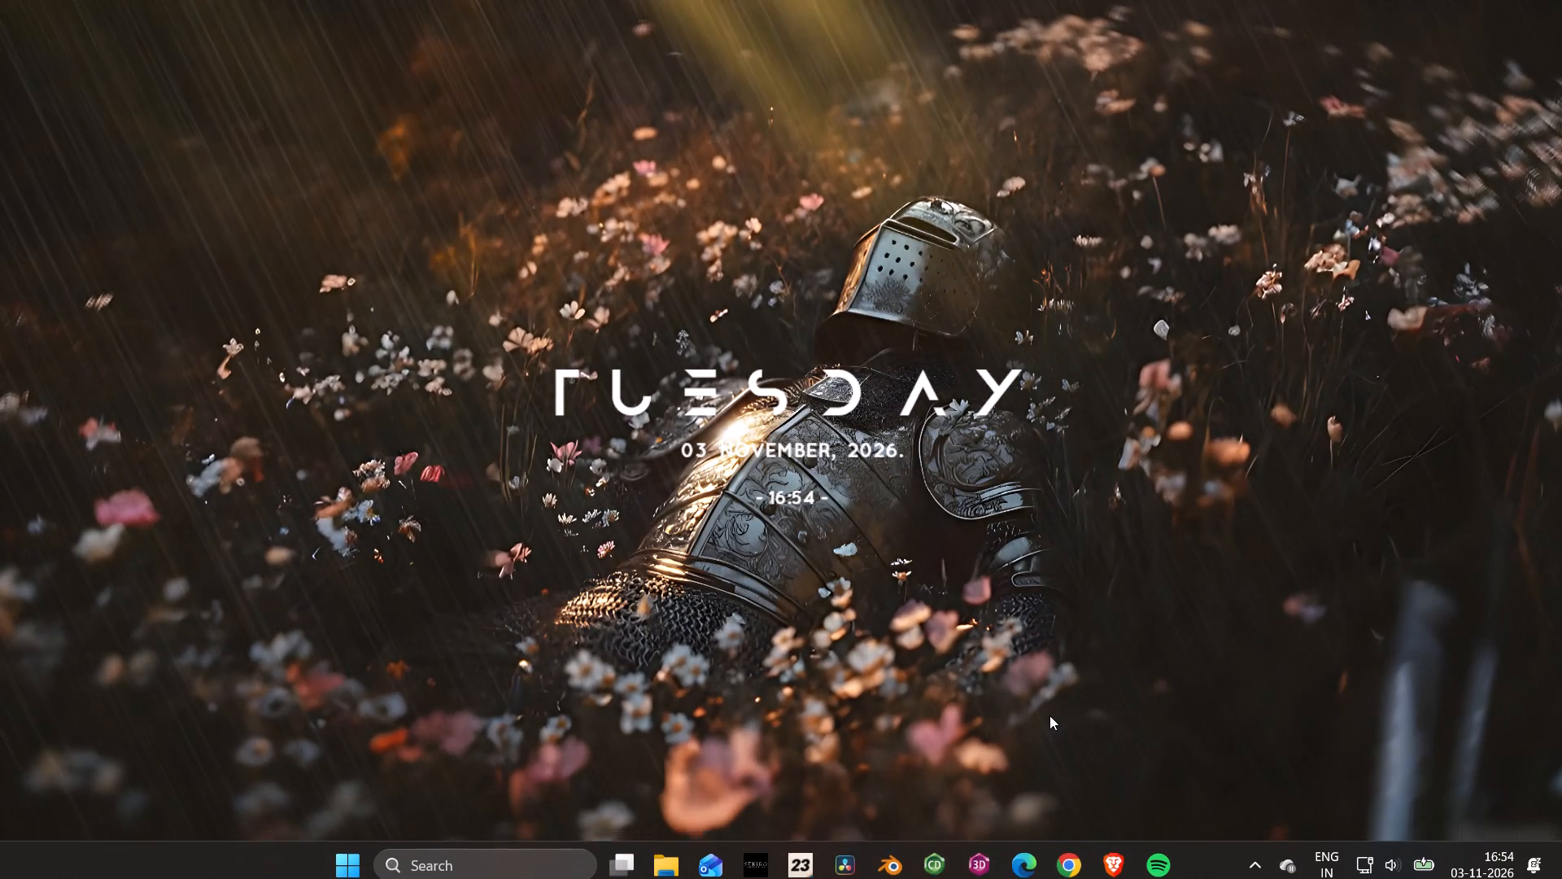
Search the computer for "whats" and launch the best-matching app.
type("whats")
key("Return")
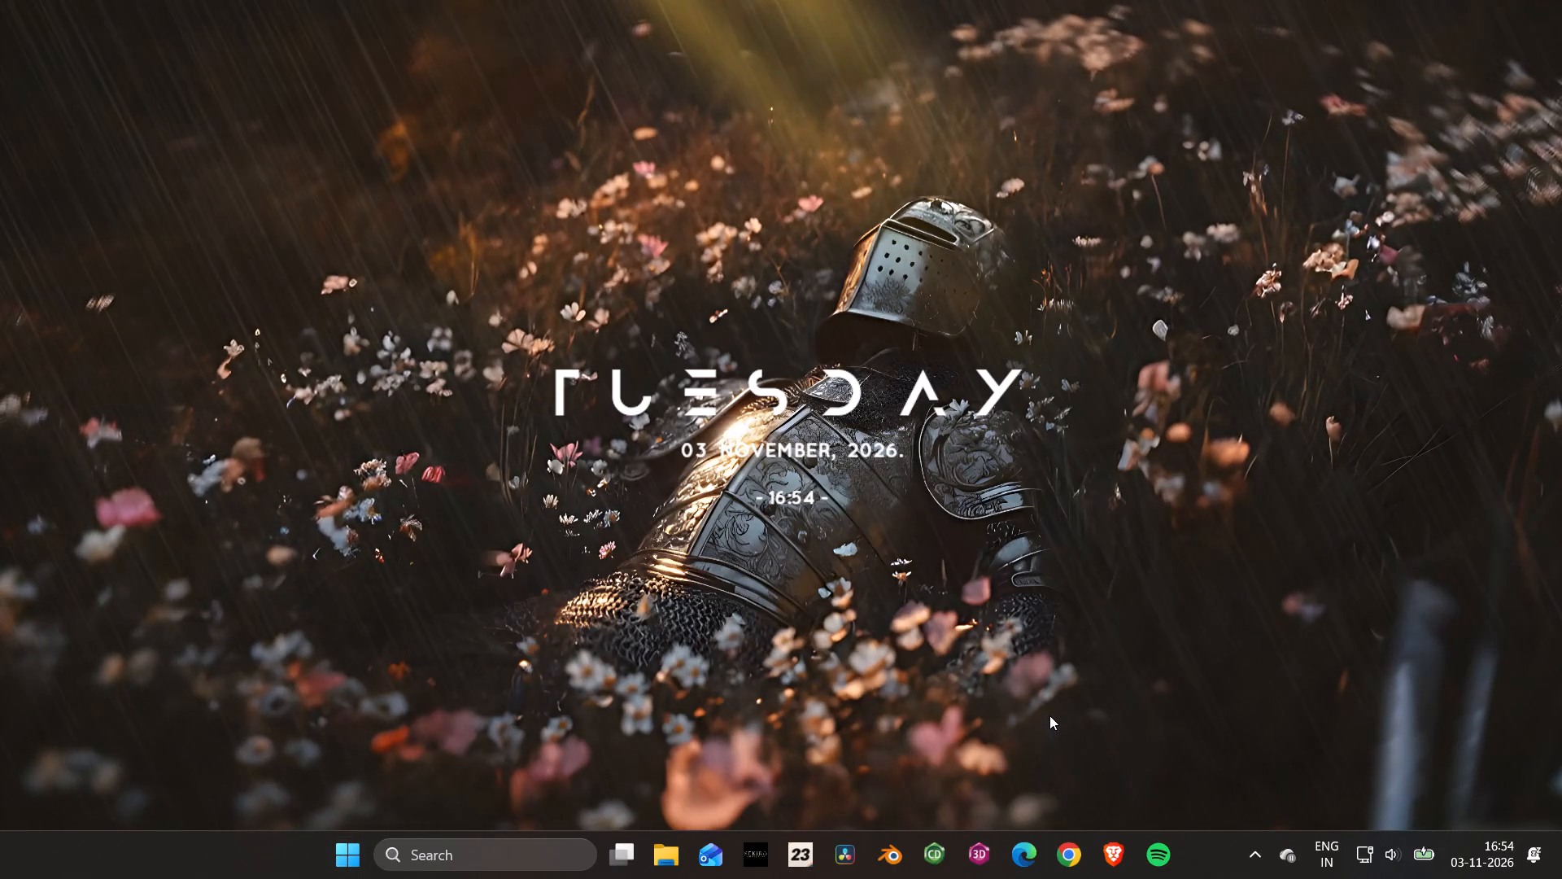
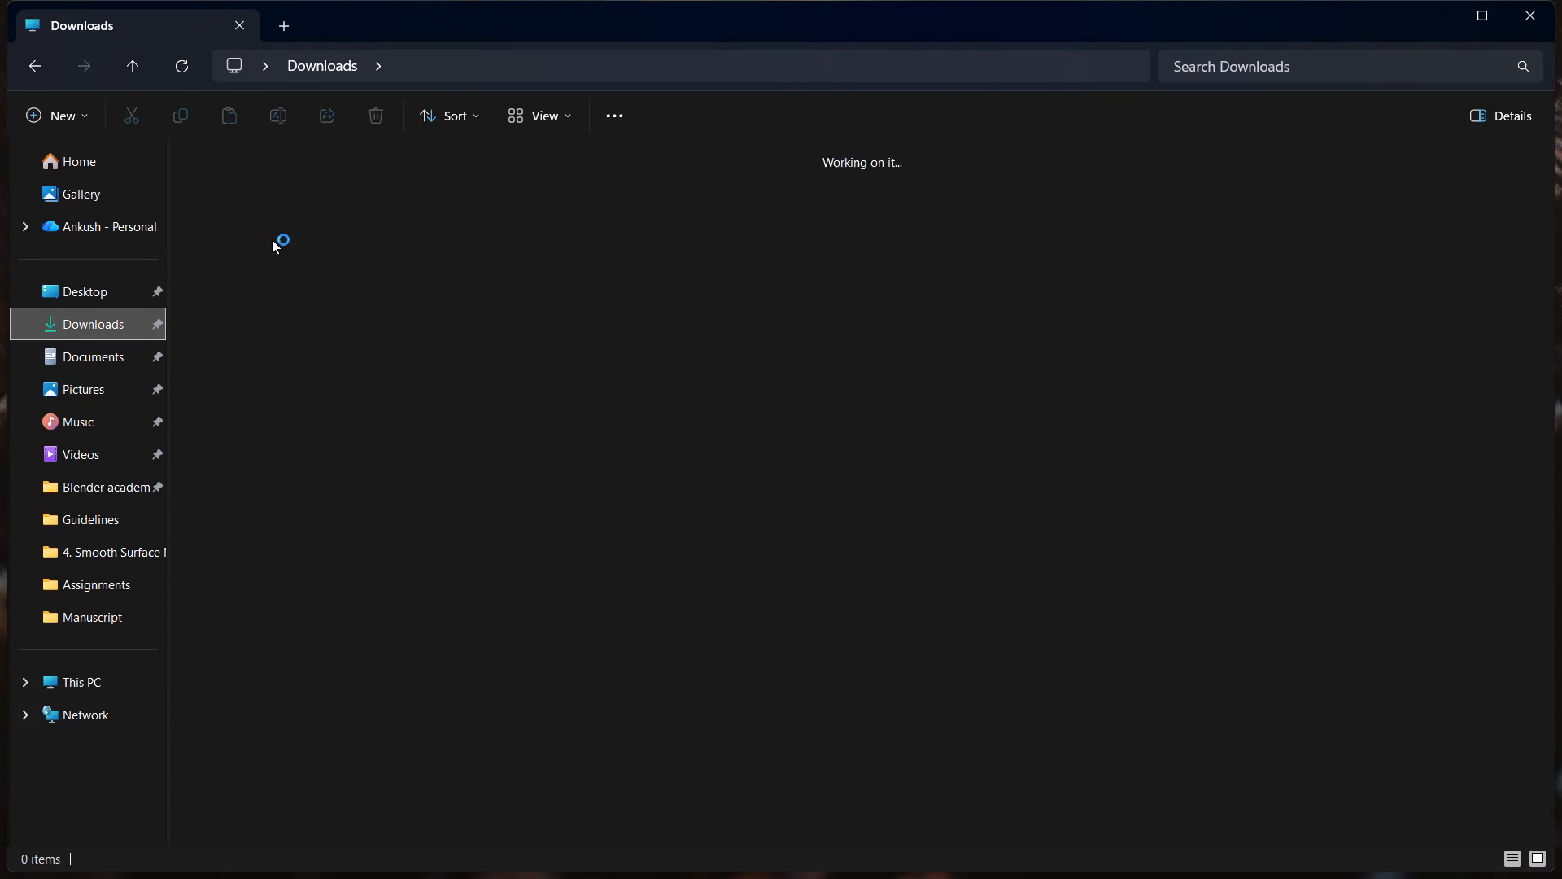
Open the document "Book chapter 3 Colon.docx" from the Downloads folder in Word.
double_click(333, 199)
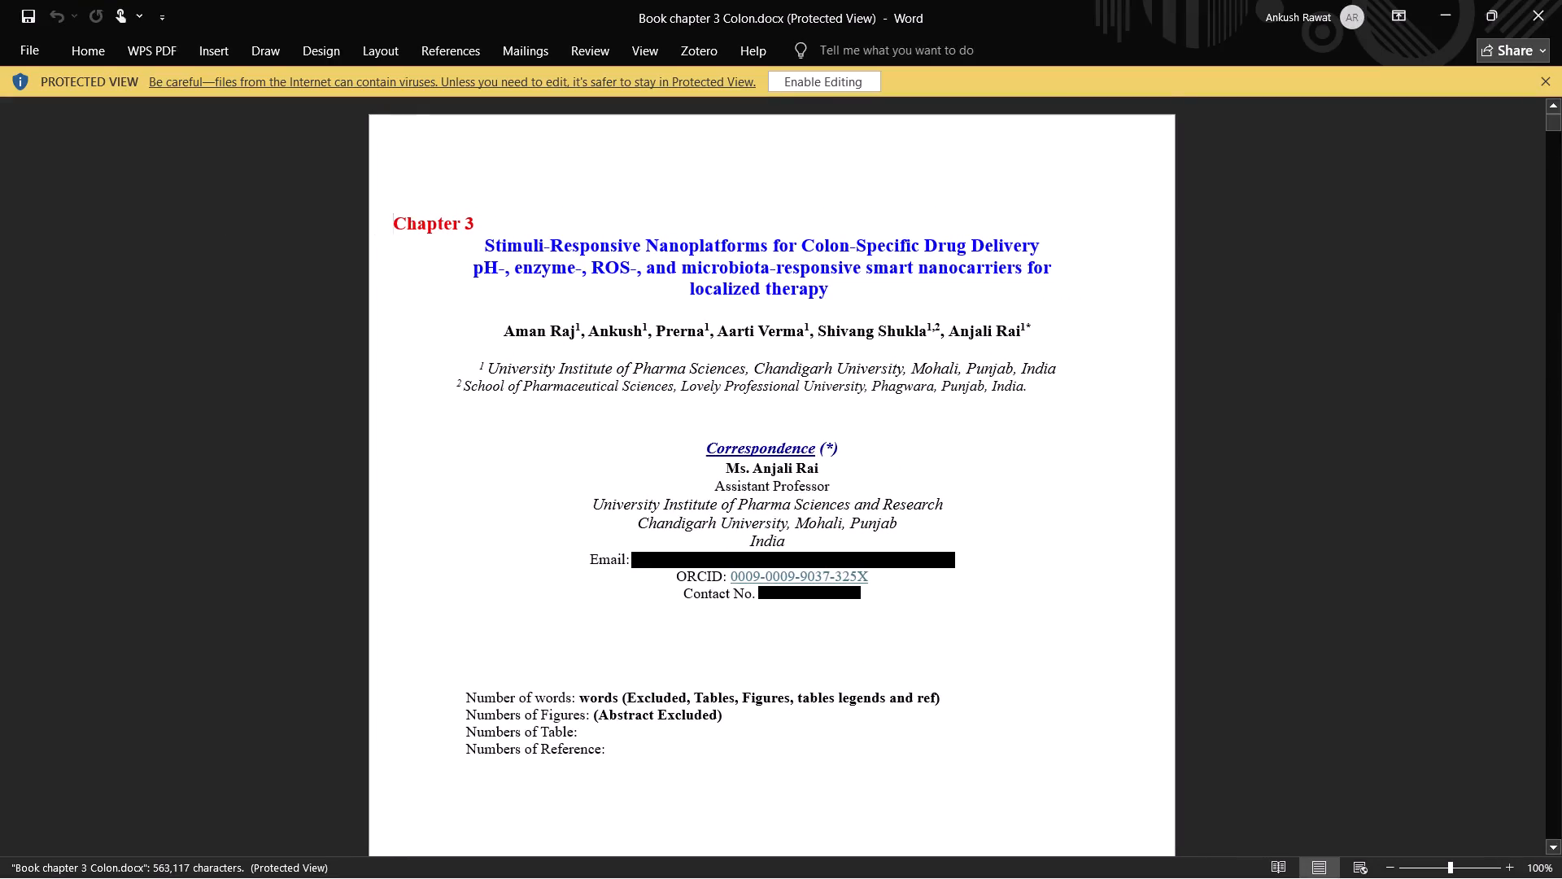
Enable editing for the protected "Book chapter 3 Colon.docx" document.
scroll(604, 534, "down", 1)
left_click(807, 81)
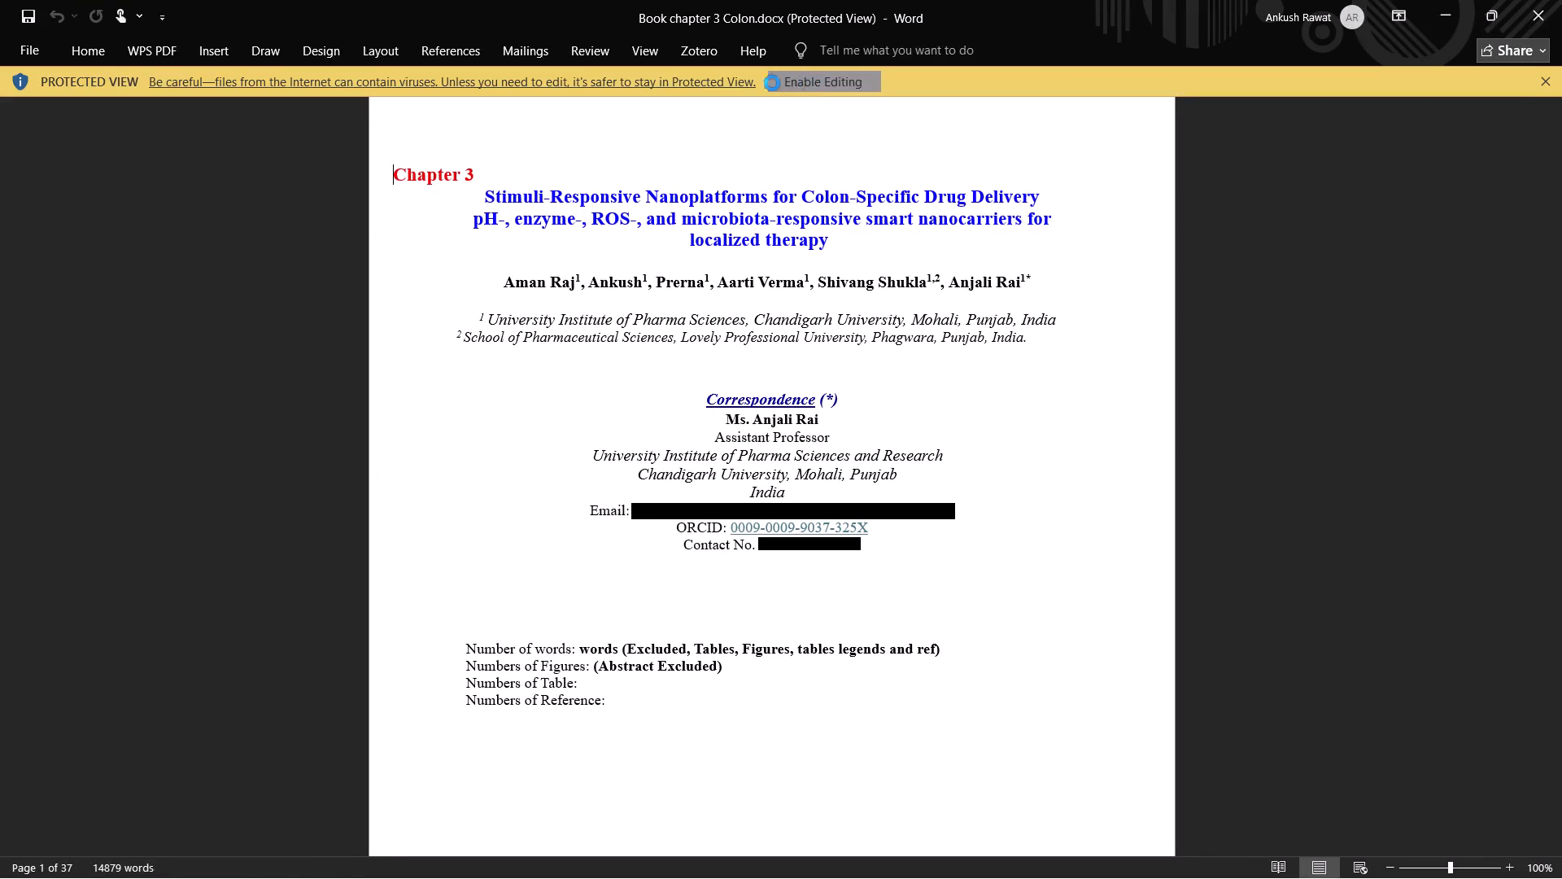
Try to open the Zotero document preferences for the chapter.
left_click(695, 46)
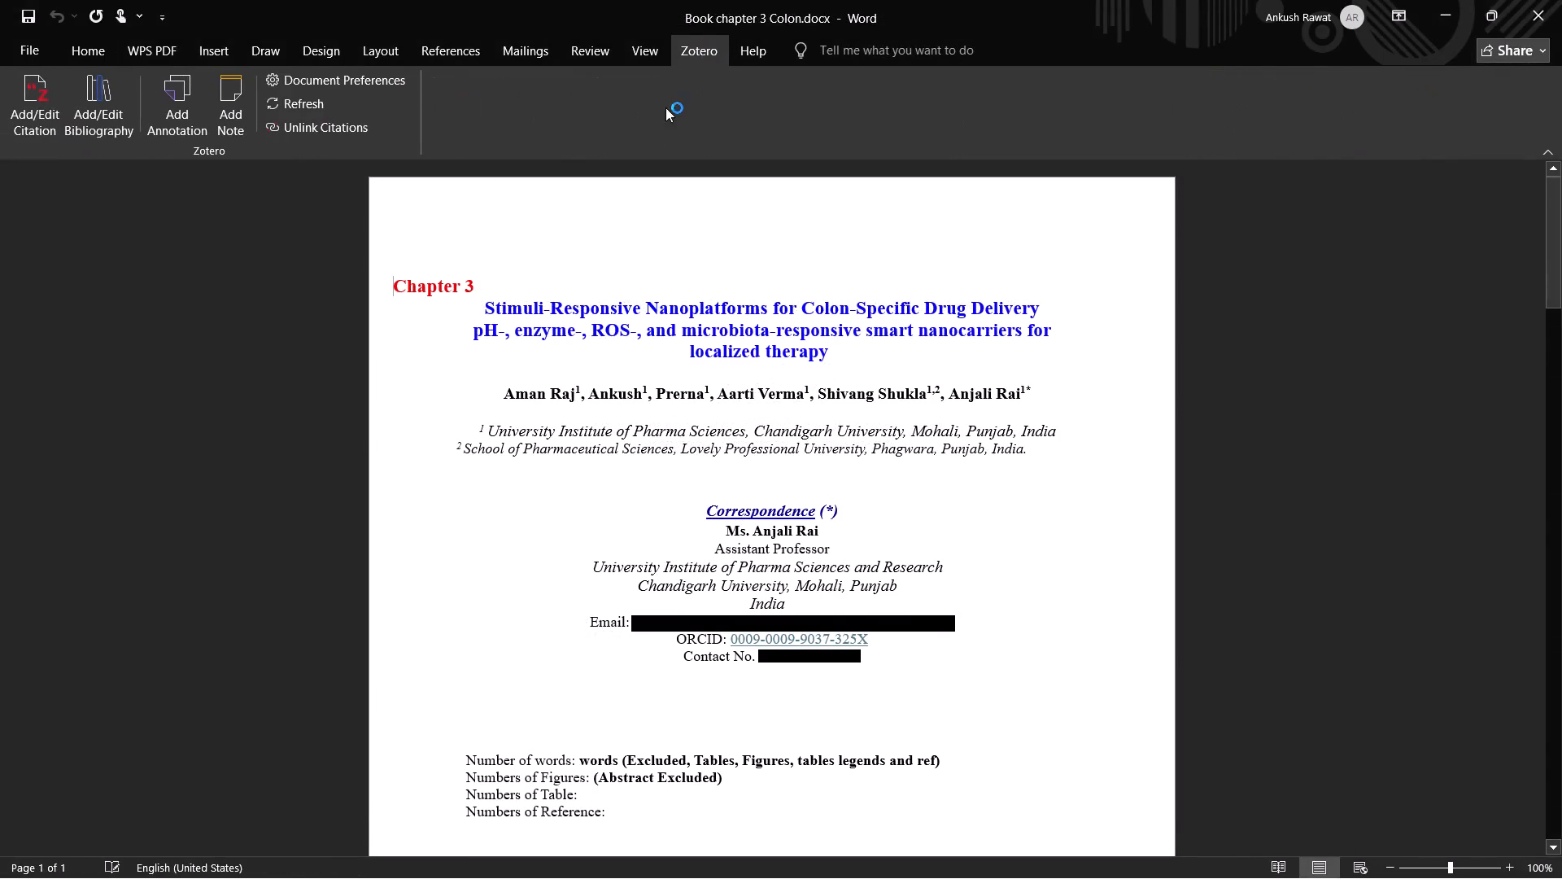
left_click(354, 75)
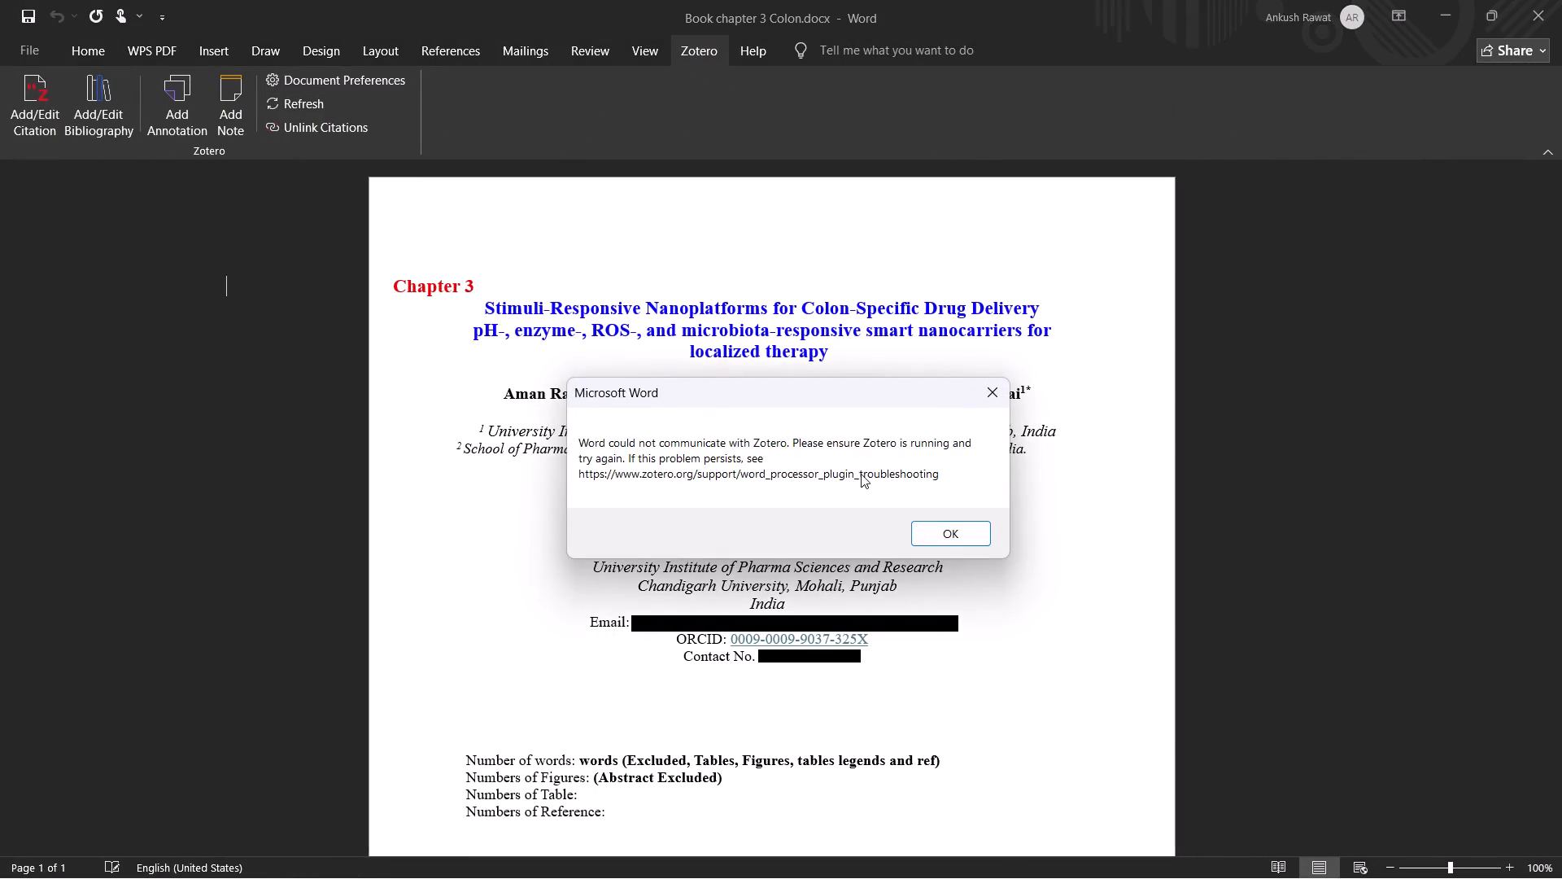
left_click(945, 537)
Launch Zotero and return to the chapter document in Word.
type("zotero")
key("Return")
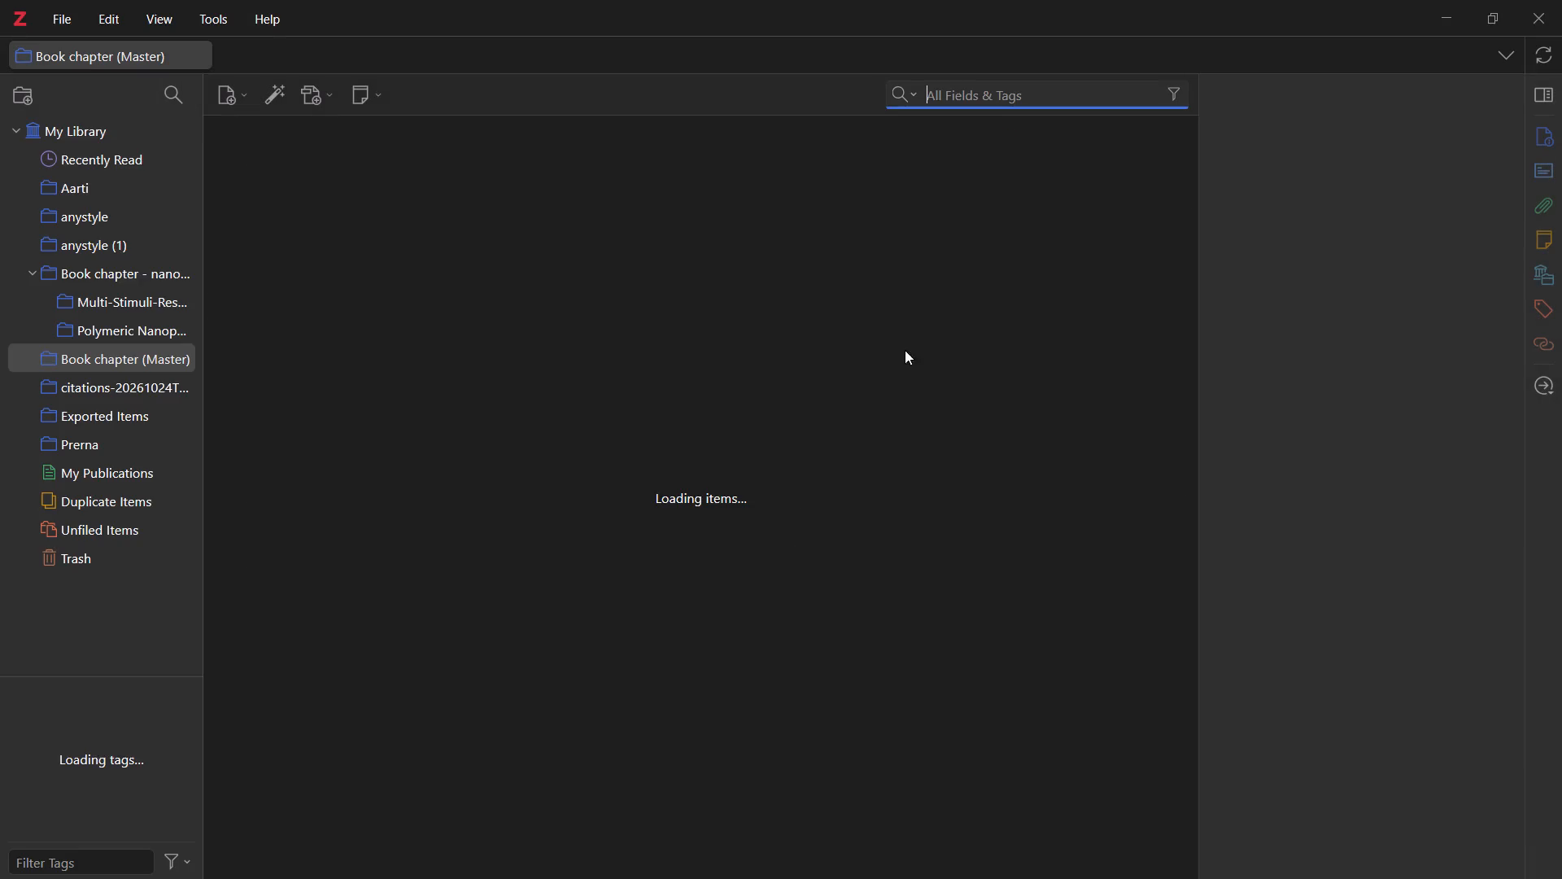
left_click(1450, 16)
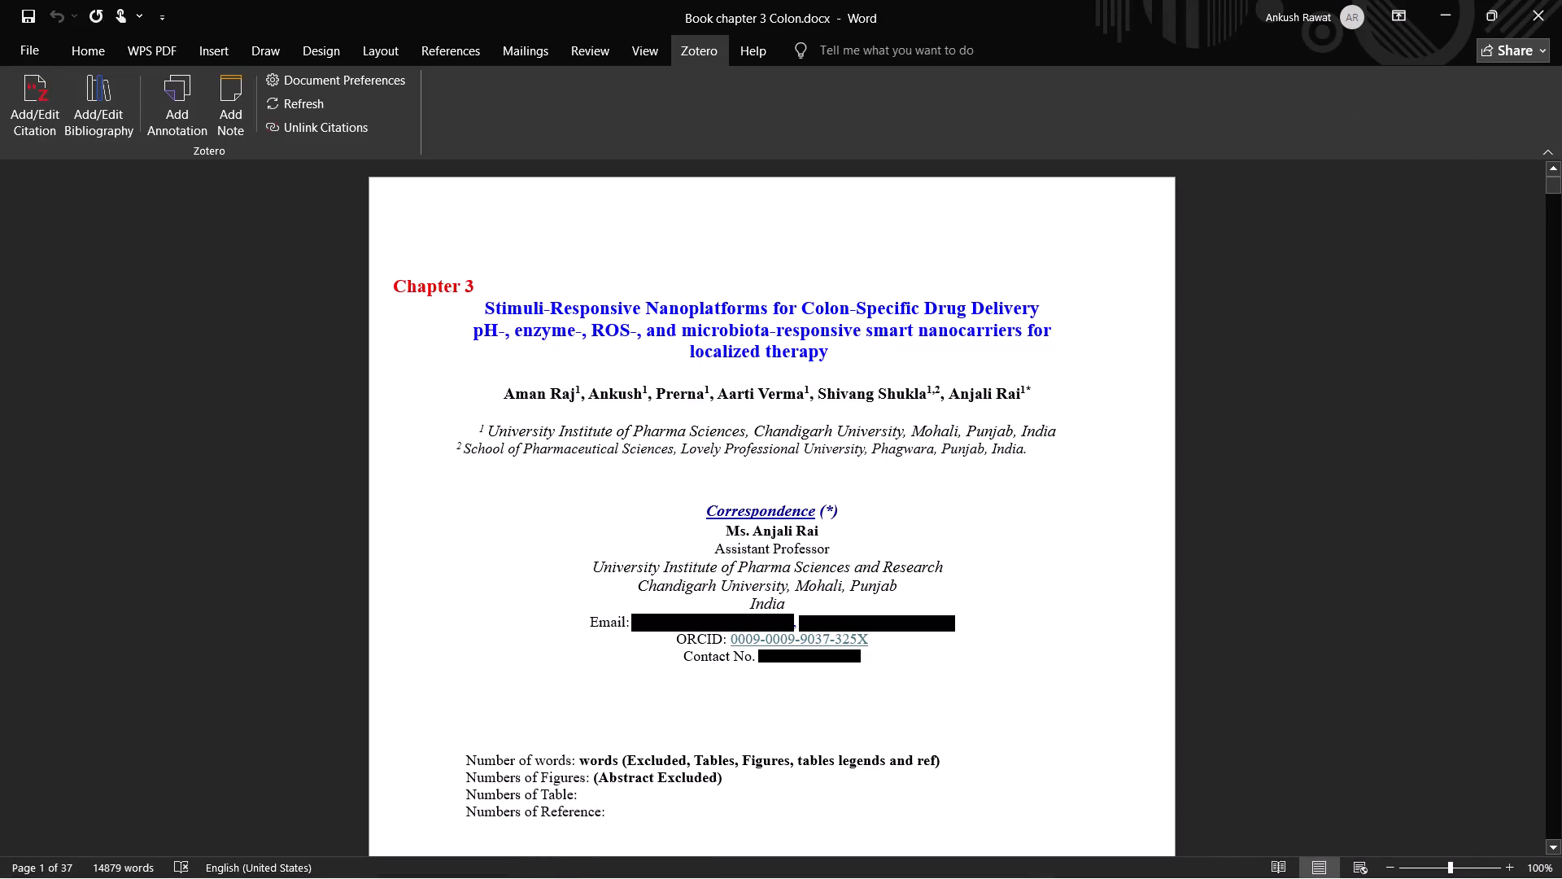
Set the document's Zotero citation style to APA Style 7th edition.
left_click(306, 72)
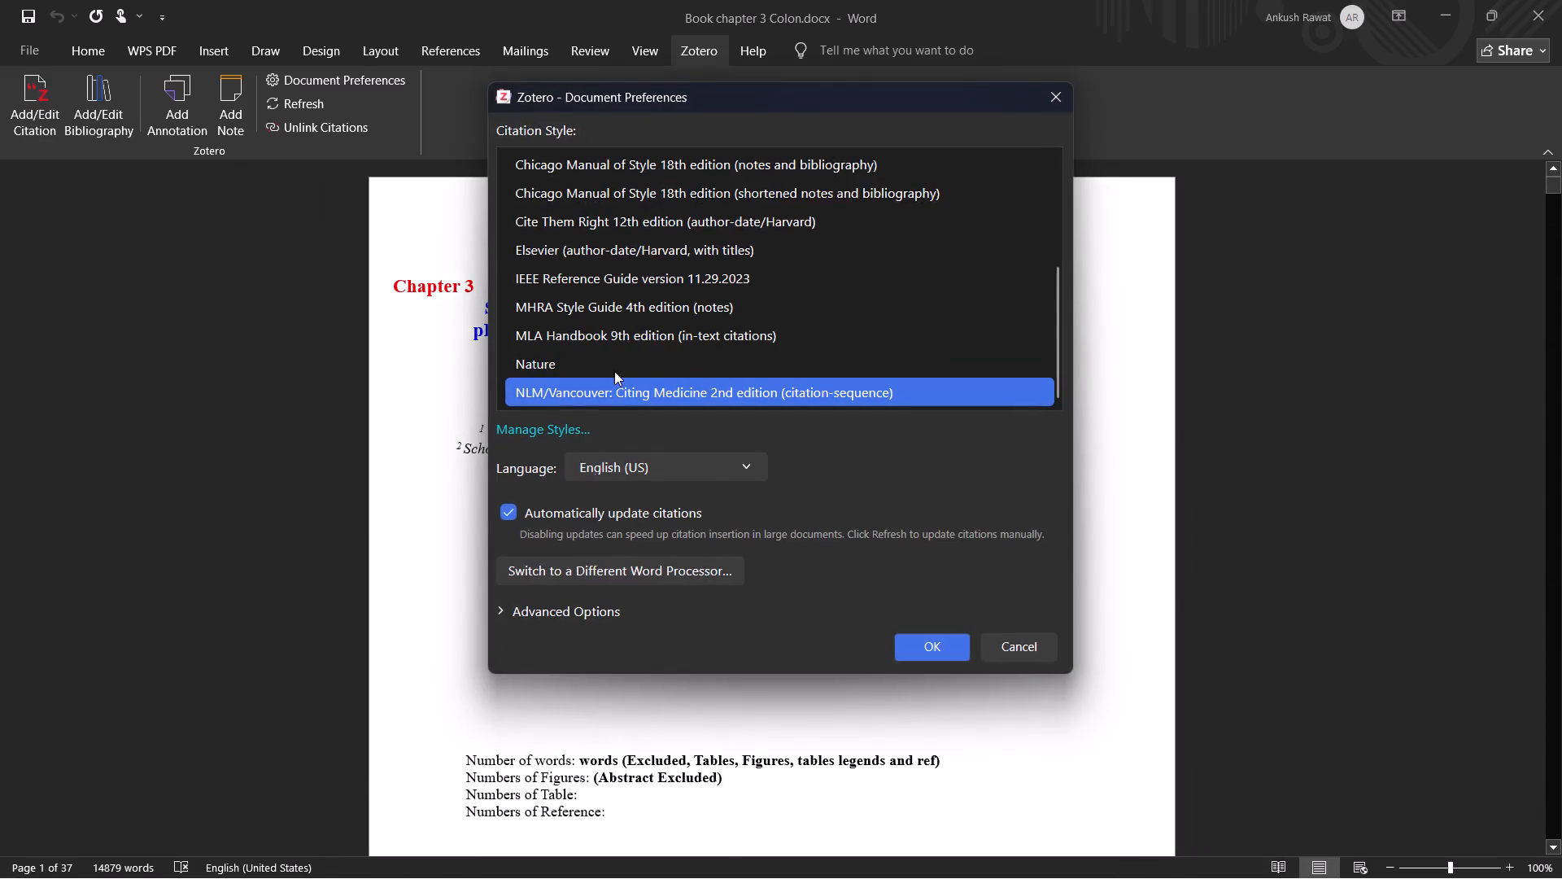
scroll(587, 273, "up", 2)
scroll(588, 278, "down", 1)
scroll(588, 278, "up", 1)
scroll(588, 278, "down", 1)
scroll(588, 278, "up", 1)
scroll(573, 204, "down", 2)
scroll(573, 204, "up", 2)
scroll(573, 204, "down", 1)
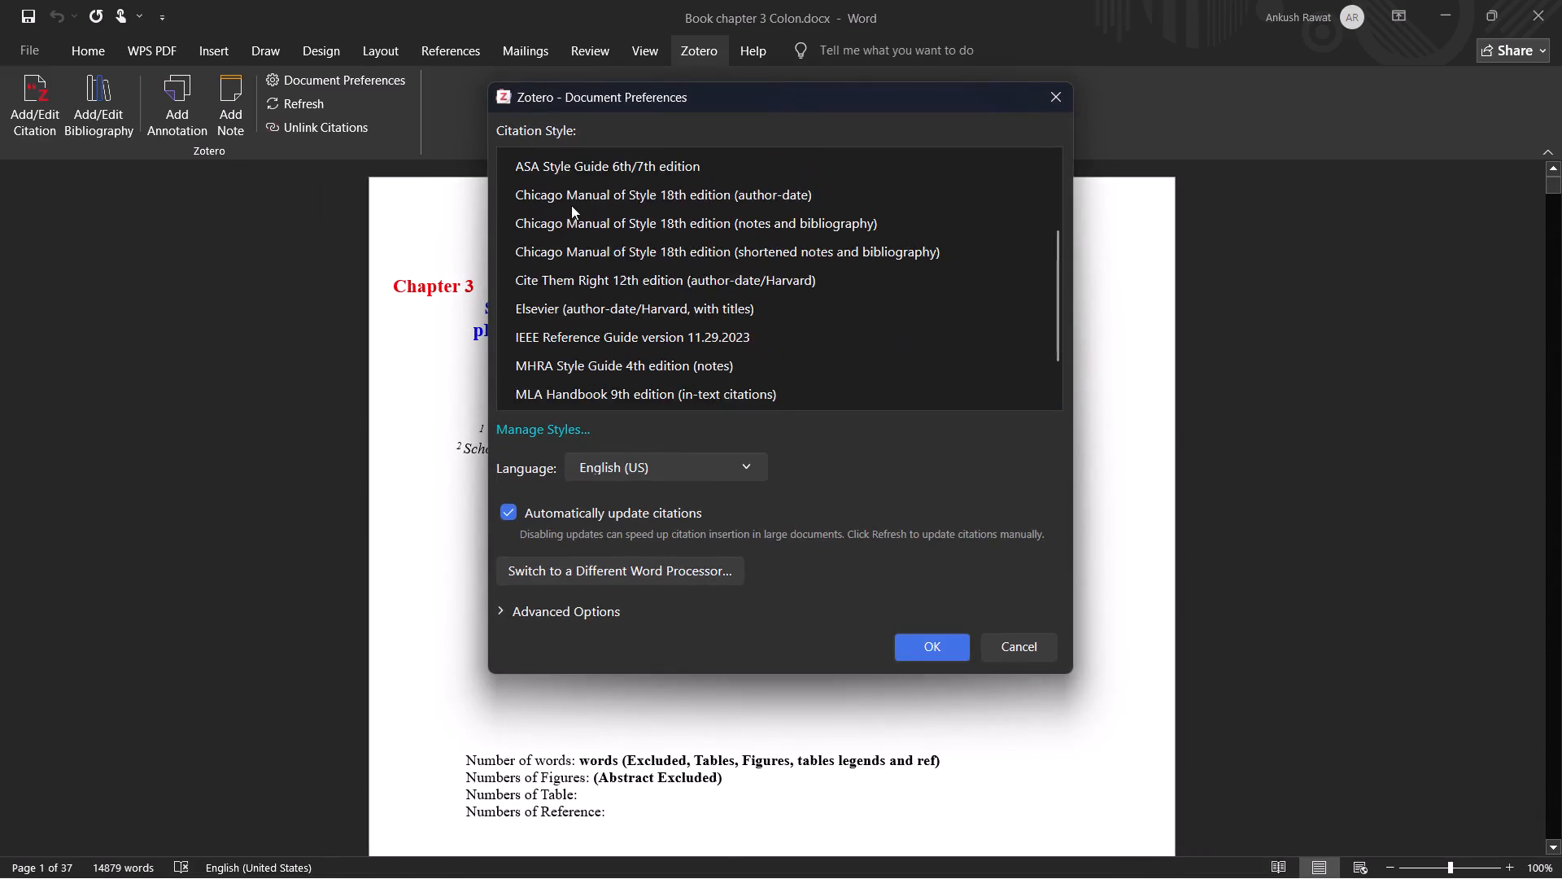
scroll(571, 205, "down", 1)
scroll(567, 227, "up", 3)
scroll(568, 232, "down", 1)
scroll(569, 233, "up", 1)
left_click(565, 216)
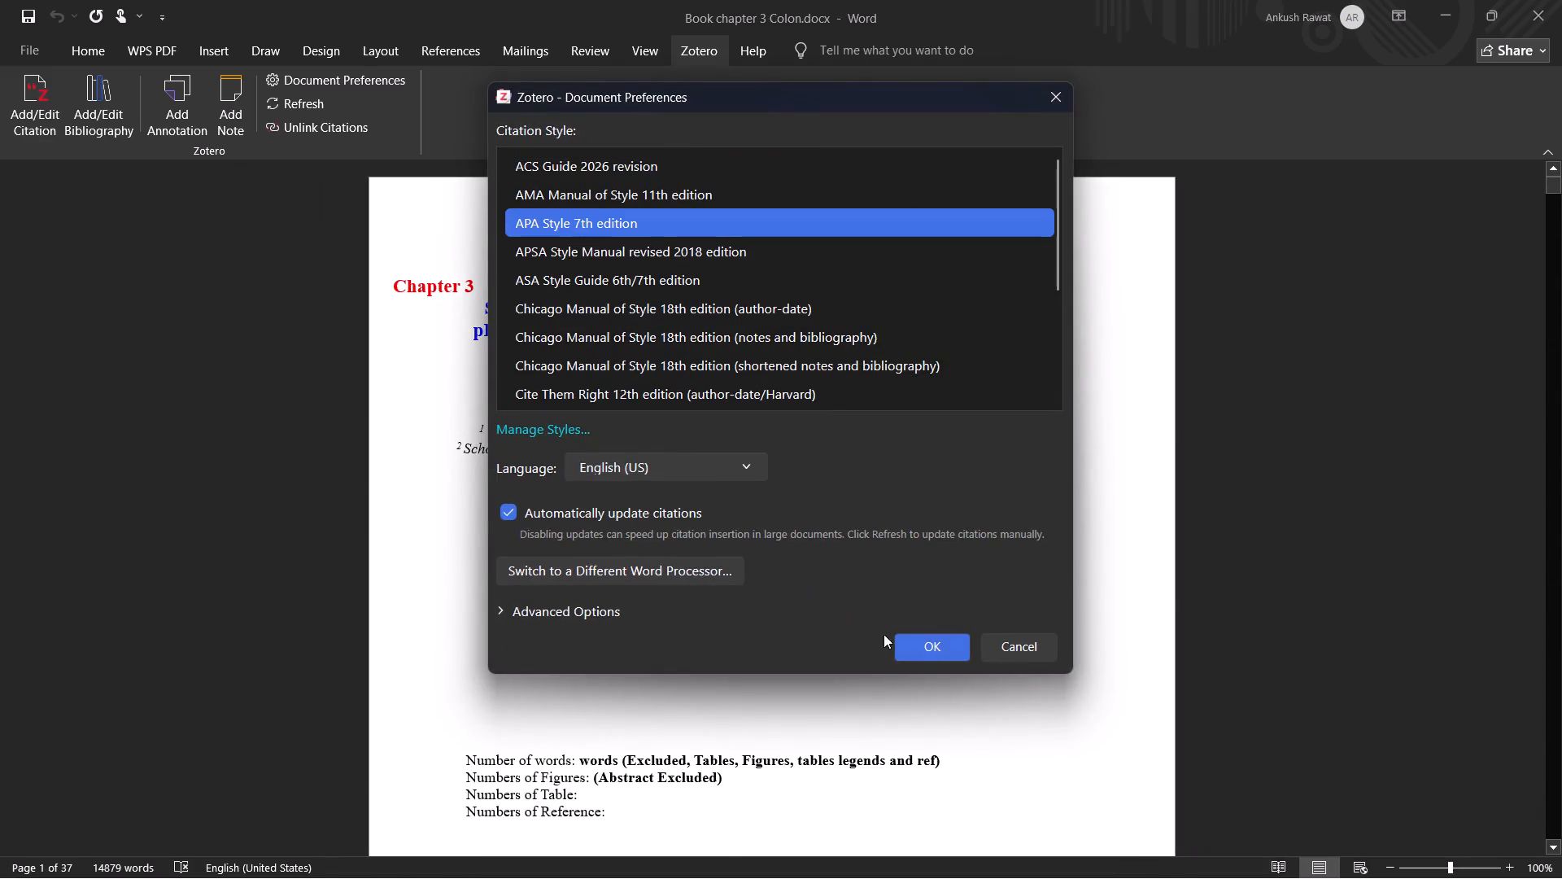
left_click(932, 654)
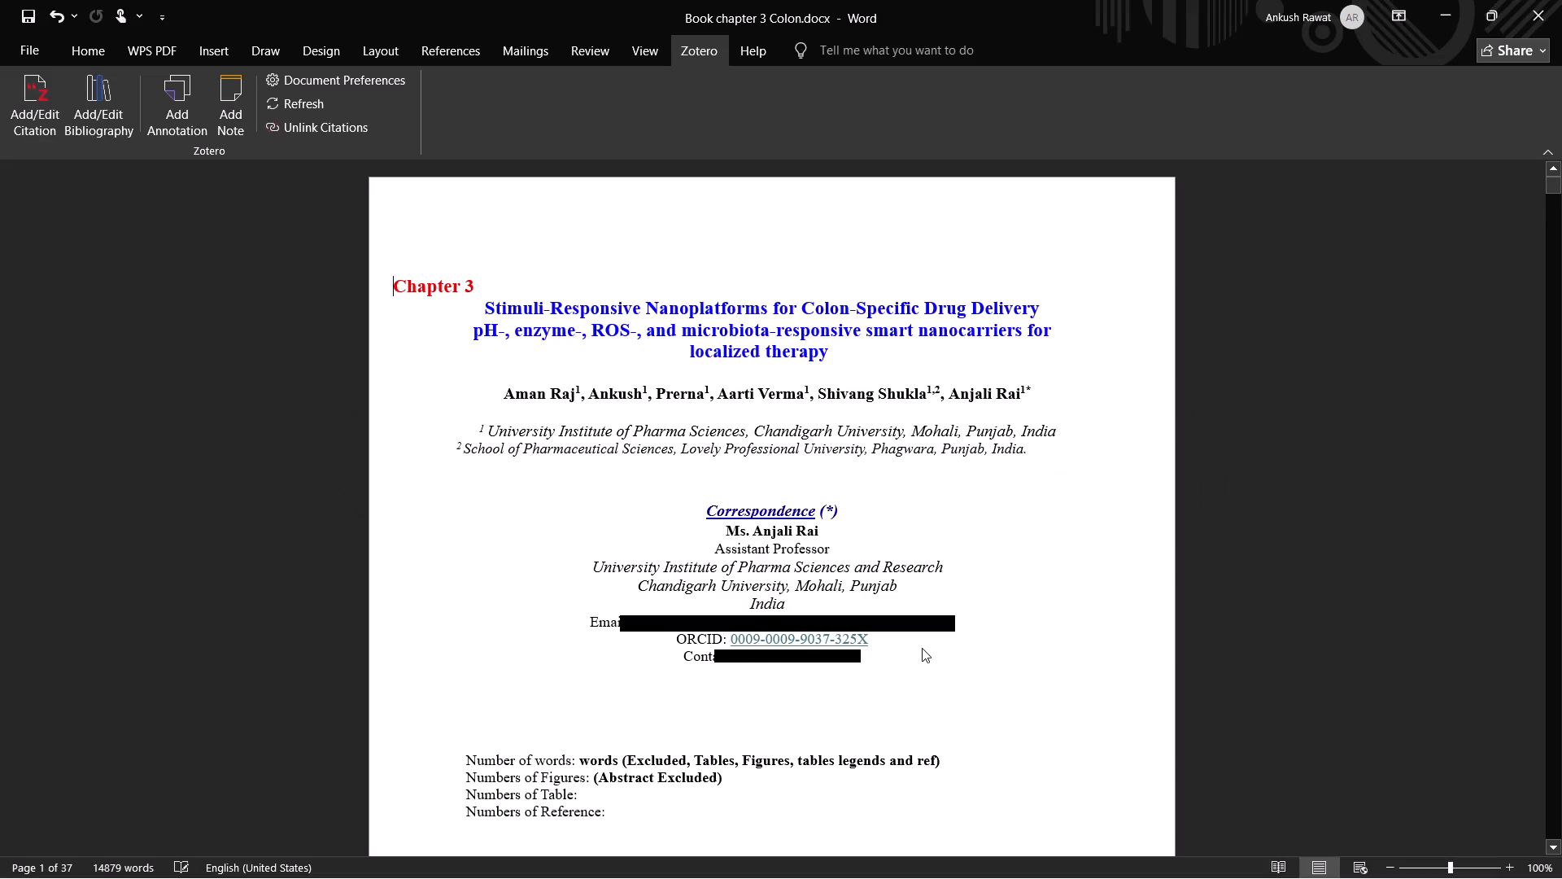
Examine the chapter's in-text citations and its bibliography from the title page through to the last reference.
scroll(922, 648, "down", 3)
scroll(922, 648, "up", 1)
scroll(922, 648, "down", 4)
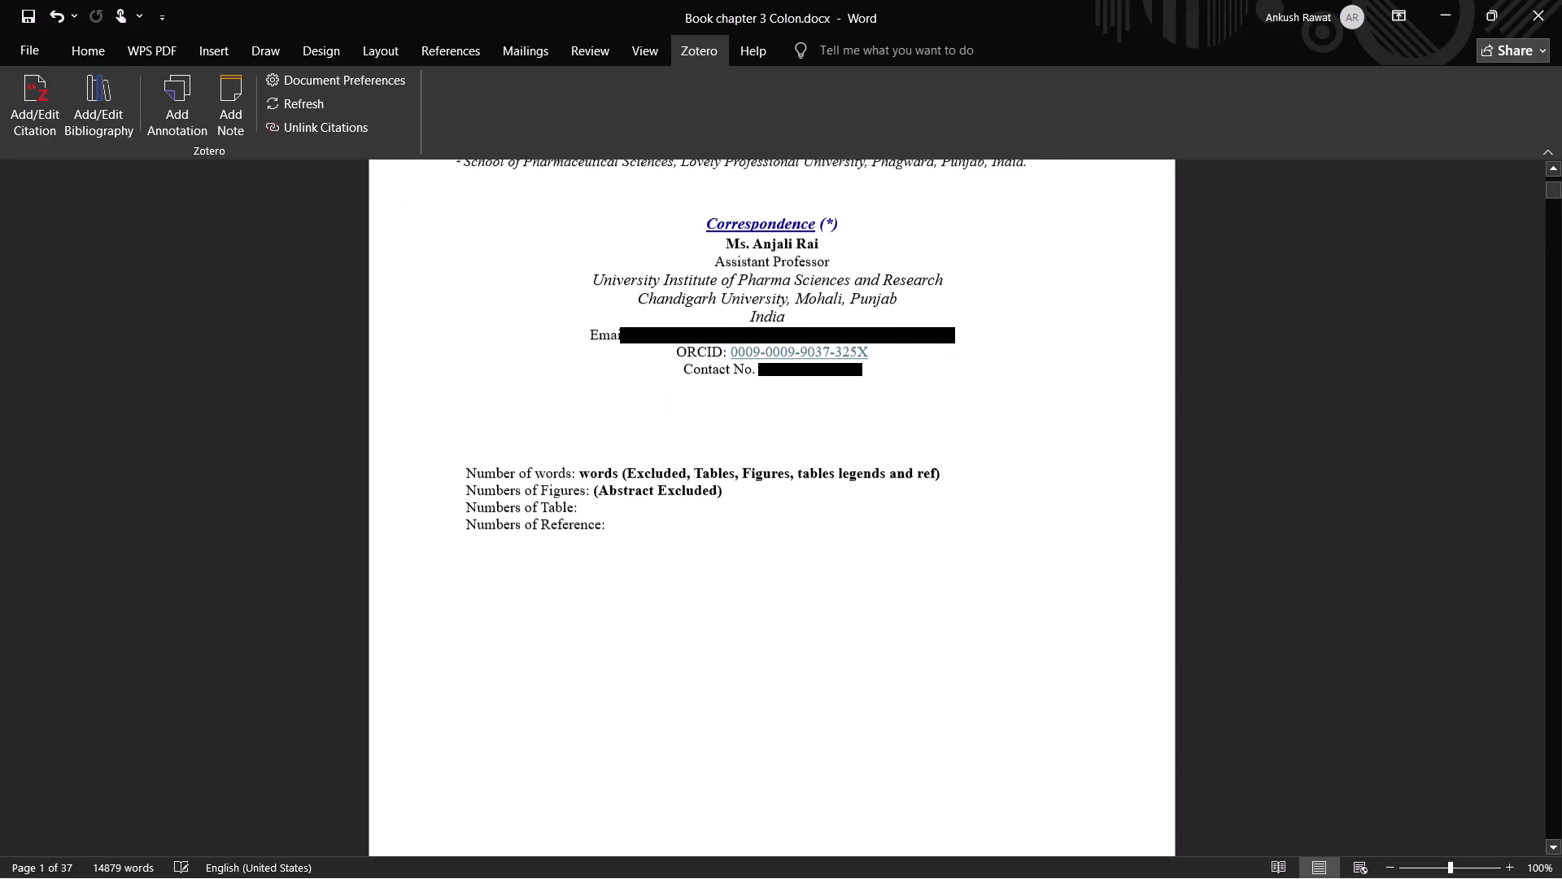
scroll(922, 646, "down", 2)
scroll(922, 646, "up", 1)
scroll(922, 646, "down", 2)
scroll(918, 638, "up", 1)
scroll(918, 638, "down", 7)
scroll(918, 638, "up", 1)
scroll(918, 638, "down", 1)
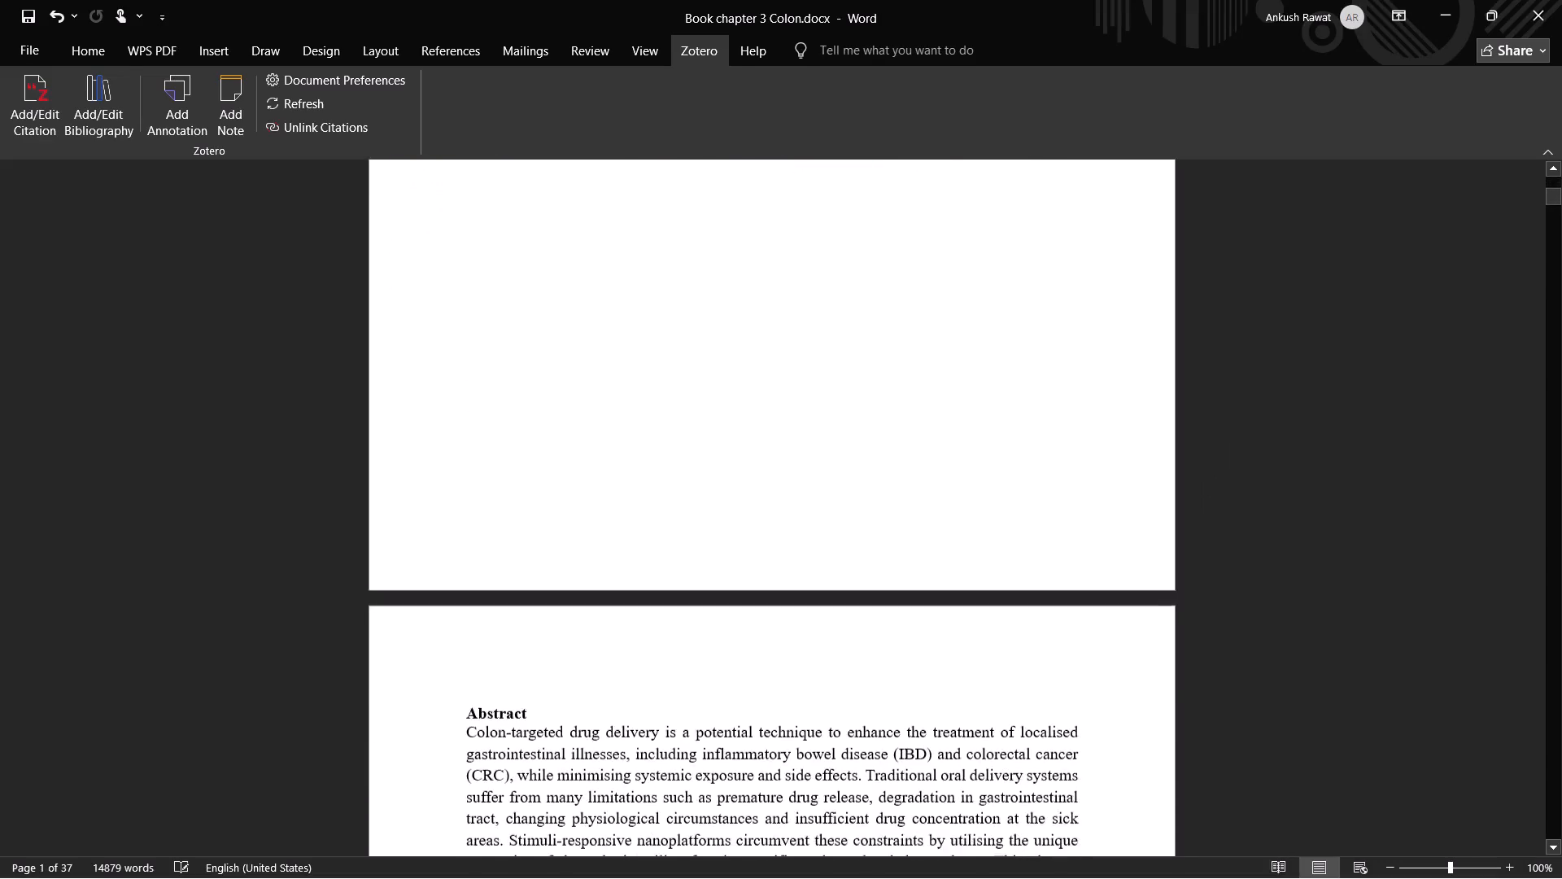
scroll(918, 638, "down", 1)
scroll(918, 638, "up", 1)
scroll(918, 638, "down", 4)
scroll(918, 638, "up", 1)
scroll(918, 638, "down", 9)
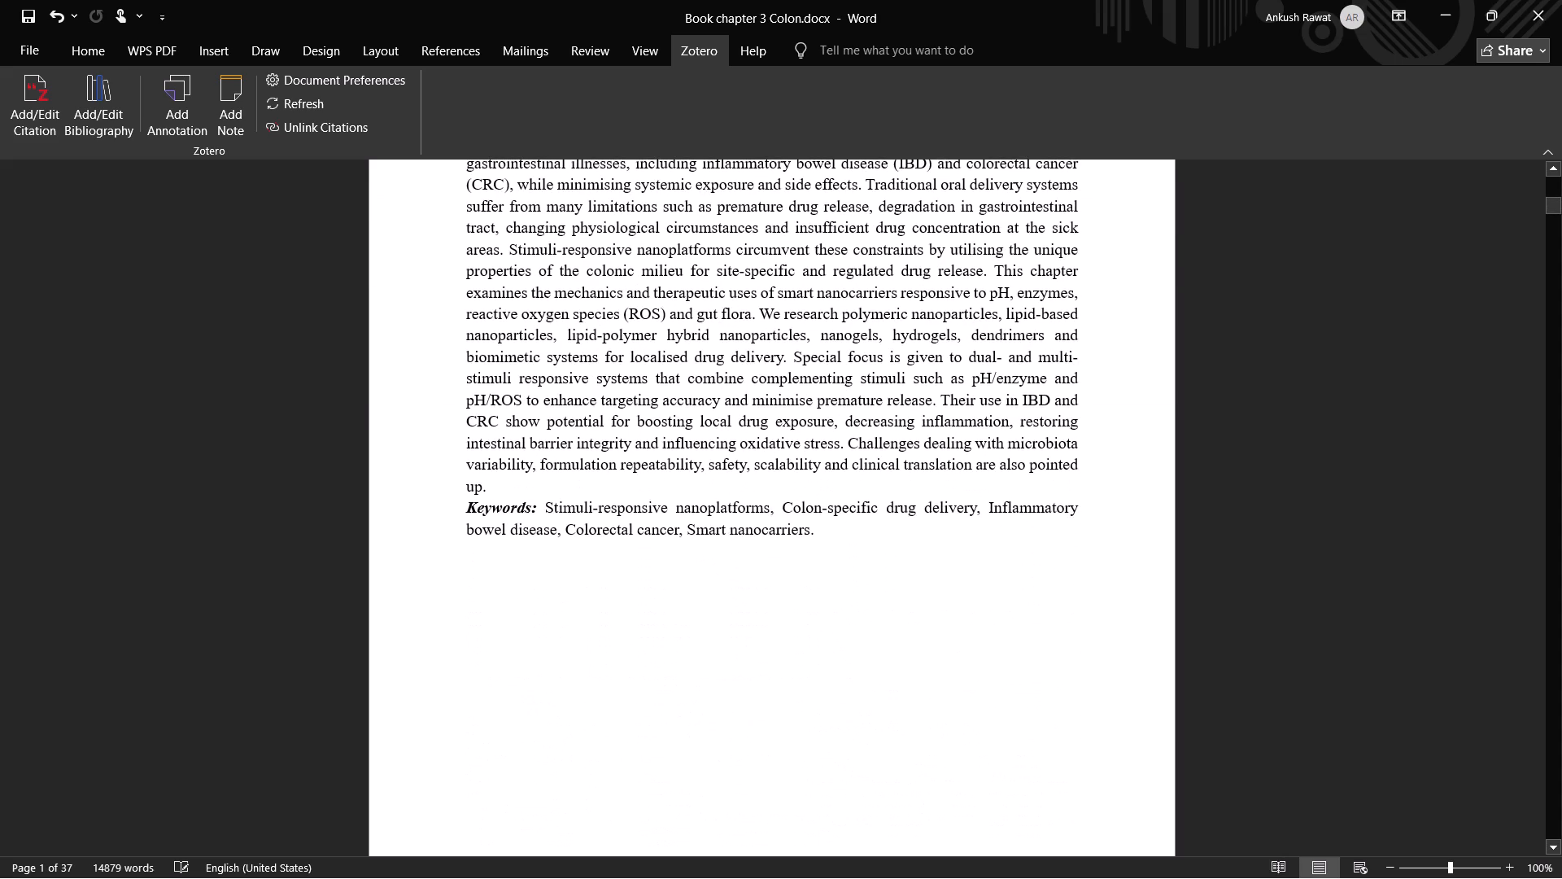
scroll(915, 636, "up", 2)
scroll(915, 636, "down", 4)
scroll(913, 632, "up", 1)
scroll(913, 632, "down", 2)
scroll(913, 632, "up", 1)
scroll(913, 632, "down", 2)
scroll(831, 592, "down", 4)
scroll(792, 580, "up", 1)
scroll(792, 579, "down", 3)
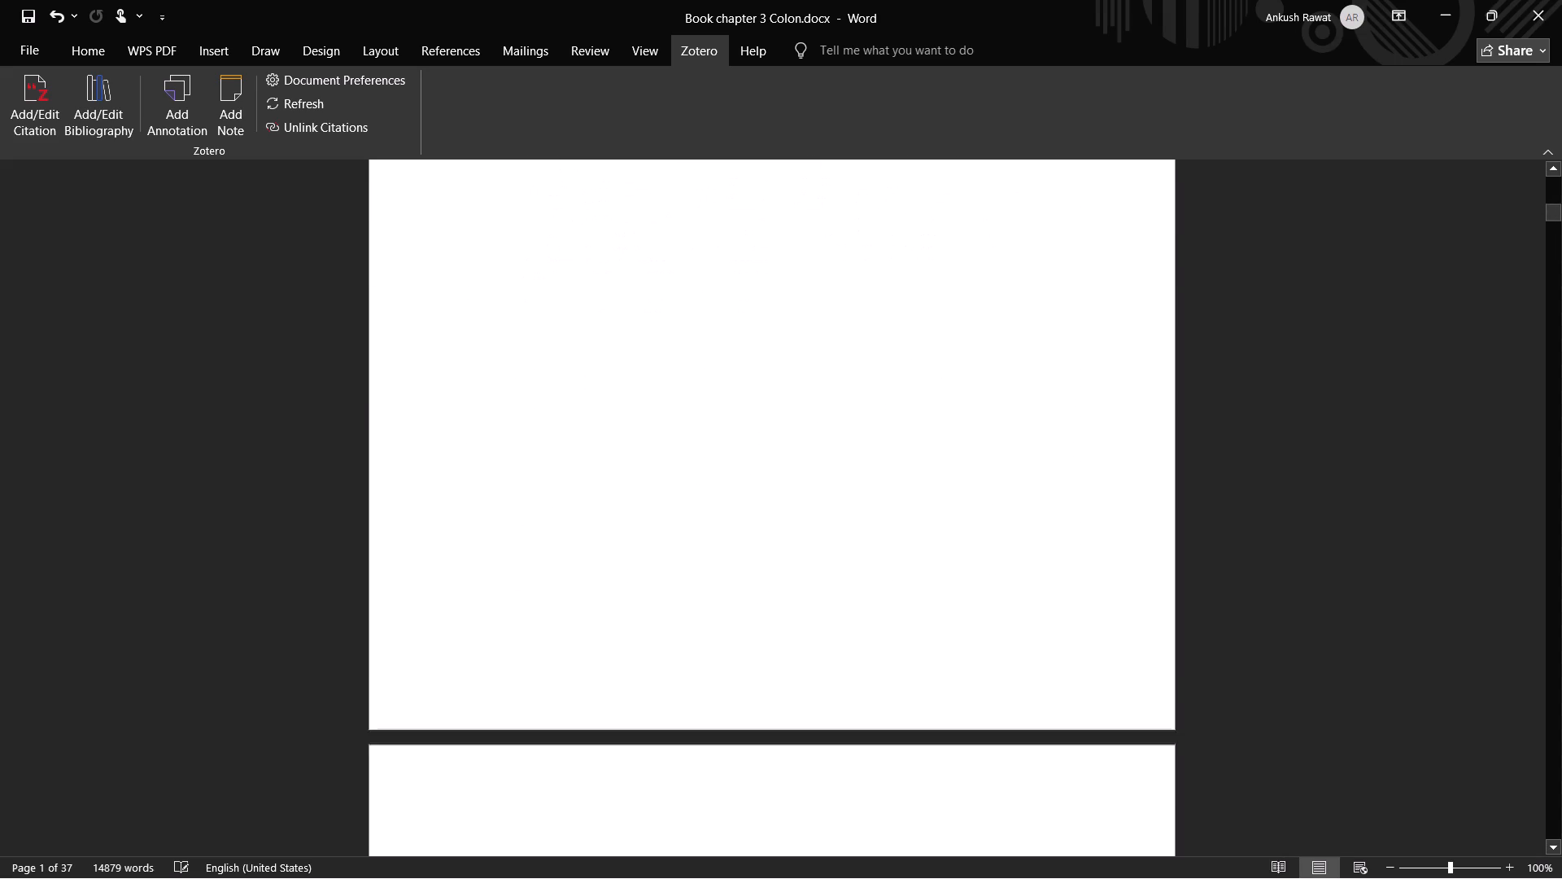
middle_click_drag(600, 378, 604, 532)
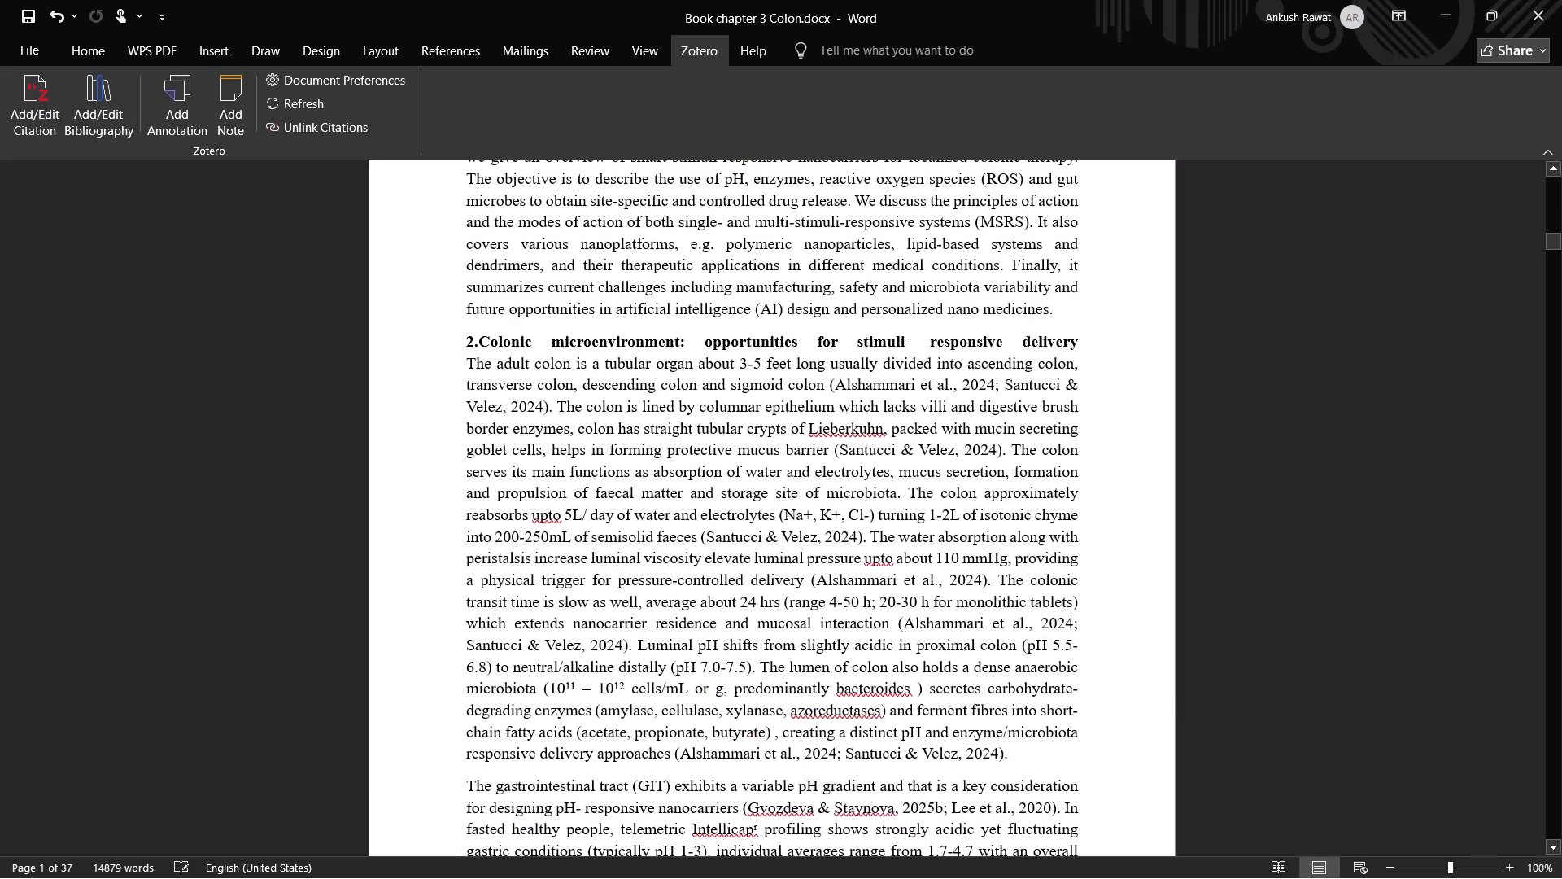
middle_click_drag(444, 325, 456, 518)
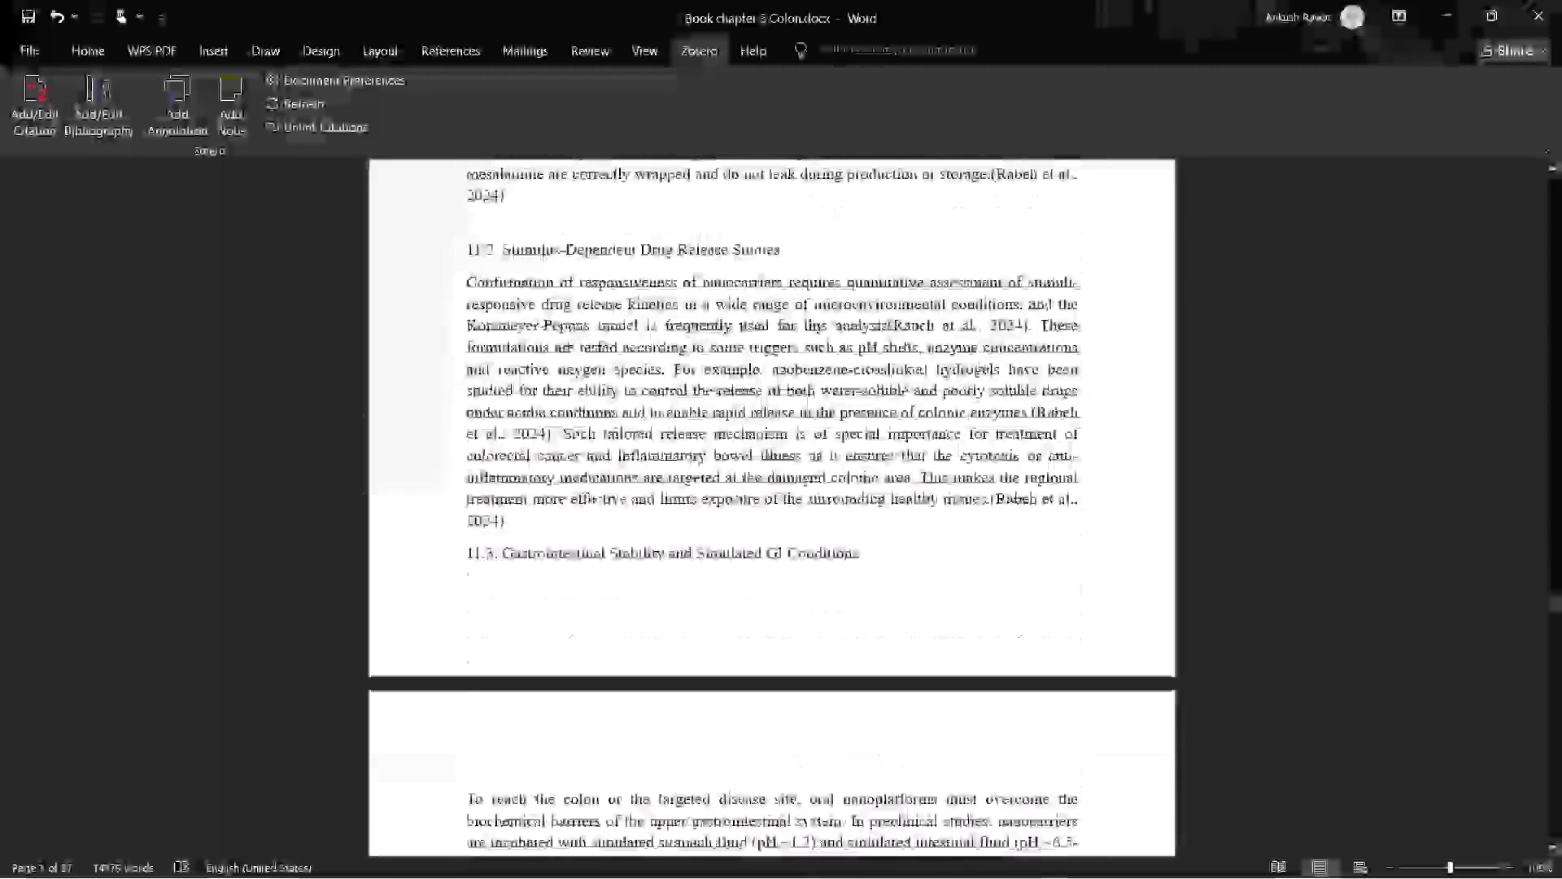
middle_click_drag(456, 518, 456, 523)
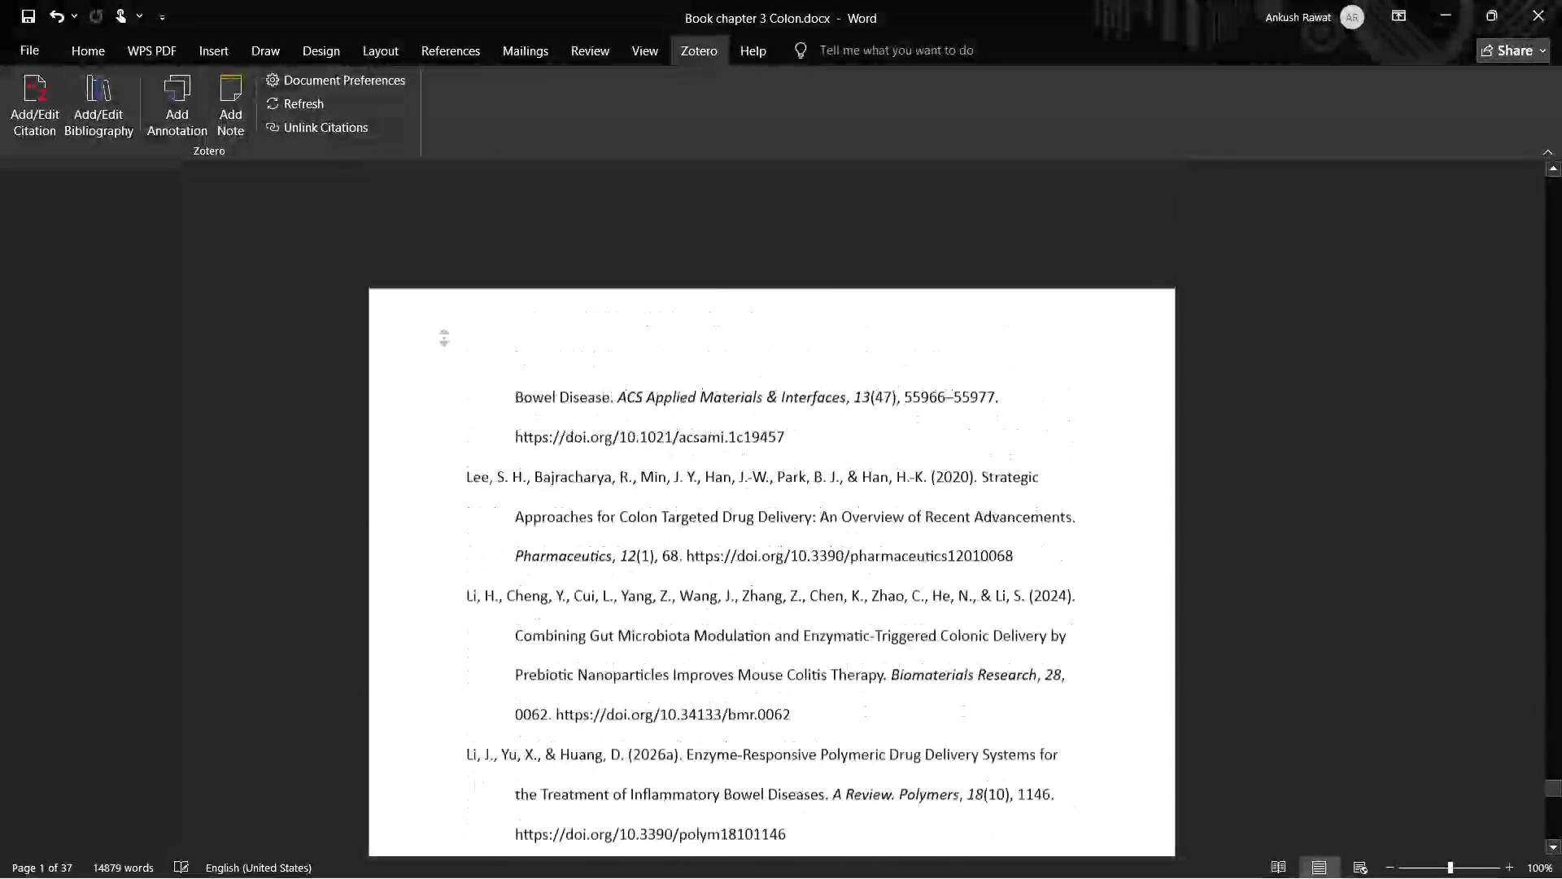
middle_click_drag(456, 523, 456, 524)
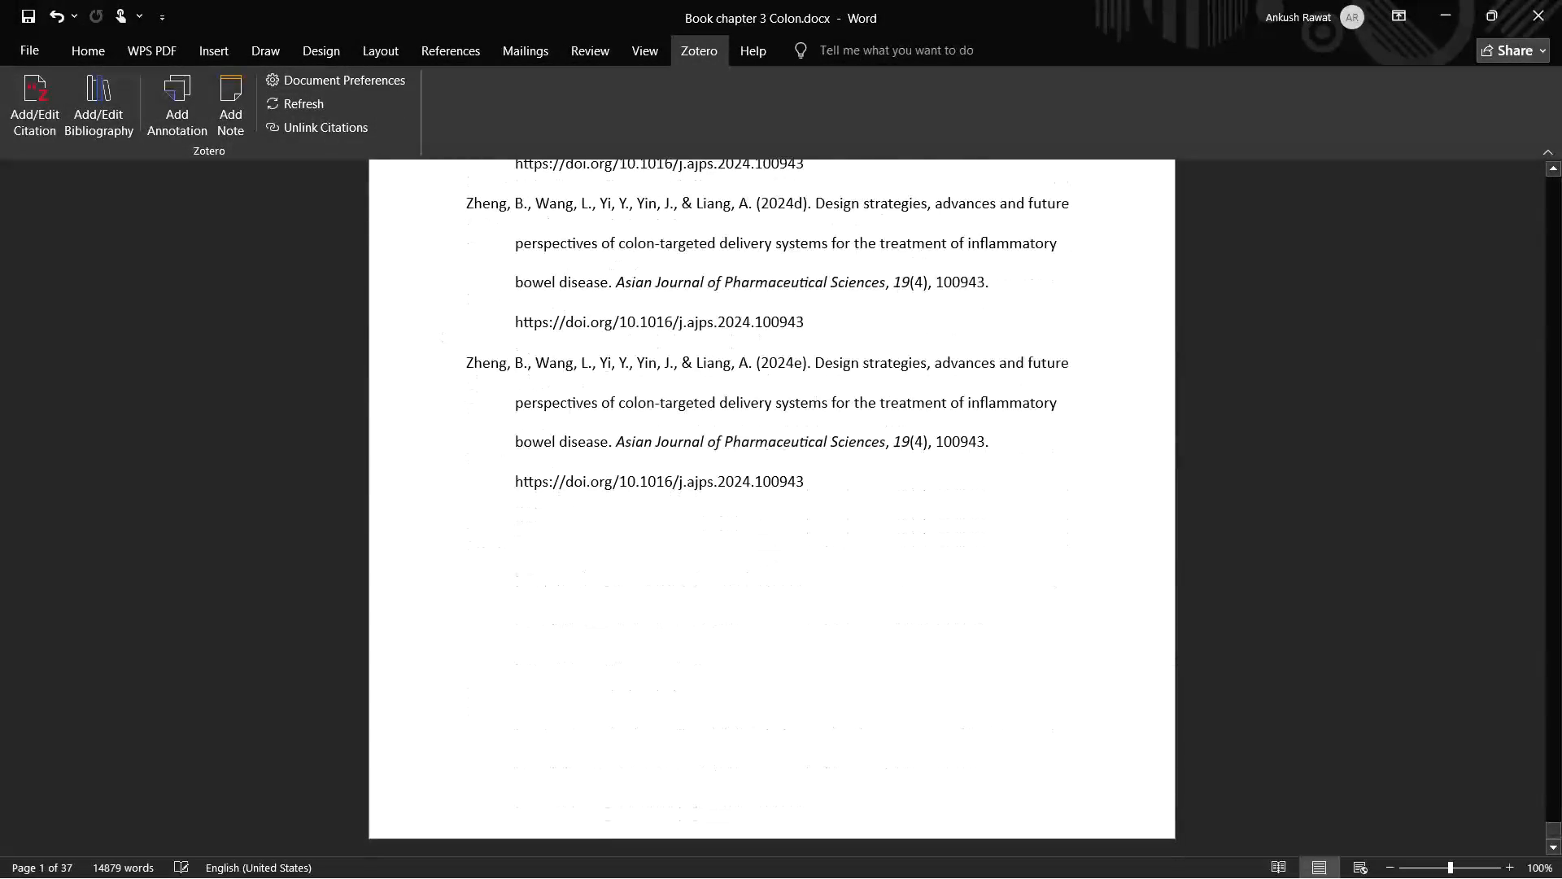
scroll(465, 512, "up", 2)
scroll(465, 512, "down", 1)
scroll(465, 510, "up", 1)
Set the document's Zotero citation style to NLM/Vancouver: Citing Medicine 2nd edition (citation-sequence).
left_click(329, 78)
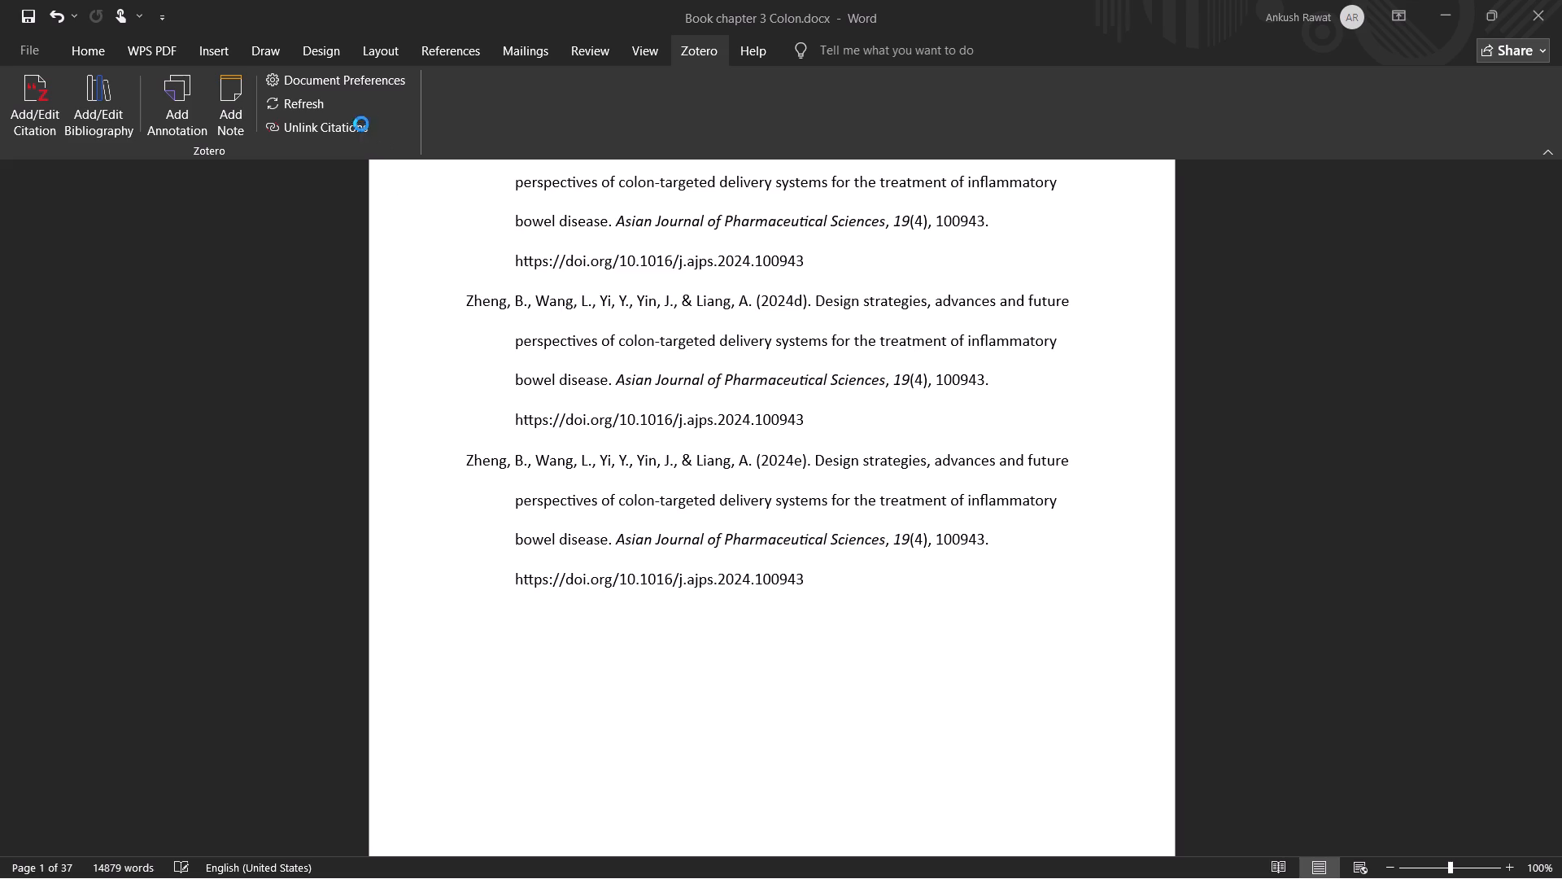
scroll(641, 400, "down", 1)
scroll(640, 397, "up", 1)
scroll(639, 396, "down", 3)
scroll(635, 383, "up", 1)
scroll(633, 382, "down", 3)
scroll(623, 374, "up", 1)
scroll(623, 374, "down", 1)
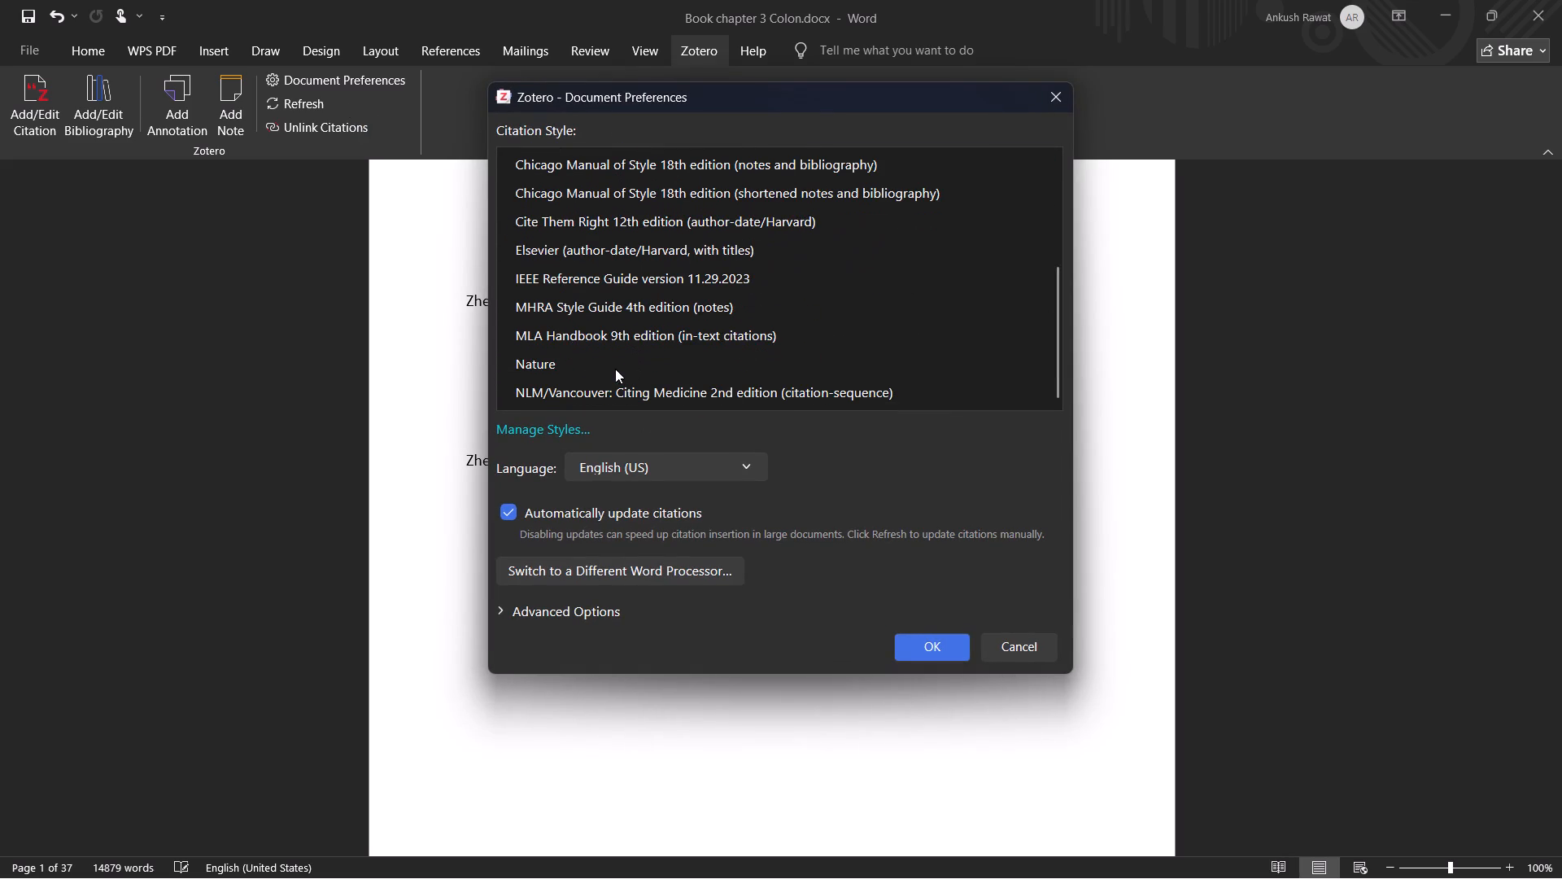
left_click(577, 390)
left_click(940, 647)
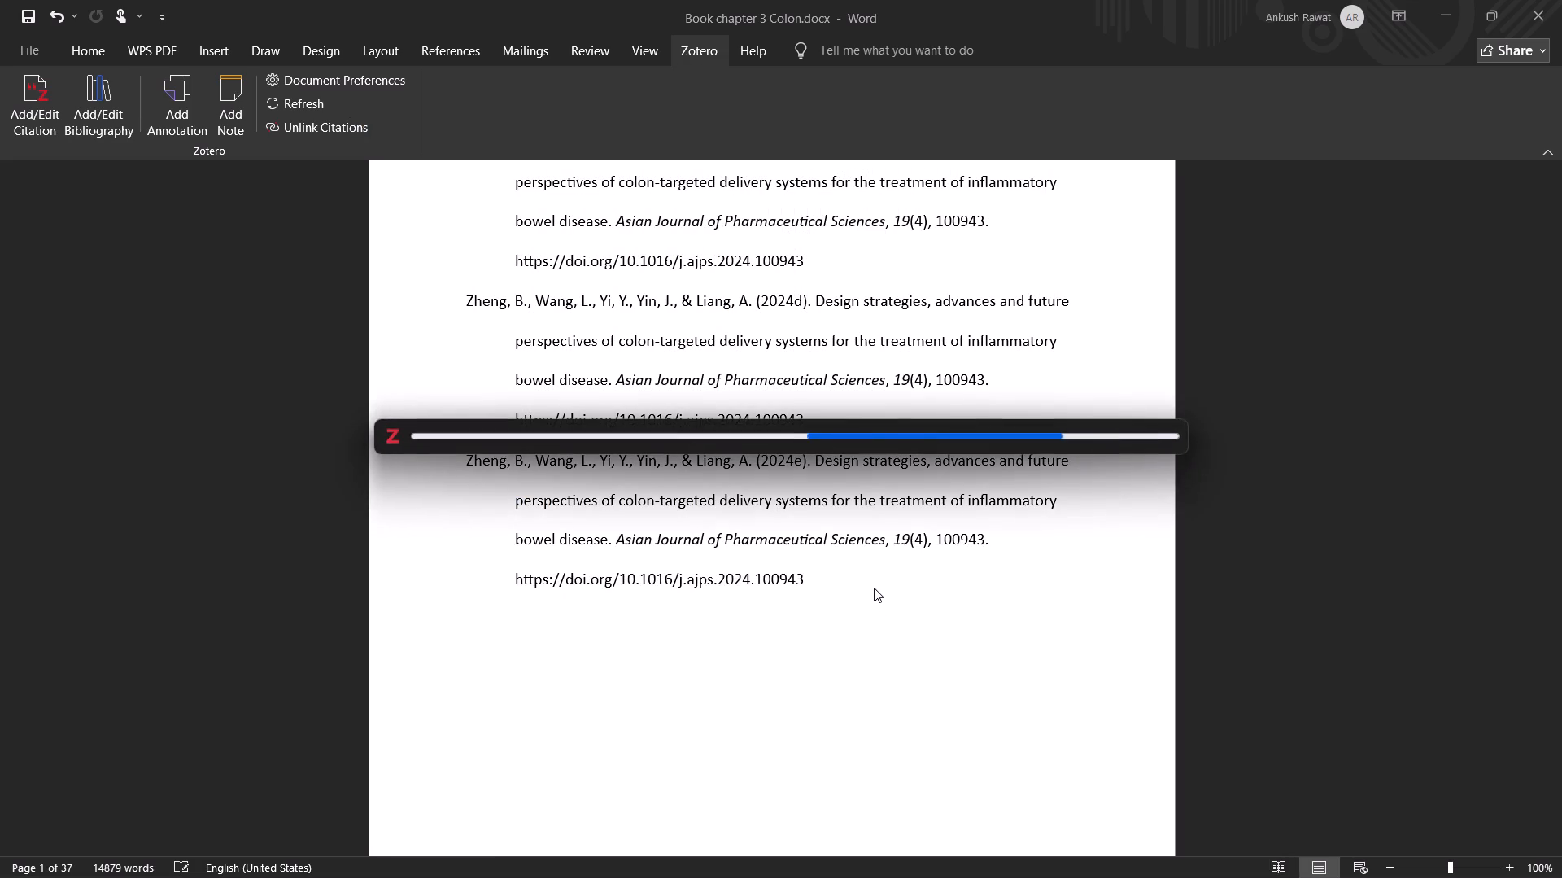
Examine the numbered Vancouver reference list through to its last entry at the end of the document.
scroll(657, 552, "down", 1)
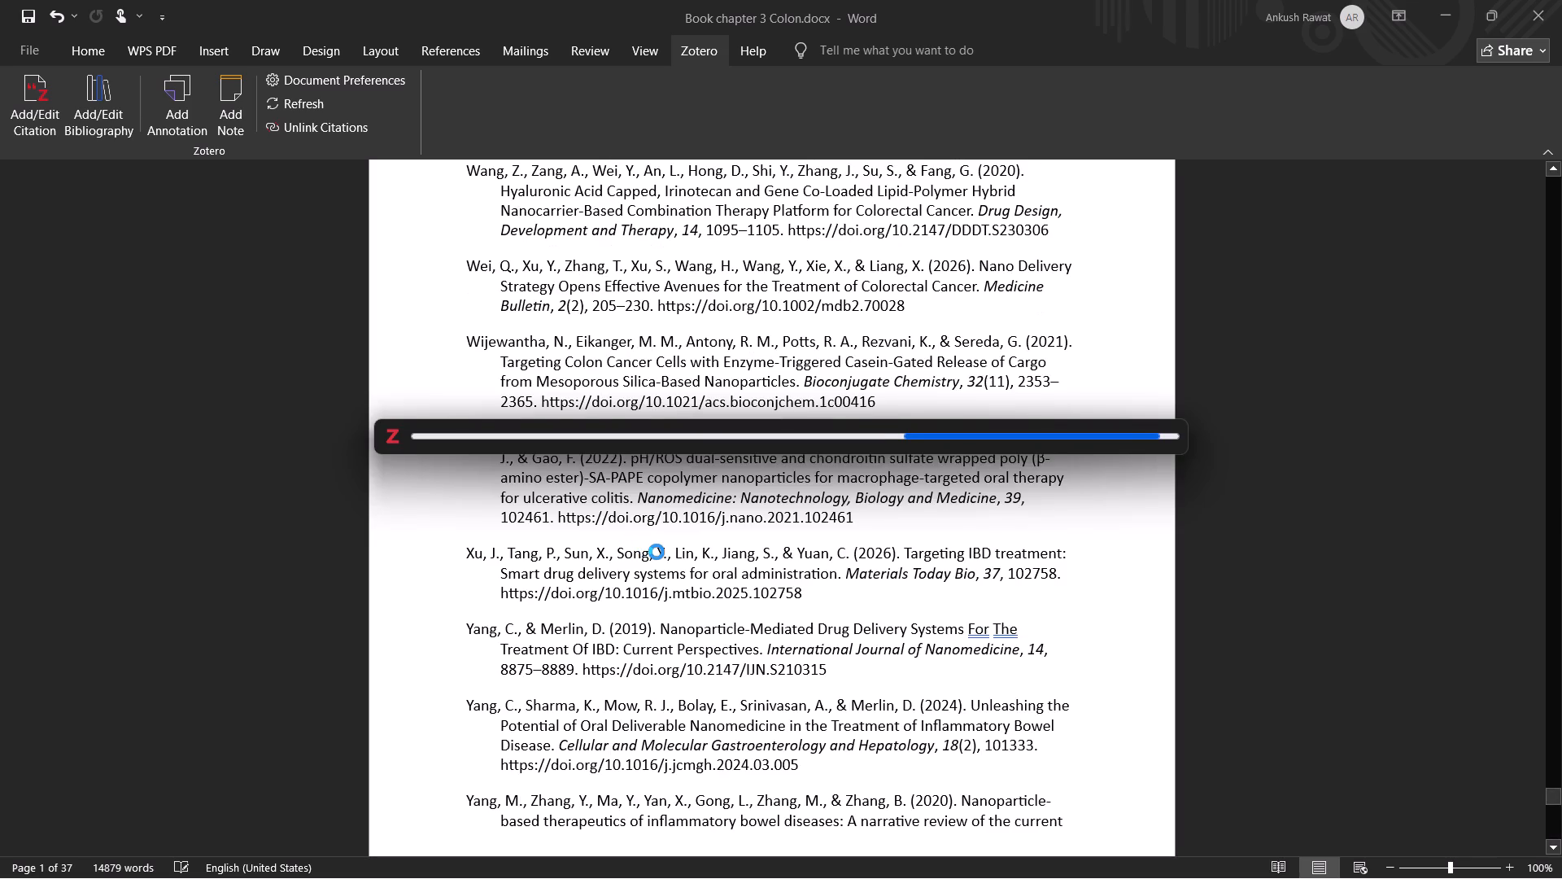
scroll(657, 552, "down", 2)
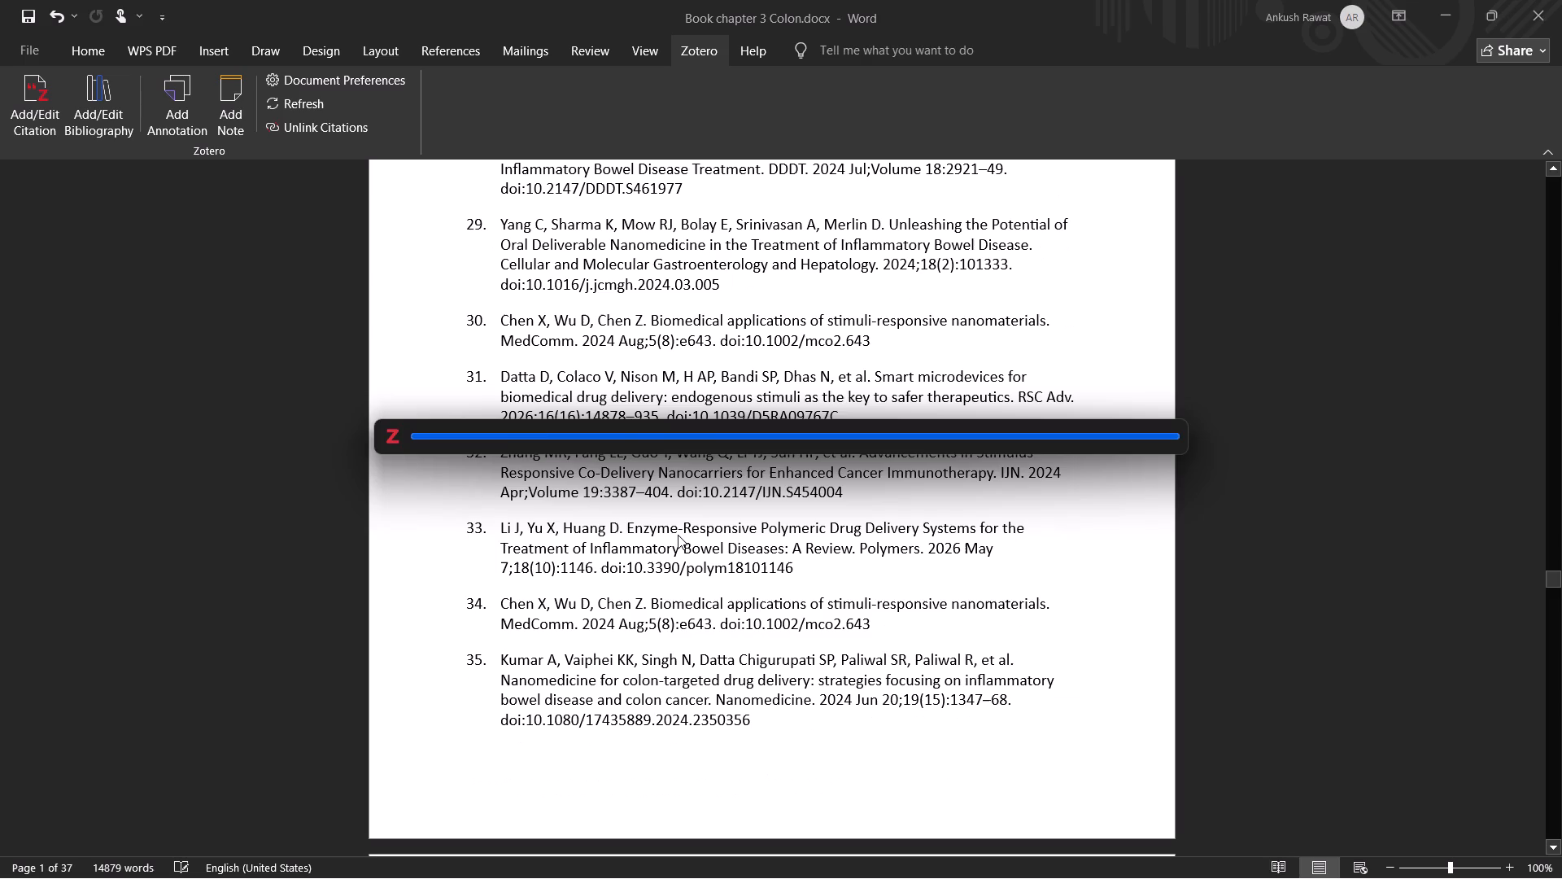
scroll(666, 541, "down", 2)
scroll(666, 543, "up", 2)
scroll(666, 543, "down", 1)
scroll(666, 543, "up", 1)
scroll(666, 543, "down", 1)
scroll(666, 543, "up", 1)
scroll(666, 543, "down", 1)
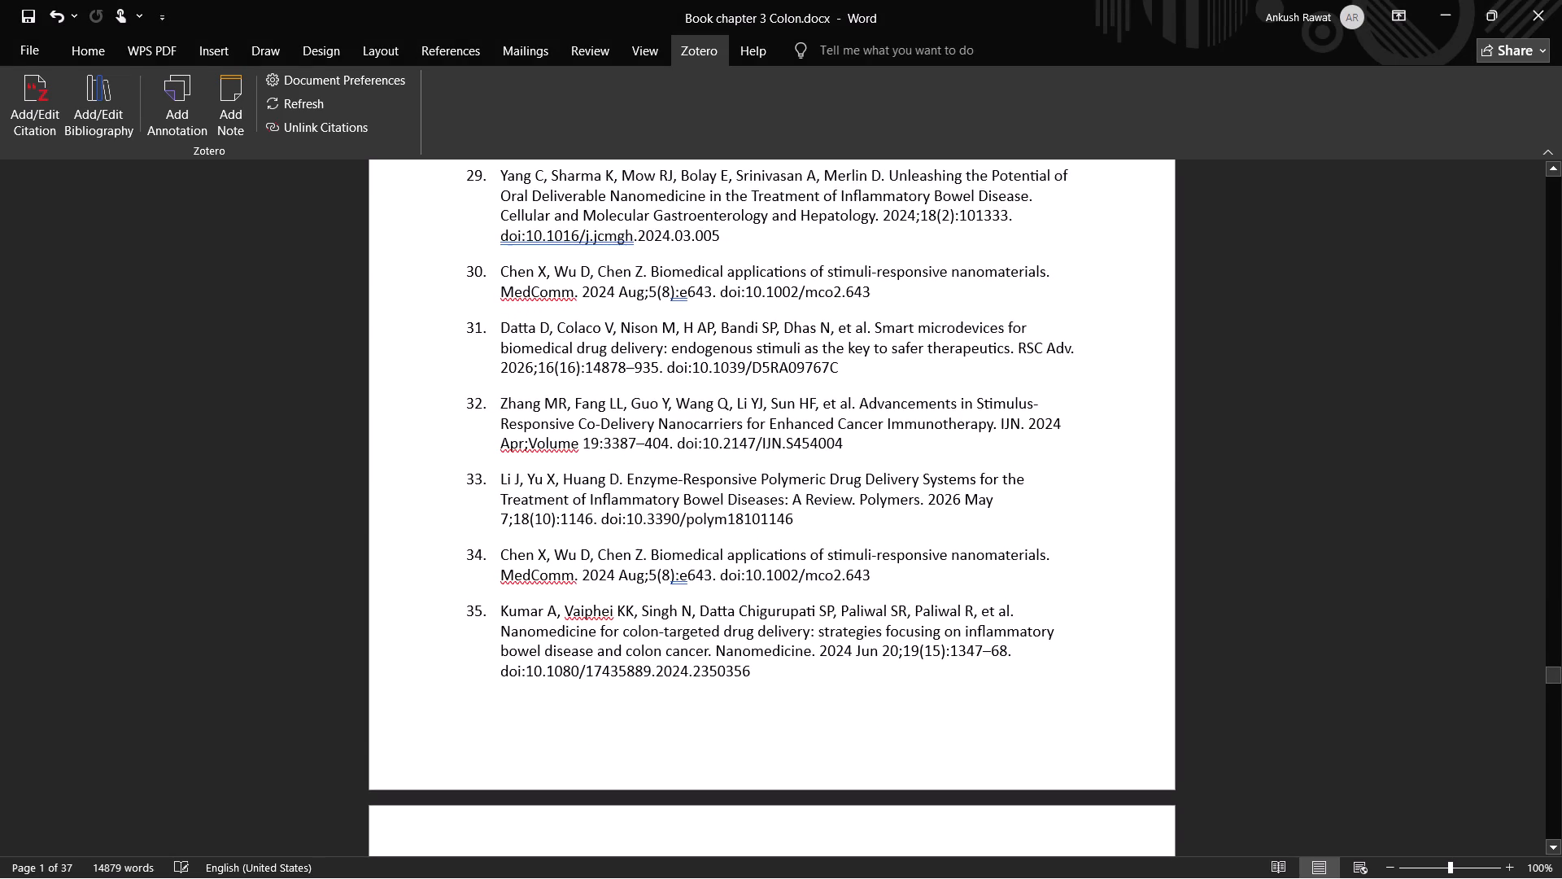
middle_click_drag(421, 453, 416, 623)
middle_click_drag(421, 589, 421, 551)
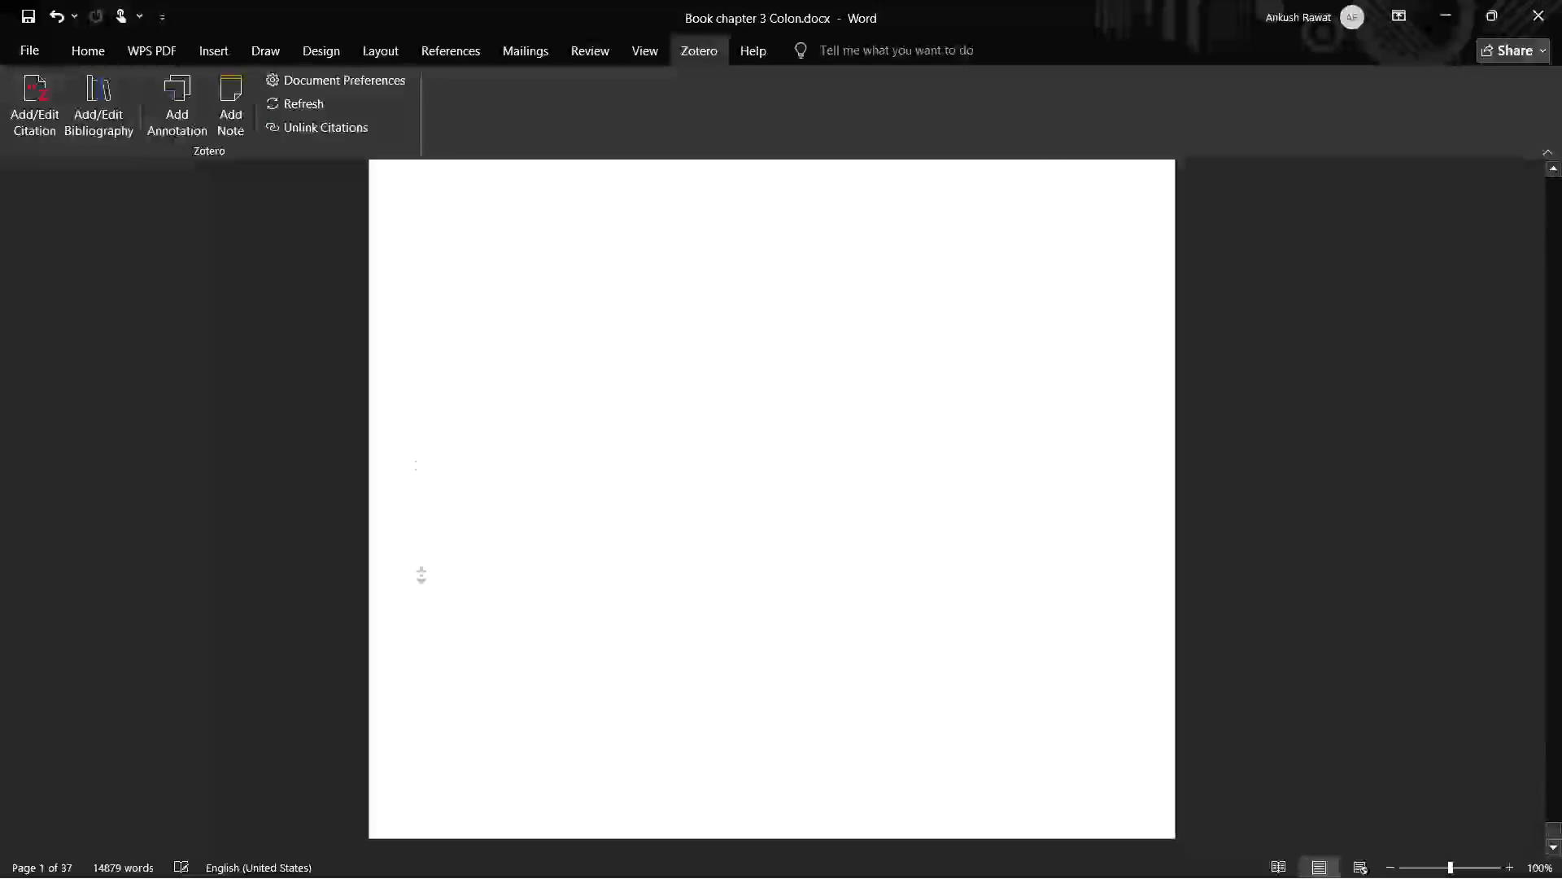
middle_click_drag(421, 551, 421, 412)
scroll(421, 434, "up", 3)
scroll(421, 431, "down", 1)
scroll(422, 428, "up", 1)
scroll(430, 419, "down", 3)
scroll(430, 419, "up", 1)
scroll(430, 419, "down", 2)
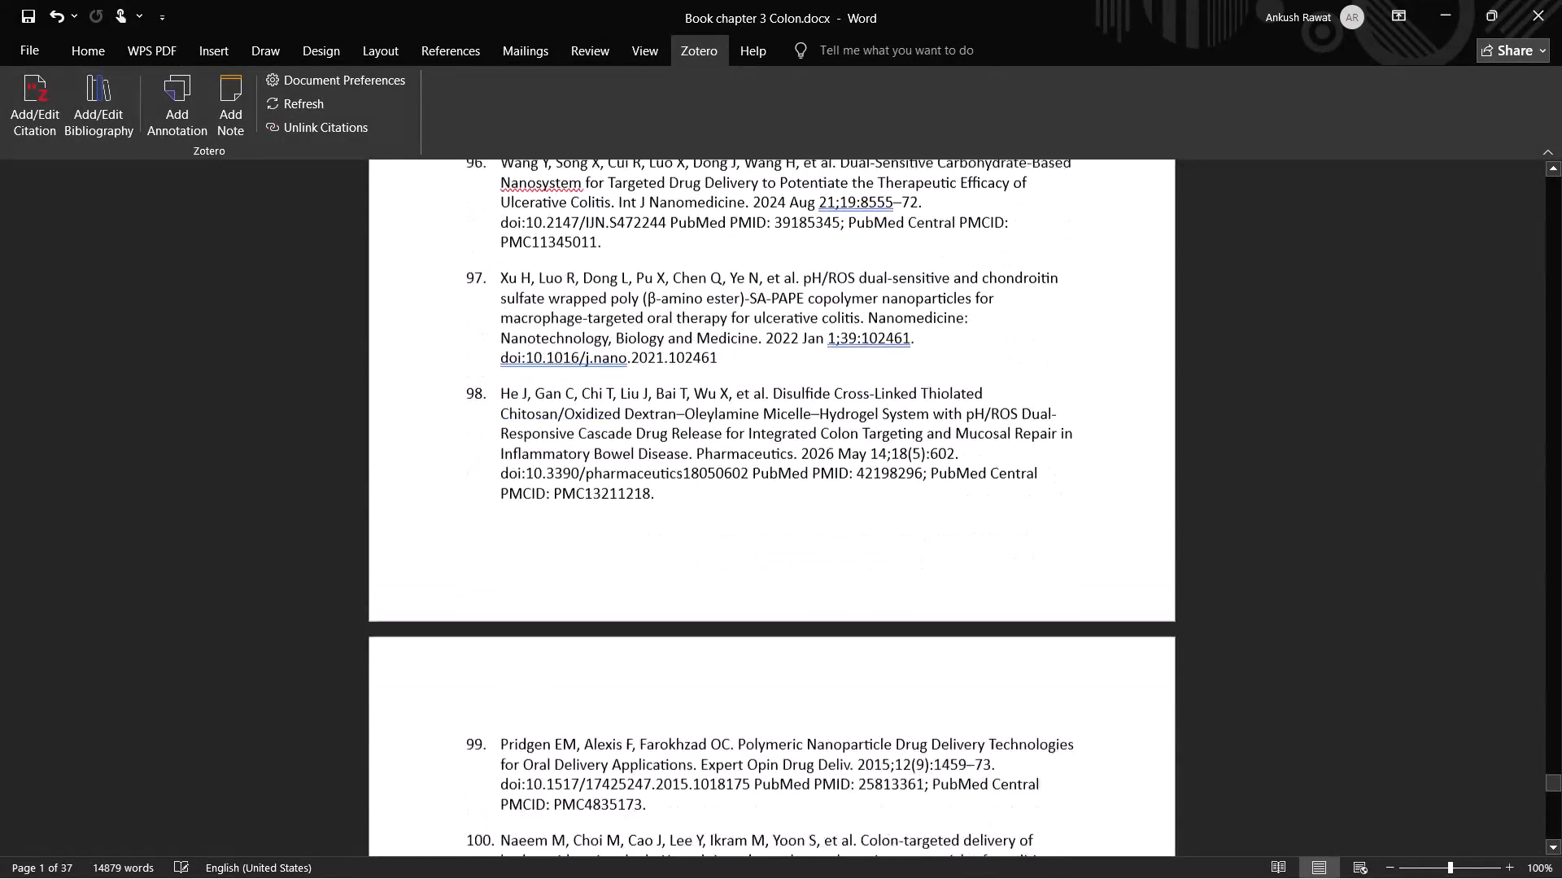
scroll(805, 654, "up", 1, "ctrl")
scroll(805, 654, "down", 2, "ctrl")
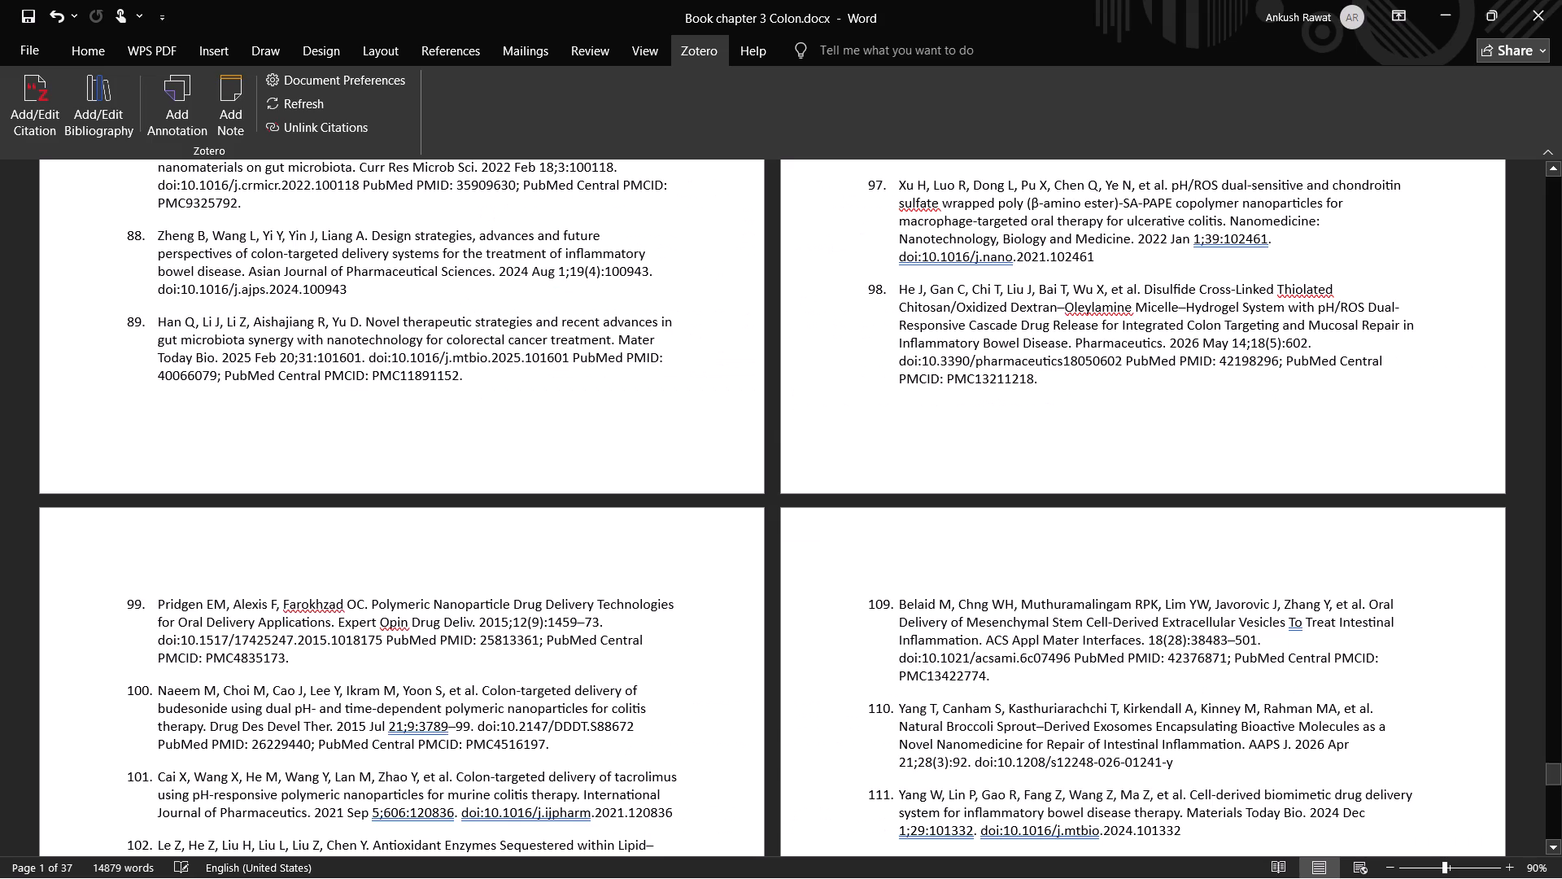
scroll(805, 654, "down", 2)
scroll(805, 654, "up", 2, "ctrl")
scroll(805, 654, "down", 1, "ctrl")
scroll(805, 654, "up", 1, "ctrl")
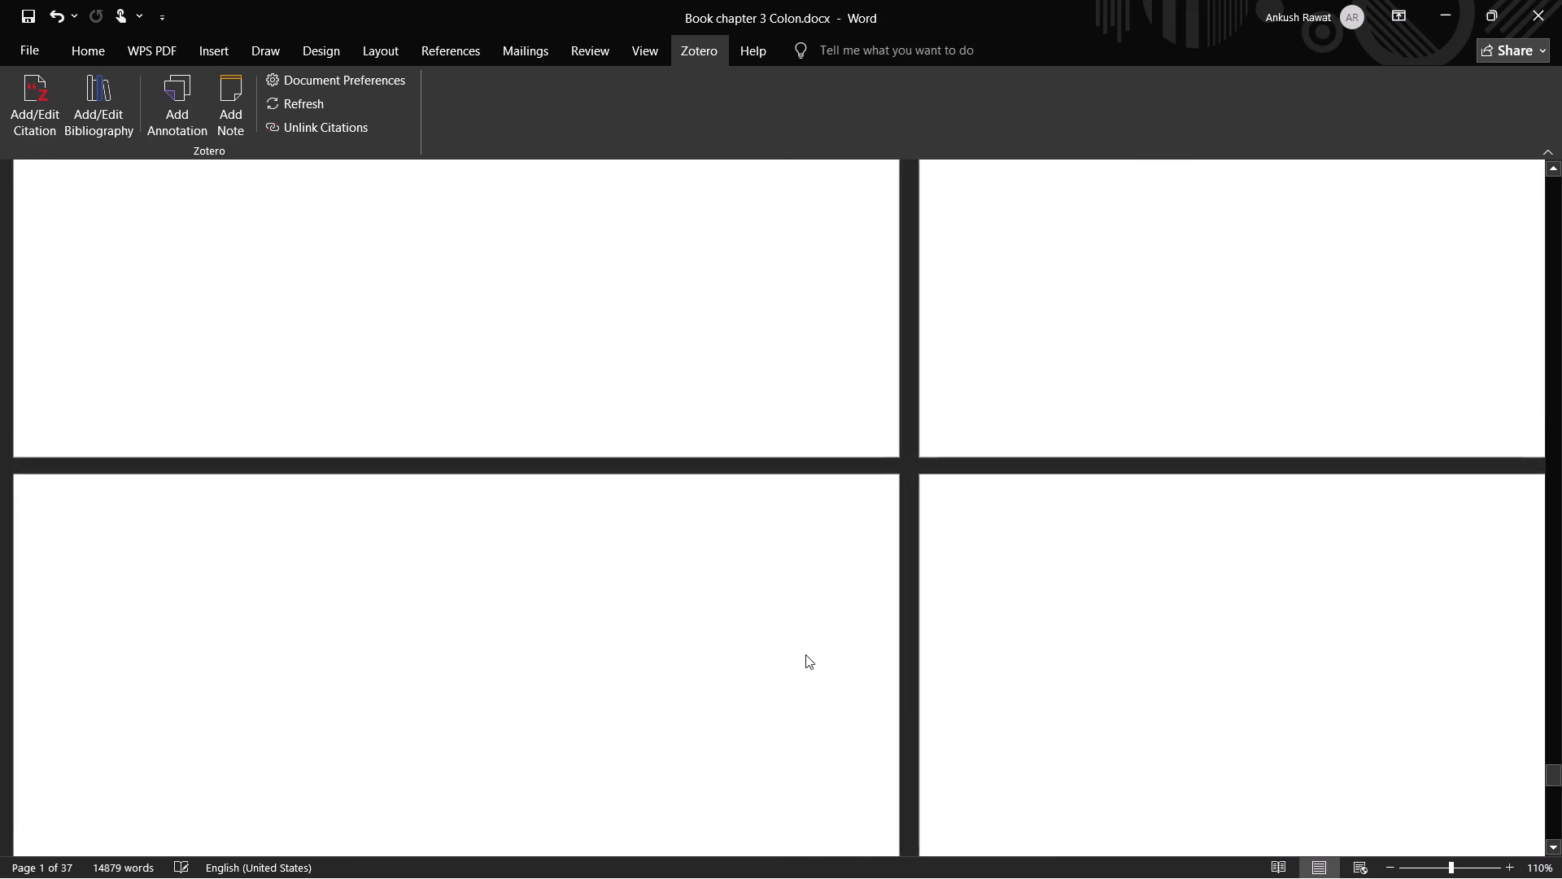
scroll(805, 654, "down", 1, "ctrl")
scroll(805, 654, "up", 1, "ctrl")
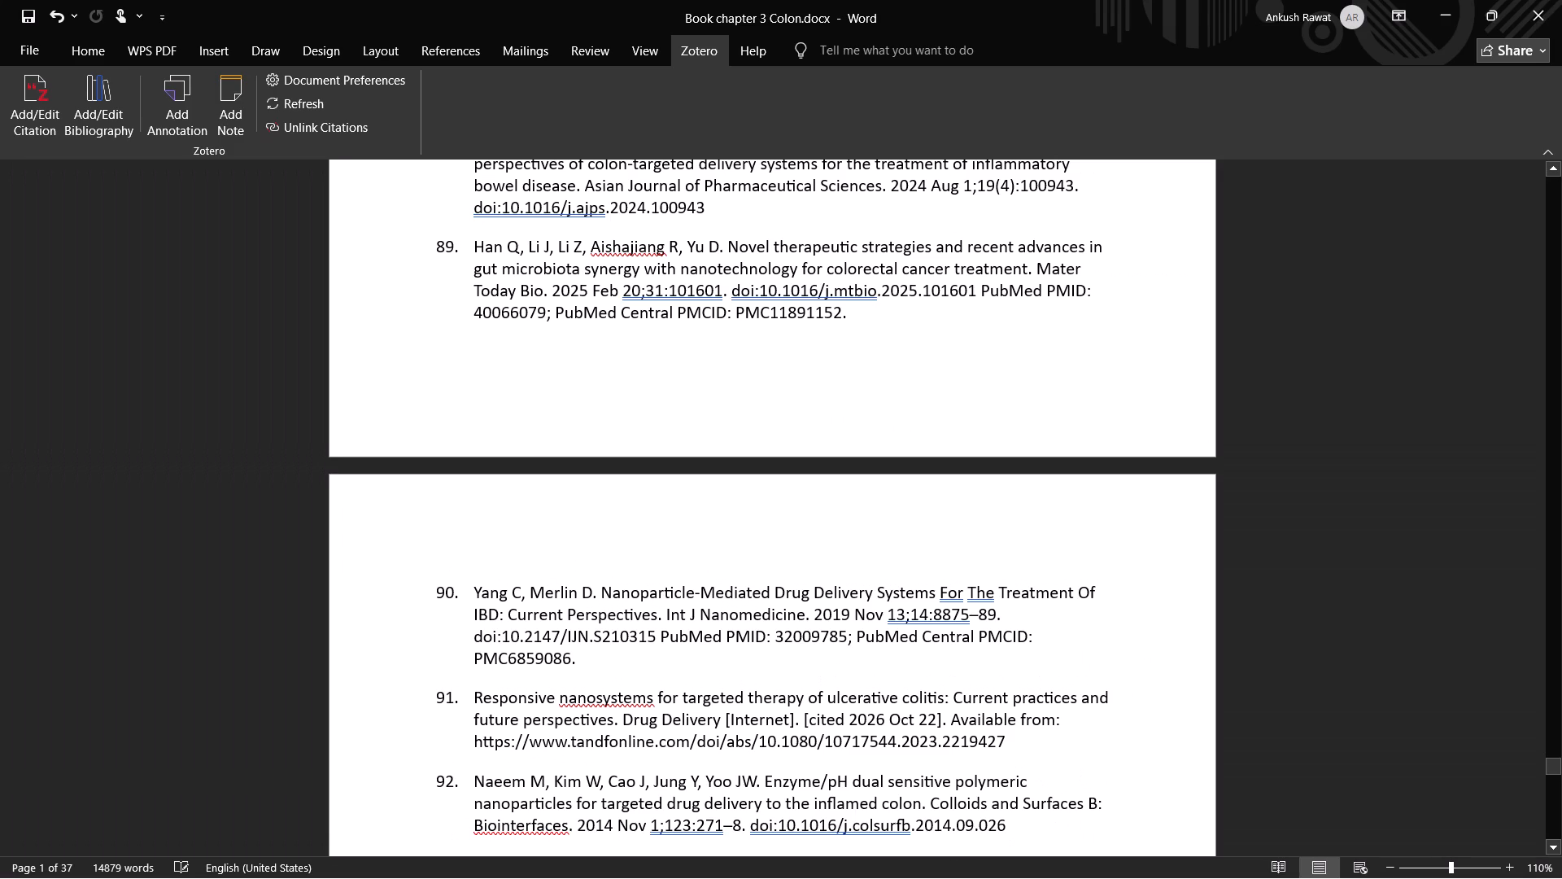
scroll(805, 654, "up", 1)
scroll(805, 654, "down", 1)
scroll(805, 654, "up", 1)
middle_click_drag(1116, 459, 1140, 594)
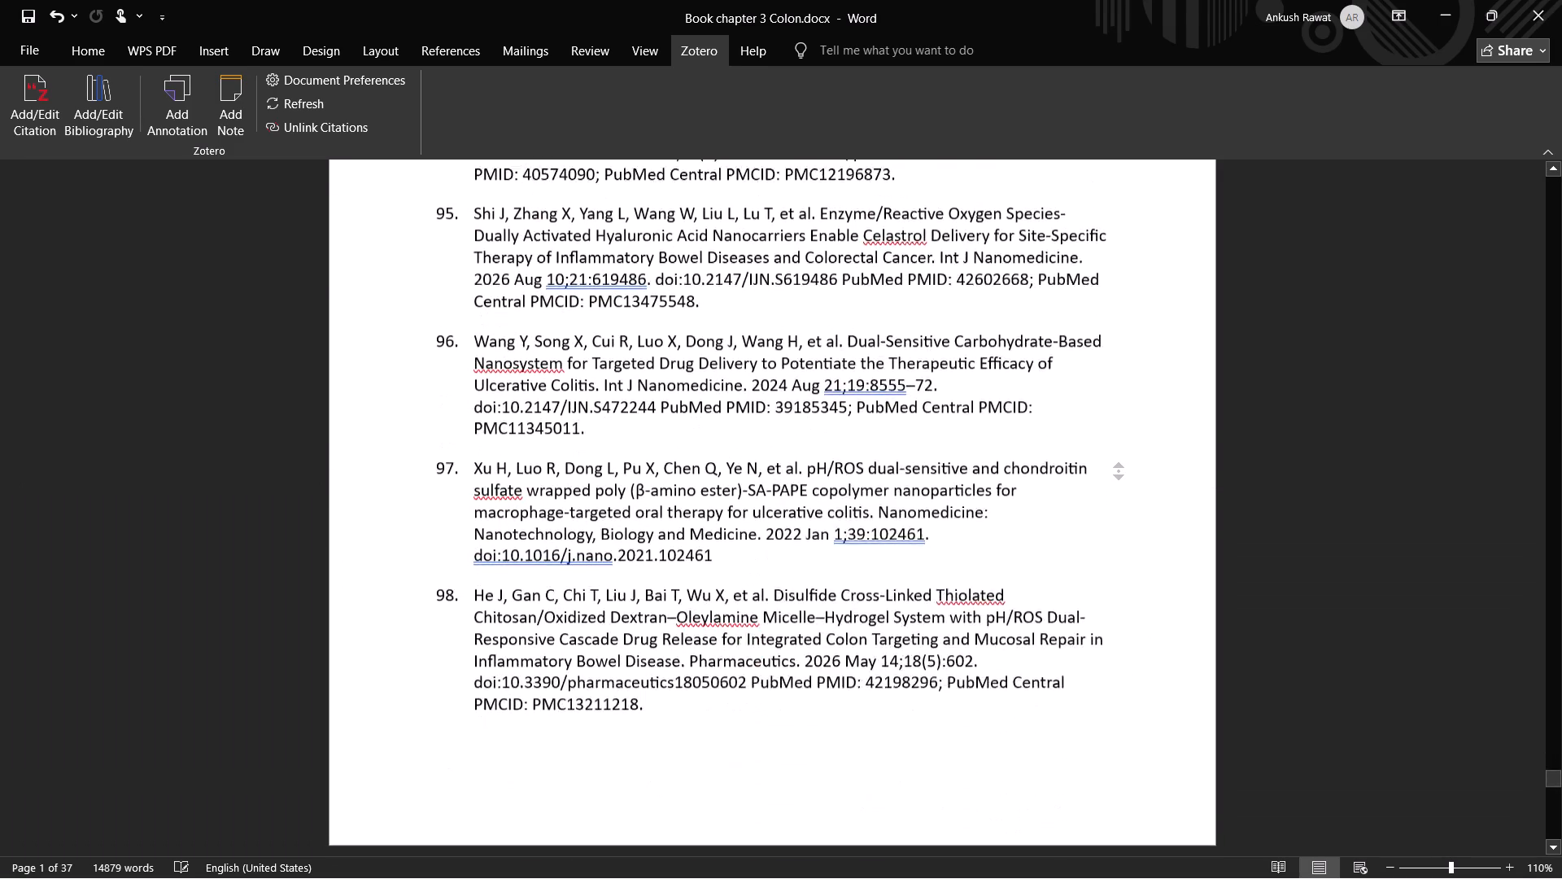
middle_click_drag(1140, 594, 1141, 622)
middle_click_drag(1179, 432, 1171, 599)
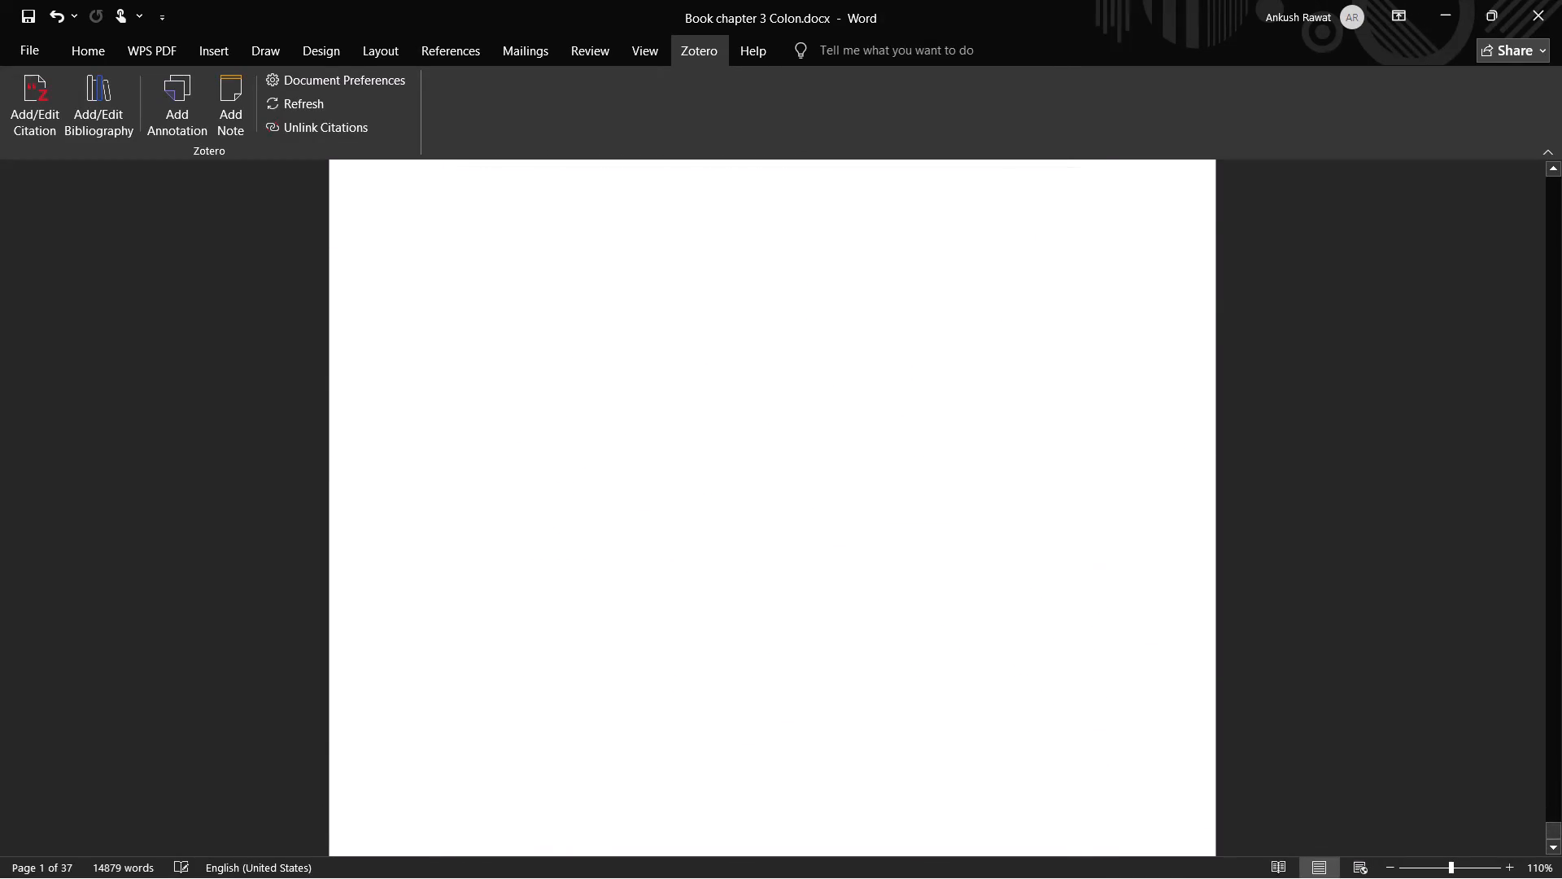
scroll(1132, 592, "up", 2)
scroll(1124, 571, "down", 2)
scroll(1111, 526, "up", 3)
scroll(1103, 480, "down", 1)
scroll(1116, 643, "up", 1)
scroll(1116, 643, "down", 2)
scroll(1116, 640, "up", 3)
scroll(1100, 511, "up", 1)
scroll(1100, 511, "down", 1)
scroll(1100, 511, "up", 3)
scroll(1100, 511, "down", 1)
scroll(1100, 511, "up", 2)
middle_click_drag(1100, 543, 1098, 453)
middle_click_drag(1098, 453, 1097, 433)
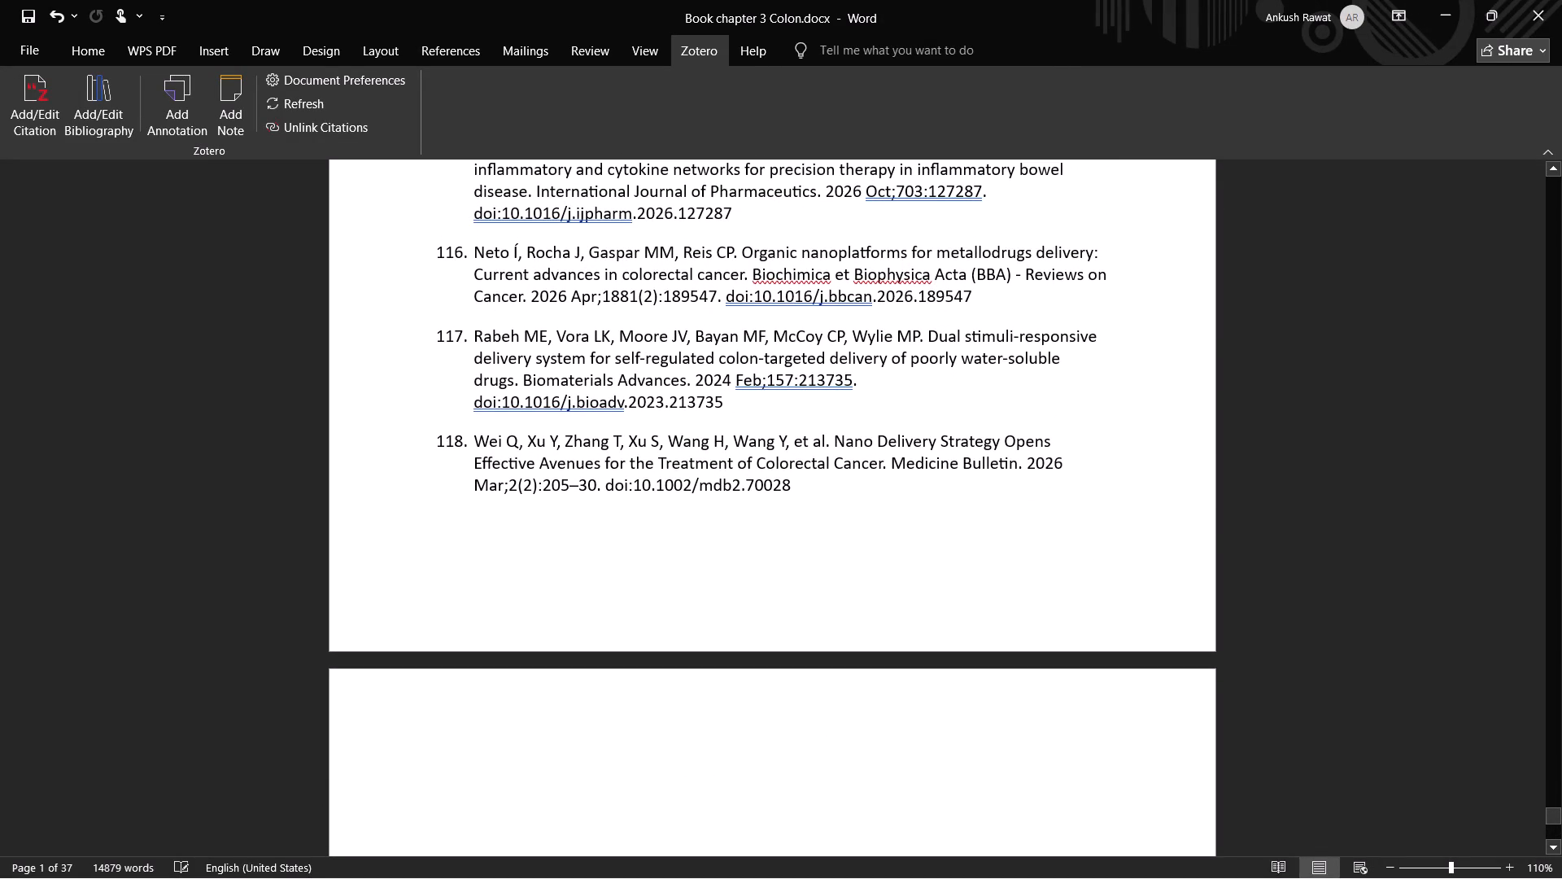
left_click(808, 476)
Delete the entire numbered Zotero bibliography beneath the References heading, keeping the heading itself.
middle_click_drag(1015, 607, 1003, 479)
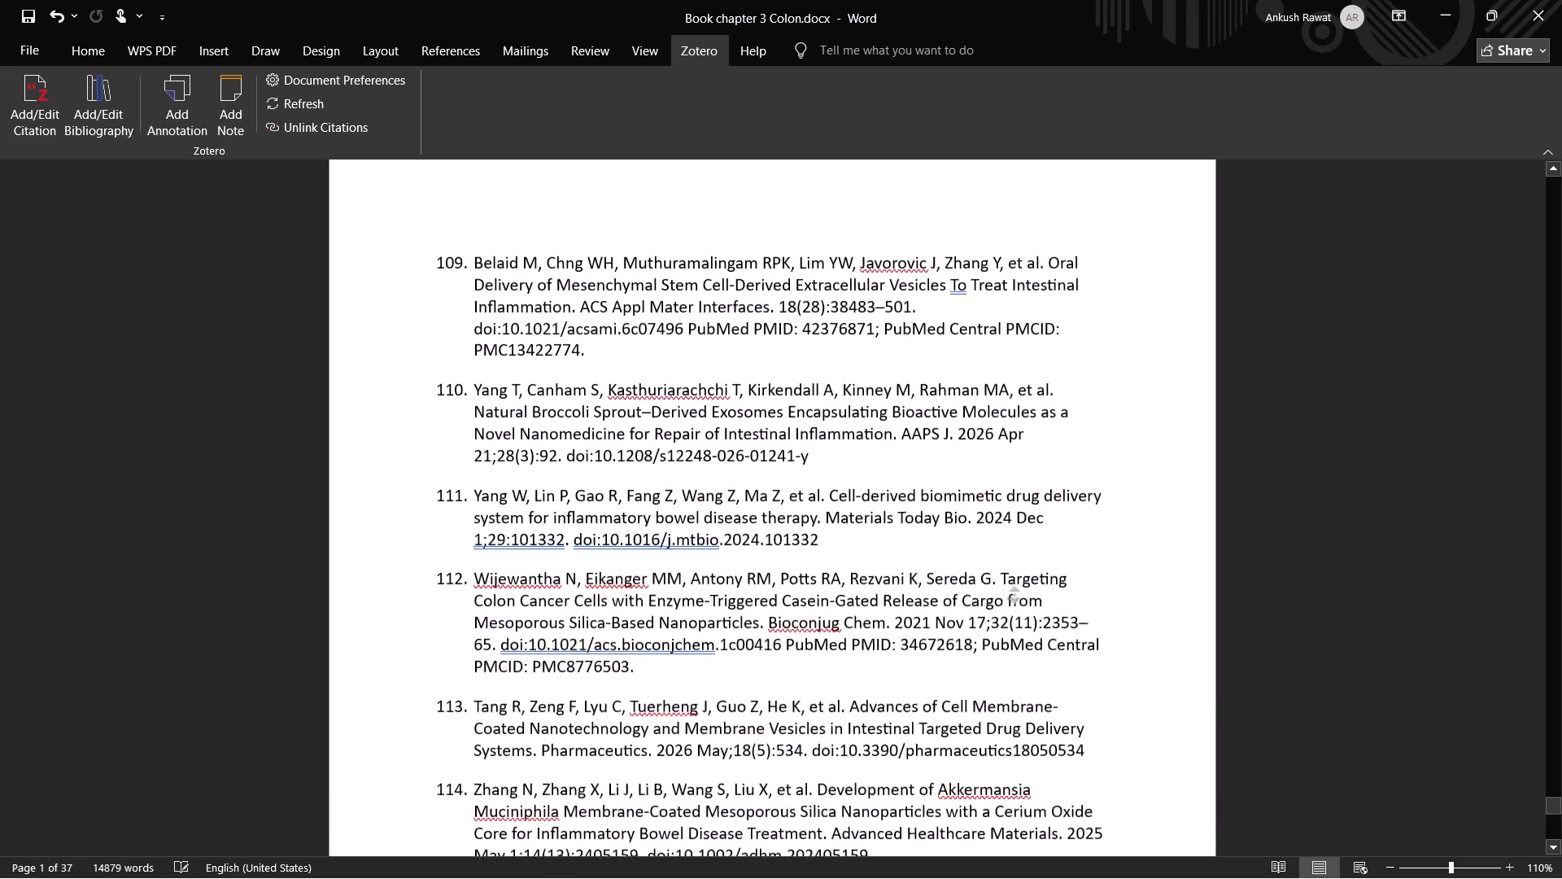
middle_click_drag(1003, 479, 997, 453)
middle_click_drag(982, 446, 993, 559)
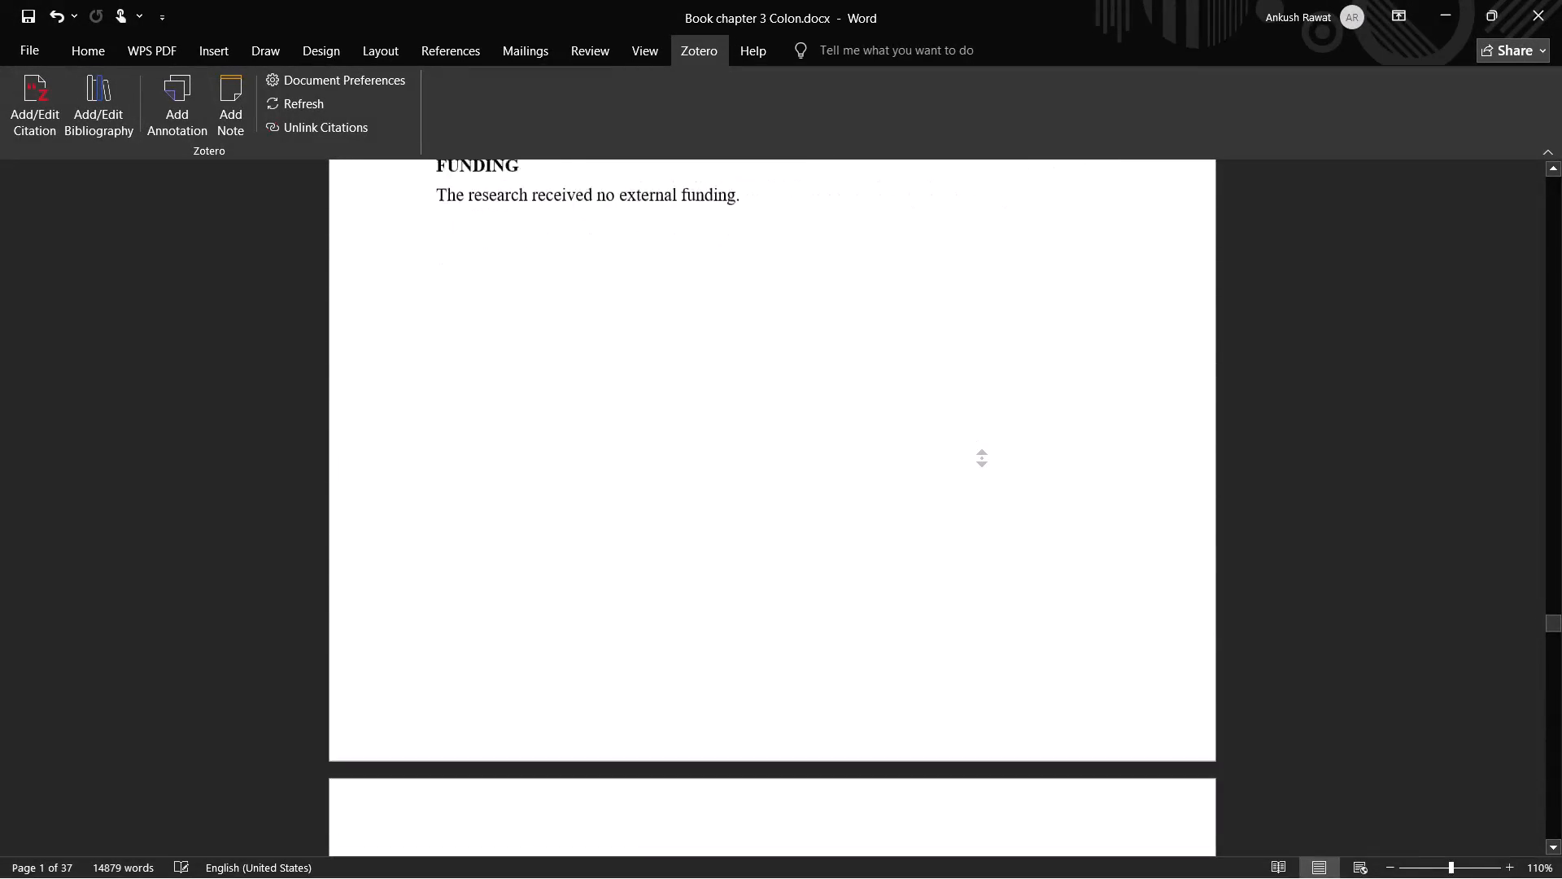
middle_click_drag(993, 559, 993, 558)
middle_click_drag(963, 454, 971, 552)
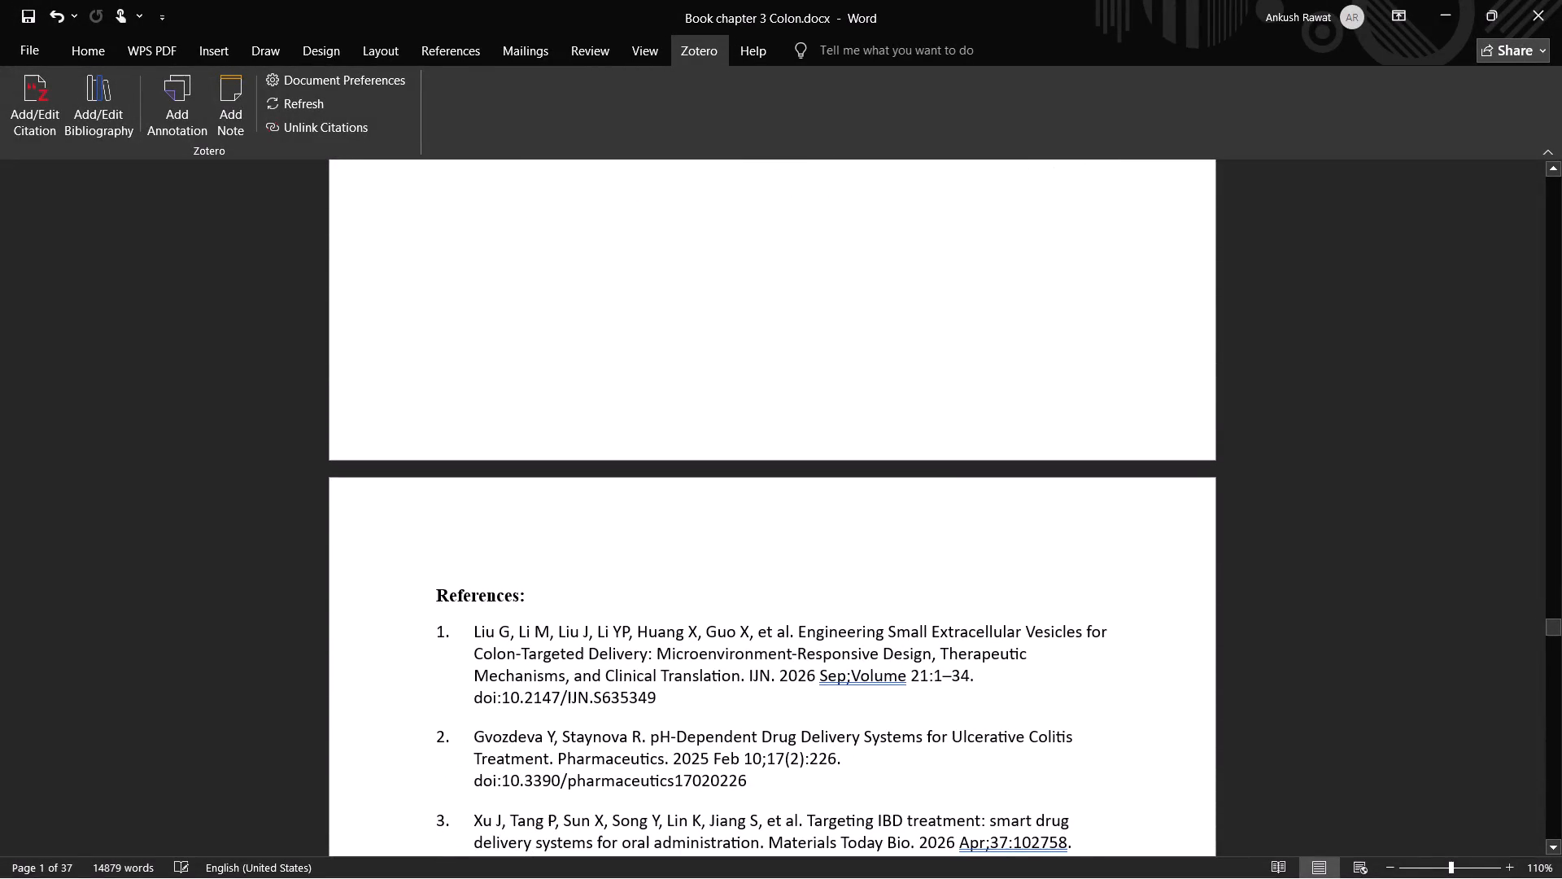
left_click(430, 625, "shift")
key("BackSpace")
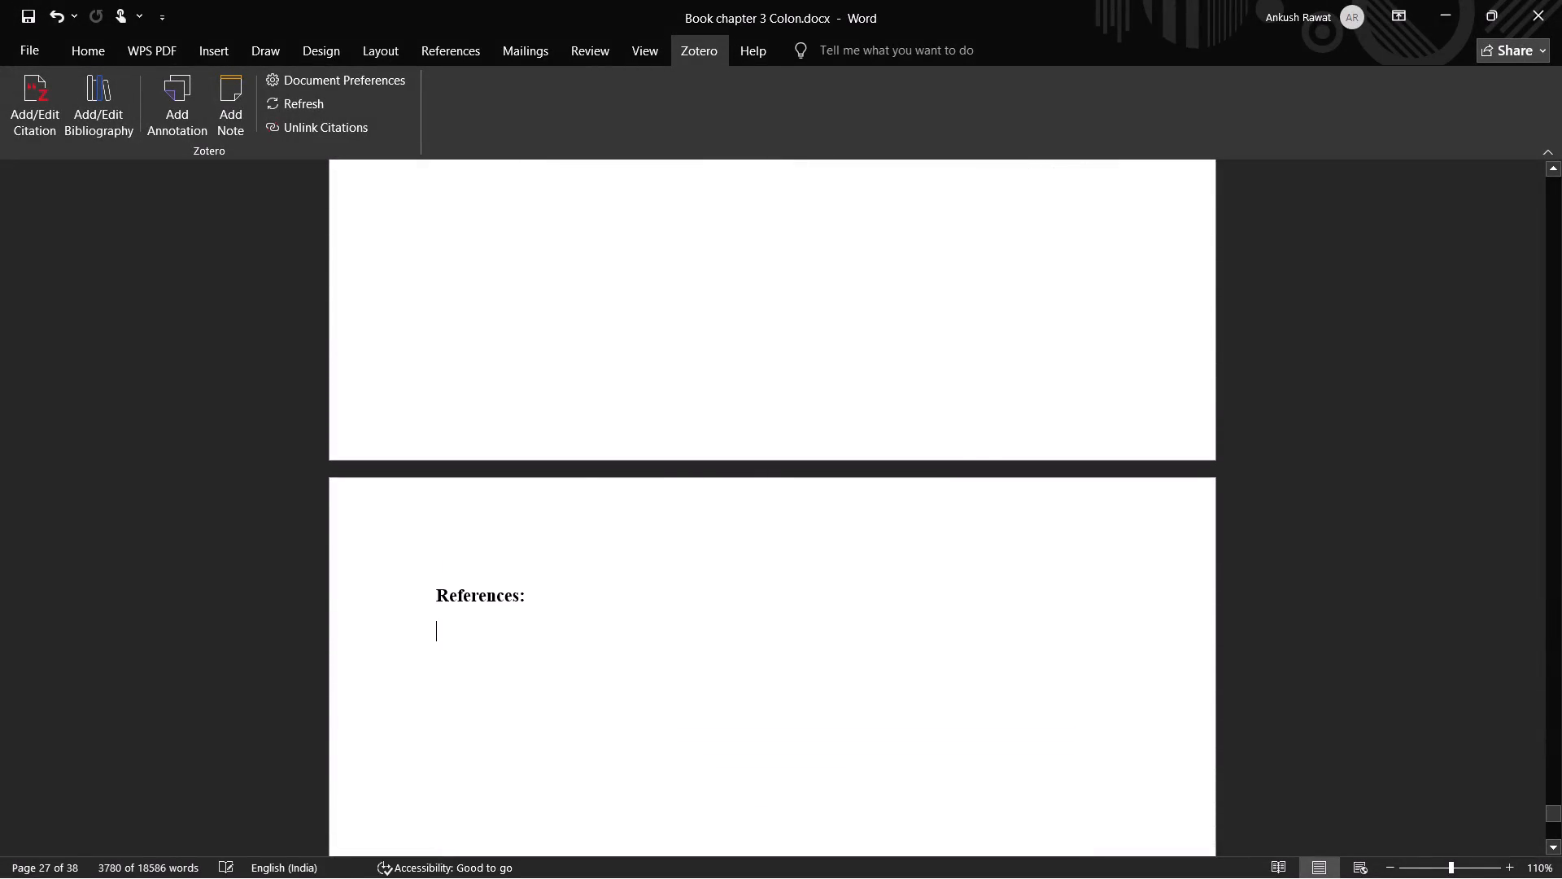
Examine the chapter's closing statements, from the authorship contribution and acknowledgment through funding, down to the References heading.
scroll(582, 619, "up", 2)
scroll(583, 619, "down", 1)
scroll(583, 619, "up", 2)
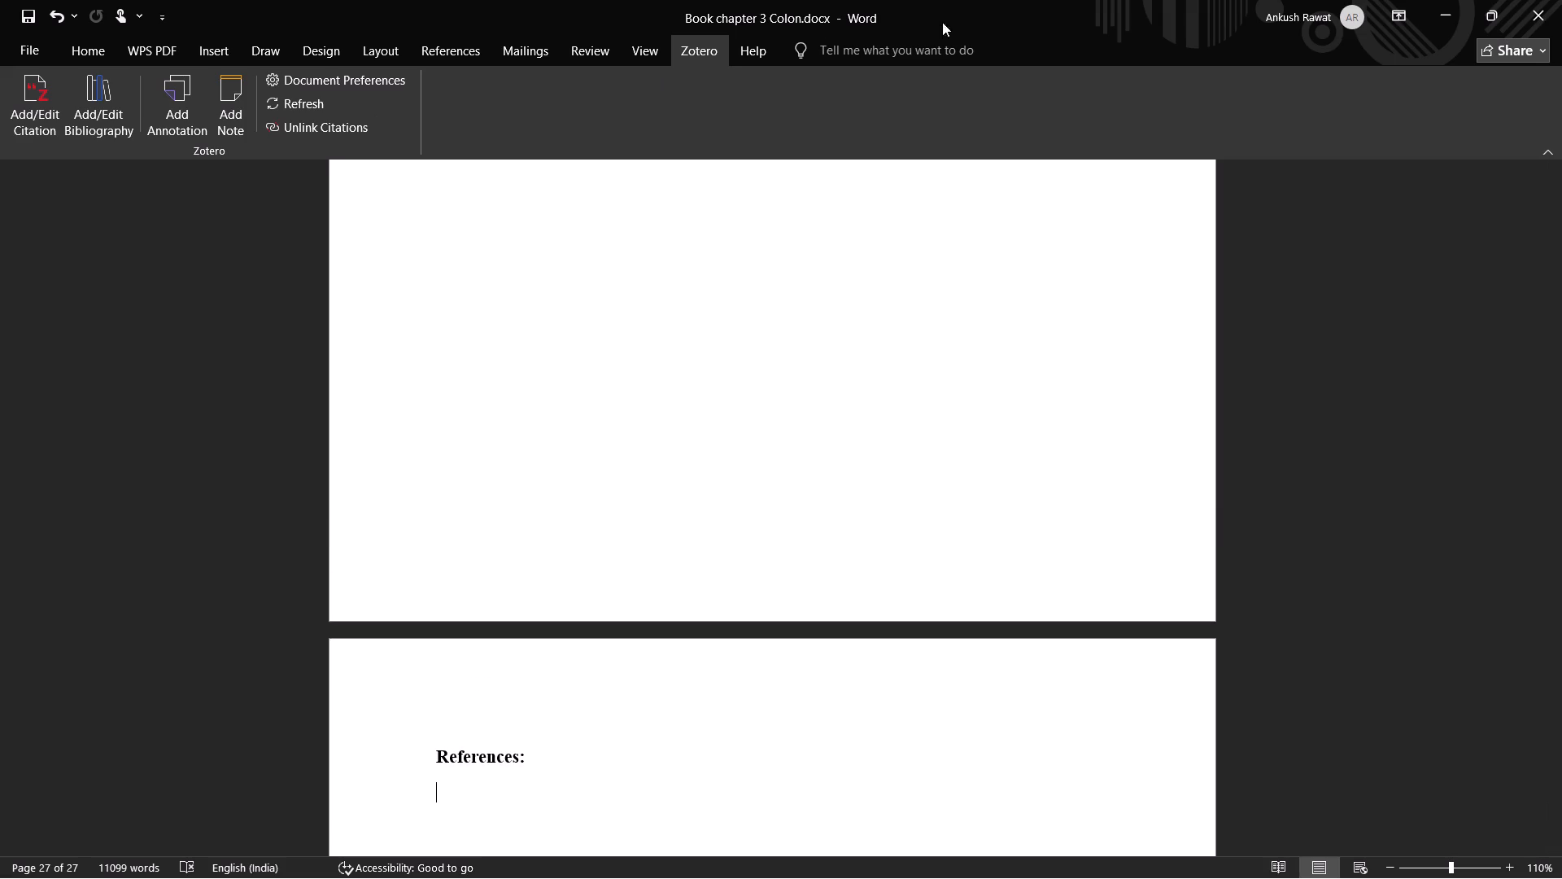
middle_click_drag(797, 351, 796, 258)
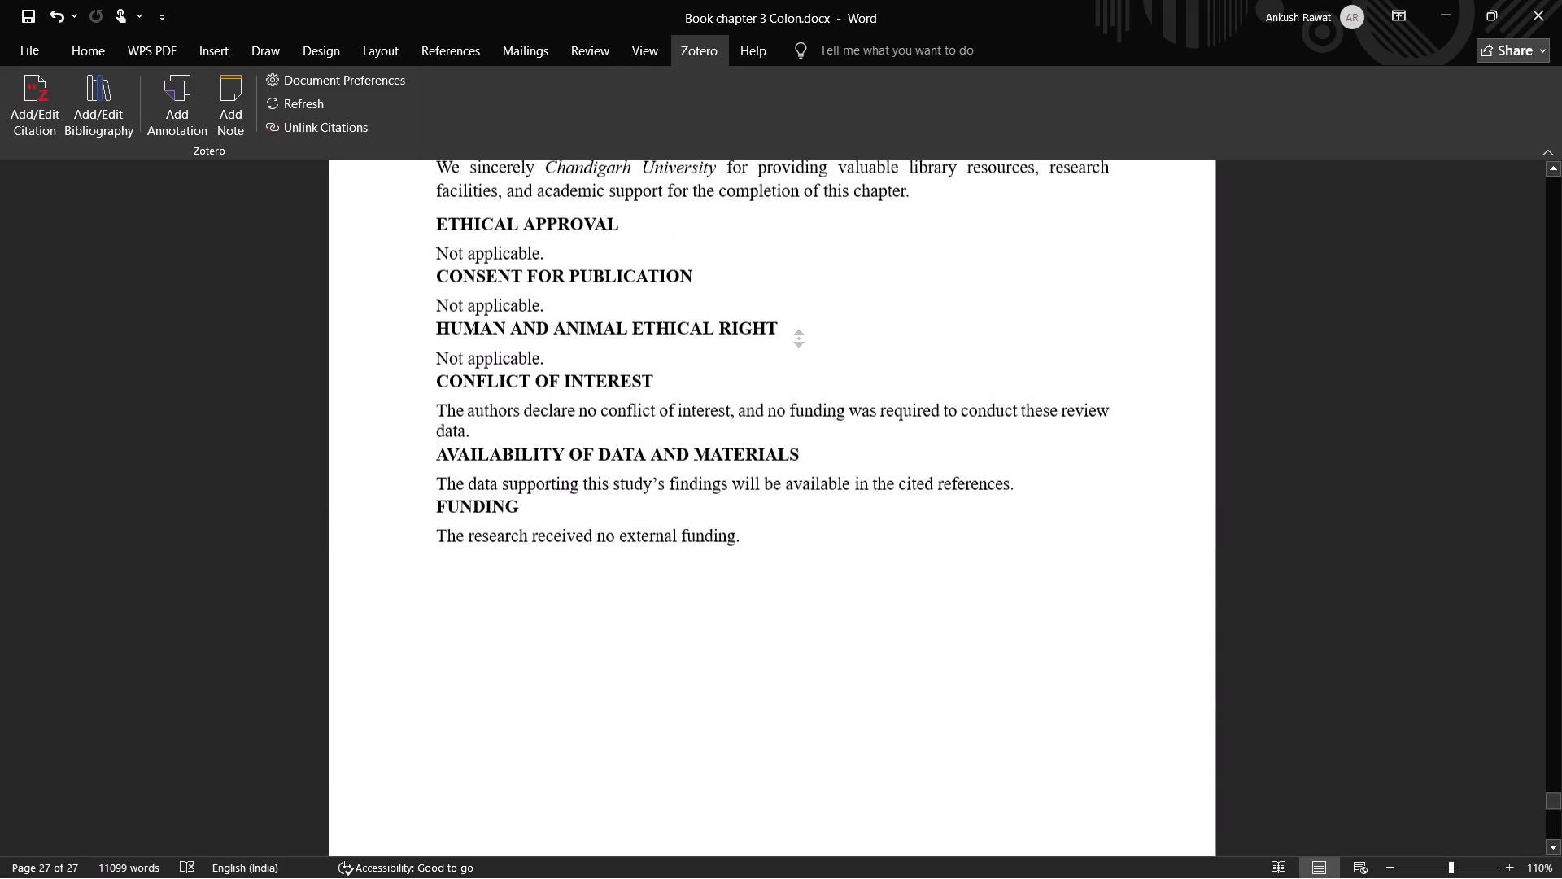
middle_click_drag(796, 258, 796, 256)
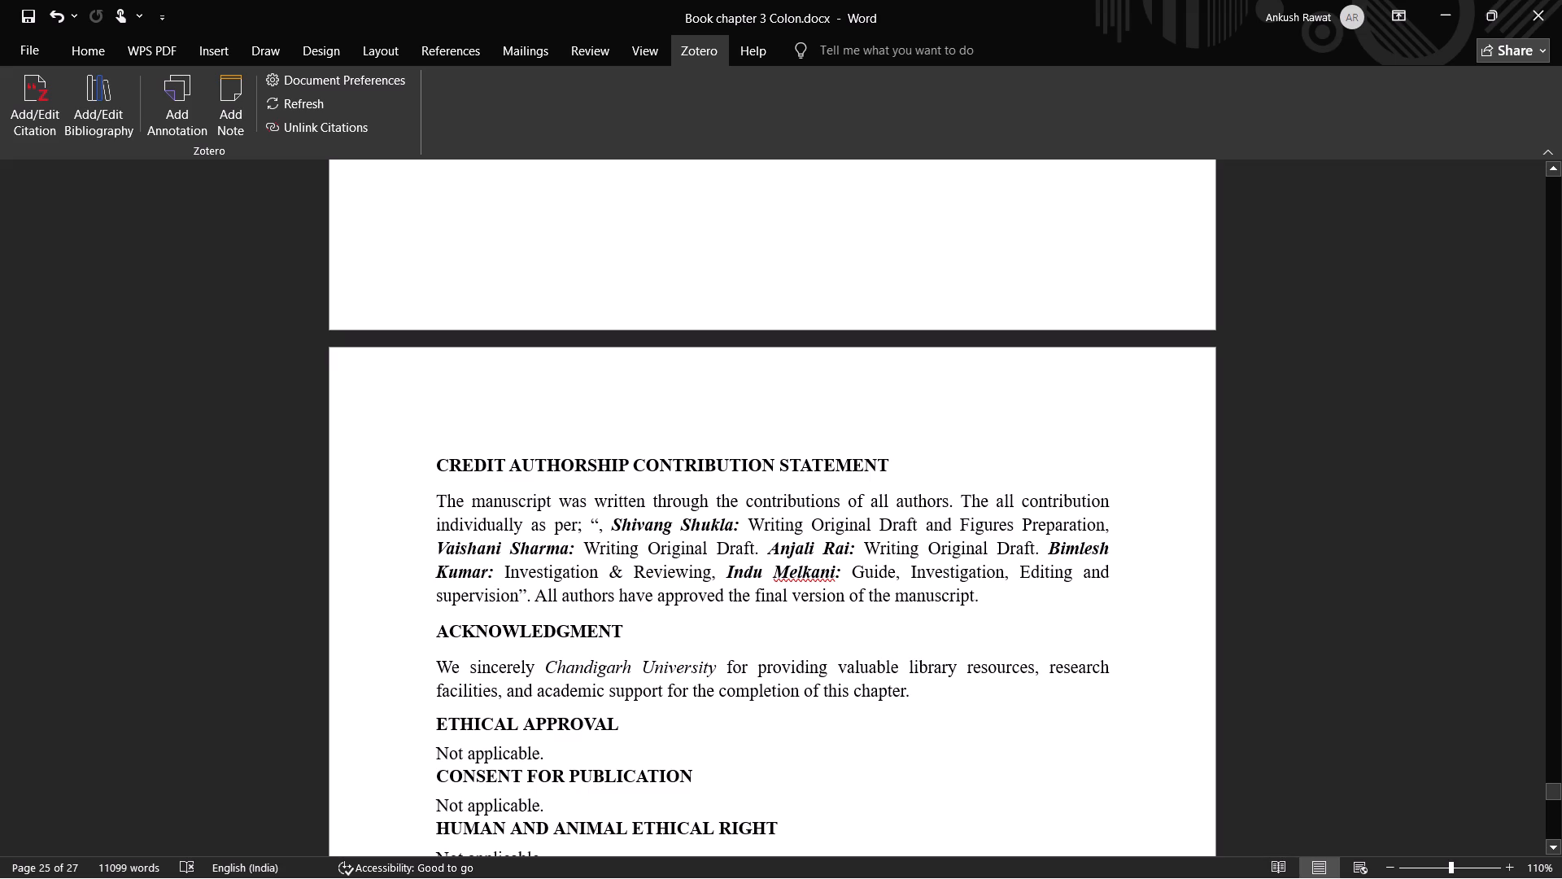
scroll(866, 272, "down", 1)
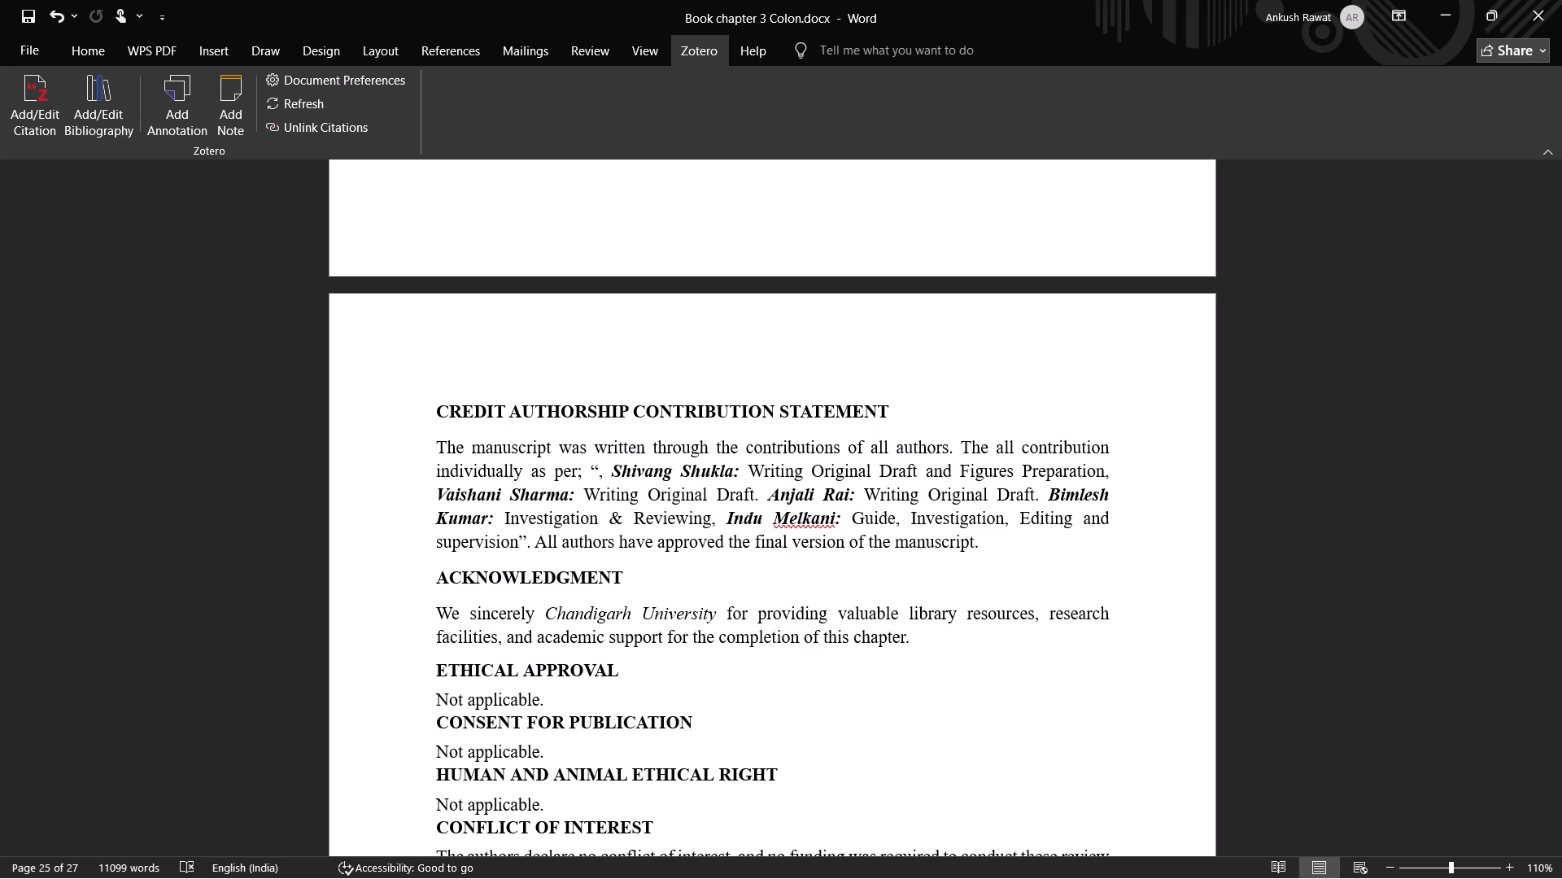
scroll(866, 272, "down", 1)
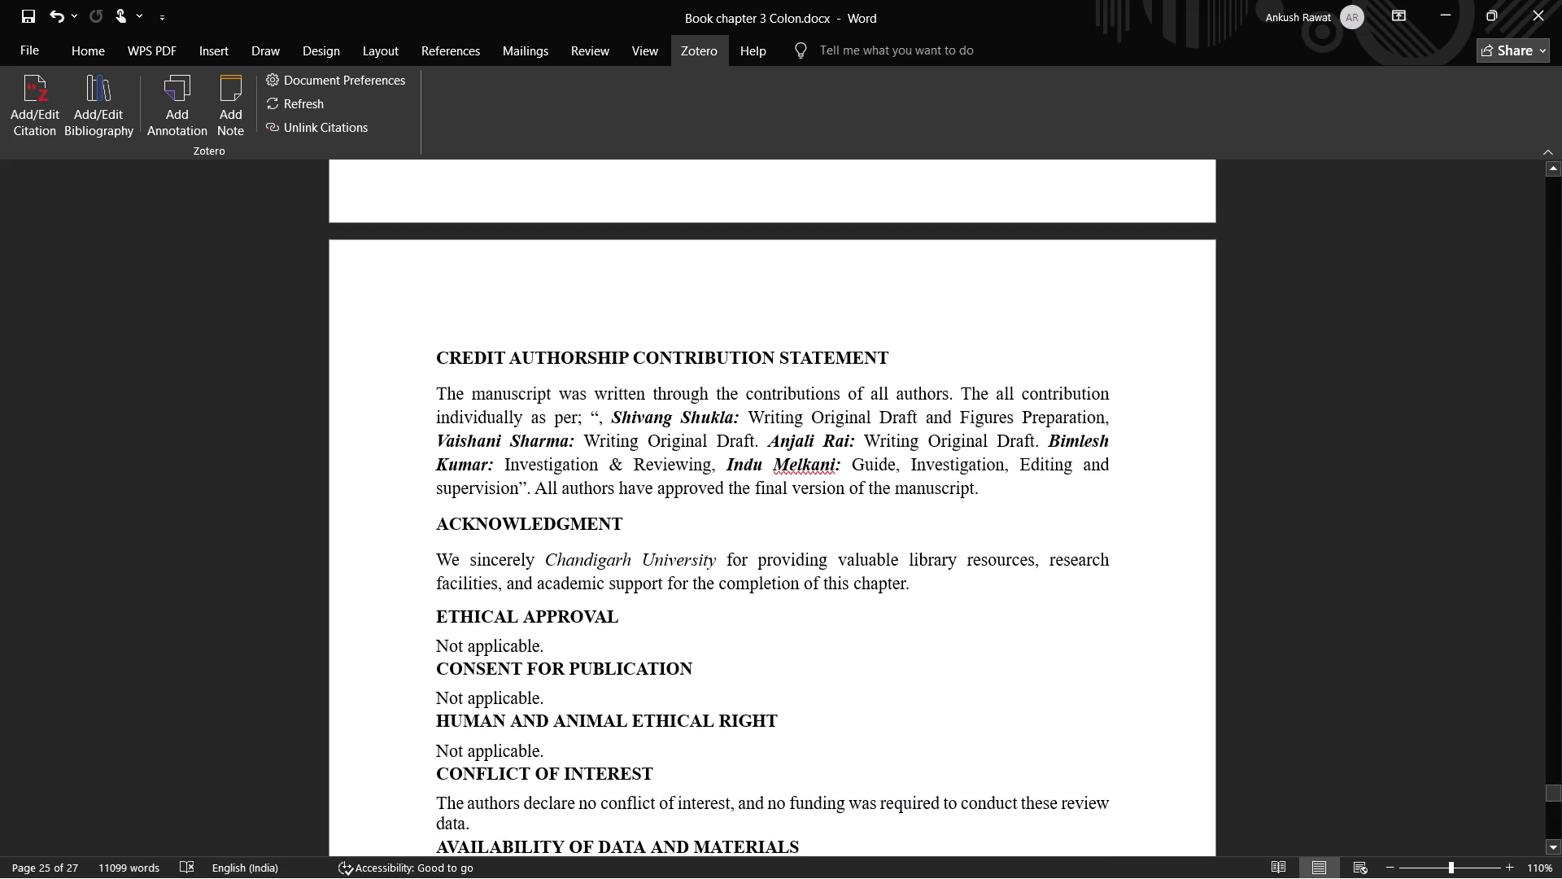
scroll(866, 272, "down", 3)
scroll(866, 272, "up", 1)
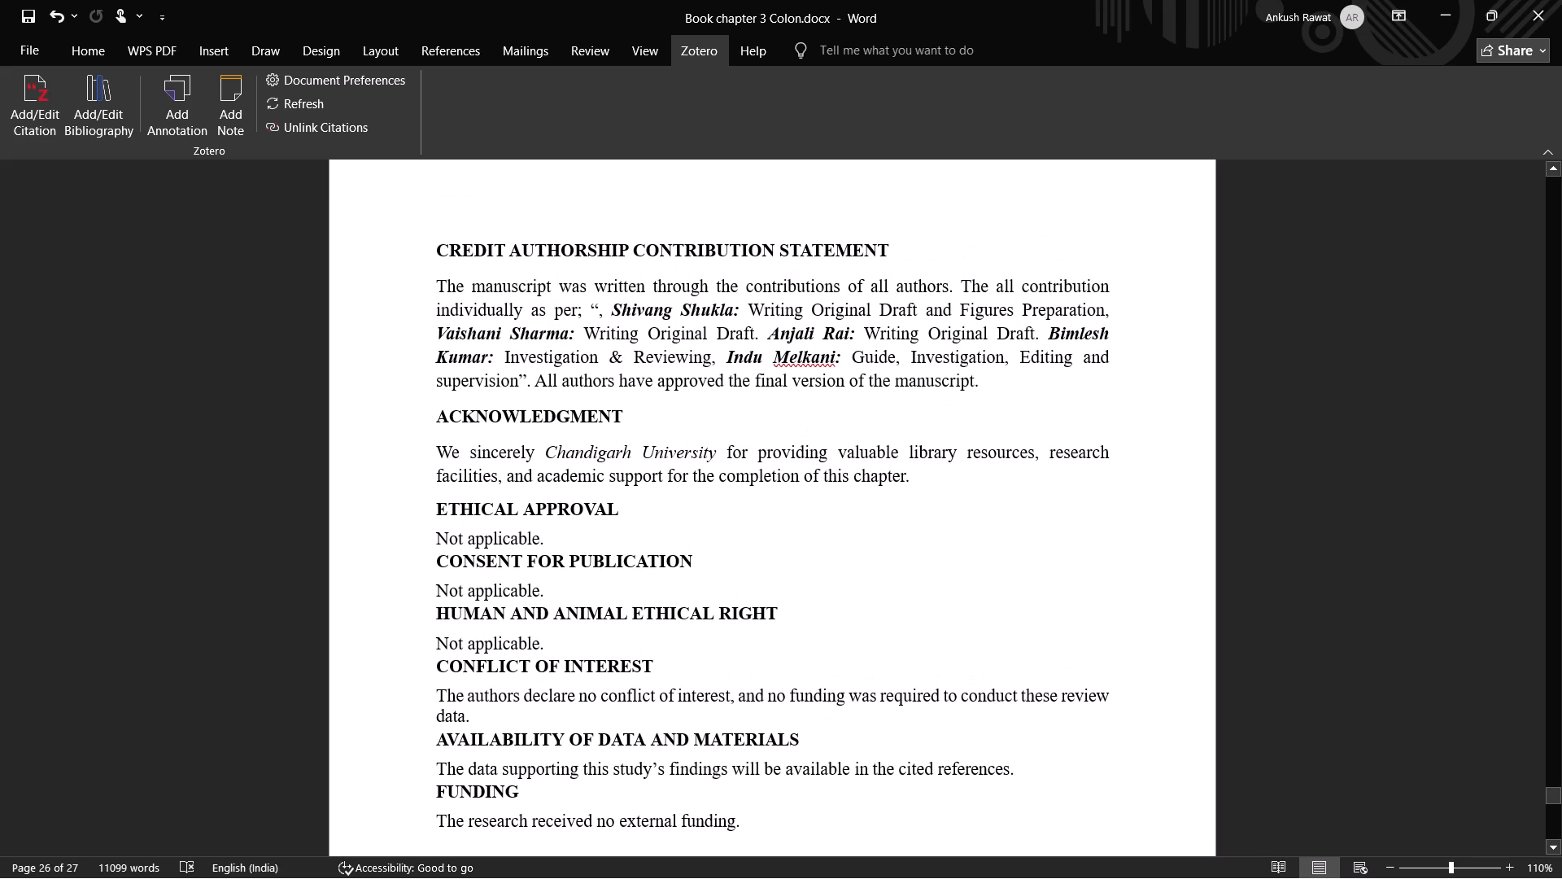
scroll(866, 272, "down", 4)
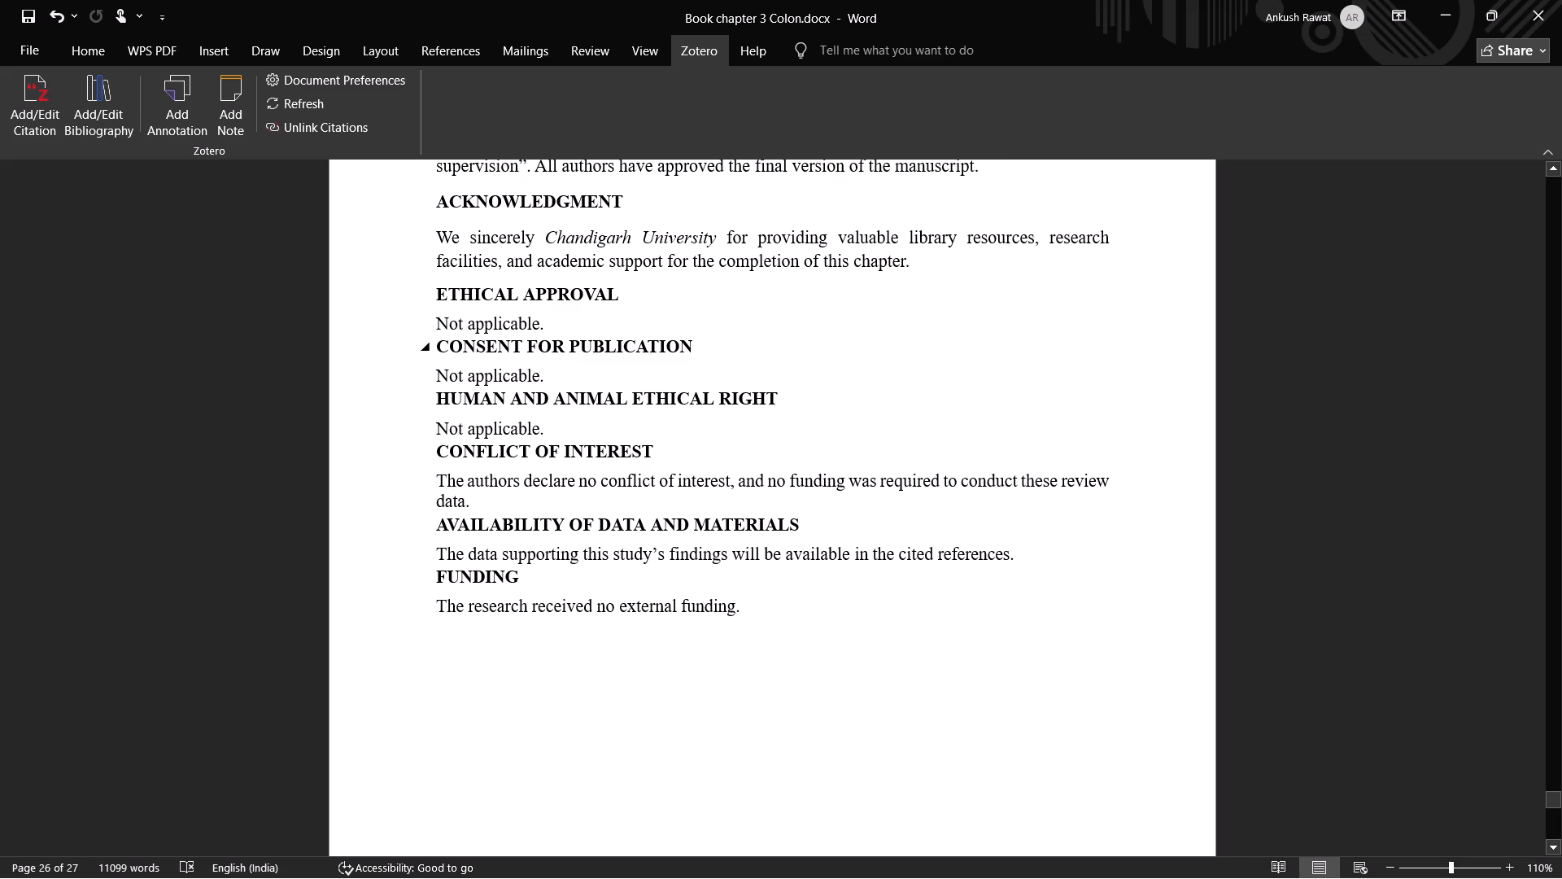
scroll(877, 345, "up", 1)
scroll(877, 345, "down", 4)
scroll(877, 348, "up", 1)
scroll(877, 348, "down", 8)
scroll(932, 409, "down", 2)
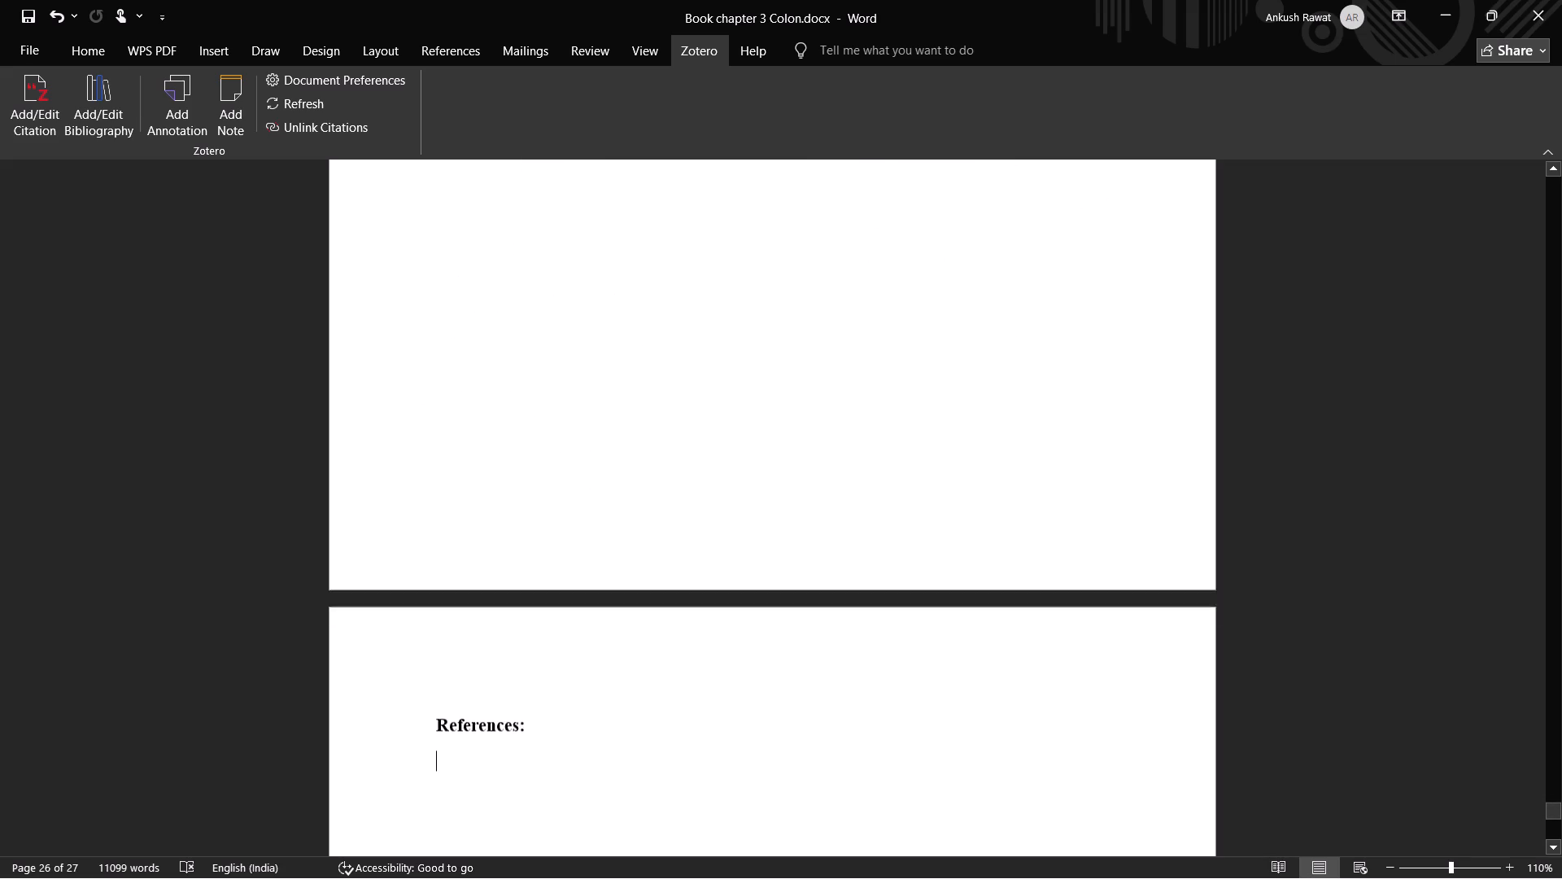
scroll(932, 409, "down", 1)
scroll(932, 409, "up", 1)
scroll(932, 409, "down", 4)
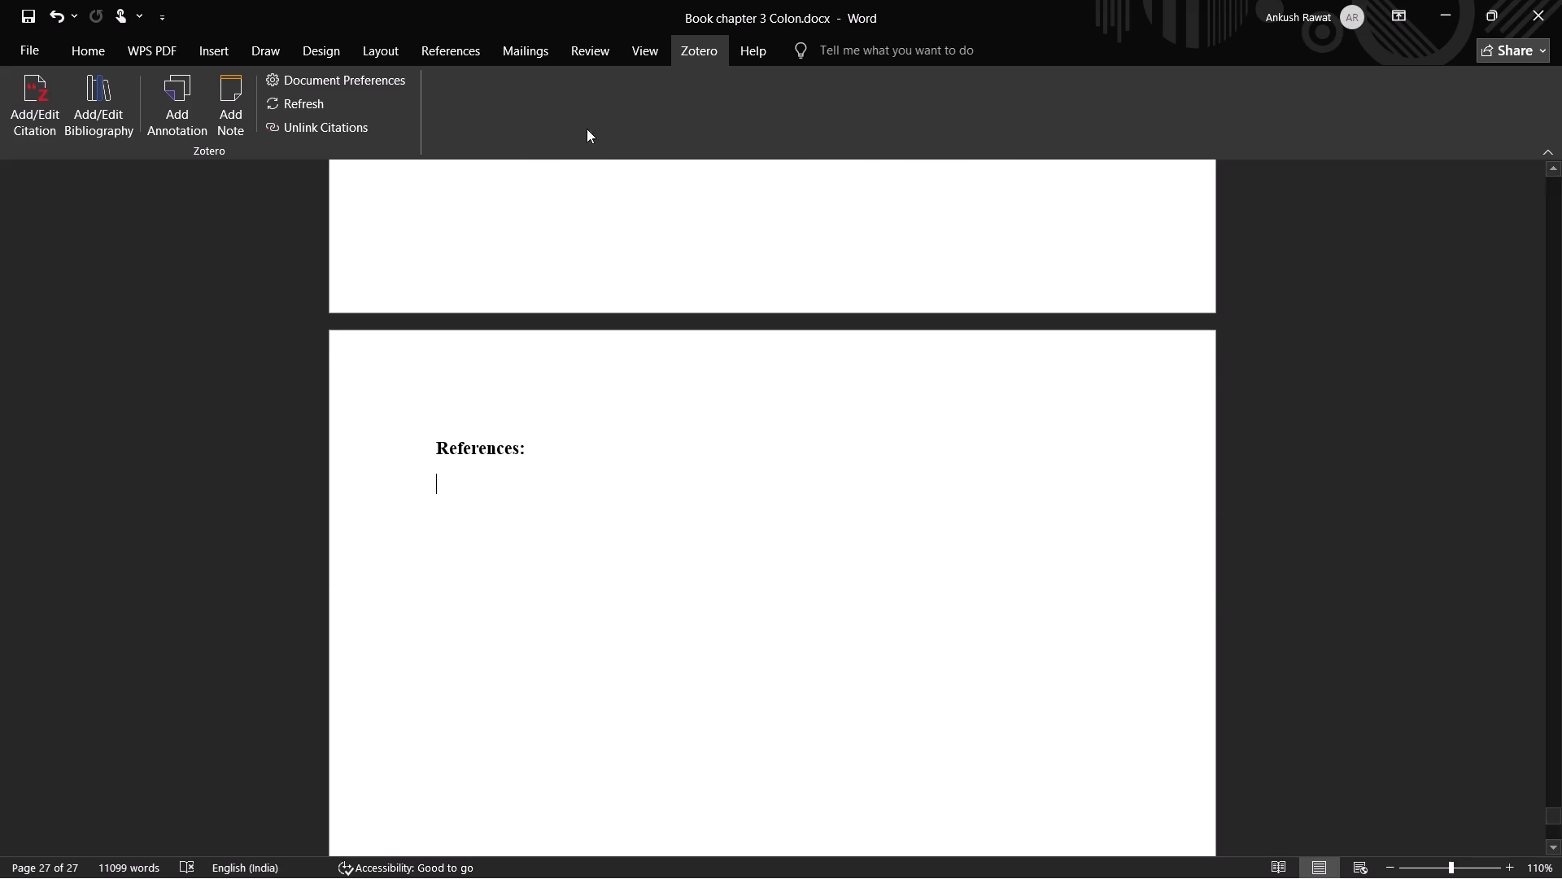
Switch to Zotero and examine the item list of the Book chapter (Master) collection through to its end.
left_click(1453, 10)
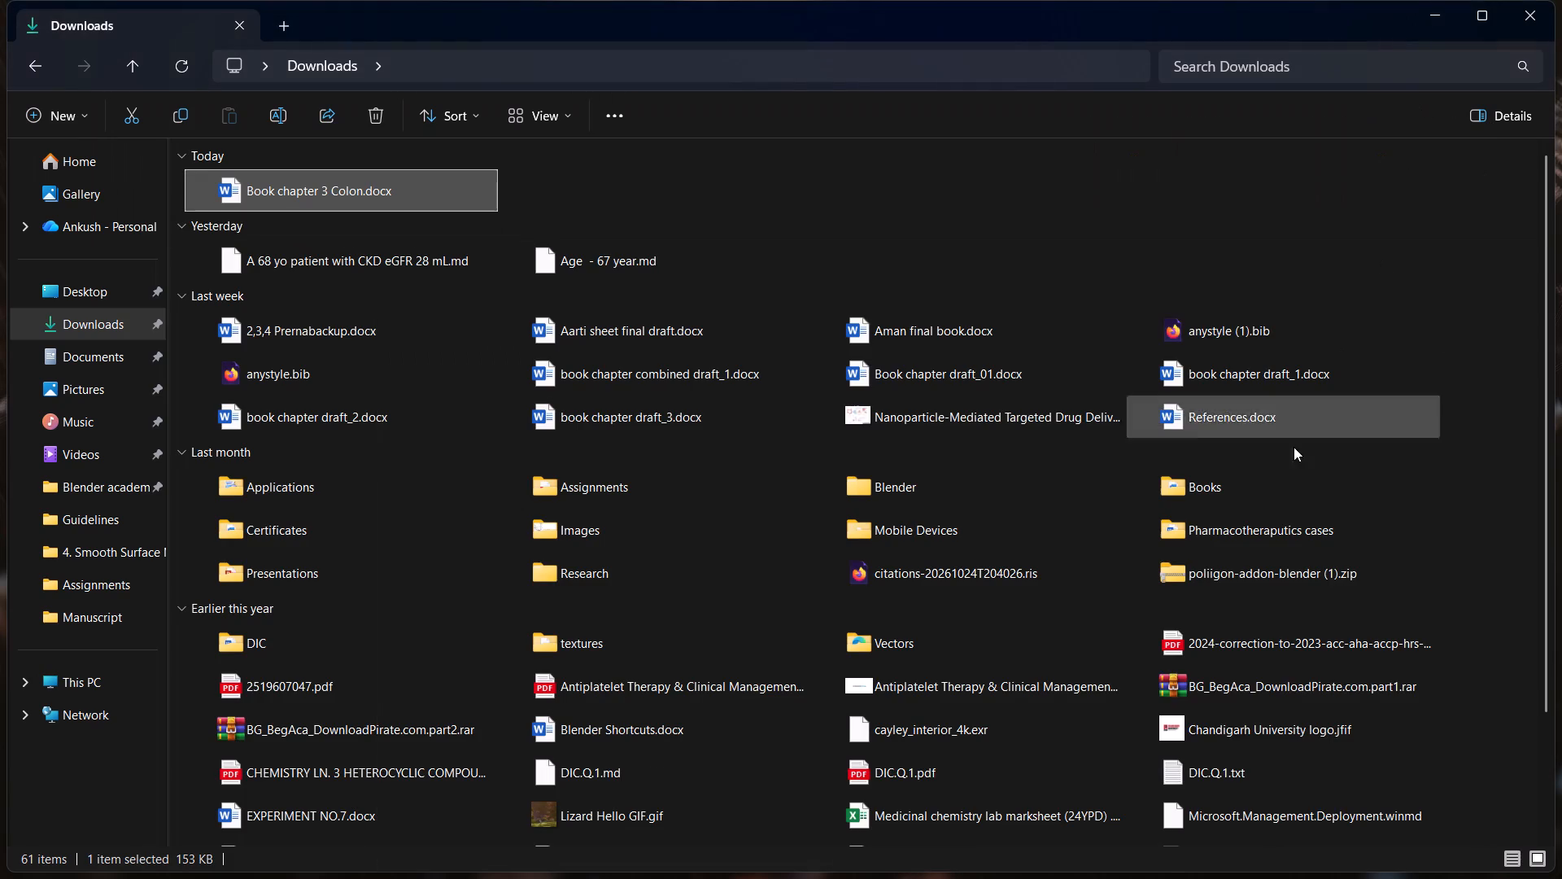
left_click(1436, 17)
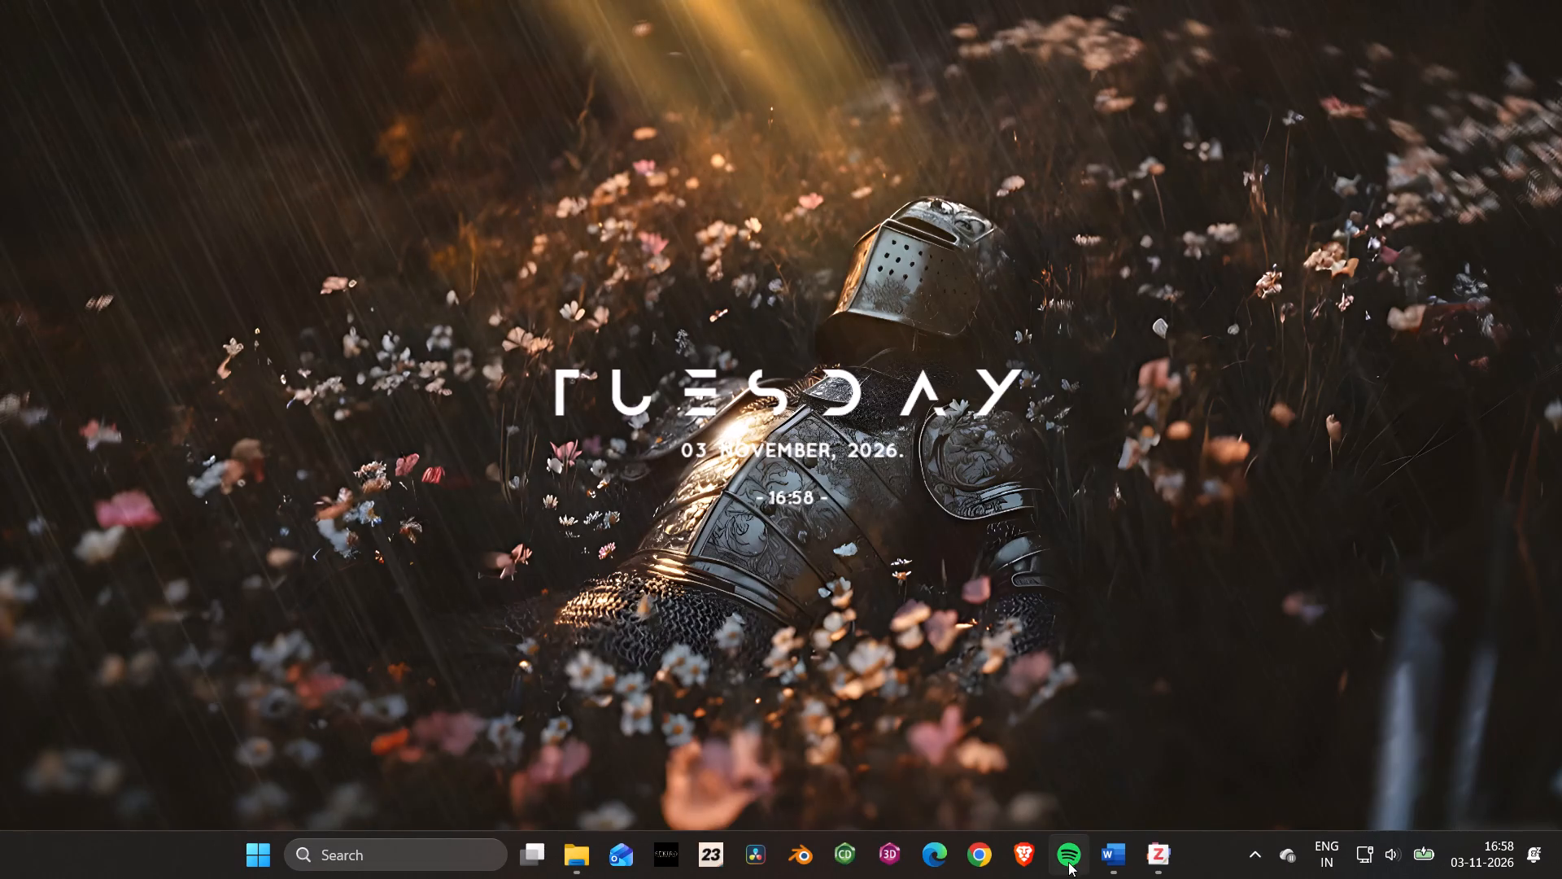
left_click(1152, 859)
scroll(603, 626, "down", 3)
scroll(600, 626, "up", 1)
scroll(600, 626, "down", 1)
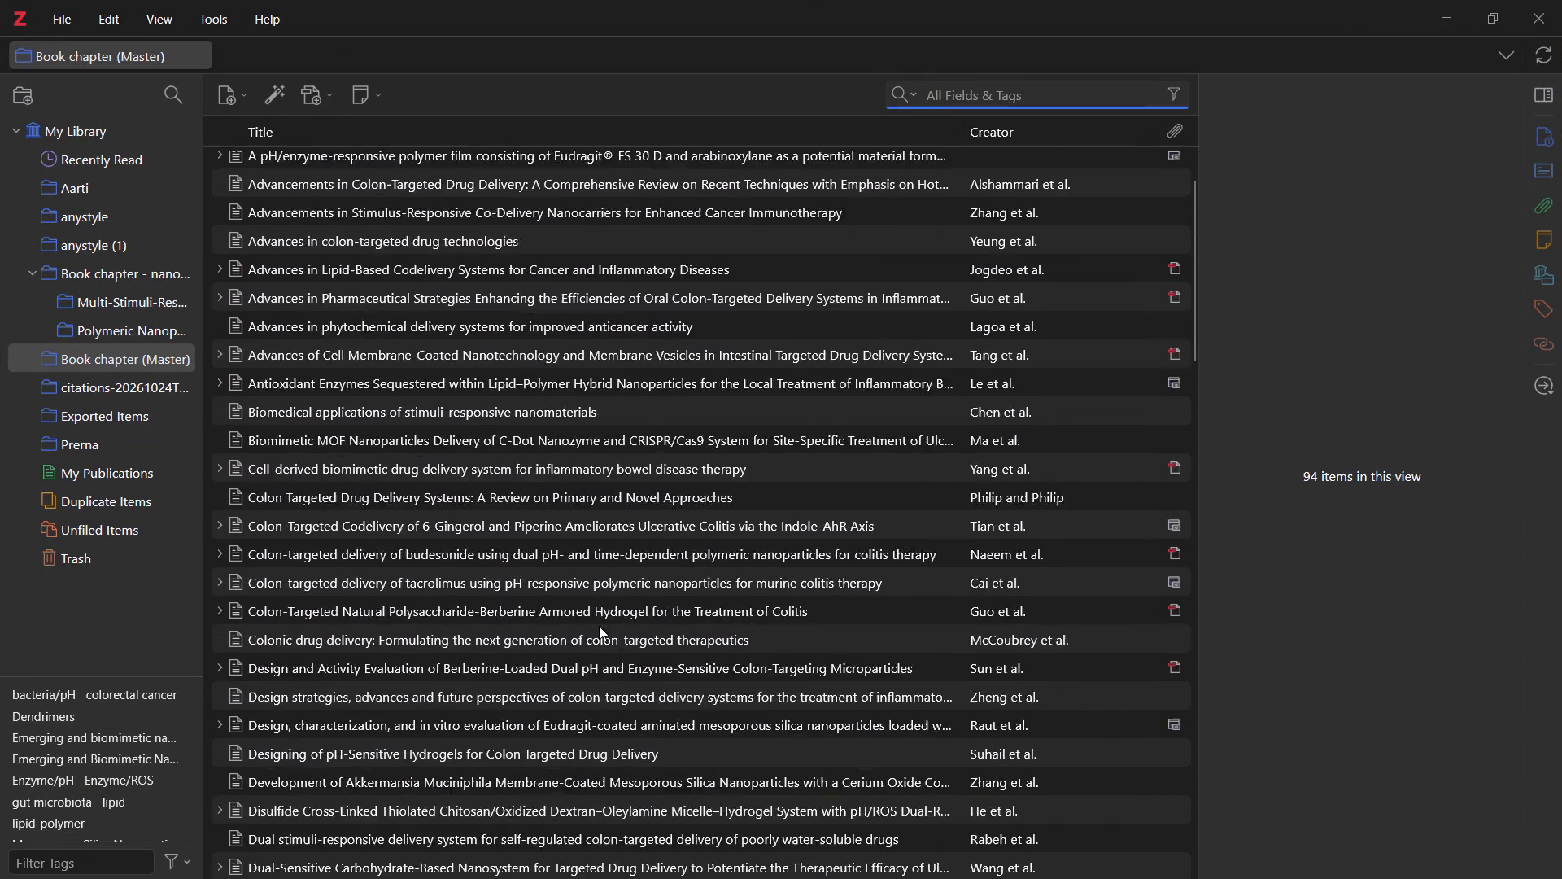
scroll(599, 626, "down", 1)
scroll(598, 626, "up", 1)
scroll(597, 626, "down", 1)
scroll(597, 626, "up", 2)
scroll(597, 626, "down", 2)
scroll(597, 626, "up", 2)
scroll(597, 626, "down", 4)
scroll(596, 628, "up", 1)
scroll(596, 628, "down", 1)
scroll(596, 629, "up", 1)
scroll(596, 629, "down", 2)
scroll(596, 629, "up", 1)
scroll(596, 633, "down", 4)
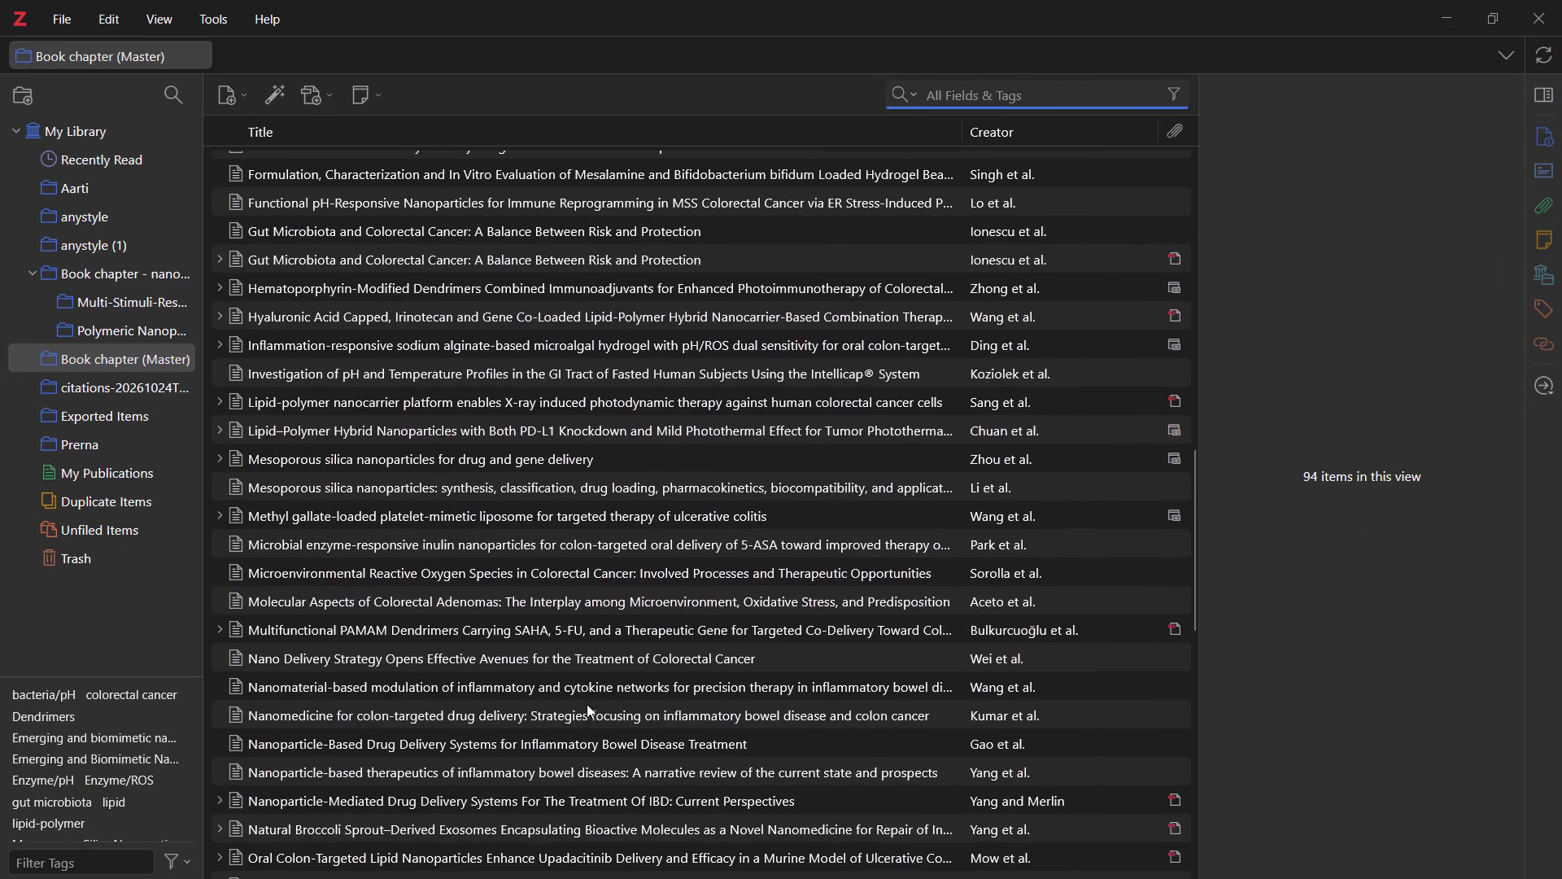
scroll(585, 732, "down", 1)
scroll(583, 745, "up", 1)
scroll(583, 746, "down", 4)
scroll(565, 817, "down", 1)
scroll(565, 817, "up", 1)
scroll(561, 821, "down", 7)
scroll(481, 792, "down", 1)
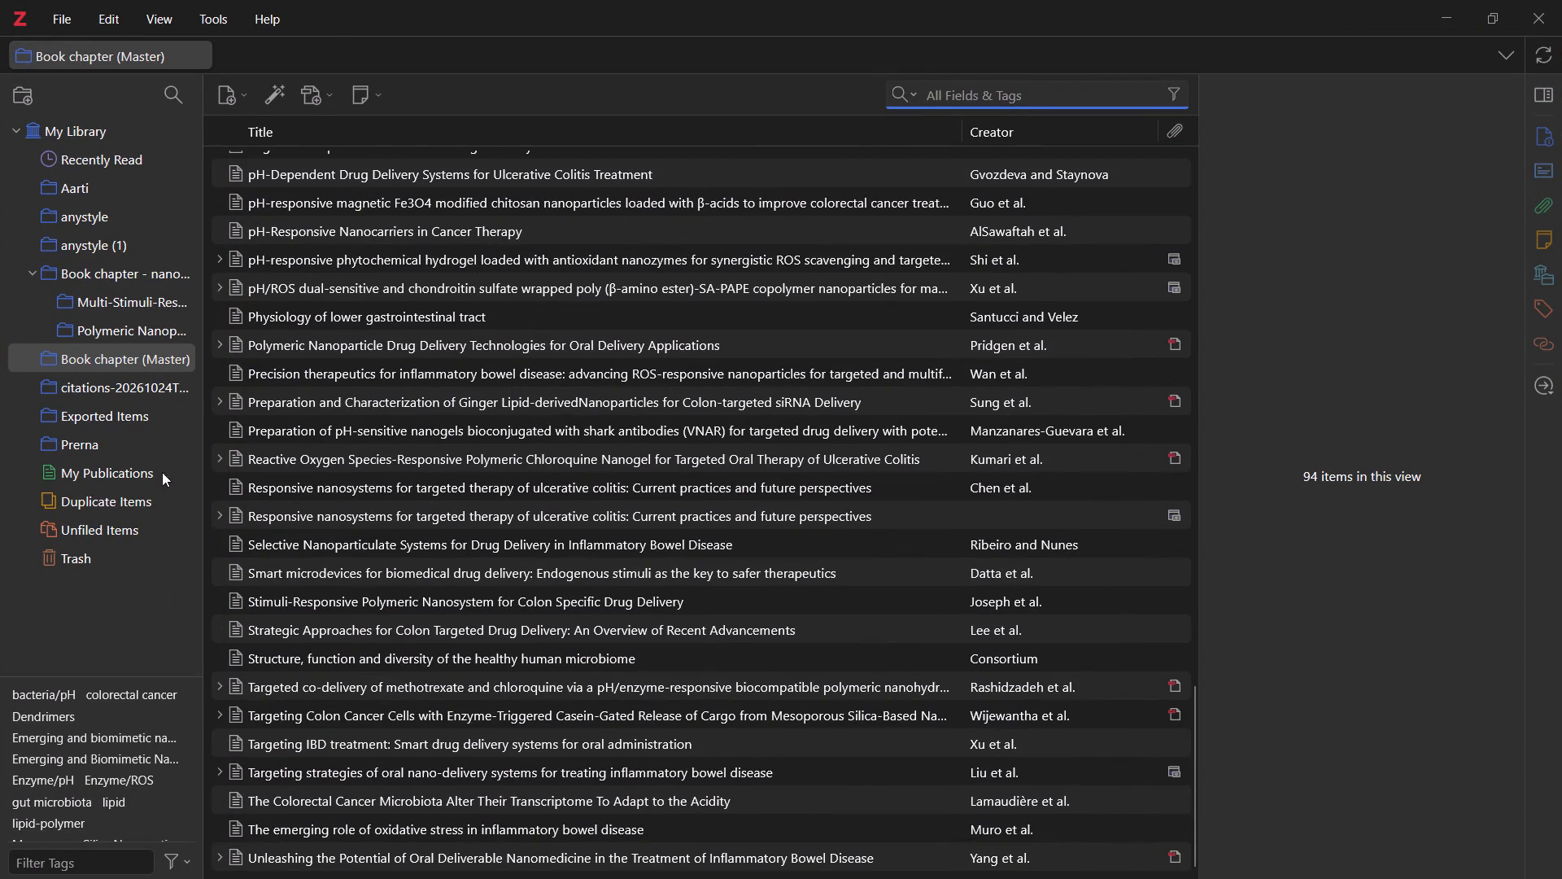
Examine the items in the Book chapter - nanocarriers collection and in its Multi-Stimuli-Responsive and Polymeric Nanoparticles subcollections.
left_click(110, 266)
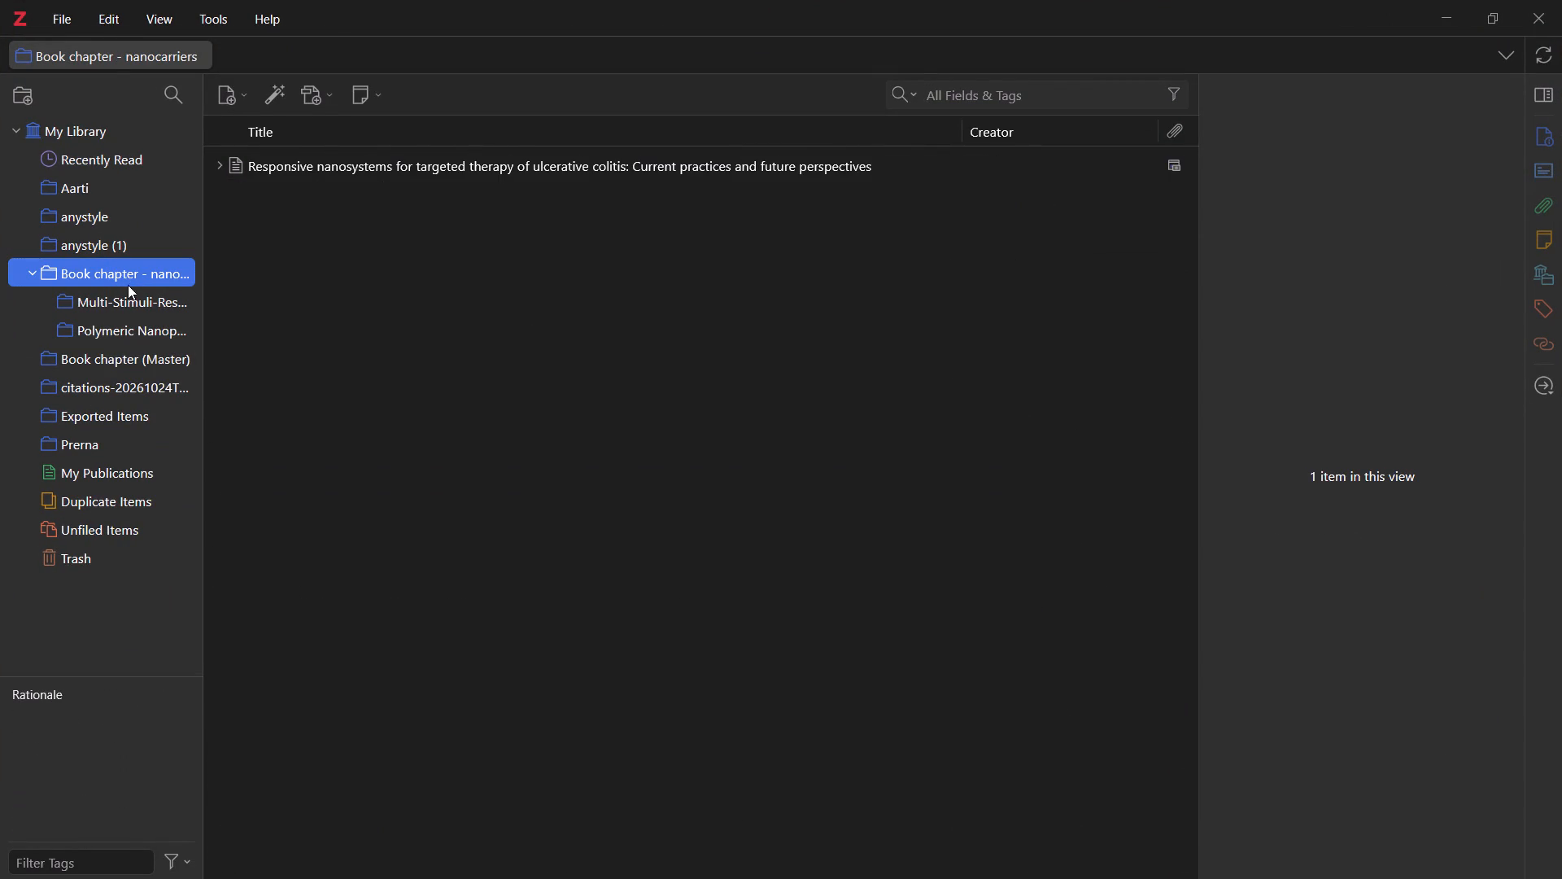
left_click(127, 297)
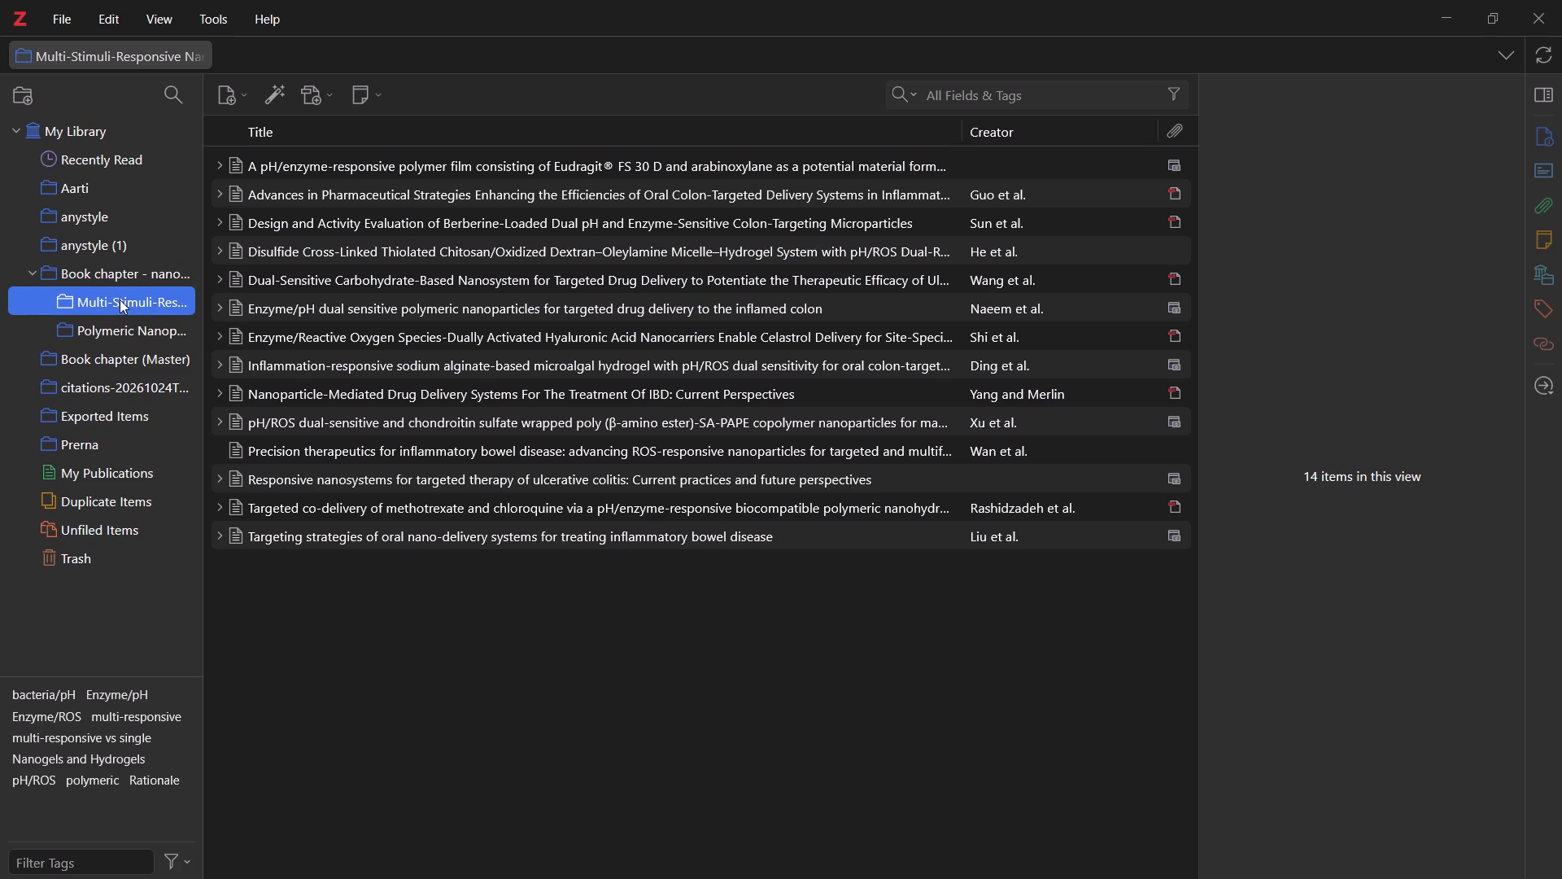
left_click(116, 277)
left_click(118, 295)
left_click(116, 321)
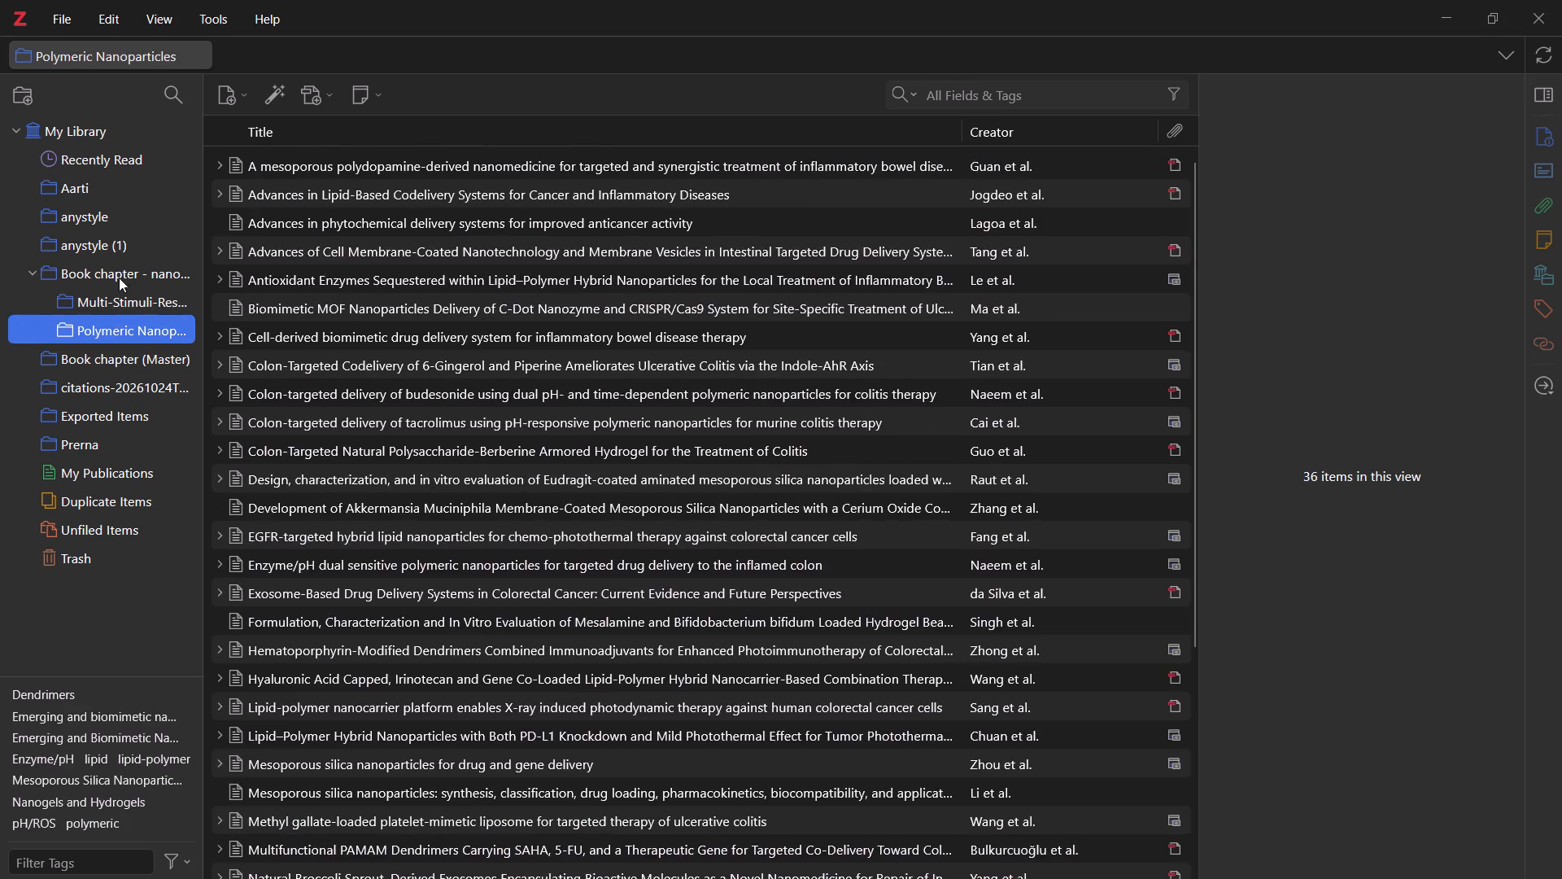
left_click(119, 276)
left_click(28, 274)
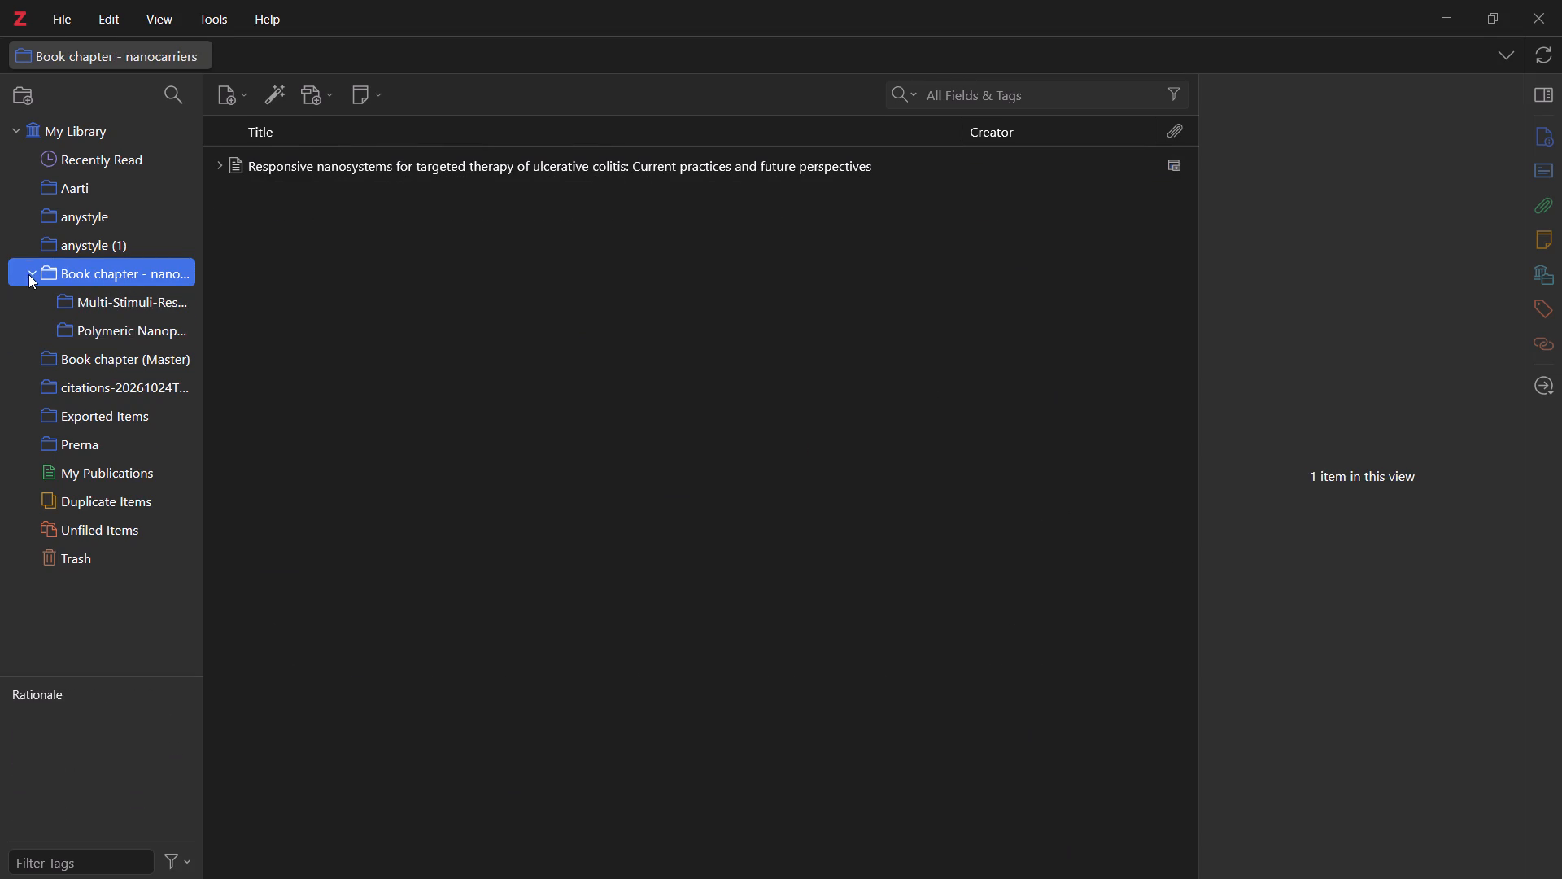
Export the Book chapter - nanocarriers collection with notes in Zotero RDF format to Downloads as Book chapter - nanocarriers.rdf.
left_click(95, 273)
right_click(96, 273)
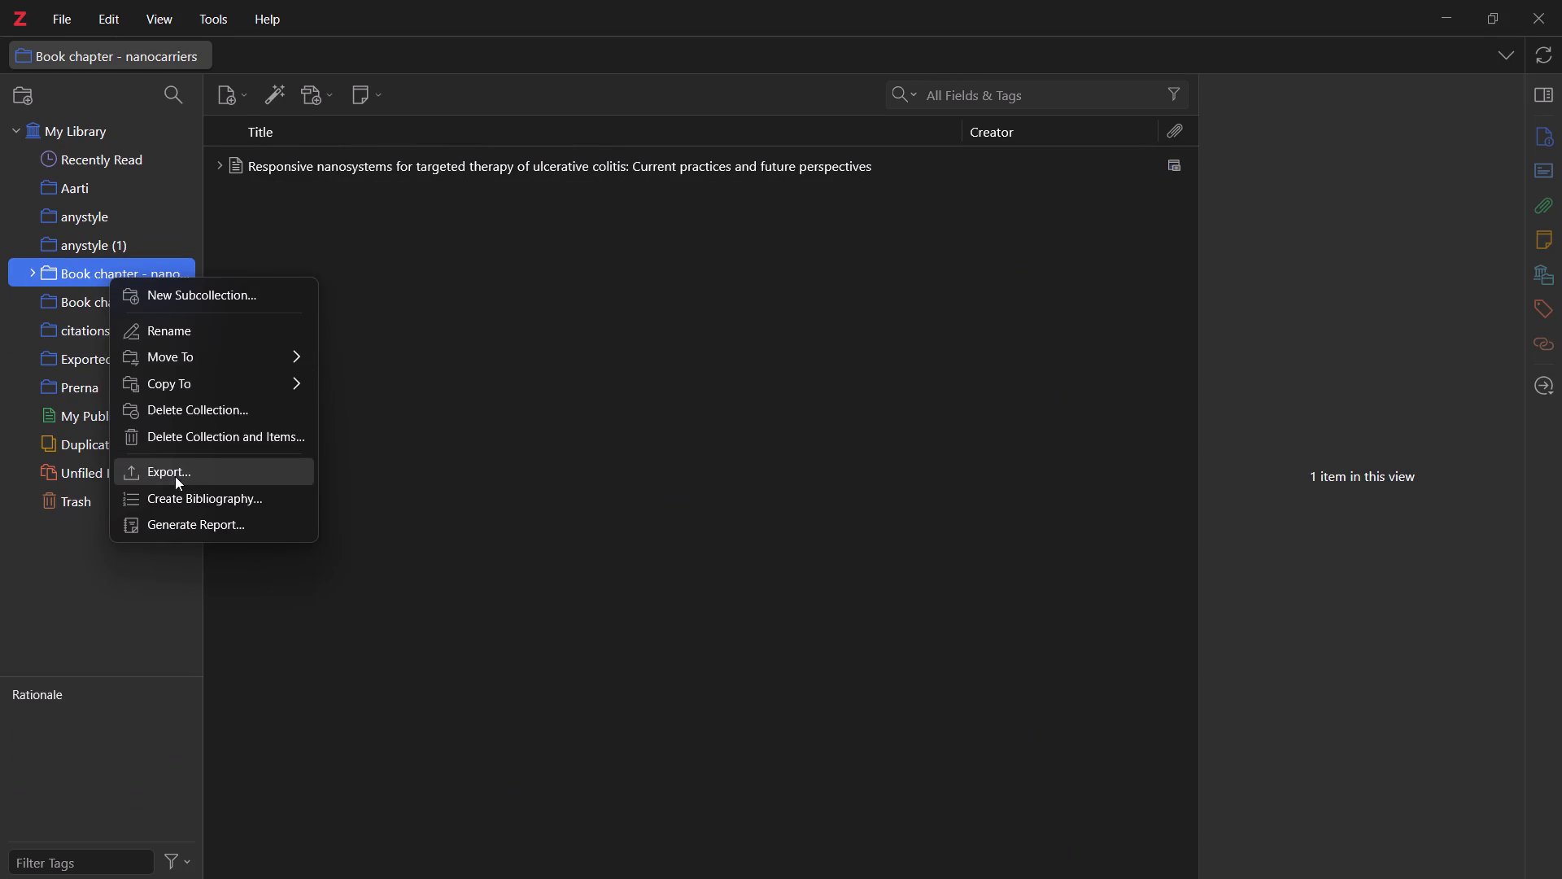
left_click(179, 472)
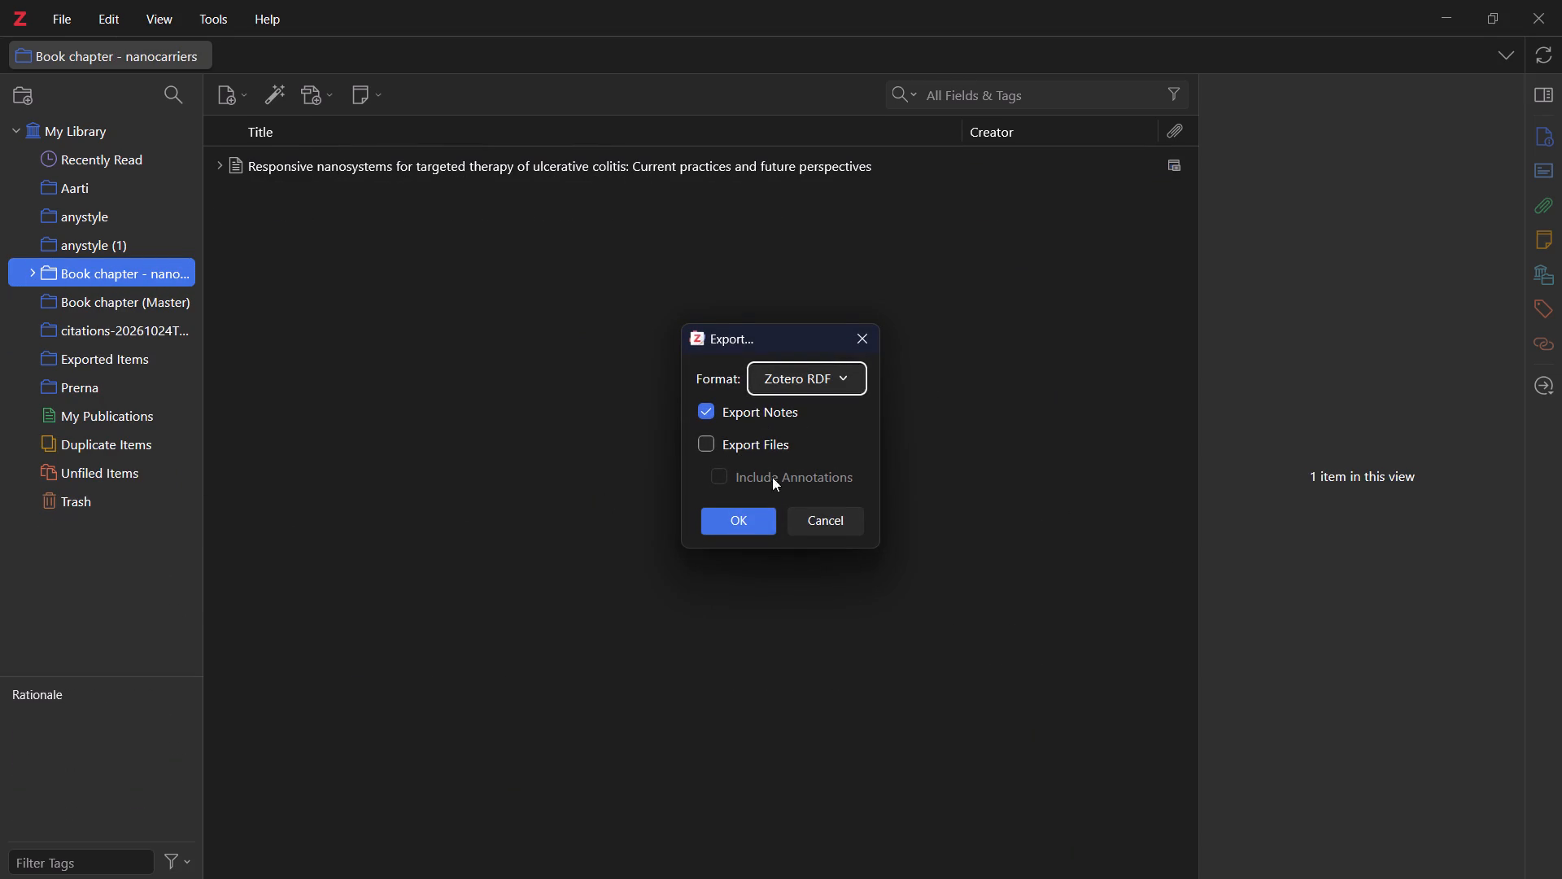
left_click(730, 525)
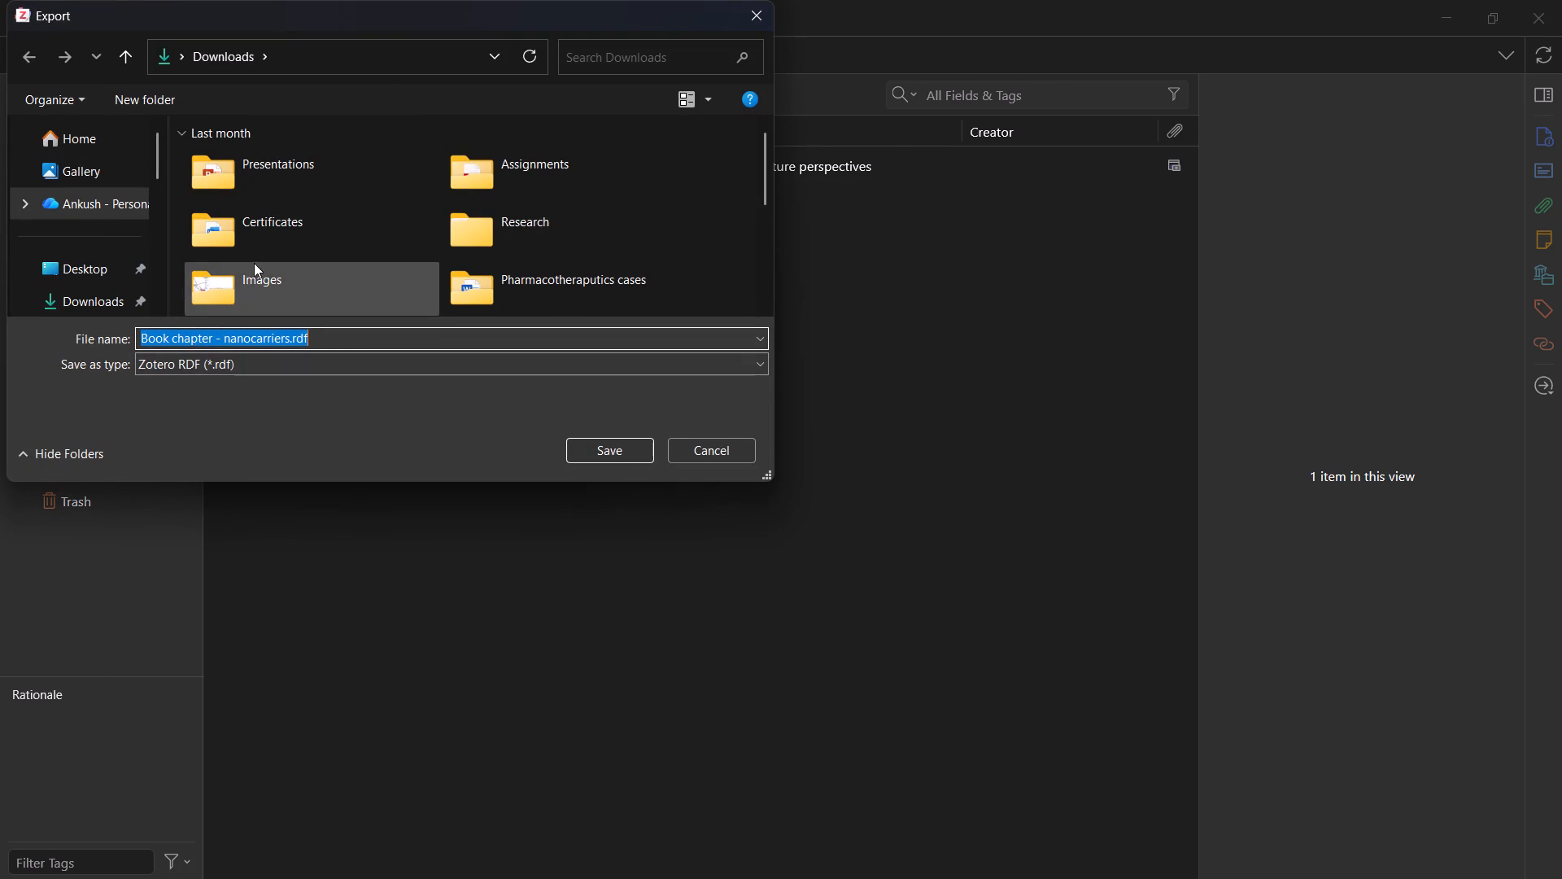
left_click(85, 300)
left_click(599, 447)
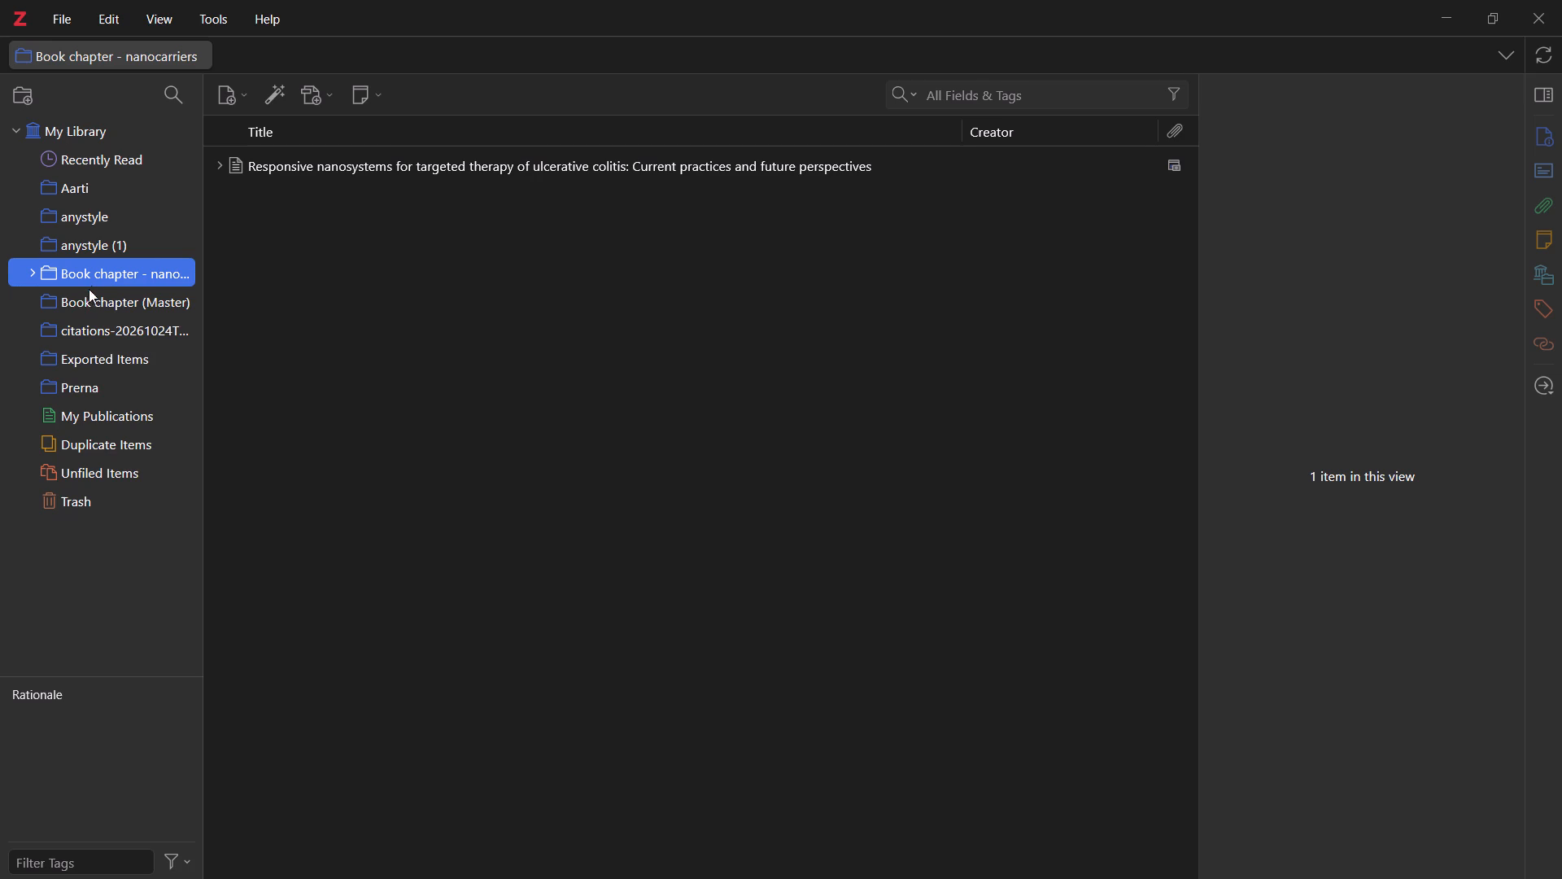
Import Book chapter - nanocarriers.rdf from Downloads, placing its contents into a new collection and copying files to the Zotero storage folder.
left_click(60, 20)
left_click(125, 318)
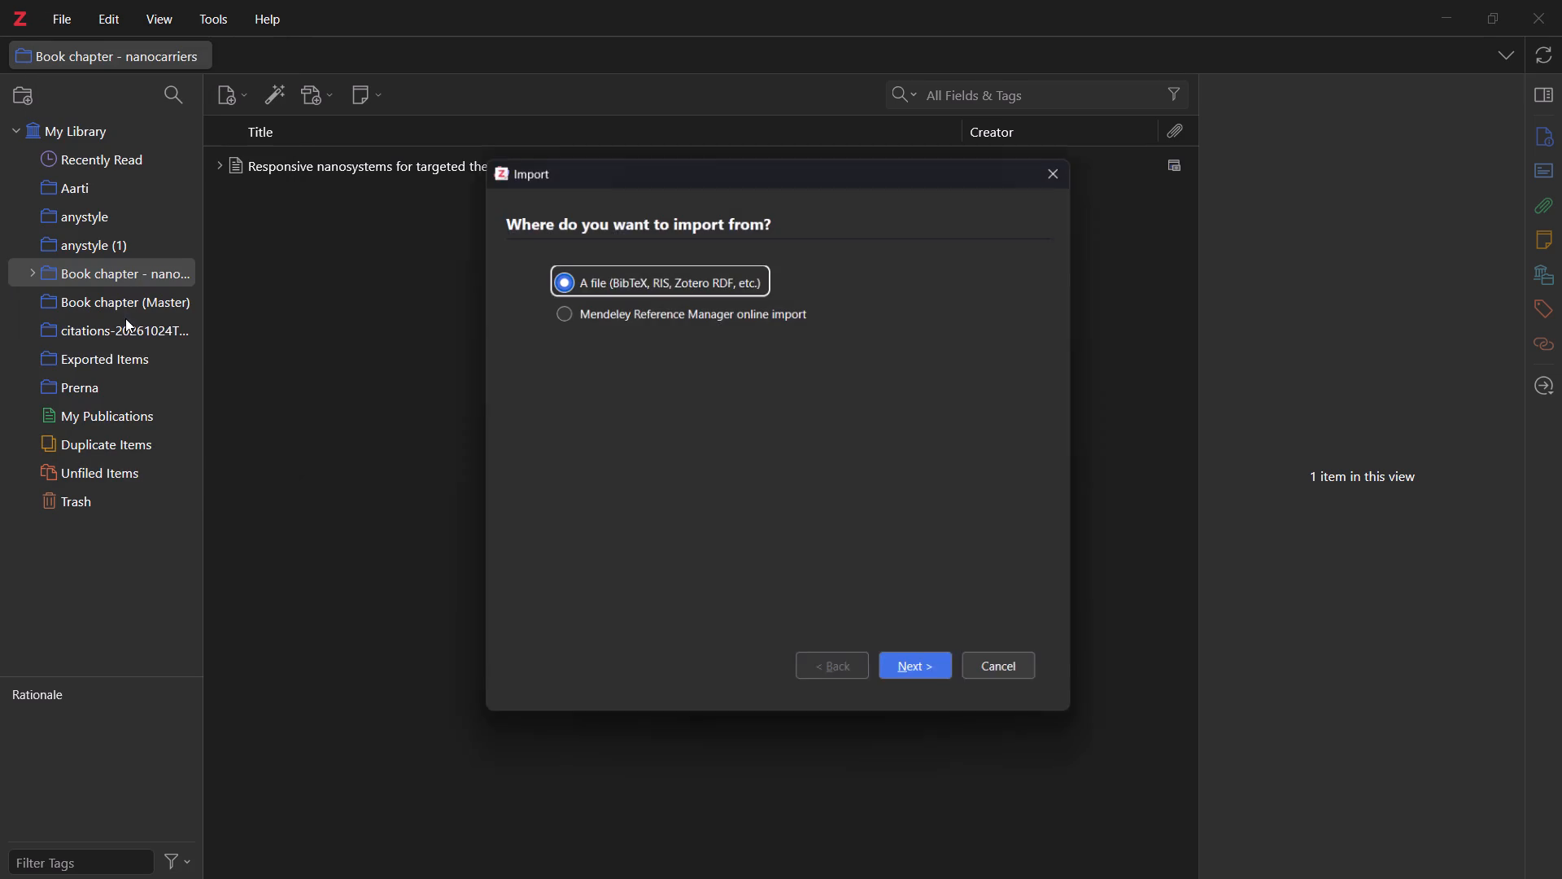
left_click(932, 680)
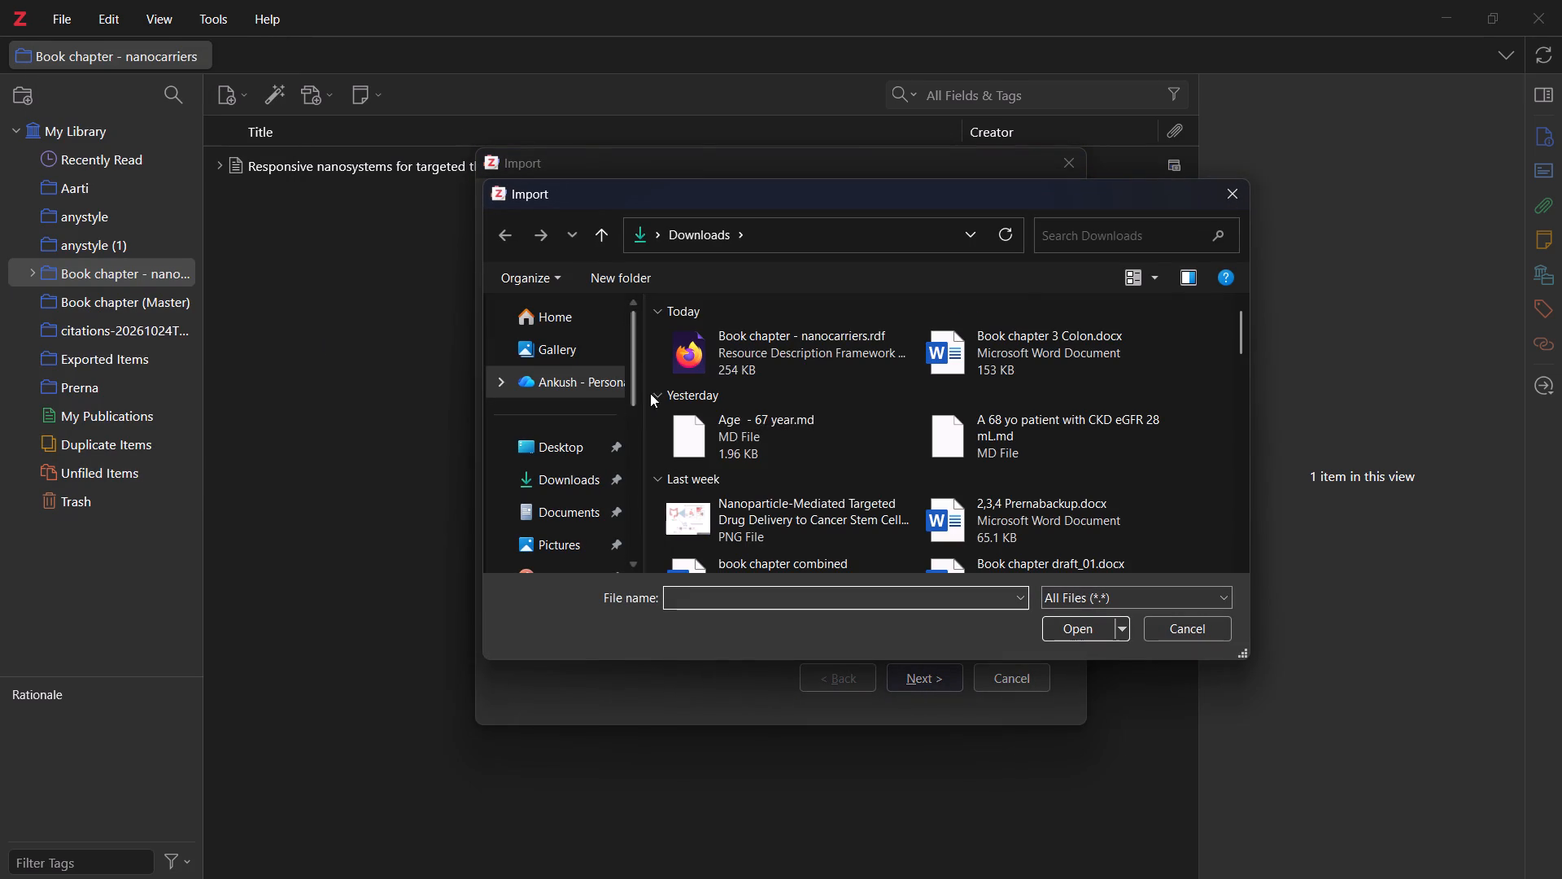
left_click(564, 477)
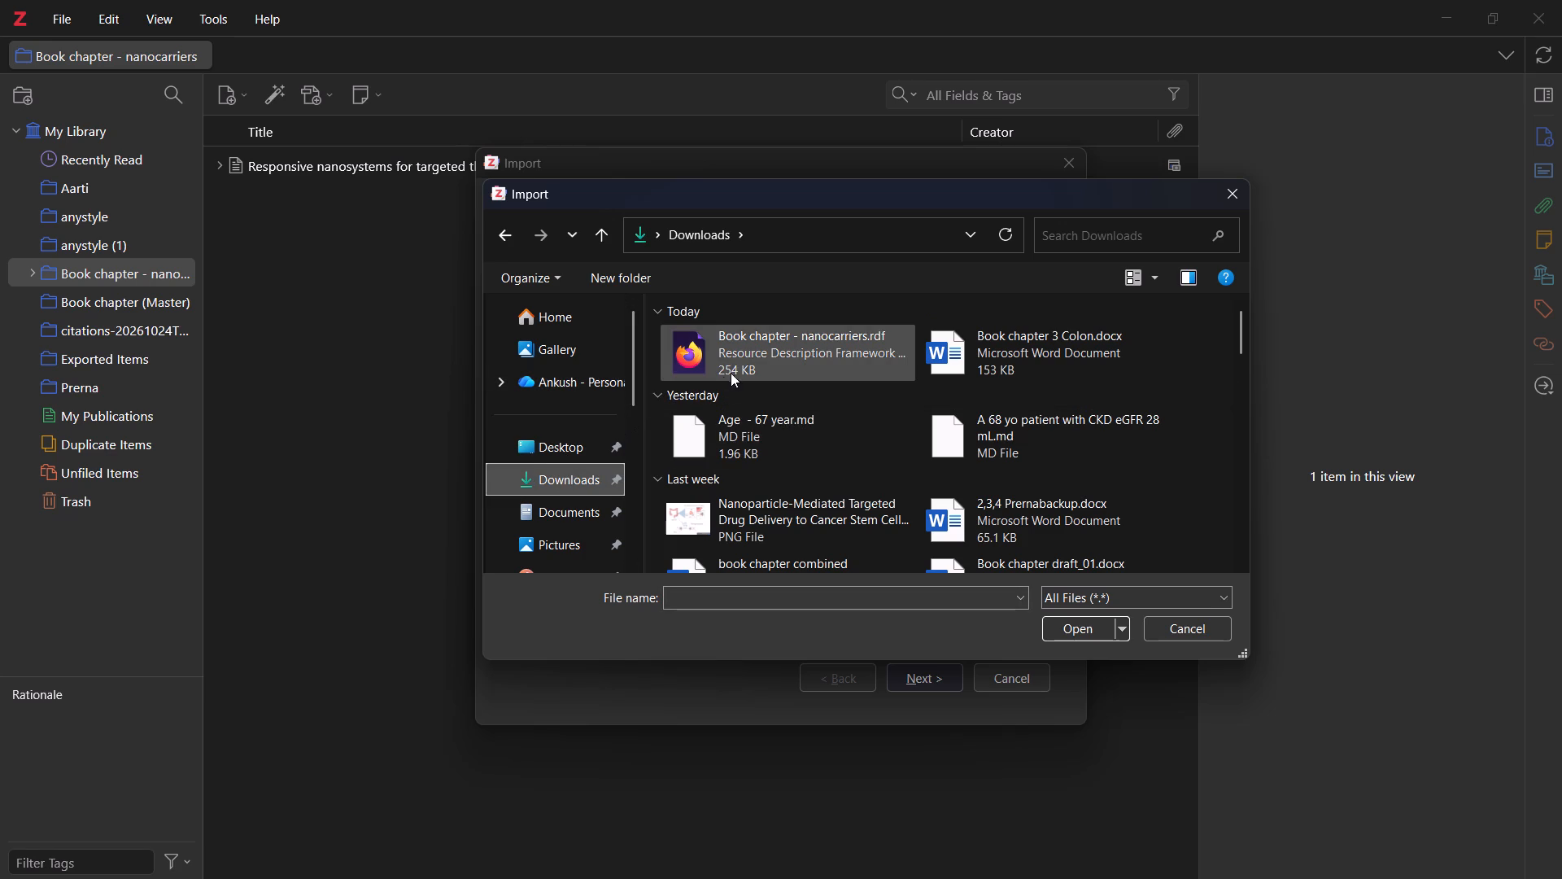
left_click(554, 479)
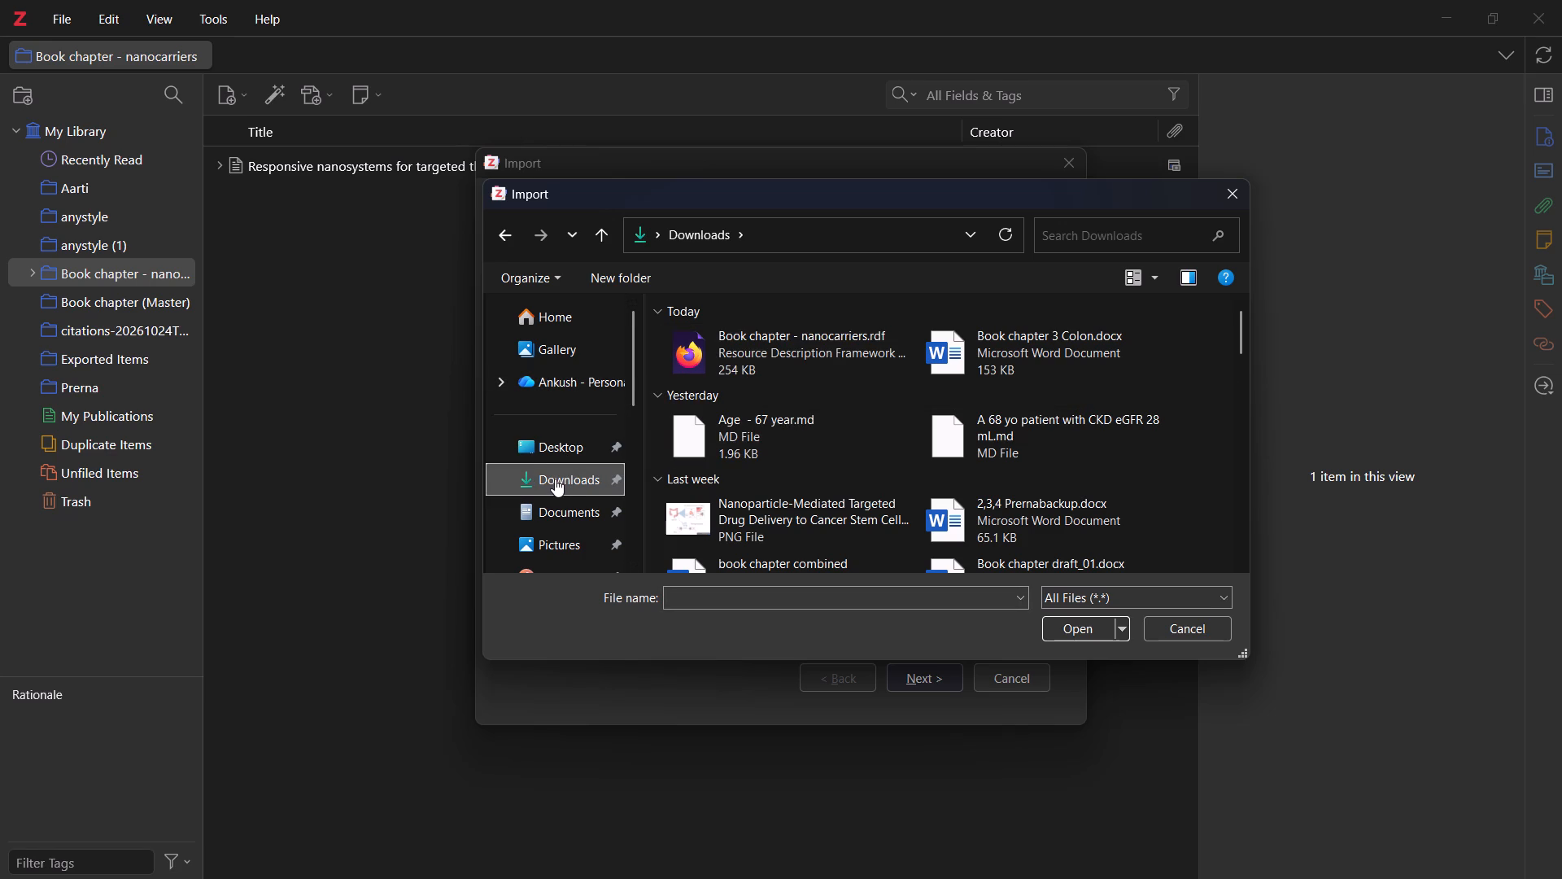
scroll(709, 478, "down", 3)
scroll(723, 471, "up", 1)
scroll(723, 471, "down", 1)
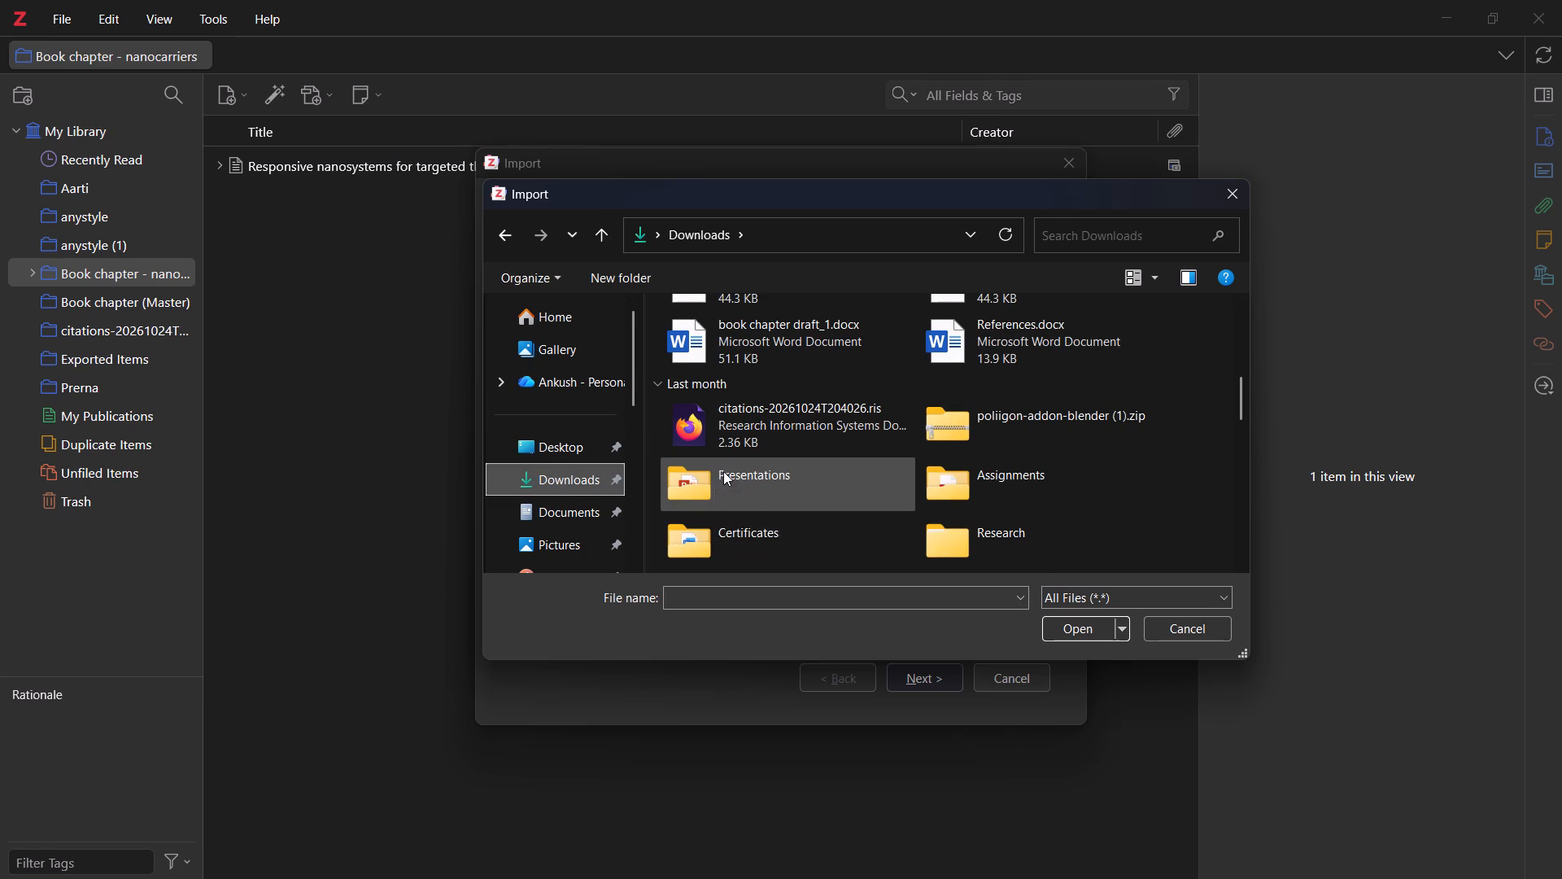
scroll(723, 471, "down", 1)
scroll(914, 497, "down", 1)
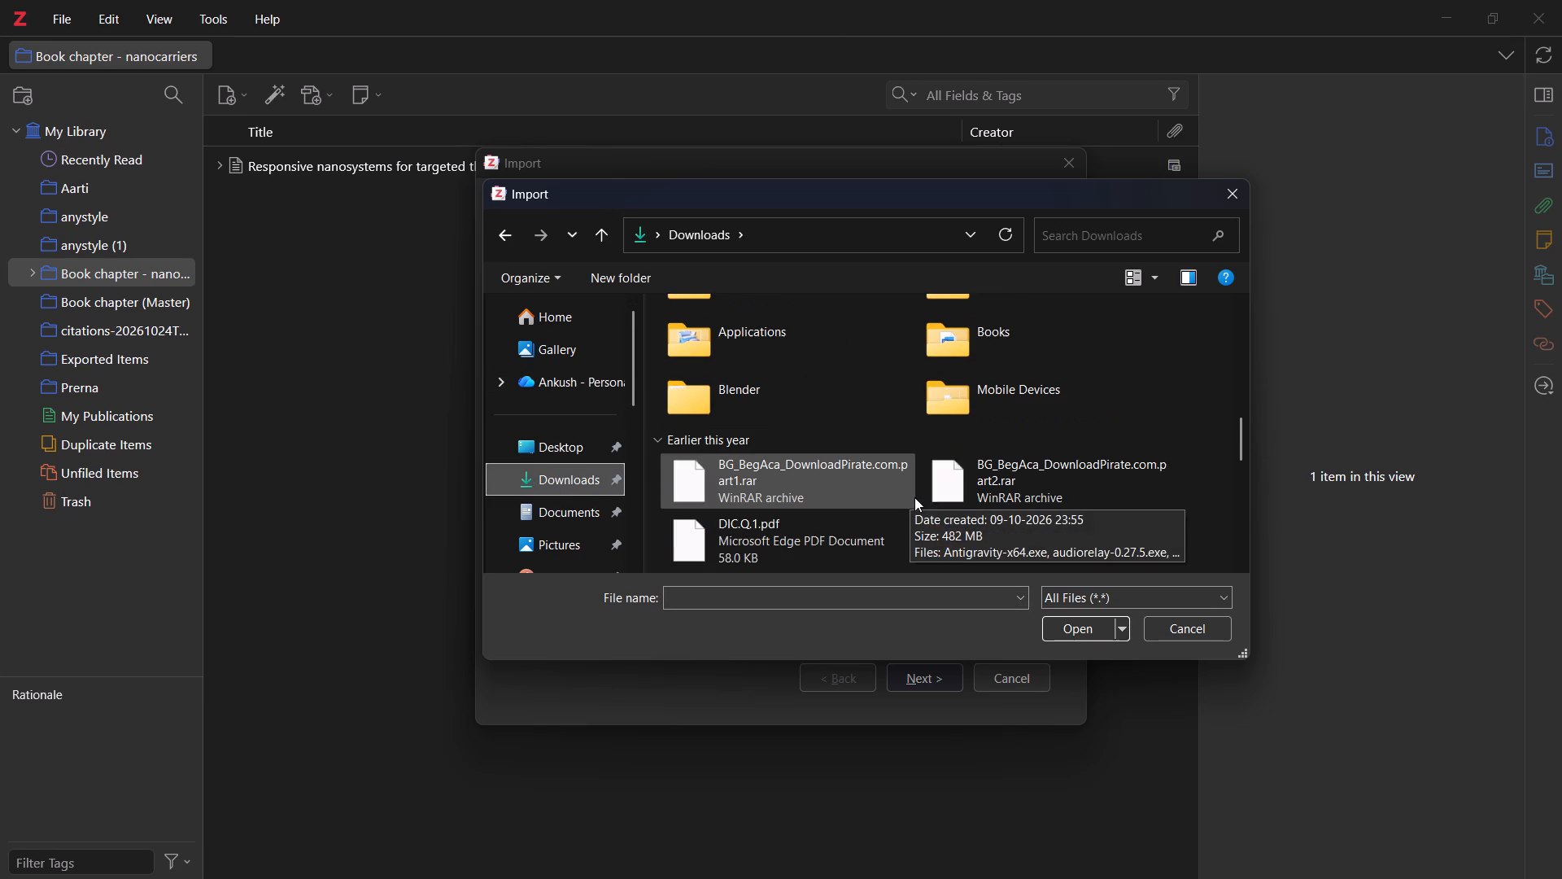
scroll(831, 493, "up", 7)
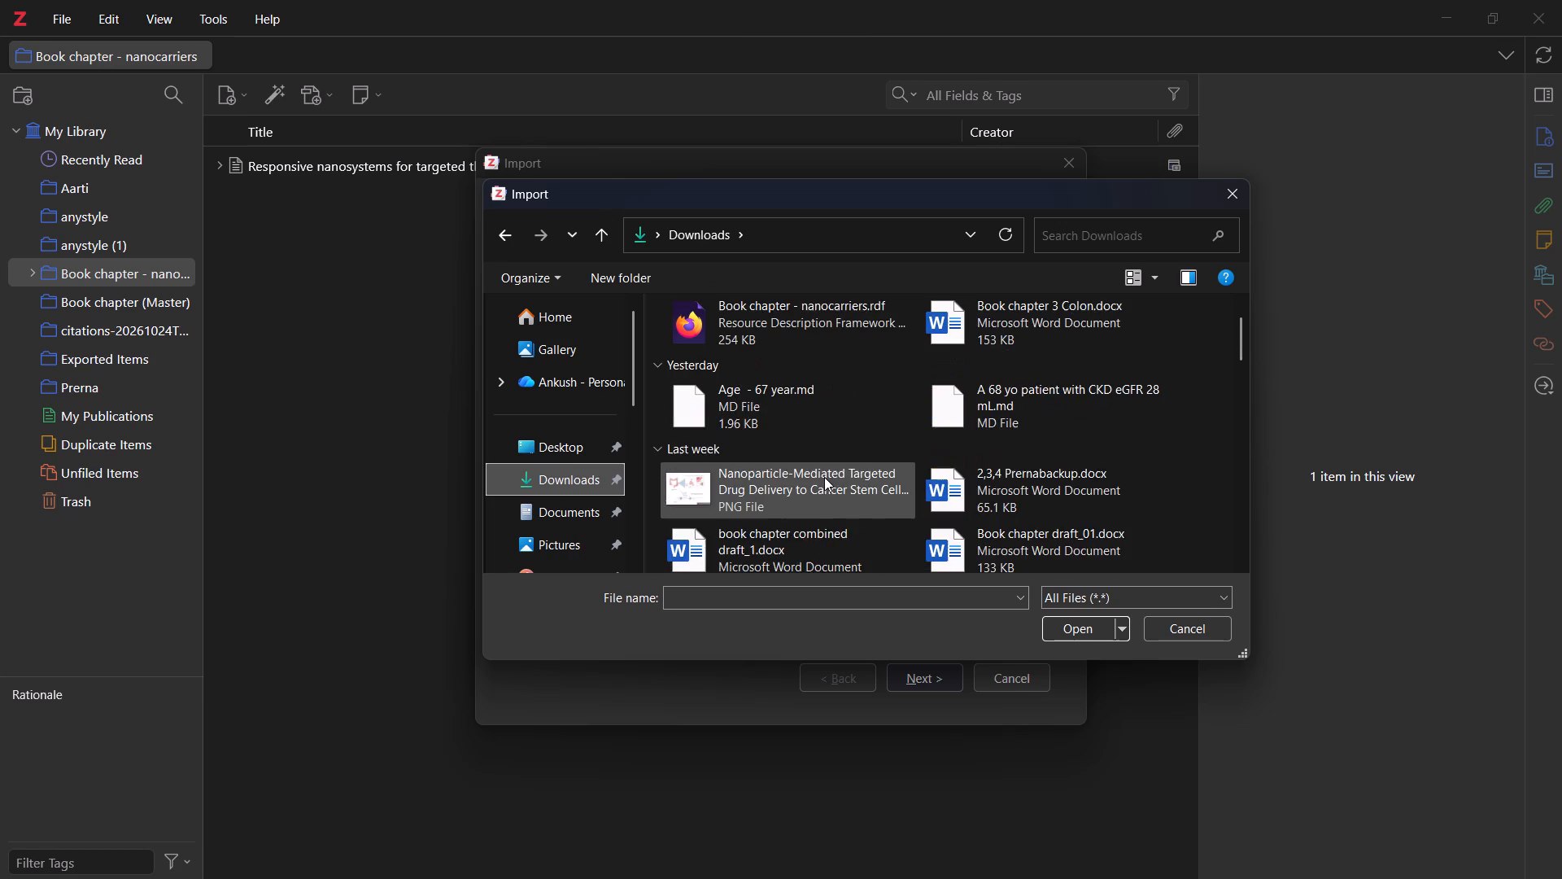
scroll(824, 477, "up", 3)
scroll(825, 471, "down", 1)
scroll(844, 455, "up", 1)
scroll(844, 455, "down", 1)
scroll(844, 455, "up", 3)
scroll(844, 455, "down", 1)
scroll(844, 455, "up", 1)
scroll(844, 454, "down", 1)
scroll(844, 453, "up", 4)
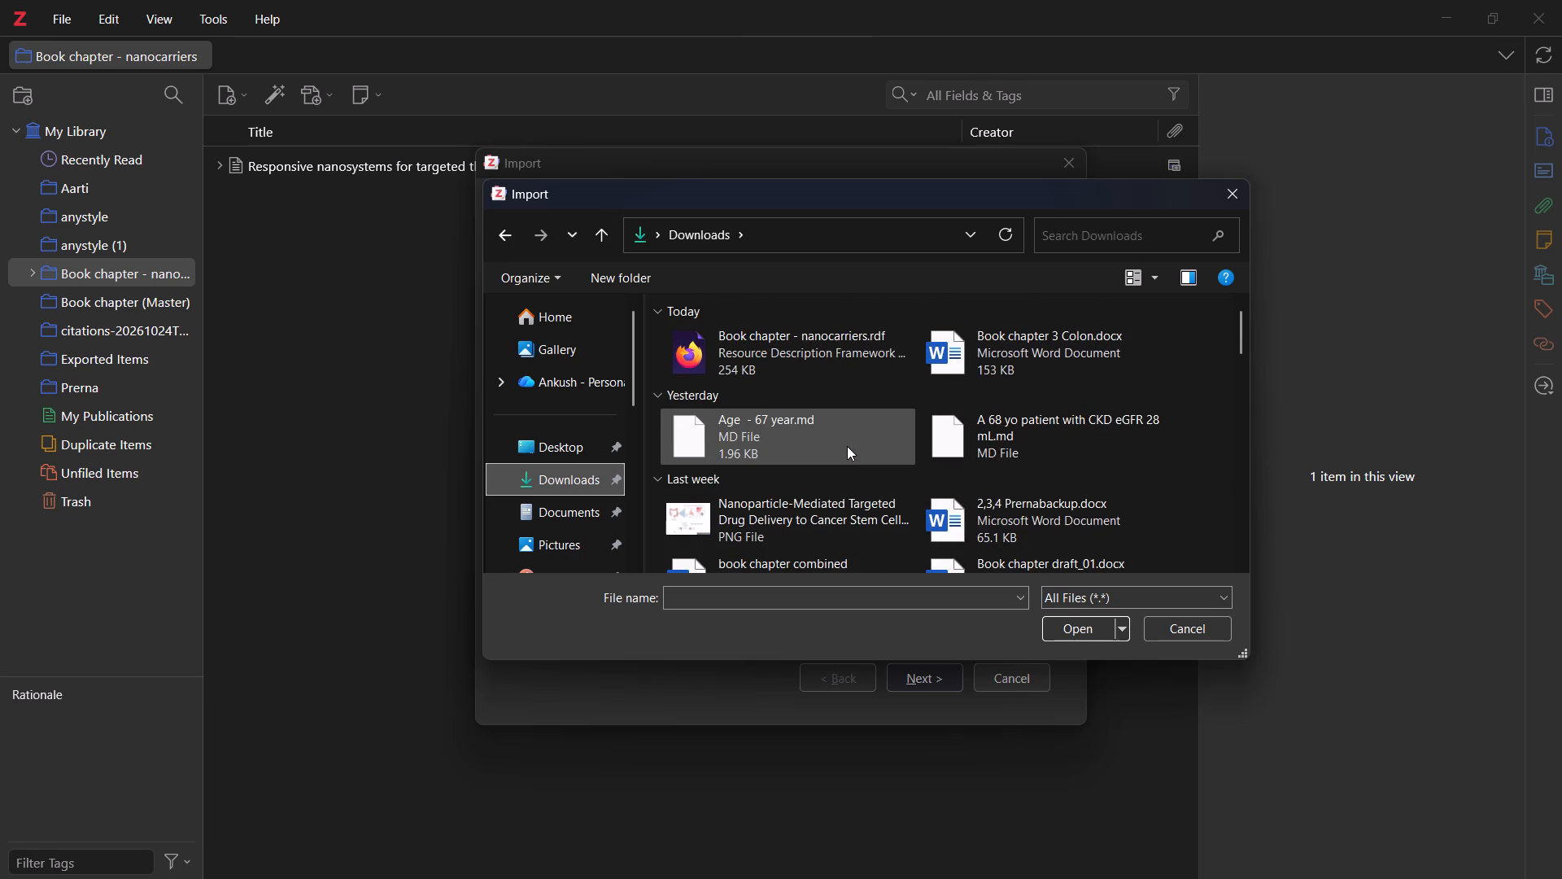
scroll(847, 446, "down", 1)
scroll(847, 446, "up", 1)
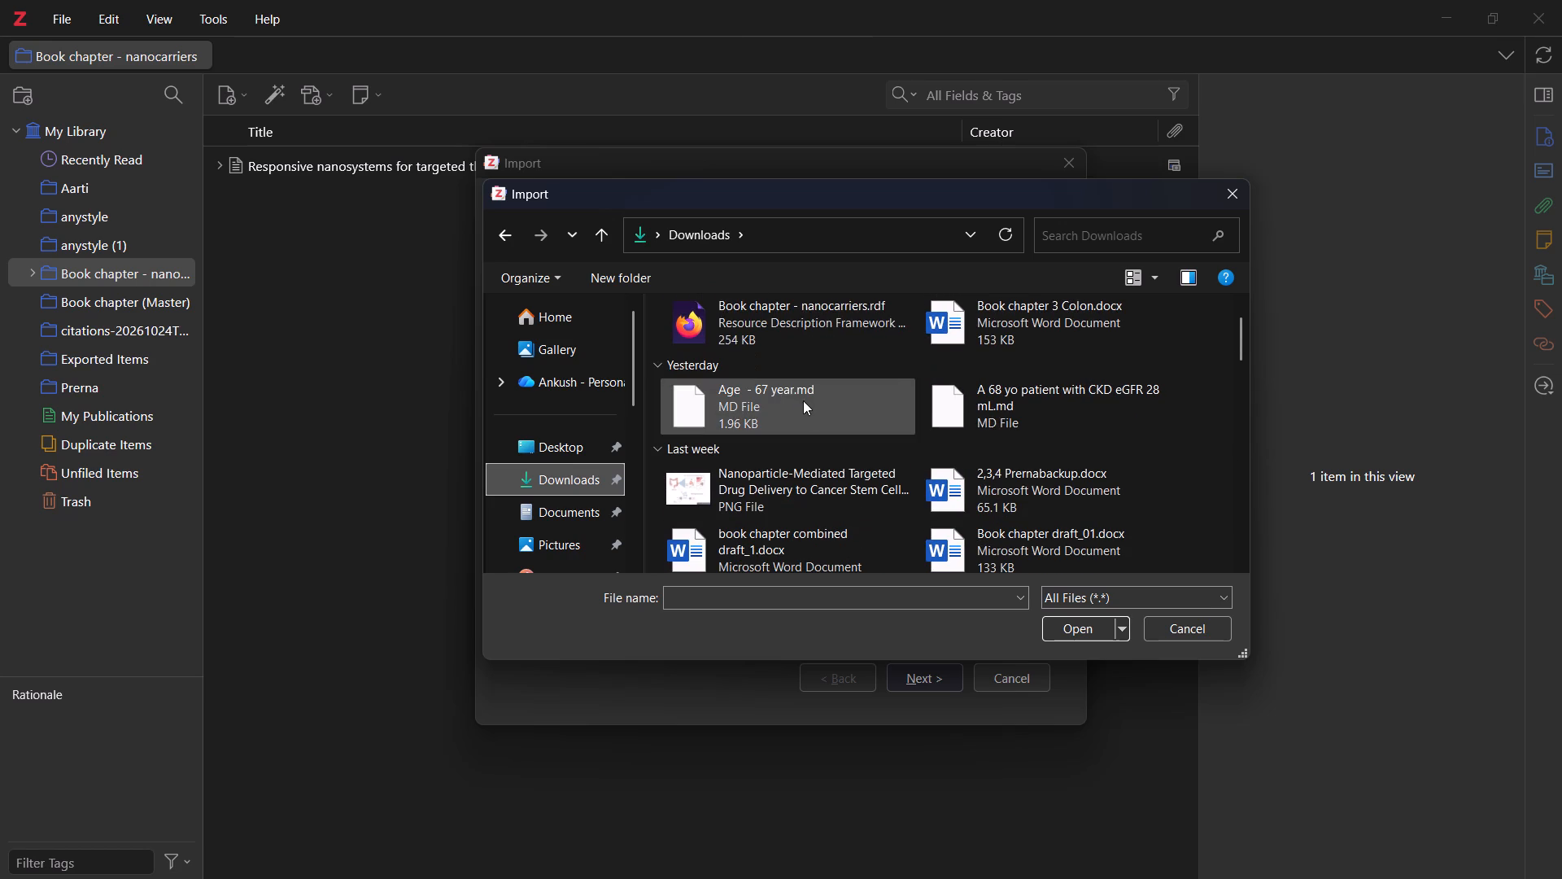
scroll(946, 423, "down", 2)
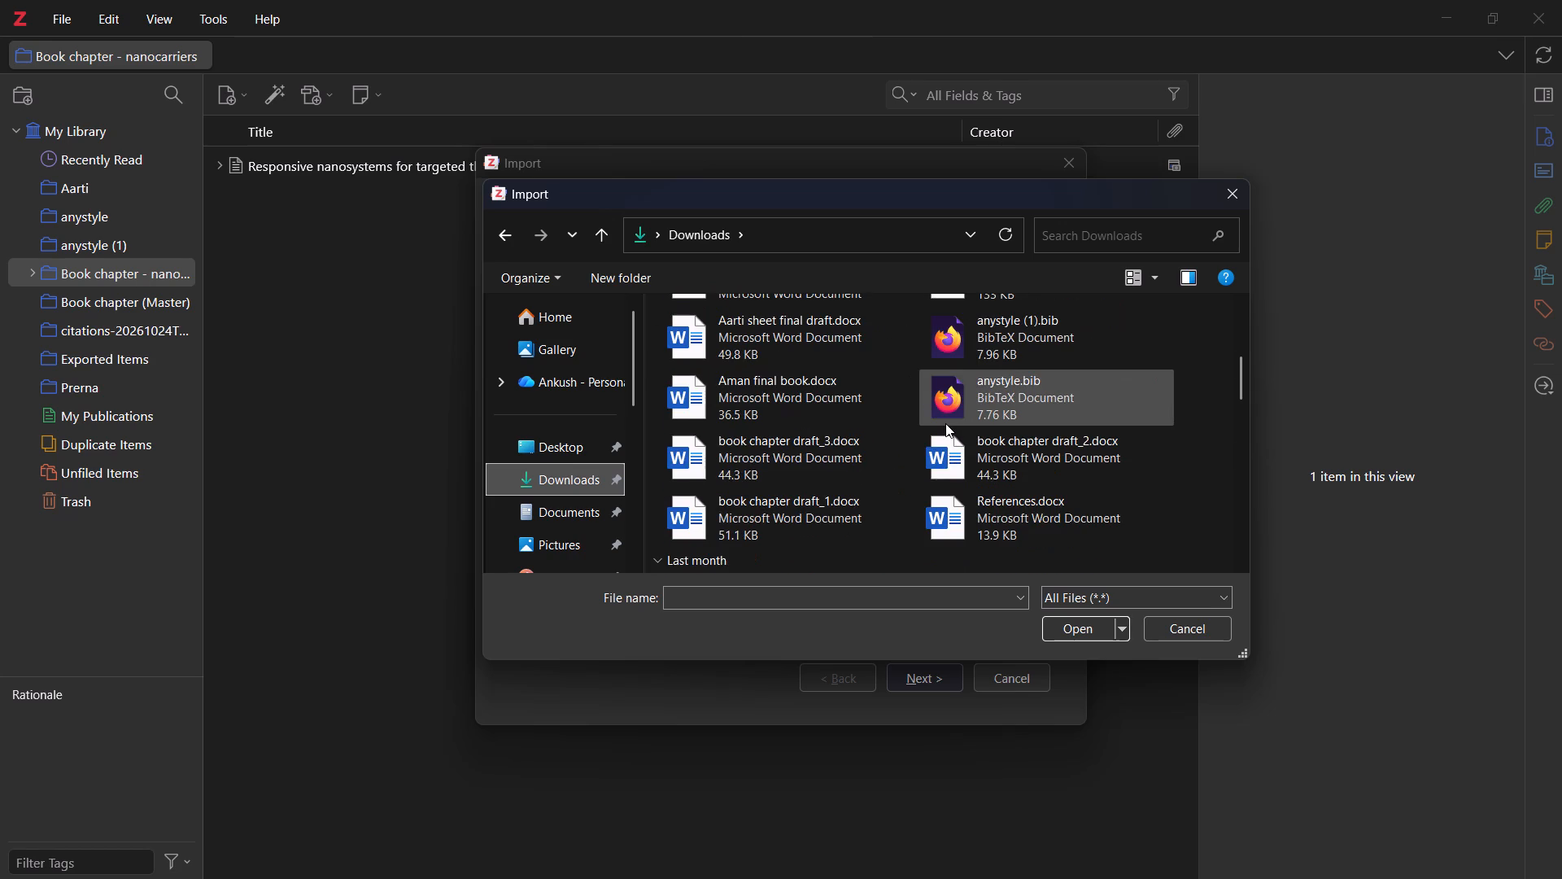
scroll(945, 422, "up", 1)
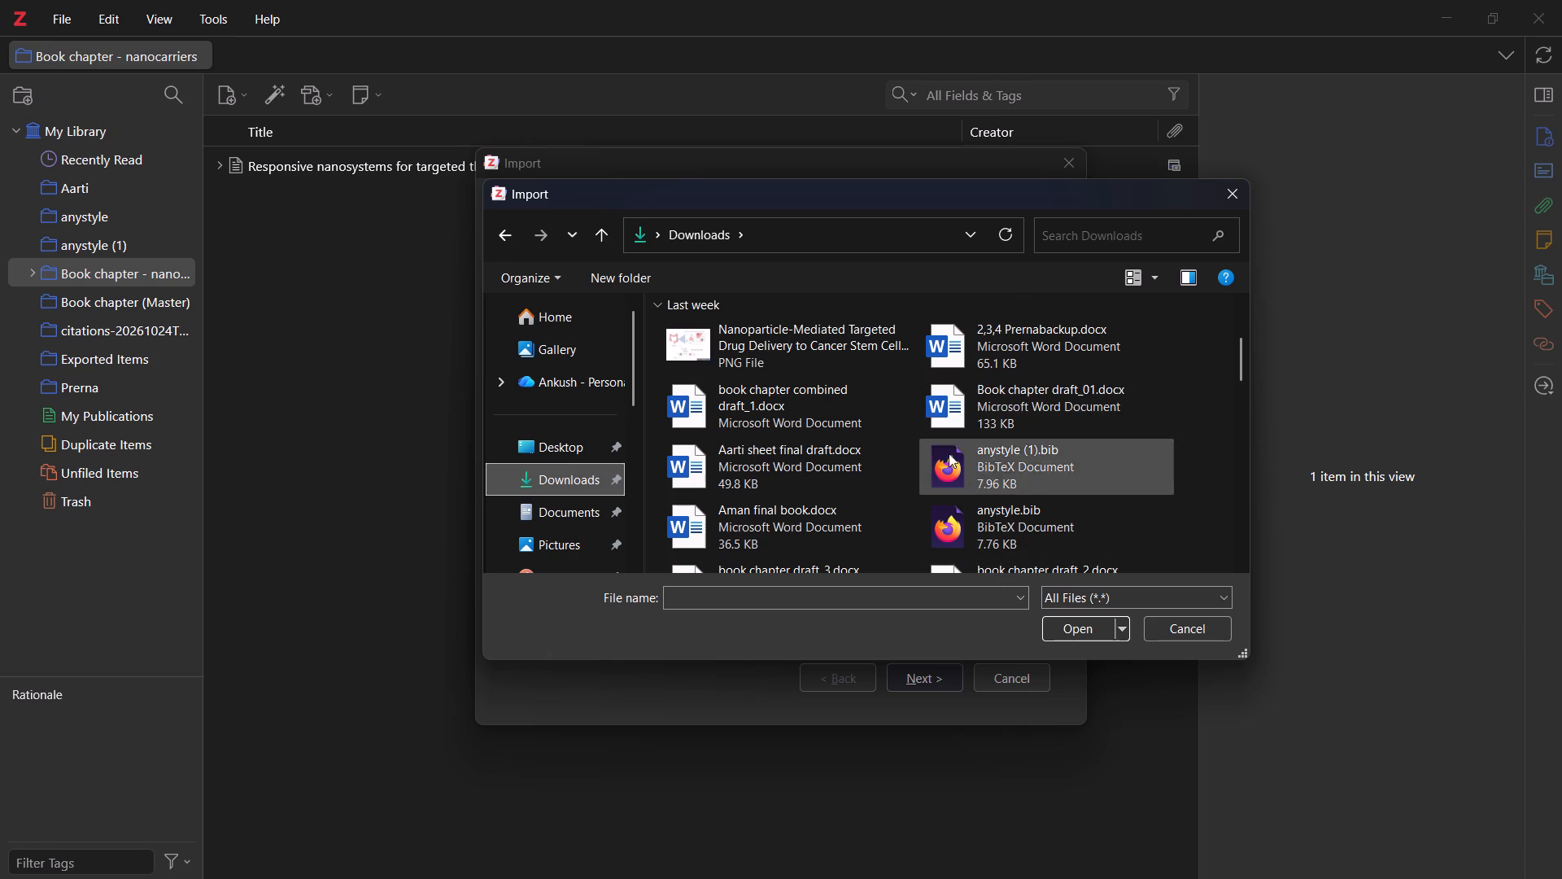
scroll(939, 449, "down", 3)
scroll(757, 431, "up", 1)
scroll(757, 431, "down", 1)
scroll(757, 431, "up", 3)
scroll(757, 431, "down", 1)
scroll(757, 431, "up", 3)
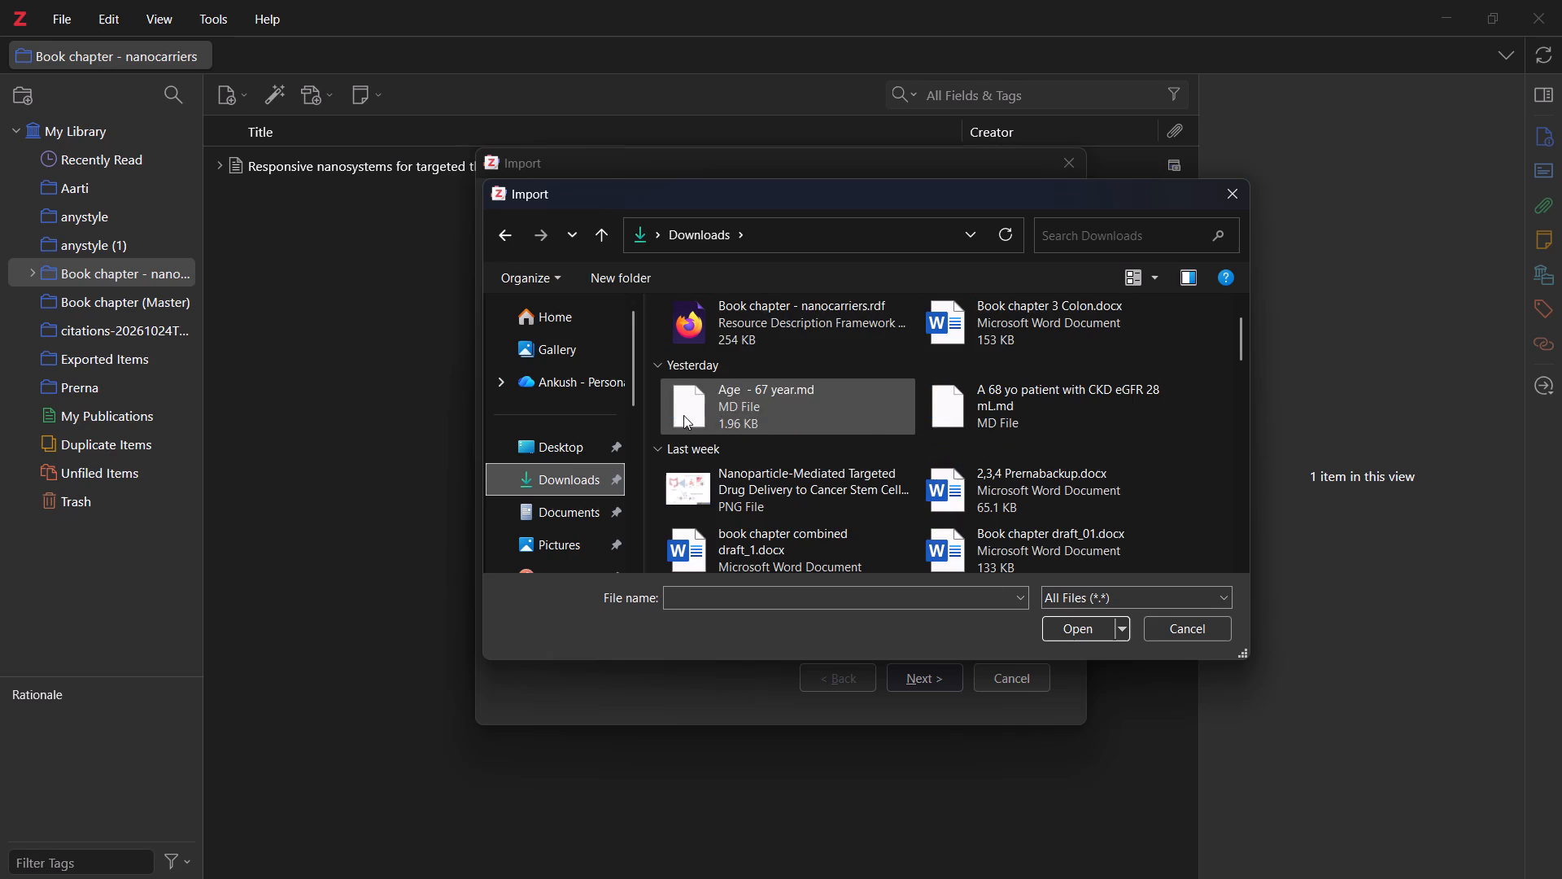
left_click(560, 464)
left_click(559, 469)
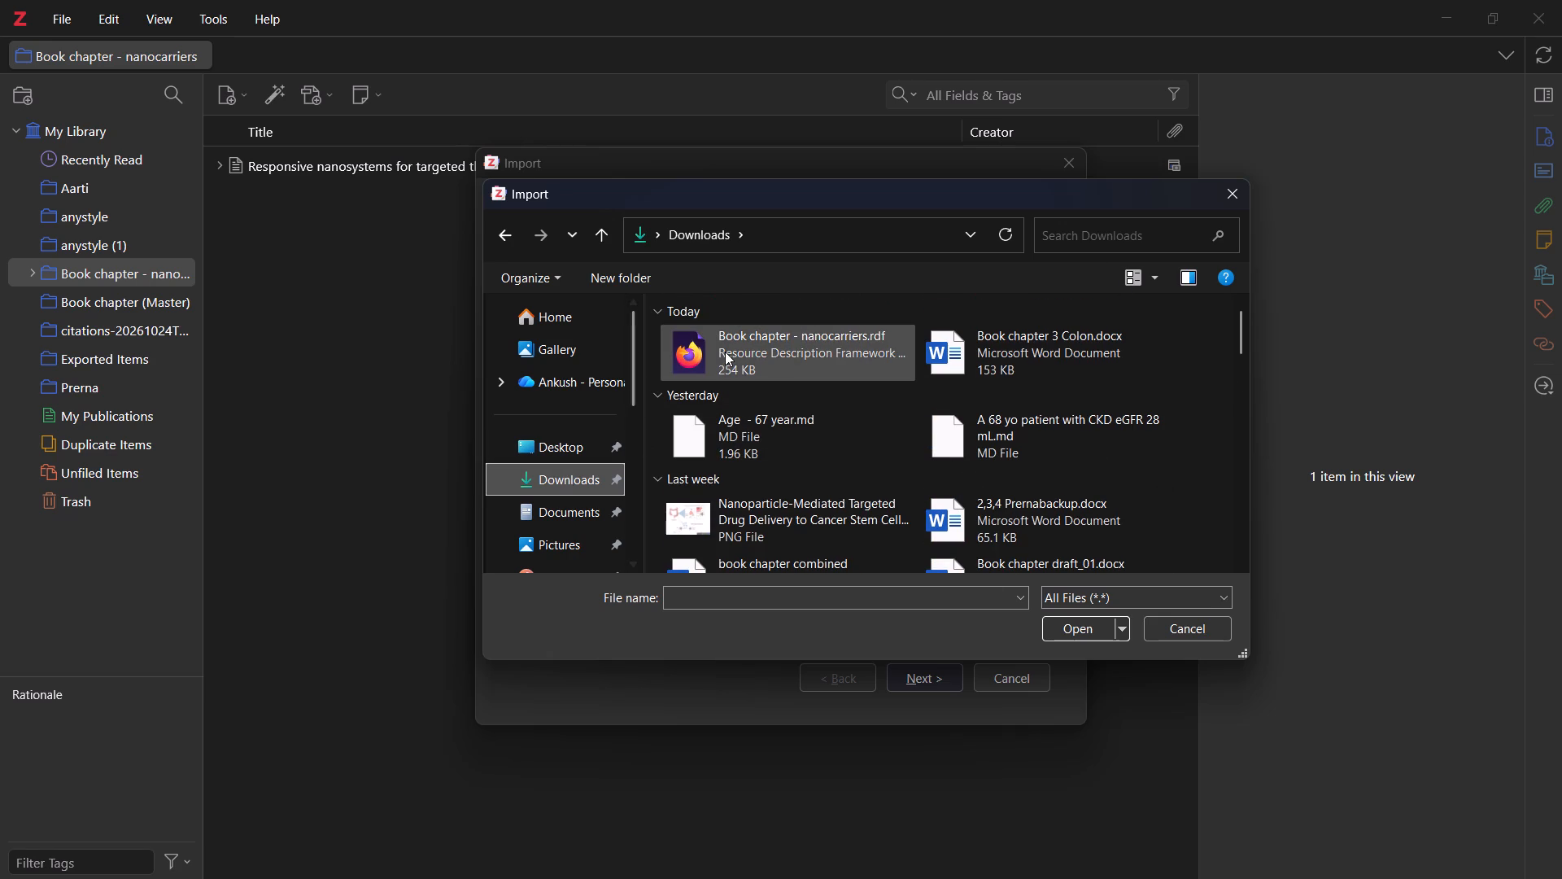
left_click(781, 353)
left_click(1091, 628)
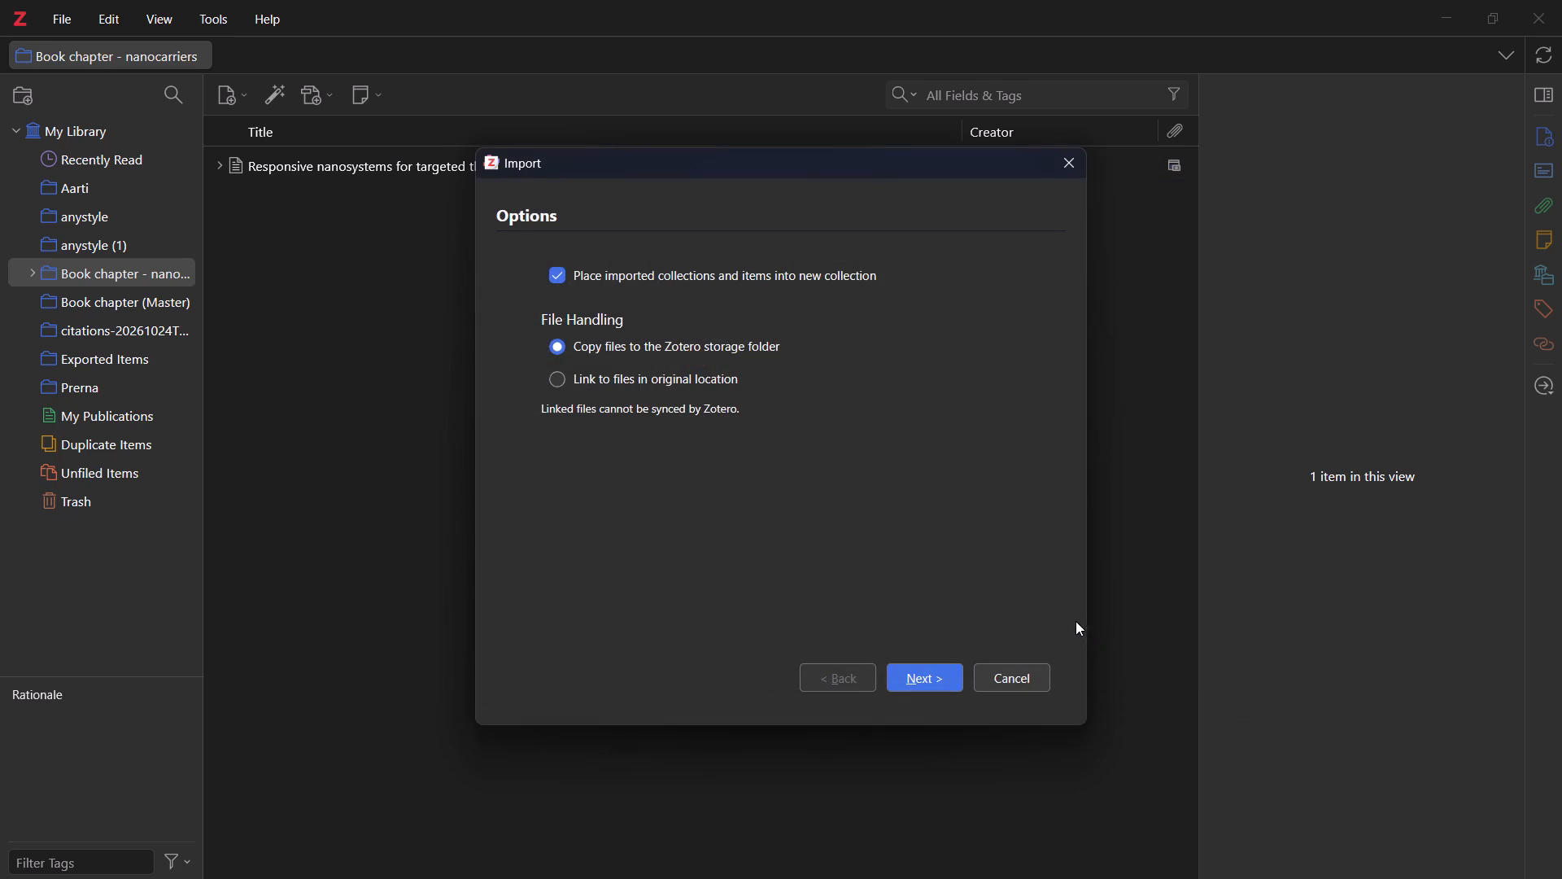
left_click(923, 690)
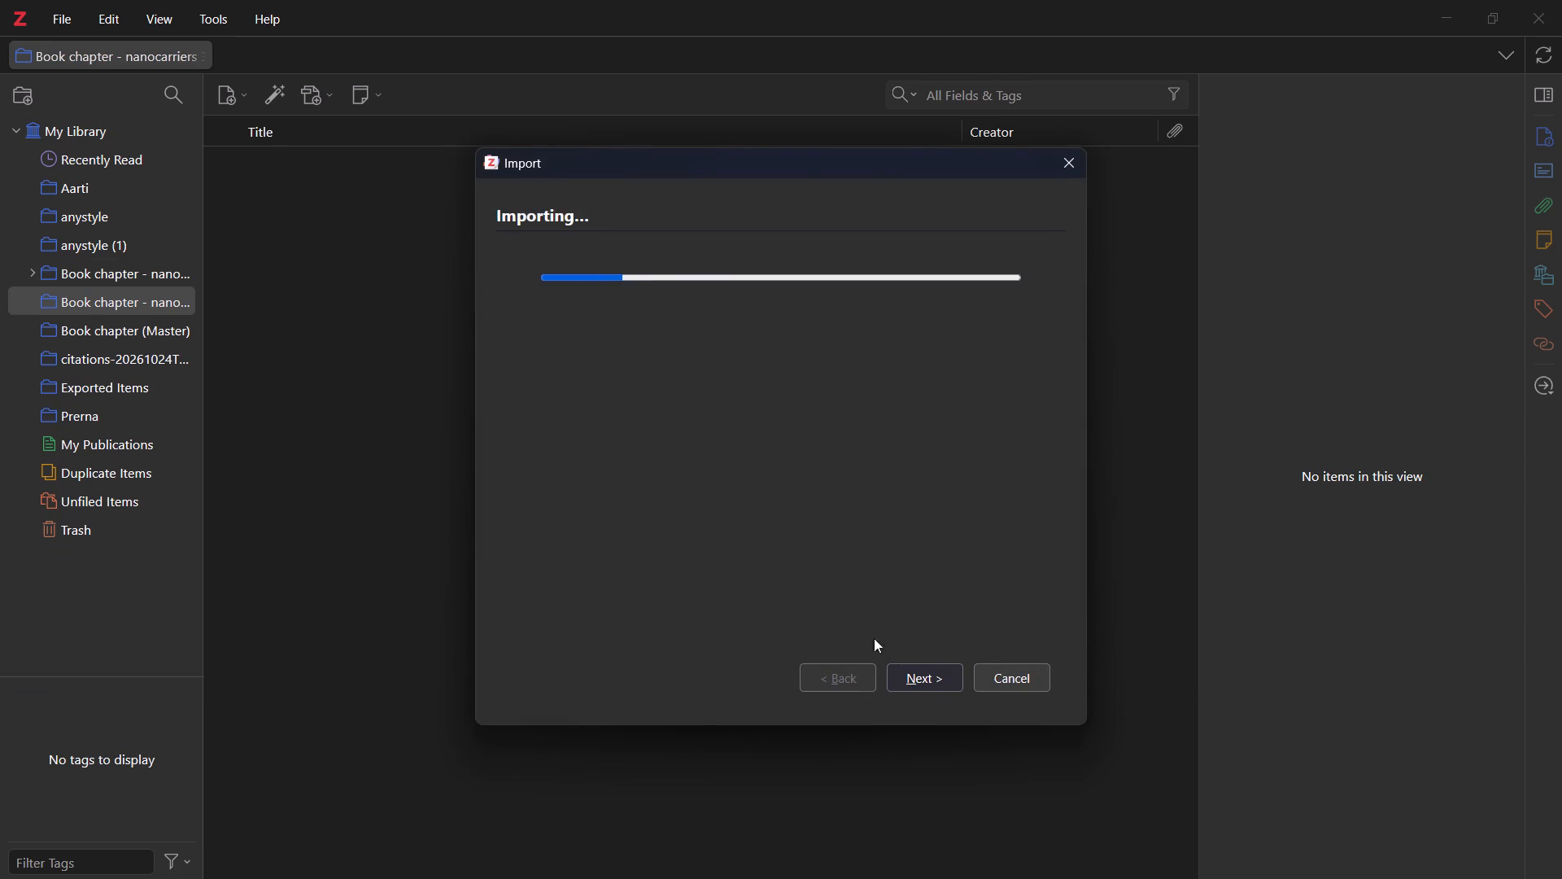
Examine the item list of the newly imported Book chapter - nanocarriers collection through to its end.
left_click(81, 301)
left_click(89, 300)
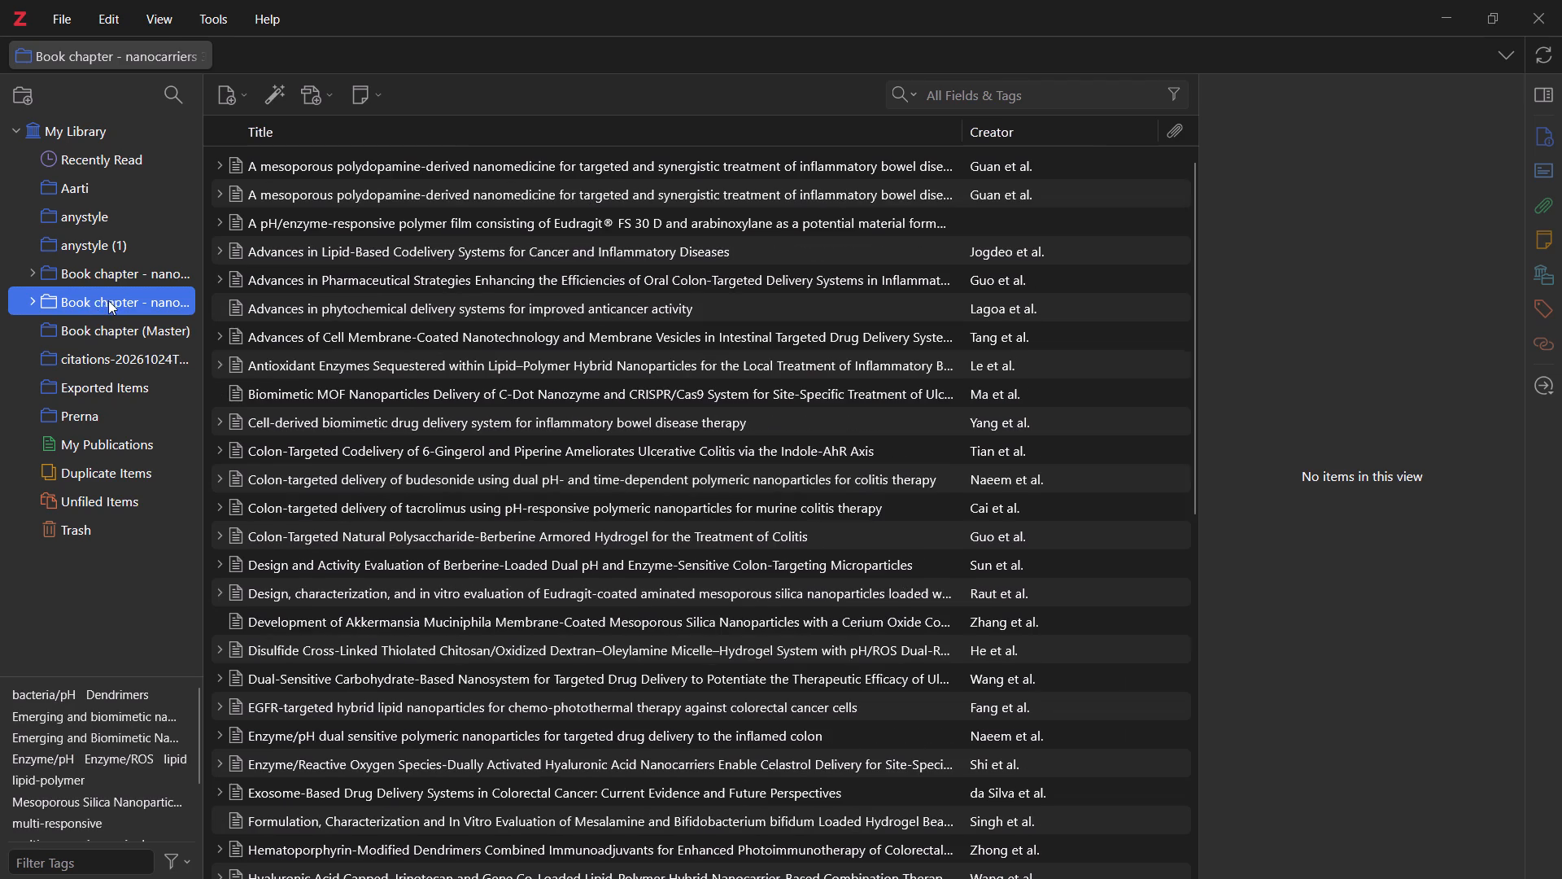
left_click(80, 300)
scroll(569, 413, "down", 3)
scroll(569, 413, "up", 1)
scroll(569, 413, "down", 1)
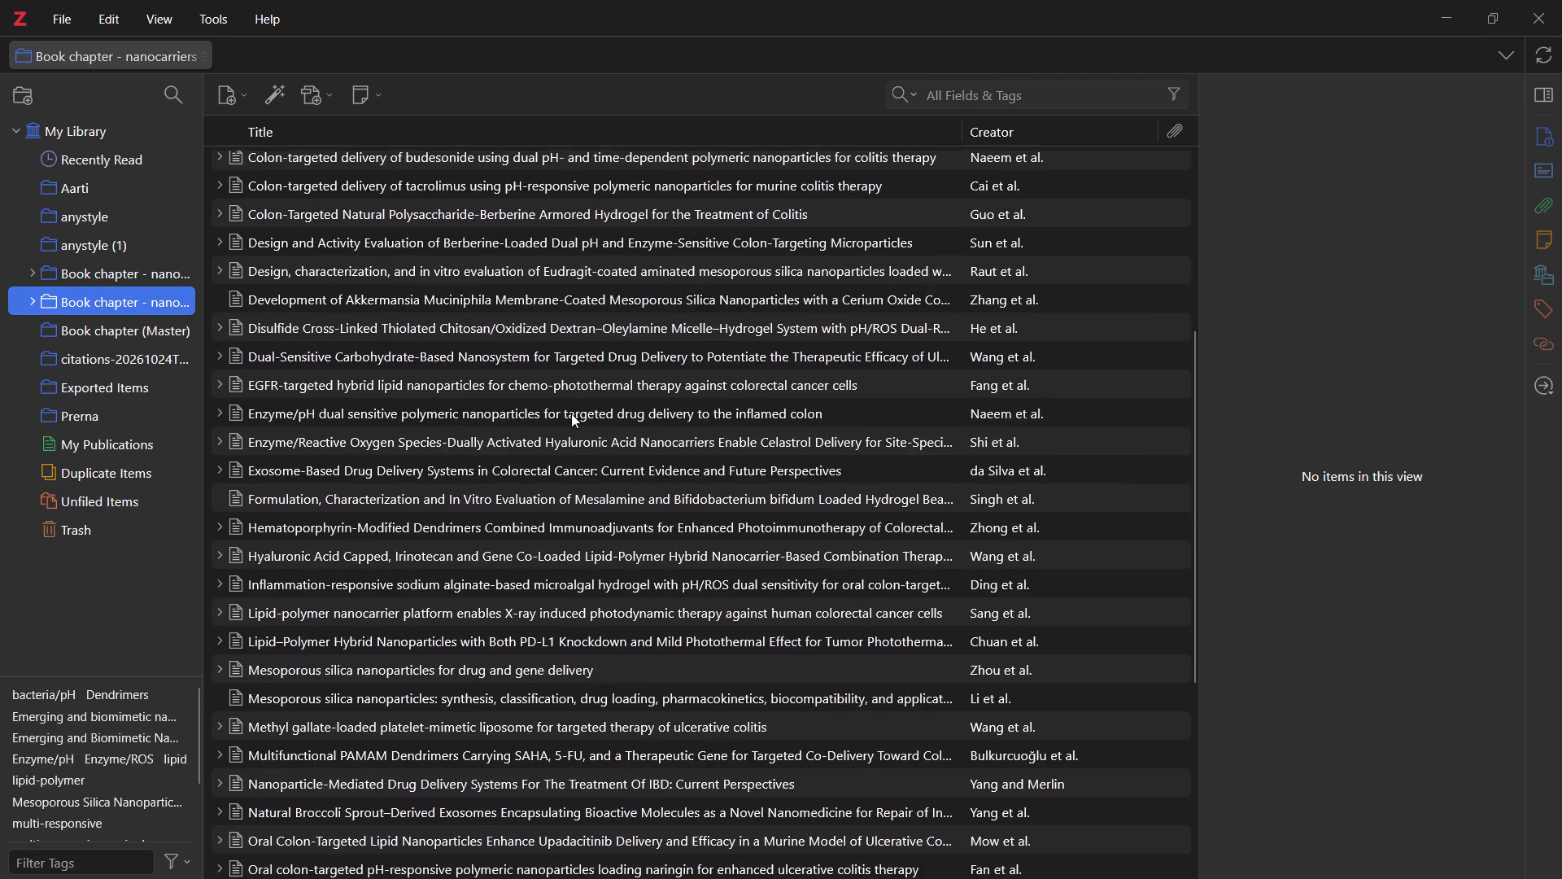
scroll(571, 413, "down", 6)
scroll(571, 414, "up", 2)
scroll(571, 415, "down", 1)
scroll(571, 415, "up", 1)
scroll(571, 416, "down", 3)
scroll(571, 418, "up", 1)
scroll(571, 418, "down", 5)
scroll(571, 420, "up", 2)
scroll(571, 420, "down", 5)
Expand the imported collection and examine the items in its Multi-Stimuli-Responsive and Polymeric Nanoparticles subcollections.
left_click(28, 297)
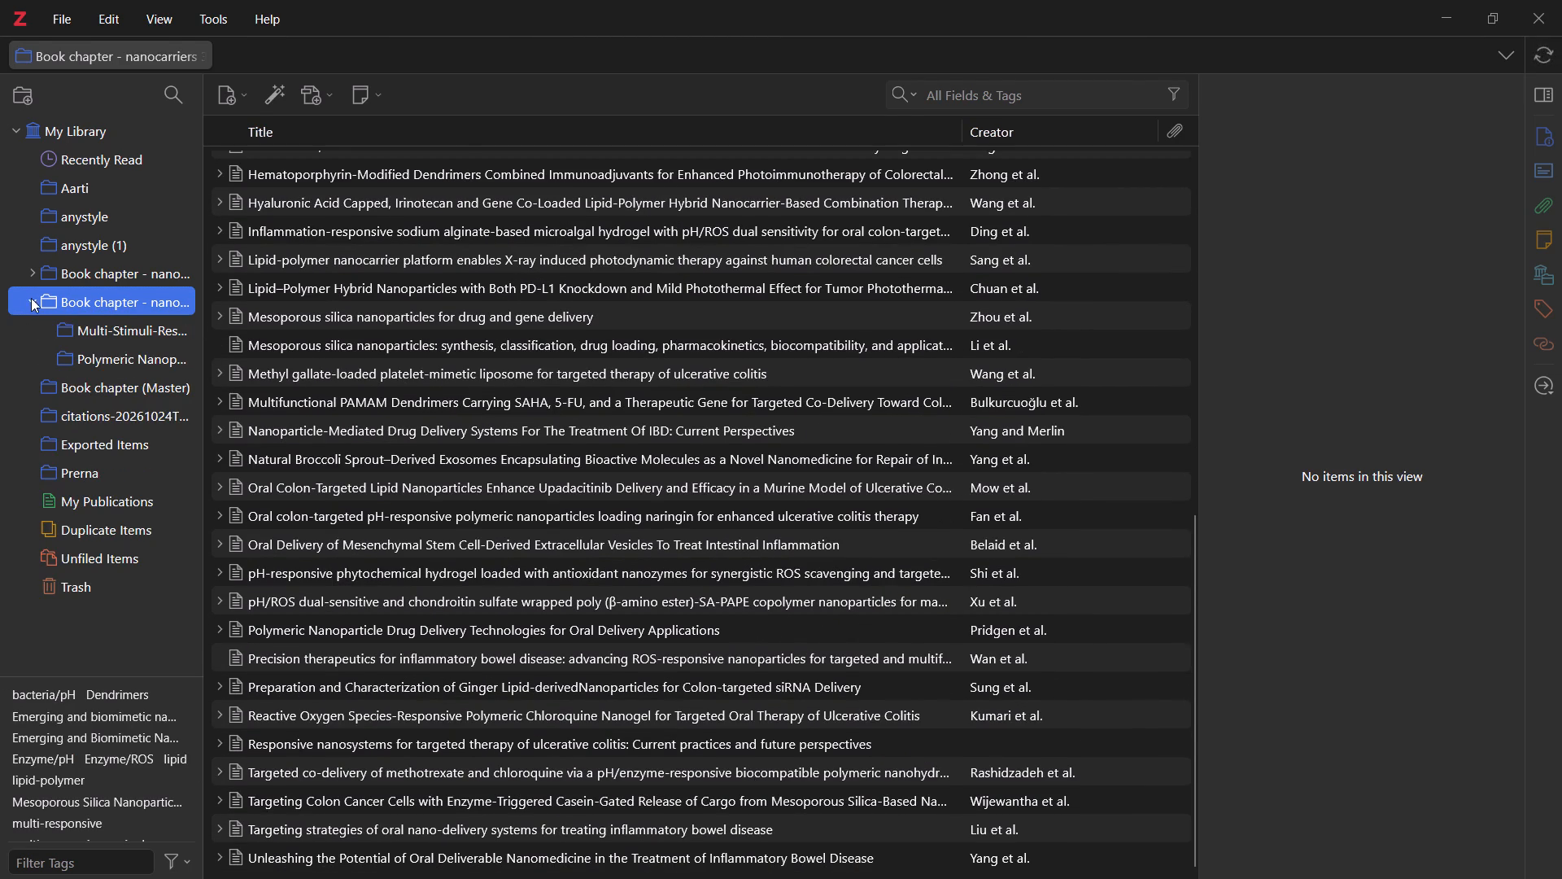
left_click(98, 326)
left_click(117, 352)
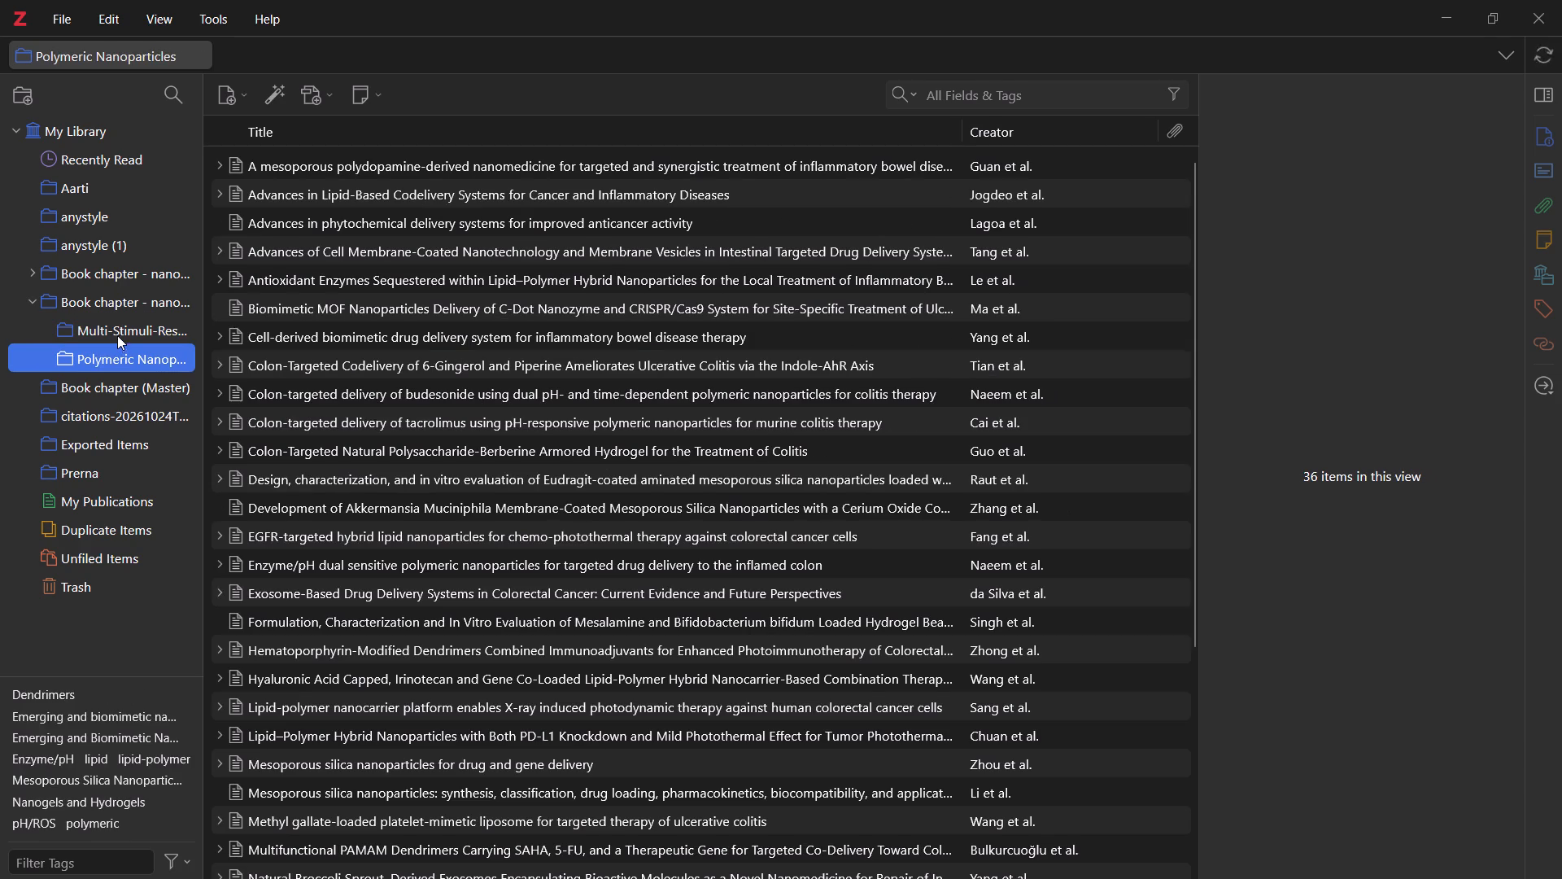
scroll(610, 383, "down", 2)
scroll(611, 389, "up", 2)
scroll(611, 389, "down", 8)
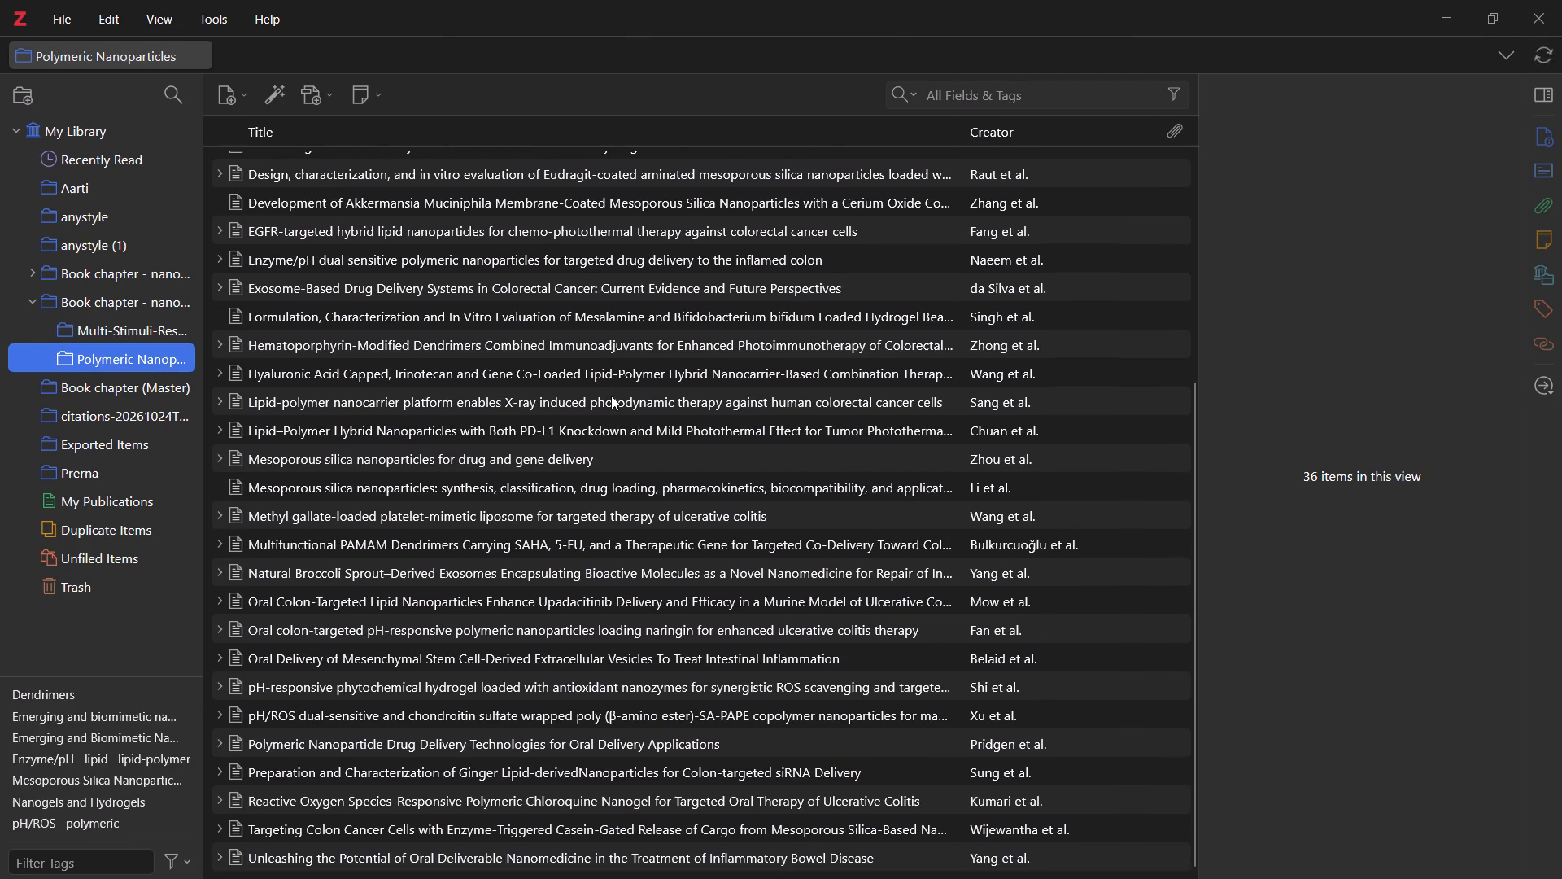
left_click(124, 326)
Return to the imported parent collection and examine its item list through to the end.
left_click(128, 300)
scroll(507, 380, "down", 2)
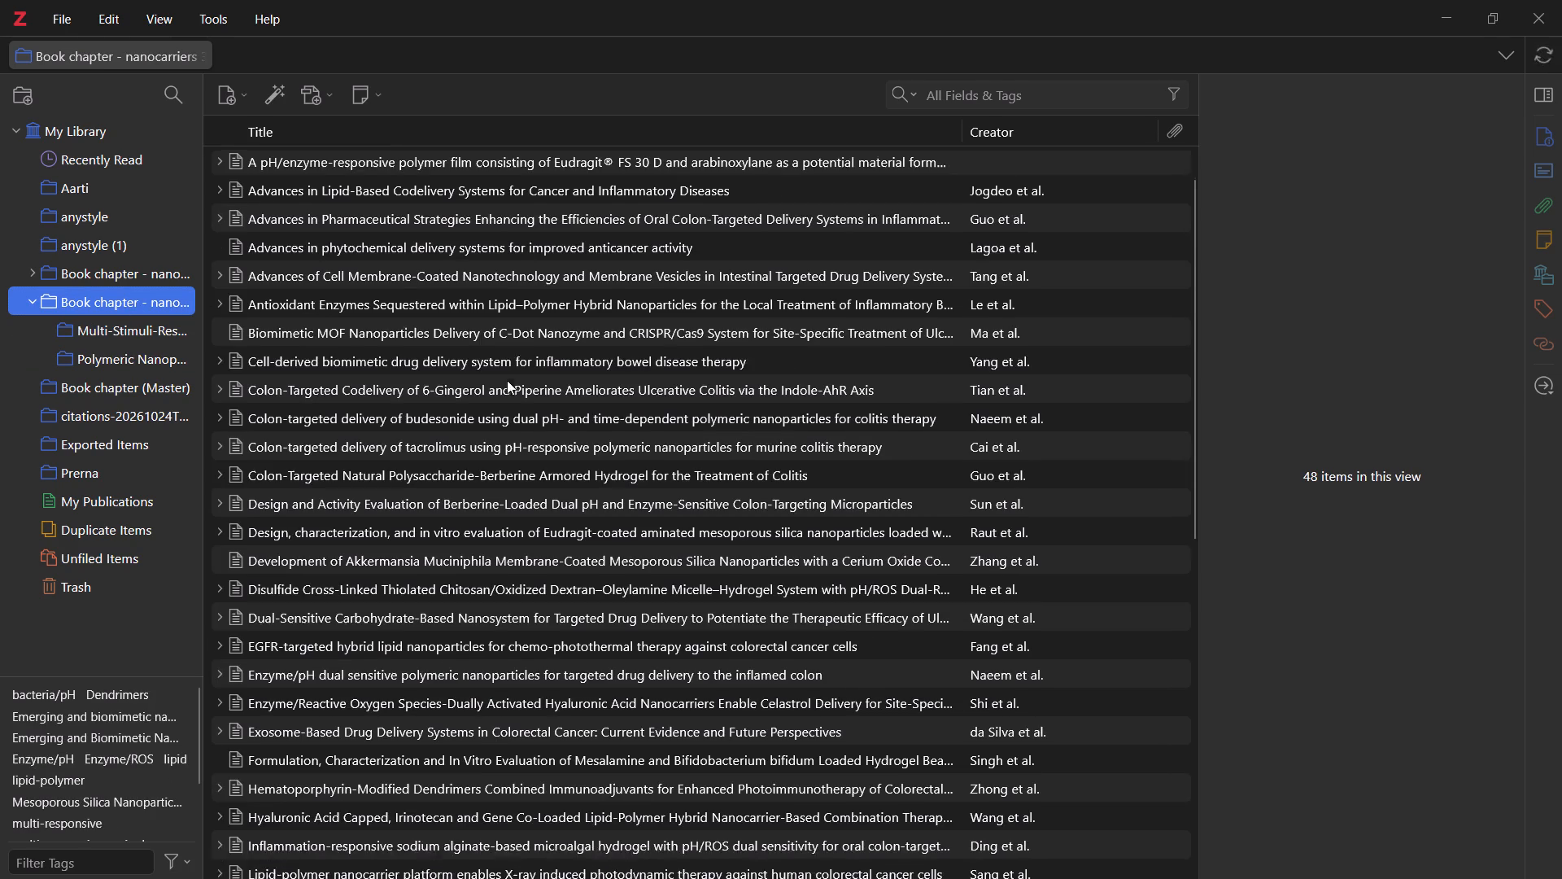
scroll(507, 380, "down", 2)
scroll(507, 380, "up", 2)
scroll(508, 380, "down", 5)
scroll(508, 380, "up", 1)
scroll(508, 380, "down", 6)
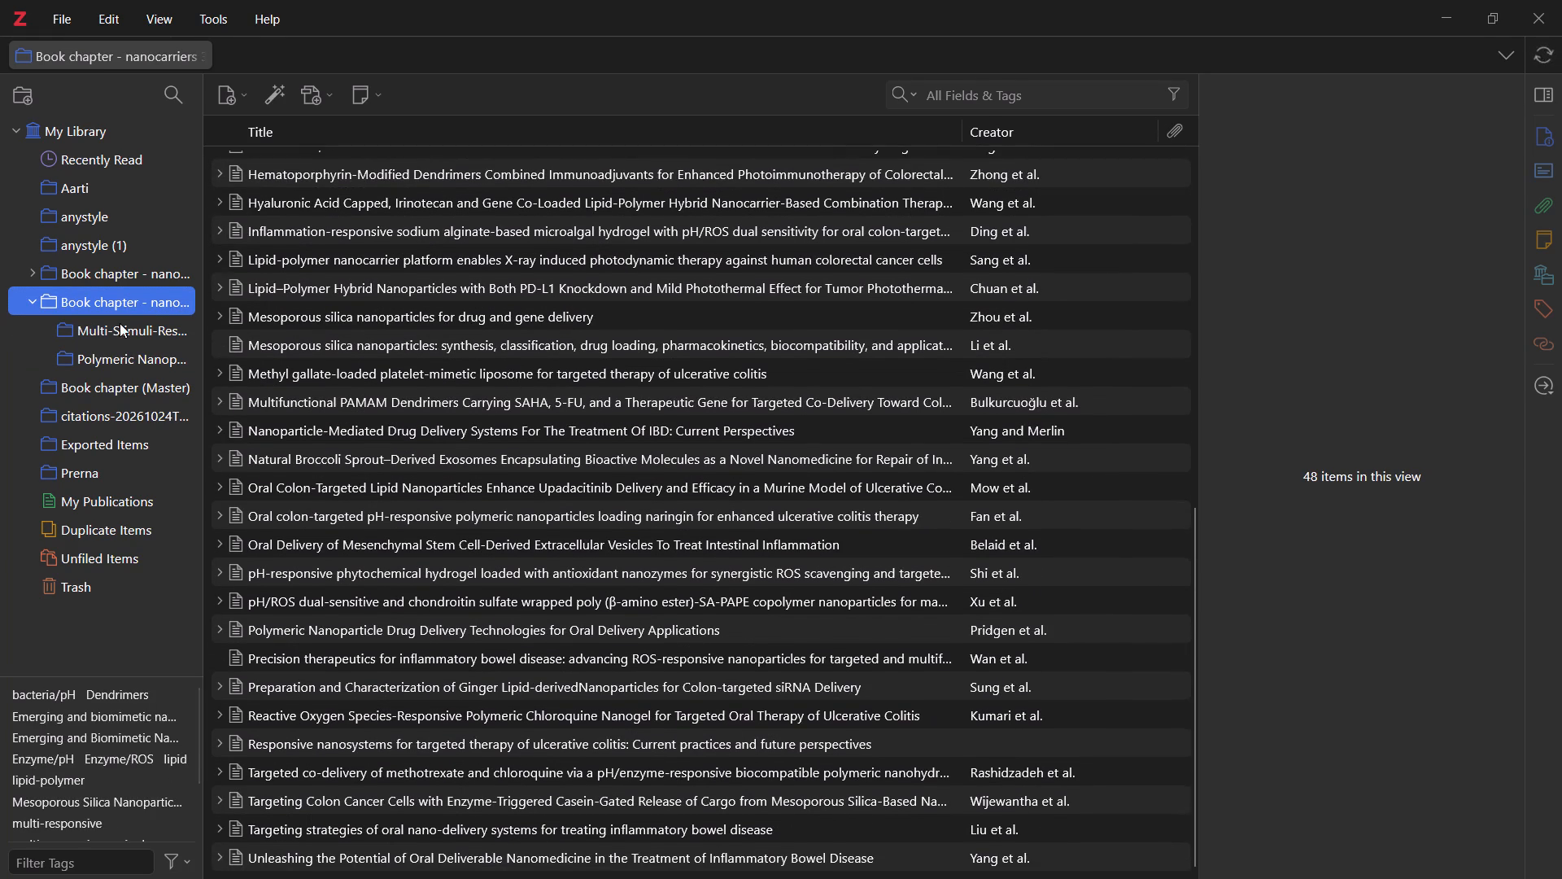
Compare the imported collection's two subcollections with the item list of their parent collection.
left_click(120, 323)
left_click(130, 350)
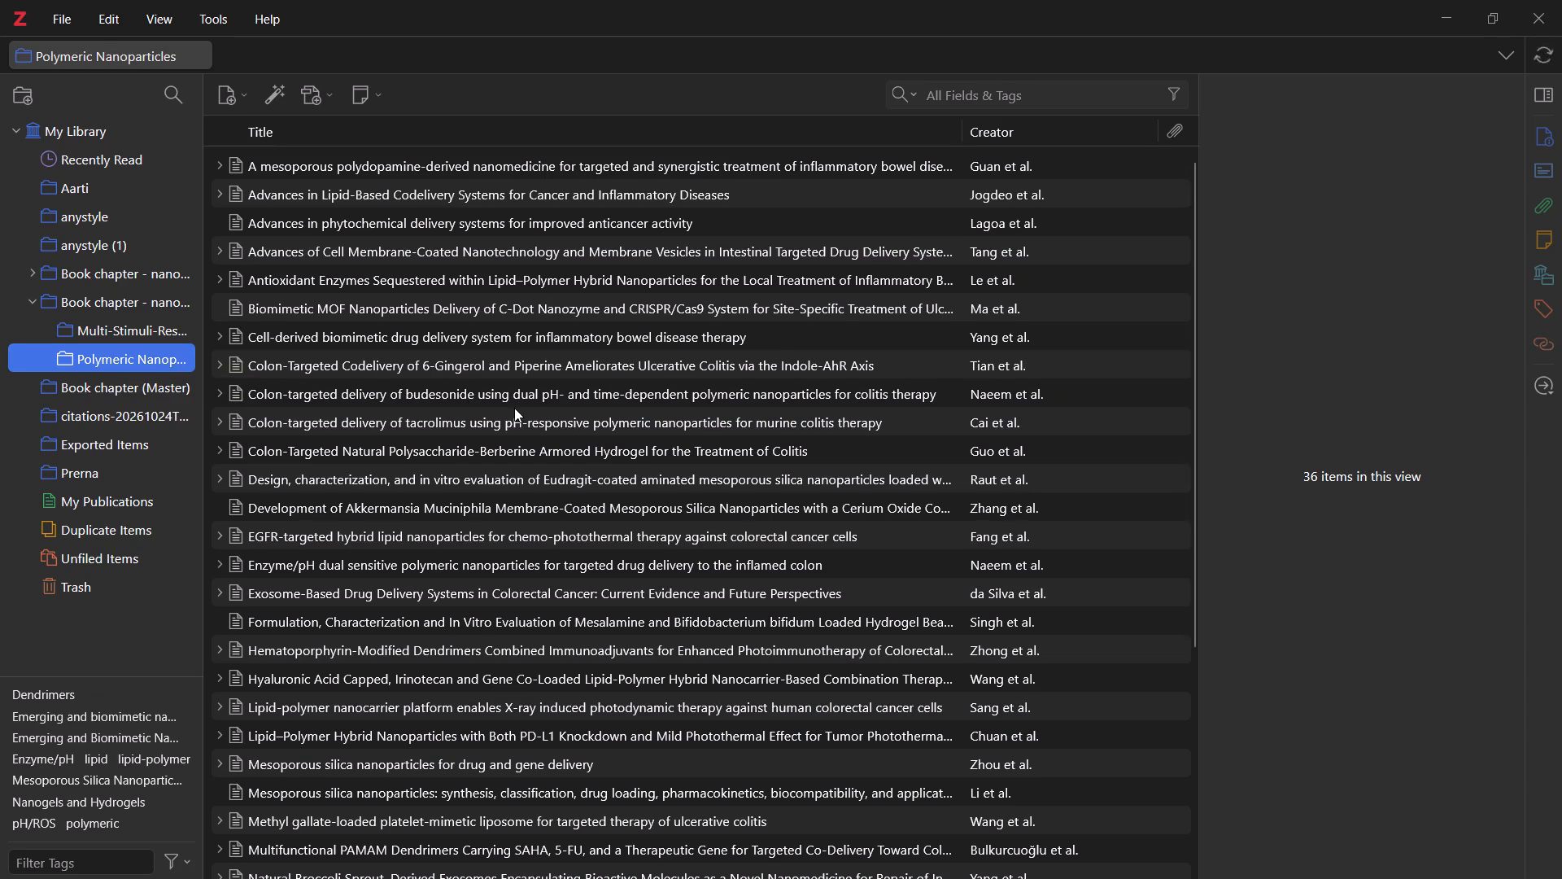
left_click(120, 331)
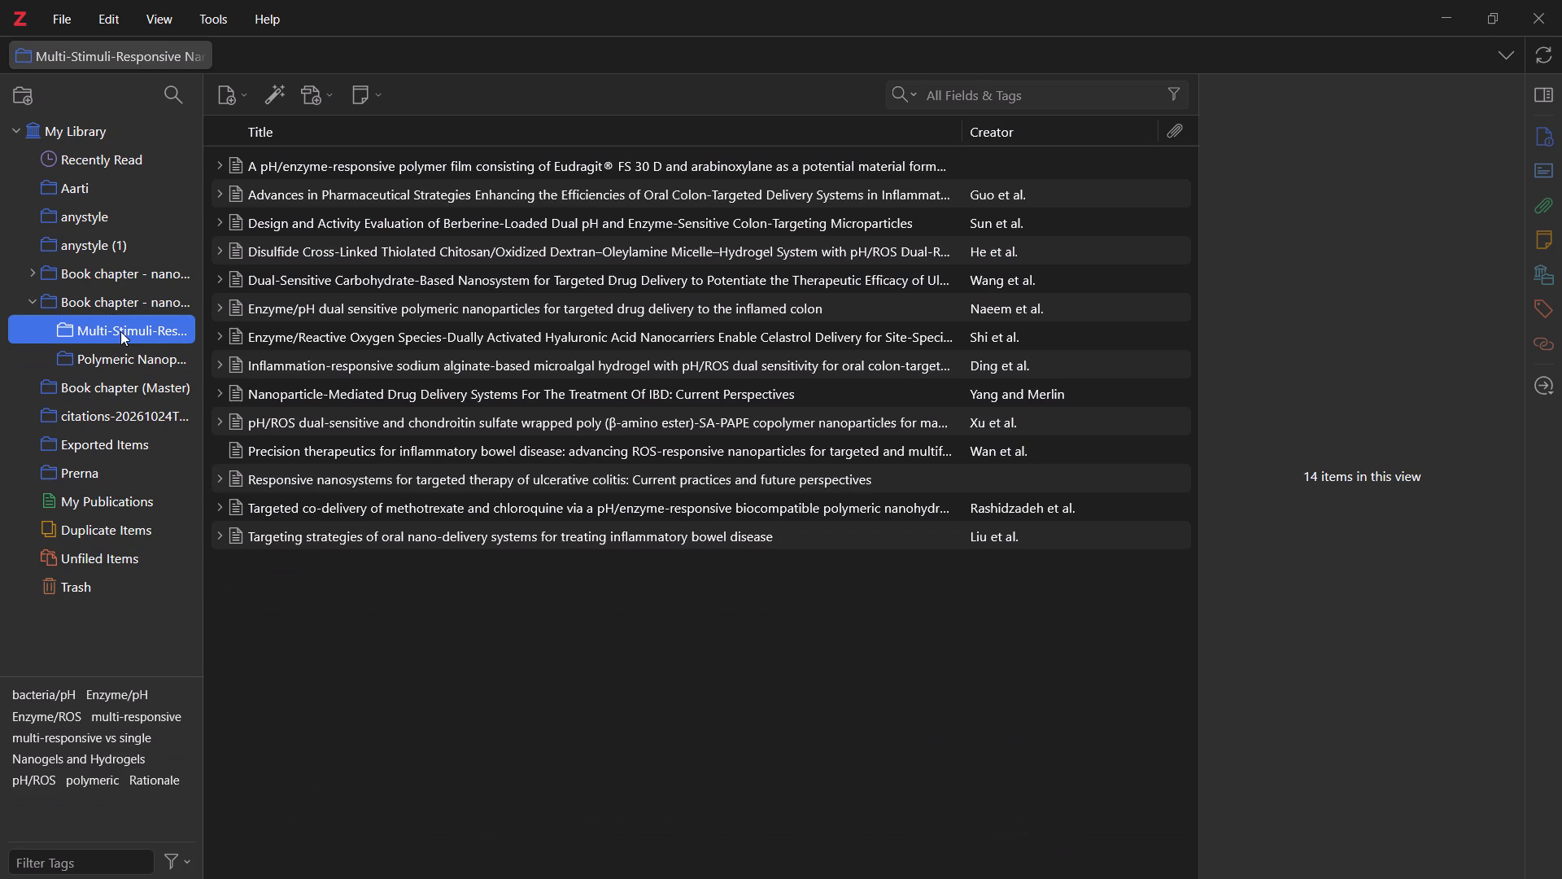
left_click(98, 305)
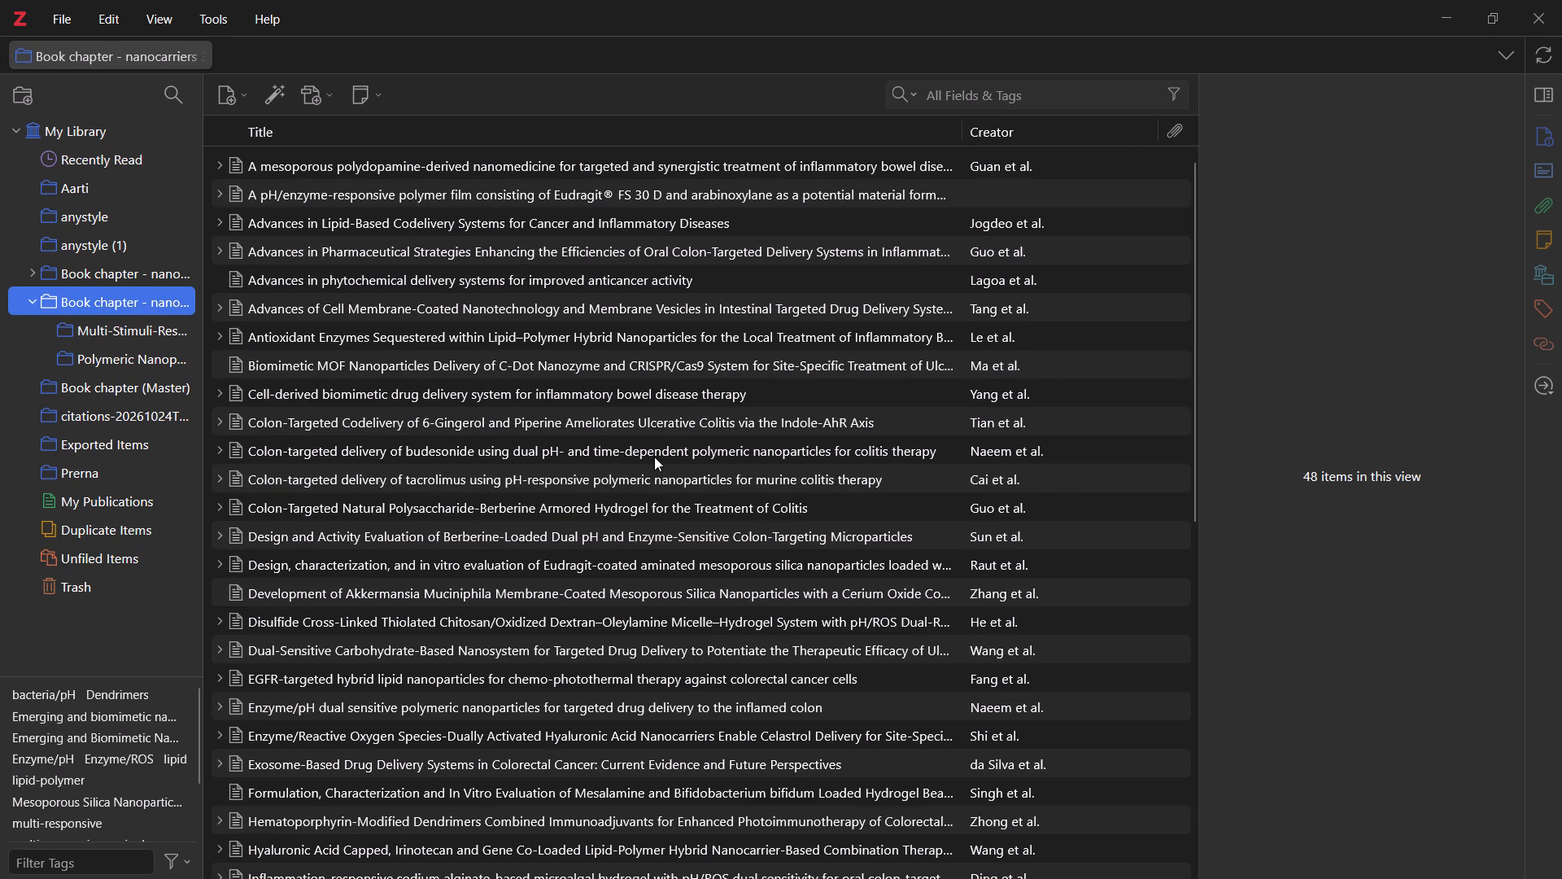
scroll(662, 456, "down", 2)
scroll(662, 456, "up", 2)
scroll(662, 456, "down", 3)
scroll(663, 456, "up", 1)
scroll(663, 457, "down", 1)
scroll(663, 457, "up", 2)
scroll(663, 459, "down", 2)
scroll(663, 460, "up", 1)
scroll(663, 460, "down", 5)
scroll(663, 469, "up", 1)
scroll(663, 470, "down", 1)
scroll(663, 470, "up", 2)
scroll(663, 470, "down", 4)
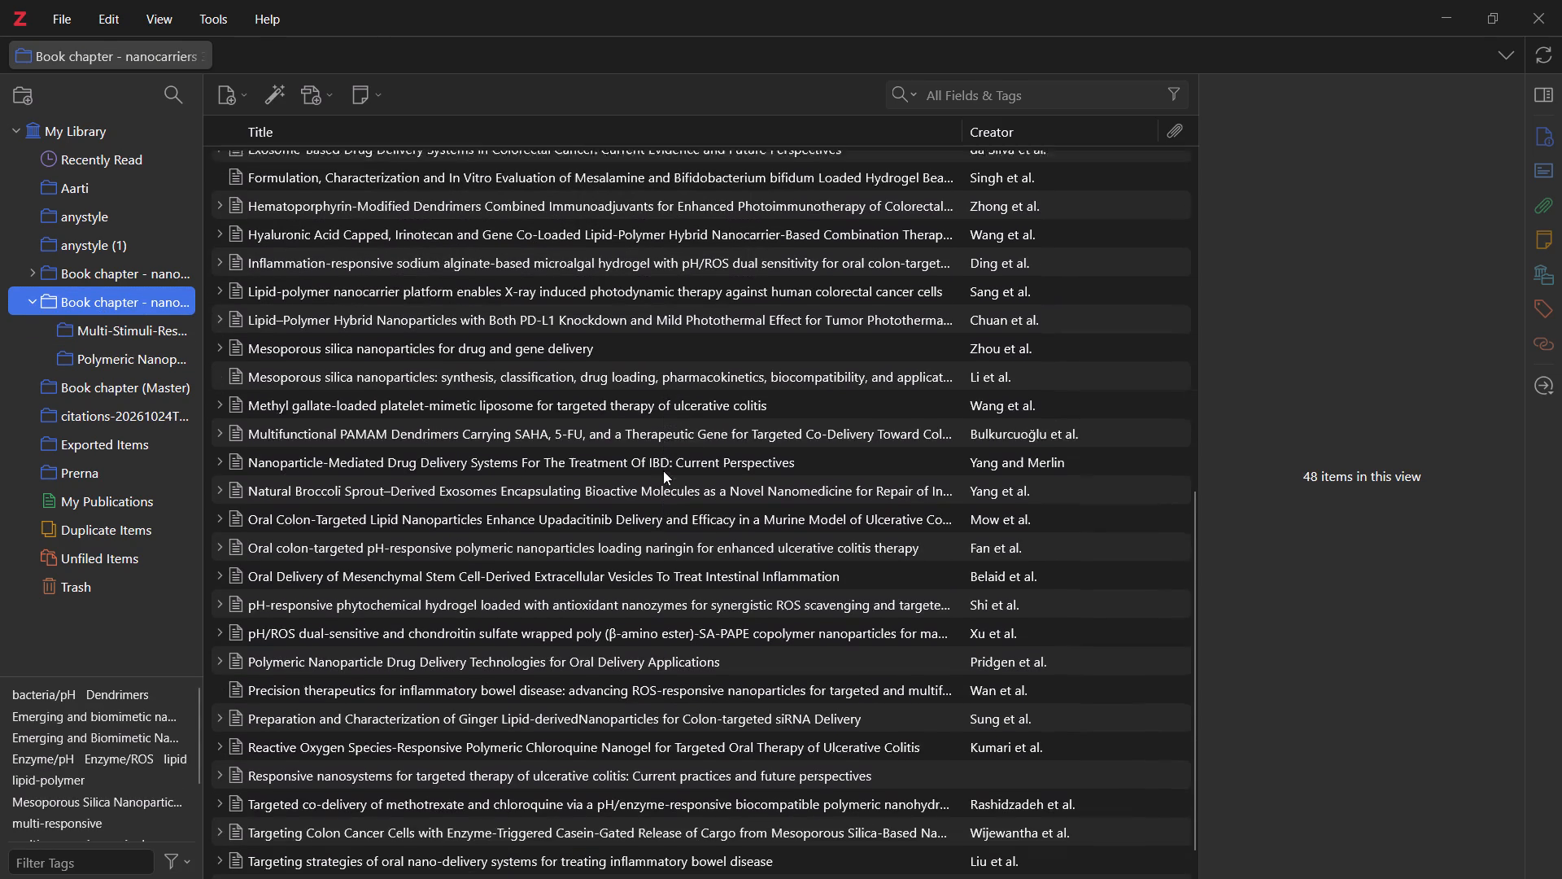
View the details of the article on responsive nanosystems for ulcerative colitis in the original Book chapter - nanocarriers collection.
left_click(87, 277)
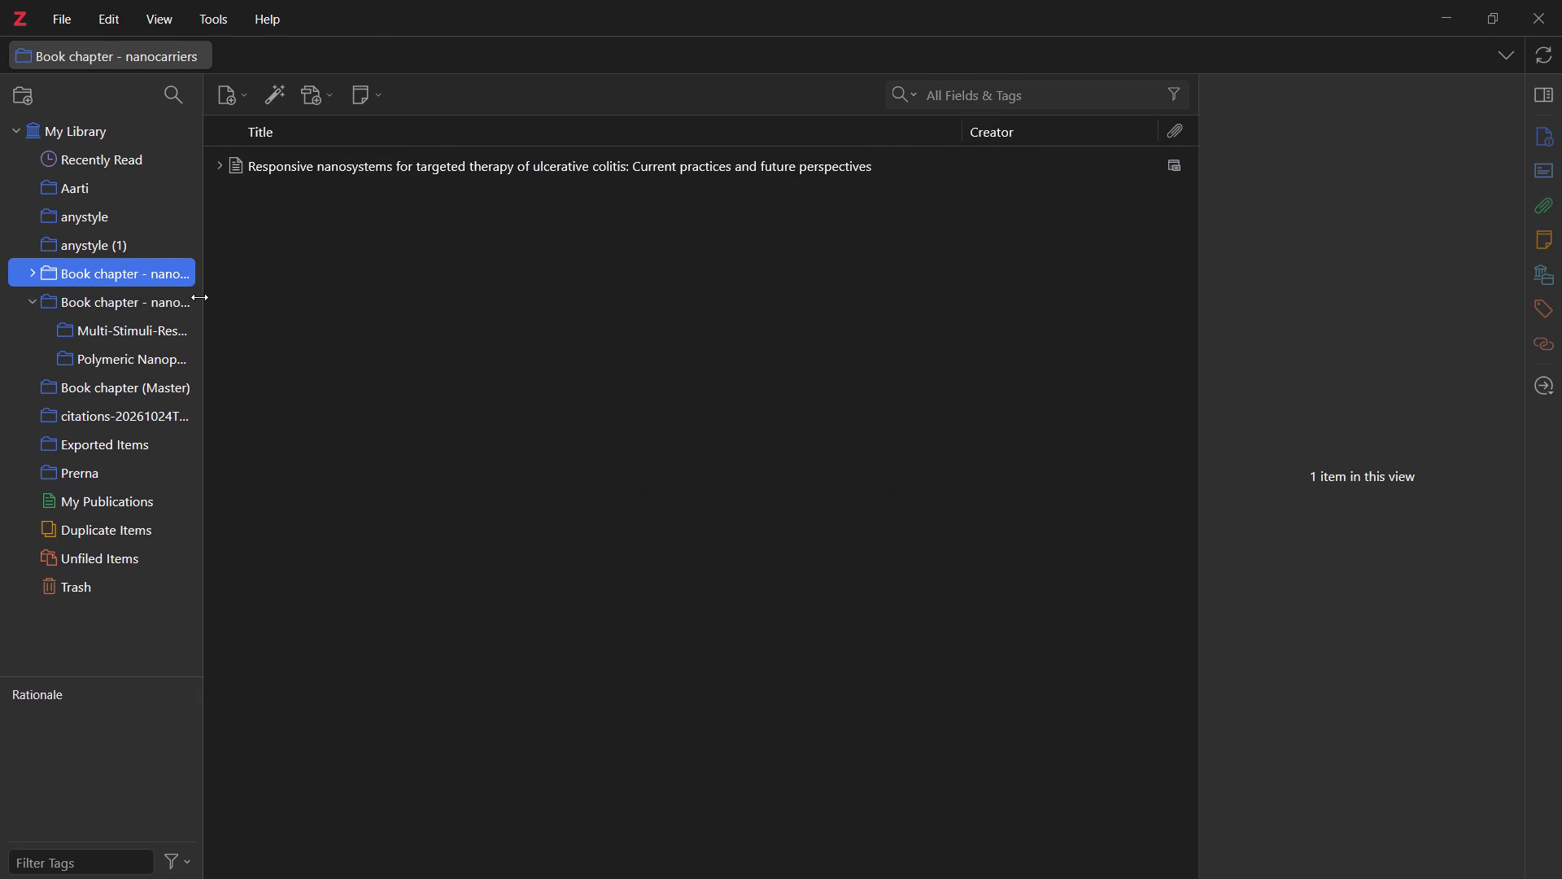
scroll(465, 268, "up", 4)
left_click(455, 165)
Check the imported collection against its Multi-Stimuli-Responsive and Polymeric Nanoparticles subcollections by viewing each in turn.
left_click(102, 296)
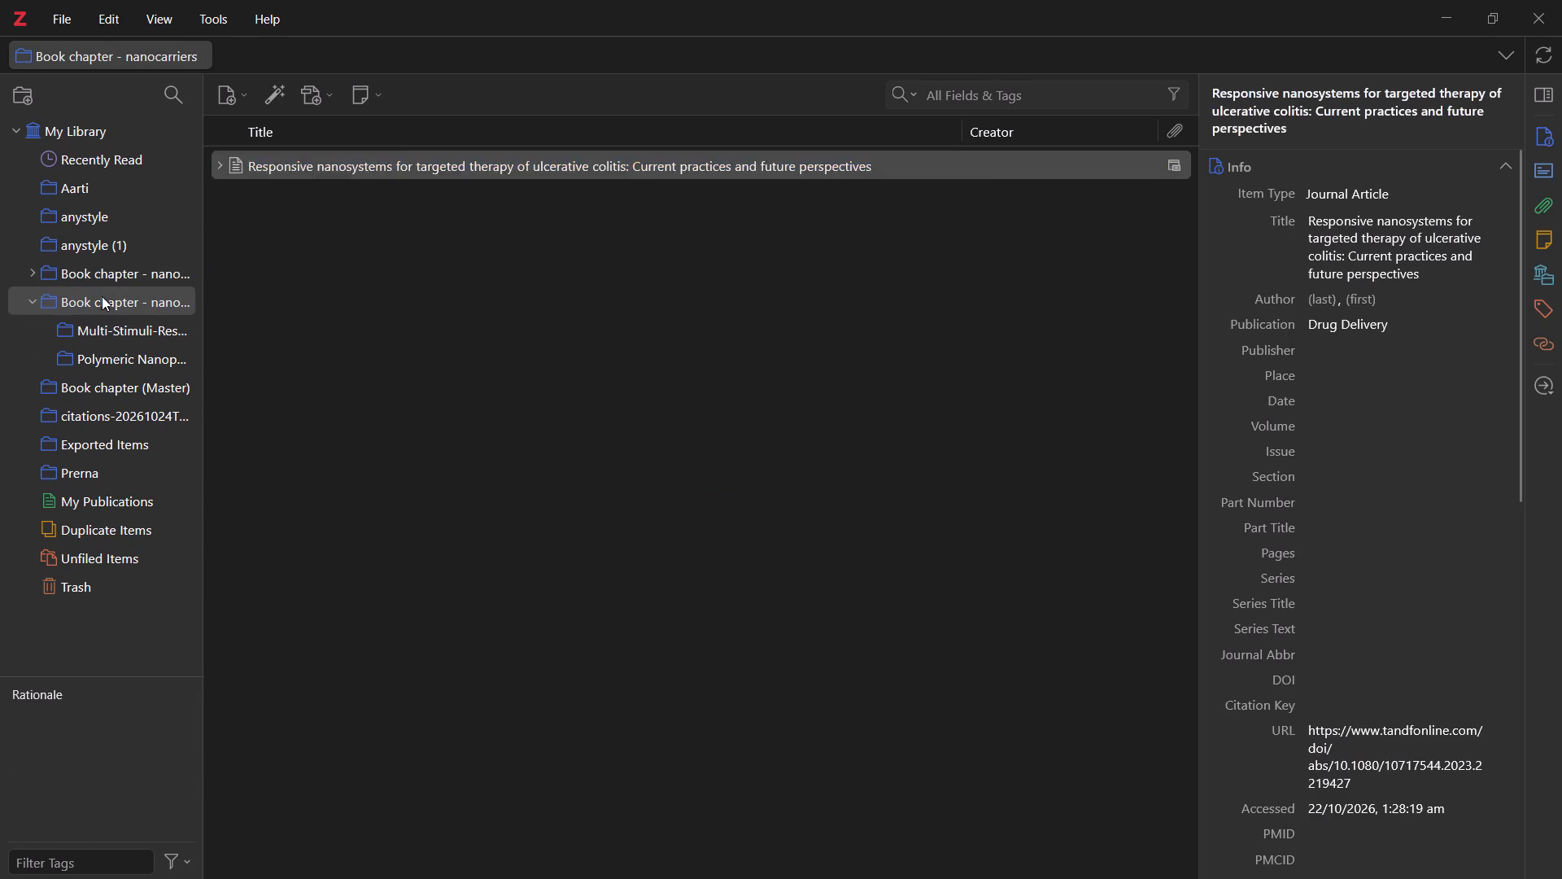
left_click(116, 327)
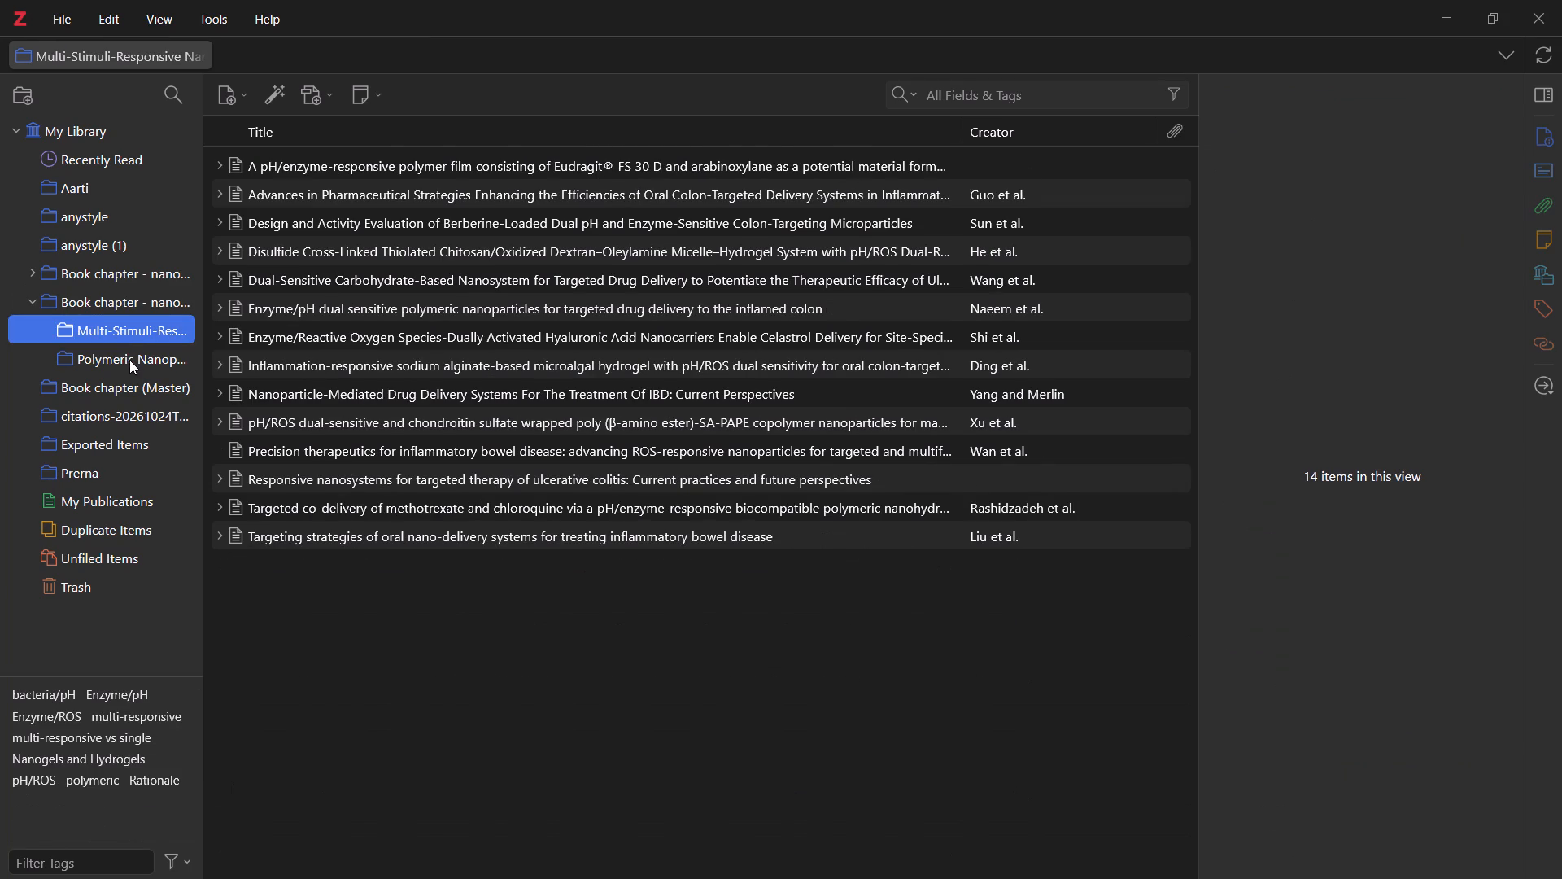
left_click(129, 360)
left_click(85, 326)
left_click(91, 349)
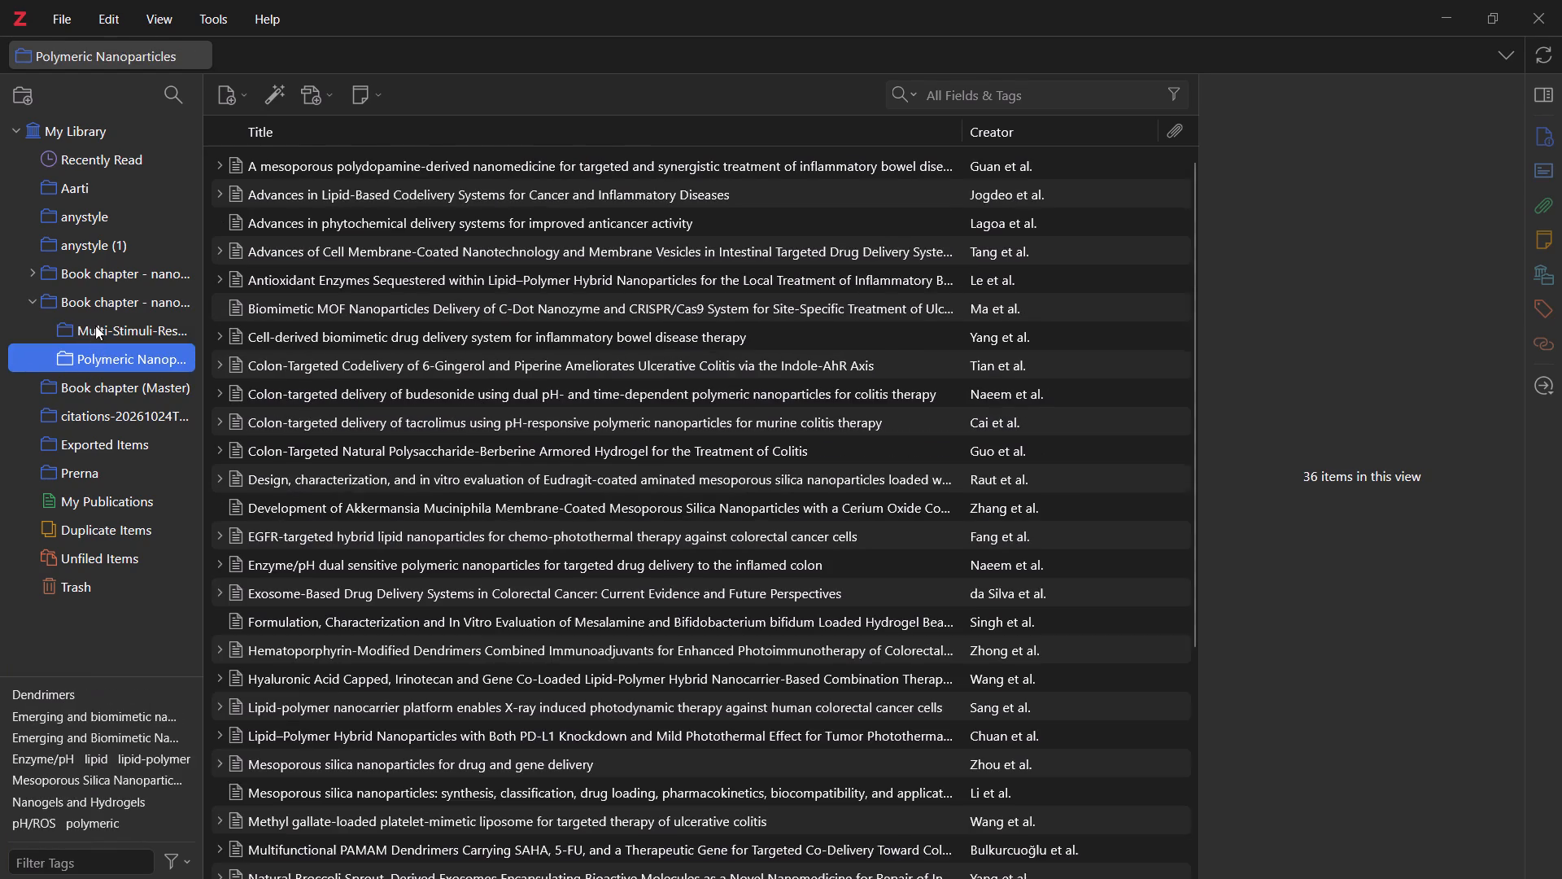
left_click(97, 317)
left_click(100, 342)
left_click(104, 344)
left_click(124, 330)
left_click(123, 305)
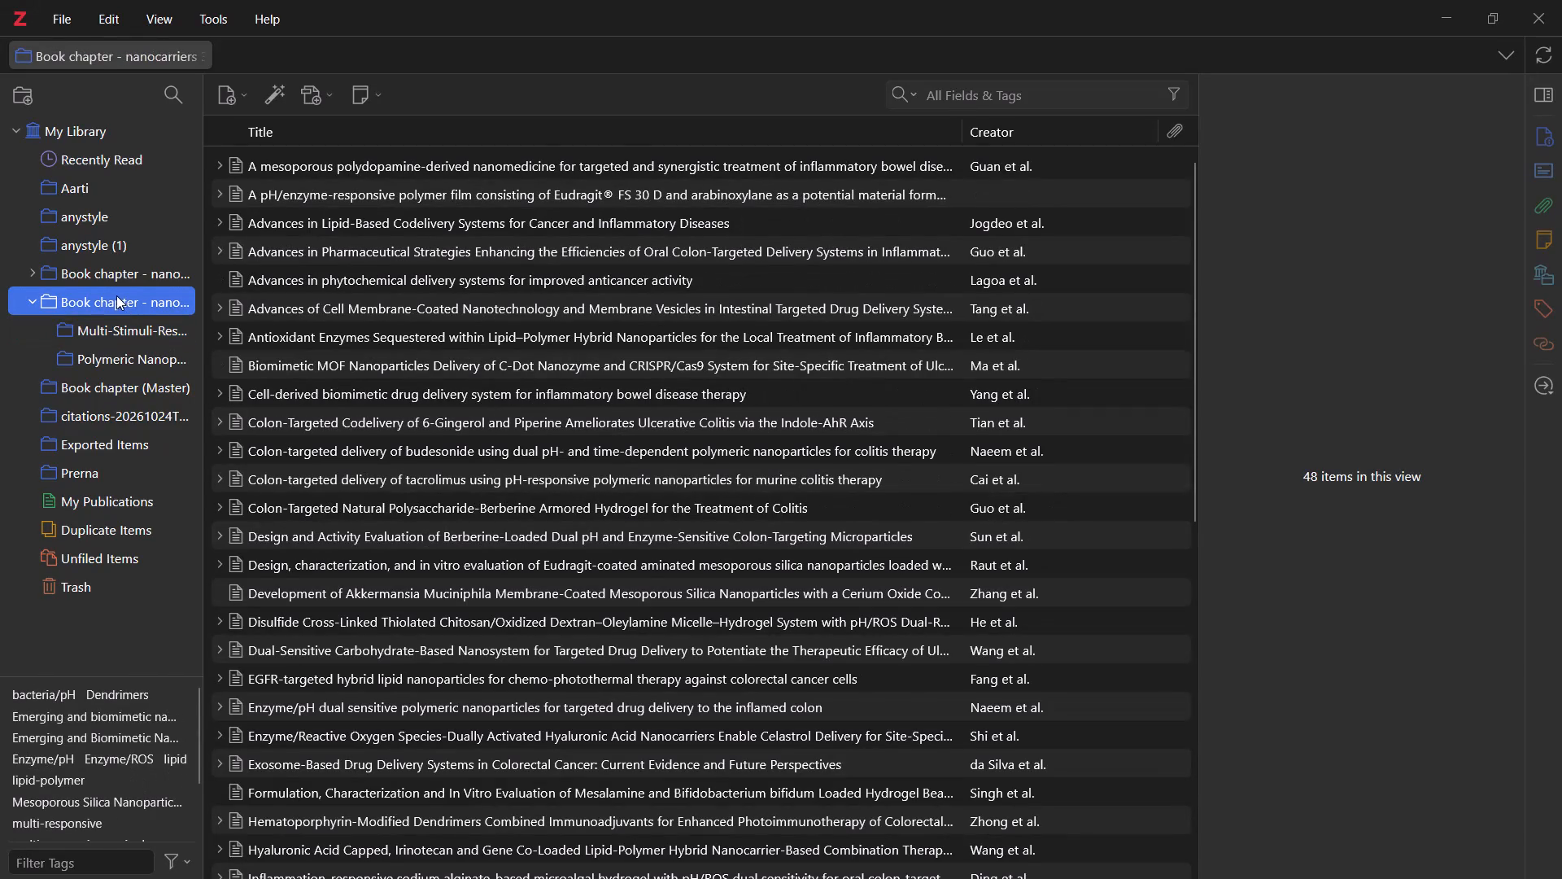
left_click(151, 335)
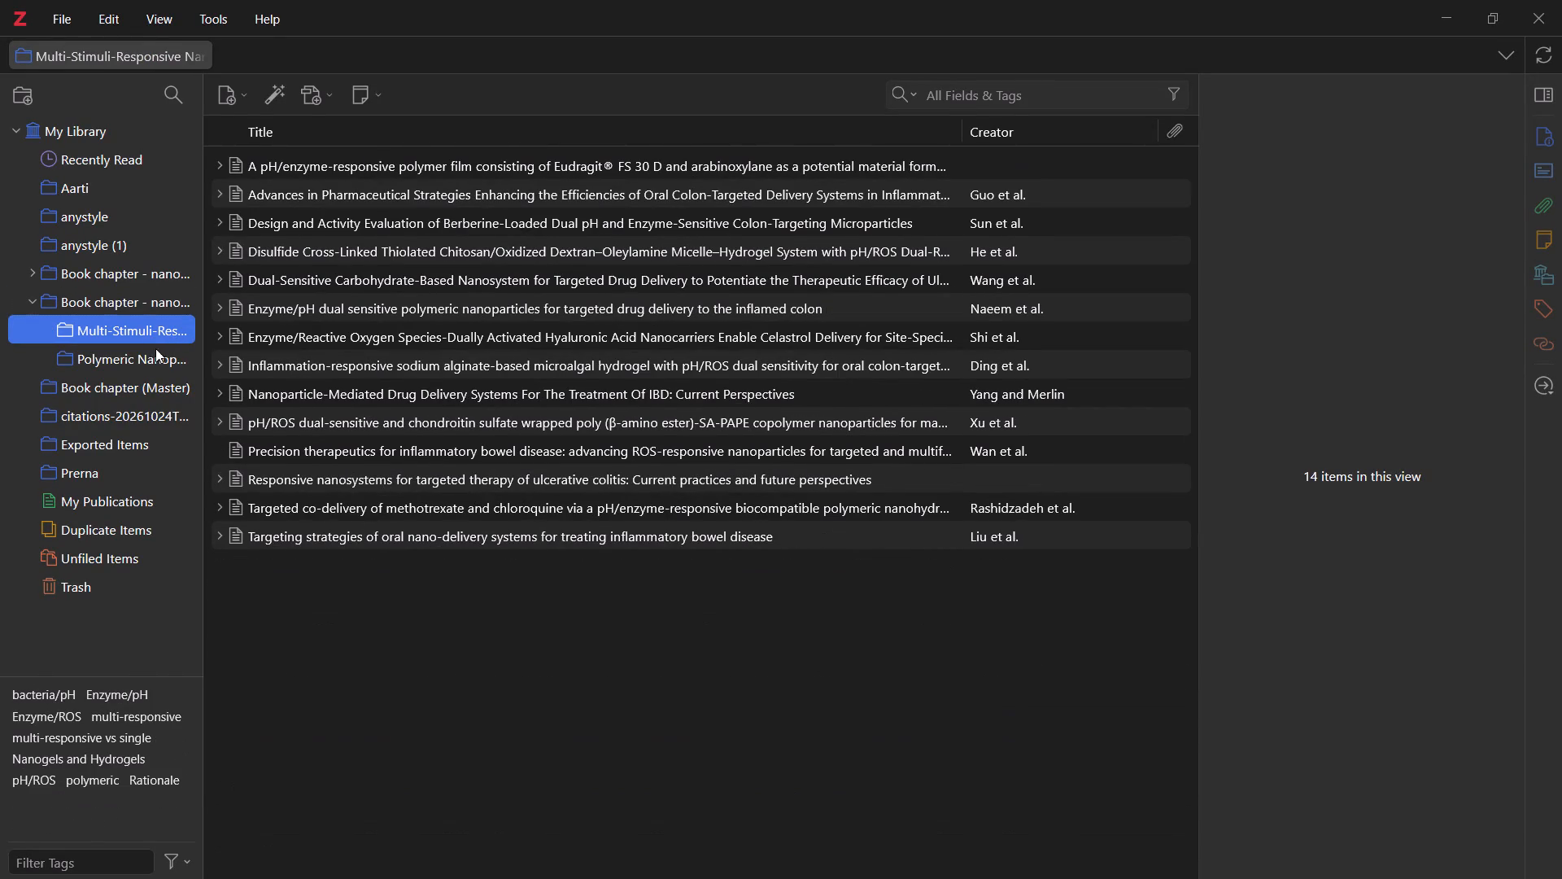
left_click(148, 359)
Compare the original Book chapter - nanocarriers collection with its Multi-Stimuli-Responsive and Polymeric Nanoparticles subcollections by viewing each in turn.
left_click(121, 273)
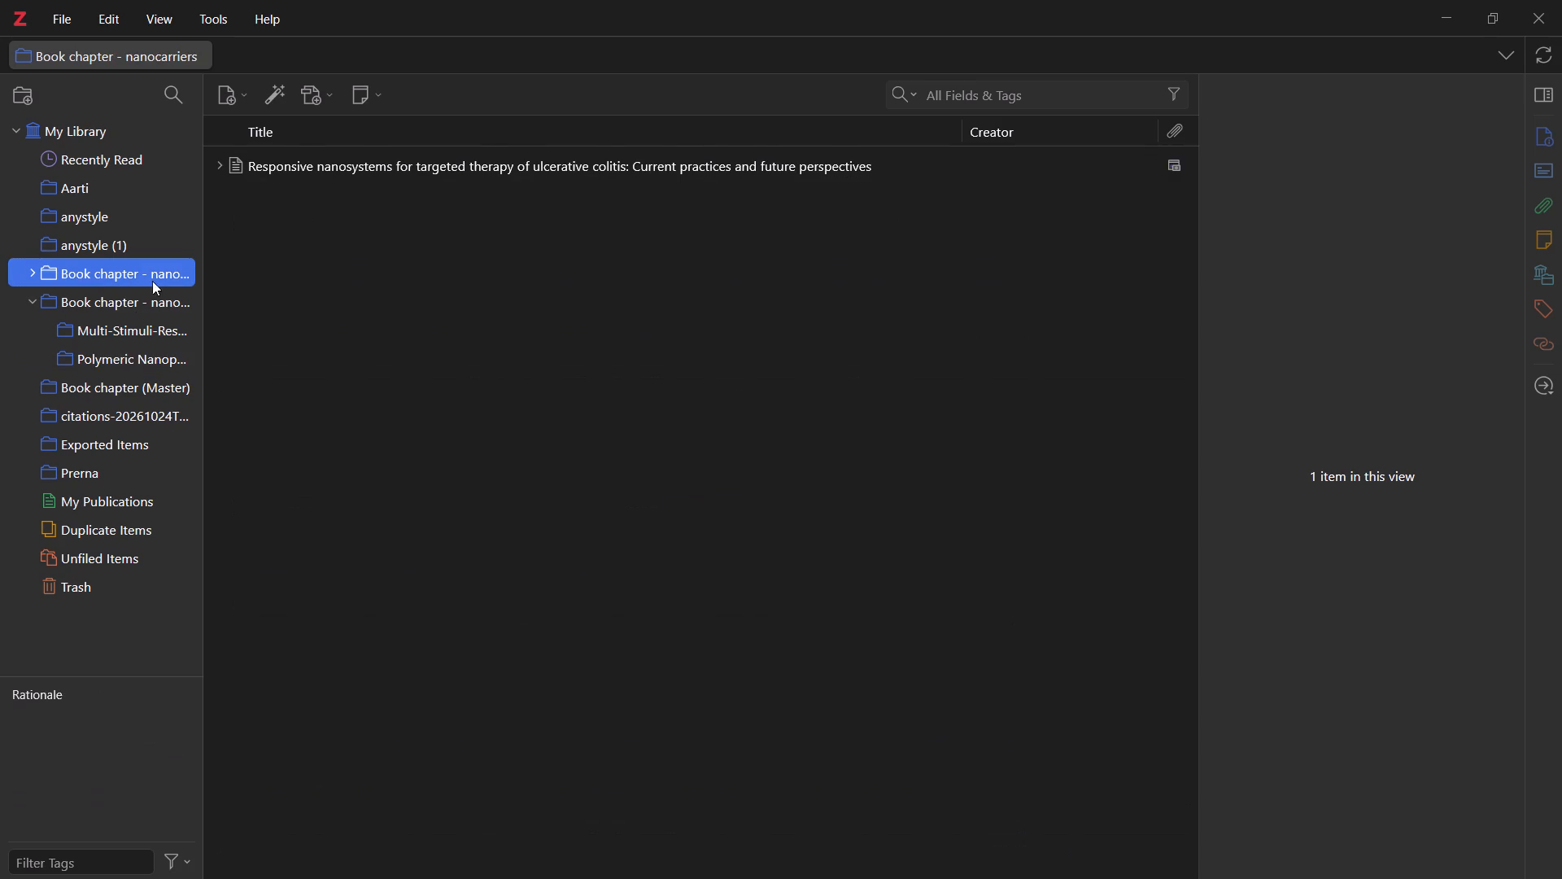
left_click(33, 266)
left_click(109, 302)
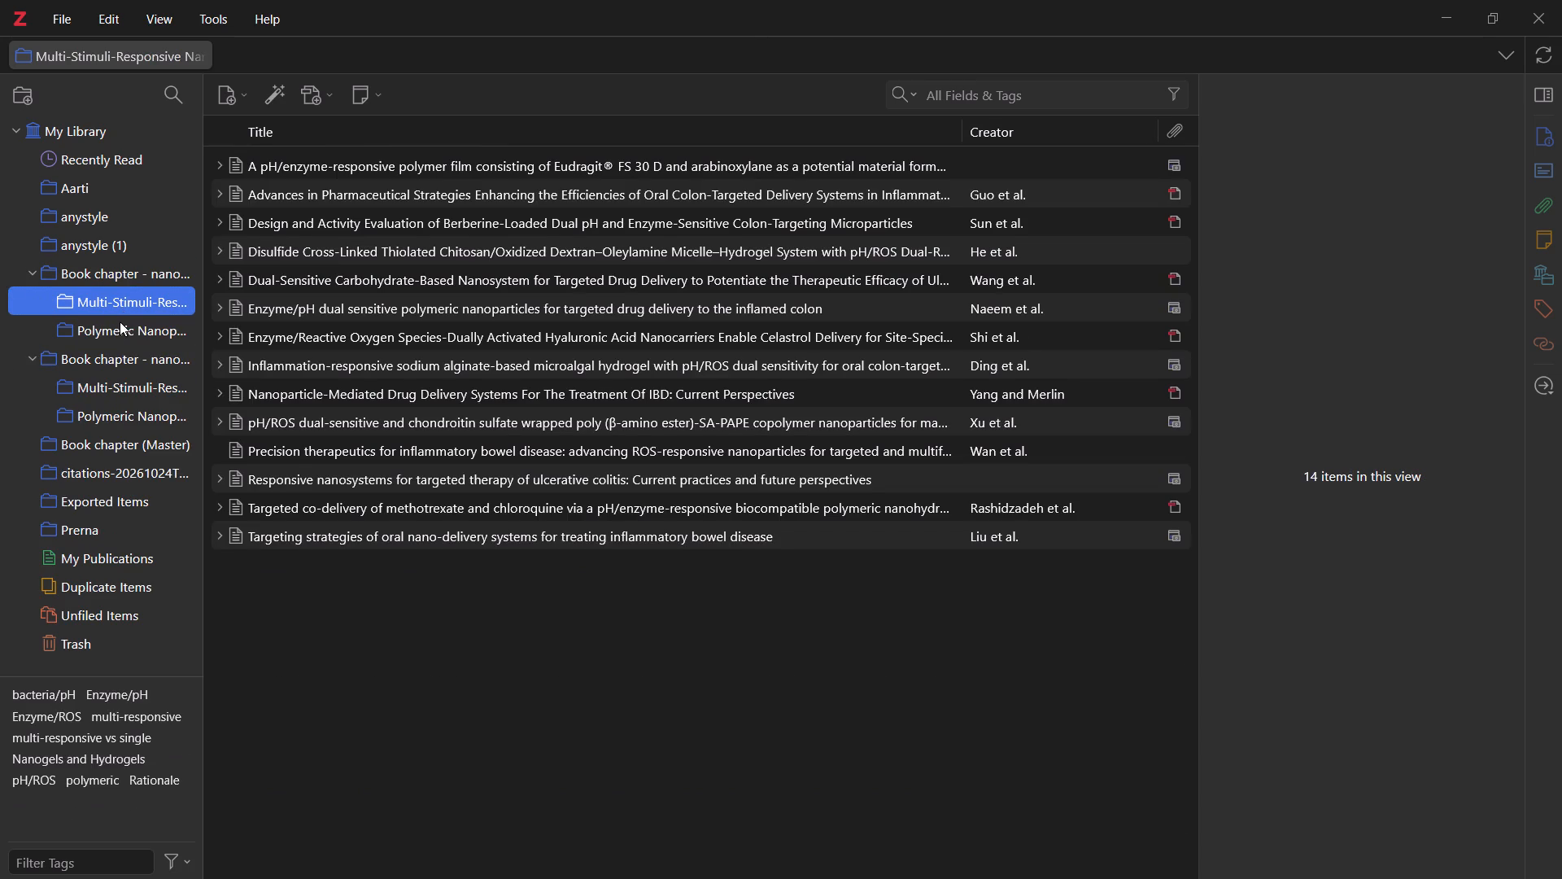
left_click(120, 325)
left_click(132, 270)
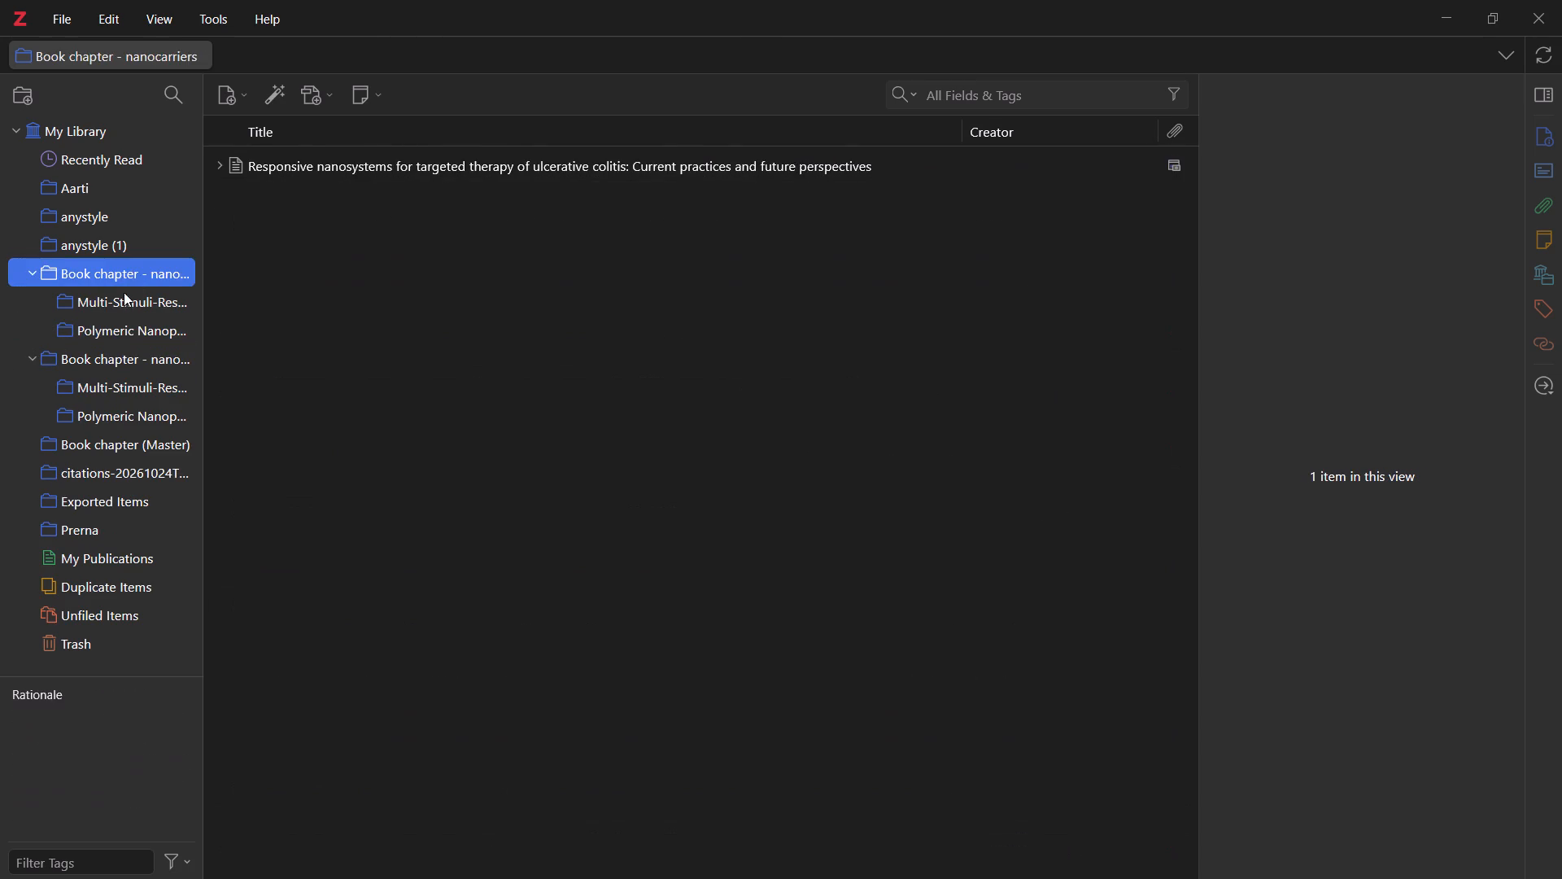
left_click(120, 299)
left_click(90, 273)
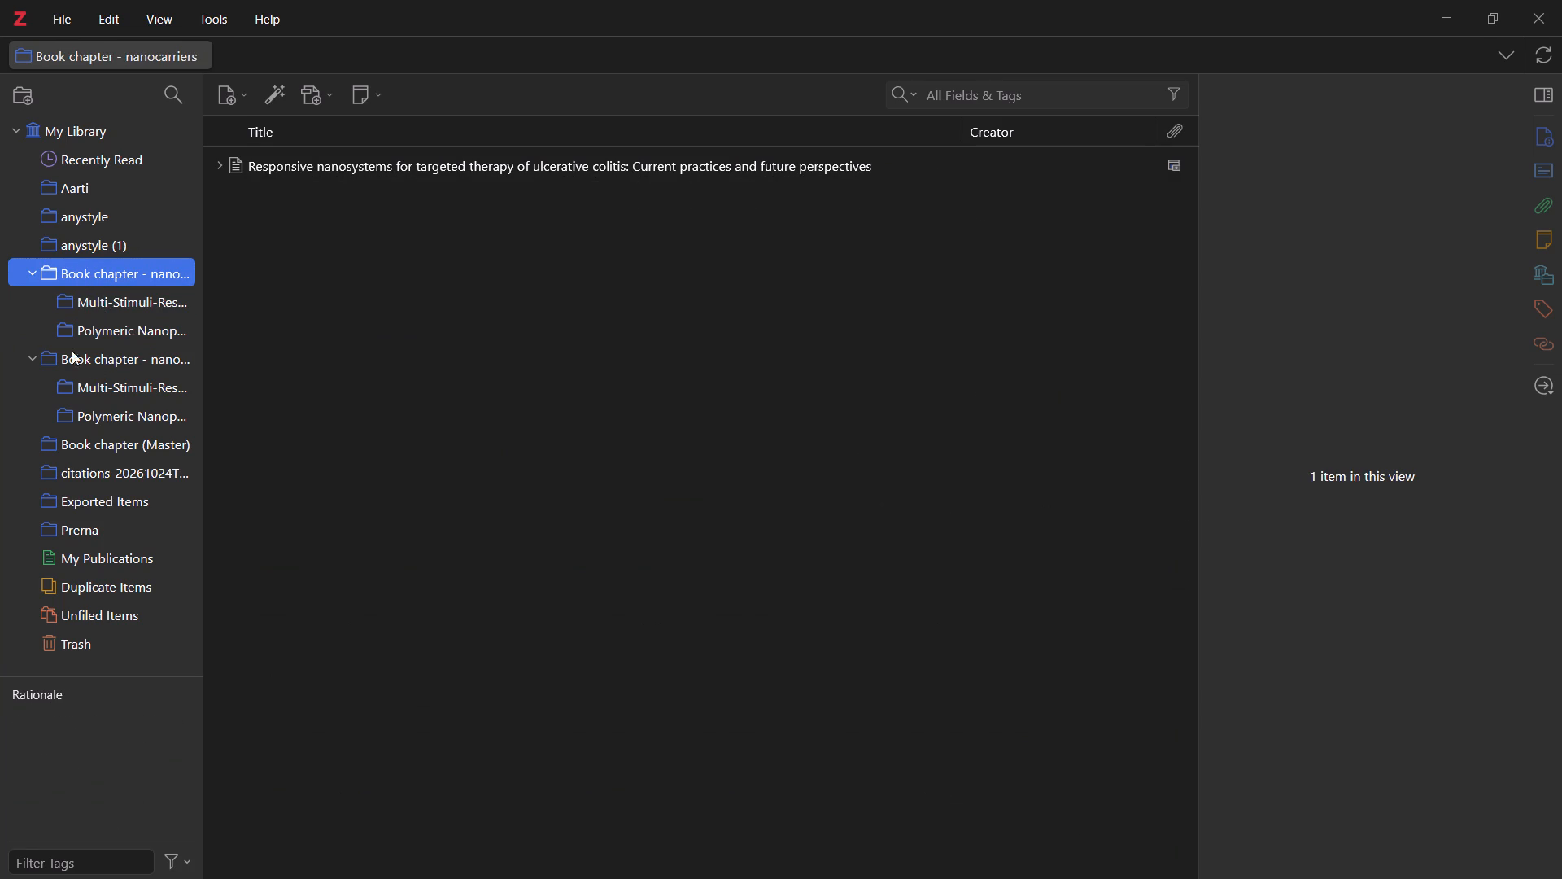
Delete both Book chapter - nanocarriers collections, the imported copy and the original, without deleting their items.
left_click(63, 350)
key("Delete")
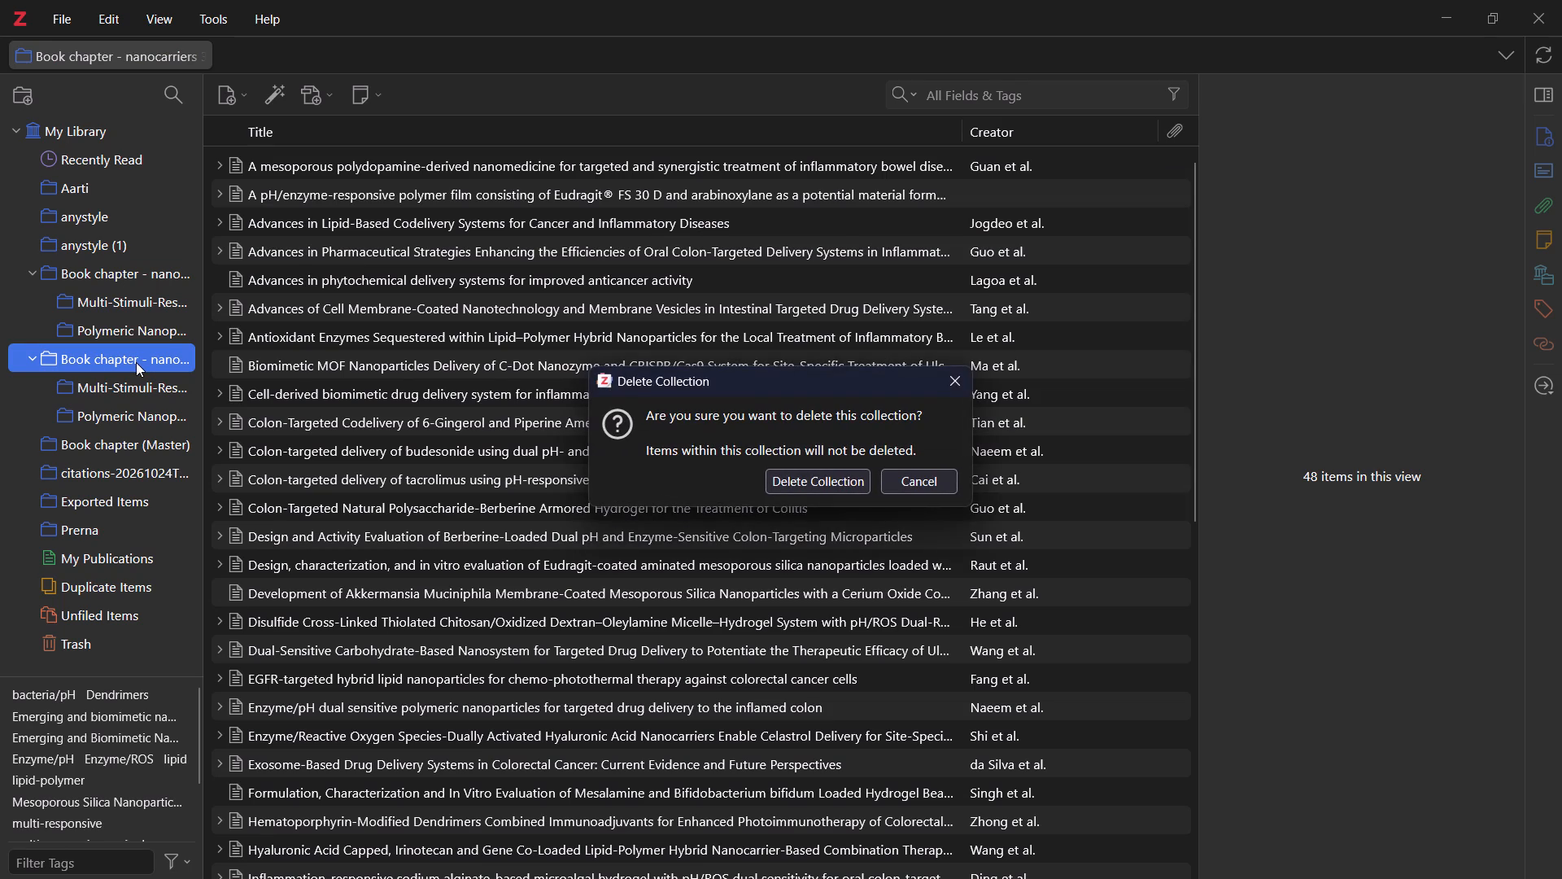
left_click(806, 481)
left_click(126, 278)
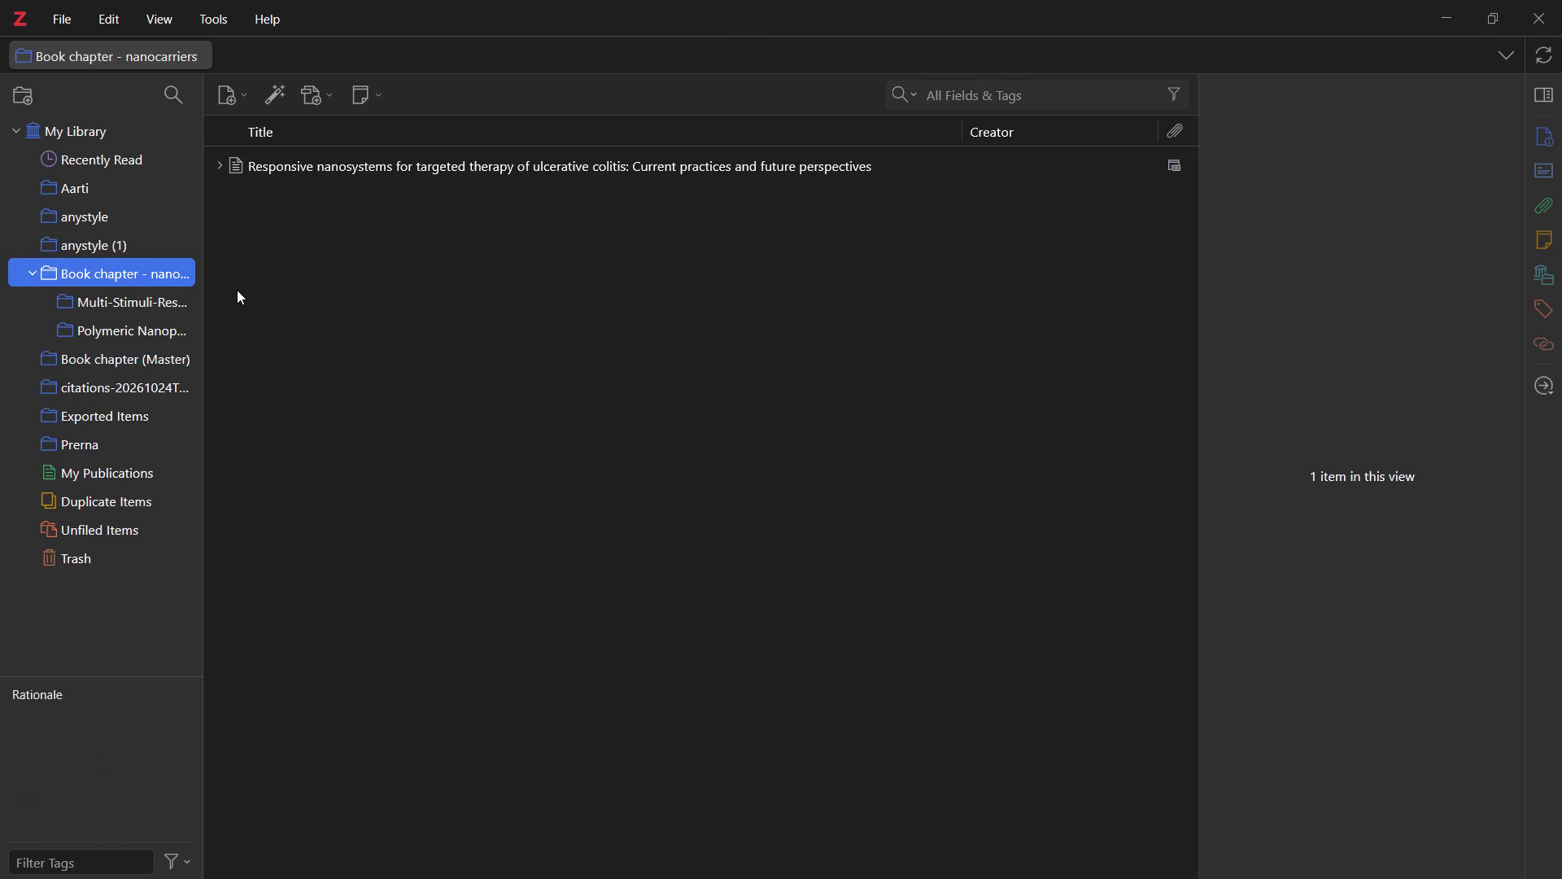
key("Delete")
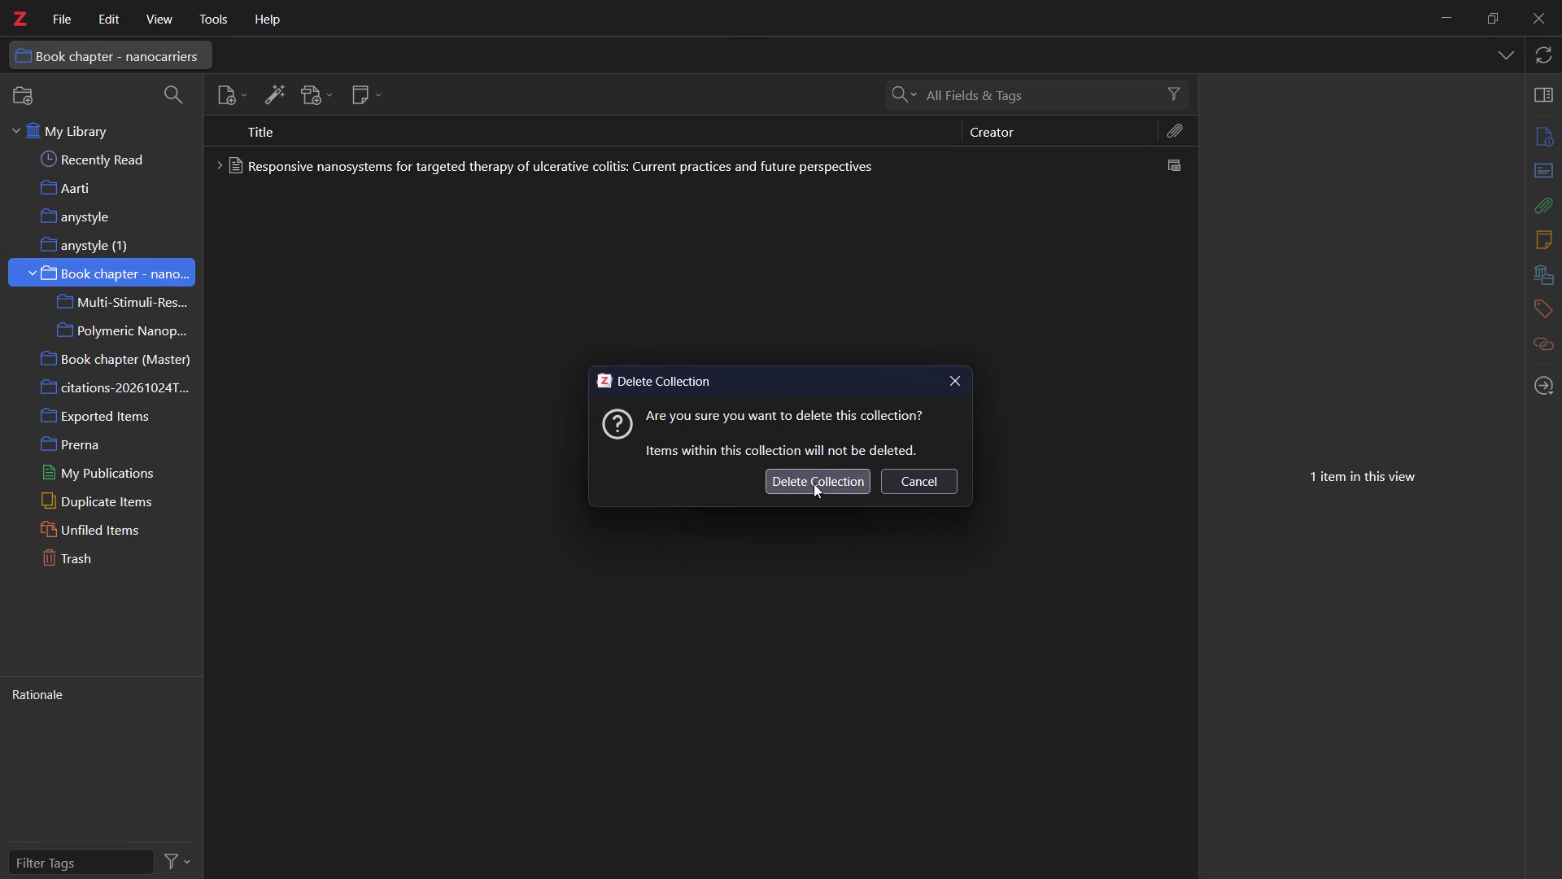
left_click(826, 485)
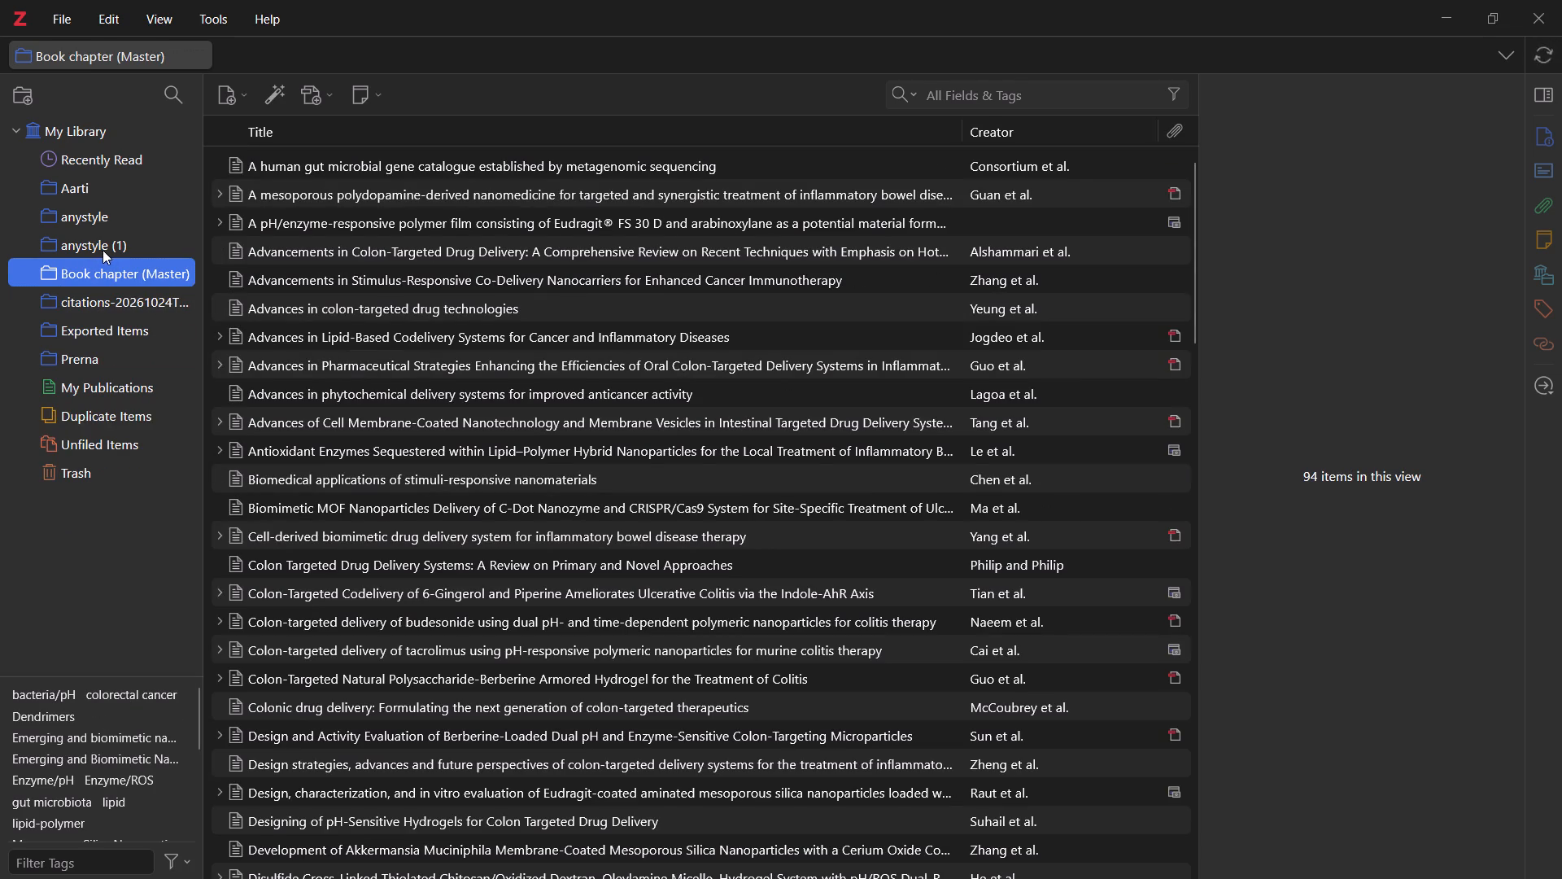
Delete the anystyle (1) and anystyle collections while keeping their items in the library.
left_click(98, 239)
key("Delete")
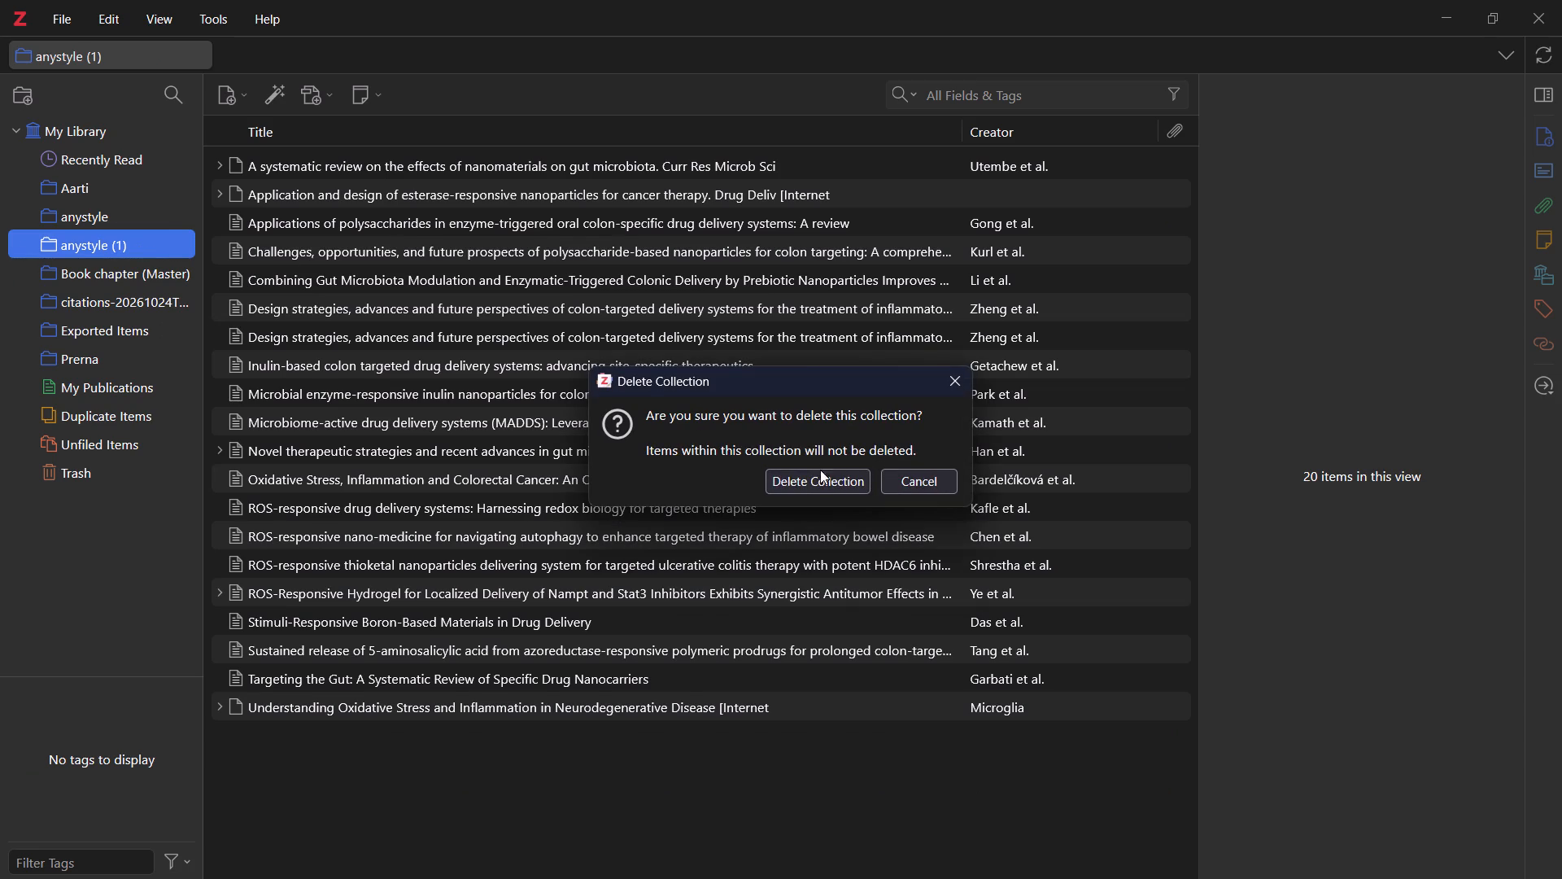
left_click(814, 488)
left_click(74, 218)
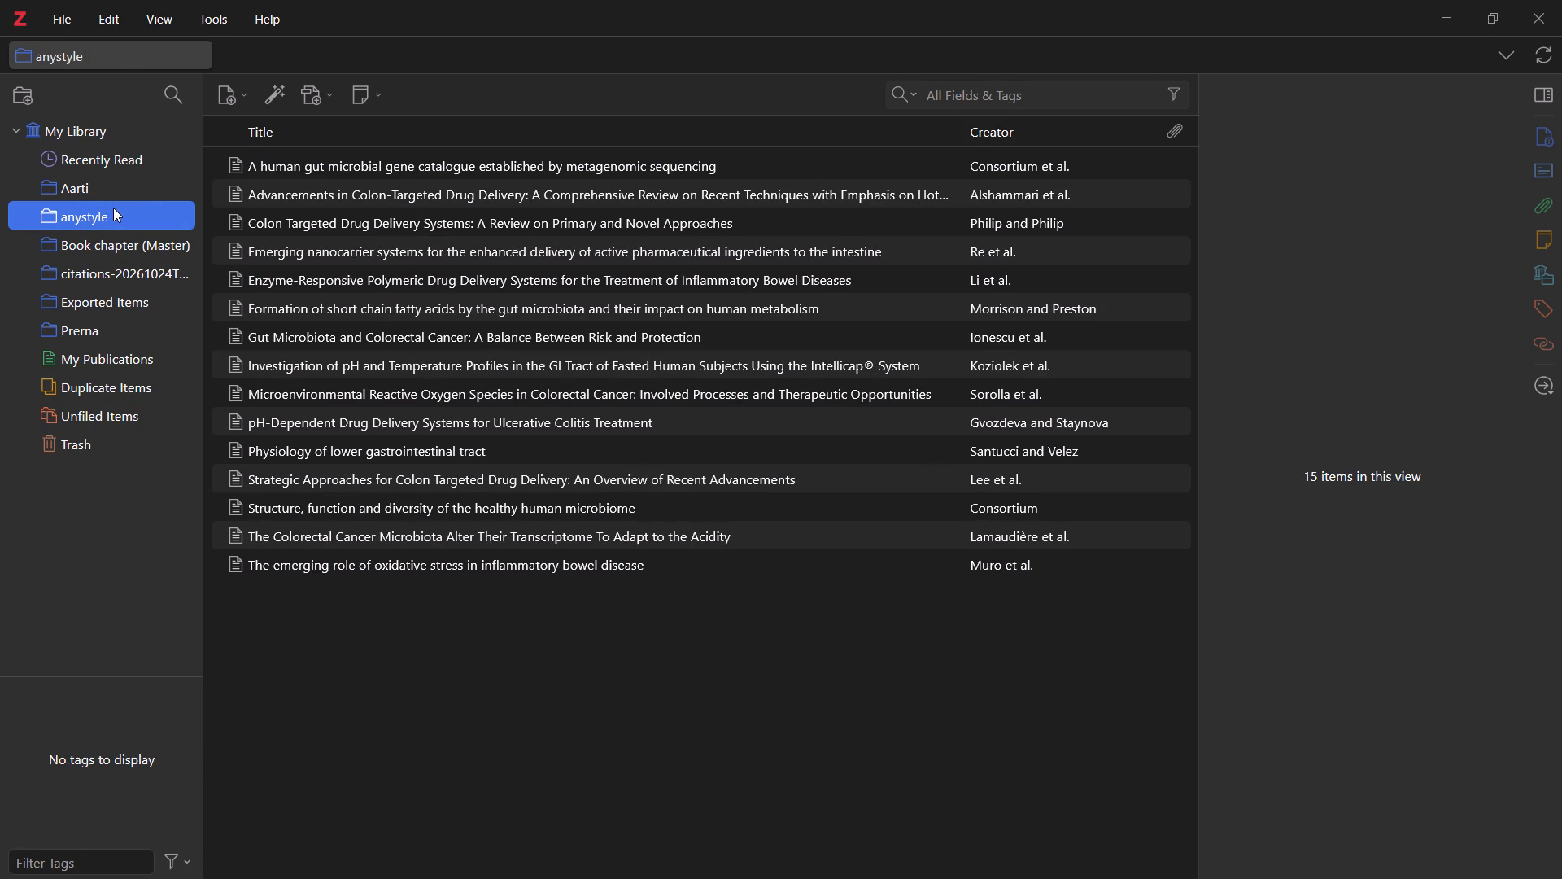
key("Delete")
left_click(806, 493)
Delete the Aarti, Exported Items and Prerna collections while keeping their items in the library.
left_click(76, 183)
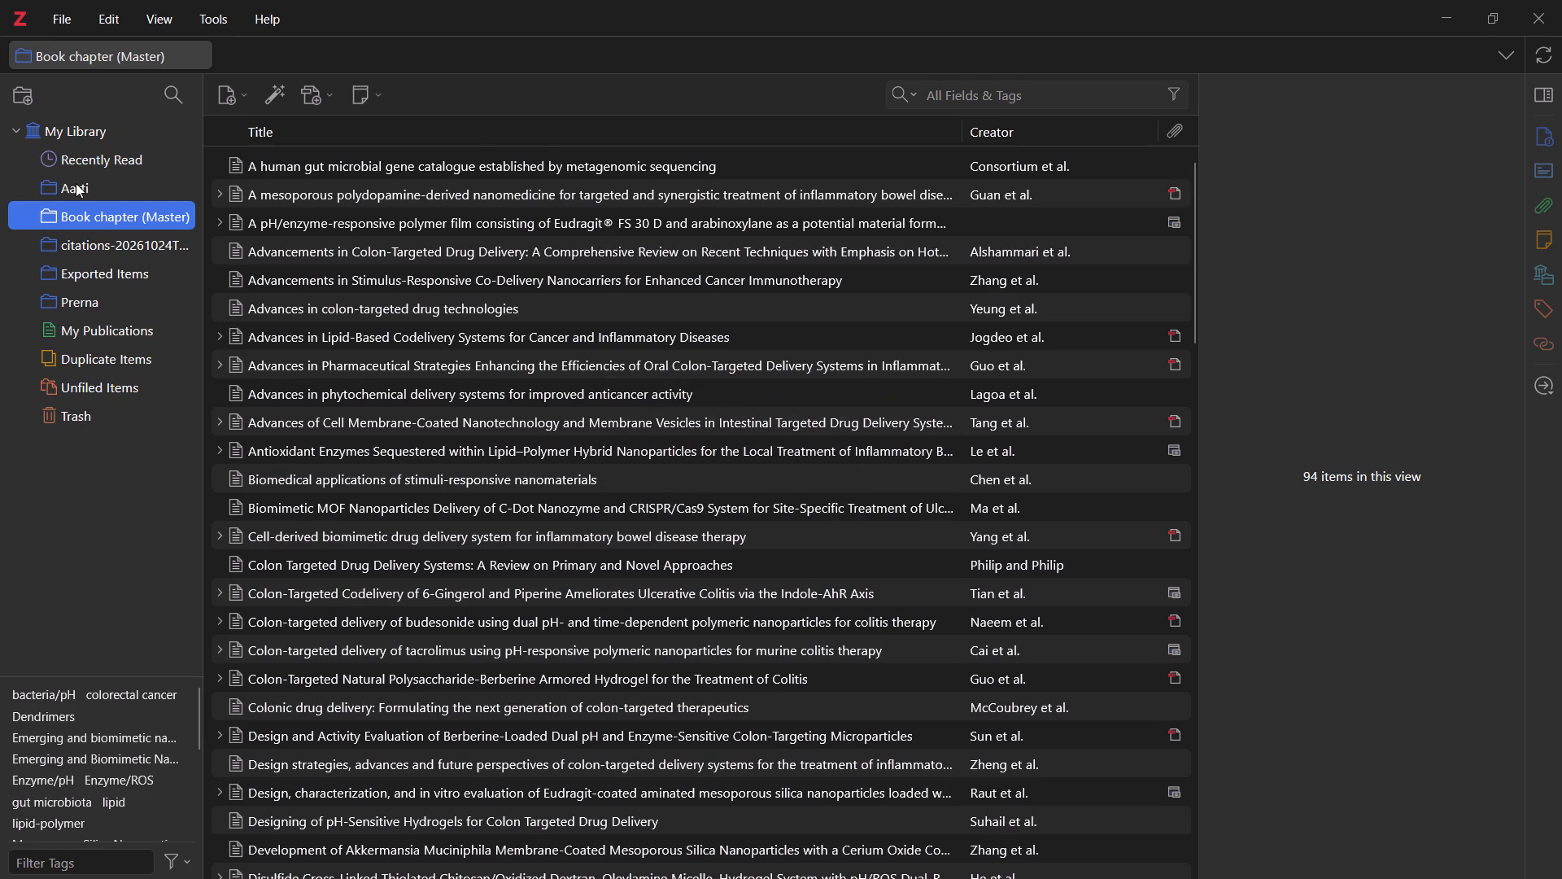
key("Delete")
left_click(805, 488)
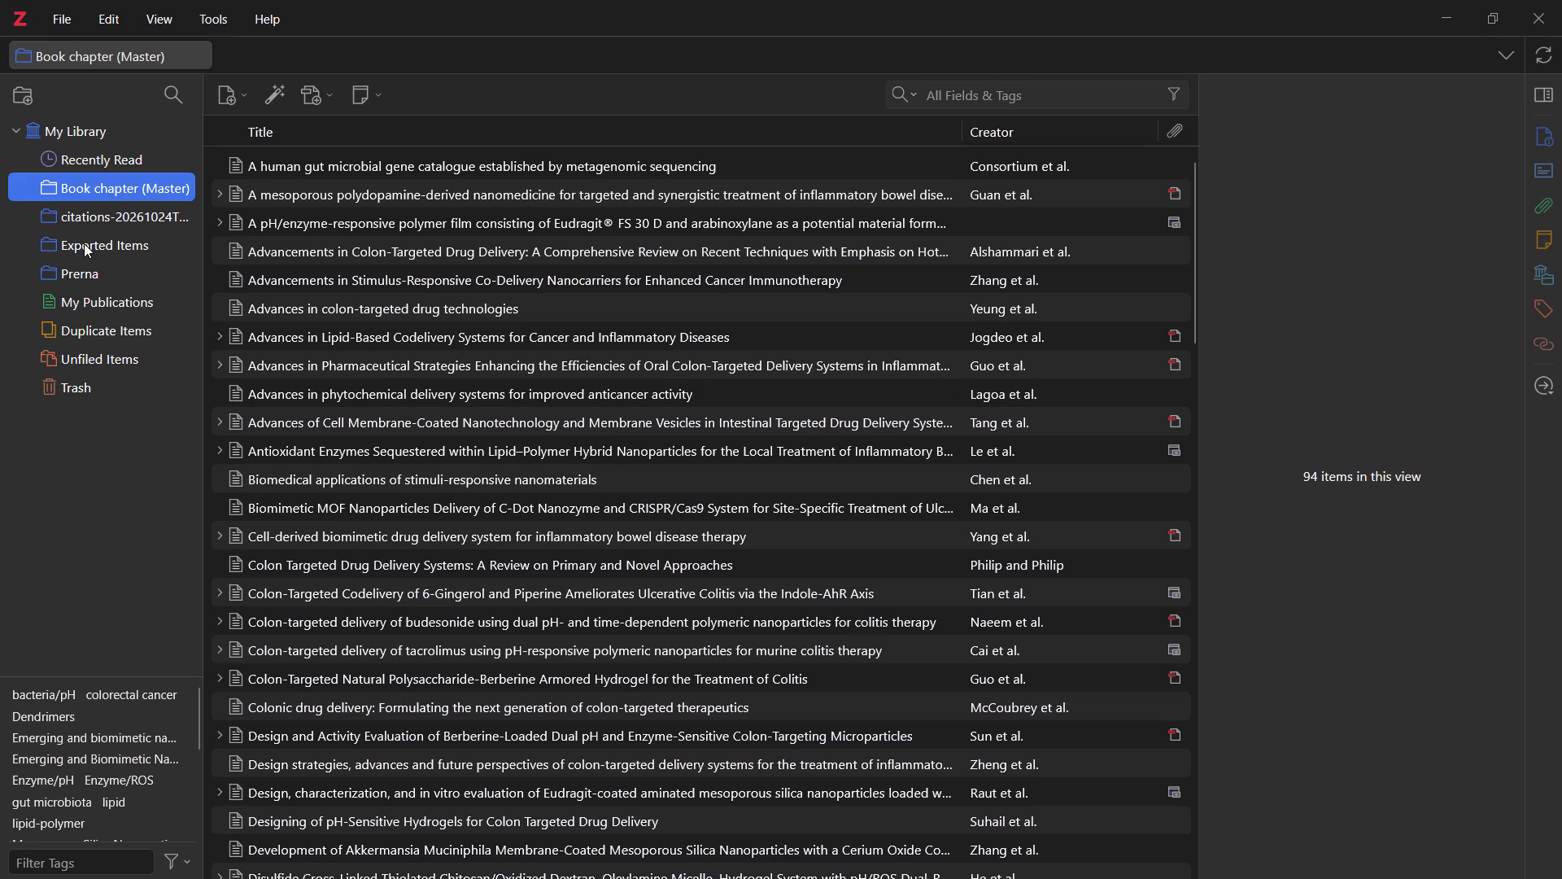
left_click(85, 243)
key("Delete")
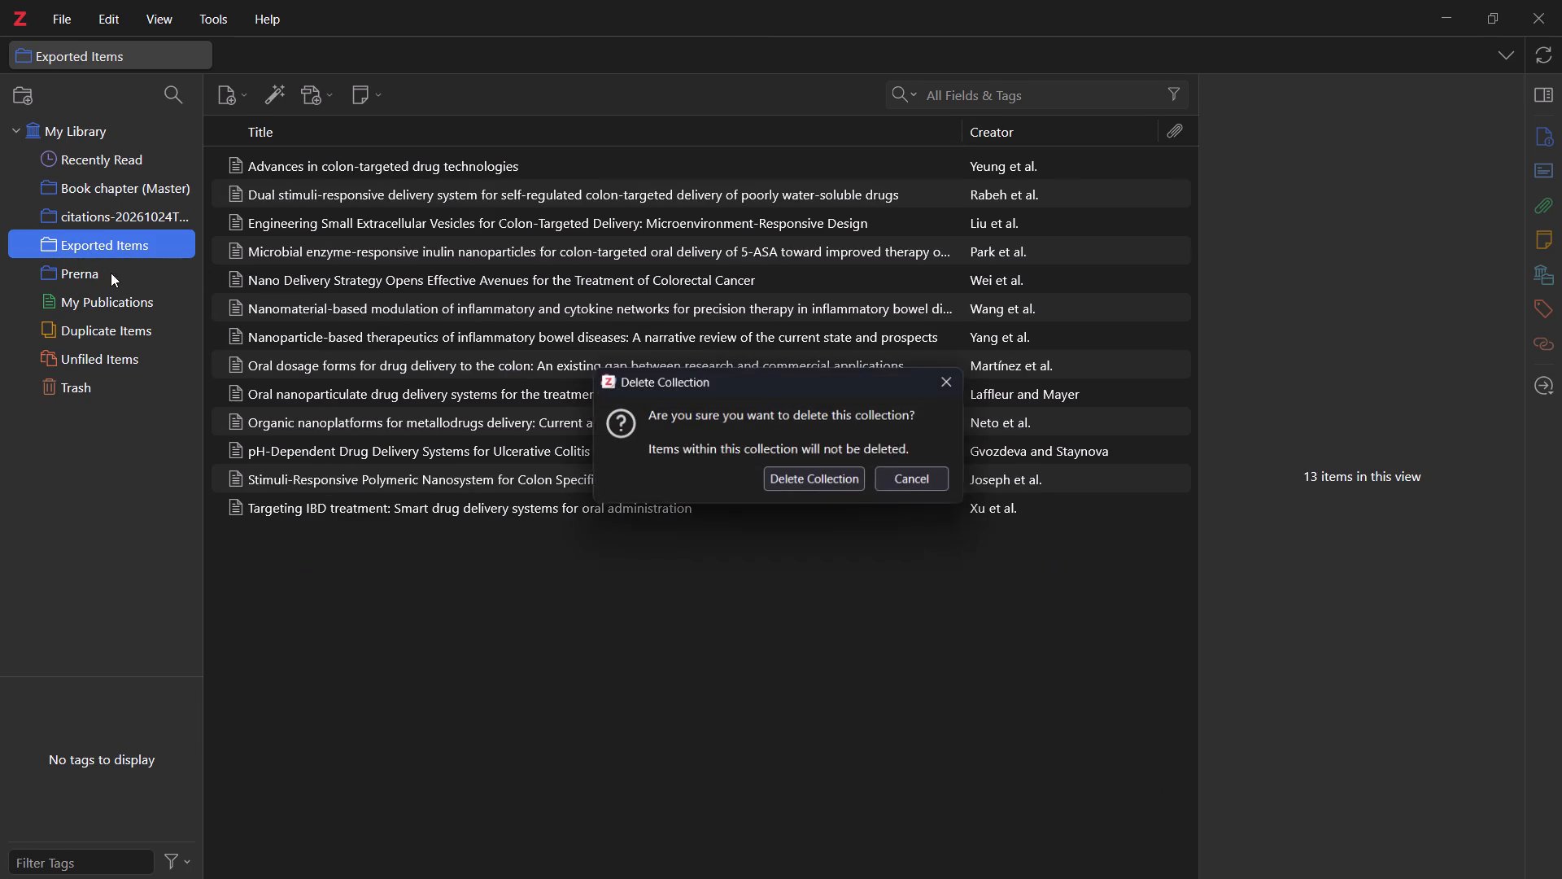
left_click(792, 479)
key("Delete")
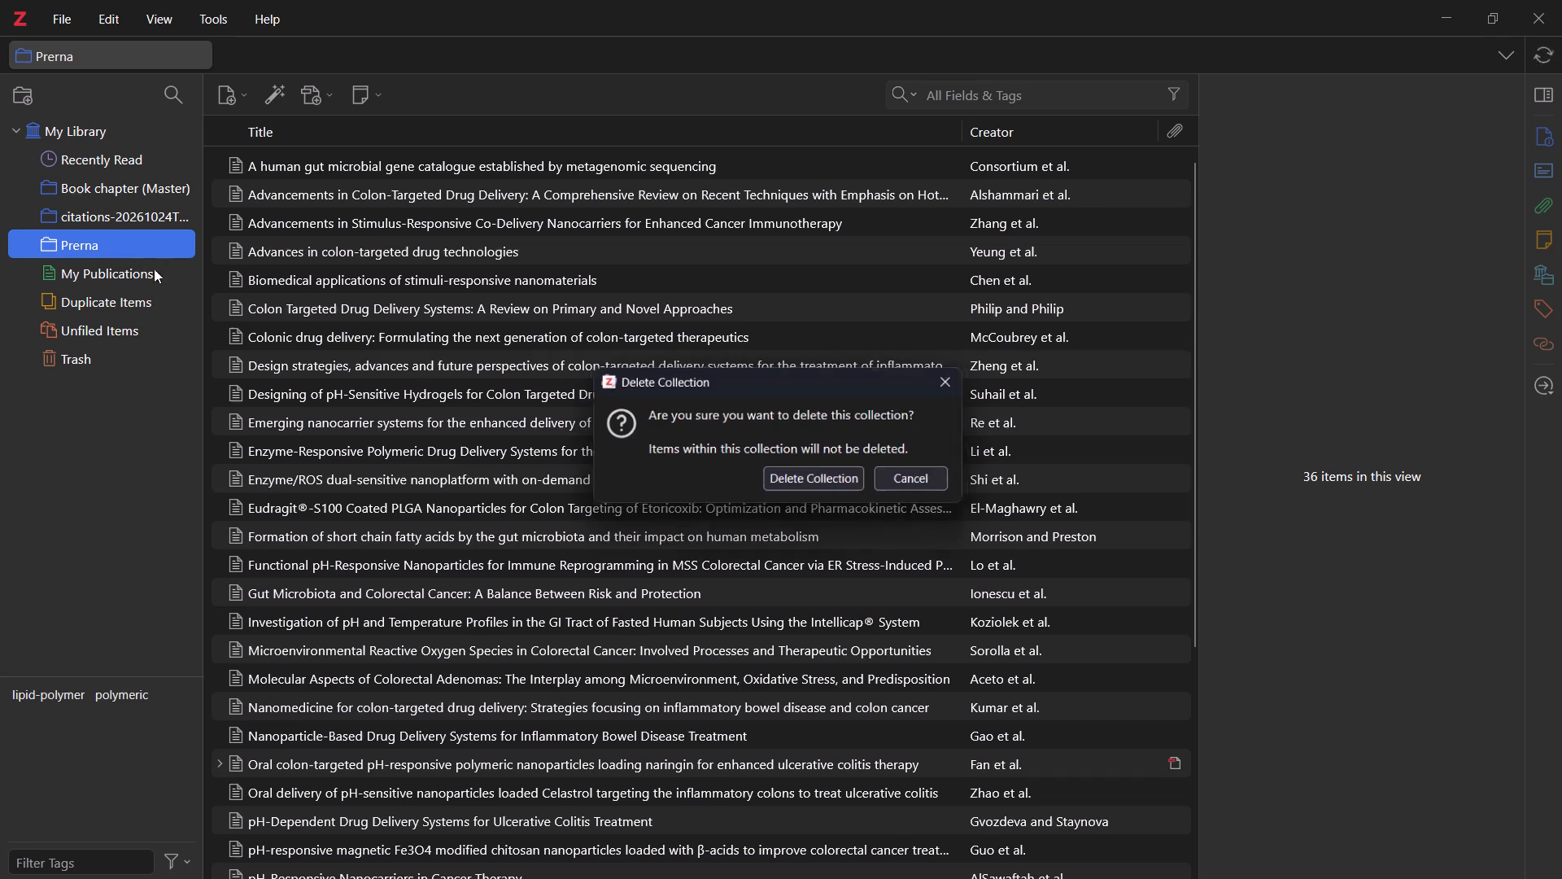
left_click(814, 488)
Review the remaining Book chapter (Master) and citations-20261024T204026 collections along with the list of duplicate items.
left_click(104, 191)
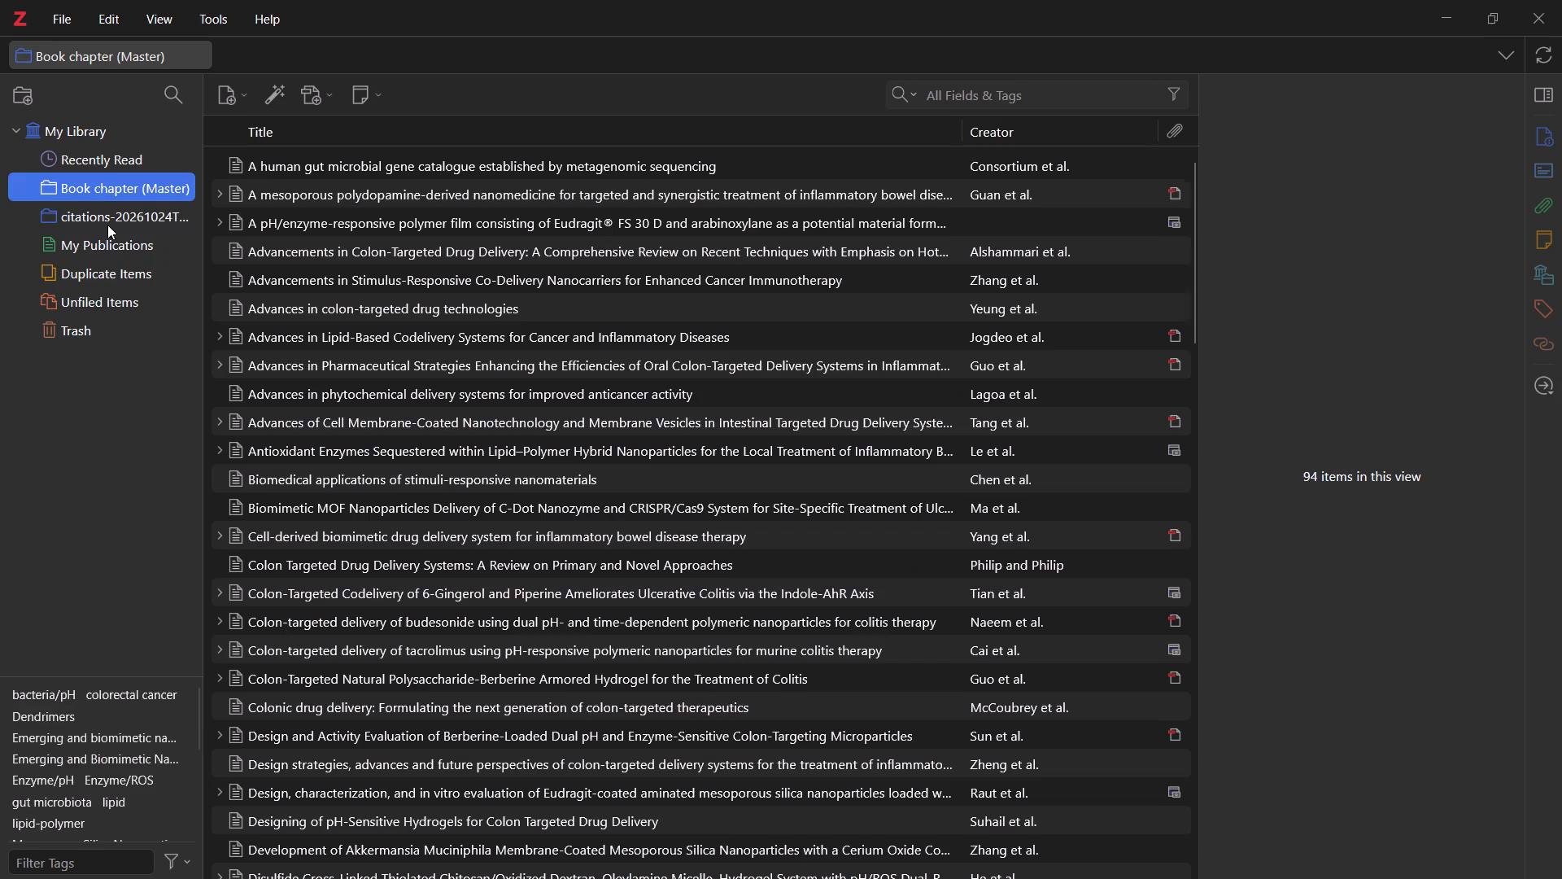
left_click(115, 214)
left_click(91, 270)
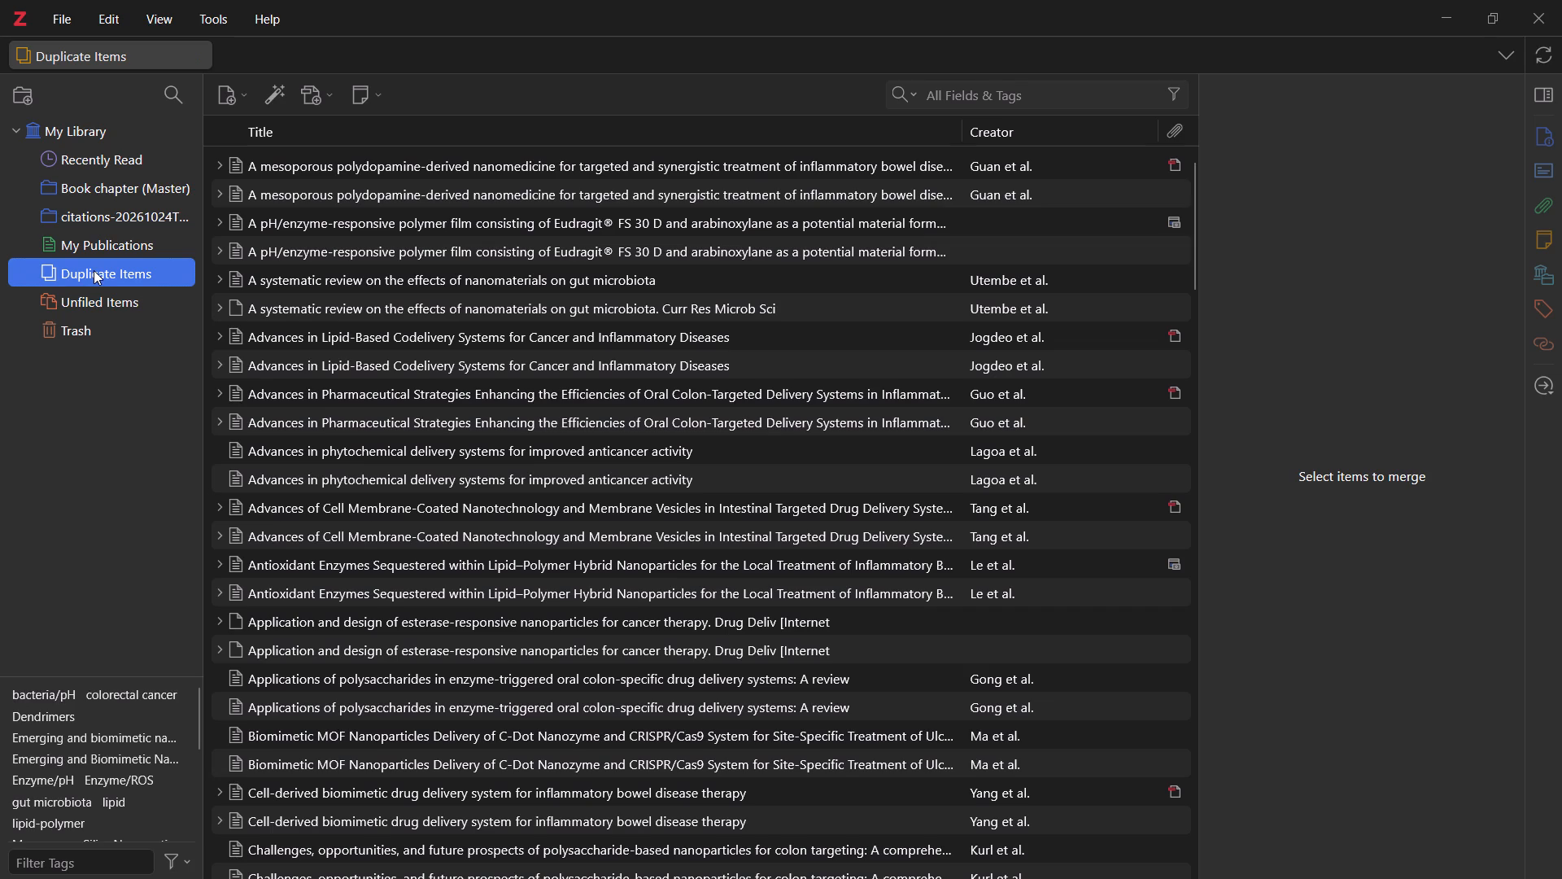
left_click(120, 208)
left_click(126, 186)
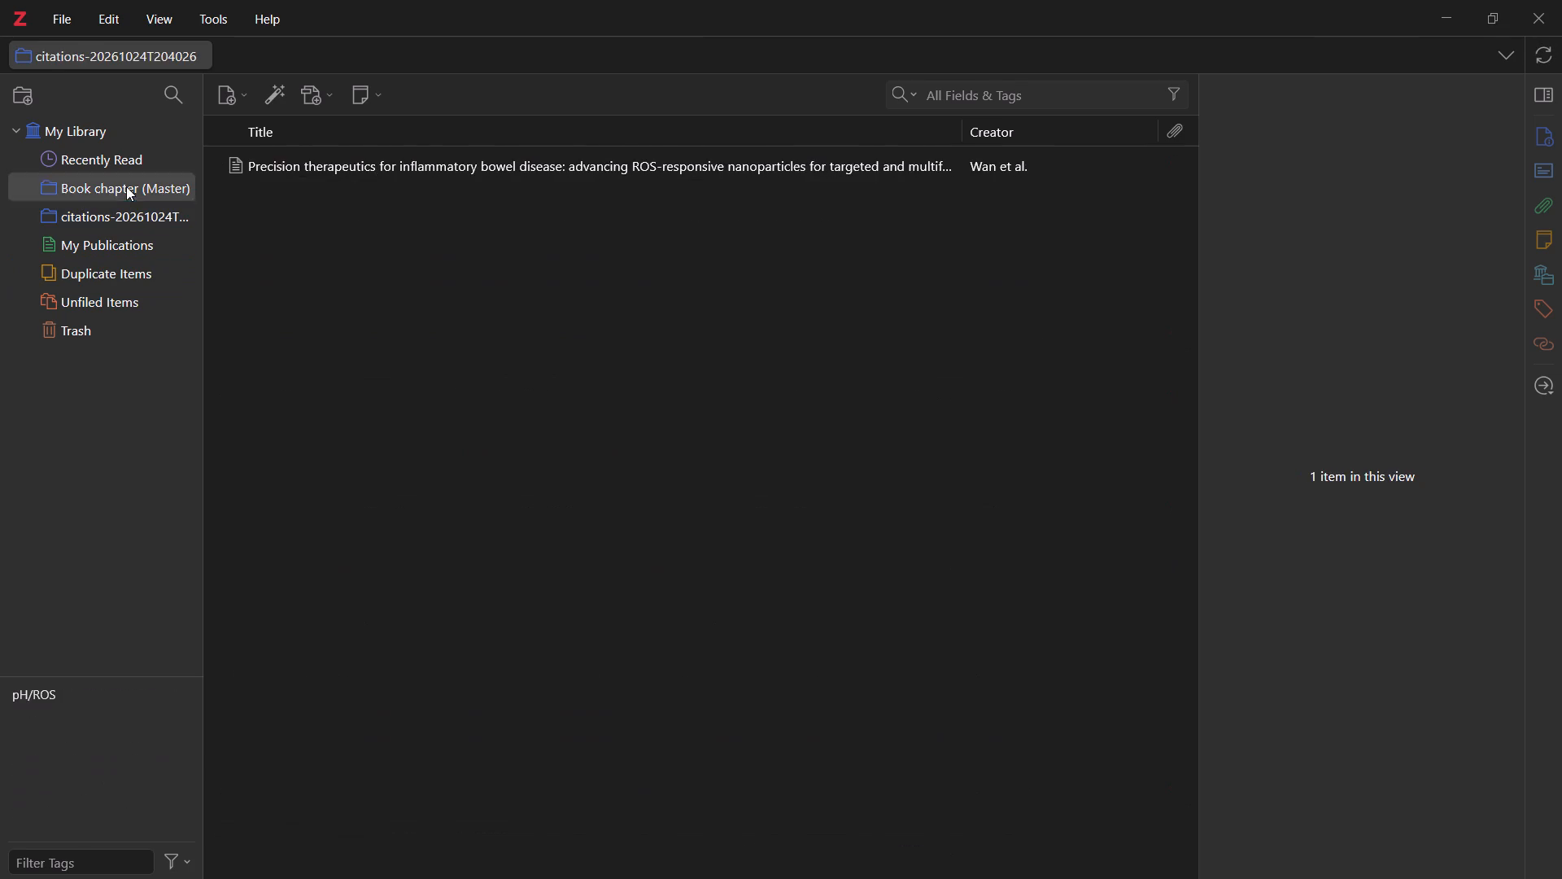
scroll(625, 430, "down", 3)
scroll(631, 432, "up", 4)
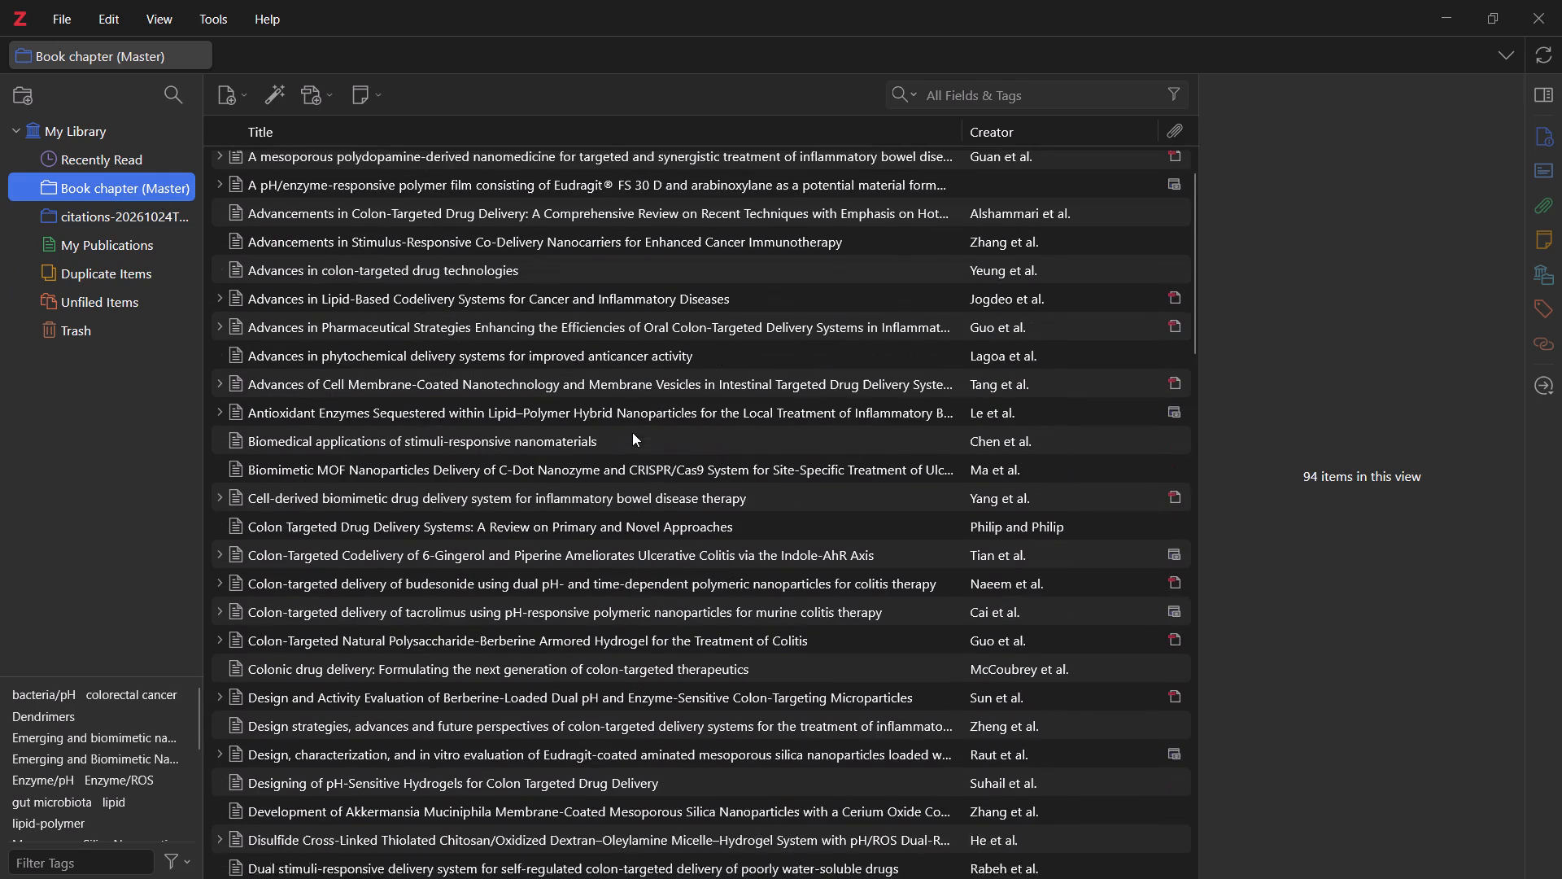
scroll(638, 432, "up", 4)
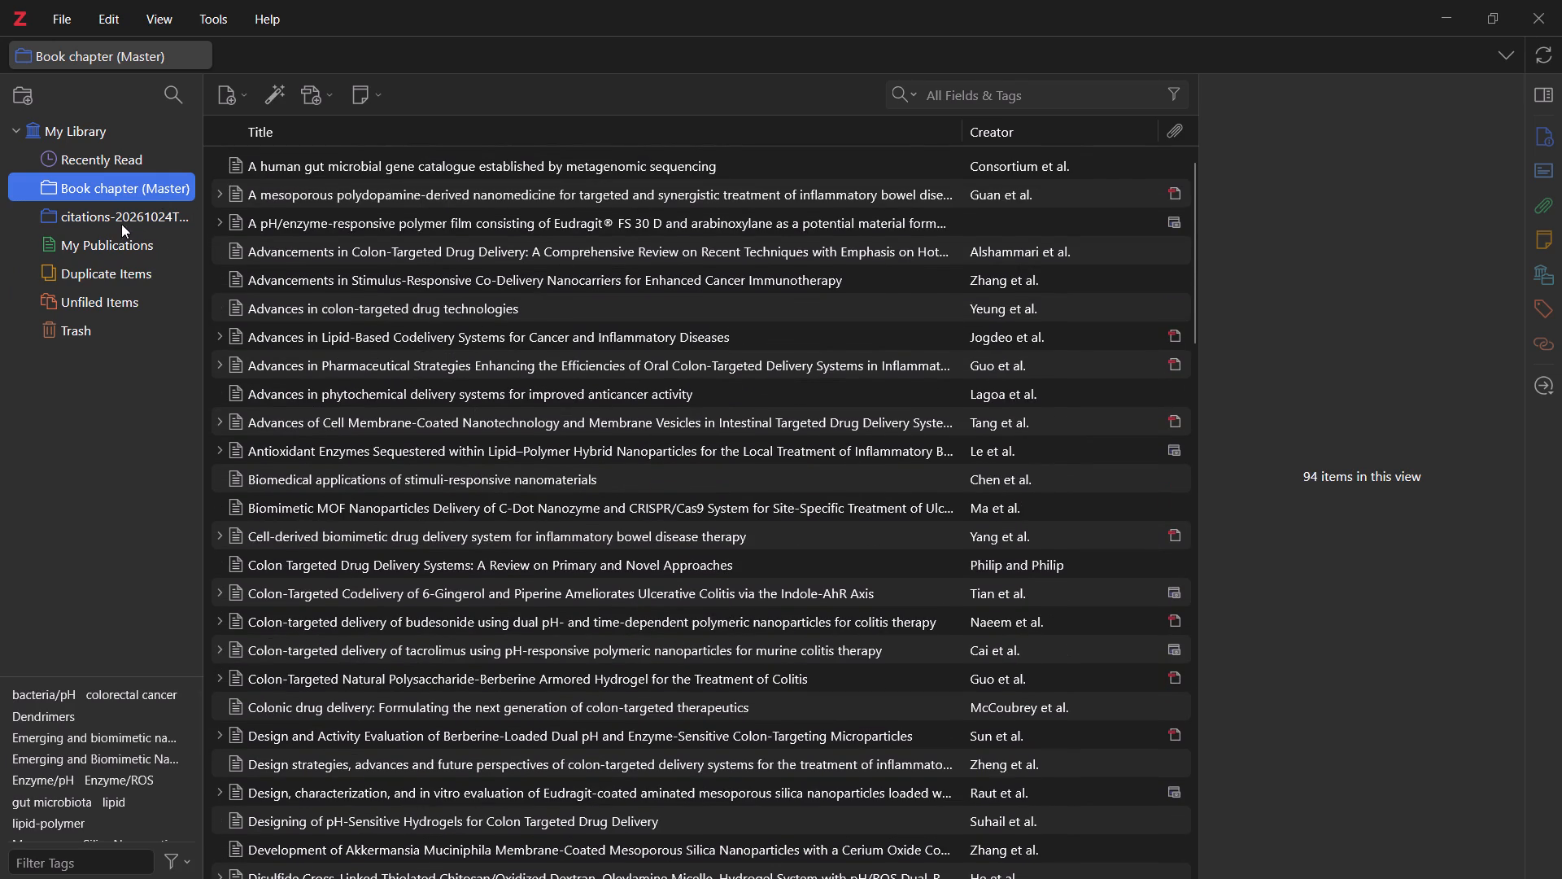
Look through the citations collection, Recently Read and Duplicate Items, and view the merge details of the polydopamine nanomedicine article's duplicates.
left_click(120, 213)
left_click(94, 161)
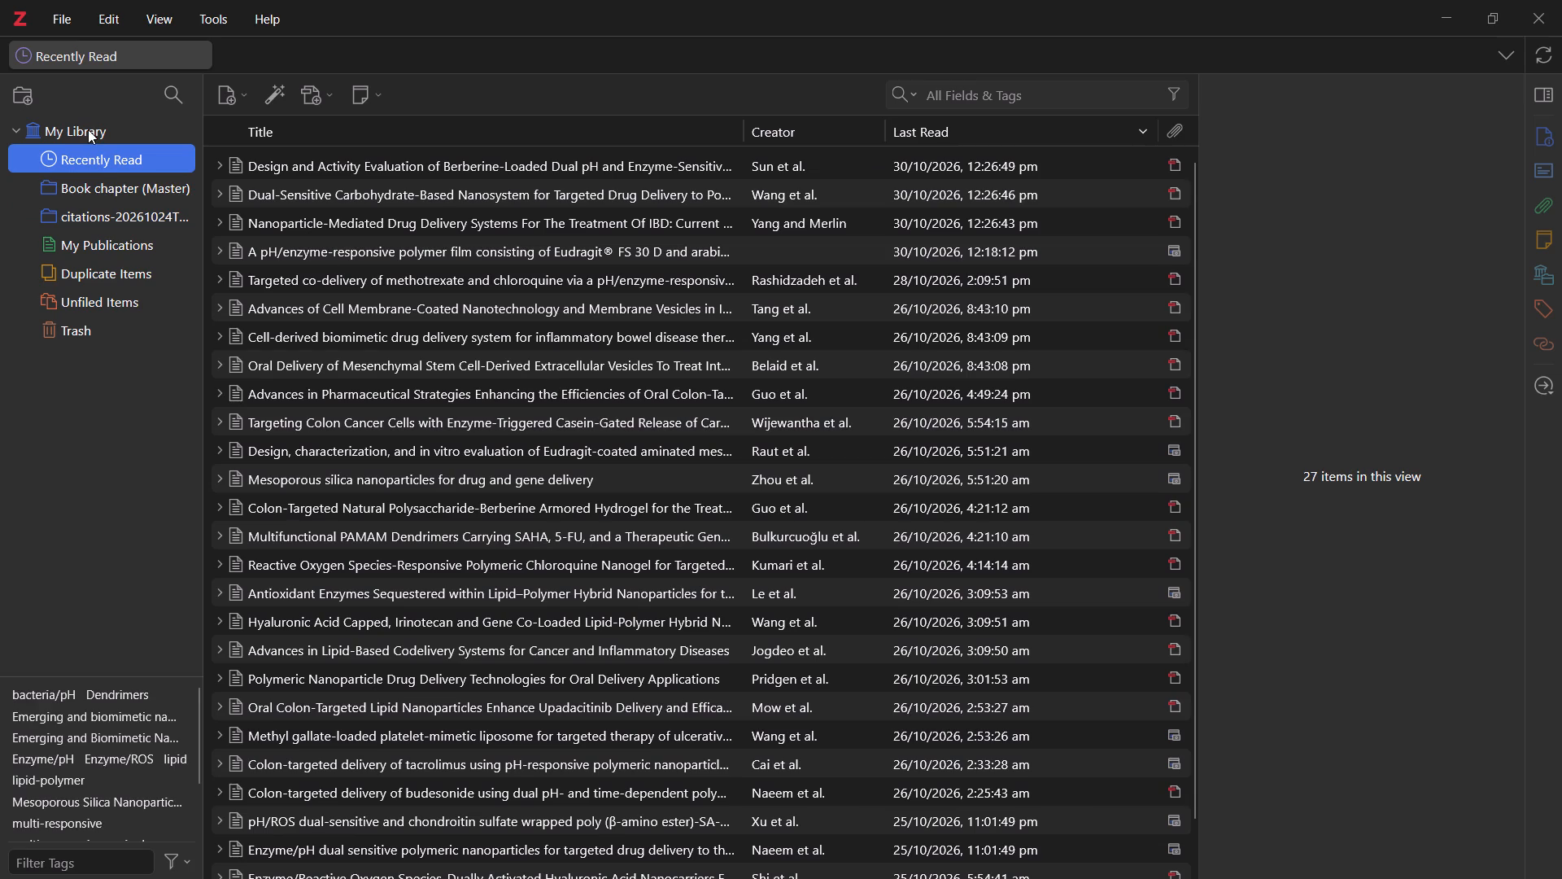
left_click(84, 120)
left_click(107, 228)
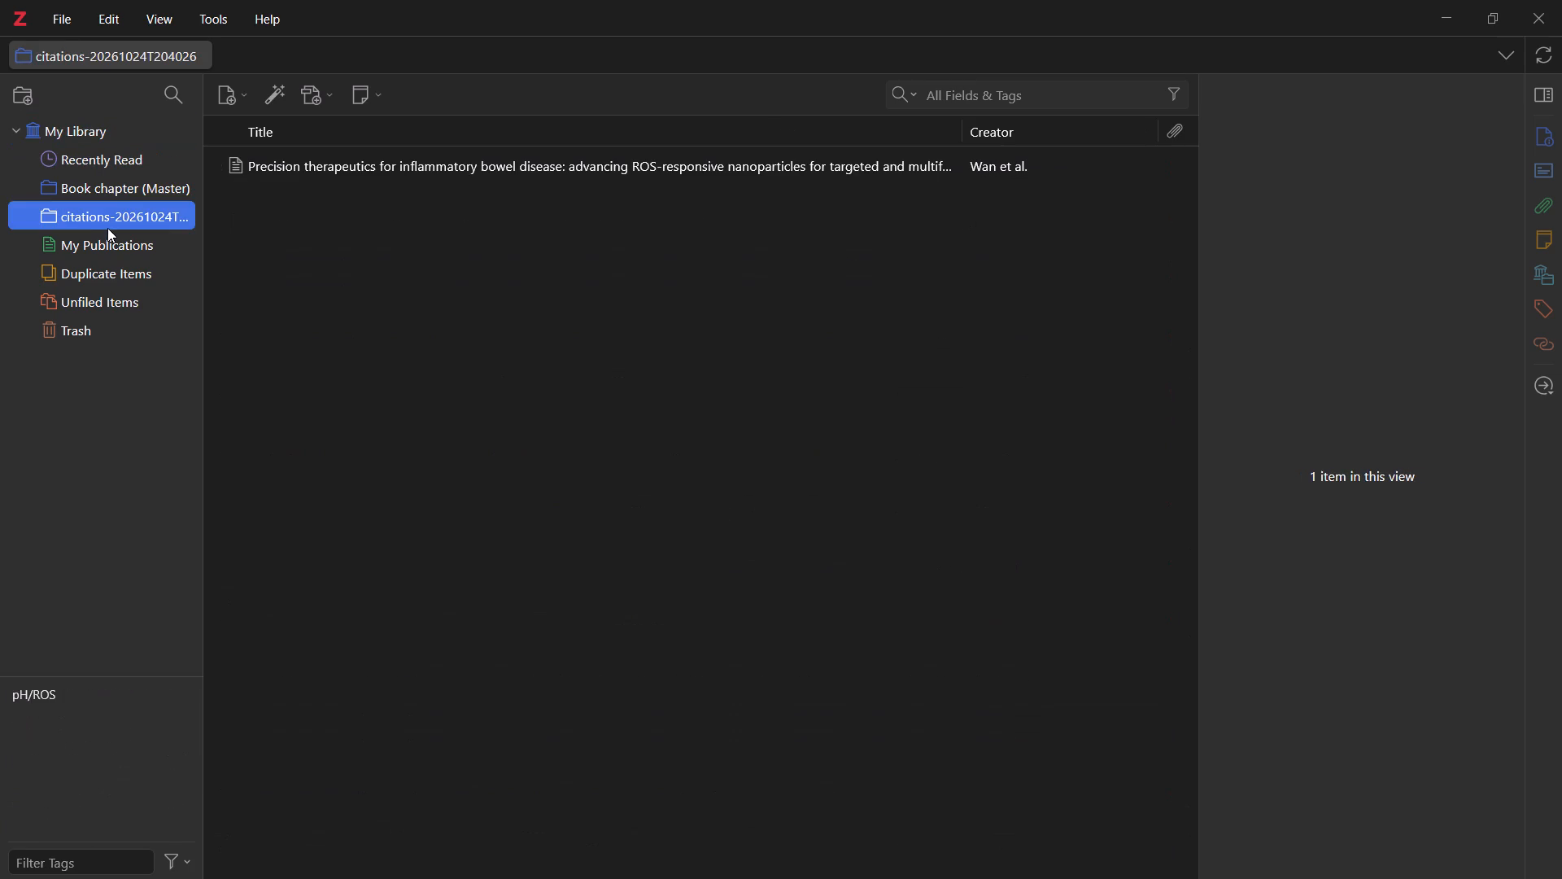
left_click(109, 266)
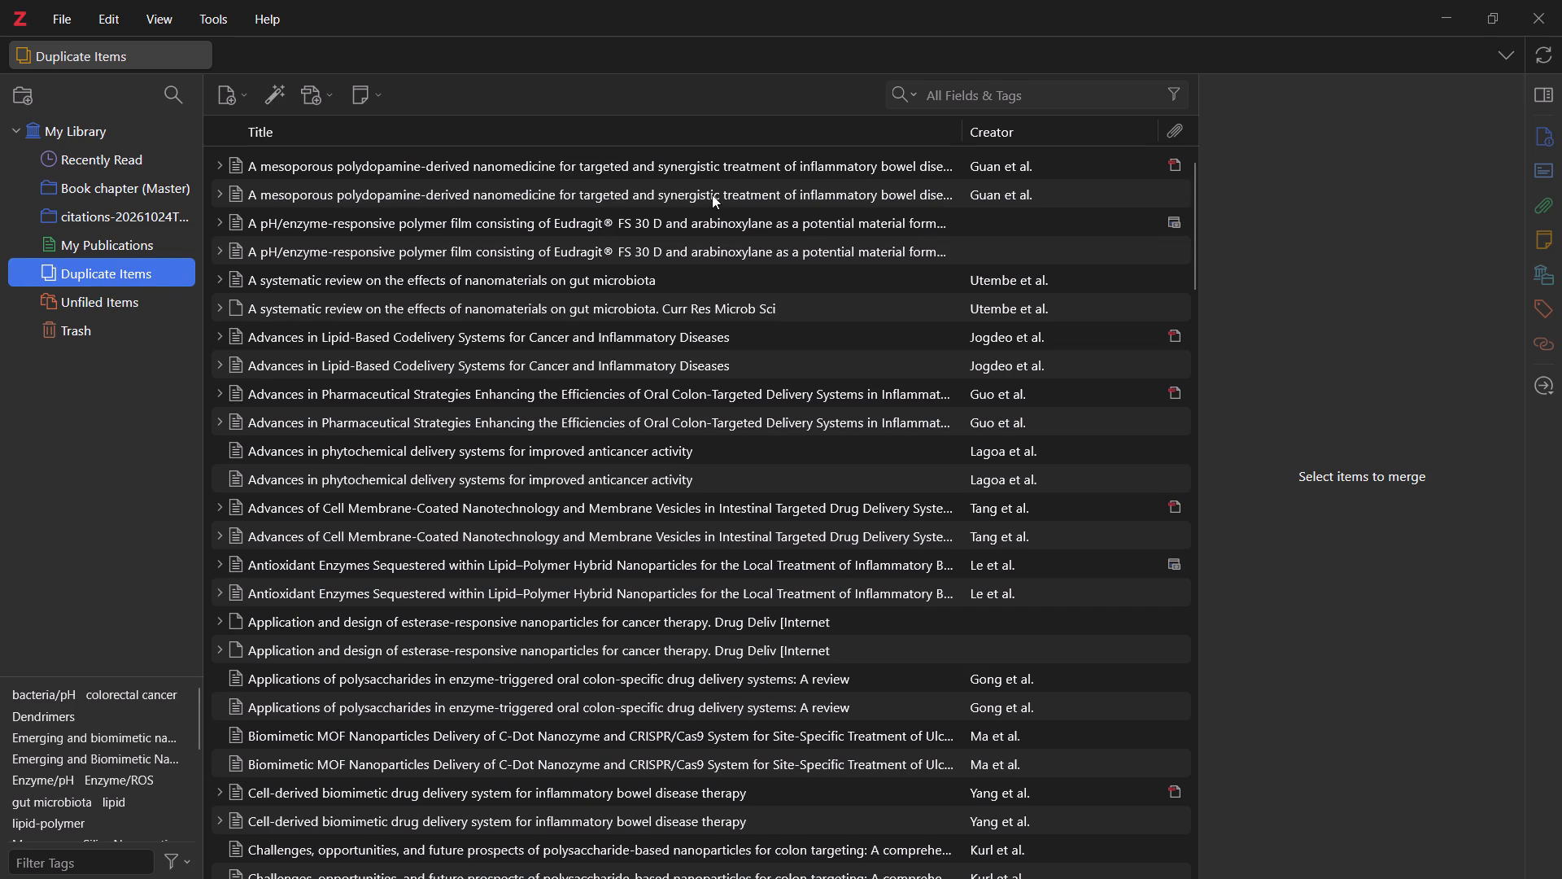
left_click(681, 177)
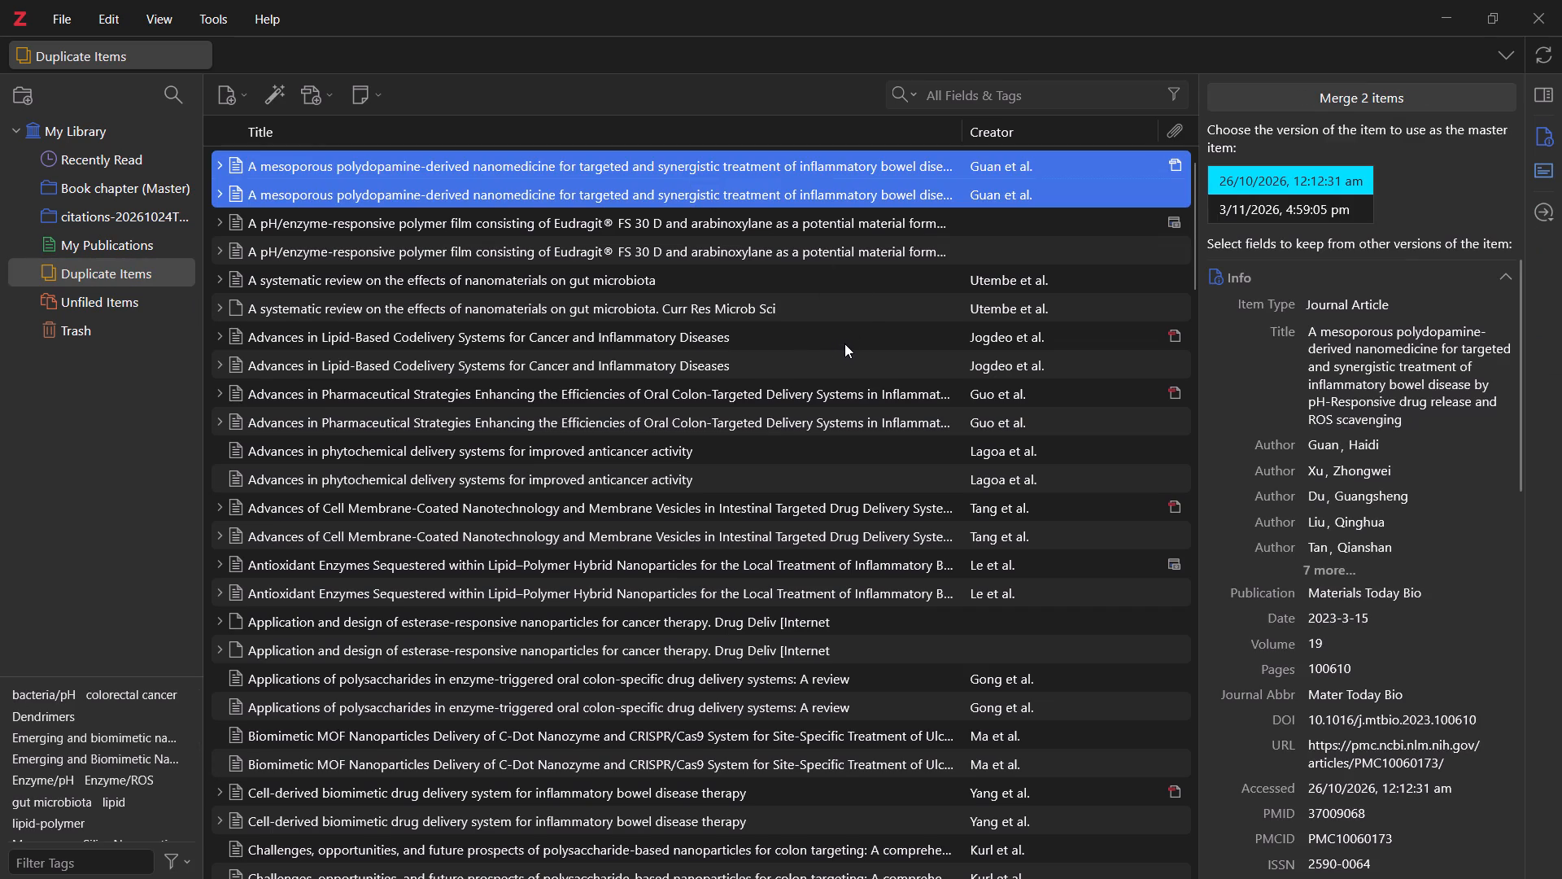
left_click(103, 210)
left_click(103, 183)
left_click(86, 150)
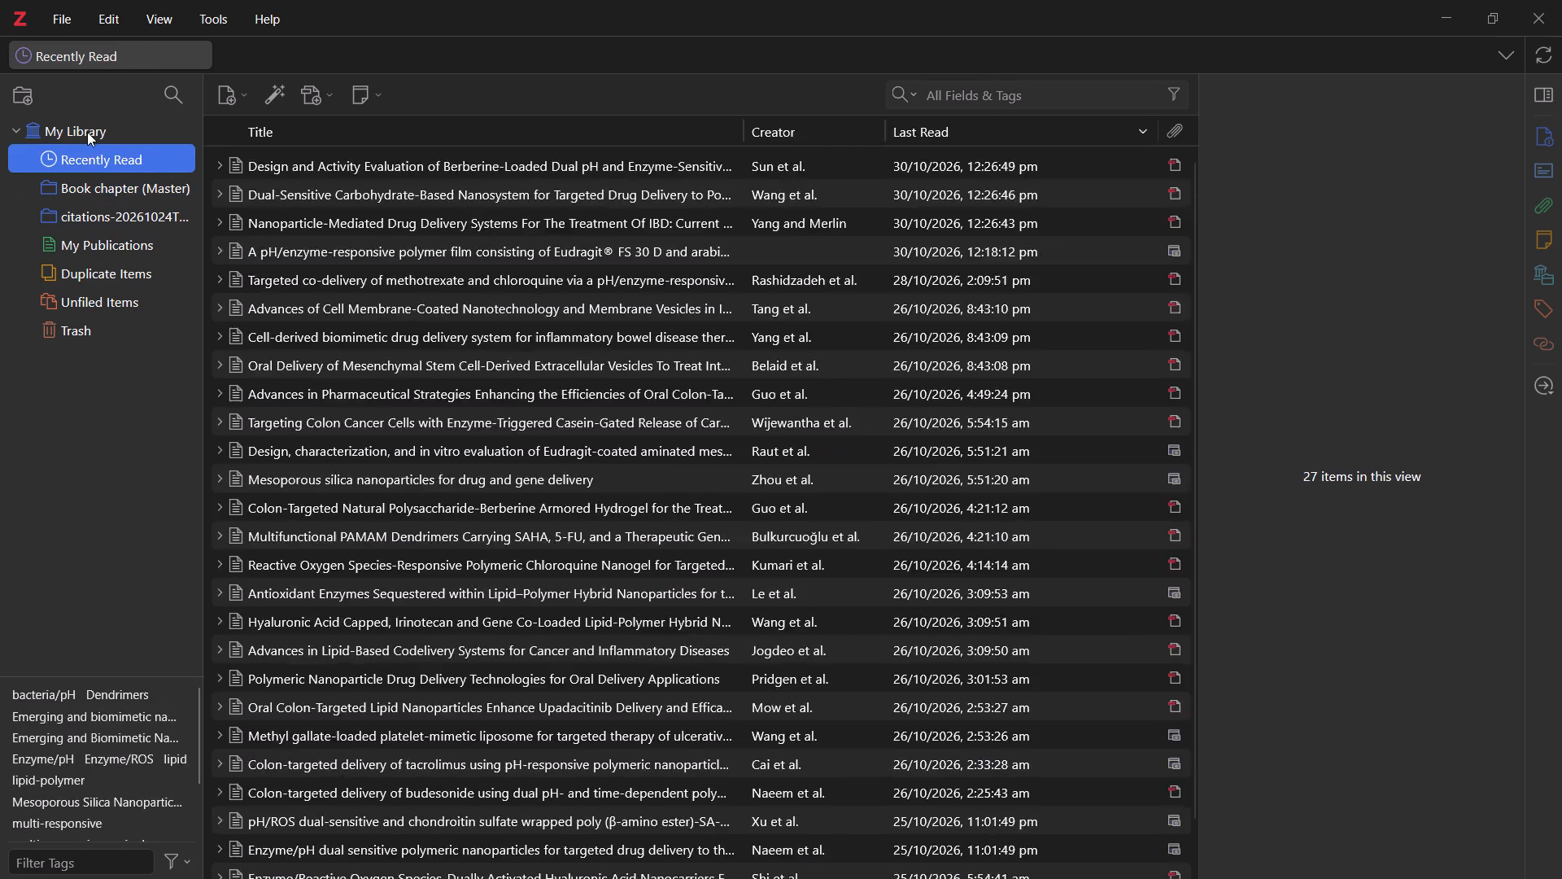
Examine the item list of the whole My Library for entries that occur more than once.
left_click(87, 132)
scroll(459, 286, "down", 5)
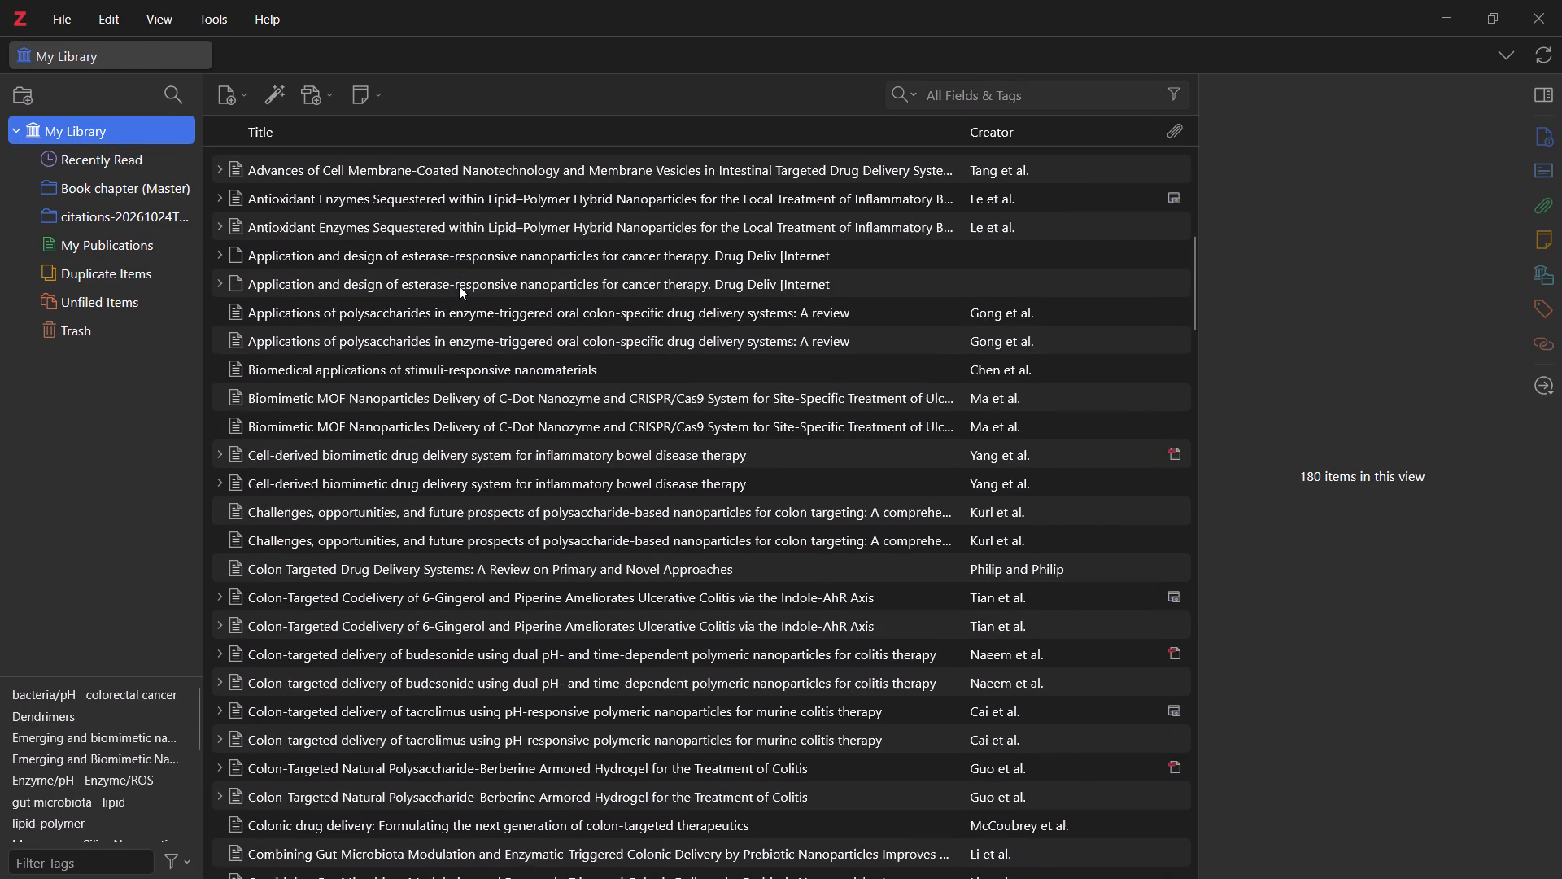
scroll(513, 349, "up", 1)
scroll(513, 349, "down", 4)
scroll(513, 349, "up", 6)
scroll(513, 347, "down", 1)
scroll(513, 347, "up", 1)
scroll(513, 347, "down", 3)
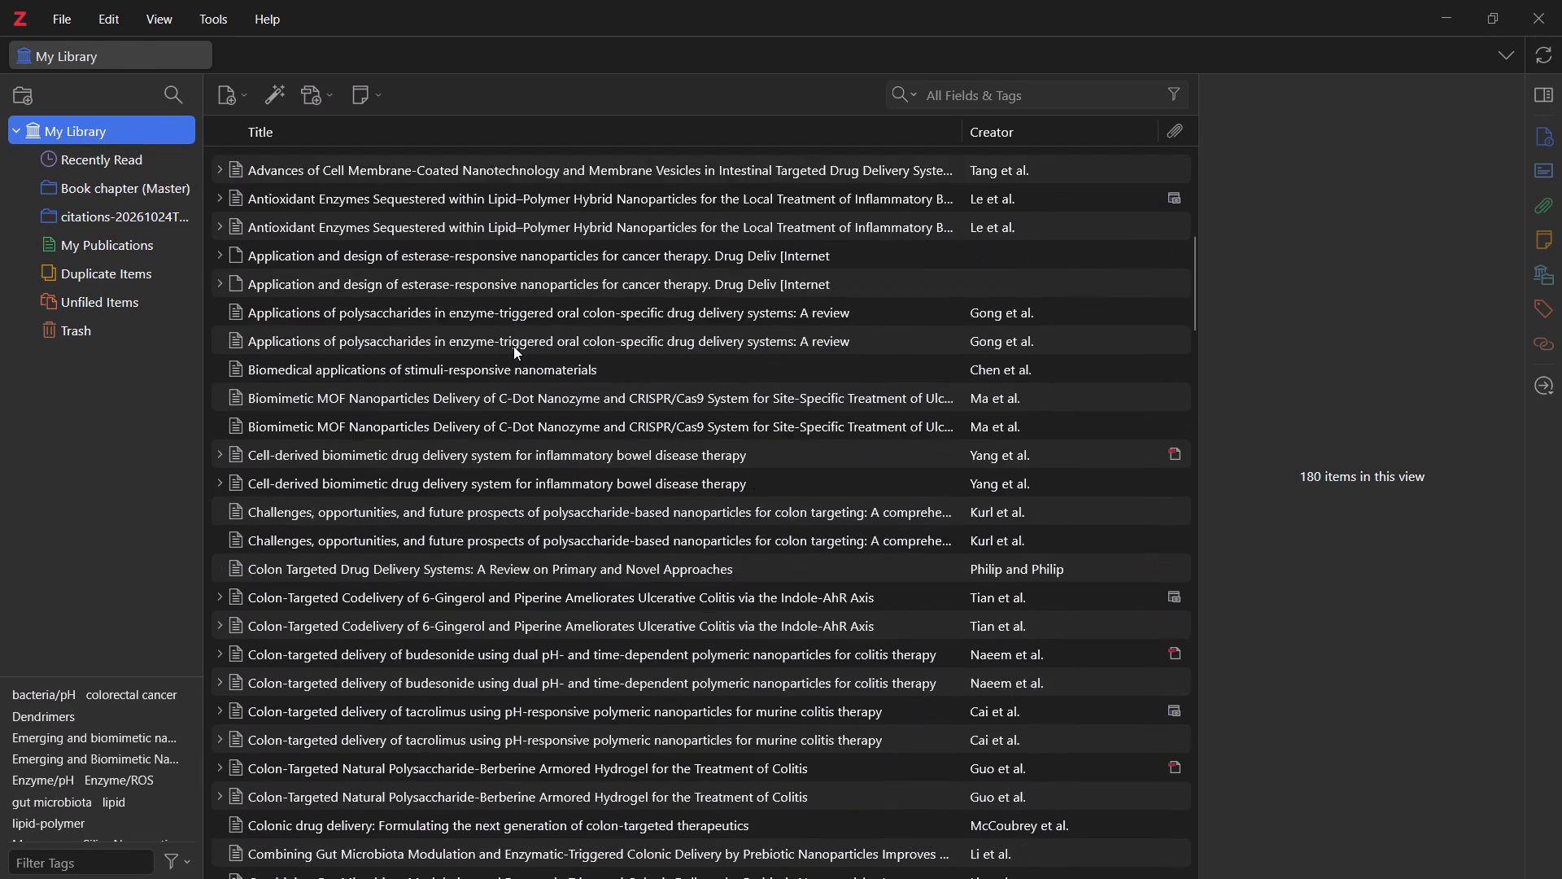
scroll(513, 346, "down", 3)
scroll(513, 346, "up", 1)
scroll(513, 346, "down", 1)
scroll(513, 346, "up", 1)
scroll(513, 346, "down", 1)
scroll(513, 346, "up", 1)
scroll(513, 346, "down", 2)
scroll(513, 345, "up", 7)
scroll(528, 343, "down", 1)
scroll(528, 343, "up", 3)
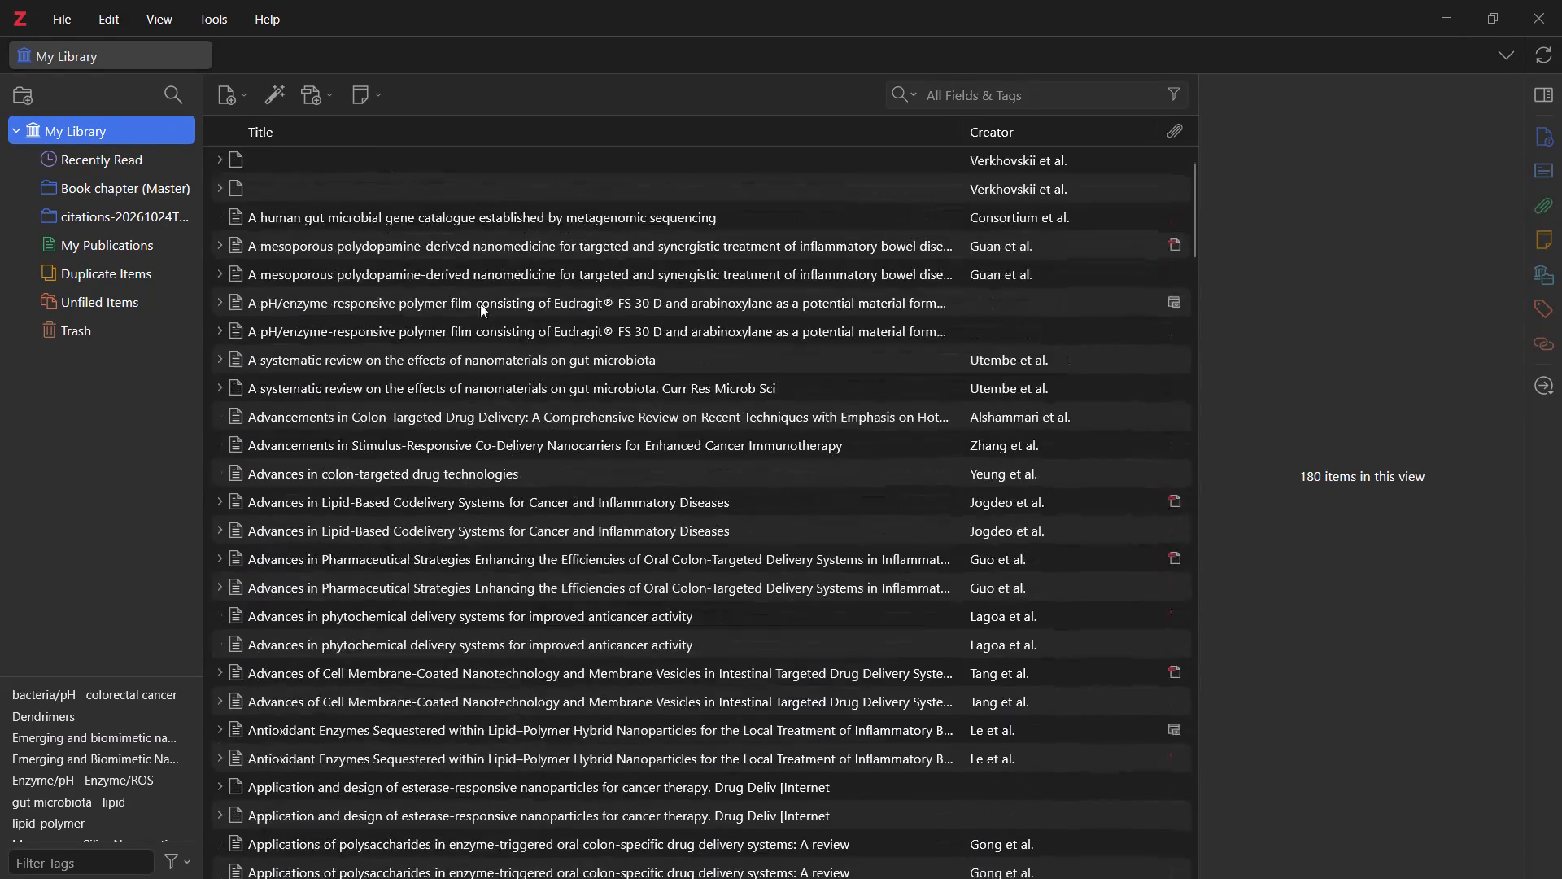
Merge the duplicate entries of the mesoporous polydopamine nanomedicine article and those of the pH/enzyme-responsive Eudragit FS 30 D polymer film article.
left_click(91, 271)
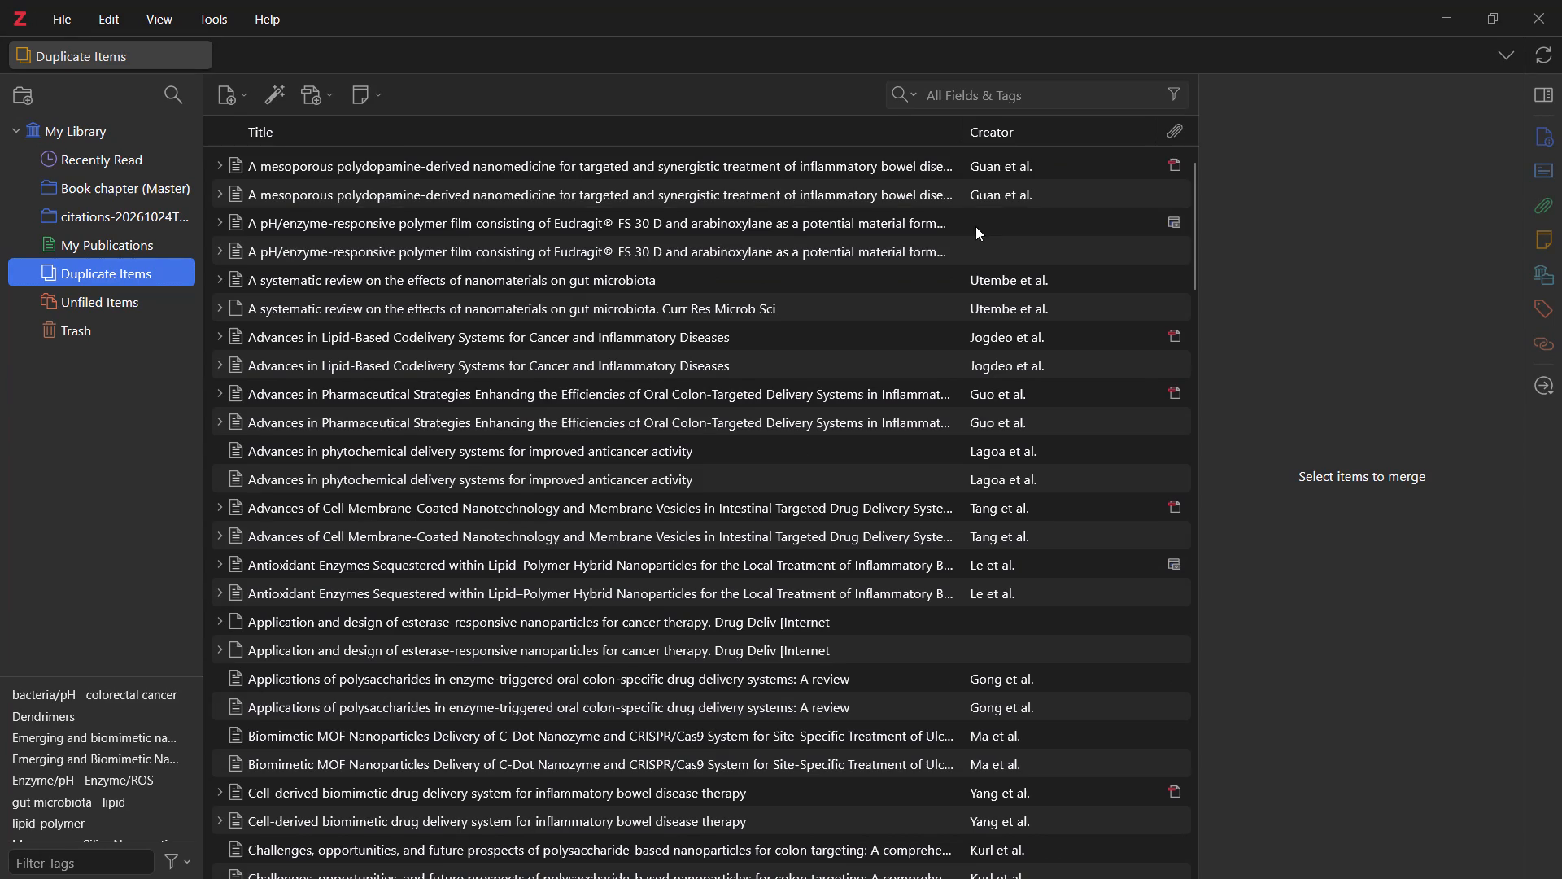
scroll(1137, 321, "up", 3)
left_click(962, 174)
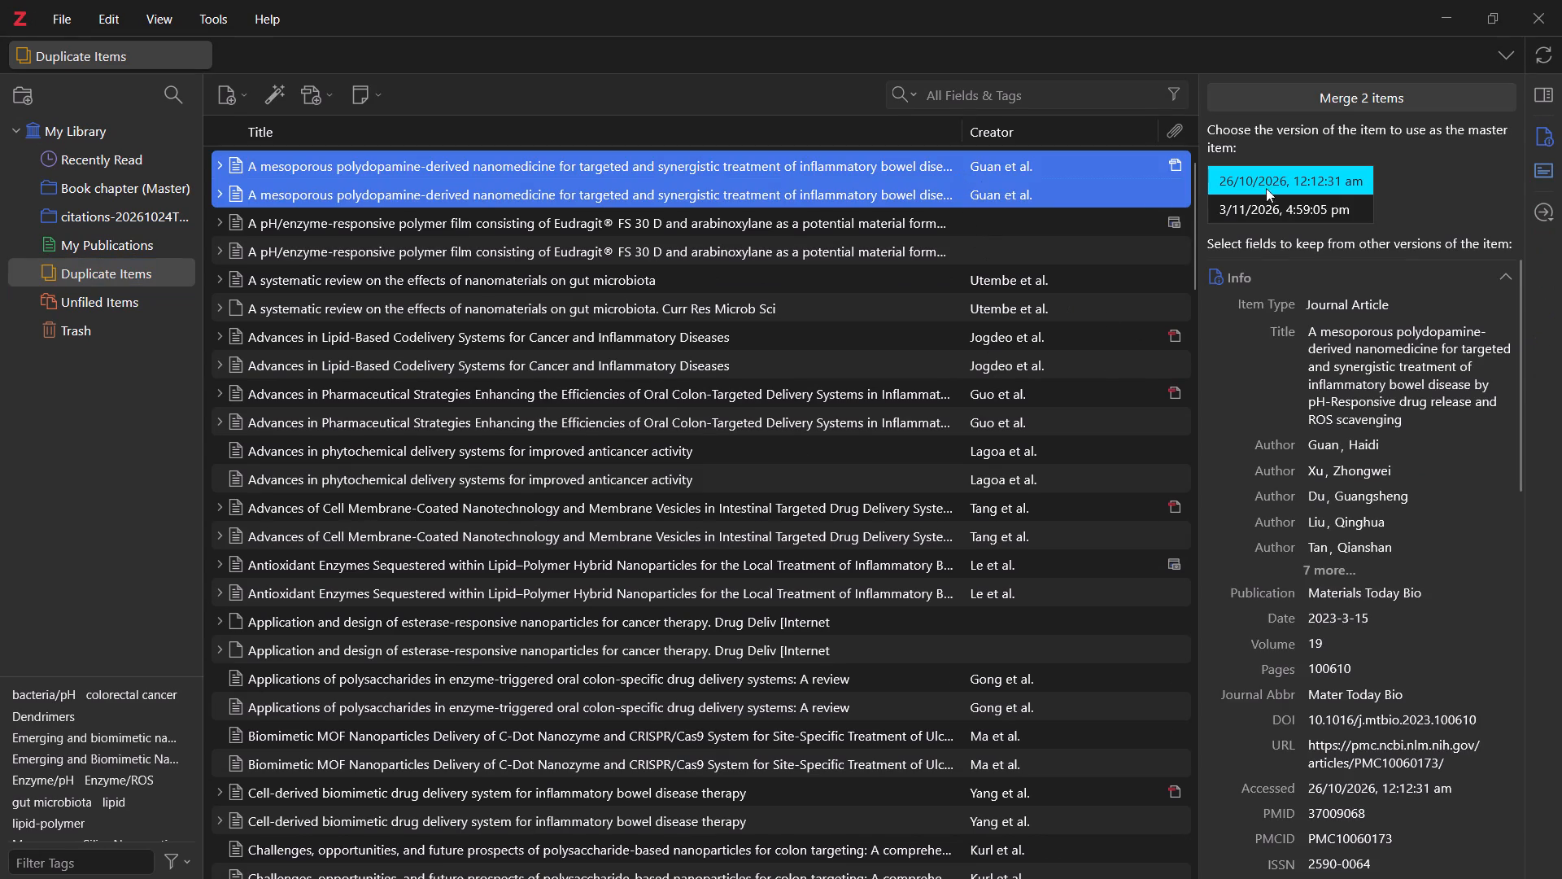
left_click(1366, 106)
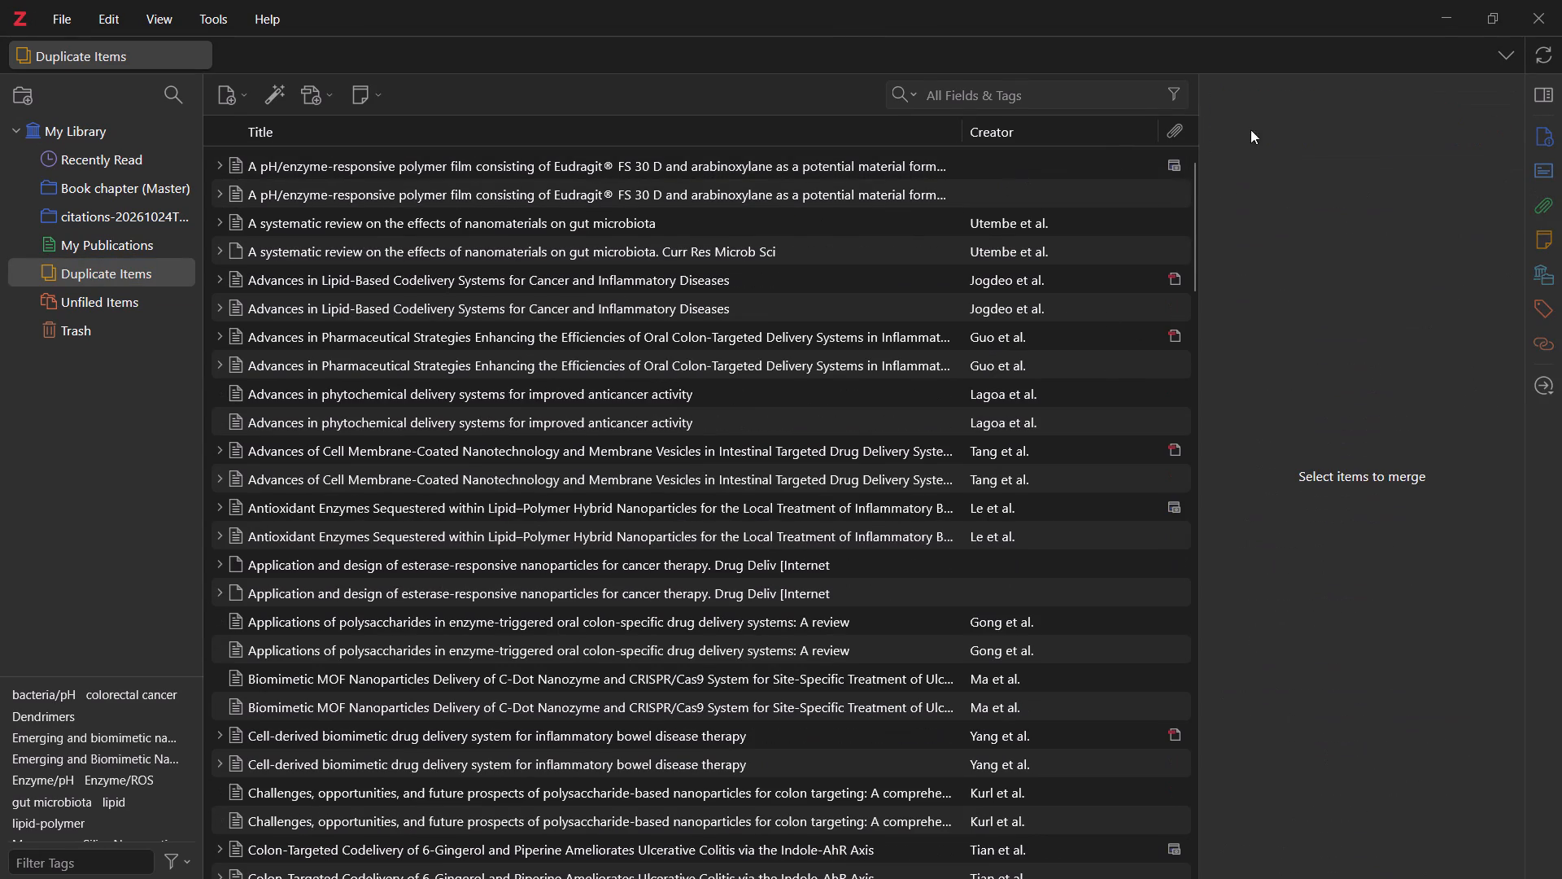
left_click(867, 182)
left_click(1349, 97)
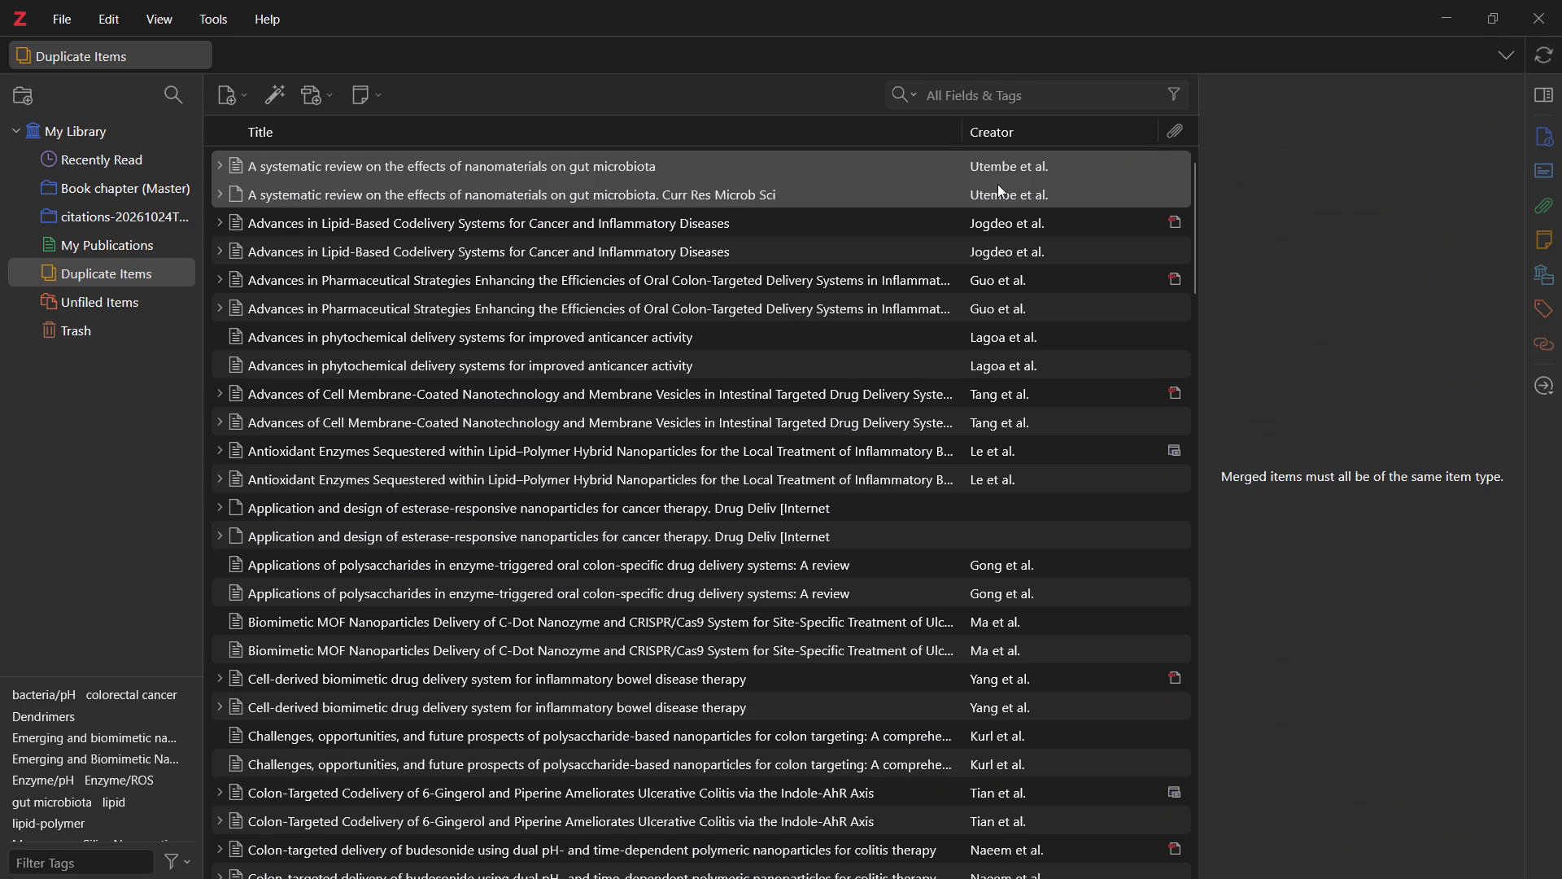
Expand both duplicate entries of the systematic review on nanomaterials and gut microbiota to compare their attached notes.
left_click(967, 183)
left_click(879, 165)
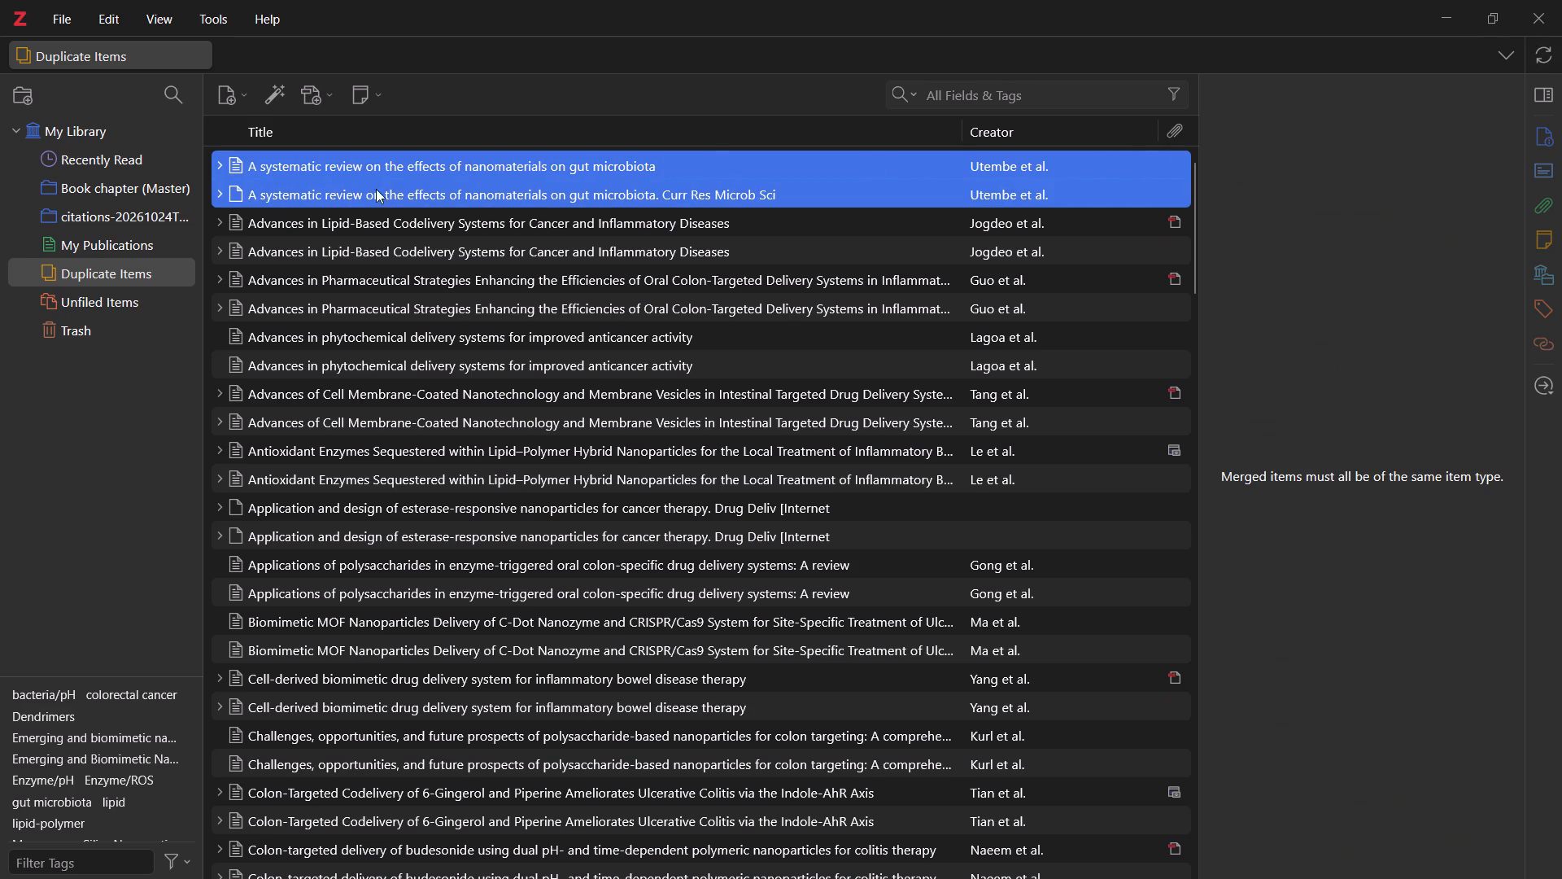
left_click(220, 193)
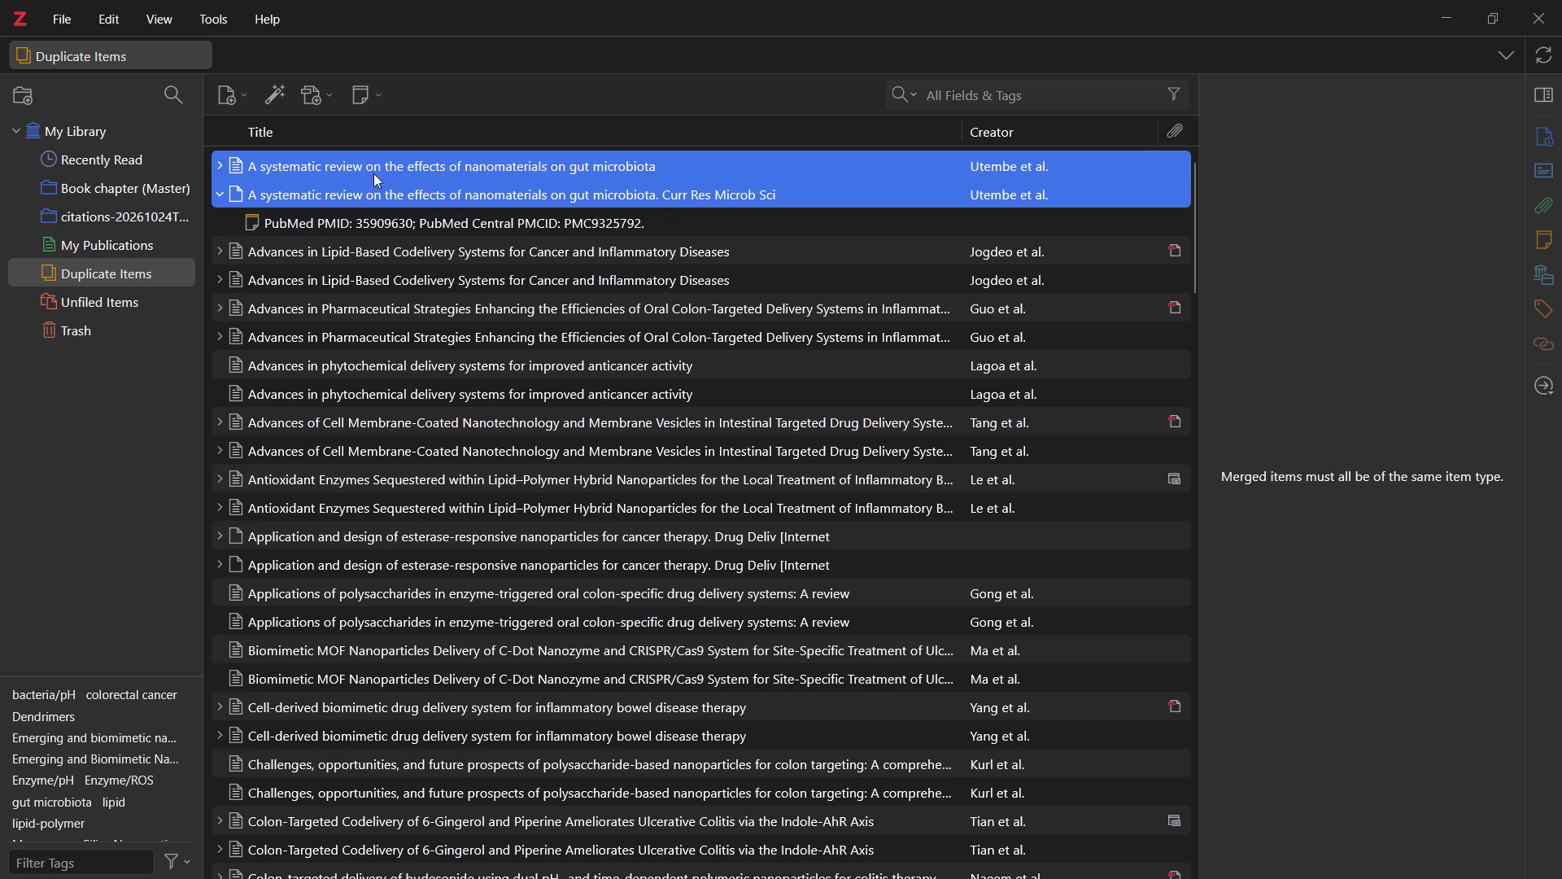
left_click(207, 161)
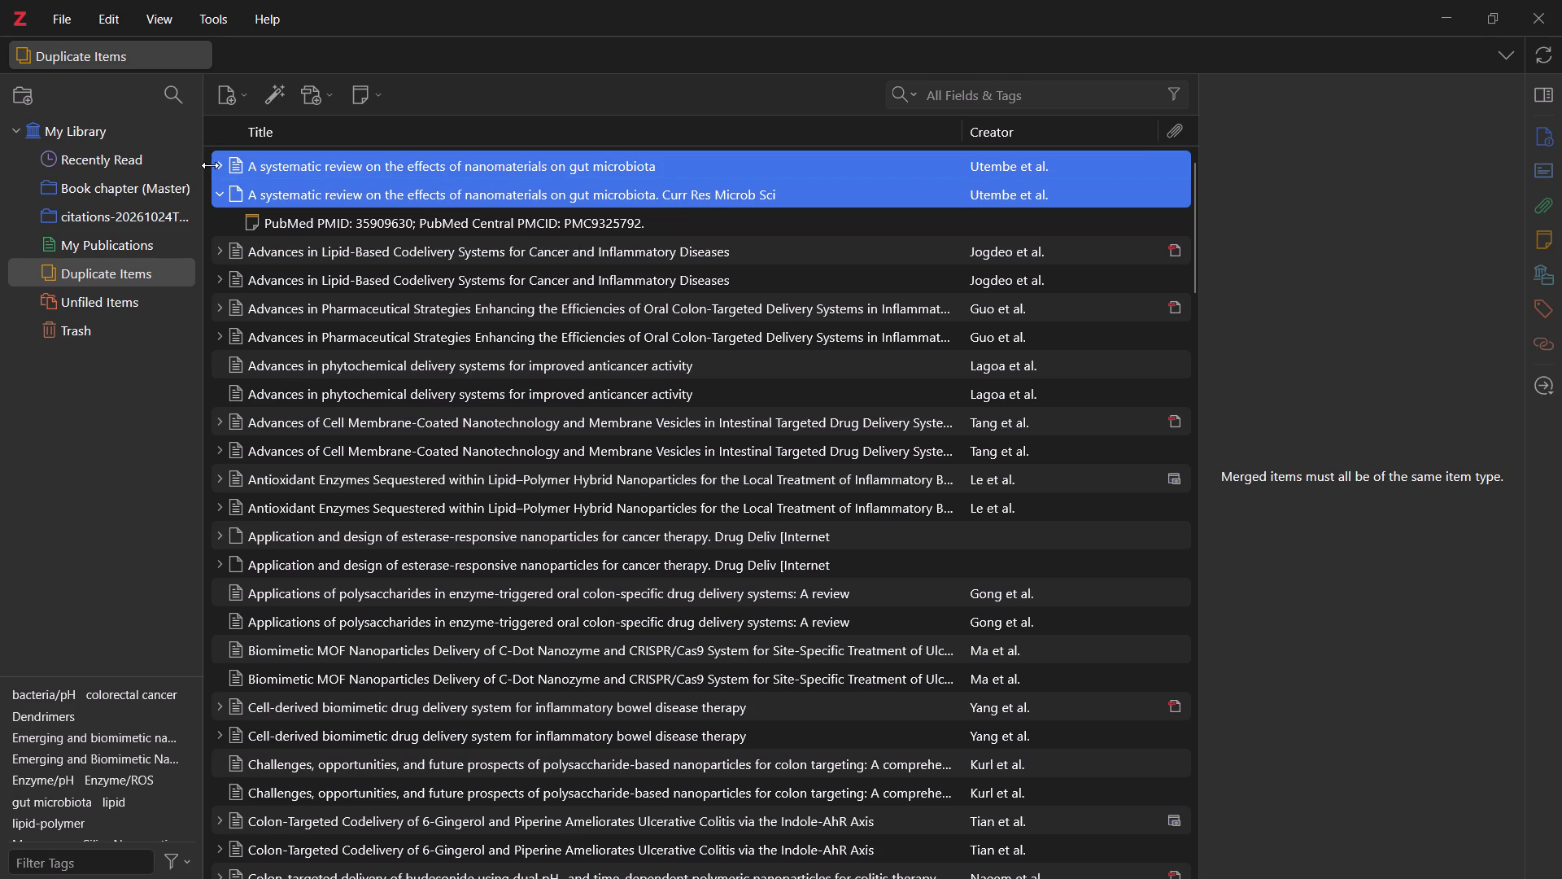
left_click(220, 168)
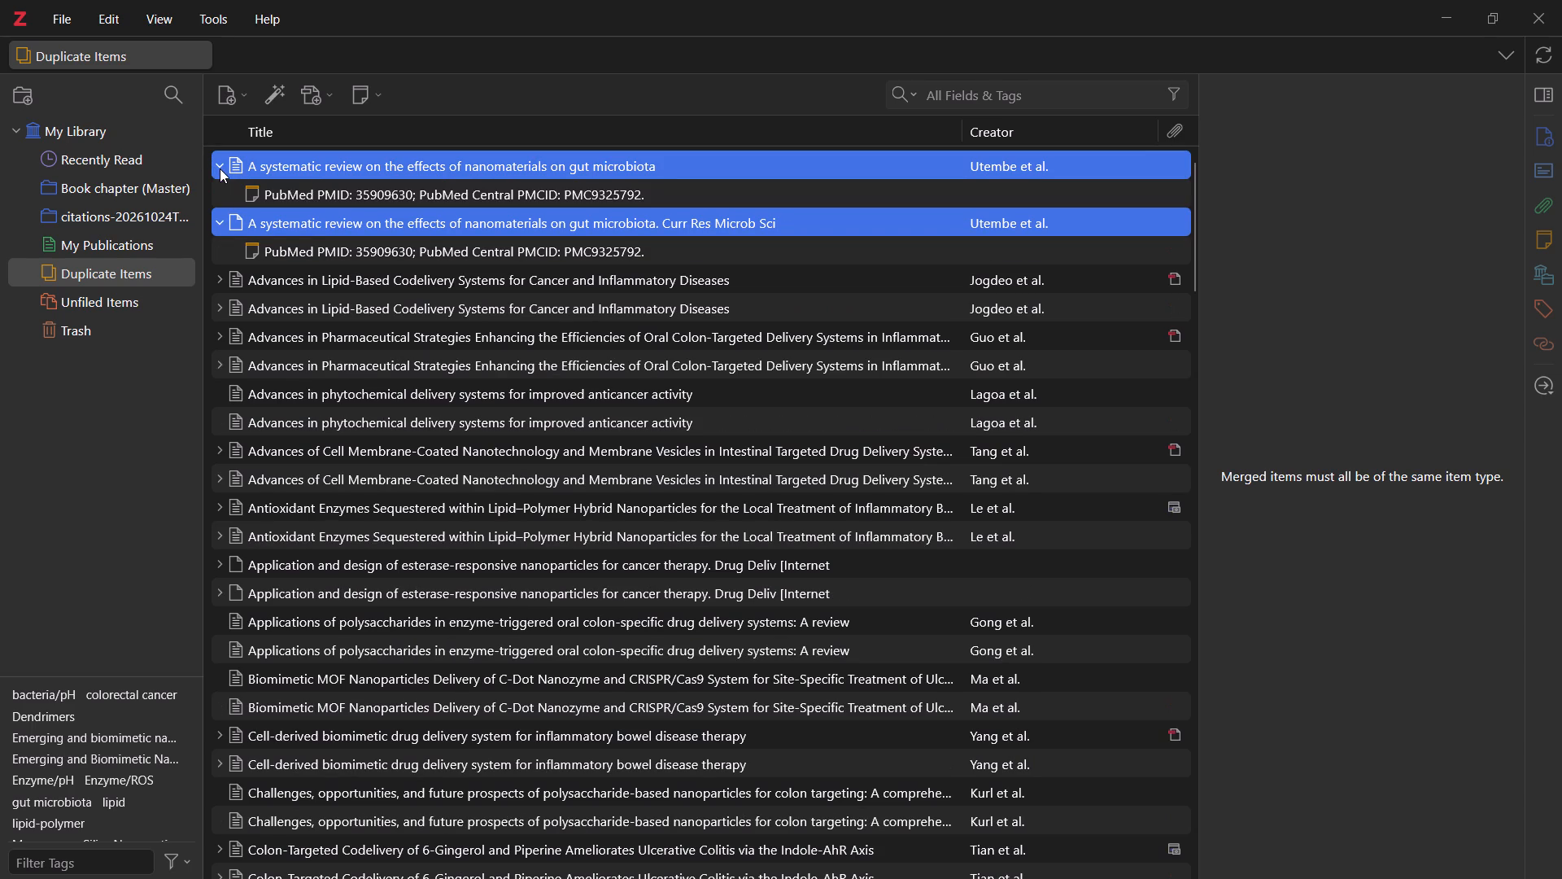
Collapse the first entry of the nanomaterials and gut microbiota systematic review and examine the actions available for its two duplicate entries.
left_click(218, 168)
left_click(351, 189)
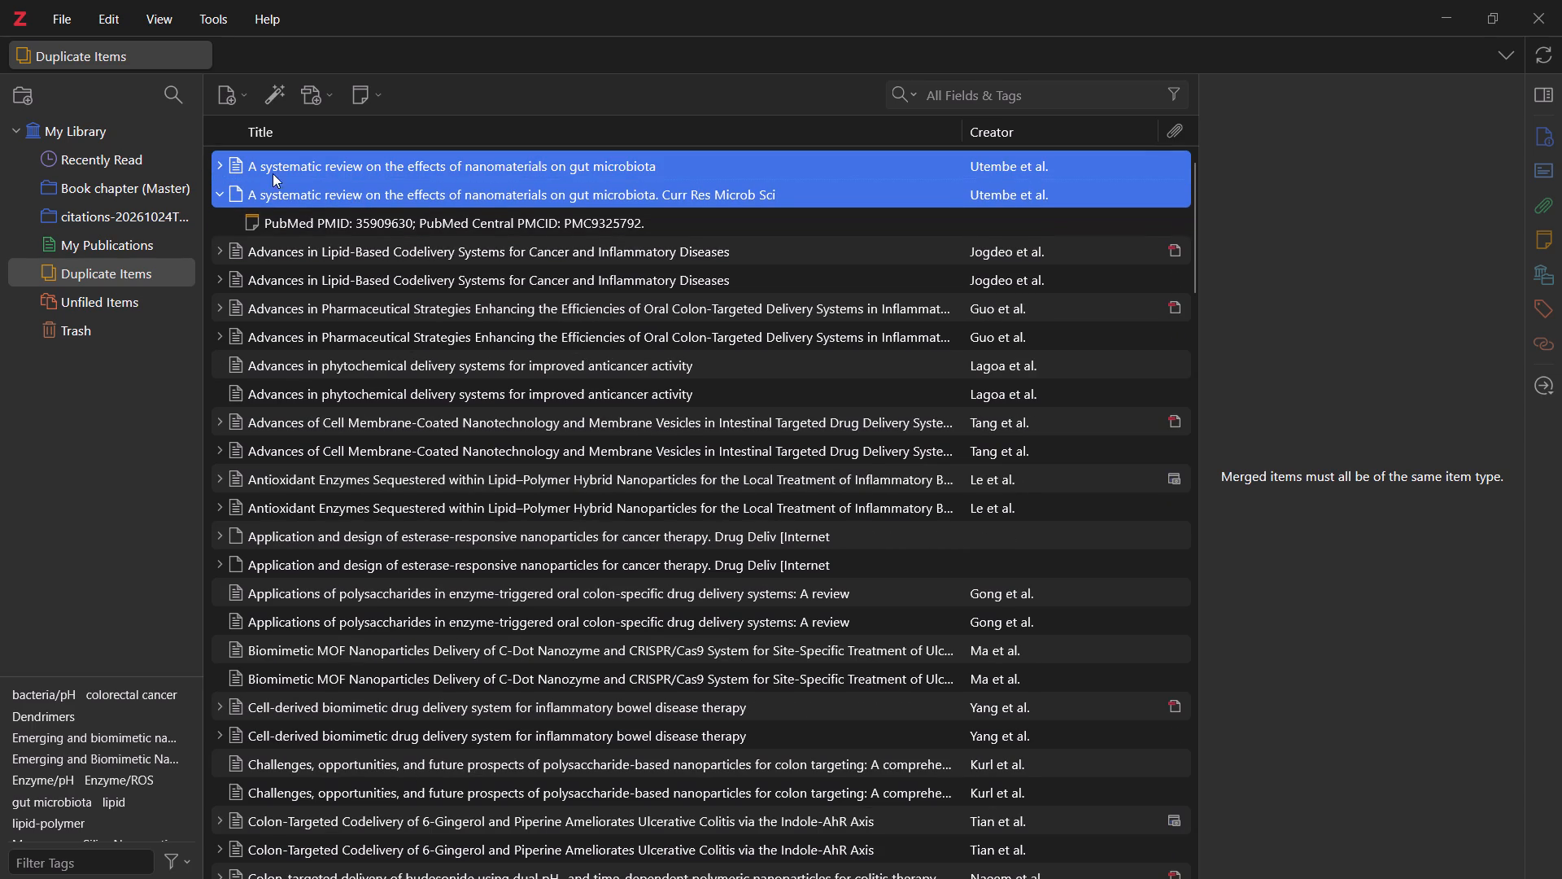
left_click(293, 171)
left_click(637, 168)
left_click(741, 207)
right_click(779, 191)
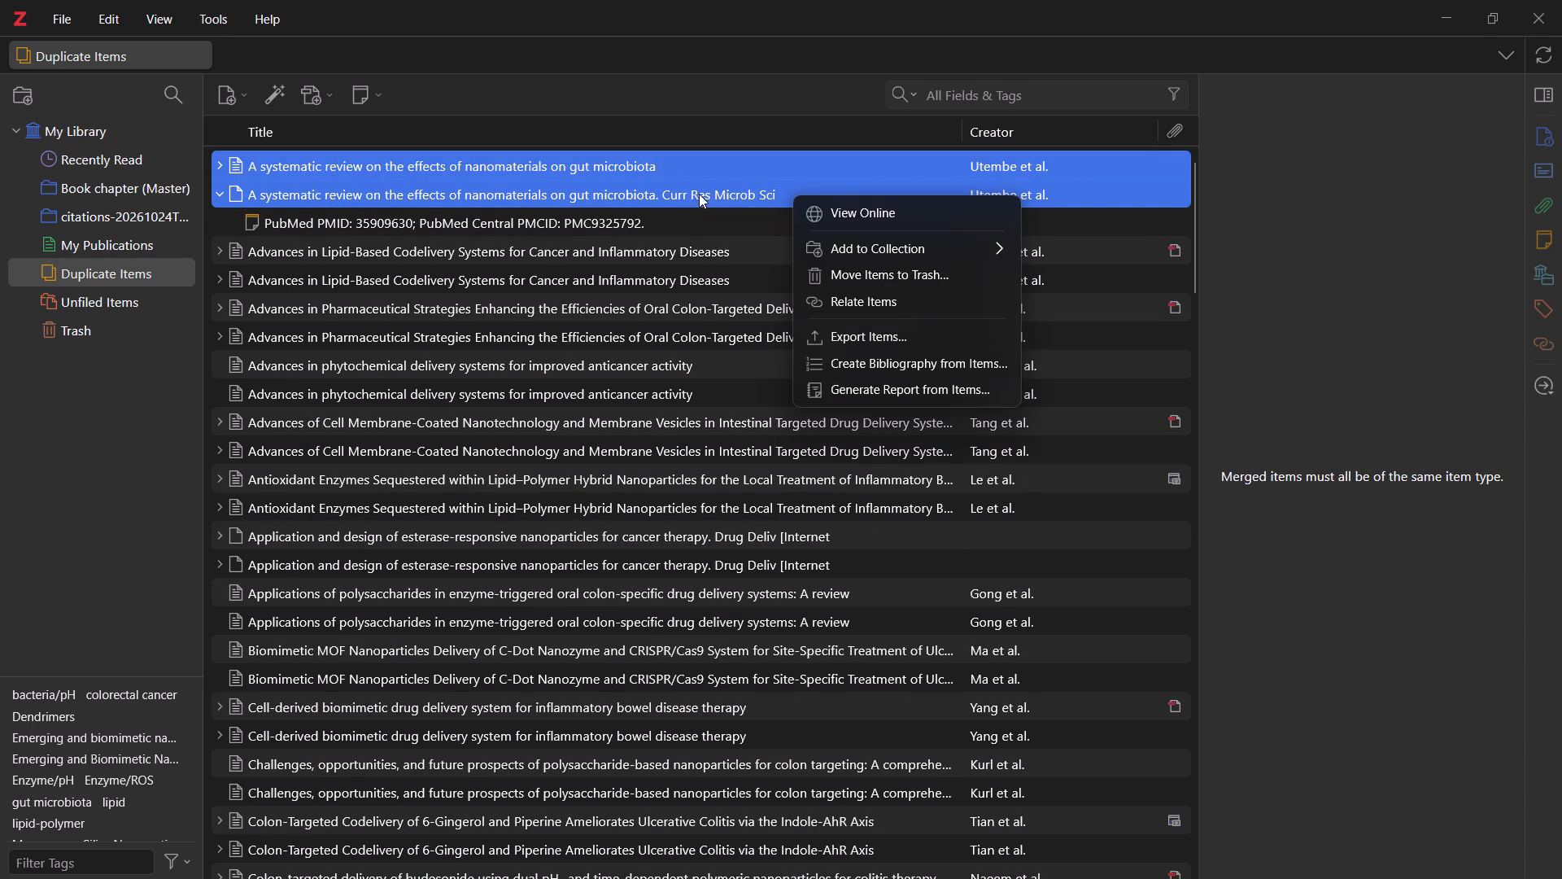
double_click(659, 192)
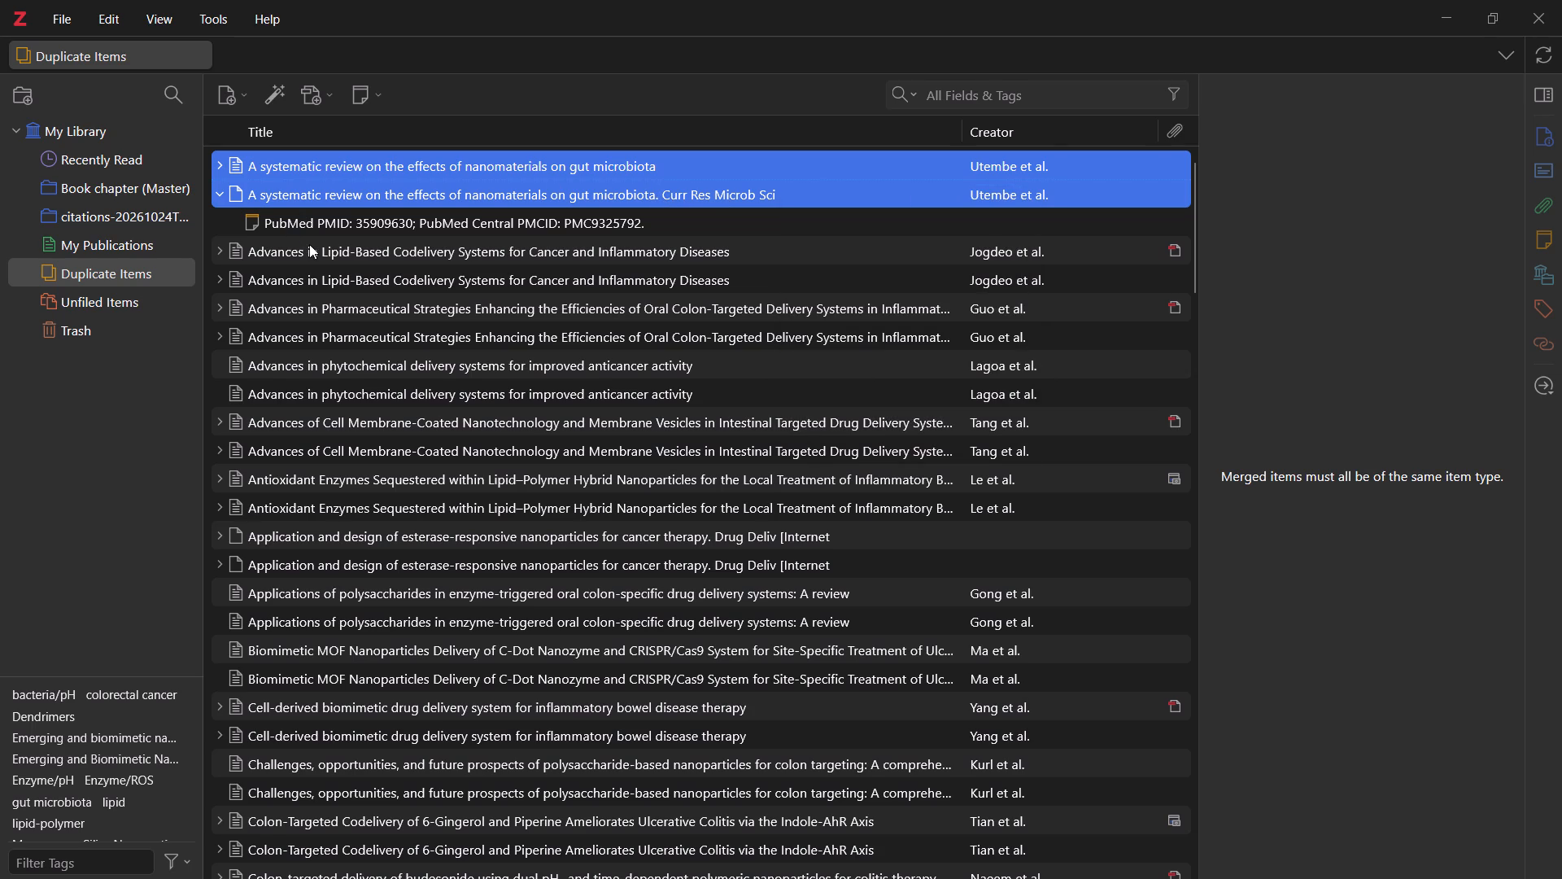
Merge the duplicate entries of the lipid-based codelivery systems article and those of the oral colon-targeted pharmaceutical strategies article.
left_click(309, 244)
left_click(1324, 97)
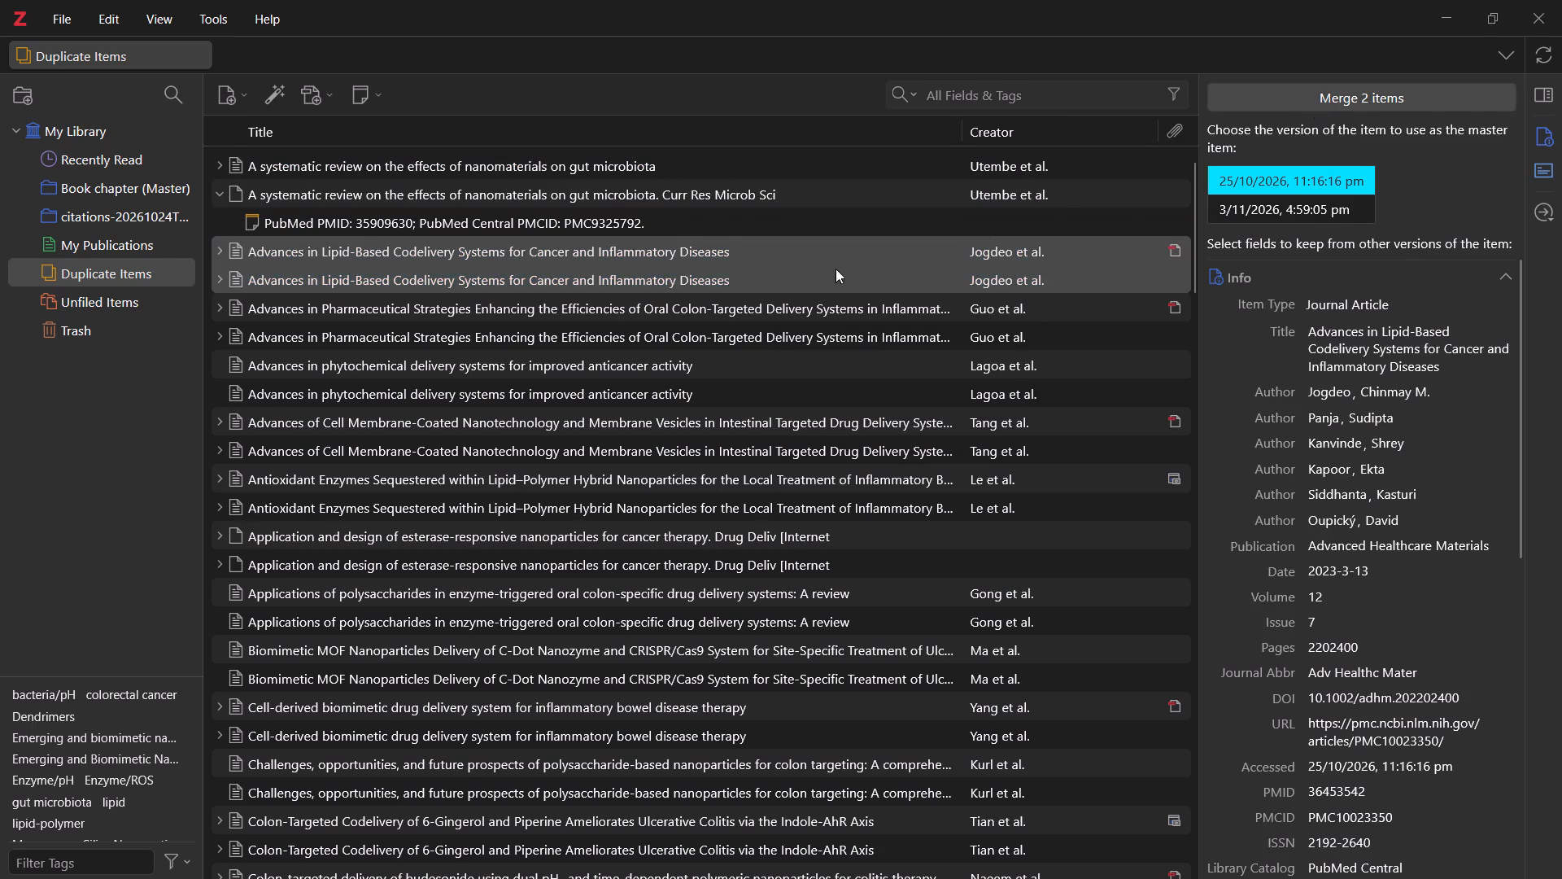
left_click(783, 258)
left_click(1320, 94)
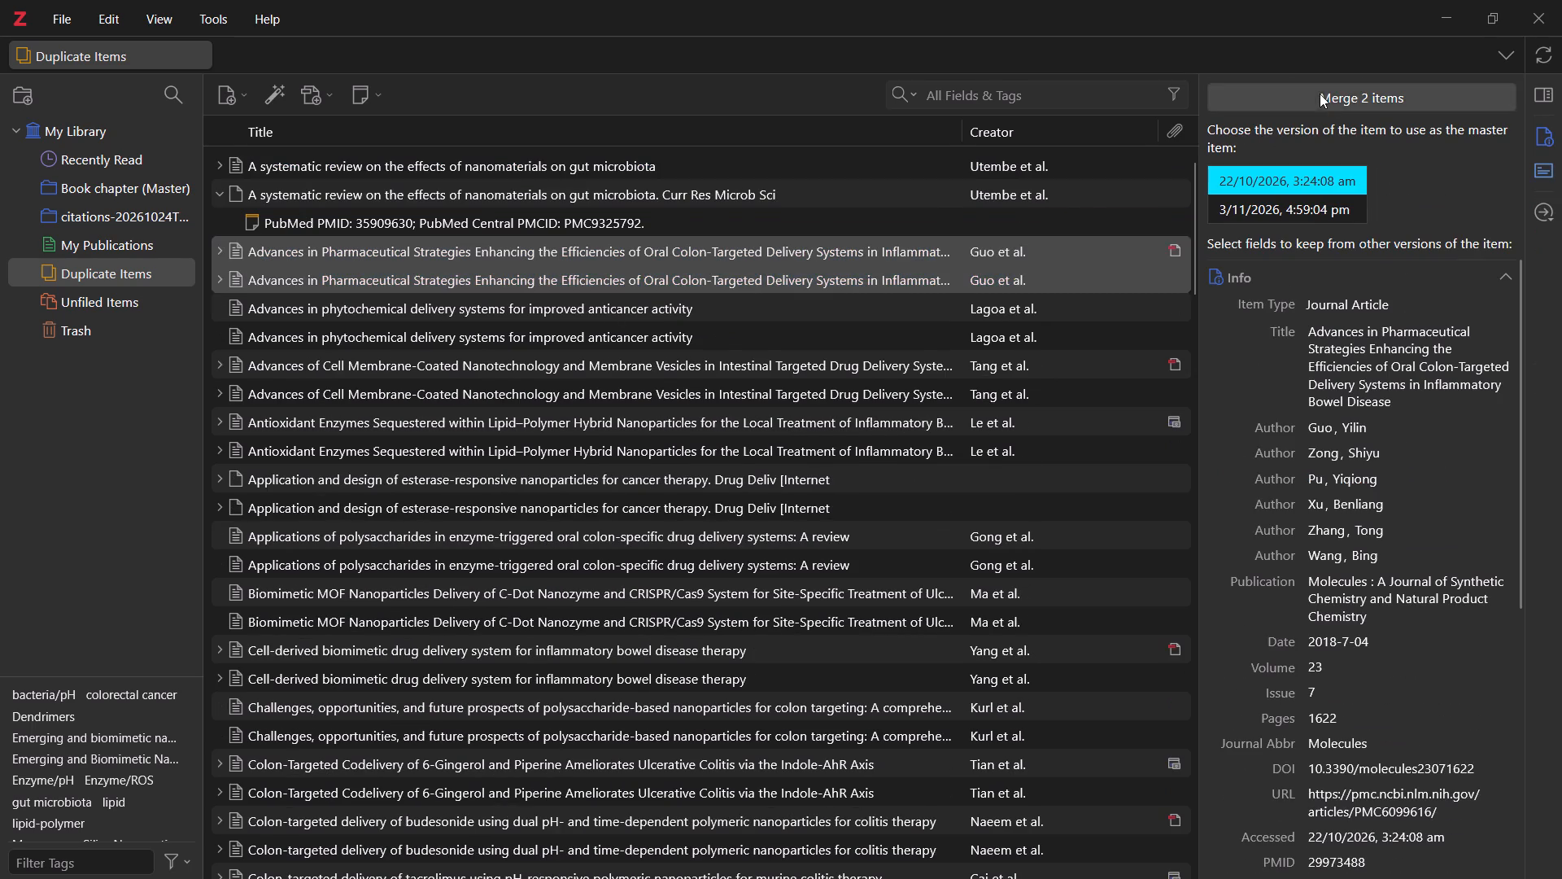
Merge the duplicate entries of the phytochemical delivery systems article and those of the cell membrane-coated nanotechnology article.
left_click(650, 265)
left_click(1292, 97)
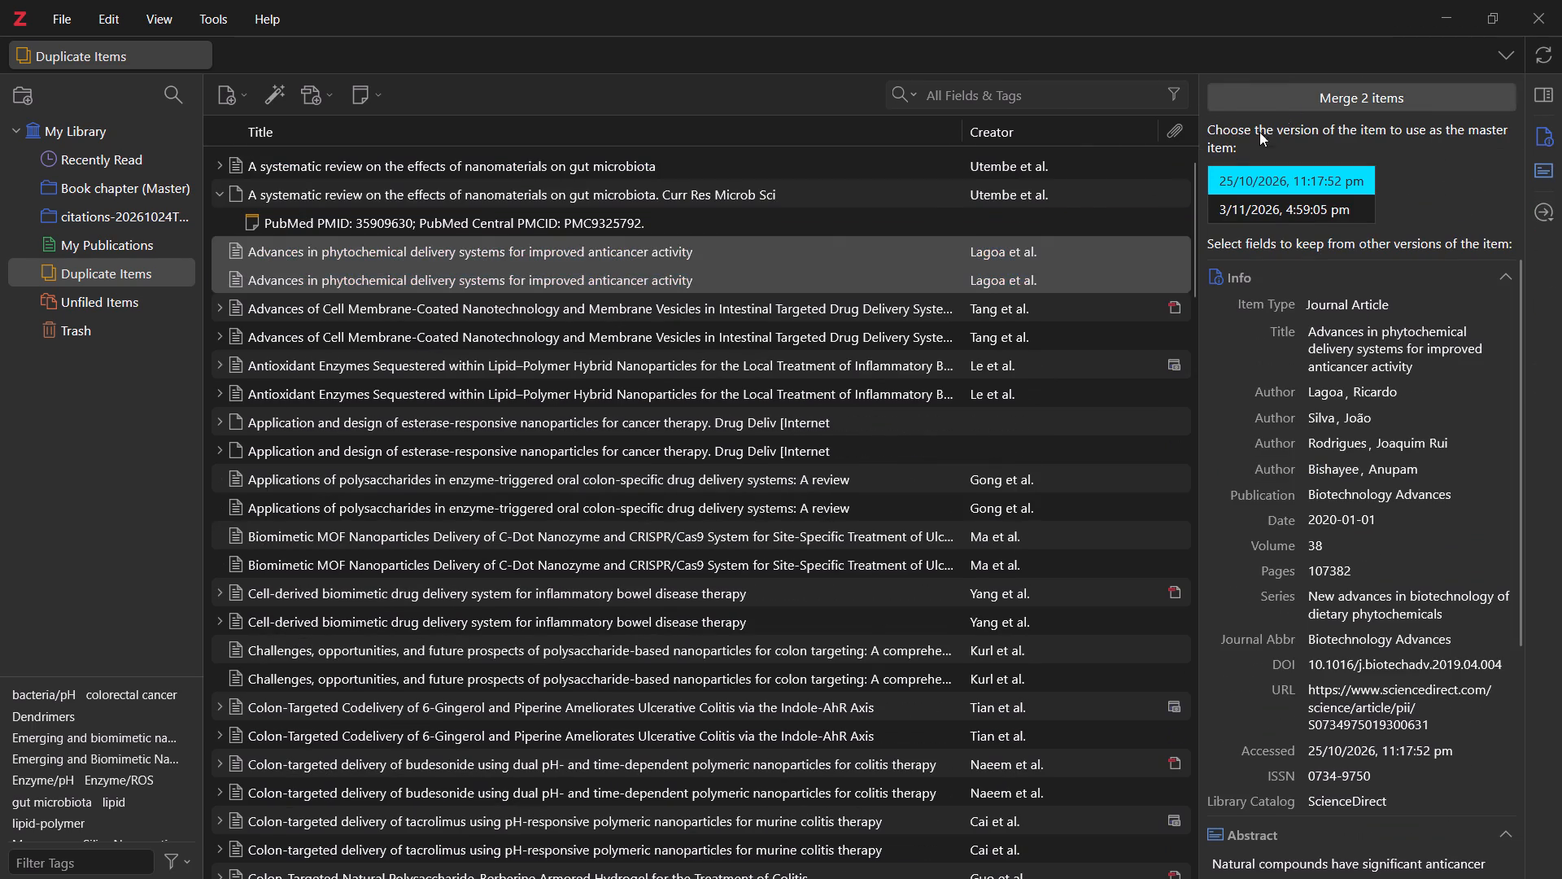
left_click(613, 264)
left_click(1273, 104)
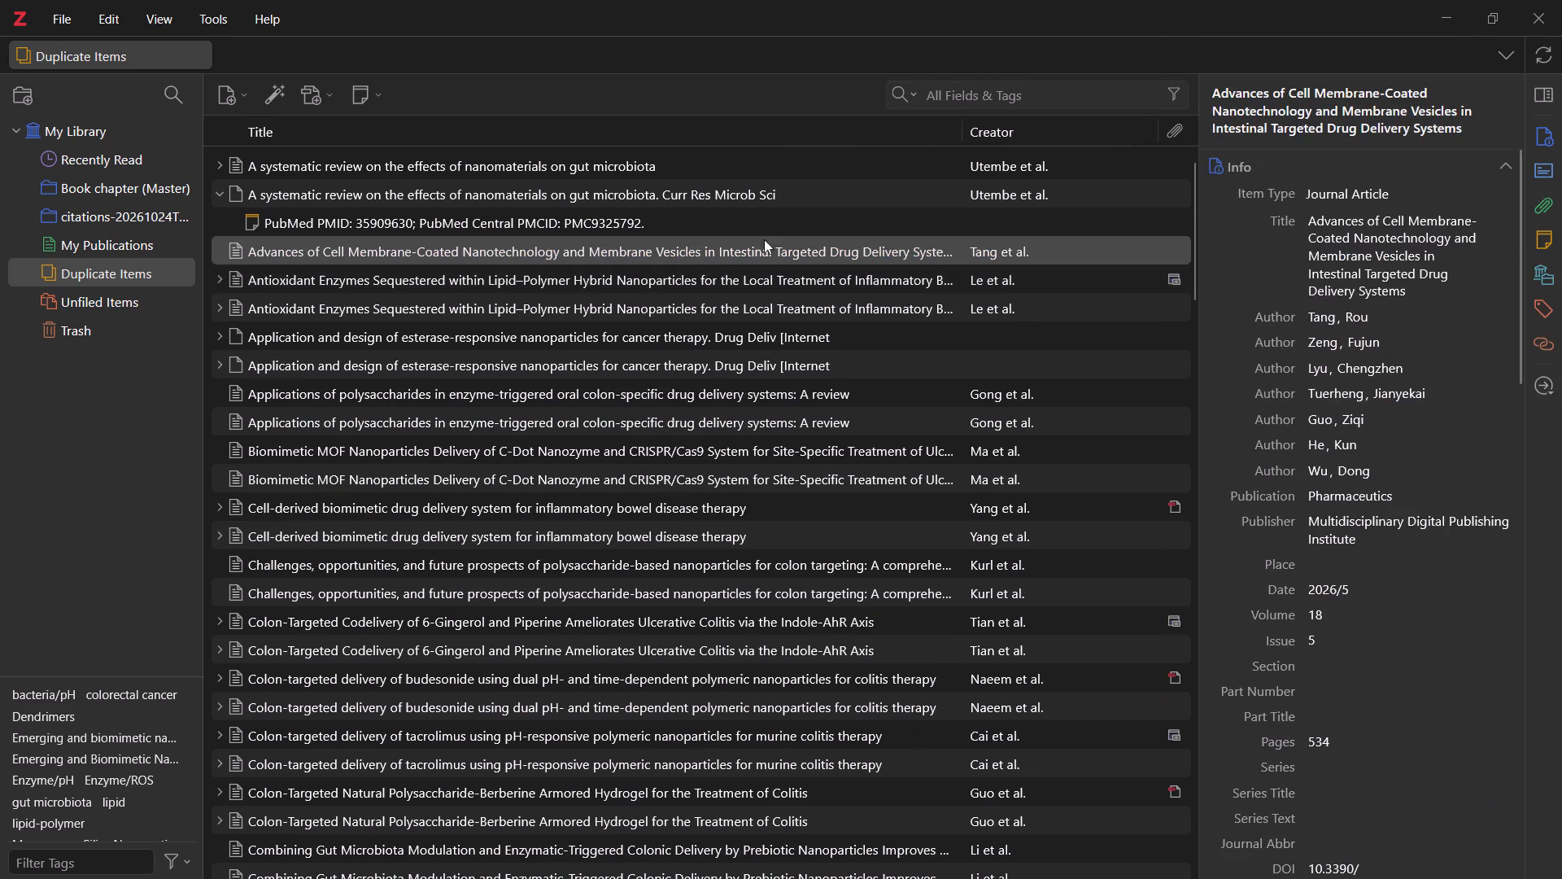
Merge the duplicate entries of the antioxidant enzymes in lipid–polymer hybrid nanoparticles article.
left_click(696, 251)
left_click(599, 234)
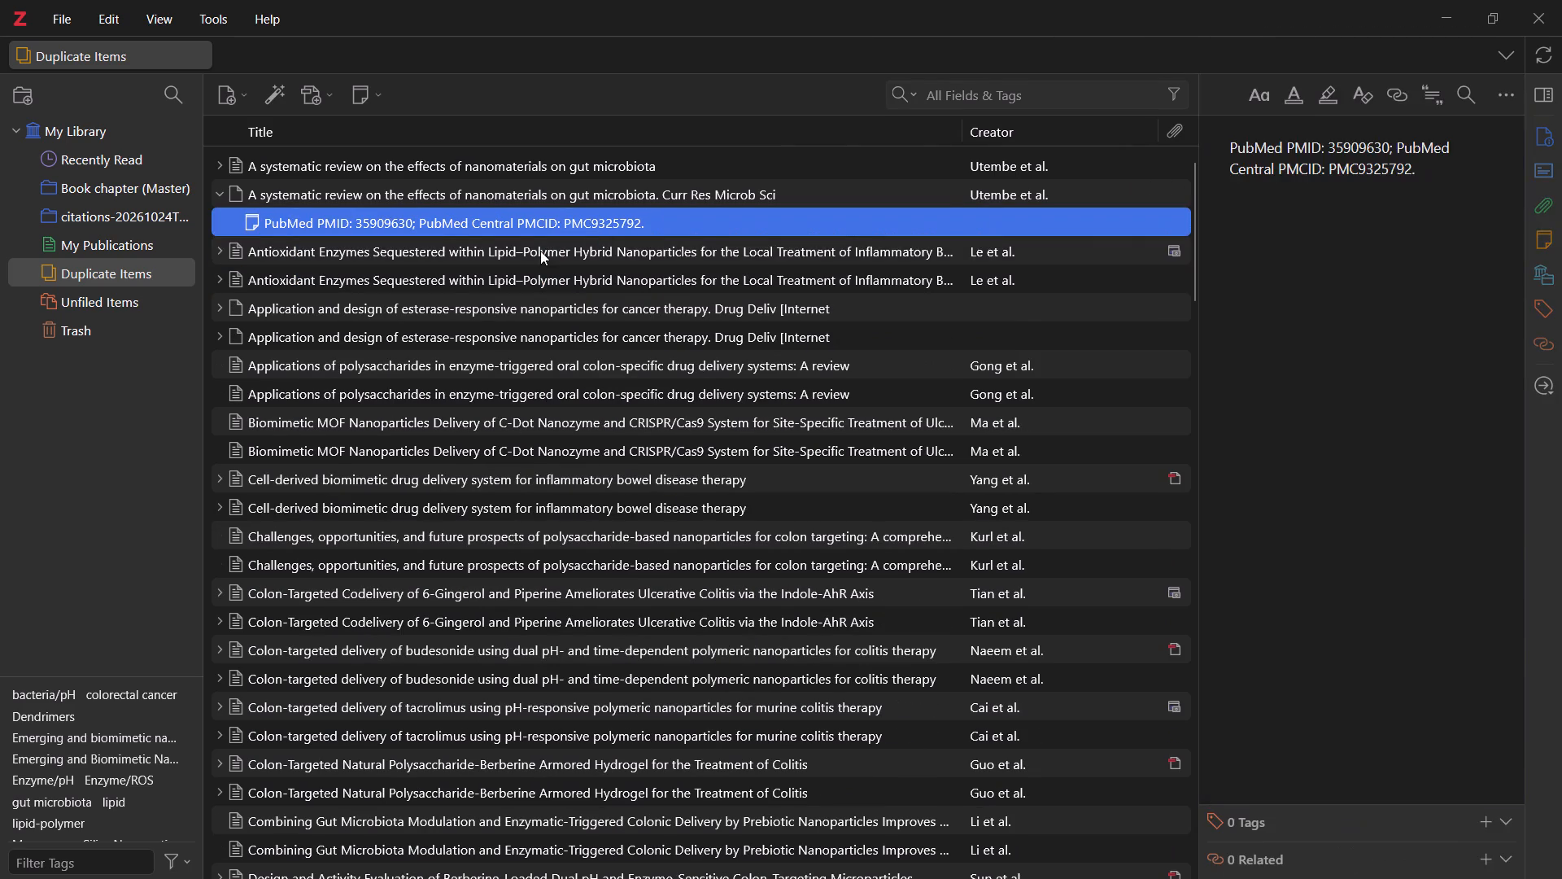
left_click(540, 251)
left_click(1300, 98)
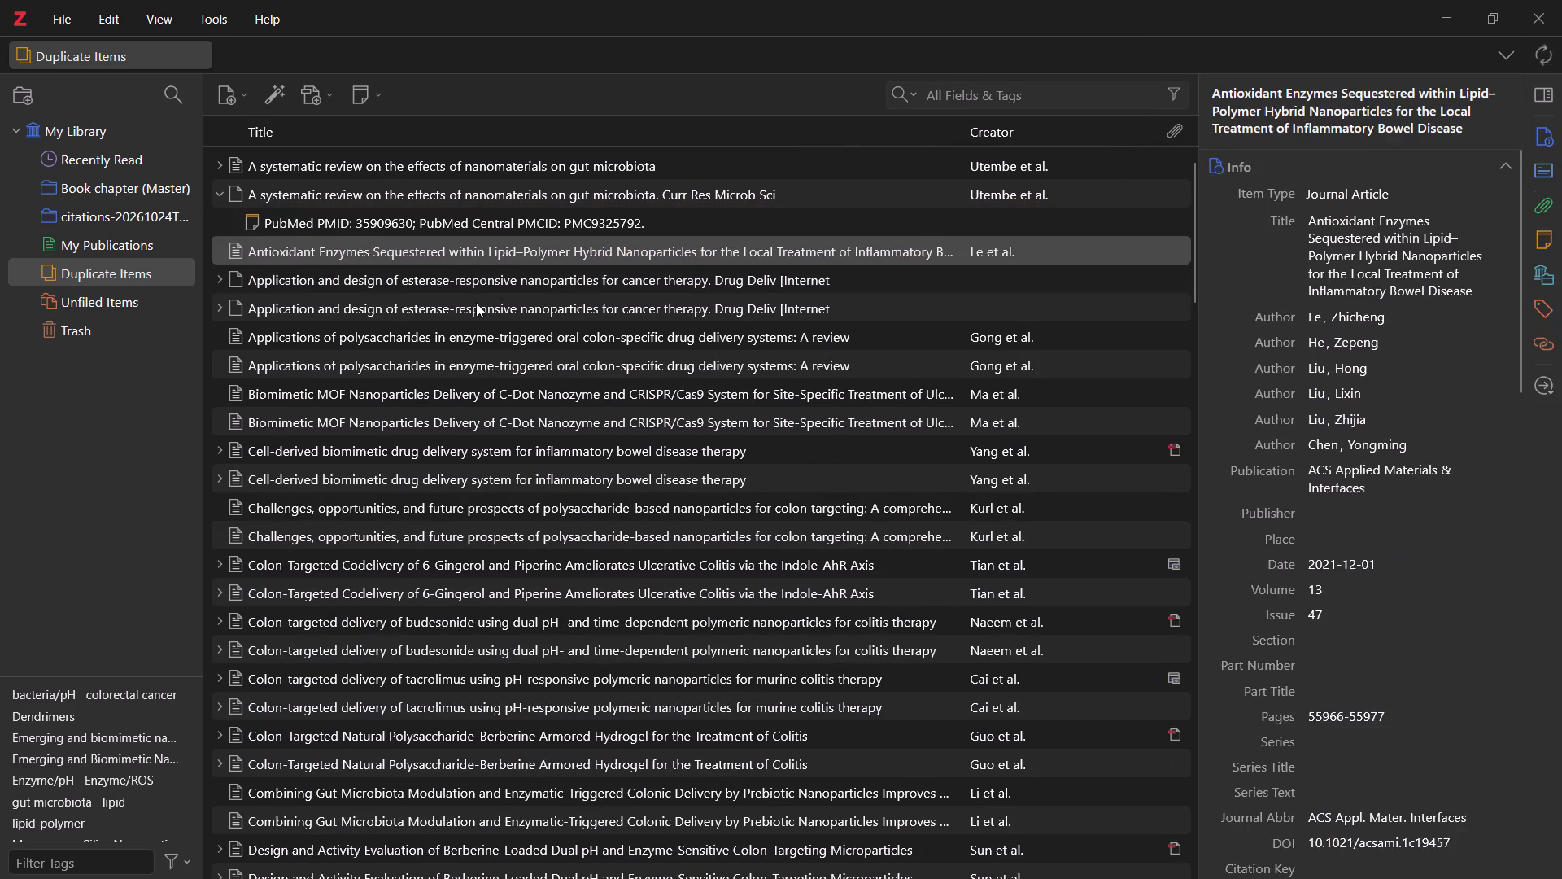
left_click(508, 262)
Re-examine the systematic review's two duplicate entries and the PubMed note attached to the second one.
left_click(675, 186)
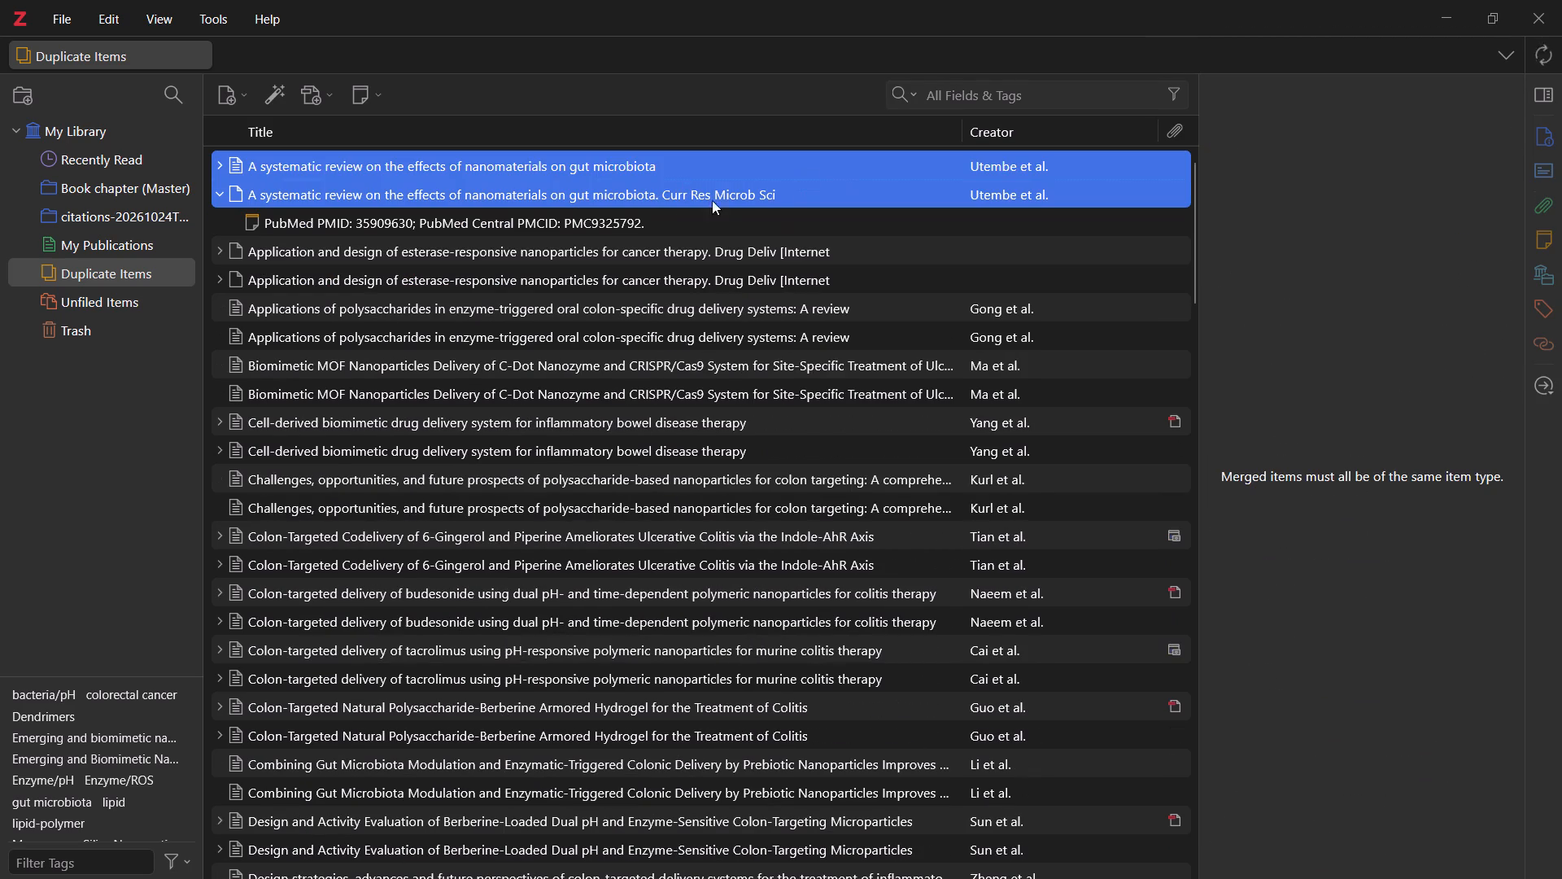
left_click(776, 190)
left_click(997, 191)
left_click(1002, 193)
left_click(686, 182)
left_click(555, 190)
left_click_drag(497, 195, 486, 195)
left_click(435, 187)
left_click(407, 215)
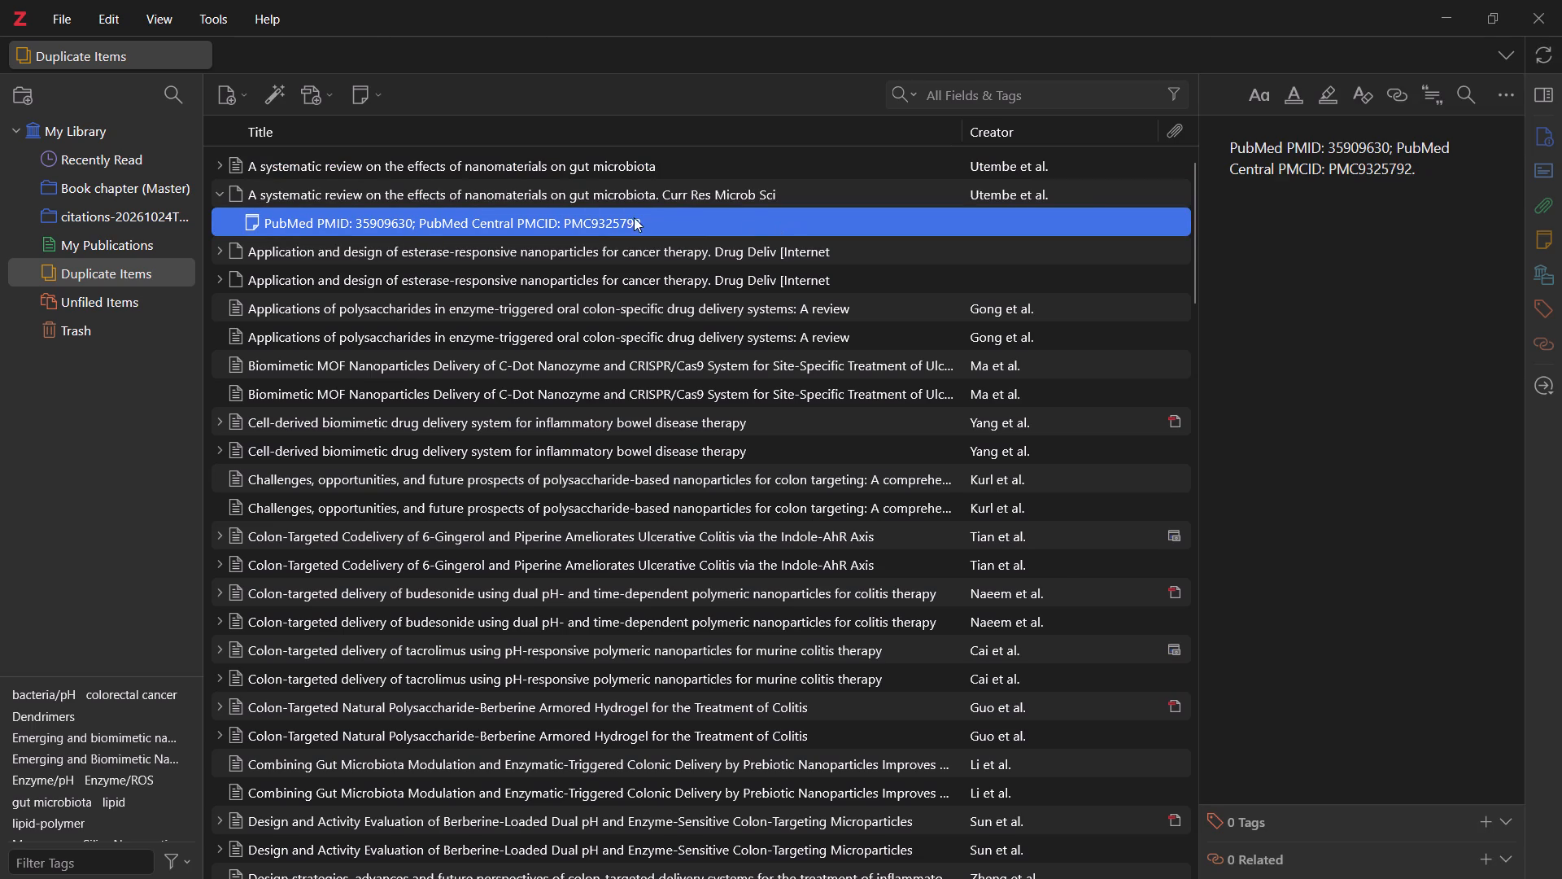
left_click(598, 194)
left_click(590, 232)
left_click(460, 196)
left_click(339, 161)
Merge the duplicate entries of the esterase-responsive nanoparticles document and those of the polysaccharides in enzyme-triggered colon delivery review.
left_click(374, 238)
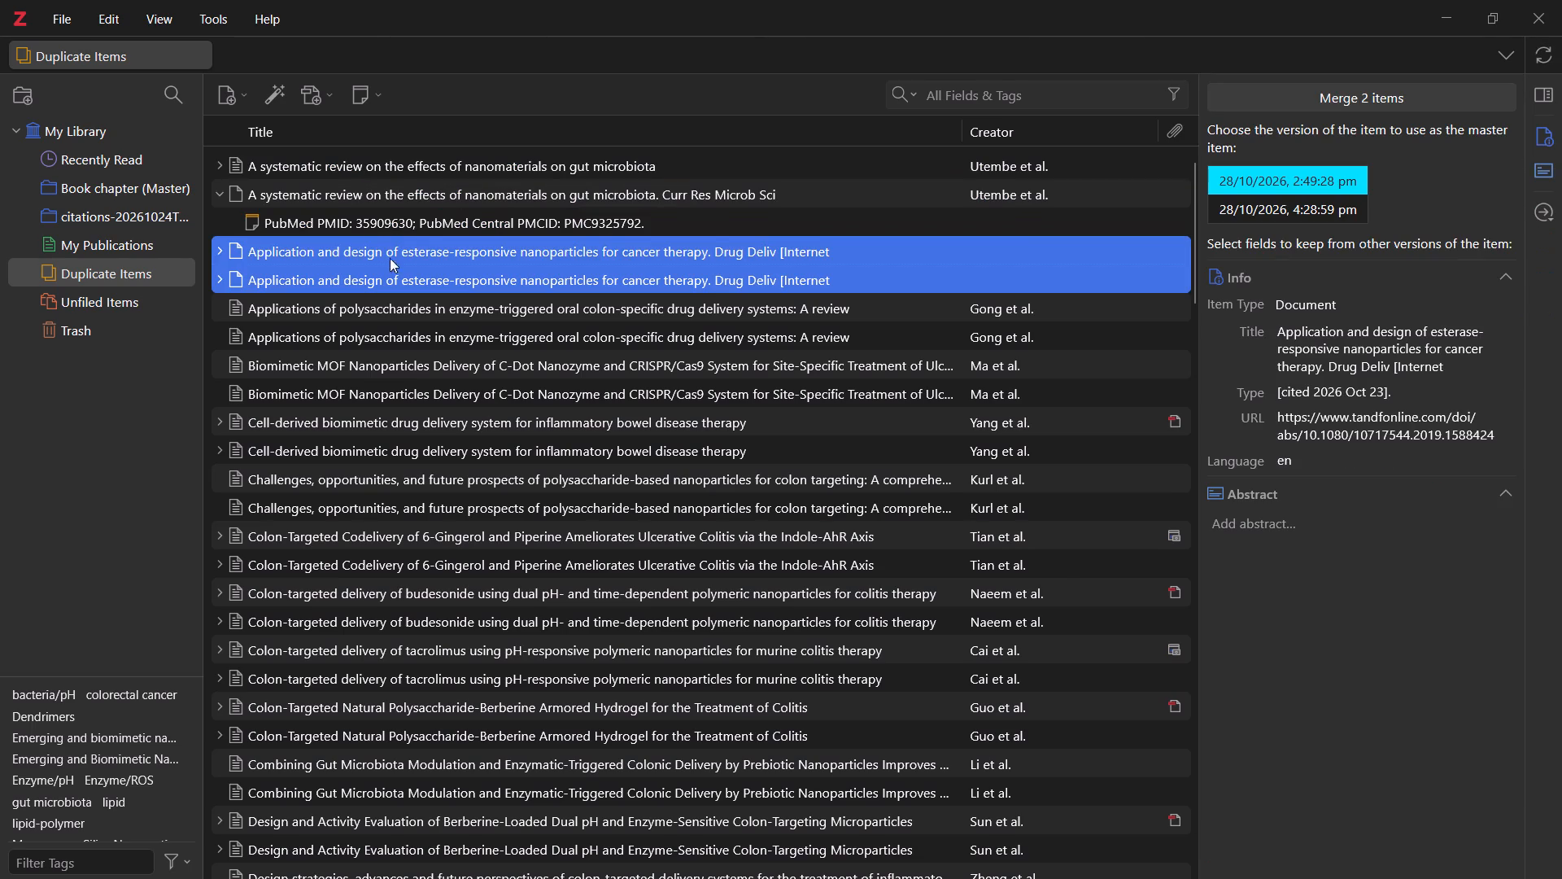
left_click(1367, 99)
left_click(734, 256)
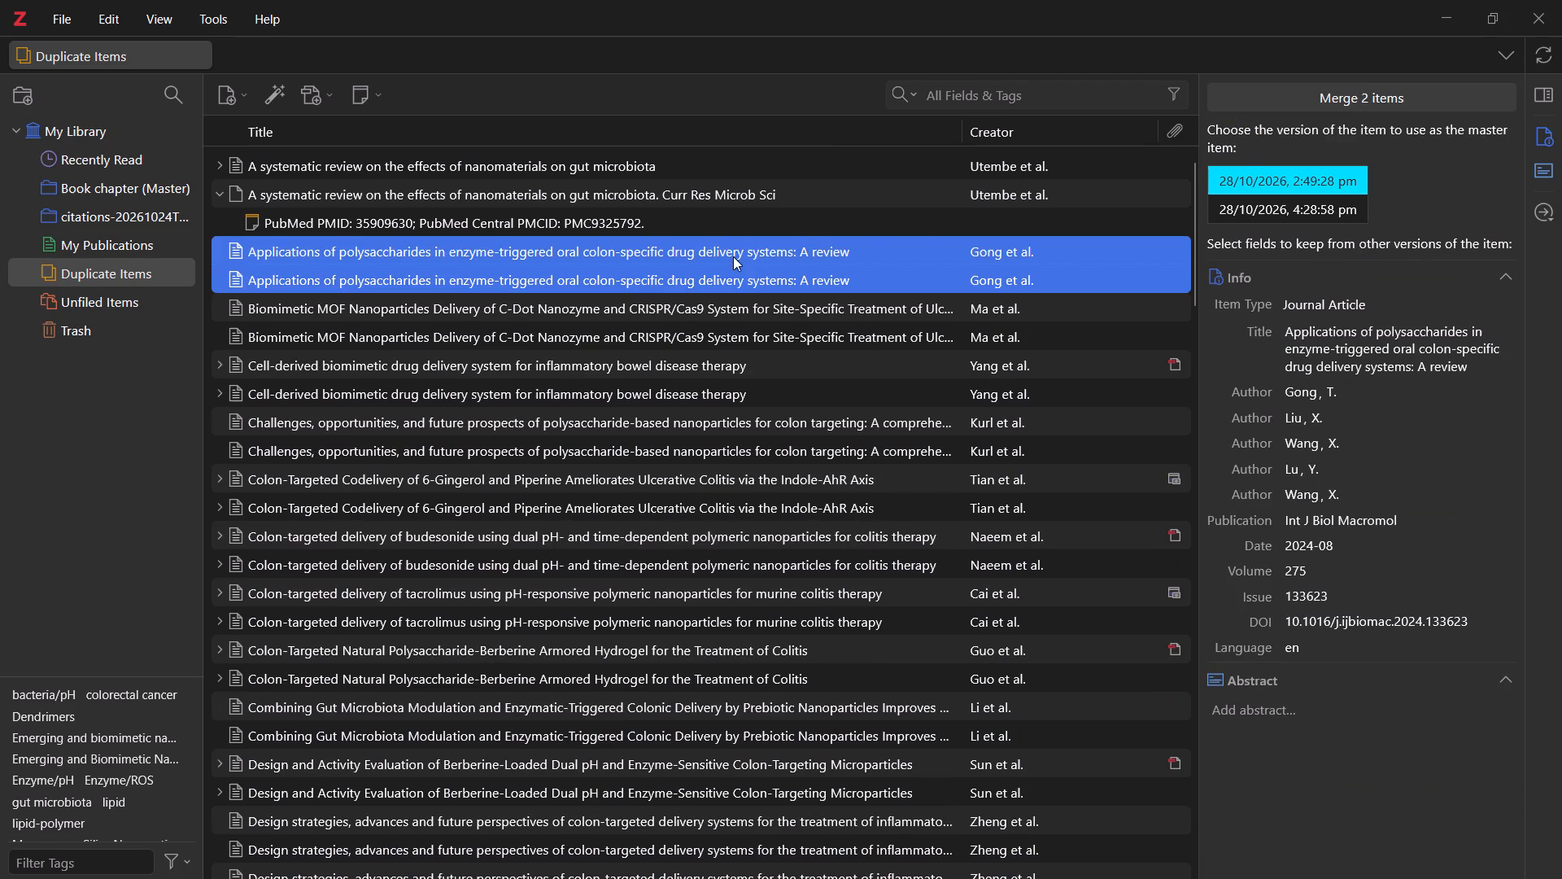
left_click(1304, 96)
Merge the duplicate entries of the biomimetic MOF nanoparticles article and those of the cell-derived biomimetic drug delivery system article.
left_click(743, 253)
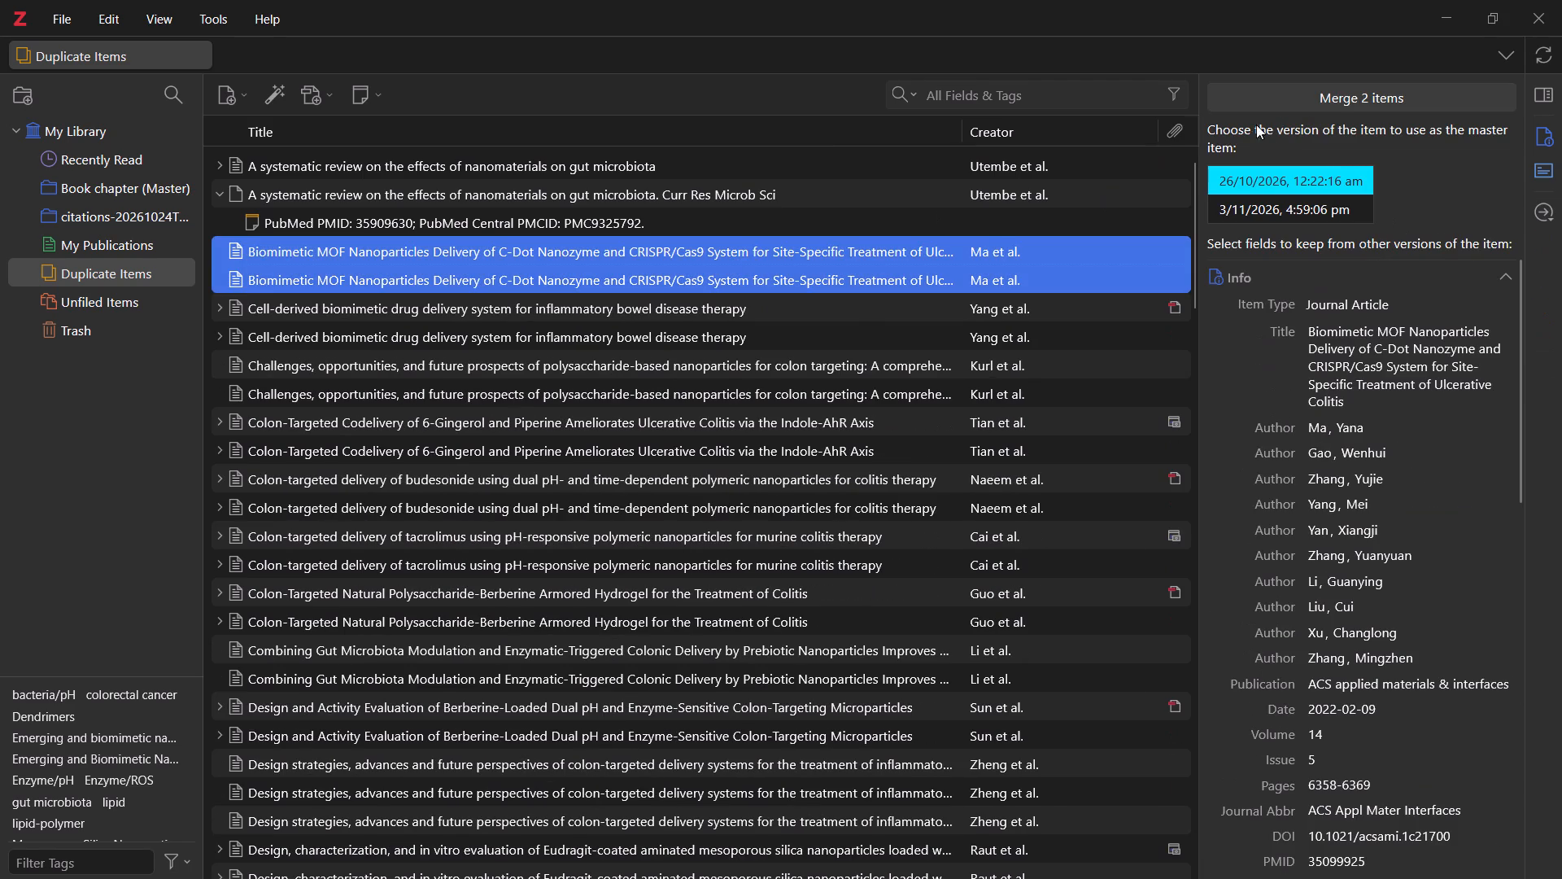
left_click(1316, 96)
left_click(717, 263)
left_click(1342, 90)
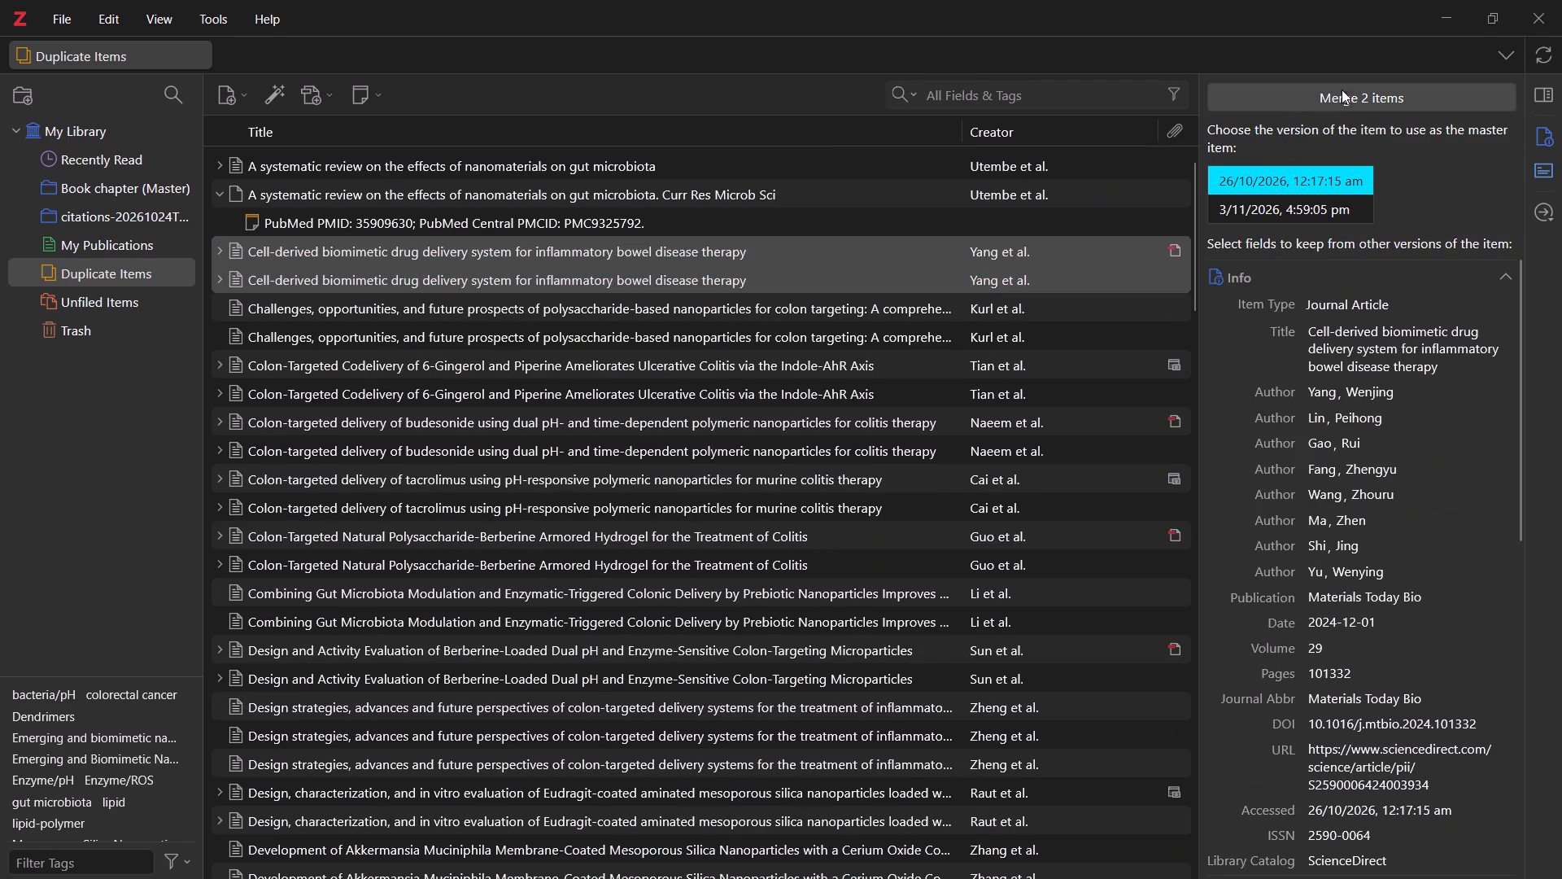
left_click(1347, 90)
Merge the duplicate entries of the polysaccharide-based nanoparticles review and those of the 6-gingerol and piperine codelivery article.
left_click(726, 259)
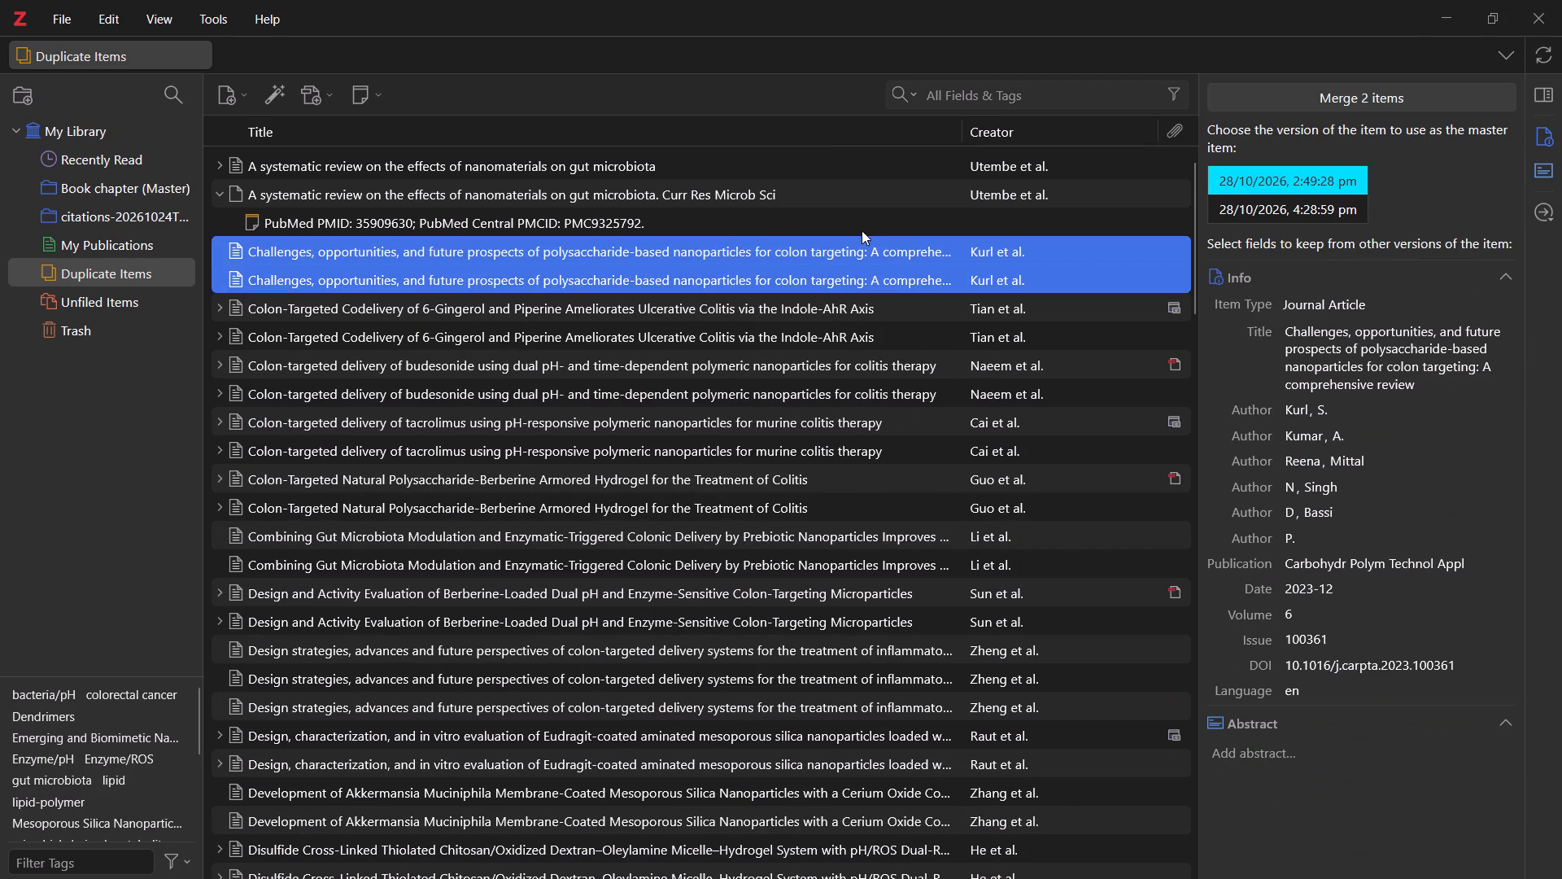
left_click(1316, 103)
left_click(748, 261)
left_click(1335, 83)
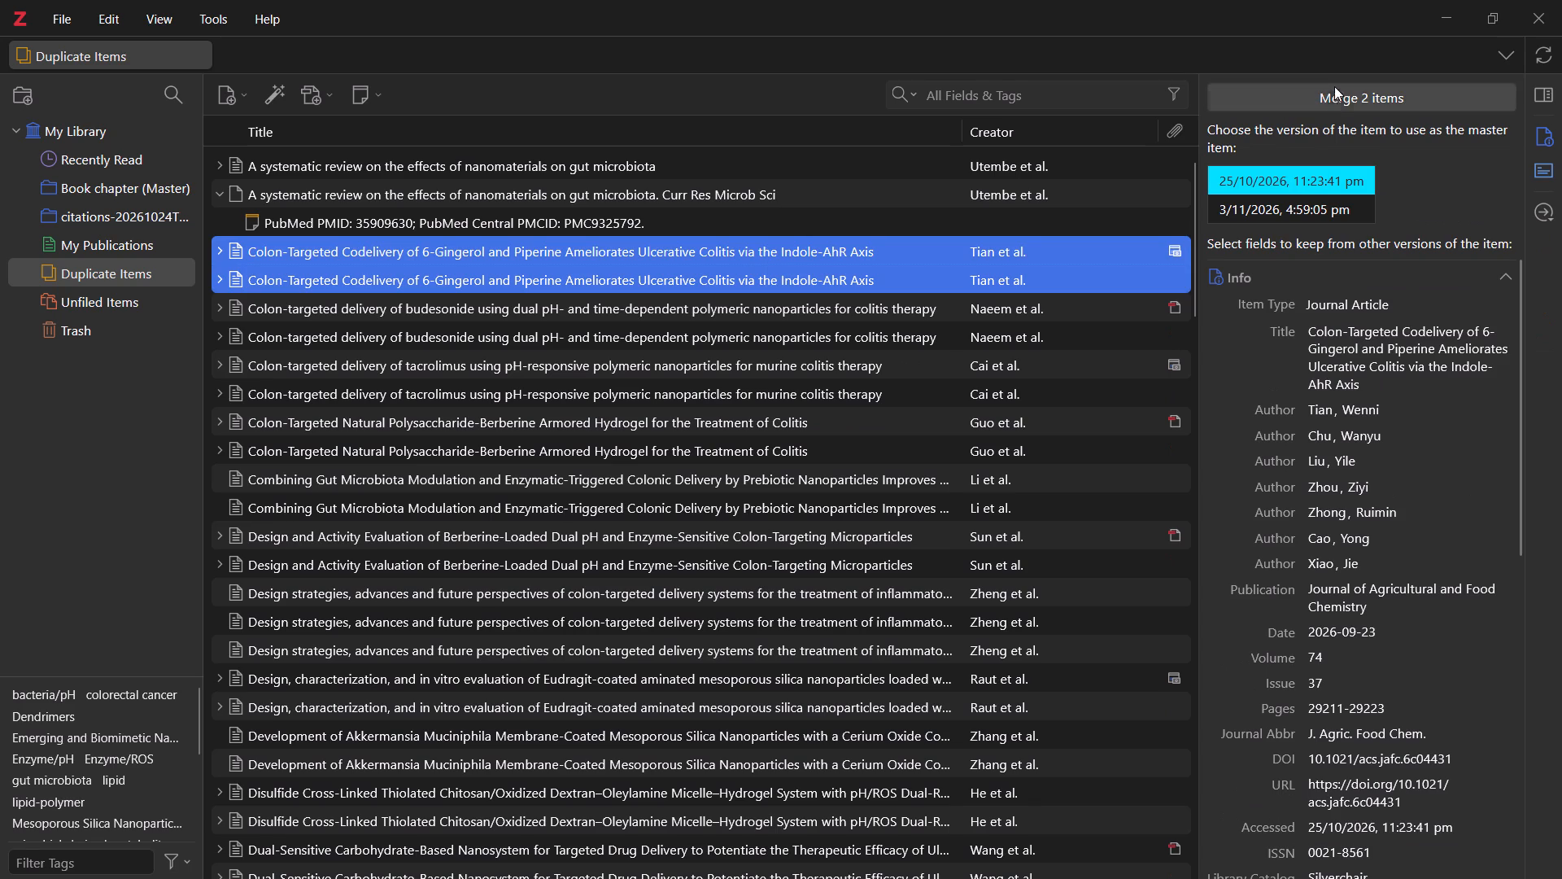
left_click(1333, 95)
Merge the duplicate entries of the colon-targeted budesonide delivery article and those of the colon-targeted tacrolimus delivery article.
left_click(770, 256)
left_click(1299, 98)
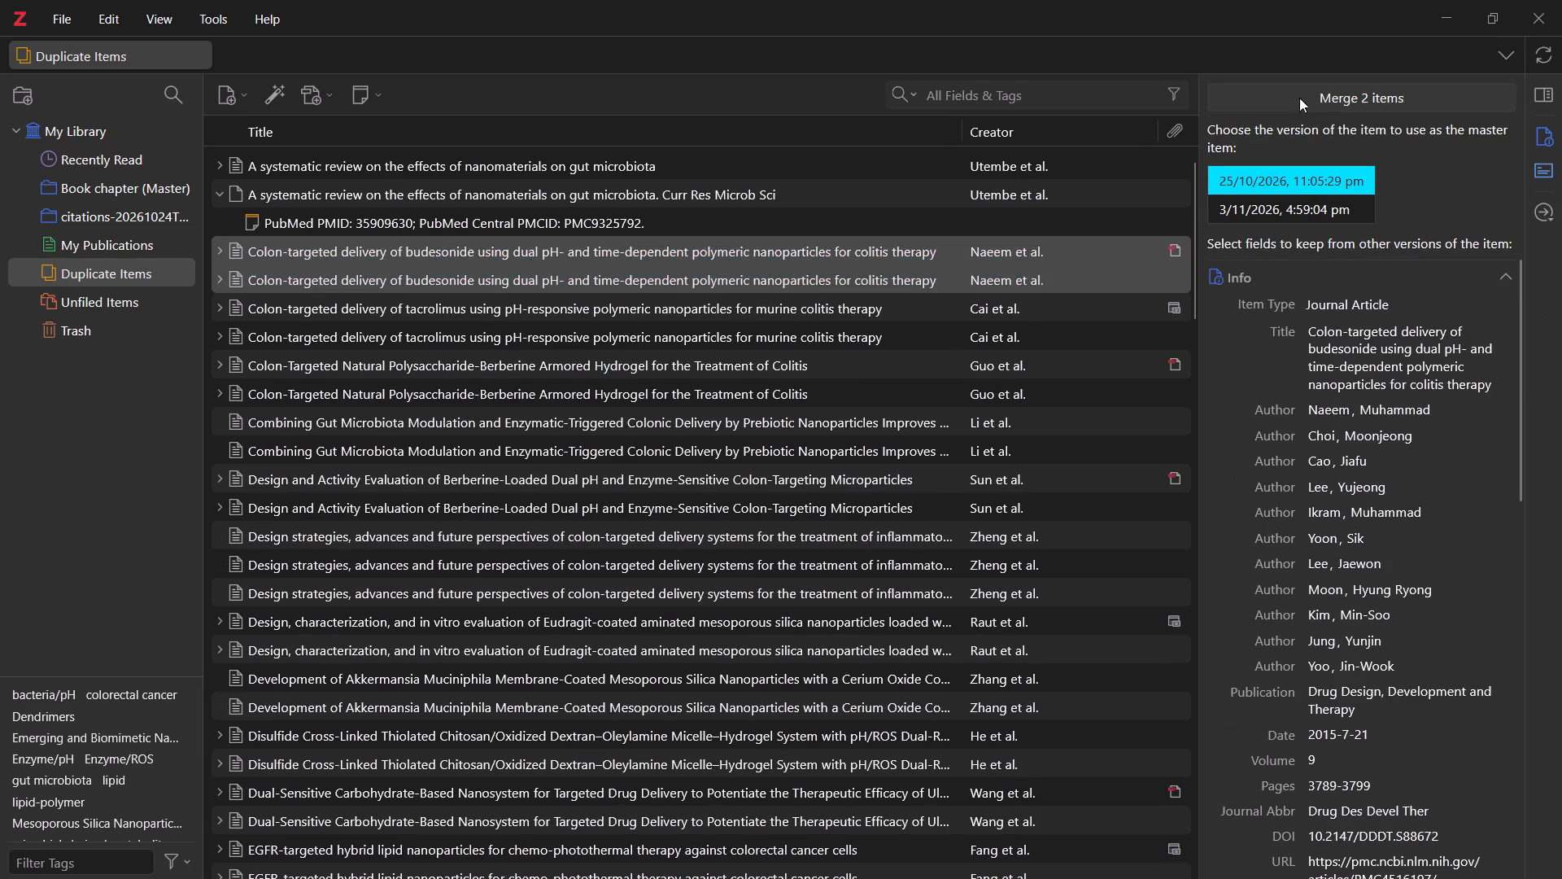
left_click(715, 254)
left_click(1329, 95)
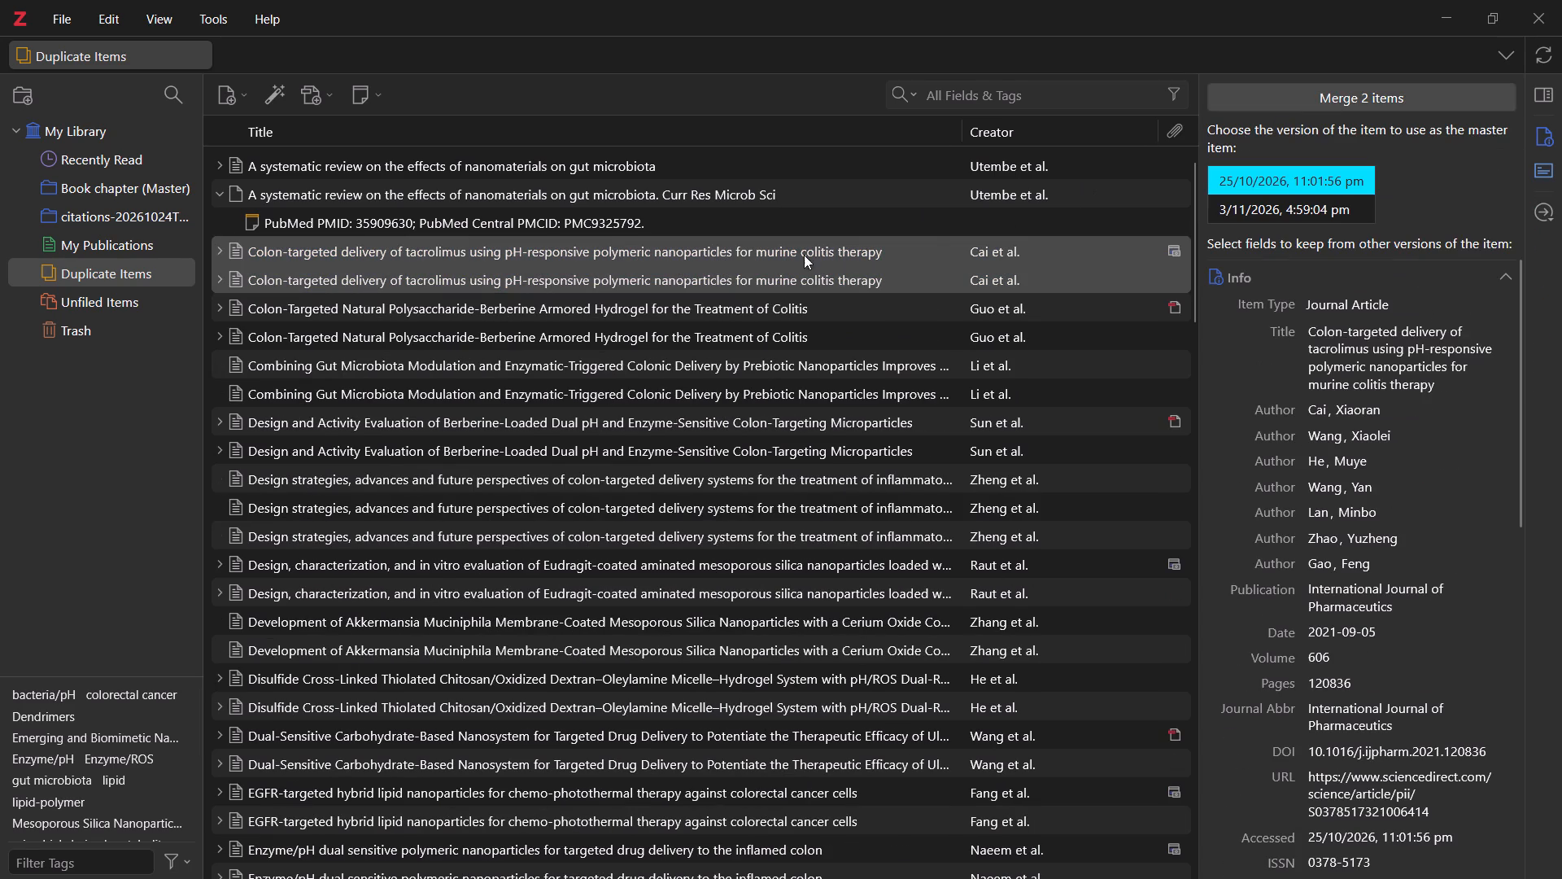
Merge the duplicate entries of the polysaccharide-berberine armored hydrogel article and those of the gut microbiota modulation by prebiotic nanoparticles article.
left_click(740, 258)
left_click(759, 257)
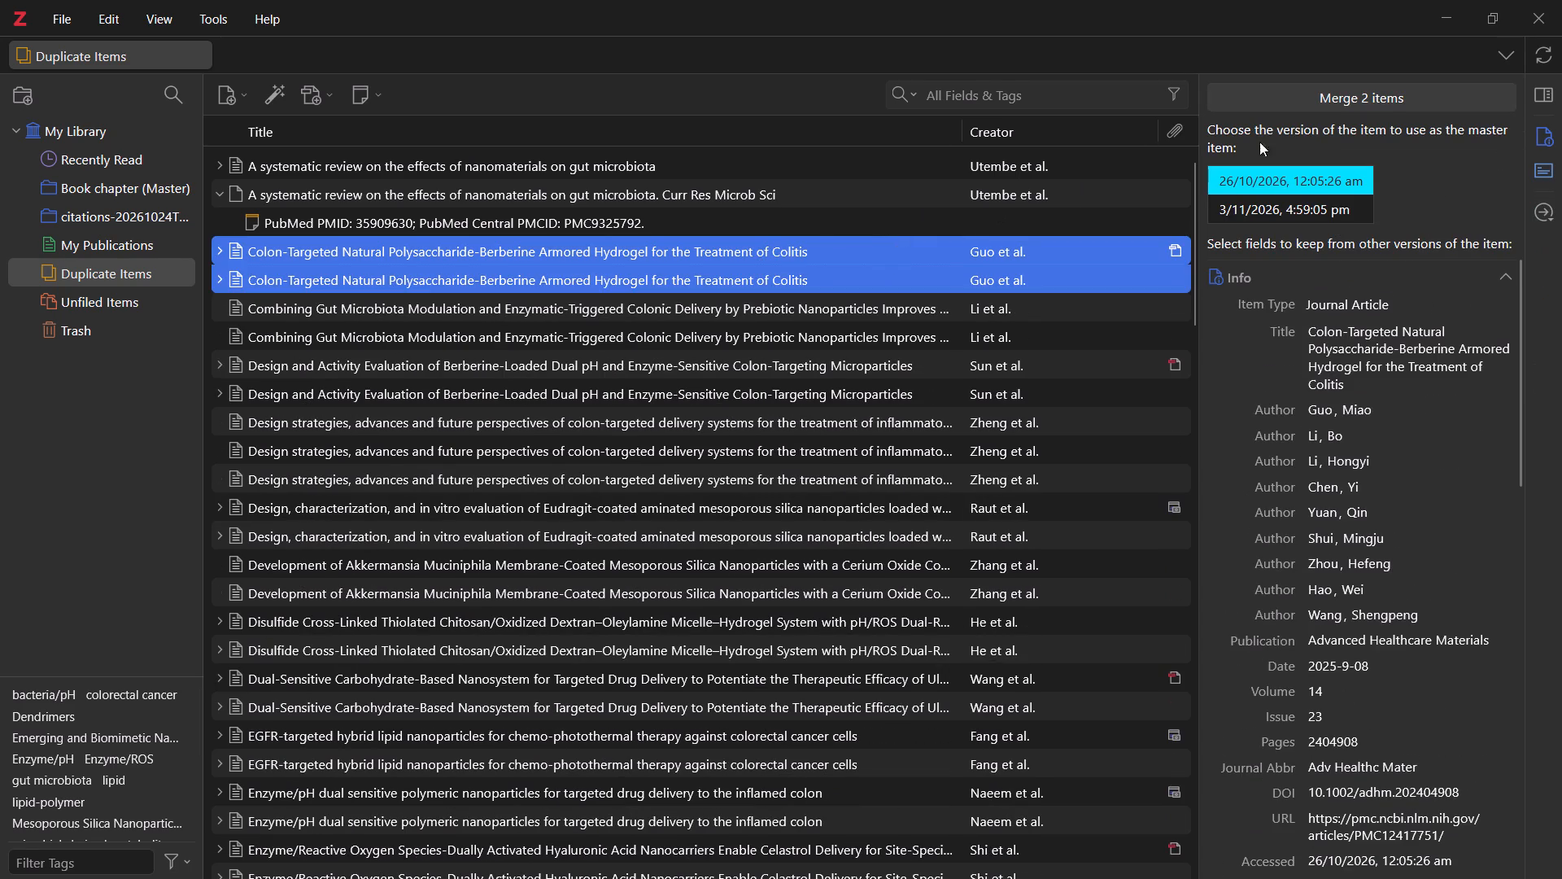
left_click(1303, 106)
left_click(784, 269)
left_click(1311, 103)
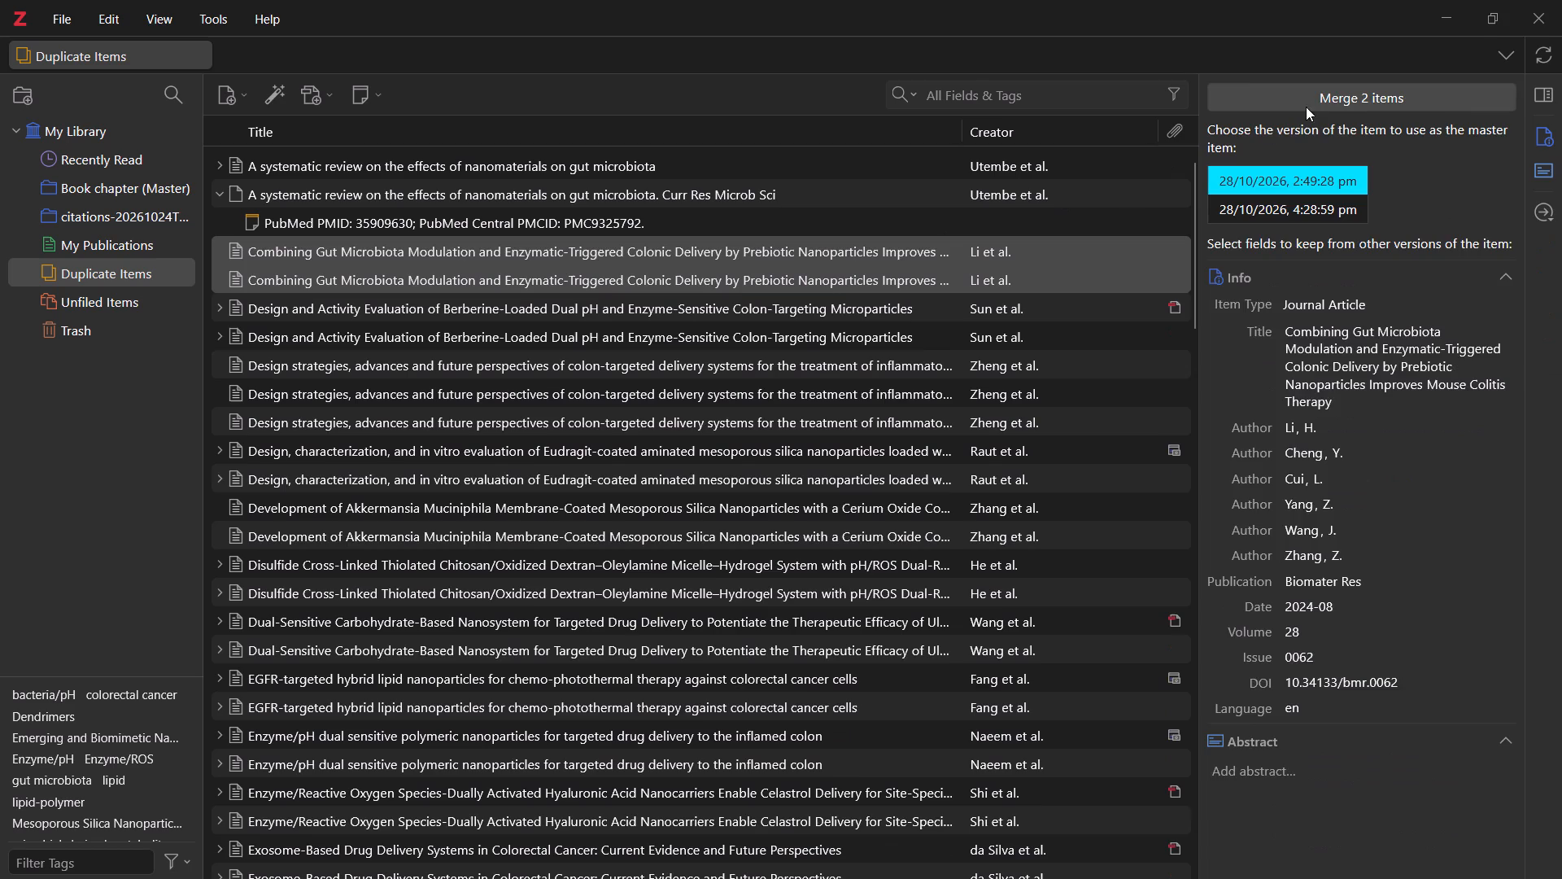
Merge the duplicate entries of the berberine-loaded microparticles article and the three entries of the colon-targeted design strategies article.
left_click(835, 259)
left_click(1304, 107)
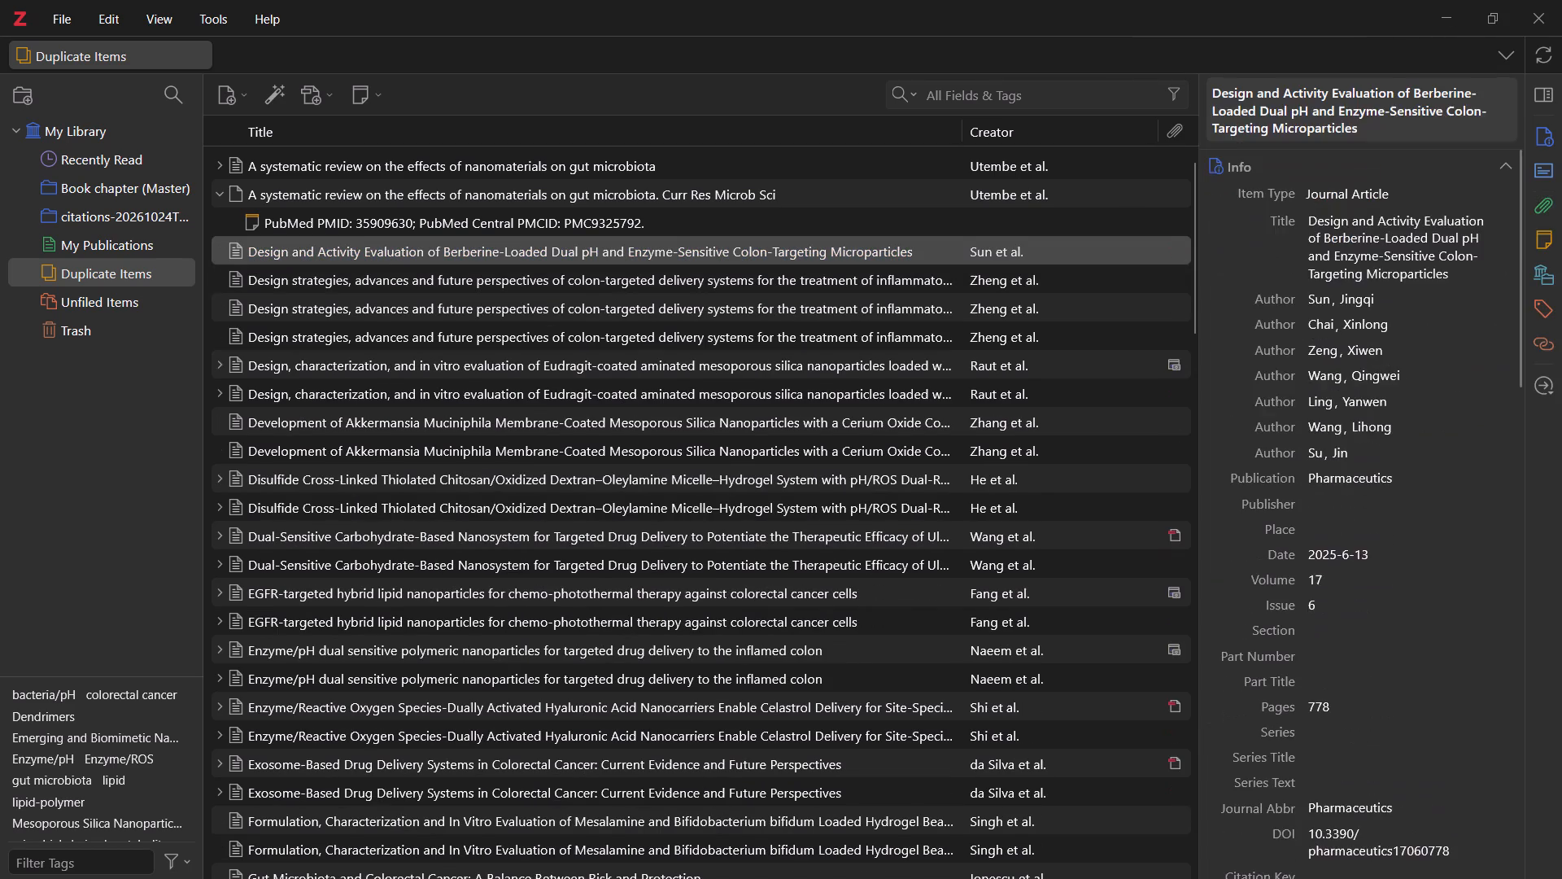
left_click(866, 256)
left_click(1356, 93)
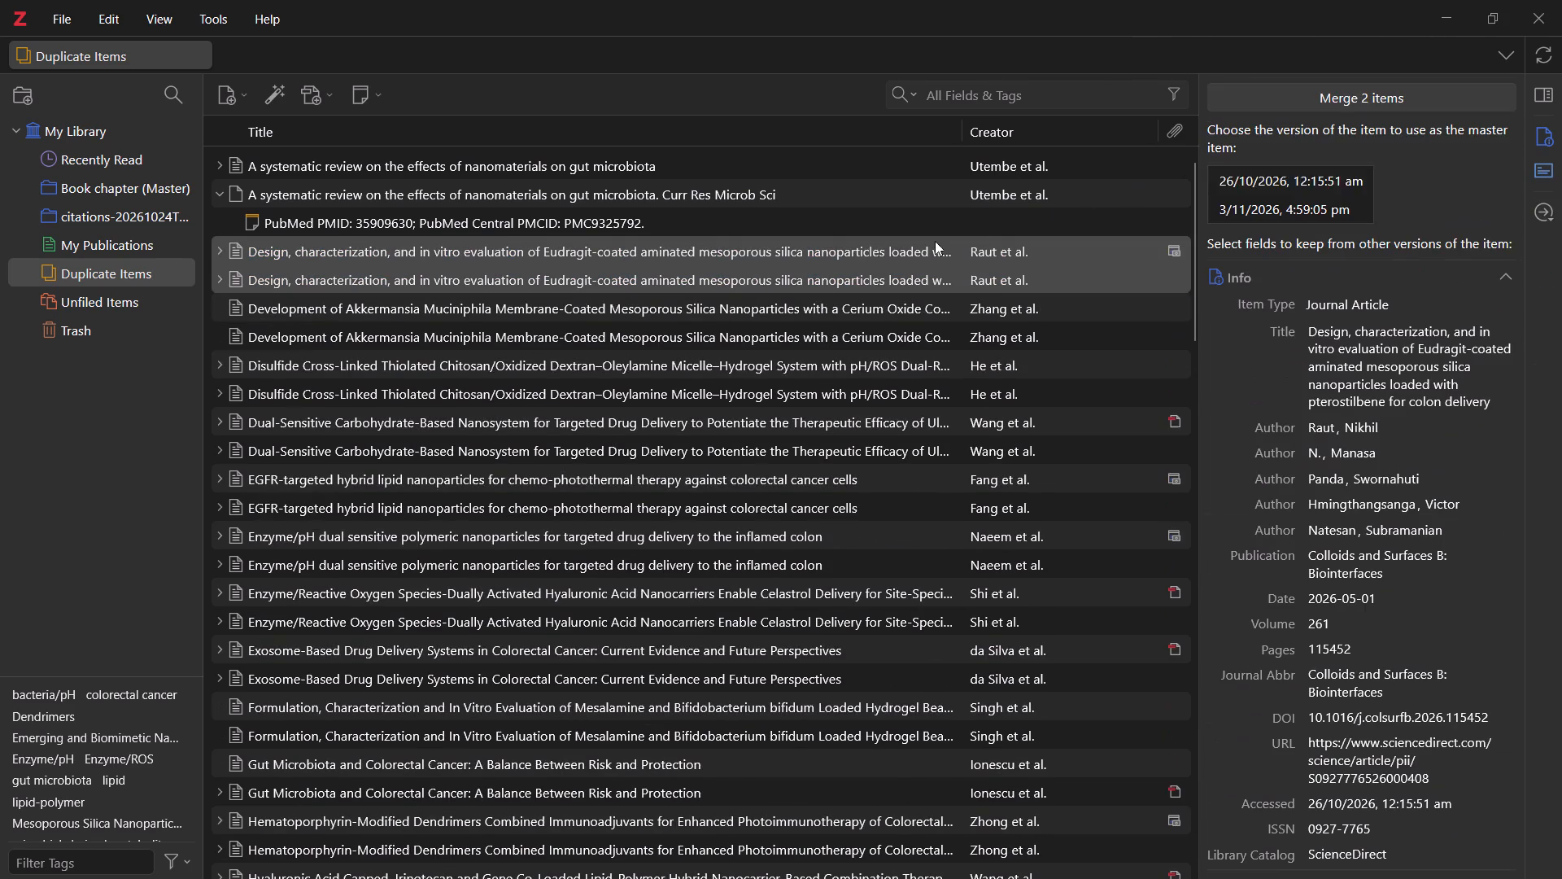
Merge the duplicate entries of the Eudragit-coated aminated mesoporous silica article and those of the Akkermansia muciniphila membrane-coated silica nanoparticles article.
left_click(875, 265)
left_click(1314, 122)
left_click(1318, 116)
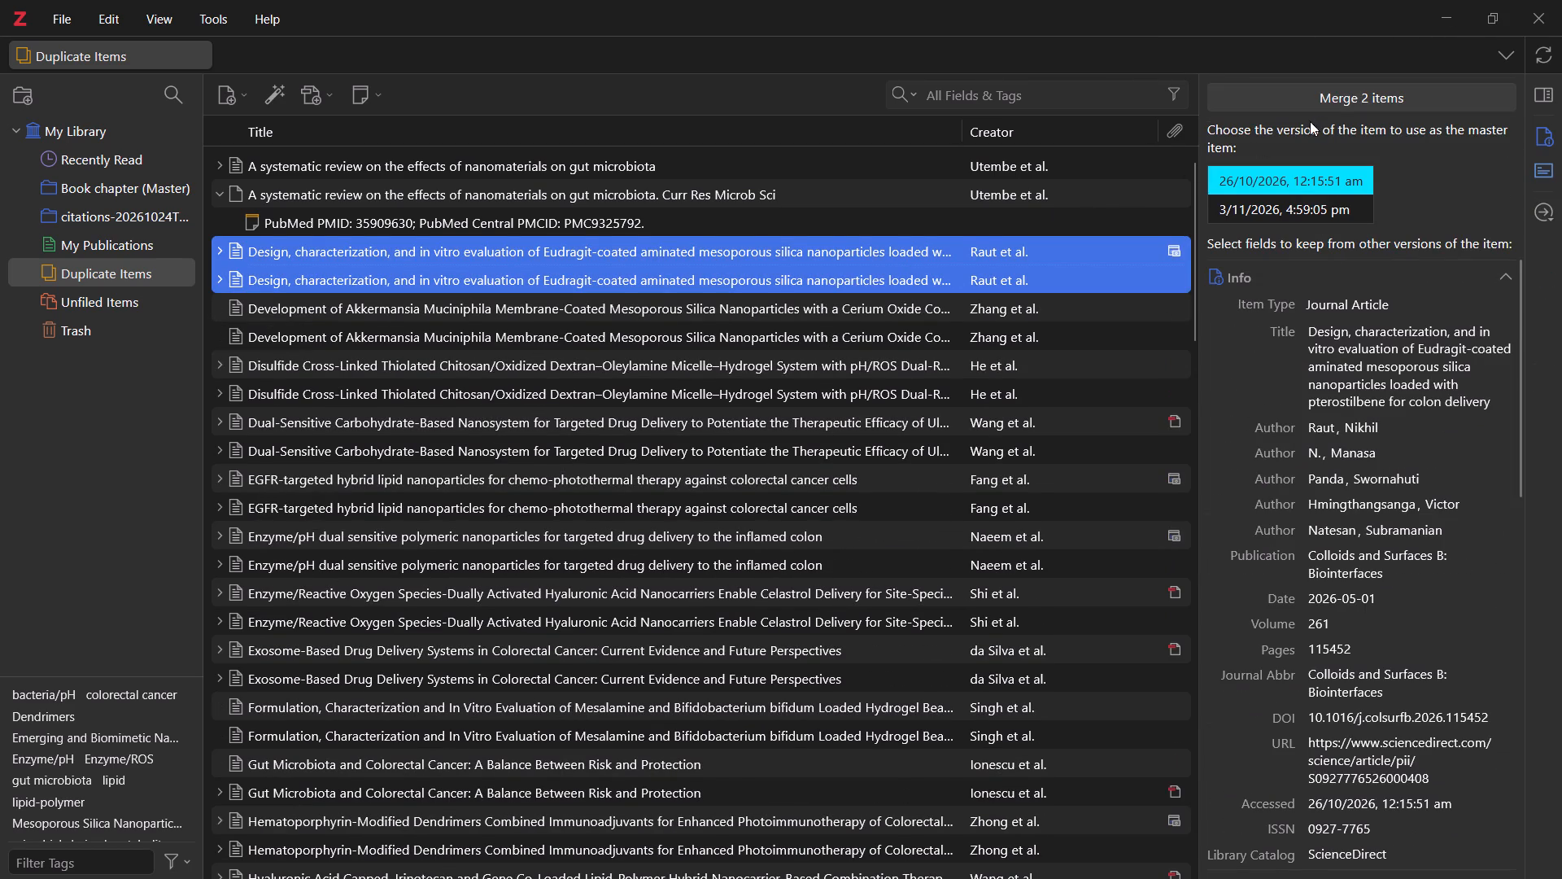
left_click(1330, 104)
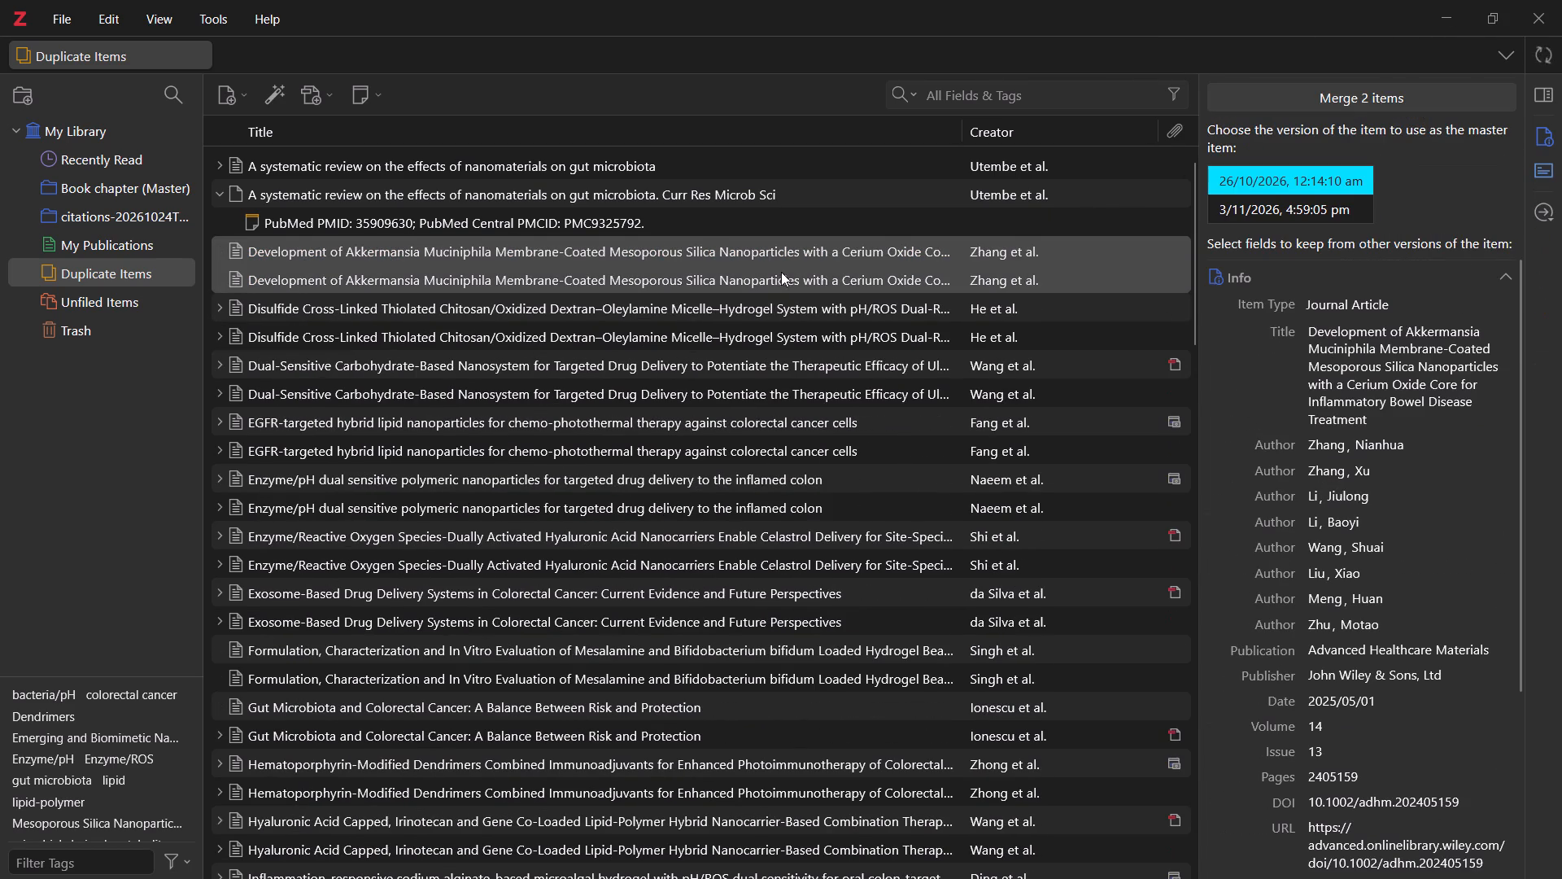
left_click(767, 260)
left_click(1294, 98)
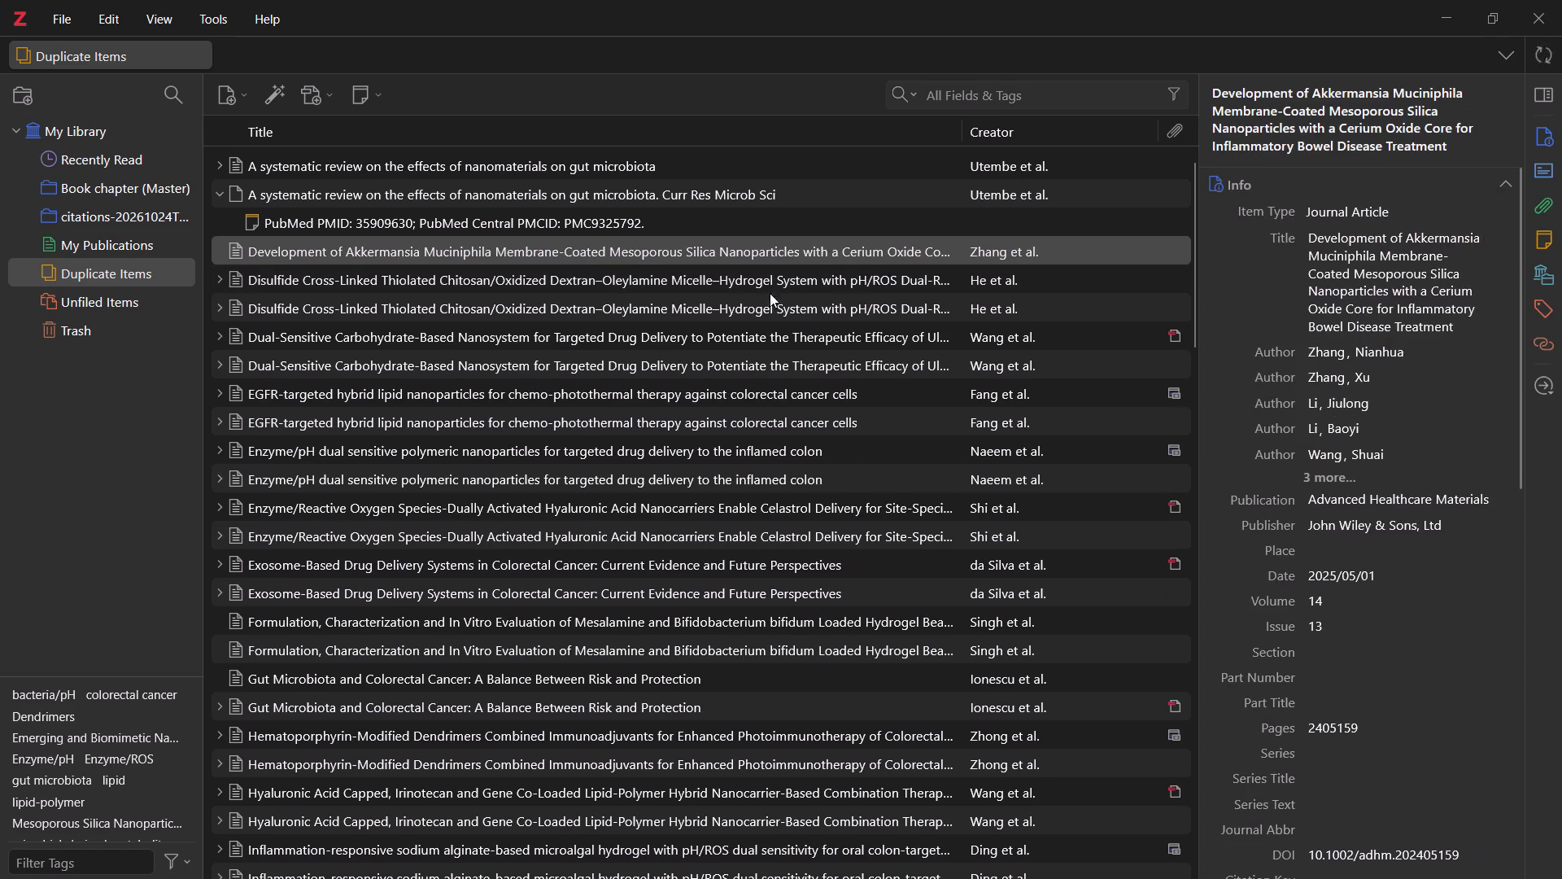
Merge the duplicate entries of the disulfide cross-linked thiolated chitosan micelle–hydrogel article and those of the dual-sensitive carbohydrate-based nanosystem article.
left_click(778, 260)
left_click(1325, 94)
left_click(784, 255)
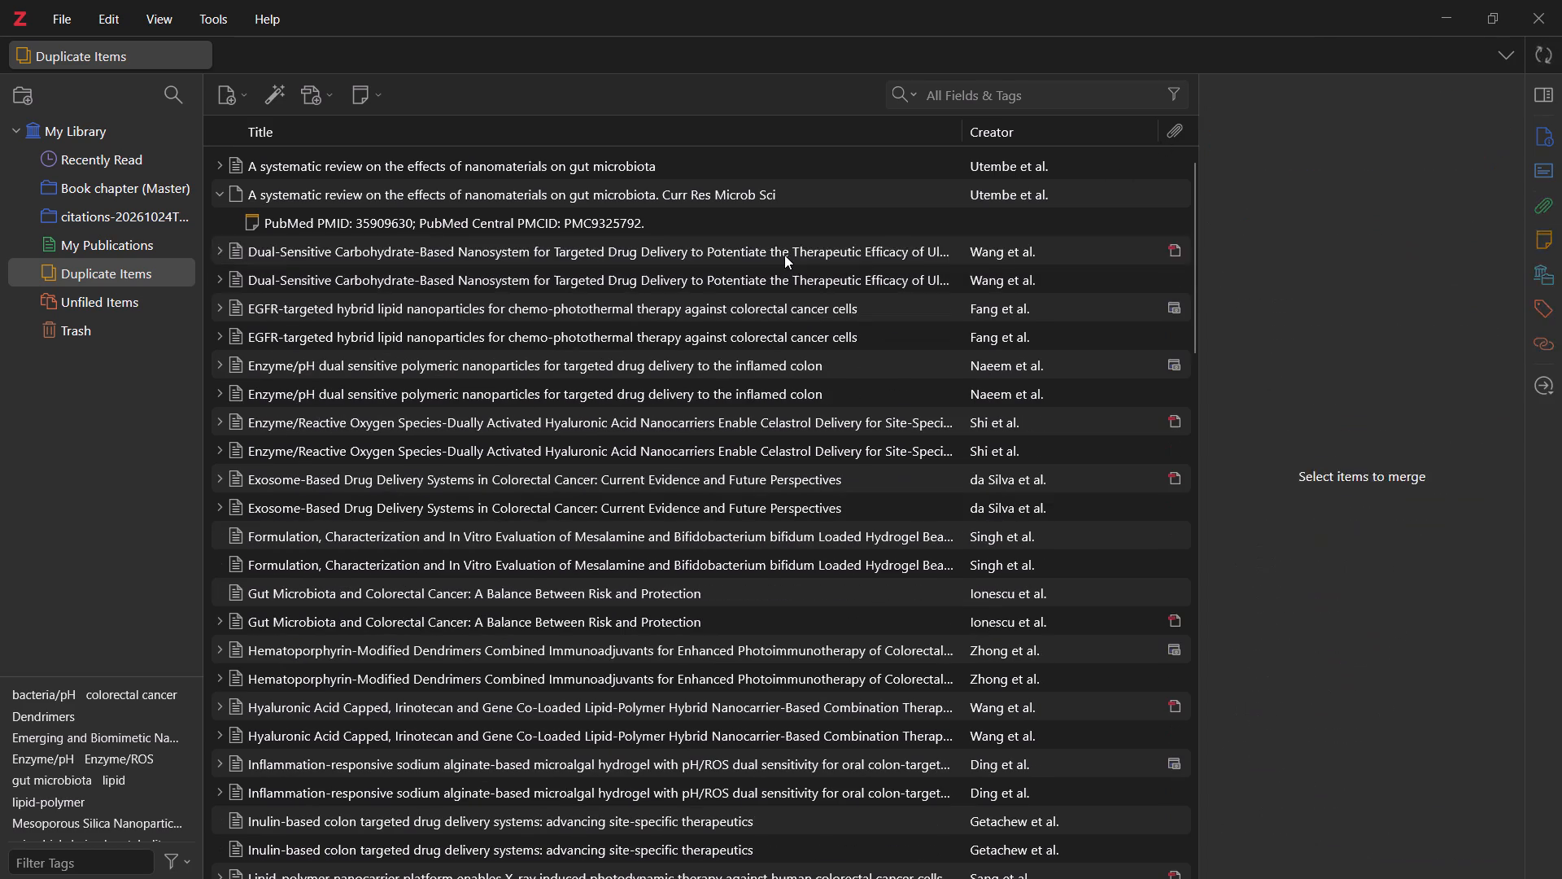
left_click(1303, 96)
Merge the duplicate entries of the EGFR-targeted hybrid lipid nanoparticles article and those of the enzyme/pH dual sensitive polymeric nanoparticles article.
left_click(776, 264)
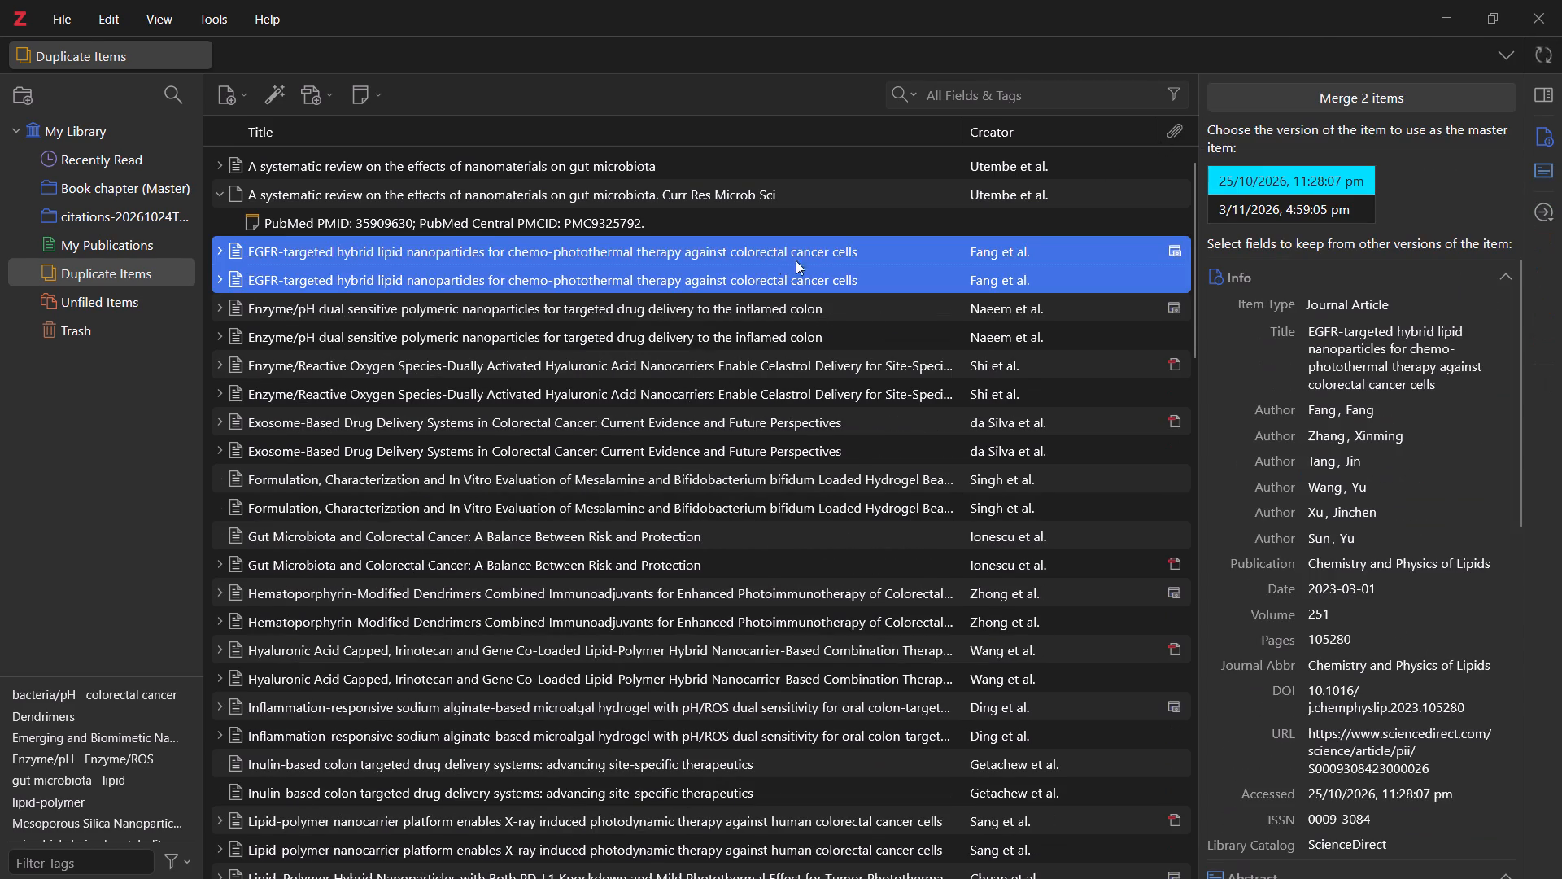
left_click(1343, 97)
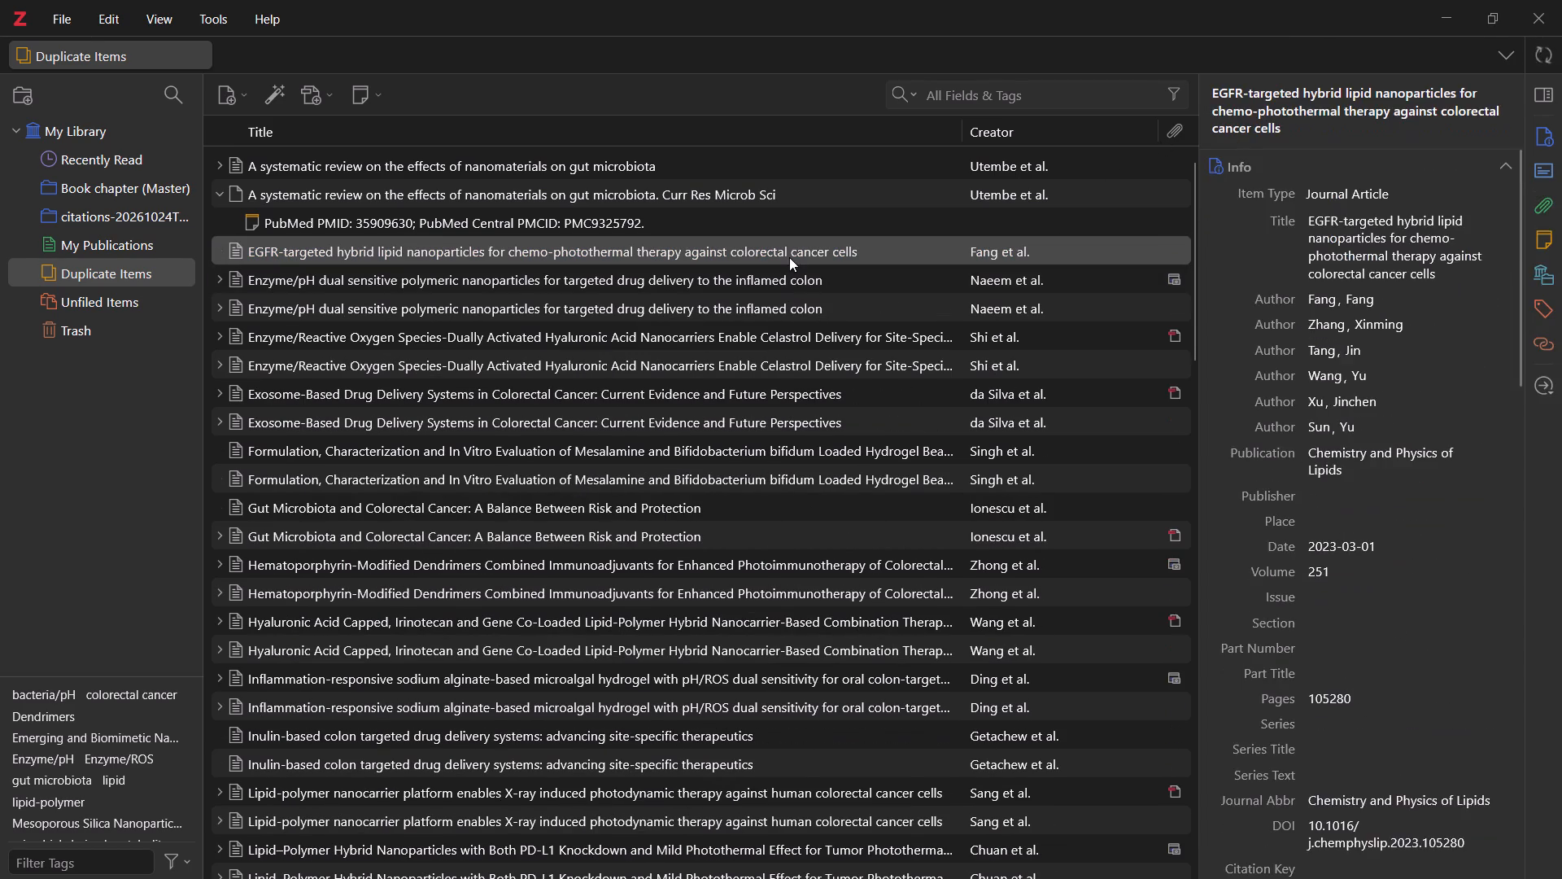
left_click(789, 257)
left_click(906, 256)
left_click(1293, 99)
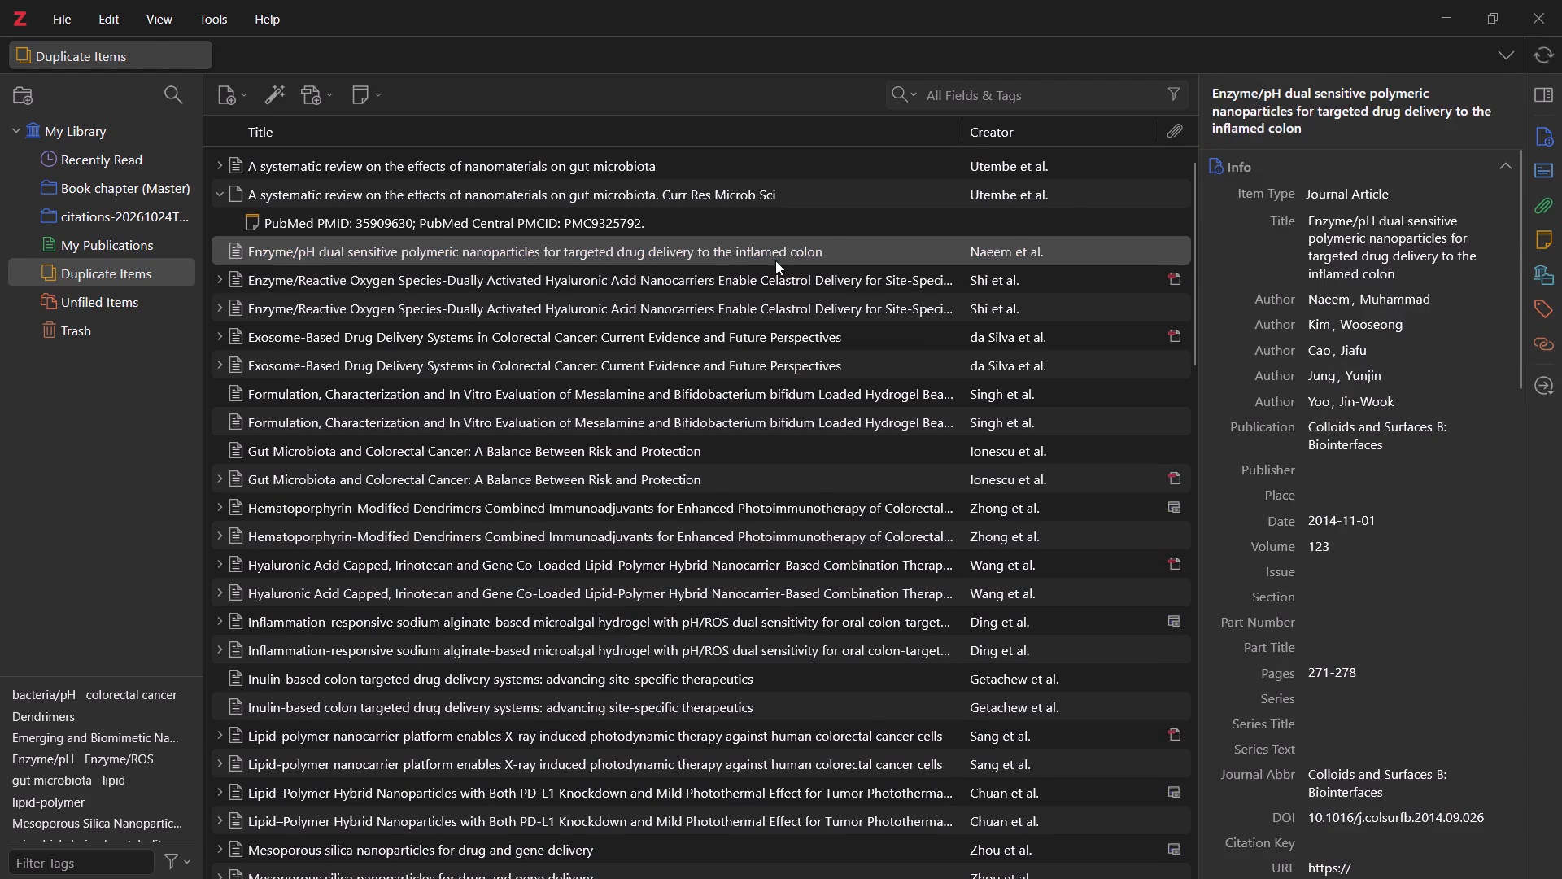
Merge the duplicate entries of the enzyme/ROS-activated hyaluronic acid nanocarriers article and those of the exosome-based delivery in colorectal cancer article.
left_click(674, 278)
left_click(1338, 96)
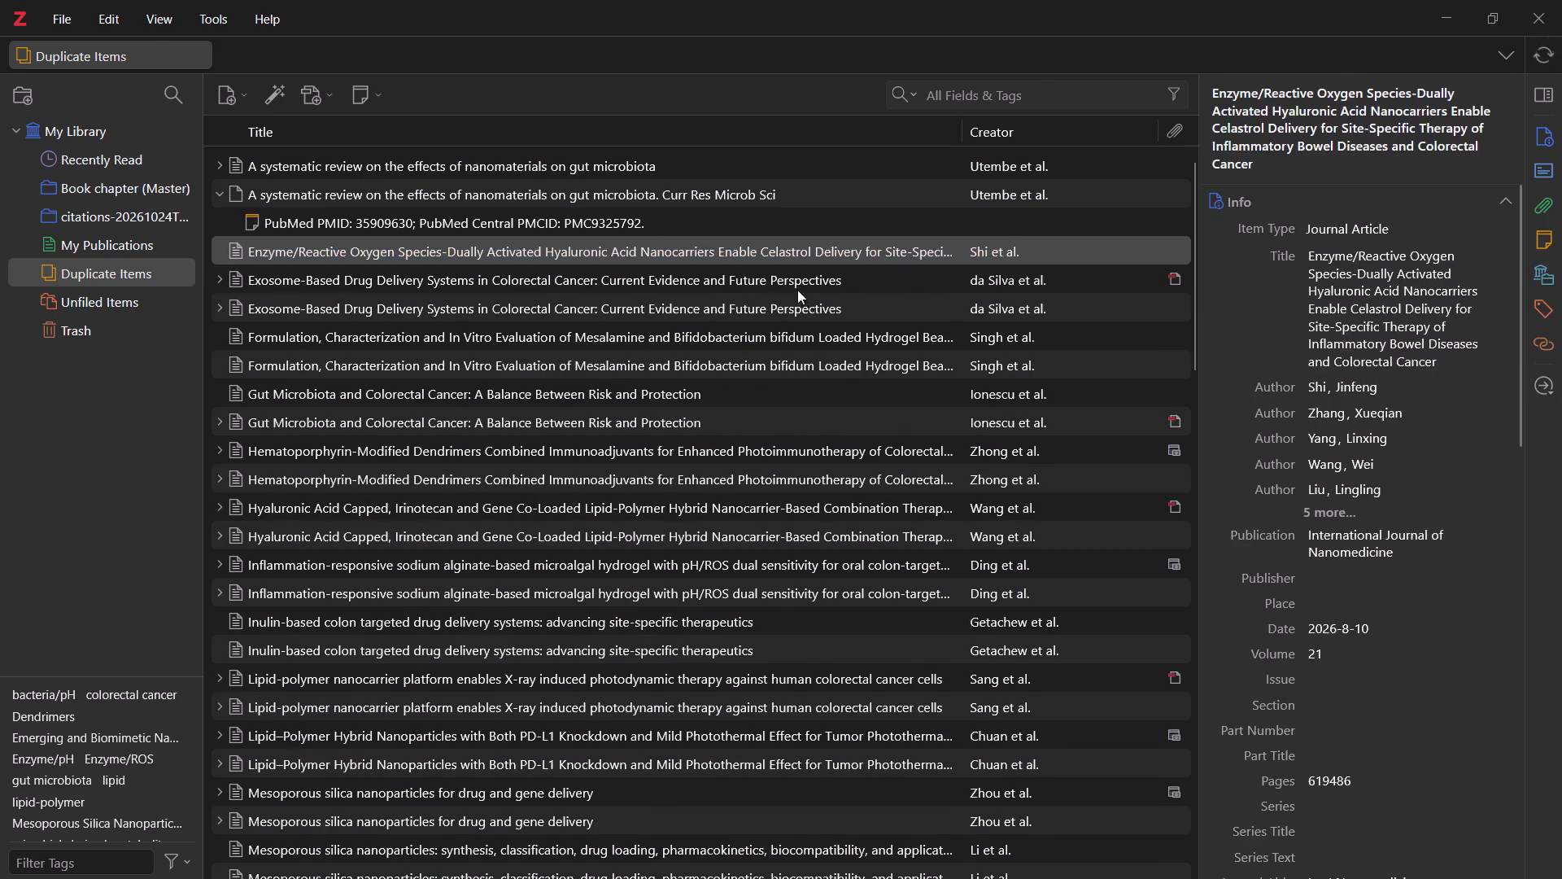
left_click(747, 265)
left_click(1372, 87)
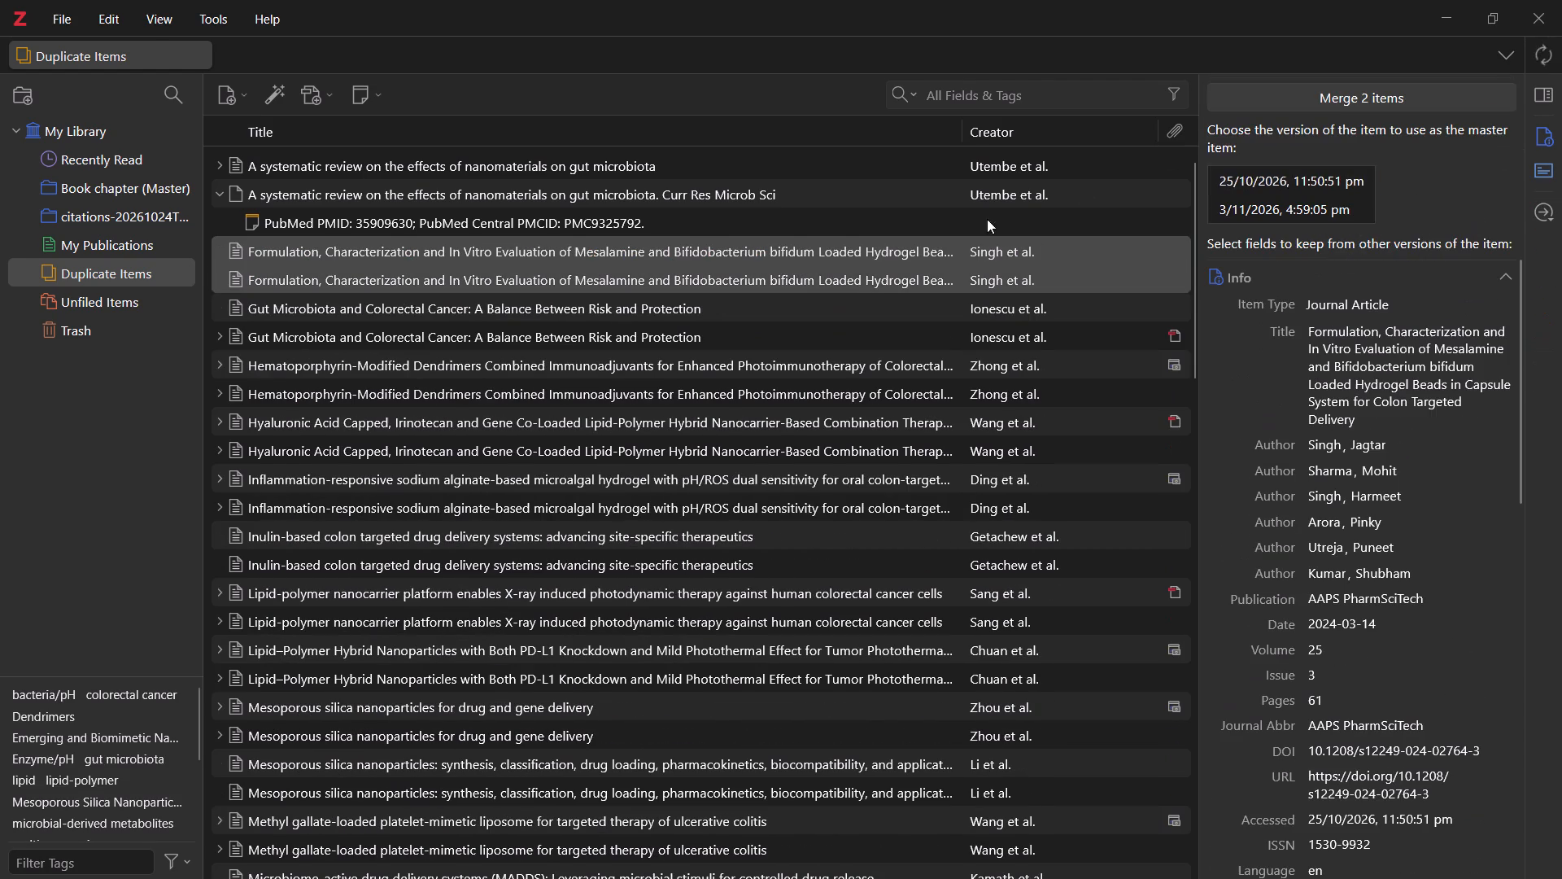
Merge the duplicate entries of the mesalamine and Bifidobacterium bifidum hydrogel beads article and those of the Gut Microbiota and Colorectal Cancer article.
left_click(781, 276)
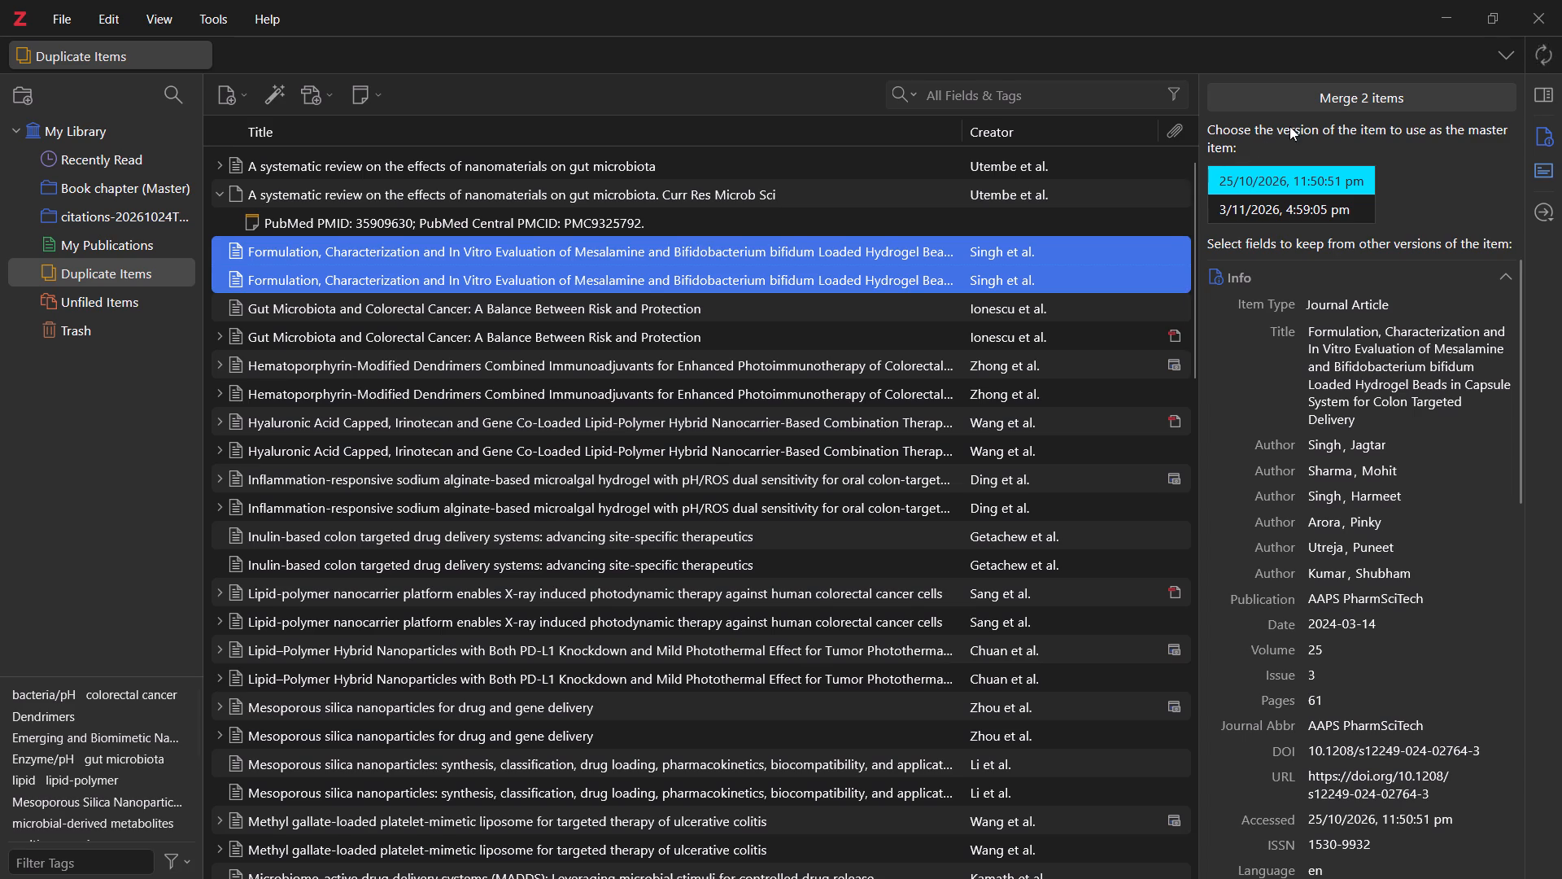
left_click(1318, 89)
left_click(923, 239)
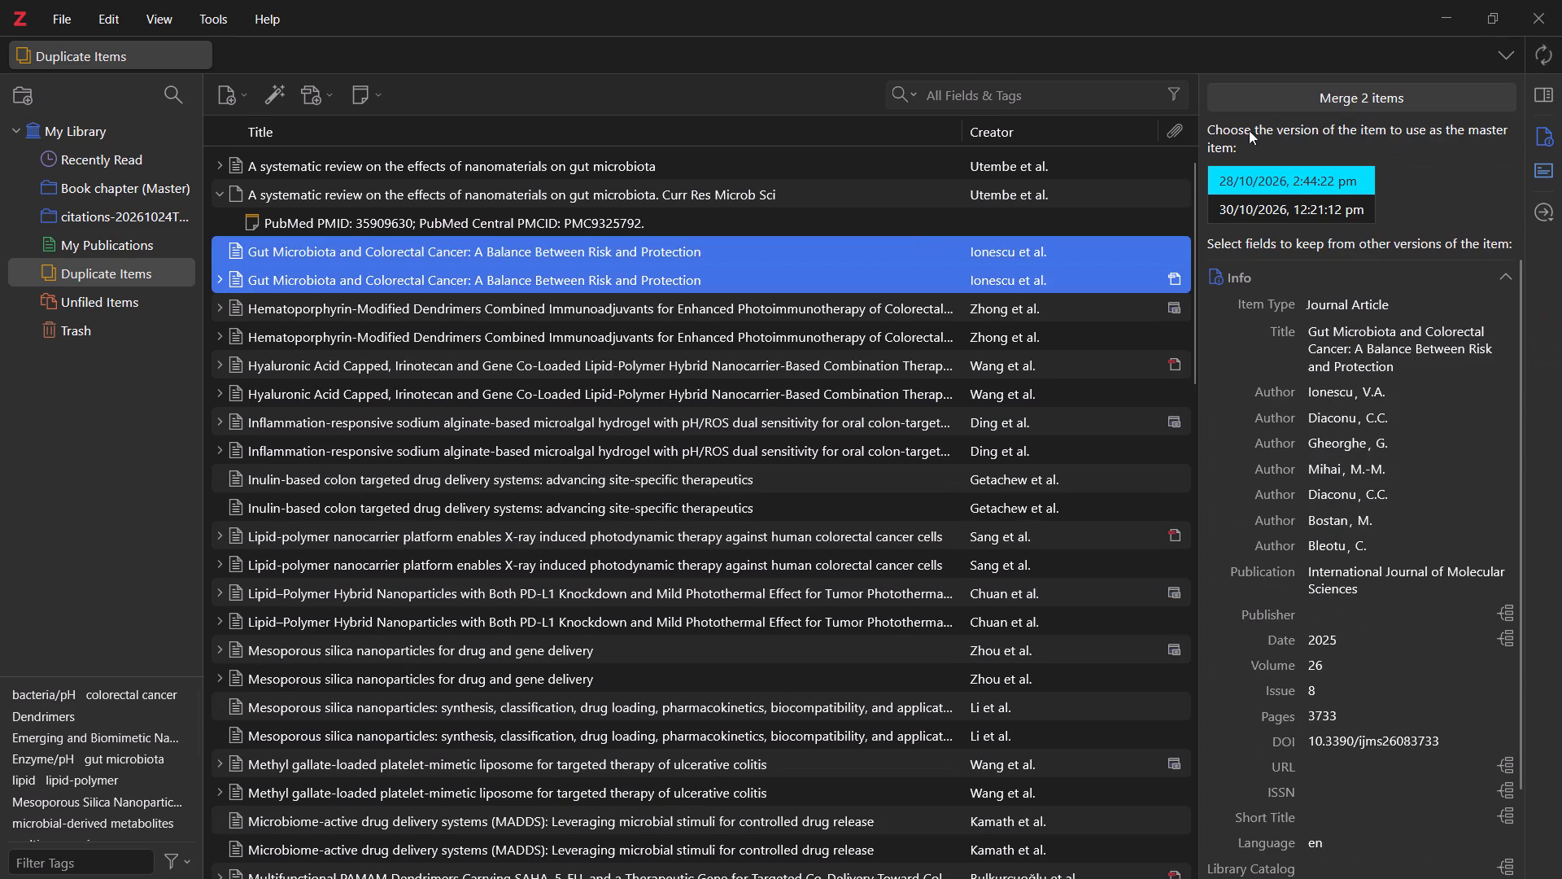
left_click(1337, 92)
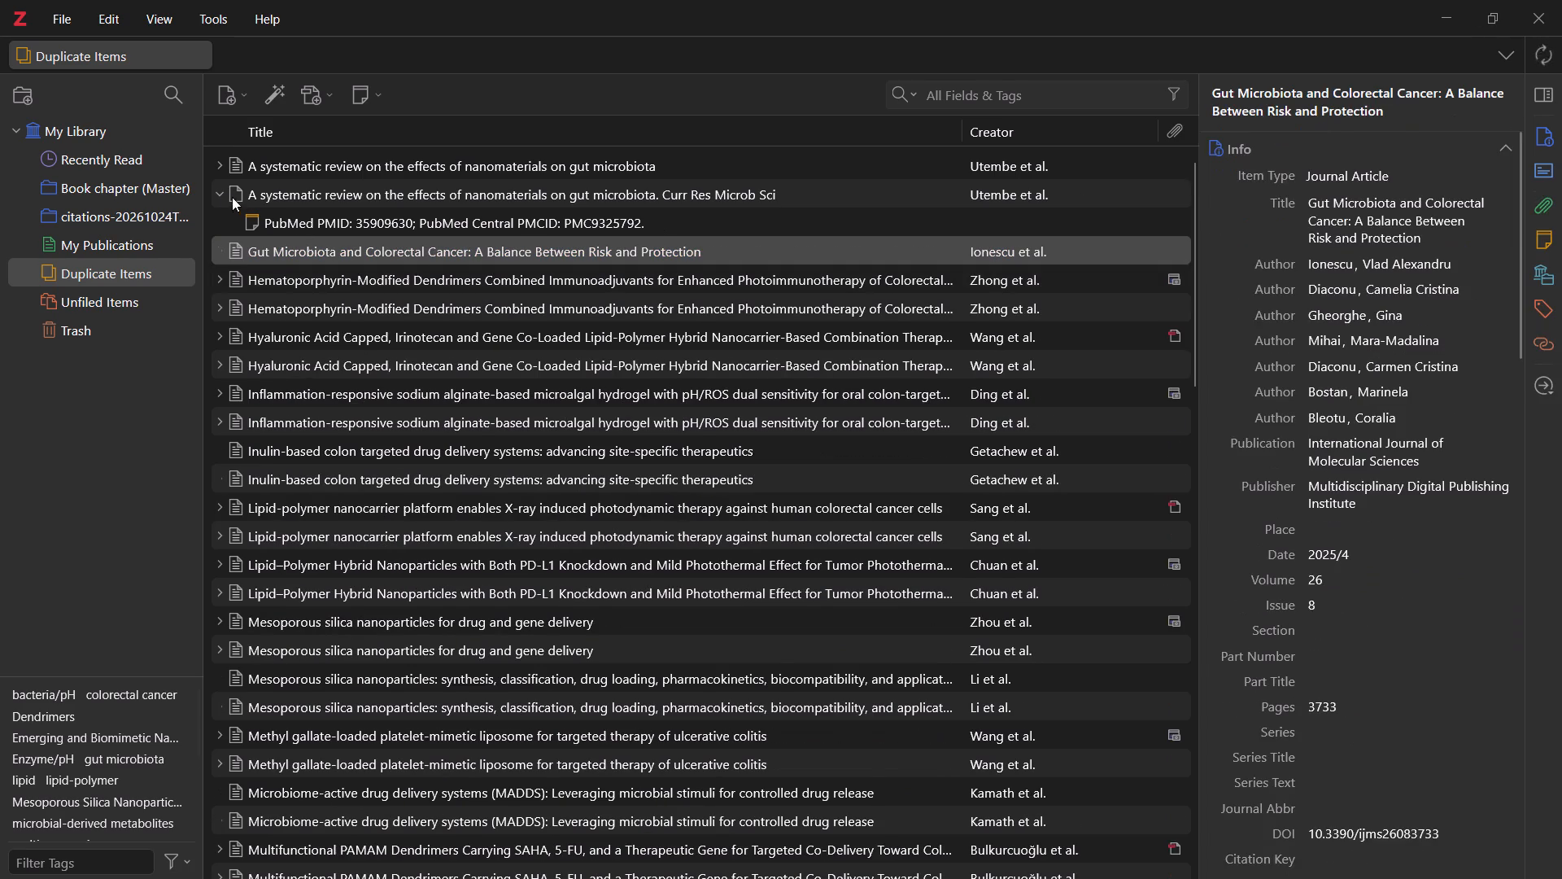
Merge the duplicate entries of the hematoporphyrin-modified dendrimers article and those of the hyaluronic acid capped irinotecan and gene co-loaded nanocarrier article.
left_click(222, 195)
left_click(1324, 86)
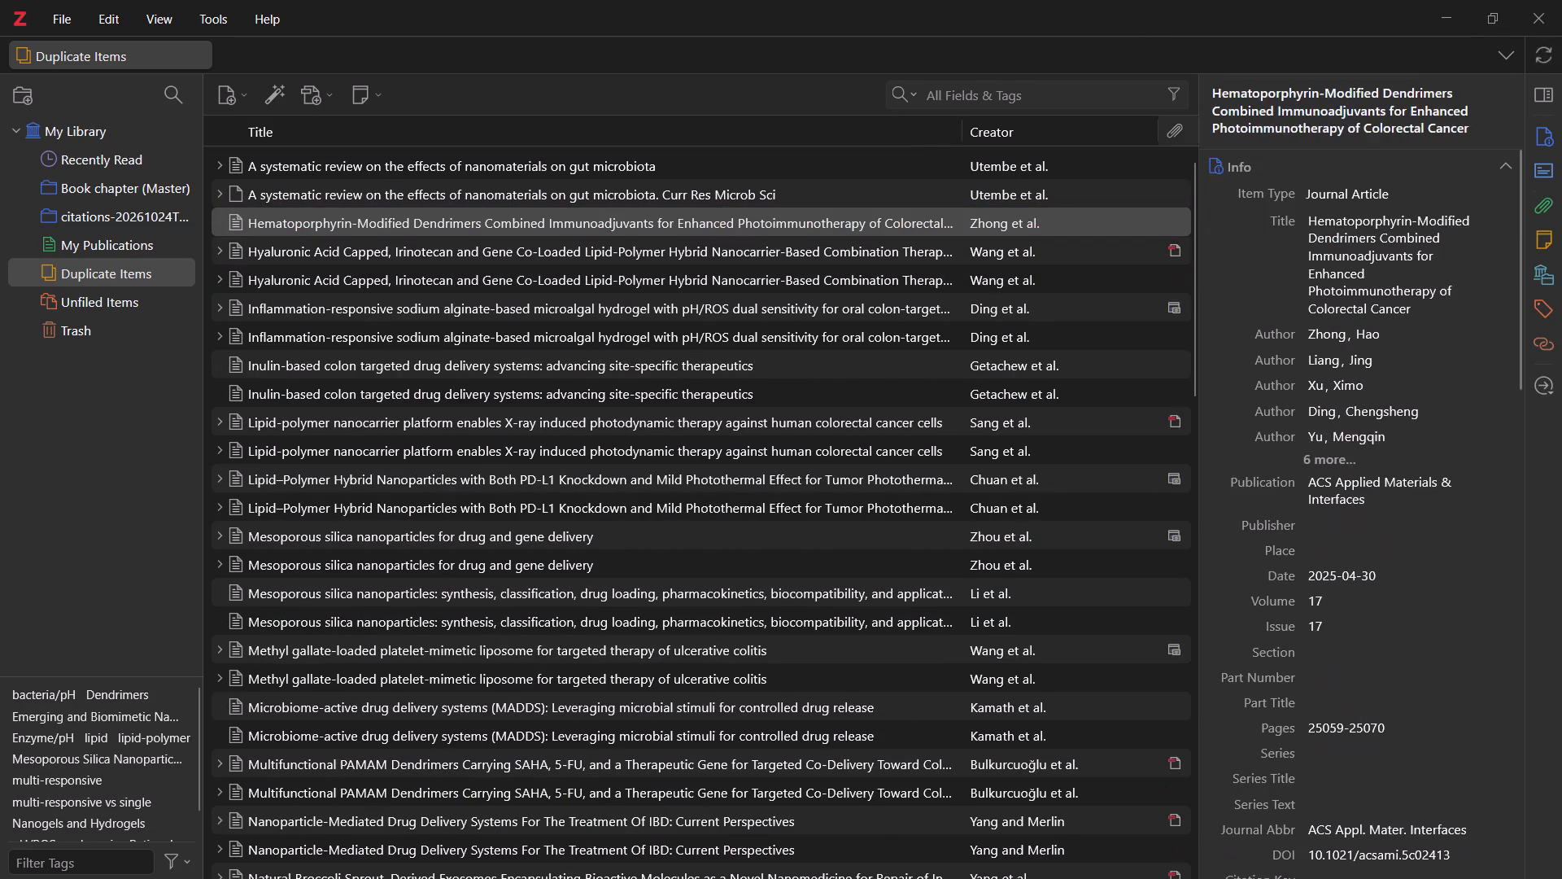
left_click(1291, 92)
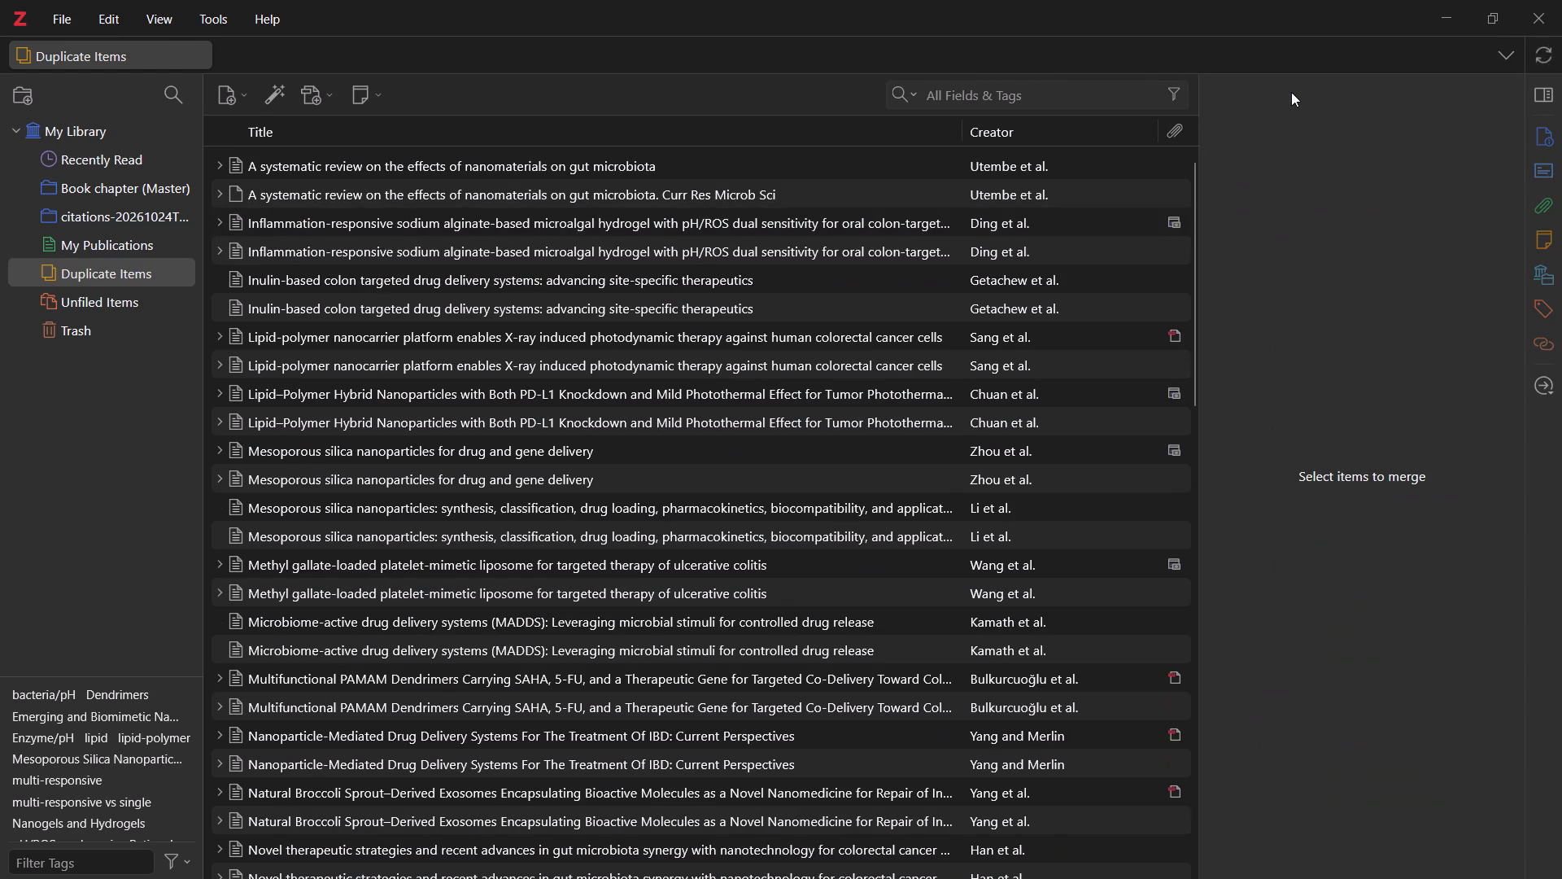
Merge the four duplicate pairs in list order from the inflammation-responsive alginate microalgal hydrogel article through the PD-L1 knockdown lipid–polymer hybrid nanoparticles article.
left_click(992, 238)
left_click(1355, 94)
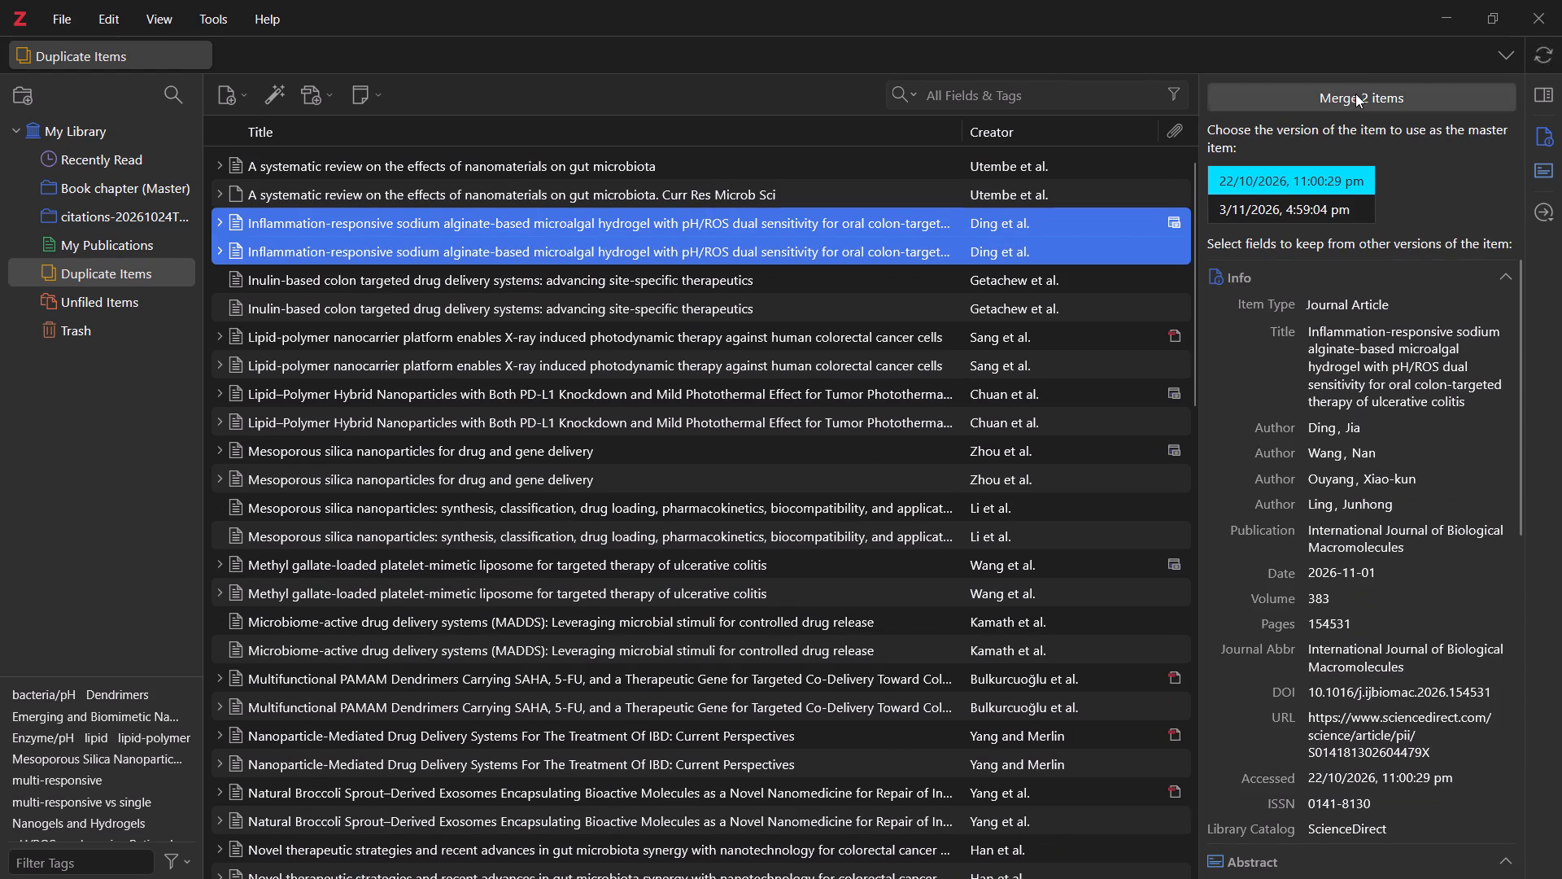
left_click(1355, 94)
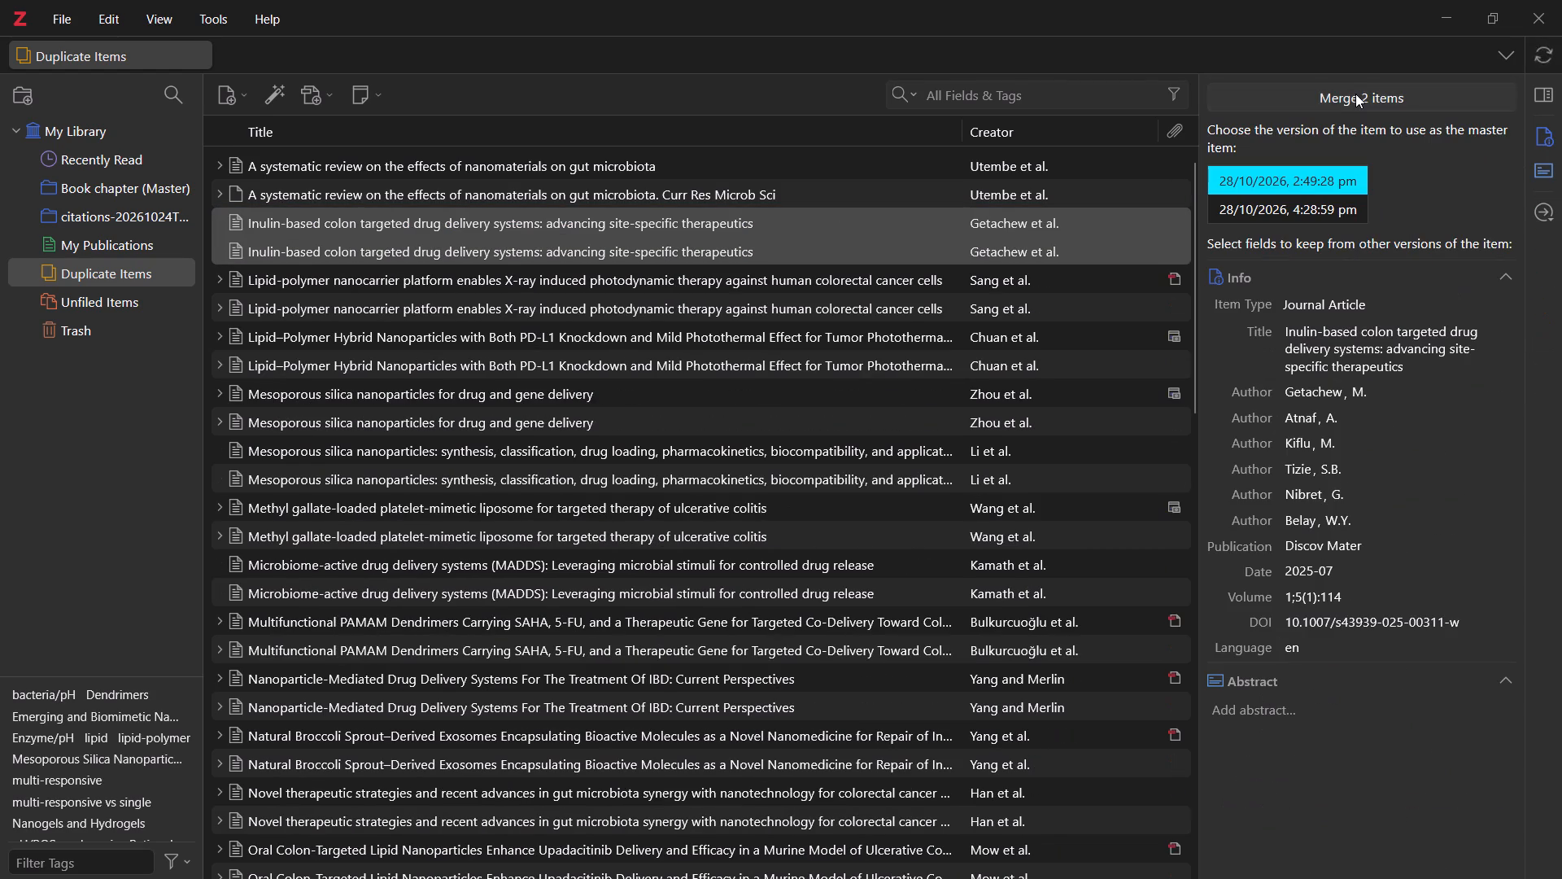
left_click(1355, 94)
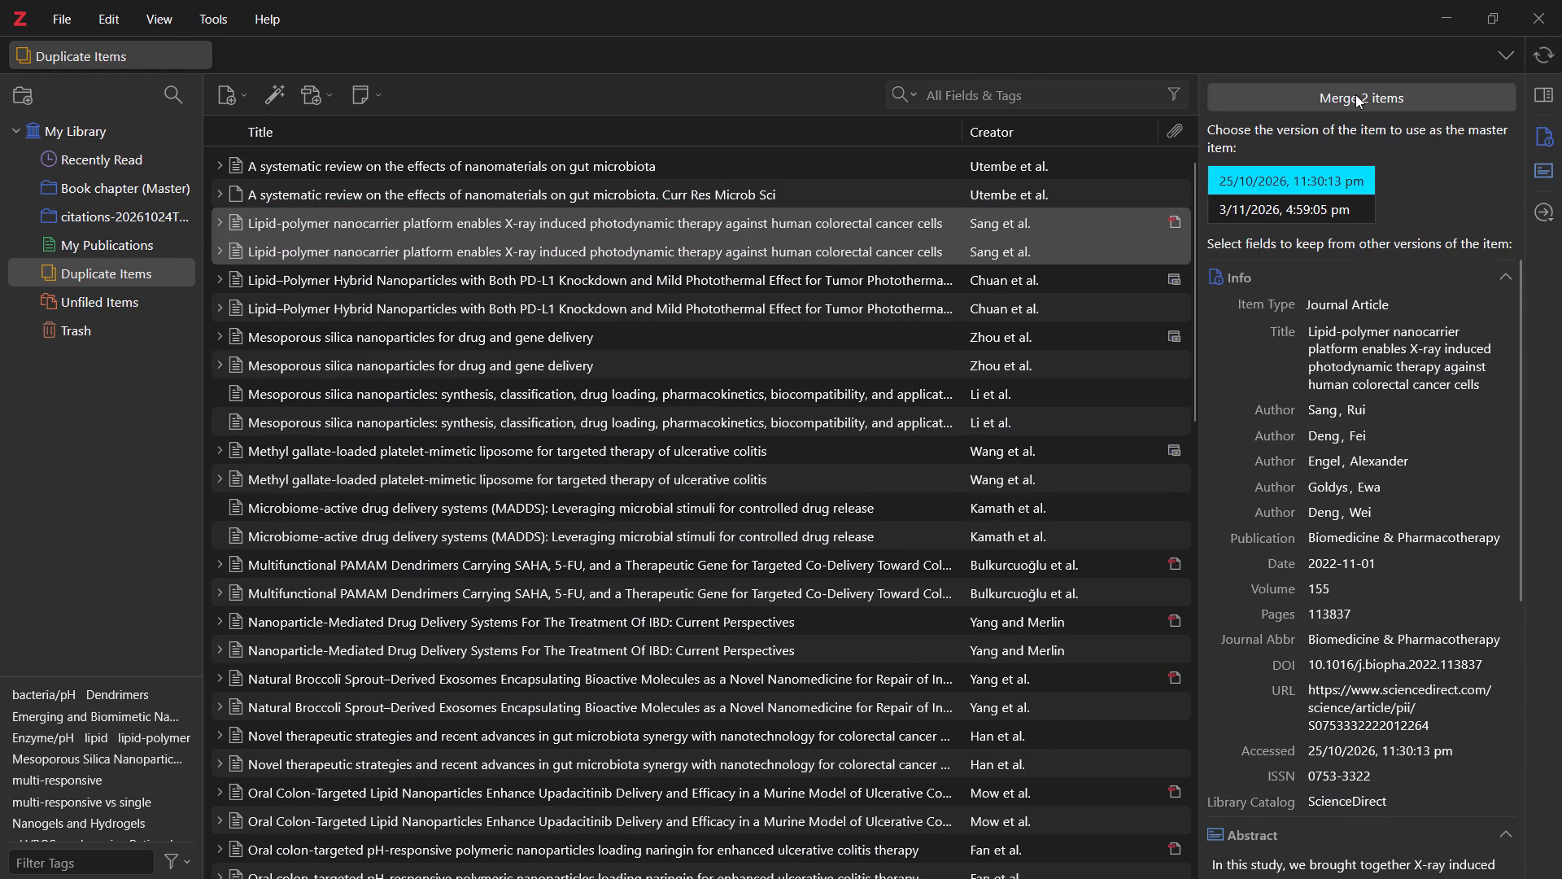
left_click(1355, 94)
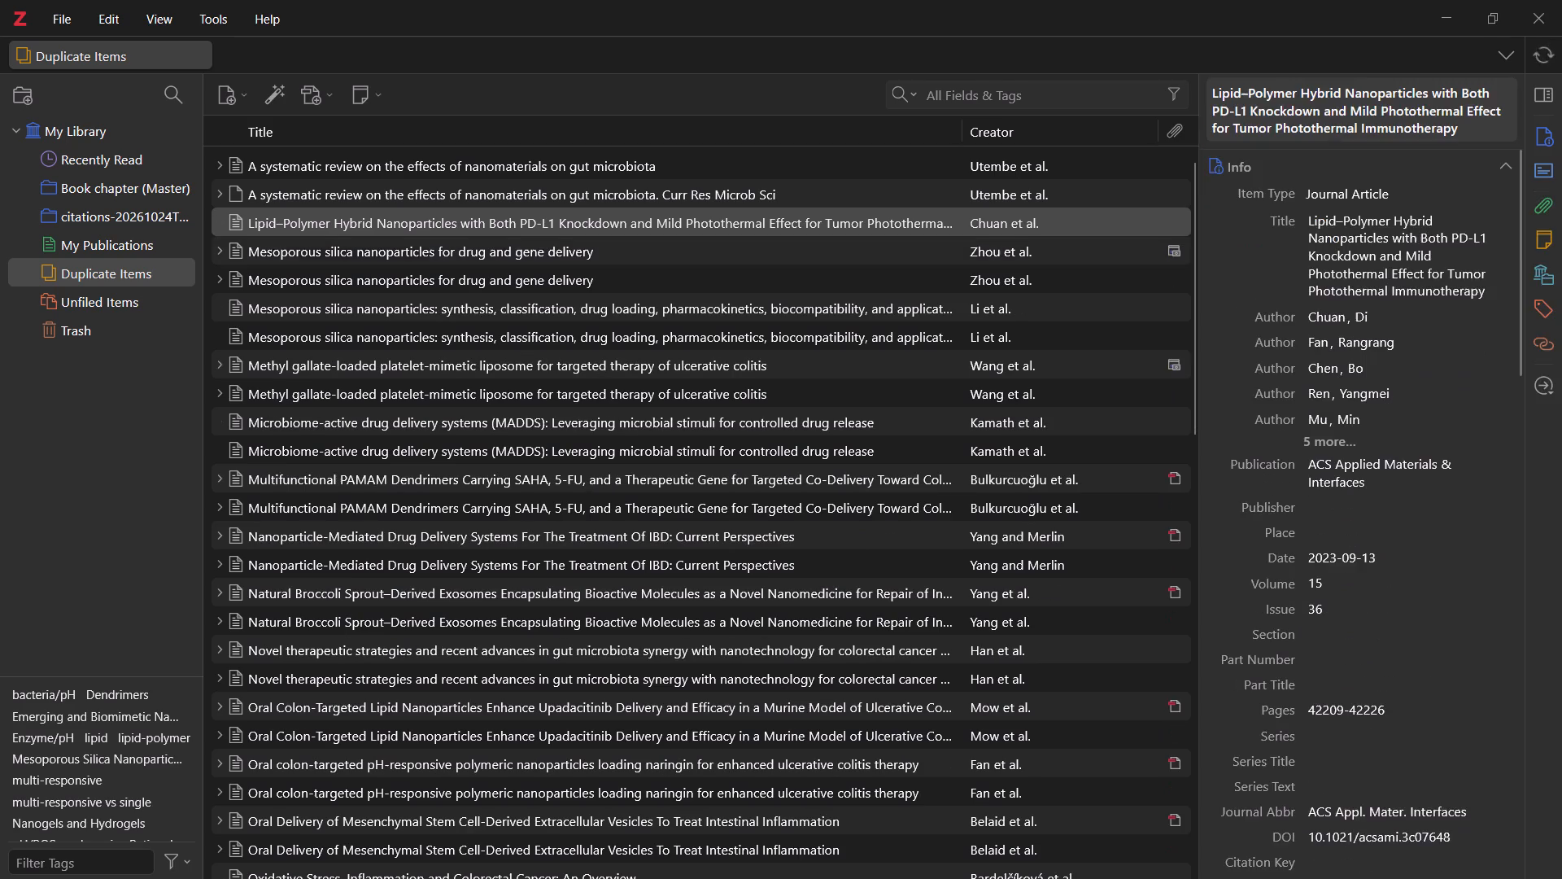
Merge the six duplicate pairs in list order from Mesoporous silica nanoparticles for drug and gene delivery through the nanoparticle-mediated IBD drug delivery article.
left_click(1355, 94)
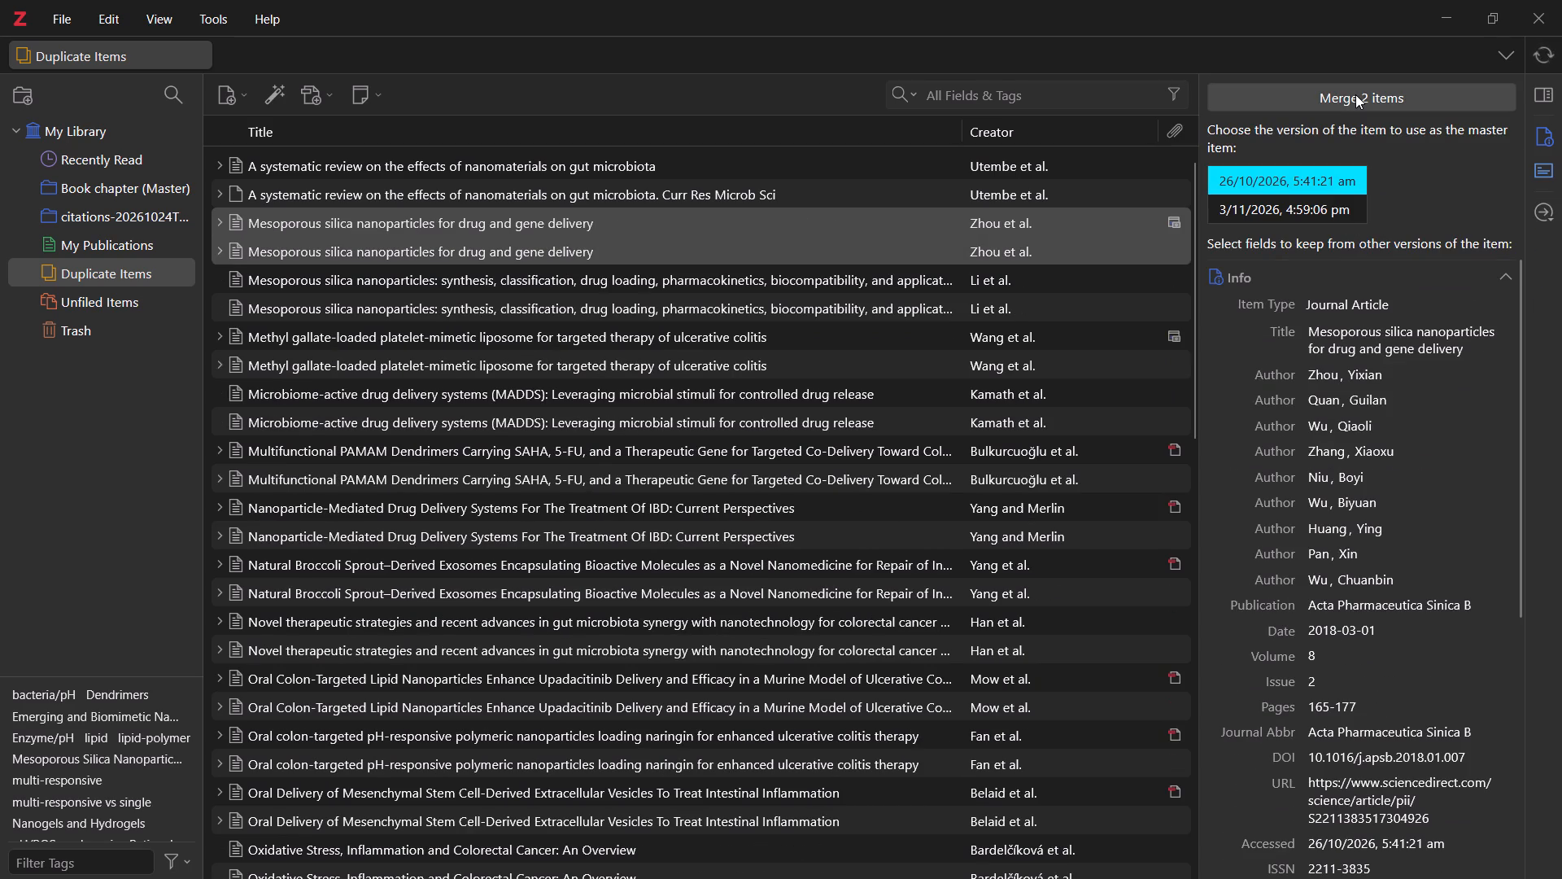
left_click(1355, 94)
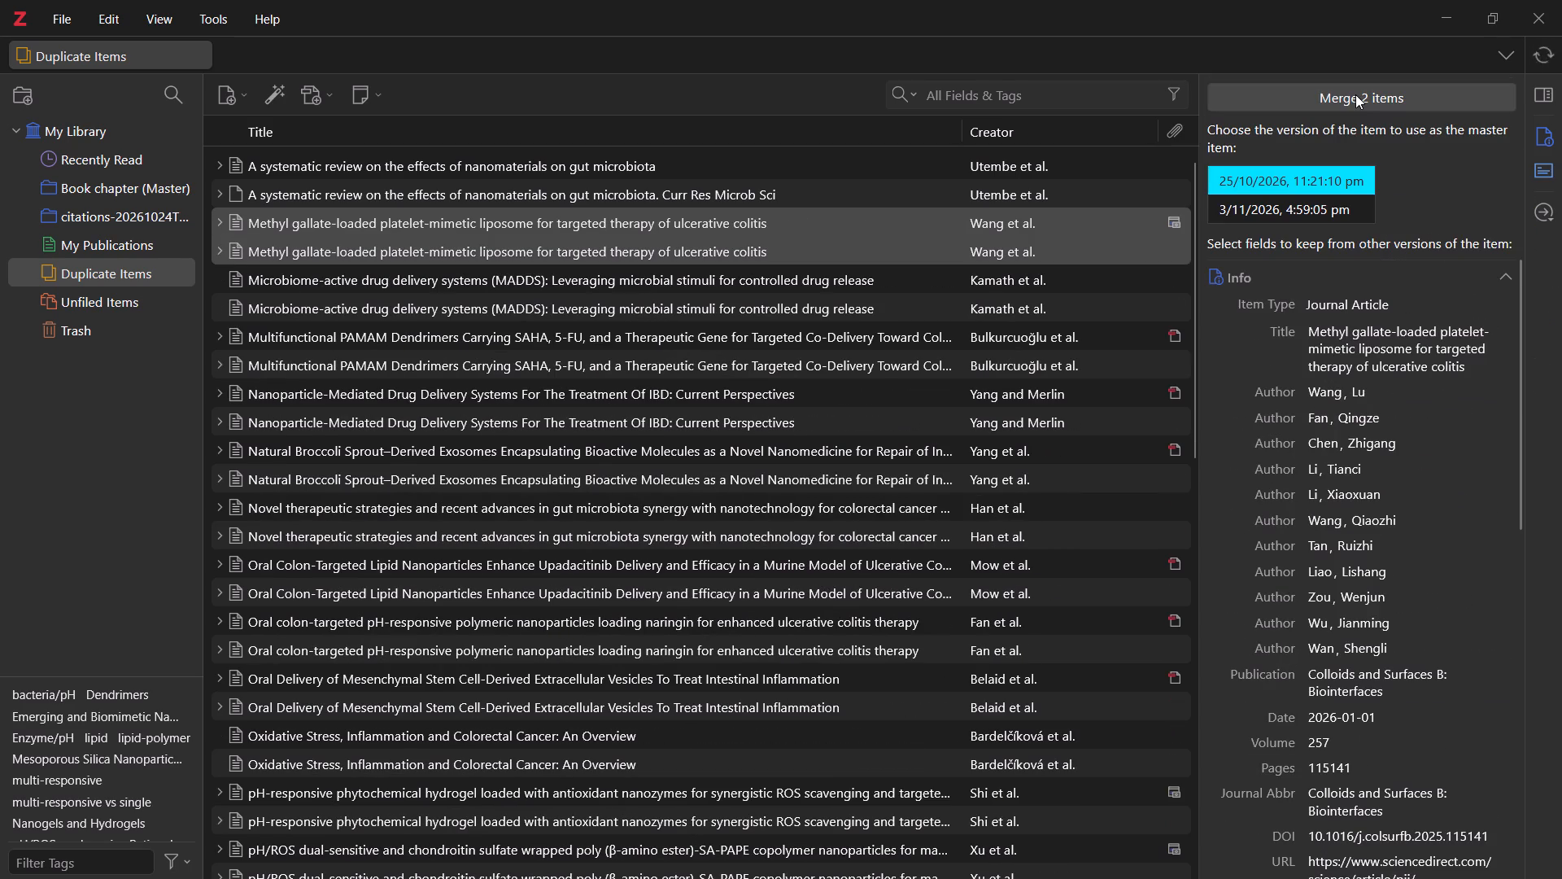
left_click(1355, 94)
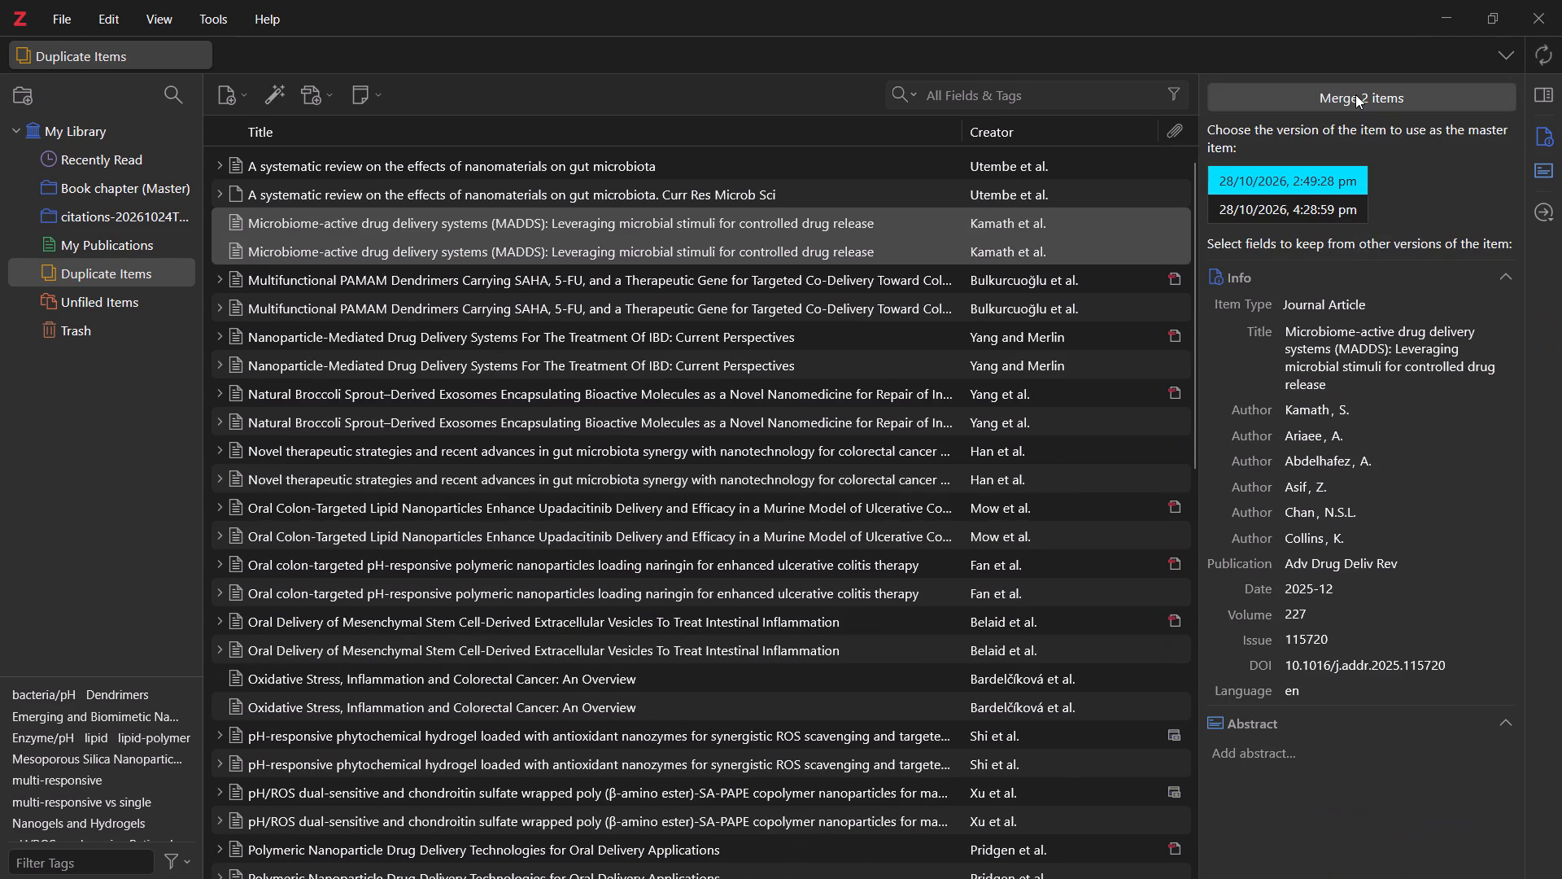
left_click(1355, 94)
left_click(1355, 97)
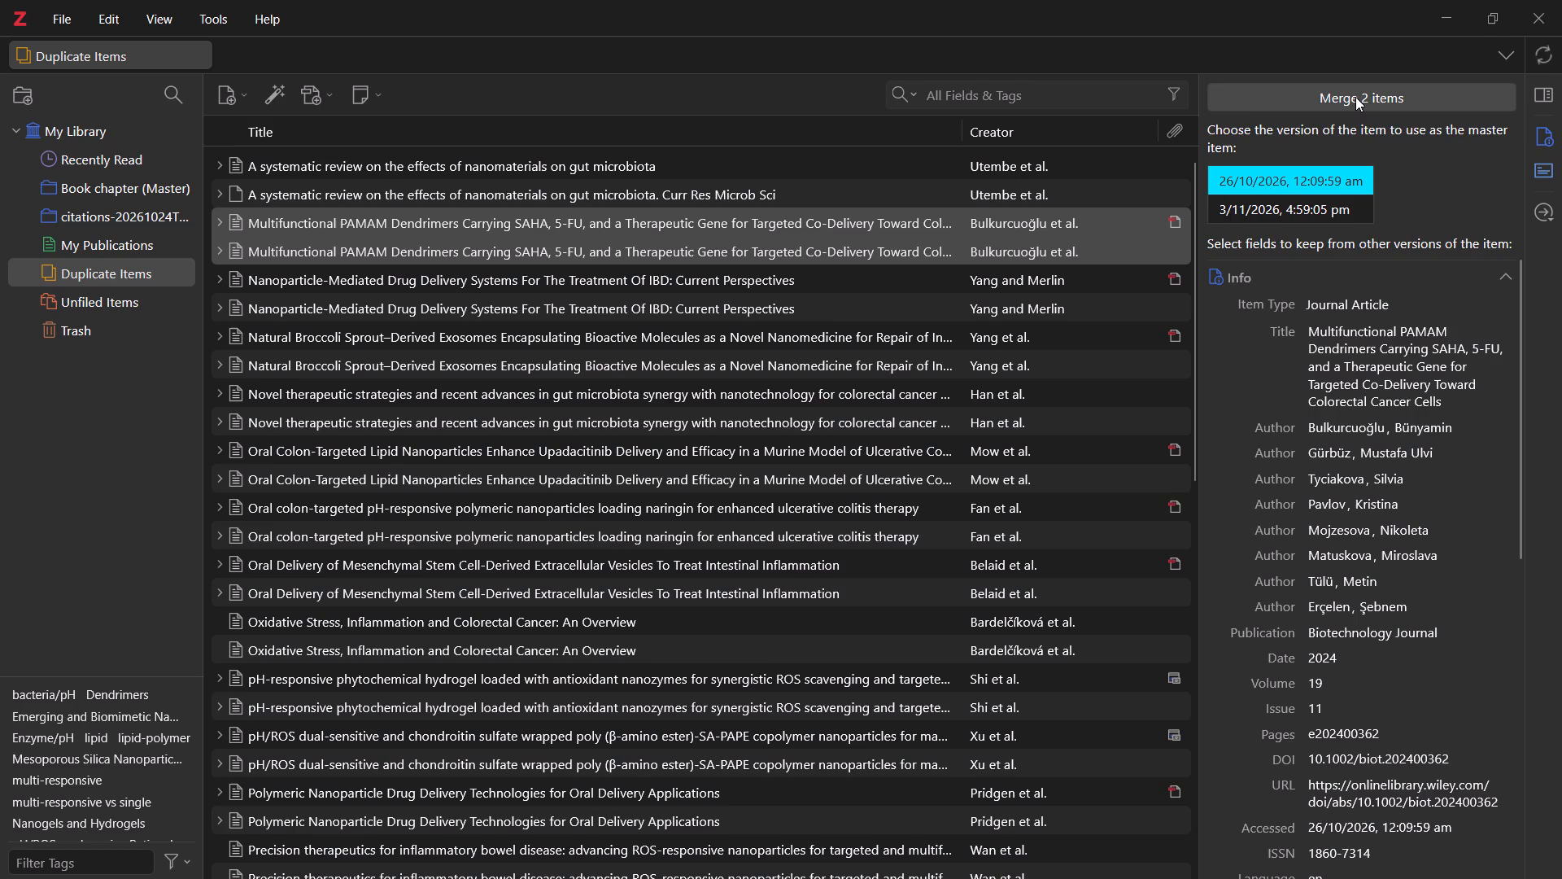
left_click(1355, 97)
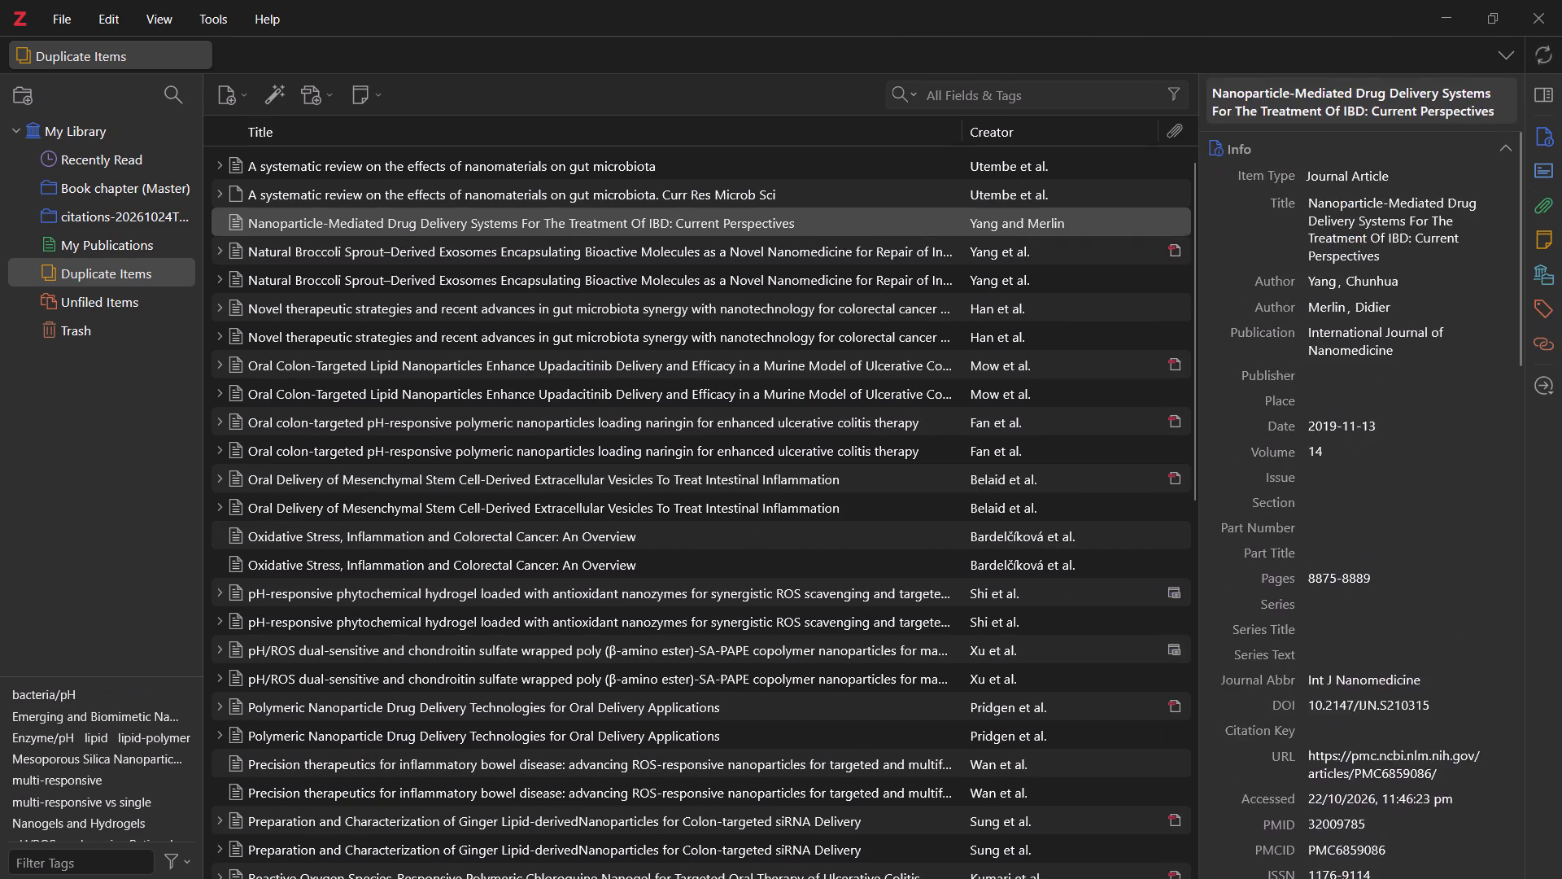
Merge the three duplicate pairs in list order from the natural broccoli sprout-derived exosomes article through the oral colon-targeted upadacitinib lipid nanoparticles article.
left_click(971, 212)
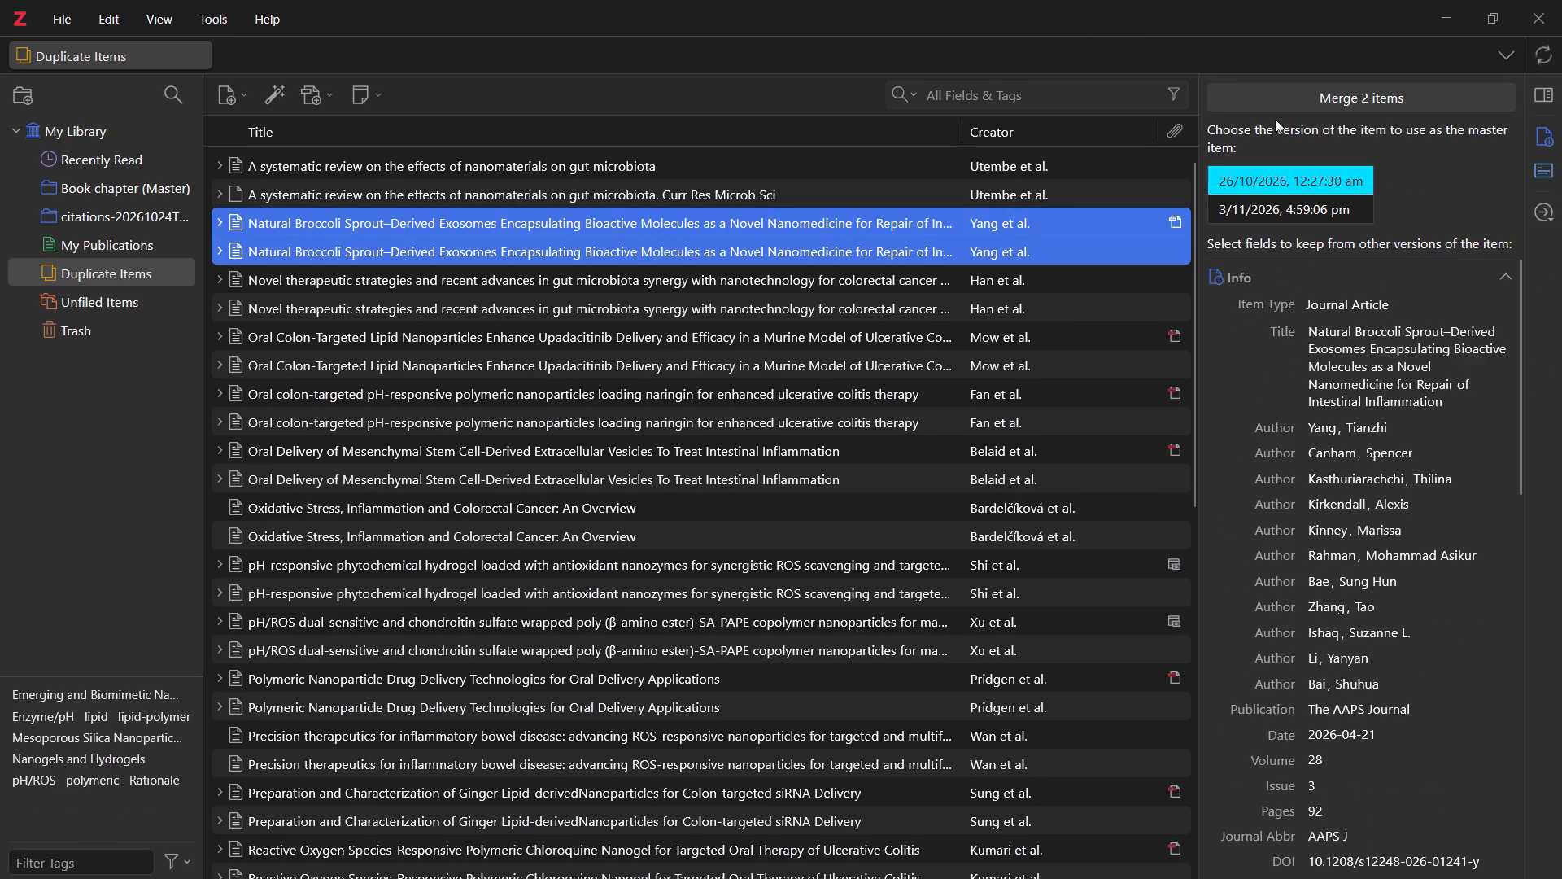
left_click(1359, 94)
left_click(1346, 94)
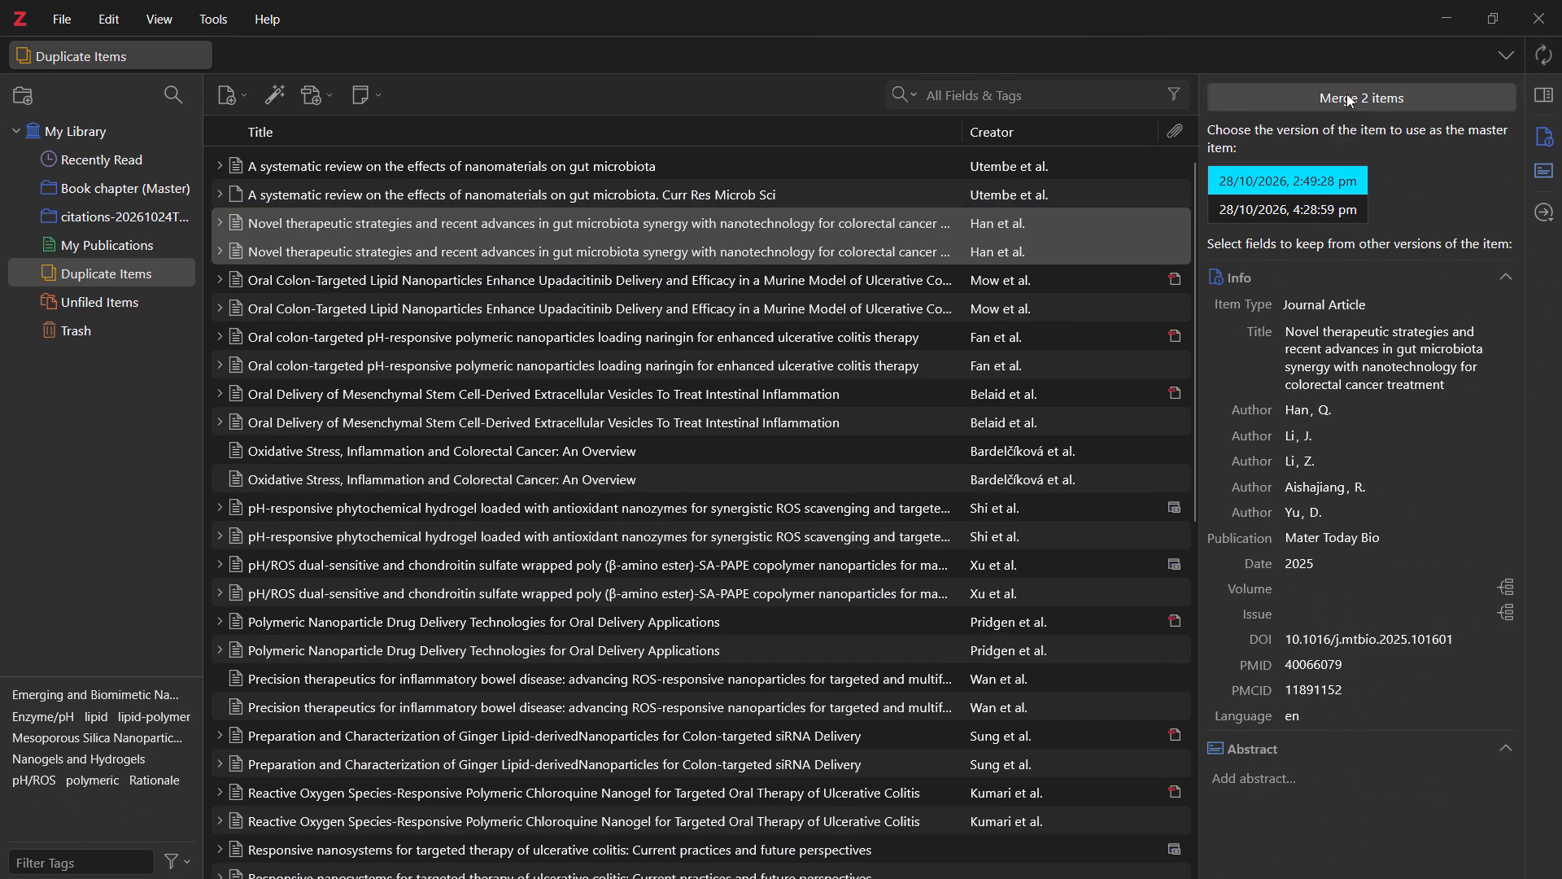
left_click(1346, 94)
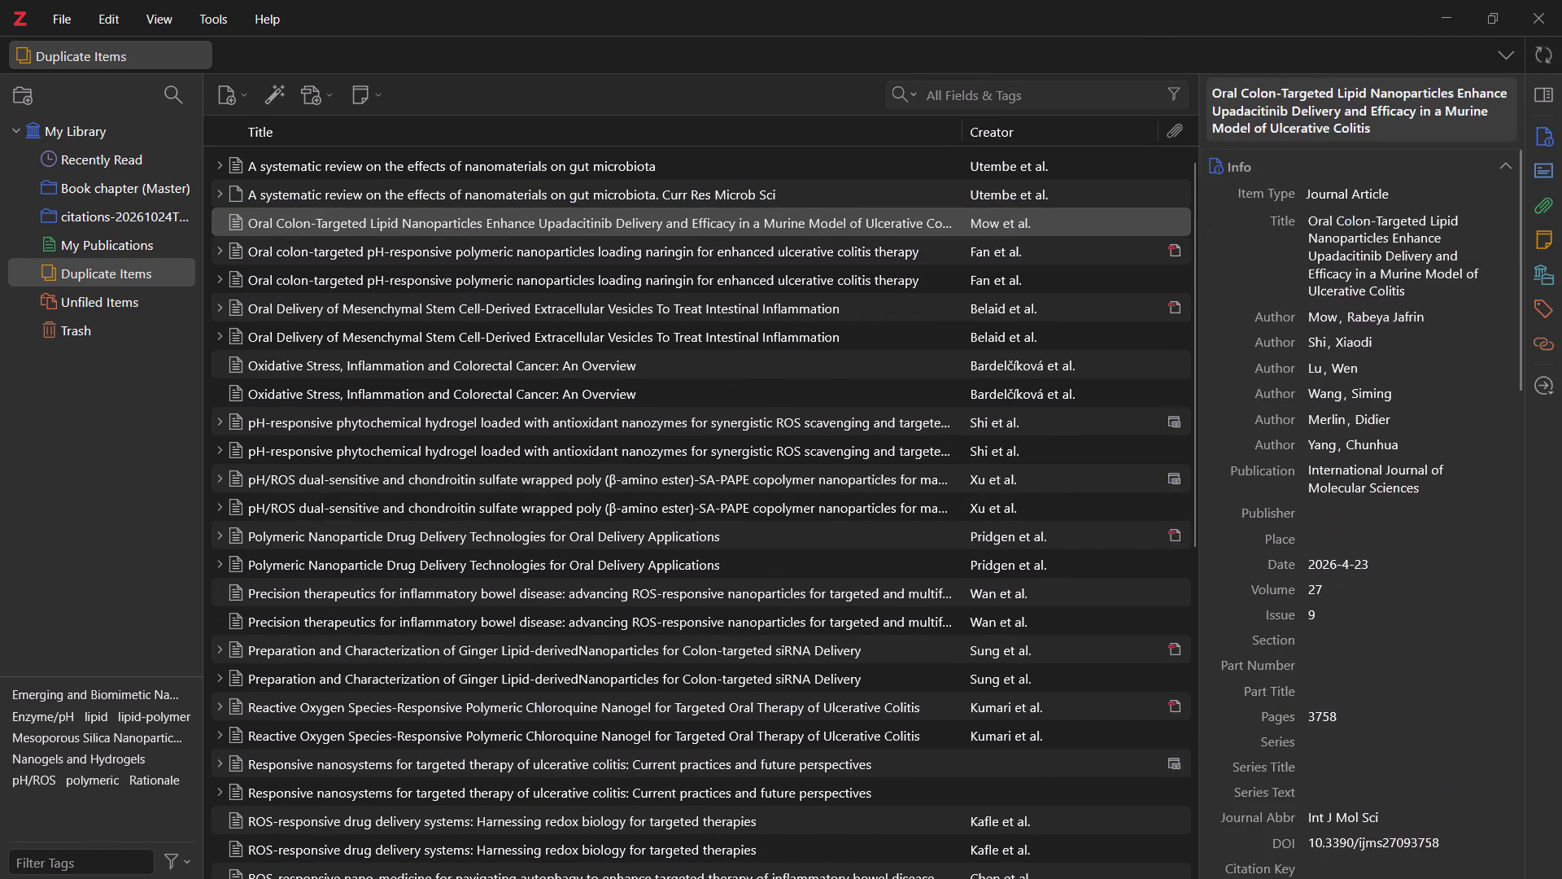
Merge the duplicate entries of the naringin-loaded pH-responsive nanoparticles article and those of the oral mesenchymal stem cell-derived extracellular vesicles article.
left_click(1046, 221)
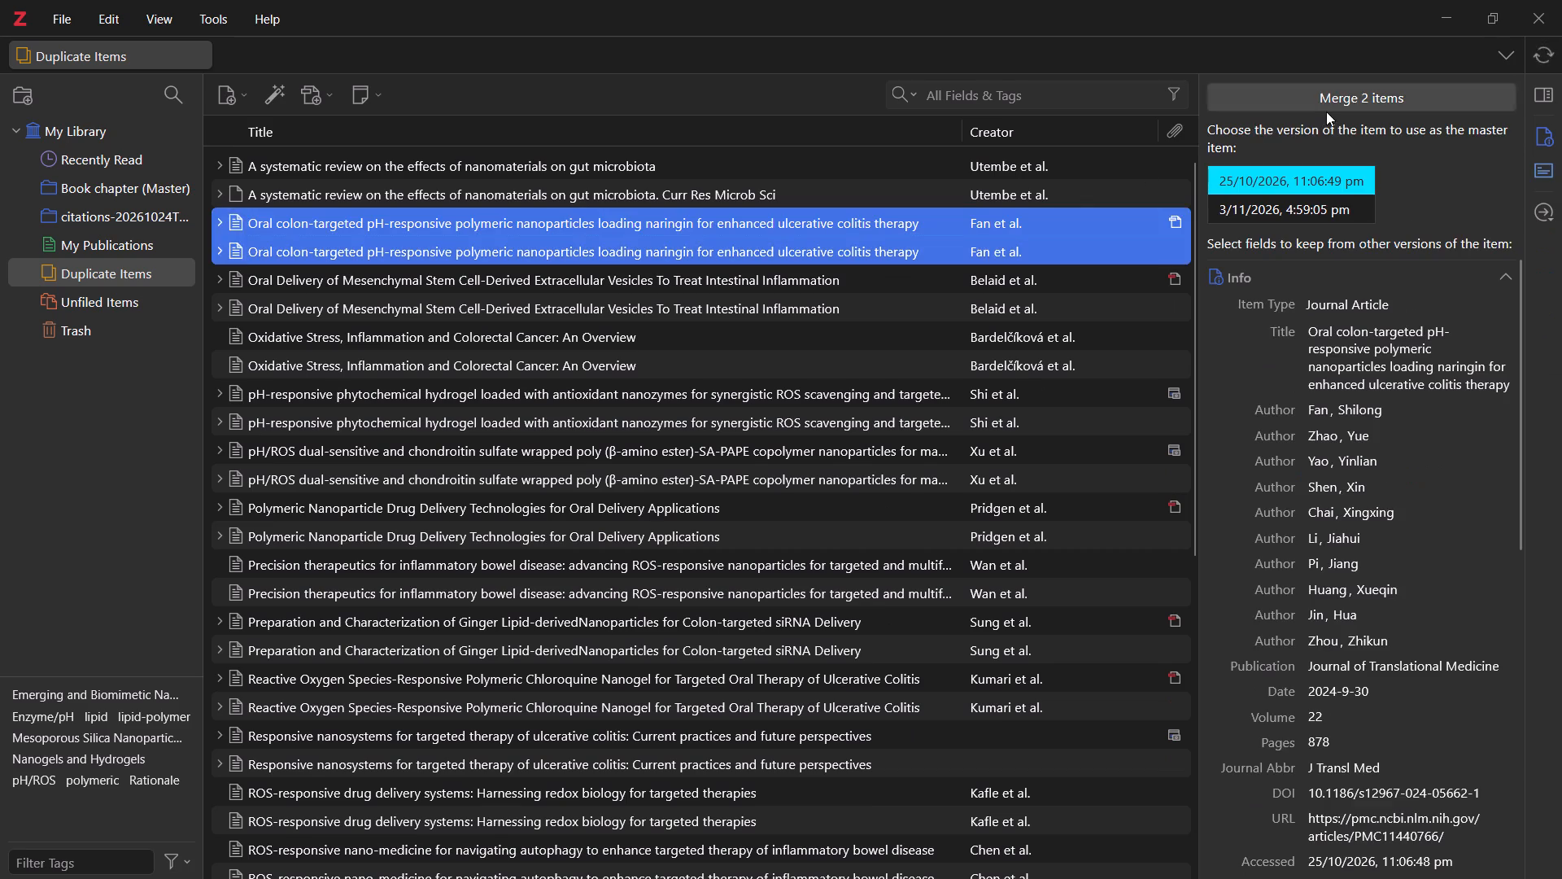
left_click(1326, 112)
left_click(1022, 234)
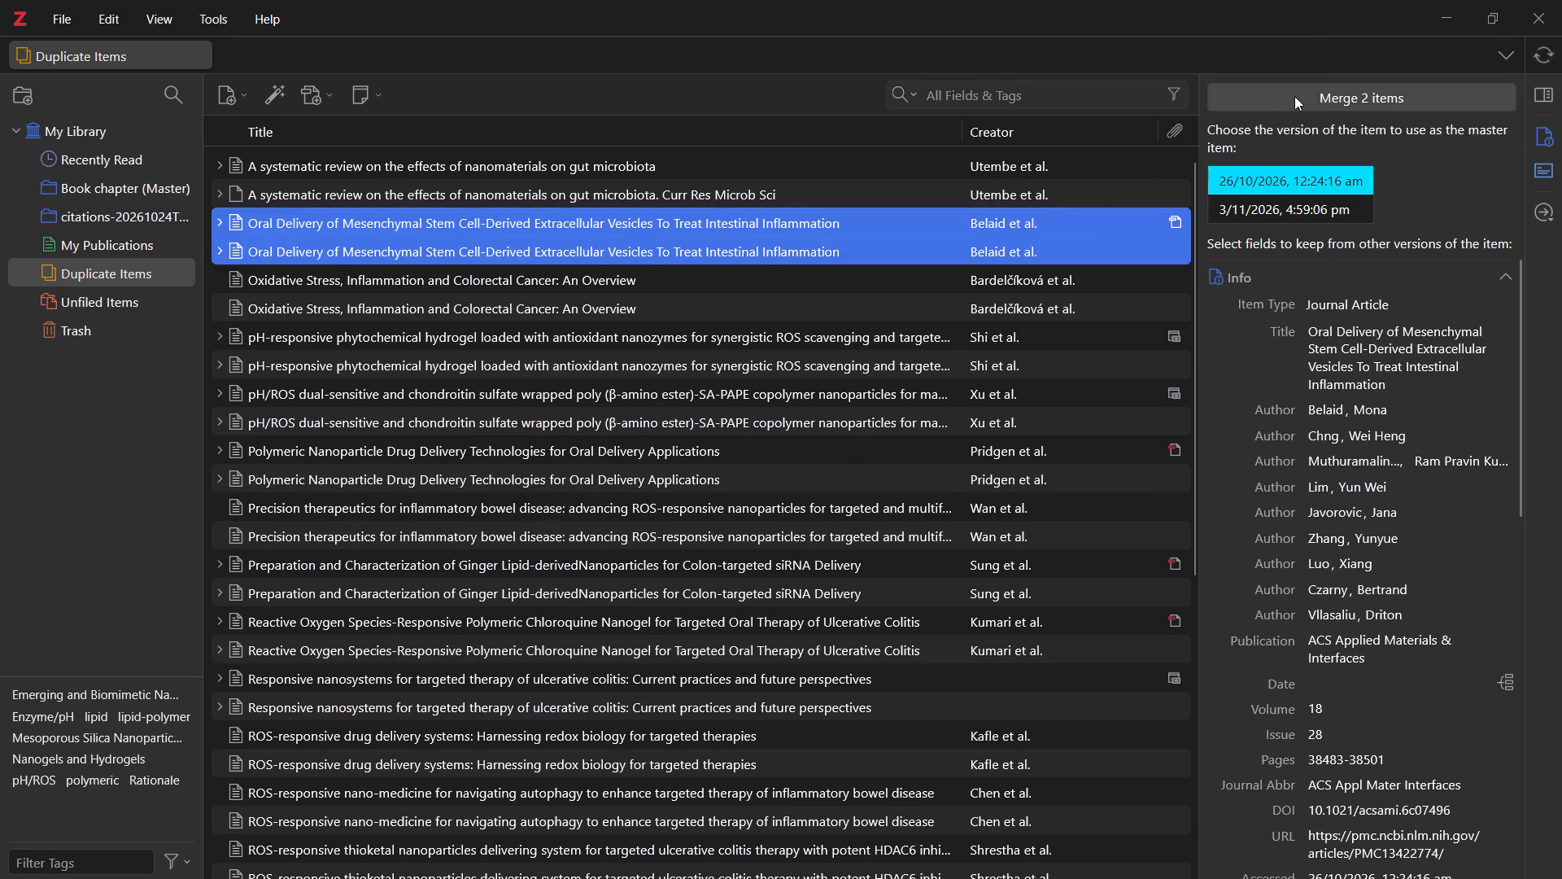
left_click(1294, 96)
Merge the four duplicate pairs in list order from the Oxidative Stress, Inflammation and Colorectal Cancer overview through the Polymeric Nanoparticle Drug Delivery Technologies article.
left_click(1067, 216)
left_click(1289, 95)
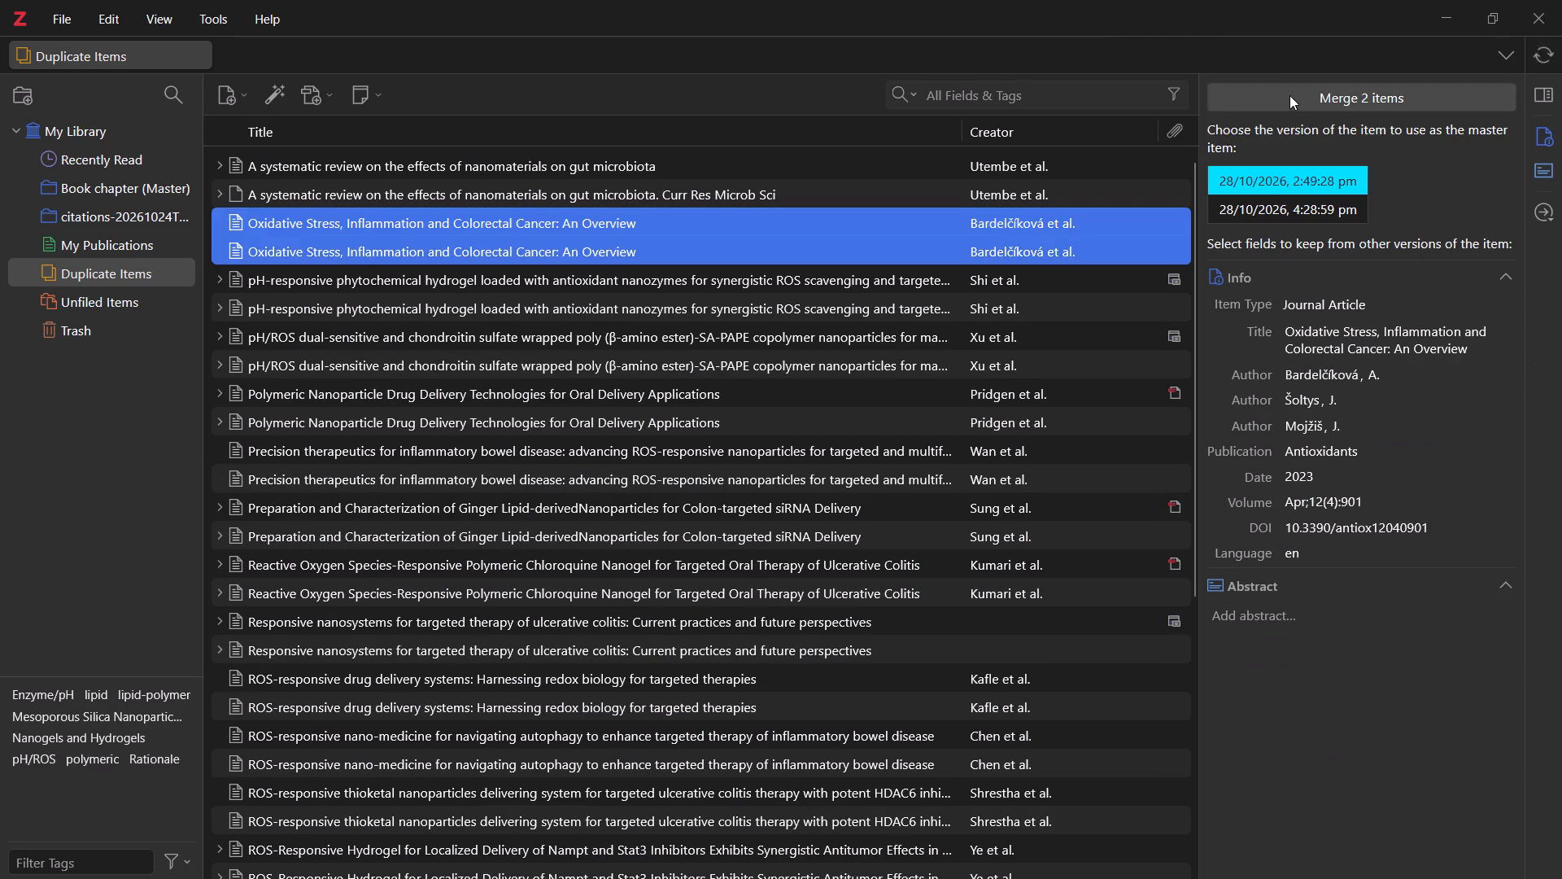
left_click(1301, 91)
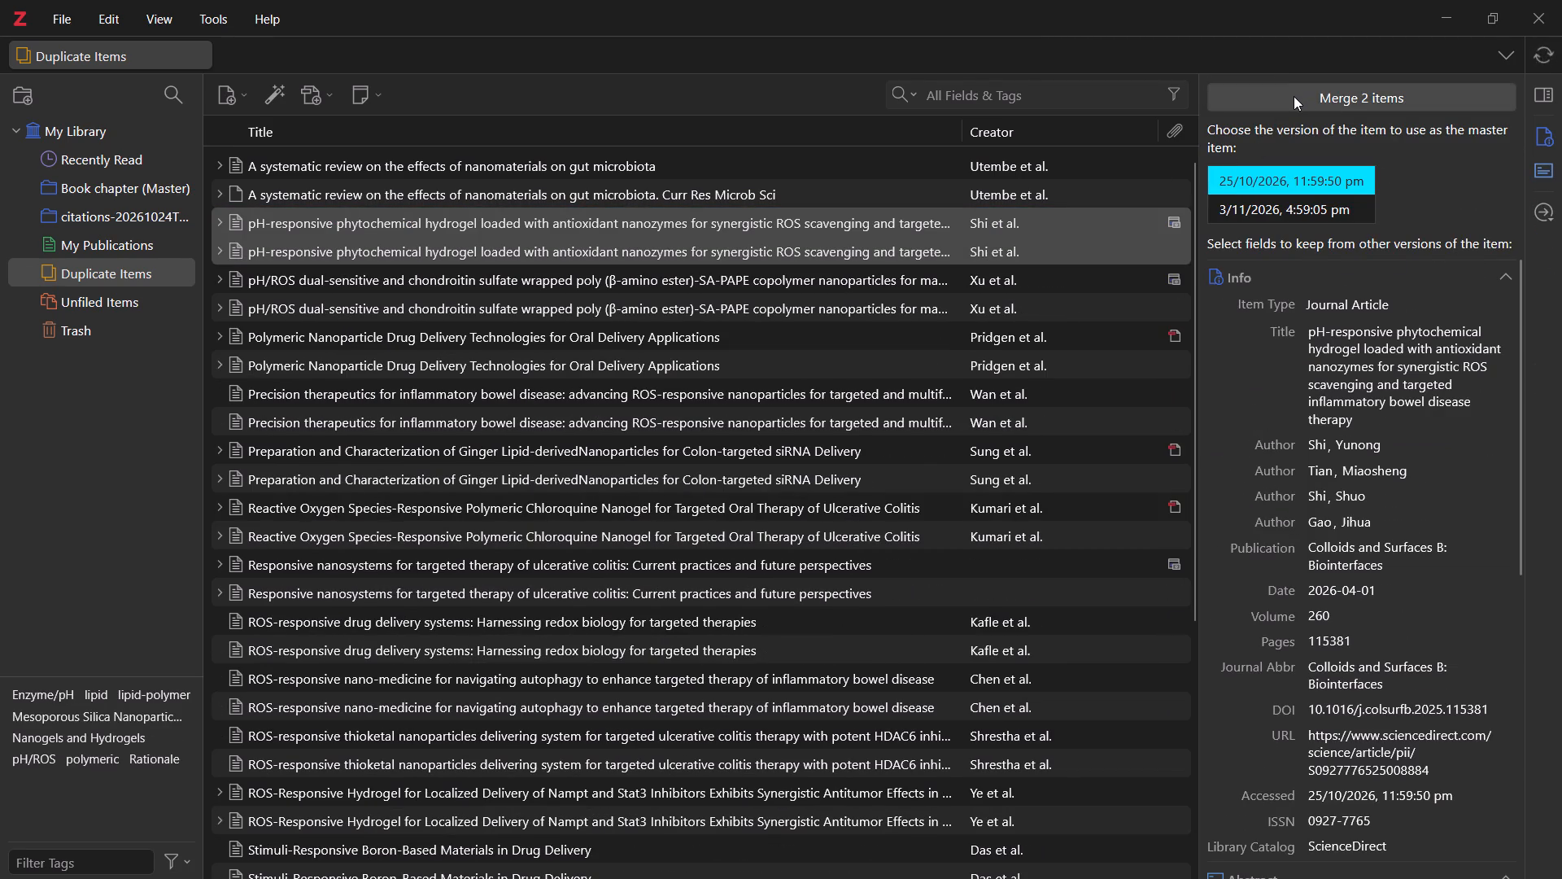
left_click(1294, 96)
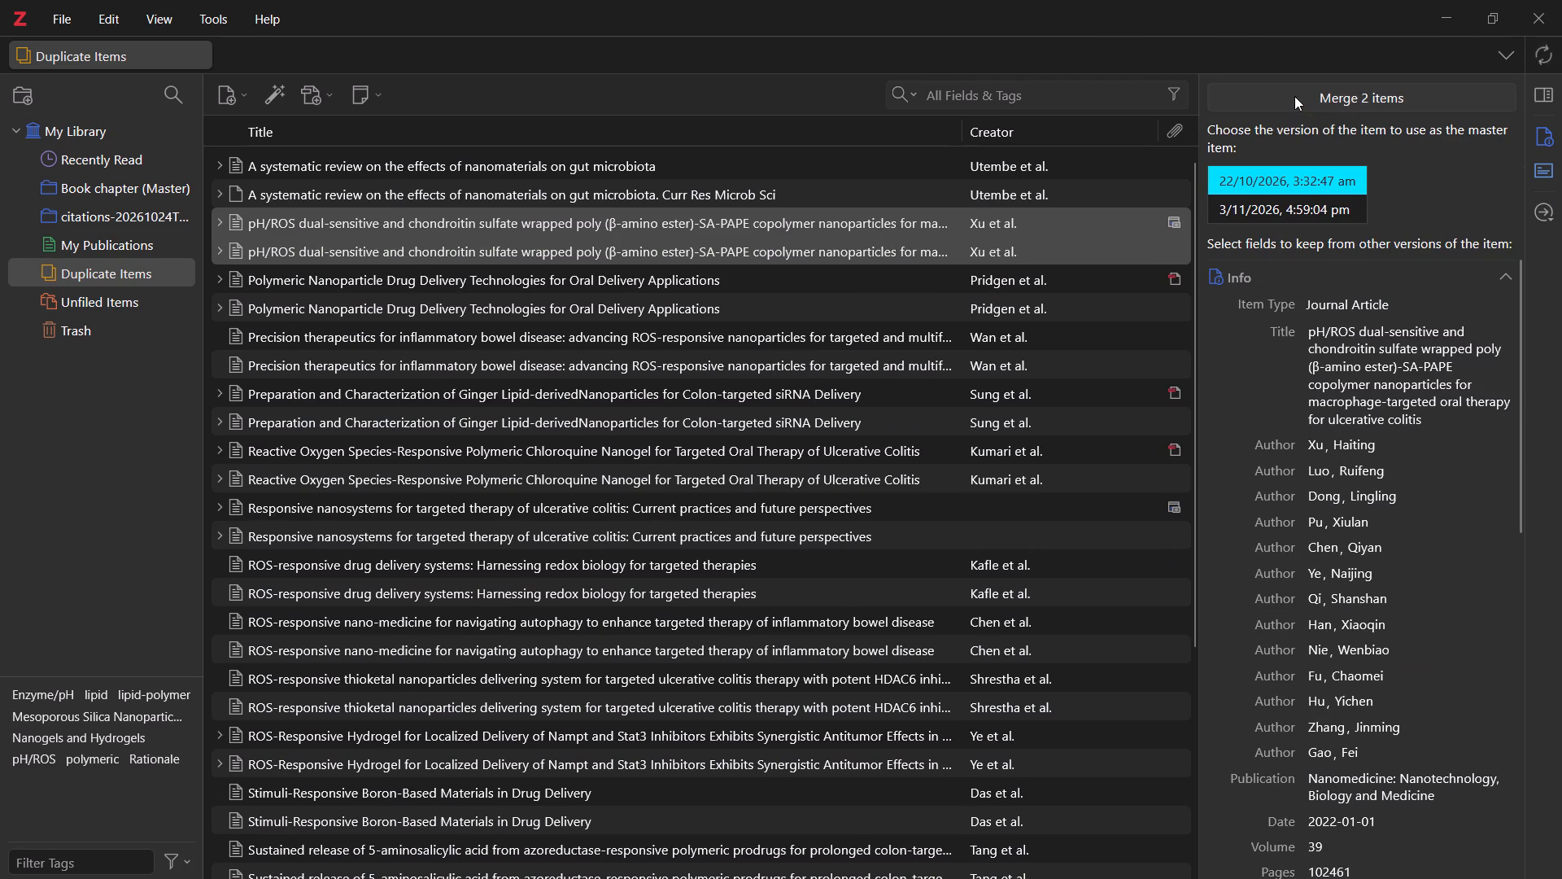
left_click(1294, 96)
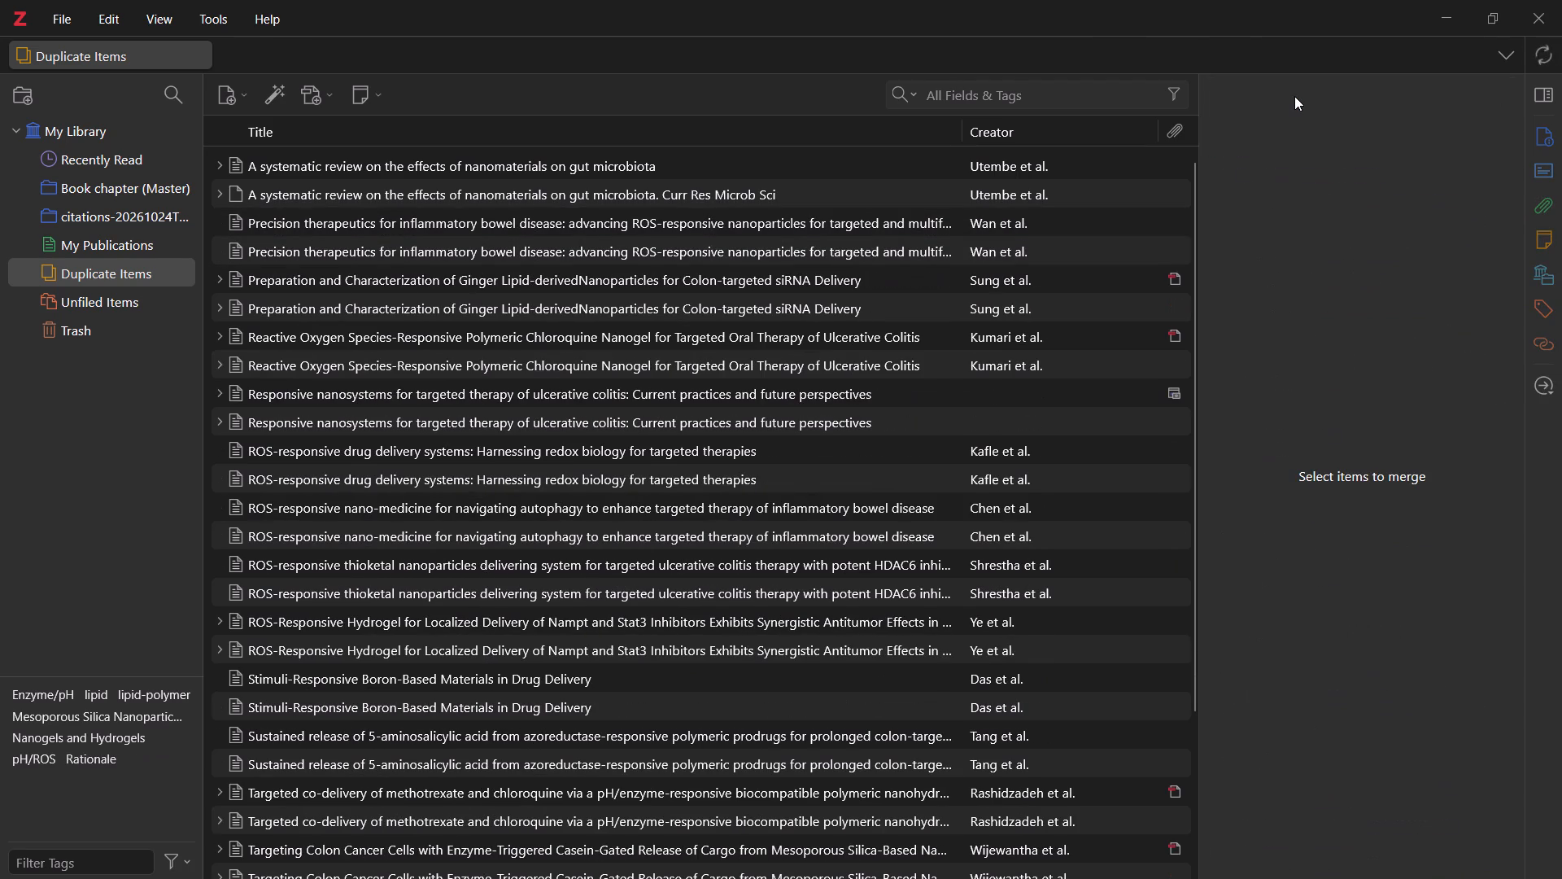
Merge the duplicate entries of the precision therapeutics for inflammatory bowel disease article and those of the ginger lipid-derived nanoparticles siRNA delivery article.
left_click(1019, 206)
left_click(1054, 217)
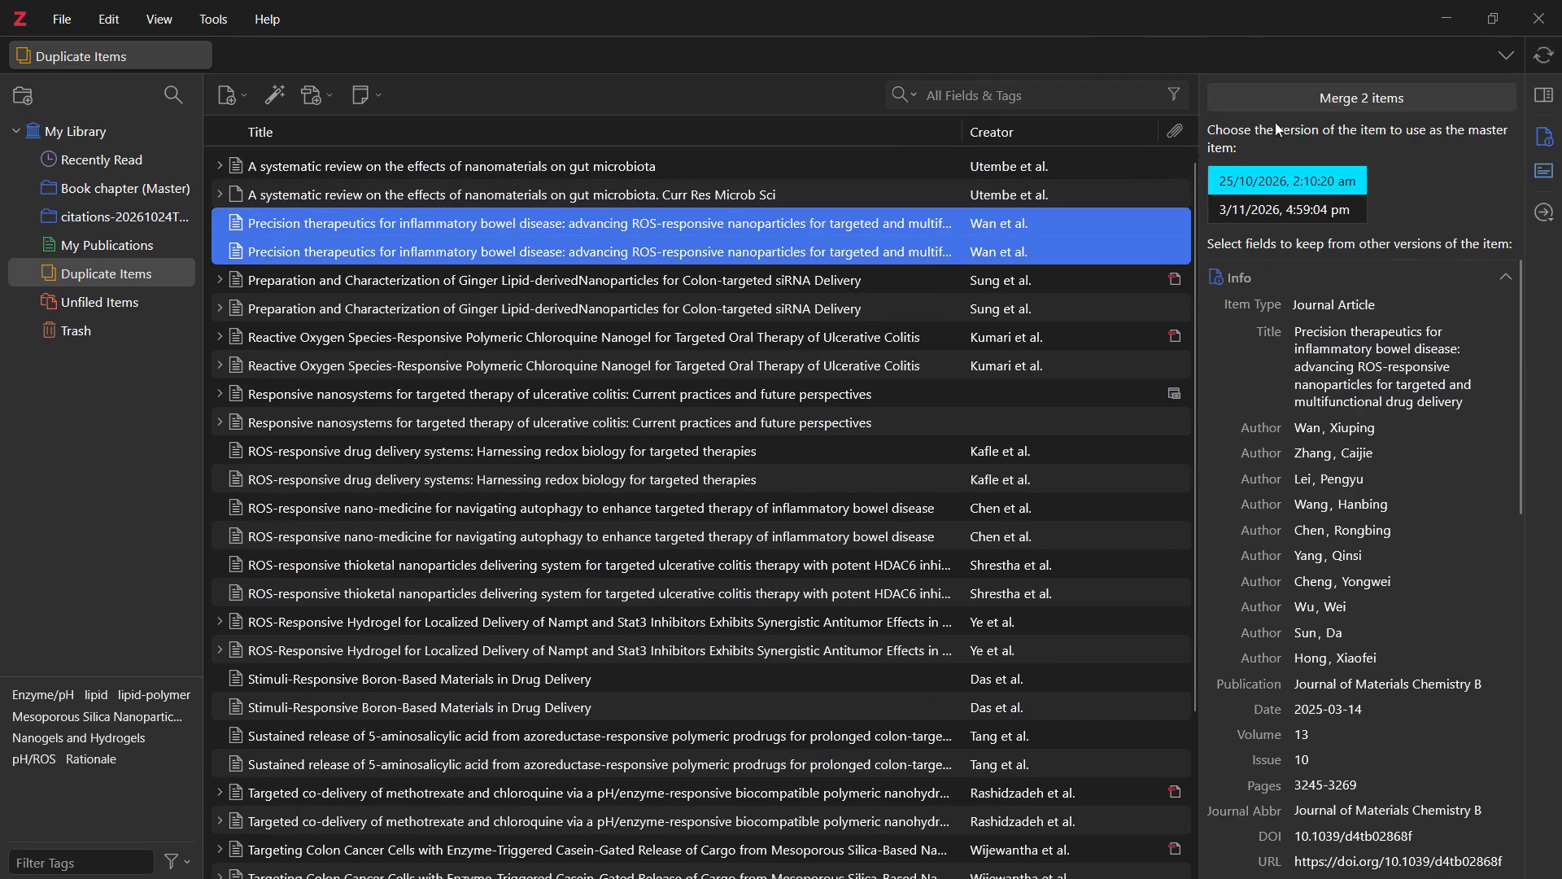
left_click(1303, 102)
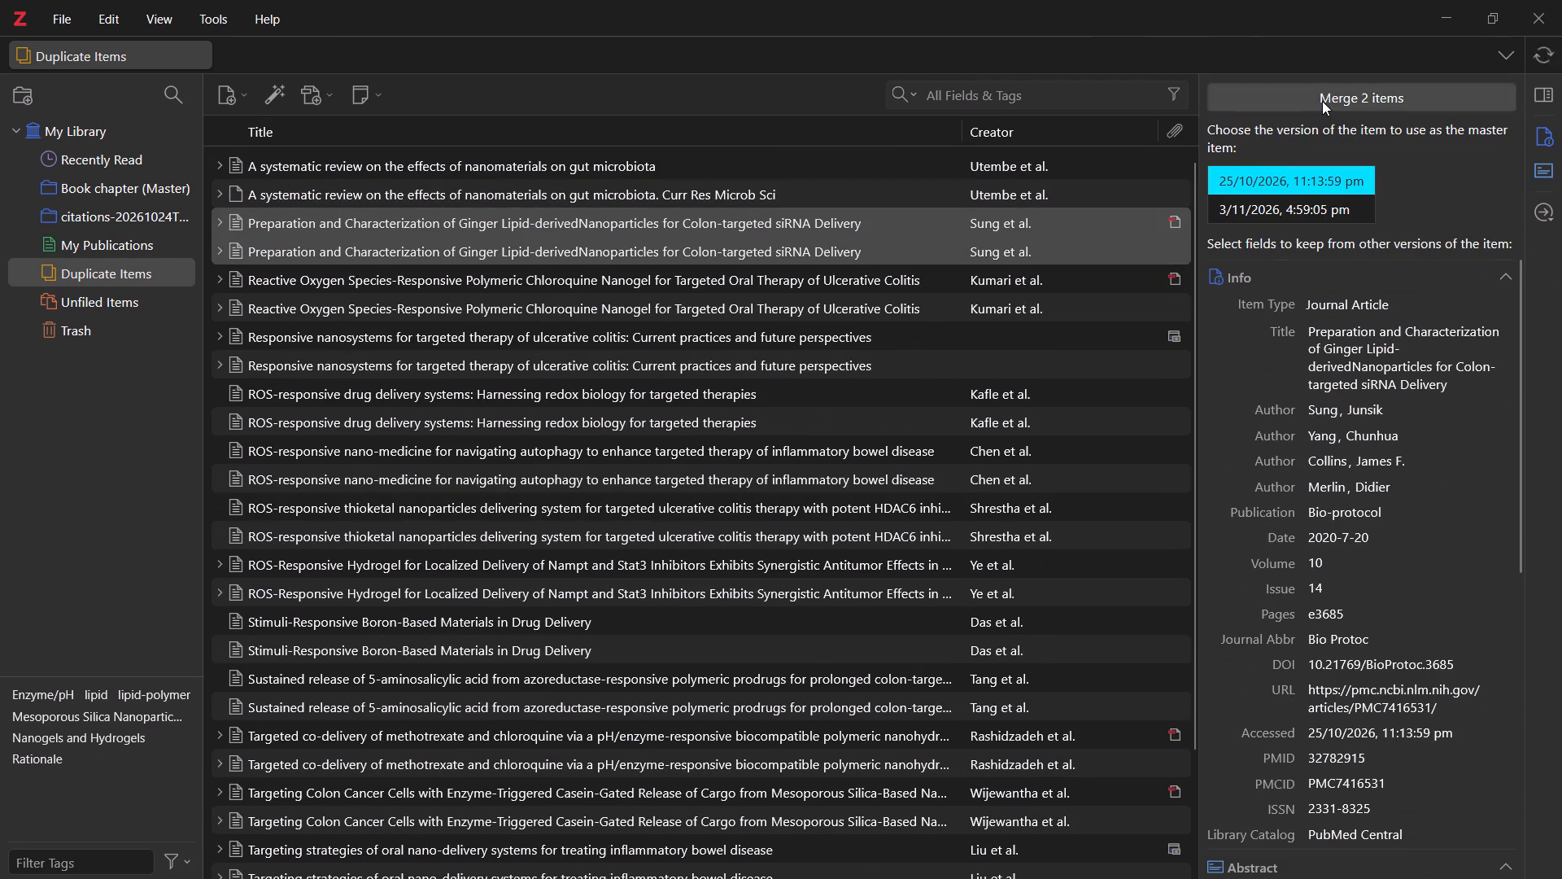
left_click(1322, 101)
Merge the duplicate entries of the ROS-responsive polymeric chloroquine nanogel article and those of the responsive nanosystems for ulcerative colitis article.
left_click(944, 222)
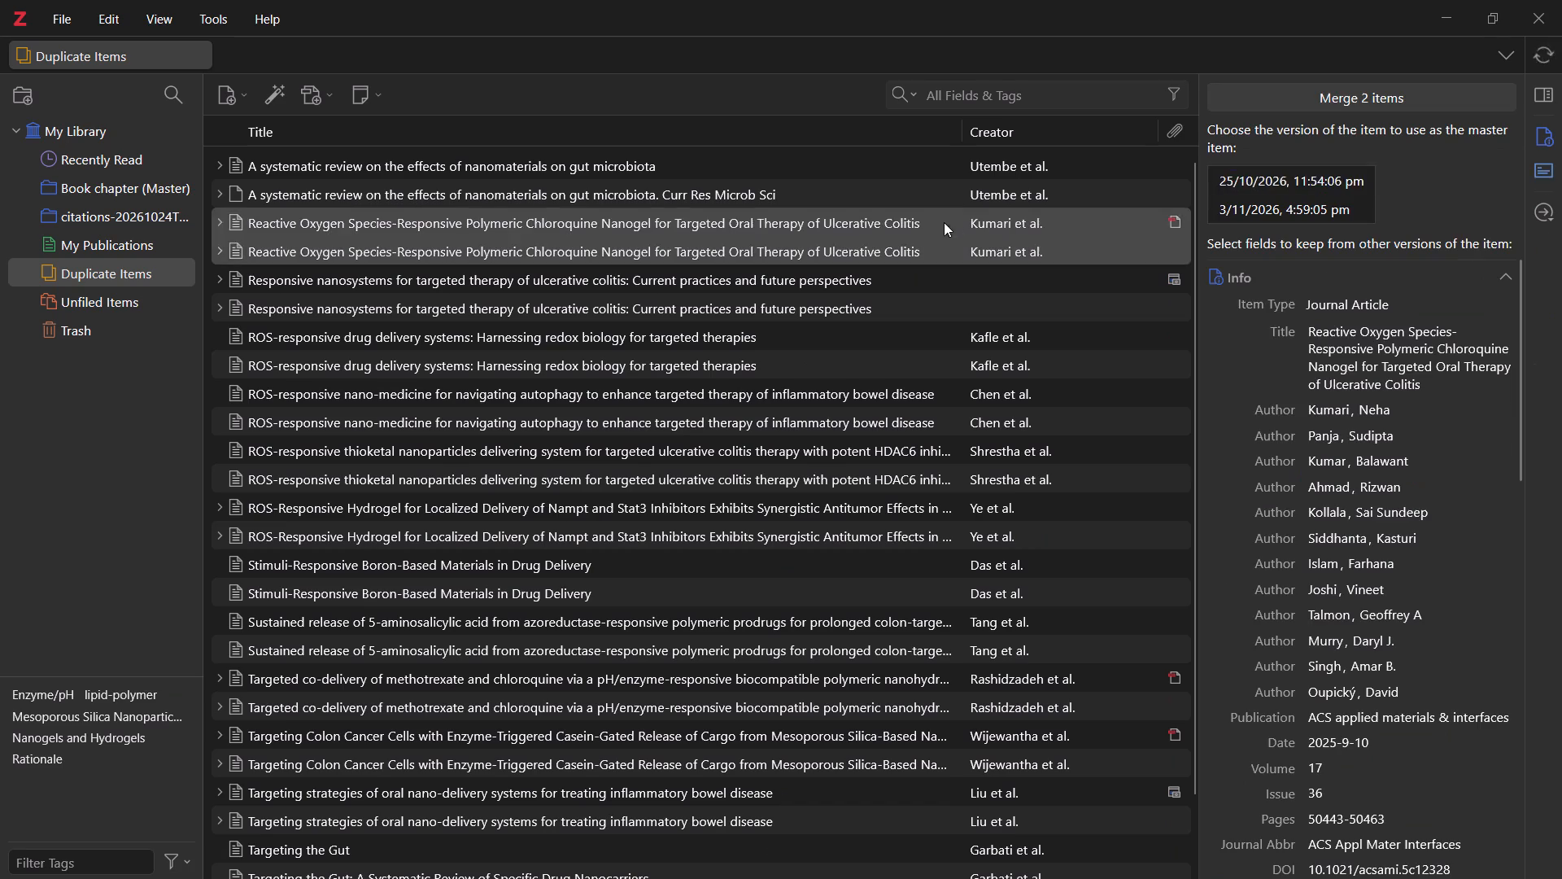
left_click(1265, 98)
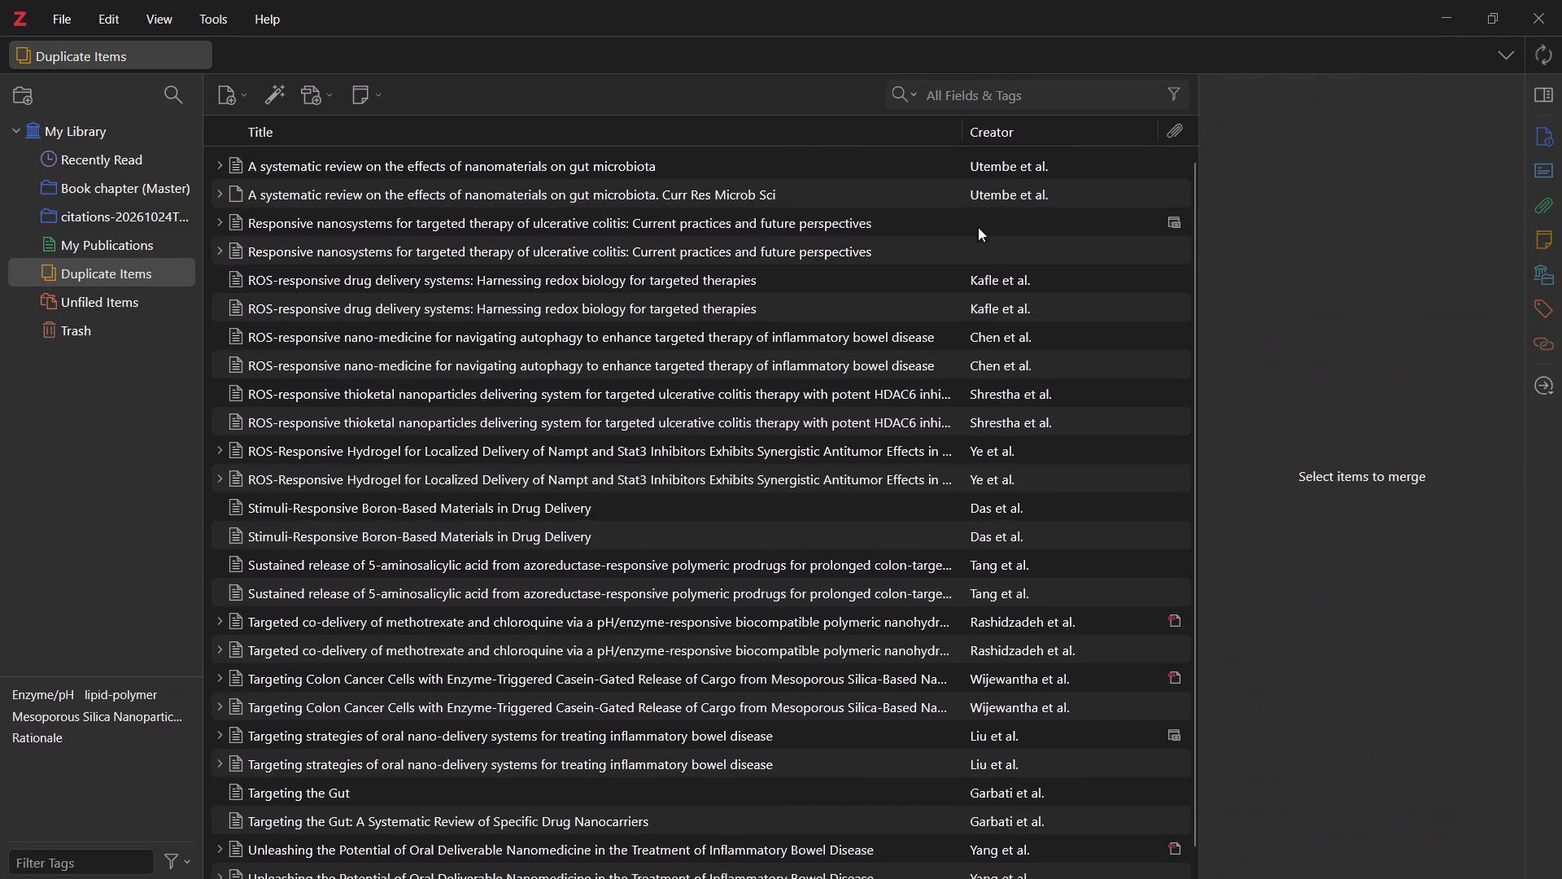
left_click(982, 221)
left_click(1317, 100)
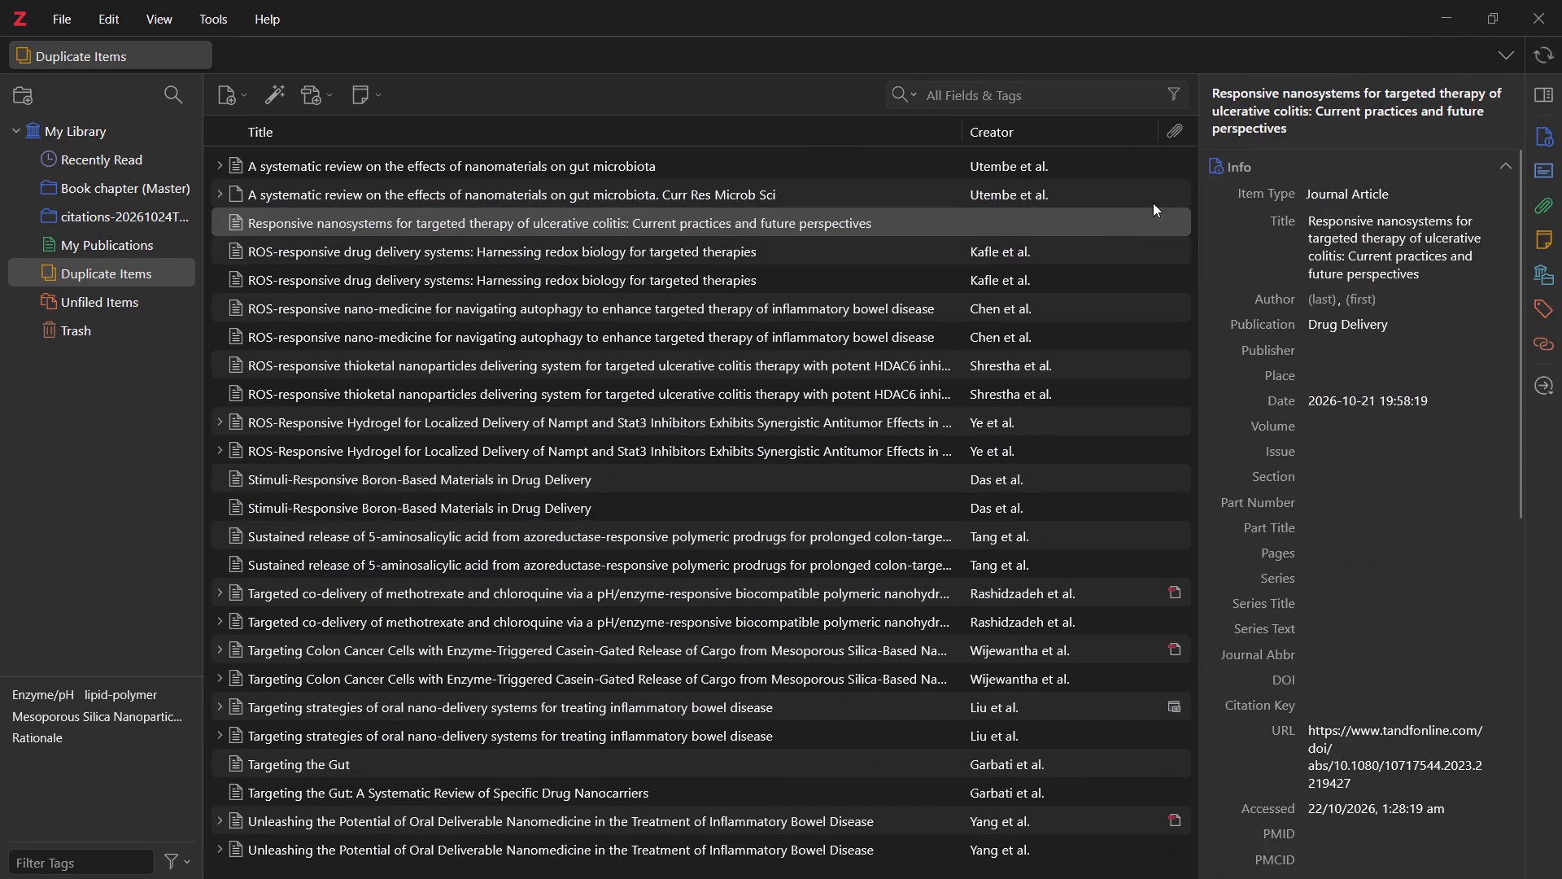
Merge the duplicate entries of the ROS-responsive drug delivery systems redox biology article and those of the ROS-responsive nano-medicine autophagy article.
left_click(1054, 234)
left_click(1321, 98)
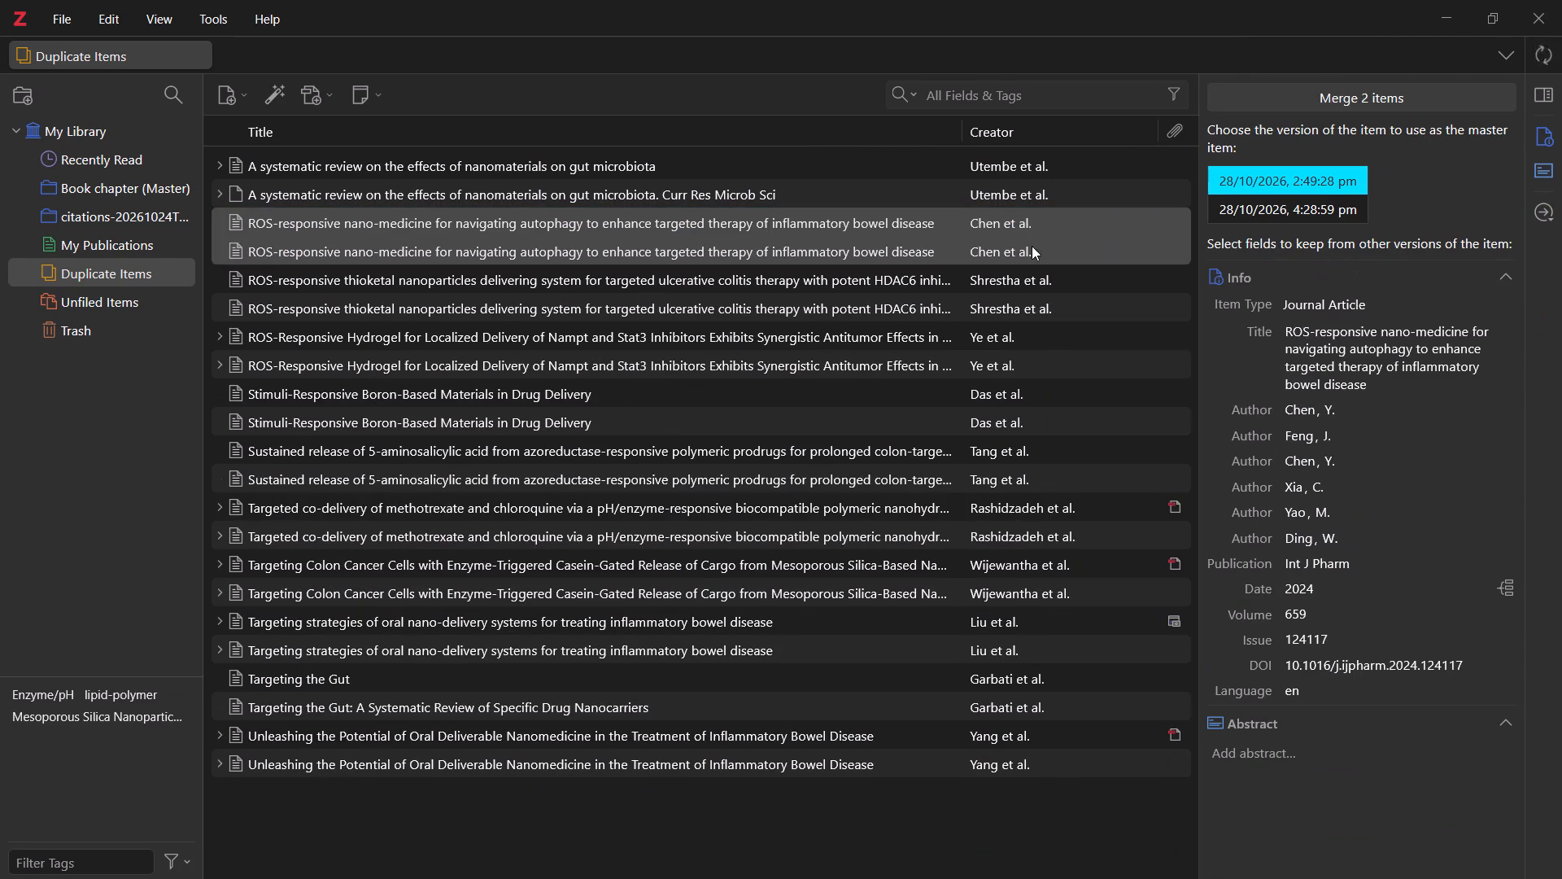
left_click(1032, 244)
left_click(1325, 93)
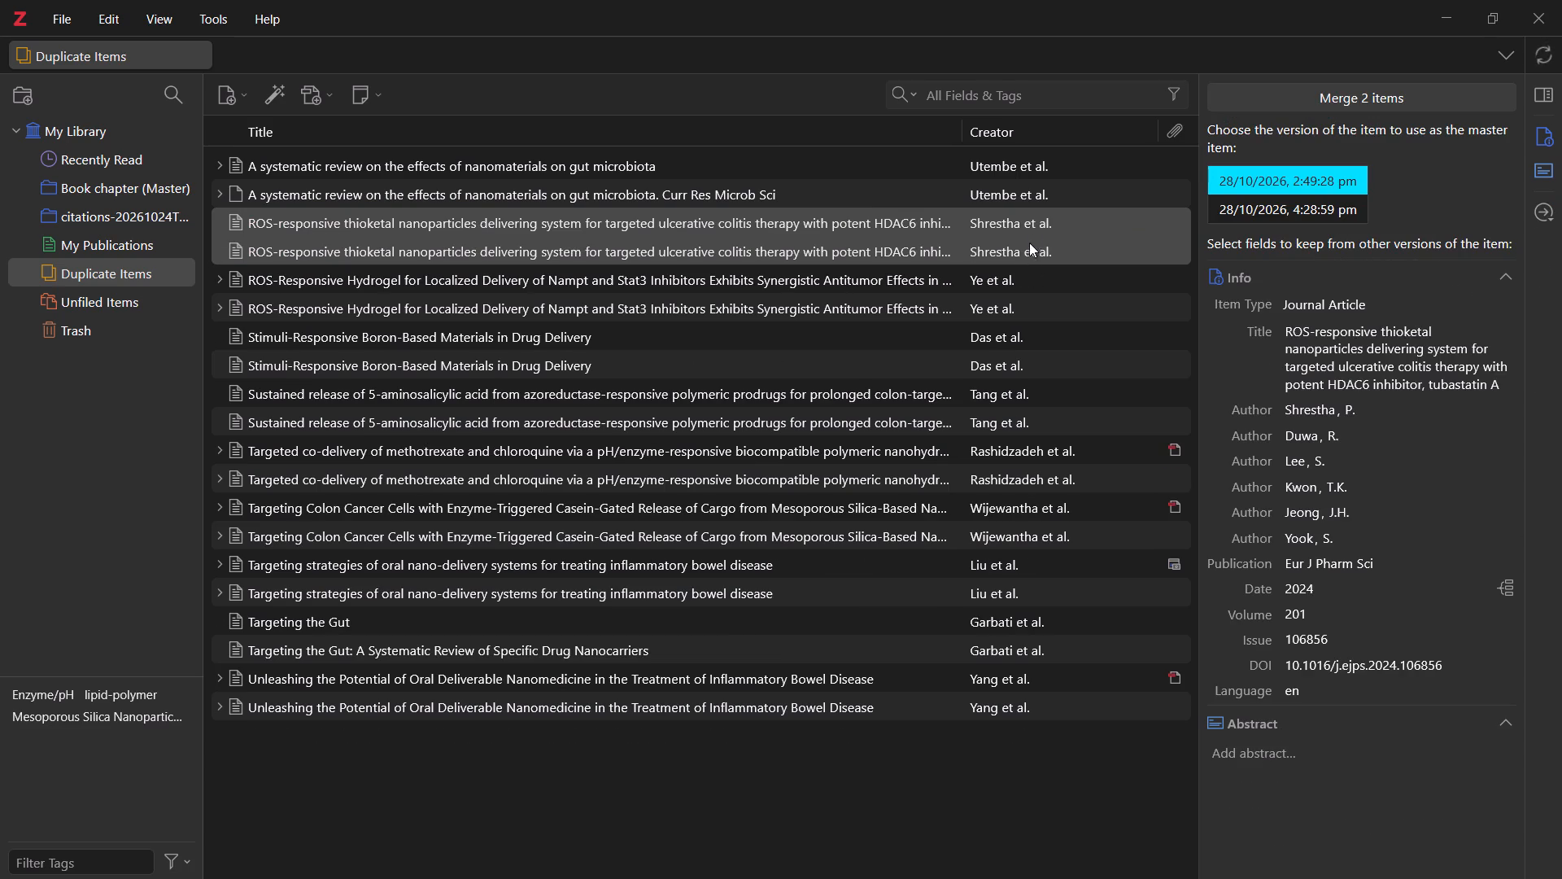
Merge the duplicate entries of the ROS-responsive thioketal nanoparticles article and those of the ROS-responsive hydrogel for Nampt and Stat3 inhibitors article.
left_click(1031, 230)
left_click(1346, 85)
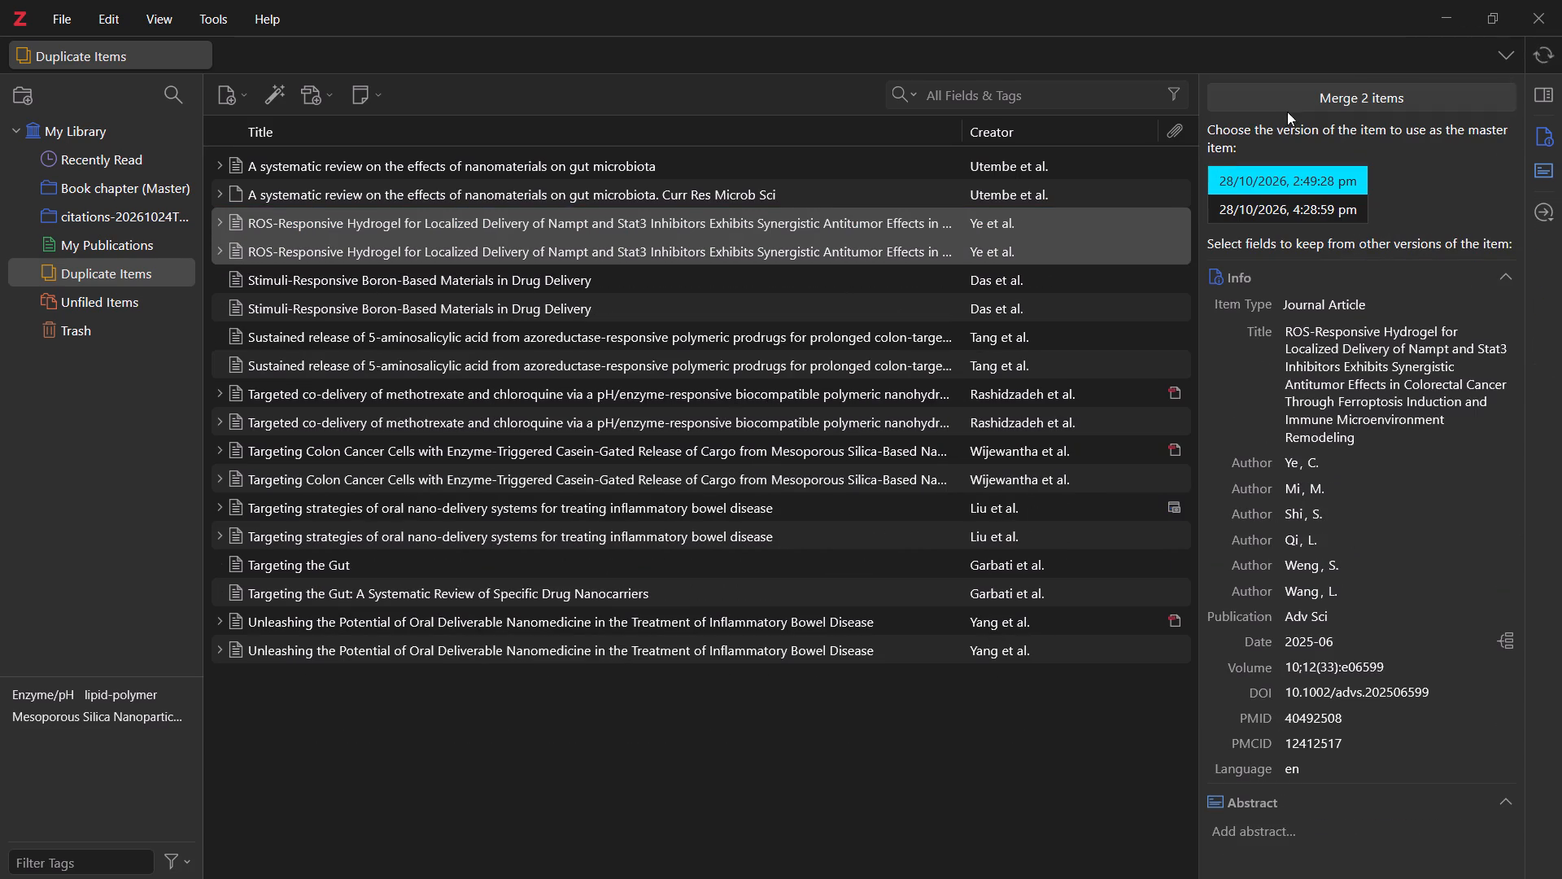
left_click(1307, 98)
Merge the four duplicate pairs in list order from the stimuli-responsive boron-based materials article through the enzyme-triggered casein-gated mesoporous silica article.
left_click(1306, 98)
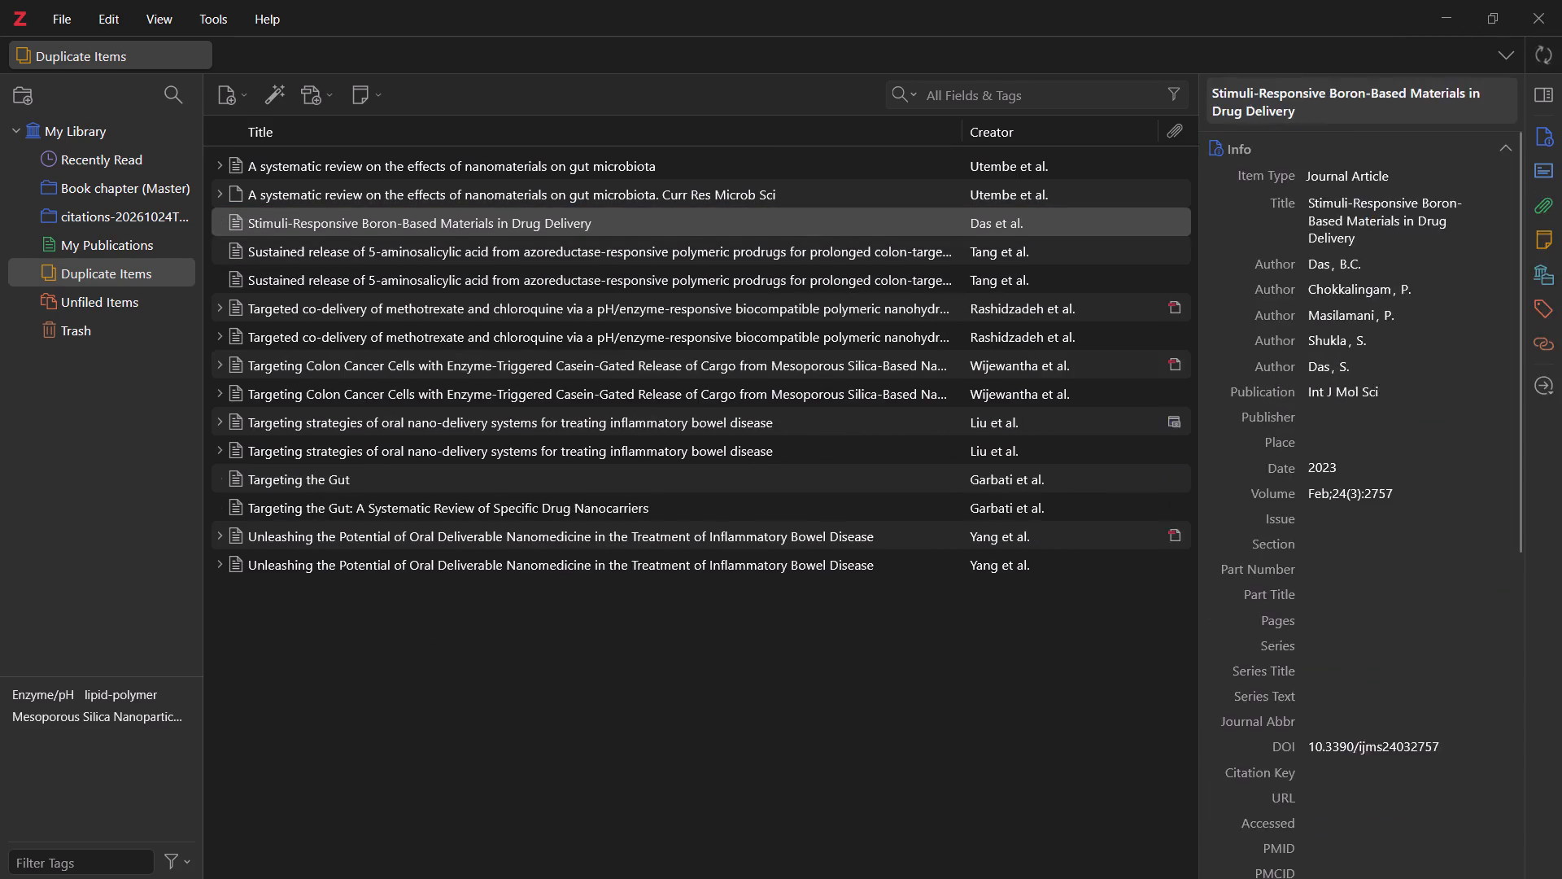
left_click(1306, 98)
left_click(1306, 98)
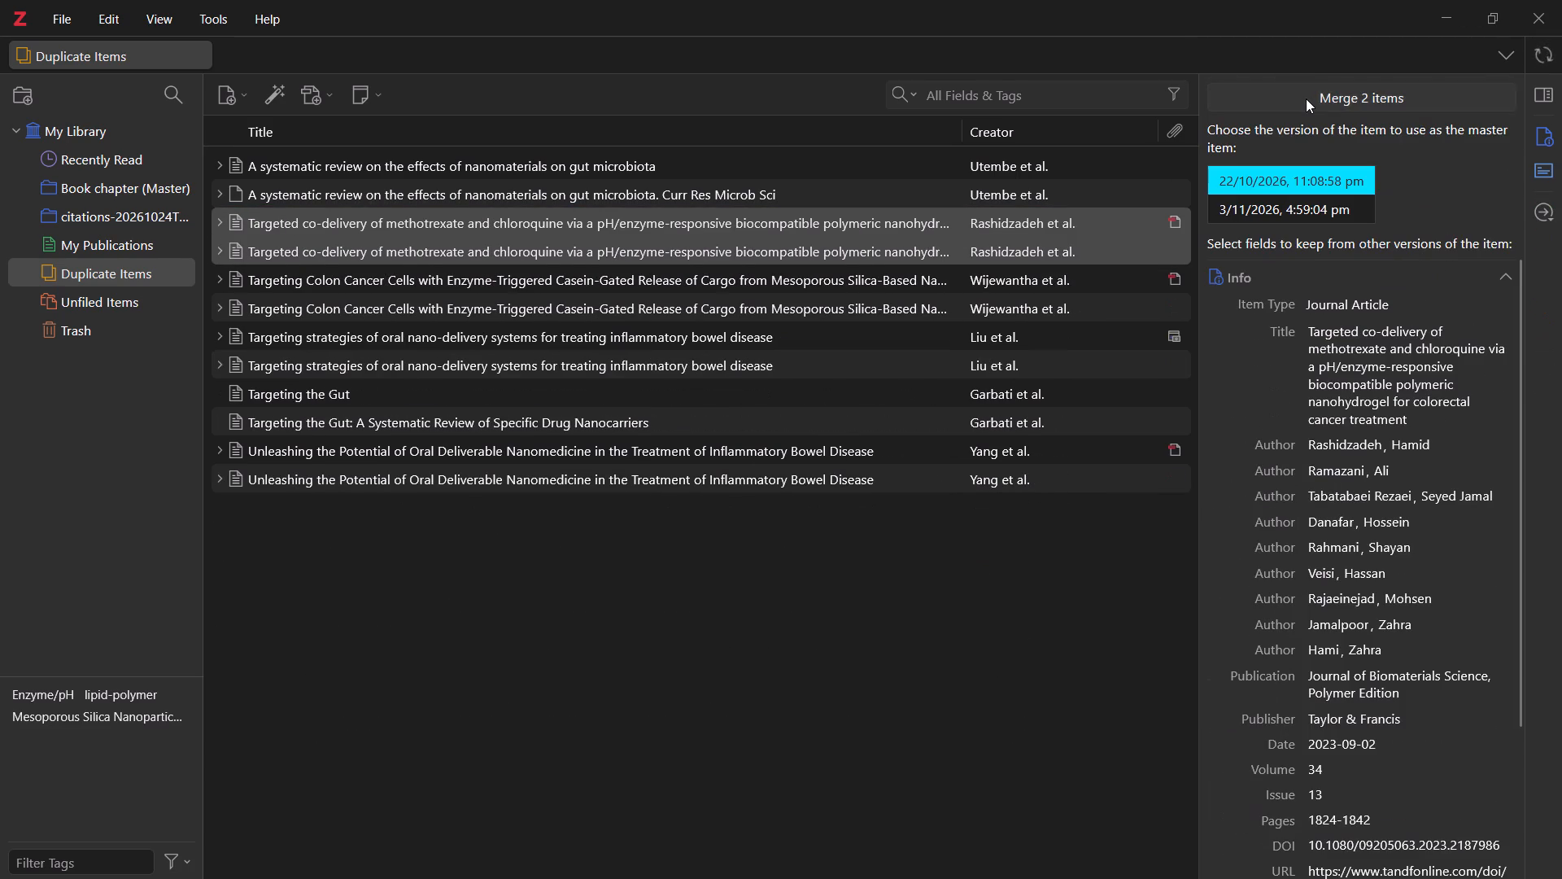
left_click(1306, 98)
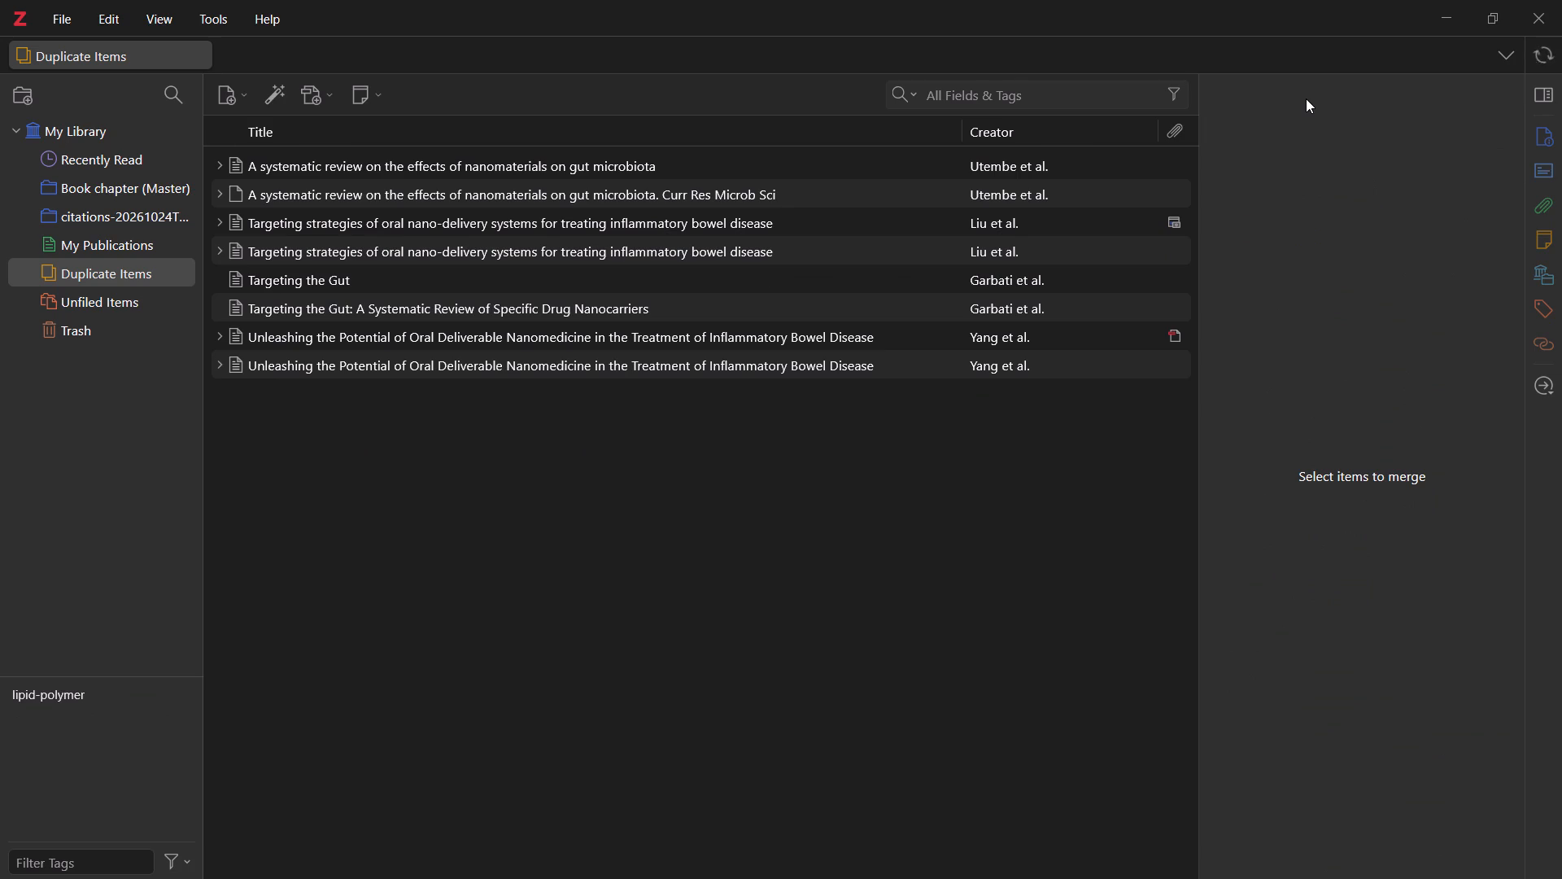
left_click(1306, 98)
Merge the duplicate entries of the article on targeting strategies of oral nano-delivery systems for treating inflammatory bowel disease.
left_click(1043, 221)
left_click(1294, 88)
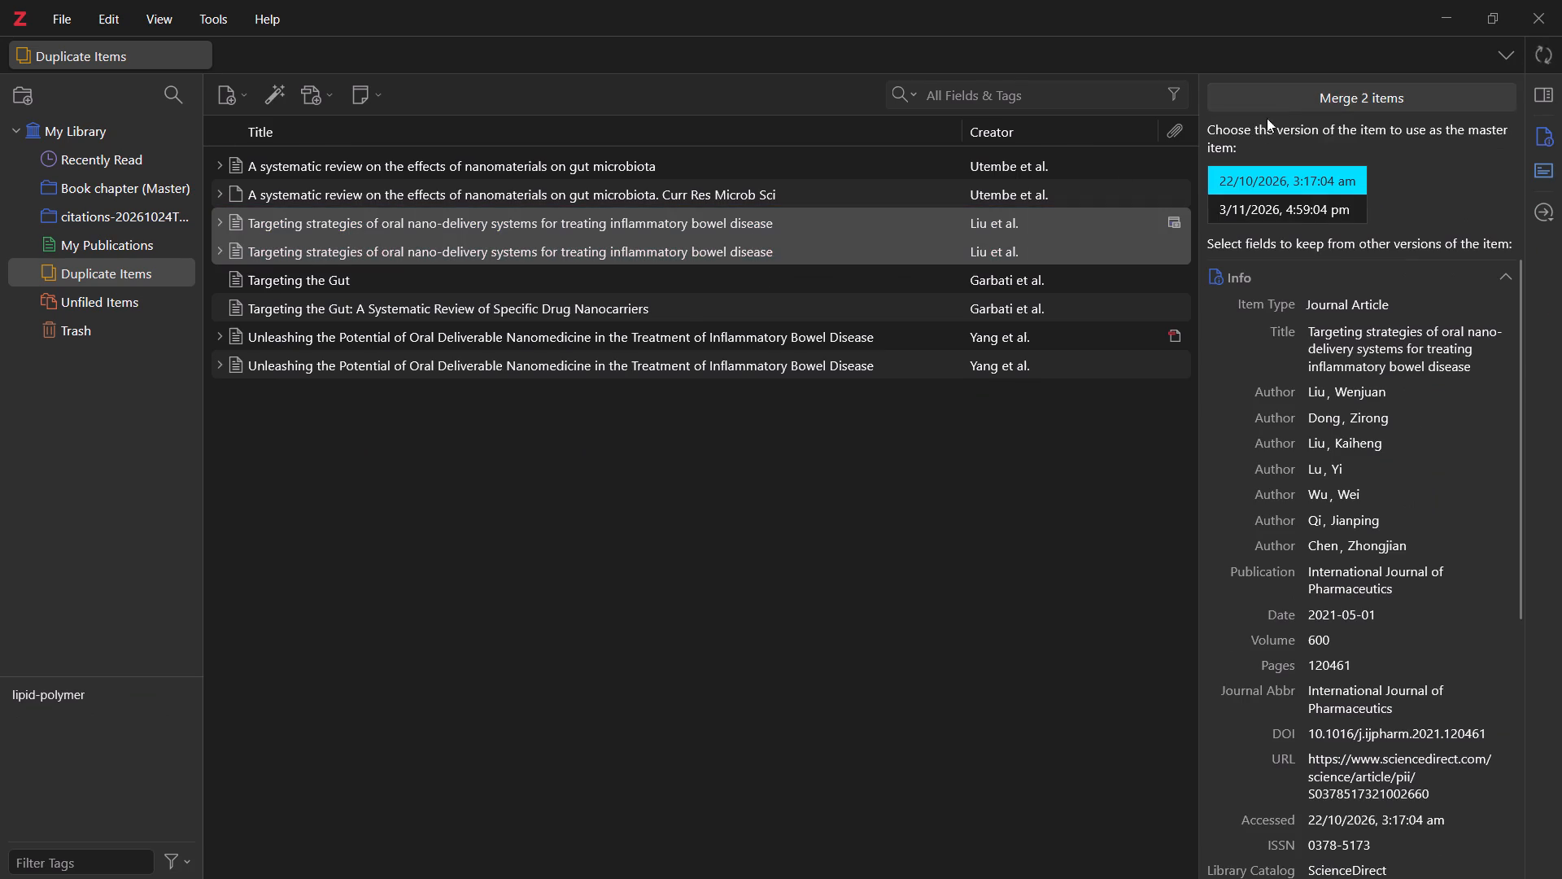
Merge the duplicate entries of the Targeting the Gut review and those of the article on oral deliverable nanomedicine for inflammatory bowel disease.
left_click(1306, 99)
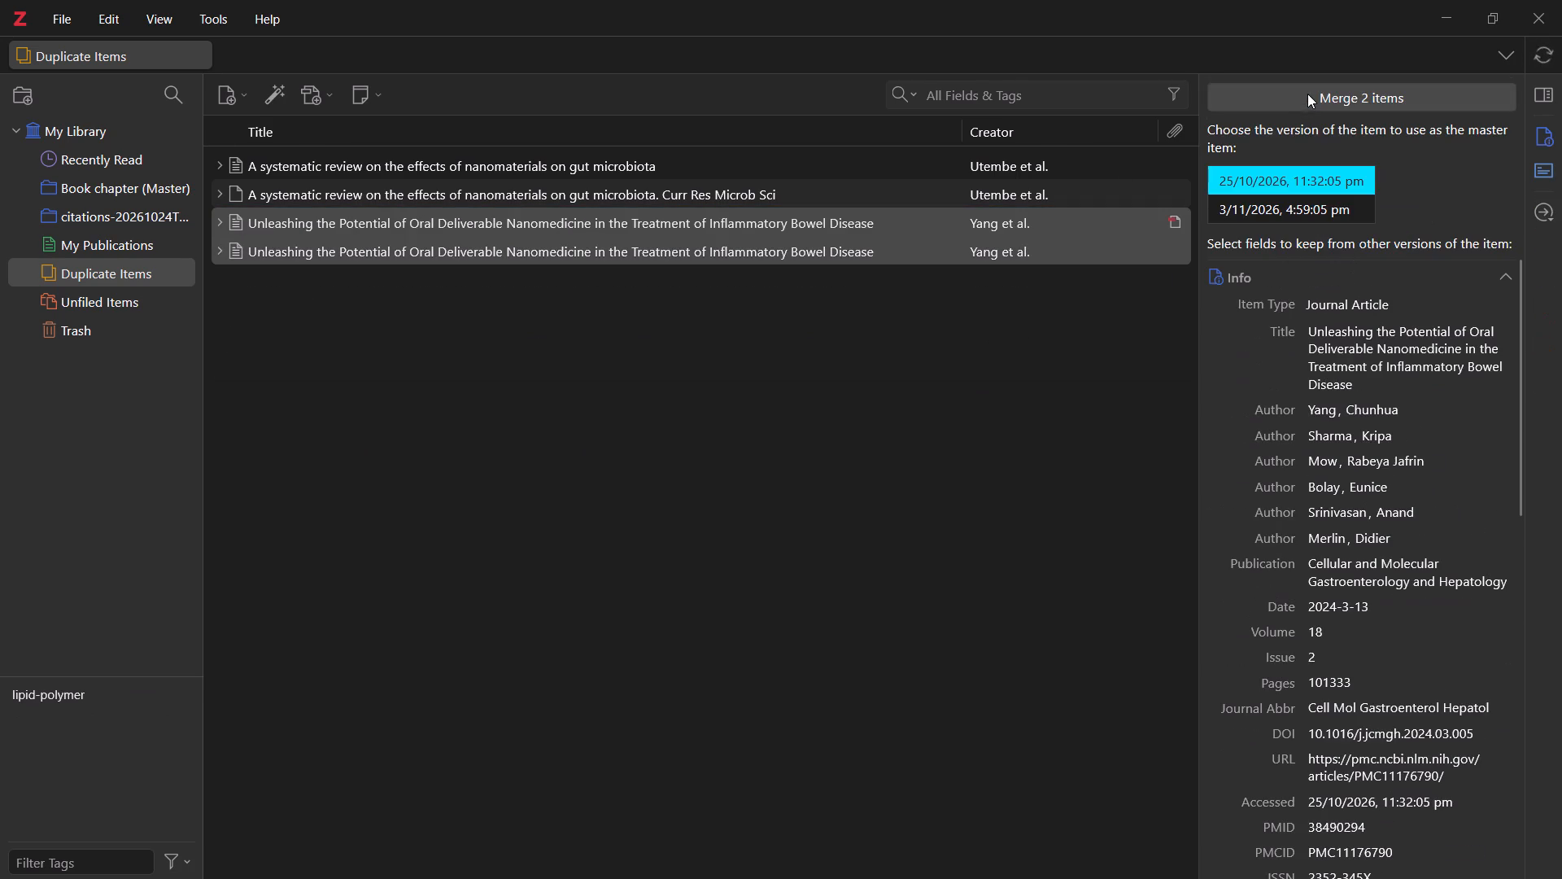
left_click(1307, 94)
Check whether the remaining duplicate pair, the systematic review on nanomaterials and gut microbiota, can be merged.
left_click(465, 196)
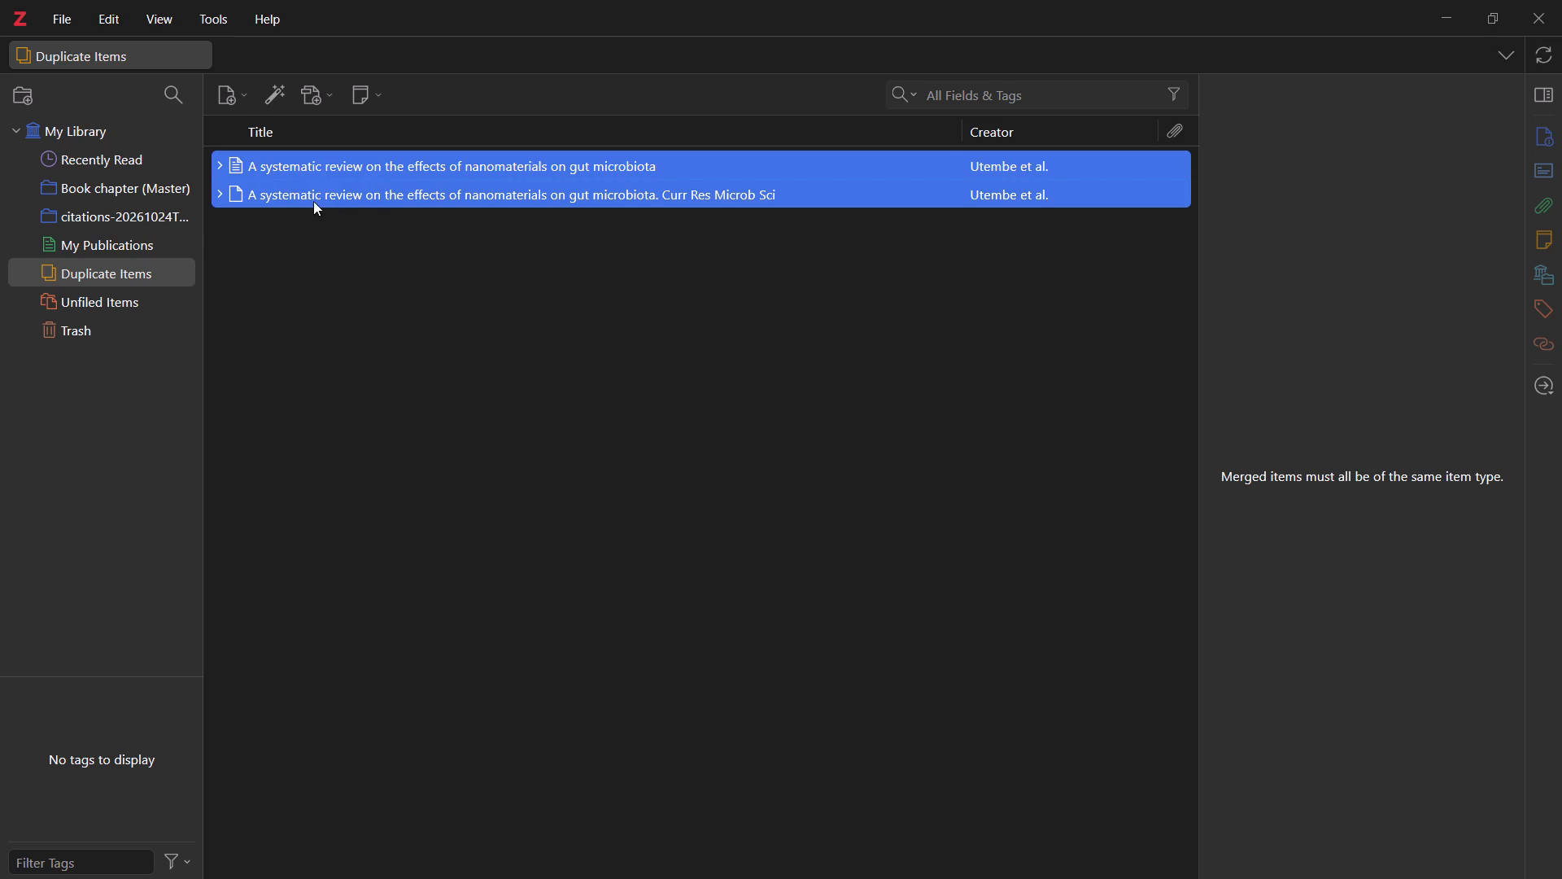
Look through the whole reference list in the Book chapter (Master) collection for remaining duplicates.
left_click(85, 195)
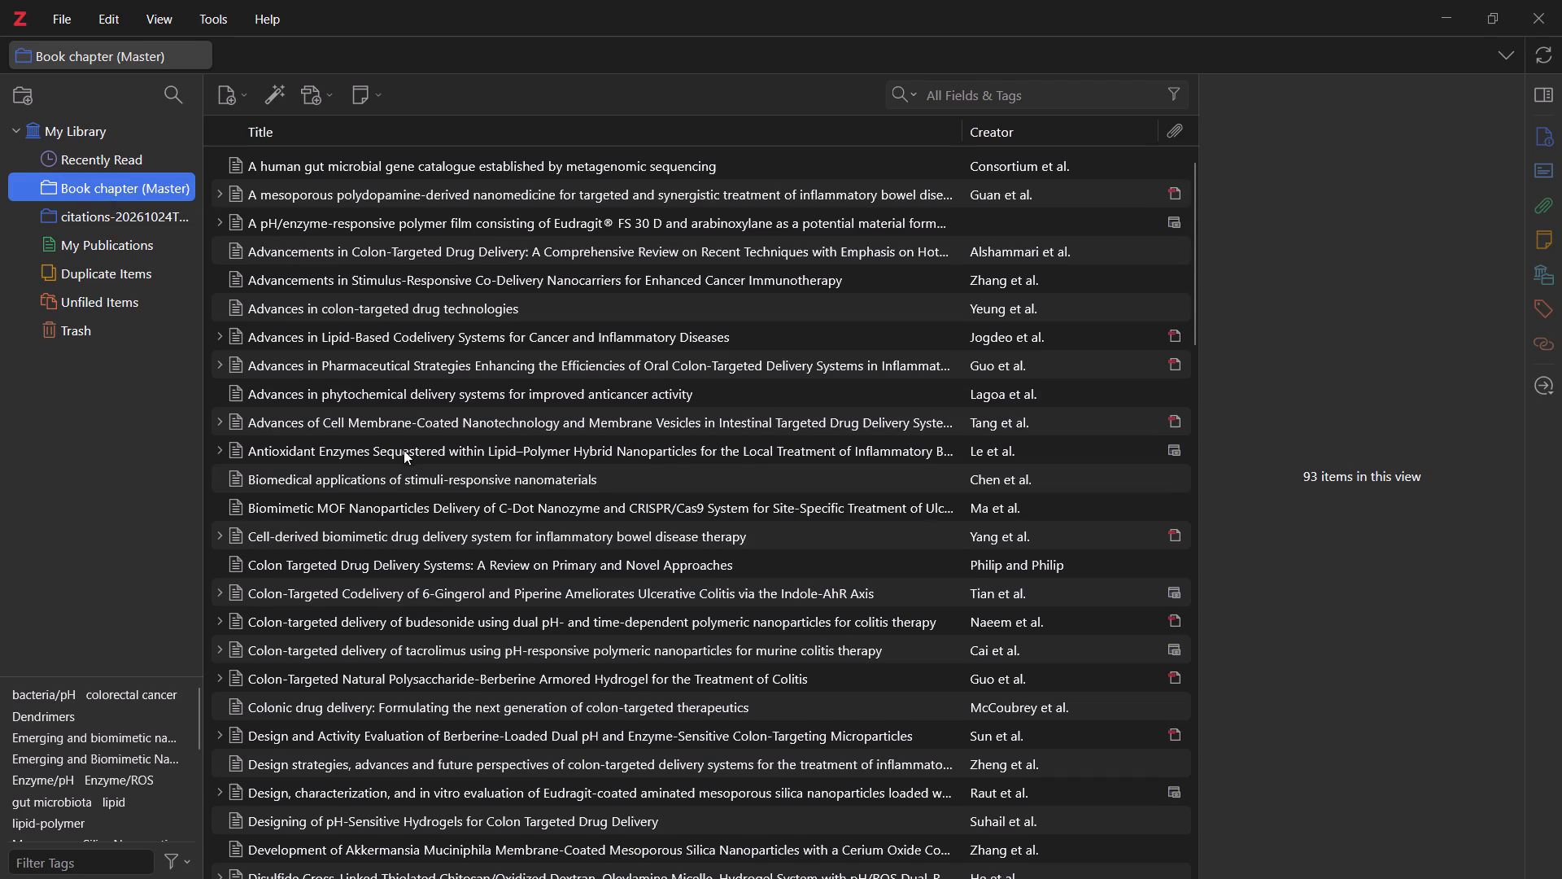
scroll(404, 452, "down", 8)
scroll(404, 452, "up", 1)
scroll(412, 464, "down", 1)
scroll(412, 464, "up", 2)
scroll(412, 466, "down", 1)
scroll(416, 471, "up", 1)
scroll(417, 471, "down", 3)
scroll(443, 500, "up", 2)
scroll(445, 501, "down", 1)
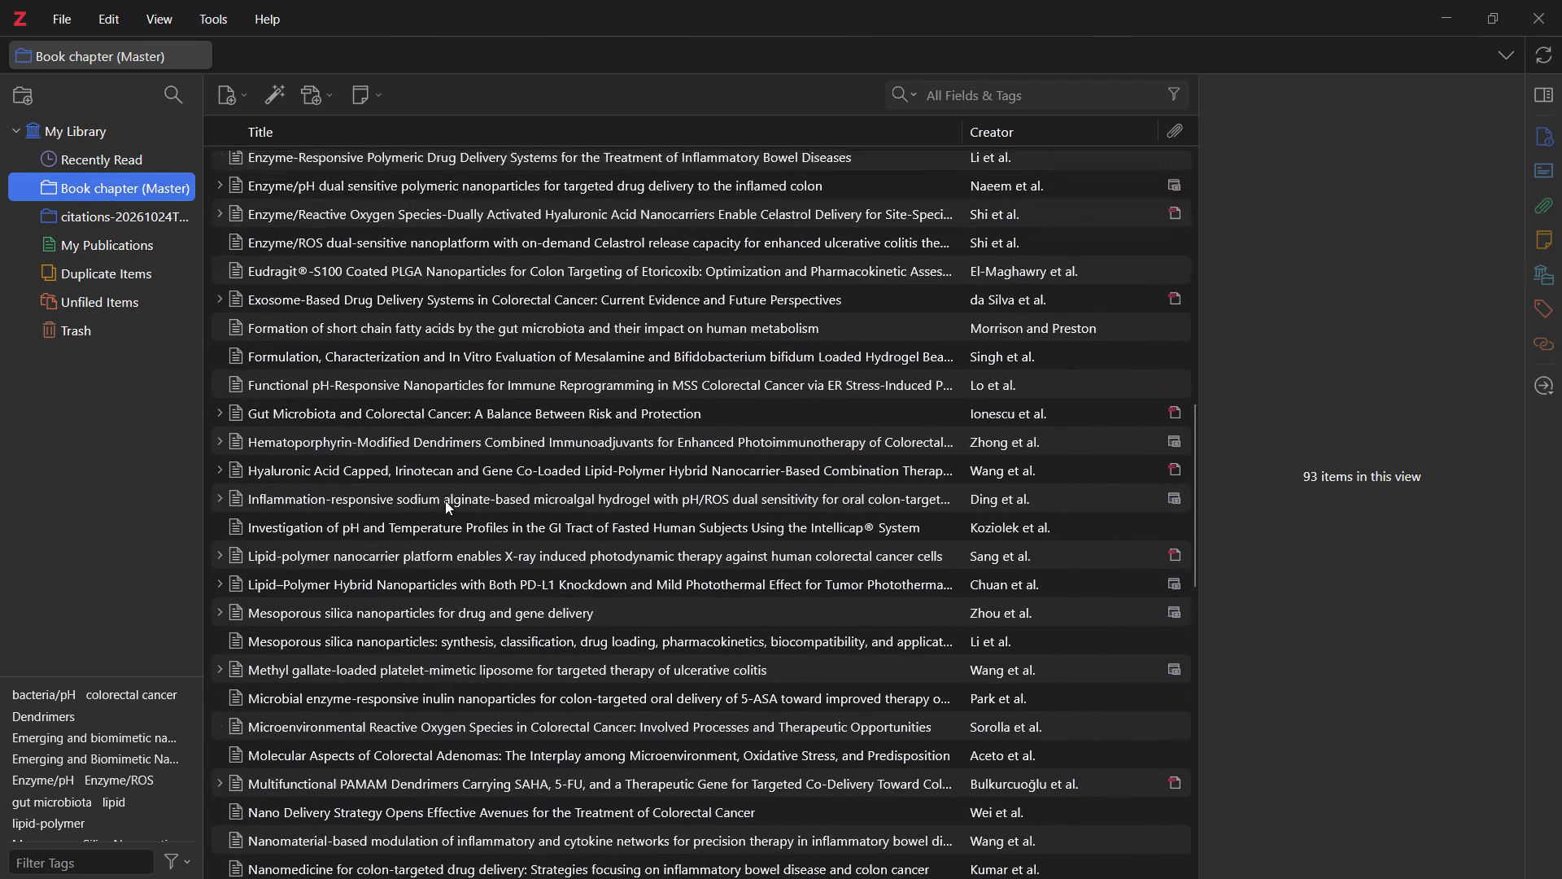
scroll(445, 501, "down", 7)
scroll(469, 571, "up", 1)
scroll(473, 622, "down", 8)
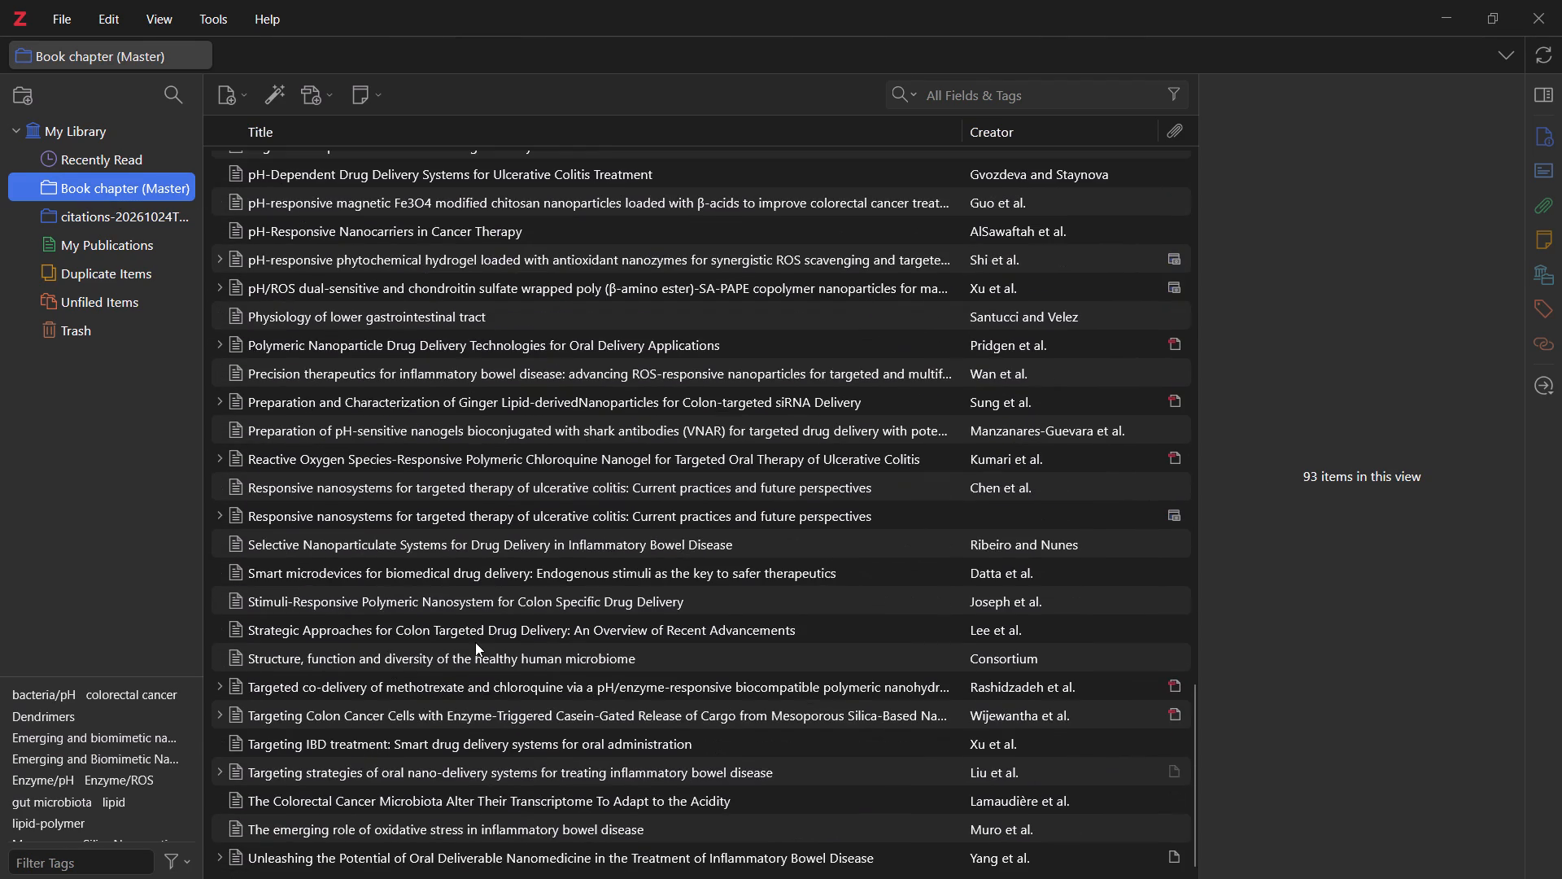
scroll(353, 783, "up", 1)
scroll(352, 787, "down", 8)
scroll(352, 787, "up", 1)
scroll(352, 787, "down", 1)
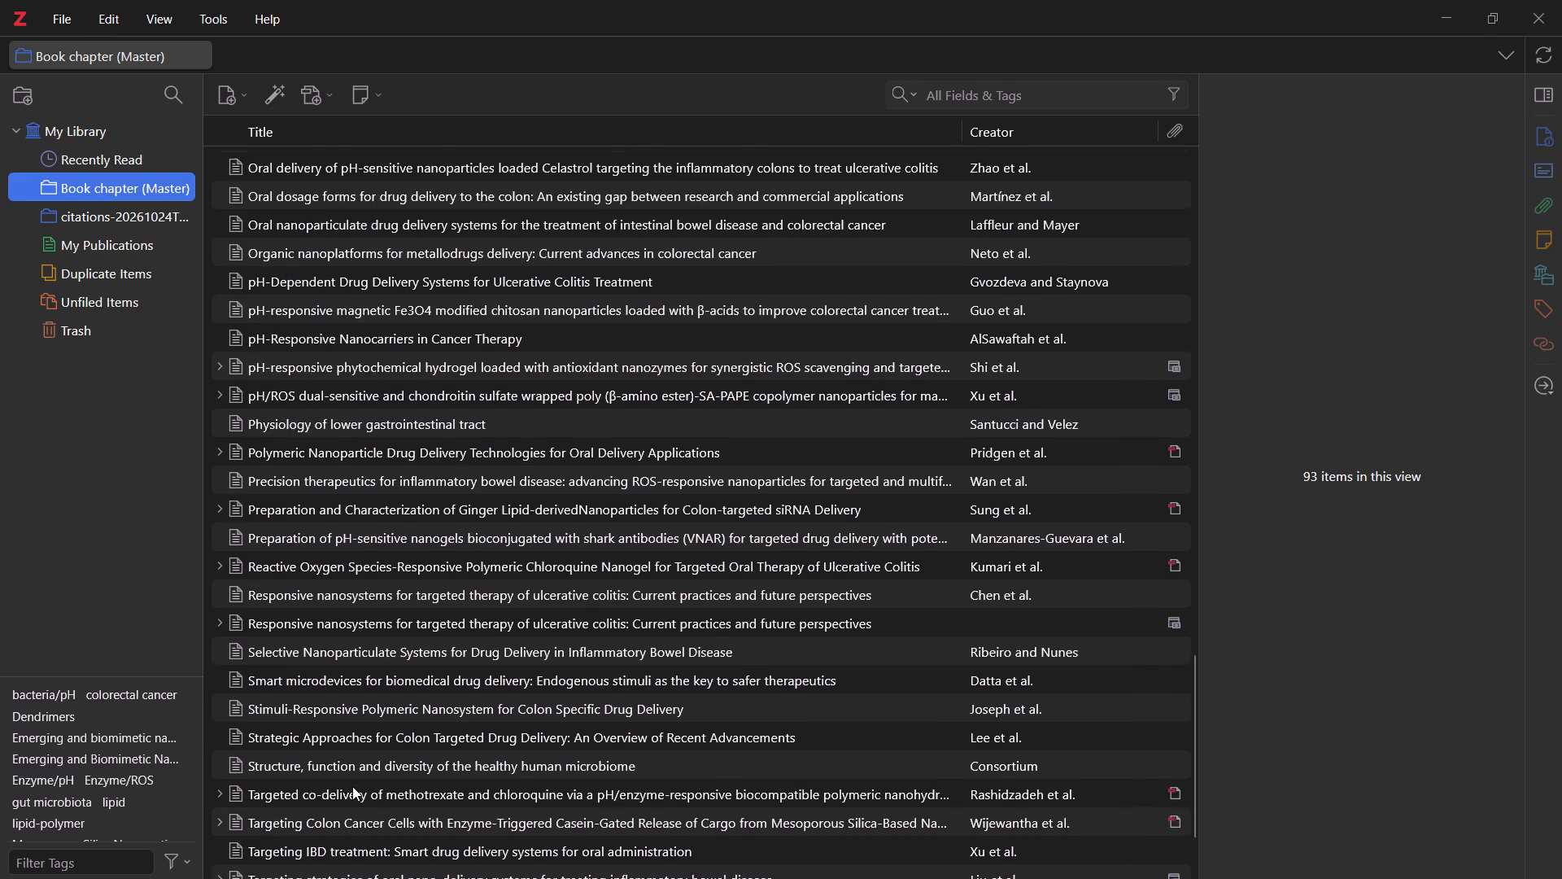
scroll(352, 785, "up", 6)
scroll(366, 741, "down", 2)
scroll(380, 638, "down", 1)
scroll(380, 636, "up", 3)
scroll(377, 634, "down", 1)
scroll(377, 634, "up", 1)
scroll(377, 634, "down", 1)
scroll(377, 634, "up", 1)
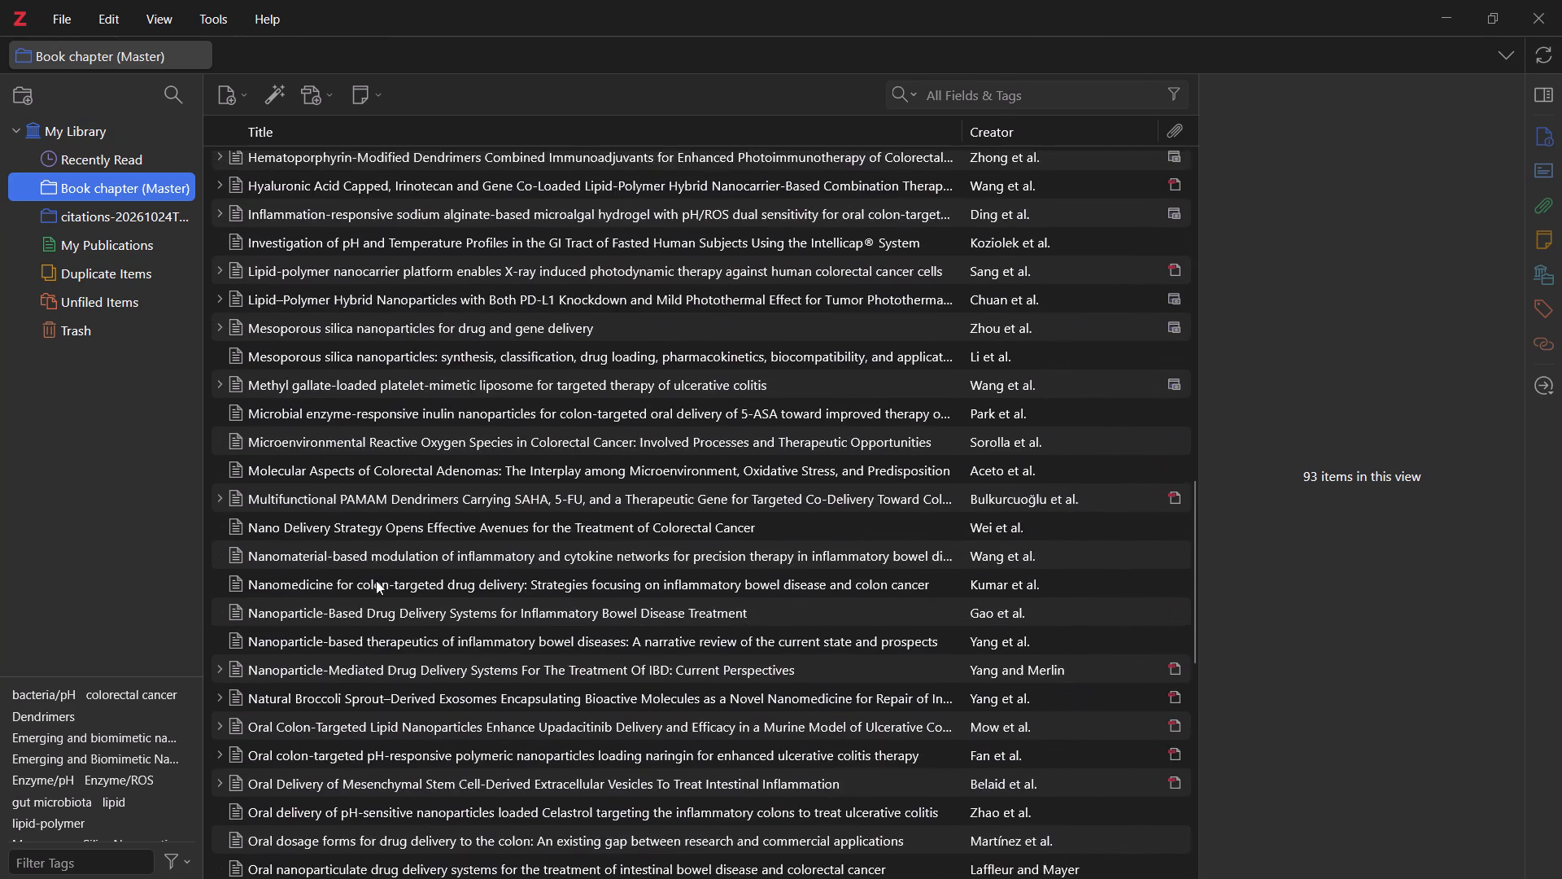
scroll(344, 489, "up", 2)
middle_click_drag(365, 476, 350, 297)
scroll(404, 497, "up", 4)
scroll(404, 503, "down", 1)
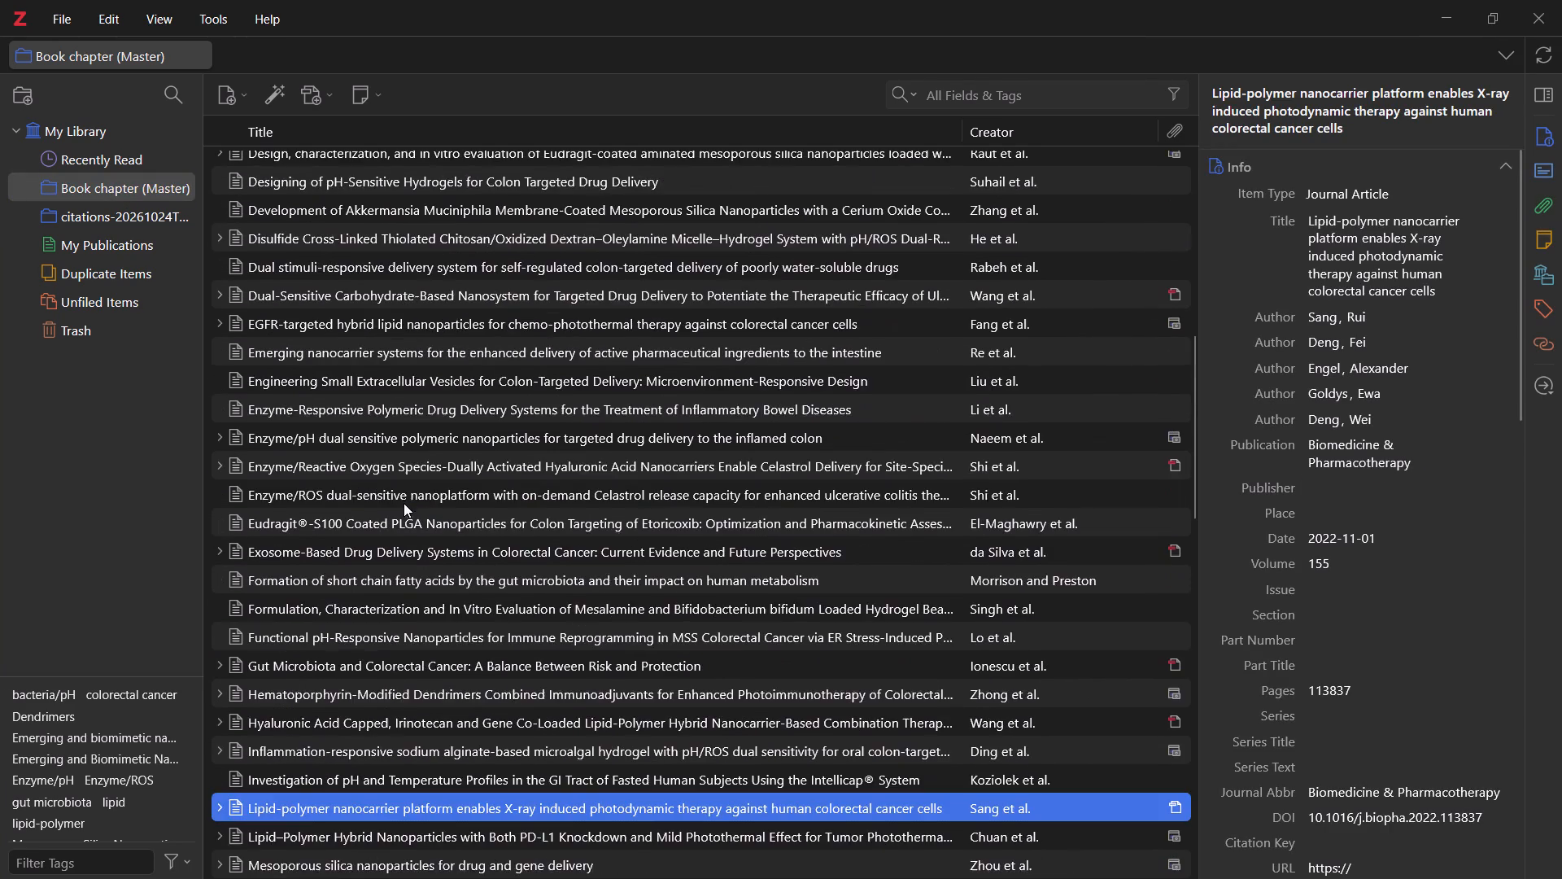
scroll(414, 483, "up", 1)
scroll(414, 483, "down", 1)
scroll(414, 483, "up", 2)
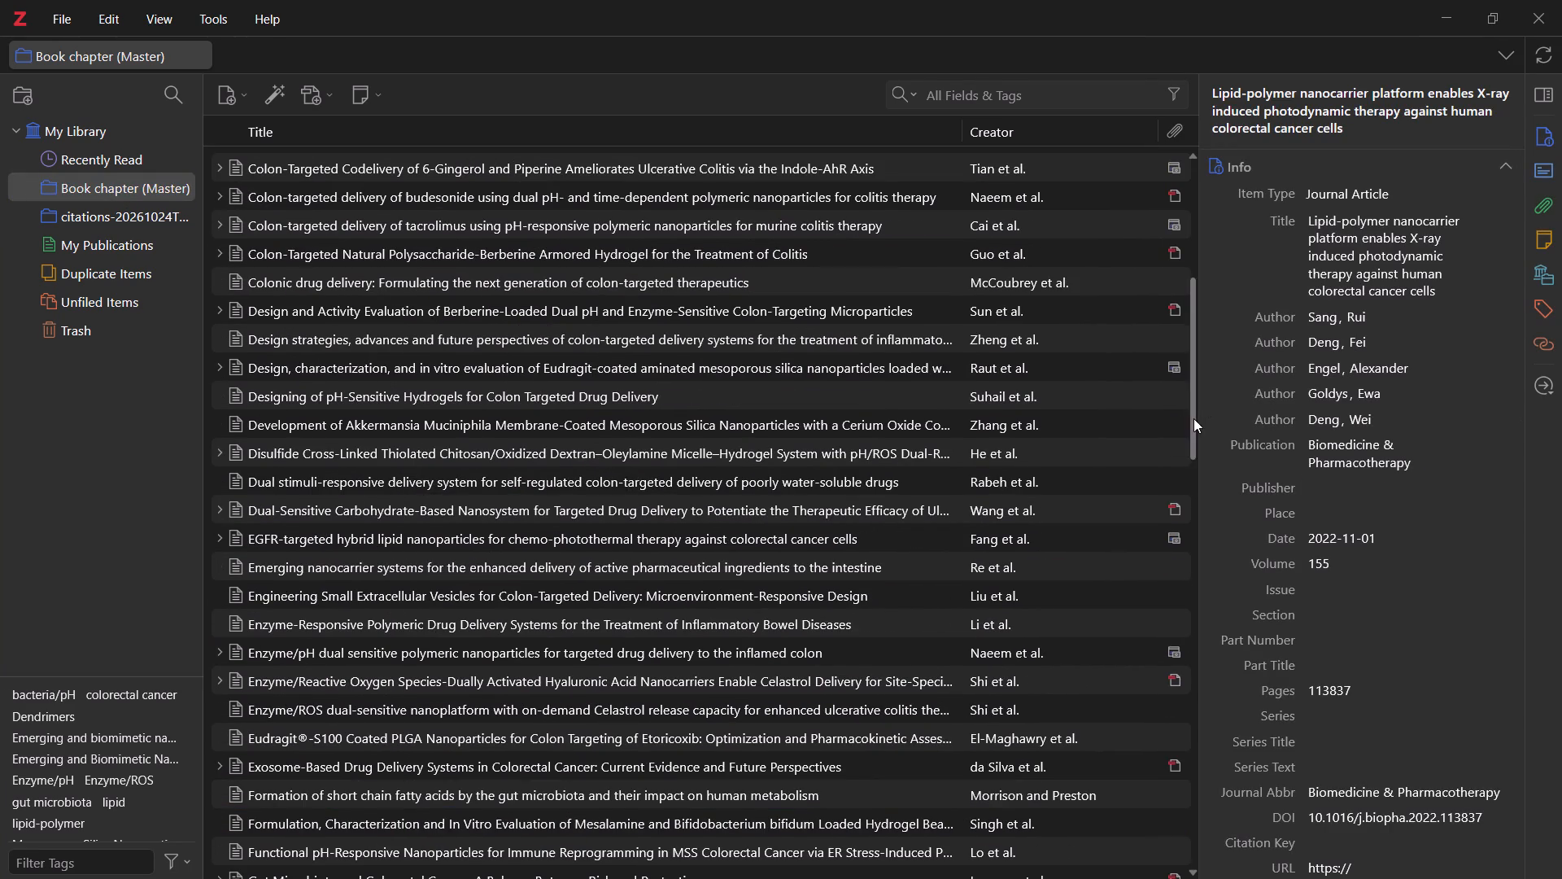
left_click_drag(1193, 419, 1172, 199)
Check the contents of the citations-20261024T204026 collection, then return to Book chapter (Master).
left_click(125, 208)
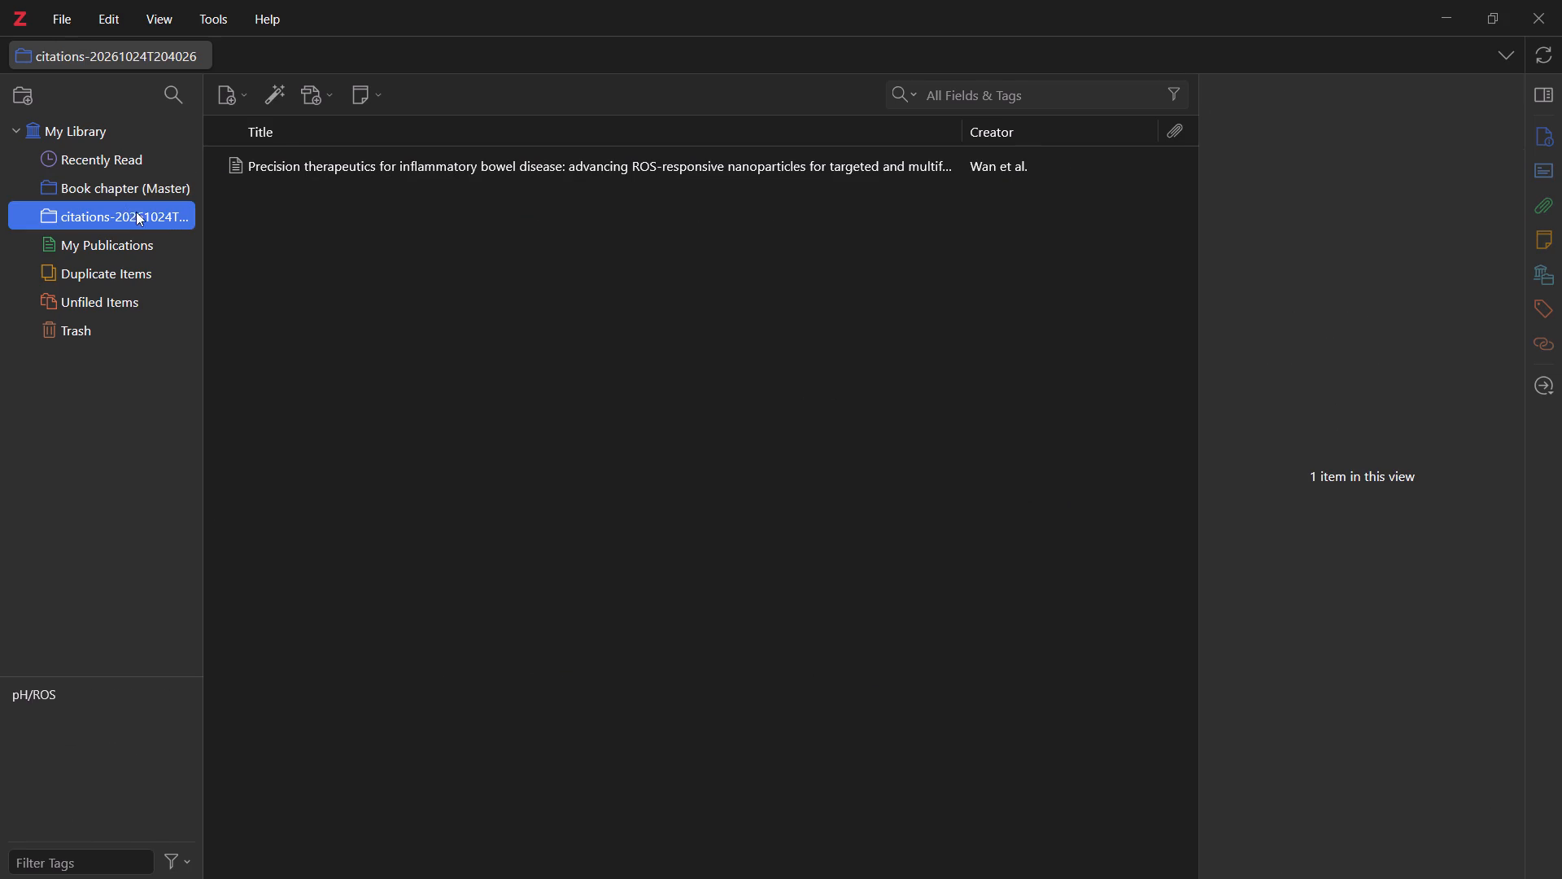
left_click(121, 192)
Show all of My Library and inspect the two untitled Verkhovskii et al. documents and the note attached to each.
left_click(106, 129)
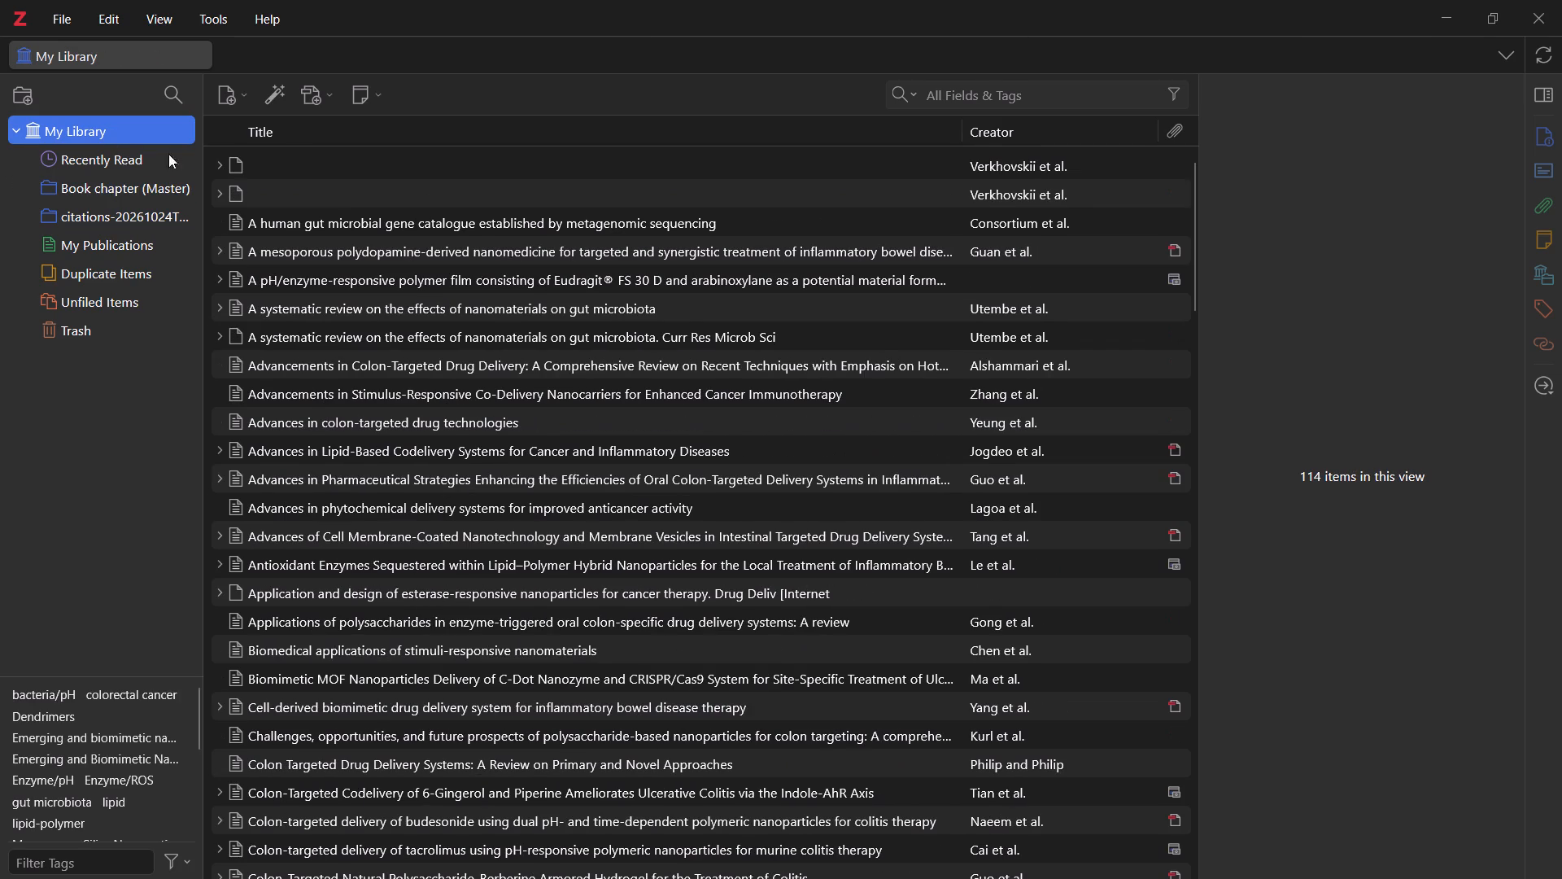
left_click(514, 190)
left_click(511, 171)
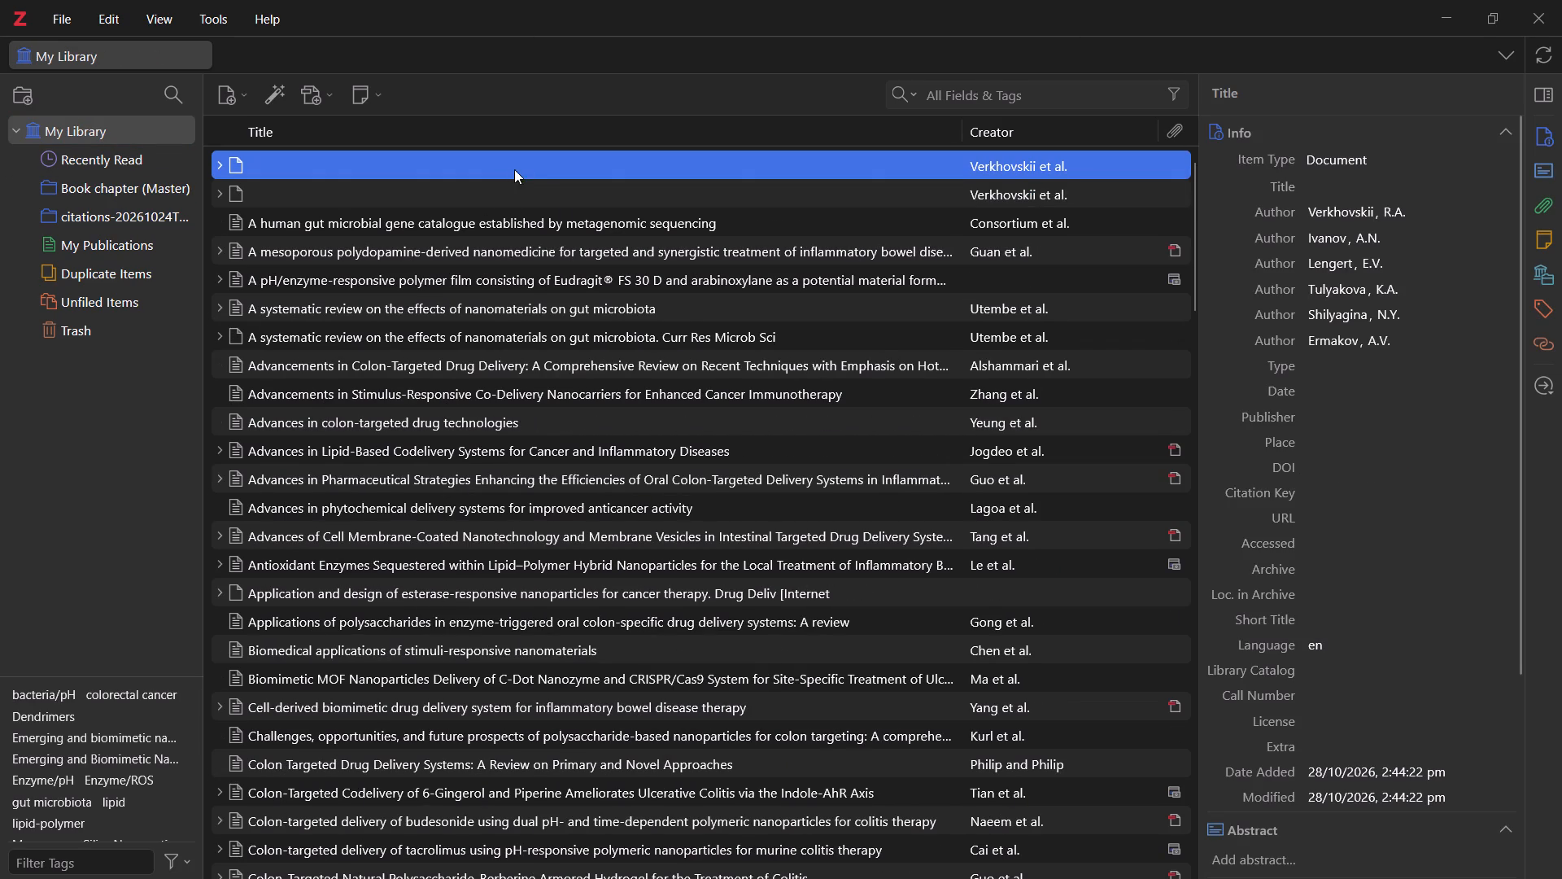
left_click(216, 195)
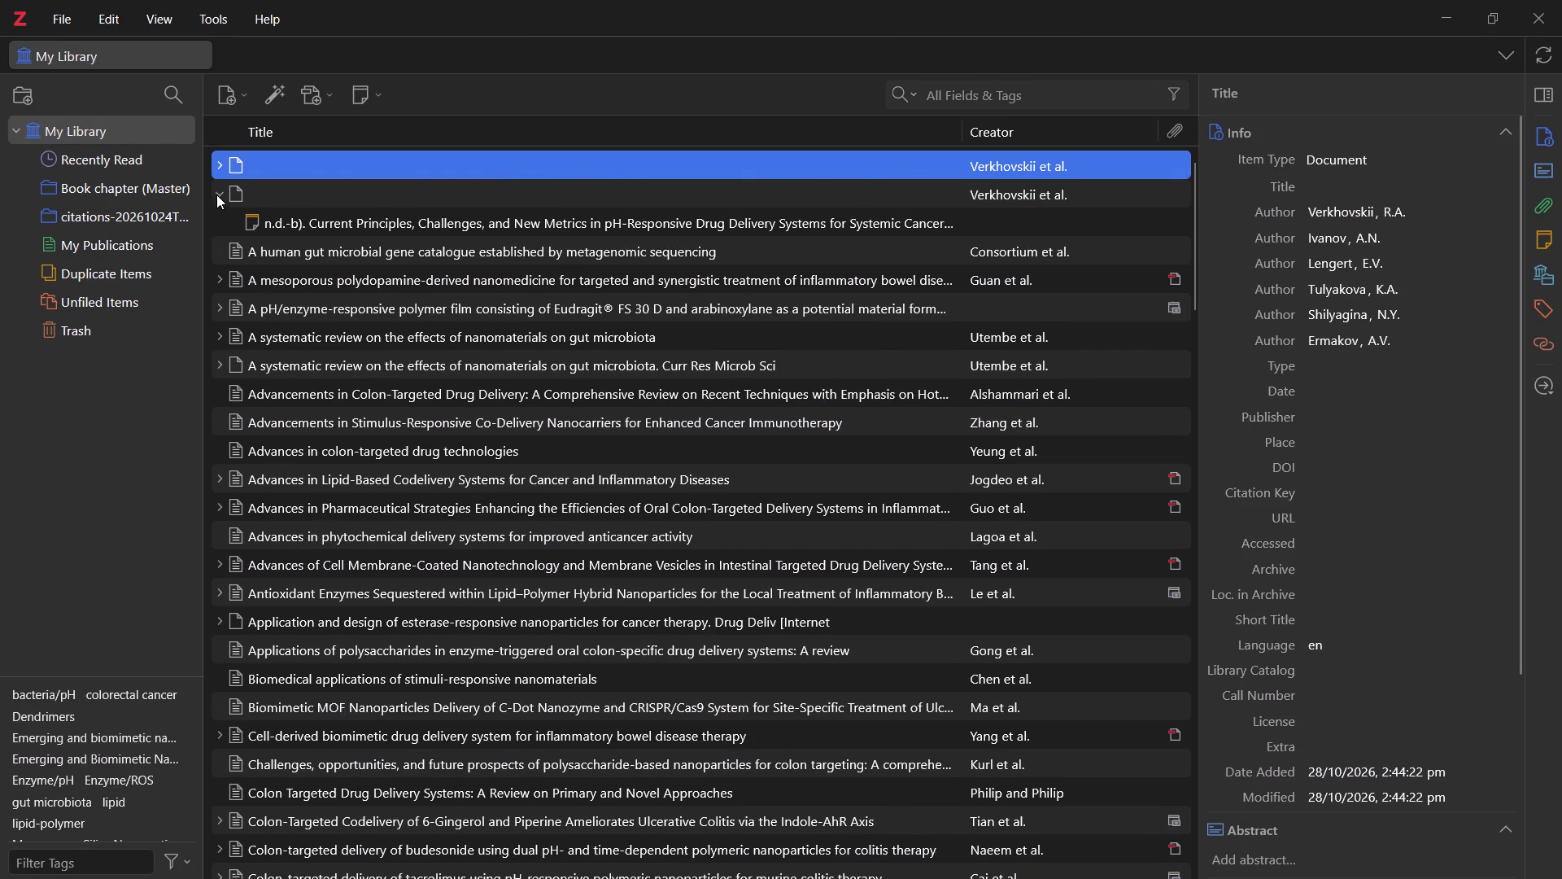
left_click(220, 191)
left_click(220, 163)
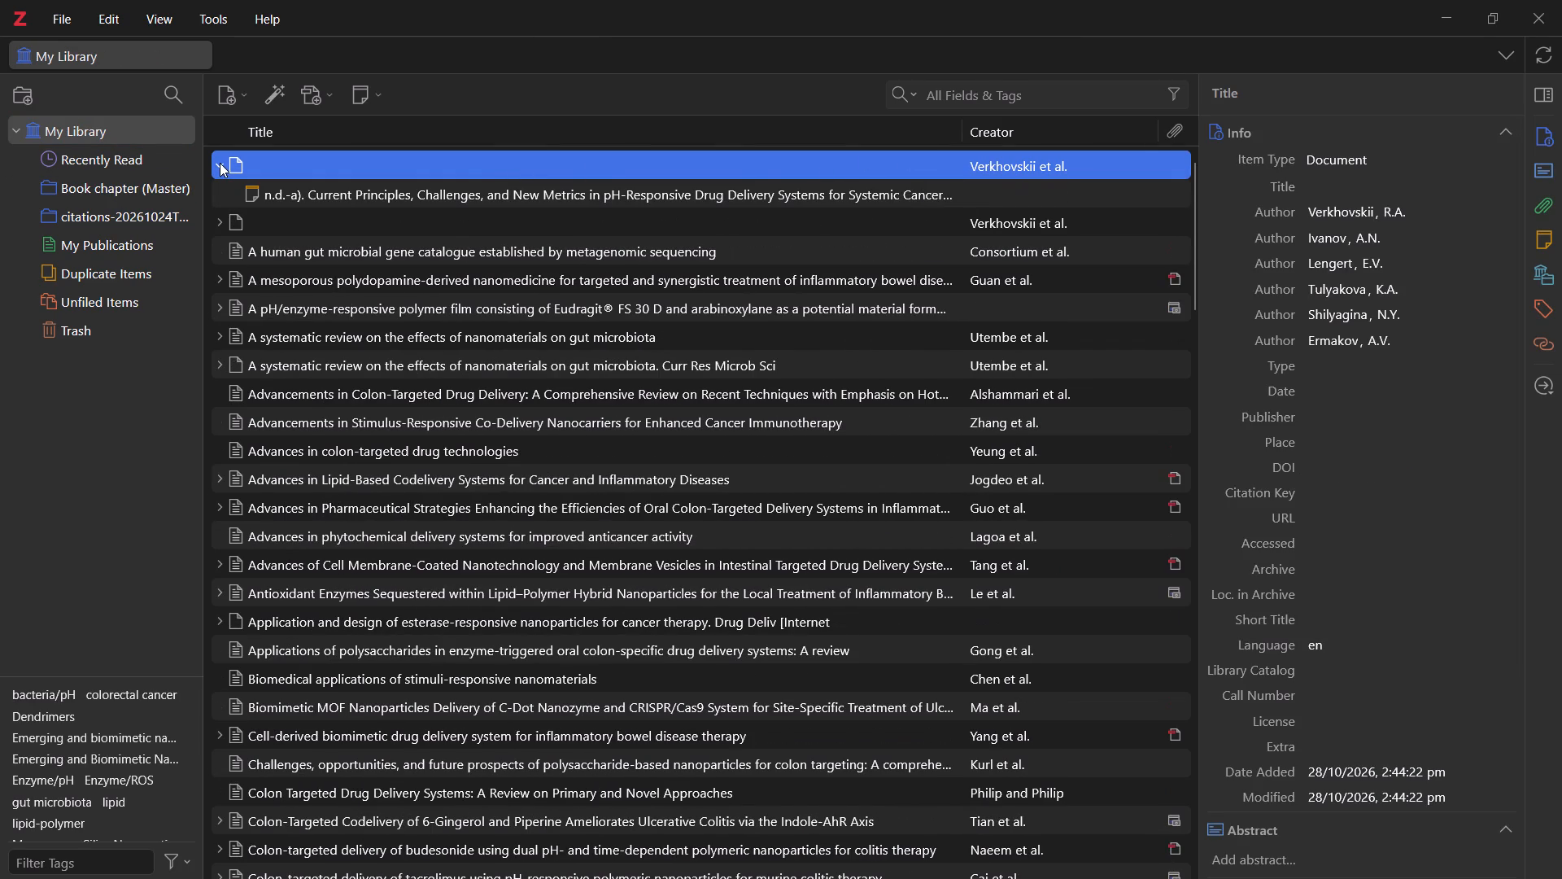
left_click(220, 163)
left_click(456, 240)
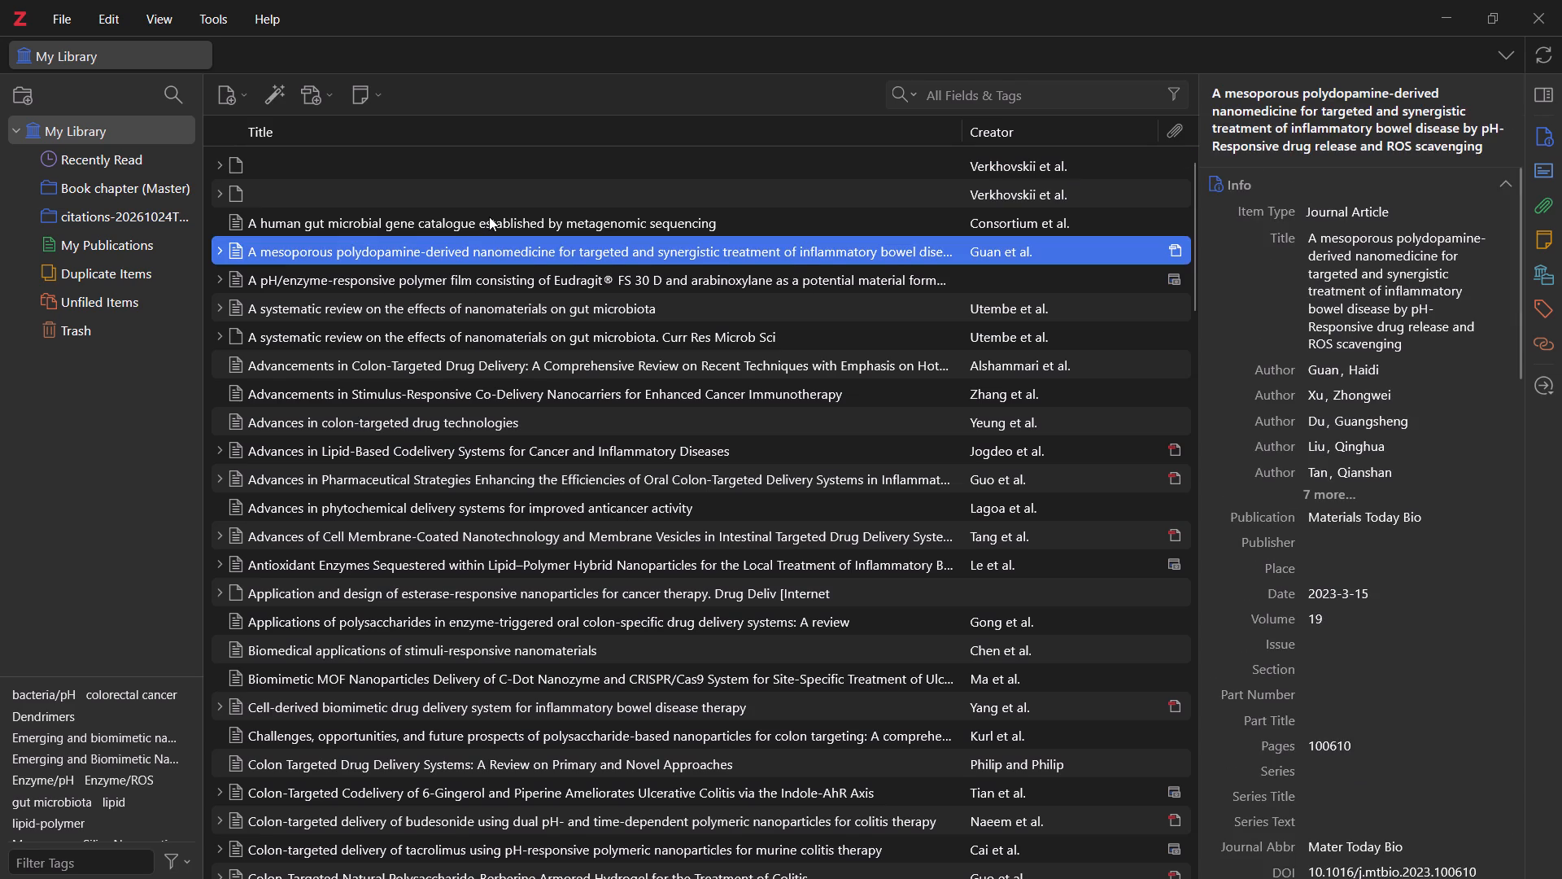
left_click(490, 216)
Move the Document-type duplicate of the nanomaterials and gut microbiota systematic review, titled with "Curr Res Microb Sci", to the Trash.
left_click(561, 292)
left_click(573, 323)
left_click(594, 307)
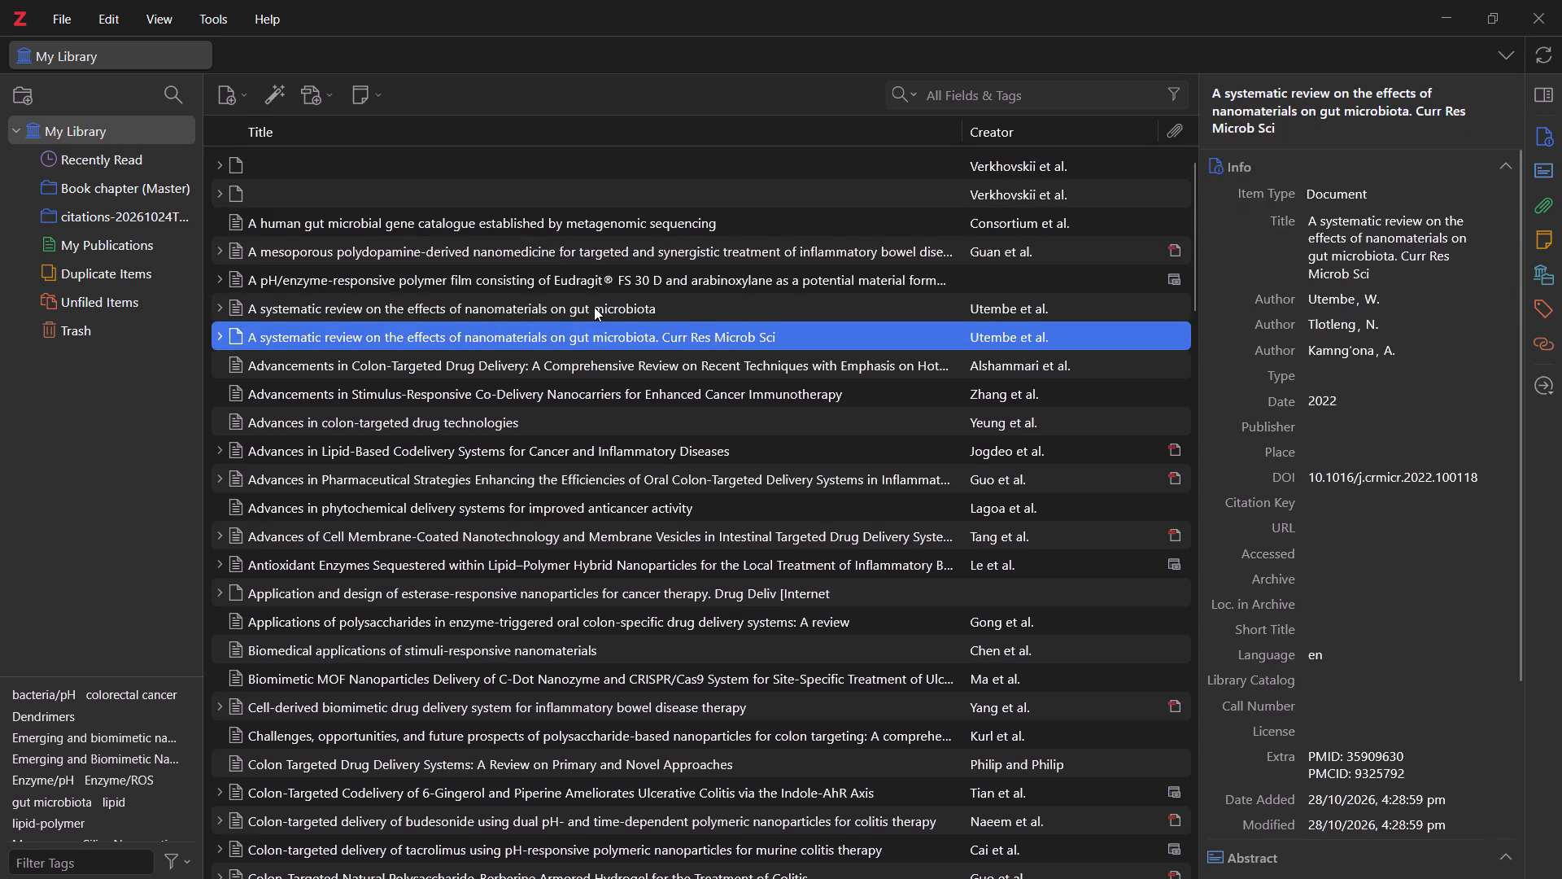
left_click(594, 335)
key("Delete")
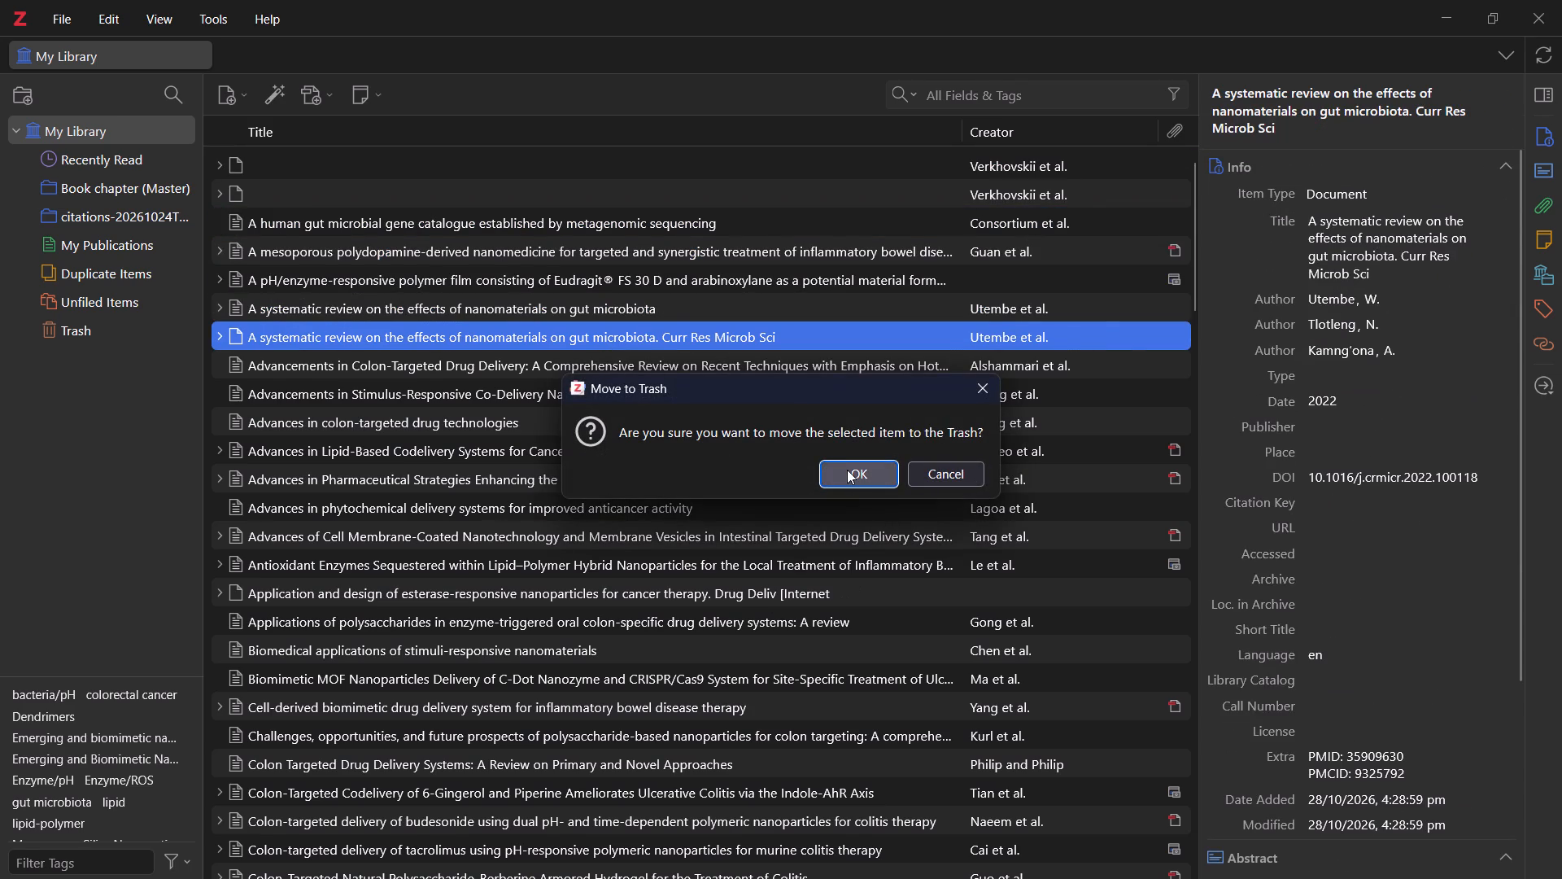
left_click(847, 470)
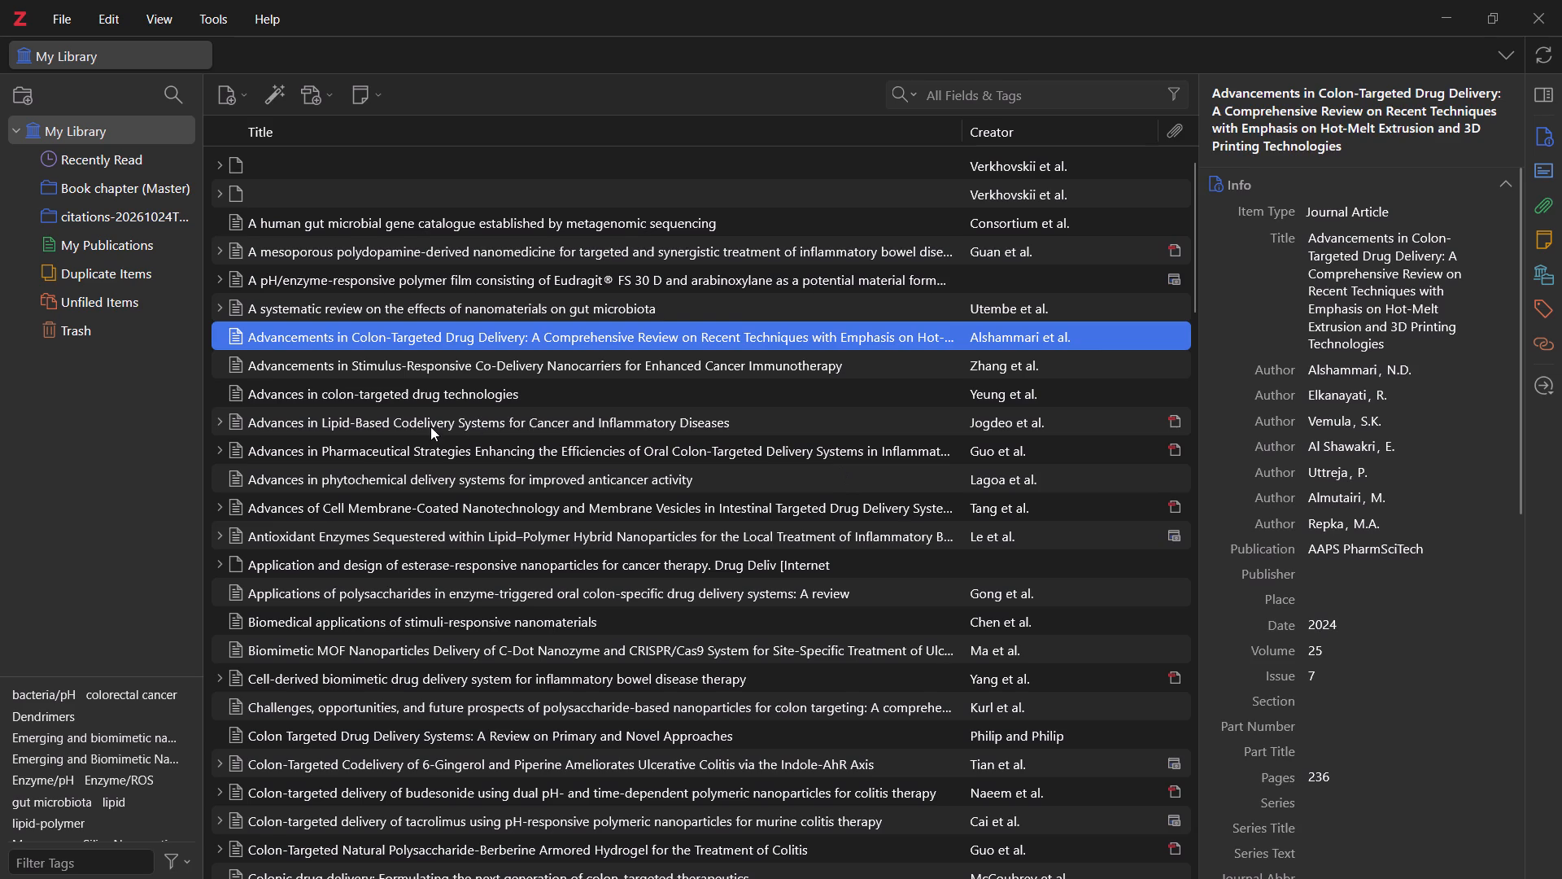
Examine the details of the neighbouring "Advances in" and "Advancements in" articles in My Library.
left_click(430, 422)
left_click(442, 446)
left_click(339, 426)
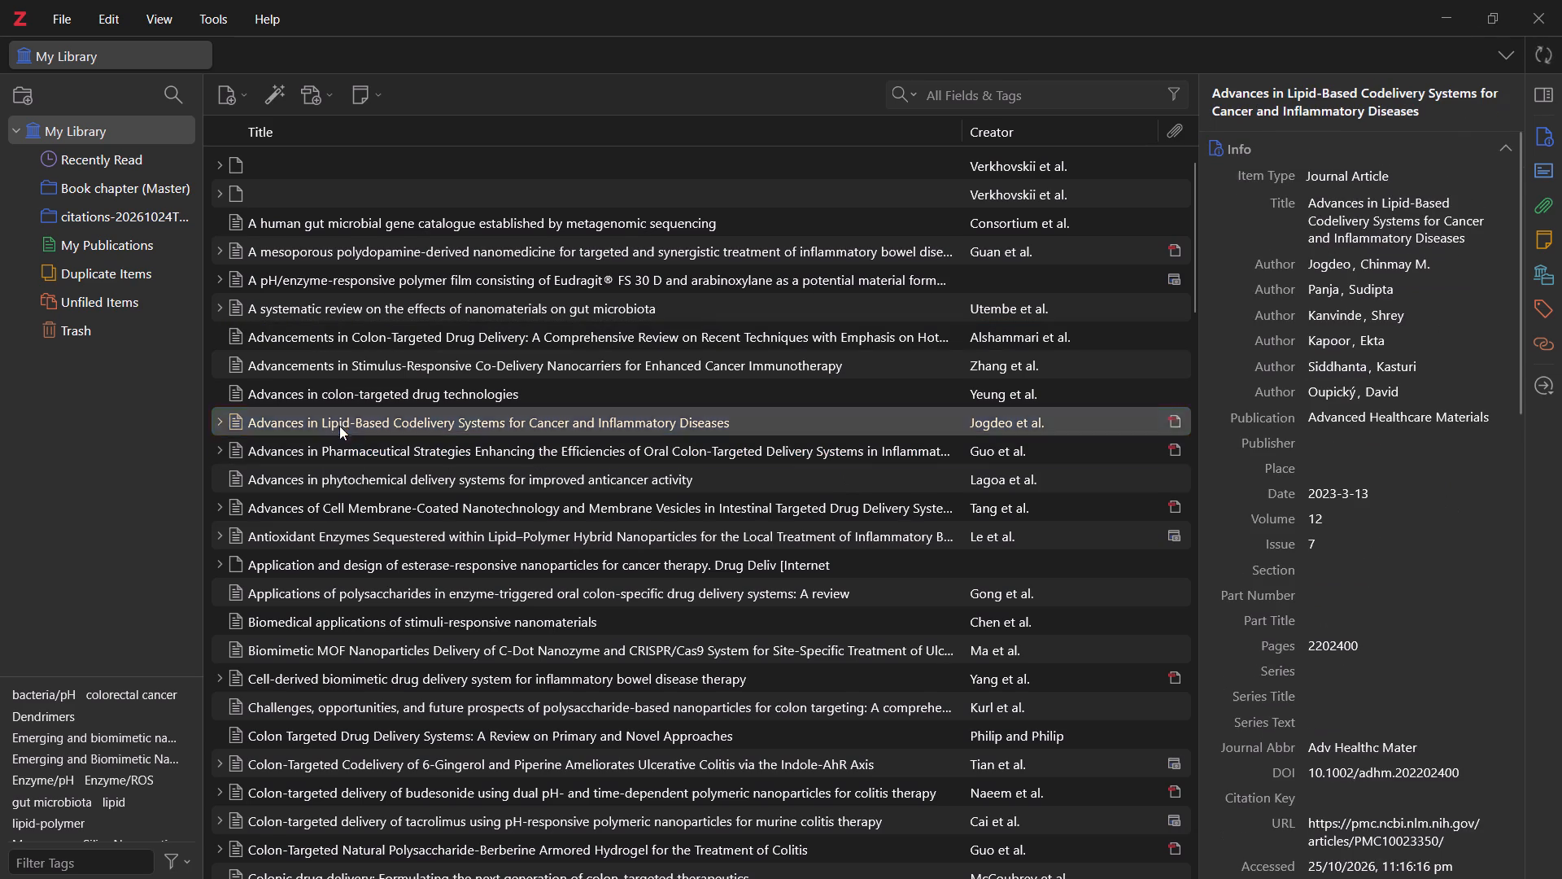
left_click(312, 453)
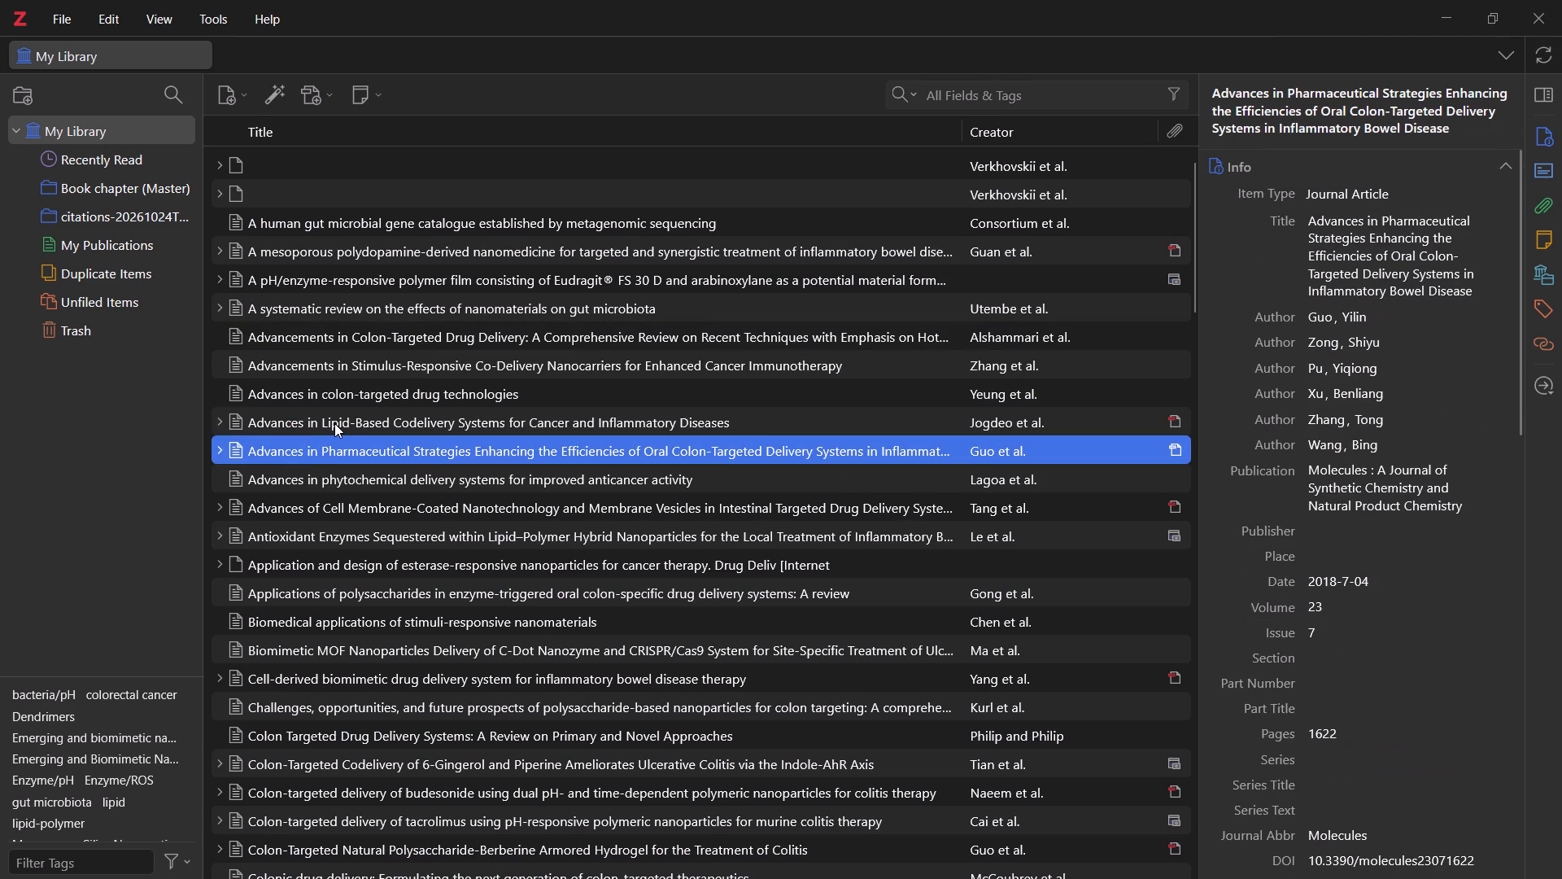
left_click(346, 423)
left_click(276, 387)
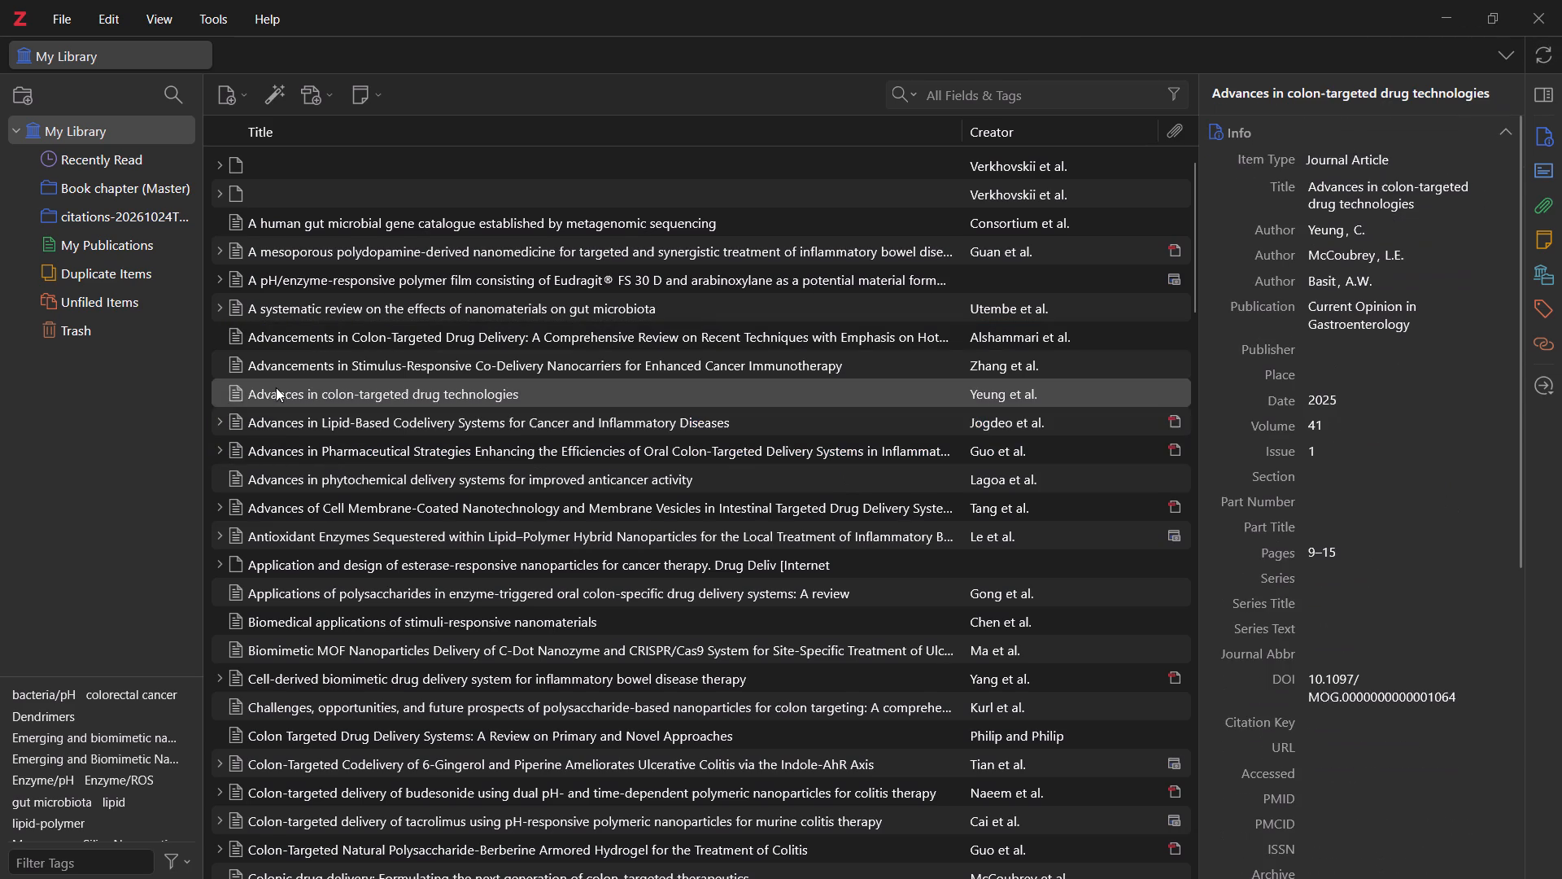
left_click(312, 357)
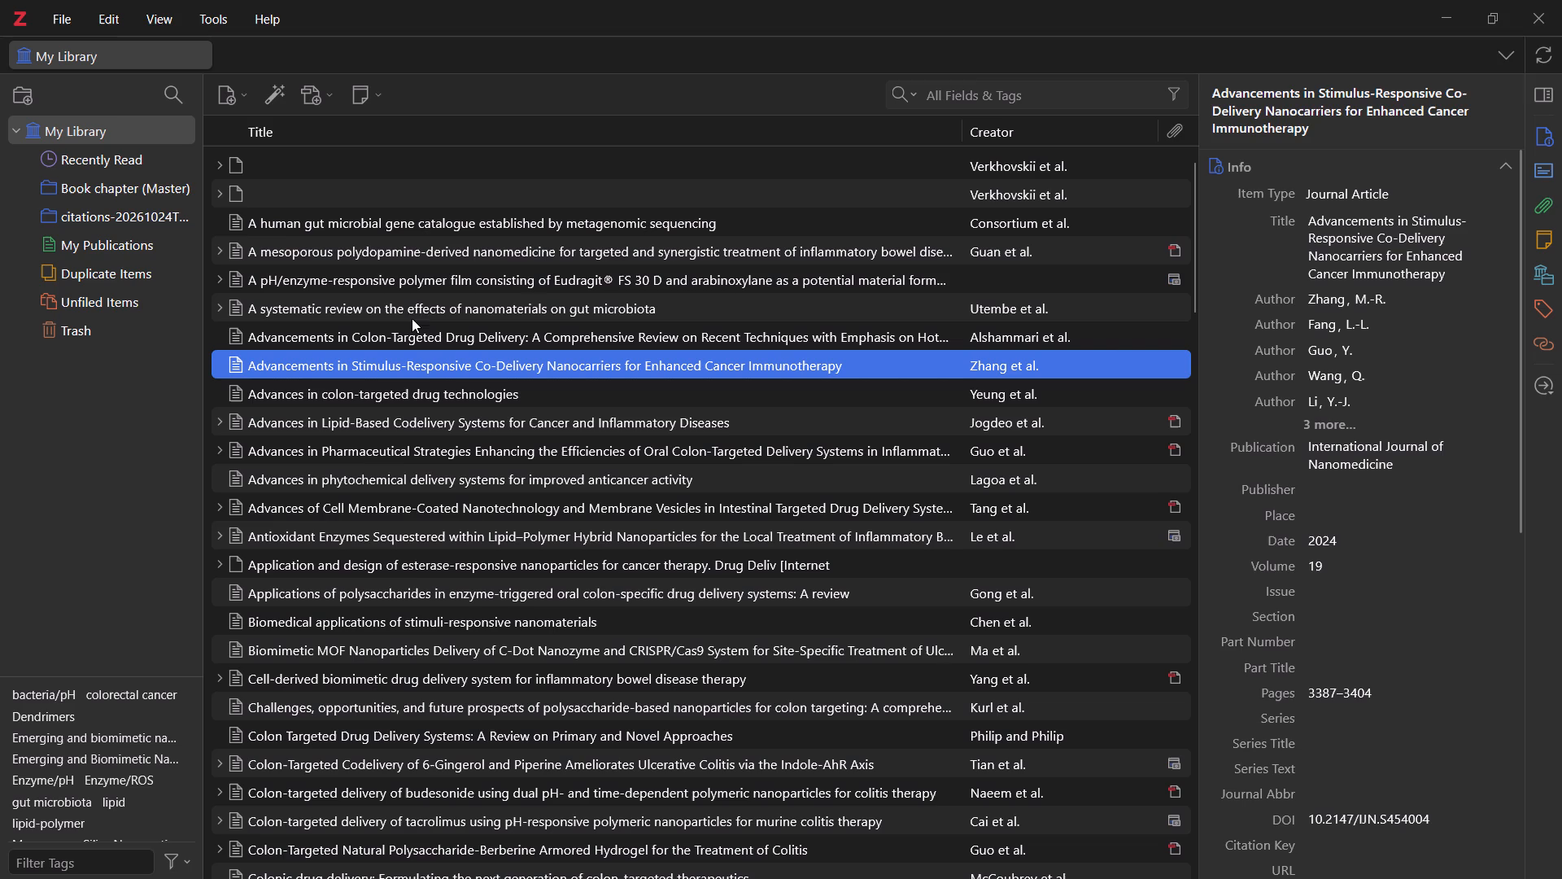
Check which item actions are available for each of the two untitled Verkhovskii et al. documents.
left_click(606, 249)
left_click(649, 221)
left_click(674, 186)
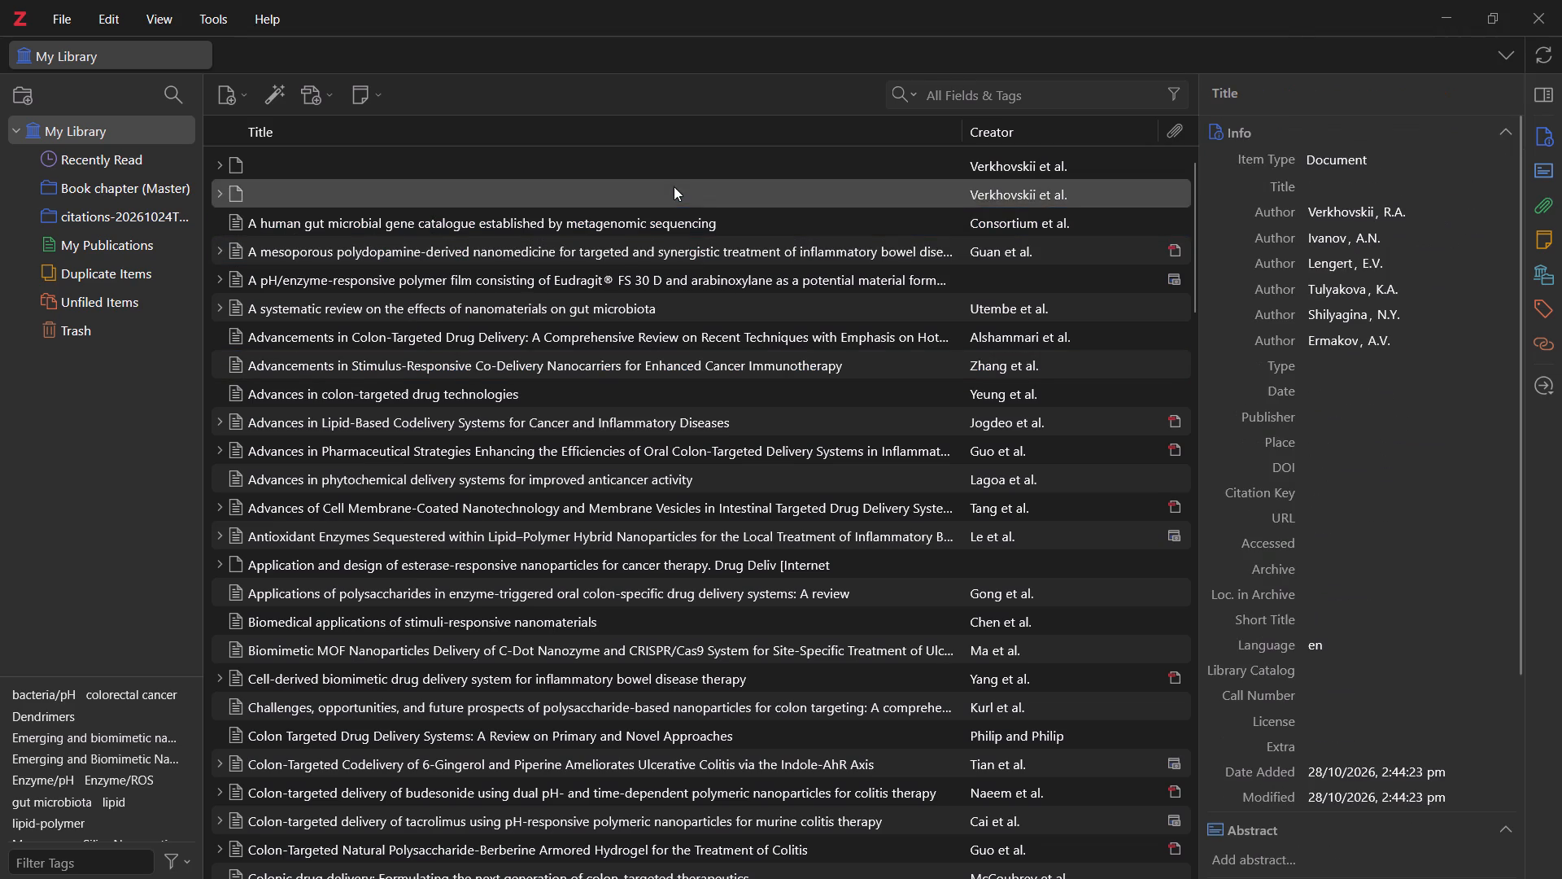
left_click(725, 168)
right_click(427, 202)
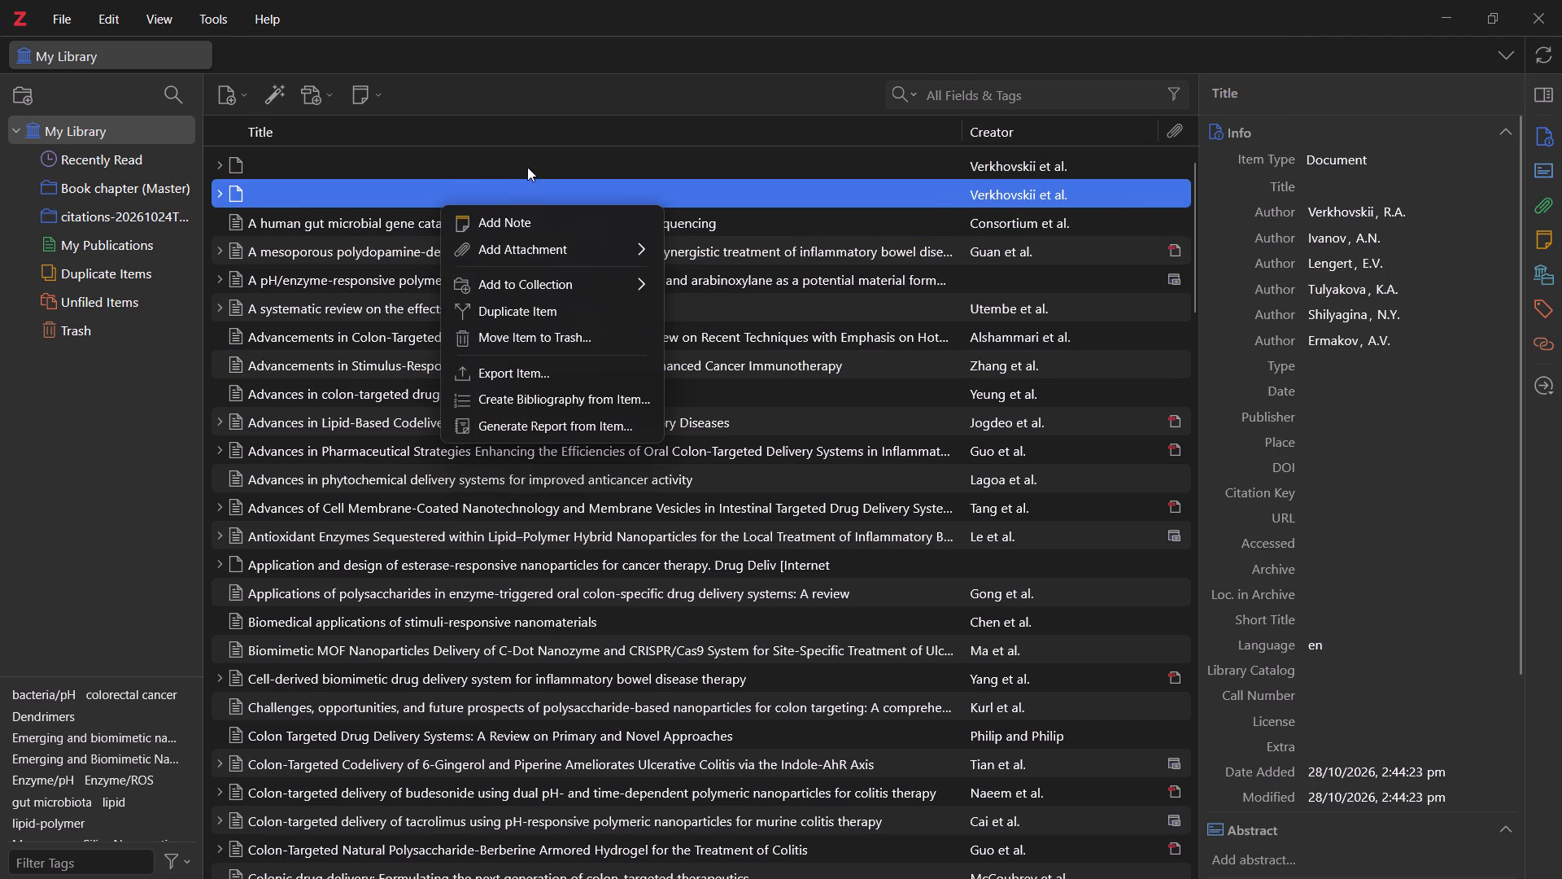
left_click(531, 164)
right_click(542, 160)
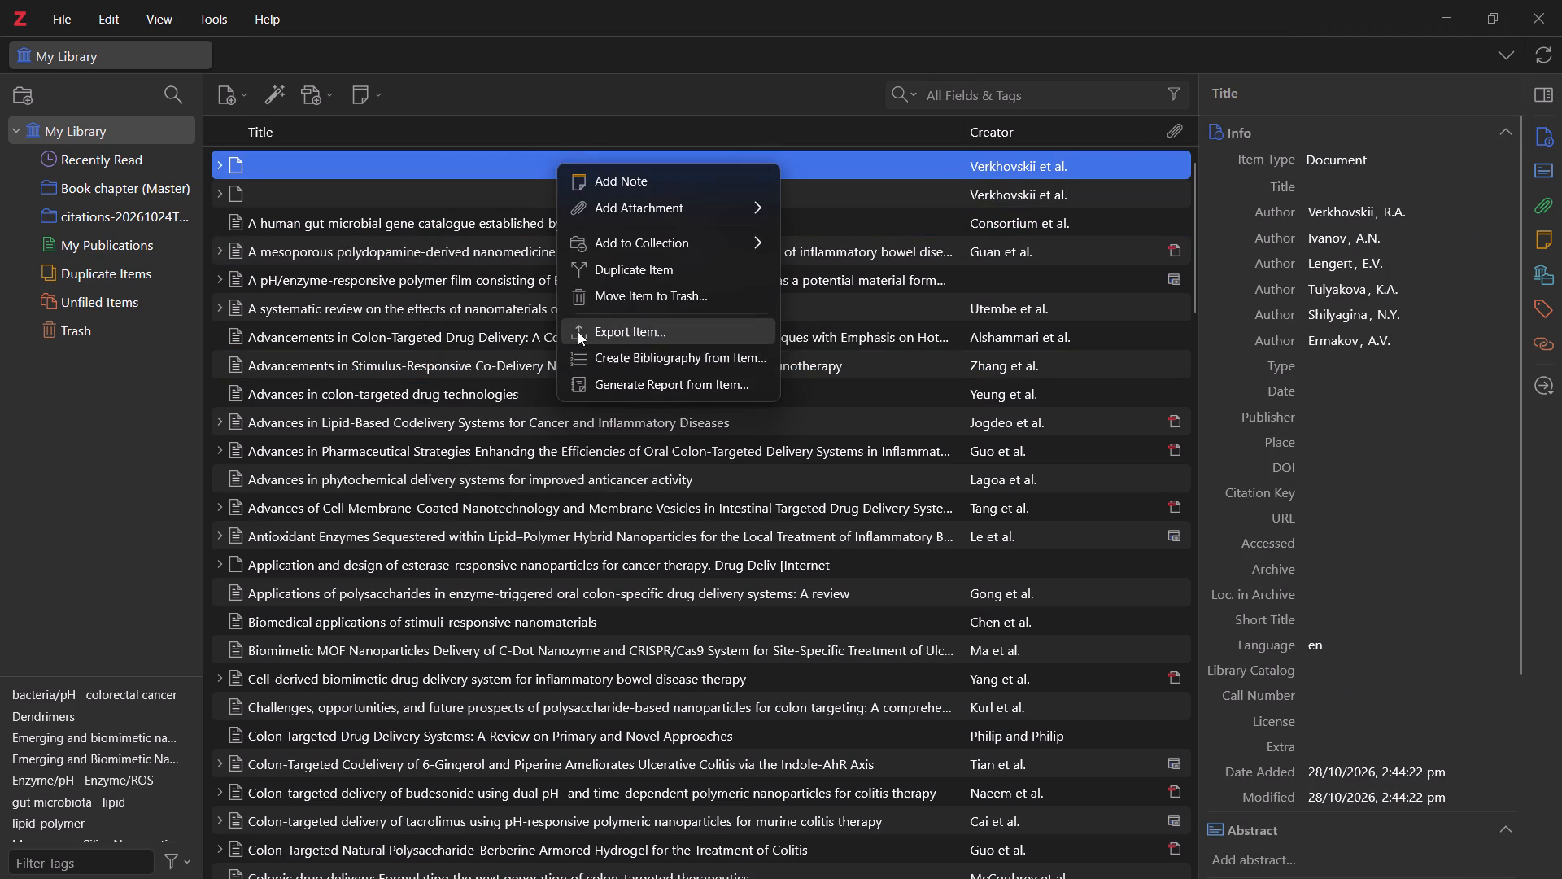
left_click(263, 195)
Compare the "Current Principles, Challenges, and New Metrics" notes attached to the two untitled Verkhovskii et al. documents.
left_click(219, 164)
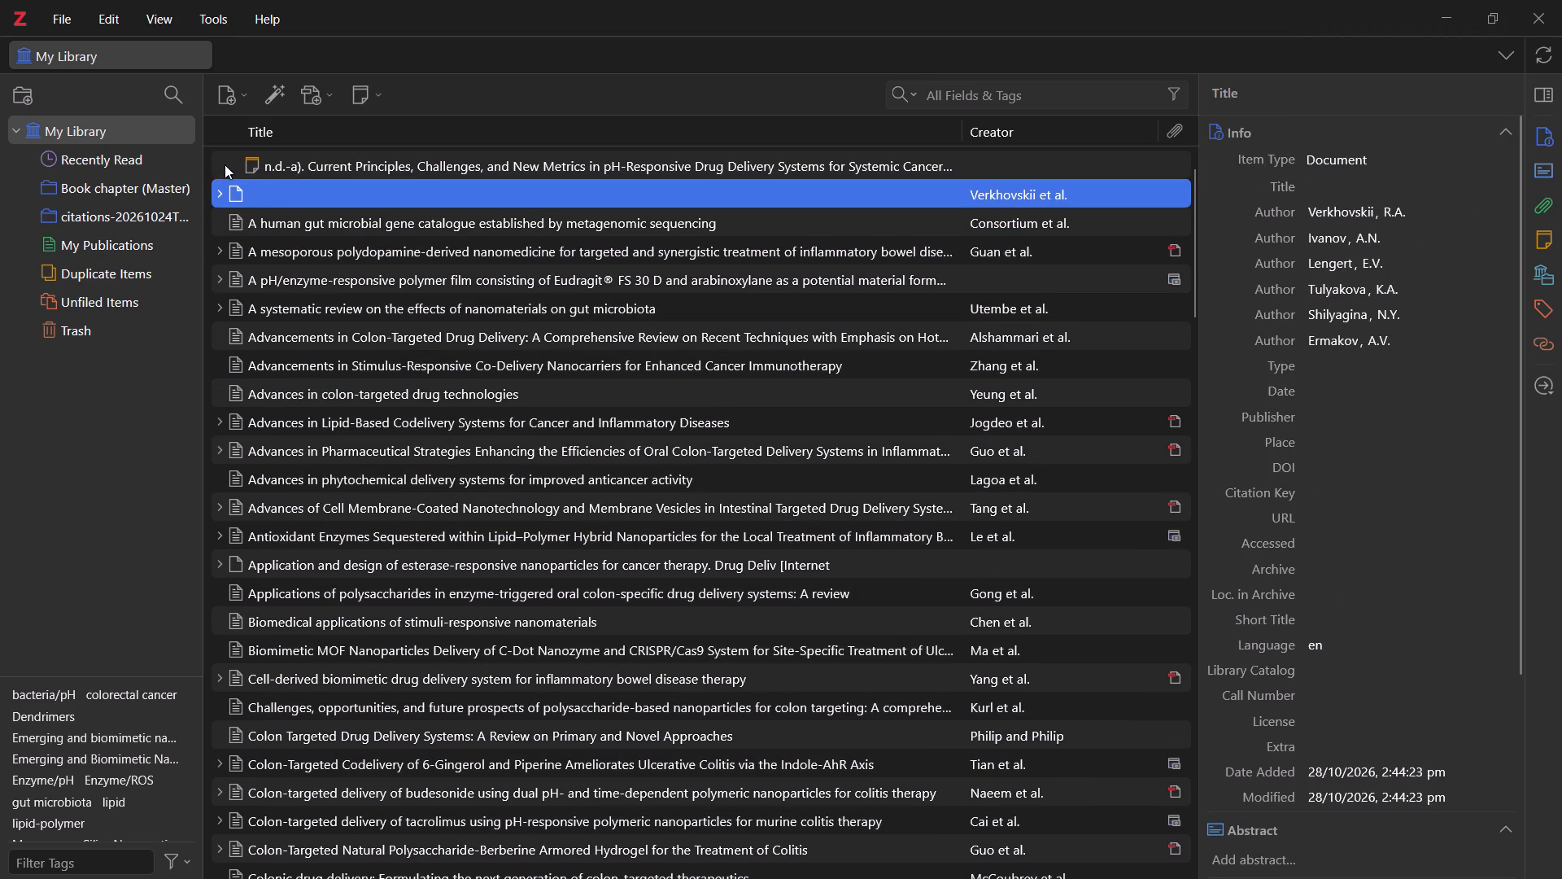
left_click(369, 164)
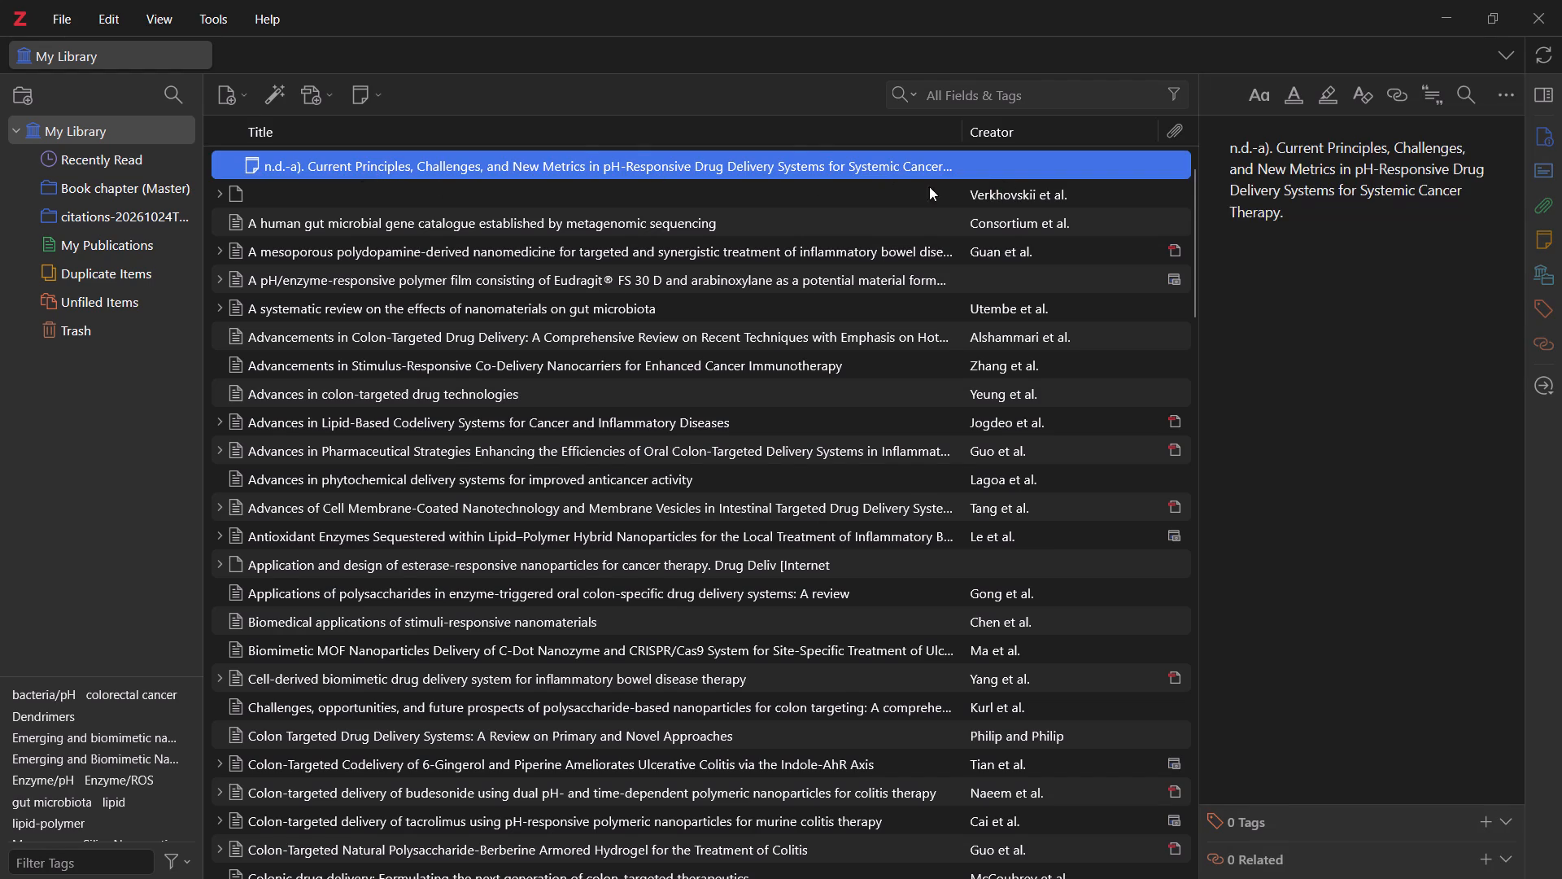
left_click(893, 187)
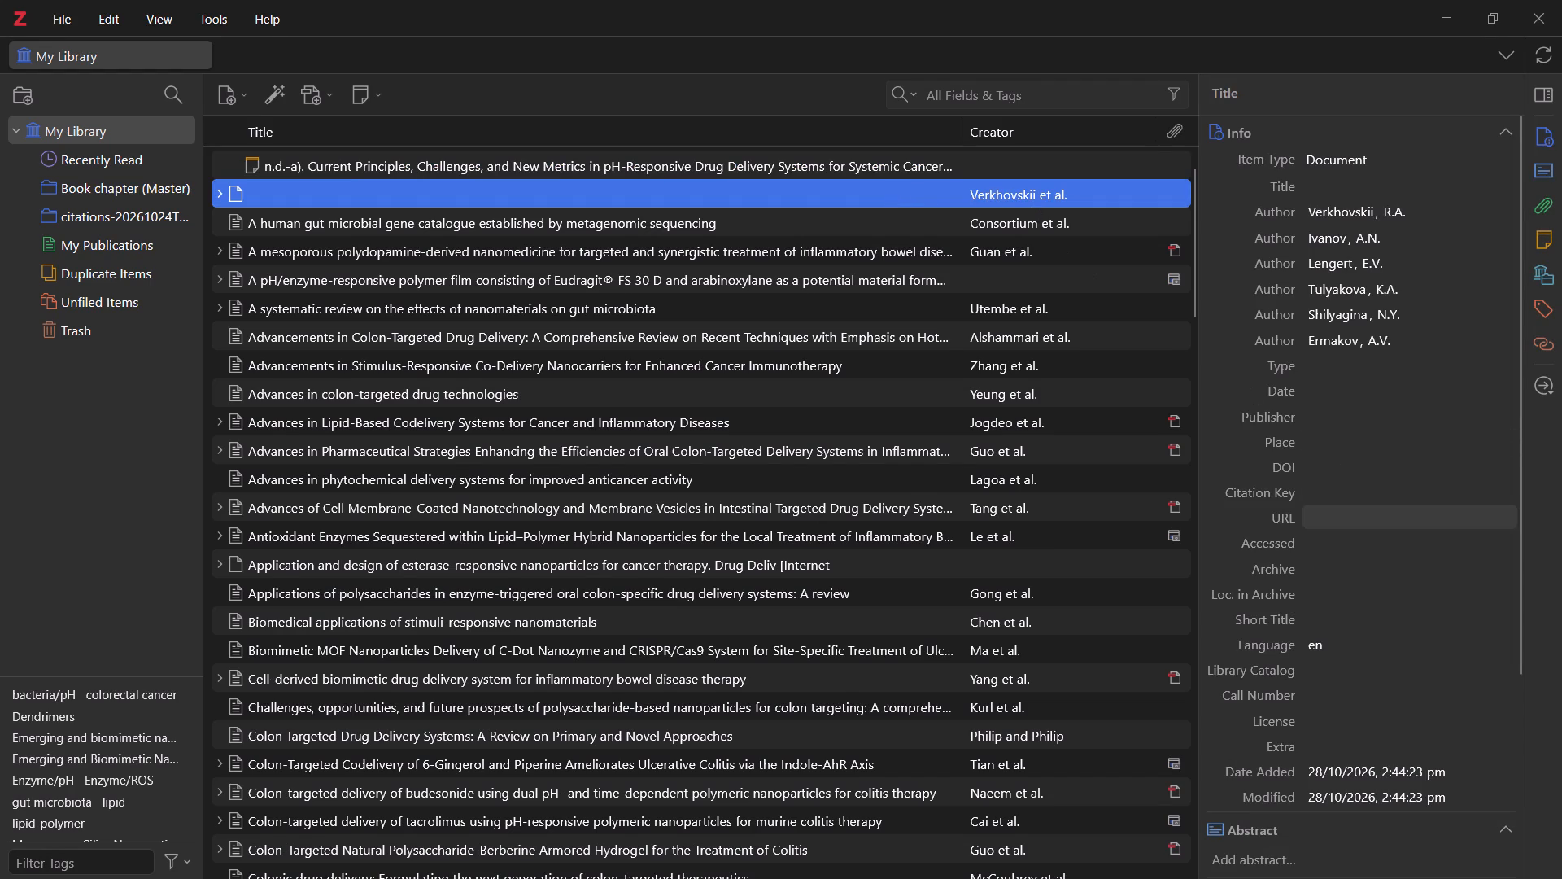
scroll(1337, 518, "up", 1)
scroll(1337, 518, "down", 1)
left_click(356, 160)
left_click(222, 187)
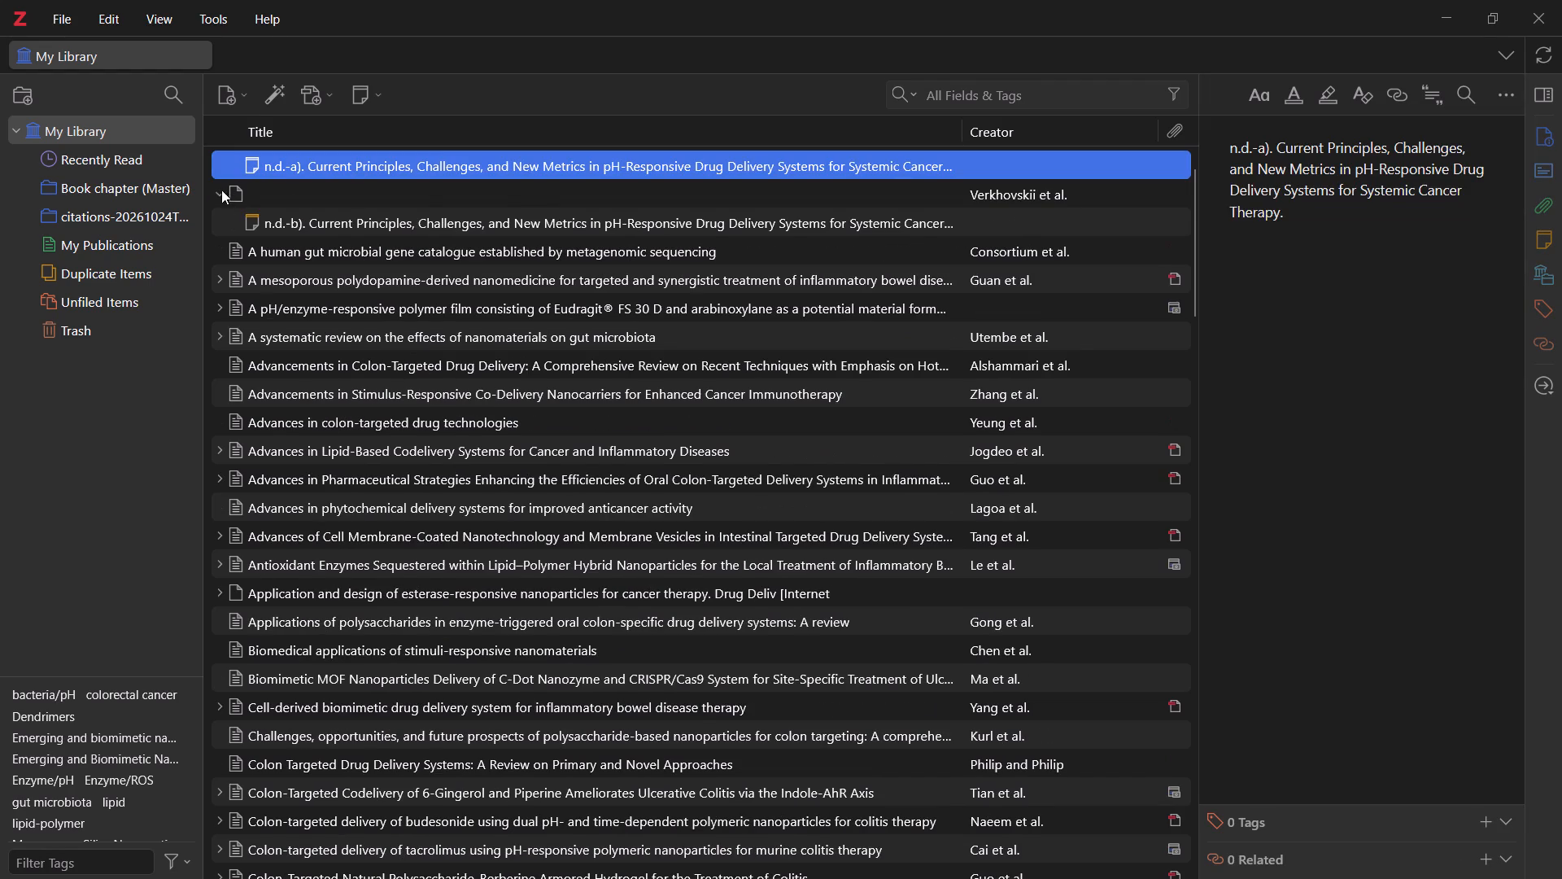
left_click(221, 191)
left_click(235, 160)
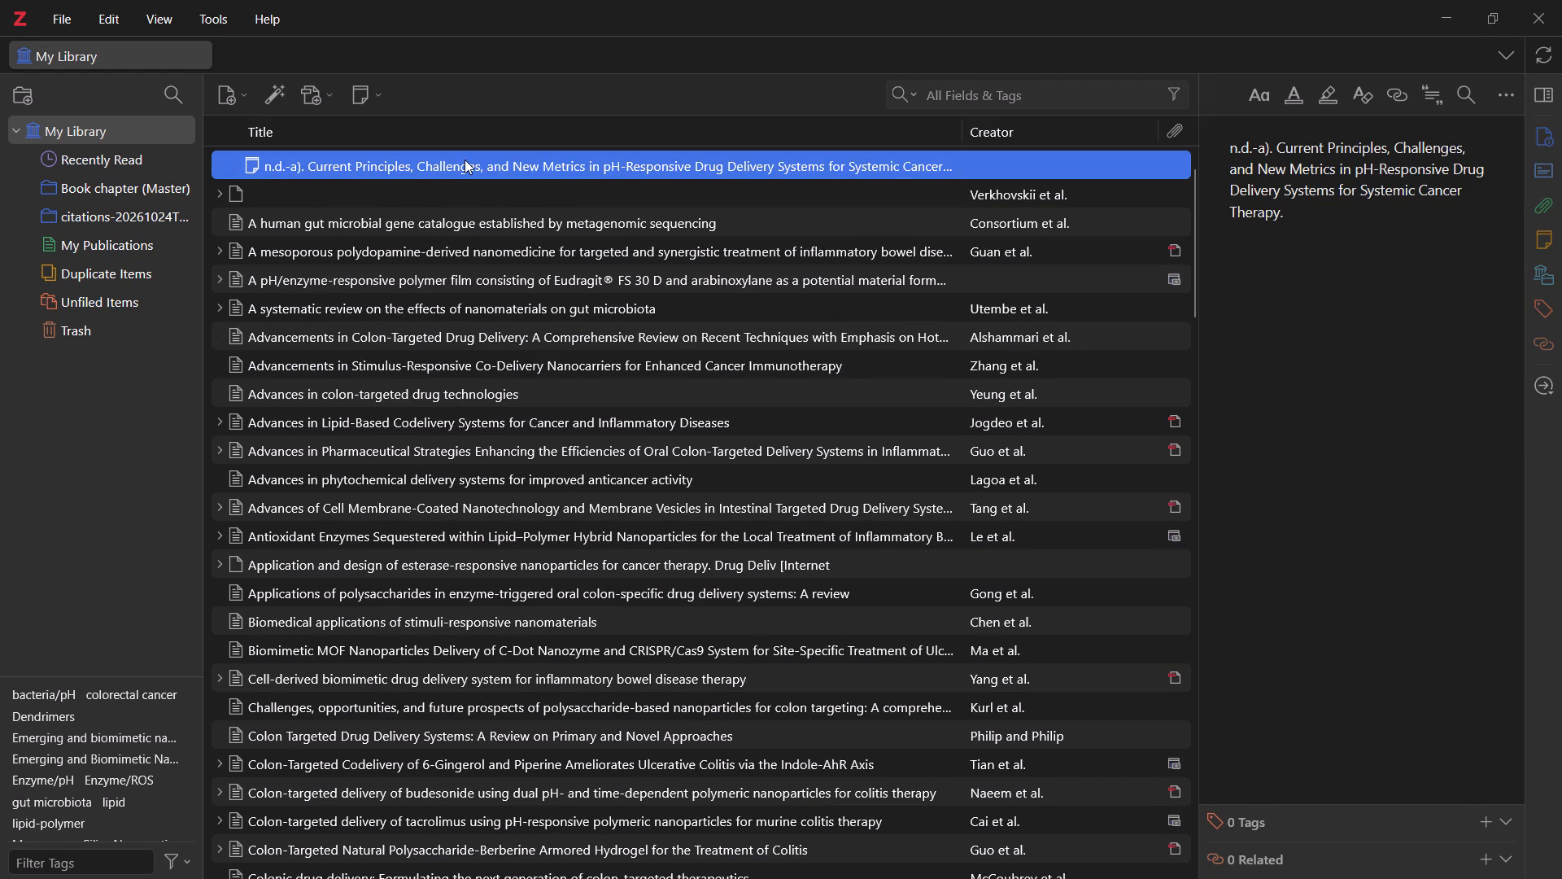
Compare the notes attached to the two untitled Verkhovskii et al. documents once more.
left_click(465, 160)
left_click(473, 188)
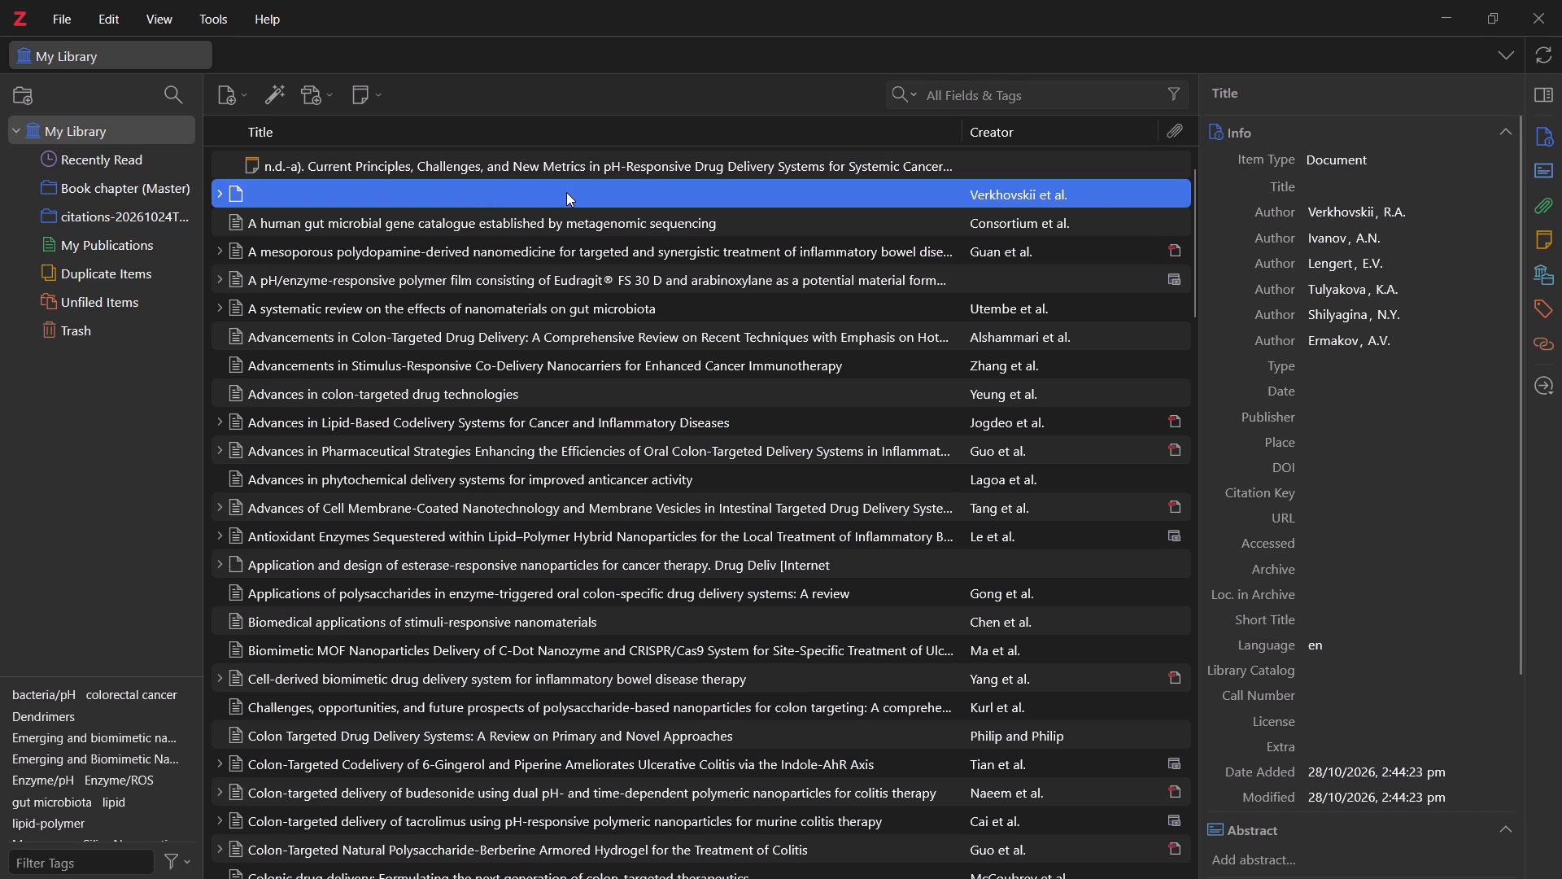
left_click(598, 160, "ctrl")
left_click(683, 184)
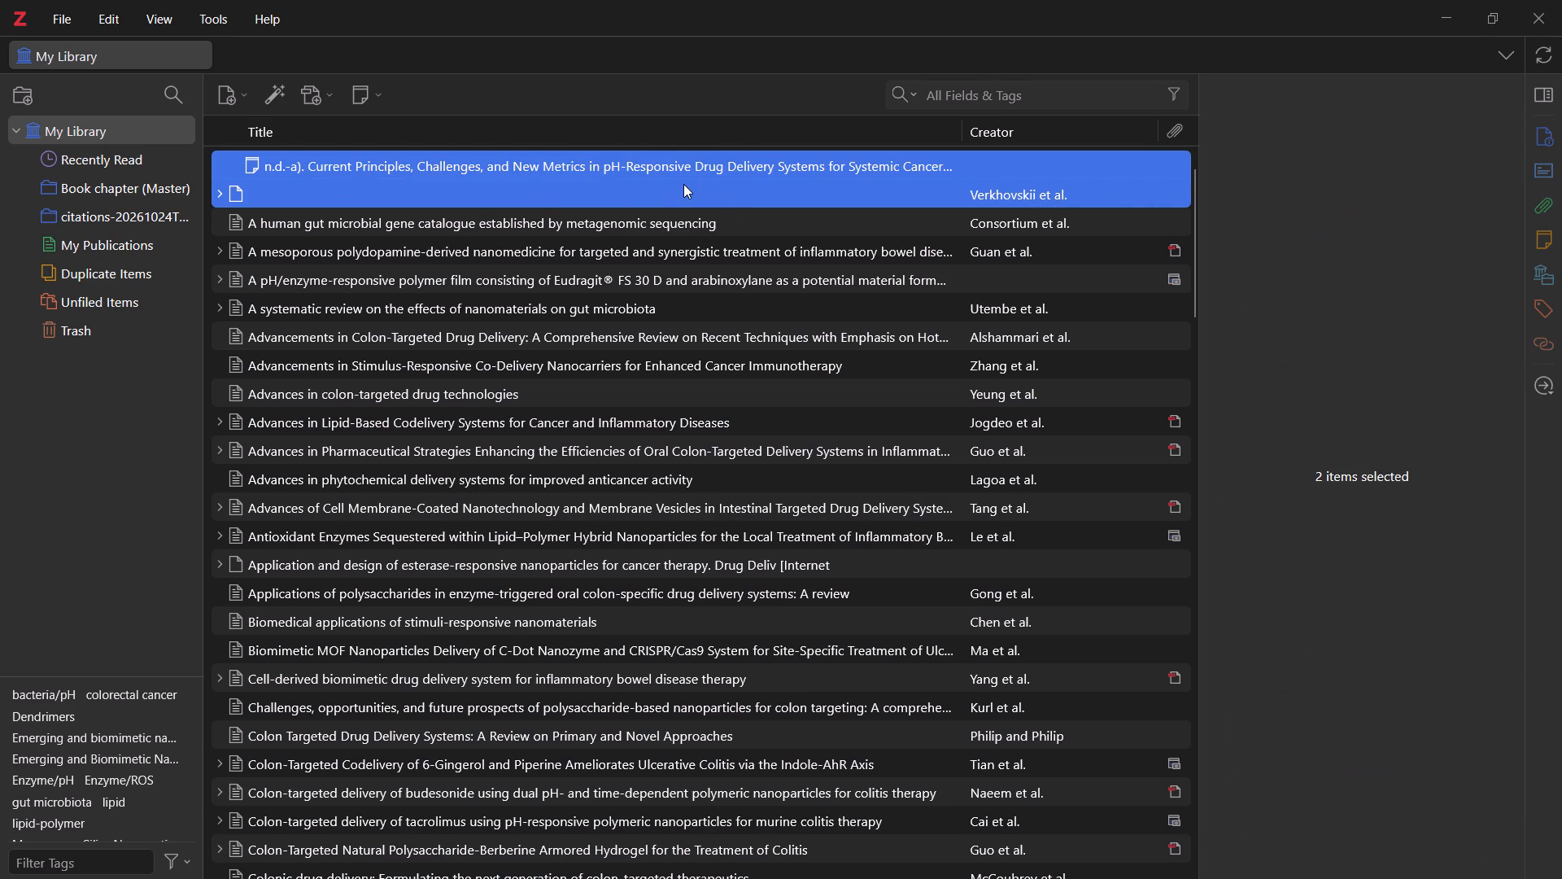
left_click(216, 190)
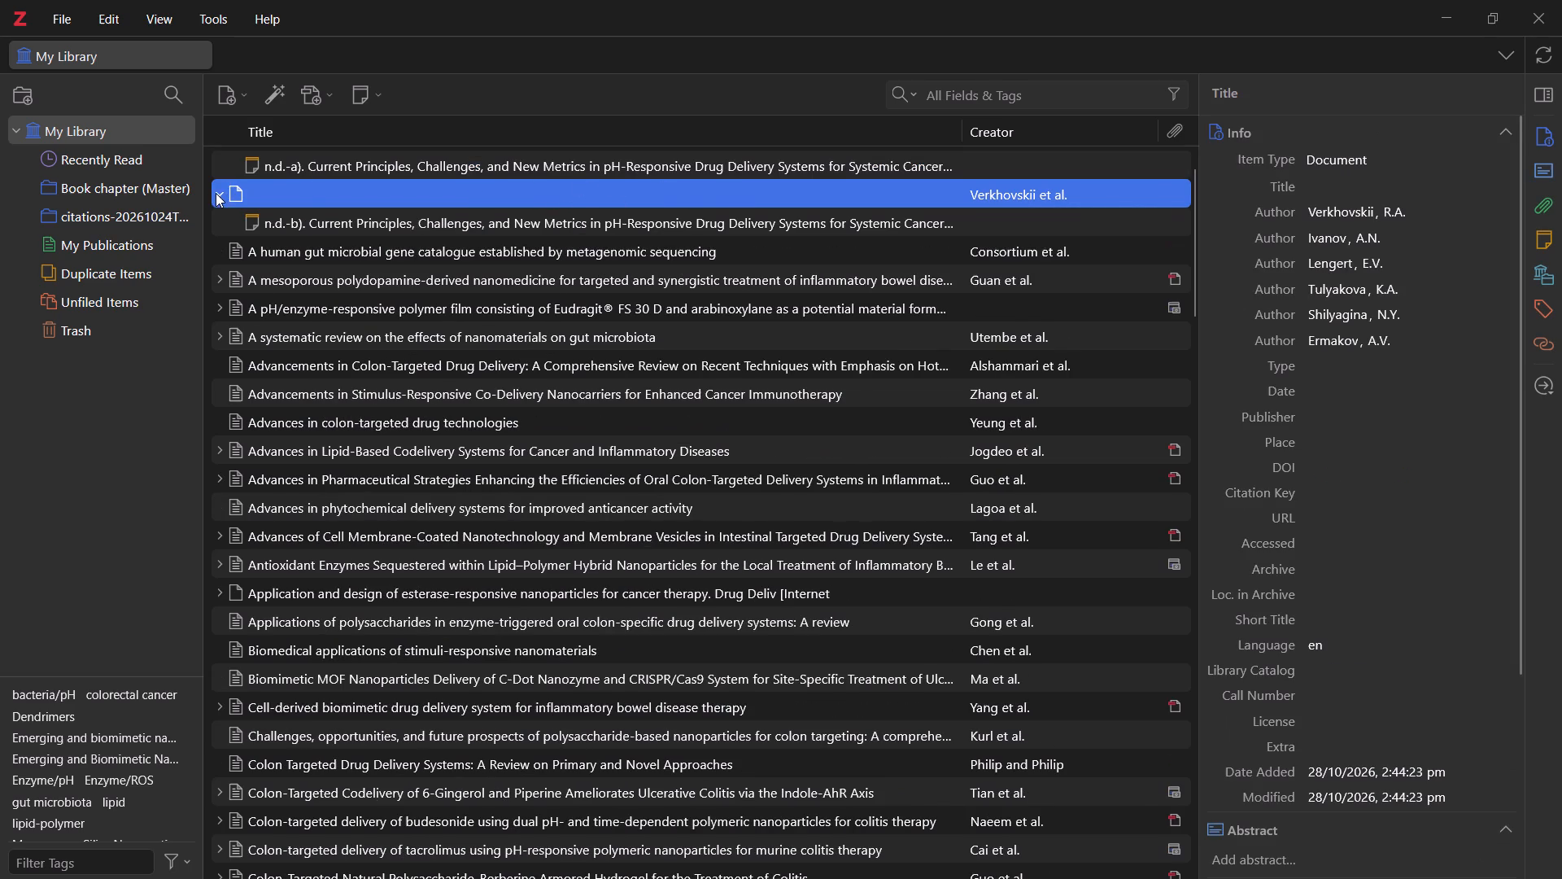
left_click(216, 193)
left_click(251, 158)
left_click(228, 165)
Collapse the first untitled Verkhovskii et al. document so its attached note is hidden.
scroll(233, 184, "down", 1)
scroll(233, 184, "up", 1)
scroll(232, 185, "down", 1)
scroll(232, 185, "up", 3)
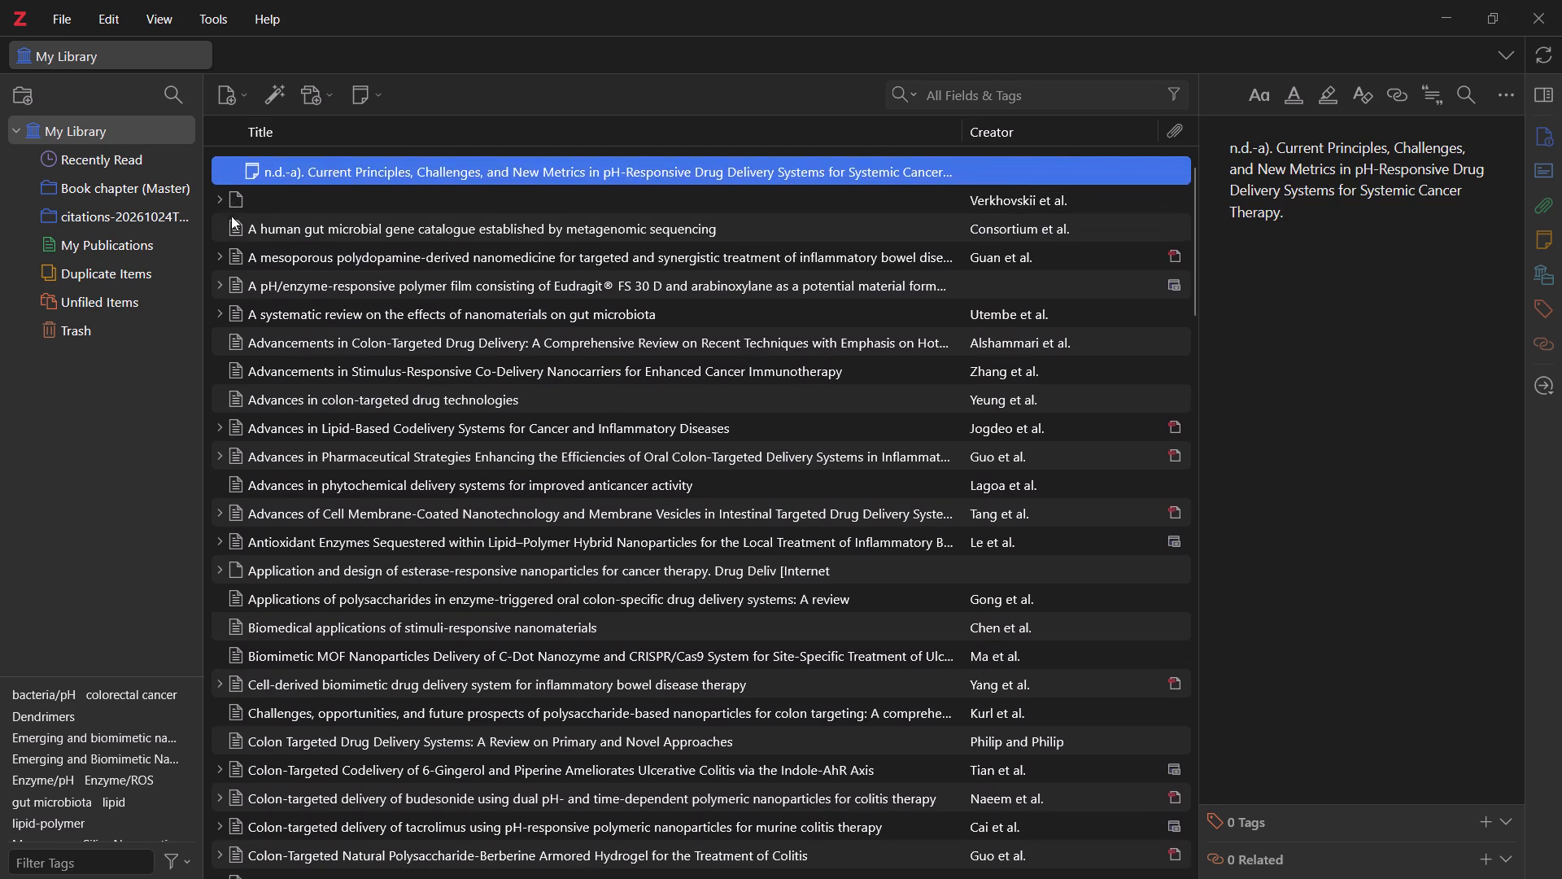
scroll(231, 216, "down", 2)
scroll(238, 181, "up", 3)
scroll(236, 182, "down", 1)
scroll(236, 182, "up", 3)
scroll(220, 170, "down", 2)
scroll(220, 170, "up", 1)
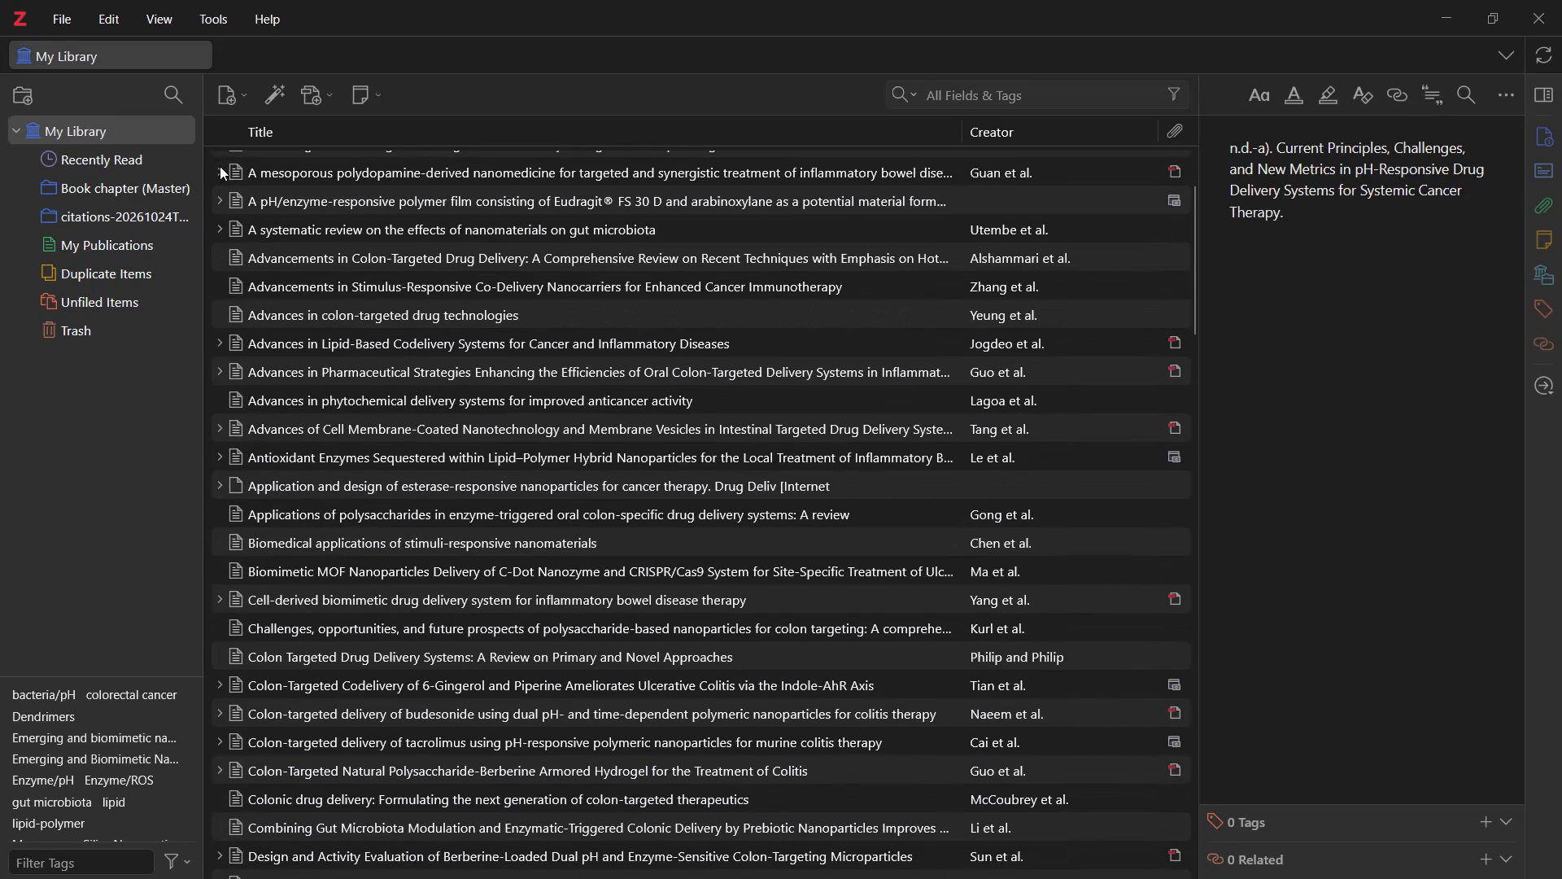
scroll(219, 164, "down", 1)
scroll(219, 164, "up", 1)
scroll(218, 164, "down", 1)
scroll(218, 165, "up", 1)
scroll(218, 165, "down", 2)
scroll(218, 166, "up", 5)
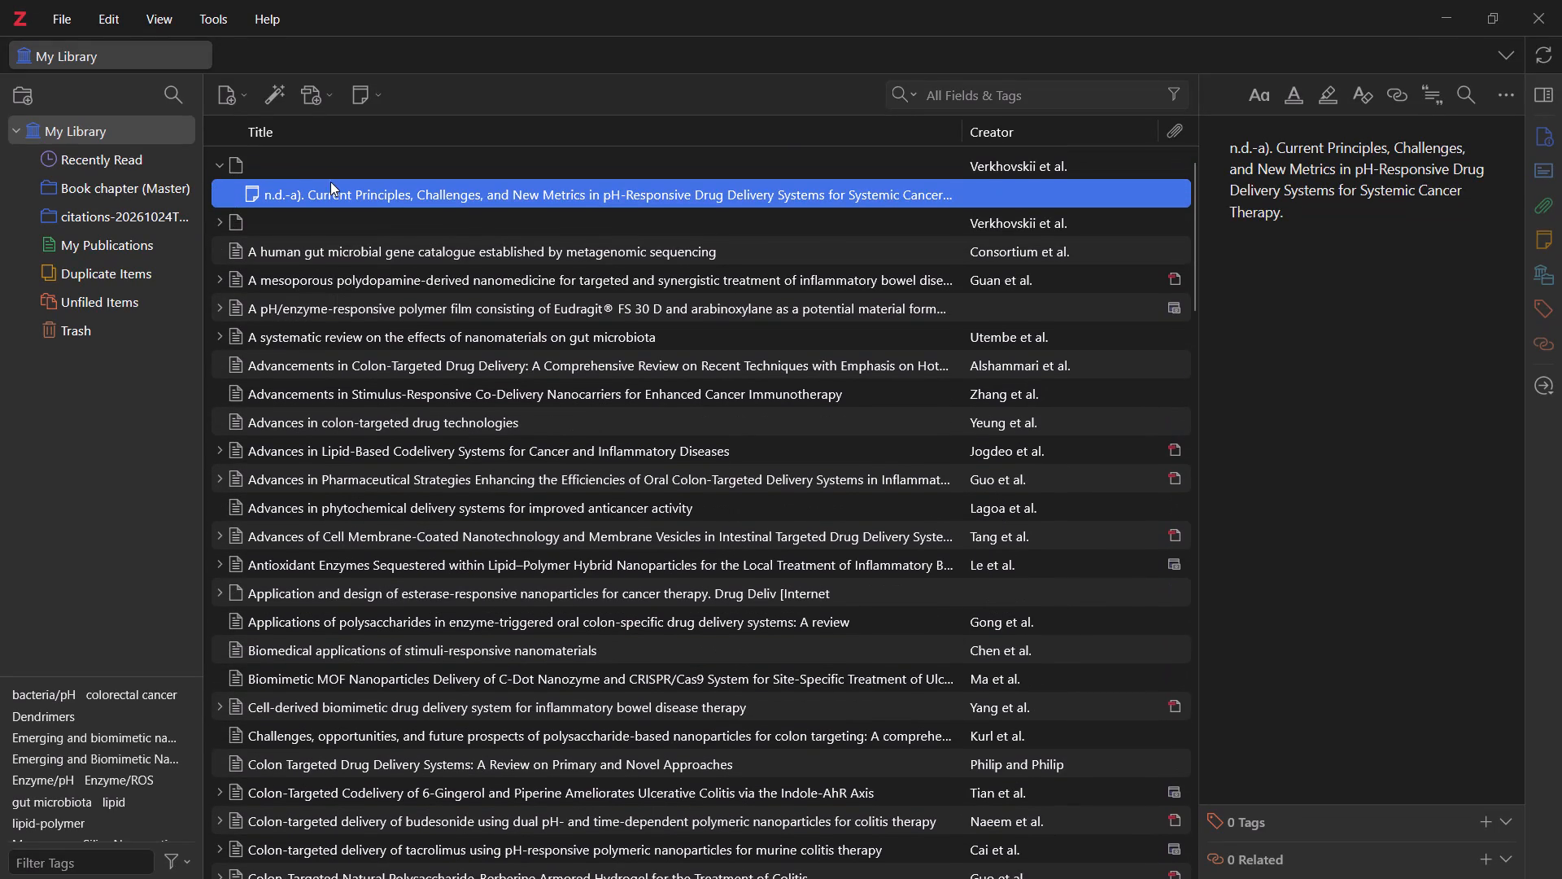
left_click(216, 164)
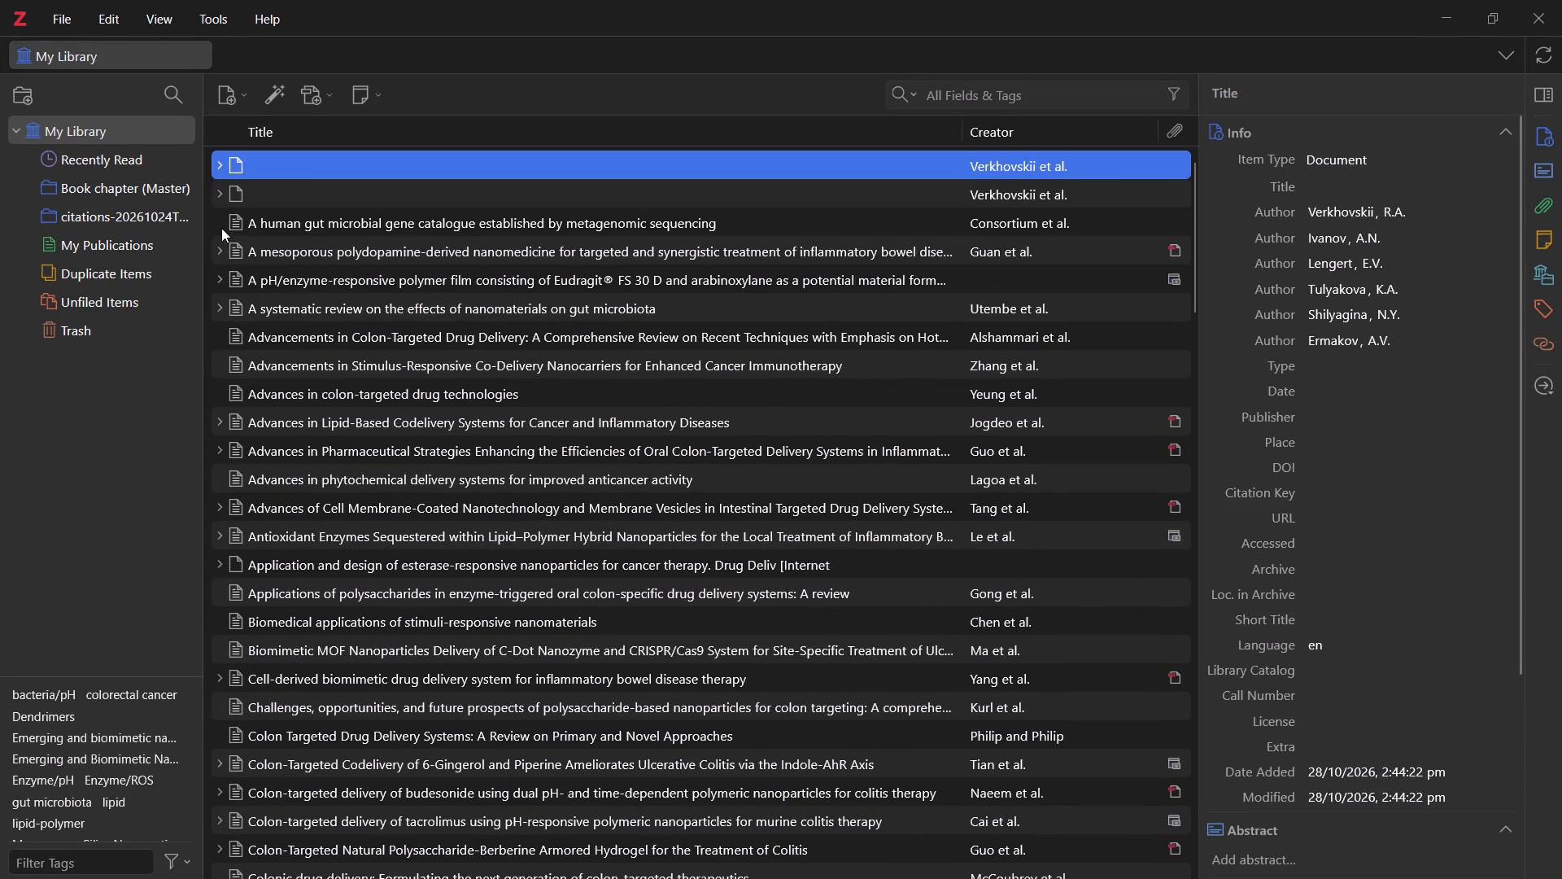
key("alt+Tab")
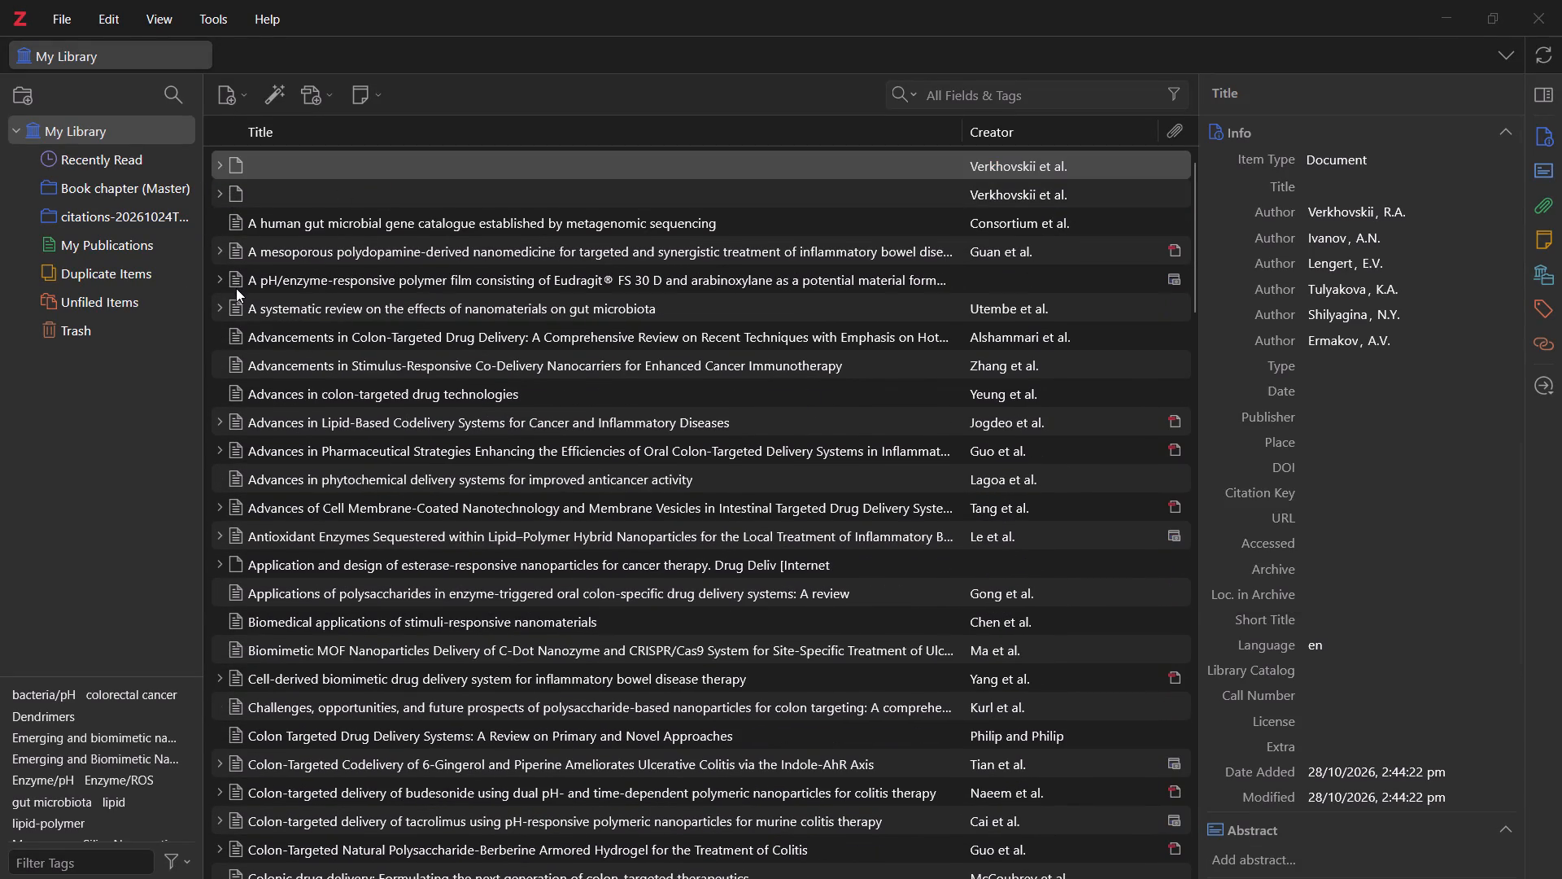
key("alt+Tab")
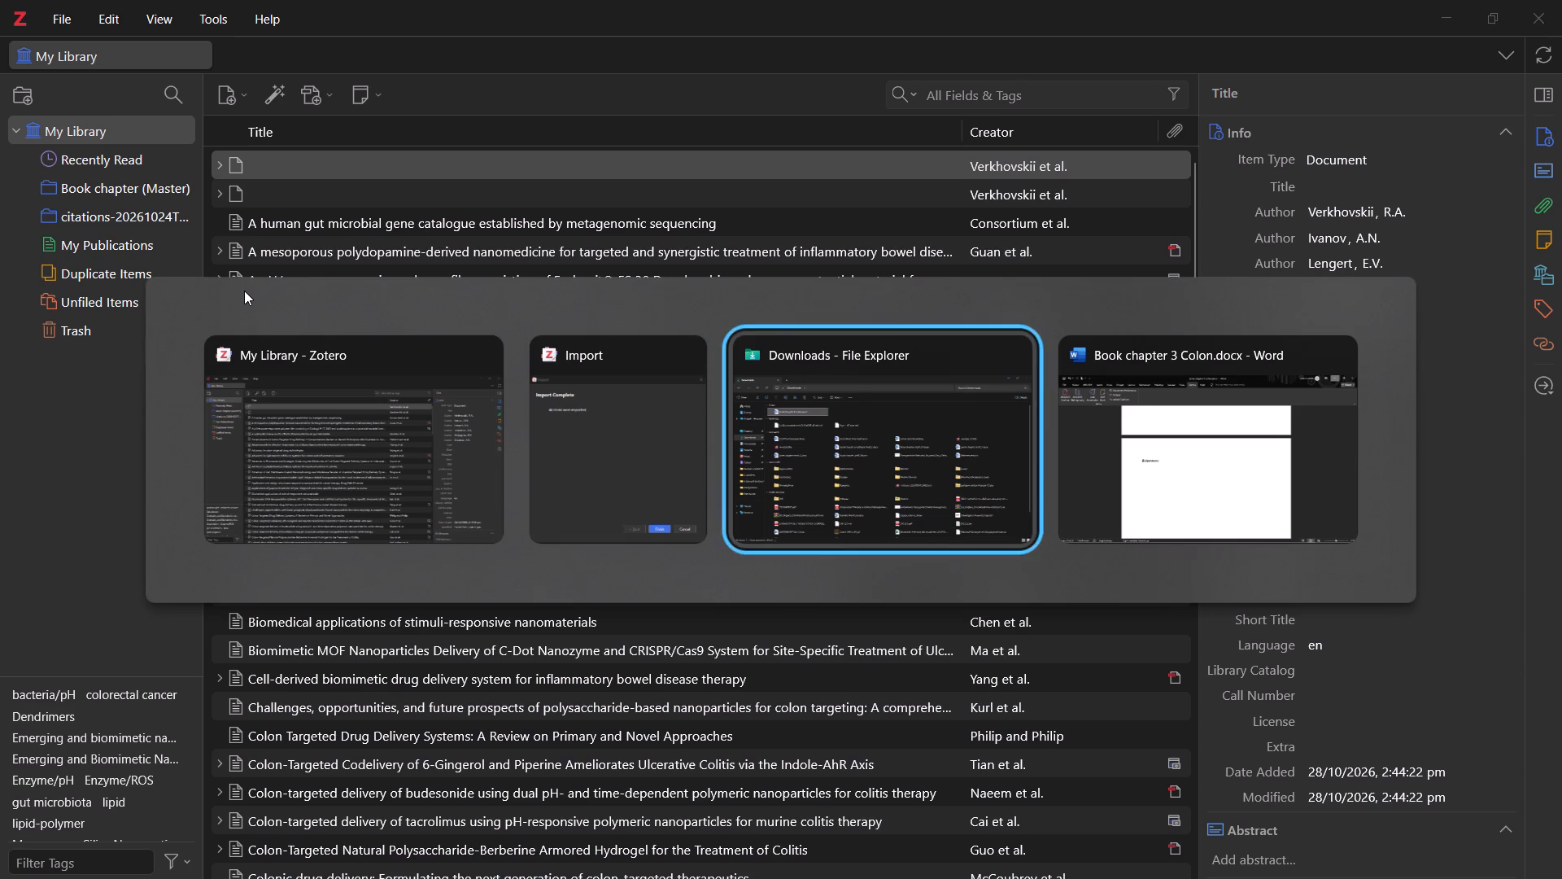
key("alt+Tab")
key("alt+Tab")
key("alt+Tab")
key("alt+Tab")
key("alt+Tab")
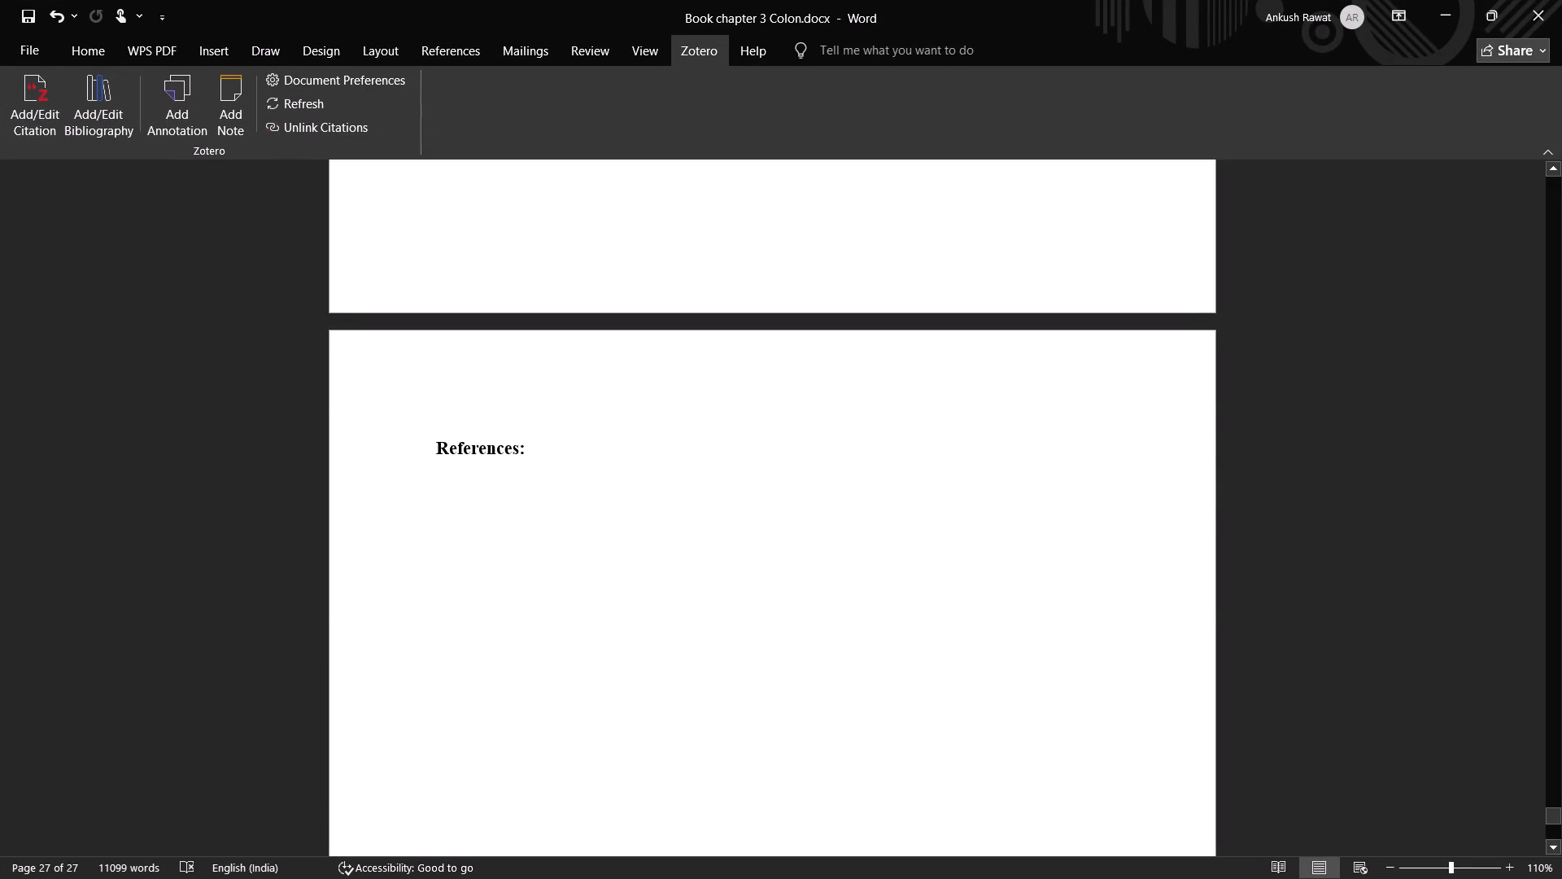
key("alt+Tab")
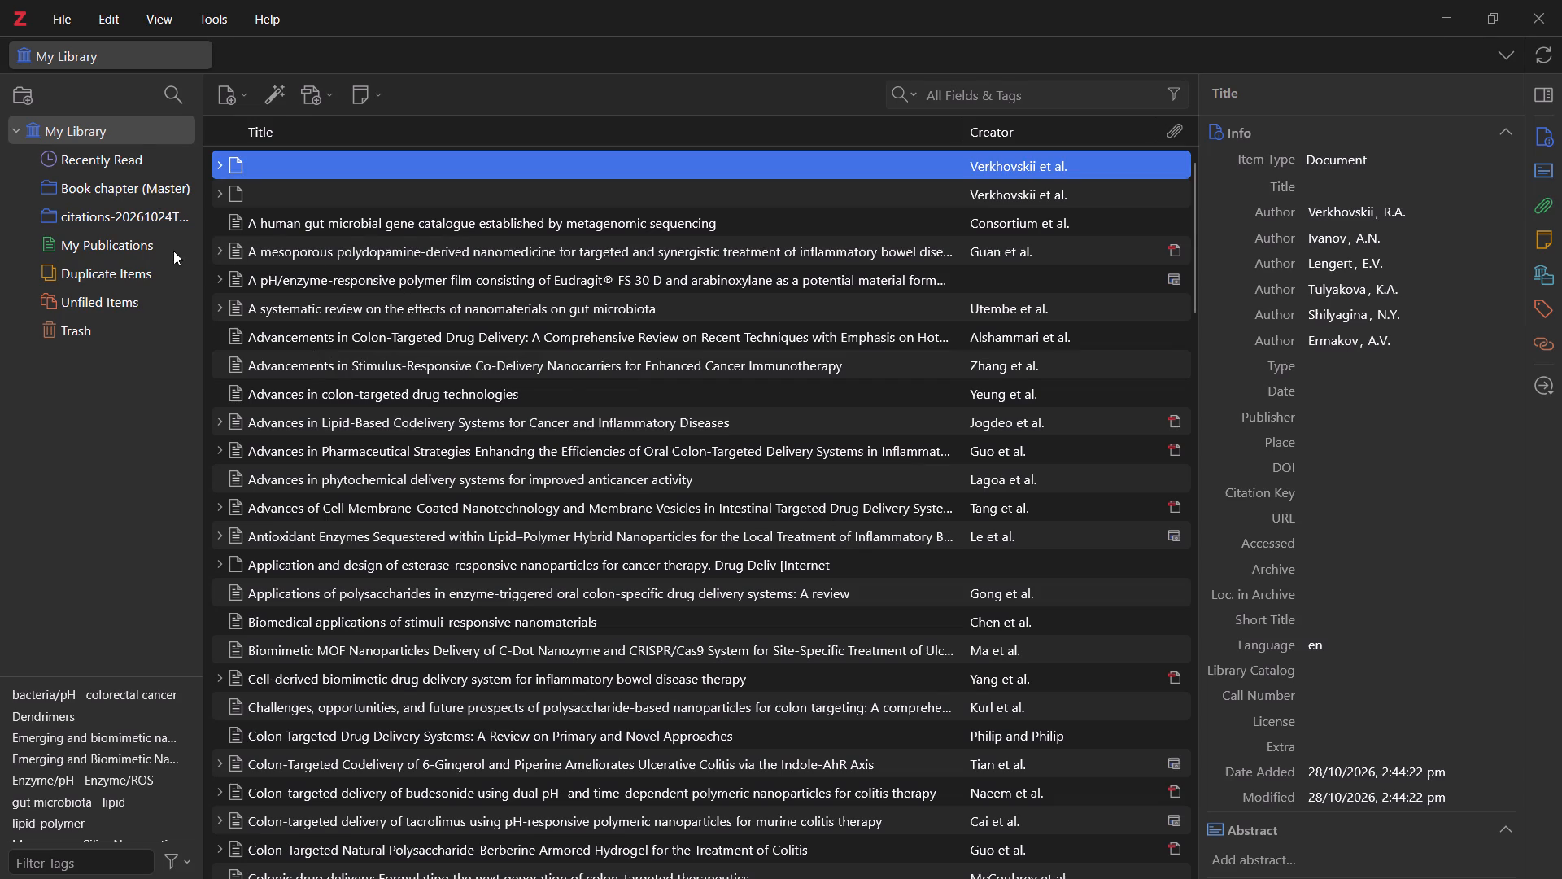
Look through the full My Library list down to its end for remaining duplicate references.
left_click(113, 164)
left_click(116, 186)
left_click(120, 126)
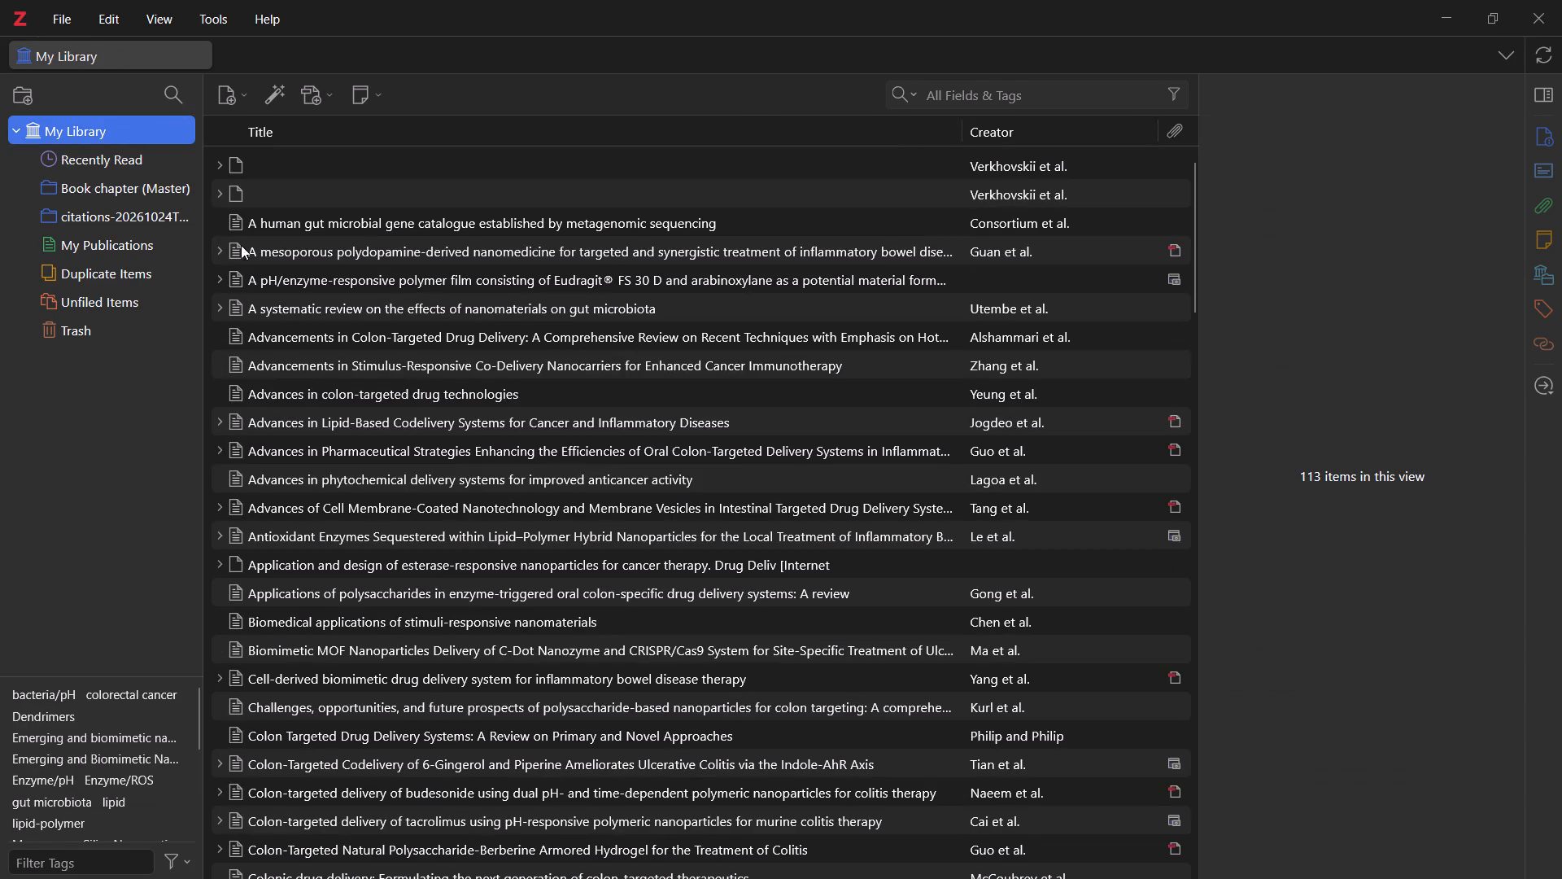
scroll(504, 404, "down", 4)
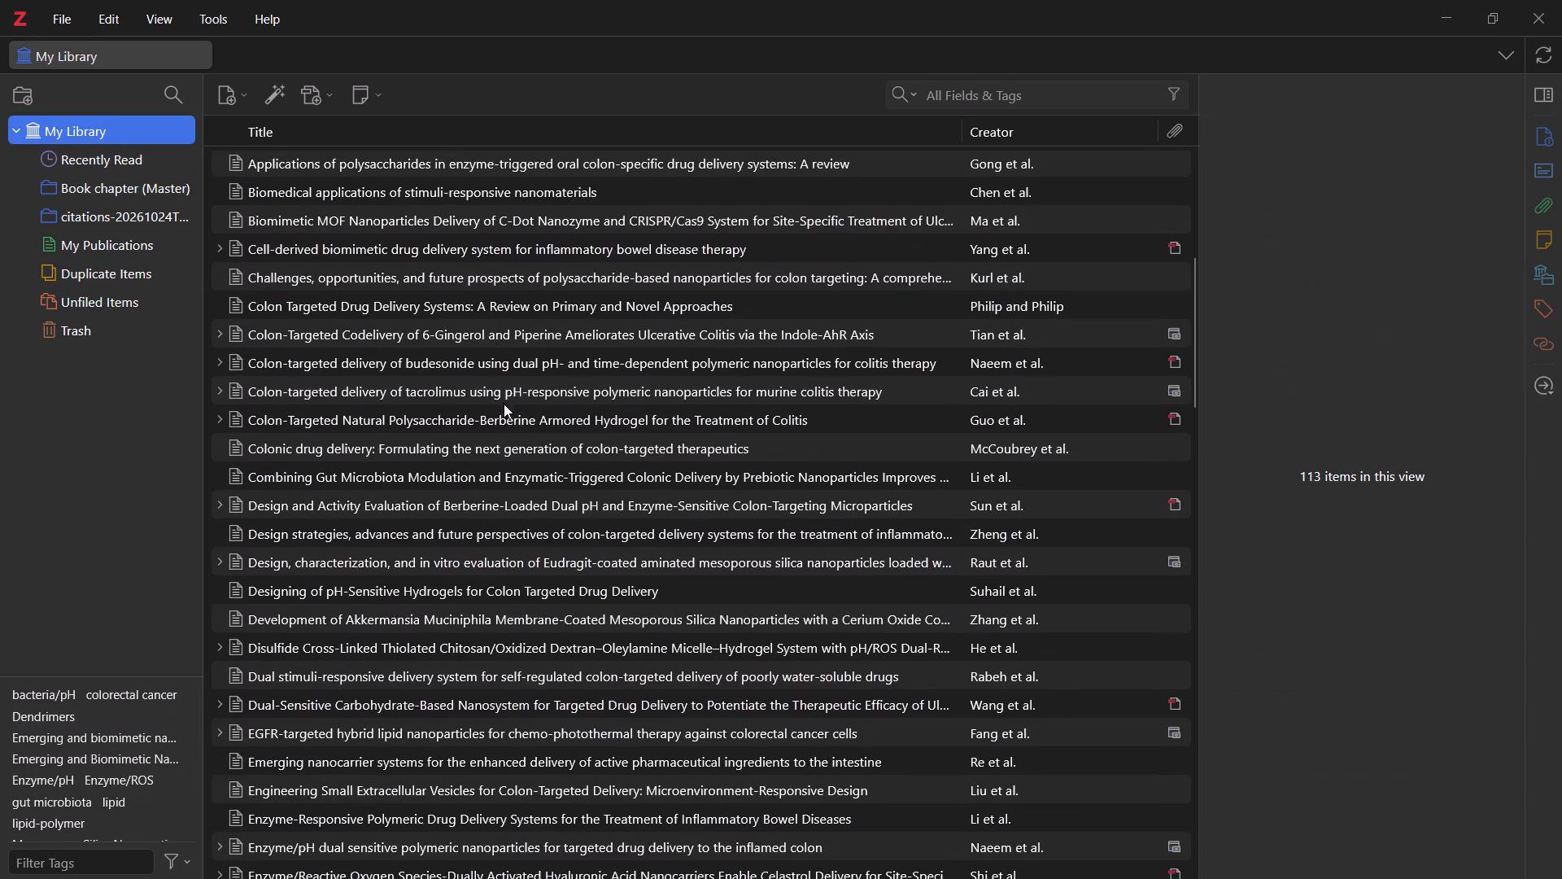
scroll(500, 399, "up", 1)
scroll(500, 399, "down", 1)
scroll(500, 399, "up", 2)
scroll(500, 399, "down", 1)
scroll(501, 398, "up", 2)
scroll(510, 395, "down", 4)
scroll(510, 395, "up", 1)
scroll(510, 395, "down", 2)
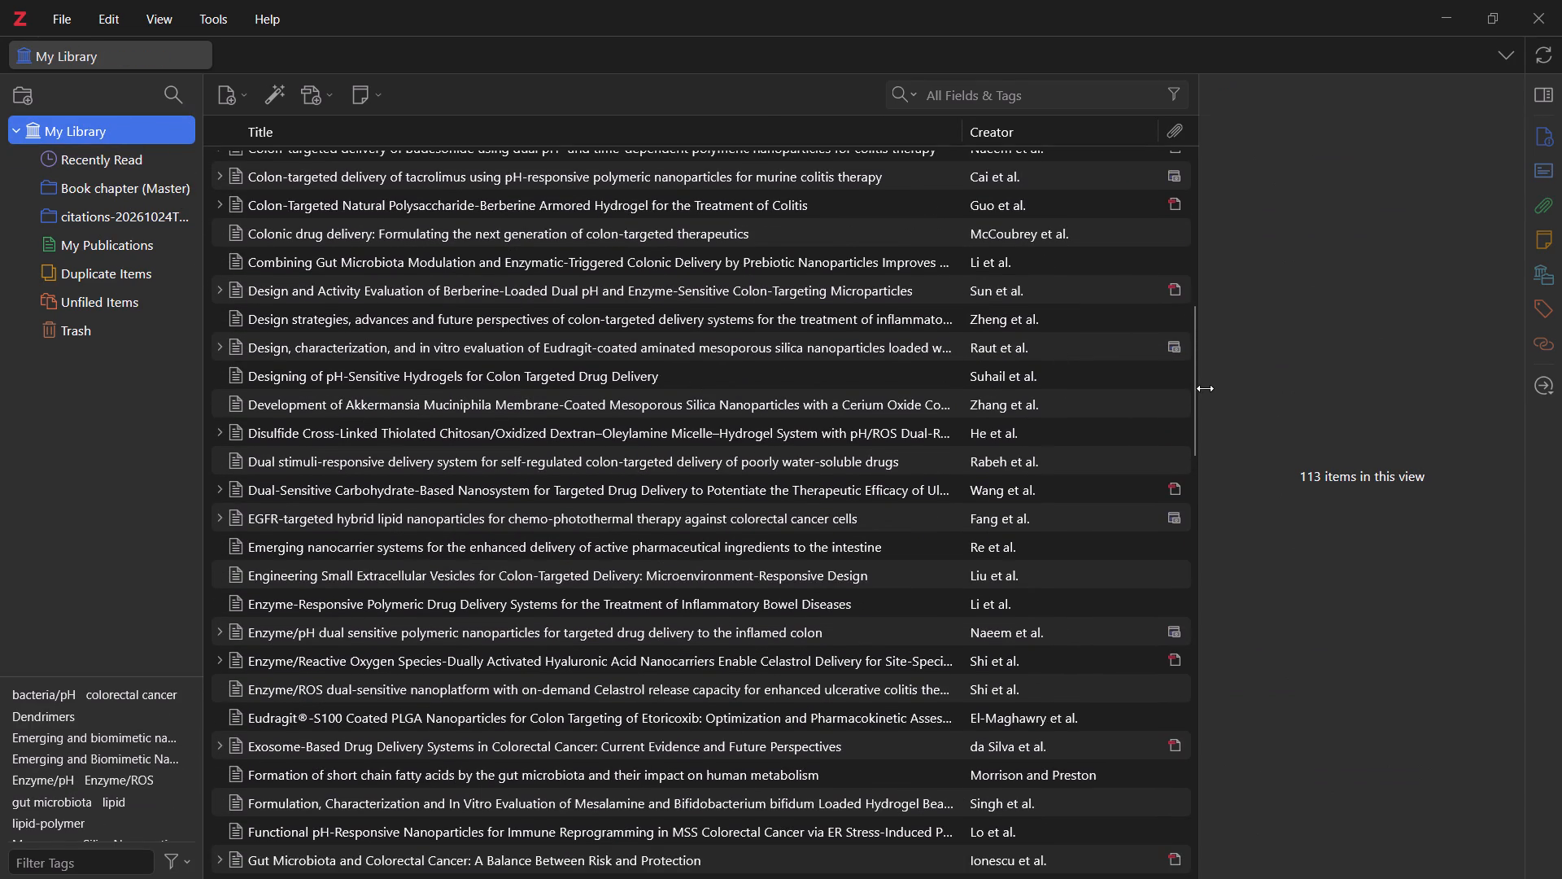
left_click_drag(1193, 386, 1212, 726)
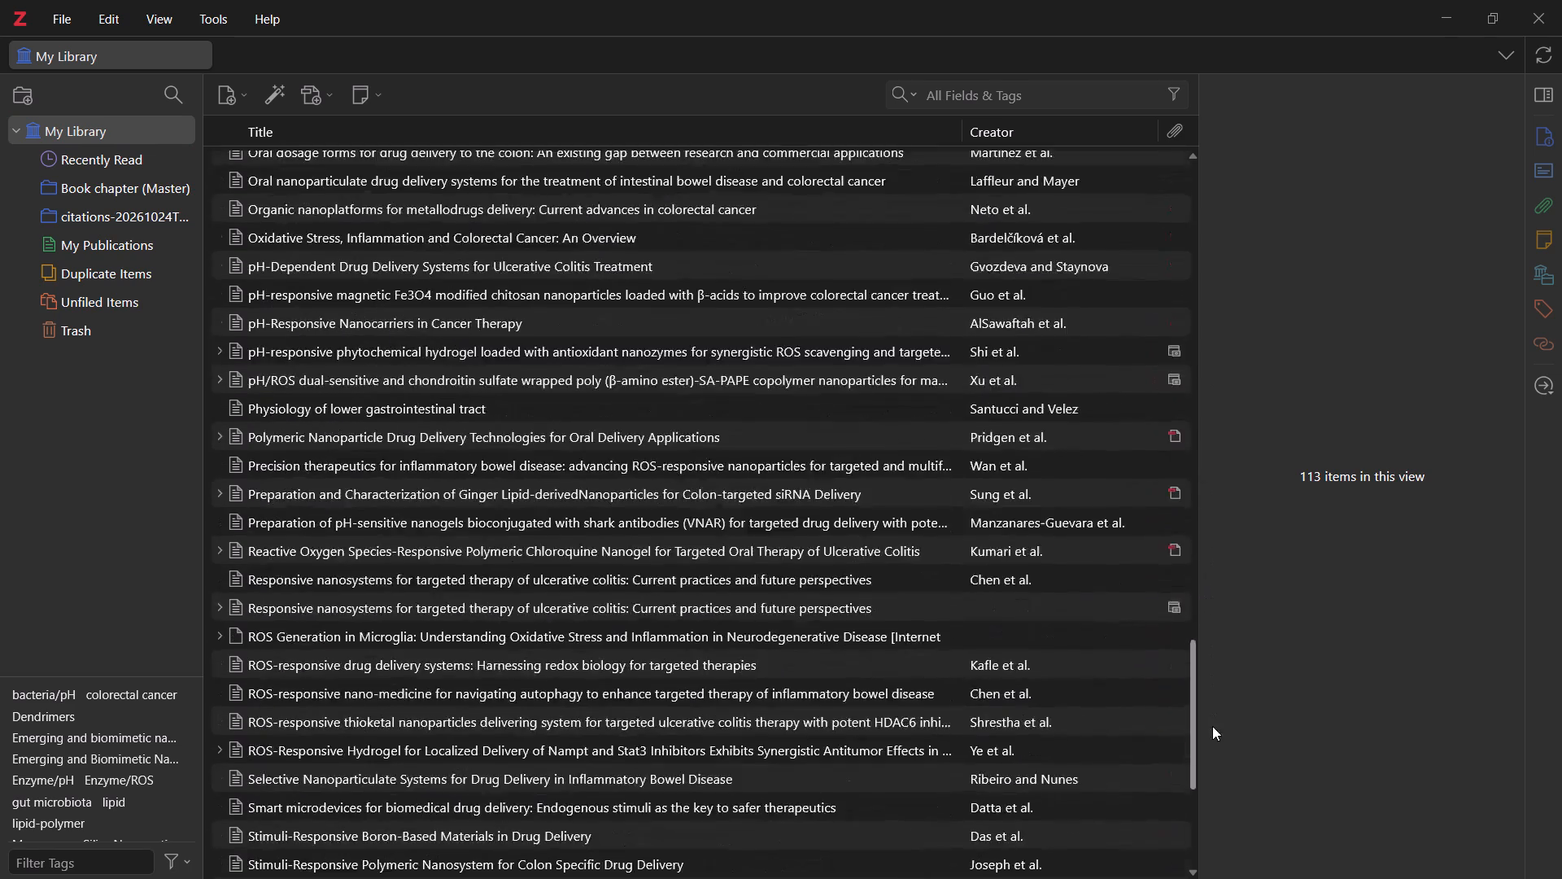
left_click_drag(1212, 726, 1210, 862)
Check Duplicate Items for anything left to merge, with a look at the Book chapter (Master) collection in between.
left_click(91, 270)
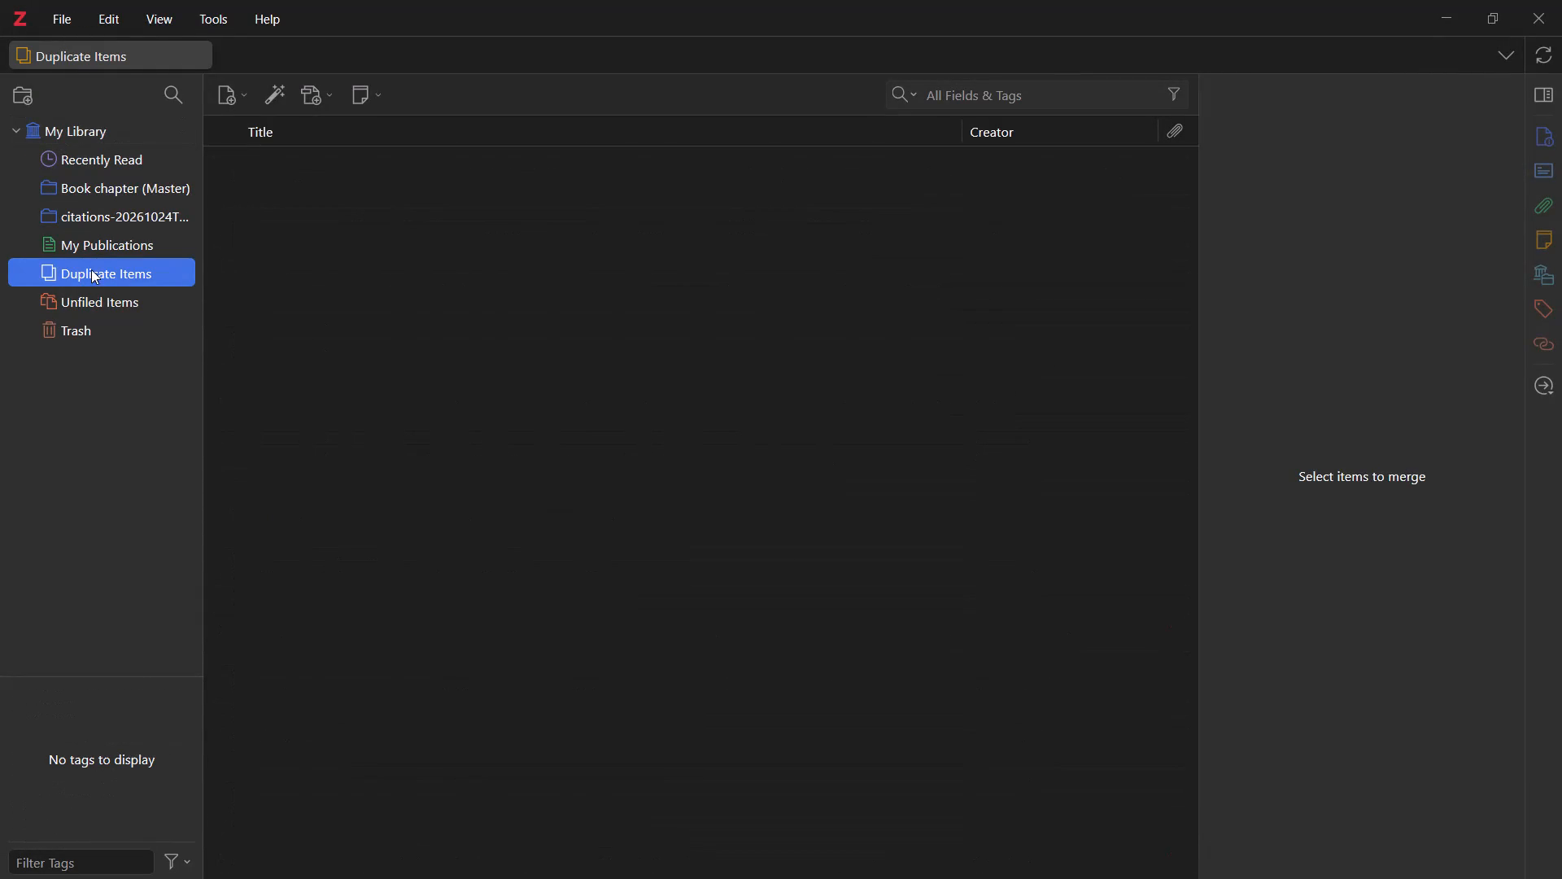
left_click(107, 185)
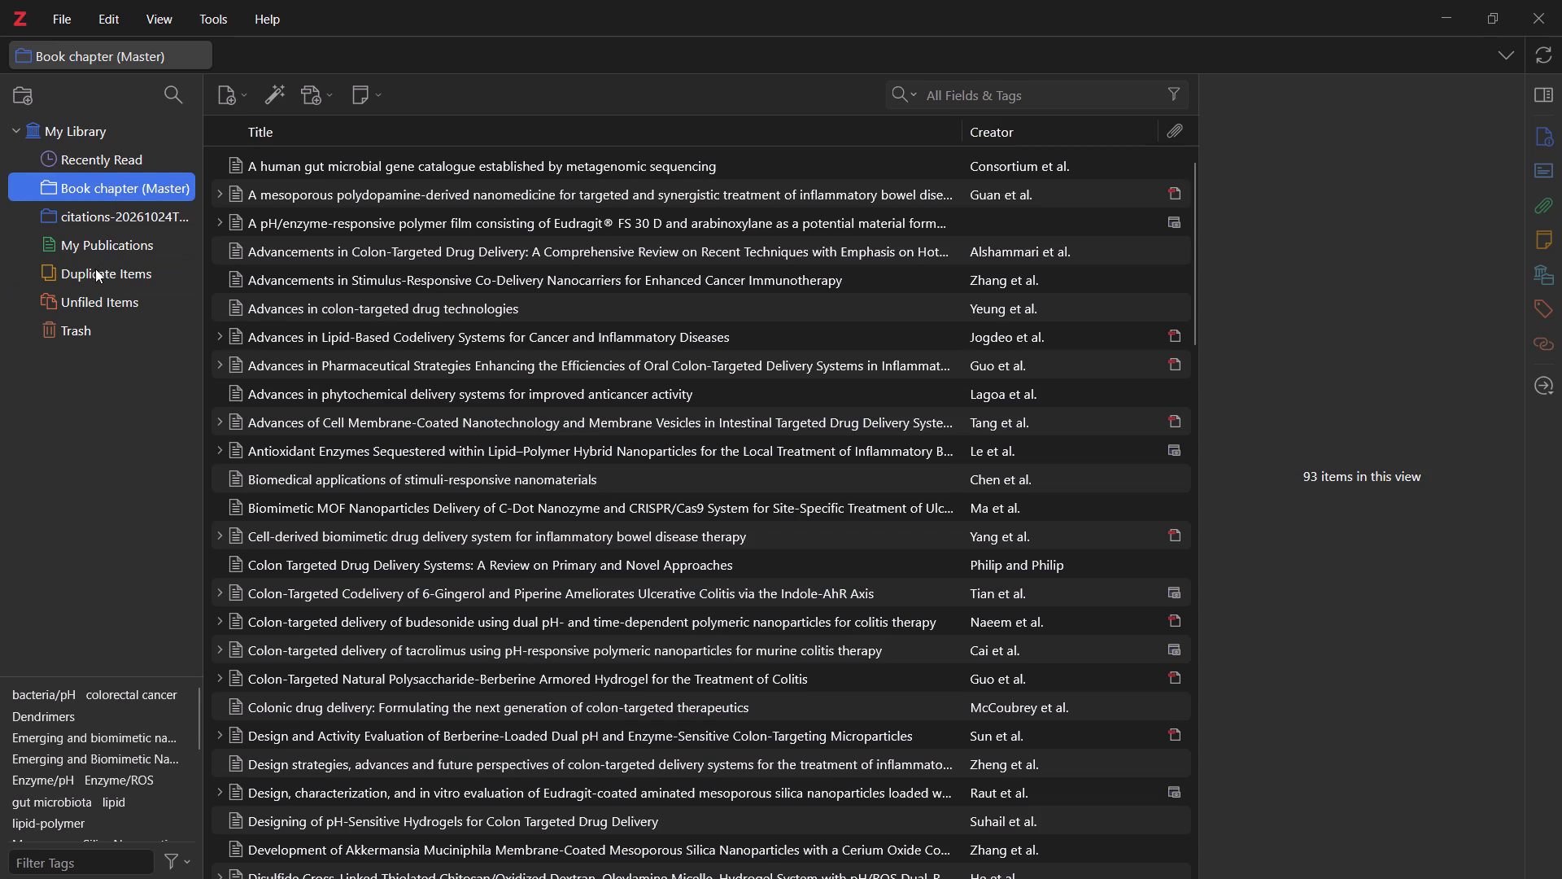
left_click(93, 278)
Read through all My Library titles from first to last for repeated or incomplete references.
left_click(107, 135)
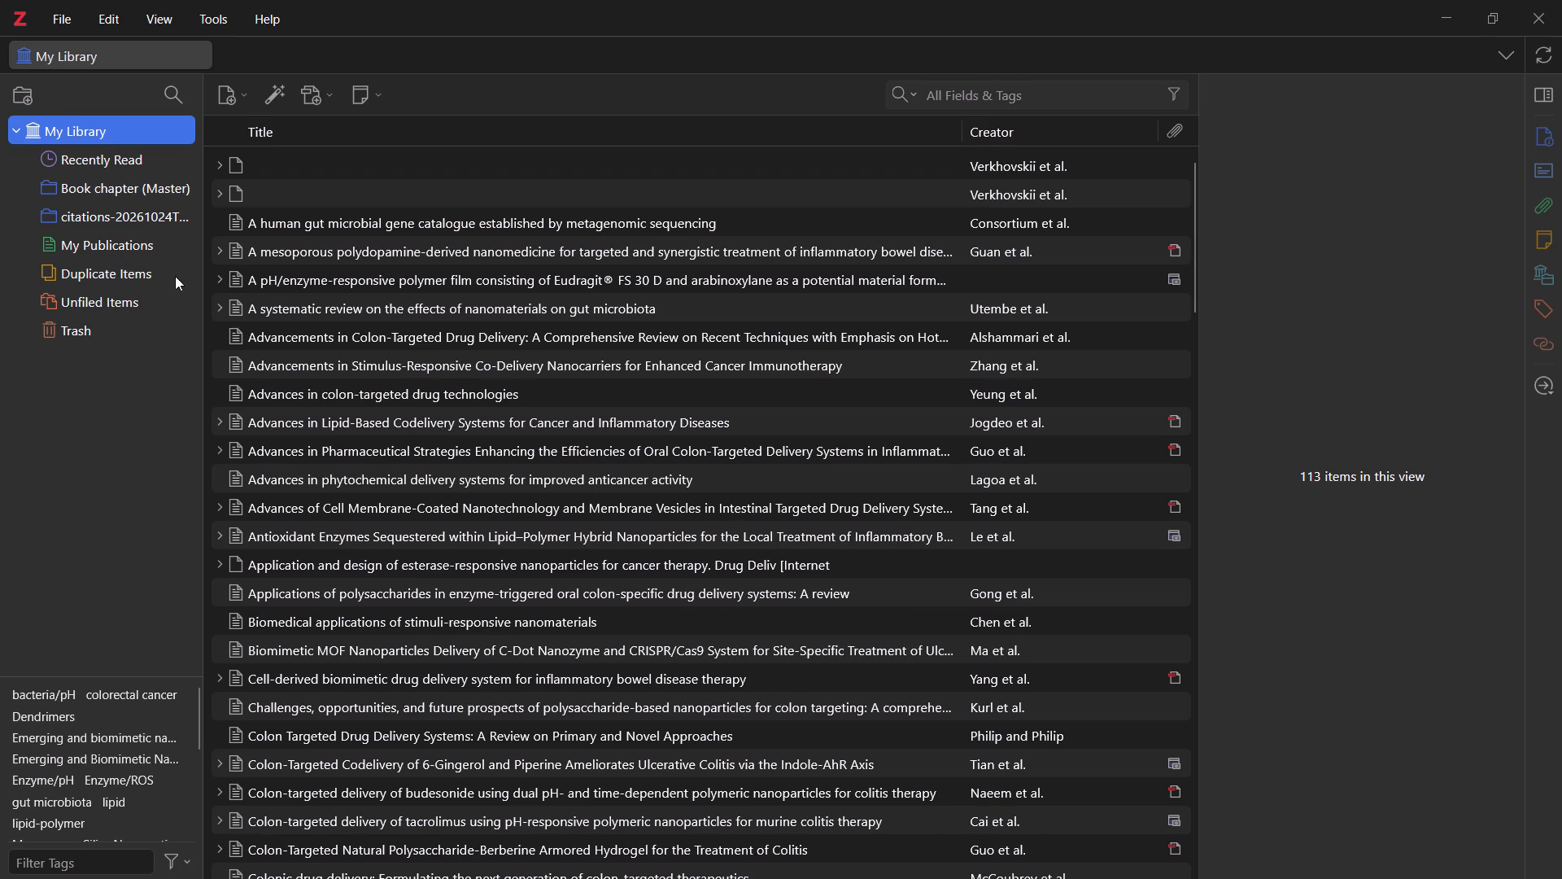
scroll(434, 339, "down", 2)
scroll(441, 345, "up", 1)
scroll(450, 356, "down", 6)
scroll(469, 304, "up", 1)
scroll(469, 304, "down", 1)
scroll(469, 304, "up", 1)
scroll(469, 304, "down", 5)
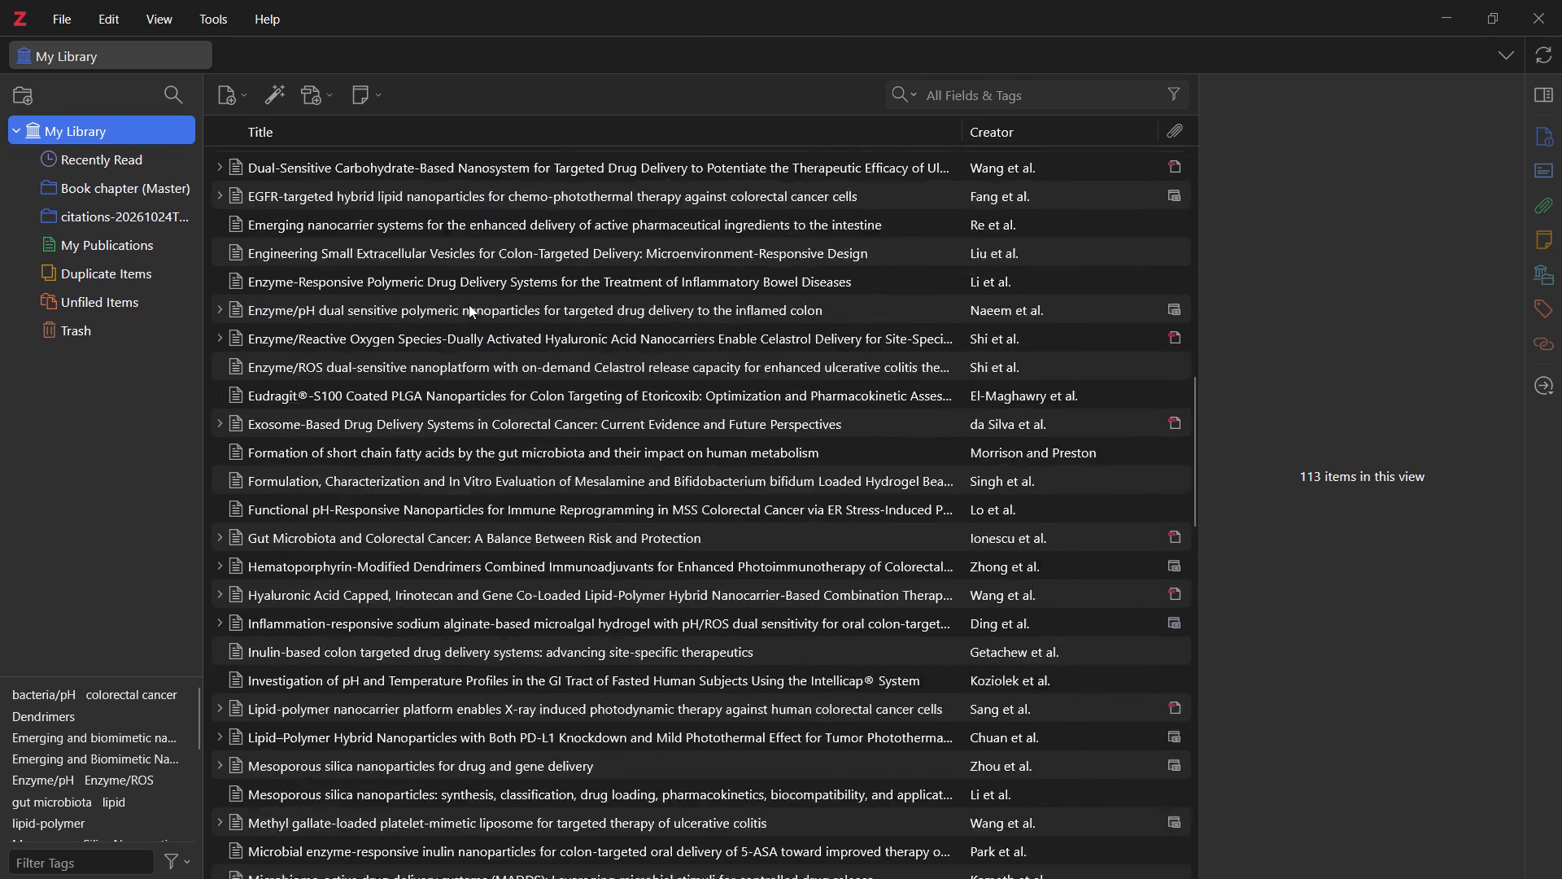
scroll(477, 307, "down", 1)
scroll(477, 307, "up", 1)
scroll(478, 309, "down", 1)
scroll(479, 310, "up", 1)
scroll(479, 310, "down", 6)
scroll(483, 310, "up", 2)
scroll(483, 310, "down", 4)
scroll(483, 310, "up", 1)
scroll(483, 310, "down", 2)
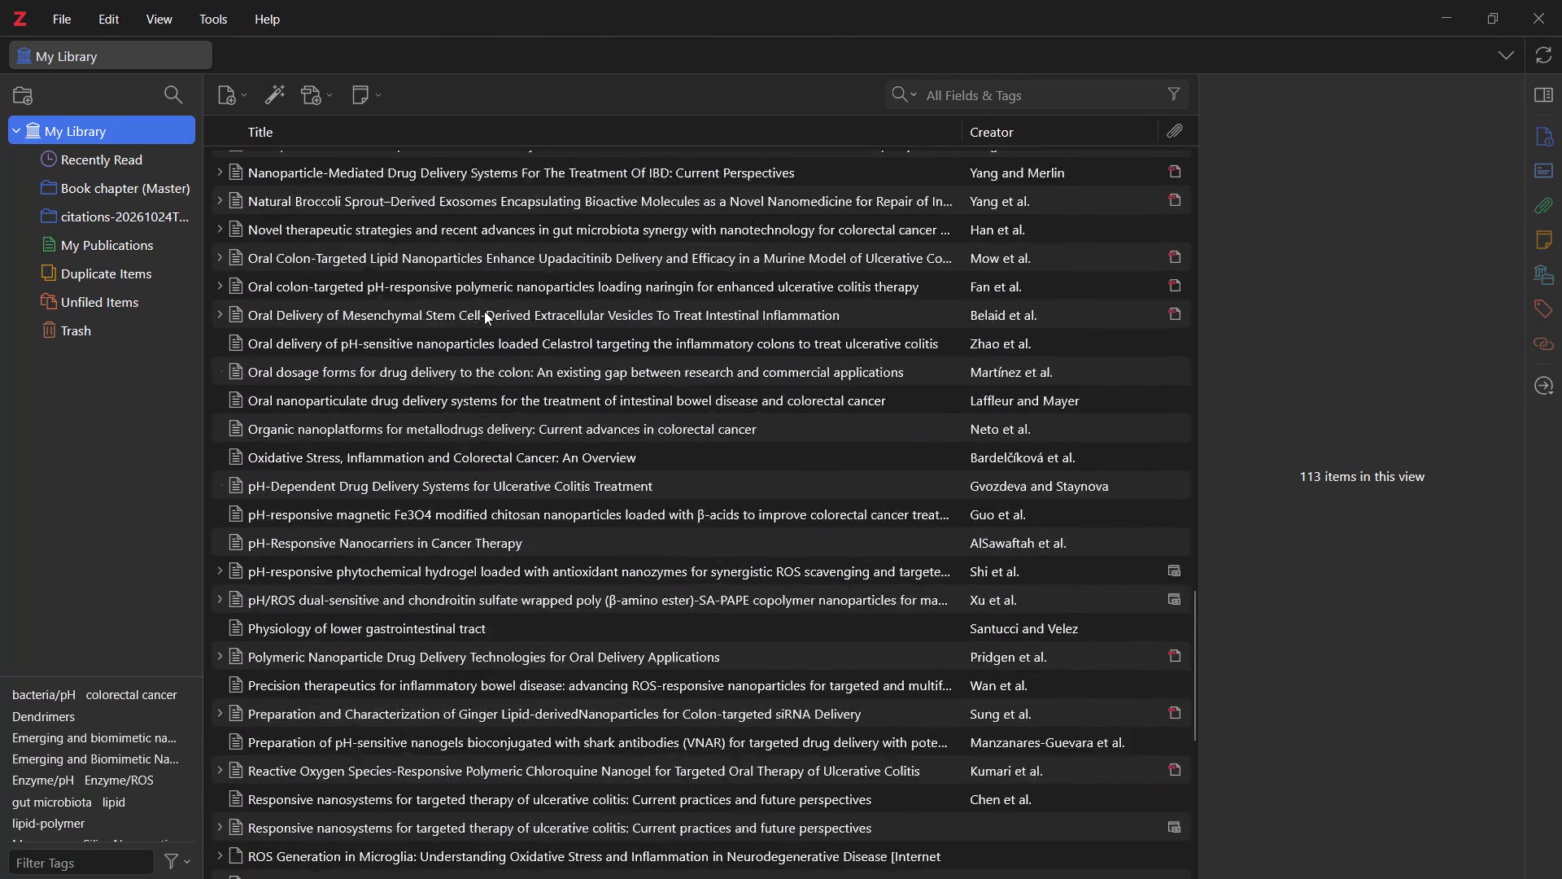
scroll(484, 311, "down", 2)
scroll(485, 311, "up", 1)
scroll(485, 311, "down", 10)
scroll(485, 311, "up", 2)
scroll(485, 311, "down", 1)
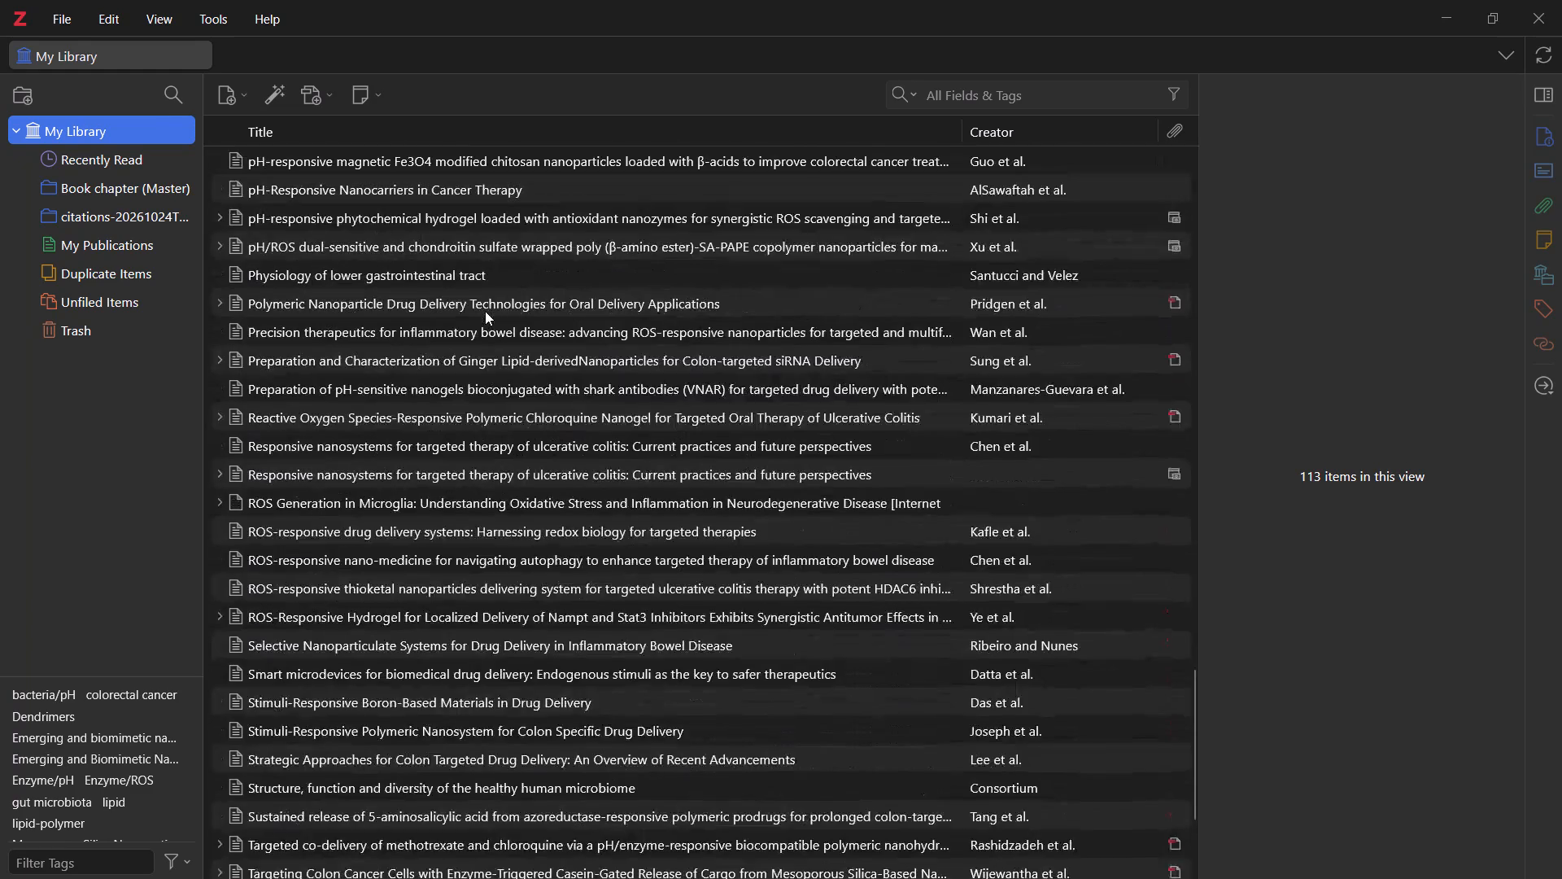
scroll(485, 311, "down", 7)
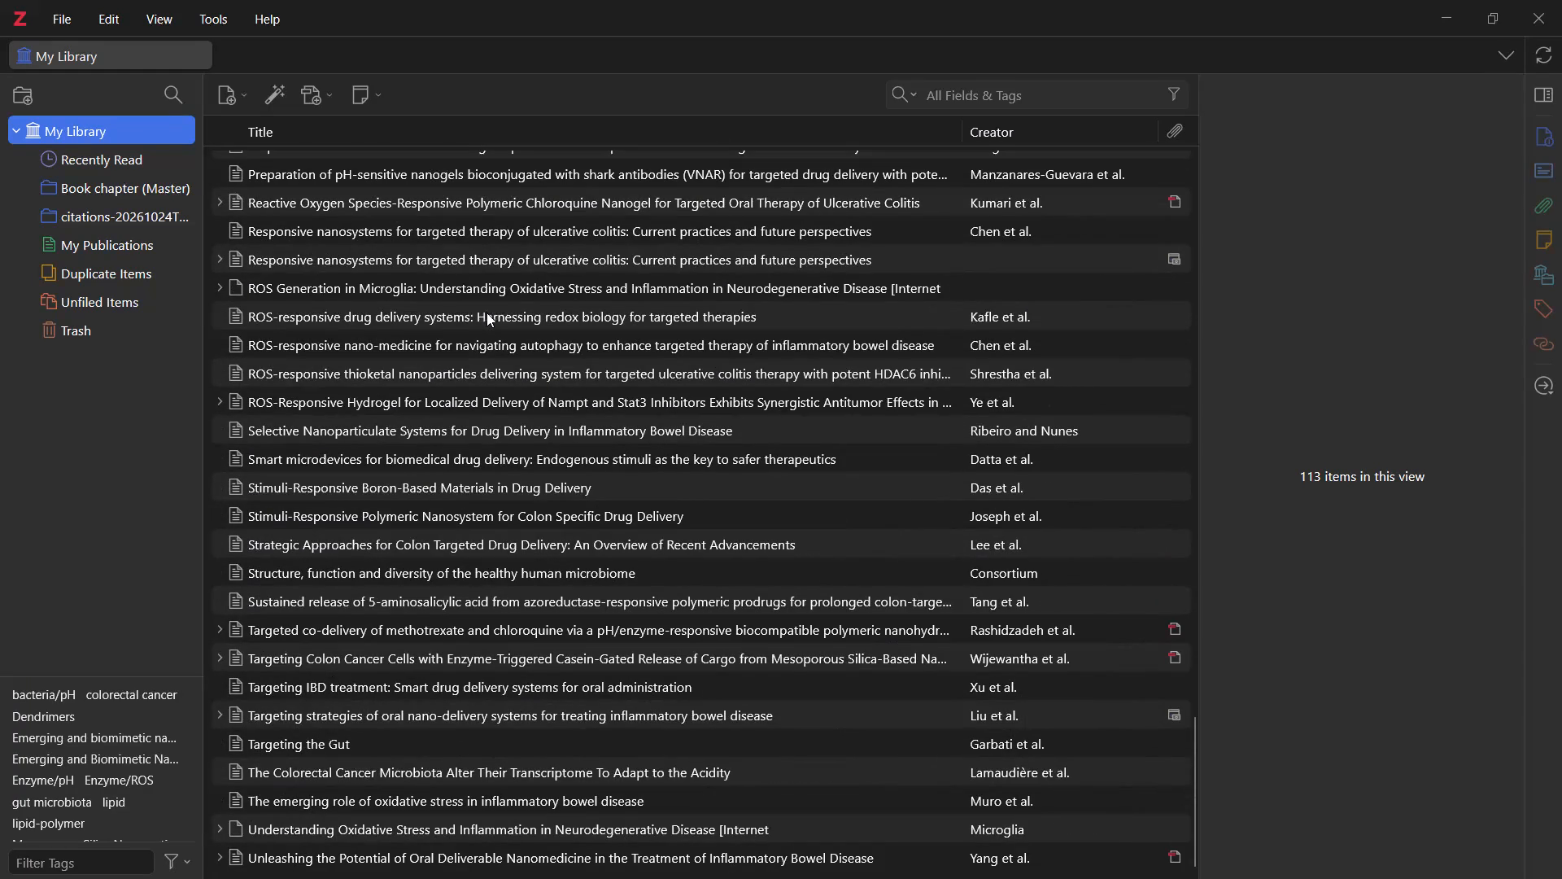
Switch to Book chapter 3 Colon.docx in Word and insert the Zotero bibliography below the References heading.
key("alt+Tab")
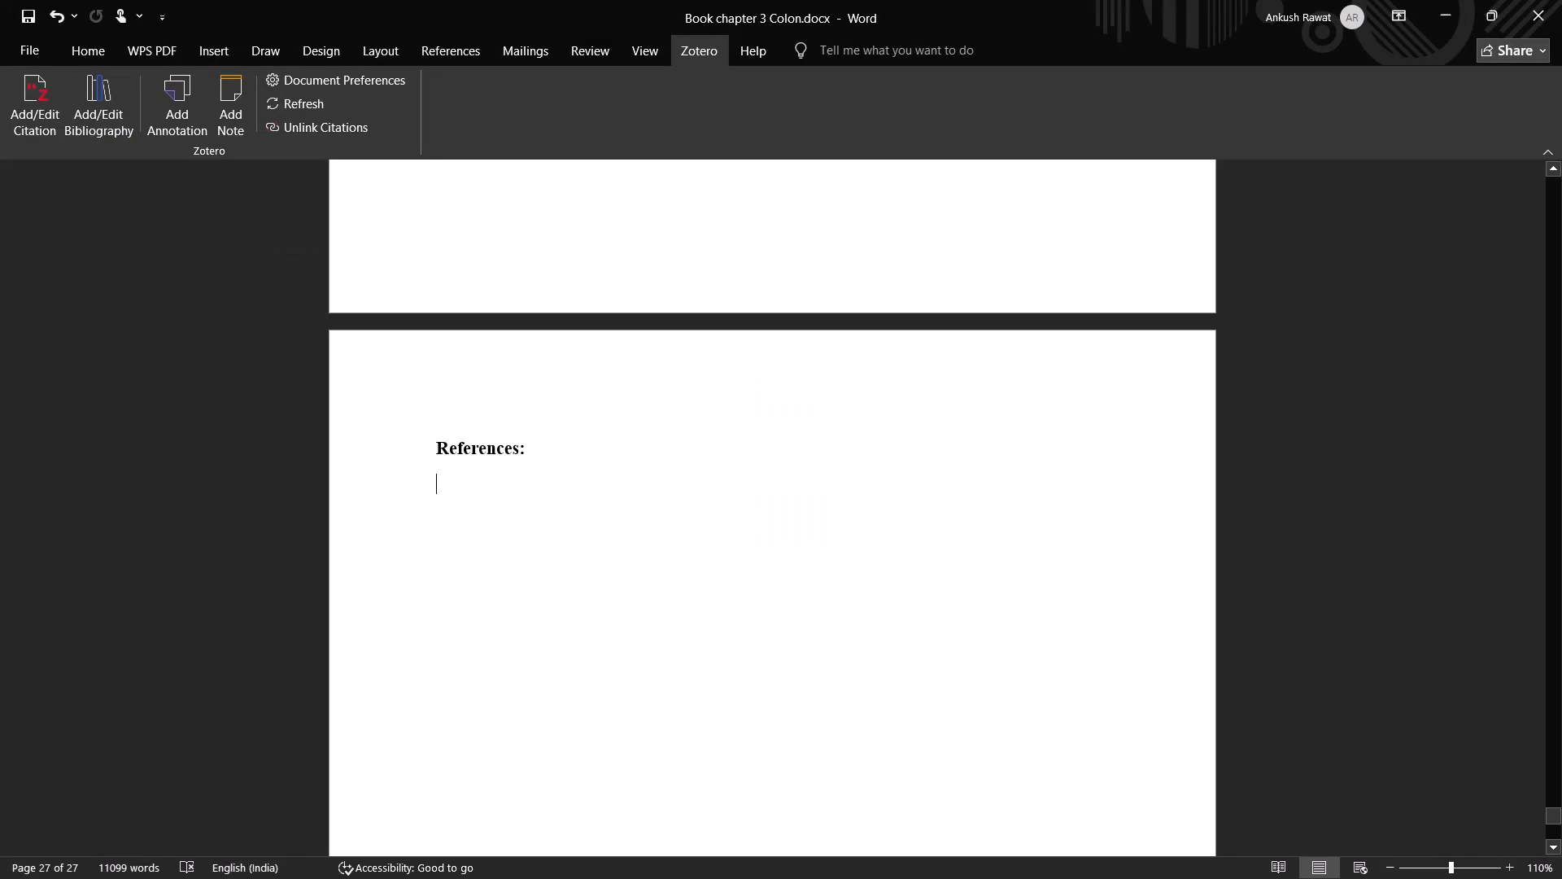
left_click(101, 107)
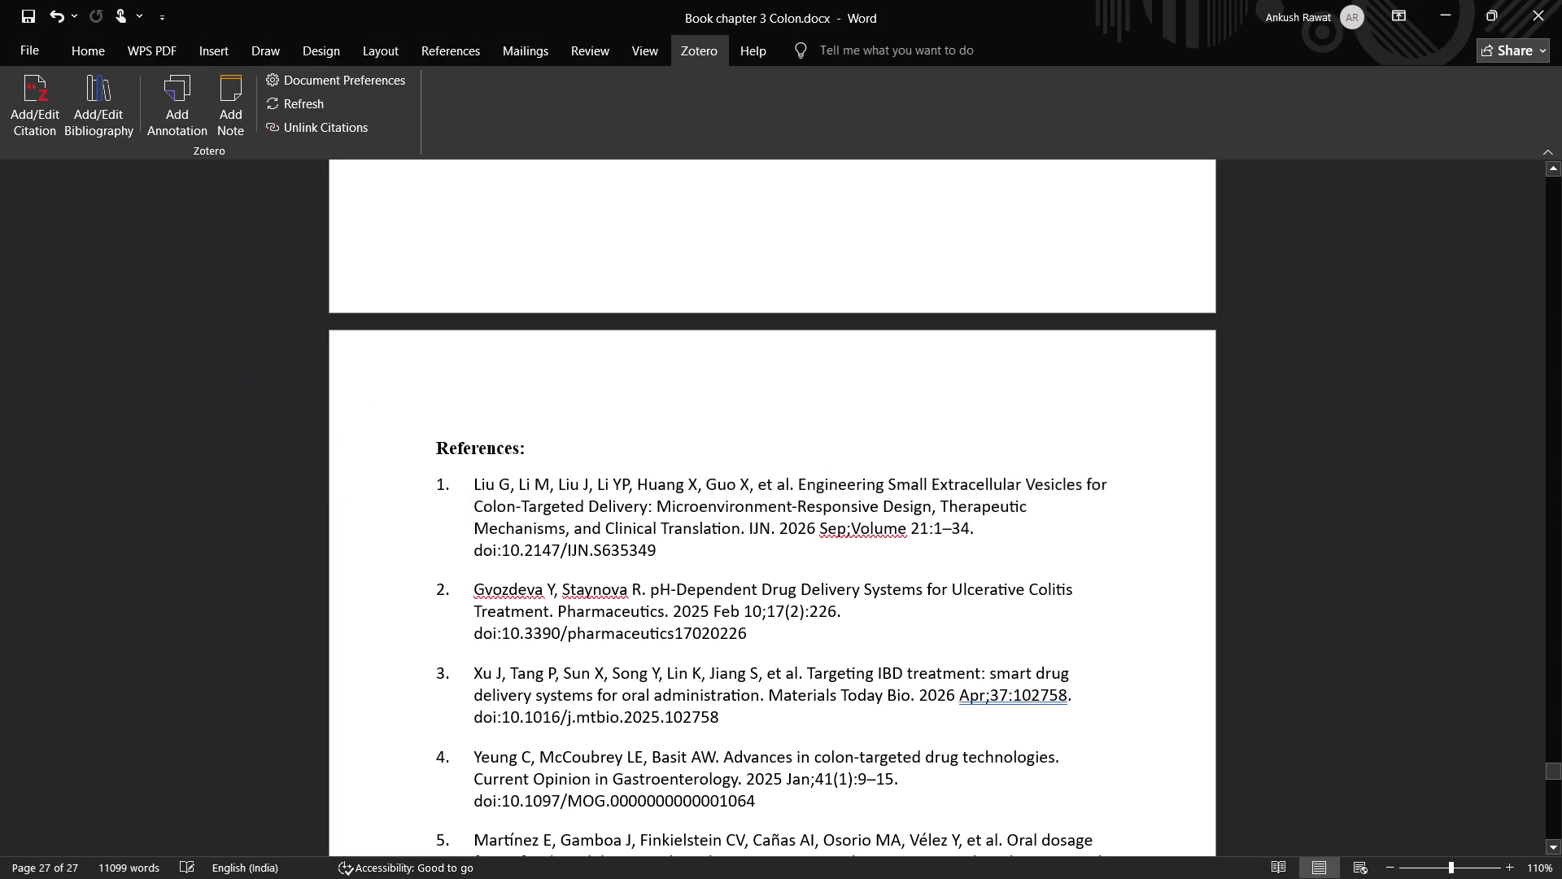
Examine the inserted reference list from its first entries through to the last ones.
scroll(249, 378, "down", 1)
scroll(250, 378, "up", 1)
scroll(252, 379, "down", 1)
middle_click_drag(374, 383, 377, 504)
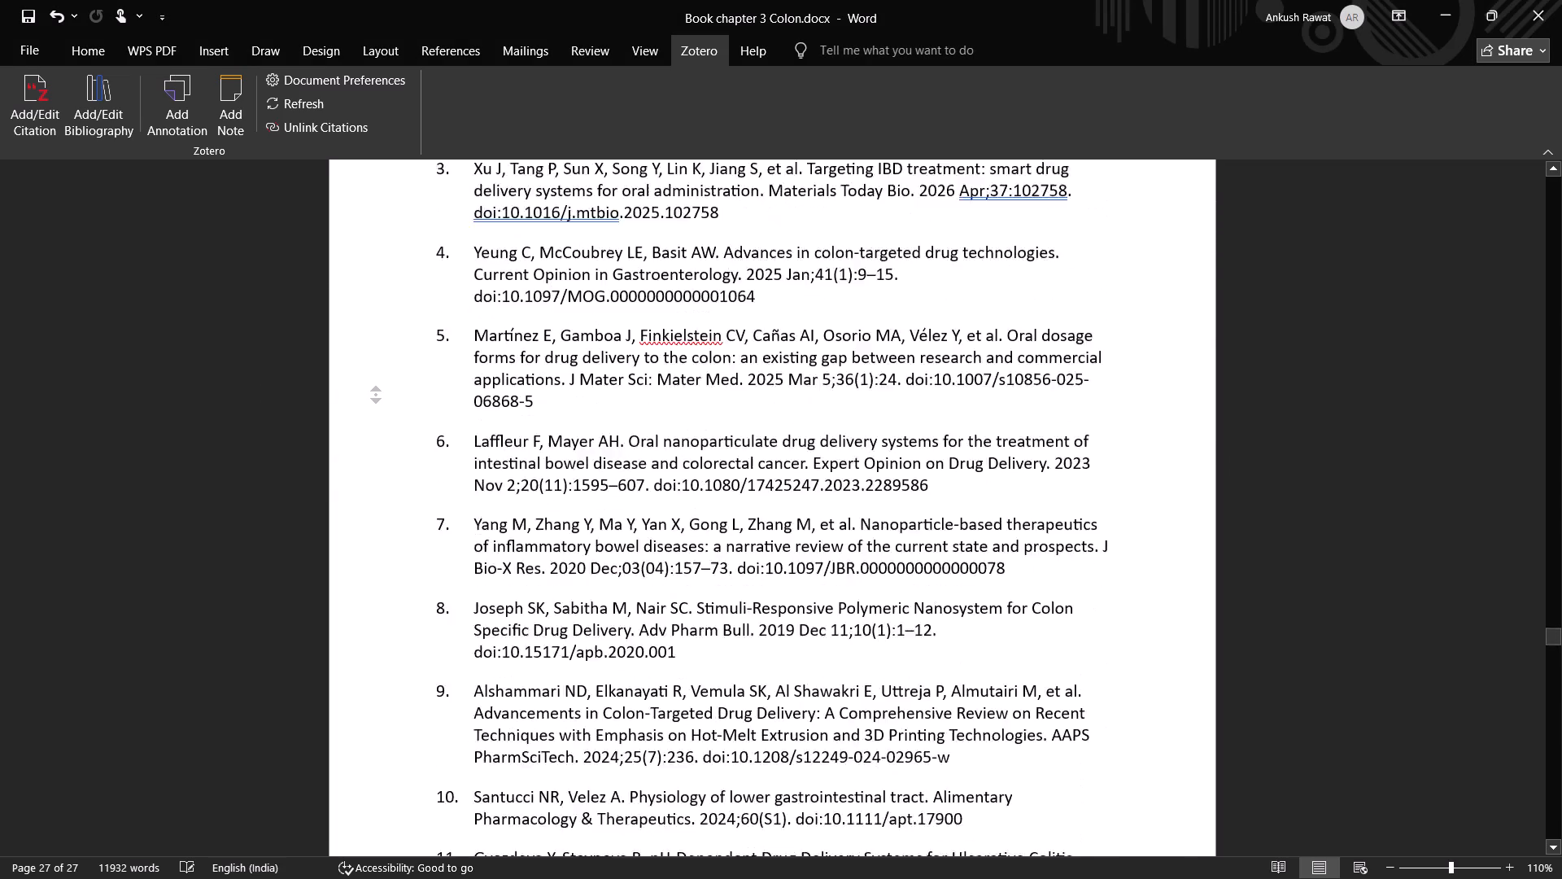
middle_click_drag(377, 504, 375, 546)
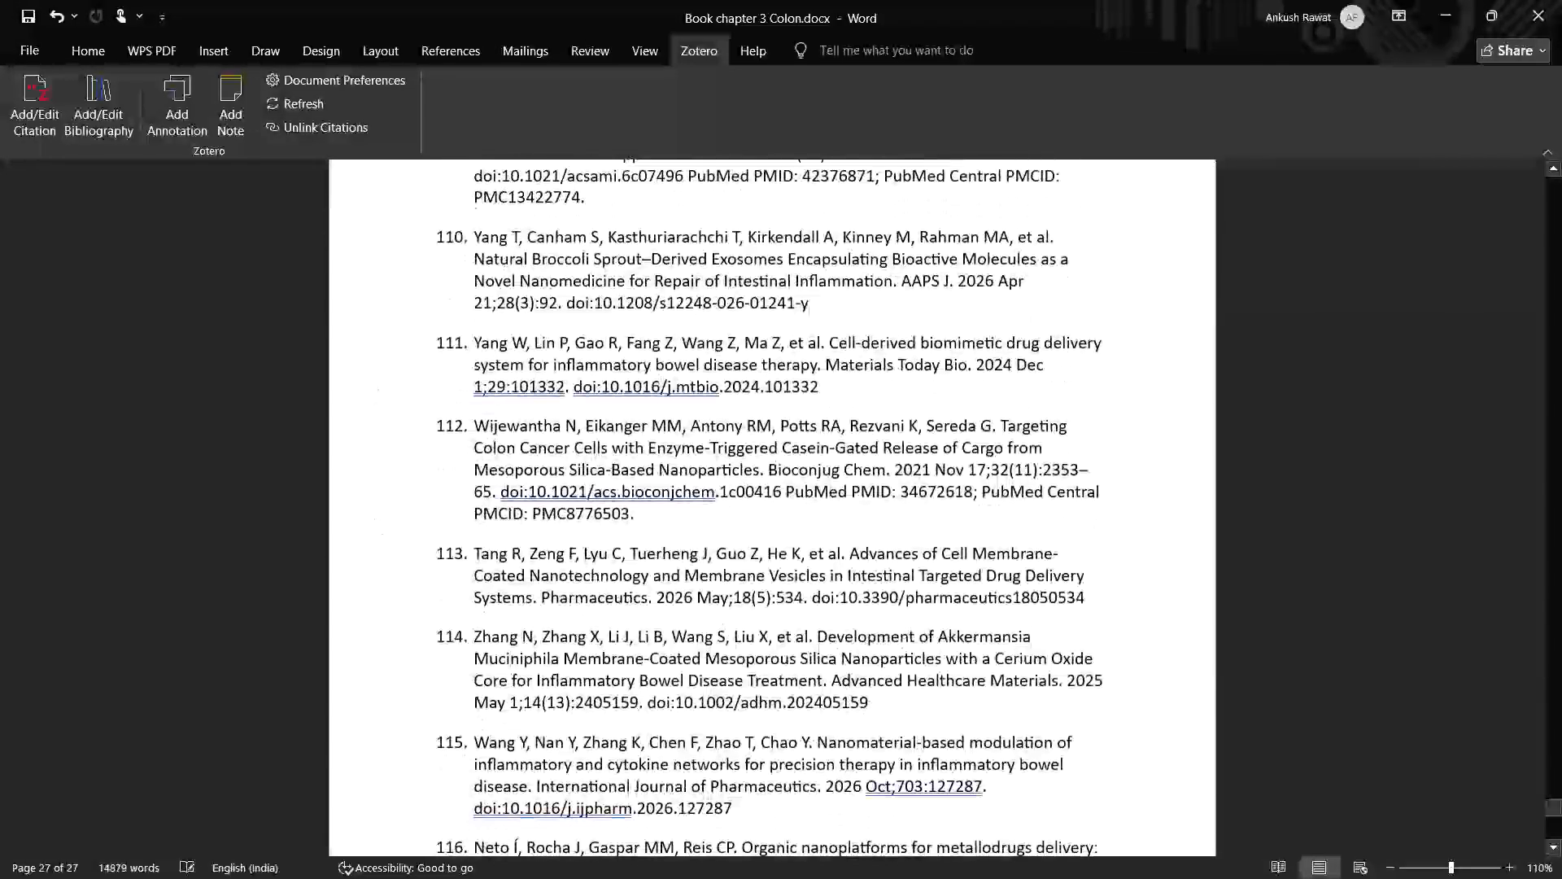
middle_click_drag(383, 408, 396, 536)
middle_click_drag(397, 514, 392, 408)
left_click_drag(808, 650, 631, 536)
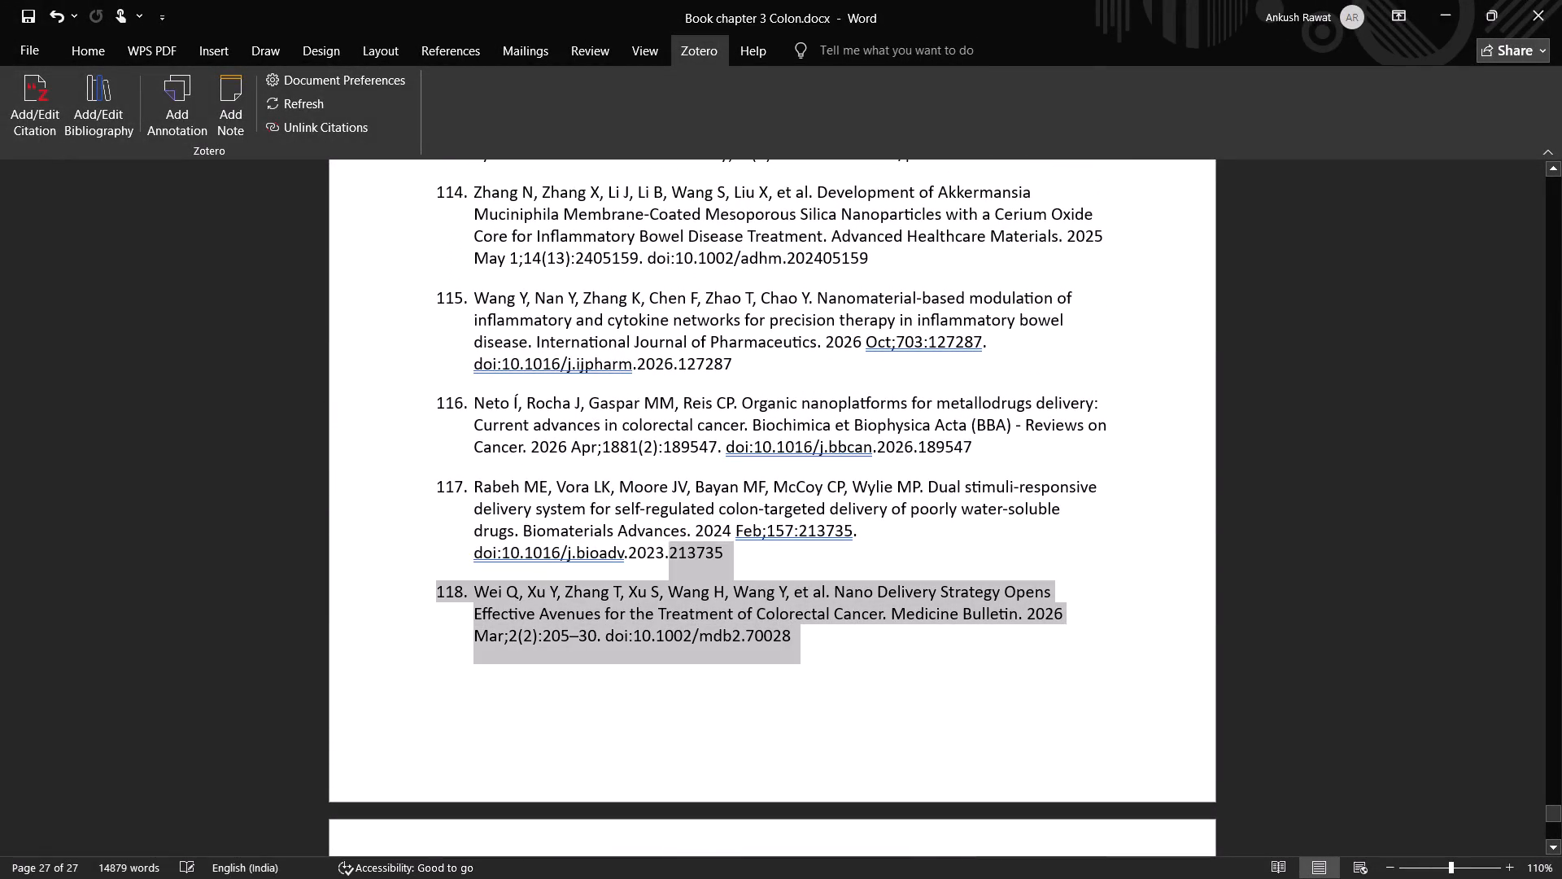
left_click_drag(631, 536, 474, 193)
left_click(390, 340)
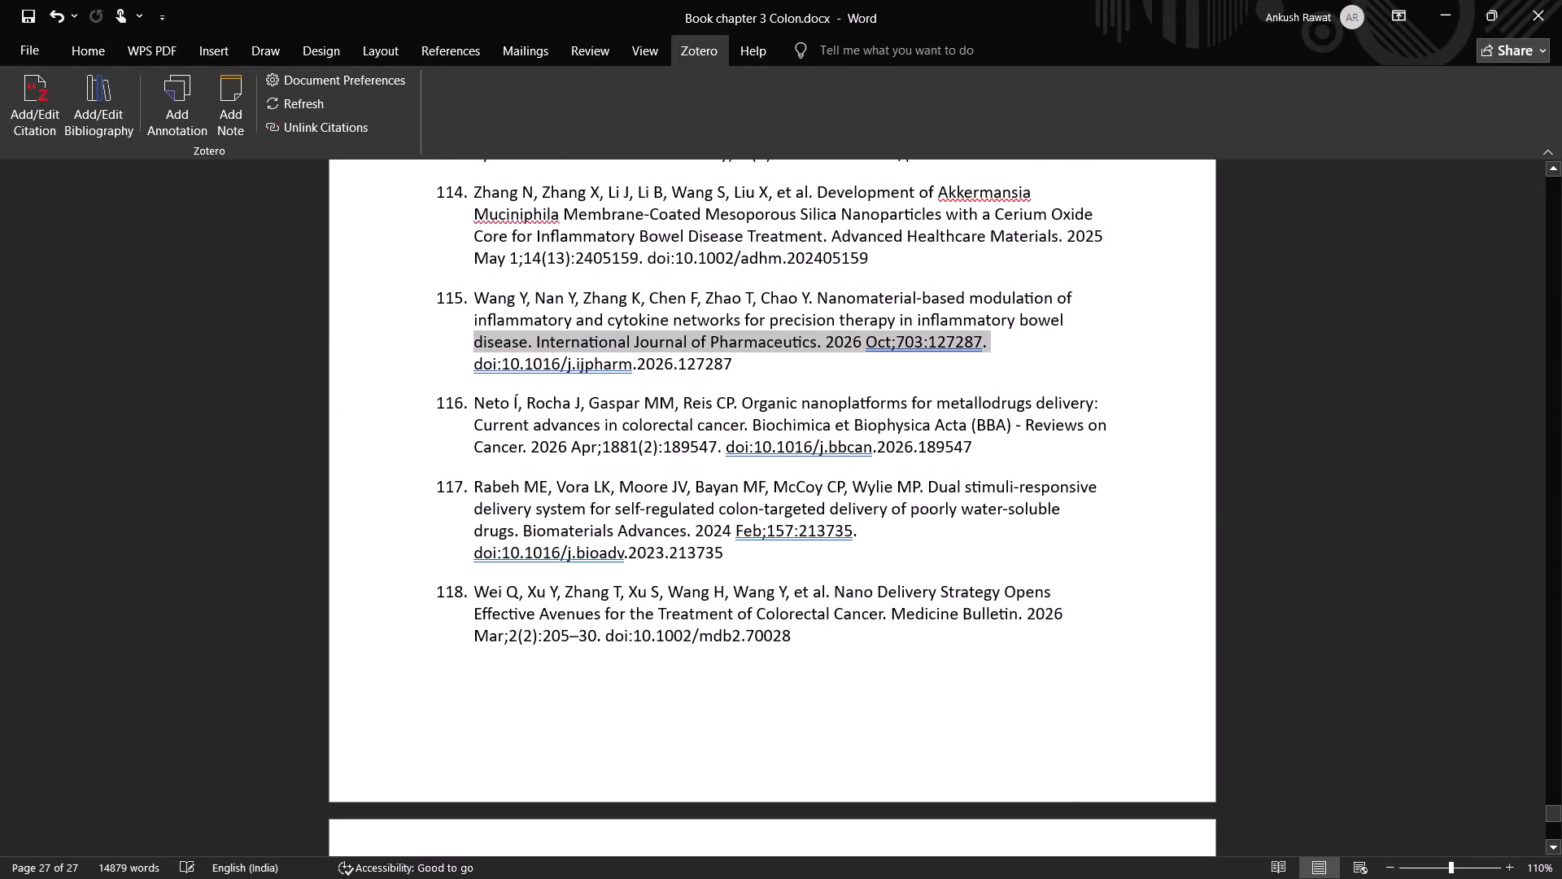
left_click(370, 418)
Undo the last two actions in the document and deselect the reference list.
key("ctrl+z")
key("ctrl+z")
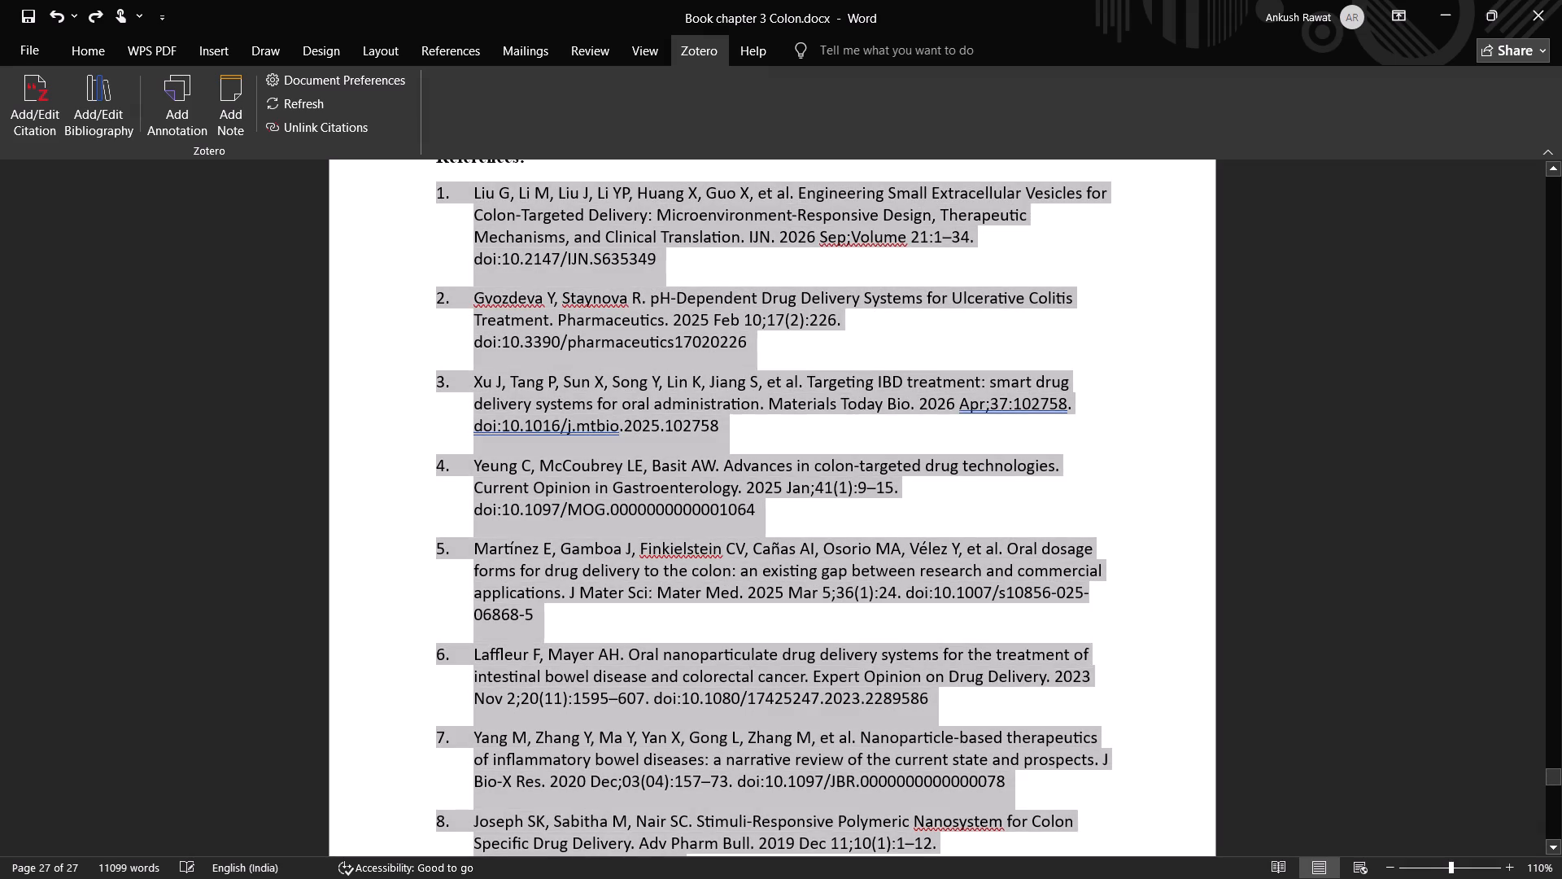
left_click(412, 449)
Review the chapter's closing pages, from the end of the conclusion through the Funding statement.
middle_click_drag(410, 557, 371, 395)
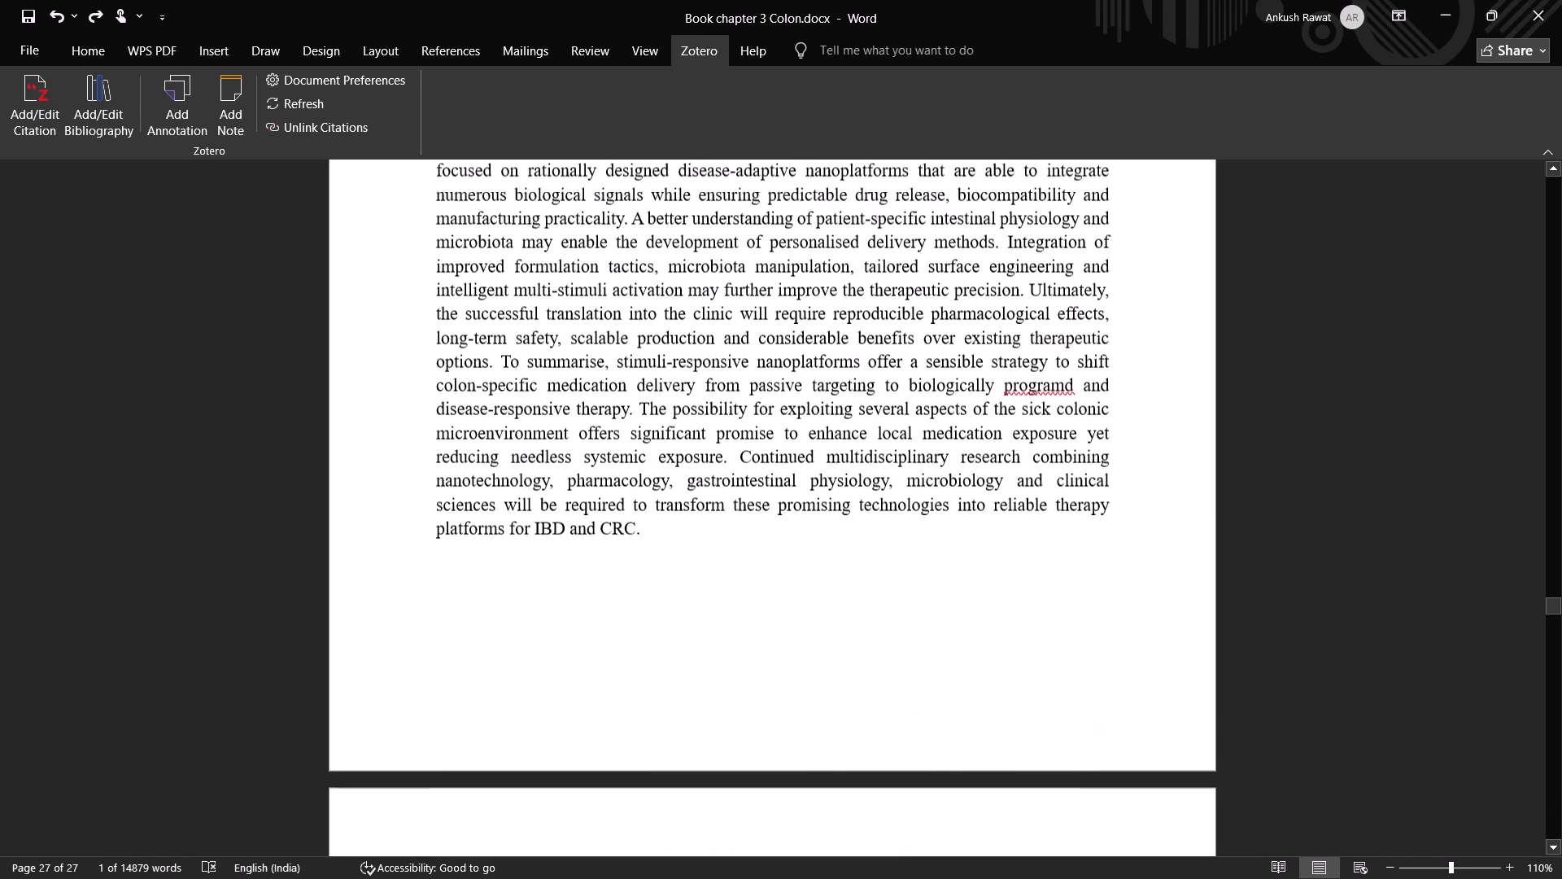
scroll(530, 549, "up", 1)
scroll(530, 549, "down", 2)
scroll(530, 549, "up", 1)
scroll(530, 549, "down", 5)
scroll(525, 549, "up", 2)
scroll(523, 555, "down", 11)
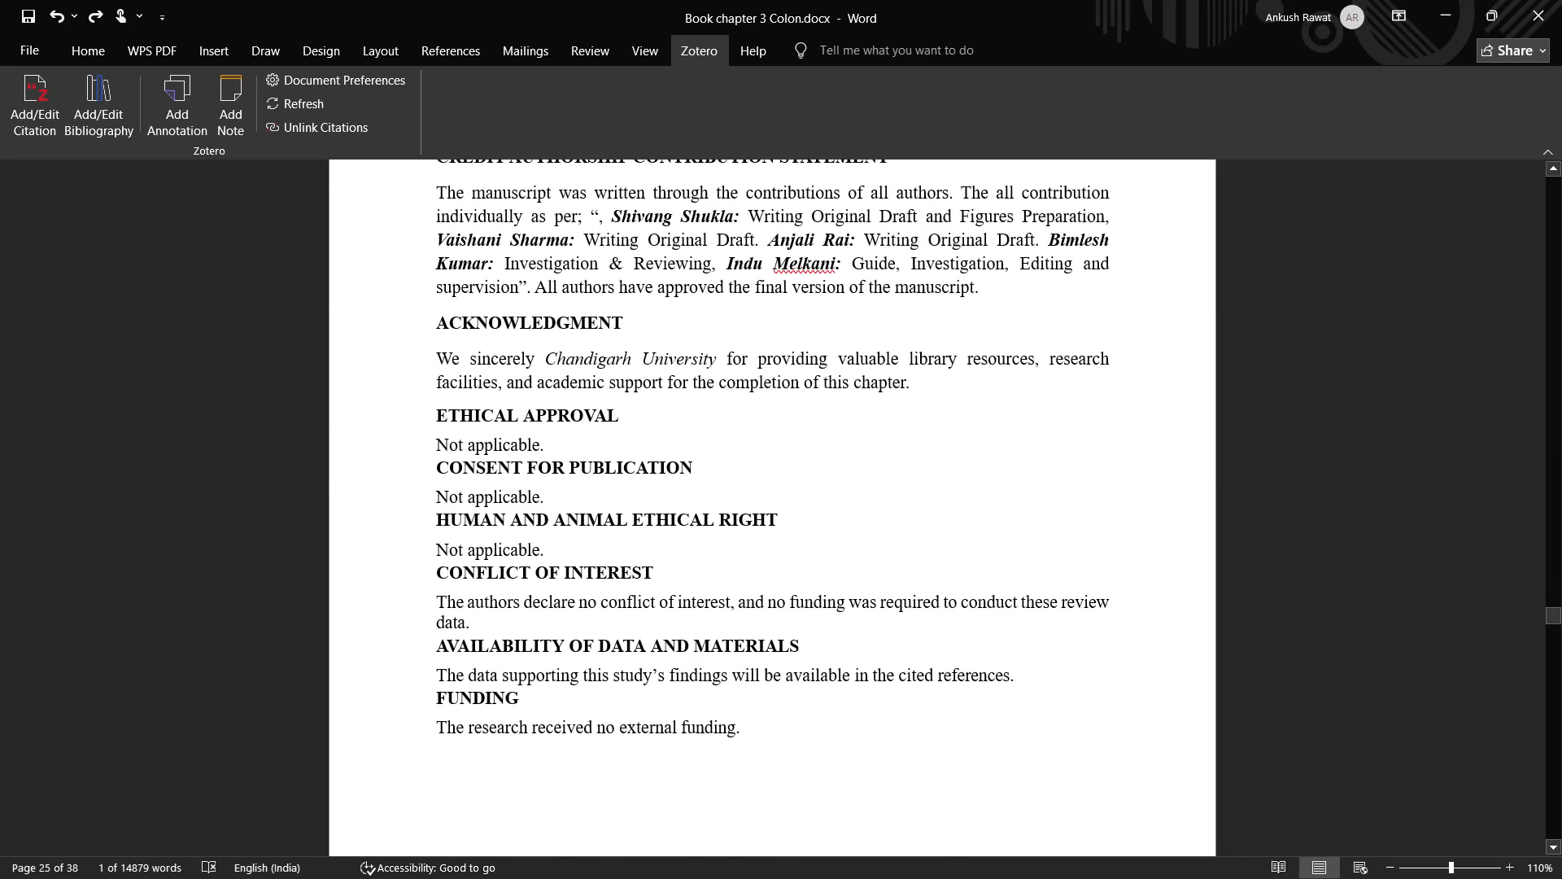
scroll(585, 636, "down", 4)
scroll(727, 640, "down", 2)
scroll(727, 640, "up", 1)
scroll(727, 640, "down", 5)
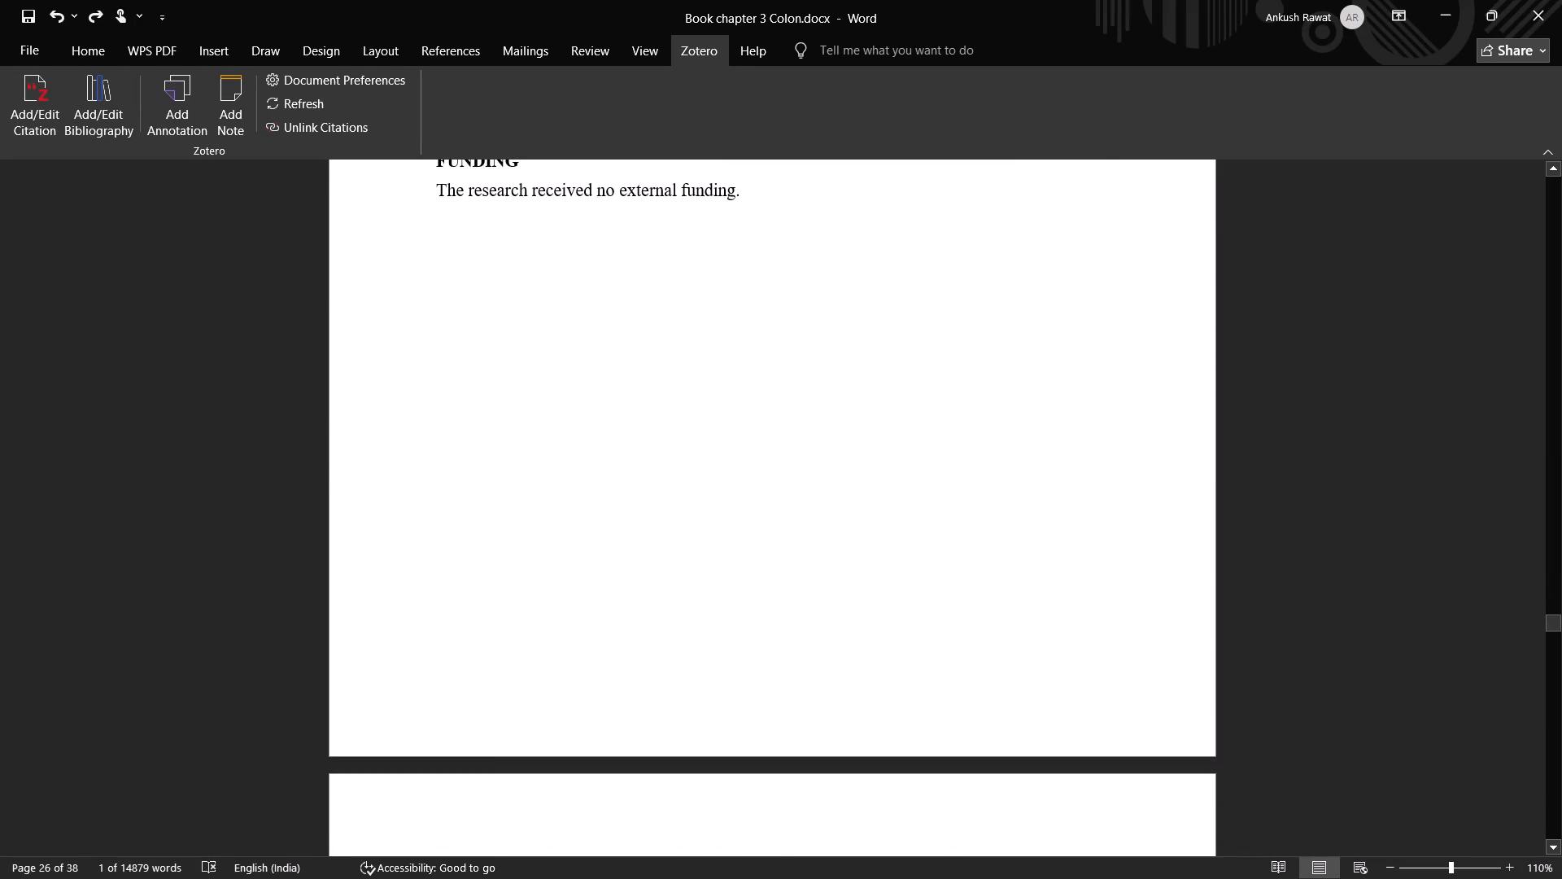
scroll(726, 642, "down", 1)
scroll(726, 644, "up", 1)
scroll(726, 644, "down", 1)
scroll(726, 644, "up", 1)
scroll(726, 645, "down", 2)
scroll(727, 593, "up", 4)
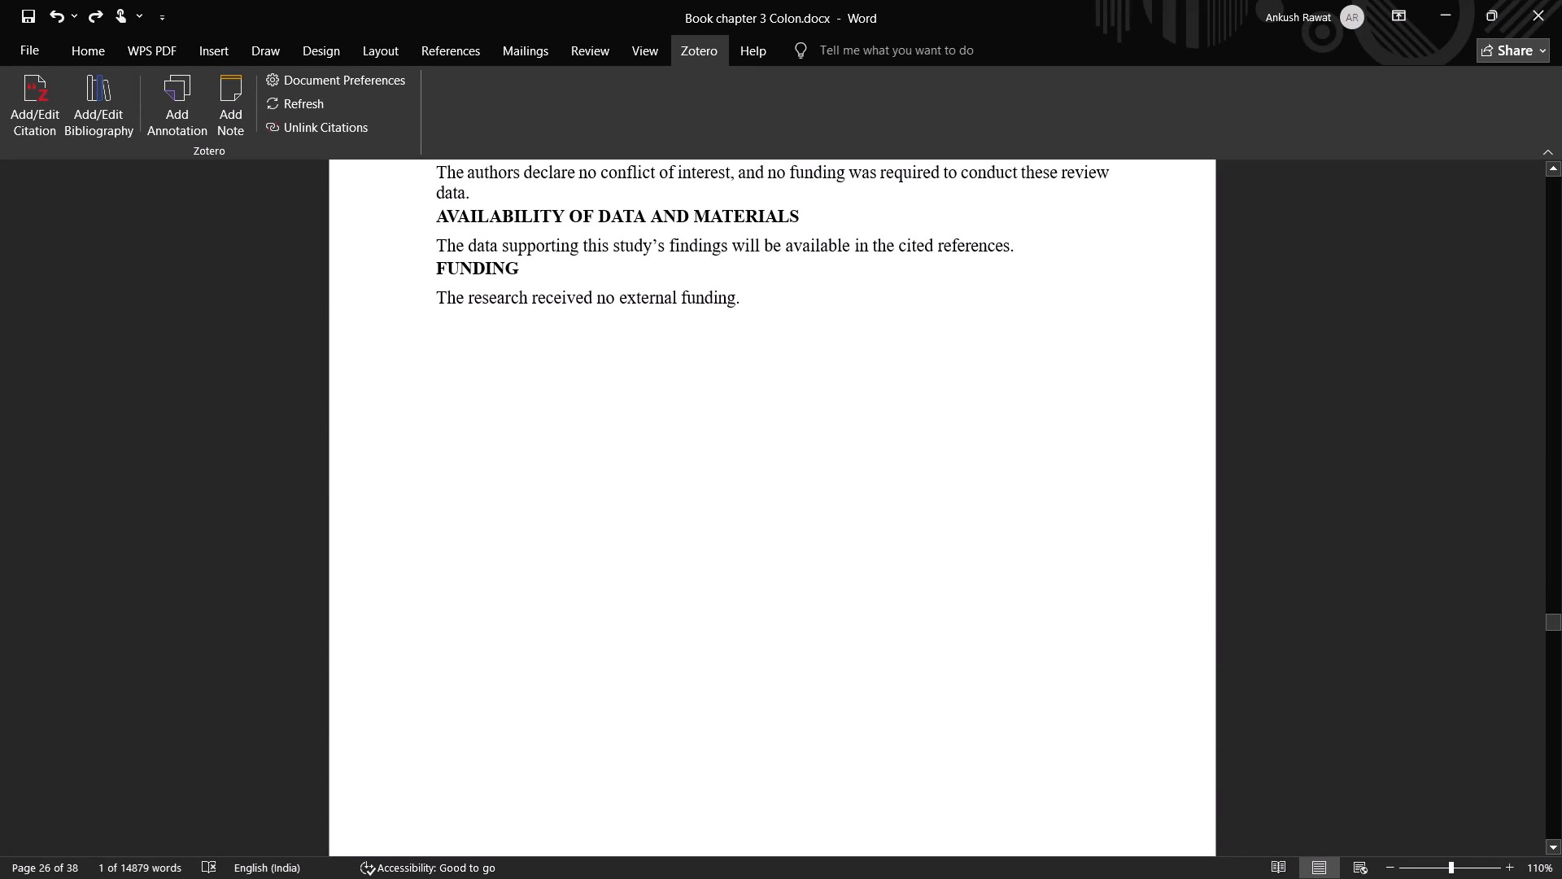
Copy the whole chapter text from the Chapter 3 title through the end of the Funding statement.
left_click_drag(755, 304, 472, 85)
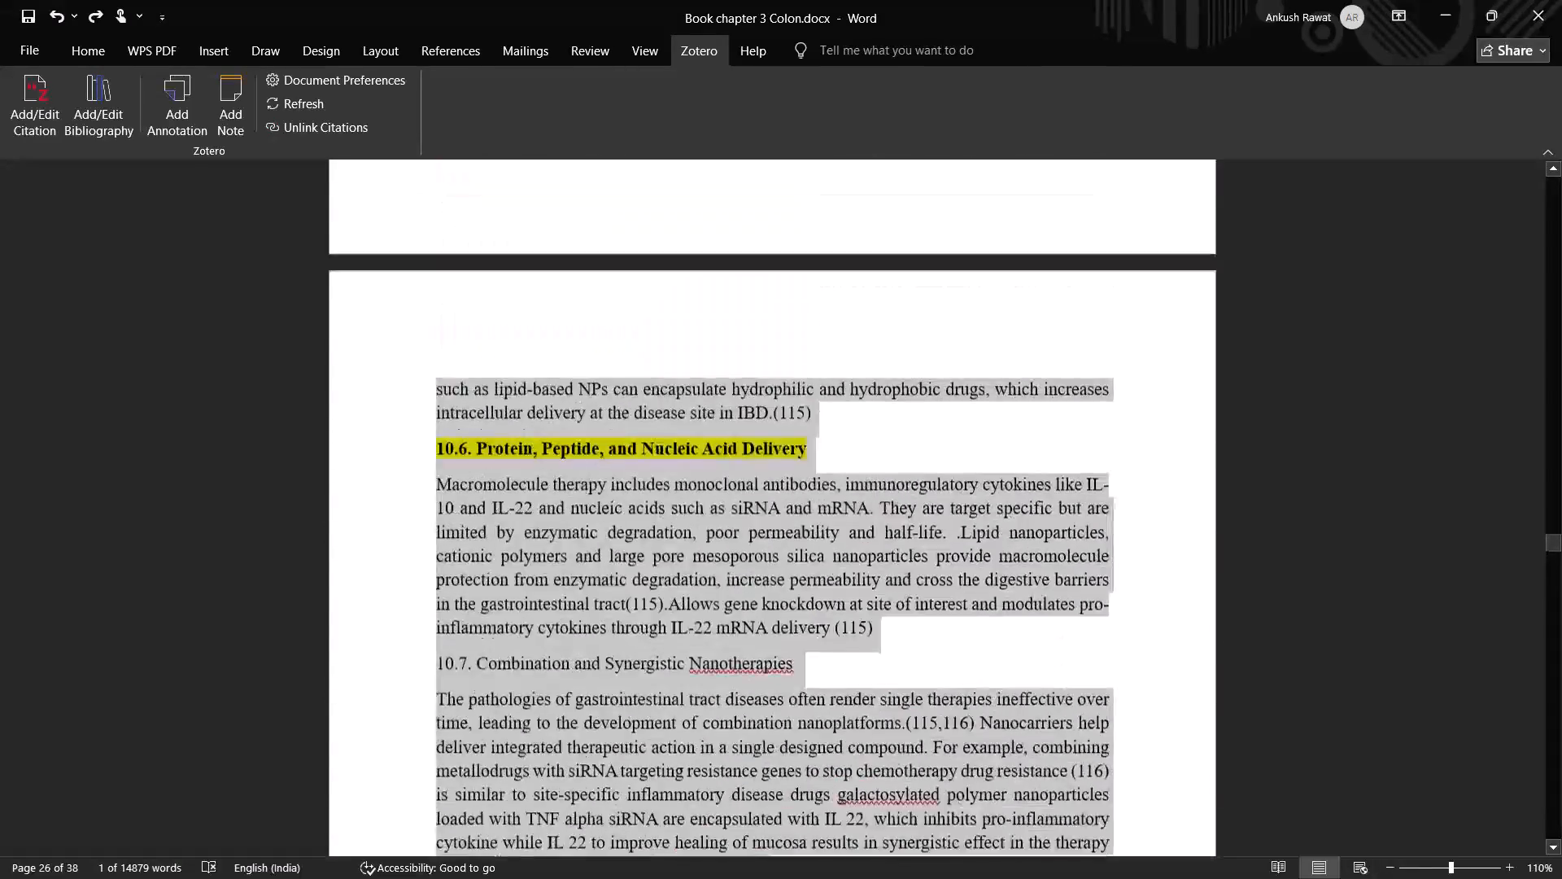
left_click_drag(472, 85, 441, 47)
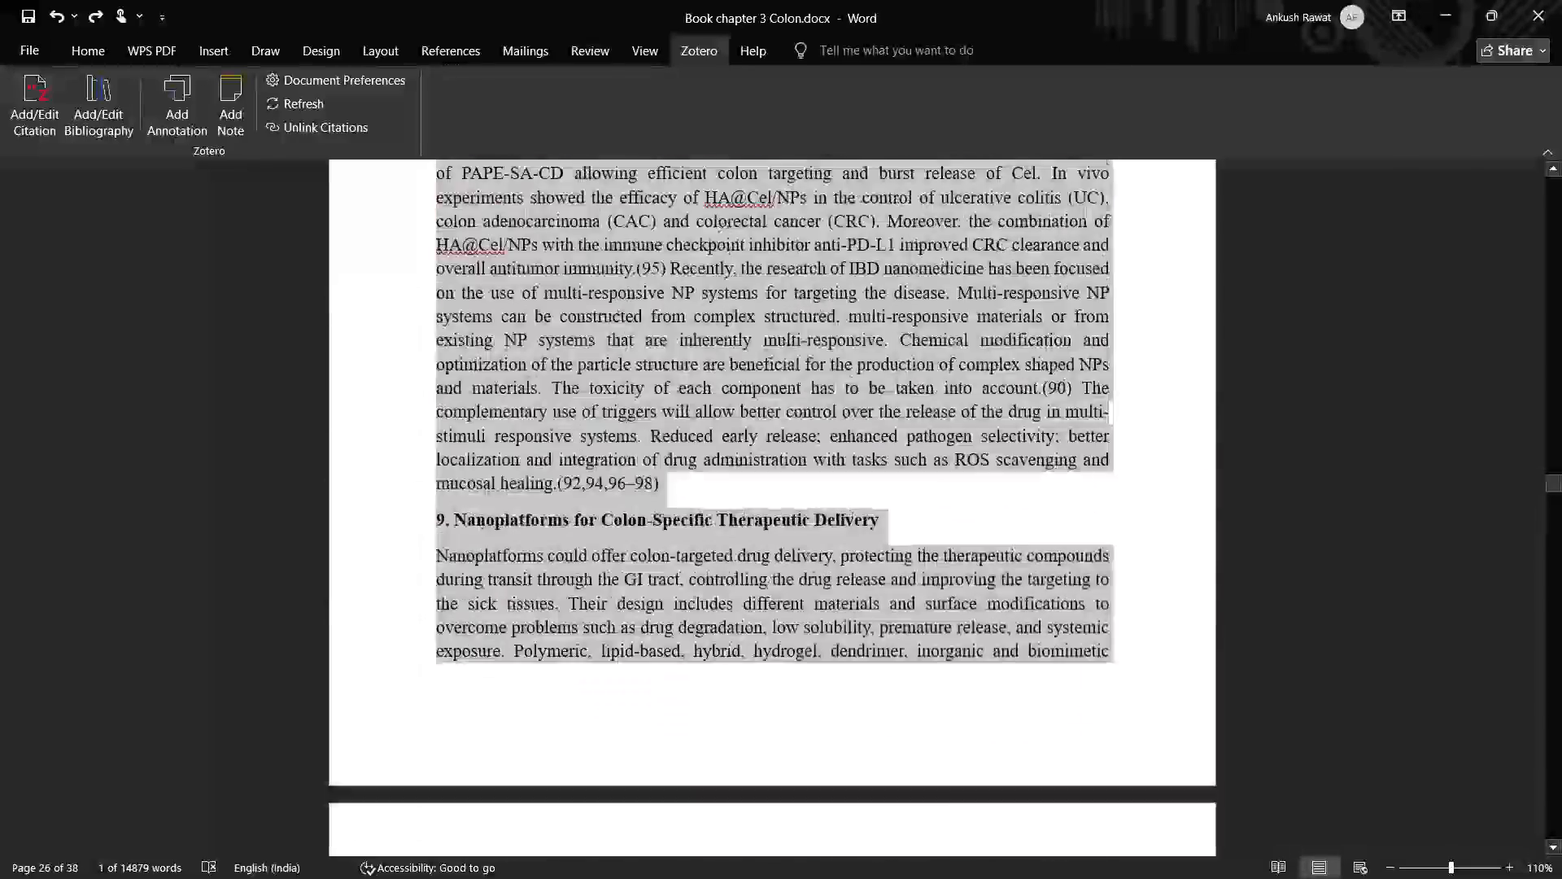
left_click_drag(441, 47, 438, 44)
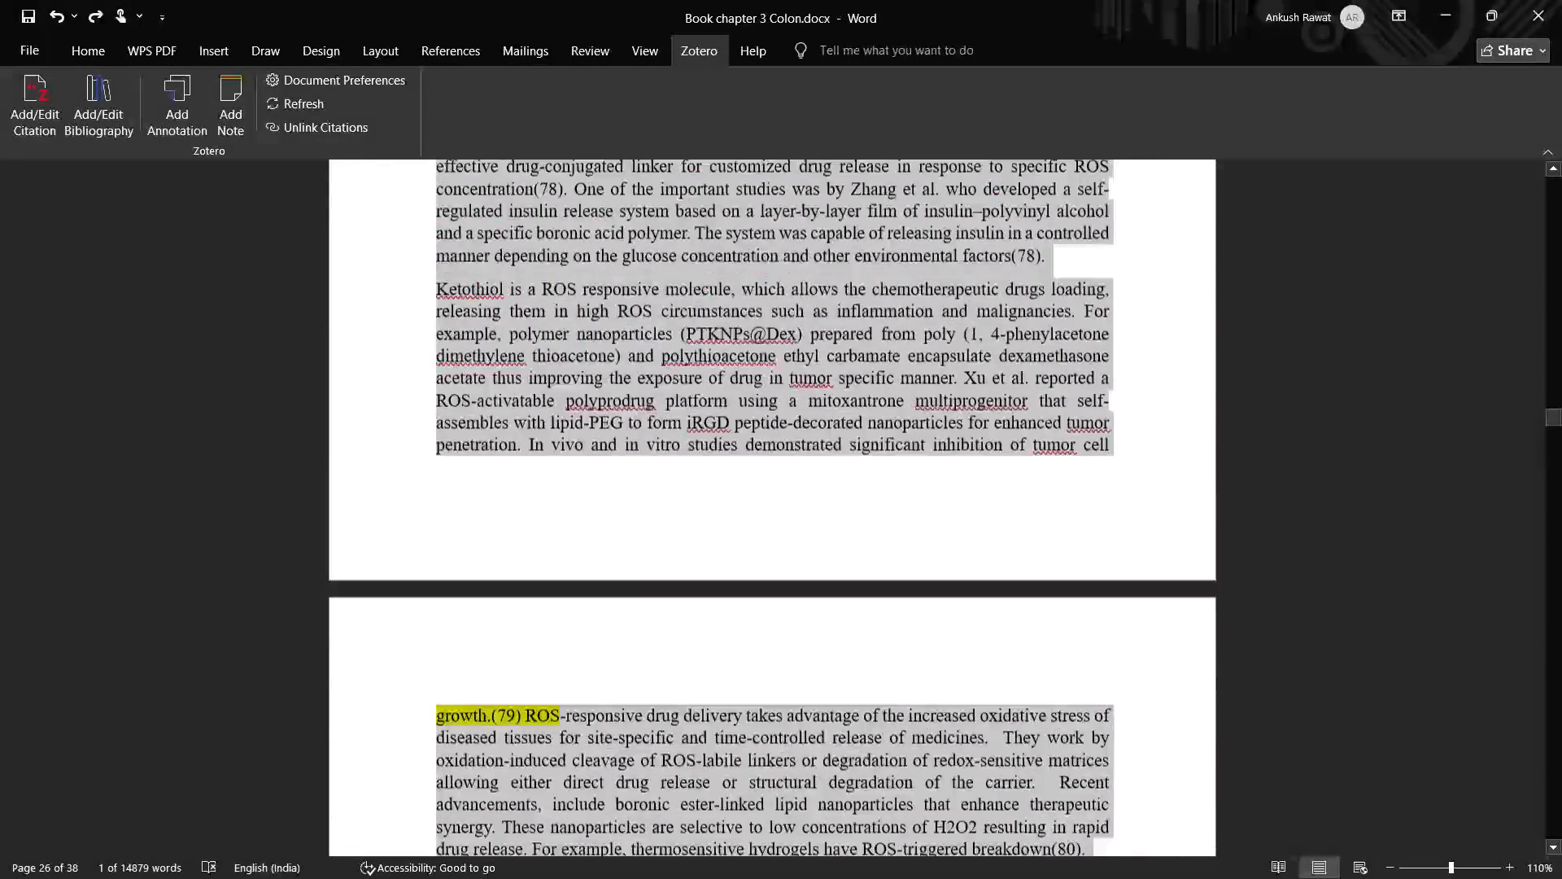
left_click_drag(438, 44, 425, 20)
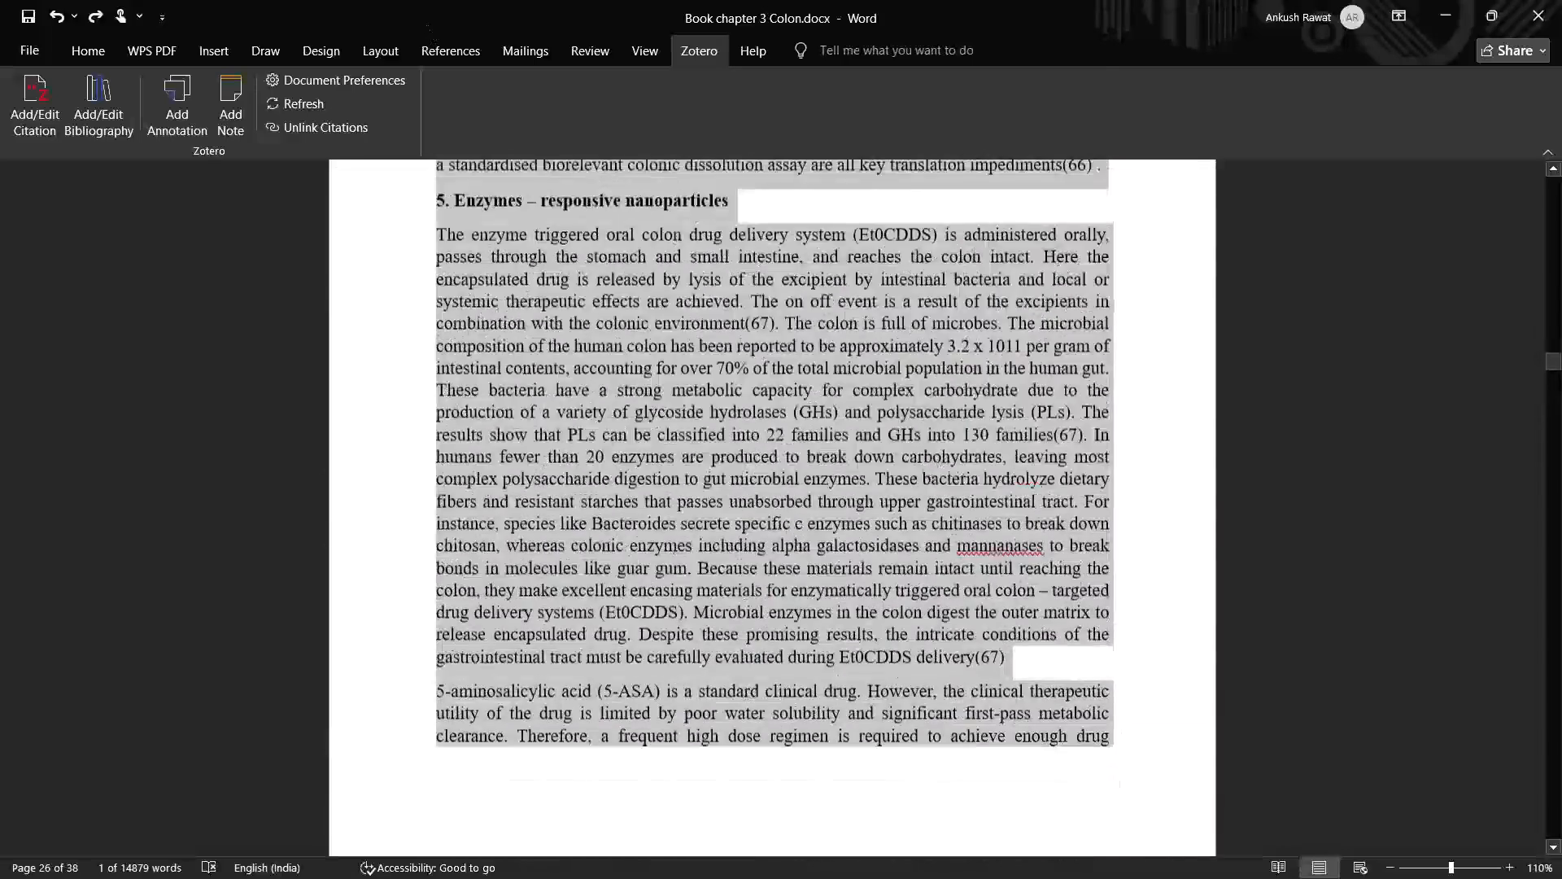
left_click_drag(425, 20, 420, 7)
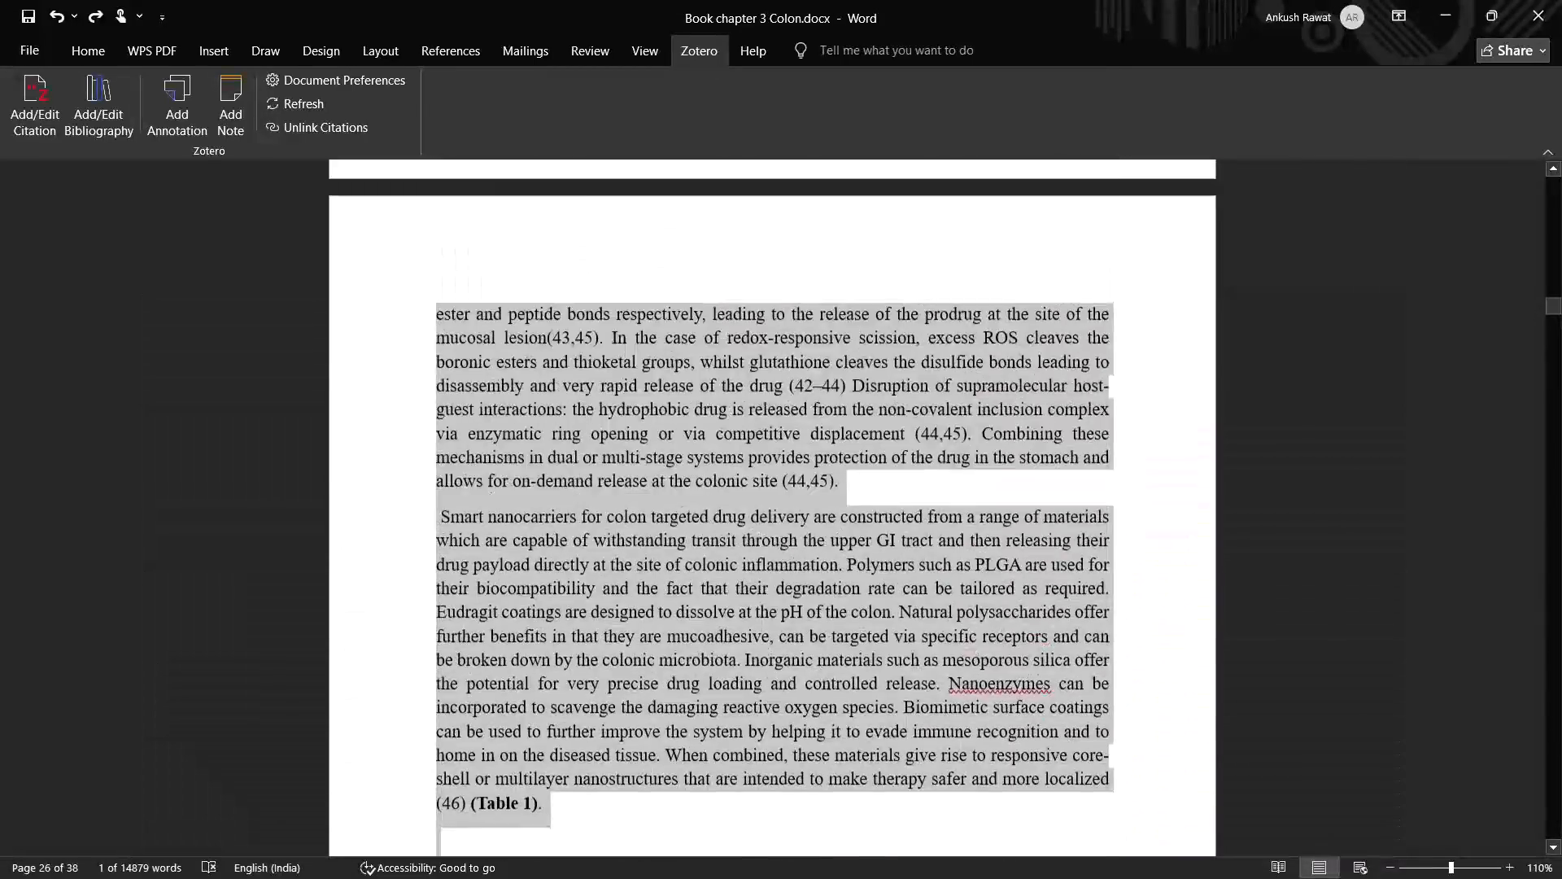
left_click_drag(420, 7, 418, 2)
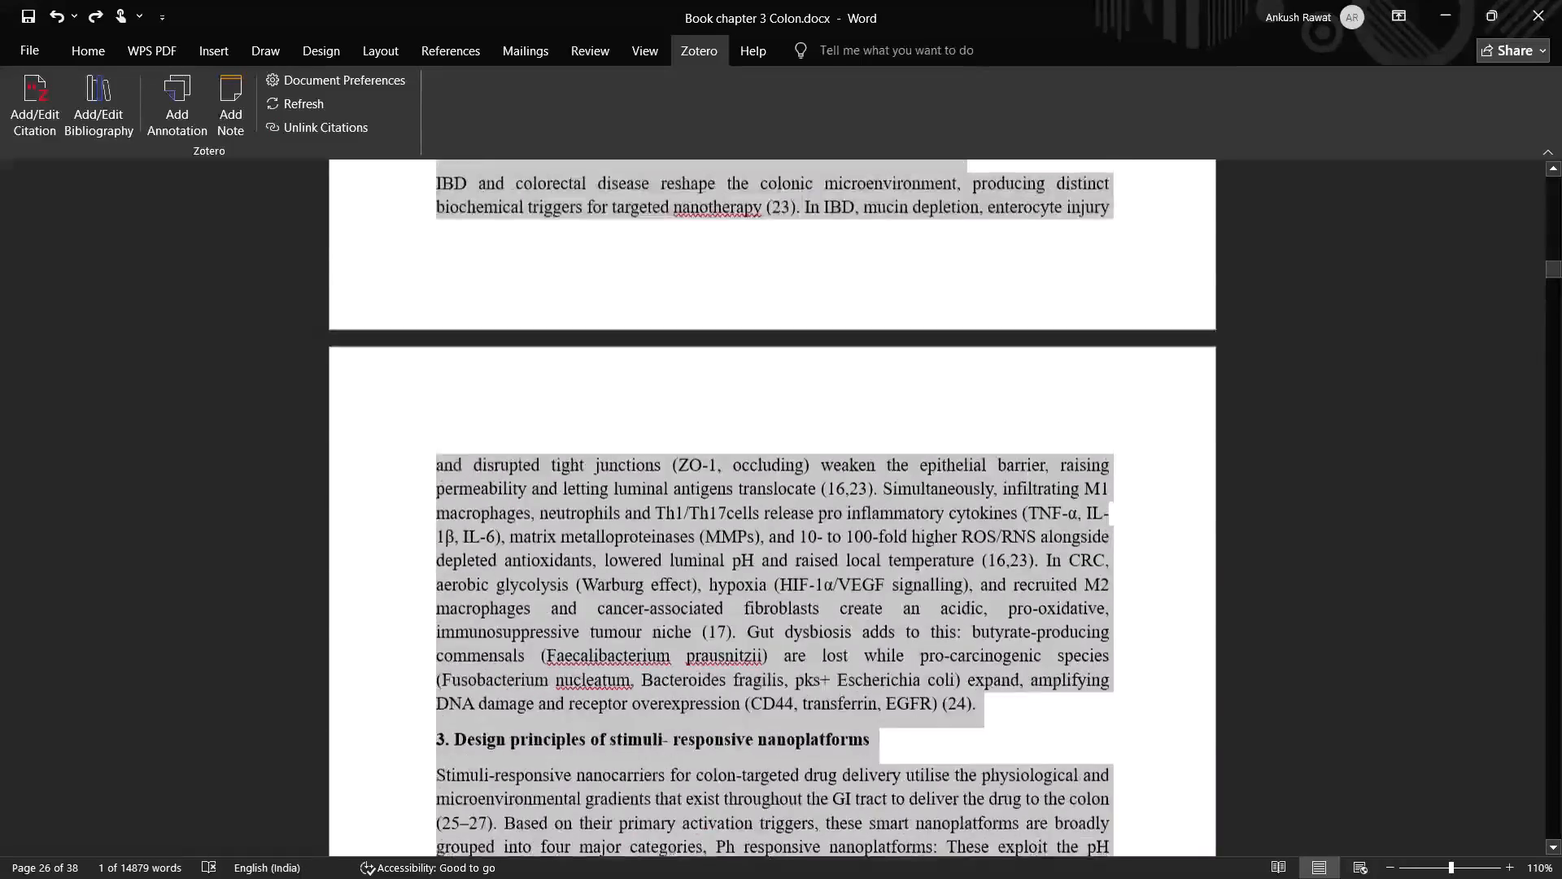
left_click_drag(418, 2, 416, 0)
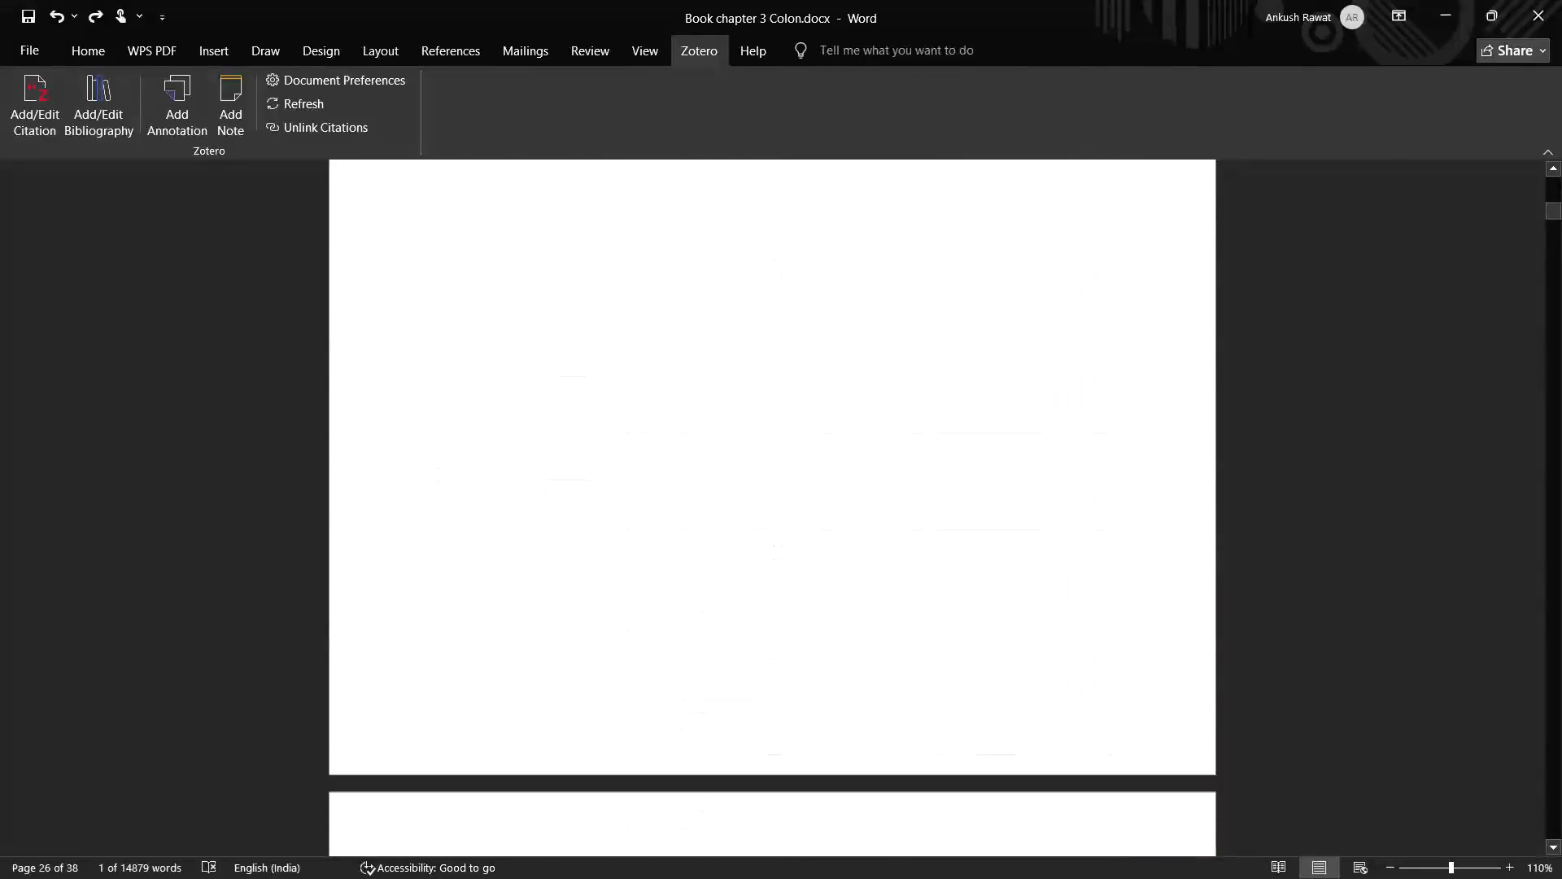
left_click_drag(416, 0, 371, 255)
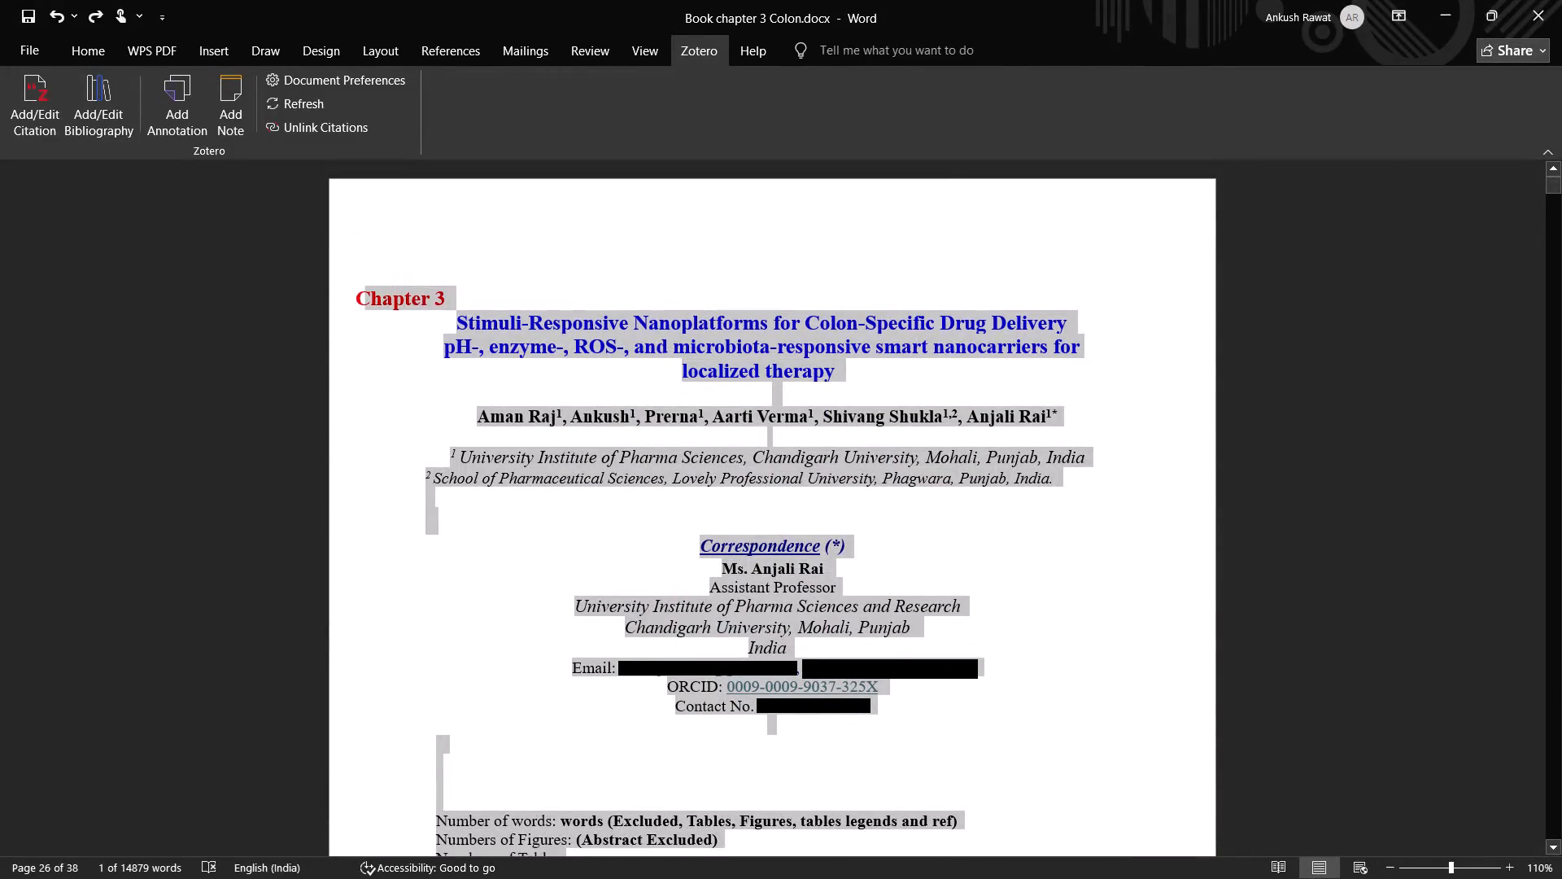
left_click_drag(371, 255, 351, 276)
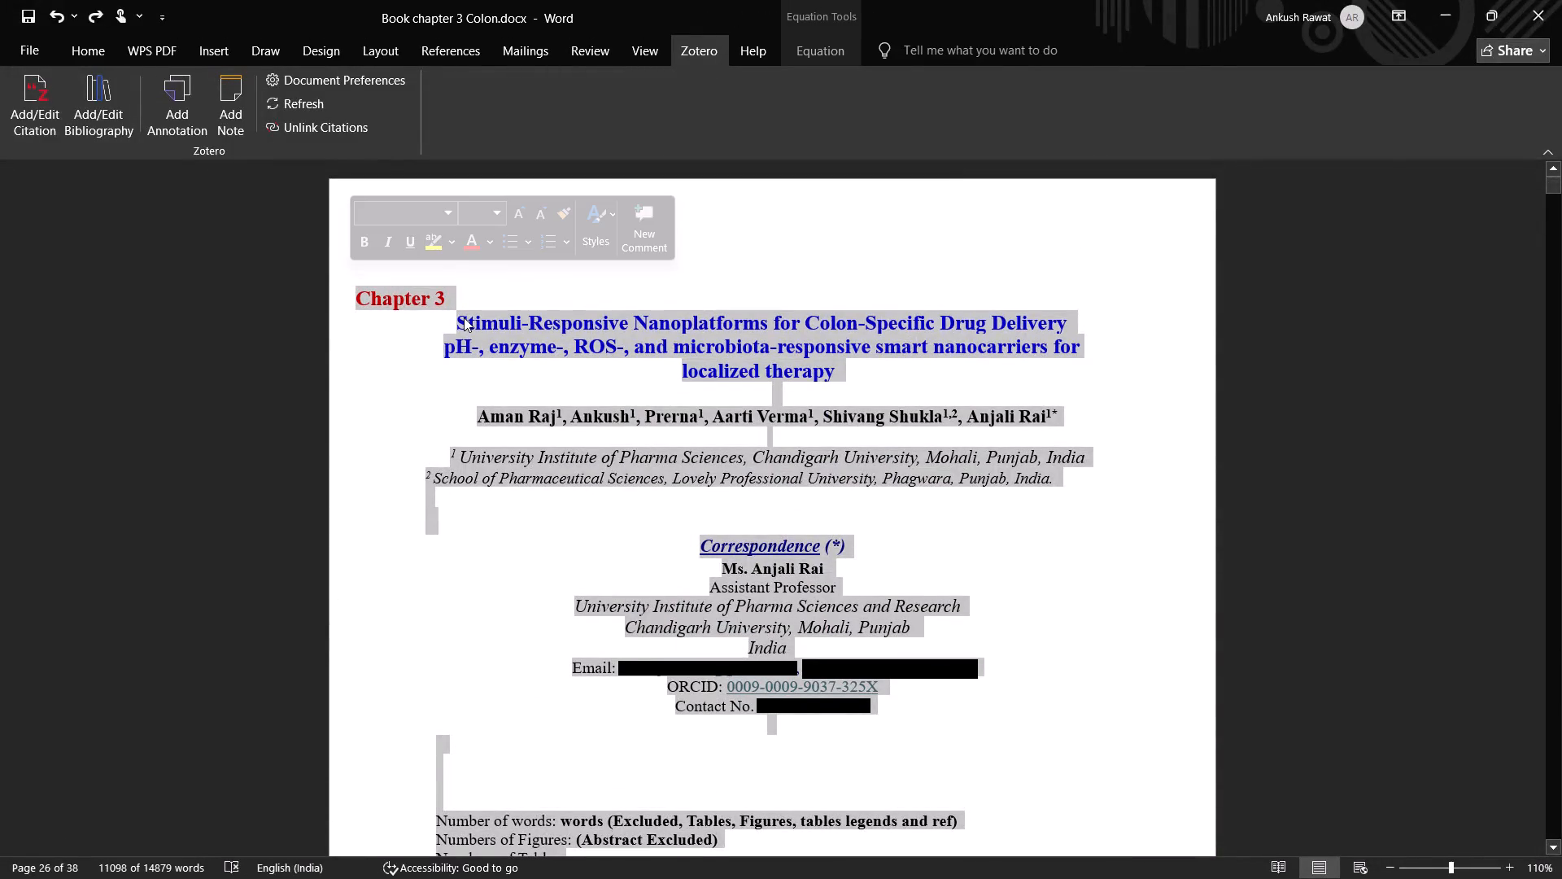
key("ctrl+c")
key("ctrl+c")
key("ctrl+c")
key("ctrl+c")
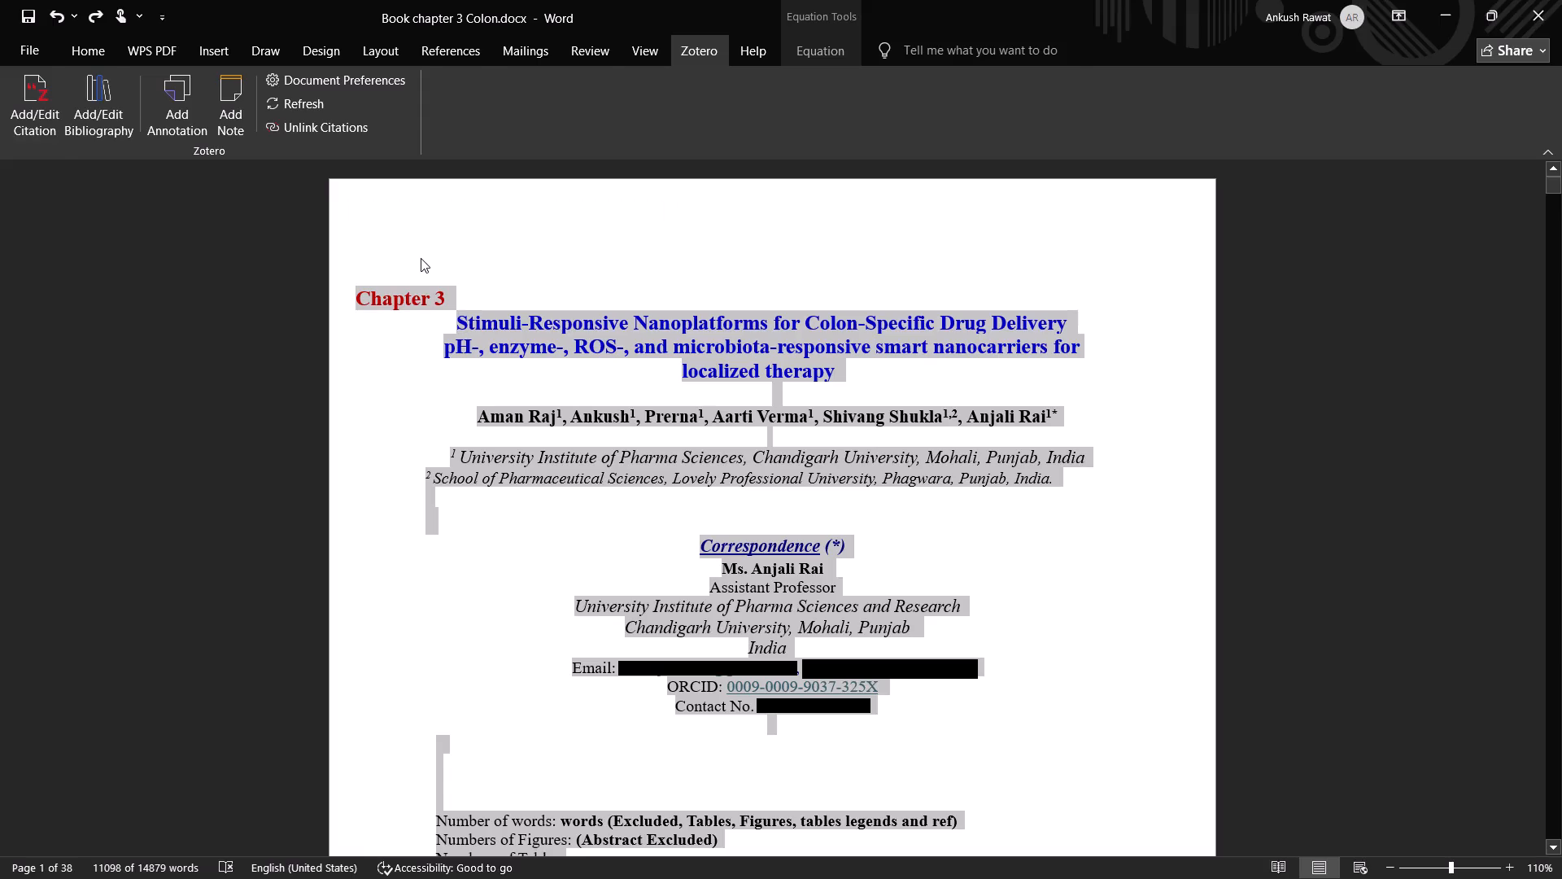
Create a new blank document and paste the copied chapter into it with Keep Source Formatting.
key("ctrl+n")
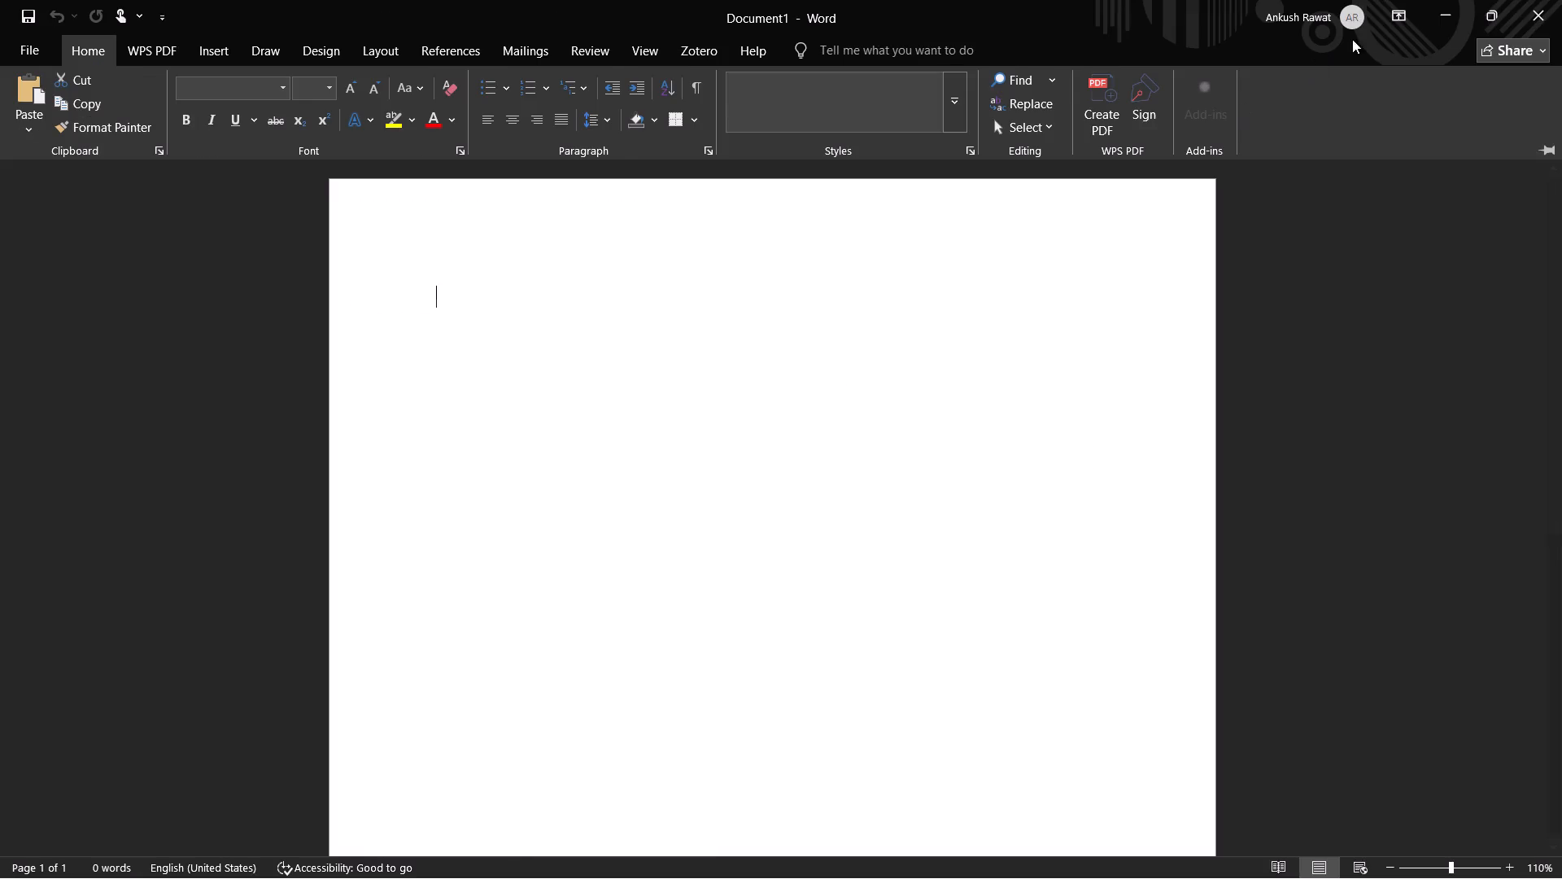
left_click(1447, 17)
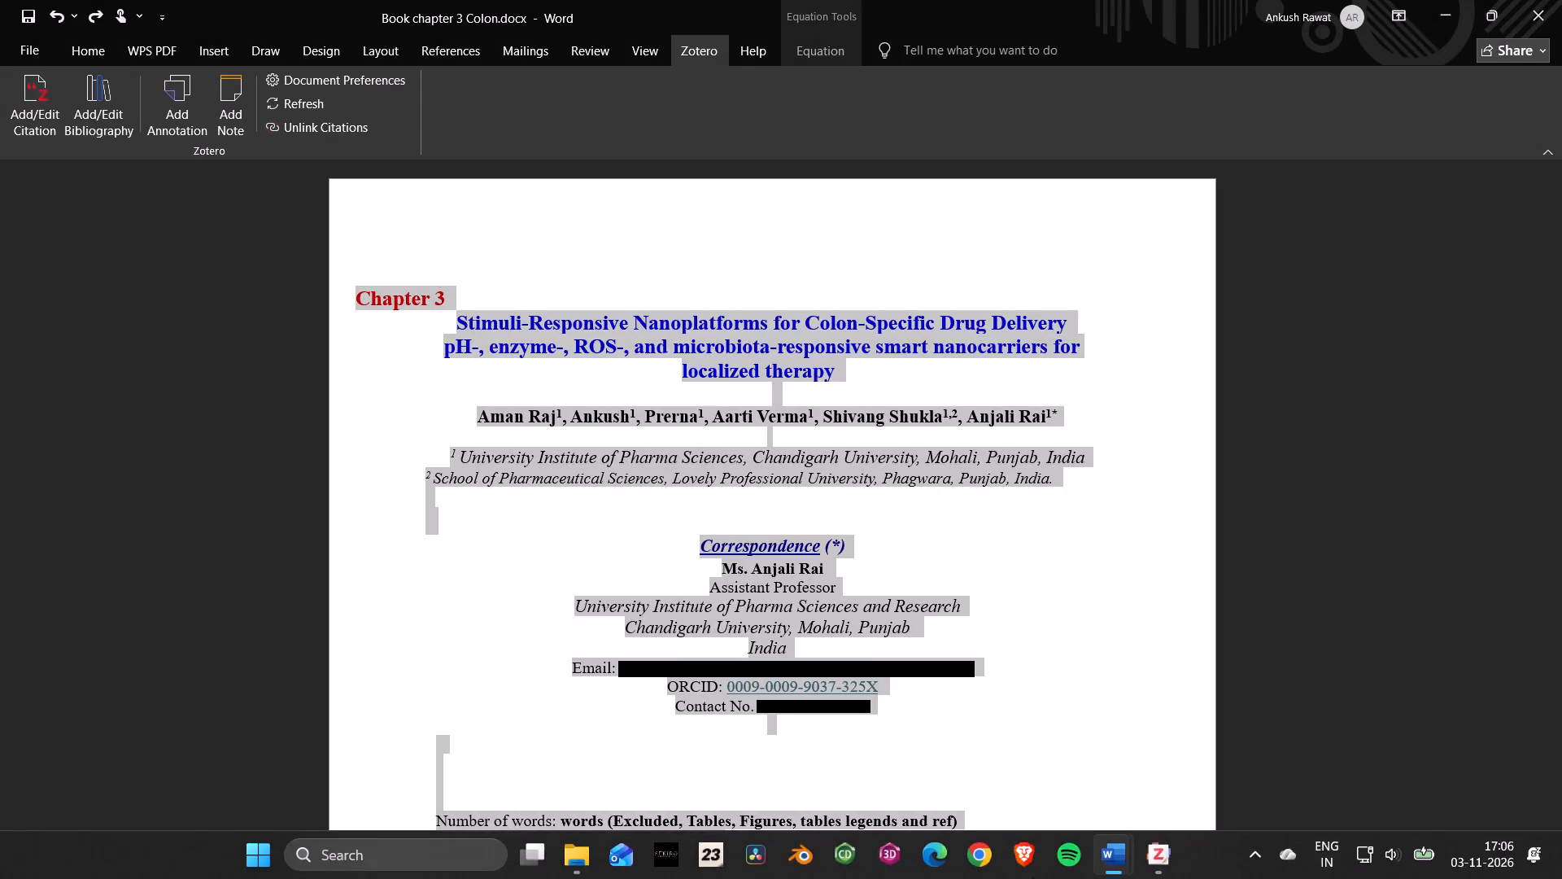
left_click(1180, 771)
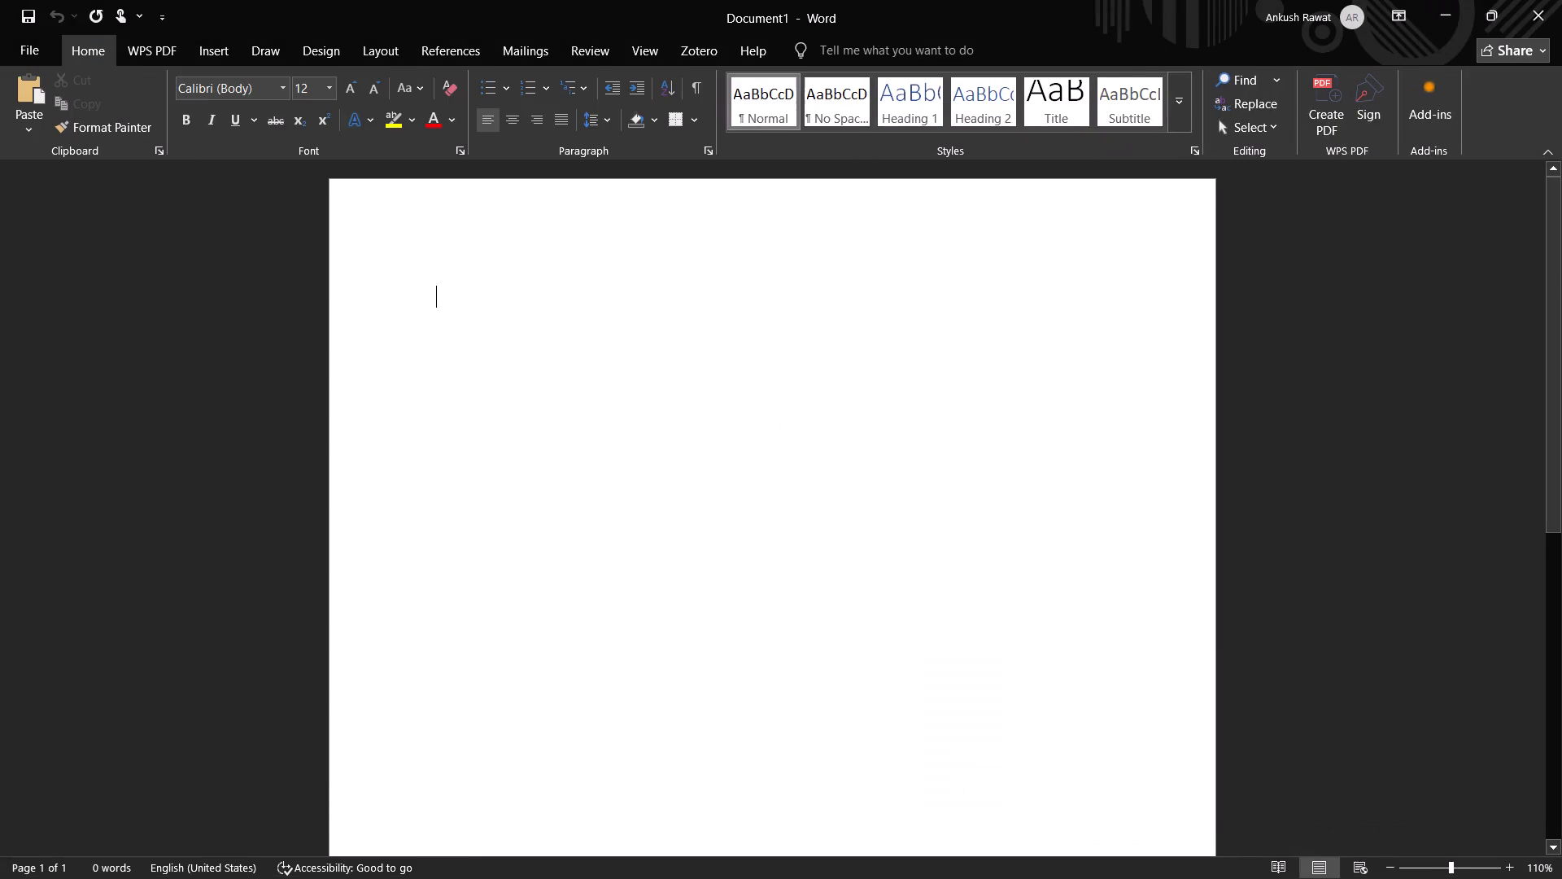
left_click(434, 263)
right_click(458, 293)
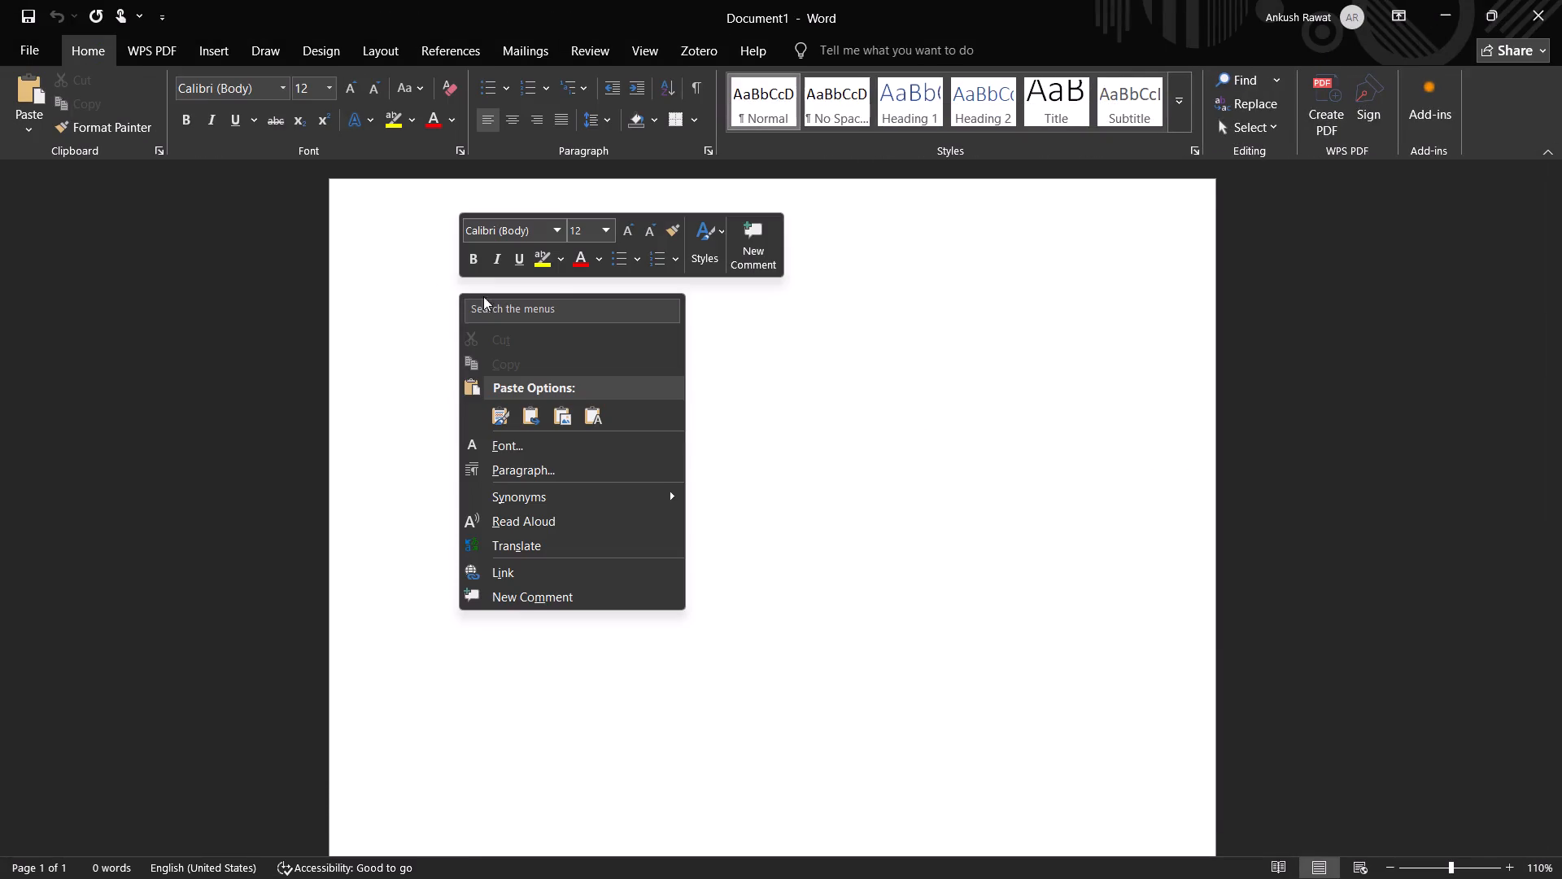
left_click(503, 418)
Review the pasted chapter in the new document, including the title page, Table 1, the conclusion and the closing statements.
scroll(528, 495, "down", 1)
scroll(528, 495, "up", 2)
scroll(528, 495, "down", 2)
scroll(528, 495, "up", 1)
scroll(528, 495, "down", 3)
middle_click_drag(392, 325, 399, 491)
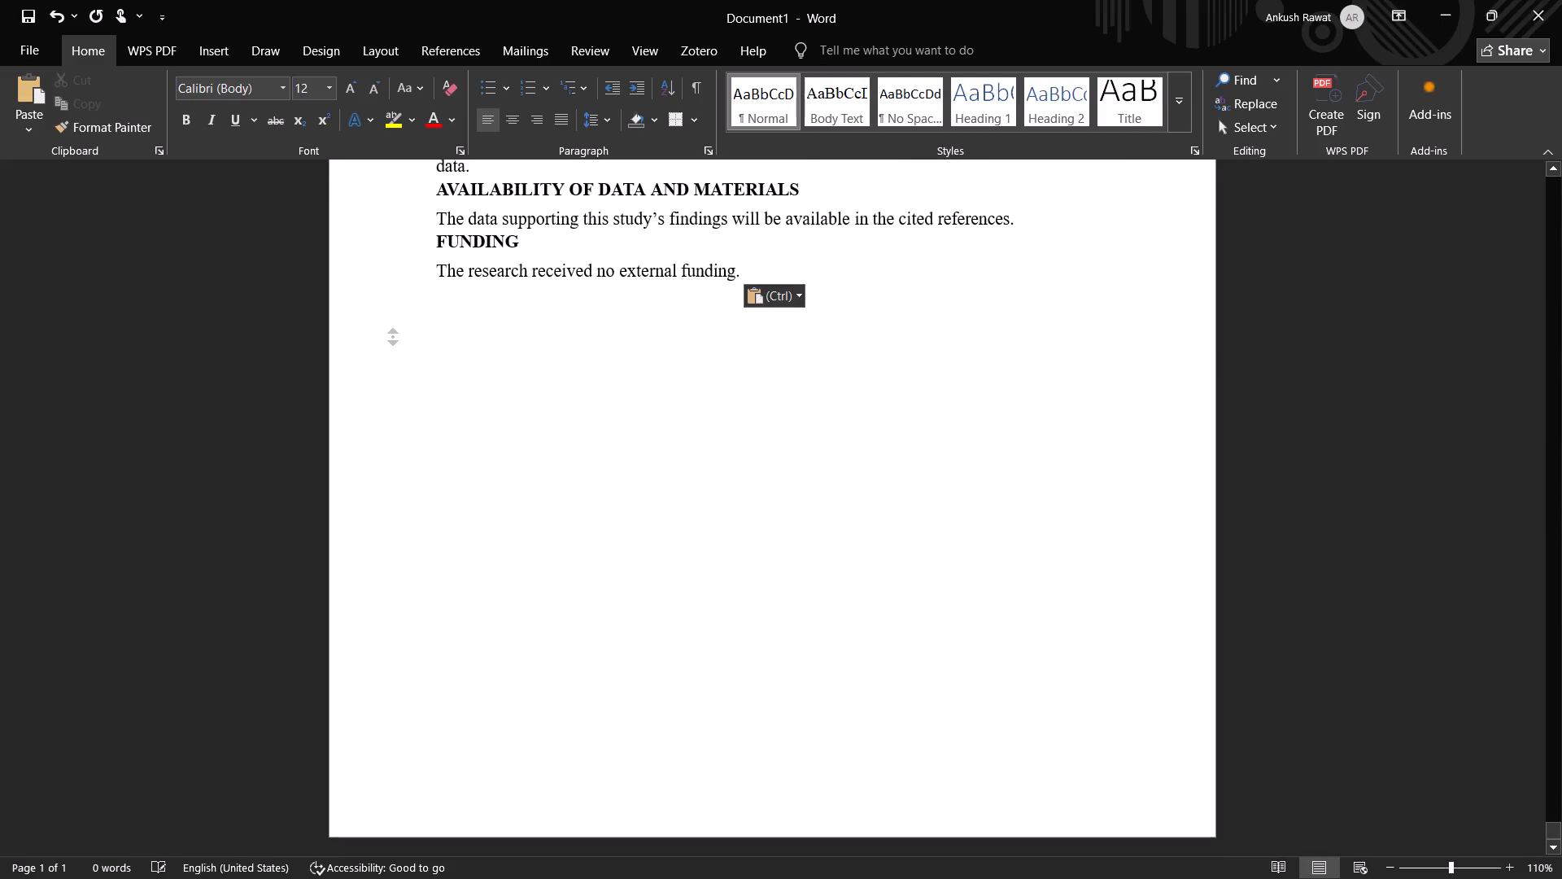
middle_click_drag(399, 491, 400, 583)
scroll(400, 581, "up", 1)
scroll(400, 580, "down", 5)
scroll(430, 523, "up", 2)
scroll(430, 523, "down", 3)
scroll(436, 531, "up", 1)
scroll(436, 531, "down", 2)
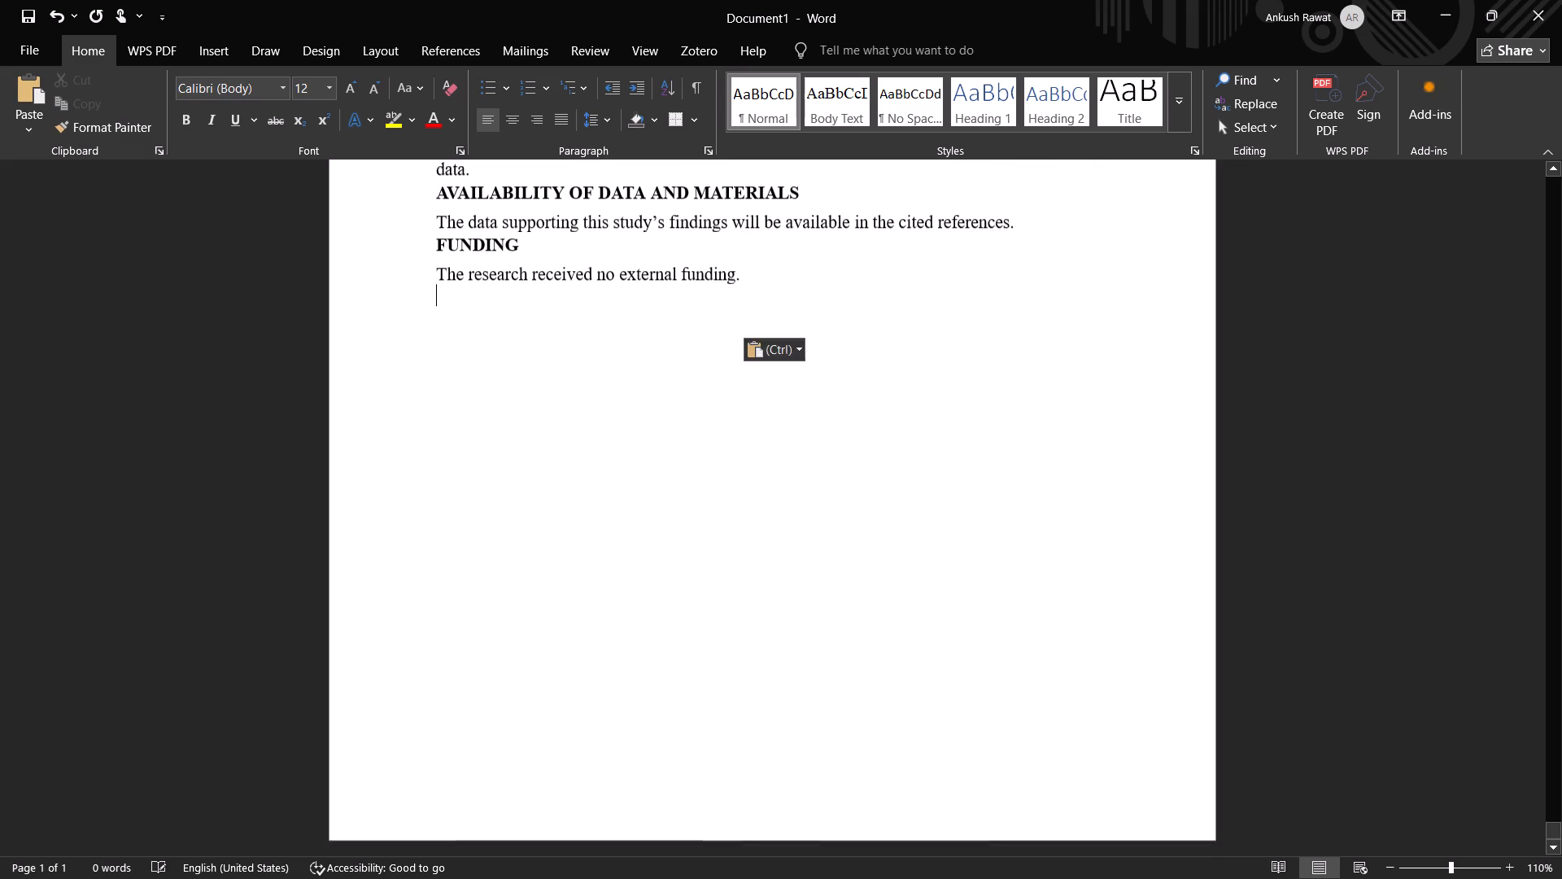
scroll(437, 531, "down", 1)
scroll(437, 531, "up", 1)
scroll(437, 531, "down", 5)
middle_click_drag(432, 558, 425, 361)
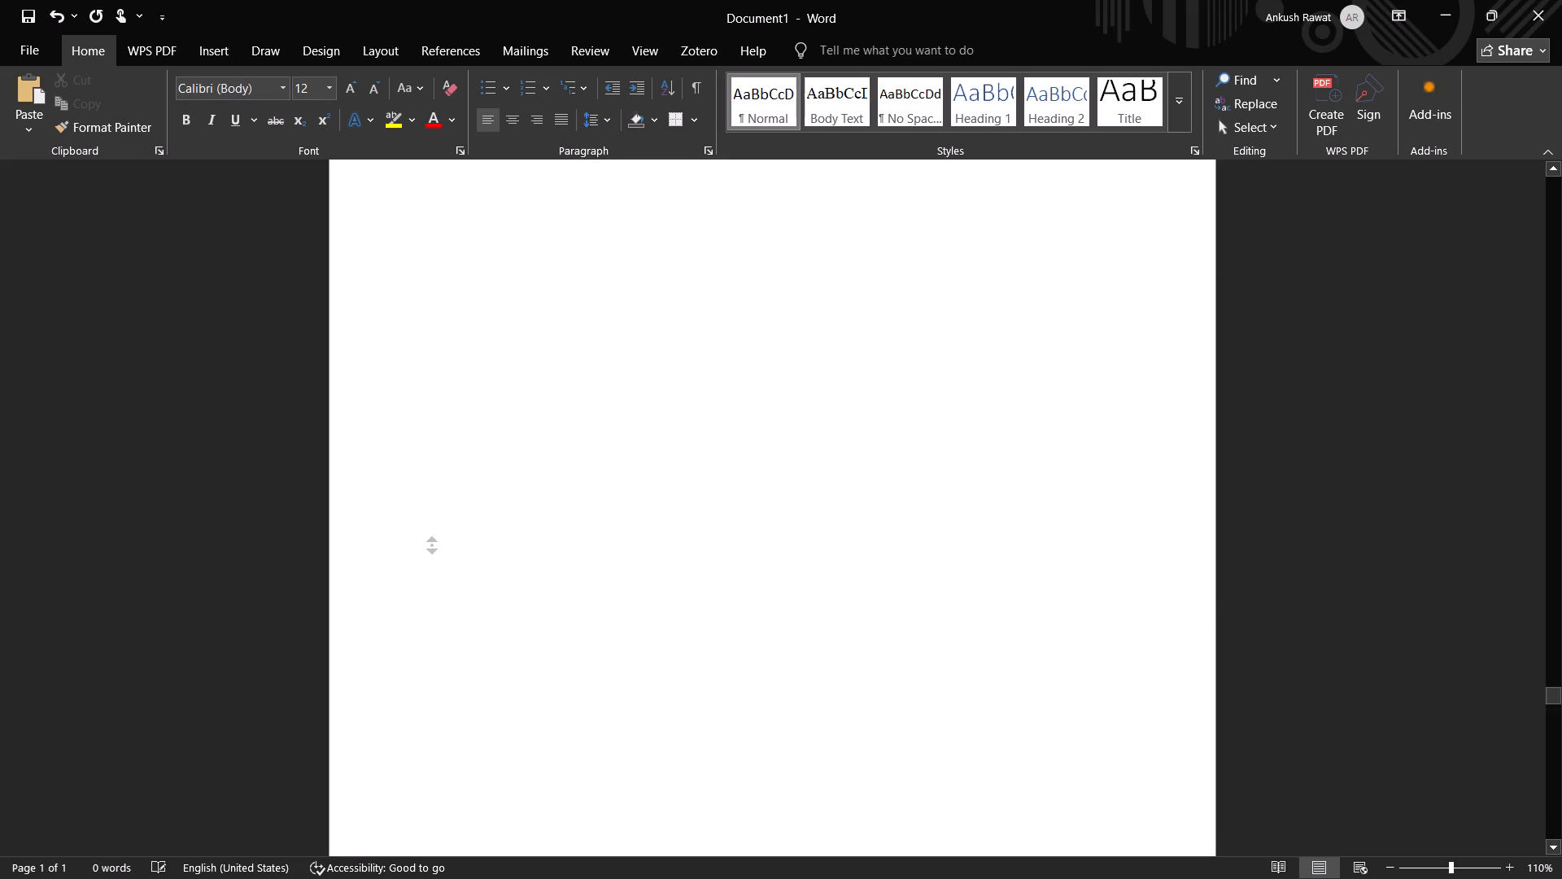
middle_click_drag(425, 361, 422, 345)
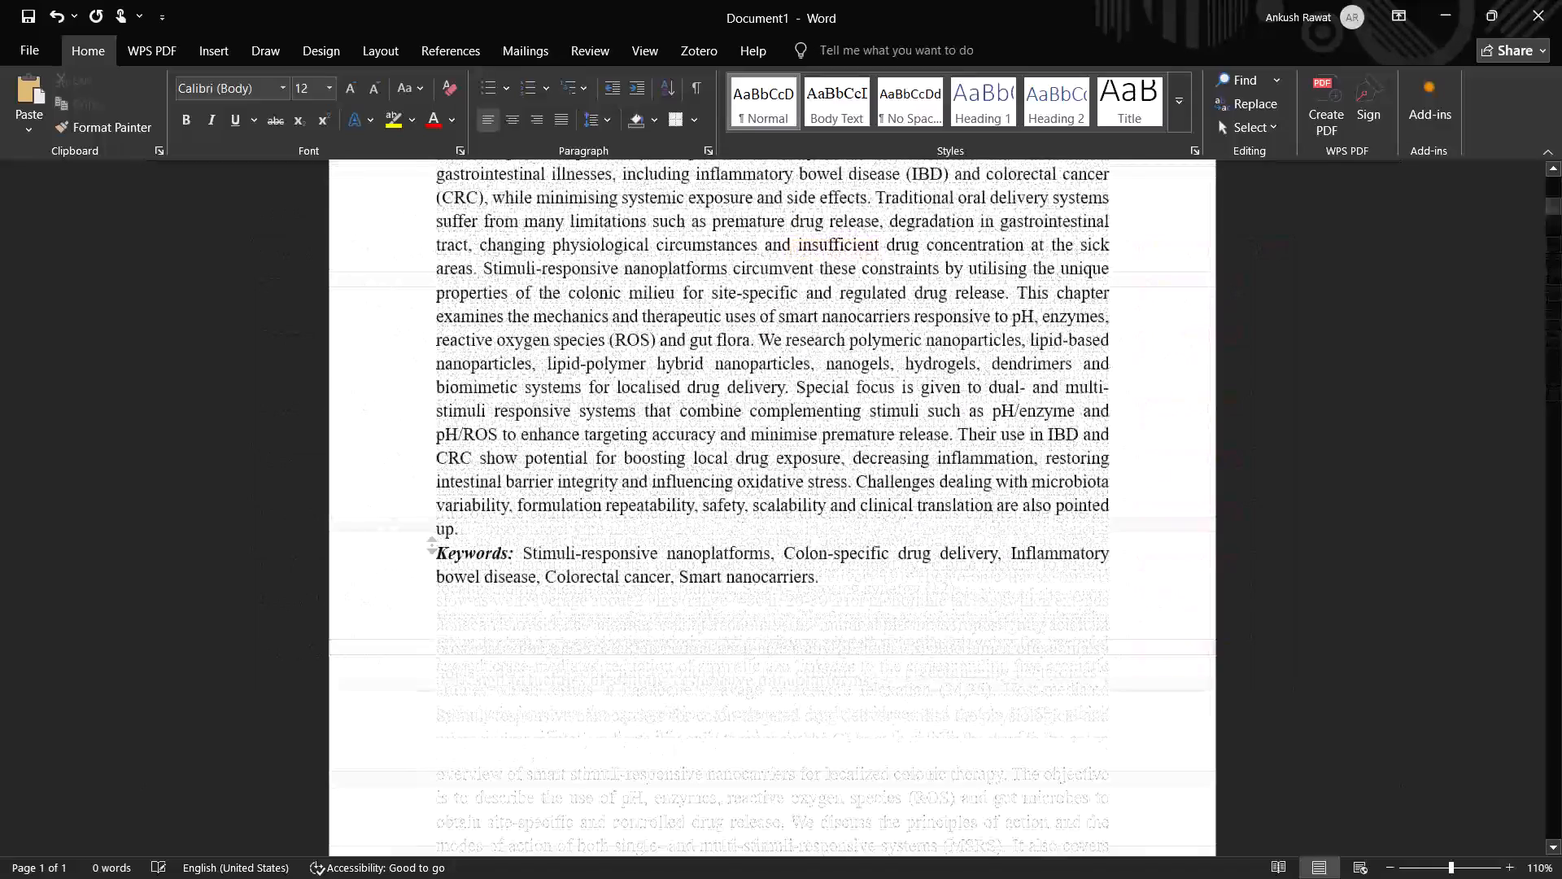
middle_click_drag(422, 345, 422, 344)
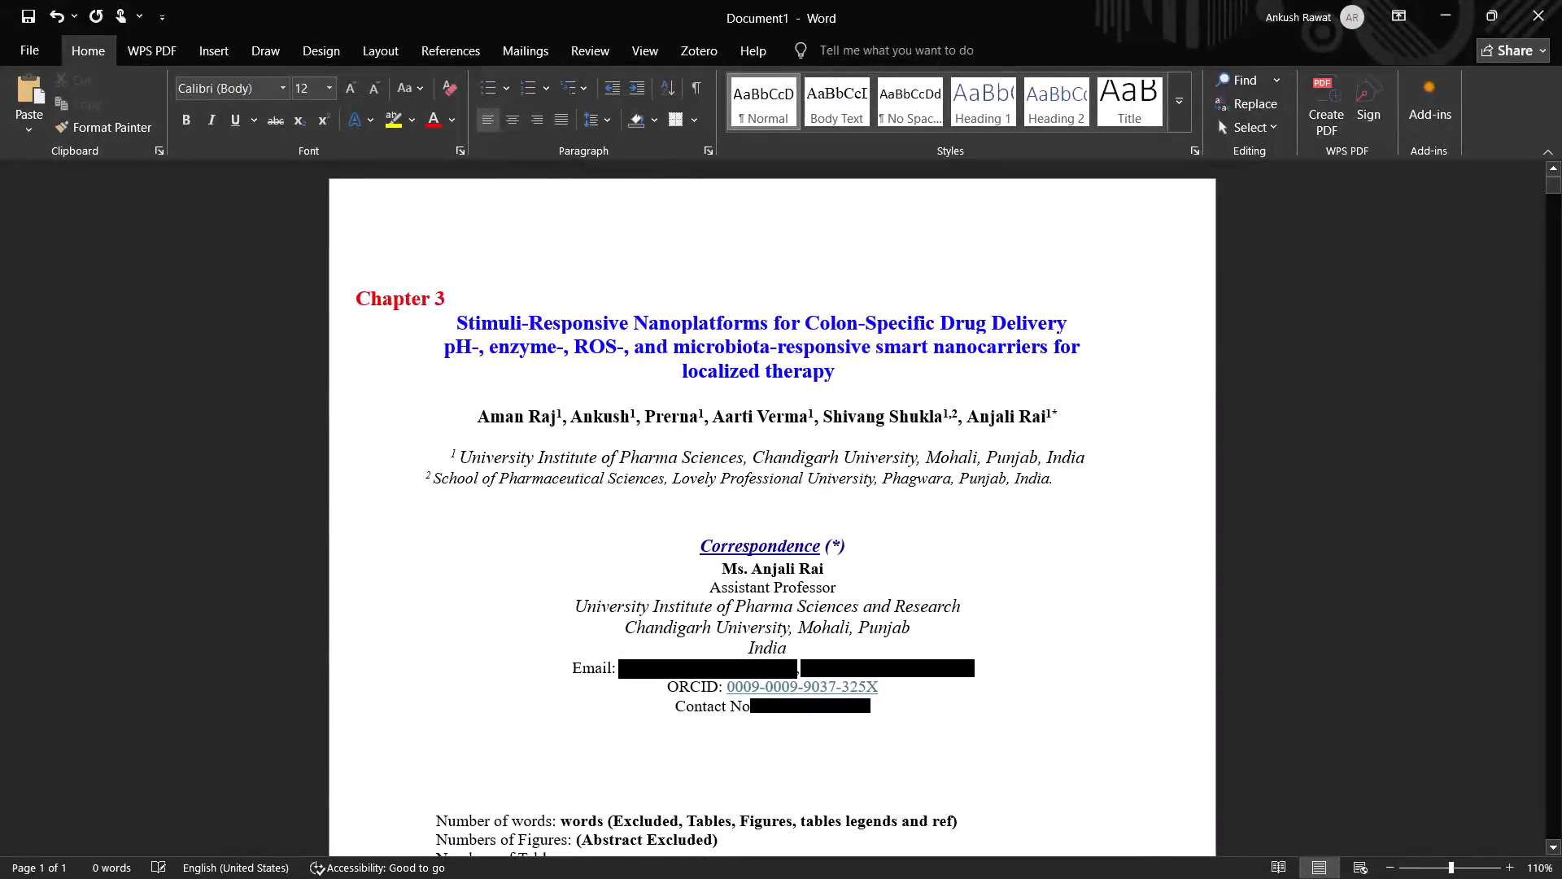
middle_click_drag(390, 326, 404, 378)
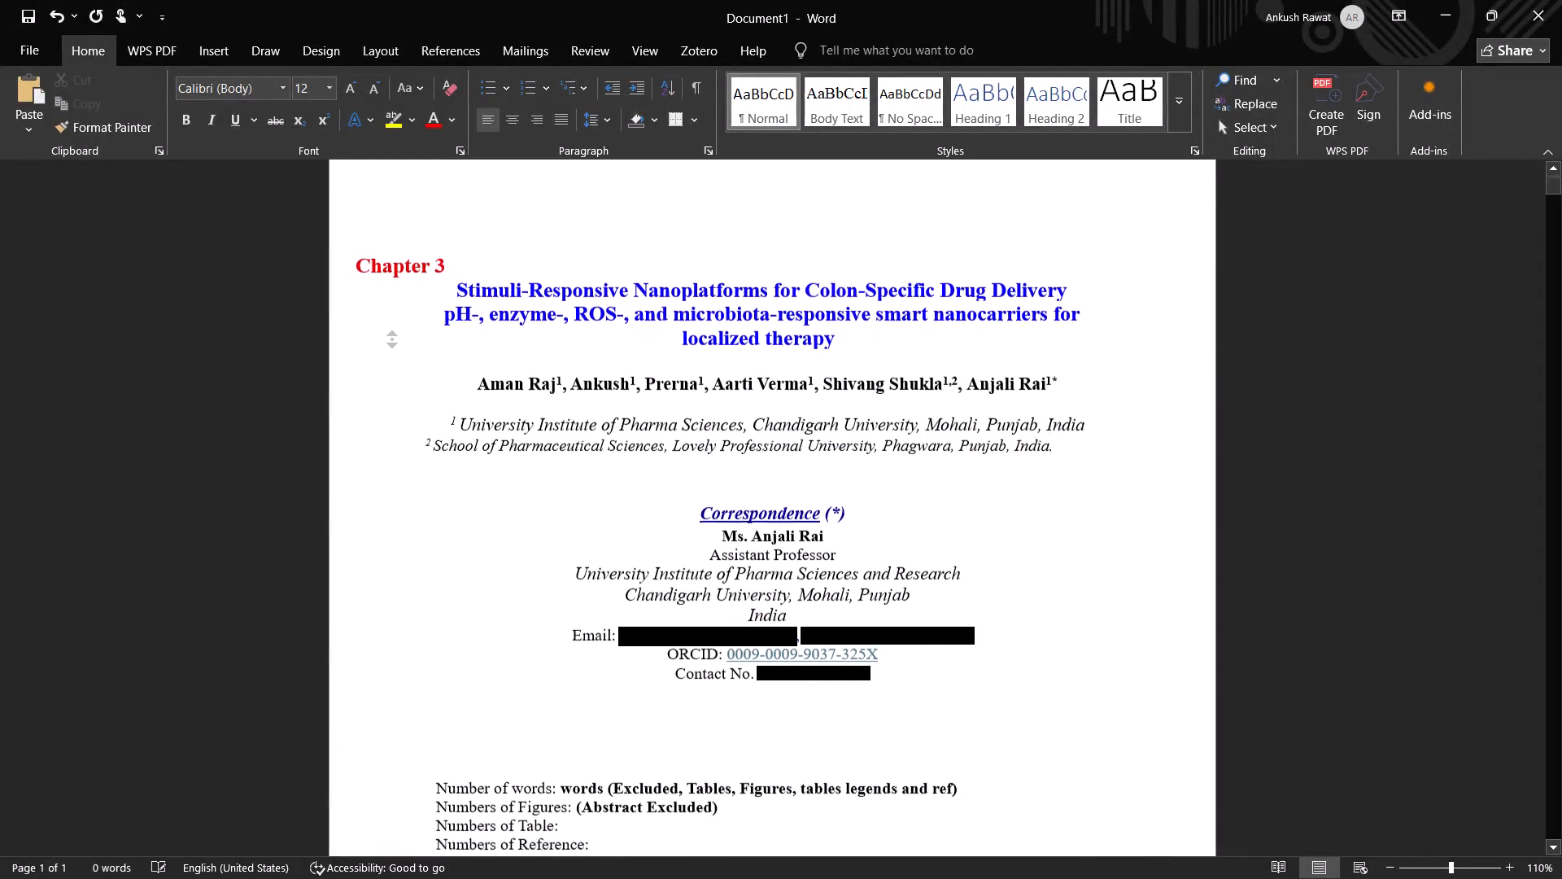
middle_click_drag(404, 378, 420, 518)
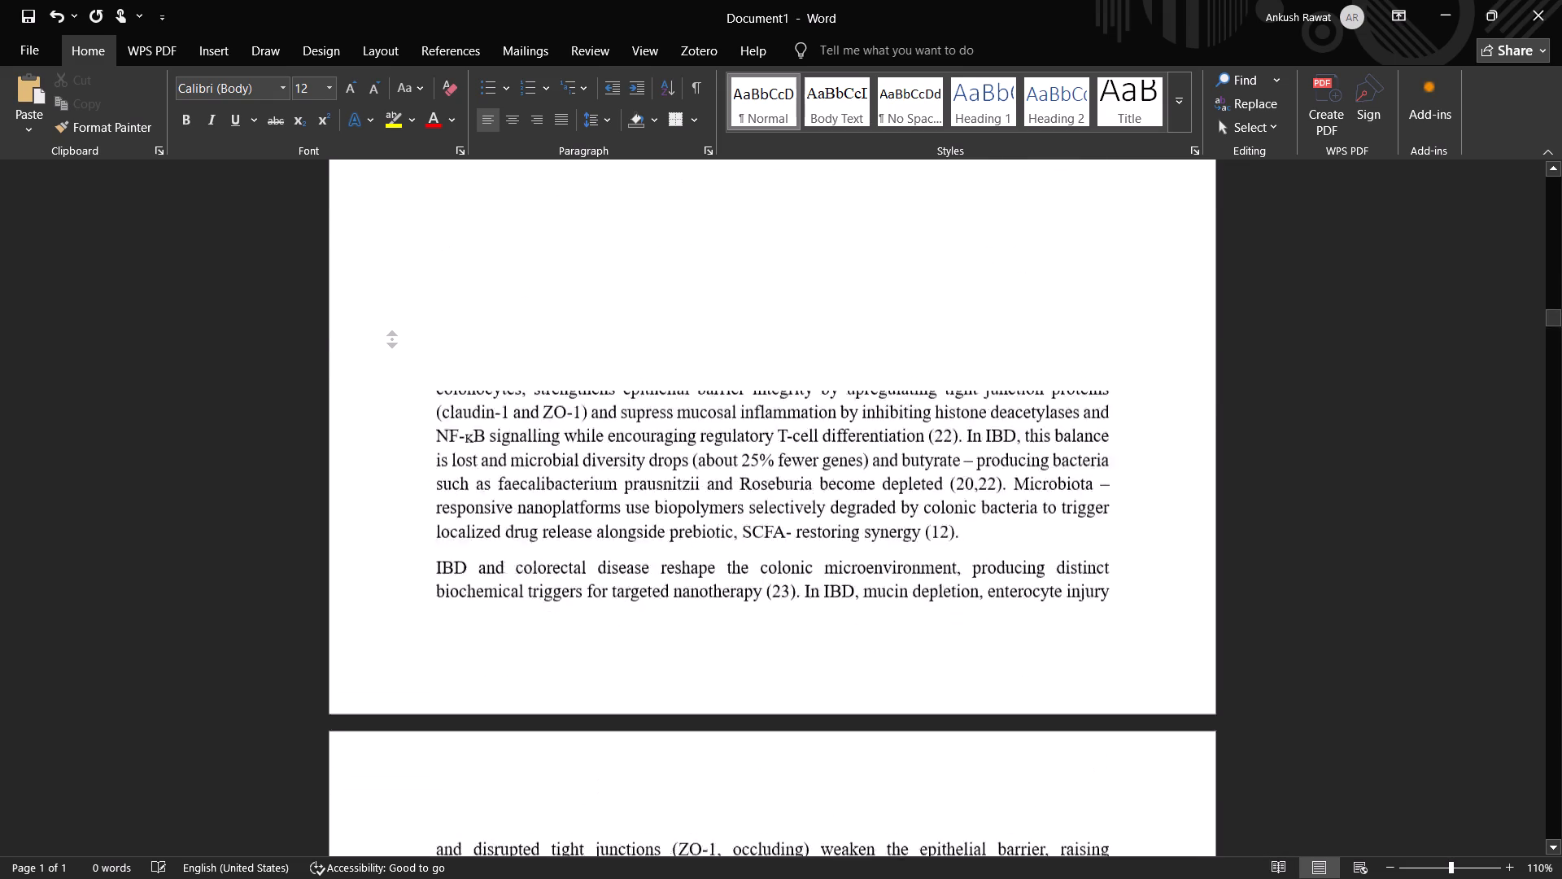
middle_click_drag(420, 518, 420, 480)
middle_click_drag(401, 435, 420, 308)
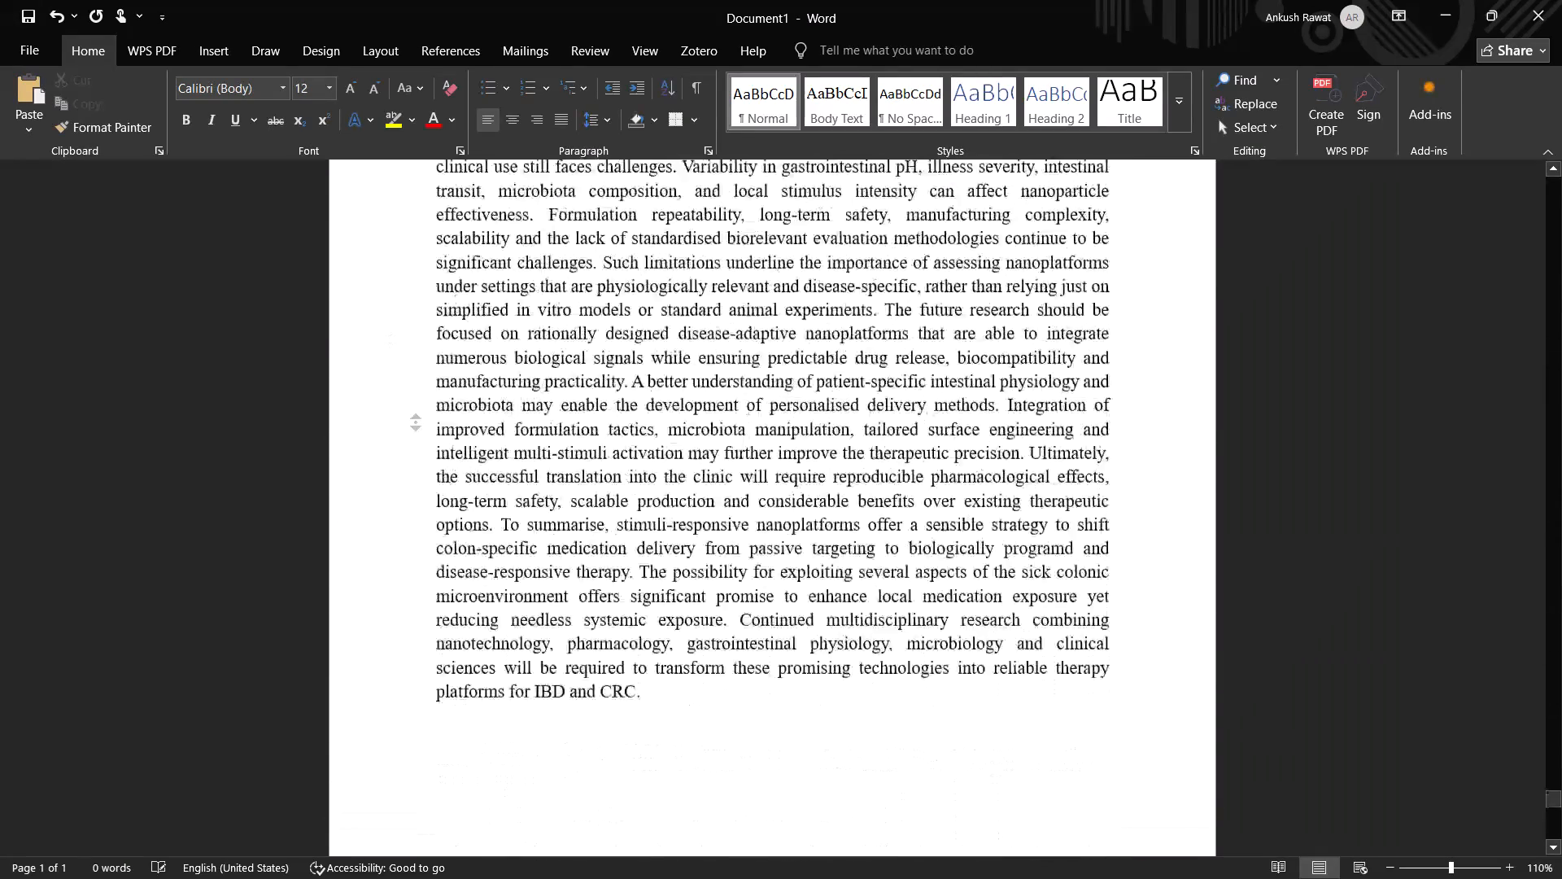
middle_click_drag(420, 308, 417, 275)
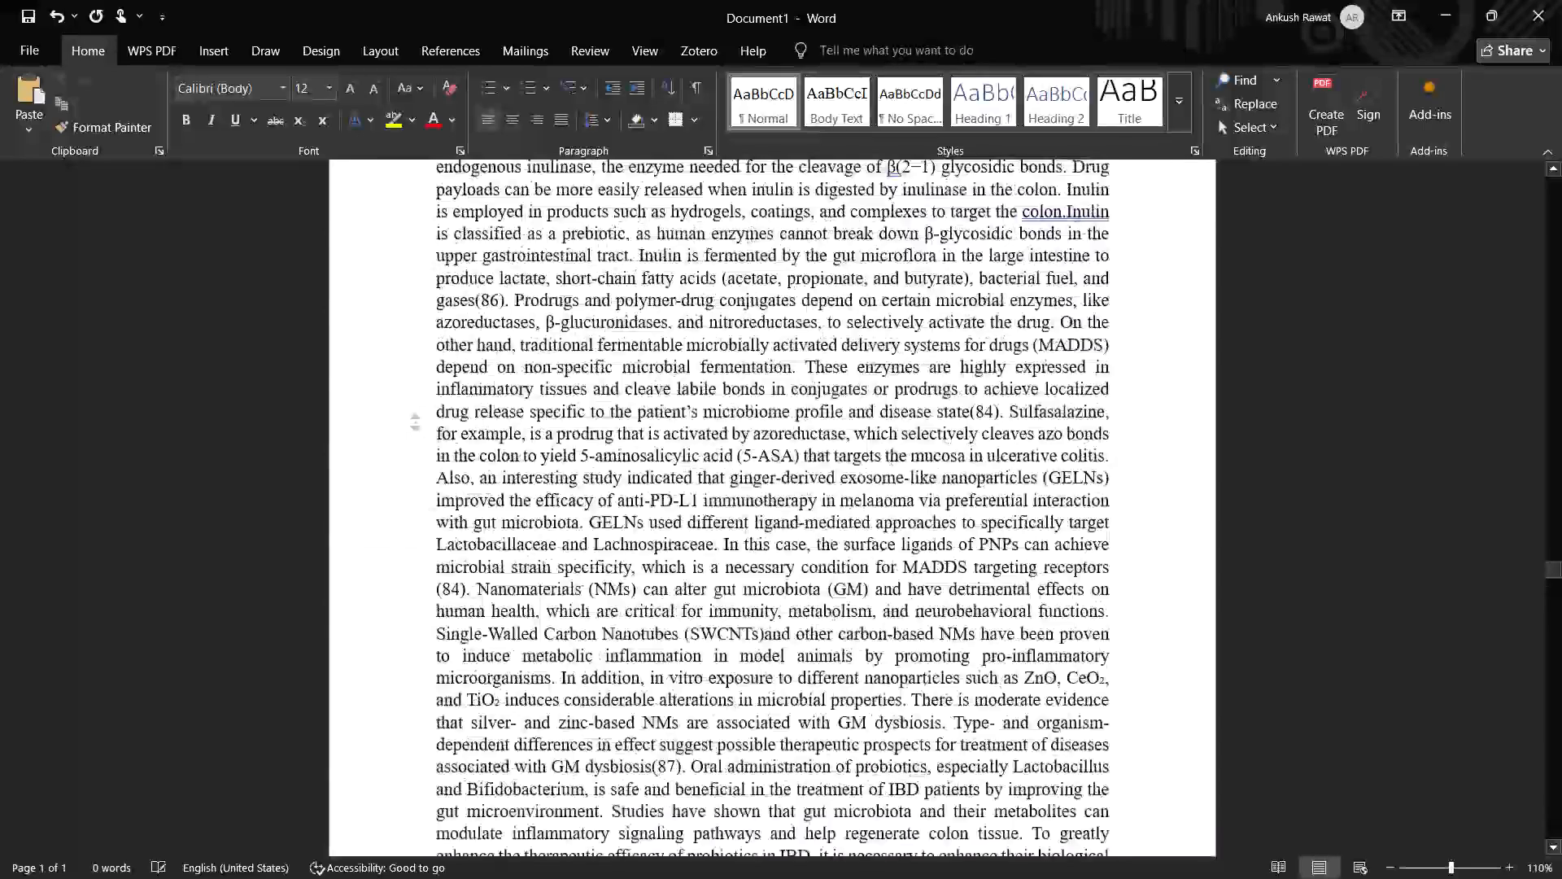
middle_click_drag(417, 275, 414, 269)
middle_click_drag(393, 277, 405, 367)
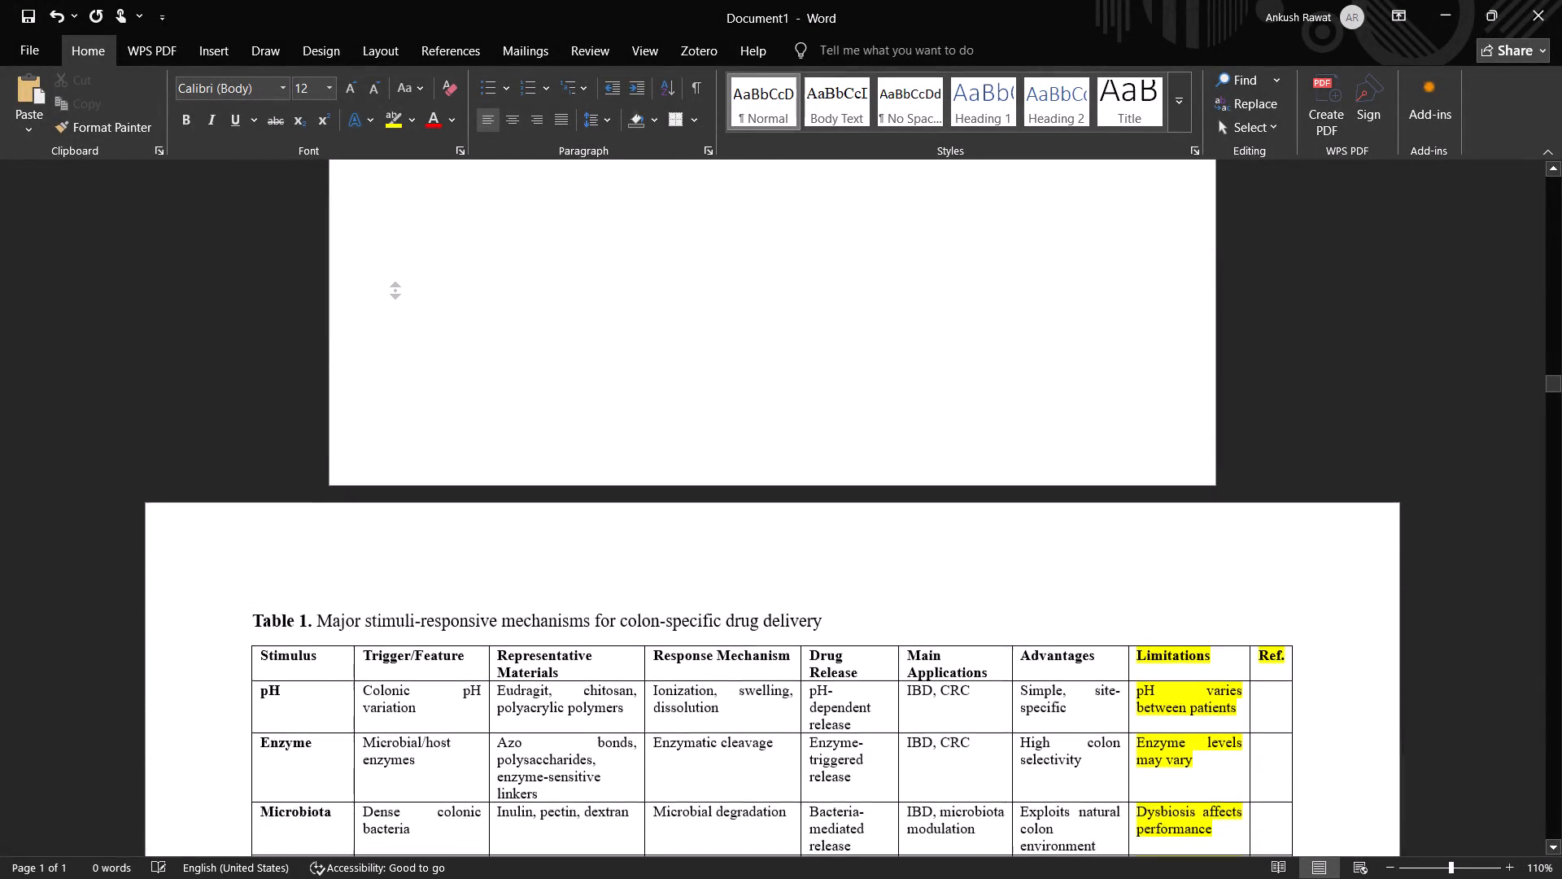
middle_click_drag(405, 367, 405, 388)
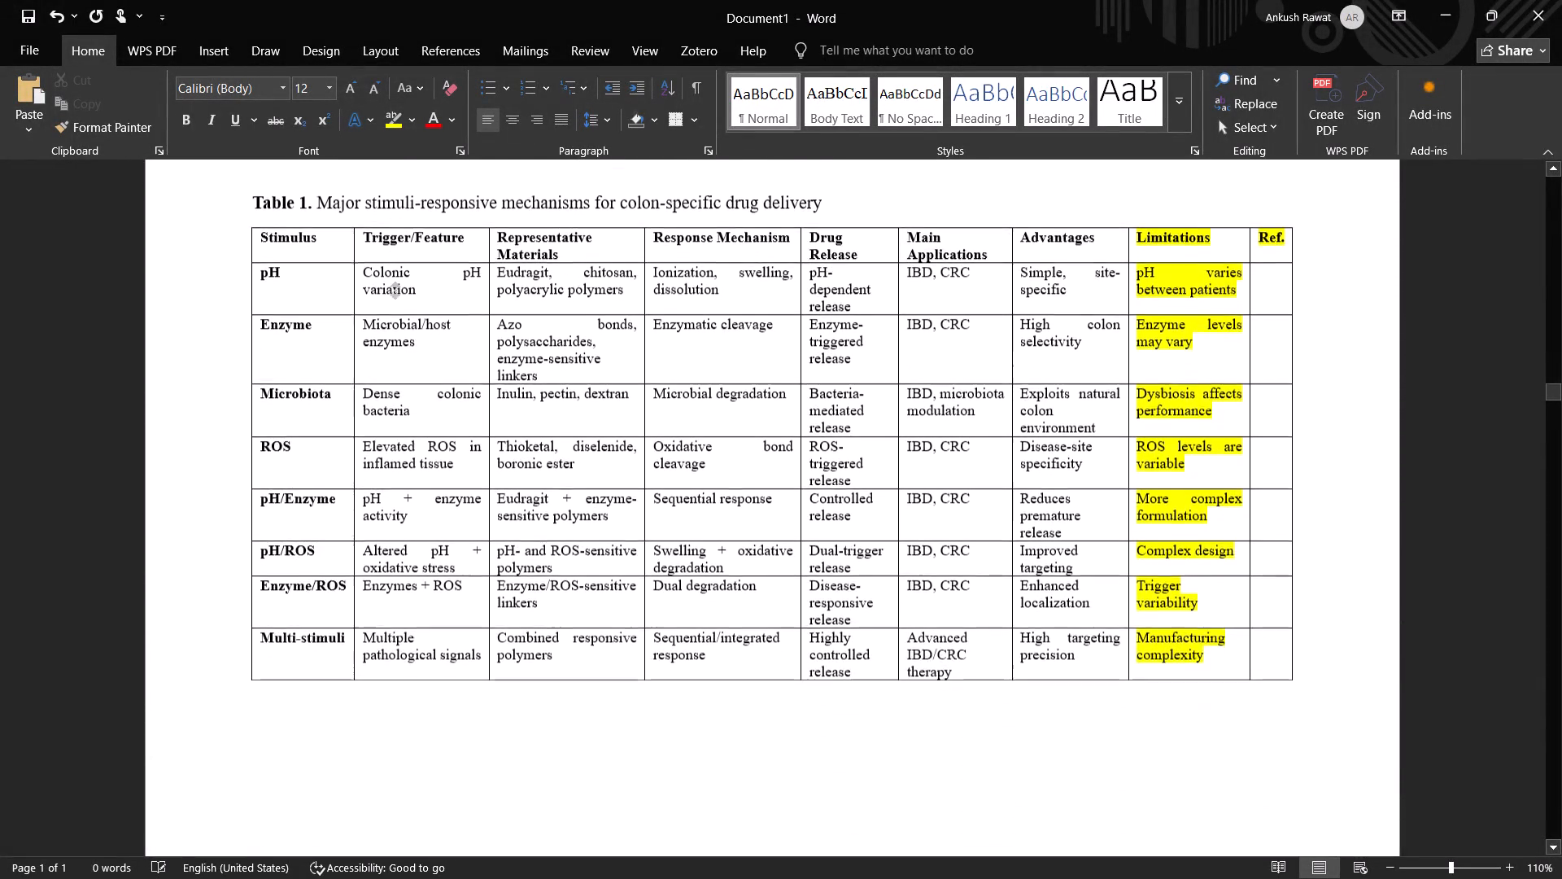
middle_click_drag(405, 388, 408, 593)
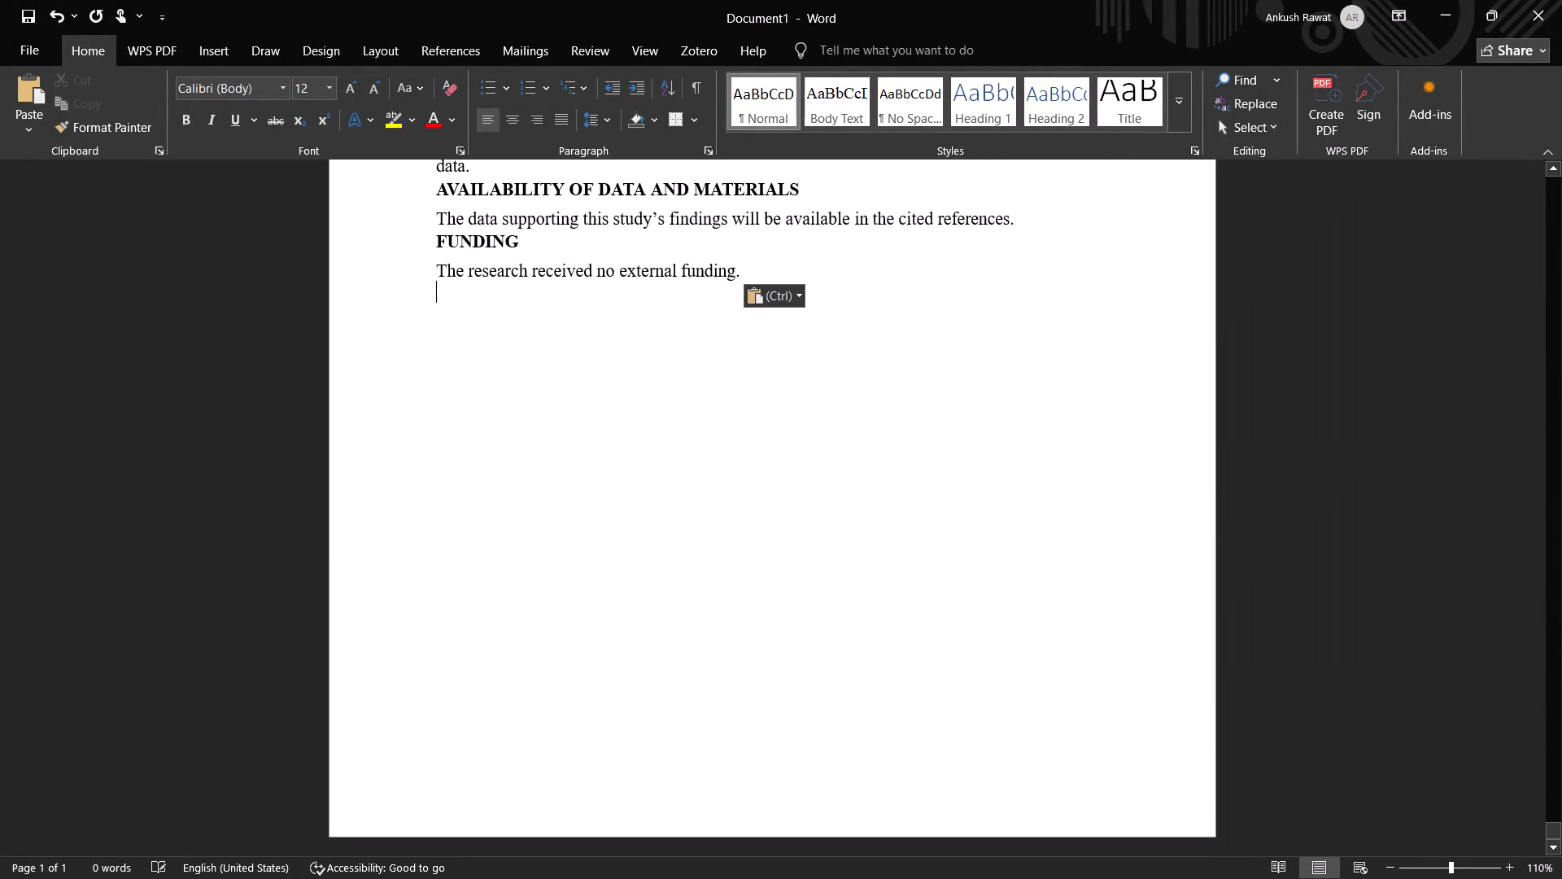
scroll(469, 512, "down", 6)
scroll(471, 512, "up", 1)
scroll(732, 546, "down", 2)
Add blank lines after the Funding statement until the insertion point sits at the start of a new page.
key("Return")
key("Return")
key("Return")
key("Return")
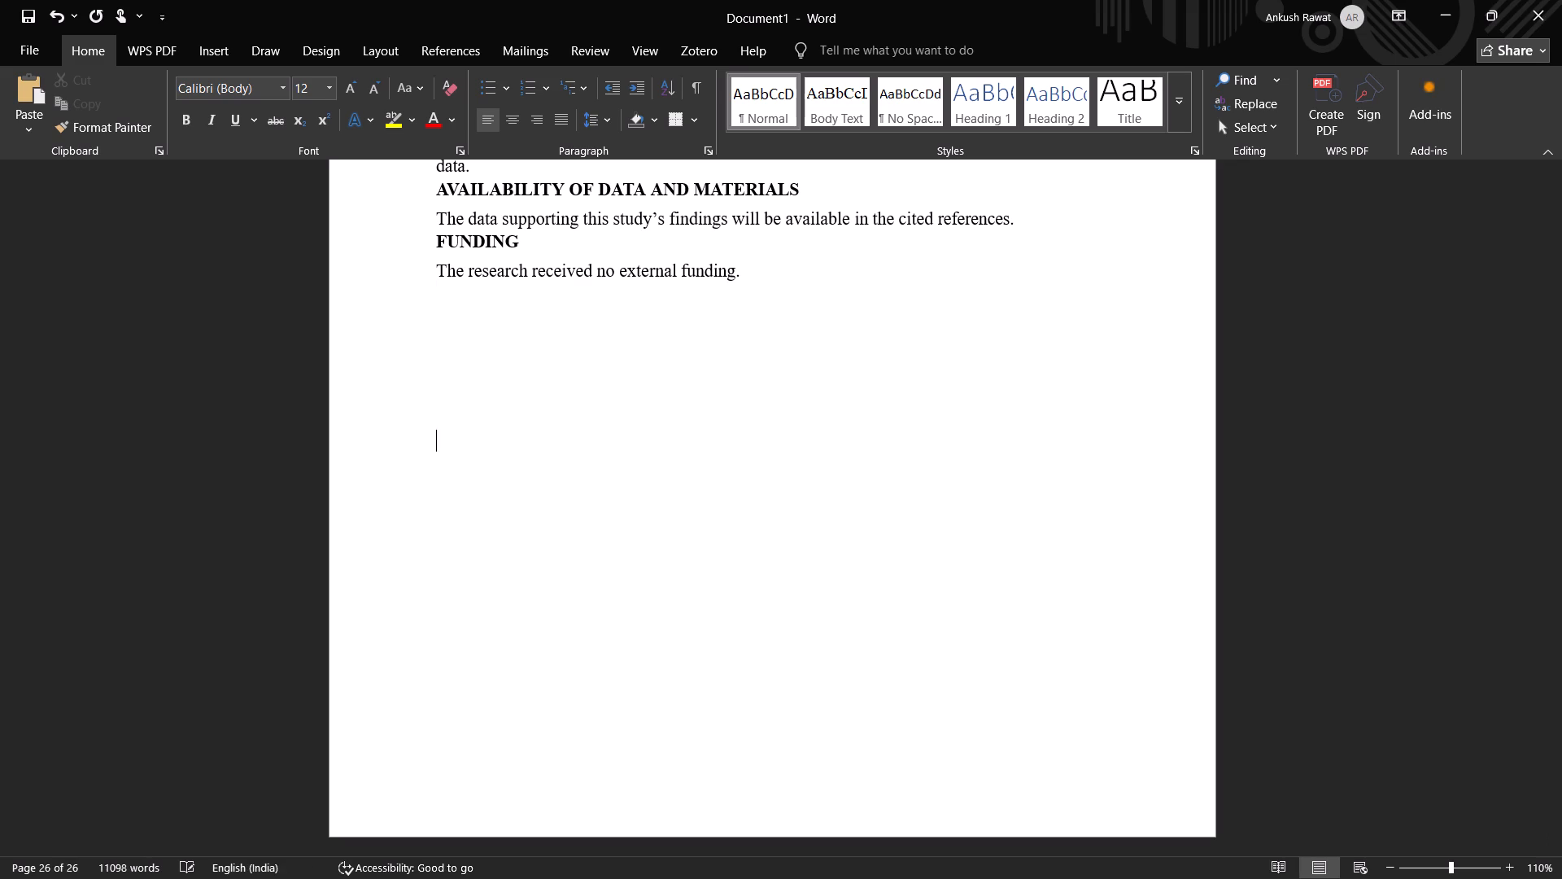
key("Return")
key("Return")
key("Return")
key("Return")
key("Return")
key("Return")
key("Return")
key("Return")
key("Return")
key("Return")
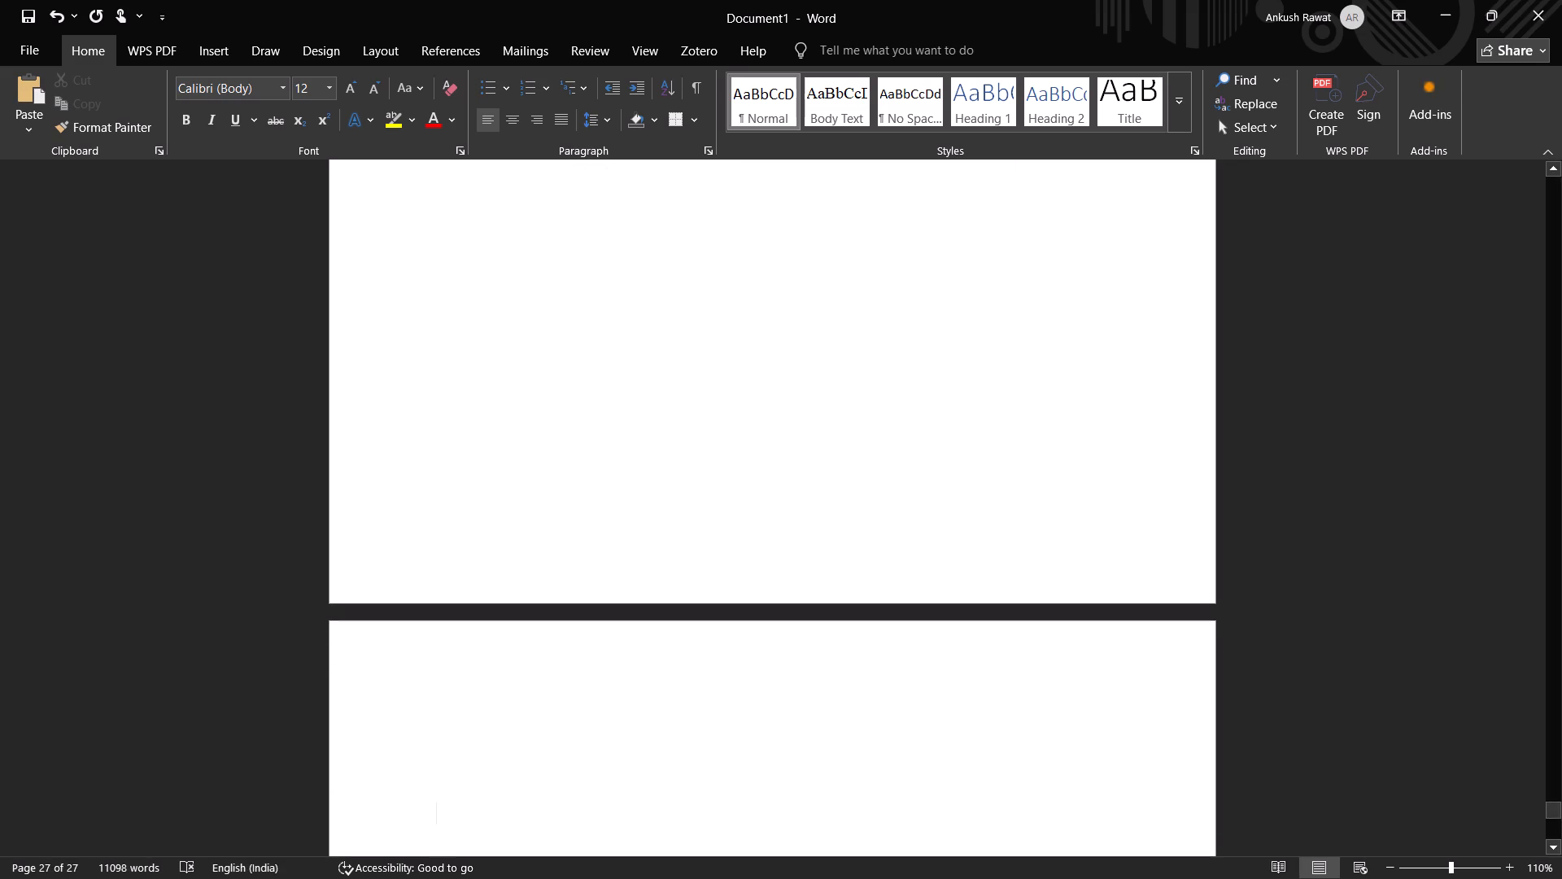
key("BackSpace")
key("BackSpace")
key("BackSpace")
key("Return")
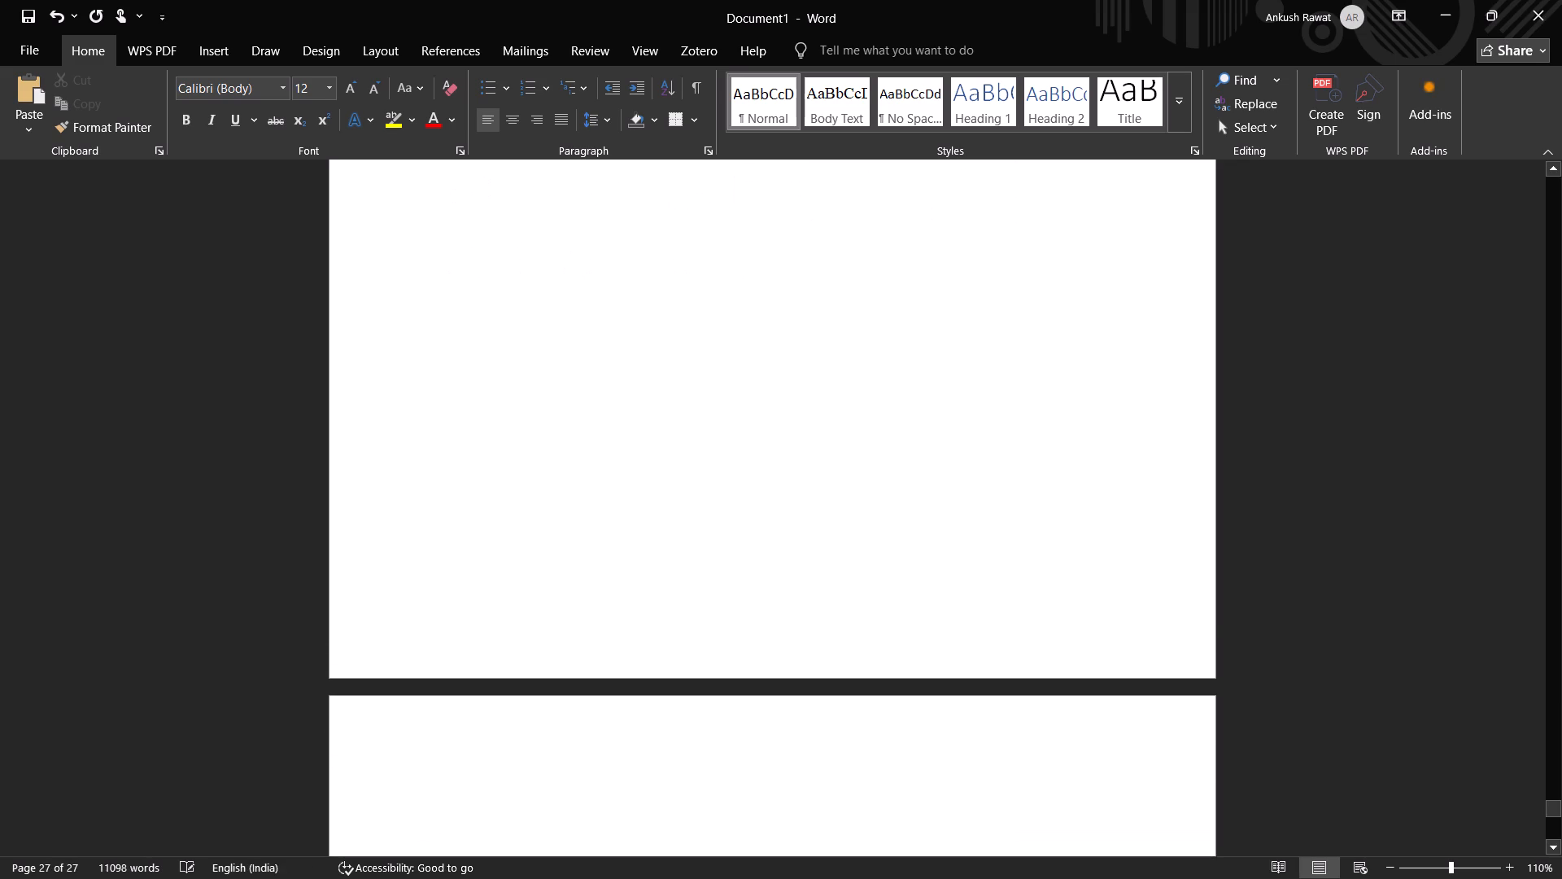
key("shift+r")
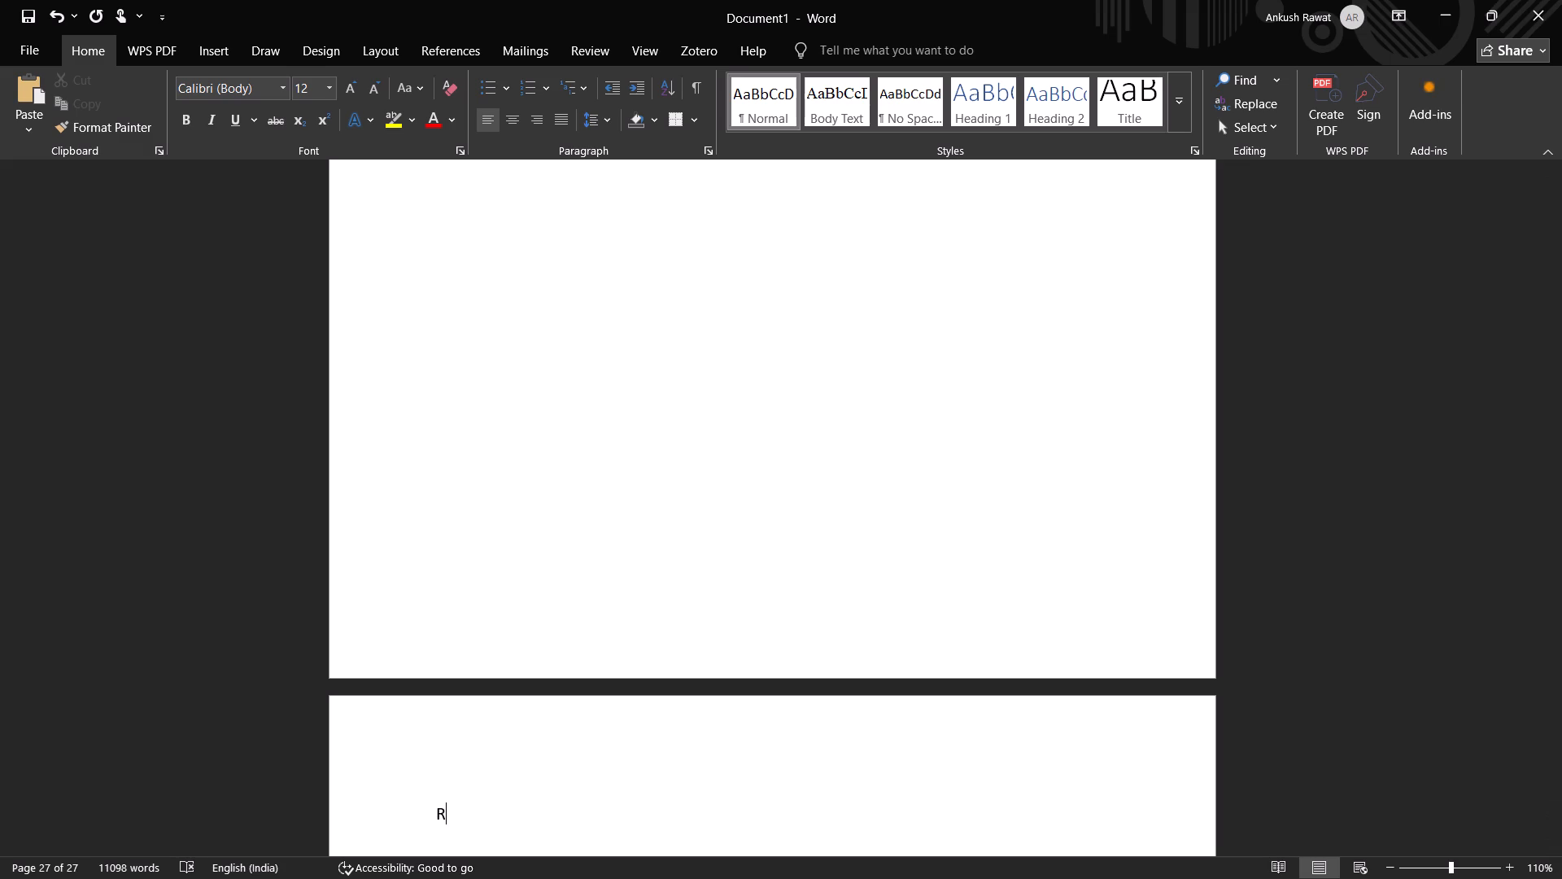
key("BackSpace")
Copy the "References:" heading from the original Book chapter 3 Colon document and paste it on the new document's last page.
key("alt+Tab")
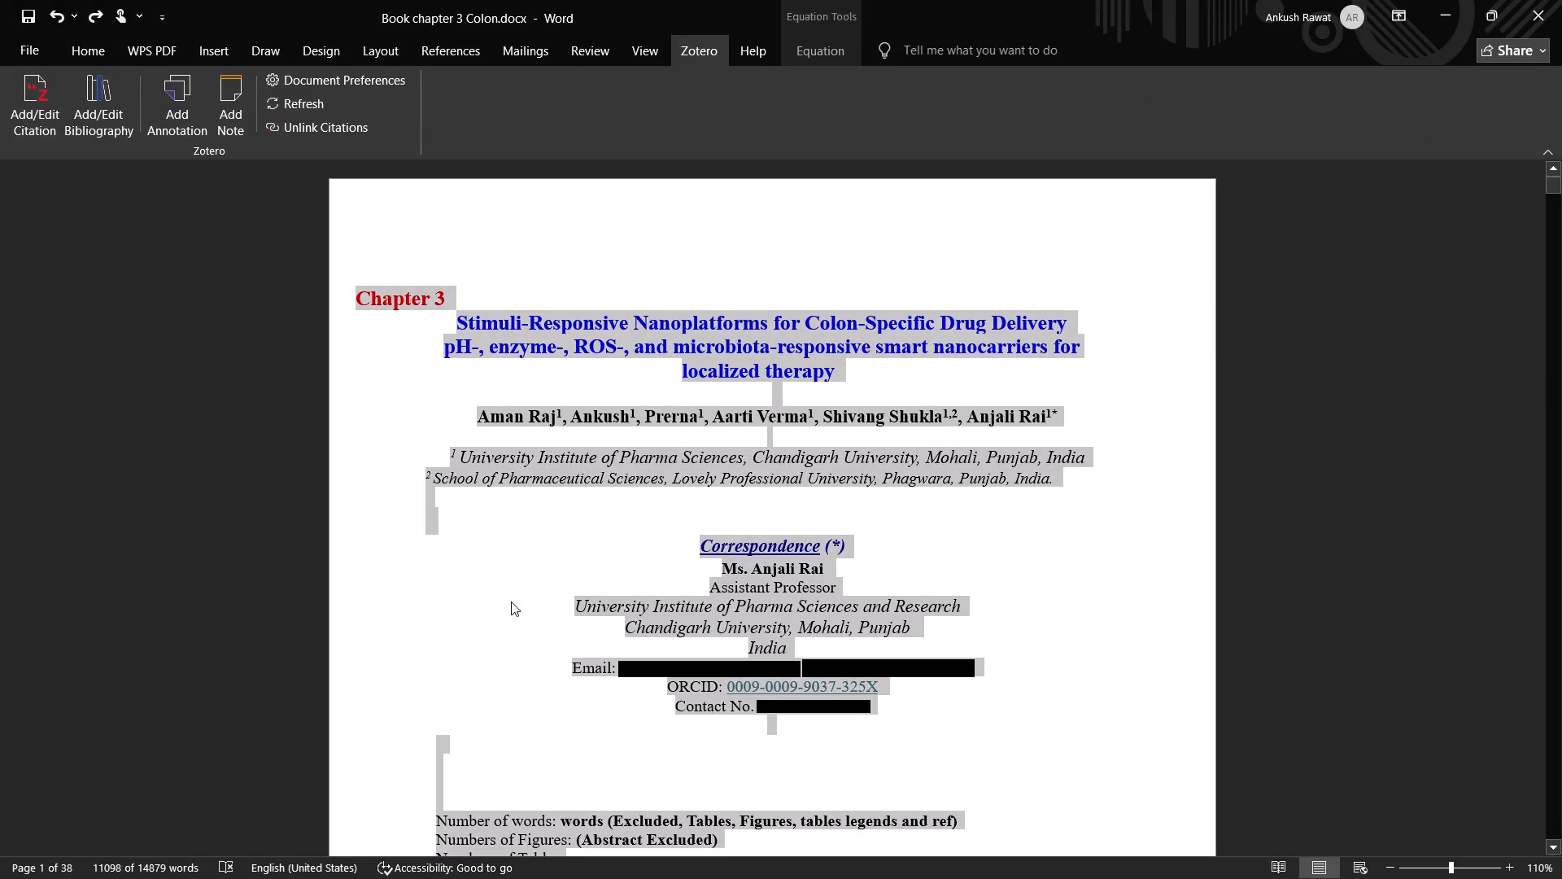
scroll(501, 601, "down", 2)
scroll(494, 601, "up", 1)
scroll(493, 601, "down", 4)
middle_click_drag(379, 464, 382, 654)
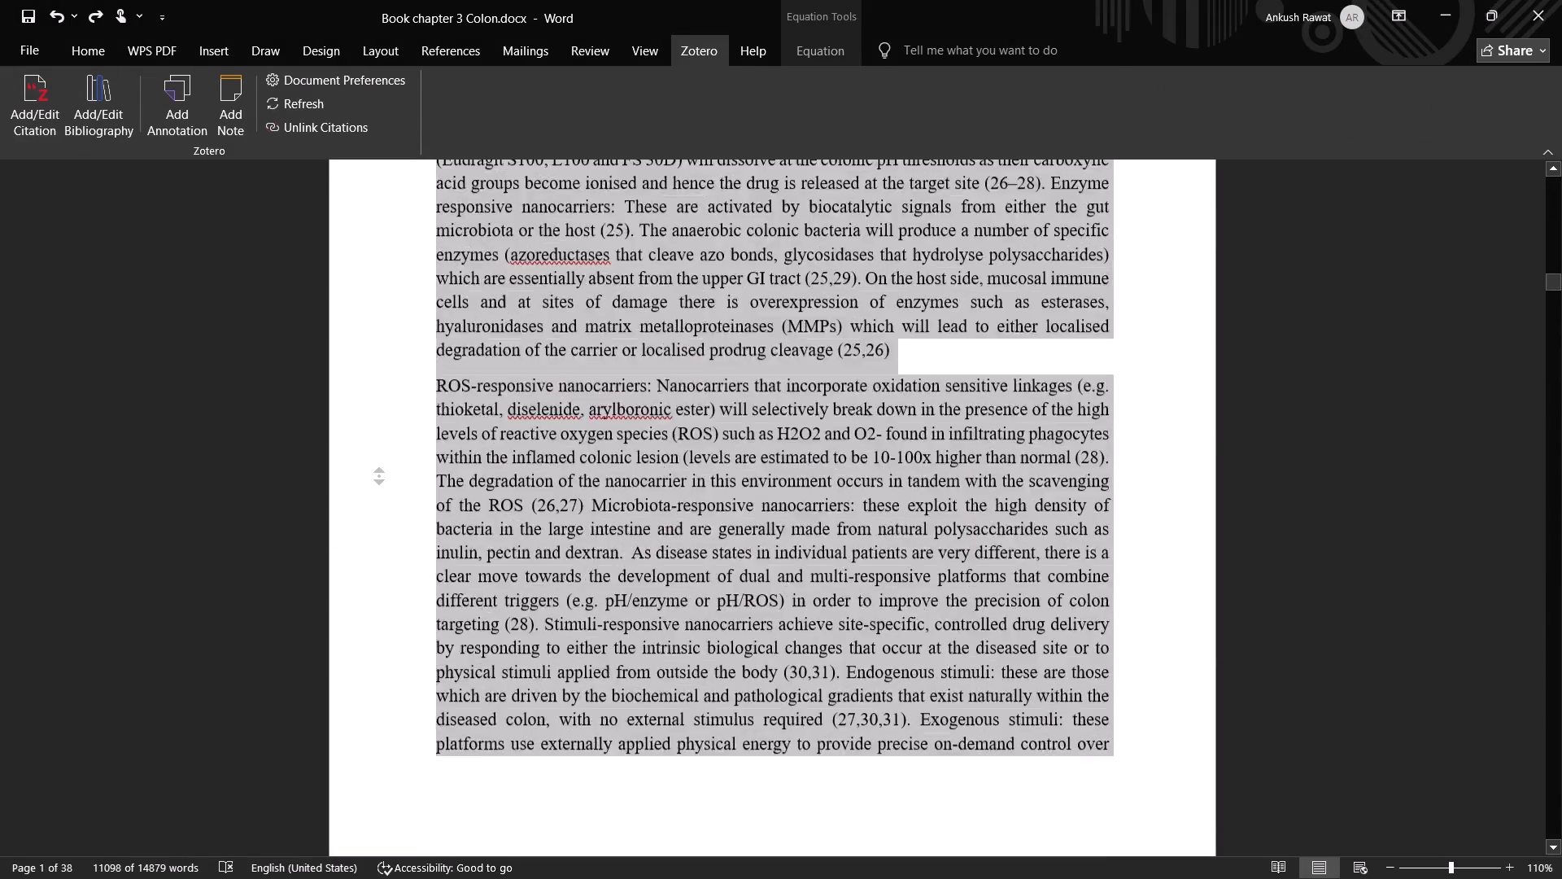
middle_click_drag(382, 654, 382, 652)
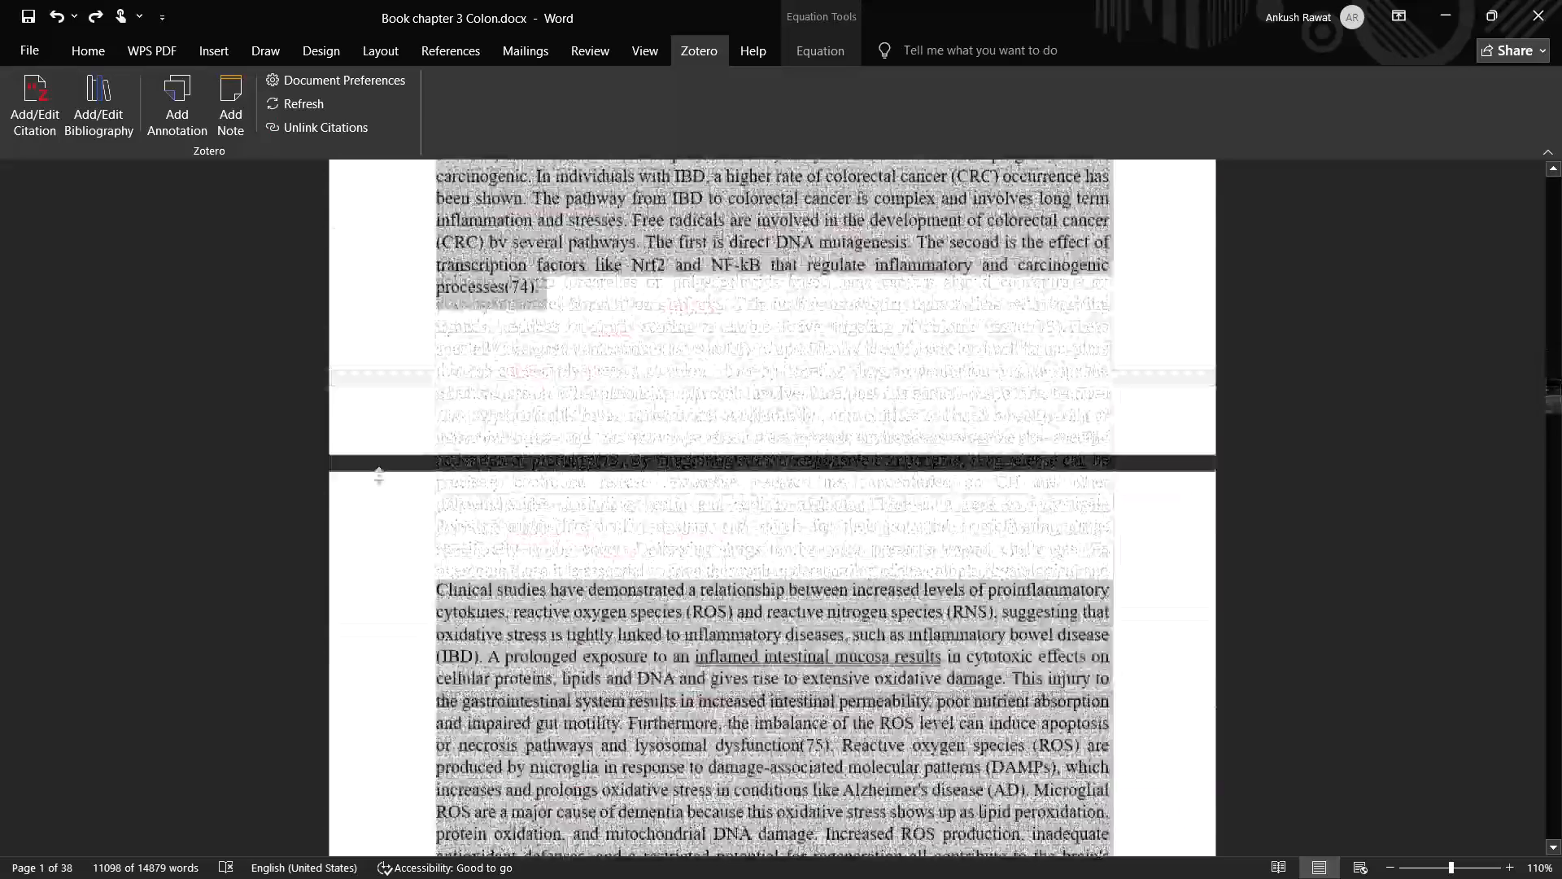
middle_click_drag(382, 652, 380, 657)
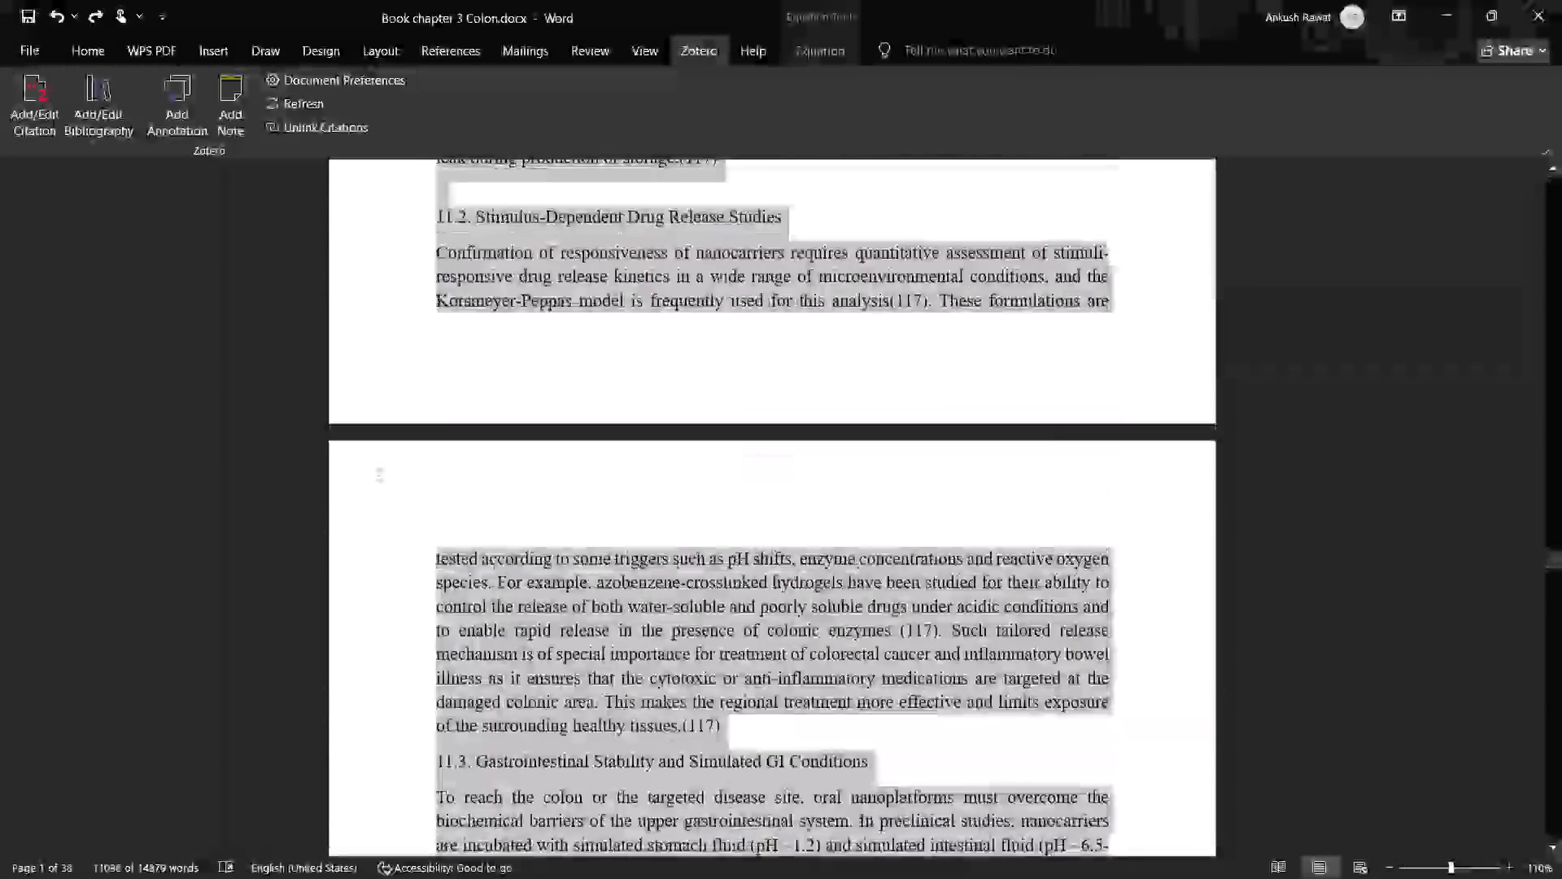
middle_click_drag(380, 657, 380, 656)
middle_click_drag(387, 646, 399, 493)
middle_click_drag(398, 528, 396, 356)
scroll(385, 490, "down", 5)
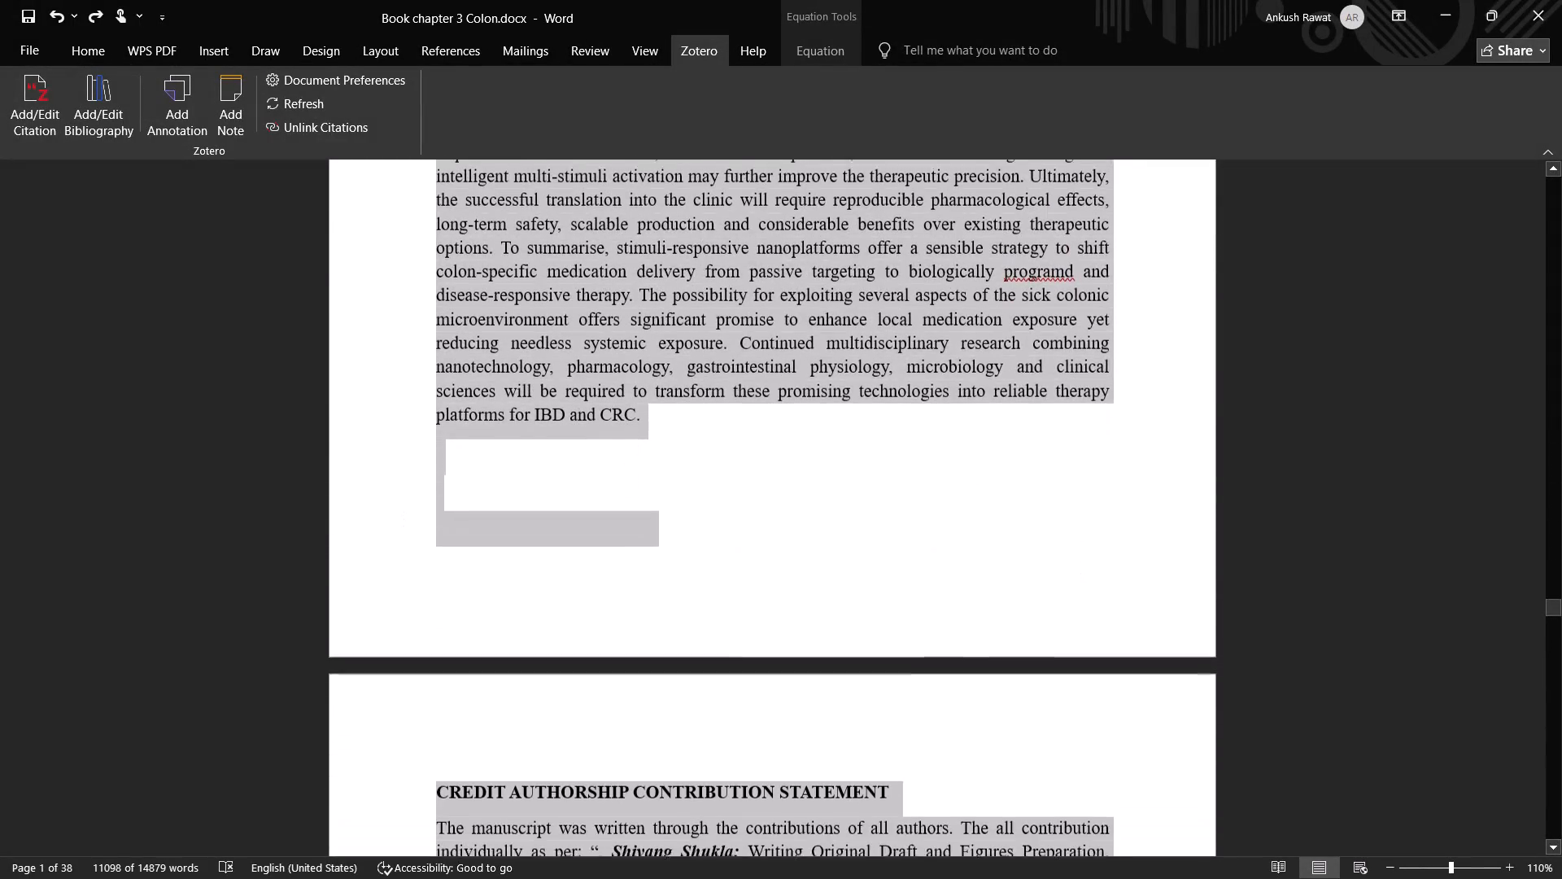
scroll(373, 575, "down", 6)
scroll(385, 576, "up", 4)
scroll(370, 695, "down", 4)
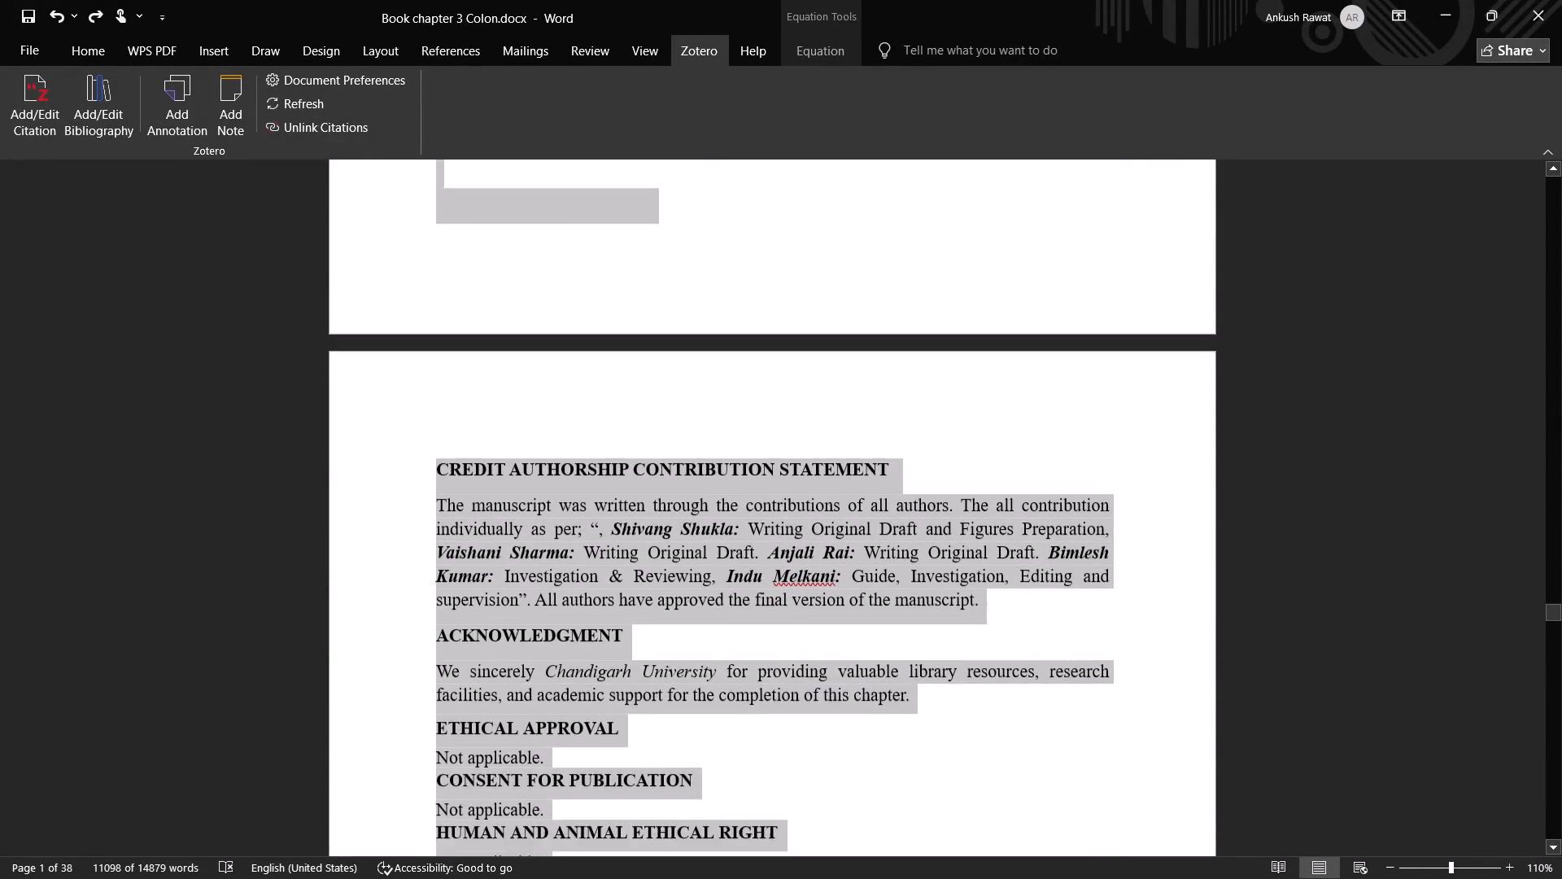
scroll(374, 758, "down", 2)
scroll(369, 811, "up", 1)
scroll(368, 811, "down", 2)
scroll(379, 525, "down", 2)
scroll(379, 525, "up", 1)
scroll(379, 525, "down", 7)
scroll(379, 525, "up", 1)
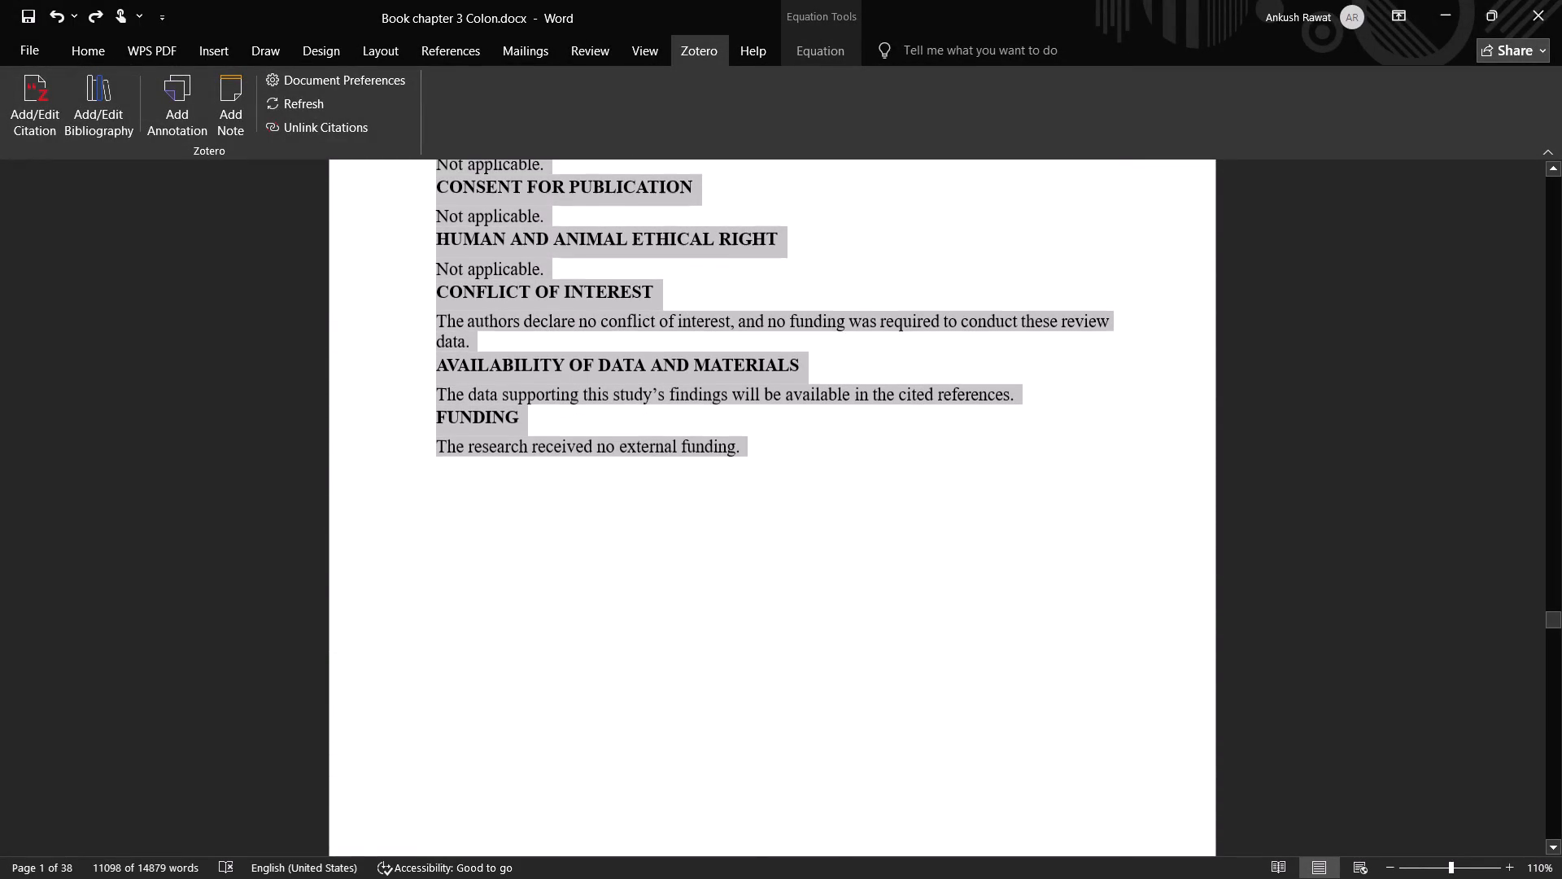
middle_click_drag(392, 439, 391, 564)
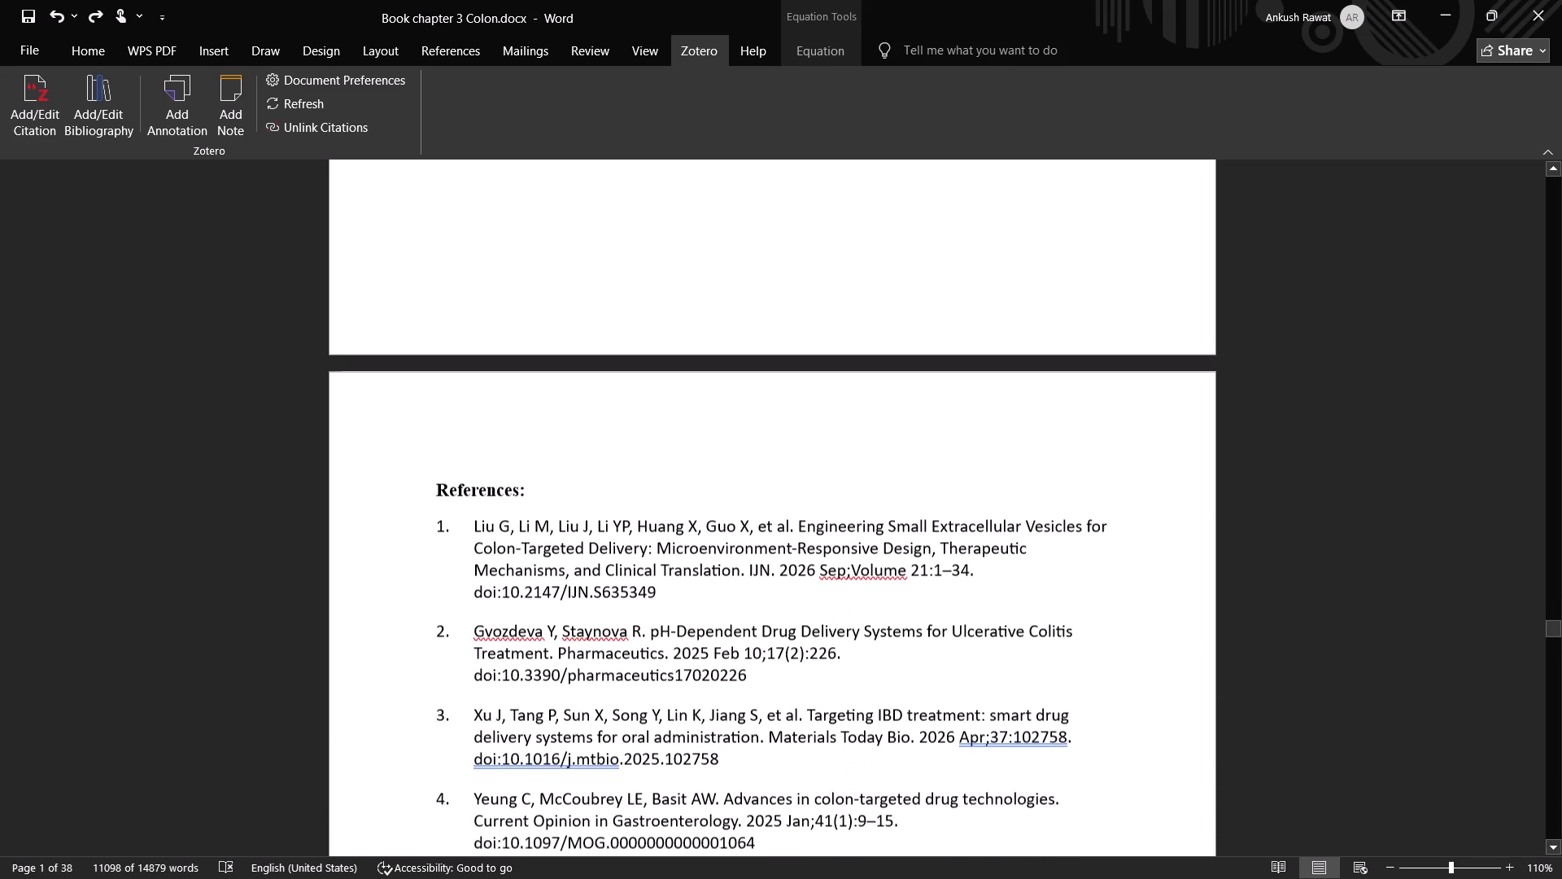
left_click(546, 479)
left_click_drag(535, 481, 456, 484)
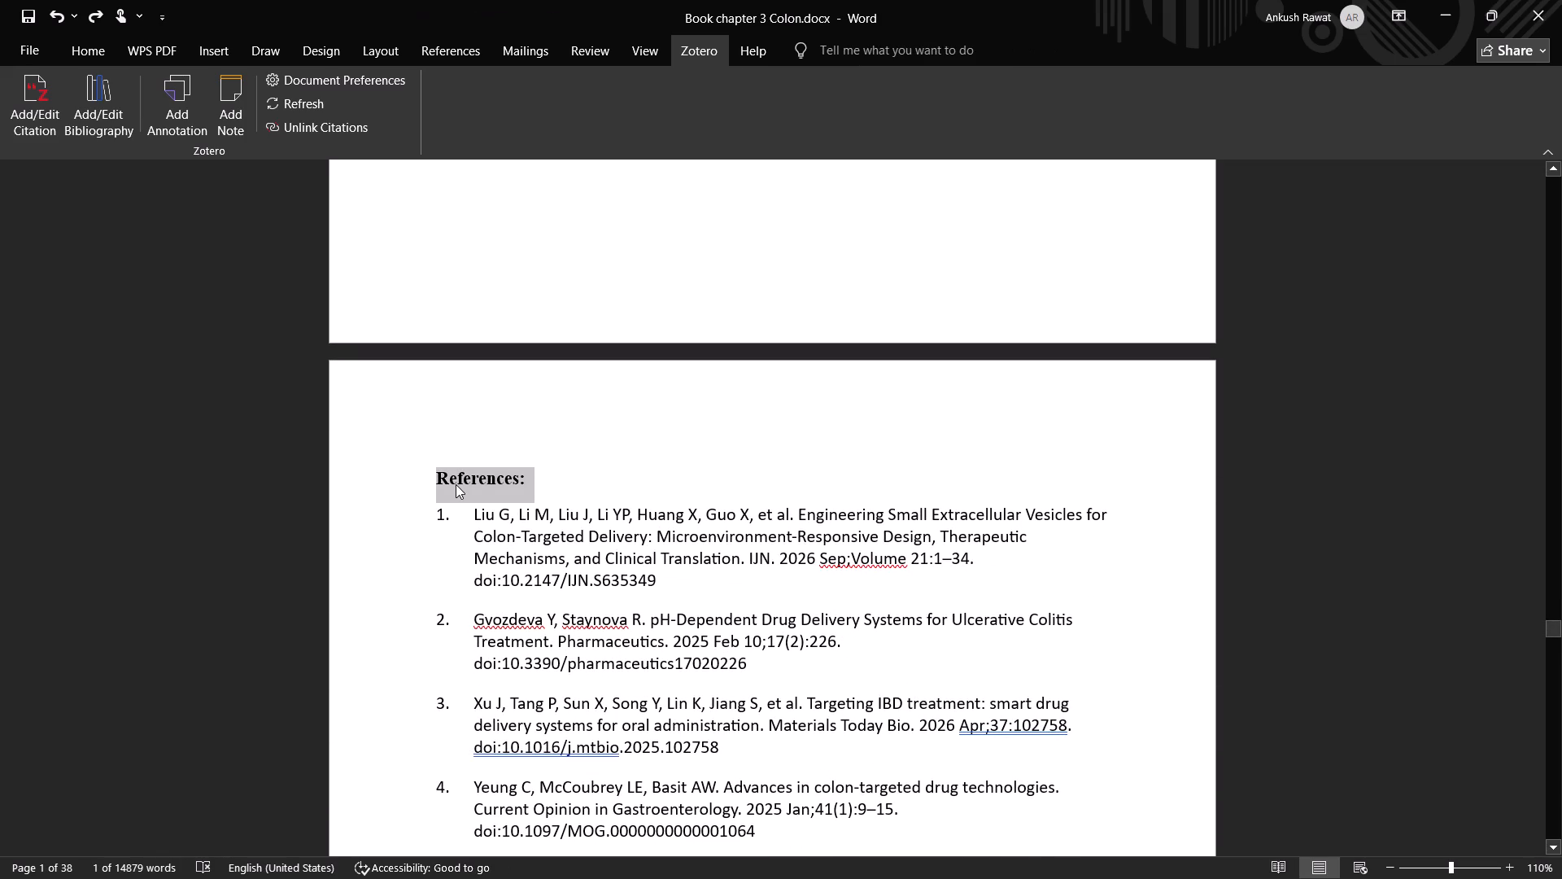
key("ctrl+c")
key("alt+Tab")
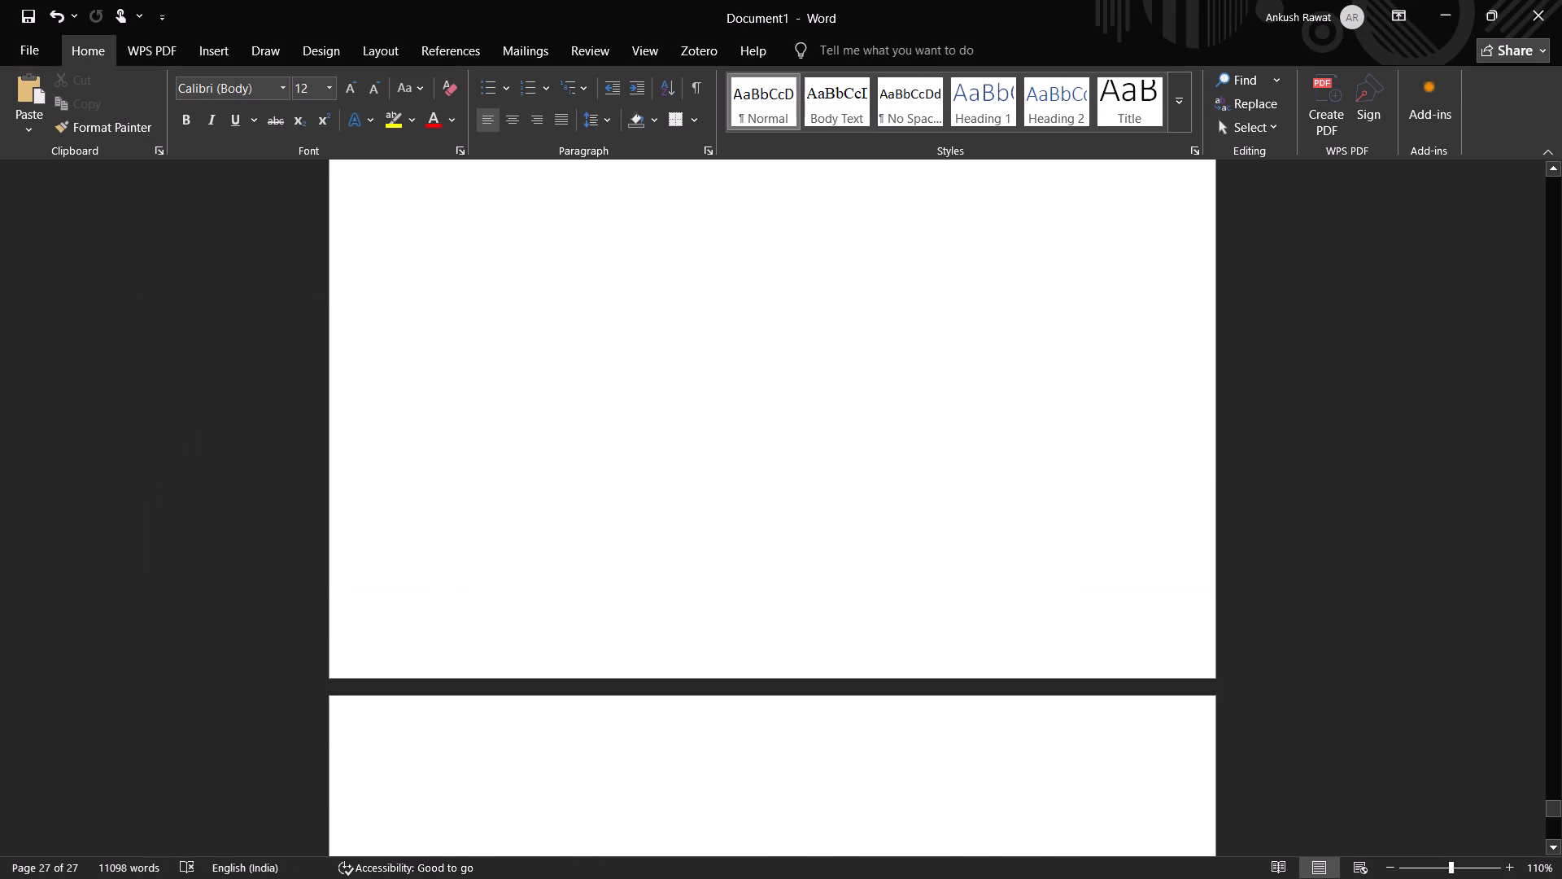
key("ctrl+v")
Insert a Zotero bibliography below the References heading using the NLM/Vancouver: Citing Medicine 2nd edition style in English (US).
scroll(570, 706, "down", 1)
scroll(570, 706, "up", 1)
scroll(570, 706, "down", 1)
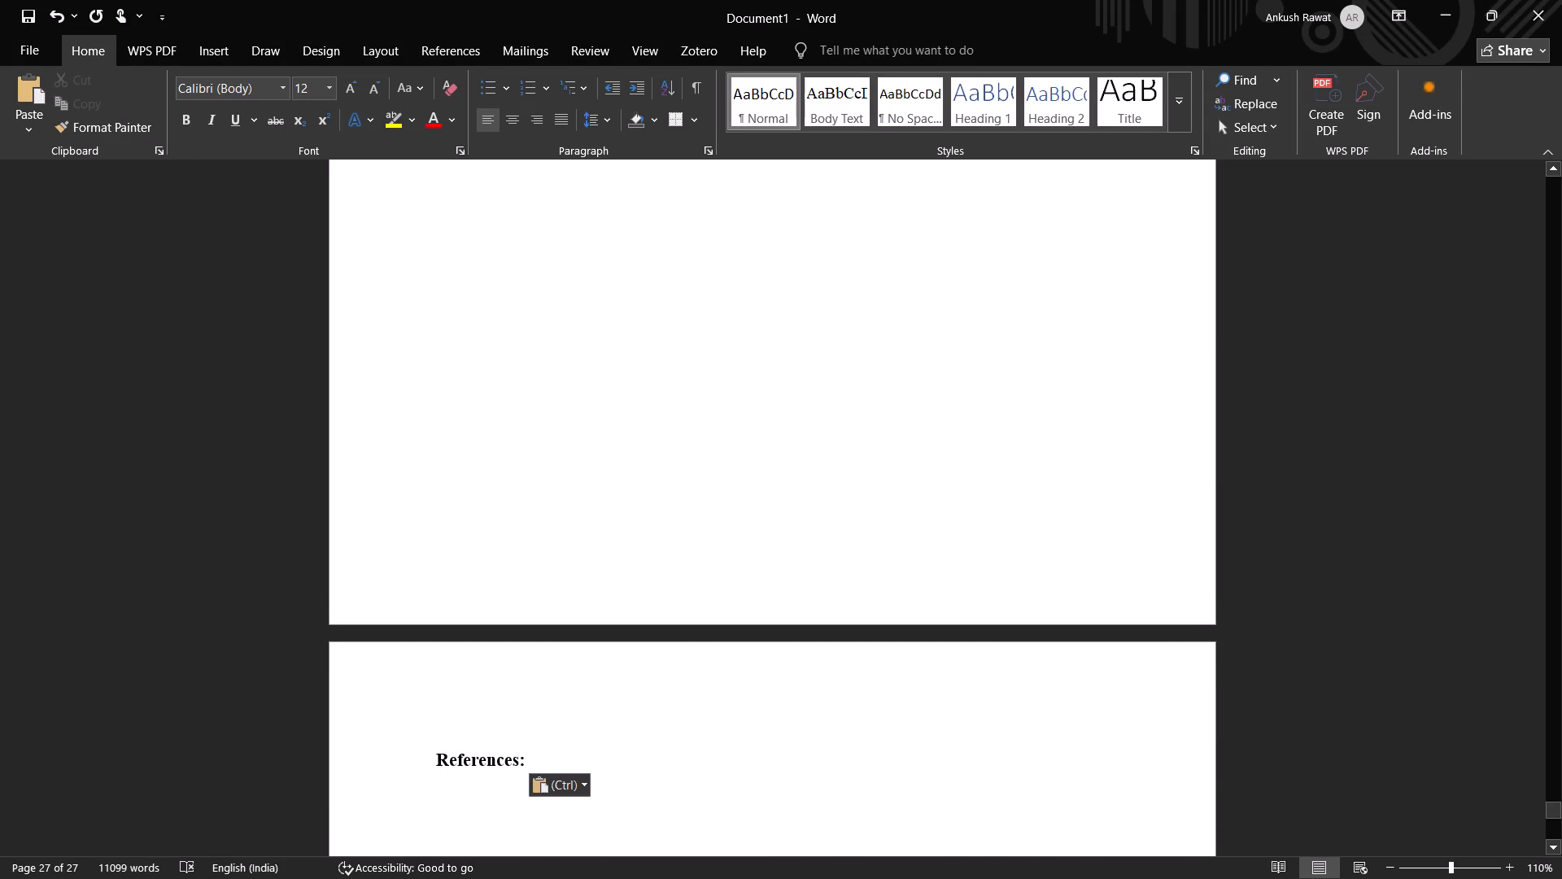
left_click(696, 43)
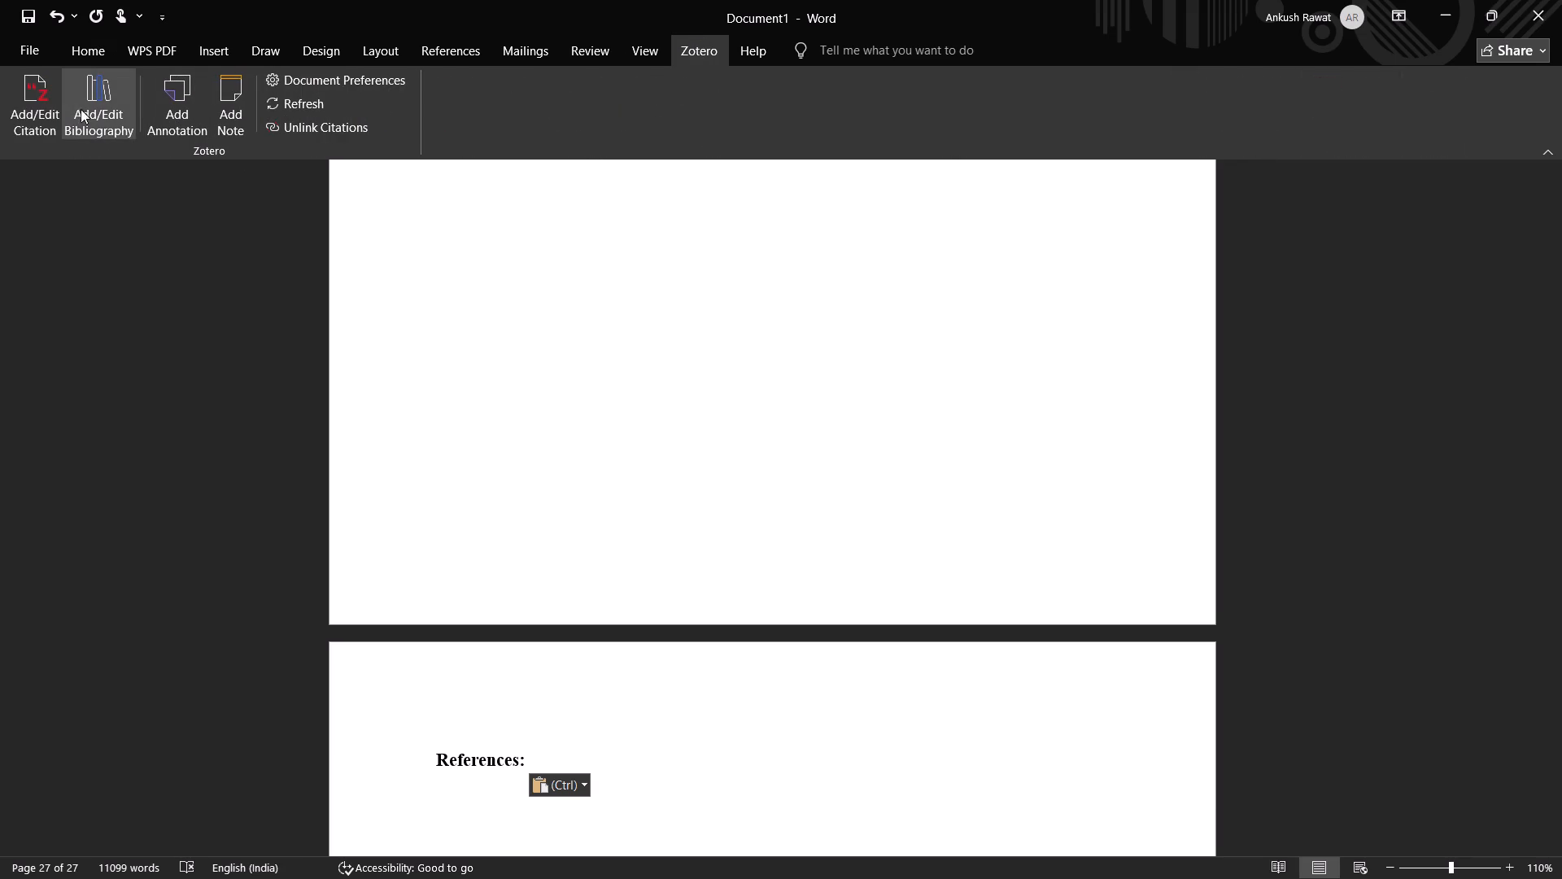
left_click(95, 98)
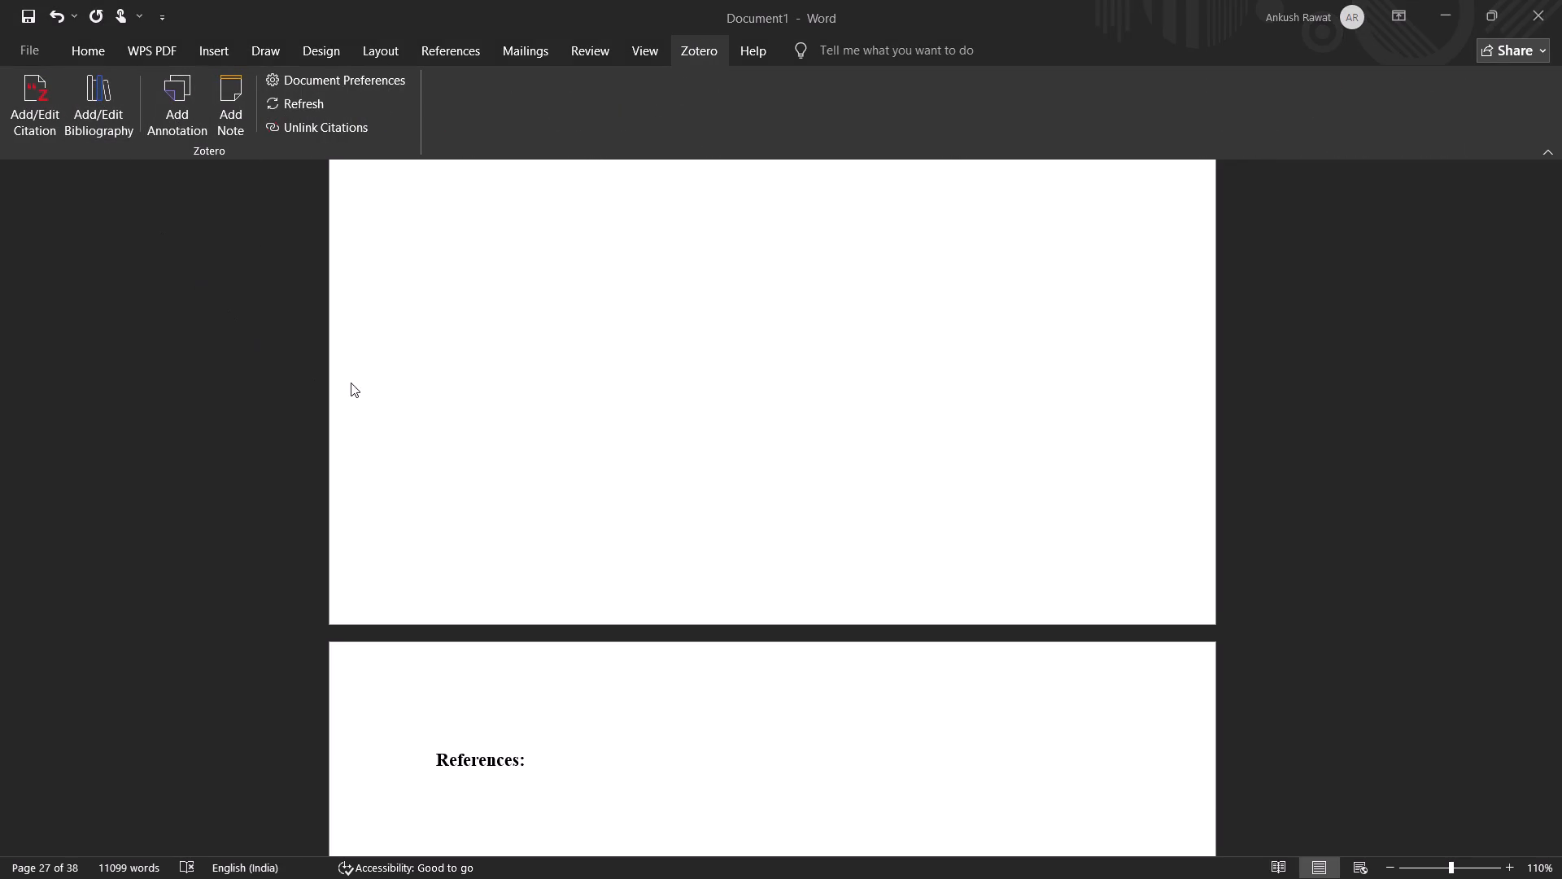
scroll(361, 388, "down", 6)
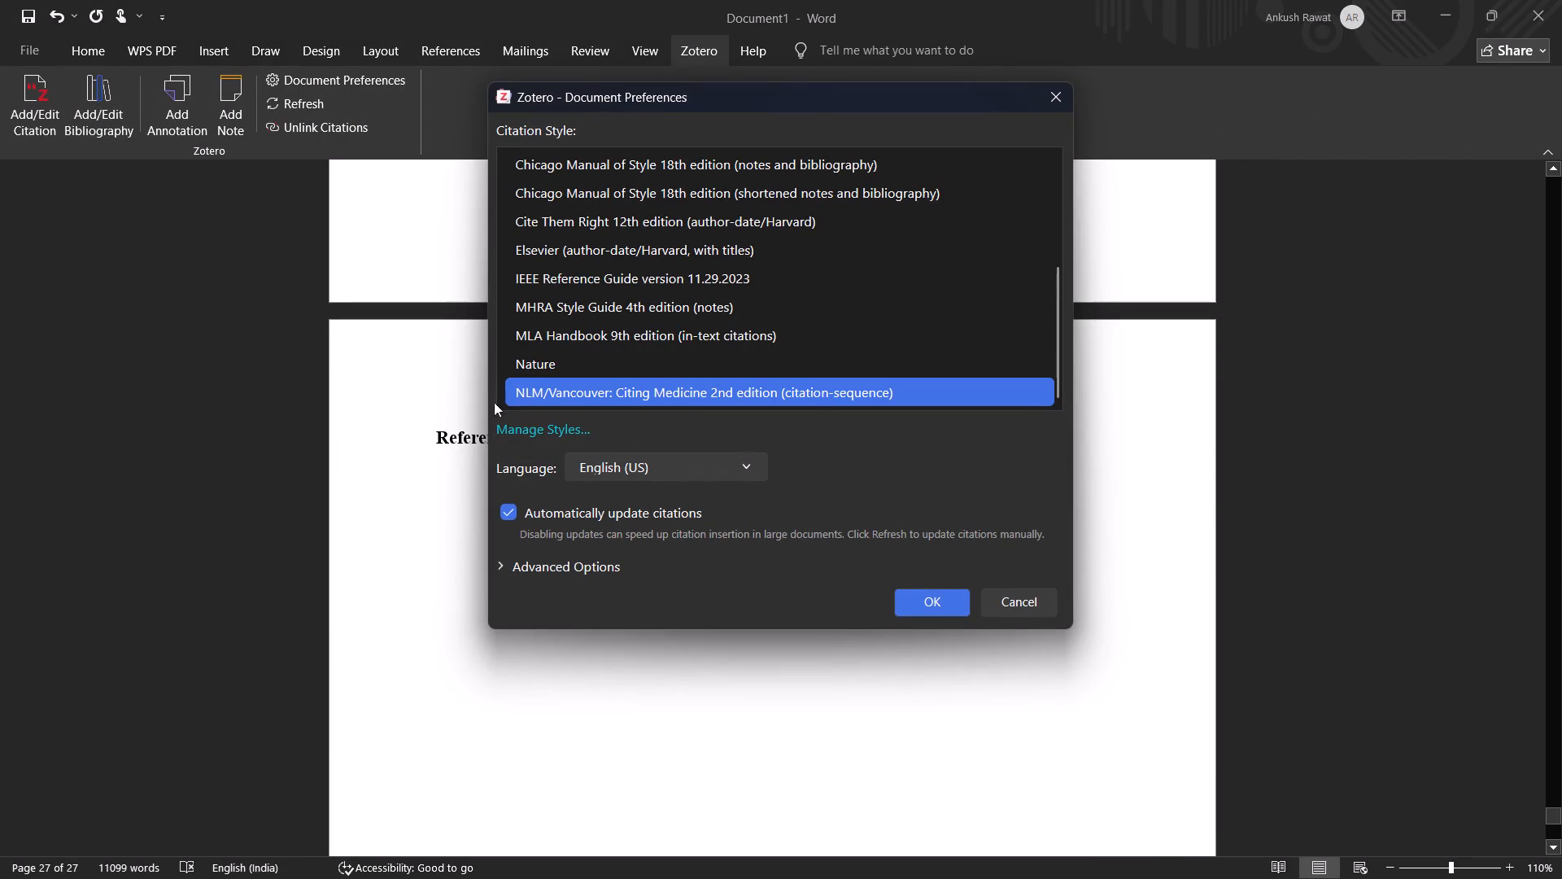
left_click(946, 599)
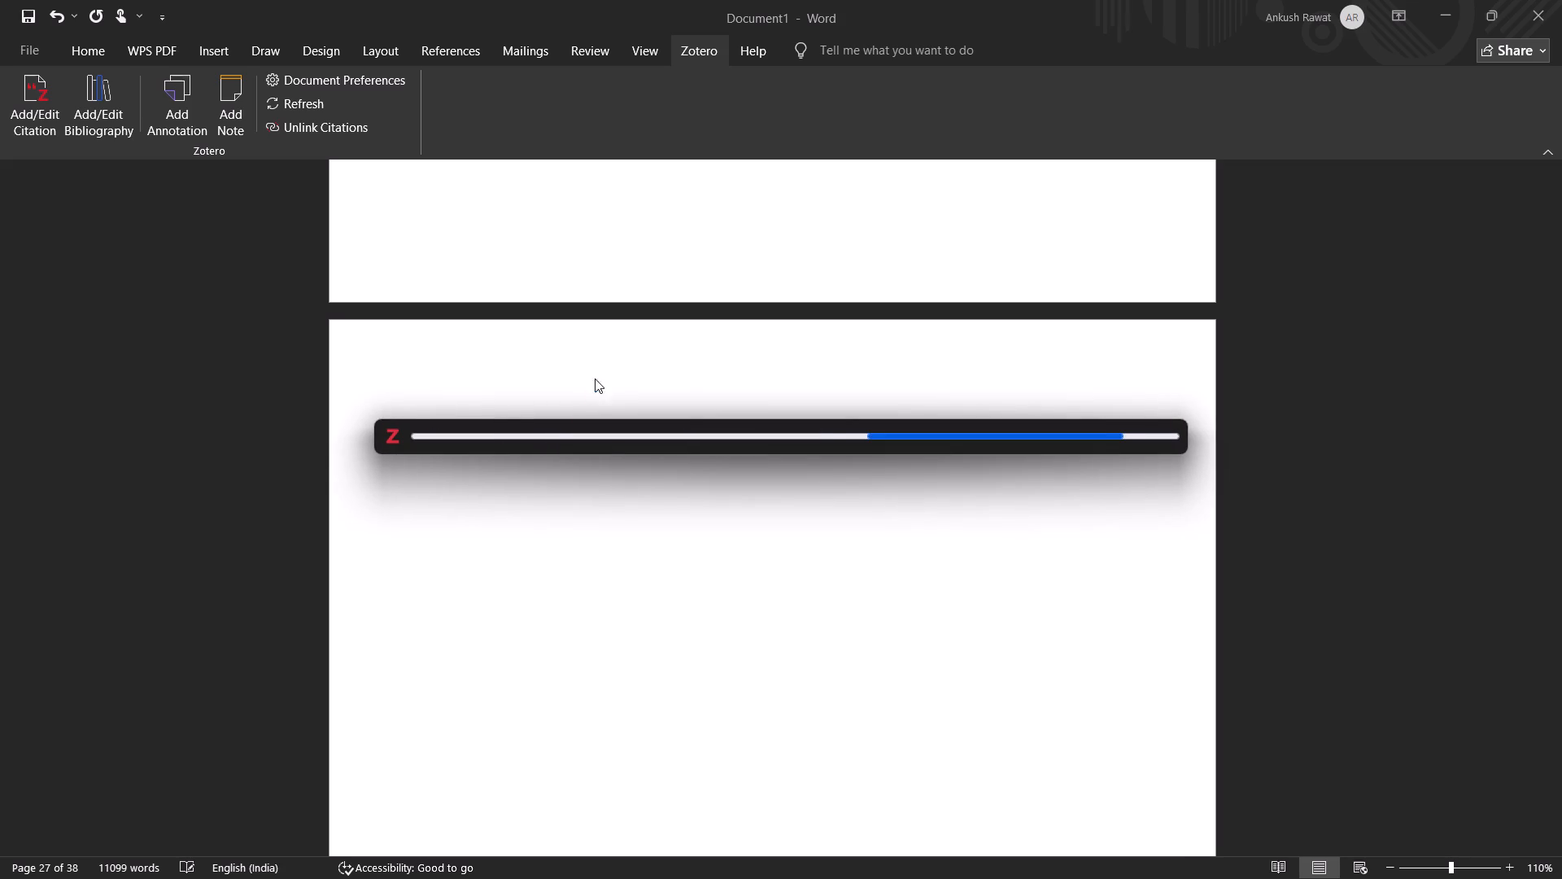
Review the inserted bibliography from its first reference through the last, checking for repeated entries.
scroll(587, 370, "down", 2)
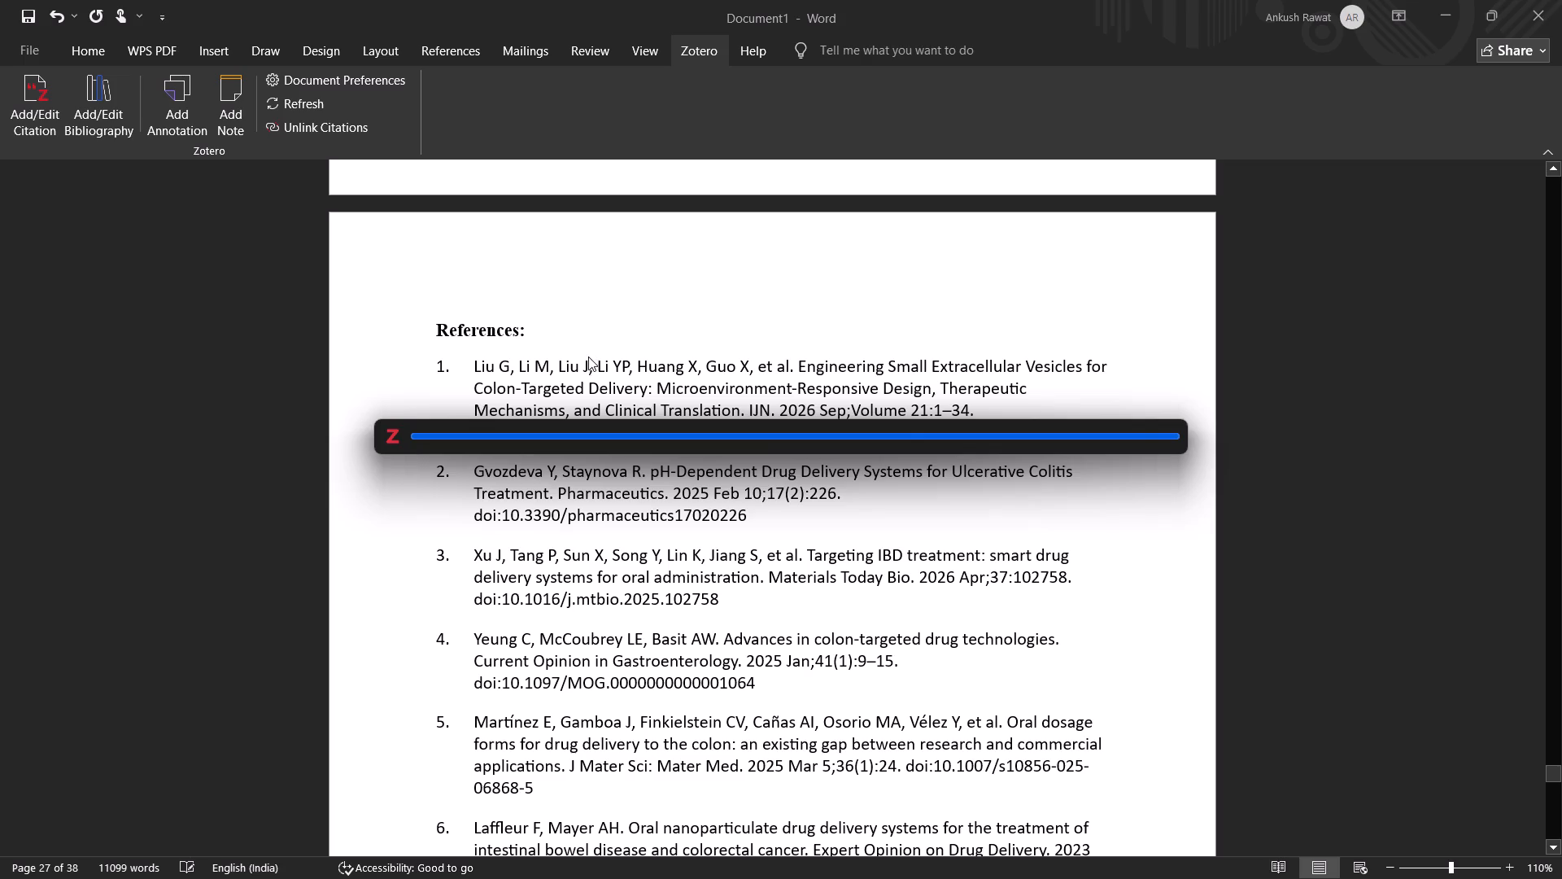
scroll(588, 356, "down", 4)
middle_click_drag(379, 221, 395, 370)
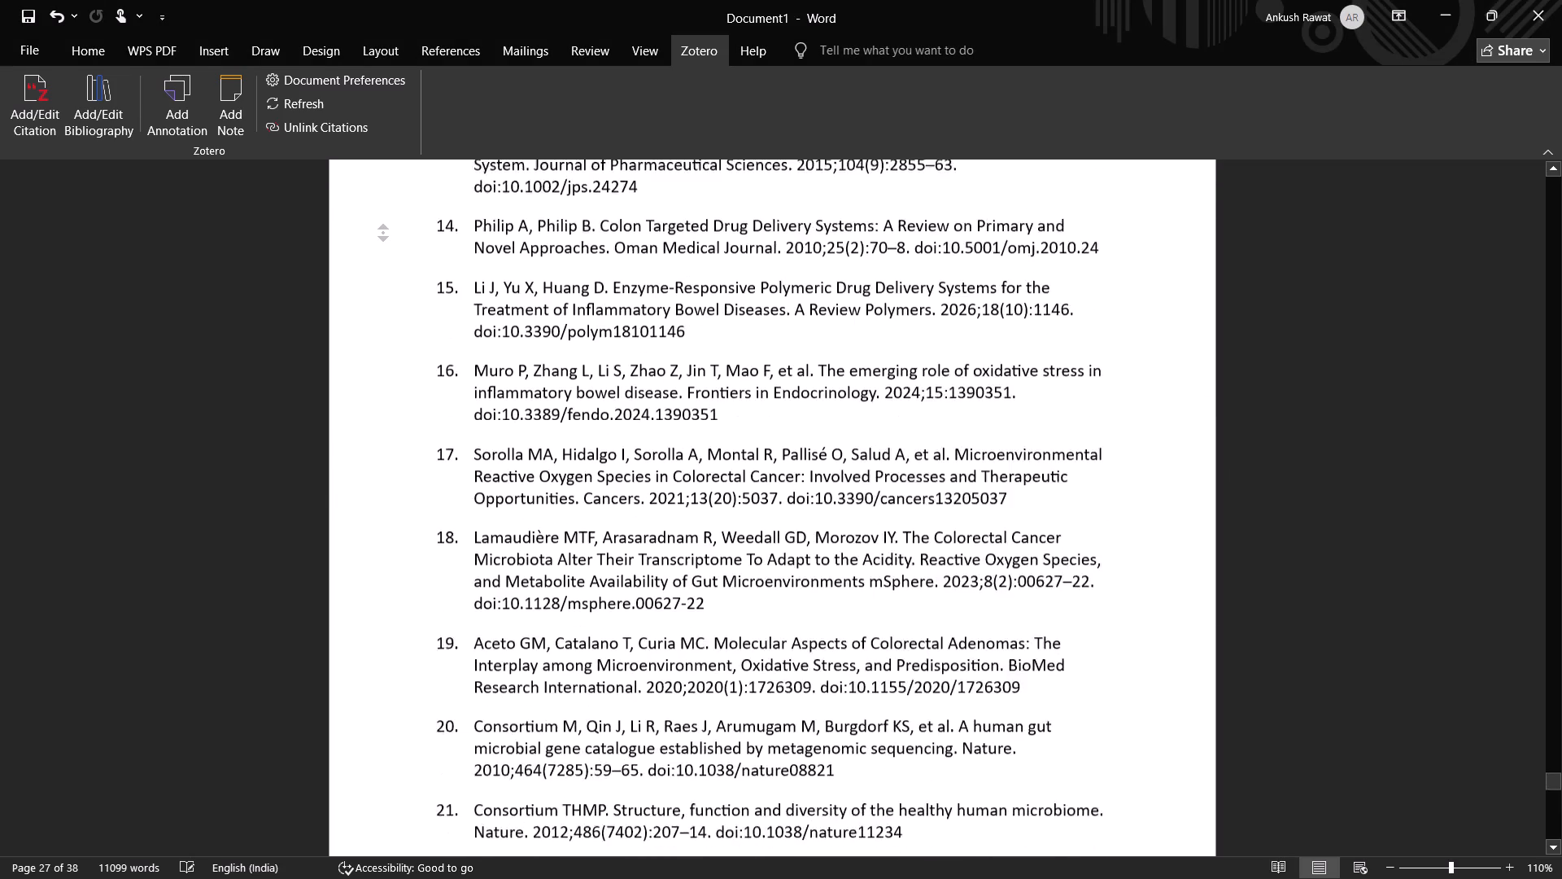
middle_click_drag(395, 370, 395, 374)
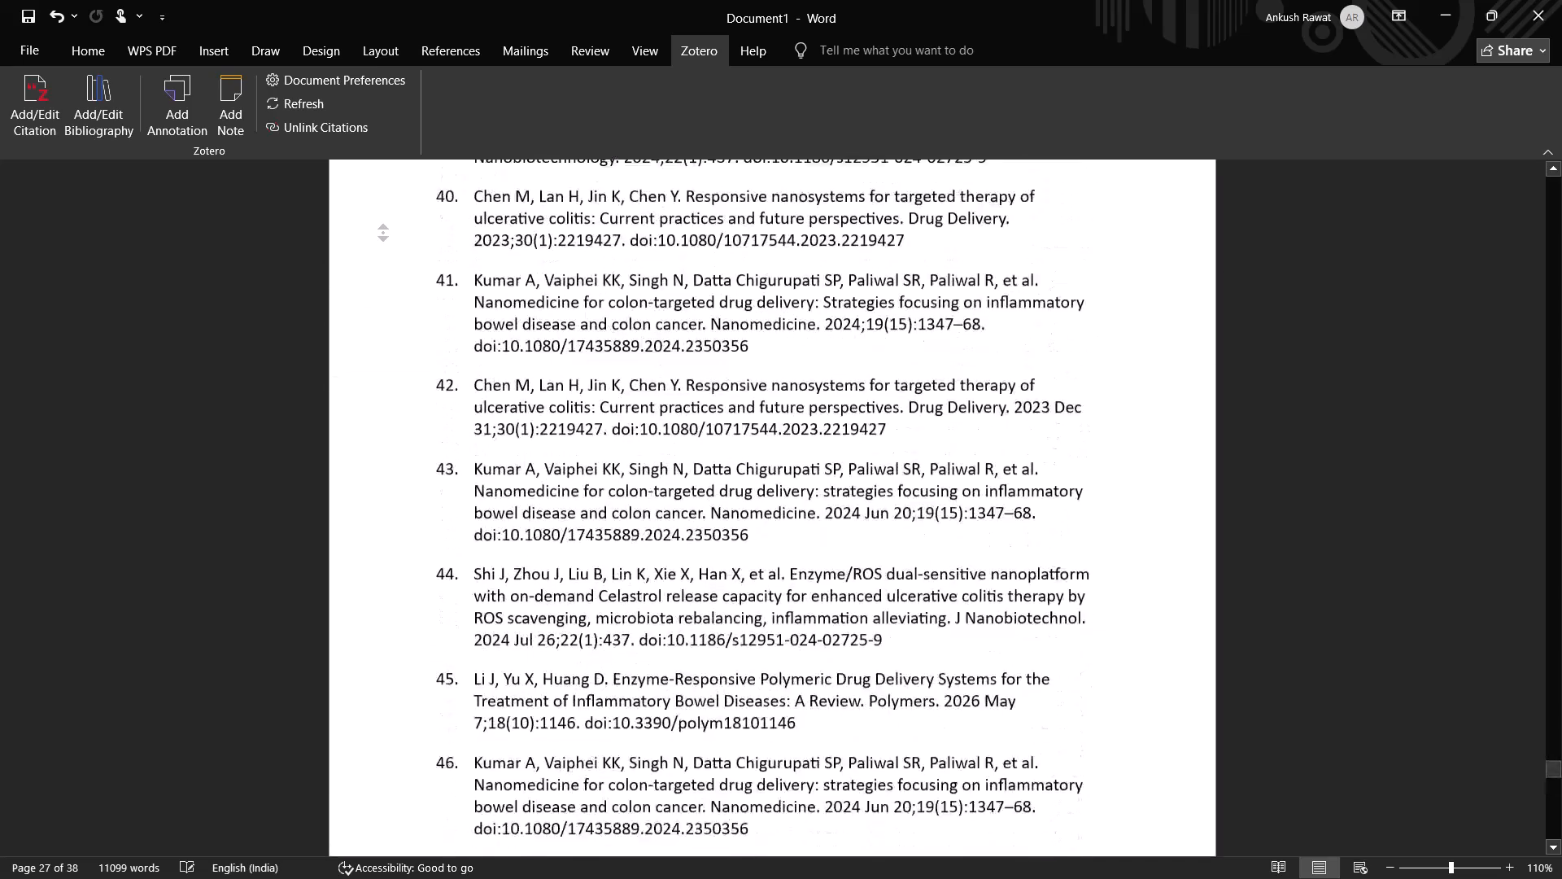
middle_click_drag(395, 374, 395, 374)
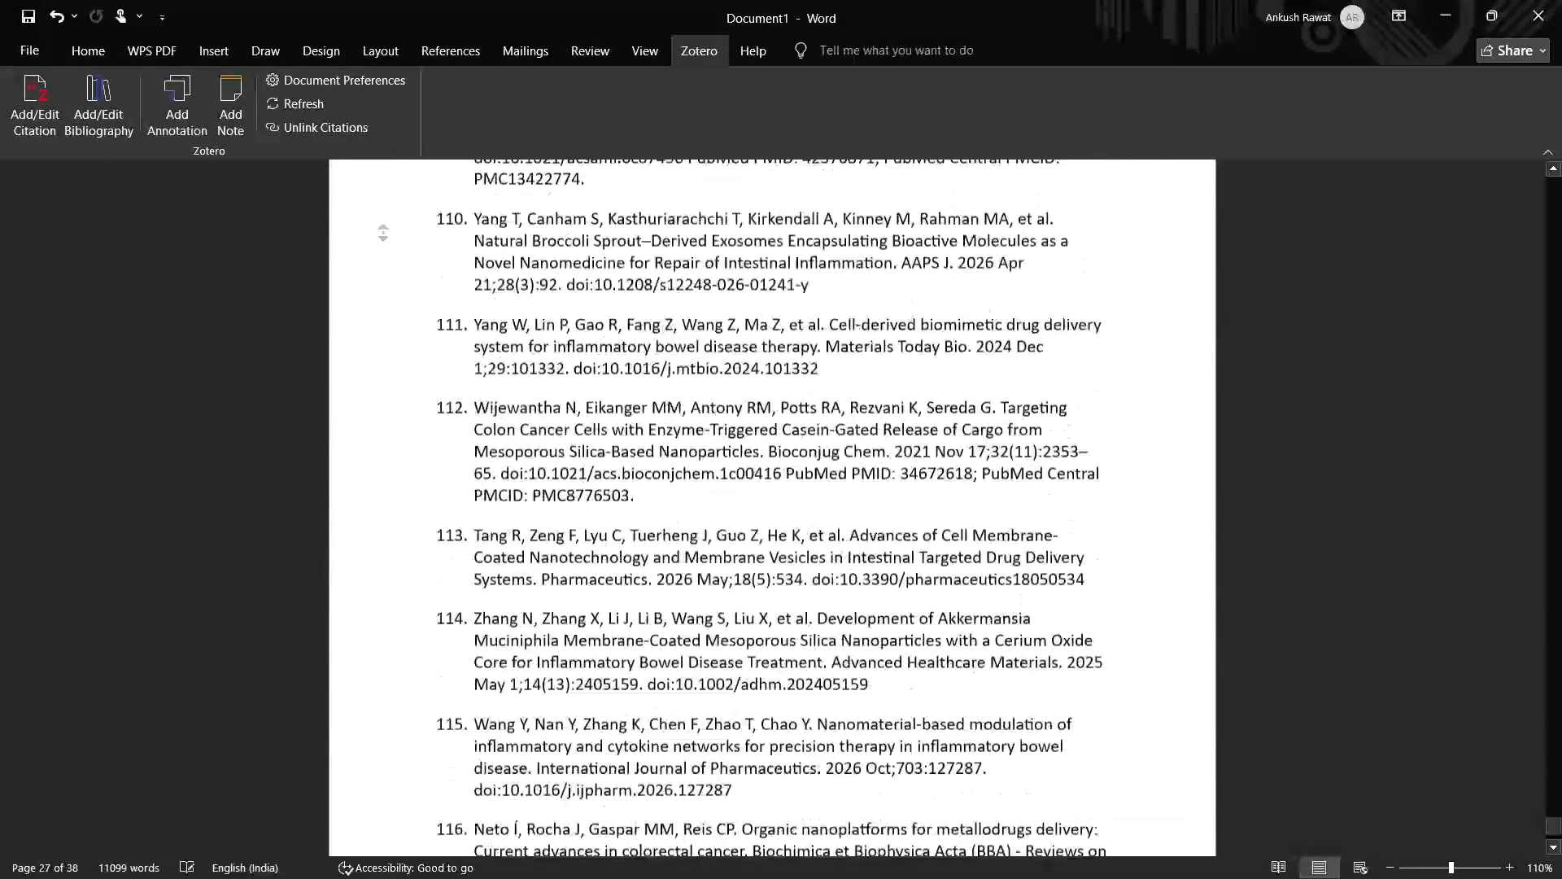
middle_click_drag(395, 374, 395, 376)
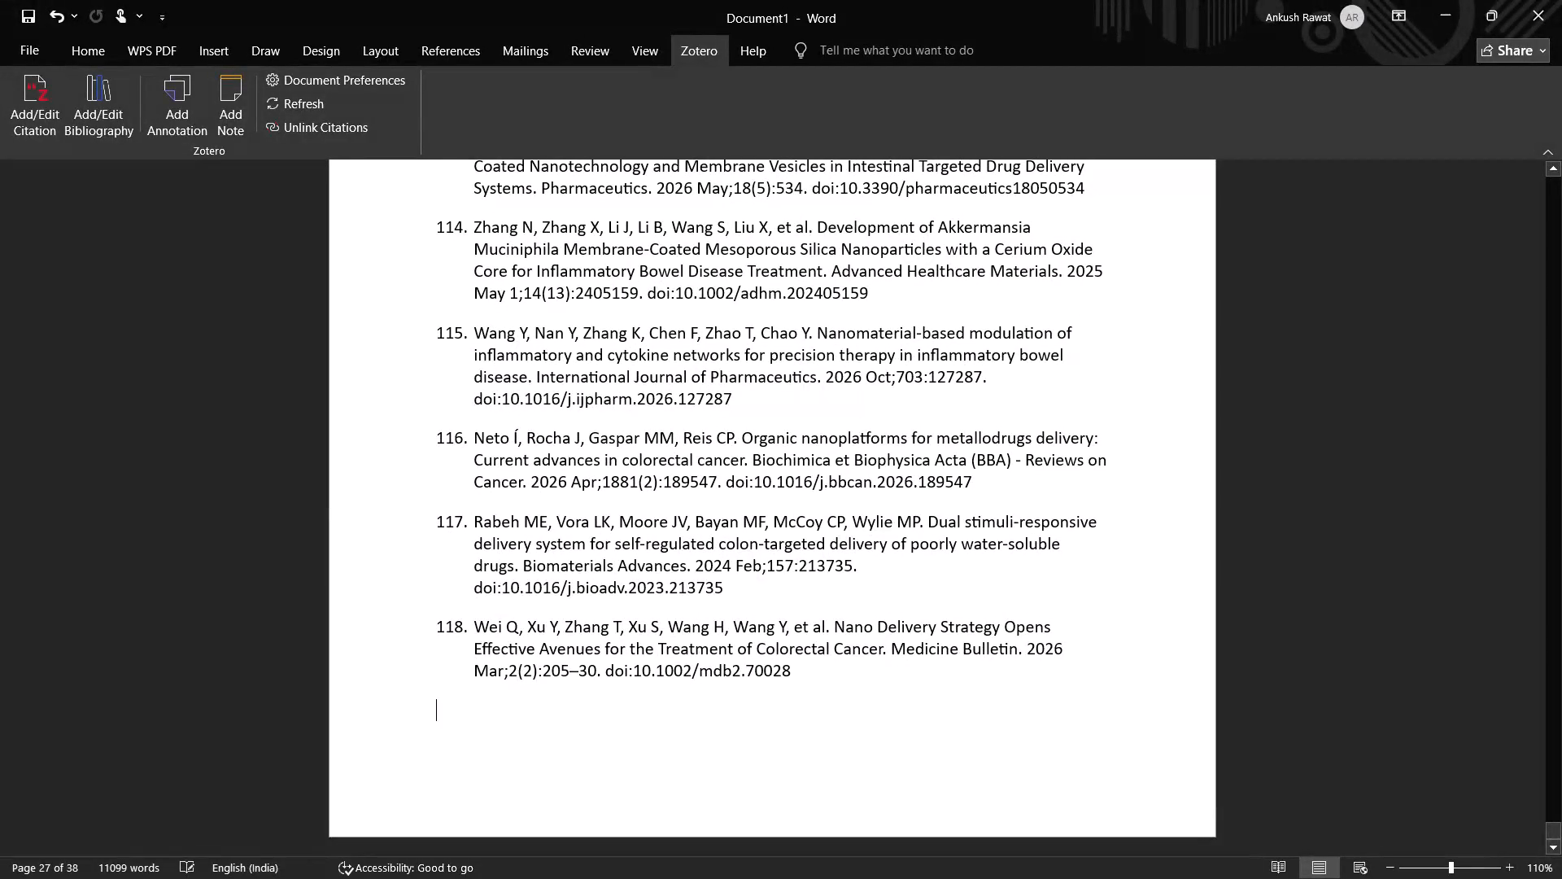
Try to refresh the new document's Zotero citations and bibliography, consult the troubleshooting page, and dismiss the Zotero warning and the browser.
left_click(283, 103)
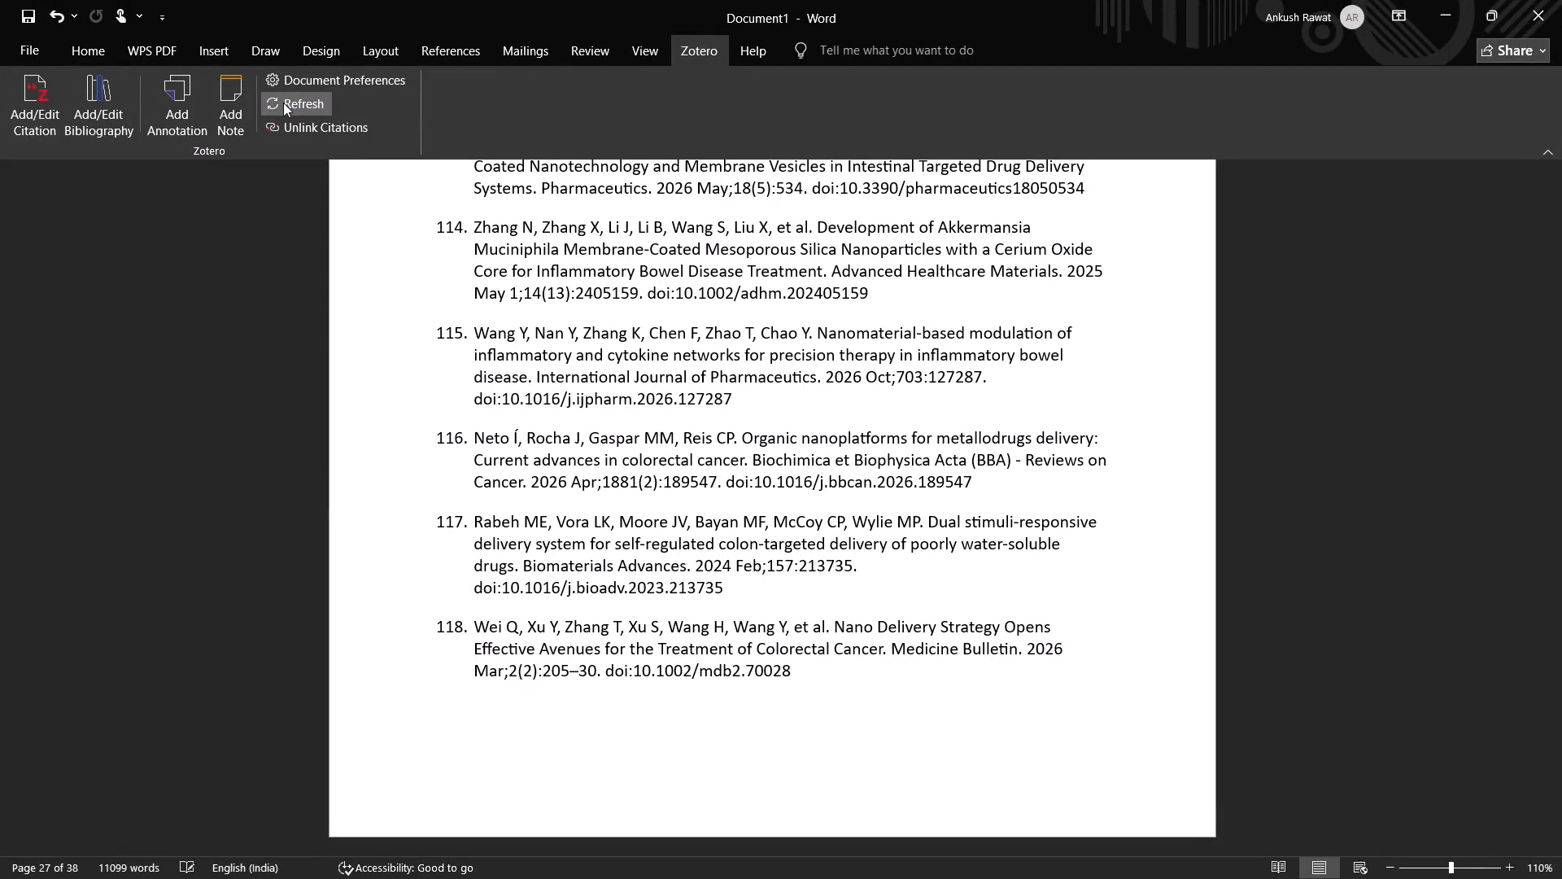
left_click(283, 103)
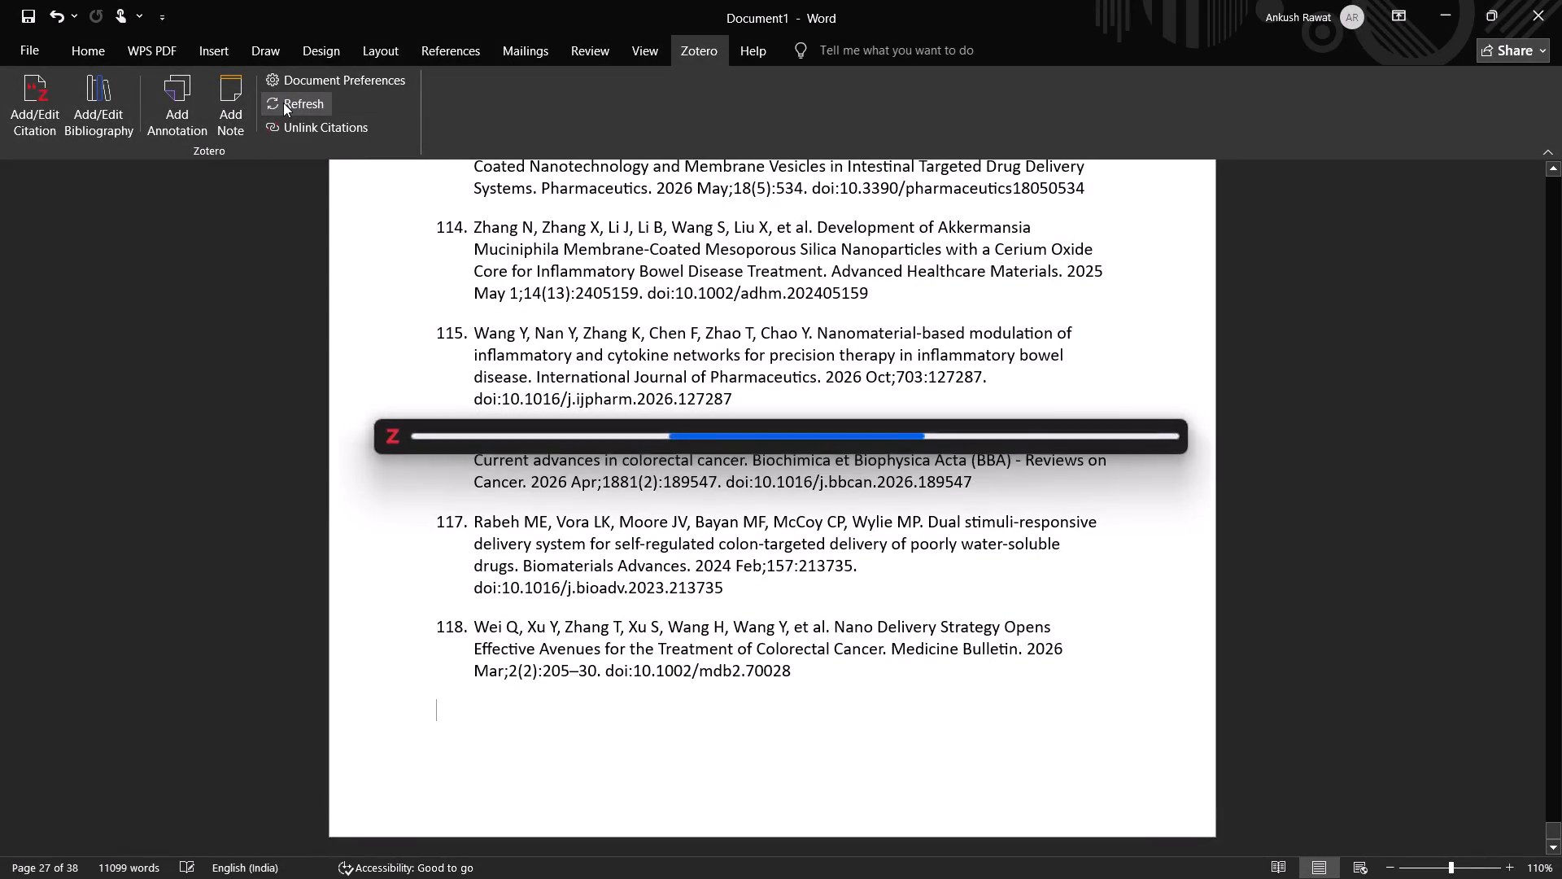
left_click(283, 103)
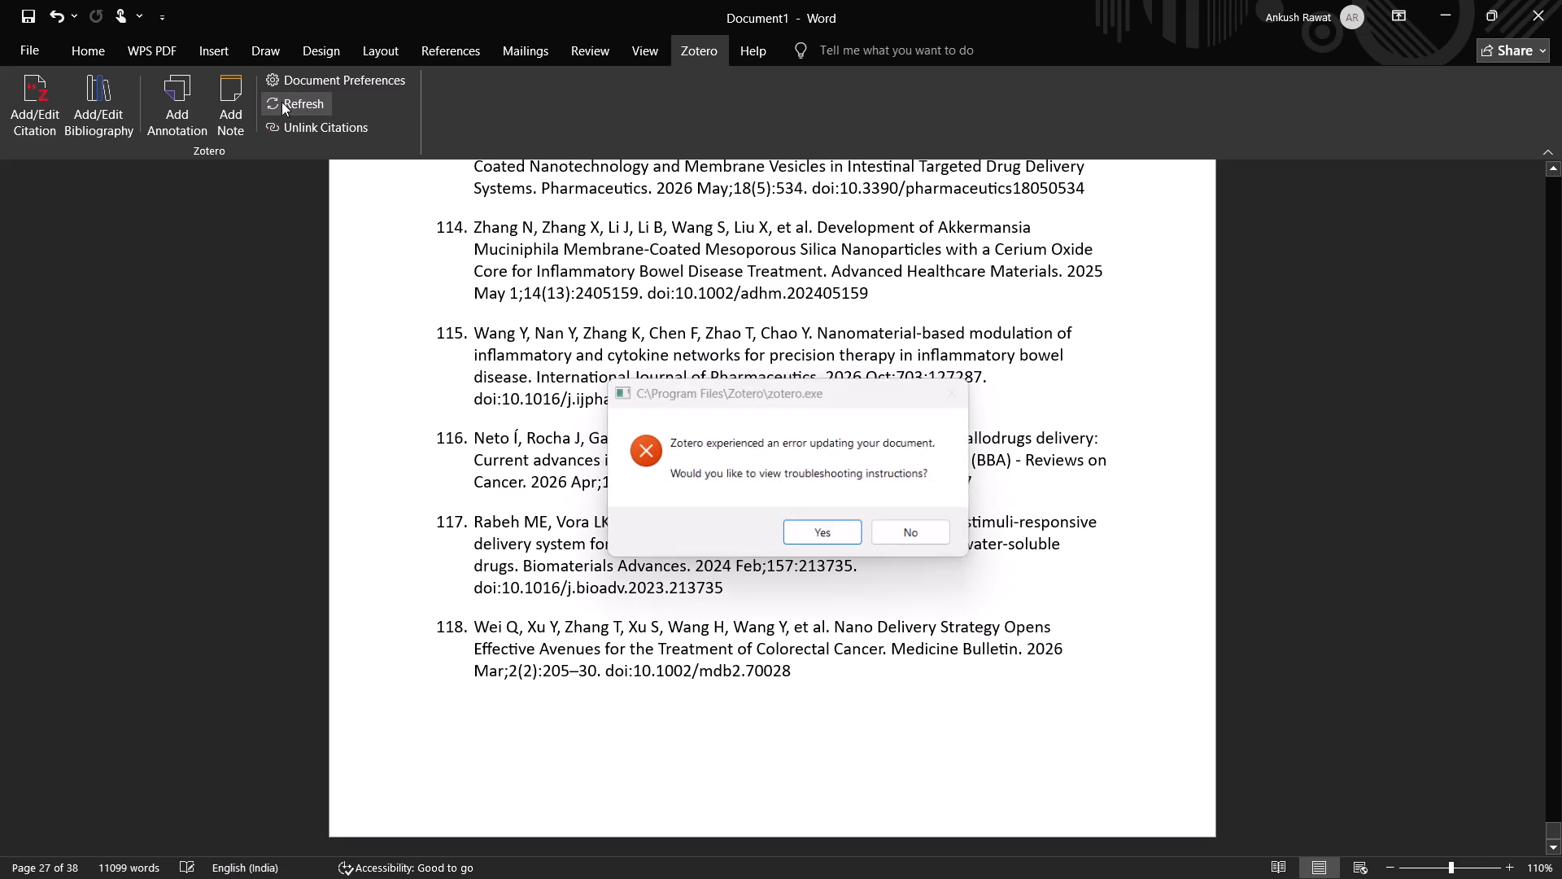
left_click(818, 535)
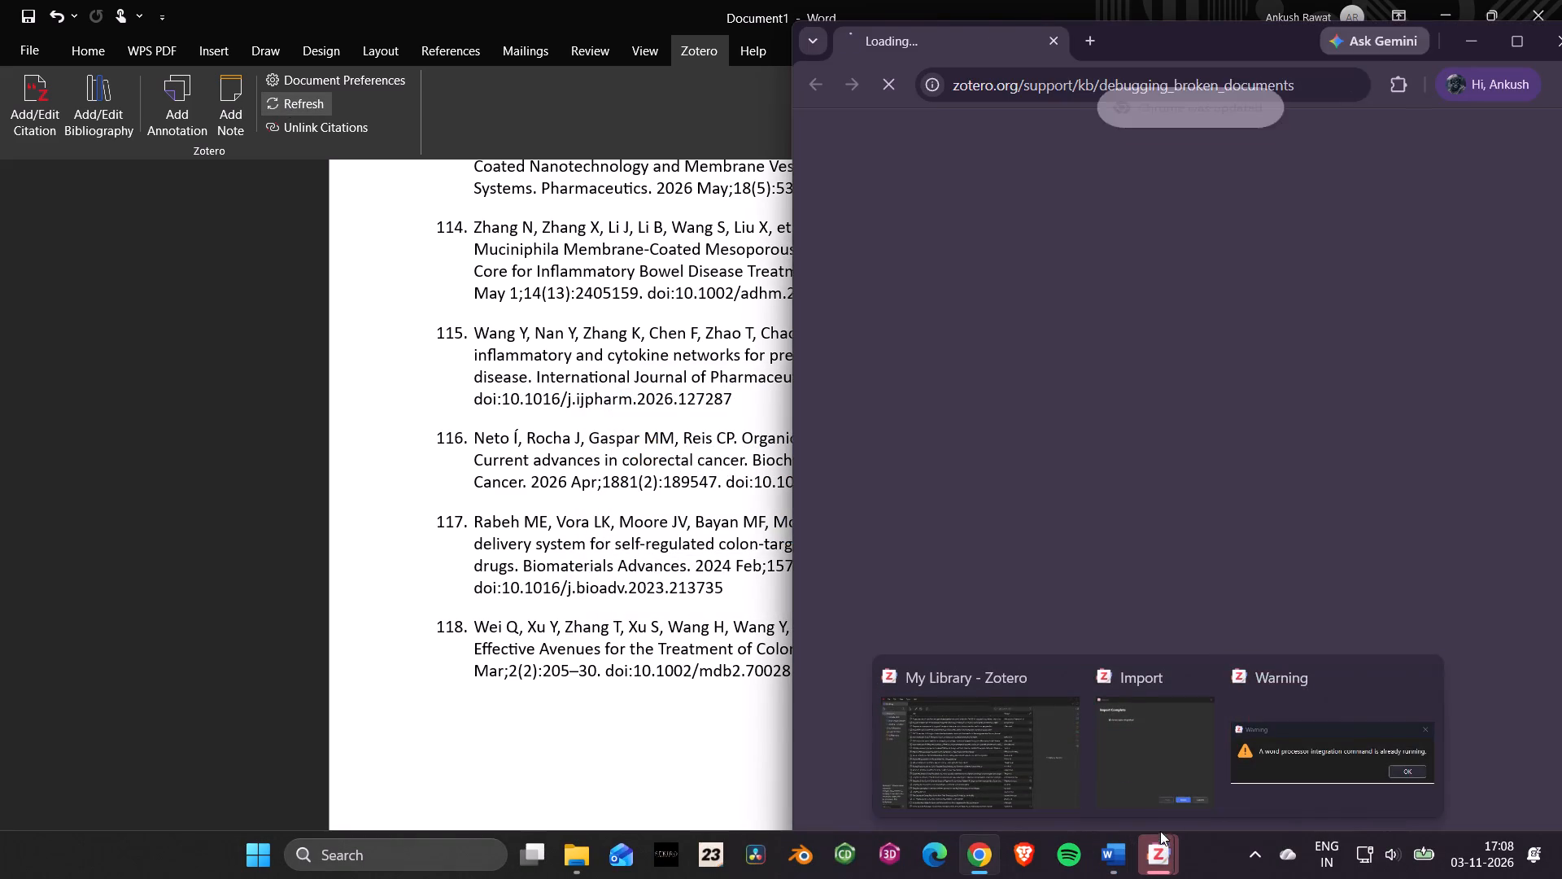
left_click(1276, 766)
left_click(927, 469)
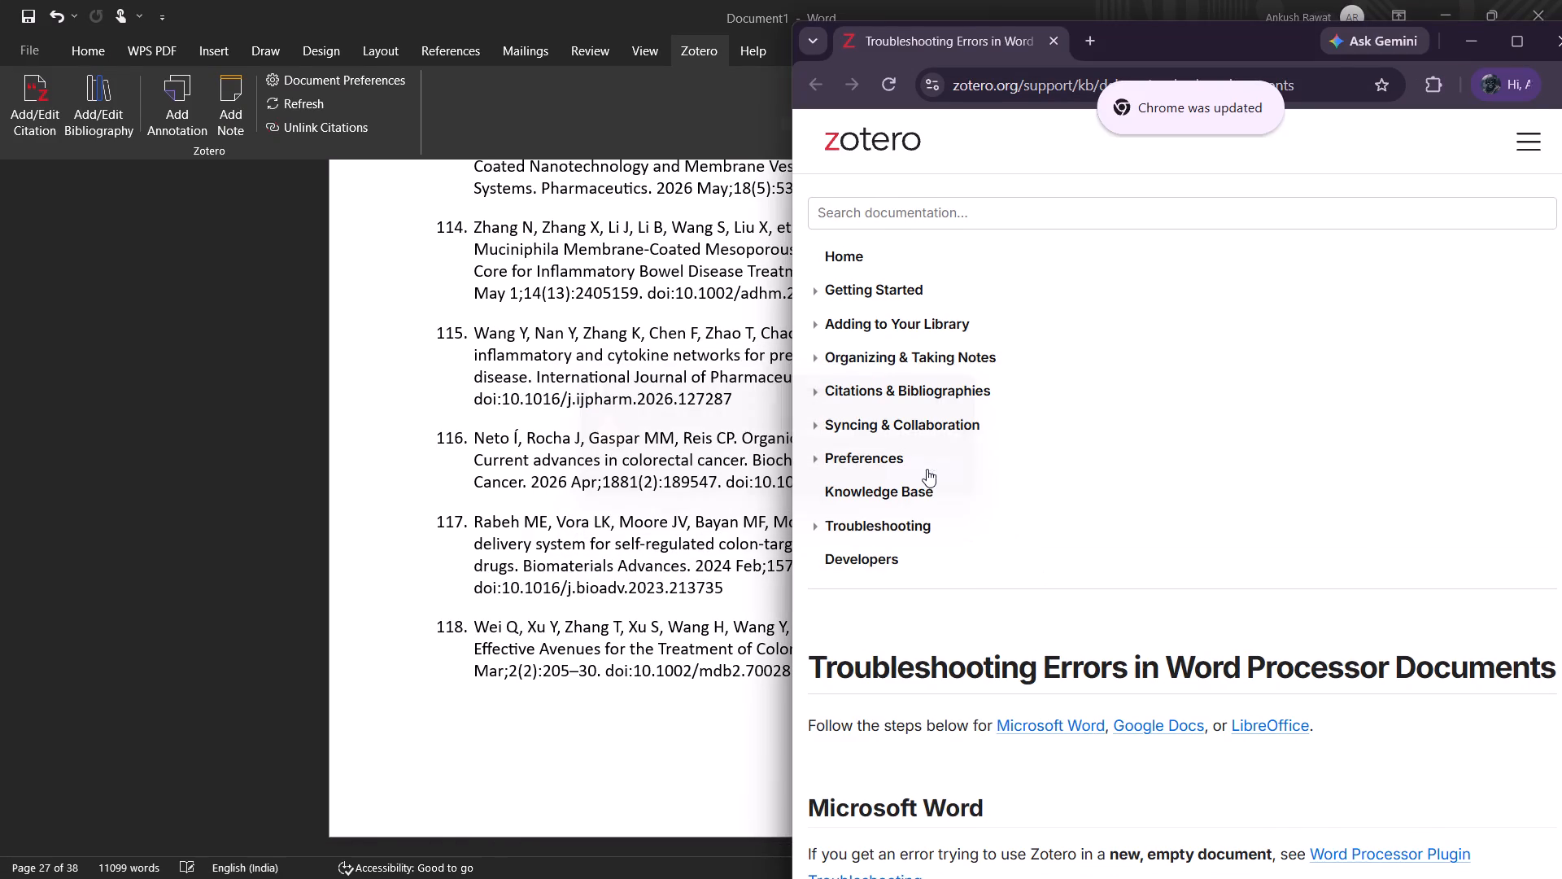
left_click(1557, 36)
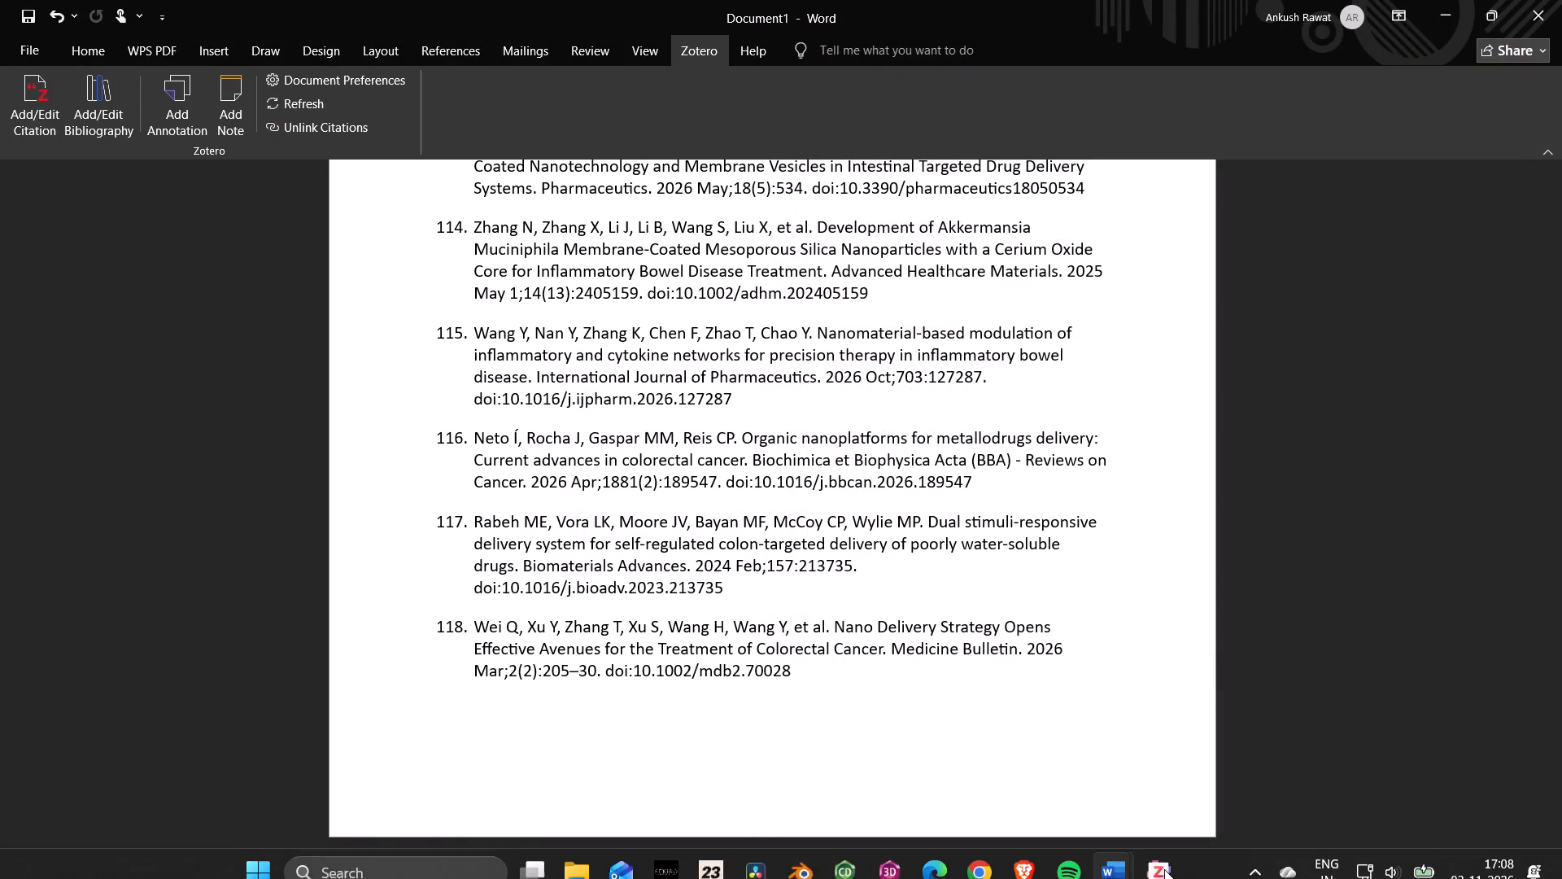
Switch to Zotero's leftover Import window and close it.
left_click(1156, 846)
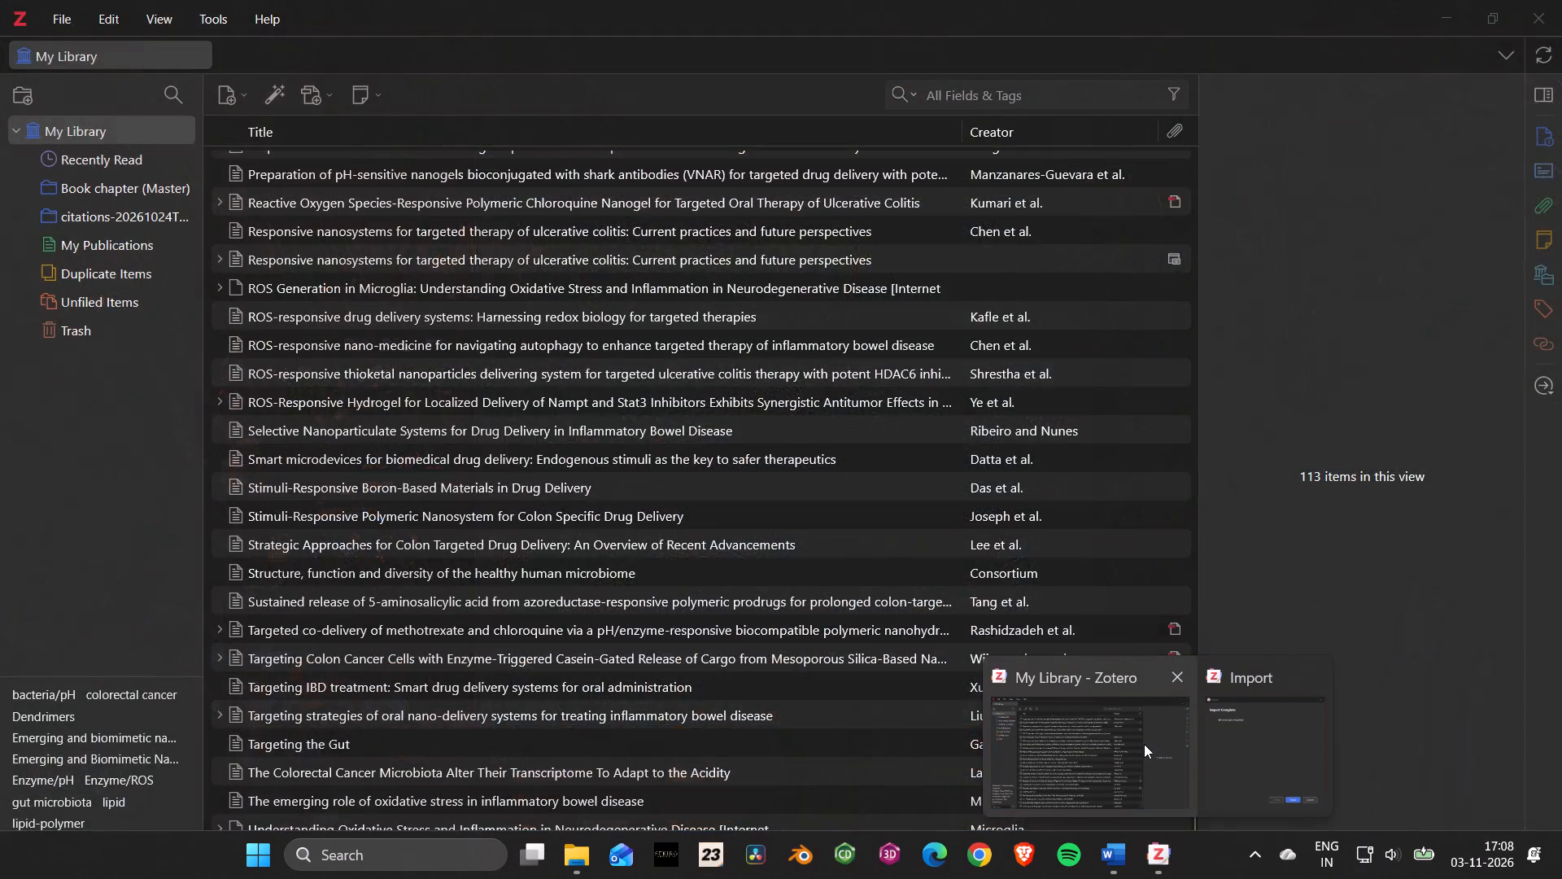
left_click(1232, 734)
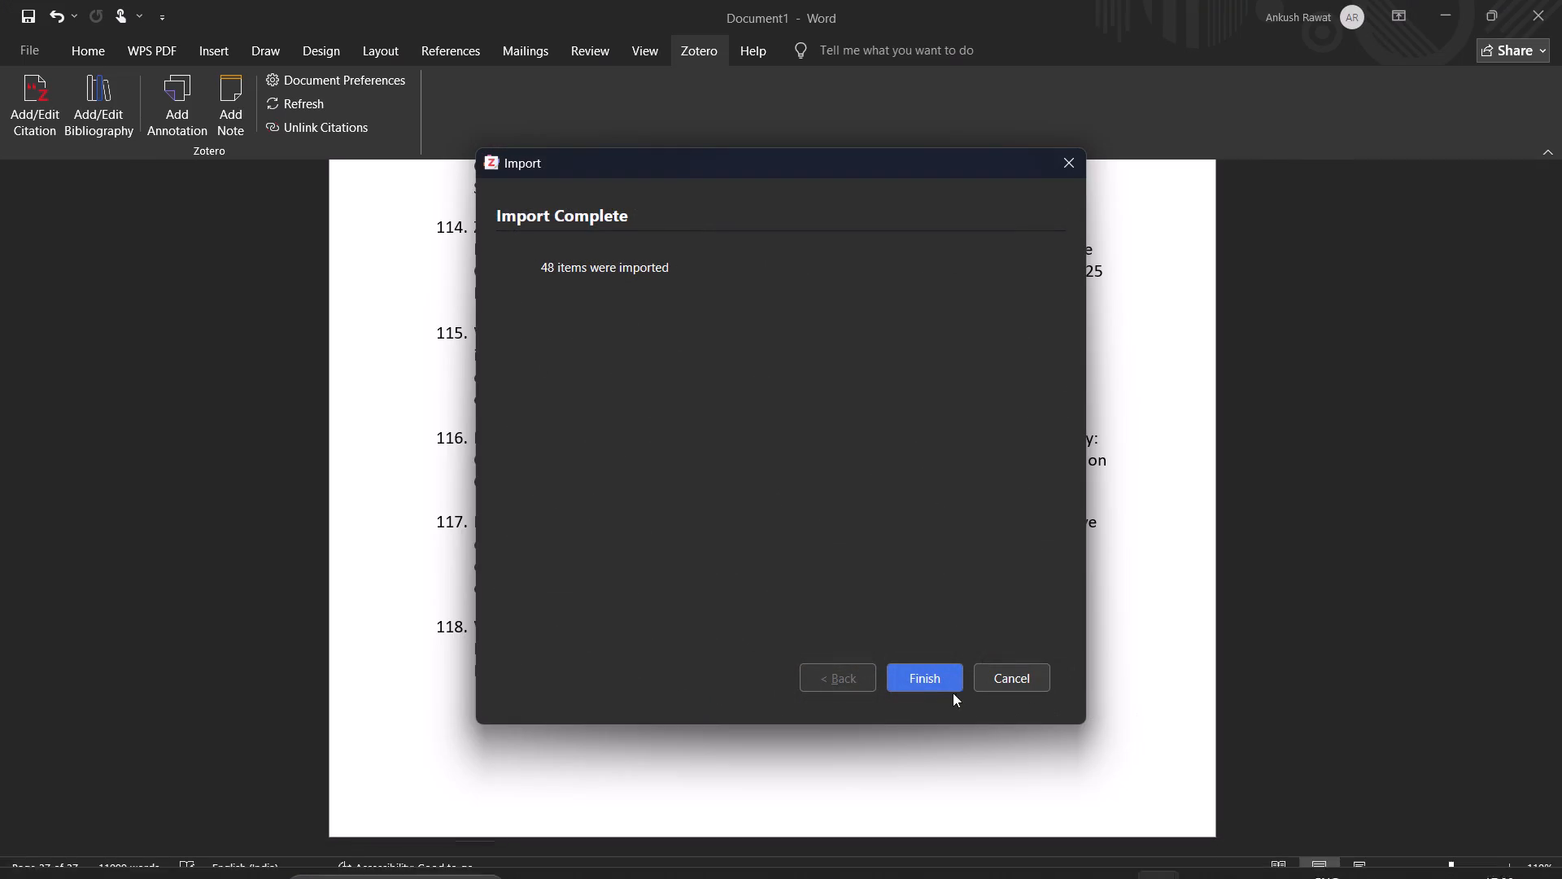
left_click(997, 676)
Switch to the Zotero library and examine the items in My Library and in the Book chapter (Master) collection.
left_click(1167, 854)
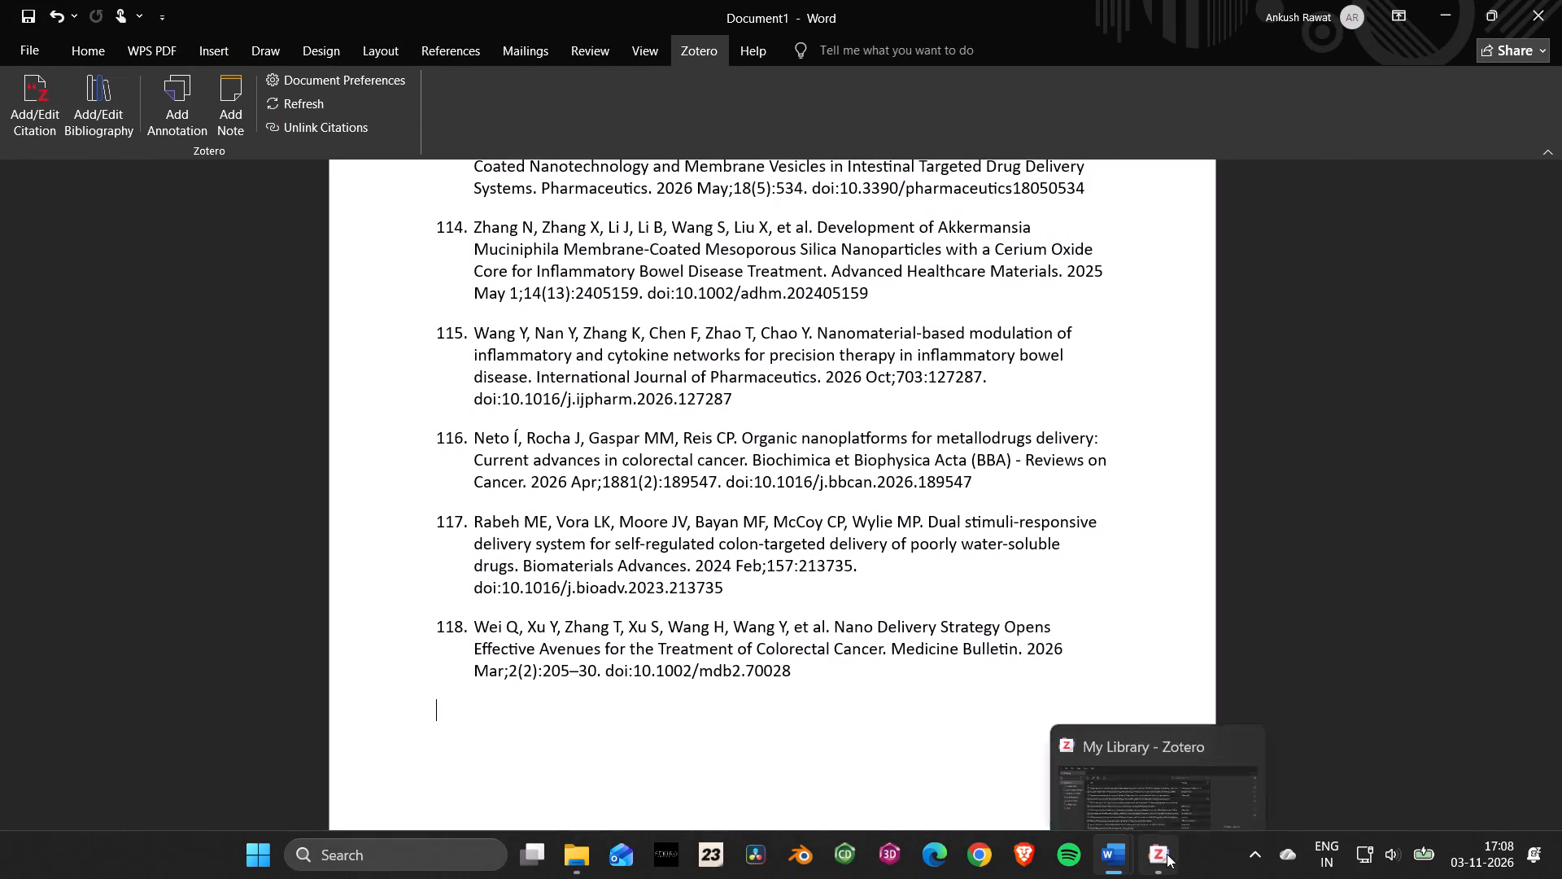
middle_click_drag(815, 729, 767, 494)
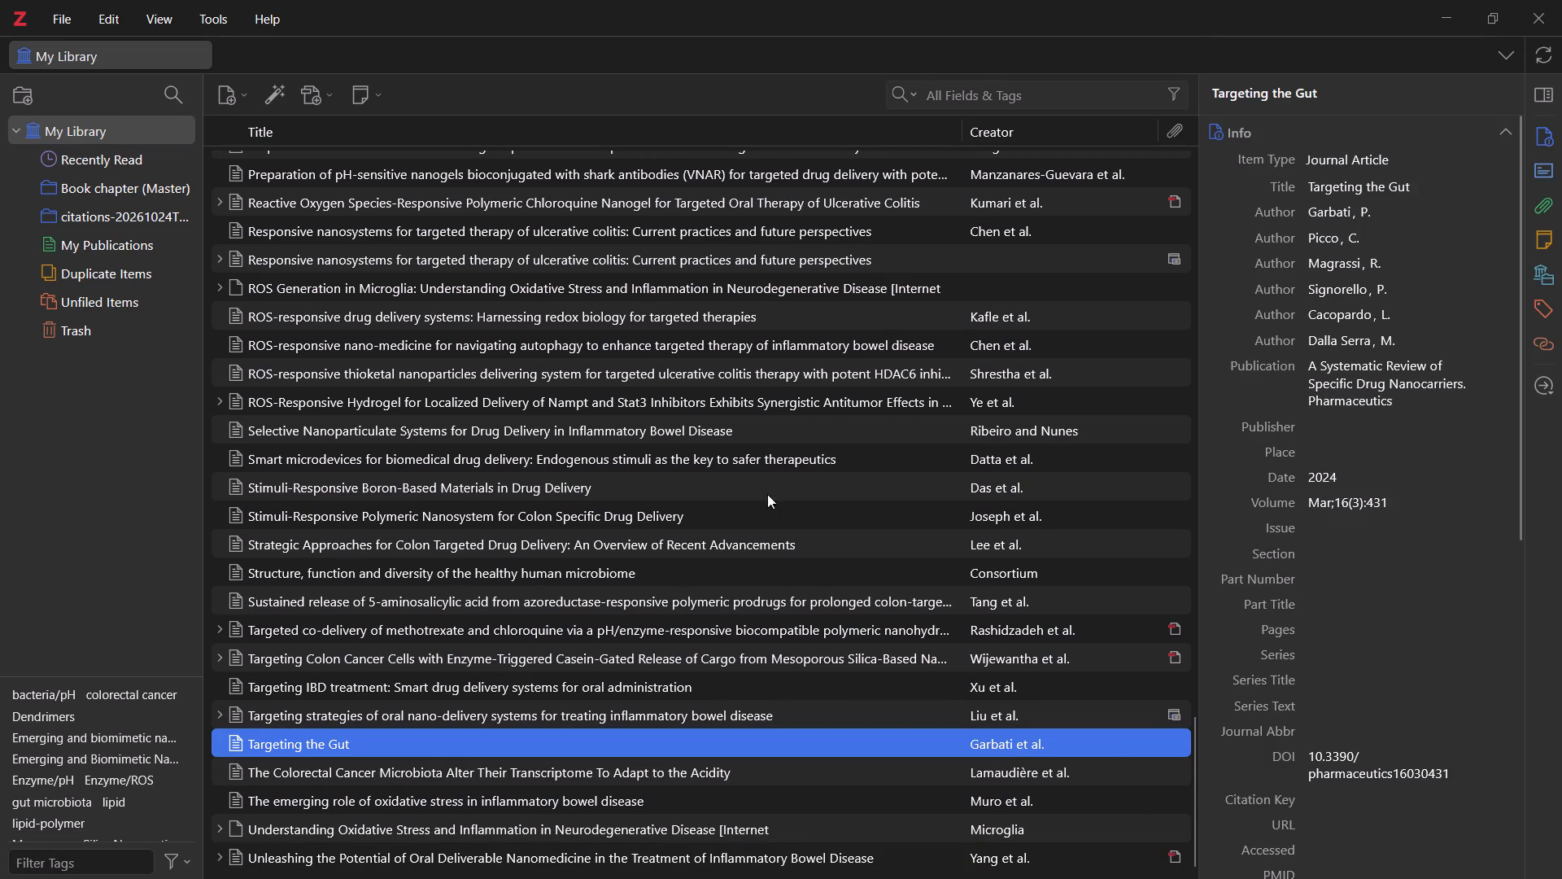
middle_click_drag(767, 494, 757, 453)
left_click(576, 483)
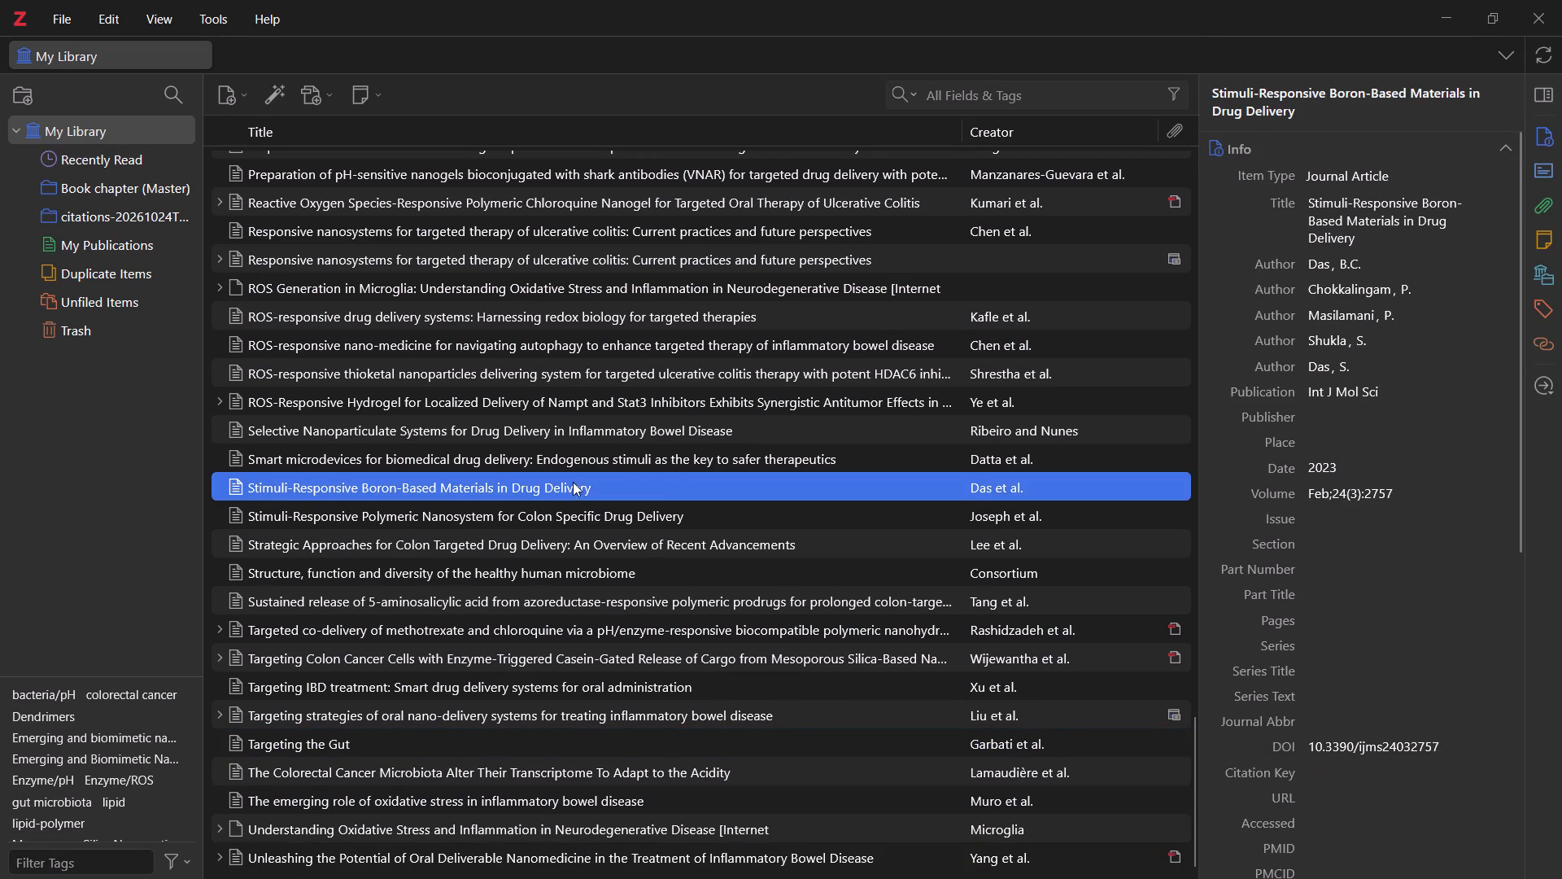
middle_click_drag(541, 457, 482, 313)
left_click(106, 220)
left_click(124, 187)
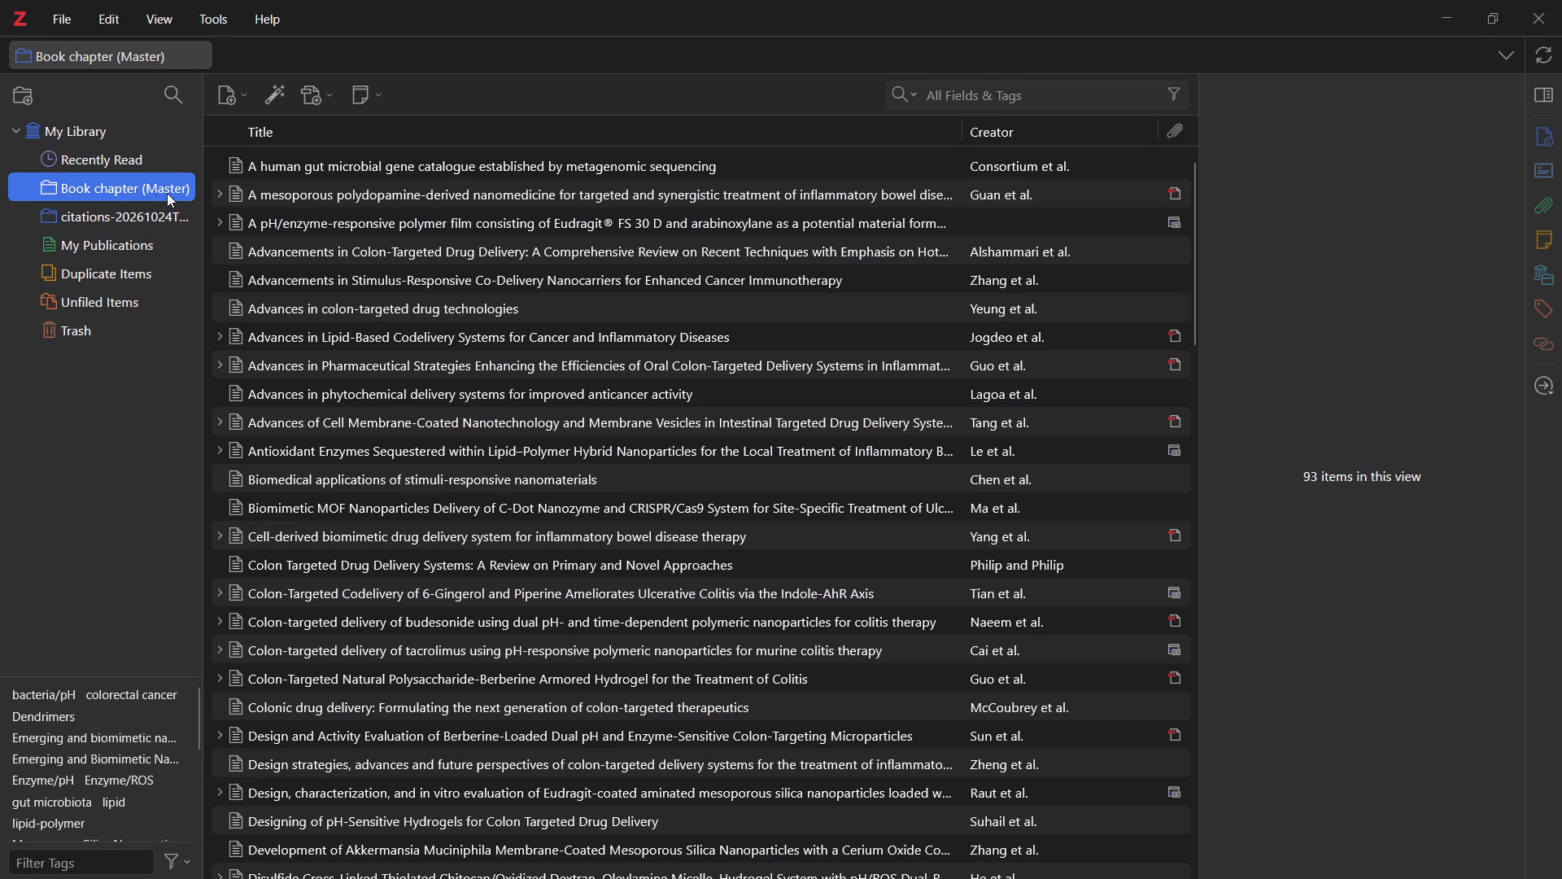
scroll(565, 356, "down", 1)
scroll(565, 366, "up", 1)
scroll(556, 393, "down", 1)
scroll(556, 394, "up", 1)
scroll(553, 400, "down", 2)
scroll(495, 520, "down", 1)
scroll(492, 519, "up", 1)
scroll(490, 518, "down", 1)
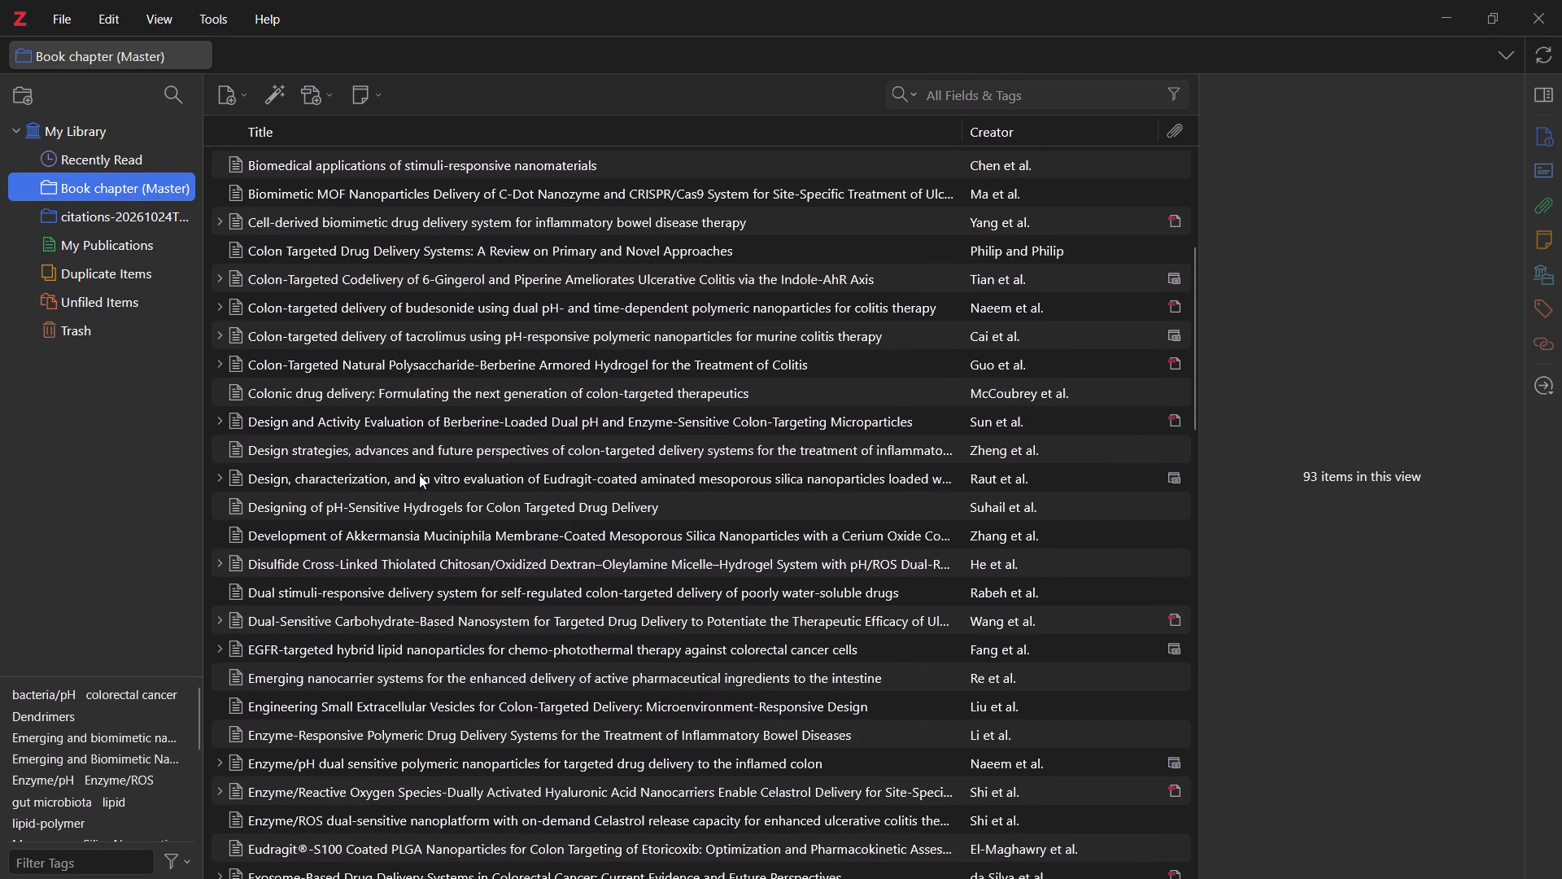
Show all items of My Library and collapse its collection tree.
left_click(97, 127)
left_click(22, 125)
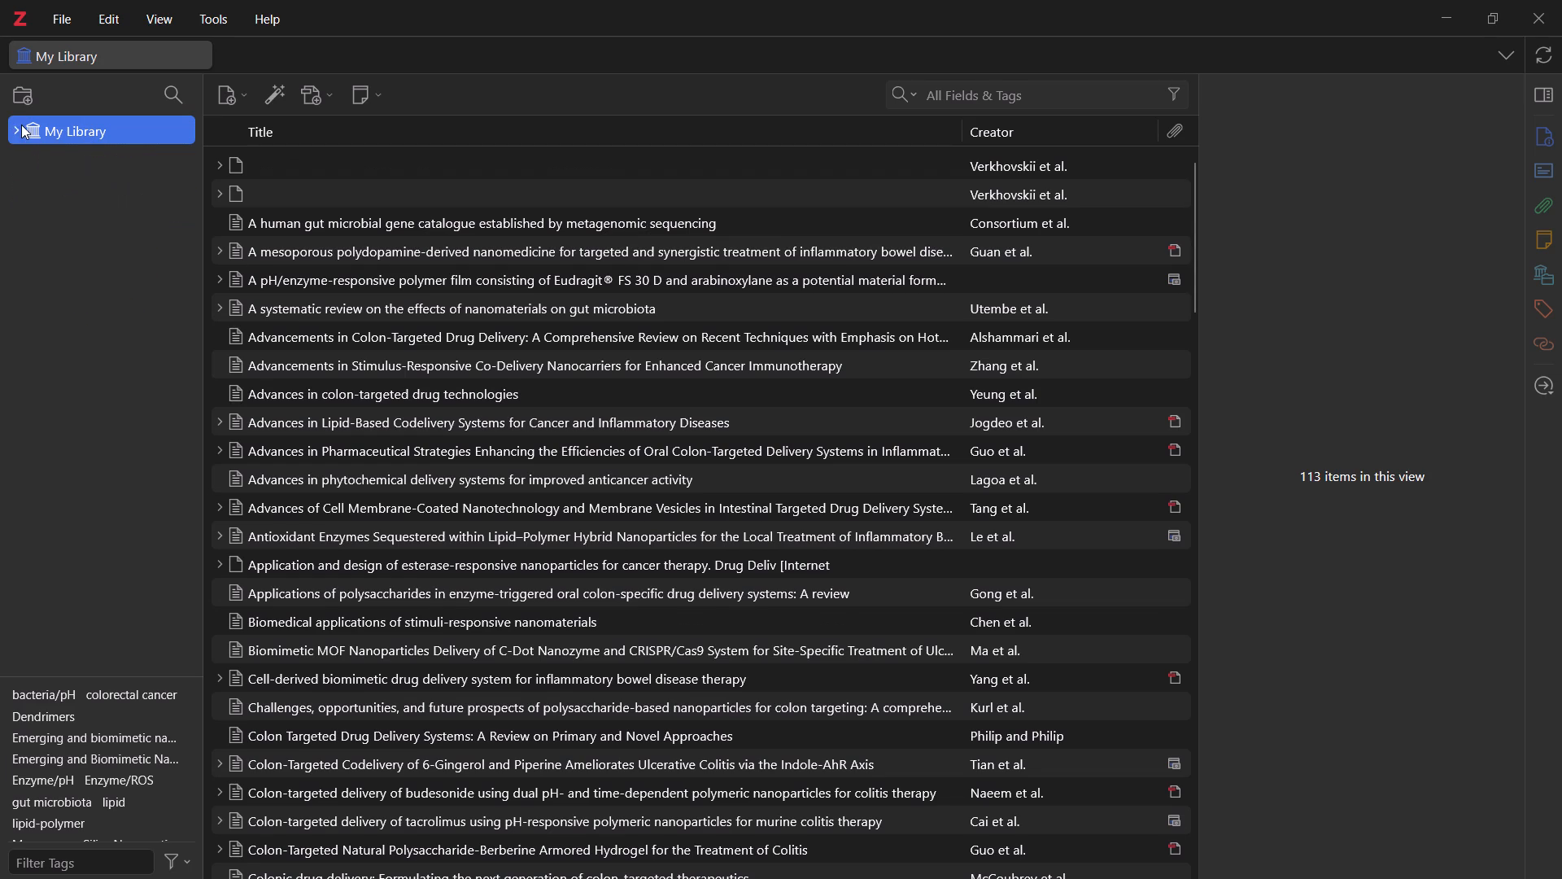
left_click(16, 125)
left_click(16, 125)
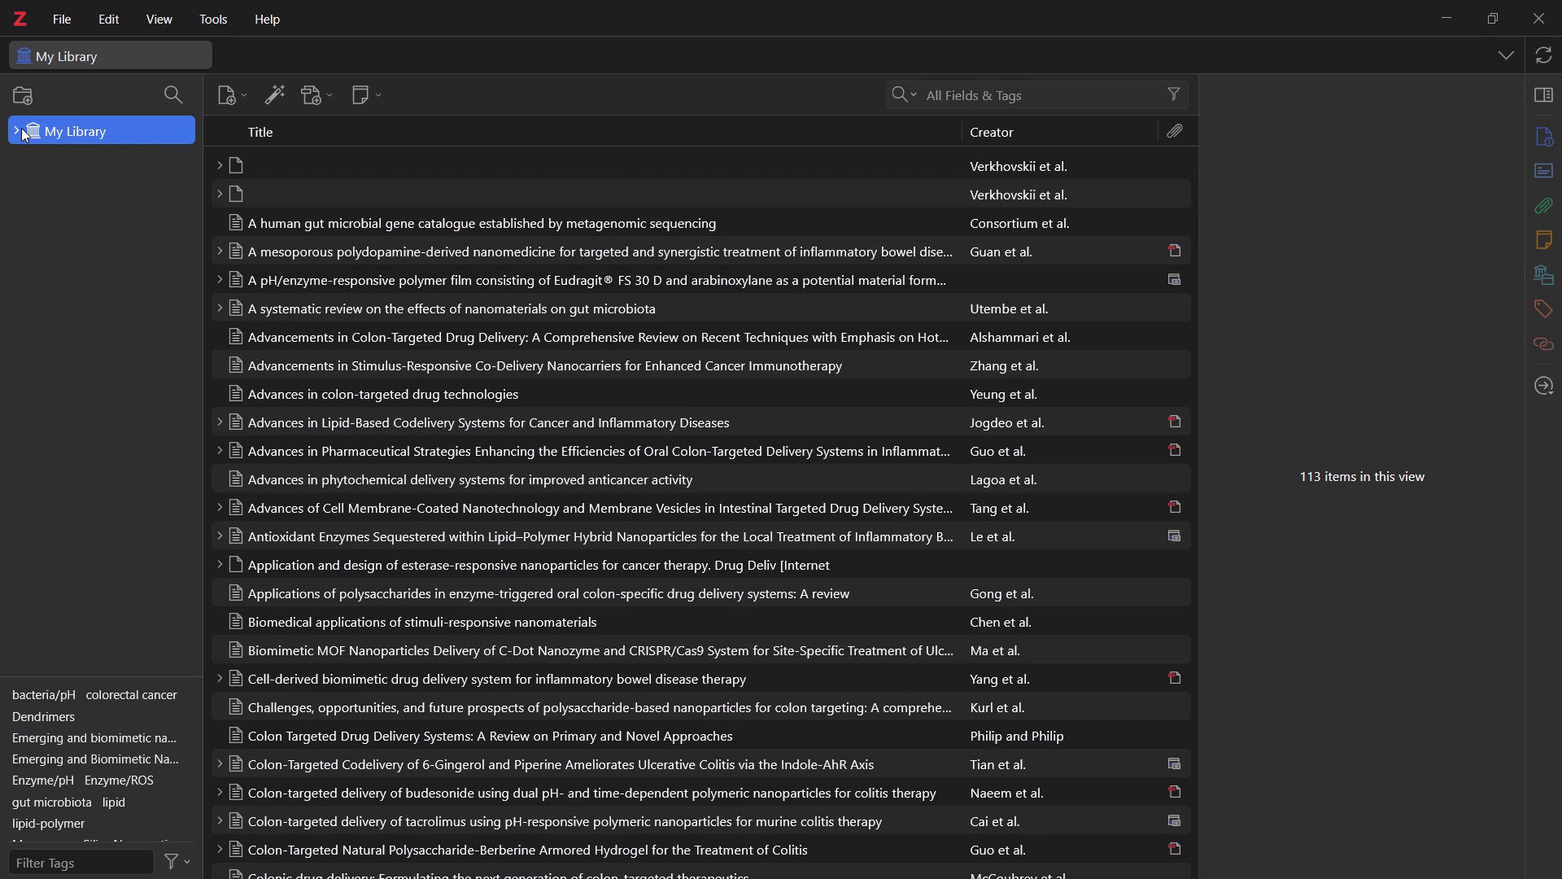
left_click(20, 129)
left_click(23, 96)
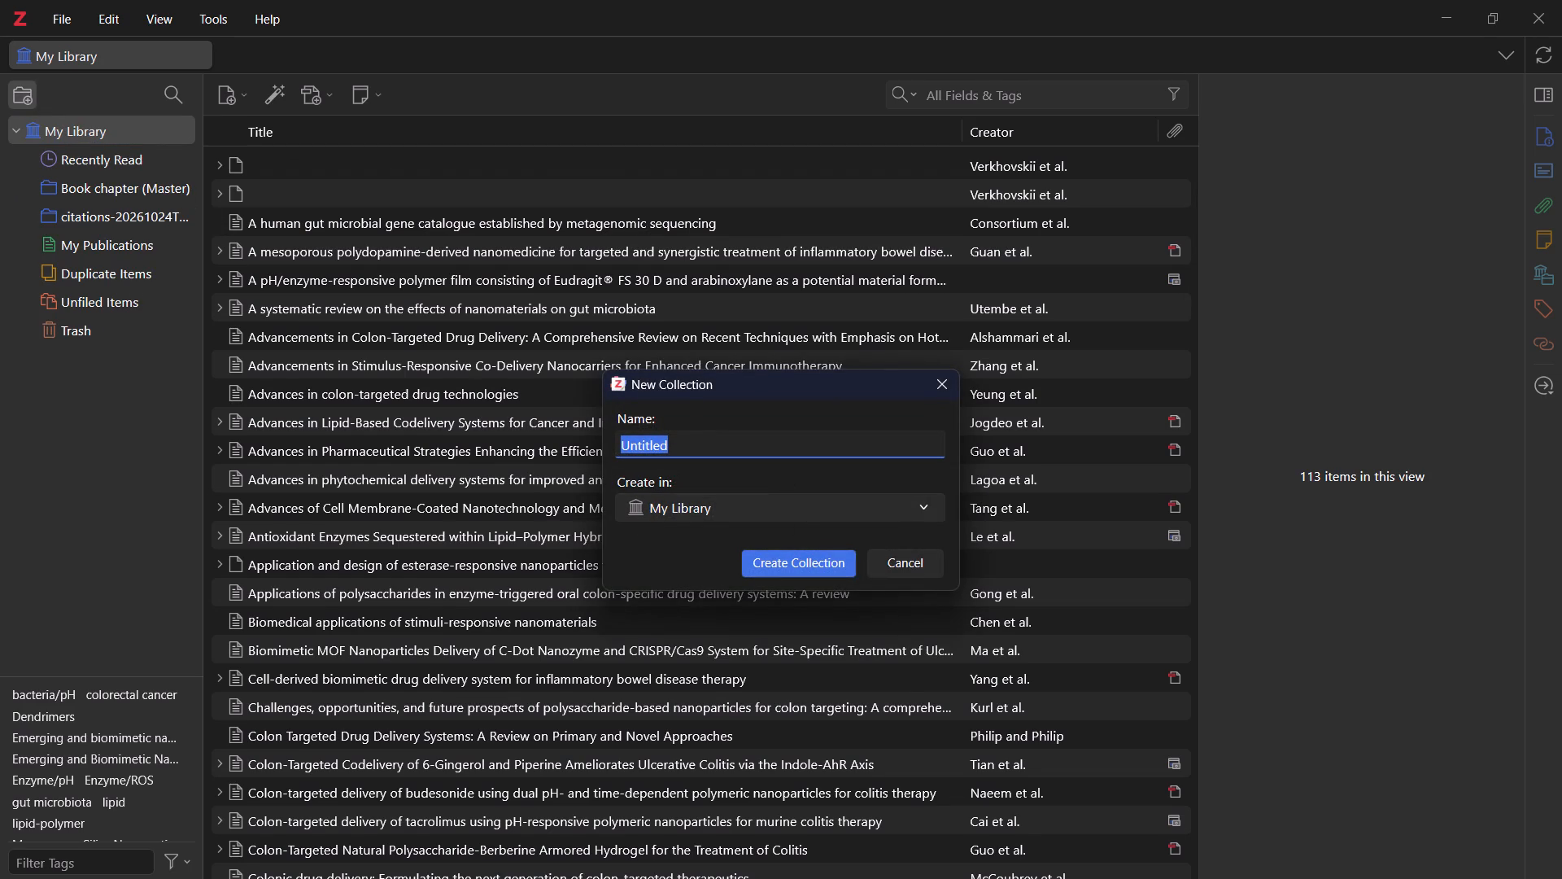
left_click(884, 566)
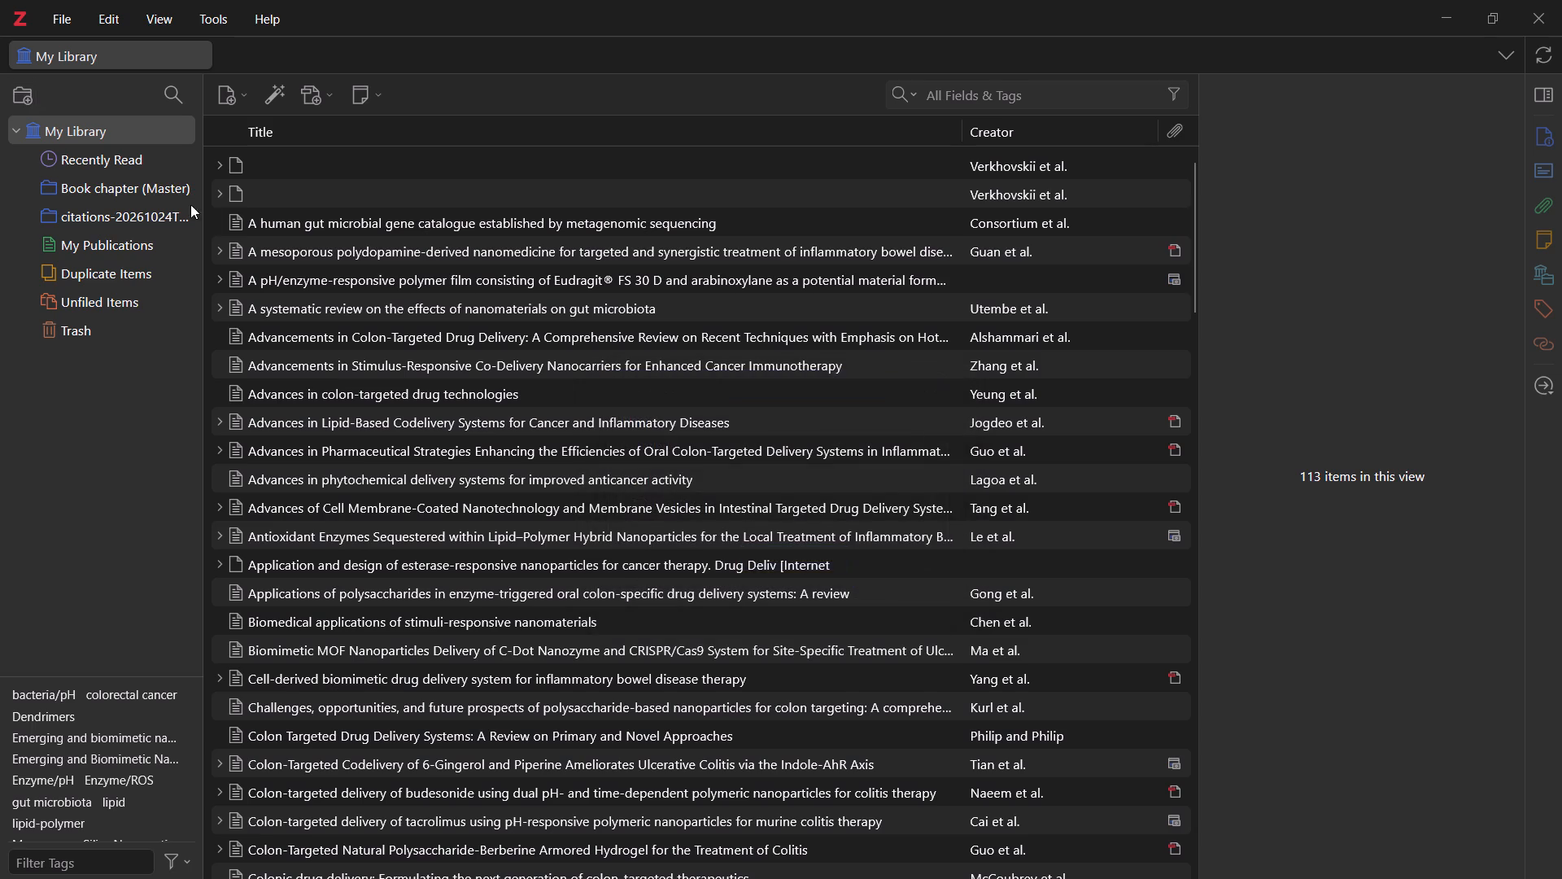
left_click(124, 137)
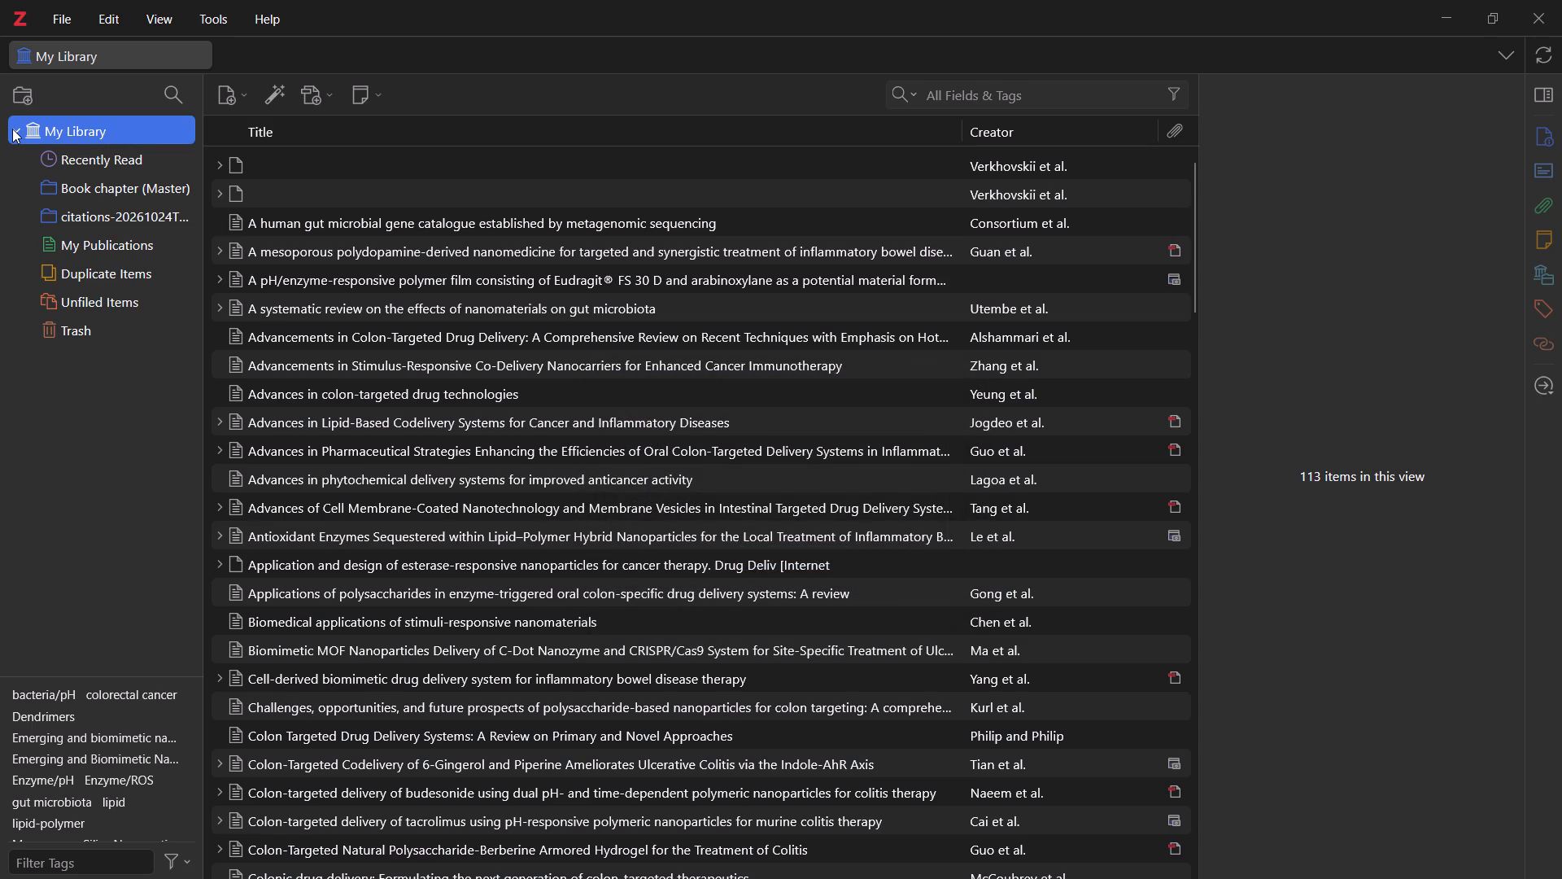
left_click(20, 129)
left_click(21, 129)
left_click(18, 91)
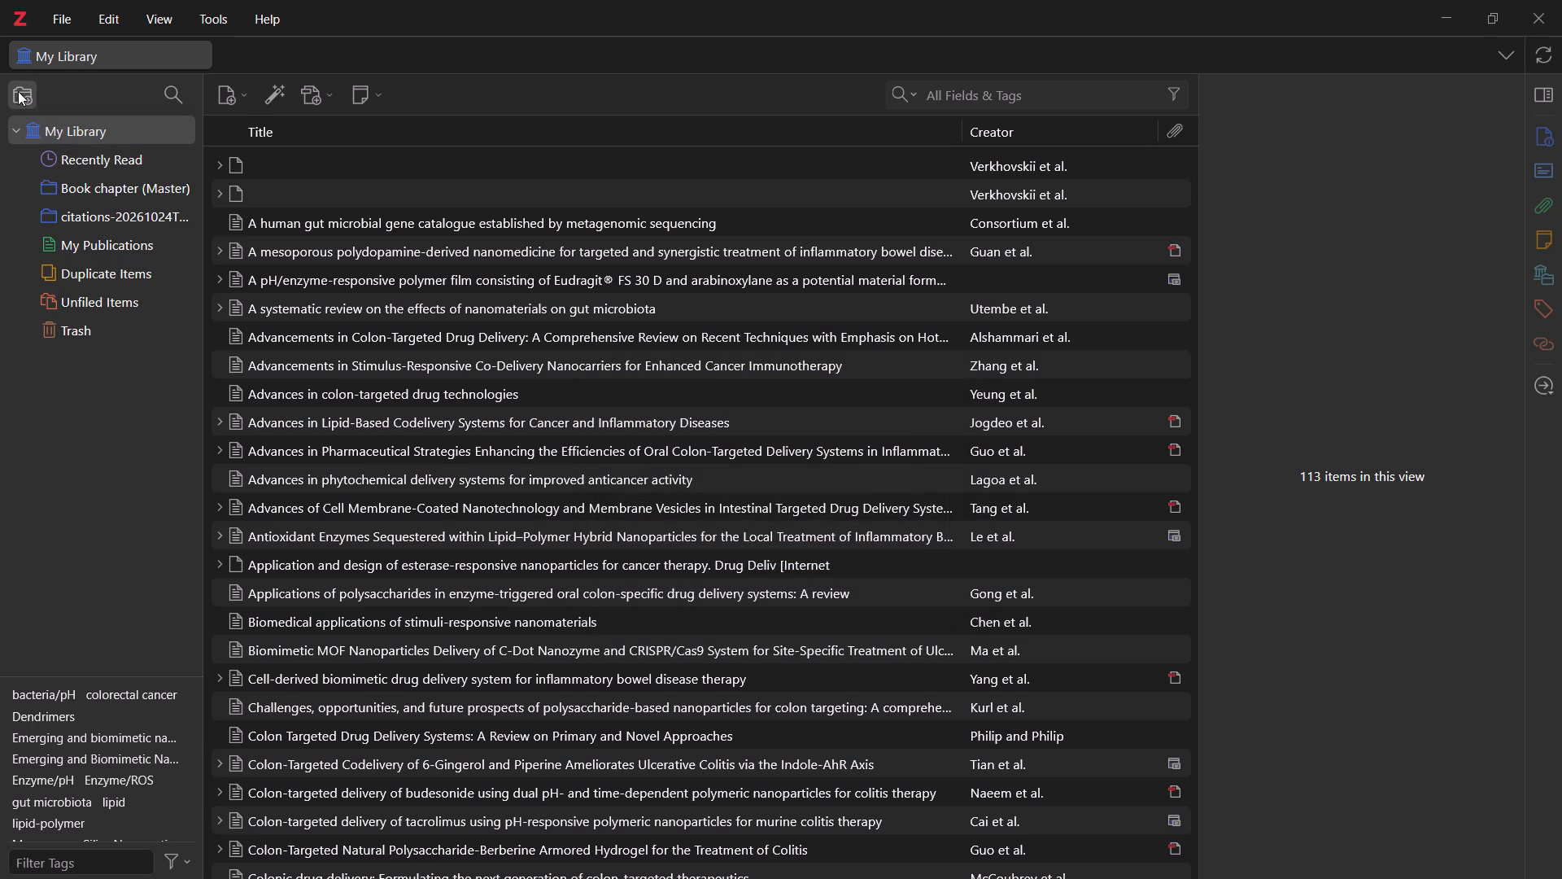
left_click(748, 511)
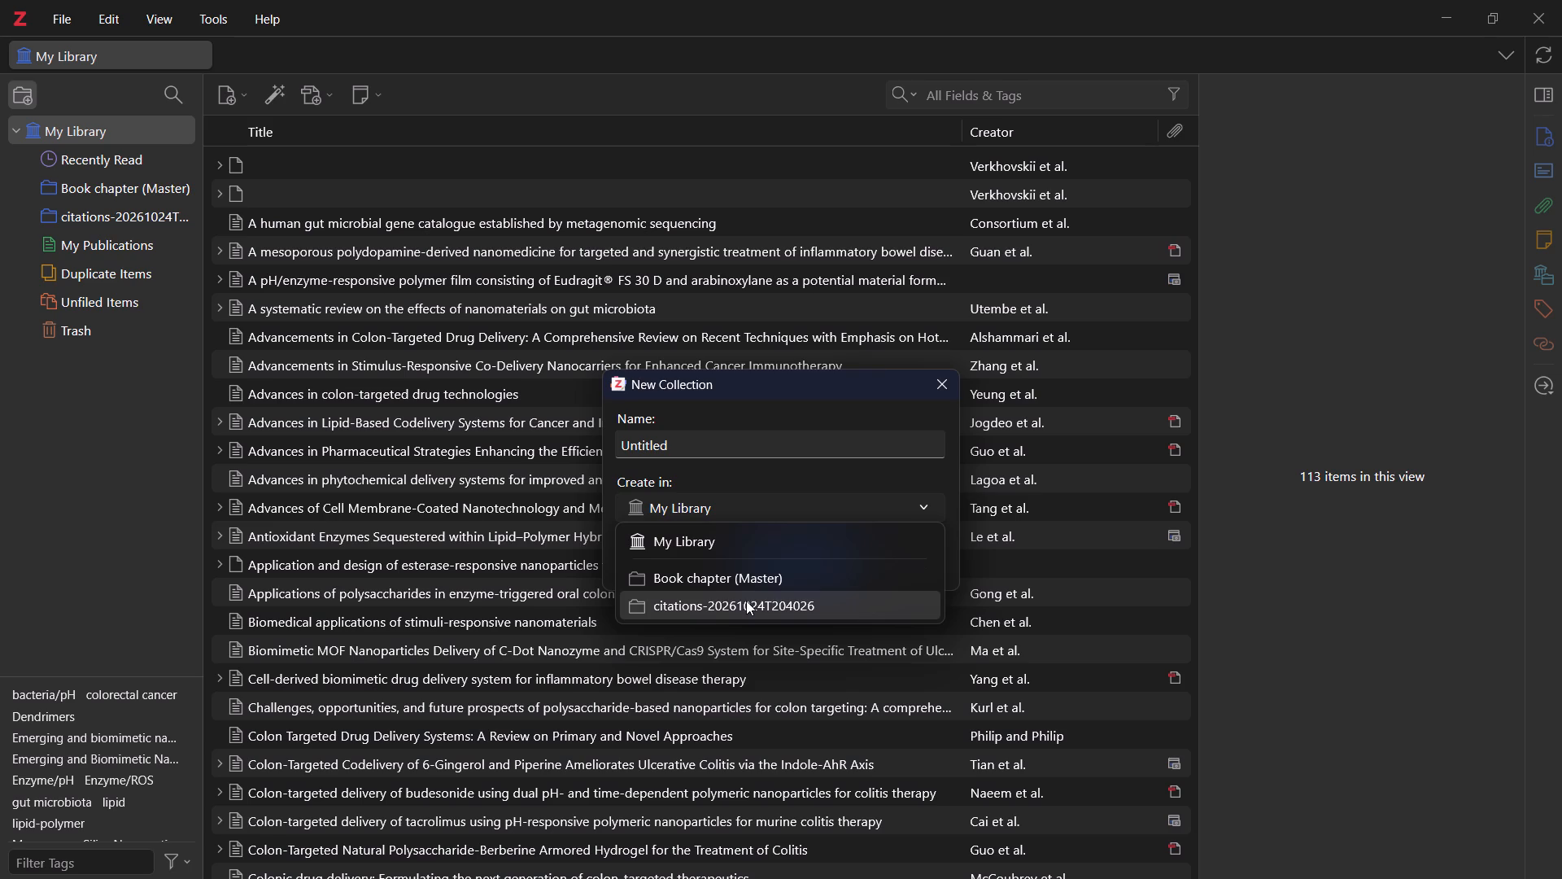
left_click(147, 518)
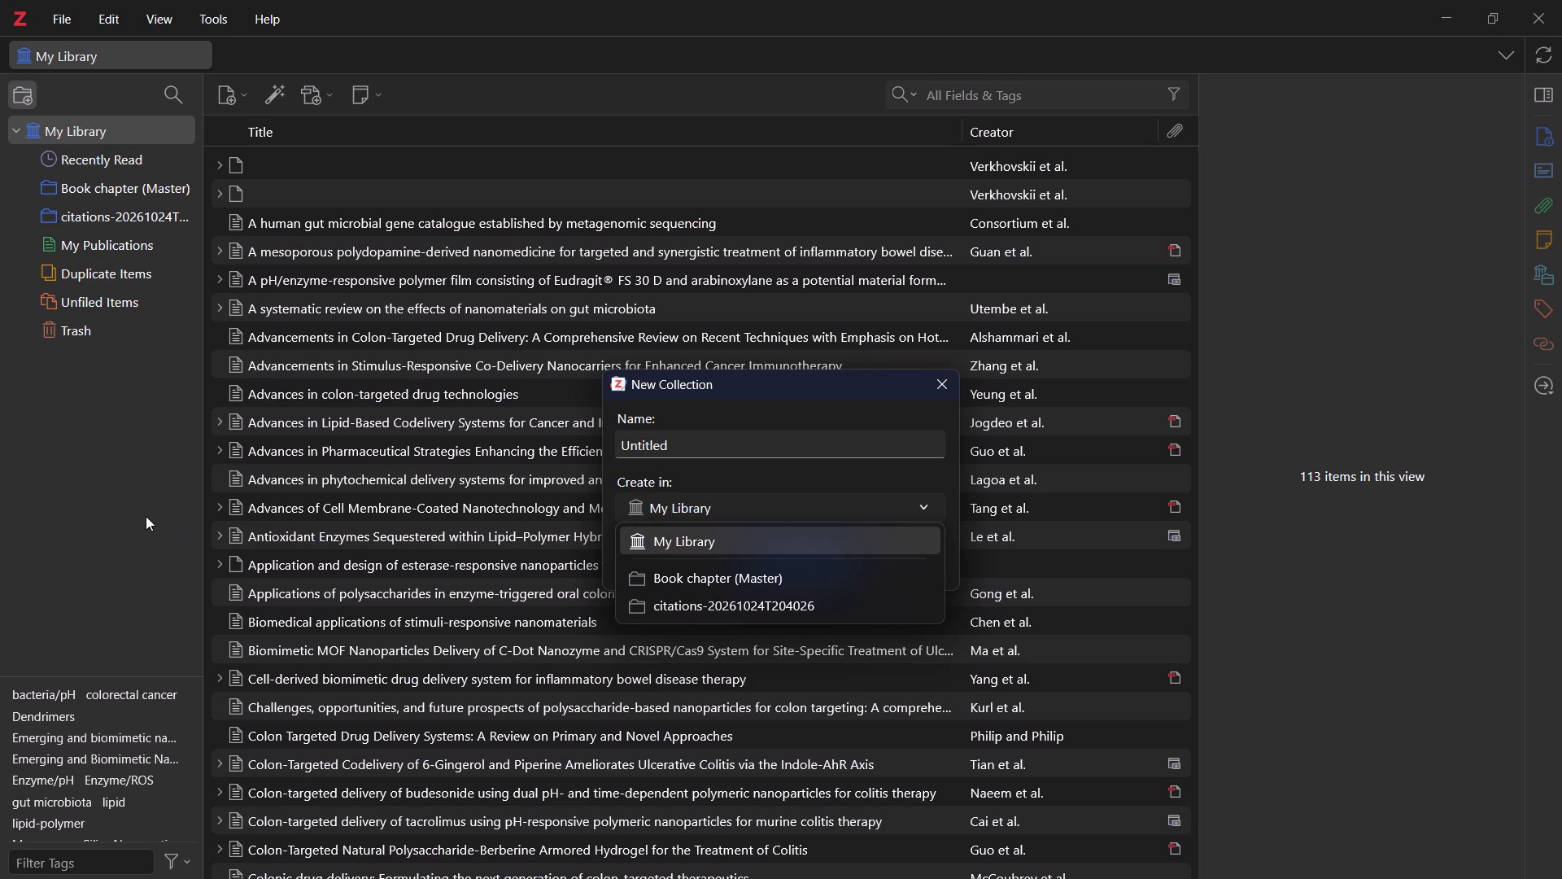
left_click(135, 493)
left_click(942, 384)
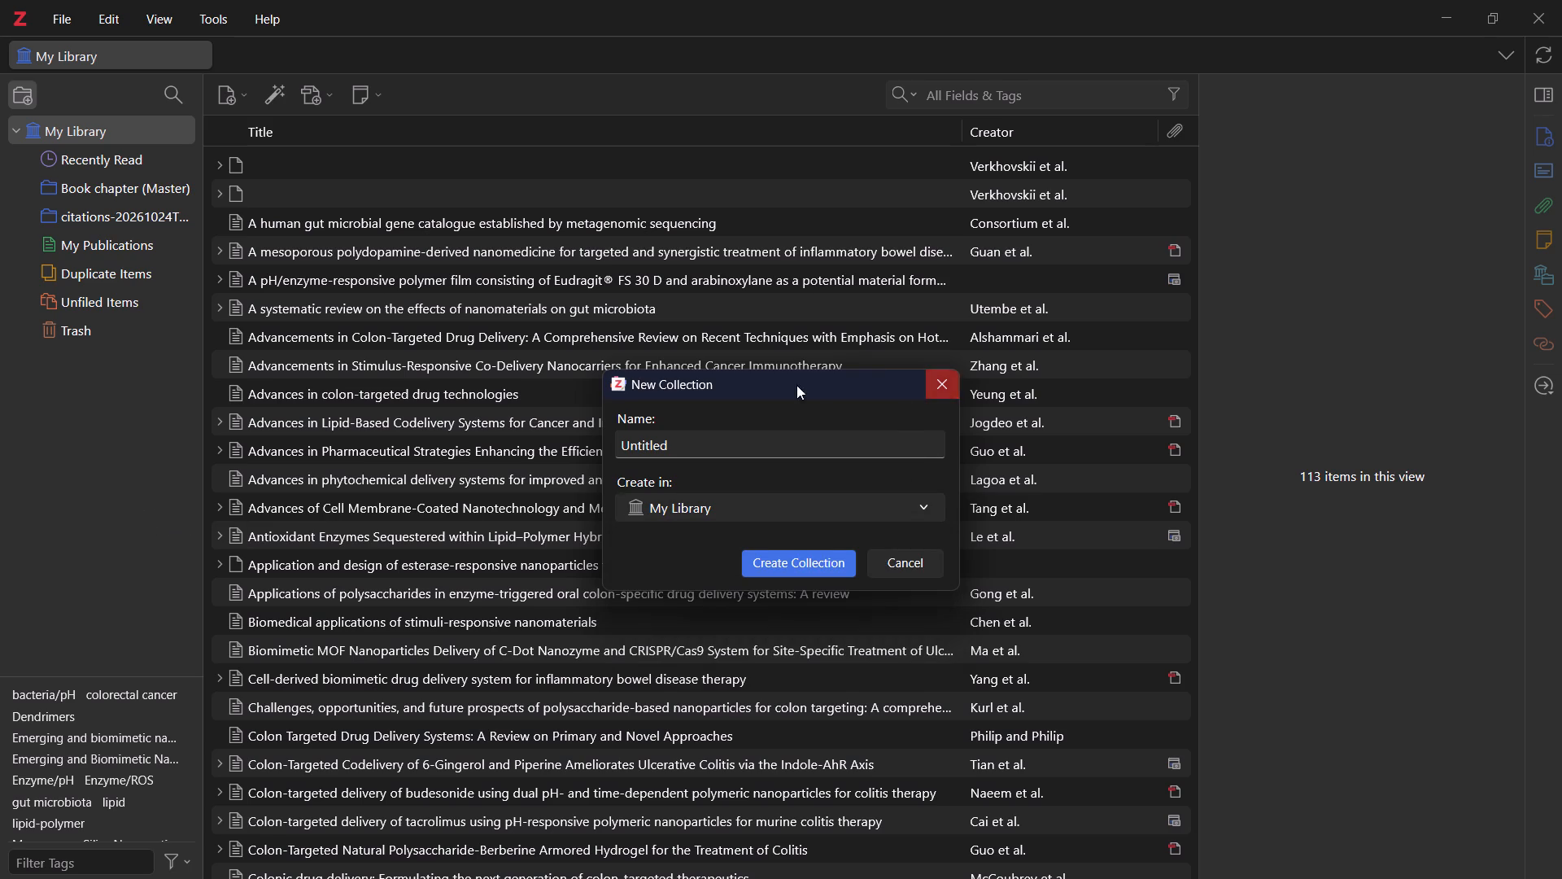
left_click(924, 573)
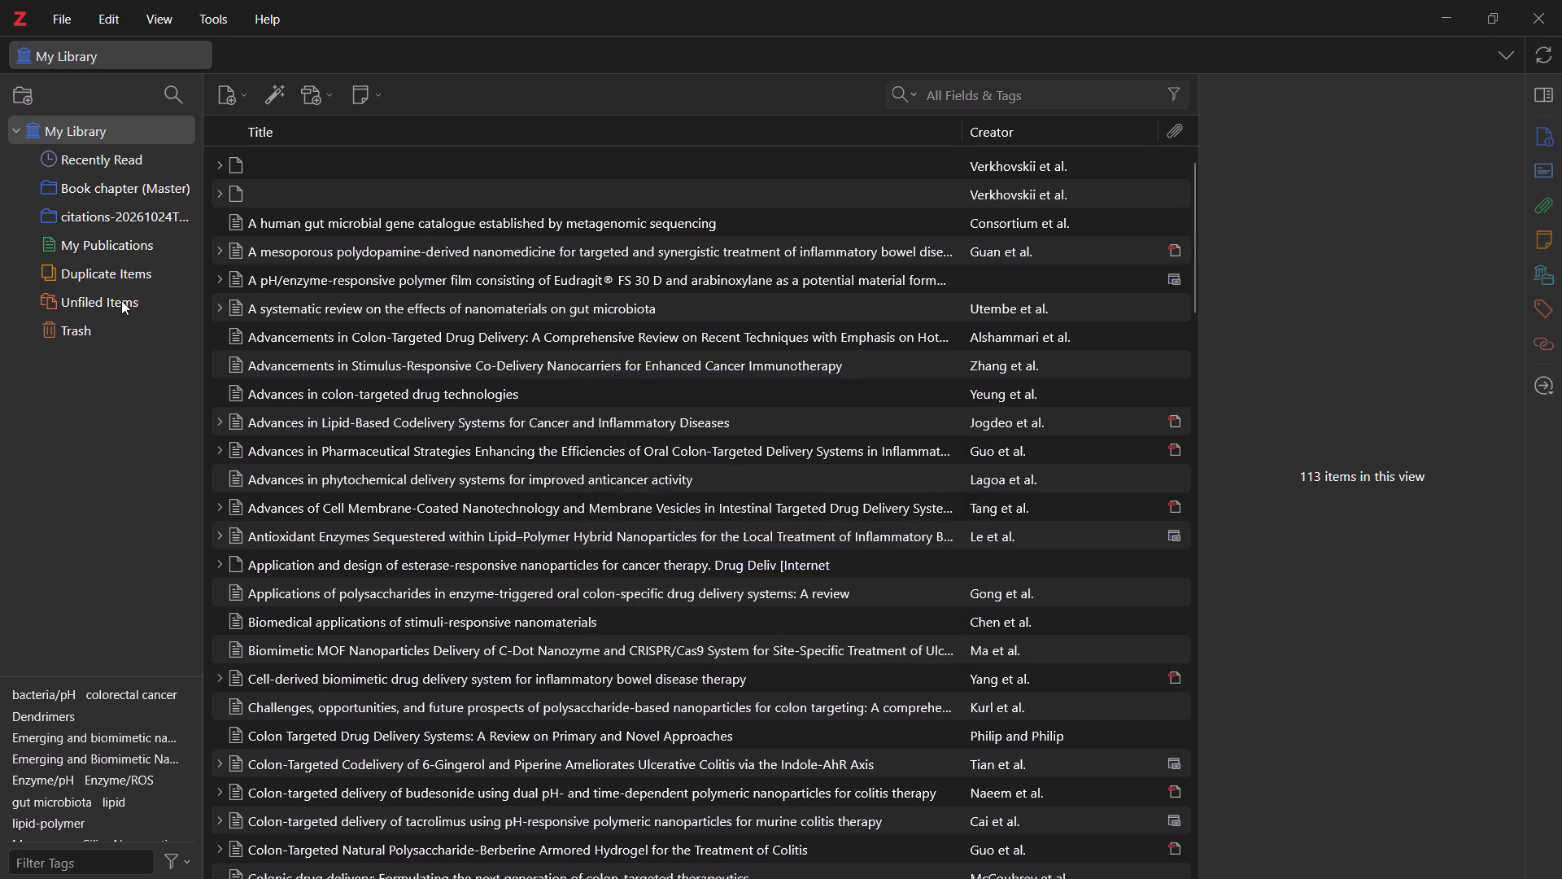
Look through the items in Unfiled Items, My Publications and the Book chapter (Master) collection.
left_click(121, 300)
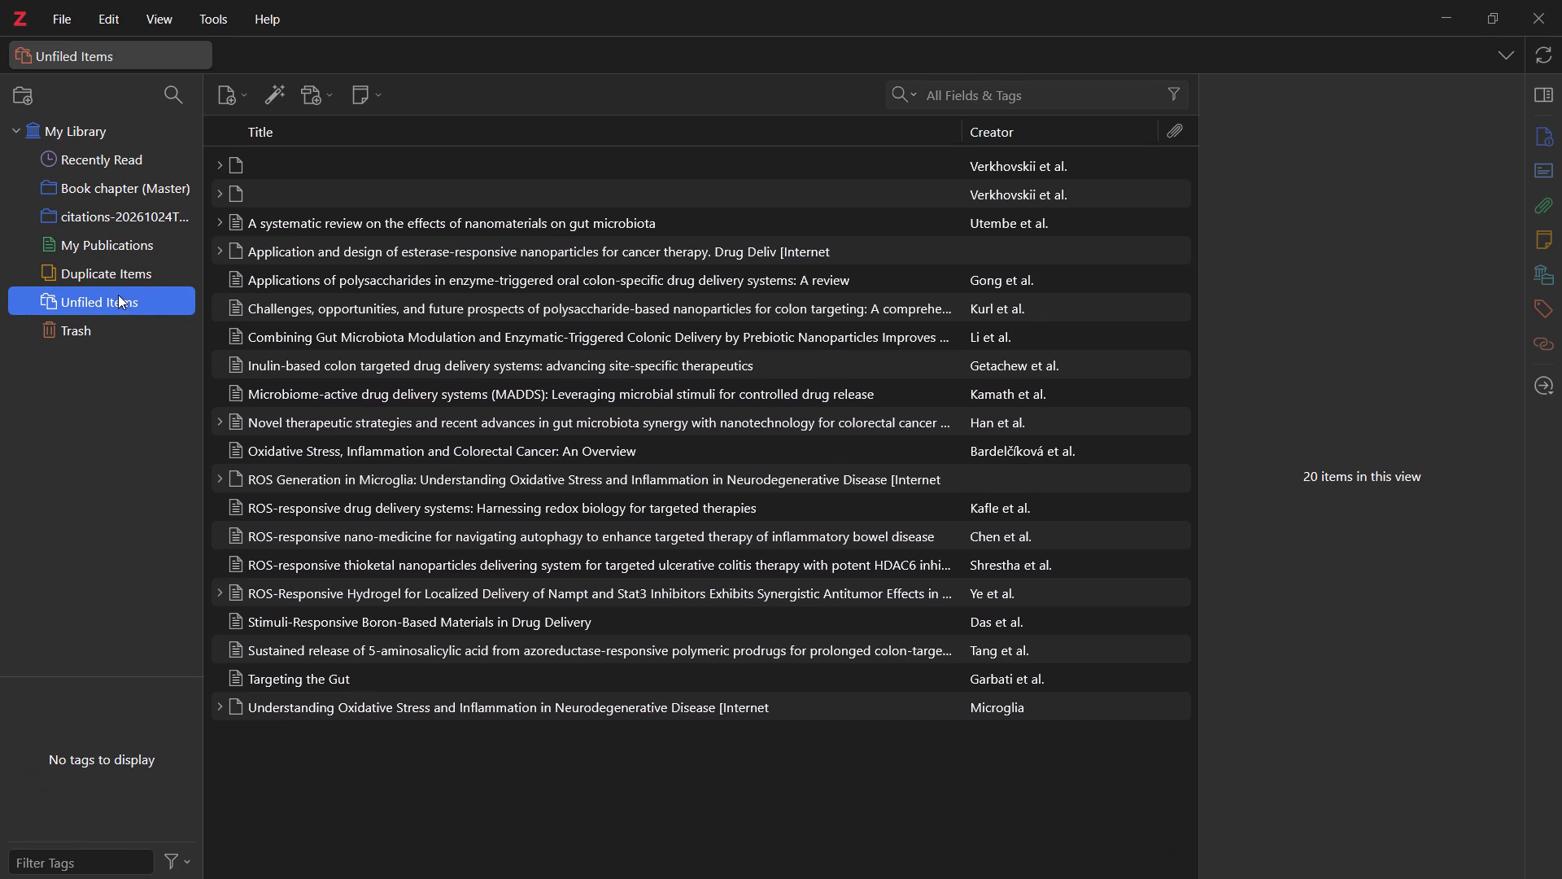
left_click(73, 266)
left_click(81, 244)
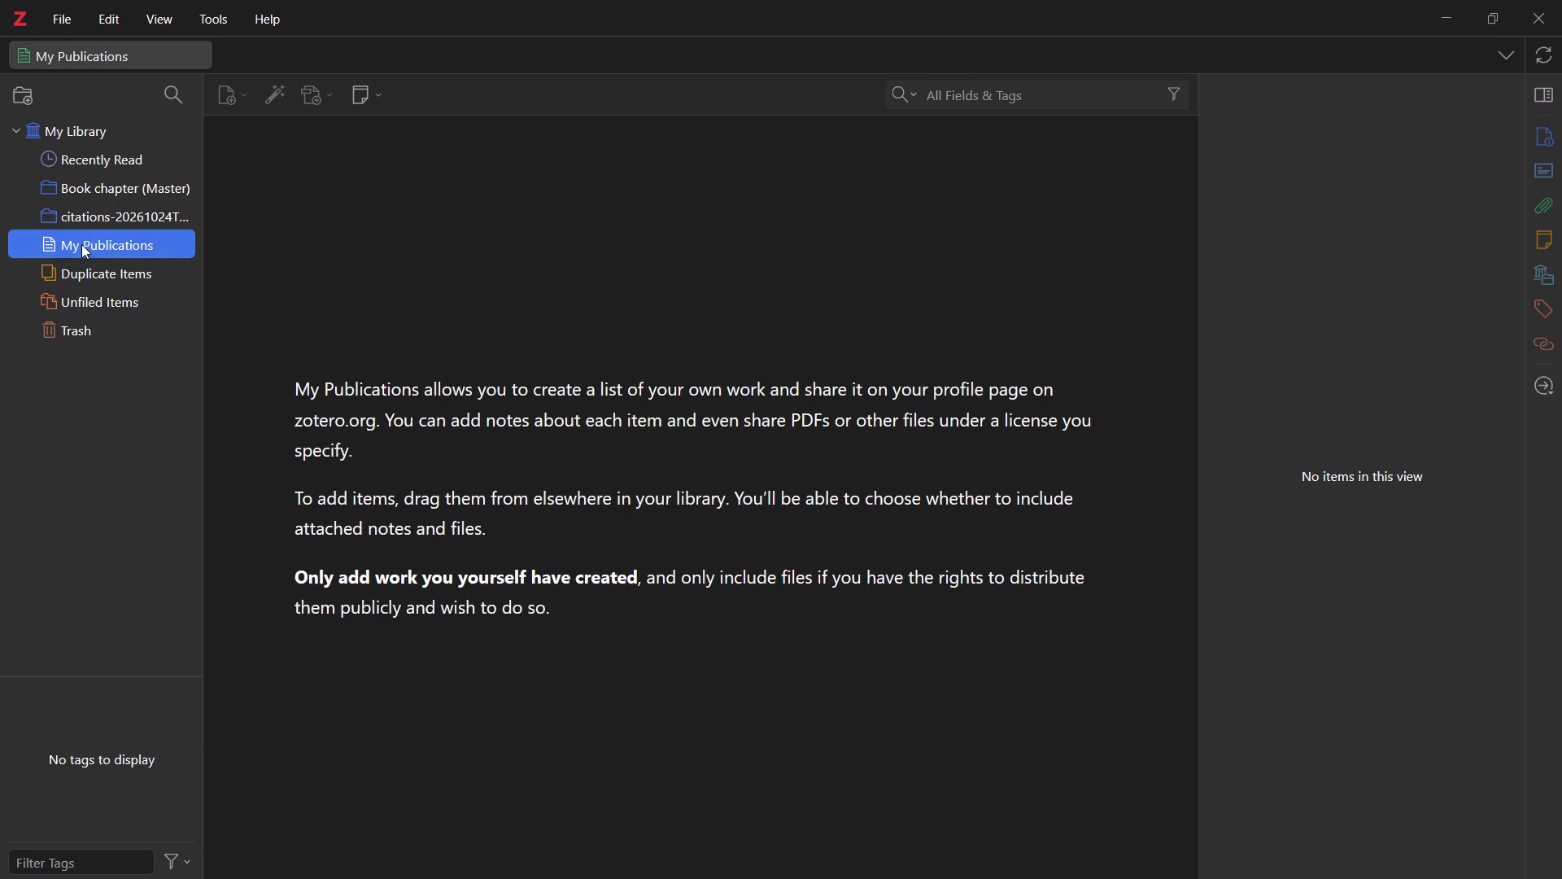
left_click(94, 208)
left_click(106, 190)
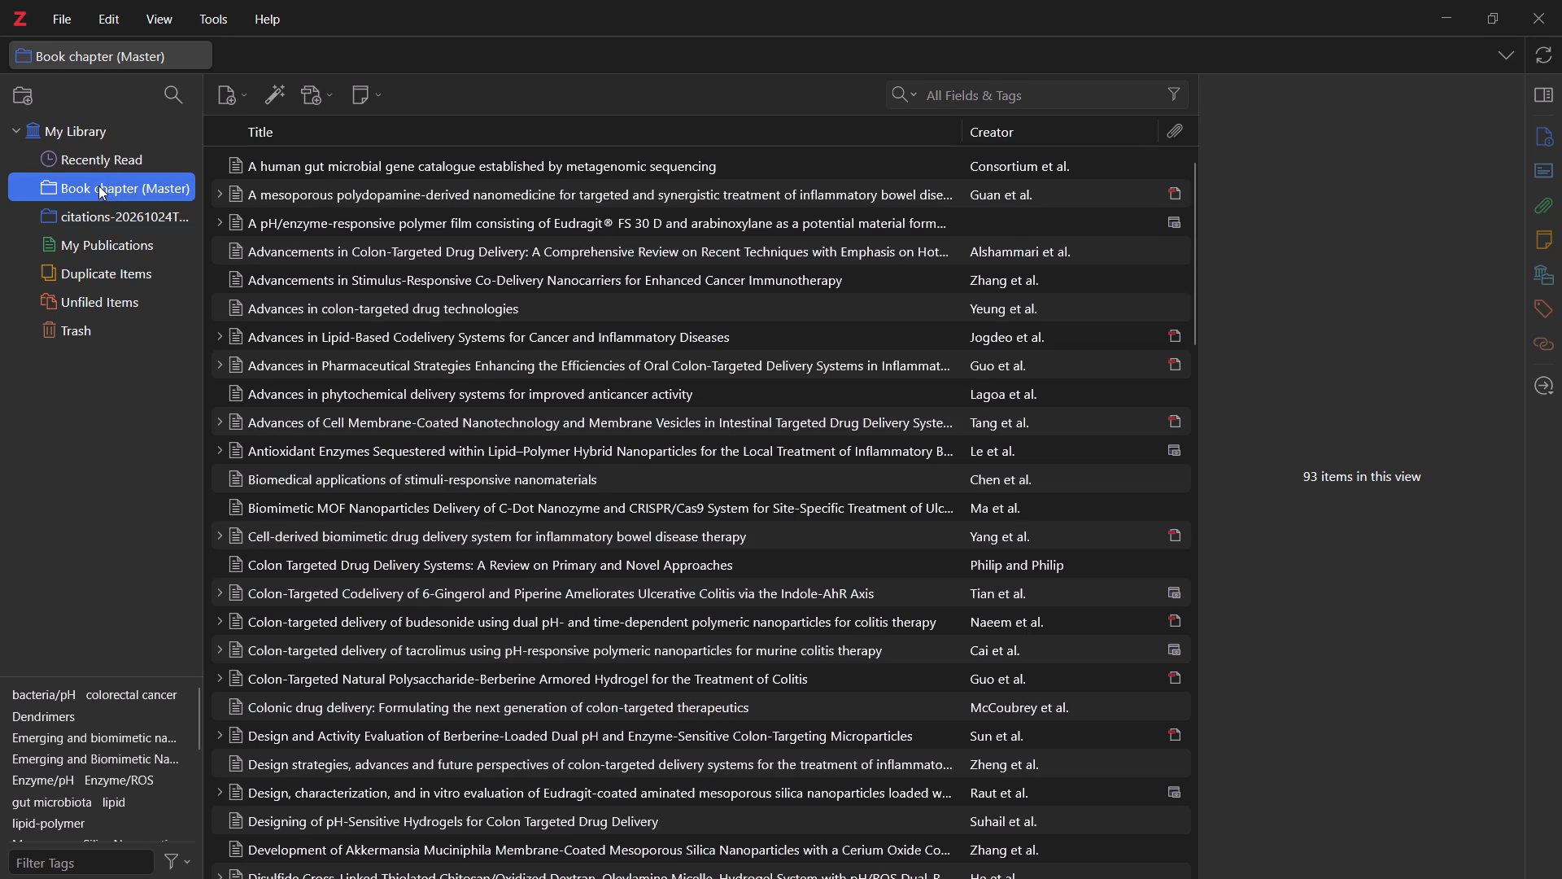
right_click(95, 188)
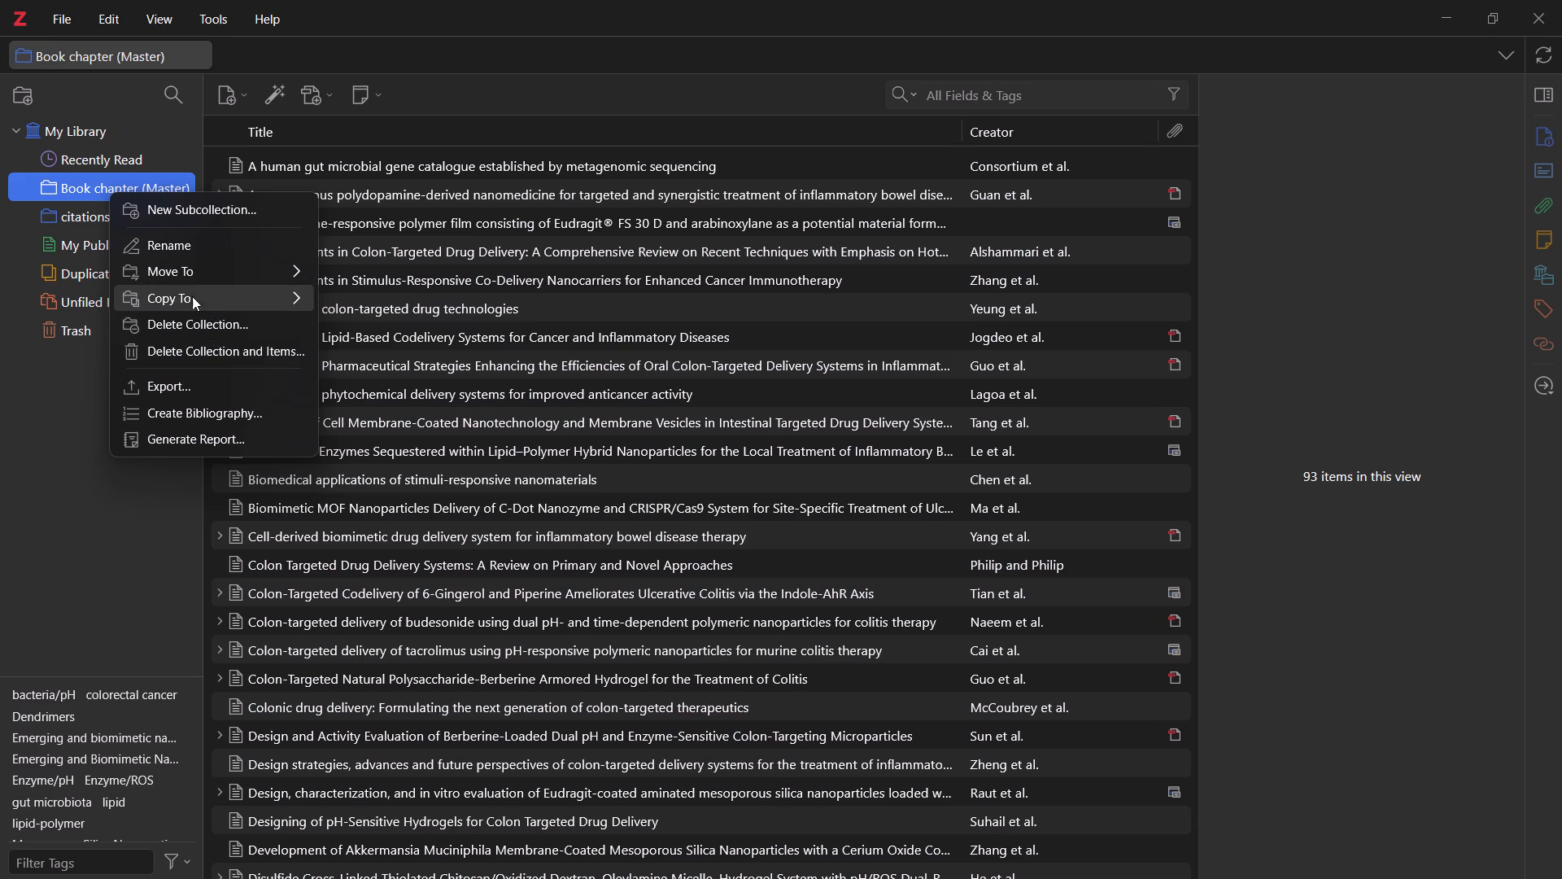
left_click(50, 188)
Sync My Library.
left_click(89, 132)
right_click(97, 136)
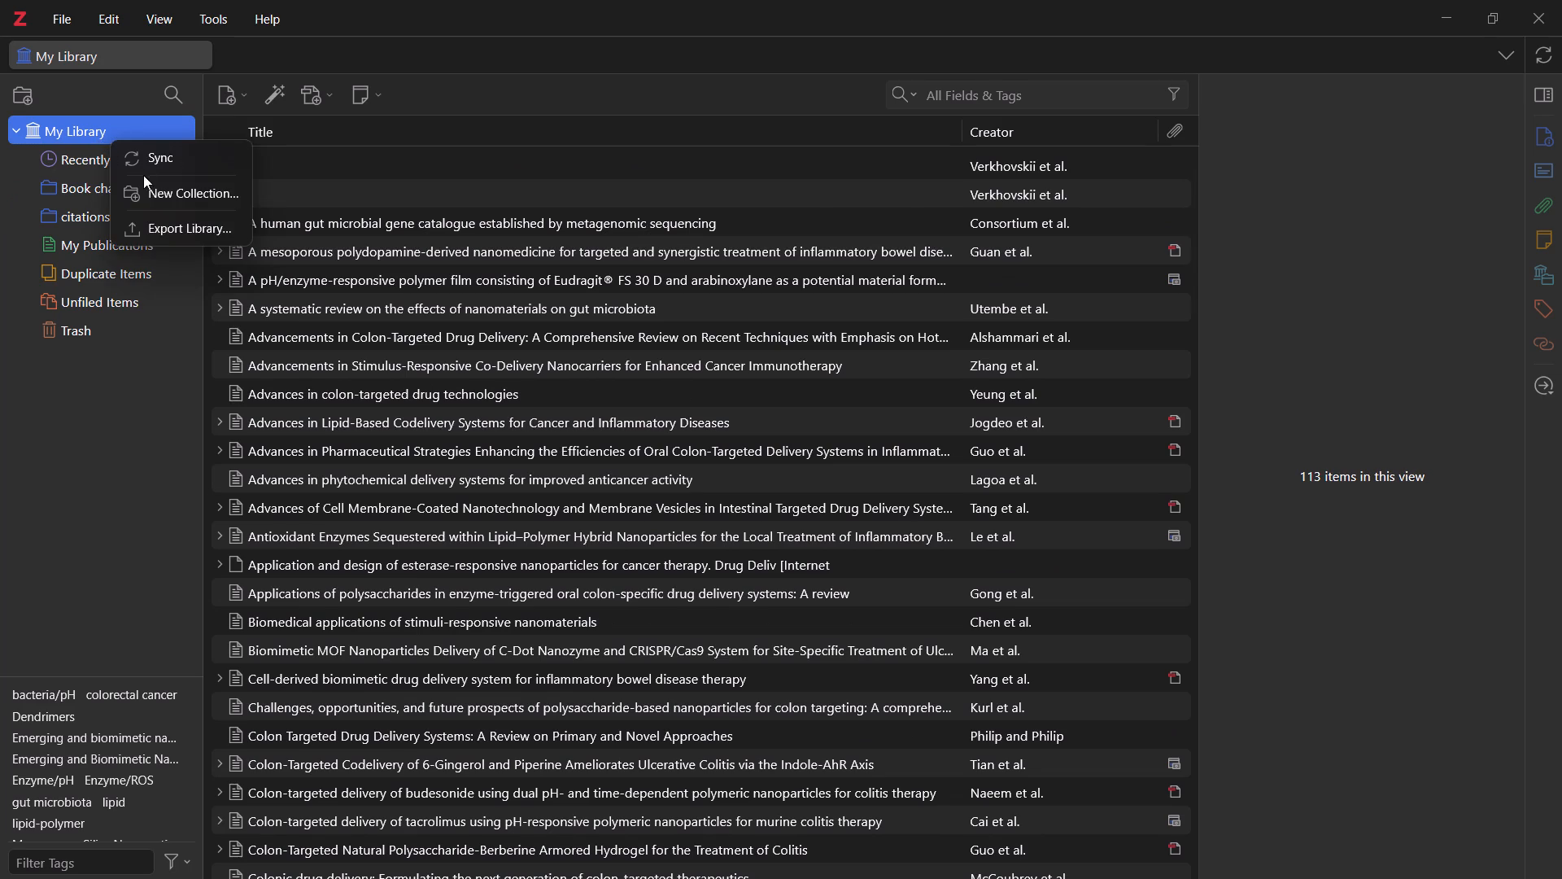
left_click(165, 161)
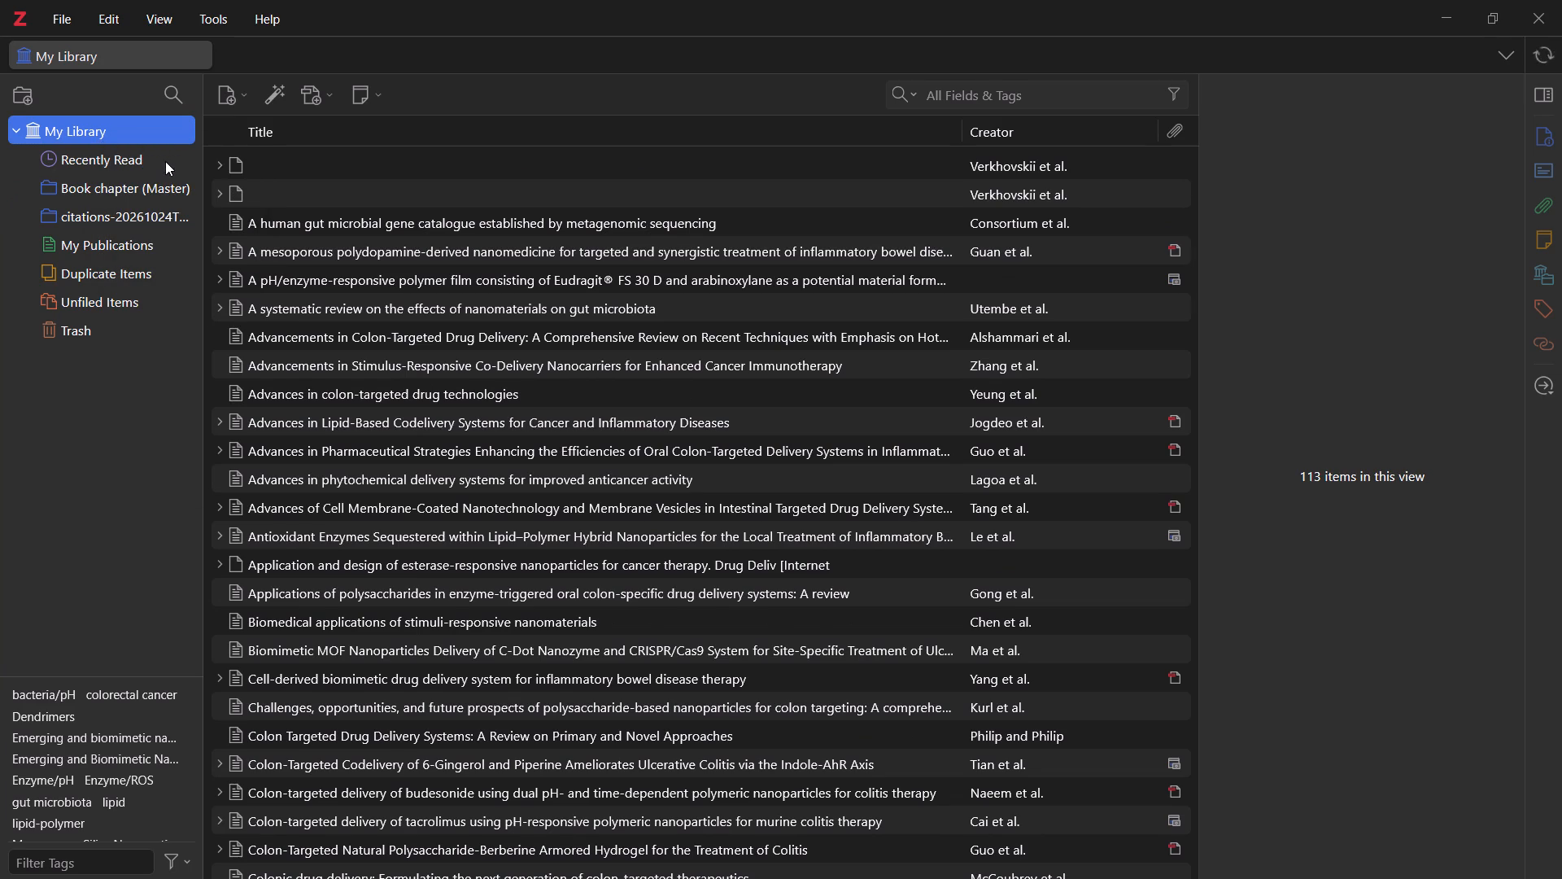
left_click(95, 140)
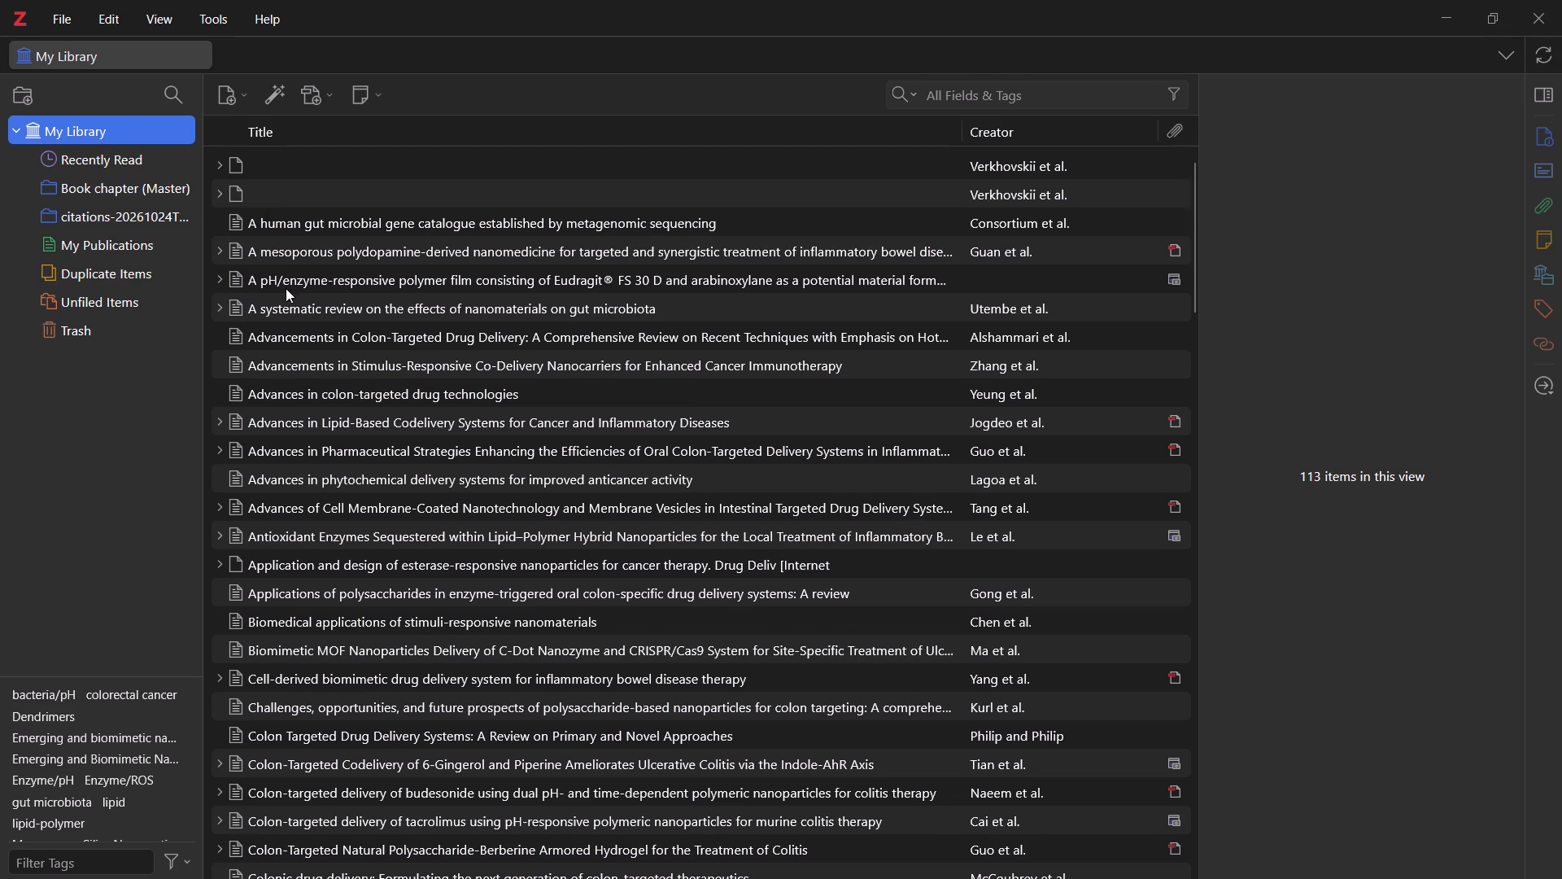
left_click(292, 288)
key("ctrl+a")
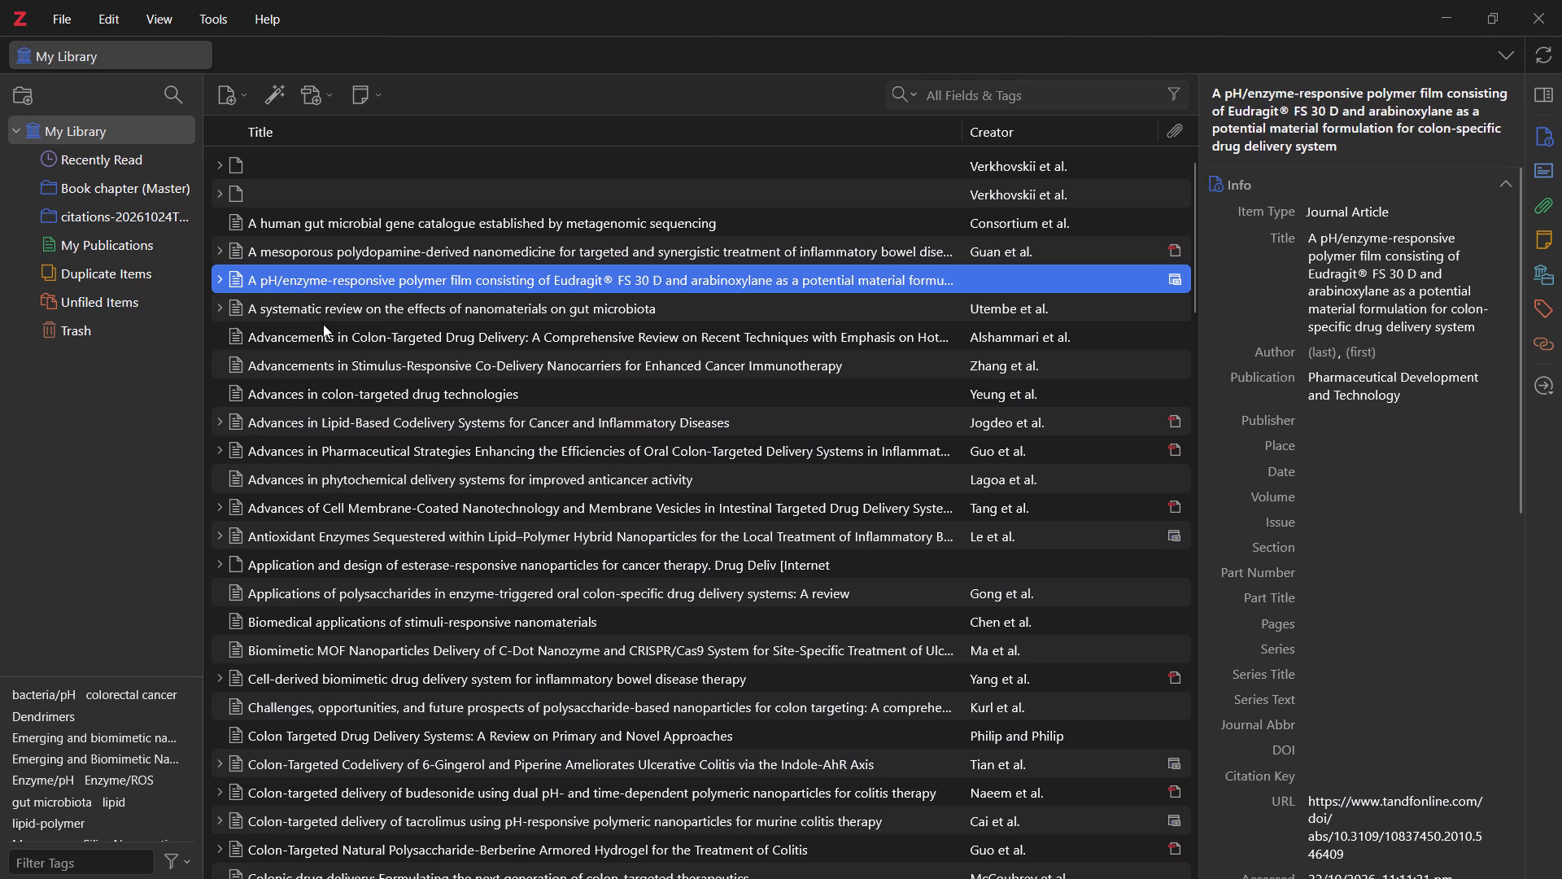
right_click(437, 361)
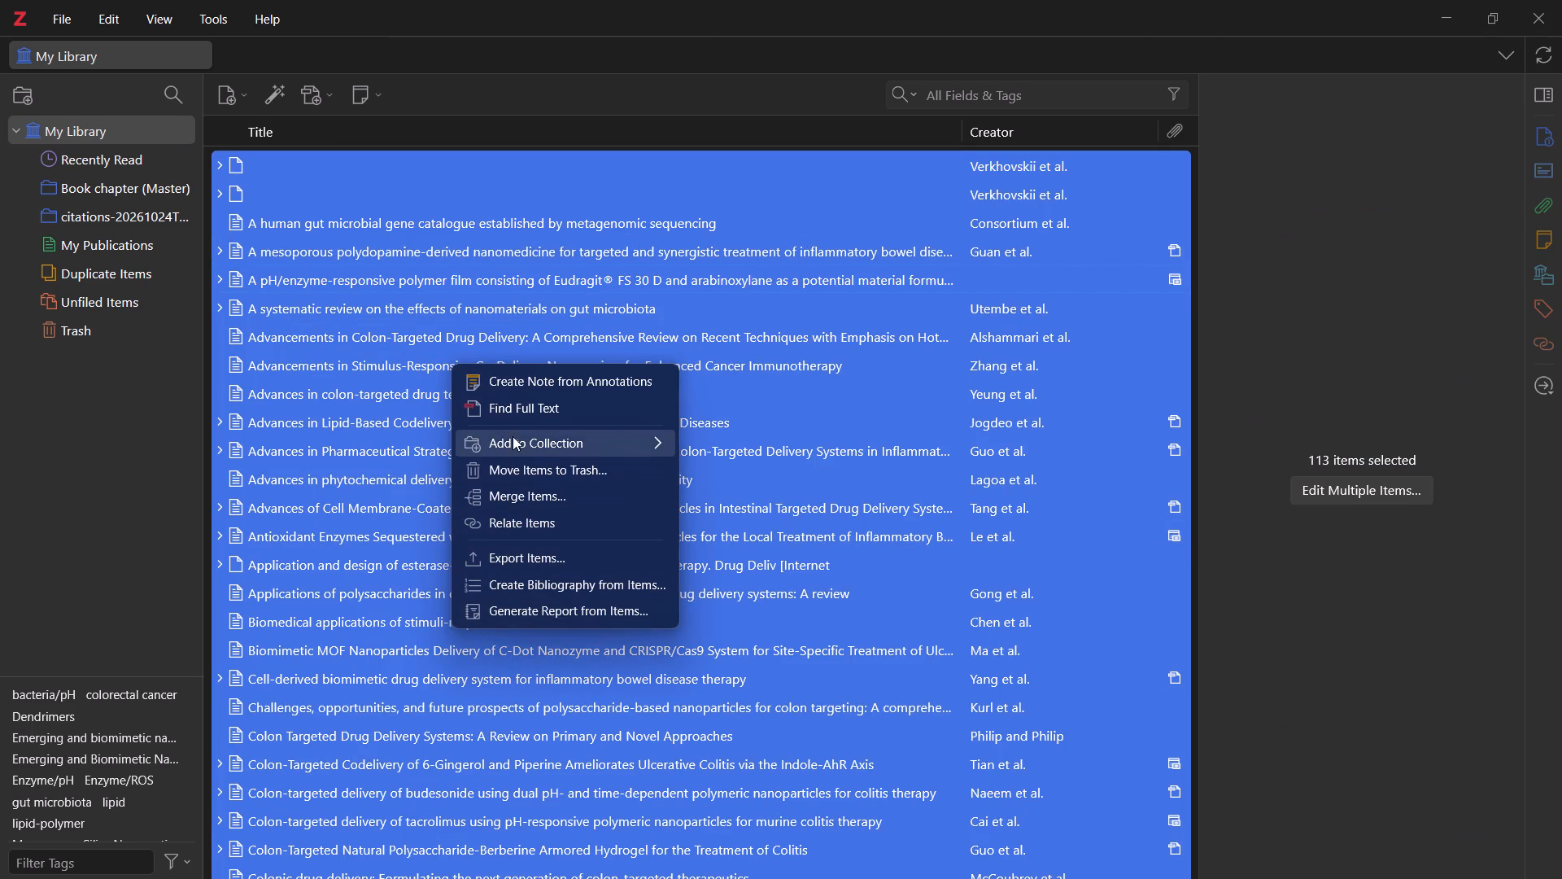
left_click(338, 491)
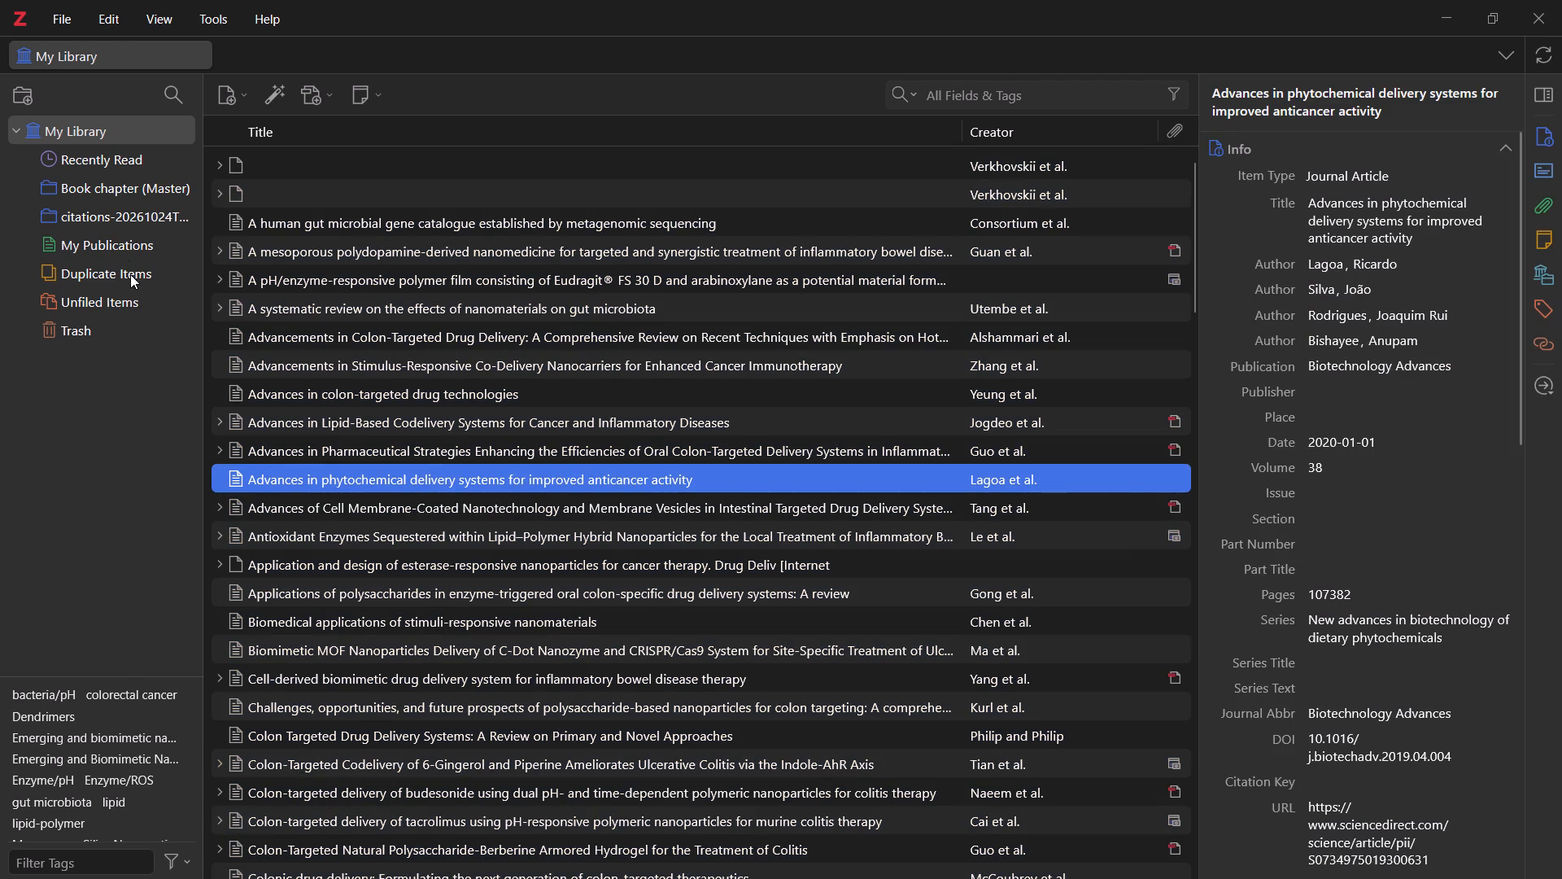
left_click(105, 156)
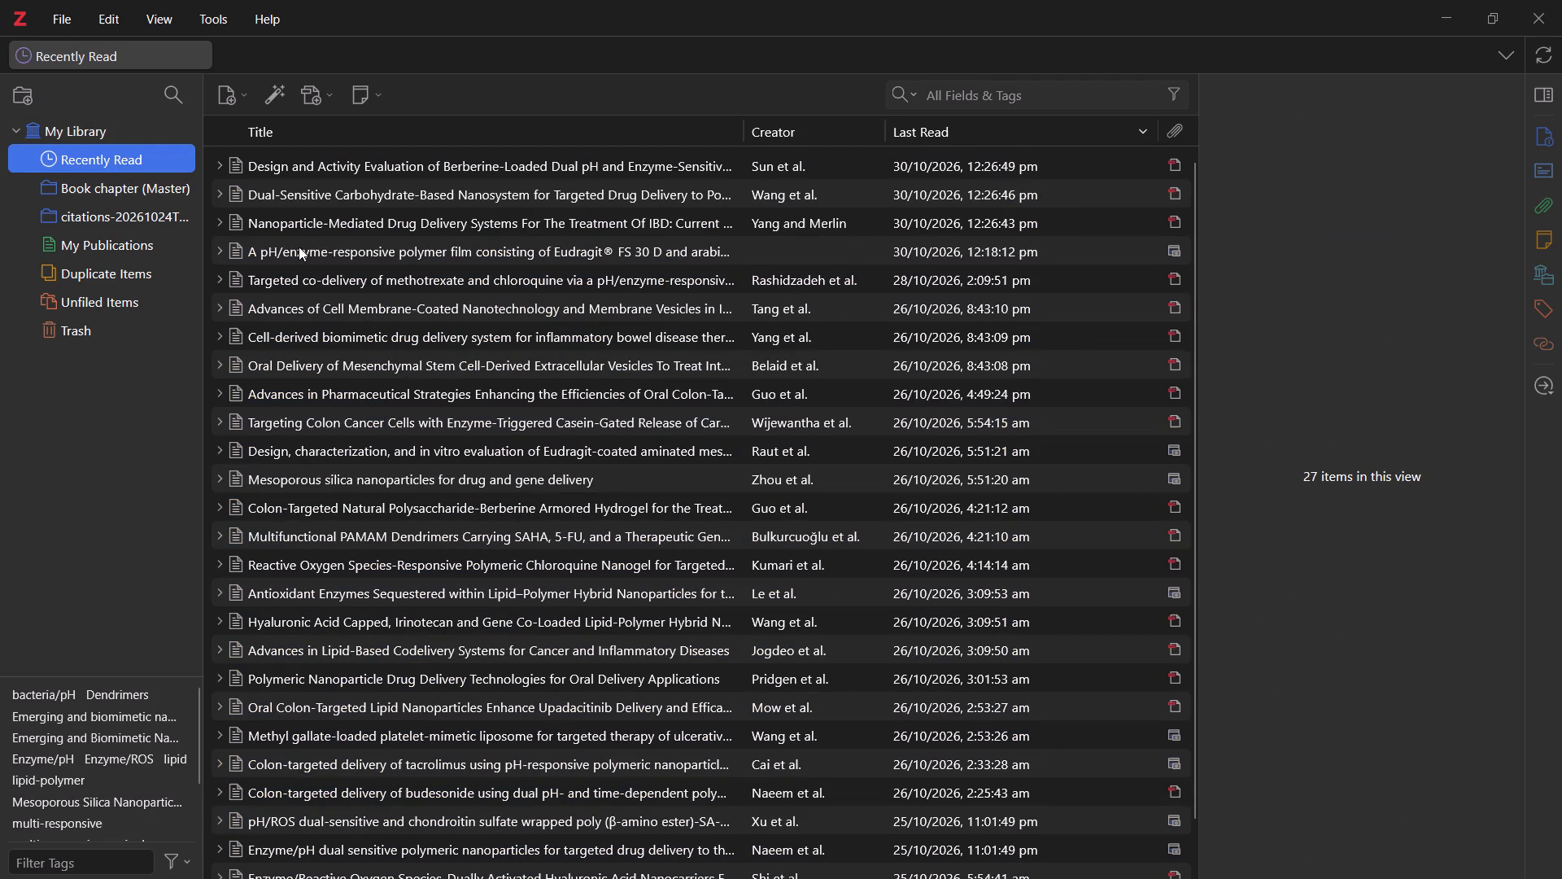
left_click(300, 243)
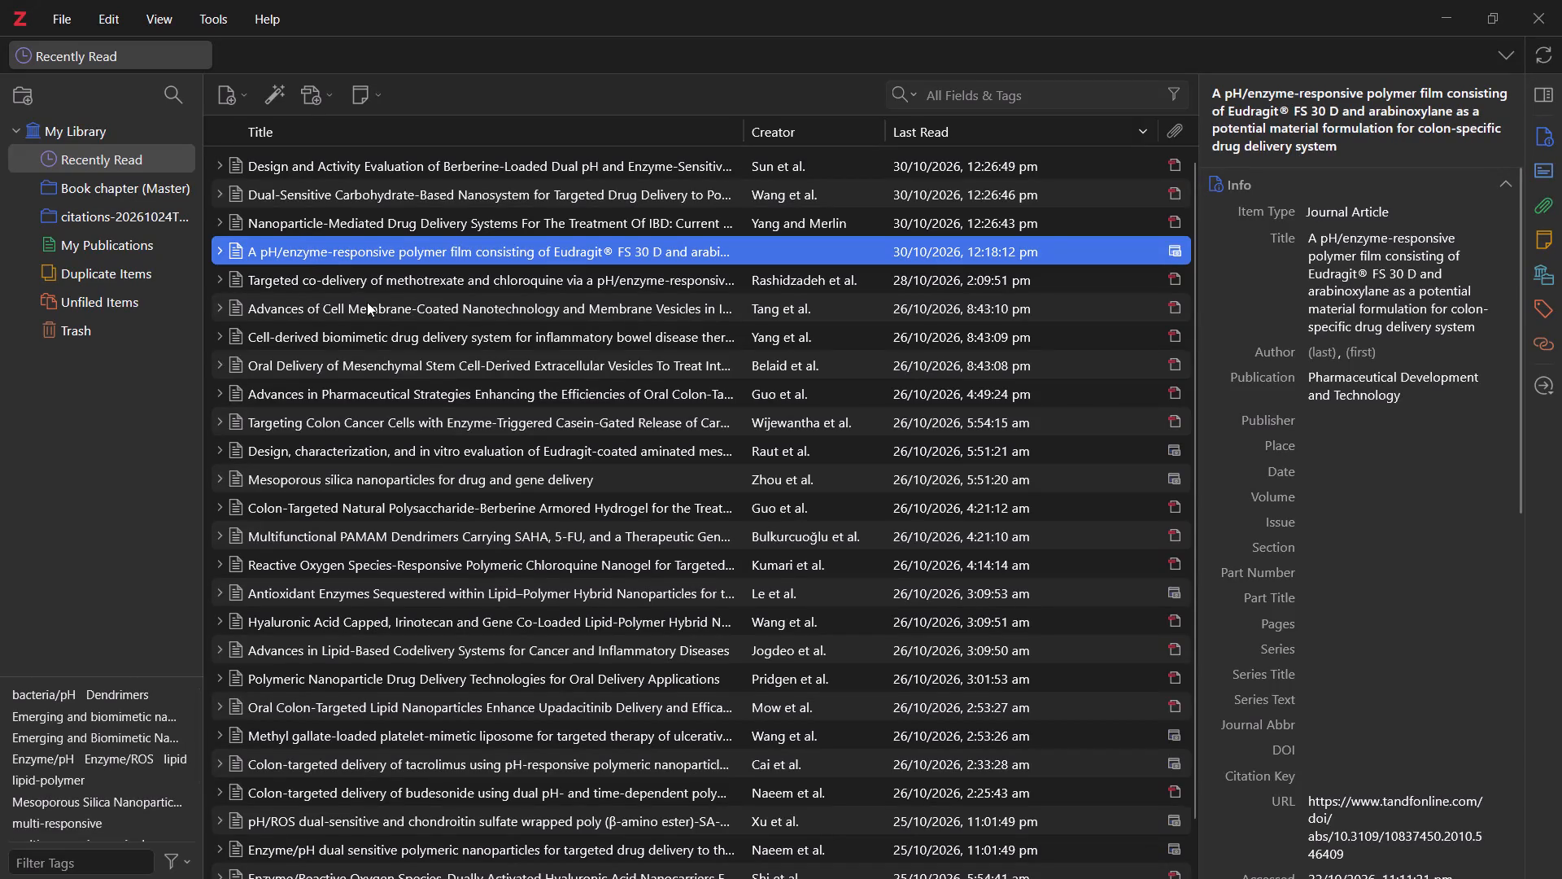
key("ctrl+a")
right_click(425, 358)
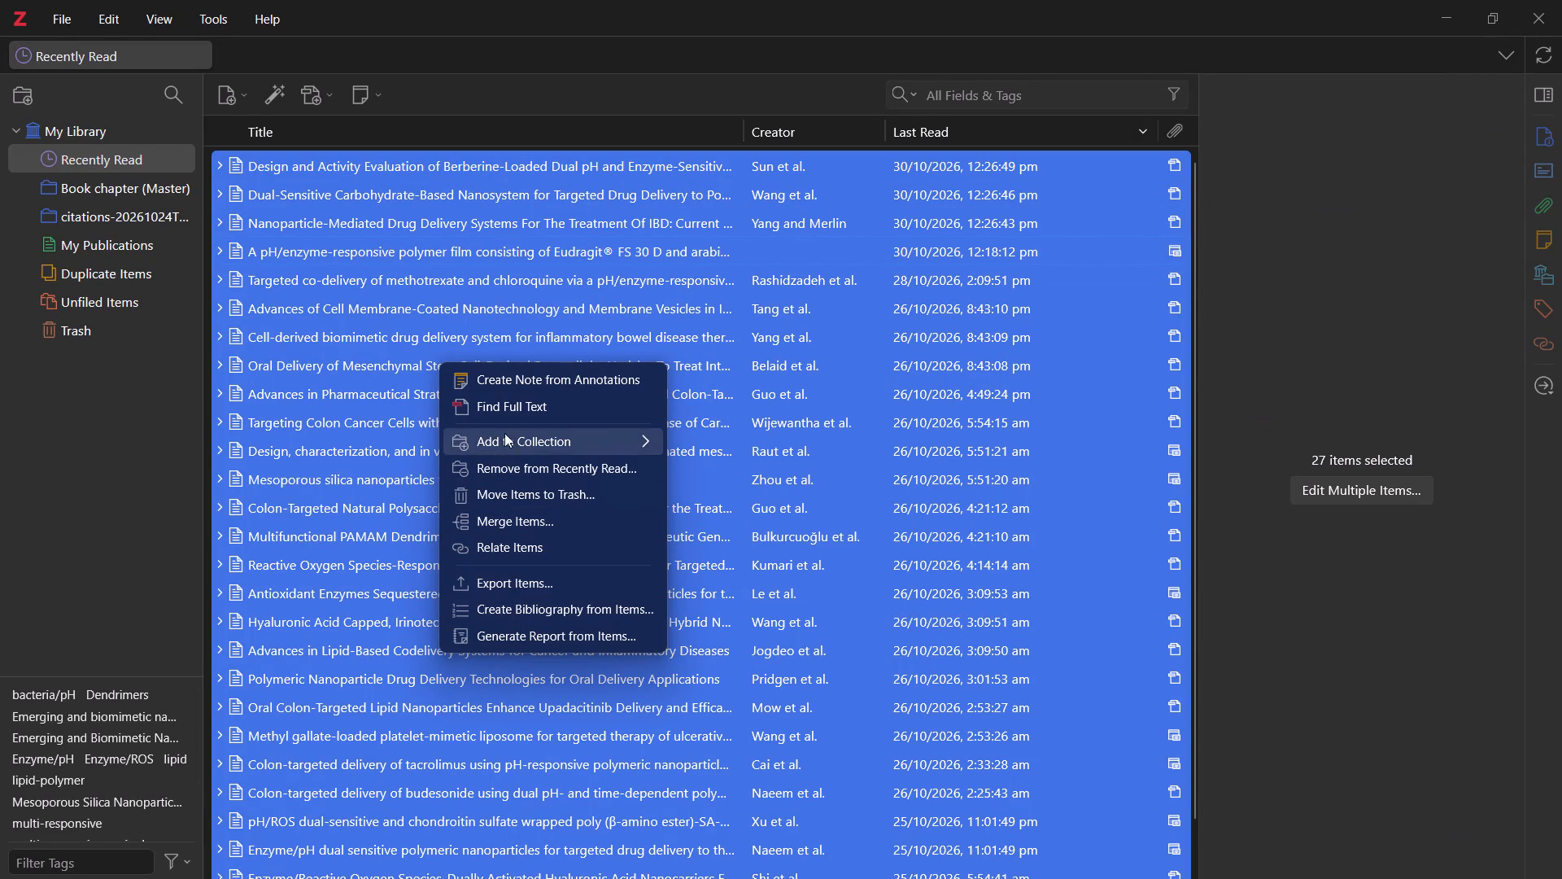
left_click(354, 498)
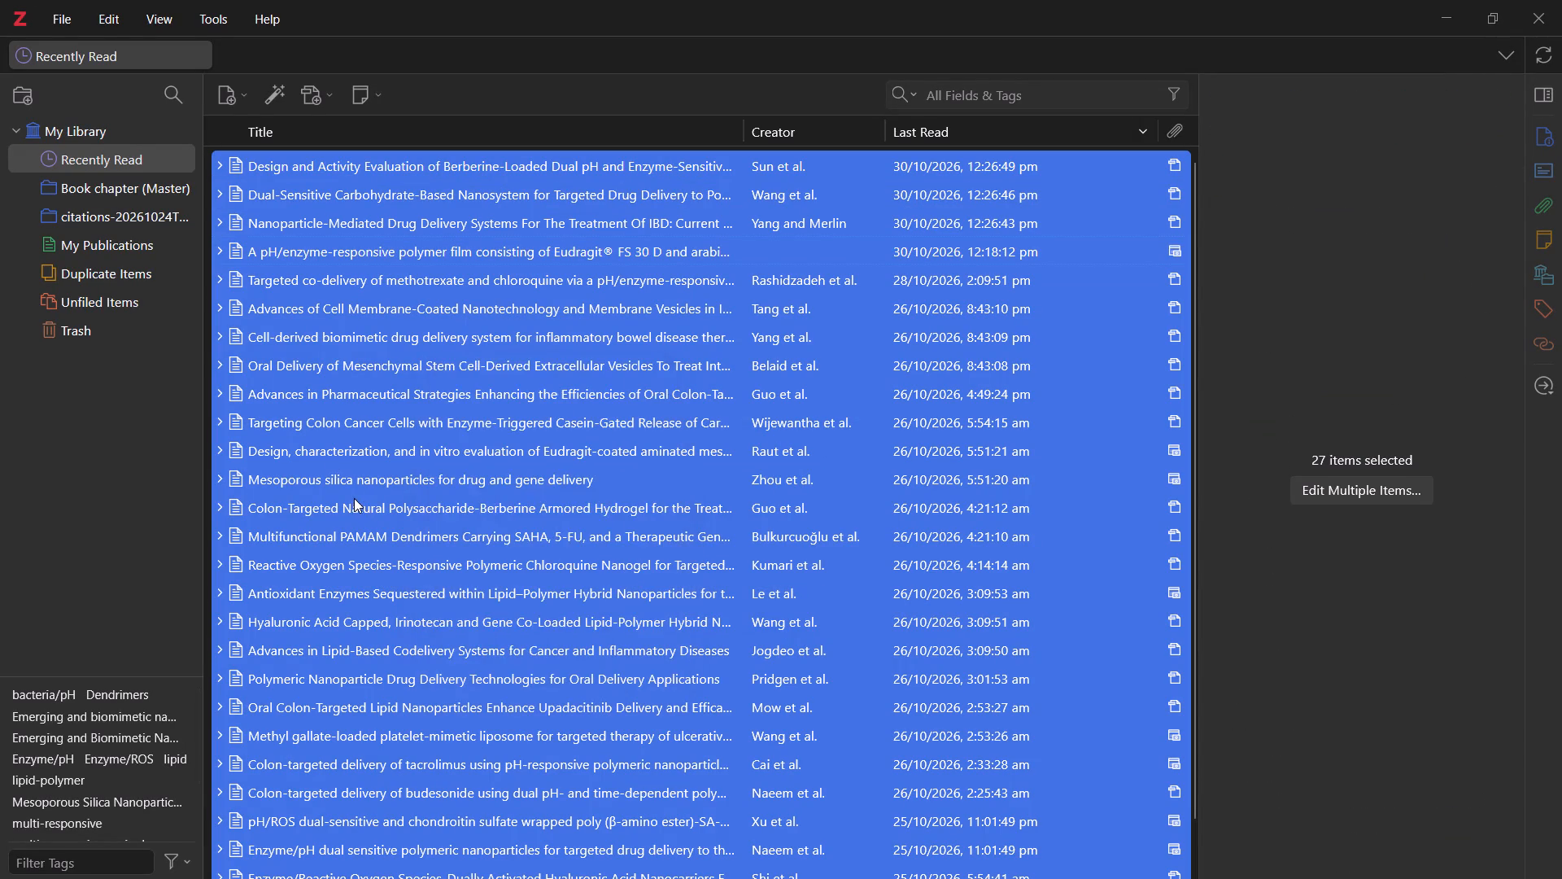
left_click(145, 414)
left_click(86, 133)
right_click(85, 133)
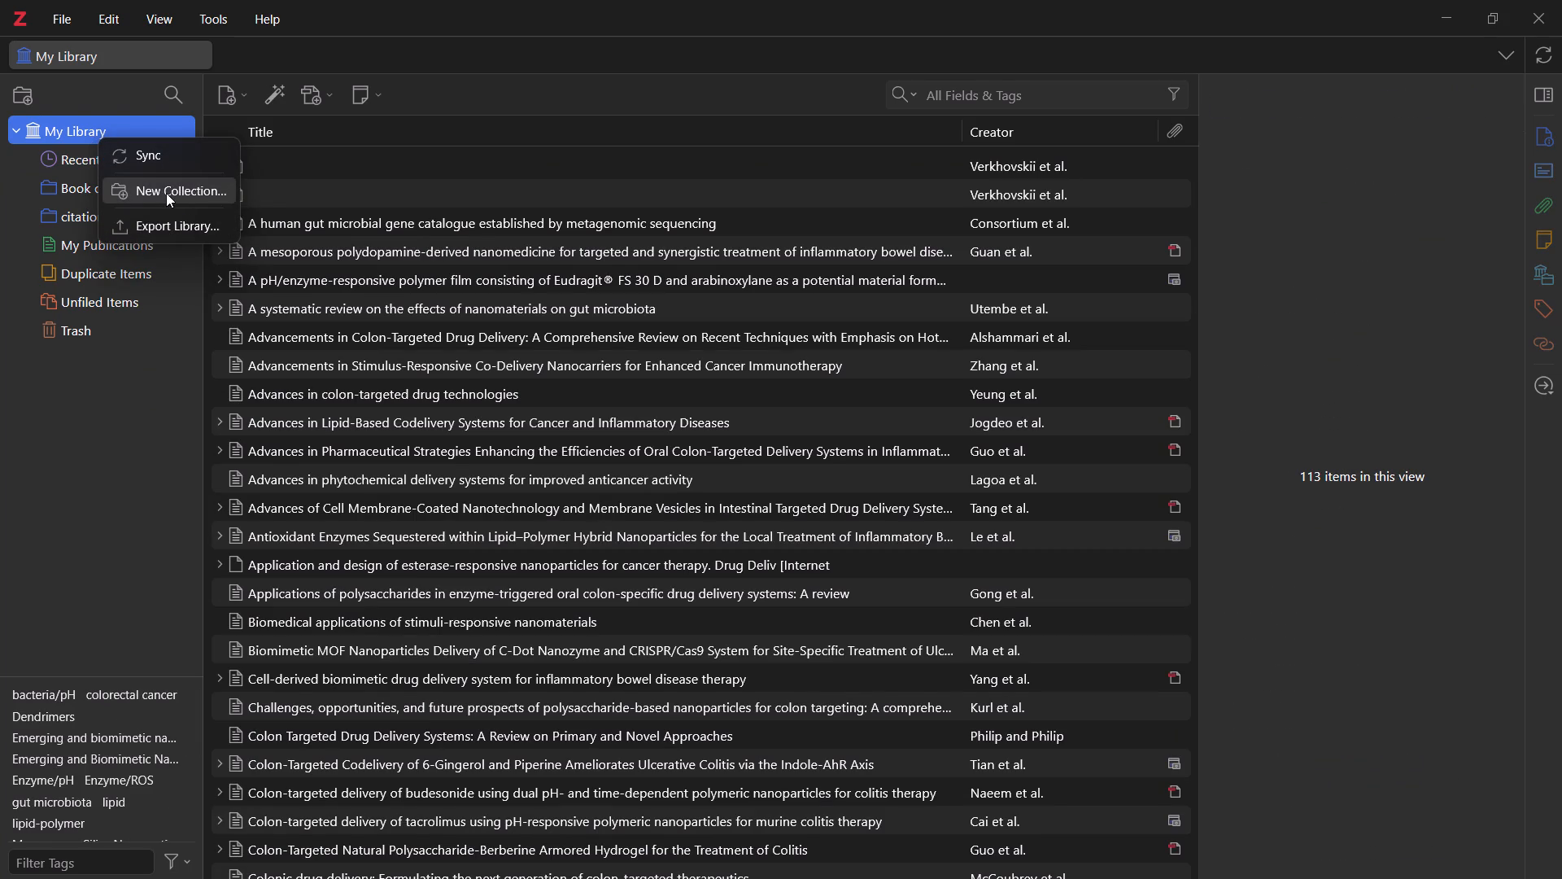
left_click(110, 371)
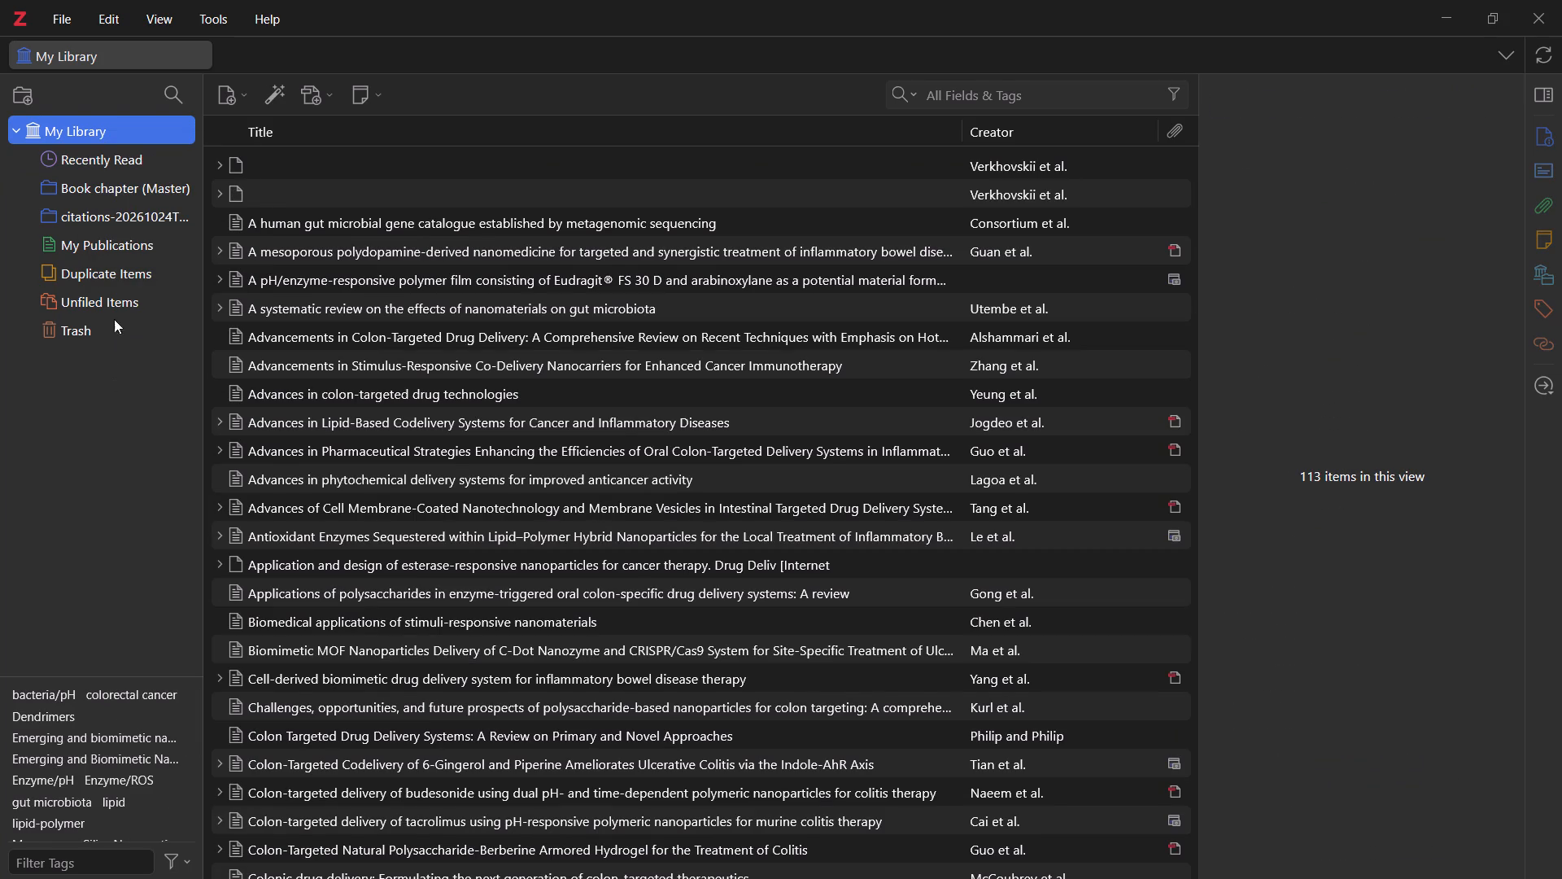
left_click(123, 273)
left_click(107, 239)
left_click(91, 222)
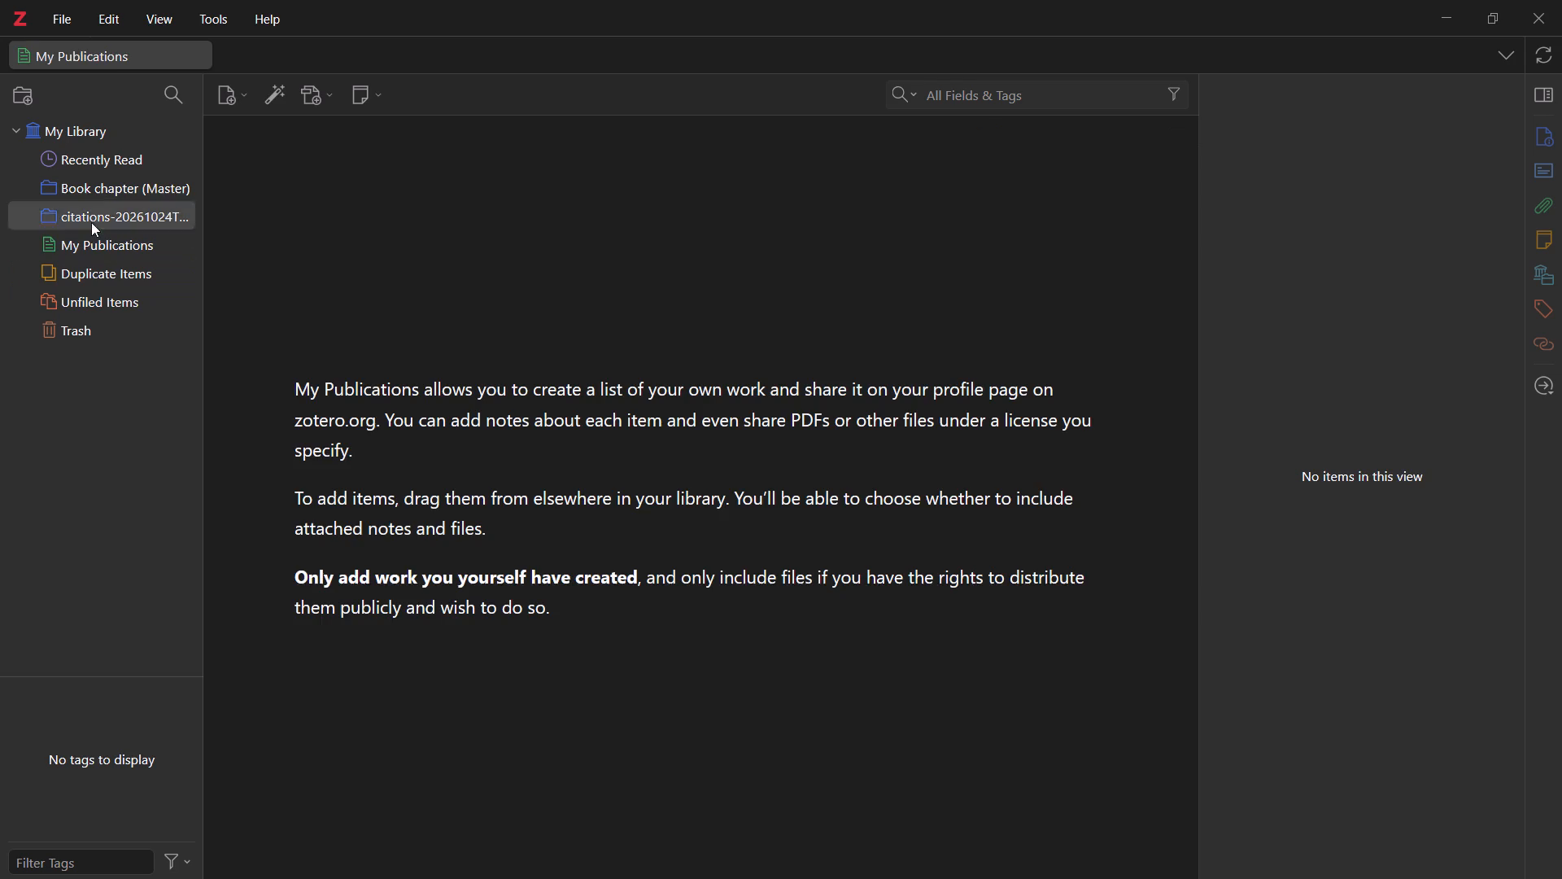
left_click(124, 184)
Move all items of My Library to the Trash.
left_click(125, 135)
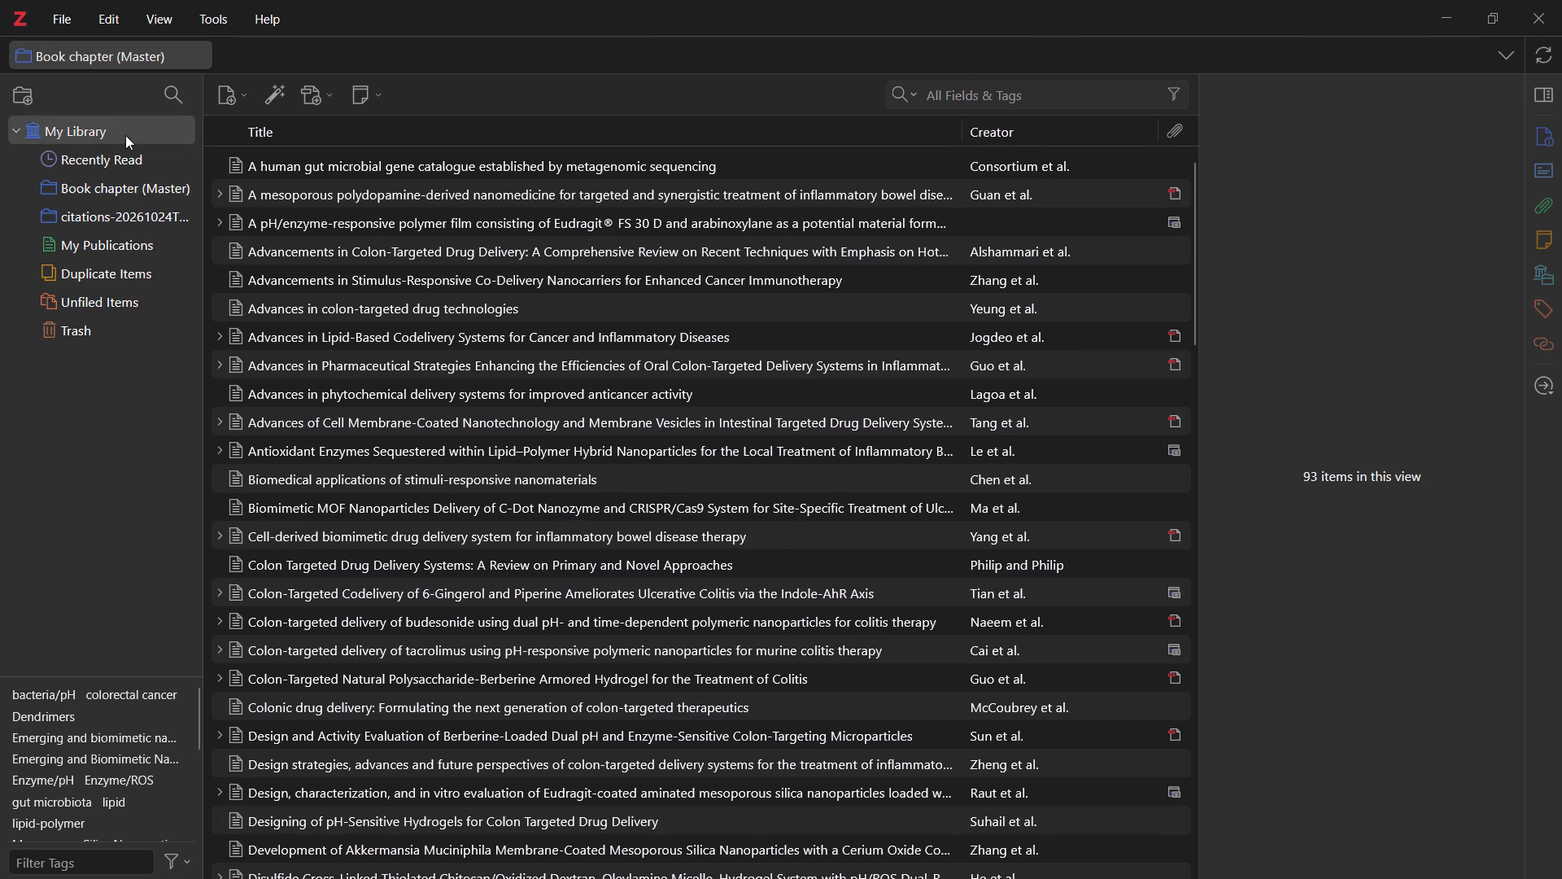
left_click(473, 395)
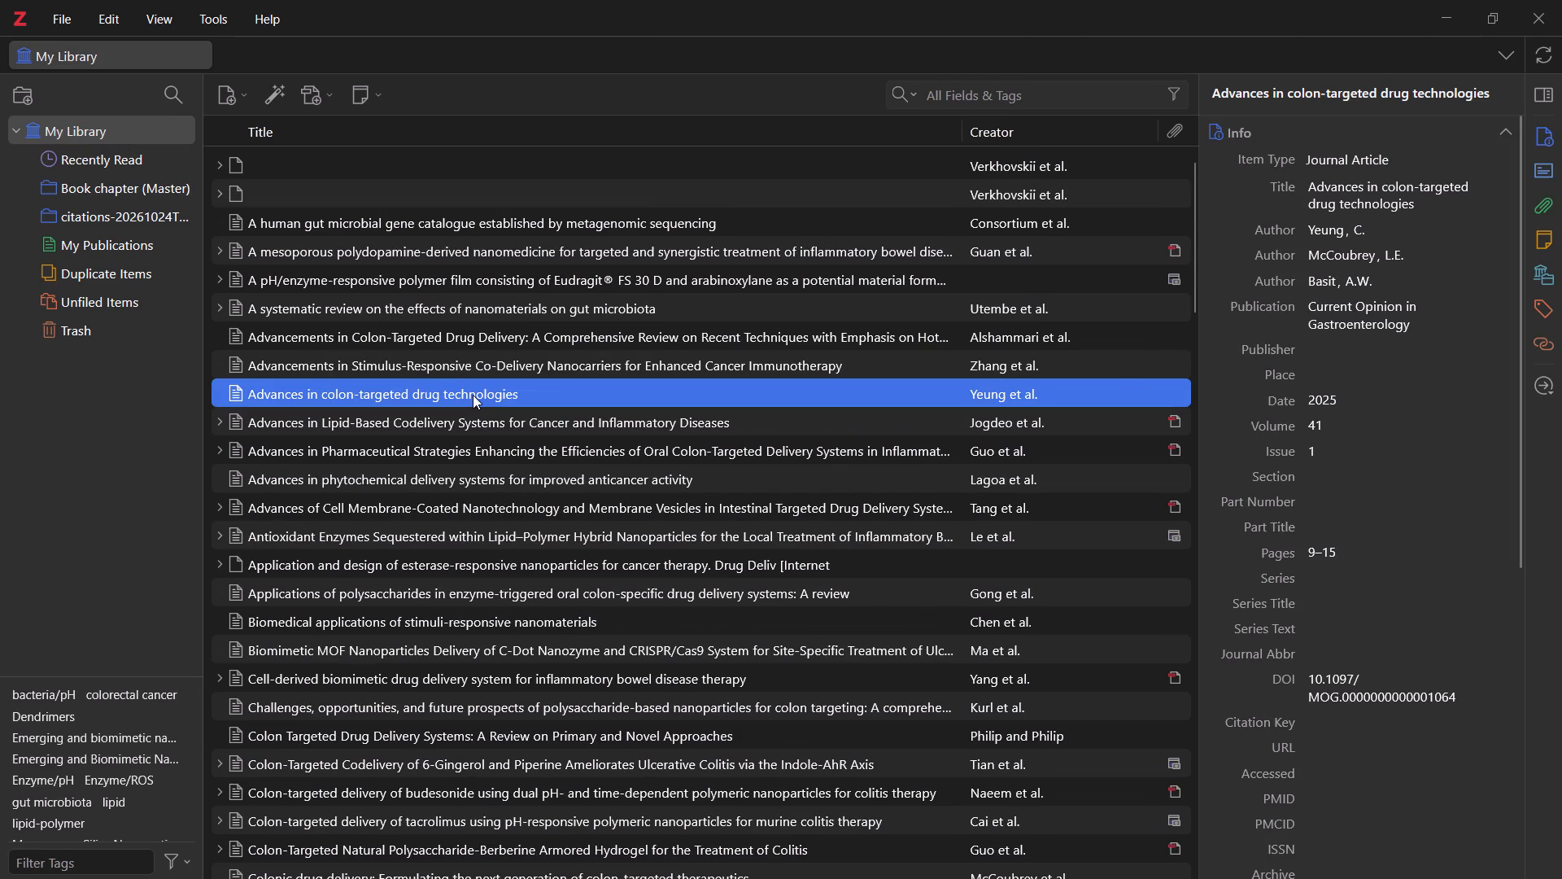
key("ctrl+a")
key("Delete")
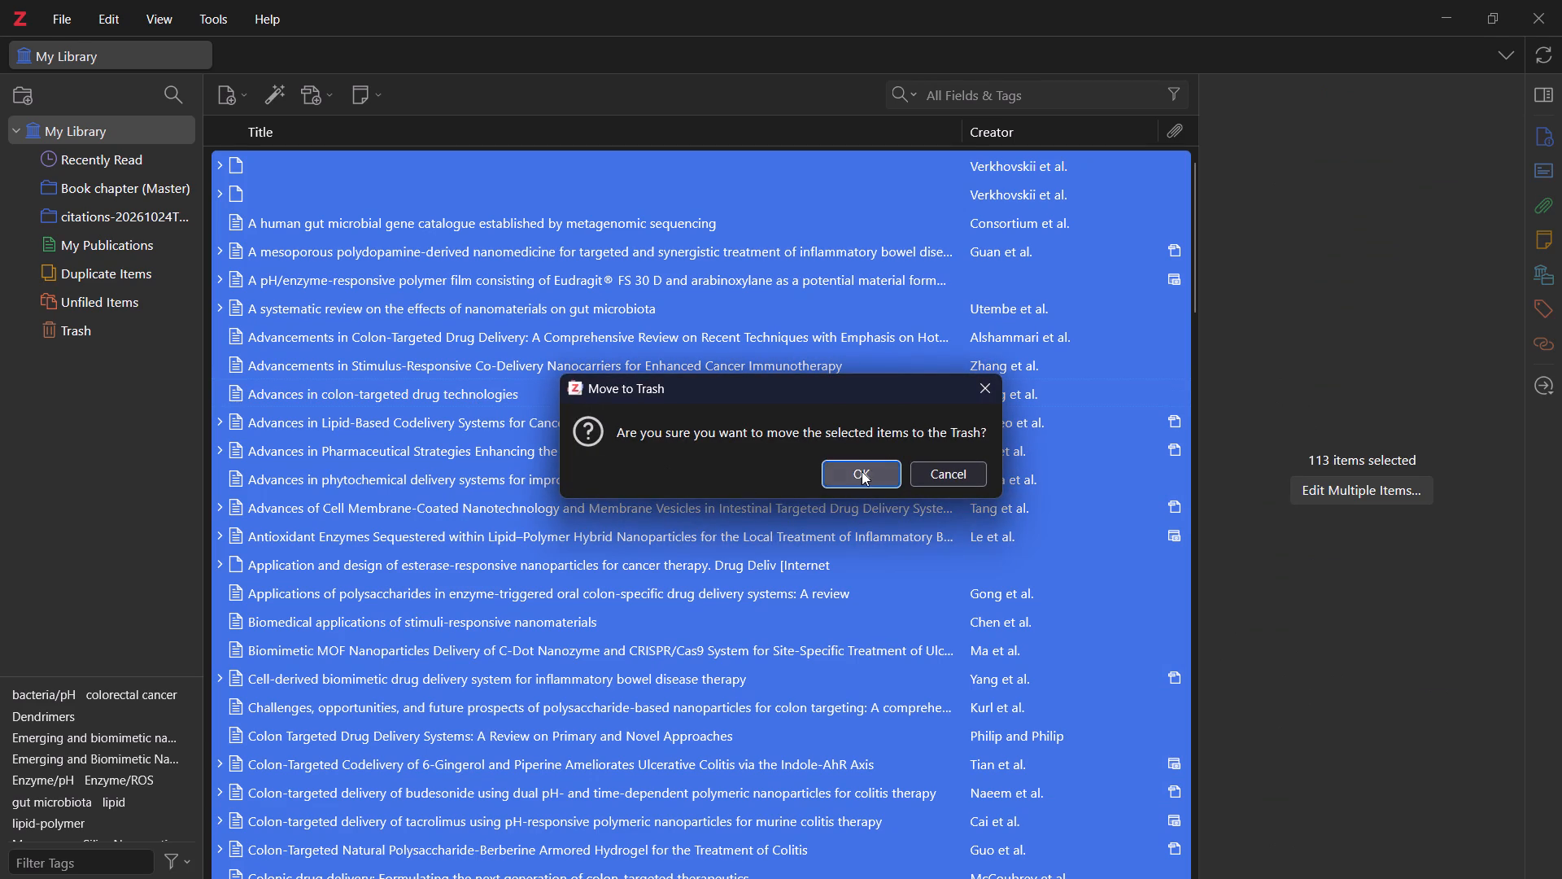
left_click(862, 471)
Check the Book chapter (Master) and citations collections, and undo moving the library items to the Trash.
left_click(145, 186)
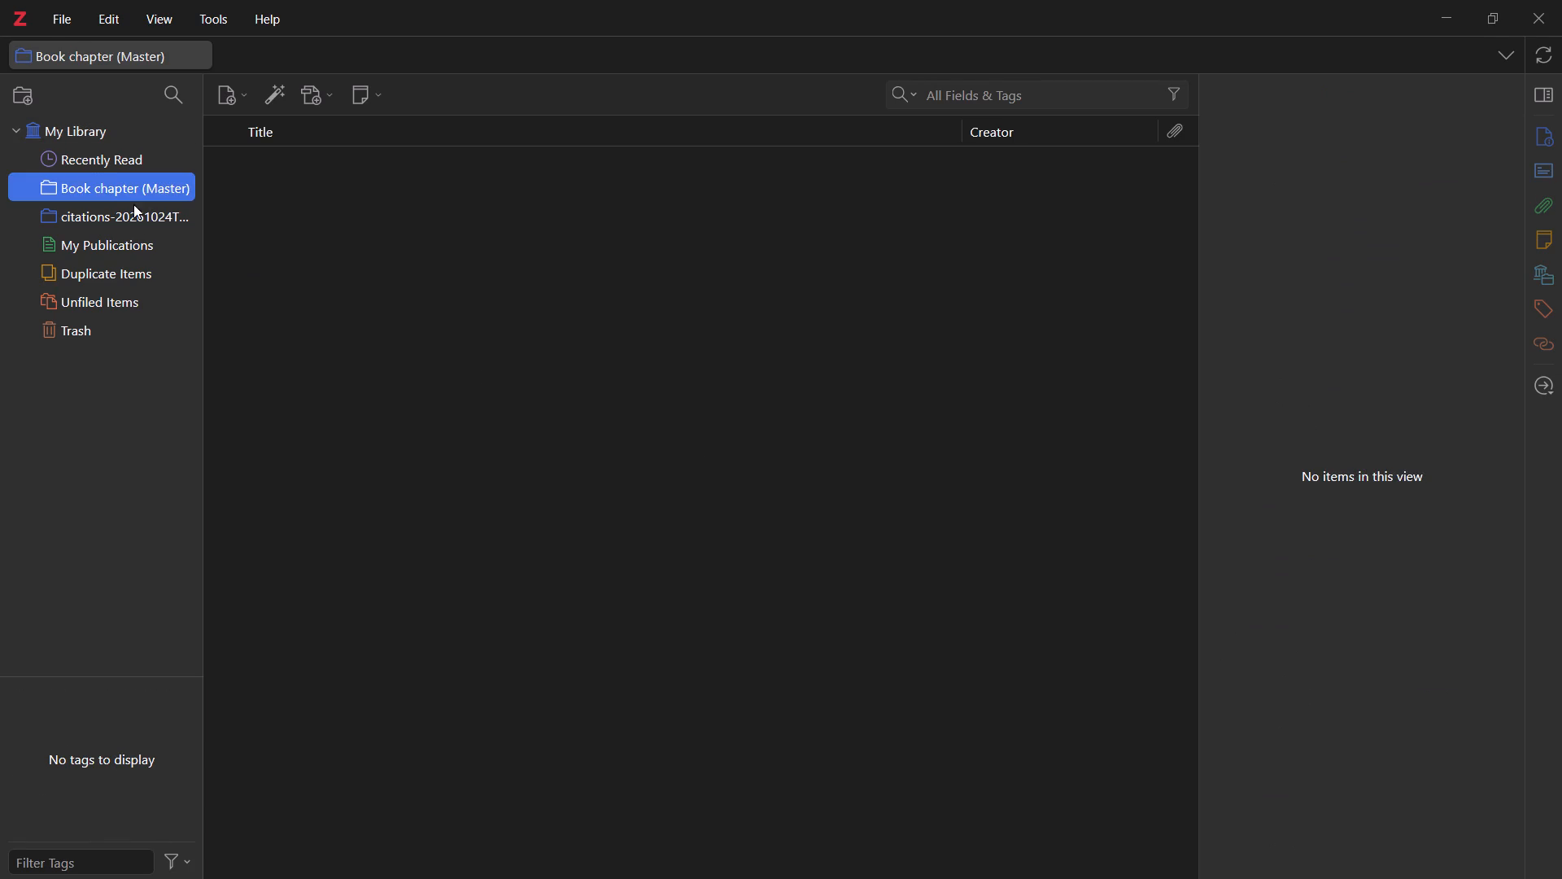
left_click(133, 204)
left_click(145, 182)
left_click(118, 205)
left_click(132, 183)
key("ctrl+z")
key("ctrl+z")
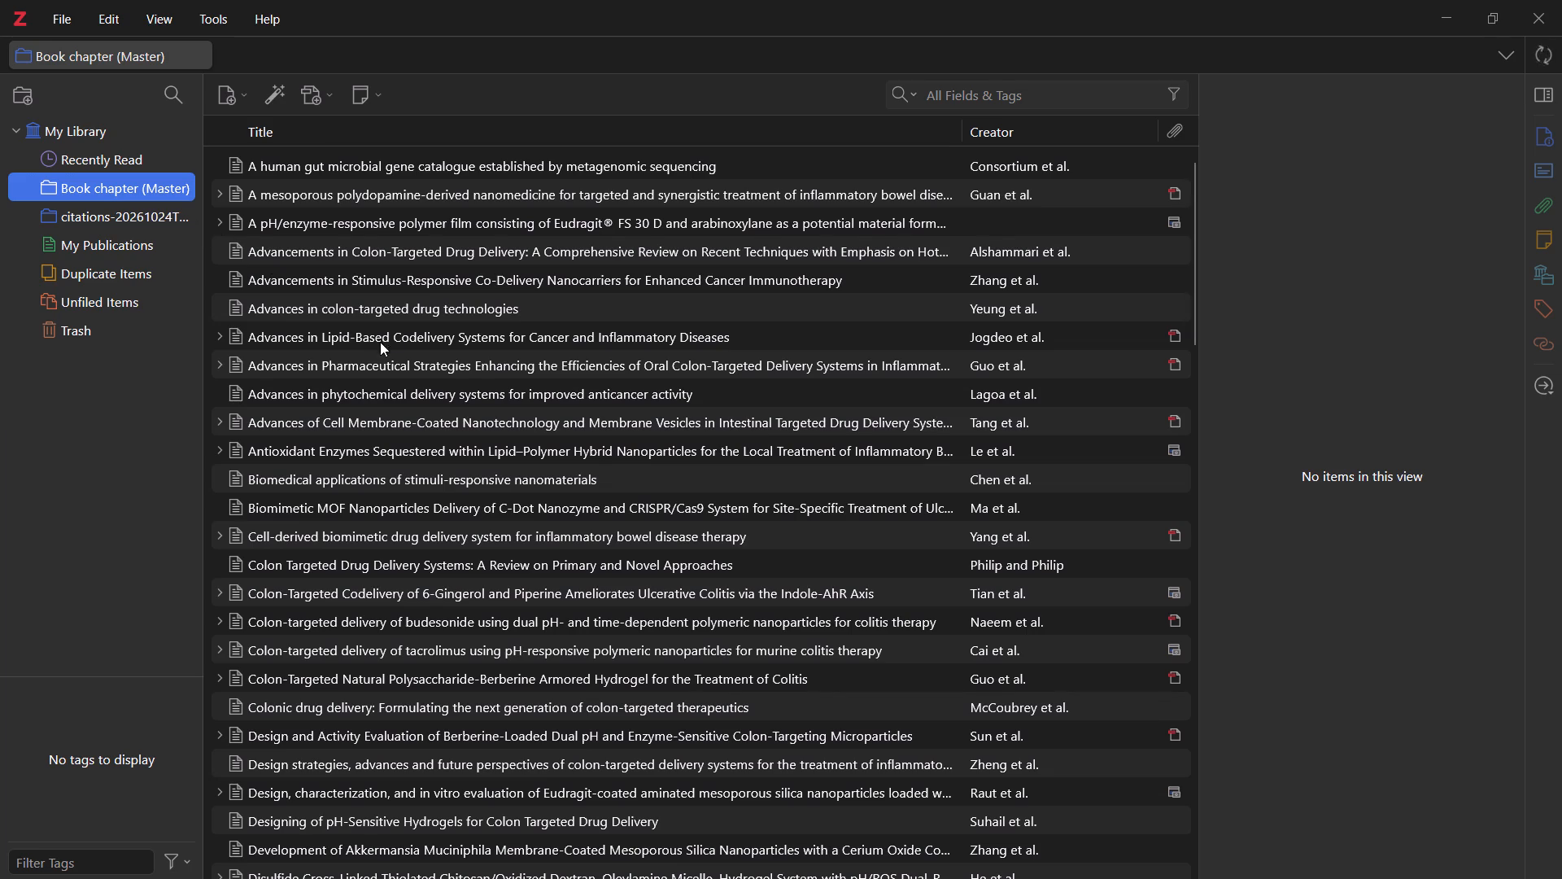
Examine the references listed in the Book chapter (Master) collection.
left_click(393, 335)
left_click(416, 238)
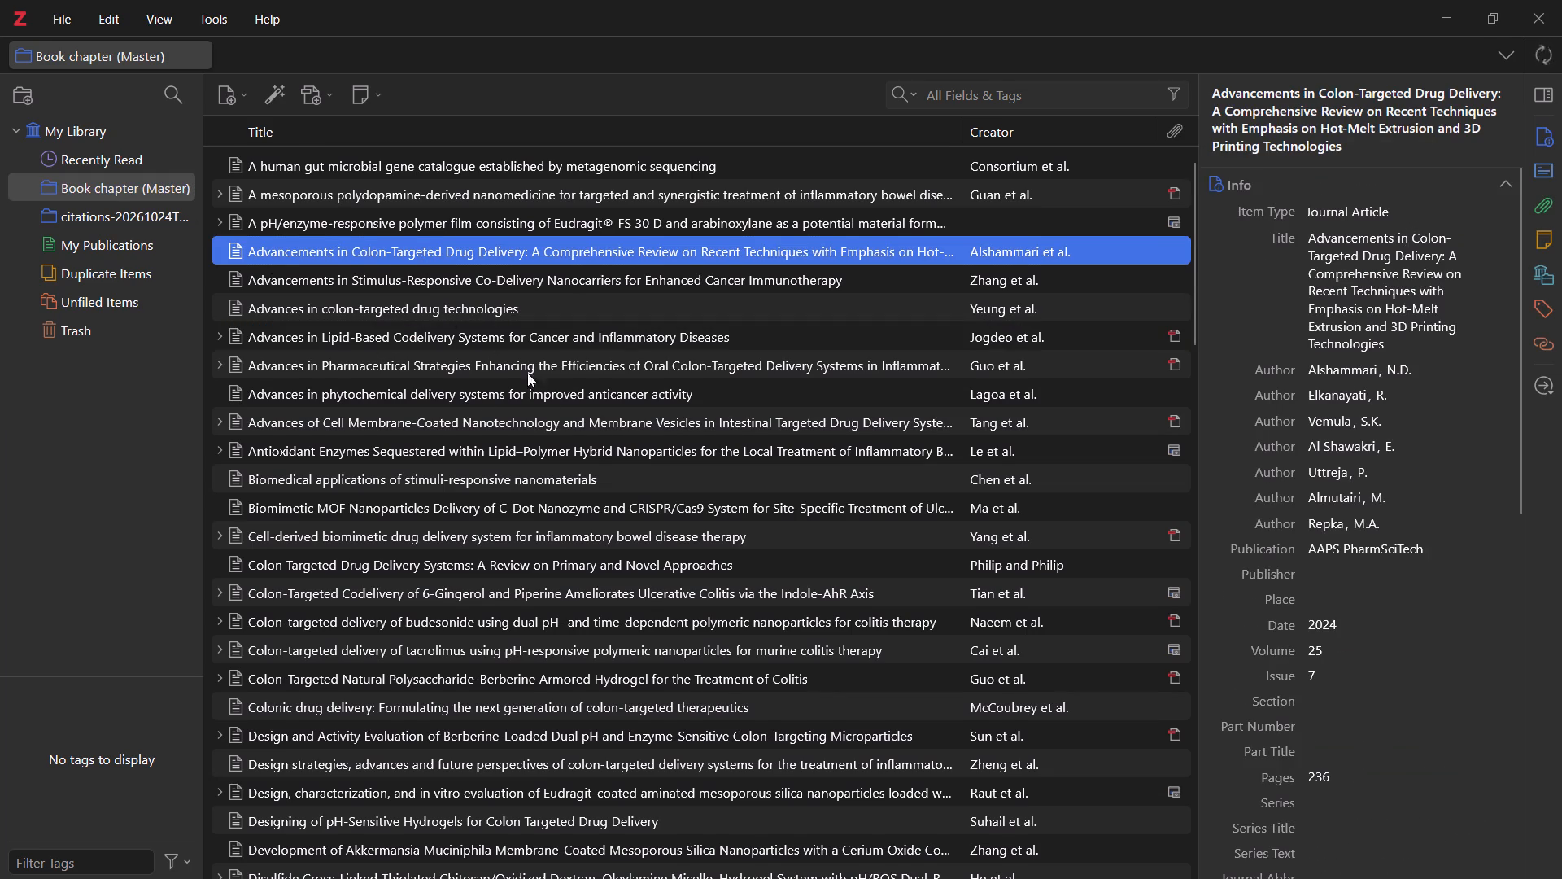
scroll(558, 427, "down", 4)
scroll(560, 498, "up", 2)
scroll(560, 501, "down", 4)
scroll(558, 516, "up", 1)
scroll(558, 516, "down", 3)
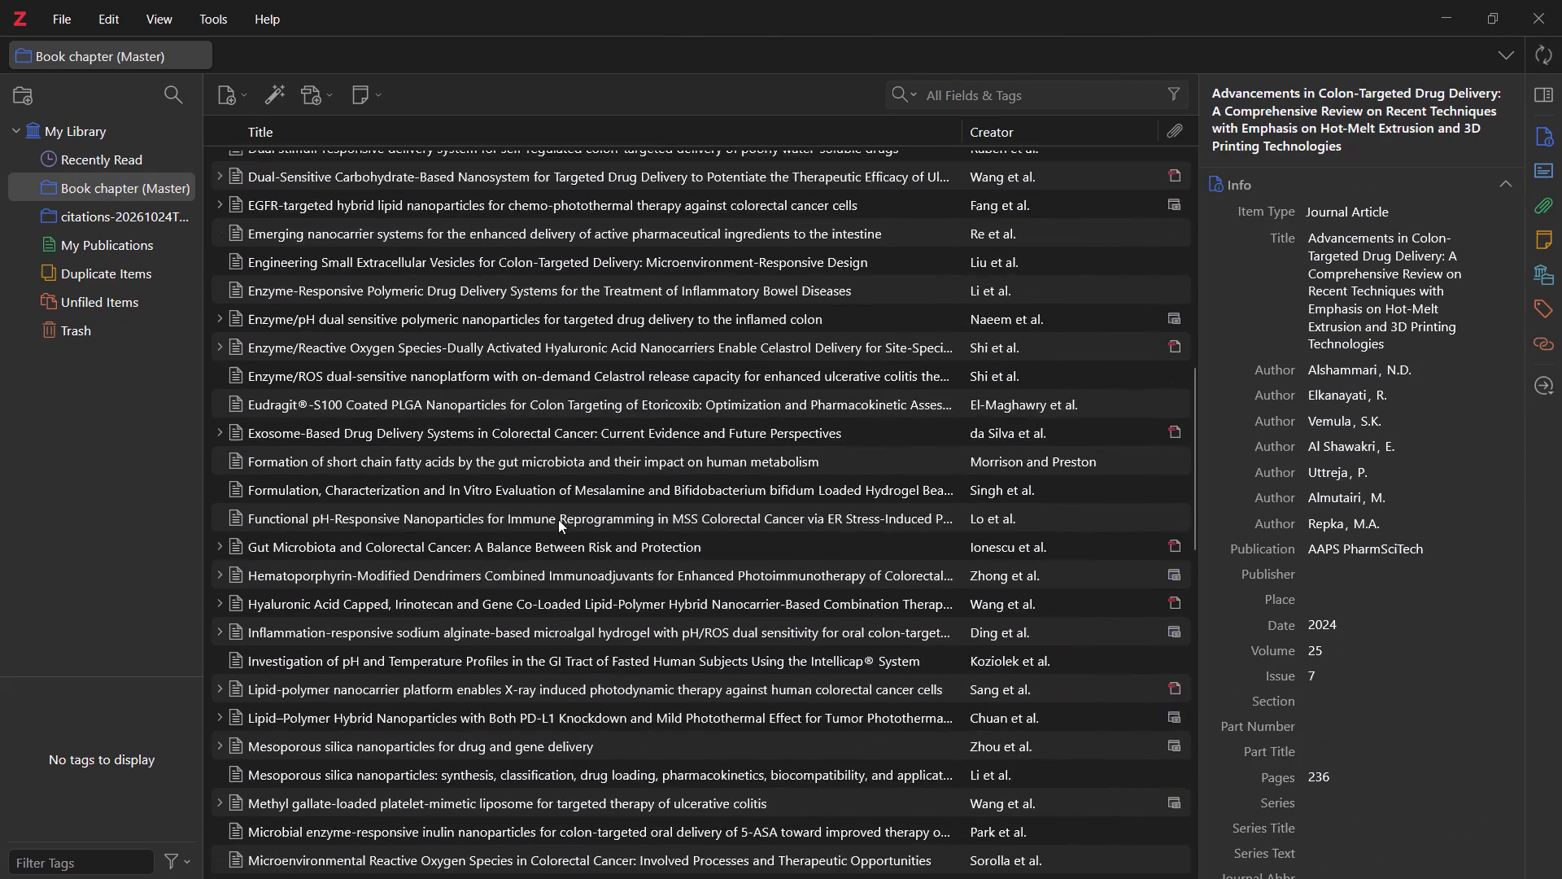
scroll(557, 522, "down", 1)
scroll(557, 522, "up", 1)
scroll(557, 522, "down", 2)
scroll(557, 522, "up", 1)
scroll(557, 522, "down", 2)
scroll(557, 522, "up", 1)
scroll(557, 522, "down", 1)
Export the Book chapter (Master) collection with notes as Zotero RDF to Downloads under the name Book chapter (Master).rdf.
left_click(129, 194)
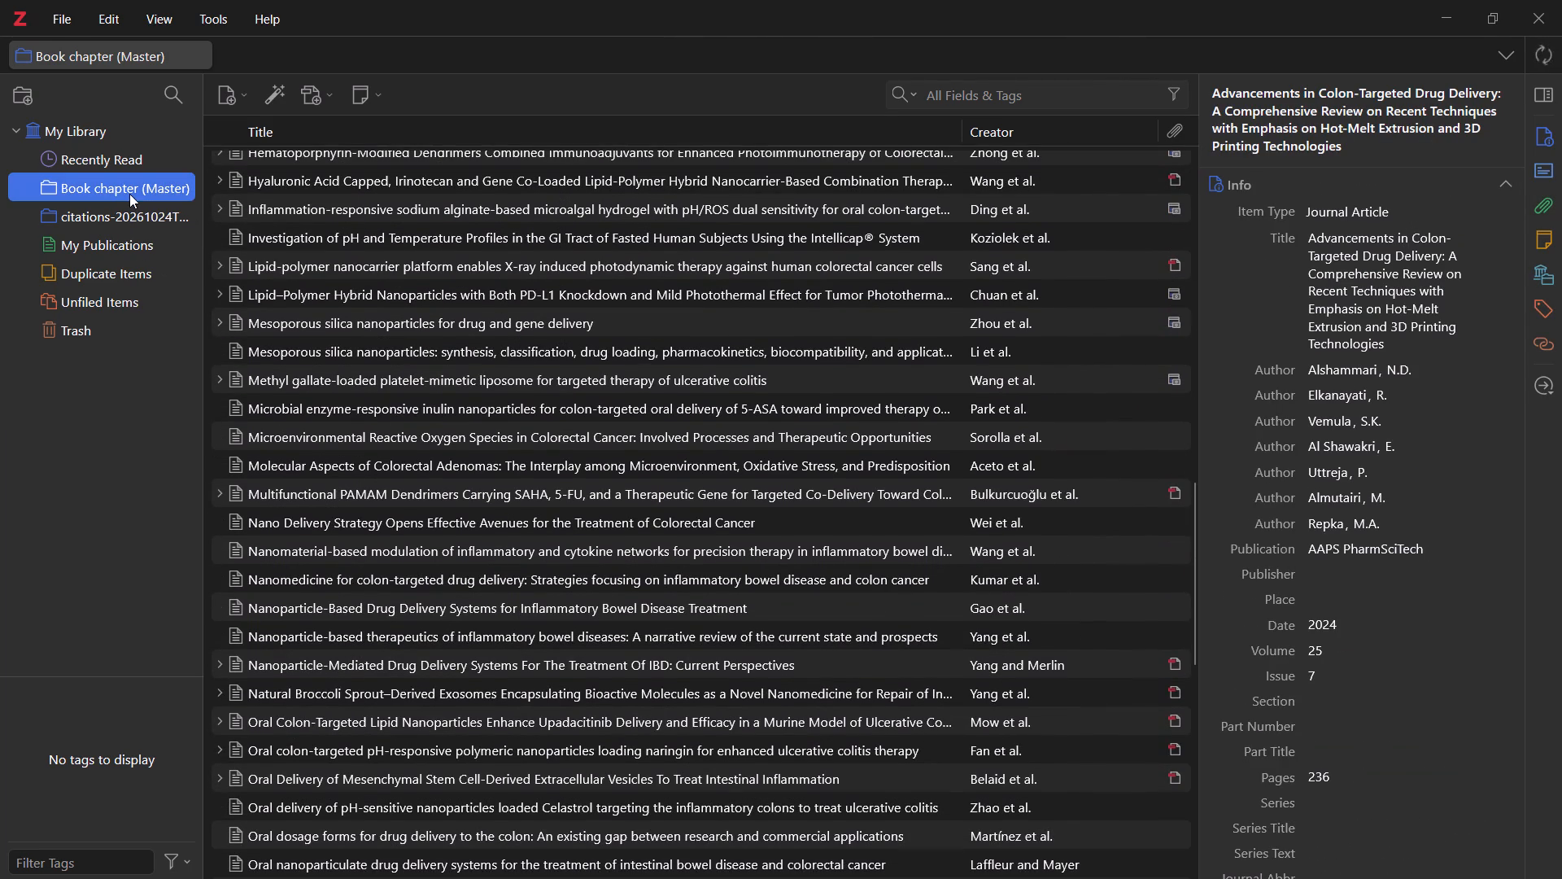
right_click(135, 192)
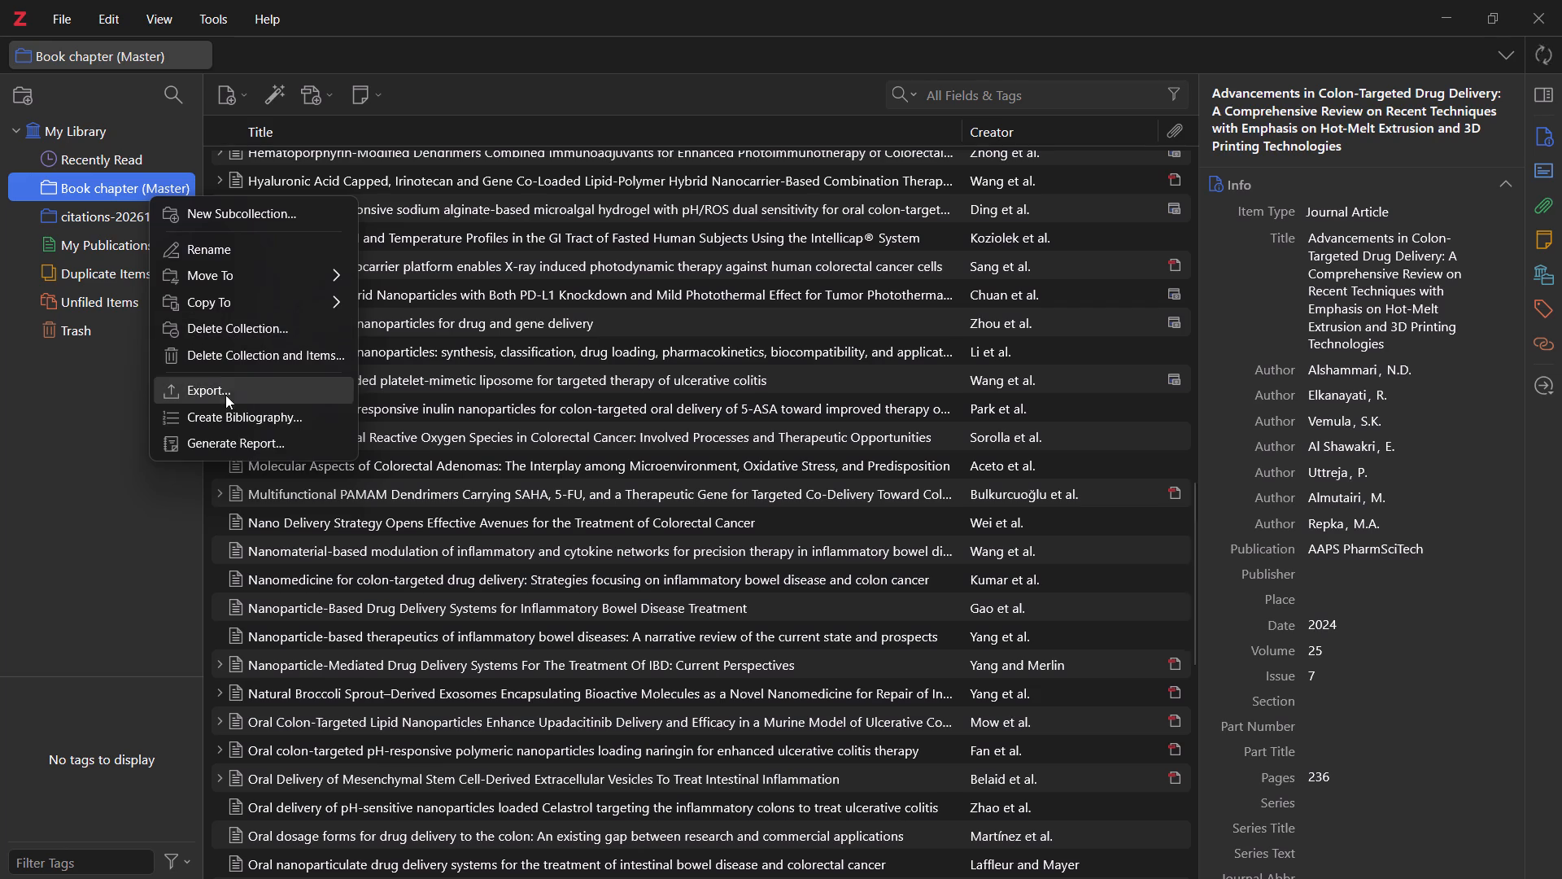
left_click(234, 392)
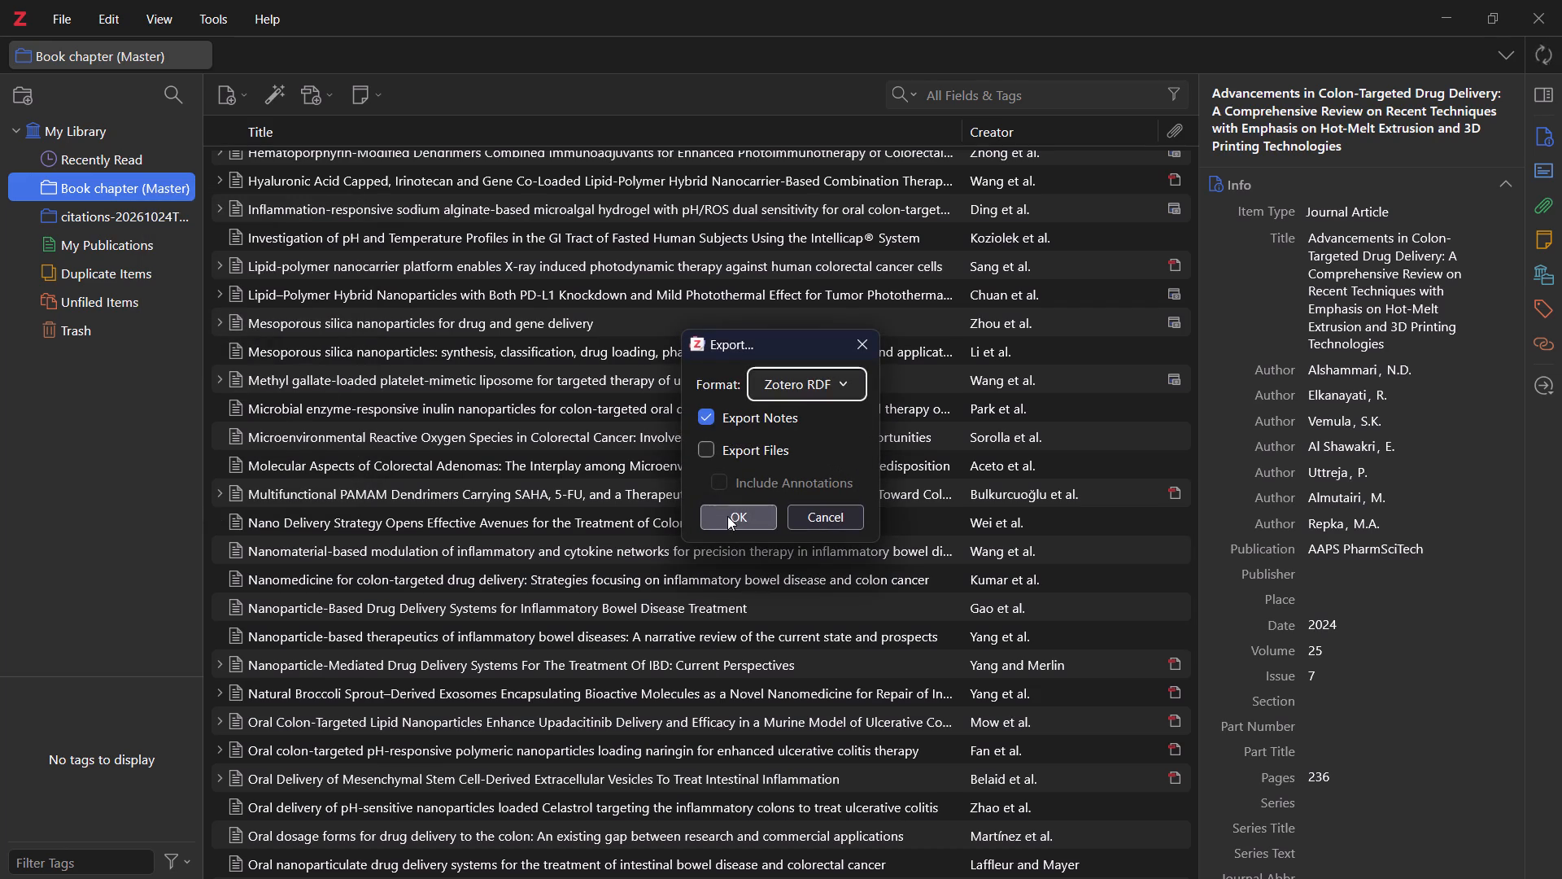
left_click(727, 516)
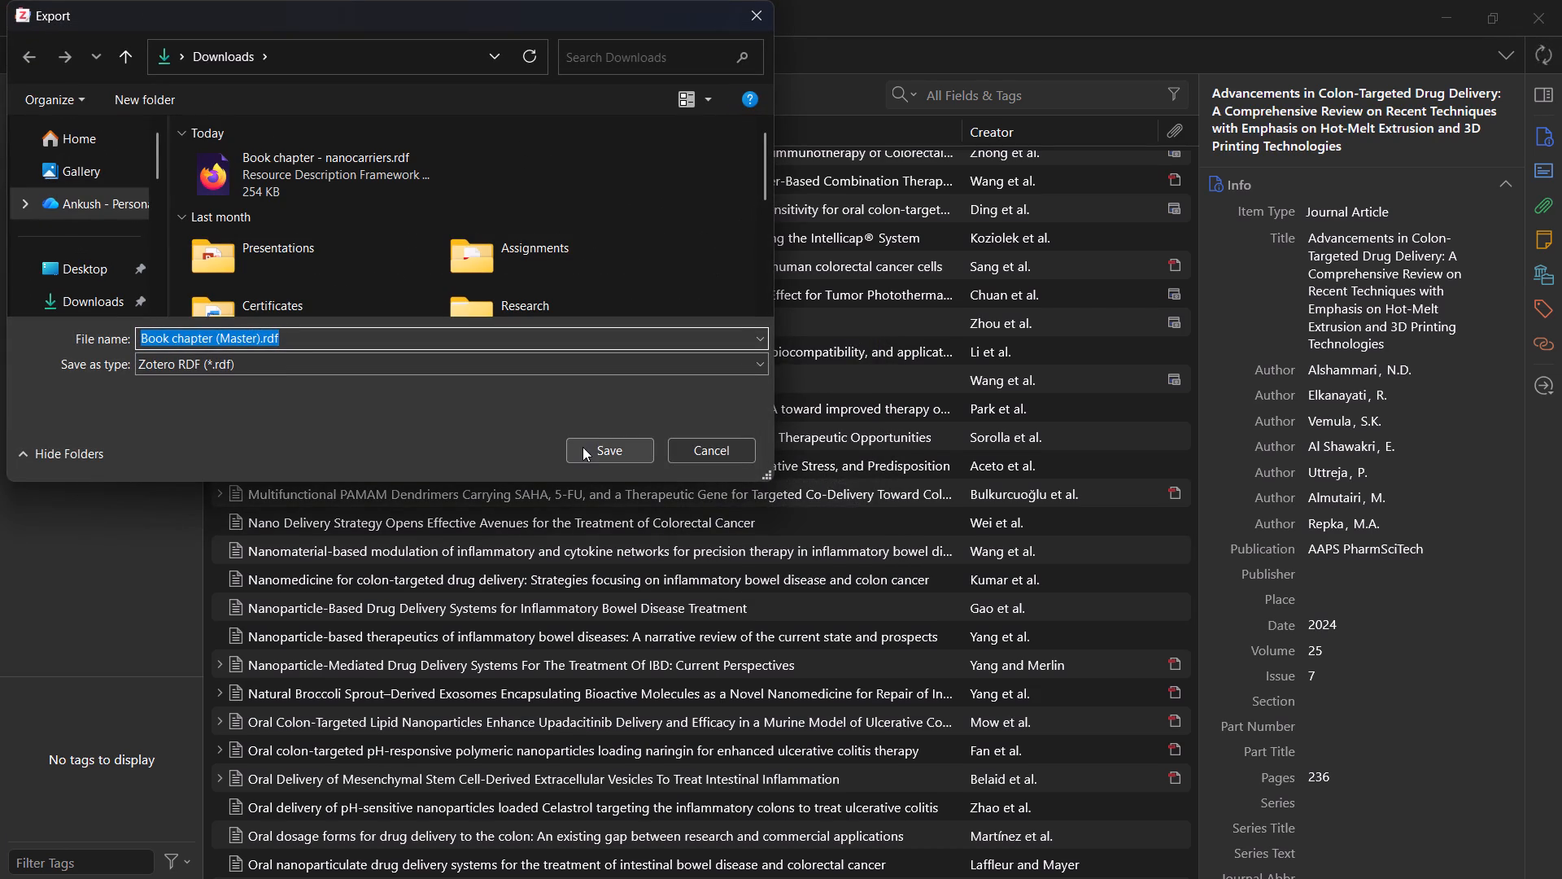
left_click(73, 301)
left_click(609, 454)
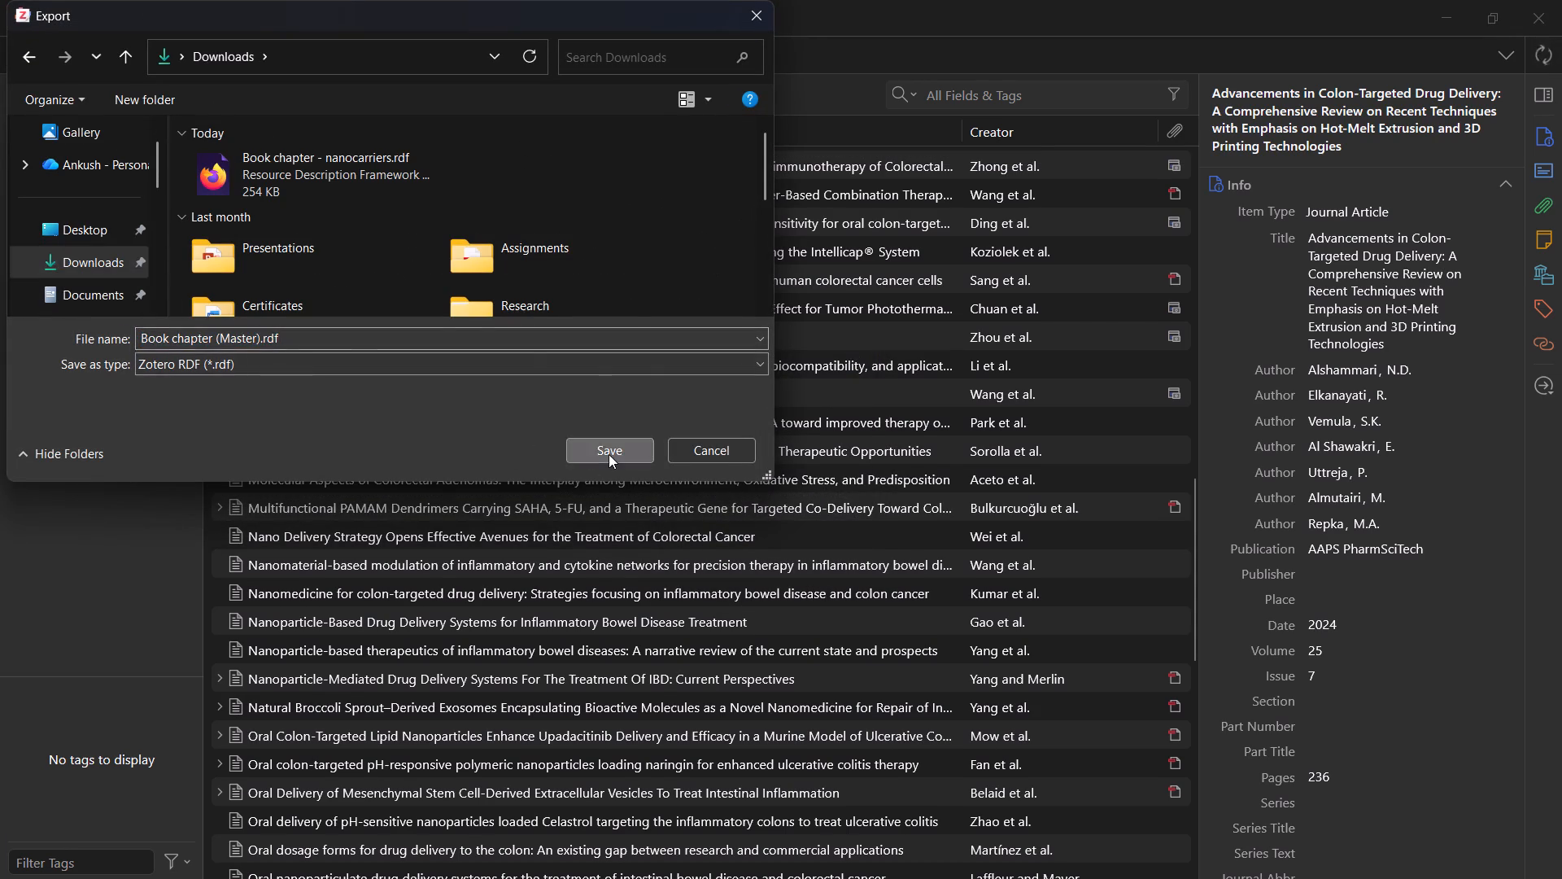
Move all items of My Library to the Trash.
left_click(75, 120)
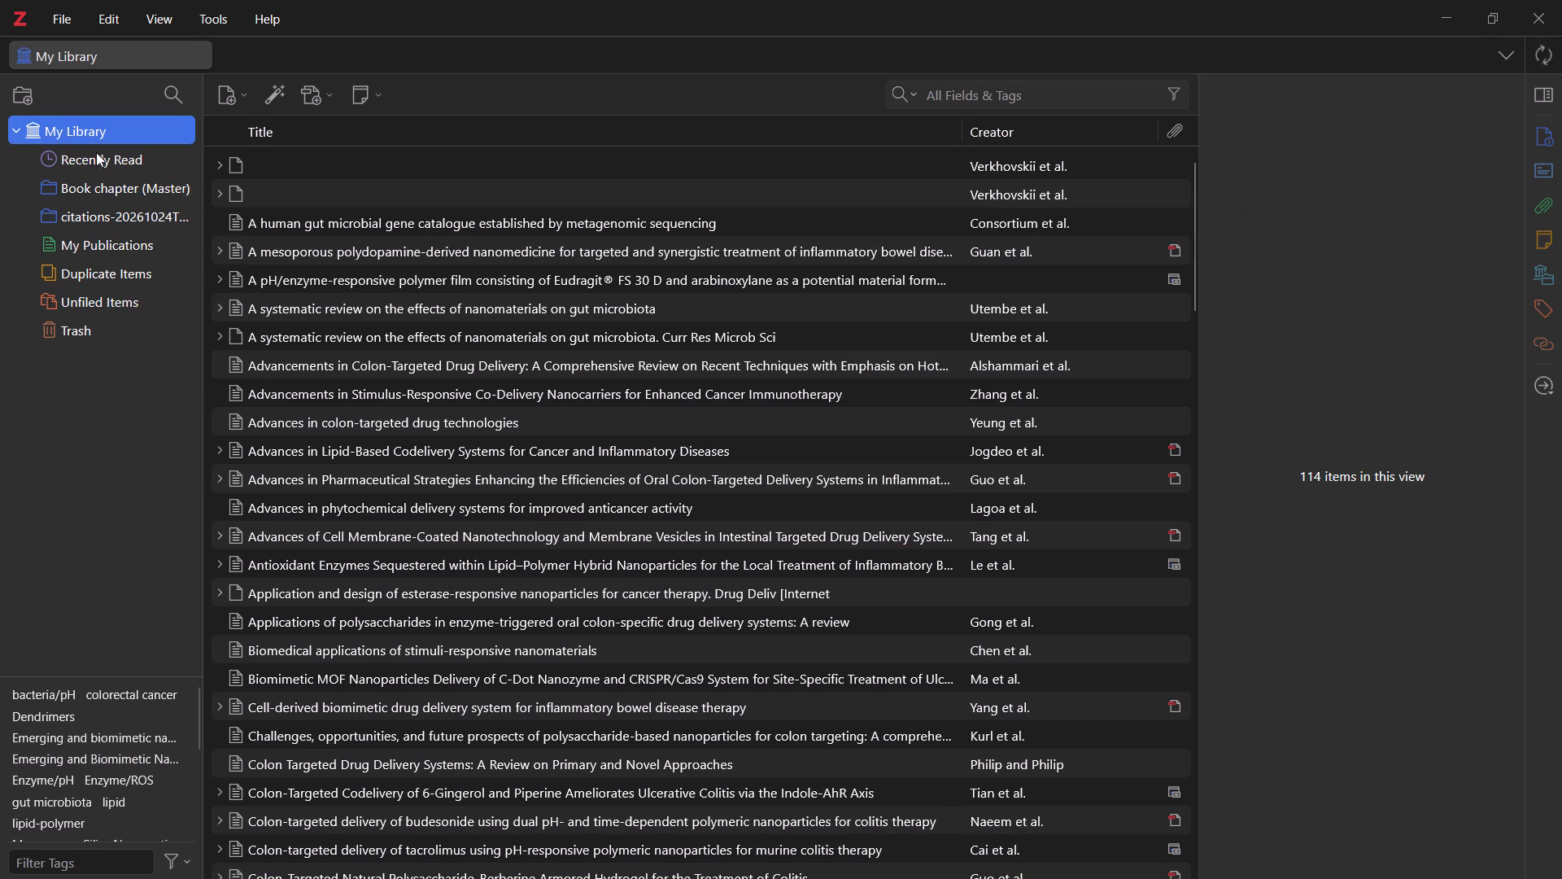
left_click(467, 345)
key("ctrl+a")
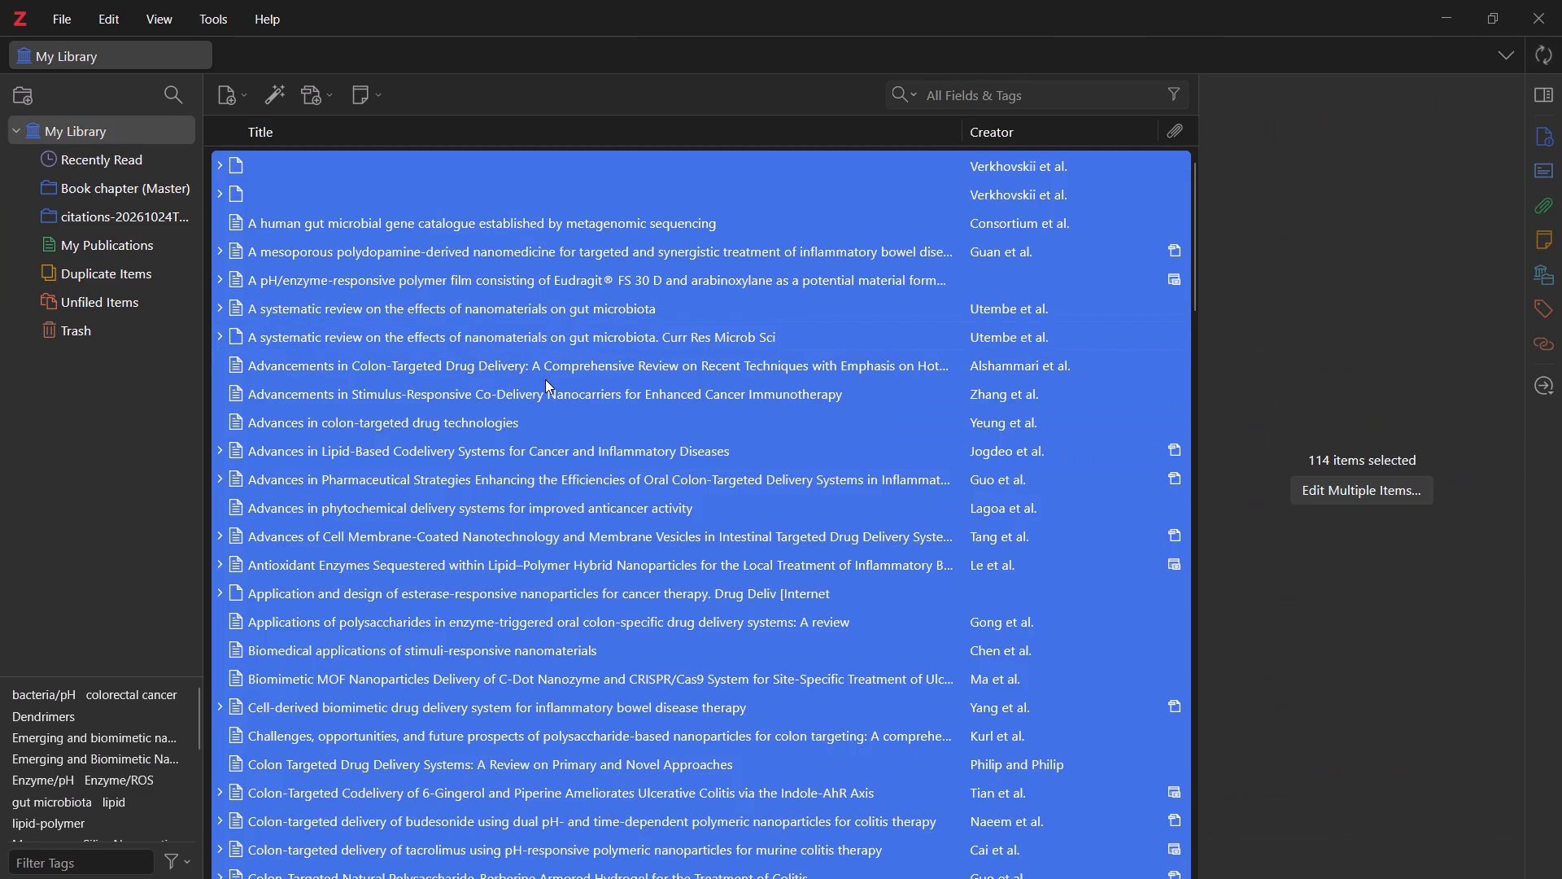
key("Delete")
left_click(848, 473)
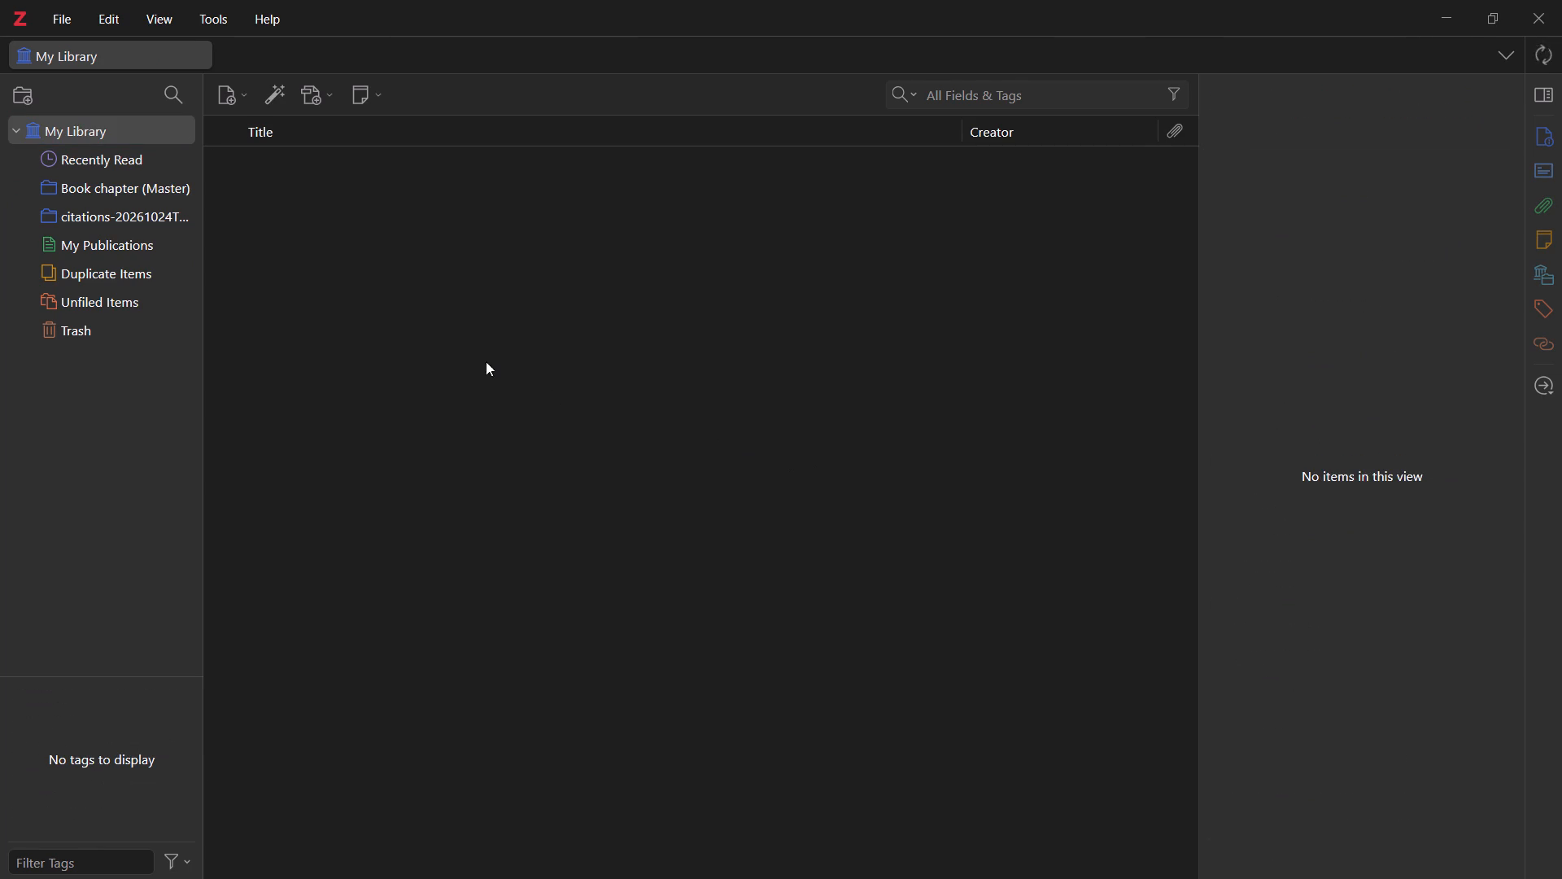
Delete the Book chapter (Master) collection without its items.
left_click(128, 188)
key("Delete")
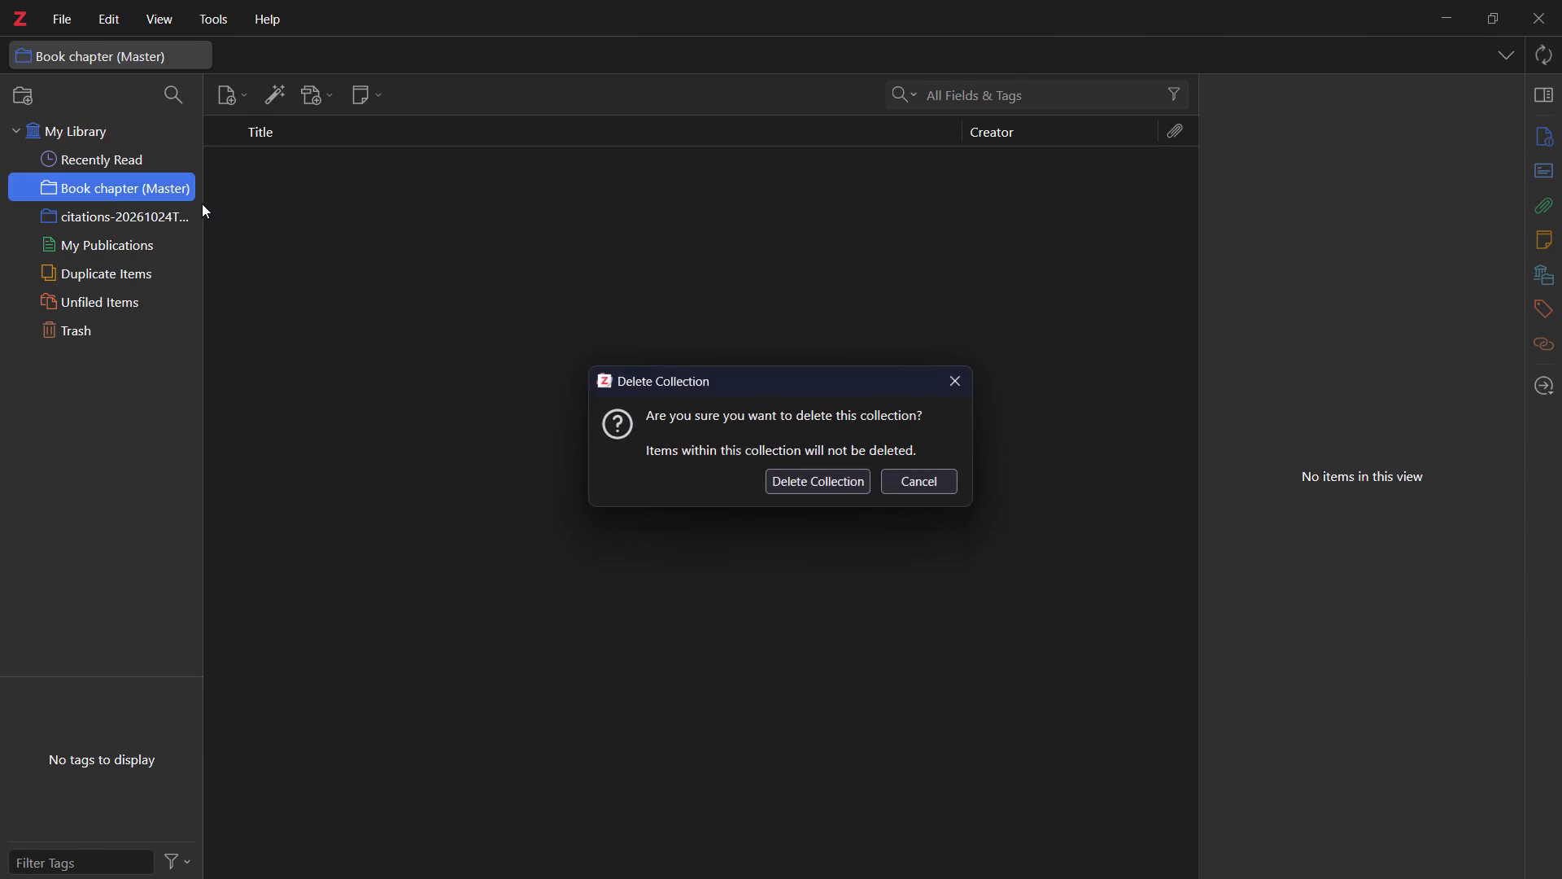
left_click(809, 478)
Import Book chapter (Master).rdf from the Downloads folder into My Library.
left_click(55, 127)
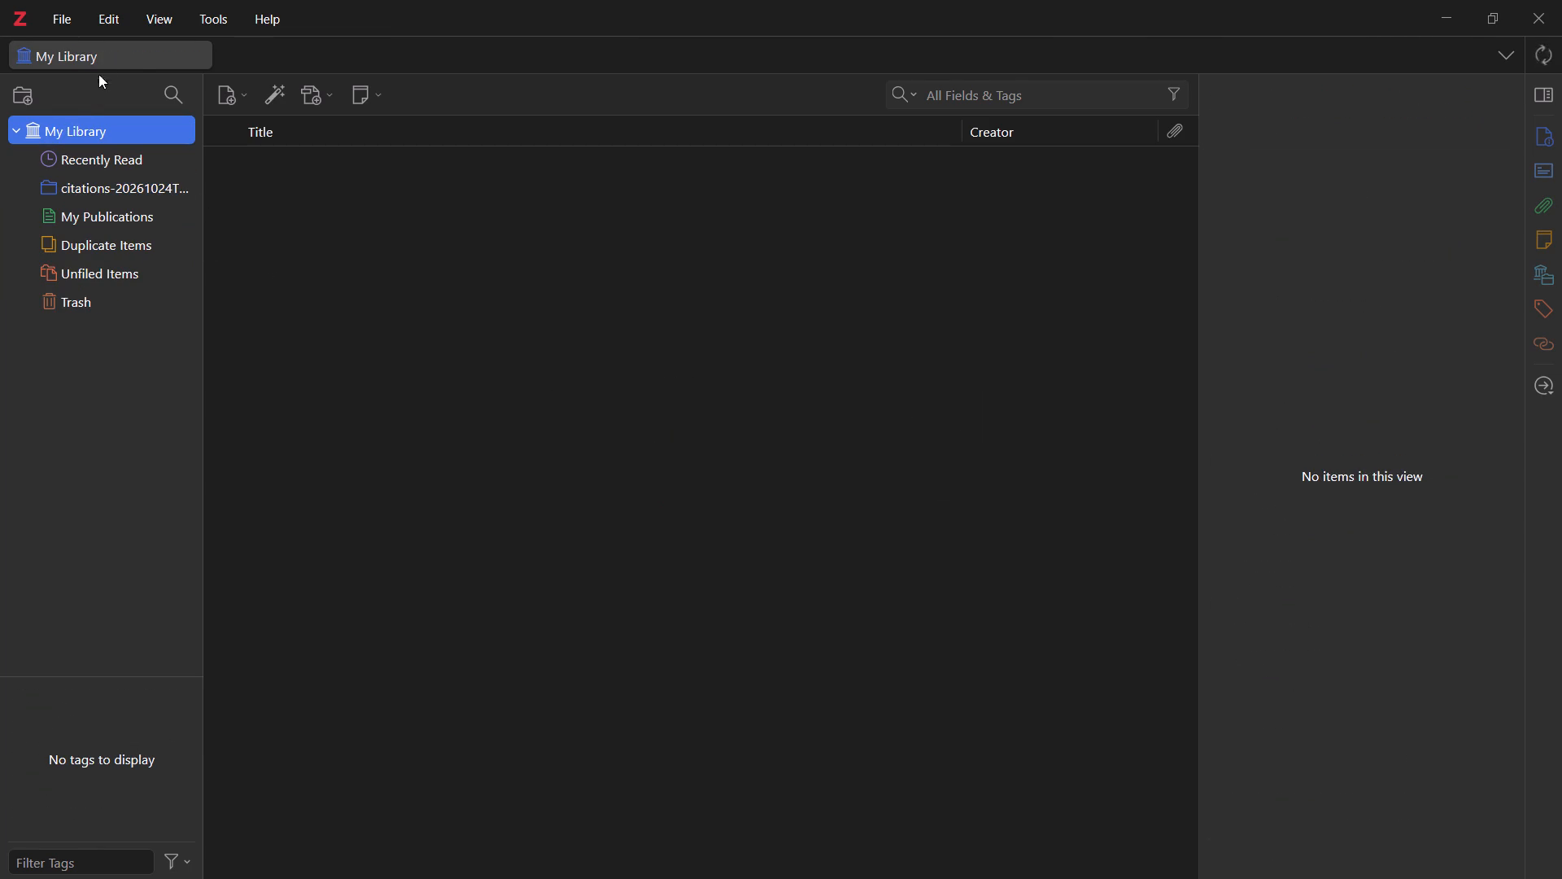
left_click(51, 11)
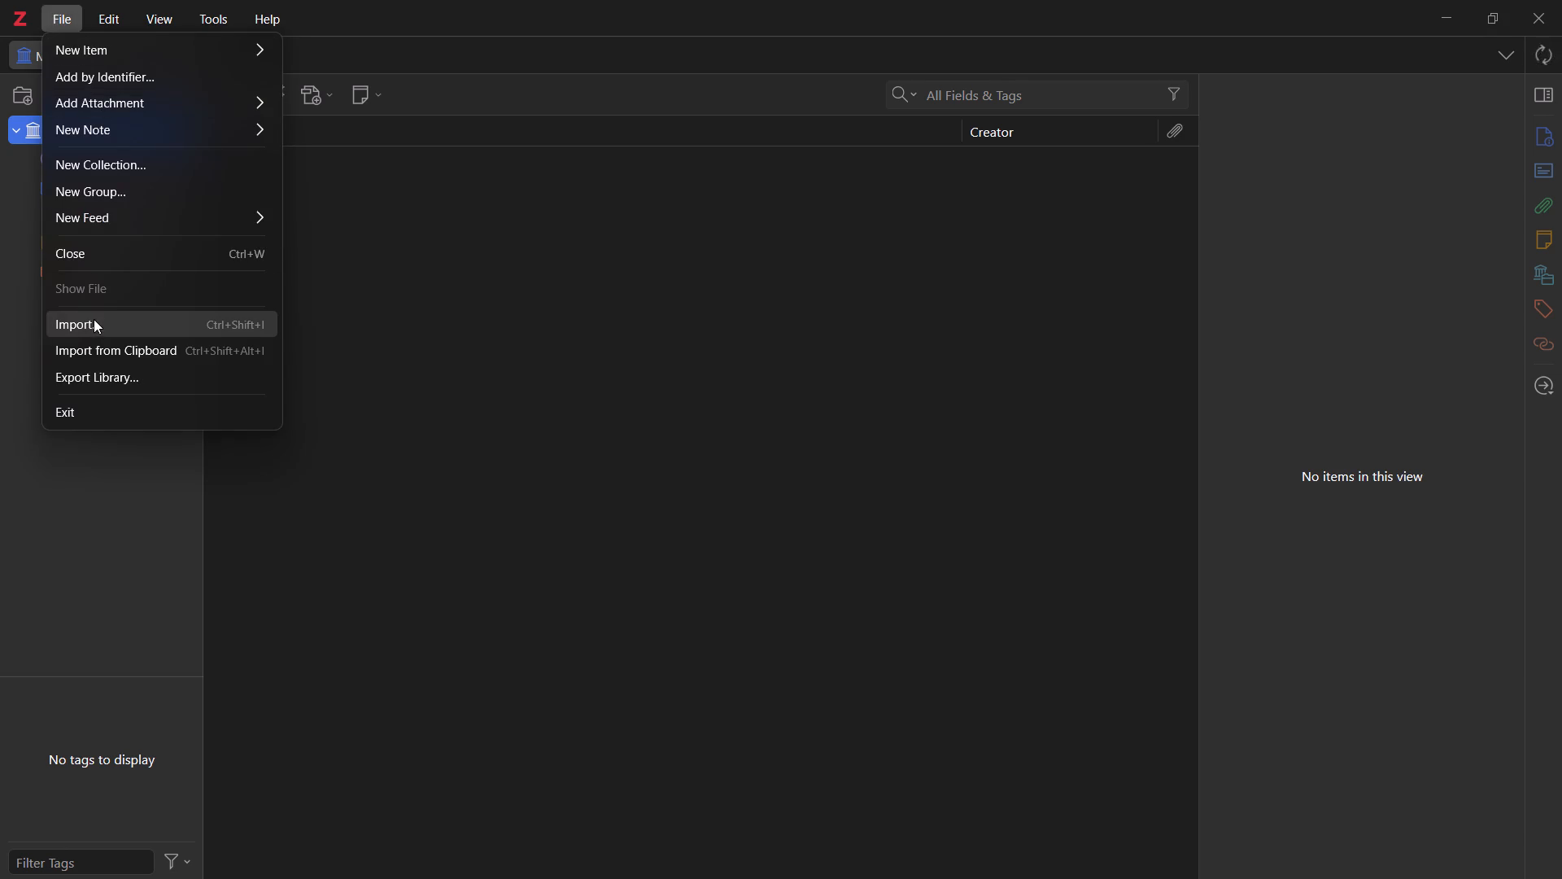
left_click(106, 323)
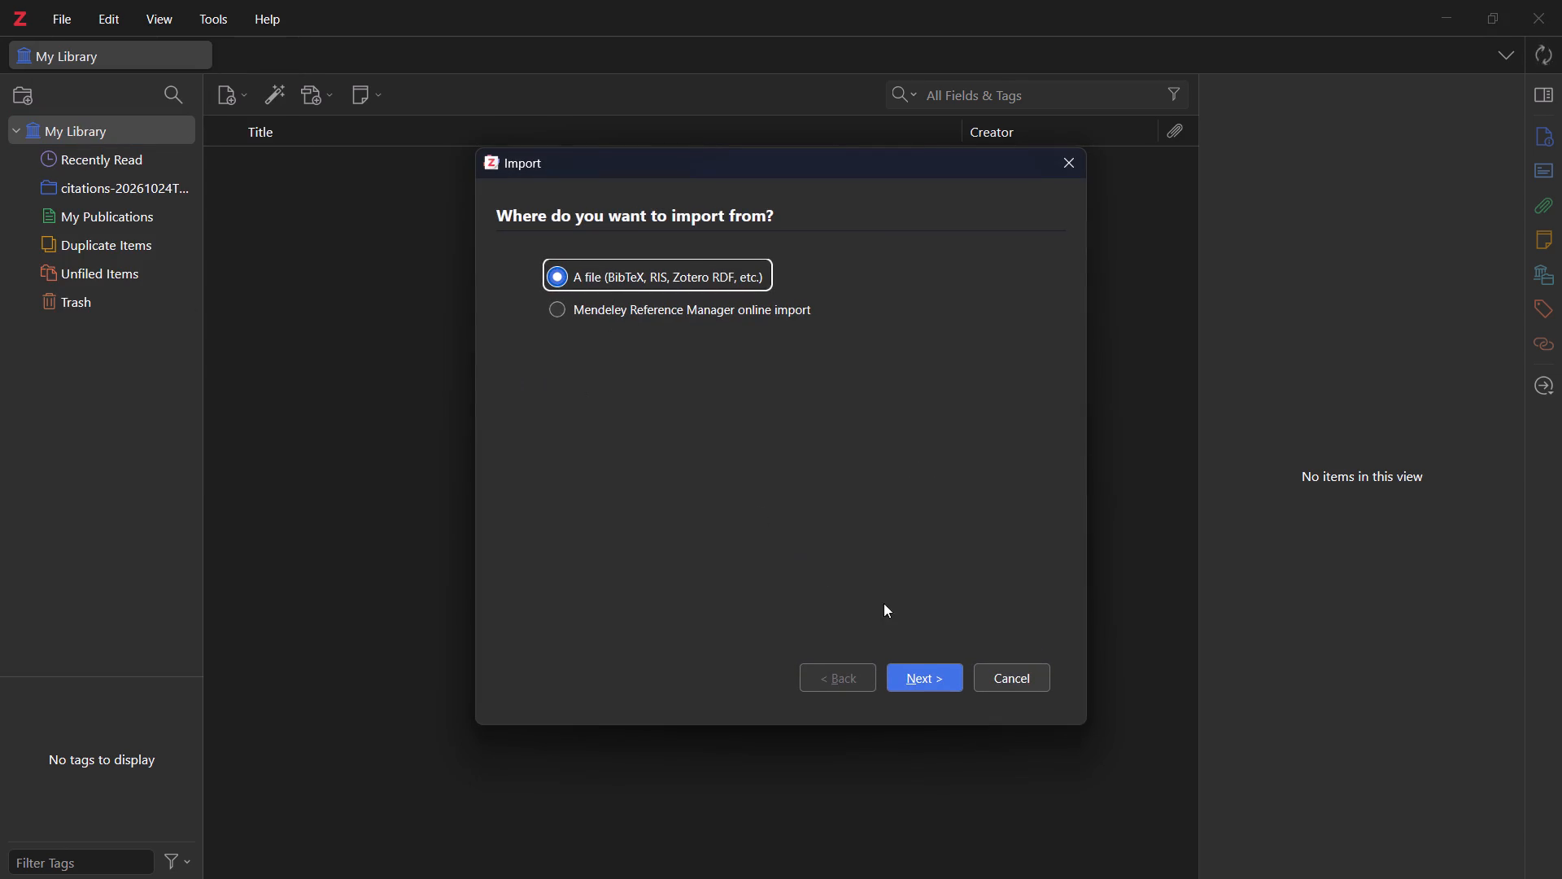
left_click(934, 671)
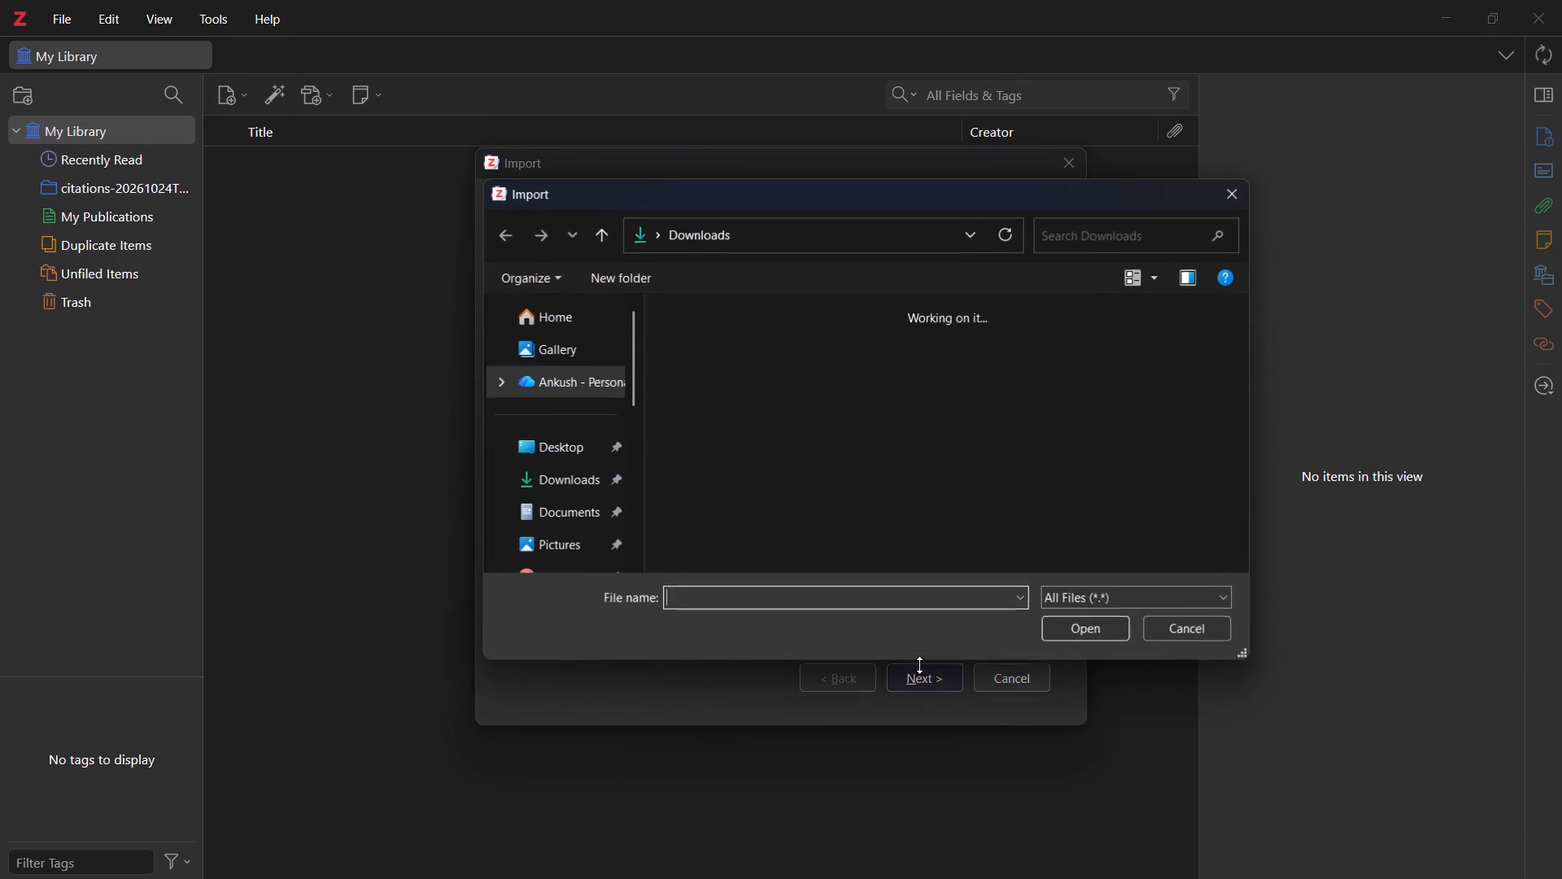
left_click(720, 344)
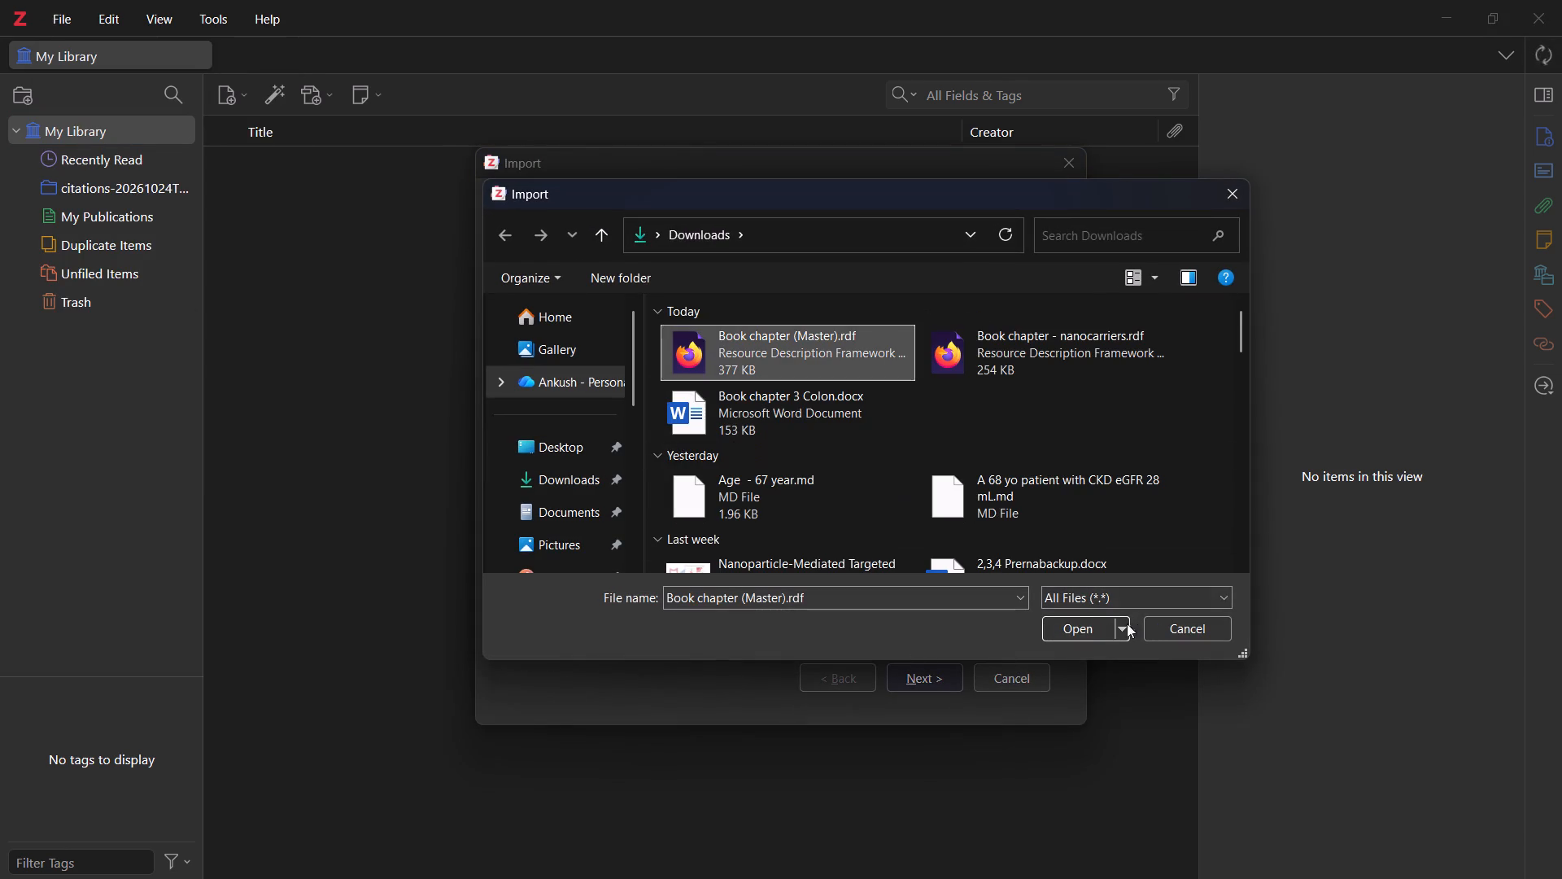
left_click(1097, 630)
left_click(921, 676)
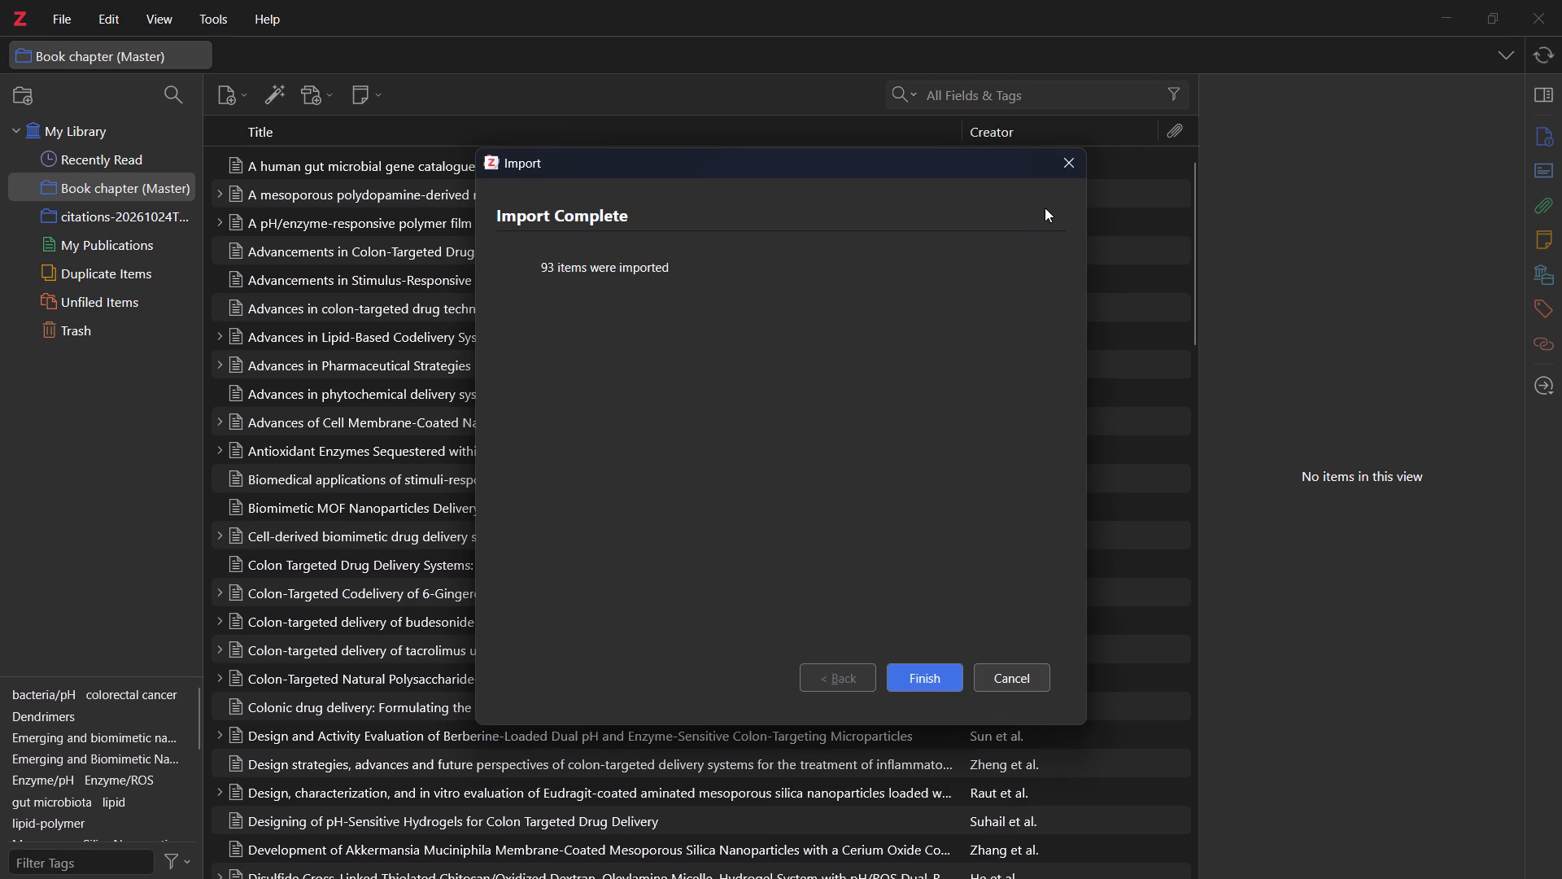
left_click(1063, 165)
Check how many items the imported Book chapter (Master) collection and My Library contain by selecting them all.
left_click(631, 351)
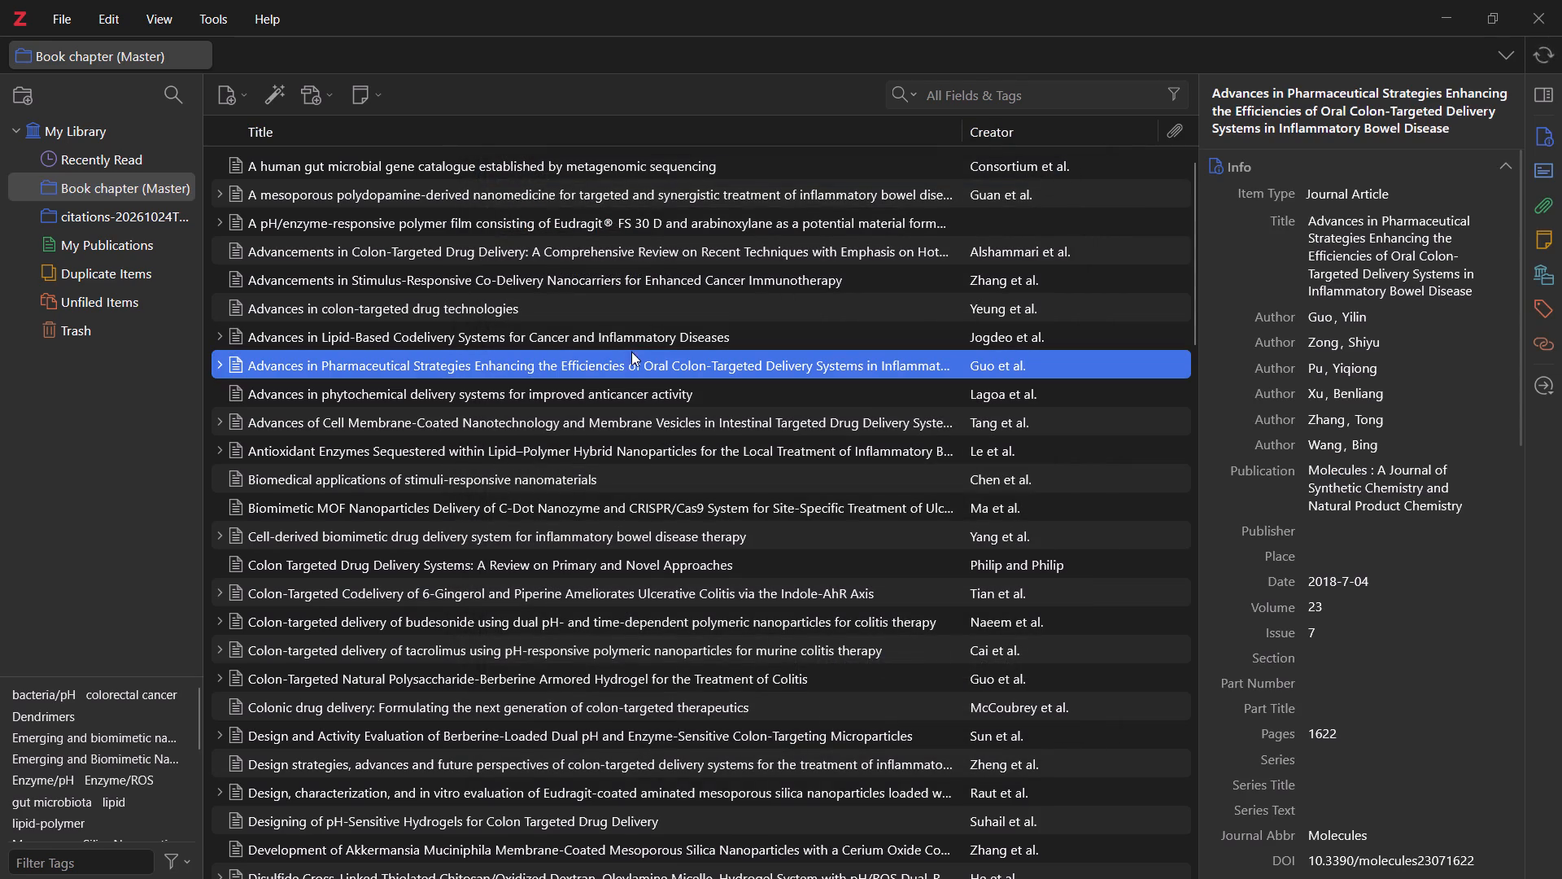
key("ctrl+a")
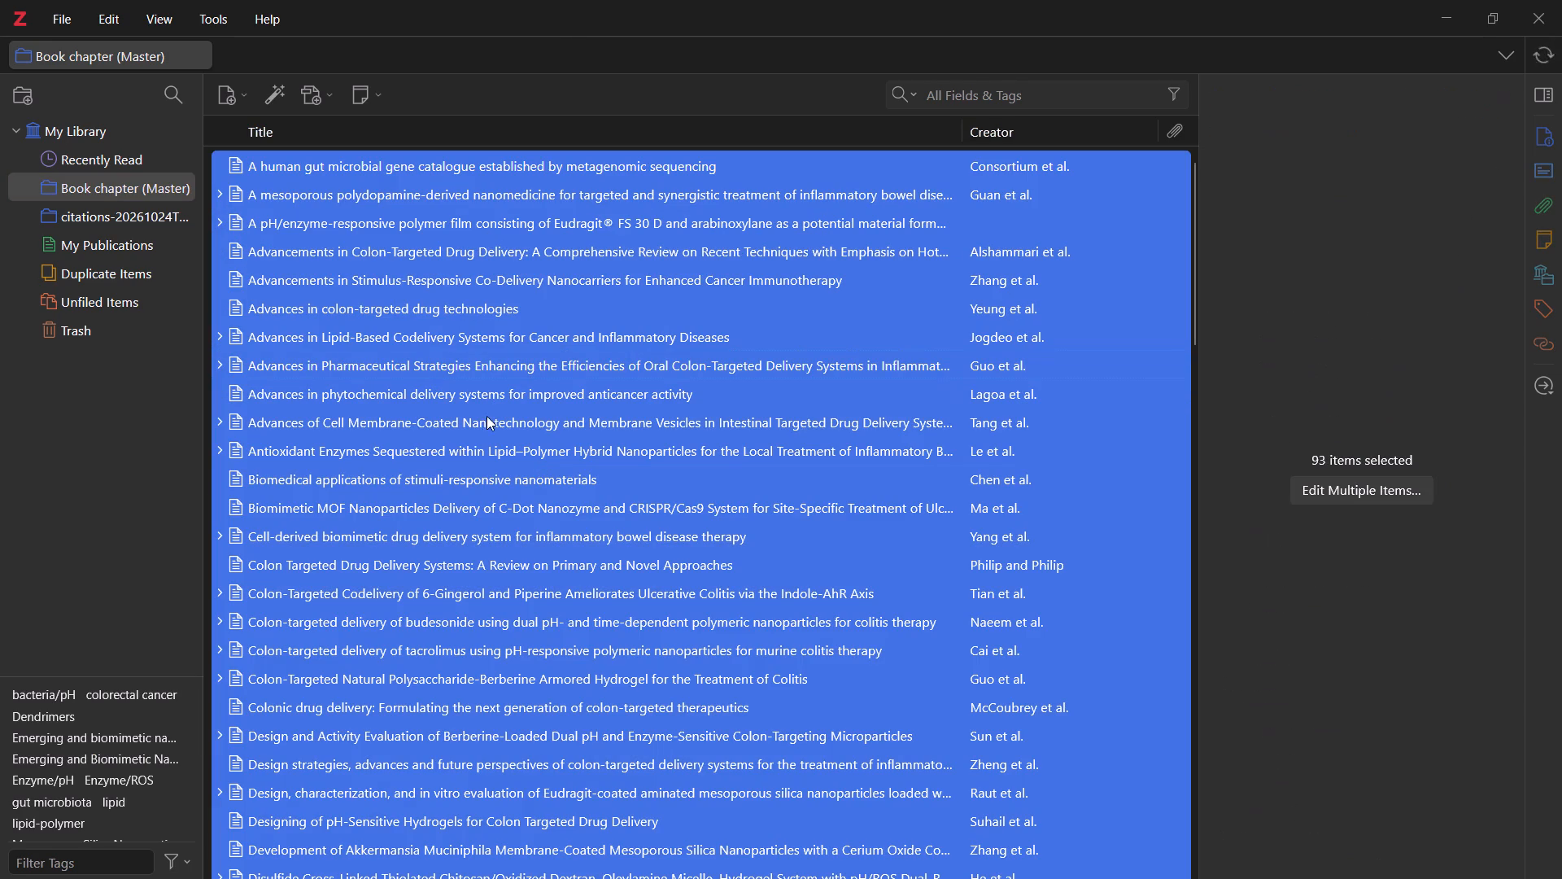
left_click(107, 125)
left_click(678, 413)
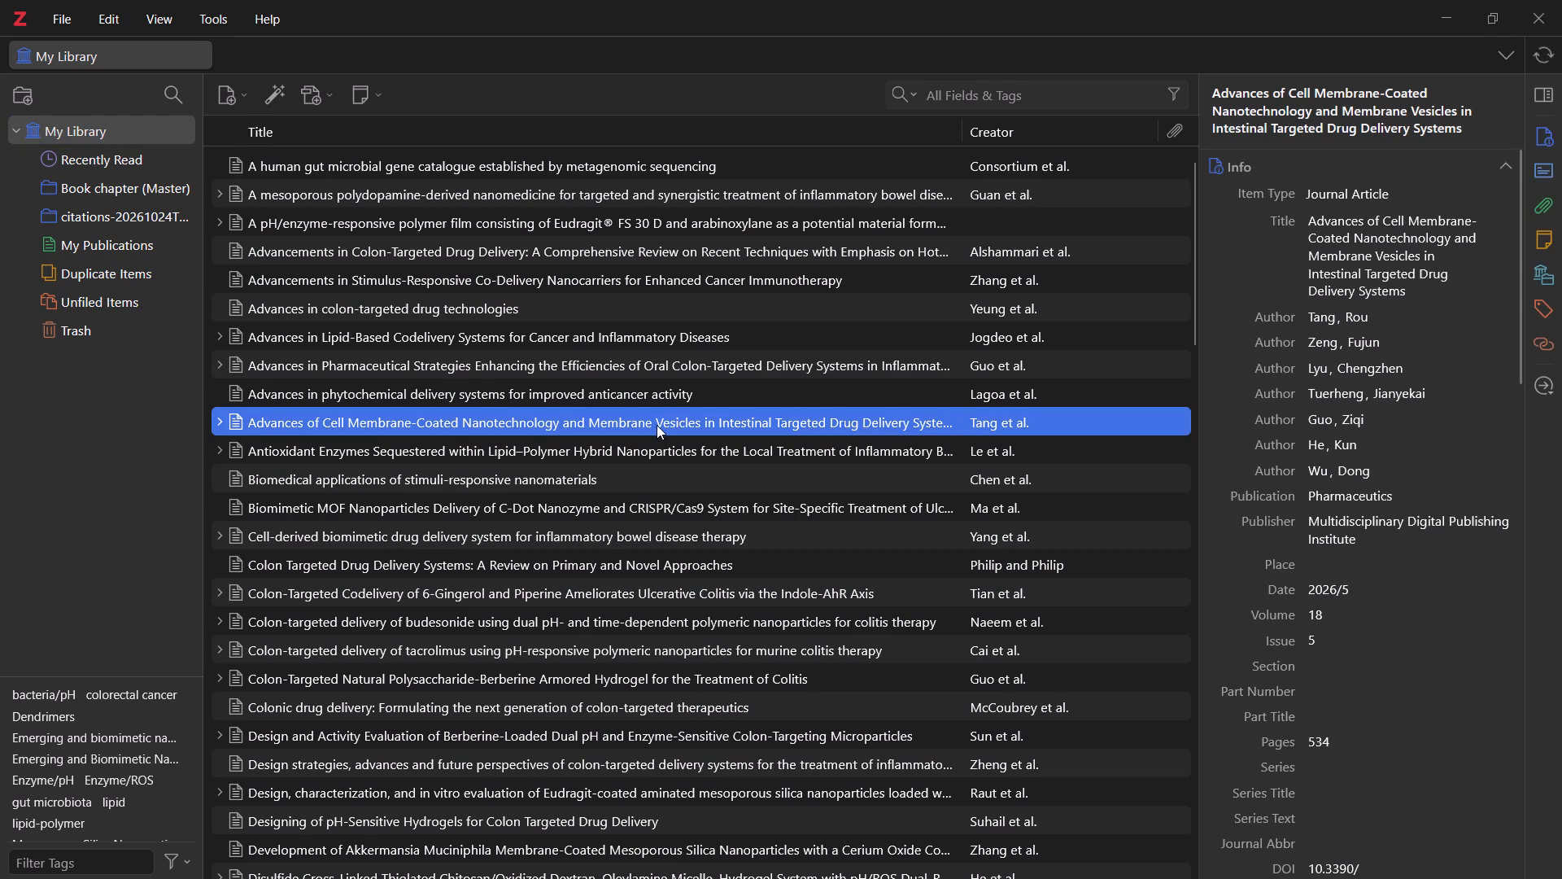
key("ctrl+a")
left_click(117, 439)
Switch to Document1 in Word and undo the bibliography insertion under the References heading.
key("alt+Tab")
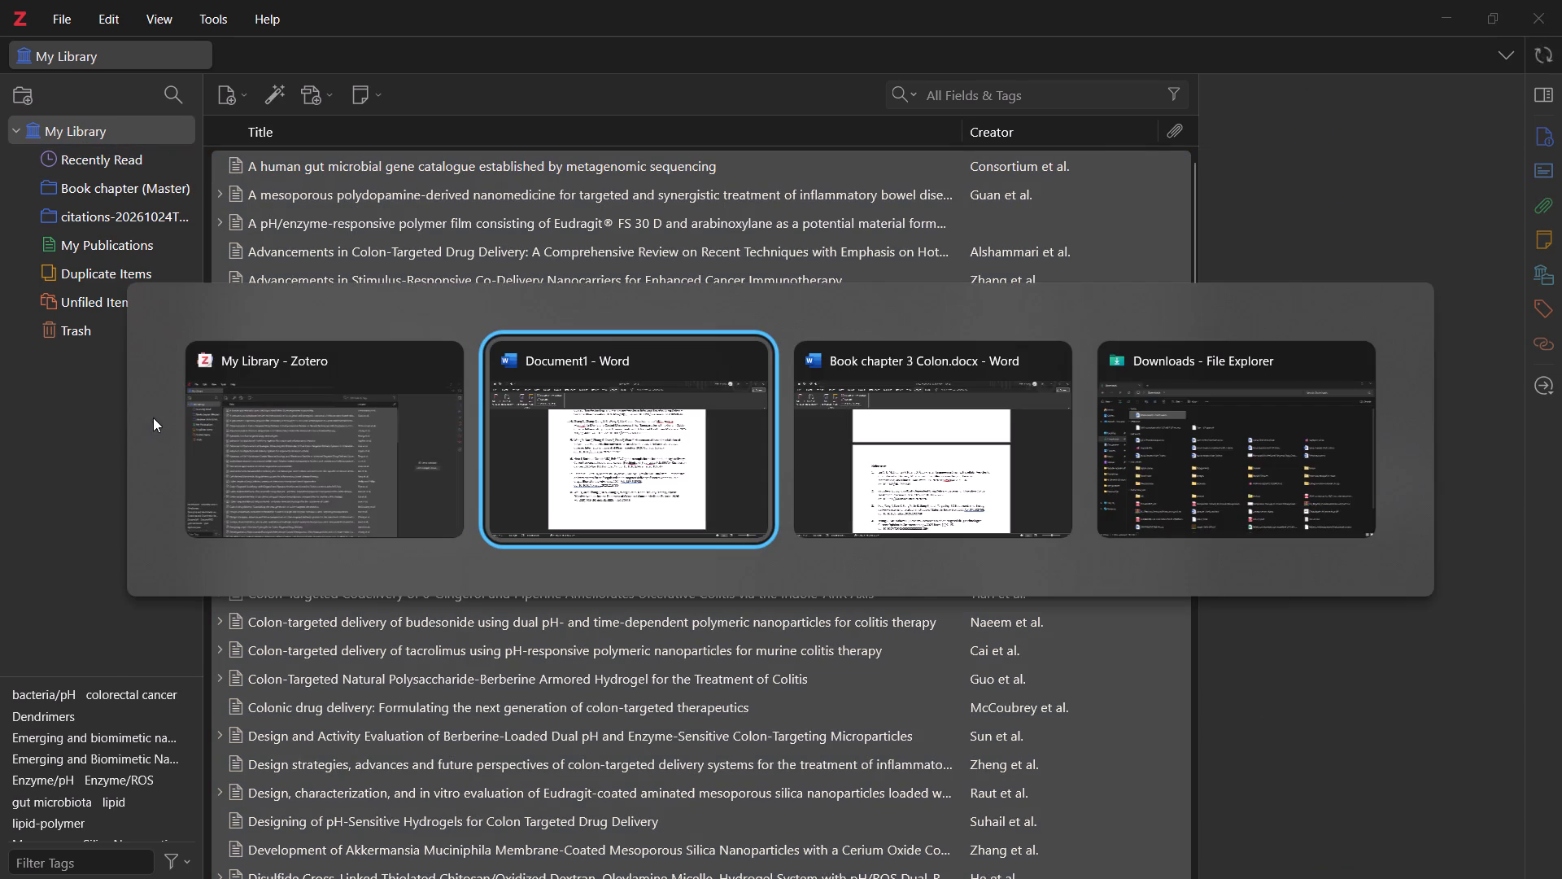
key("alt+Tab")
key("alt+Tab")
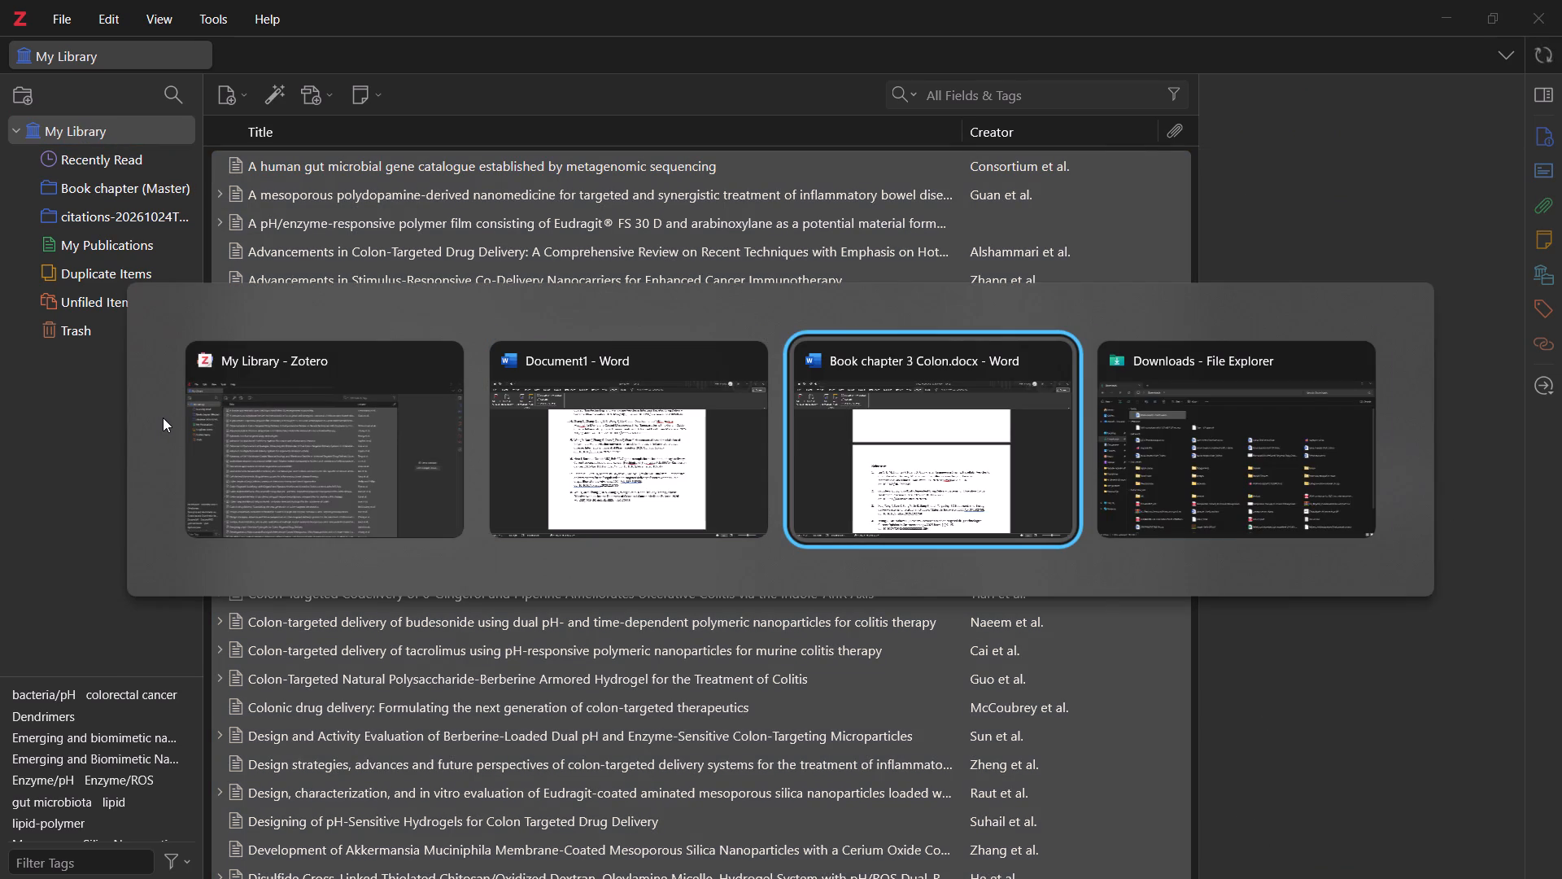
key("alt+Tab")
key("alt+Tab")
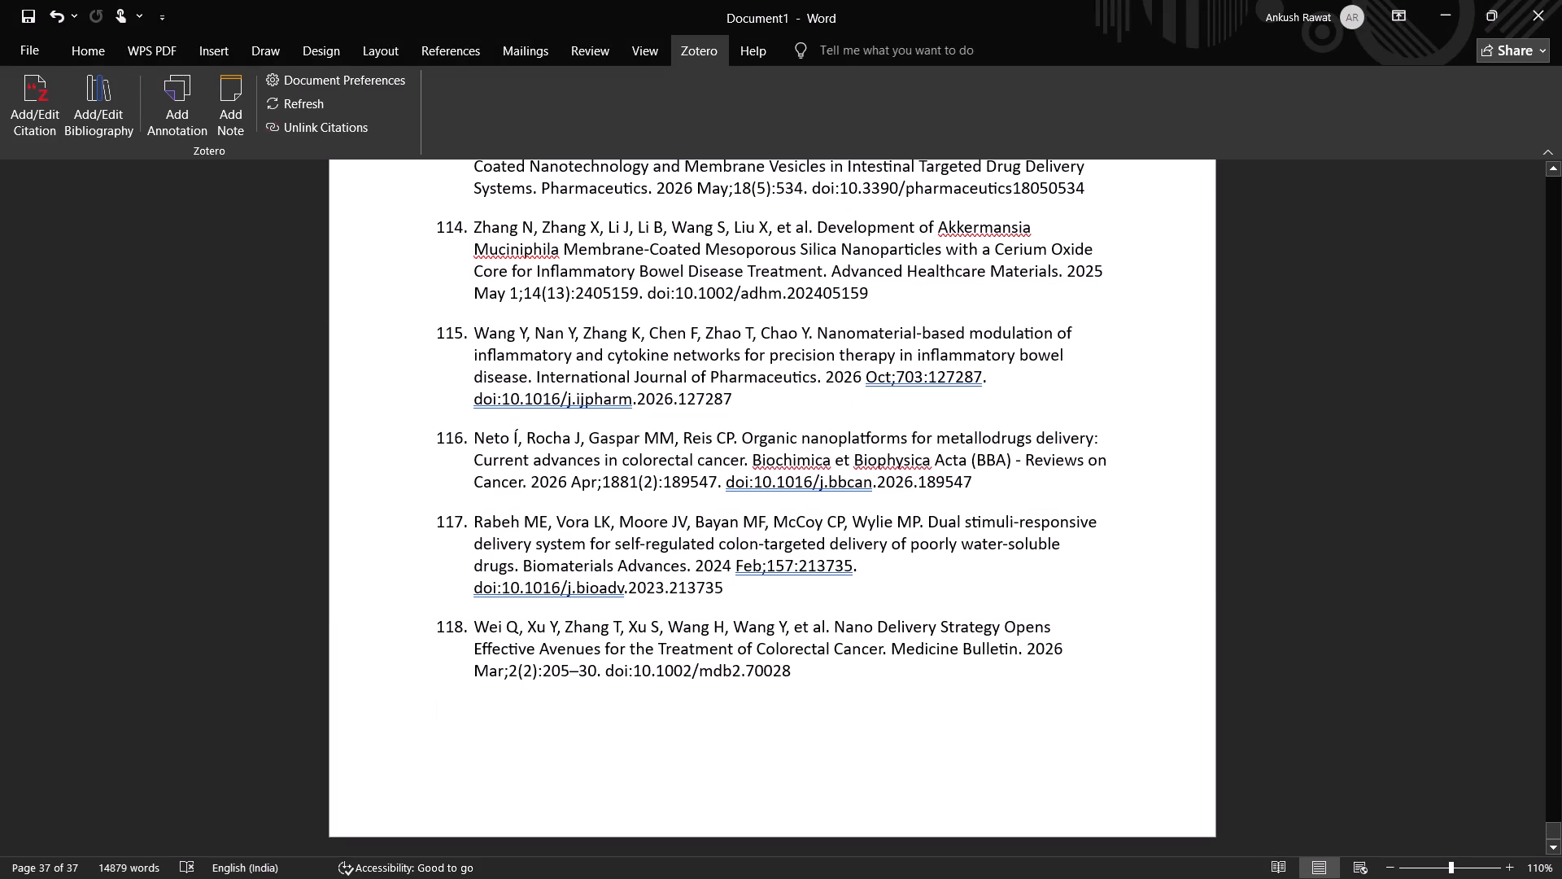
key("ctrl+z")
scroll(472, 530, "down", 1)
scroll(472, 530, "up", 2)
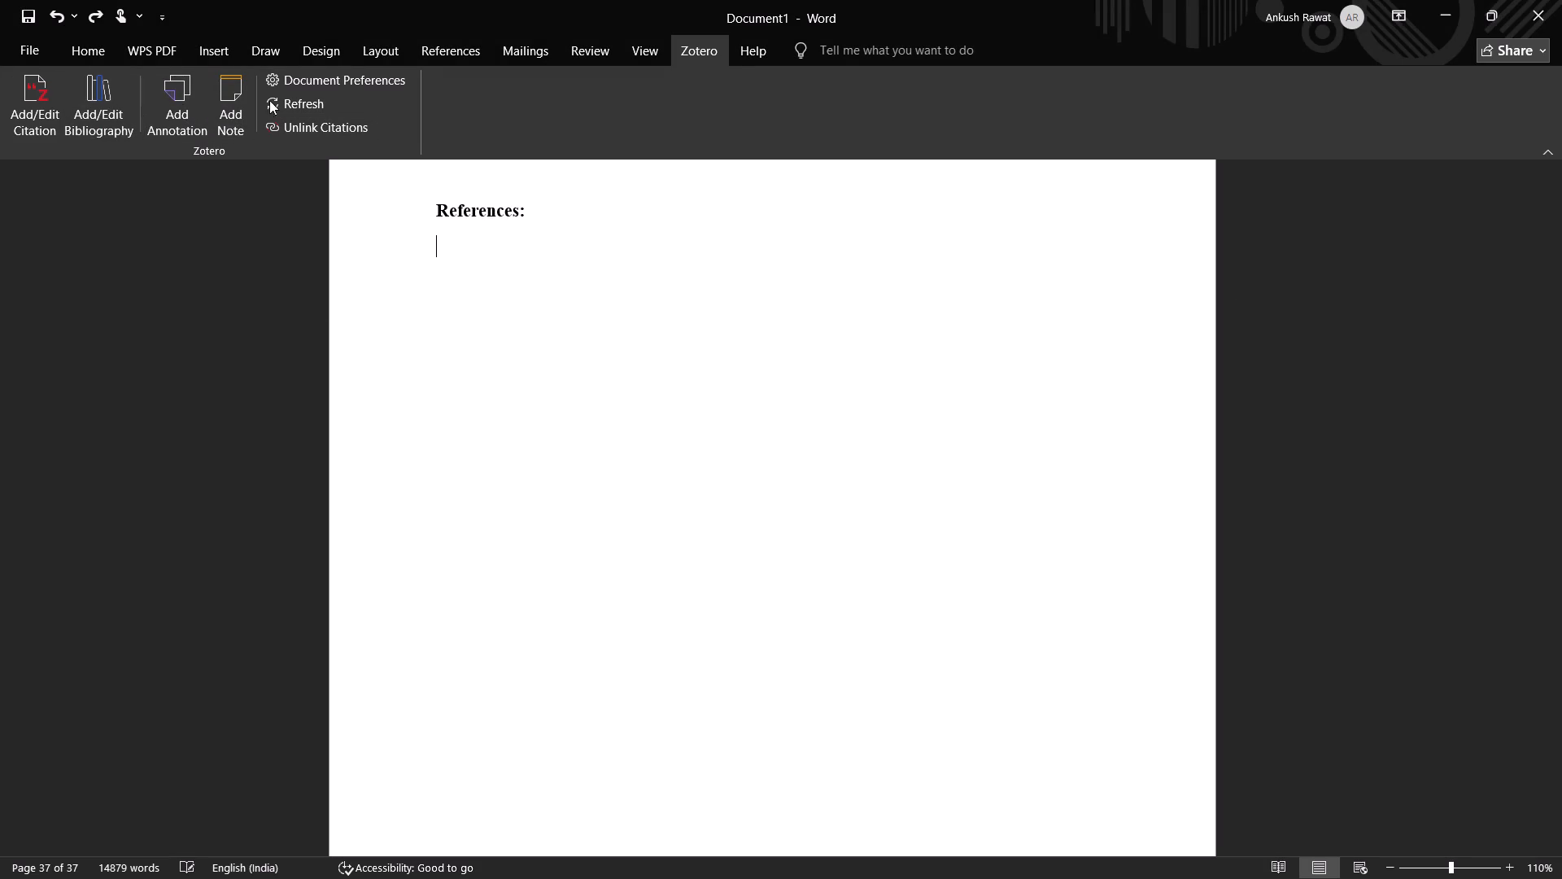
Insert the Zotero bibliography under the References heading and check its last entries.
left_click(133, 102)
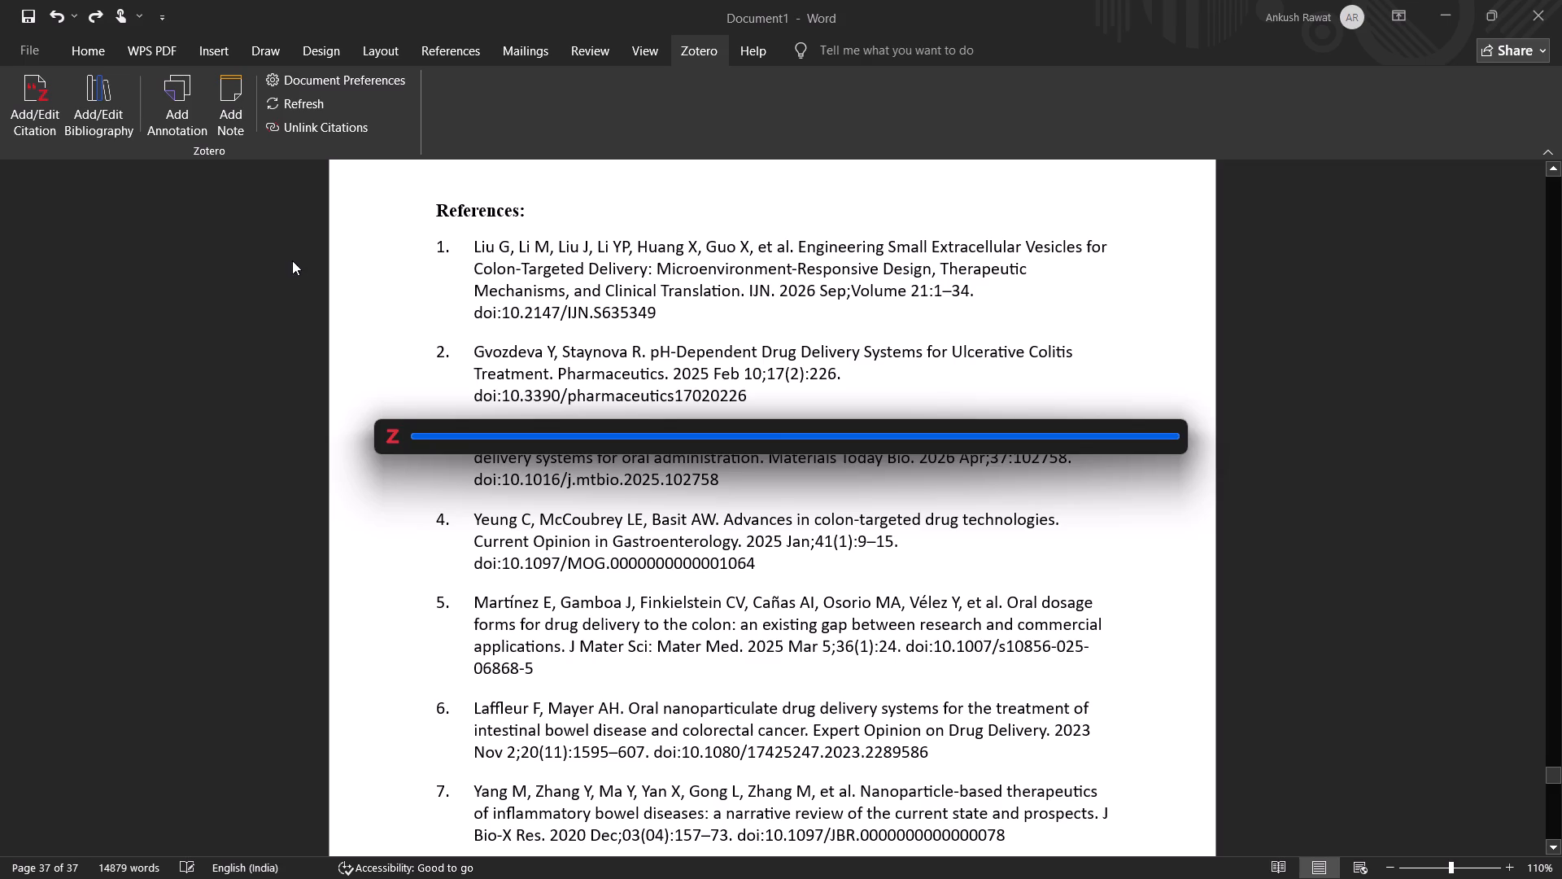
middle_click_drag(371, 291, 381, 538)
scroll(381, 538, "down", 1)
scroll(381, 538, "up", 1)
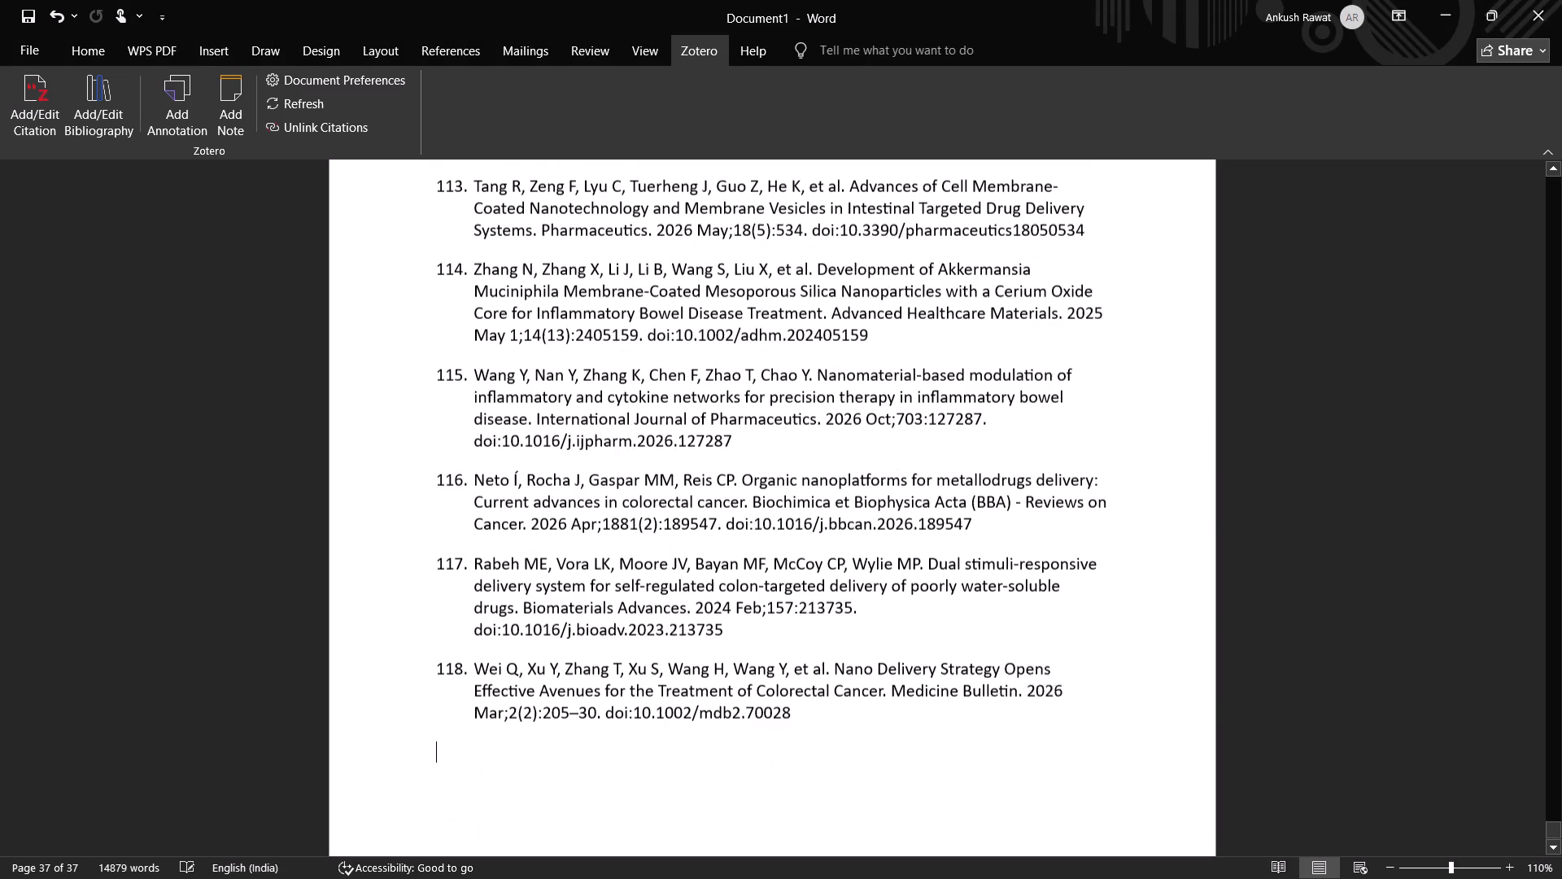
middle_click_drag(387, 578, 381, 450)
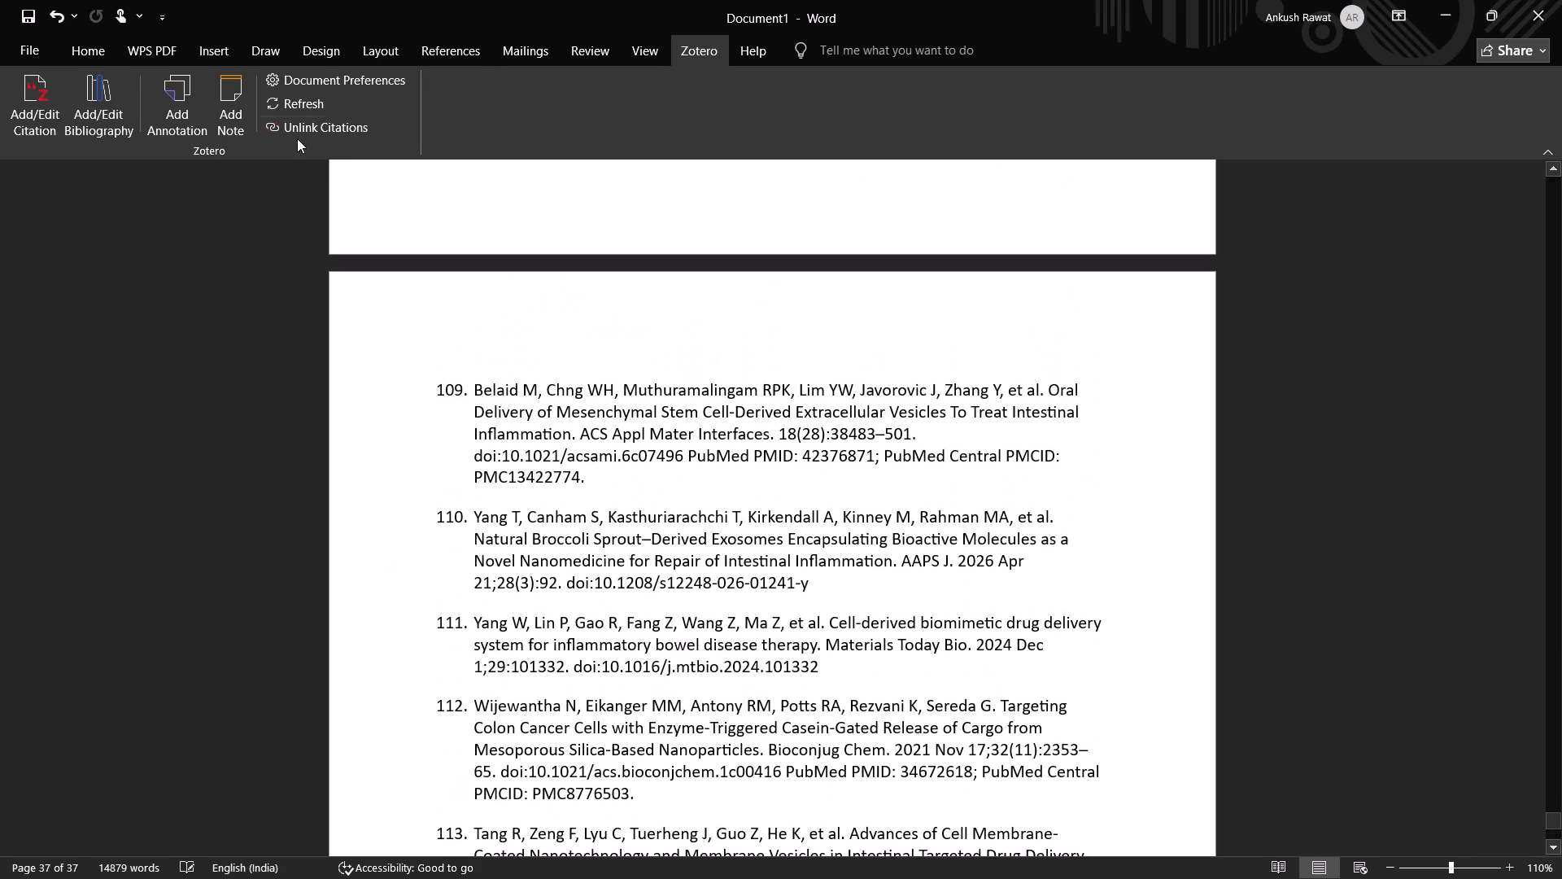
Refresh the Zotero citations and bibliography in Document1.
left_click(303, 103)
left_click(286, 106)
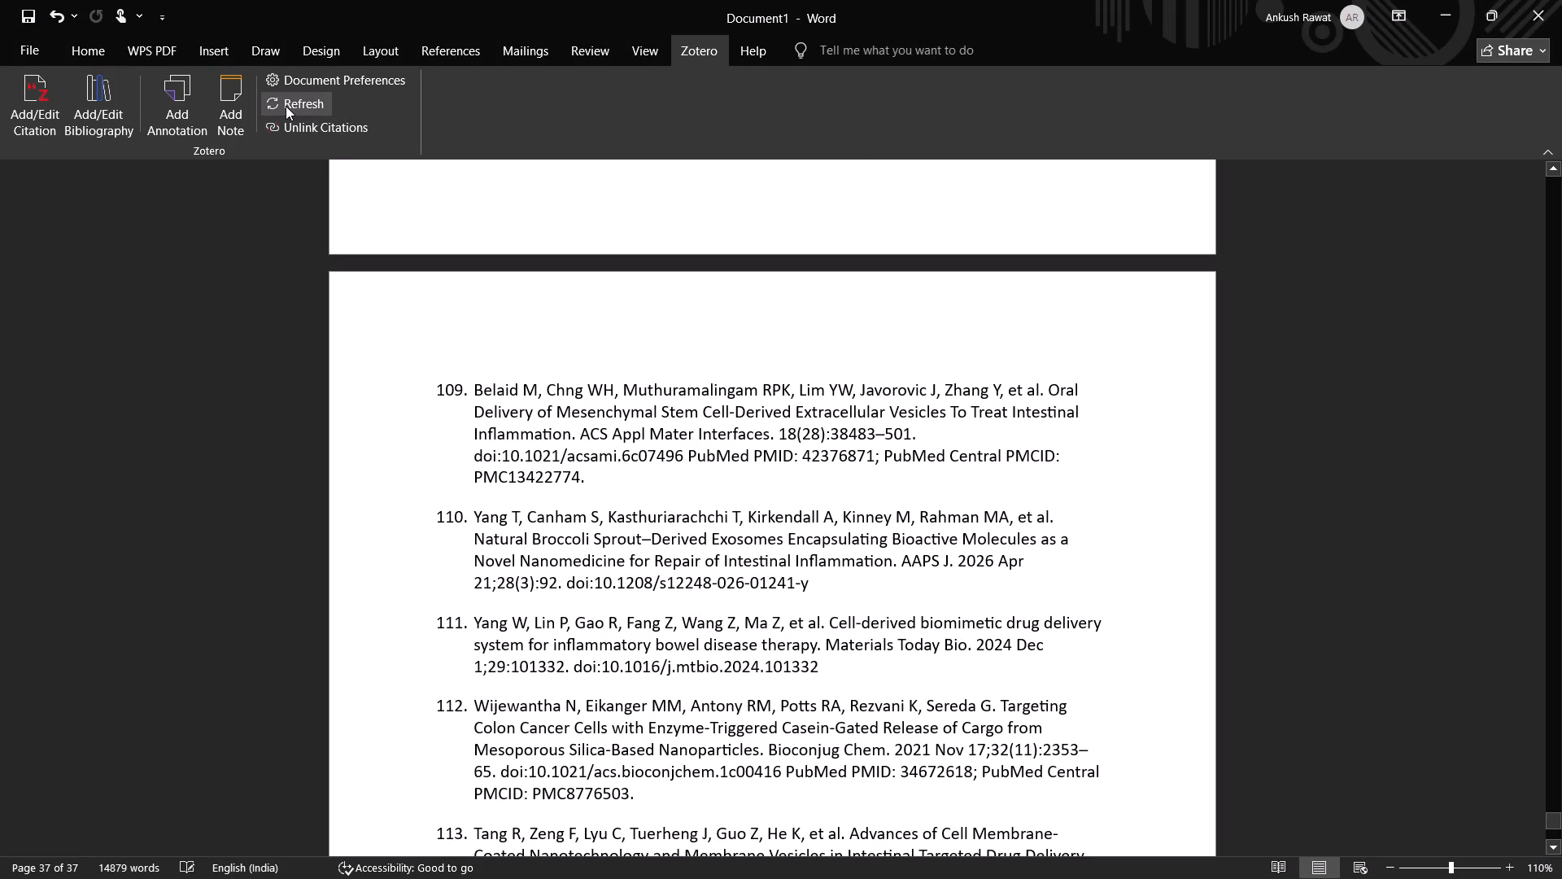
left_click(286, 102)
Review the bibliography entries in Document1 from the last one back up to the References heading.
middle_click_drag(417, 464, 412, 637)
middle_click_drag(408, 632, 408, 627)
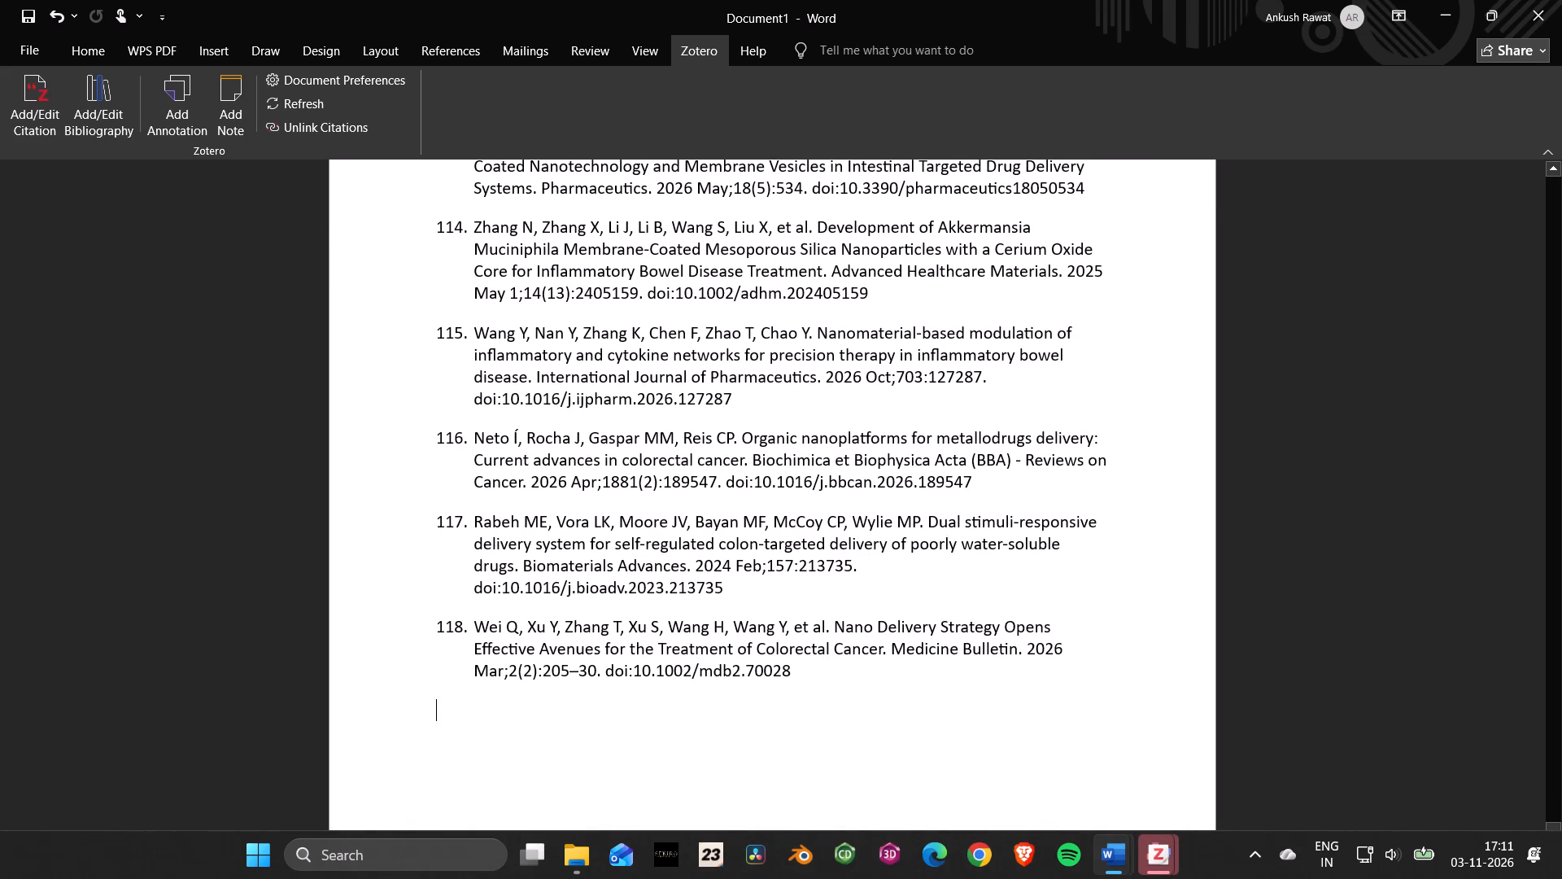
middle_click_drag(408, 627, 398, 518)
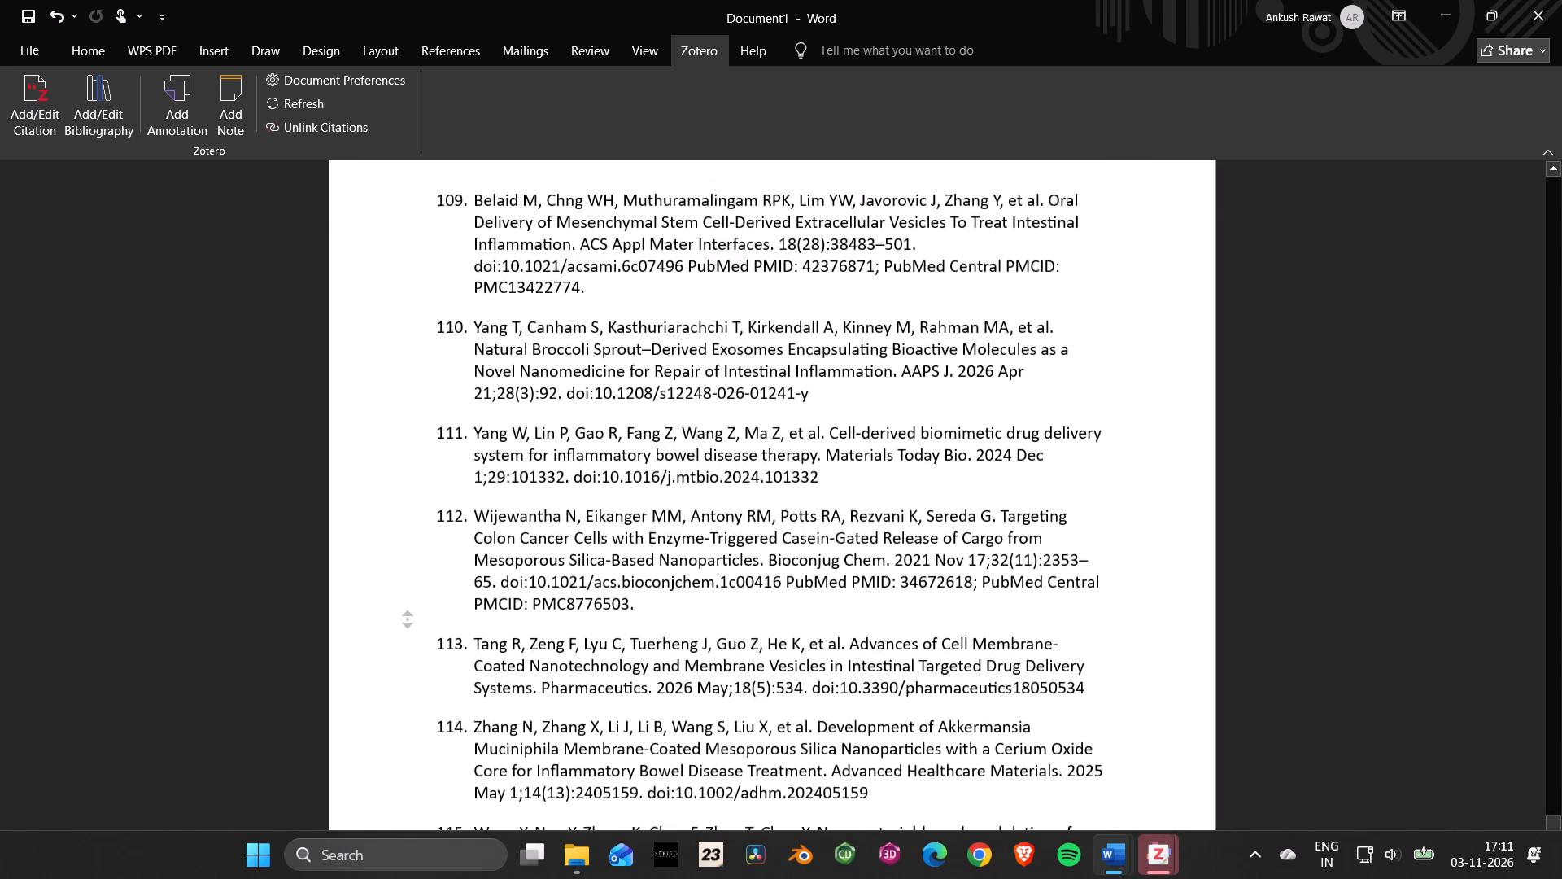
middle_click_drag(398, 518, 397, 515)
middle_click_drag(390, 587, 390, 585)
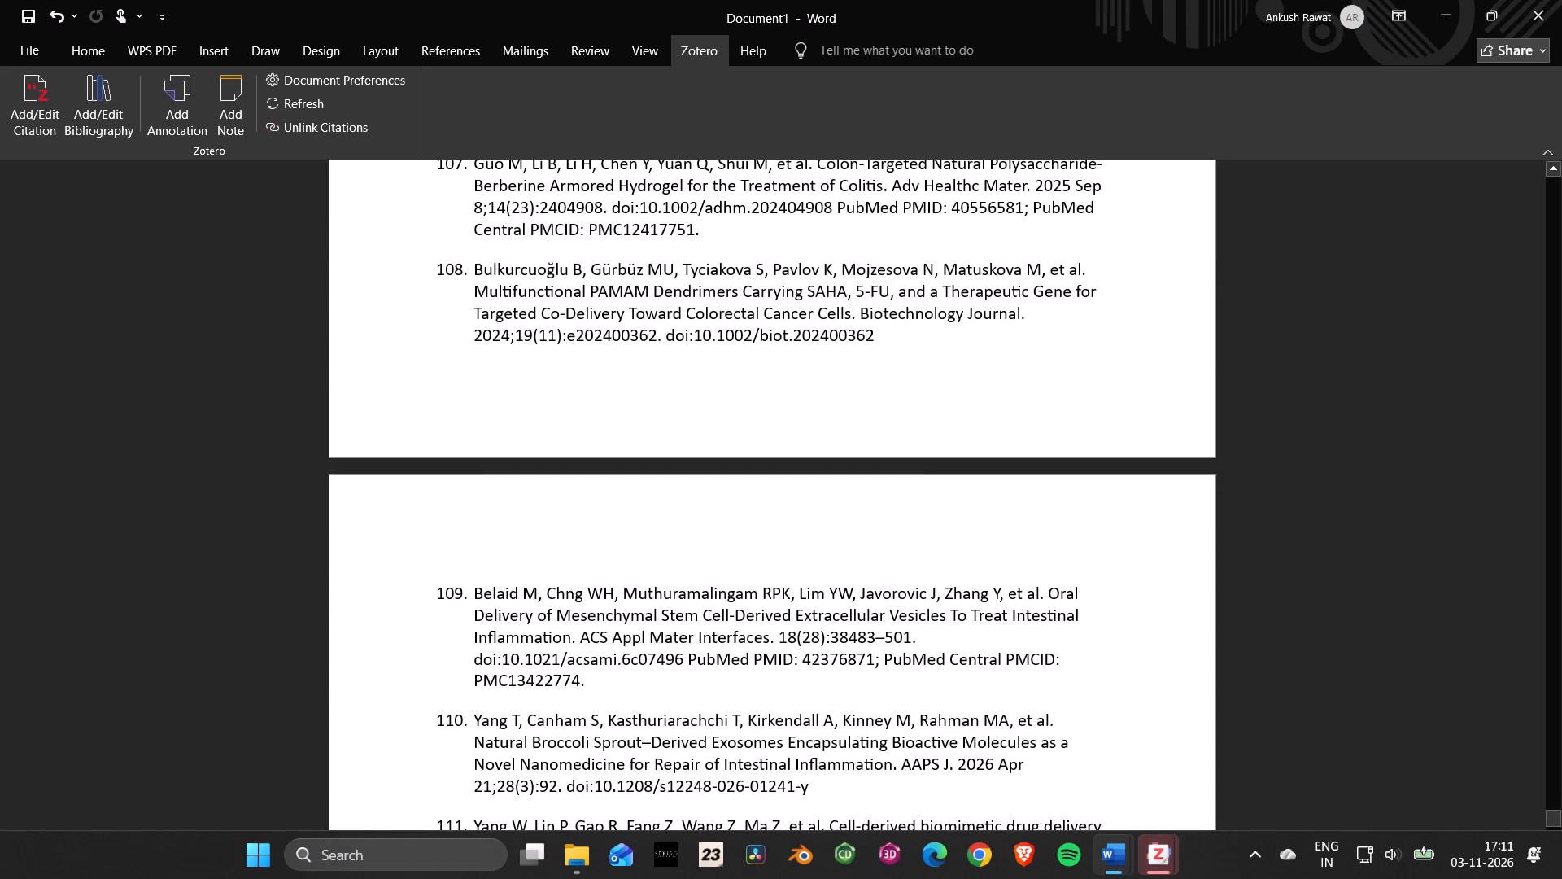
middle_click_drag(390, 585, 390, 567)
scroll(393, 563, "down", 6)
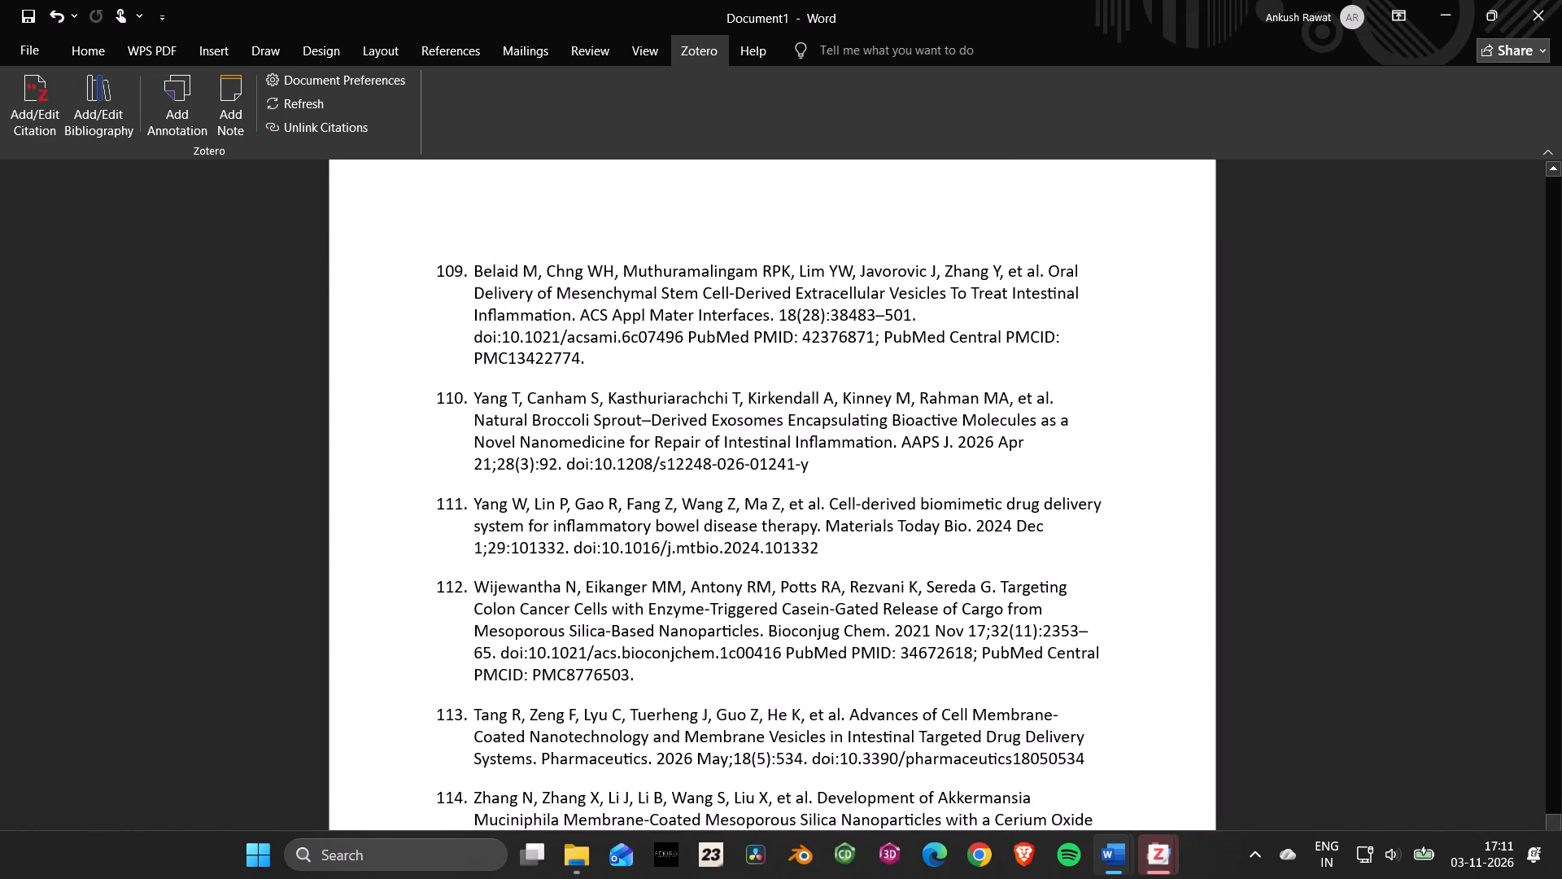
middle_click_drag(383, 554, 373, 461)
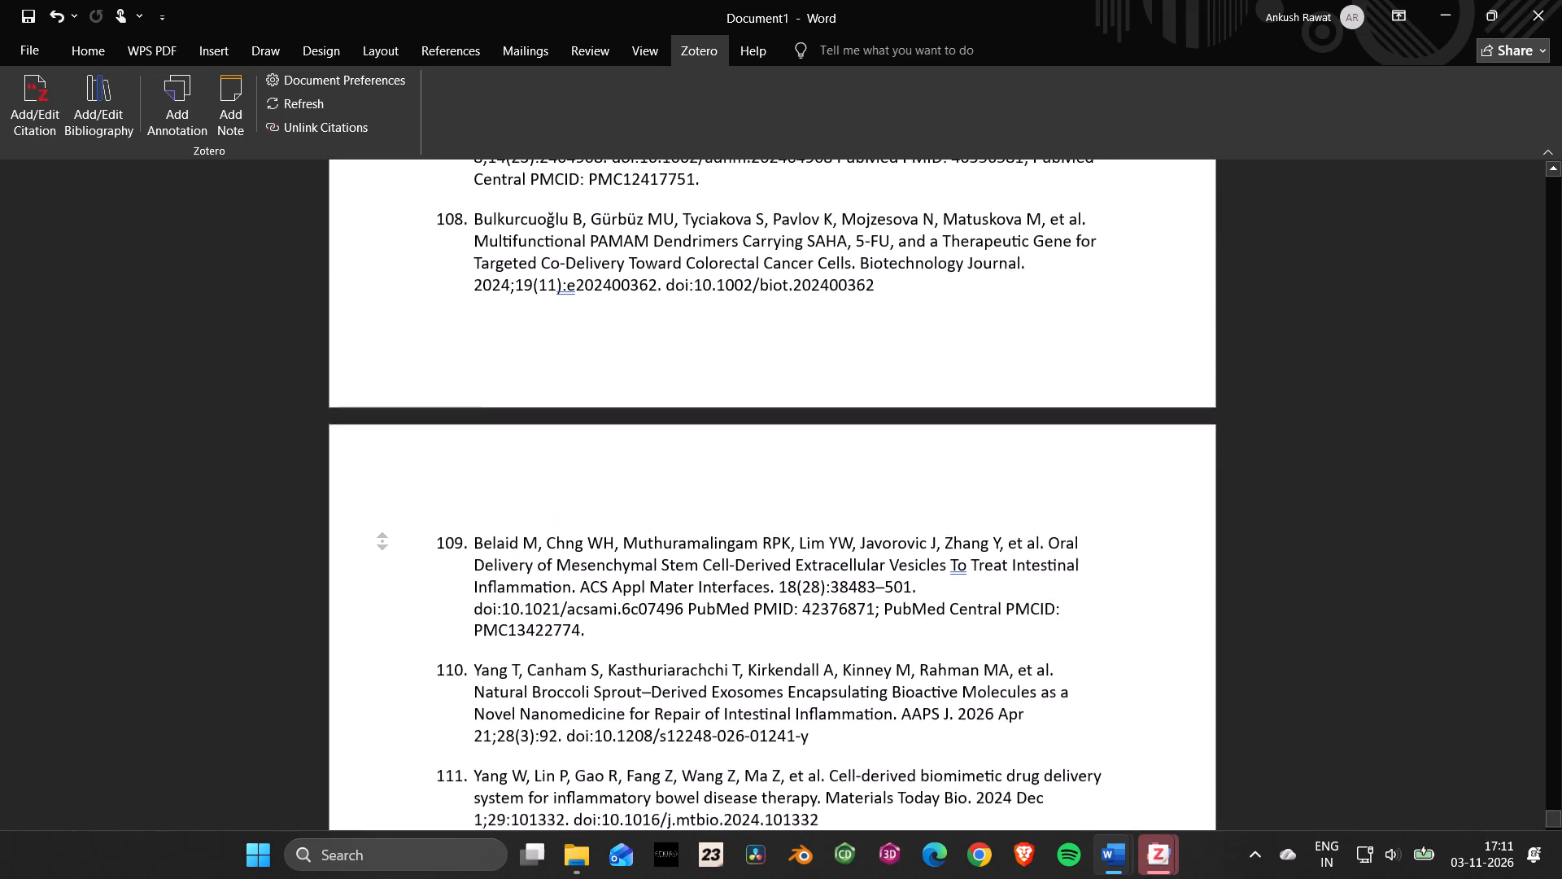
middle_click_drag(373, 461, 371, 448)
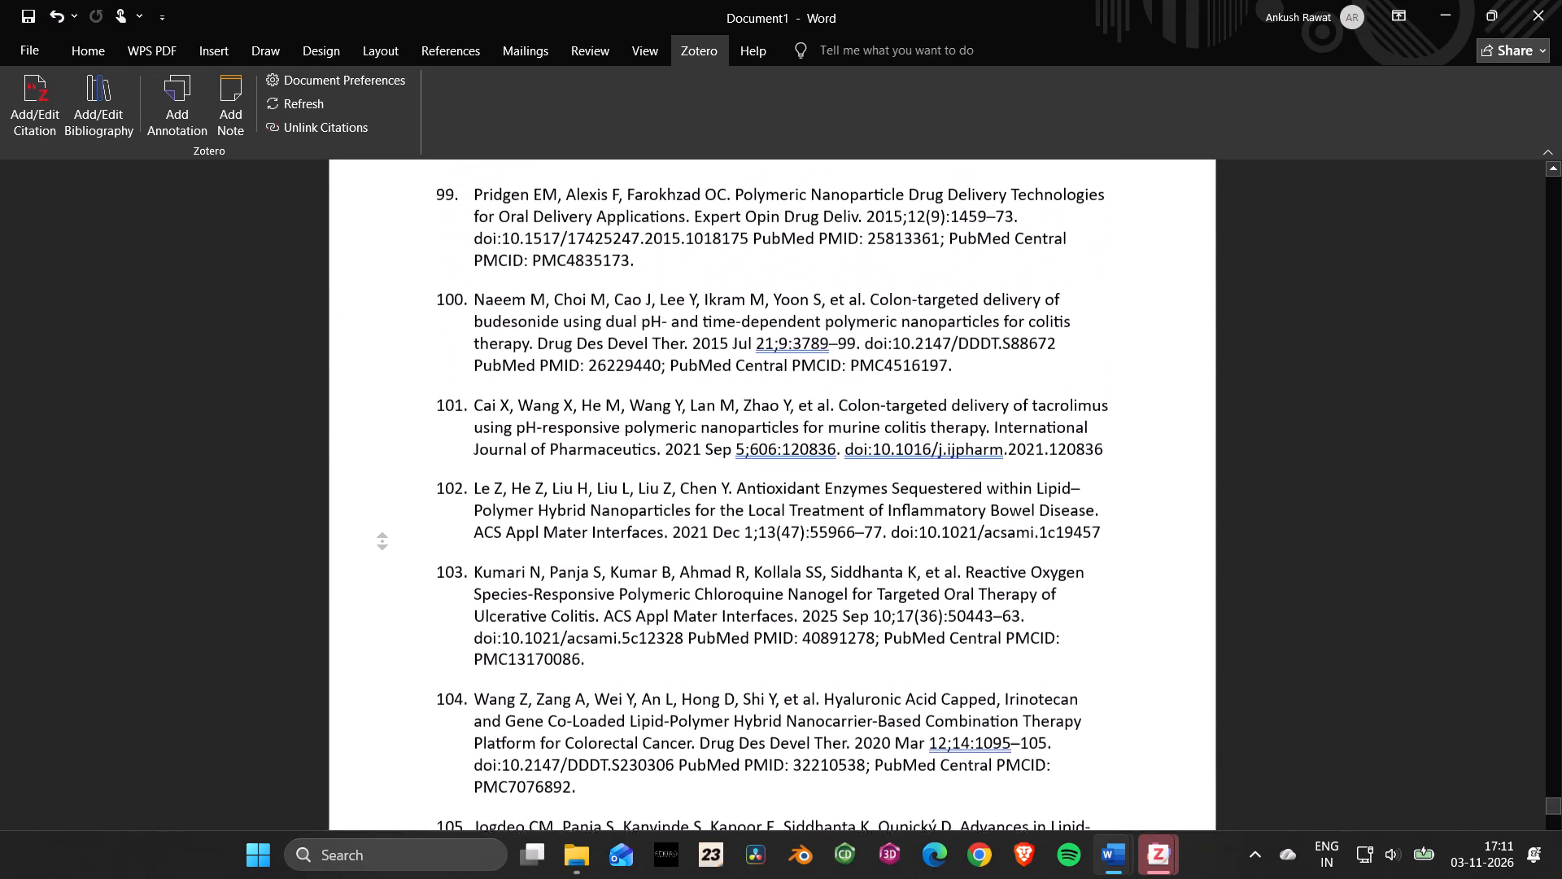
middle_click_drag(371, 448, 370, 448)
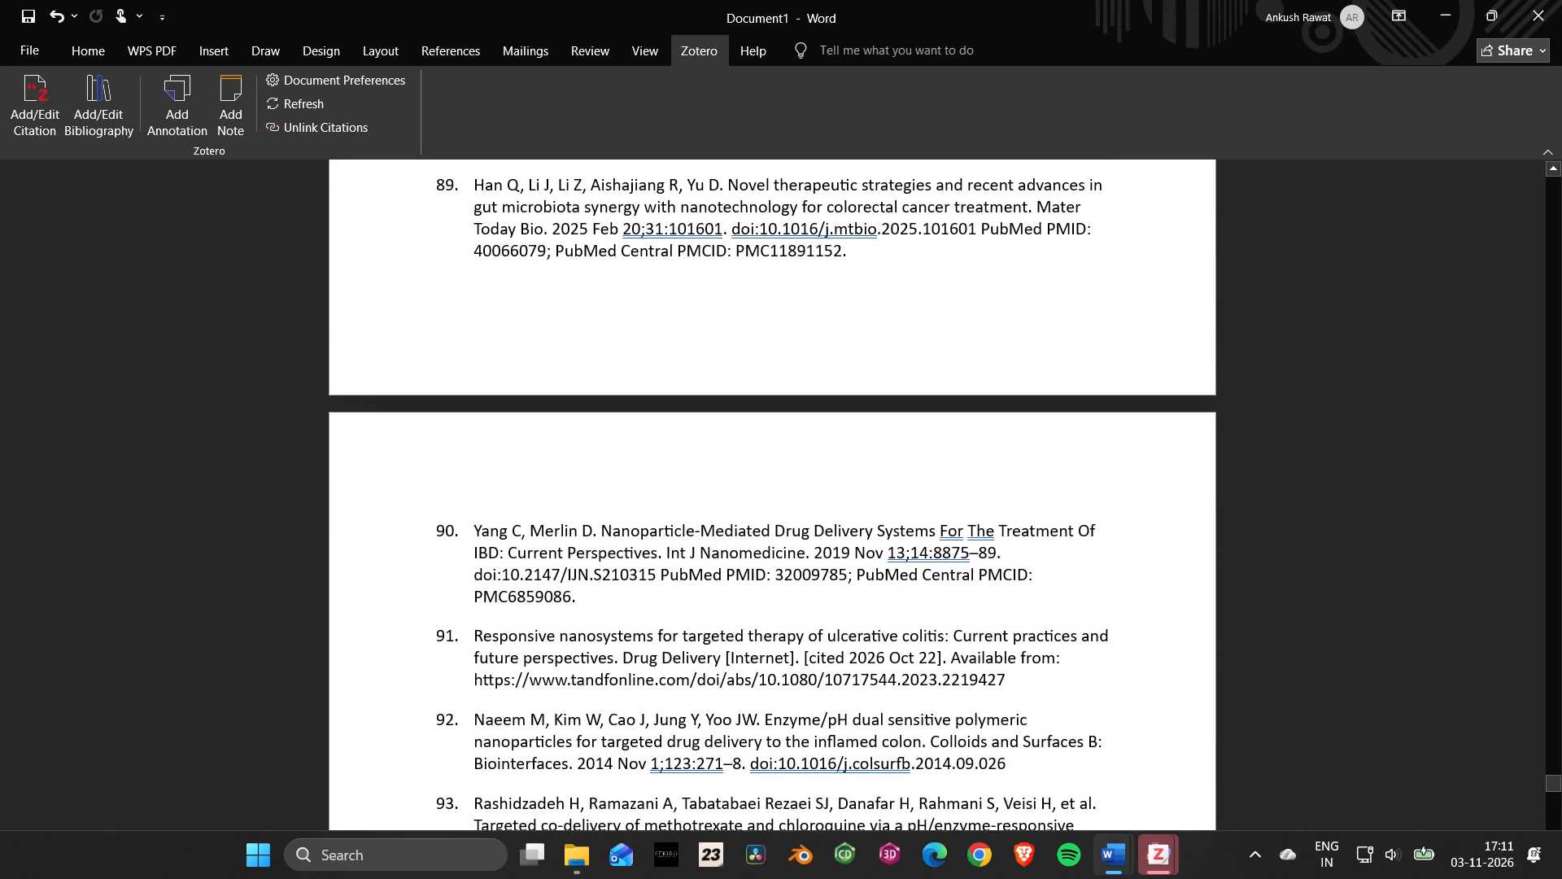
middle_click_drag(382, 529, 372, 435)
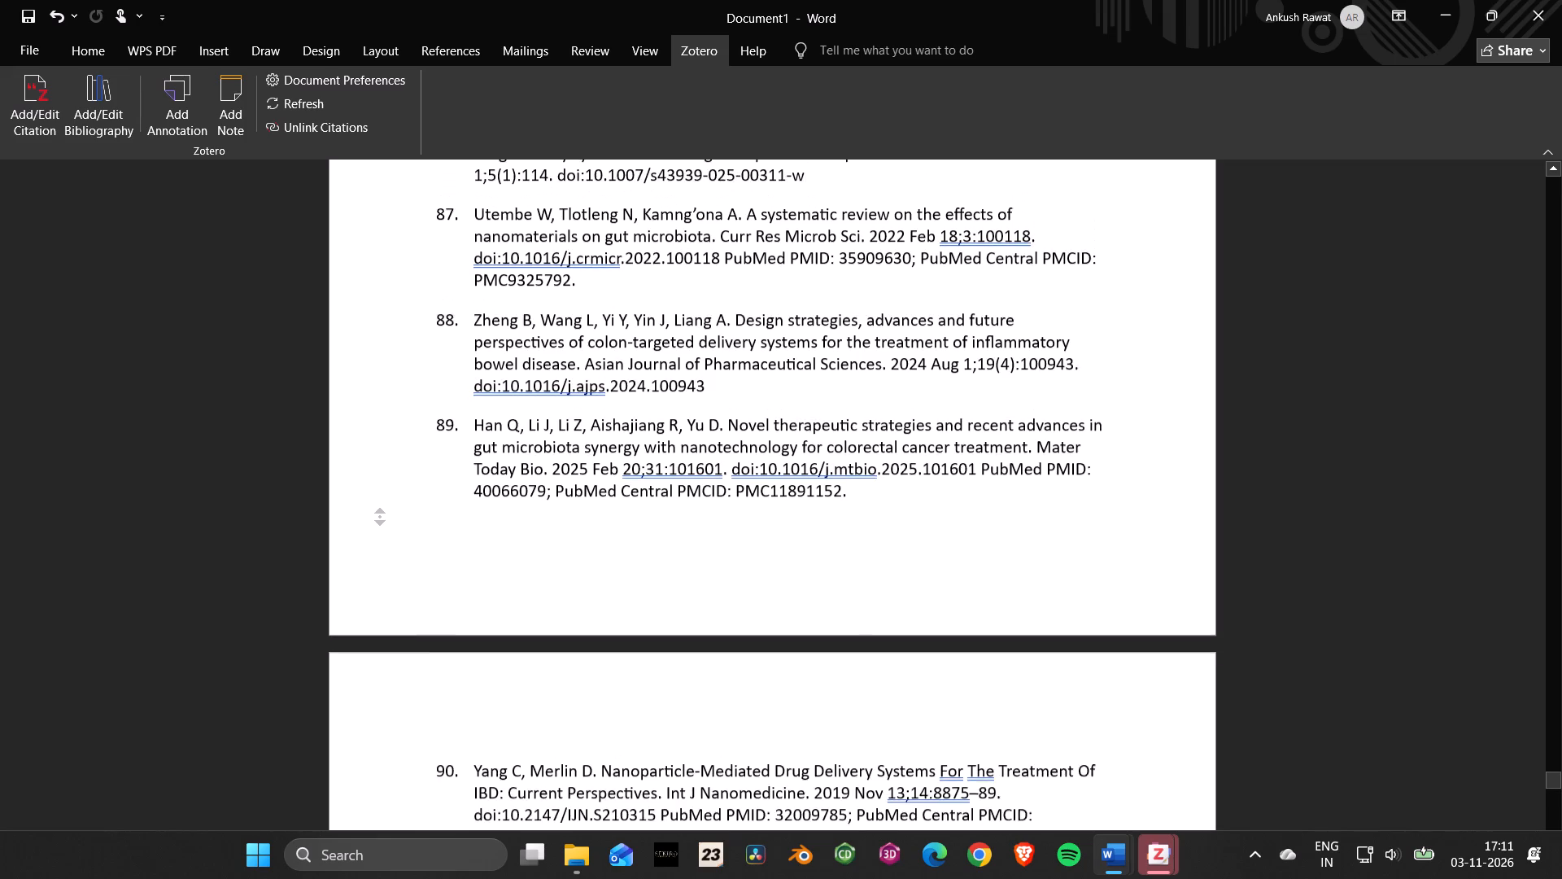
middle_click_drag(372, 435, 371, 422)
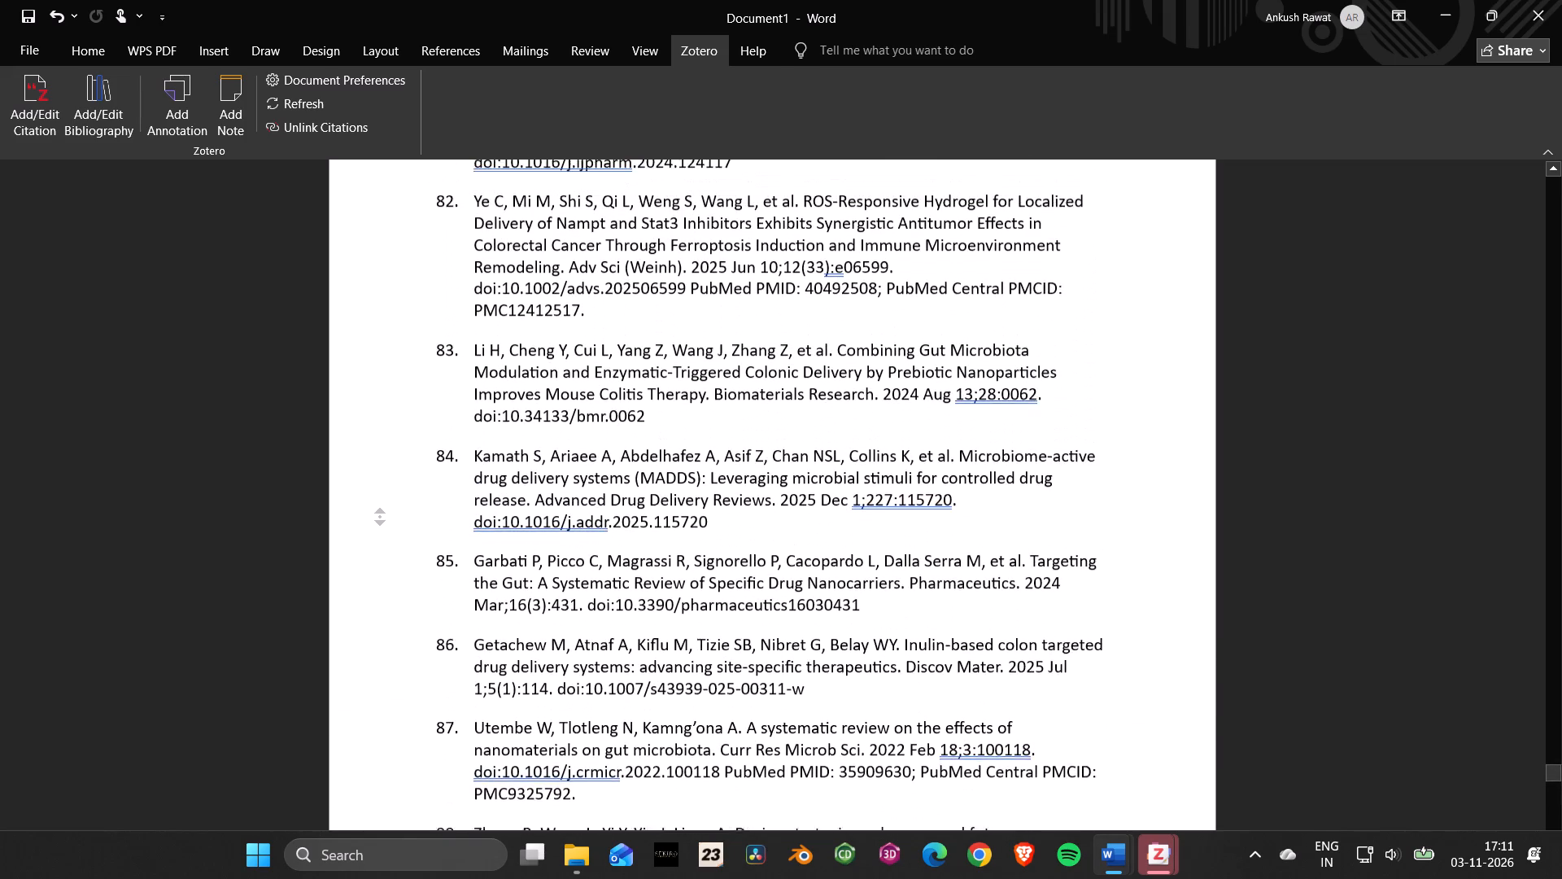
middle_click_drag(371, 422, 368, 415)
middle_click(368, 415)
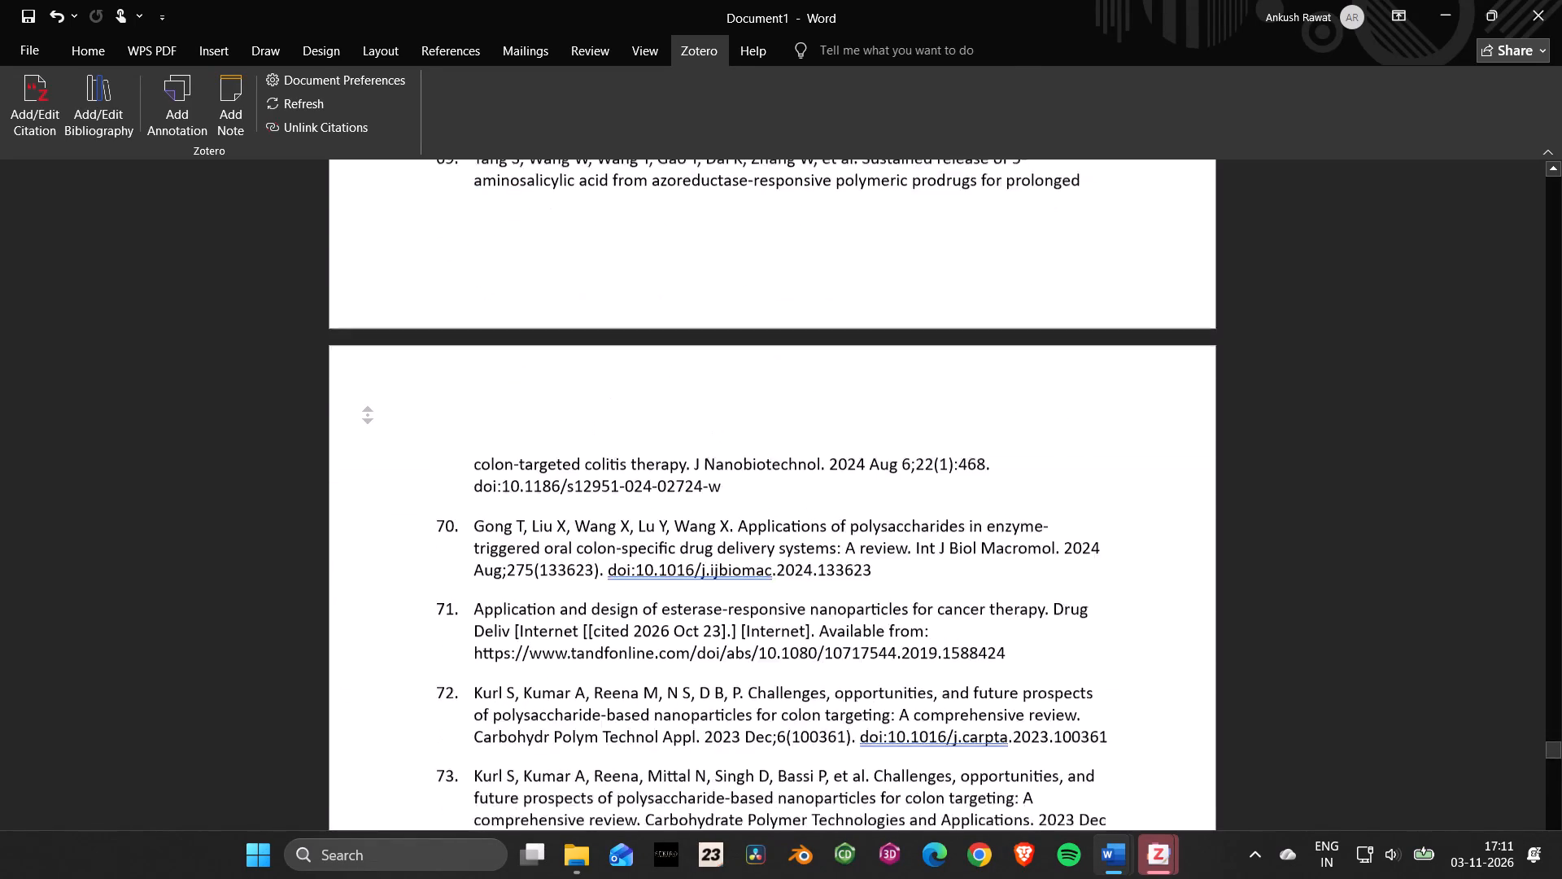
middle_click_drag(382, 496, 379, 273)
middle_click_drag(377, 586, 390, 439)
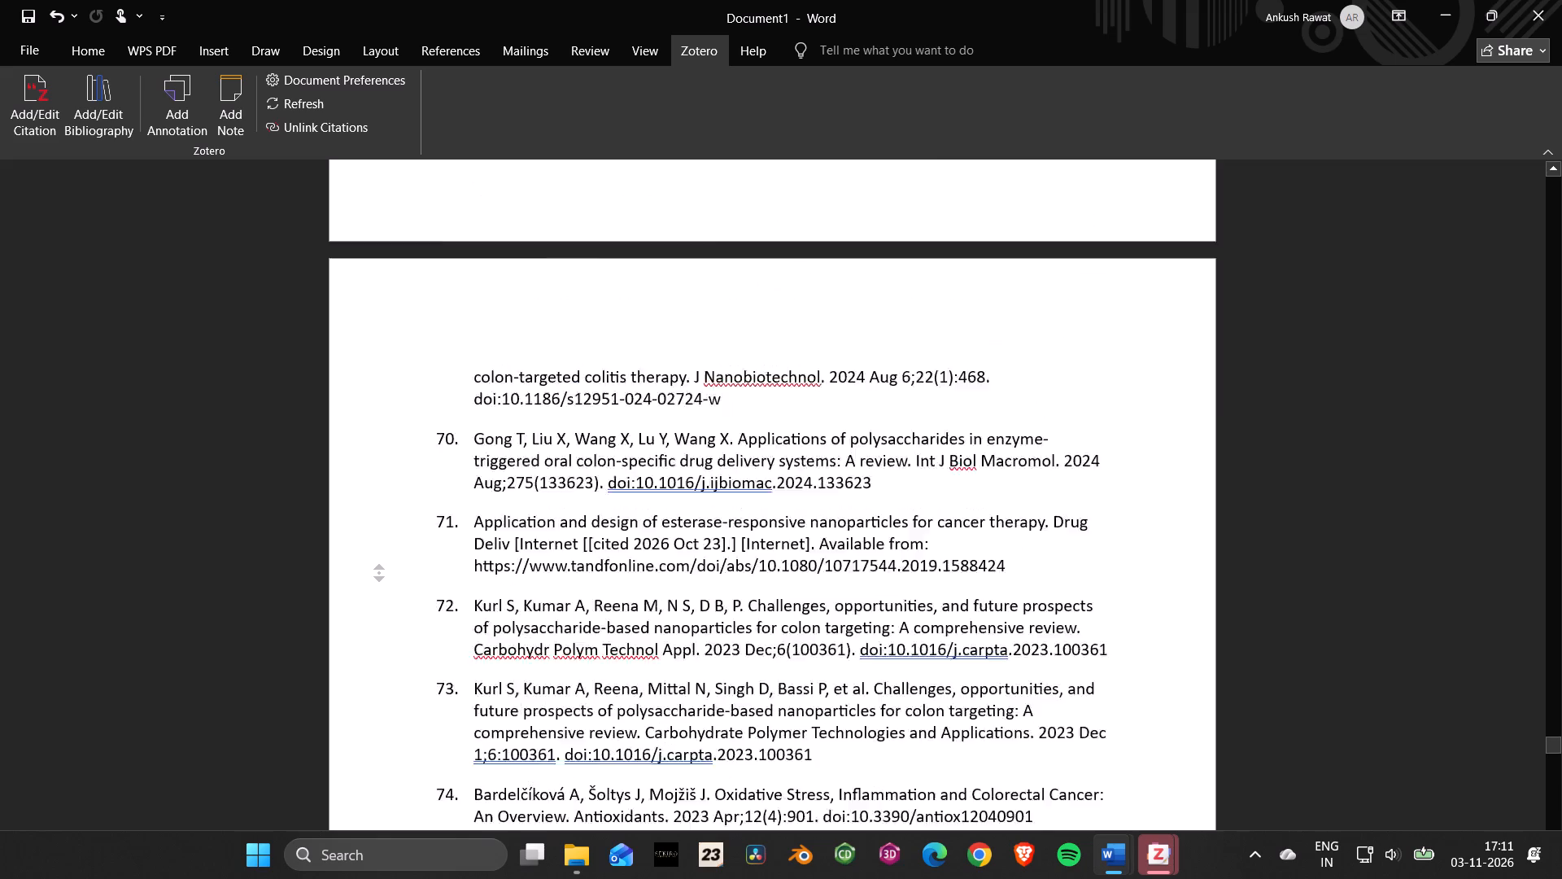
middle_click_drag(390, 439, 390, 431)
middle_click_drag(375, 596, 375, 585)
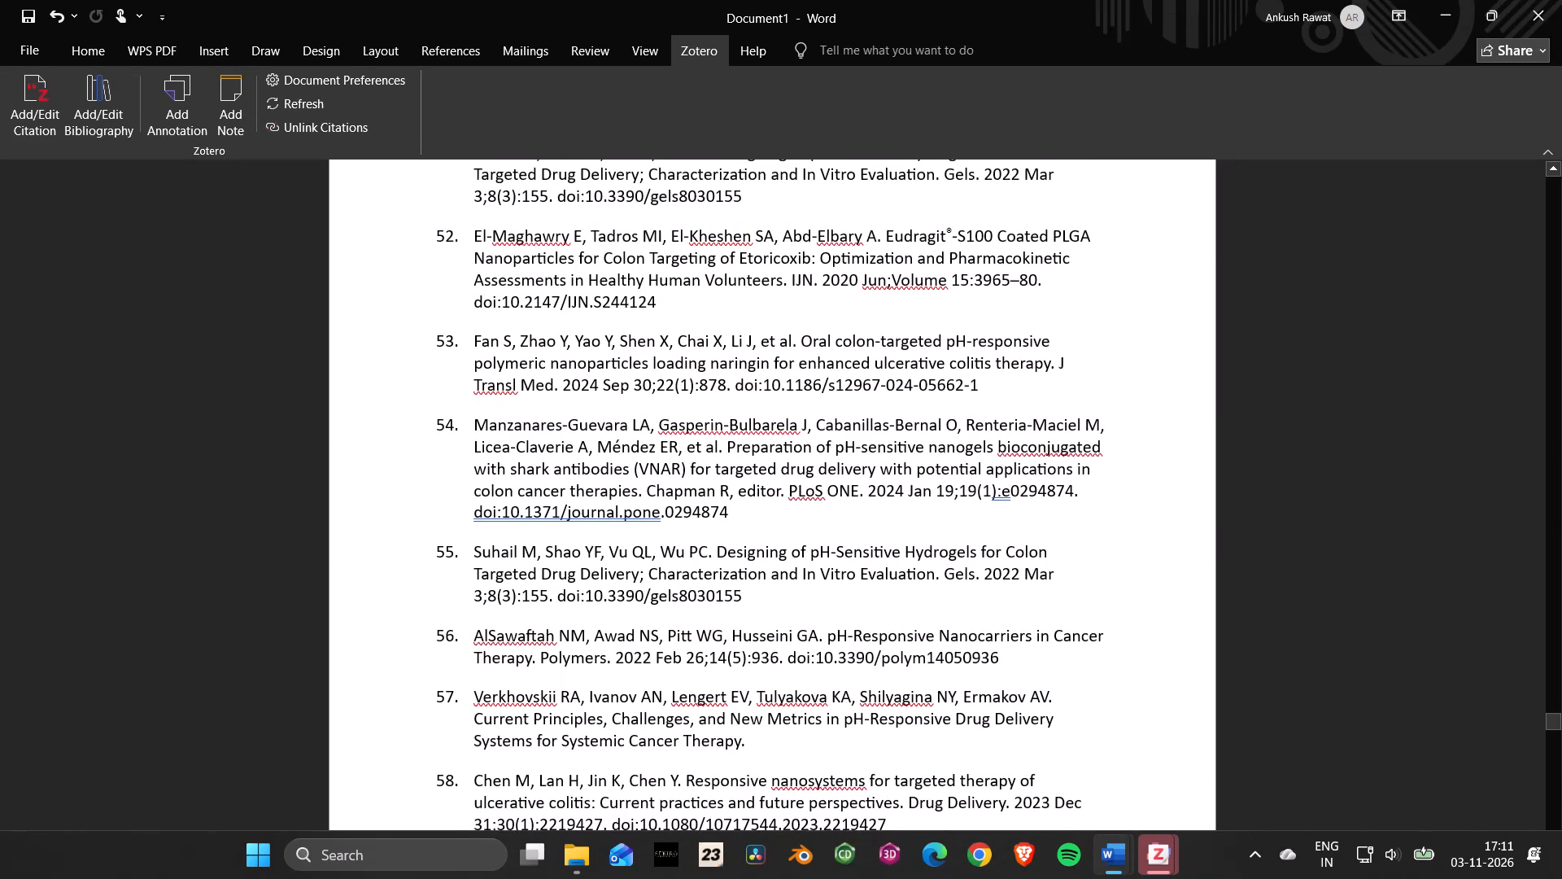
middle_click_drag(375, 585, 375, 494)
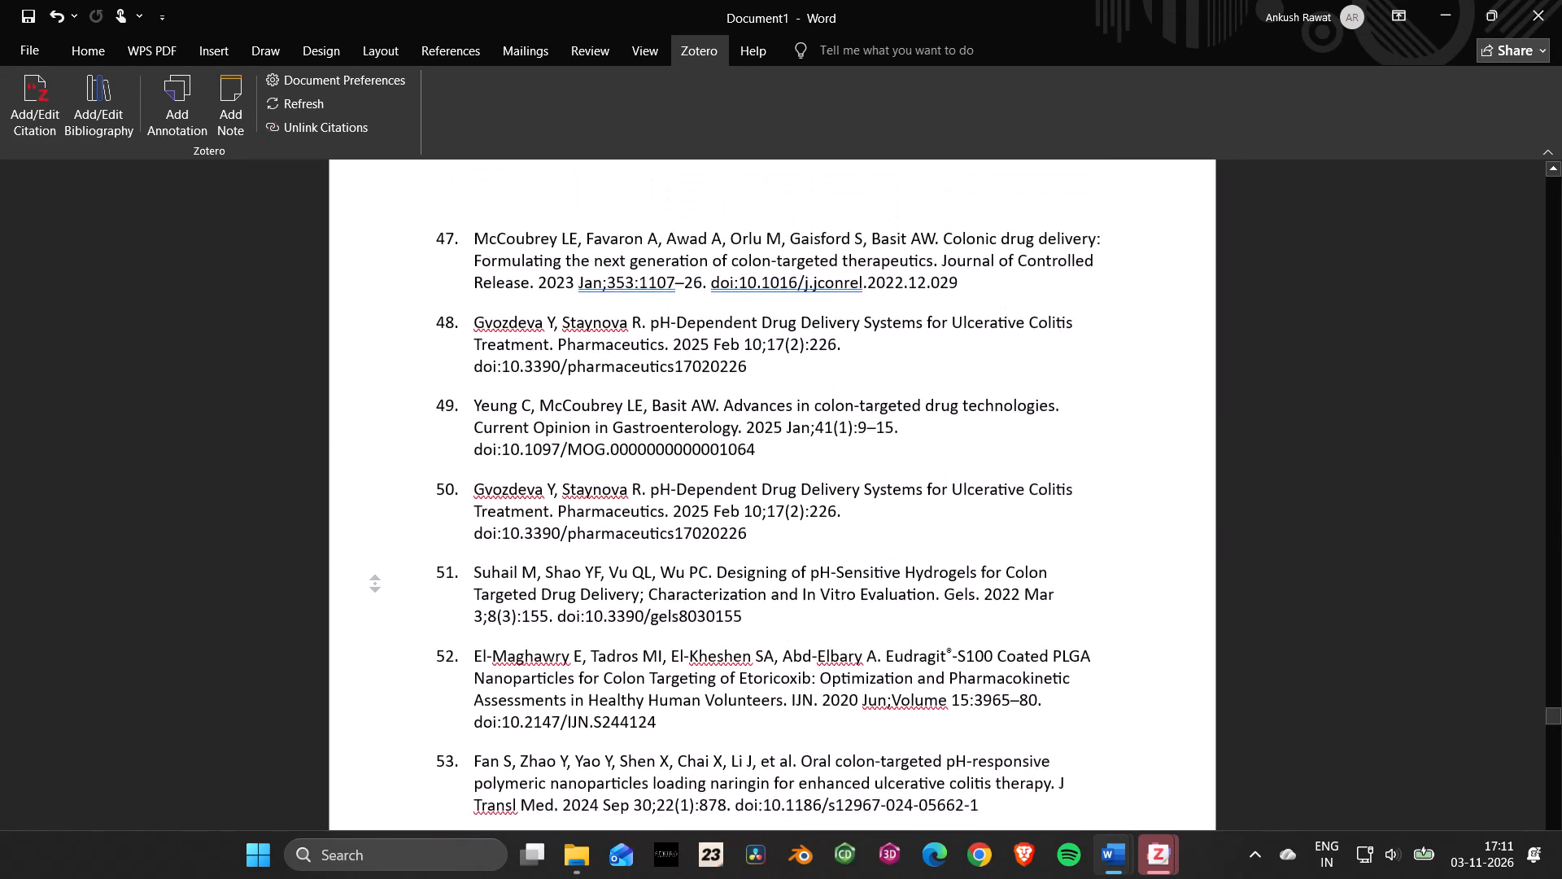
middle_click_drag(375, 494, 373, 488)
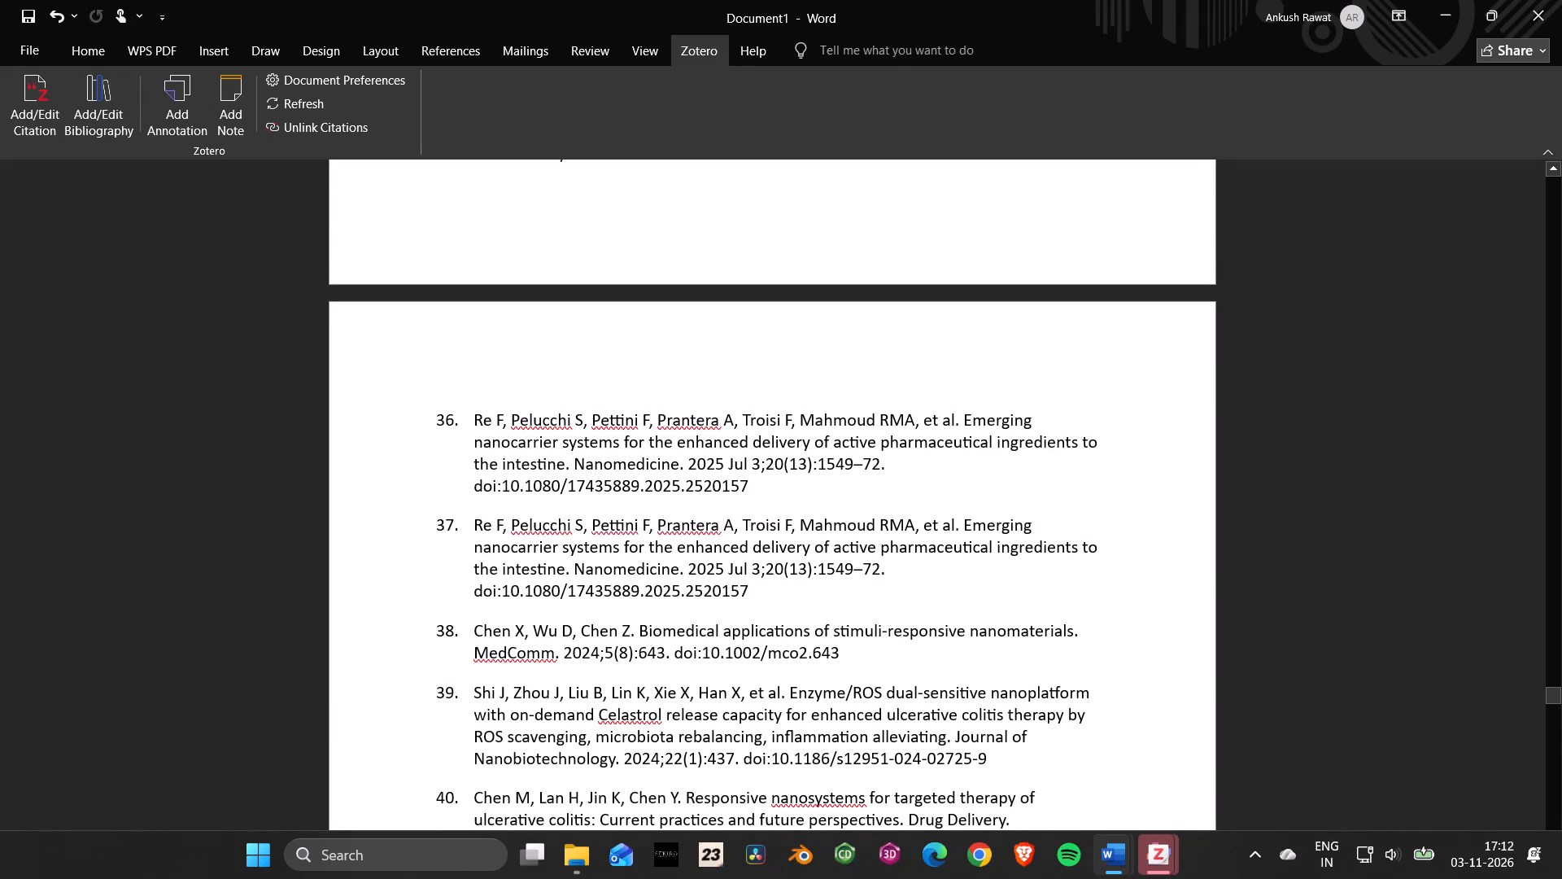
middle_click_drag(371, 638, 373, 559)
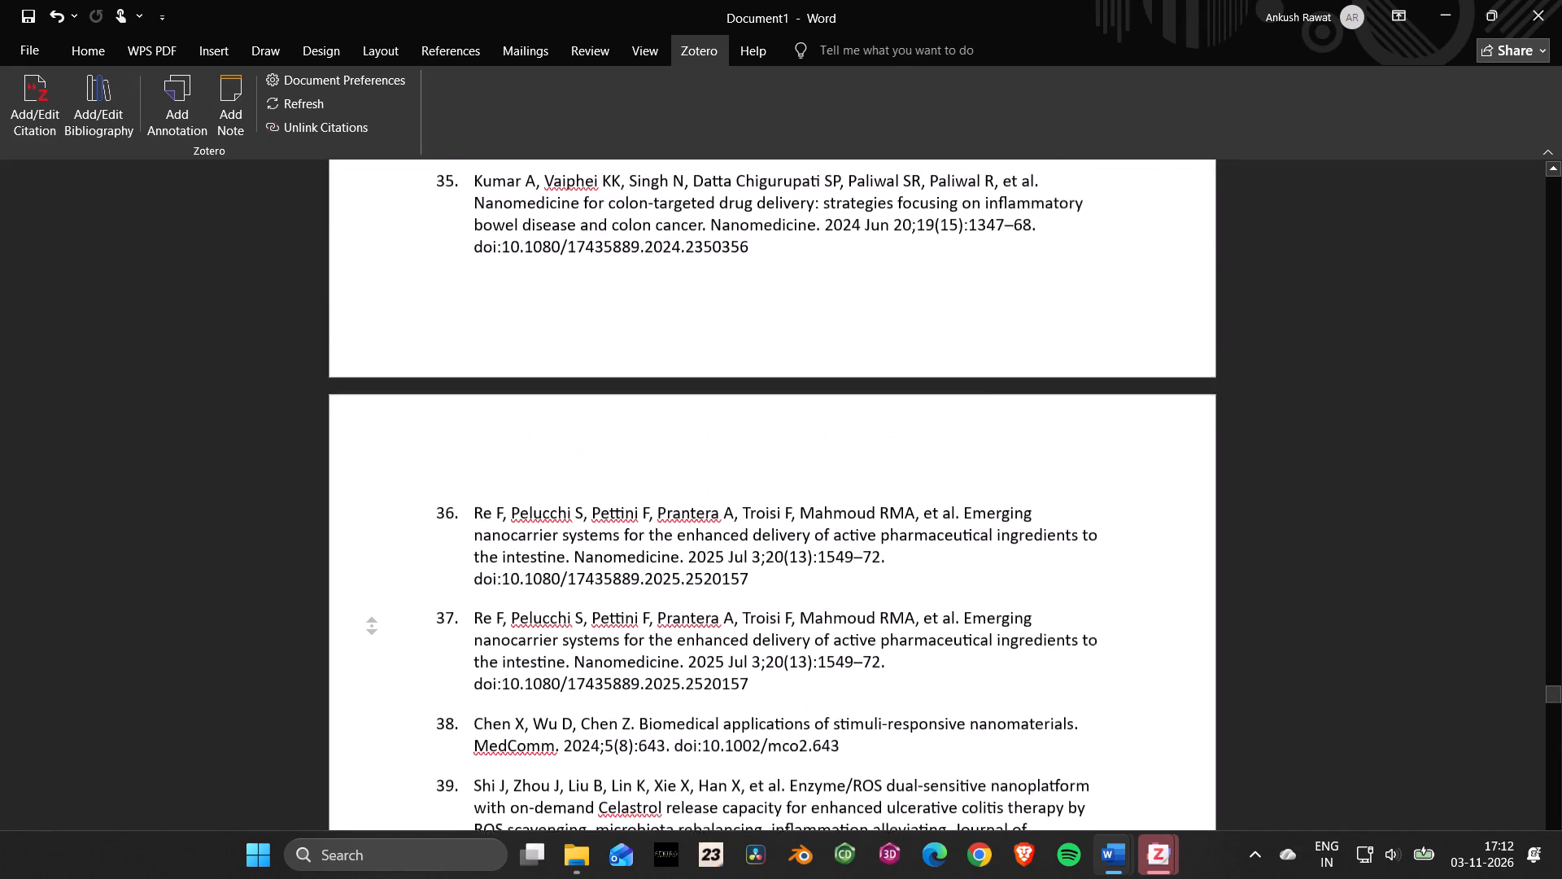
middle_click_drag(373, 559, 374, 559)
middle_click_drag(386, 593, 387, 543)
middle_click_drag(381, 427, 390, 509)
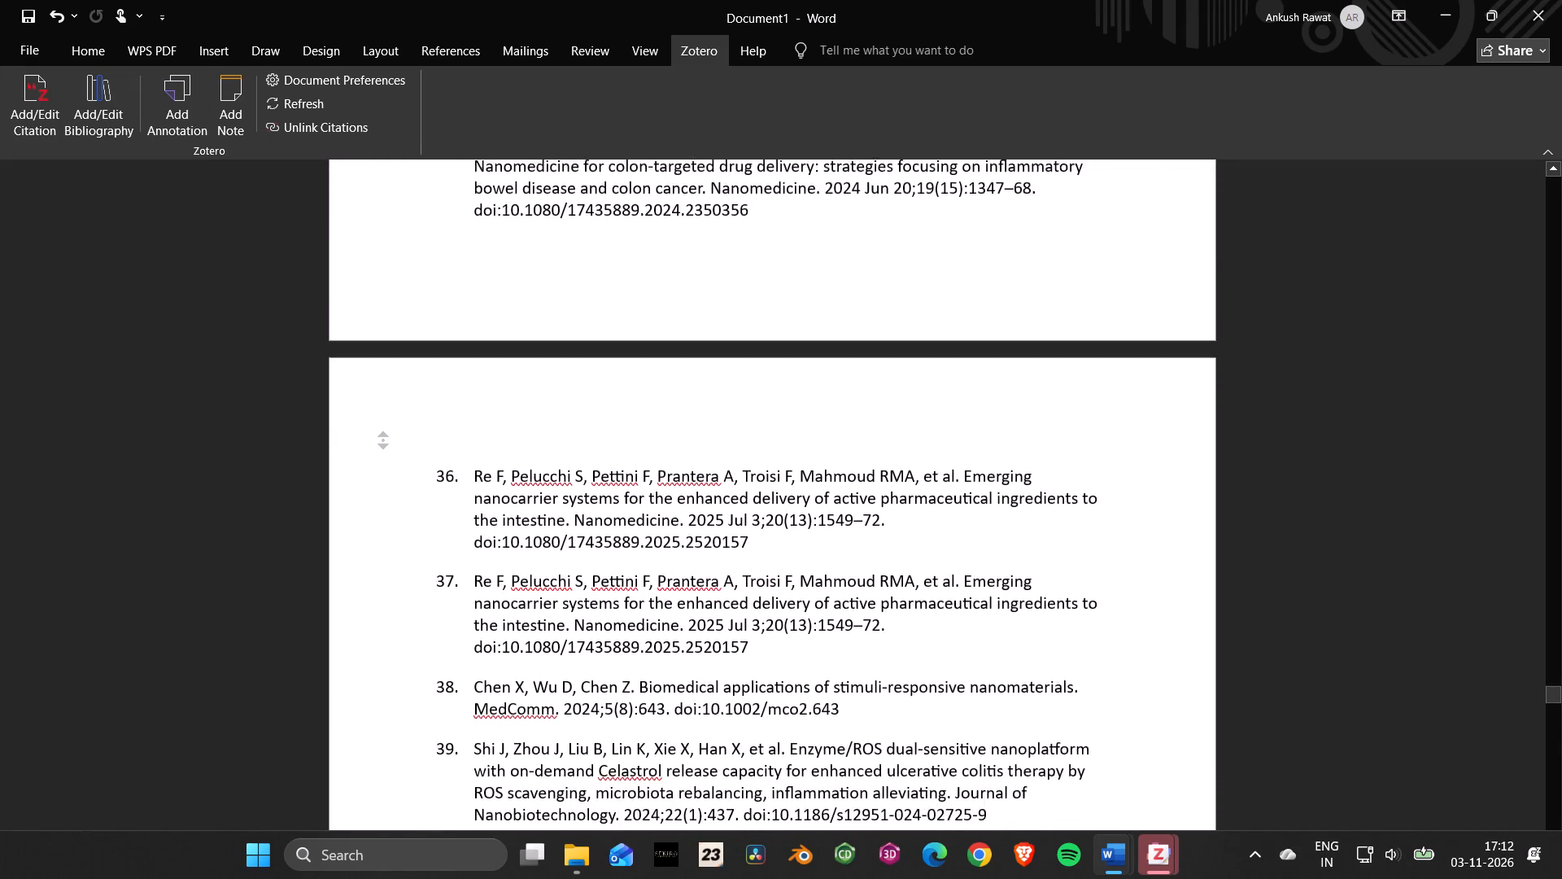
middle_click_drag(390, 509, 390, 531)
middle_click_drag(384, 606, 379, 509)
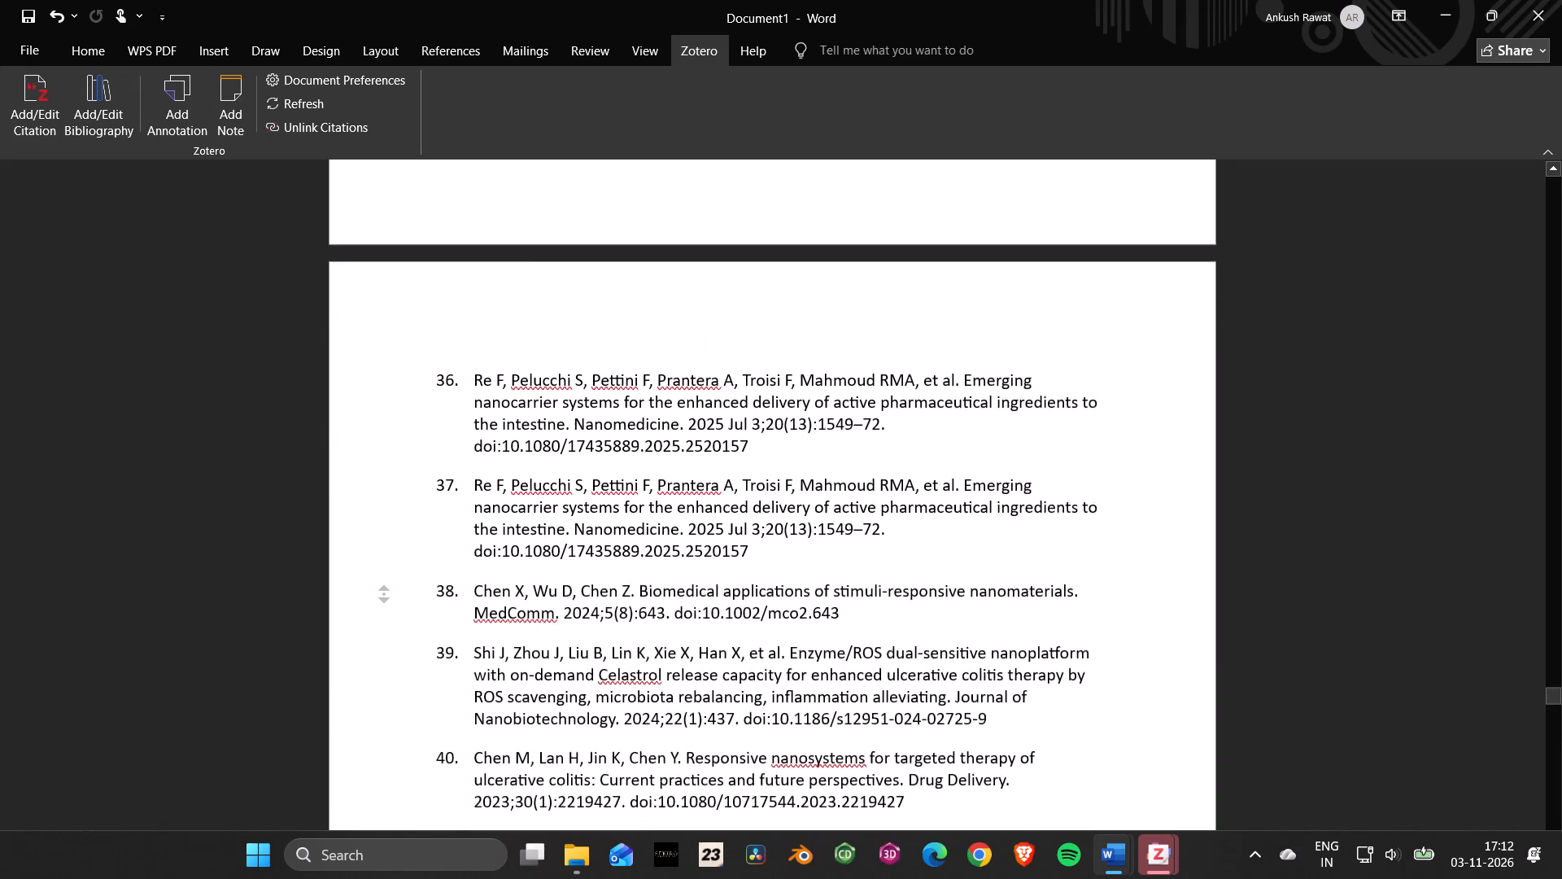
middle_click_drag(379, 509, 378, 509)
middle_click_drag(376, 426, 385, 497)
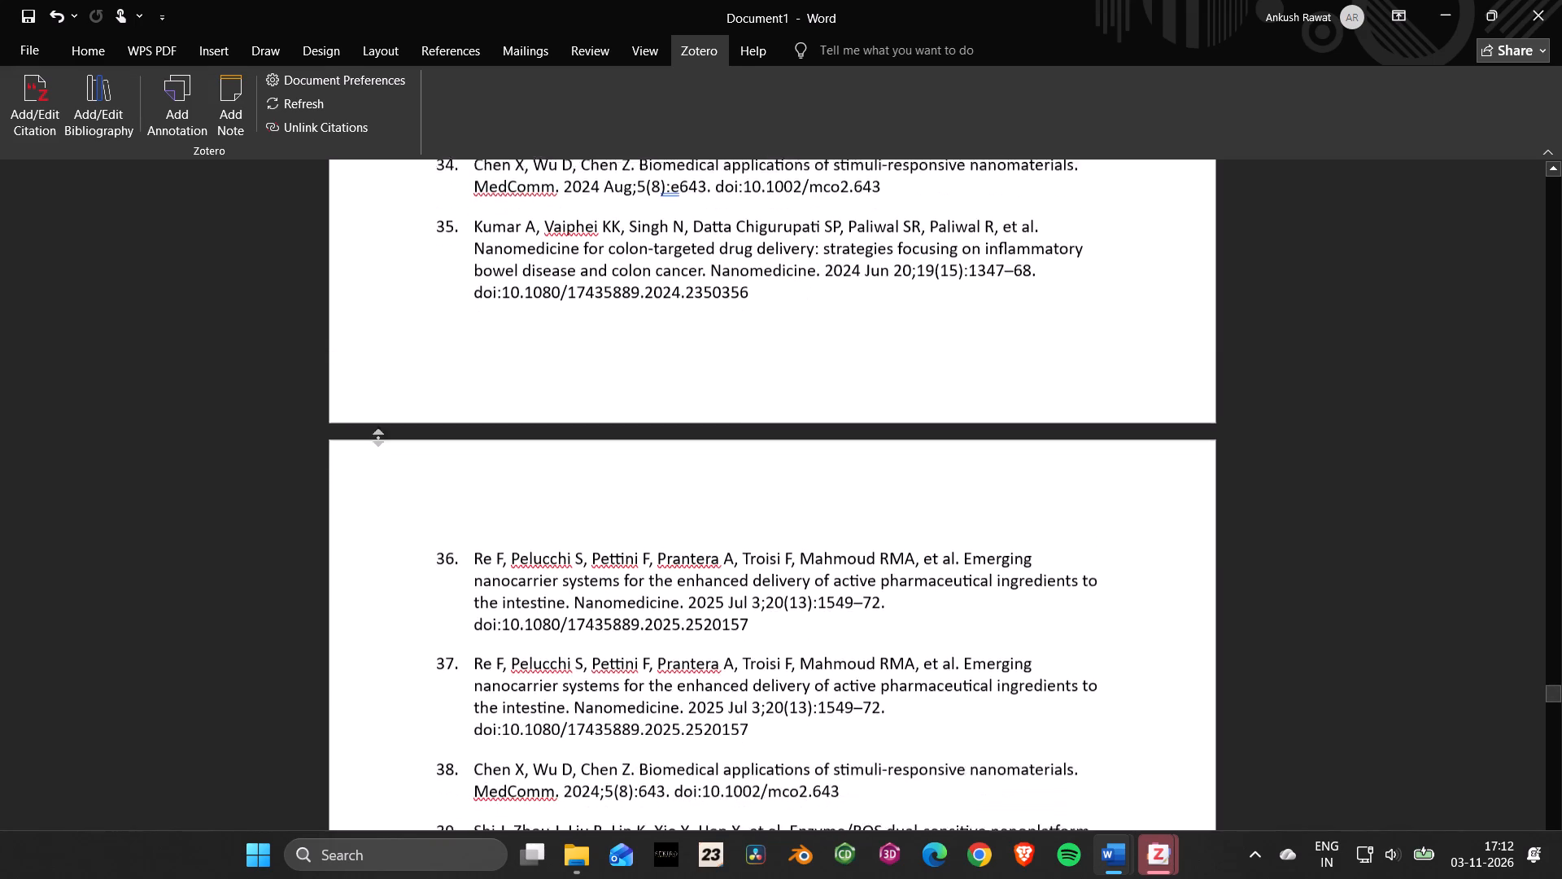
middle_click_drag(385, 497, 385, 547)
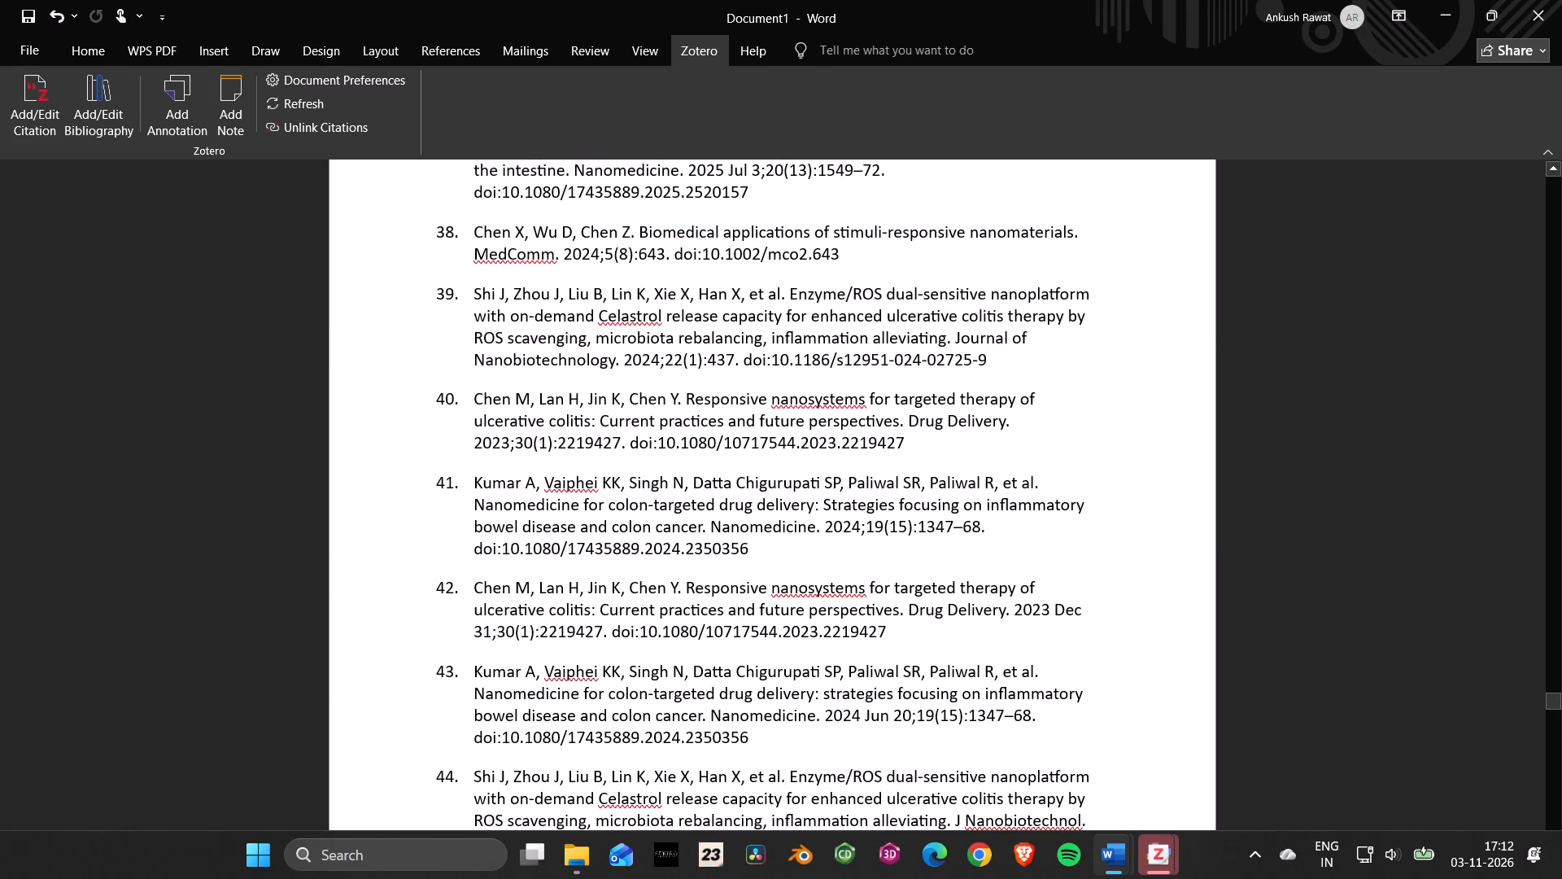
middle_click_drag(392, 593, 390, 504)
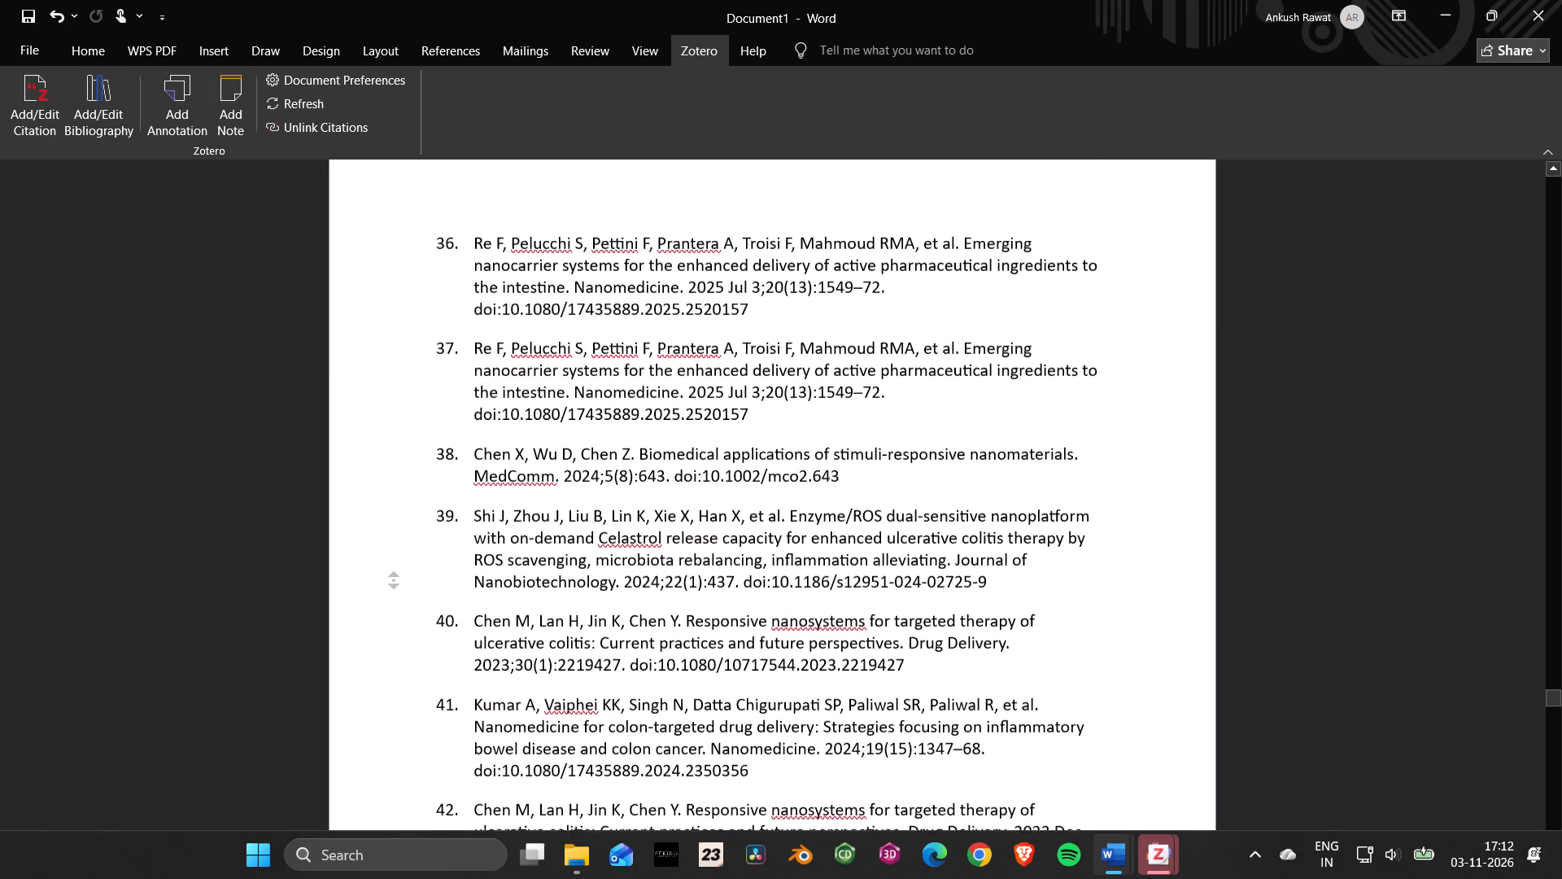
middle_click_drag(390, 504, 379, 463)
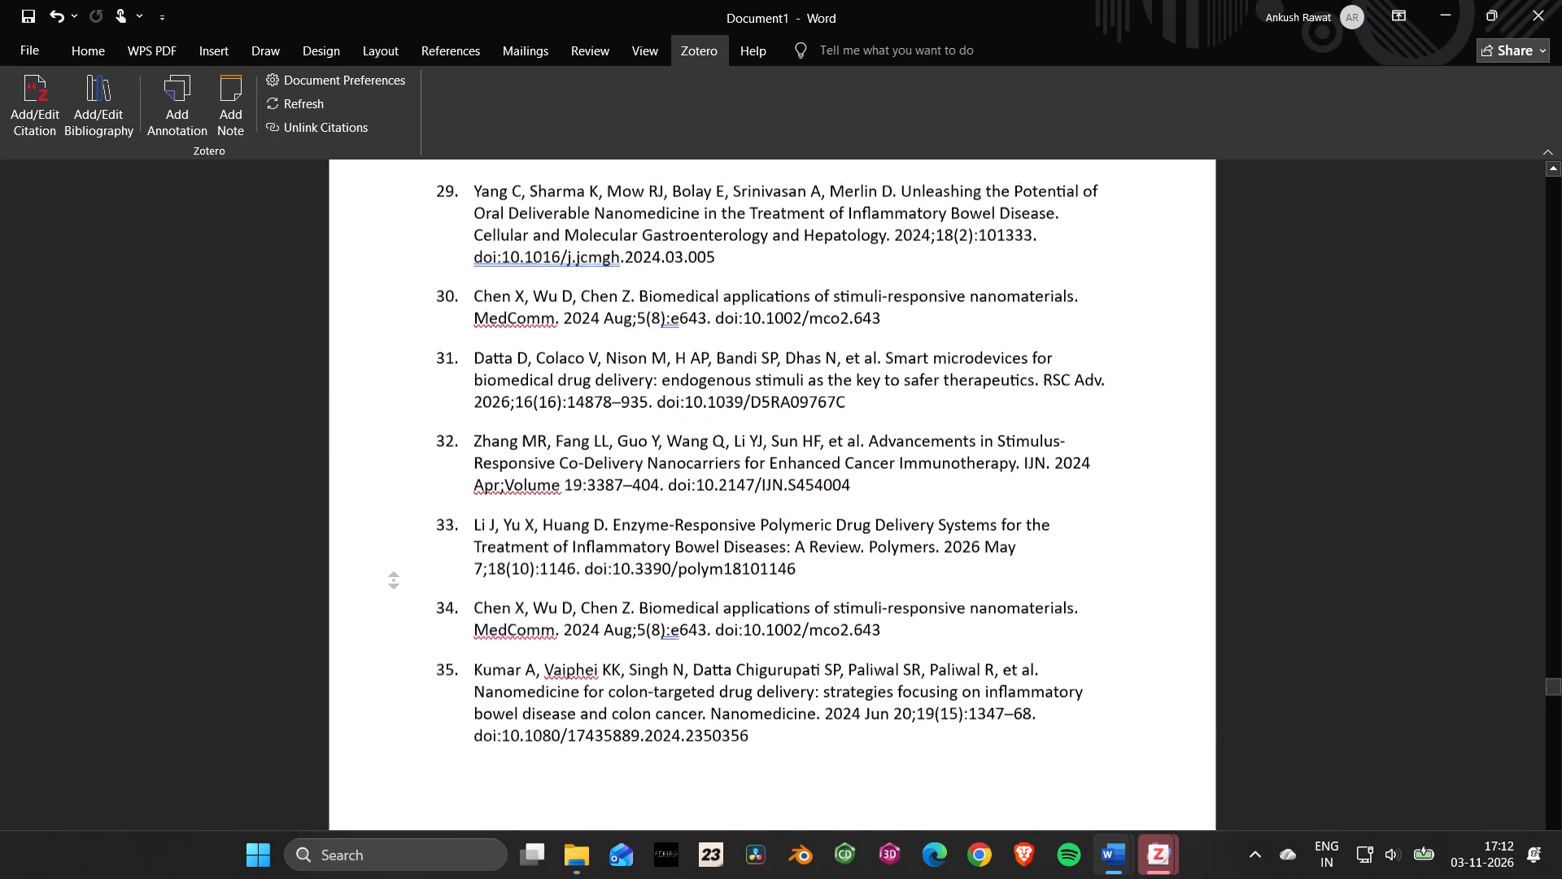
middle_click_drag(379, 463, 373, 435)
middle_click_drag(376, 558, 376, 549)
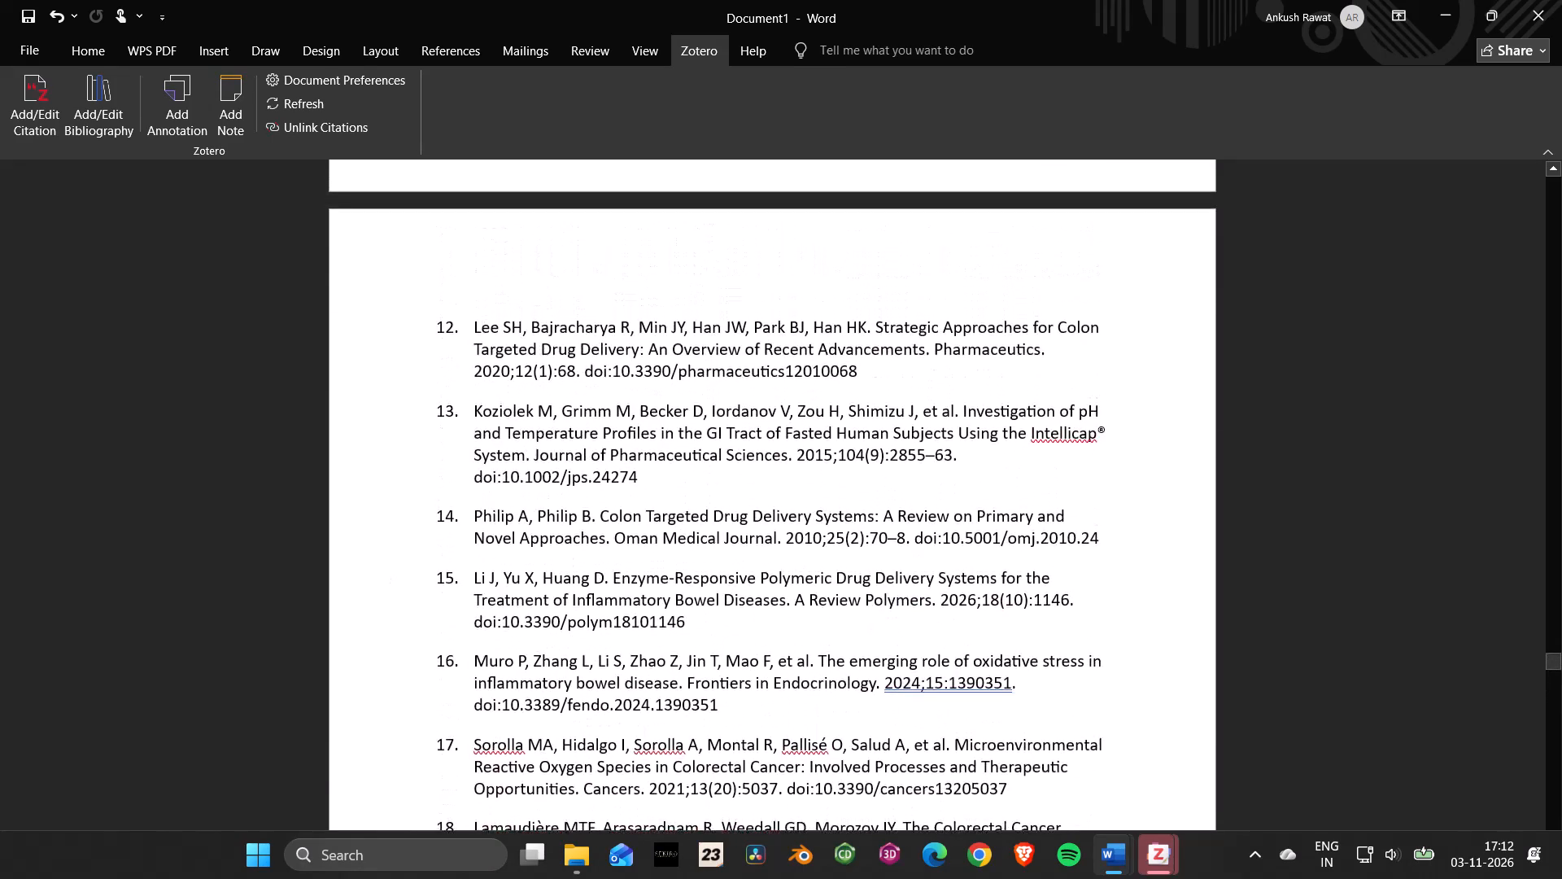
middle_click_drag(376, 549, 367, 399)
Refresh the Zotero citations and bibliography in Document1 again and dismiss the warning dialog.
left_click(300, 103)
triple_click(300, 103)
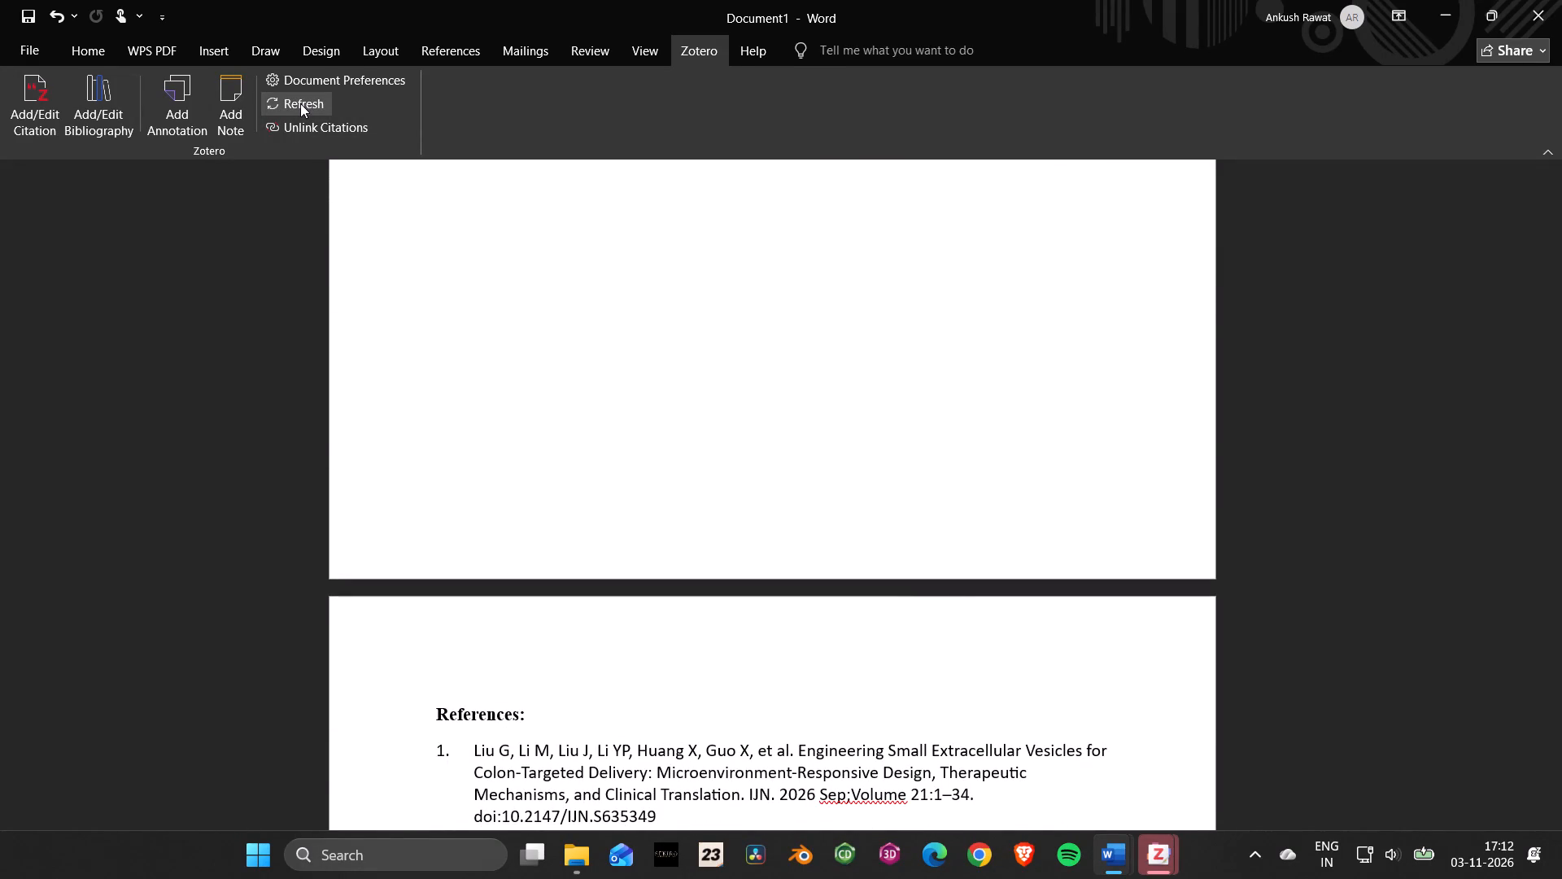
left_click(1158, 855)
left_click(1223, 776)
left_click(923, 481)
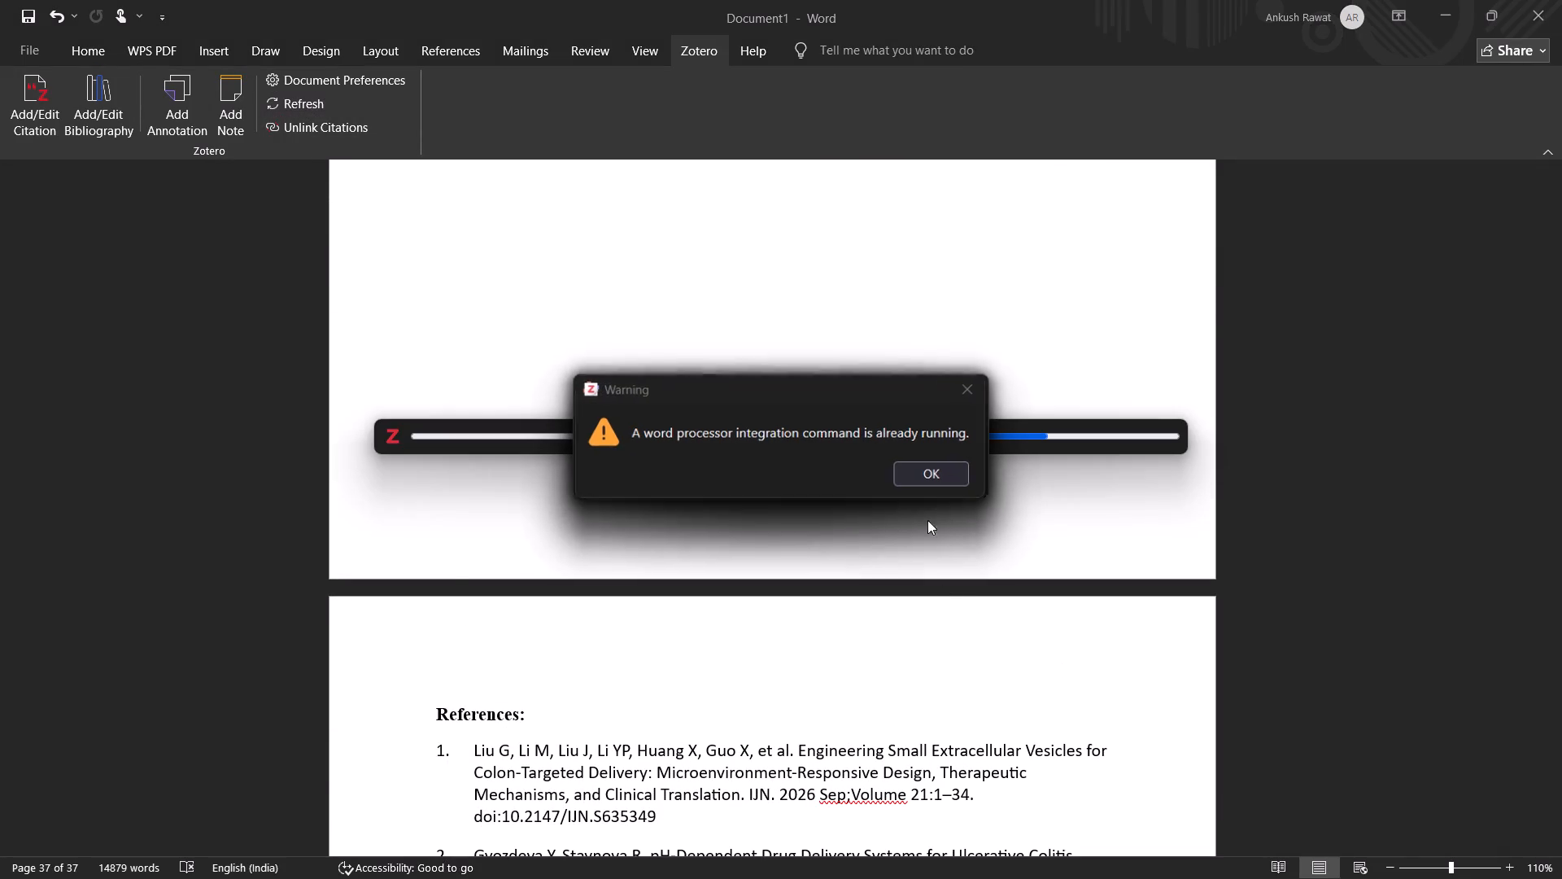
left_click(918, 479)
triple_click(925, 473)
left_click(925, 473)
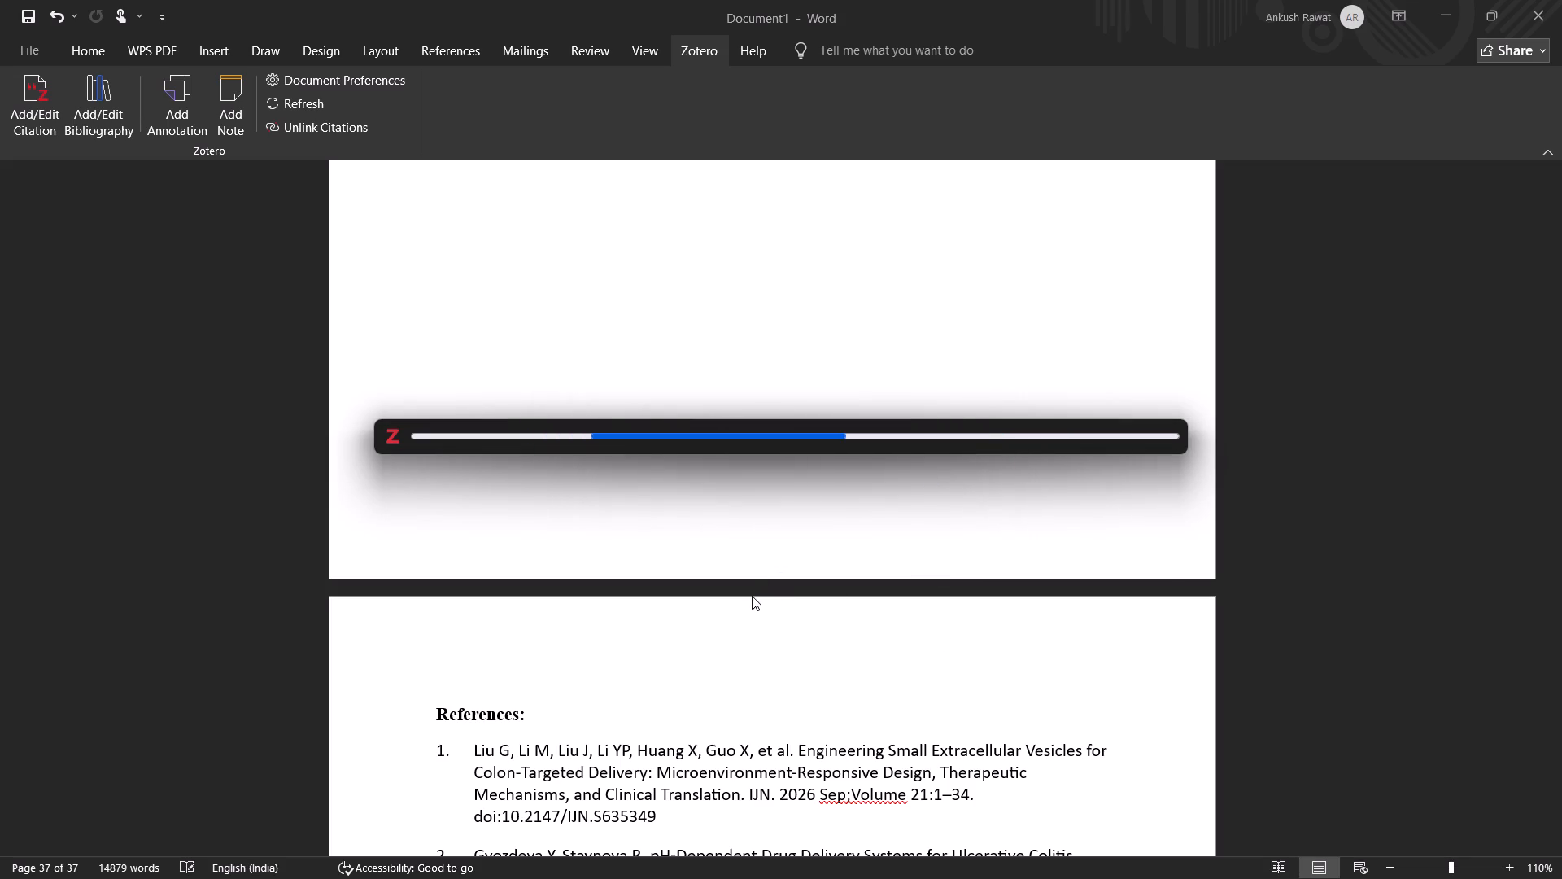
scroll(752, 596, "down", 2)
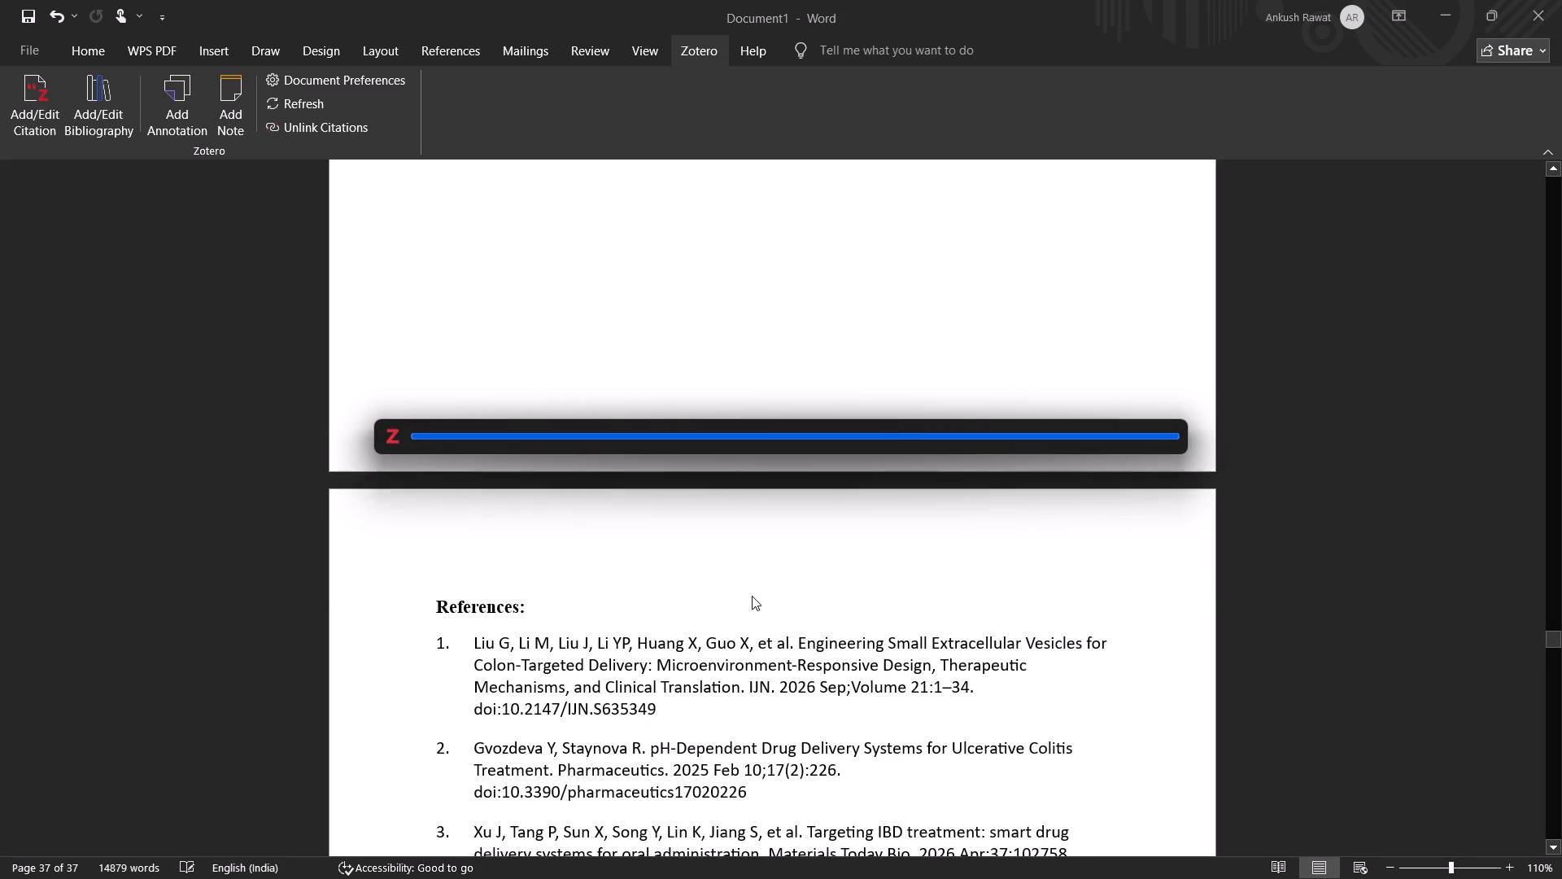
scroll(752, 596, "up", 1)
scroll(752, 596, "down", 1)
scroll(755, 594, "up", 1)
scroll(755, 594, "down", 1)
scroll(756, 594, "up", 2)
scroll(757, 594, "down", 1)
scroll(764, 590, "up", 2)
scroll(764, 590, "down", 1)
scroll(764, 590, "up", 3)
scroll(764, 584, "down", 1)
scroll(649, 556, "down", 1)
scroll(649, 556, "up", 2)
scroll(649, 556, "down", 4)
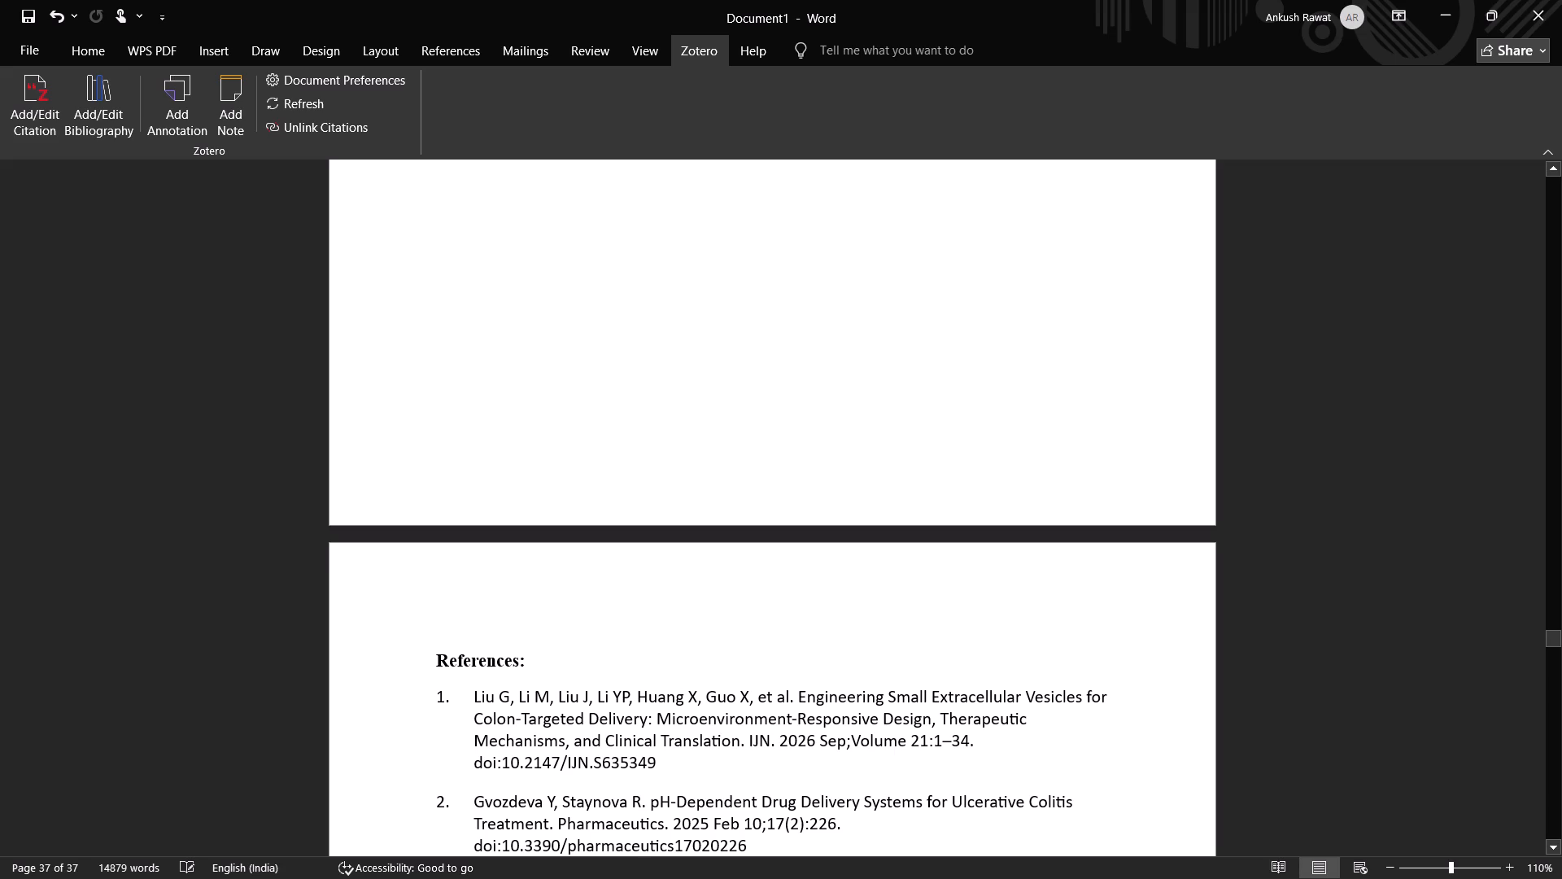
Undo the bibliography insertion under the References heading in Document1.
key("ctrl+z")
key("ctrl+z")
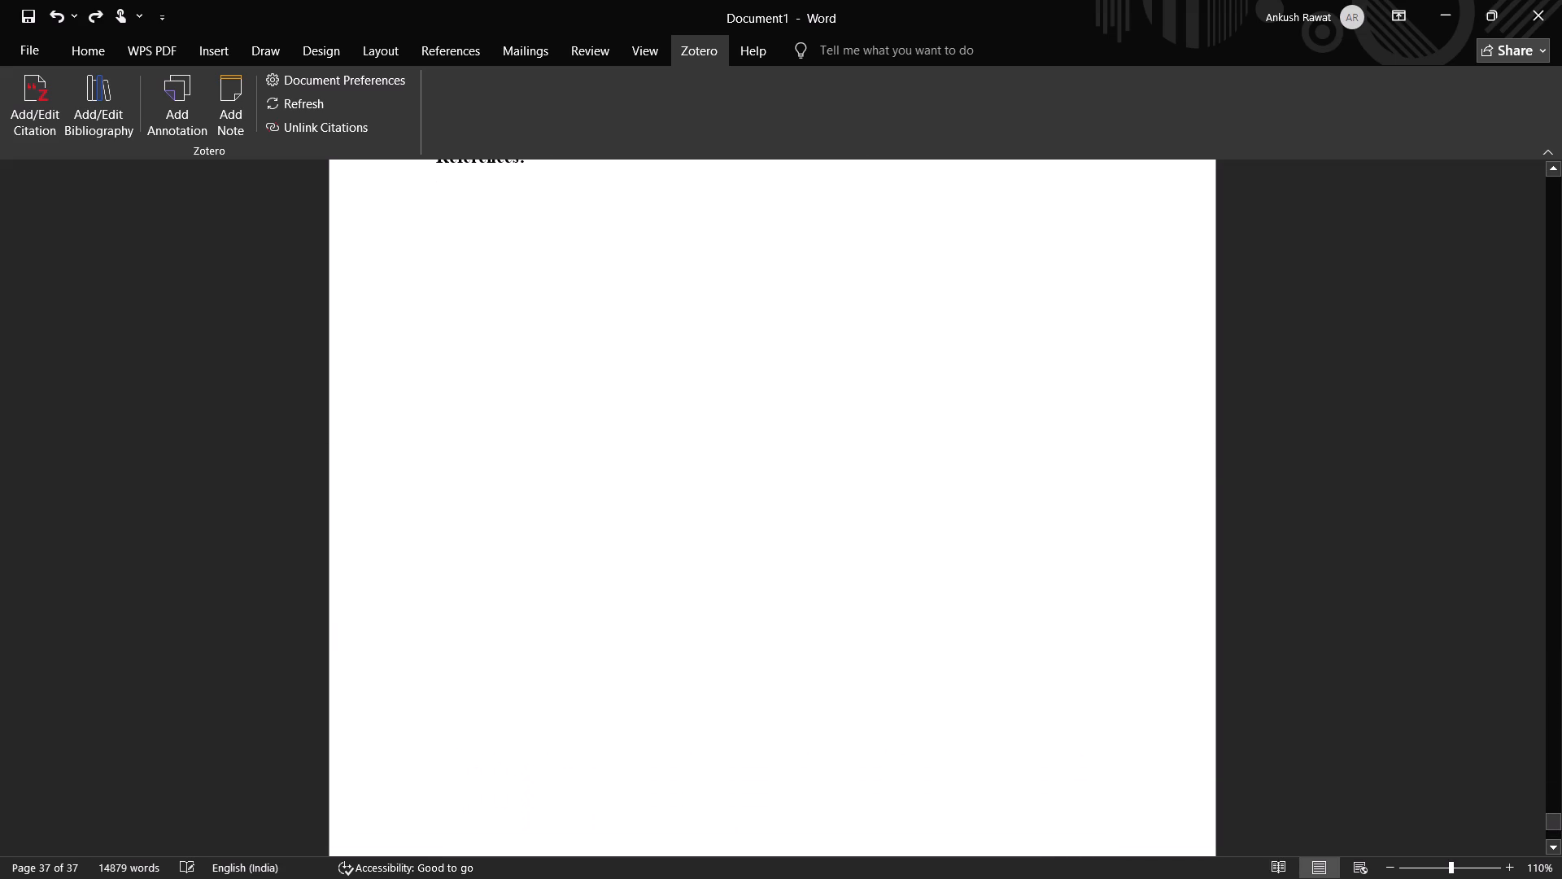
scroll(478, 614, "down", 3)
scroll(478, 602, "up", 7)
scroll(491, 595, "down", 1)
scroll(491, 581, "up", 1)
scroll(491, 581, "down", 1)
scroll(489, 571, "up", 1)
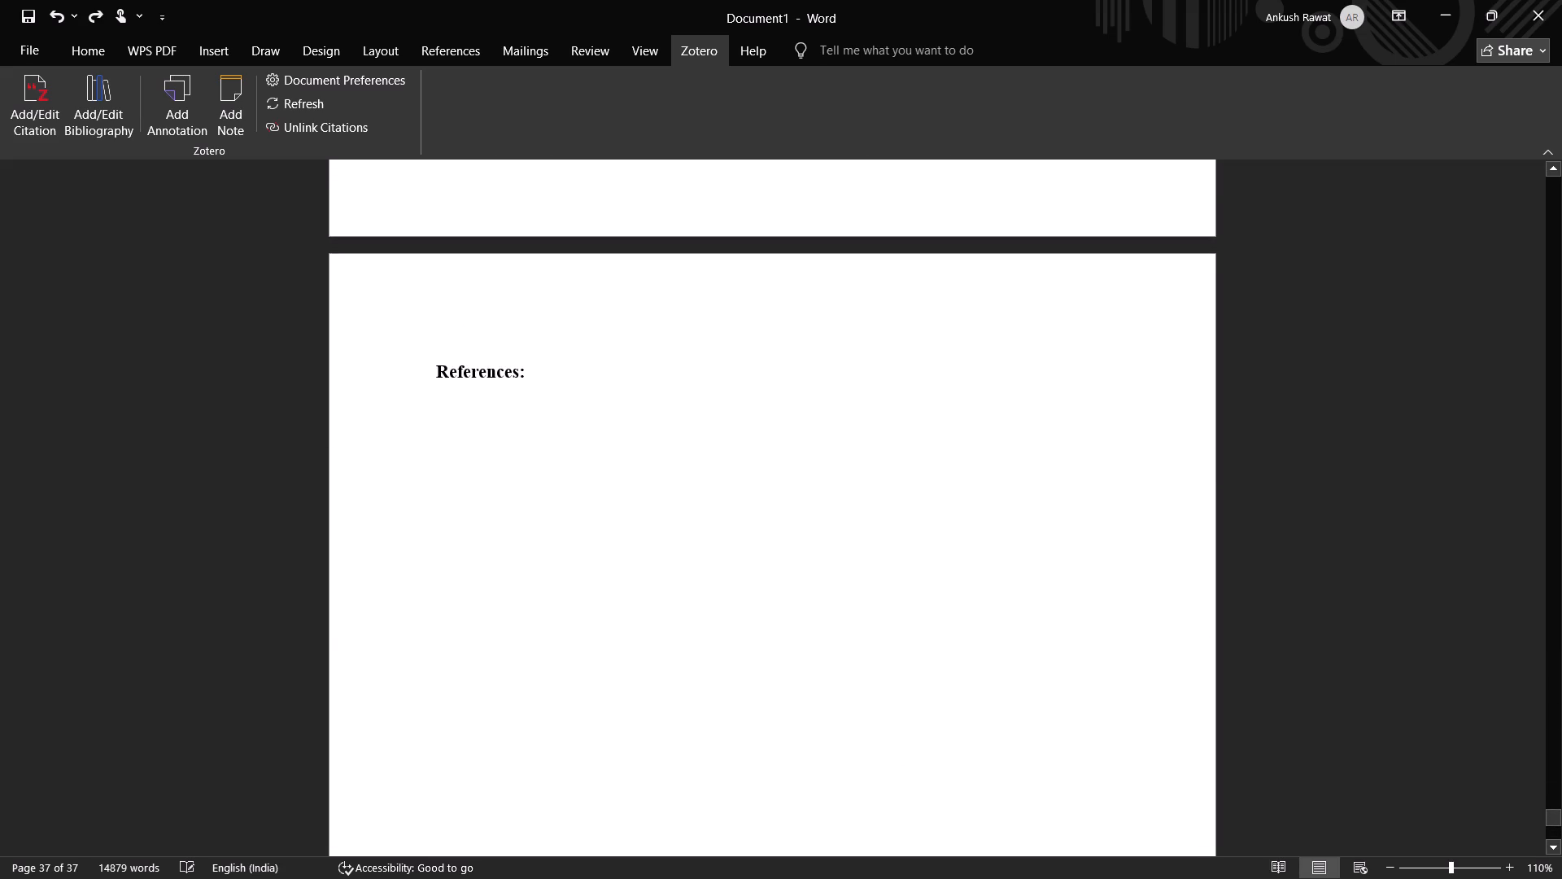
Copy the entire content of Document1 and paste it into a new blank document, keeping the source formatting.
key("ctrl+a")
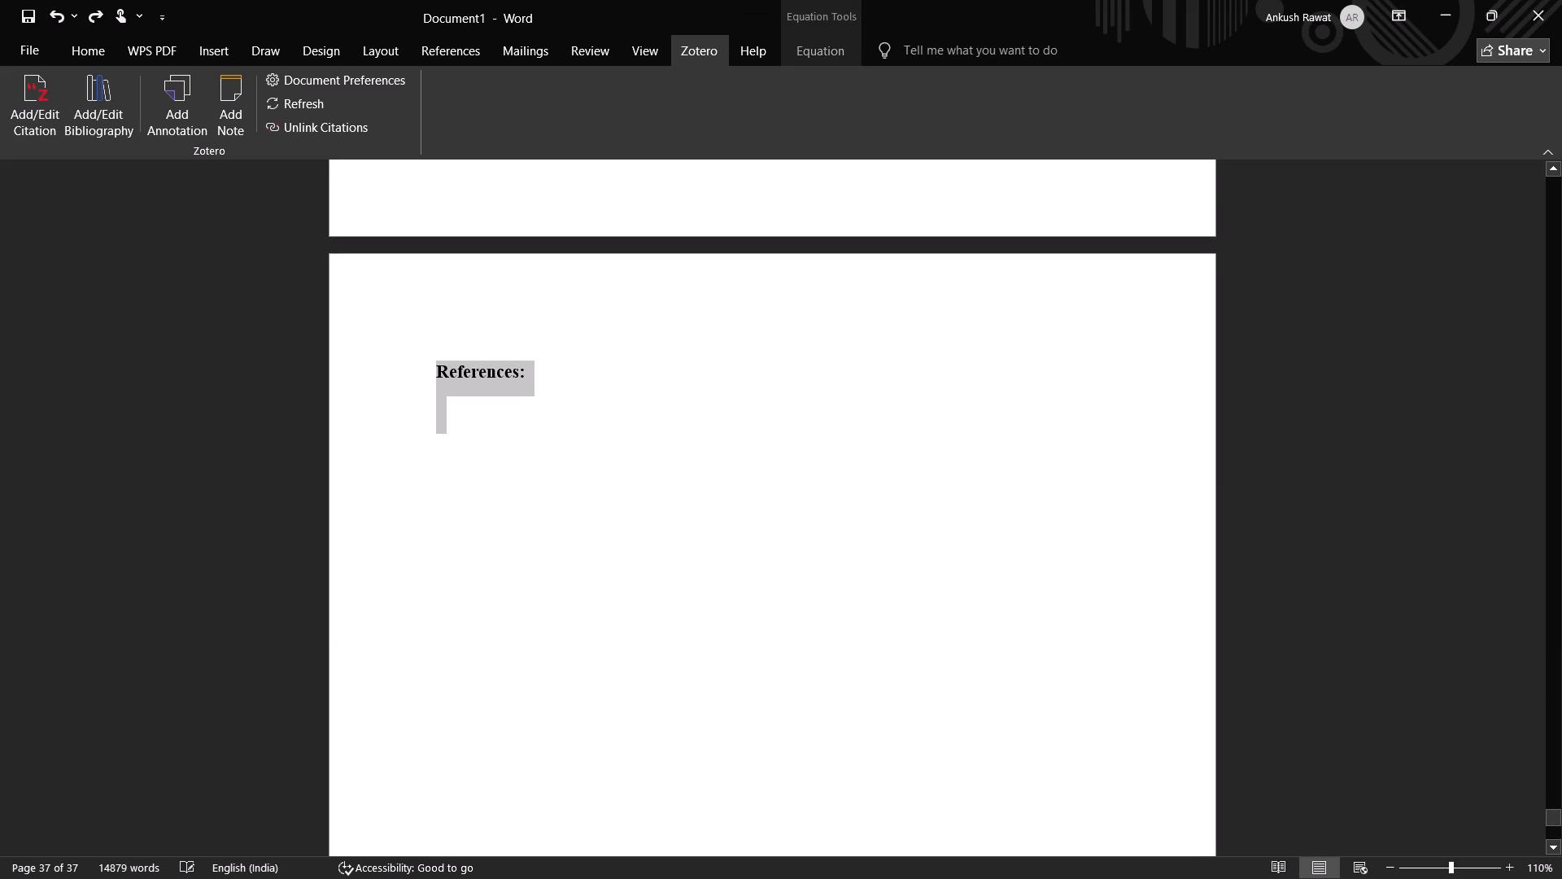
key("ctrl+c")
key("ctrl+c")
key("ctrl+c")
key("ctrl+c")
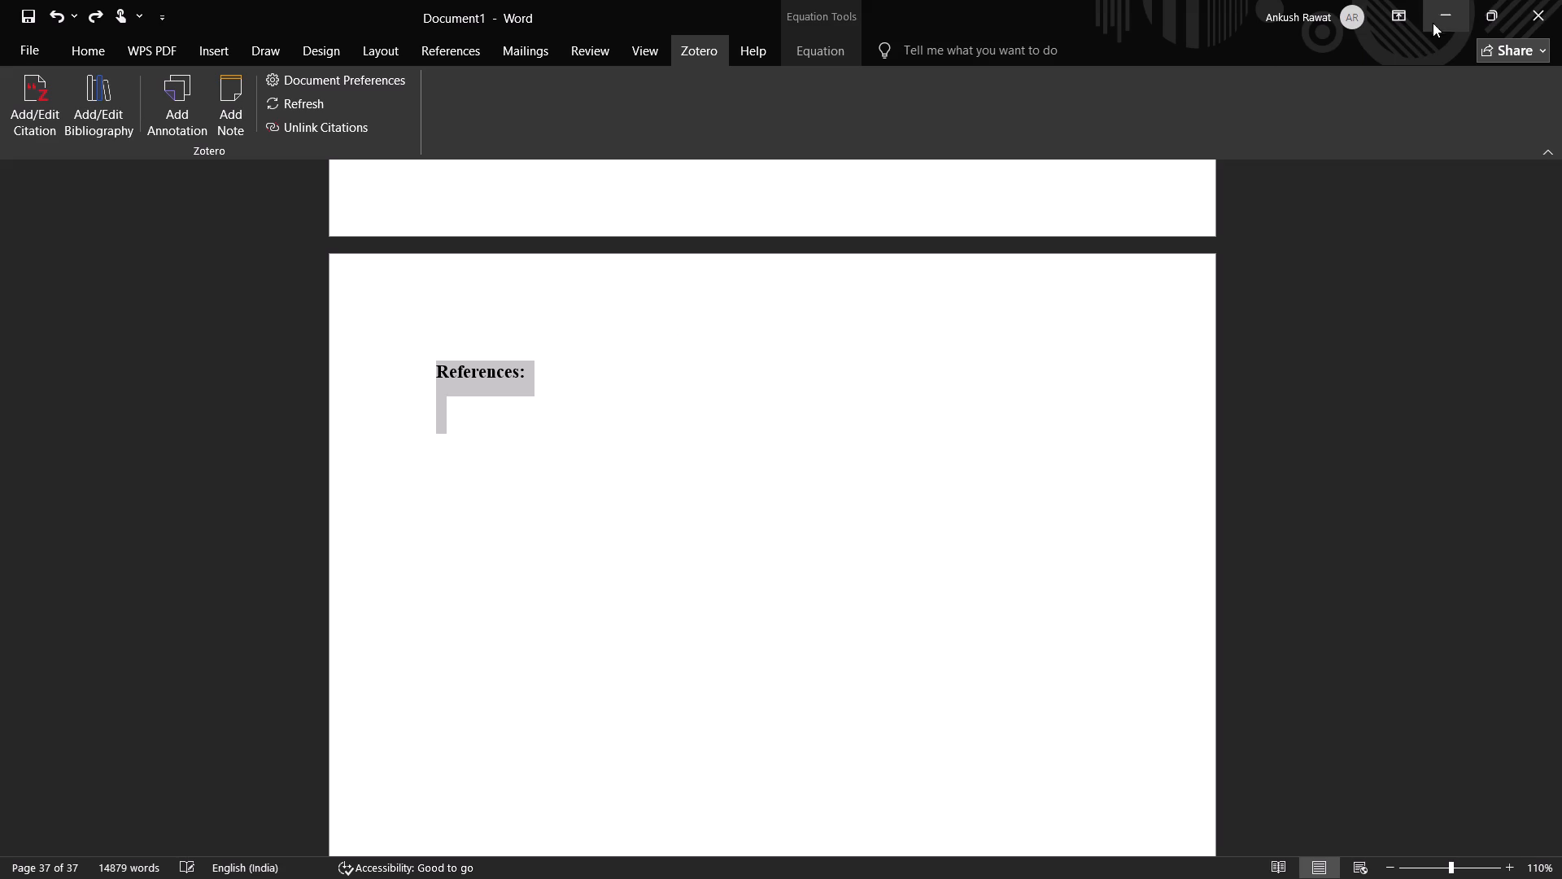
key("ctrl+n")
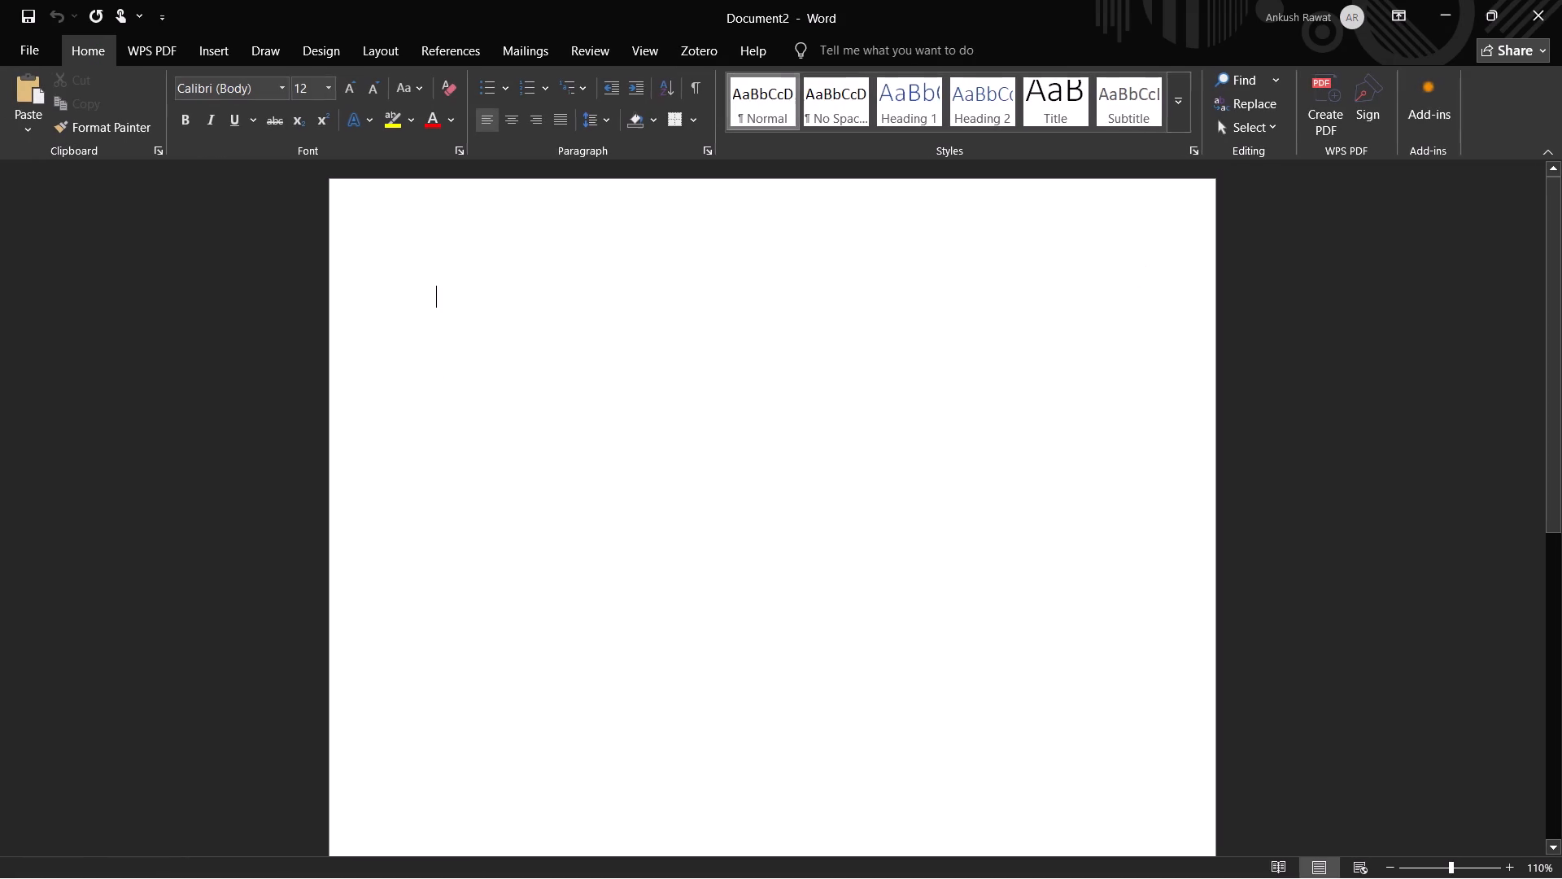
right_click(613, 185)
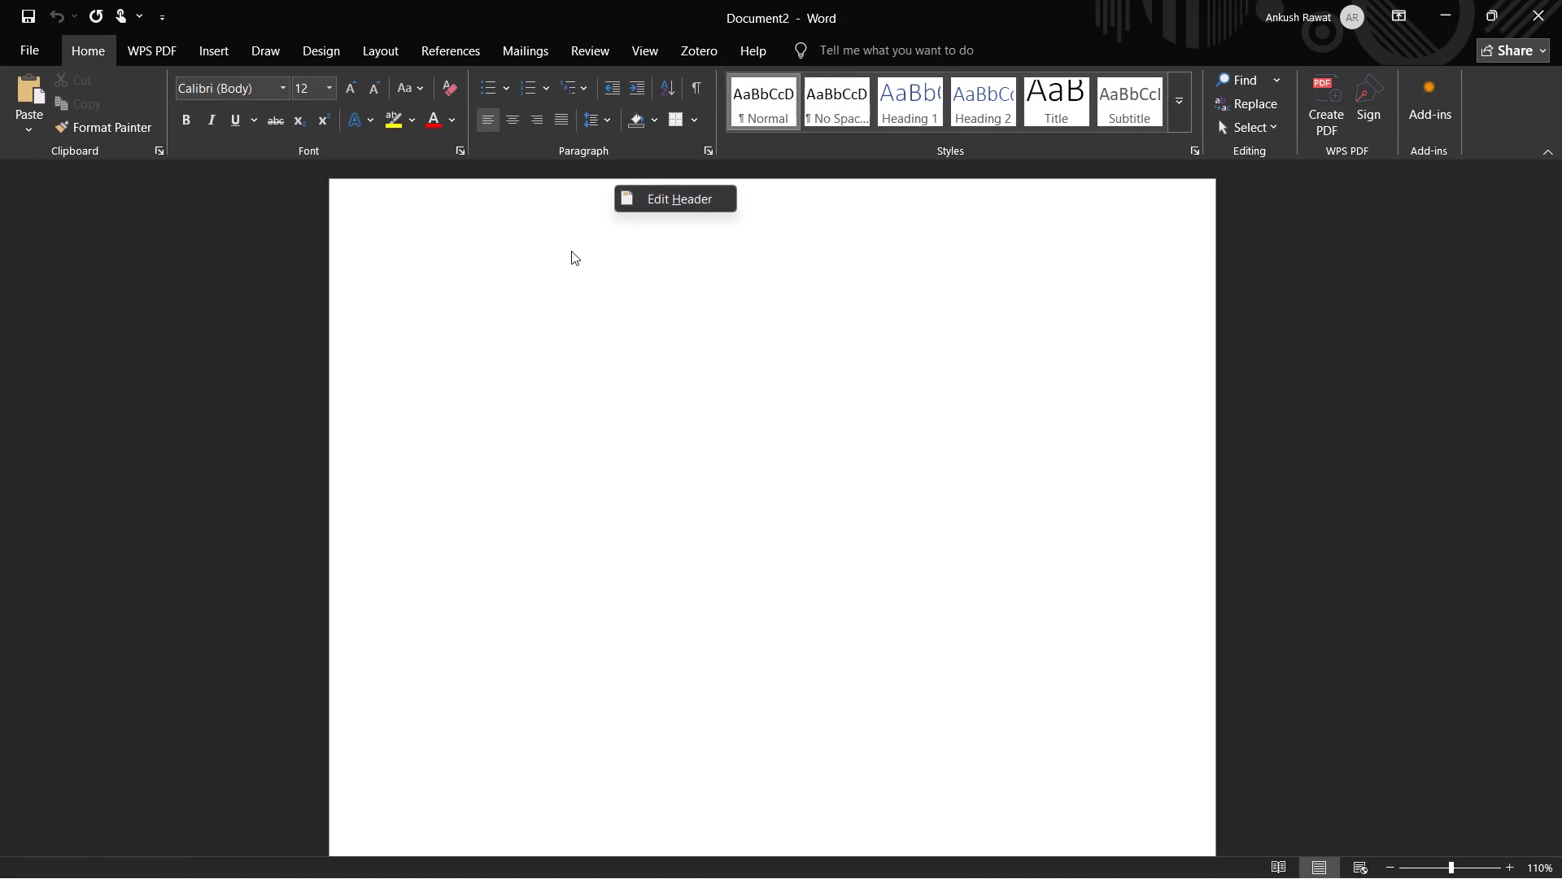
right_click(469, 277)
right_click(434, 300)
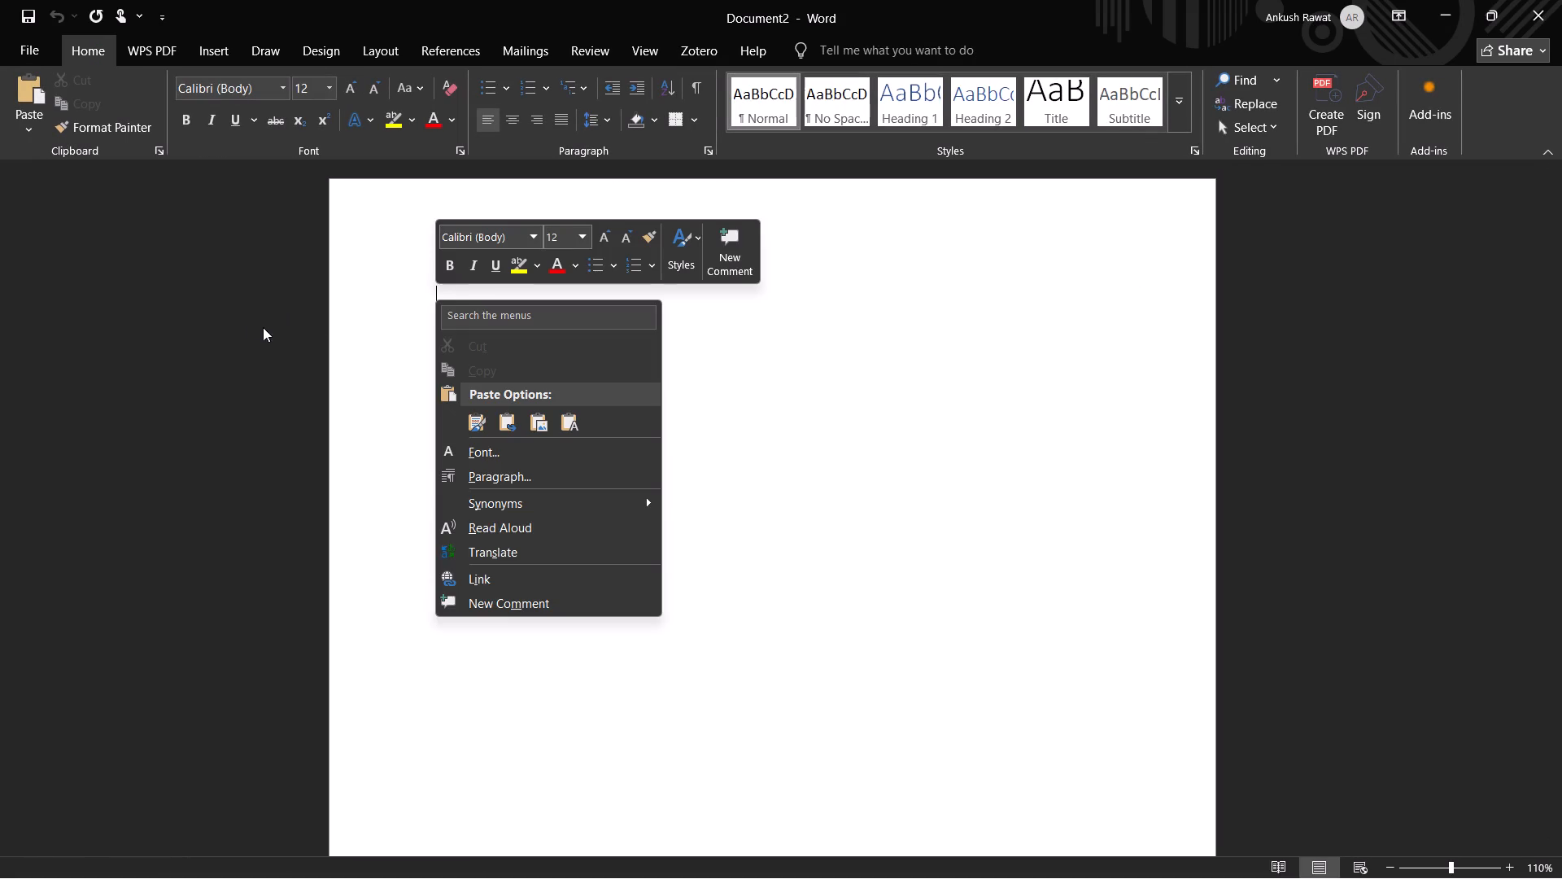
left_click(474, 422)
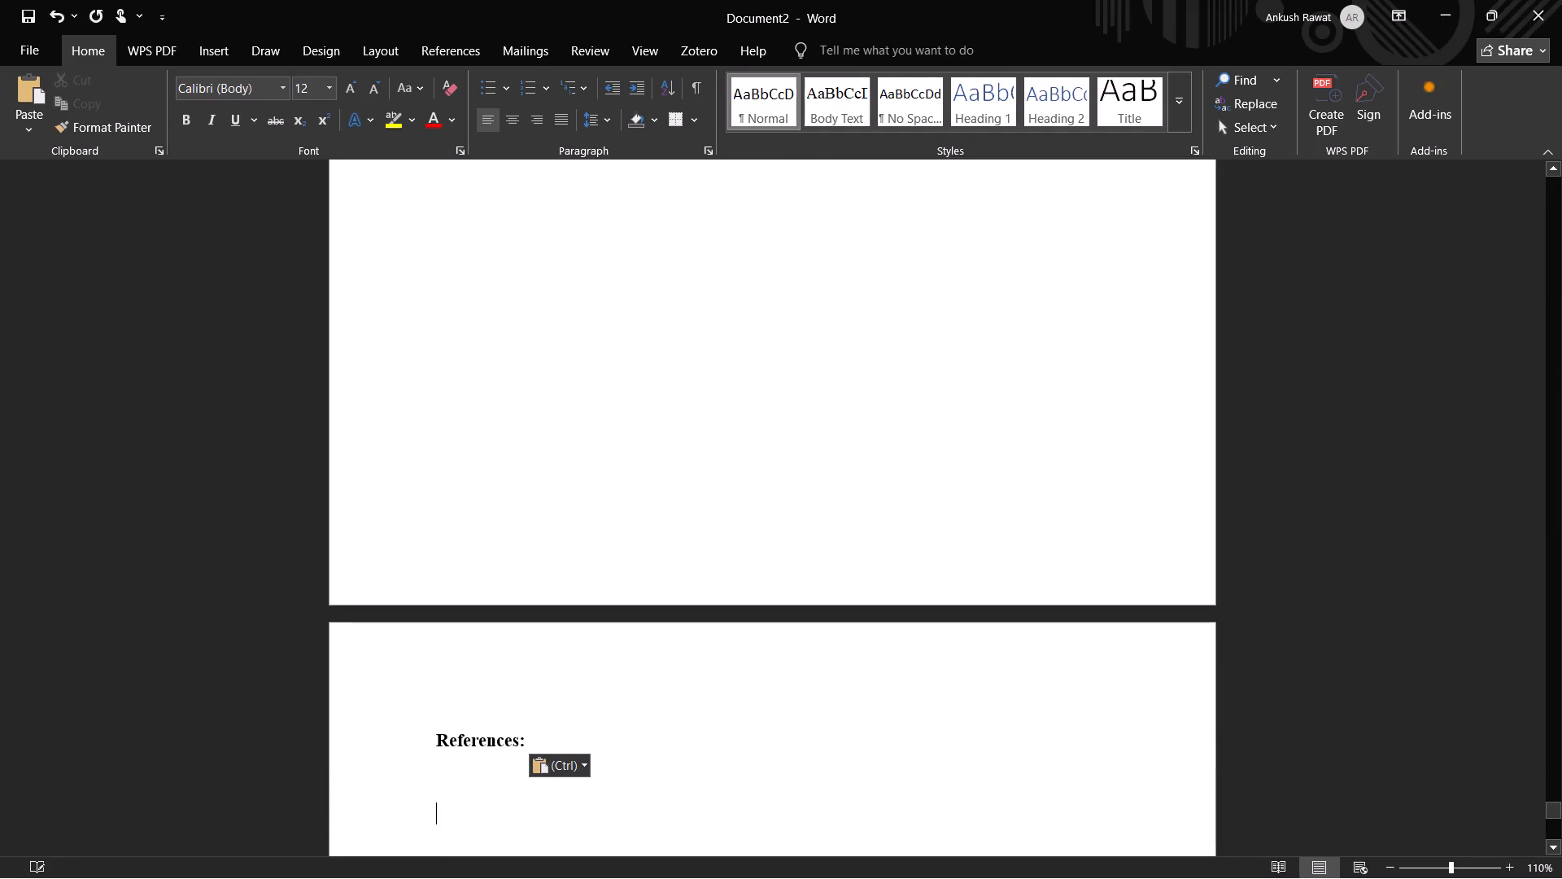
Insert the Zotero bibliography under the References heading in Document2 using the NLM/Vancouver: Citing Medicine 2nd edition (citation-sequence) style in English (US).
left_click(709, 51)
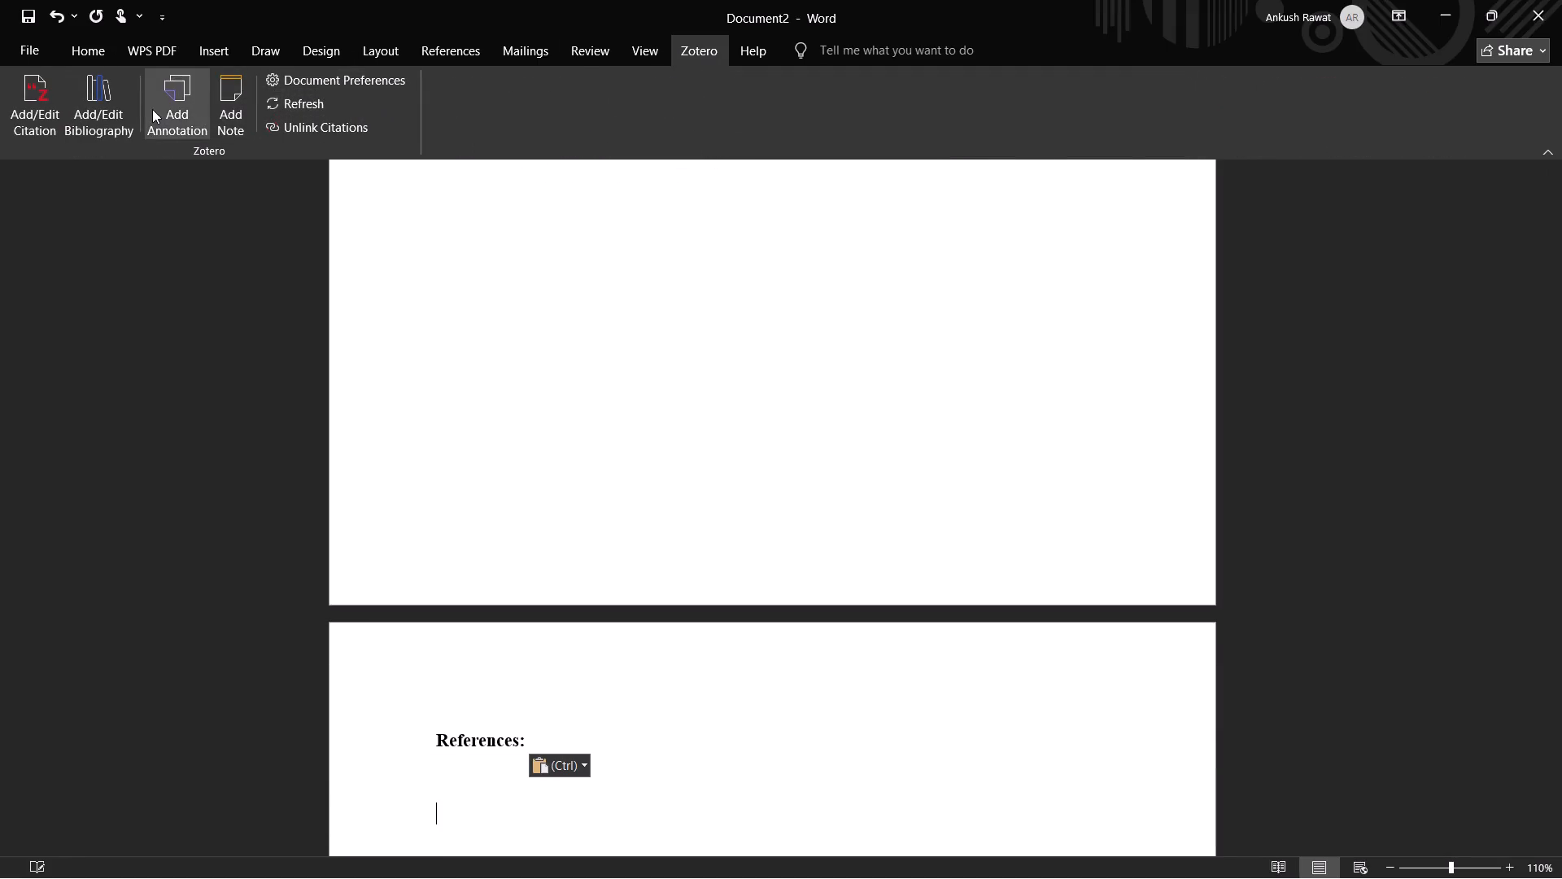
left_click(89, 97)
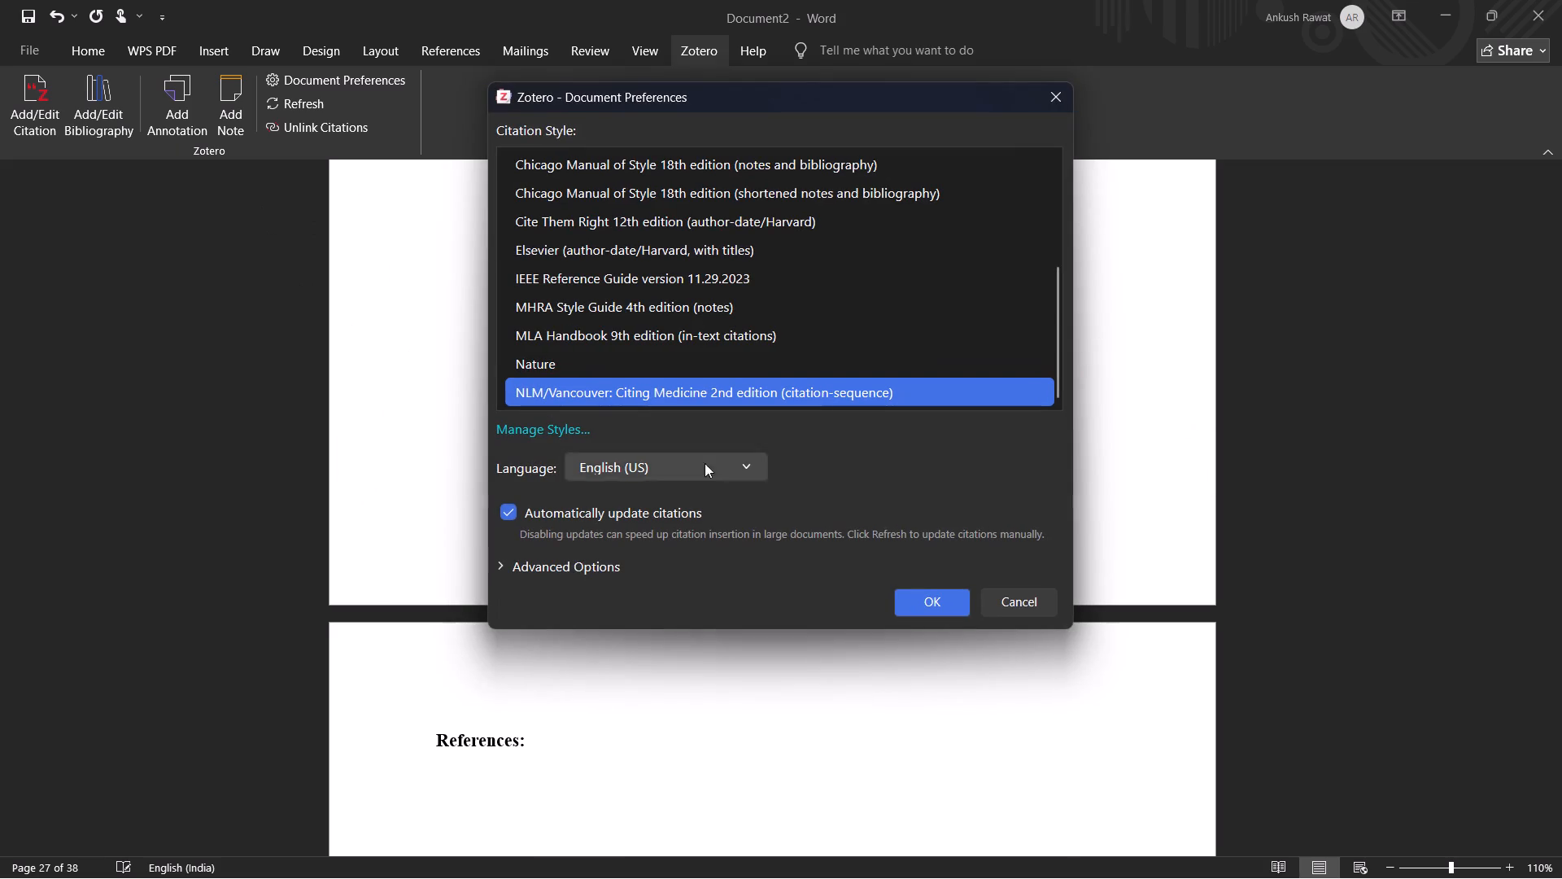
left_click(937, 601)
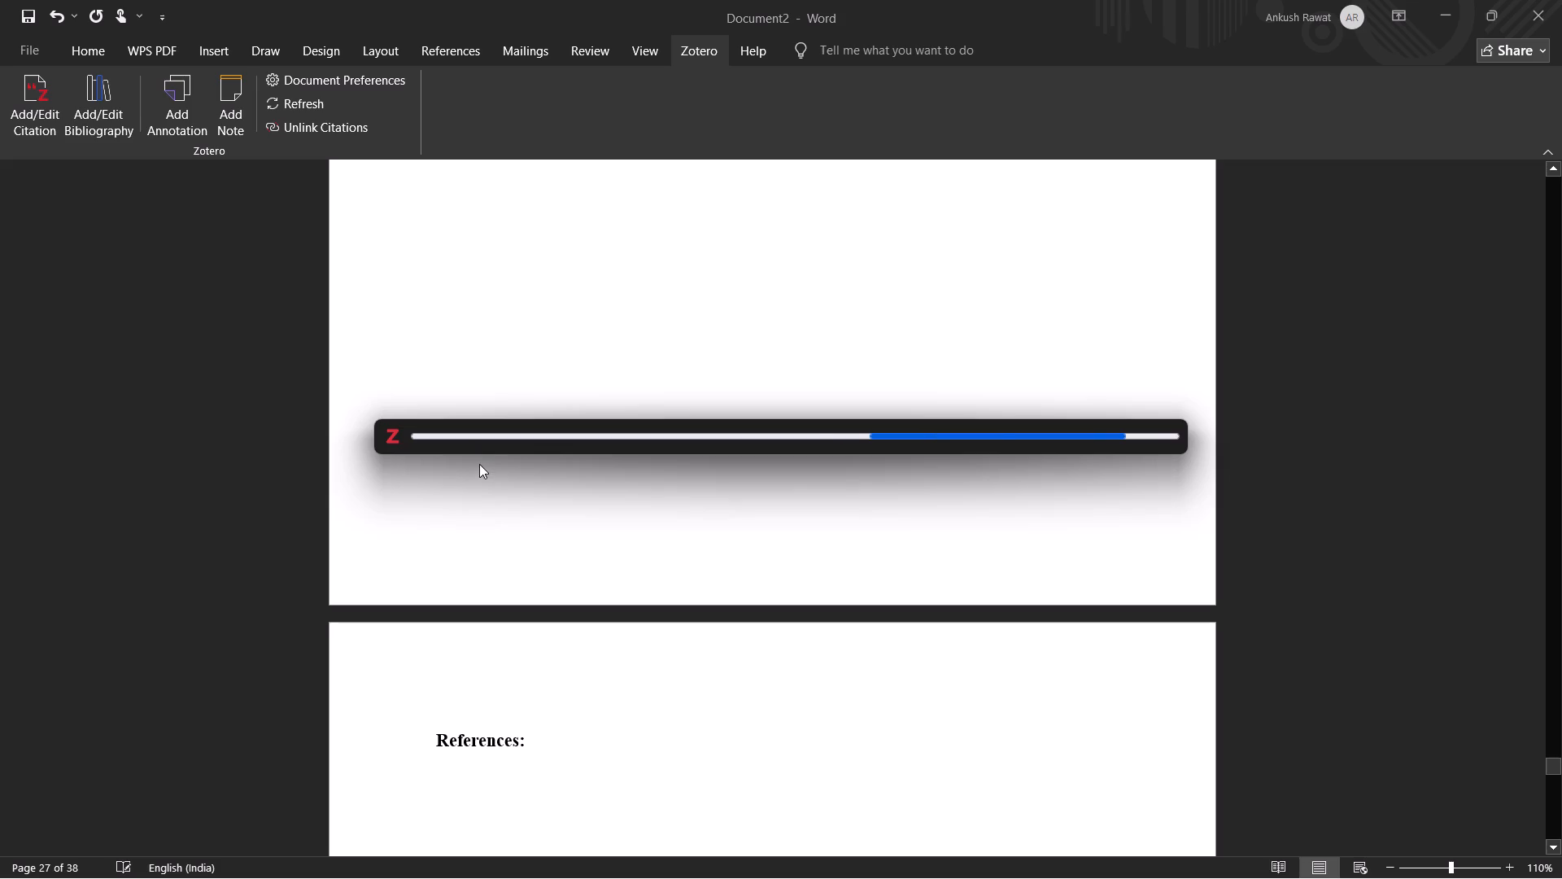
Review the inserted bibliography in Document2 from its last entry back up past the References heading.
middle_click_drag(412, 435, 396, 617)
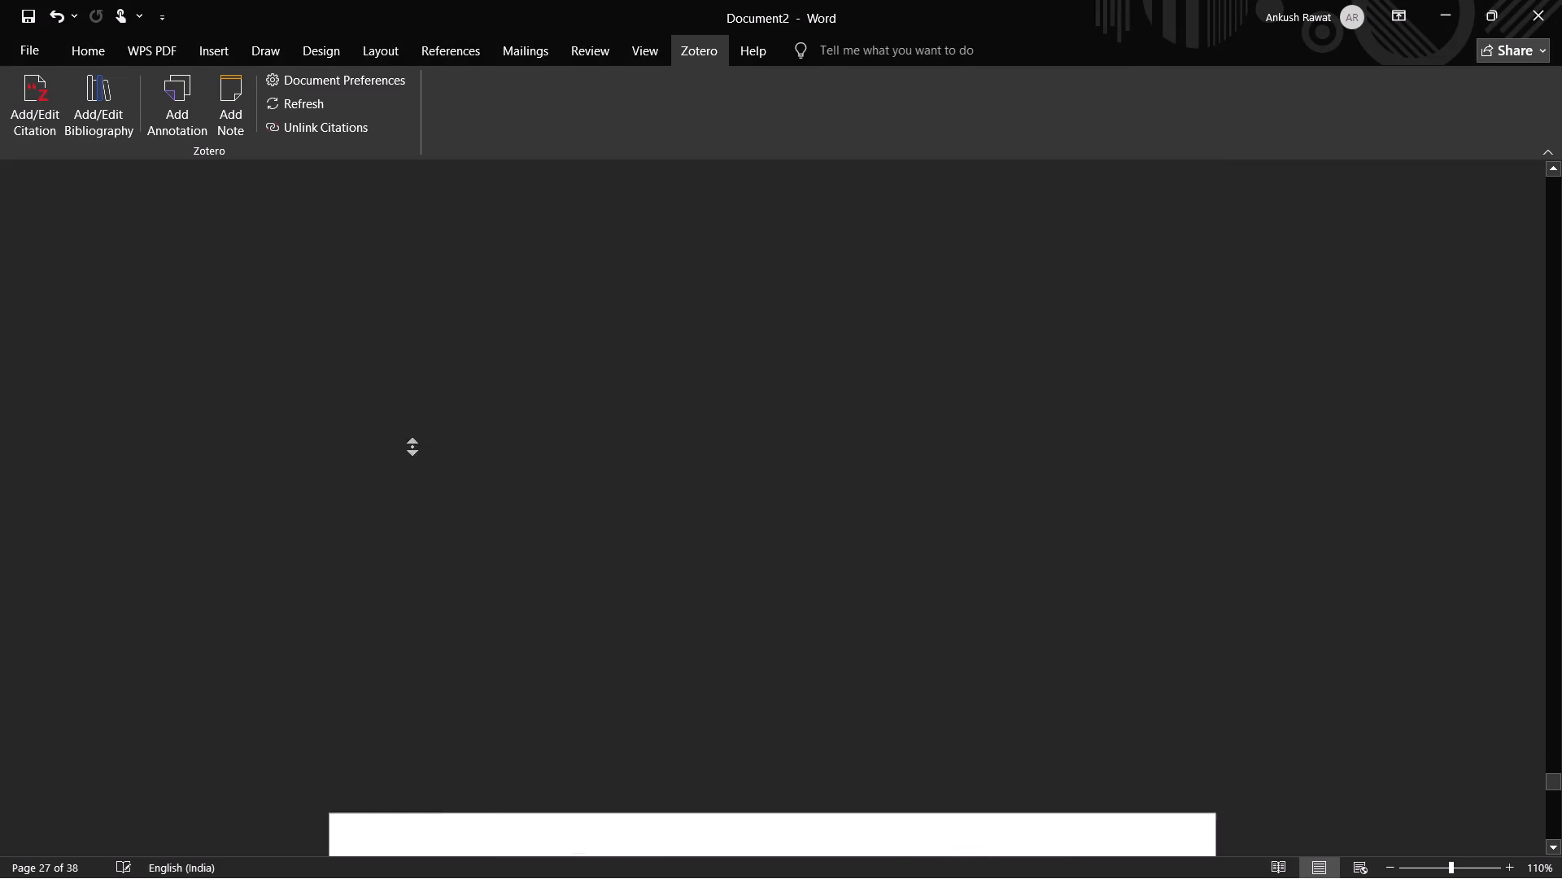
middle_click_drag(396, 617, 385, 635)
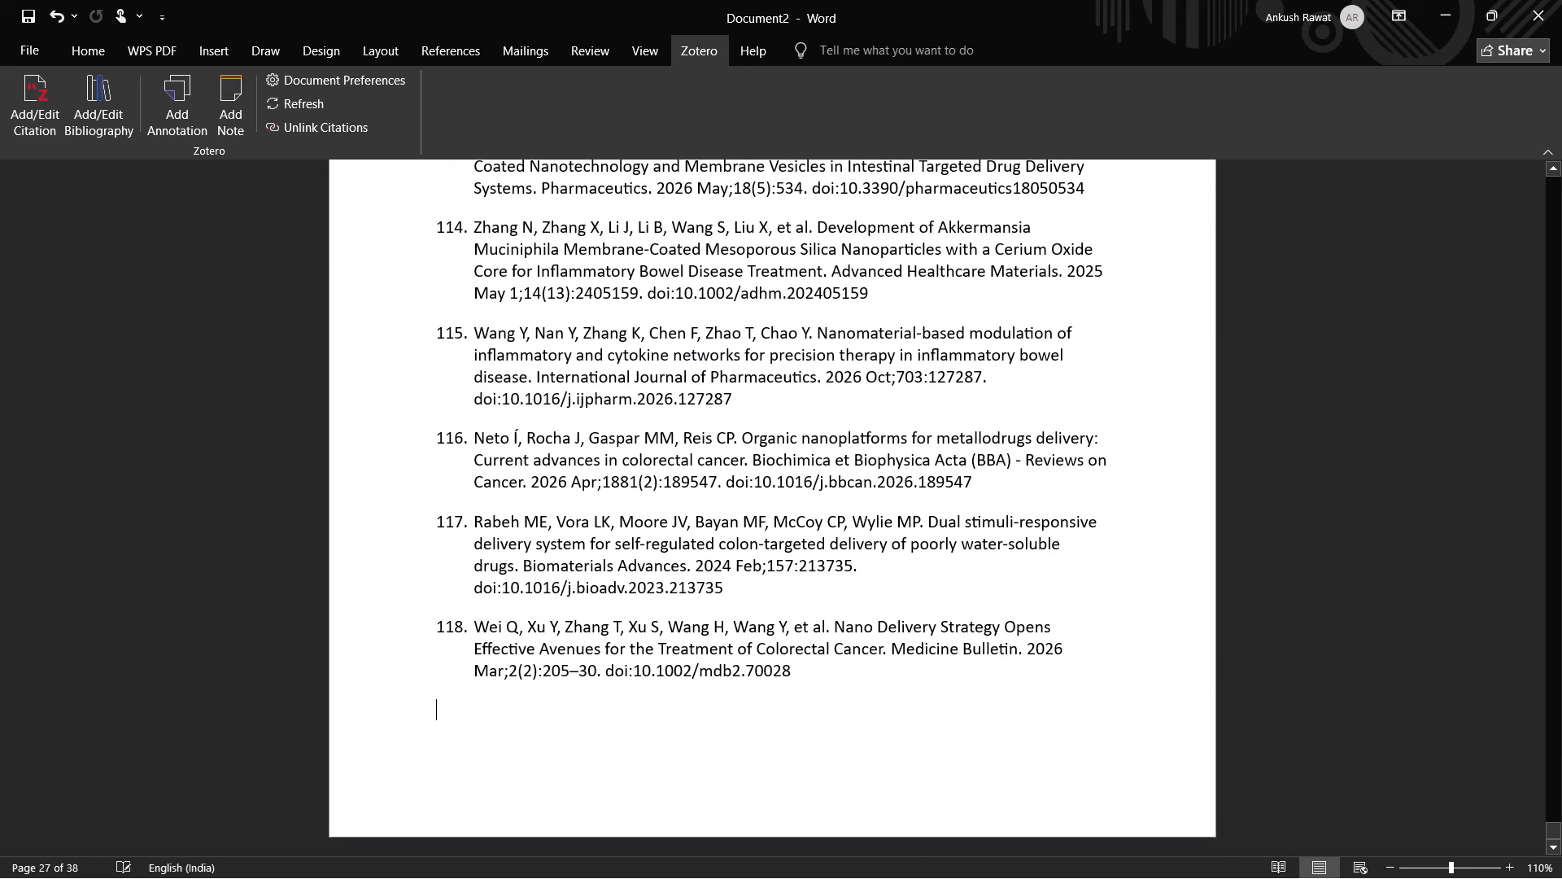
middle_click_drag(390, 636, 375, 463)
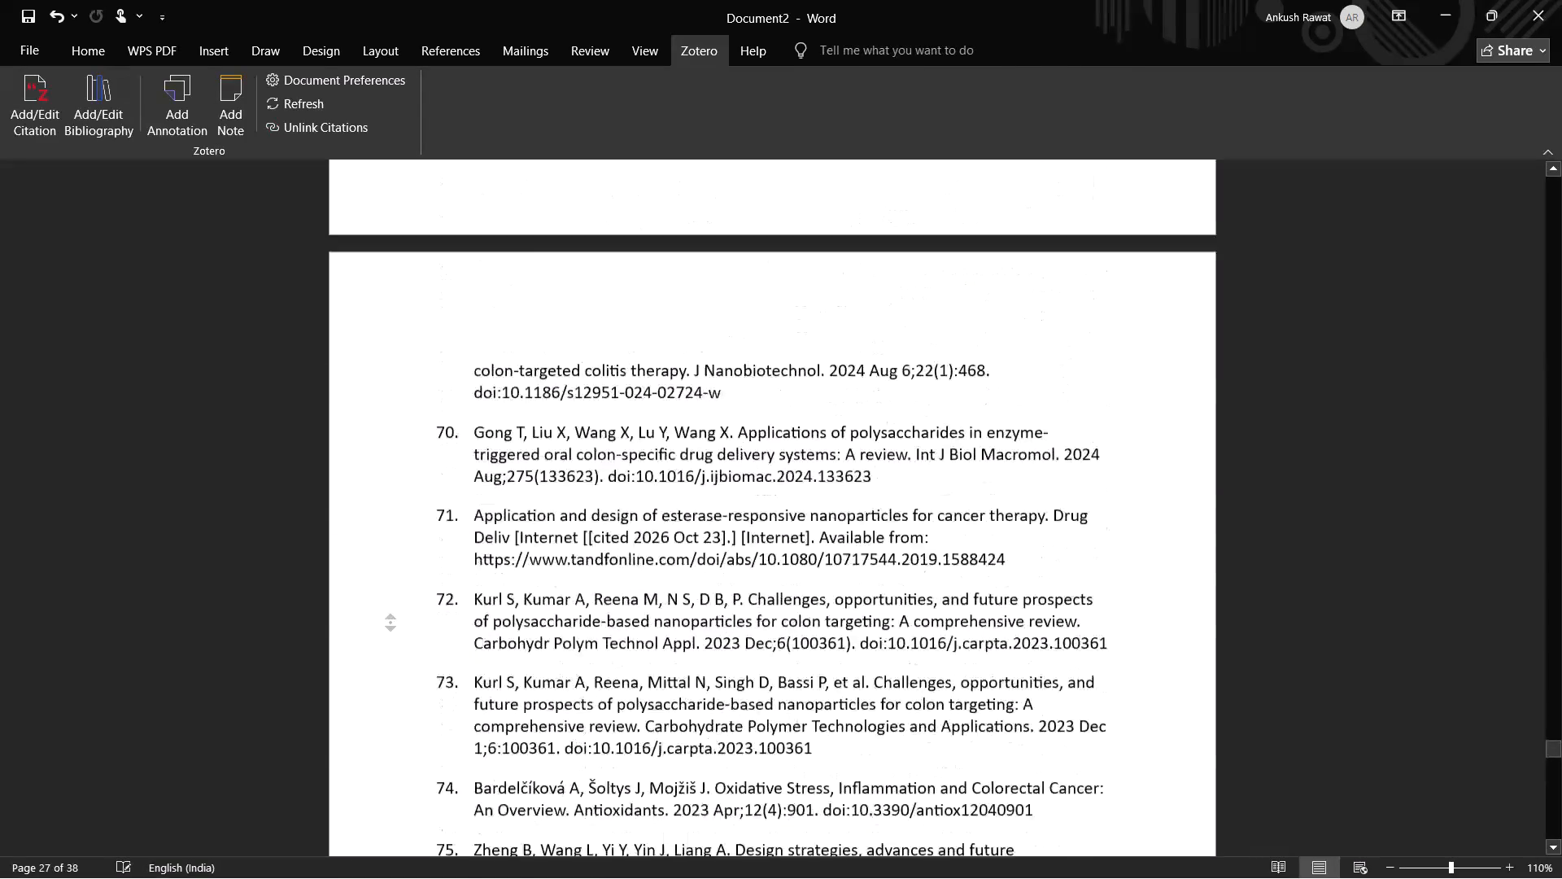
middle_click_drag(375, 463, 374, 463)
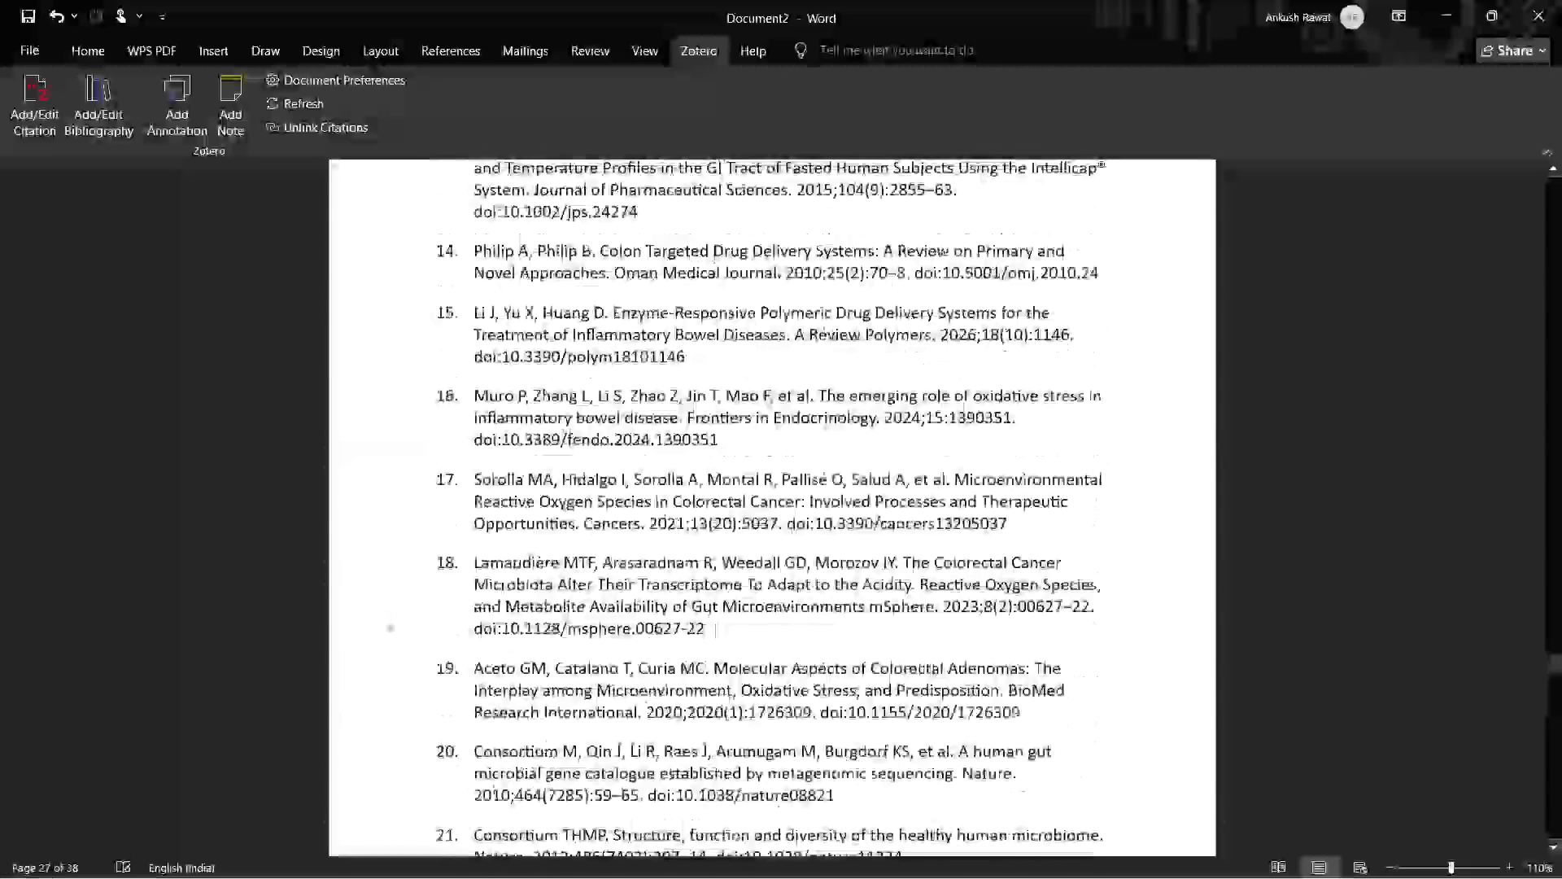
middle_click_drag(374, 463, 373, 461)
Switch to Zotero and examine the Book chapter (Master) collection's items through to the end of the list.
key("alt+Tab")
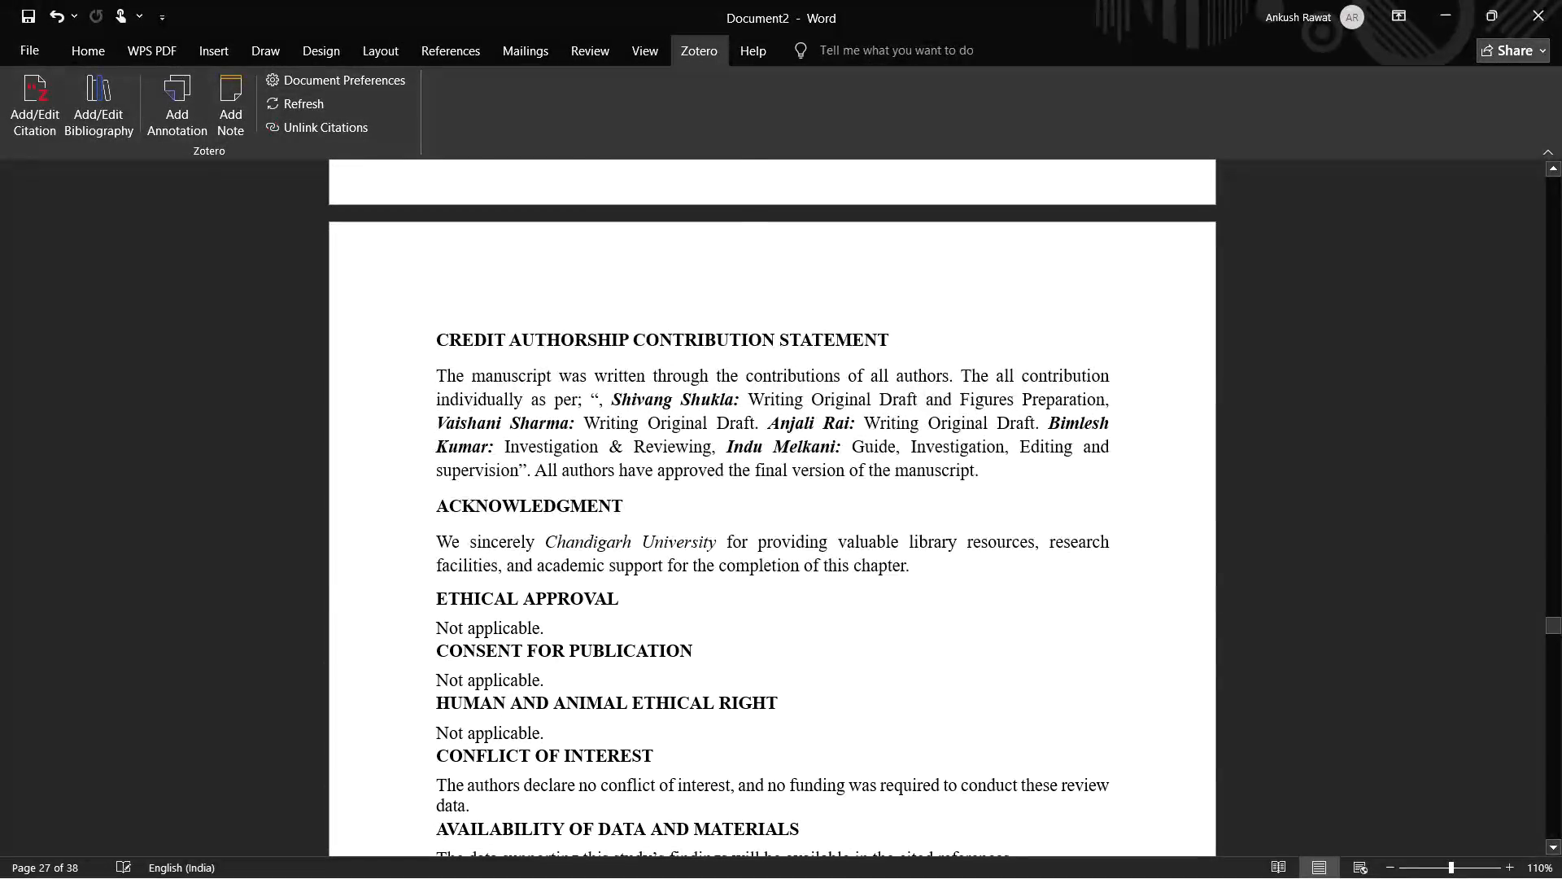
key("alt+Tab")
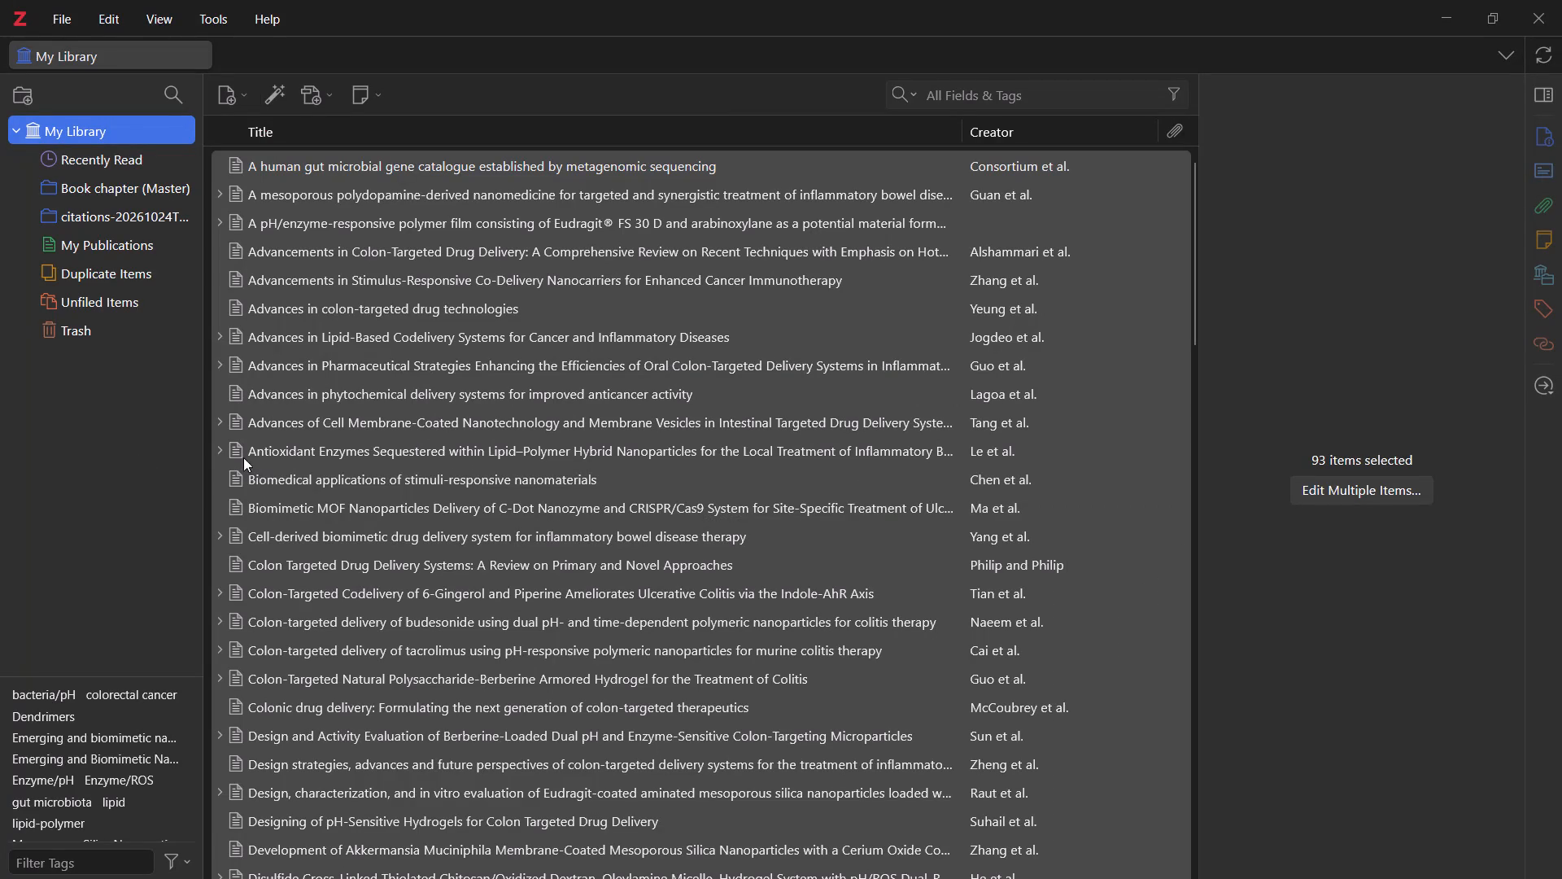
left_click(133, 466)
scroll(479, 526, "down", 3)
scroll(498, 555, "up", 2)
scroll(609, 584, "down", 1)
scroll(609, 584, "up", 1)
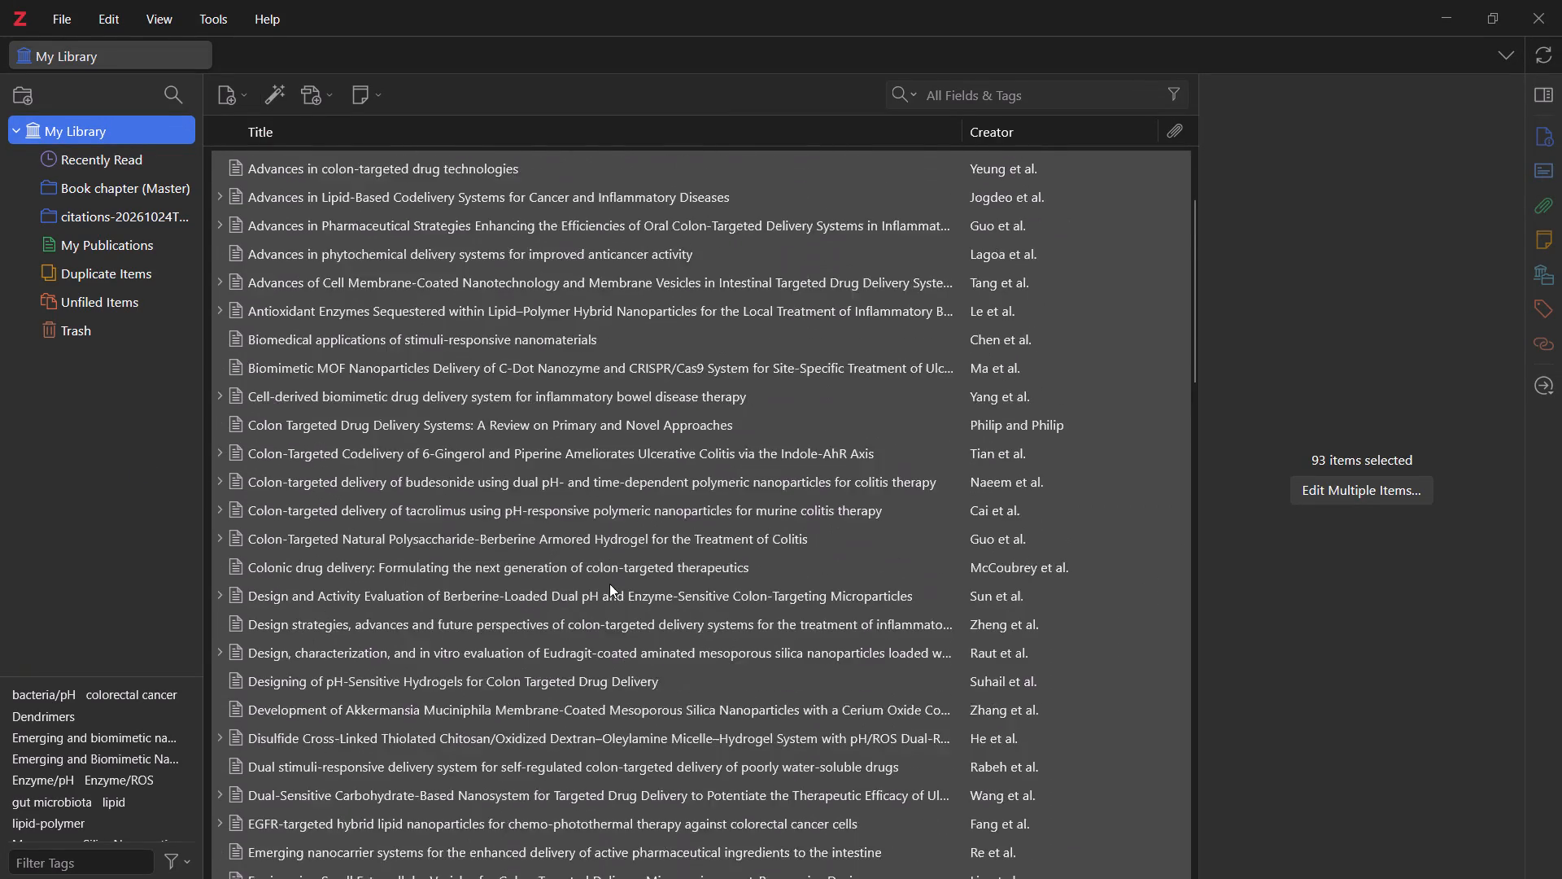
scroll(609, 584, "down", 2)
left_click(61, 429)
left_click(133, 178)
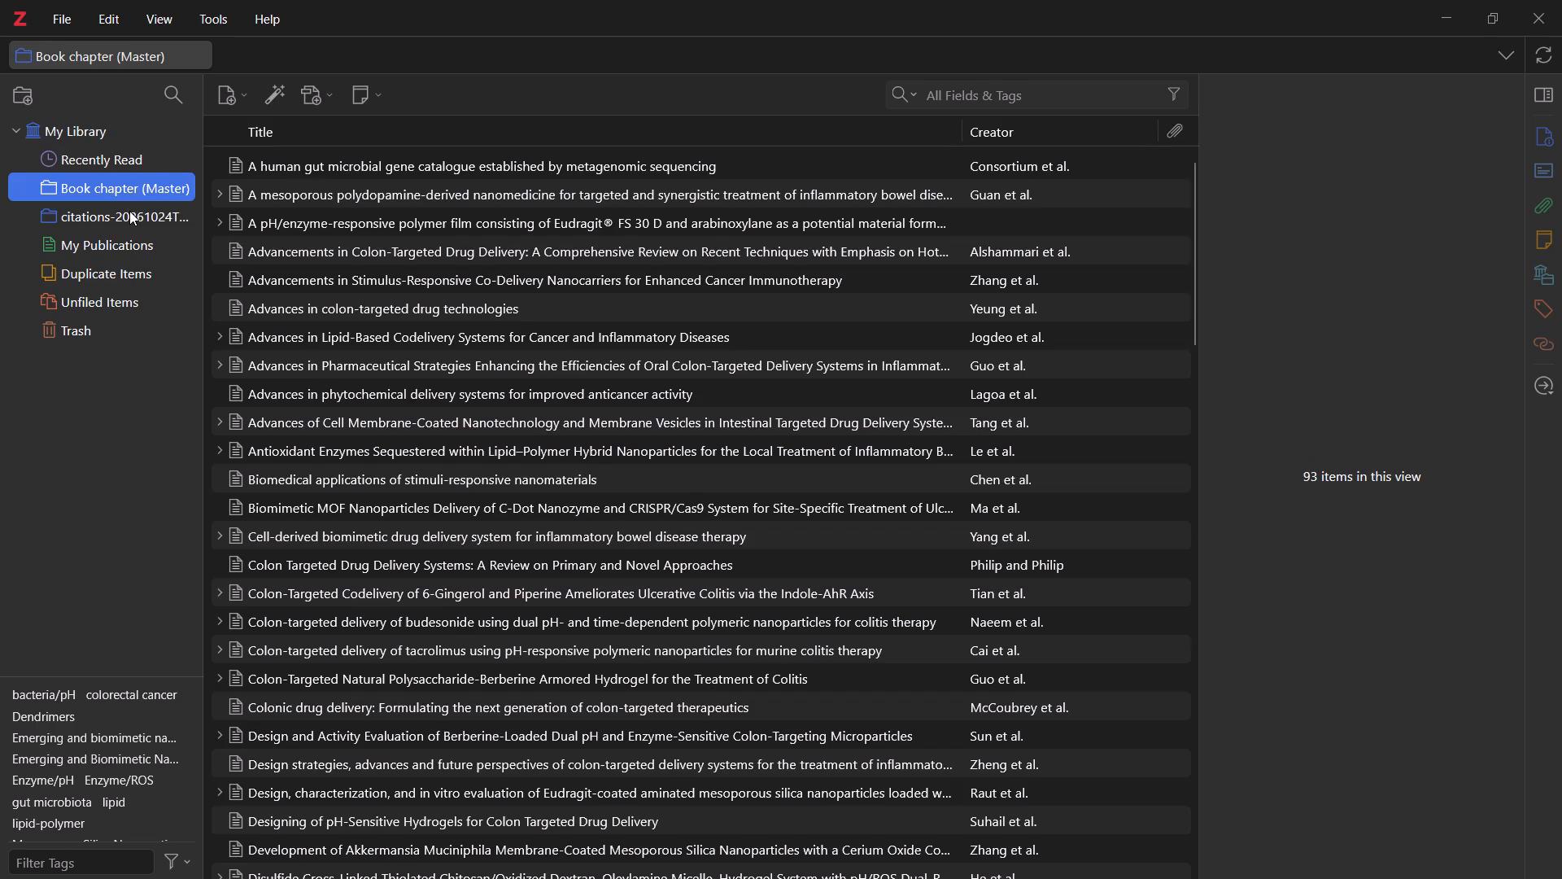
left_click(129, 211)
left_click(135, 184)
middle_click_drag(697, 269, 711, 532)
scroll(665, 487, "down", 7)
scroll(617, 501, "up", 1)
scroll(616, 501, "down", 4)
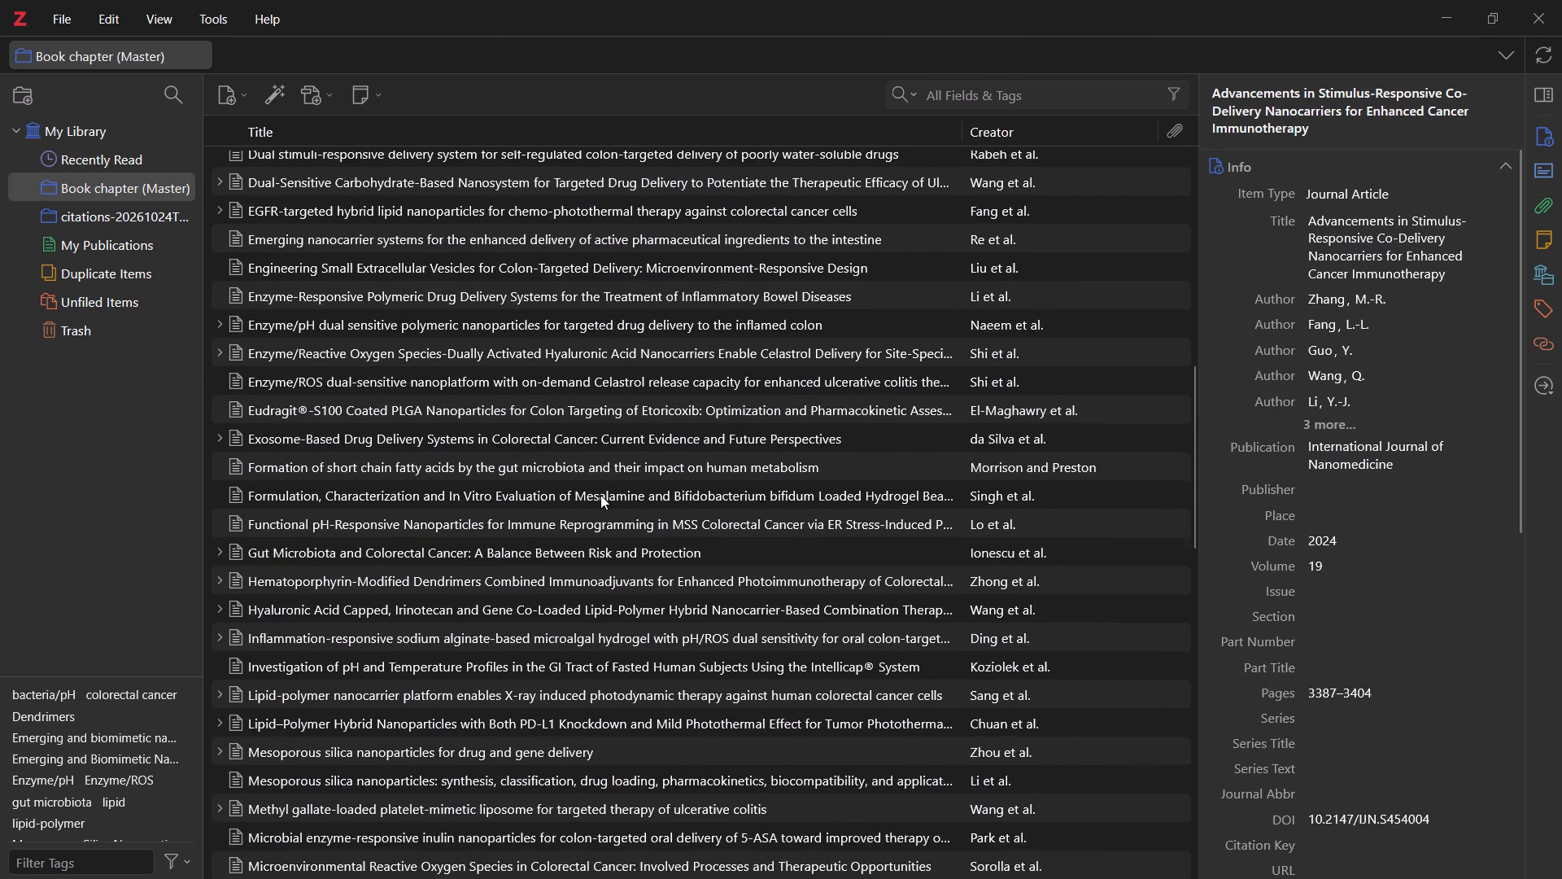
scroll(600, 495, "down", 7)
scroll(588, 487, "up", 2)
scroll(588, 487, "down", 8)
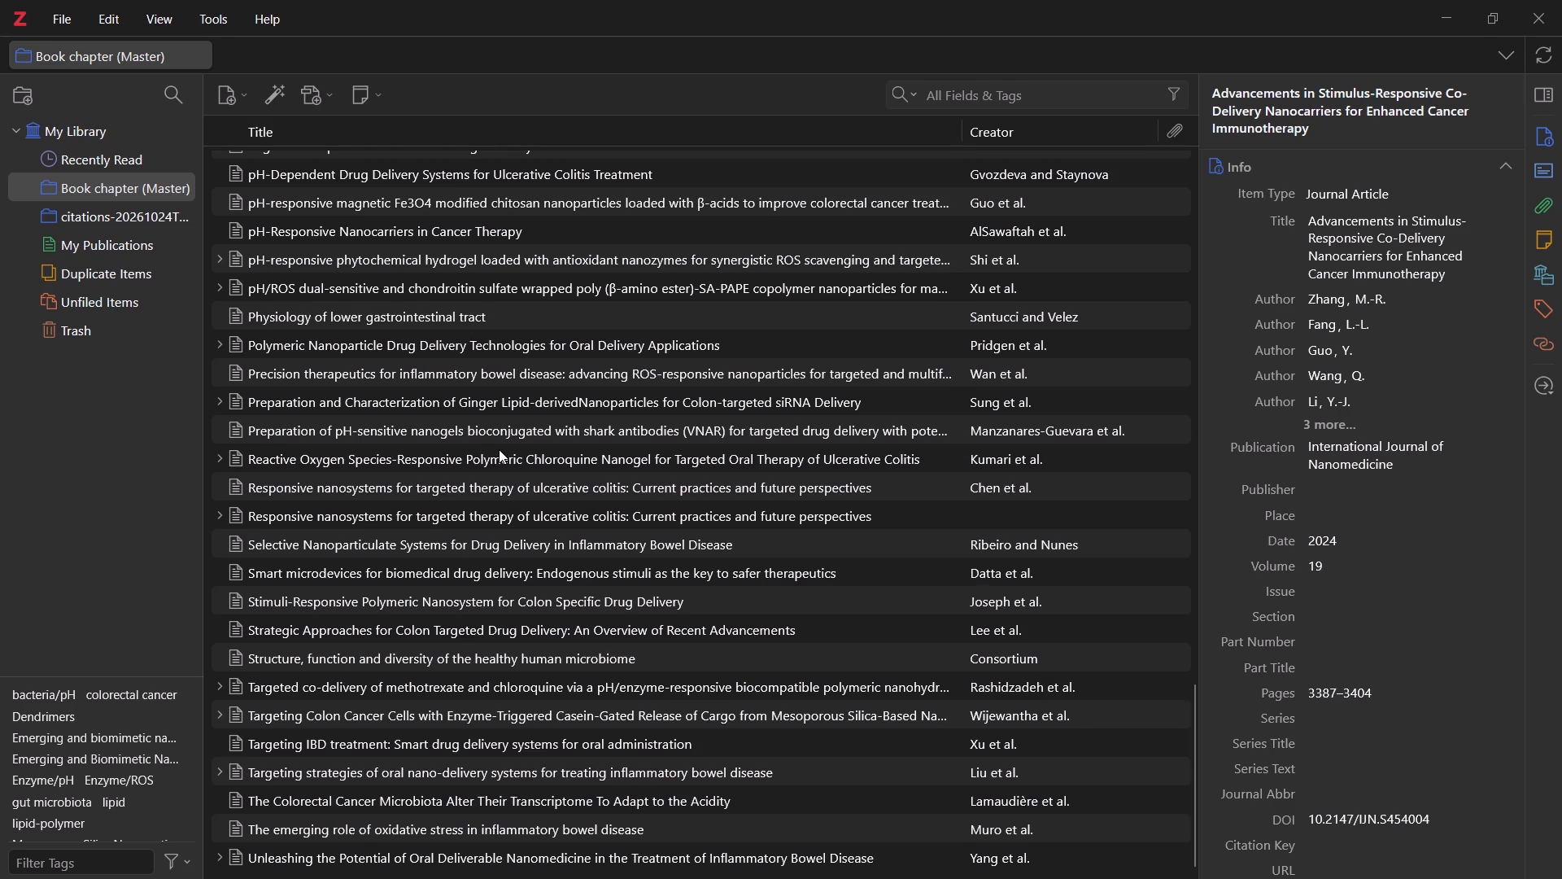
scroll(500, 449, "up", 1)
scroll(500, 449, "down", 11)
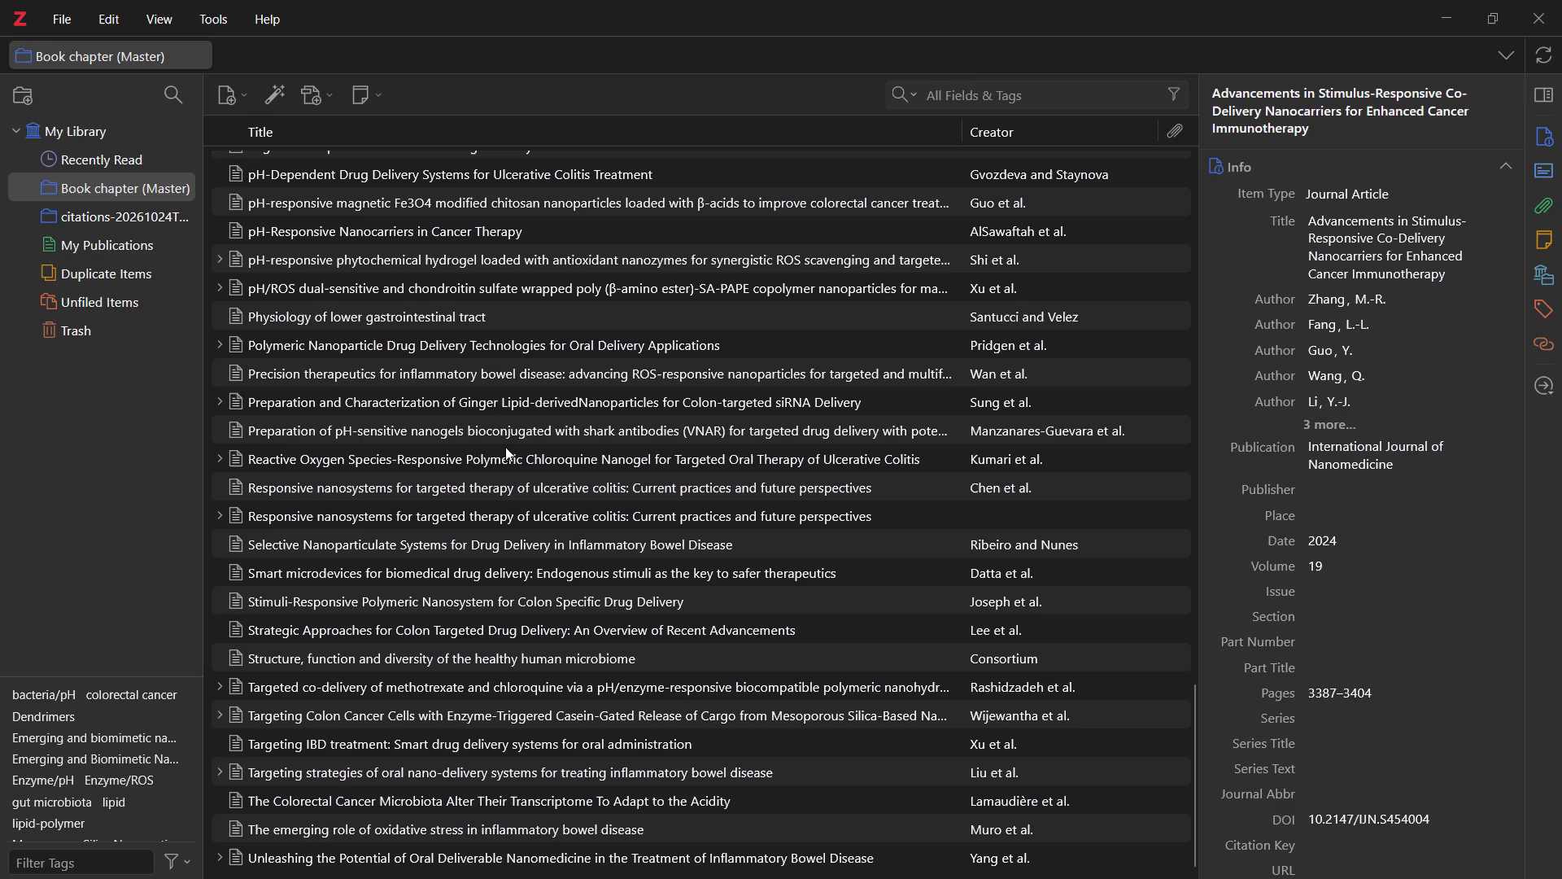
Return to Document2 in Word and refresh its Zotero citations and bibliography.
key("alt+Tab")
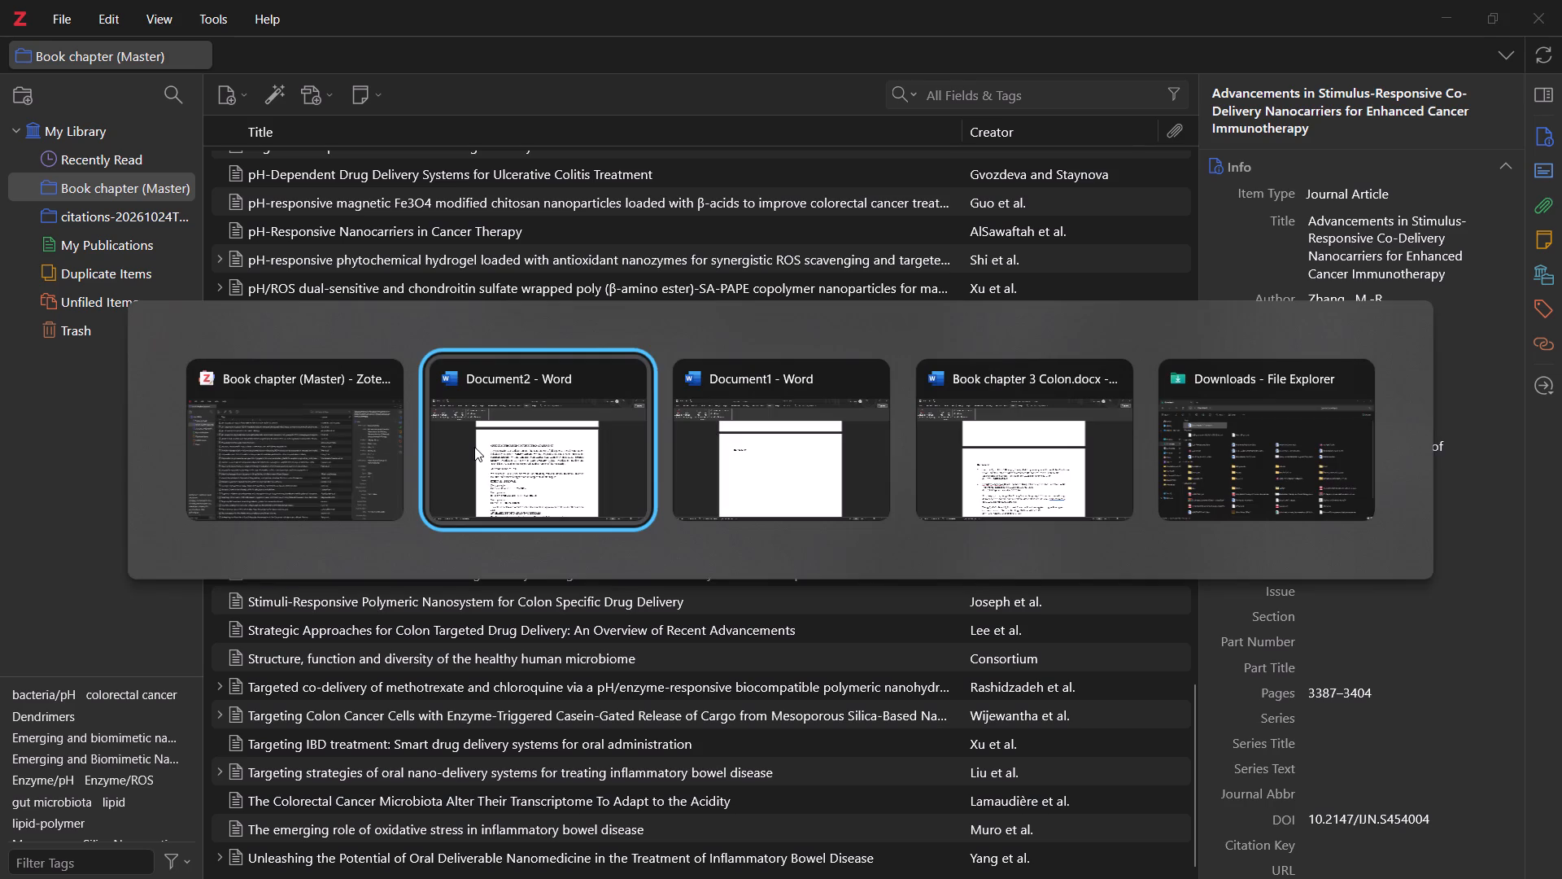
key("alt+Tab")
key("alt+Tab")
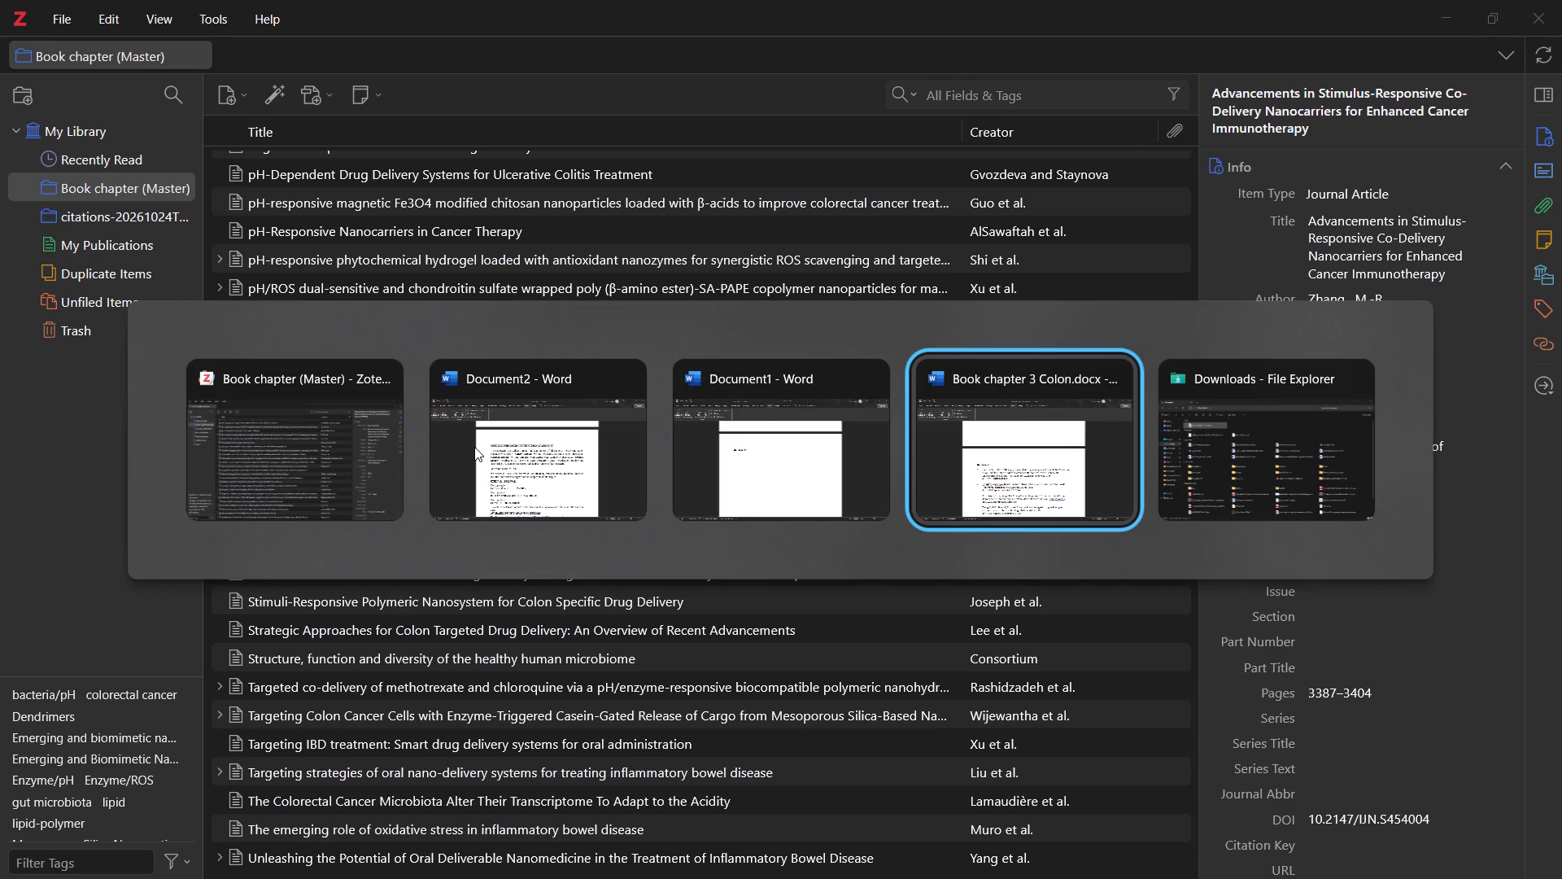
key("alt+Tab")
key("alt+Tab")
key("alt+Tab")
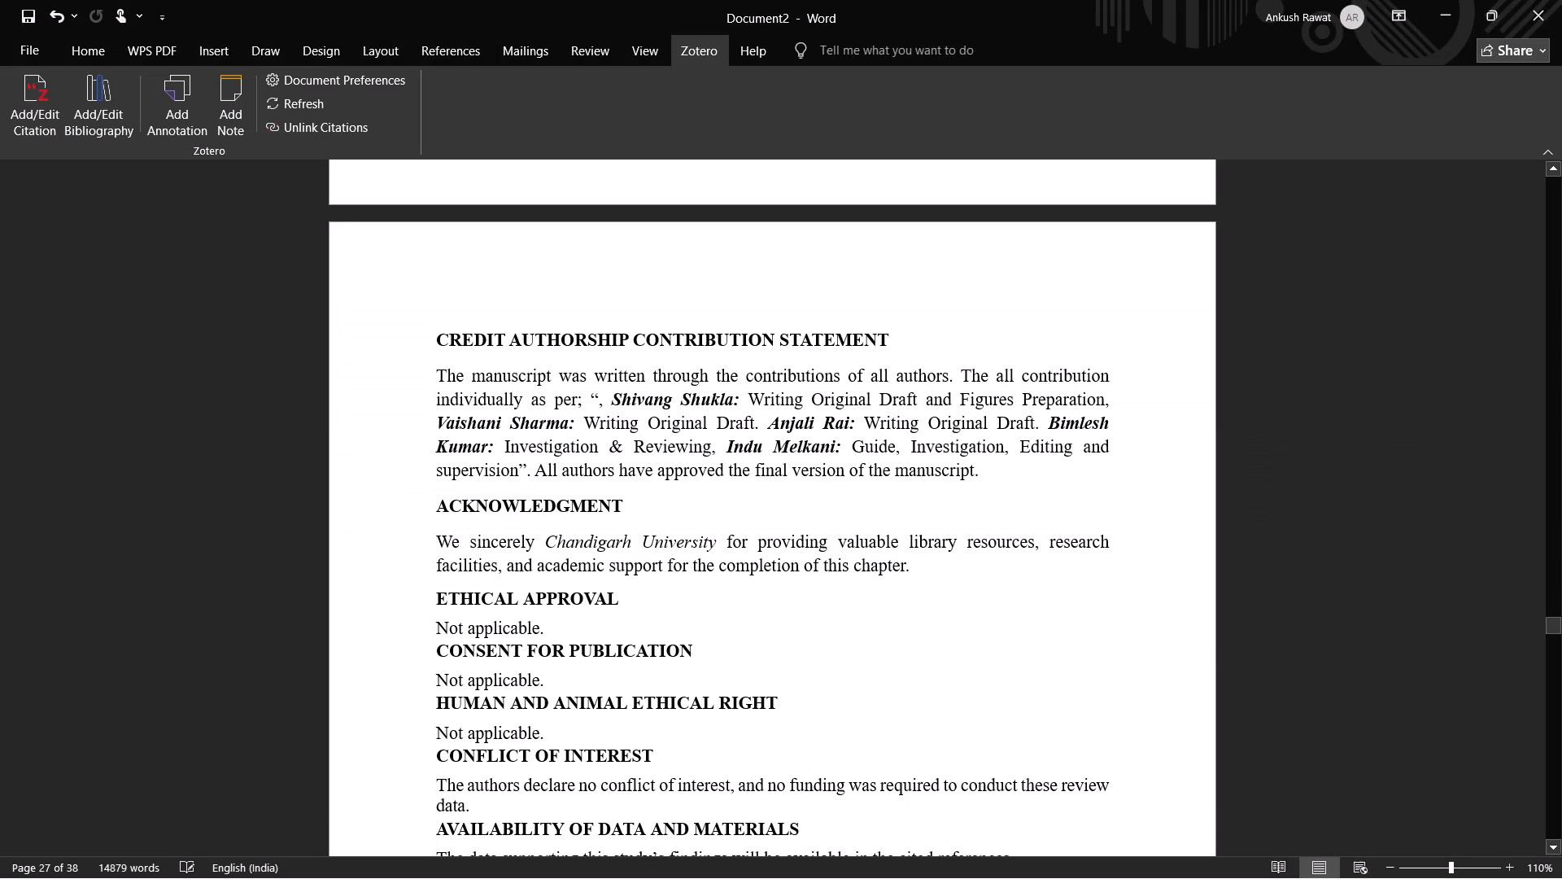
middle_click_drag(413, 289, 403, 578)
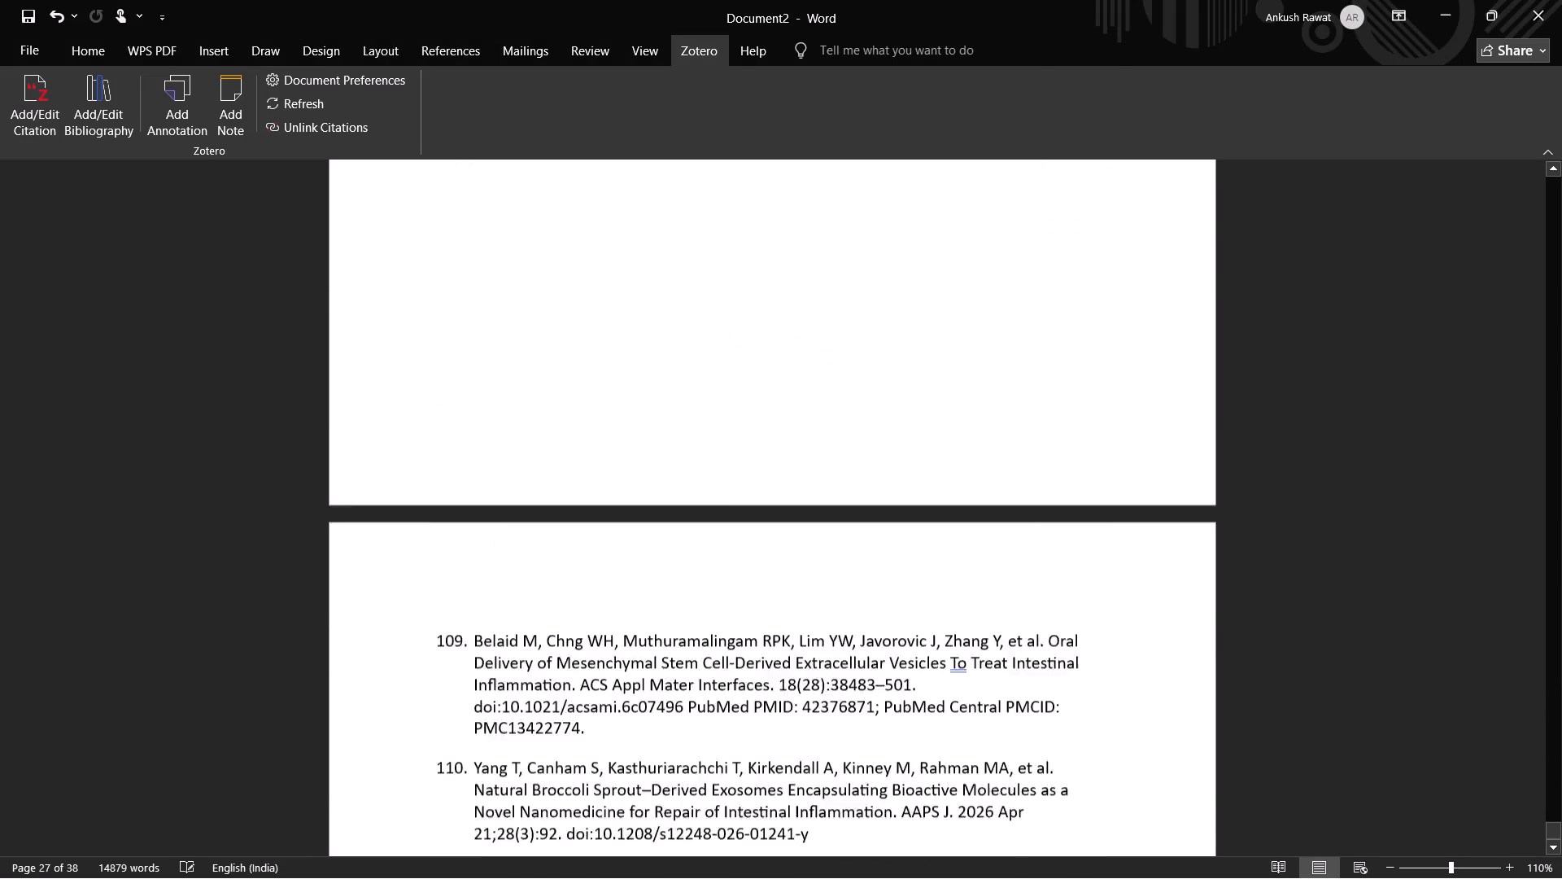
middle_click_drag(403, 578, 400, 580)
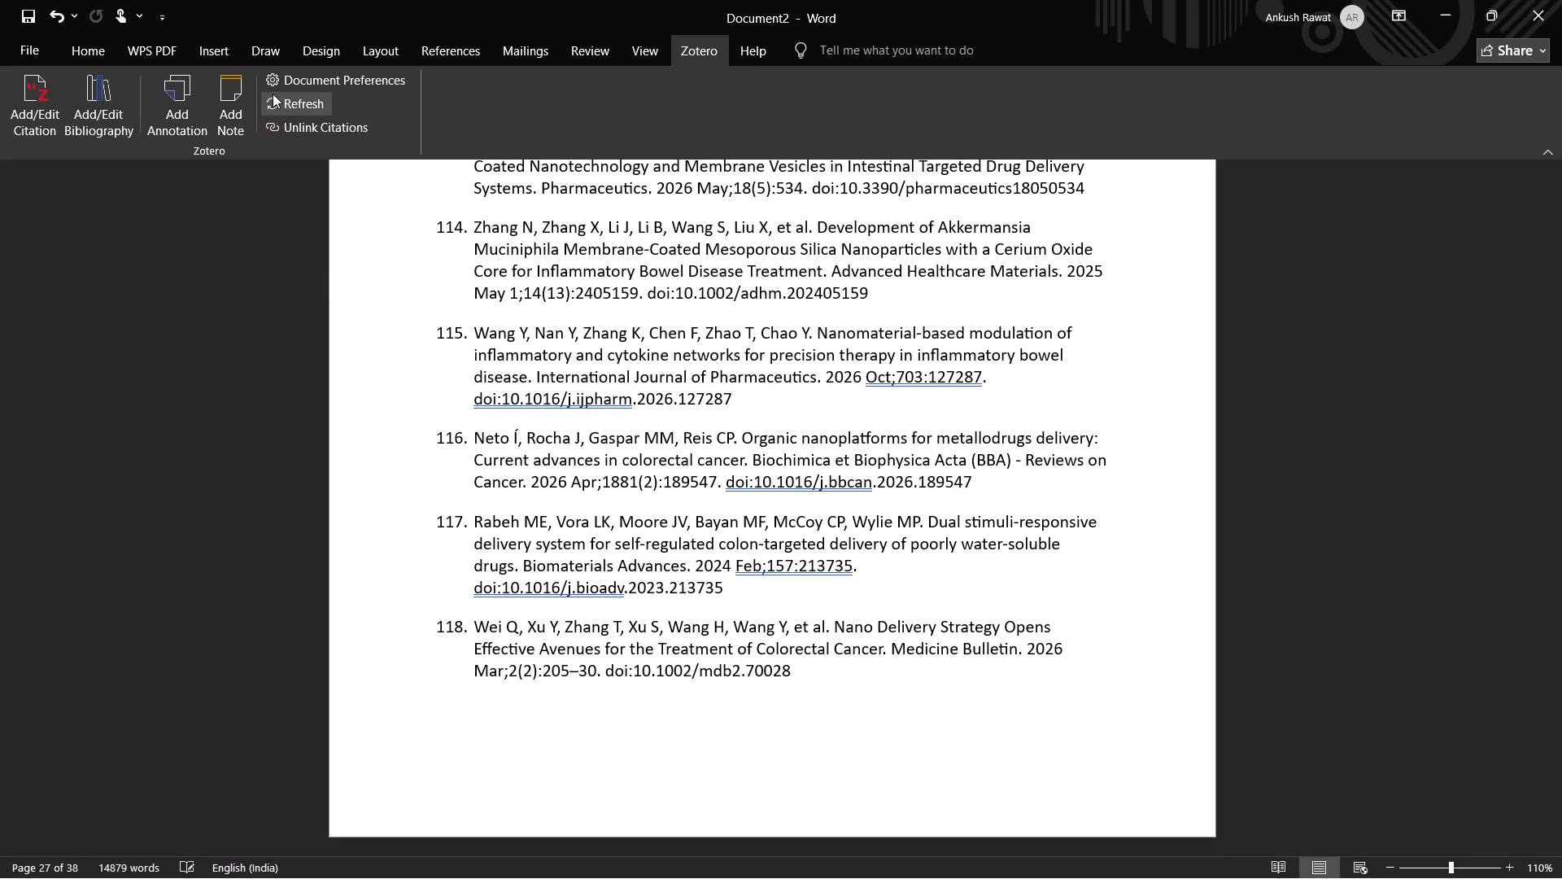
left_click(273, 94)
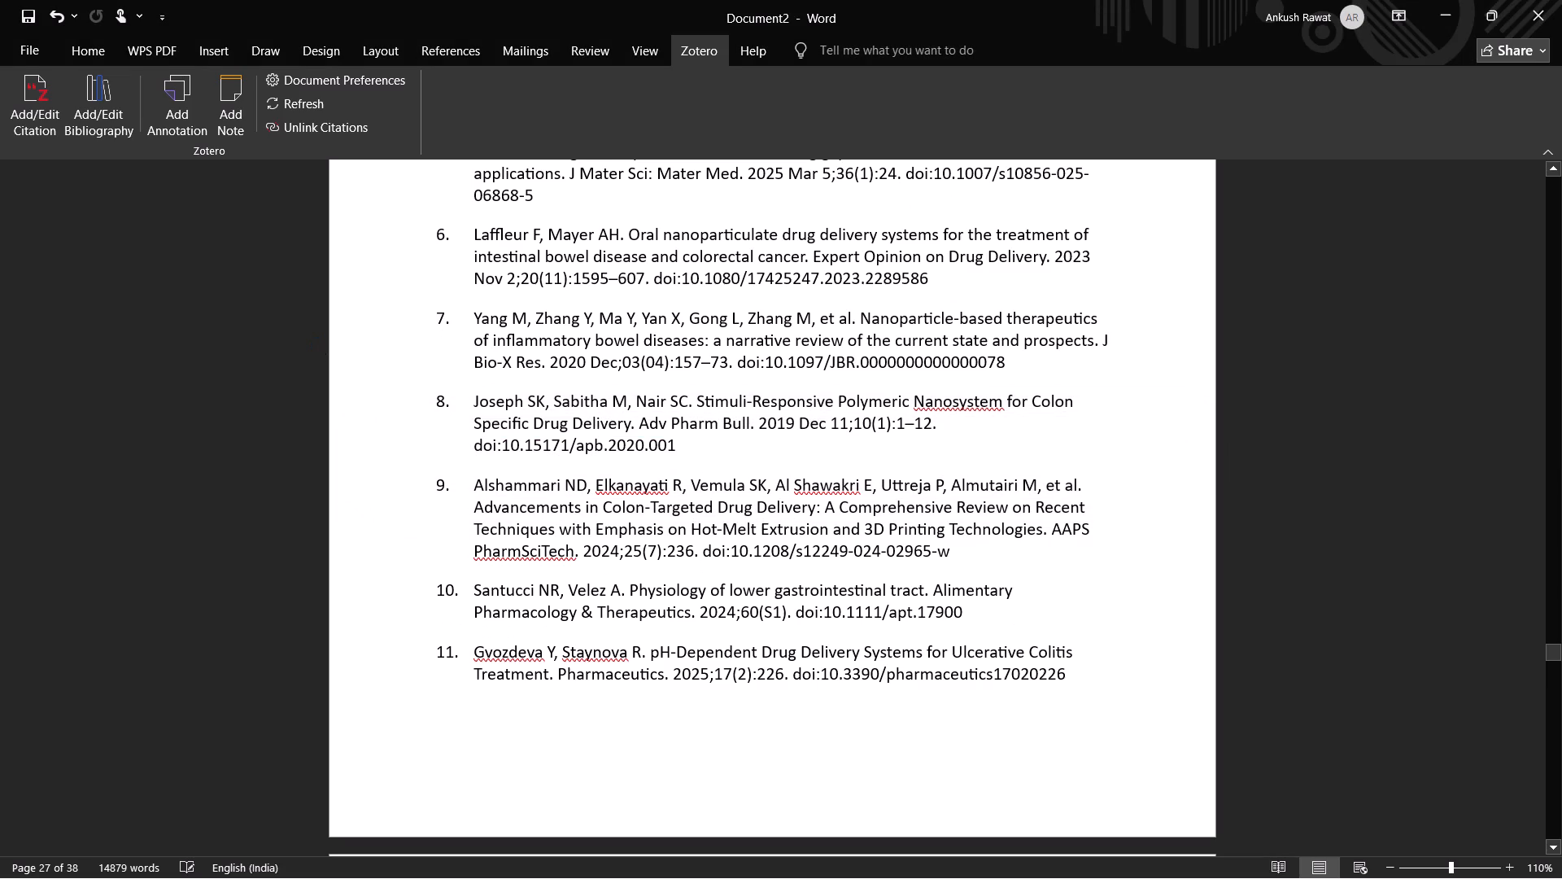
middle_click_drag(399, 369, 390, 461)
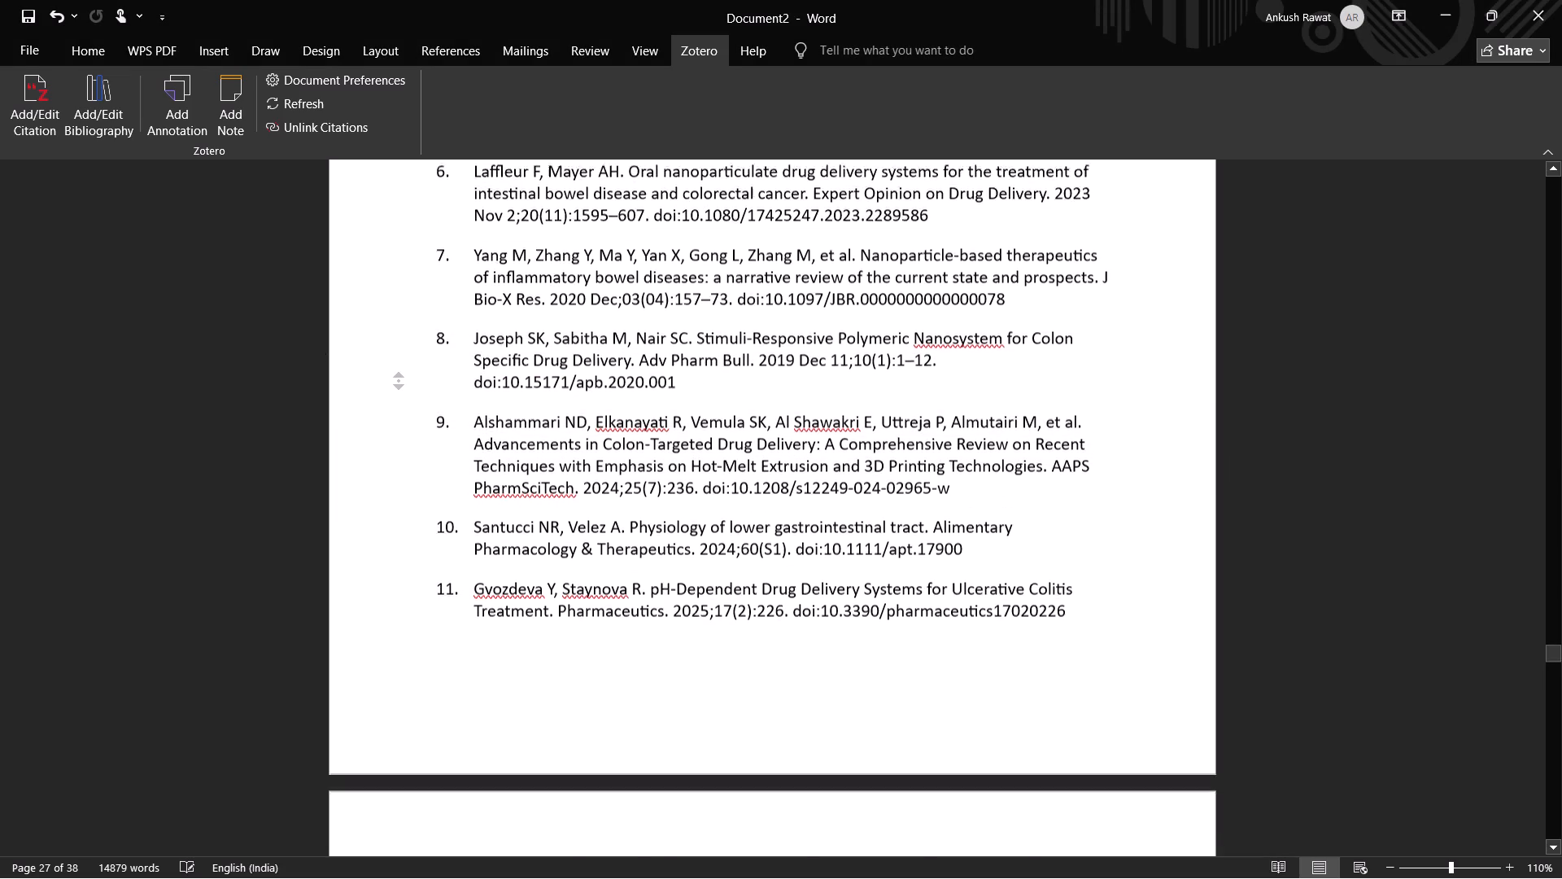
middle_click_drag(390, 461, 377, 570)
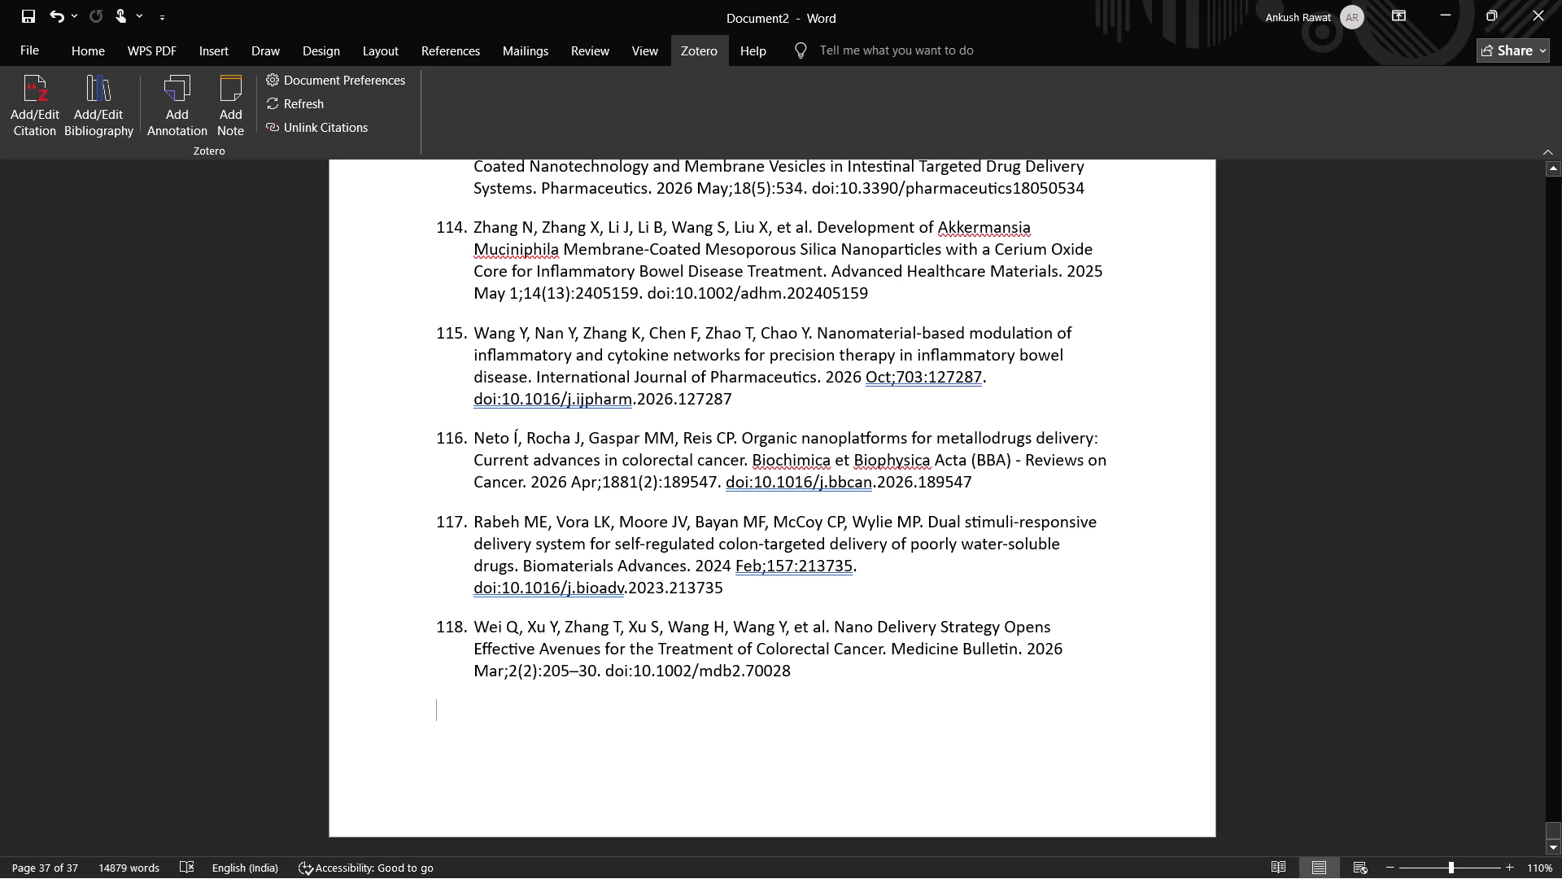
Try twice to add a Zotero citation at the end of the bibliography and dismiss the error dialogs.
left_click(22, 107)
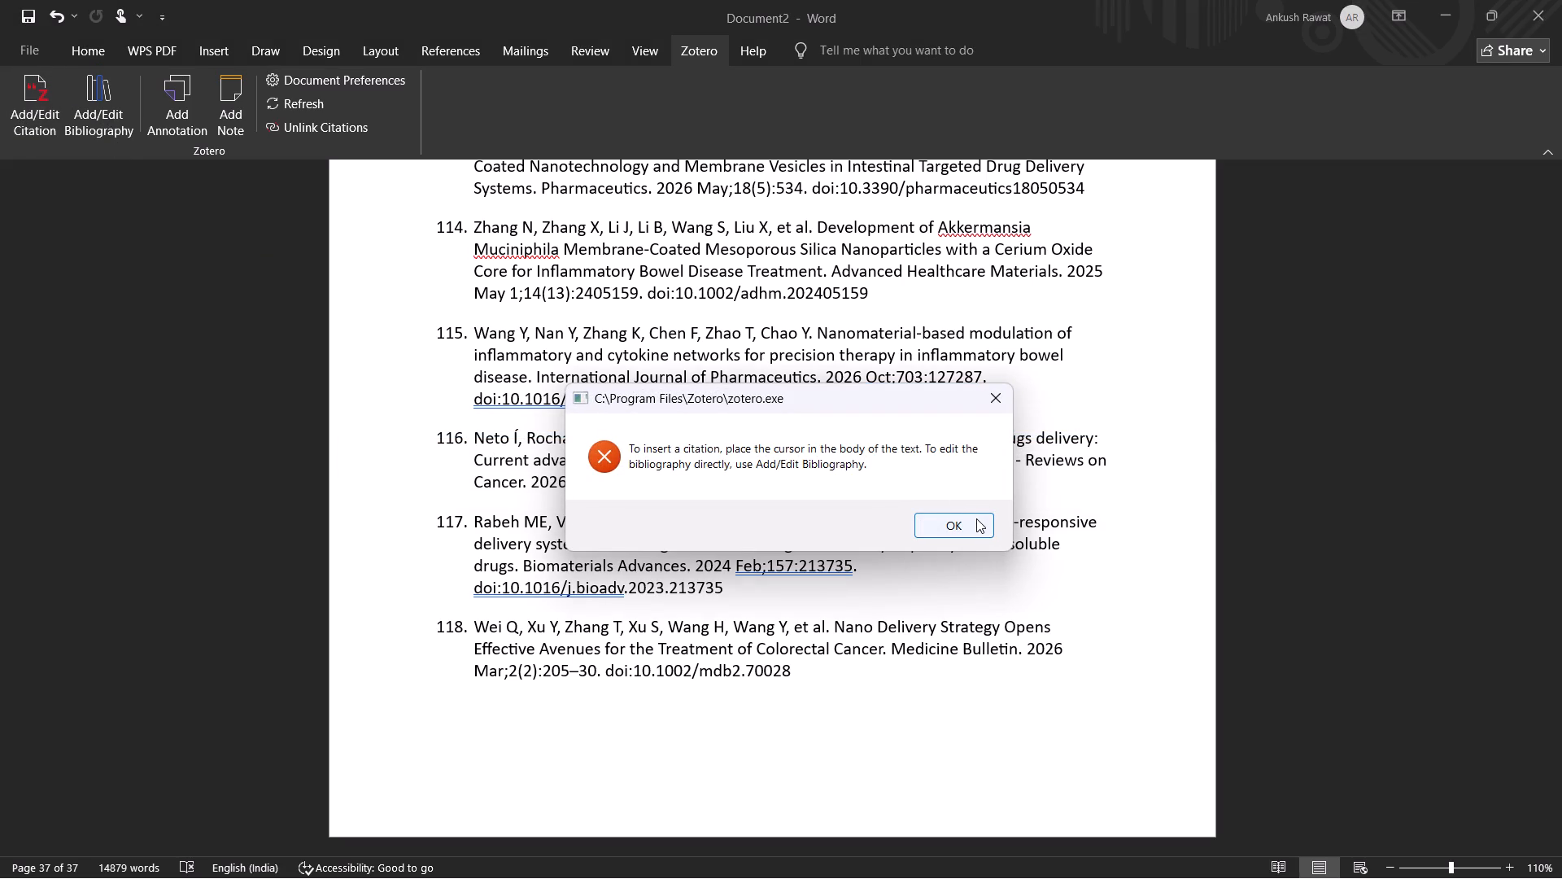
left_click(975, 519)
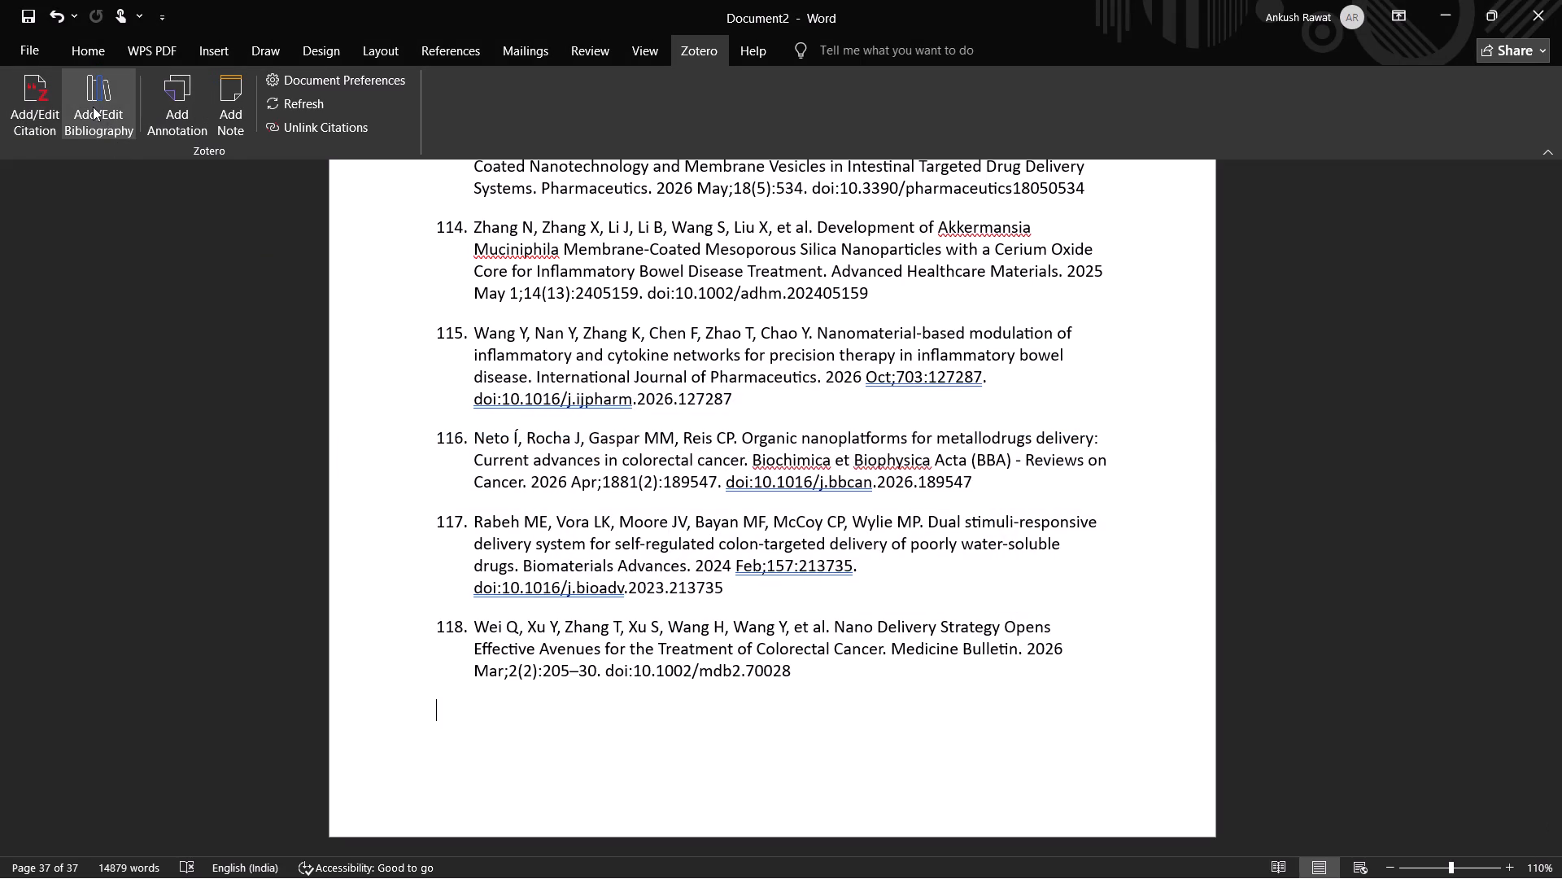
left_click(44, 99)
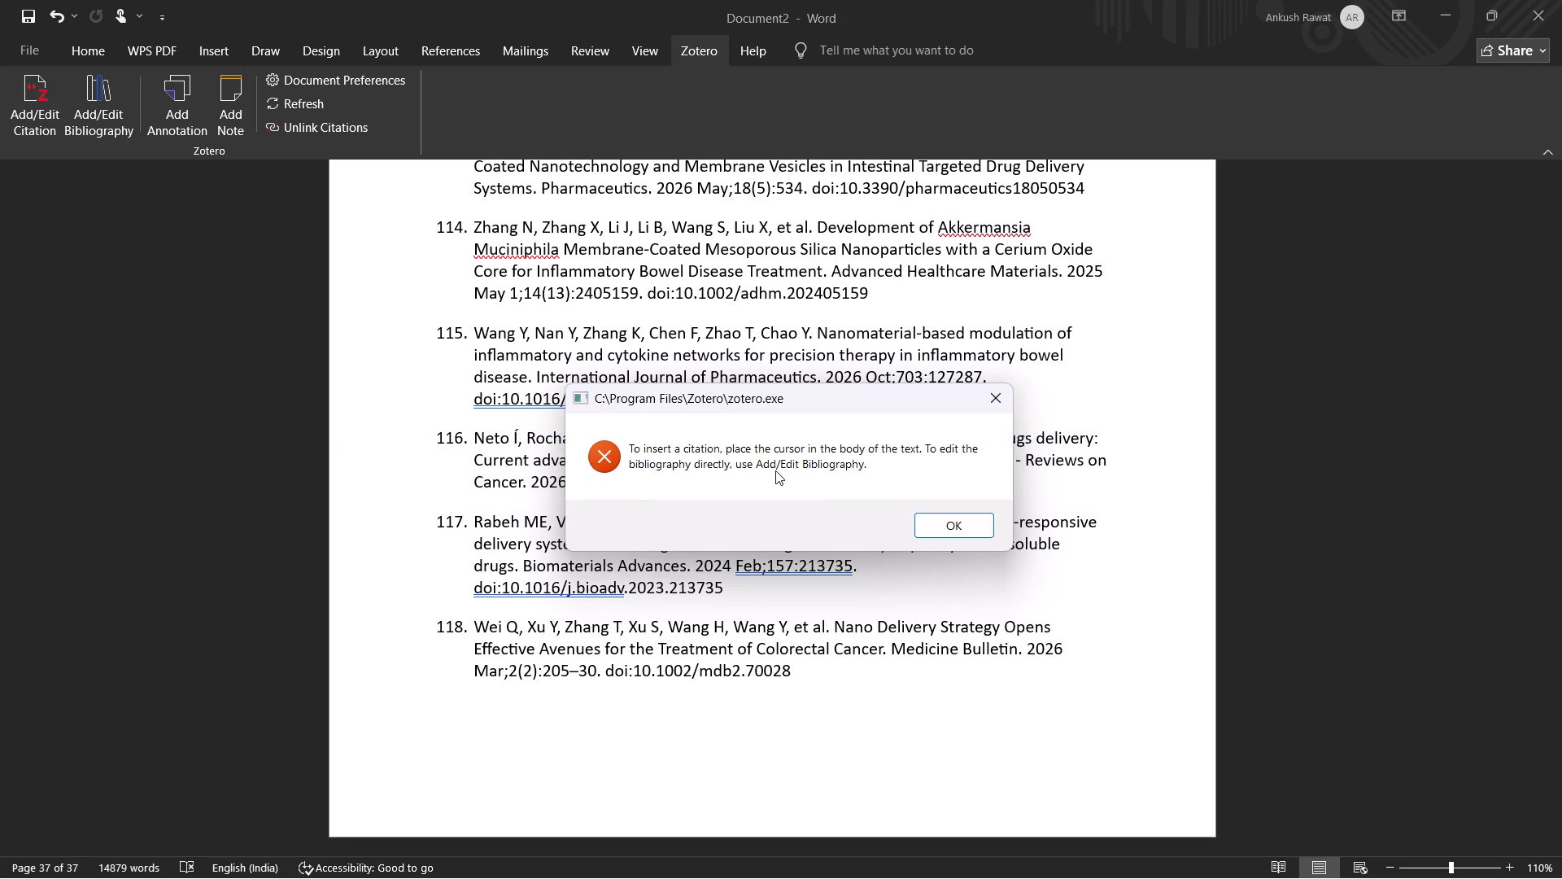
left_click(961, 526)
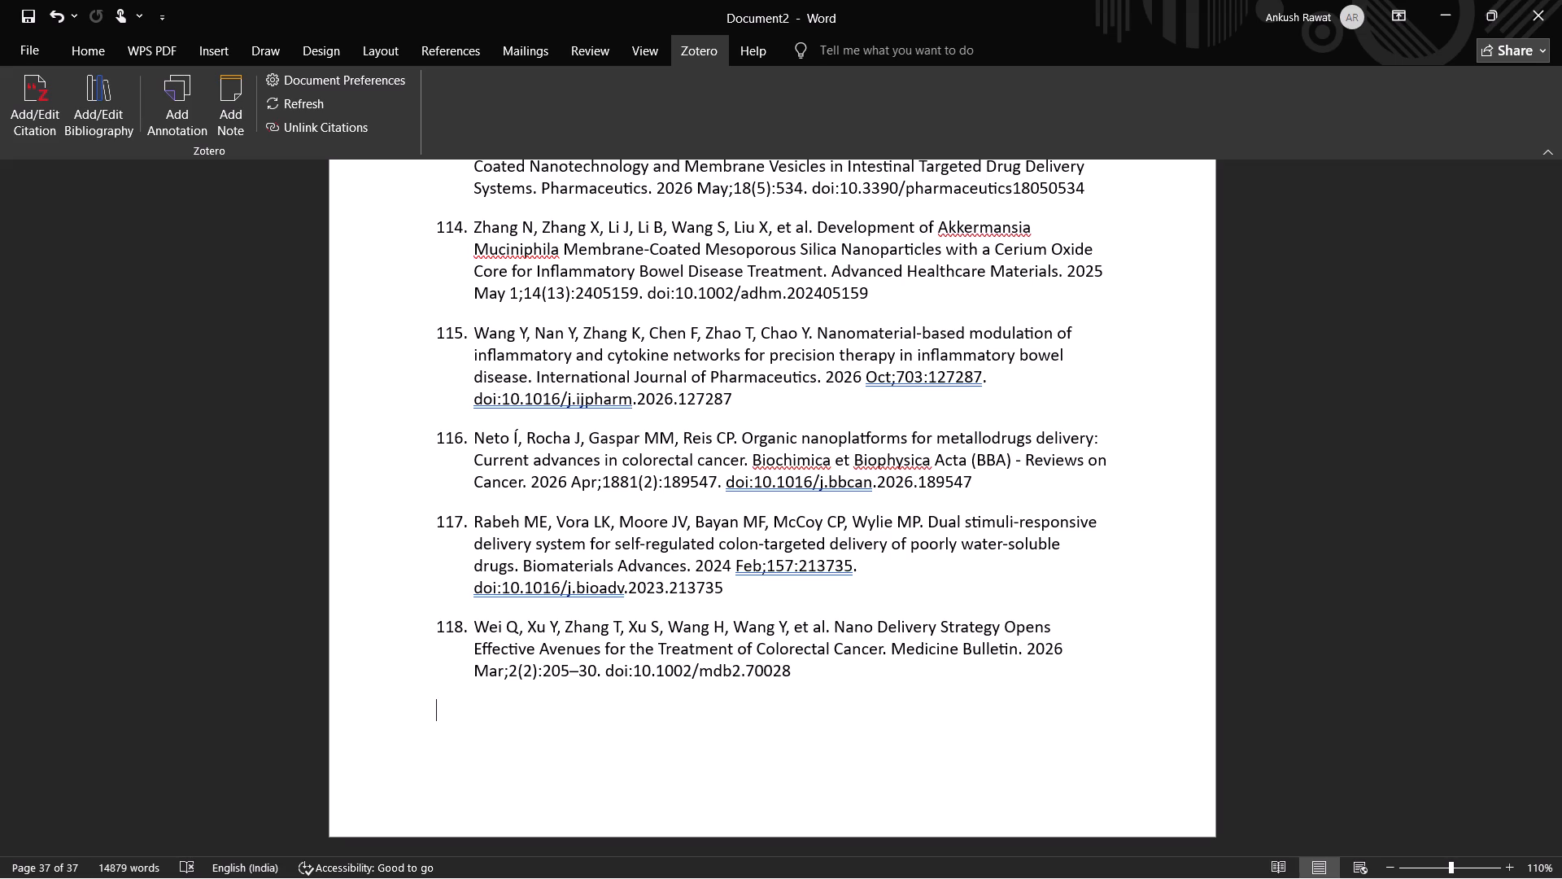
Review the bibliography entries in Document2 from the end back up to entries 79 to 82, checking for repeated references.
scroll(514, 339, "up", 5)
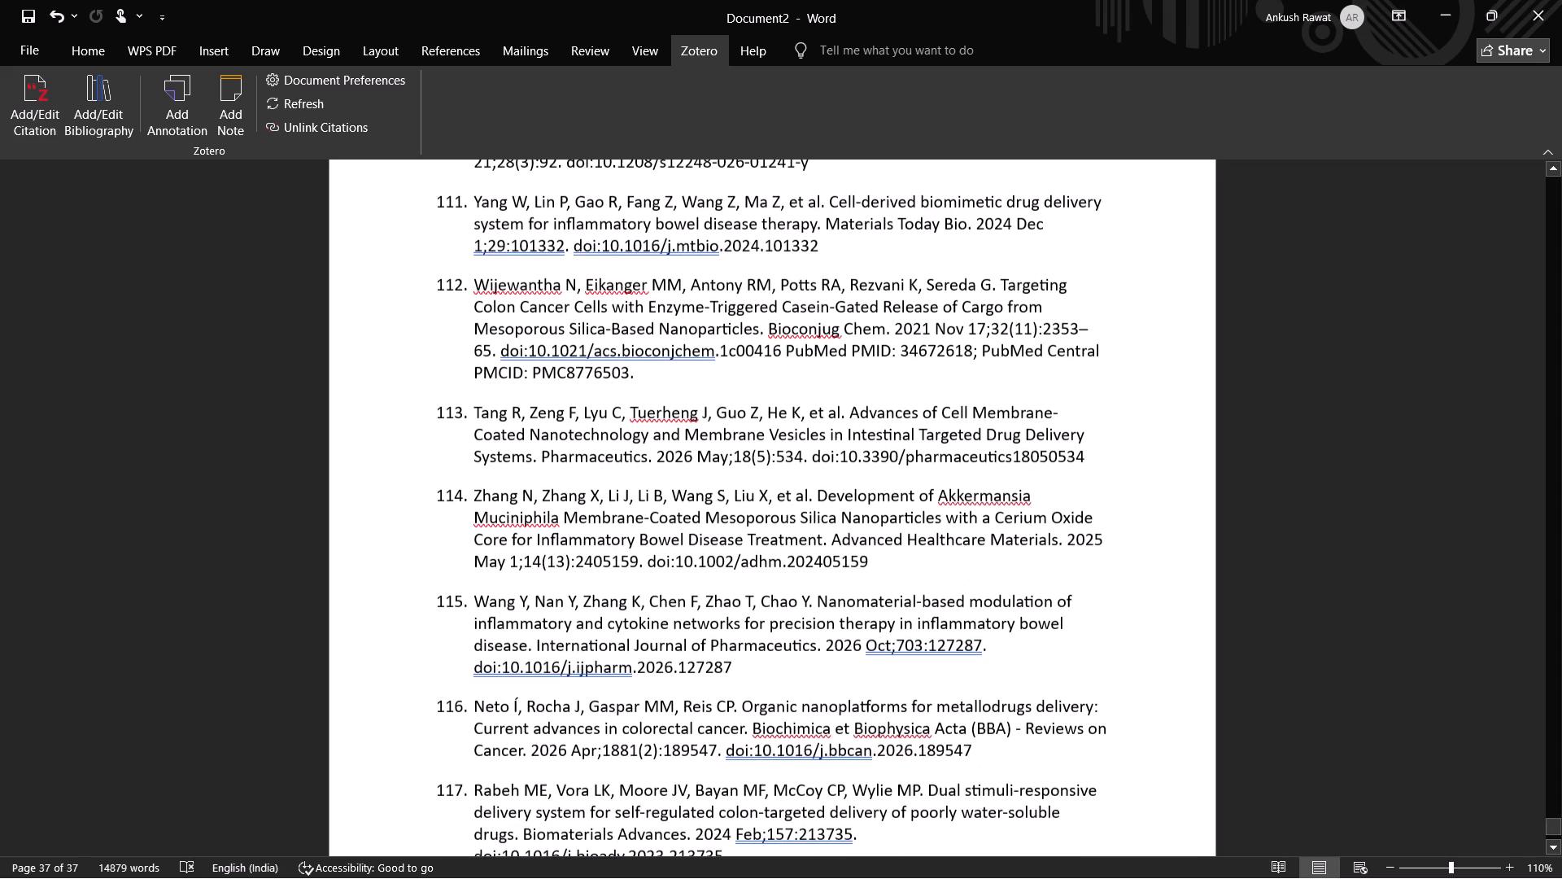
middle_click_drag(378, 484, 362, 342)
middle_click(362, 342)
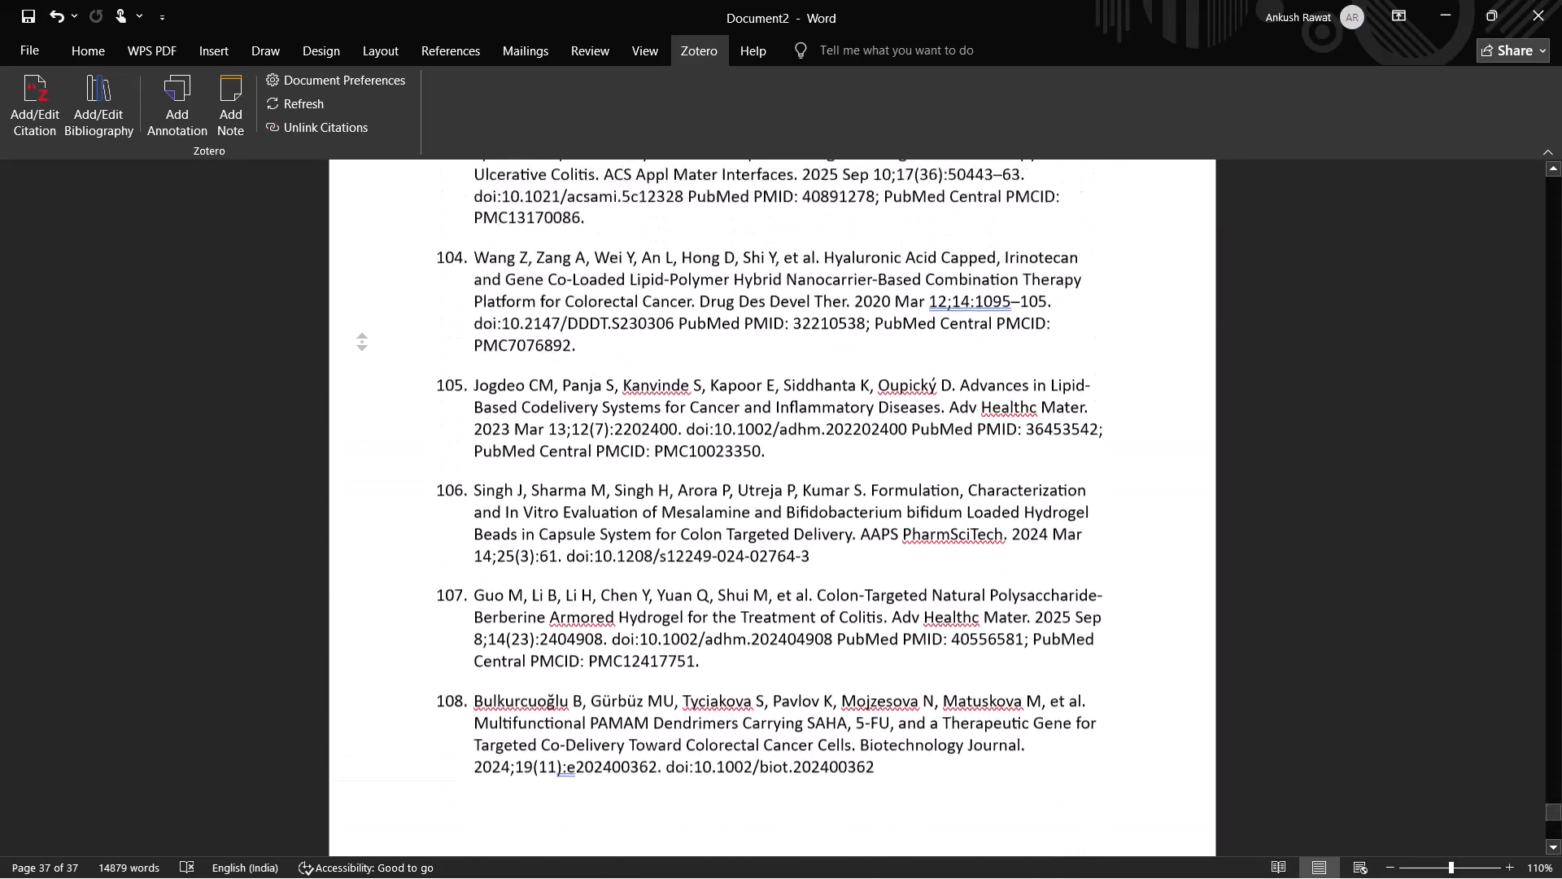
middle_click(388, 221)
middle_click_drag(412, 517, 406, 422)
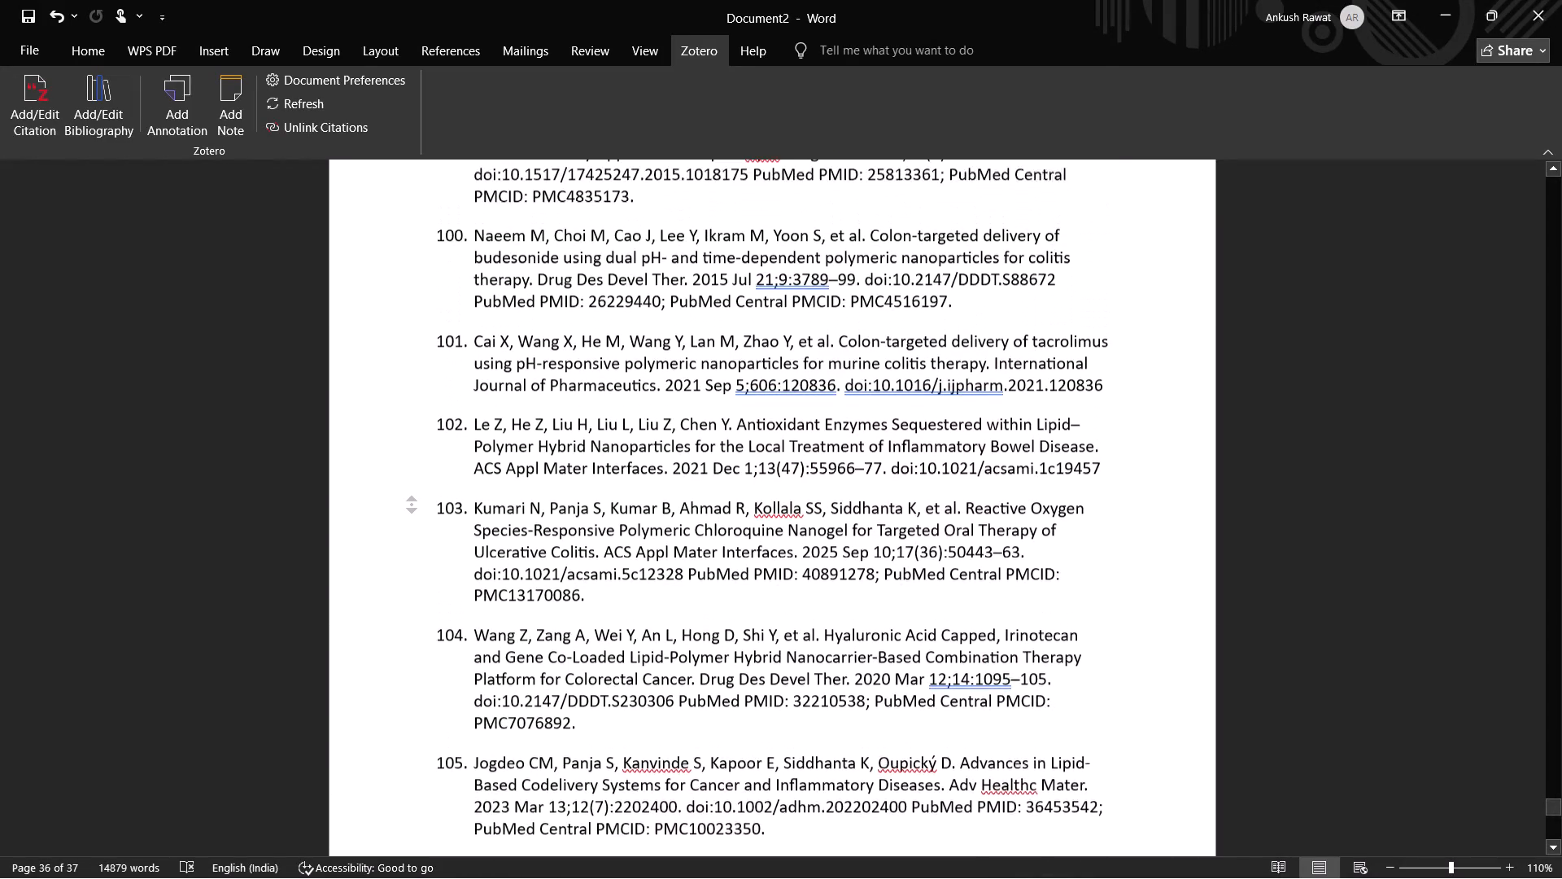
middle_click_drag(406, 422, 404, 403)
middle_click_drag(382, 326, 390, 422)
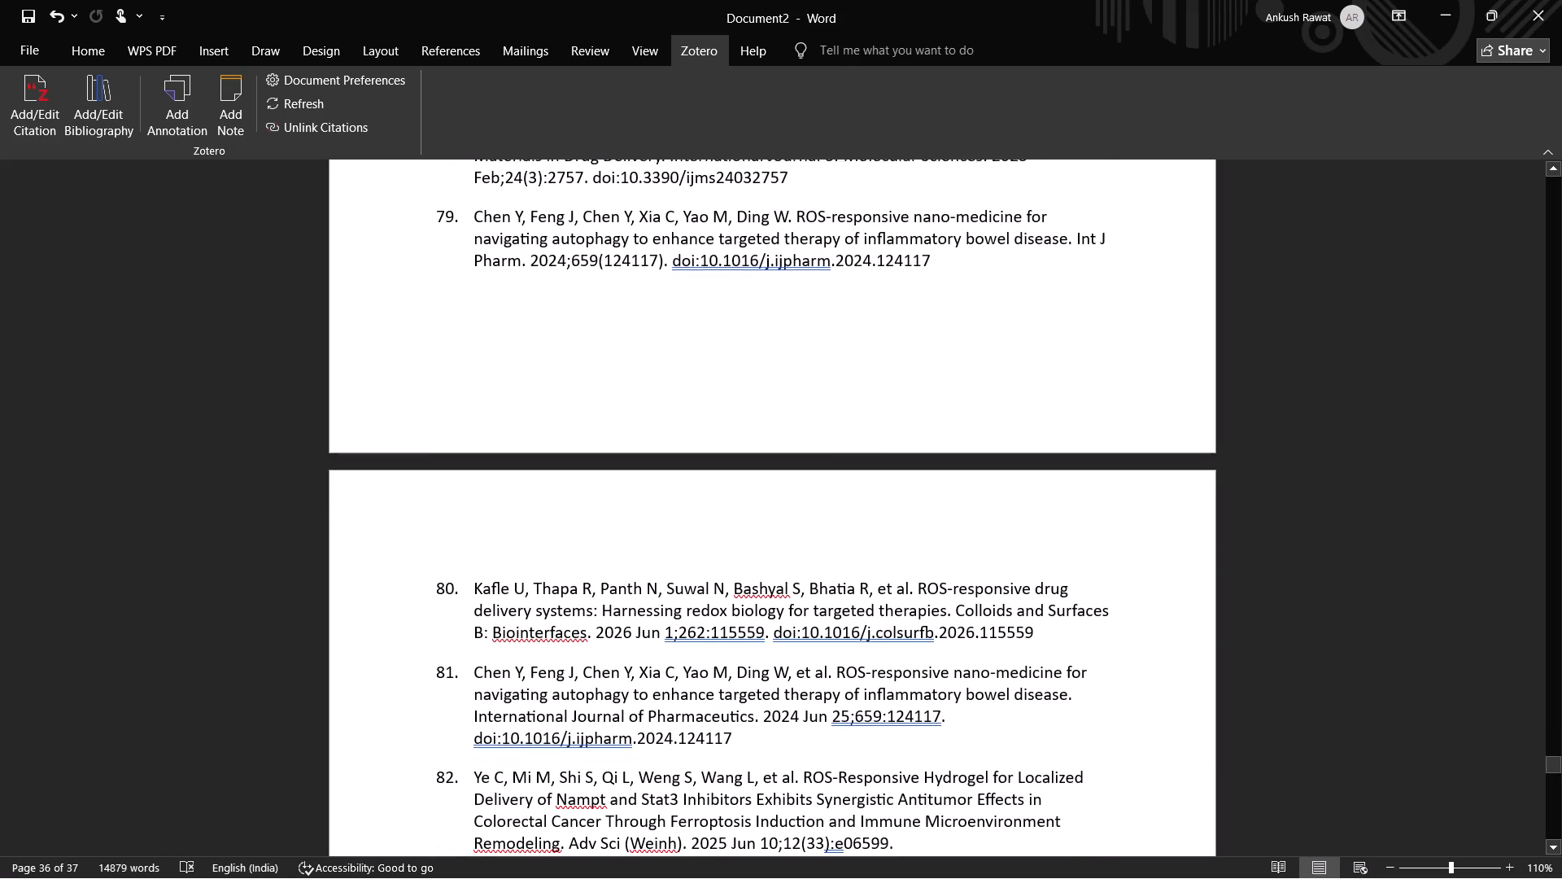
middle_click_drag(395, 414, 396, 392)
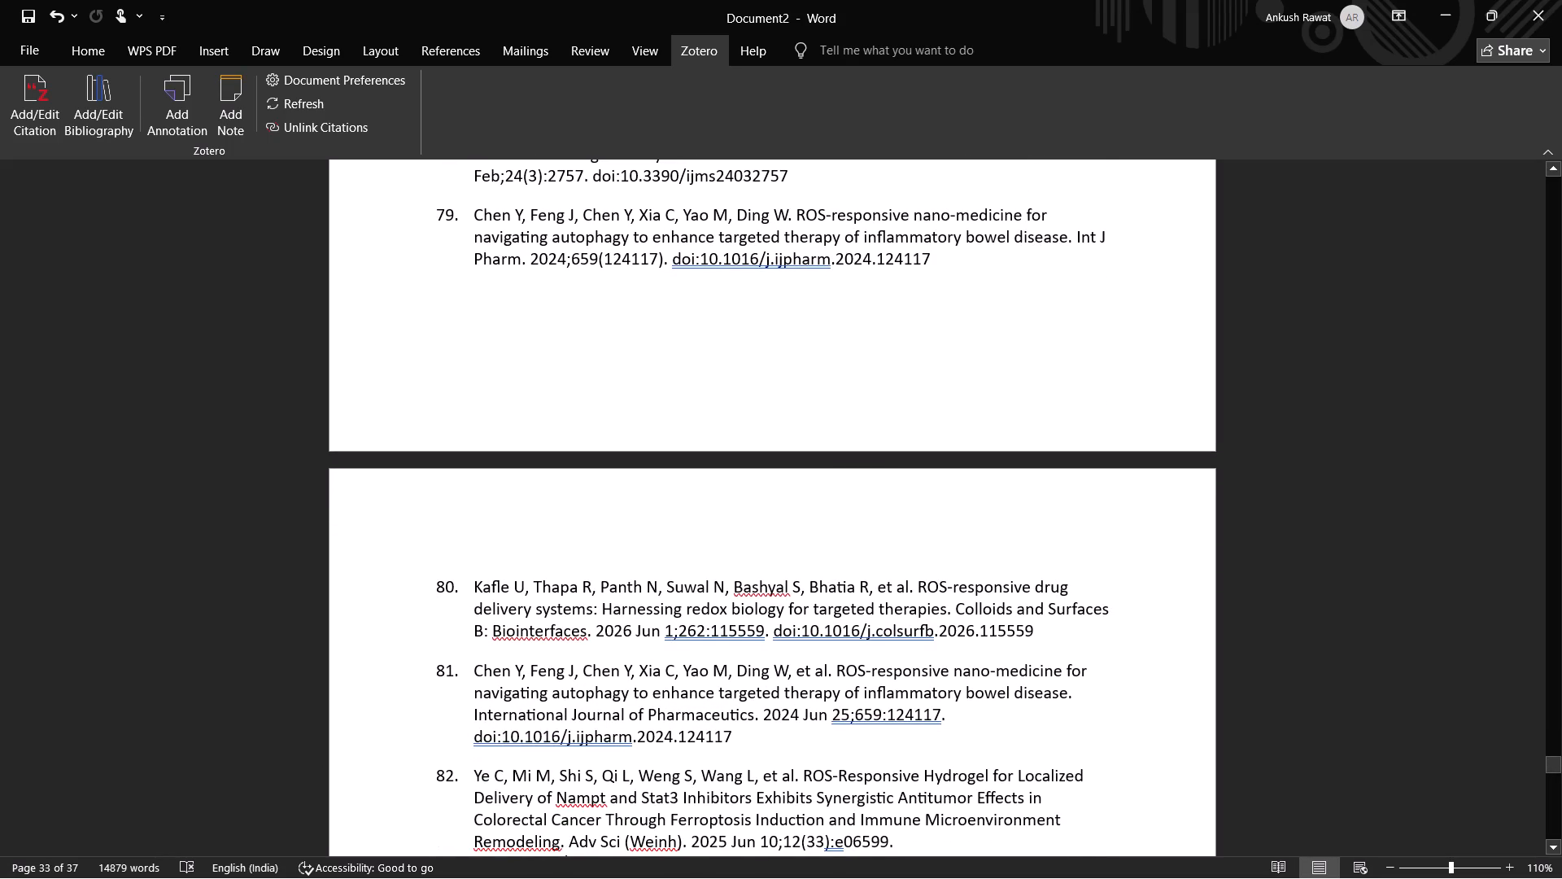
Highlight the duplicate ROS-responsive nano-medicine references, bibliography entries 79 and 81, in yellow.
left_click(30, 50)
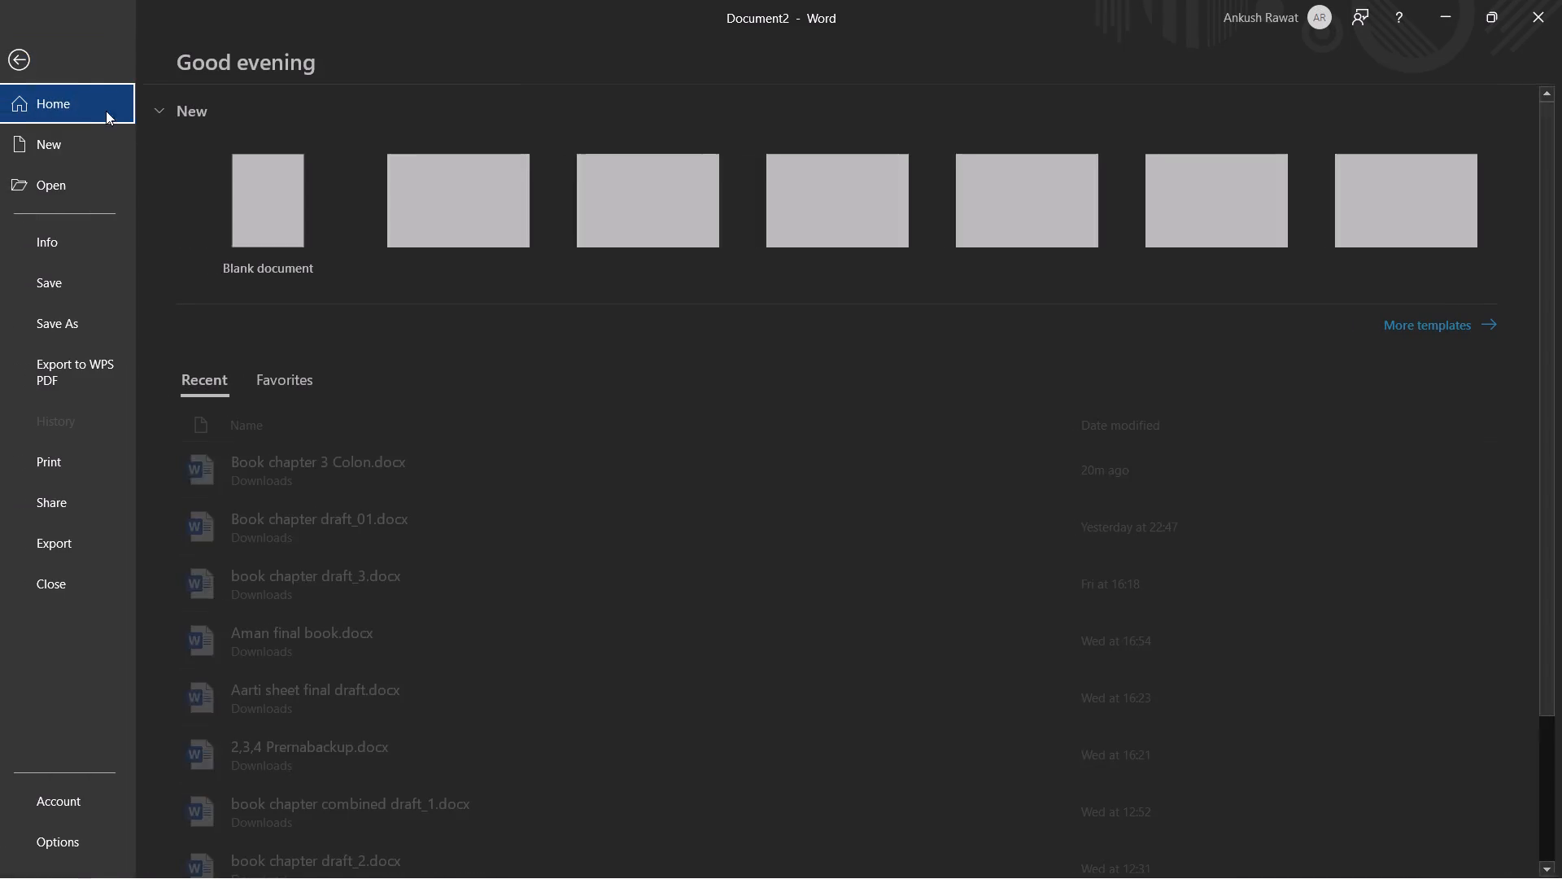
left_click(17, 59)
left_click(93, 50)
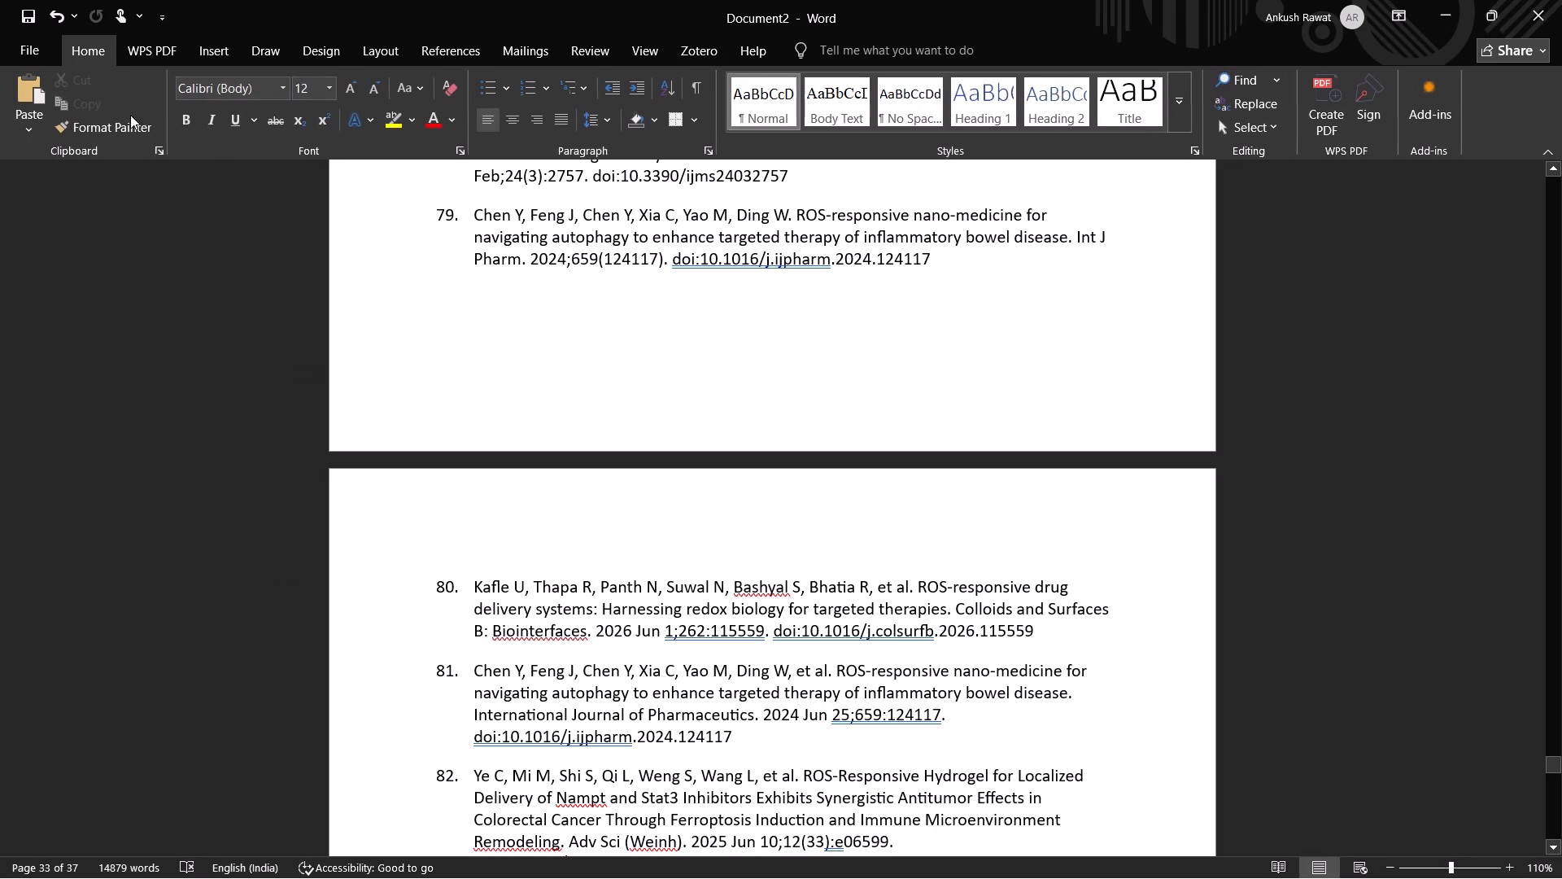
left_click(402, 125)
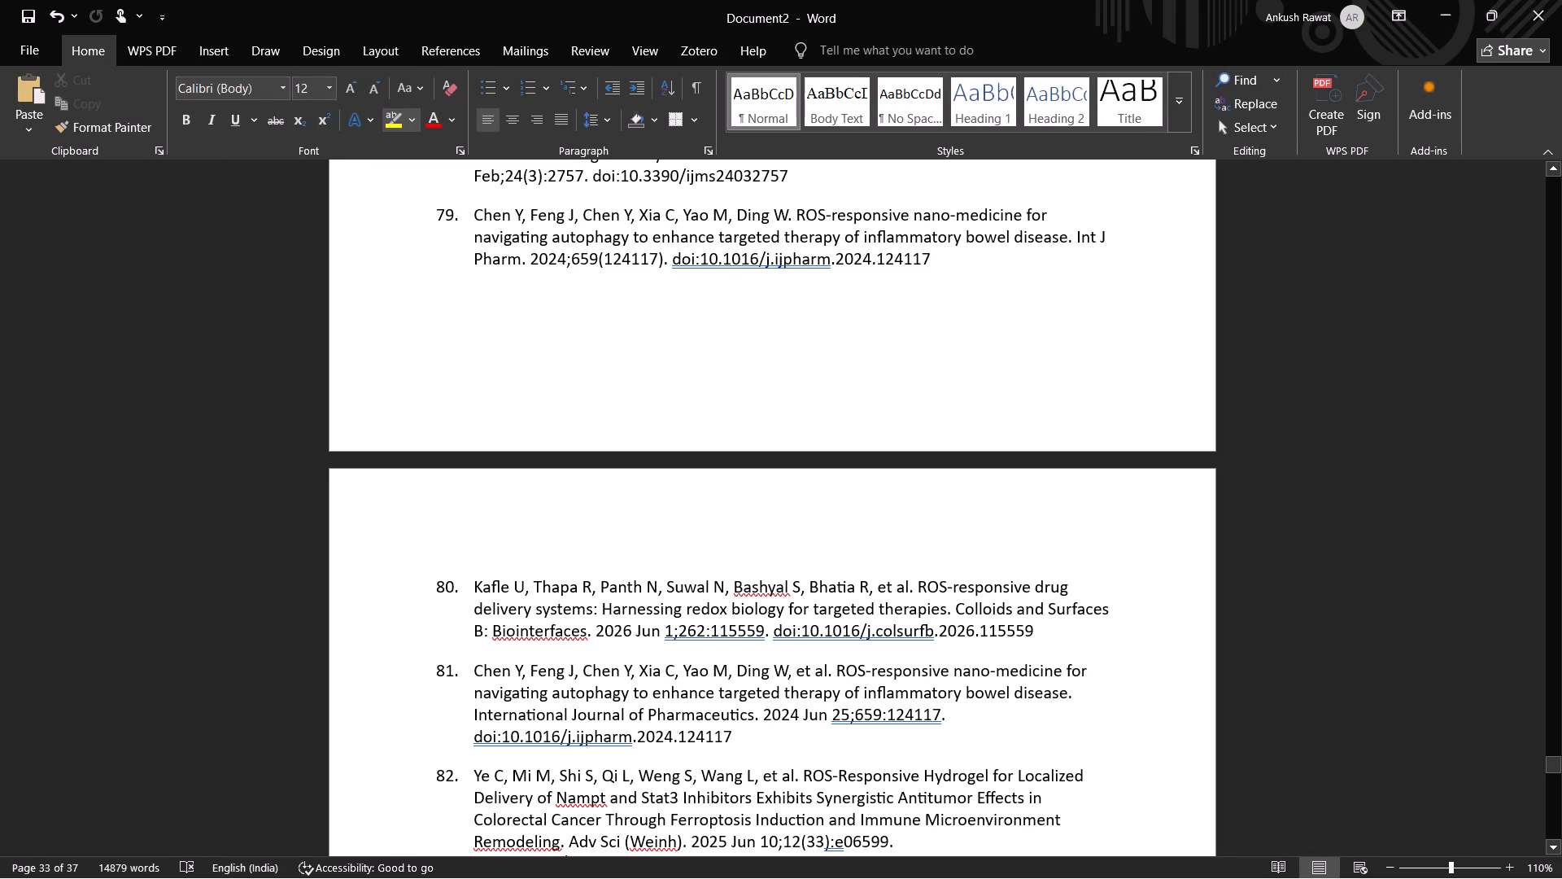
left_click_drag(476, 208, 753, 245)
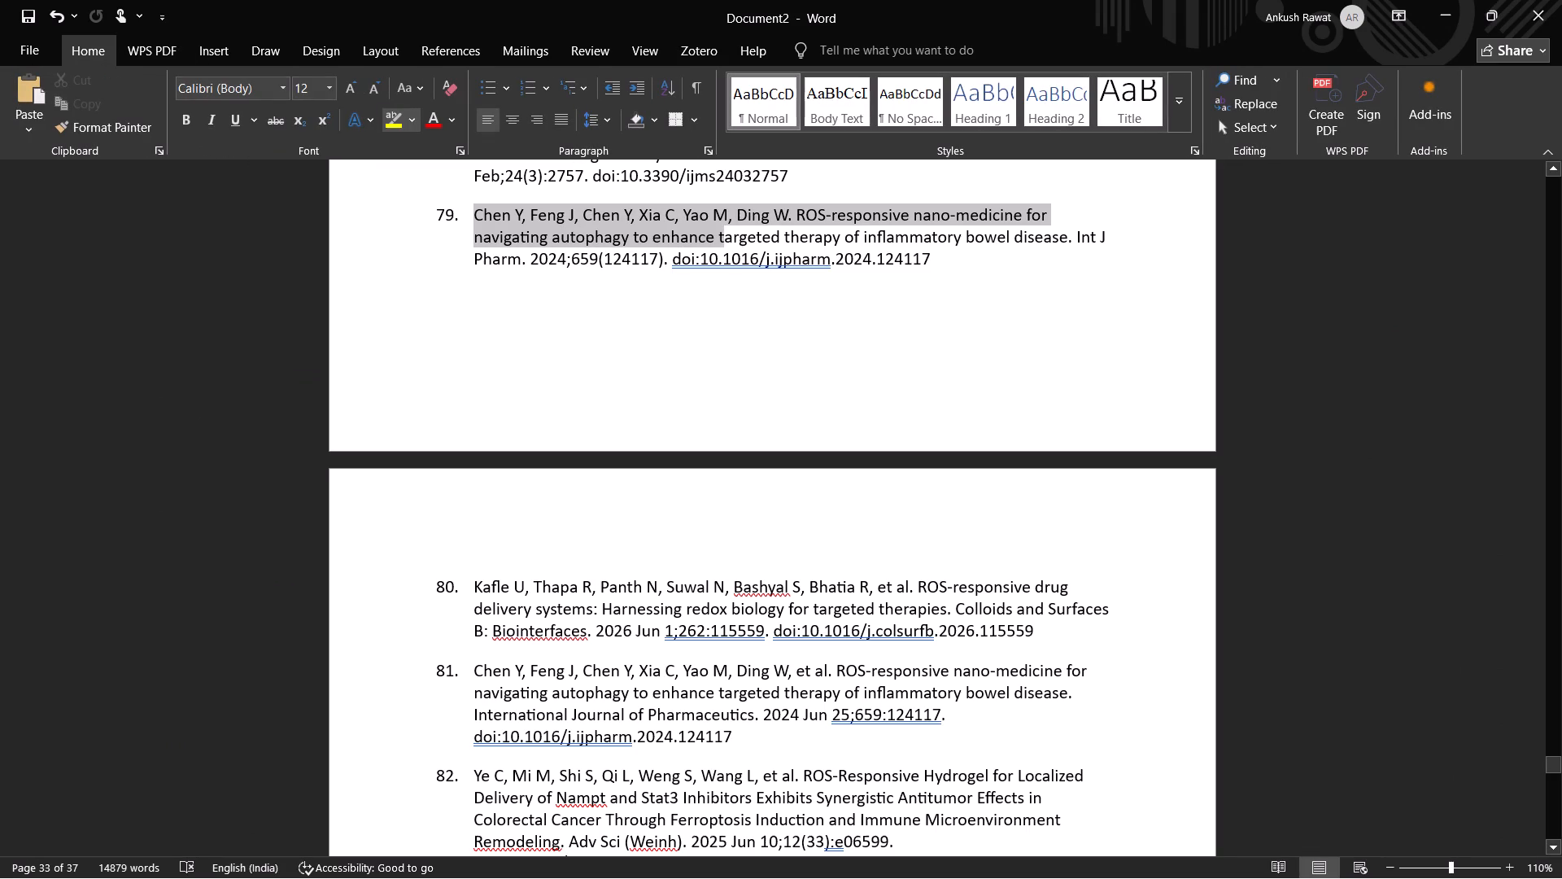
left_click_drag(753, 245, 945, 264)
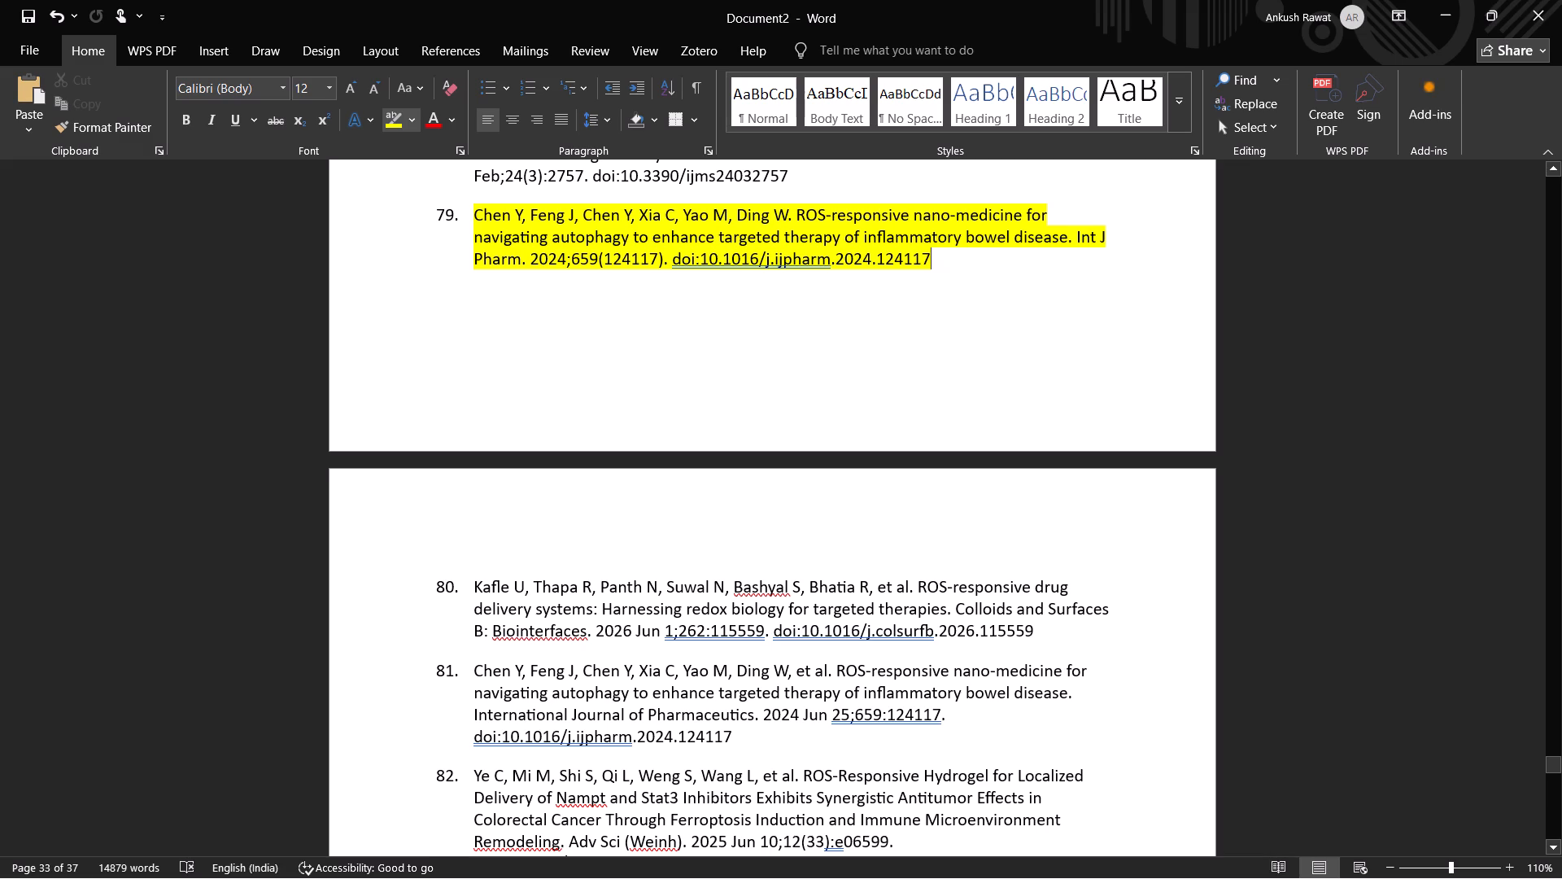
left_click_drag(470, 675, 750, 753)
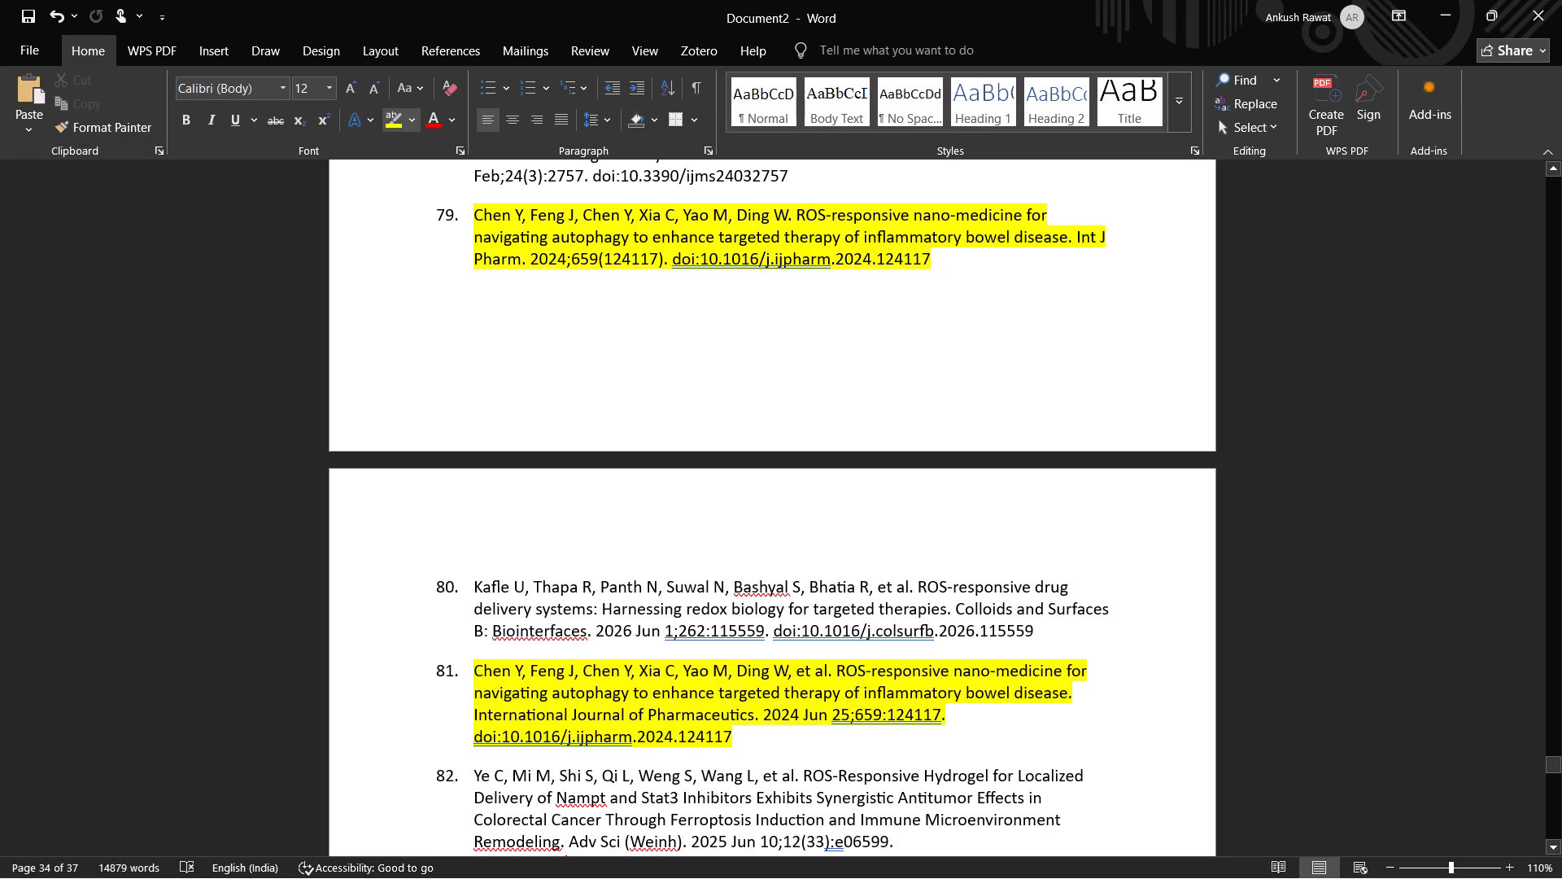
Review the bibliography entries from 79 back up to 50, checking for further repeated references.
scroll(444, 506, "up", 2)
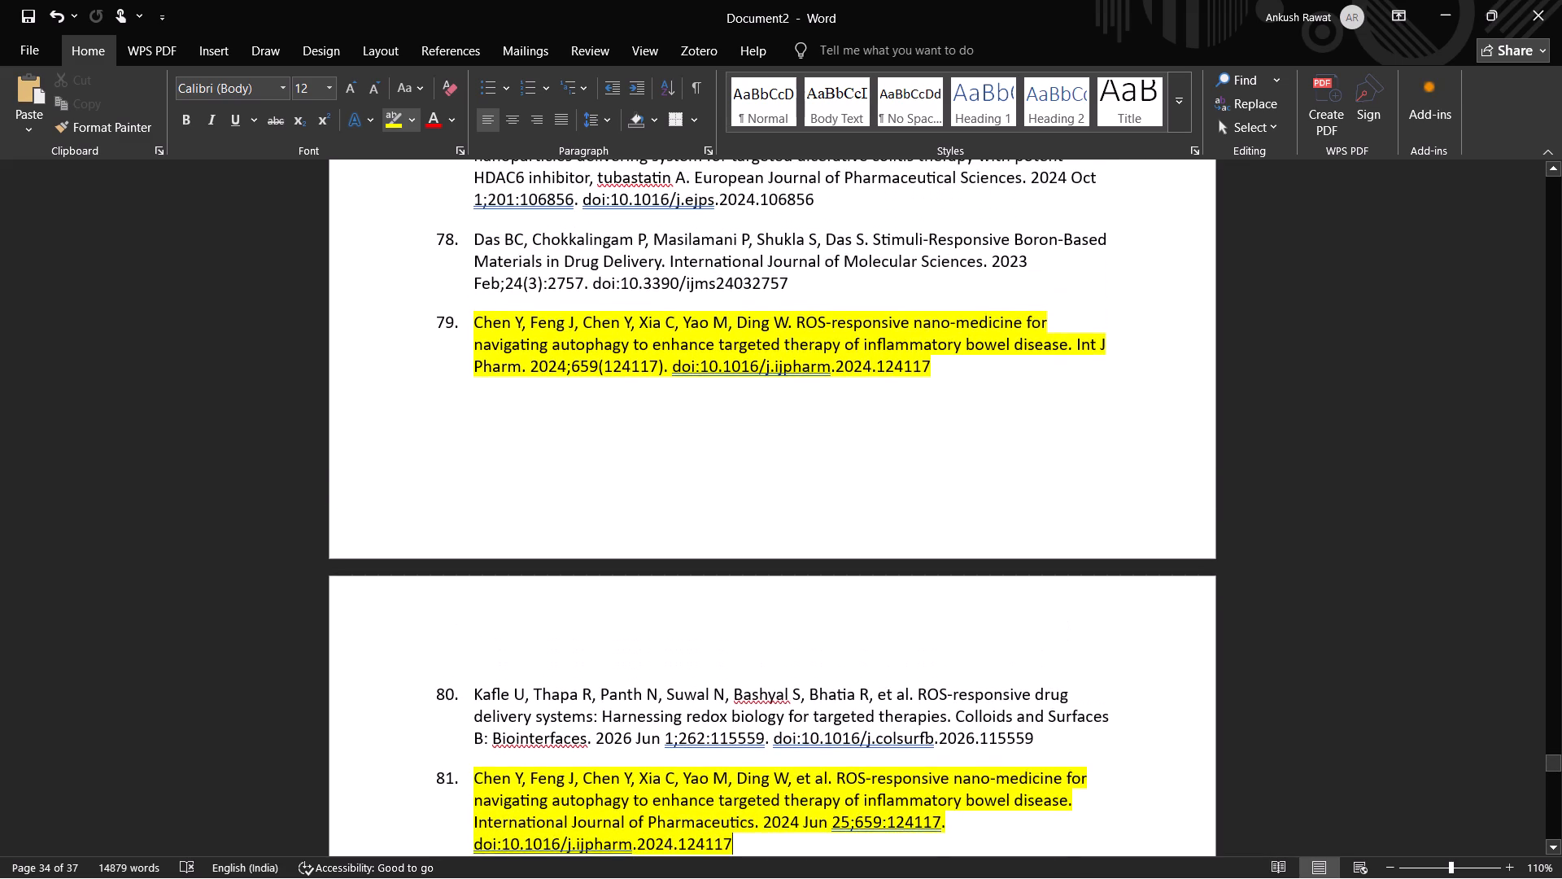
scroll(455, 529, "up", 2)
scroll(455, 536, "down", 3)
scroll(454, 568, "up", 5)
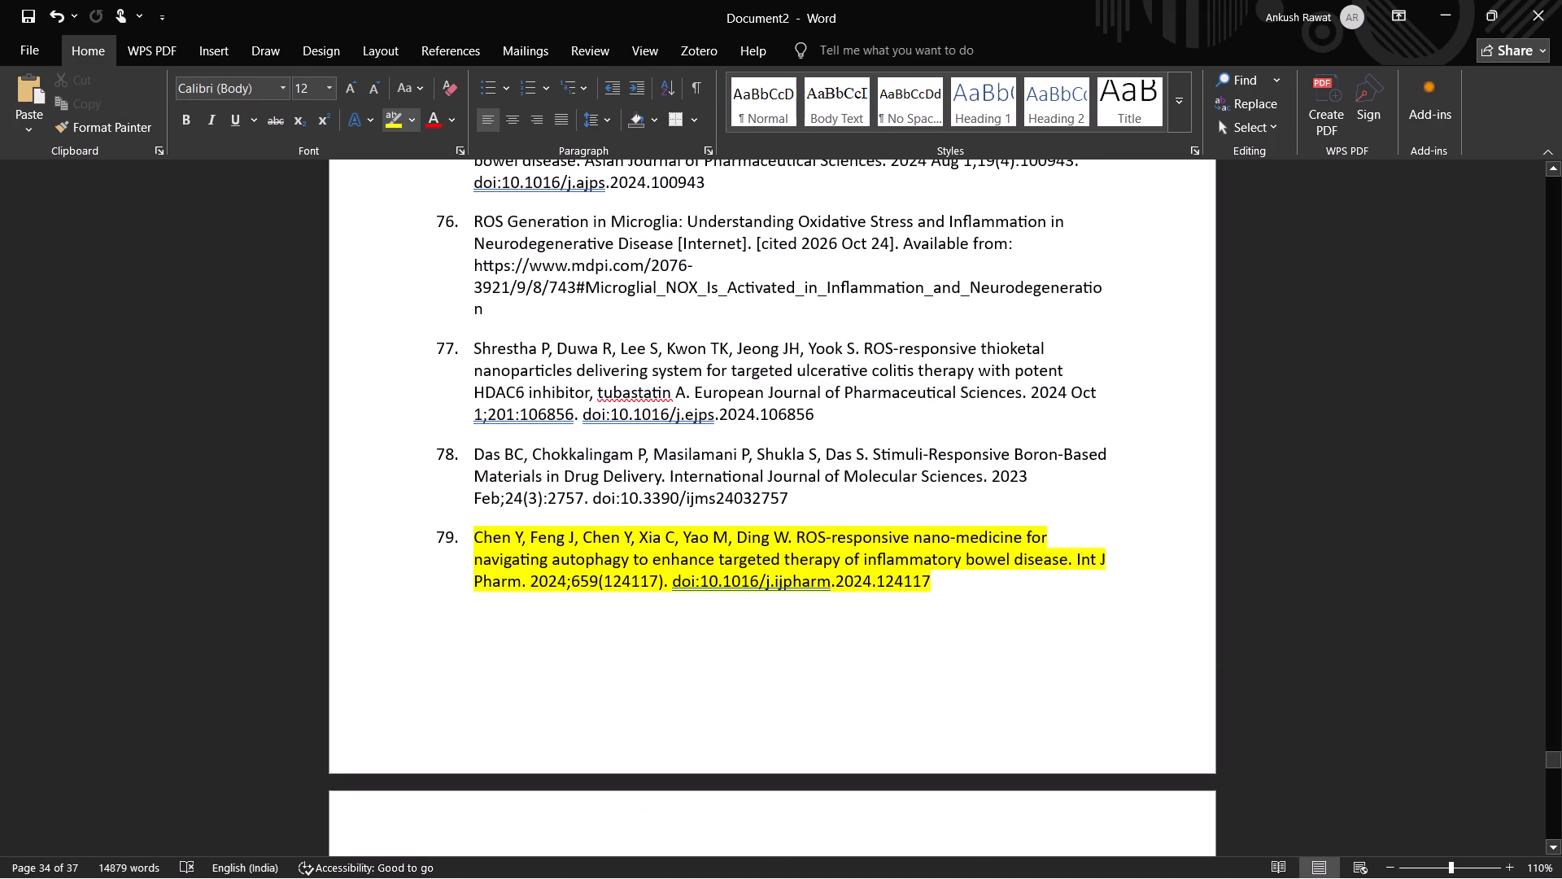
scroll(454, 568, "down", 1)
scroll(454, 568, "up", 1)
scroll(454, 568, "down", 1)
scroll(454, 568, "up", 1)
scroll(454, 568, "down", 1)
scroll(454, 568, "up", 8)
scroll(408, 540, "down", 1)
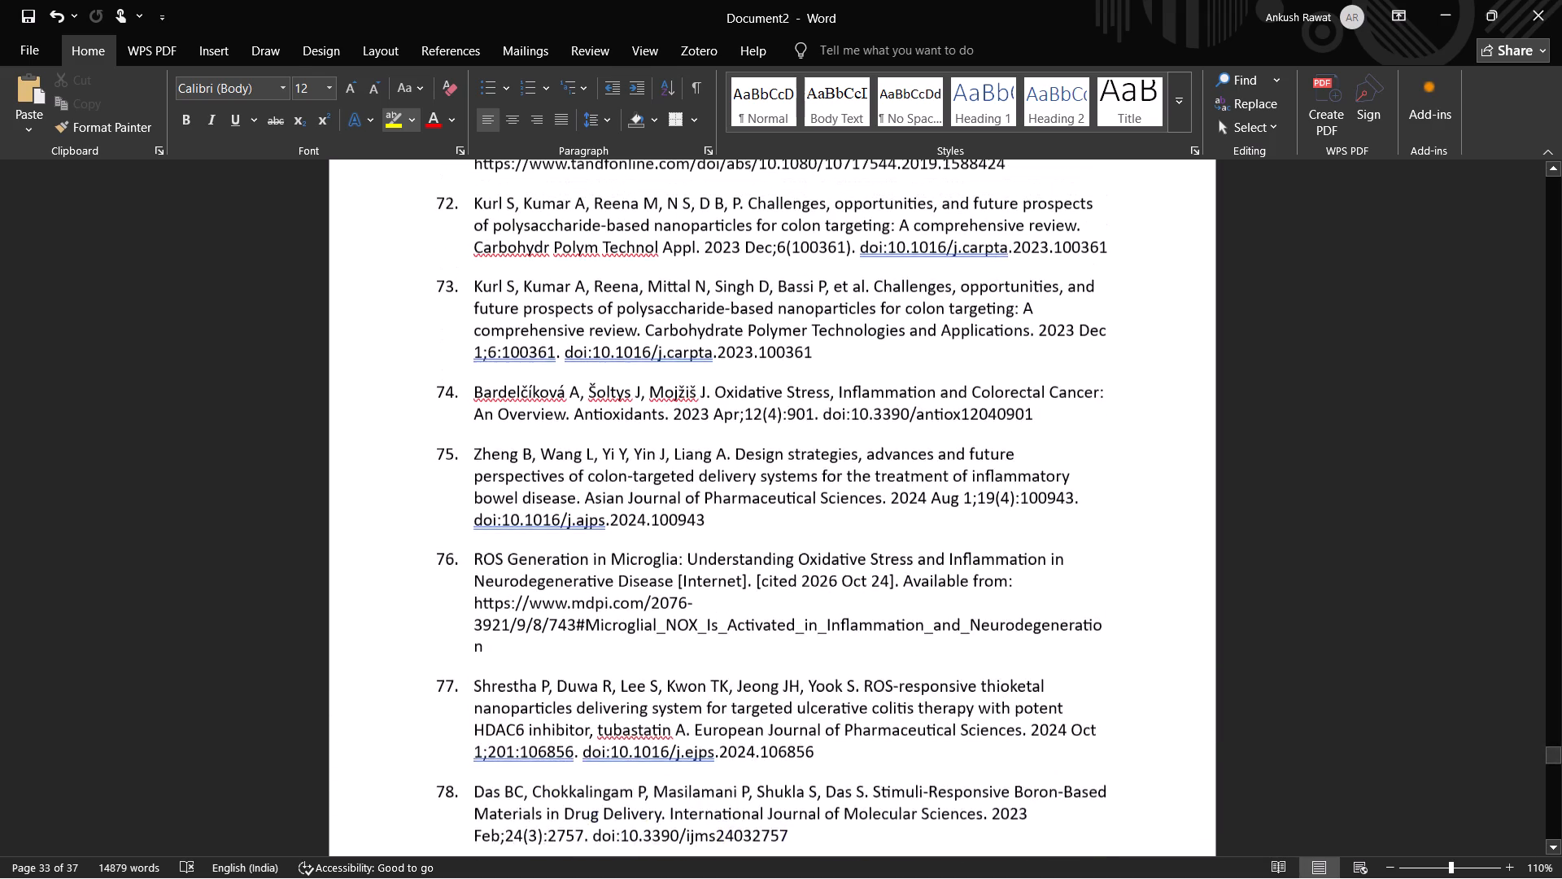
scroll(408, 540, "up", 5)
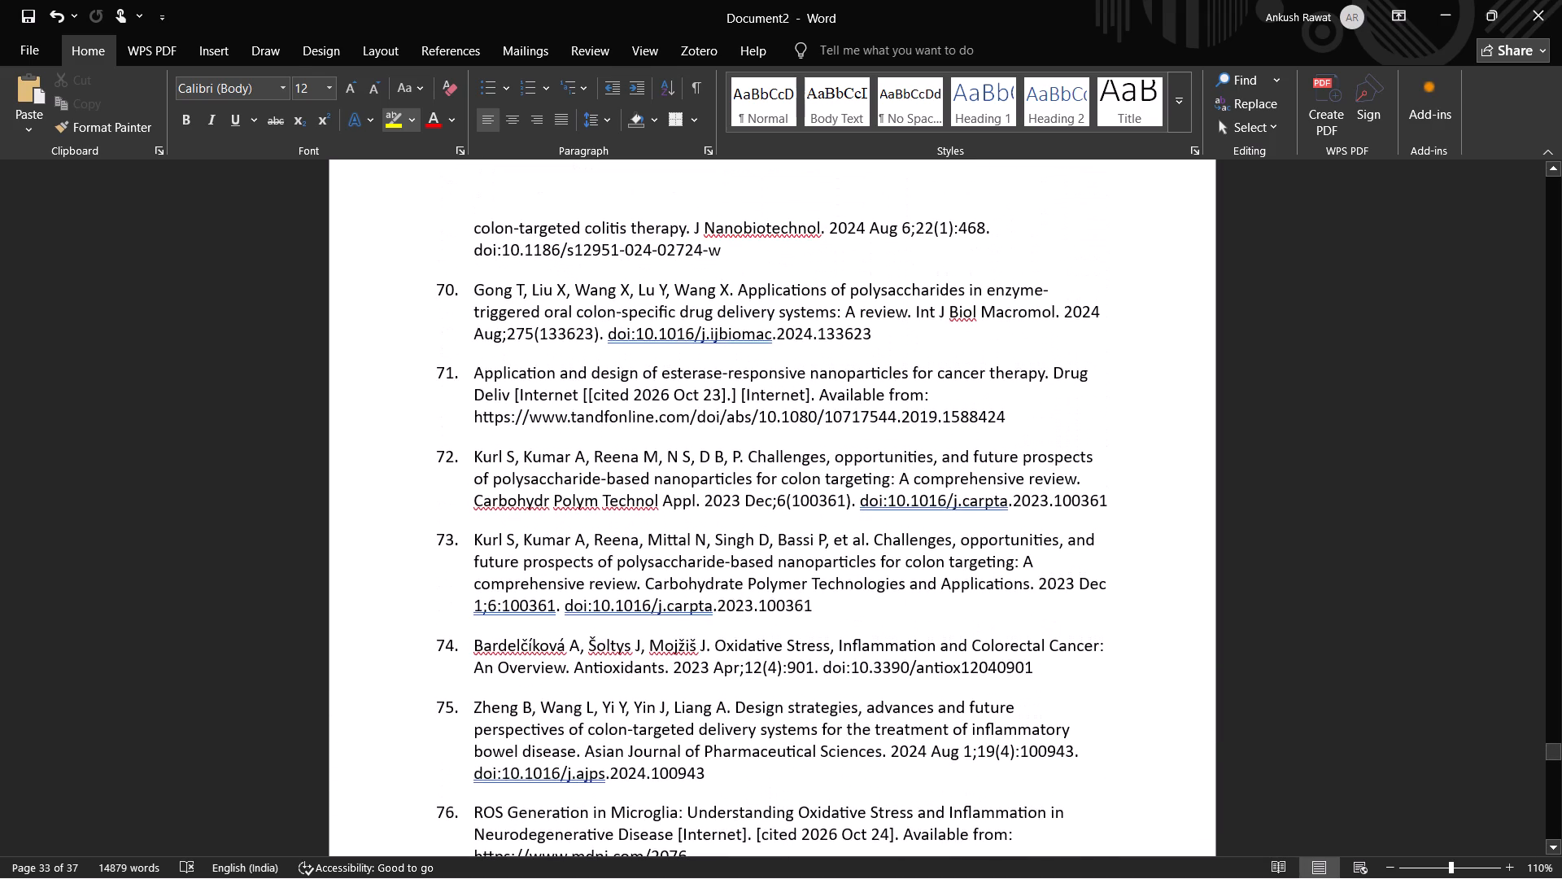
scroll(408, 540, "up", 1)
scroll(408, 540, "down", 2)
scroll(408, 540, "up", 4)
scroll(408, 540, "down", 1)
scroll(408, 540, "up", 4)
scroll(408, 540, "down", 1)
scroll(408, 540, "up", 1)
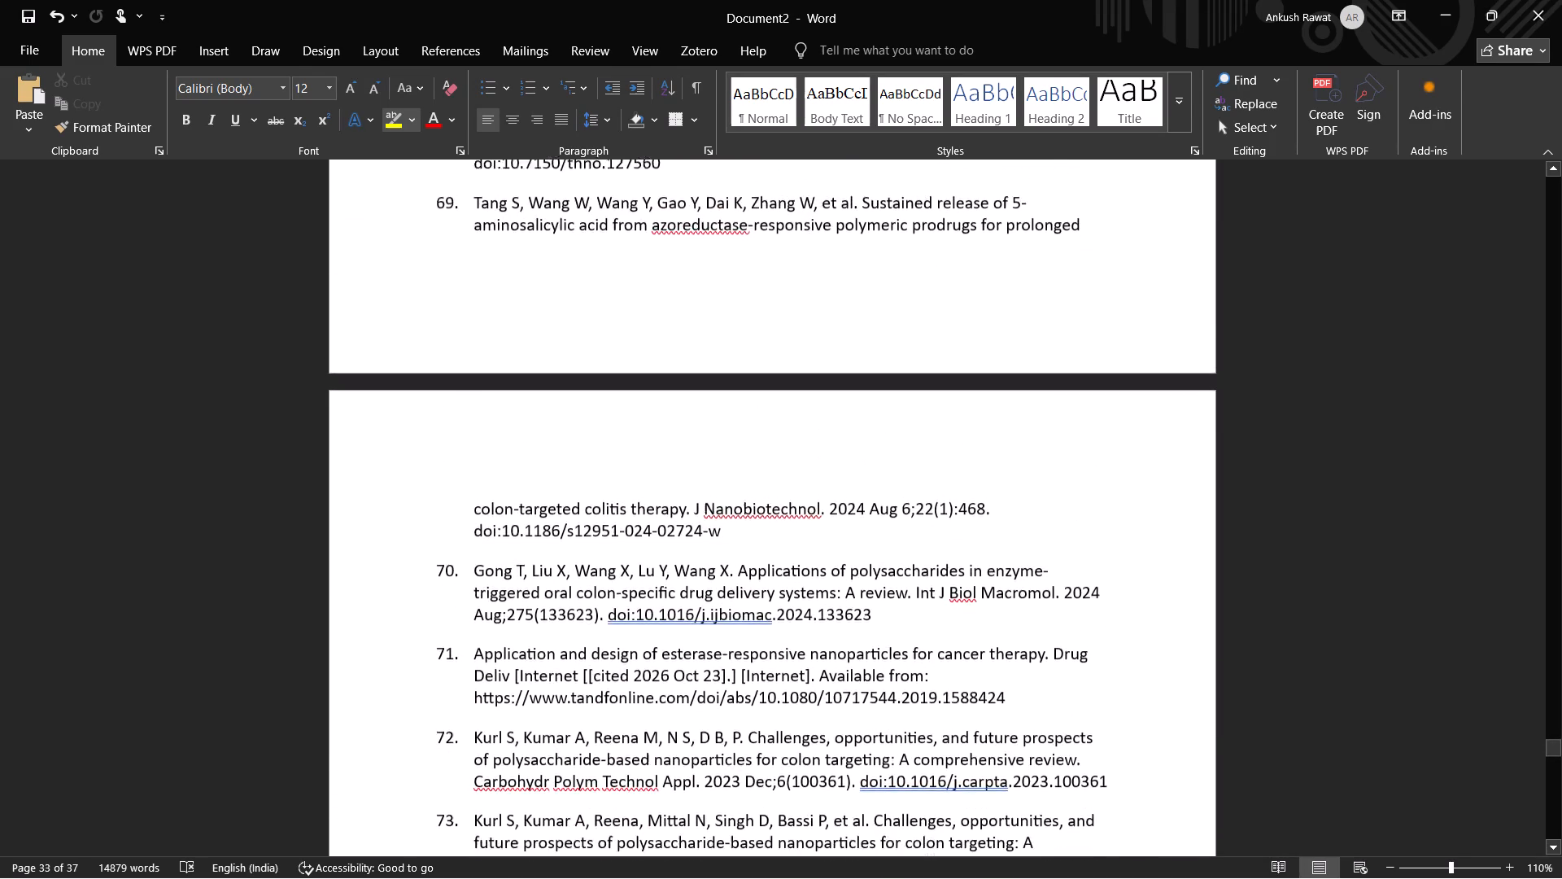
scroll(408, 540, "up", 13)
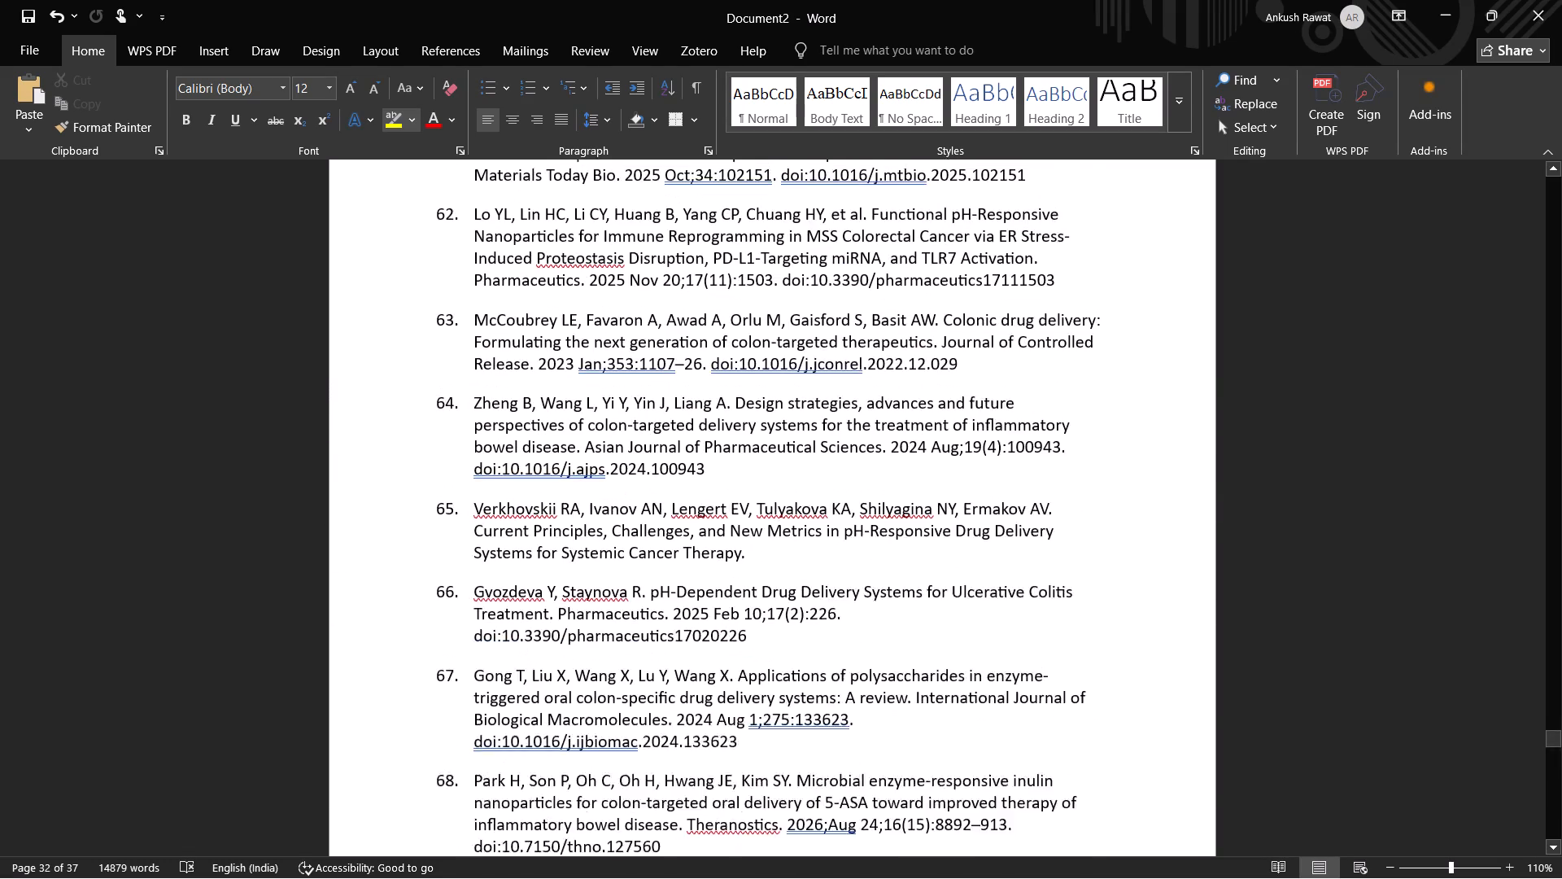
scroll(408, 540, "up", 10)
scroll(408, 540, "down", 1)
scroll(408, 540, "up", 3)
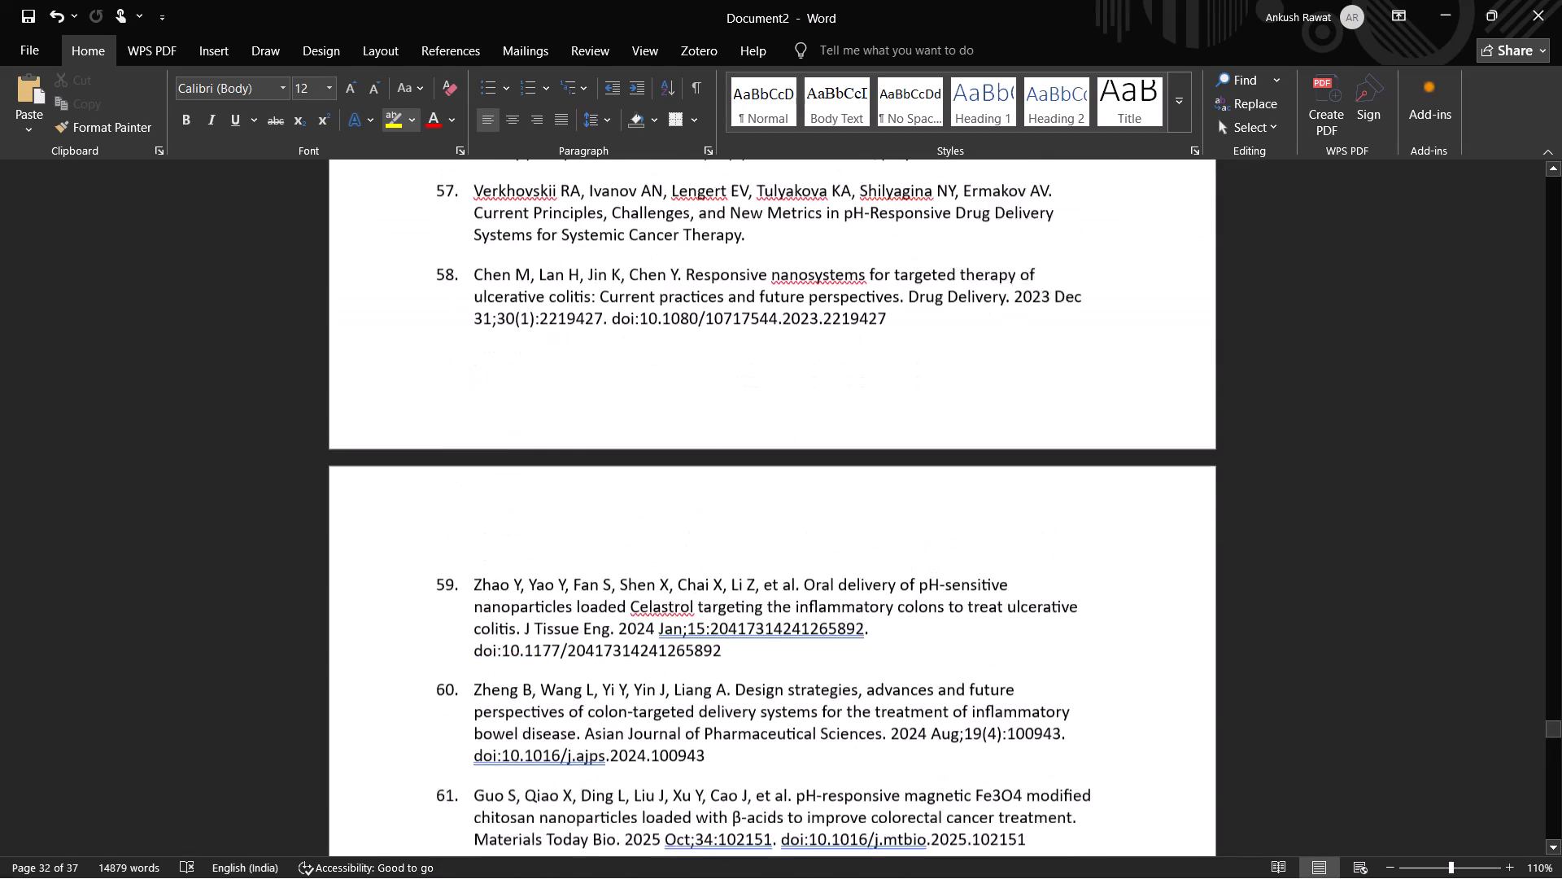
scroll(408, 540, "up", 3)
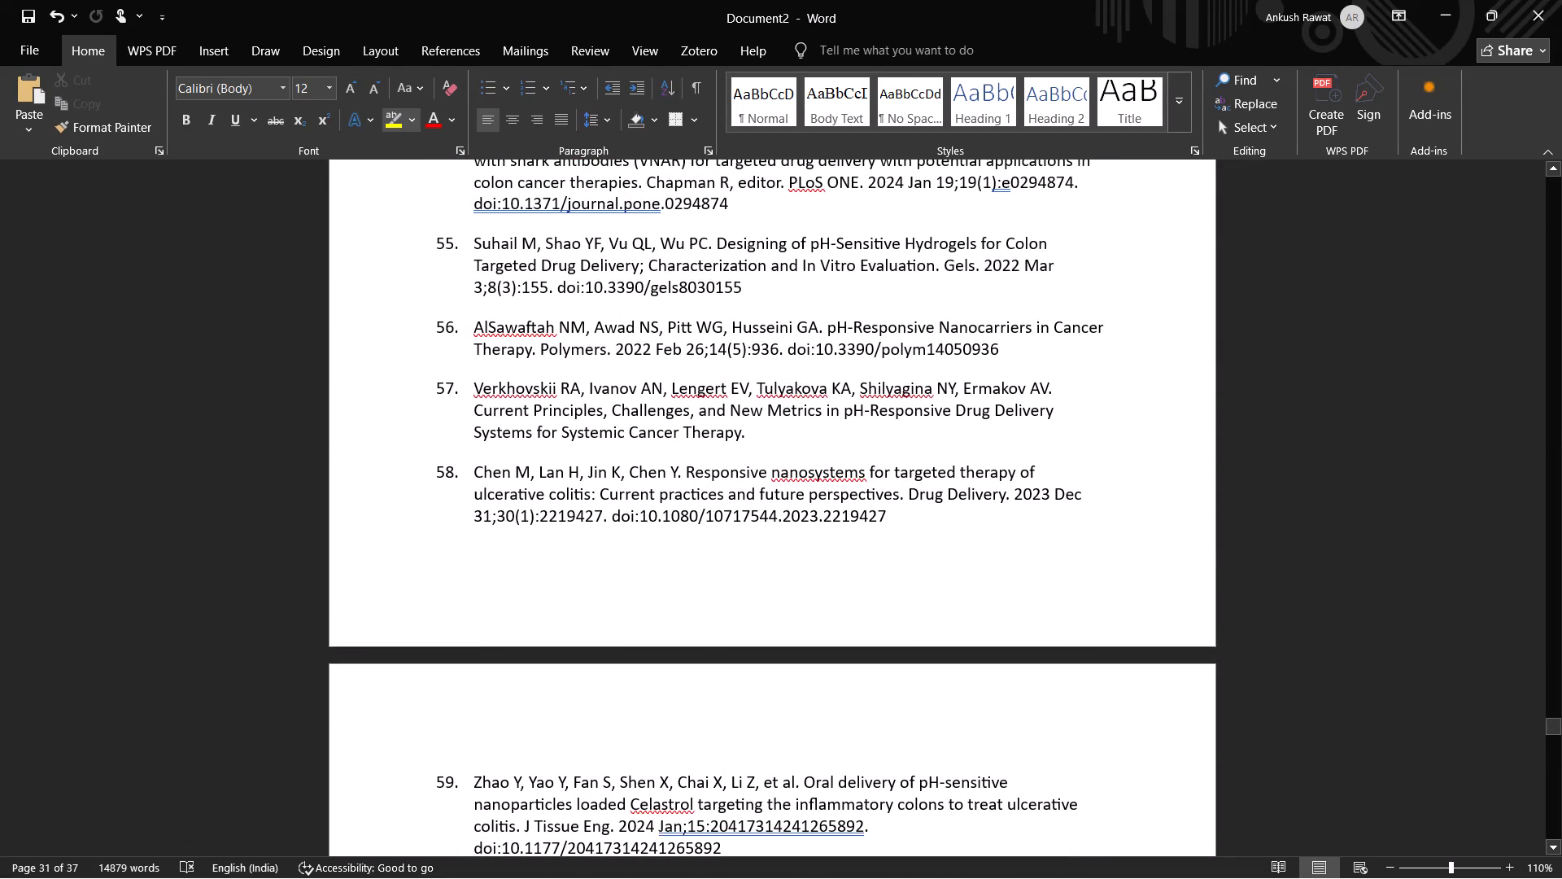
scroll(413, 533, "up", 1)
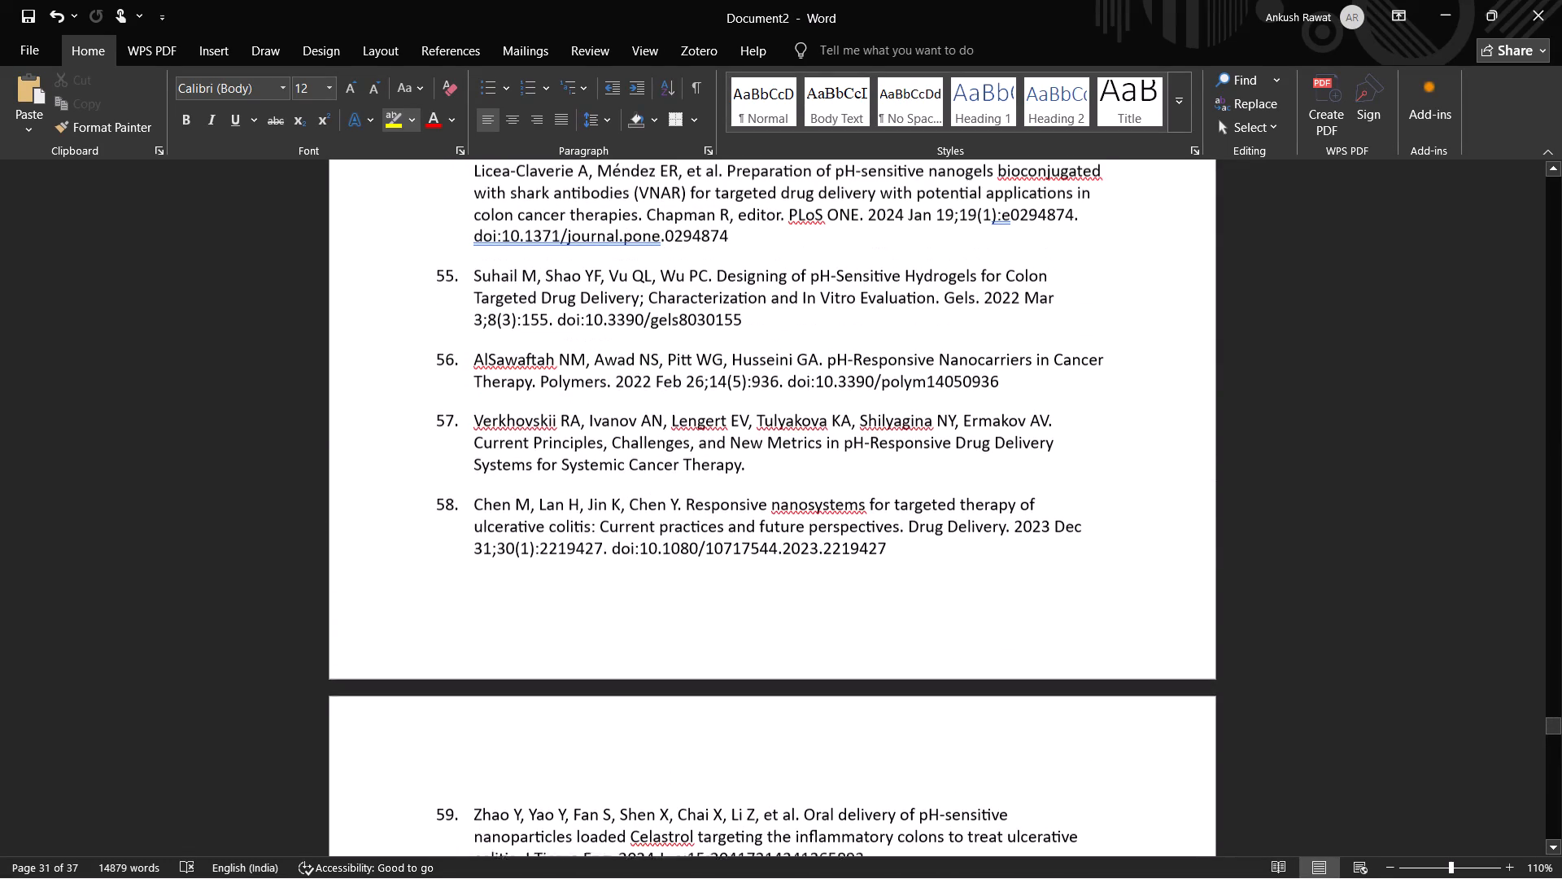
scroll(414, 533, "up", 2)
scroll(414, 533, "down", 1)
scroll(414, 533, "up", 4)
scroll(414, 533, "down", 1)
scroll(414, 533, "up", 3)
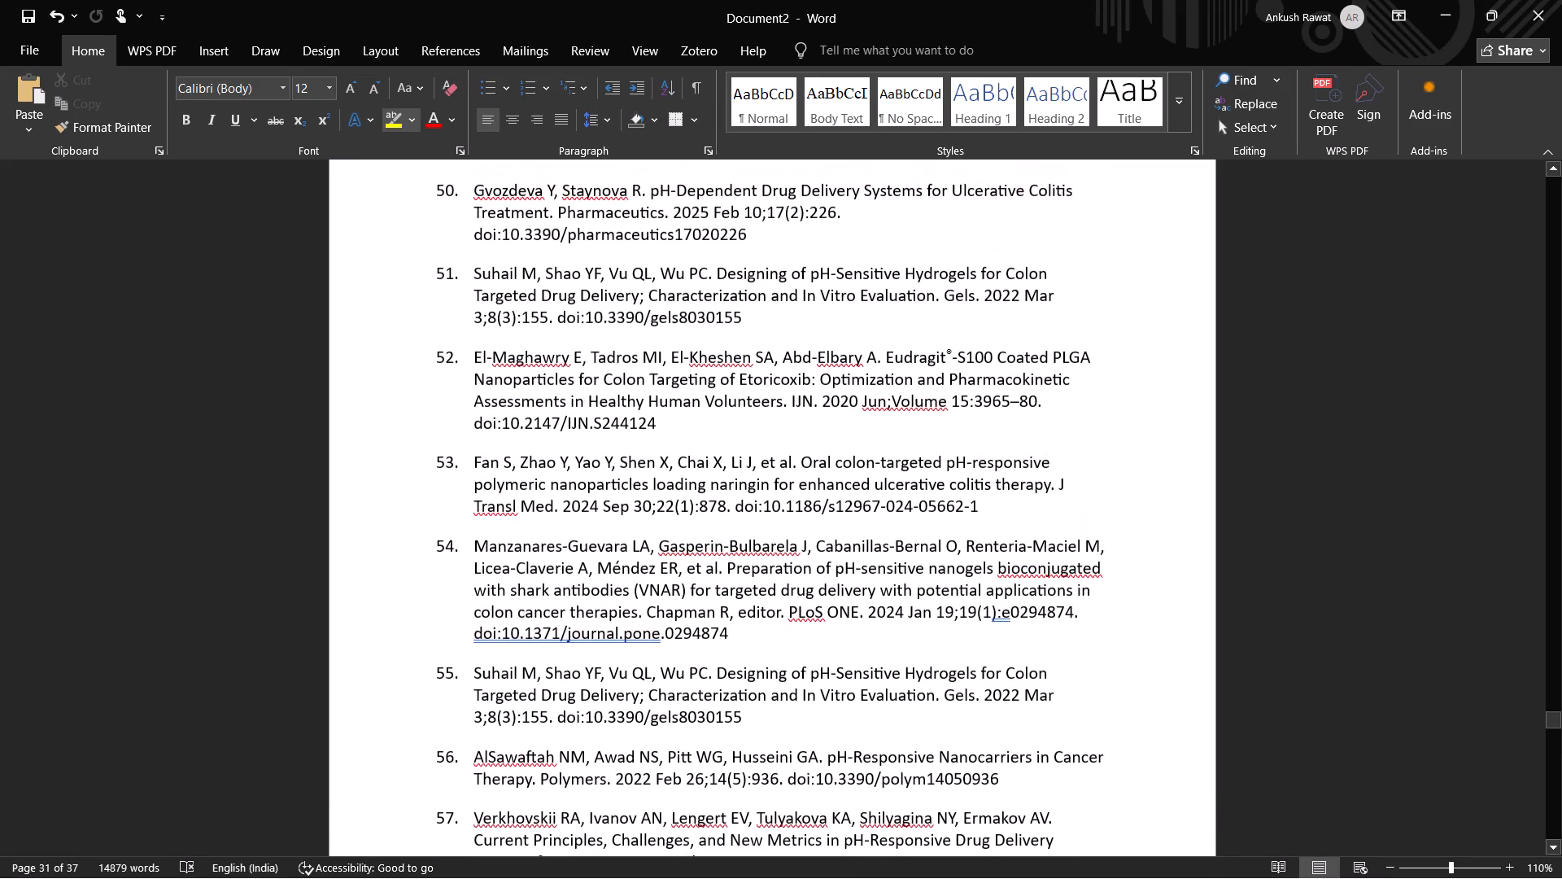
Look through the bibliography again from entry 58 down to the highlighted entries 79 and 81.
scroll(442, 520, "down", 6)
middle_click_drag(374, 431, 396, 546)
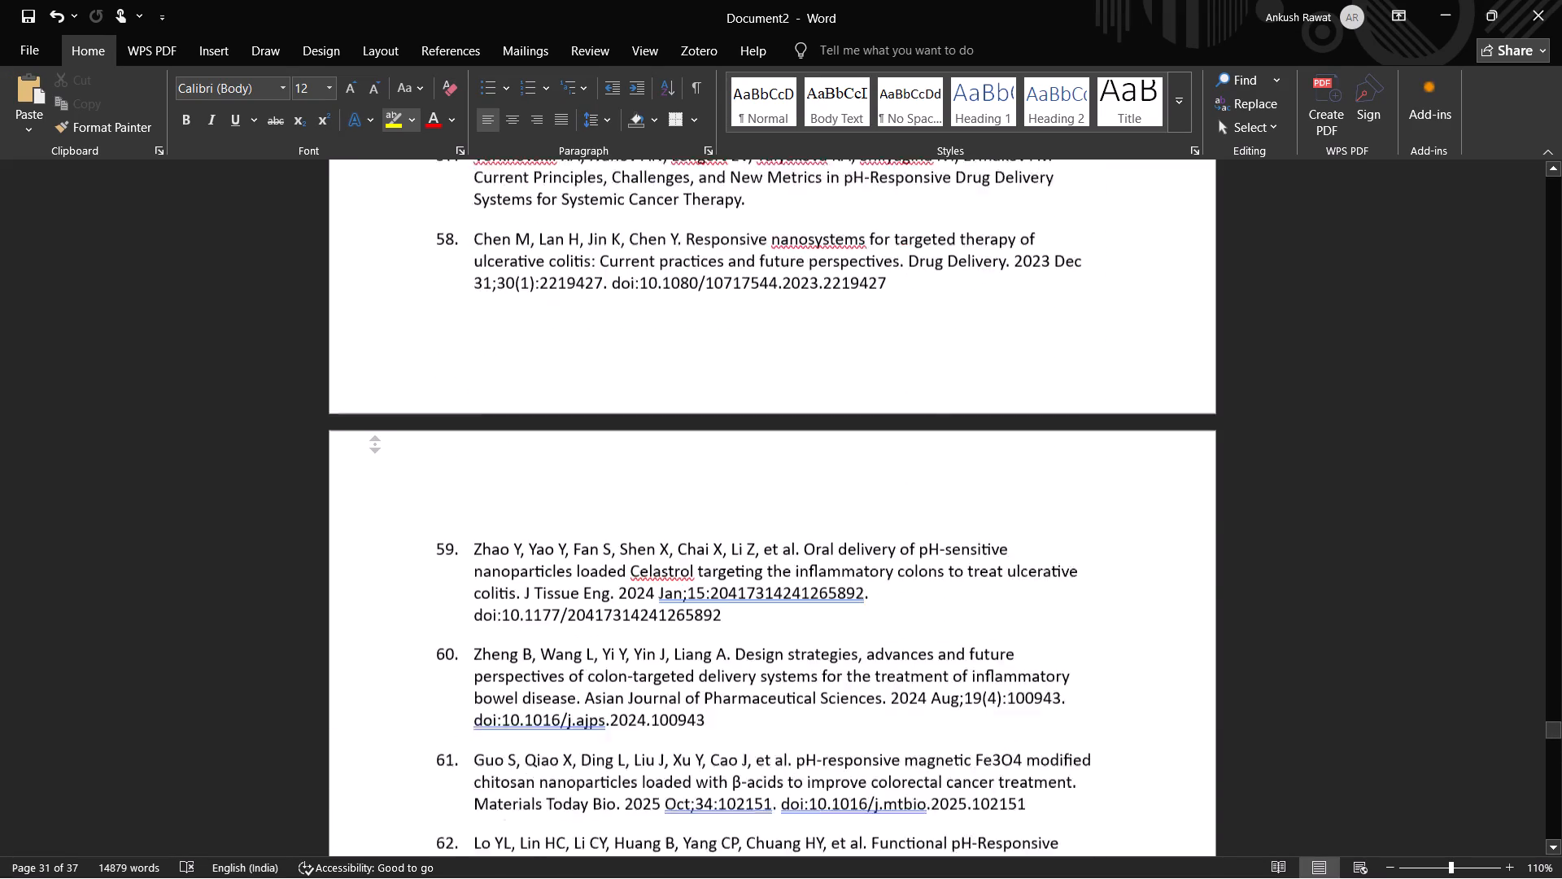
middle_click_drag(396, 546, 392, 562)
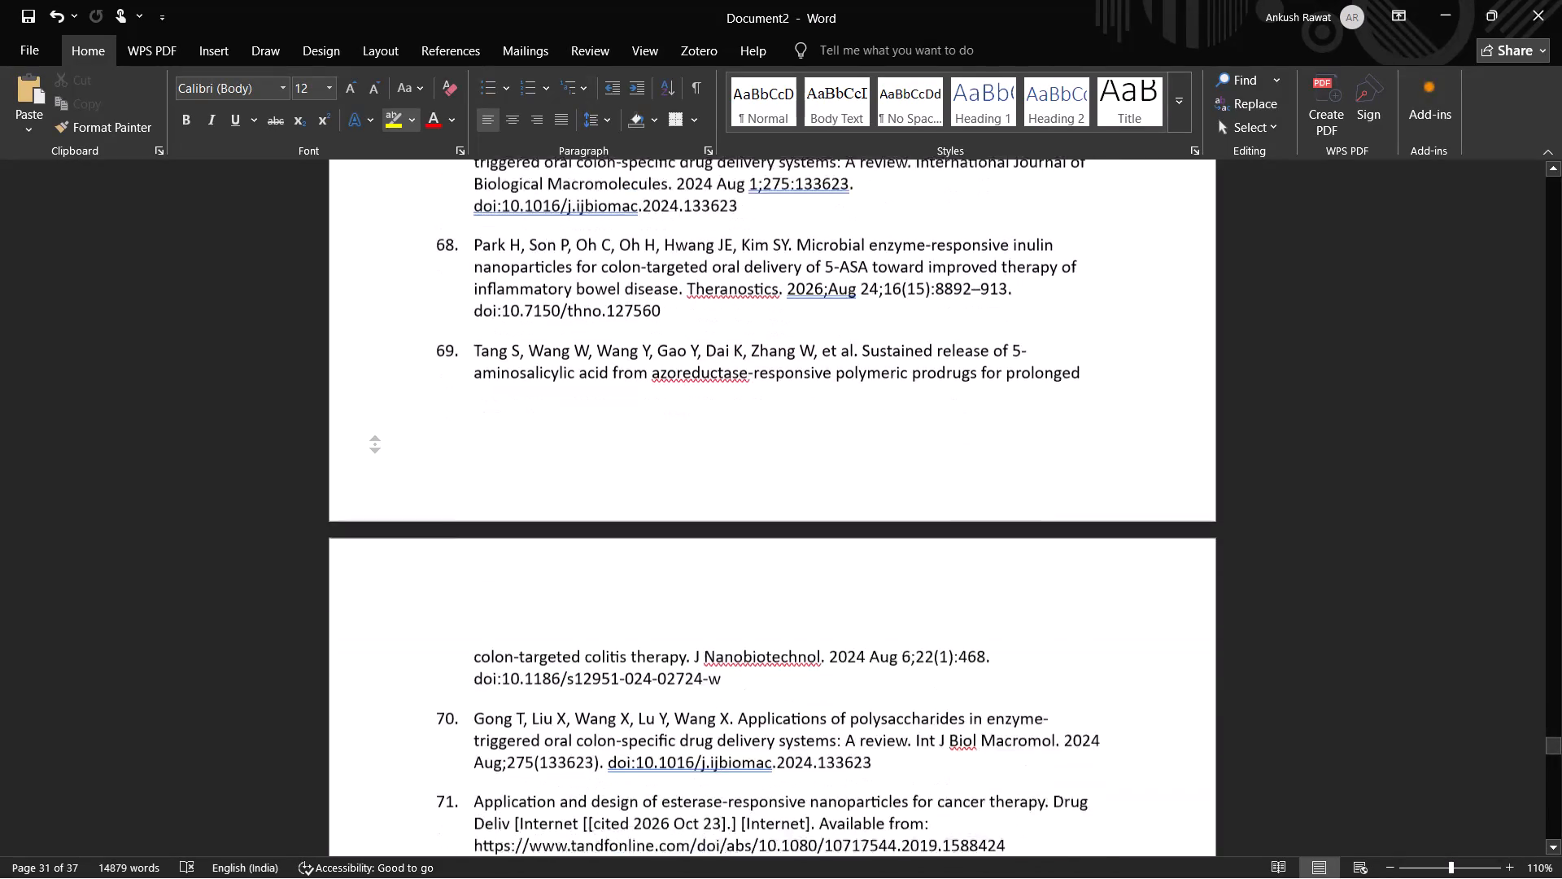
middle_click_drag(392, 562, 391, 563)
middle_click(391, 563)
middle_click(391, 563)
middle_click(391, 563)
middle_click(391, 563)
middle_click(391, 564)
middle_click_drag(390, 576, 390, 590)
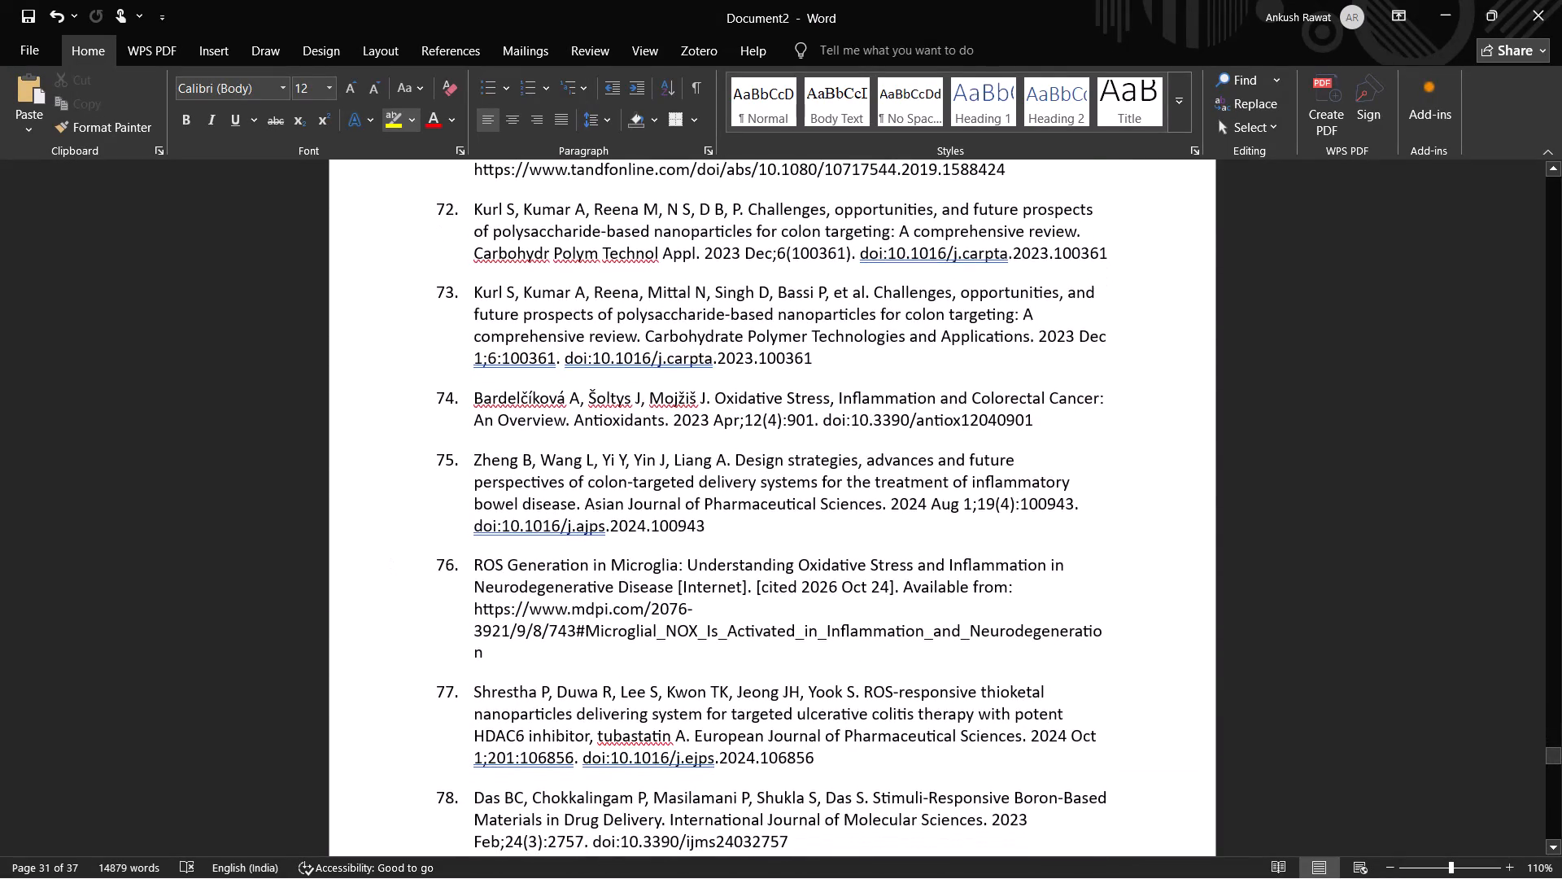
middle_click_drag(390, 590, 393, 637)
scroll(392, 641, "down", 1)
middle_click_drag(399, 496, 404, 604)
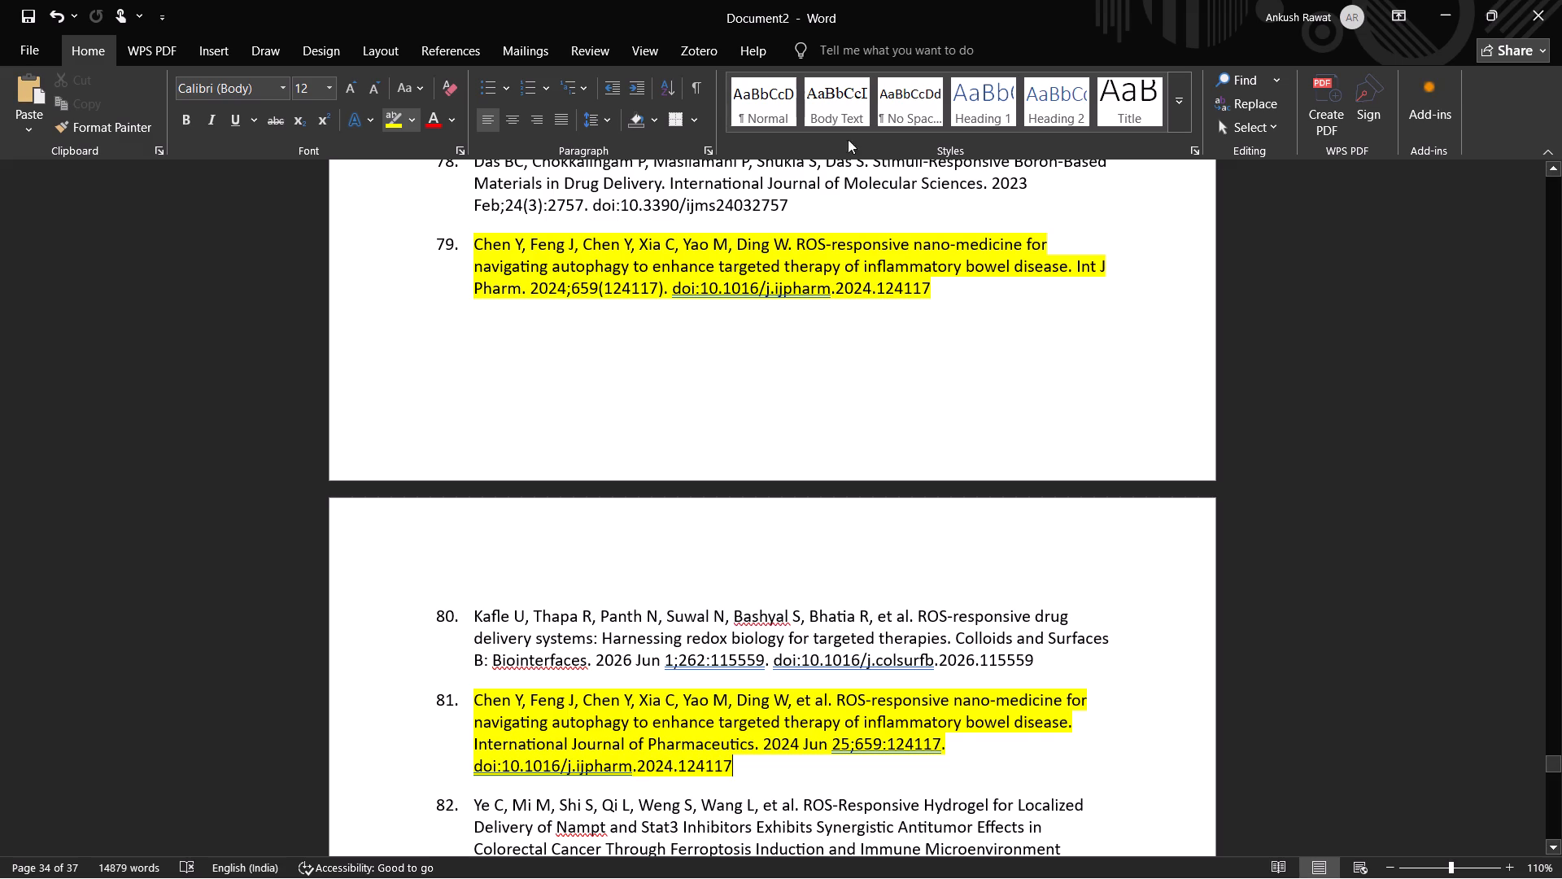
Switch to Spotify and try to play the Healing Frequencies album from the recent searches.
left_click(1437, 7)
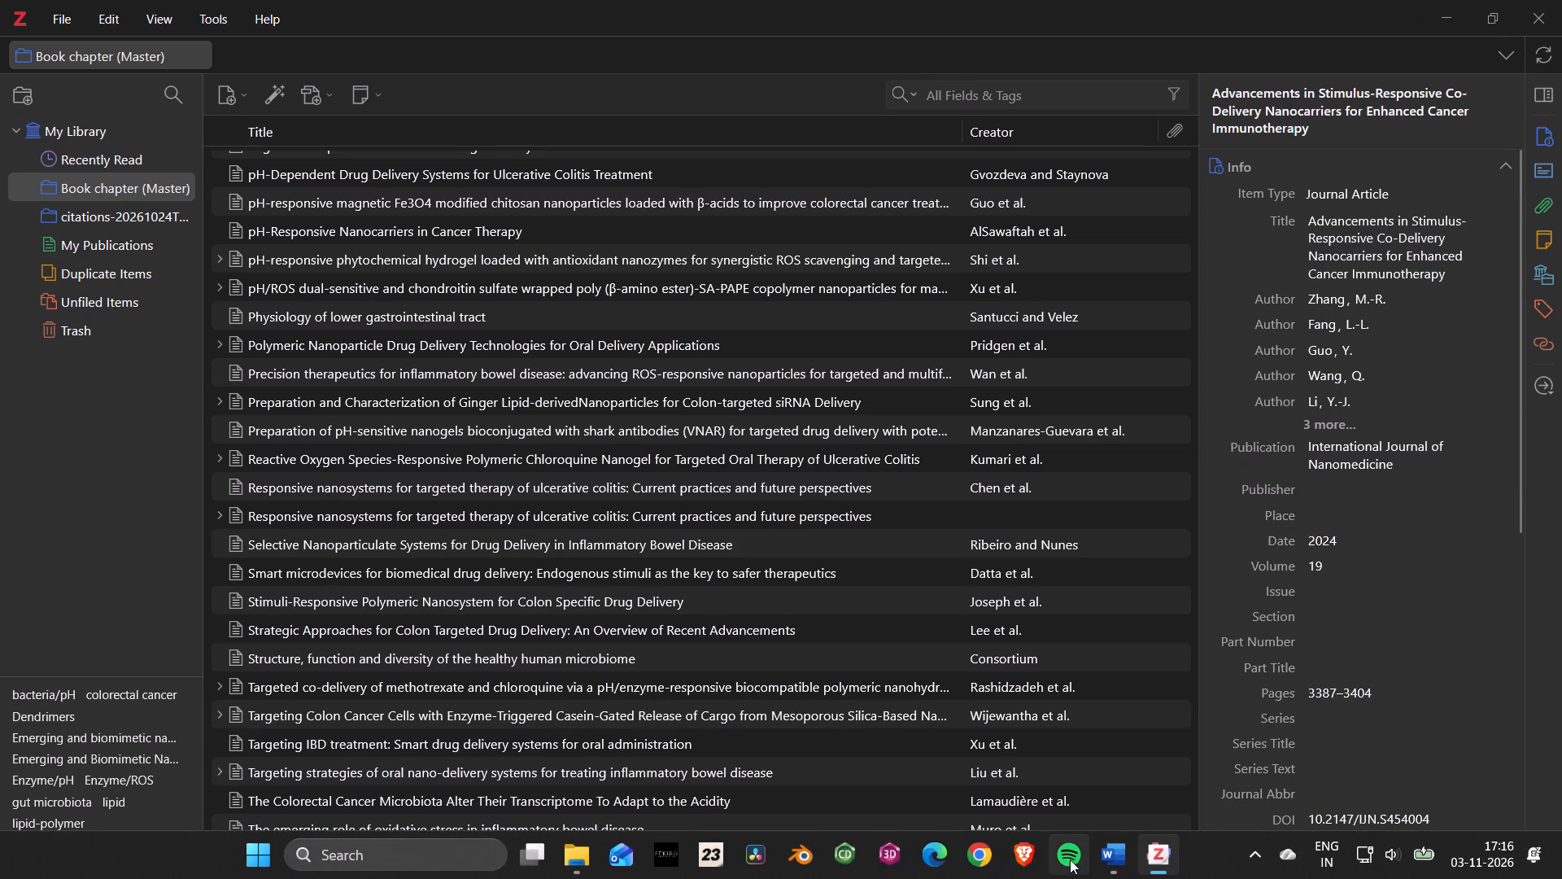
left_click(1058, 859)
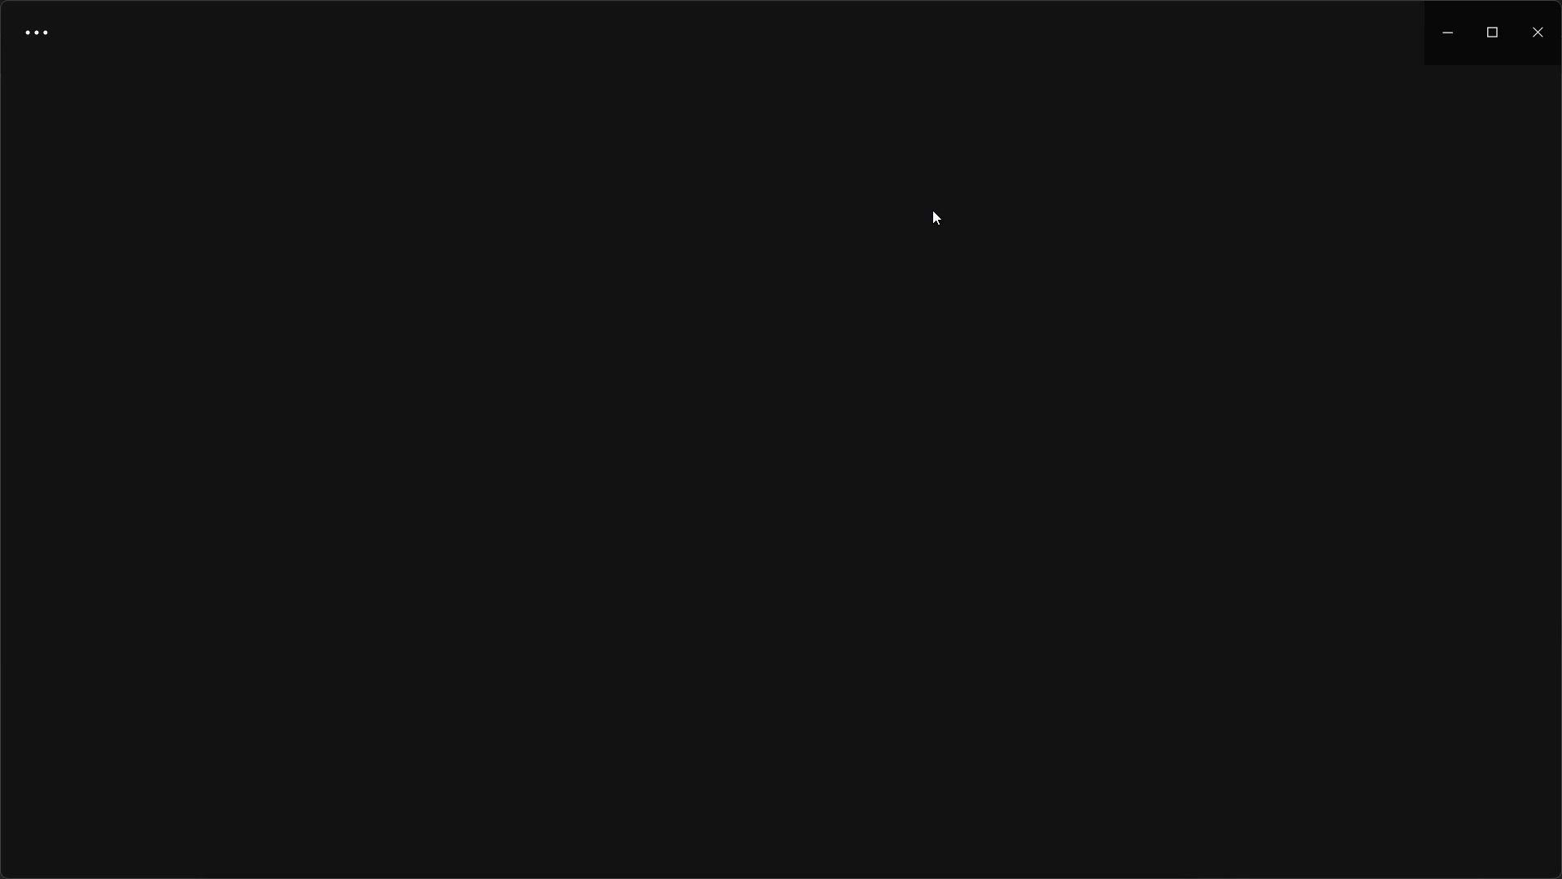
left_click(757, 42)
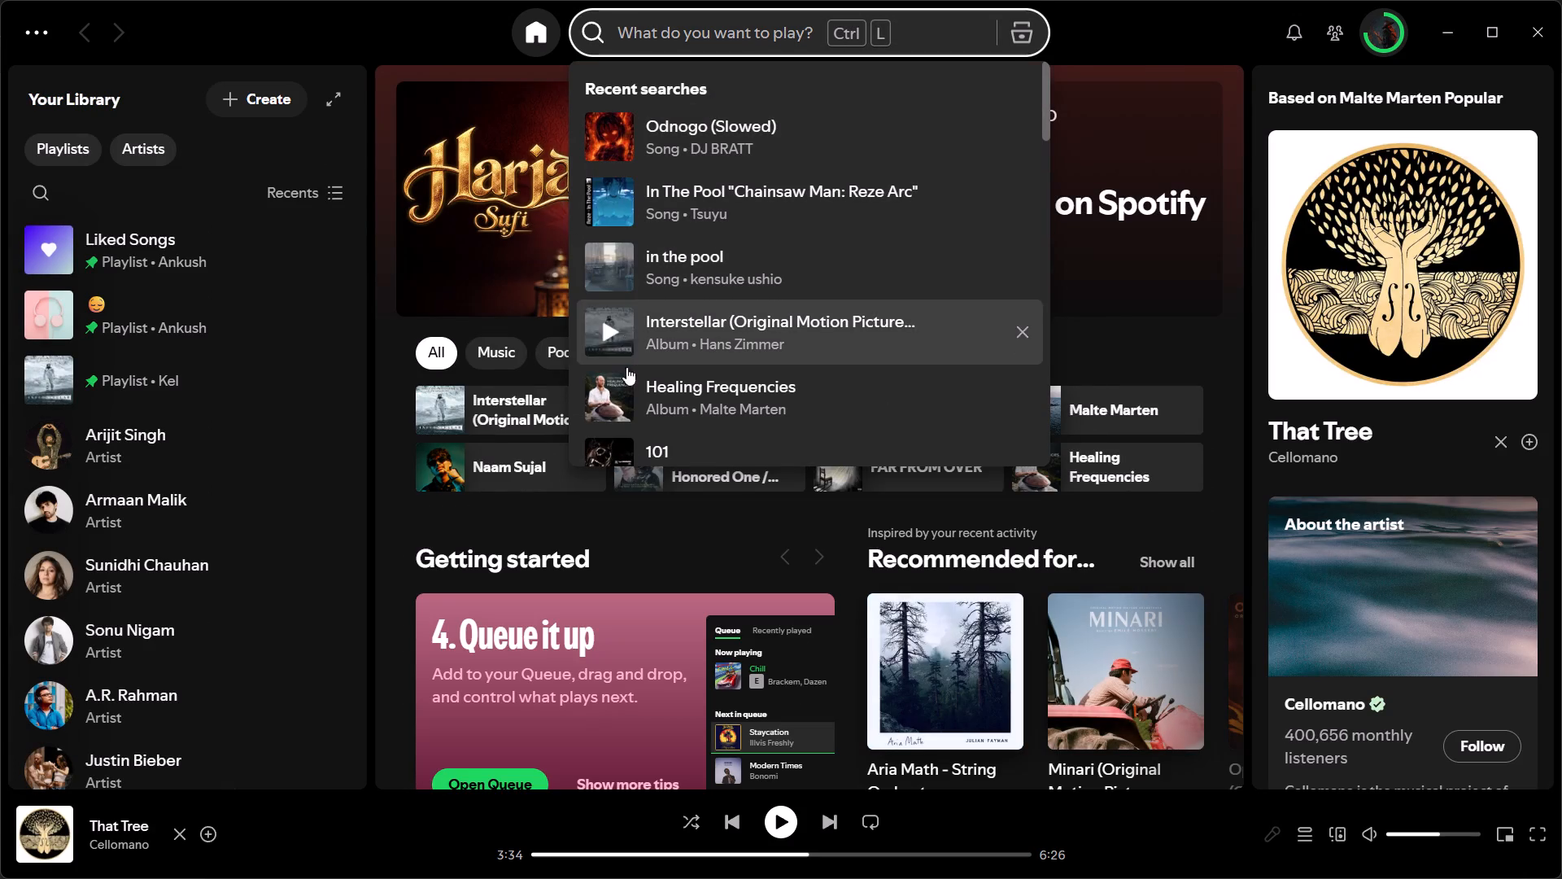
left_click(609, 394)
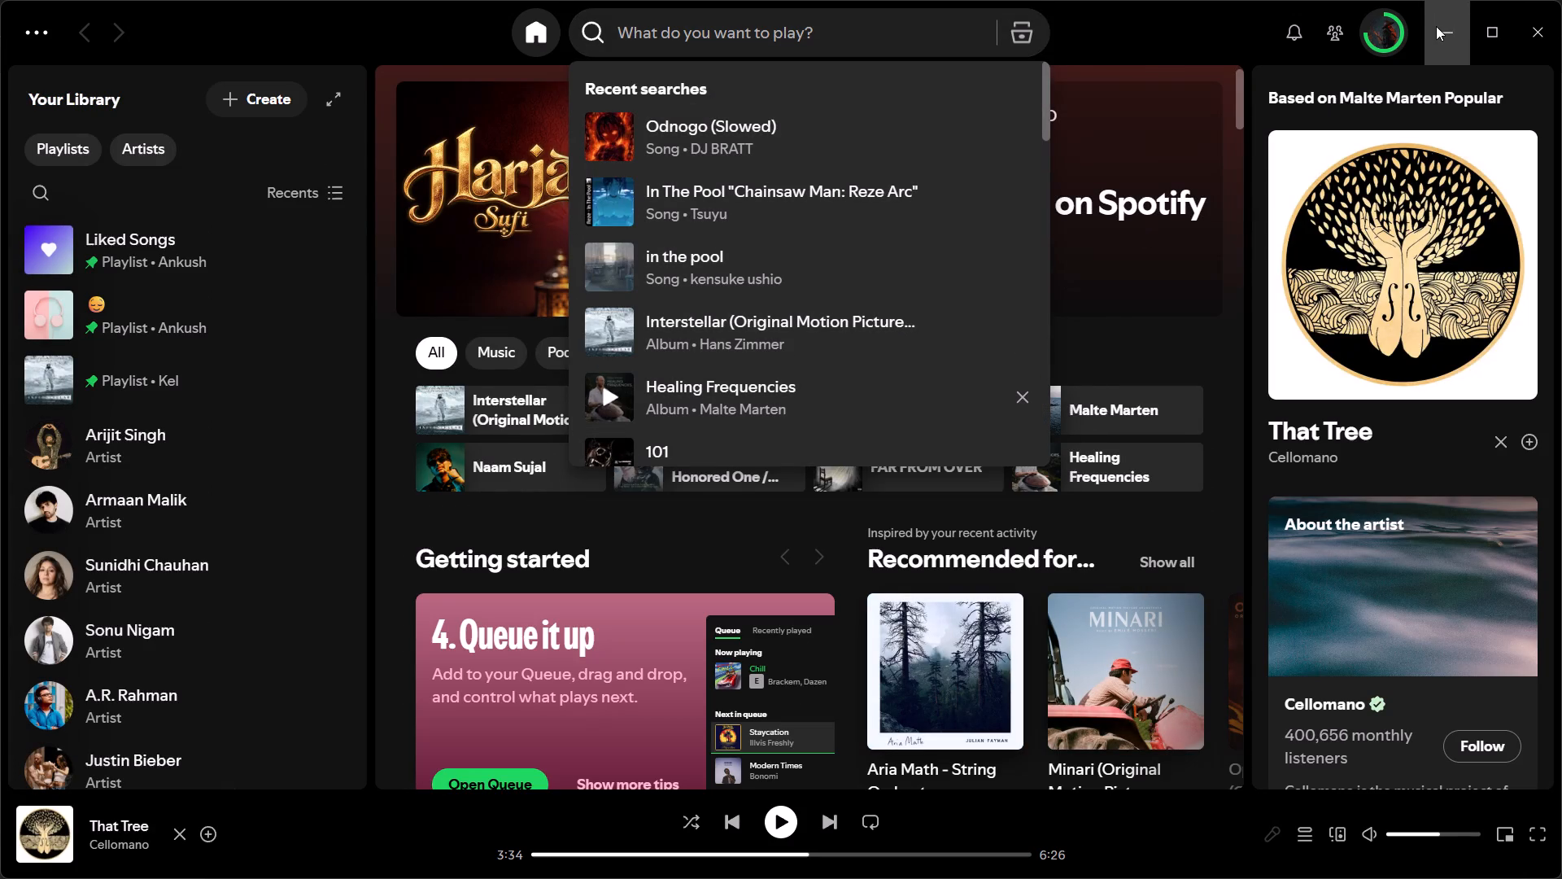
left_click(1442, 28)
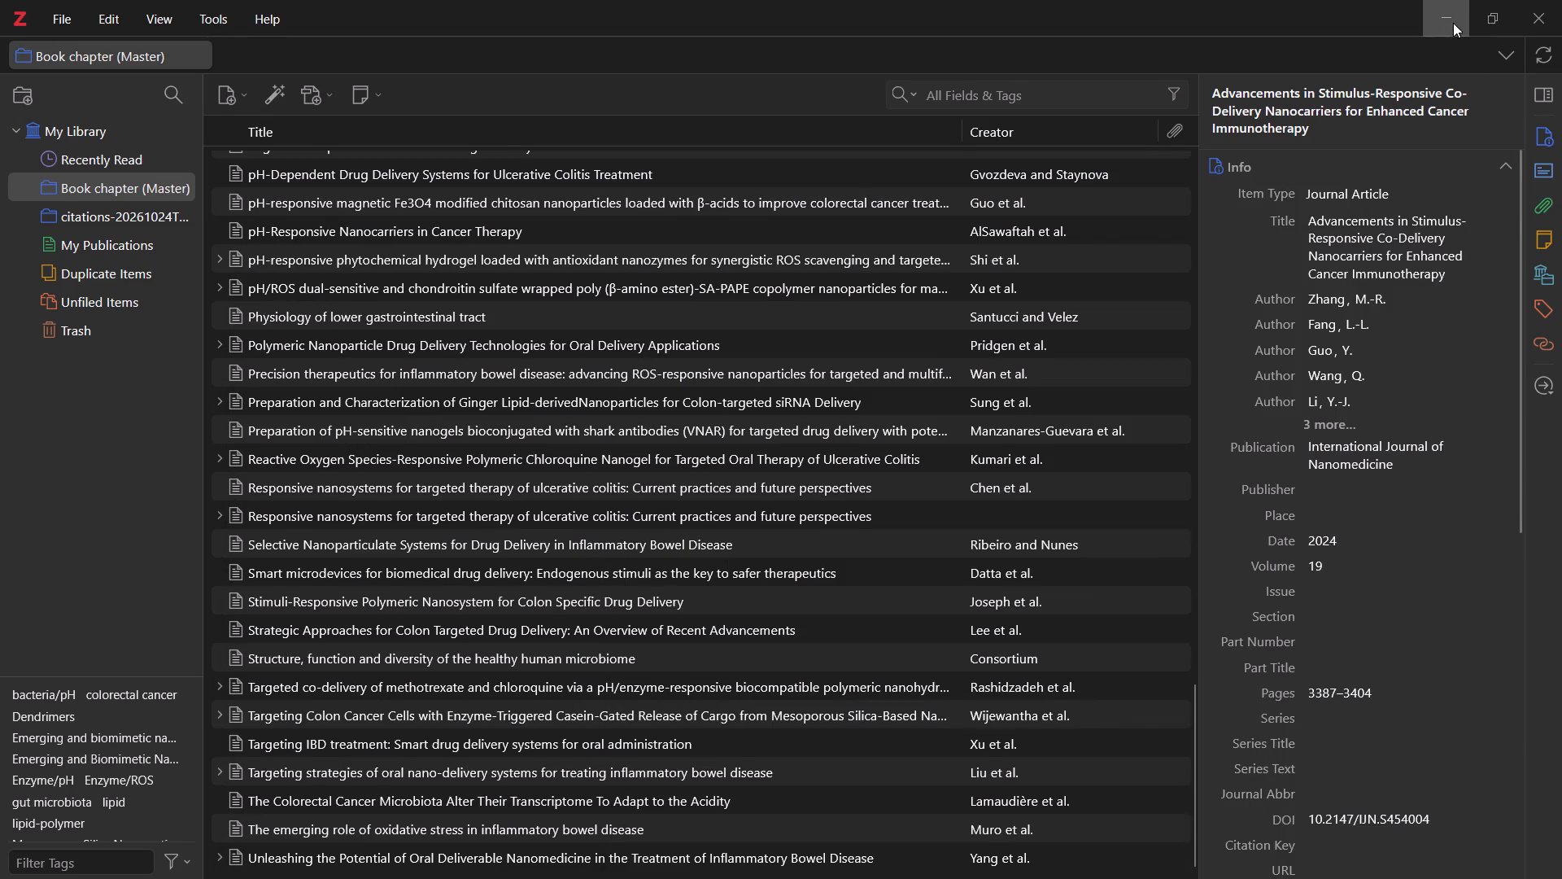
left_click(1447, 23)
left_click(1455, 16)
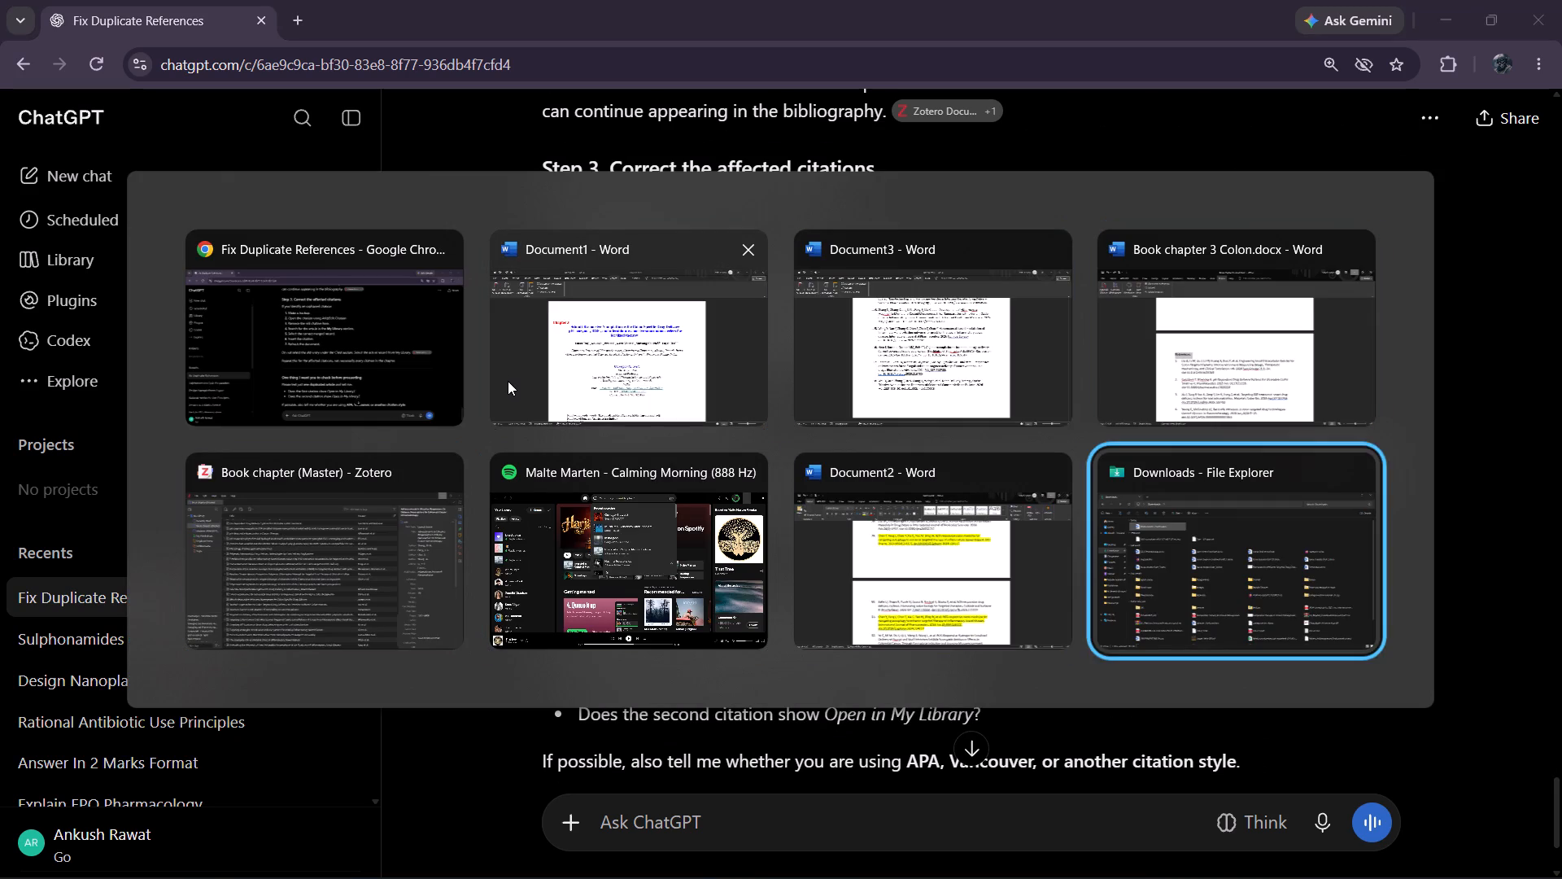
key("alt+Tab")
key("alt+Tab")
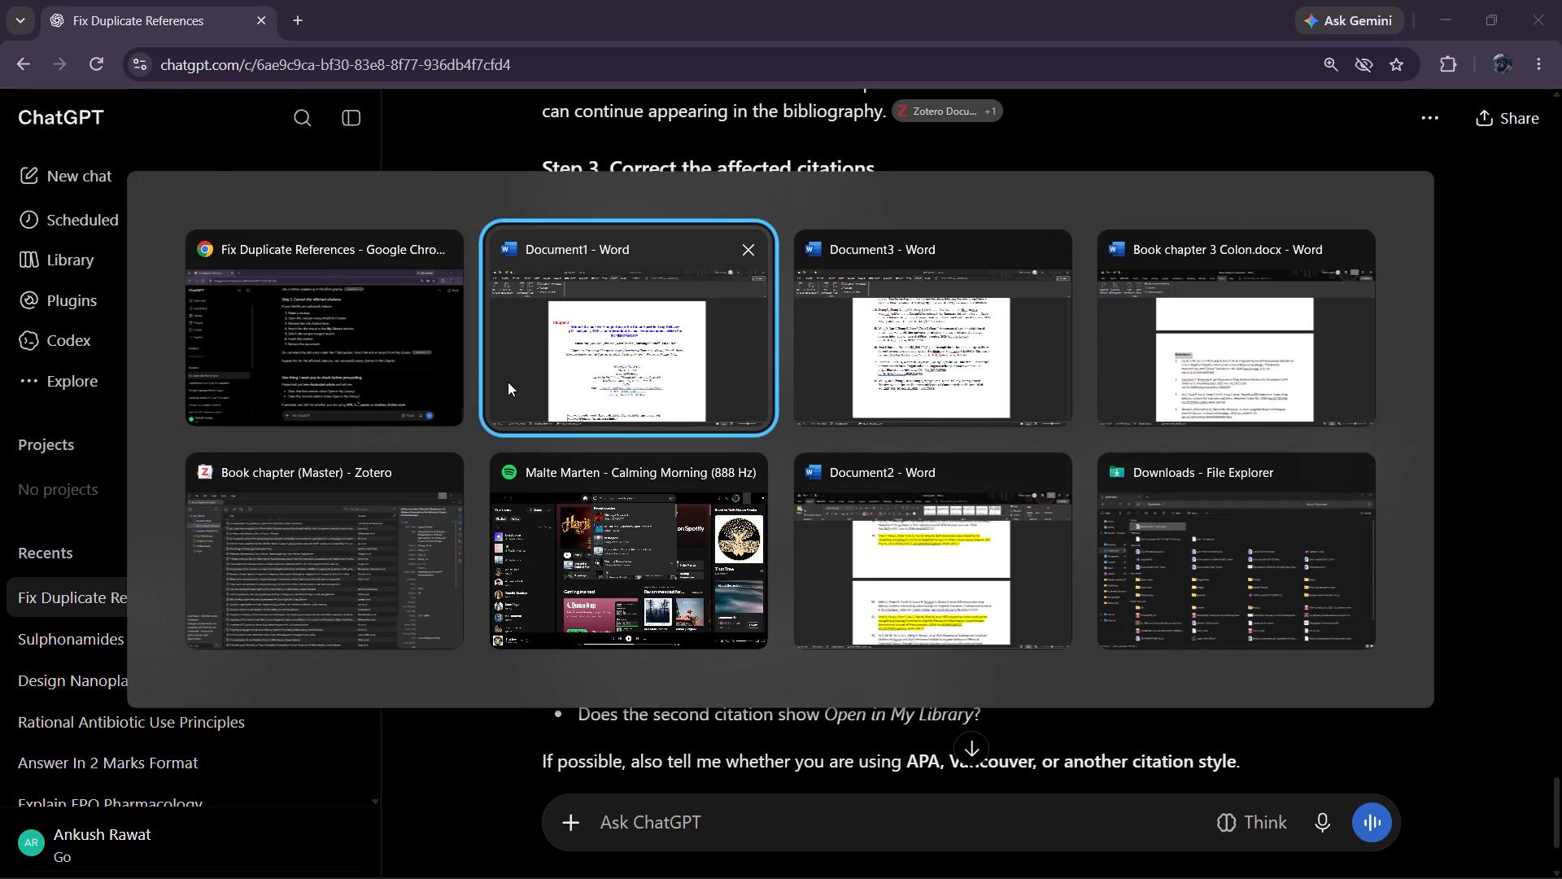
key("alt+Tab")
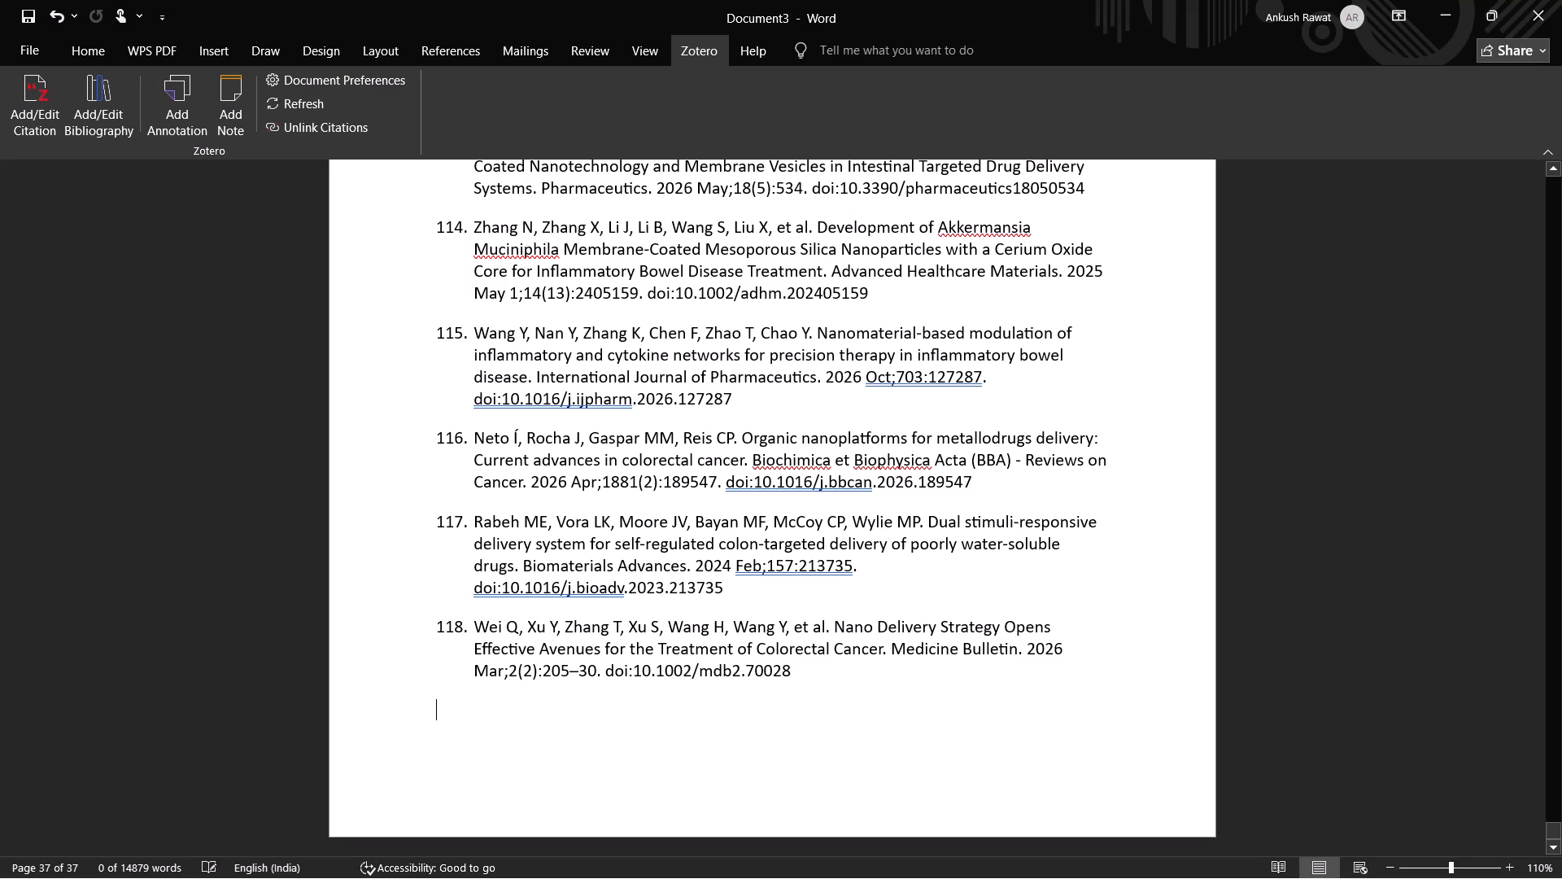
key("ctrl+z")
Refresh the Zotero citations in the combined chapter document.
scroll(417, 410, "up", 1)
middle_click_drag(442, 479, 397, 335)
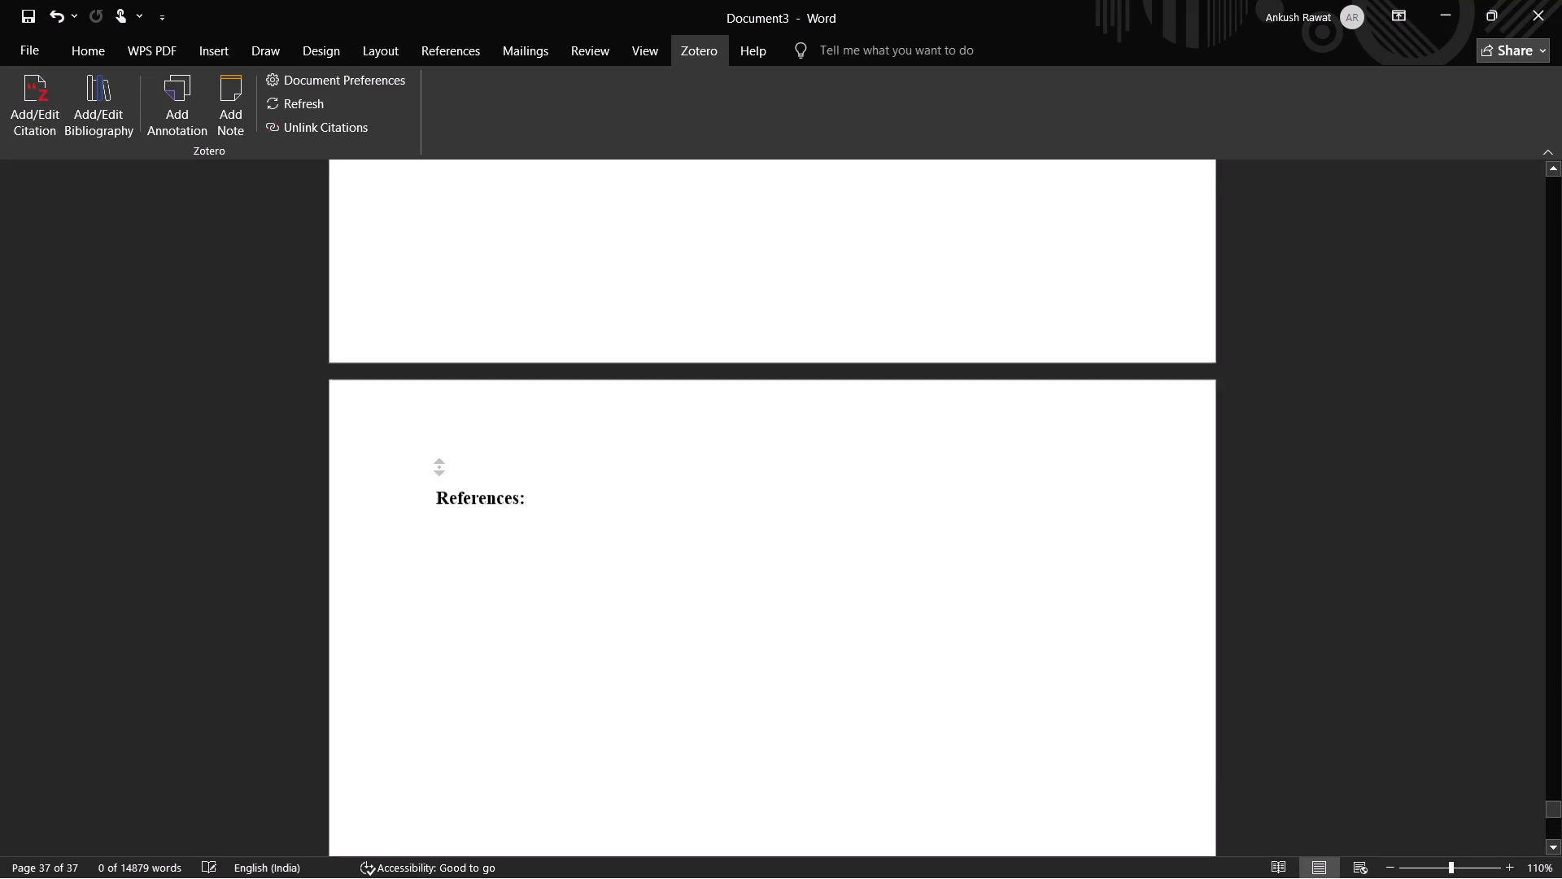
middle_click_drag(397, 335, 390, 320)
left_click(289, 95)
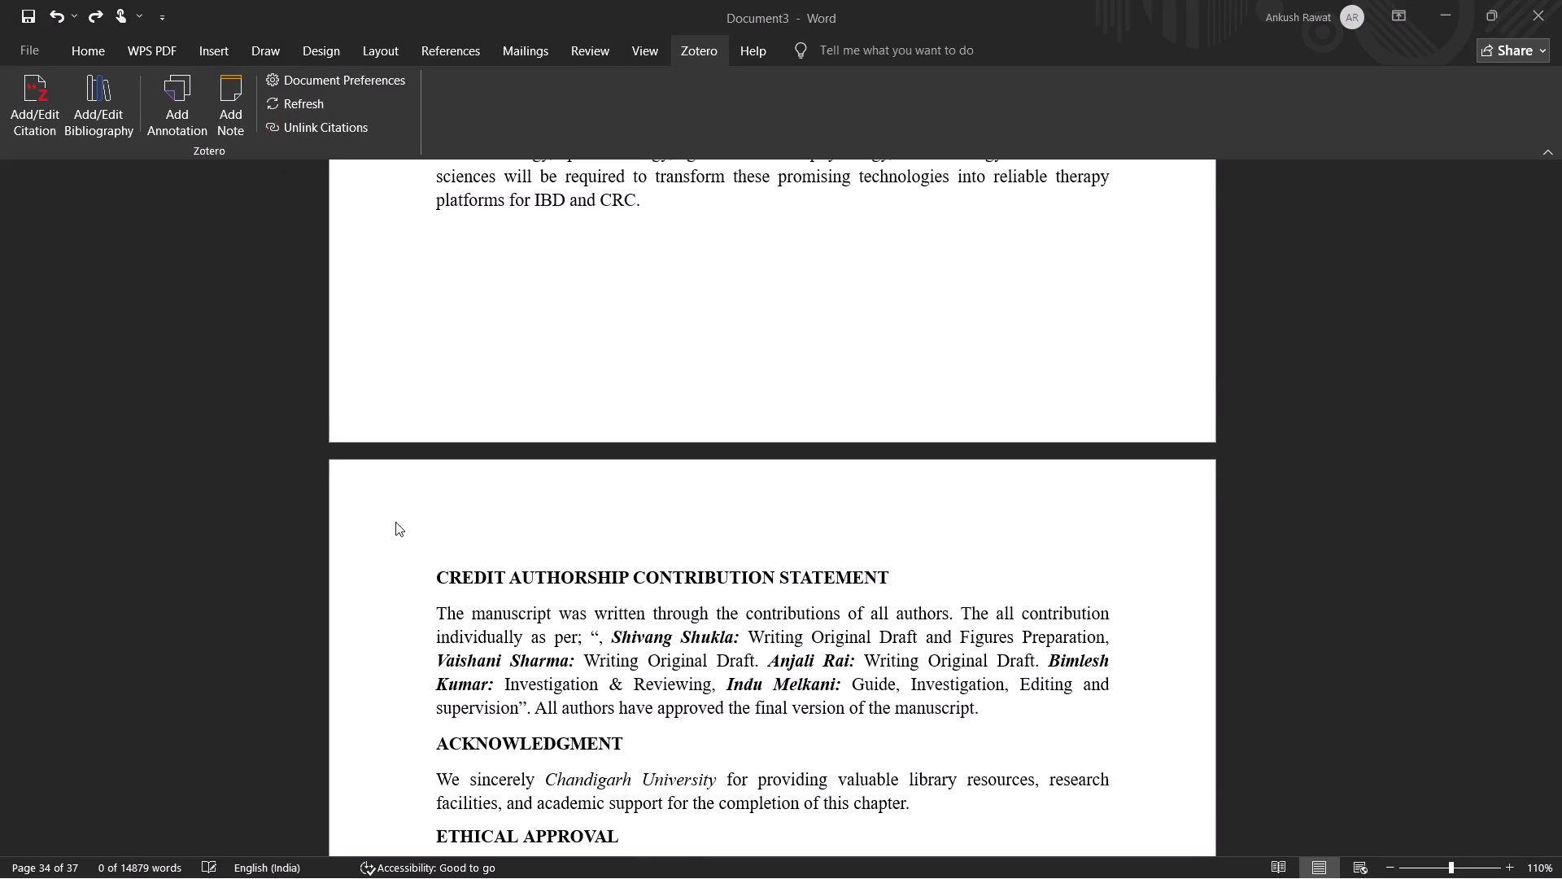
scroll(395, 522, "down", 1)
scroll(395, 522, "up", 1)
scroll(395, 522, "down", 1)
scroll(395, 519, "up", 1)
scroll(395, 518, "down", 5)
scroll(392, 513, "up", 1)
scroll(390, 521, "down", 4)
scroll(372, 653, "down", 4)
scroll(372, 653, "up", 1)
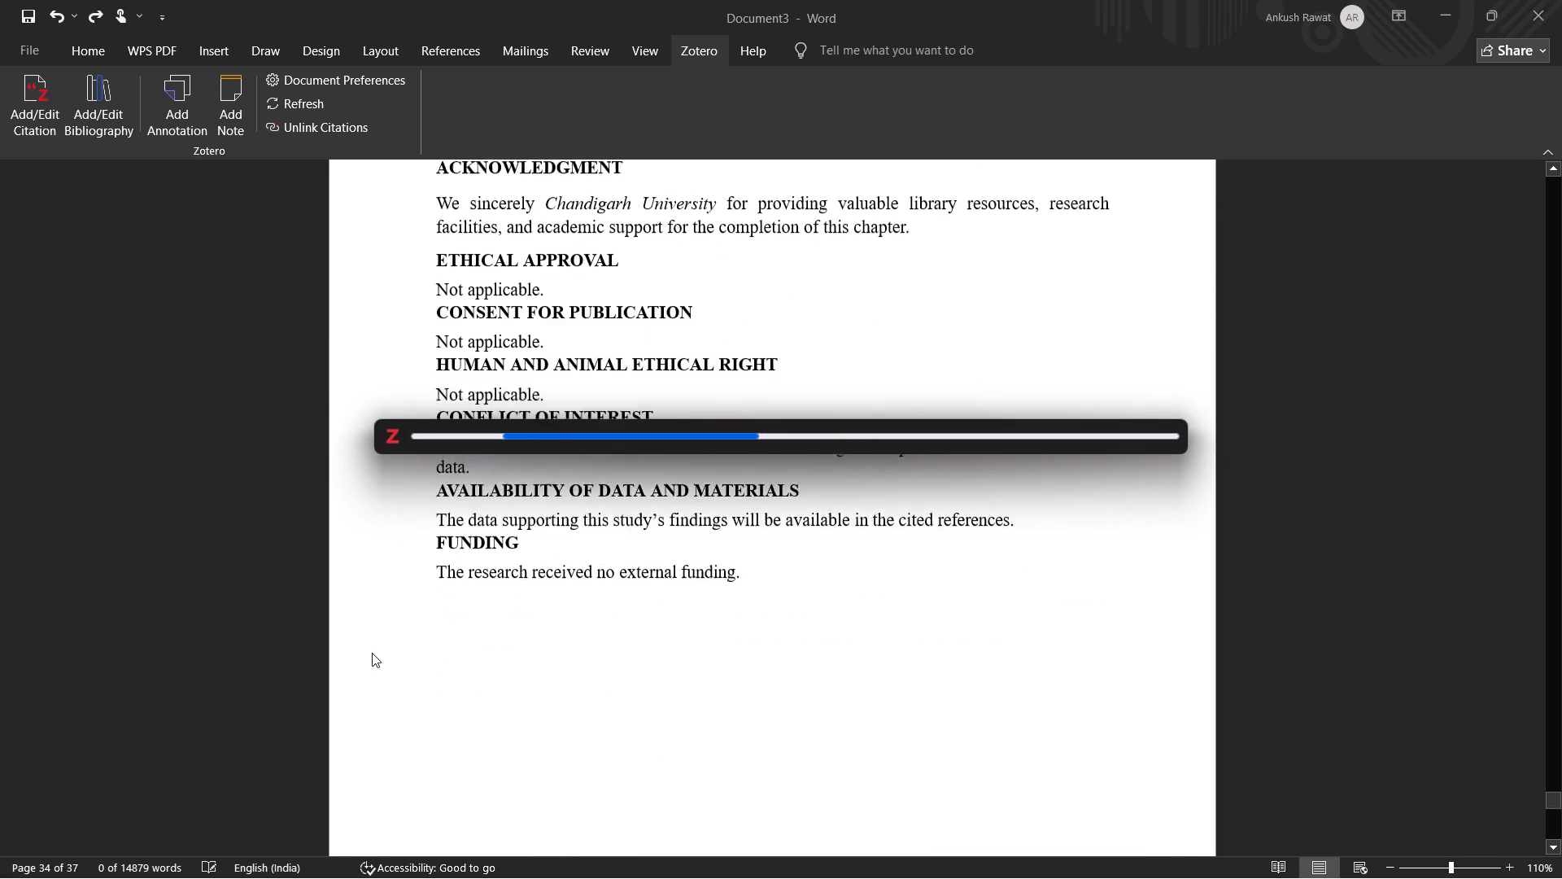
scroll(371, 652, "down", 1)
scroll(370, 647, "up", 1)
scroll(370, 647, "down", 4)
scroll(370, 647, "up", 2)
scroll(369, 645, "down", 1)
scroll(368, 648, "up", 1)
scroll(368, 648, "down", 1)
scroll(368, 648, "up", 1)
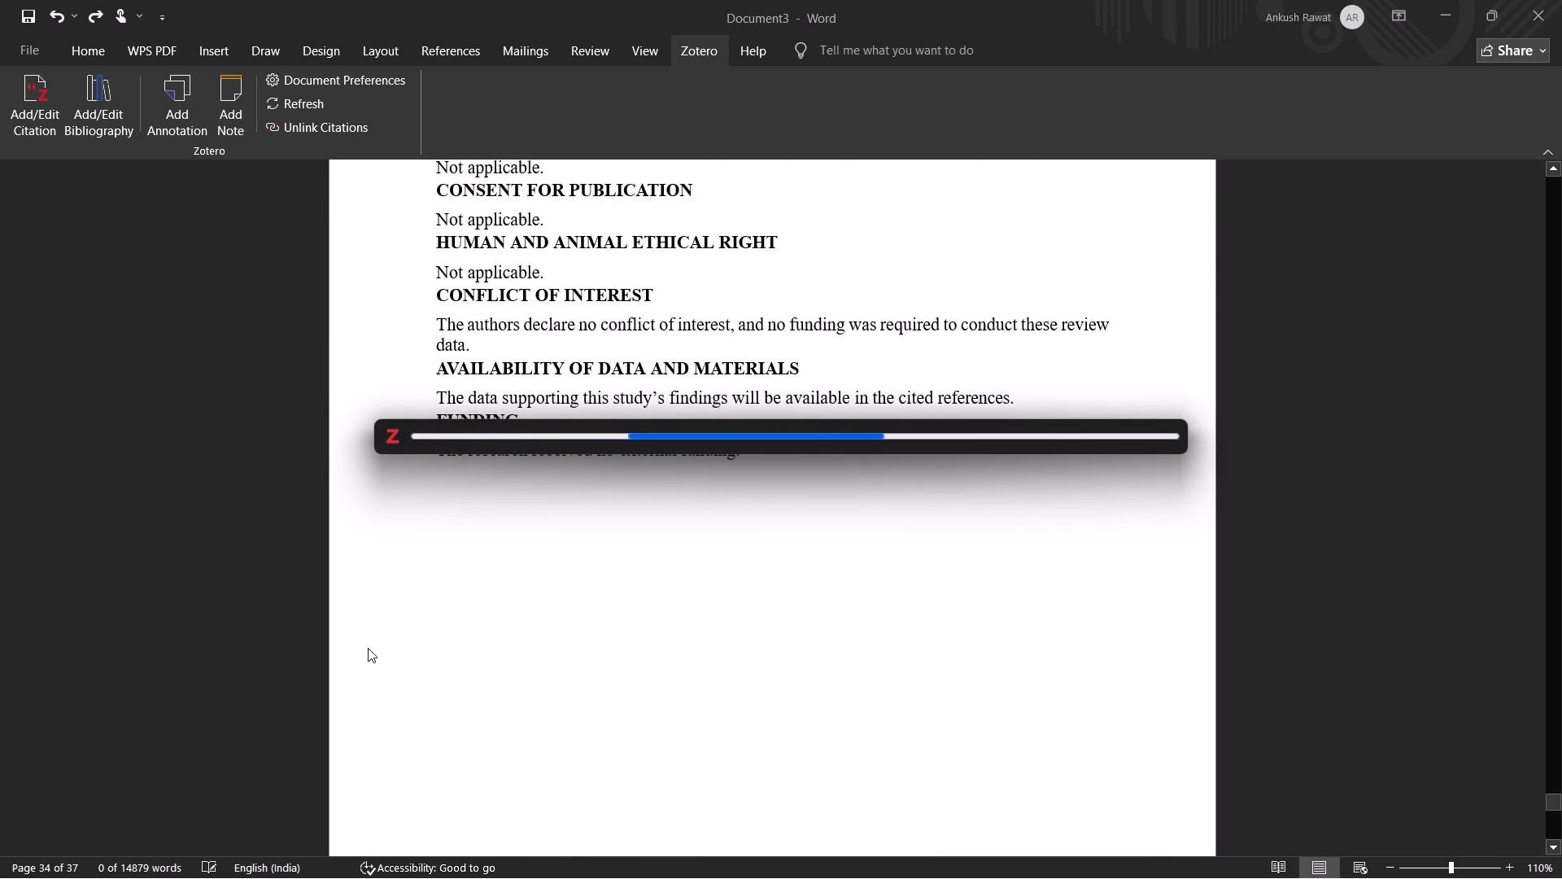
scroll(368, 648, "down", 1)
Insert the Zotero bibliography again below the References heading after the Funding section.
scroll(368, 648, "down", 2)
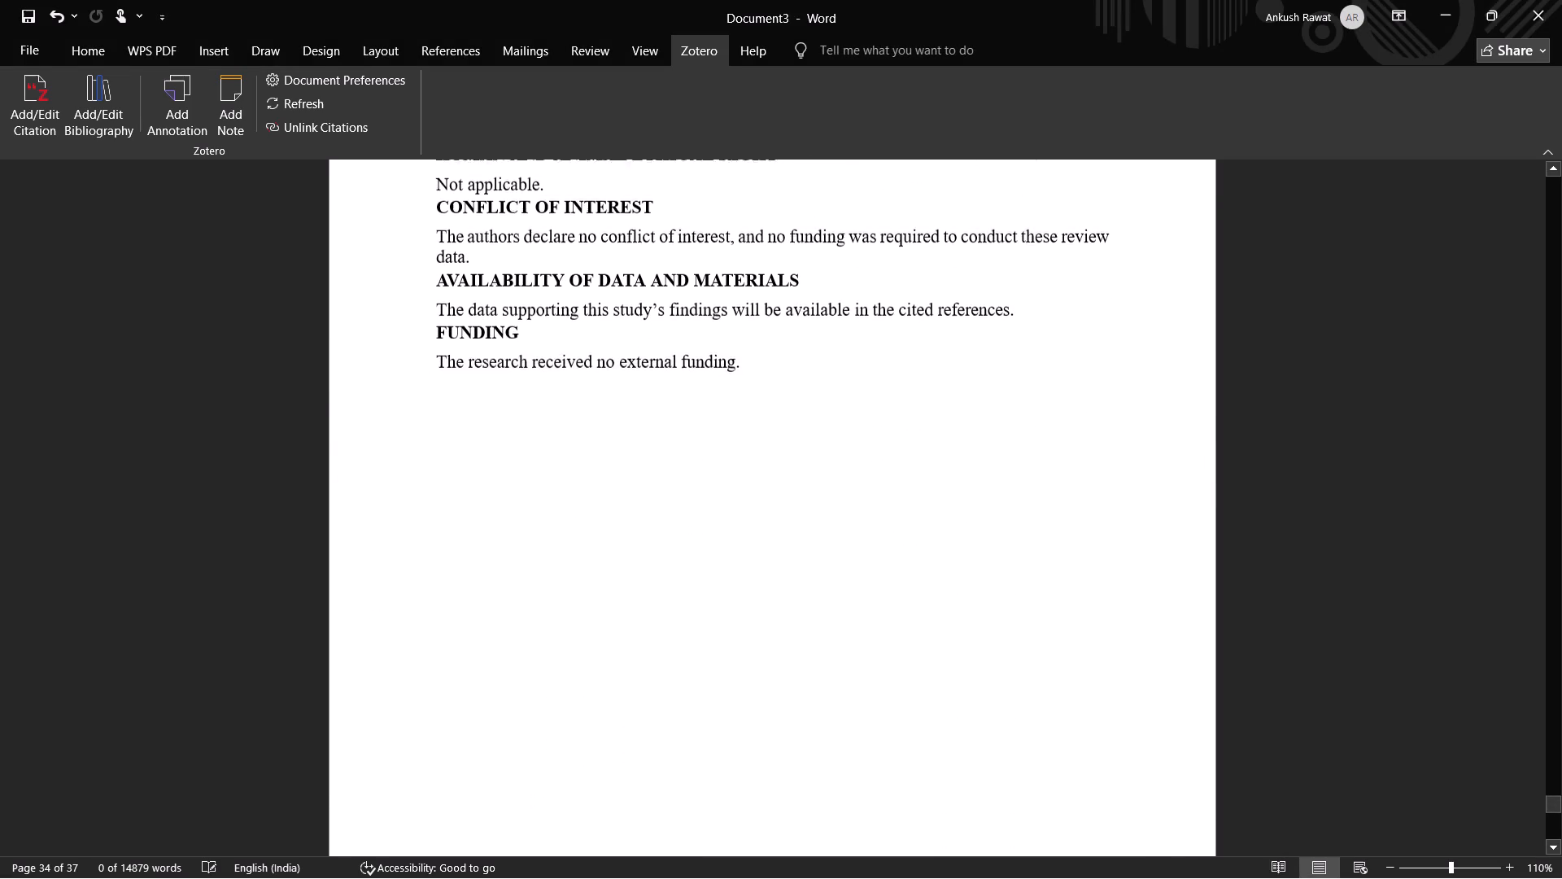
scroll(368, 648, "down", 6)
scroll(363, 660, "up", 2)
scroll(362, 663, "down", 1)
scroll(360, 667, "up", 1)
scroll(356, 684, "down", 2)
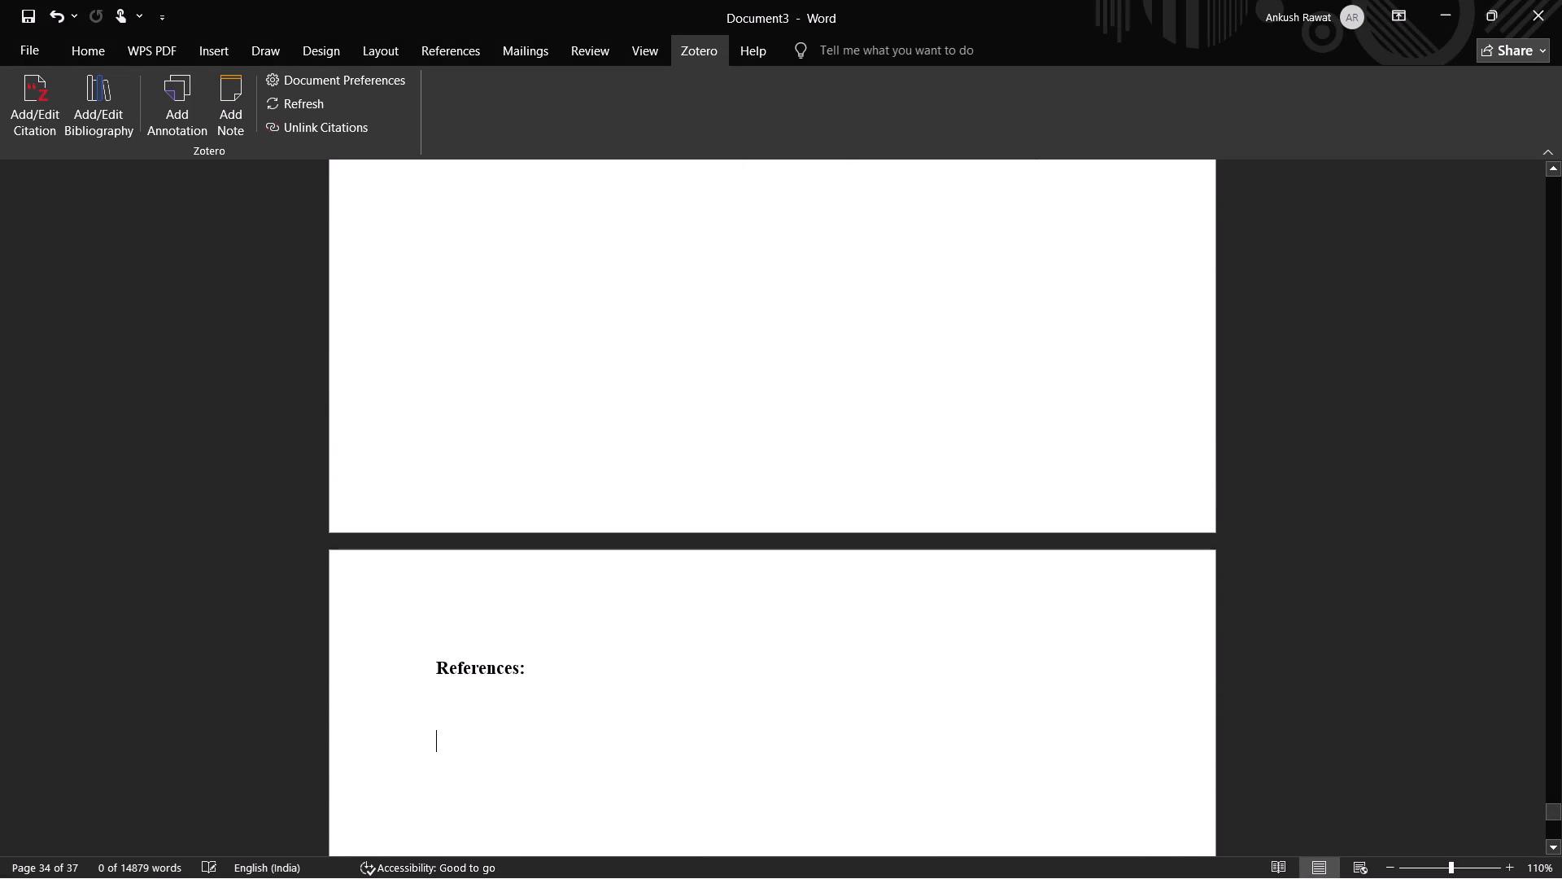
left_click(85, 104)
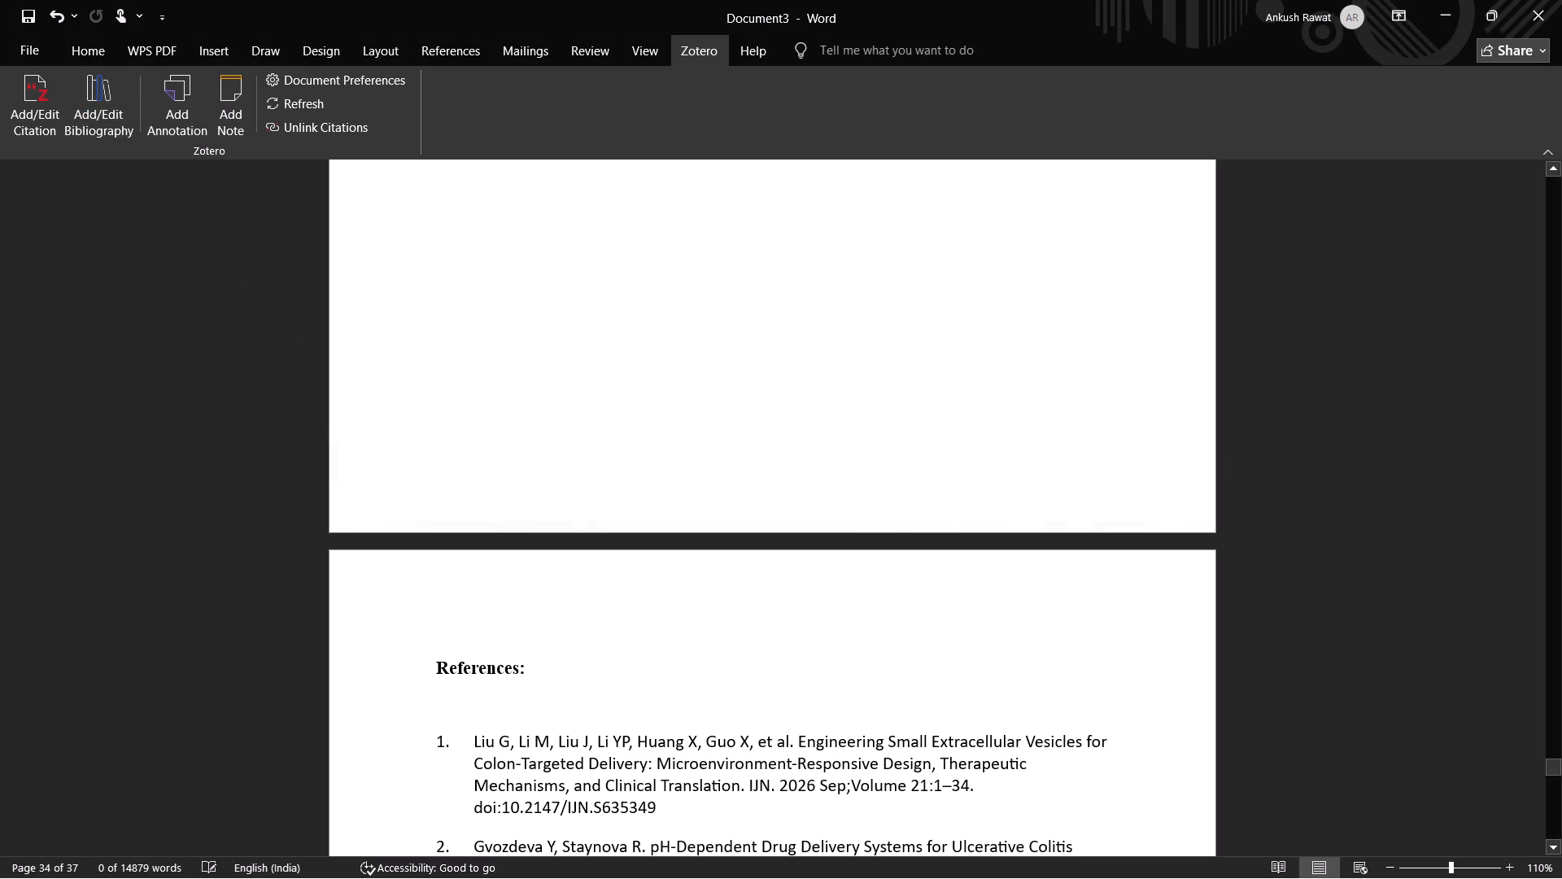
Check the regenerated bibliography through to its last entry and back up into the chapter text.
middle_click_drag(338, 345, 334, 498)
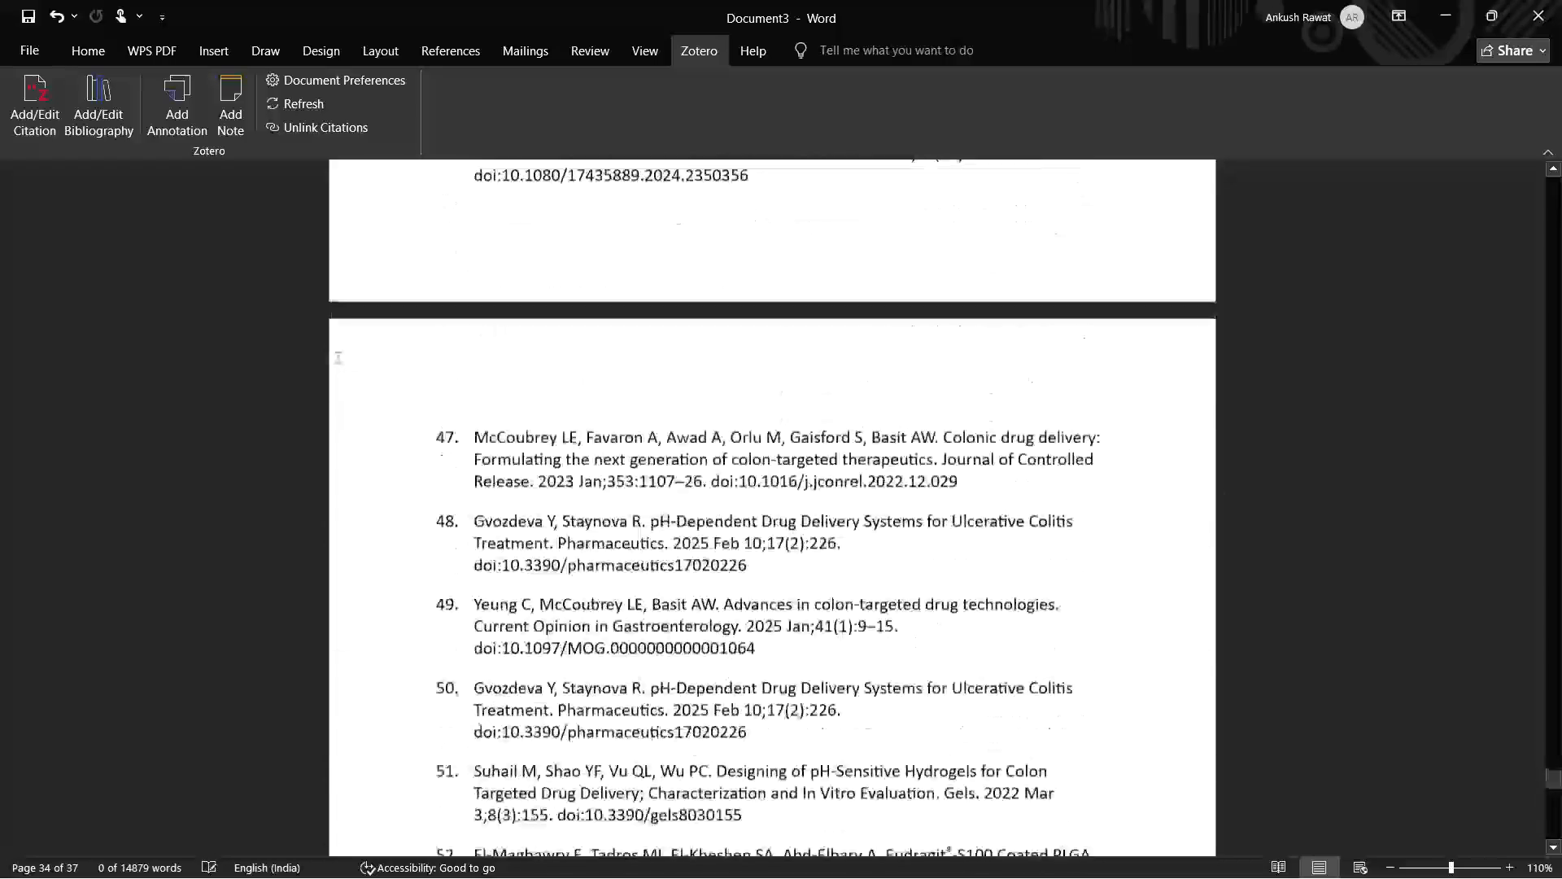
middle_click_drag(334, 498, 334, 502)
middle_click_drag(360, 410, 335, 559)
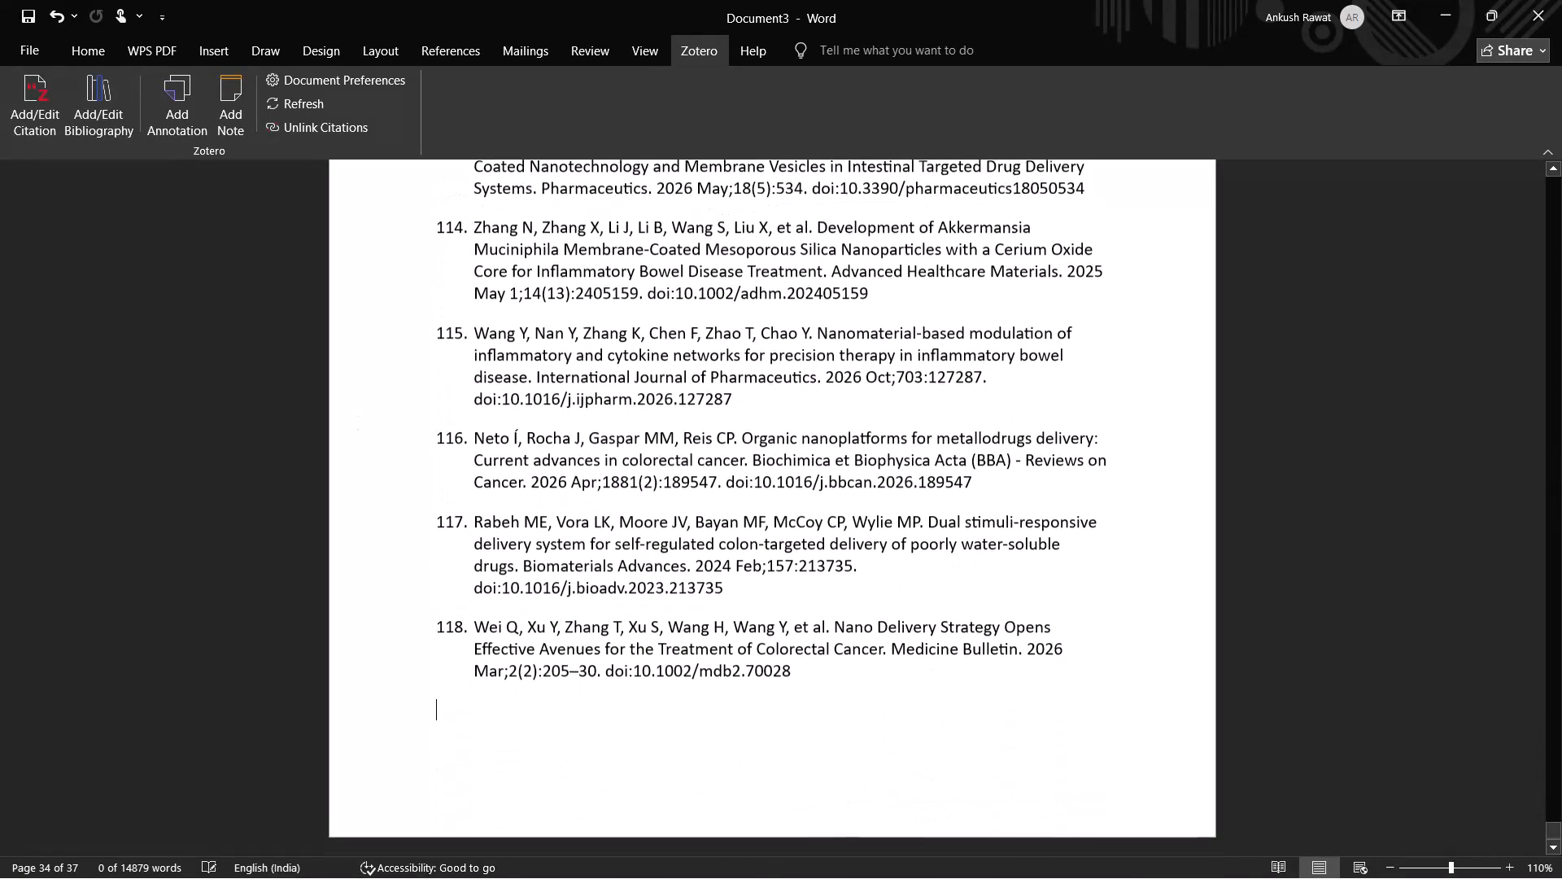
middle_click_drag(348, 500, 356, 391)
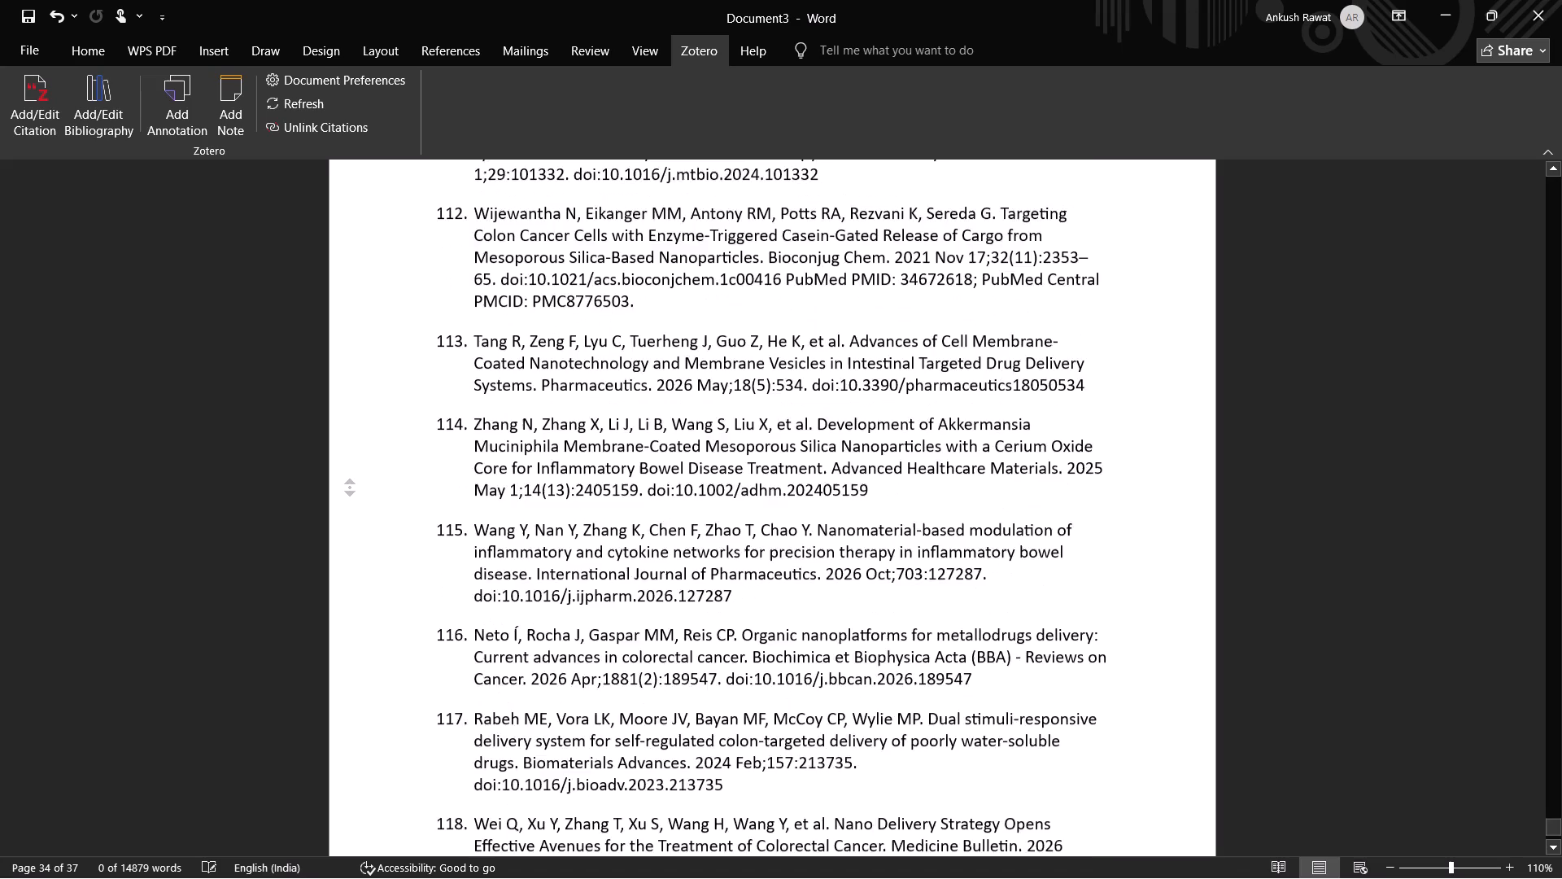
middle_click_drag(356, 391, 356, 389)
middle_click_drag(377, 546, 404, 378)
middle_click_drag(383, 524, 389, 439)
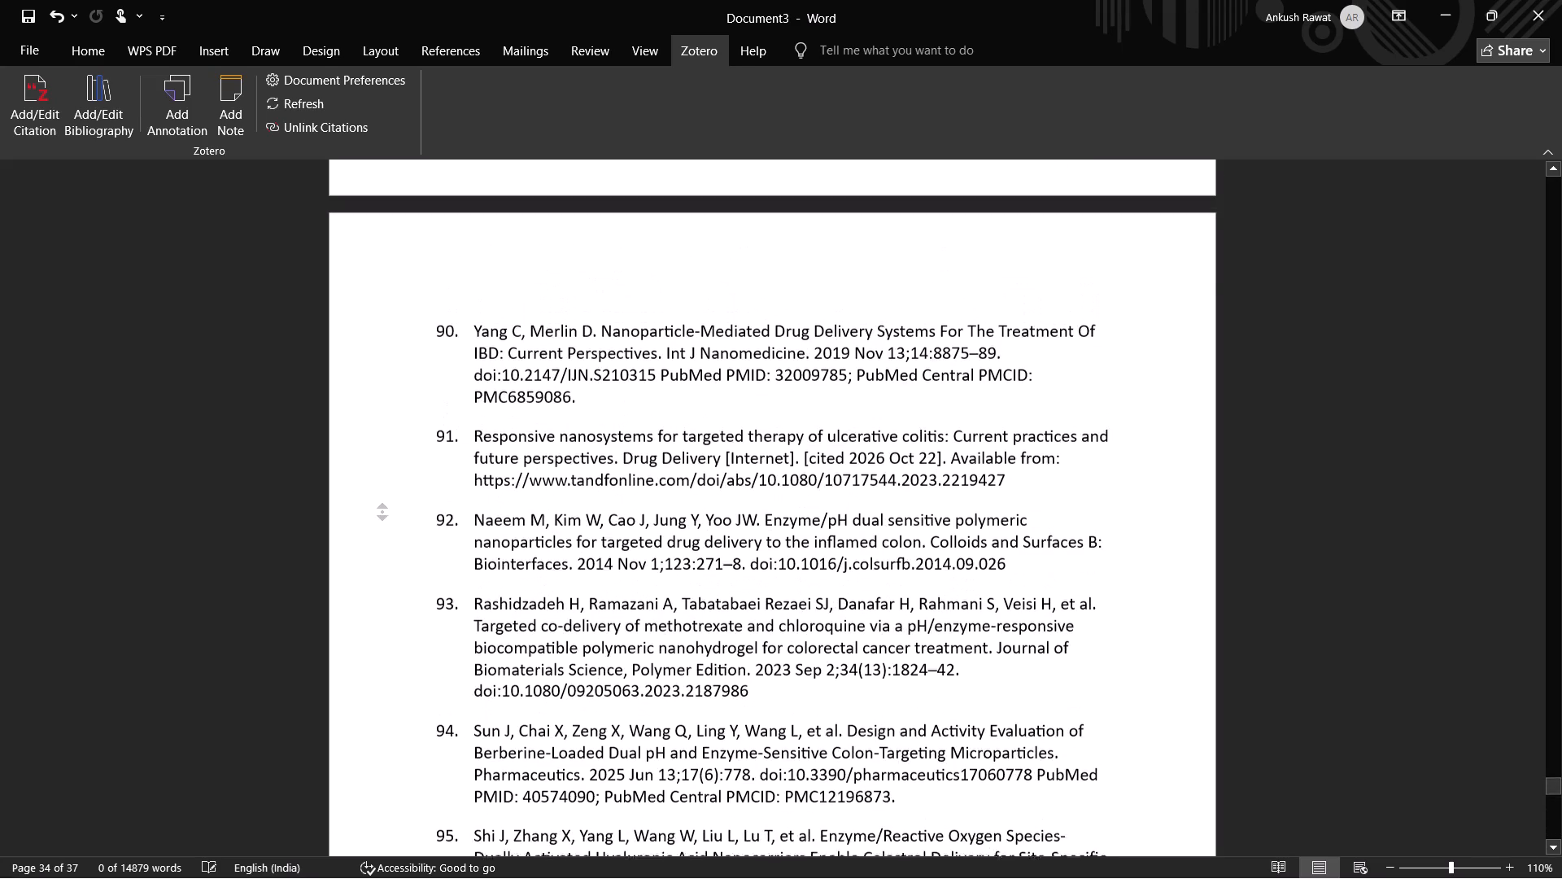
middle_click_drag(389, 439, 394, 374)
middle_click_drag(389, 533, 403, 361)
middle_click_drag(395, 521, 408, 348)
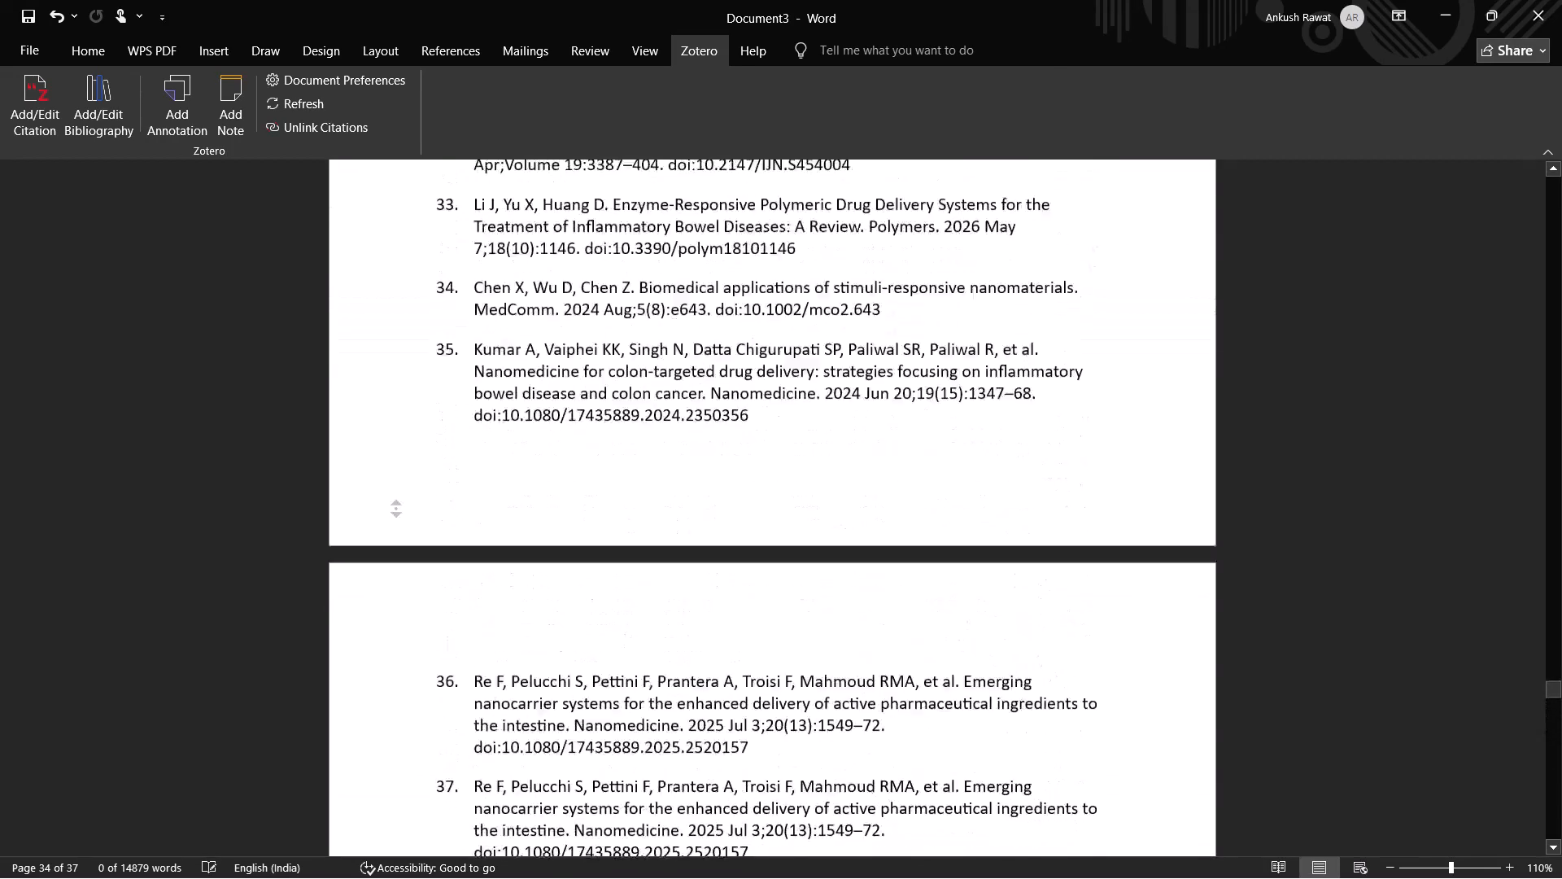
middle_click_drag(401, 503, 414, 329)
middle_click_drag(395, 522, 408, 335)
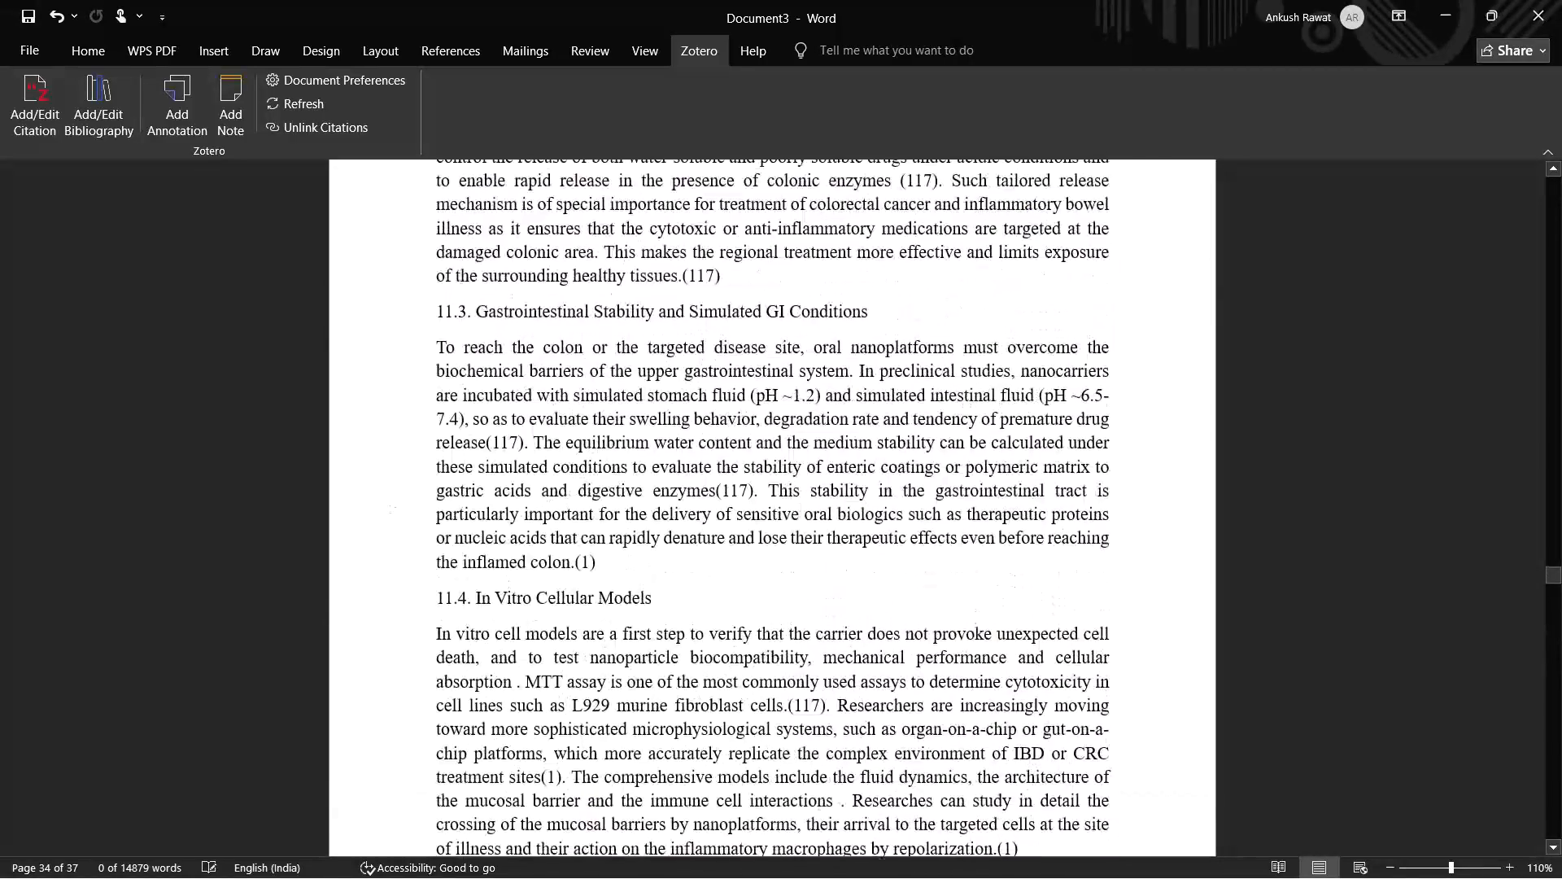
Examine the bibliography entries from the beginning through number 45 for articles that are listed more than once.
middle_click_drag(399, 375, 395, 514)
scroll(395, 512, "up", 1)
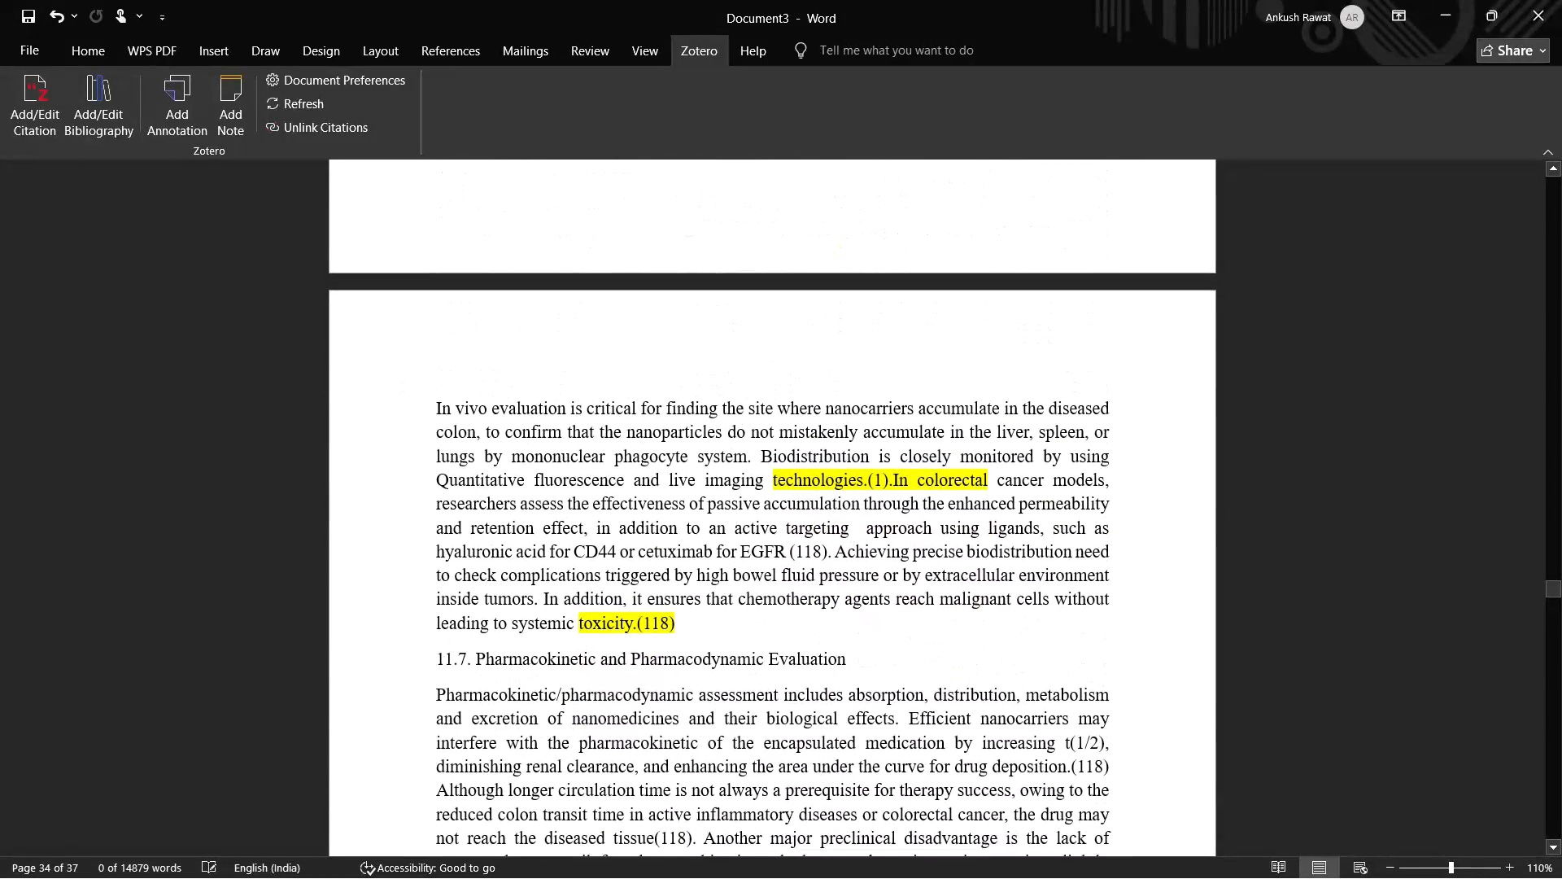
middle_click_drag(371, 454, 361, 566)
scroll(371, 456, "down", 1)
middle_click_drag(362, 448, 357, 606)
middle_click_drag(354, 438, 361, 566)
middle_click_drag(373, 439, 374, 590)
middle_click_drag(399, 368, 401, 470)
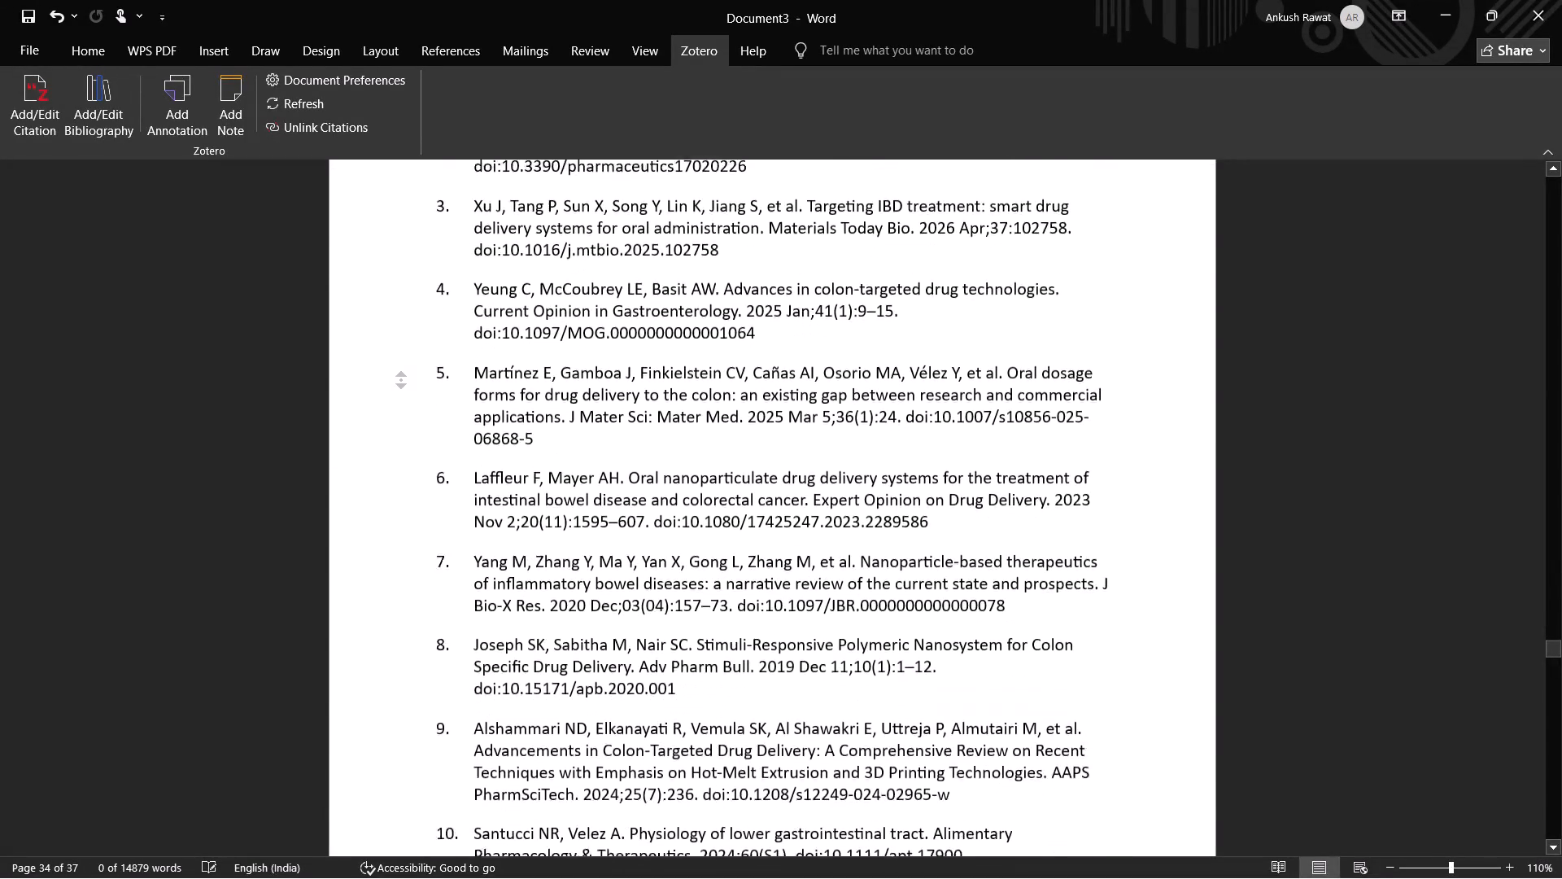
middle_click_drag(401, 470, 399, 493)
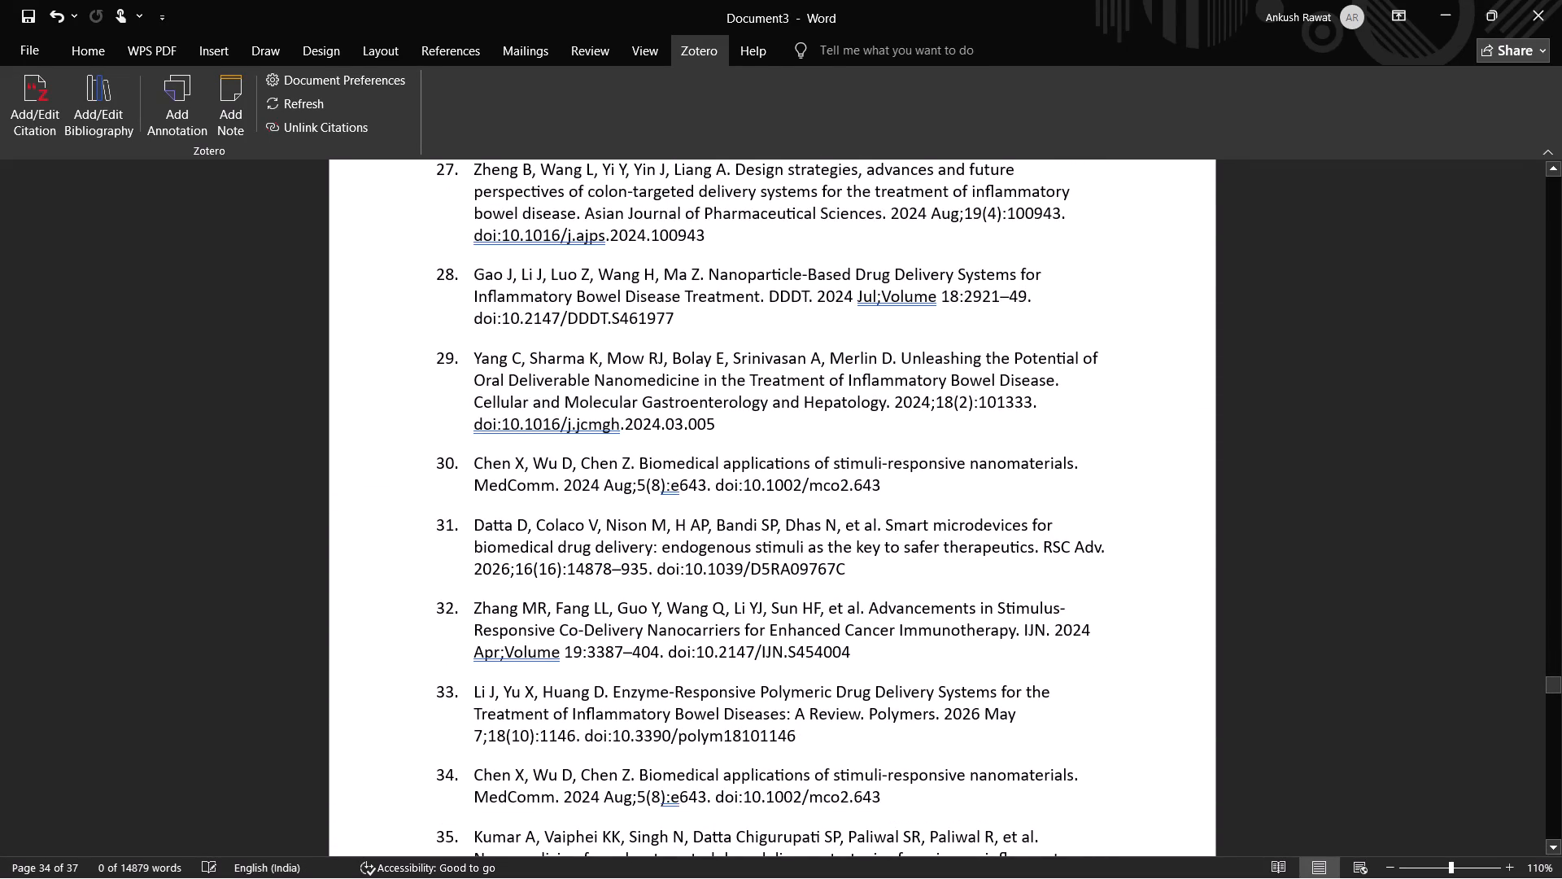
middle_click_drag(386, 349, 386, 378)
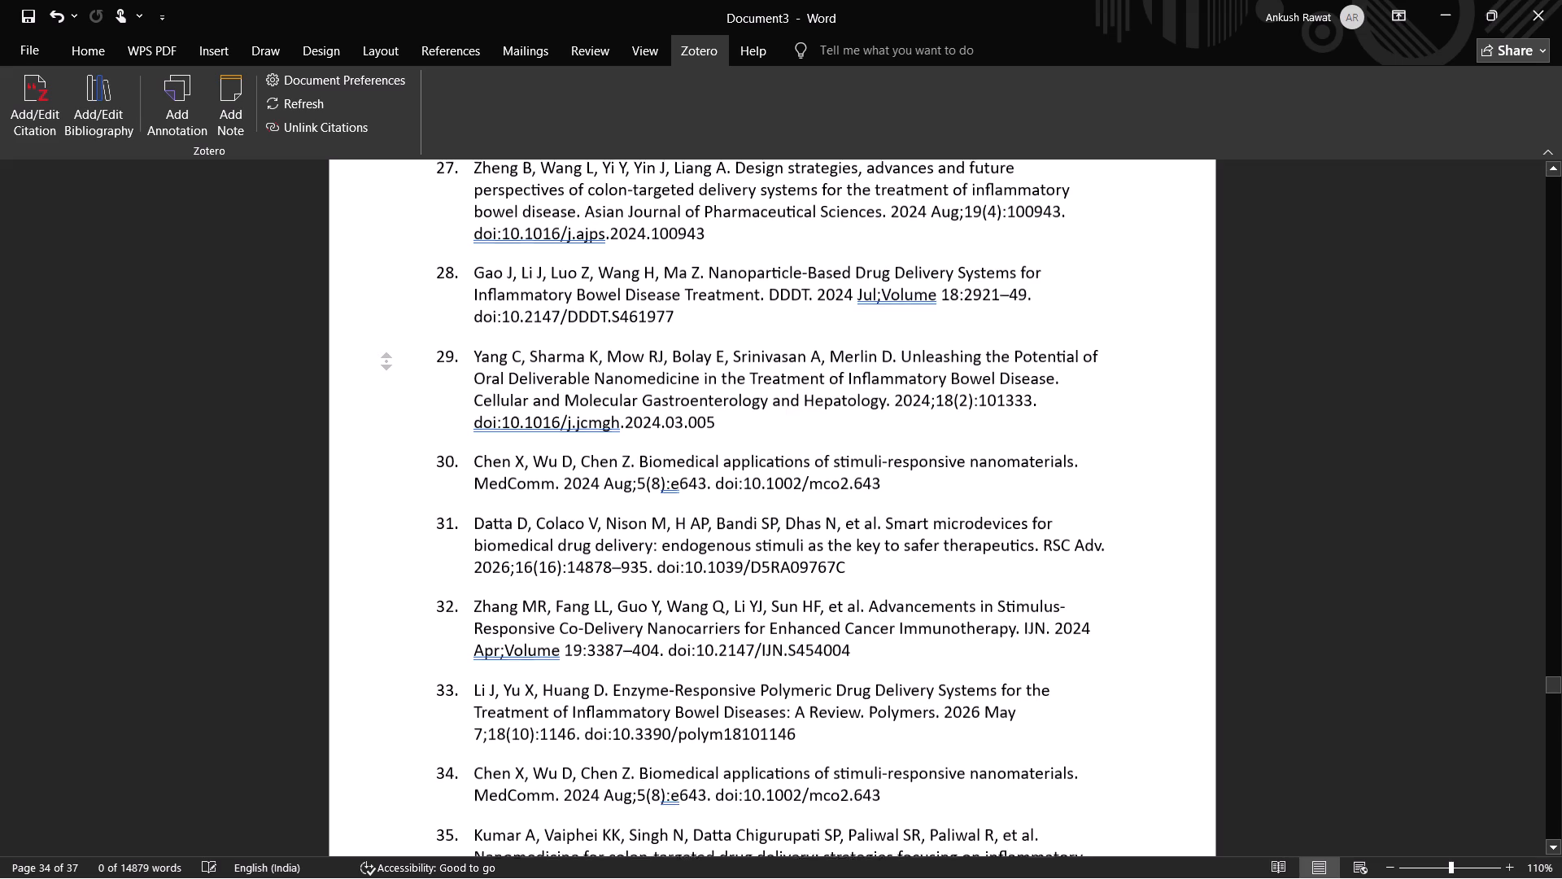
middle_click_drag(386, 378, 385, 431)
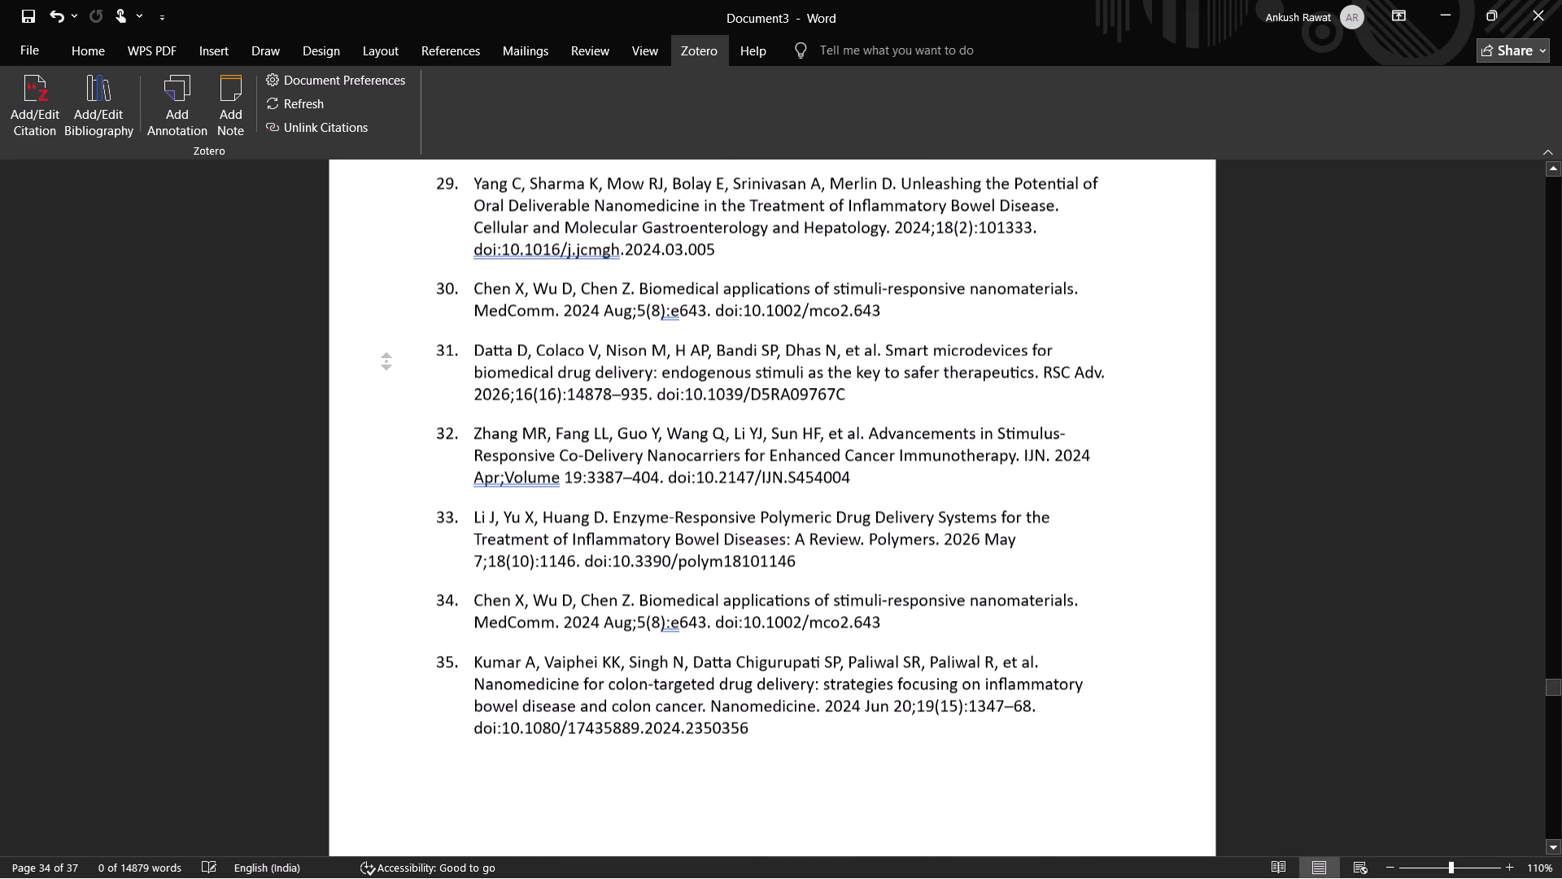
middle_click_drag(385, 431, 385, 453)
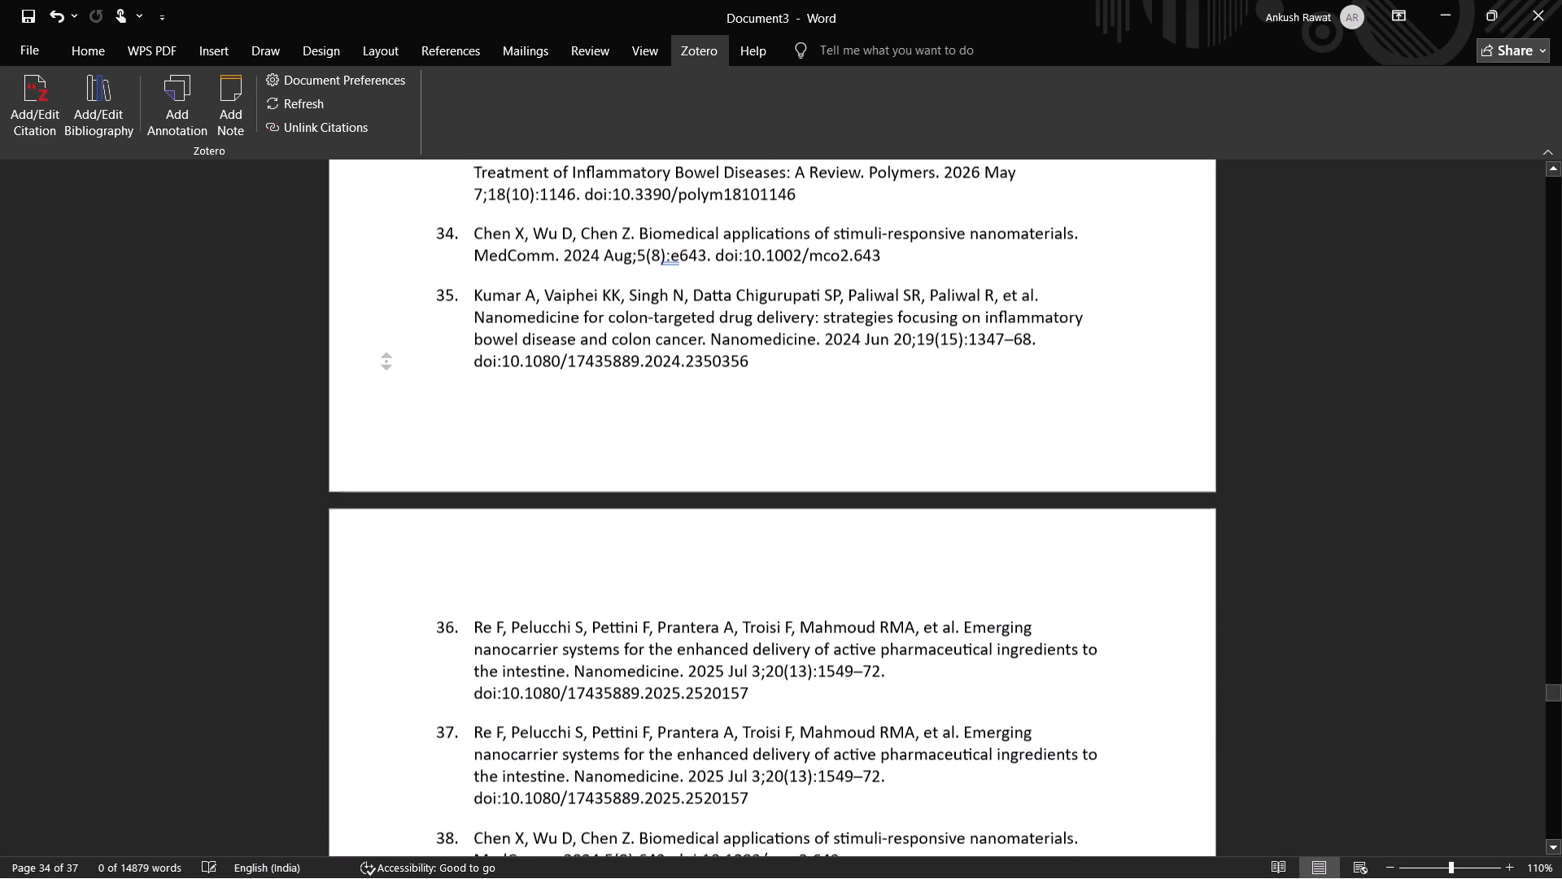
middle_click_drag(385, 453, 385, 458)
middle_click_drag(411, 562, 409, 544)
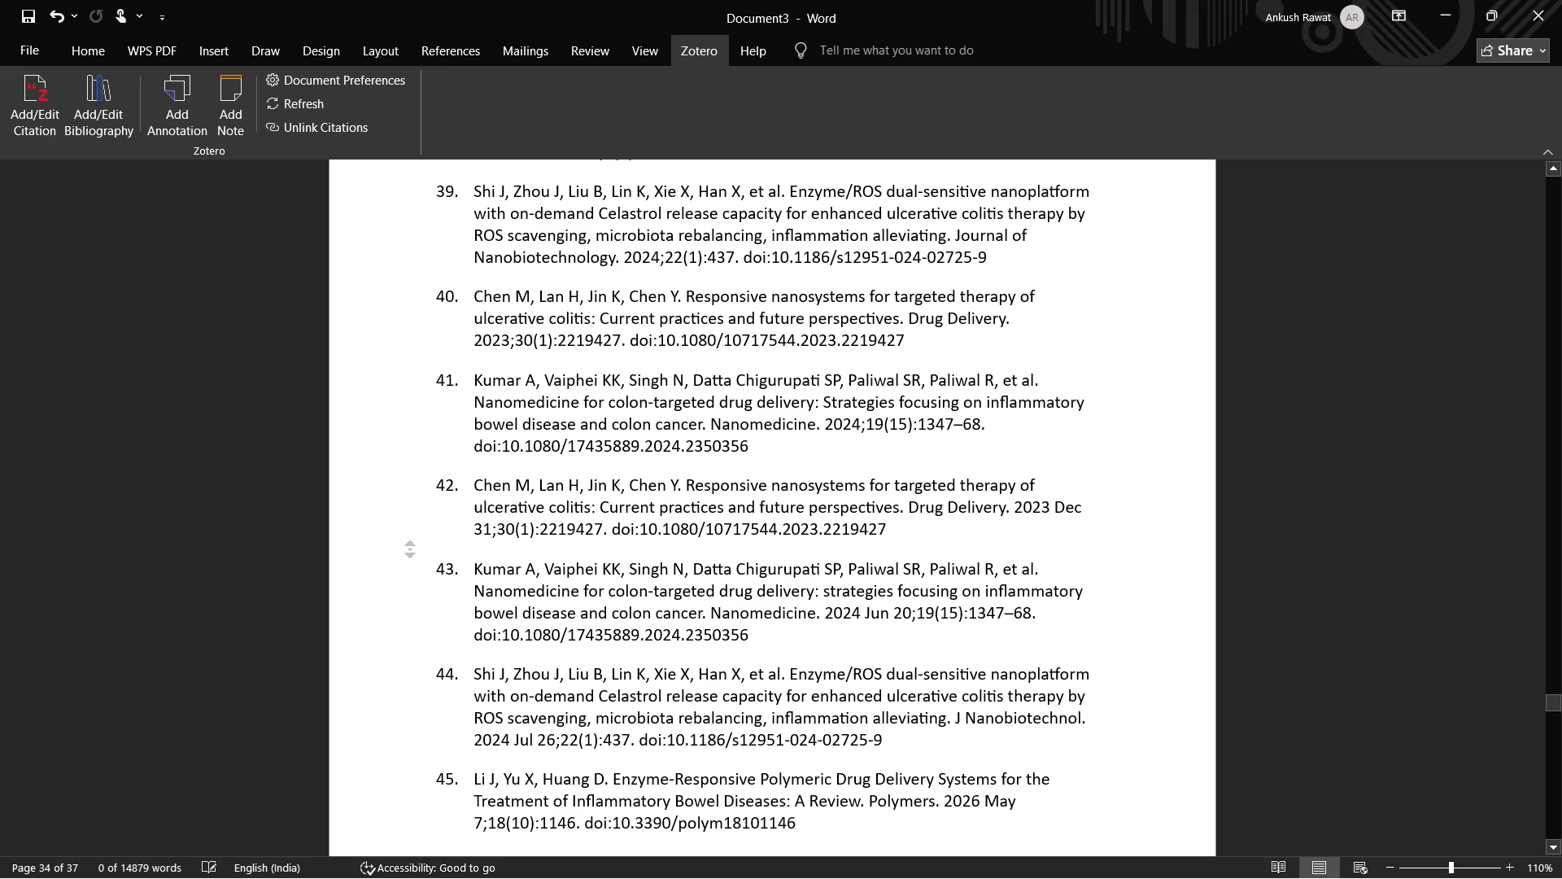
middle_click_drag(409, 544, 400, 495)
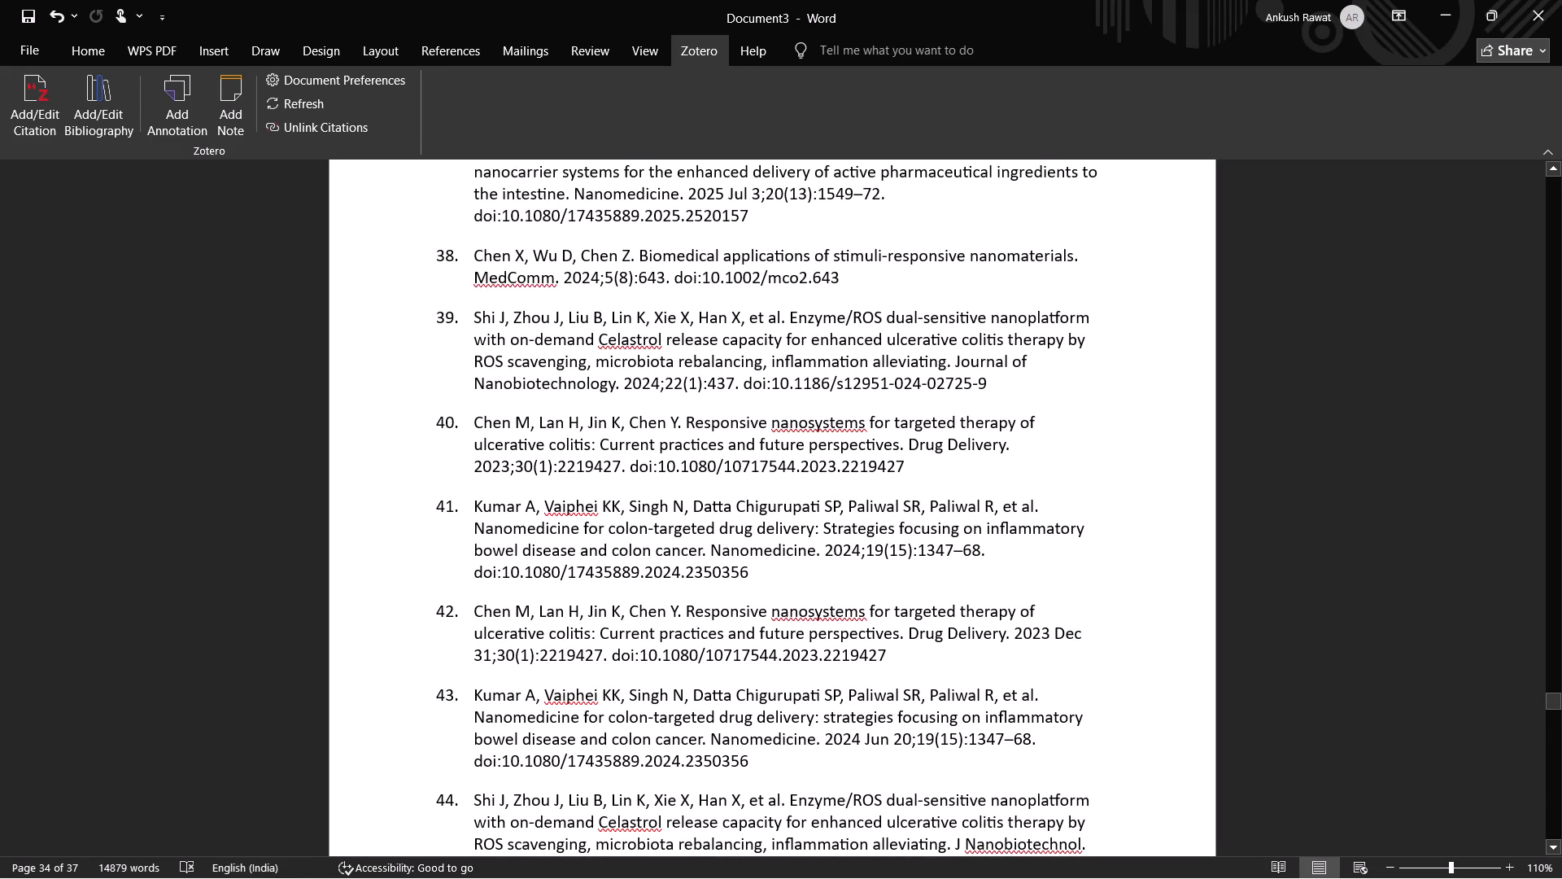
Open the Zotero citation (43,45) that follows "mucosal lesion" in the chapter text for editing.
middle_click_drag(379, 706, 364, 500)
middle_click(364, 500)
middle_click_drag(376, 605, 348, 363)
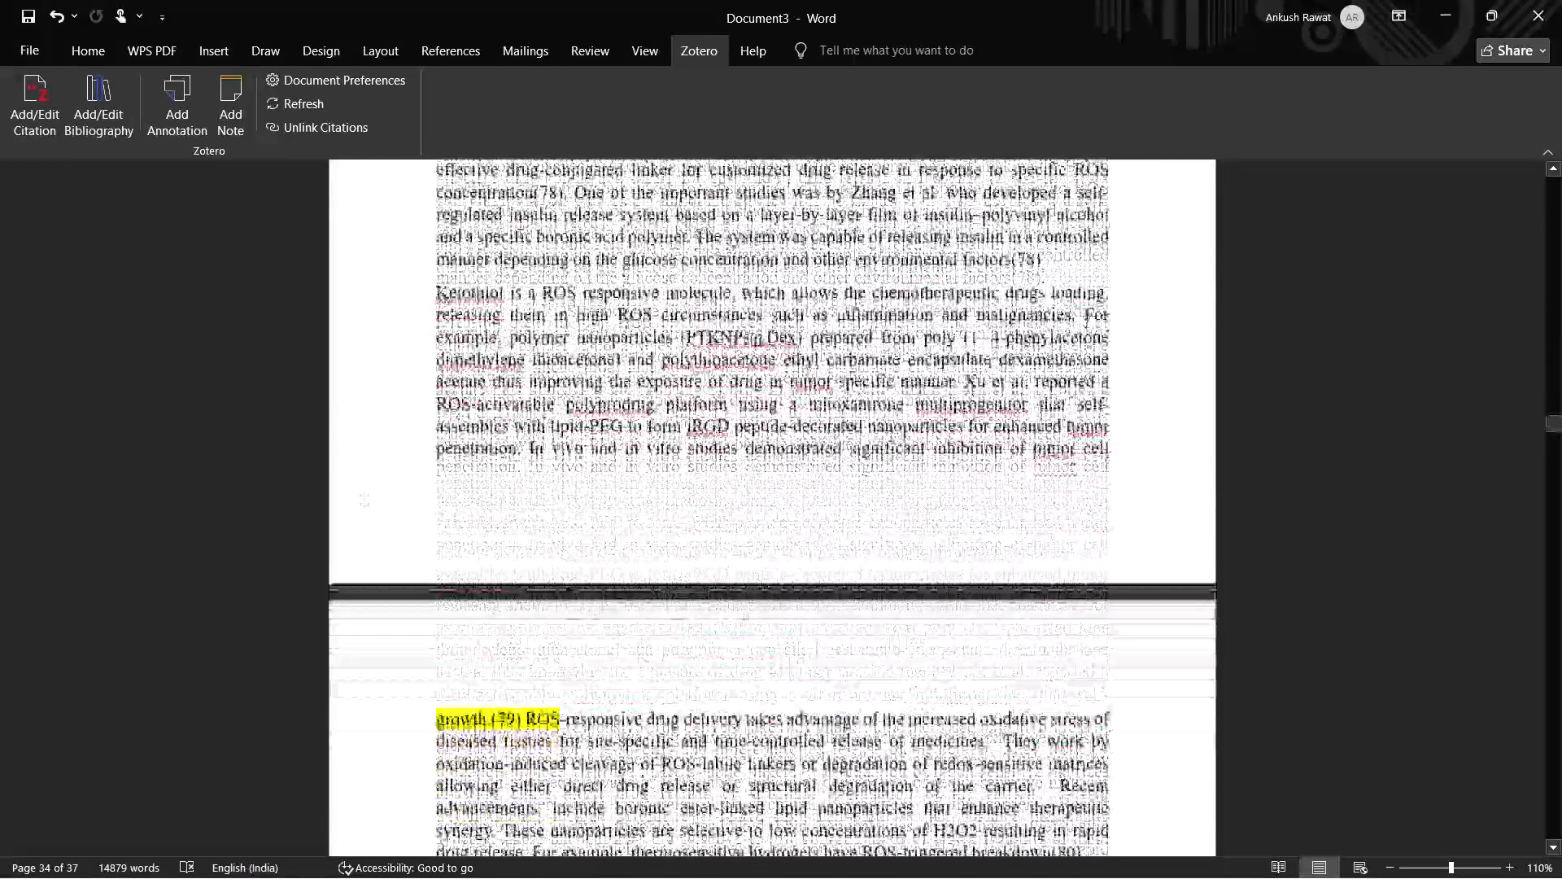
middle_click_drag(348, 363, 347, 339)
scroll(347, 339, "down", 1)
middle_click_drag(368, 744, 357, 563)
middle_click_drag(399, 707, 399, 702)
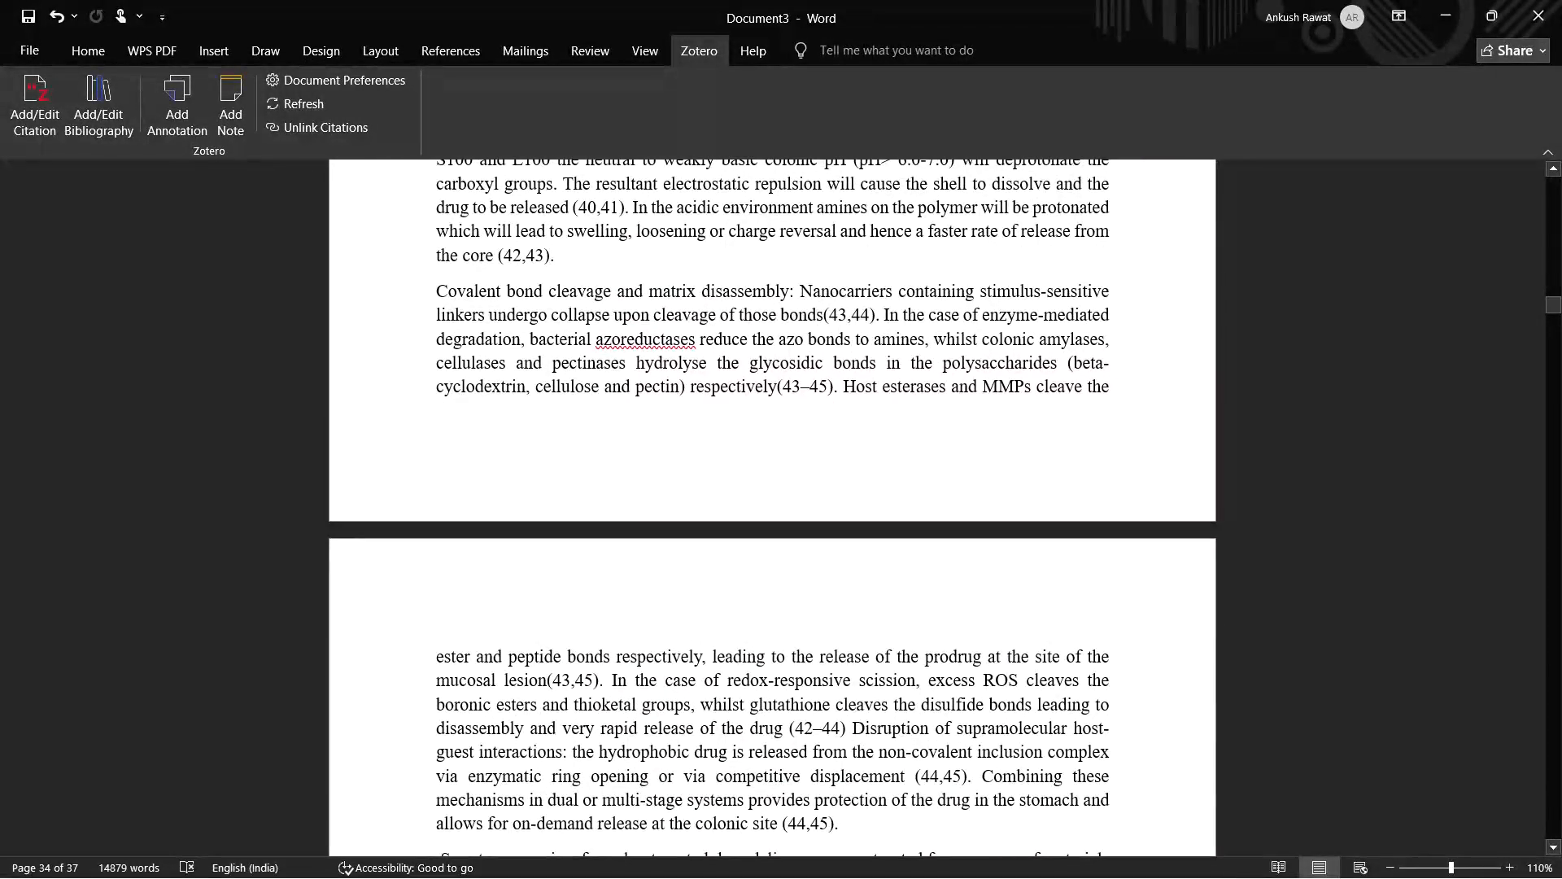
middle_click_drag(399, 702, 399, 663)
left_click(574, 707)
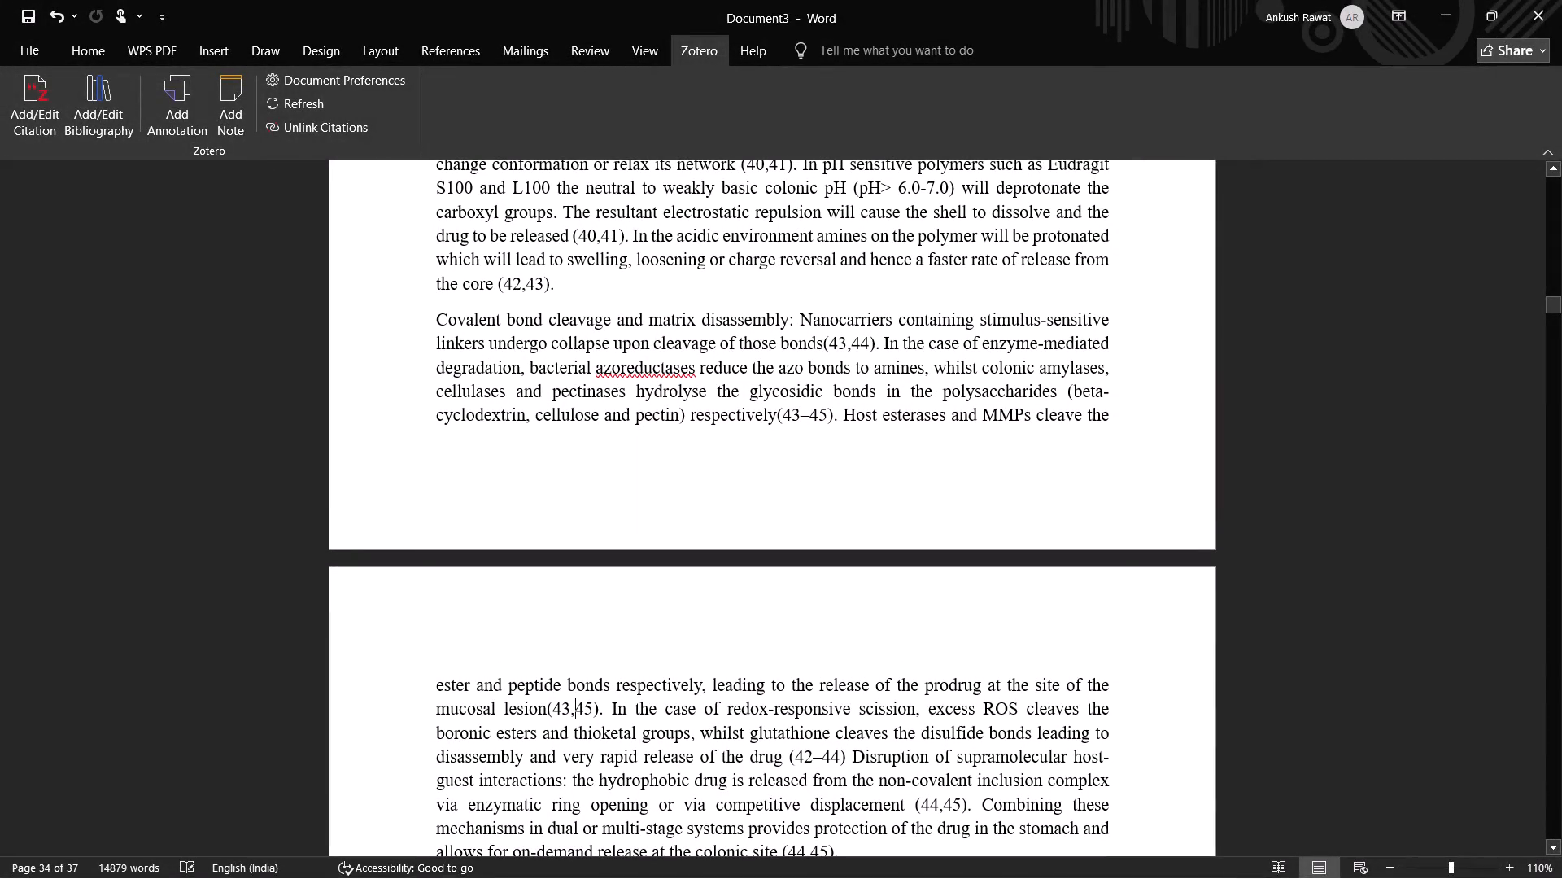
left_click(565, 710)
left_click(37, 103)
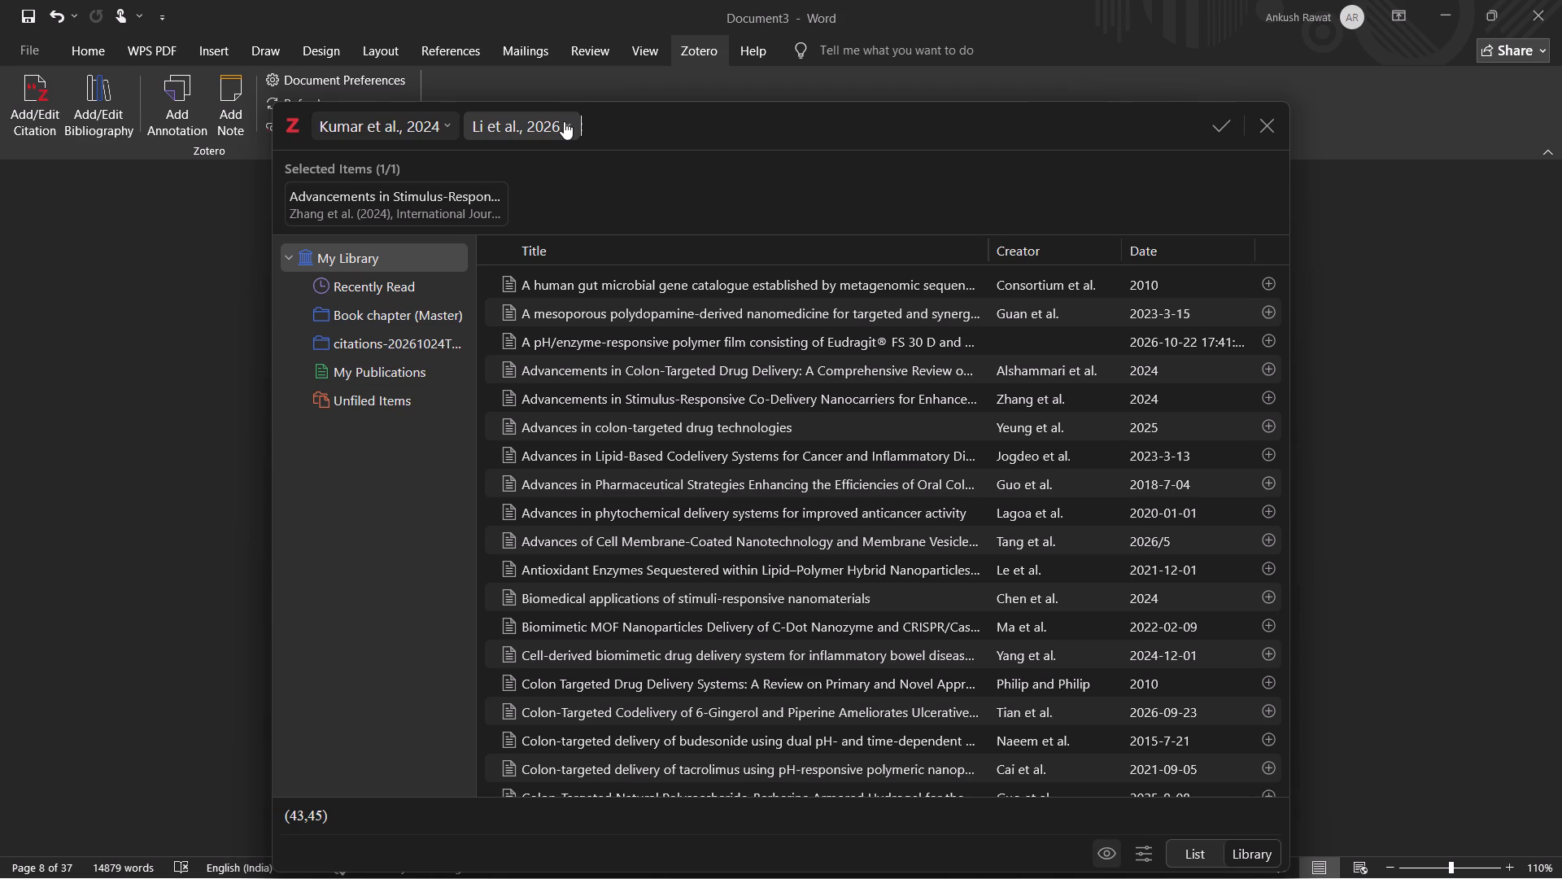
Inspect the item details of the Kumar et al., 2024 reference already in the citation.
left_click(442, 125)
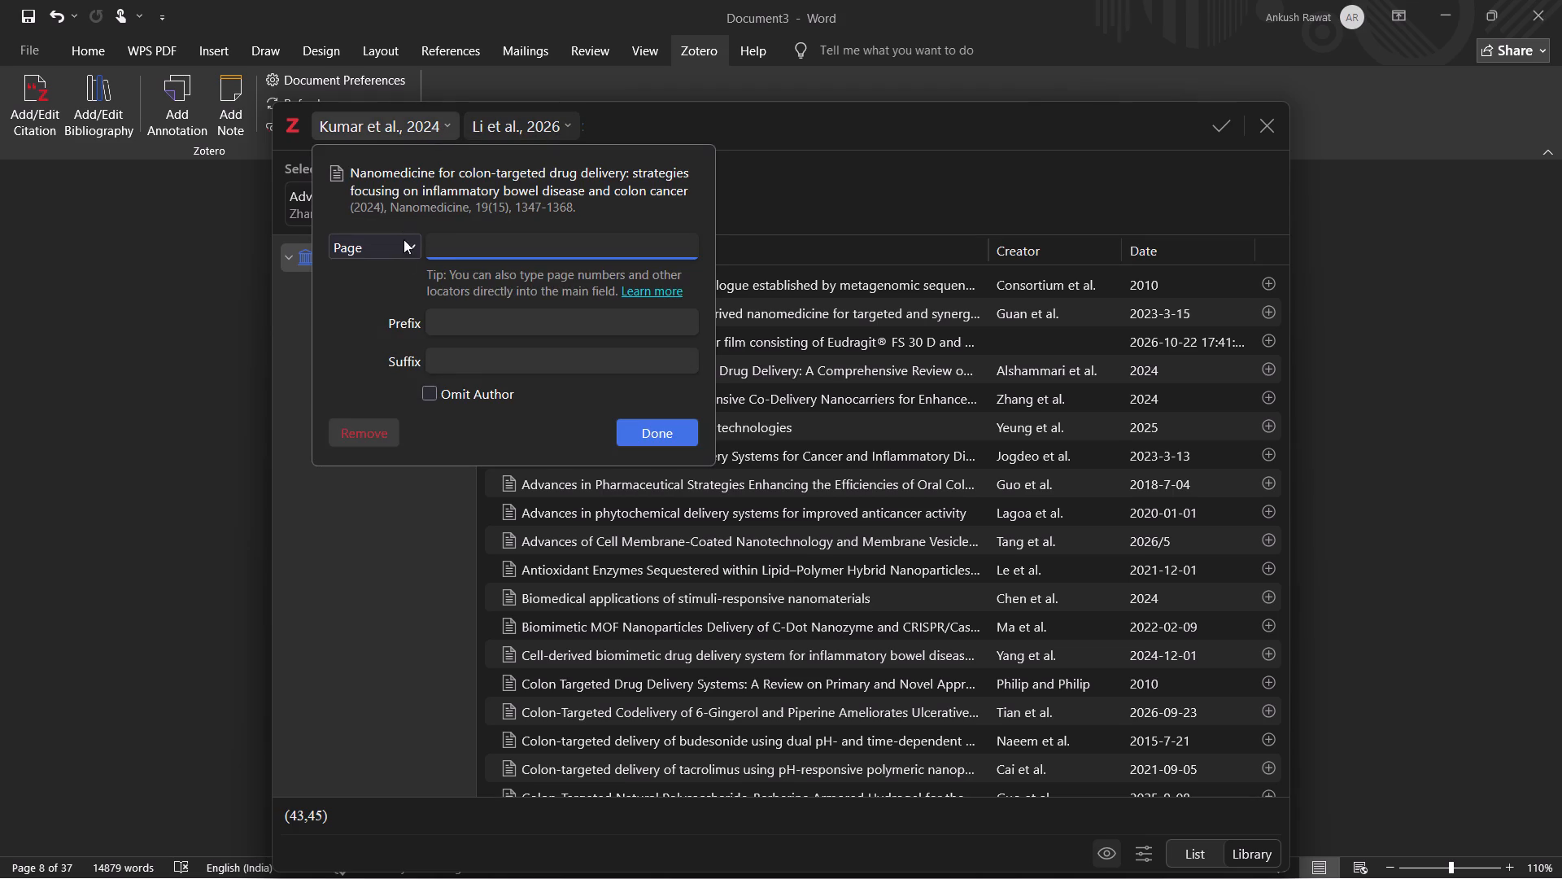
left_click(405, 131)
right_click(405, 131)
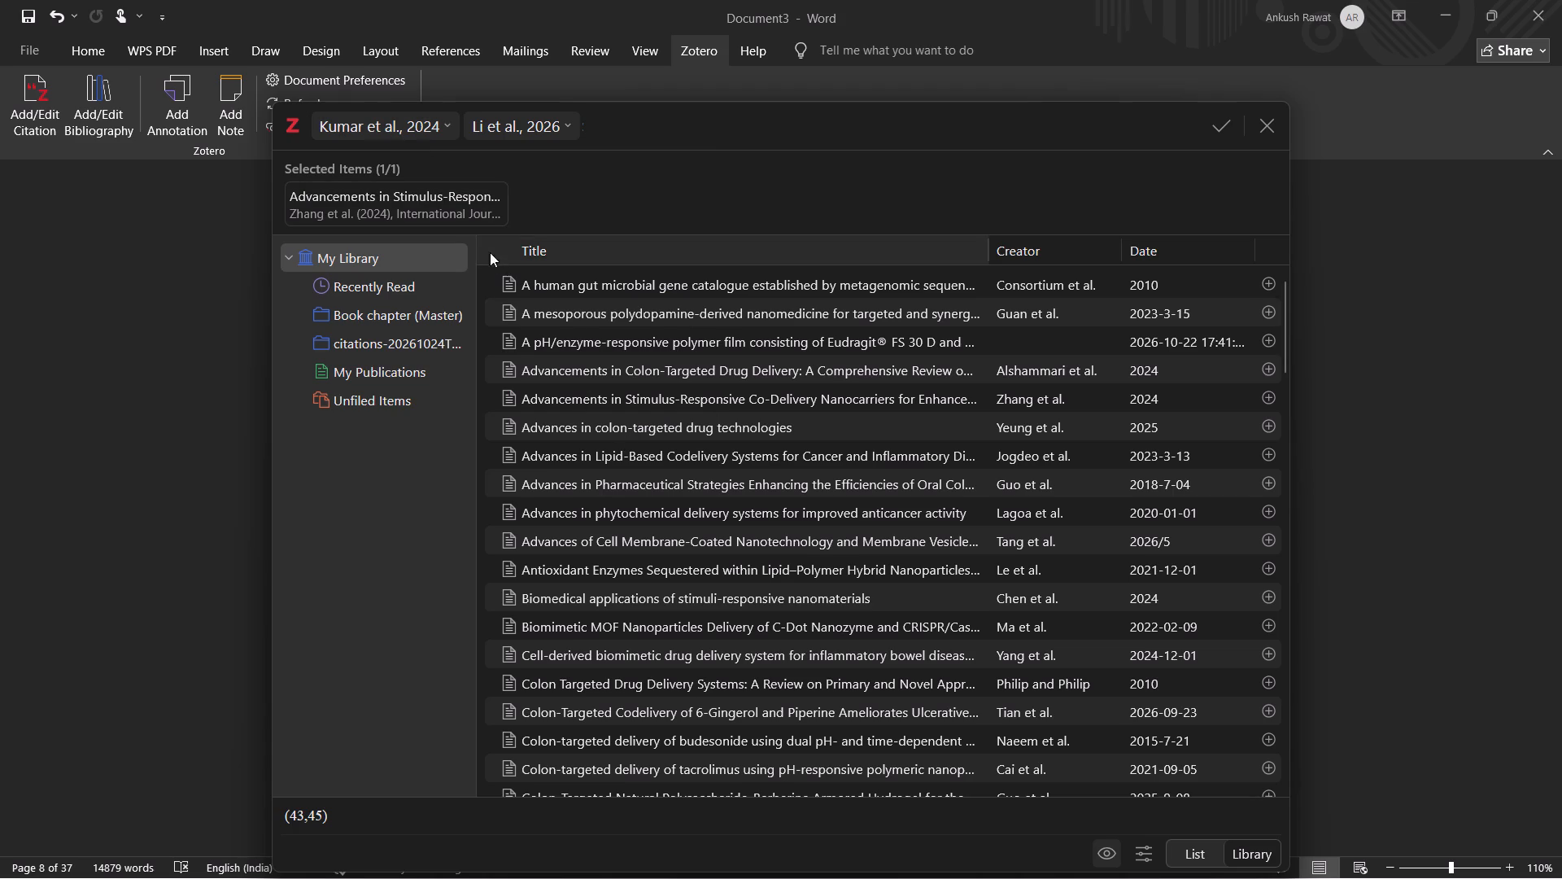
scroll(674, 657, "down", 1)
scroll(674, 657, "up", 2)
scroll(674, 657, "down", 9)
left_click(359, 130)
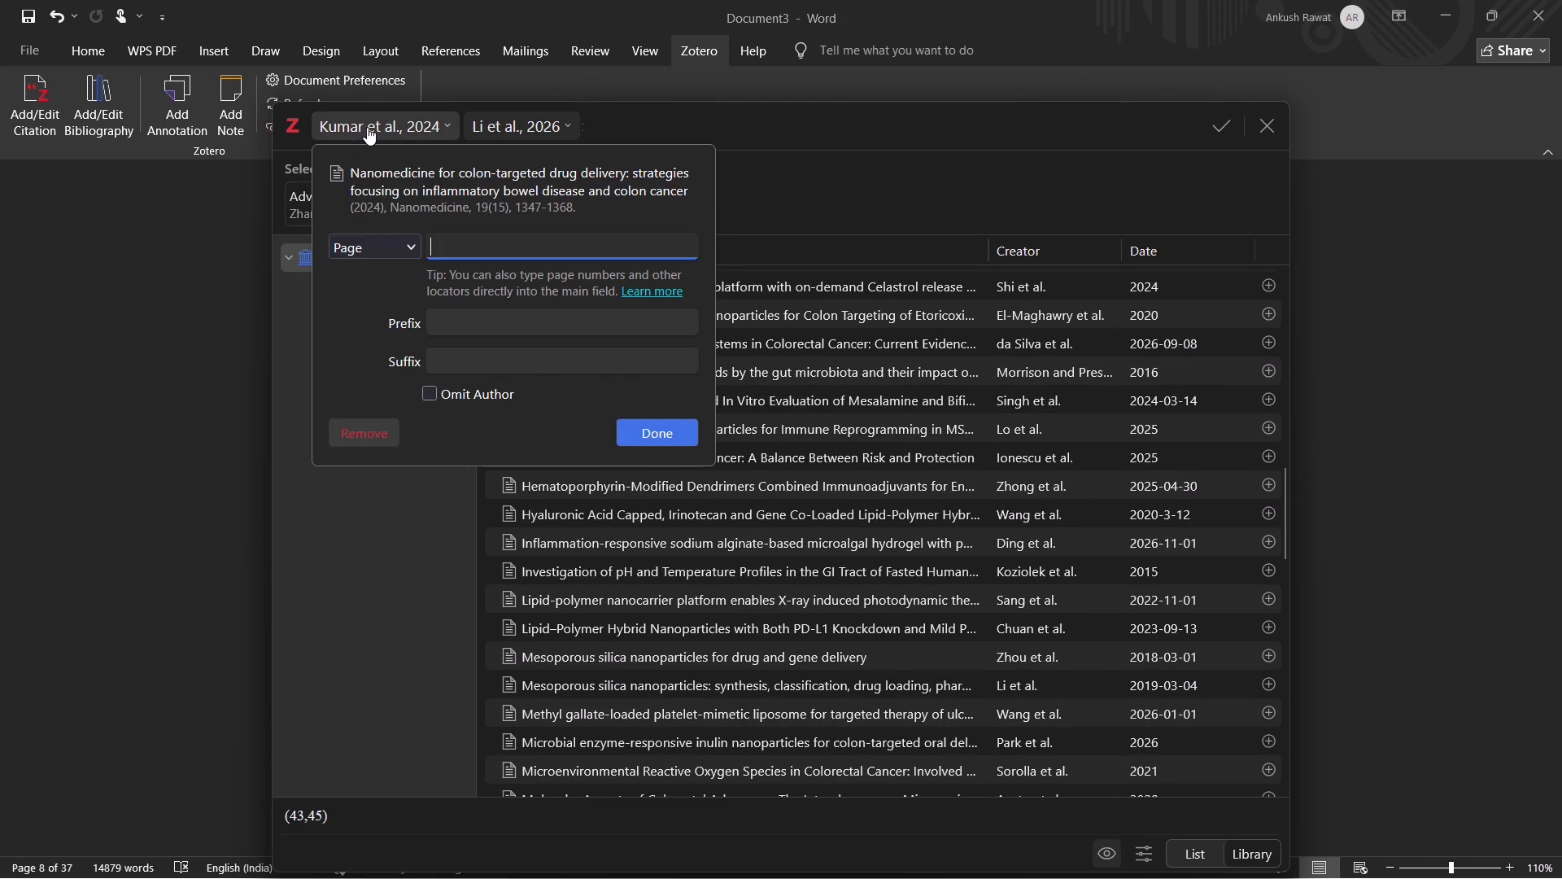
triple_click(364, 120)
left_click(364, 120)
double_click(364, 120)
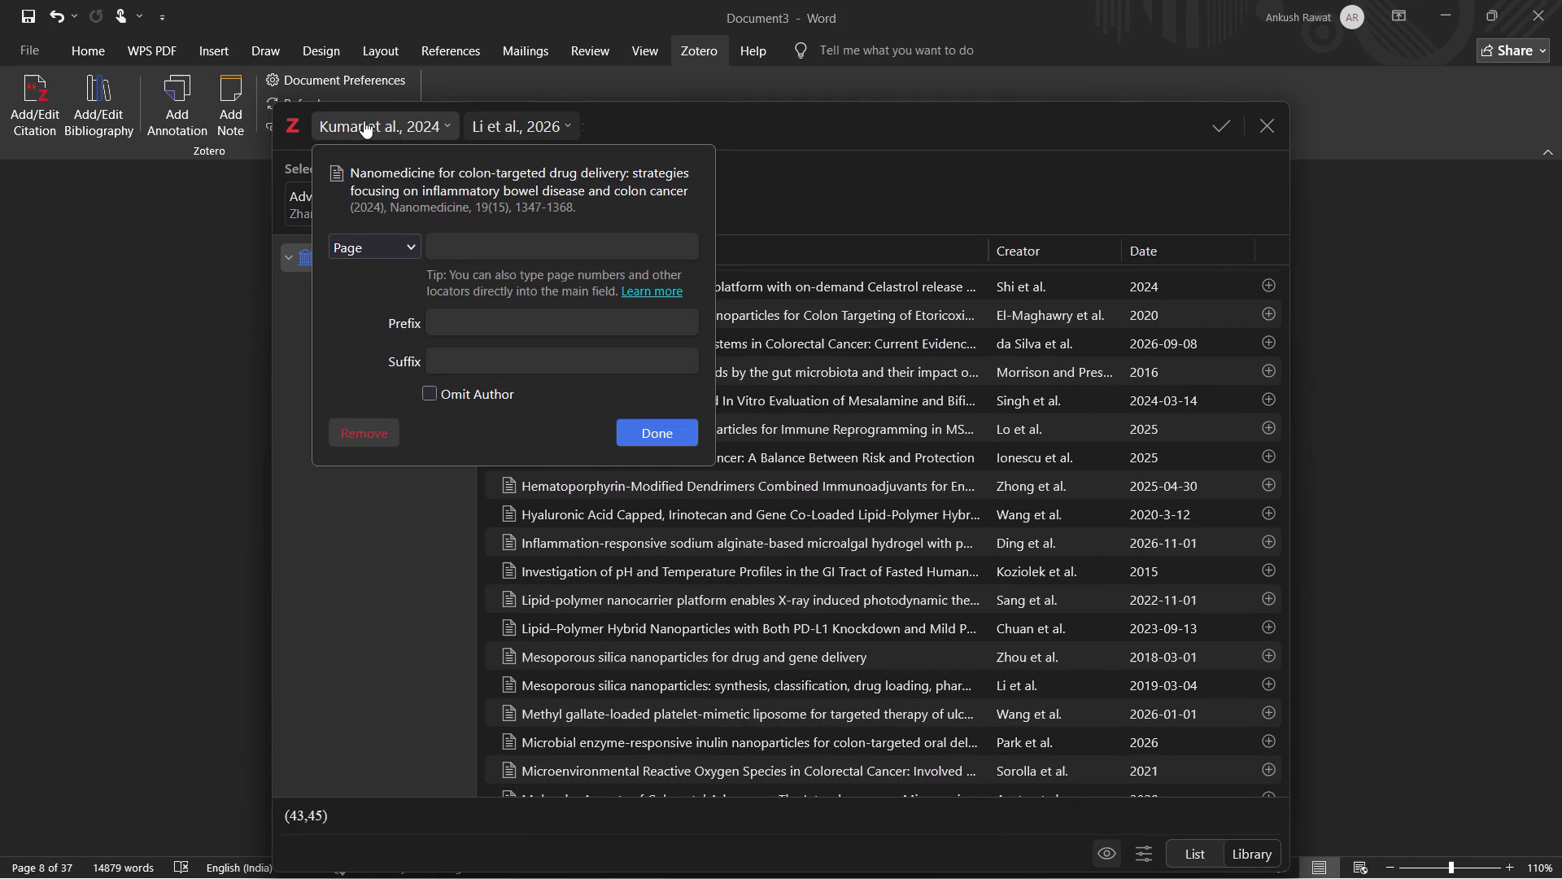
left_click(370, 141)
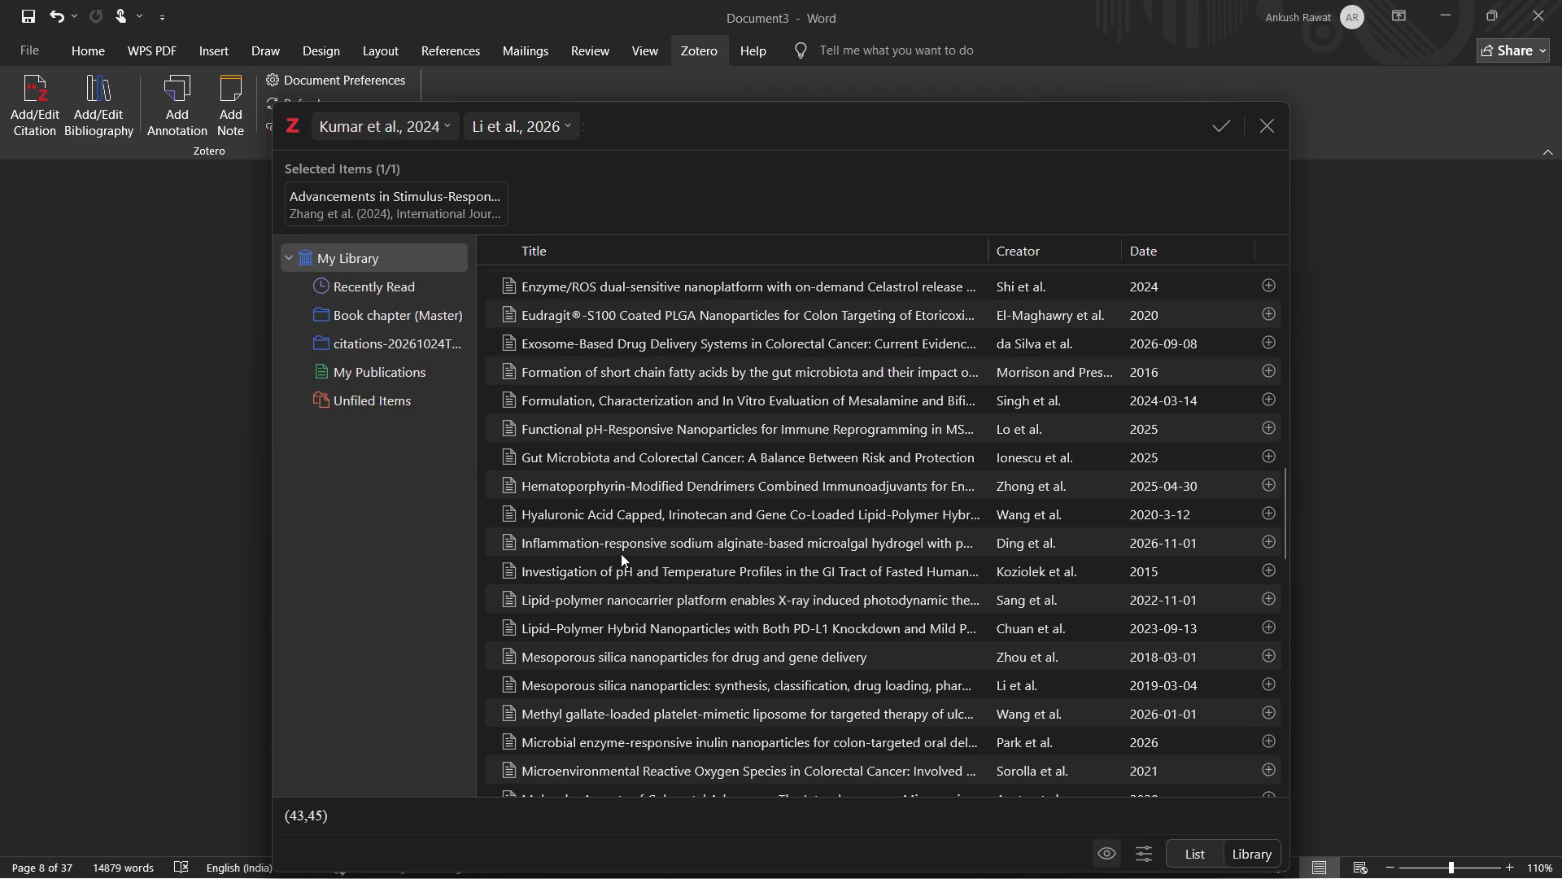
Look through the My Library item list for the entry matching the cited Kumar et al. article on colon-targeted nanomedicine.
scroll(765, 617, "down", 11)
scroll(766, 617, "up", 1)
scroll(766, 617, "down", 2)
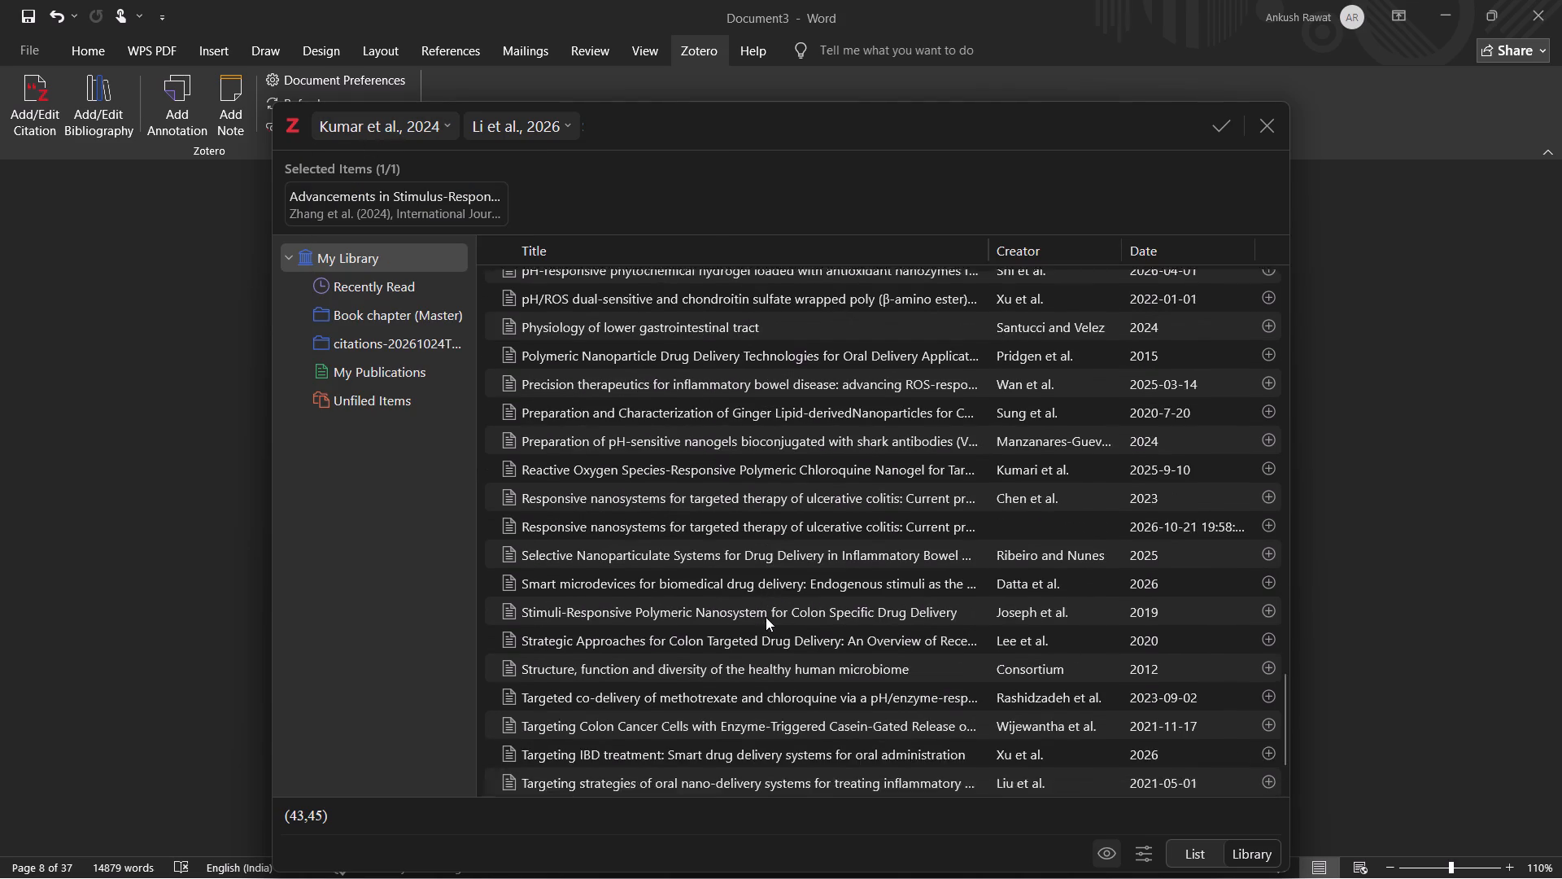
scroll(766, 617, "up", 1)
scroll(766, 617, "down", 2)
scroll(766, 617, "up", 2)
scroll(766, 617, "down", 1)
scroll(766, 617, "up", 1)
scroll(766, 617, "down", 5)
scroll(766, 617, "up", 1)
scroll(766, 617, "down", 5)
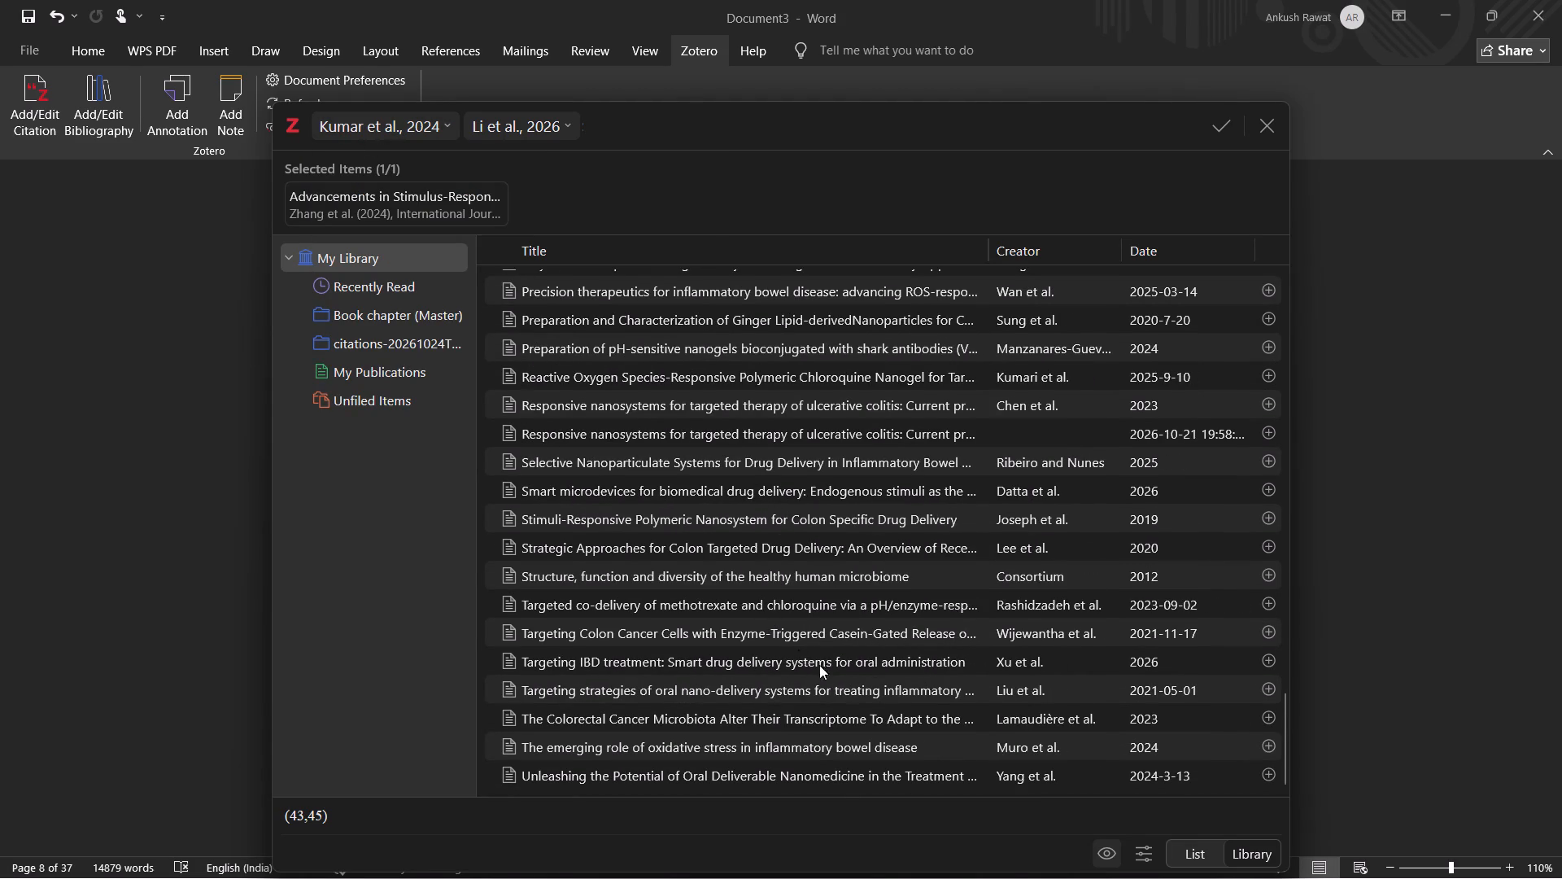
scroll(997, 544, "up", 1)
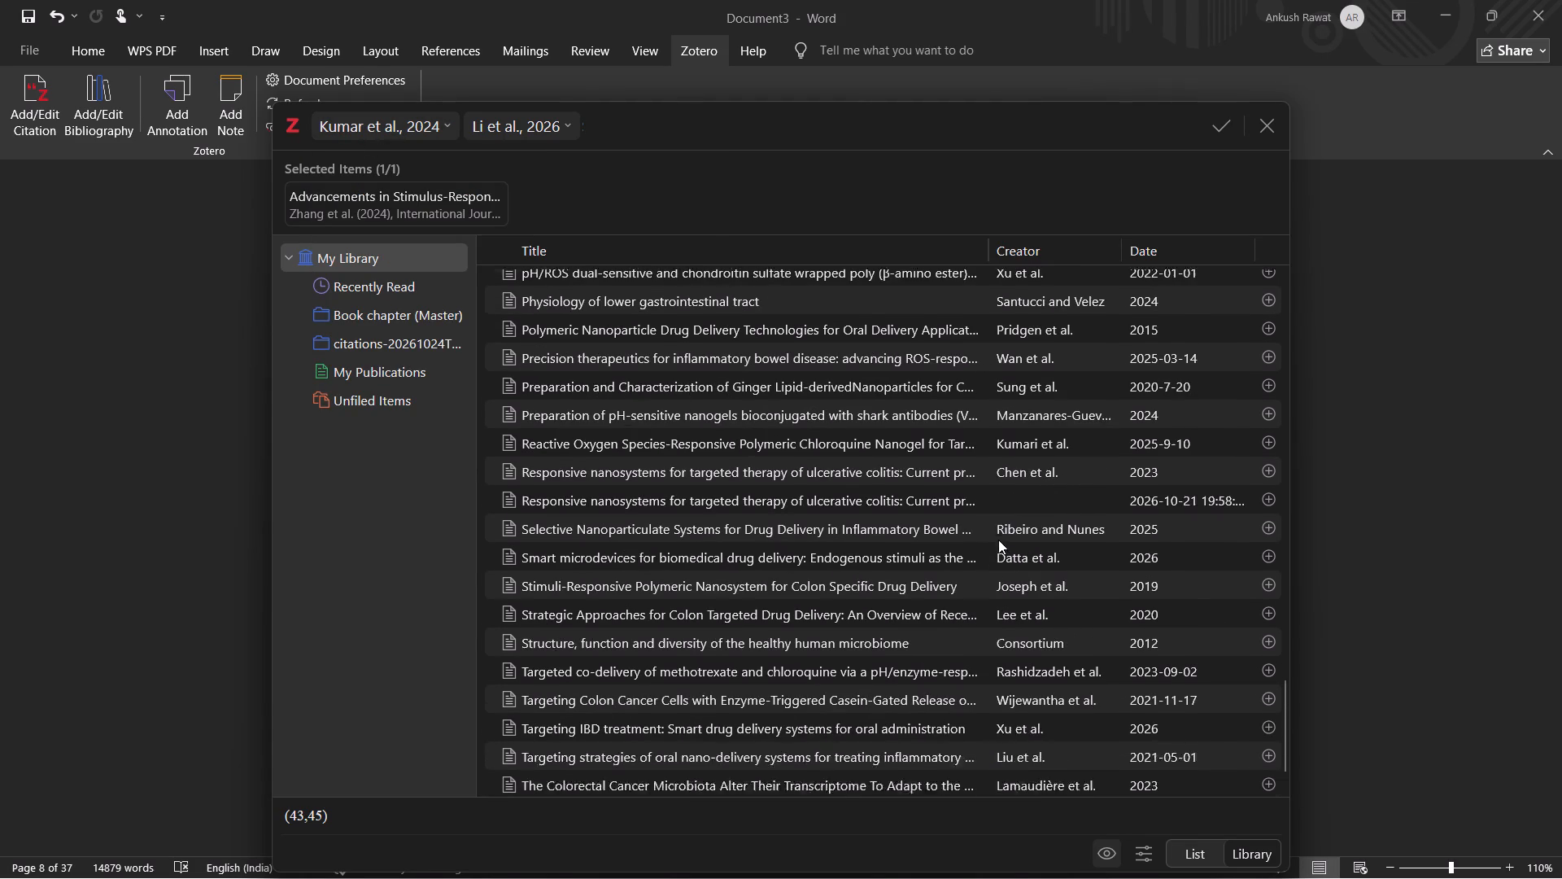
scroll(998, 538, "up", 4)
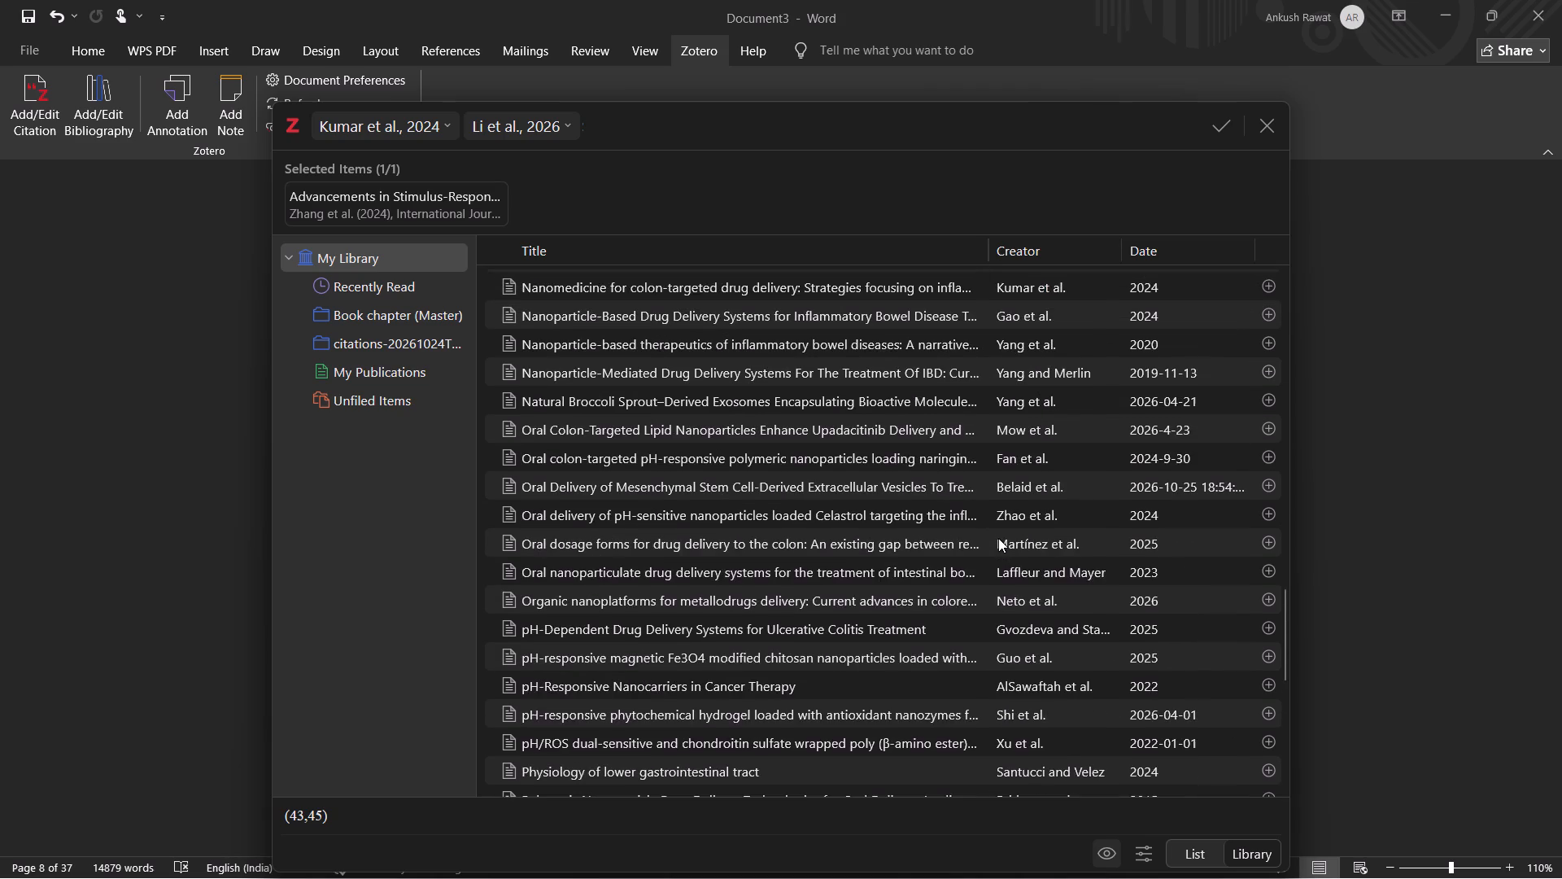
scroll(998, 540, "down", 2)
scroll(996, 597, "up", 1)
scroll(996, 597, "down", 1)
scroll(996, 597, "up", 2)
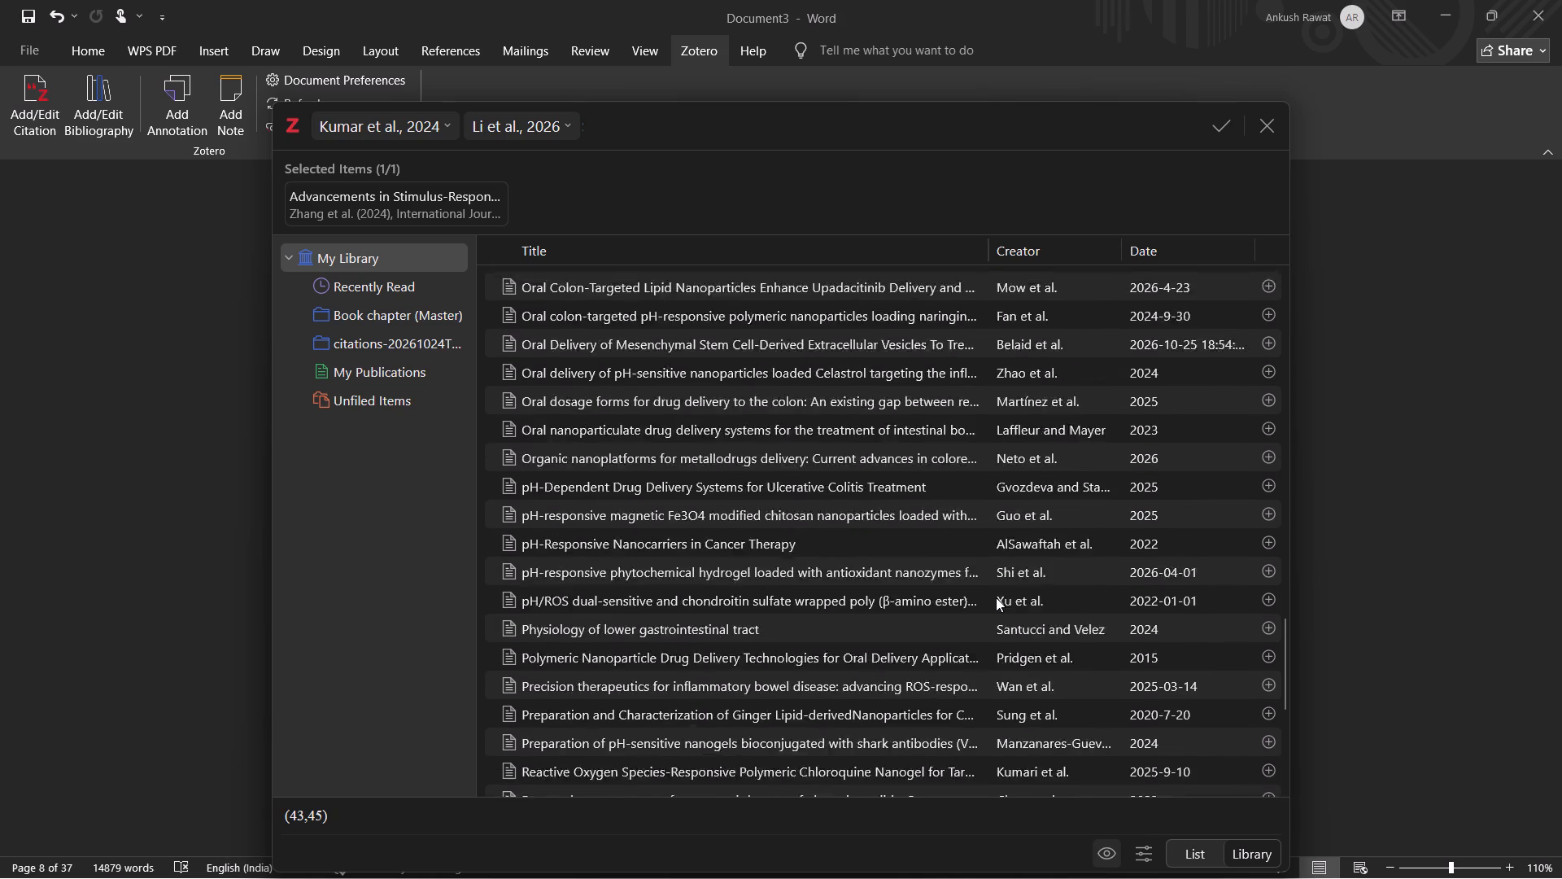
scroll(996, 597, "up", 3)
scroll(996, 597, "down", 1)
scroll(996, 597, "up", 1)
scroll(996, 597, "down", 1)
scroll(996, 597, "up", 2)
scroll(996, 597, "down", 1)
scroll(996, 597, "up", 7)
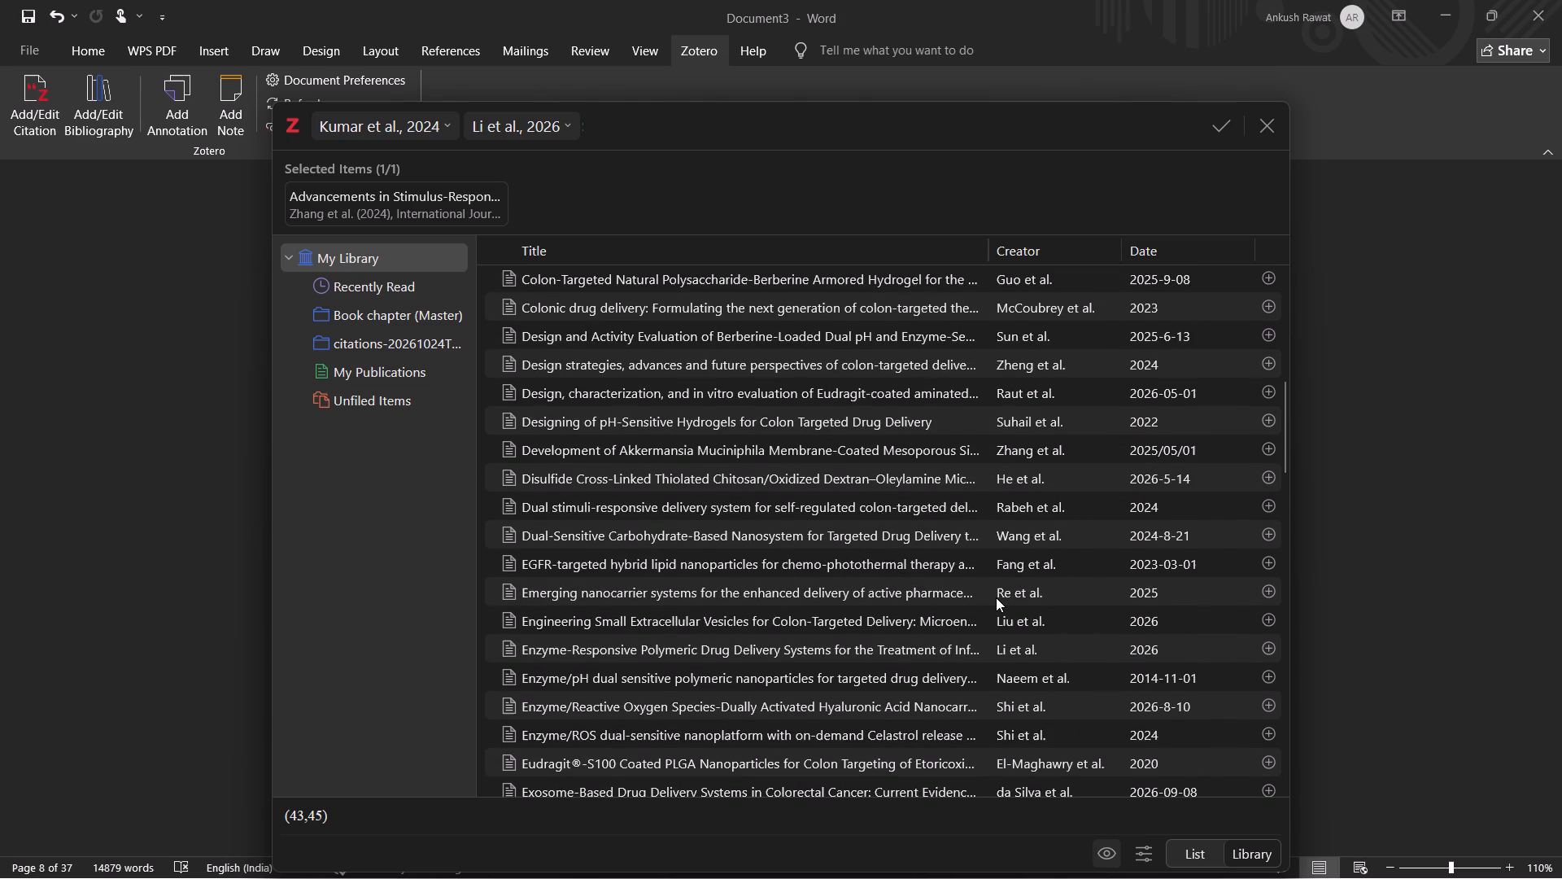
scroll(996, 597, "up", 7)
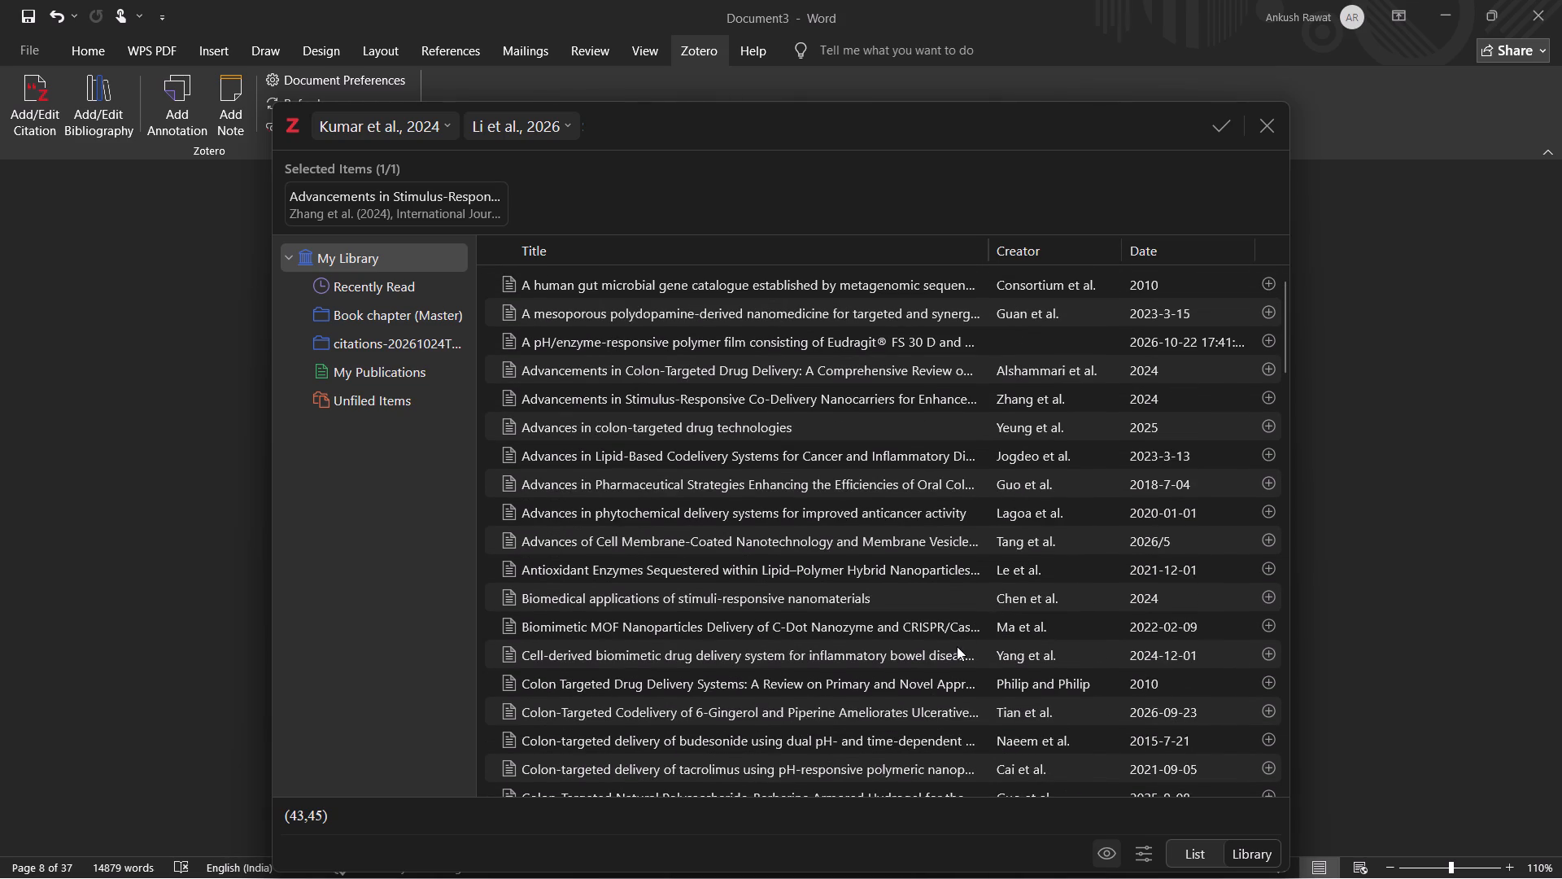
scroll(957, 648, "up", 3)
Add the library item "Nanomedicine for colon-targeted drug delivery" by Kumar et al., 2024, to the citation.
scroll(1028, 484, "down", 5)
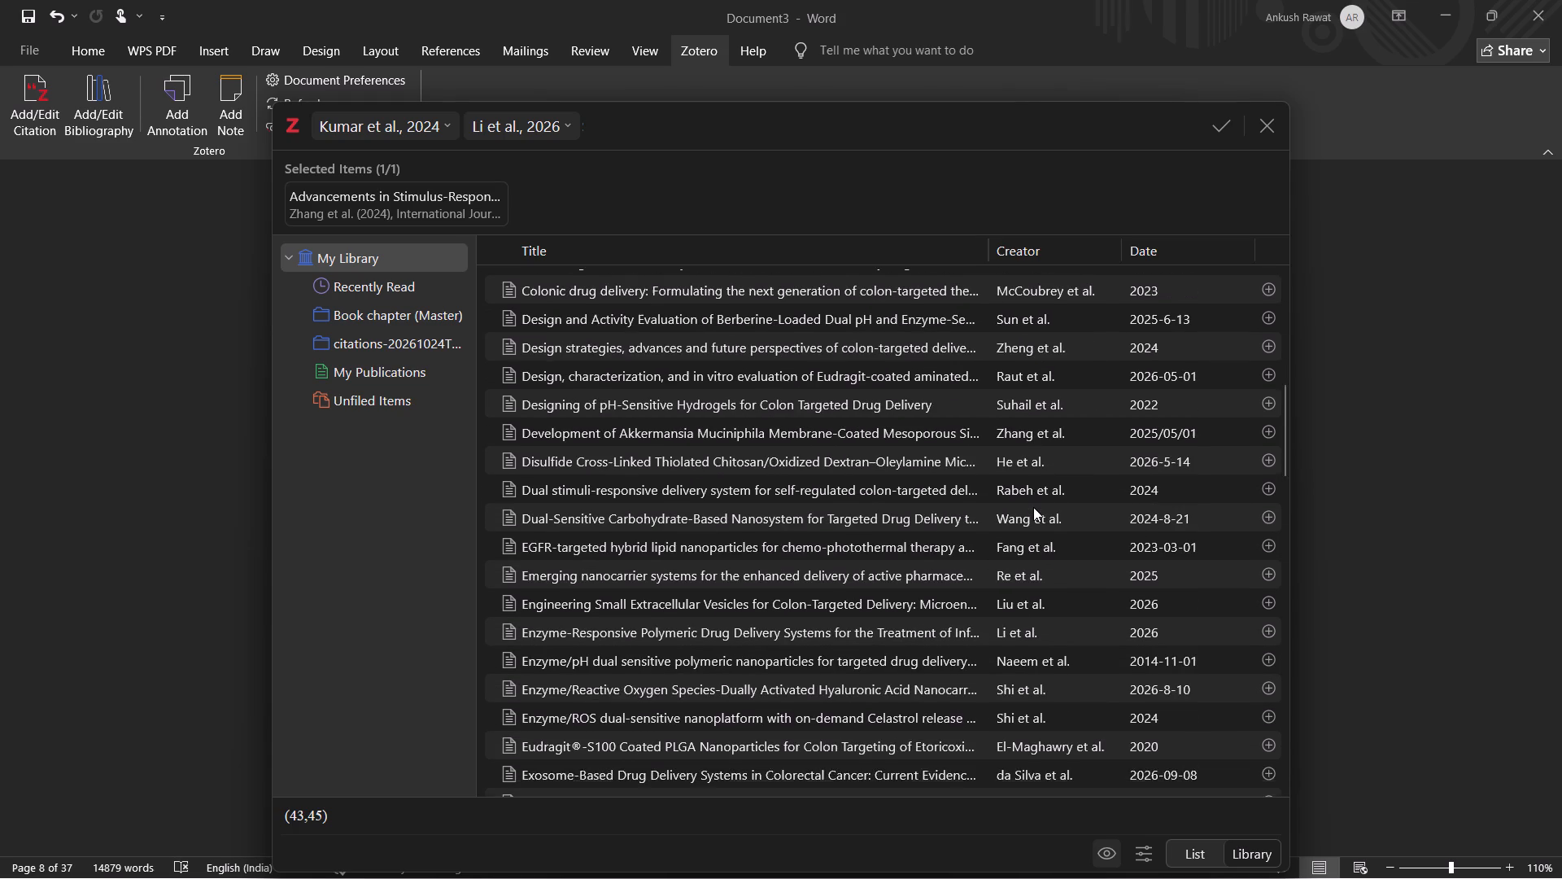
scroll(1033, 507, "down", 2)
scroll(1033, 507, "up", 1)
scroll(1033, 507, "down", 2)
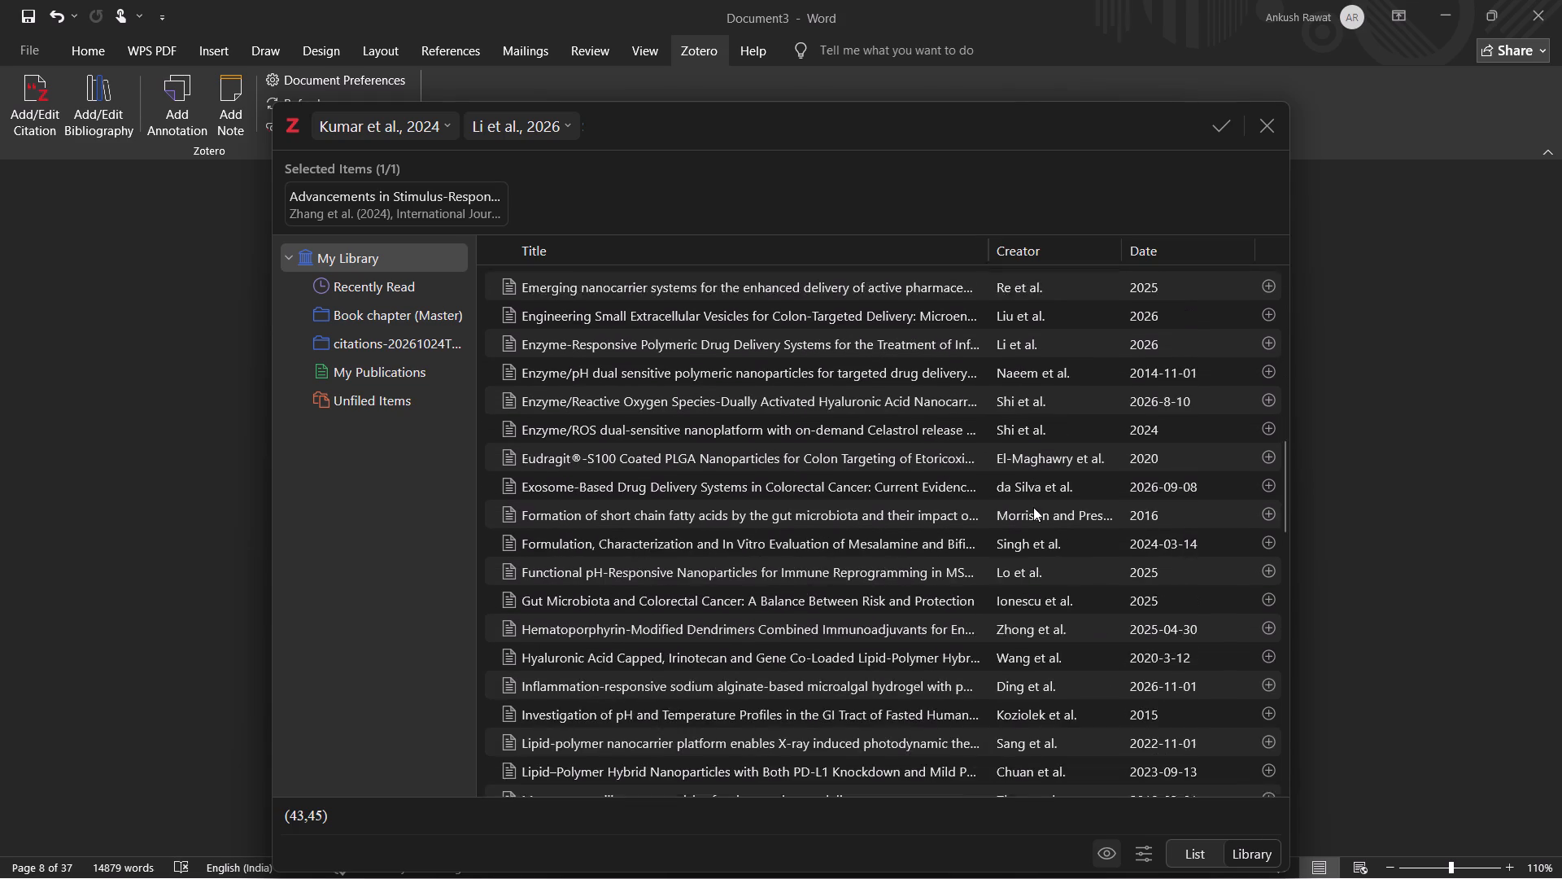
scroll(1033, 507, "down", 2)
scroll(1033, 507, "up", 1)
scroll(1033, 507, "down", 3)
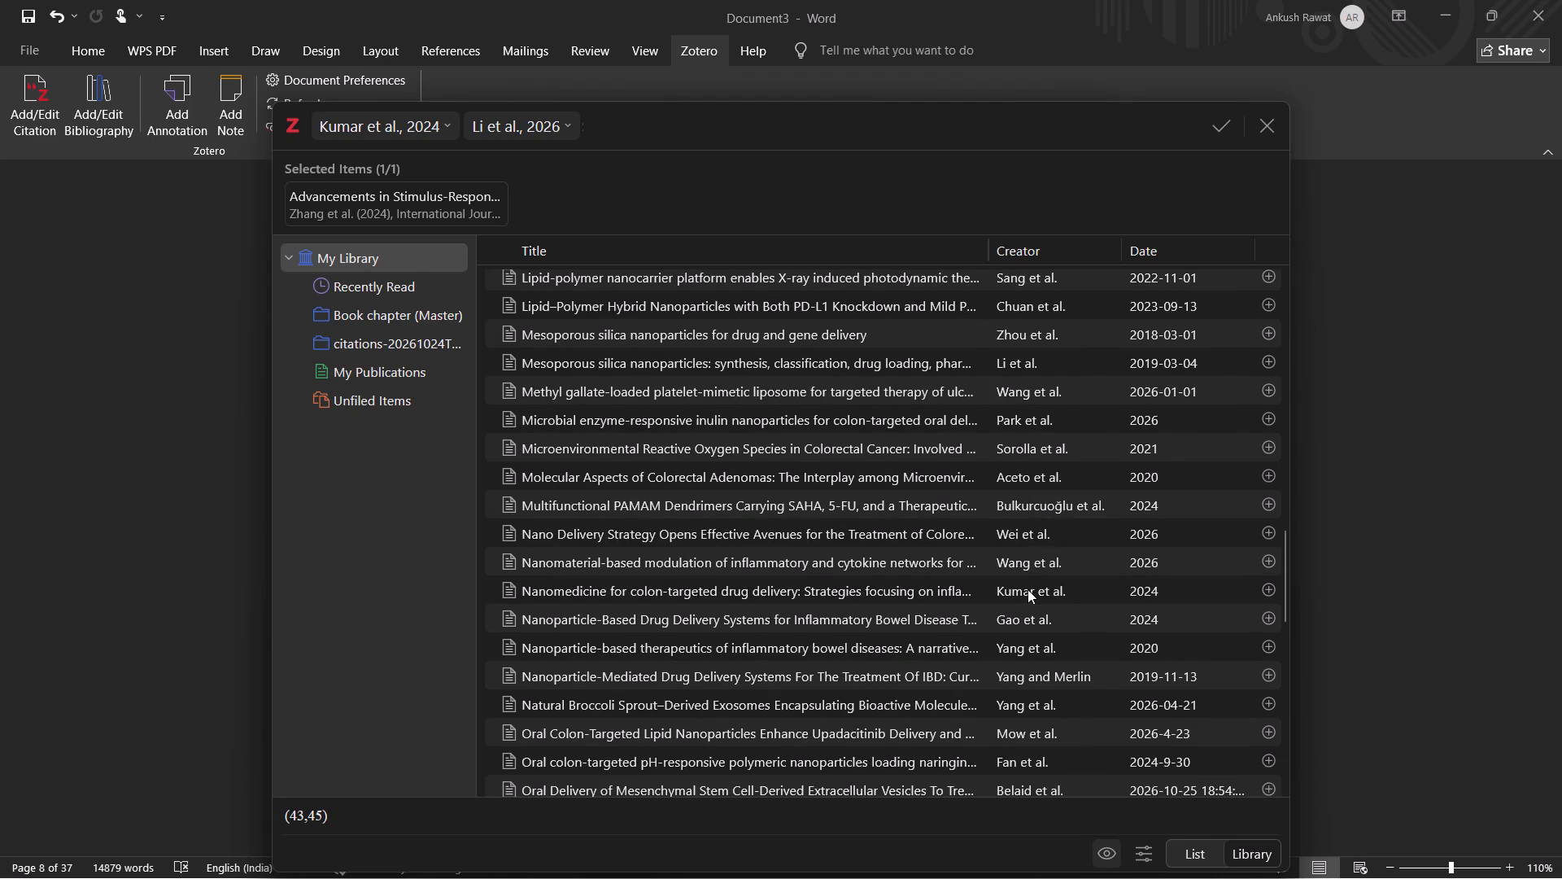
left_click(862, 586)
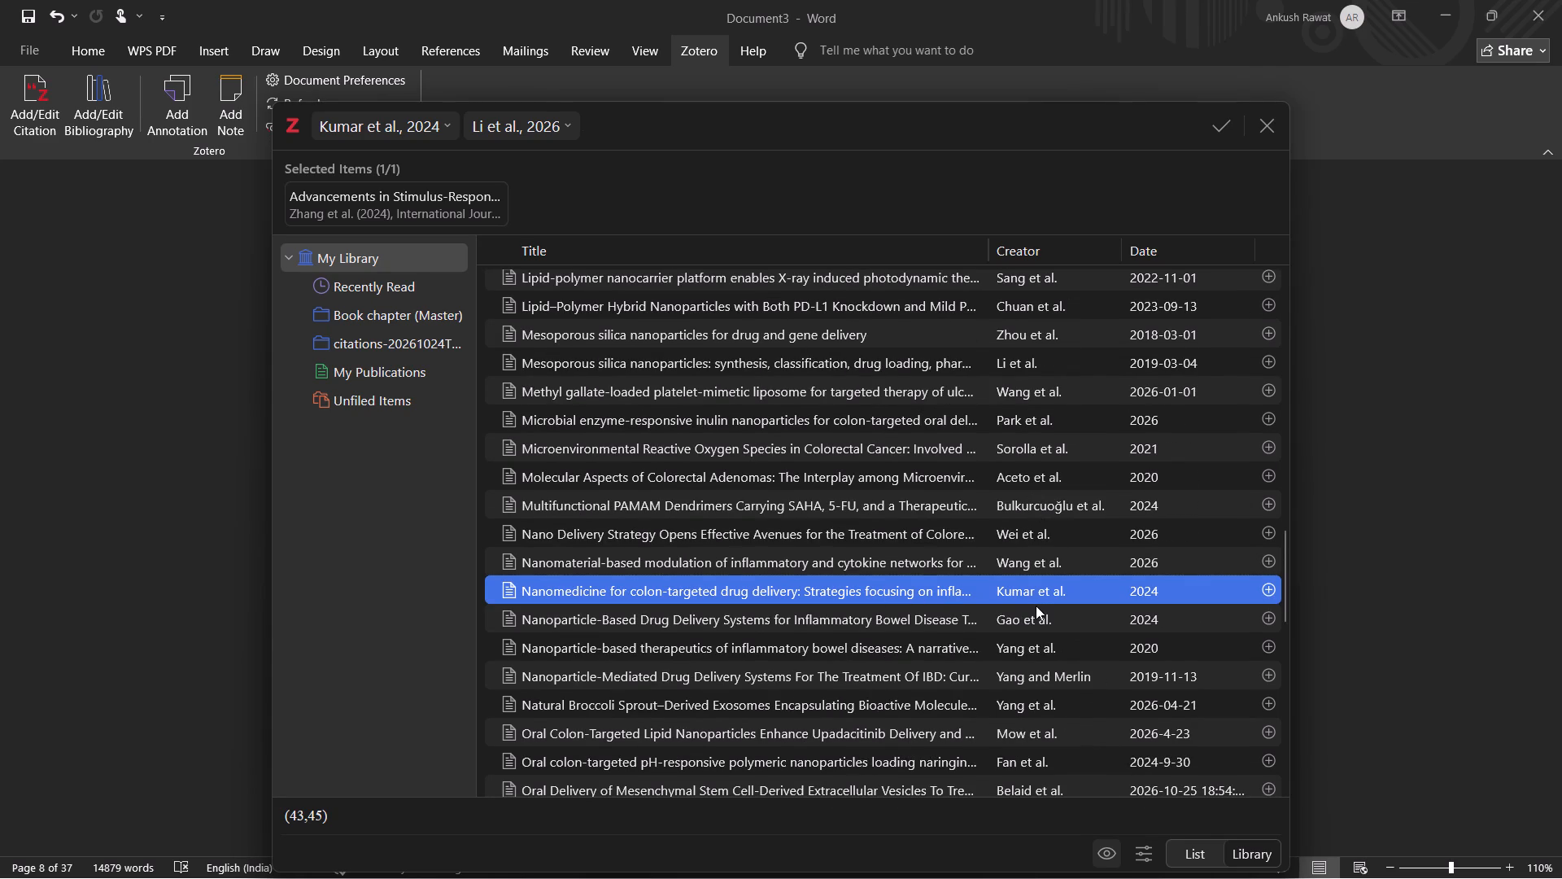
scroll(1036, 606, "down", 1)
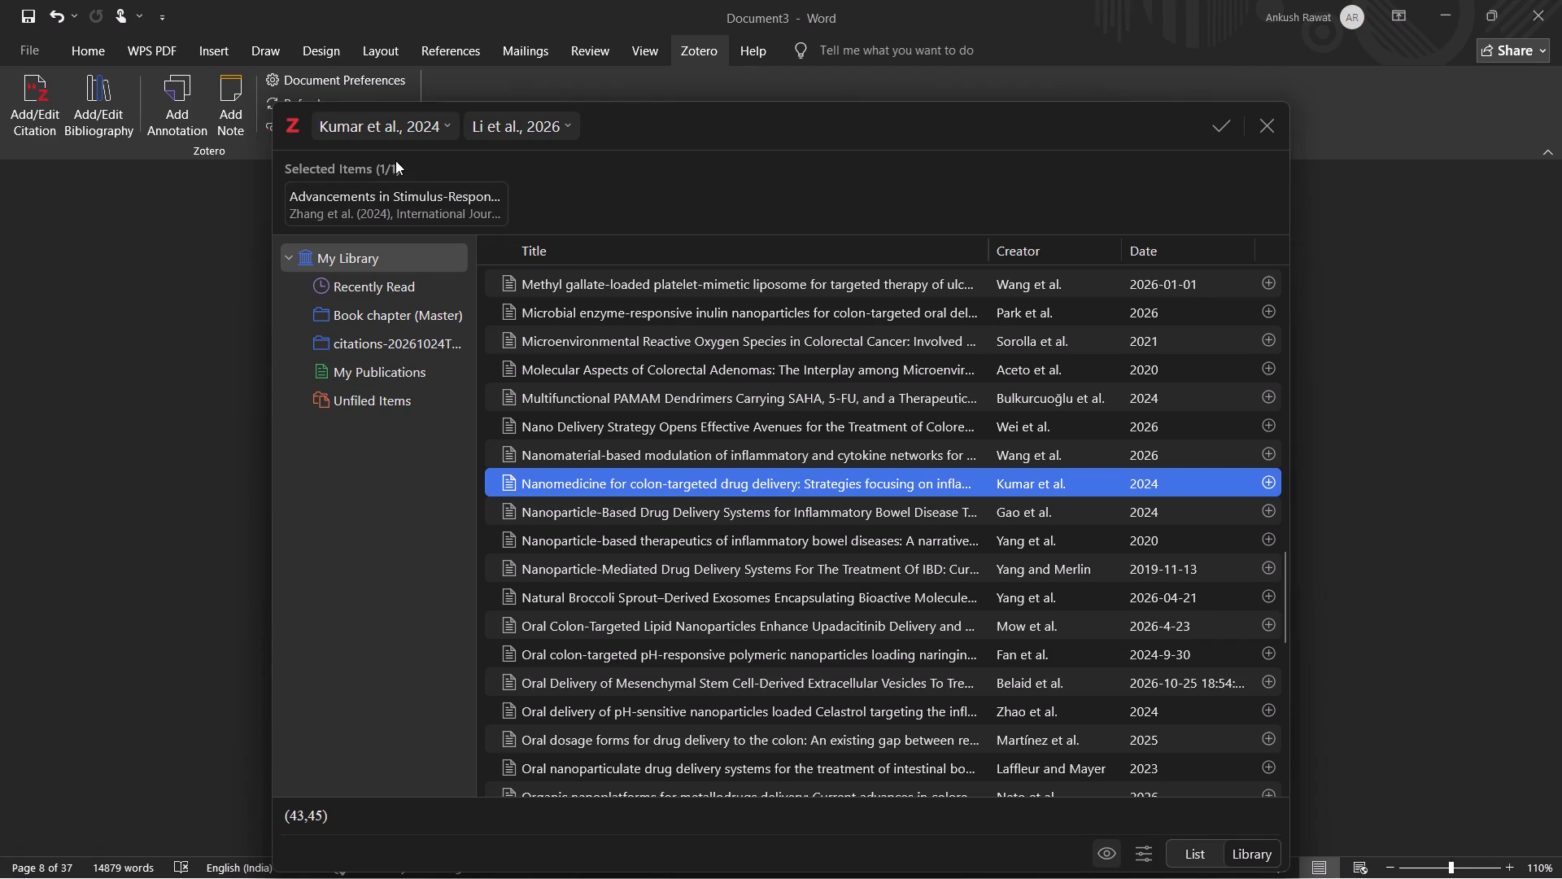
left_click(805, 484)
left_click(1274, 488)
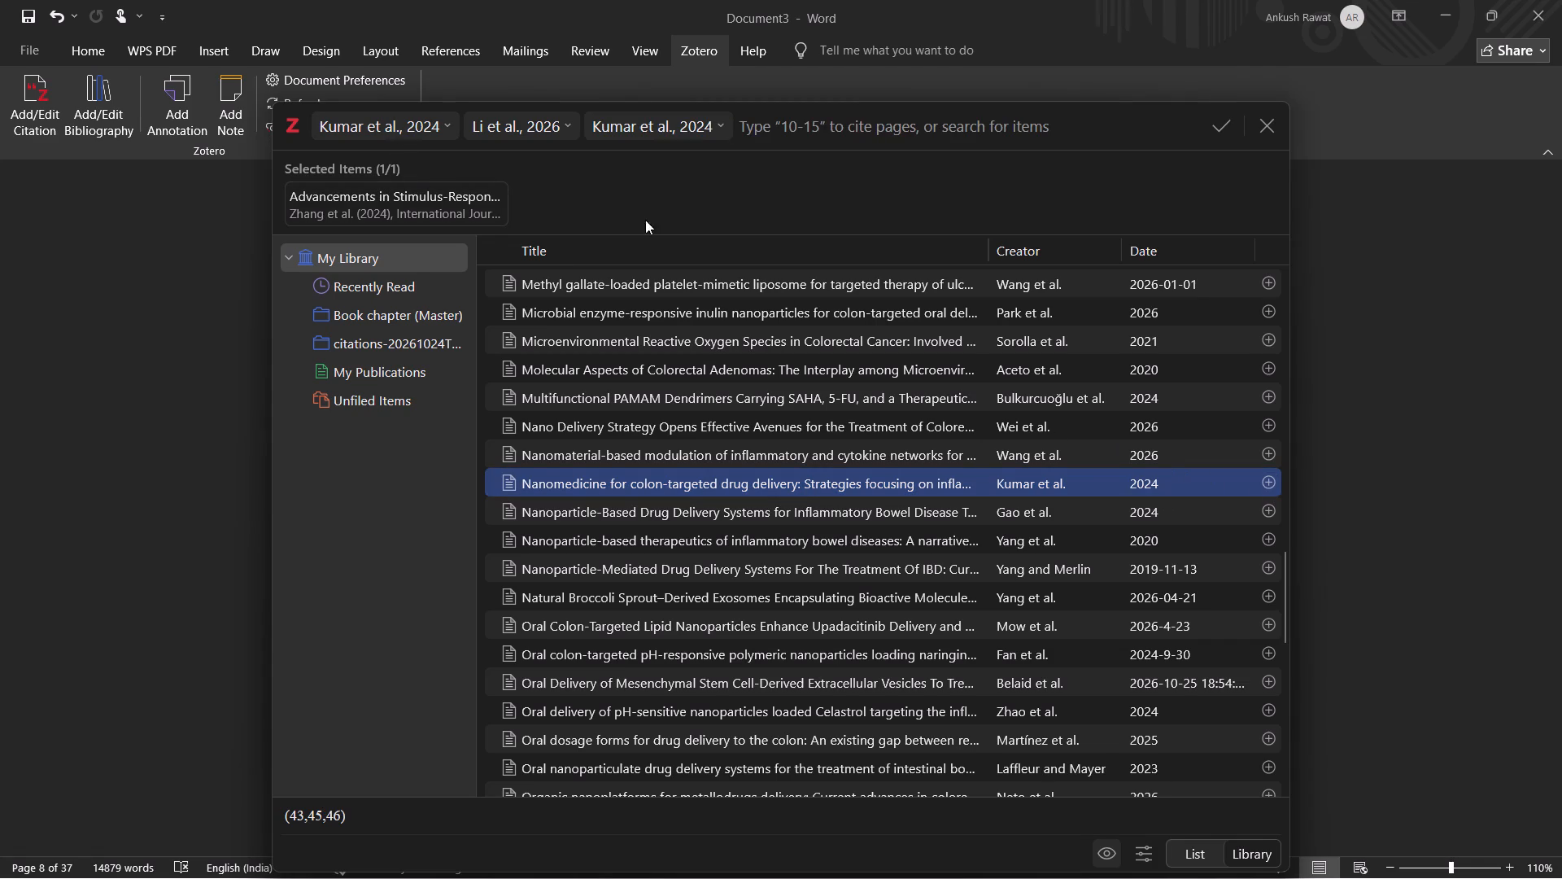
Compare the details of the original and newly added Kumar et al., 2024 references, also checking the Li et al., 2026 one.
left_click(657, 131)
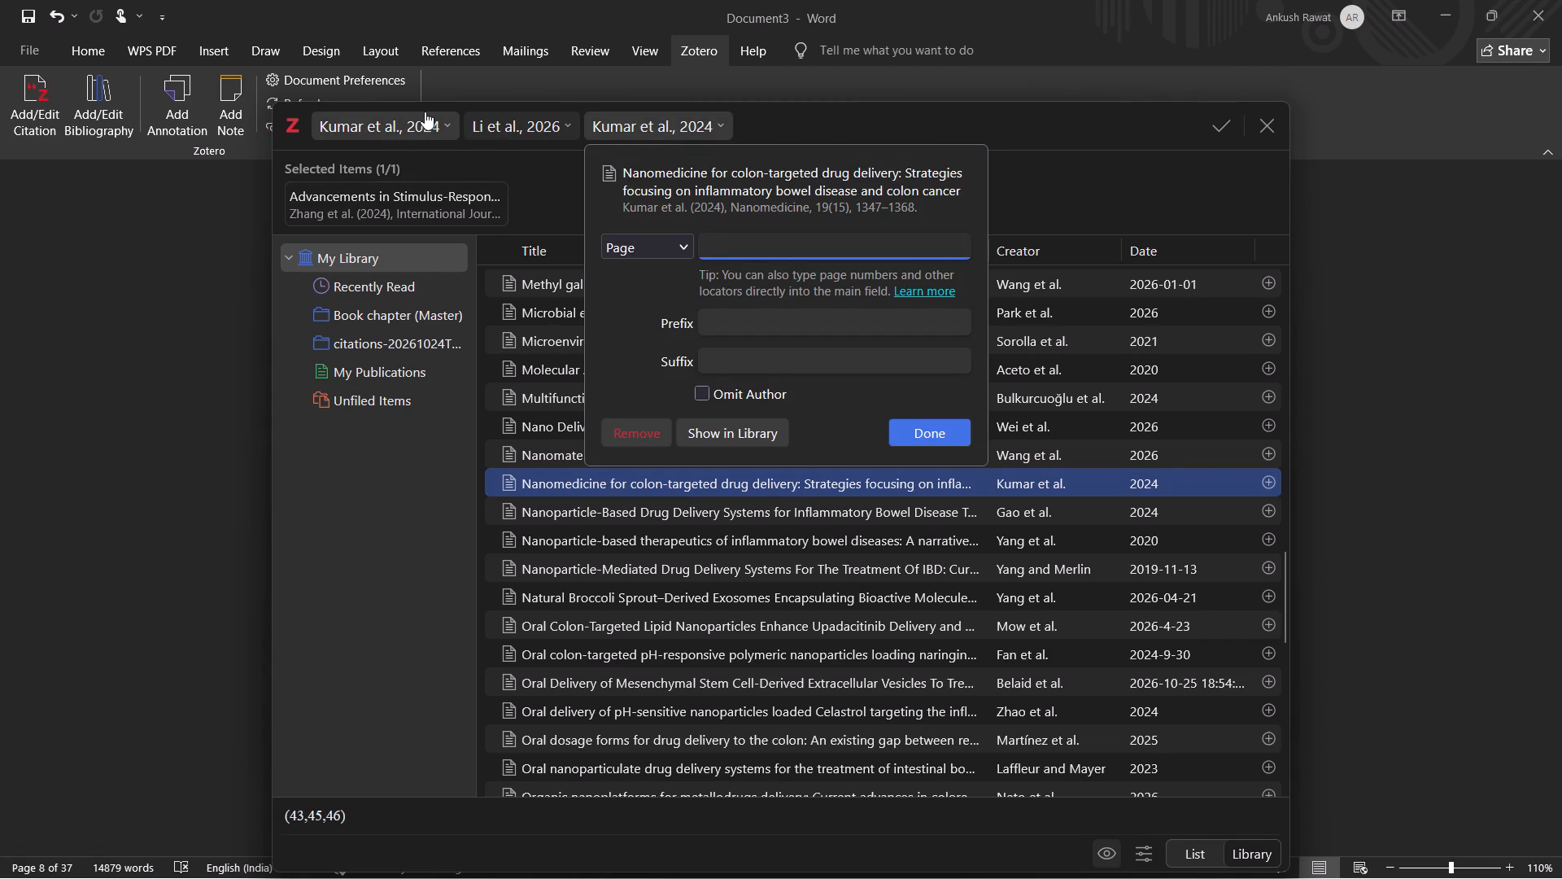
left_click(426, 120)
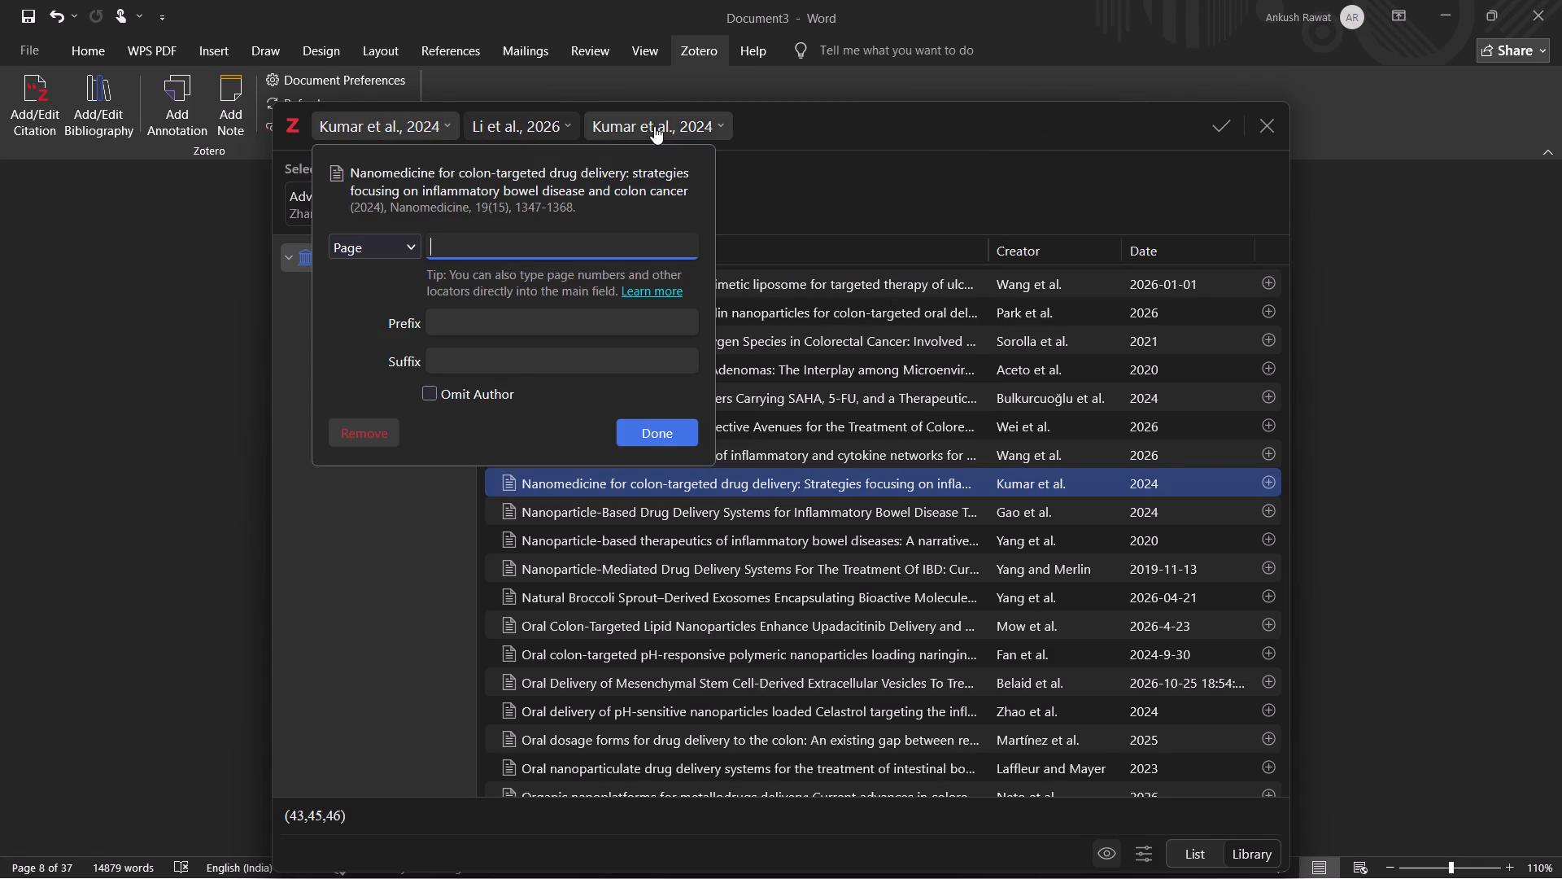
left_click(660, 125)
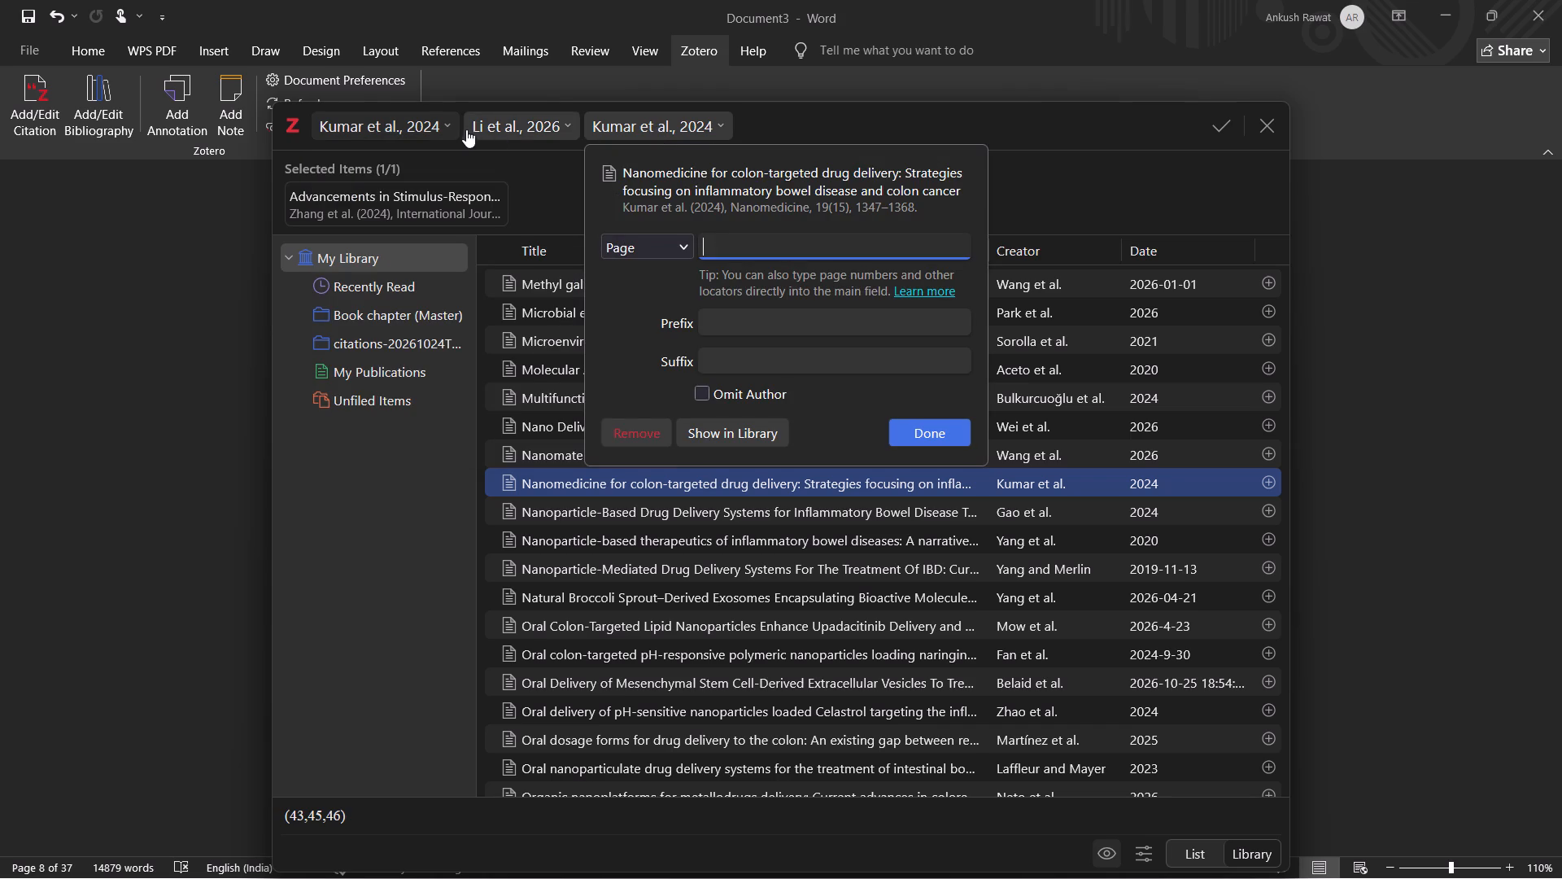
left_click(434, 123)
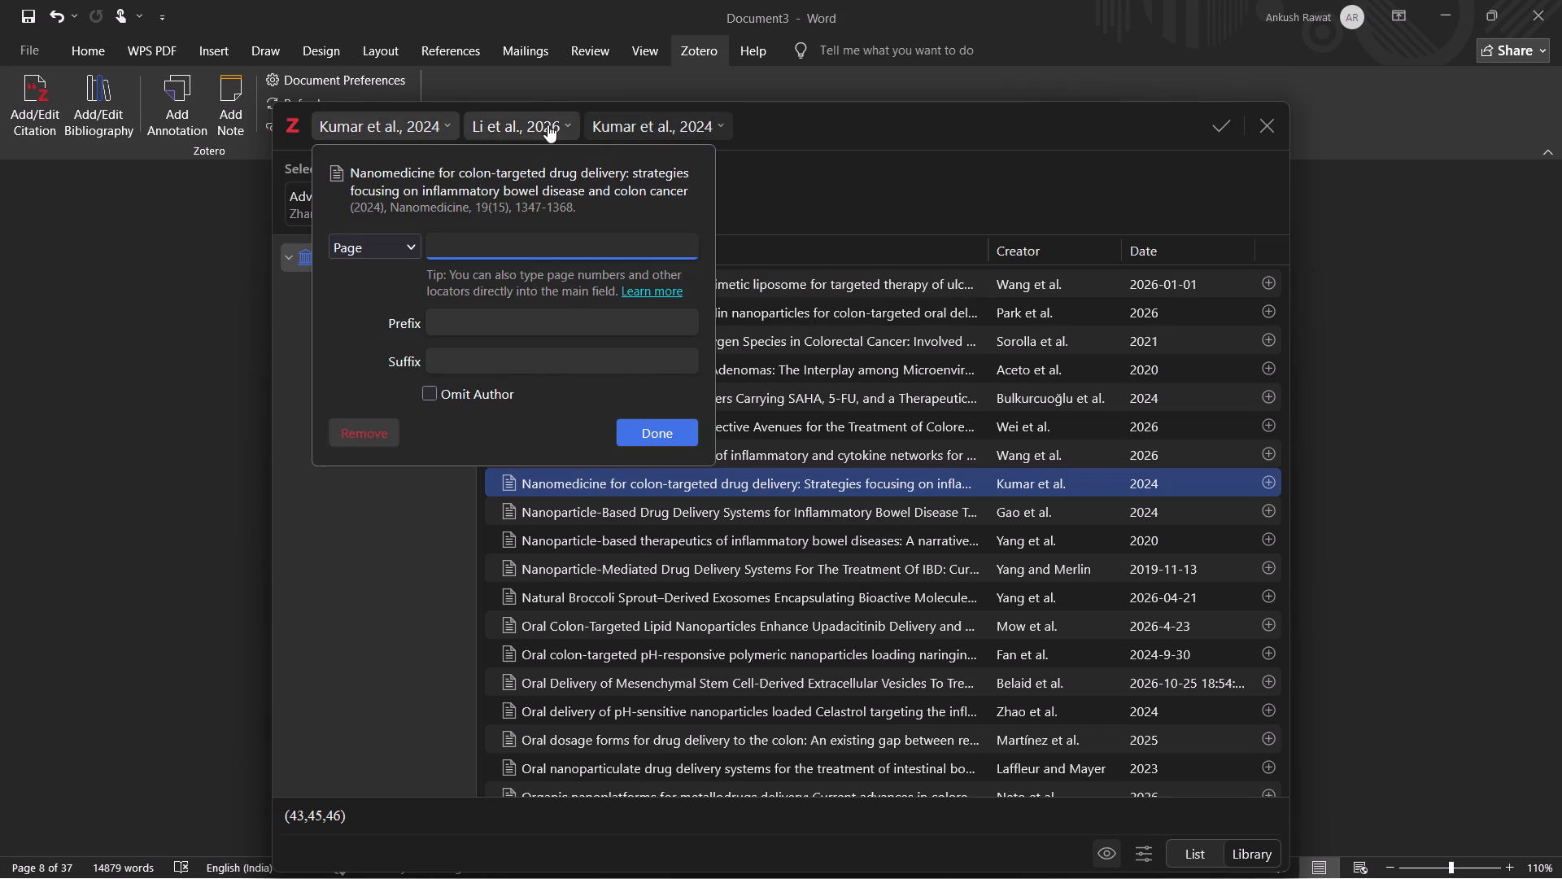
left_click(658, 127)
left_click(399, 127)
left_click(636, 125)
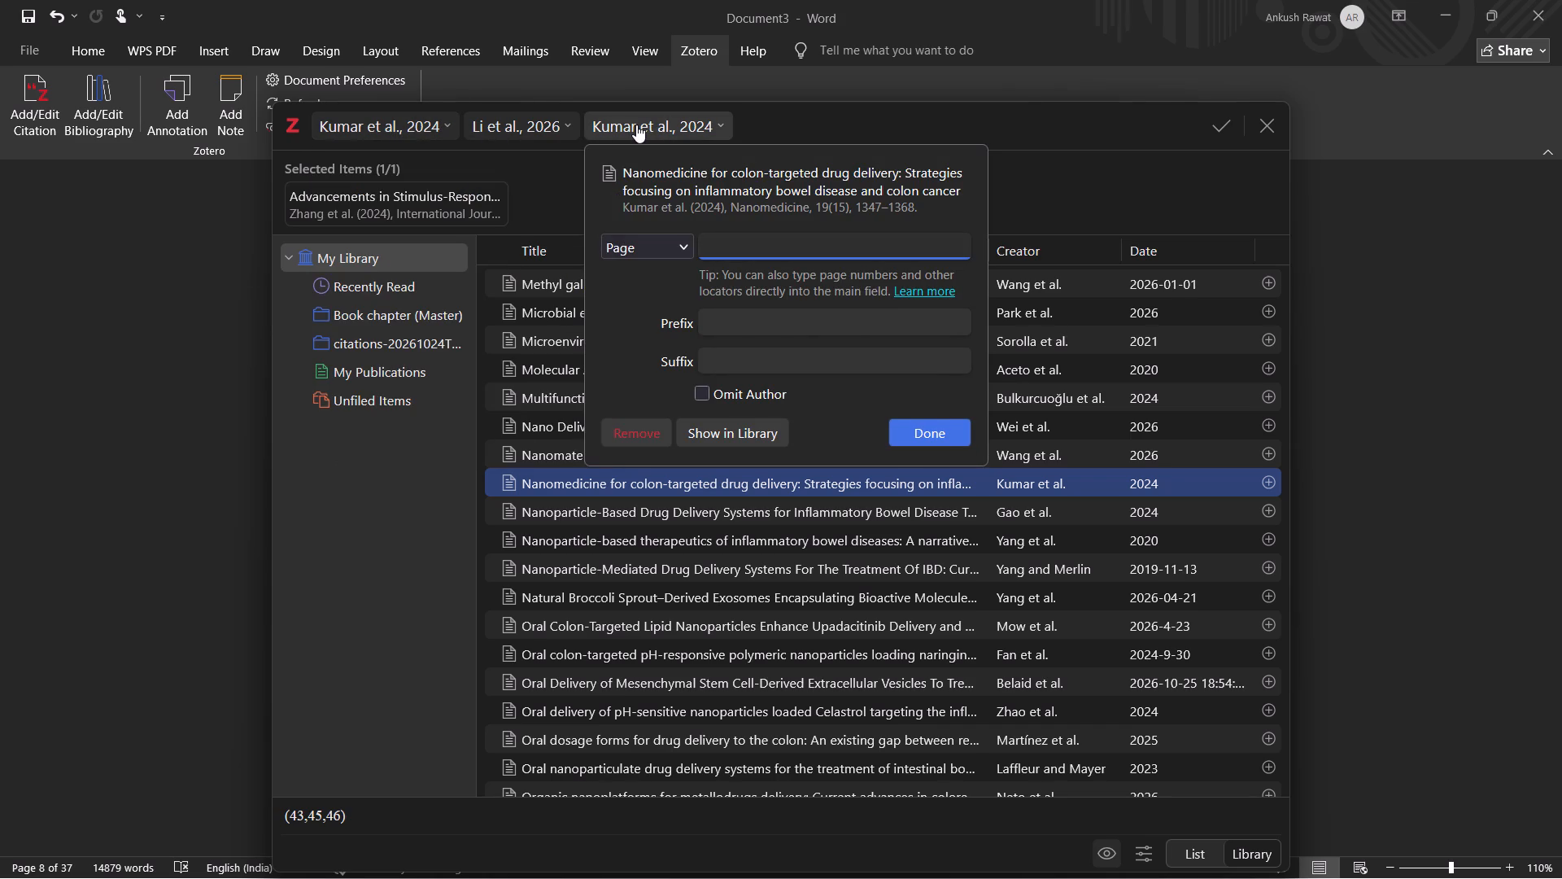
left_click(387, 120)
left_click(658, 128)
left_click(415, 127)
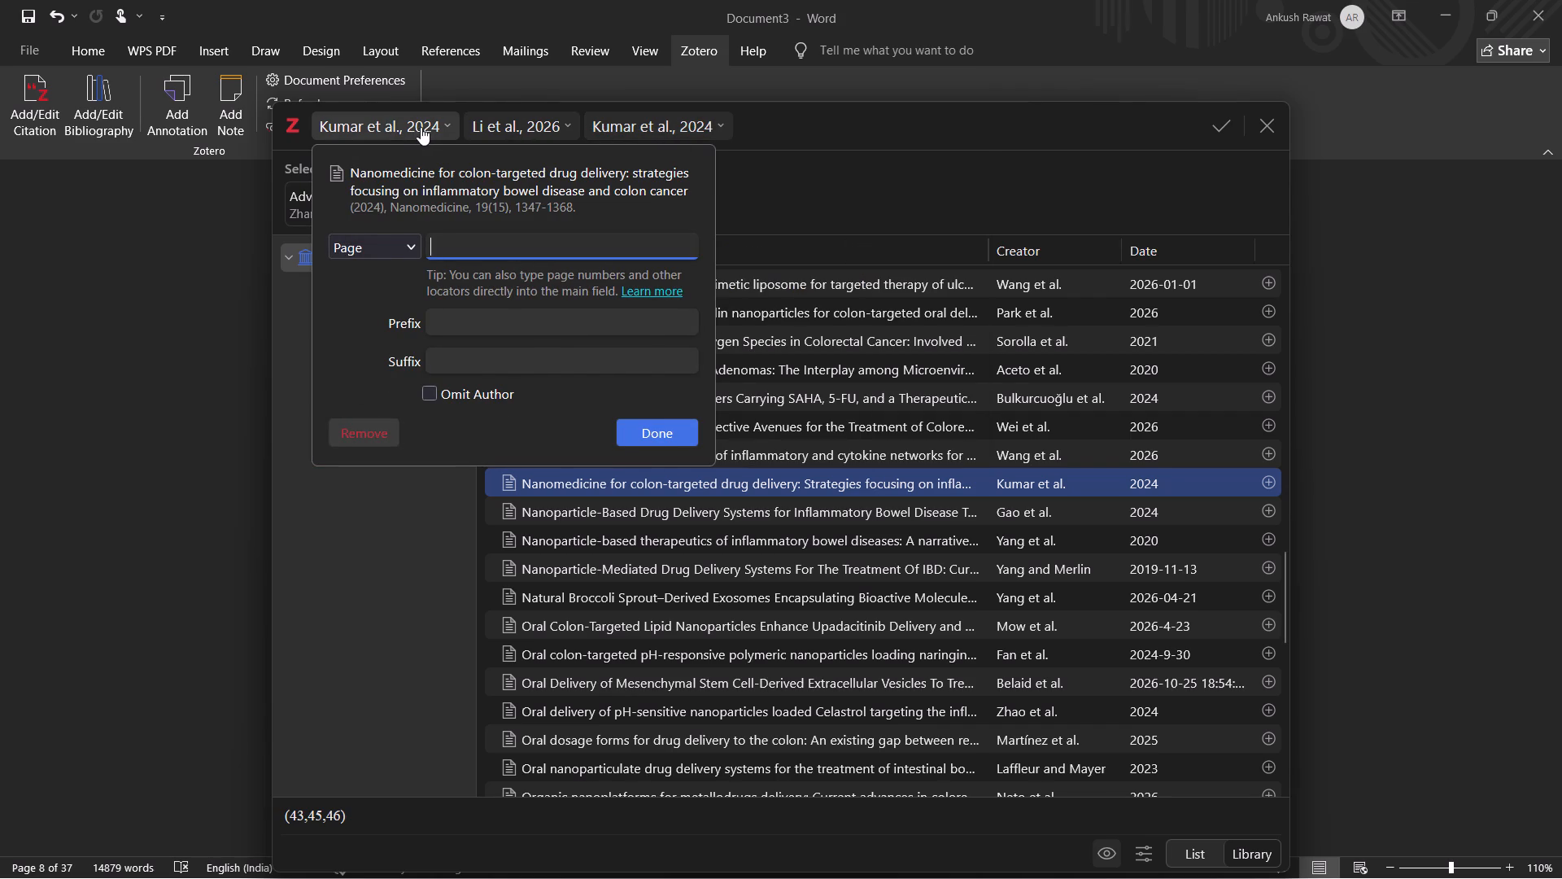
left_click(412, 125)
left_click(641, 138)
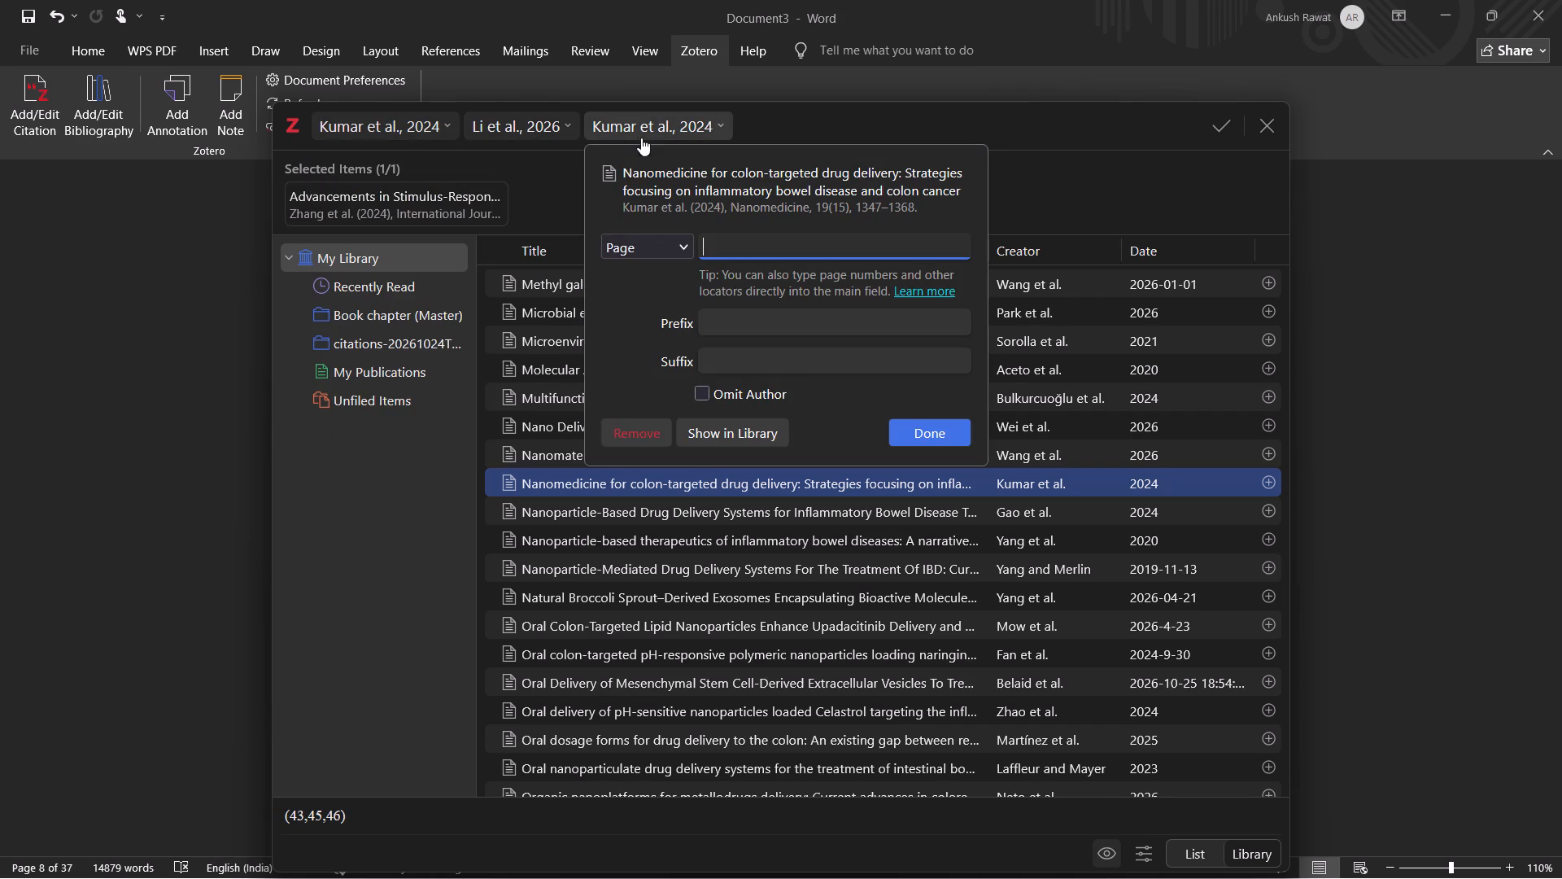
left_click(509, 122)
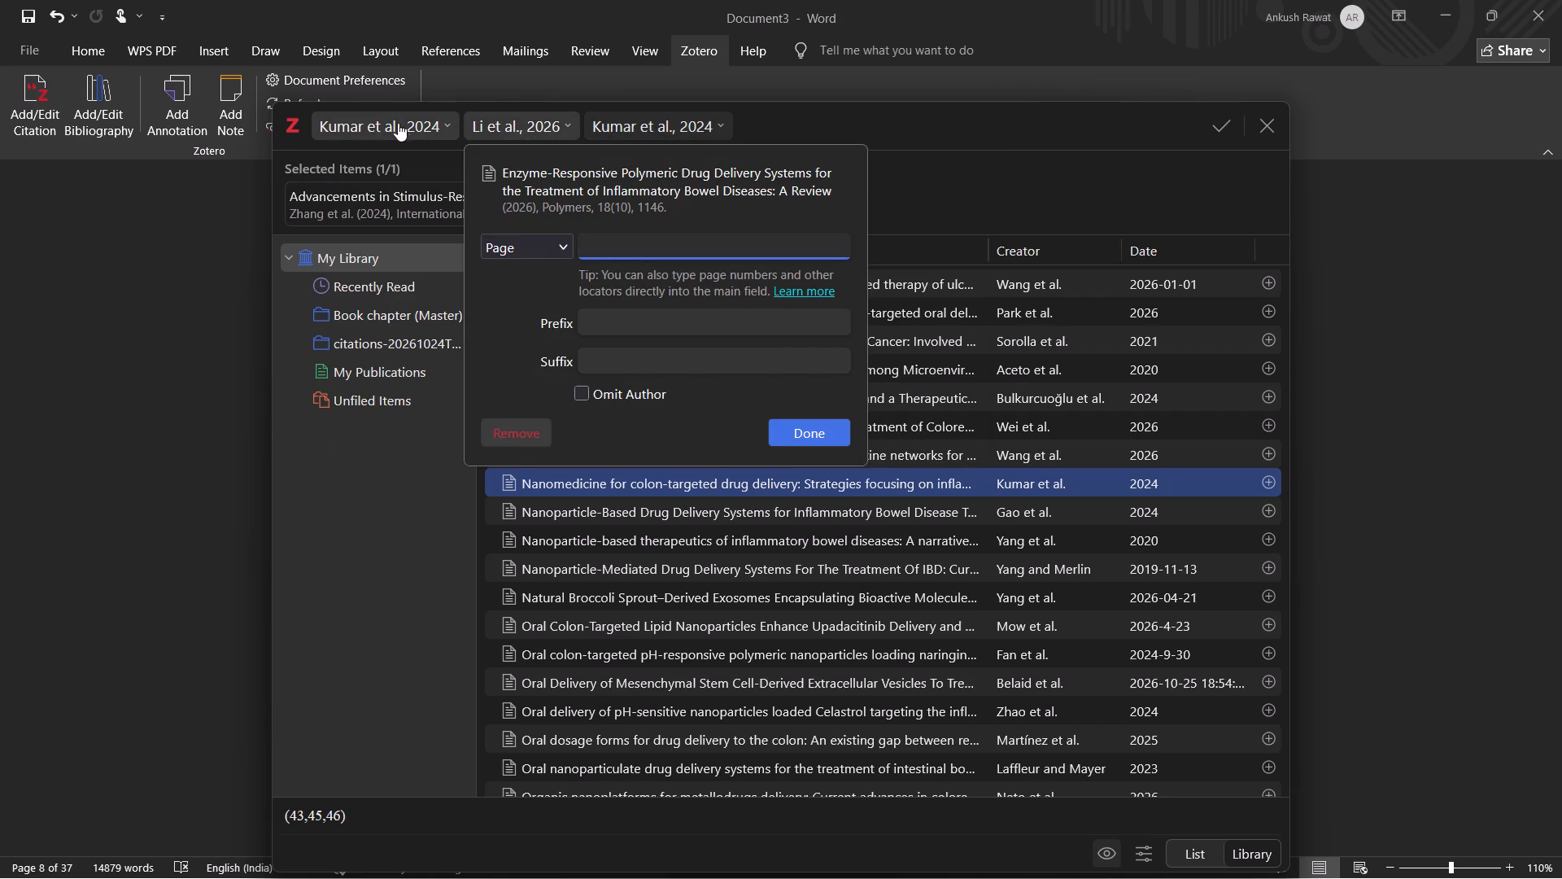
left_click(386, 122)
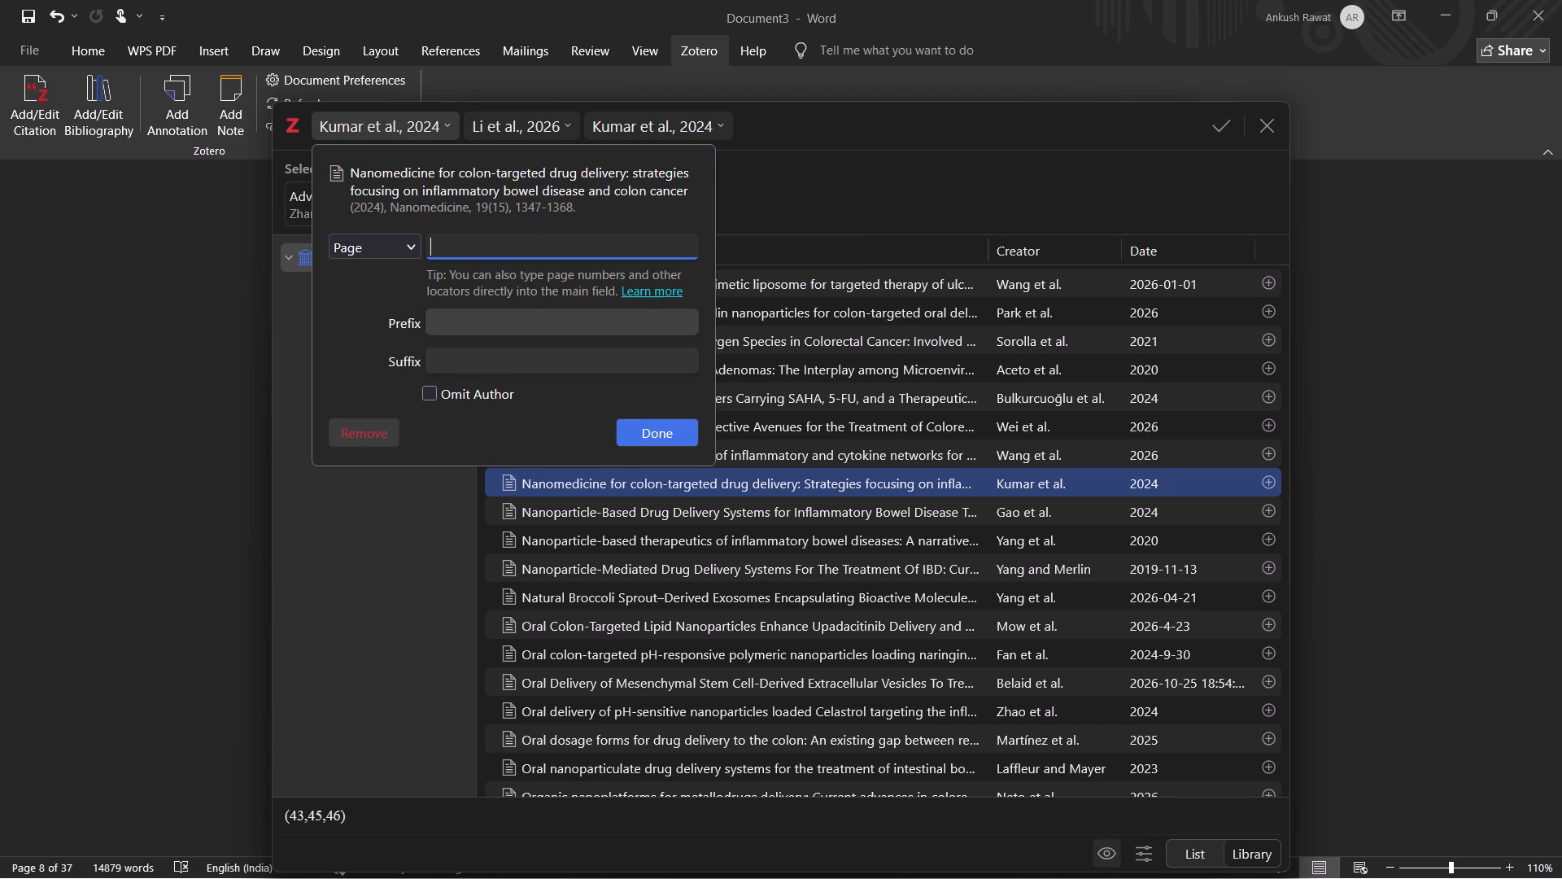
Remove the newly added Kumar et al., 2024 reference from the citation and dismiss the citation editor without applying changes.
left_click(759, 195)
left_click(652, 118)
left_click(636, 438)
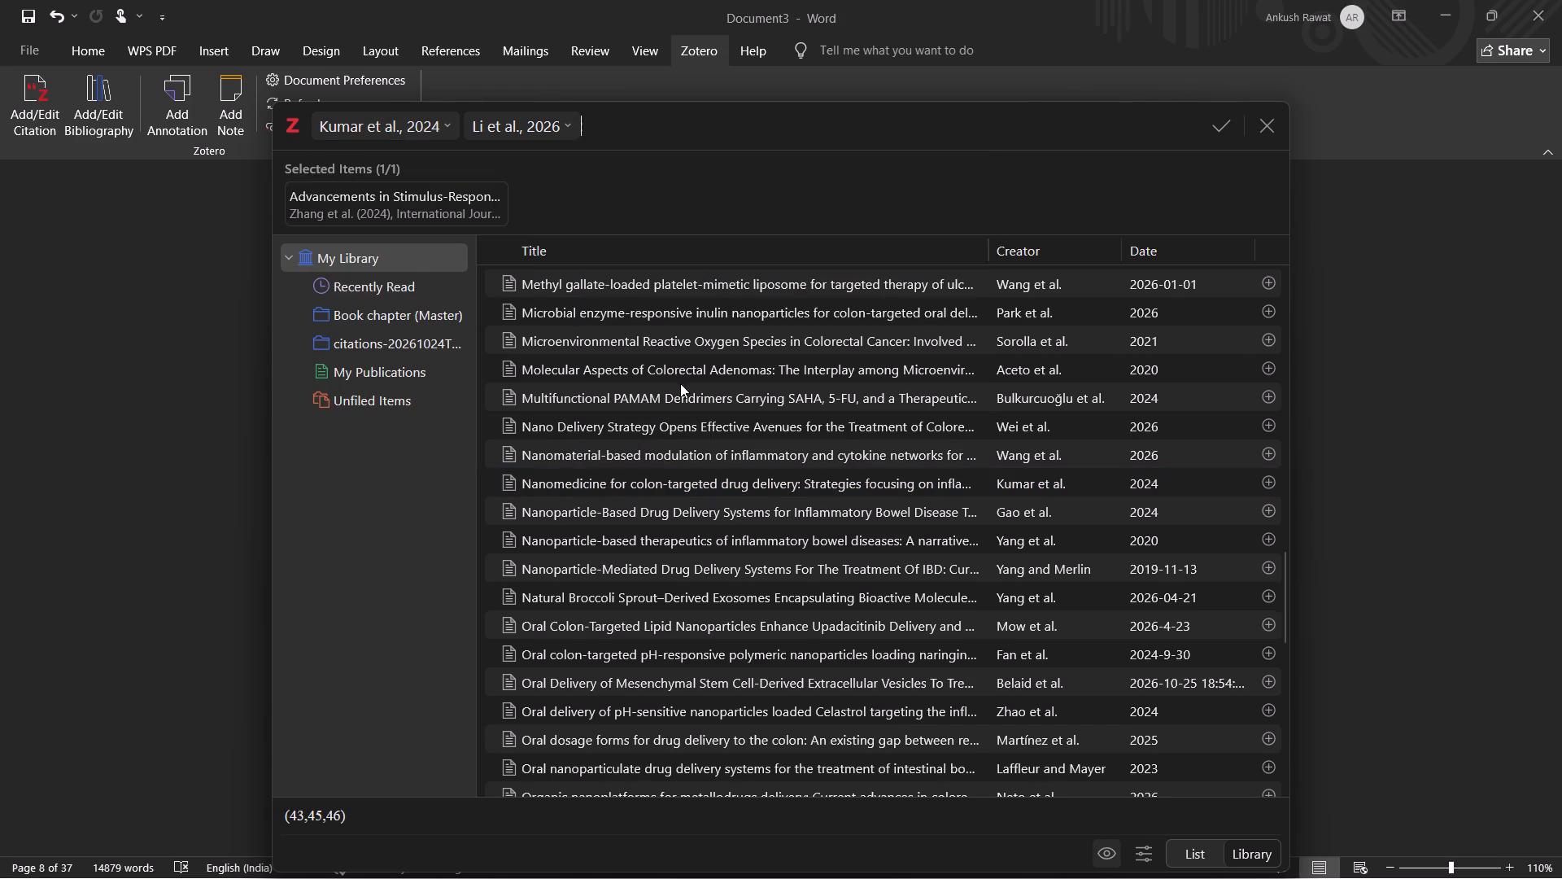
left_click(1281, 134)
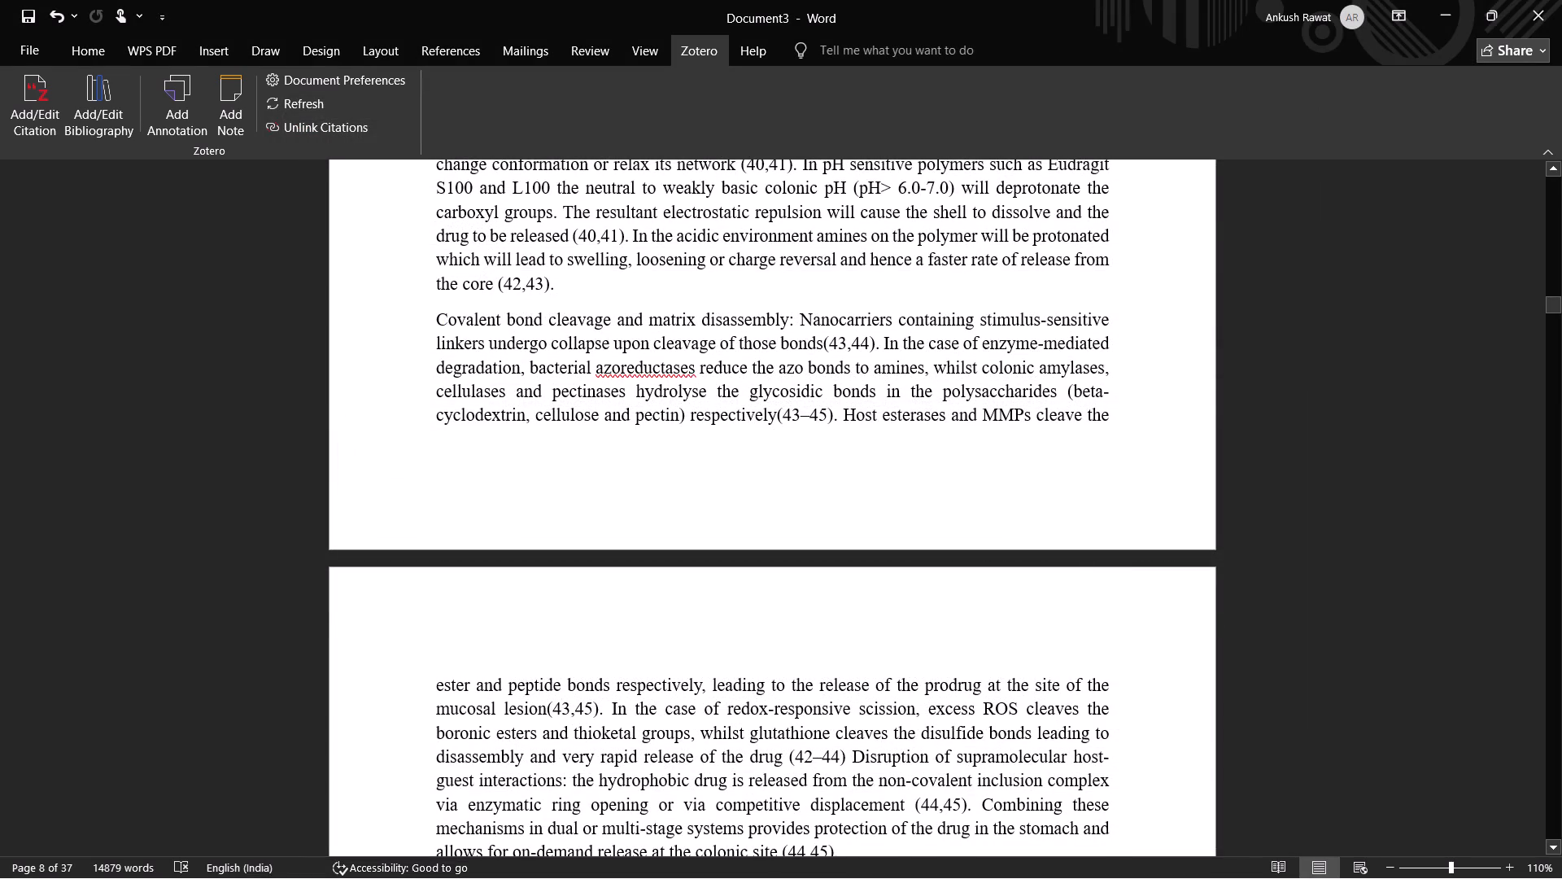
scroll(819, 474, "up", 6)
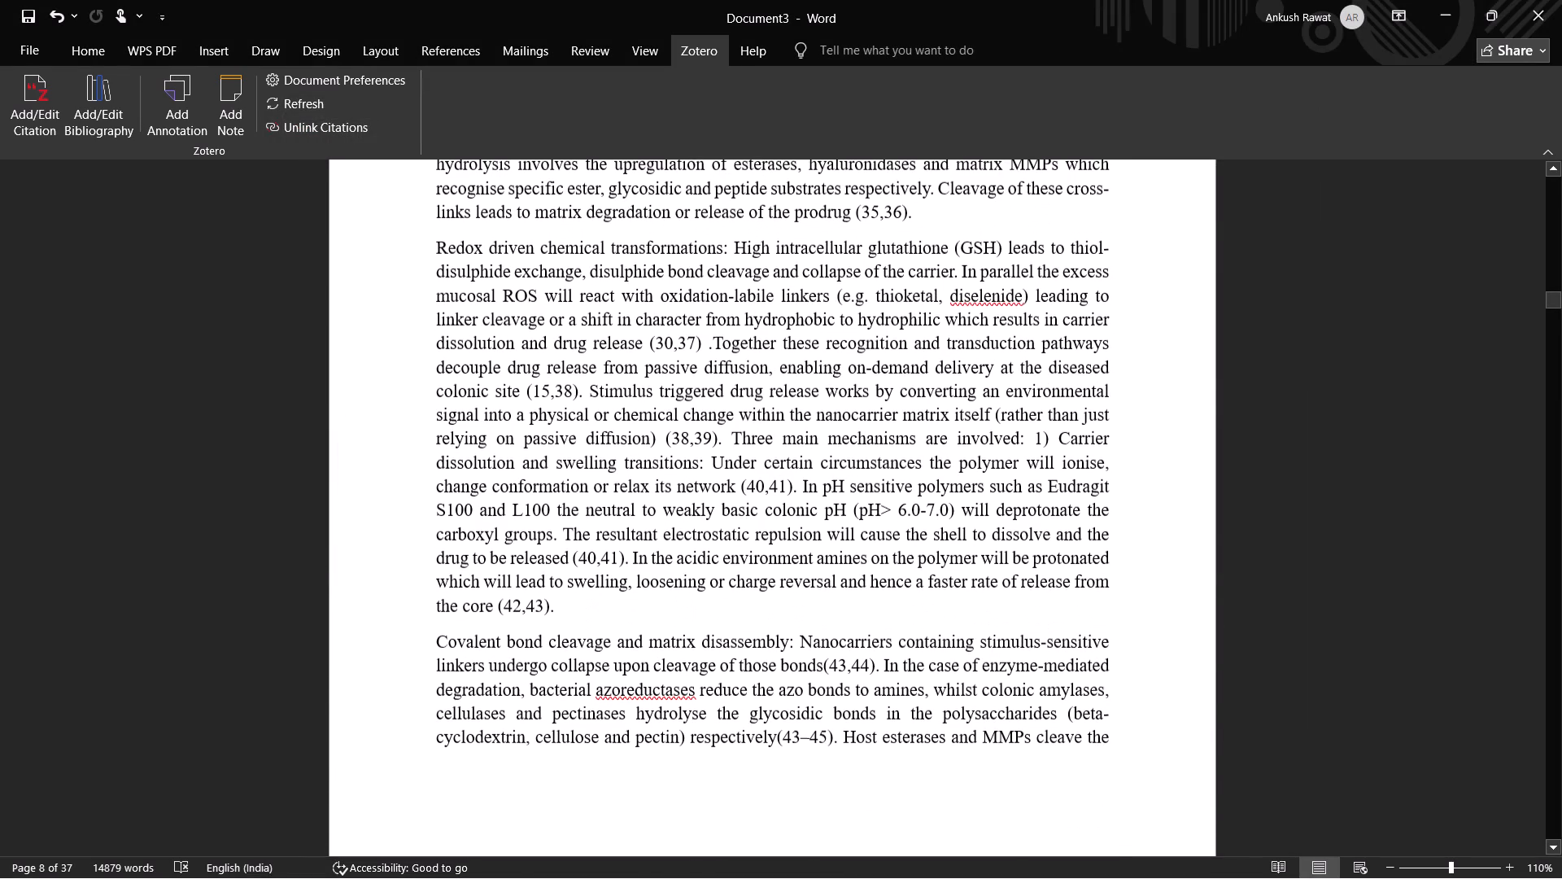
Switch to the Book chapter 3 Colon.docx window and close it without saving changes.
key("alt+Tab")
key("alt+Tab")
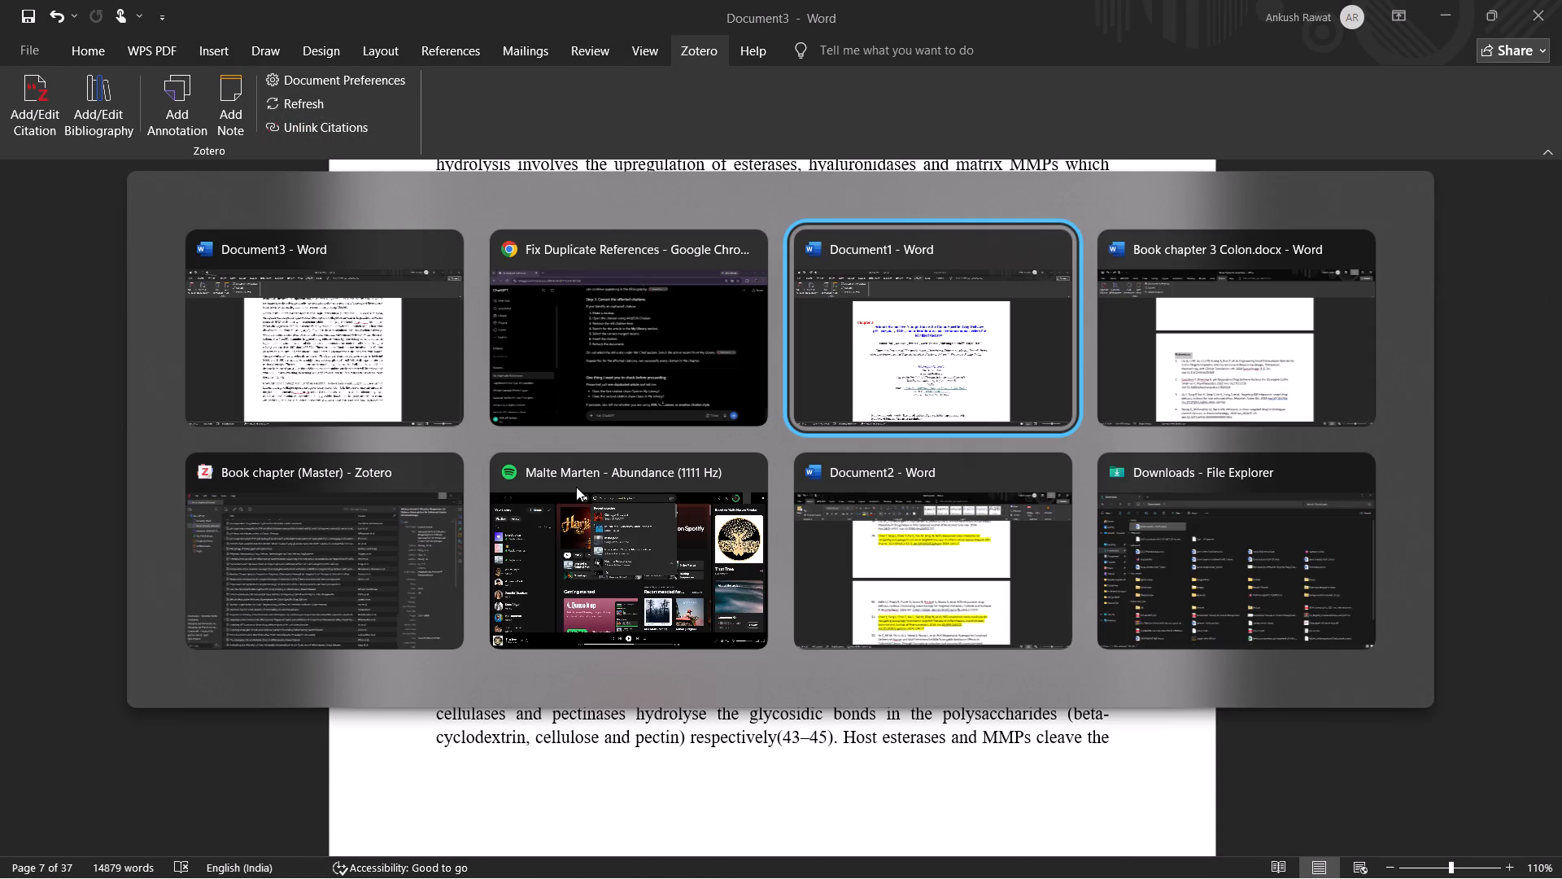
key("alt+Tab")
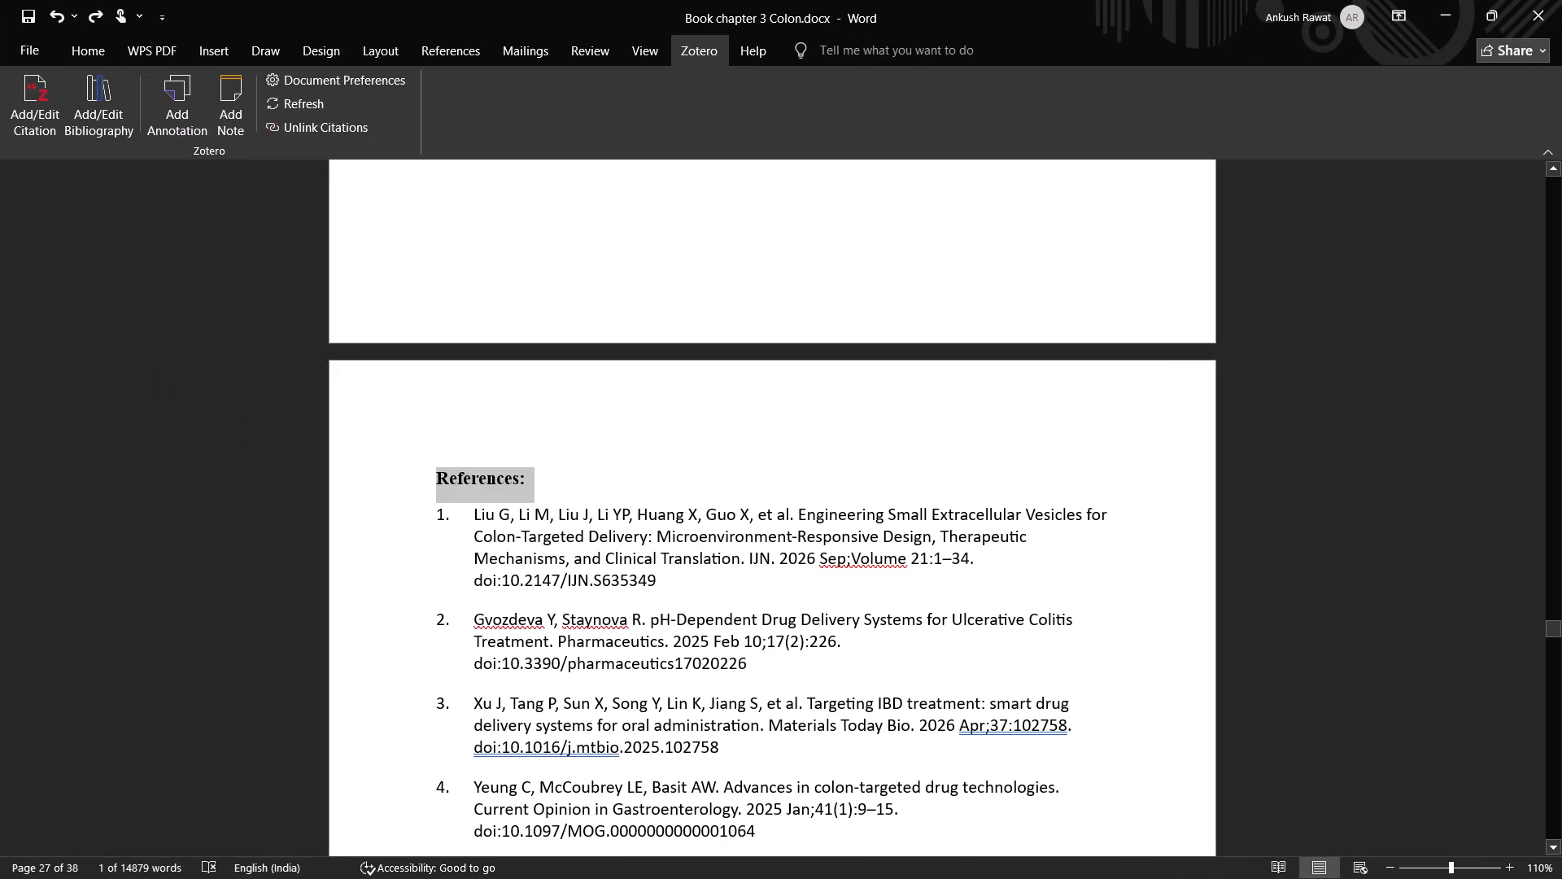
left_click(1544, 17)
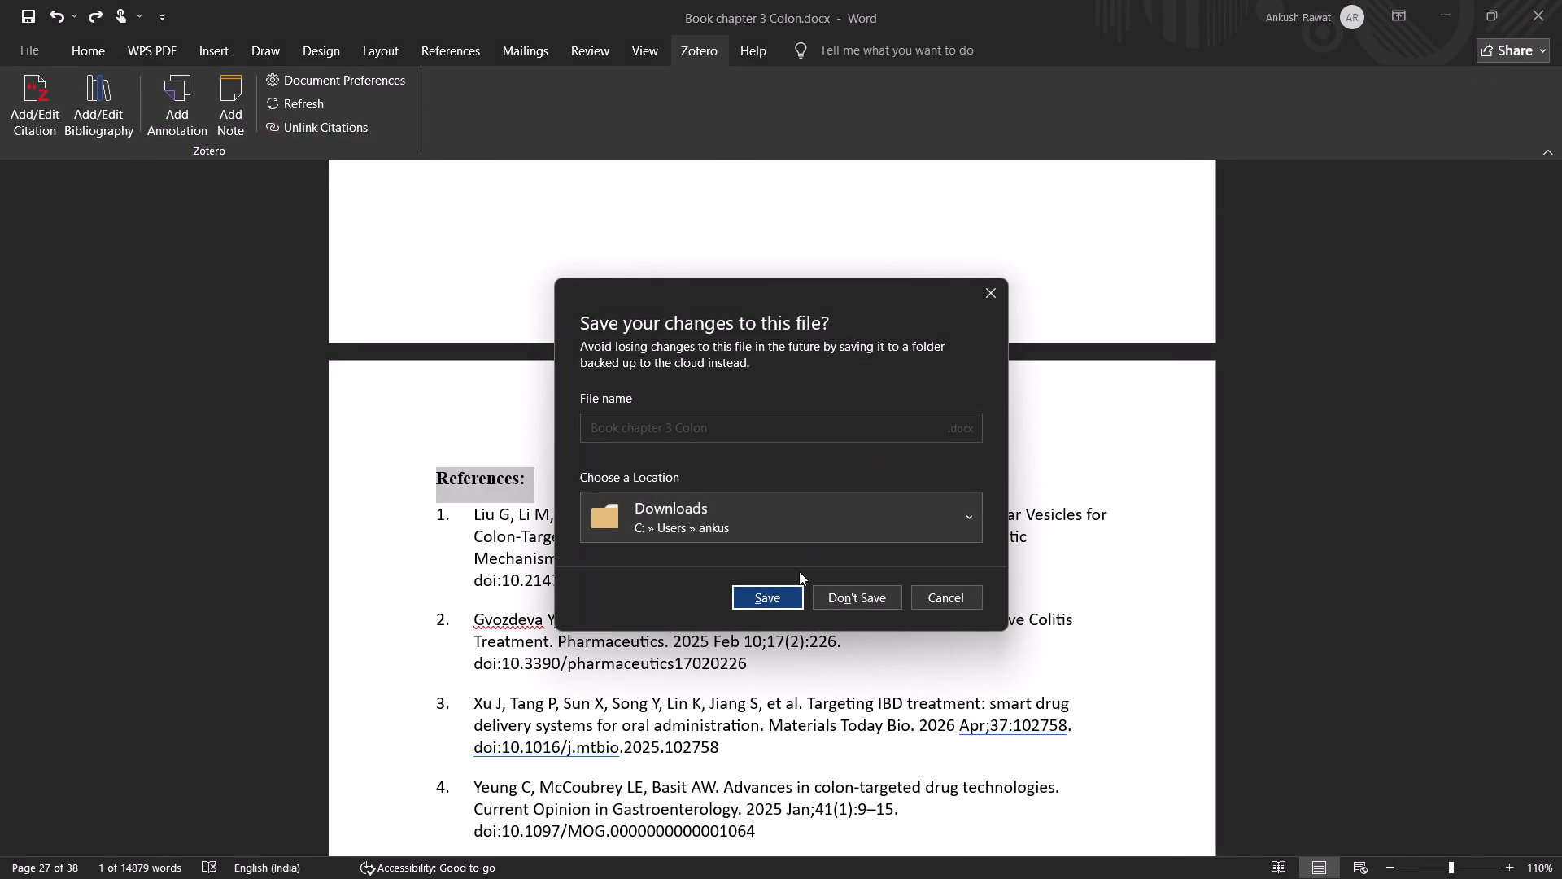
left_click(837, 605)
Return to the unsaved Document3 and close it, discarding its changes.
key("alt+Tab")
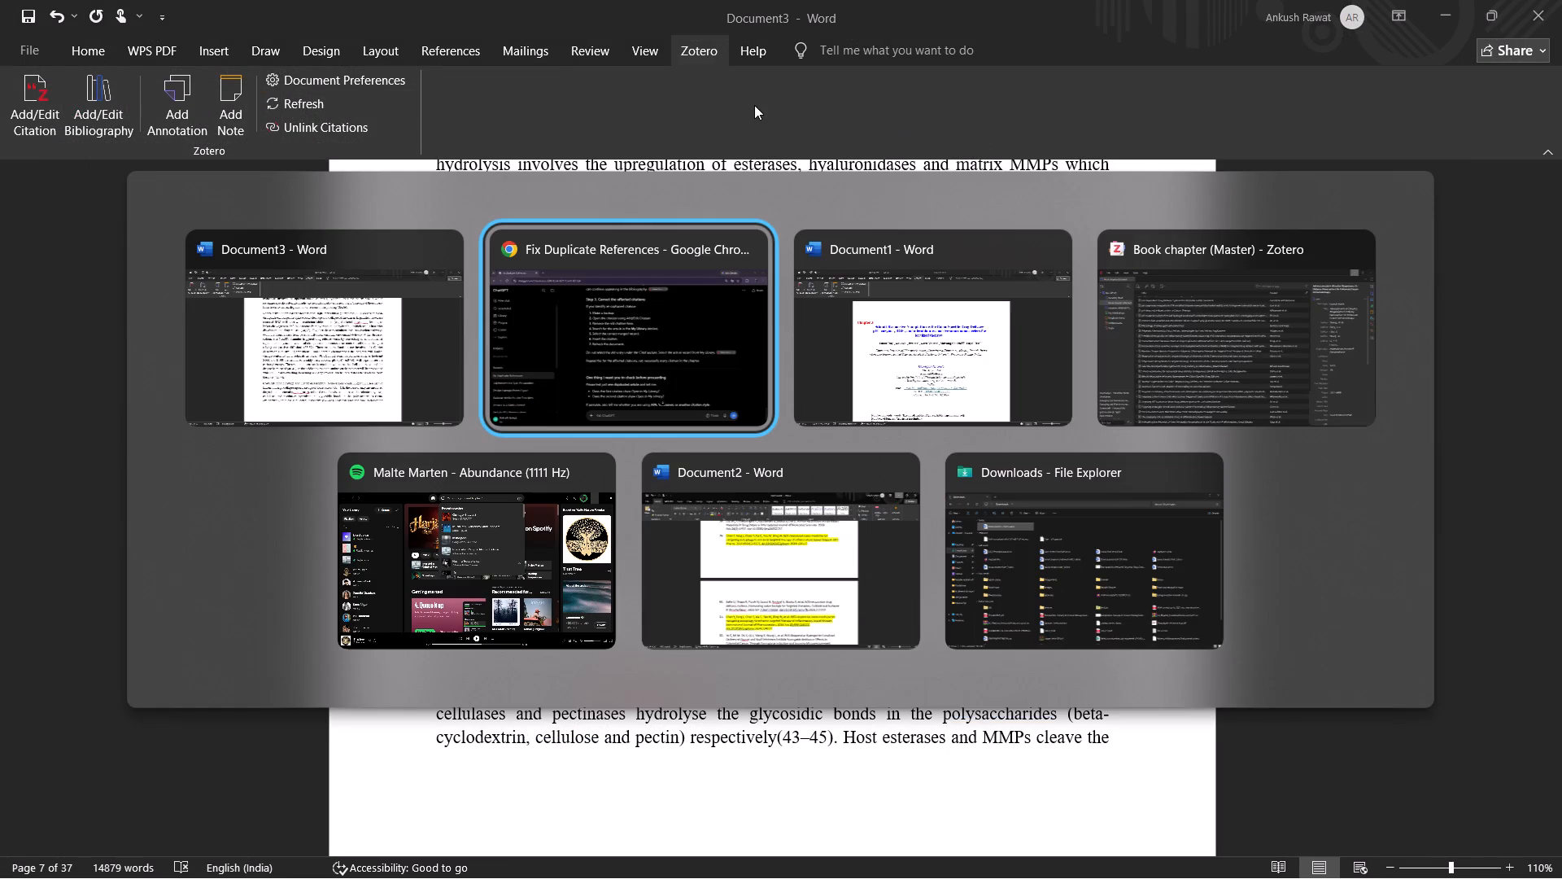
key("alt+Tab")
key("alt+Tab")
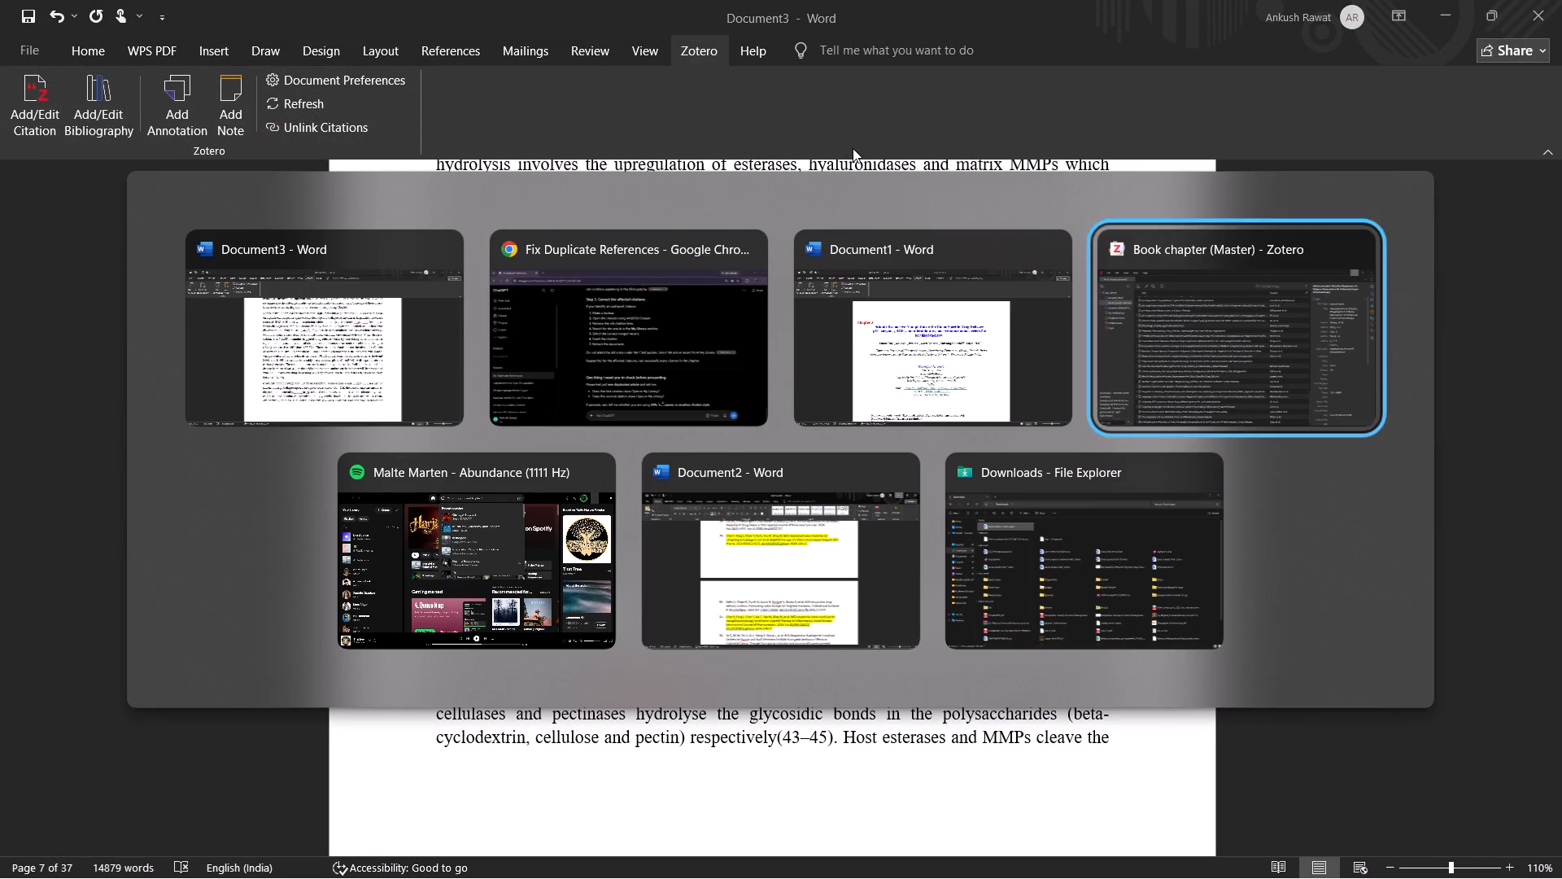
key("alt+Tab")
key("alt+Tab")
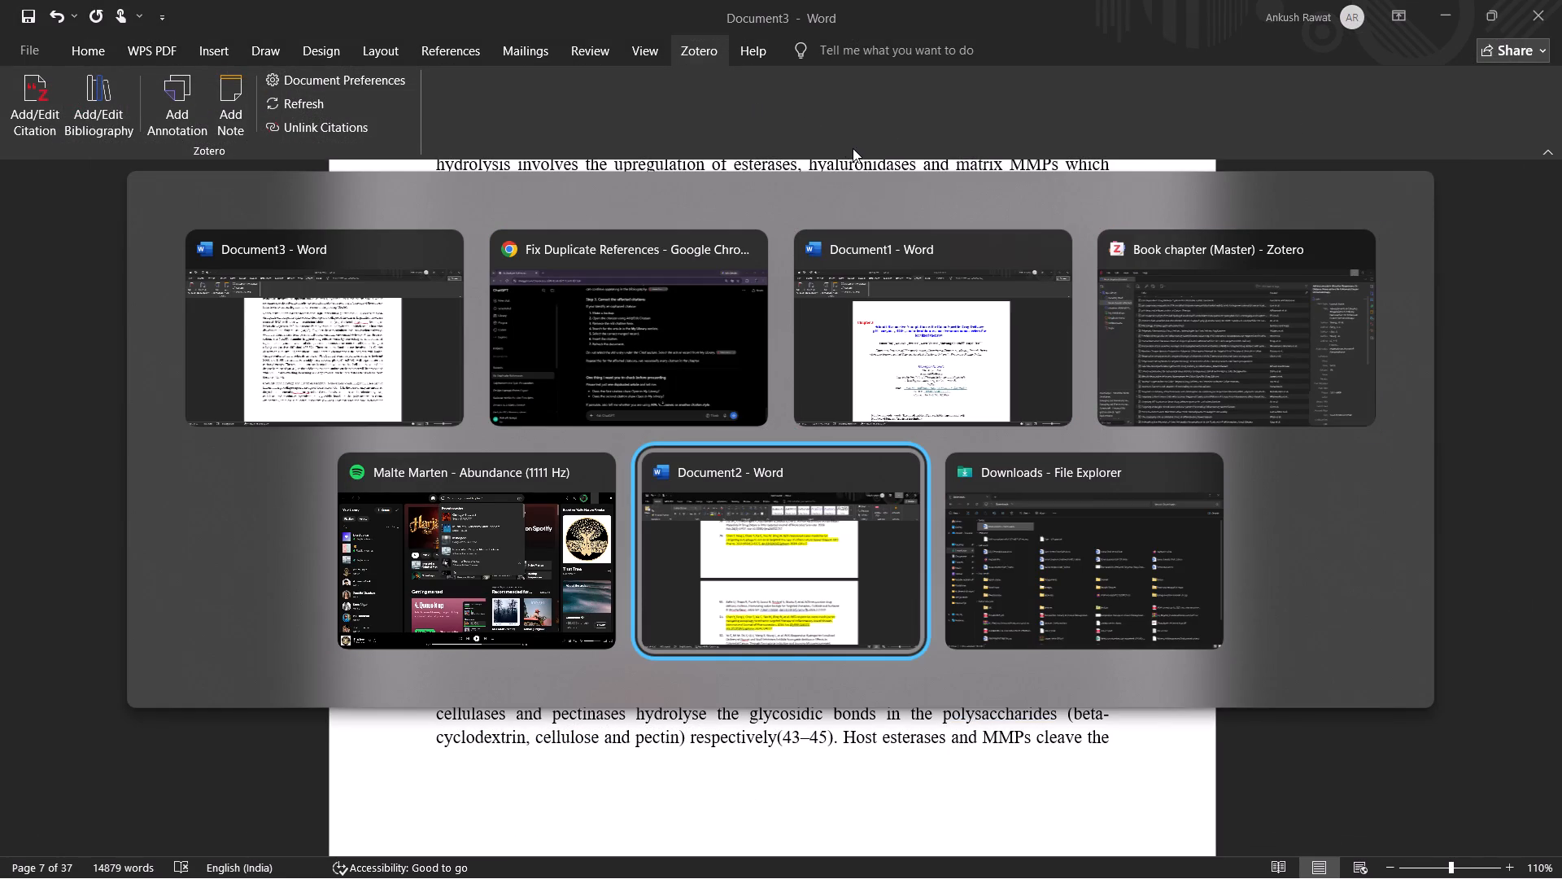
key("alt+Tab")
key("alt+Tab")
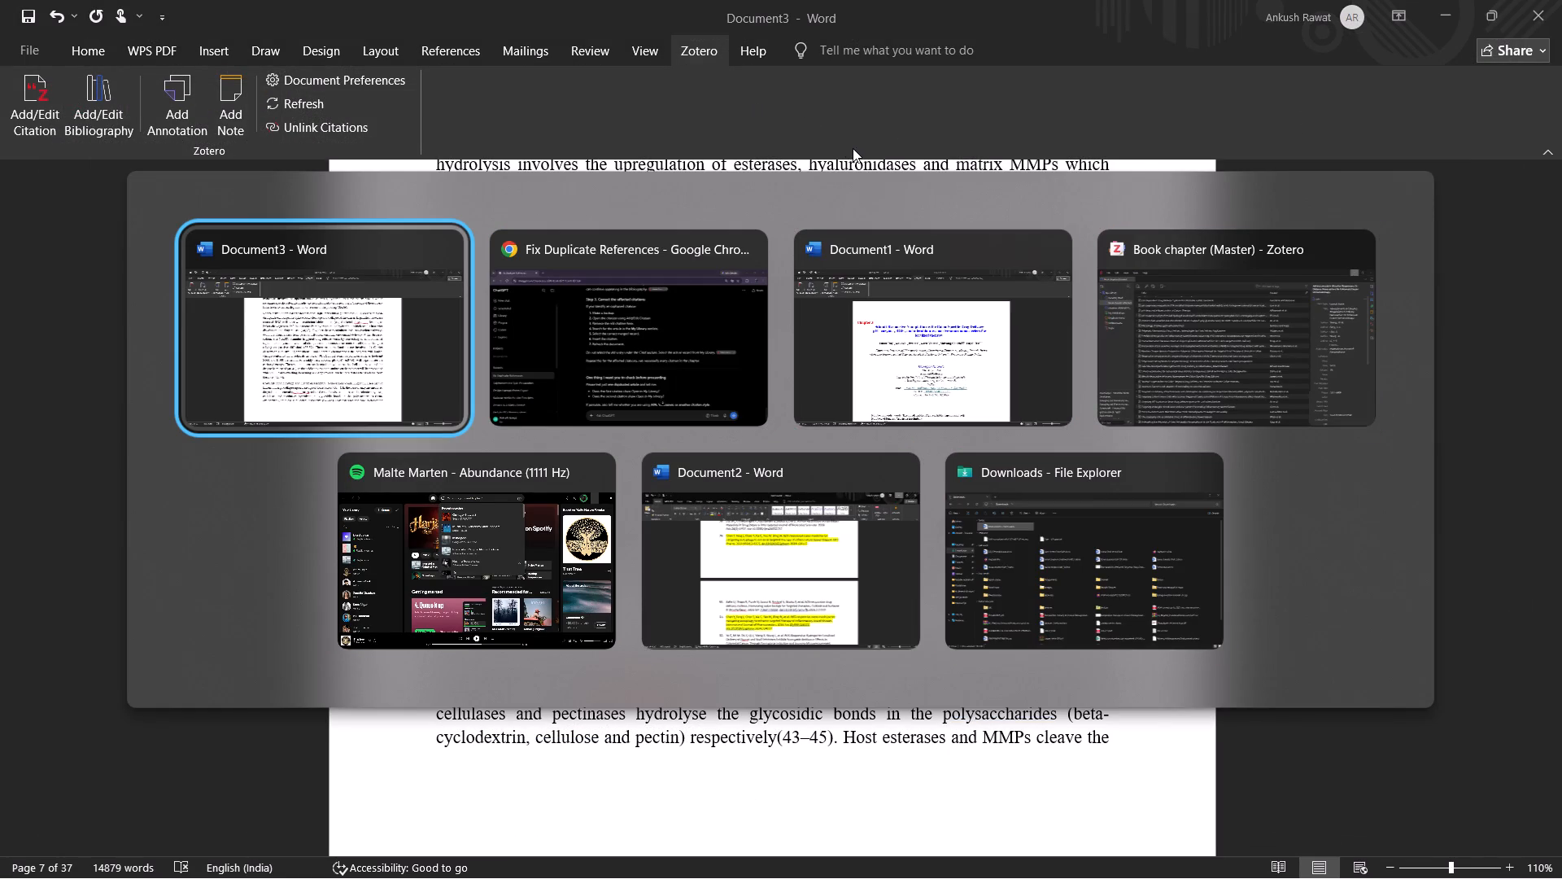
left_click(1538, 14)
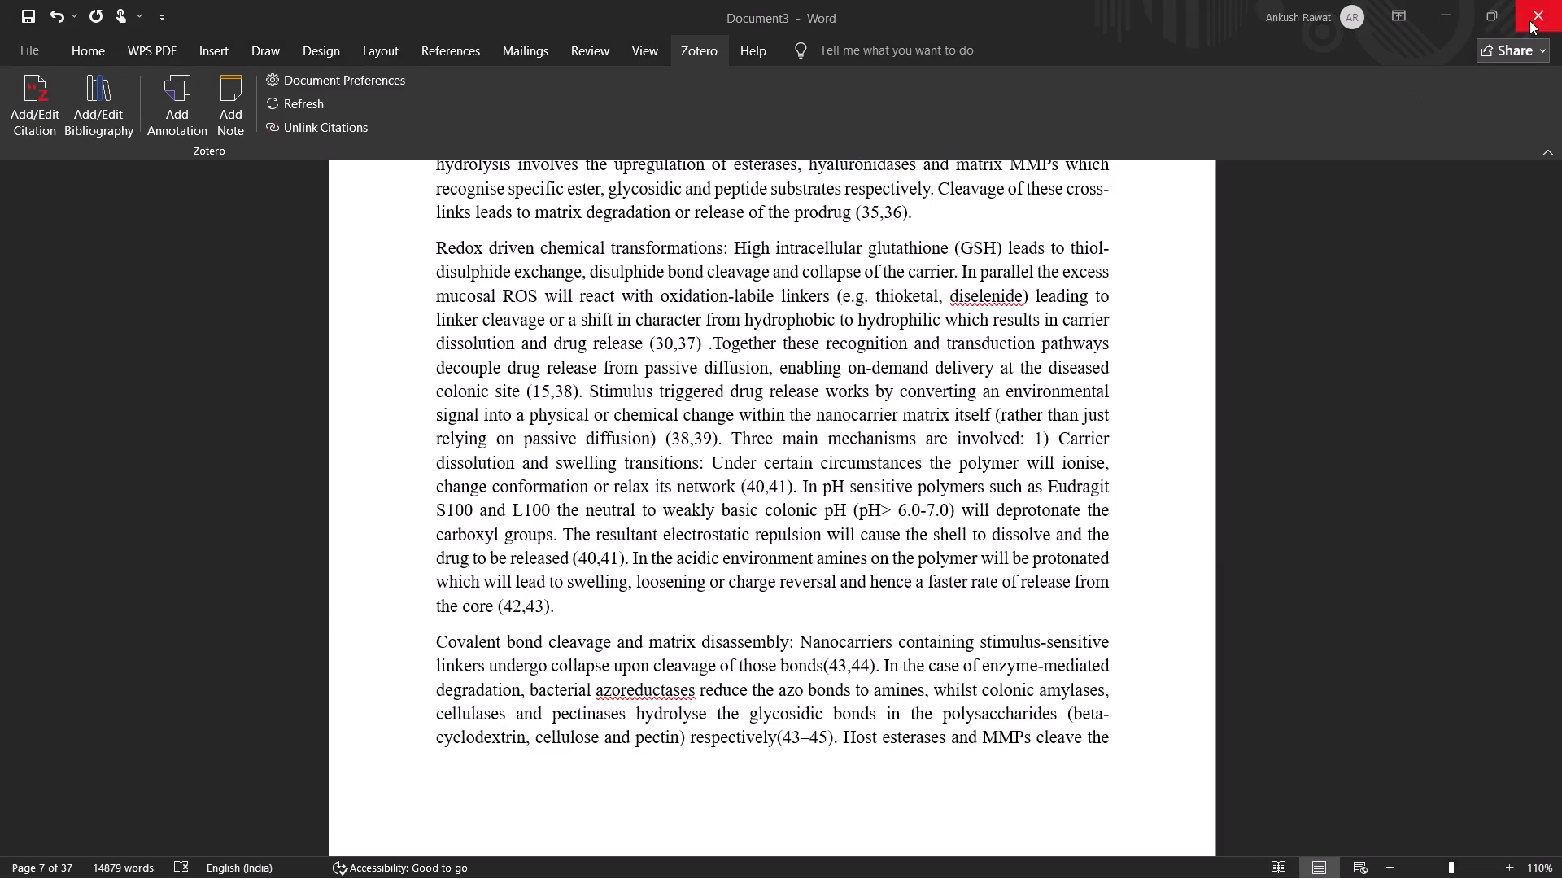
left_click(858, 557)
Switch to the unsaved Document1 in Word and close it without saving.
key("alt+Tab")
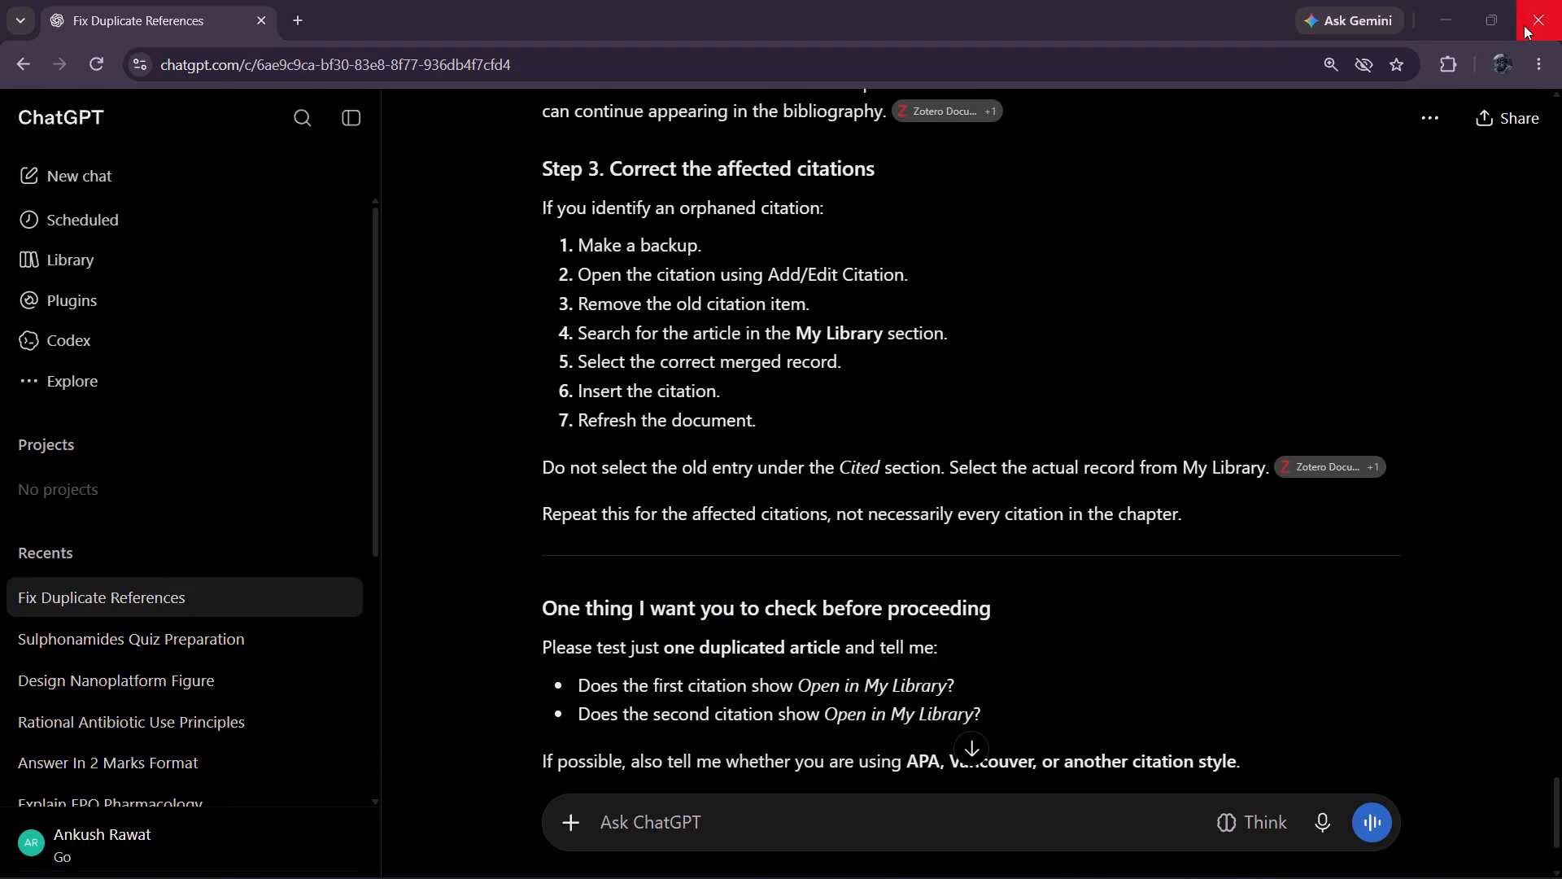
left_click(1544, 17)
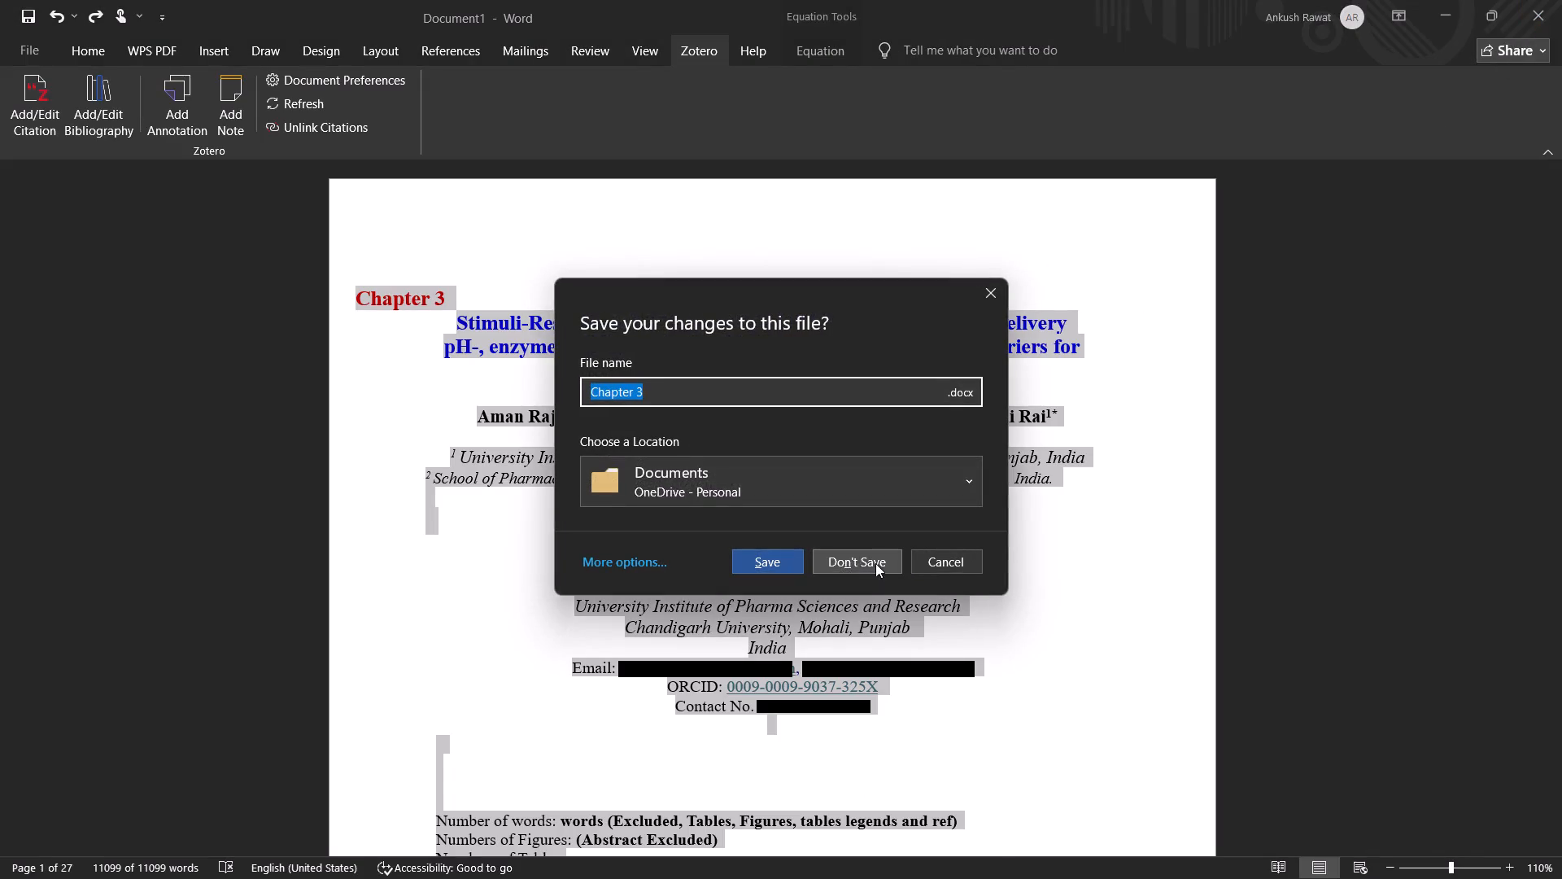
left_click(874, 563)
Switch to Document2, the copy with highlighted duplicate references, and close it without saving.
key("alt+Tab")
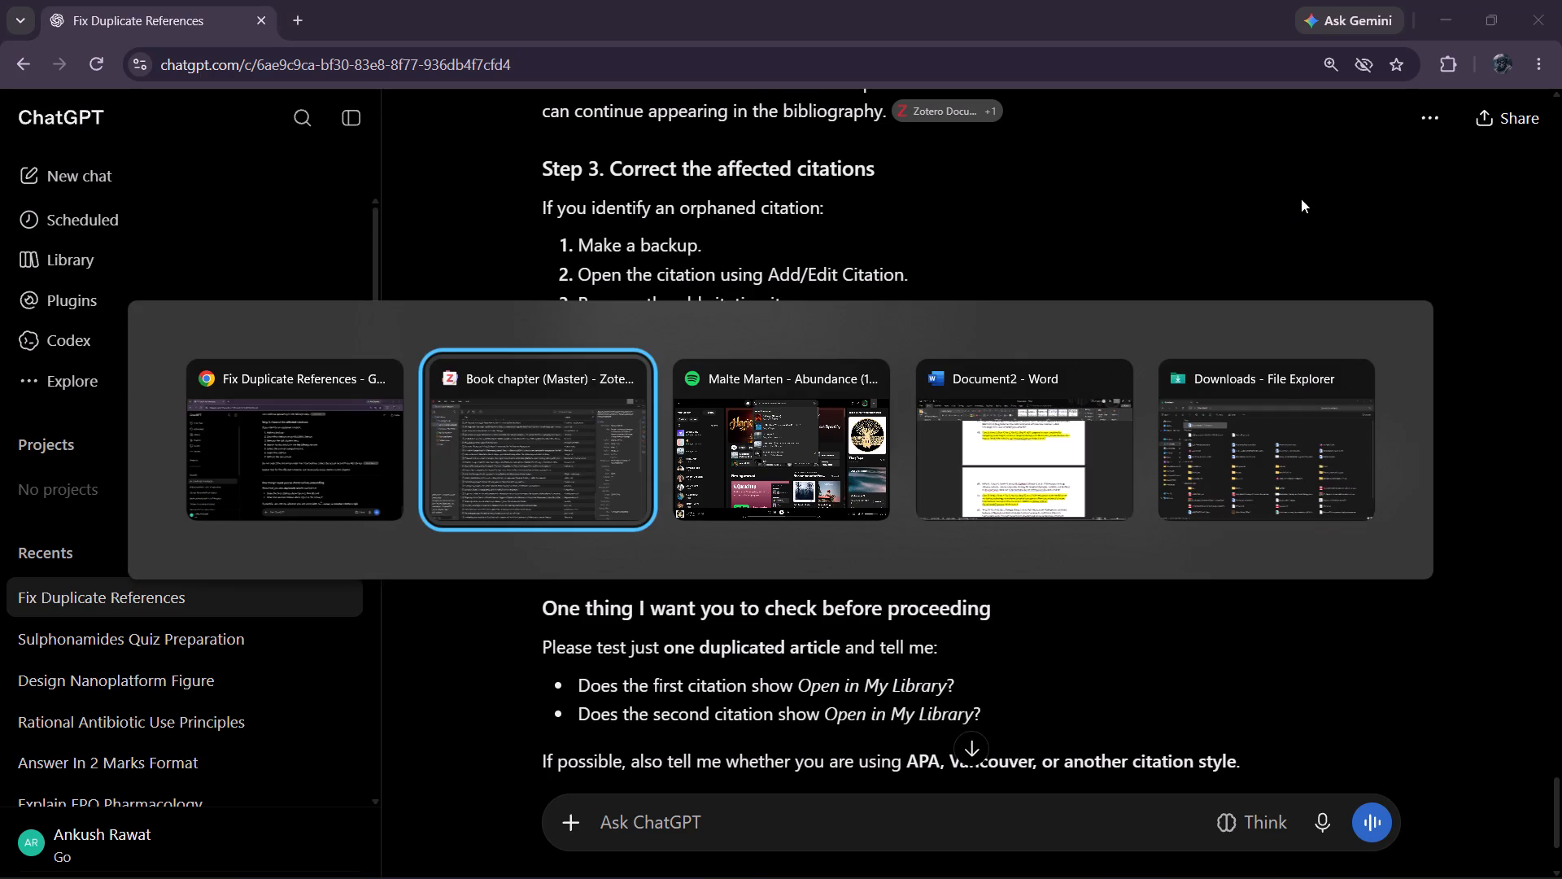
key("alt+Tab")
key("alt+Tab")
left_click(1524, 8)
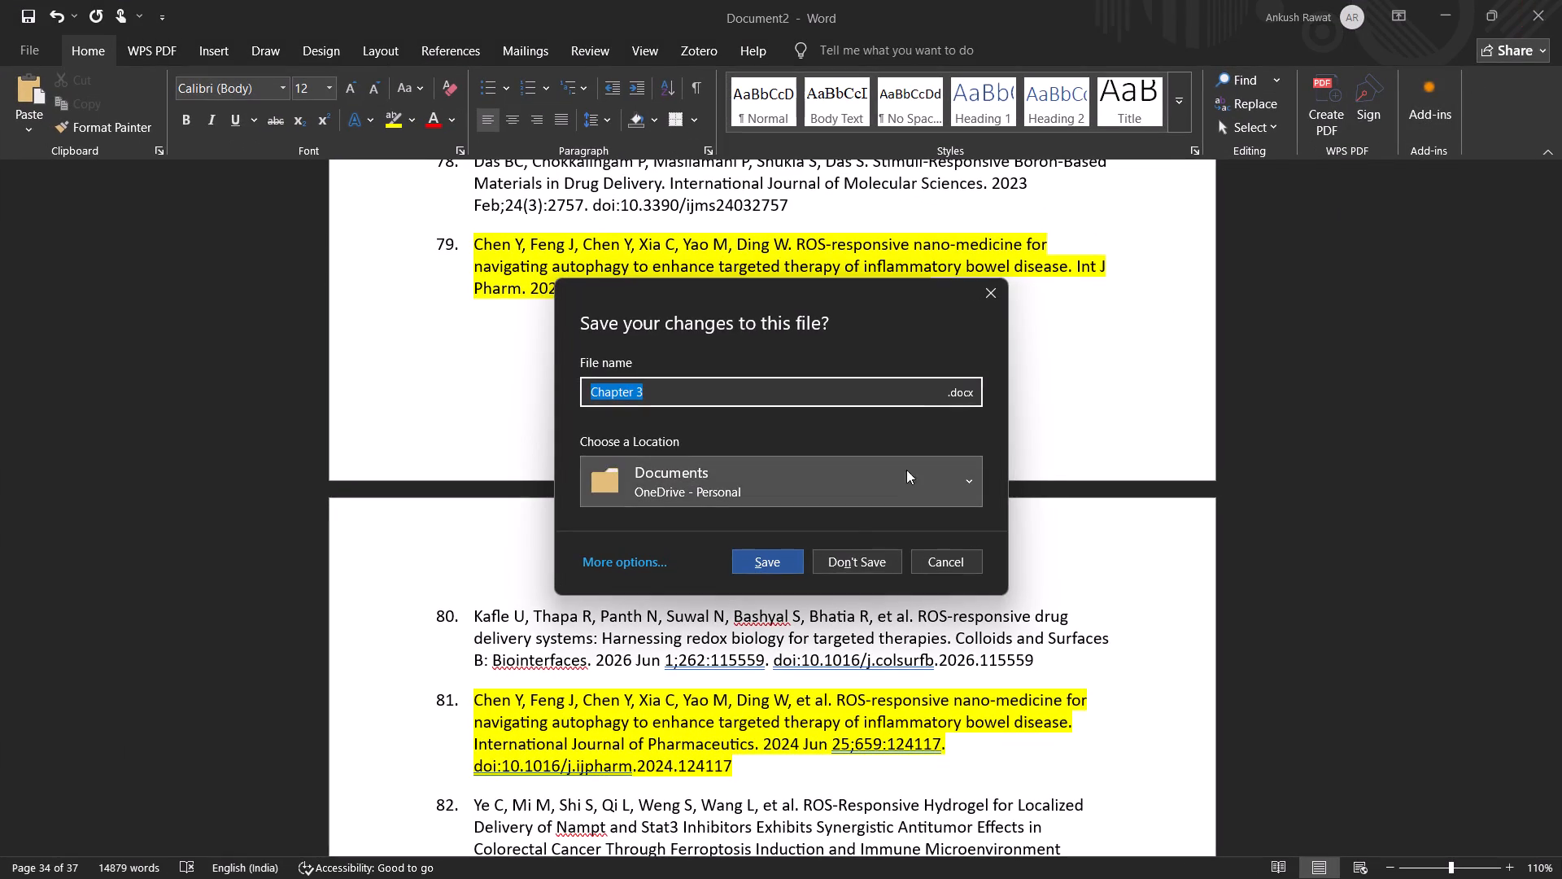
left_click(837, 558)
Switch to the Zotero window showing the Book chapter (Master) collection.
key("alt+Tab")
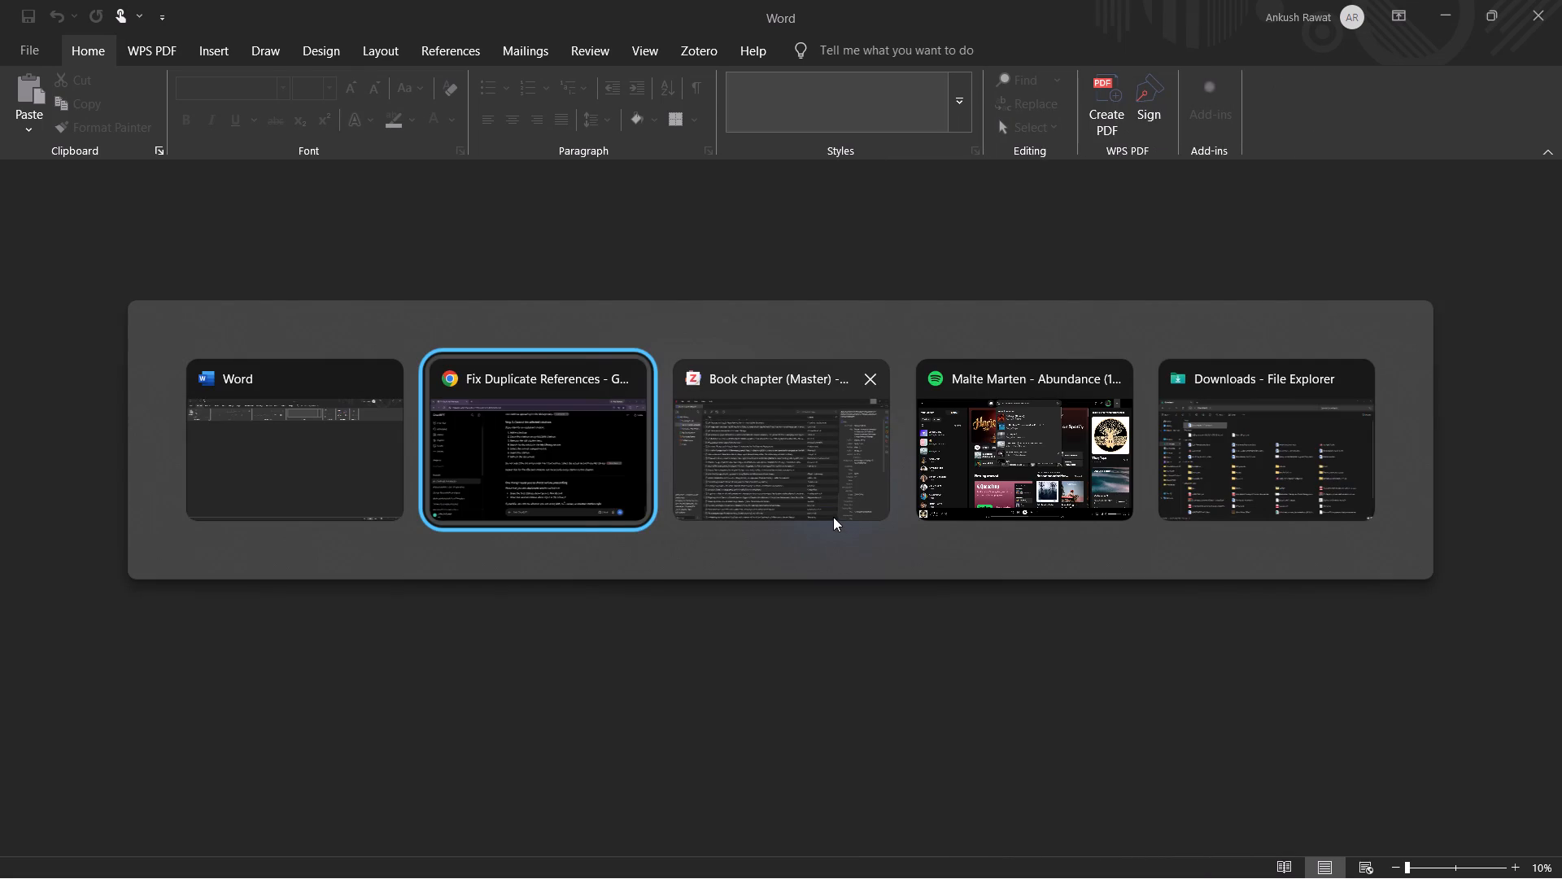
key("alt+Tab")
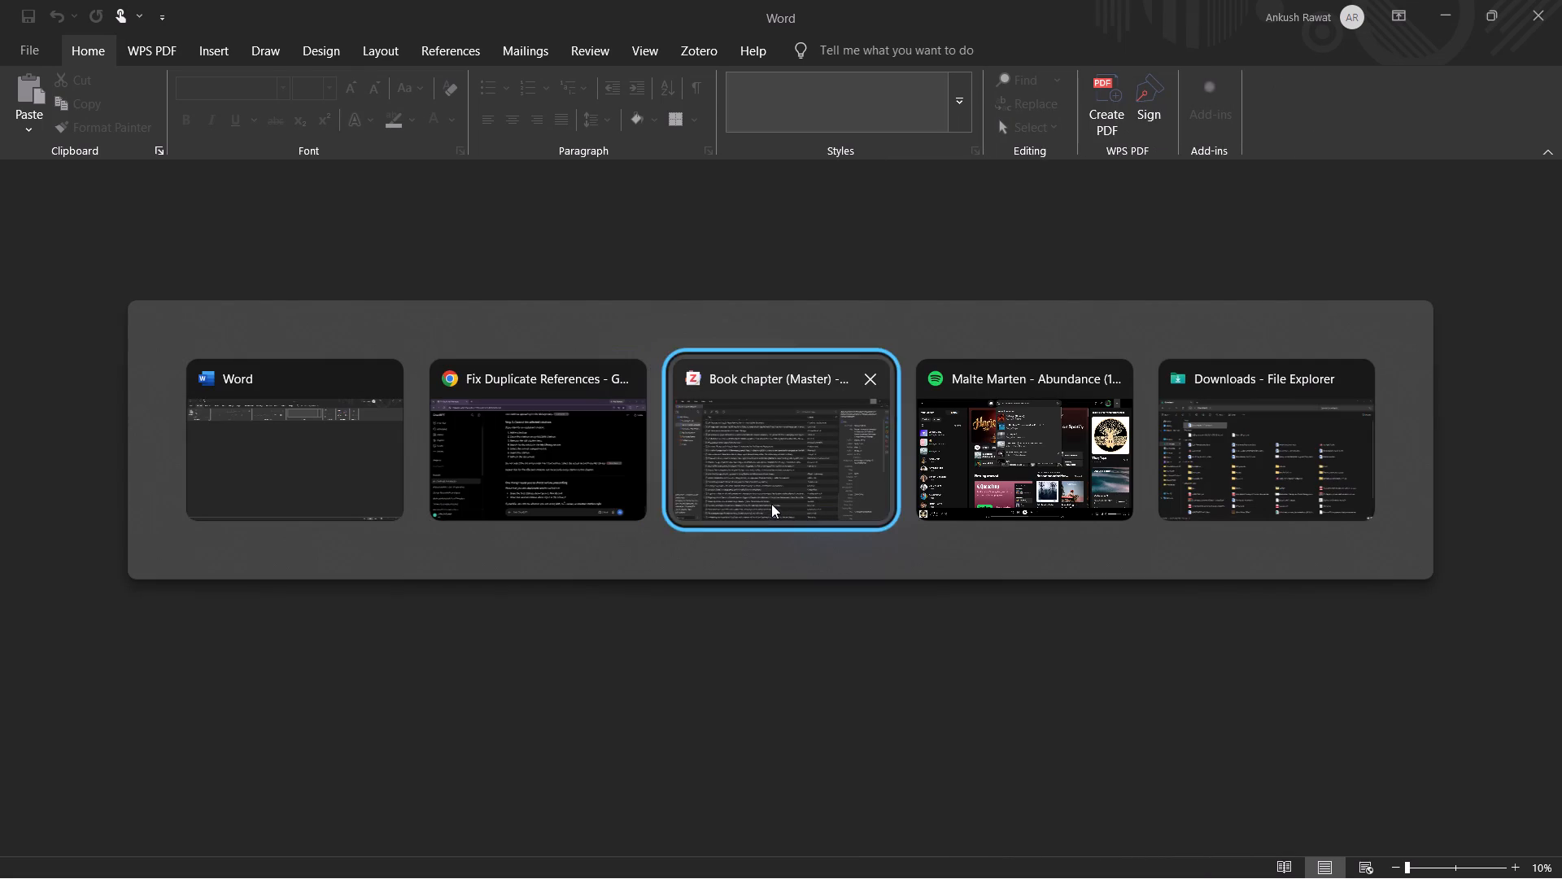
Return to Word and finish exiting it without keeping the last copied item.
key("alt+Tab")
key("alt+Tab")
key("alt+Tab")
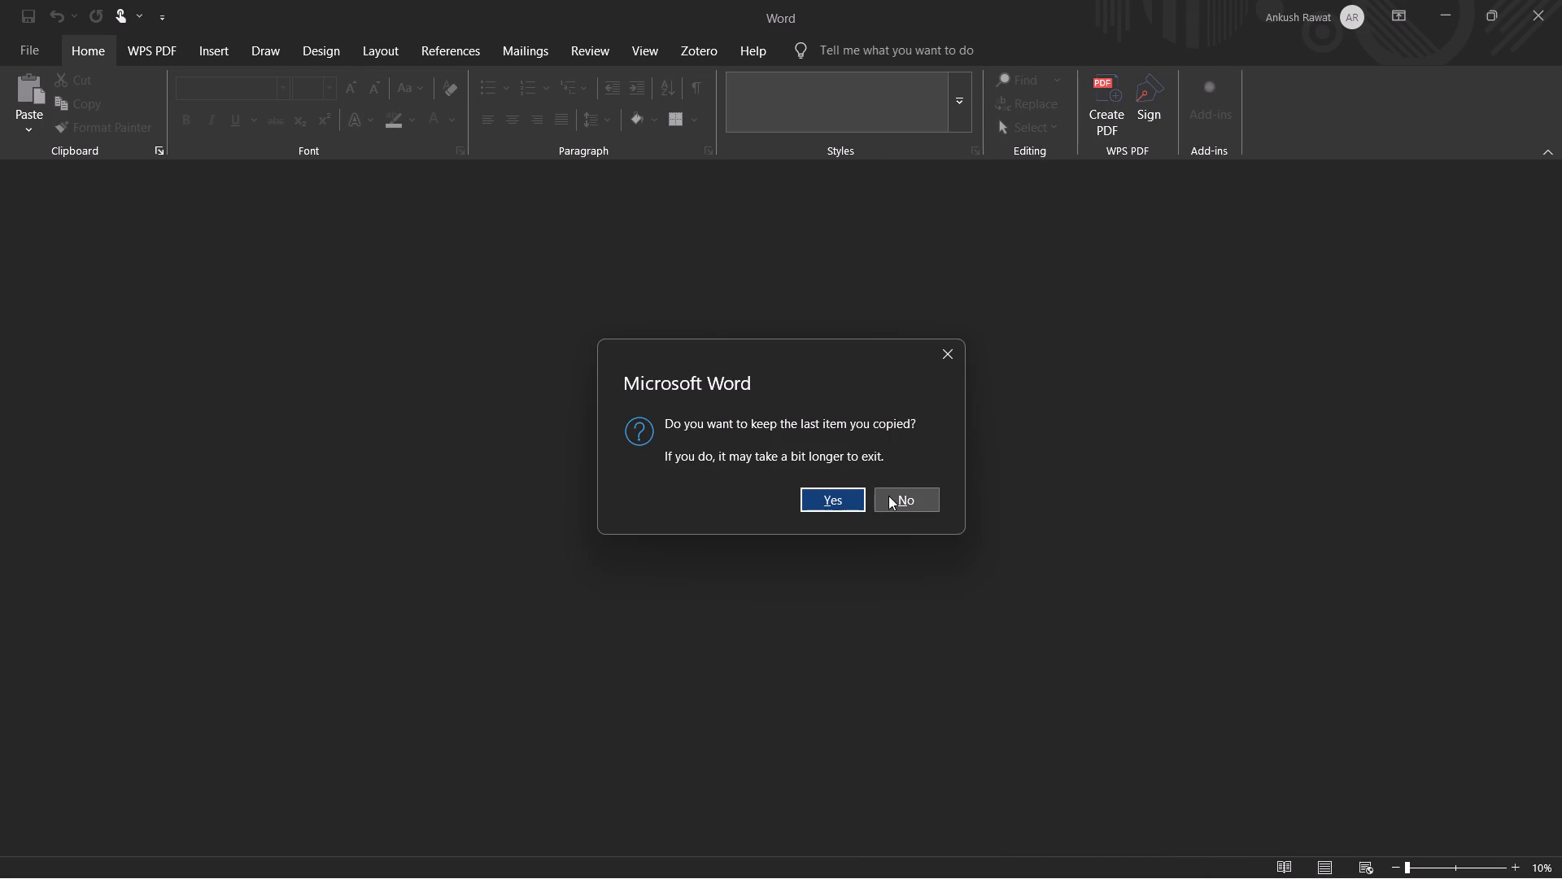
left_click(898, 503)
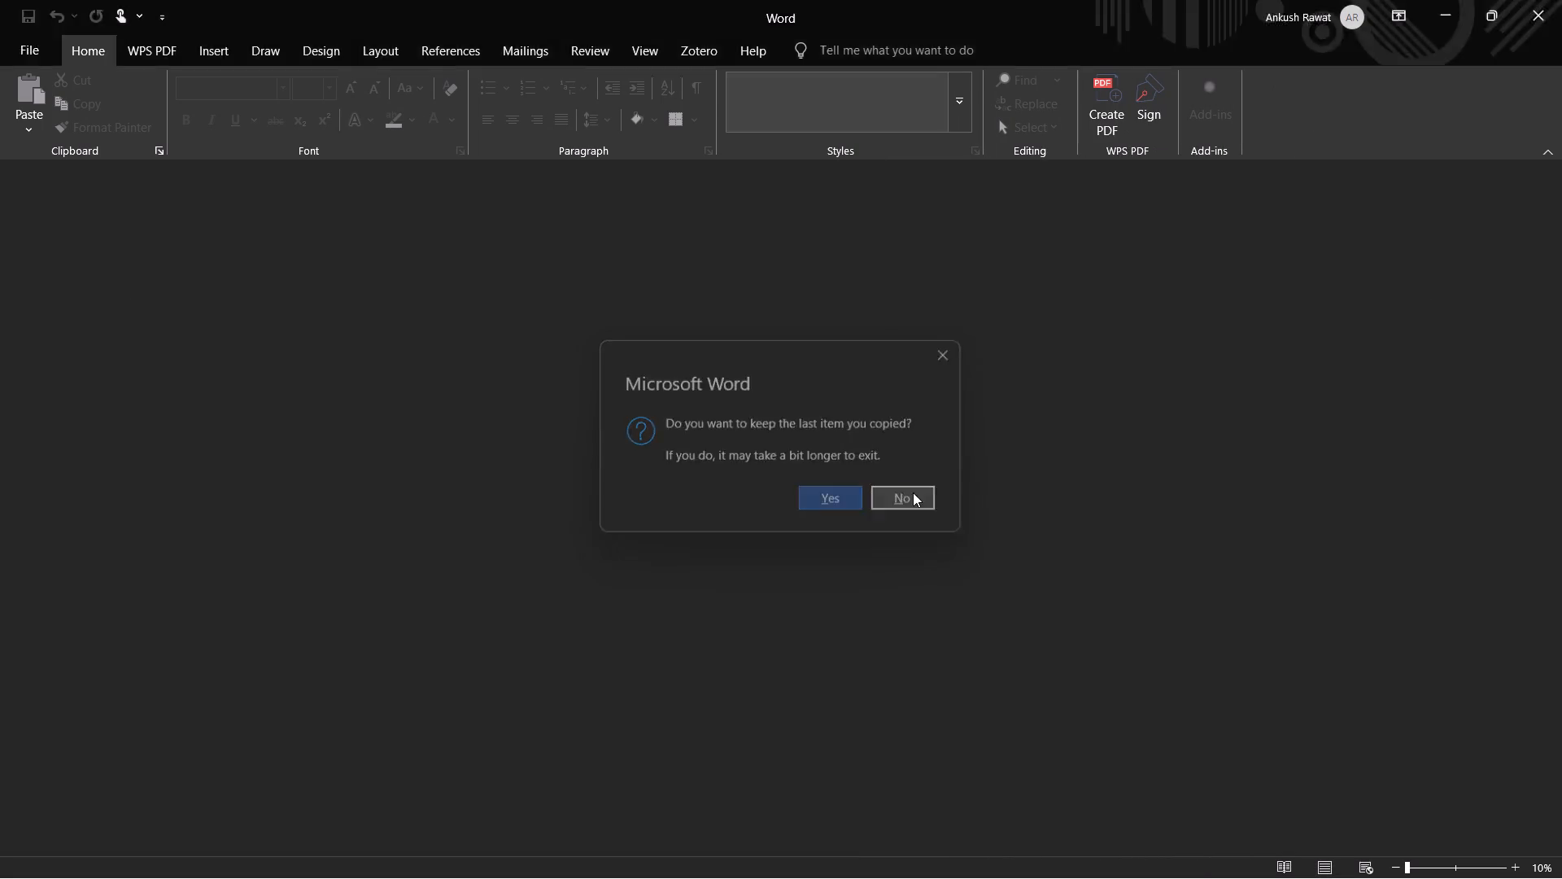
Switch to the Zotero window and minimize it.
key("alt+Tab")
key("alt+Tab")
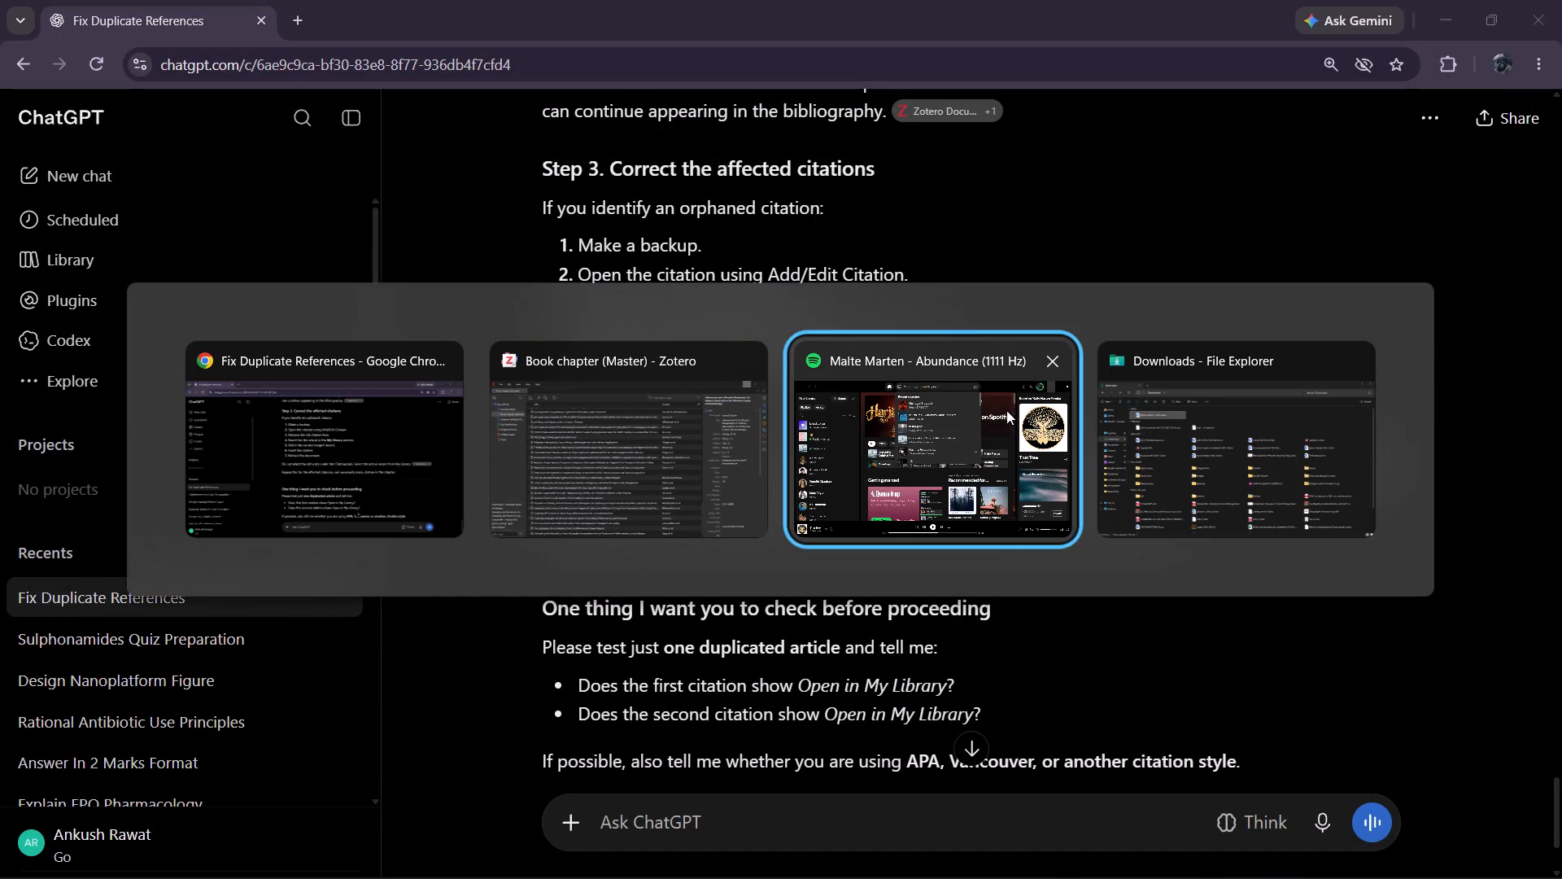
key("alt+Tab")
key("alt+Tab")
key("alt+Tab")
left_click(1448, 12)
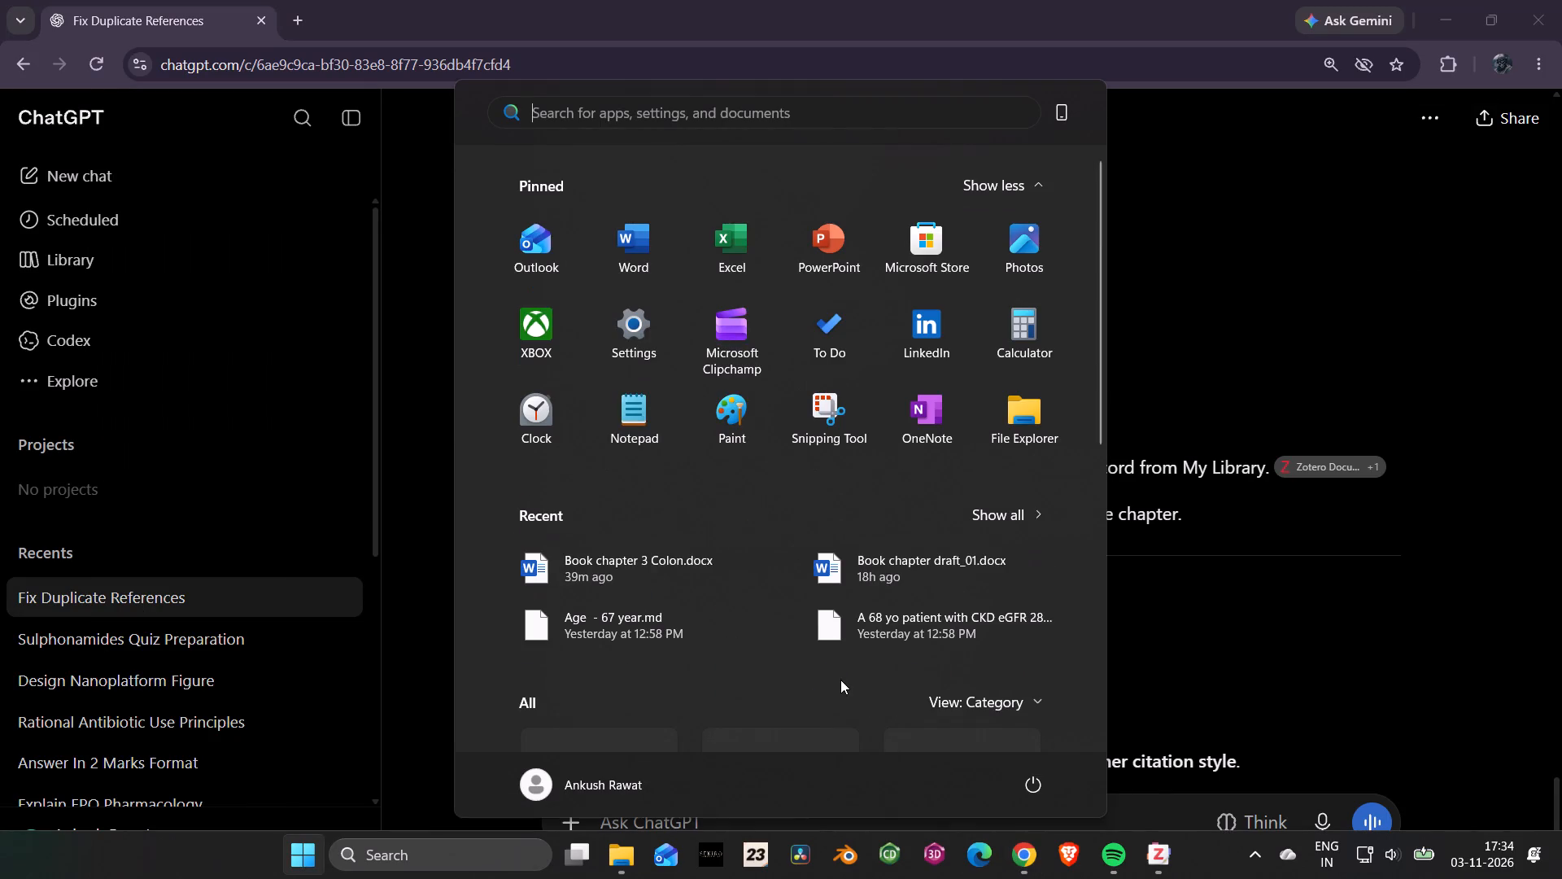
Search the computer's apps for WhatsApp.
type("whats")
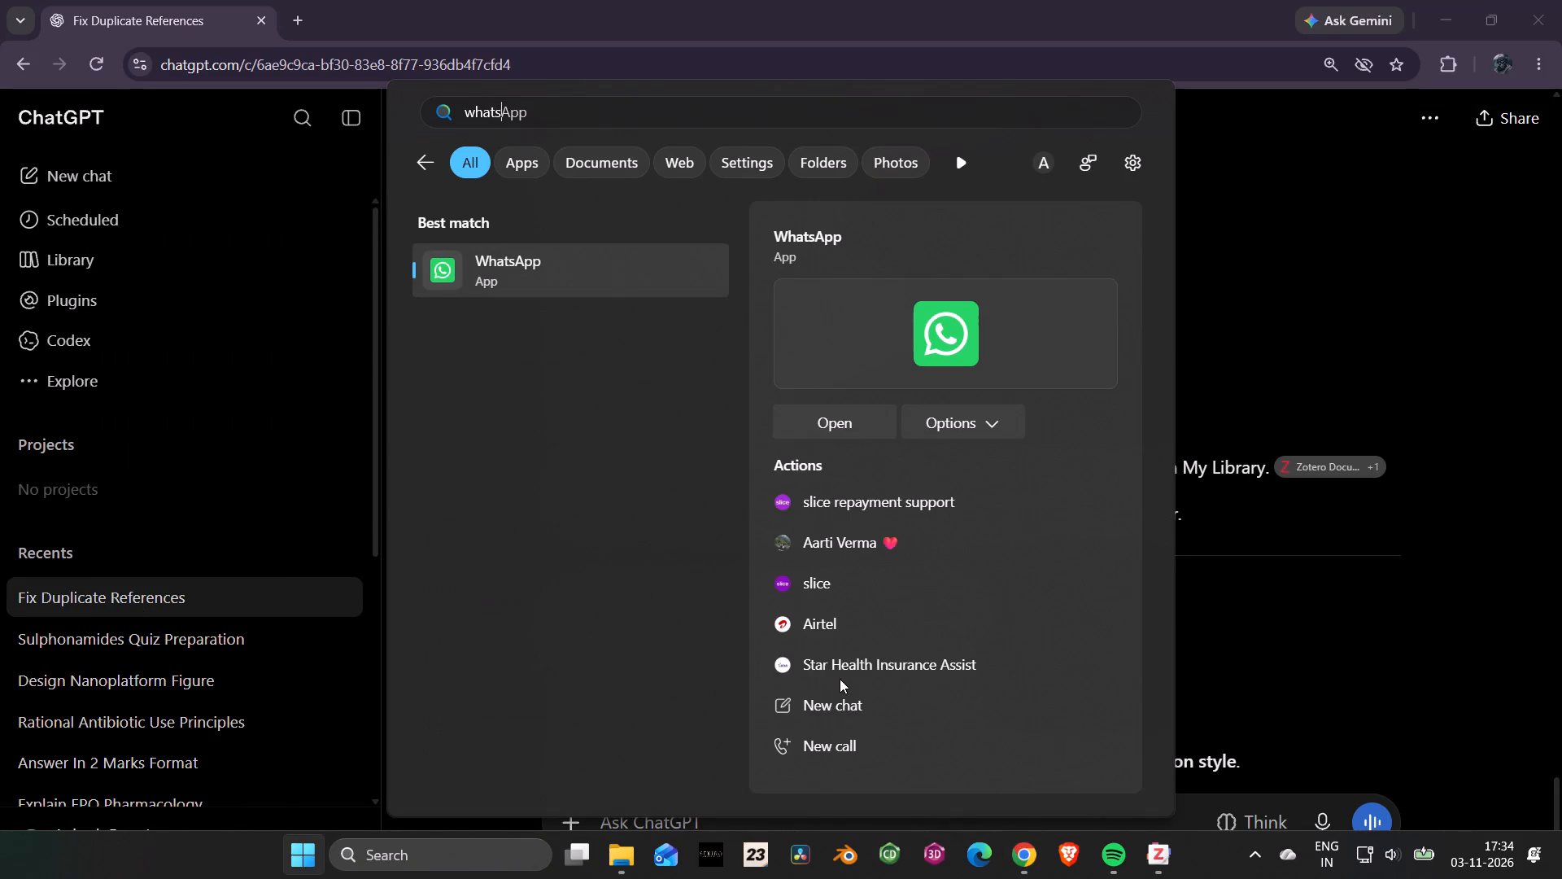
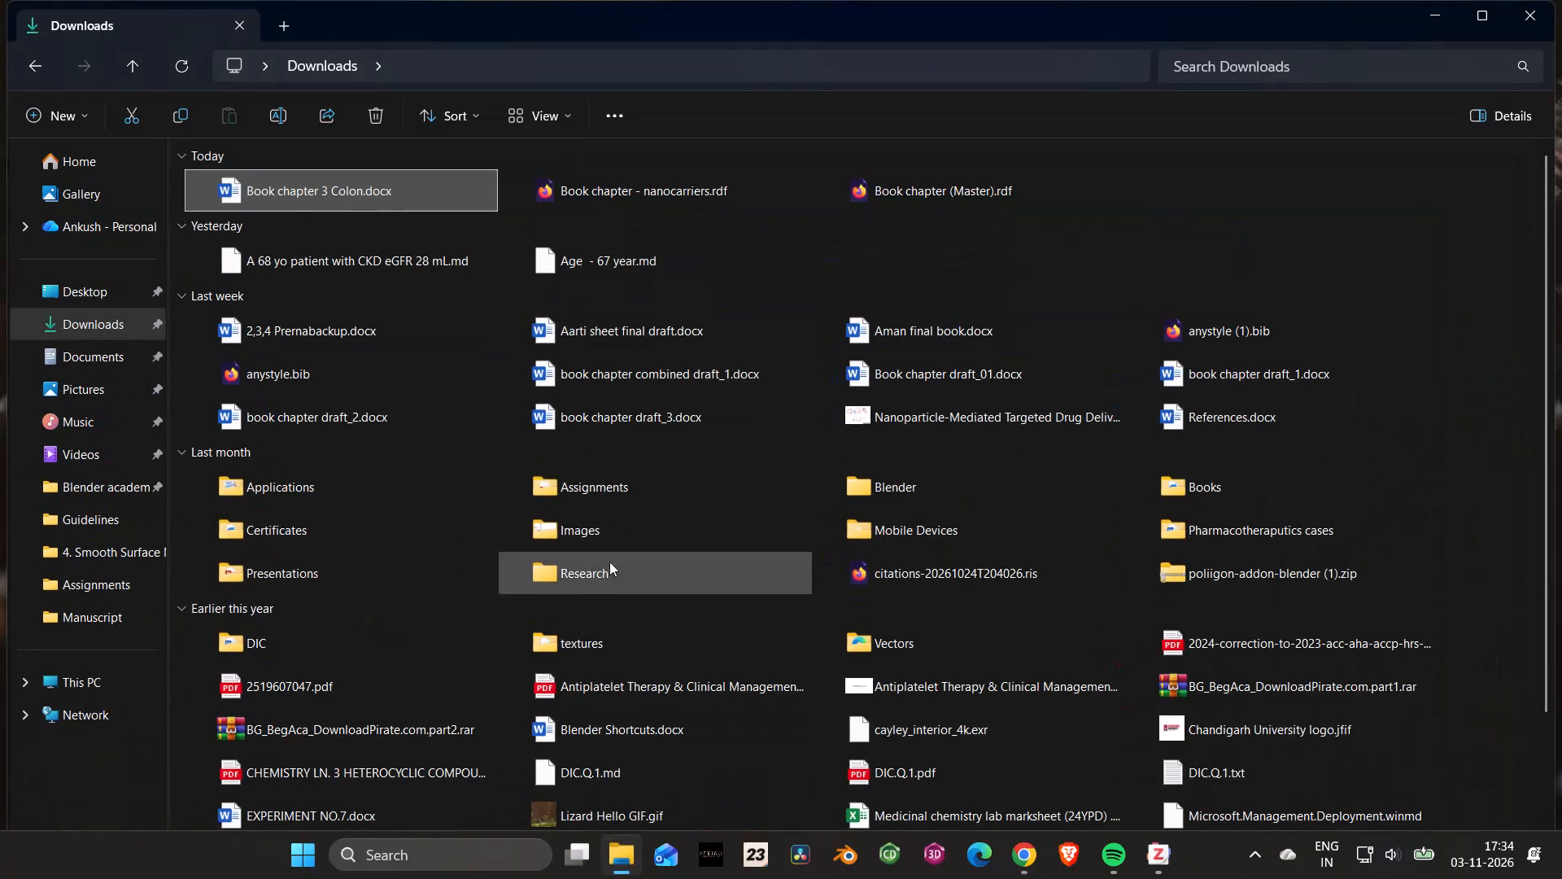
Open Book chapter 3 Colon.docx from the Downloads folder in Word.
double_click(361, 201)
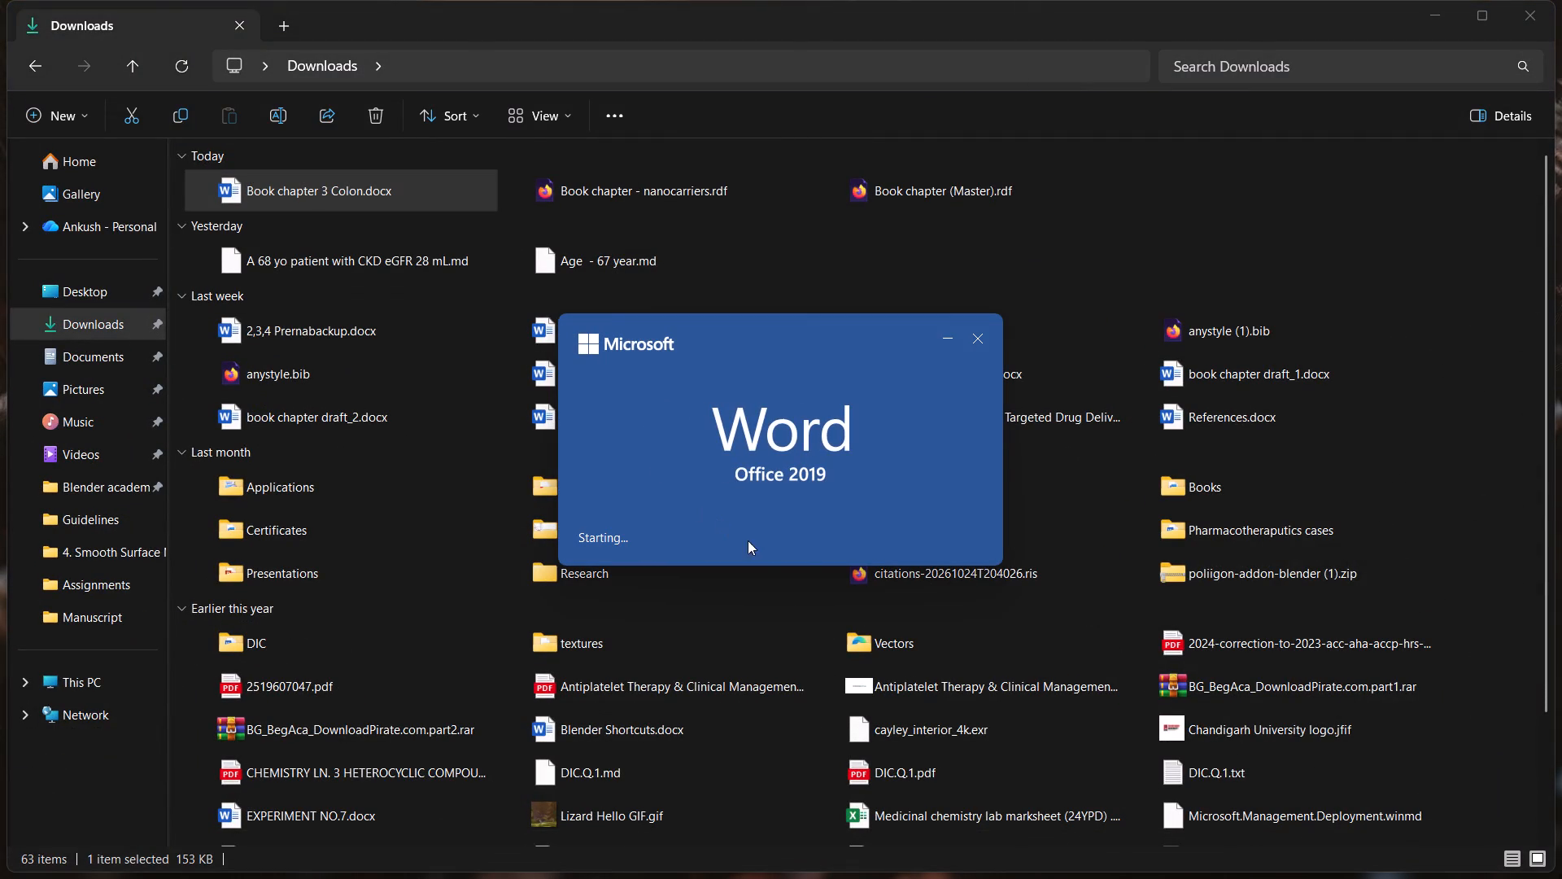
Look over the chapter's title page and the start of the Abstract.
scroll(607, 637, "up", 1)
scroll(607, 637, "down", 1)
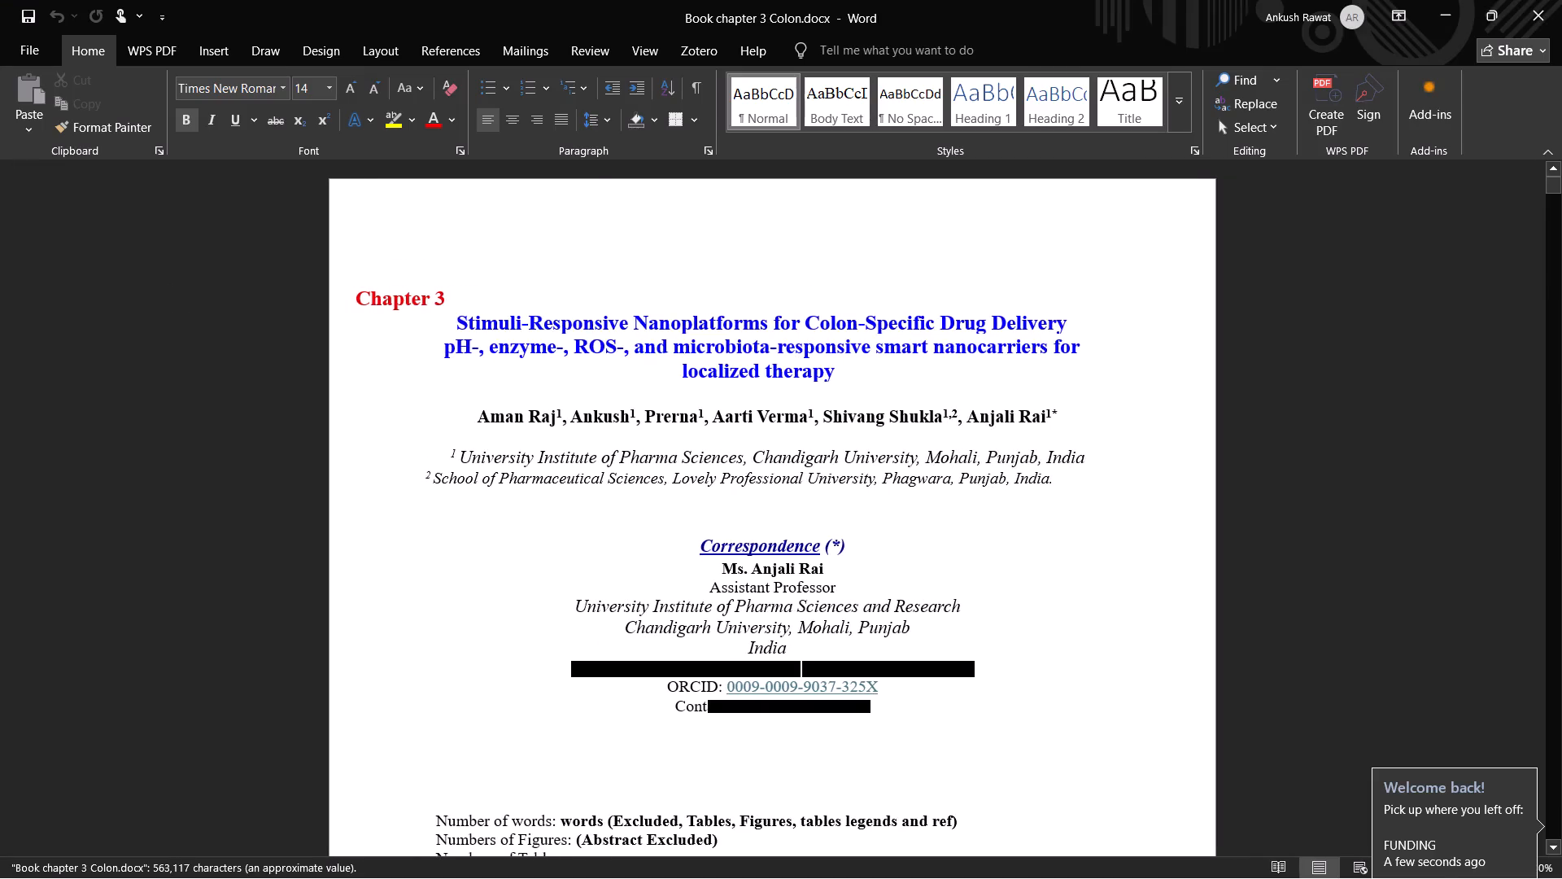
scroll(607, 637, "down", 8)
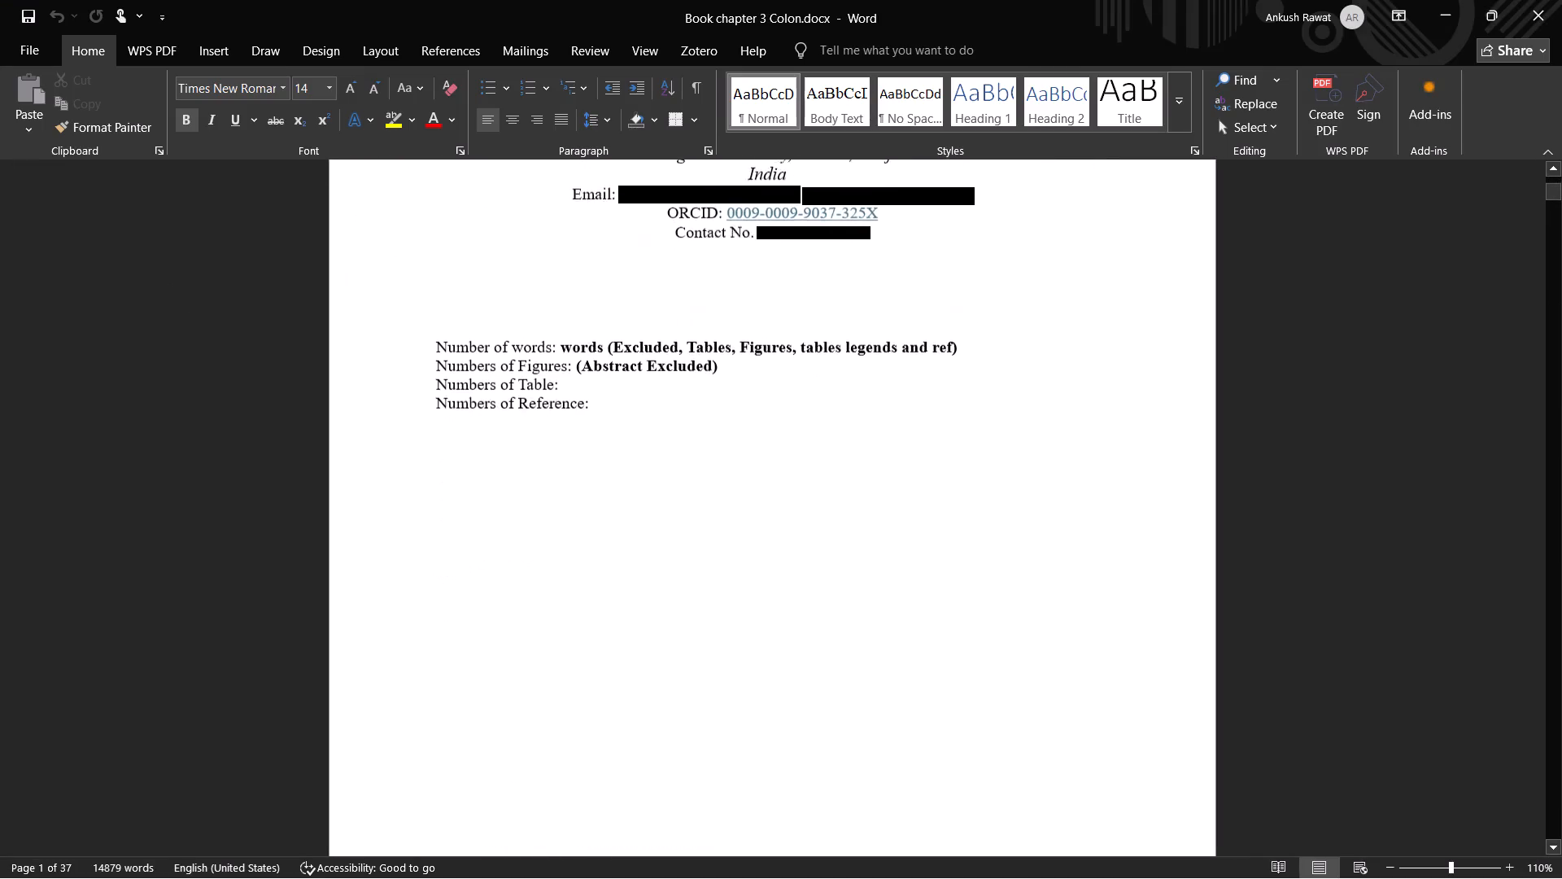
scroll(561, 680, "down", 3)
scroll(551, 669, "up", 1)
scroll(551, 669, "down", 1)
scroll(549, 668, "up", 1)
scroll(548, 667, "down", 1)
scroll(533, 673, "up", 1)
scroll(533, 674, "down", 3)
scroll(532, 683, "up", 3)
scroll(532, 684, "down", 2)
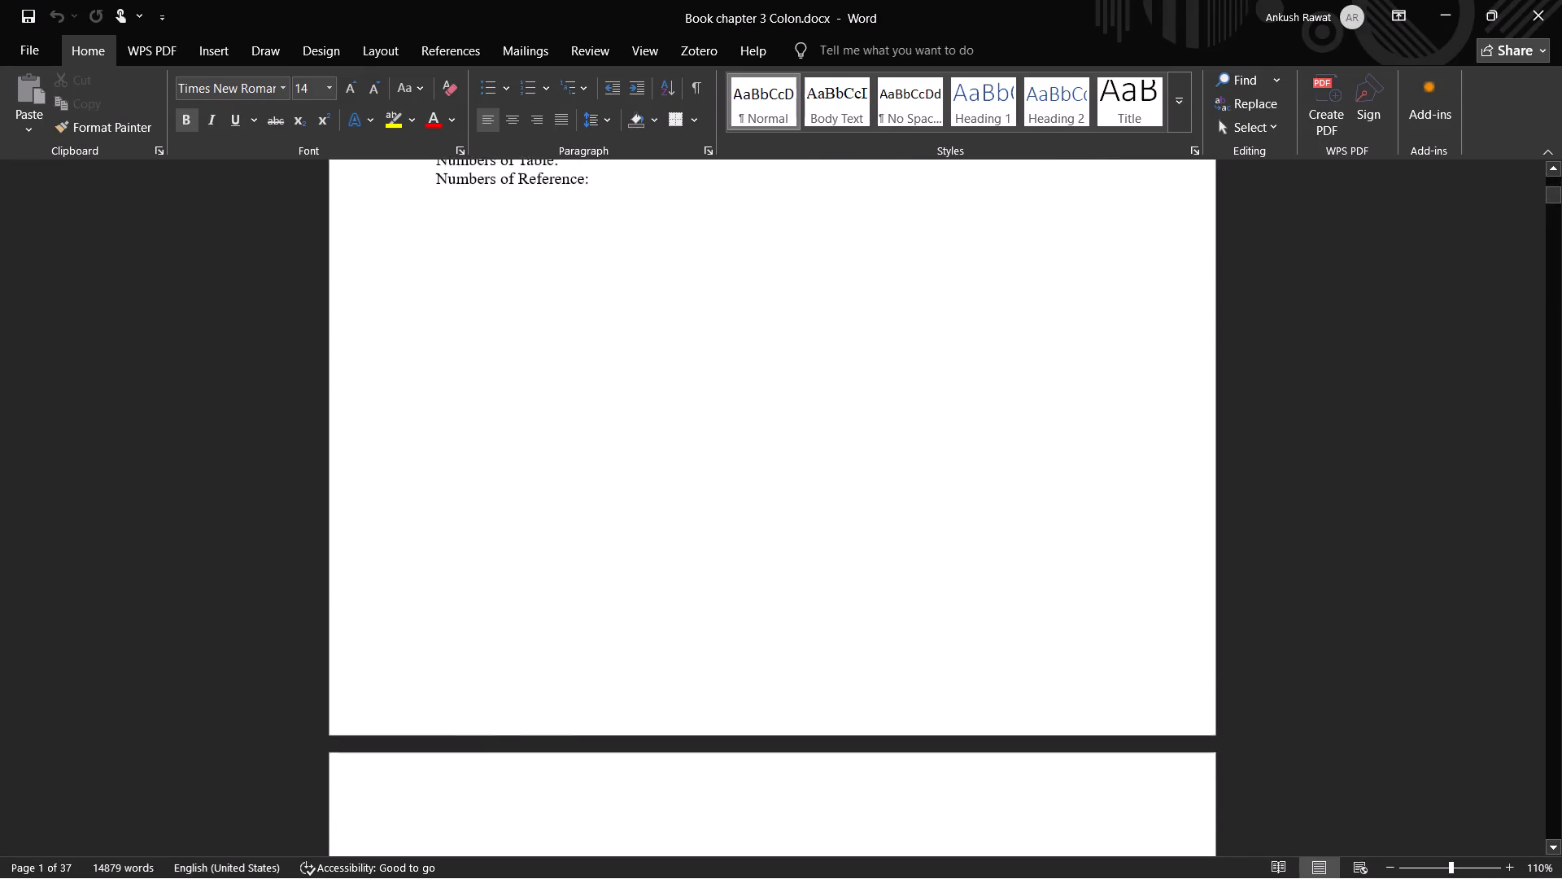
scroll(532, 718, "down", 1)
scroll(532, 718, "up", 1)
scroll(532, 718, "down", 4)
scroll(532, 722, "up", 2)
scroll(532, 722, "down", 1)
scroll(532, 722, "up", 1)
scroll(532, 722, "down", 2)
scroll(532, 722, "up", 1)
scroll(529, 722, "down", 1)
scroll(529, 722, "up", 1)
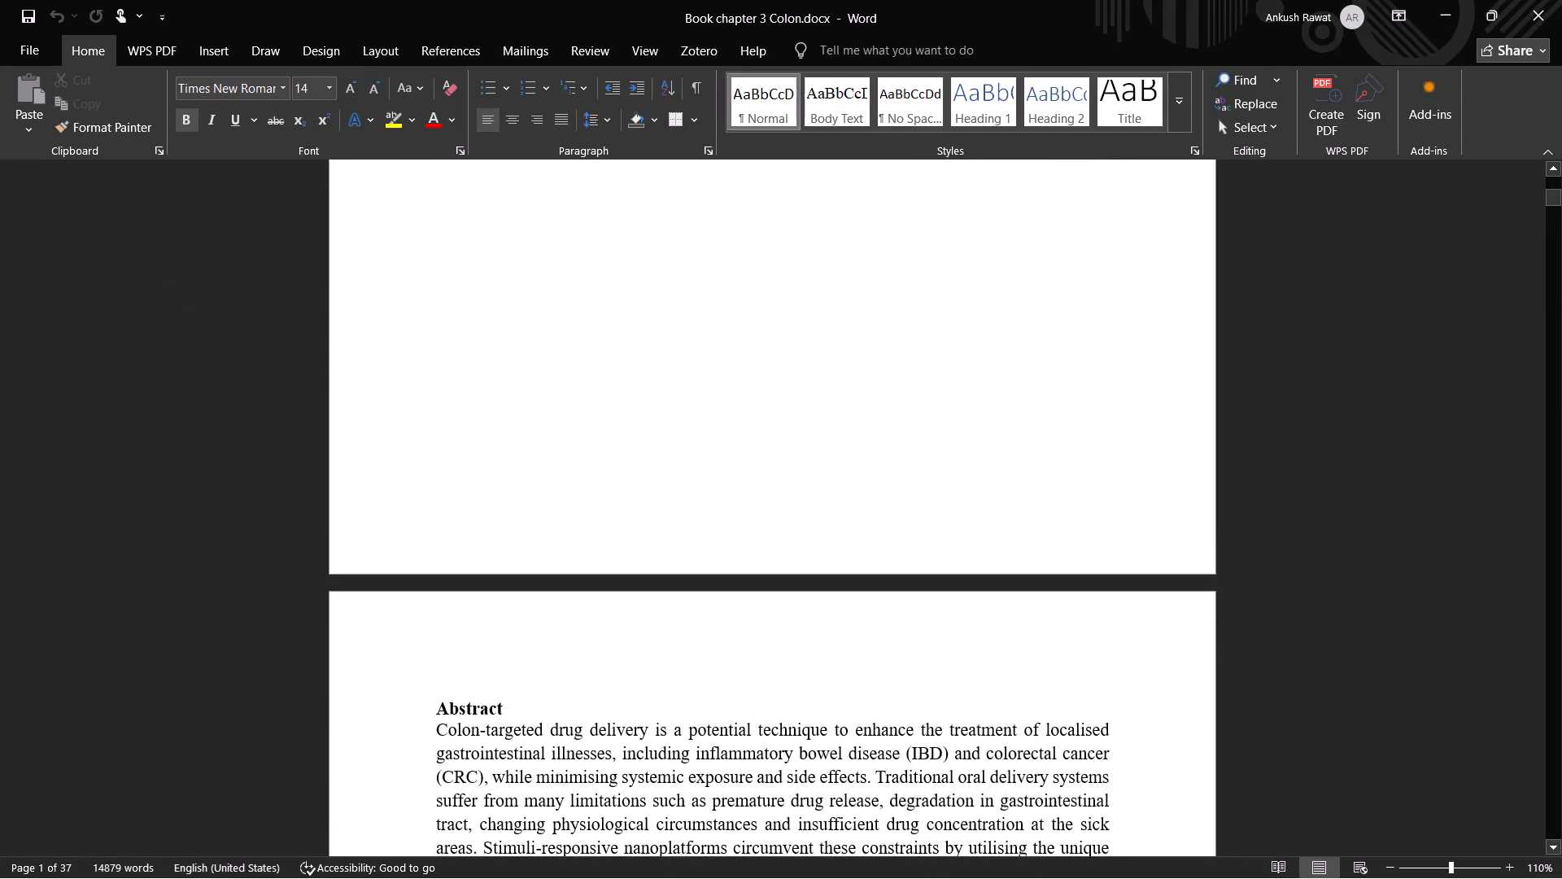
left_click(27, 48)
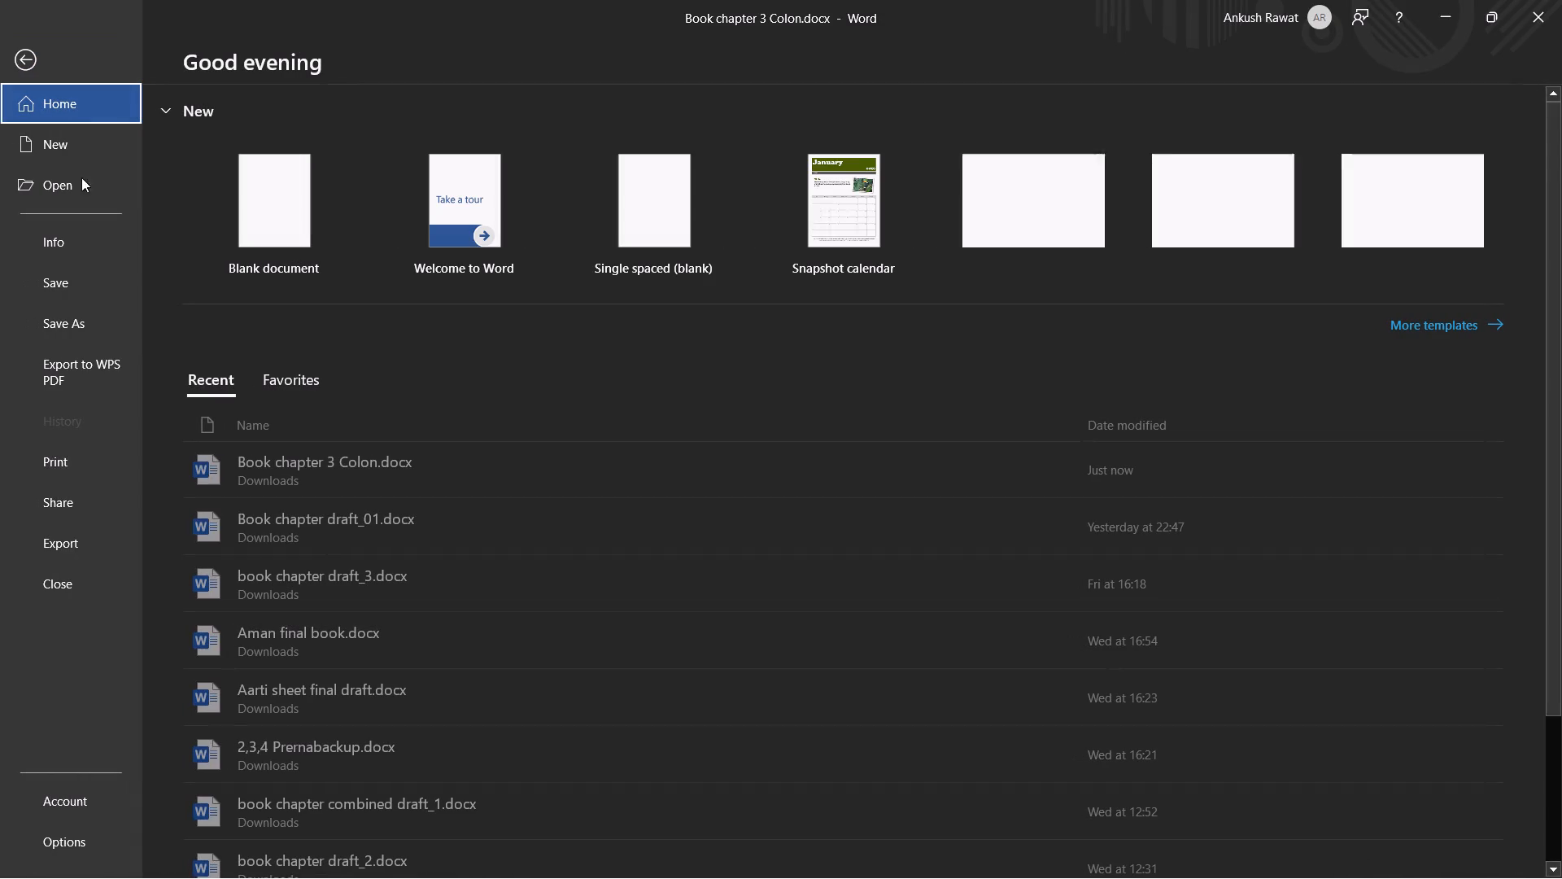
Switch to the Downloads window in File Explorer and search Windows for the WhatsApp app.
key("alt+Tab")
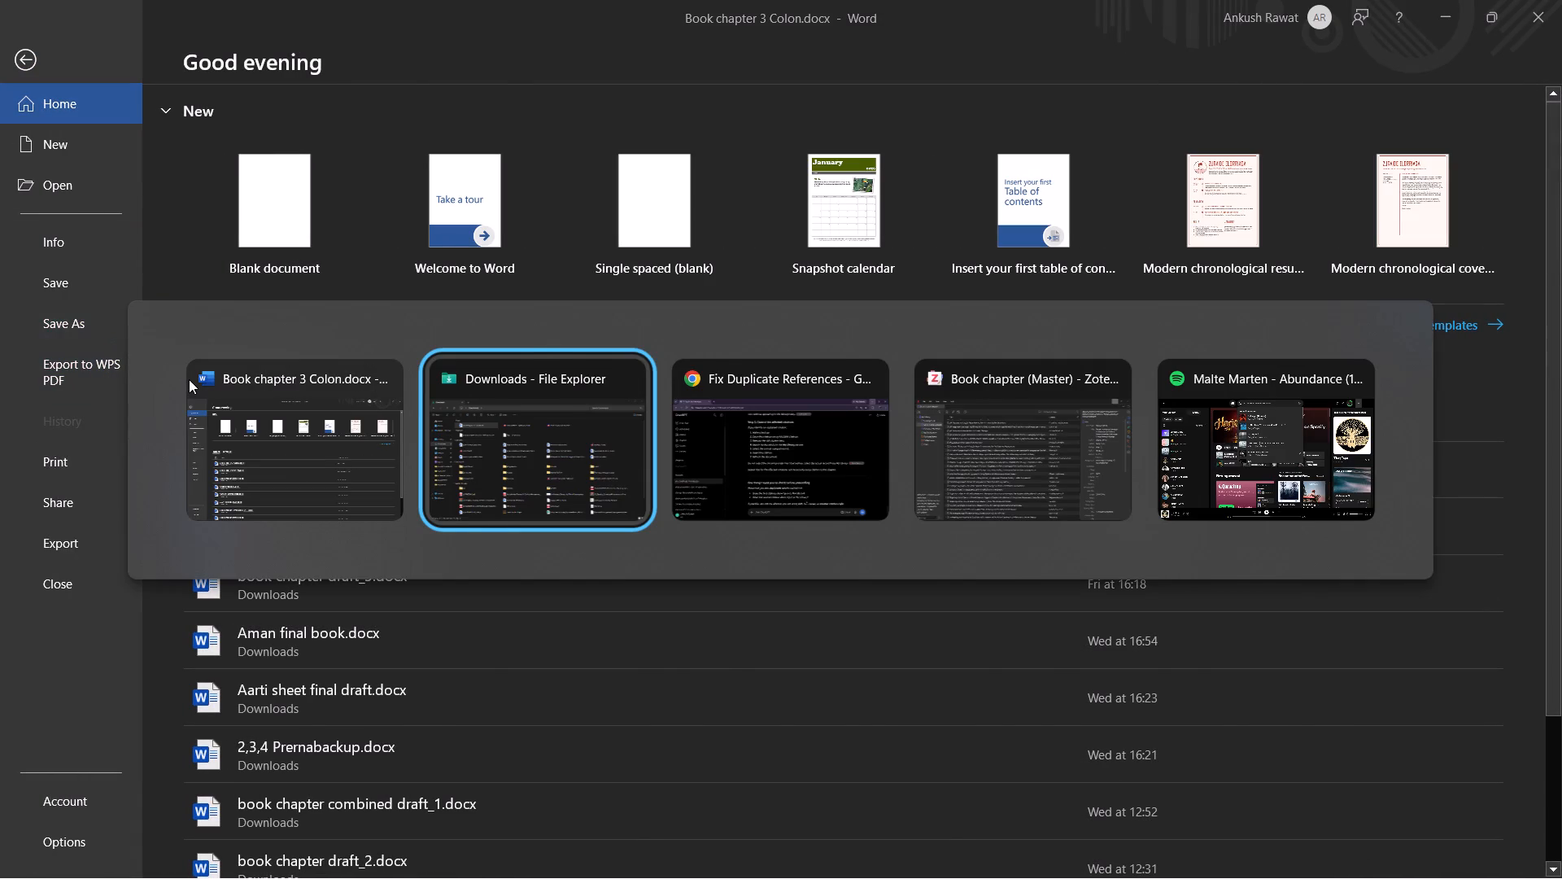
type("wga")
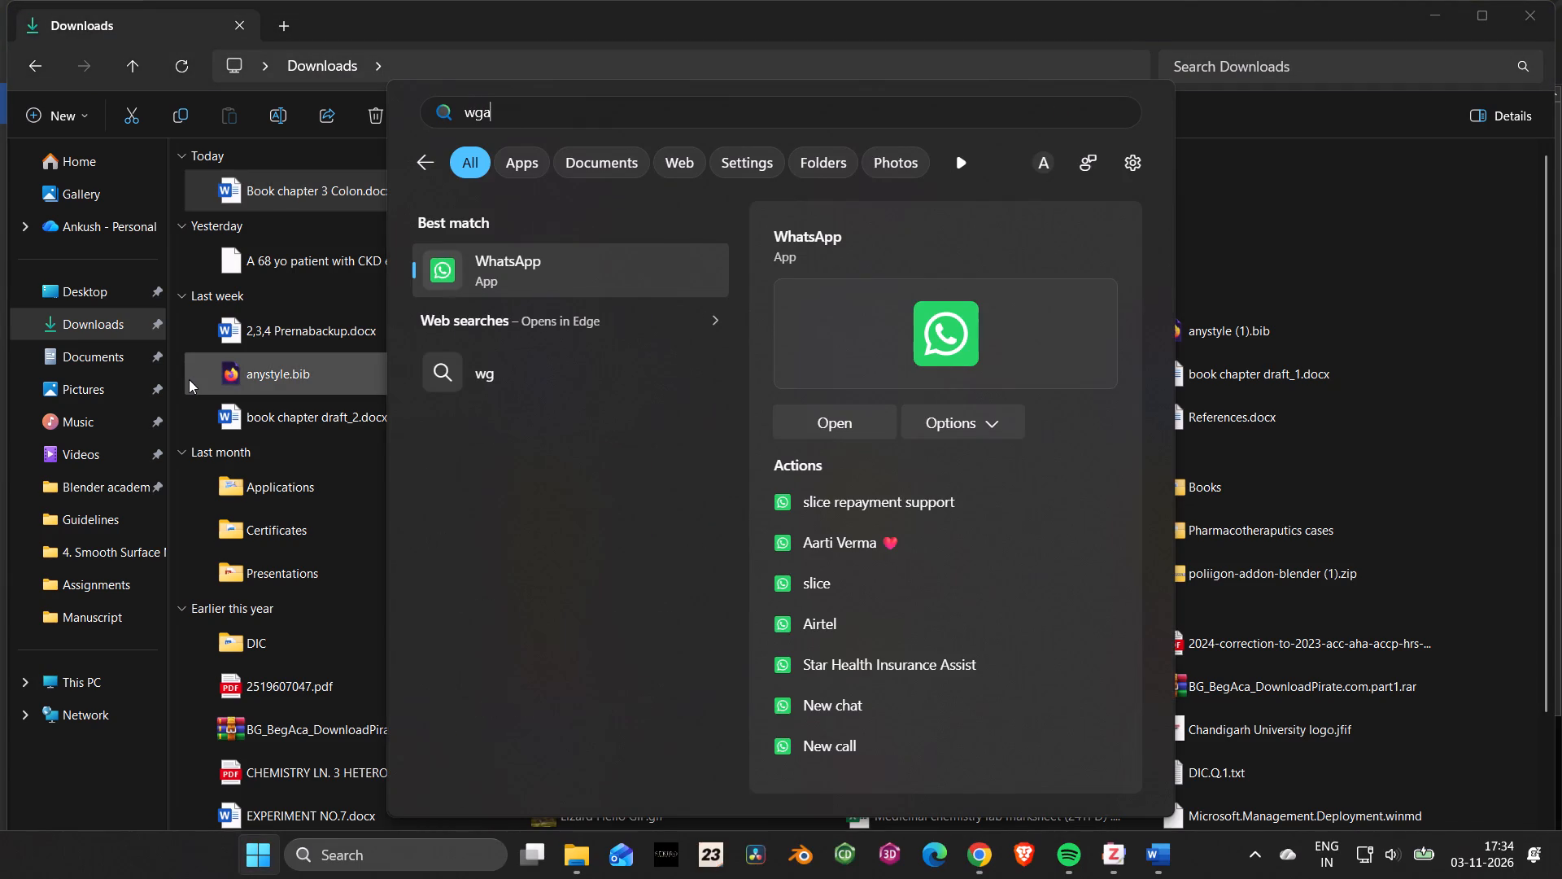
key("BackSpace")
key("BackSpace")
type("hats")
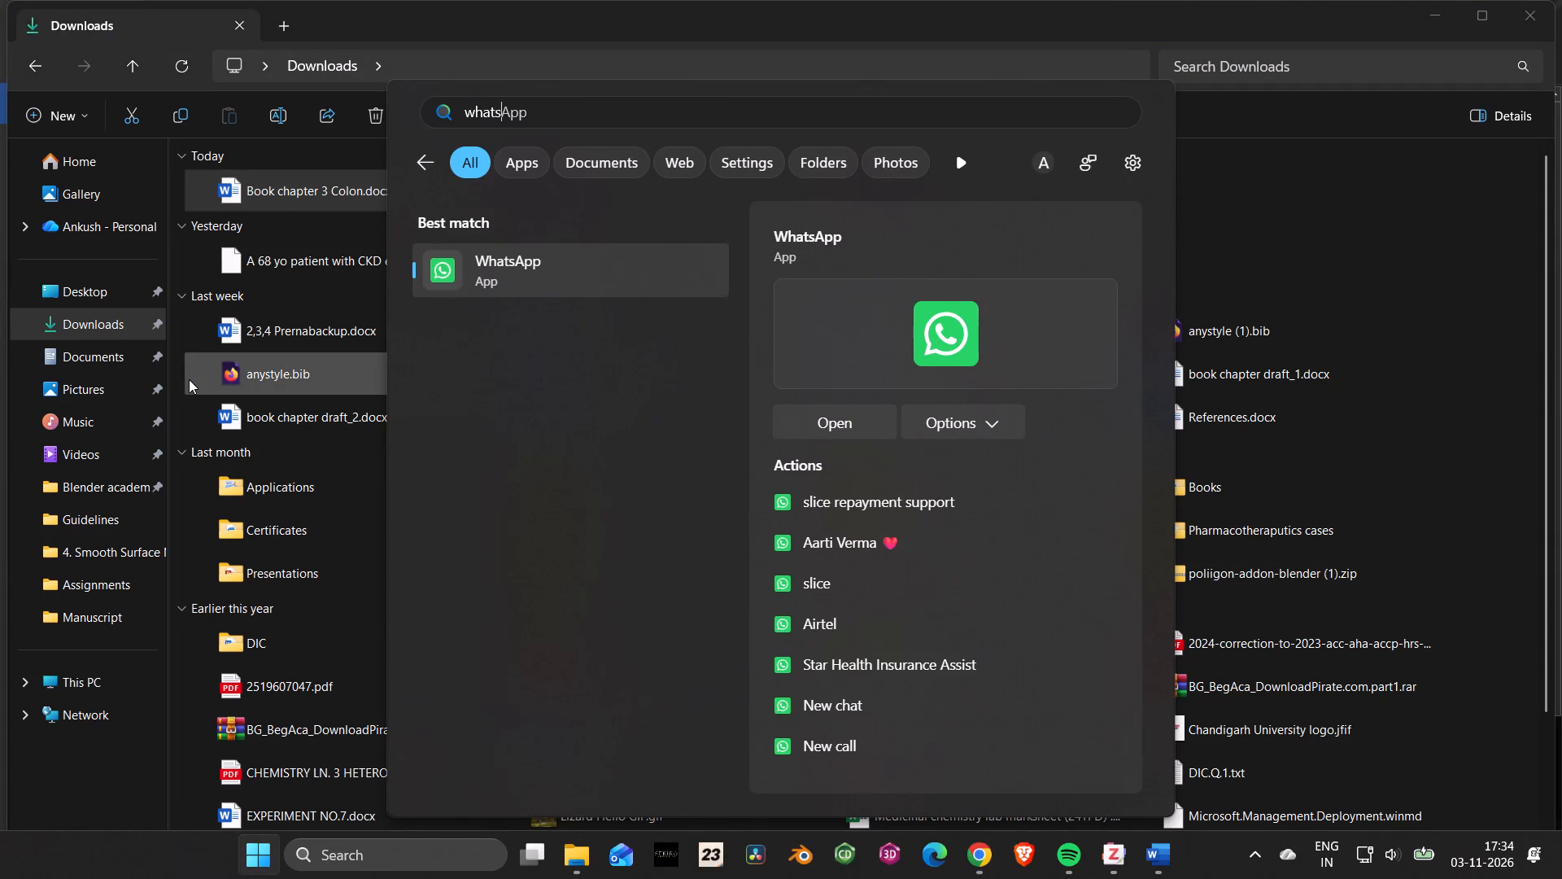
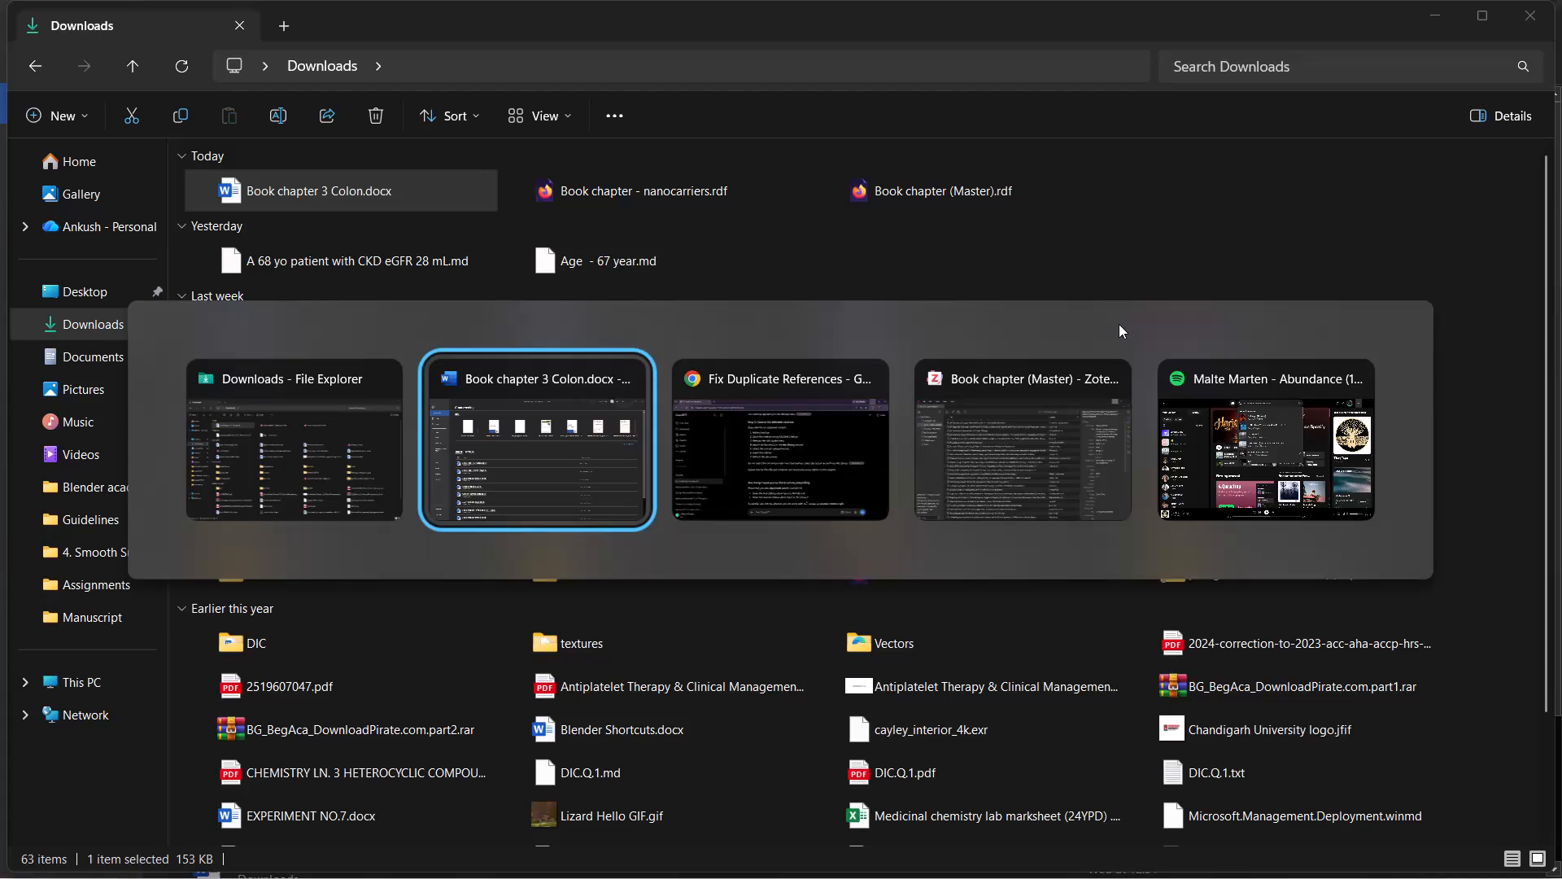
Close the File Explorer window showing the Downloads folder.
key("alt+Tab")
key("alt+Tab")
key("alt+Tab")
key("alt+Tab")
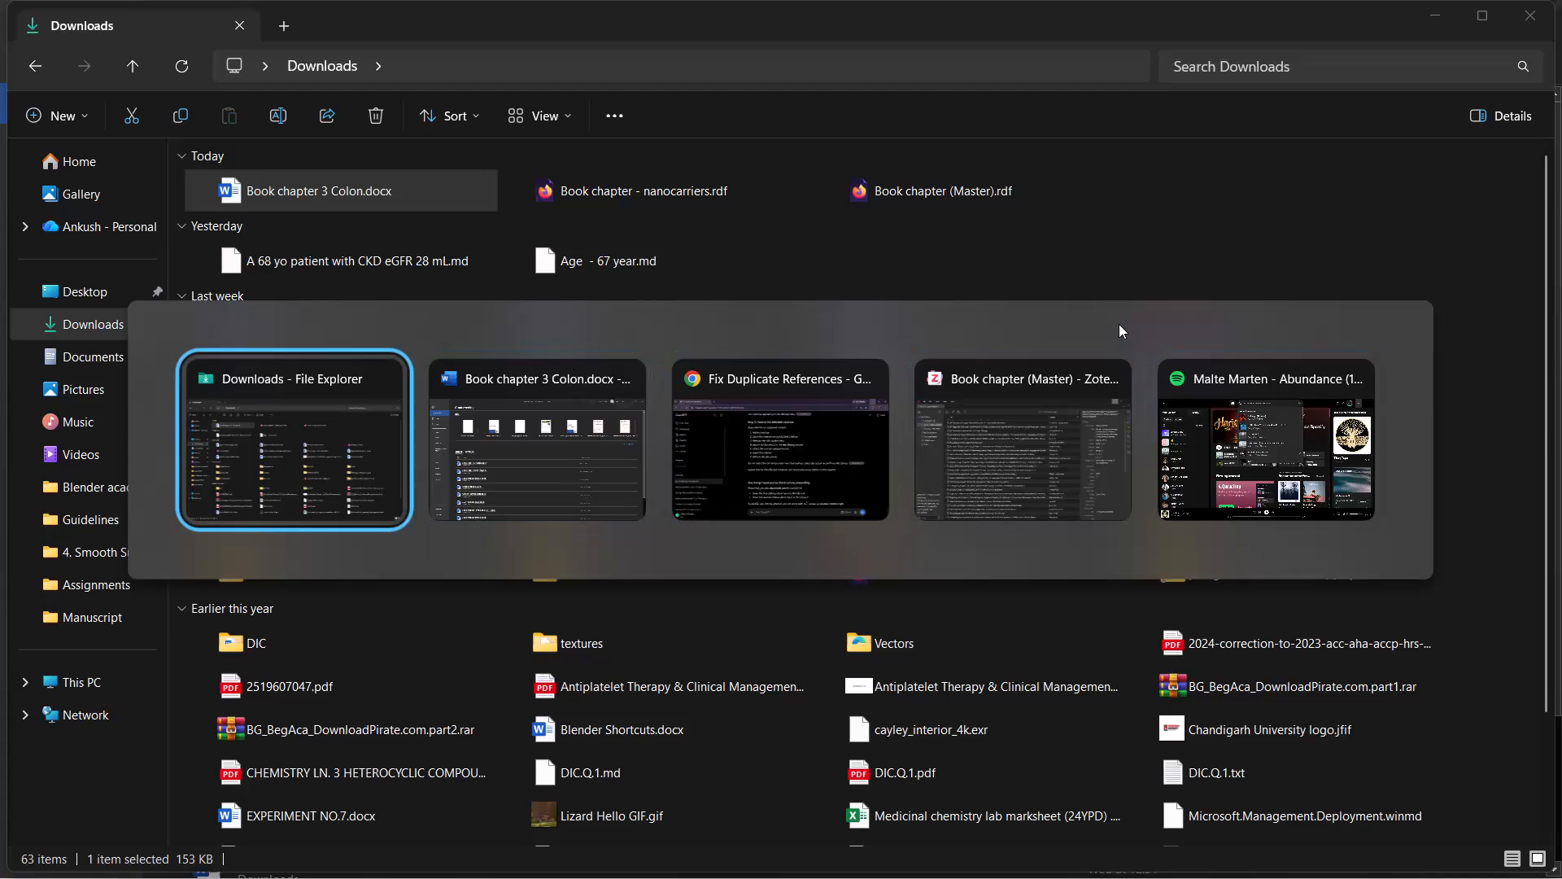
key("alt+F4")
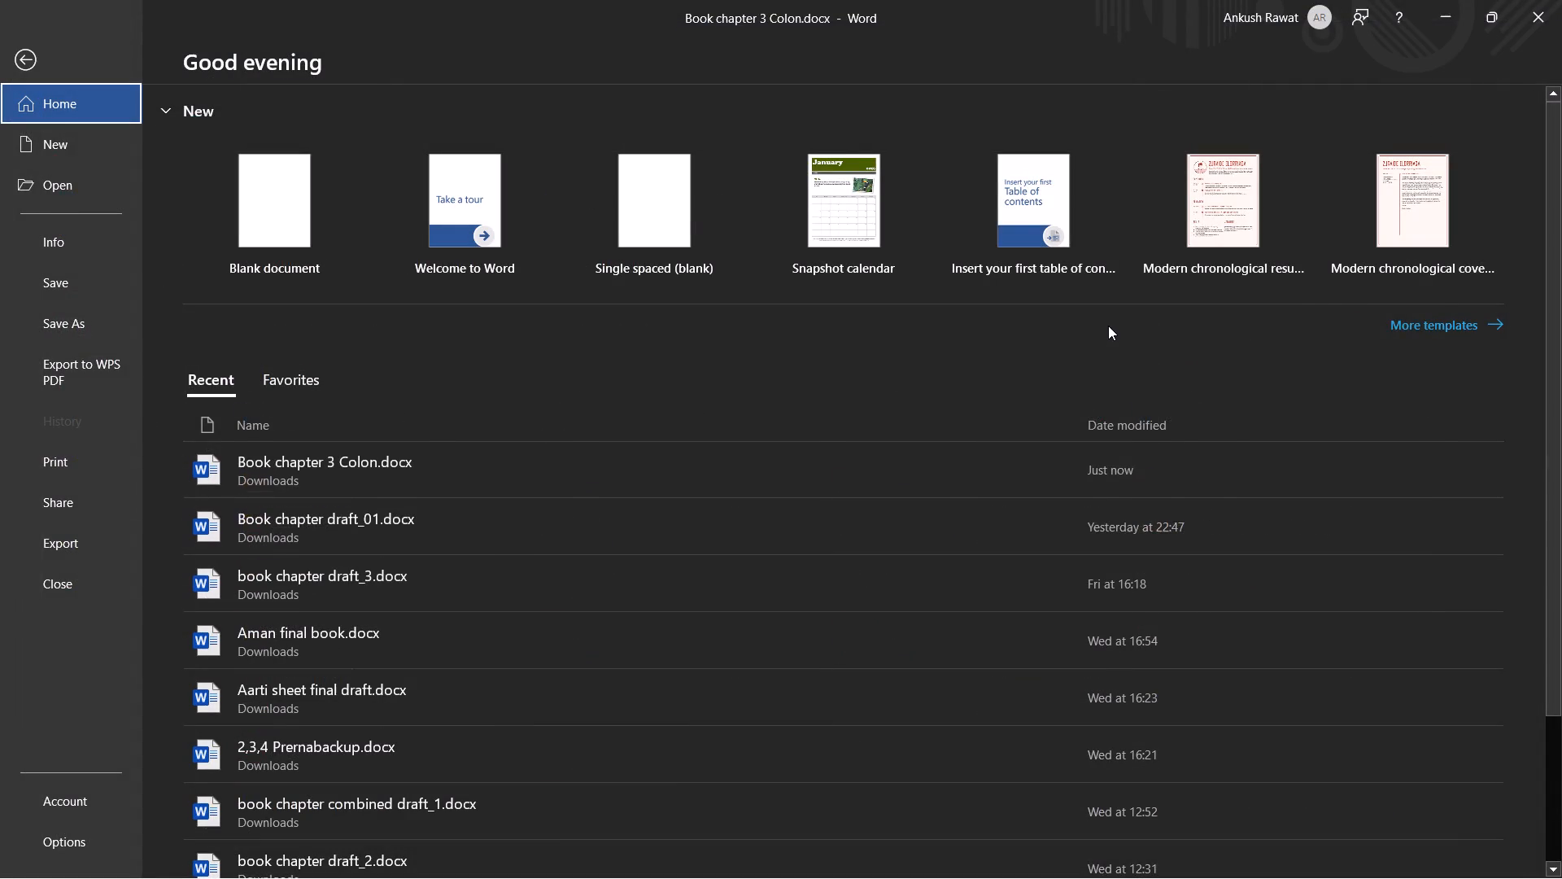
Switch to Zotero and open the full My Library item list.
key("alt+Tab")
key("alt+Tab")
key("alt+Tab")
key("alt+Tab")
key("alt+Tab")
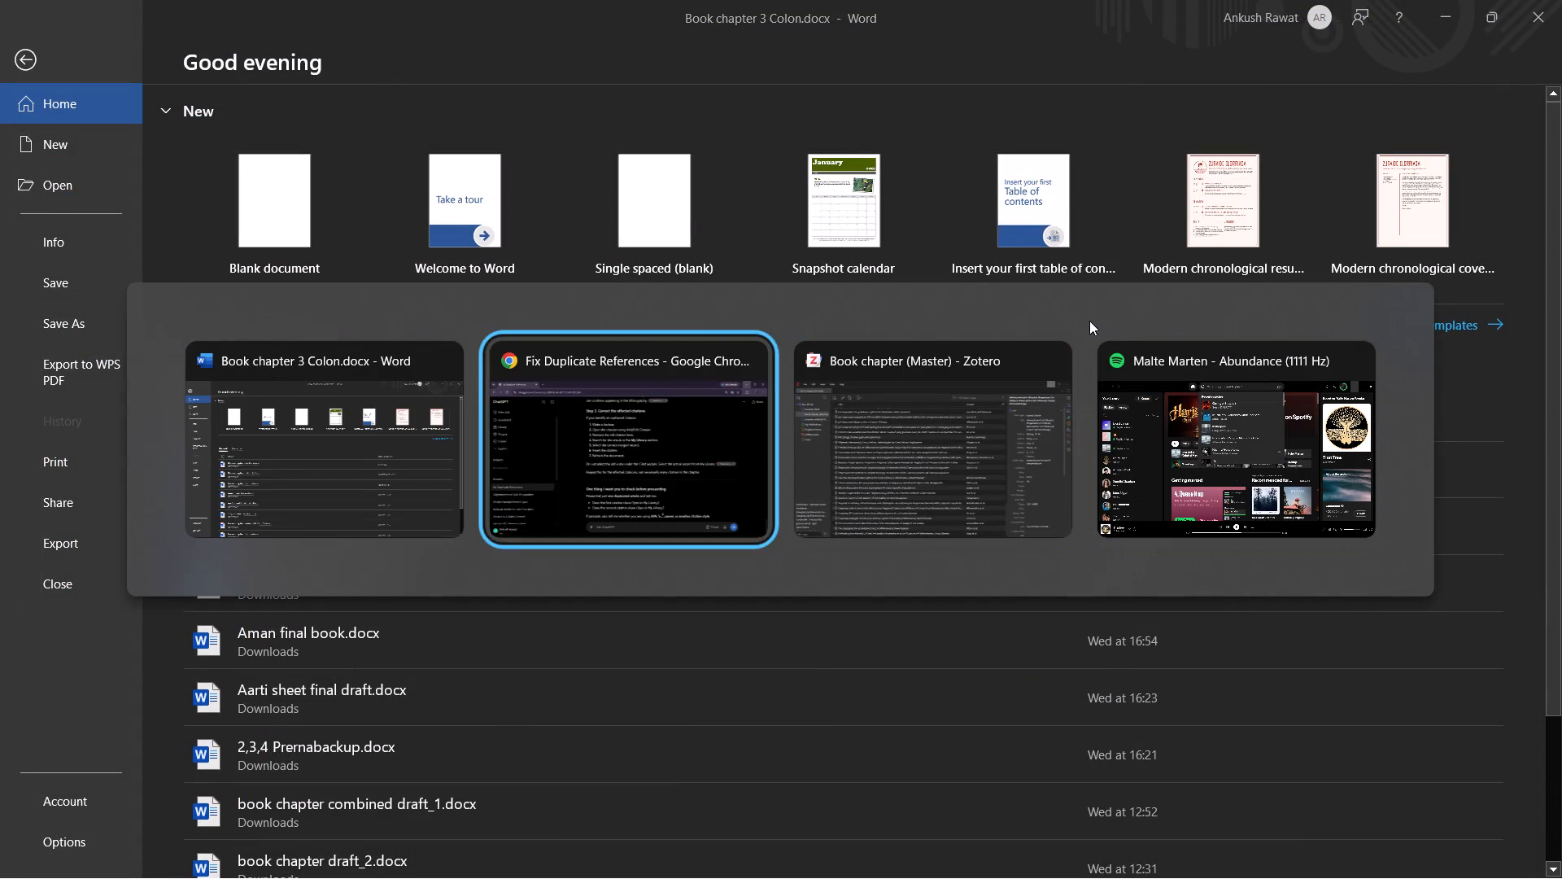
key("alt+Tab")
left_click(92, 160)
left_click(80, 121)
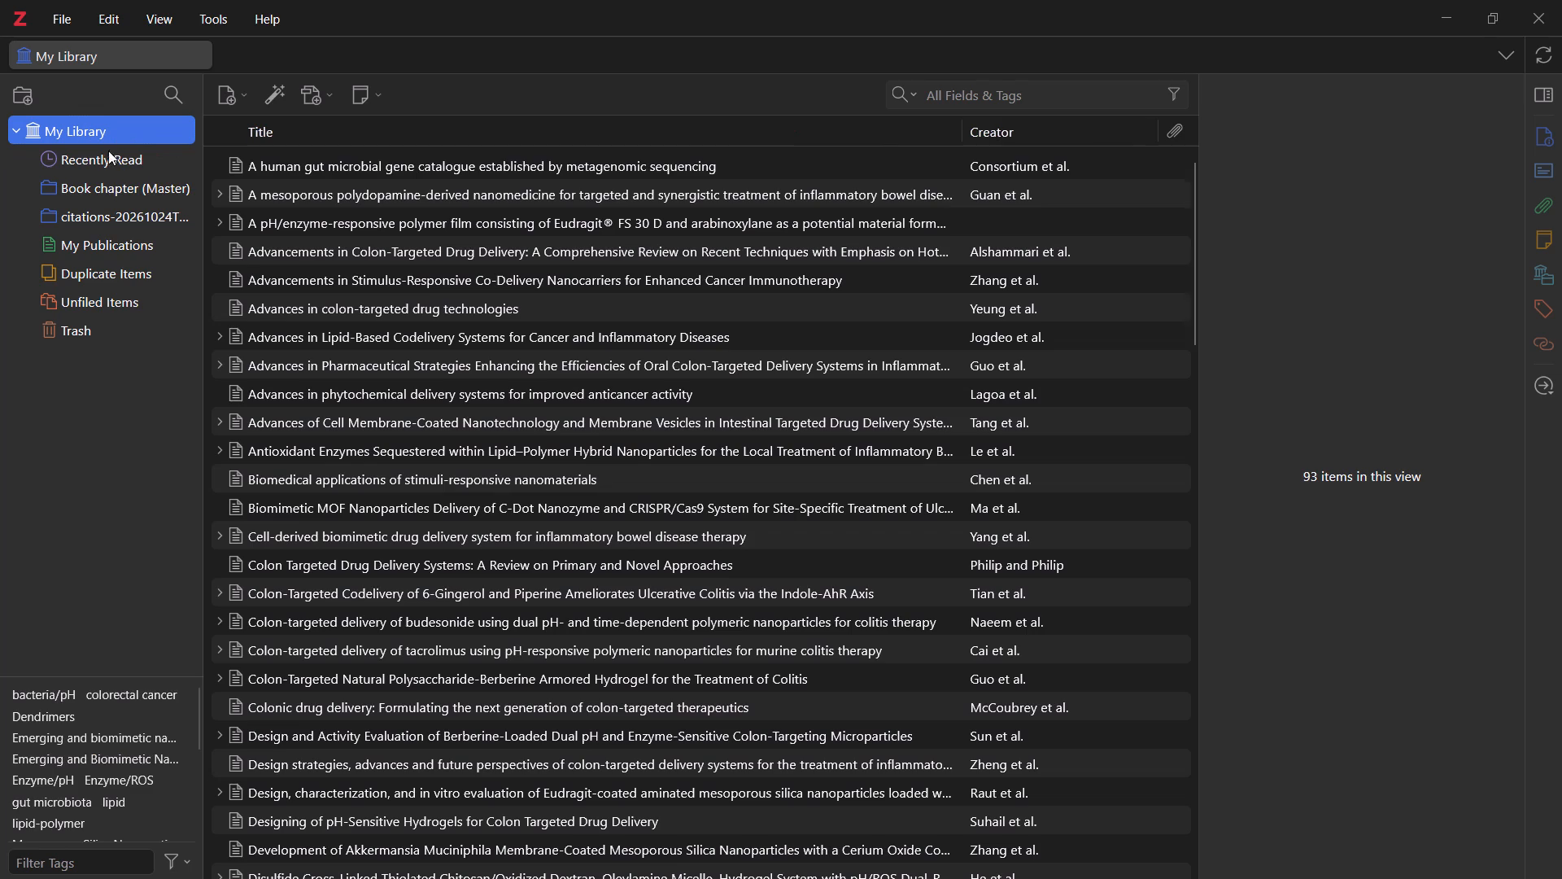
Compare the items in My Library, Book chapter (Master) and the imported citations collection.
left_click(105, 218)
left_click(119, 220)
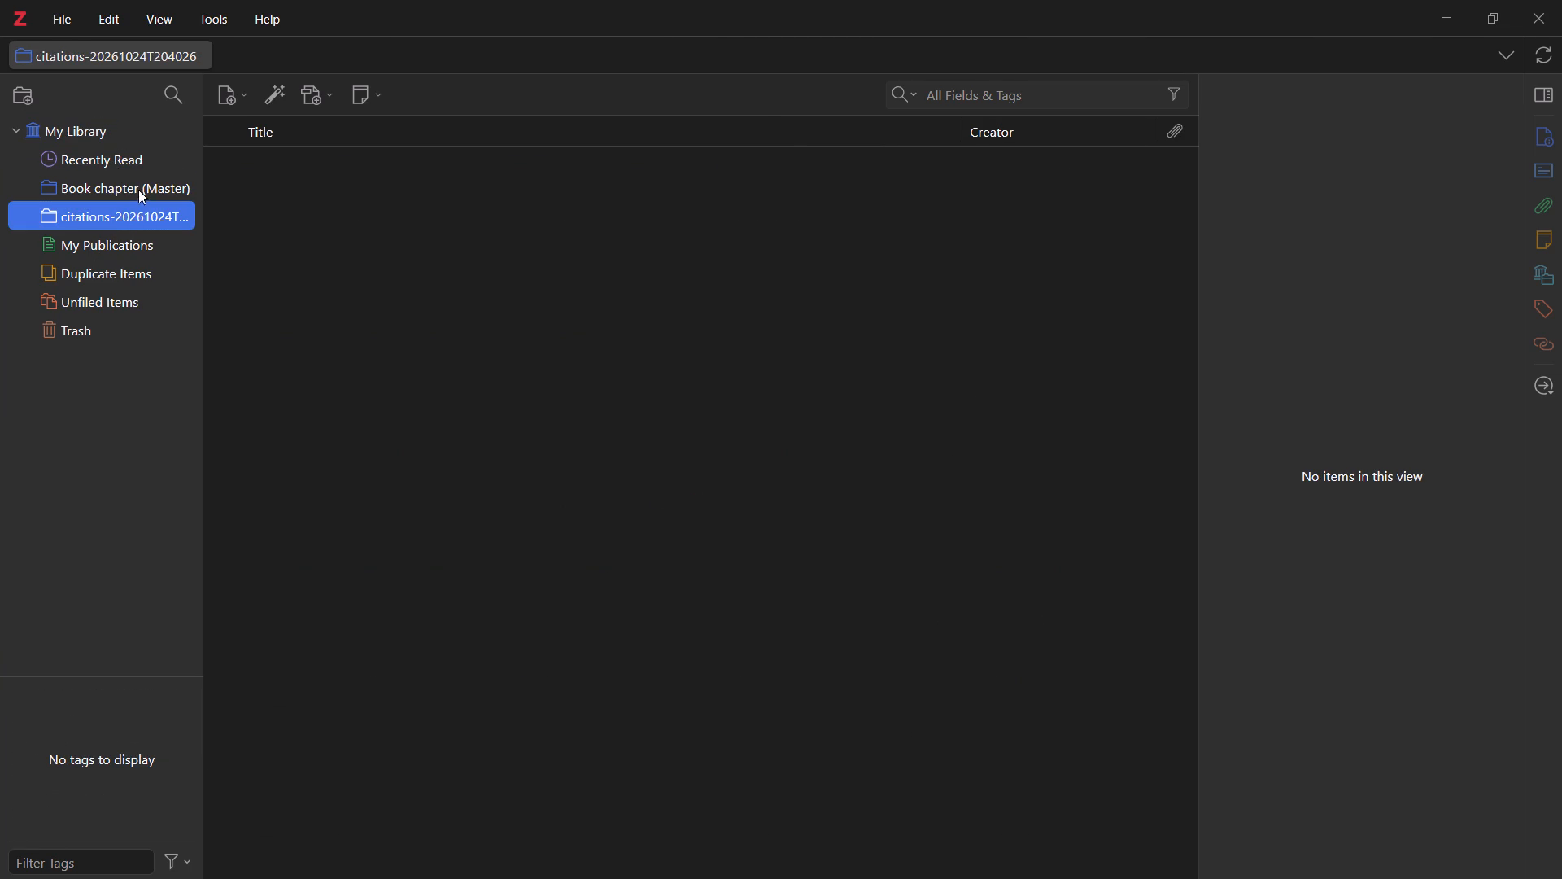
left_click(138, 190)
left_click(120, 208)
left_click(116, 184)
left_click(89, 126)
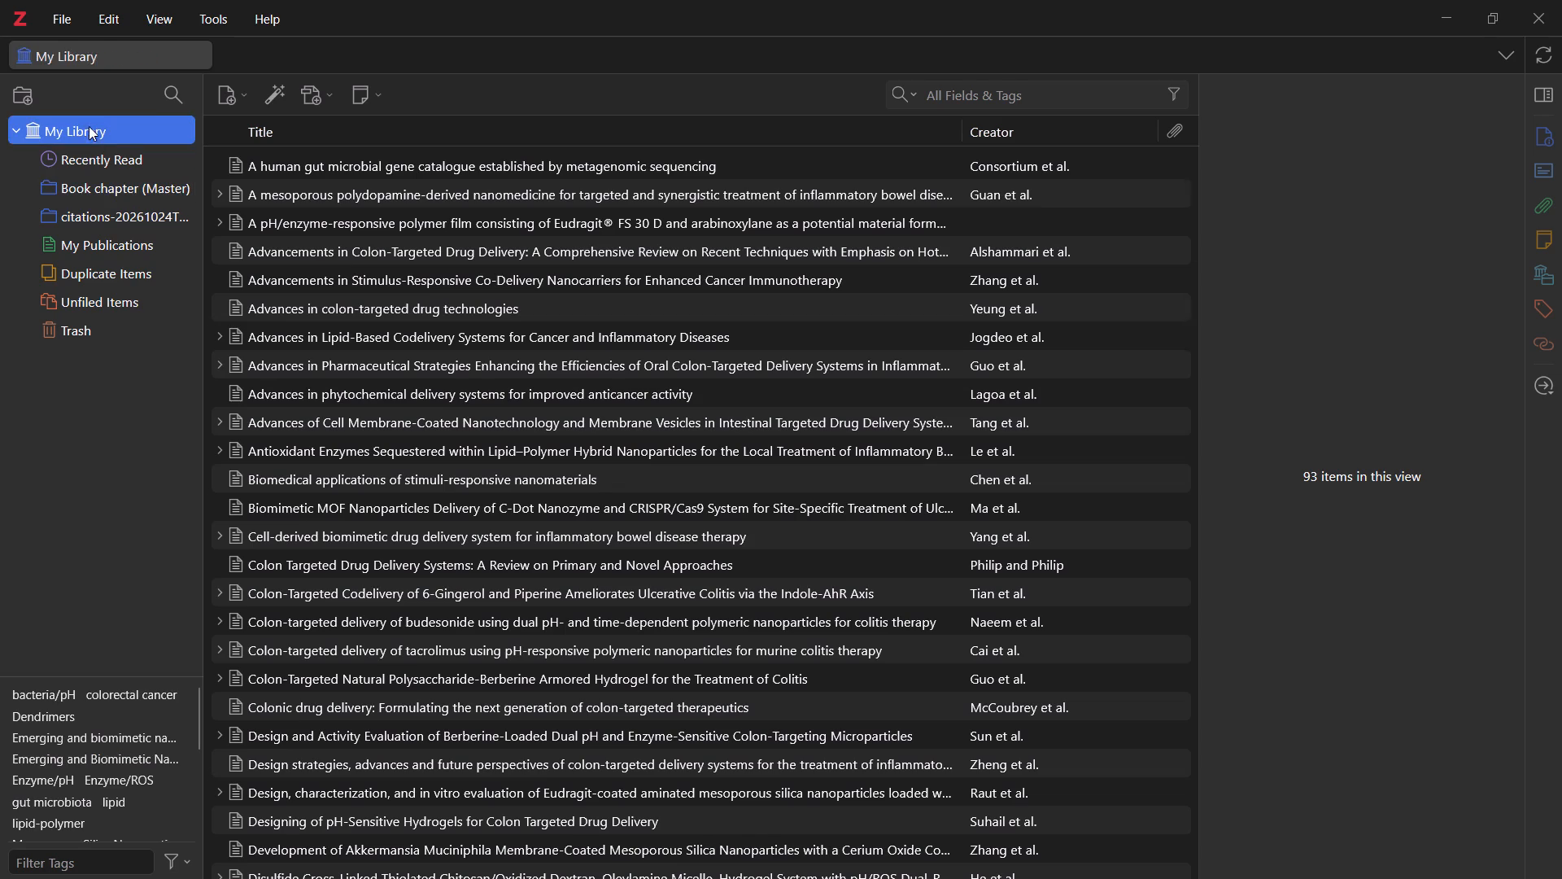
left_click(92, 155)
left_click(106, 179)
left_click(114, 209)
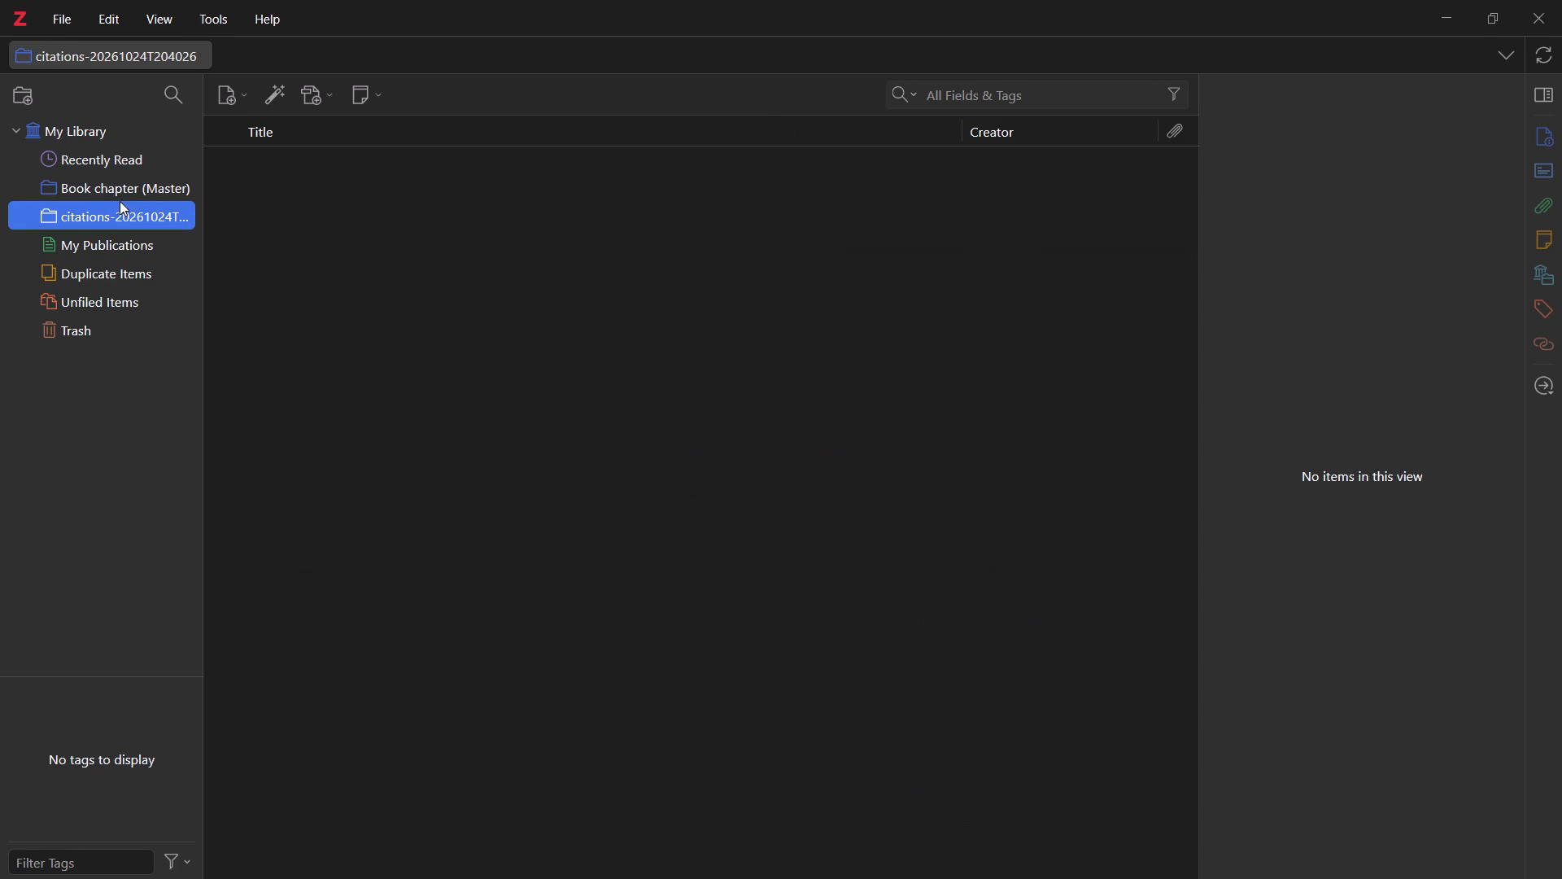
left_click(116, 221)
left_click(124, 192)
left_click(94, 150)
left_click(85, 136)
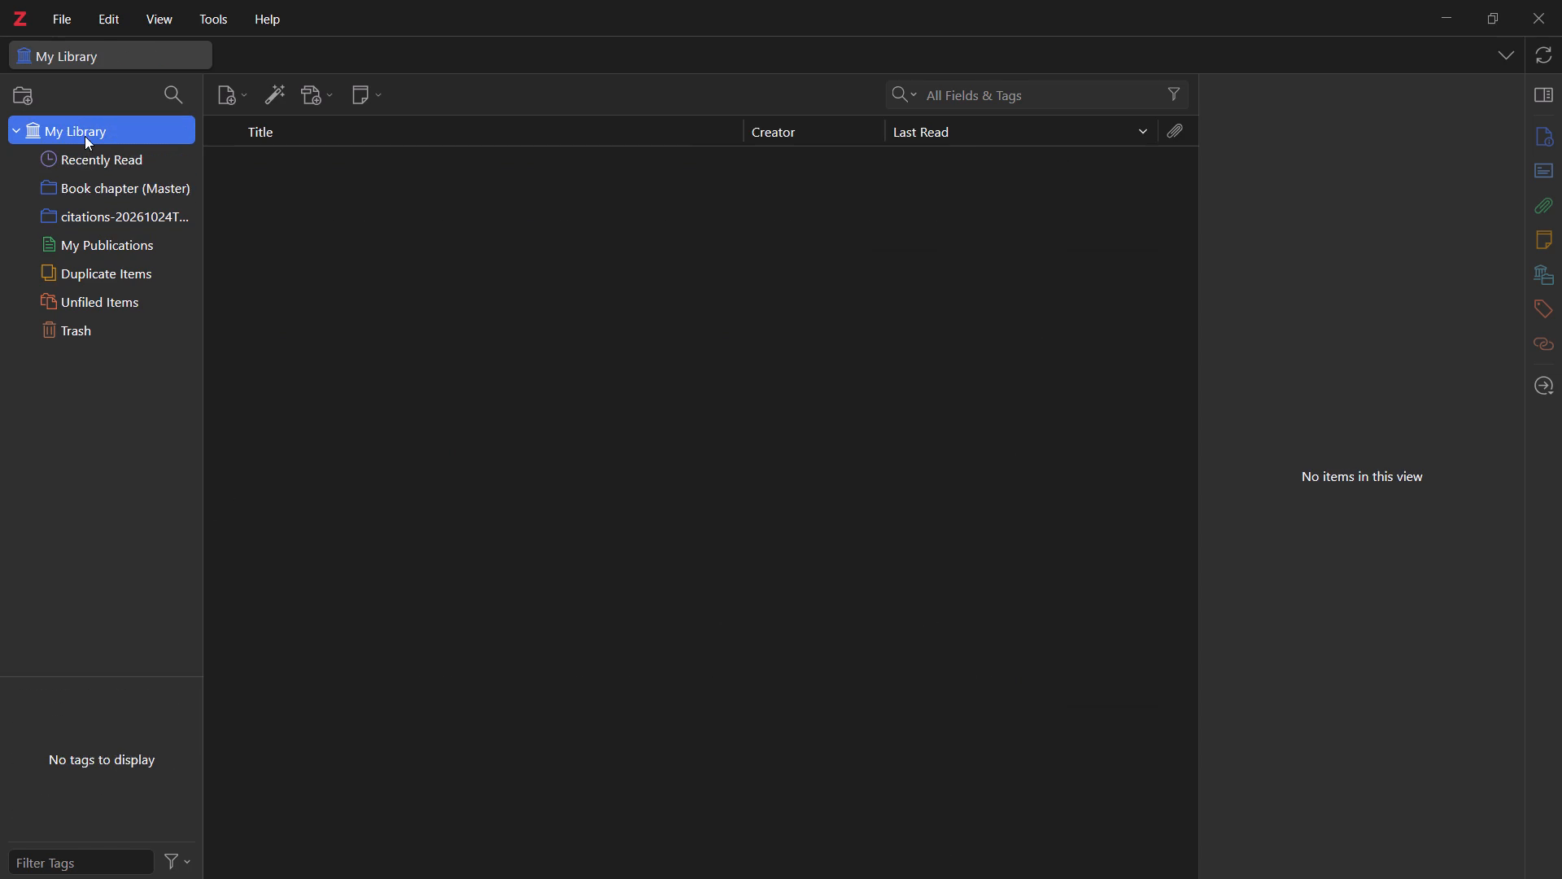
left_click(110, 189)
left_click(81, 138)
left_click(114, 183)
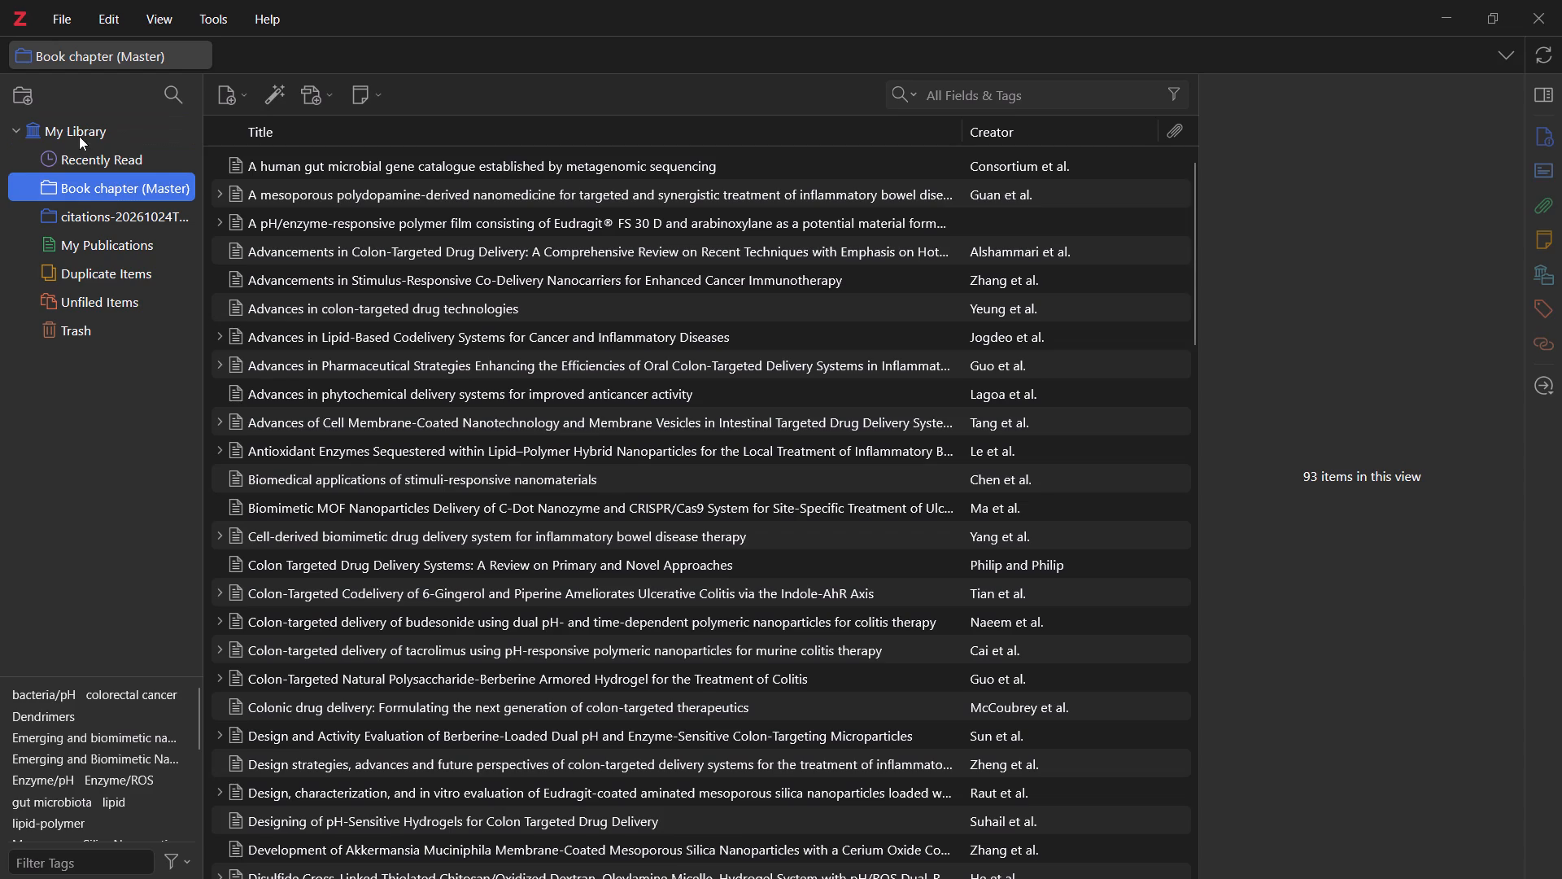
left_click(79, 136)
left_click(103, 173)
left_click(112, 189)
left_click(60, 133)
left_click(88, 198)
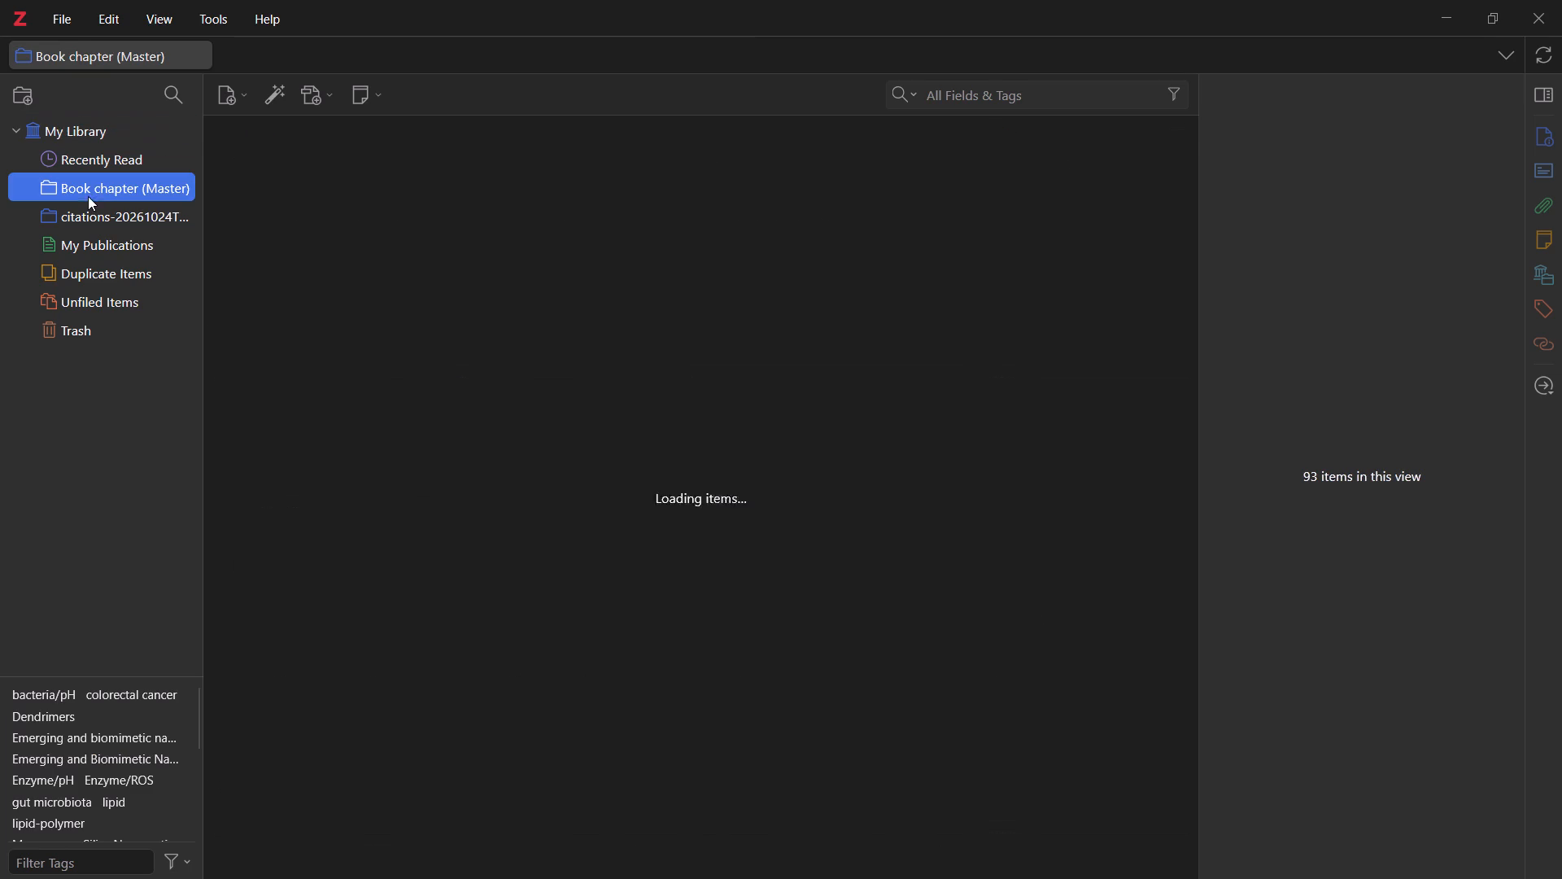
scroll(492, 282, "down", 2)
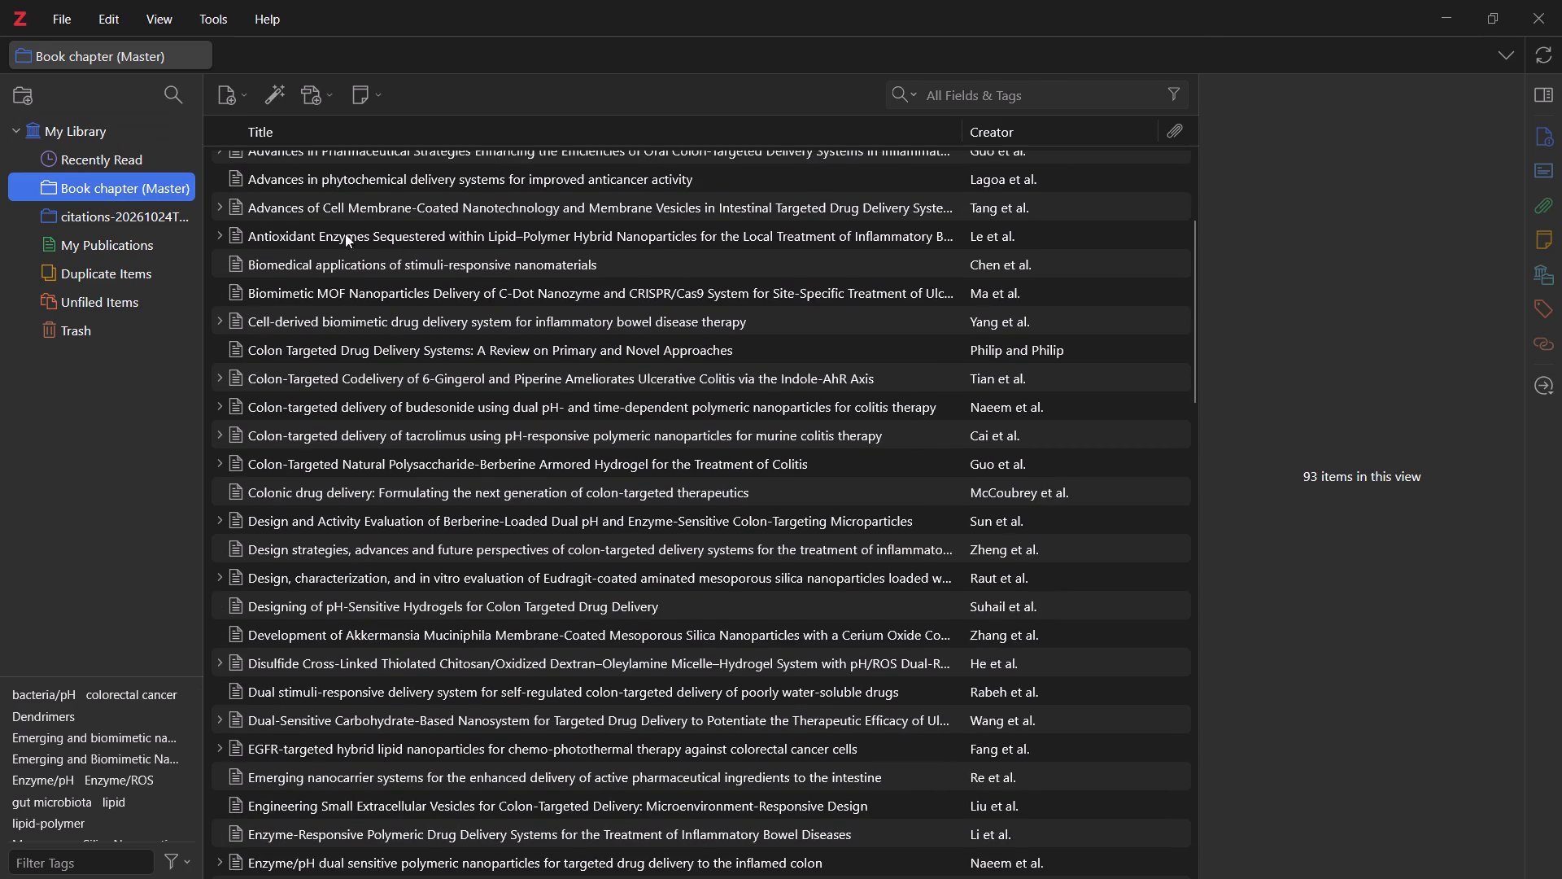
Switch to Word and open Book chapter 3 Colon.docx from the recent files.
left_click(1438, 12)
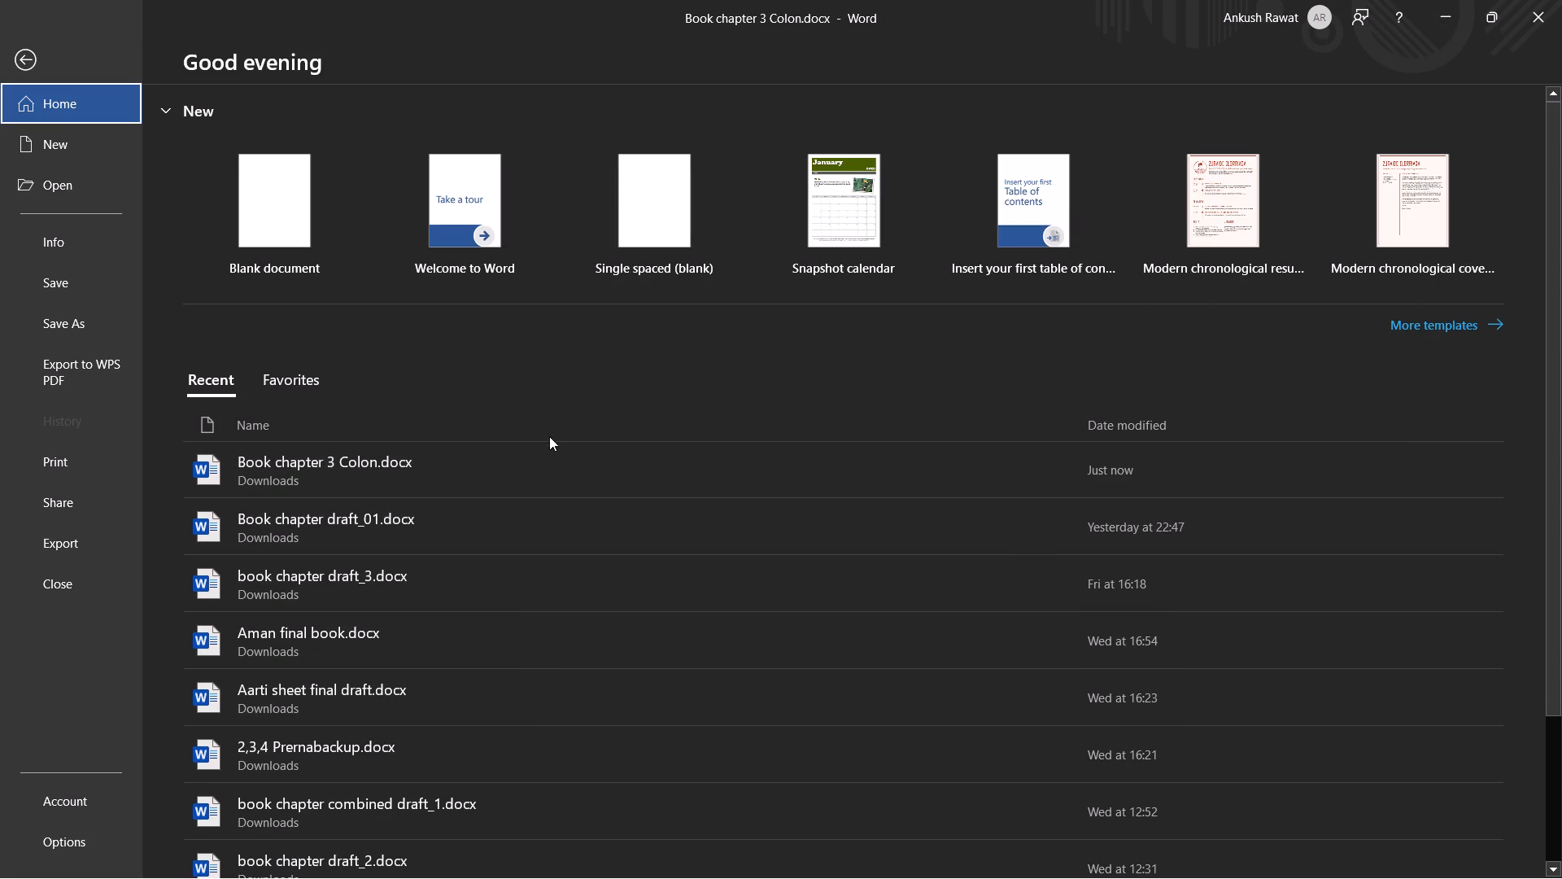
key("alt+Tab")
key("alt+Tab")
key("alt+Tab")
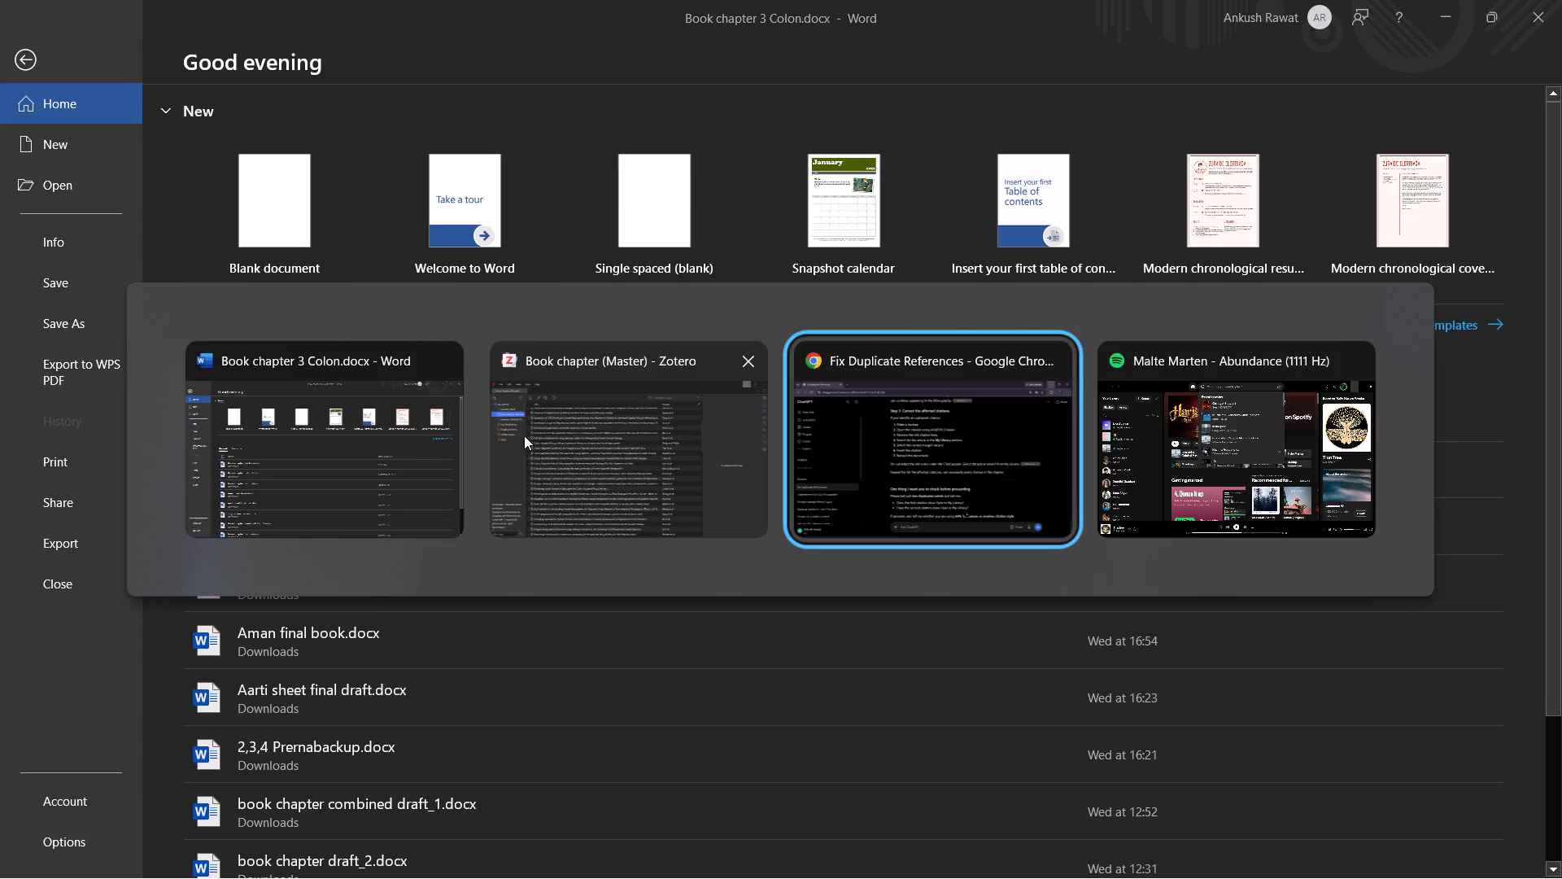
key("alt+Tab")
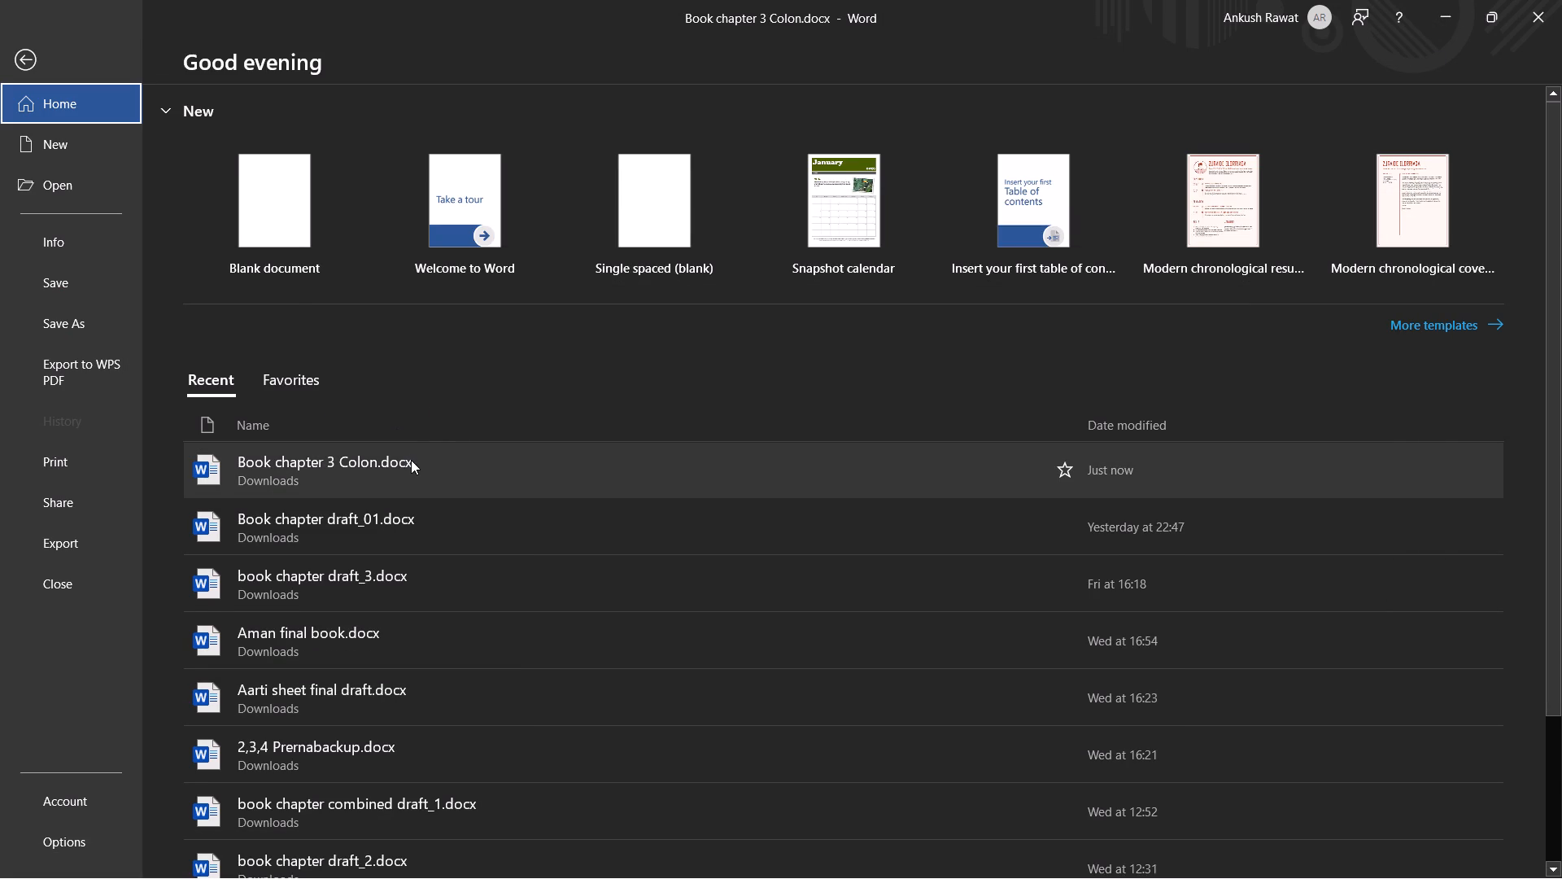
left_click(411, 460)
Copy the chapter text from the Chapter 3 heading through the end of the Funding section, leaving out the reference list.
scroll(678, 538, "down", 4)
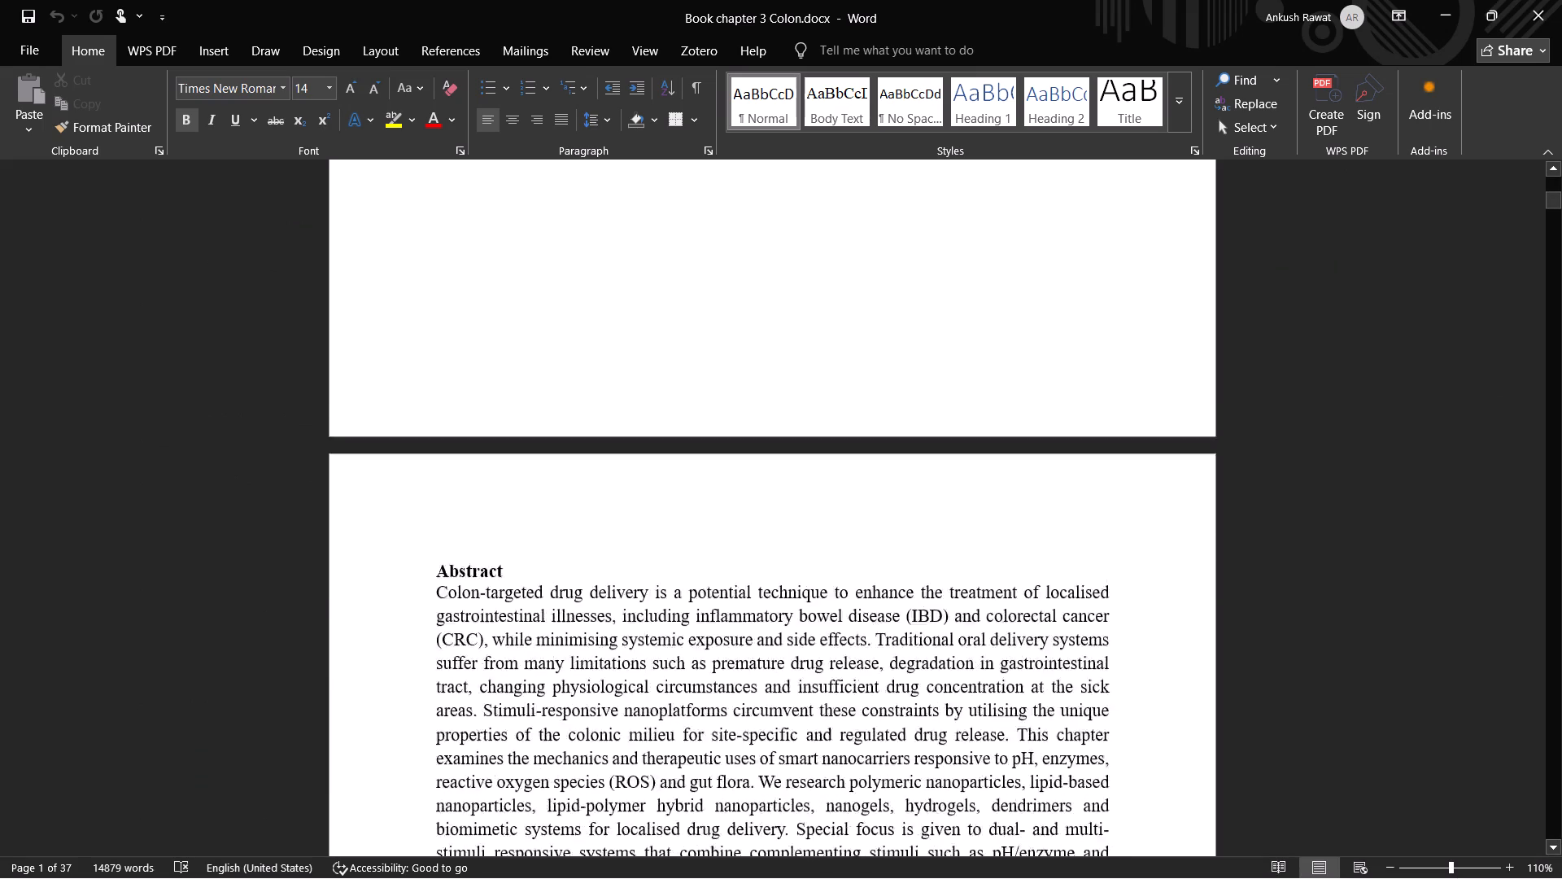
scroll(678, 538, "up", 1)
scroll(678, 538, "down", 1)
scroll(923, 580, "down", 2)
left_click_drag(1555, 202, 1555, 304)
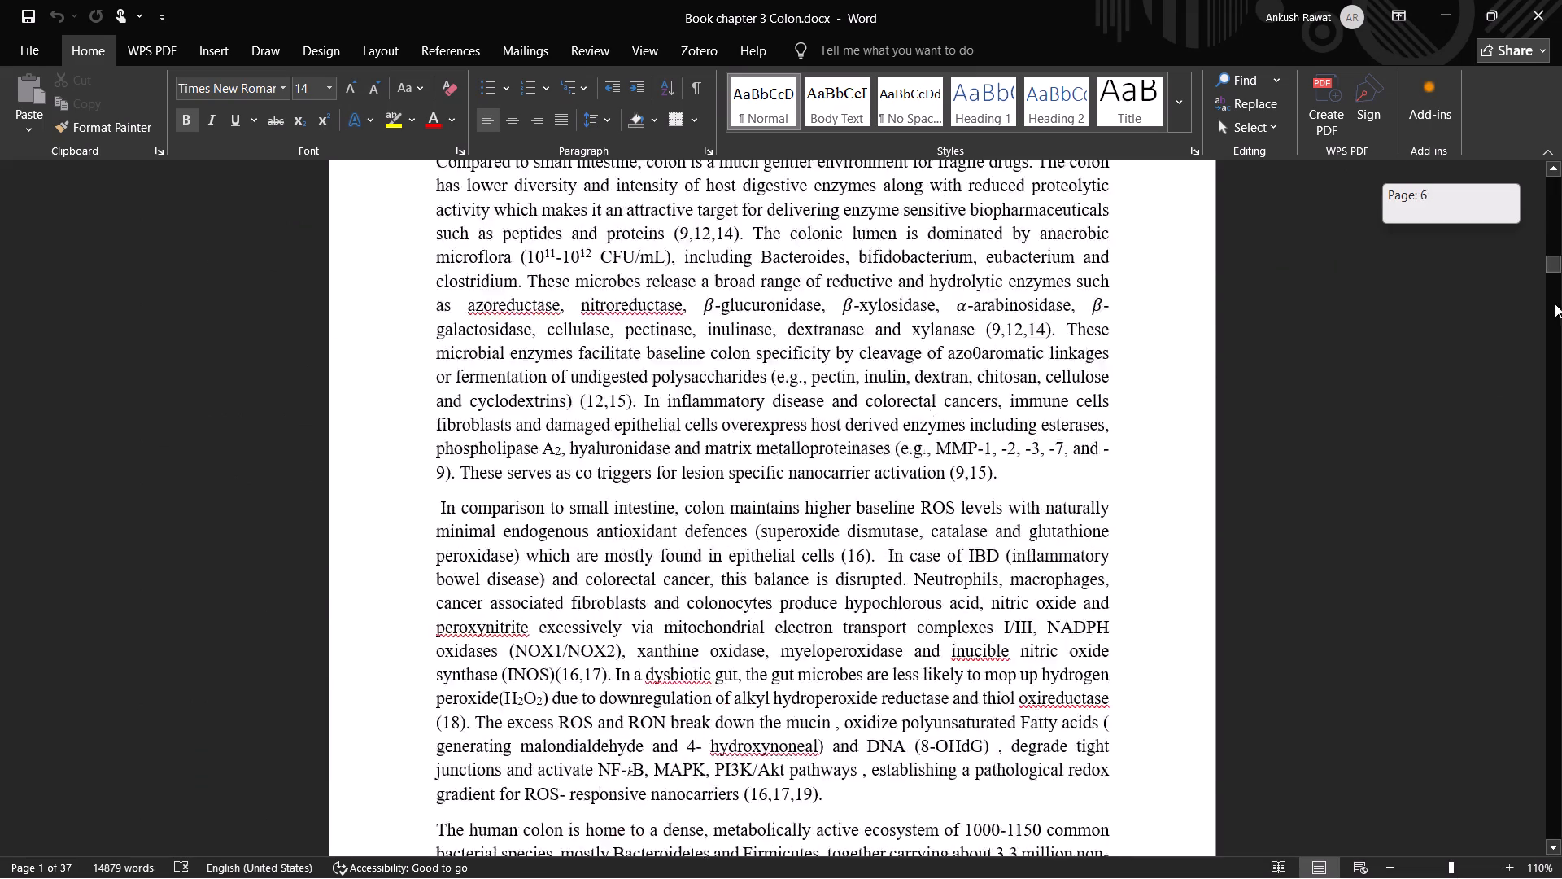
left_click_drag(1555, 304, 1558, 668)
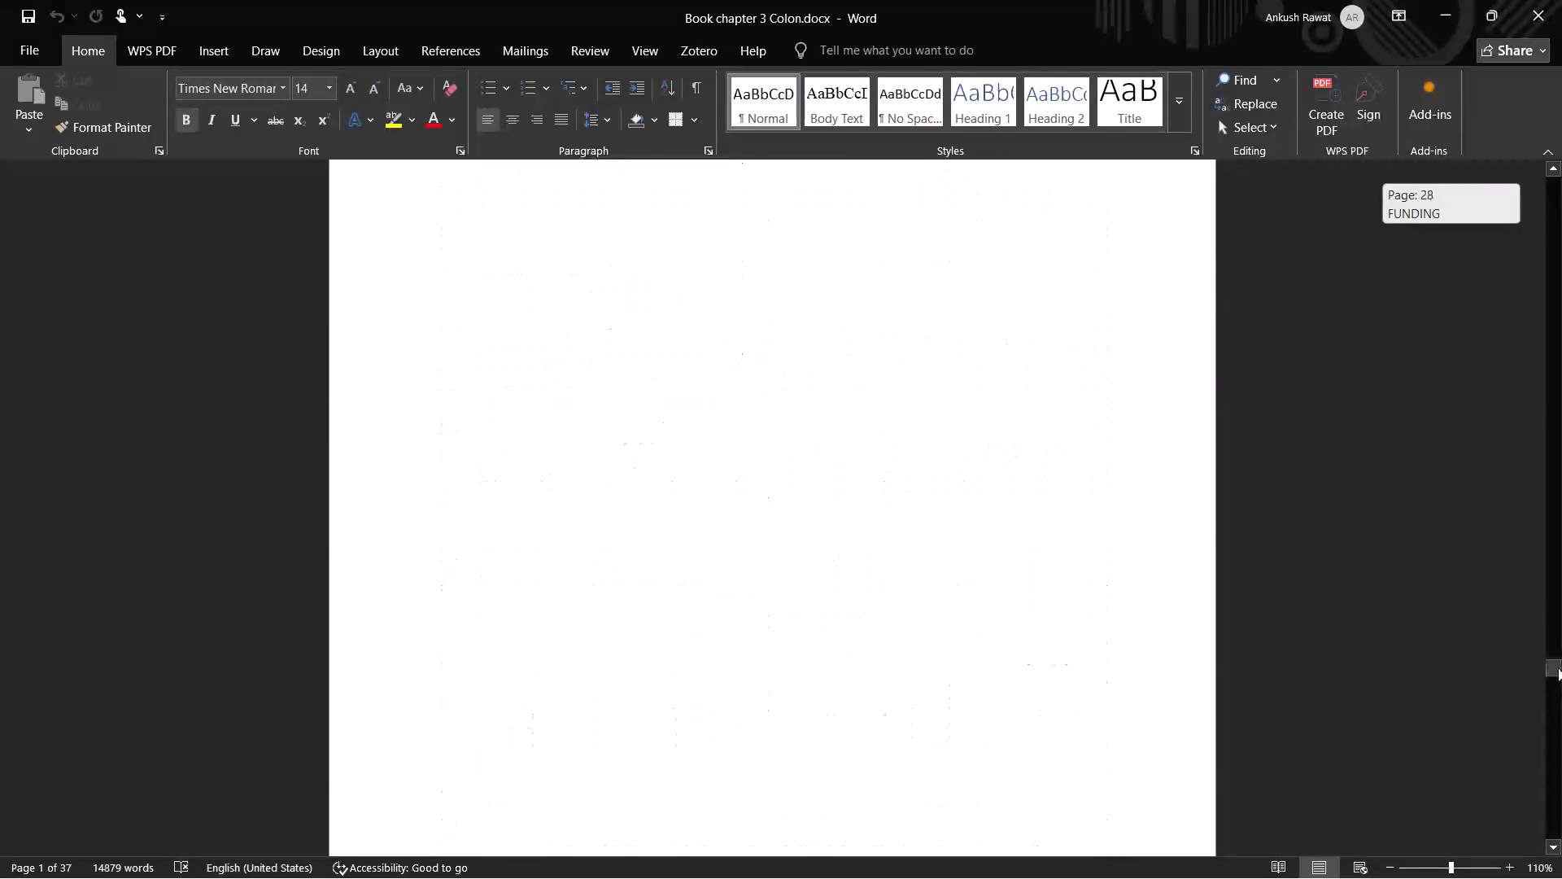
left_click_drag(1558, 668, 1554, 633)
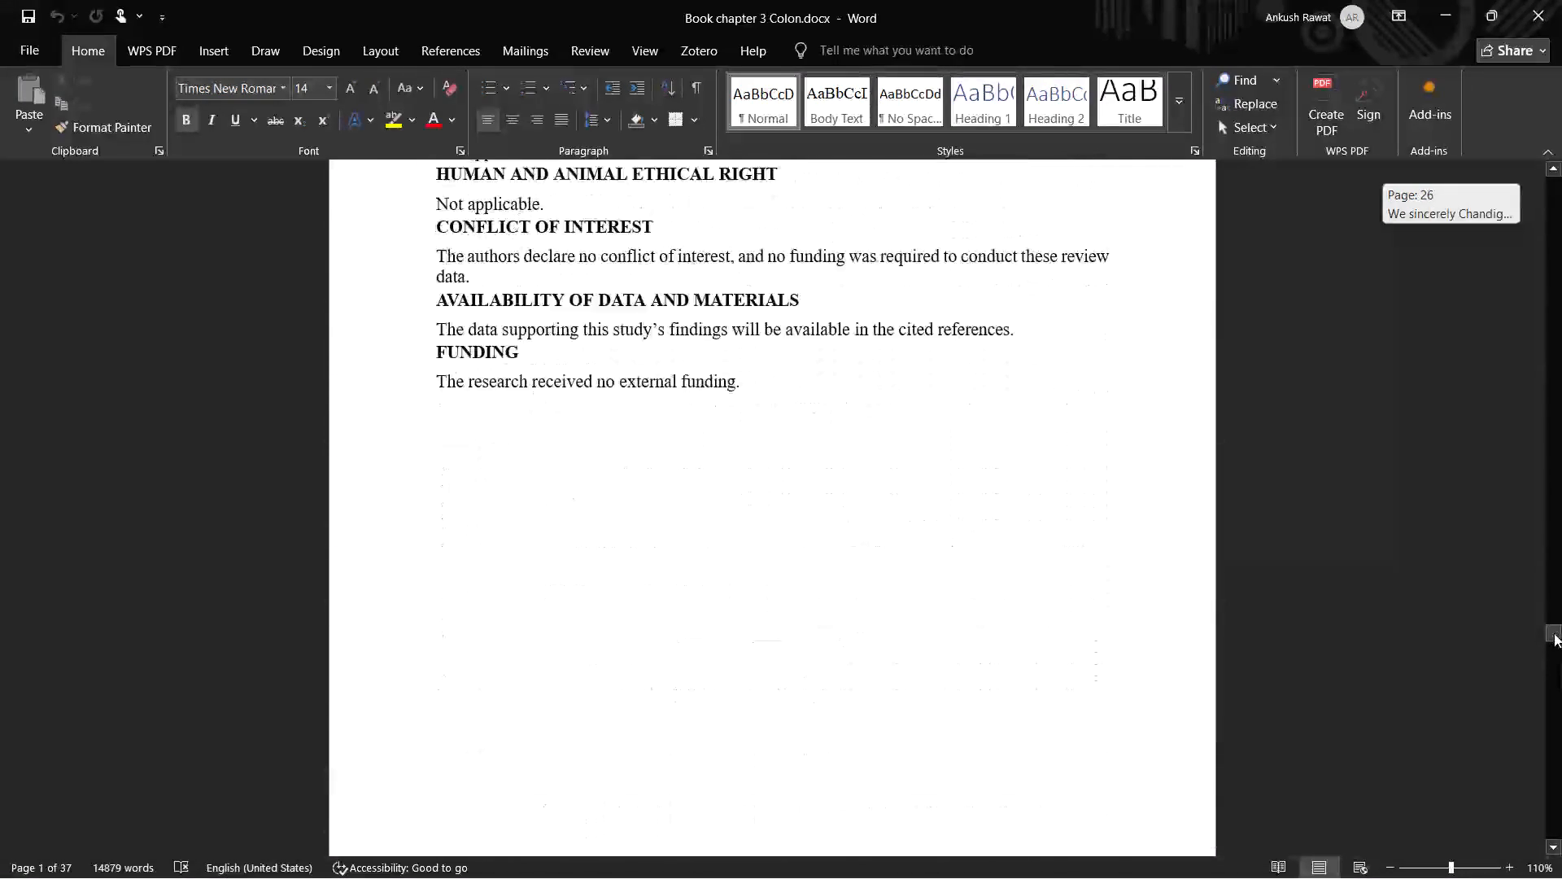
left_click_drag(1554, 633, 1554, 628)
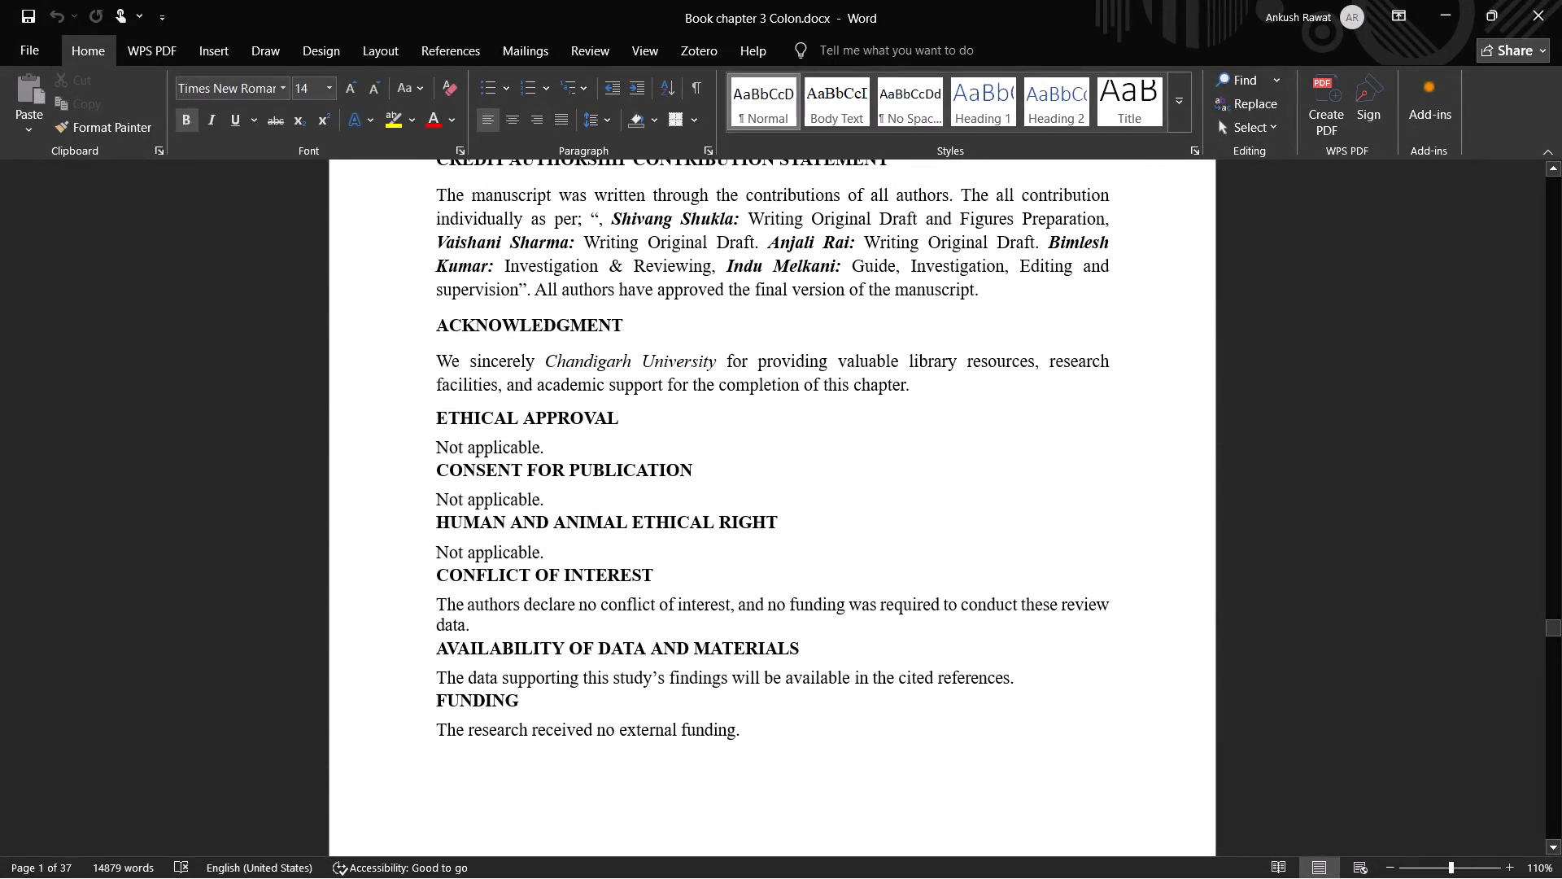
left_click(744, 737)
middle_click_drag(1371, 702, 1359, 540)
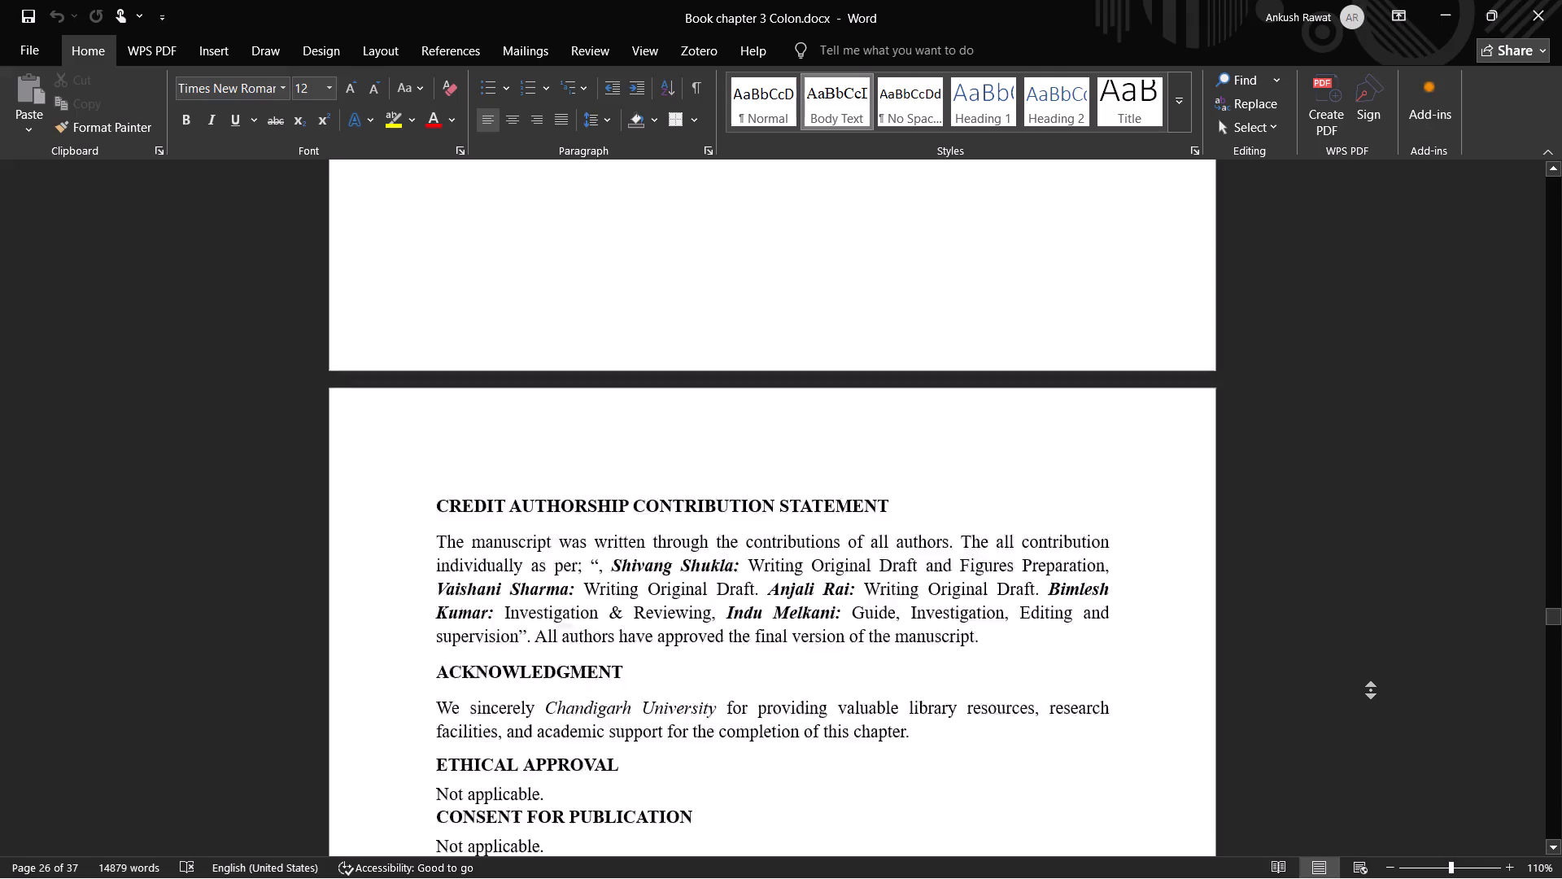
middle_click_drag(1359, 540, 1308, 319)
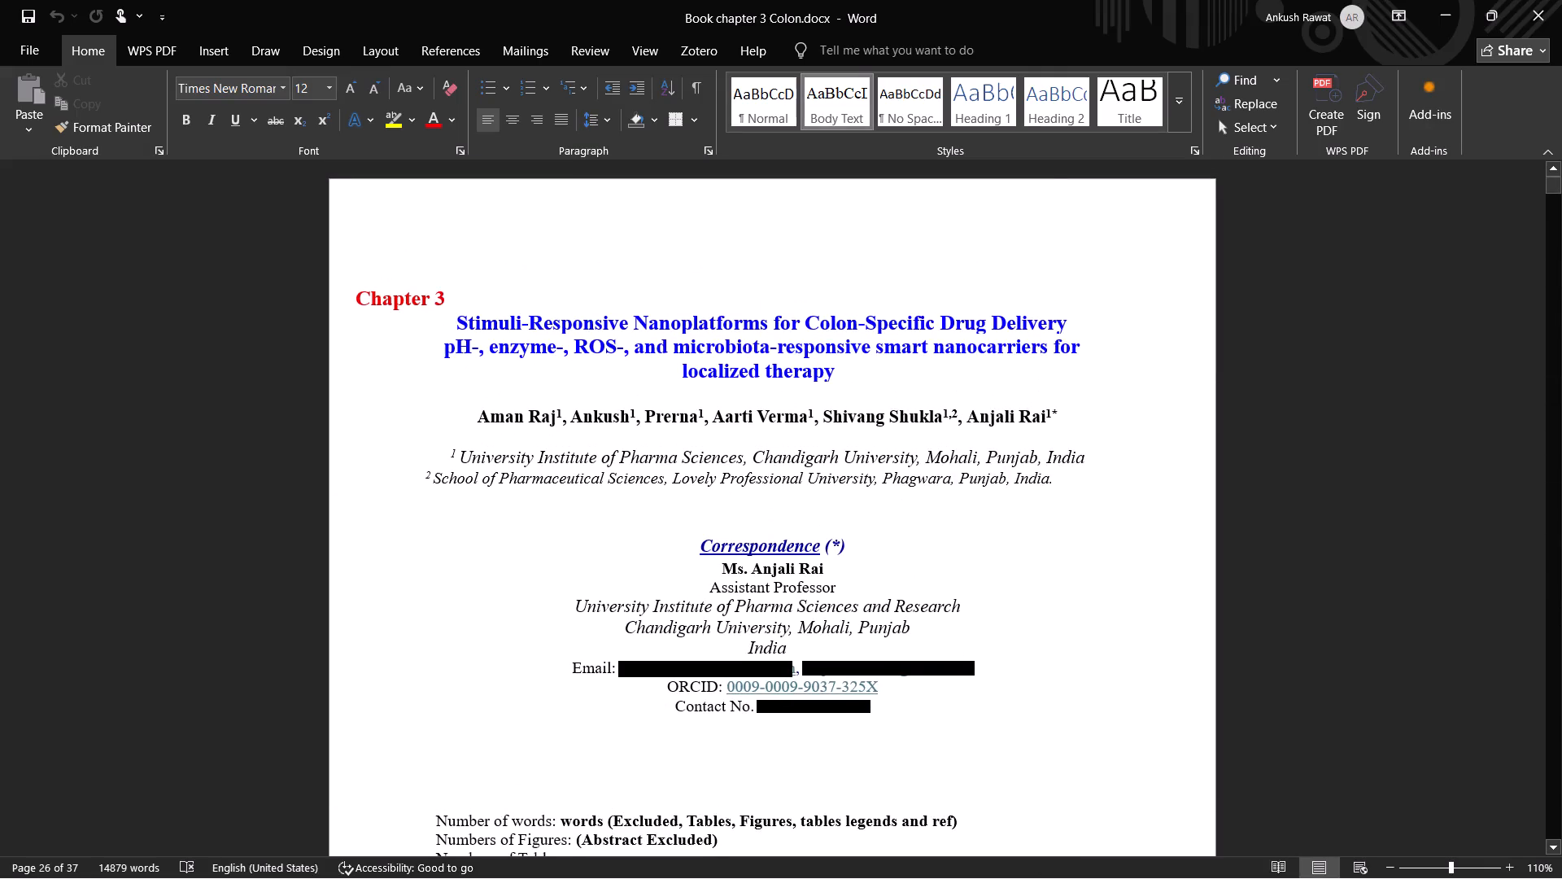
left_click(343, 293, "shift")
key("ctrl+c")
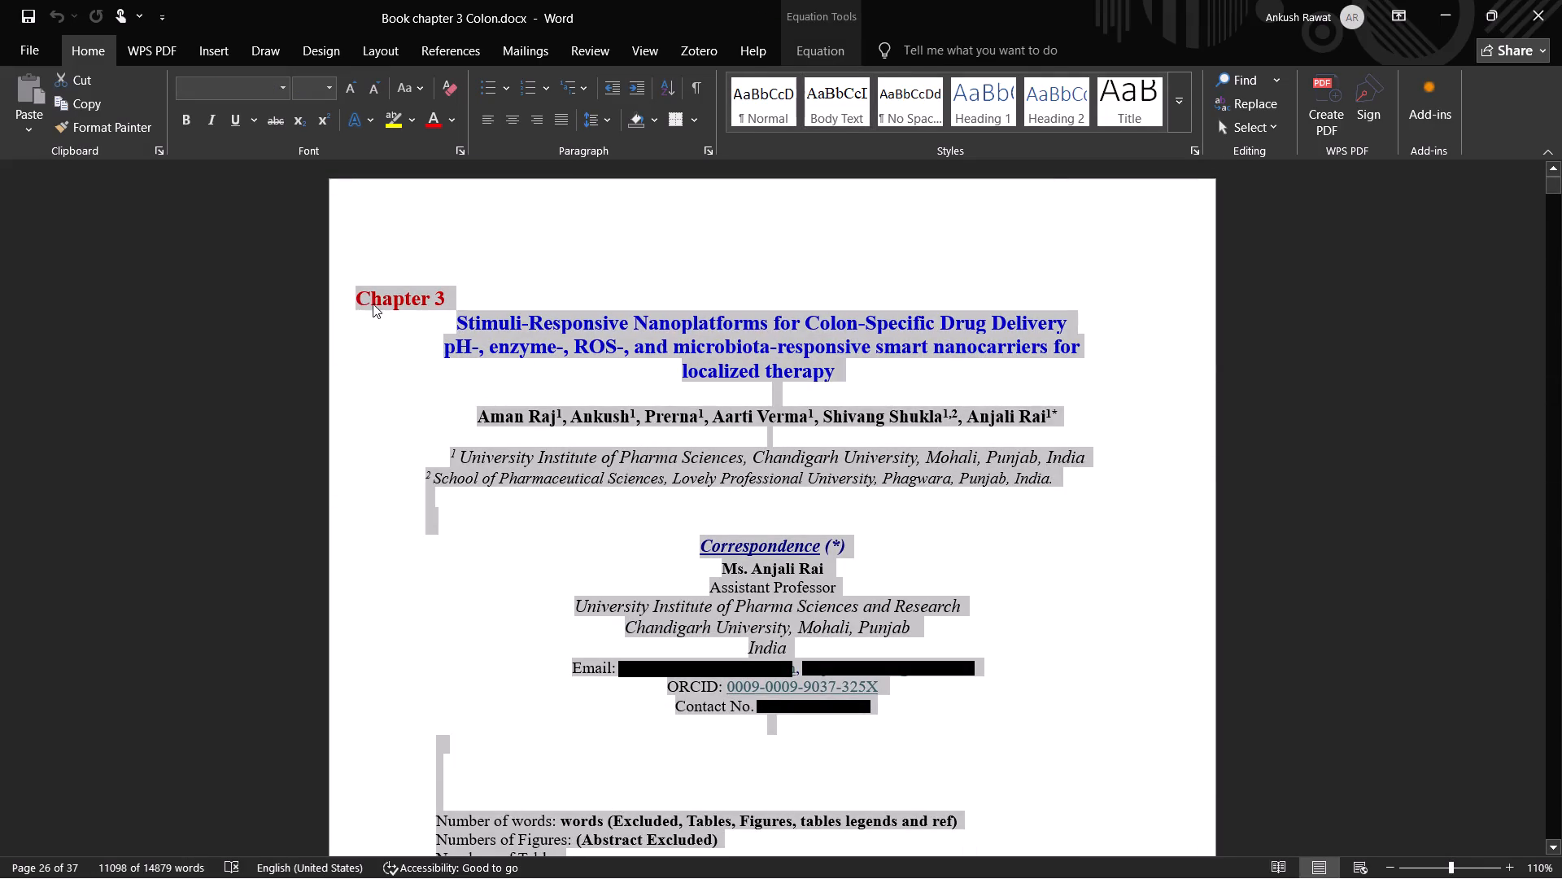
Create a new blank document and paste the copied chapter text into it.
key("ctrl+n")
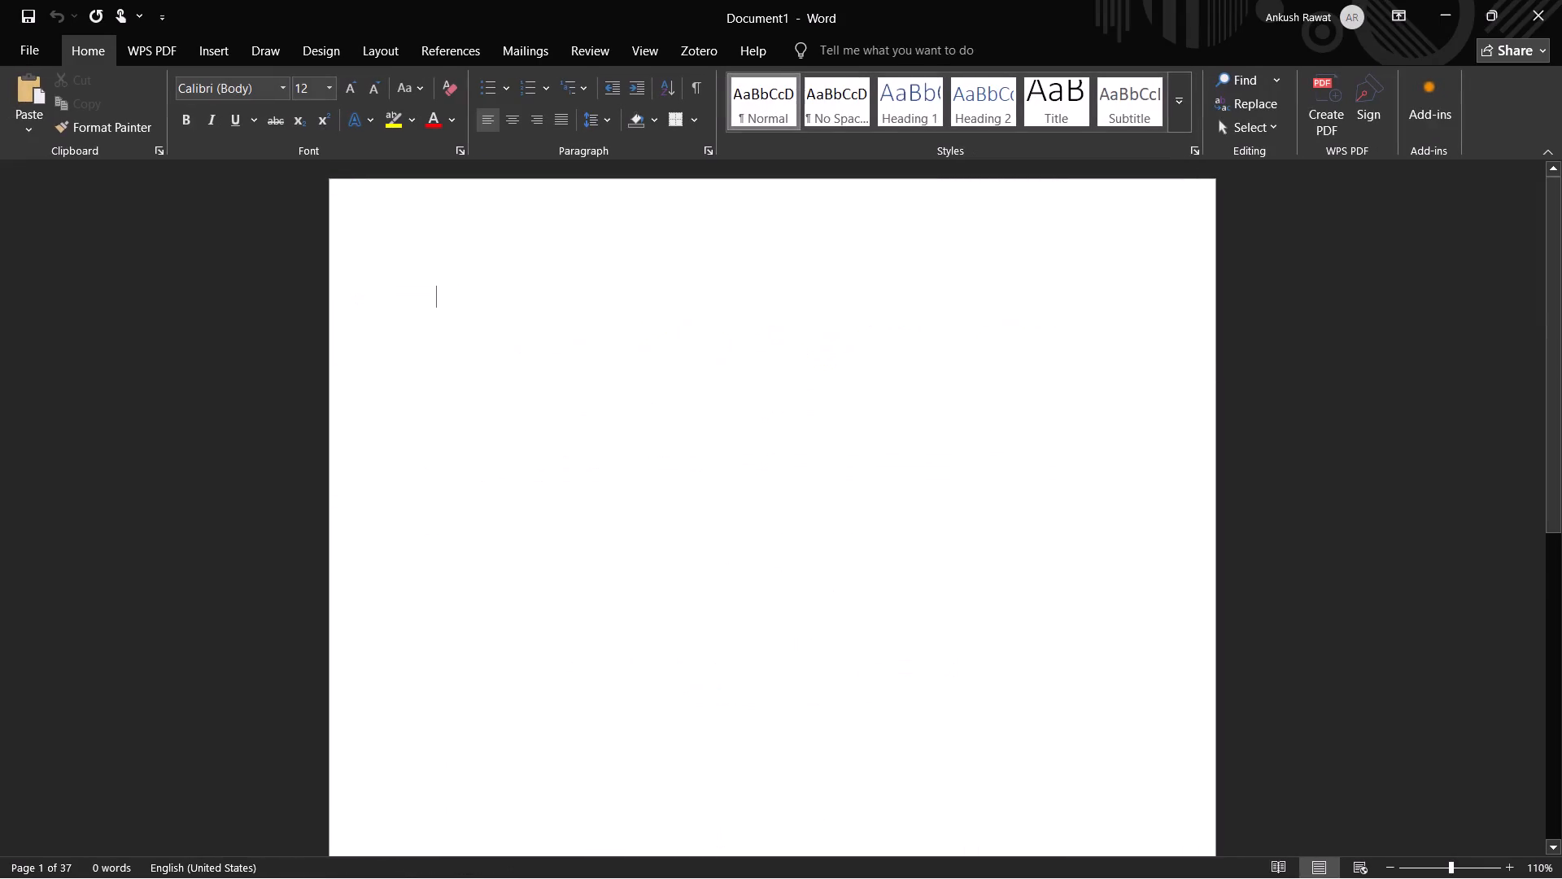
key("ctrl+v")
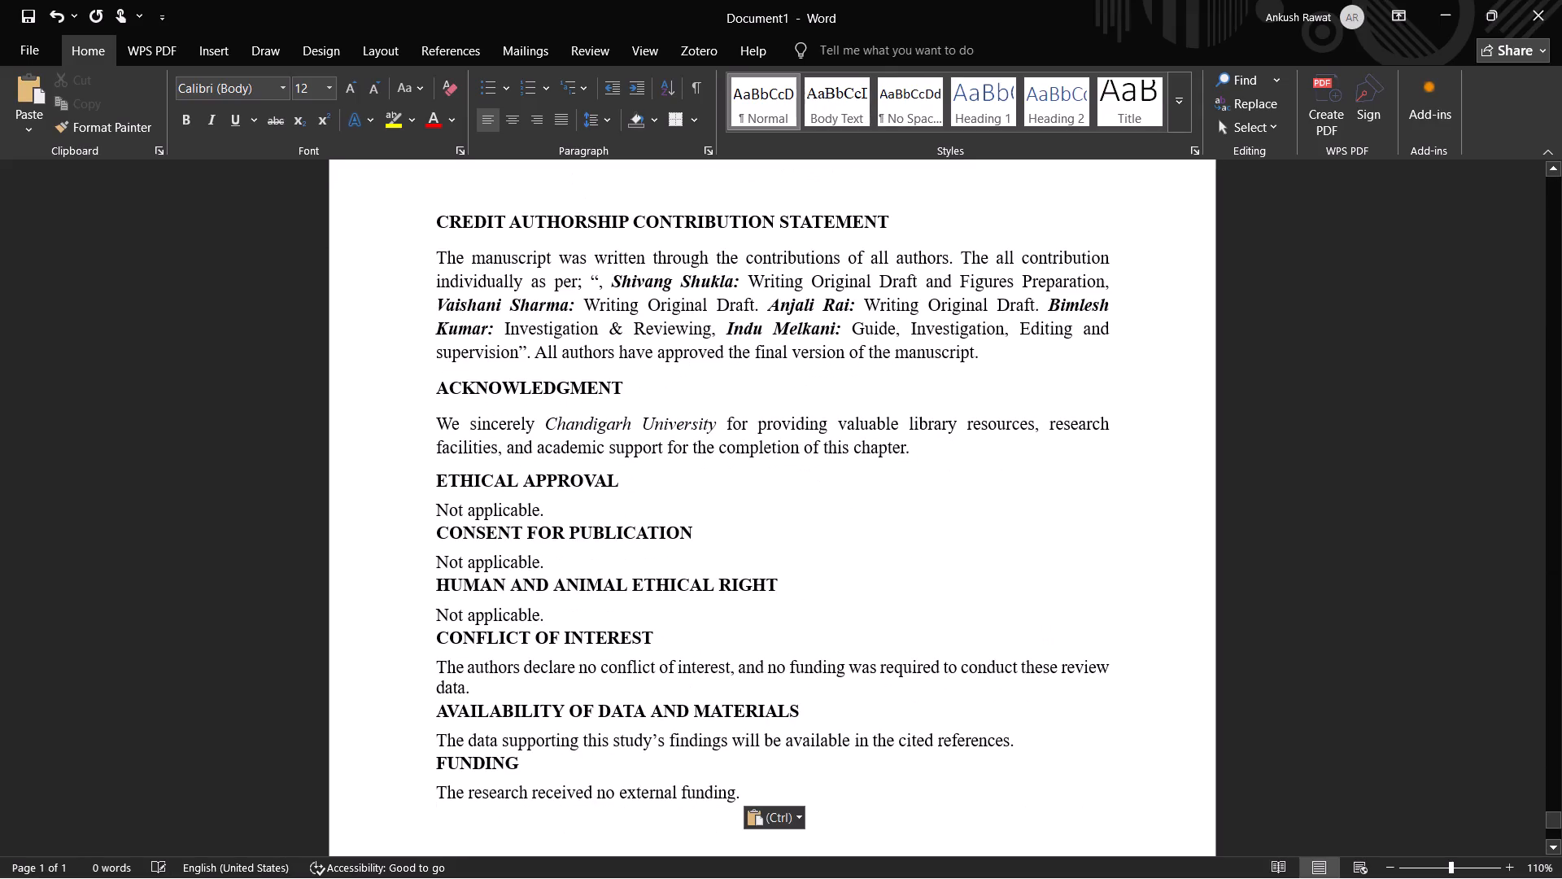
Refresh the Zotero citations in the new document.
left_click(687, 60)
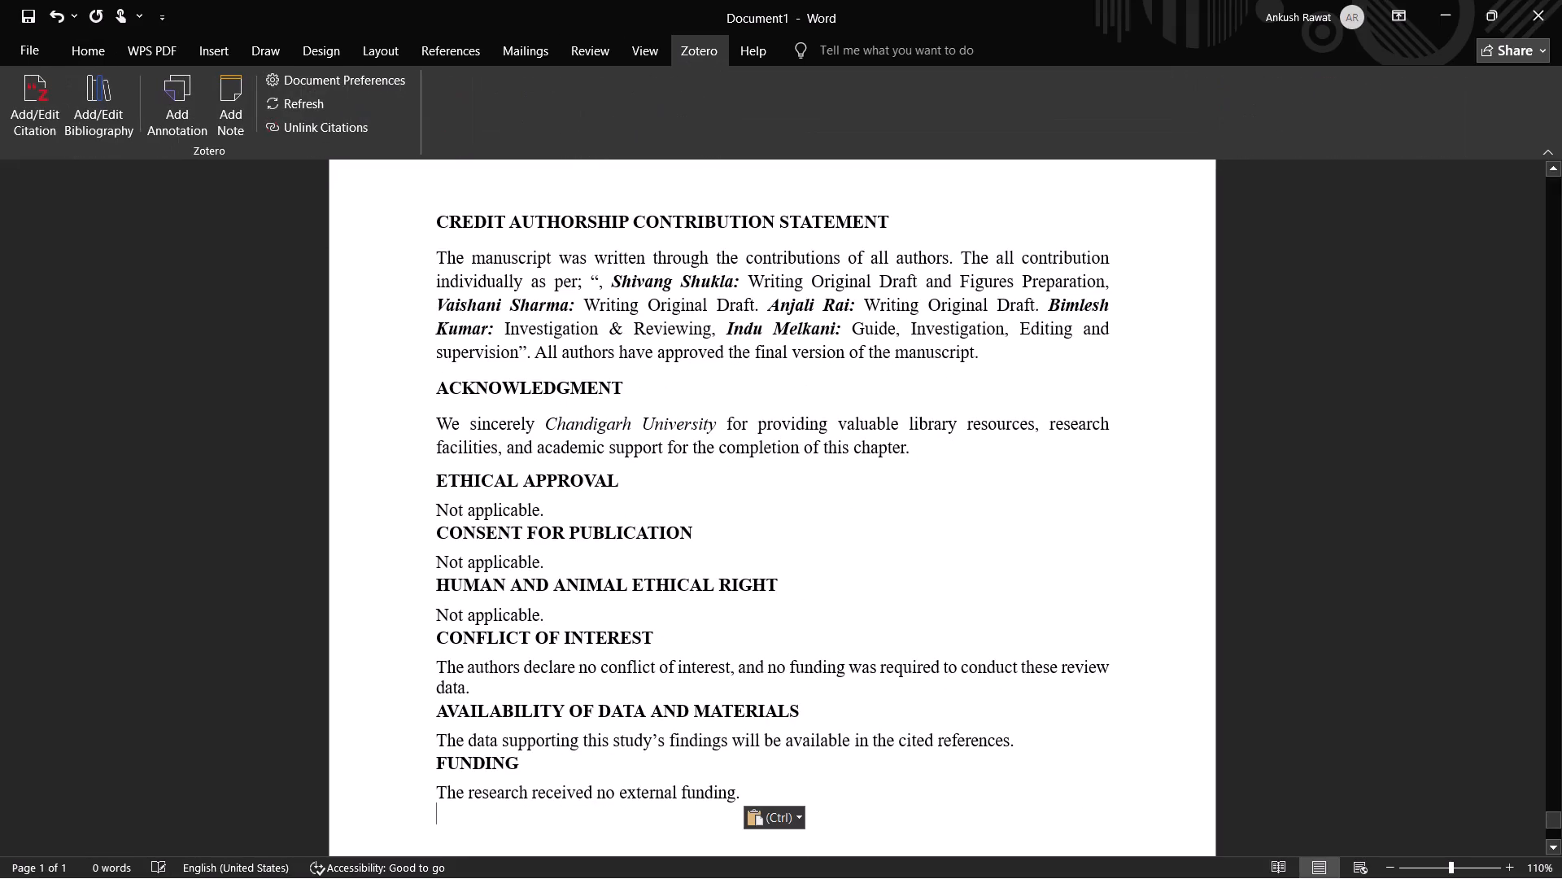
left_click(310, 96)
scroll(806, 450, "down", 4)
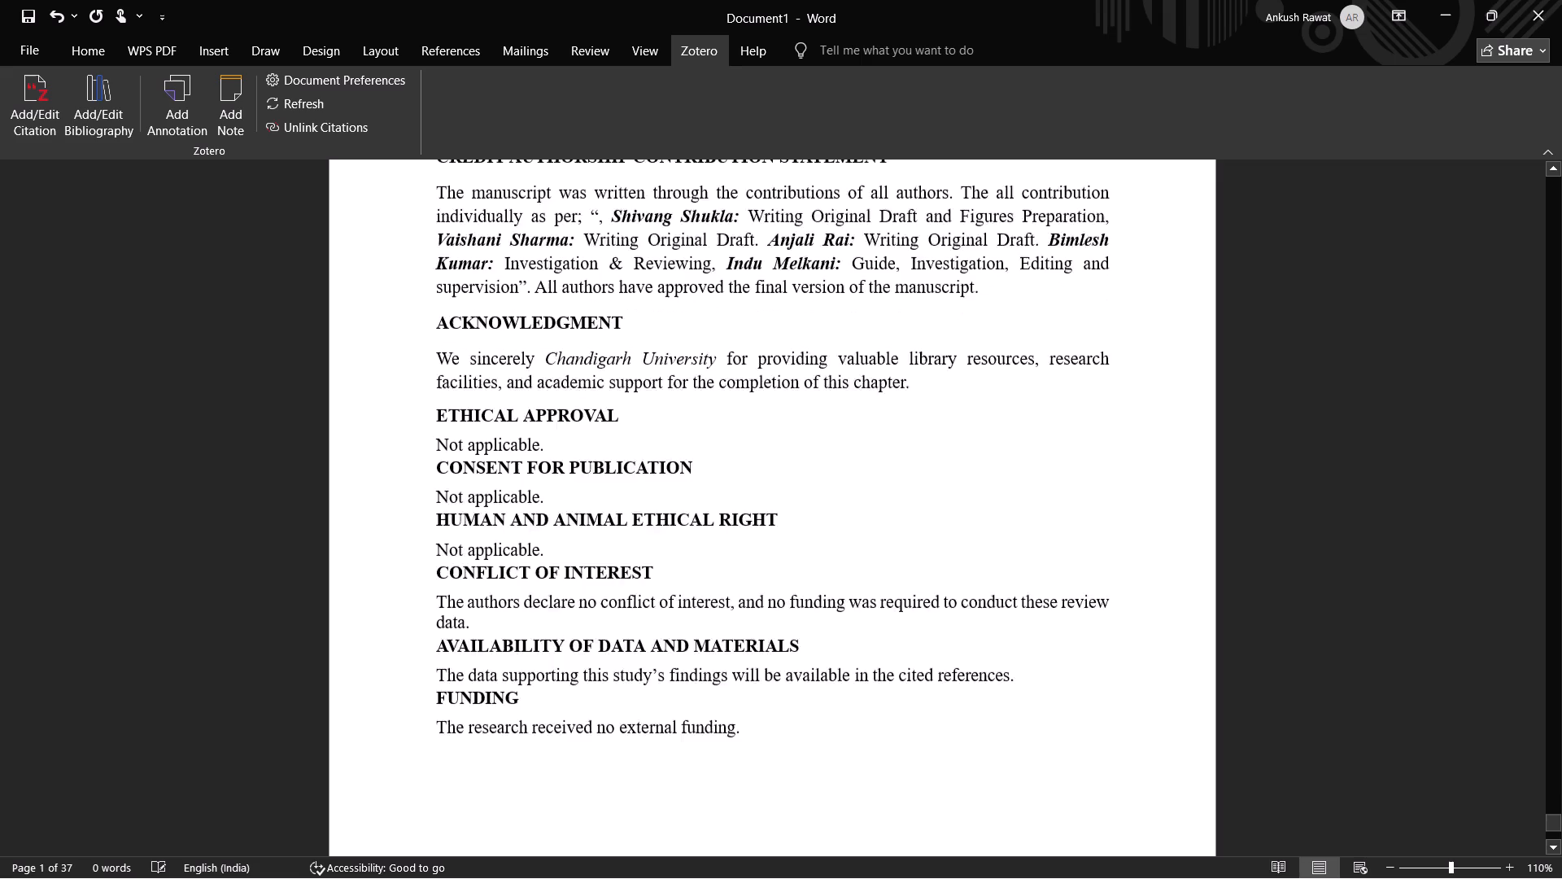
scroll(806, 453, "up", 1)
scroll(806, 456, "down", 1)
scroll(806, 456, "up", 2)
scroll(806, 457, "down", 2)
scroll(806, 457, "up", 1)
scroll(806, 457, "down", 3)
scroll(806, 457, "up", 1)
scroll(806, 457, "down", 2)
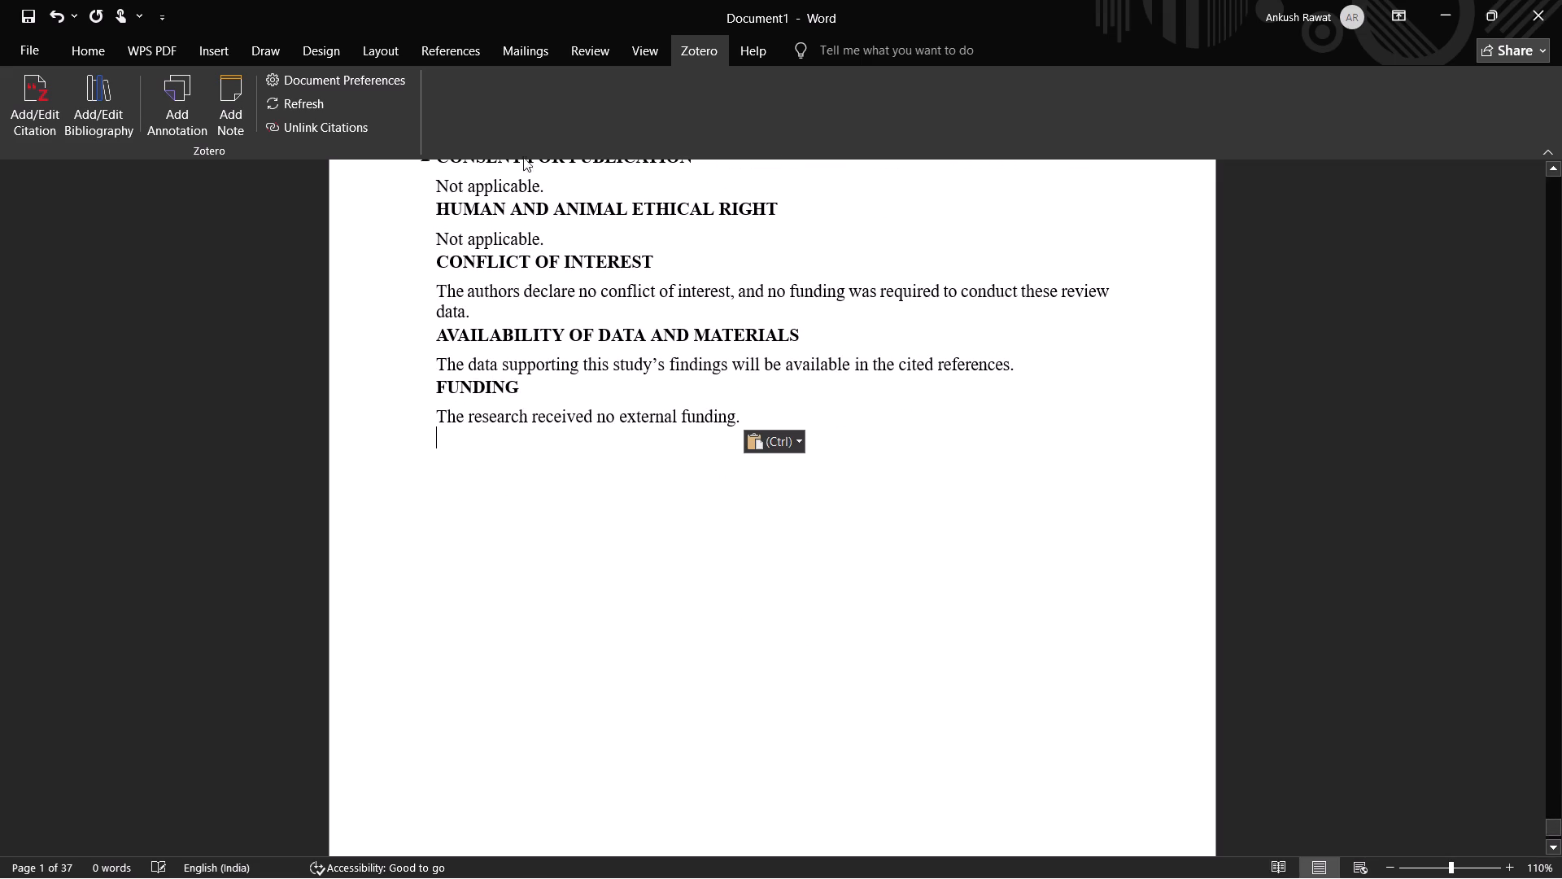
left_click(284, 107)
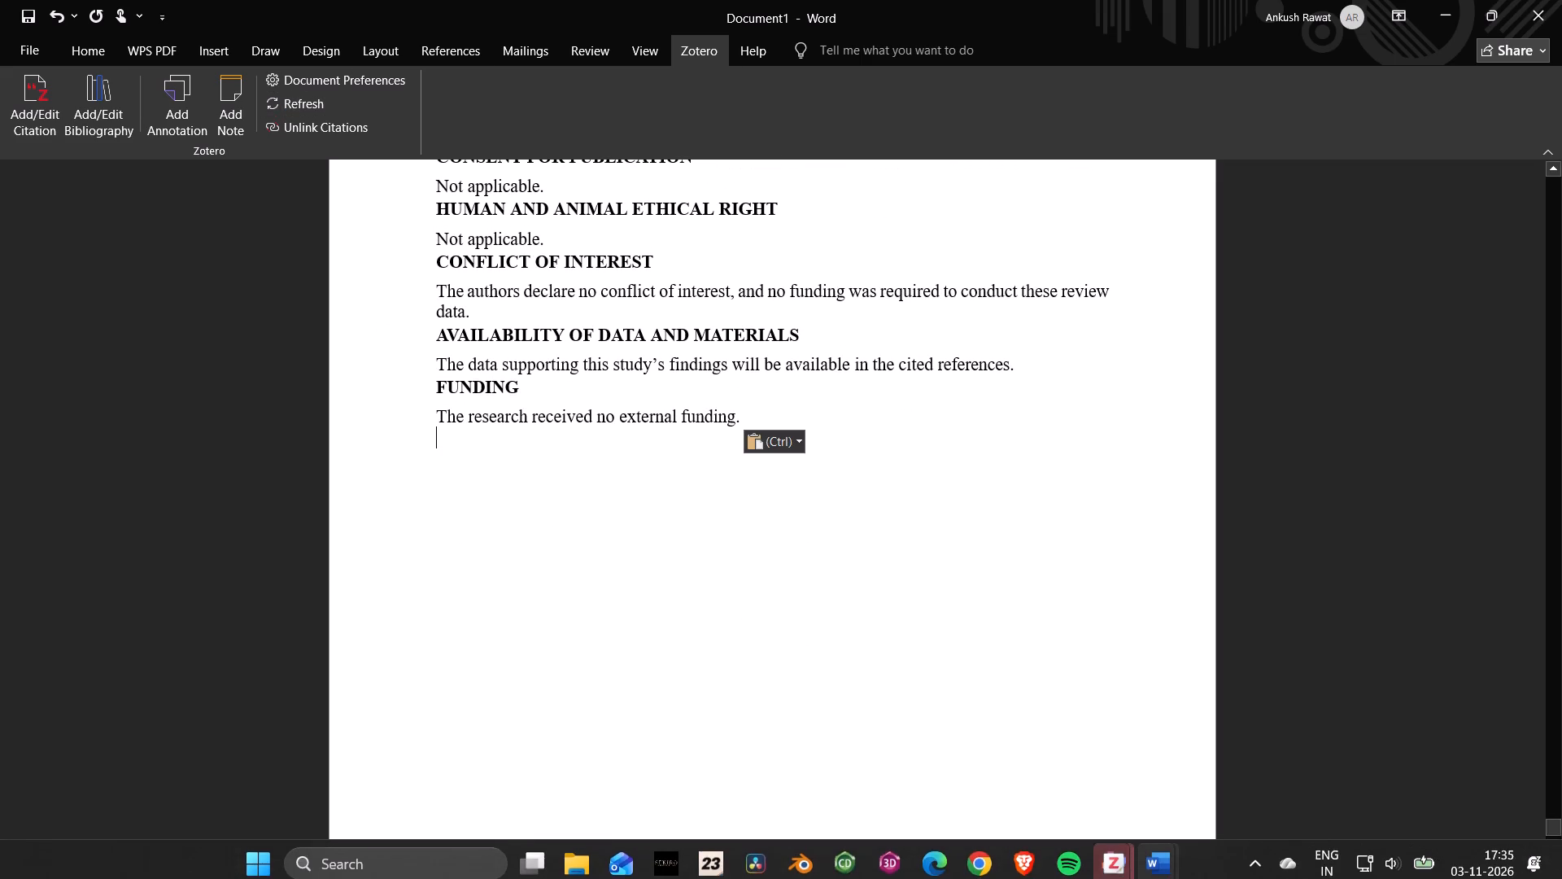
Add blank lines after the Funding section and enter the heading "References:" at the start of a new page.
key("Return")
key("Return")
key("Return")
key("Return")
key("Return")
key("Return")
key("Return")
key("Return")
key("Return")
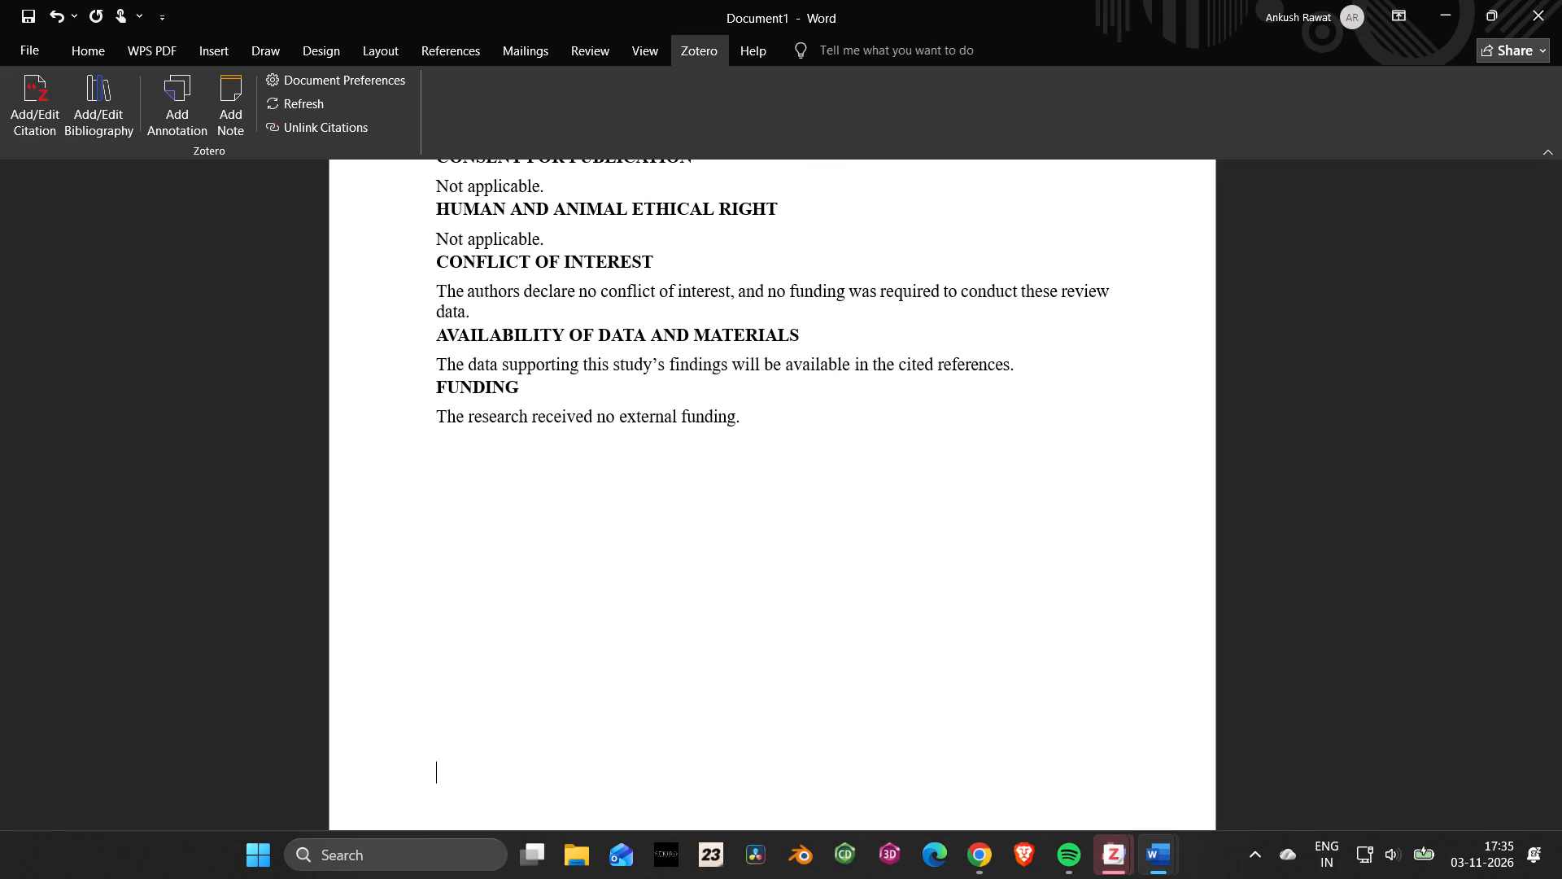
key("Return")
key("Return")
key("Return")
key("Return")
key("BackSpace")
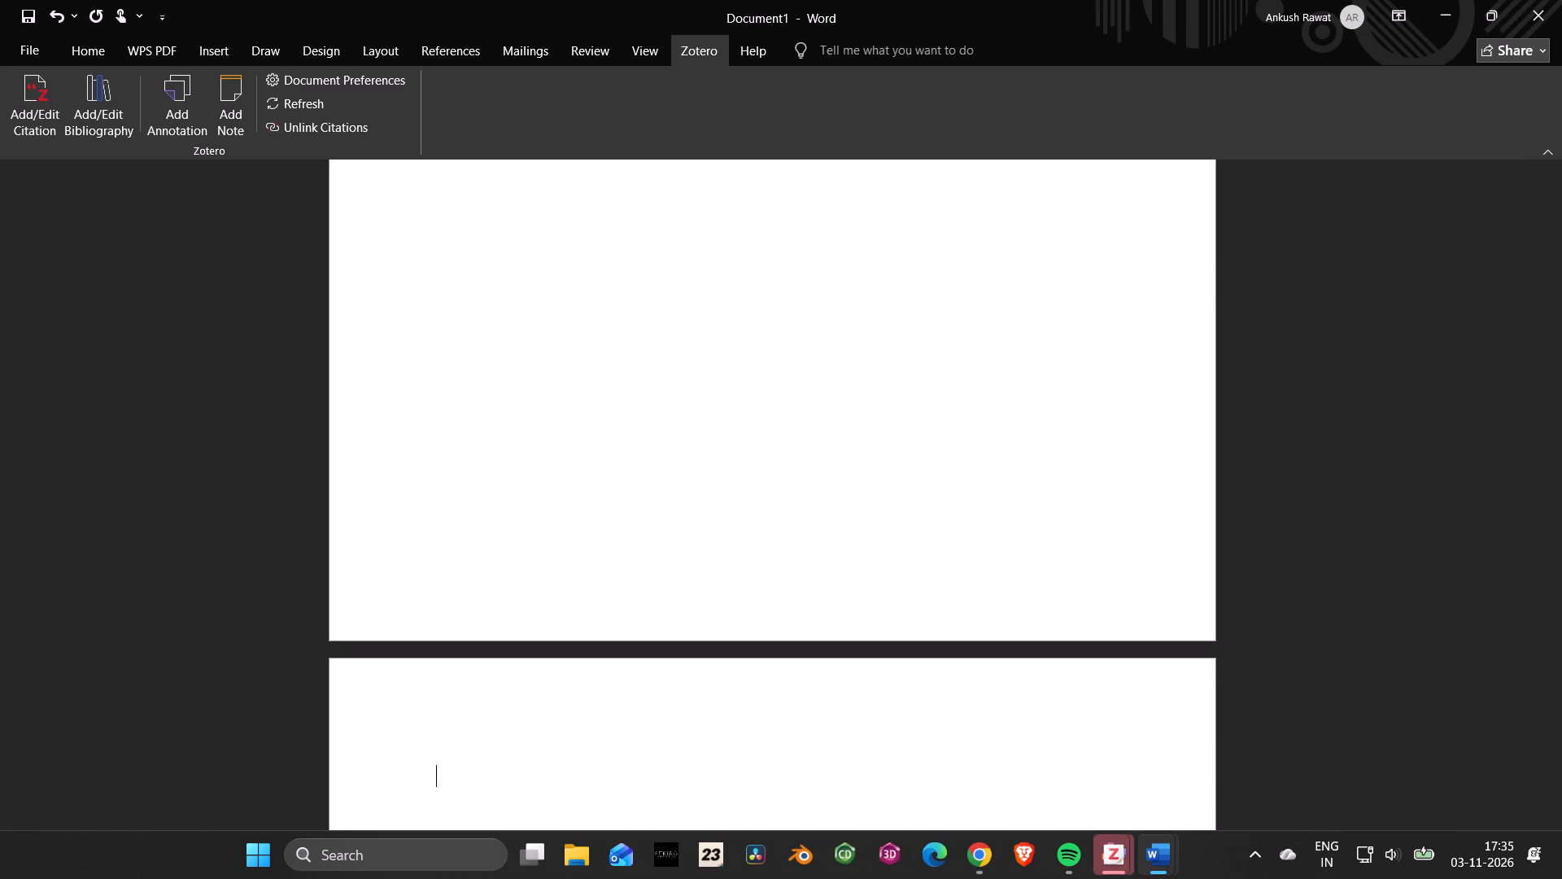
key("BackSpace")
key("Return")
type("Refereb")
key("BackSpace")
key("n")
type("ces")
key("shift+colon")
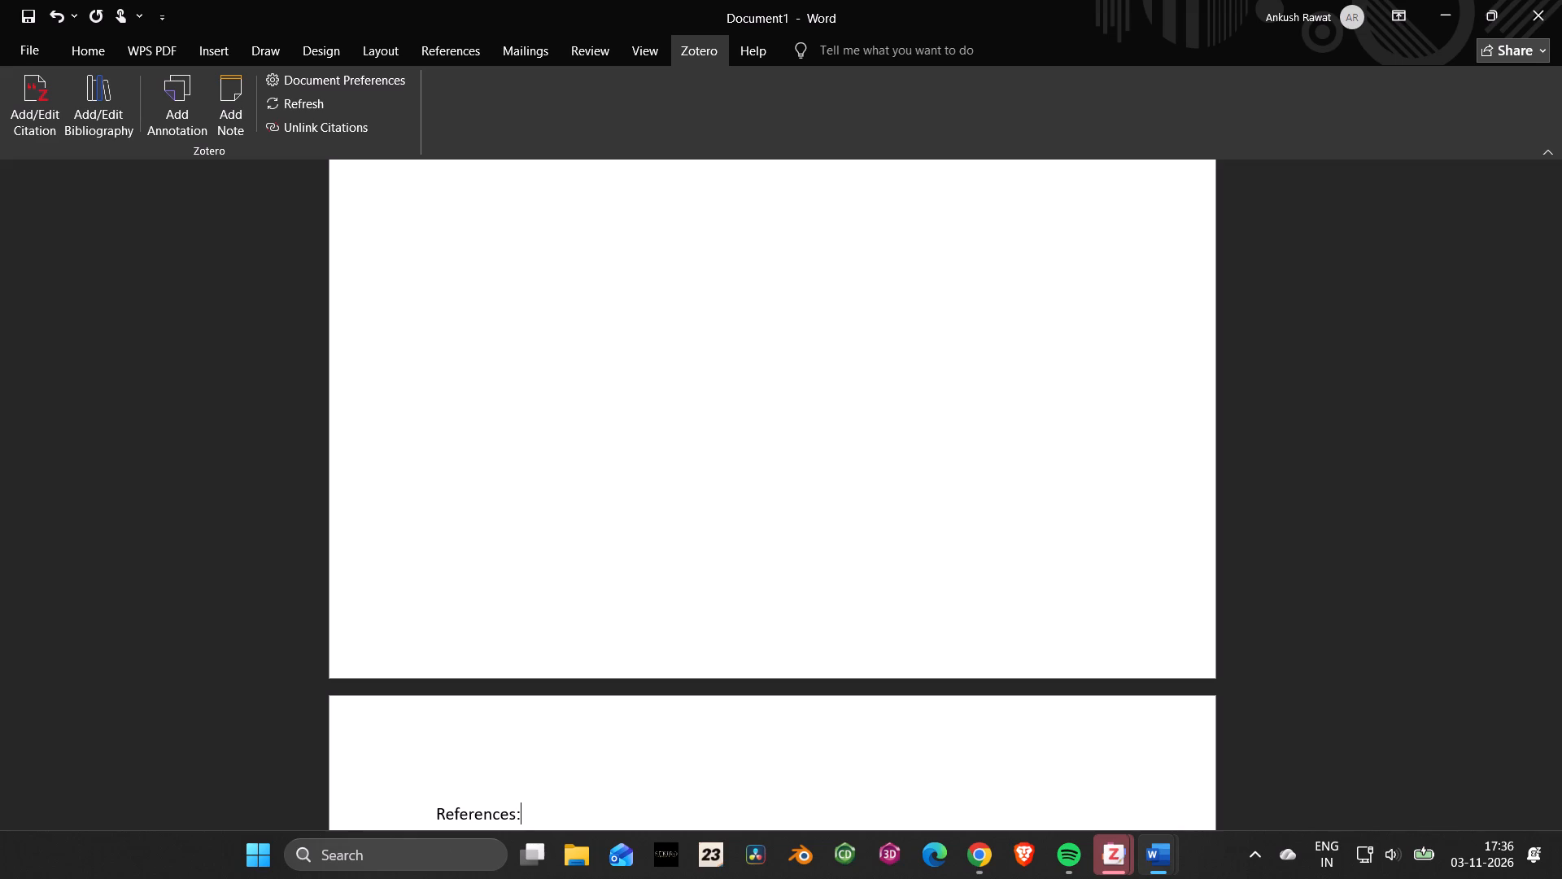
Insert a Zotero bibliography below the References heading in NLM/Vancouver: Citing Medicine 2nd edition (citation-sequence) style, language English (US).
key("shift+Return")
key("BackSpace")
key("Return")
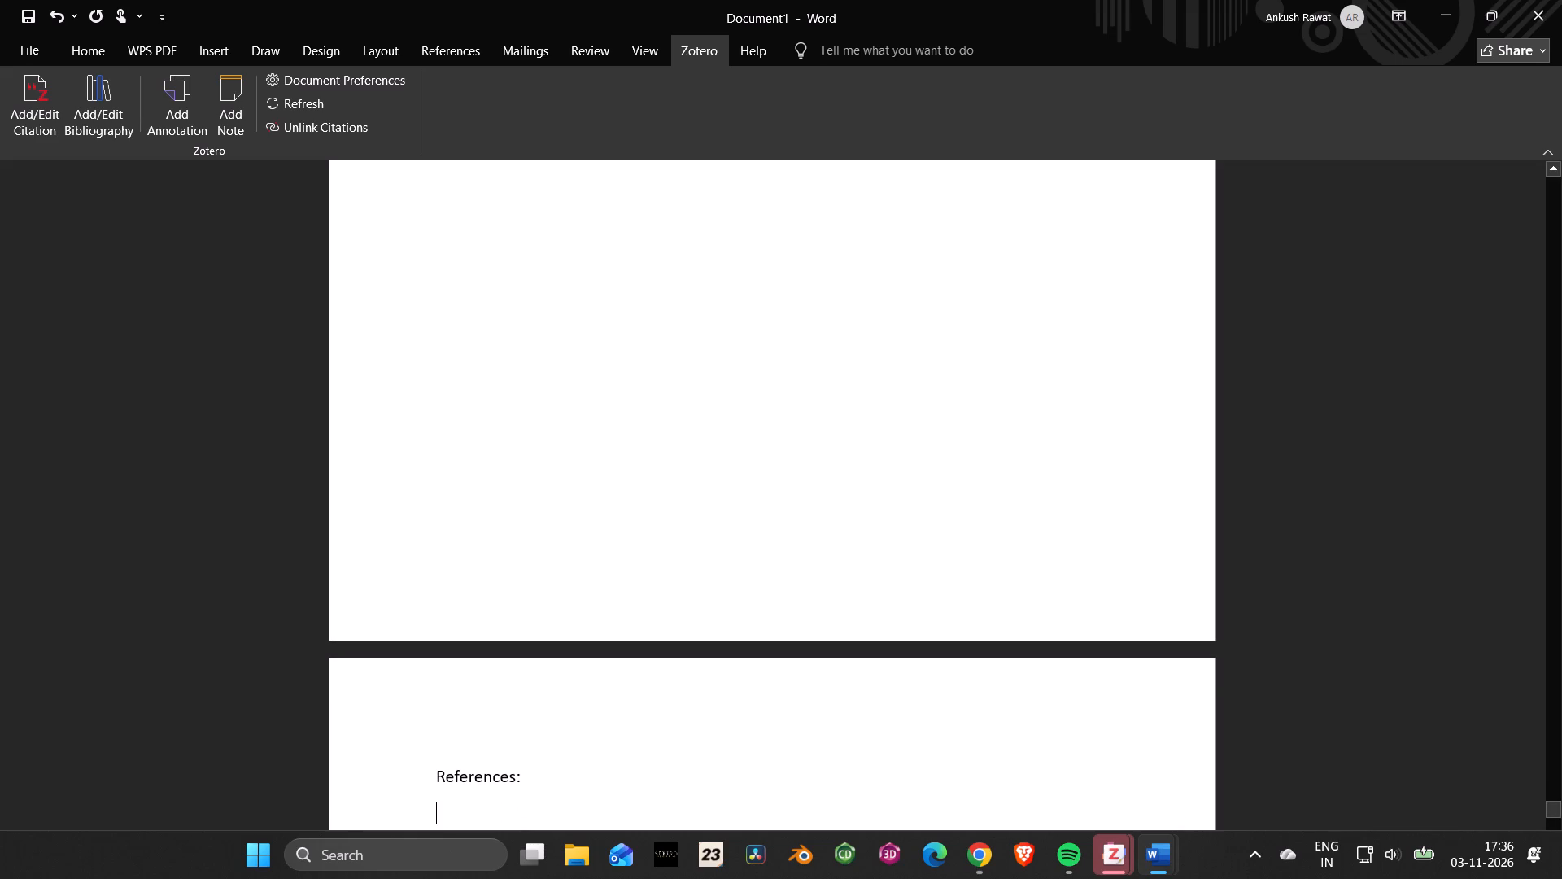
left_click(94, 110)
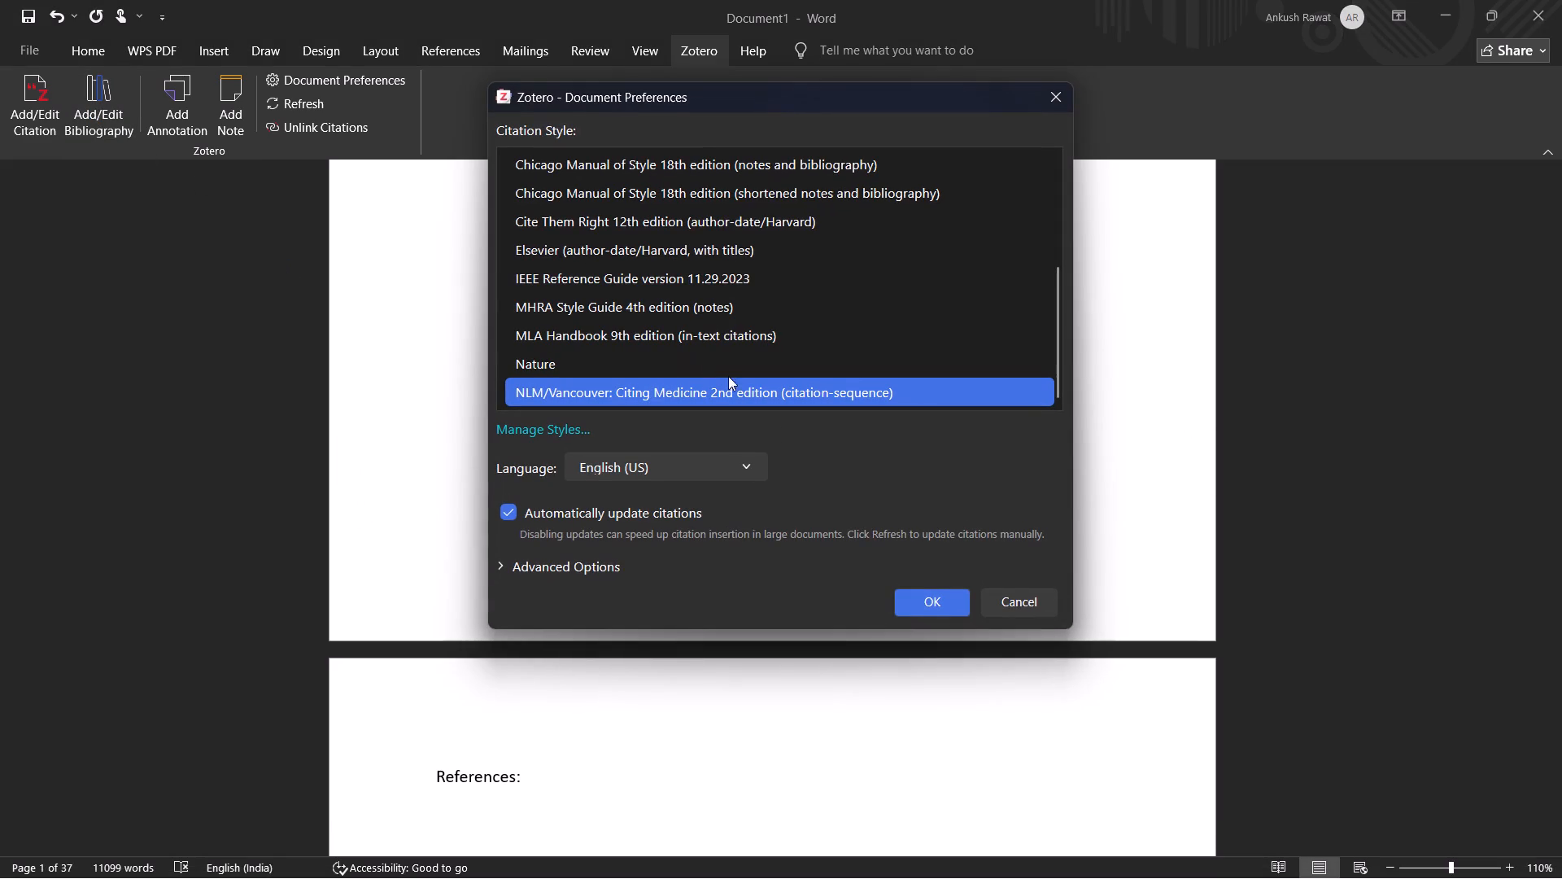
left_click(916, 612)
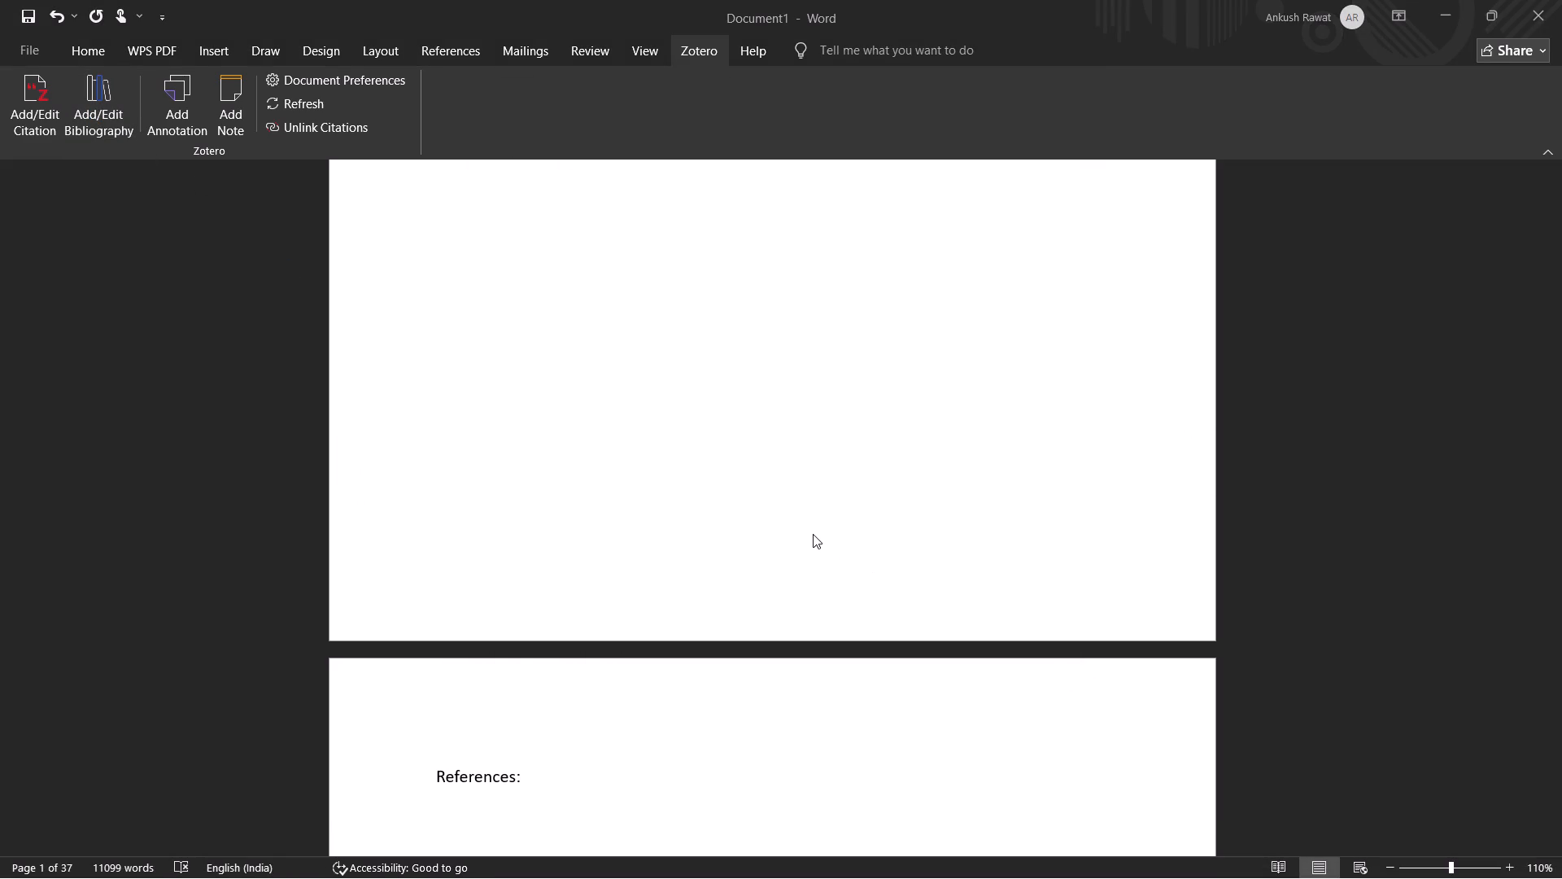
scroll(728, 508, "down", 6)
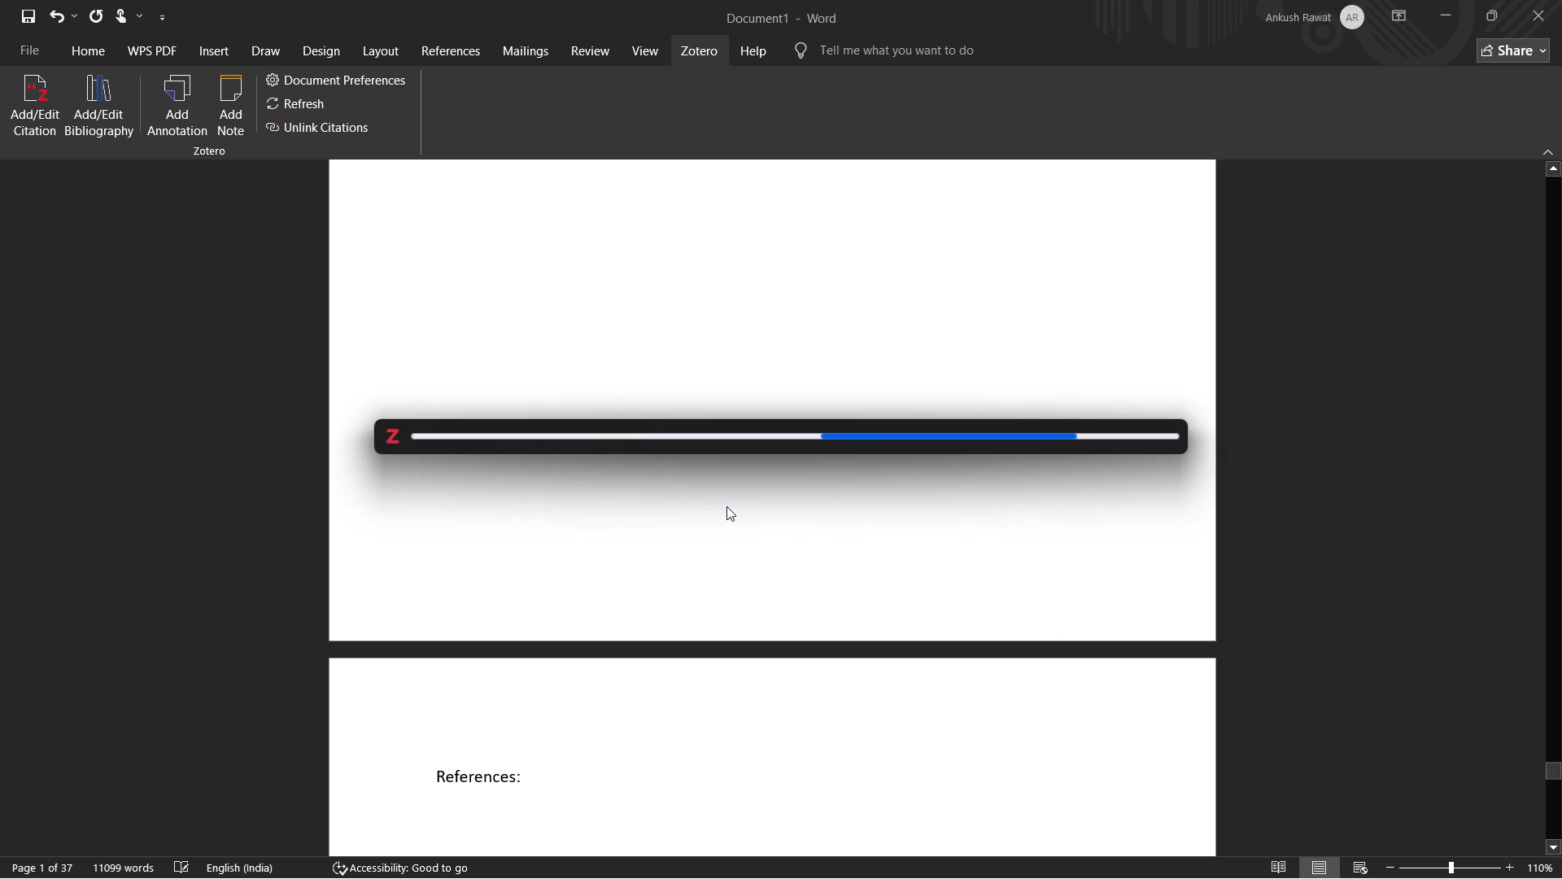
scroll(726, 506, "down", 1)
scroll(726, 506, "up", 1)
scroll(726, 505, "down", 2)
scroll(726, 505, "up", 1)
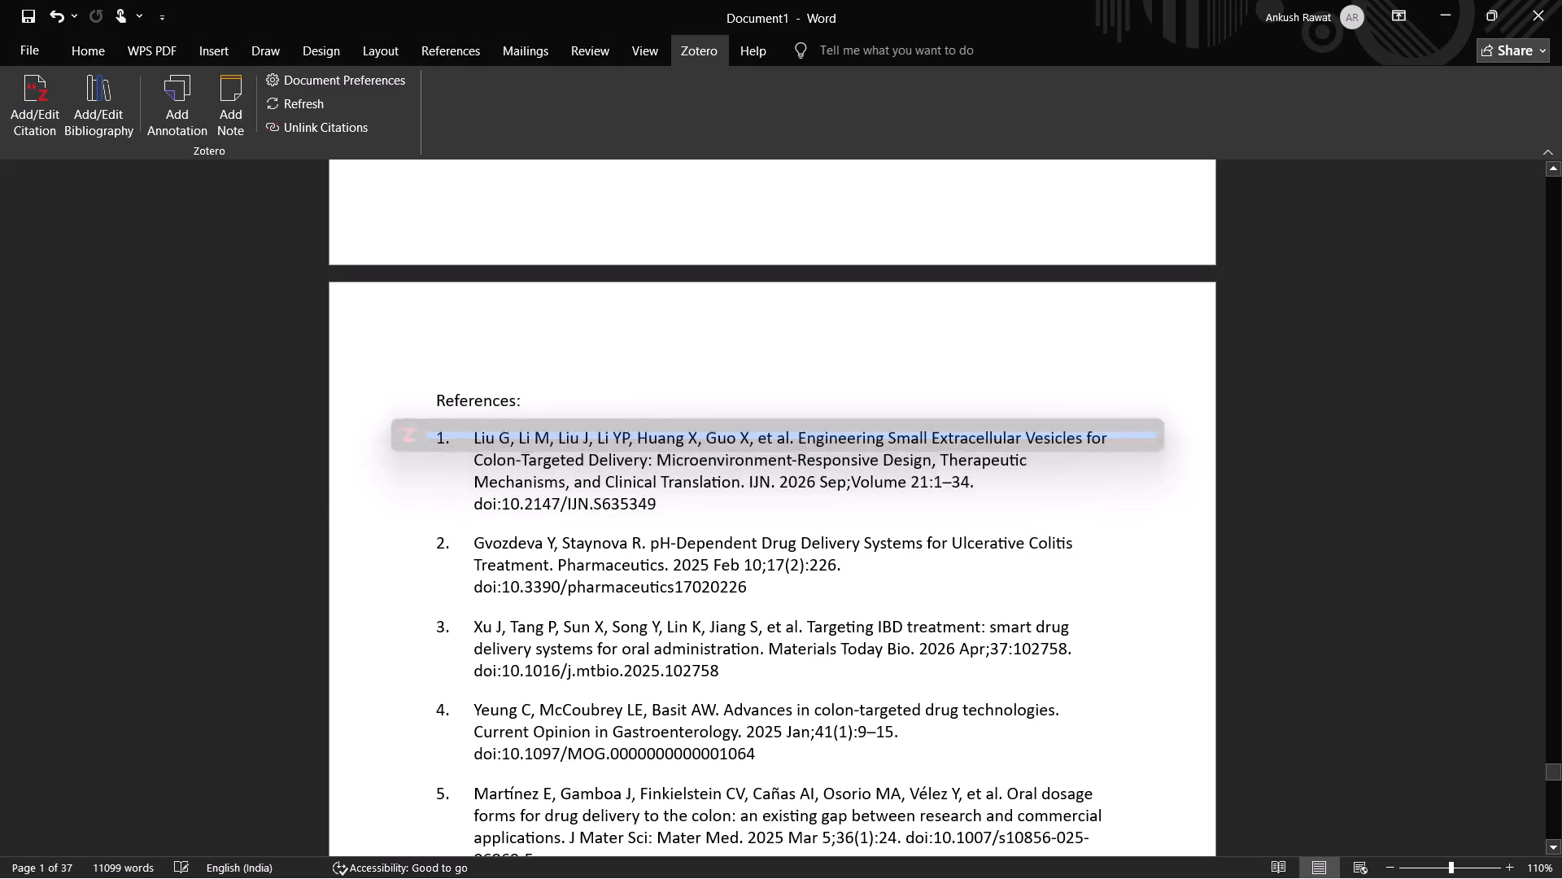
Examine the newly inserted bibliography from the References heading to its last entry and back up for duplicate references.
scroll(729, 492, "down", 2)
scroll(729, 492, "up", 1)
scroll(729, 492, "down", 3)
middle_click_drag(371, 382, 373, 544)
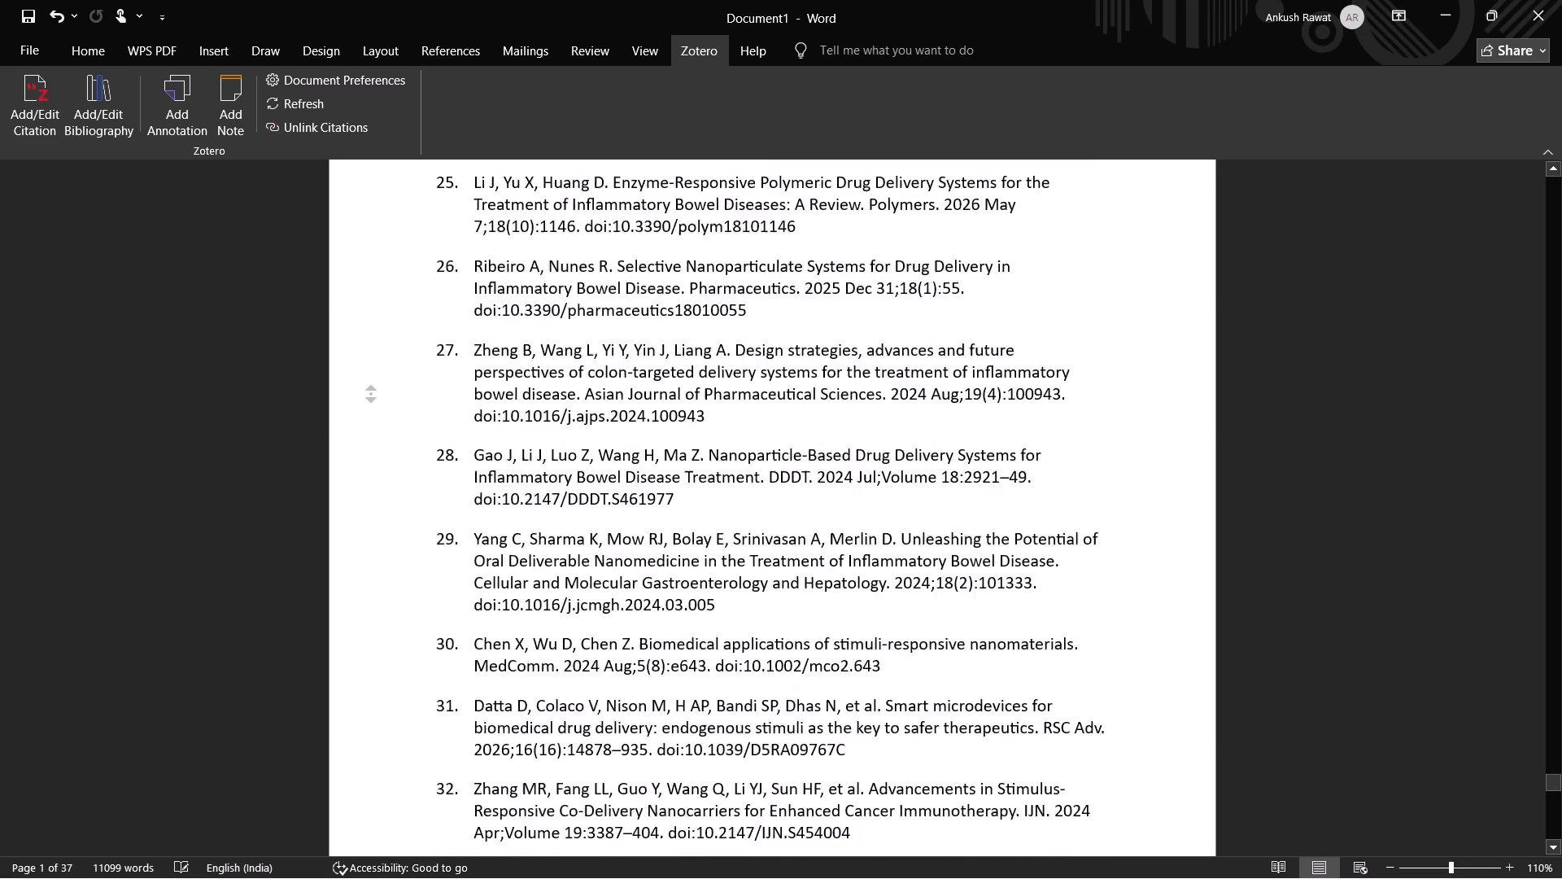
middle_click_drag(373, 544, 373, 553)
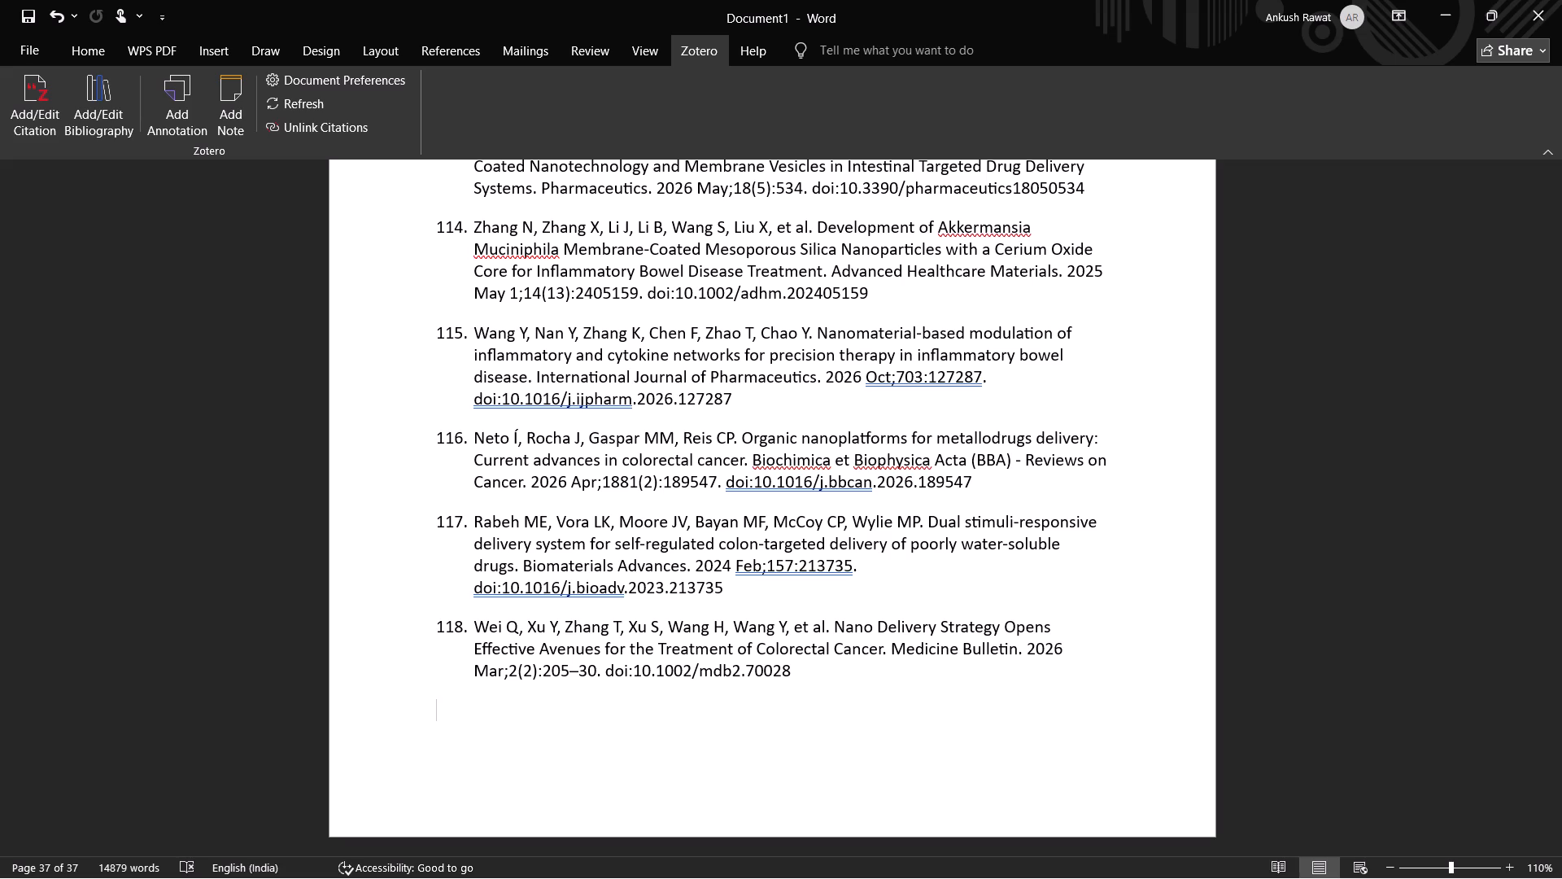
middle_click_drag(392, 615, 381, 495)
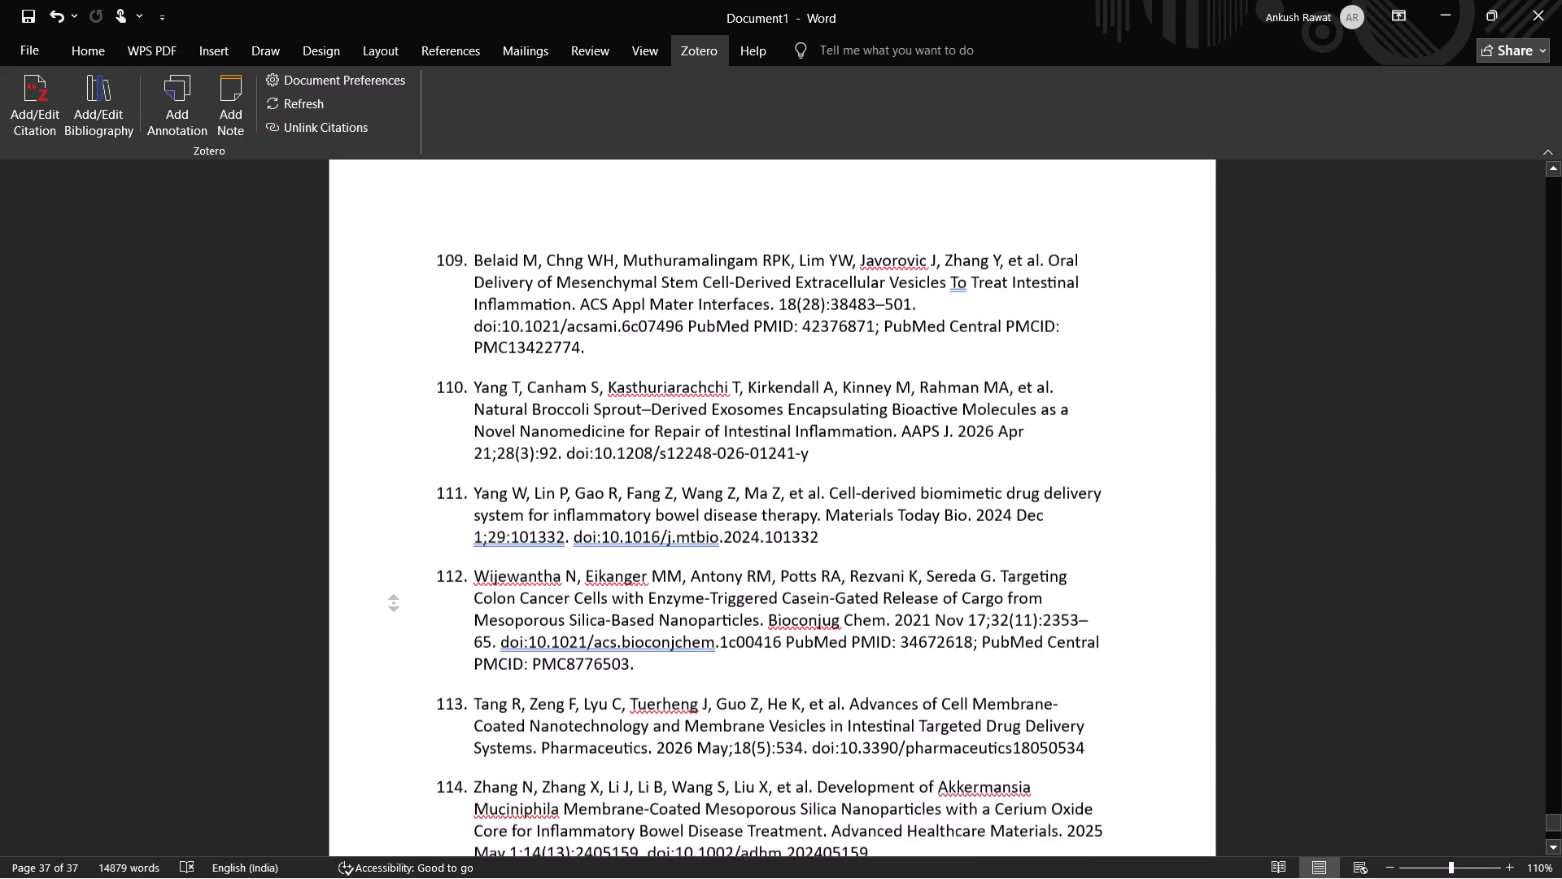
middle_click_drag(381, 495, 380, 495)
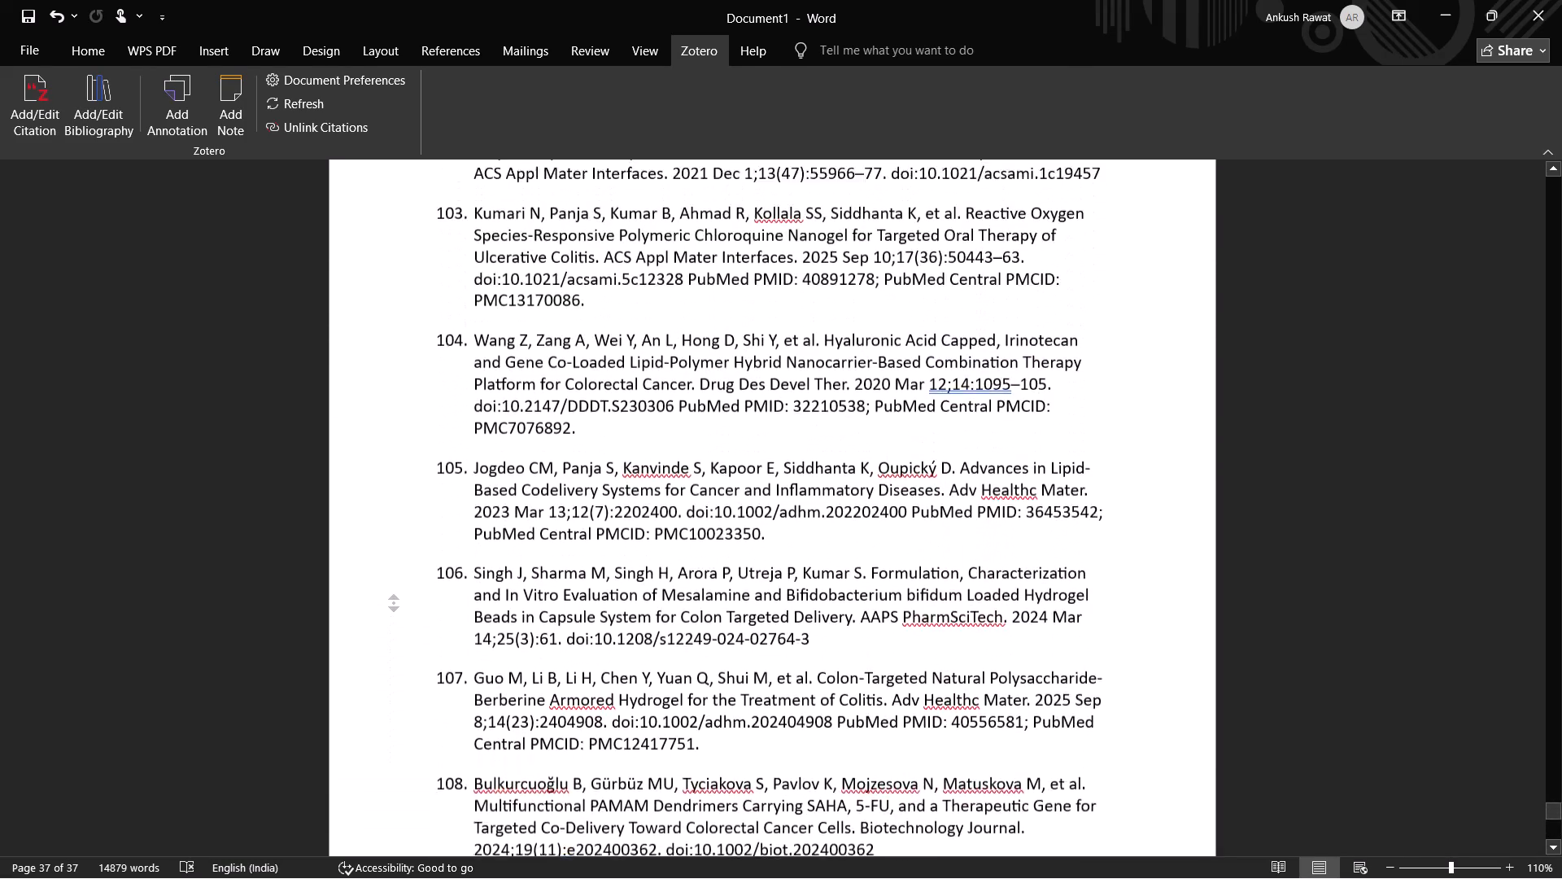
middle_click_drag(380, 495, 369, 471)
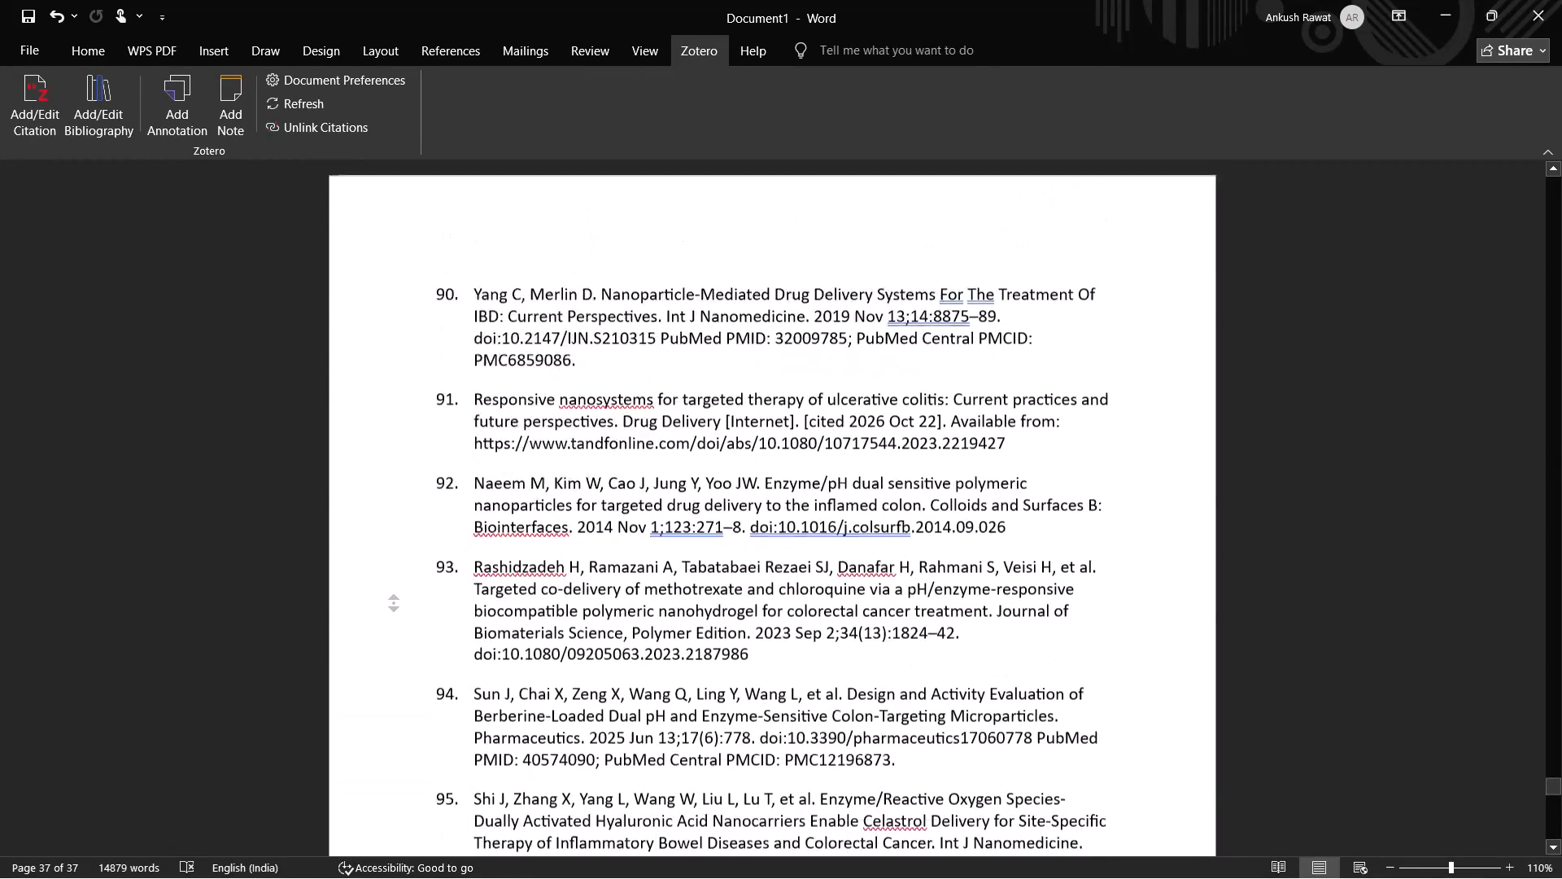
middle_click_drag(369, 471, 369, 467)
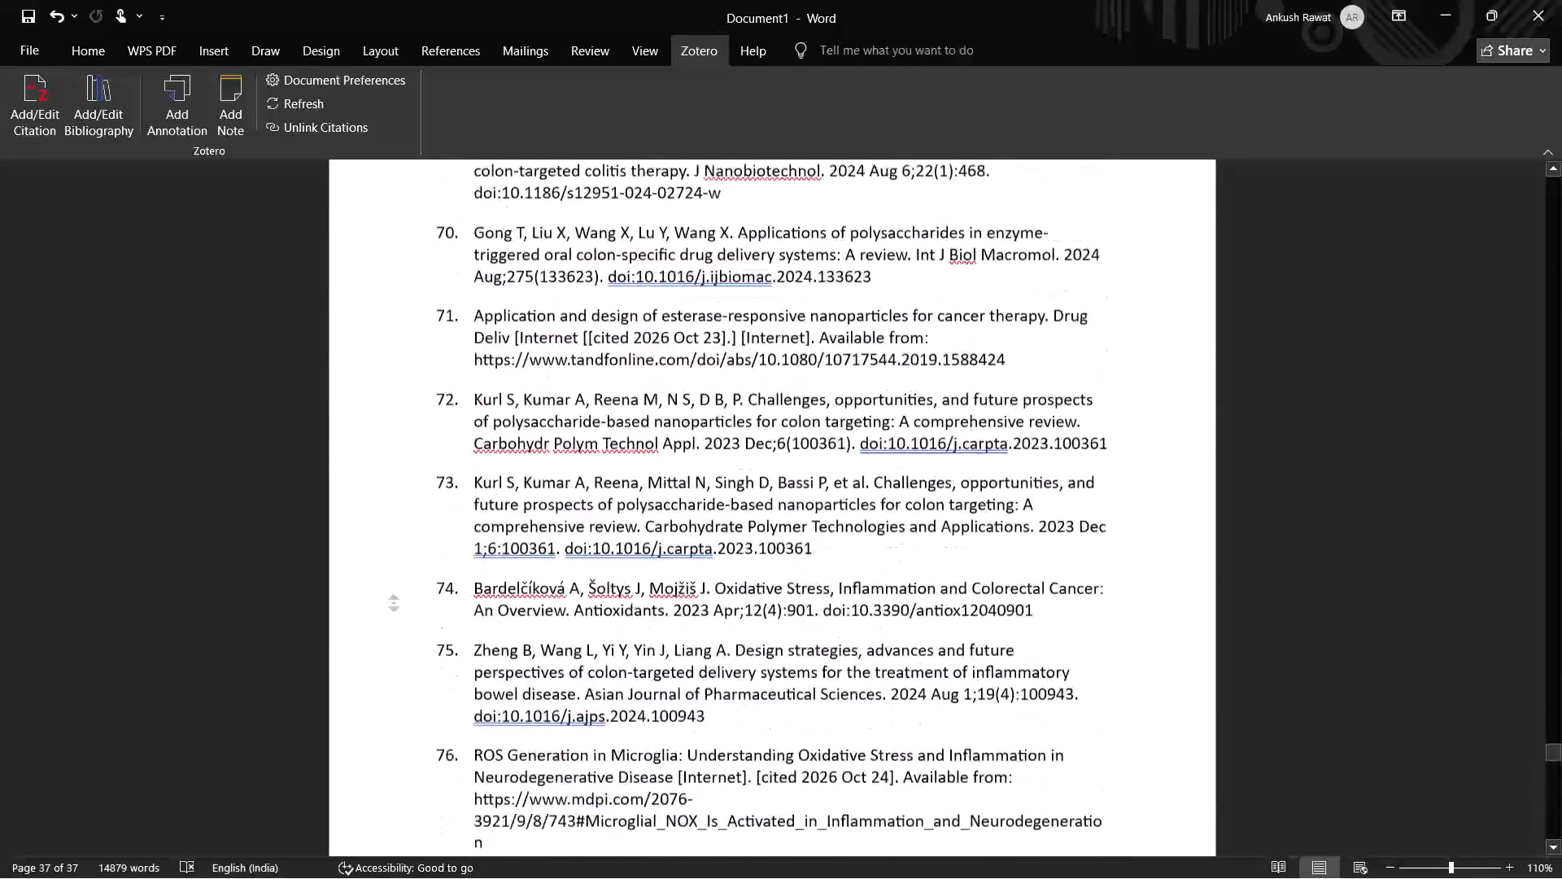
middle_click_drag(369, 467, 369, 459)
middle_click_drag(369, 459, 369, 453)
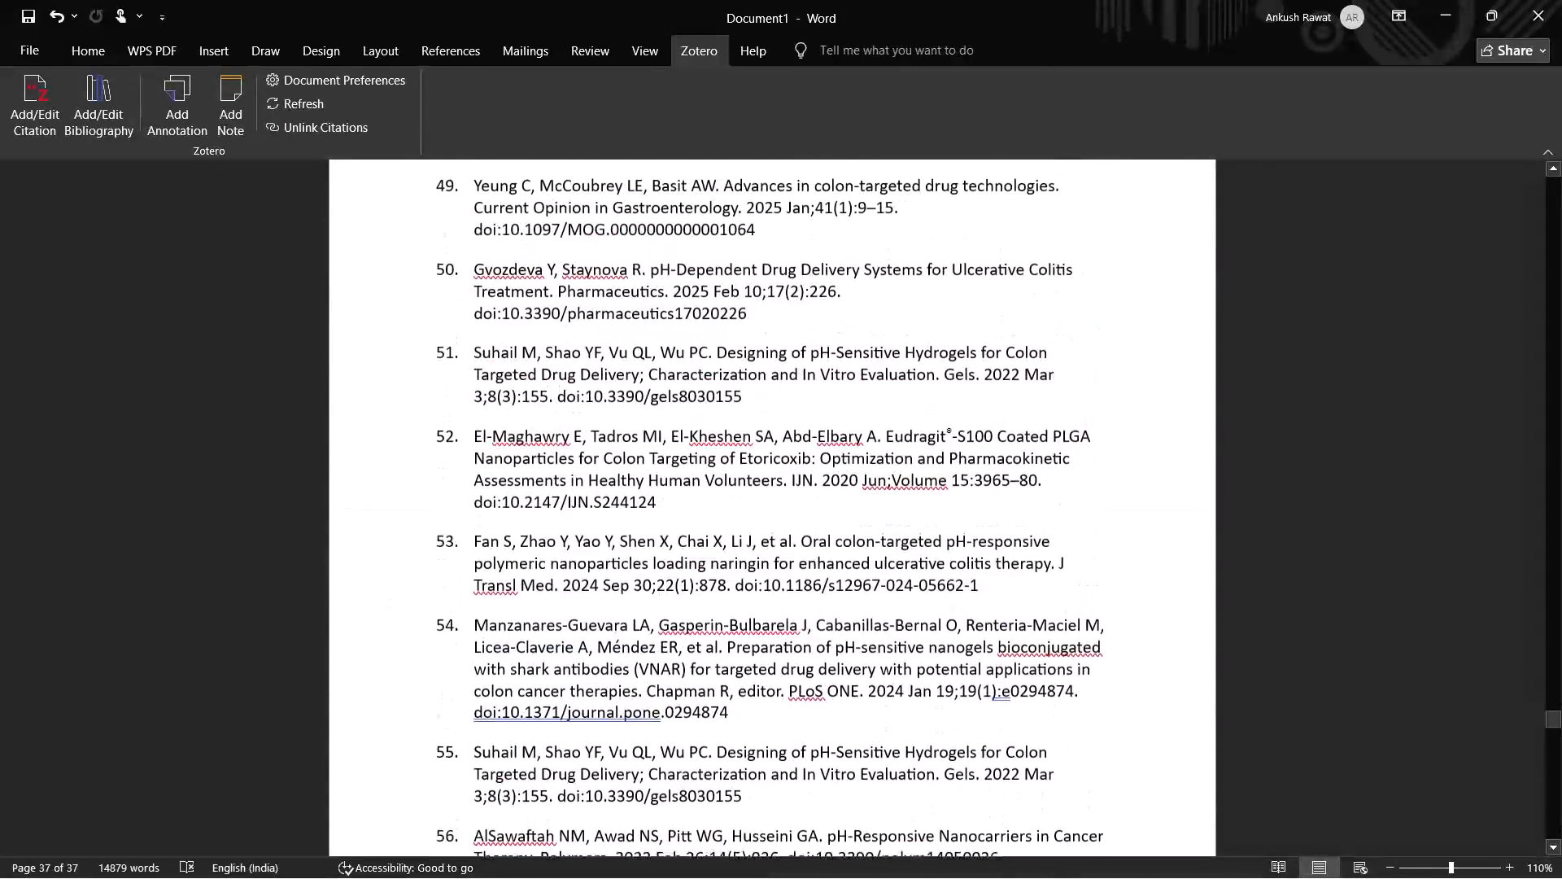
middle_click_drag(369, 453, 384, 323)
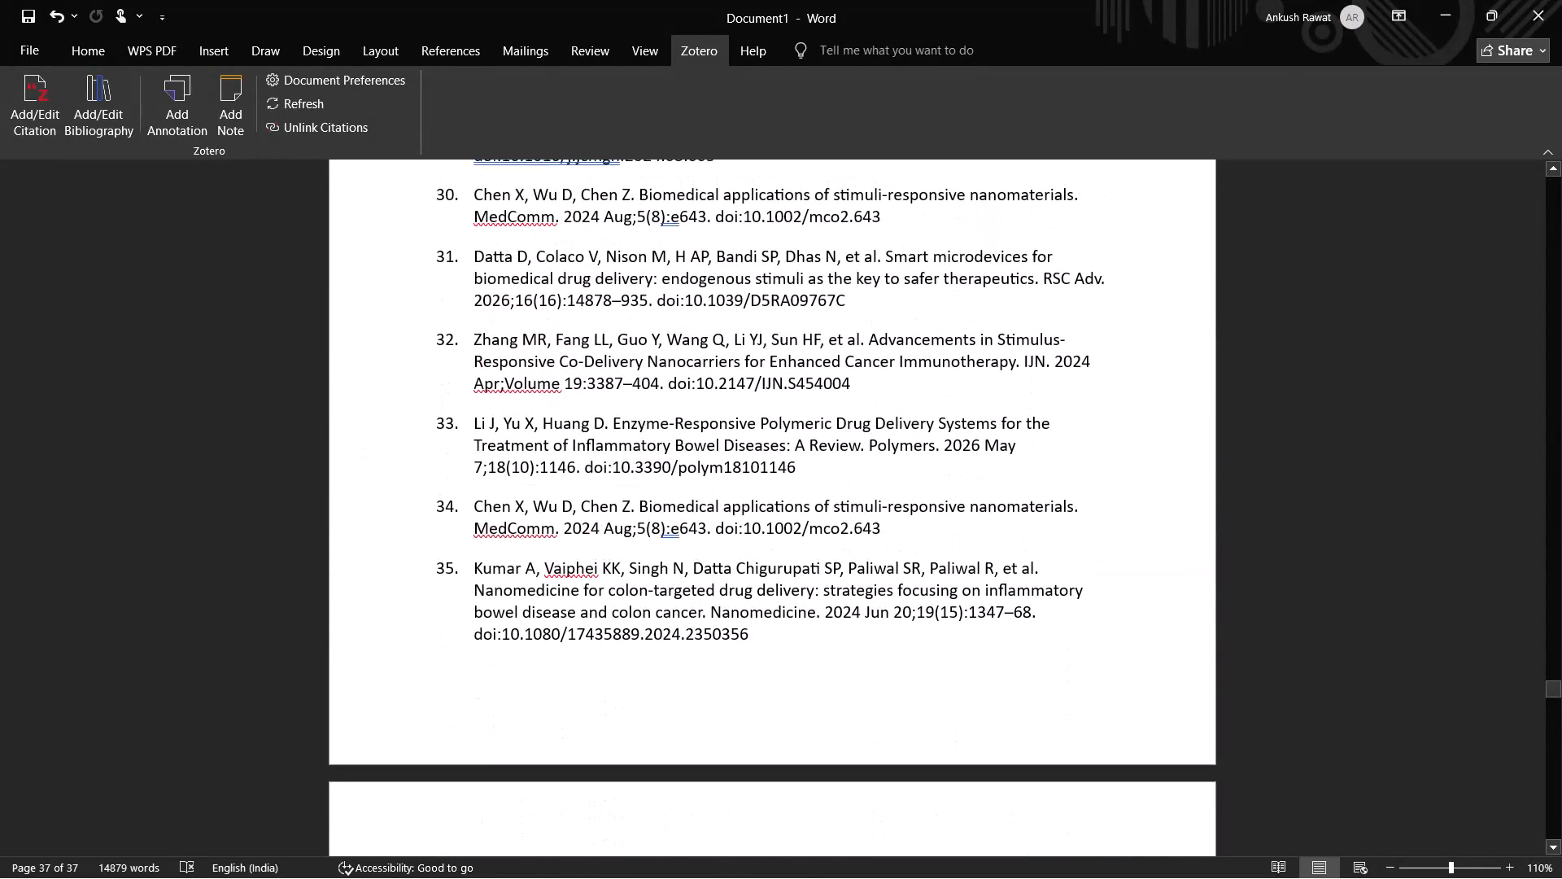
middle_click_drag(434, 418, 412, 319)
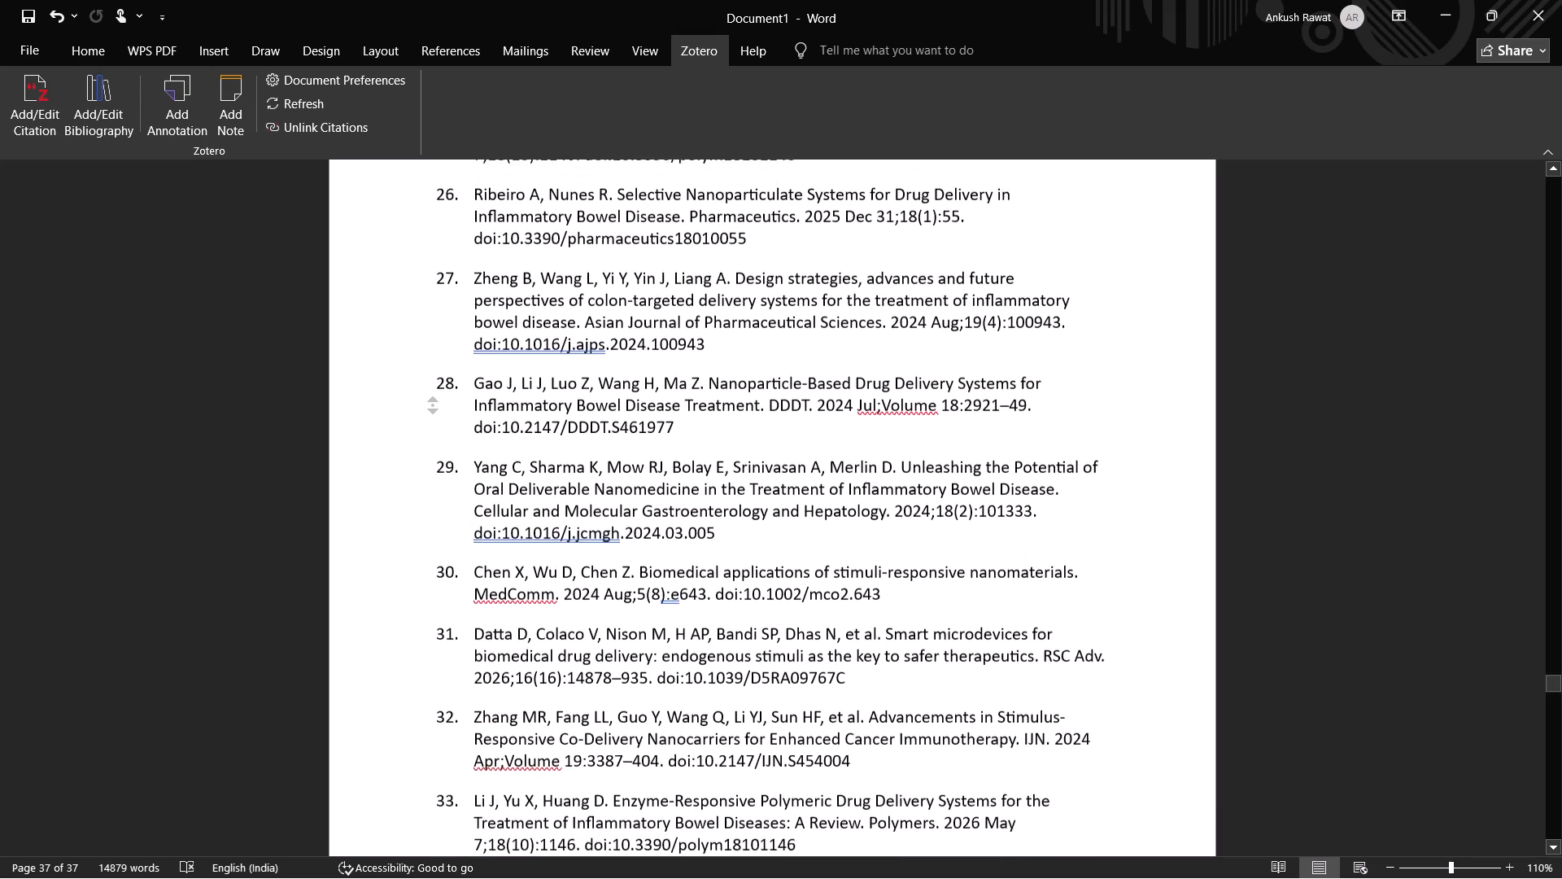
middle_click_drag(412, 319, 413, 309)
middle_click(413, 309)
middle_click(413, 309)
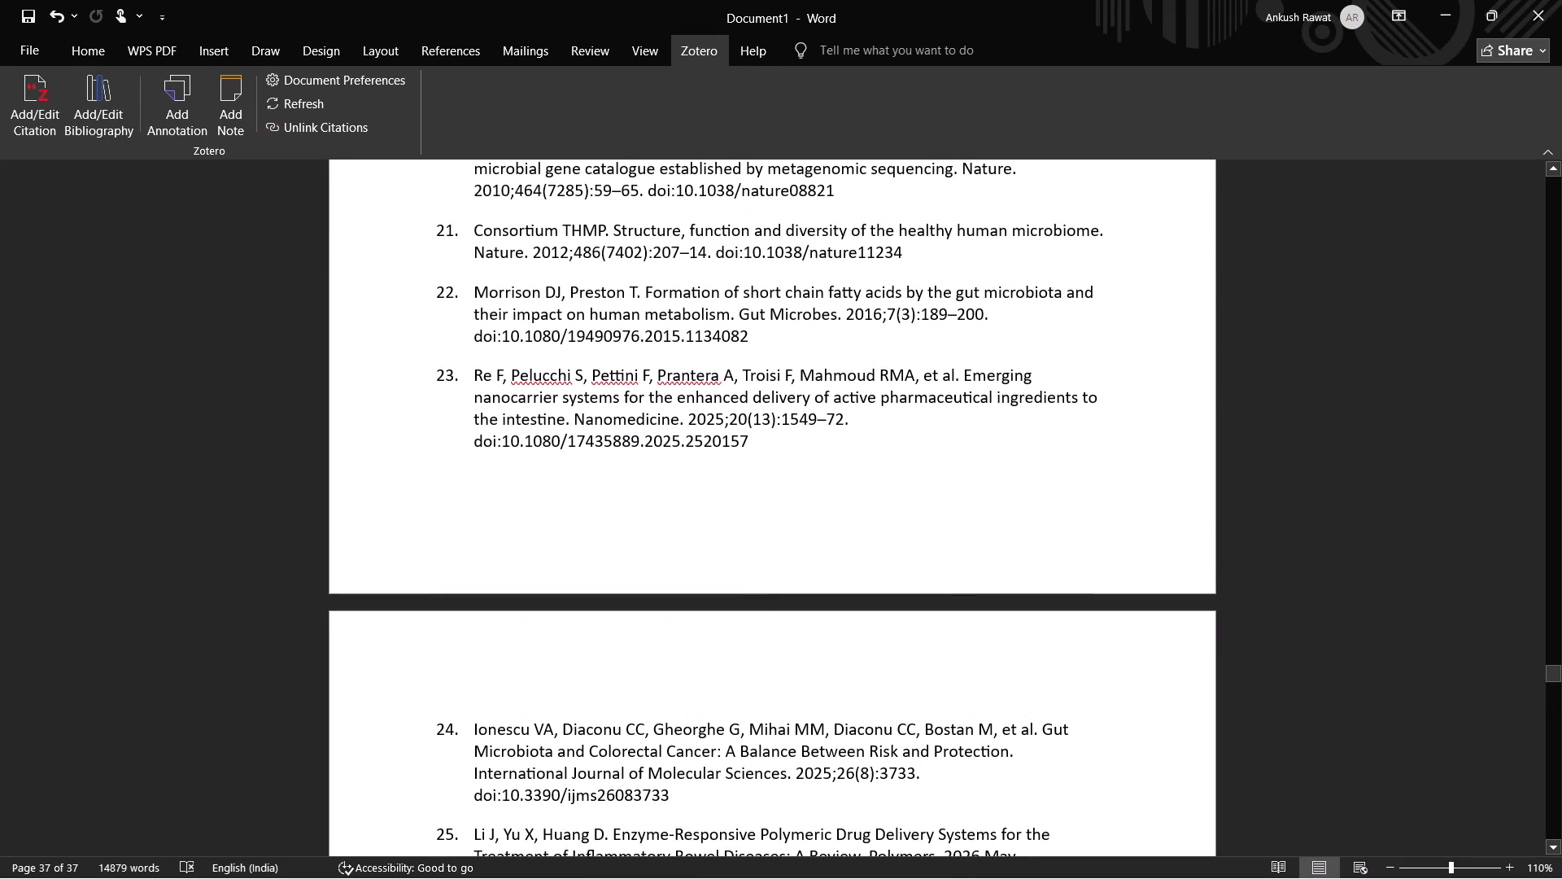
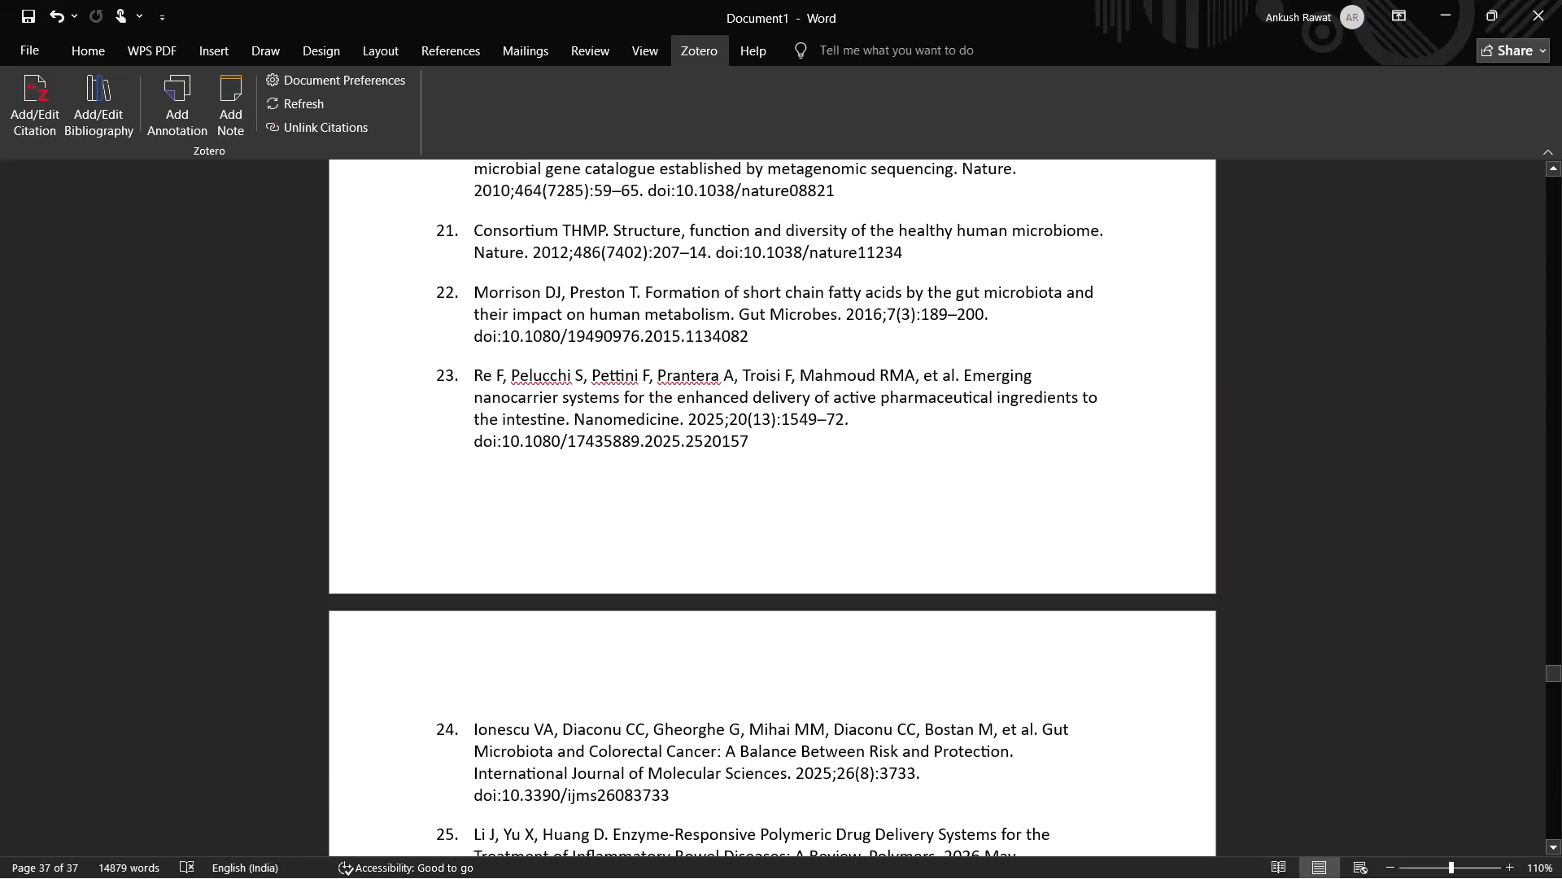
Skim the bibliography down to its last entries and back up past the References heading.
middle_click_drag(437, 505, 403, 361)
middle_click(403, 361)
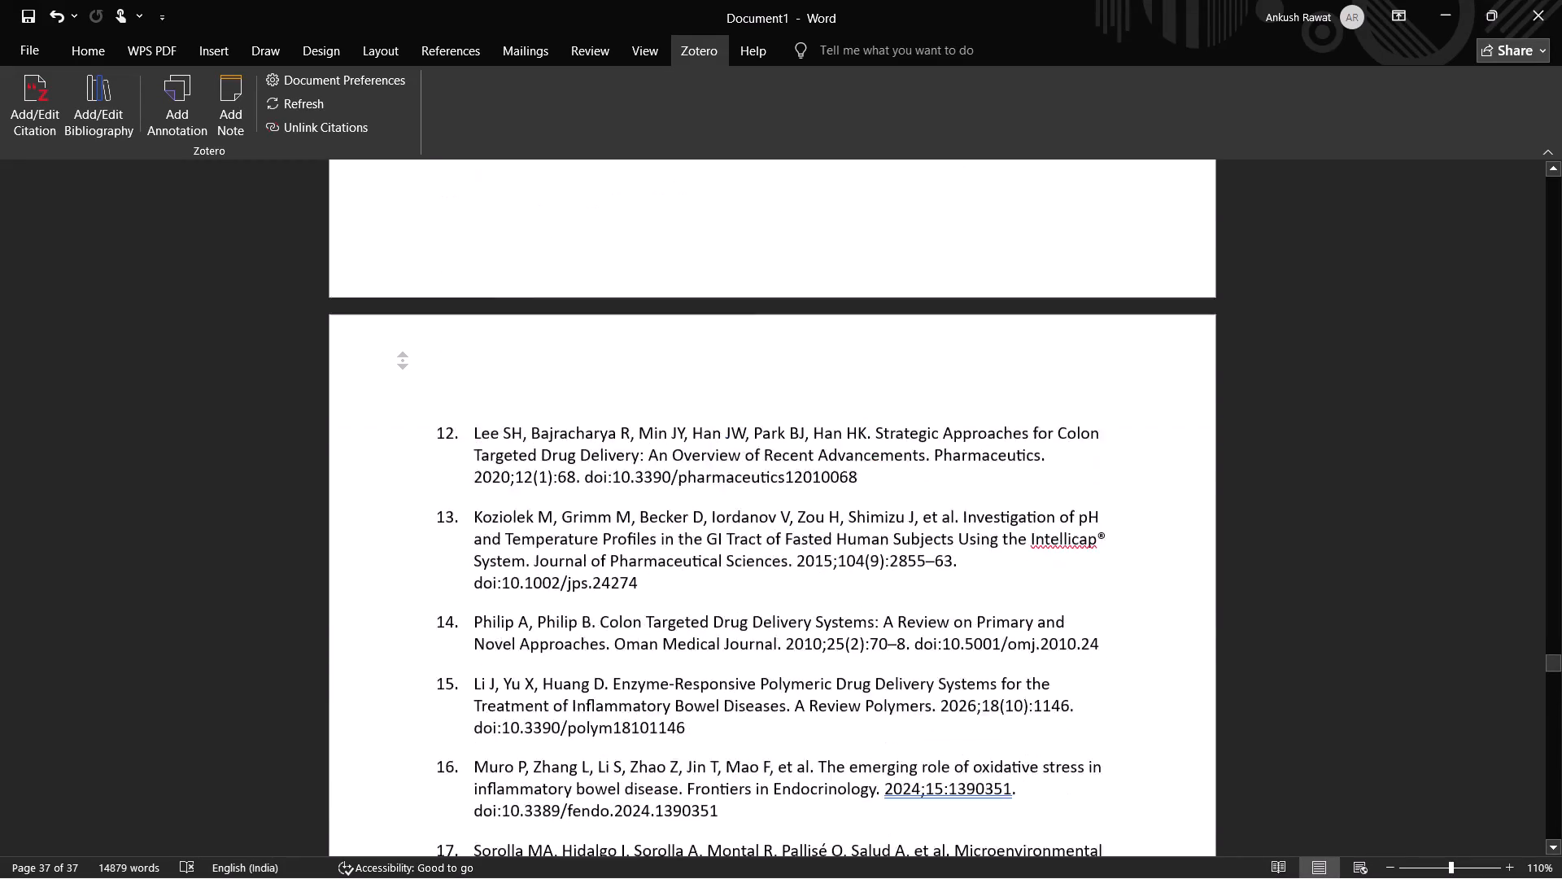
middle_click(390, 476)
middle_click_drag(370, 558, 370, 553)
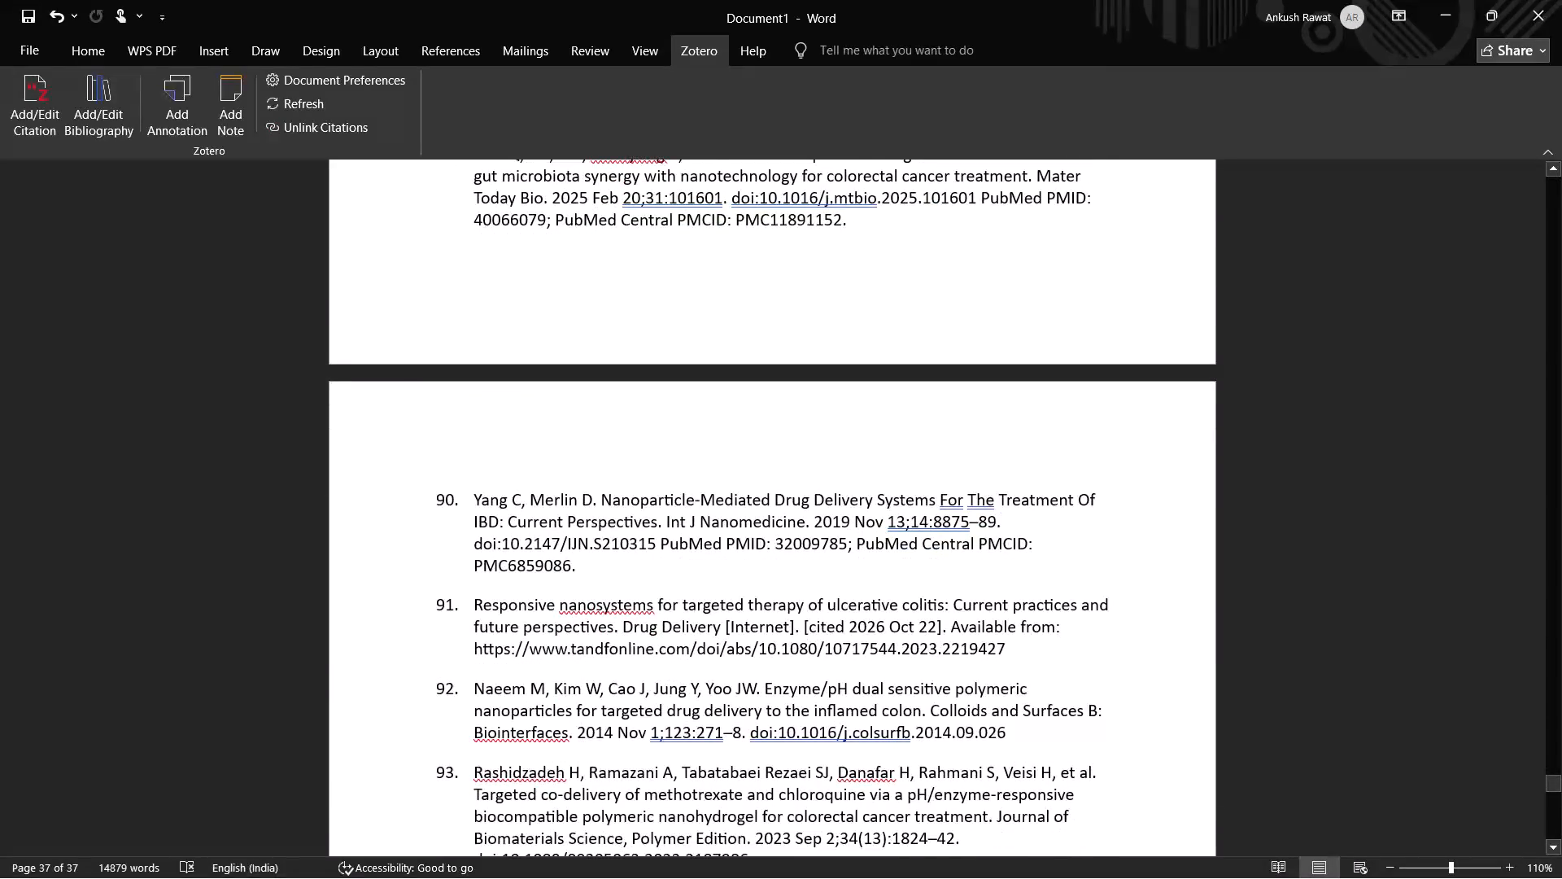
middle_click_drag(370, 553, 344, 382)
scroll(347, 506, "down", 1)
scroll(347, 507, "up", 1)
scroll(355, 632, "up", 1)
scroll(356, 633, "down", 1)
scroll(356, 633, "up", 1)
scroll(356, 633, "down", 2)
scroll(356, 633, "up", 2)
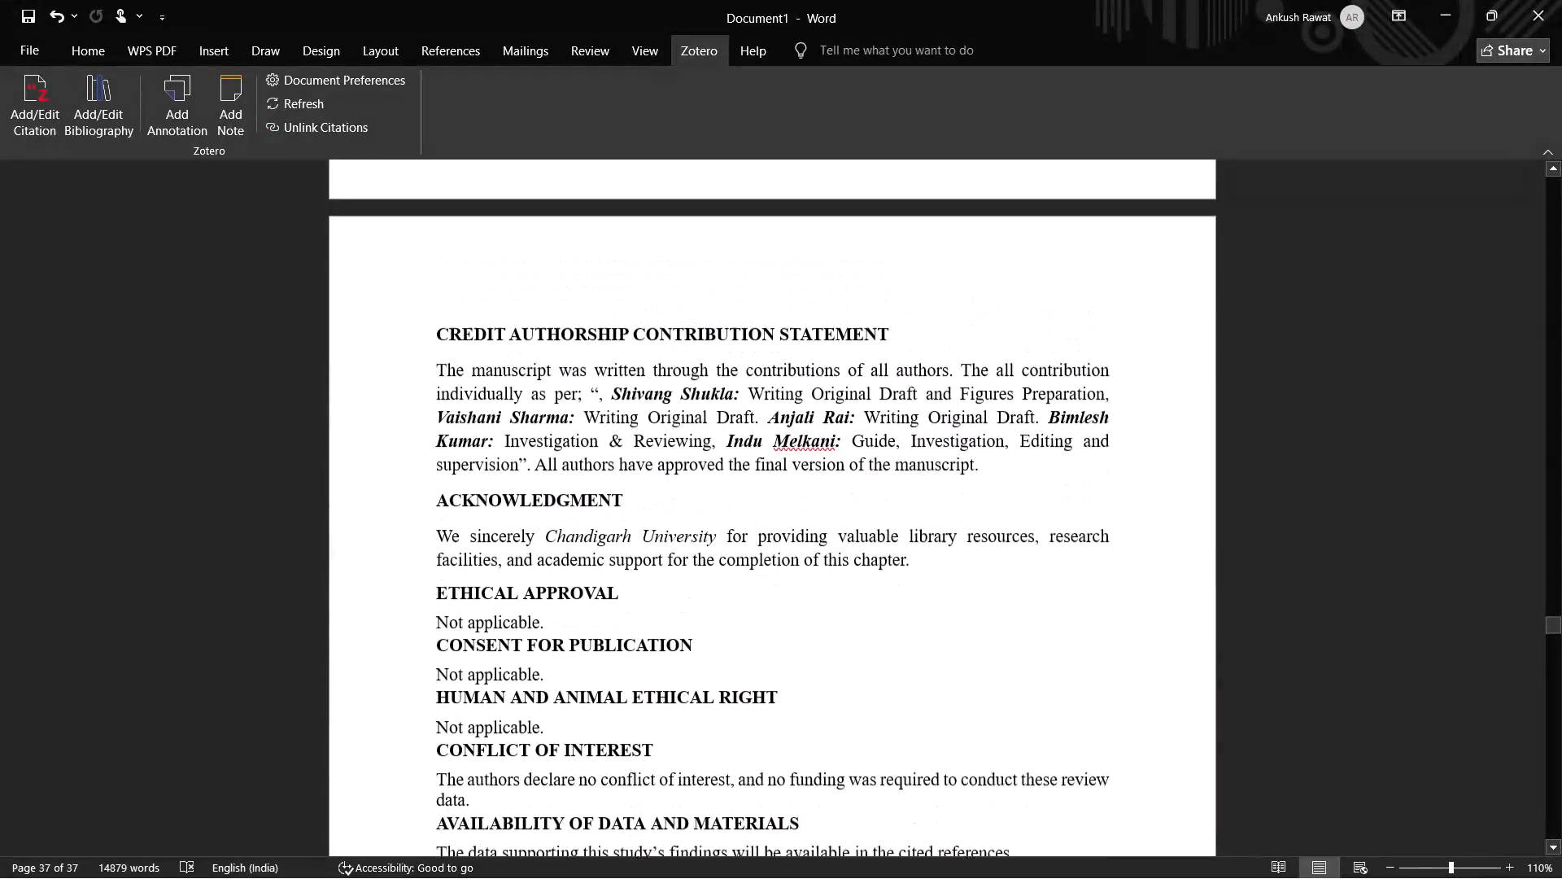
Compare the opening bibliography entries, from 1 to about 16, for duplicate references.
middle_click_drag(386, 454, 395, 588)
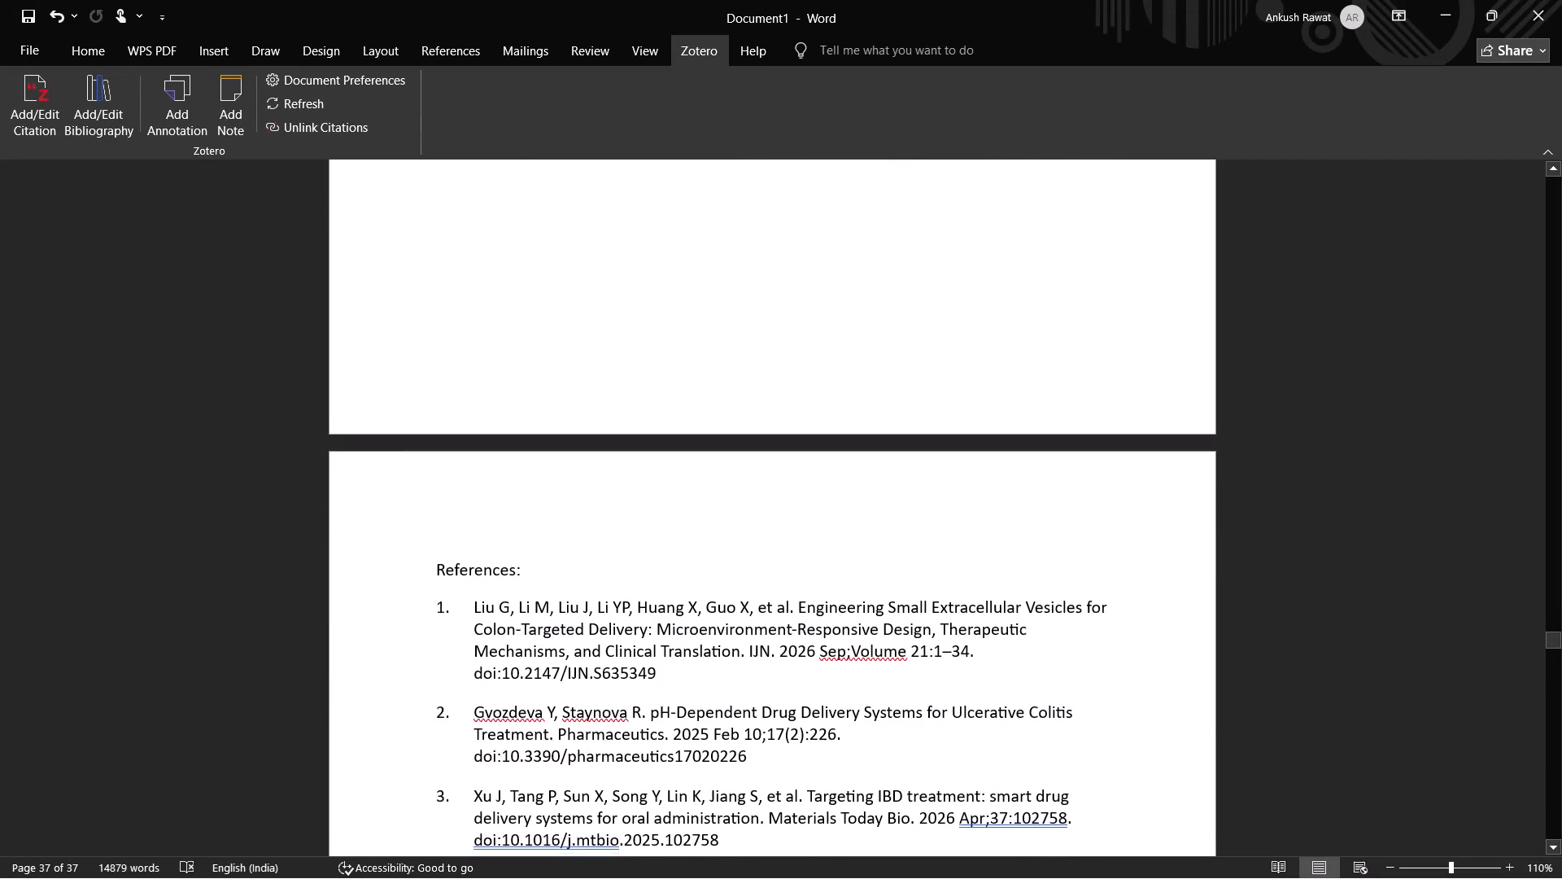
middle_click_drag(380, 518, 382, 617)
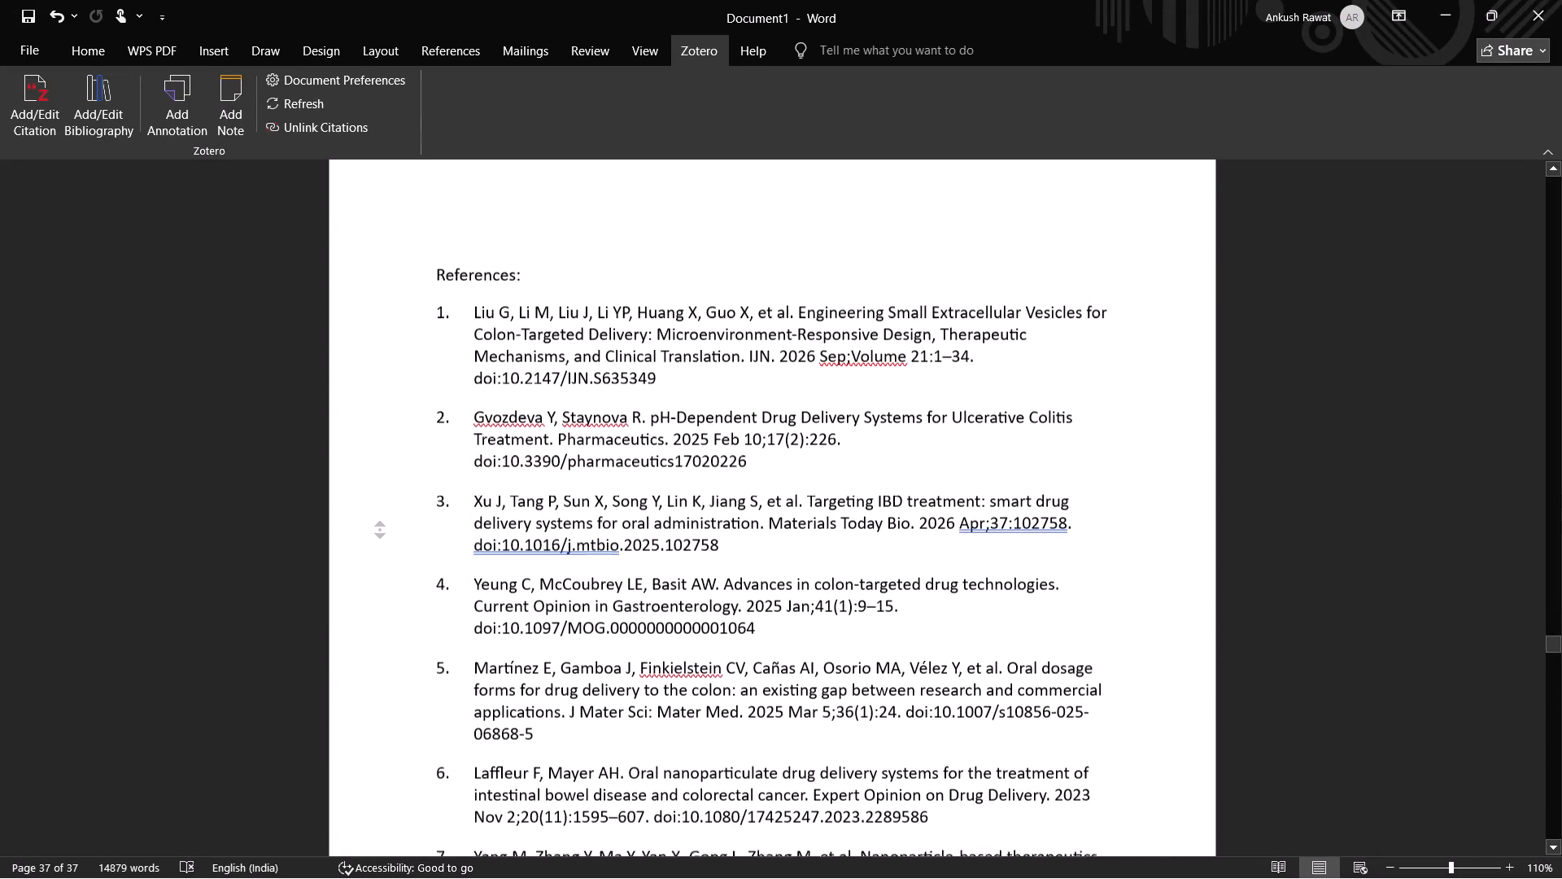
middle_click_drag(382, 617, 382, 624)
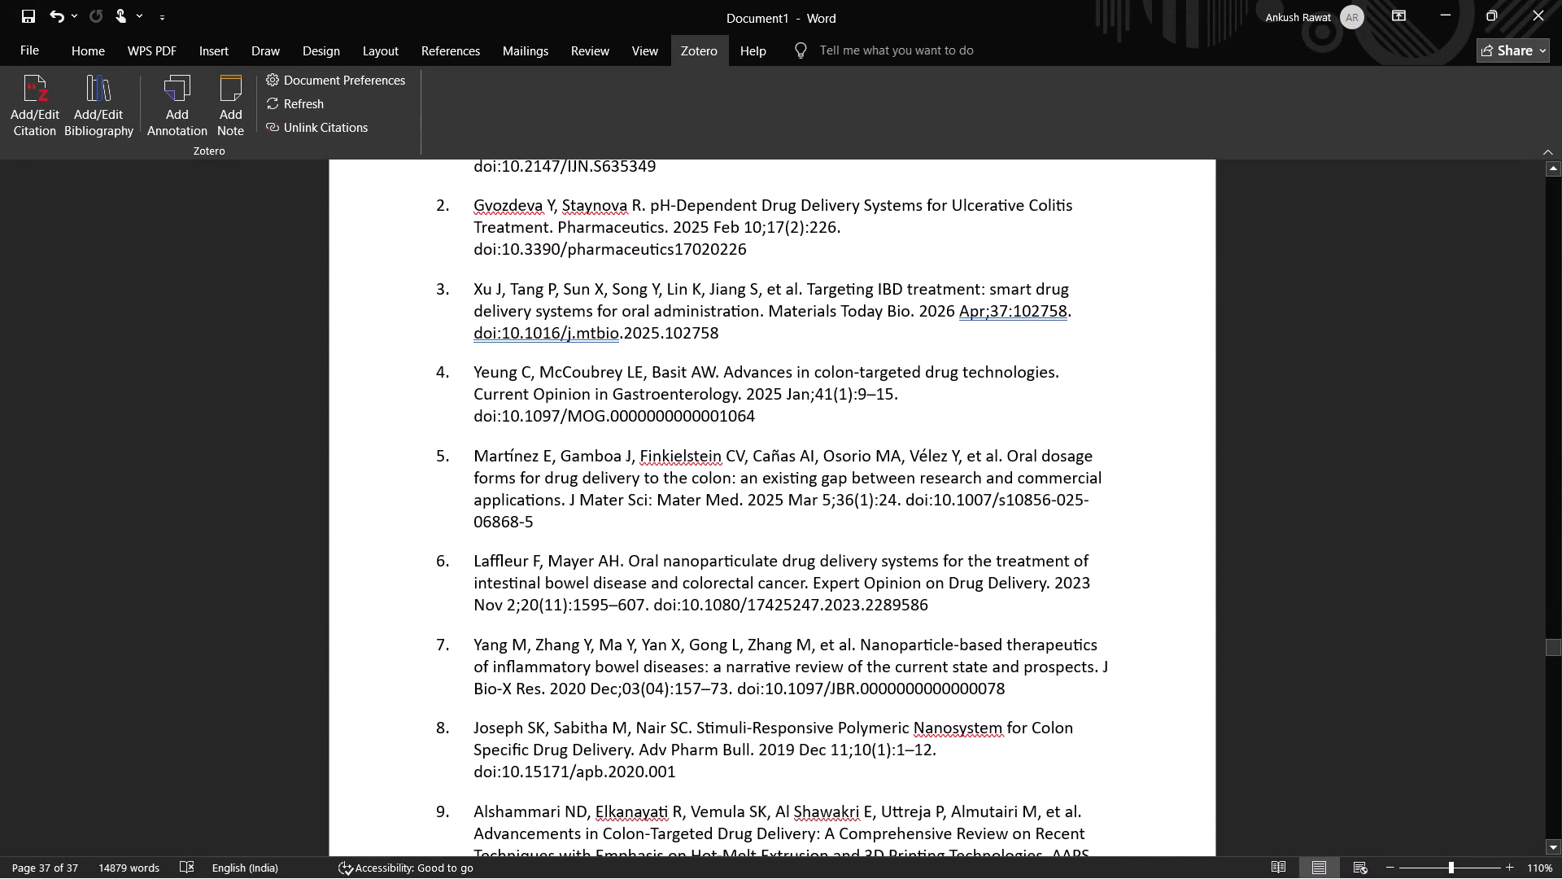
scroll(384, 615, "up", 1)
scroll(382, 618, "down", 7)
scroll(382, 615, "up", 1)
scroll(382, 615, "down", 2)
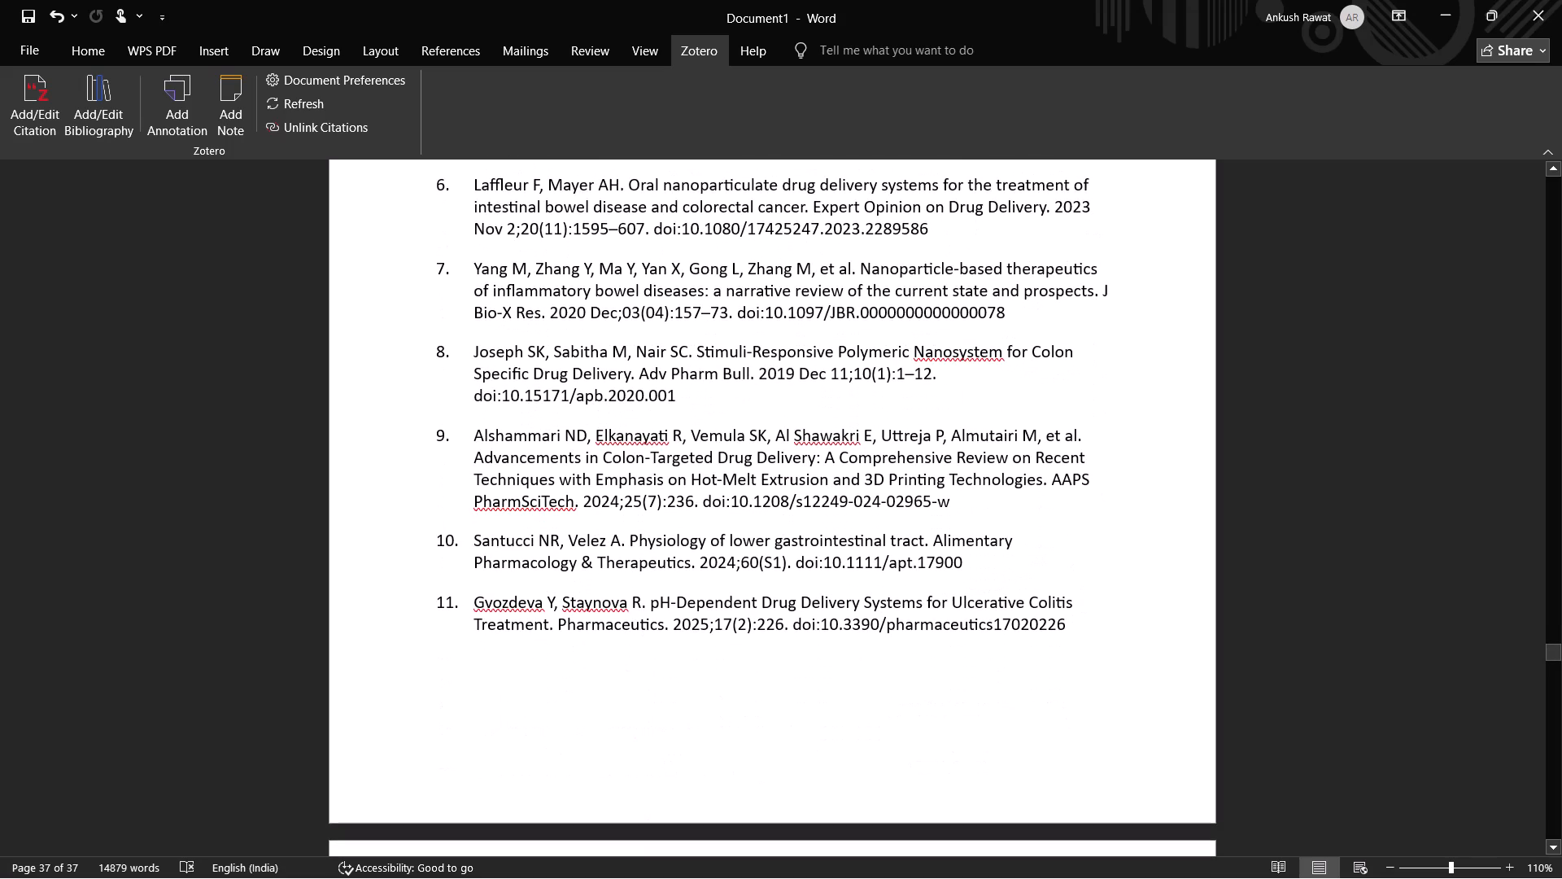
scroll(382, 610, "up", 2)
scroll(382, 610, "down", 1)
scroll(382, 610, "up", 1)
scroll(382, 610, "down", 2)
scroll(382, 610, "up", 3)
scroll(382, 610, "down", 1)
scroll(382, 610, "up", 2)
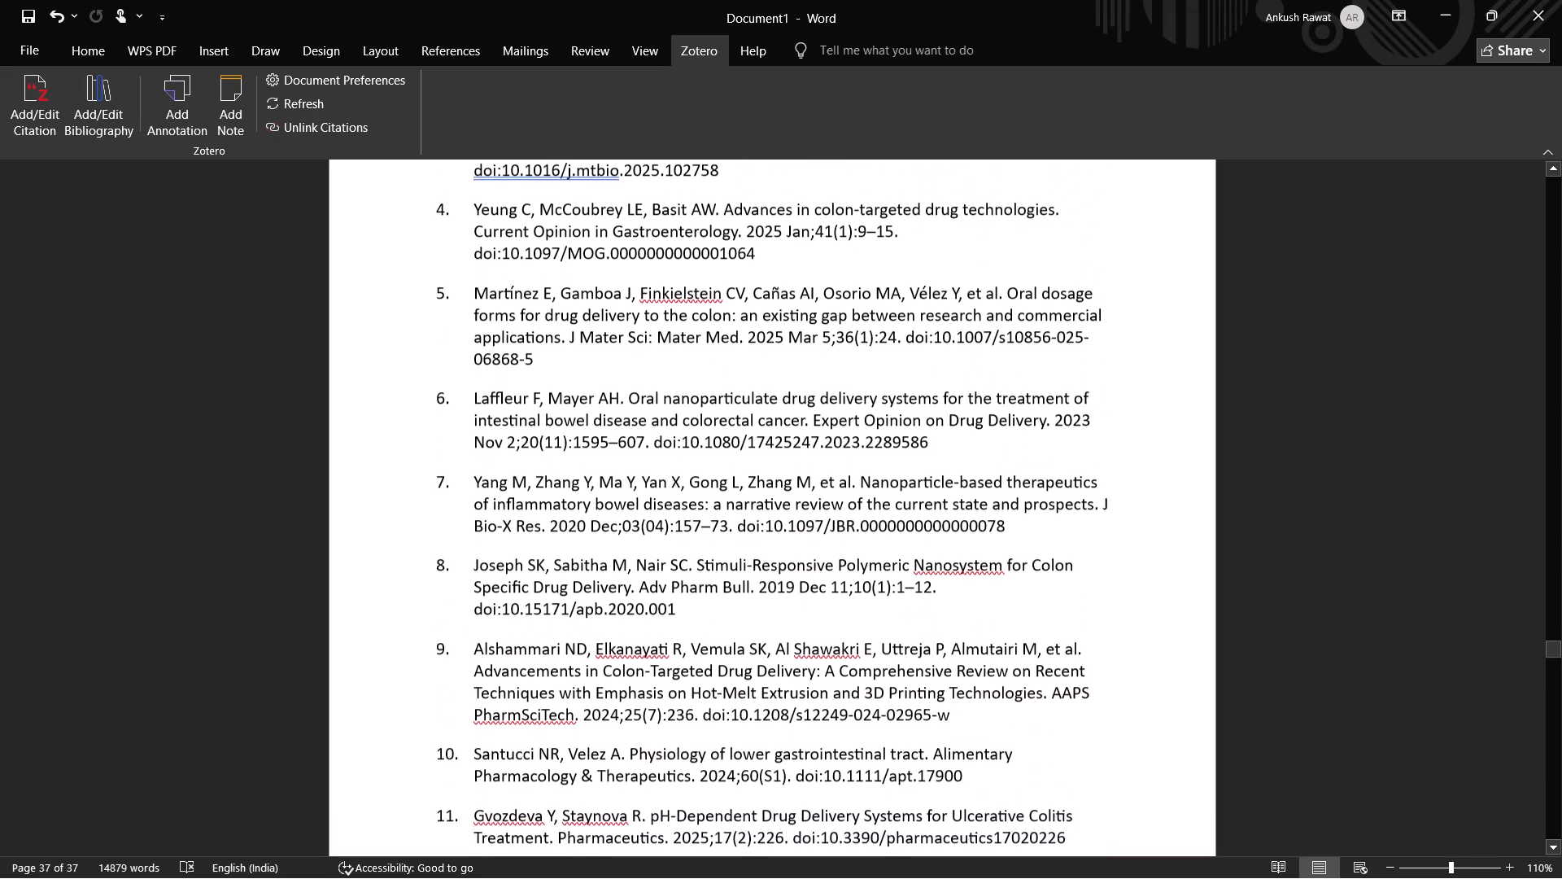
scroll(382, 607, "up", 6)
scroll(390, 601, "down", 1)
scroll(391, 601, "up", 2)
scroll(396, 600, "down", 1)
scroll(397, 600, "up", 4)
scroll(402, 598, "down", 1)
scroll(402, 598, "up", 2)
scroll(402, 598, "down", 2)
scroll(405, 602, "up", 1)
scroll(405, 603, "down", 2)
scroll(404, 607, "up", 1)
scroll(404, 607, "down", 3)
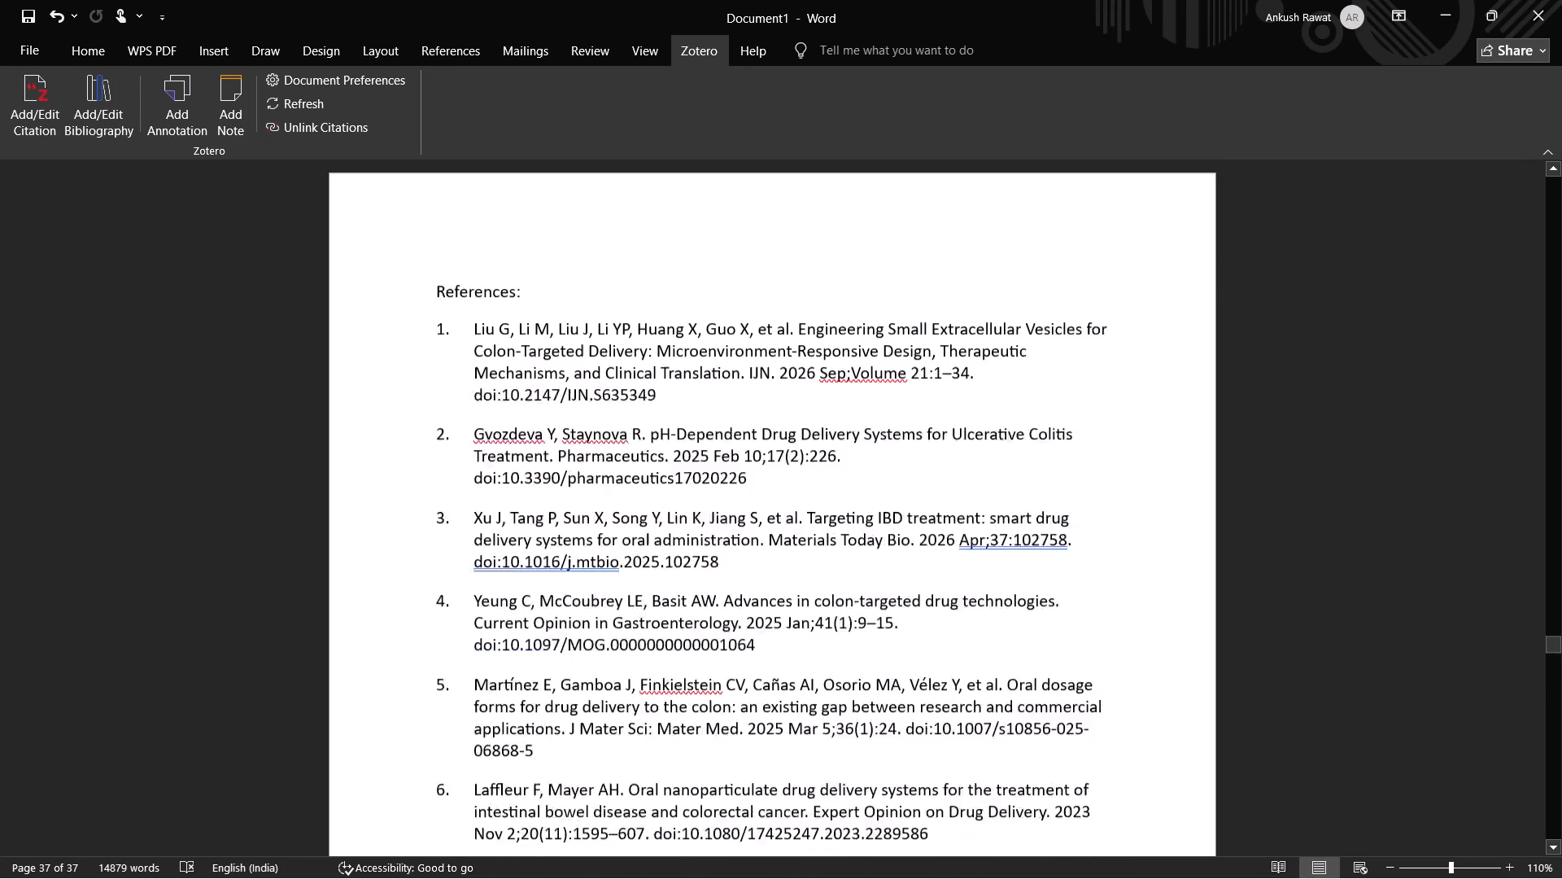
scroll(404, 606, "down", 1)
scroll(404, 606, "up", 1)
scroll(399, 598, "down", 2)
scroll(399, 598, "up", 1)
scroll(399, 598, "down", 2)
scroll(386, 503, "down", 1)
middle_click_drag(385, 518, 380, 596)
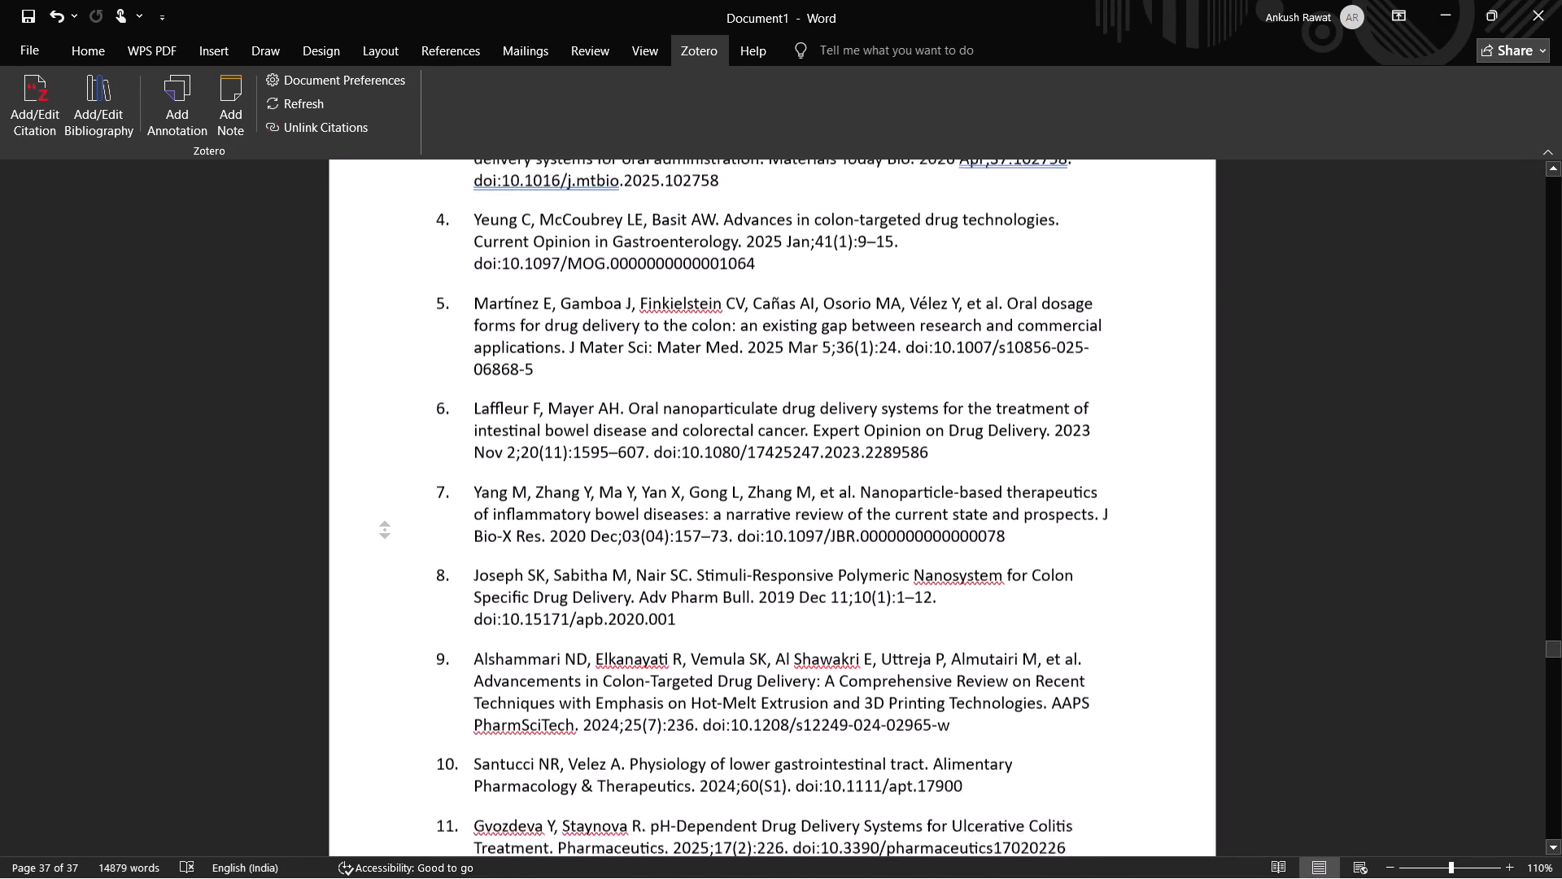
middle_click_drag(380, 596, 373, 626)
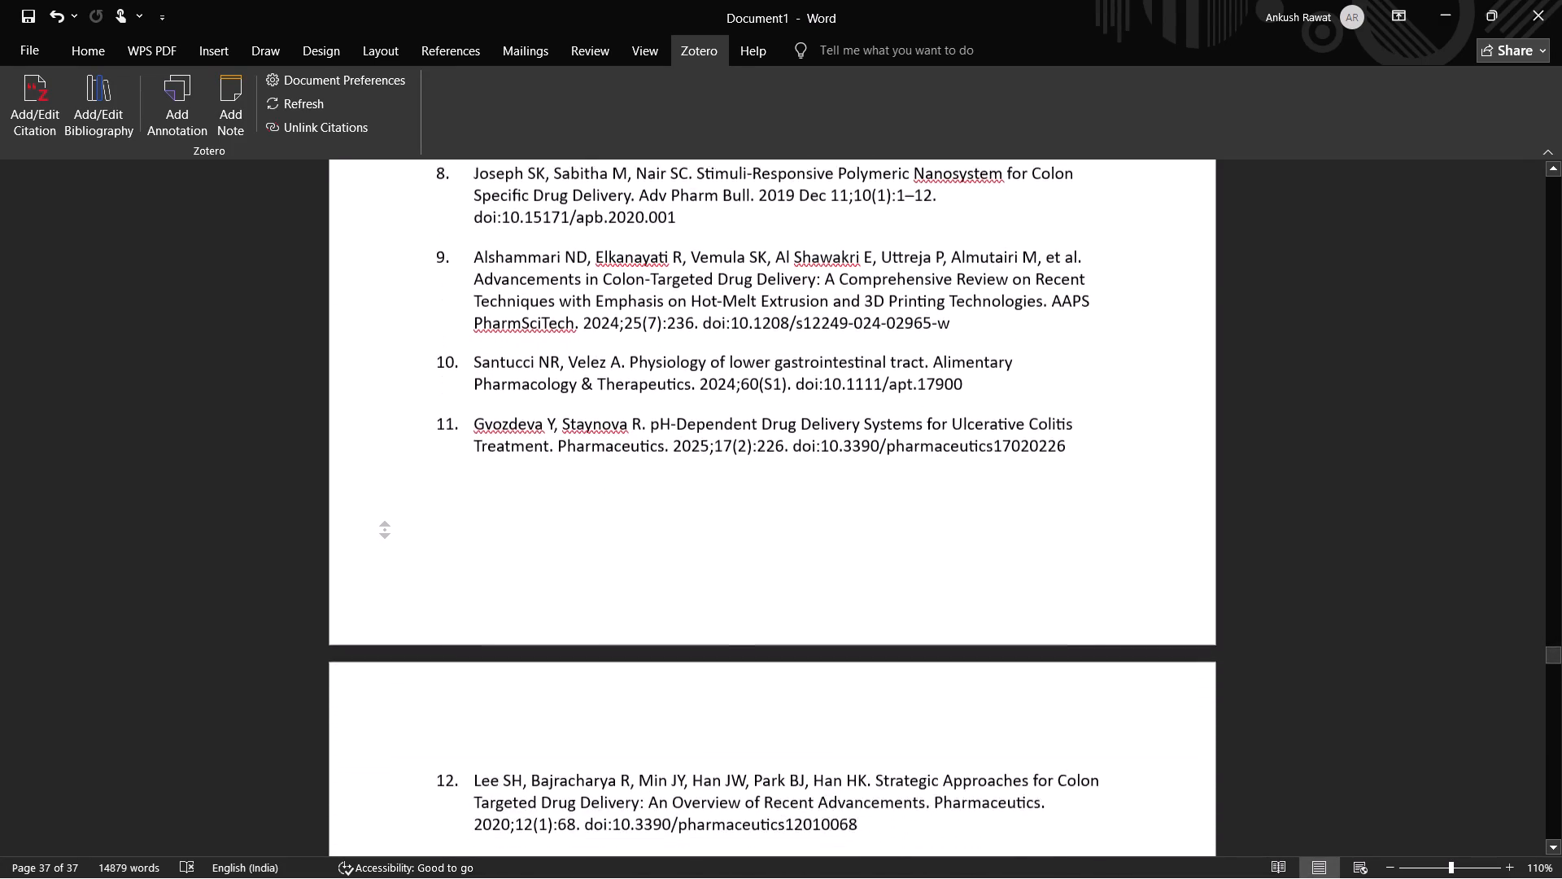
middle_click_drag(373, 626, 369, 639)
middle_click(369, 639)
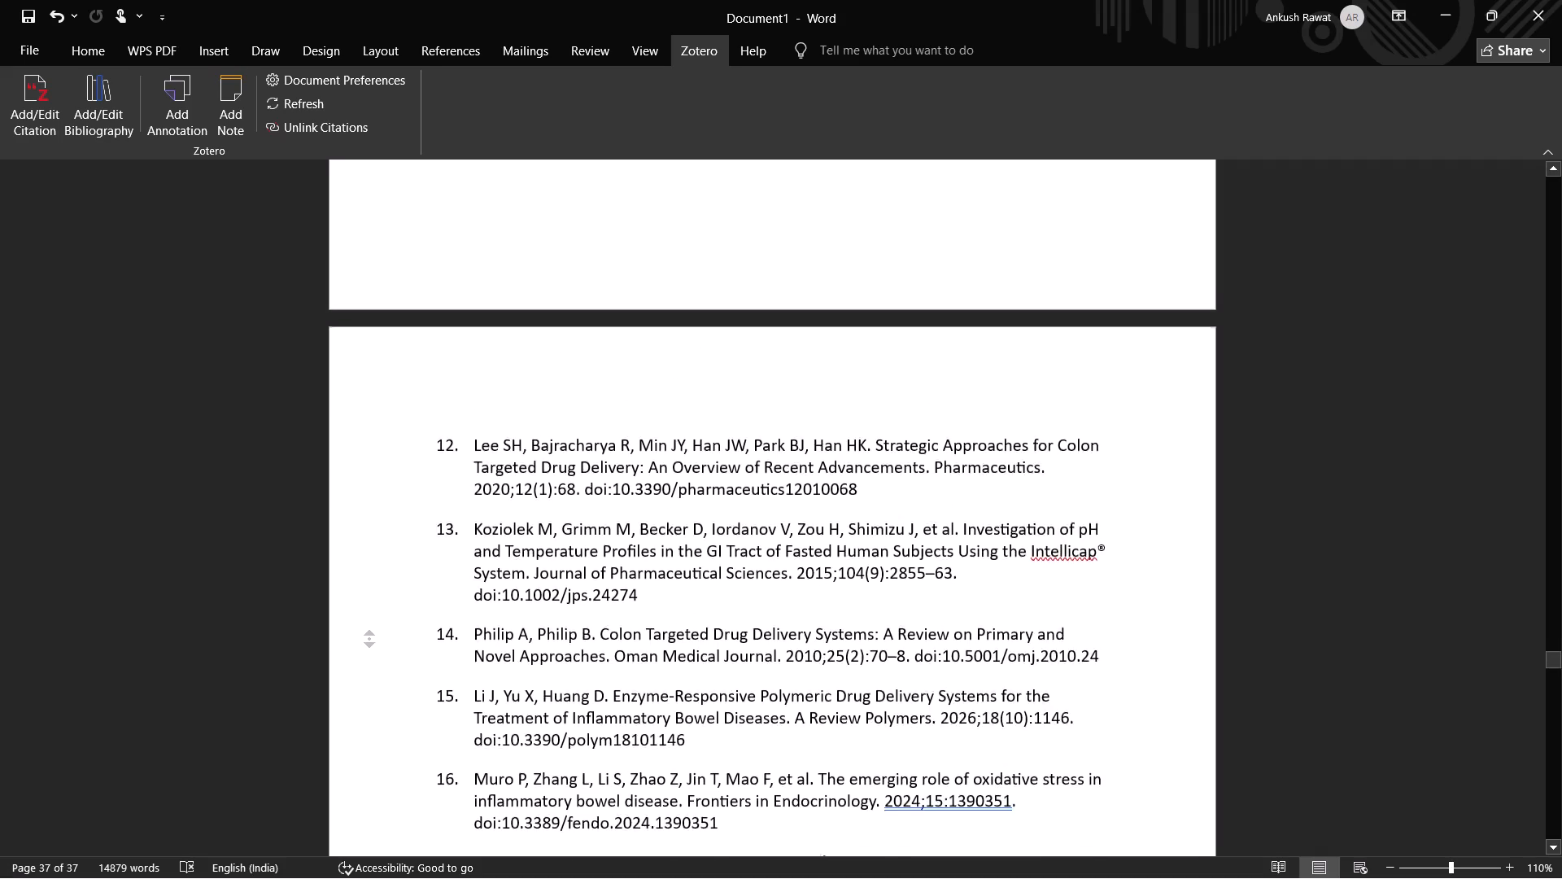
middle_click(385, 535)
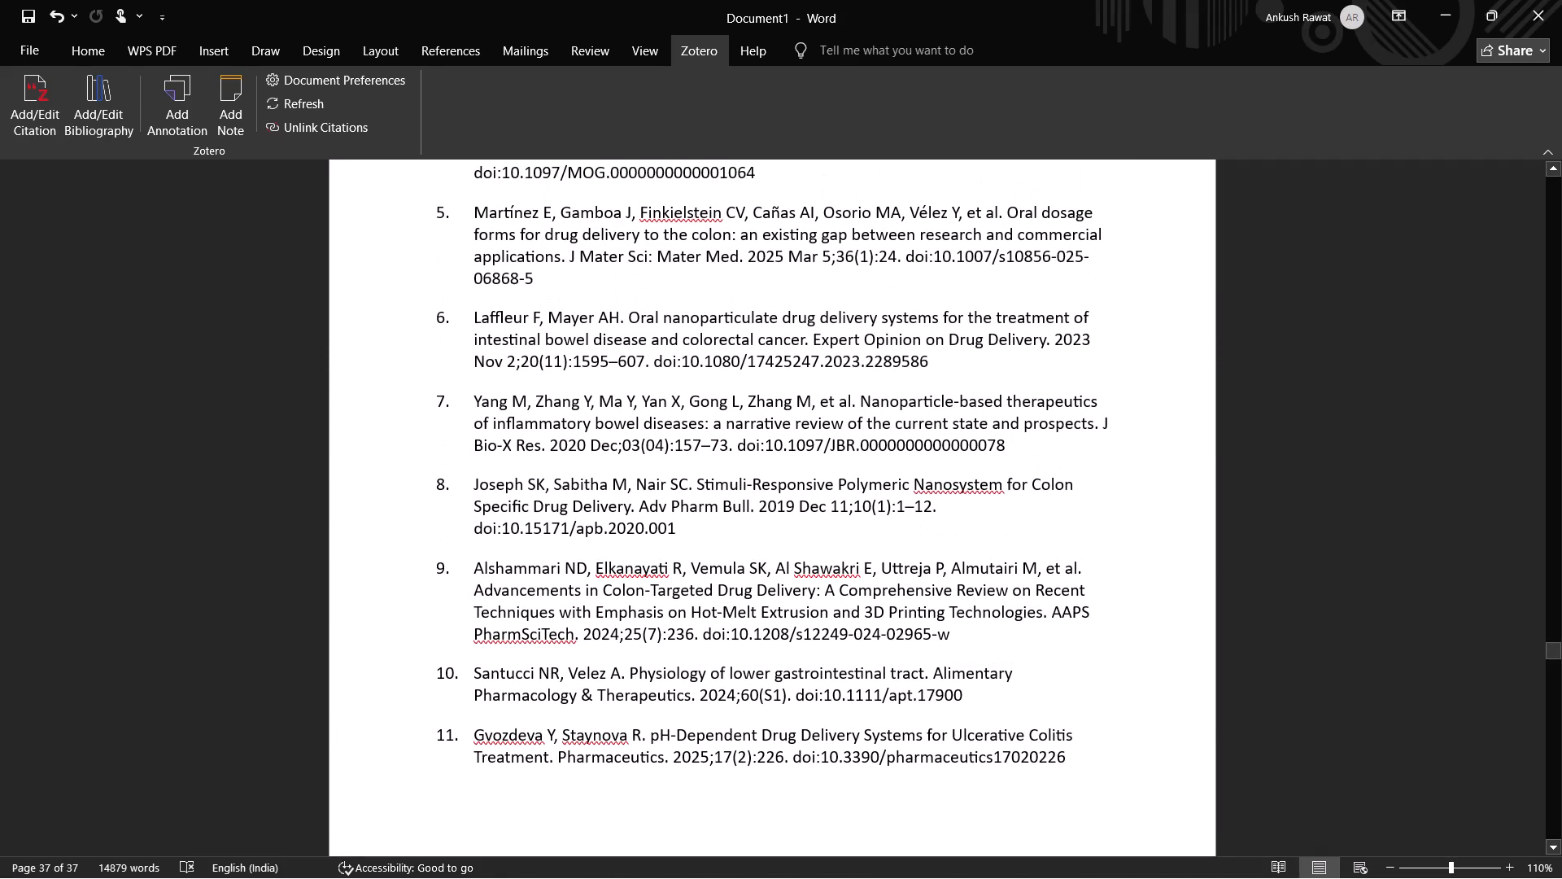
Switch to Zotero and look through the item titles in the Book chapter (Master) collection.
key("alt+Tab")
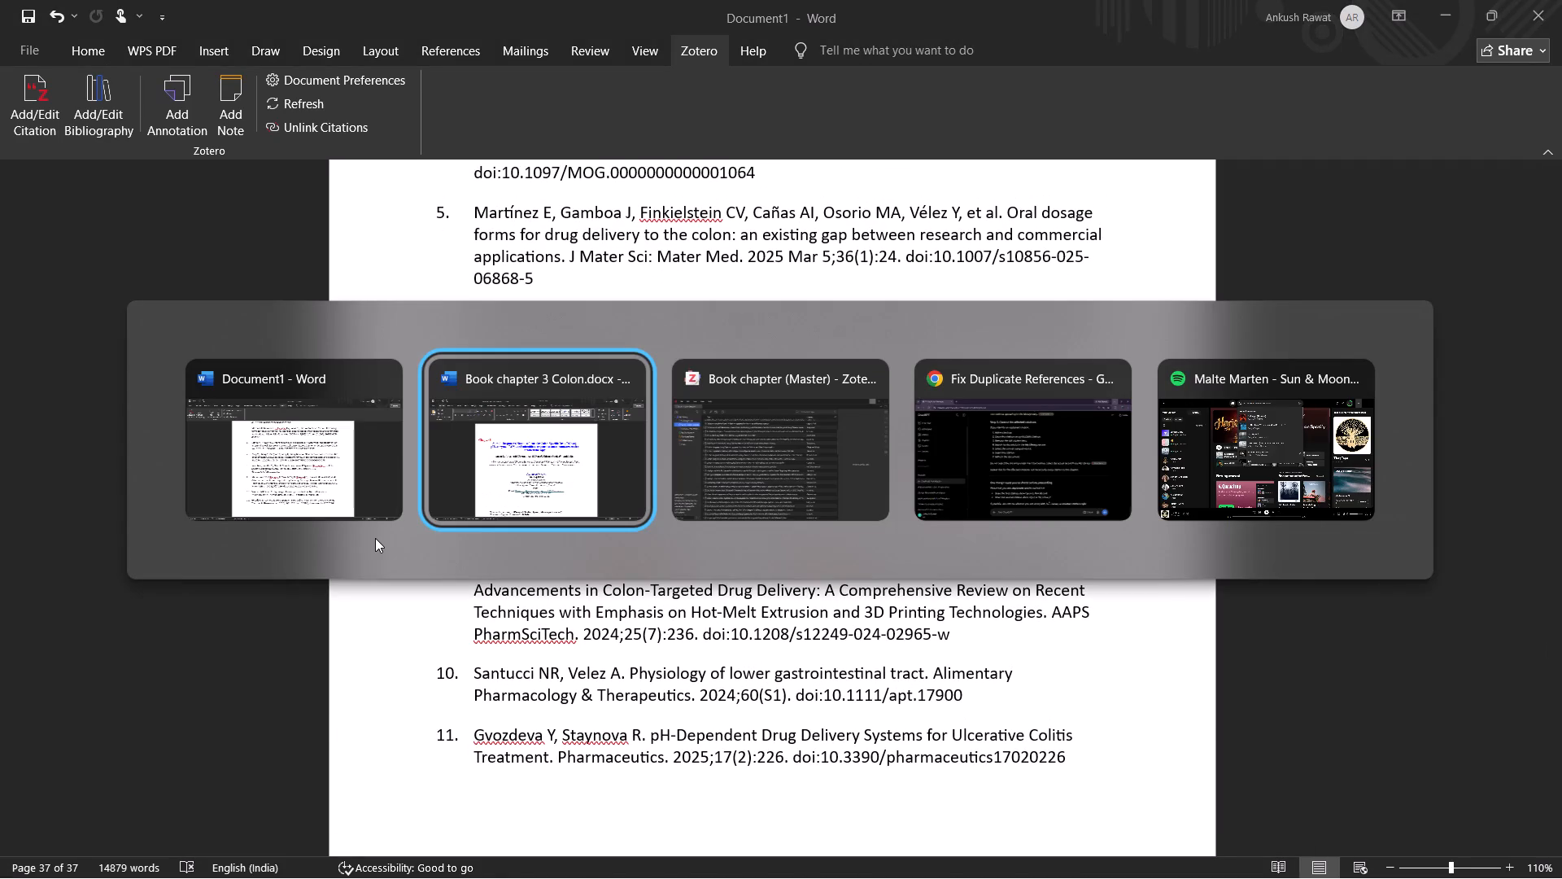
key("alt+Tab")
key("alt+Tab")
key("alt+Tab")
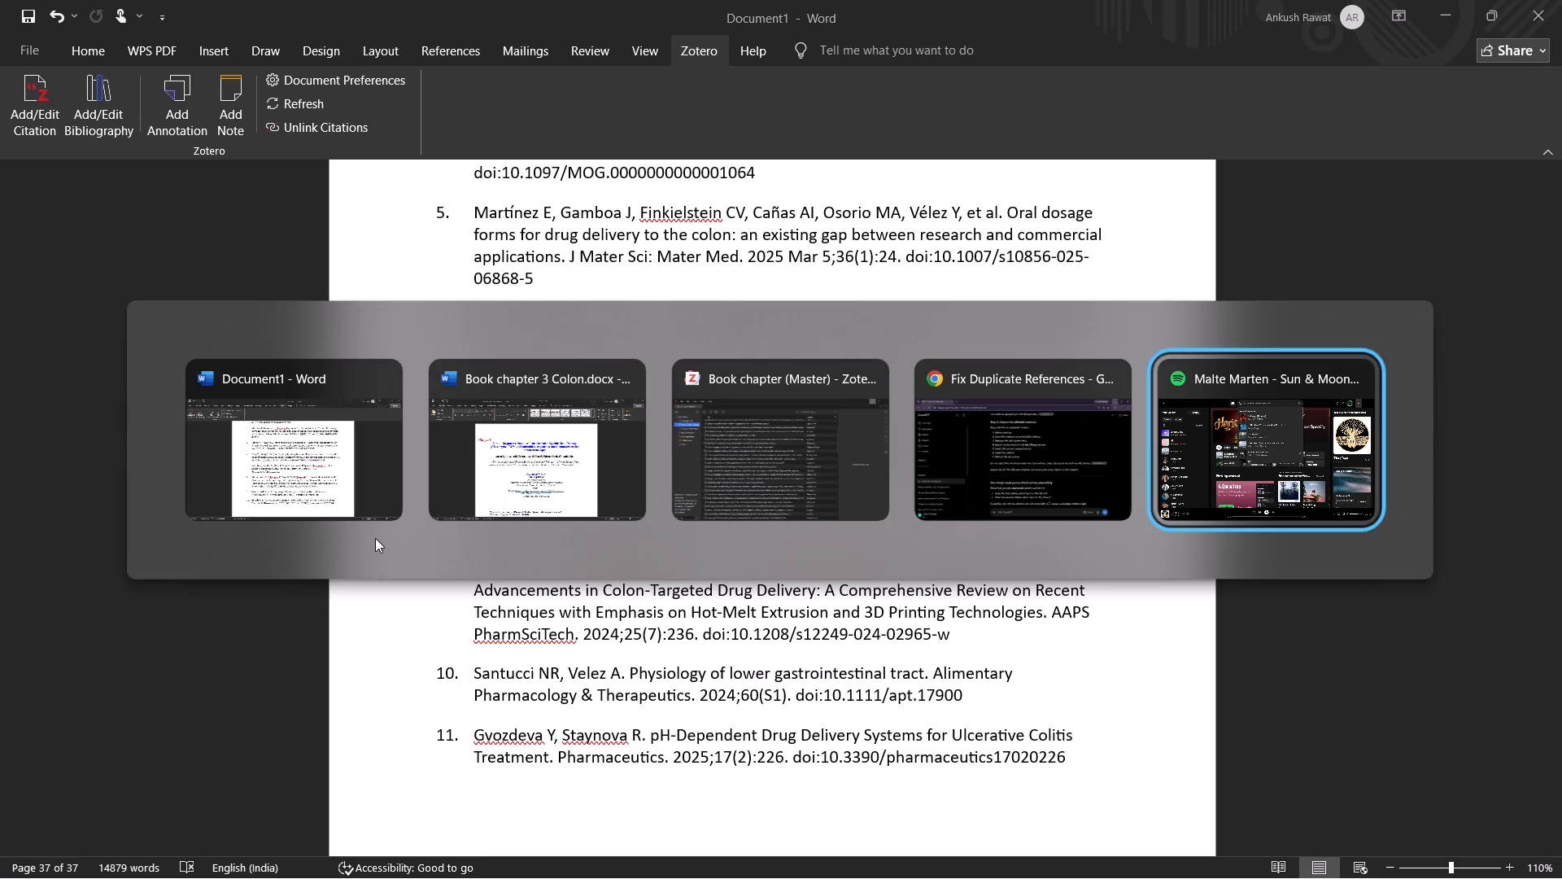
key("alt+Tab")
key("alt+Tab")
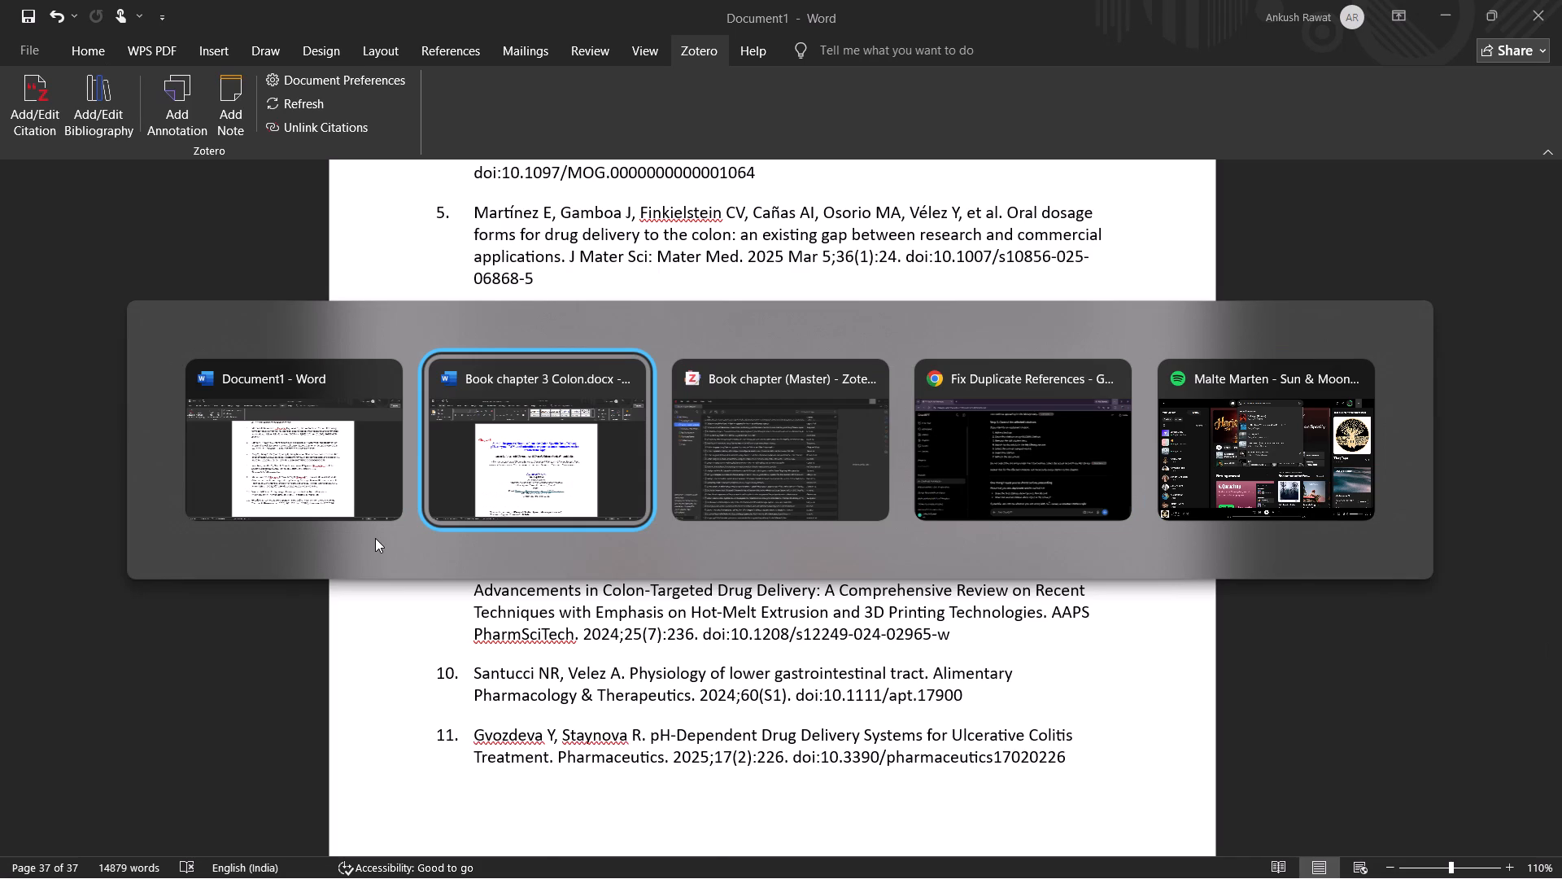
key("alt+Tab")
key("alt+Tab")
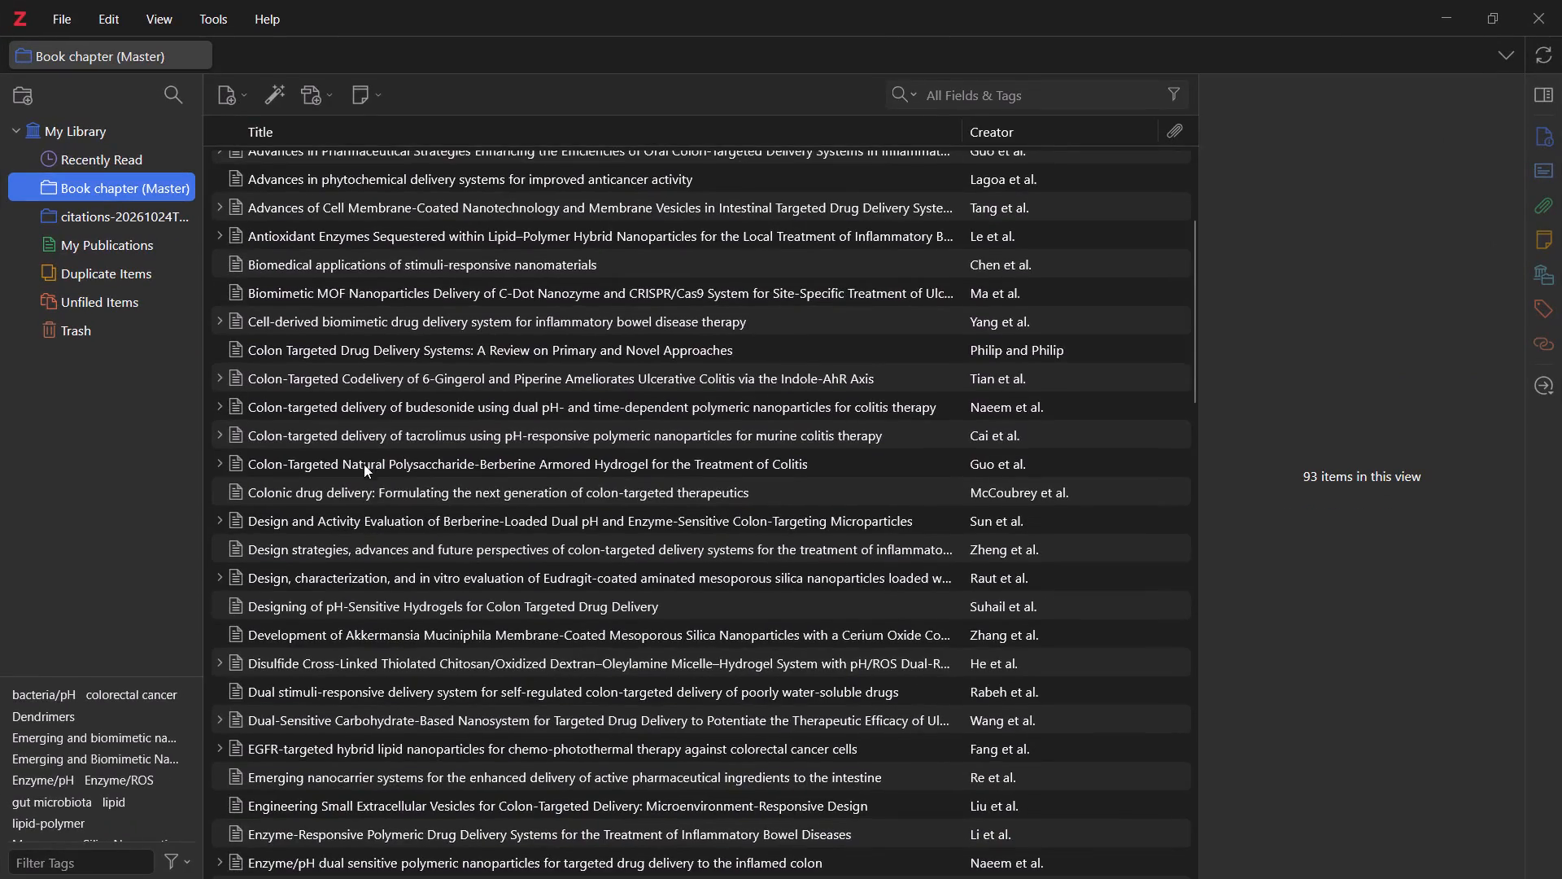
scroll(425, 483, "up", 1)
scroll(425, 483, "down", 3)
scroll(425, 483, "up", 1)
scroll(425, 483, "down", 6)
scroll(425, 483, "up", 1)
scroll(425, 483, "down", 1)
Switch to Book chapter 3 Colon.docx and look through the title page and abstract up to the Introduction's citations.
key("alt+Tab")
key("alt+Tab")
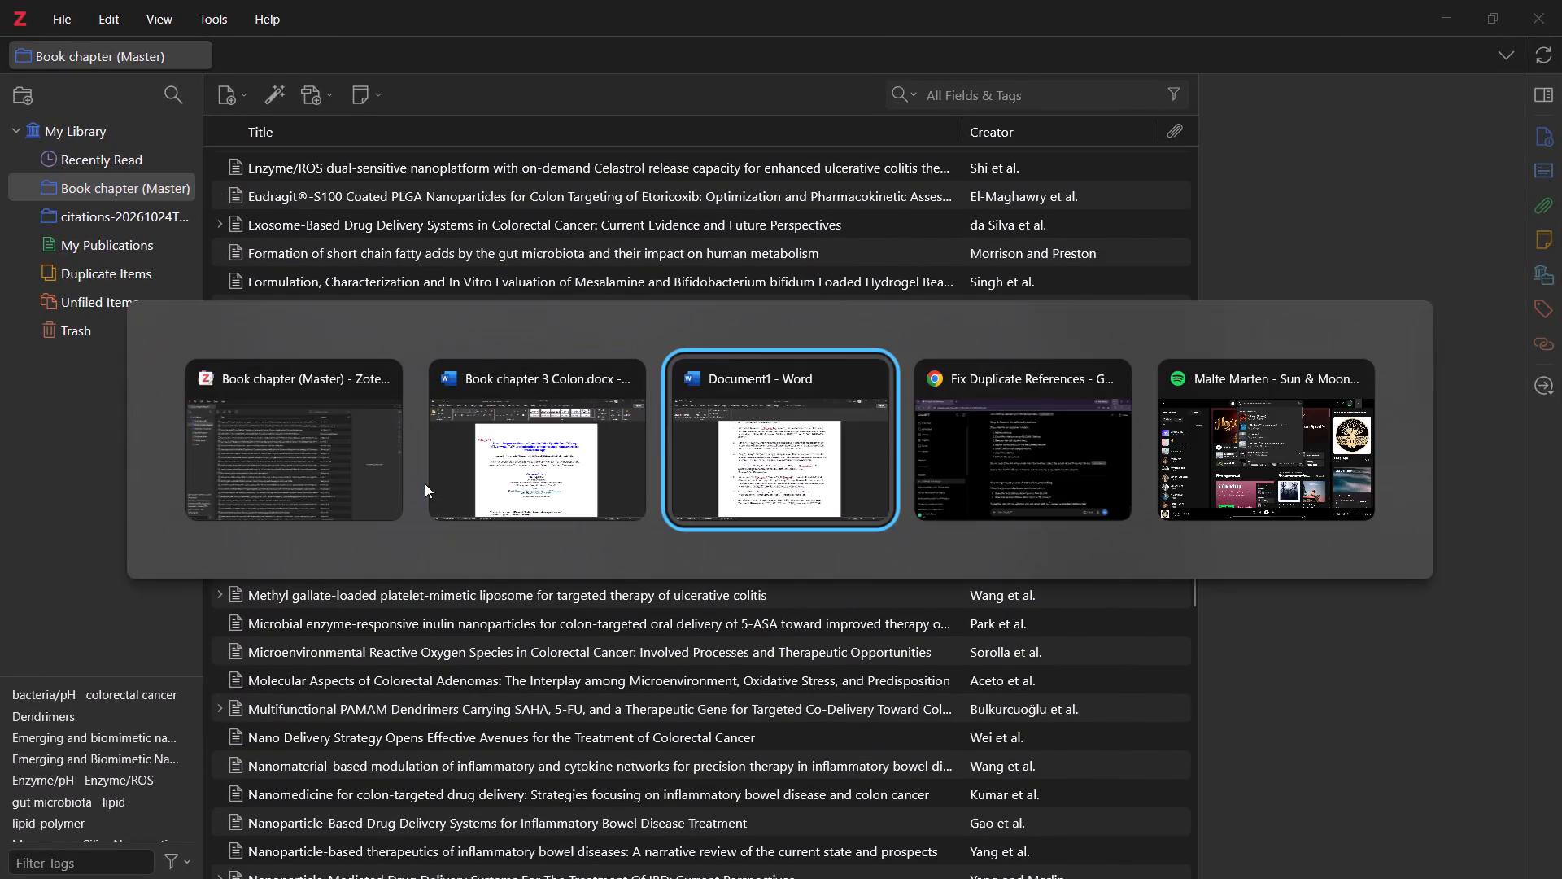
key("alt+Tab")
key("alt+Tab")
key("alt+Tab")
key("alt+Tab")
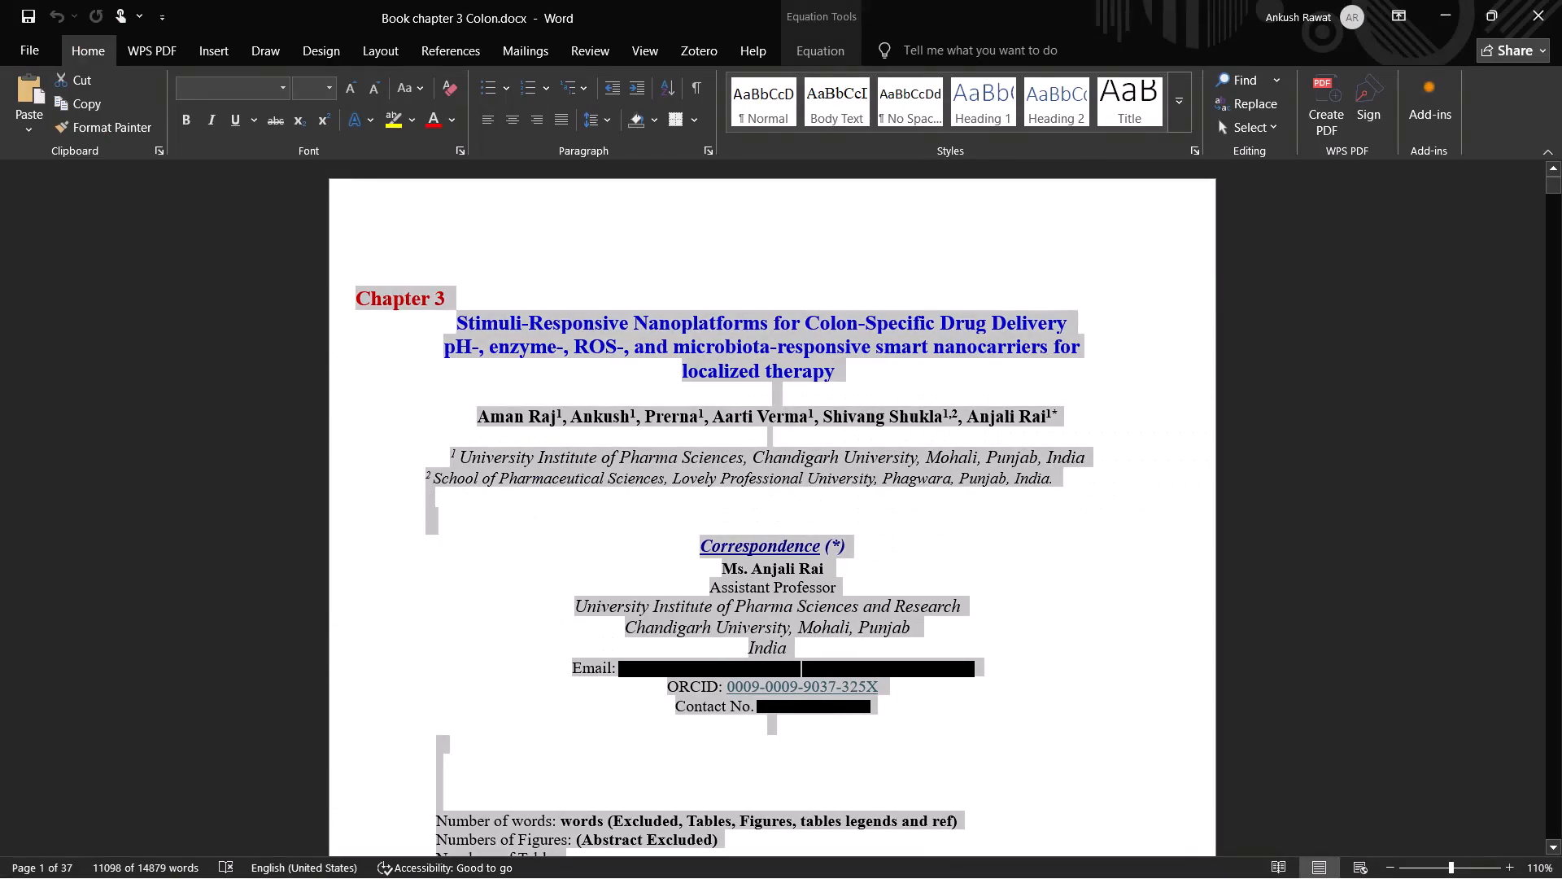
left_click(370, 488)
middle_click_drag(347, 497, 344, 593)
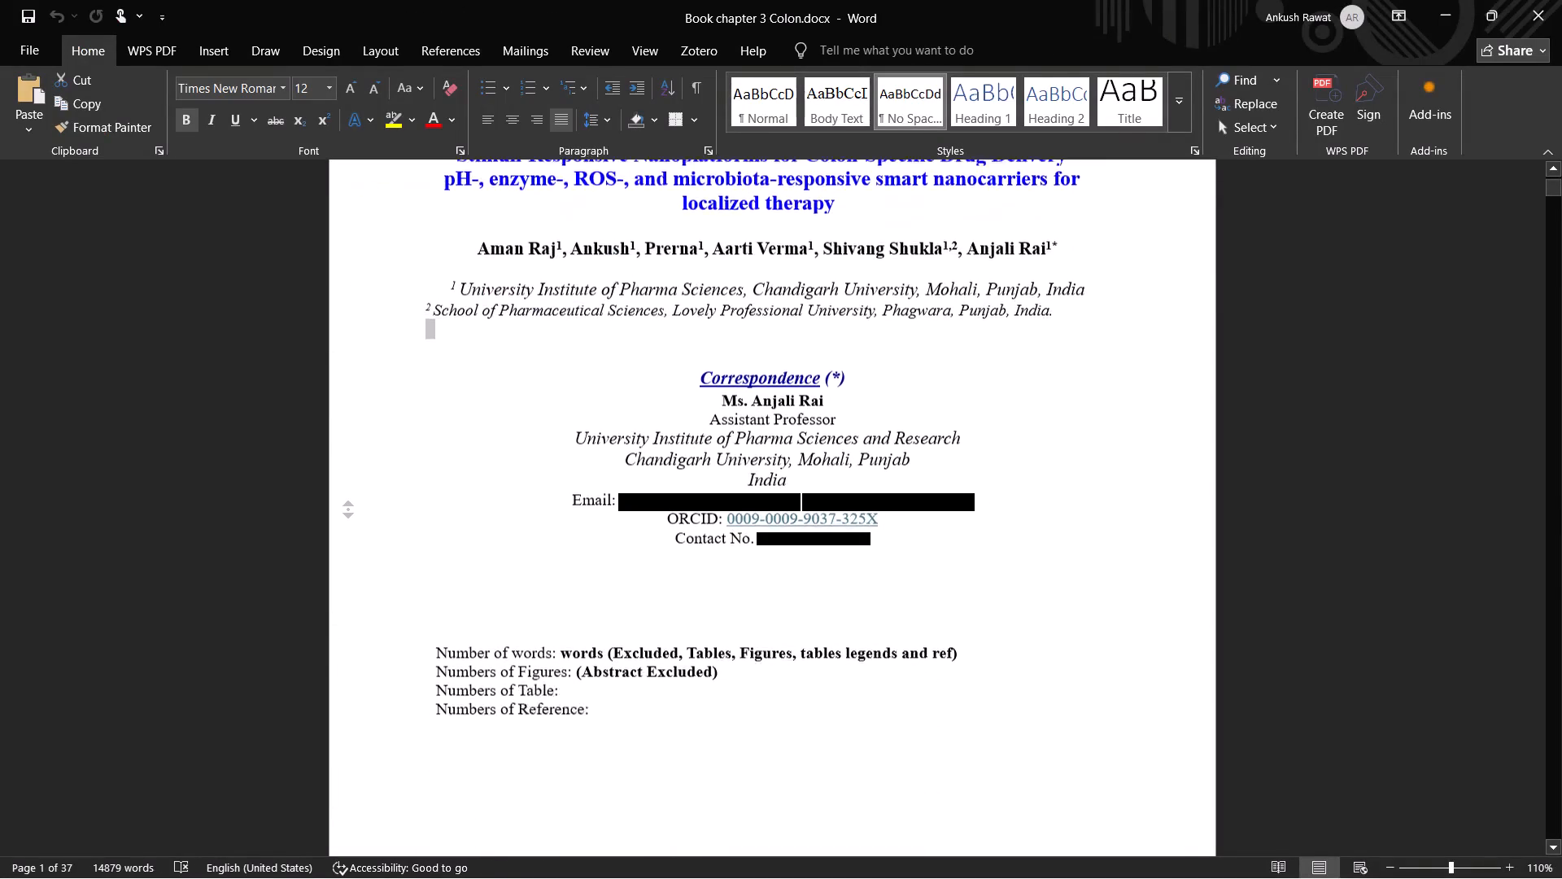
middle_click_drag(344, 593, 342, 632)
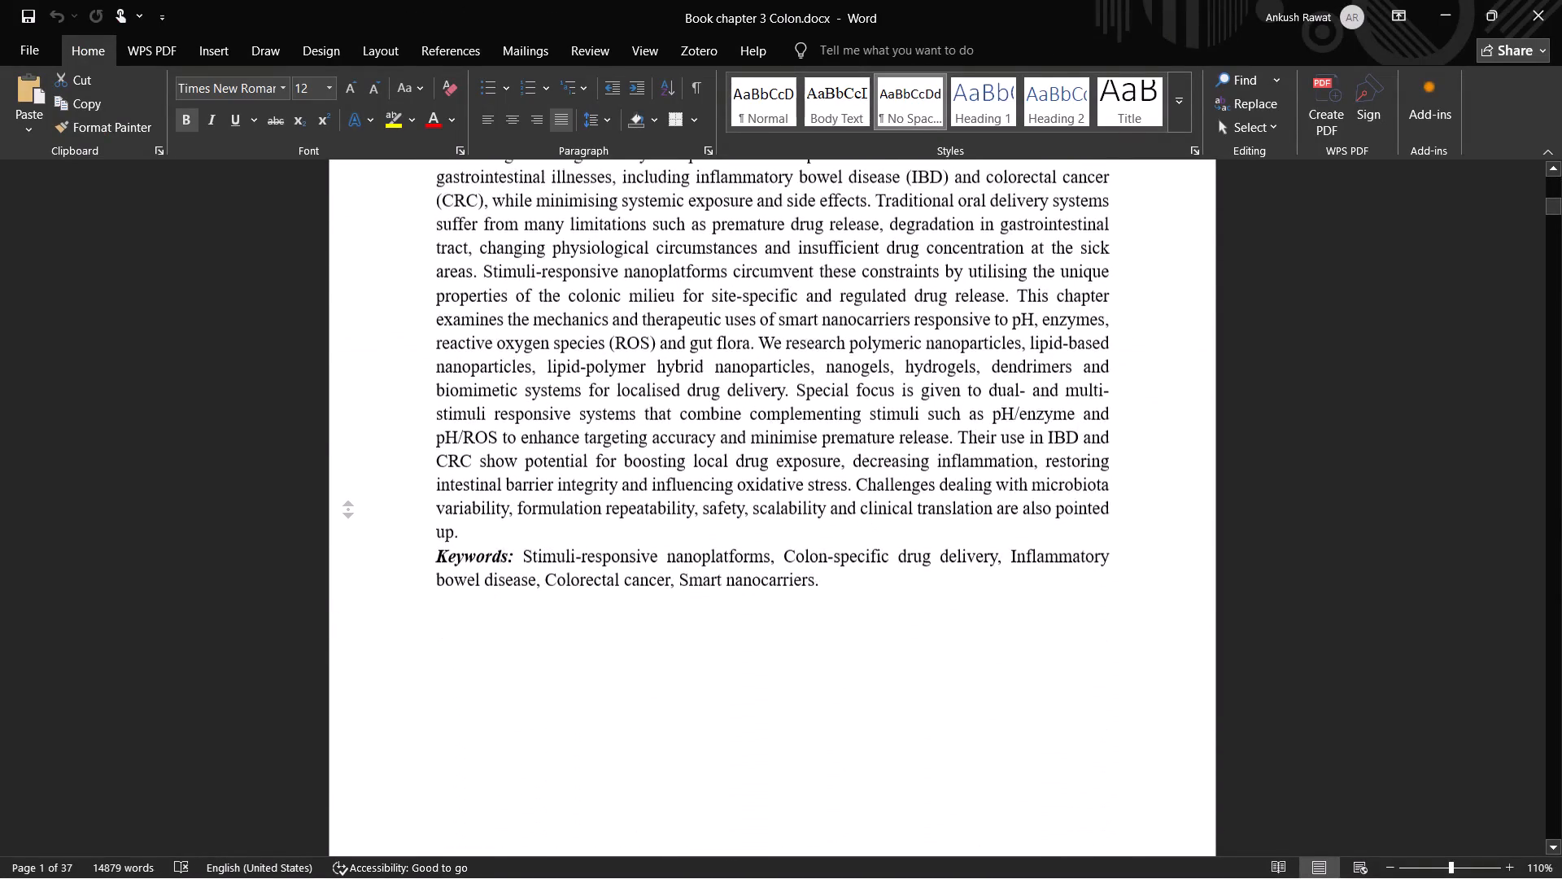
middle_click_drag(351, 575, 338, 476)
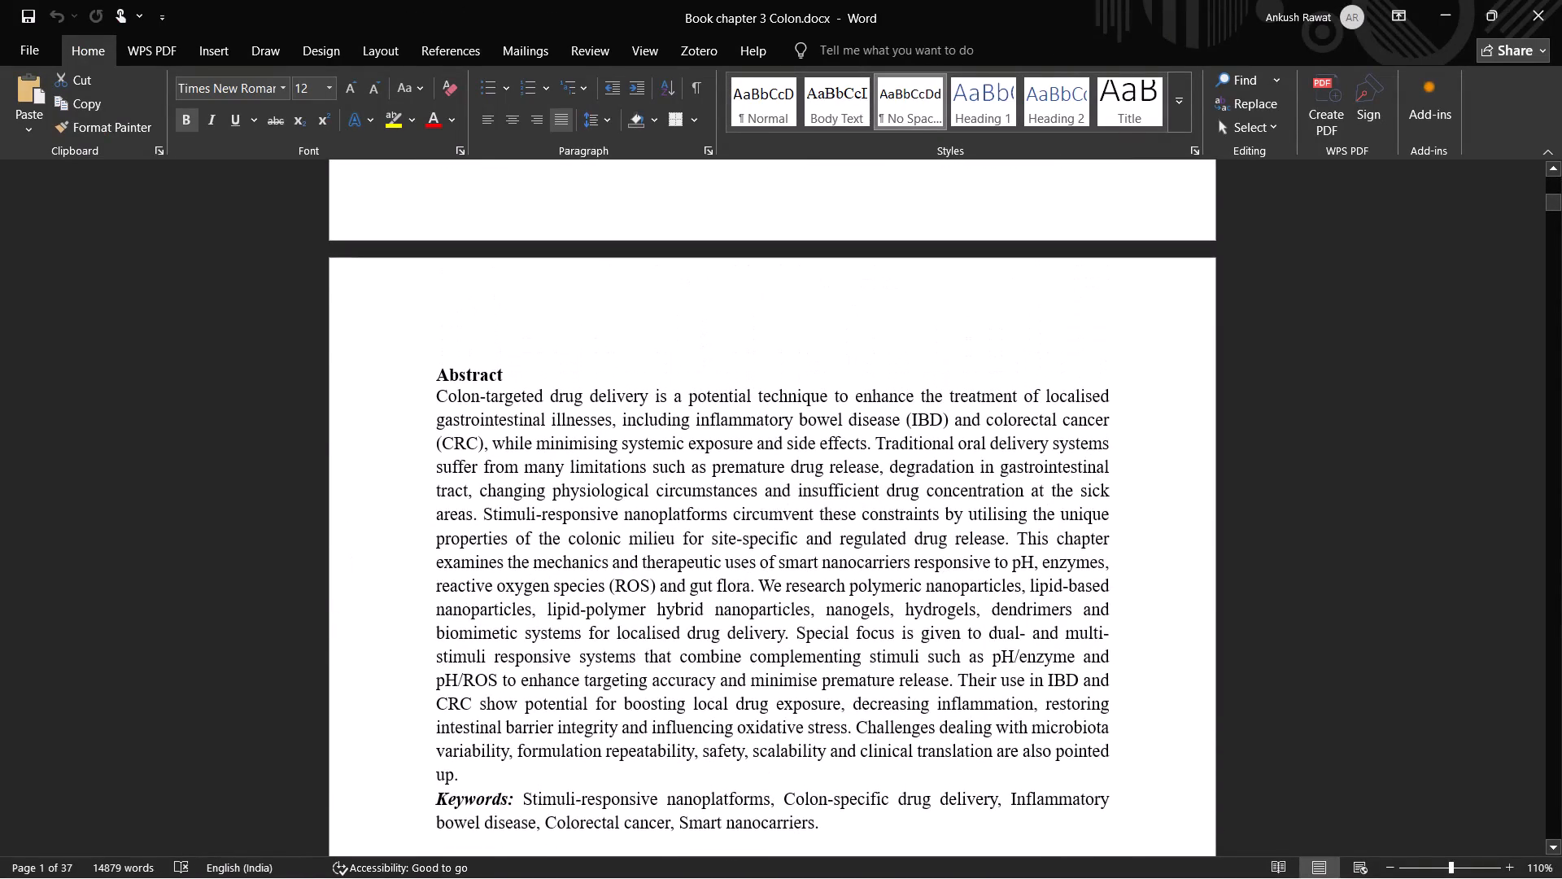
scroll(385, 505, "up", 1)
scroll(385, 505, "down", 1)
scroll(385, 503, "up", 2)
scroll(385, 503, "down", 1)
scroll(385, 503, "up", 3)
scroll(375, 431, "down", 1)
middle_click_drag(375, 440, 373, 488)
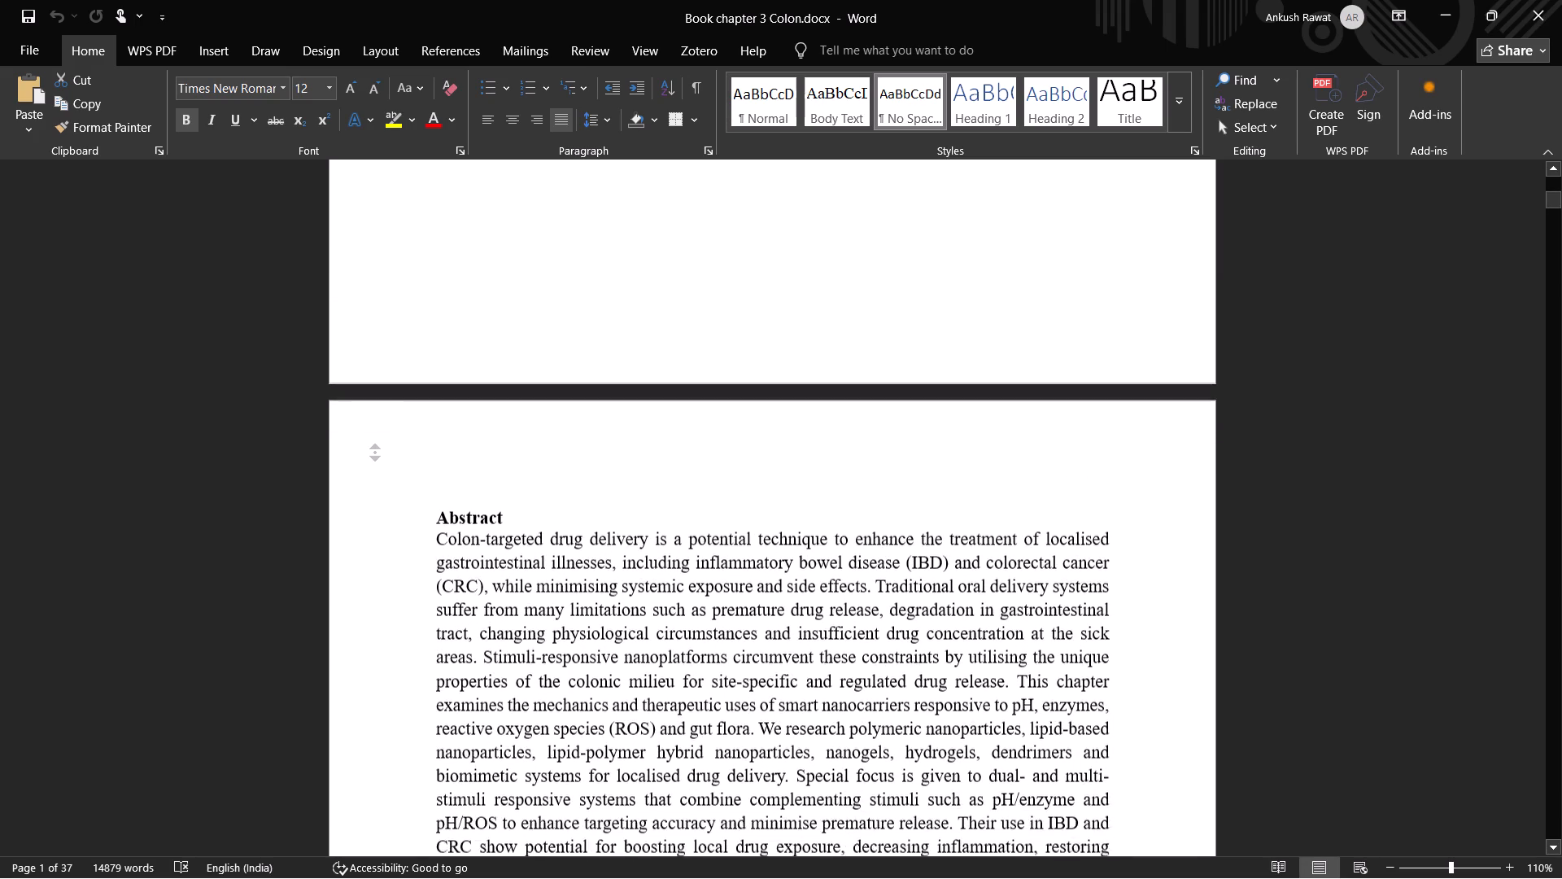
middle_click_drag(373, 488, 371, 558)
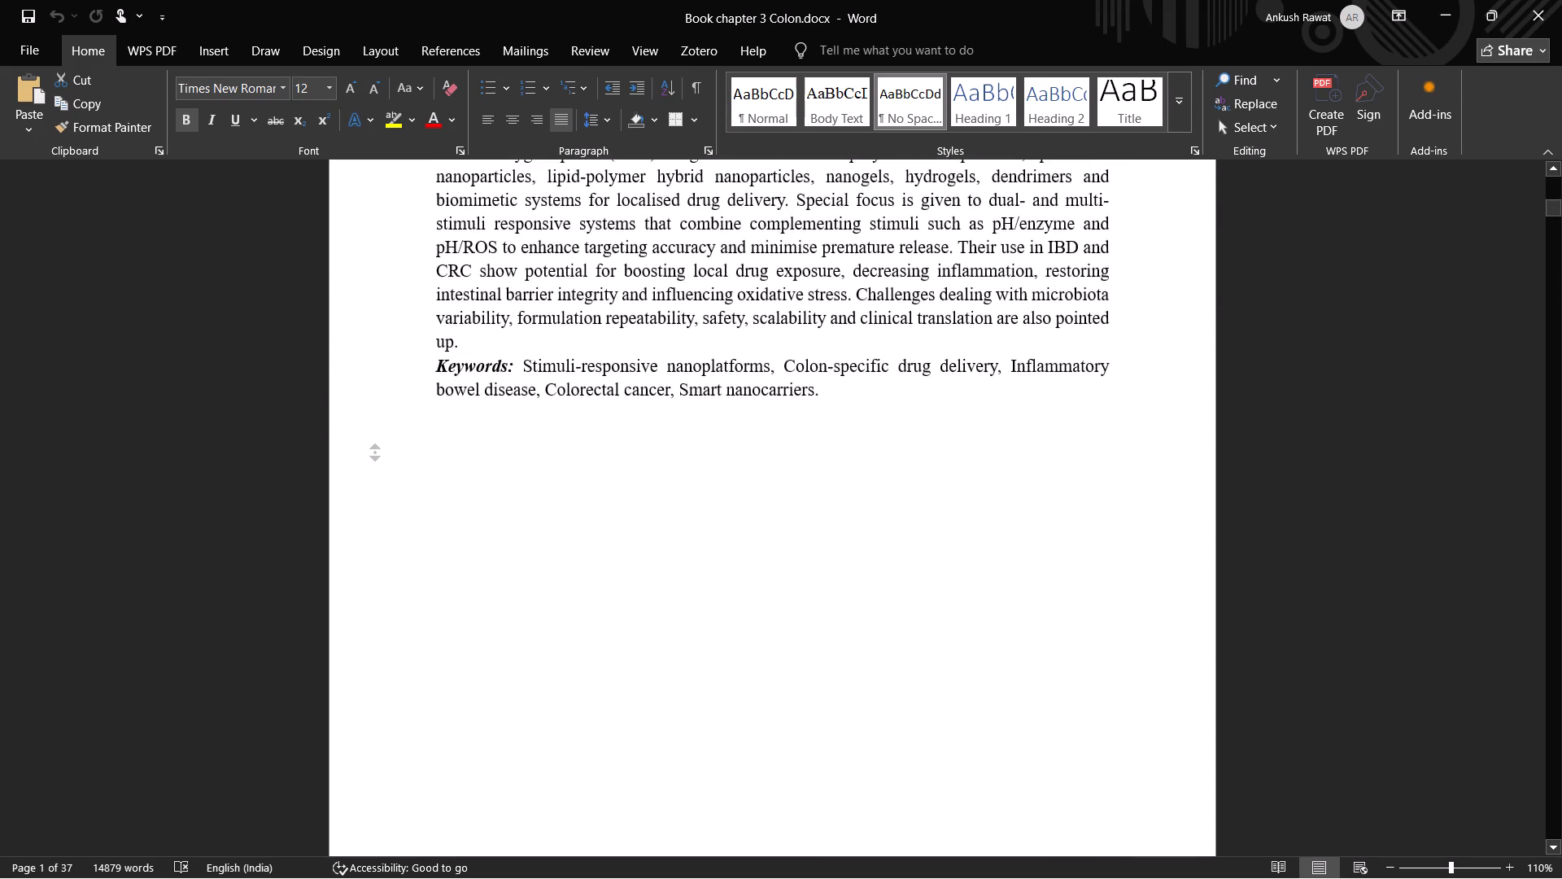
middle_click_drag(371, 558, 373, 566)
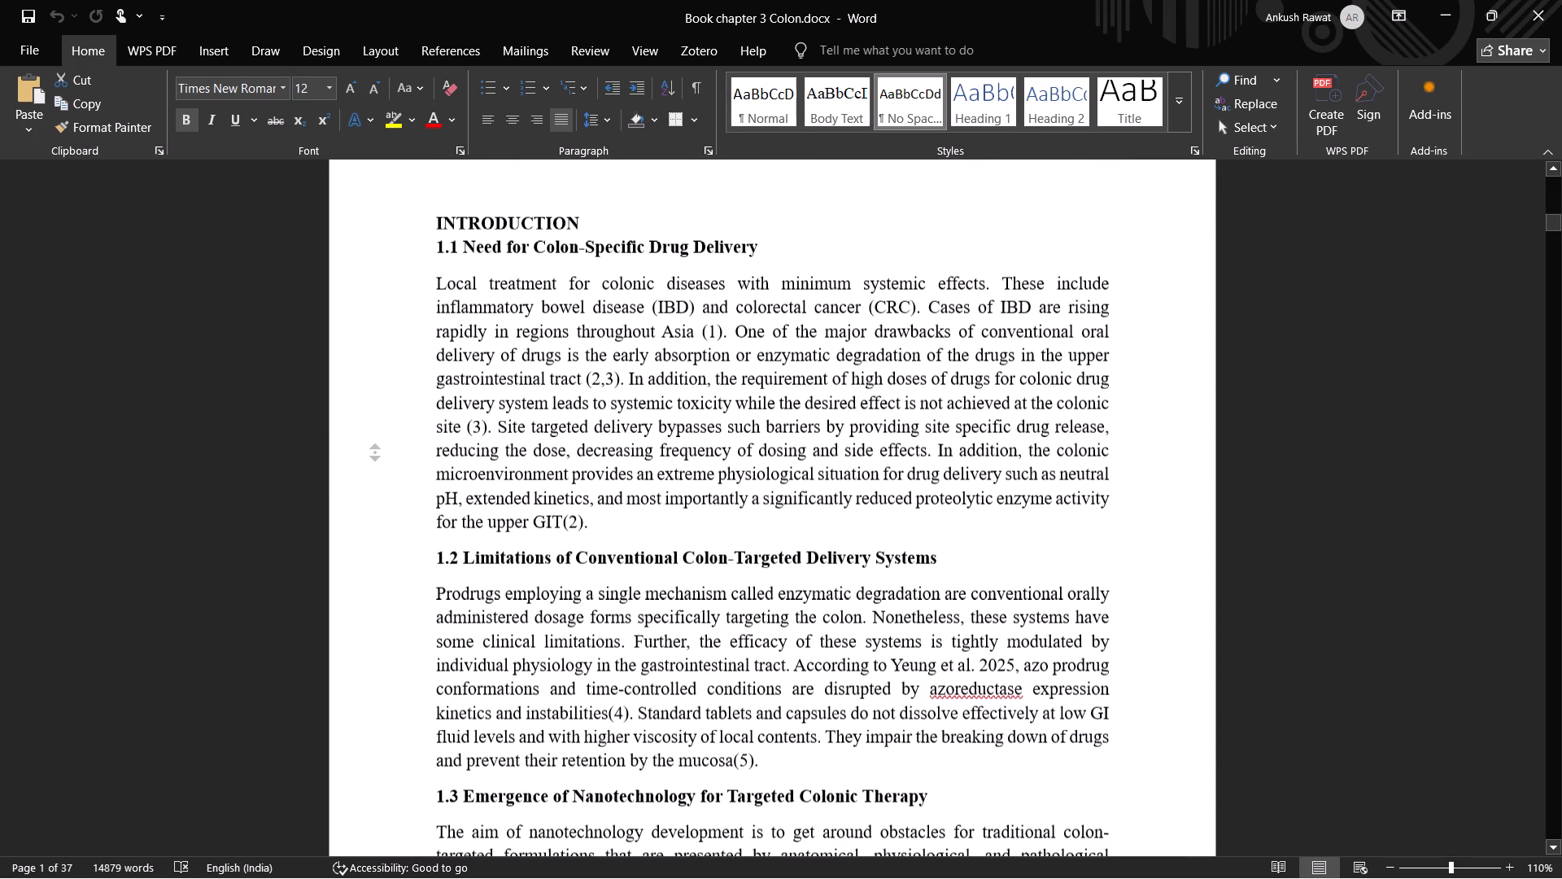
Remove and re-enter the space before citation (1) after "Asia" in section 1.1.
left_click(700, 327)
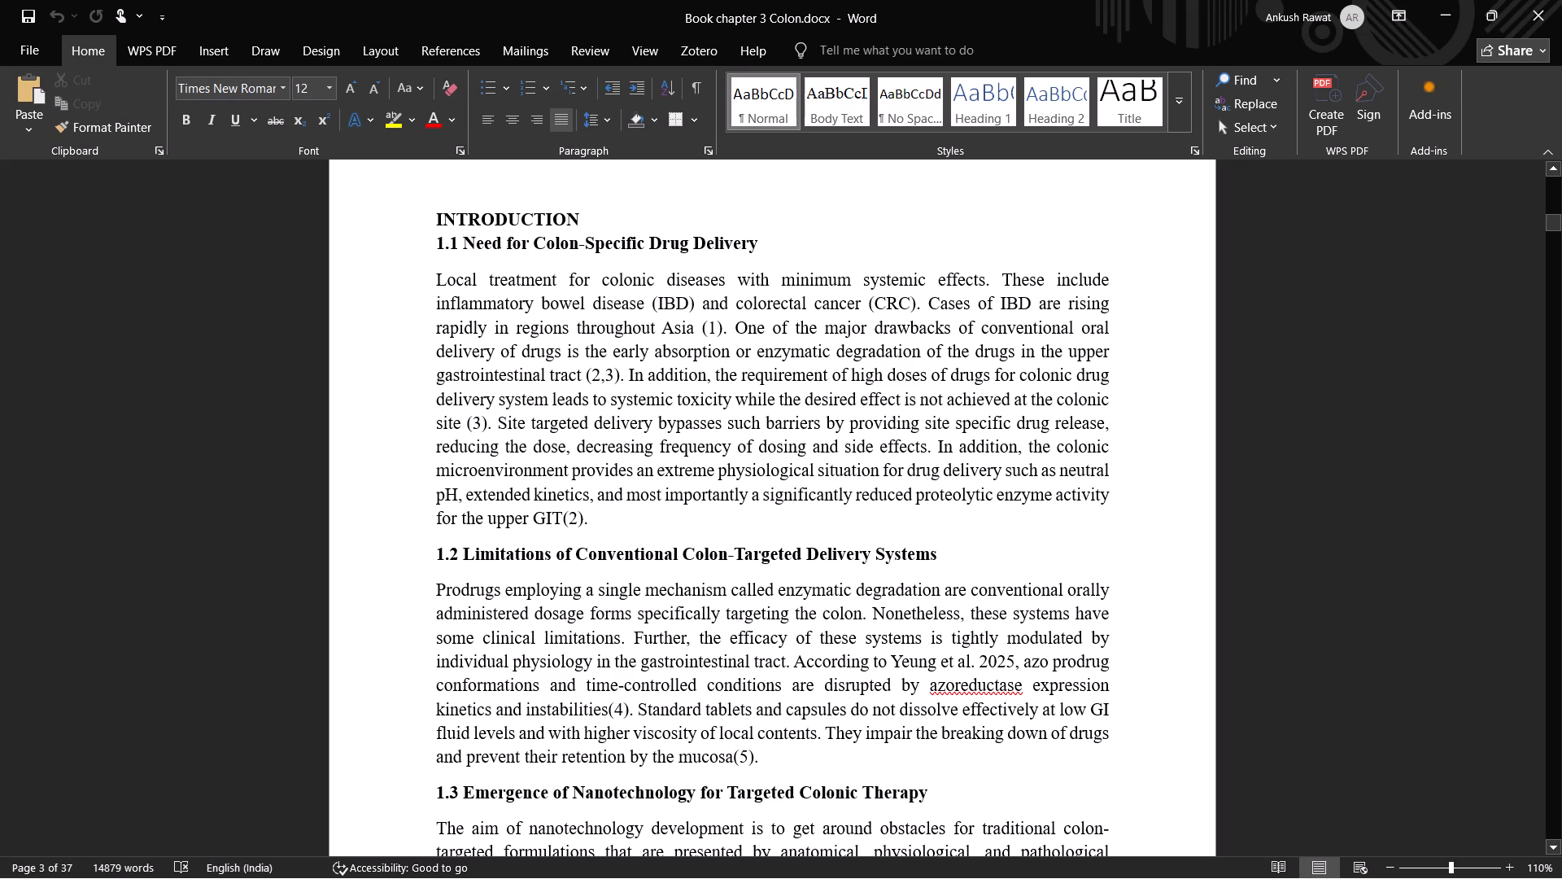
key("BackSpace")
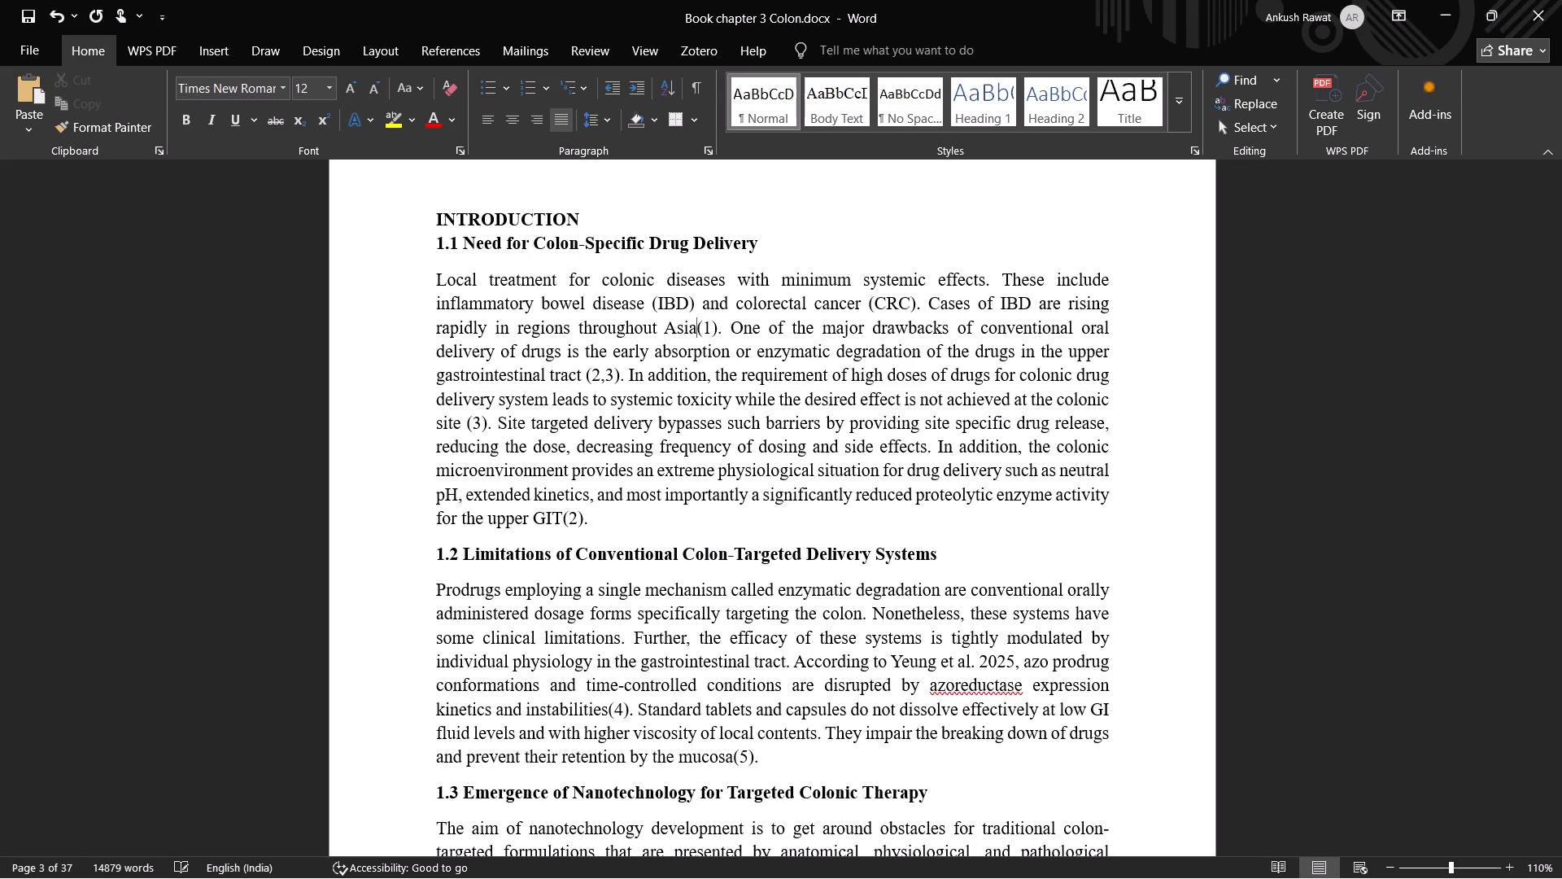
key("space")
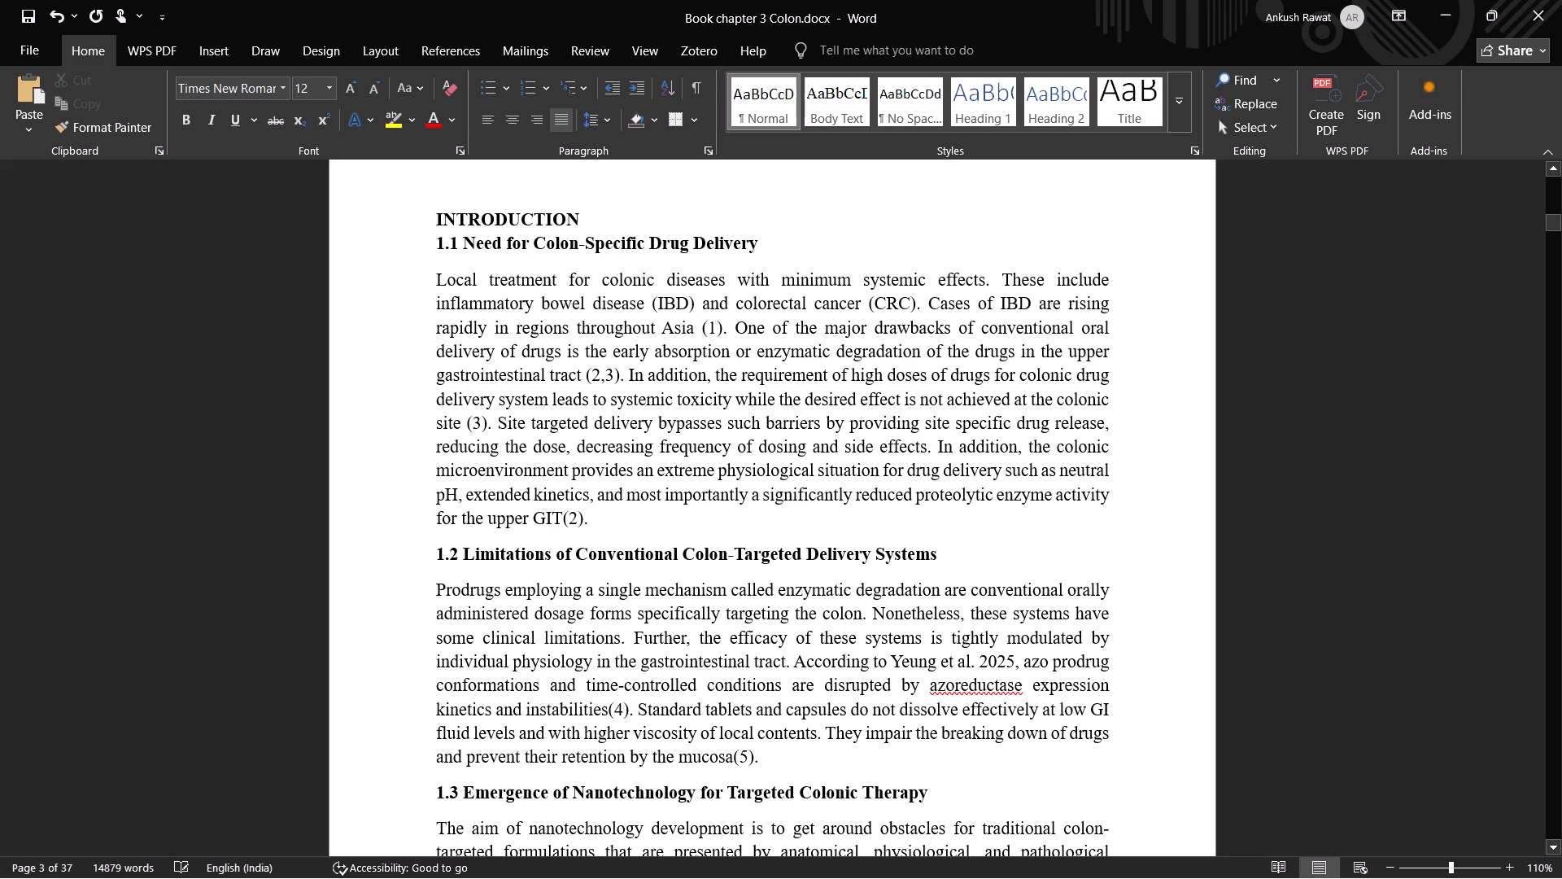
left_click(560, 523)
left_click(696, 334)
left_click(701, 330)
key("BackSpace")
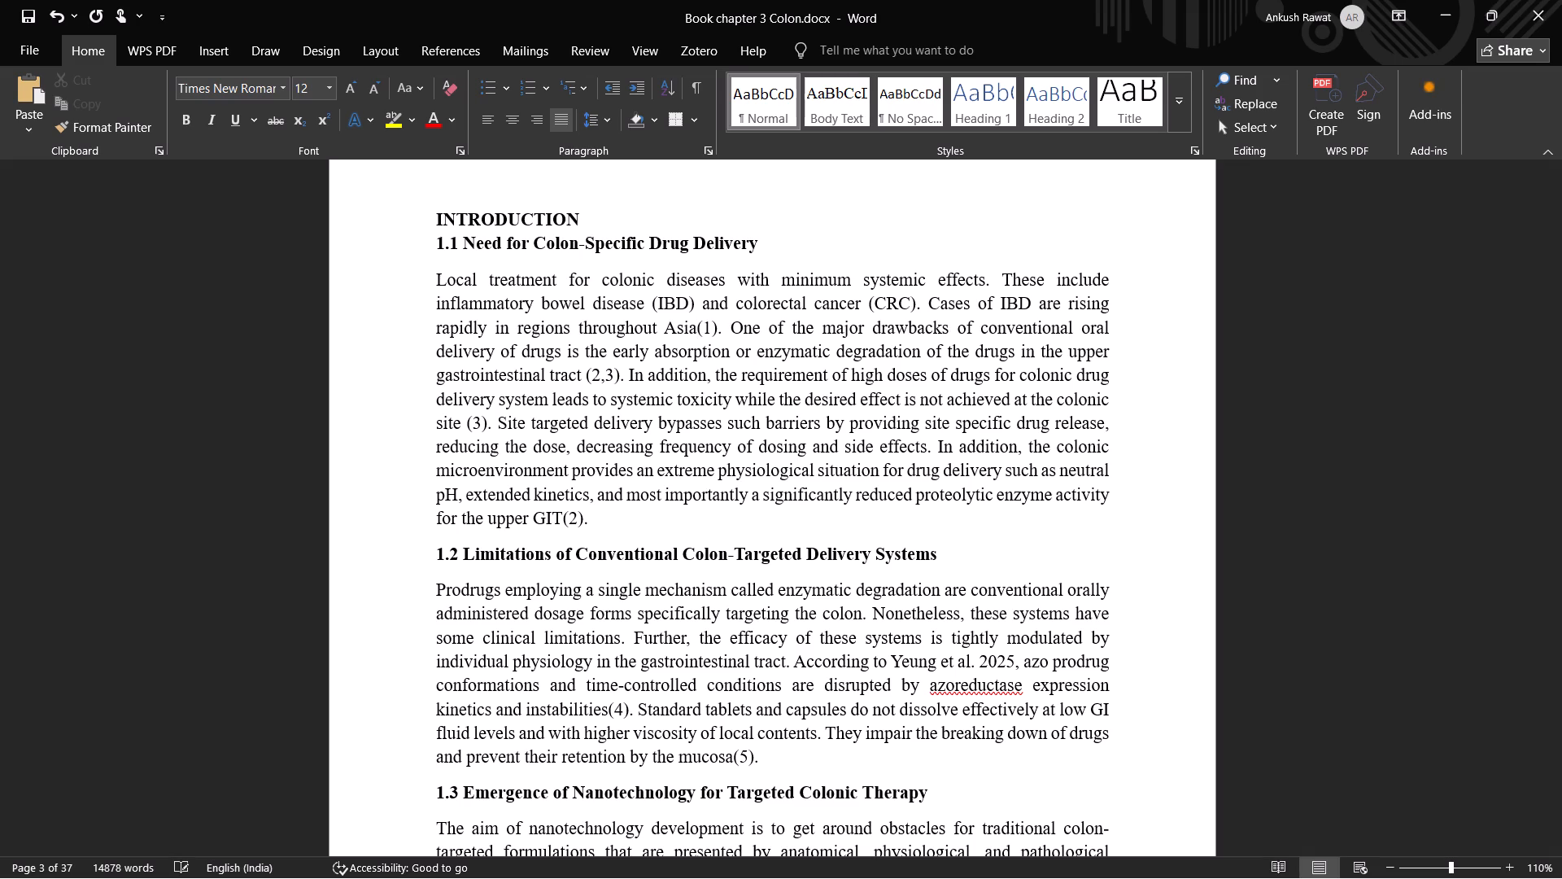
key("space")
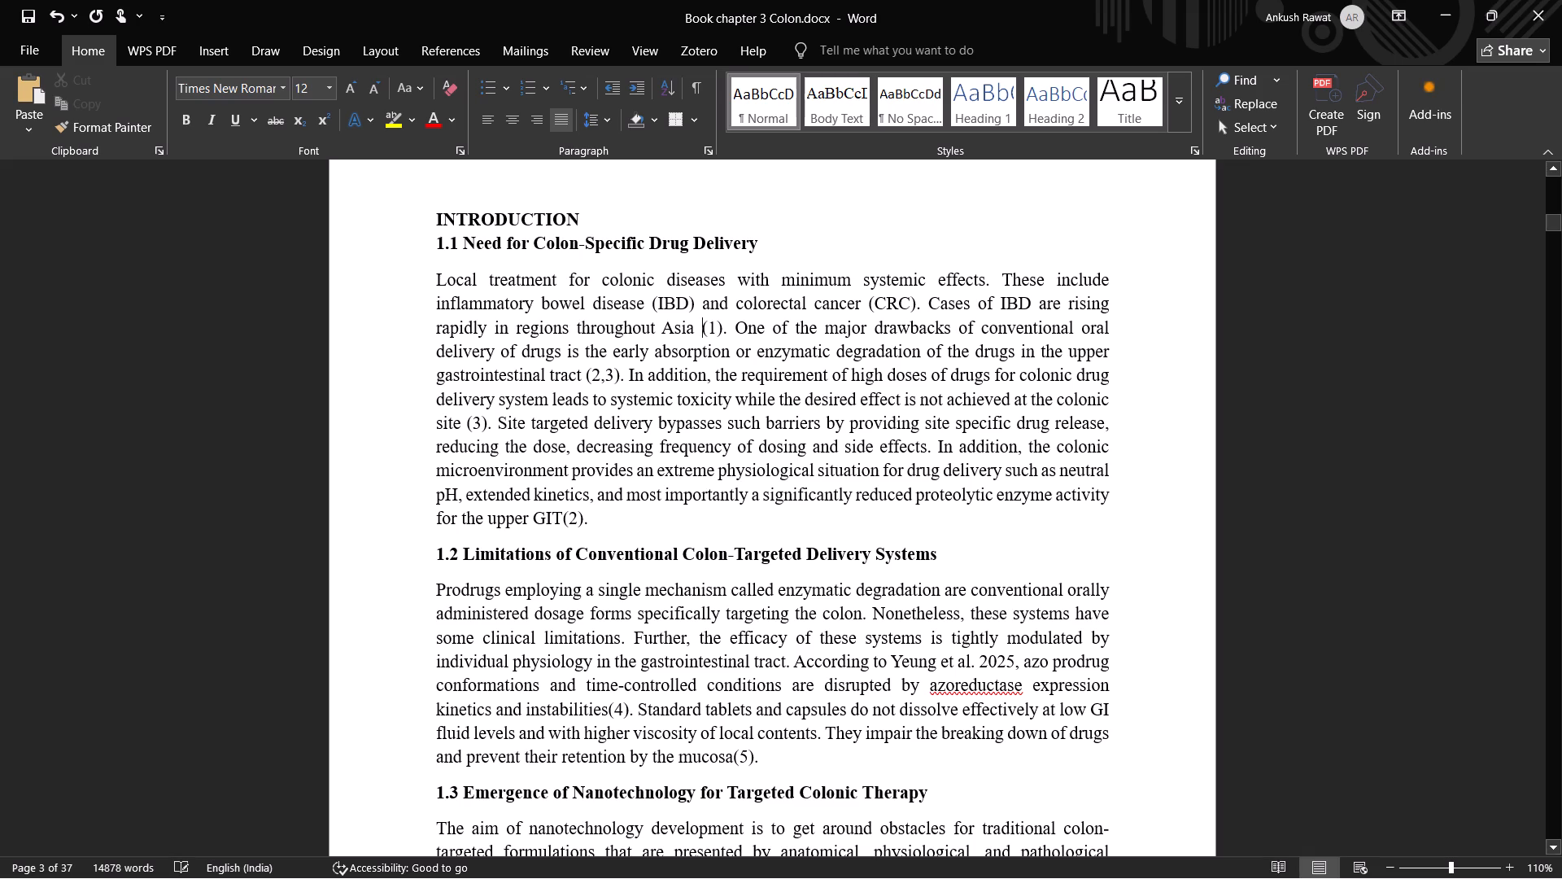
Insert a space between "GIT" and citation (2) at the end of section 1.1.
left_click(568, 519)
left_click(562, 521)
key("space")
scroll(618, 476, "down", 2)
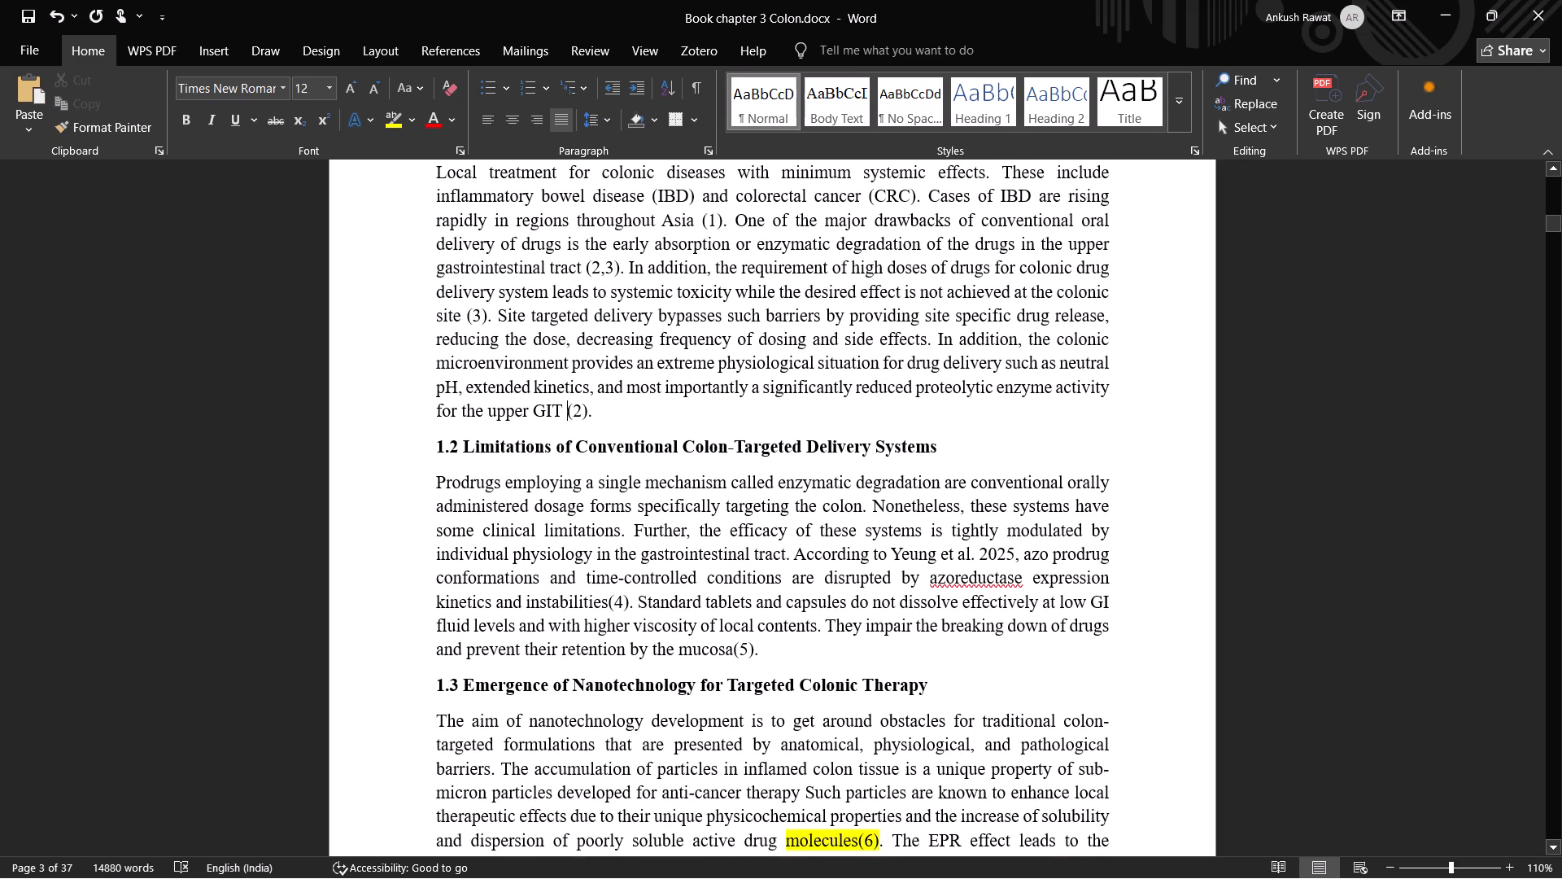
Insert a space before citation (4) after "instabilities" and before citation (5) after "mucosa" in section 1.2.
scroll(652, 488, "down", 2)
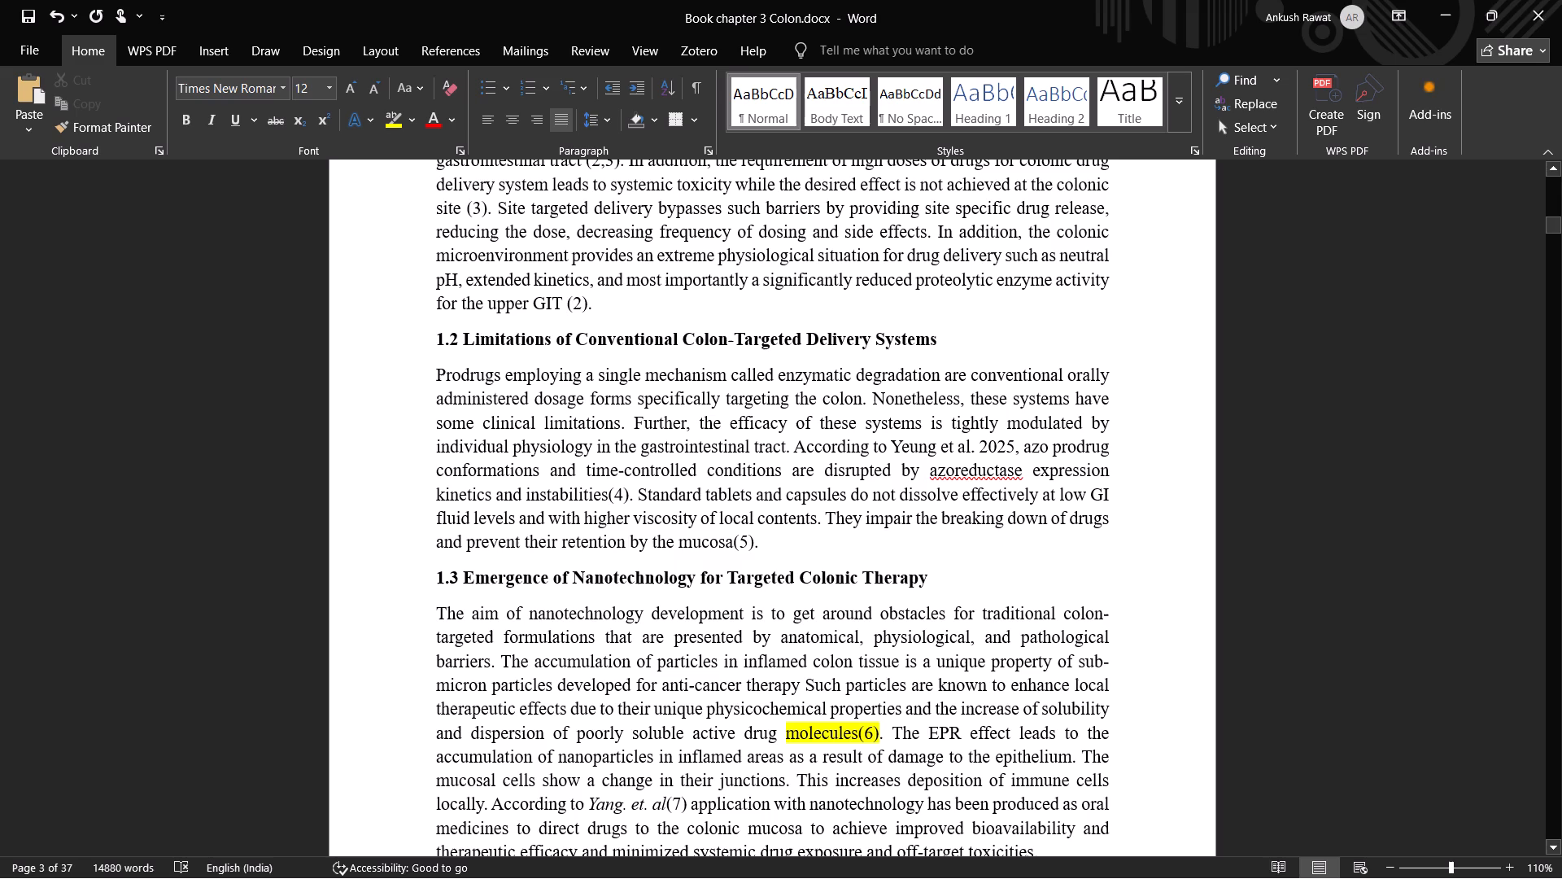
left_click(607, 496)
key("space")
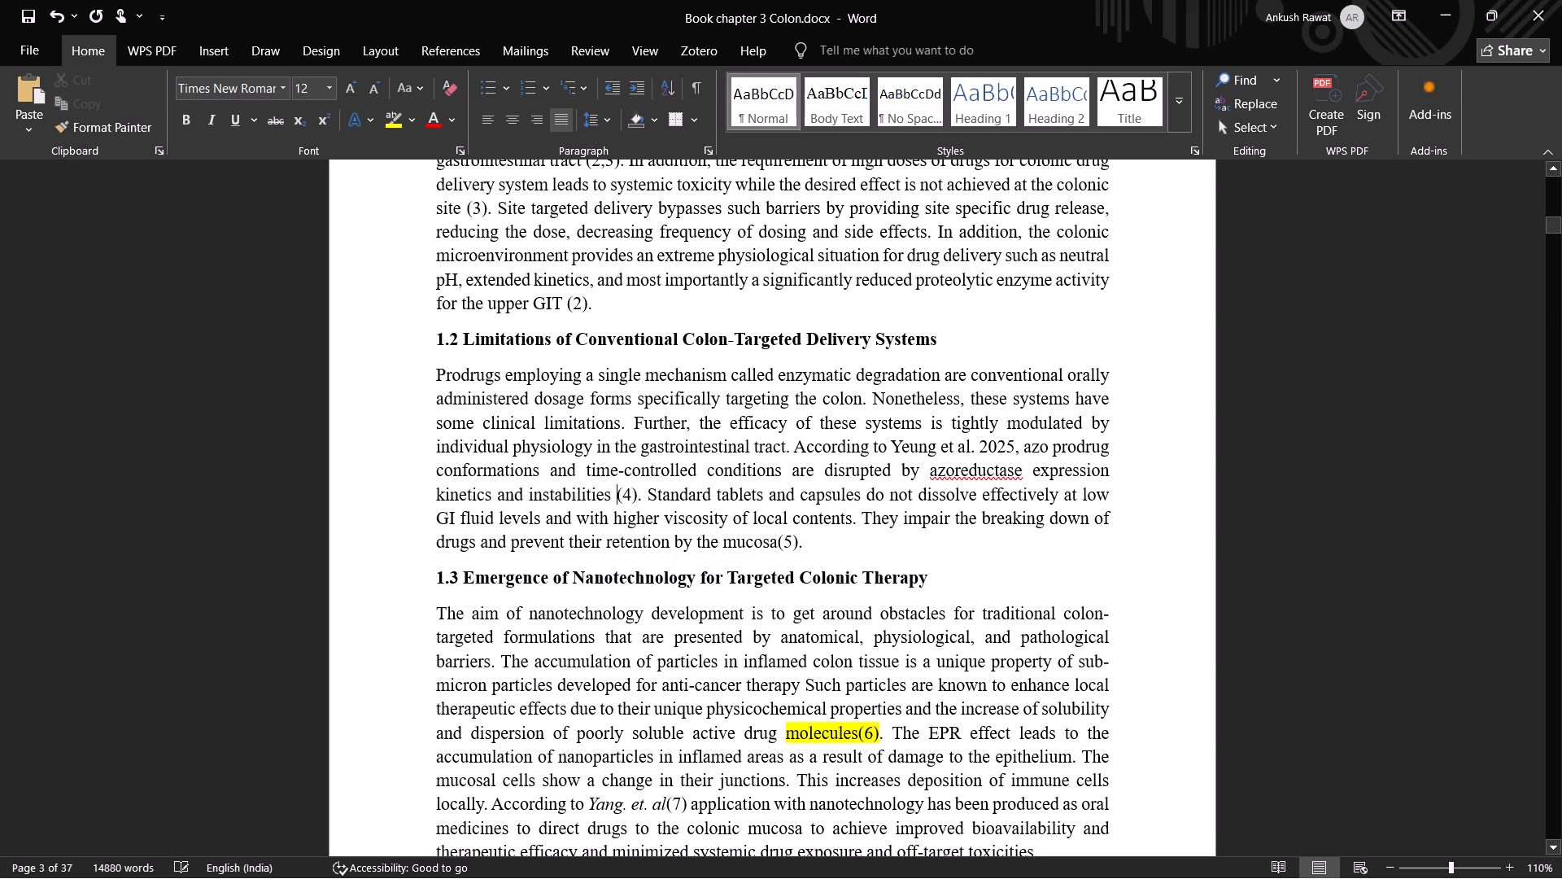
left_click(772, 546)
key("space")
key("BackSpace")
key("Right")
key("space")
Insert a space before citation (6) after "molecules" and before citation (7) after "Yang. et. al" in section 1.3.
left_click(915, 446)
scroll(630, 527, "down", 3)
scroll(625, 523, "up", 2)
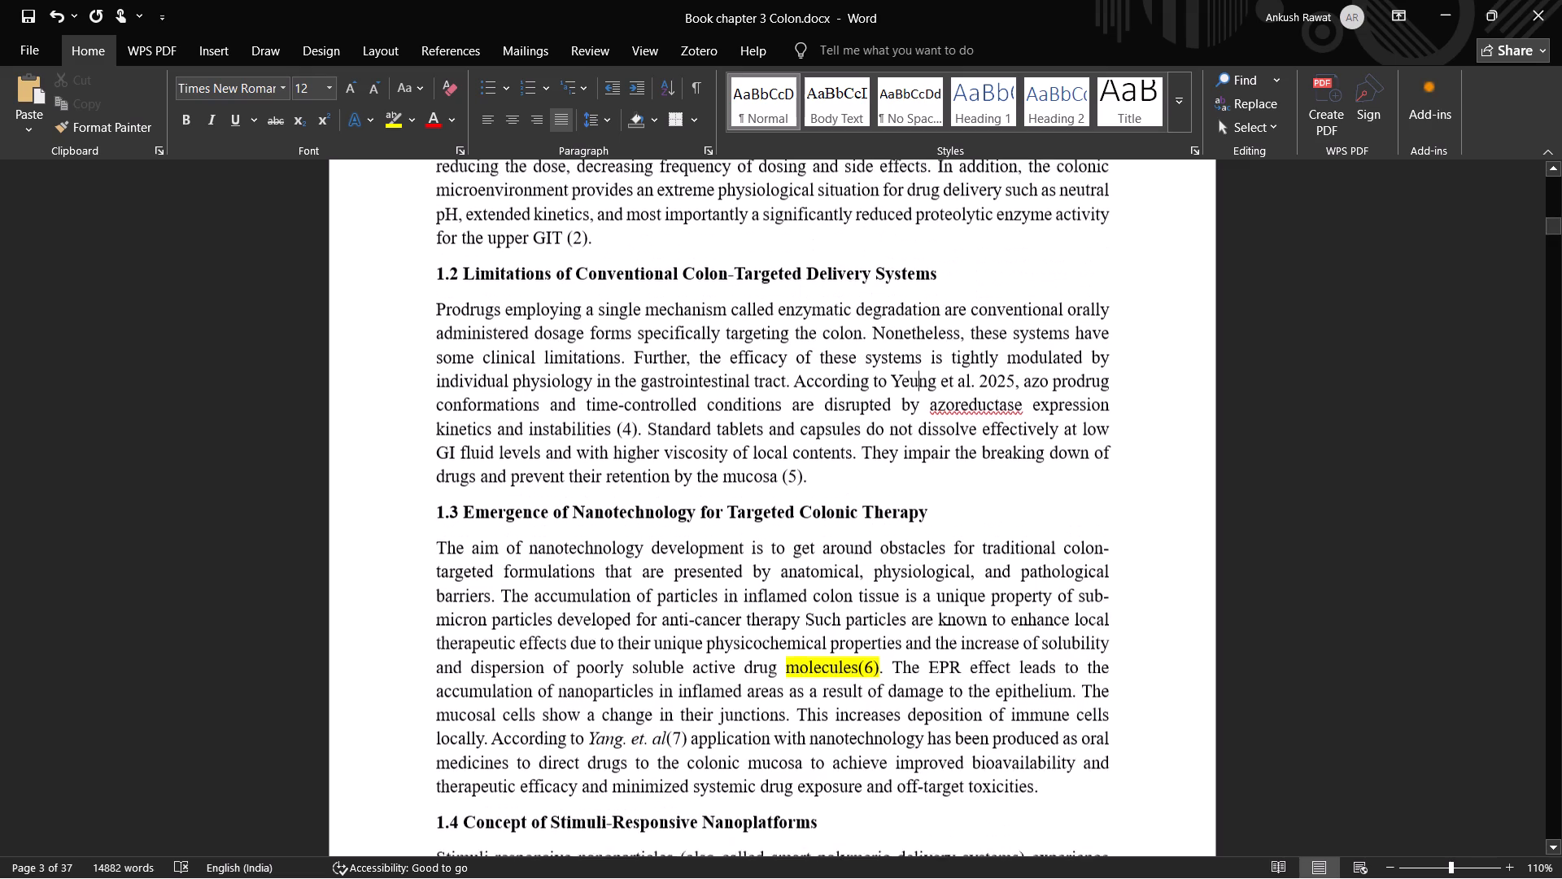
scroll(649, 530, "up", 1)
scroll(649, 530, "down", 2)
left_click(858, 624)
key("space")
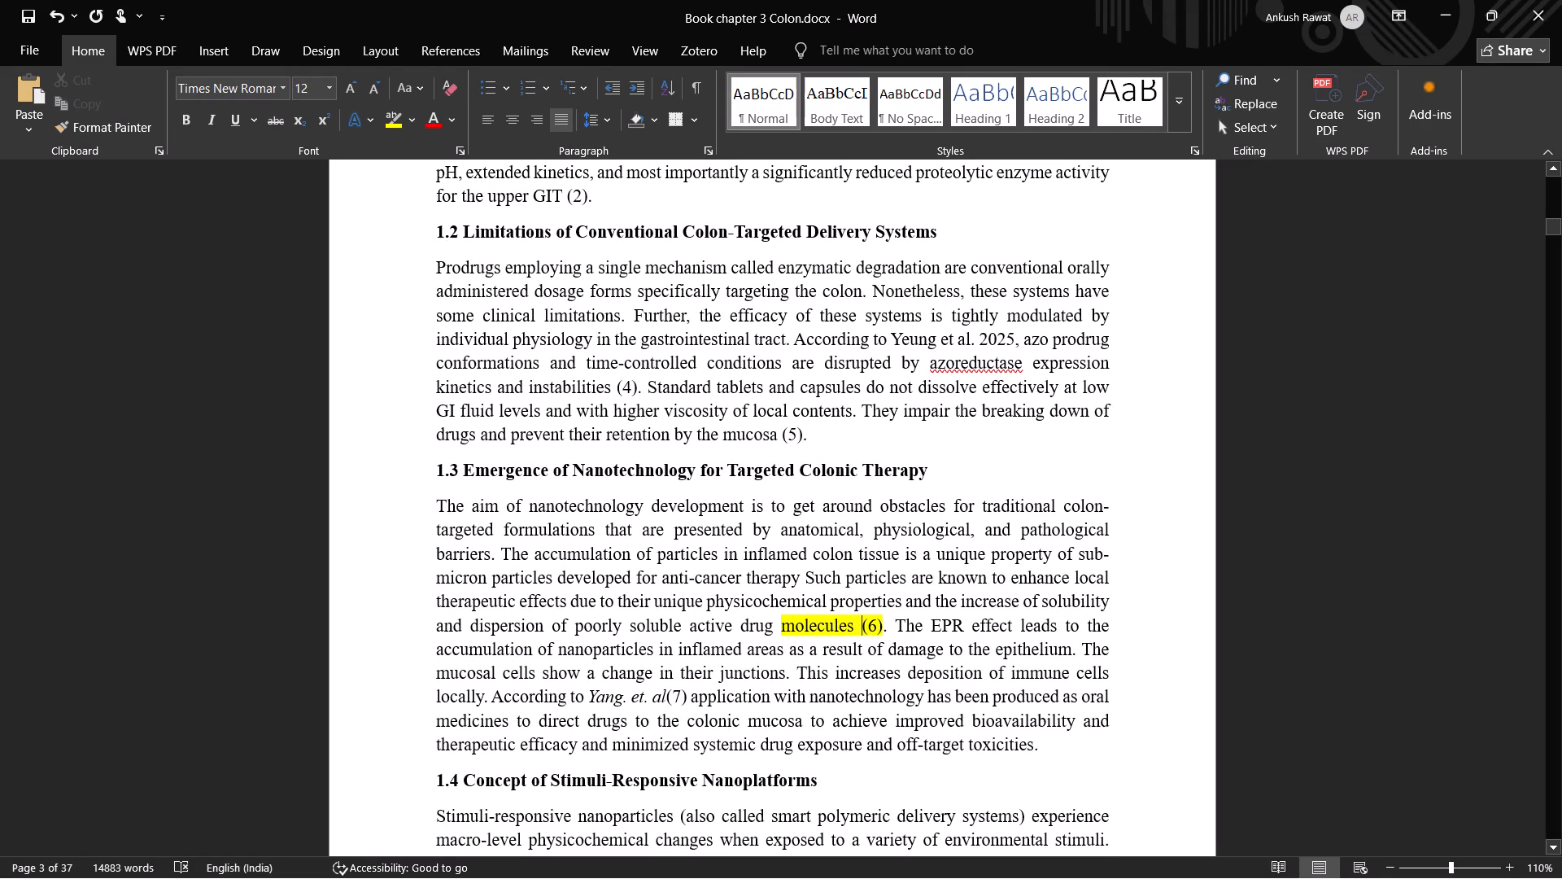
left_click(665, 693)
key("space")
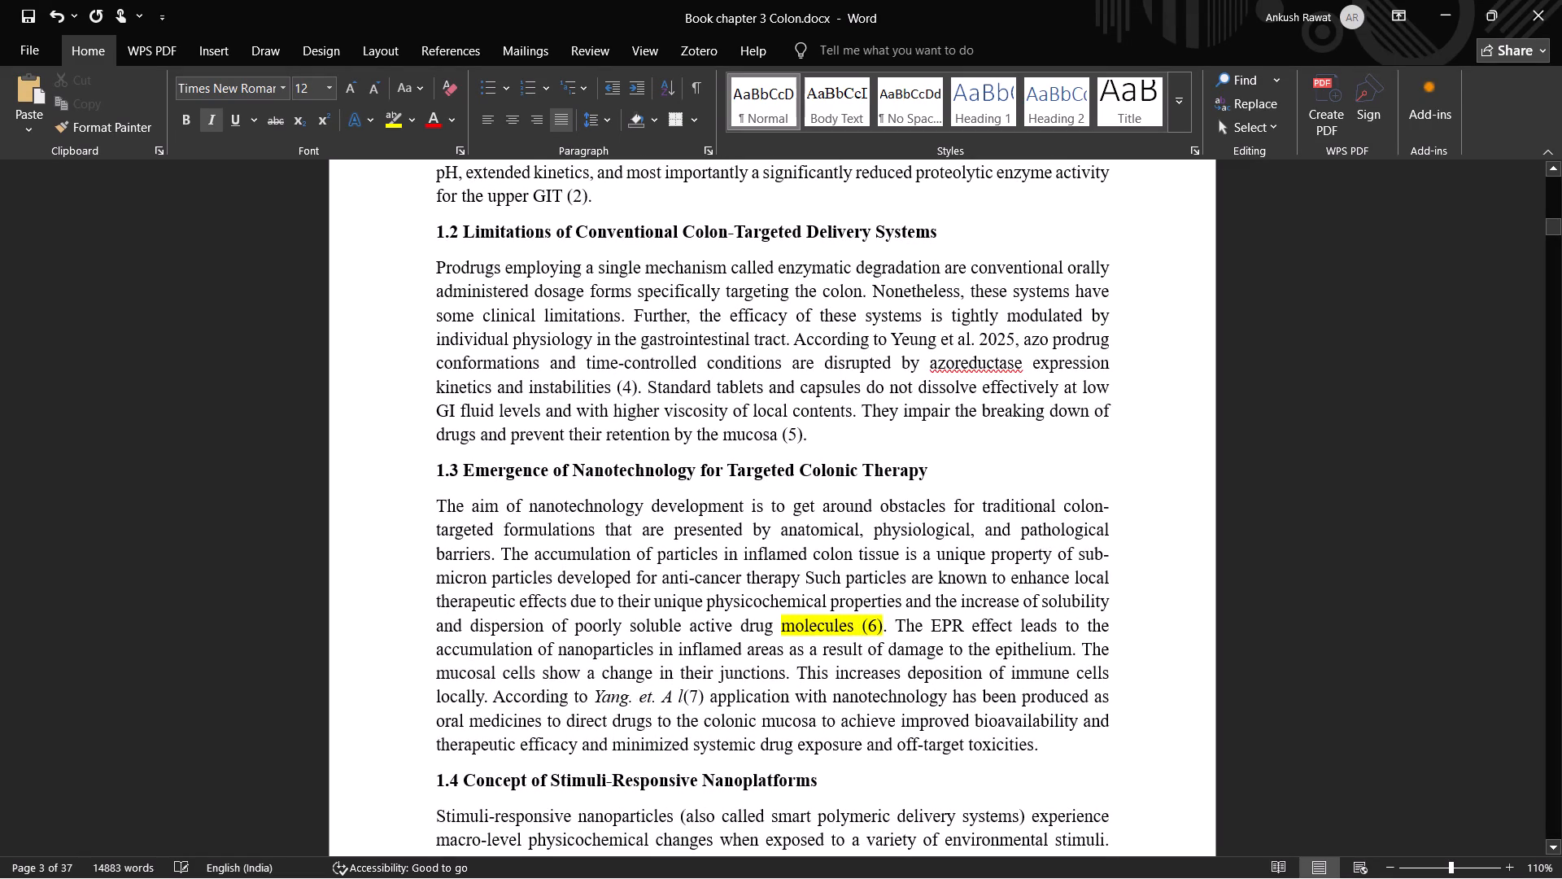
key("ctrl+z")
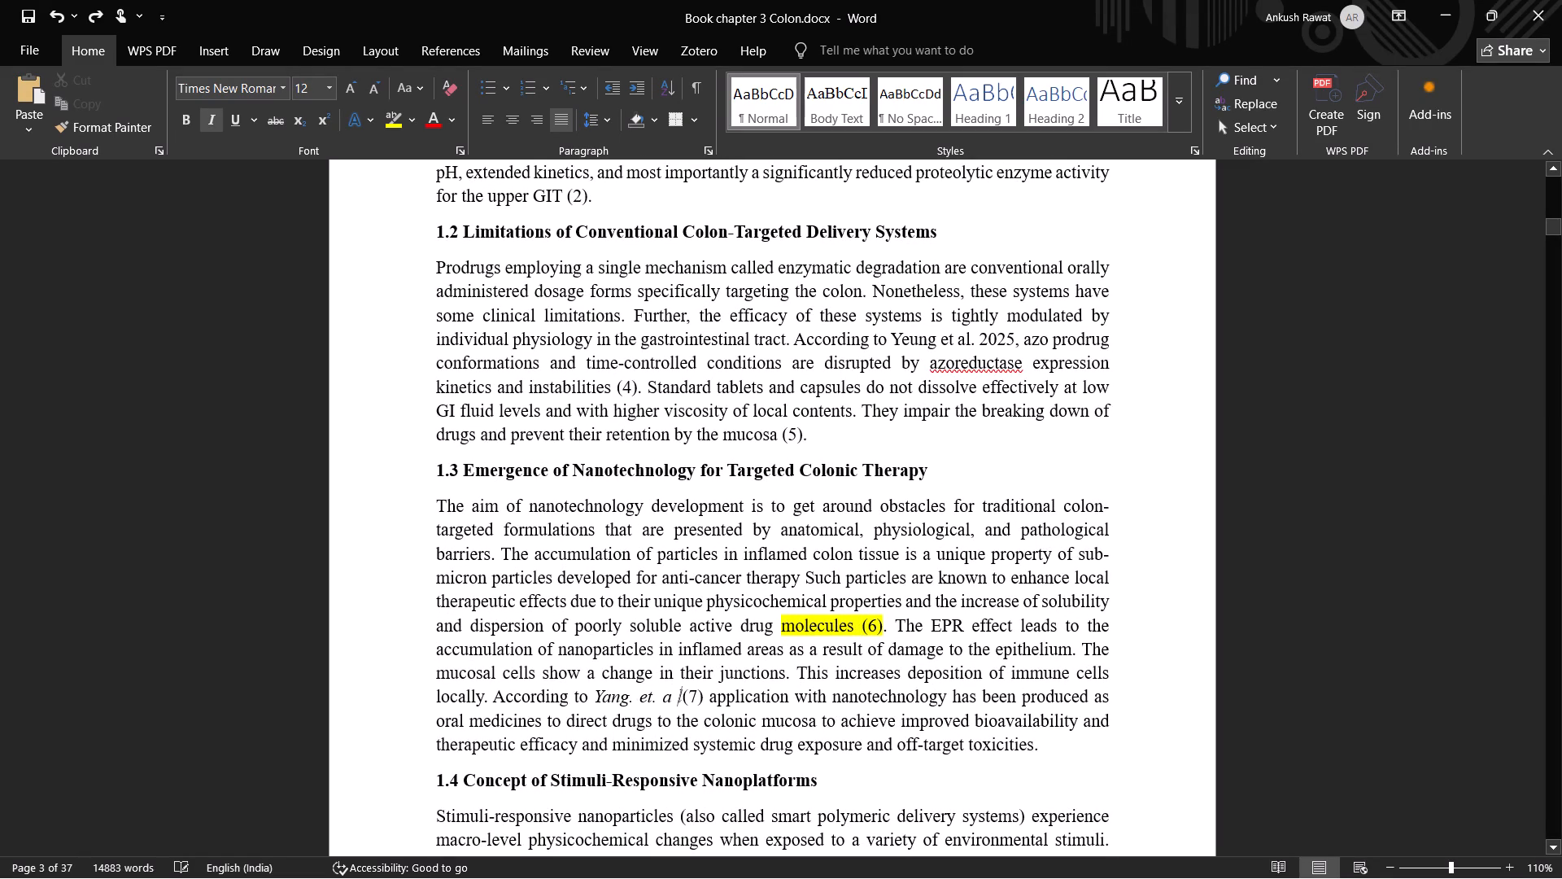
key("ctrl+z")
double_click(665, 697)
key("space")
Italicize "Yeung et al. 2025" in section 1.2.
left_click_drag(894, 338, 981, 344)
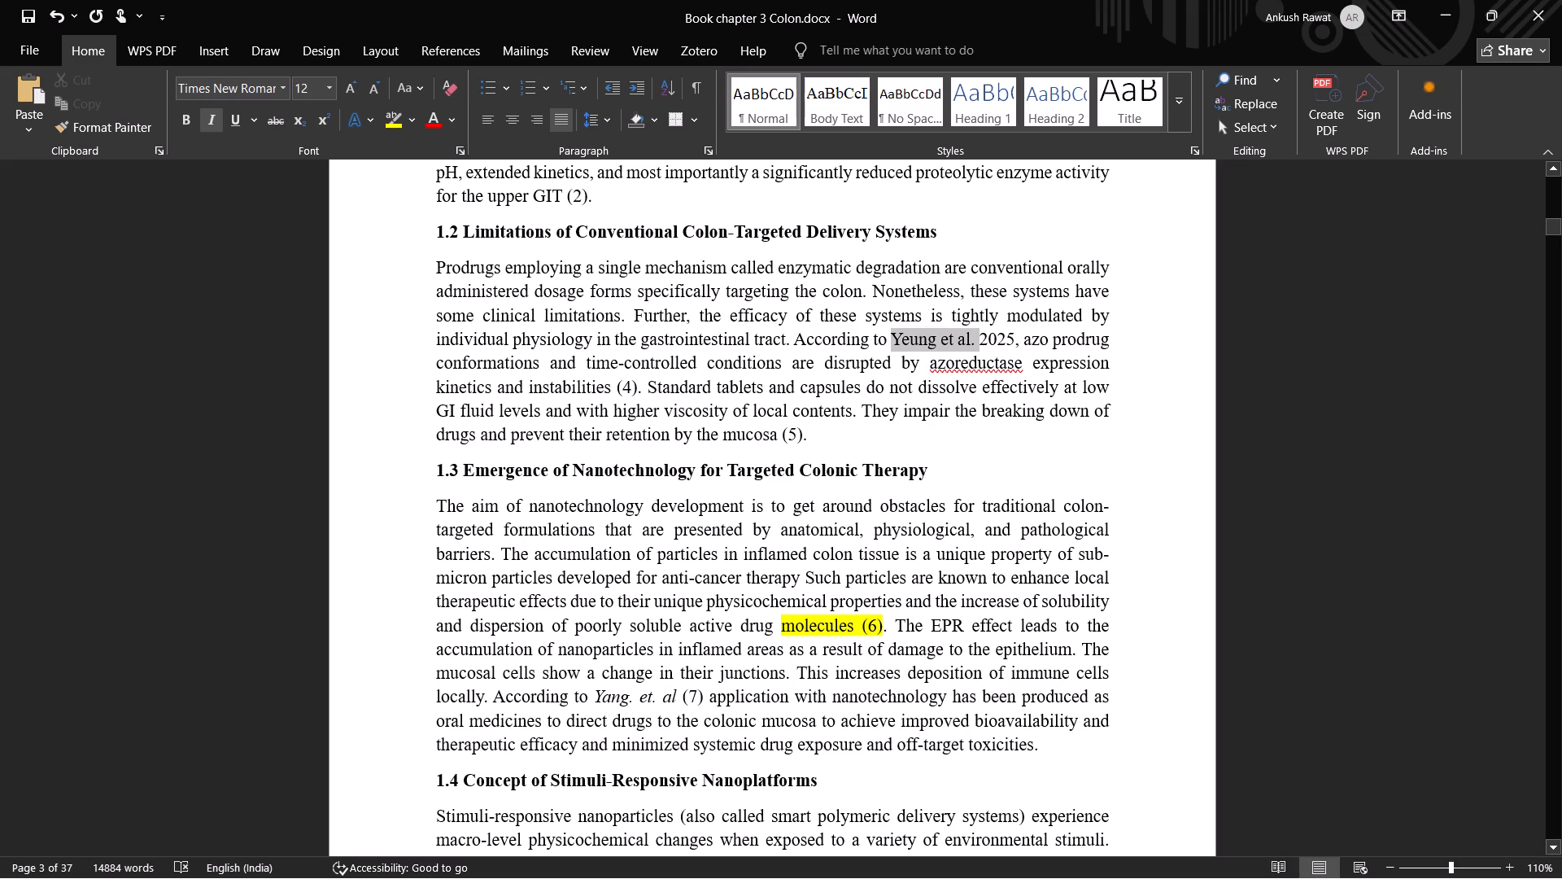
left_click_drag(981, 344, 1001, 342)
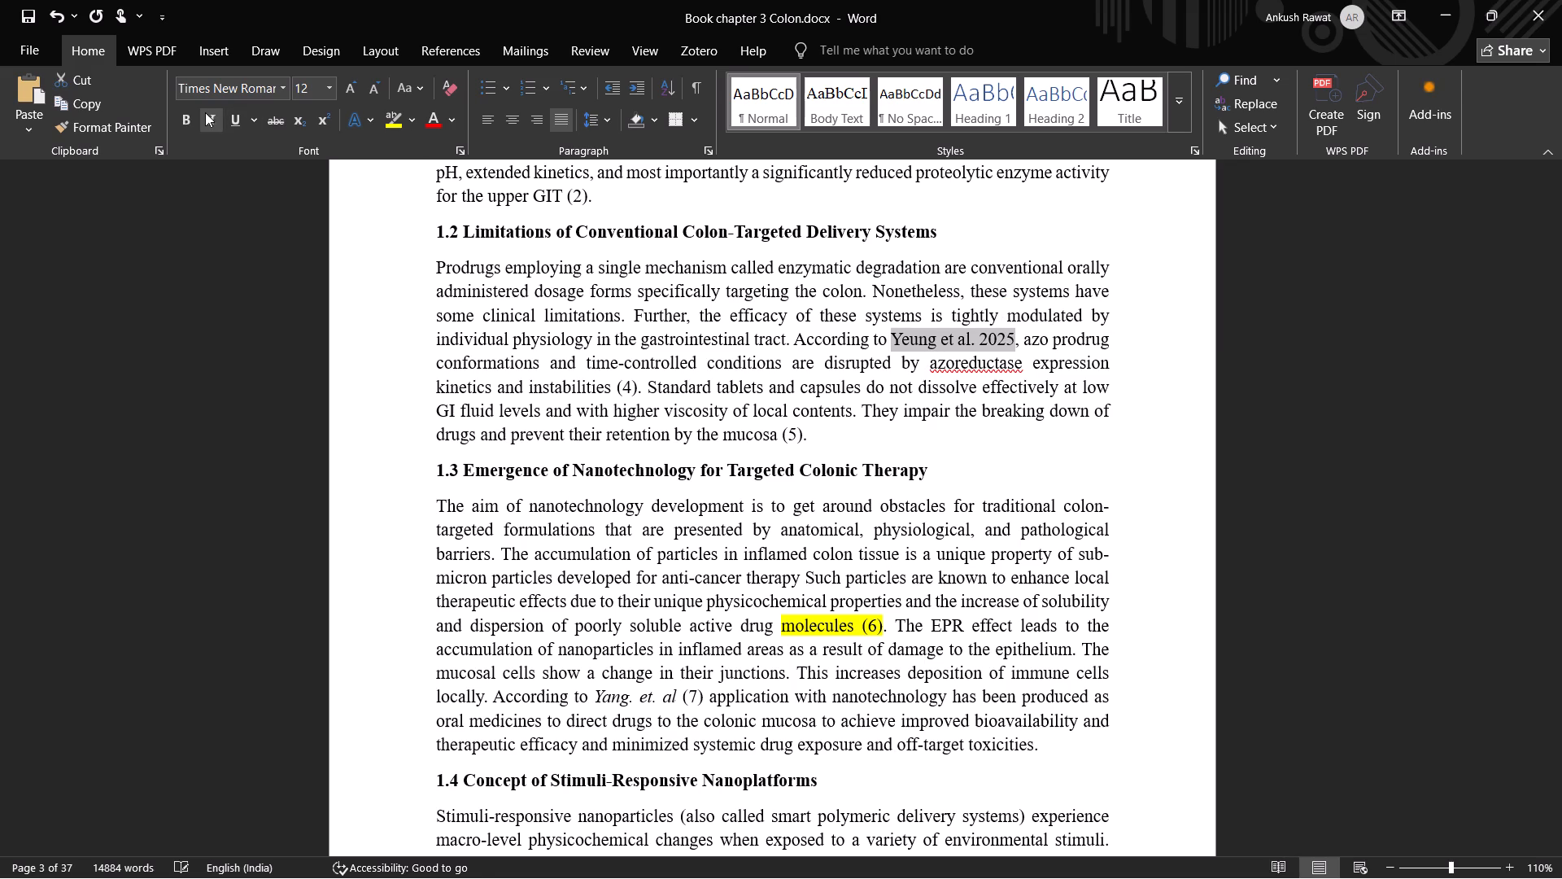
left_click(213, 123)
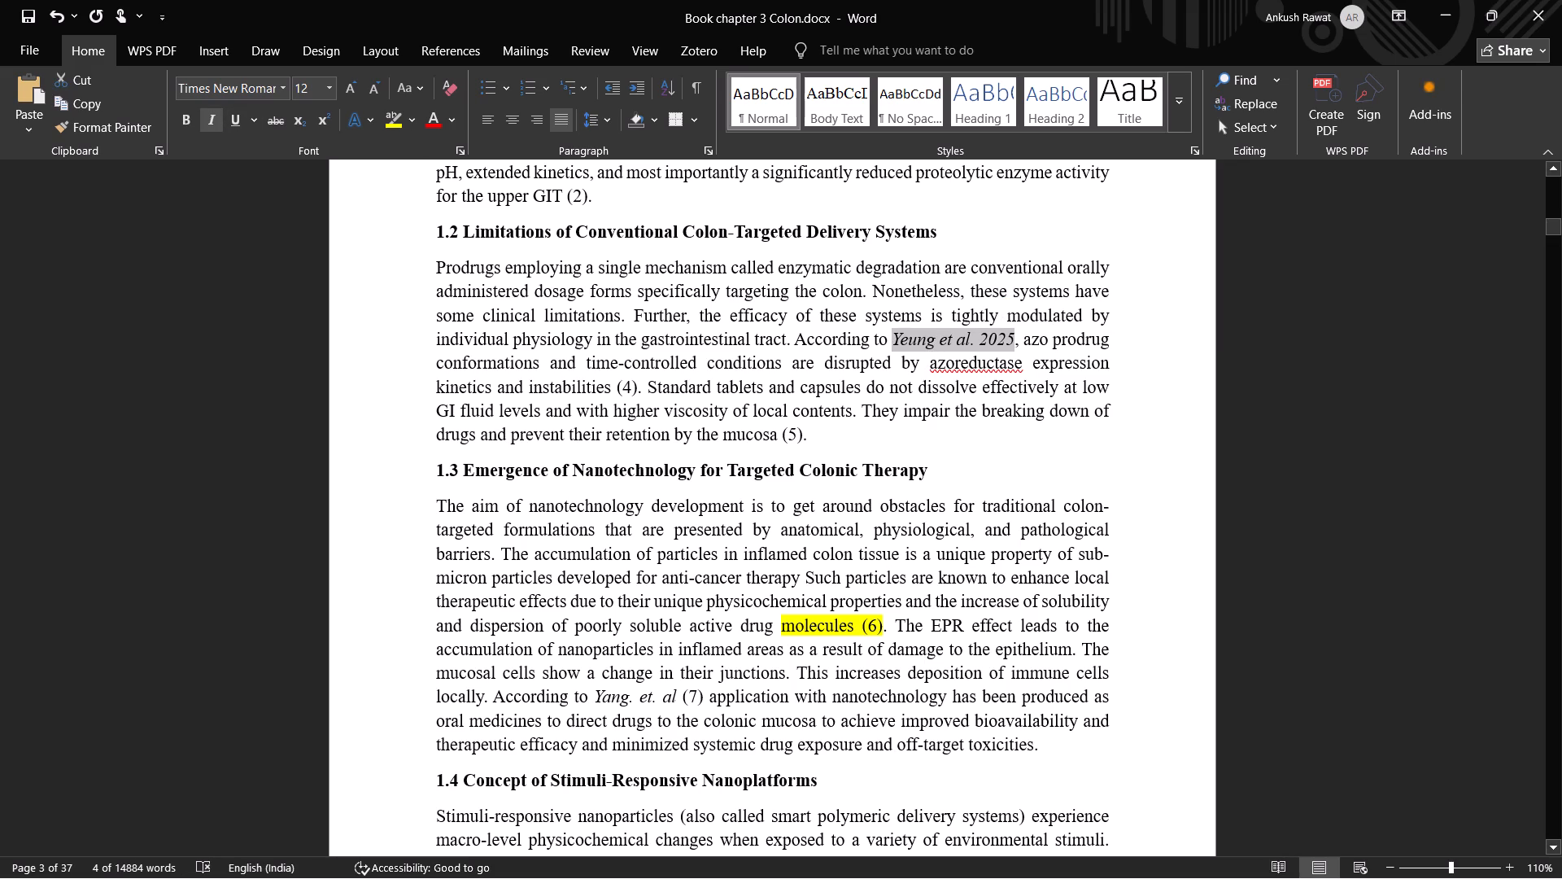
Look back over sections 1.1 to 1.3 to check the citations and their spacing.
scroll(499, 536, "up", 4)
scroll(498, 536, "down", 1)
scroll(498, 536, "up", 4)
scroll(499, 543, "down", 1)
scroll(499, 543, "up", 1)
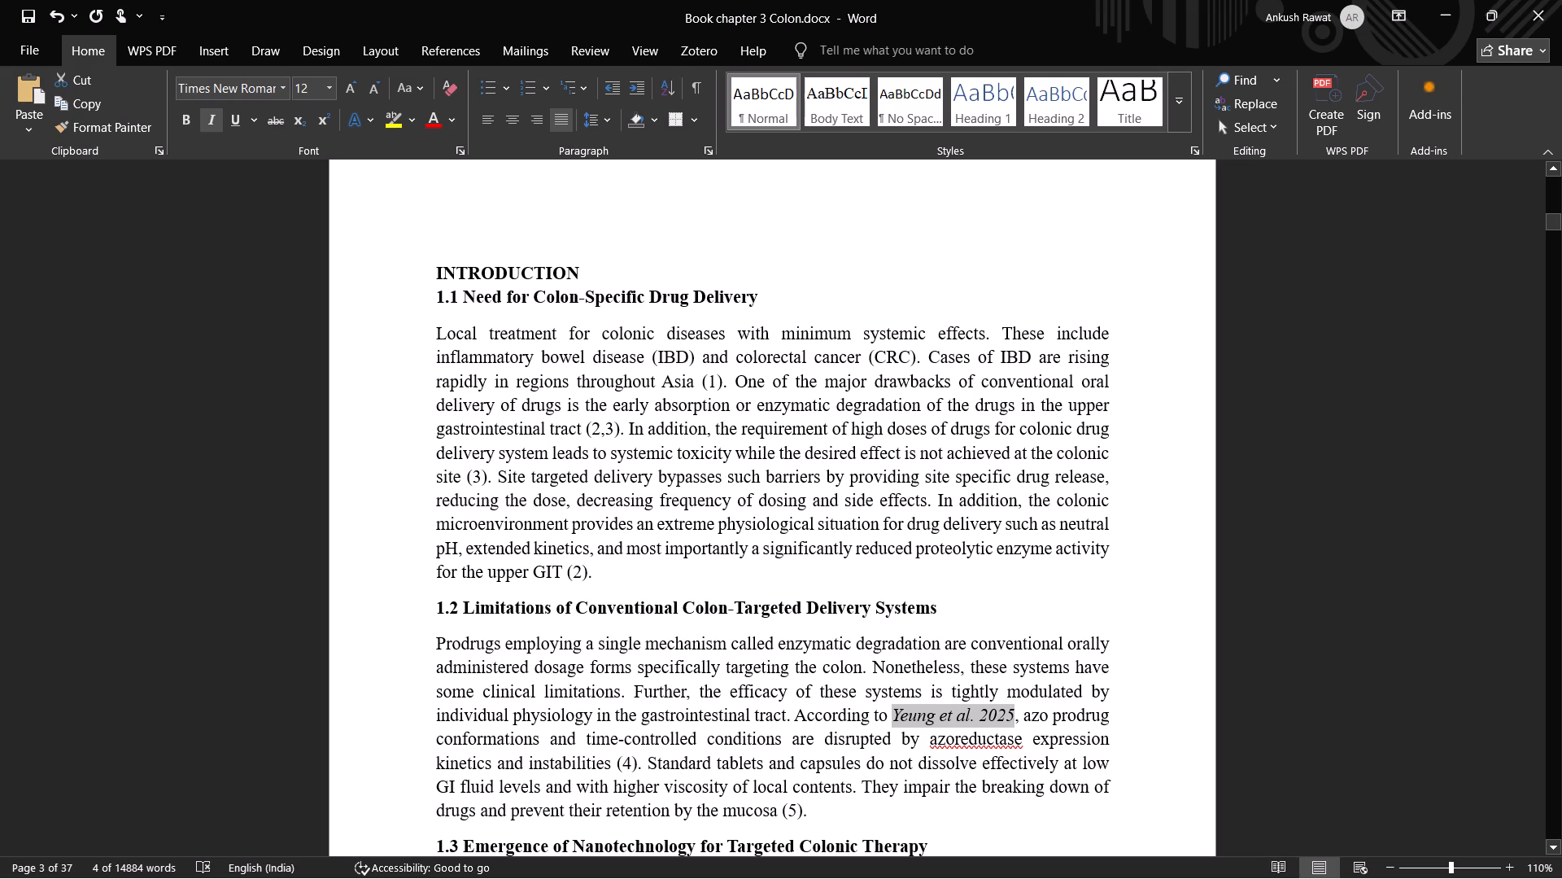
scroll(705, 547, "down", 2)
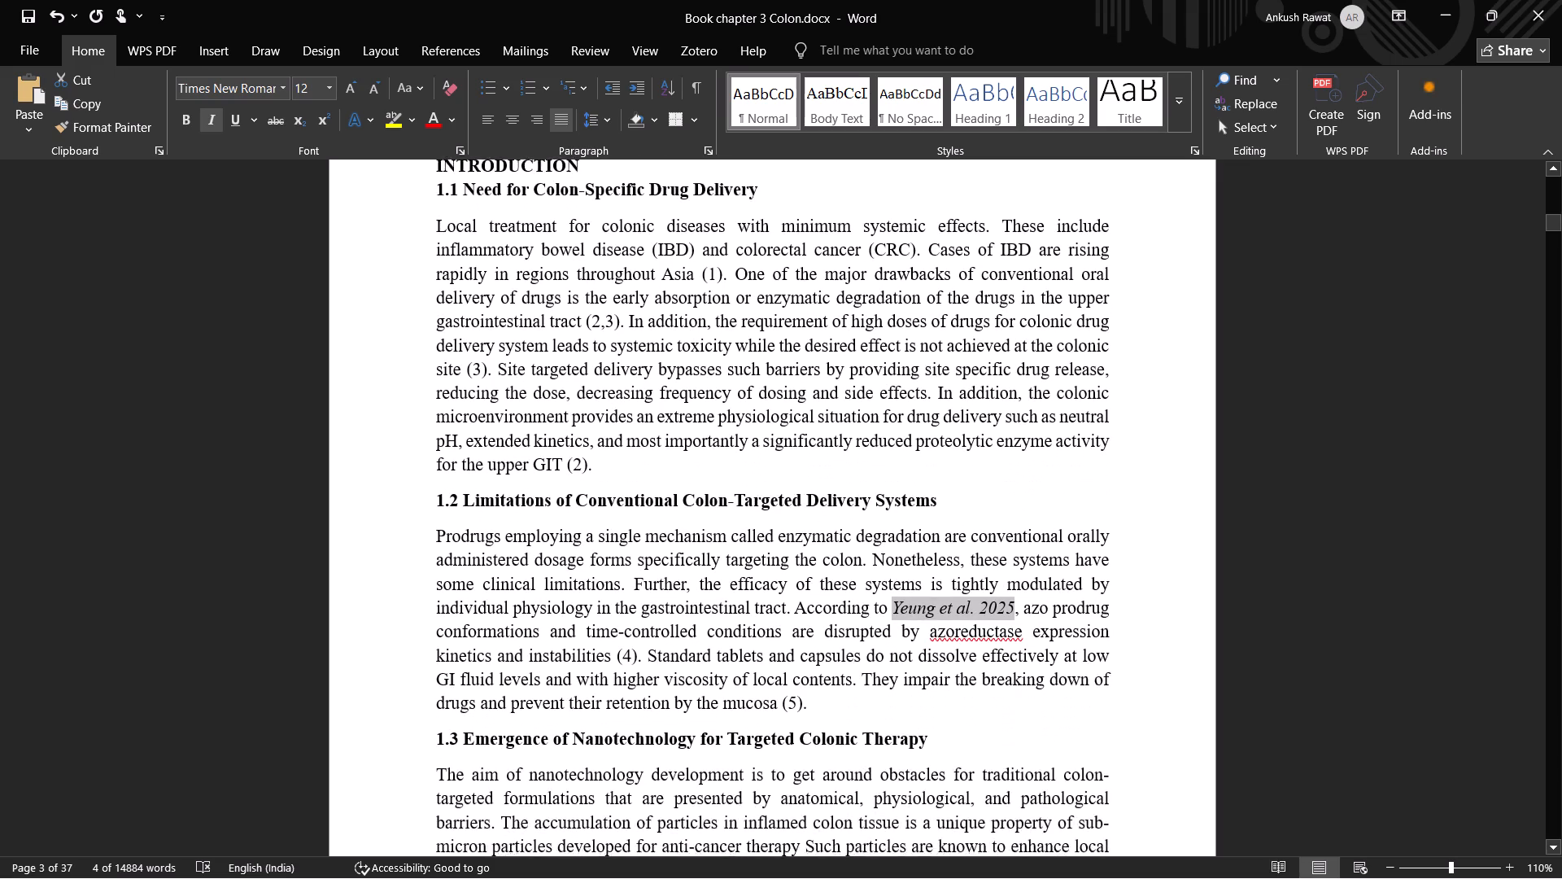
scroll(705, 547, "down", 4)
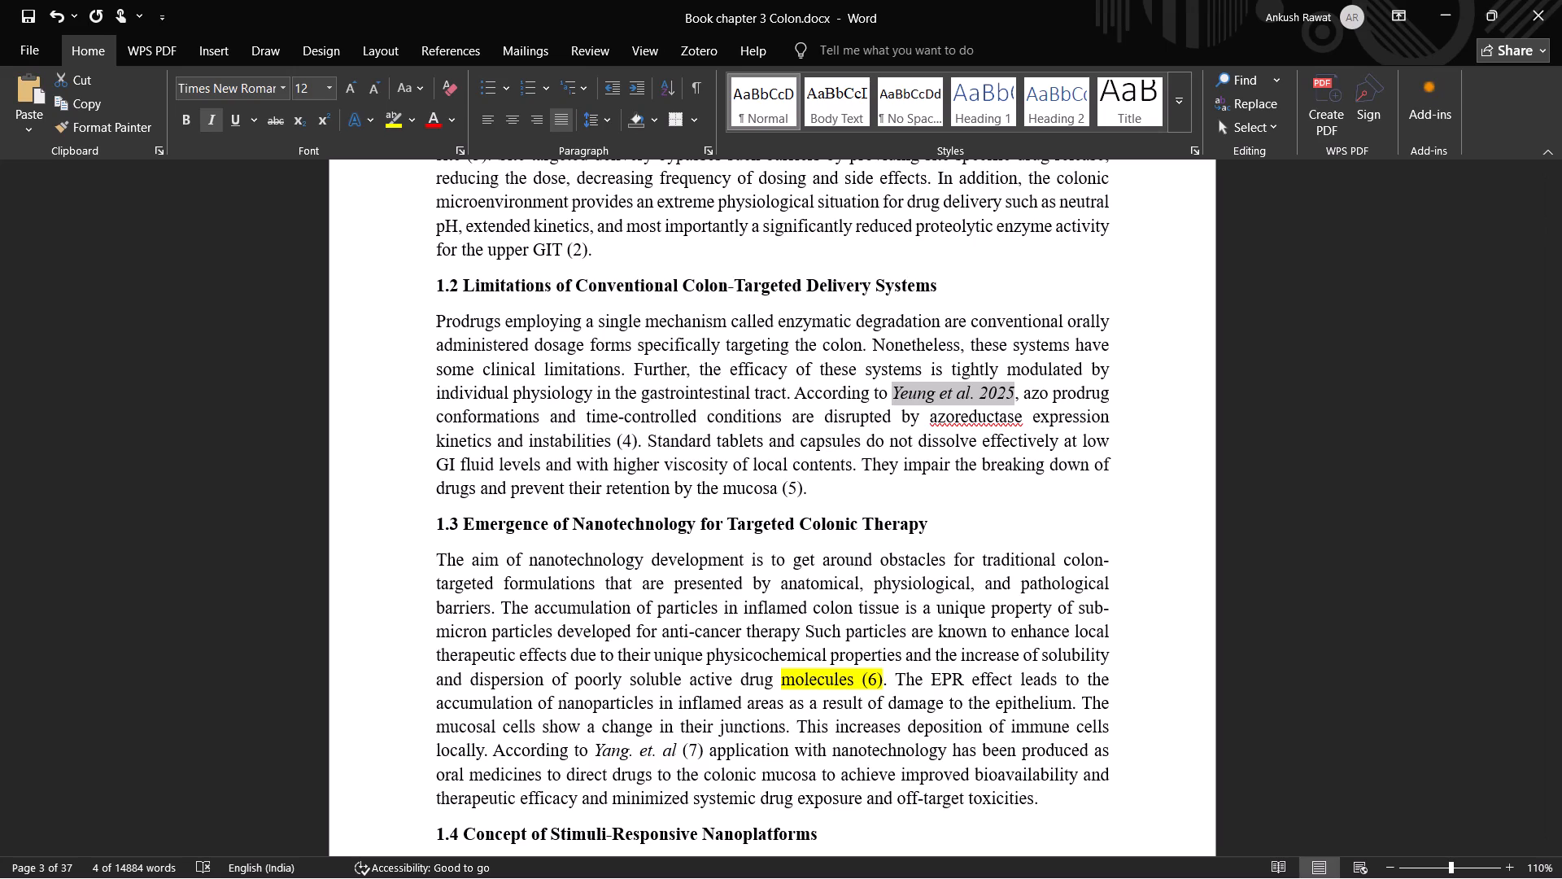
Insert a space between "disease site" and citation (8) in section 1.4.
scroll(705, 536, "down", 1)
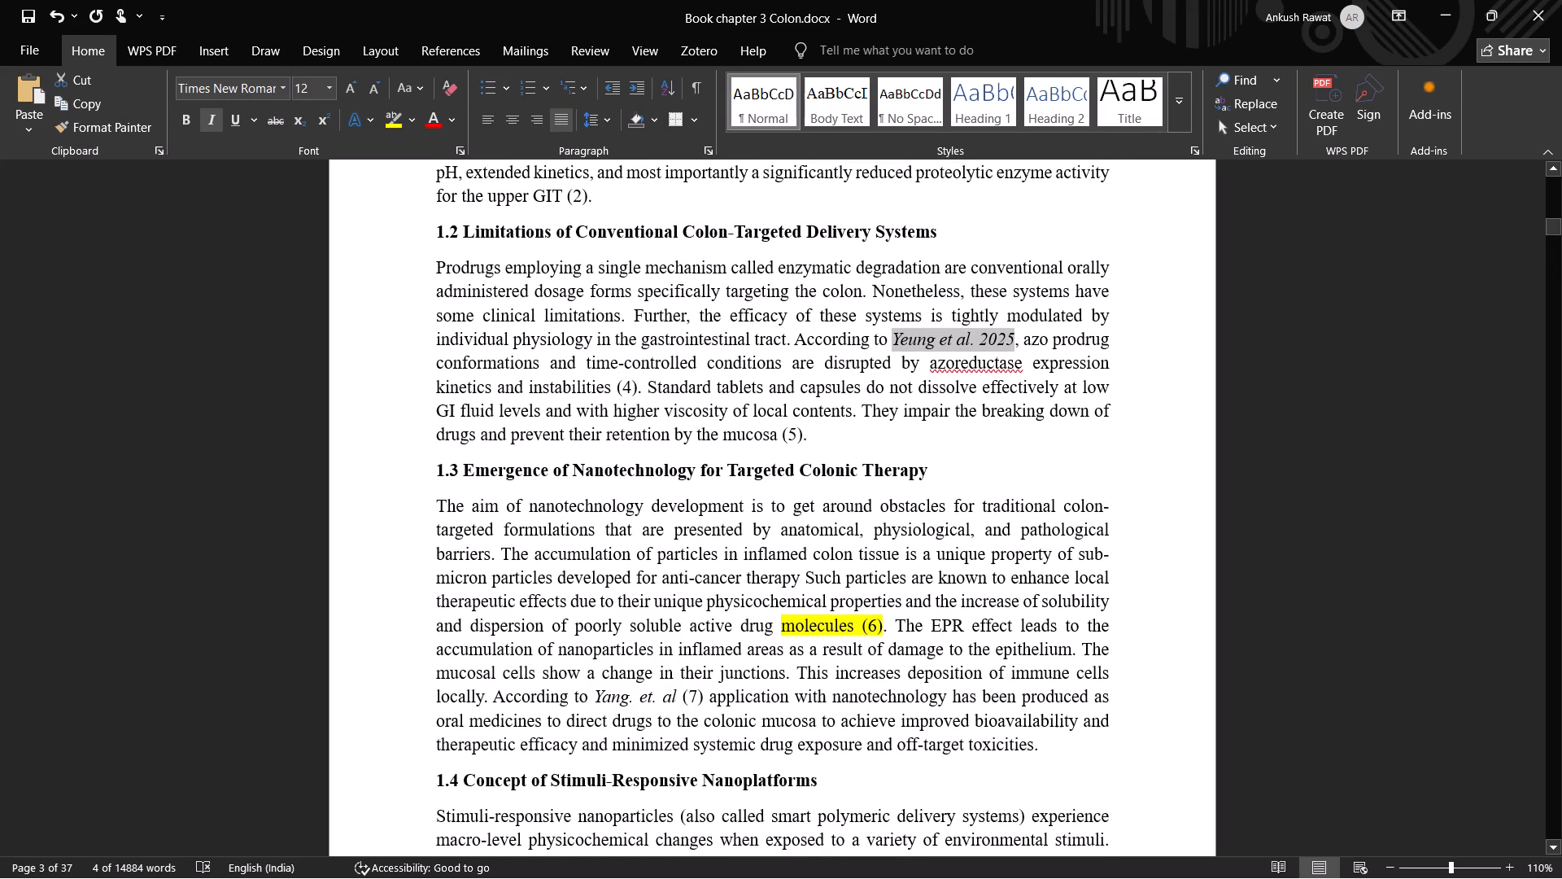
scroll(705, 532, "down", 2)
scroll(705, 532, "up", 1)
scroll(705, 532, "down", 2)
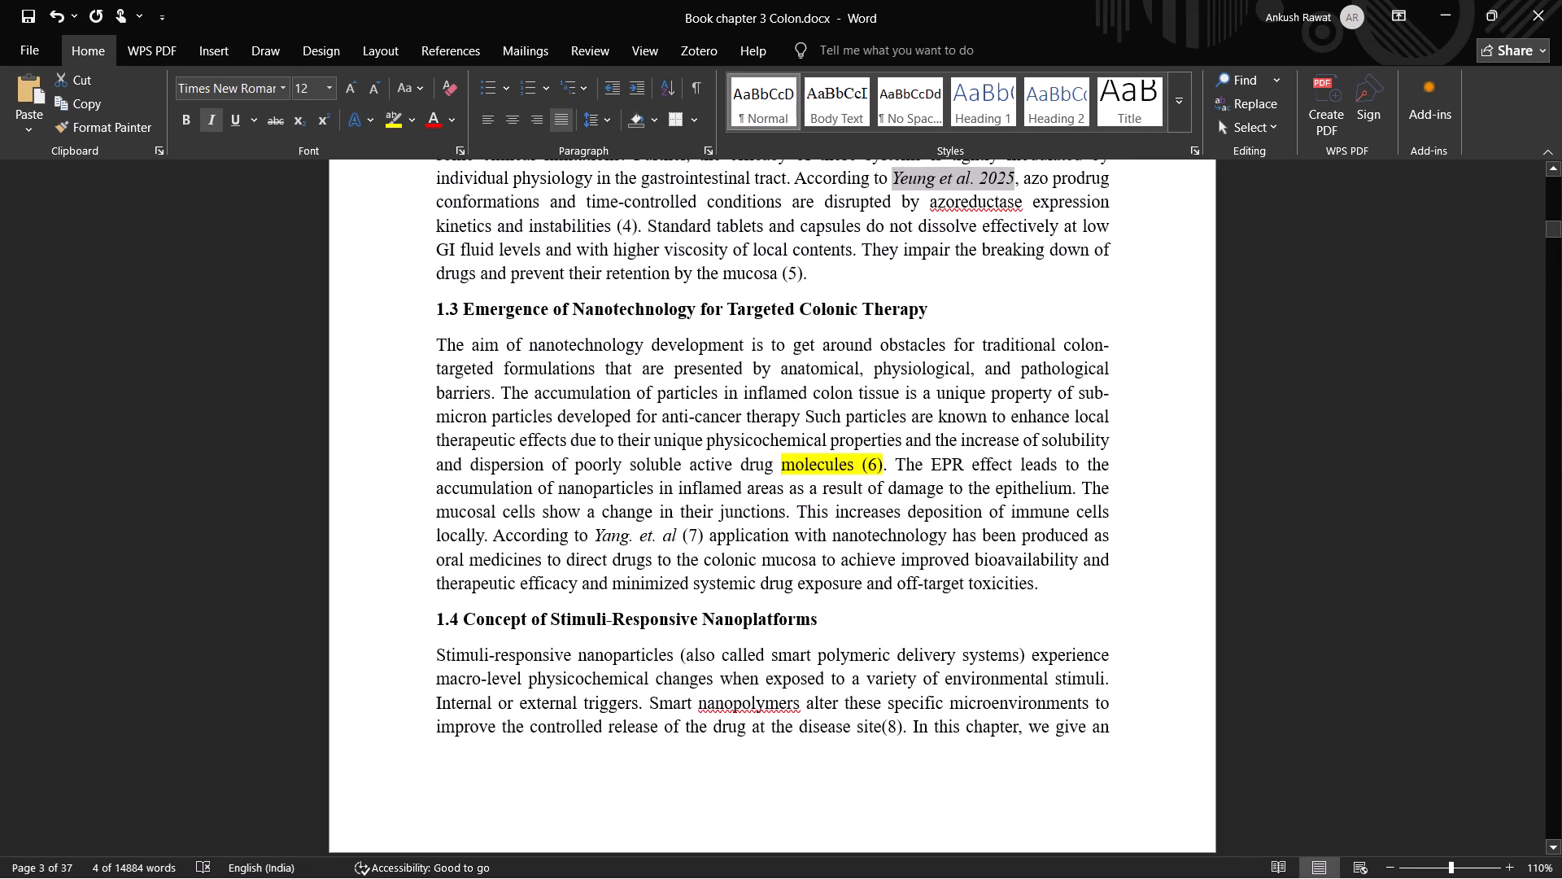
scroll(742, 551, "down", 1)
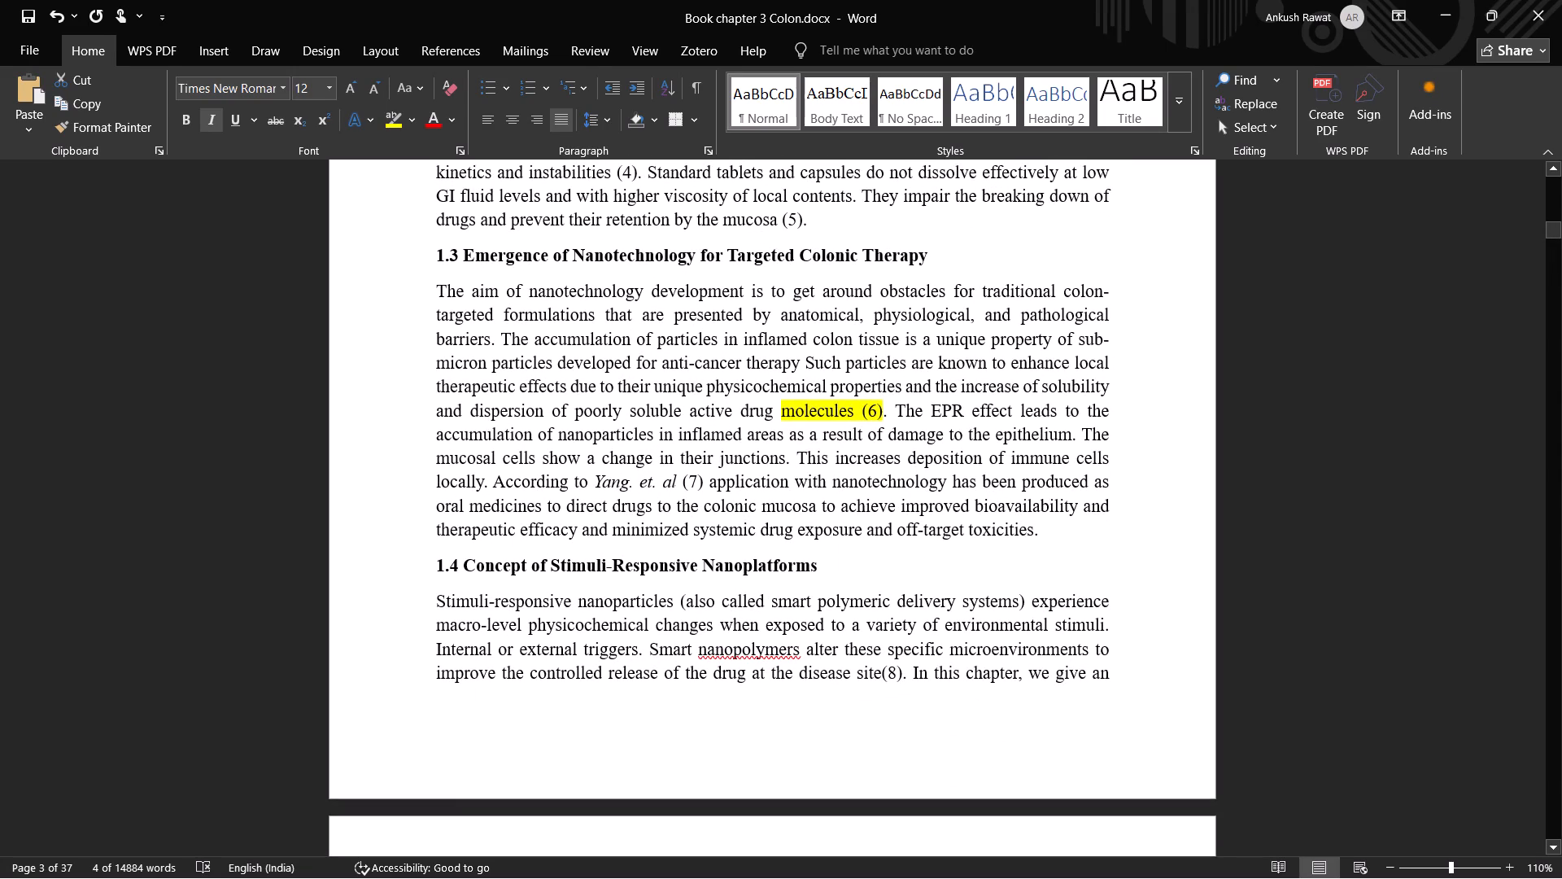
scroll(698, 528, "down", 2)
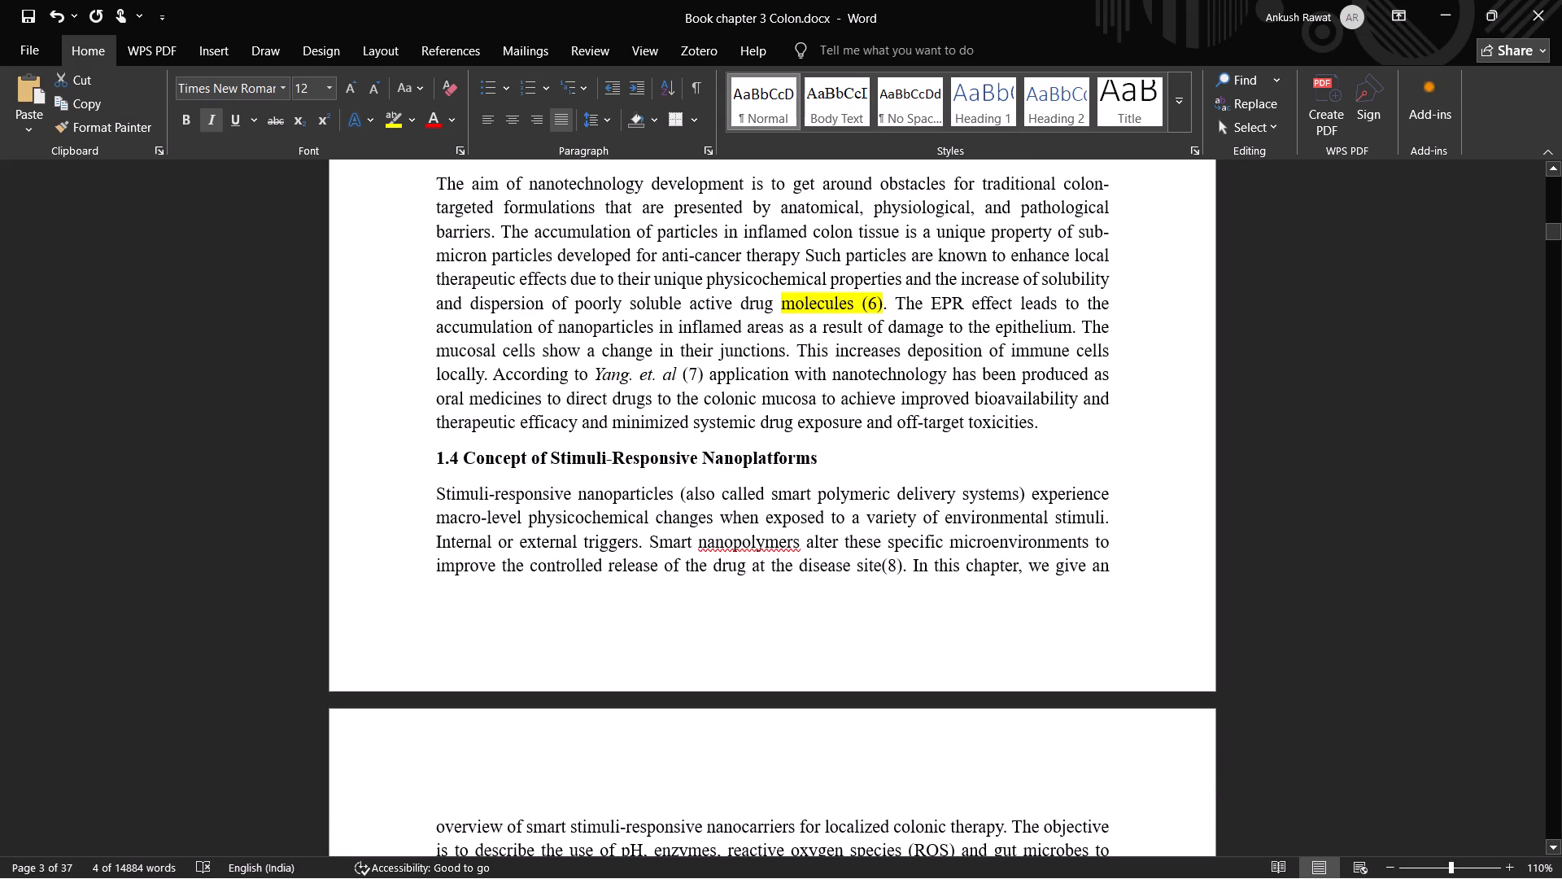
left_click(876, 566)
left_click(881, 567)
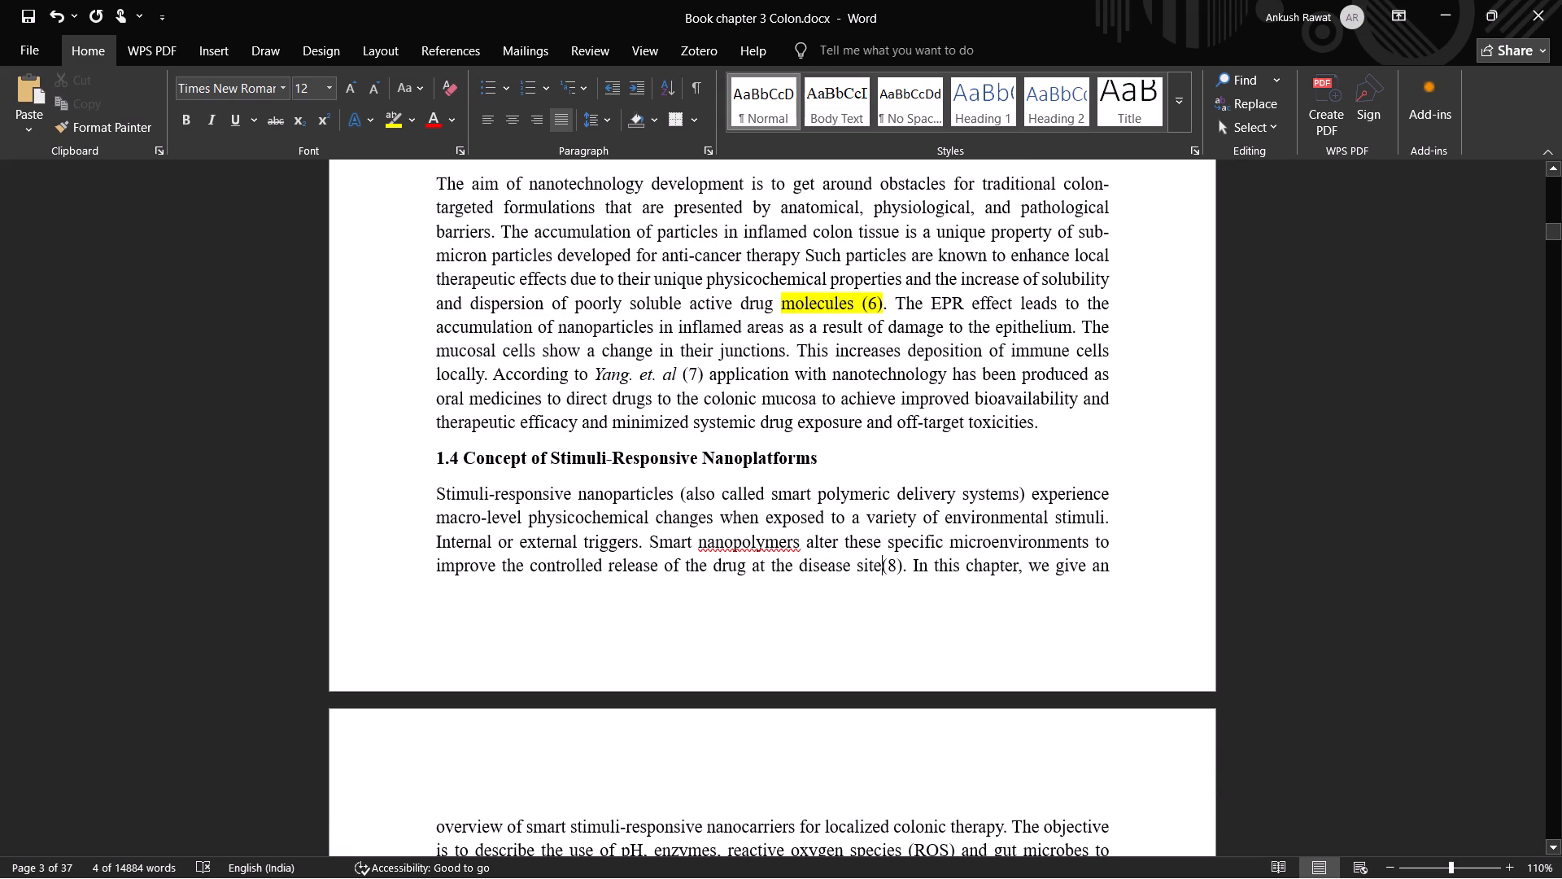
key("space")
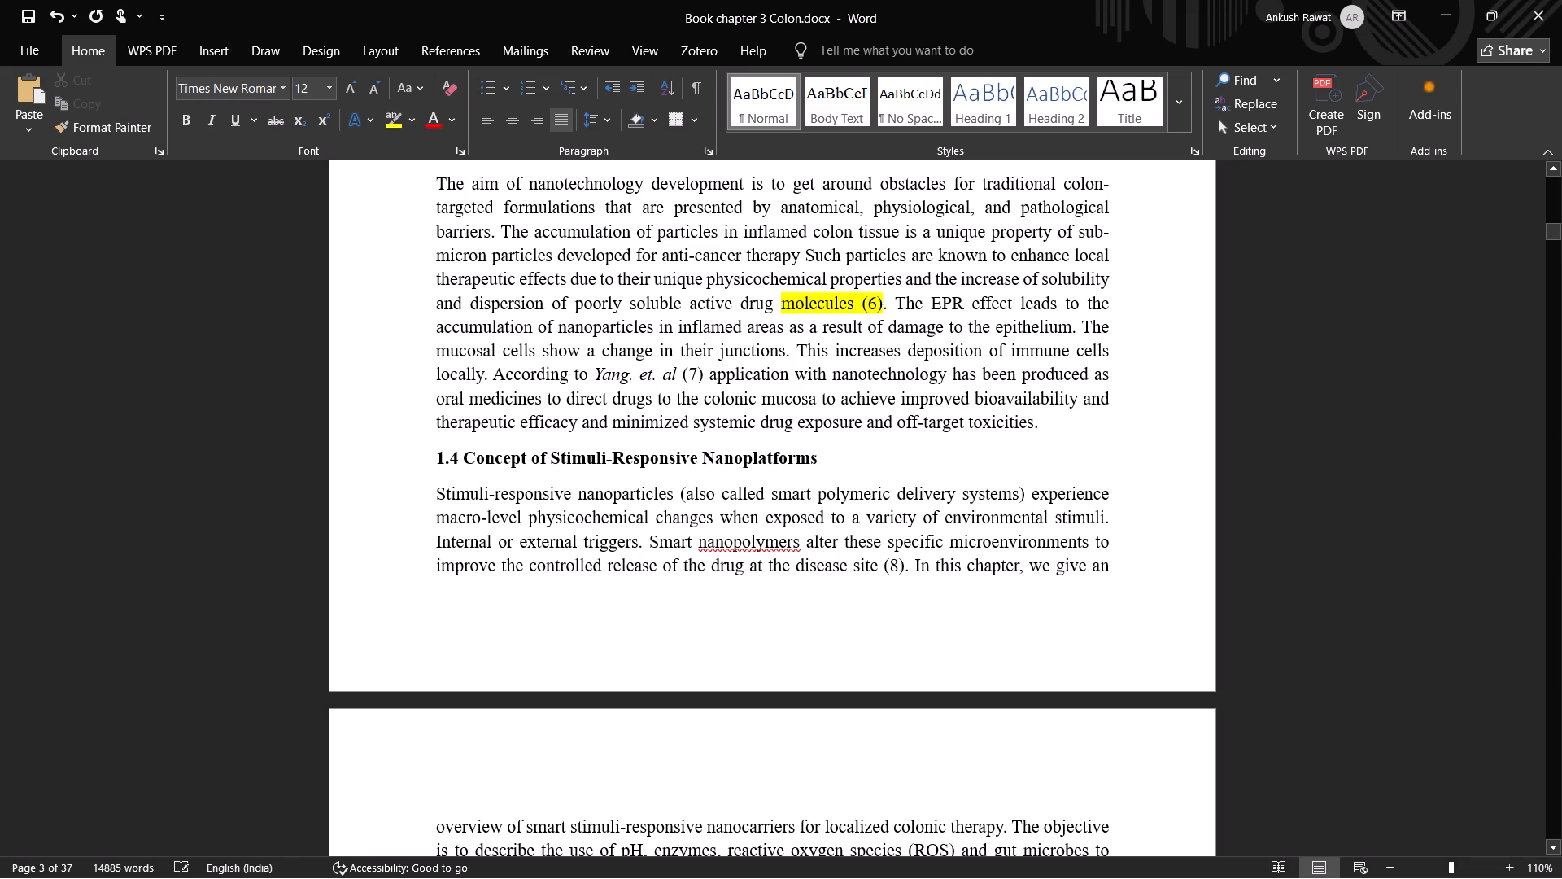
Highlight citation (7) after "Yang. et. al" in yellow in section 1.3.
left_click(713, 378)
left_click(705, 379)
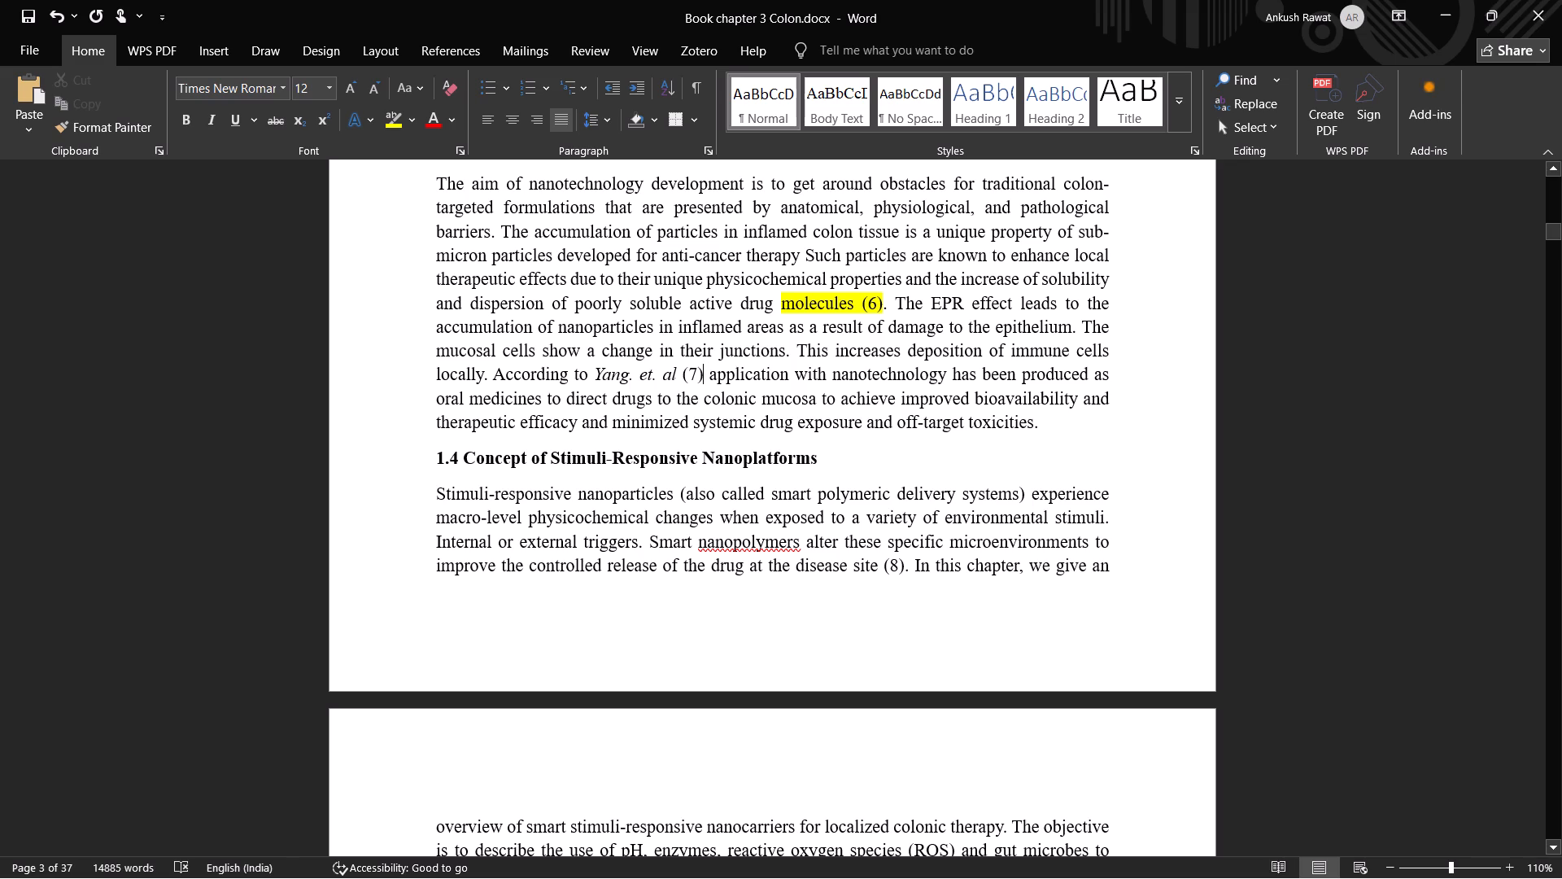
left_click(691, 377)
left_click(700, 375)
left_click(396, 116)
left_click_drag(684, 375, 703, 377)
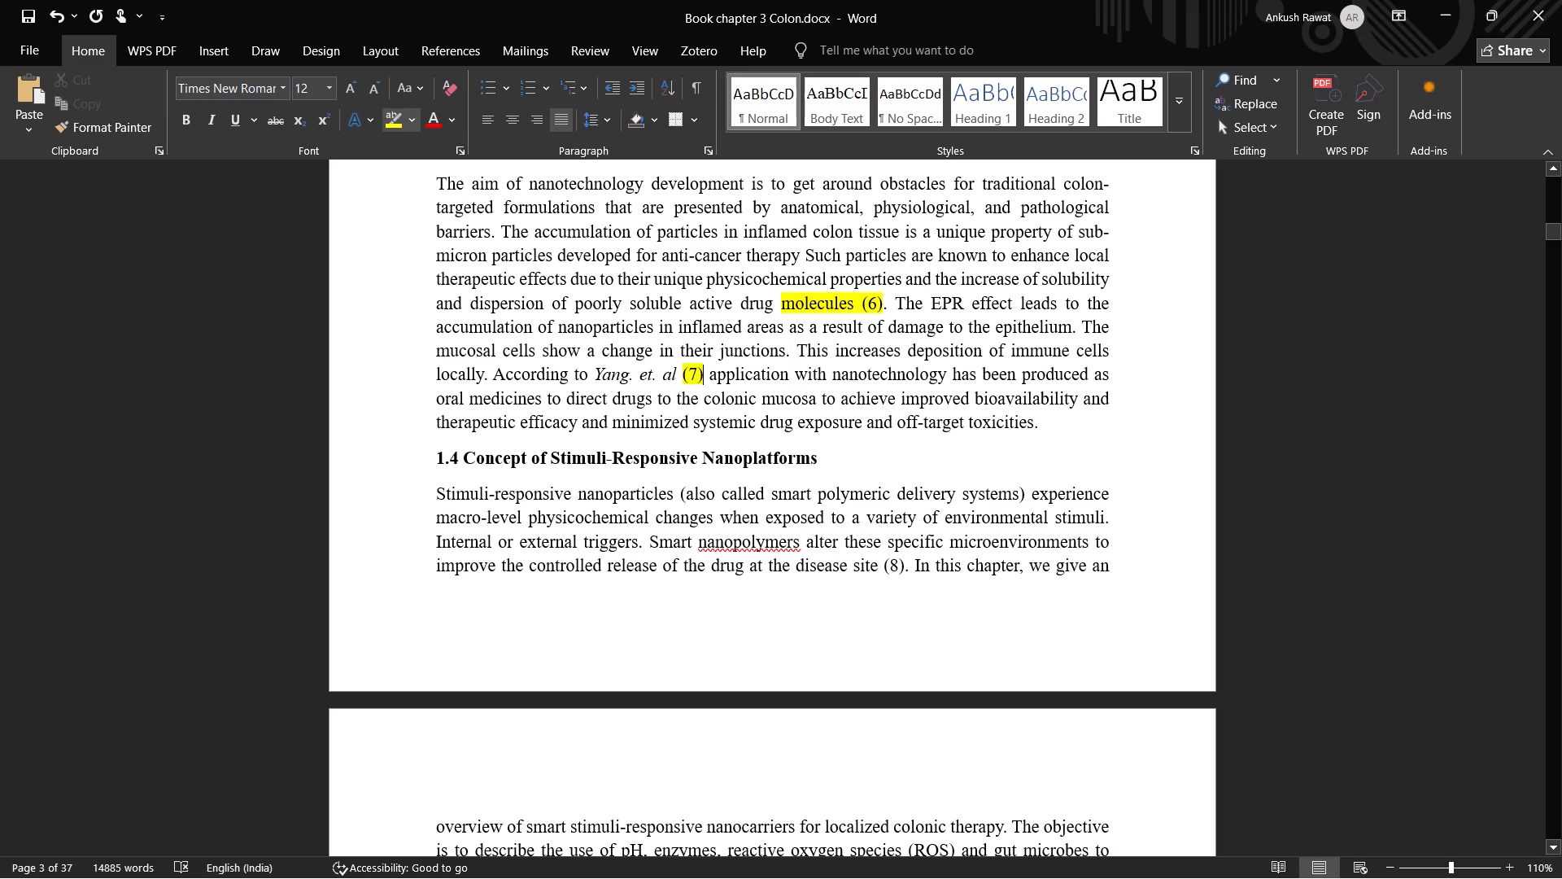
Remove the yellow highlight from "molecules (6)" in section 1.3.
left_click(408, 116)
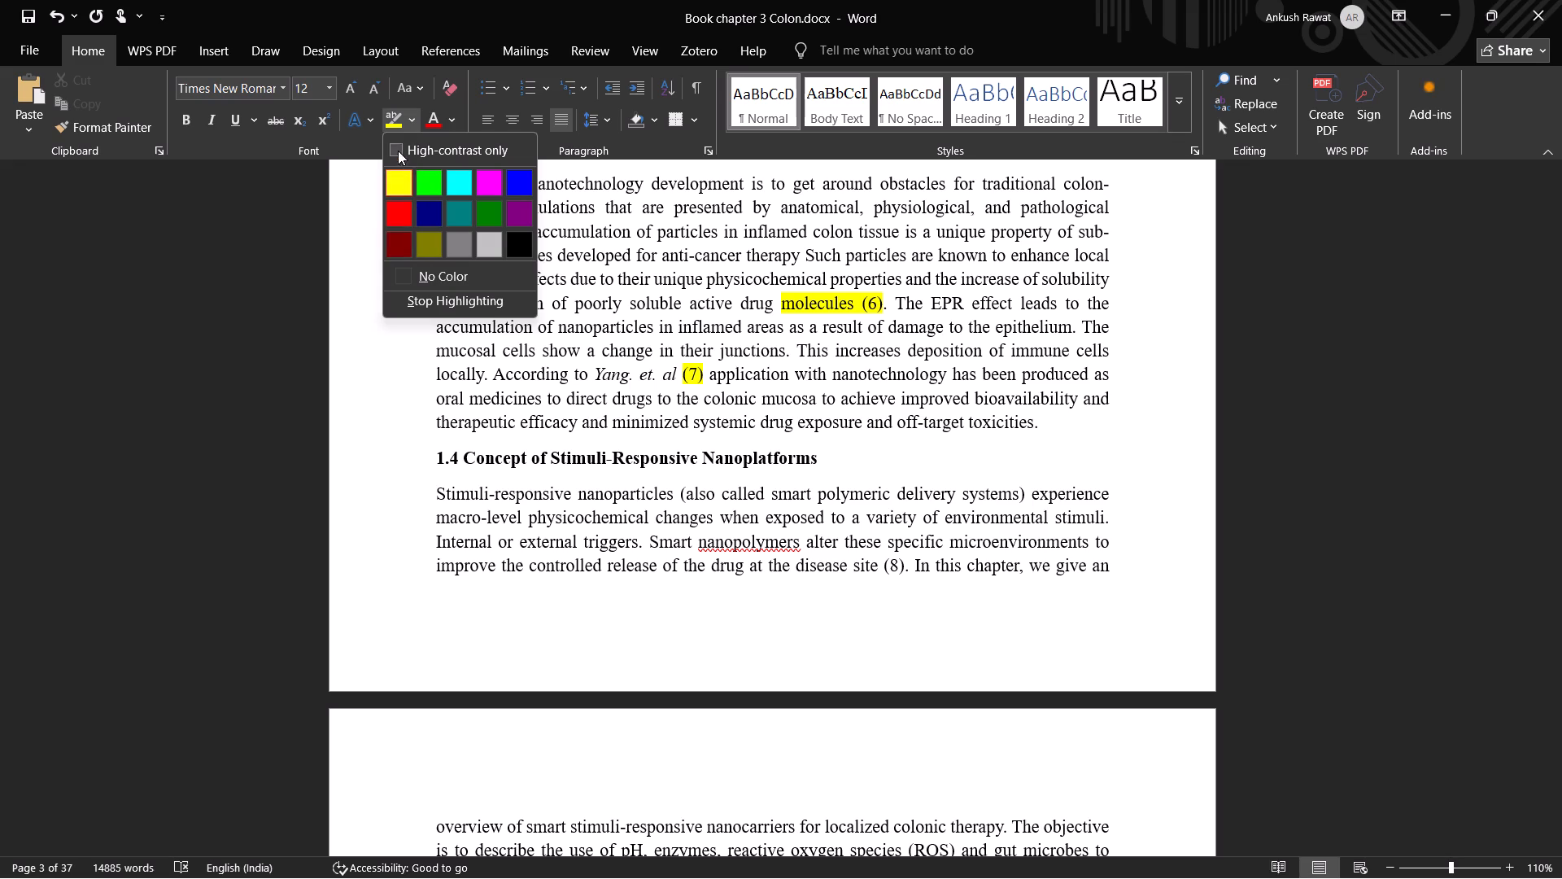
left_click(412, 276)
left_click_drag(780, 303, 826, 308)
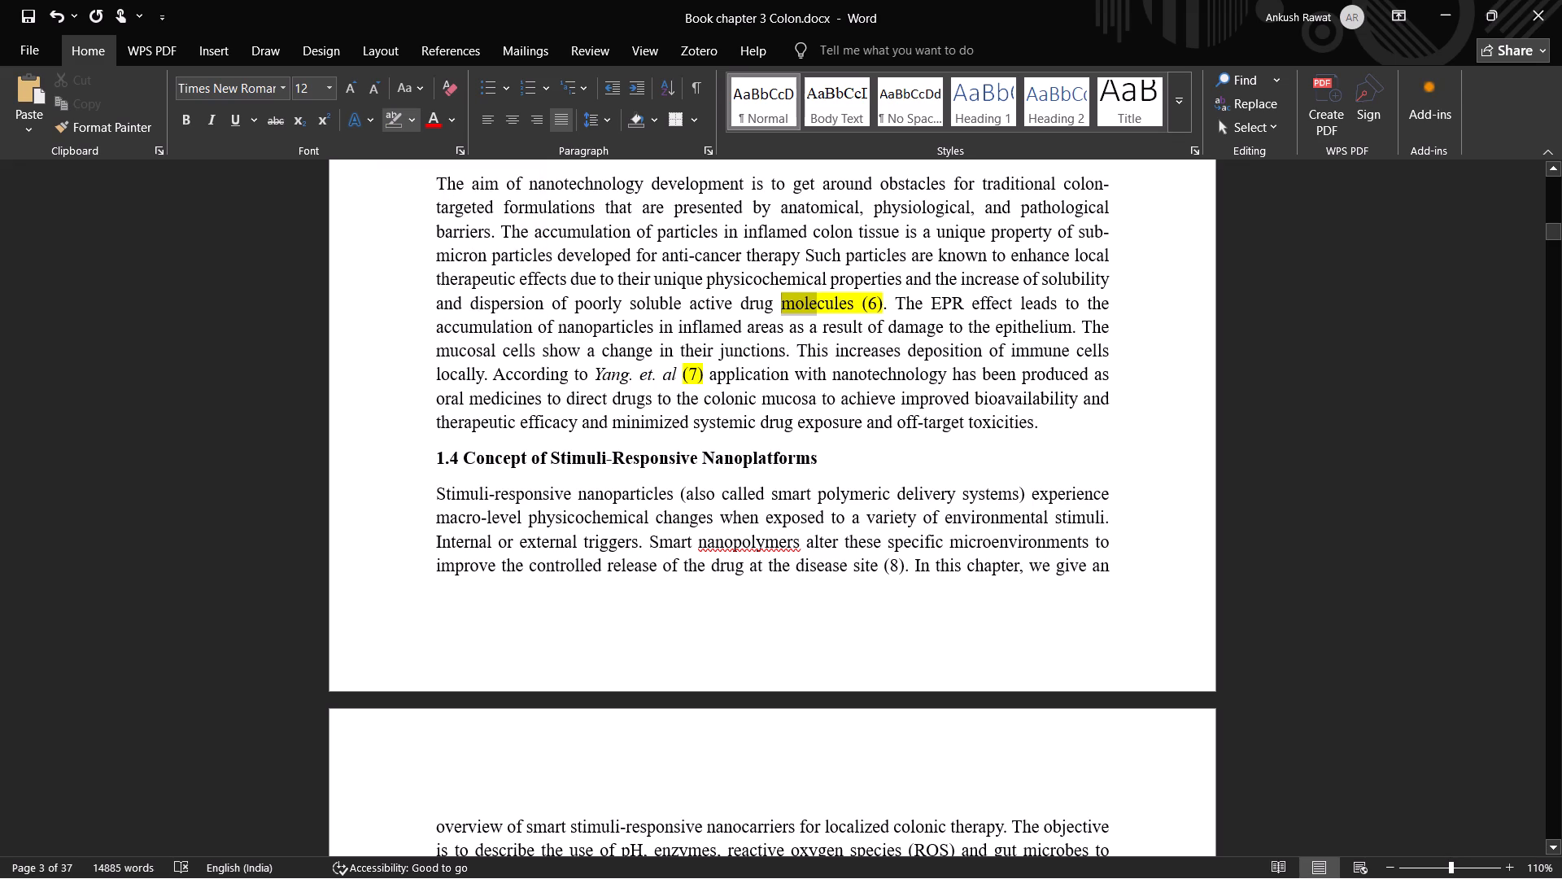
left_click_drag(826, 308, 887, 305)
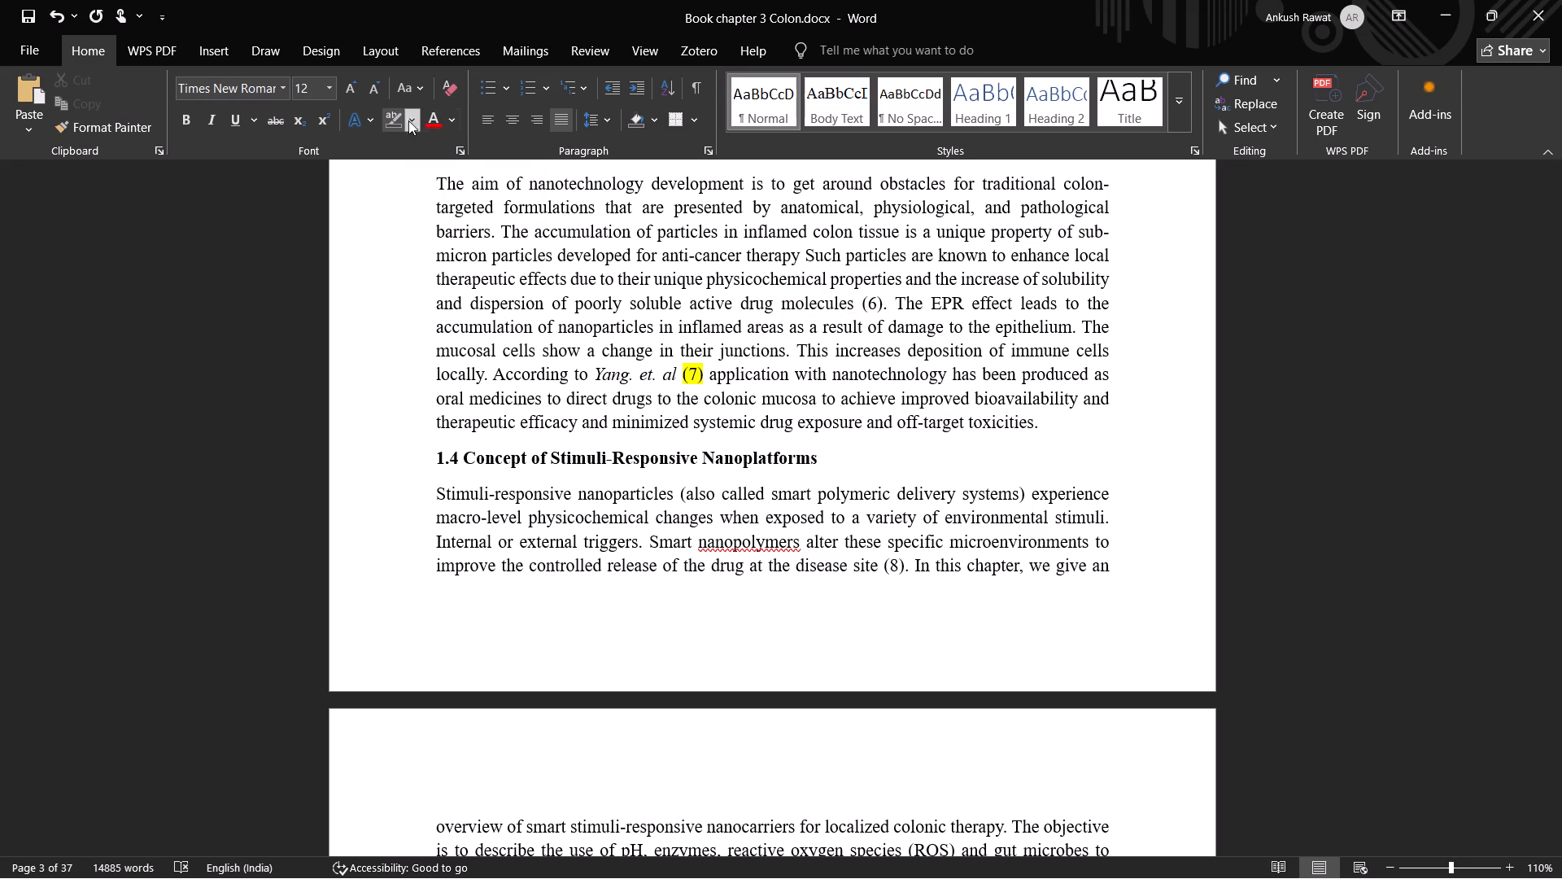
Set the text highlighter colour back to yellow.
left_click(405, 120)
left_click(397, 169)
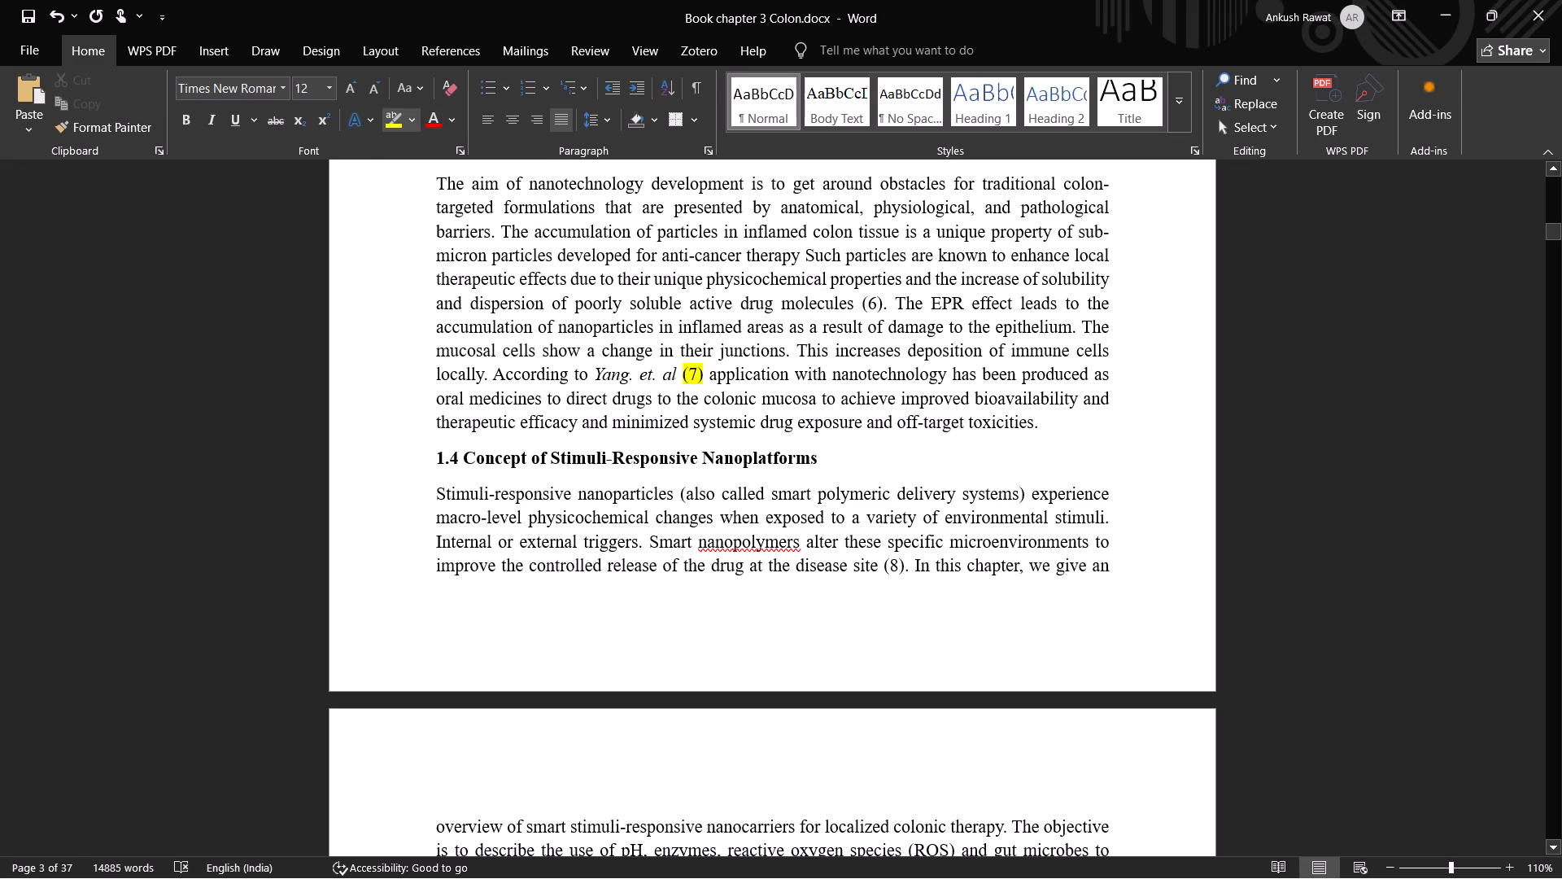
Look through sections 1.1 to 1.4 again to check the in-text citations and author mentions.
scroll(591, 523, "up", 1)
scroll(591, 531, "down", 2)
scroll(591, 532, "up", 7)
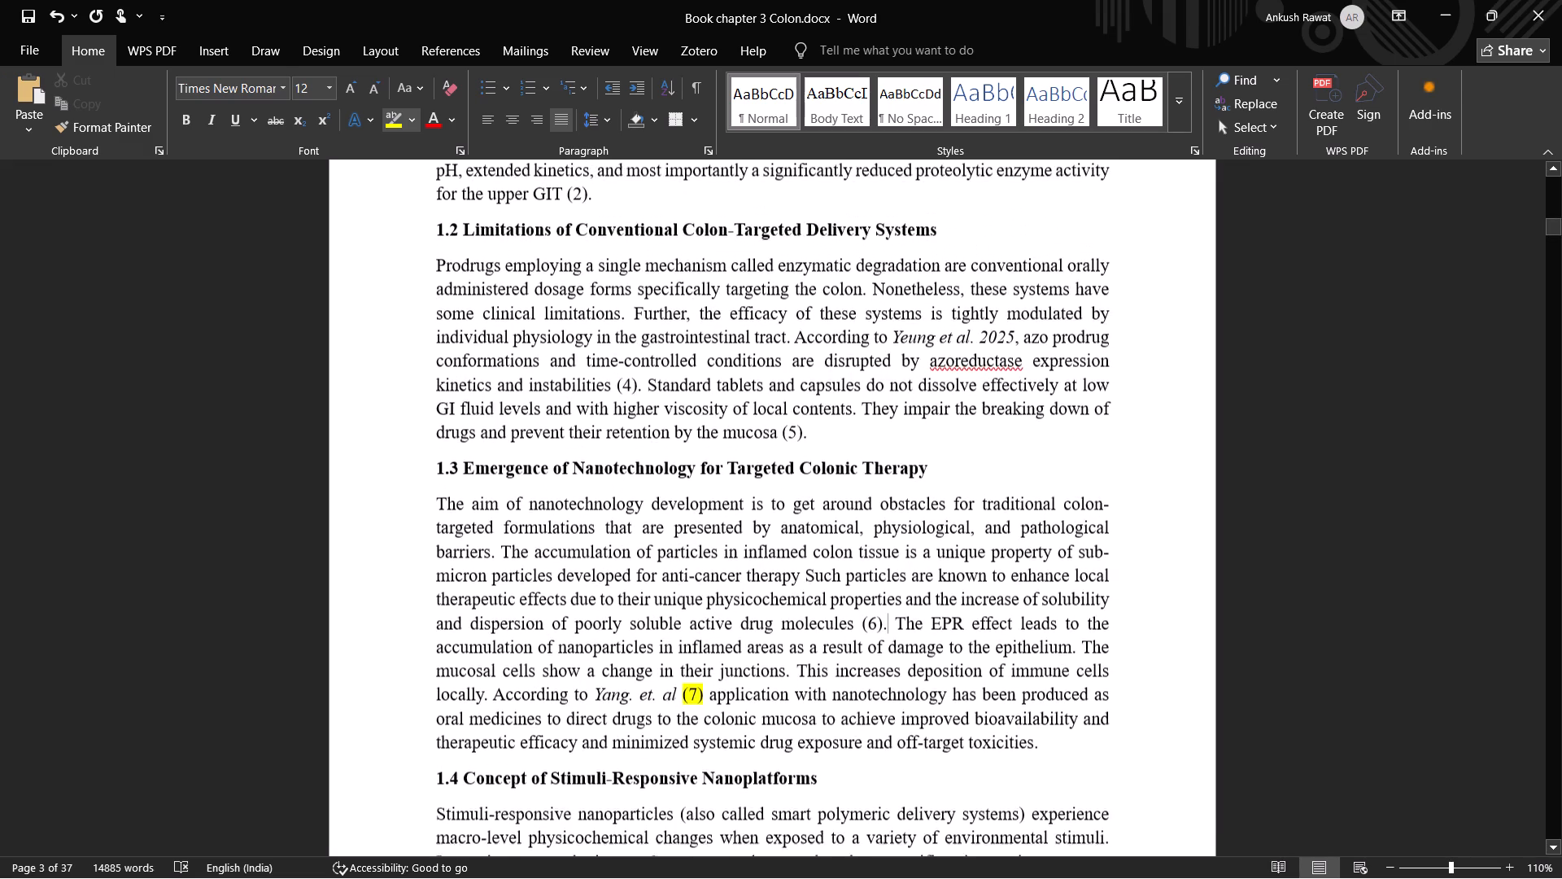
scroll(591, 532, "up", 4)
scroll(596, 540, "down", 1)
scroll(596, 540, "up", 3)
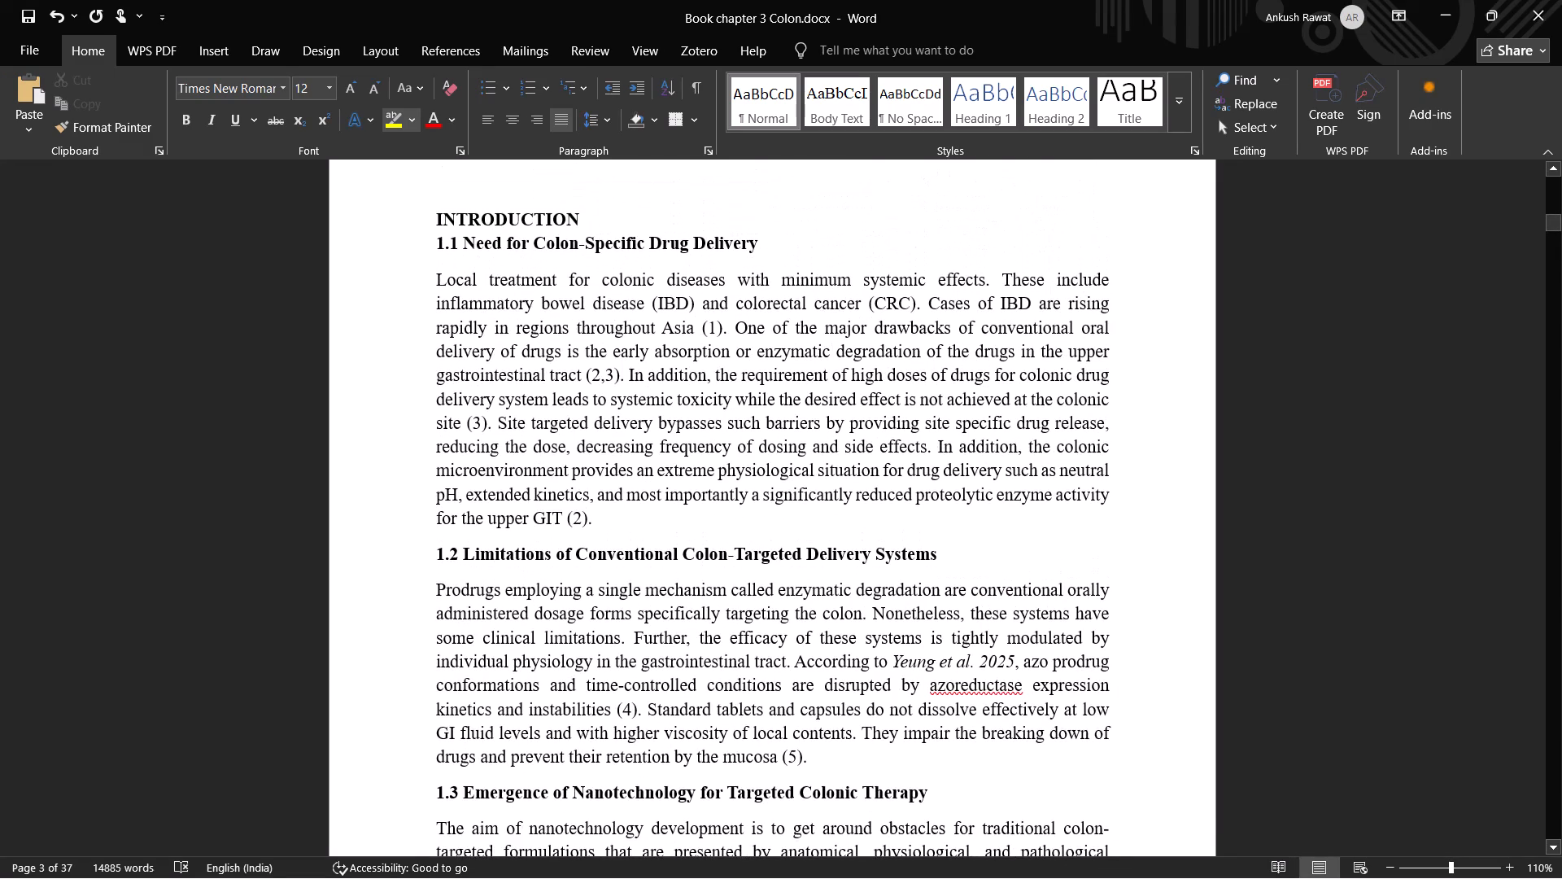
scroll(599, 549, "down", 4)
scroll(599, 549, "up", 1)
scroll(600, 549, "down", 3)
scroll(600, 549, "up", 1)
scroll(600, 549, "down", 1)
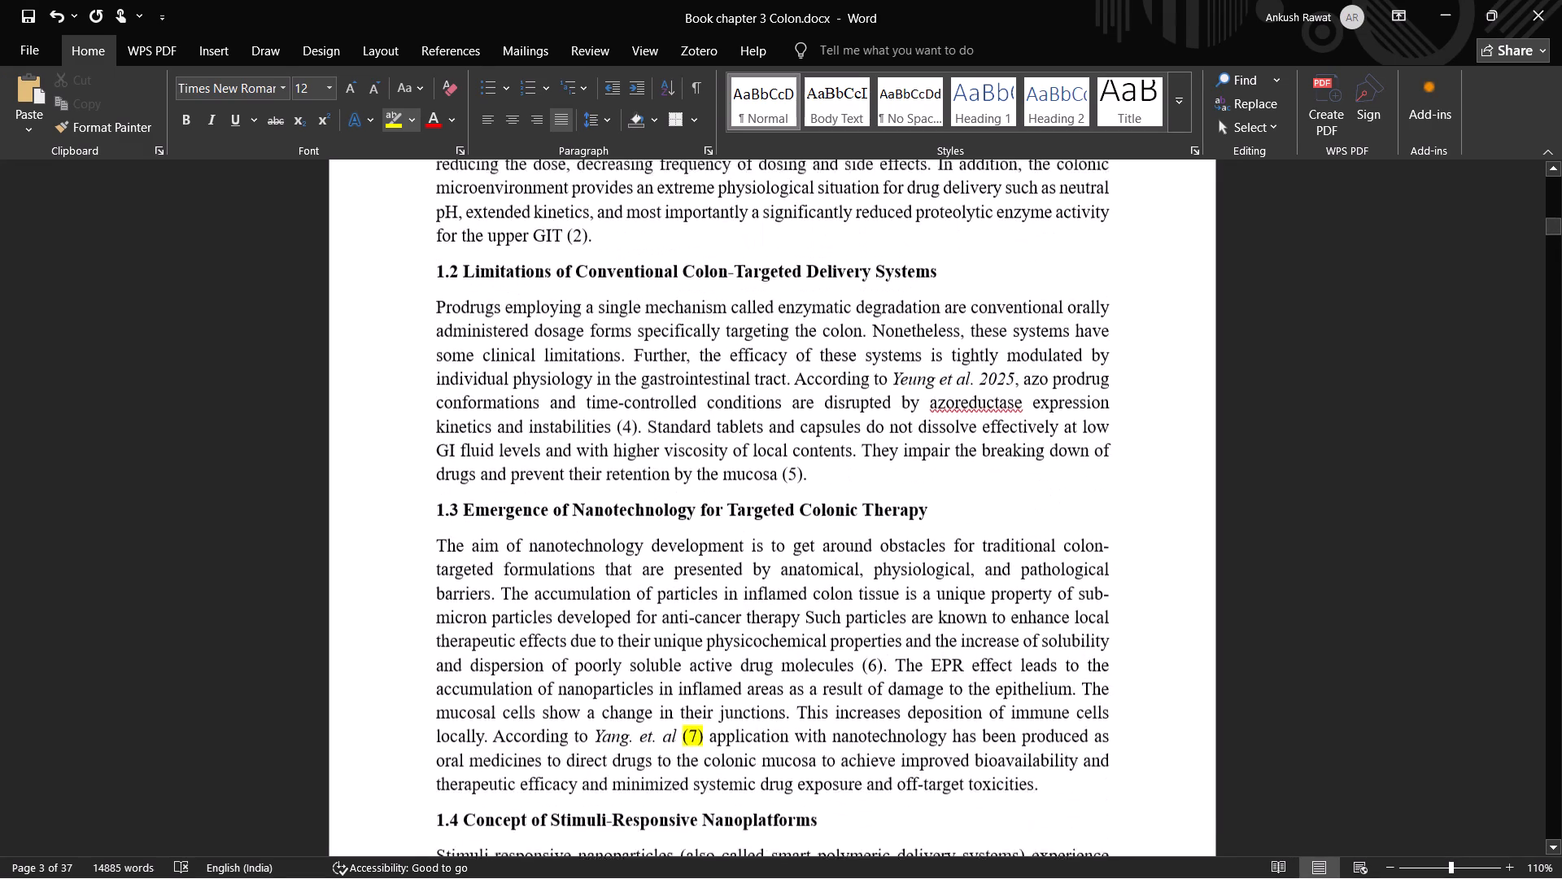
scroll(600, 549, "down", 4)
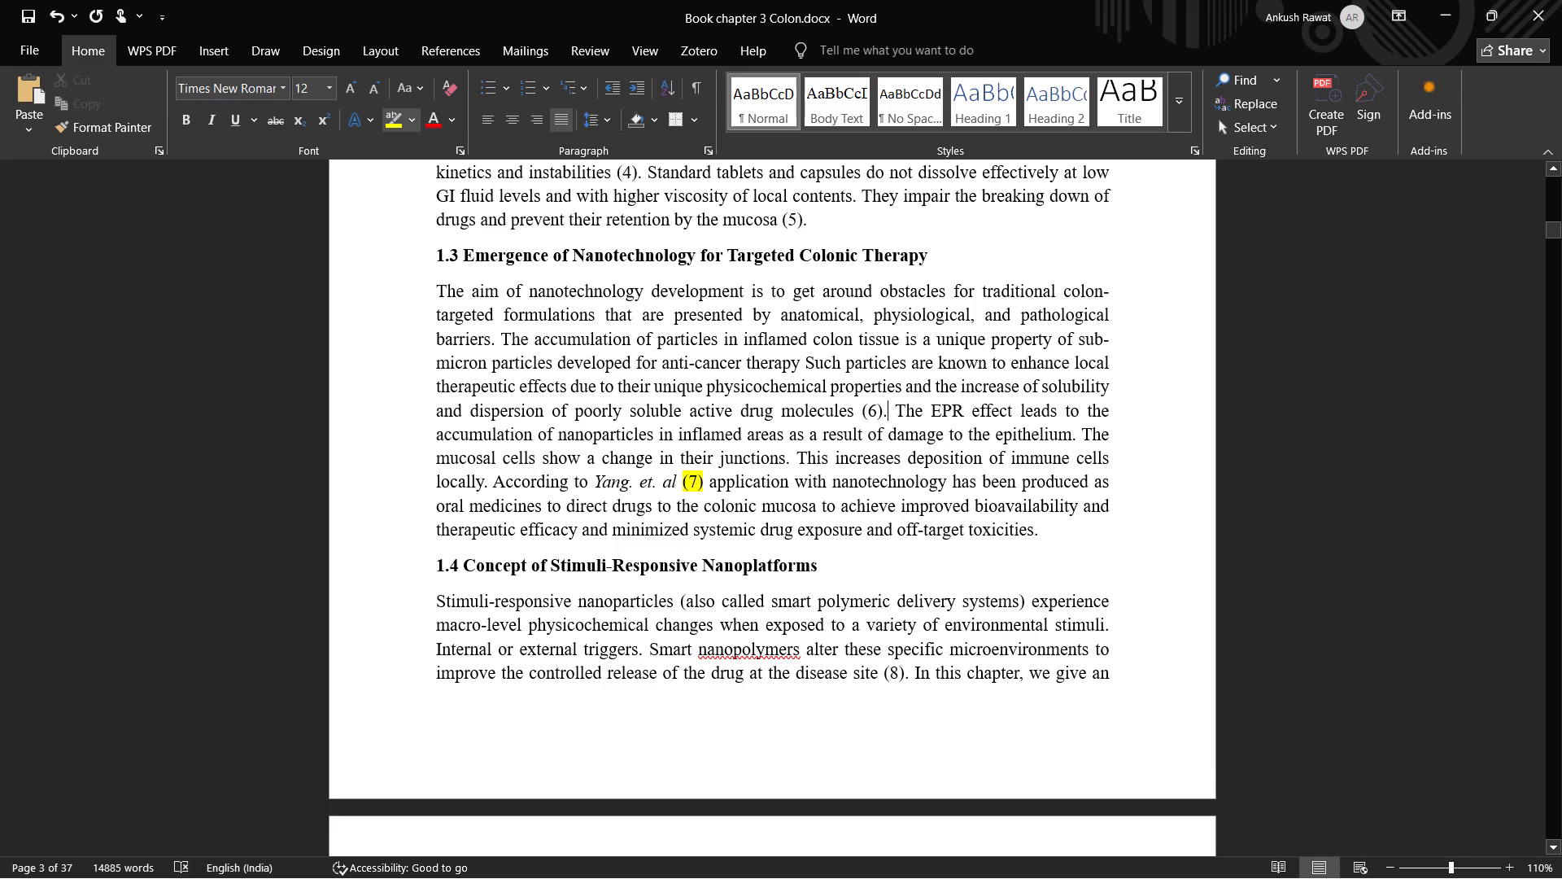
Read from section 1.3 through the opening of section 2, checking the in-text citations and heading layout.
scroll(717, 553, "down", 1)
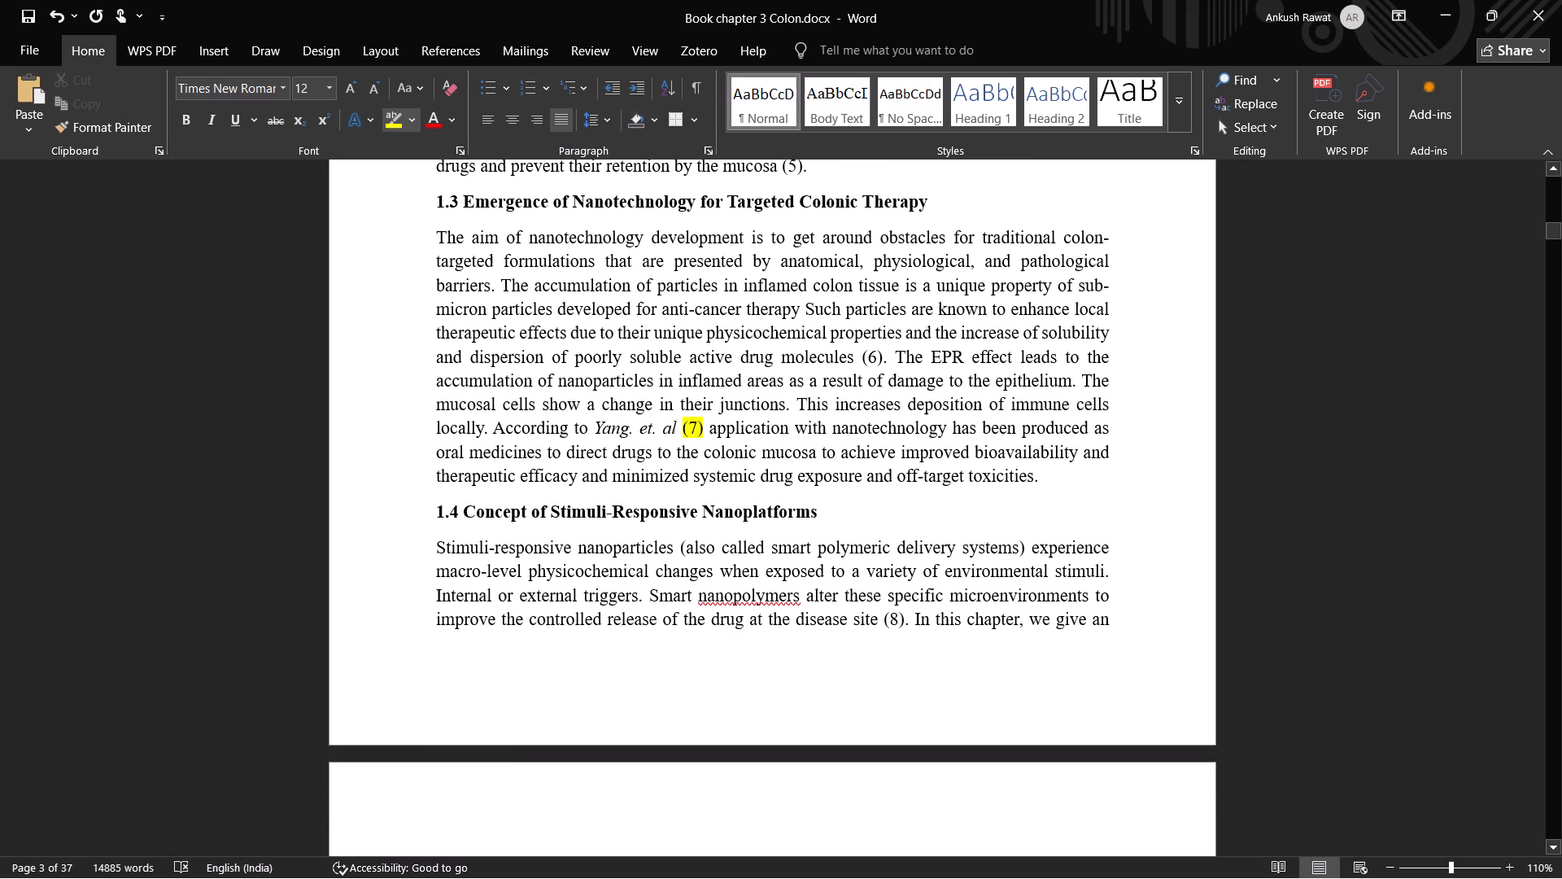
scroll(774, 506, "down", 1)
scroll(774, 506, "up", 1)
scroll(773, 507, "down", 1)
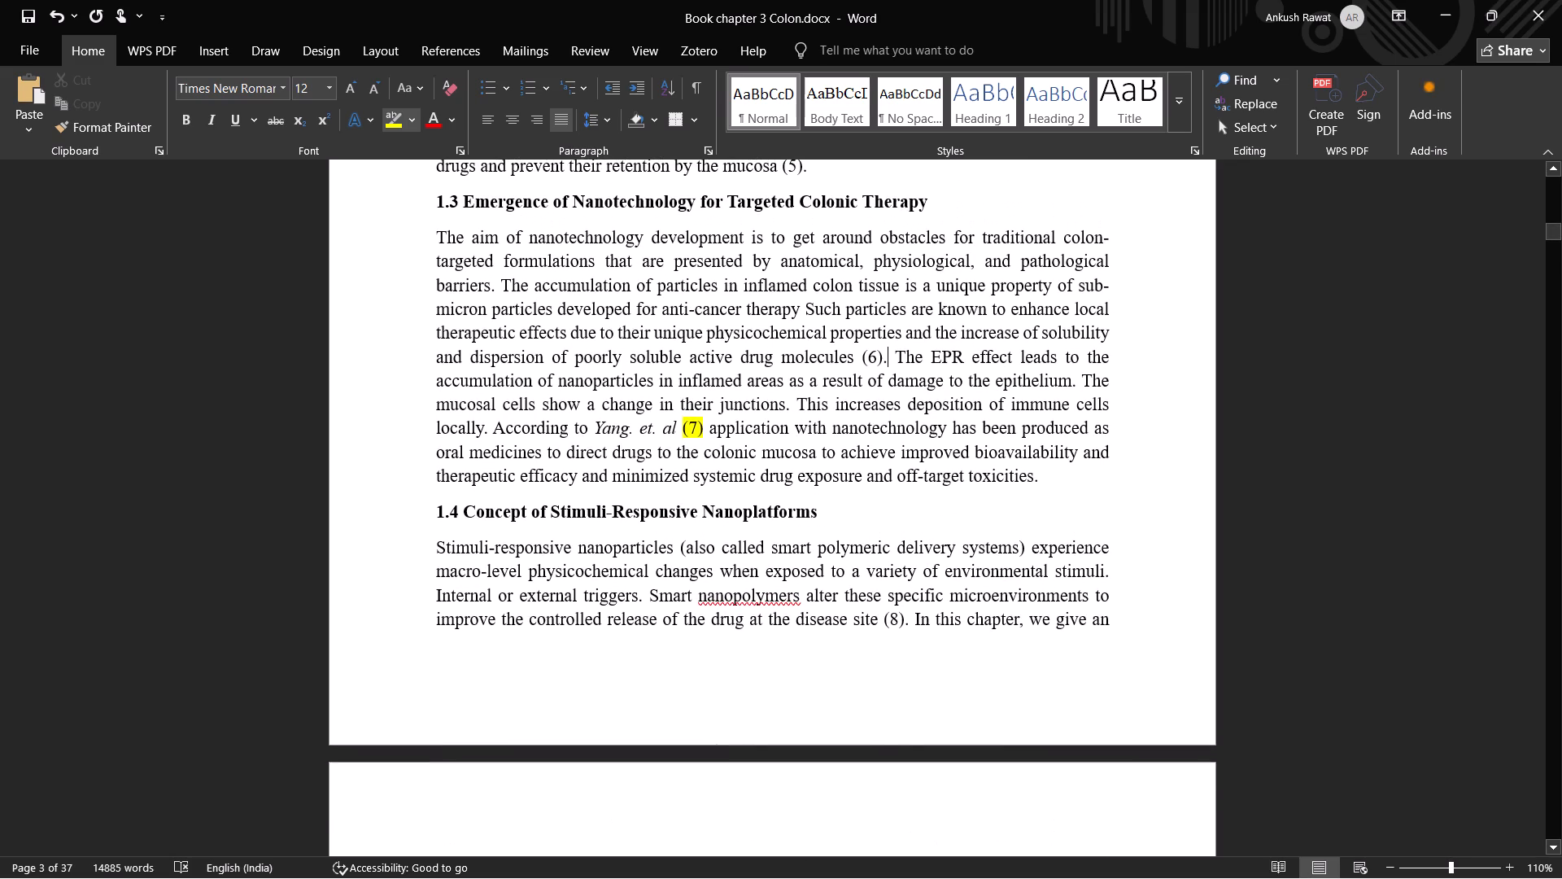
scroll(771, 511, "up", 2)
scroll(771, 511, "down", 2)
scroll(770, 514, "up", 1)
scroll(769, 515, "down", 1)
scroll(933, 569, "down", 2)
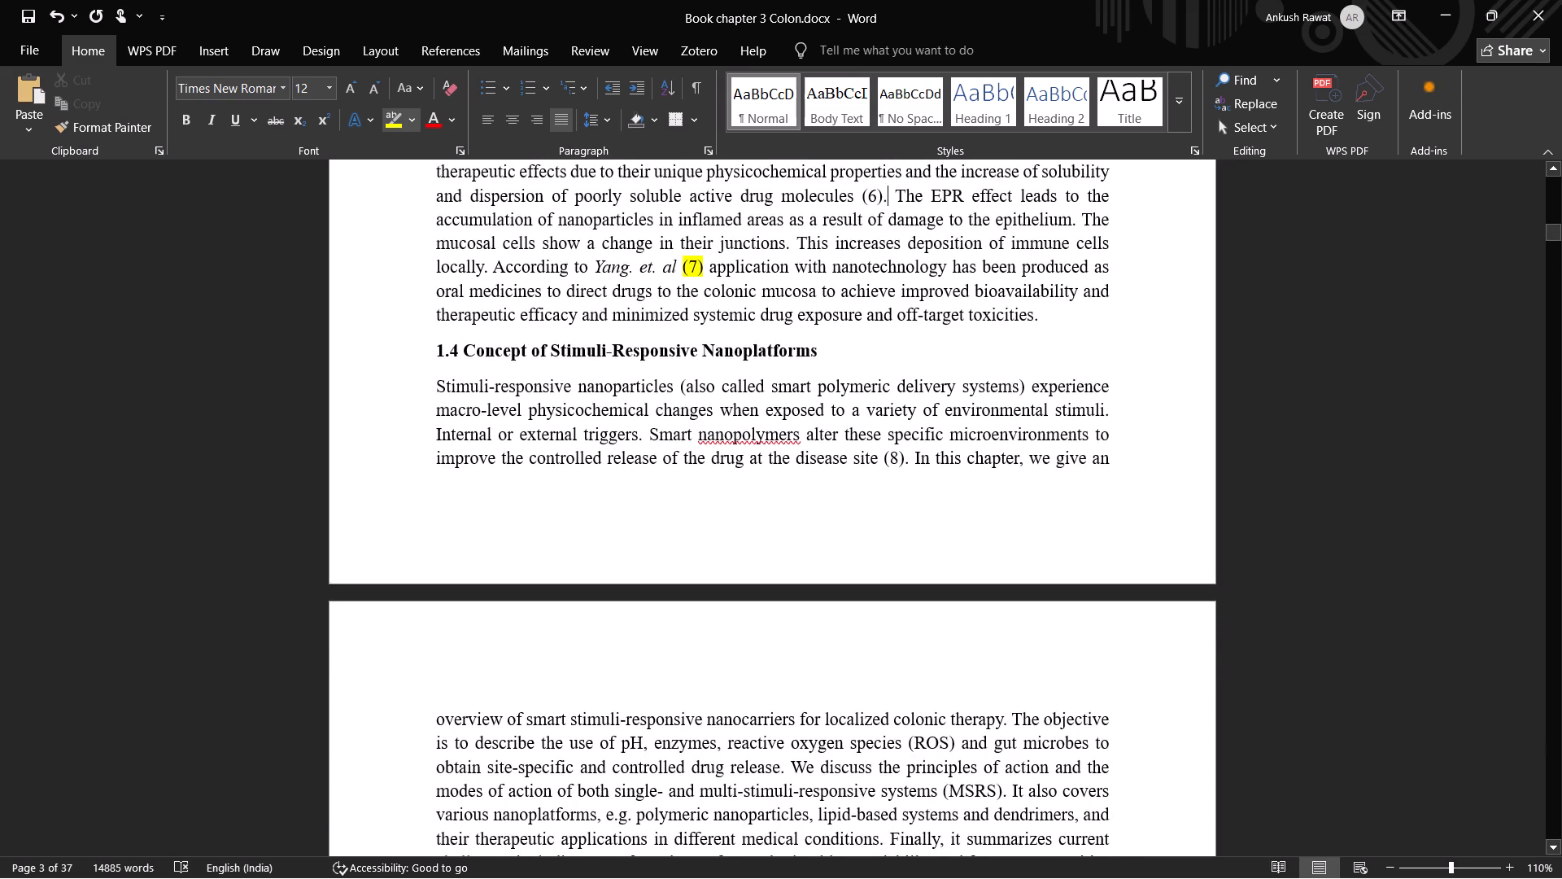
scroll(473, 509, "down", 4)
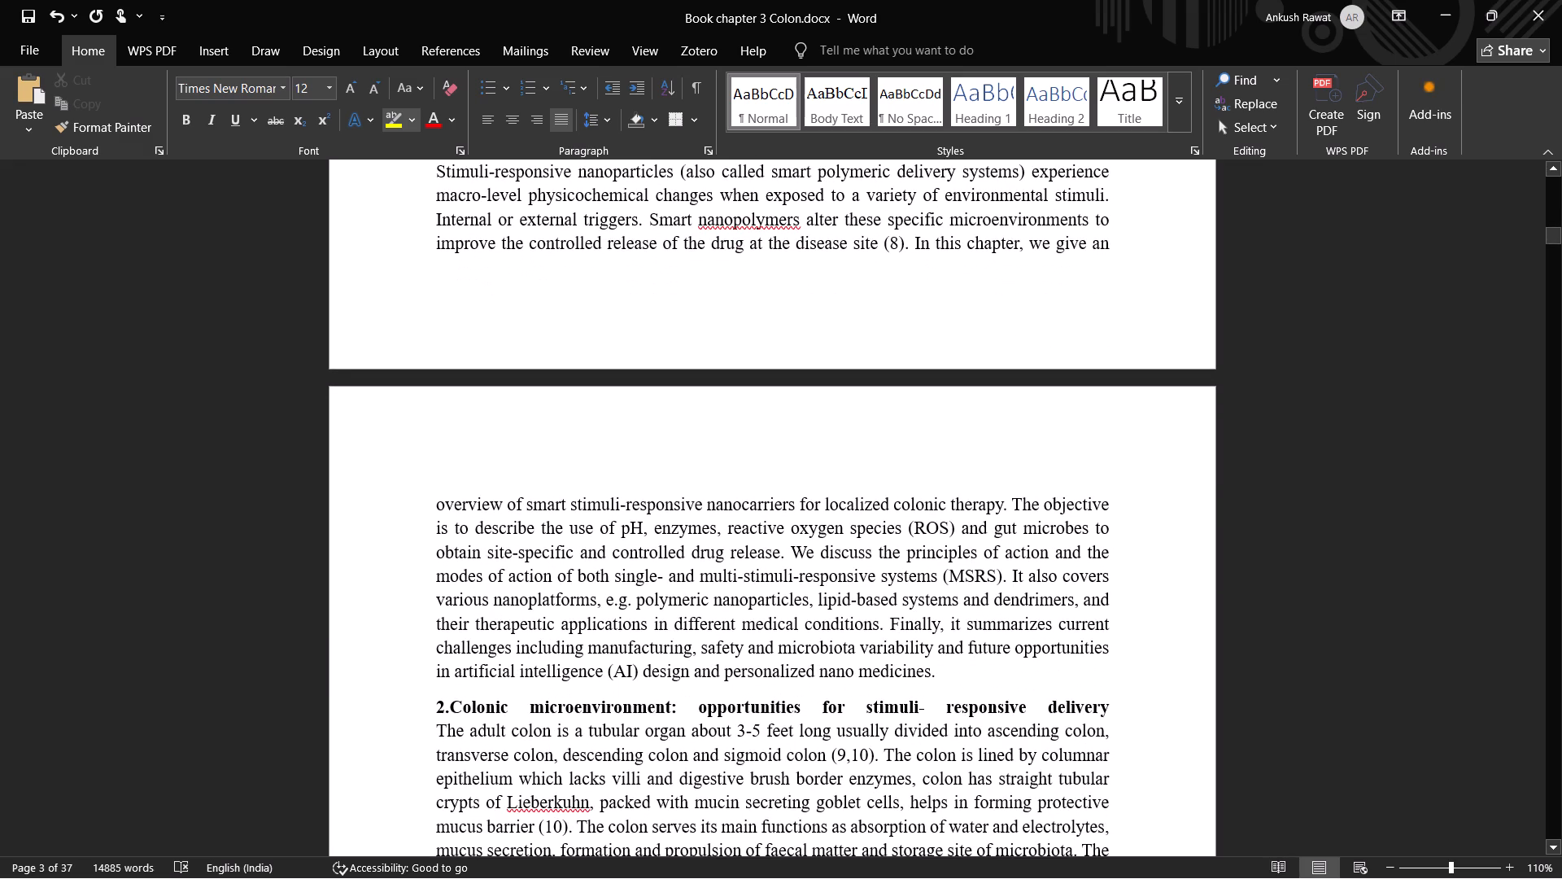
scroll(469, 496, "down", 2)
scroll(469, 496, "up", 1)
scroll(469, 496, "down", 1)
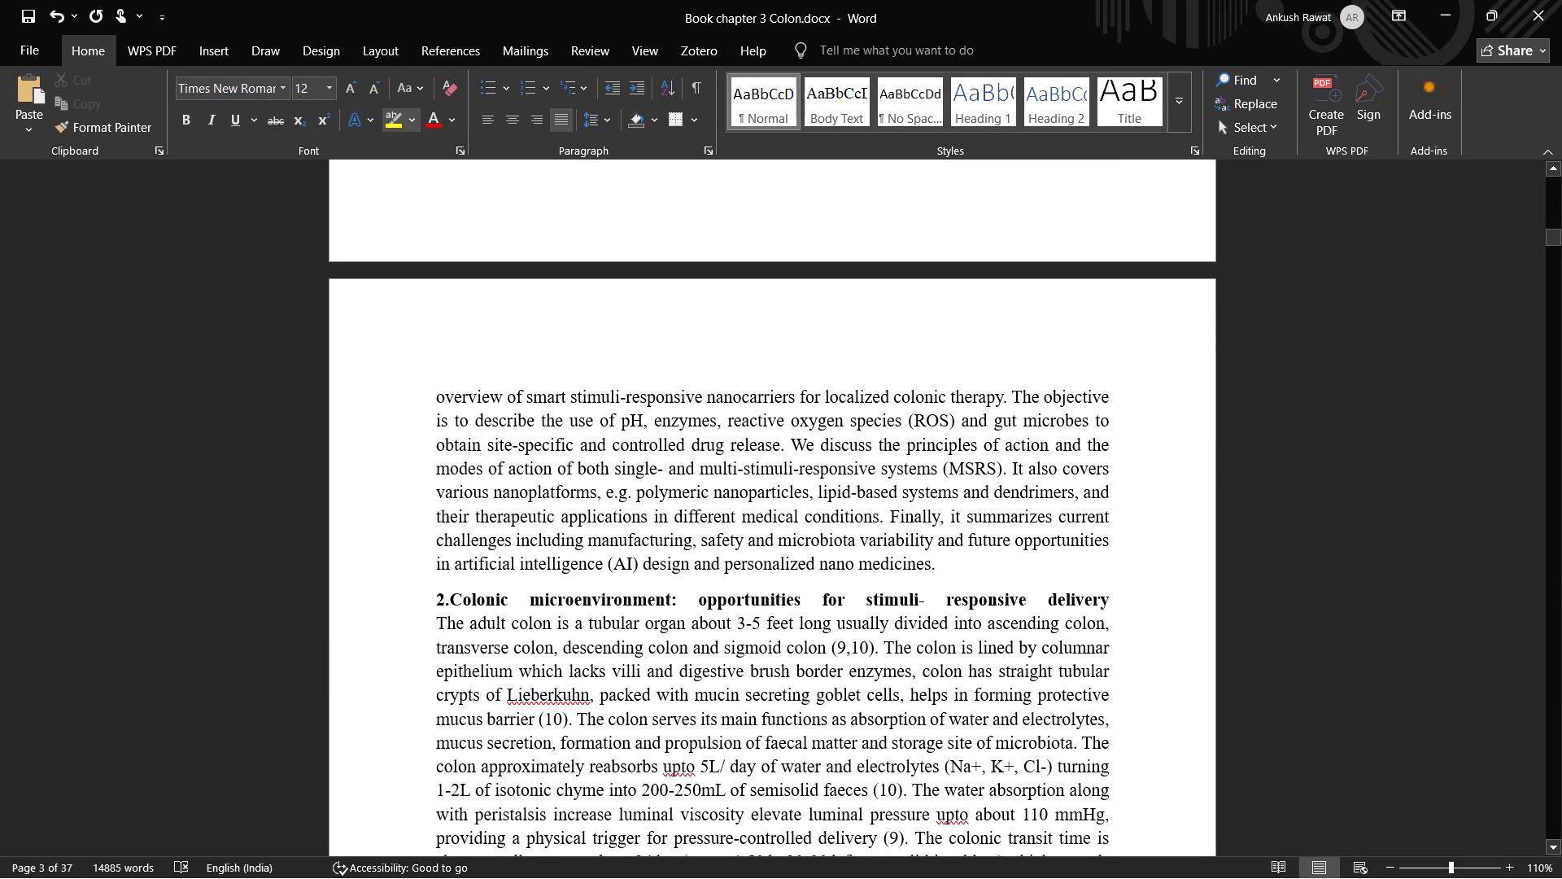
scroll(644, 520, "down", 1)
scroll(644, 520, "up", 1)
scroll(644, 520, "down", 4)
scroll(644, 521, "up", 1)
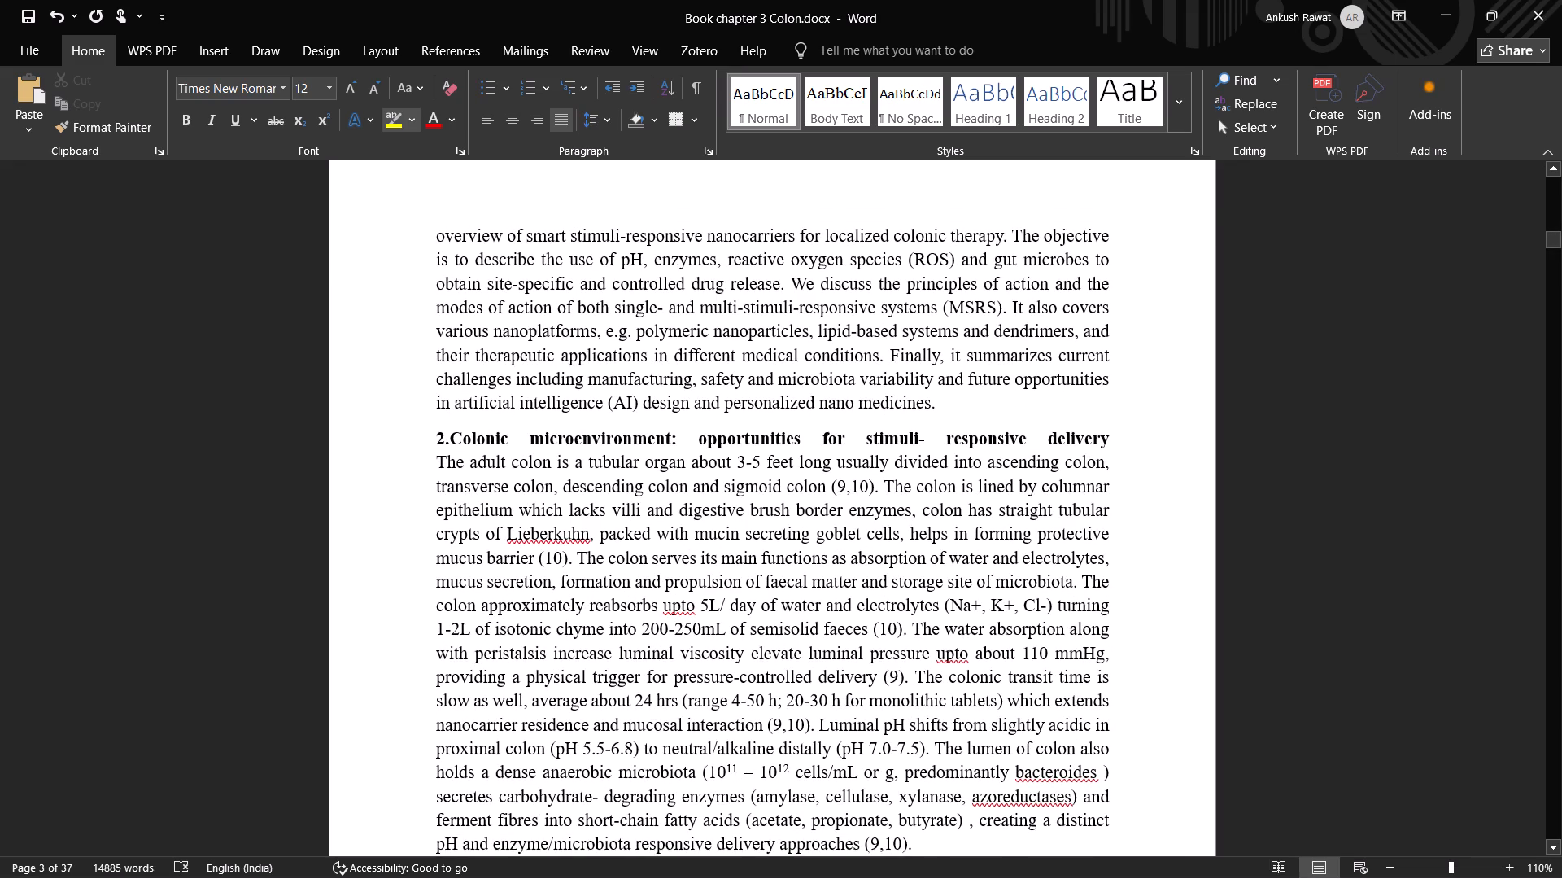
scroll(465, 430, "down", 3)
scroll(465, 430, "up", 7)
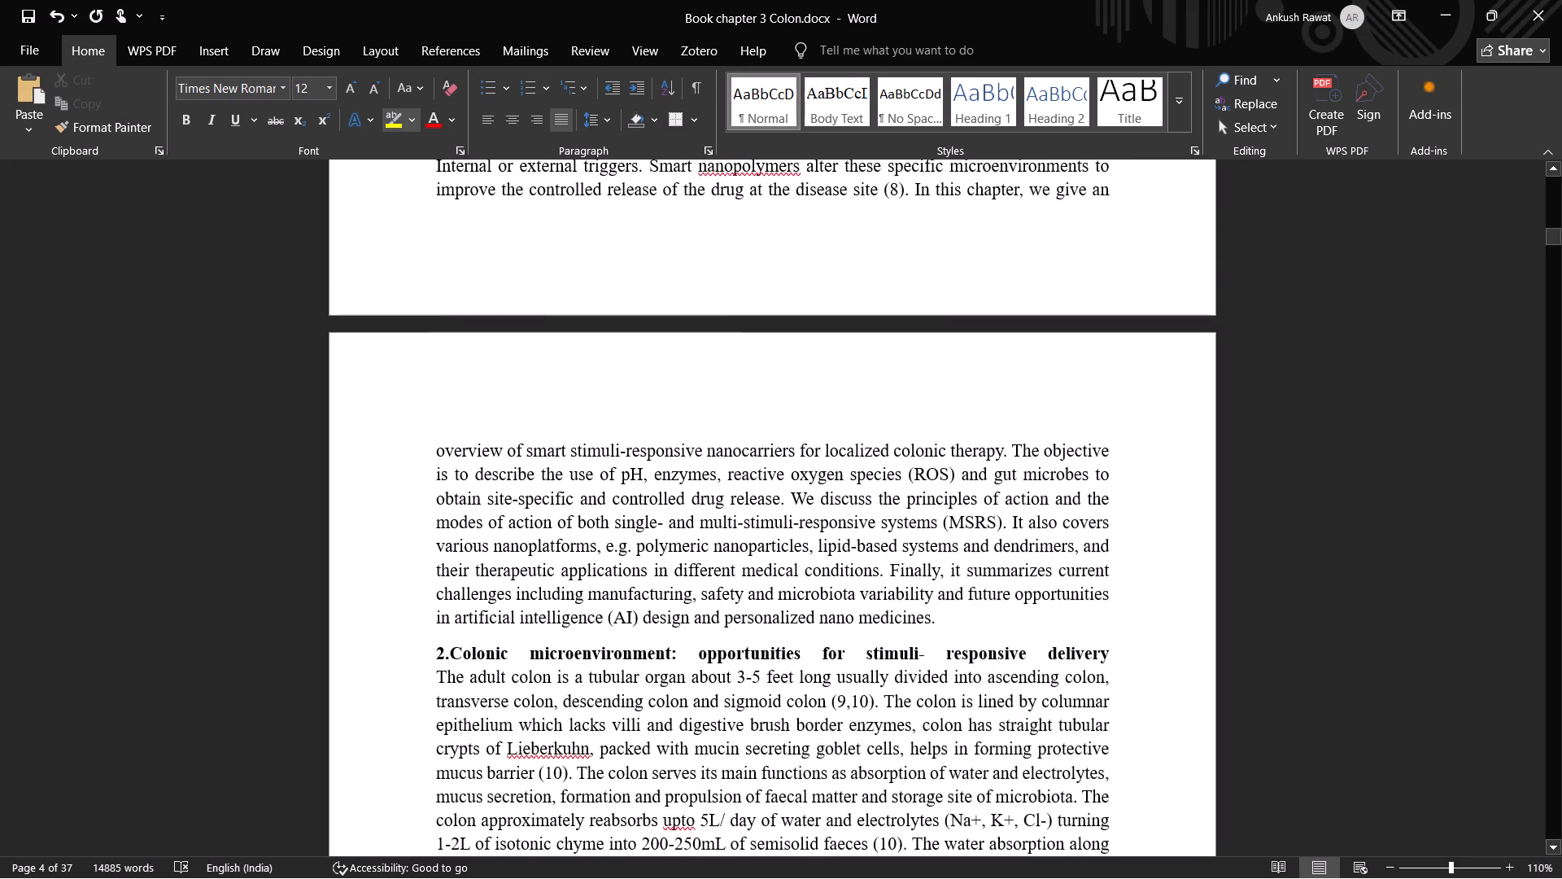
scroll(439, 443, "down", 1)
scroll(439, 443, "up", 1)
middle_click_drag(409, 461, 401, 383)
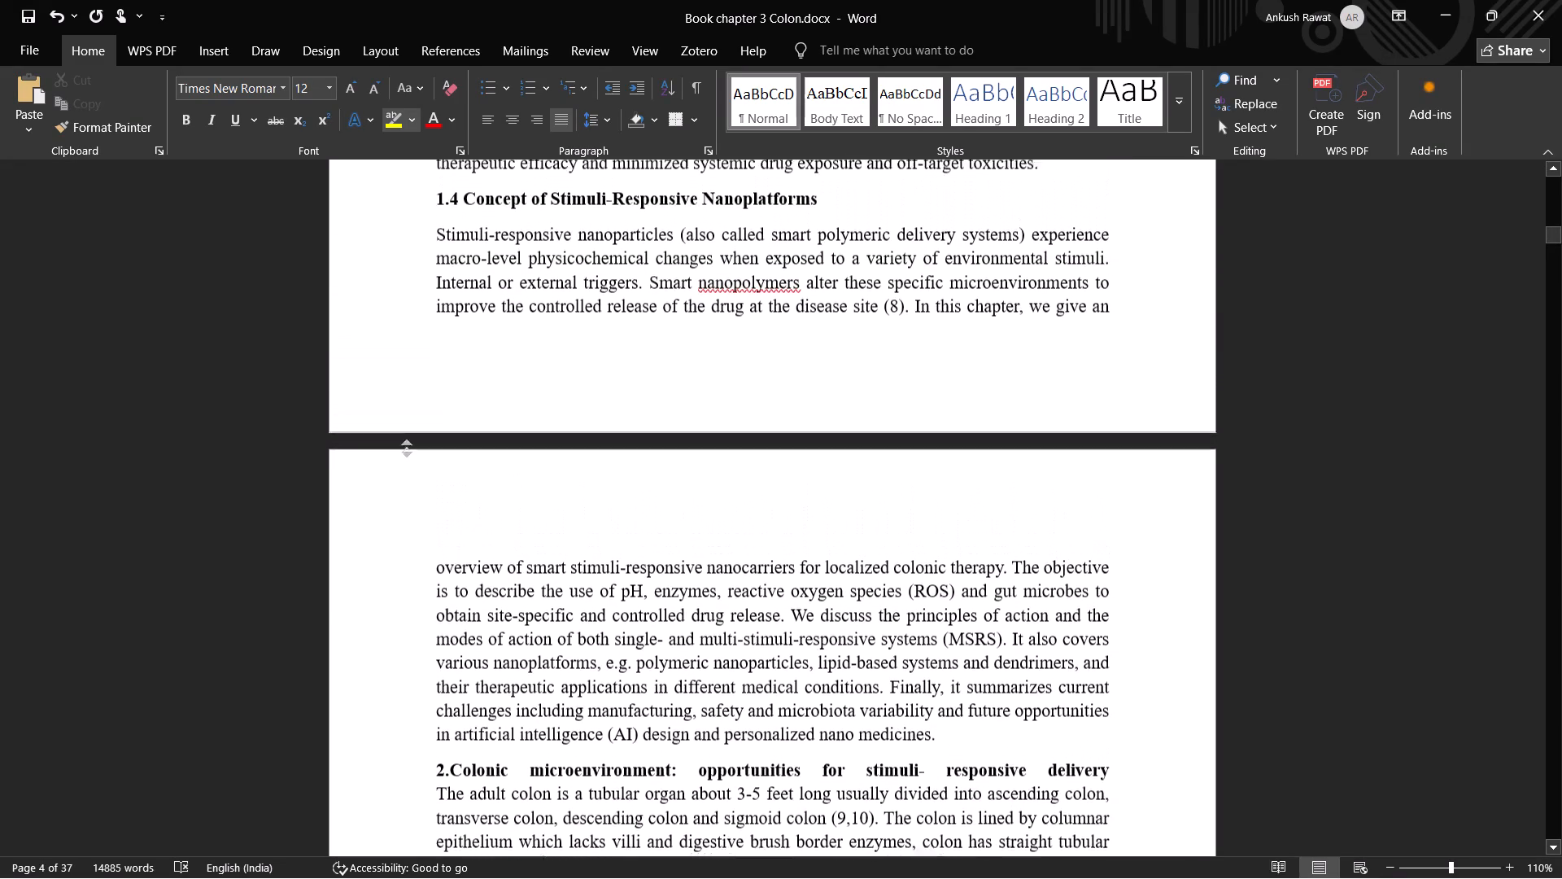
middle_click_drag(401, 383, 401, 379)
middle_click_drag(404, 346, 403, 380)
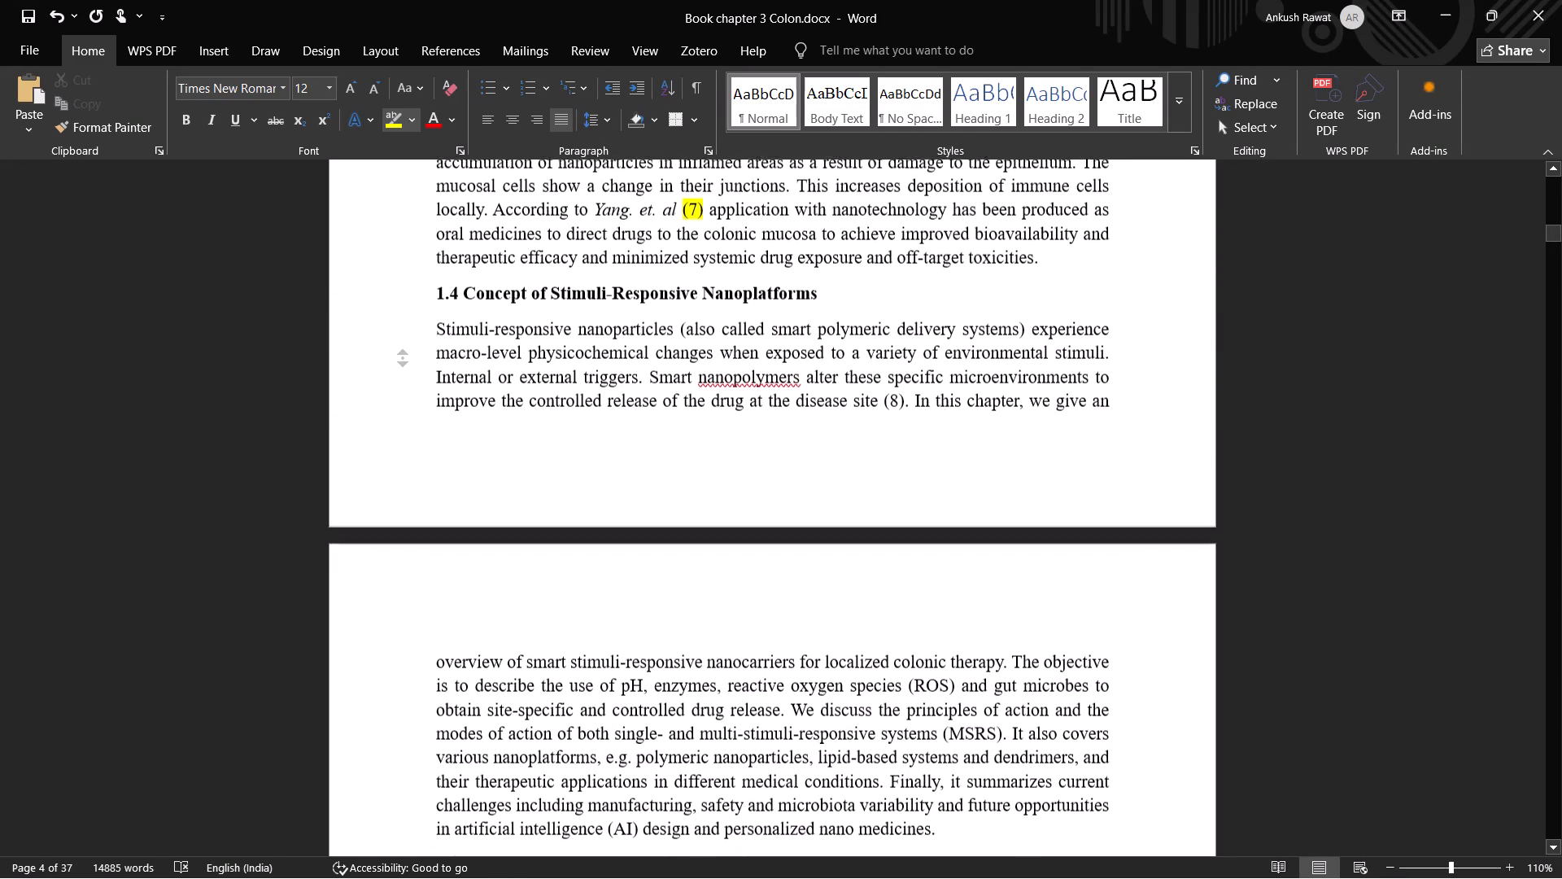
middle_click_drag(403, 380, 421, 450)
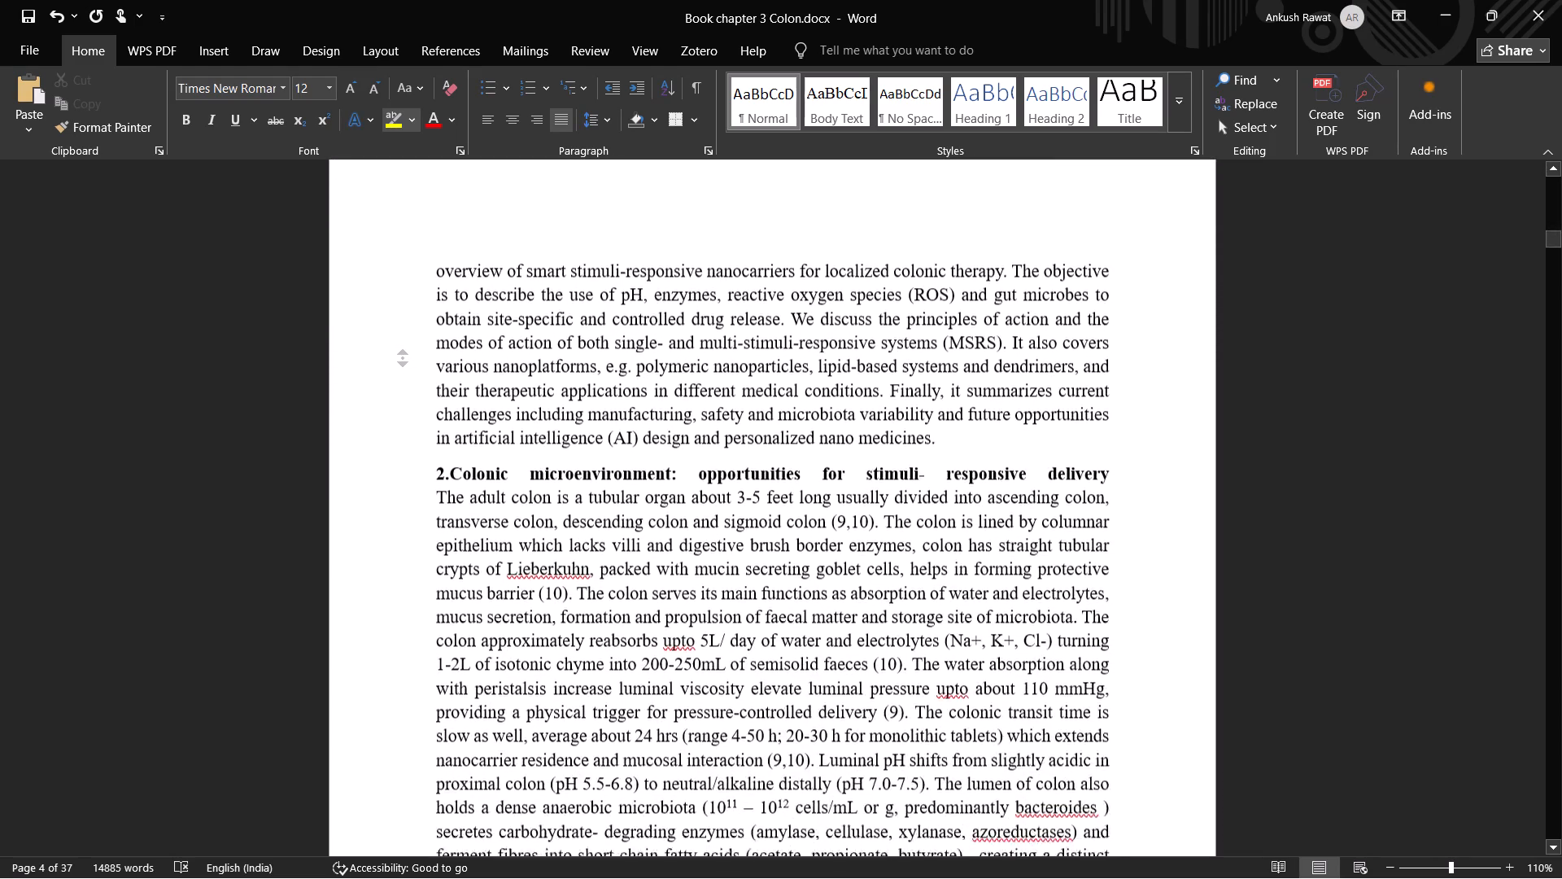
middle_click_drag(421, 450, 424, 457)
middle_click_drag(444, 461, 441, 400)
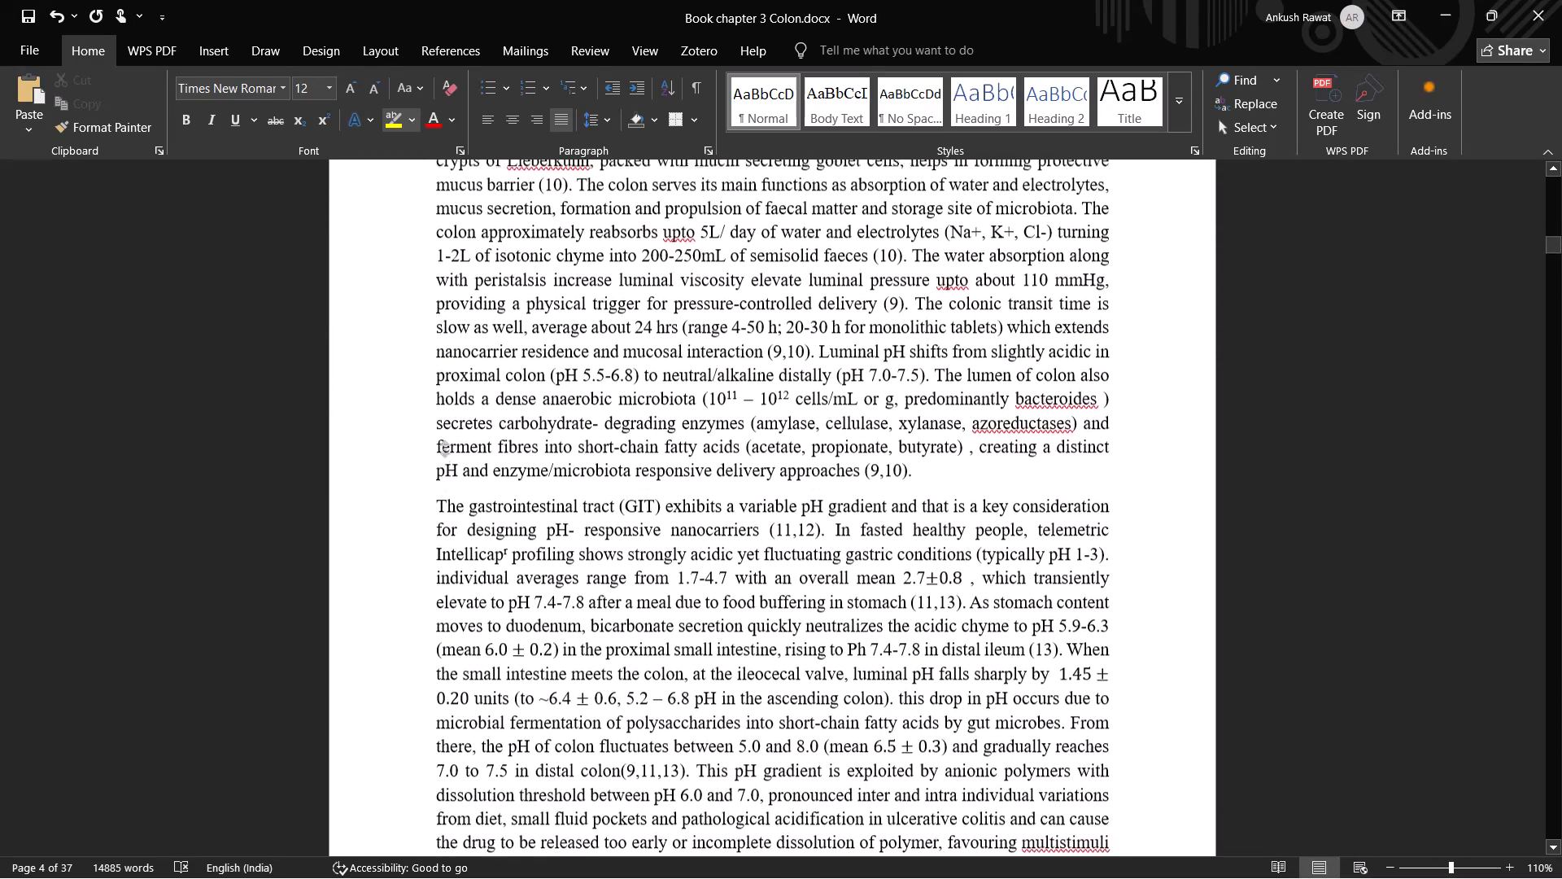
middle_click_drag(441, 400, 438, 383)
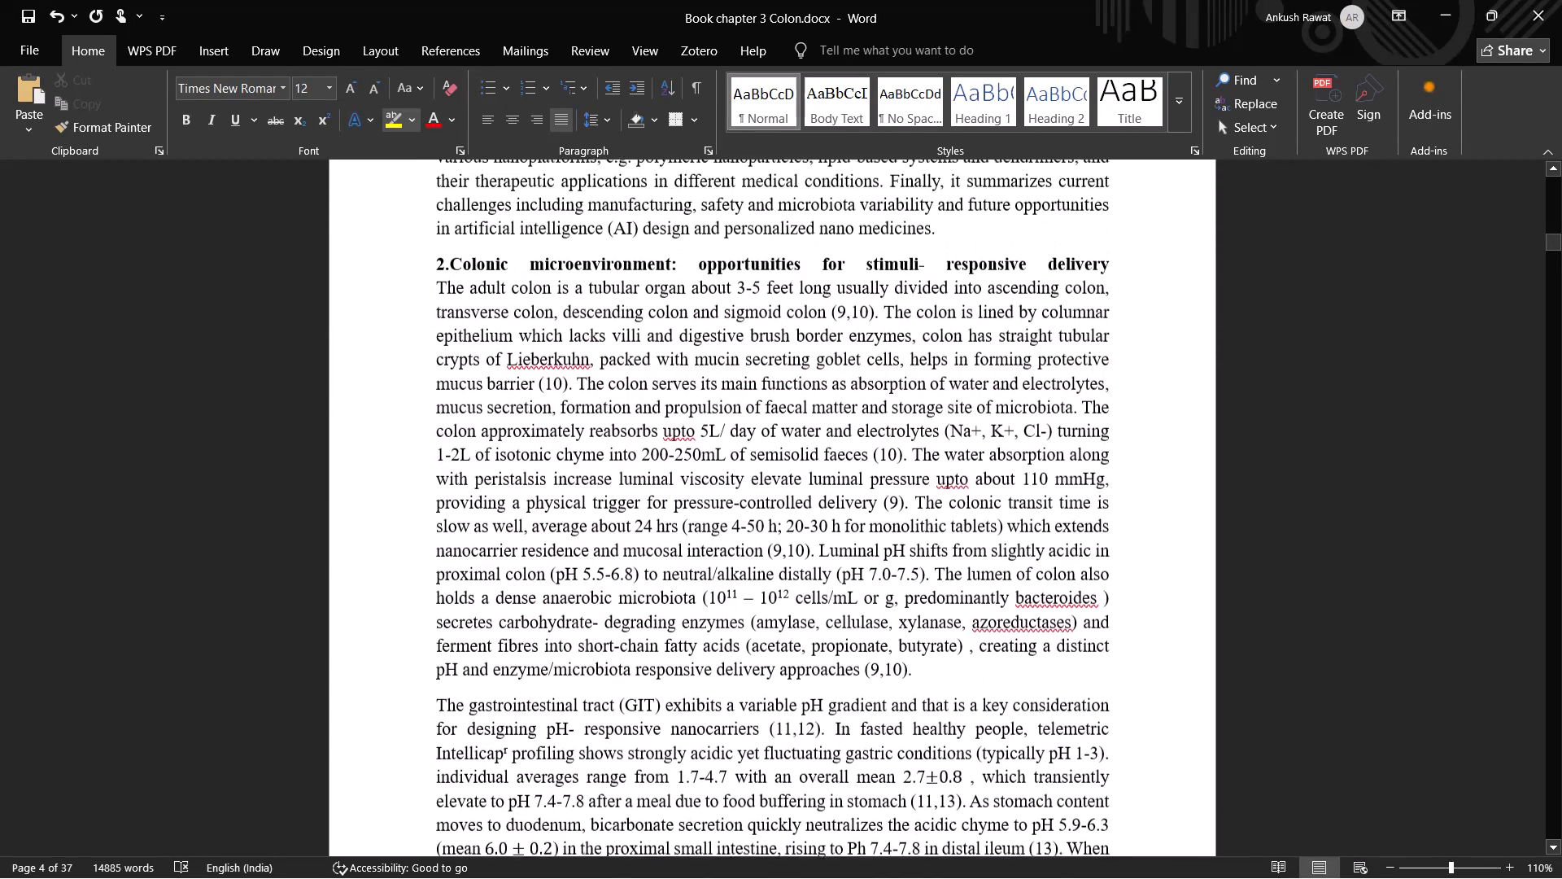
middle_click_drag(387, 468, 390, 361)
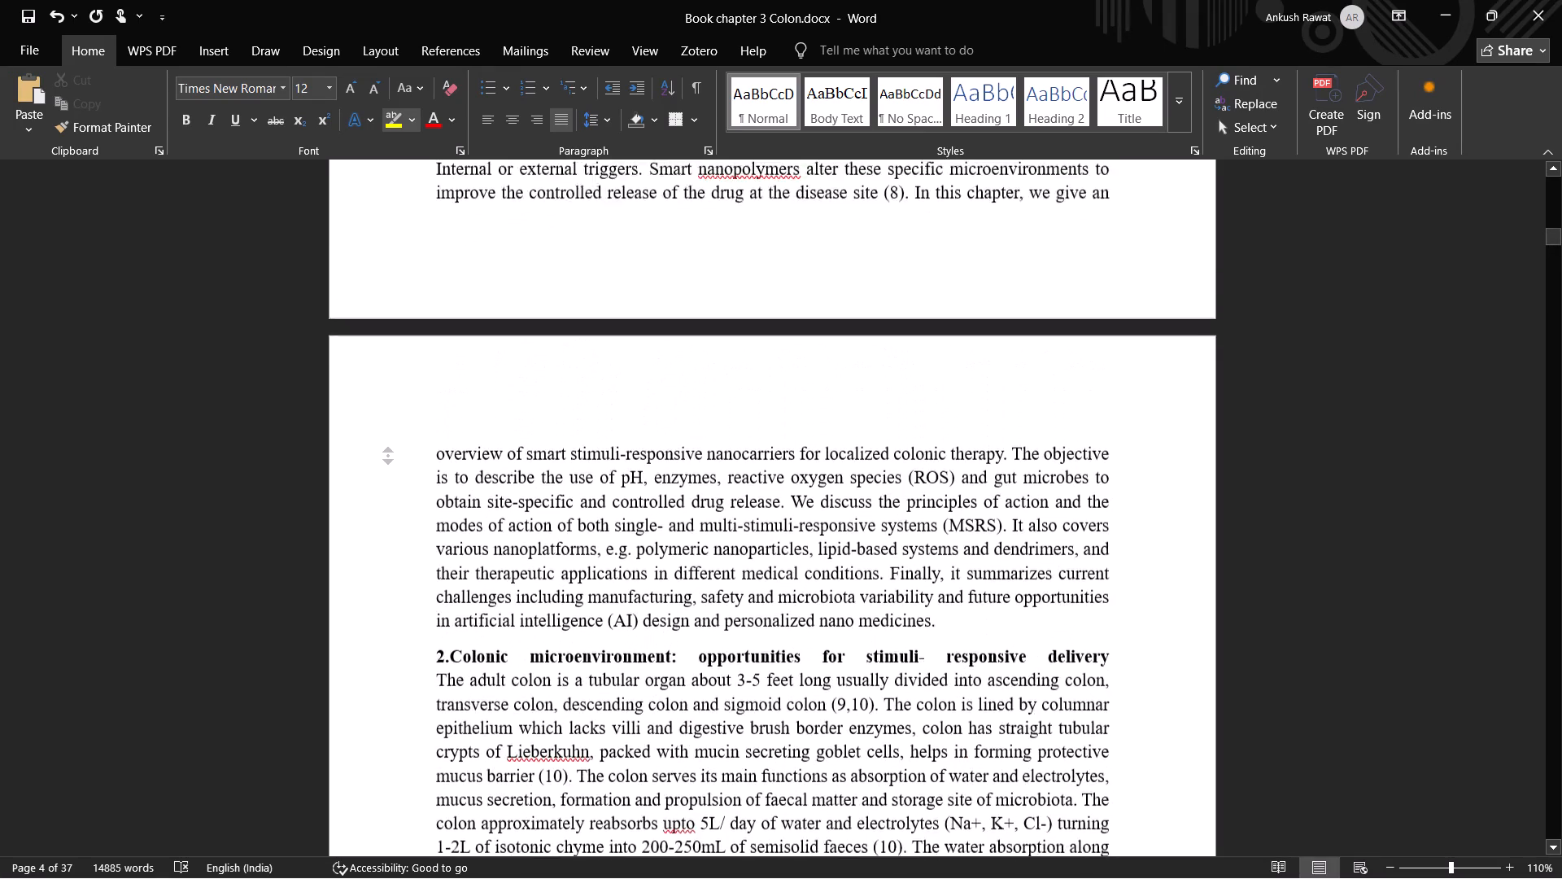
middle_click_drag(390, 361, 392, 356)
middle_click_drag(379, 371, 400, 472)
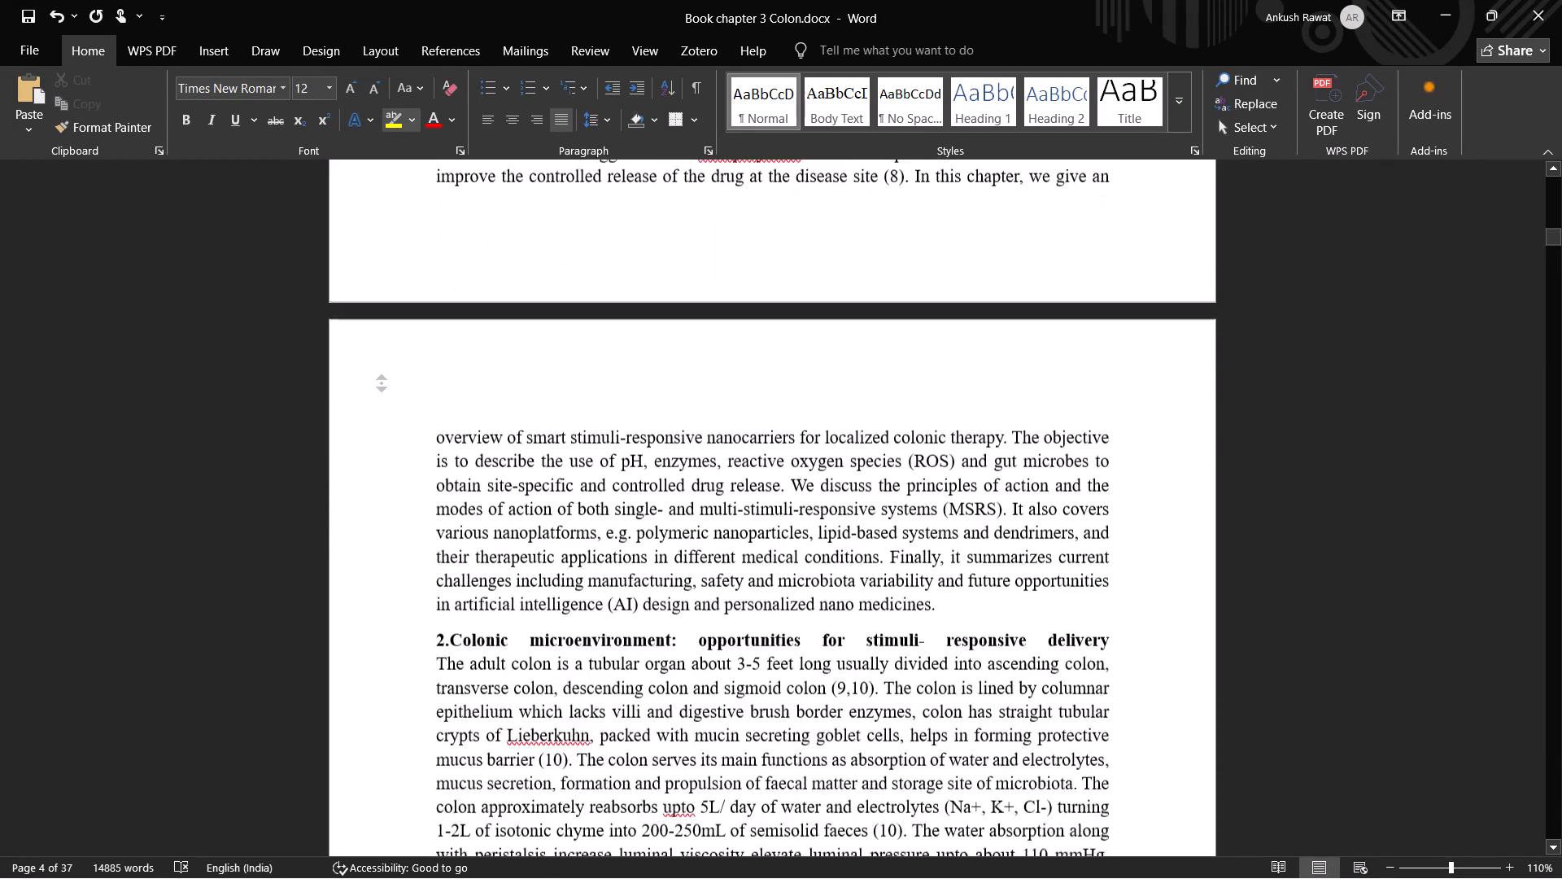
middle_click_drag(400, 472, 404, 470)
Insert a paragraph break after the section 2 heading "Colonic microenvironment: opportunities for stimuli- responsive delivery".
left_click(1119, 571)
key("Return")
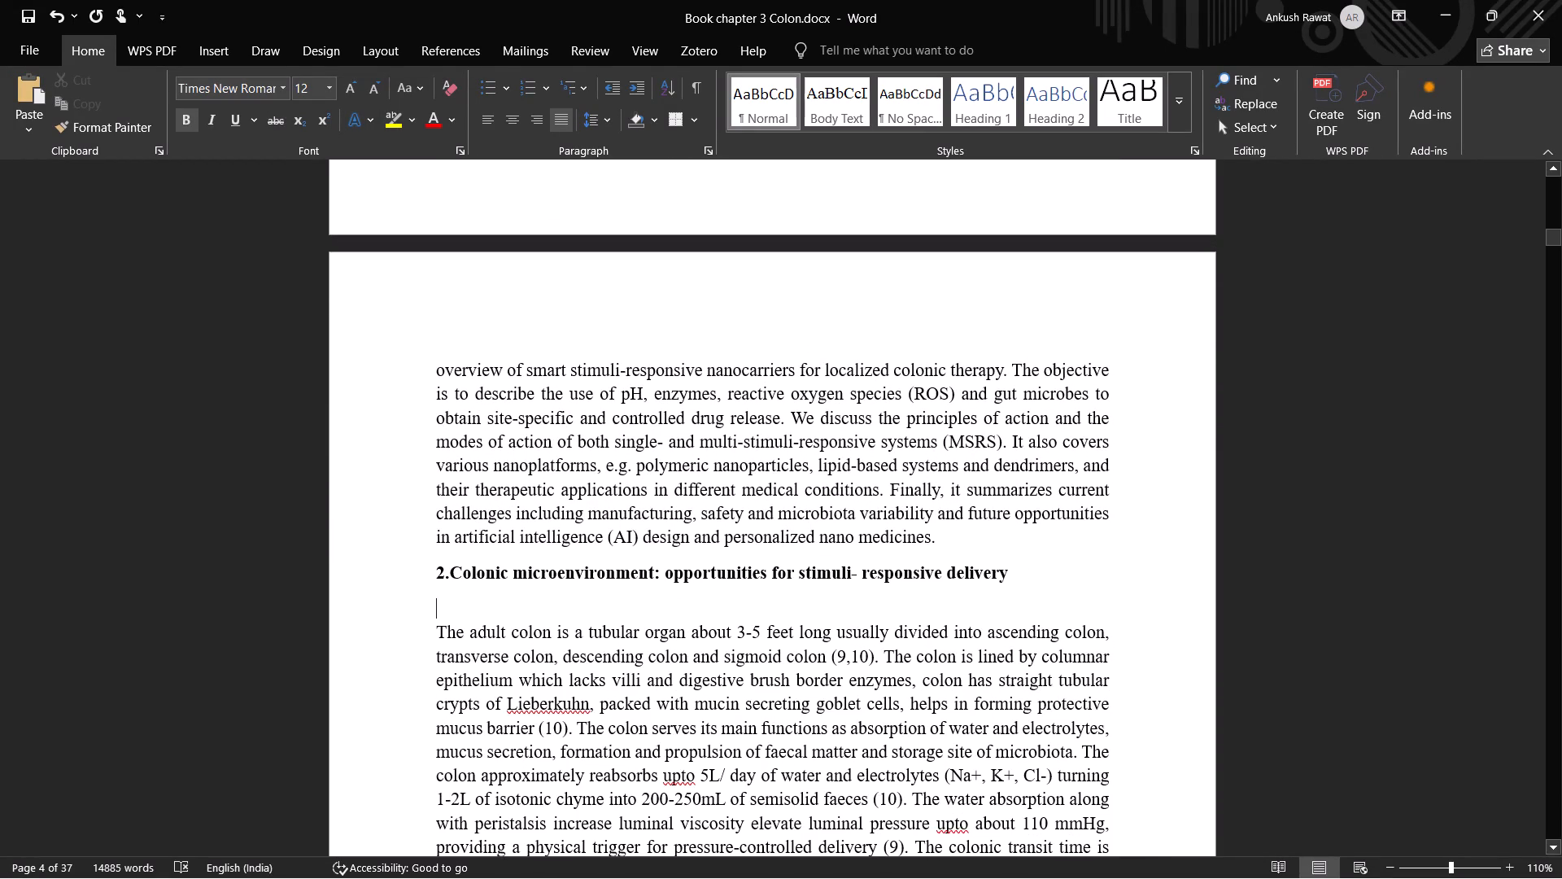
key("BackSpace")
key("Return")
Check the spelling suggestions for "Lieberkuhn" and both occurrences of "upto" in section 2's first paragraph.
middle_click_drag(386, 547, 378, 448)
middle_click_drag(376, 405, 376, 445)
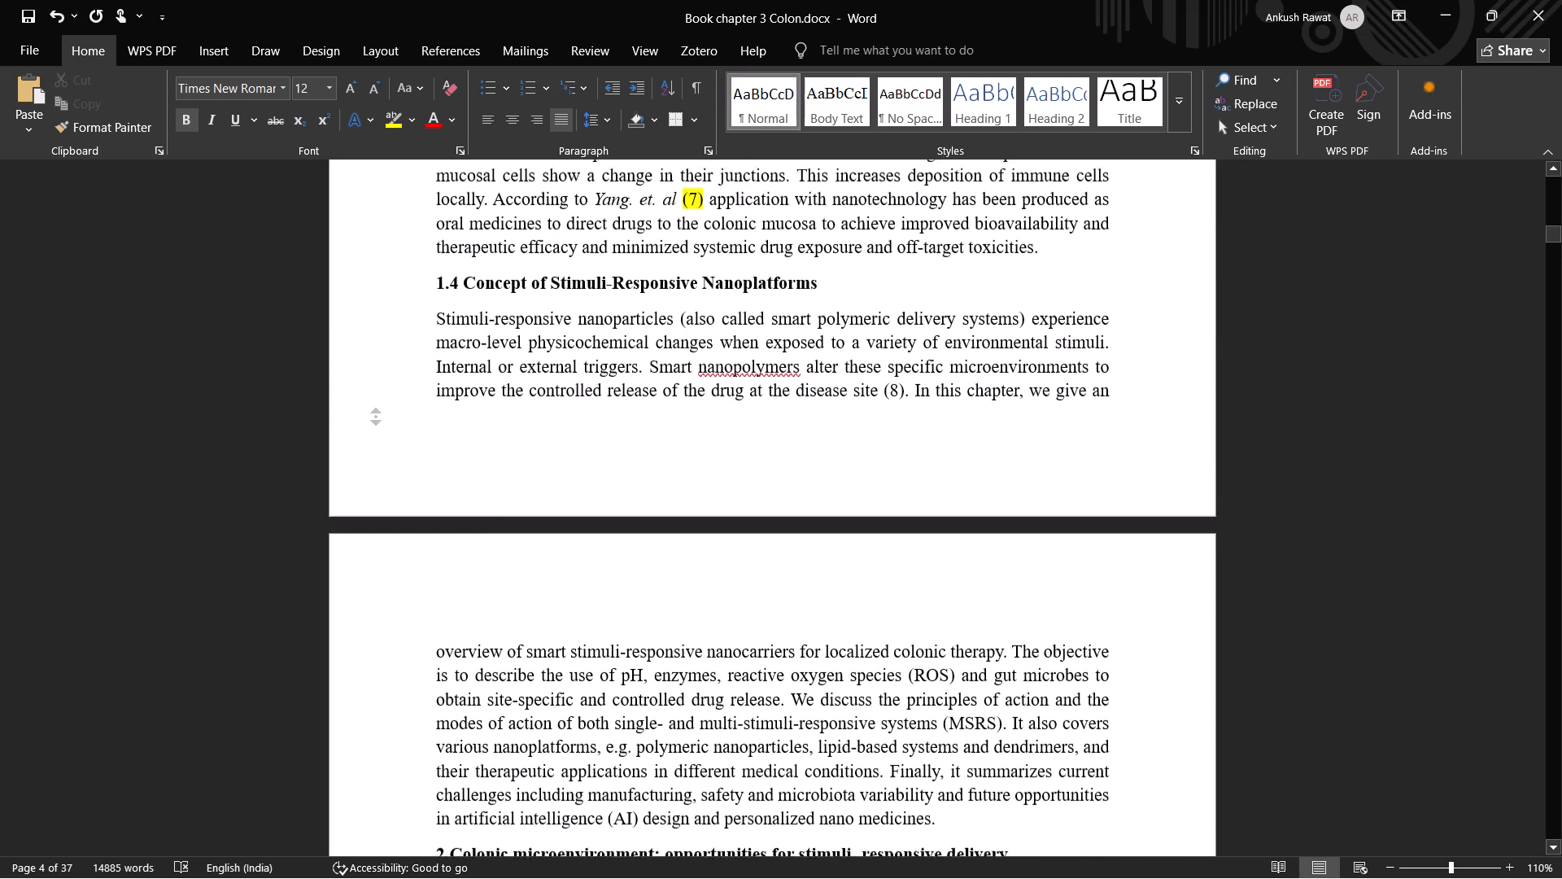
middle_click_drag(376, 445, 382, 532)
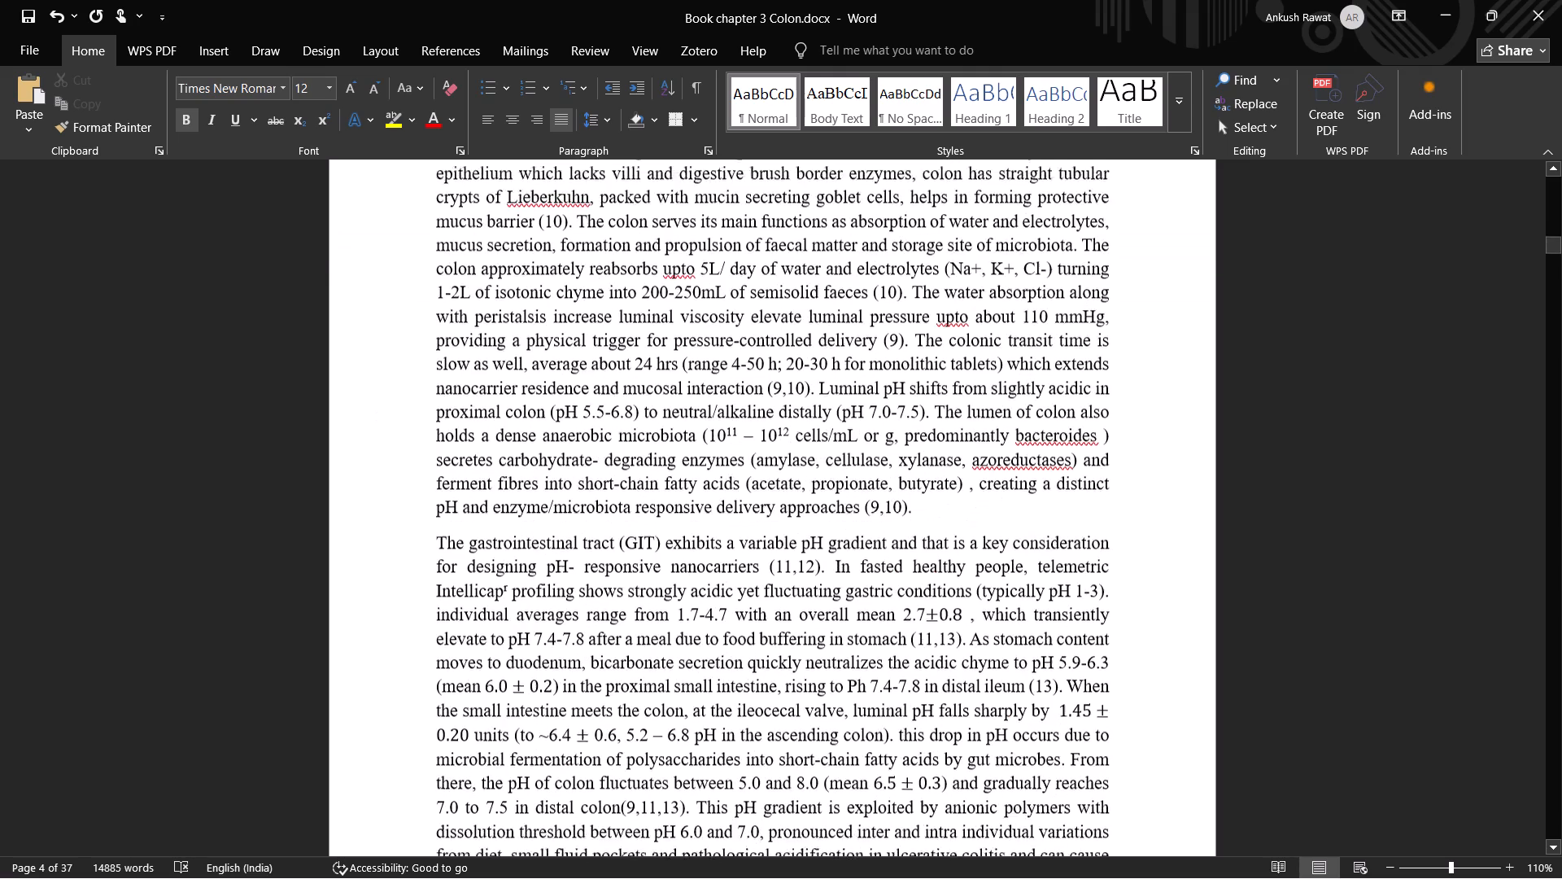
left_click(434, 408)
middle_click_drag(462, 461, 450, 381)
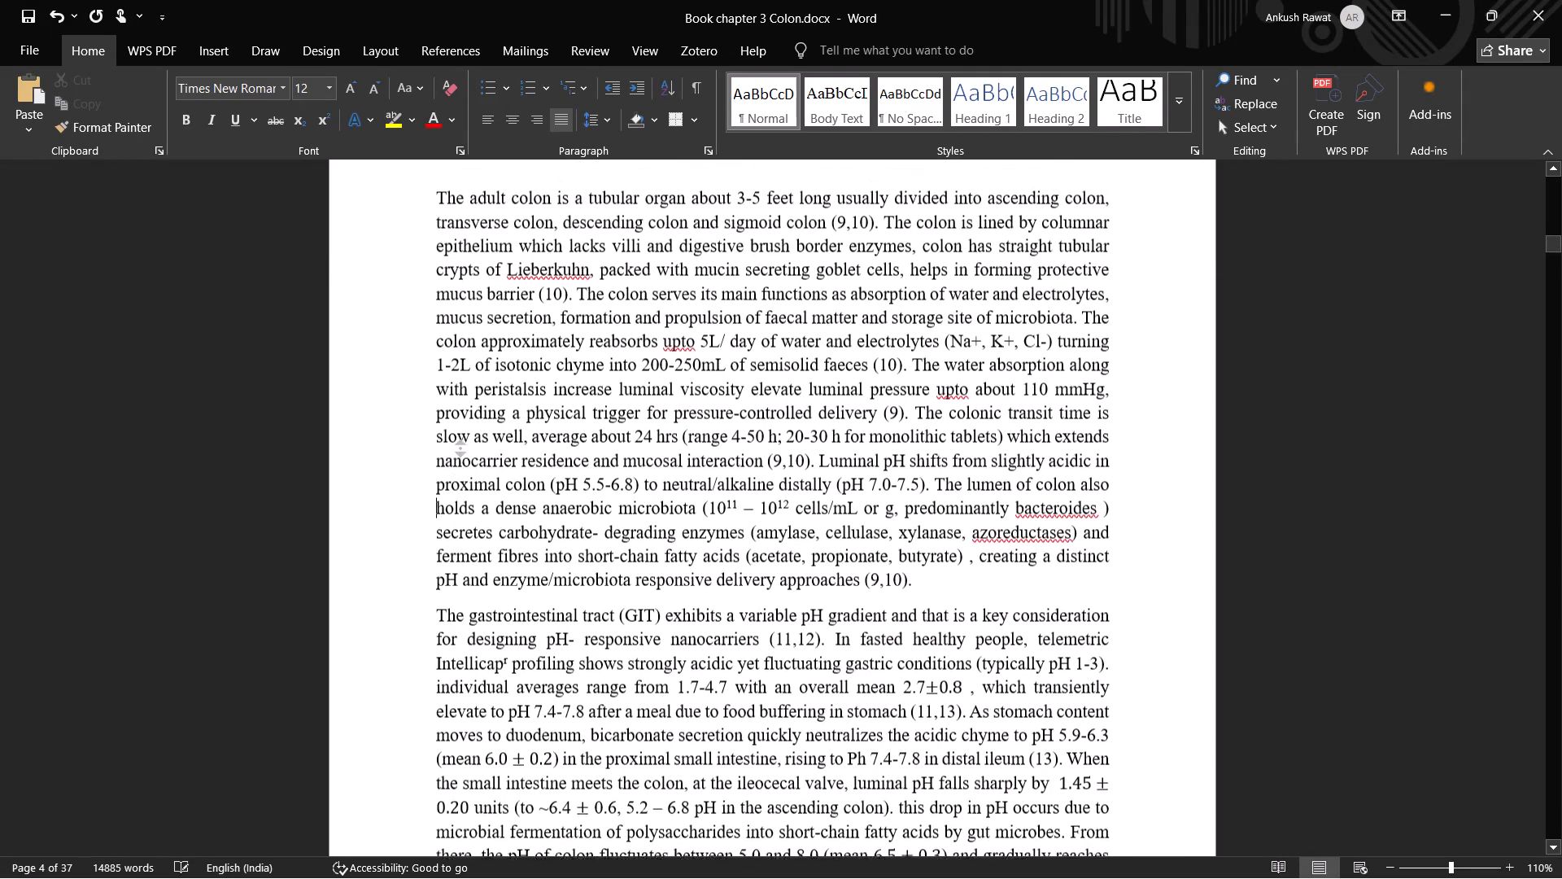
middle_click_drag(450, 381, 450, 367)
middle_click_drag(411, 481, 411, 438)
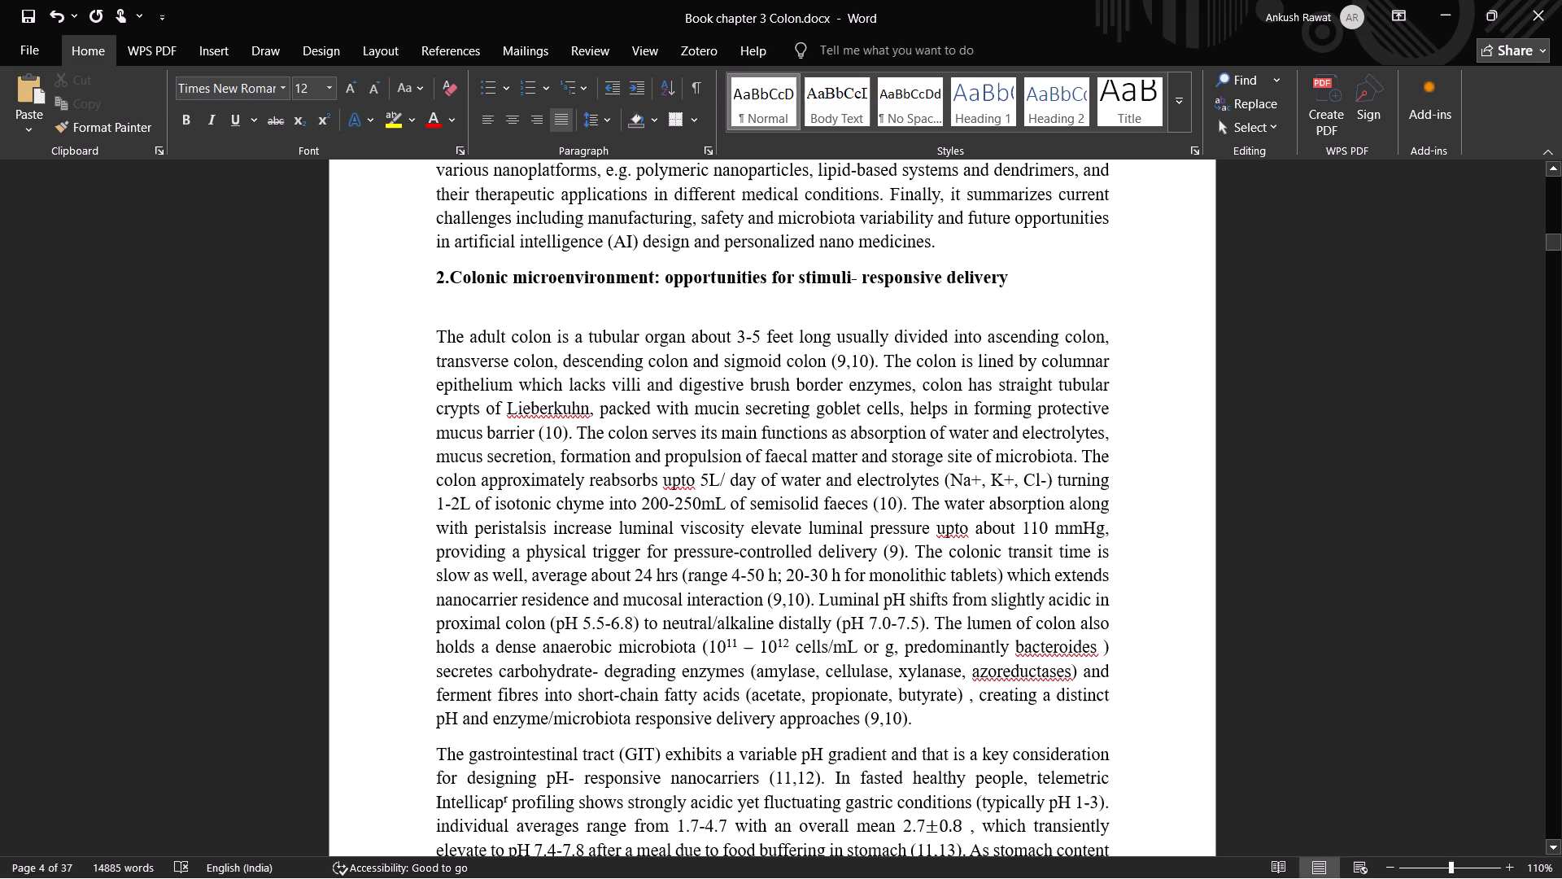
left_click(554, 410)
right_click(556, 411)
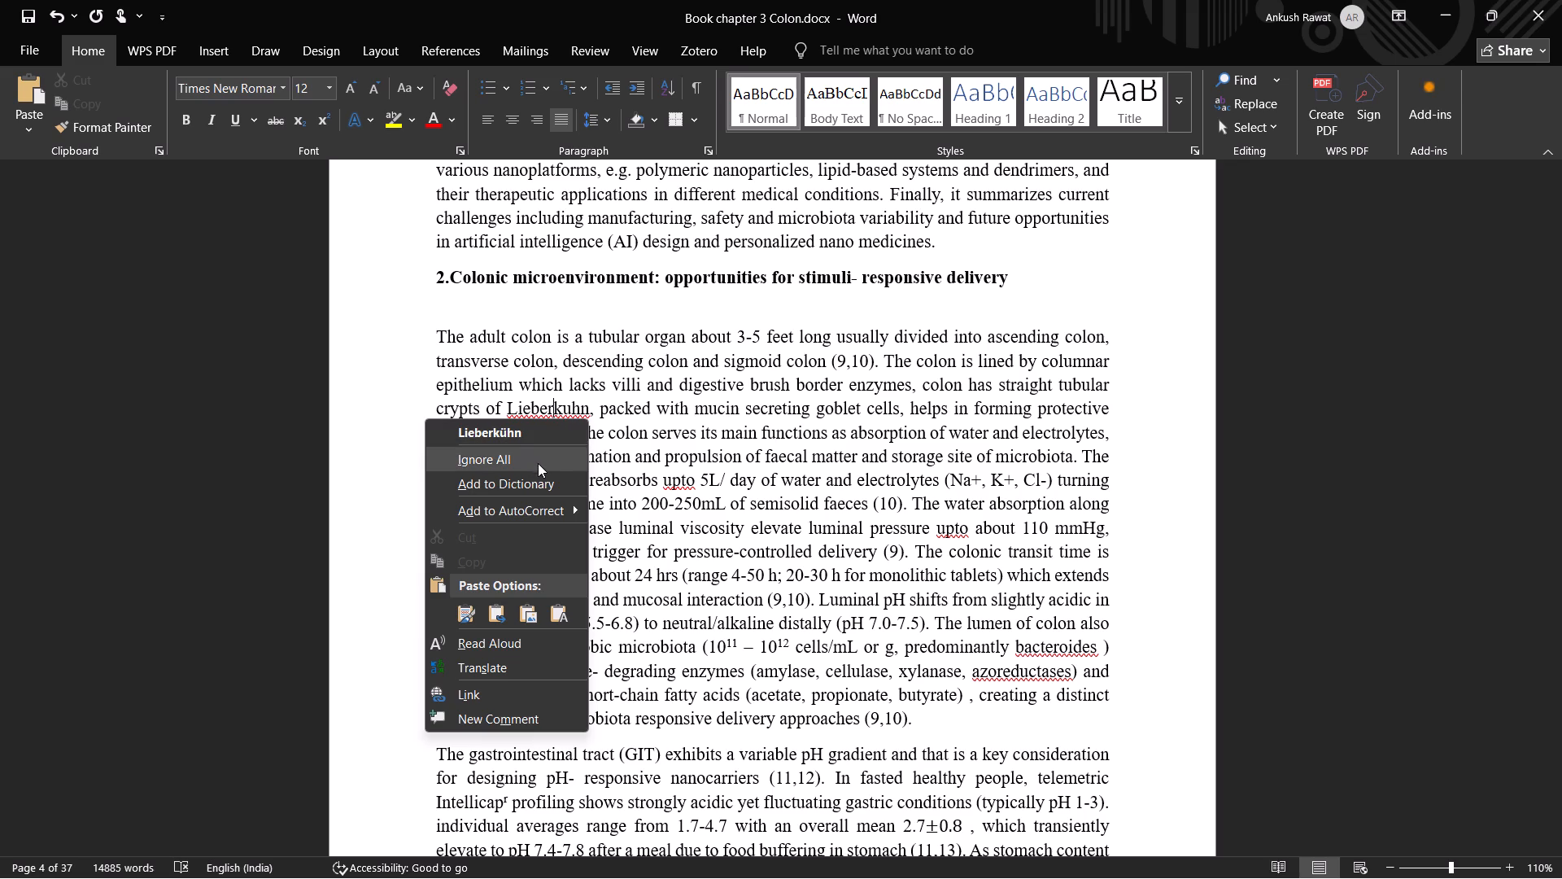
left_click(651, 428)
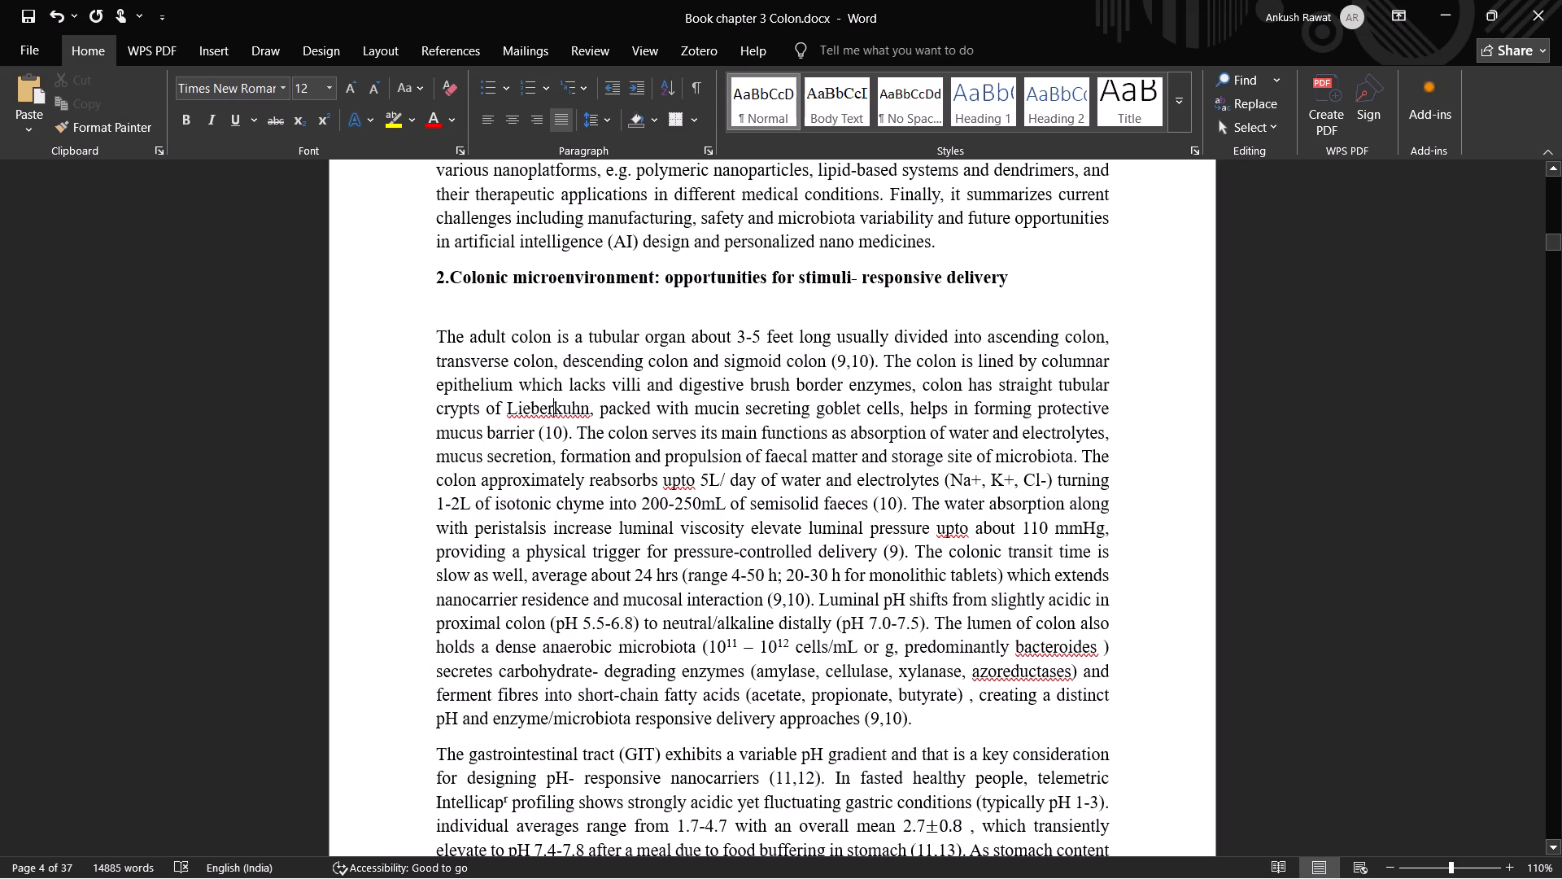
left_click(681, 481)
right_click(675, 483)
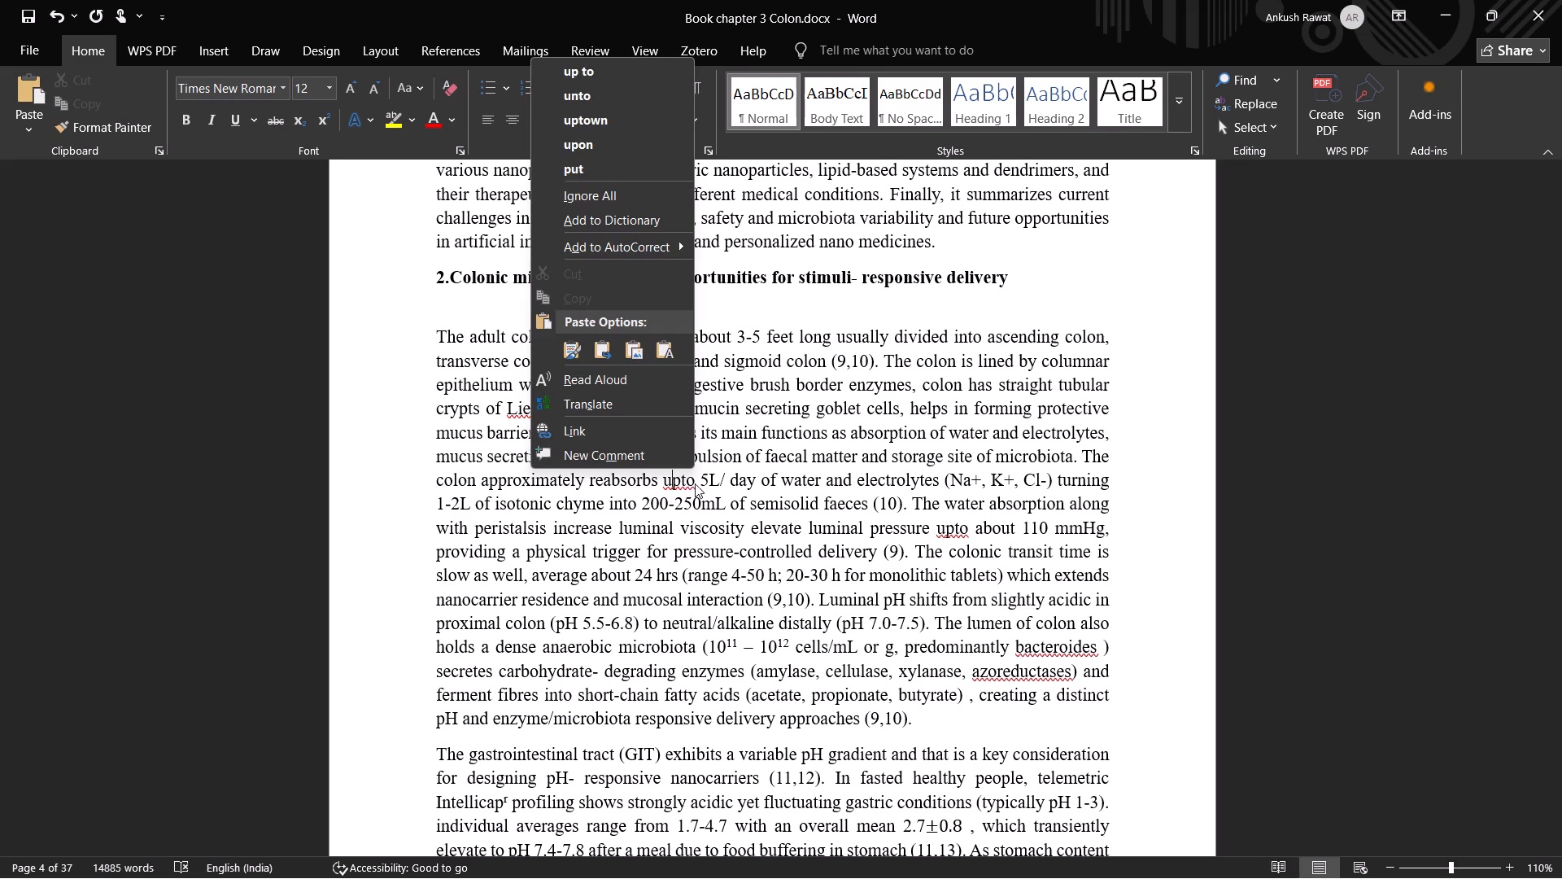
left_click(707, 483)
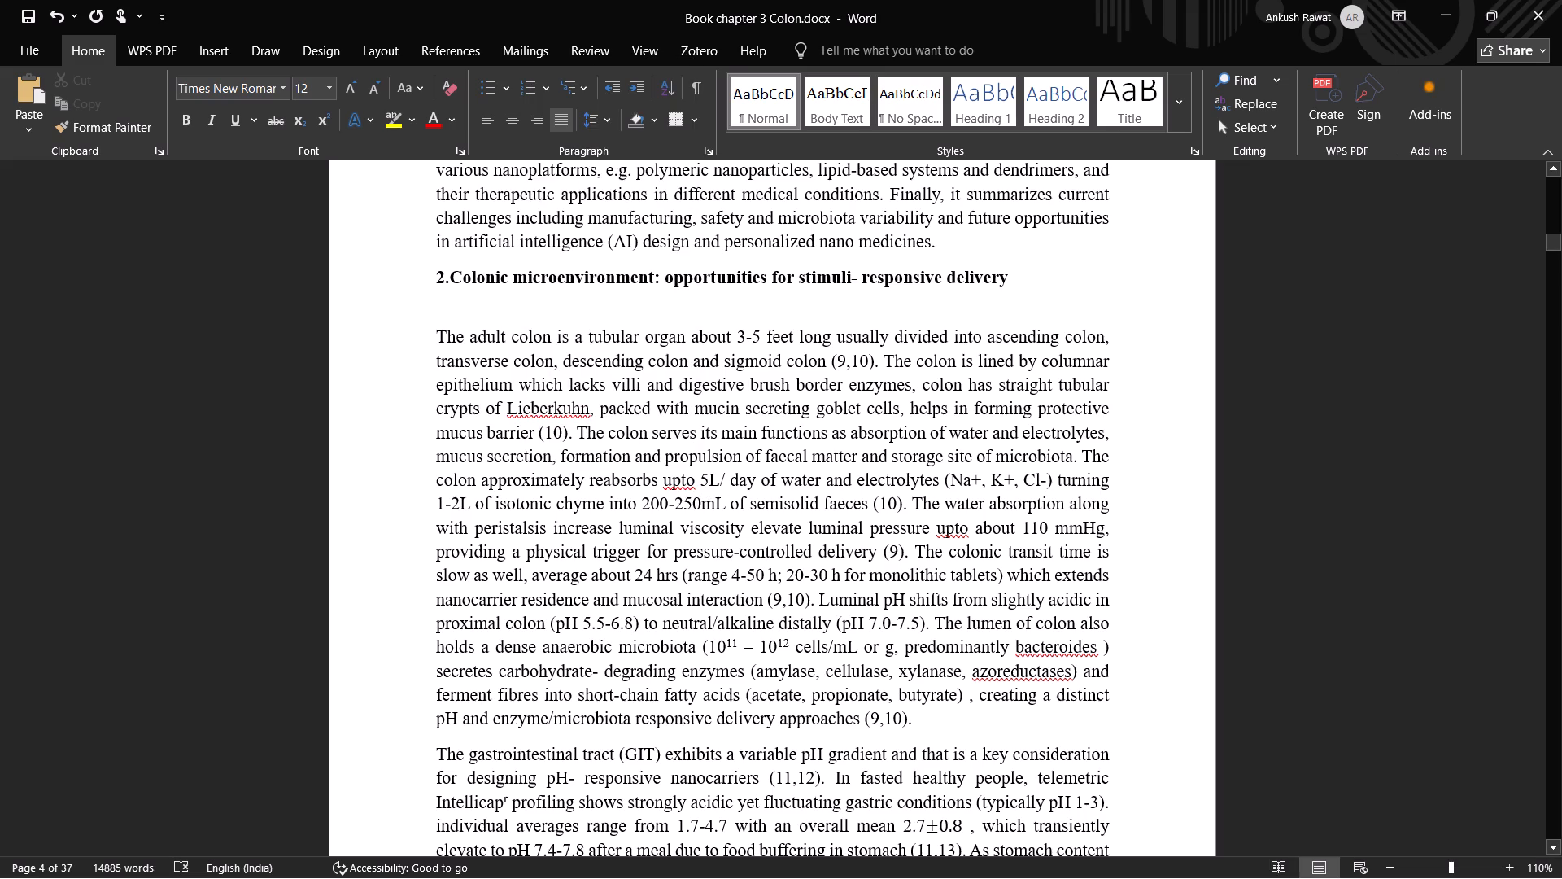
left_click(953, 531)
right_click(956, 534)
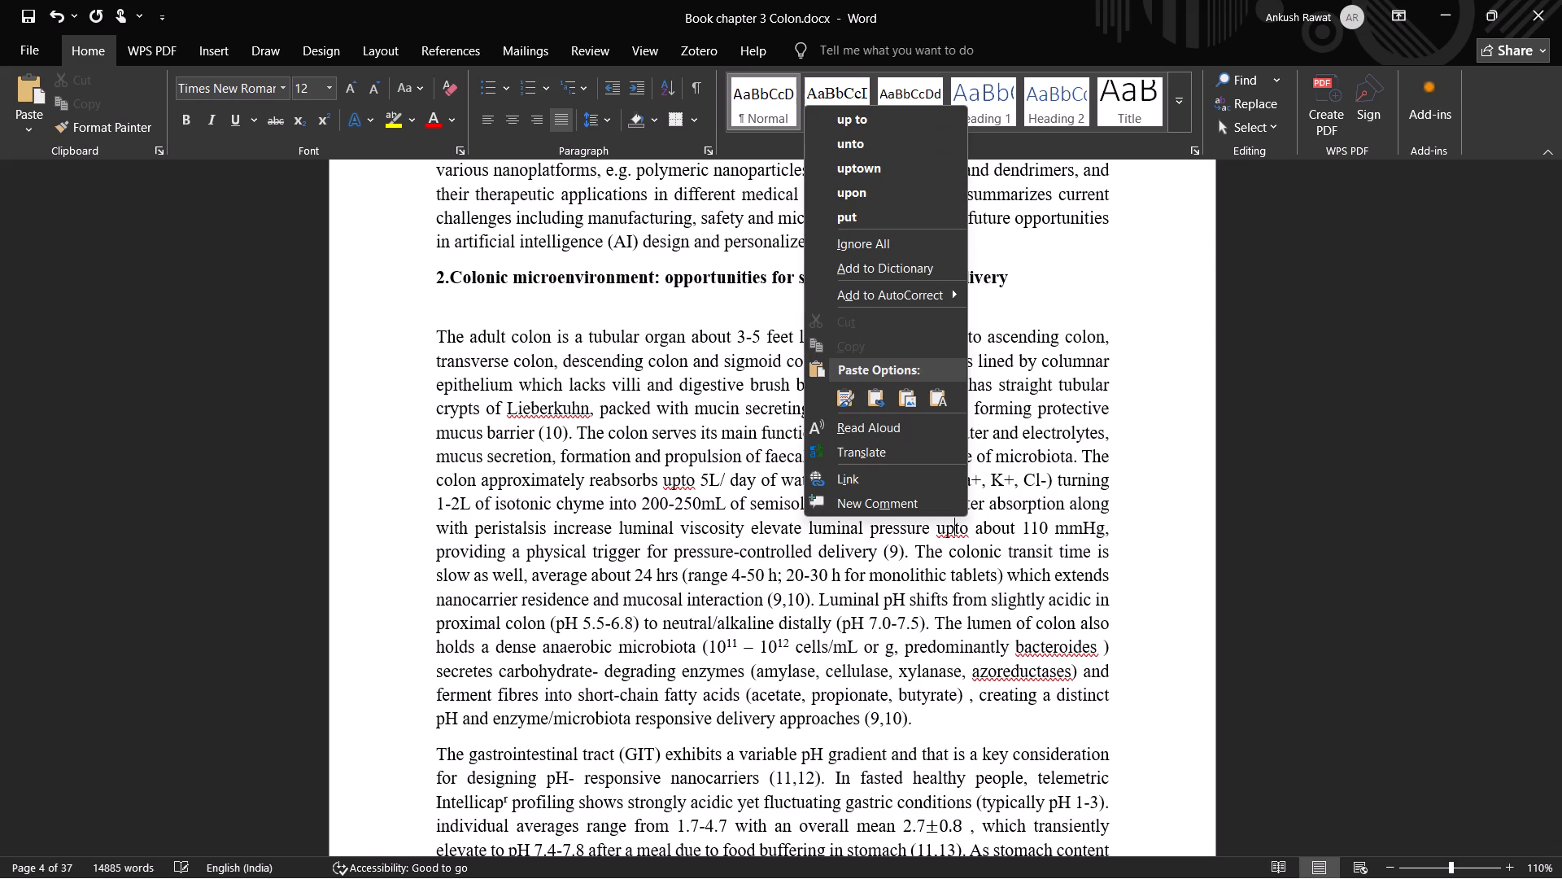
left_click(865, 542)
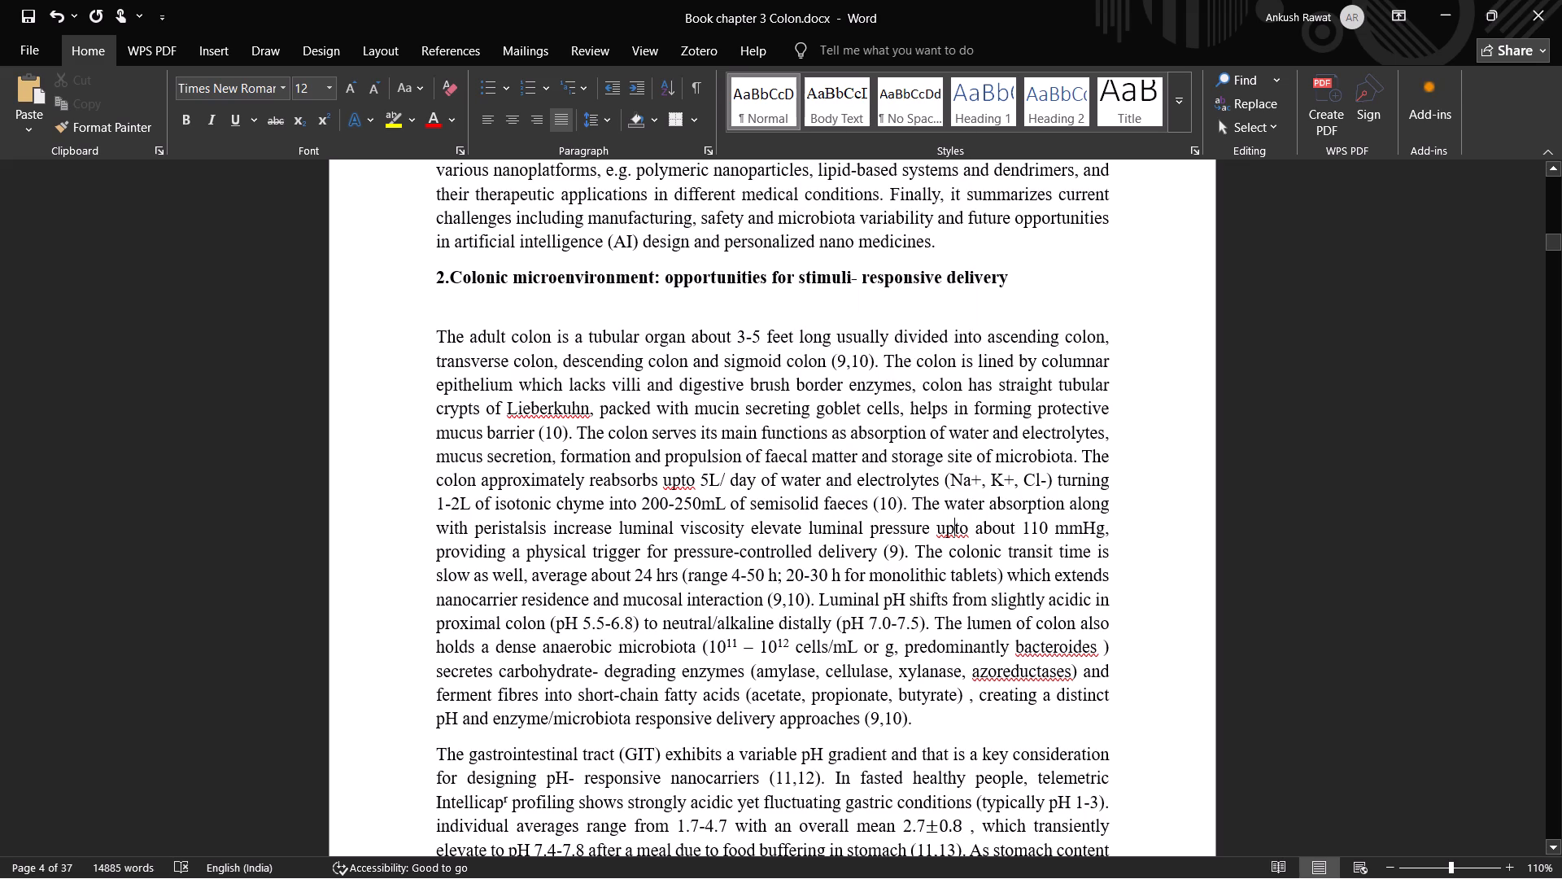
Delete the repeated citation (10) after "protective mucus barrier" in section 2's first paragraph.
scroll(923, 549, "down", 1)
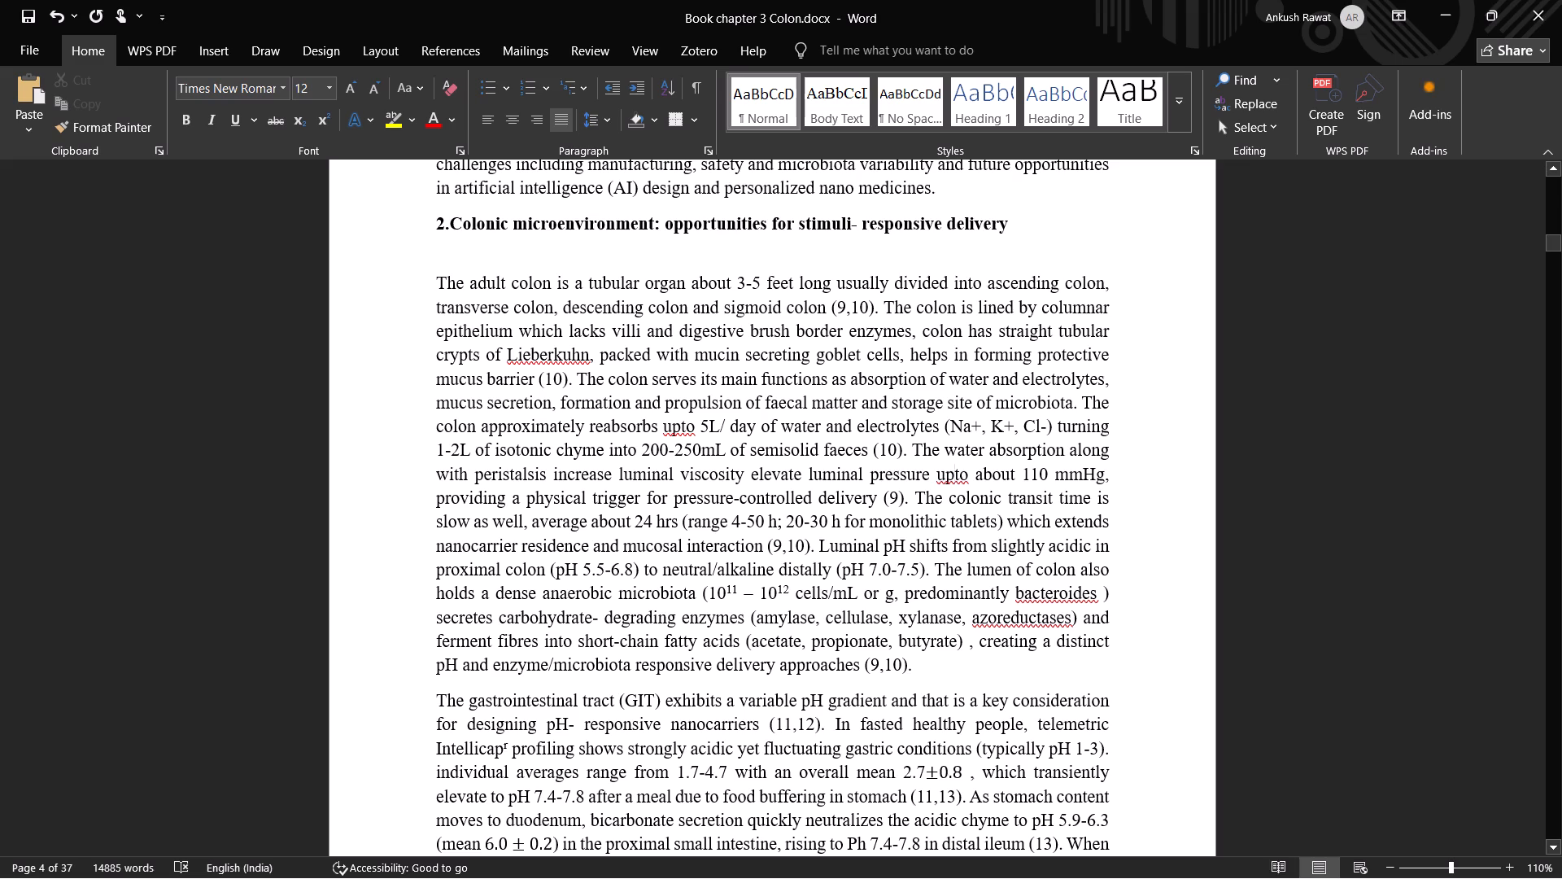
scroll(838, 584, "down", 1)
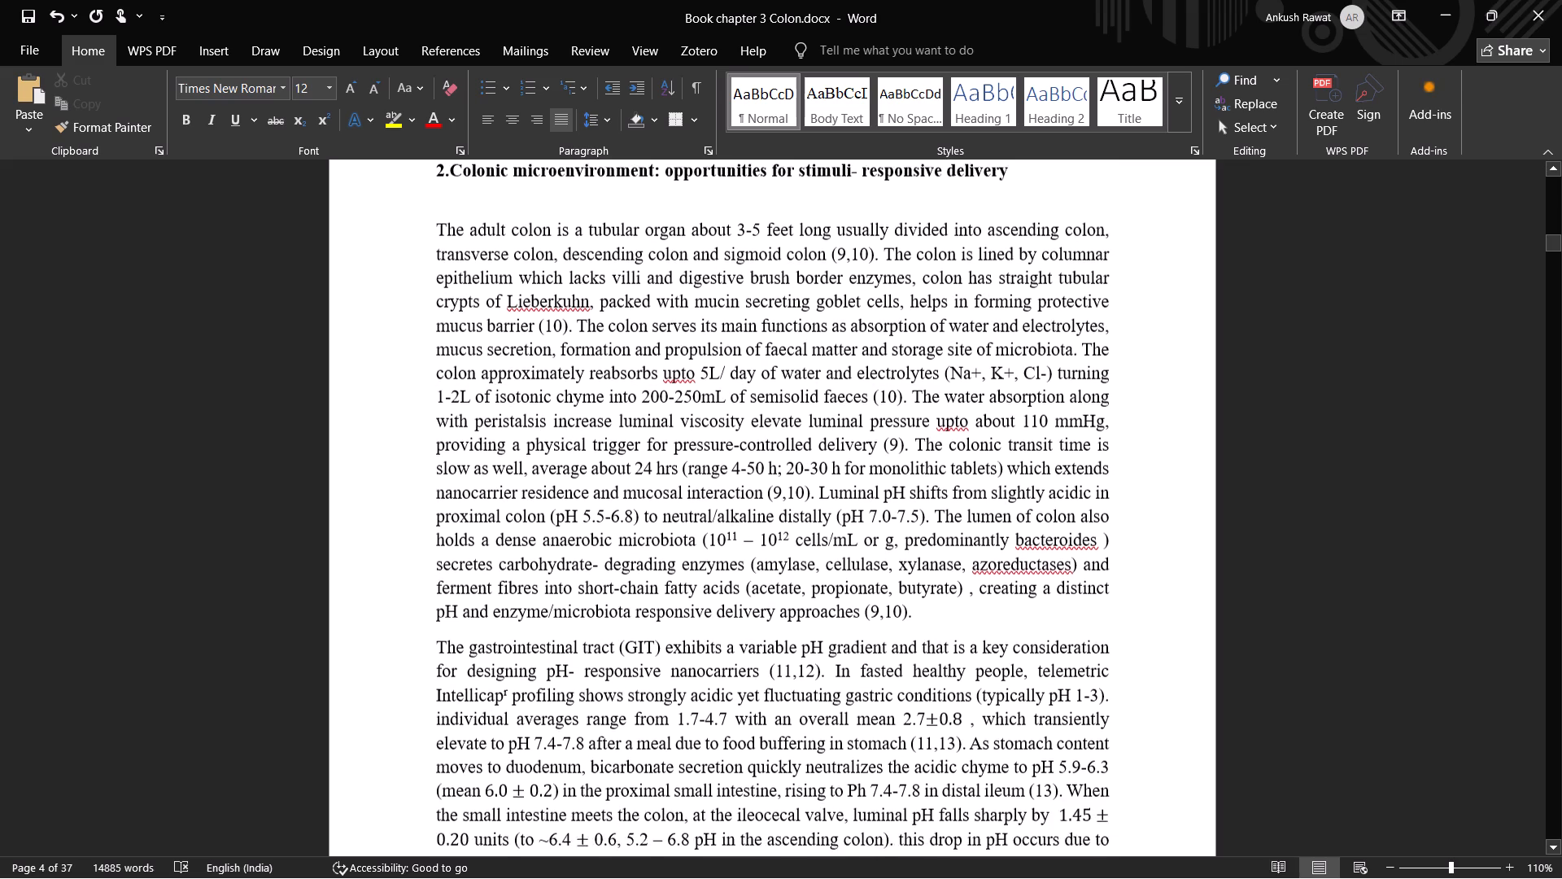
scroll(841, 584, "up", 1)
scroll(841, 584, "down", 3)
scroll(841, 584, "up", 1)
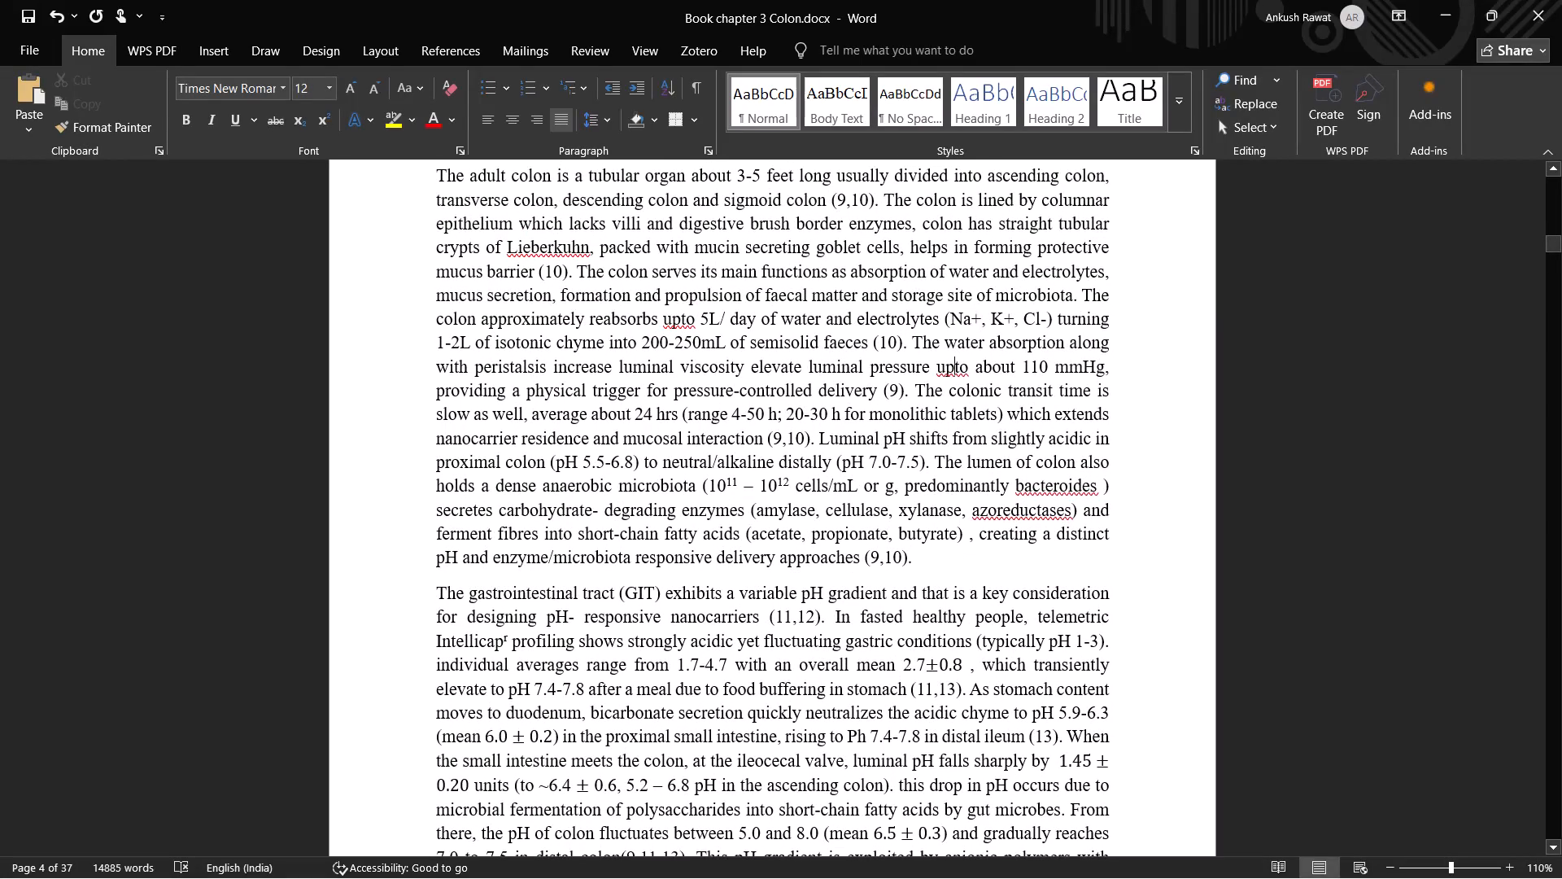
scroll(841, 584, "up", 3)
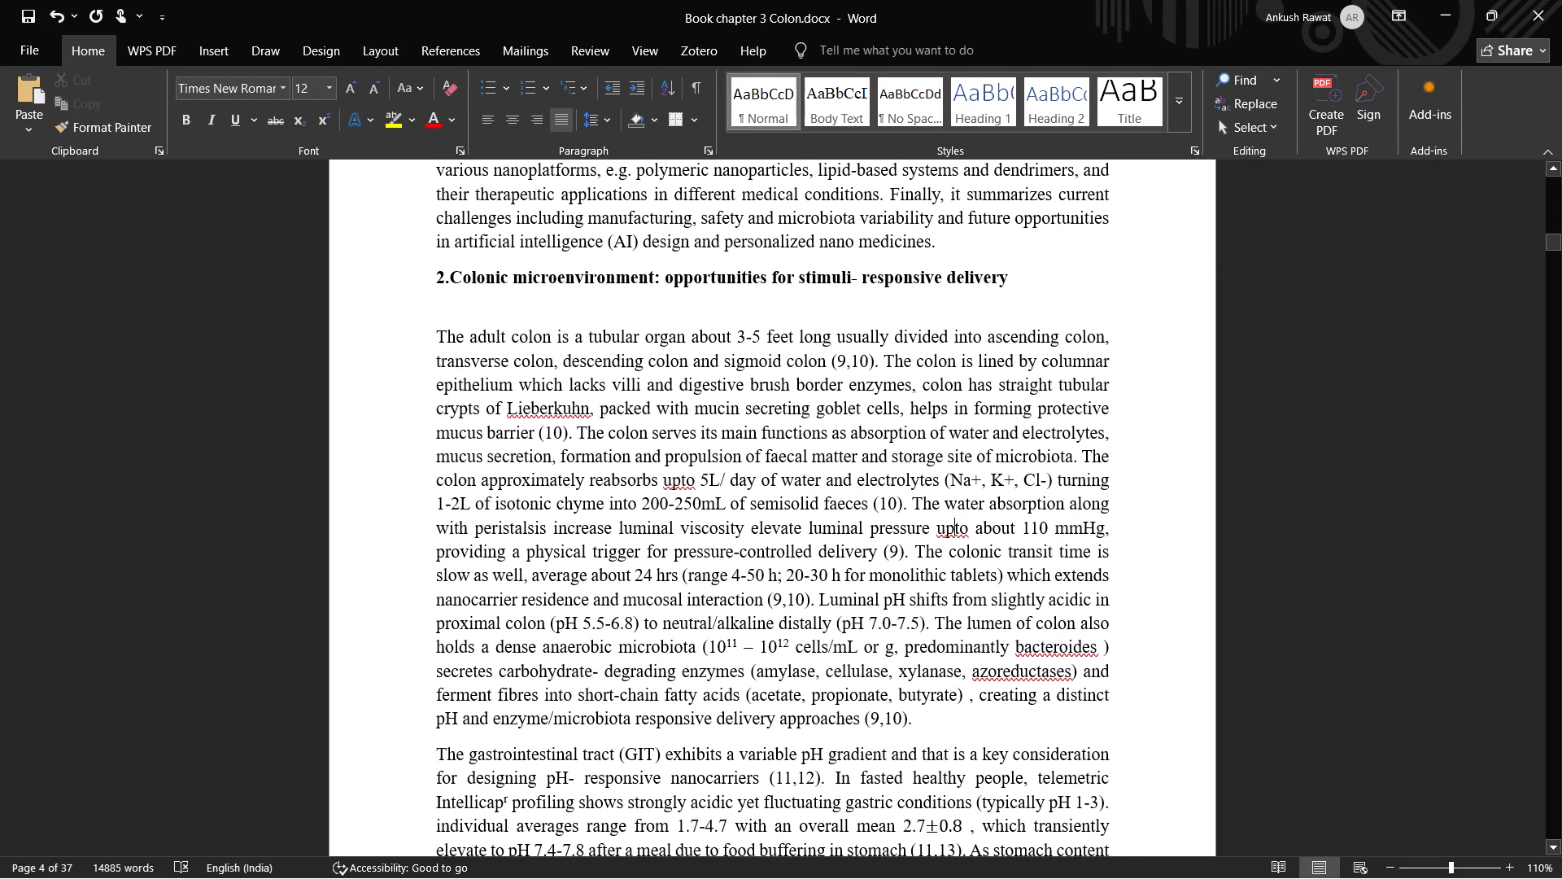
left_click_drag(568, 435, 550, 436)
left_click_drag(550, 436, 541, 436)
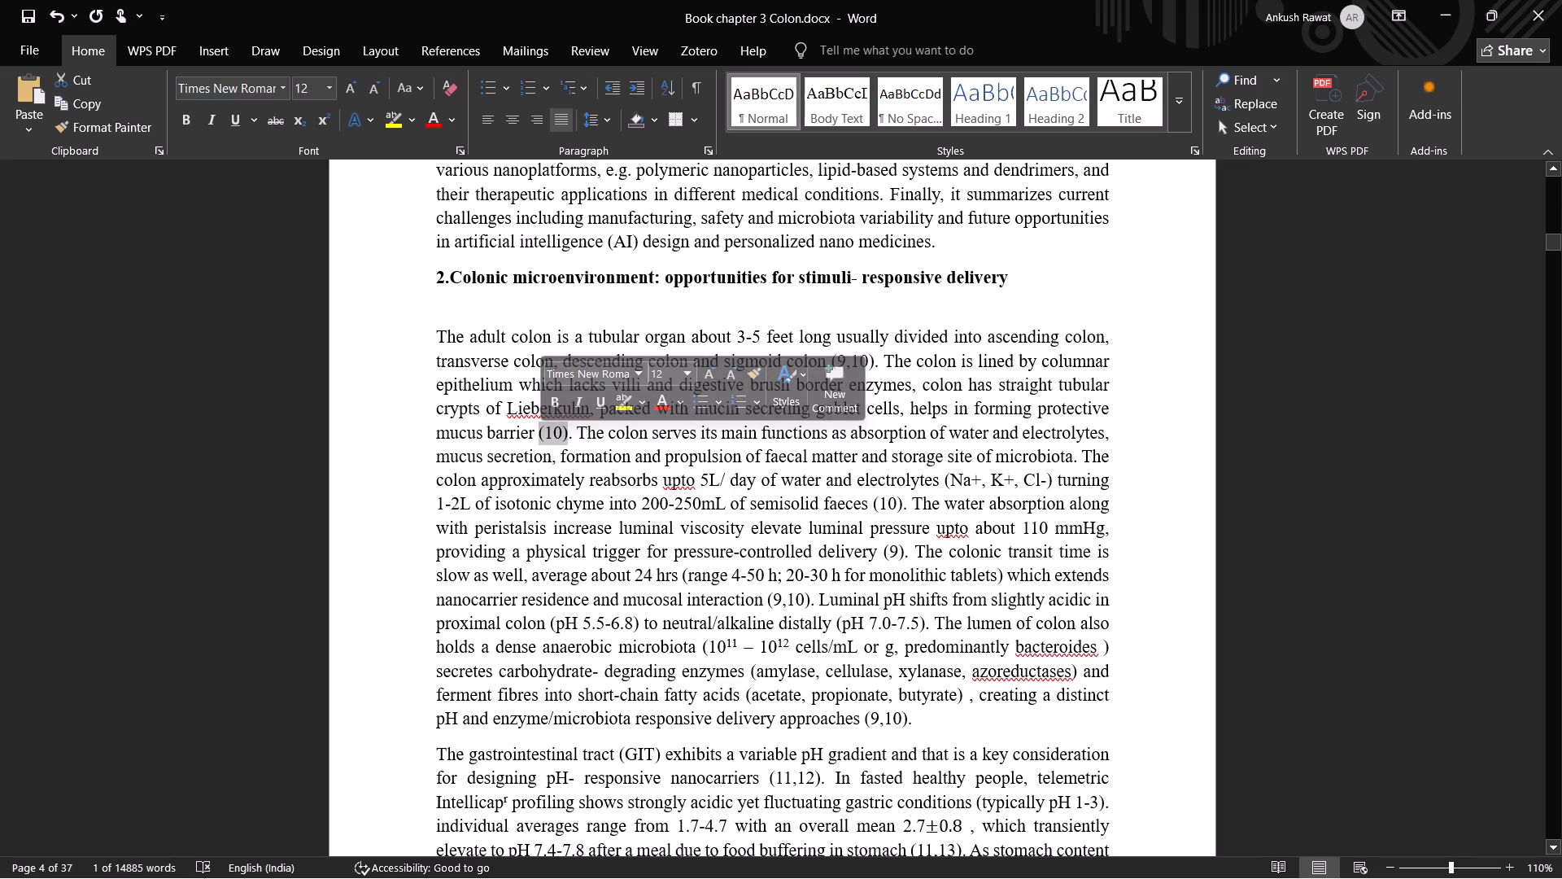
key("BackSpace")
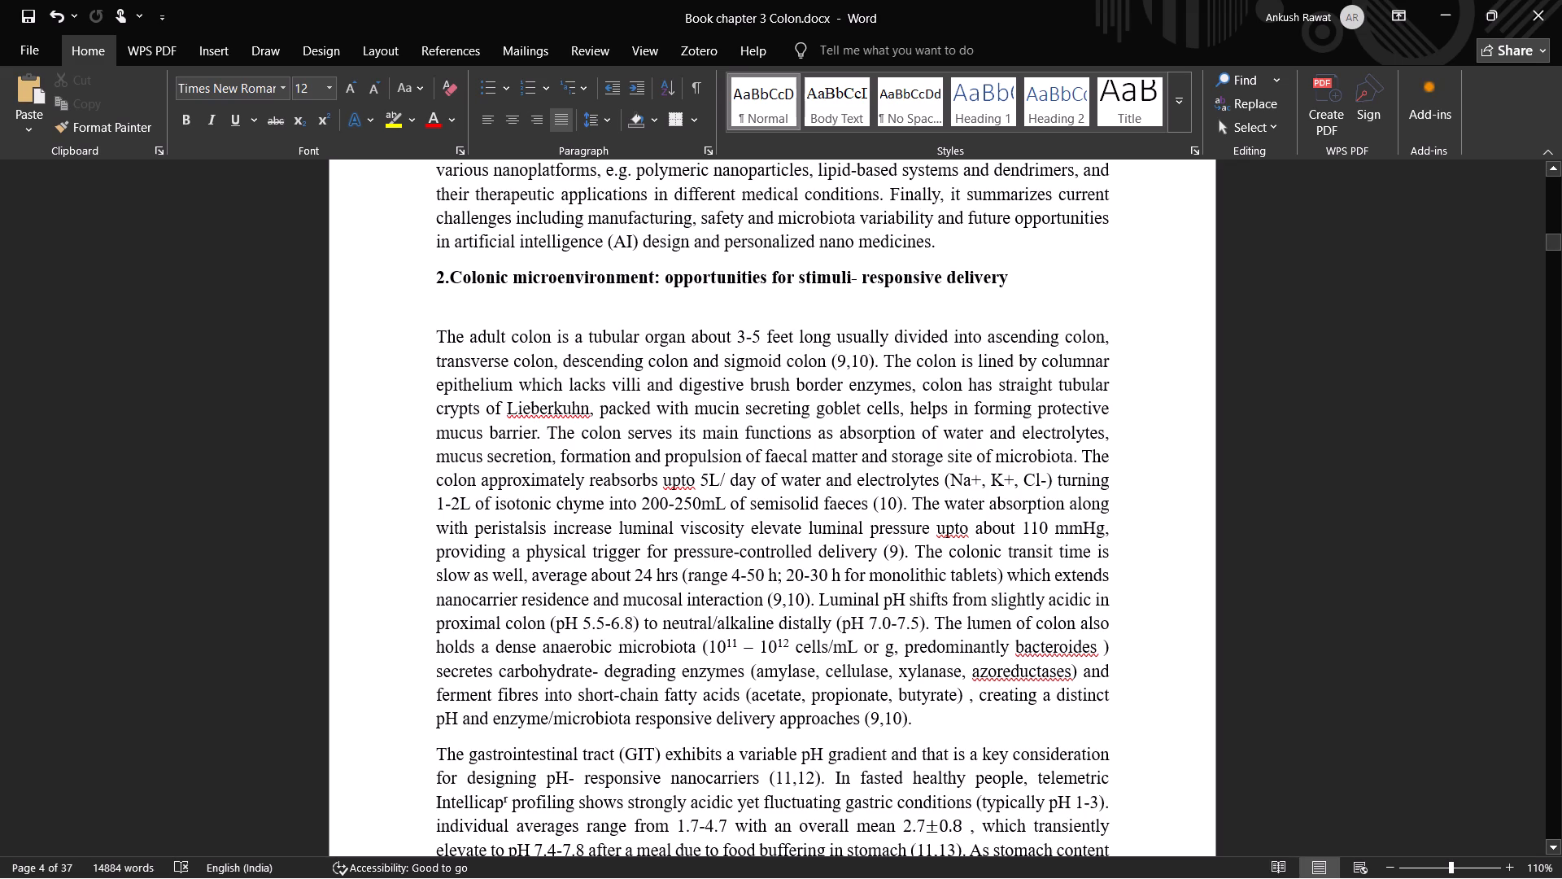
Delete the citation (9,10) after "nanocarrier residence and mucosal interaction" in section 2's first paragraph.
left_click_drag(809, 601, 770, 601)
left_click_drag(770, 601, 766, 601)
key("BackSpace")
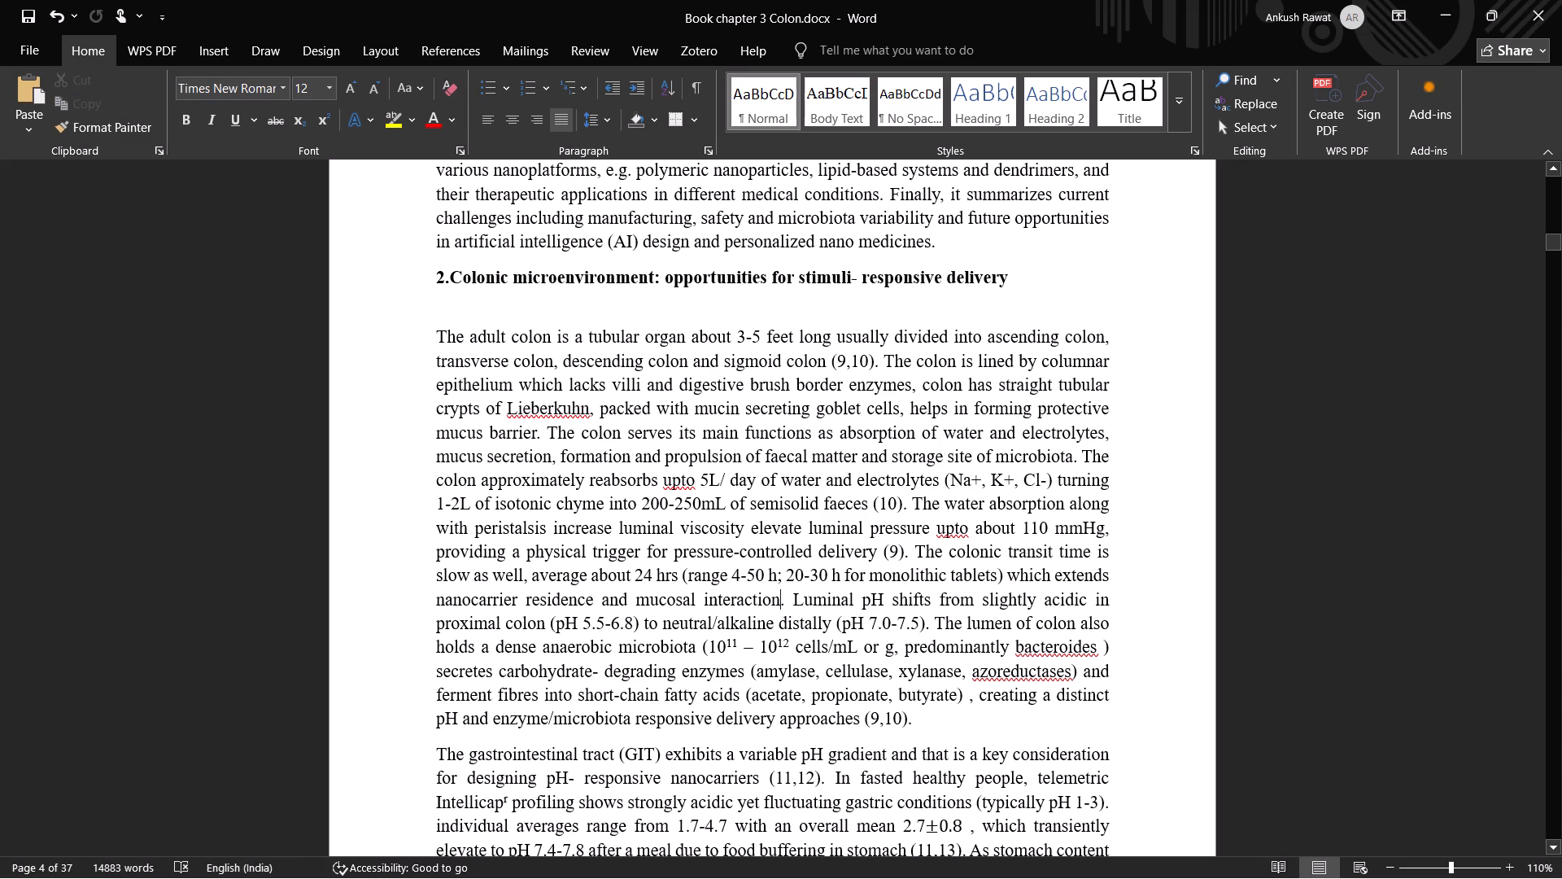
Review the text and in-text citations from section 1.1 through the start of section 2.
scroll(740, 659, "down", 4)
scroll(519, 609, "up", 2)
scroll(516, 600, "down", 1)
scroll(513, 595, "up", 1)
scroll(390, 592, "up", 1)
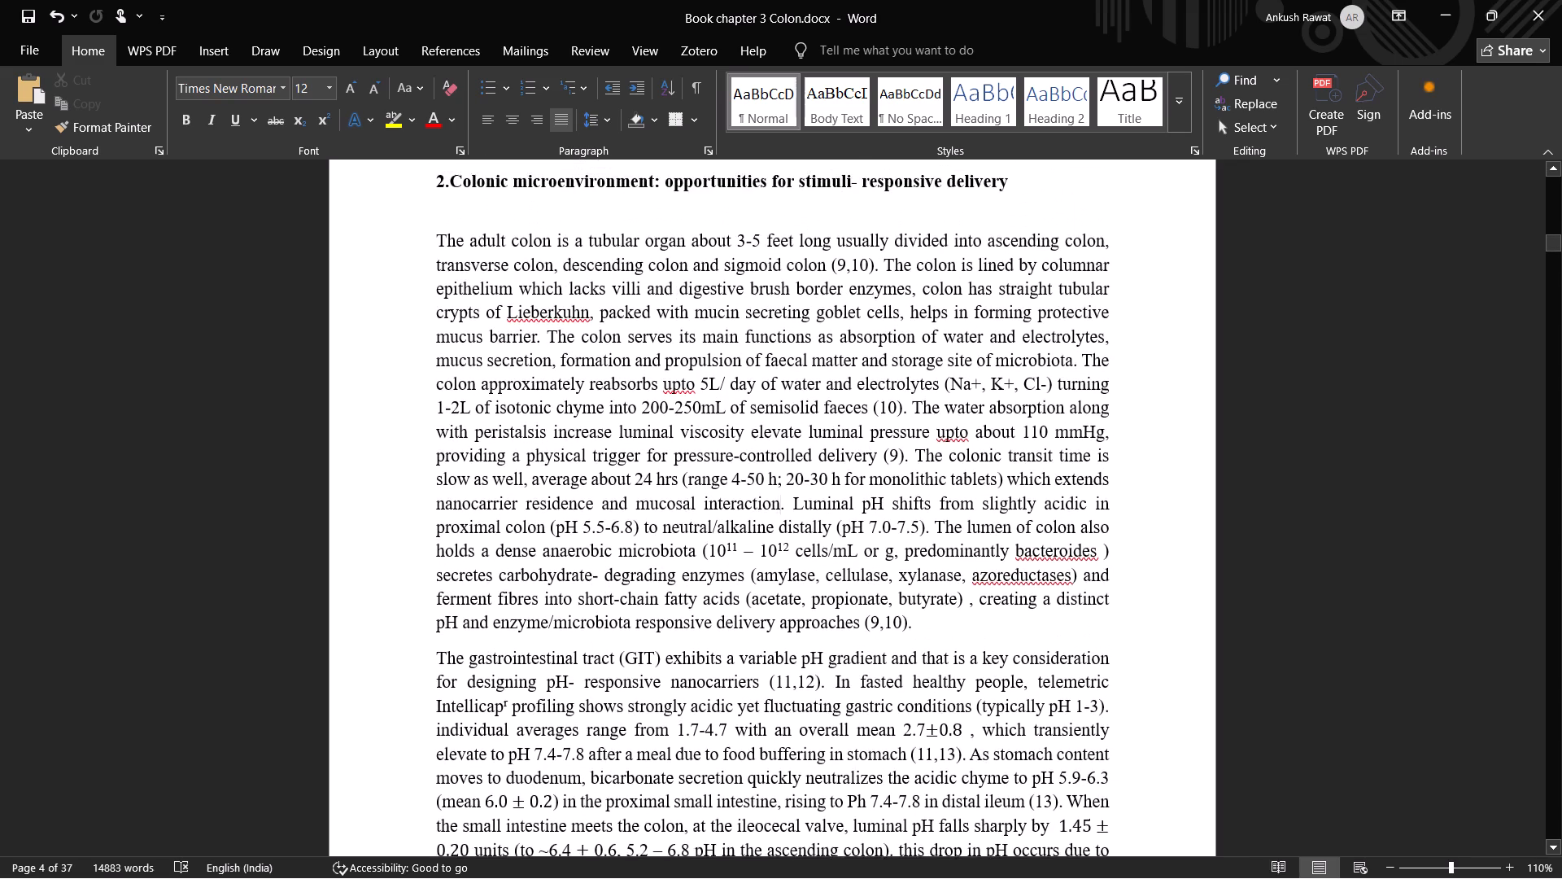
scroll(388, 591, "up", 1)
middle_click_drag(391, 589, 386, 459)
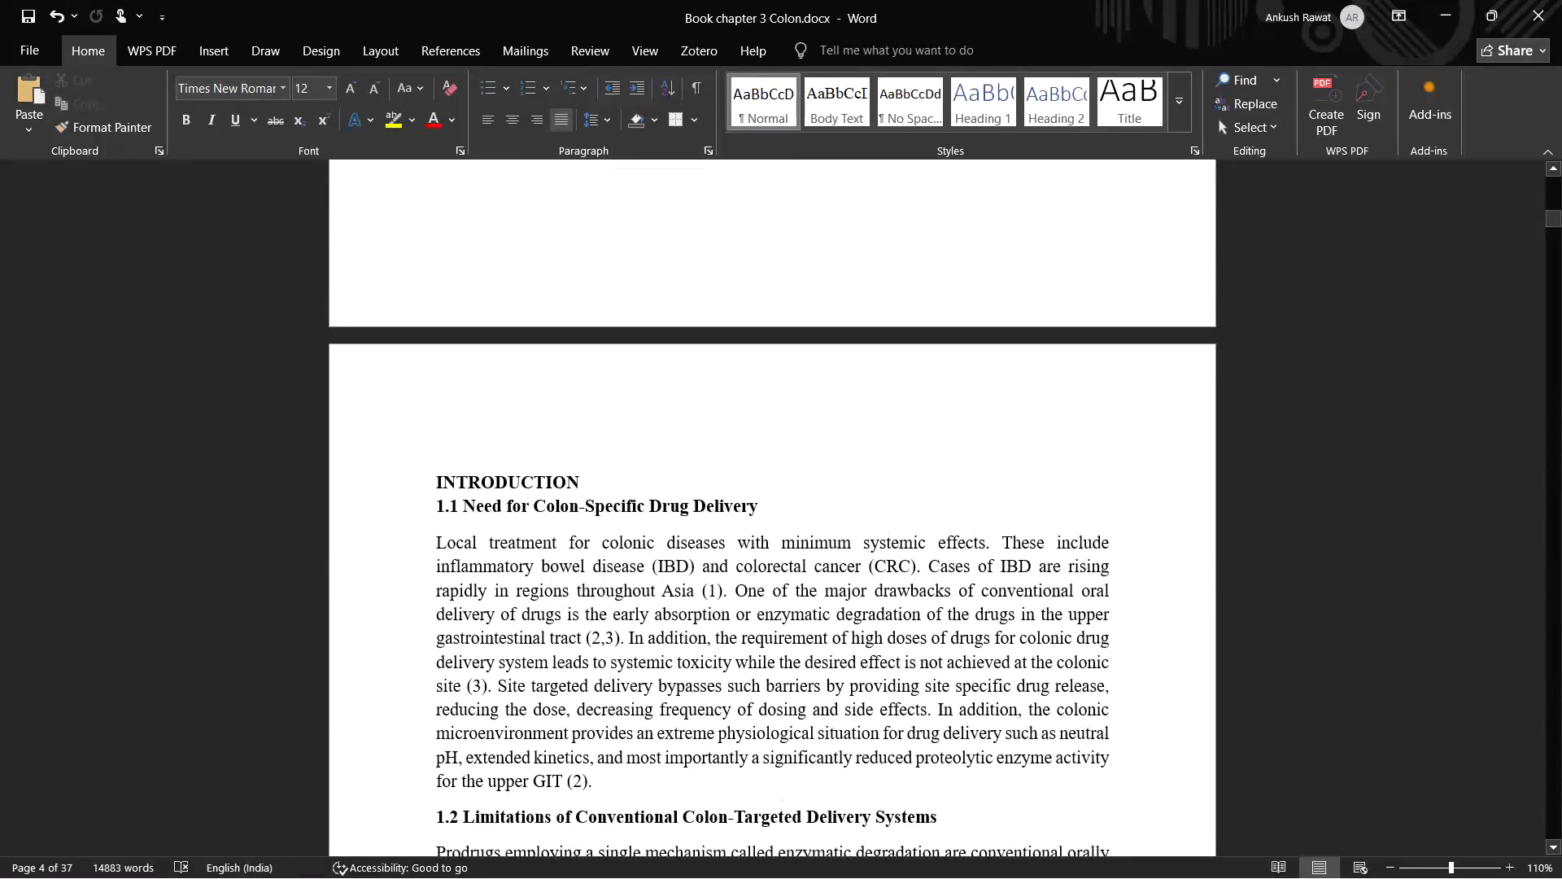
scroll(403, 498, "down", 1)
scroll(403, 498, "up", 1)
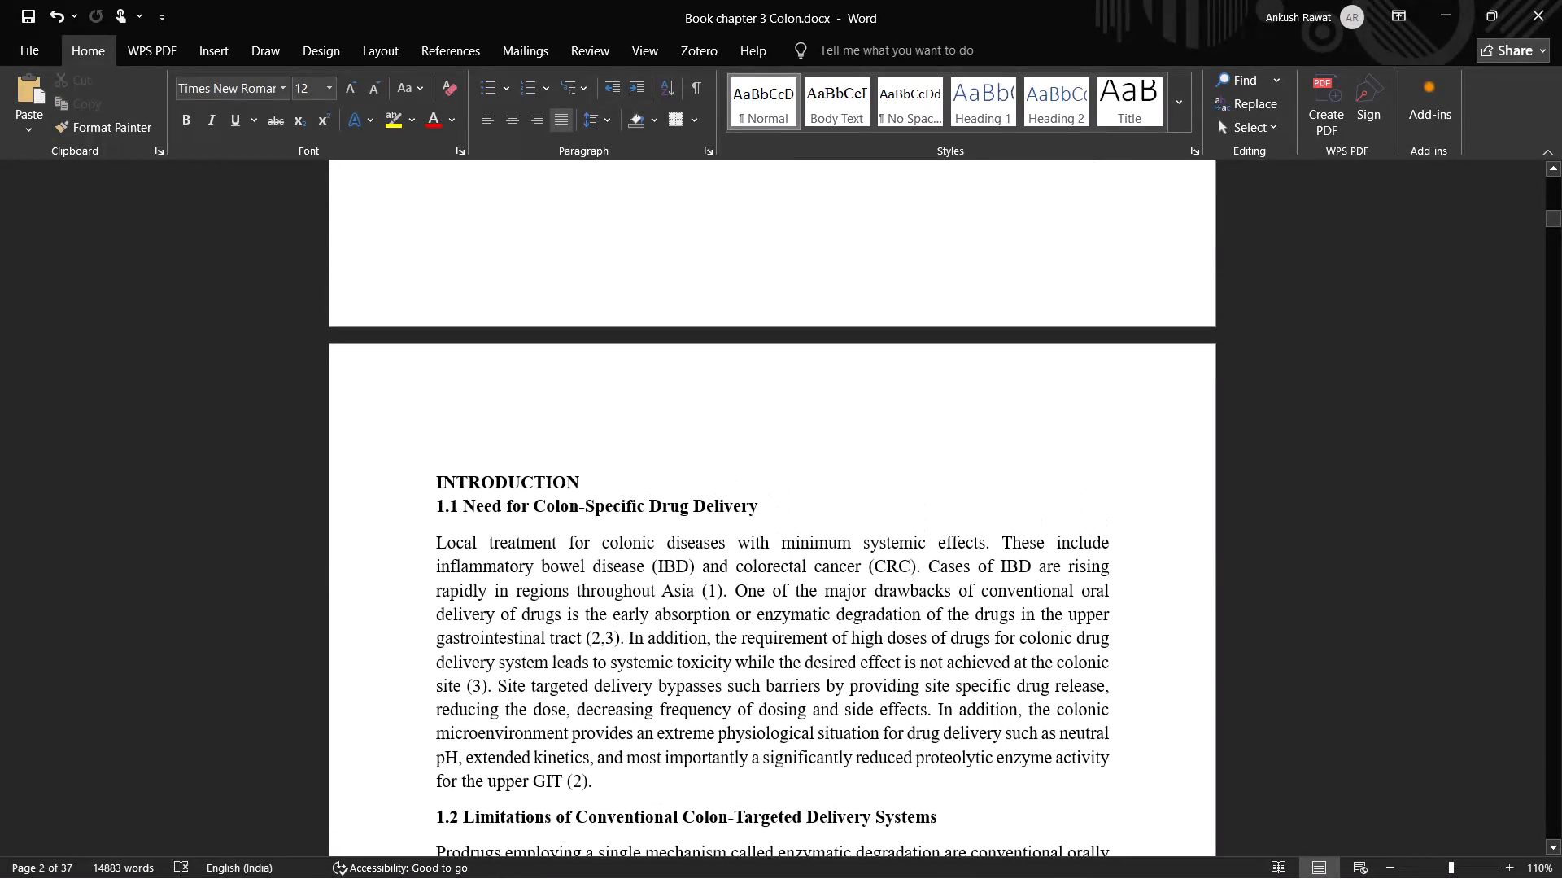
scroll(403, 498, "down", 3)
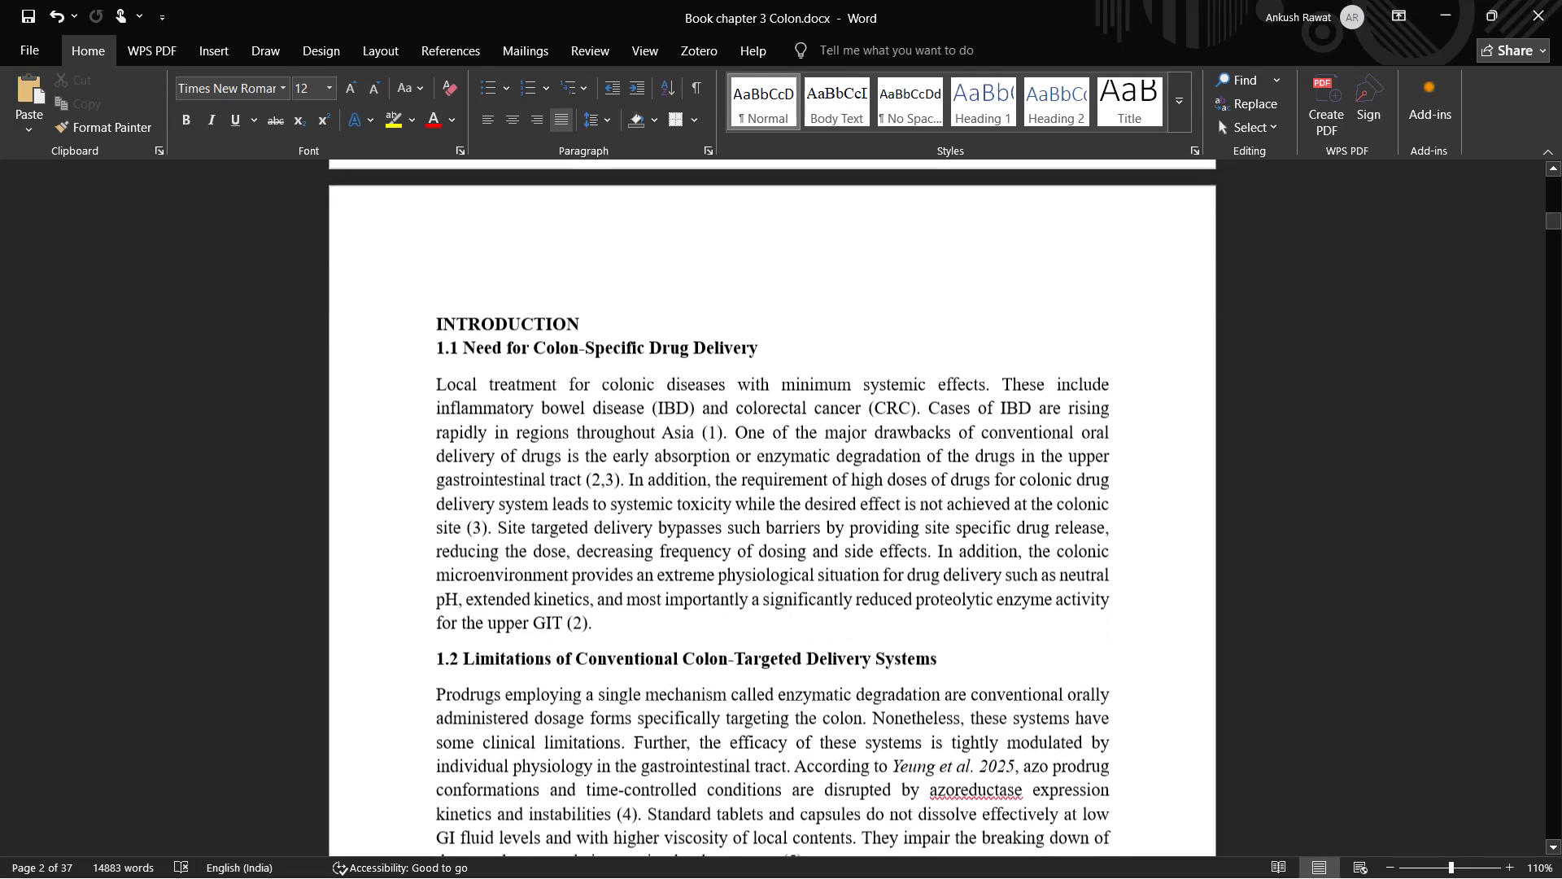
scroll(403, 498, "down", 2)
scroll(403, 498, "up", 1)
middle_click_drag(403, 505, 402, 522)
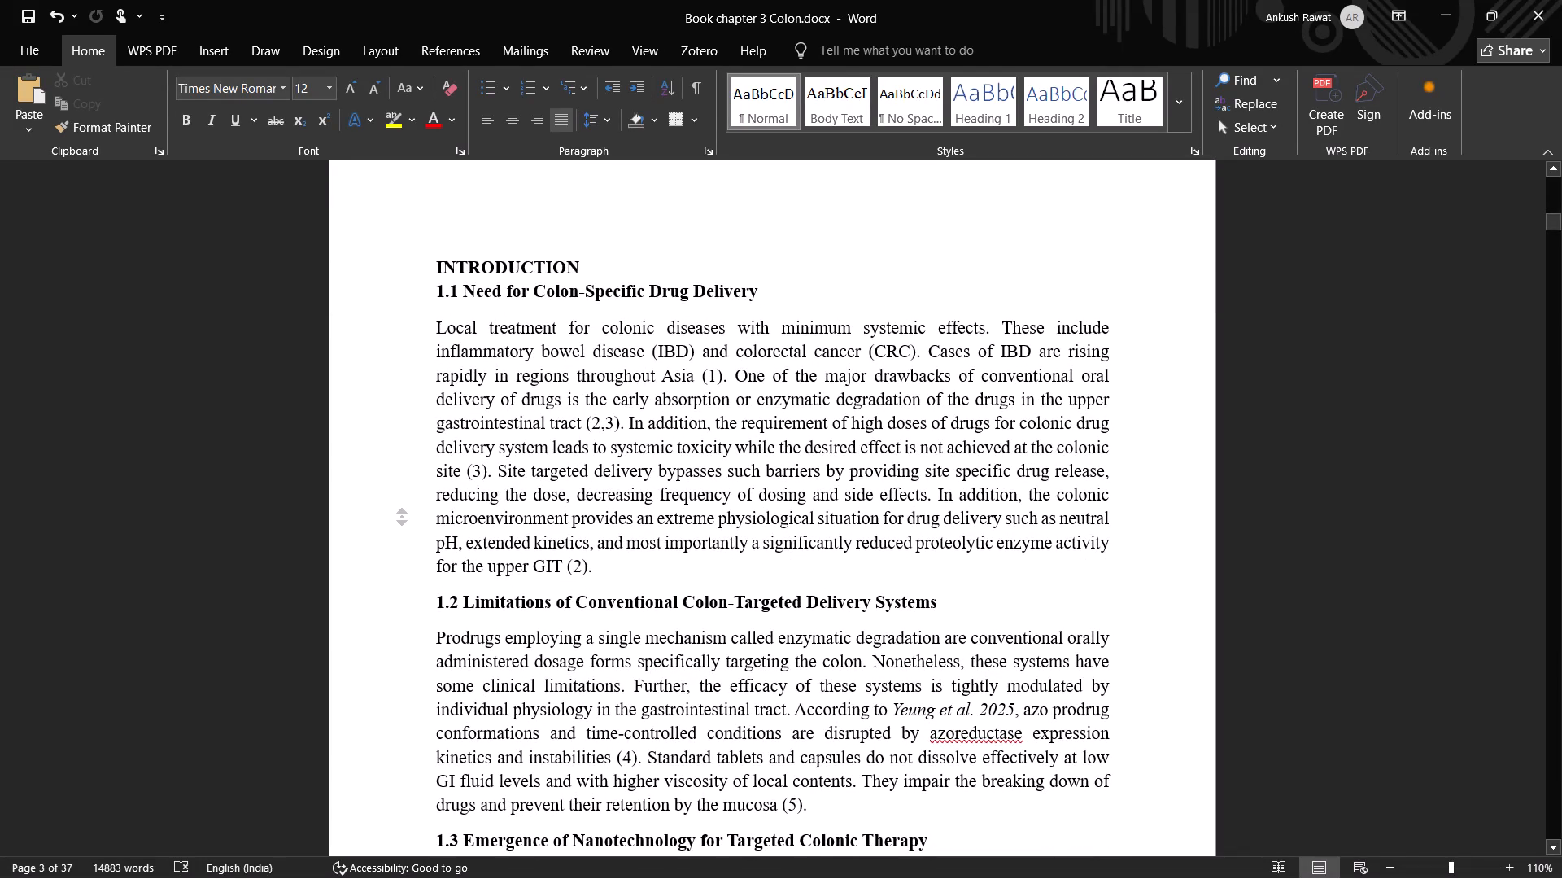
middle_click_drag(402, 522, 404, 555)
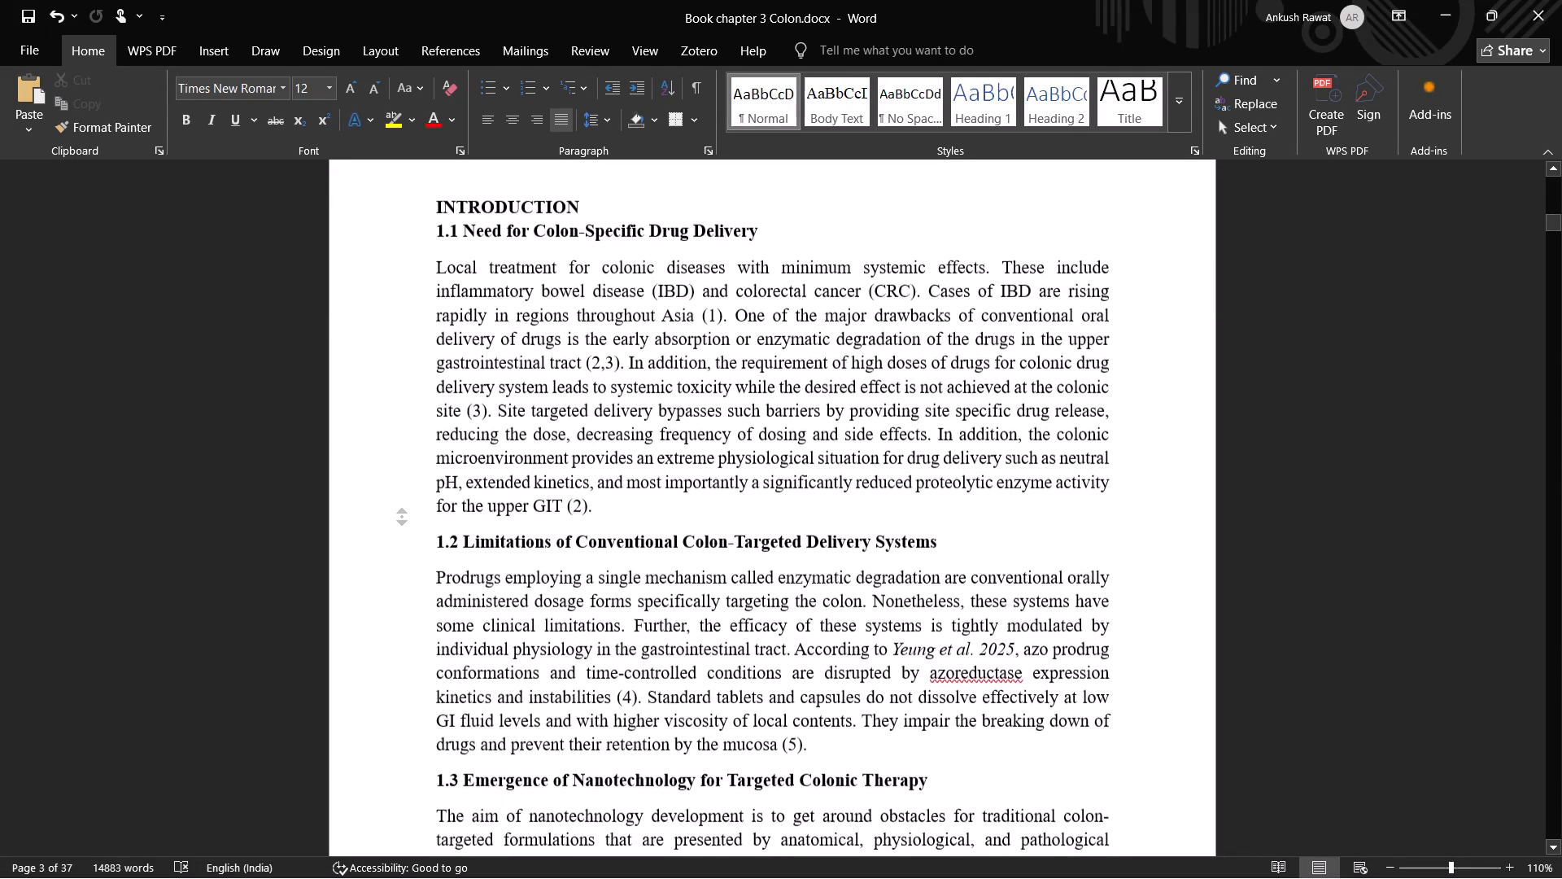
middle_click_drag(404, 555, 404, 556)
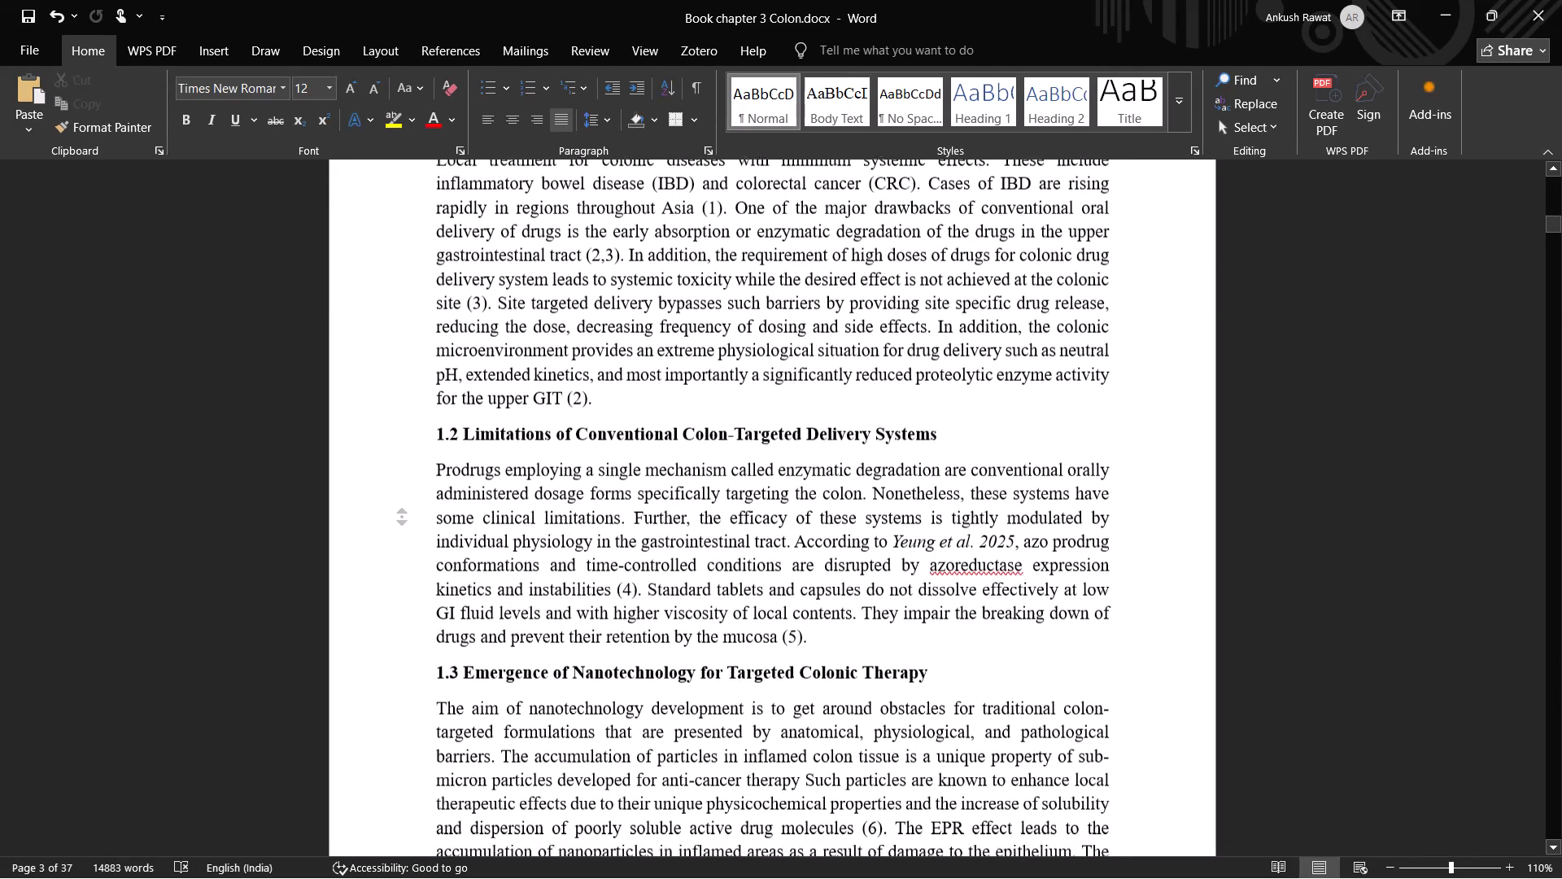
middle_click_drag(404, 556, 406, 566)
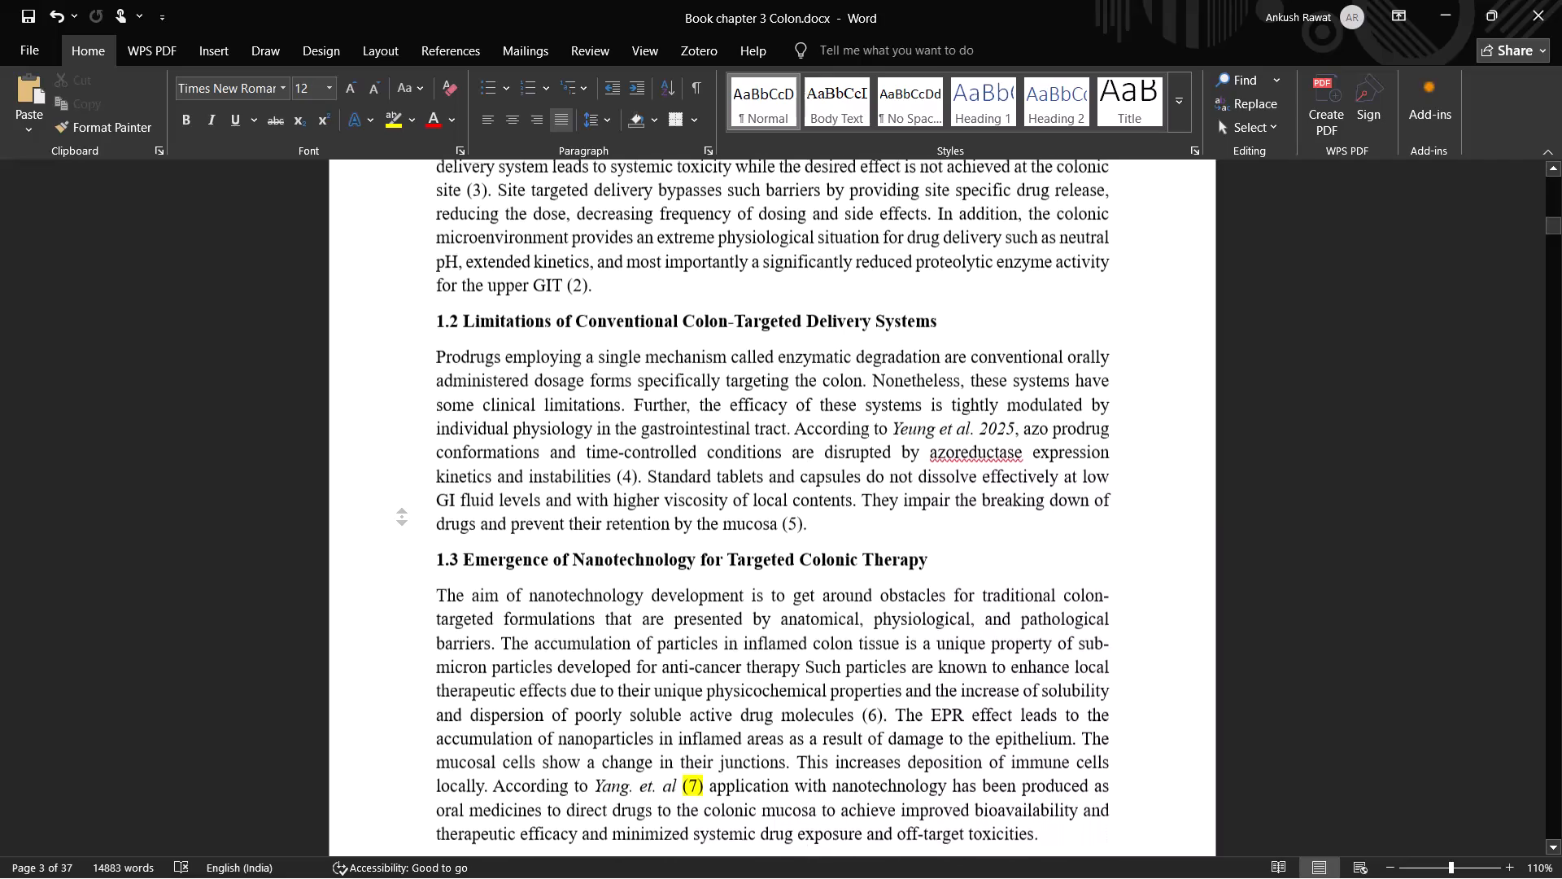
middle_click_drag(406, 566, 408, 579)
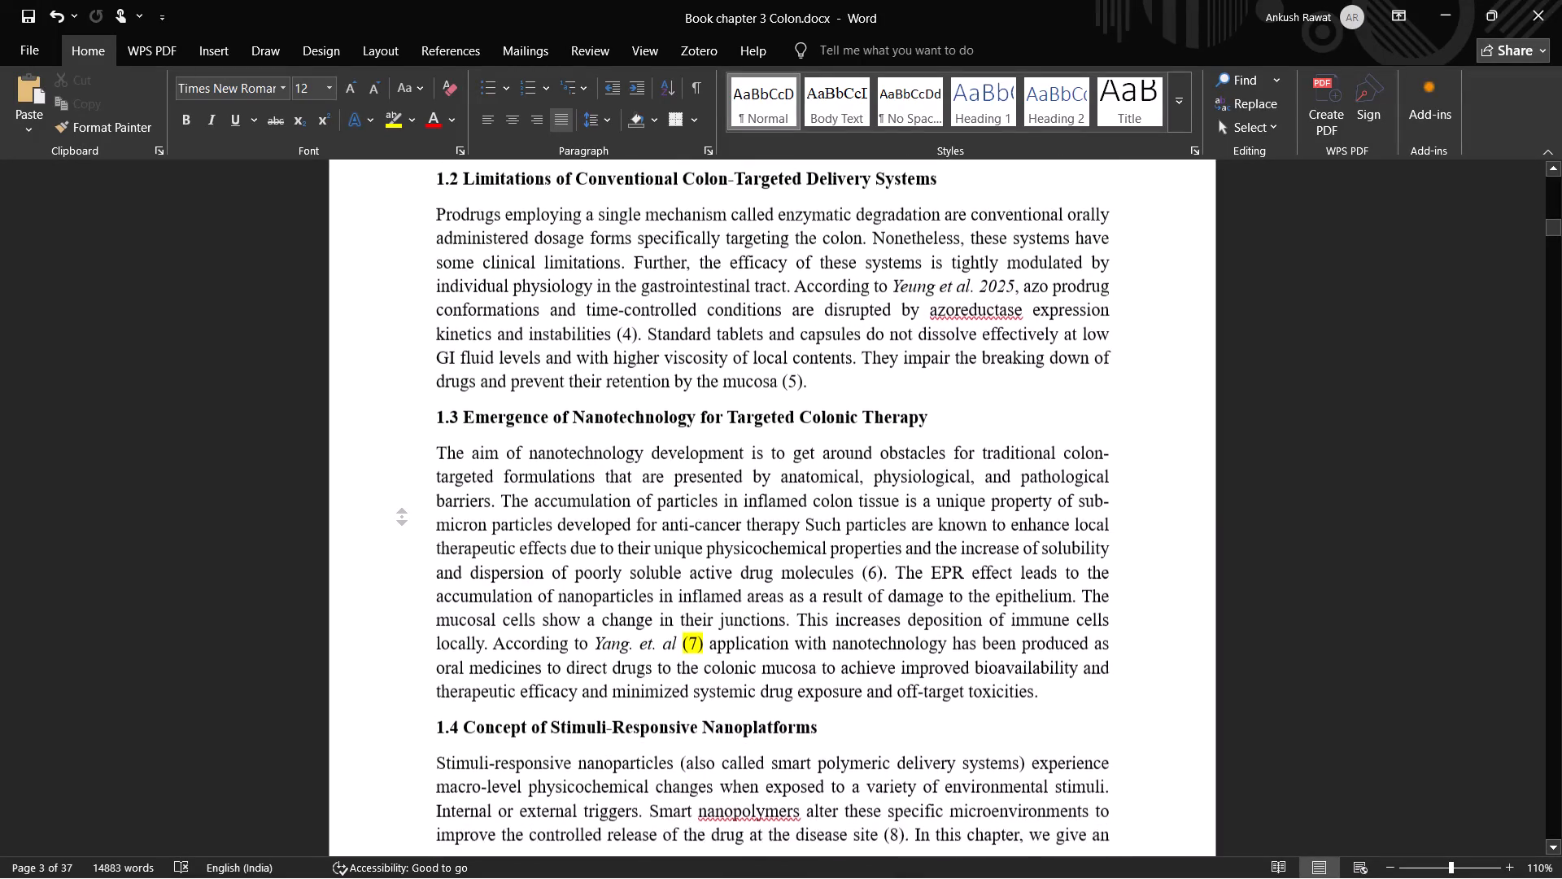
middle_click_drag(408, 579, 409, 581)
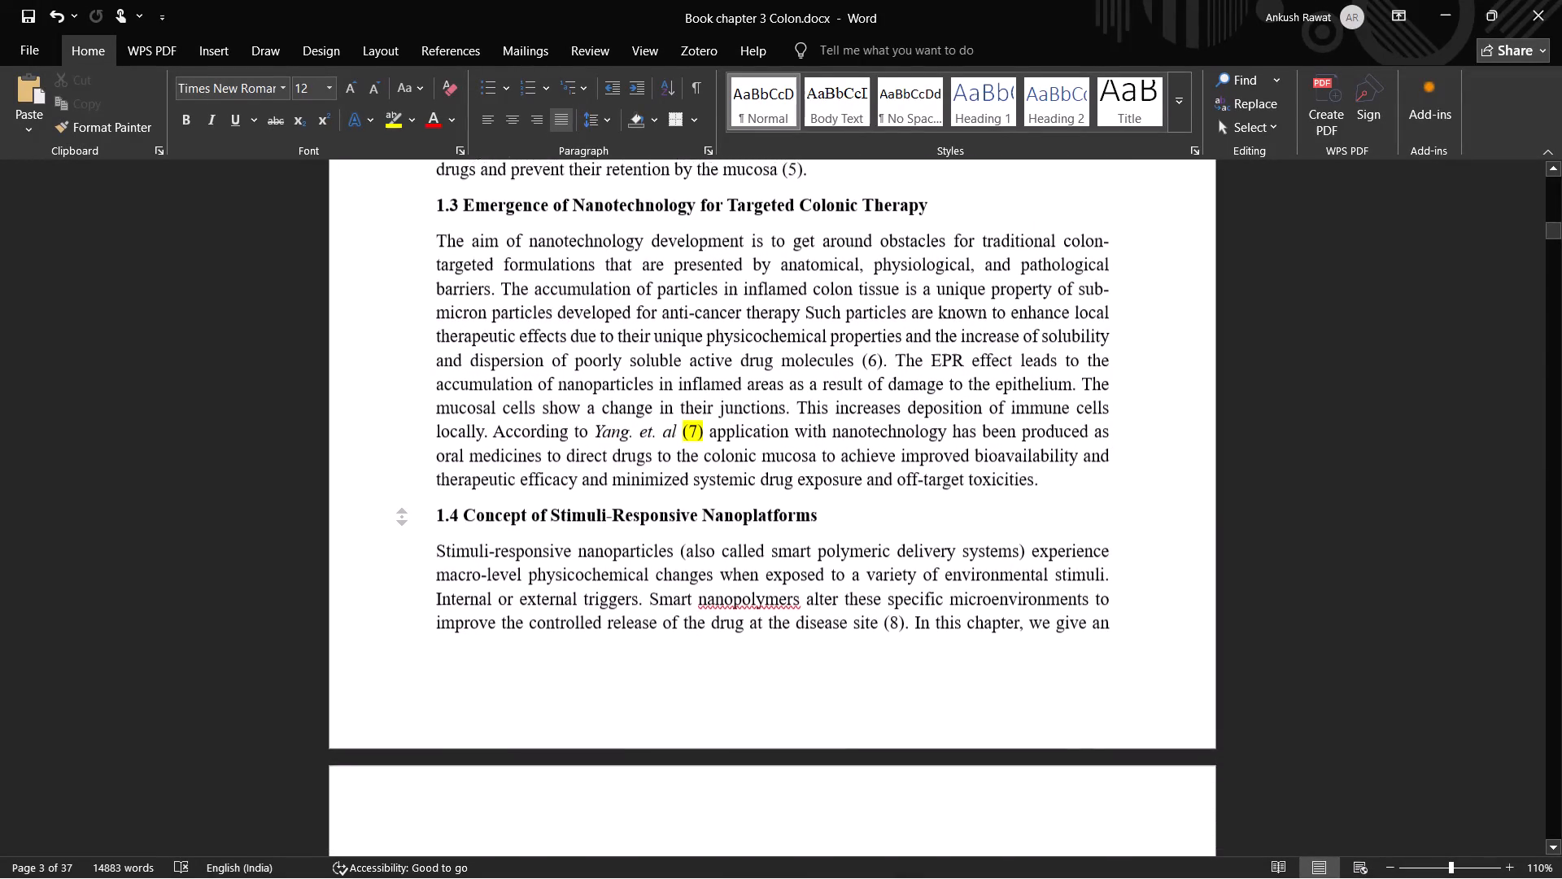
middle_click_drag(409, 581, 409, 583)
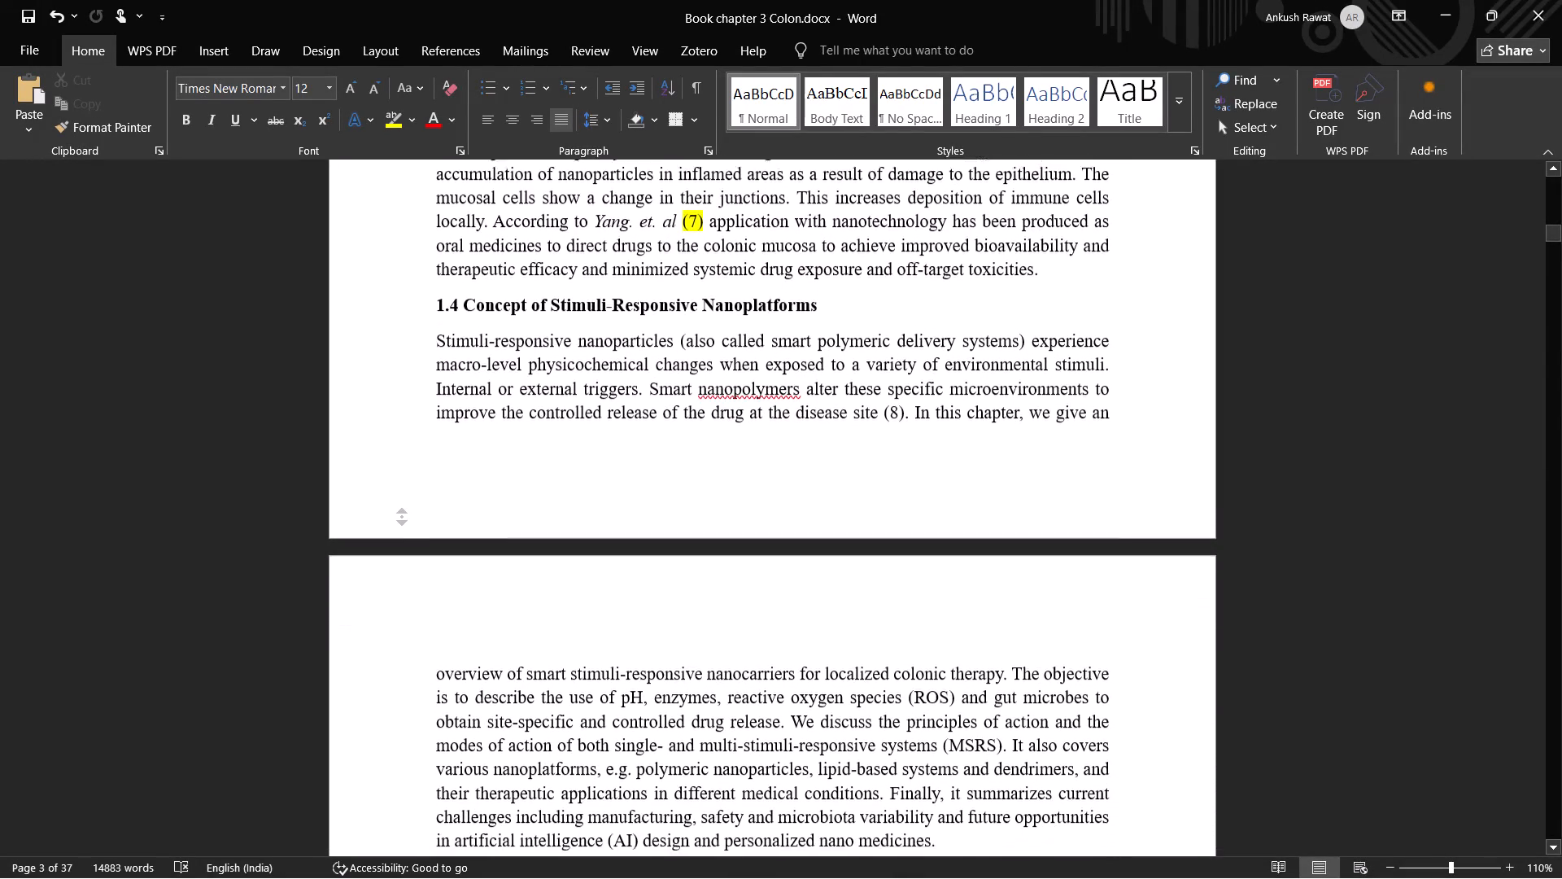
middle_click_drag(409, 583, 409, 584)
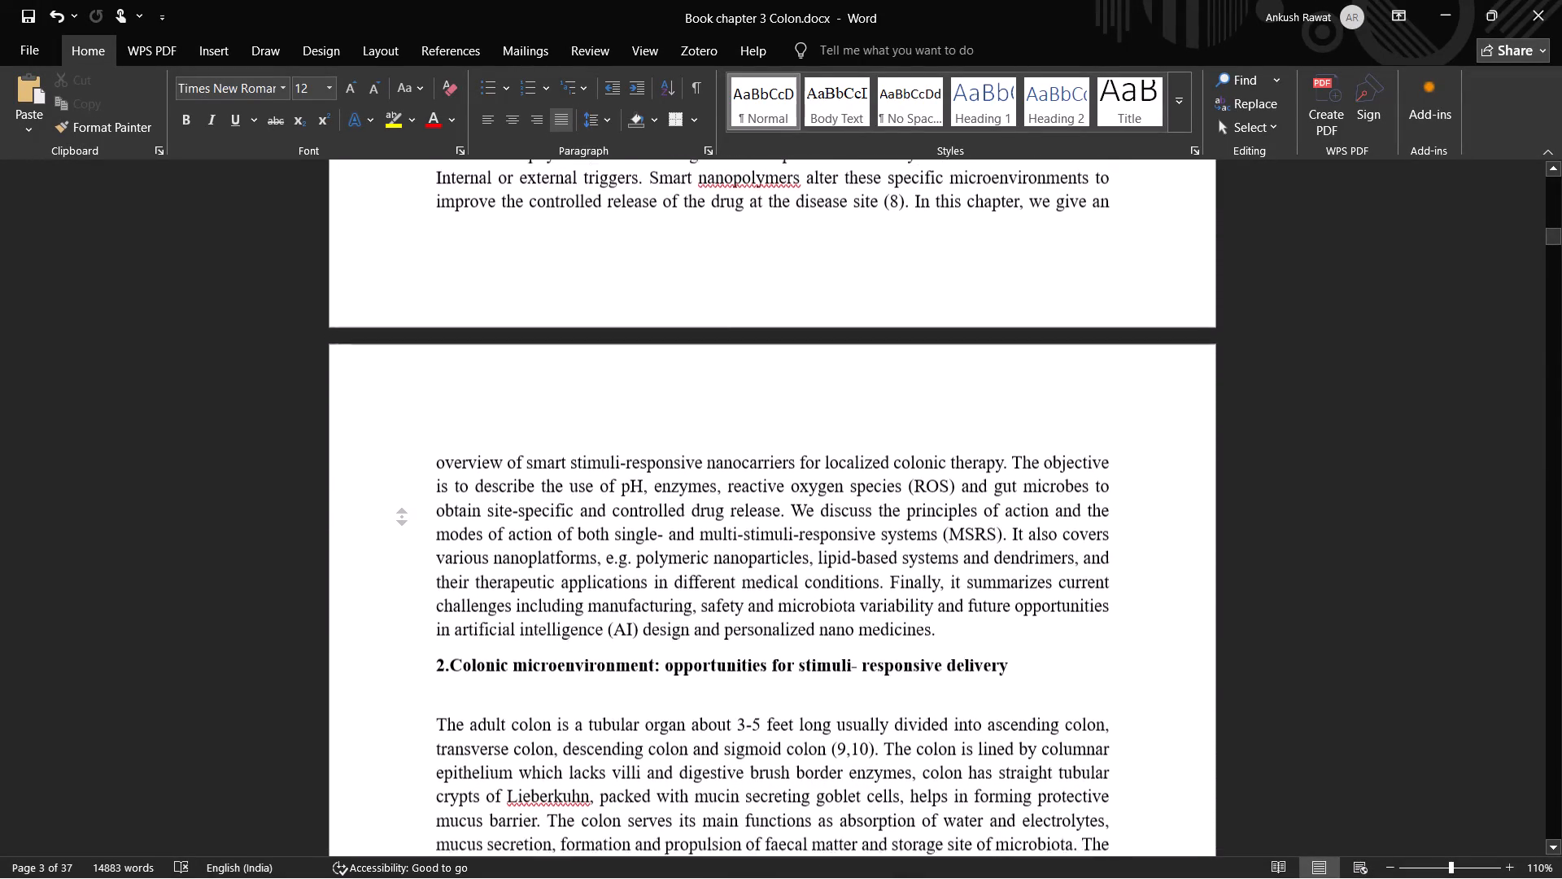
middle_click_drag(409, 584, 409, 583)
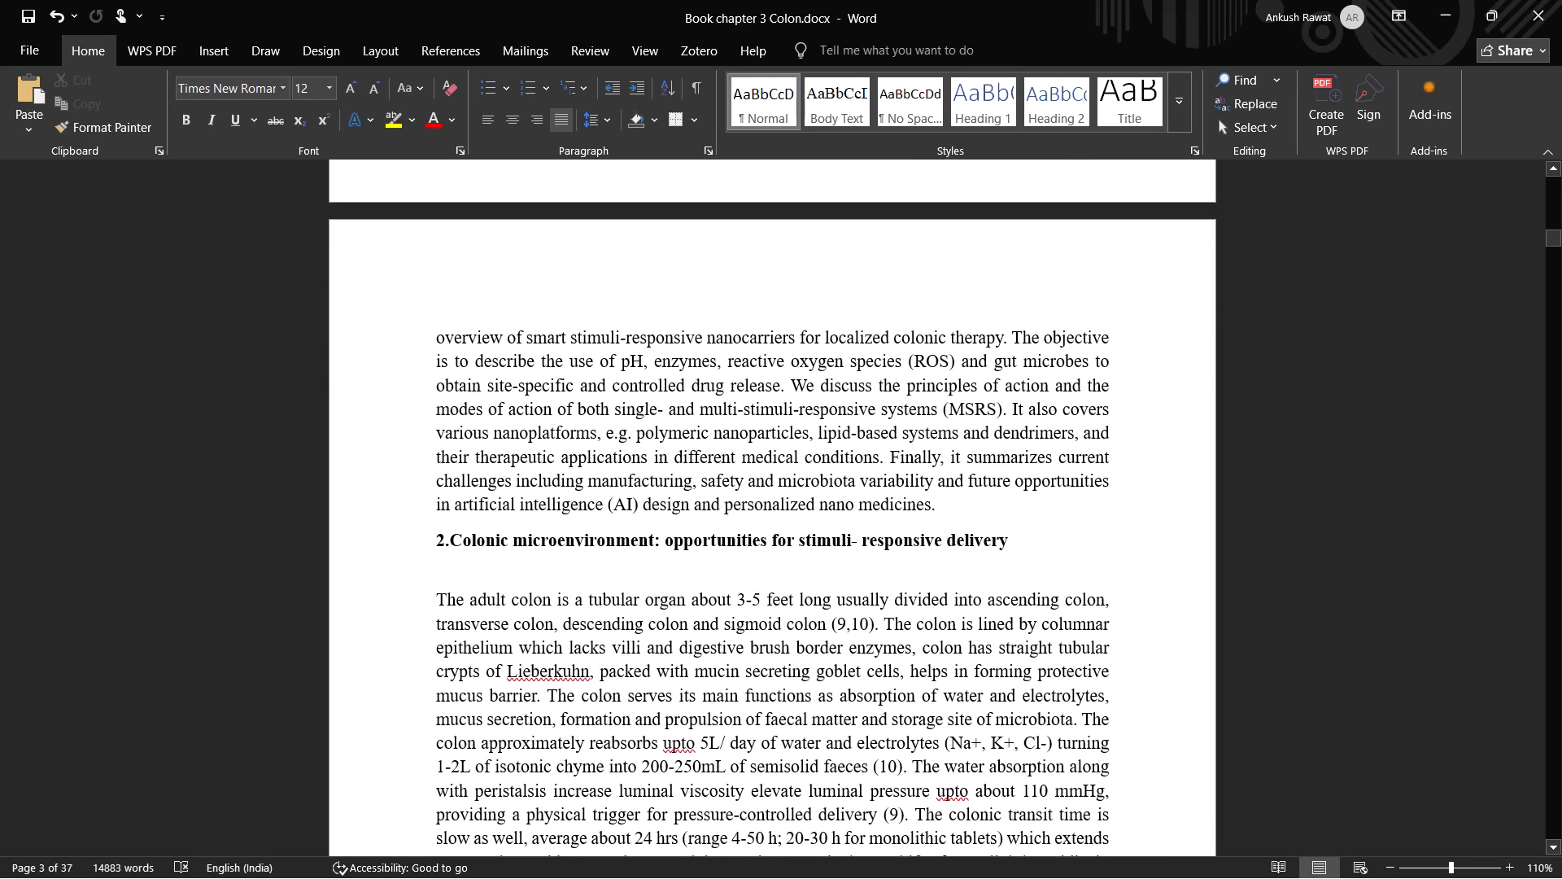
middle_click_drag(408, 578, 403, 523)
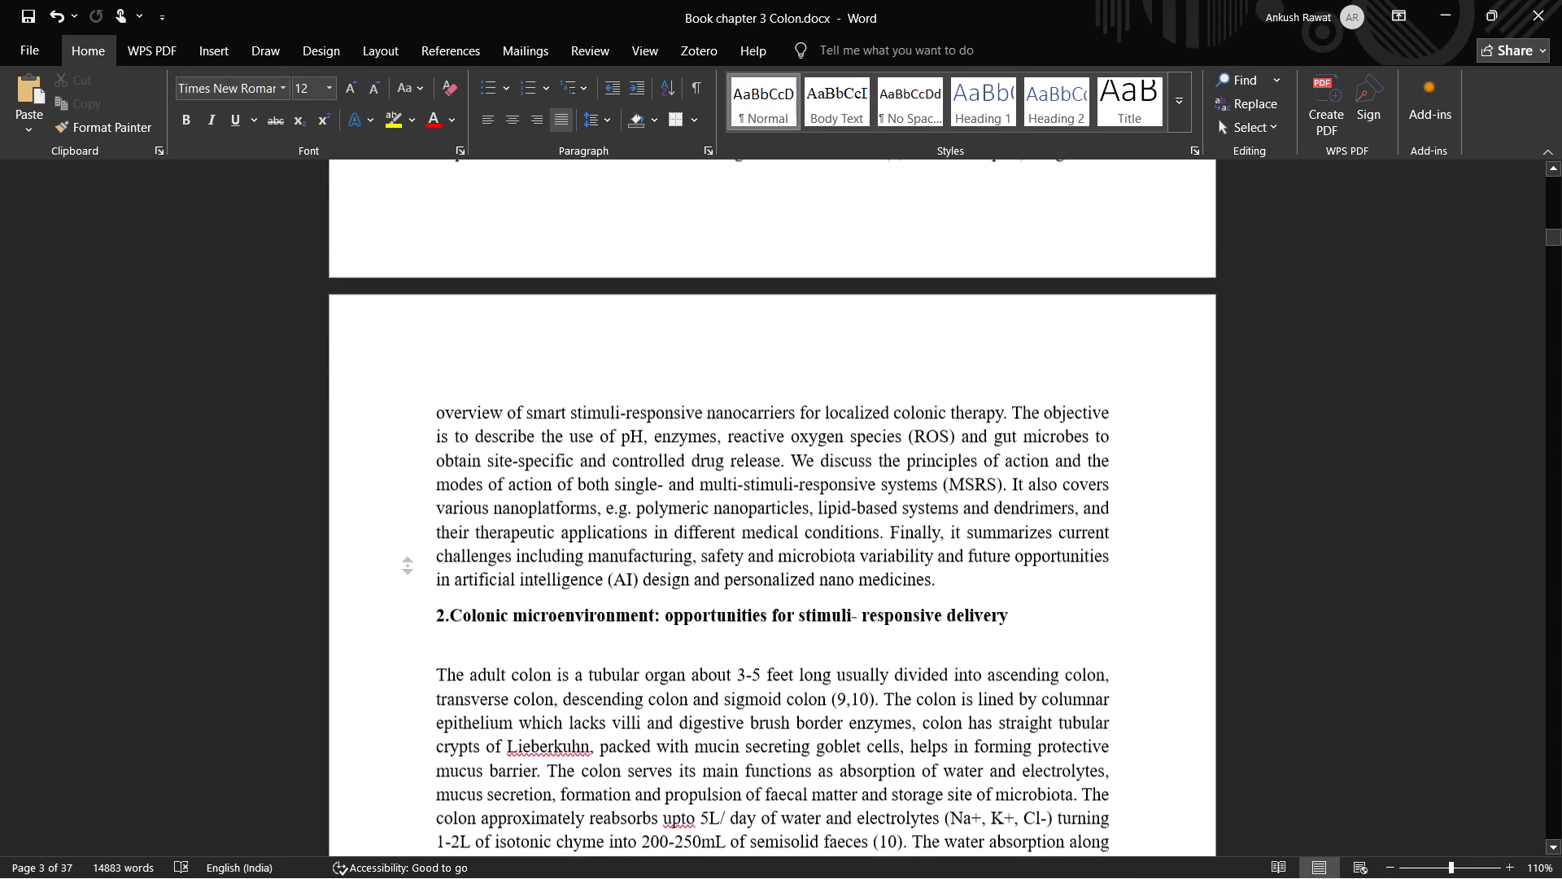
middle_click_drag(403, 523, 403, 522)
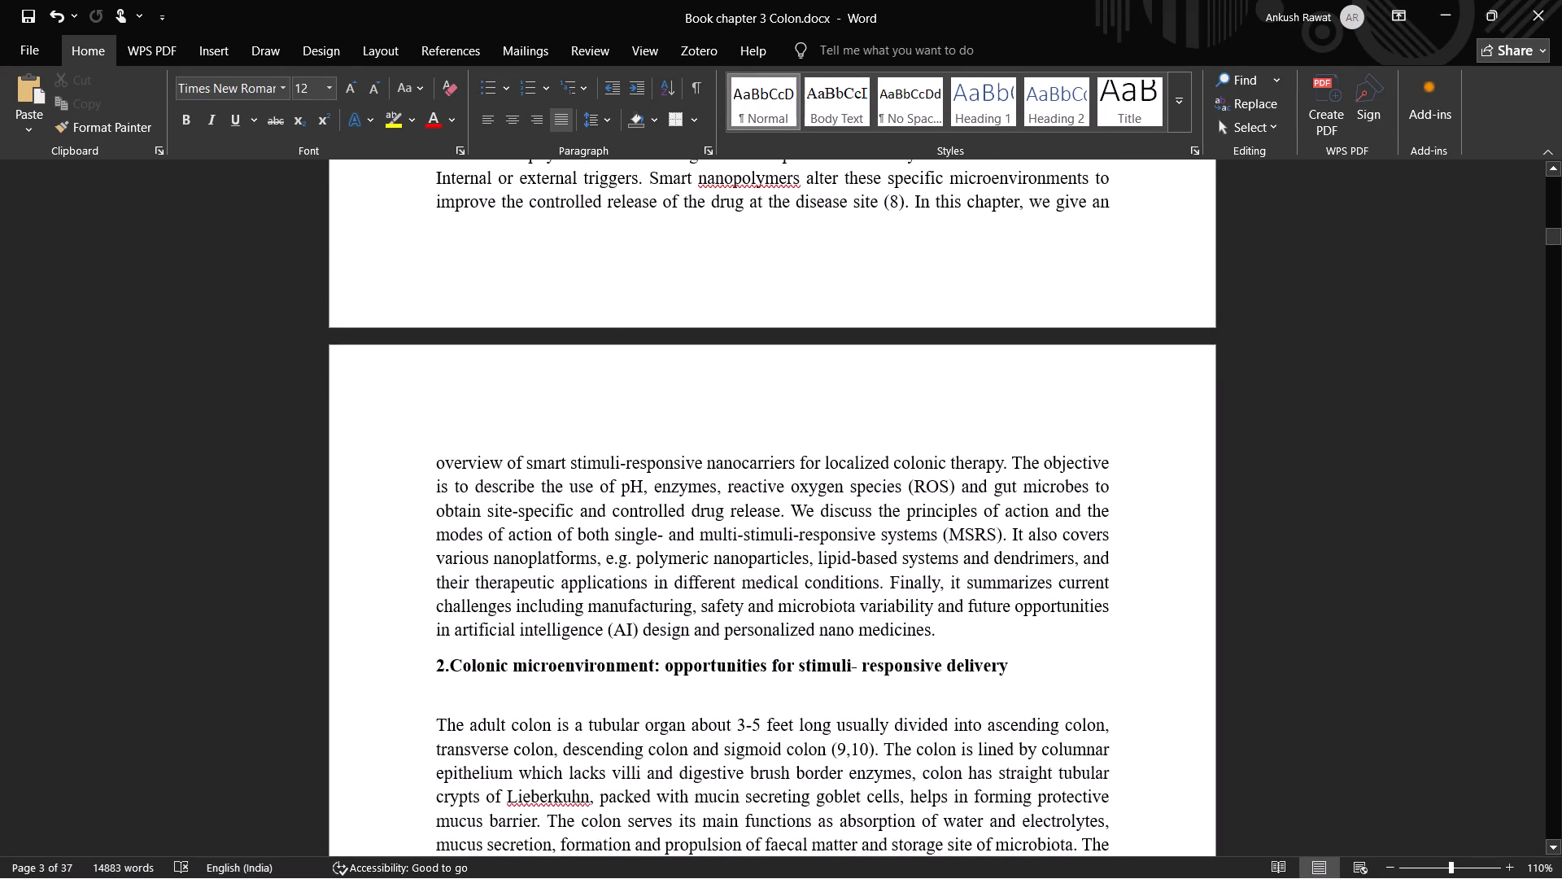
Start a new paragraph at "In this chapter, we give an" after citation (8) in section 1.4, removing the space before it.
scroll(380, 472, "up", 1)
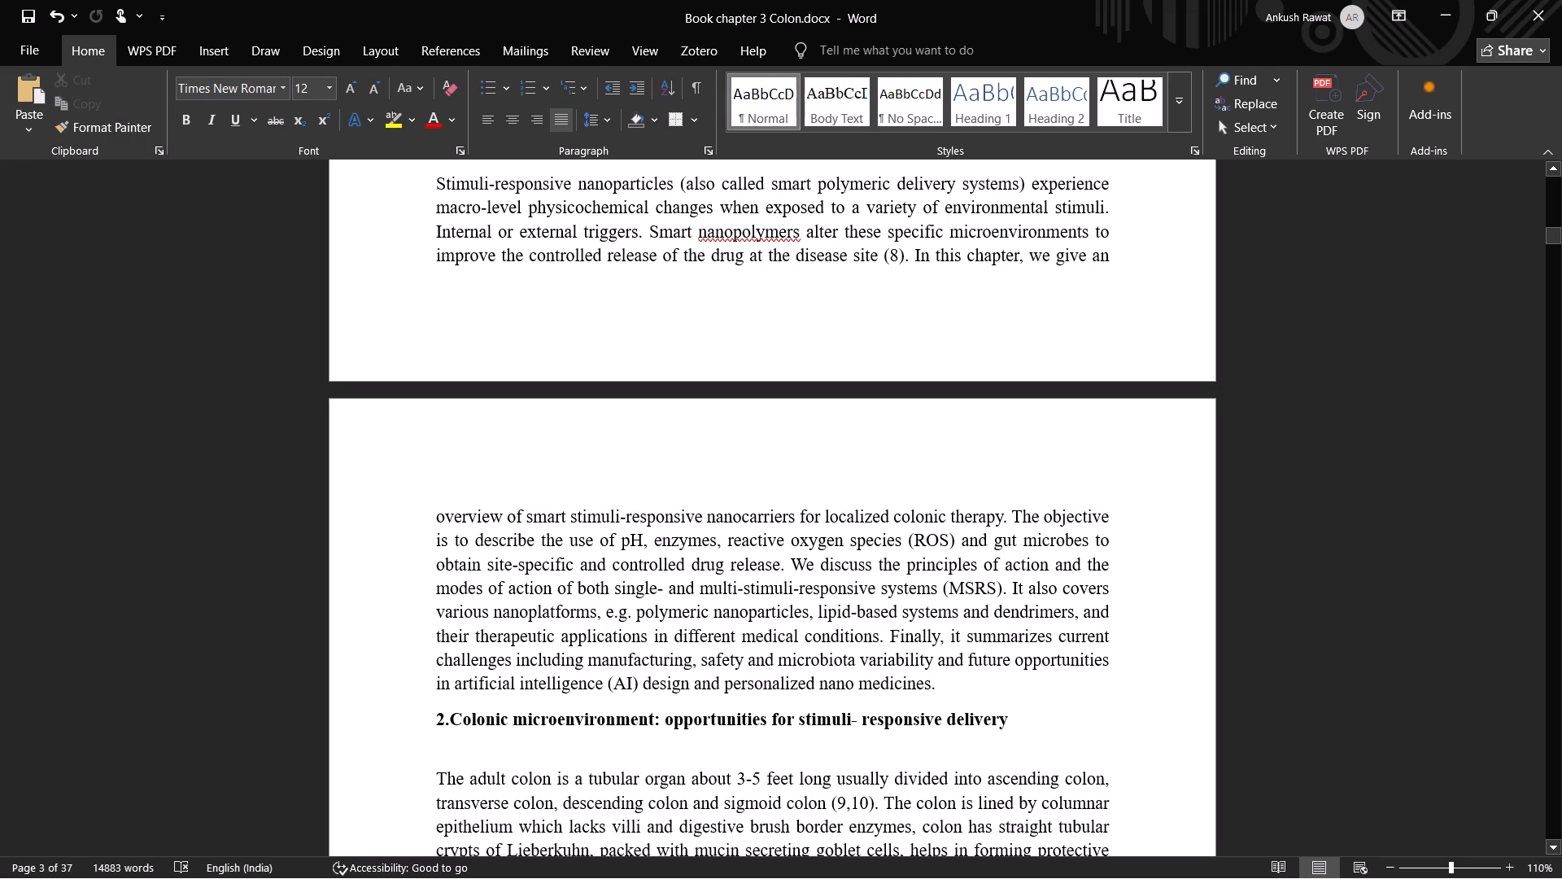
left_click(908, 256)
key("Right")
key("BackSpace")
key("Return")
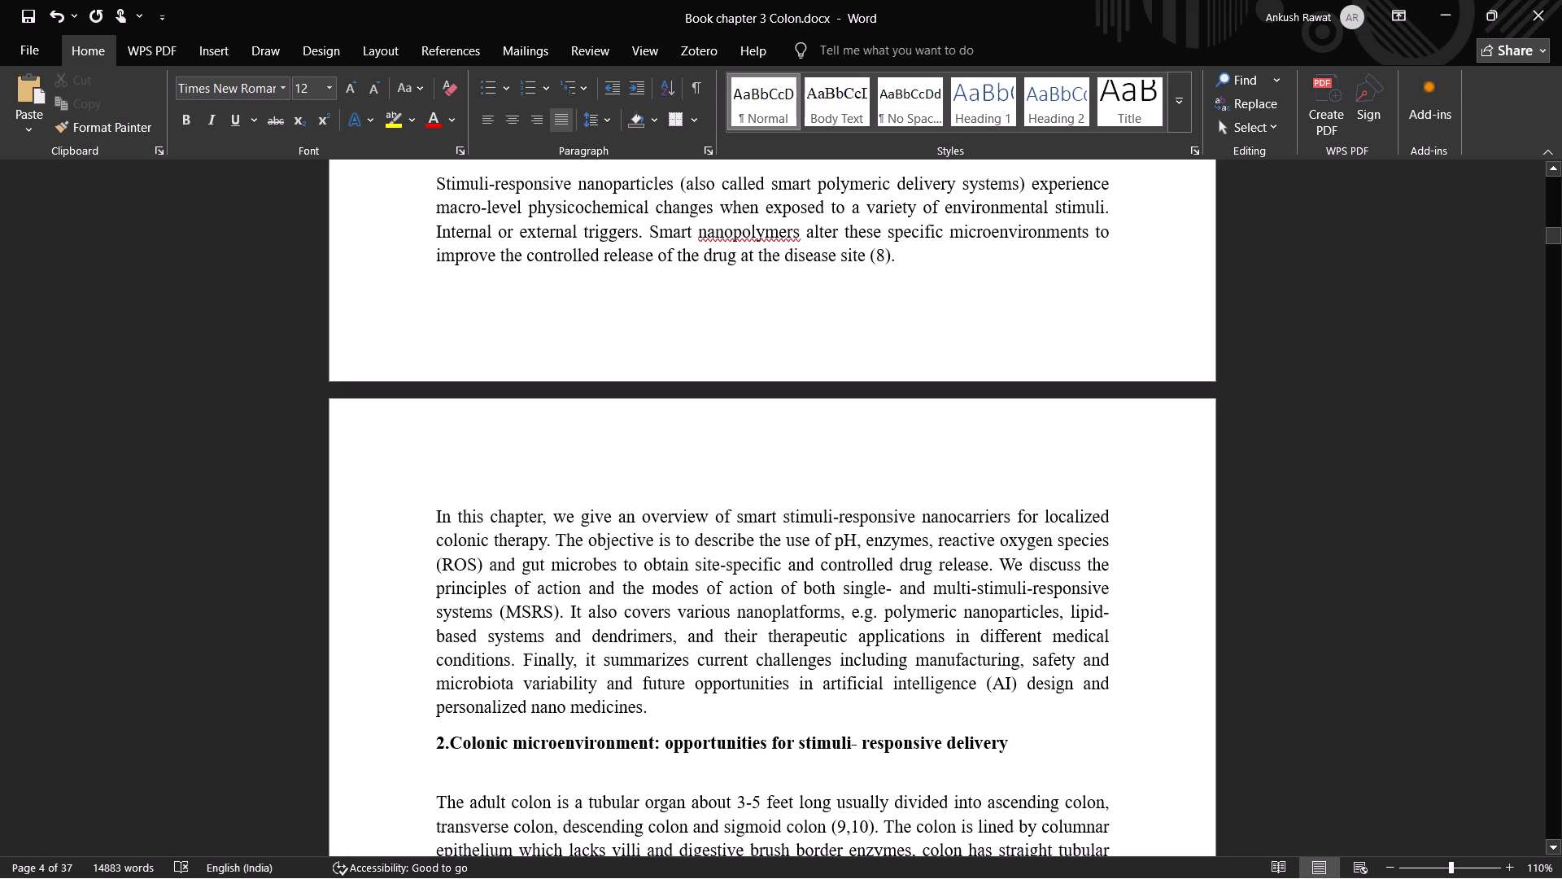
Review the chapter overview paragraph and section 2's first paragraph for citation and layout problems.
scroll(407, 527, "down", 2)
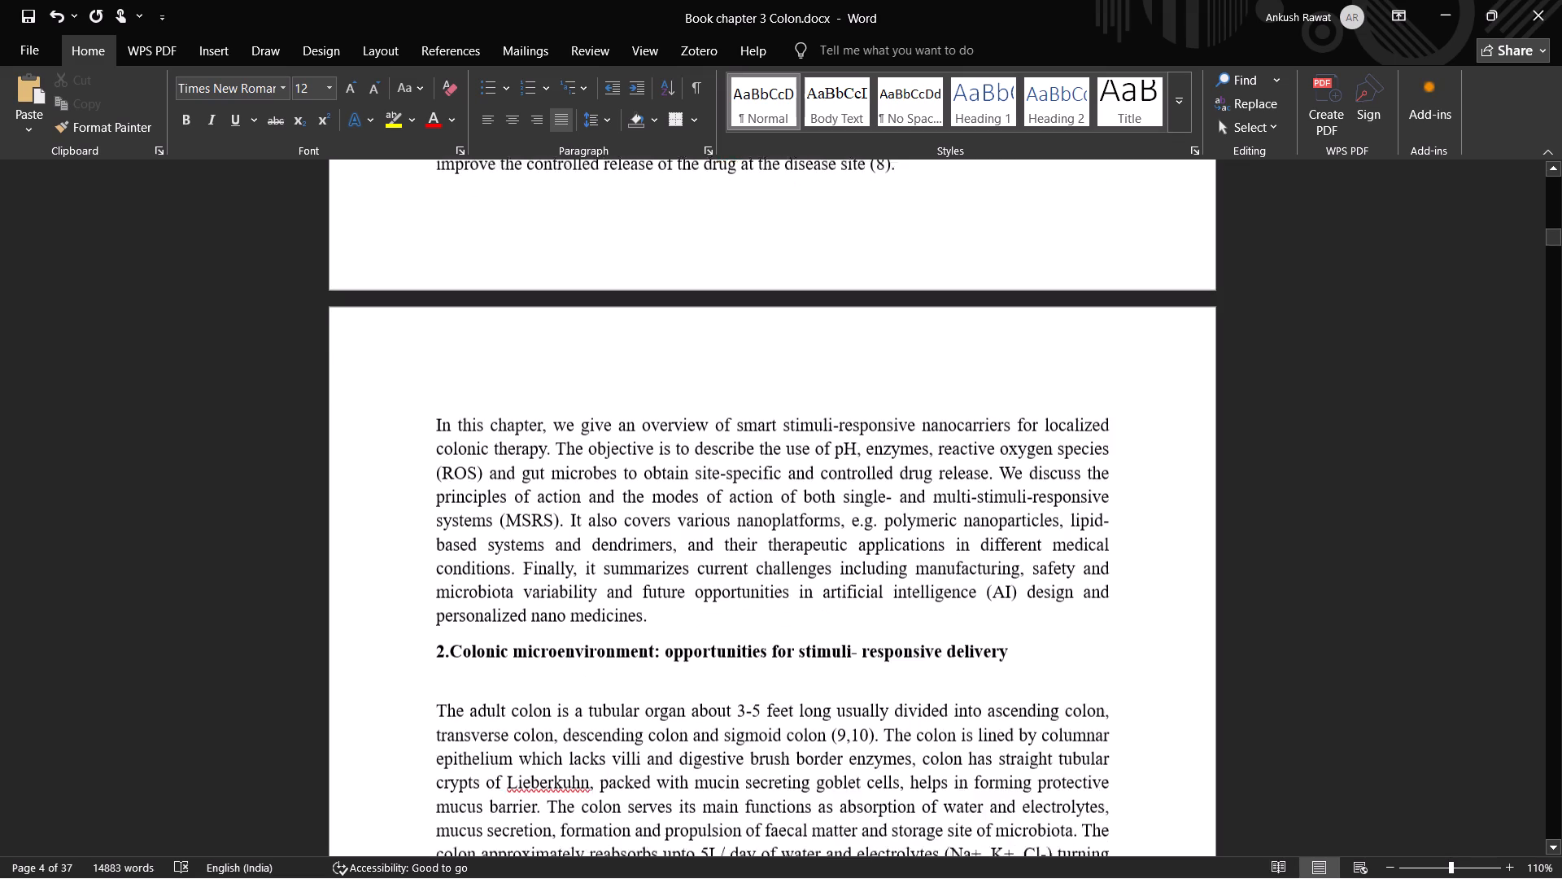
scroll(406, 527, "down", 4)
scroll(407, 504, "up", 1)
scroll(407, 504, "down", 1)
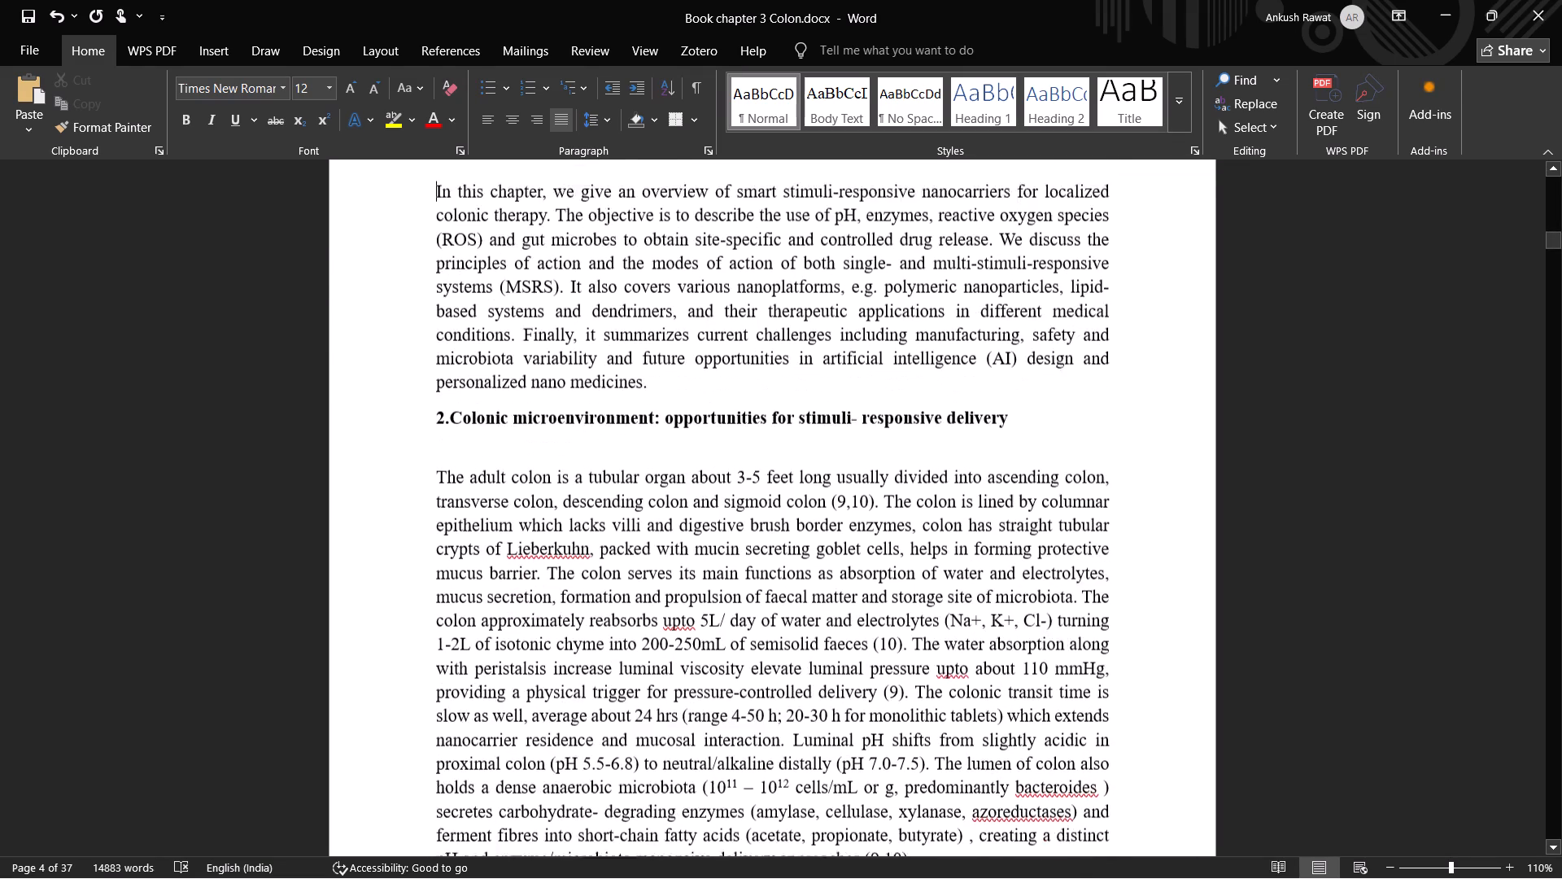
scroll(407, 500, "down", 3)
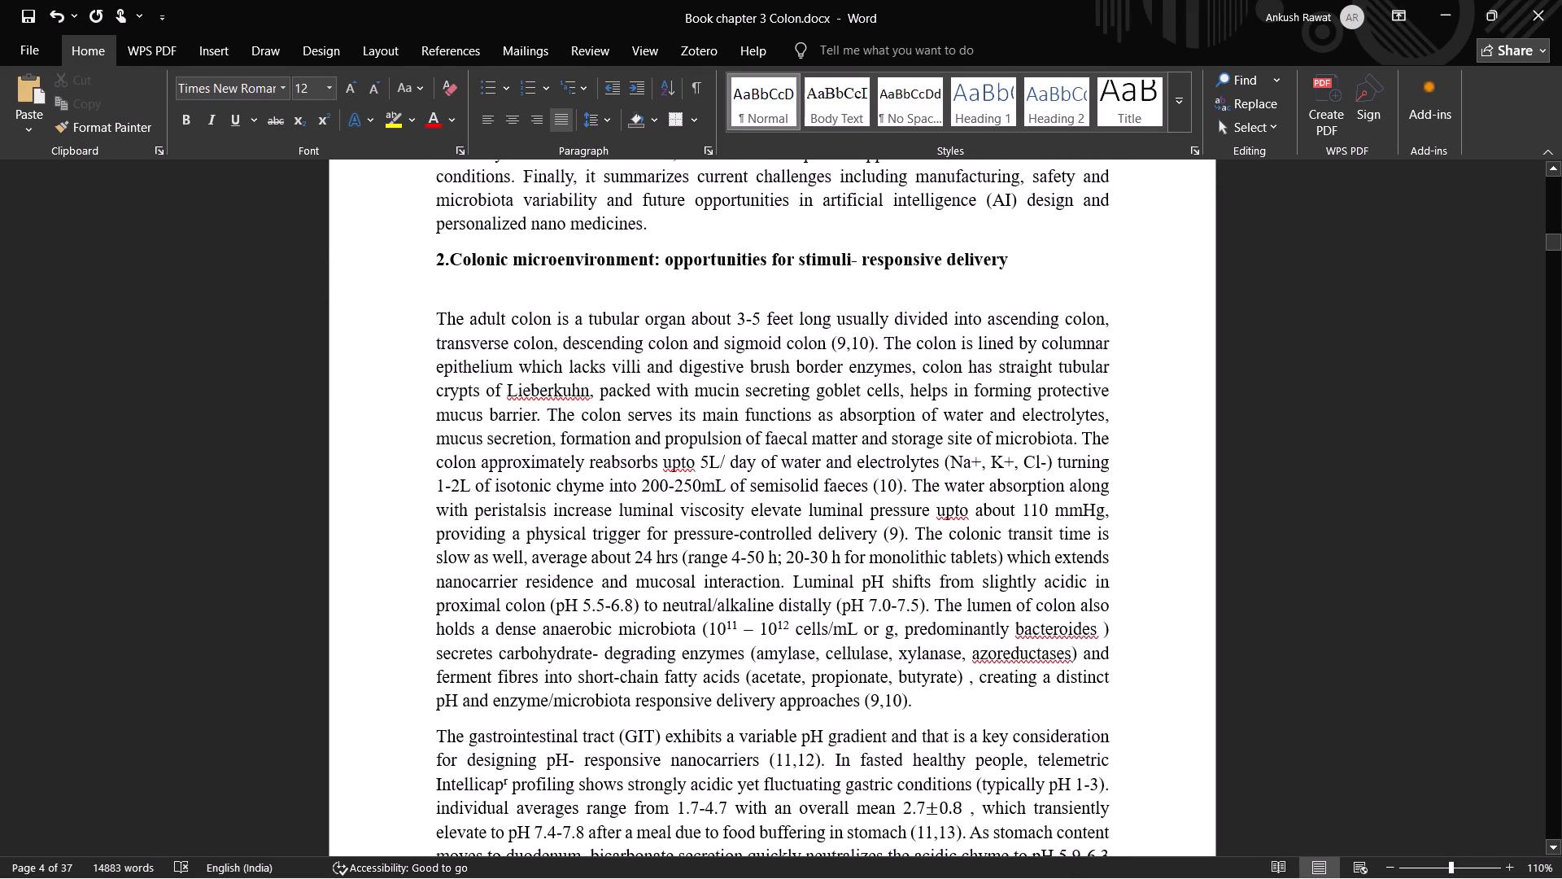
scroll(493, 464, "up", 2)
scroll(492, 466, "down", 2)
scroll(492, 466, "up", 2)
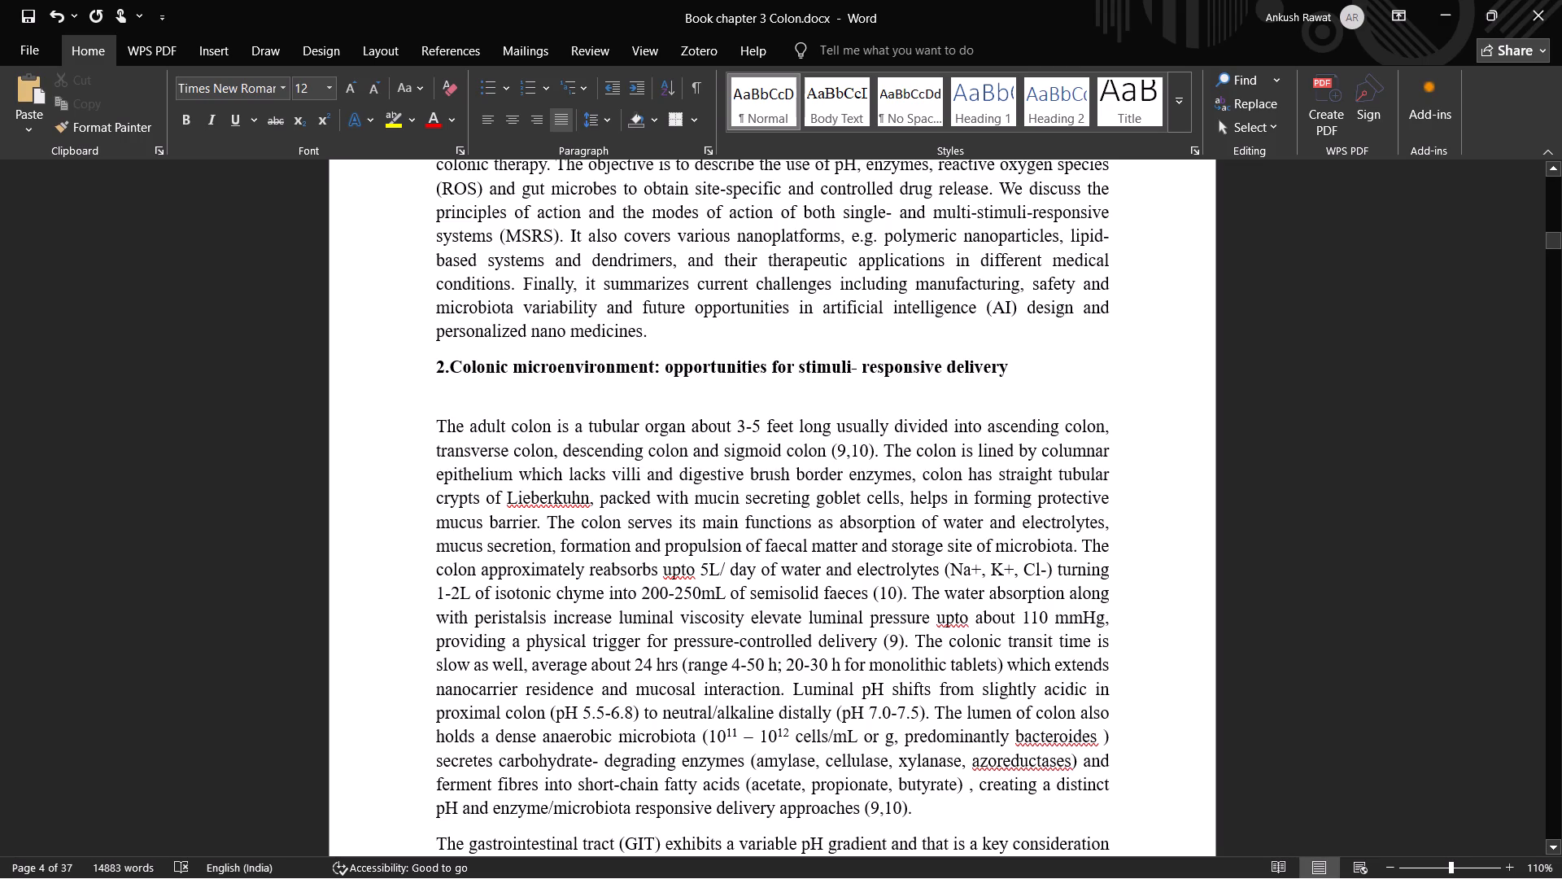
scroll(602, 516, "down", 2)
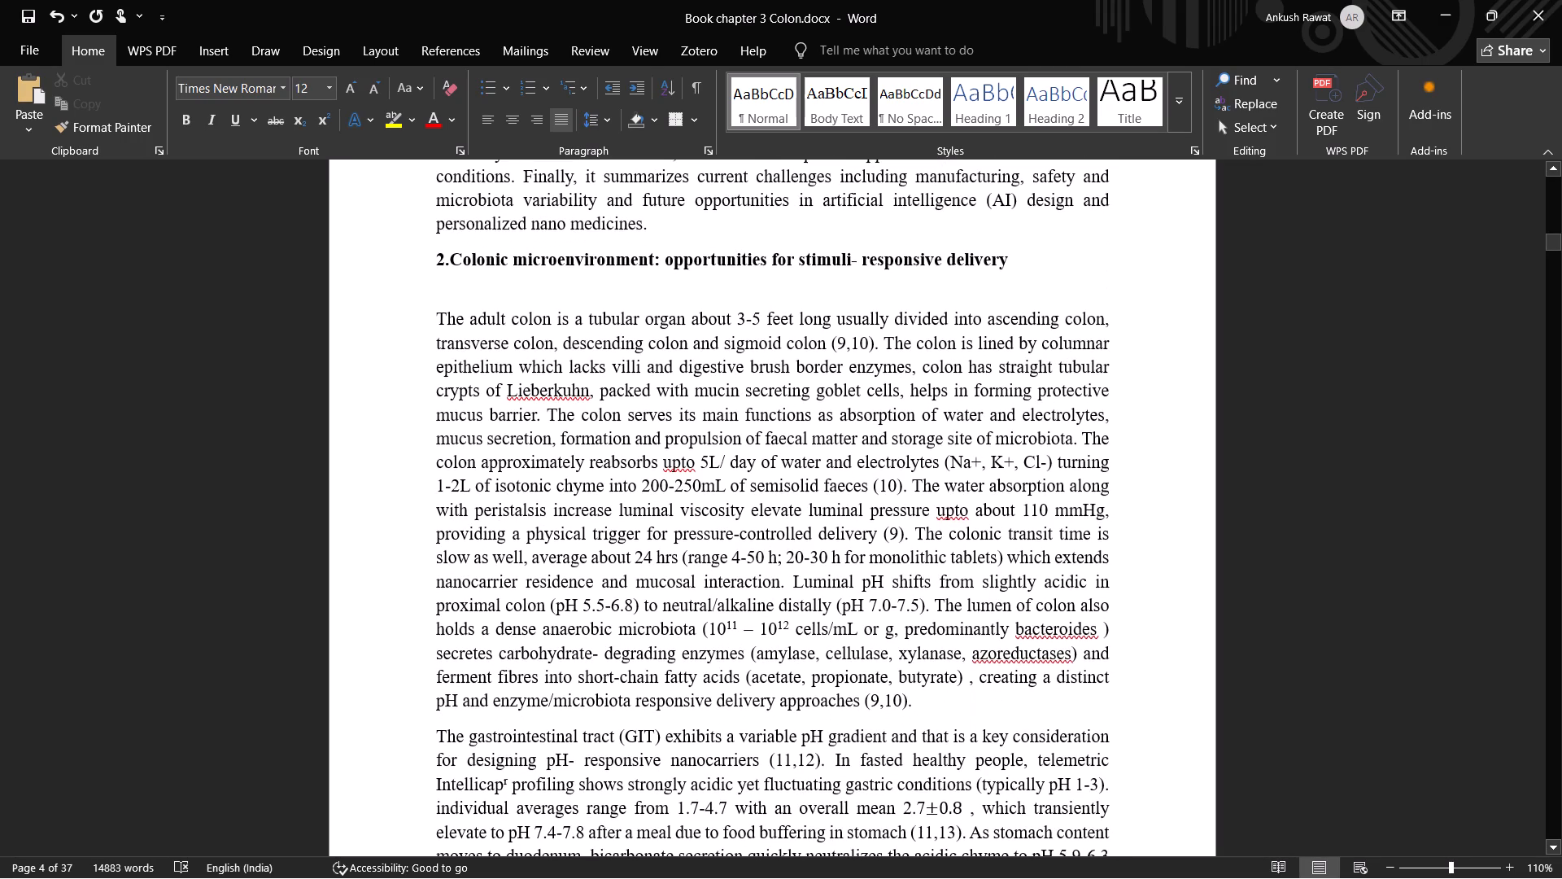
scroll(602, 515, "down", 2)
scroll(602, 515, "up", 2)
scroll(602, 515, "down", 2)
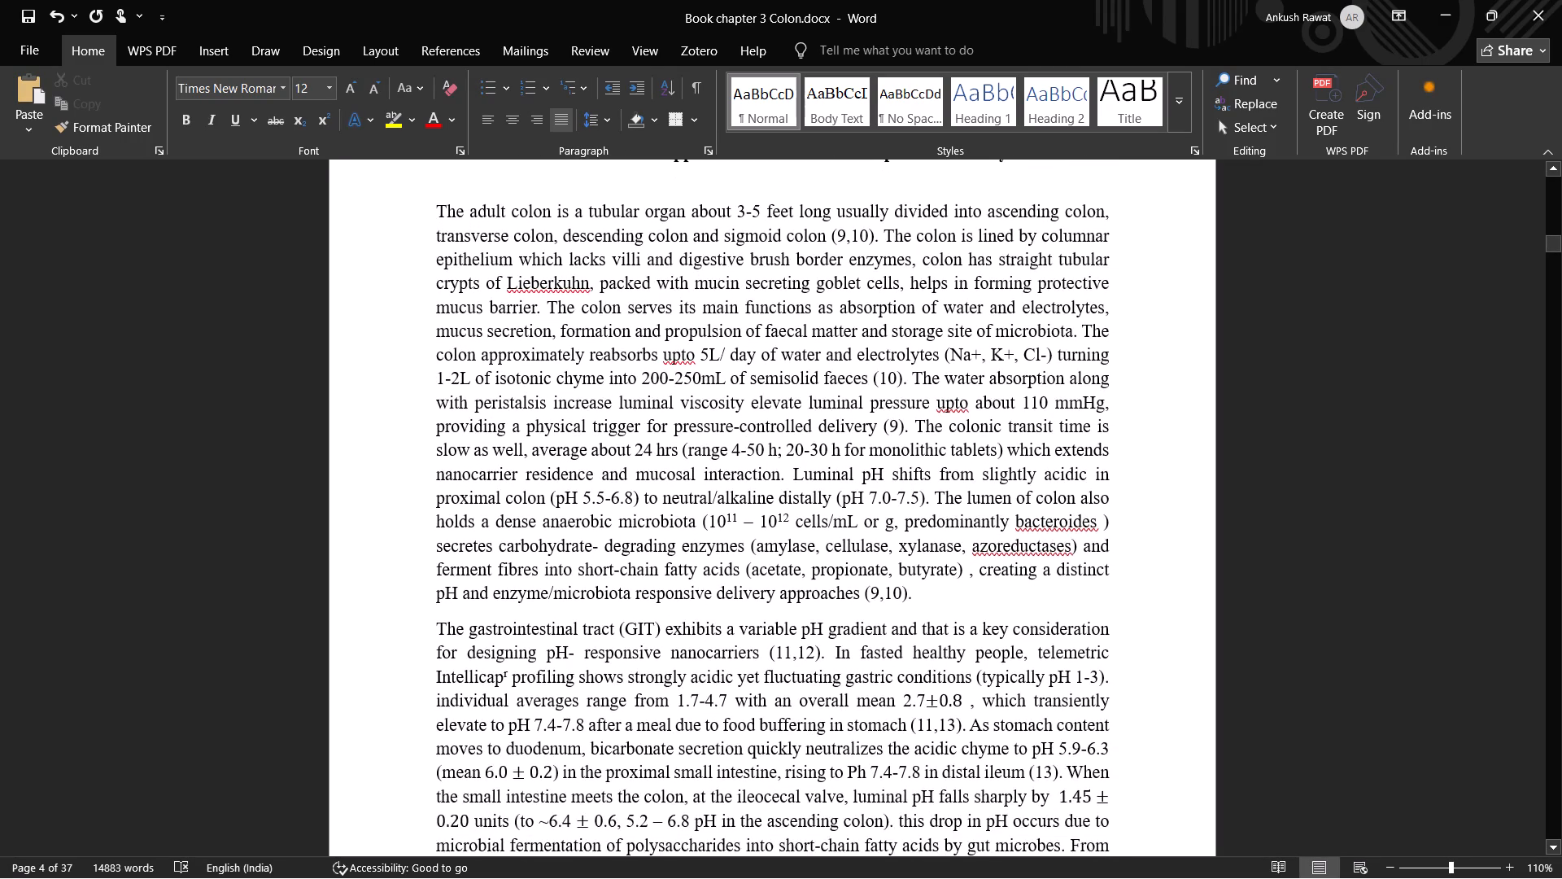
Insert a space between "distal colon" and the citation (9,11,13) in section 2's gastrointestinal pH paragraph.
scroll(473, 497, "down", 3)
scroll(459, 496, "up", 1)
scroll(456, 496, "down", 3)
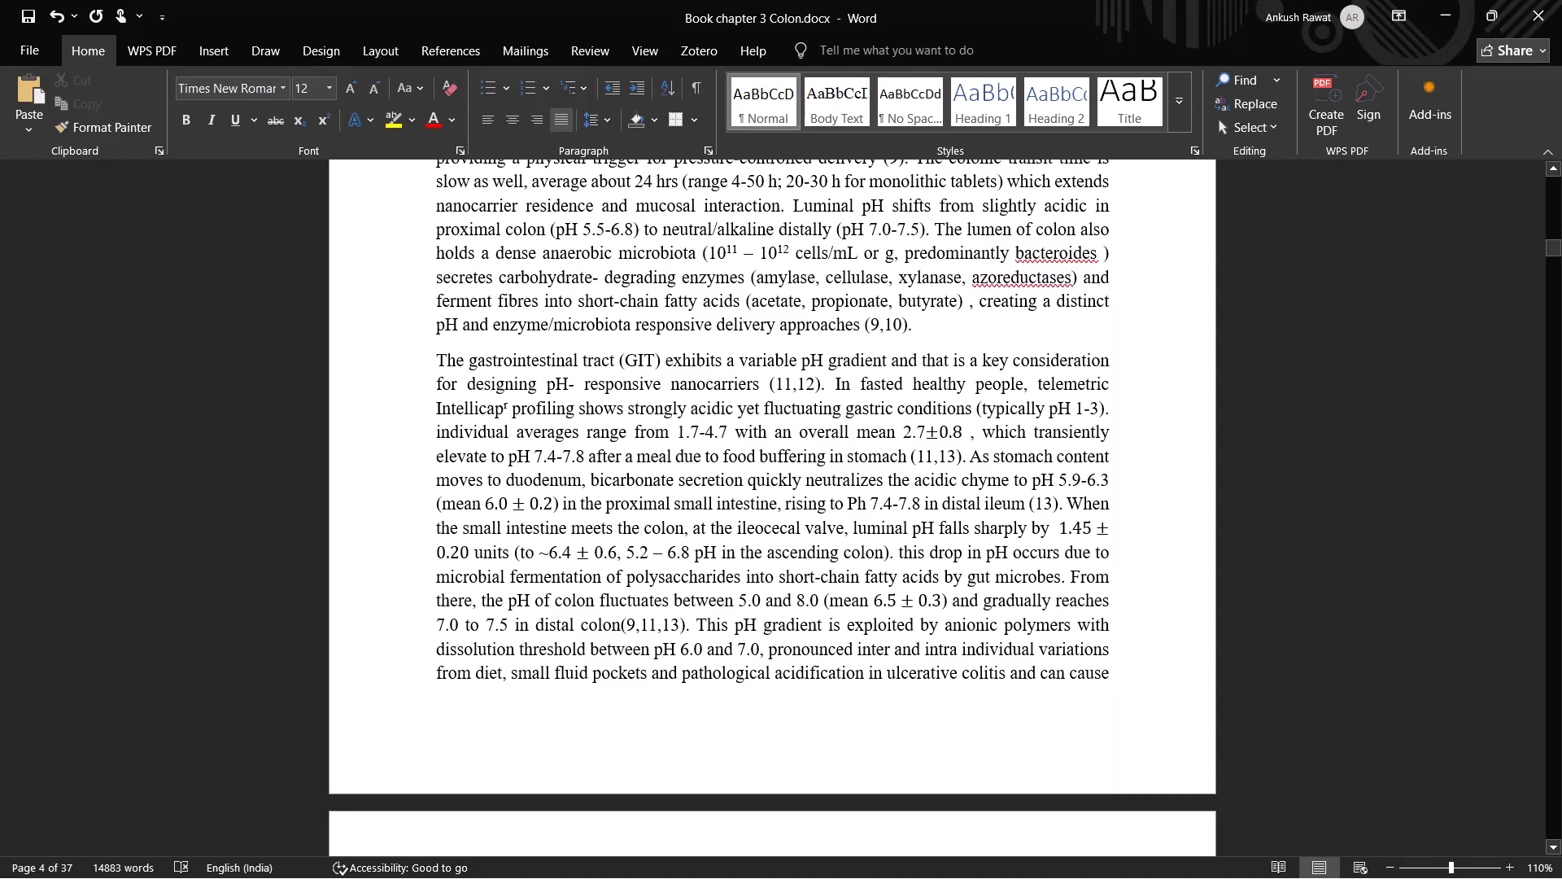
left_click(620, 623)
key("space")
key("b")
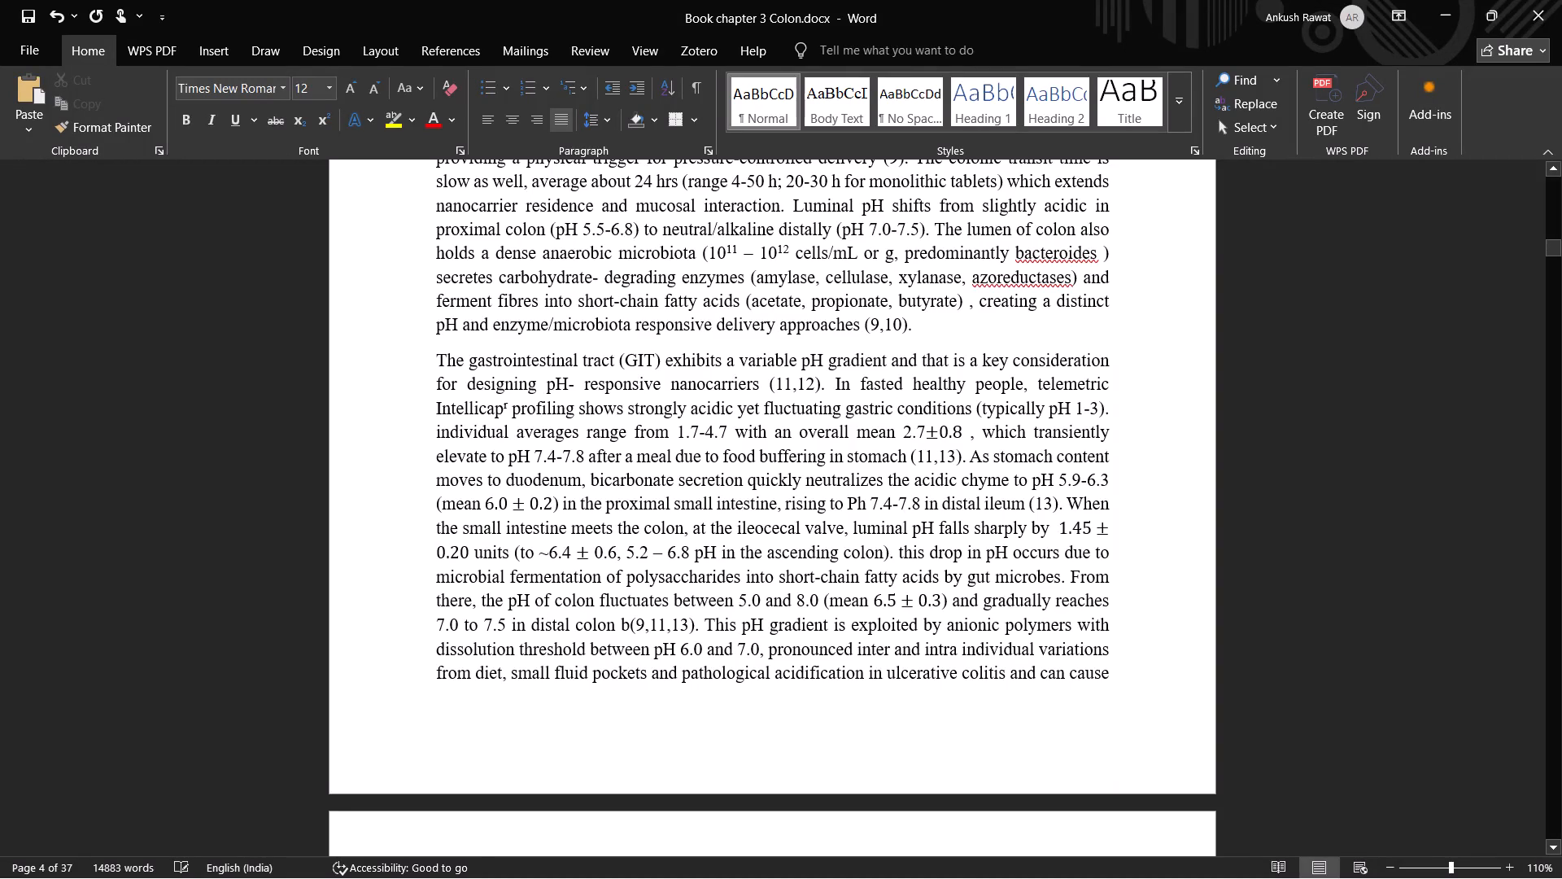
key("BackSpace")
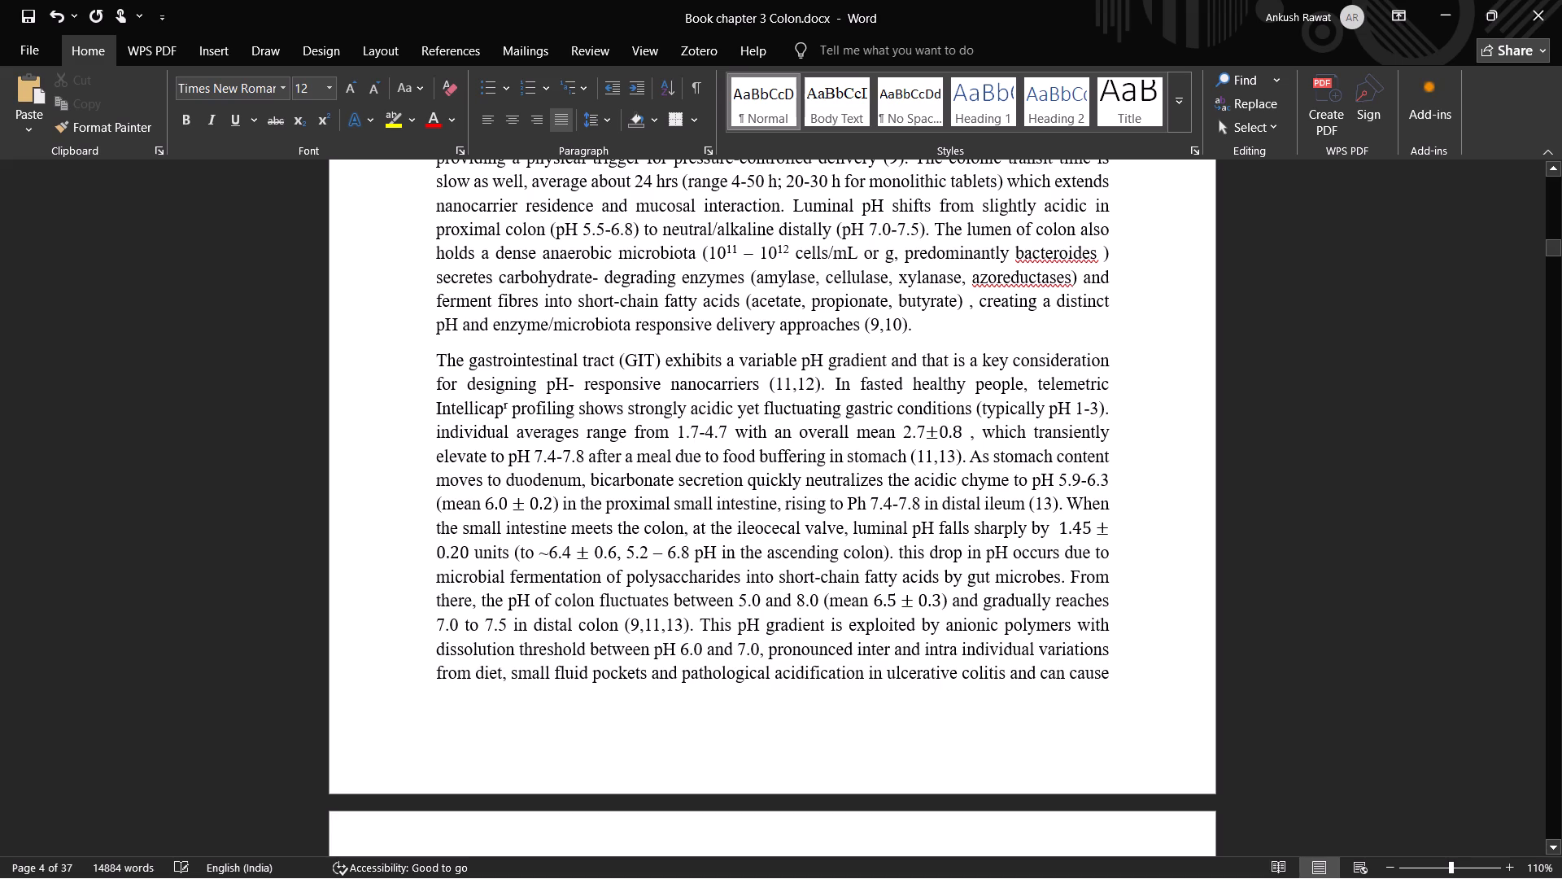
Replace the space between "nanocarriers" and the citation (11,12) in the gastrointestinal pH paragraph with a fresh single space.
left_click(760, 386)
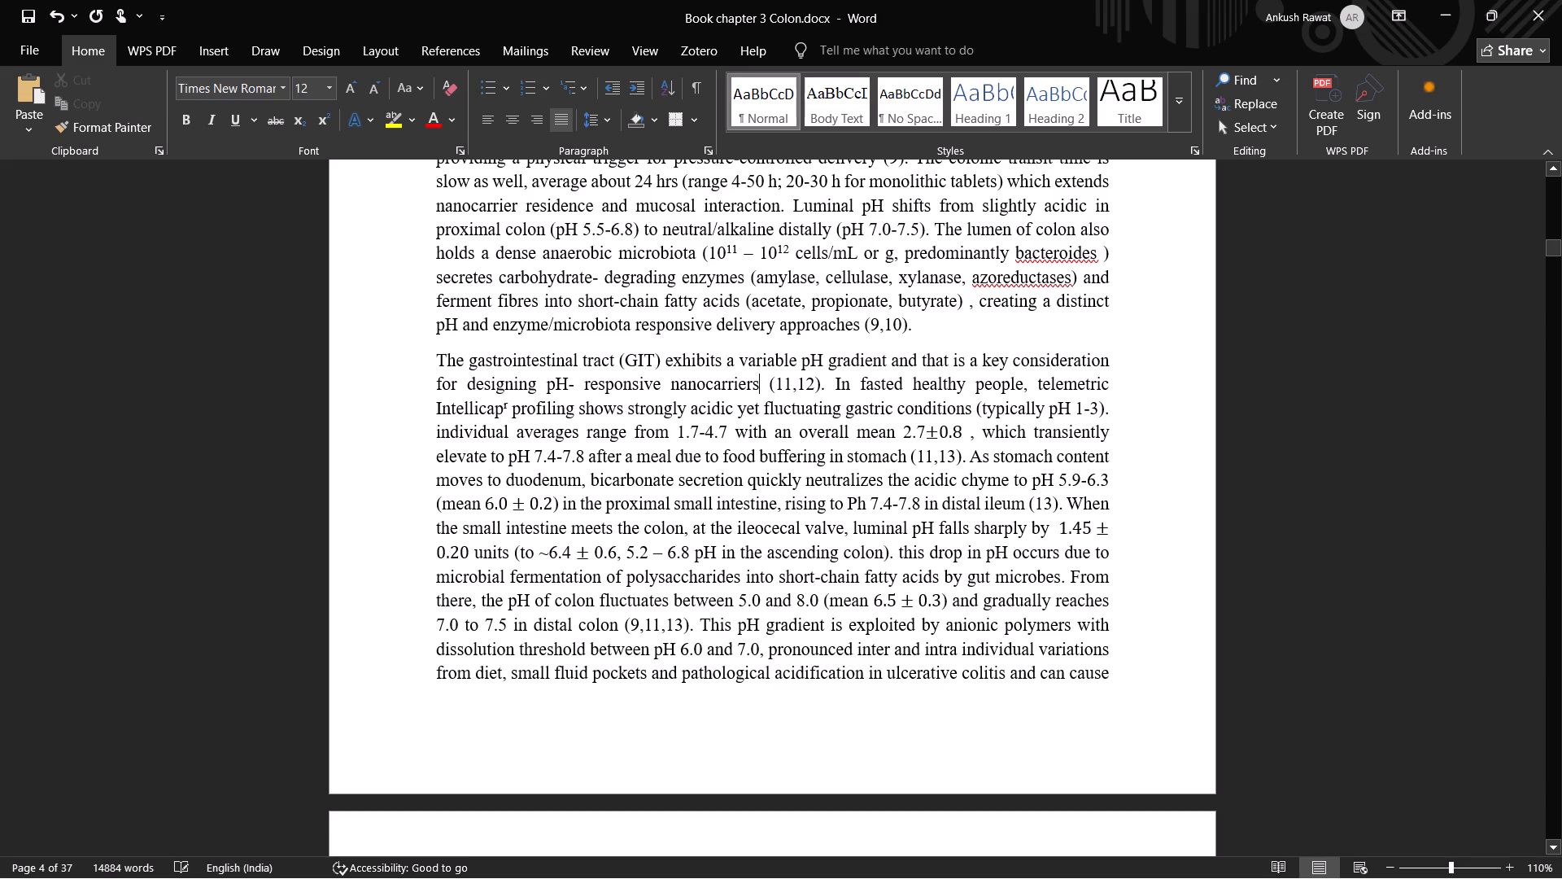
left_click(765, 384)
key("BackSpace")
key("space")
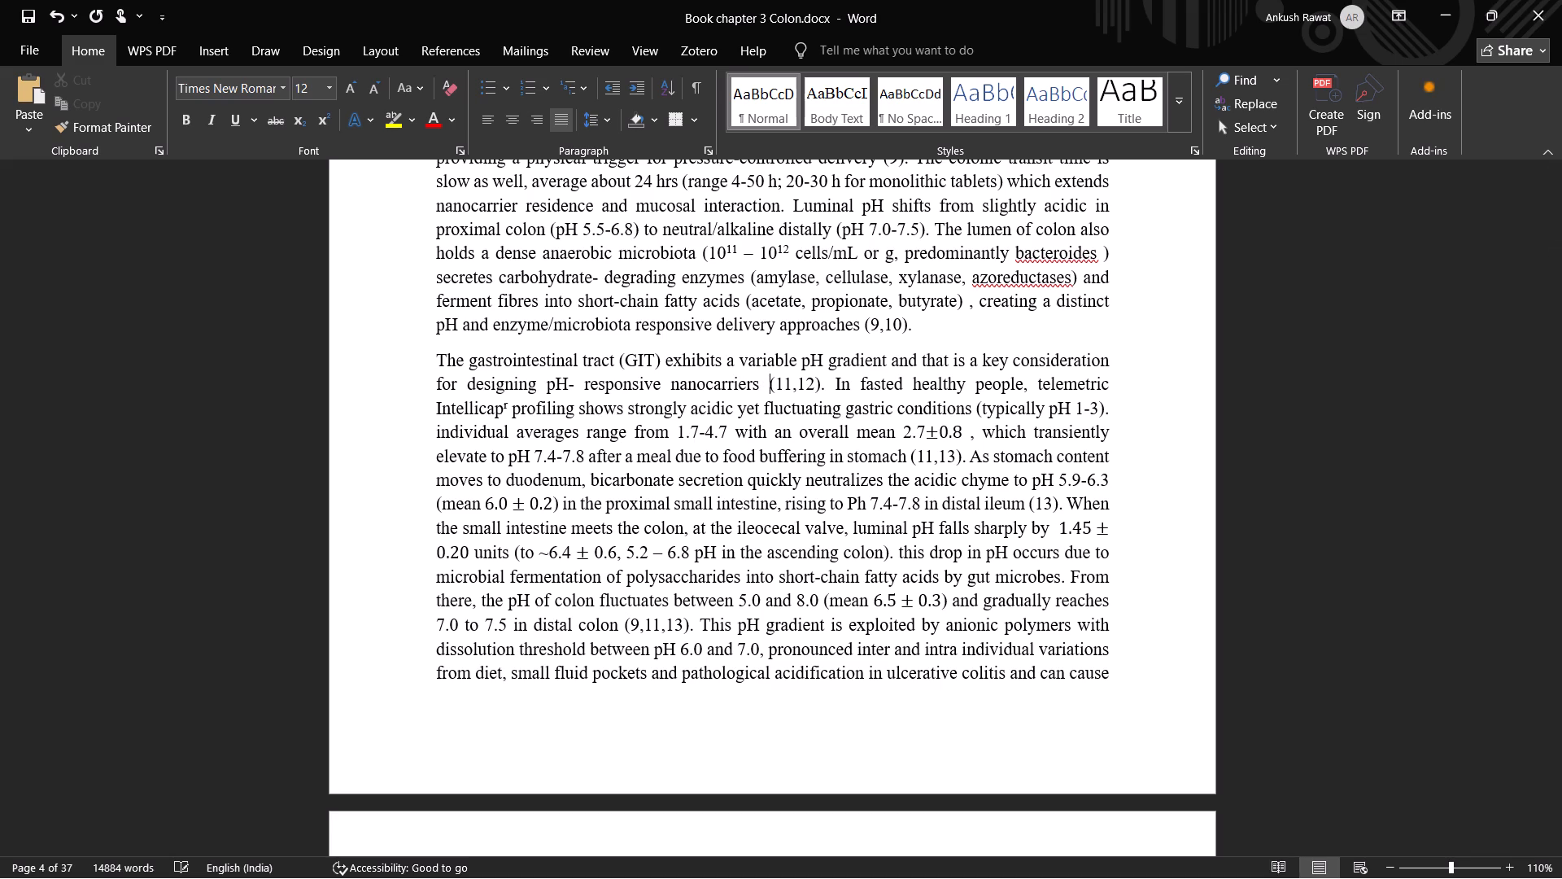
Delete the citation (9,12,14) after "such as peptides and proteins" in the paragraph beginning "Compared to small intestine".
scroll(652, 509, "up", 1)
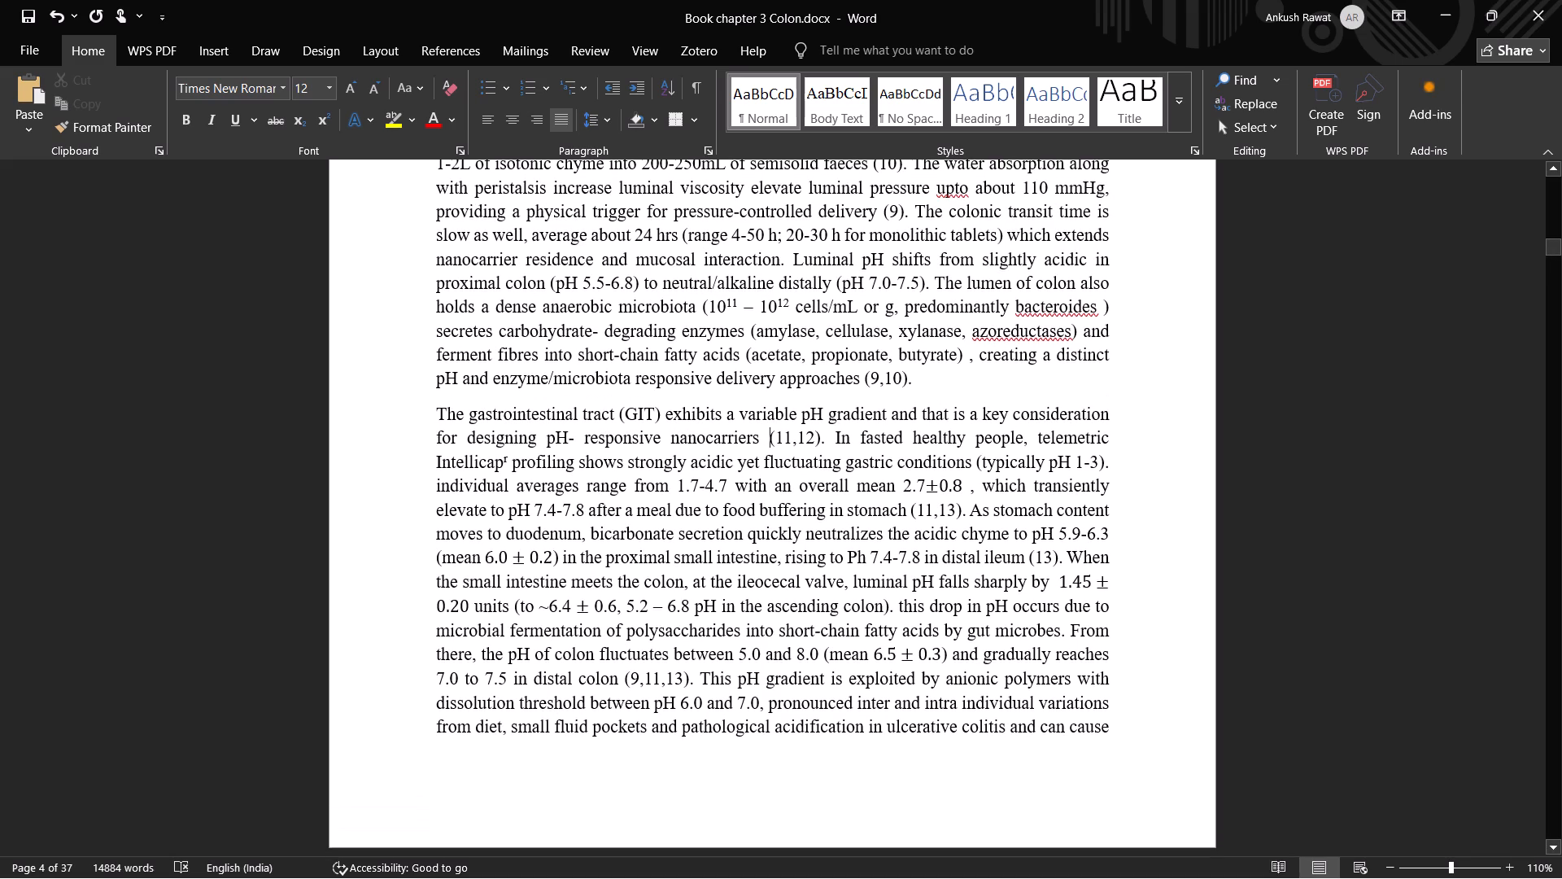
scroll(617, 507, "up", 2)
scroll(617, 497, "down", 3)
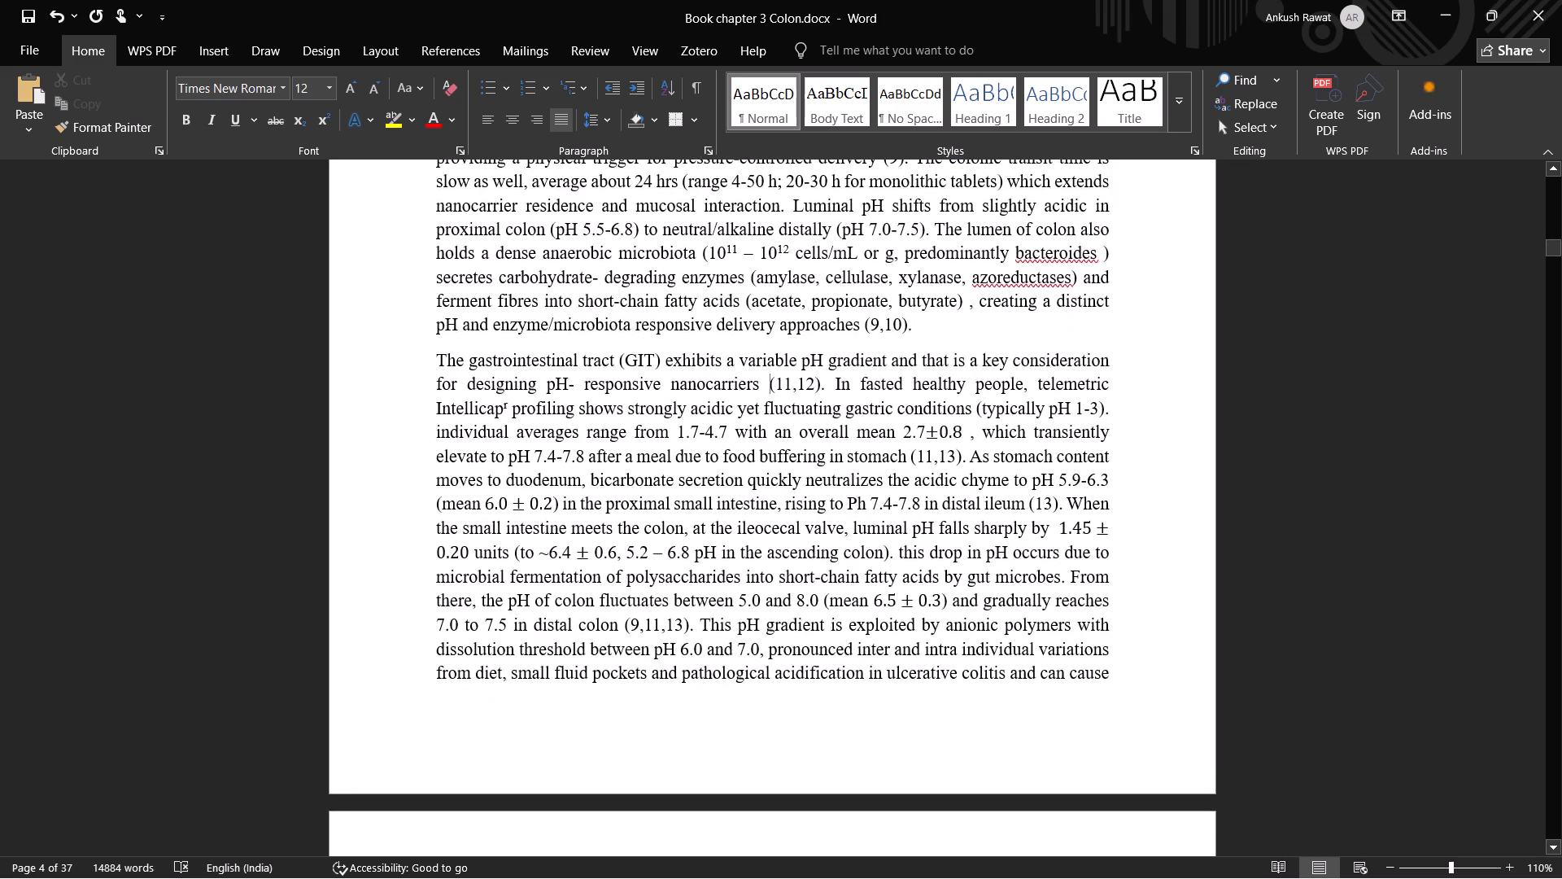
scroll(617, 501, "down", 1)
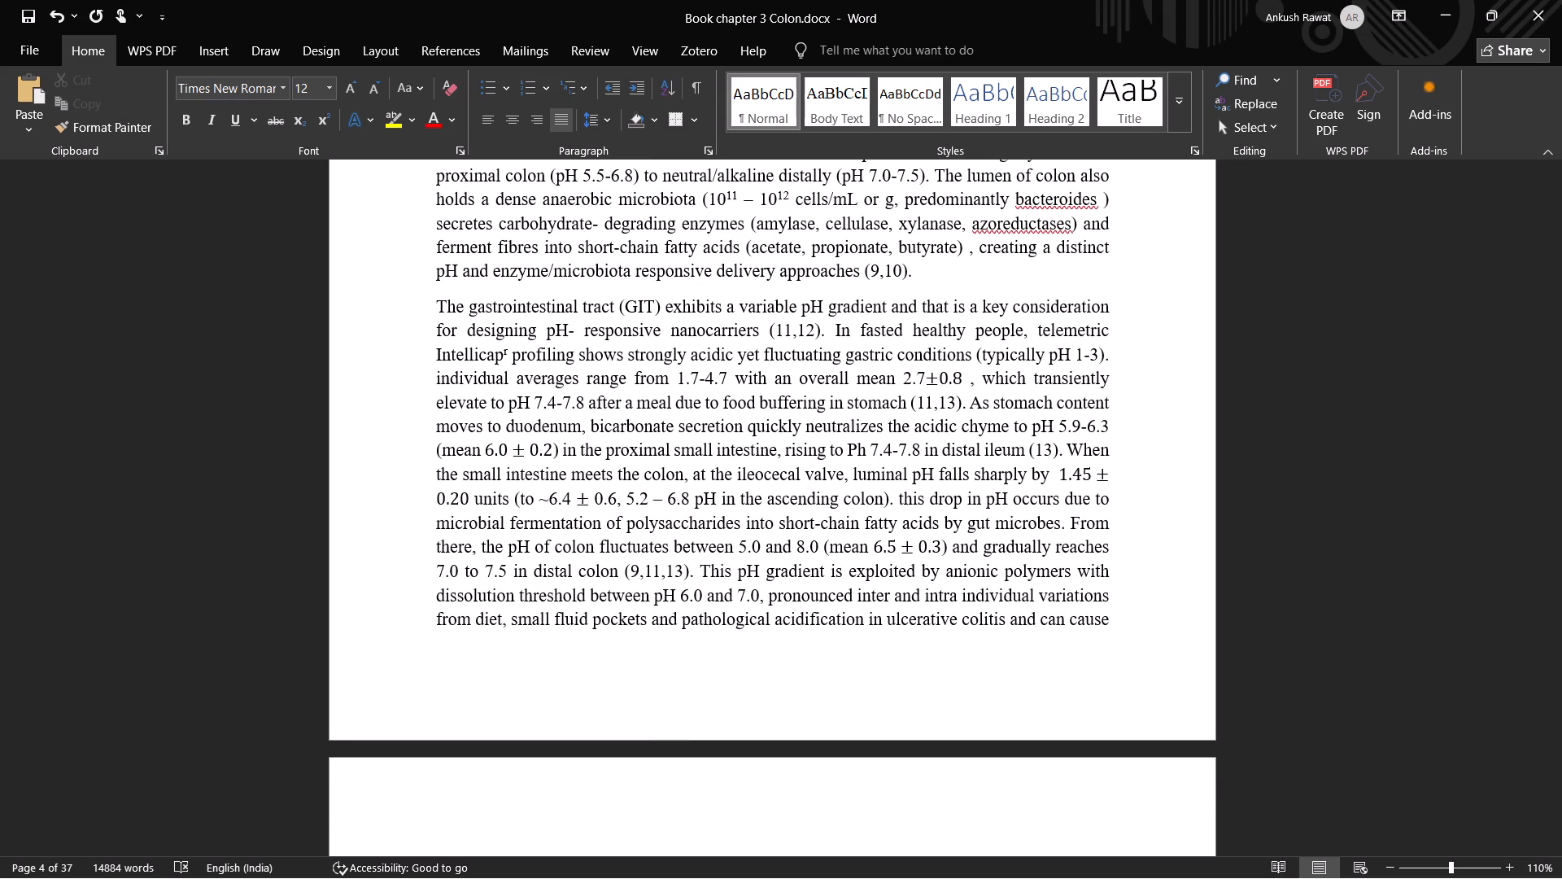
scroll(617, 501, "up", 1)
scroll(617, 501, "down", 6)
scroll(617, 501, "up", 1)
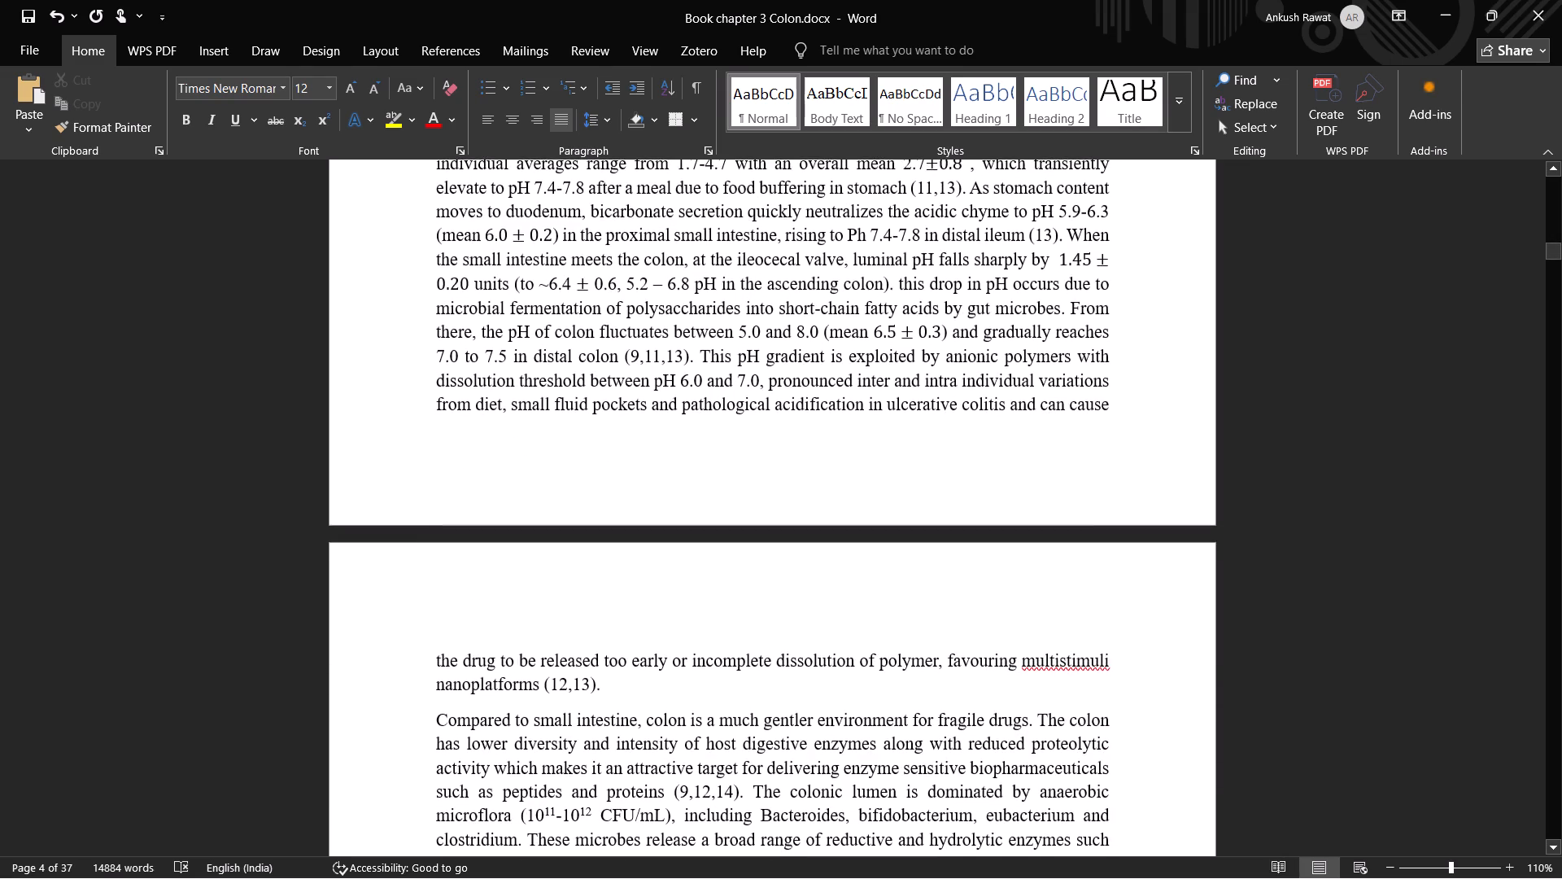
scroll(617, 501, "down", 6)
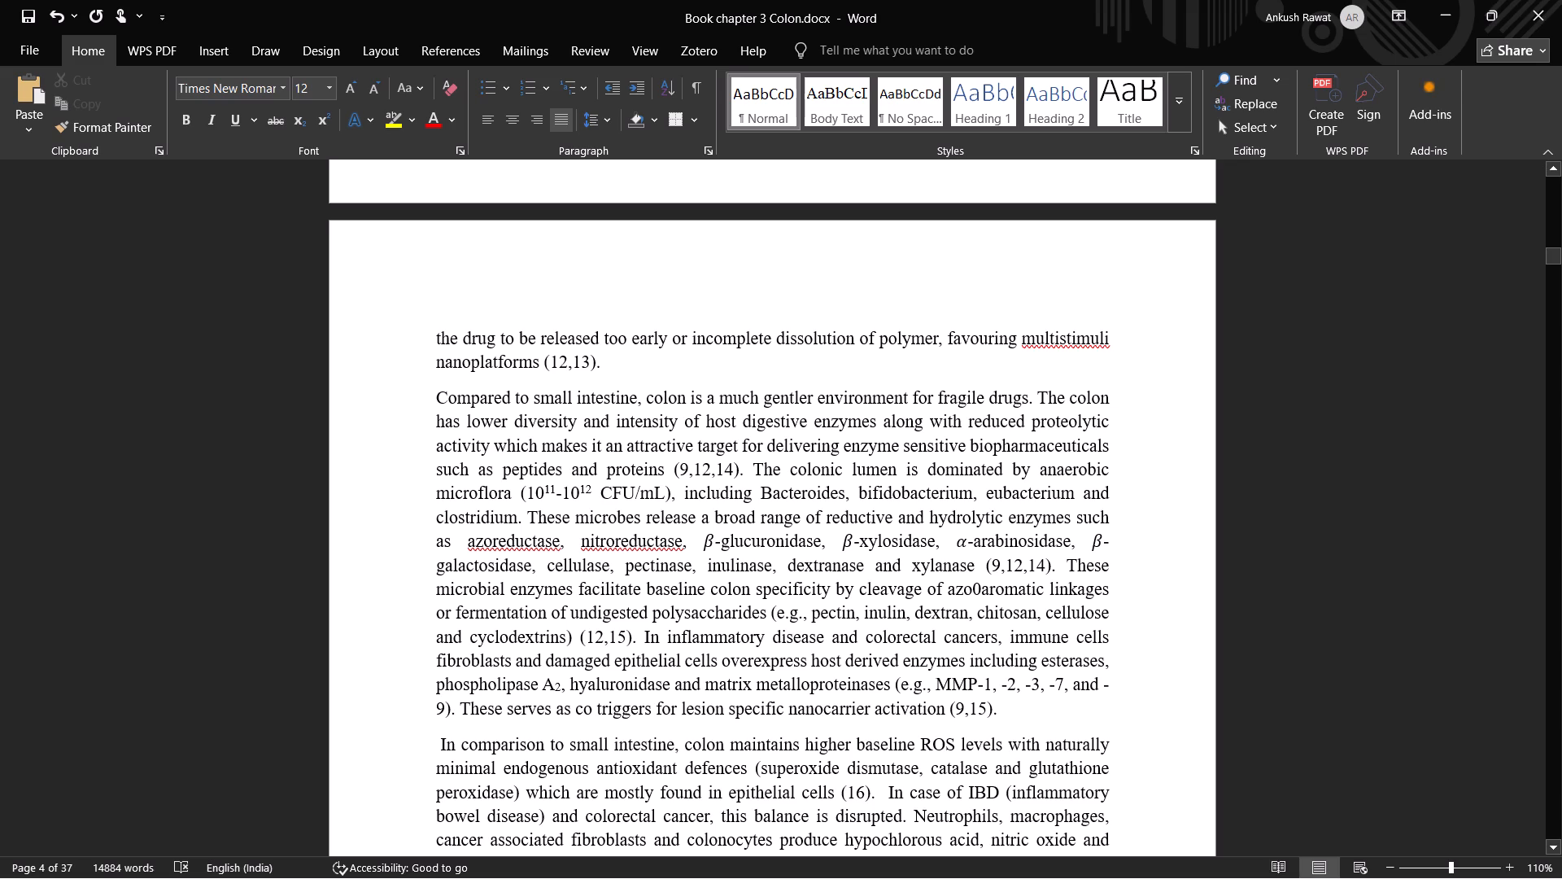
left_click_drag(740, 471, 674, 471)
key("BackSpace")
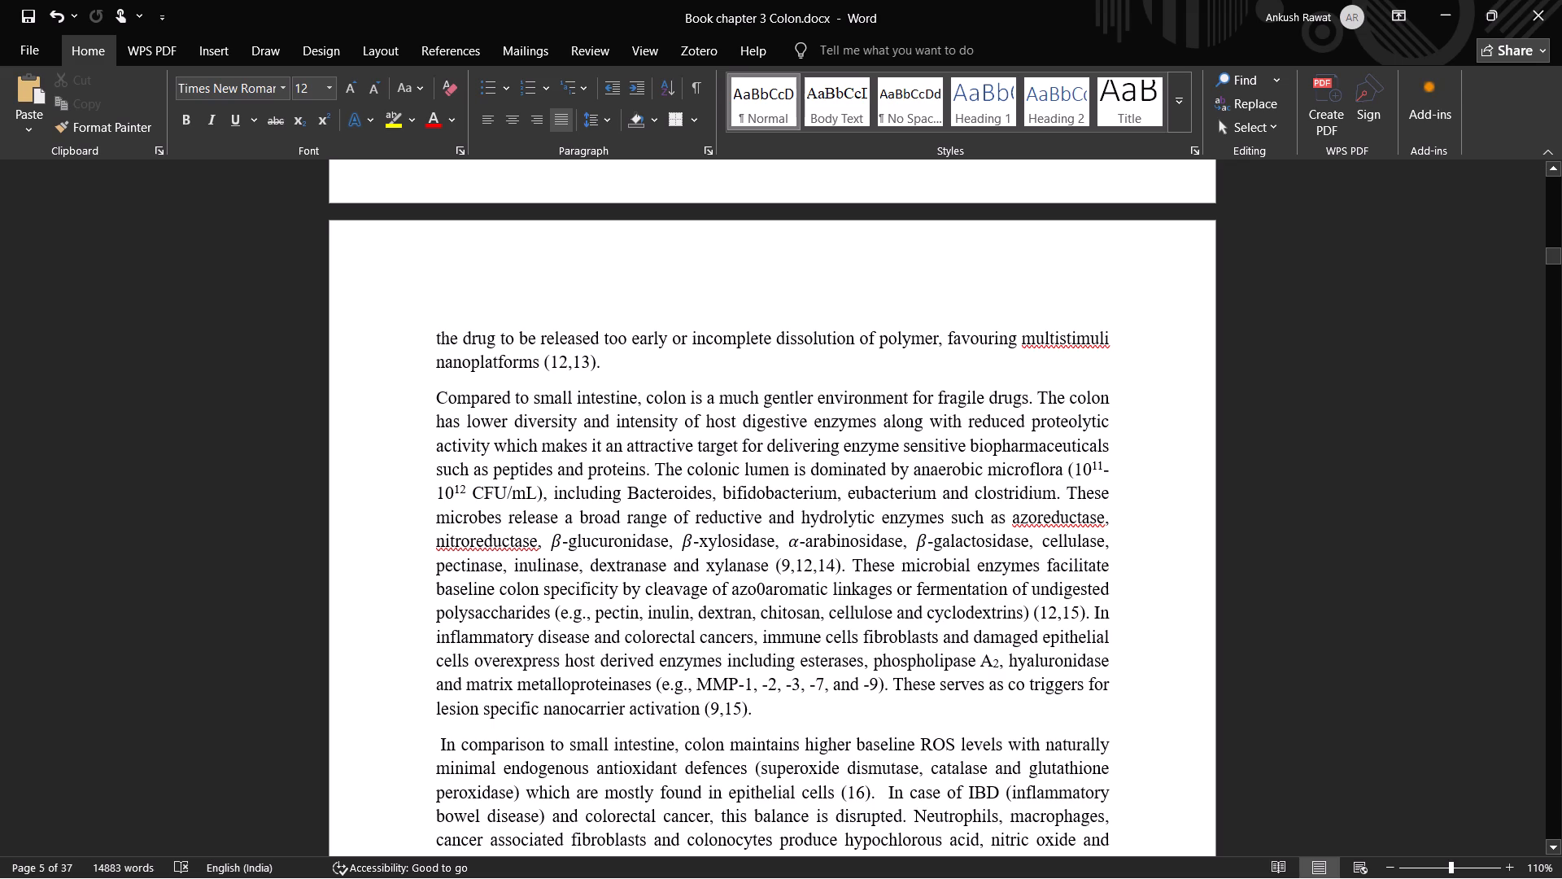
In the paragraph beginning "In comparison to small intestine", remove the extra space before "In case of IBD" and insert a space between "(INOS)" and (16,17).
left_click(1034, 614)
left_click(1028, 612)
scroll(871, 590, "down", 1)
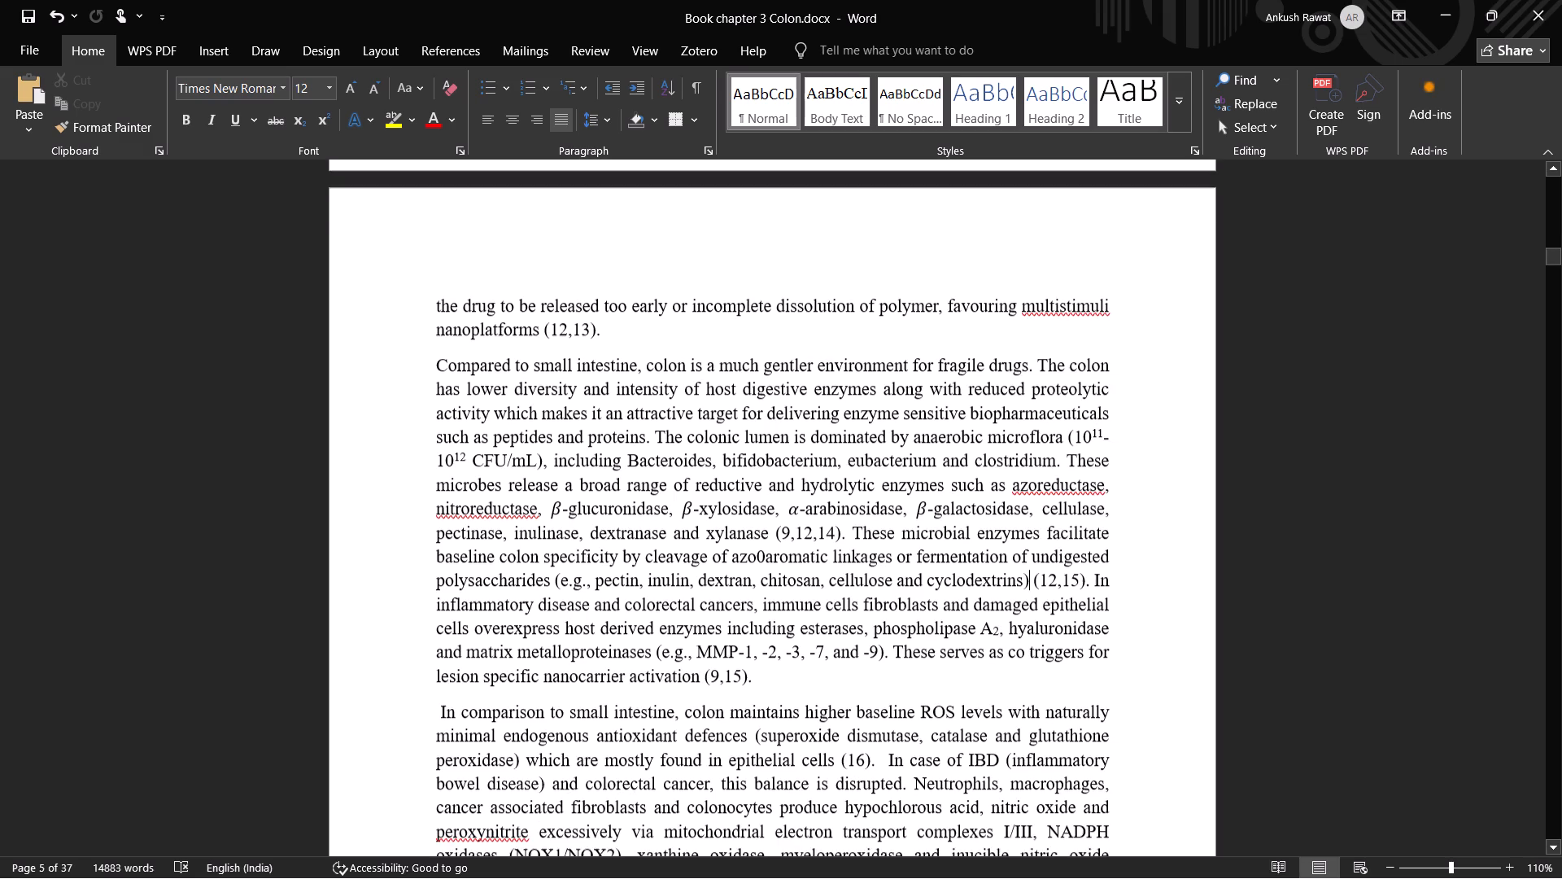
scroll(870, 590, "down", 2)
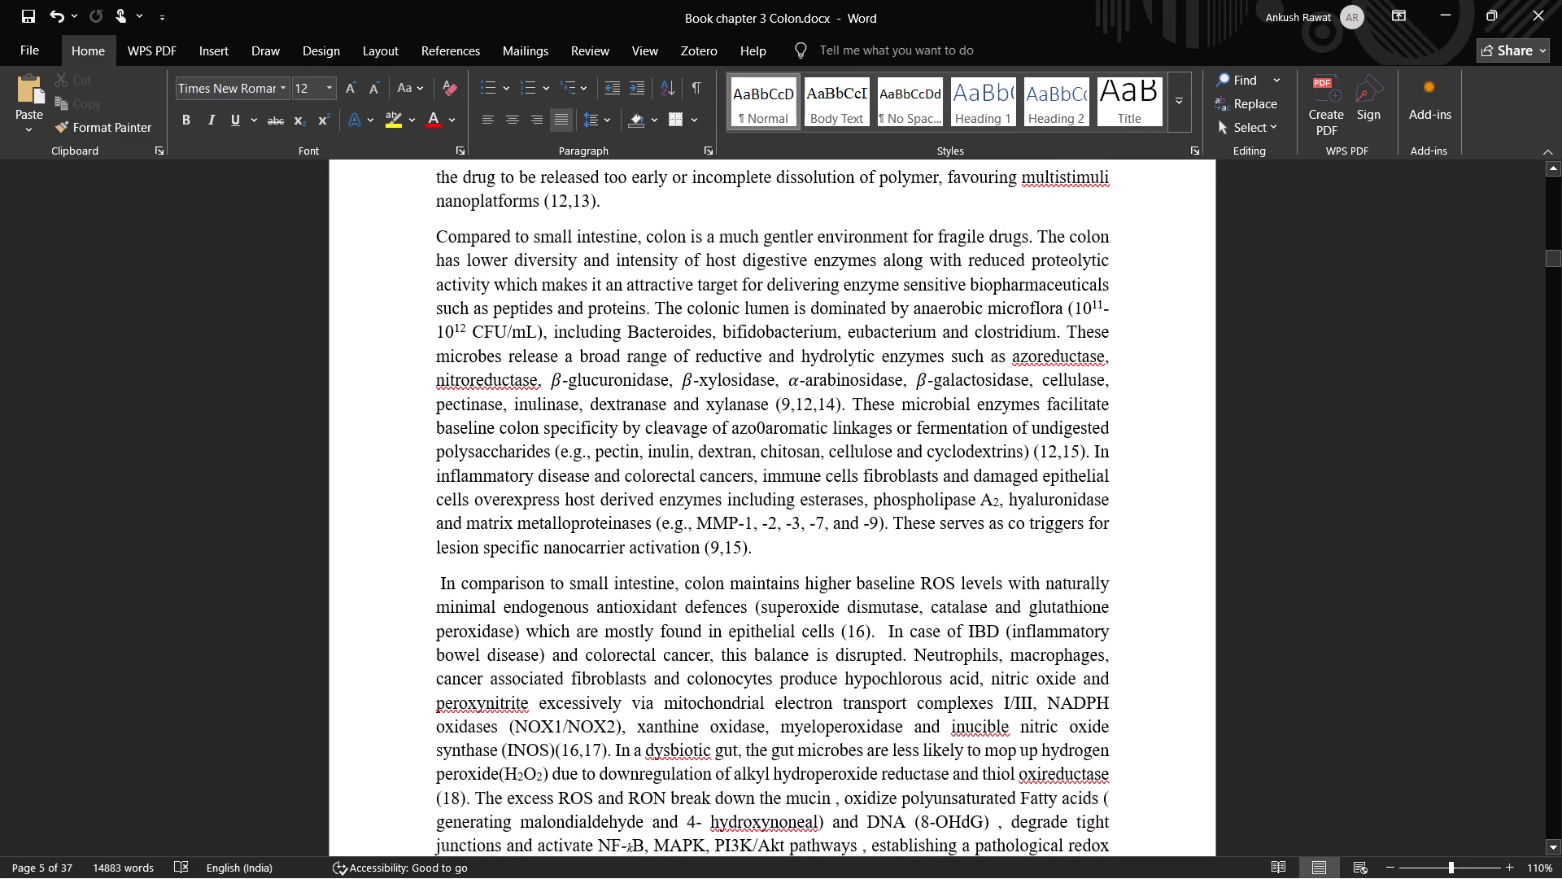
scroll(779, 554, "down", 3)
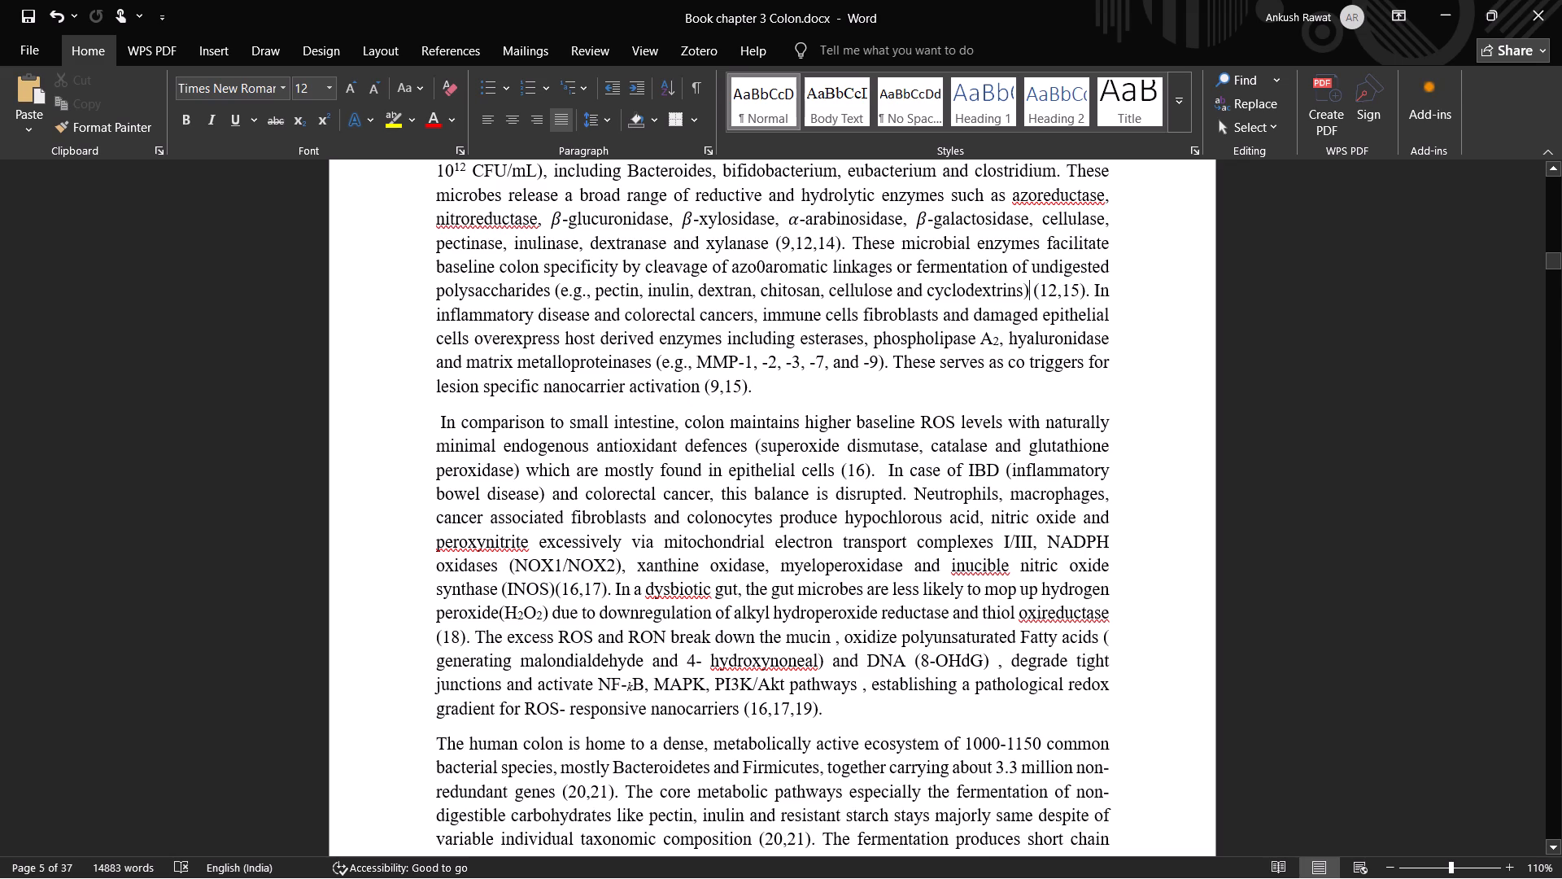
left_click(886, 472)
key("BackSpace")
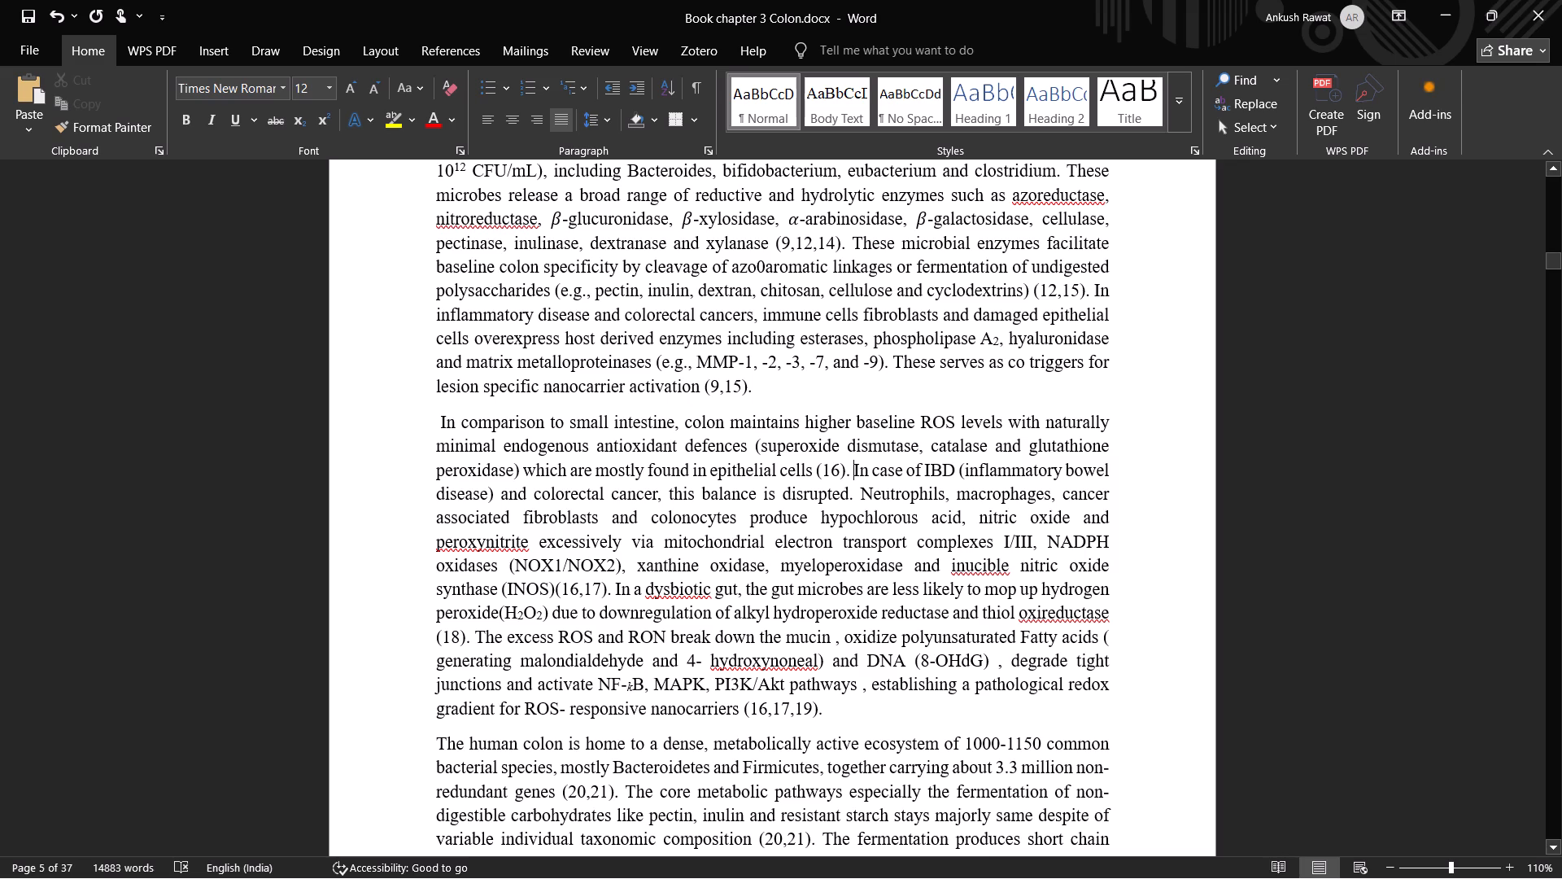
left_click(553, 590)
key("space")
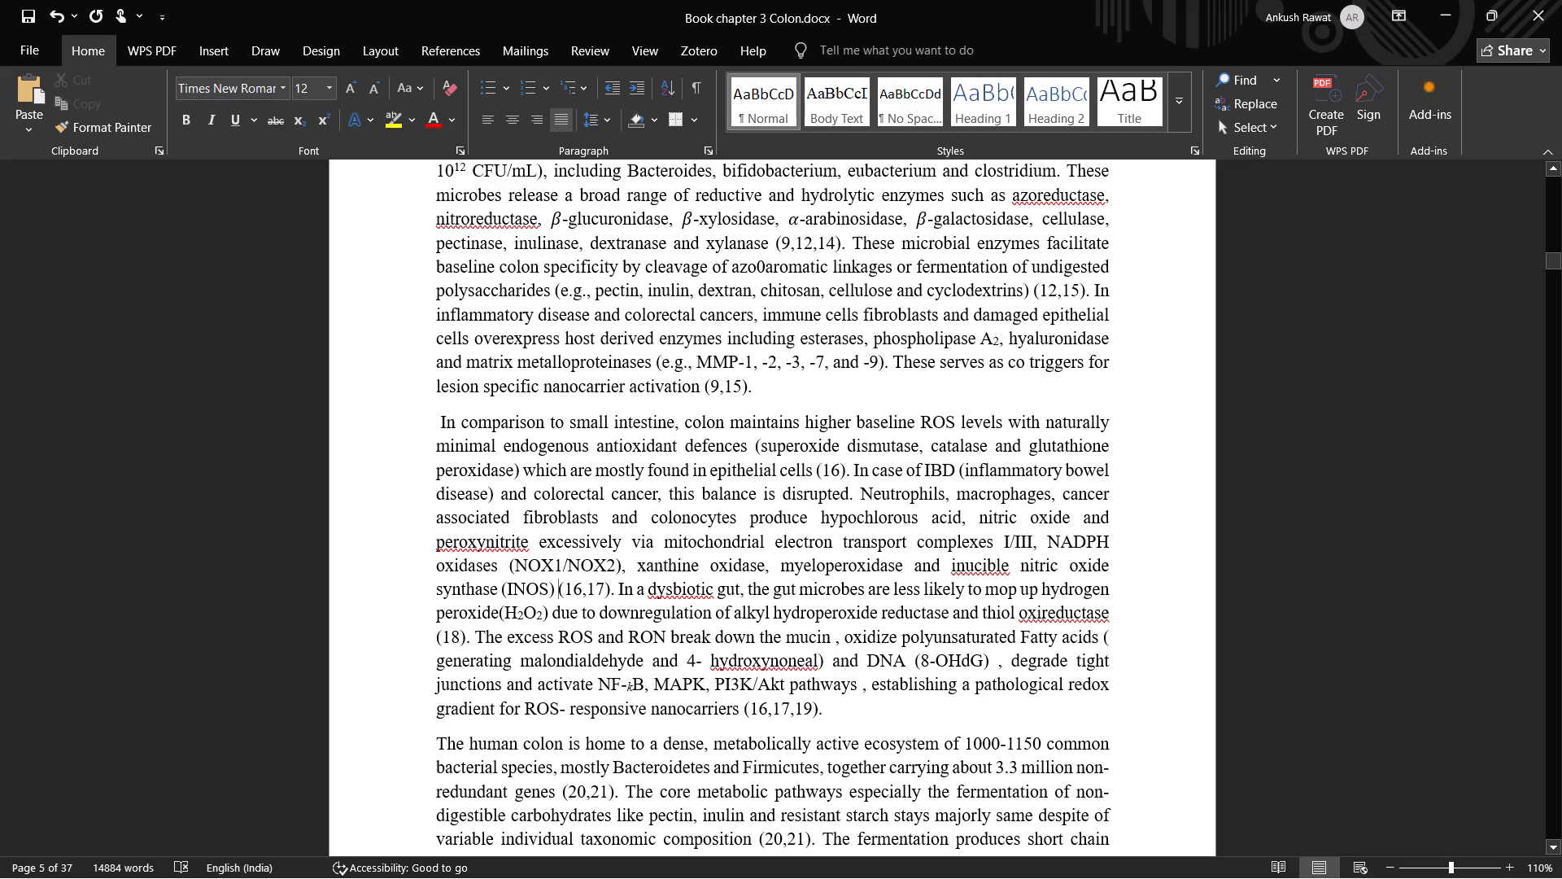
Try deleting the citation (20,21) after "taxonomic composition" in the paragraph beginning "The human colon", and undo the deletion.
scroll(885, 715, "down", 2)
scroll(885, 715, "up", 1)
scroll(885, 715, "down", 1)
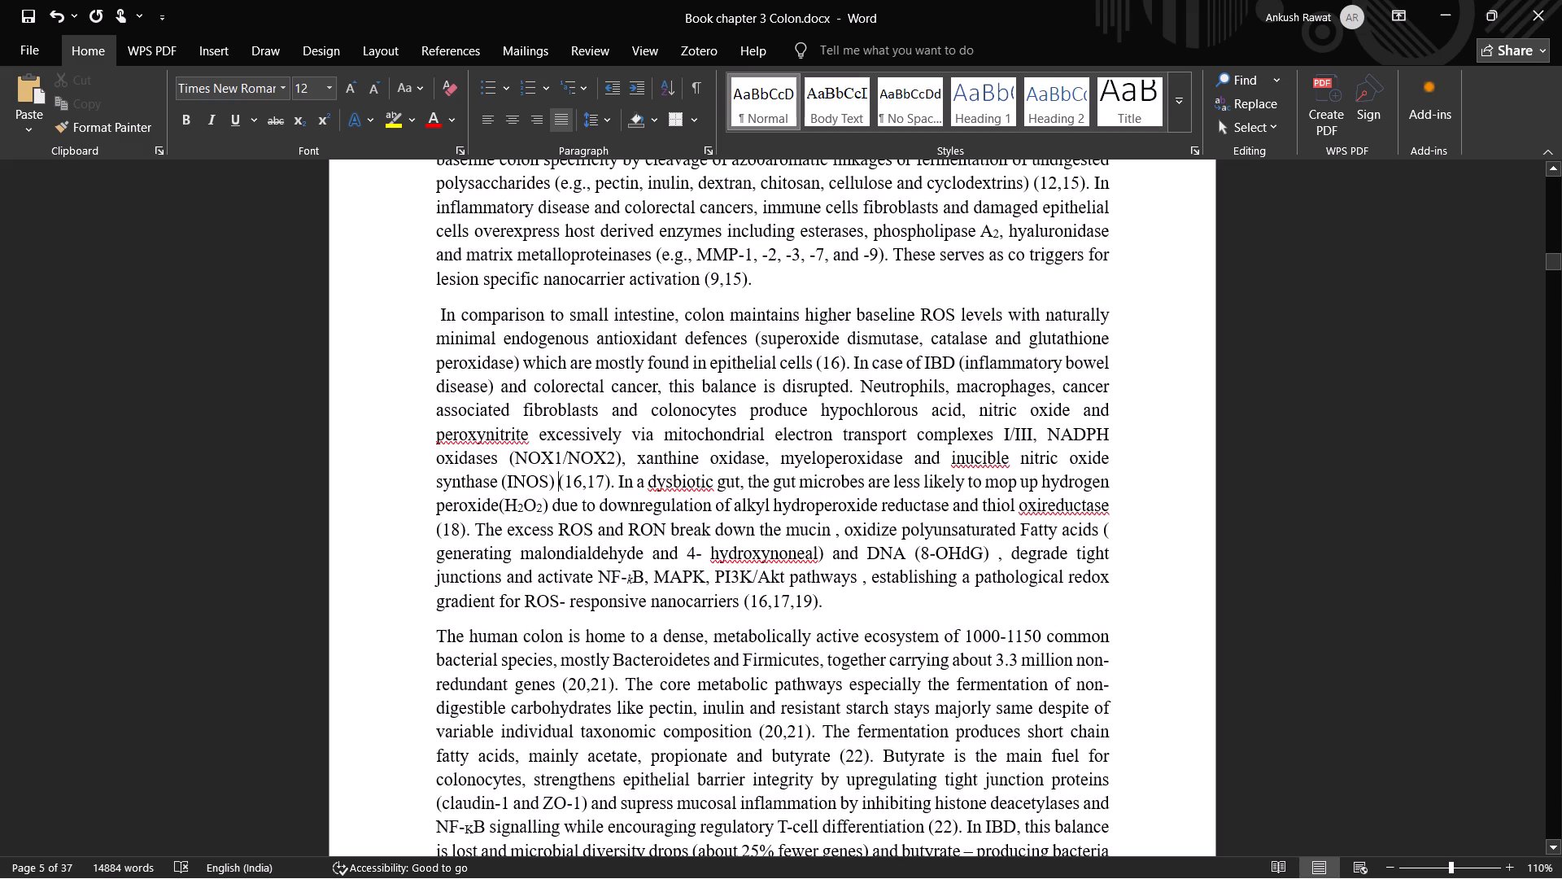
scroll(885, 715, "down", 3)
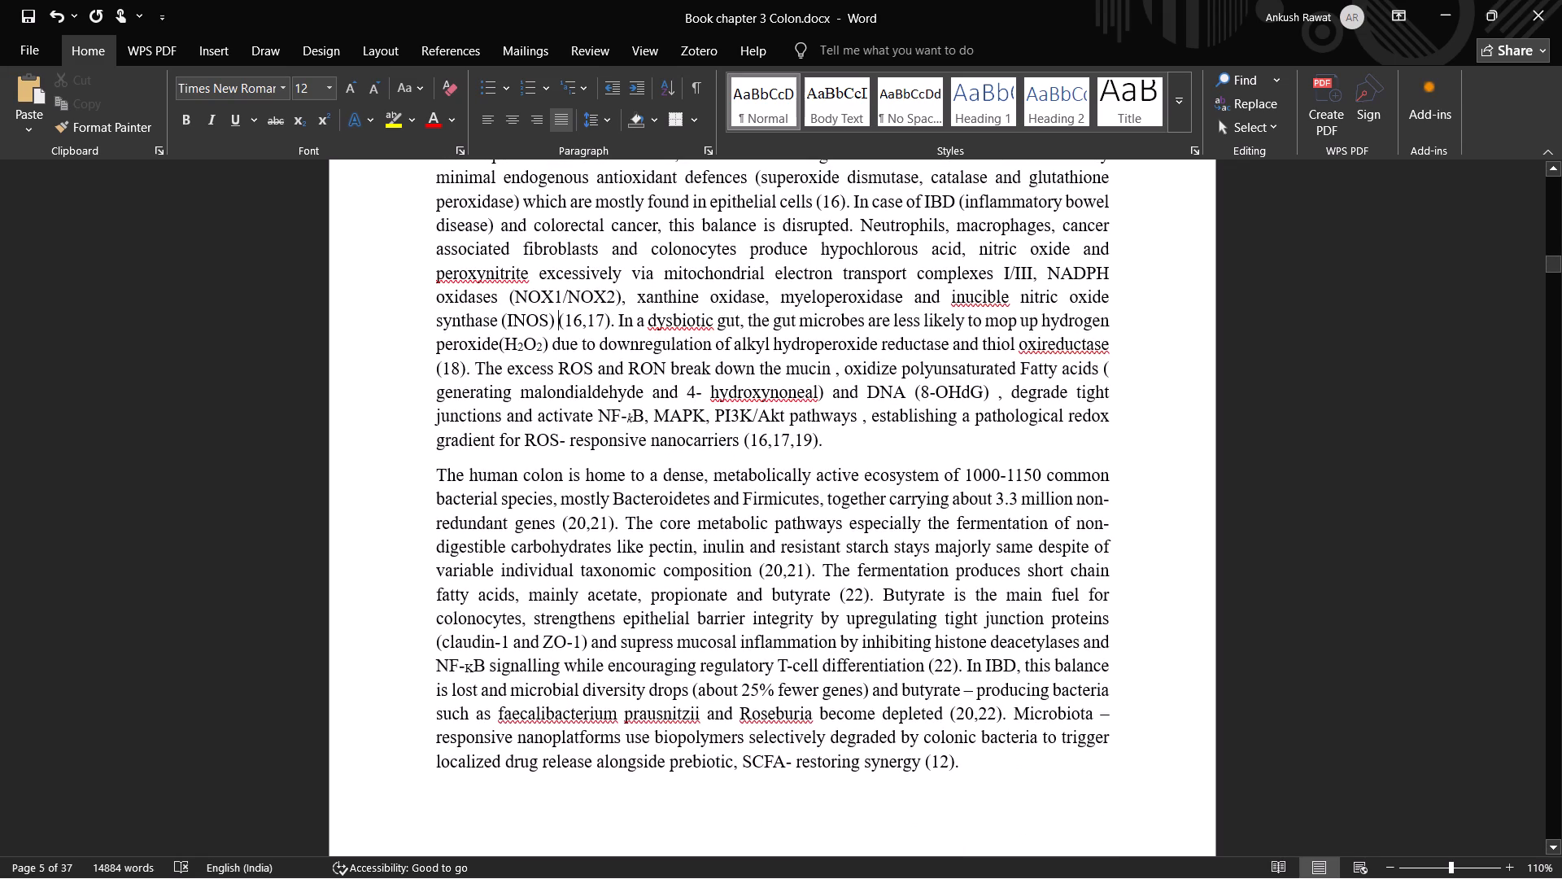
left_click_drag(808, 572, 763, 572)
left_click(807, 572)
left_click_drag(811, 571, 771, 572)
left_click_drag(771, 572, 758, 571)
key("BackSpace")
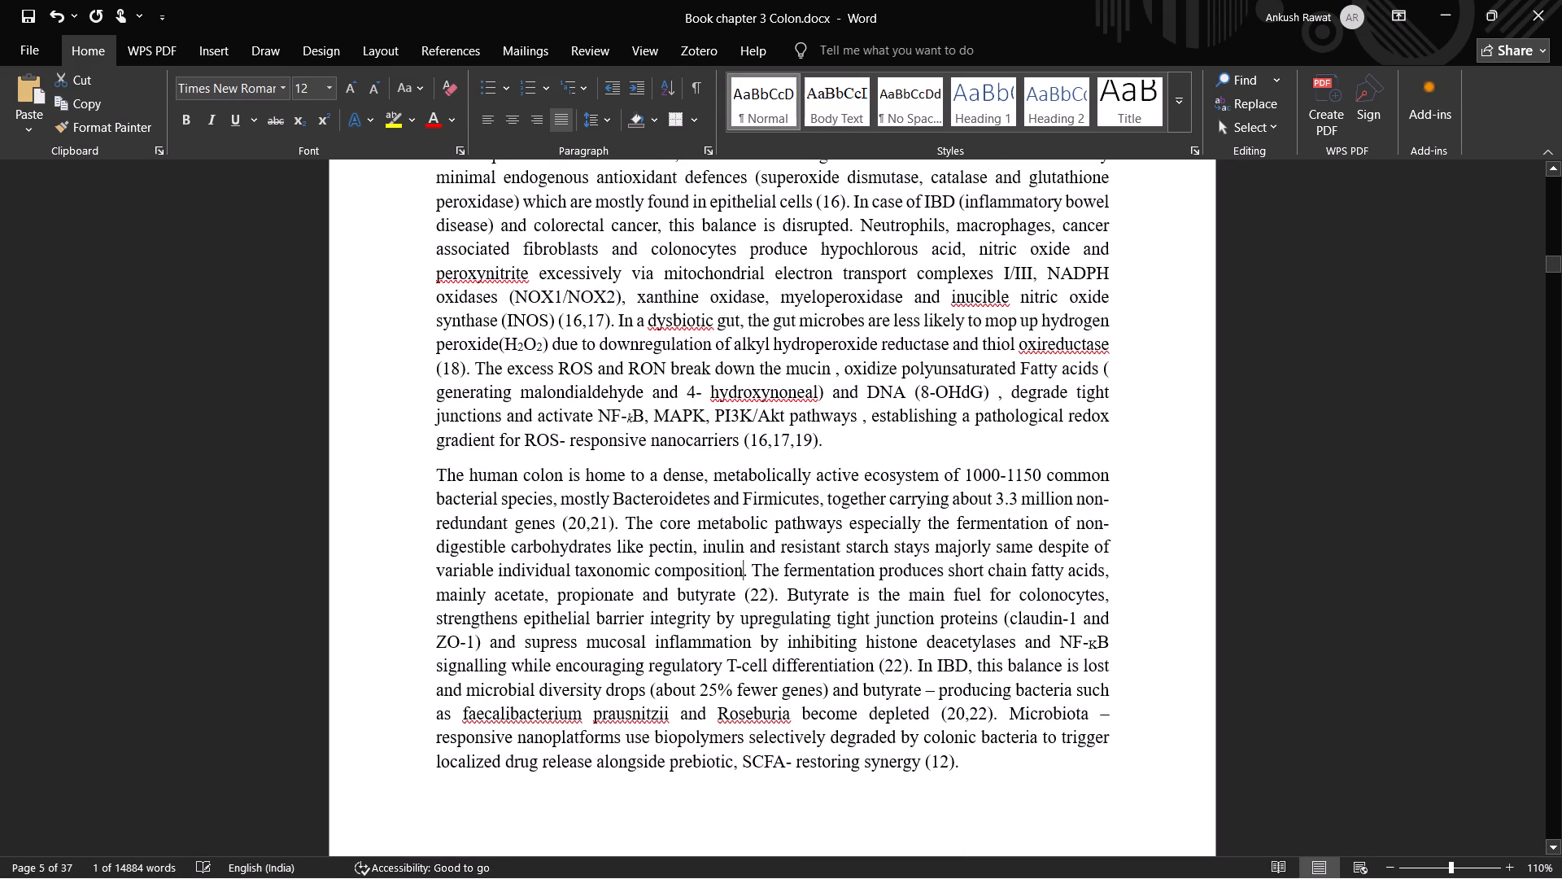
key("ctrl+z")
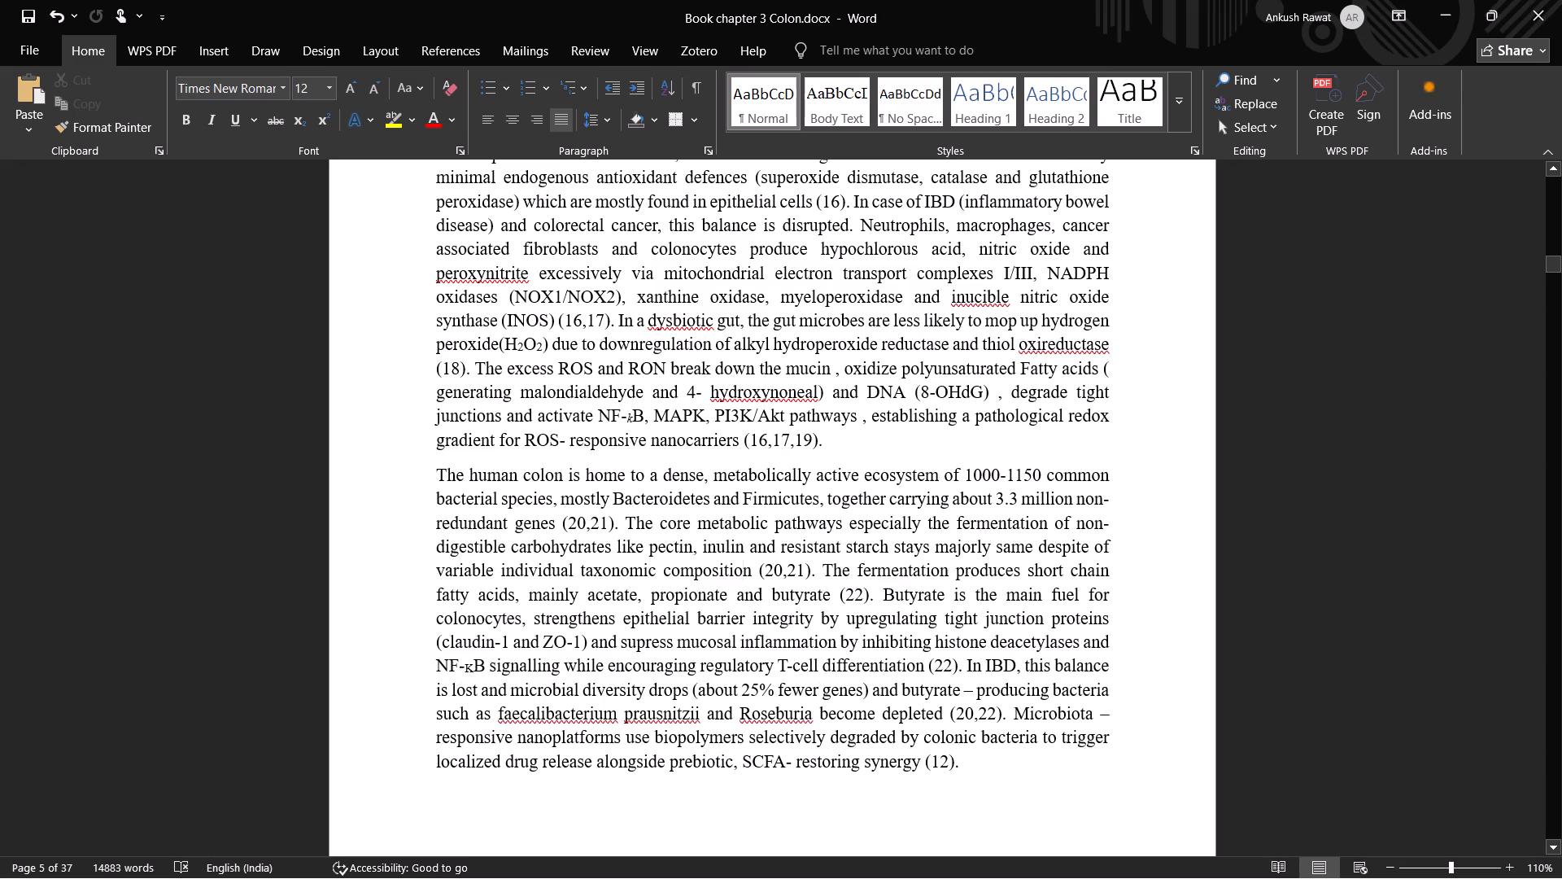
Delete the citations (20,21) after "non-redundant genes" and (22) after "propionate and butyrate" in the paragraph beginning "The human colon".
left_click_drag(613, 524, 582, 524)
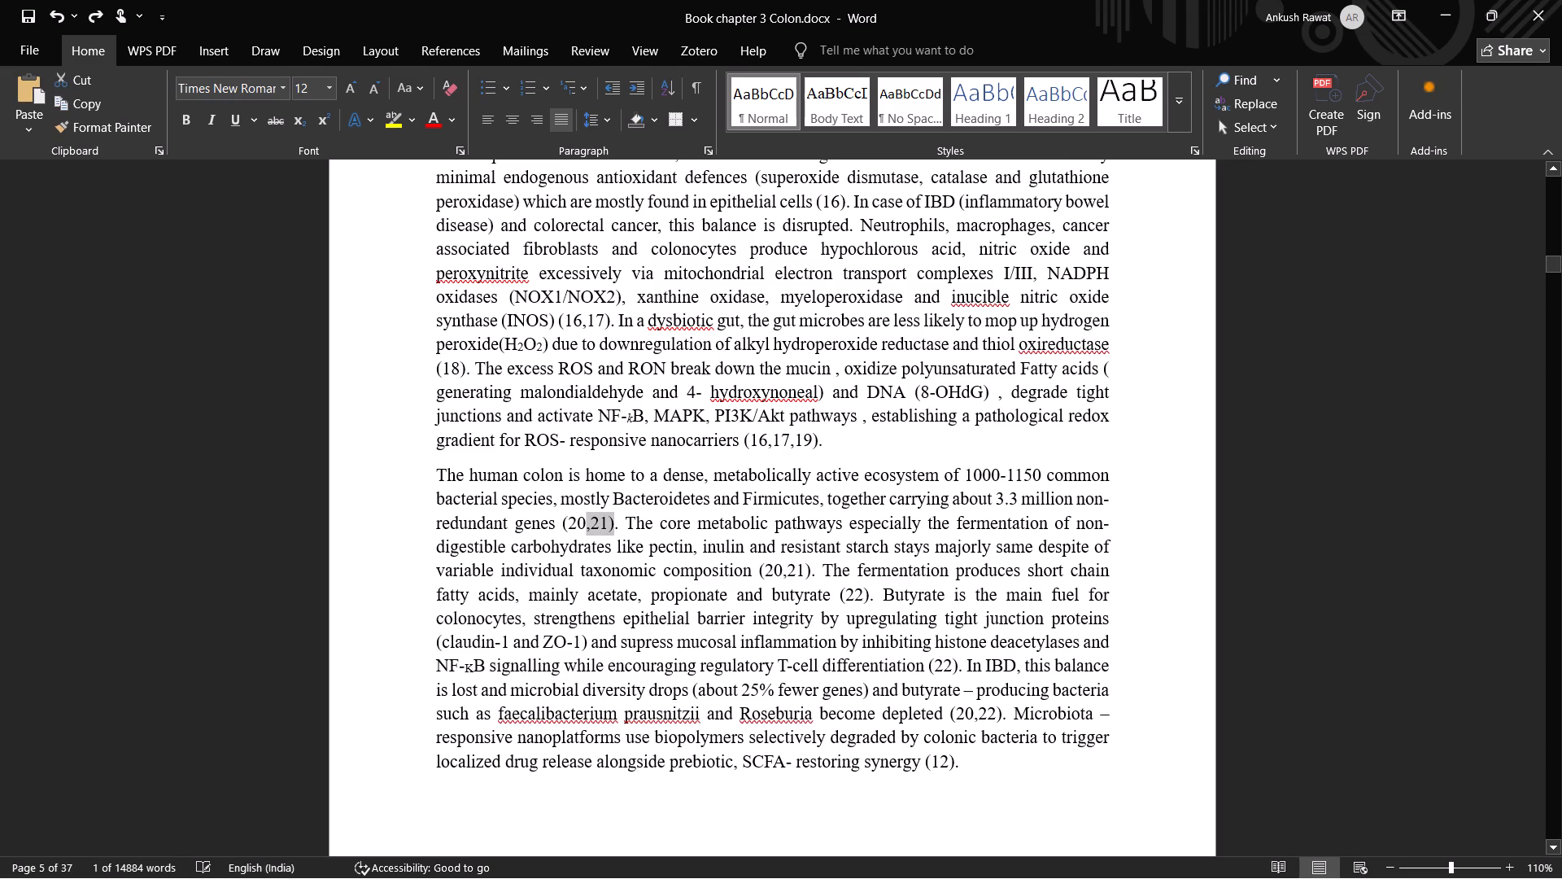
left_click_drag(582, 524, 561, 525)
key("BackSpace")
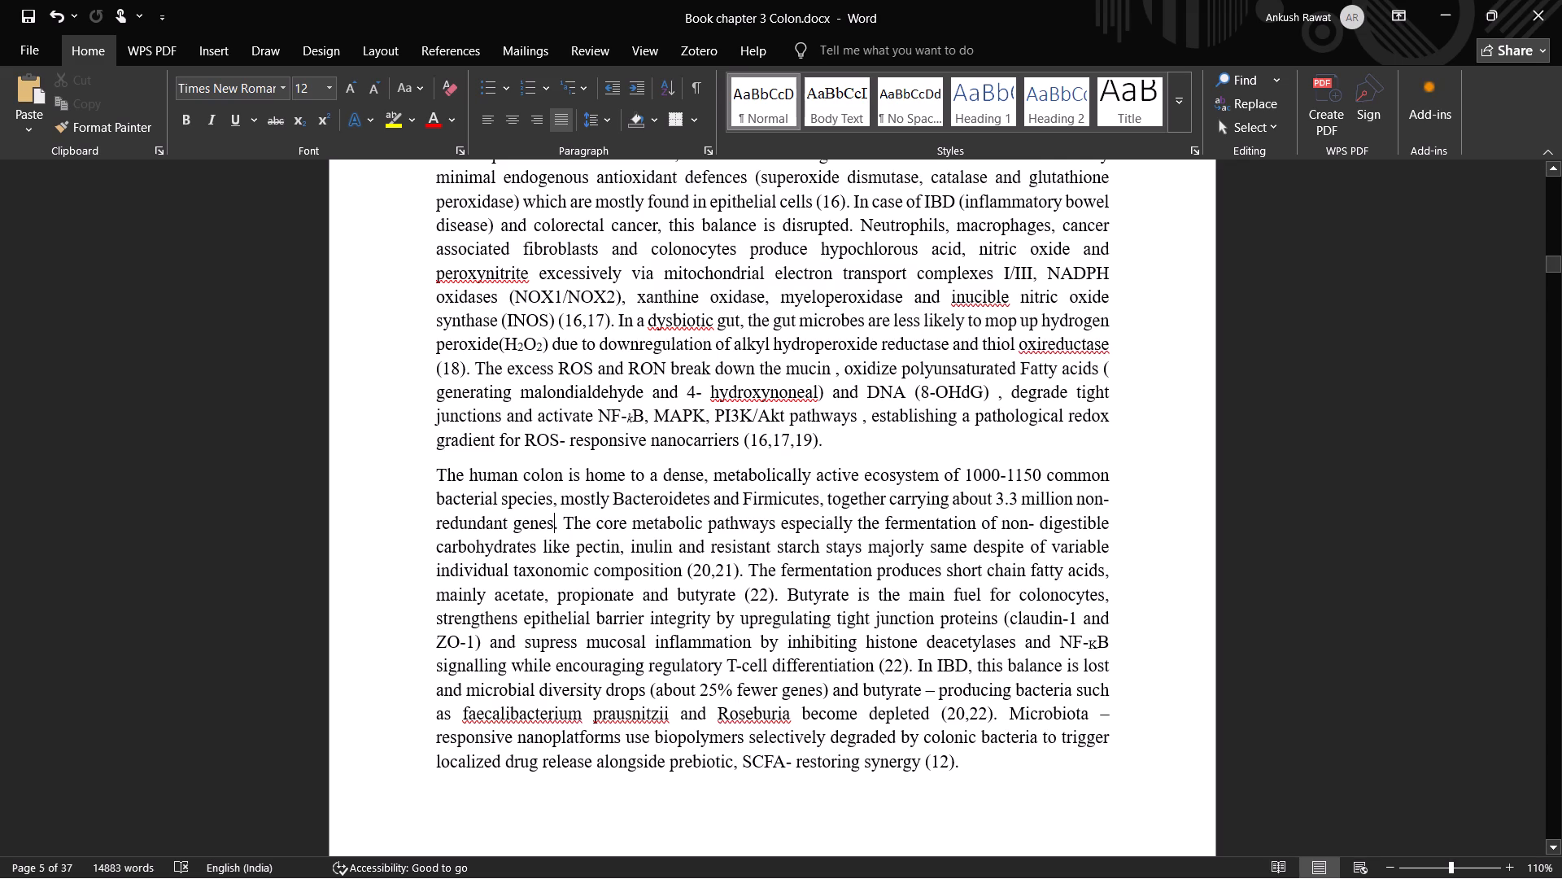
left_click_drag(774, 600, 745, 601)
key("BackSpace")
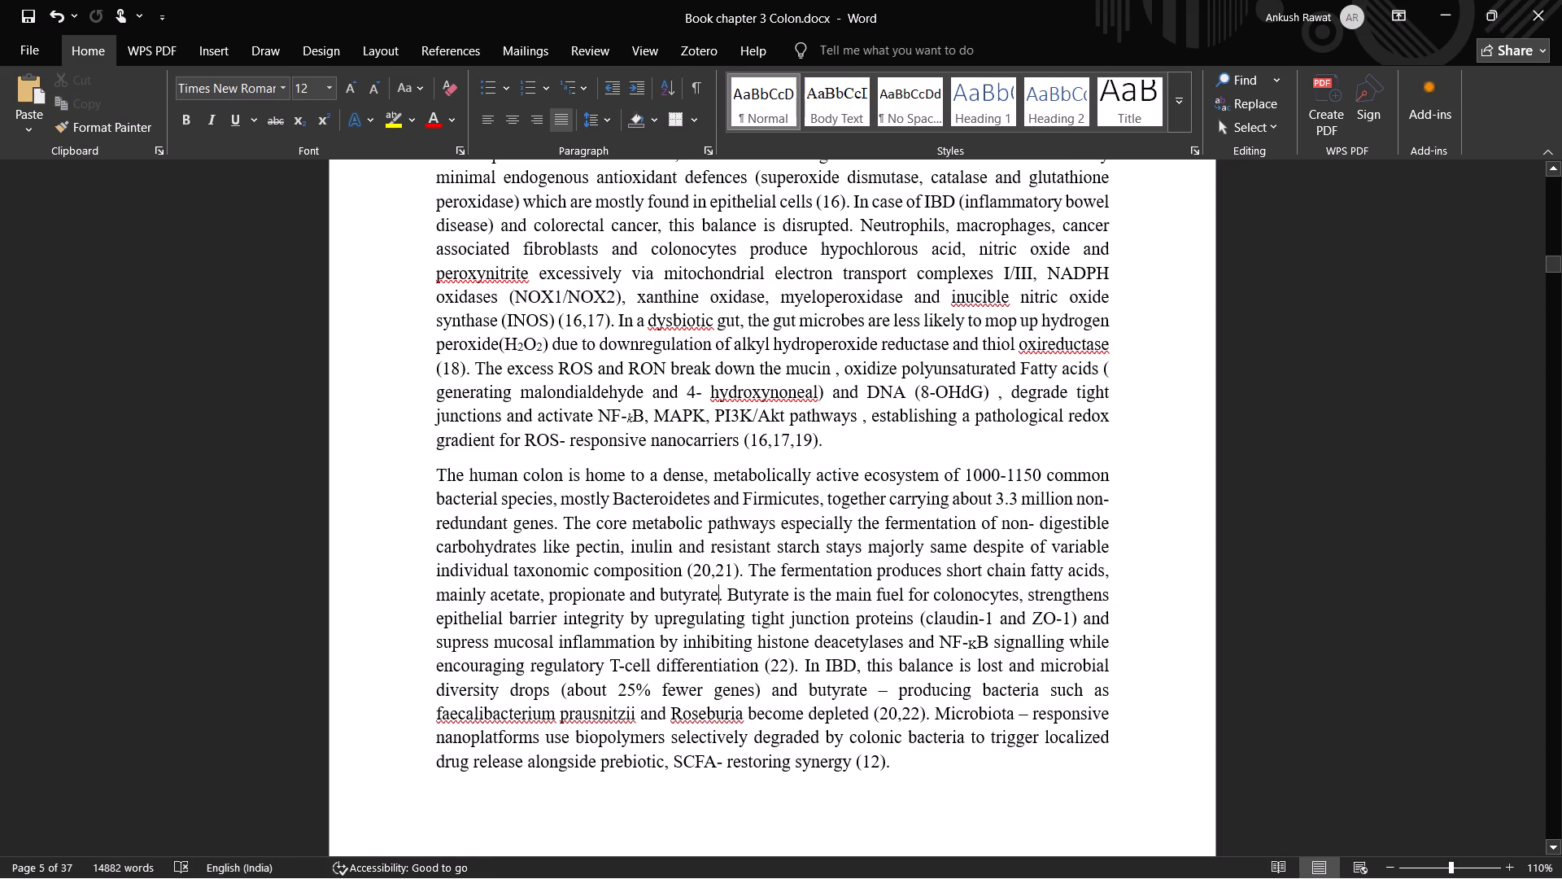
Delete the citation (16,23) after "letting luminal antigens translocate" in the paragraph beginning "IBD and colorectal disease".
scroll(786, 710, "down", 2)
scroll(786, 710, "up", 1)
scroll(786, 710, "down", 3)
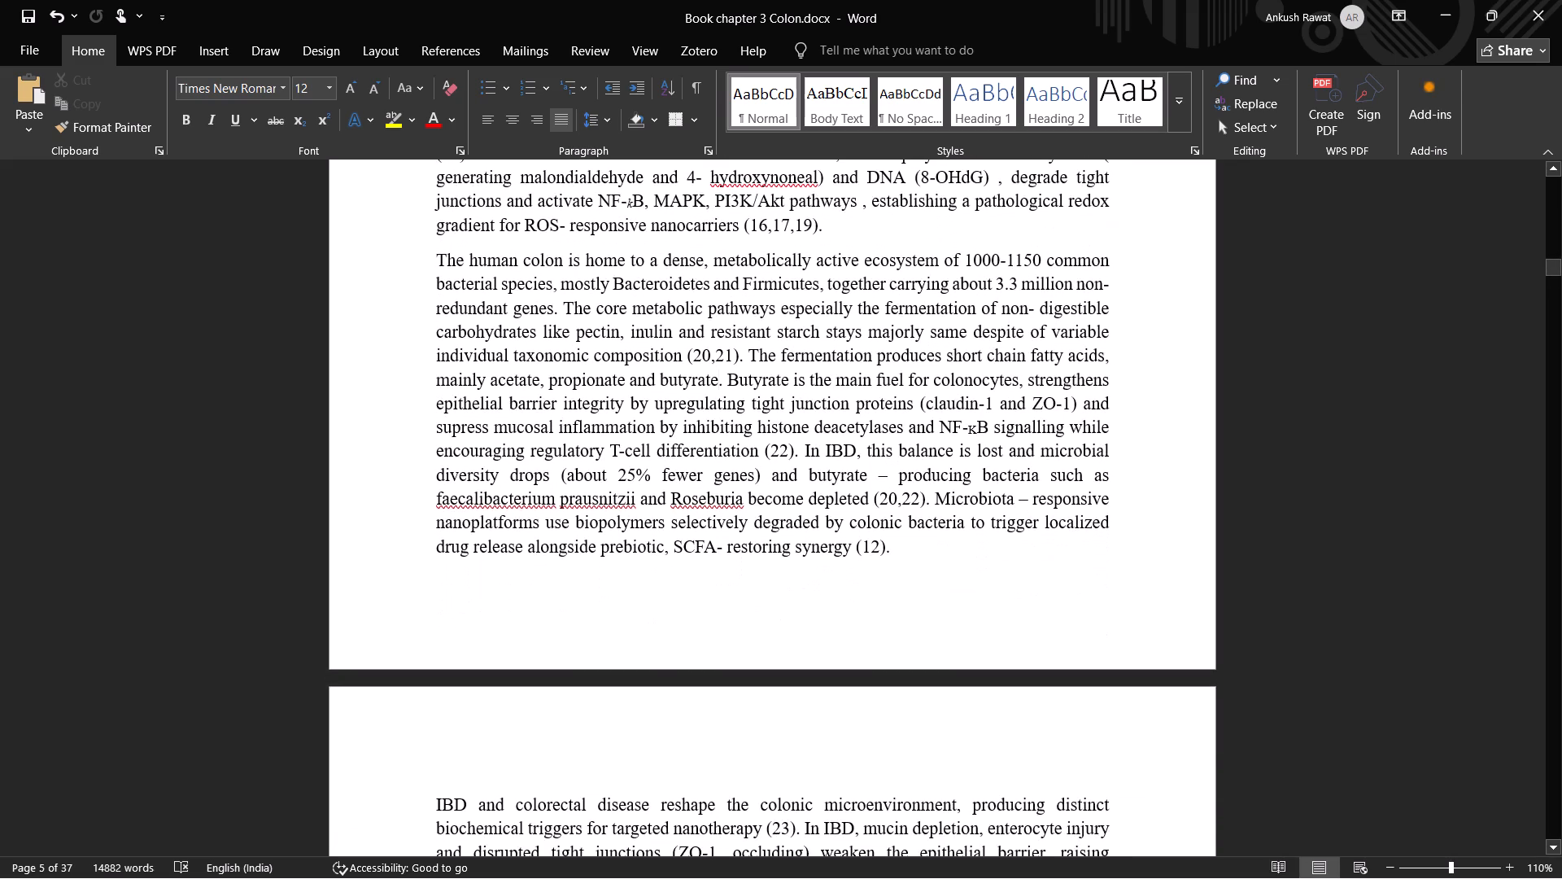
scroll(757, 698, "down", 6)
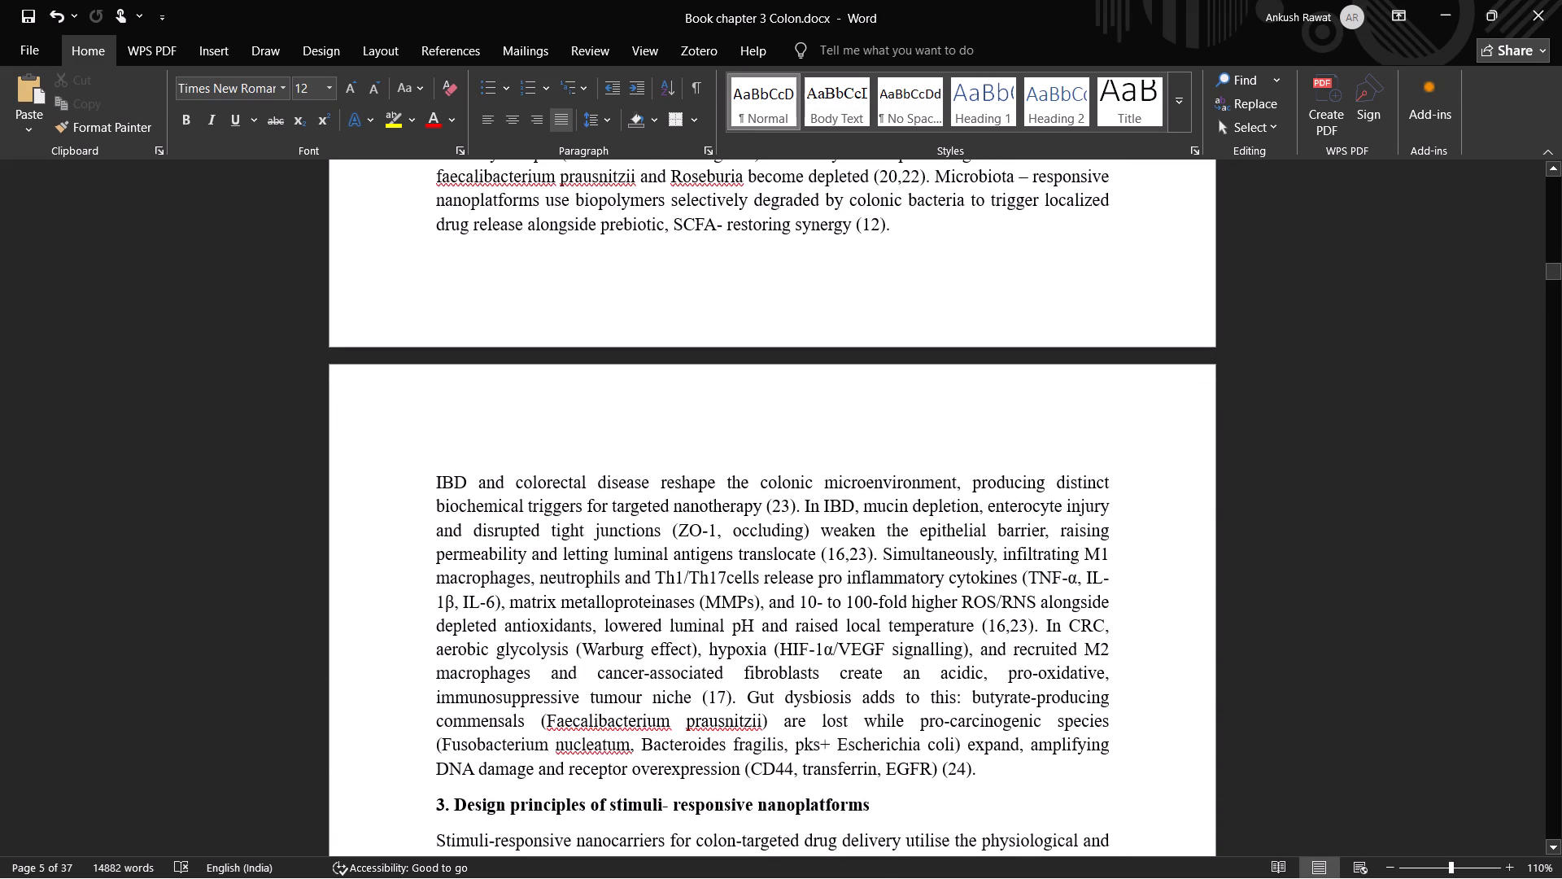
left_click_drag(870, 553, 866, 553)
left_click_drag(866, 553, 819, 555)
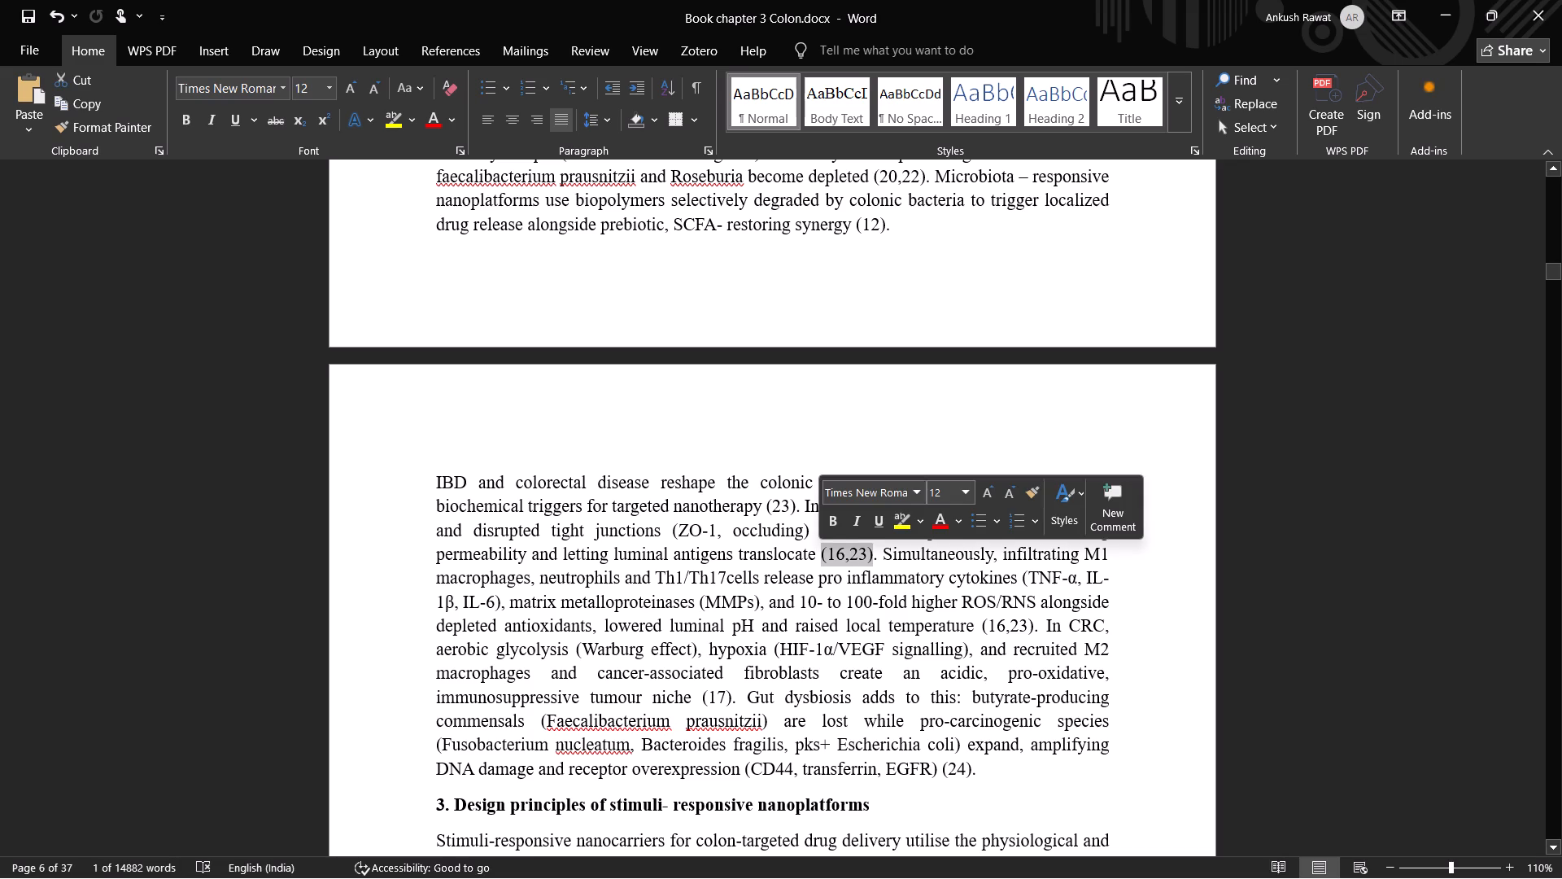
key("BackSpace")
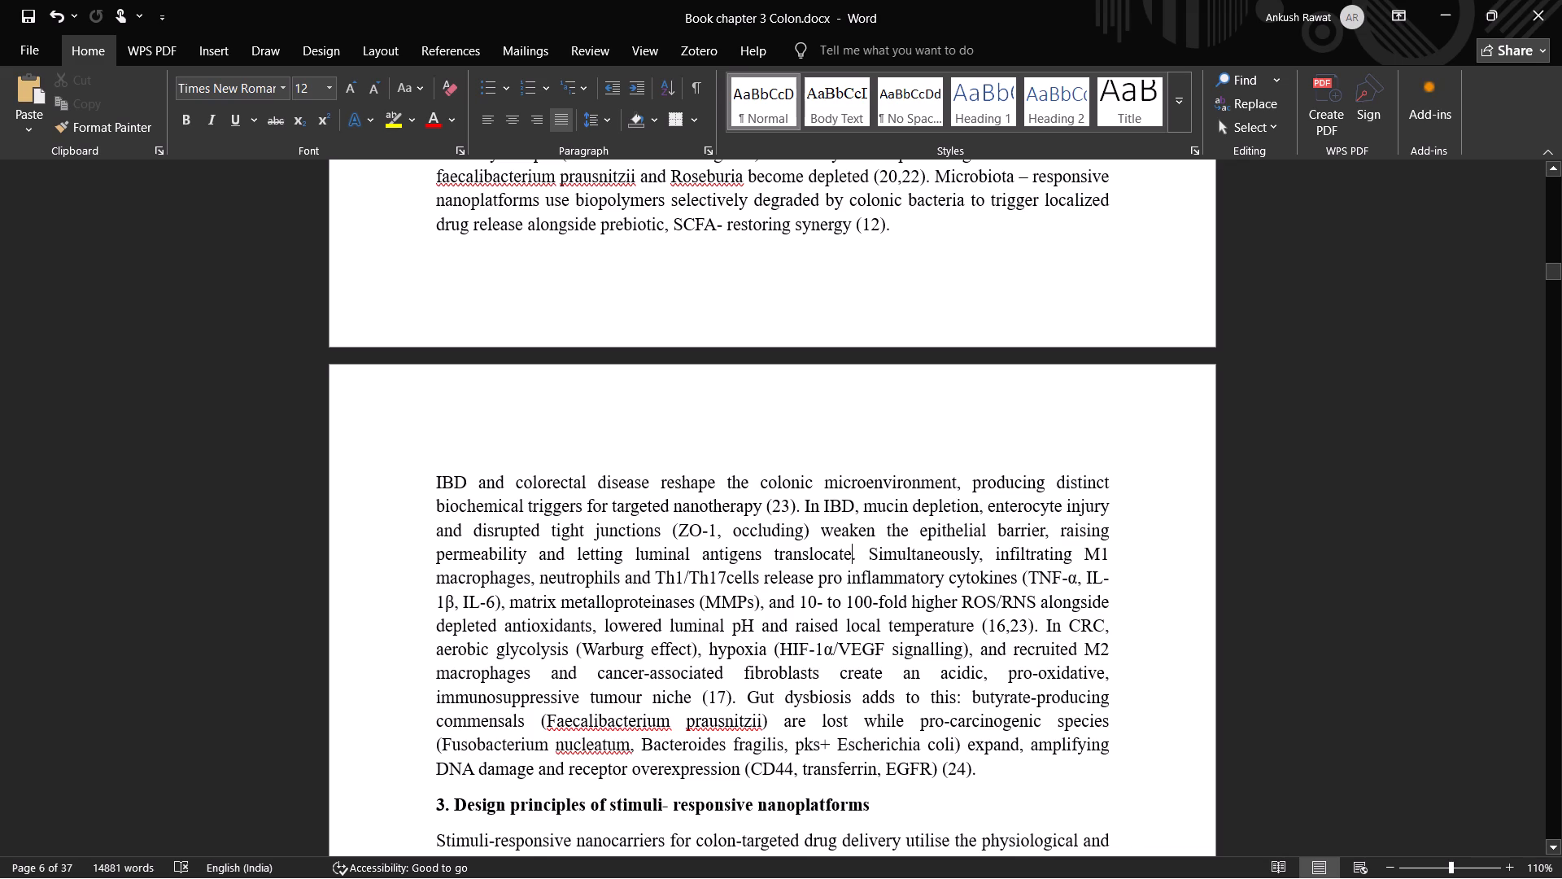
Add the missing full stops after the citations (27–29) and (25,26) in section 3's first paragraph.
scroll(850, 702, "down", 3)
scroll(856, 702, "up", 1)
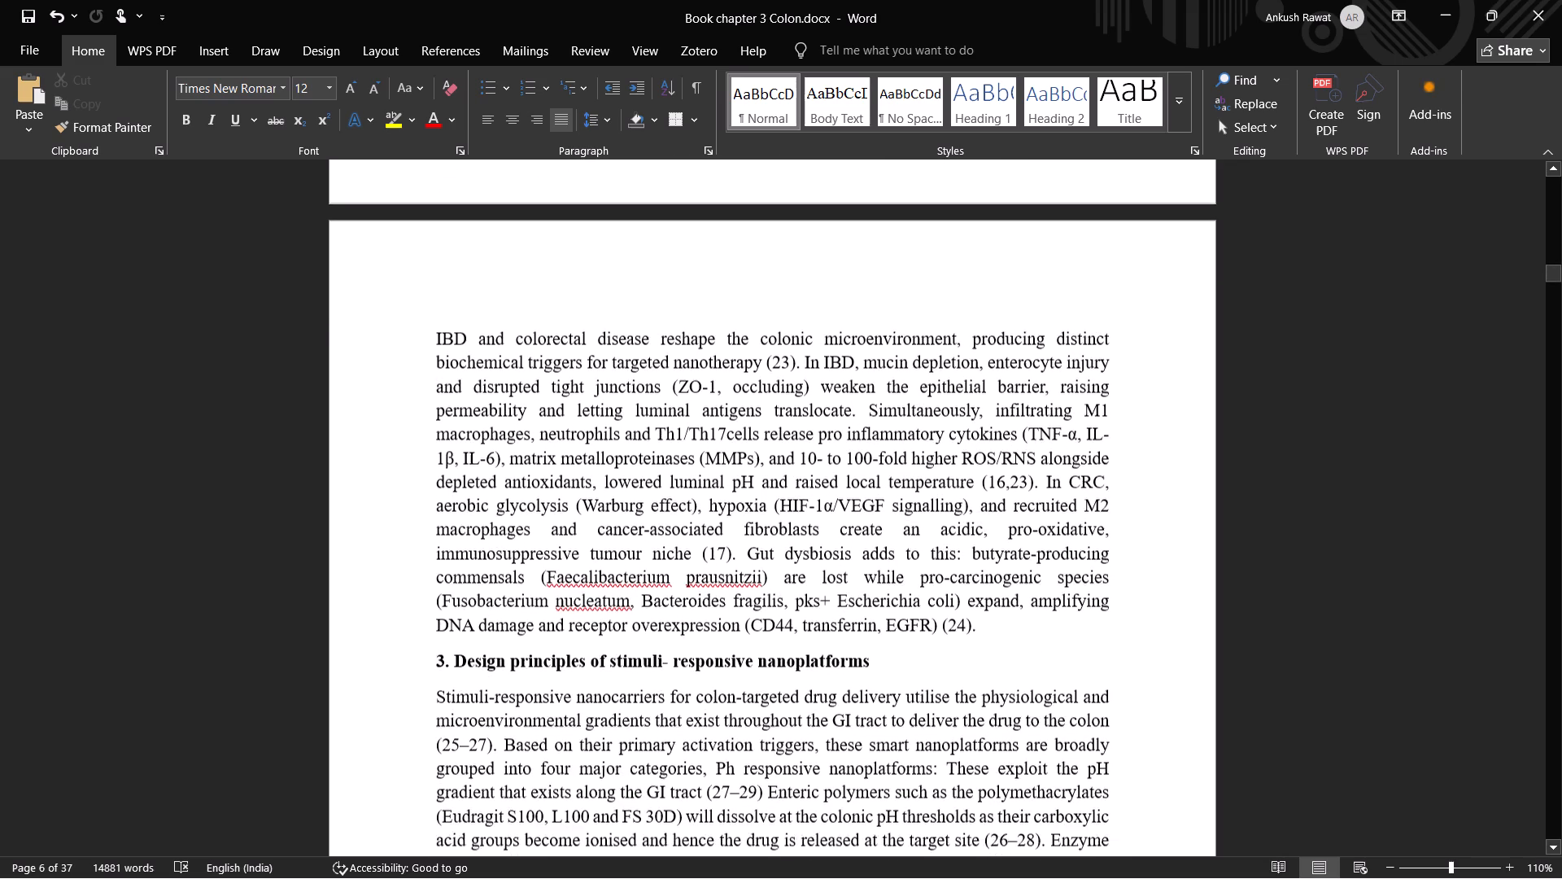
scroll(863, 696, "down", 1)
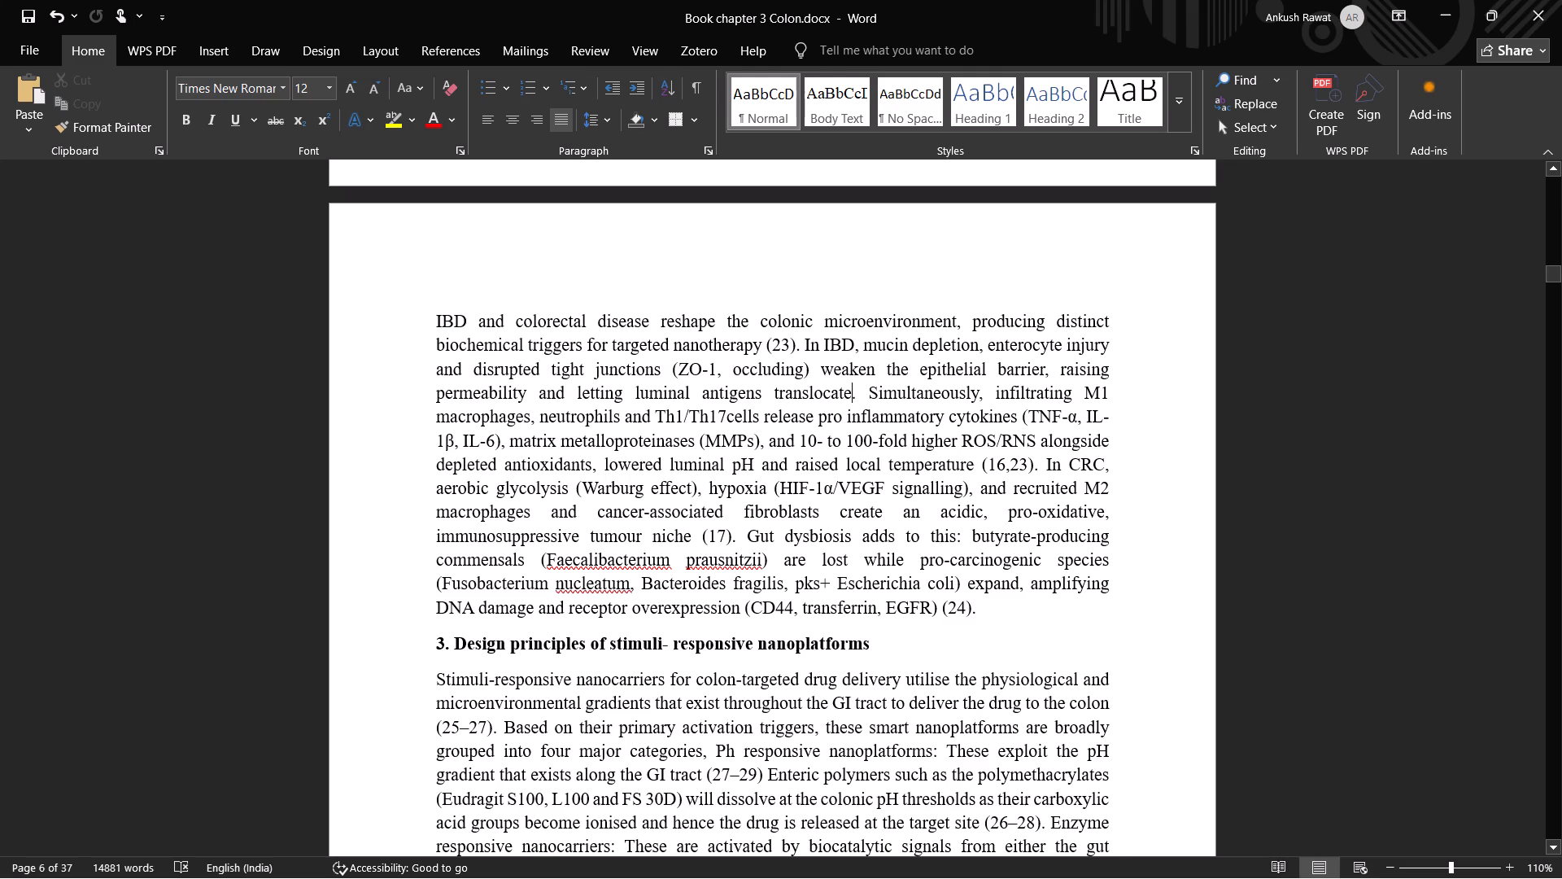
scroll(844, 684, "down", 5)
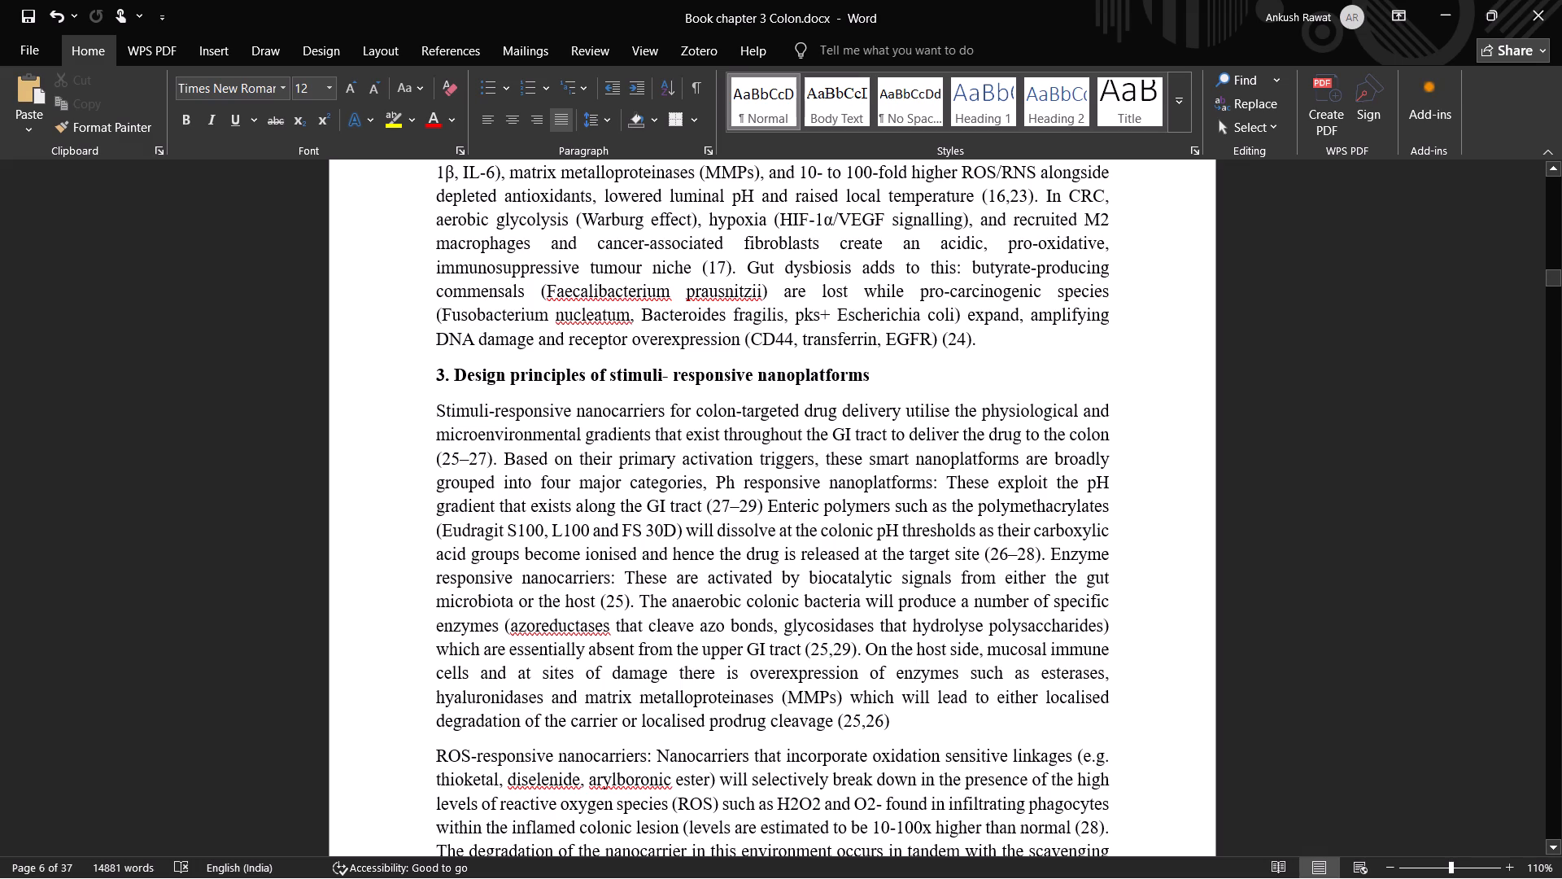
left_click(764, 505)
key("period")
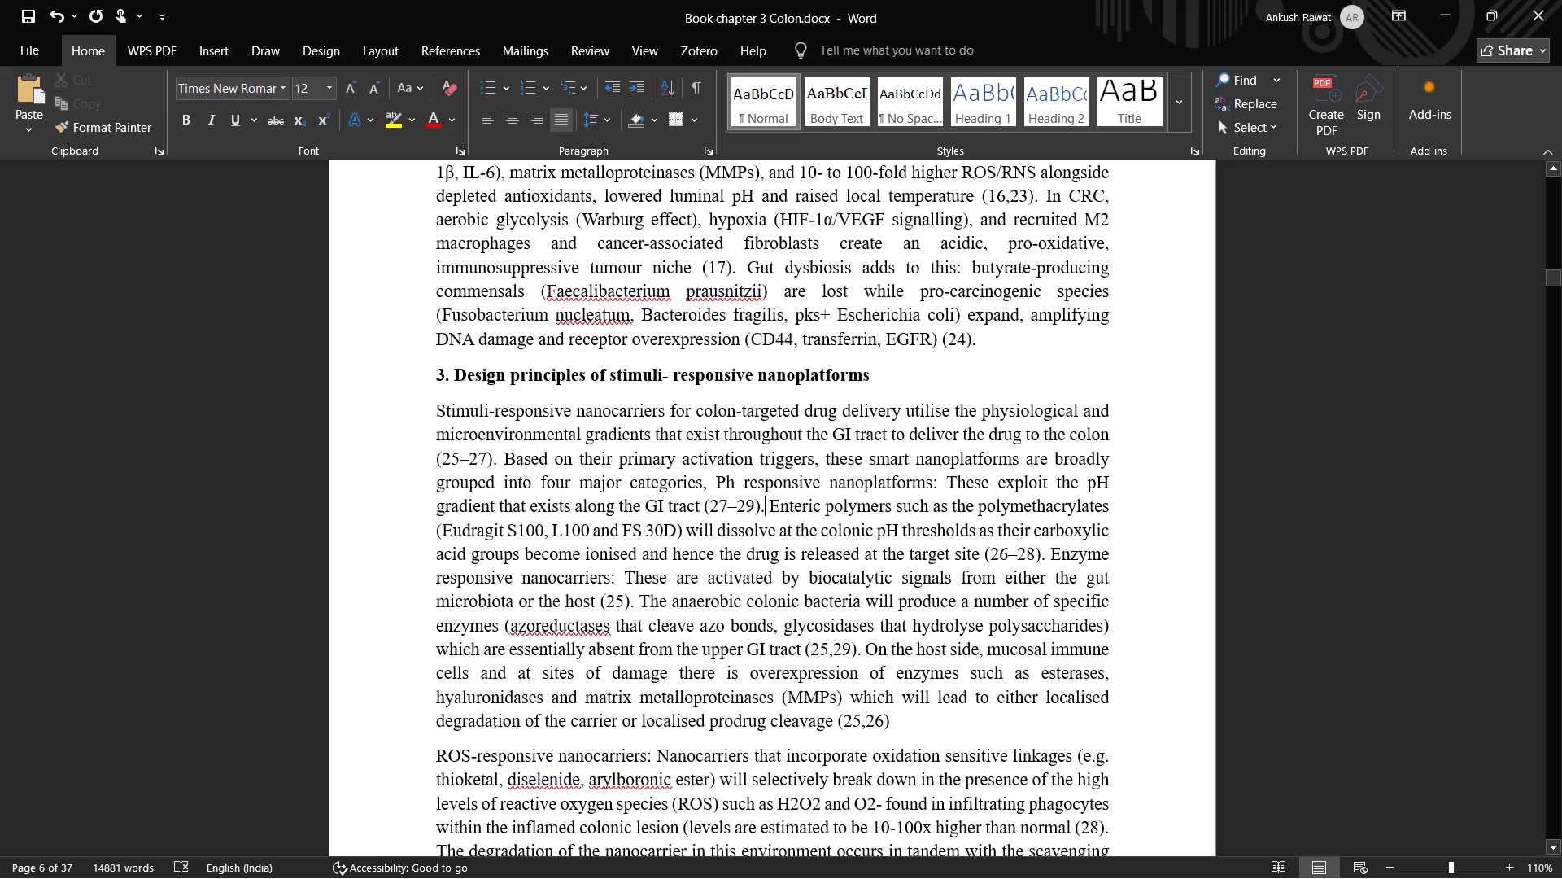
left_click(893, 722)
key("period")
Add the missing full stop after the citation (26,27), before "Microbiota-responsive nanocarriers", in the ROS-responsive nanocarriers paragraph.
scroll(713, 654, "down", 5)
scroll(713, 652, "up", 1)
scroll(713, 652, "down", 1)
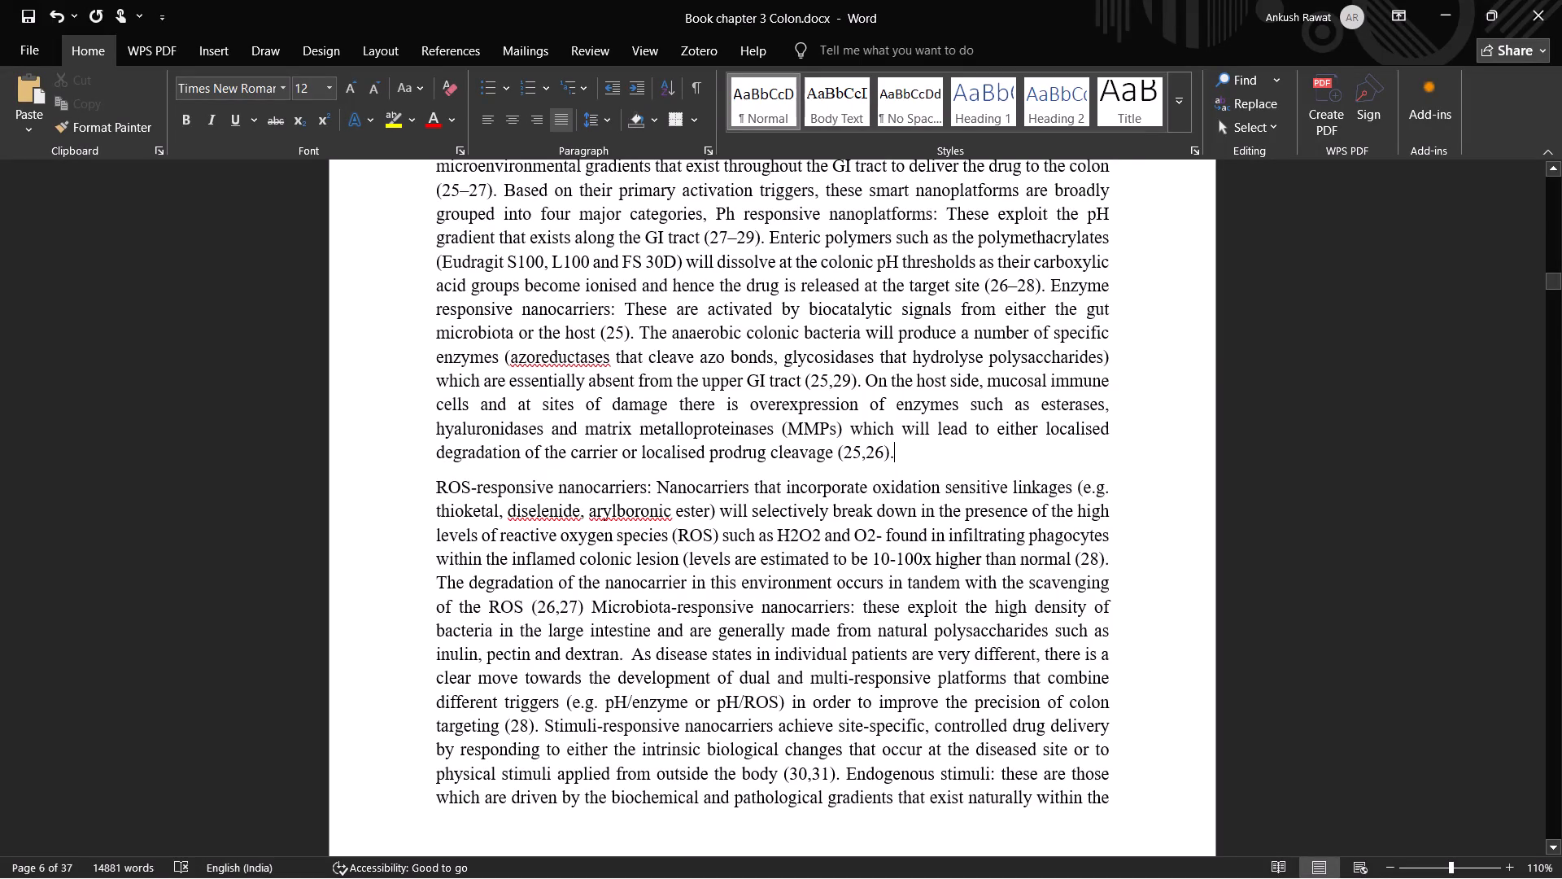
left_click(580, 608)
left_click(584, 609)
key("period")
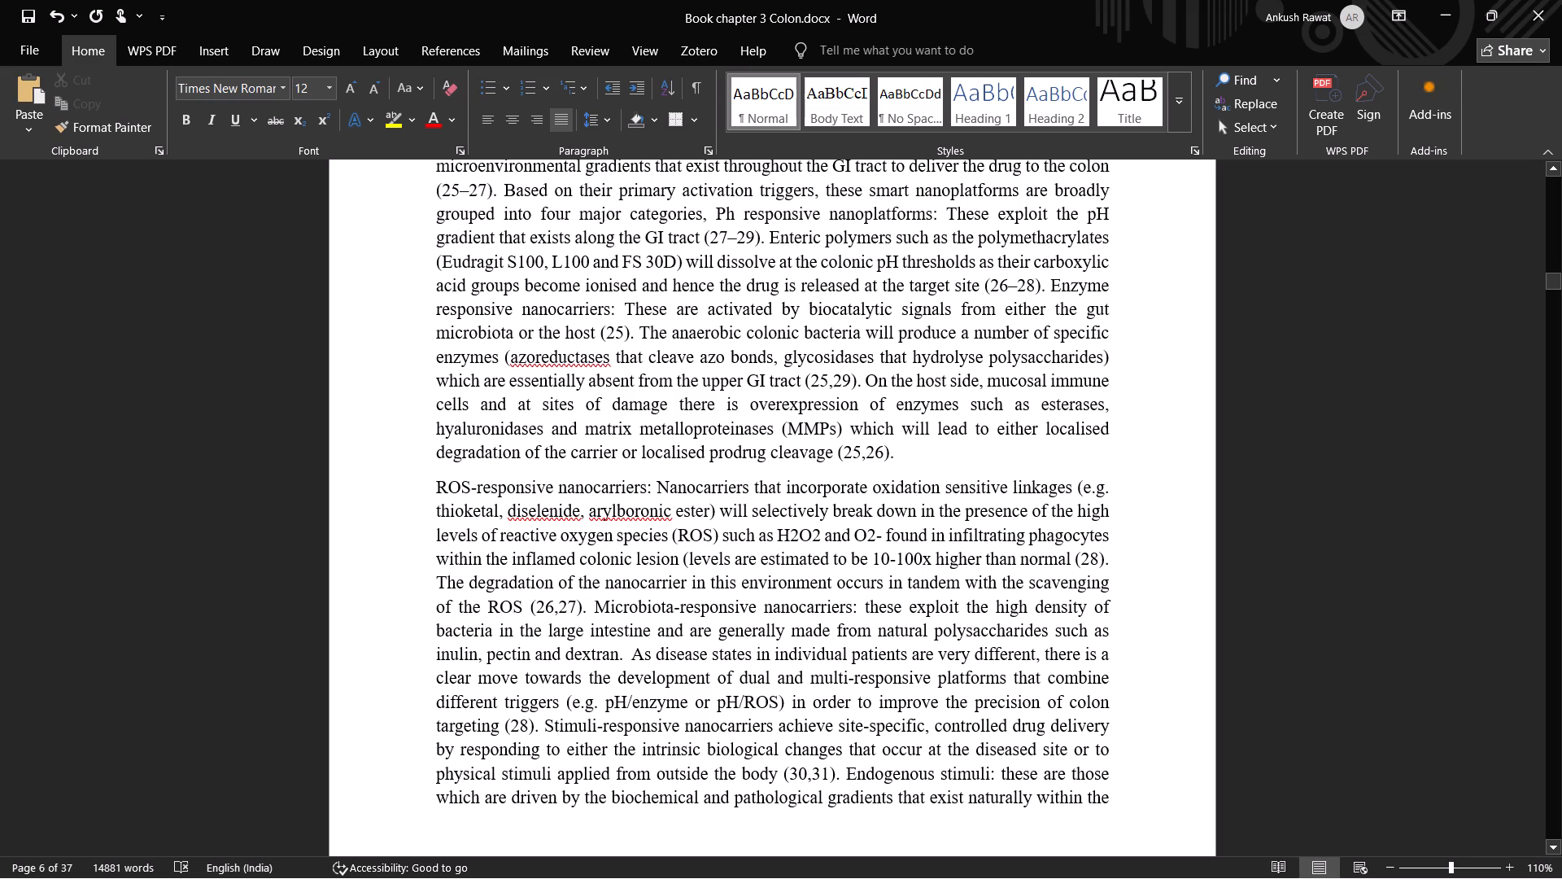
Proofread the in-text citations from the ROS-responsive nanocarriers paragraph through the paragraph on redox driven chemical transformations.
scroll(662, 655, "down", 2)
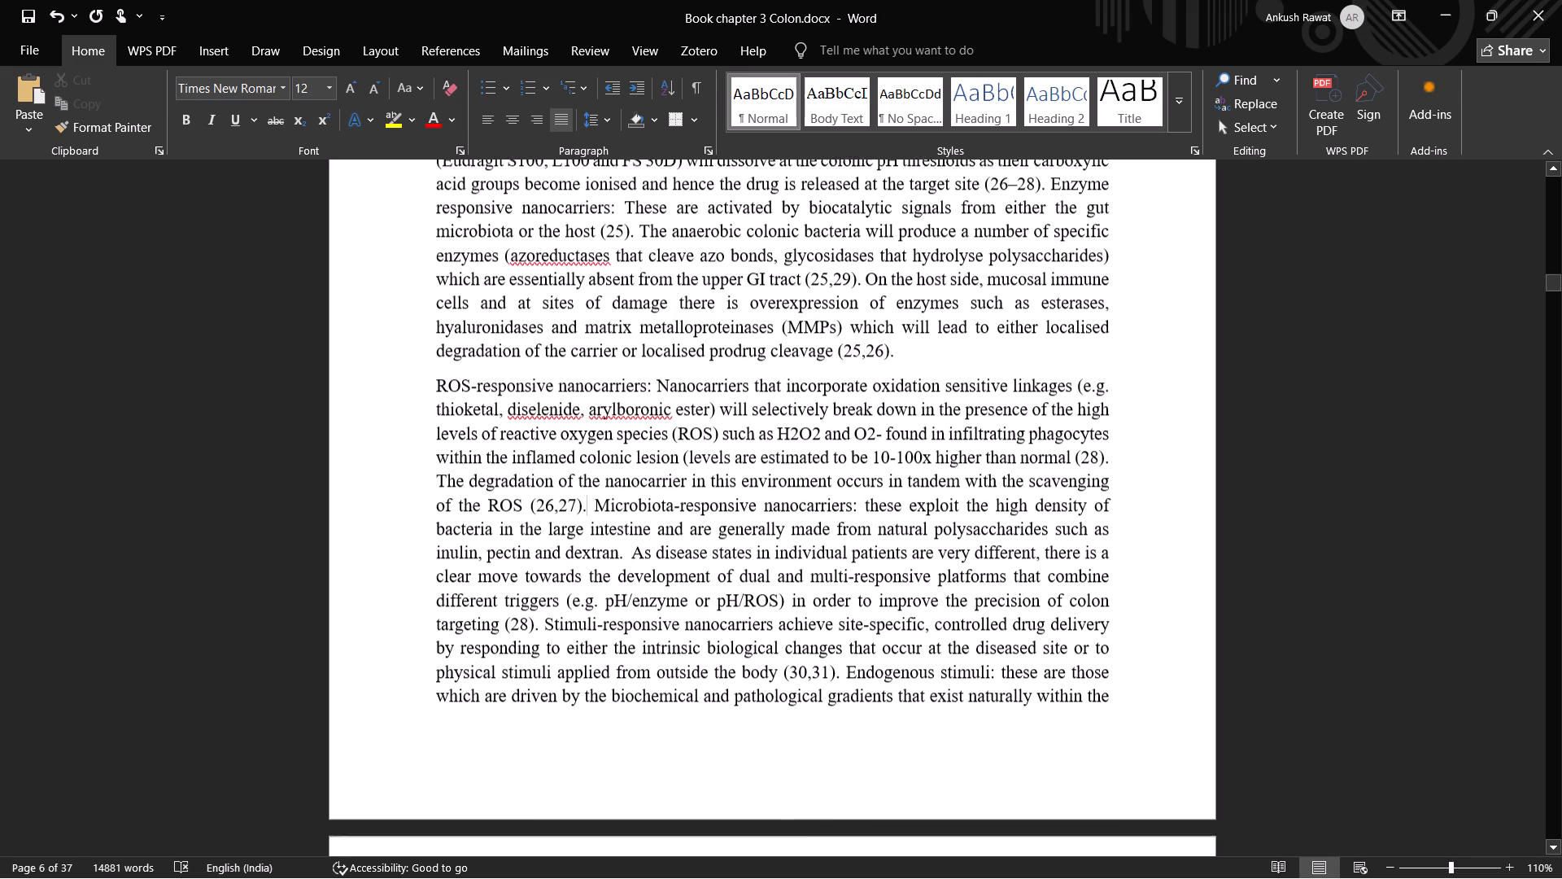
scroll(670, 633, "down", 1)
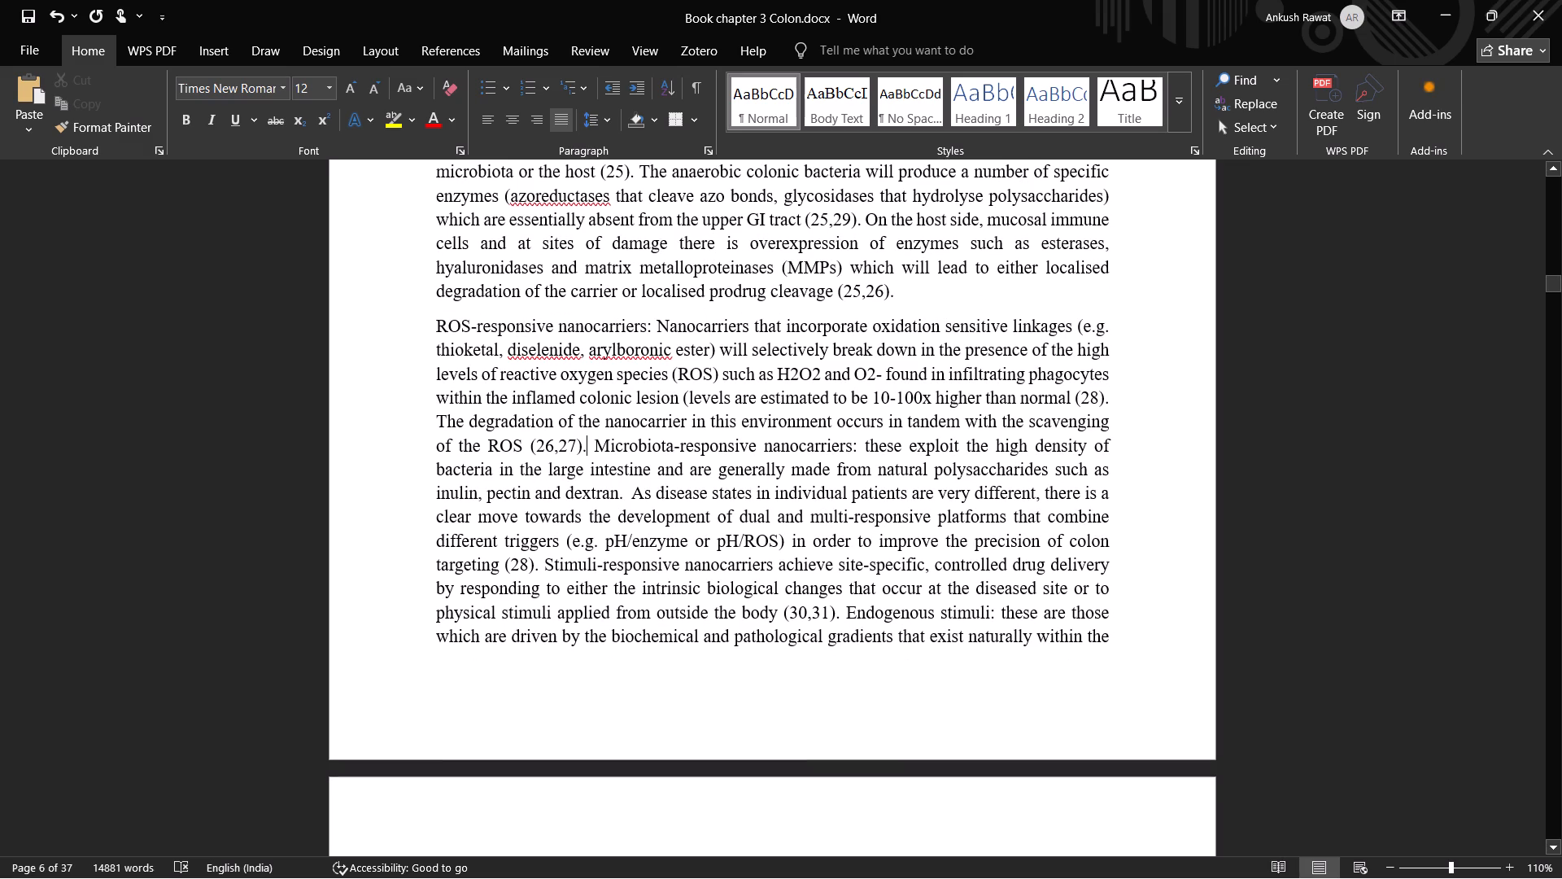
scroll(818, 640, "down", 1)
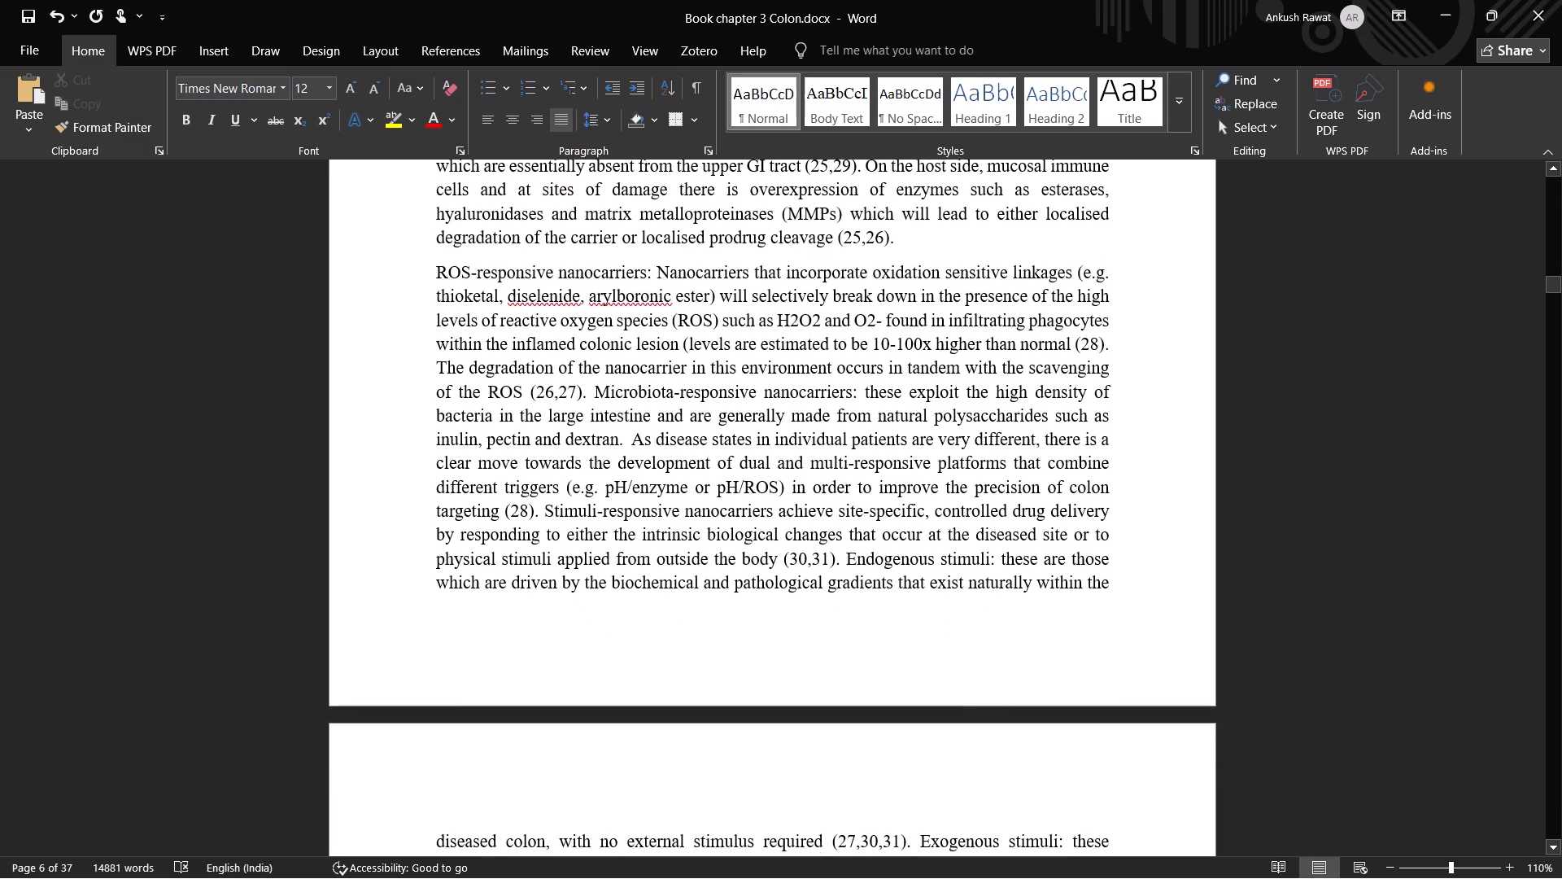
scroll(818, 640, "up", 1)
scroll(818, 640, "down", 1)
scroll(818, 640, "up", 1)
scroll(818, 640, "down", 2)
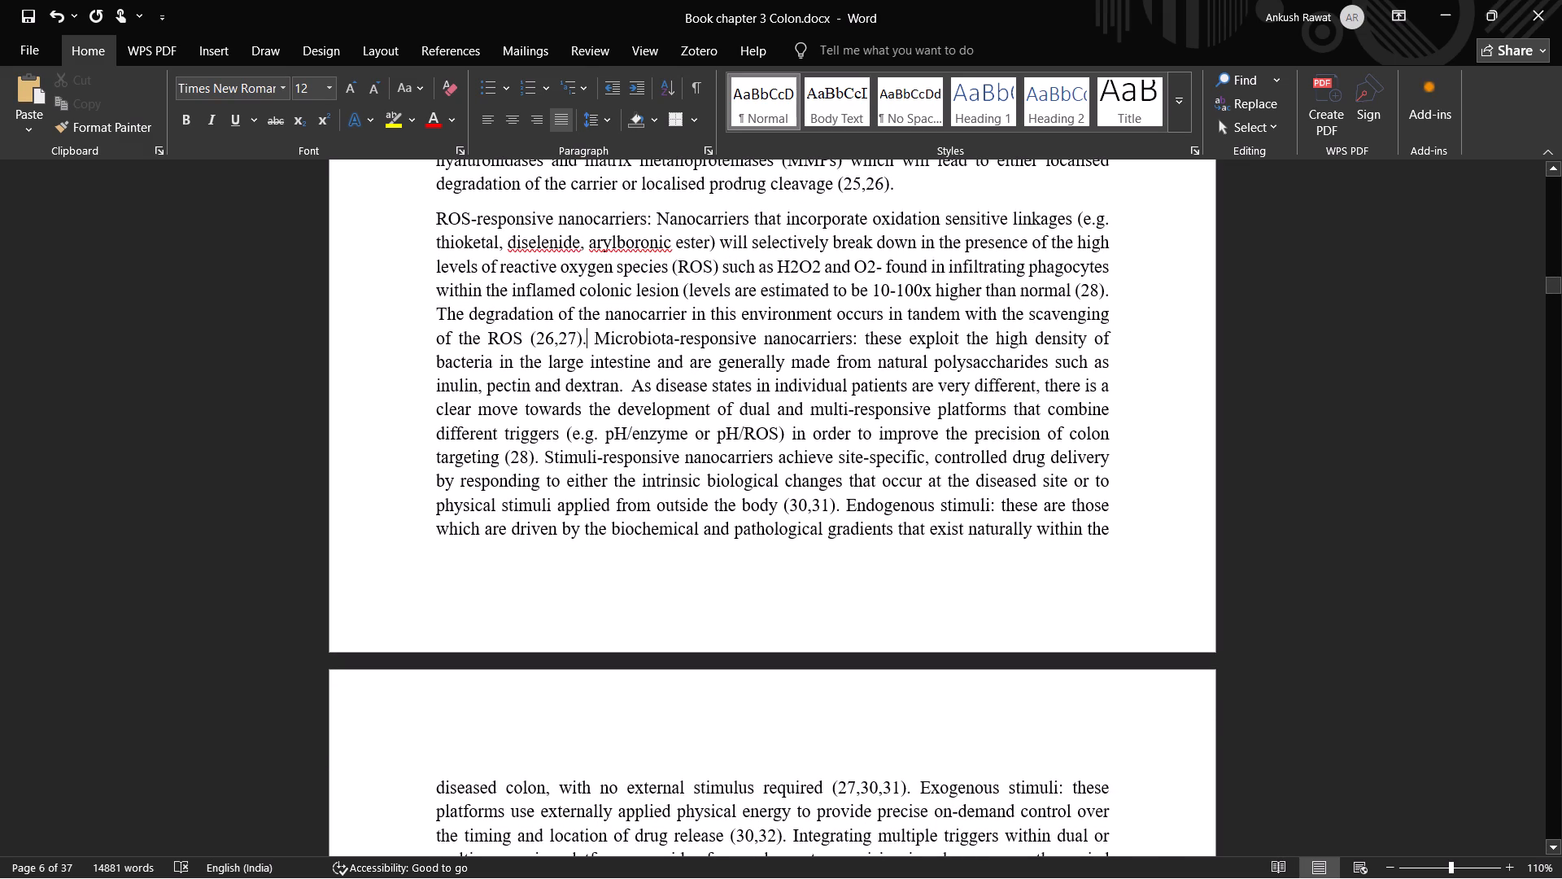
scroll(805, 632, "down", 2)
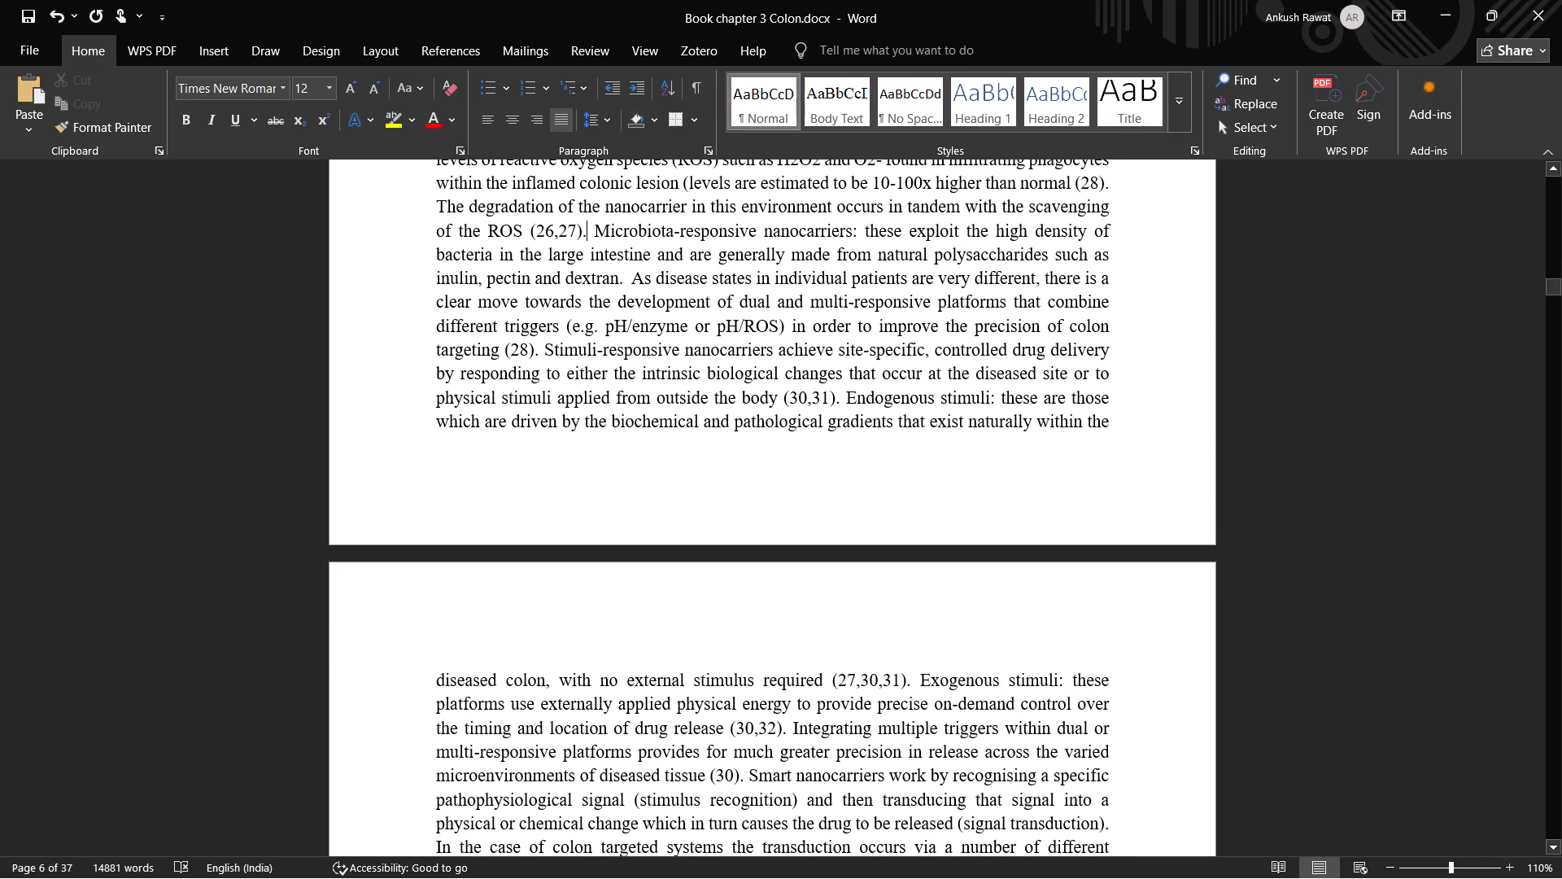
scroll(804, 629, "down", 2)
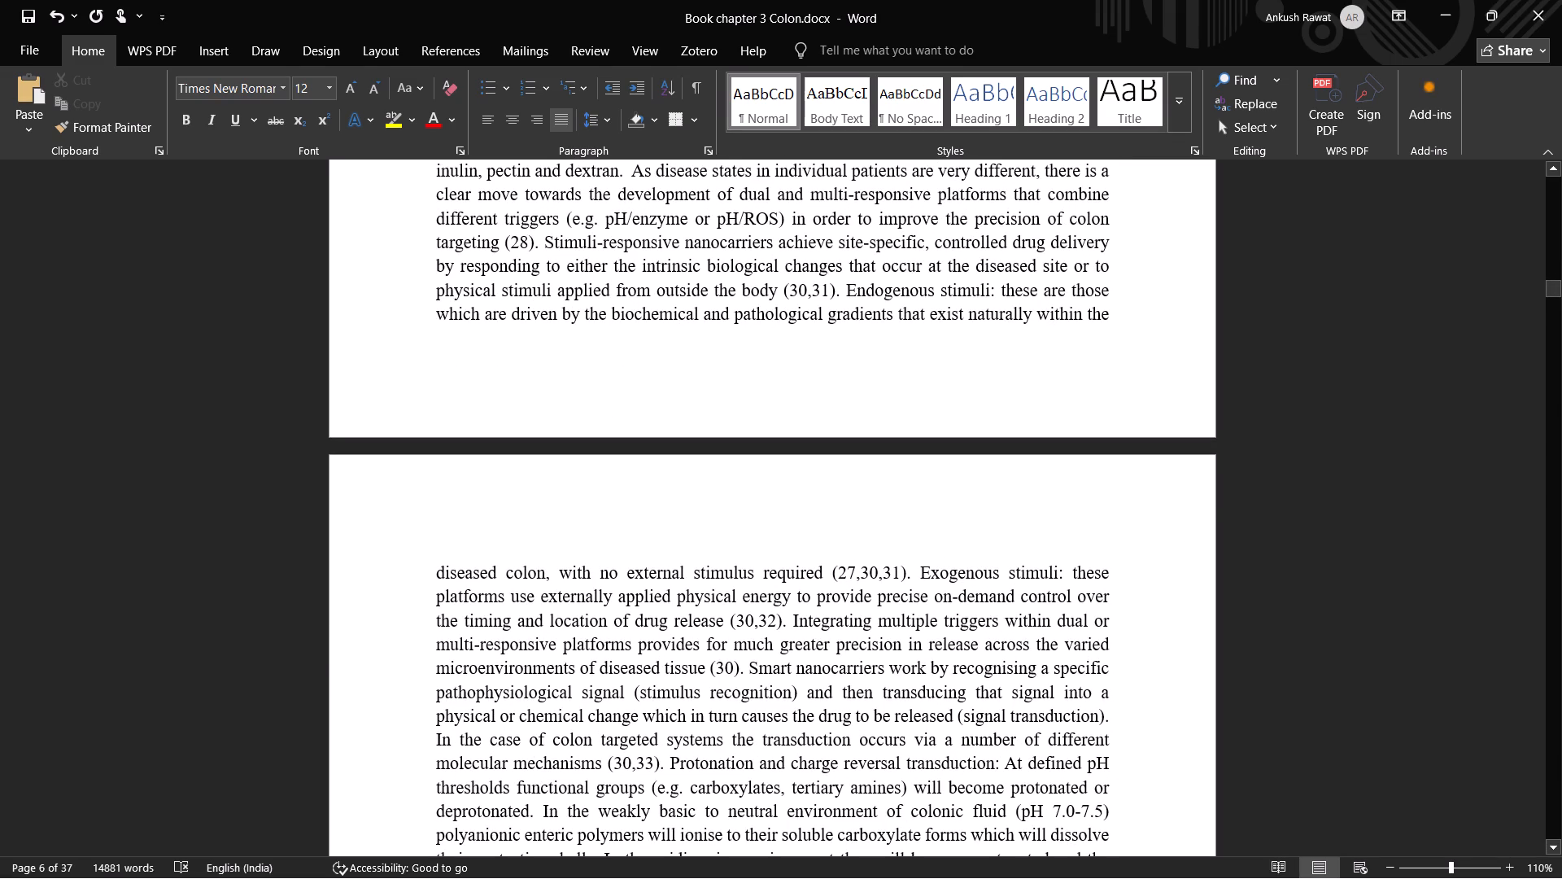
scroll(801, 627, "down", 1)
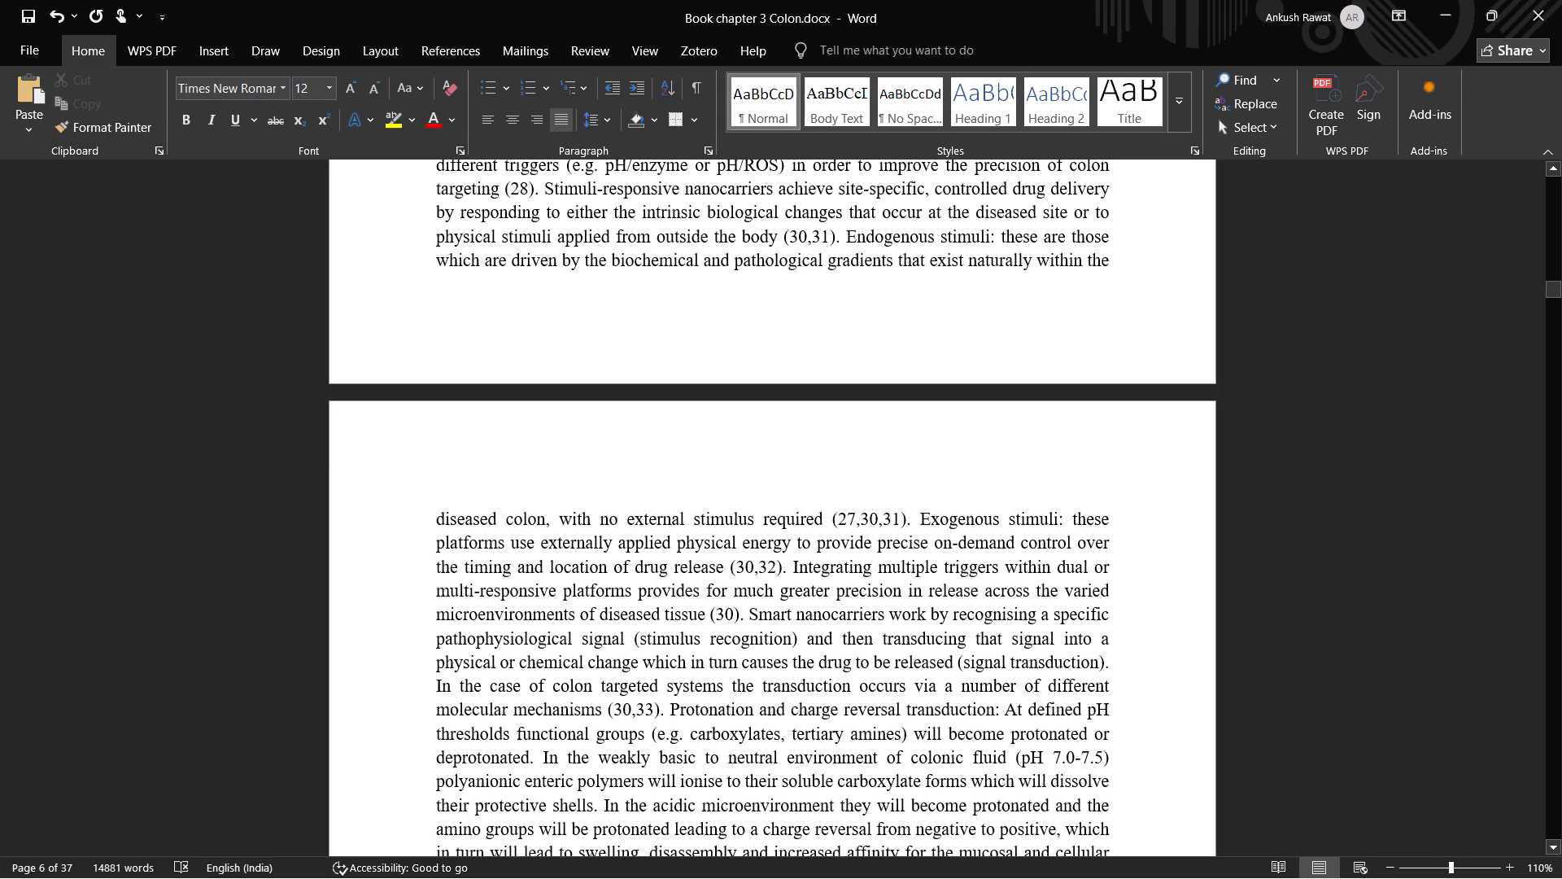
scroll(794, 628, "down", 3)
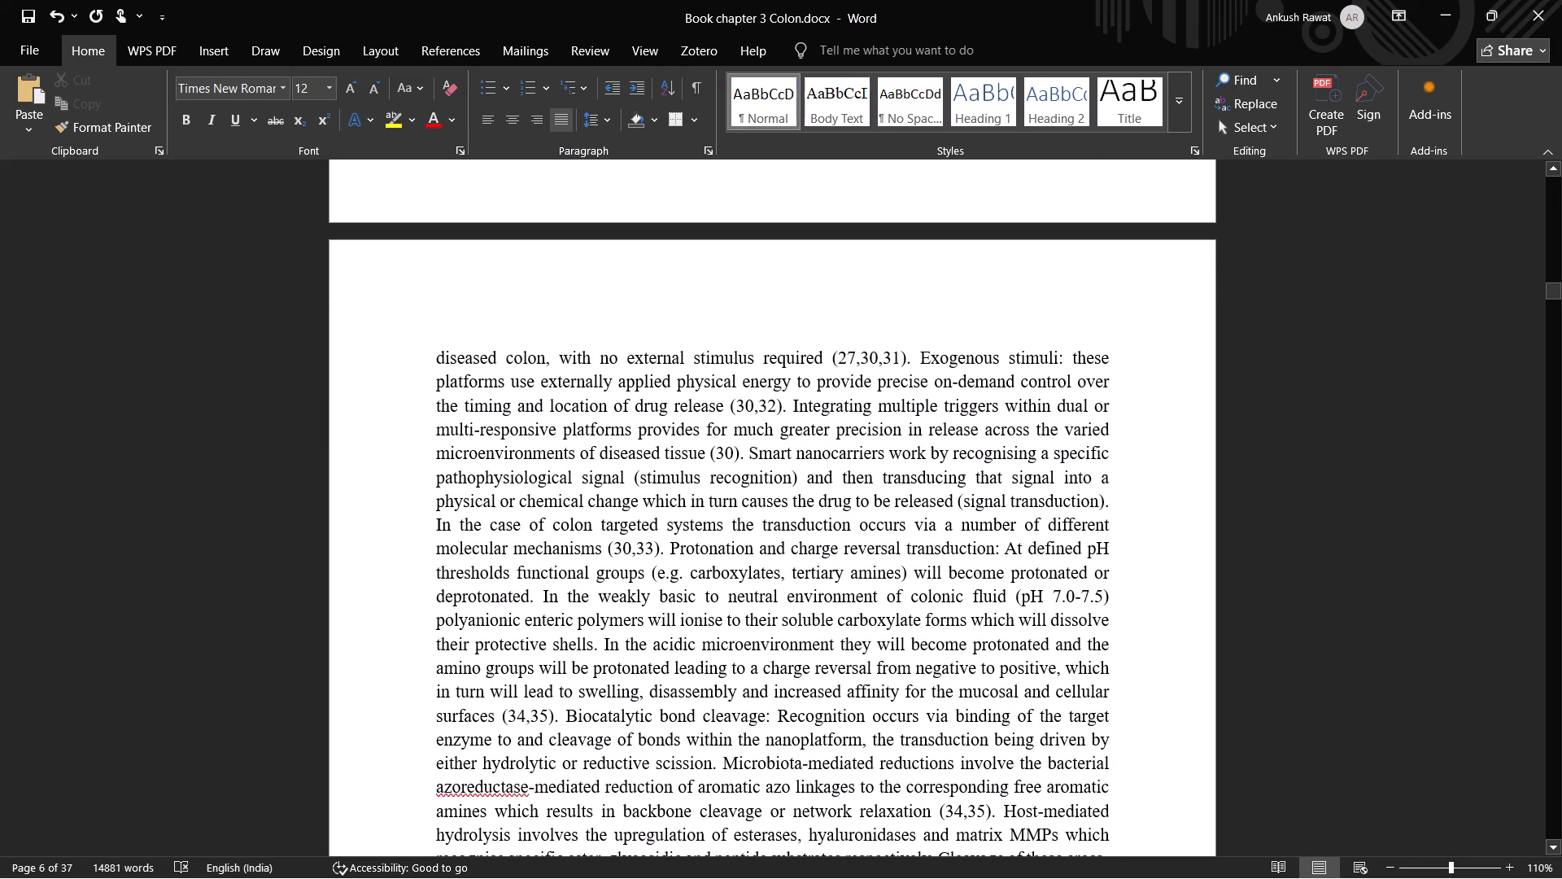
scroll(795, 628, "down", 3)
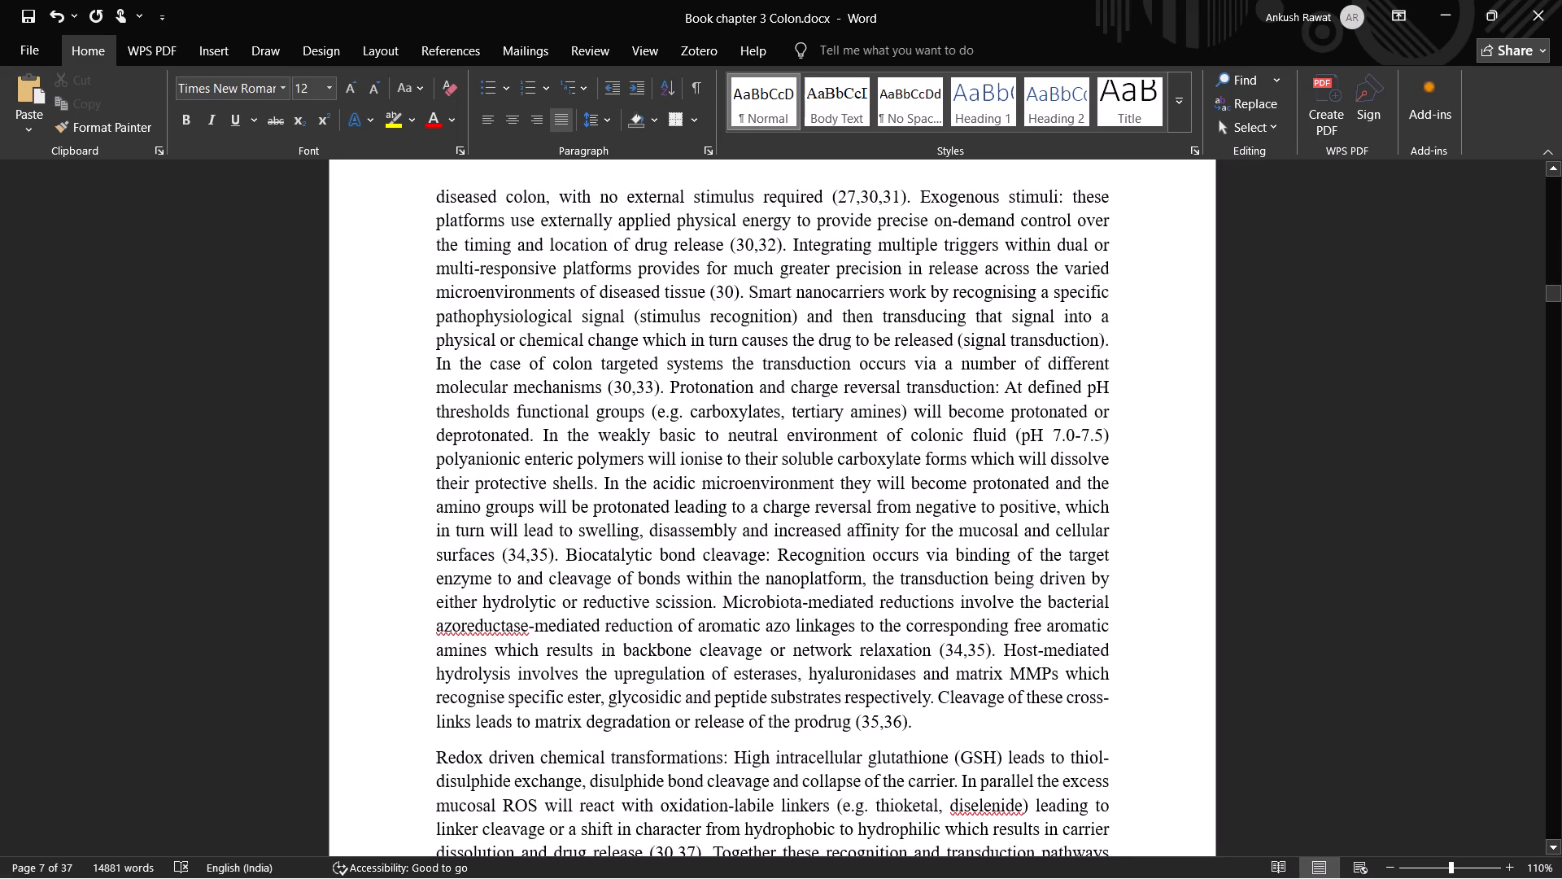
scroll(683, 608, "down", 4)
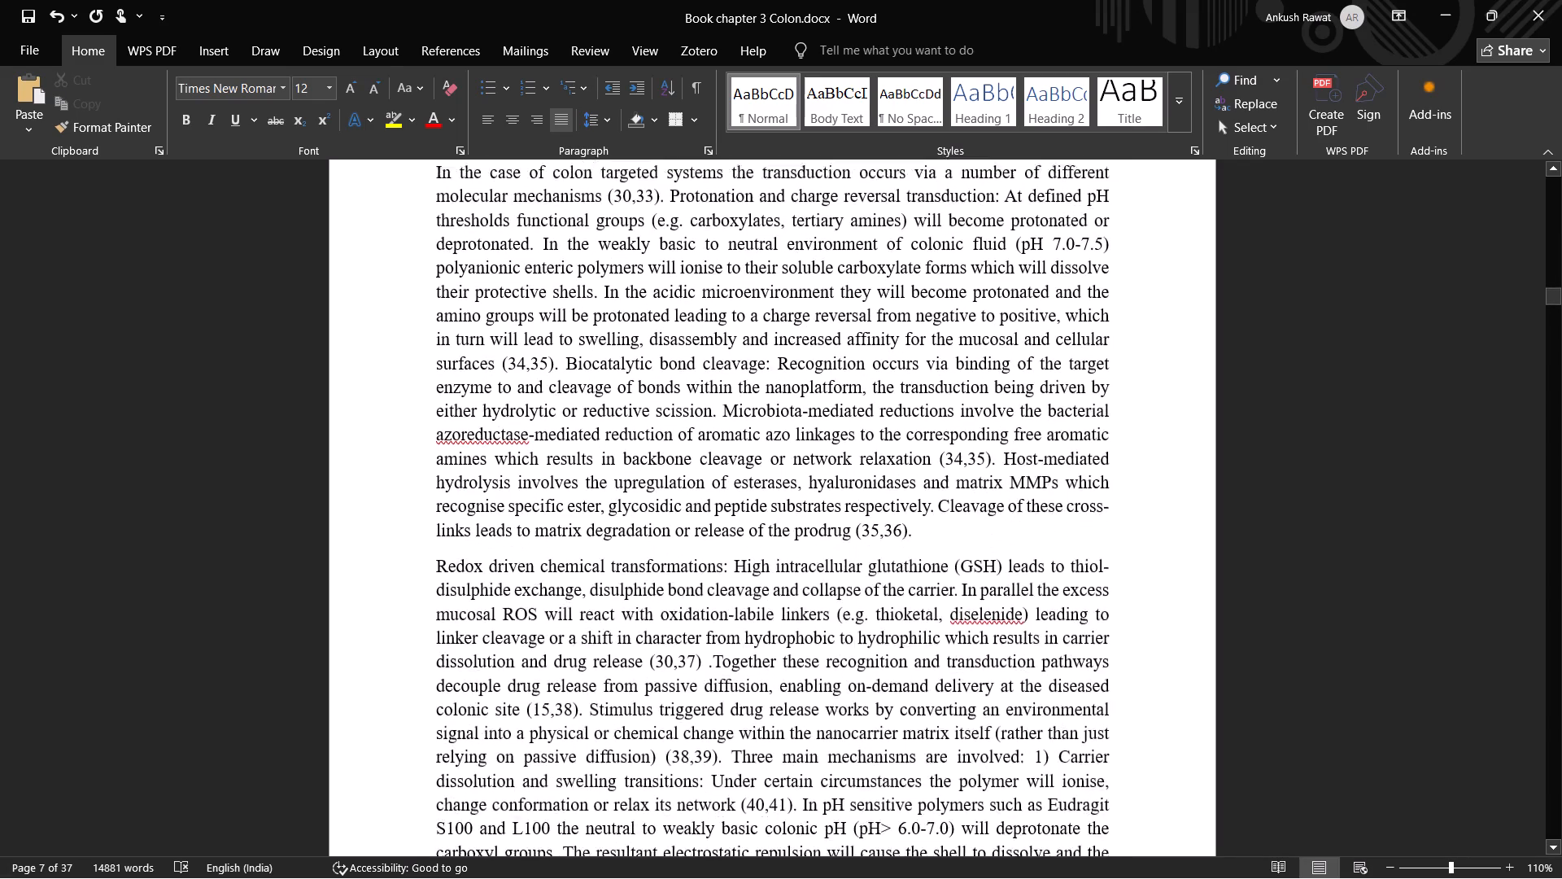
scroll(684, 608, "down", 1)
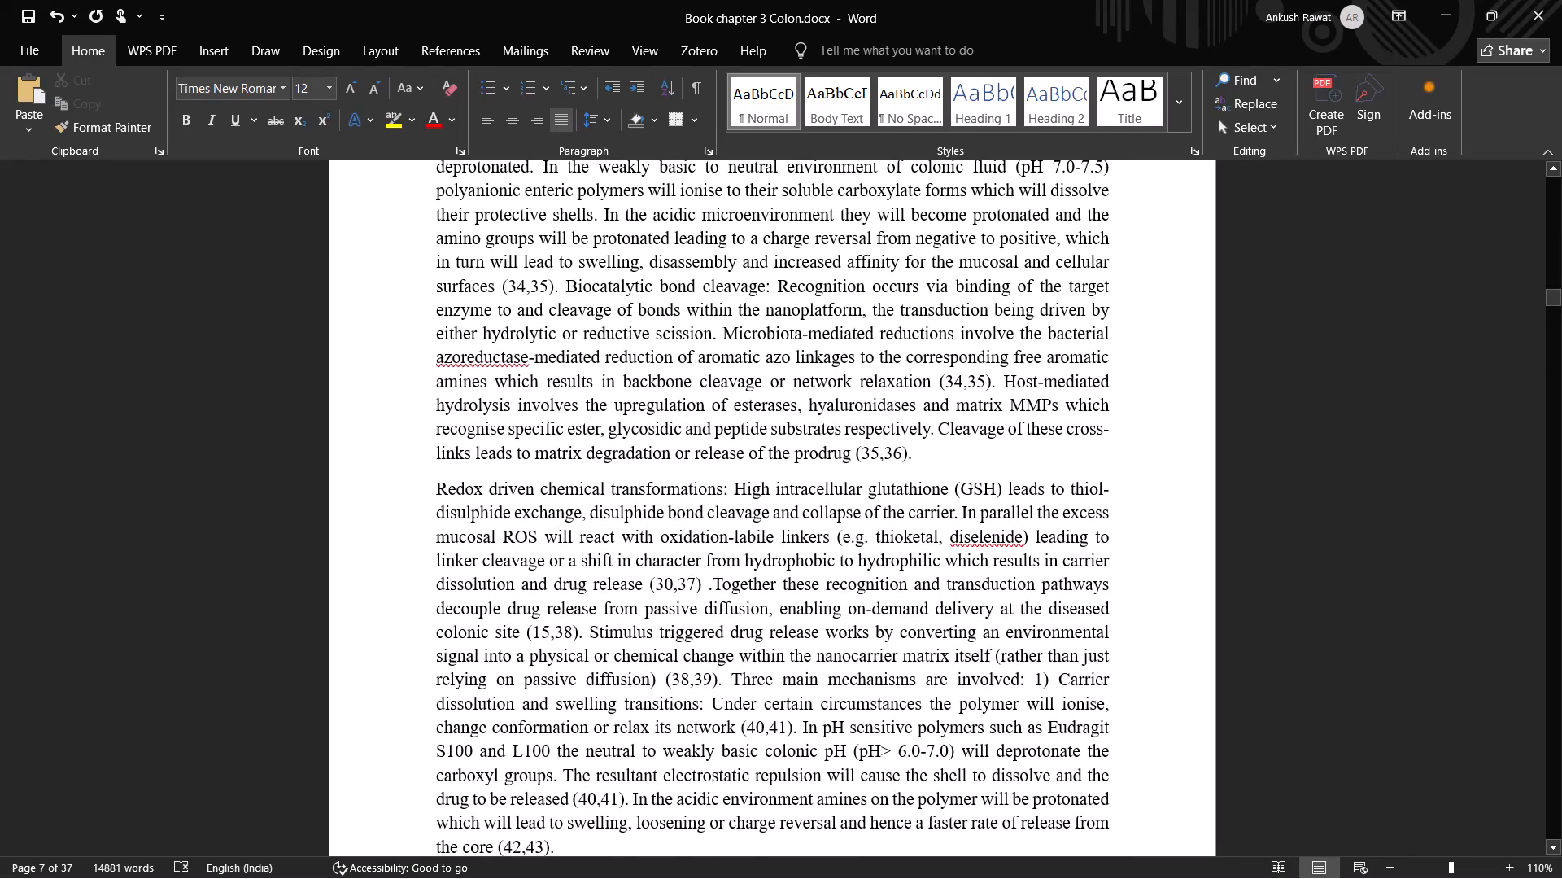
scroll(690, 607, "up", 1)
scroll(690, 607, "down", 1)
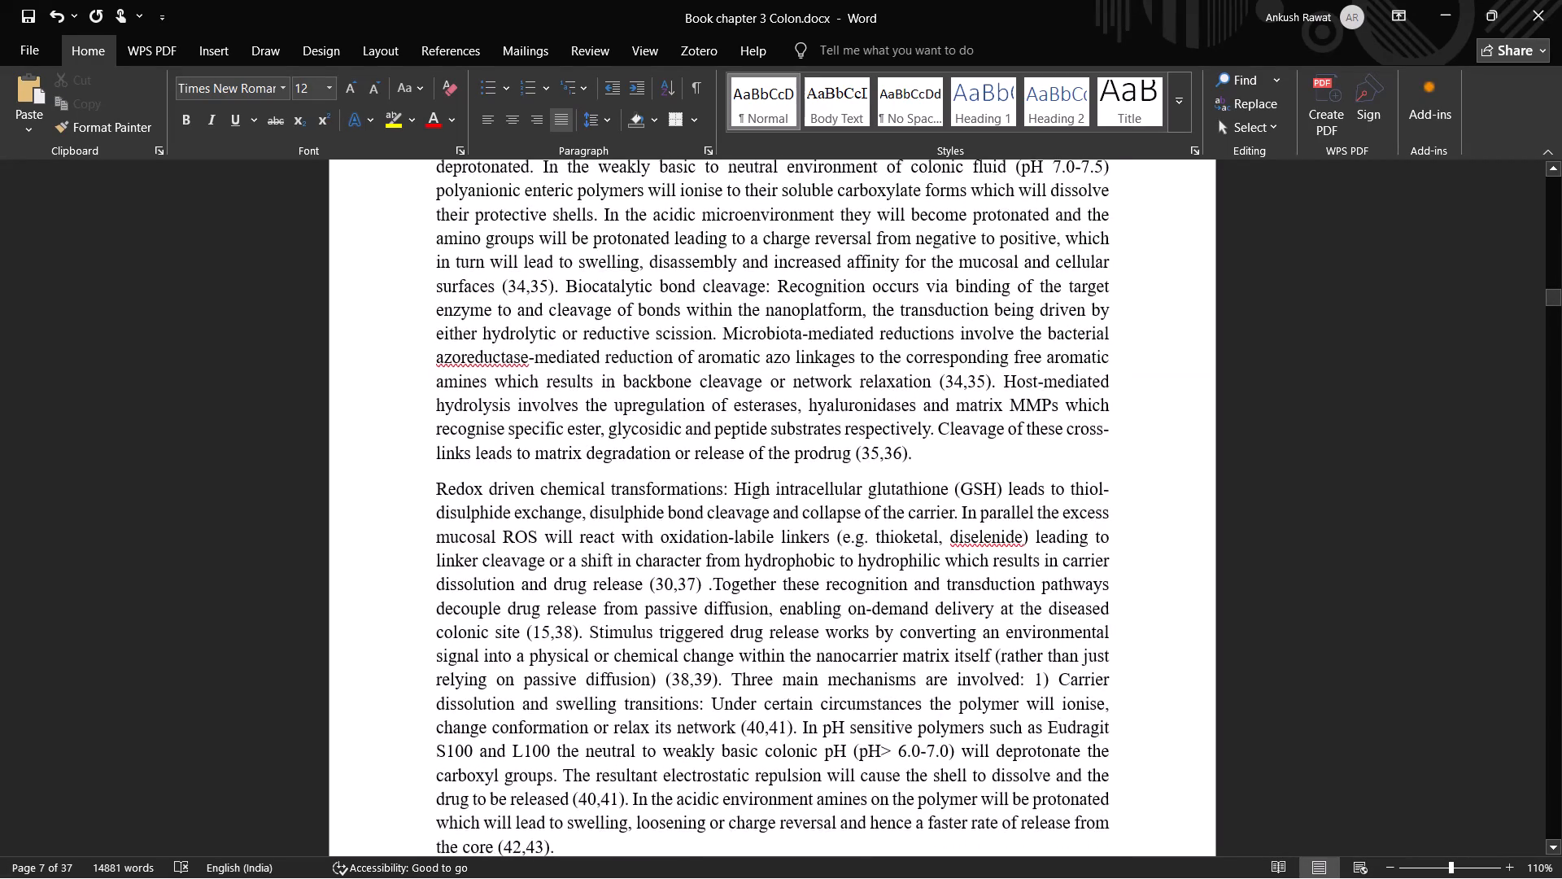
scroll(690, 607, "down", 2)
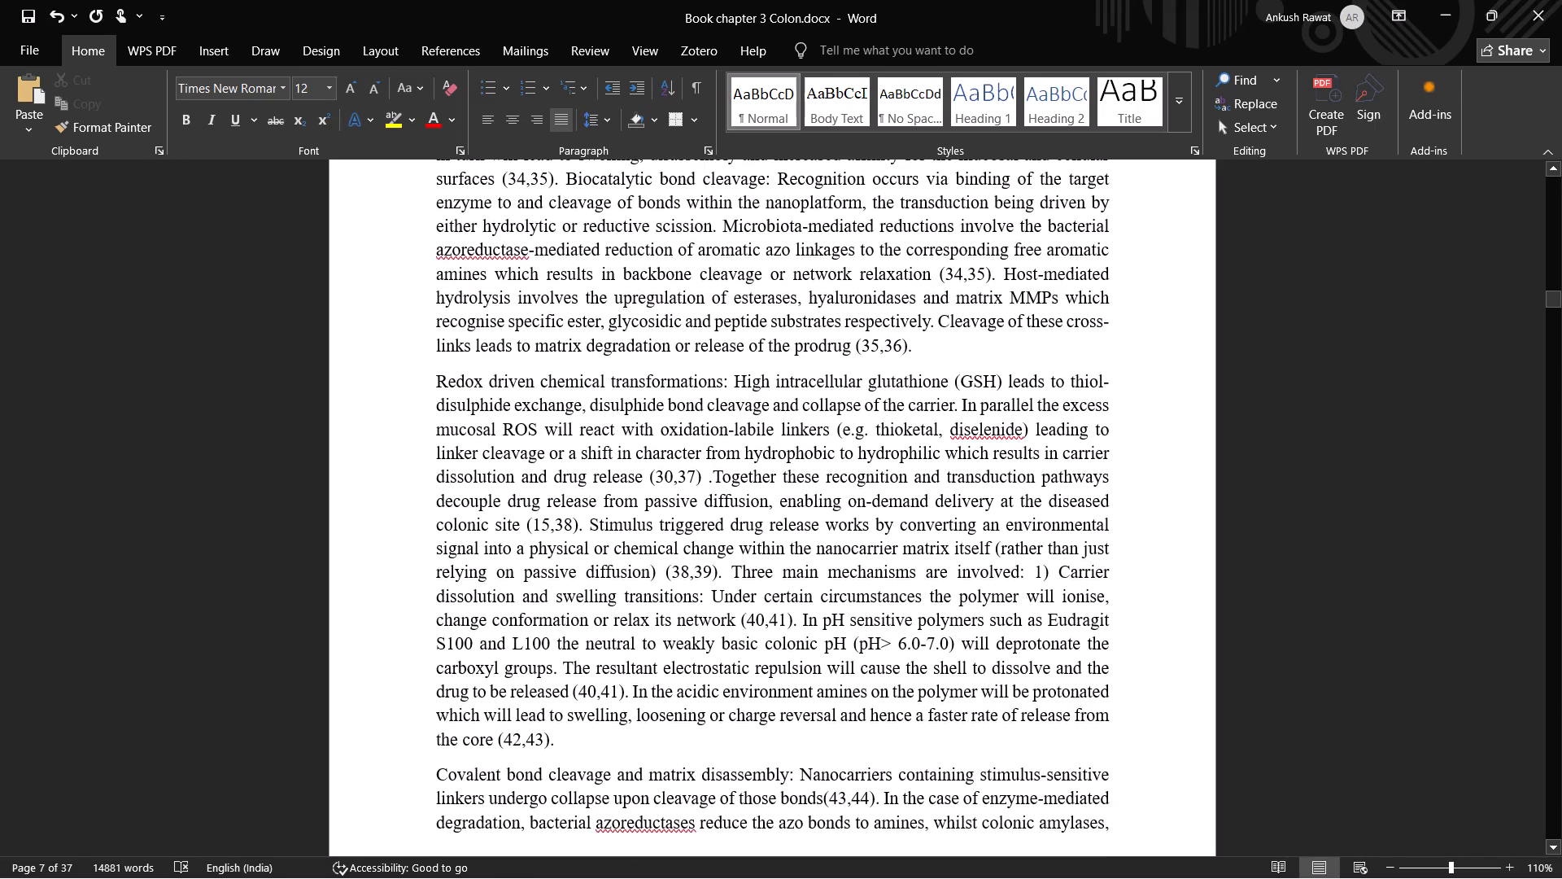
scroll(690, 607, "down", 1)
scroll(690, 607, "up", 3)
scroll(690, 607, "down", 2)
scroll(690, 607, "up", 1)
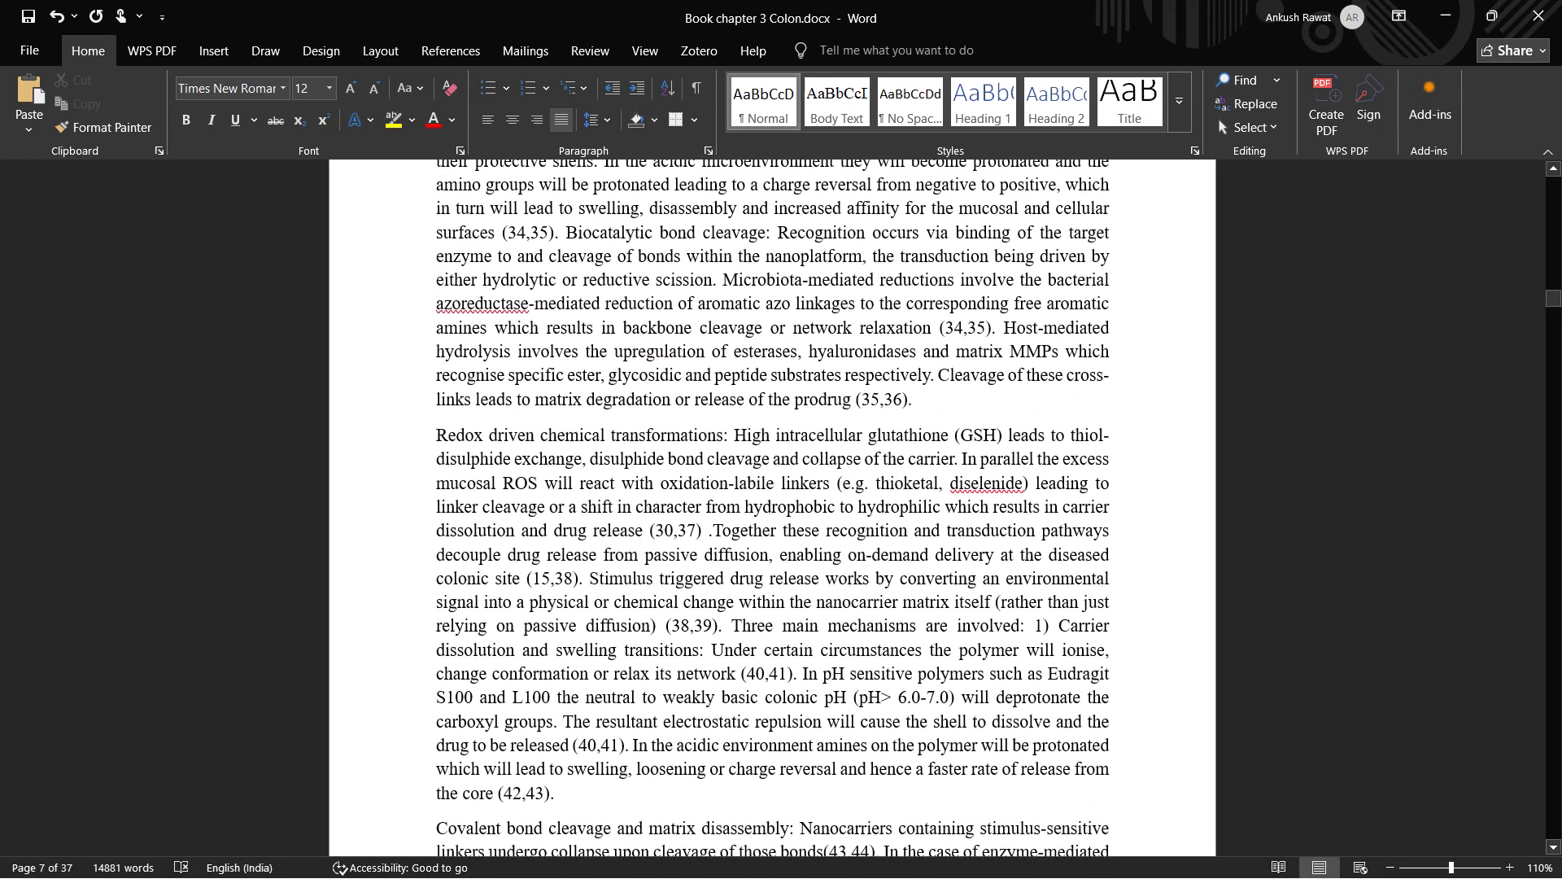
Delete the citation (34,35) after "mucosal and cellular surfaces", just before "Biocatalytic bond cleavage".
scroll(690, 607, "up", 4)
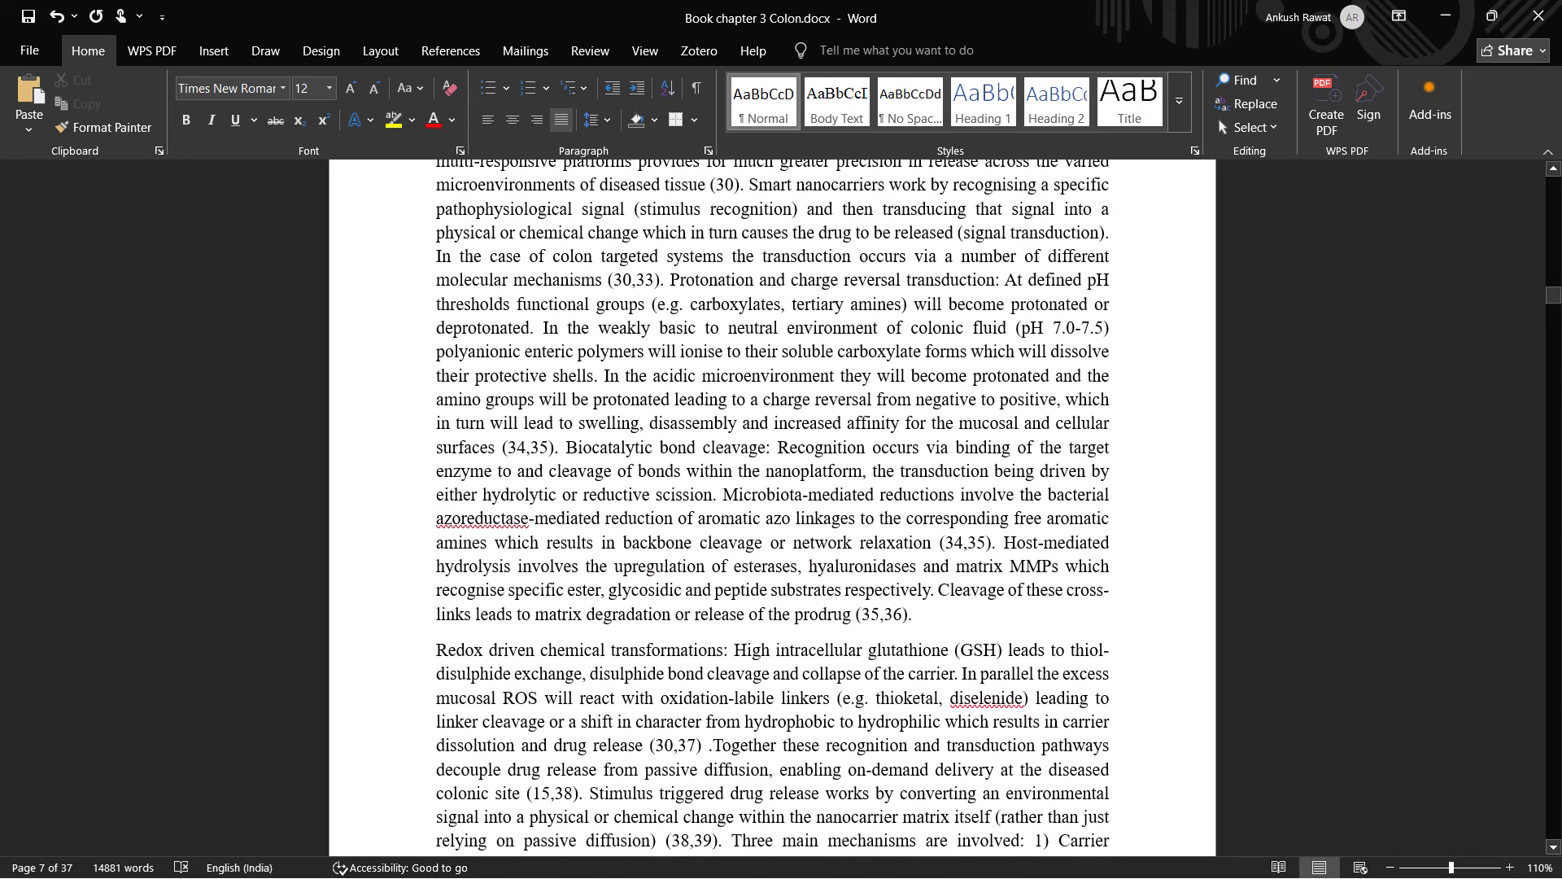
left_click_drag(553, 448, 552, 448)
left_click_drag(552, 448, 500, 449)
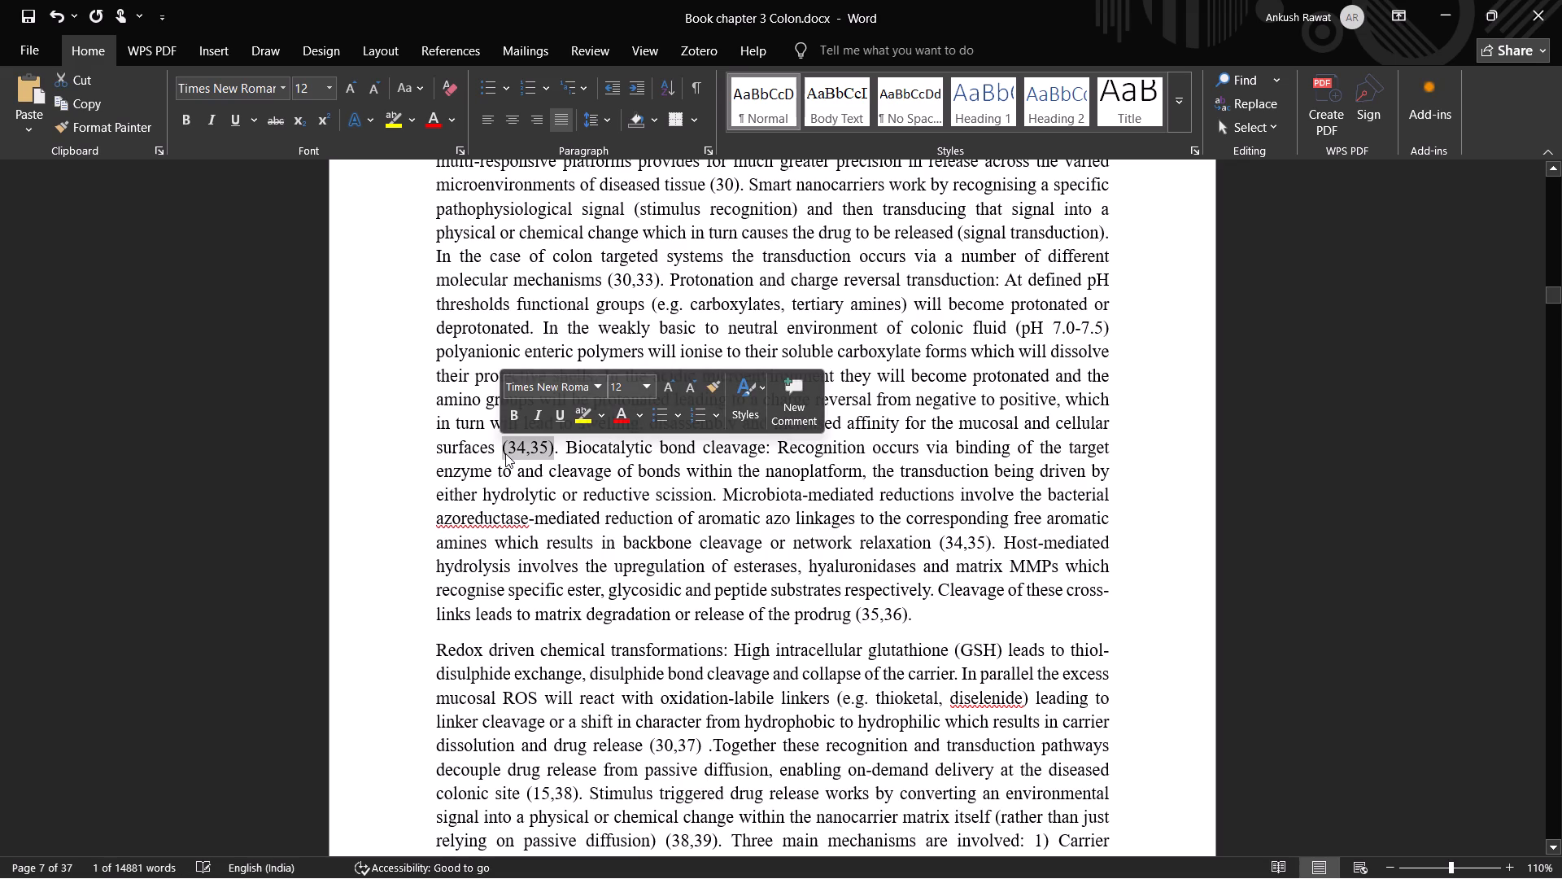
key("BackSpace")
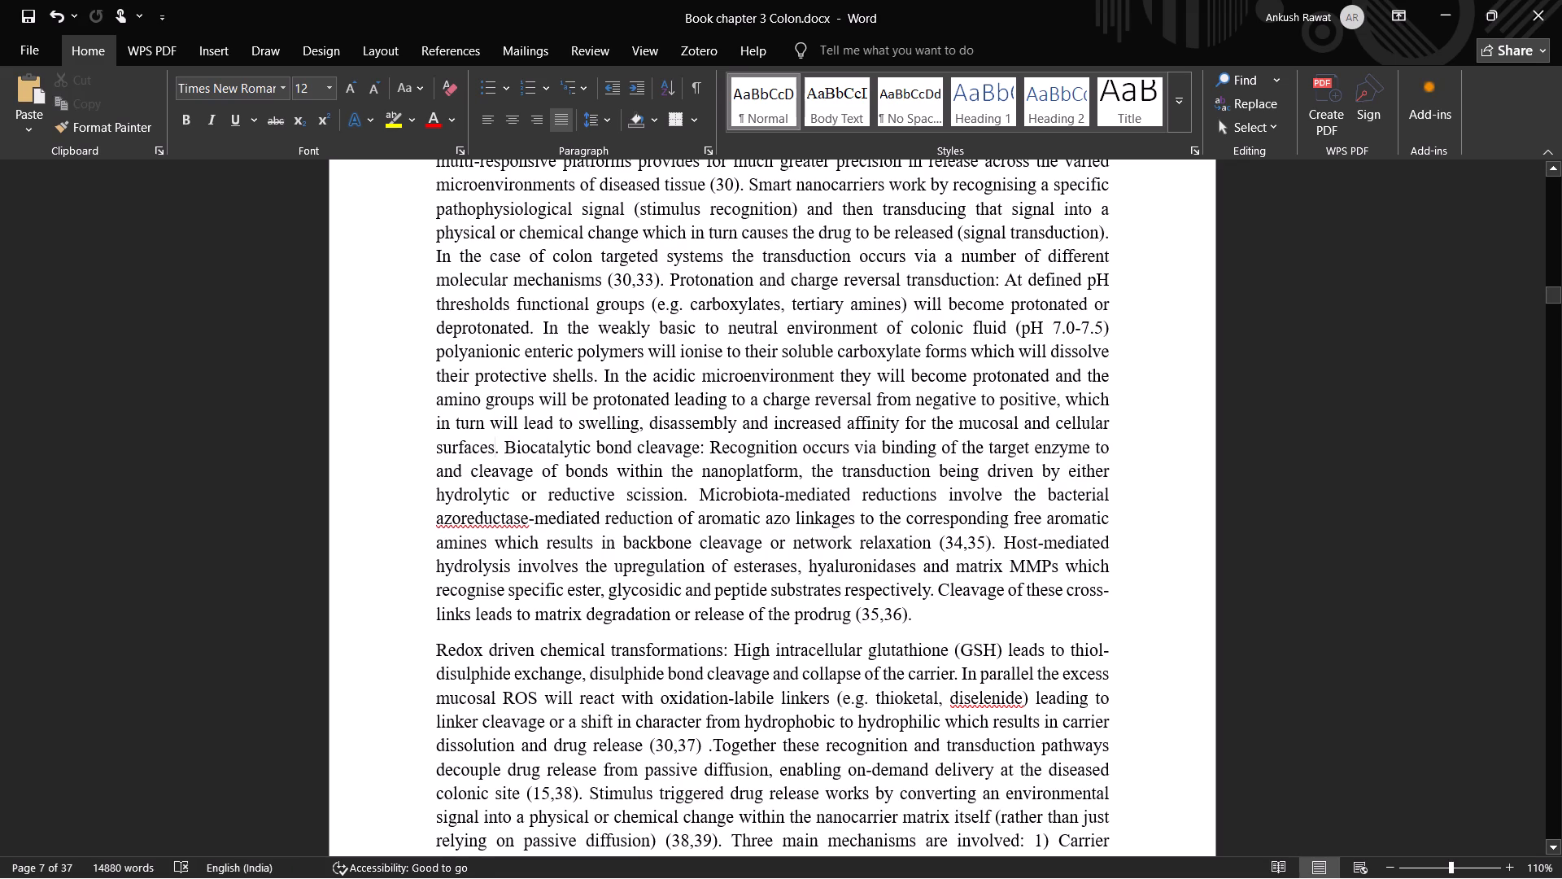
Delete the citation (40,41) after "relax its network" in the paragraph beginning "Redox driven chemical transformations".
scroll(586, 454, "down", 4)
scroll(570, 465, "up", 1)
scroll(570, 465, "down", 1)
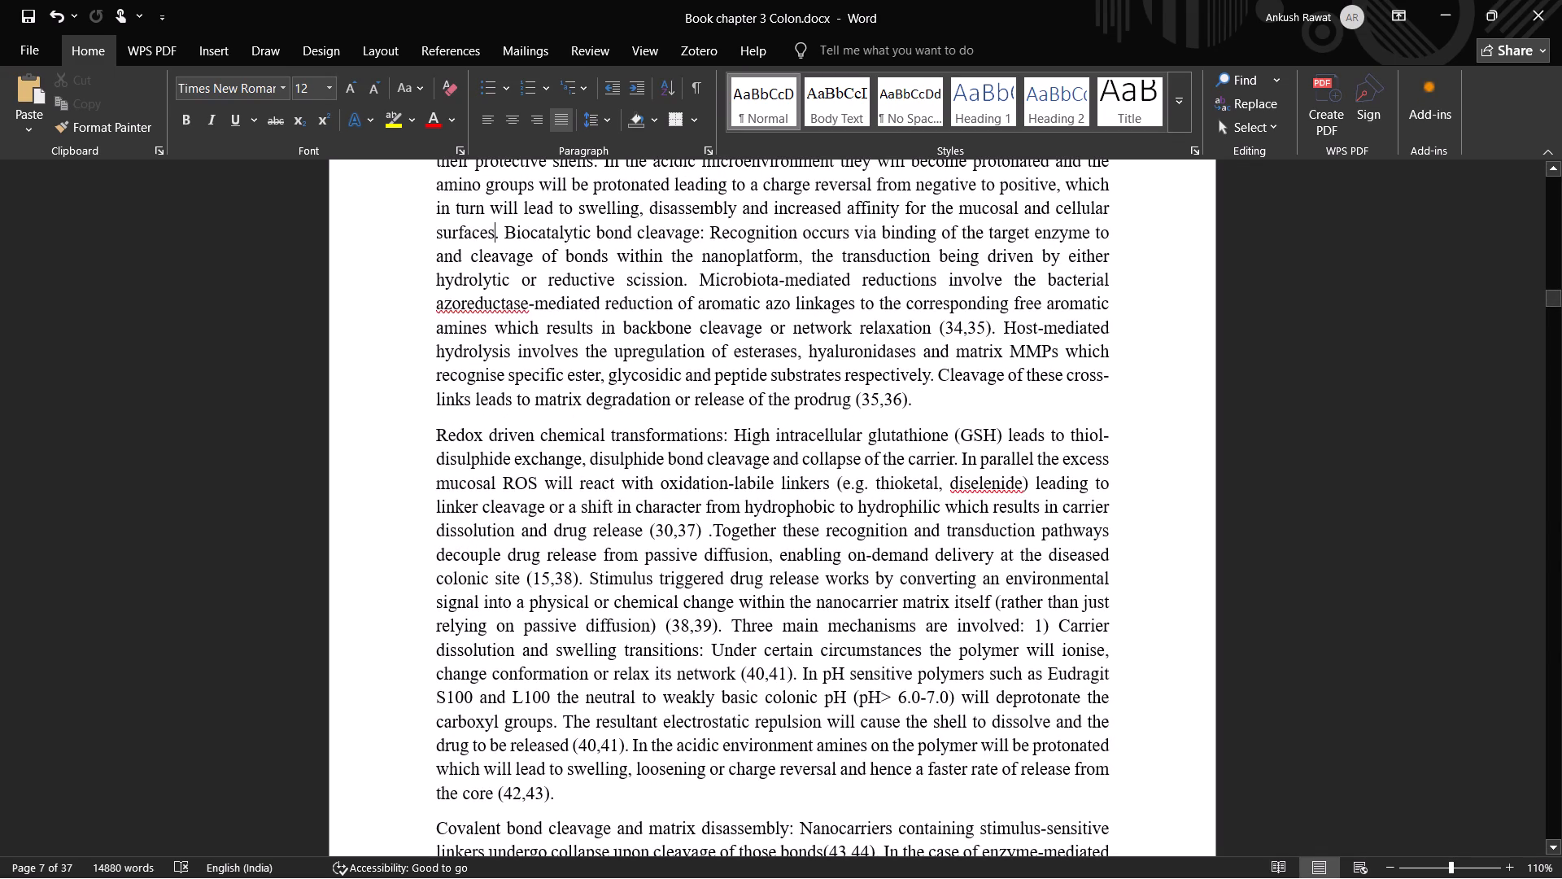
scroll(566, 464, "down", 1)
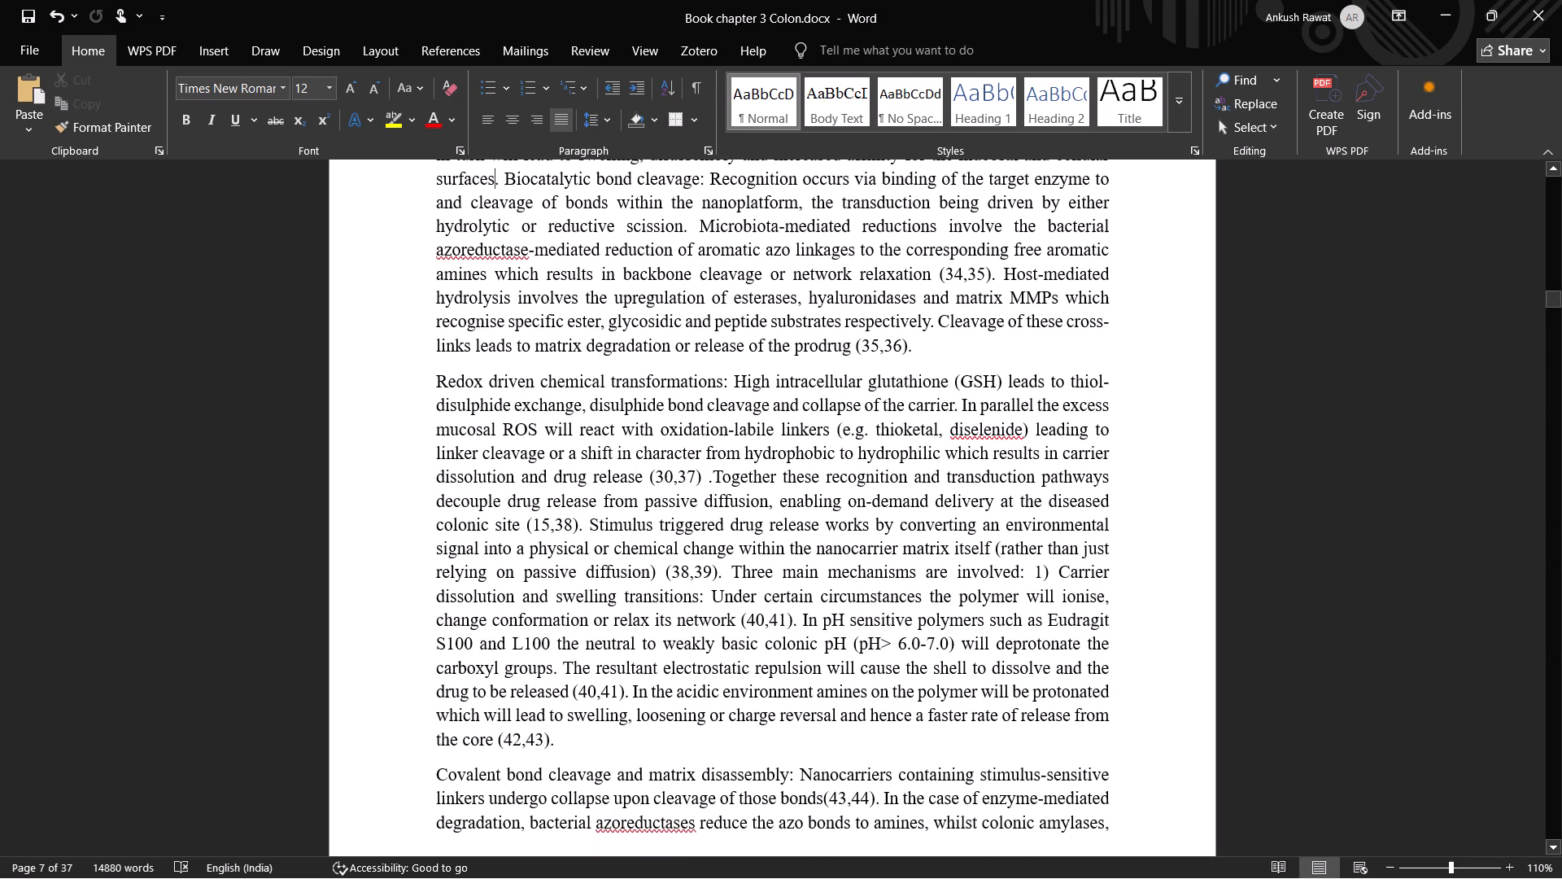
scroll(566, 464, "down", 1)
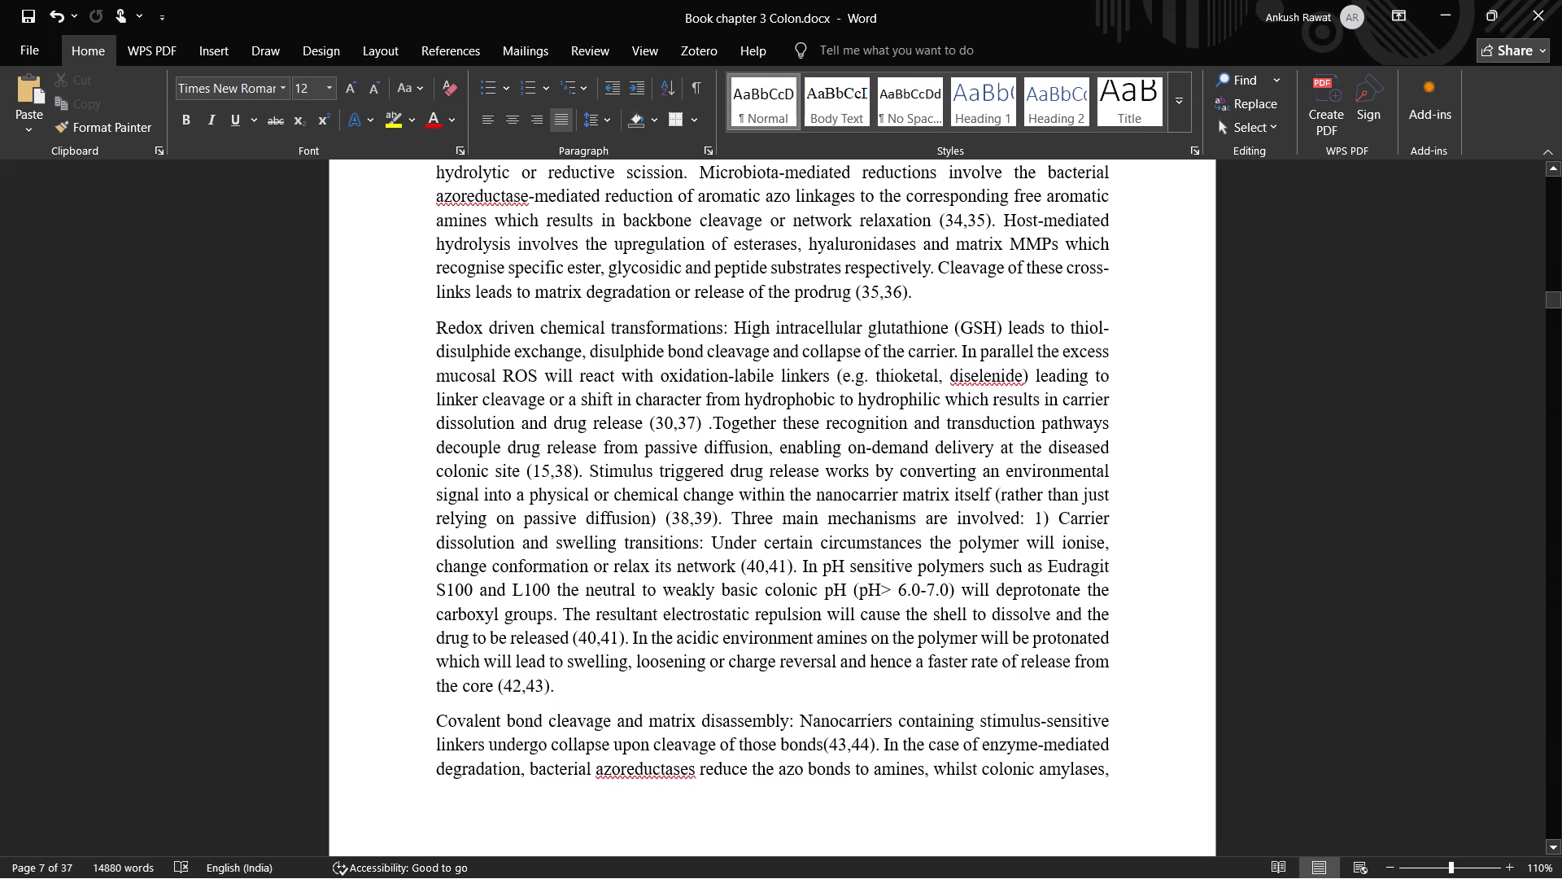
left_click_drag(791, 568, 747, 568)
left_click_drag(747, 568, 740, 567)
key("BackSpace")
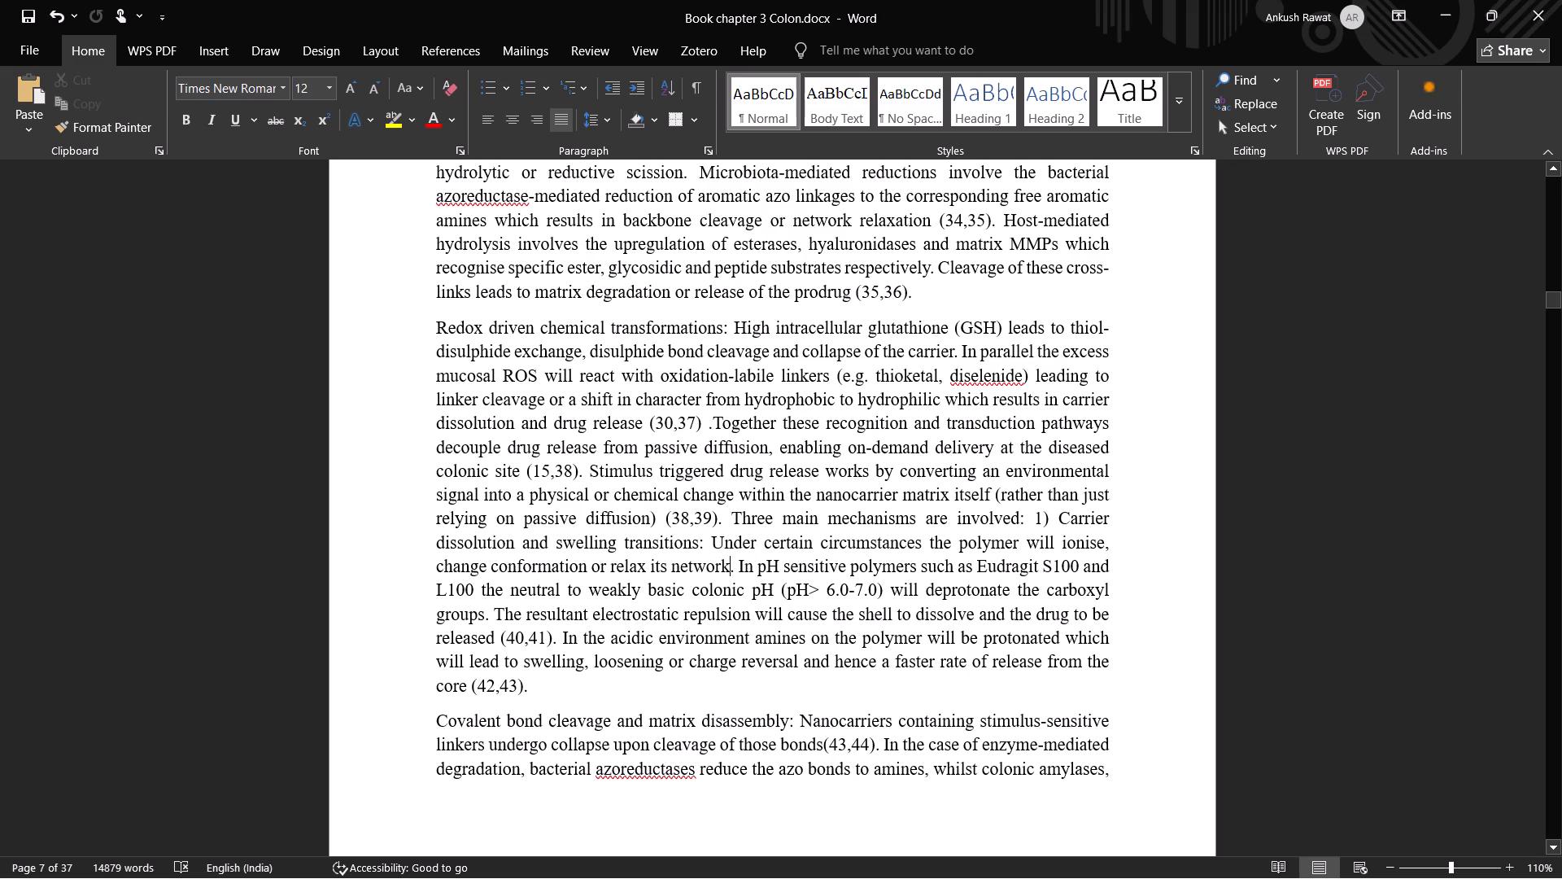
Insert the missing space before the citation (43,44) after "cleavage of those bonds" in the covalent bond cleavage paragraph.
left_click(823, 747)
key("space")
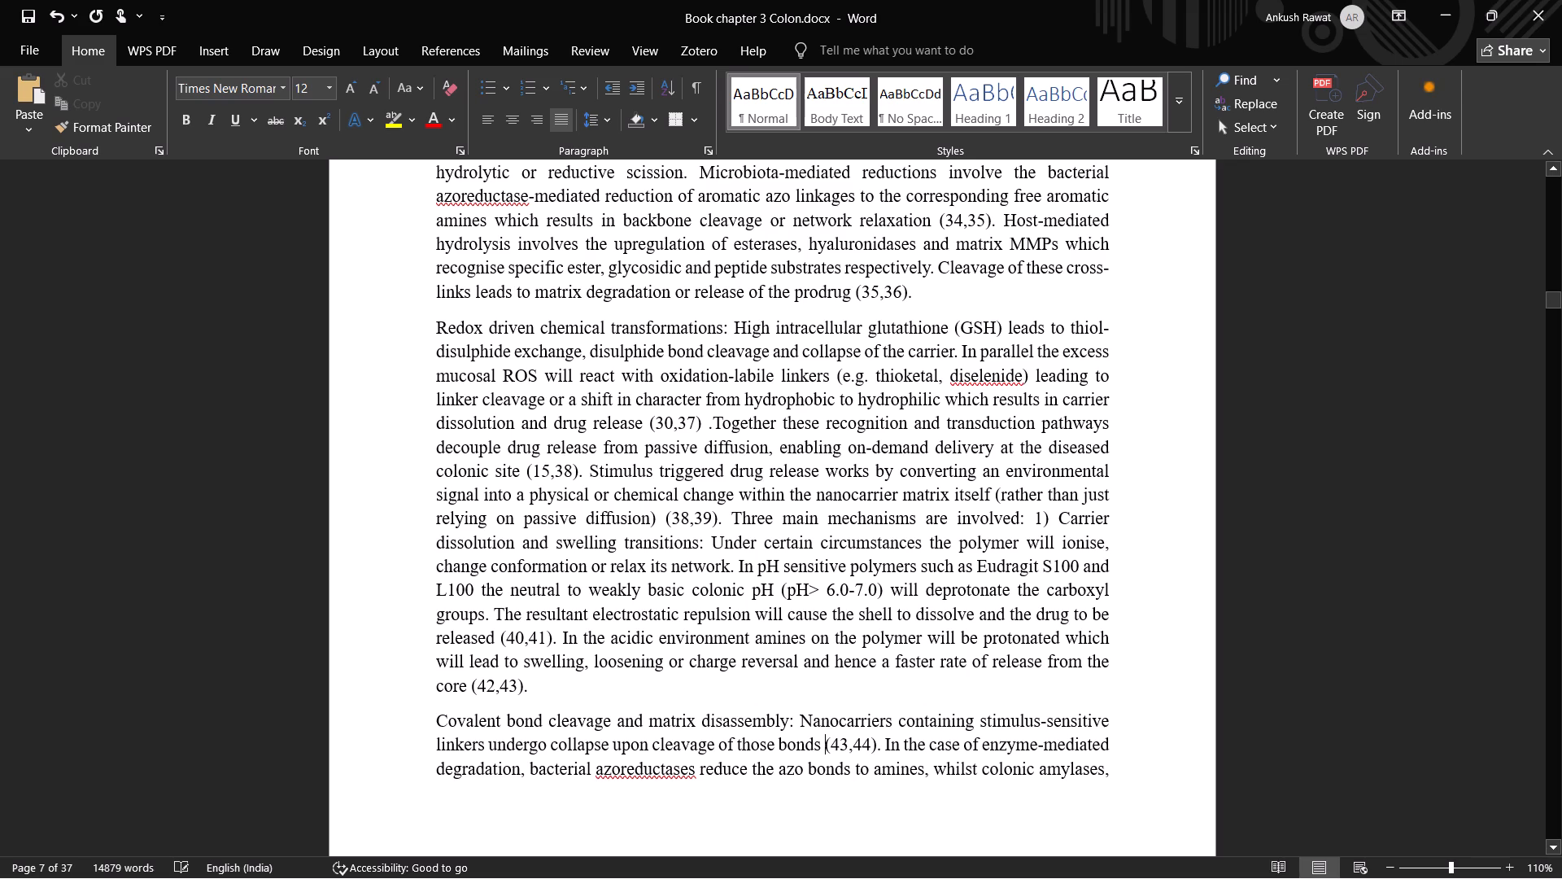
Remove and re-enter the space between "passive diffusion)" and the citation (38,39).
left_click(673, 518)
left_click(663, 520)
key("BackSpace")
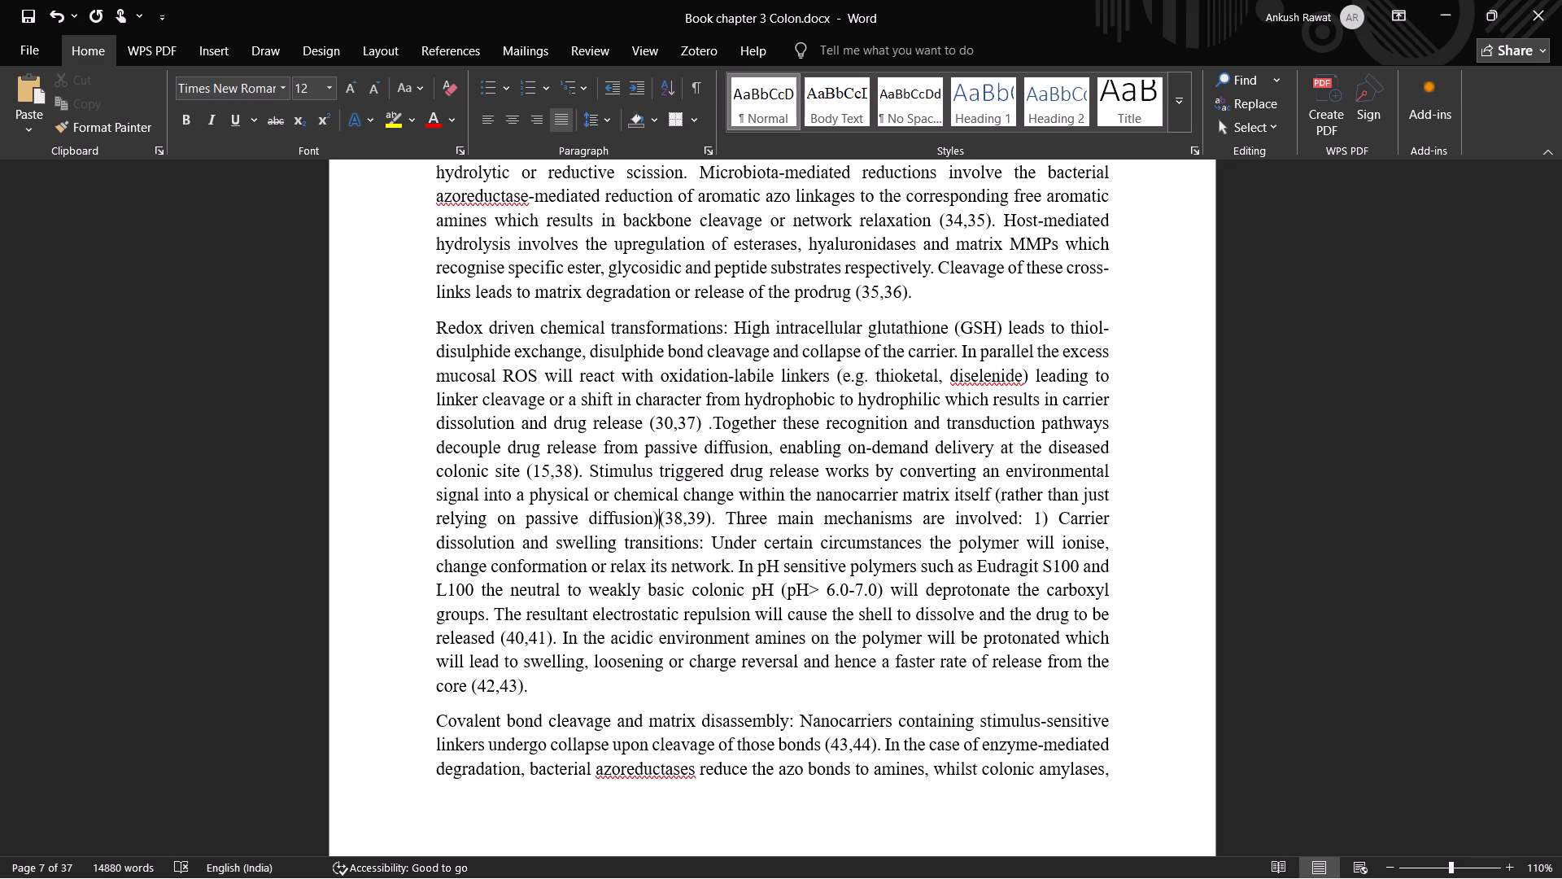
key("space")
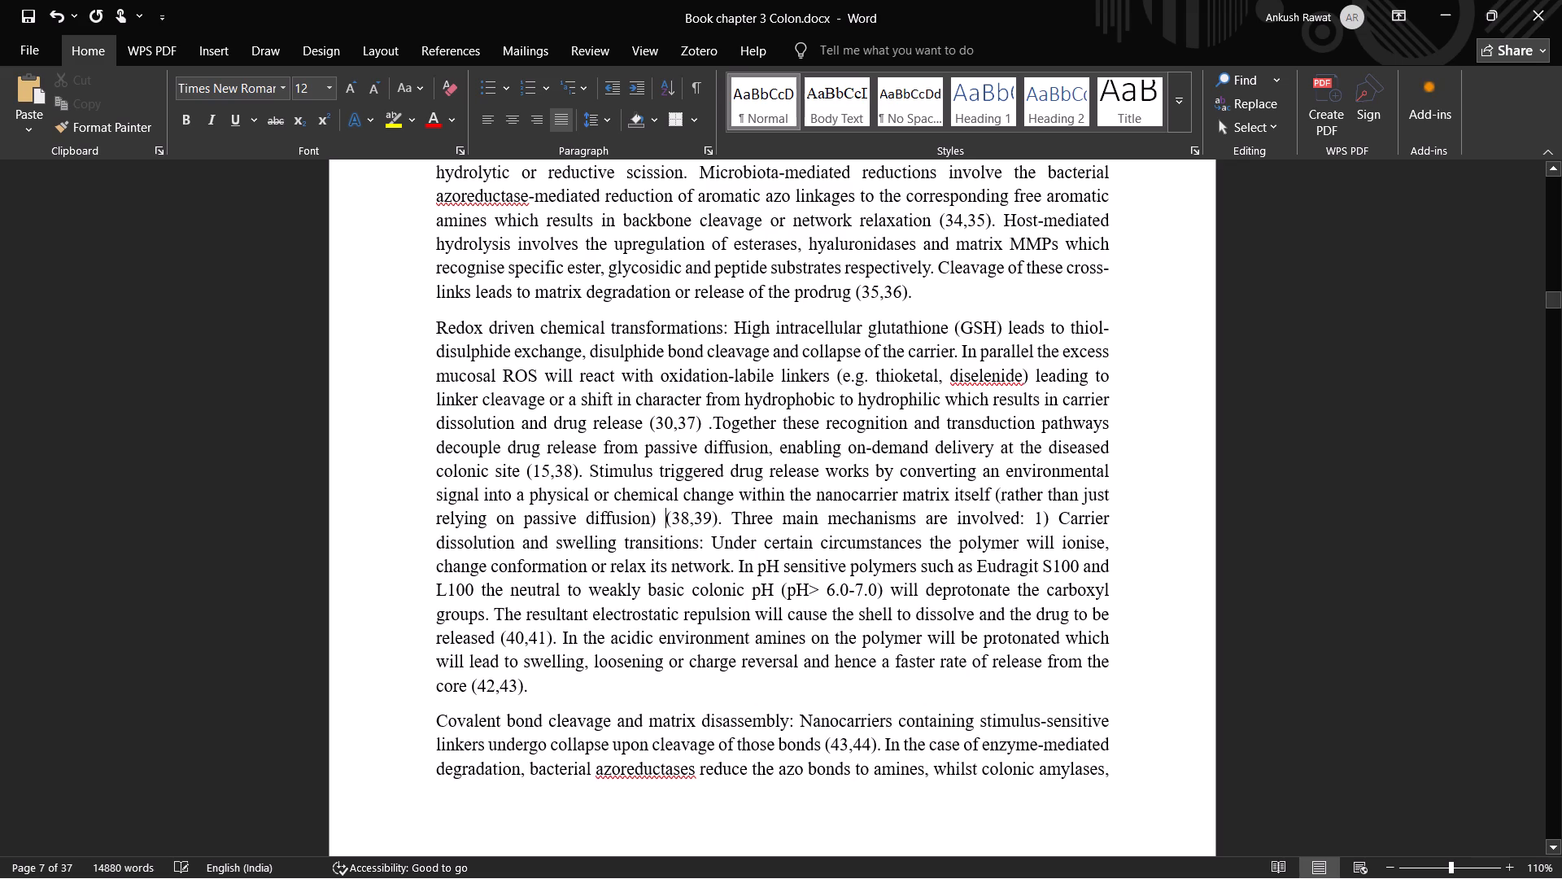
Insert the missing spaces before the citations (43–45) after "respectively" and (43,45) after "mucosal lesion" in the covalent bond cleavage paragraph.
scroll(594, 673, "down", 2)
scroll(594, 673, "up", 2)
scroll(594, 673, "down", 1)
scroll(594, 673, "up", 1)
scroll(594, 673, "down", 1)
scroll(595, 673, "up", 1)
scroll(595, 673, "down", 1)
scroll(595, 673, "up", 1)
scroll(595, 673, "down", 6)
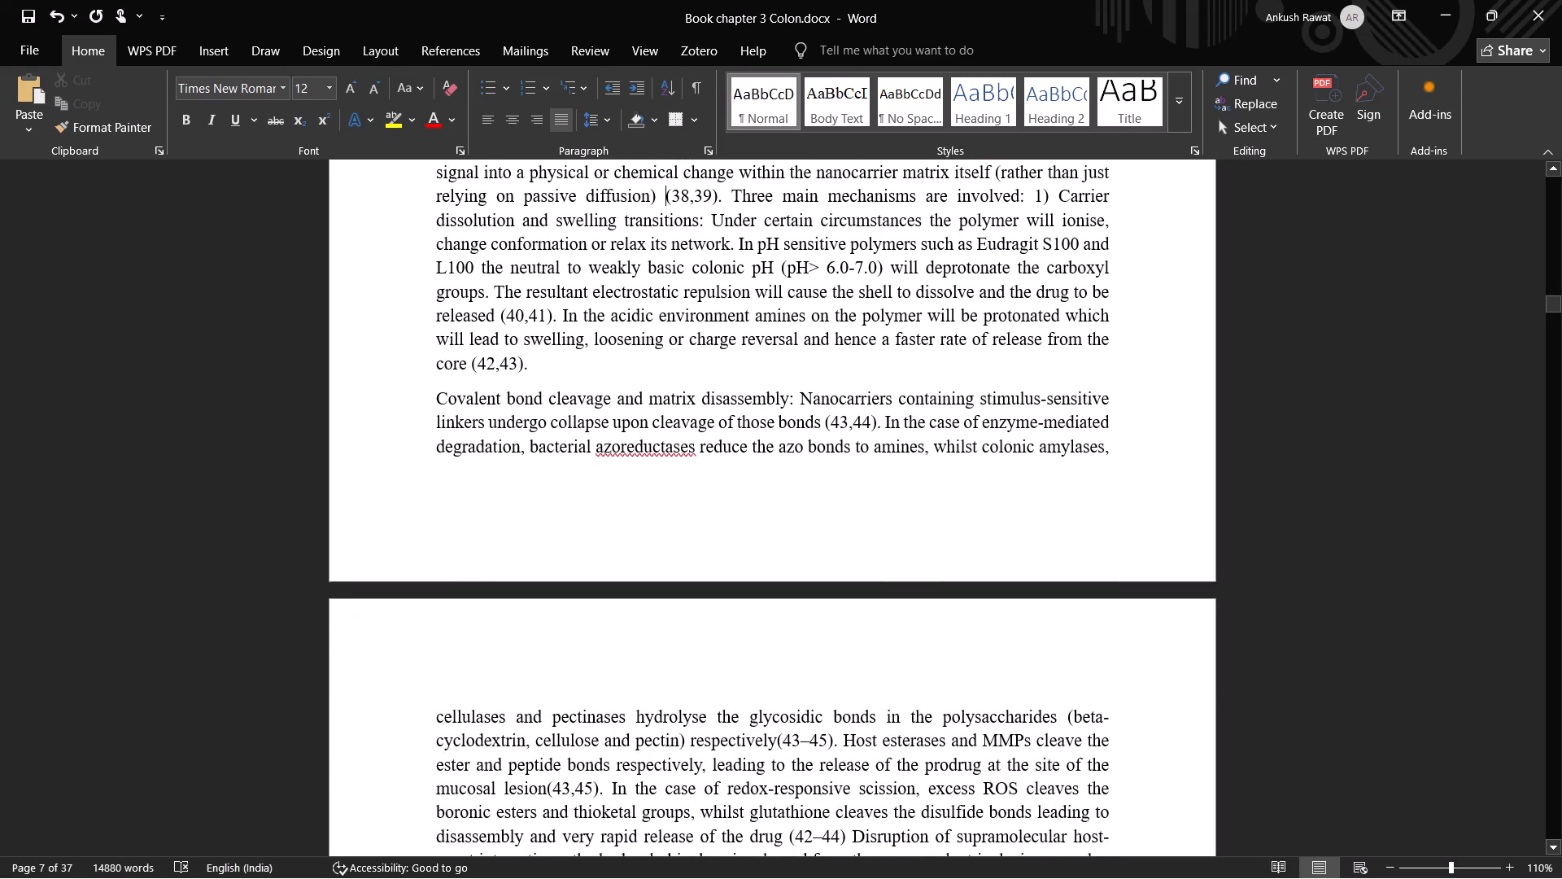
scroll(606, 653, "up", 1)
scroll(606, 653, "down", 2)
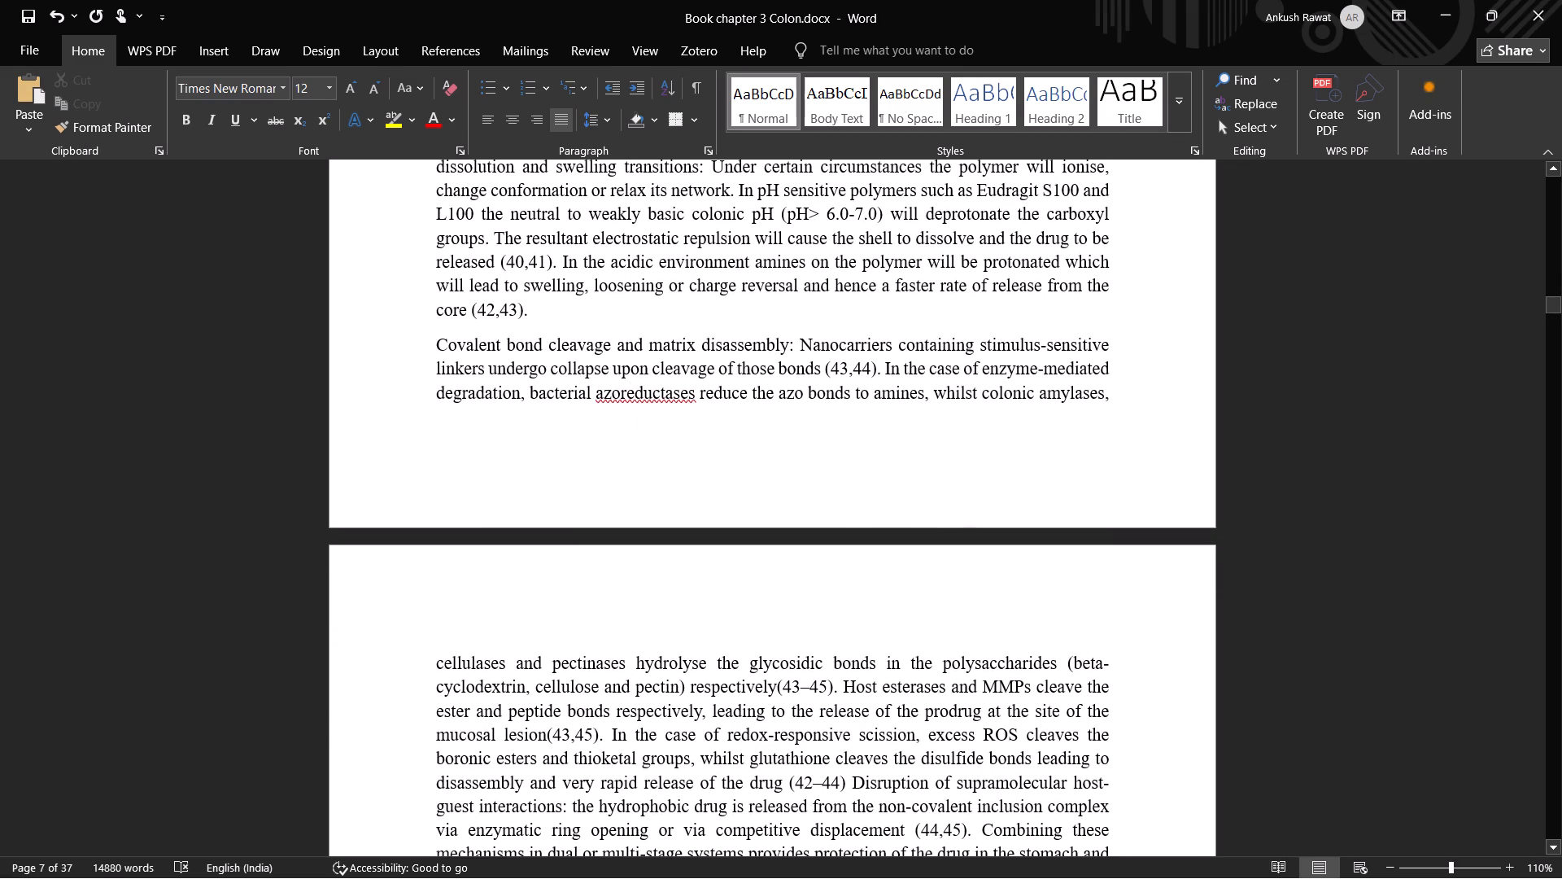
left_click(777, 686)
key("space")
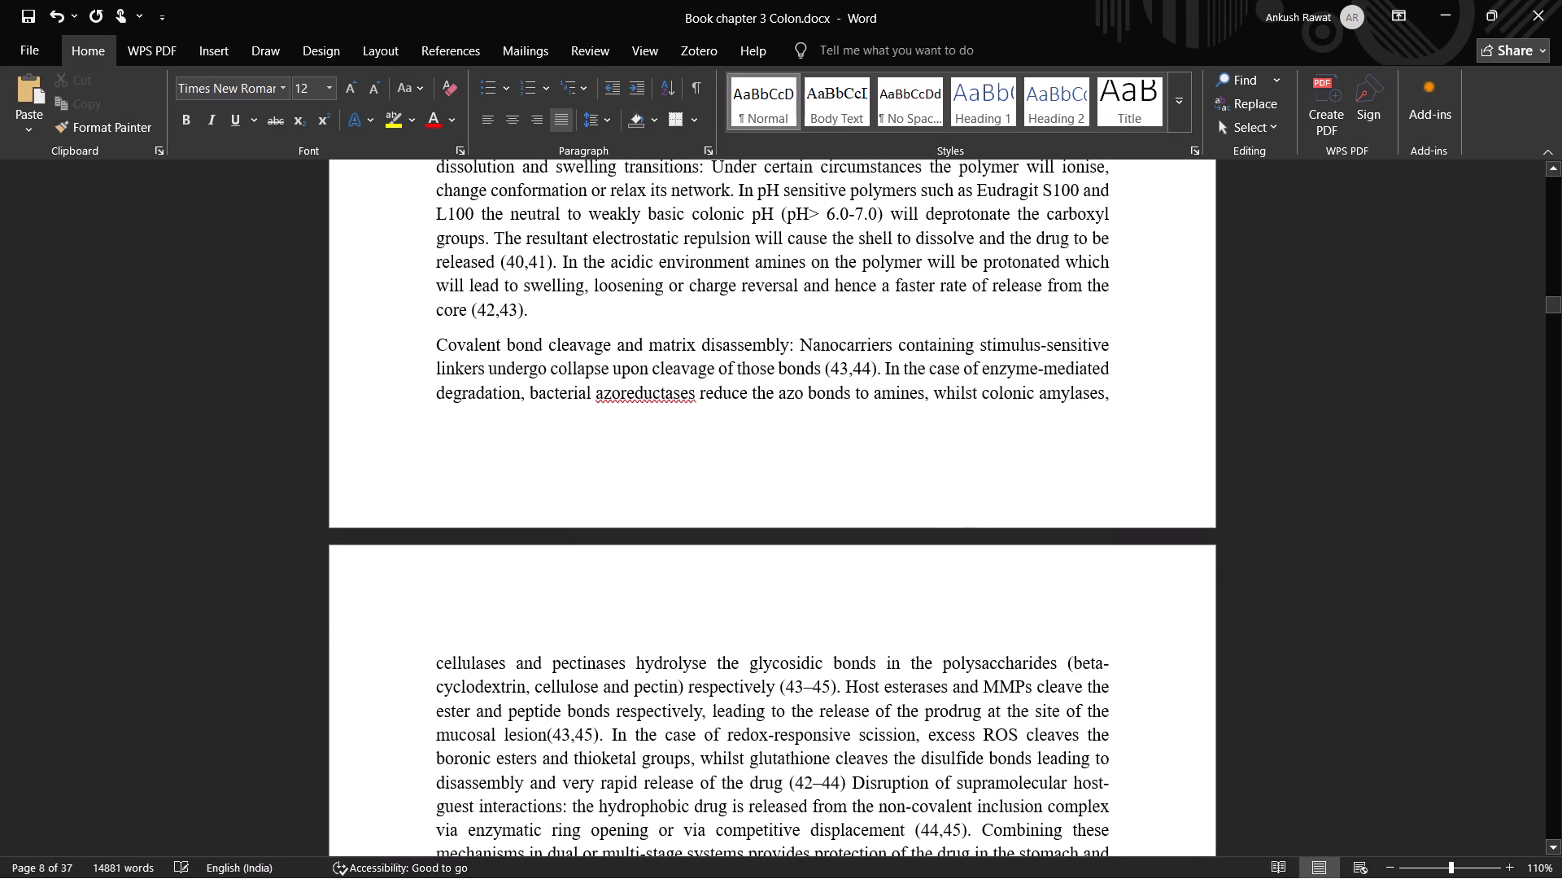
scroll(729, 646, "down", 2)
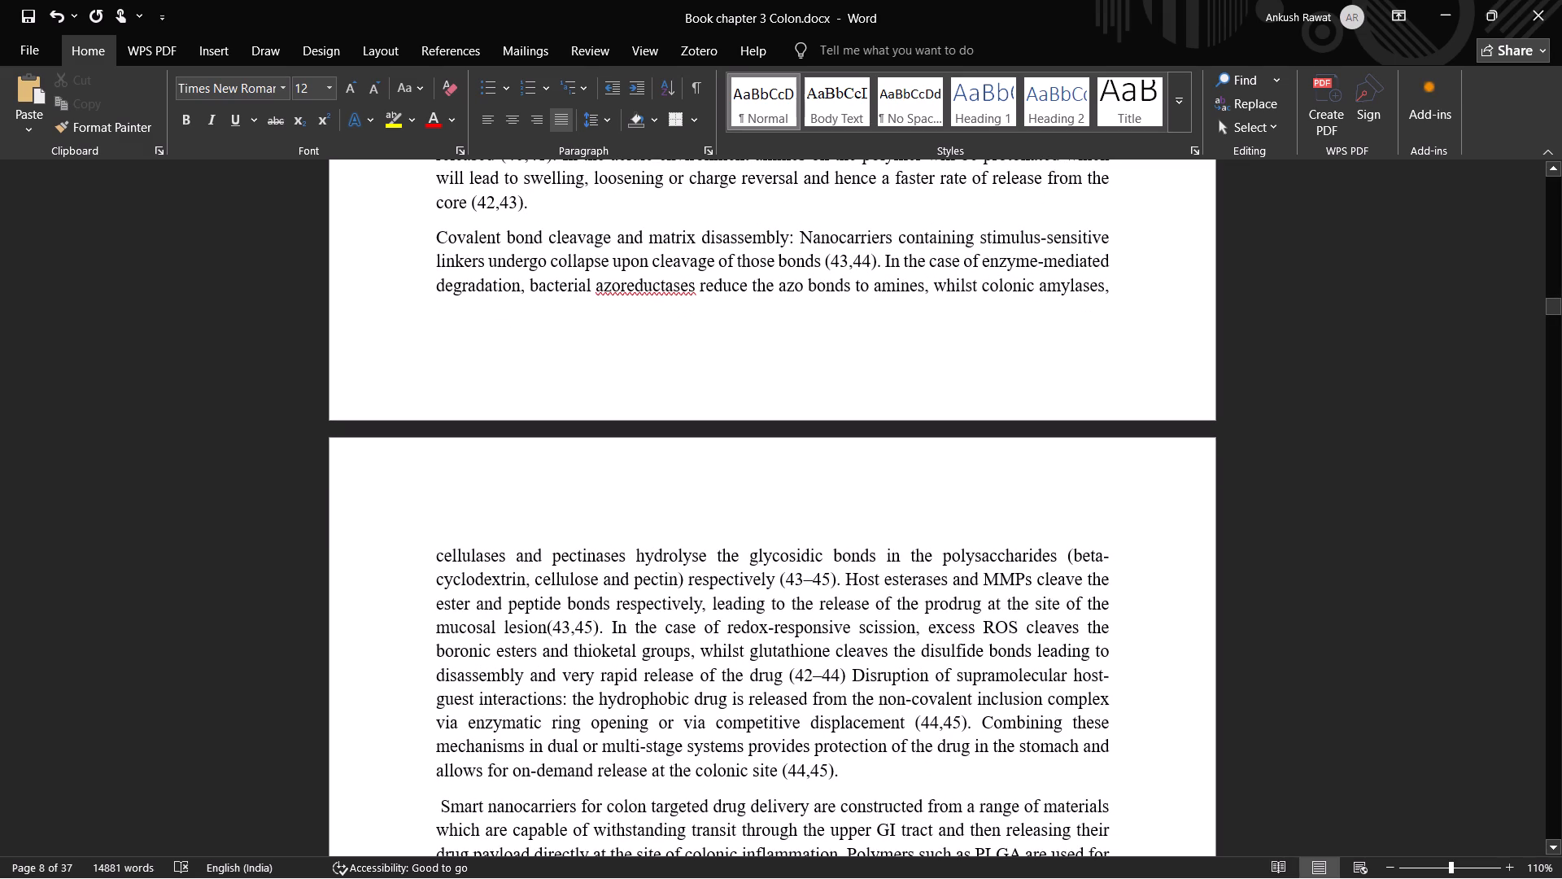
left_click(544, 628)
key("space")
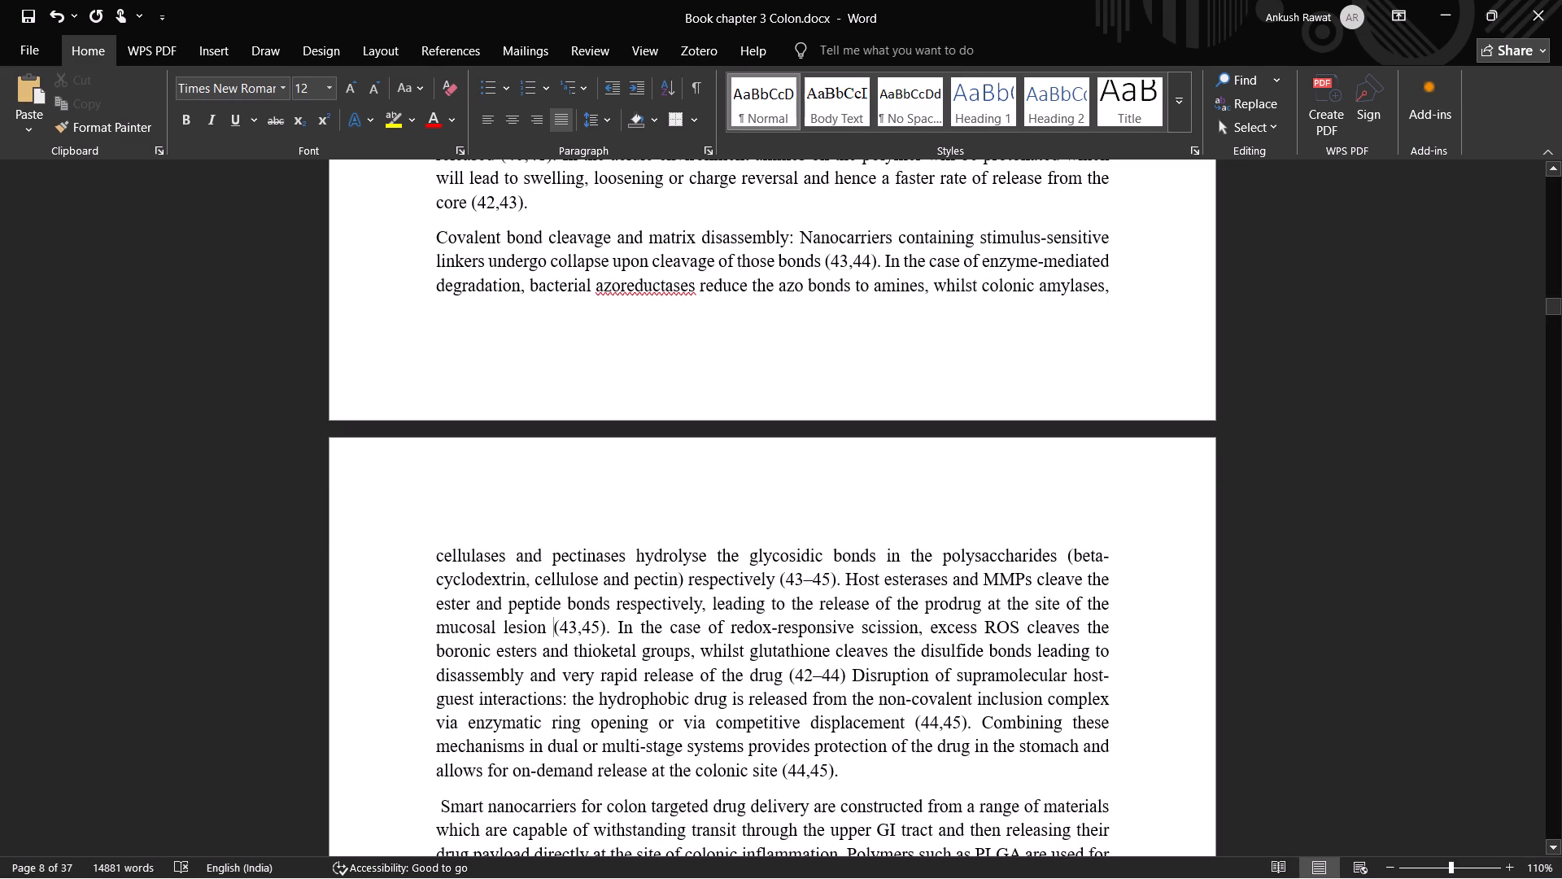
Add the missing full stop after the citation (42–44), before "Disruption of supramolecular host-guest interactions".
left_click(846, 676)
key("period")
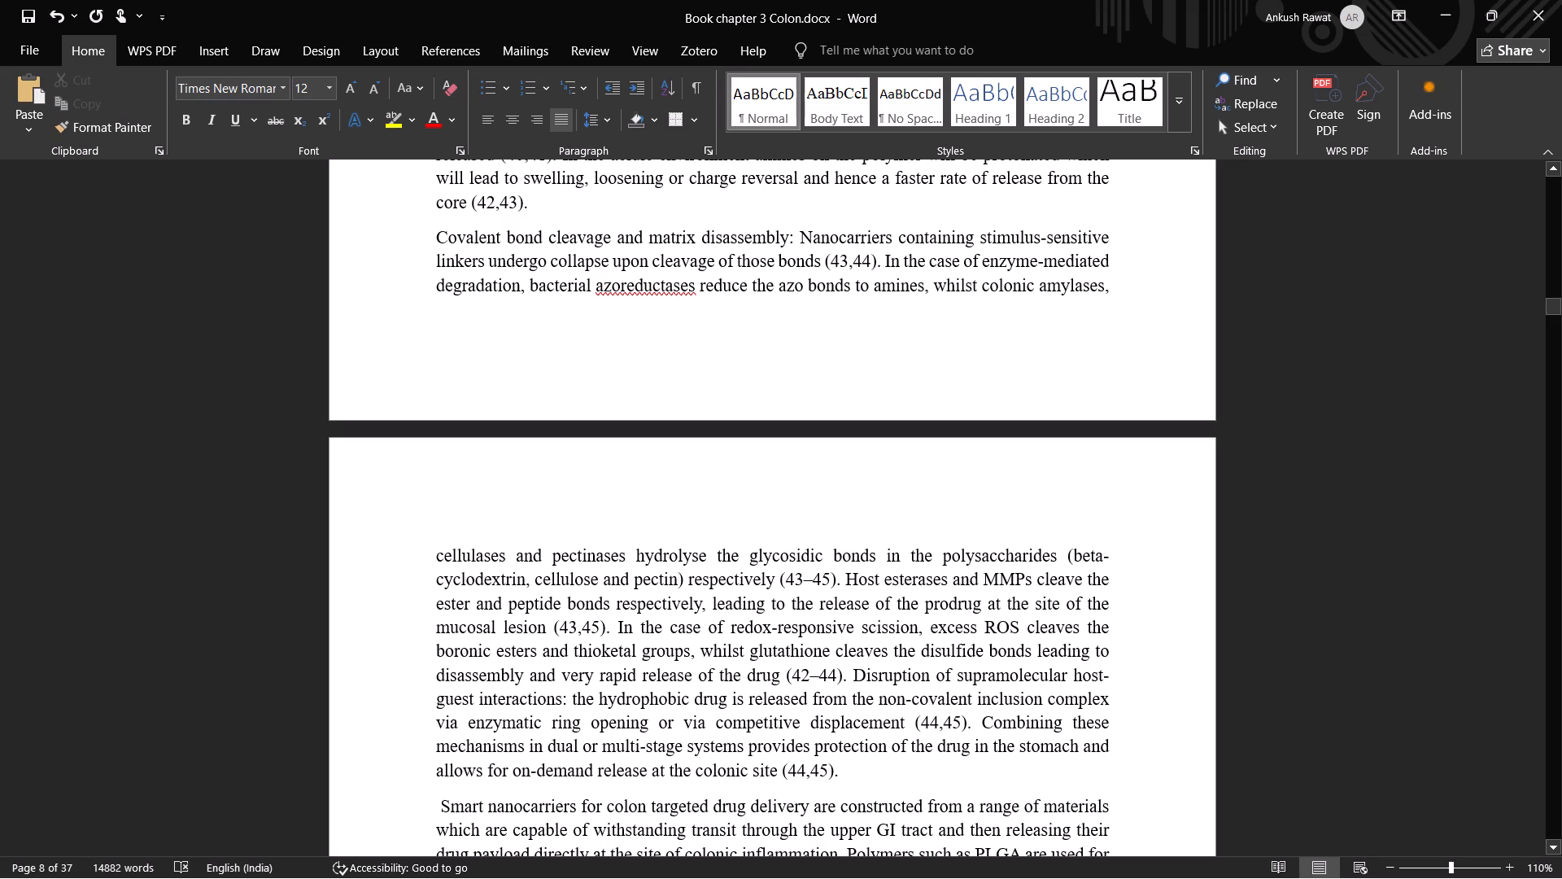
Delete the citation (44,45) after "competitive displacement" in the covalent bond cleavage paragraph.
left_click_drag(967, 726, 916, 726)
key("BackSpace")
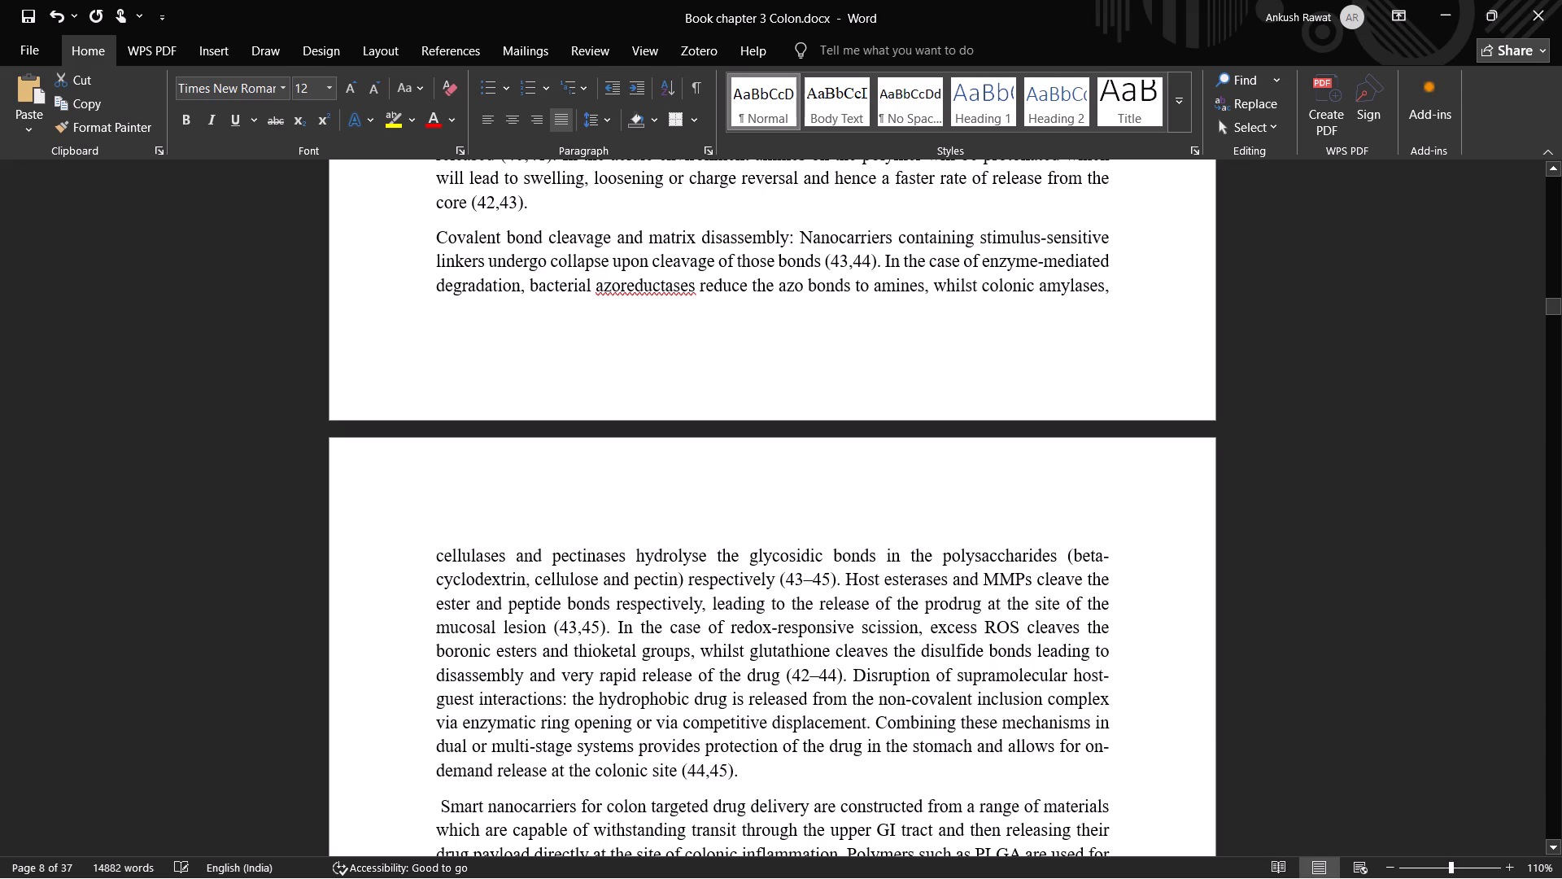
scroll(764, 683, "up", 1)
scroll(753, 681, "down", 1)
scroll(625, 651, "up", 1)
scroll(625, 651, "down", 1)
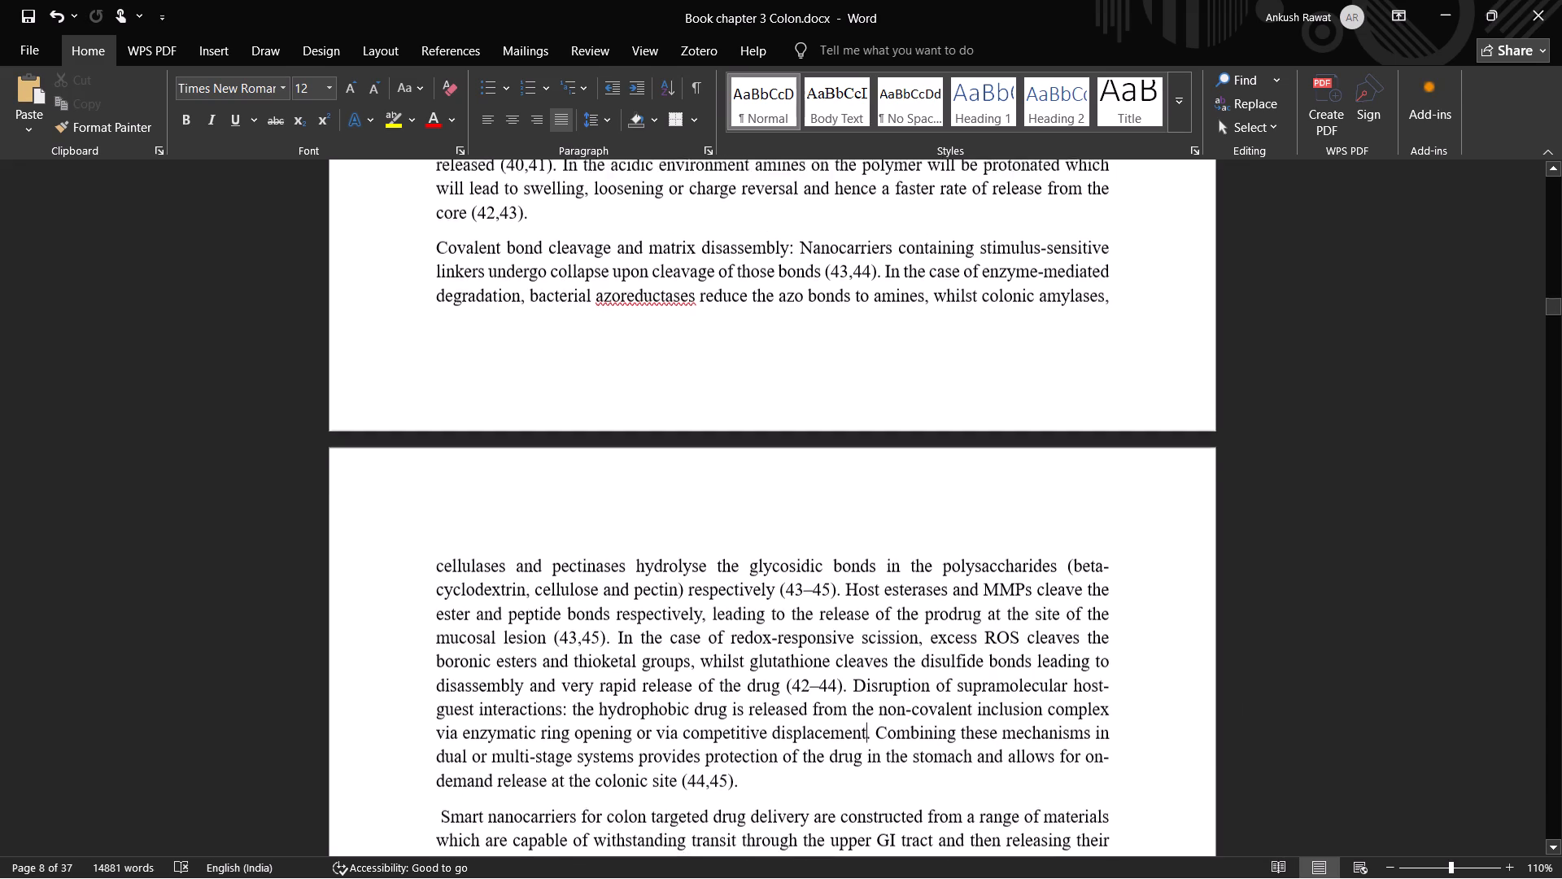
Remove the stray leading space before "Smart nanocarriers for colon targeted drug delivery" at the start of its paragraph.
scroll(625, 651, "down", 2)
scroll(625, 651, "up", 1)
scroll(625, 651, "down", 3)
scroll(623, 649, "up", 1)
scroll(622, 648, "down", 3)
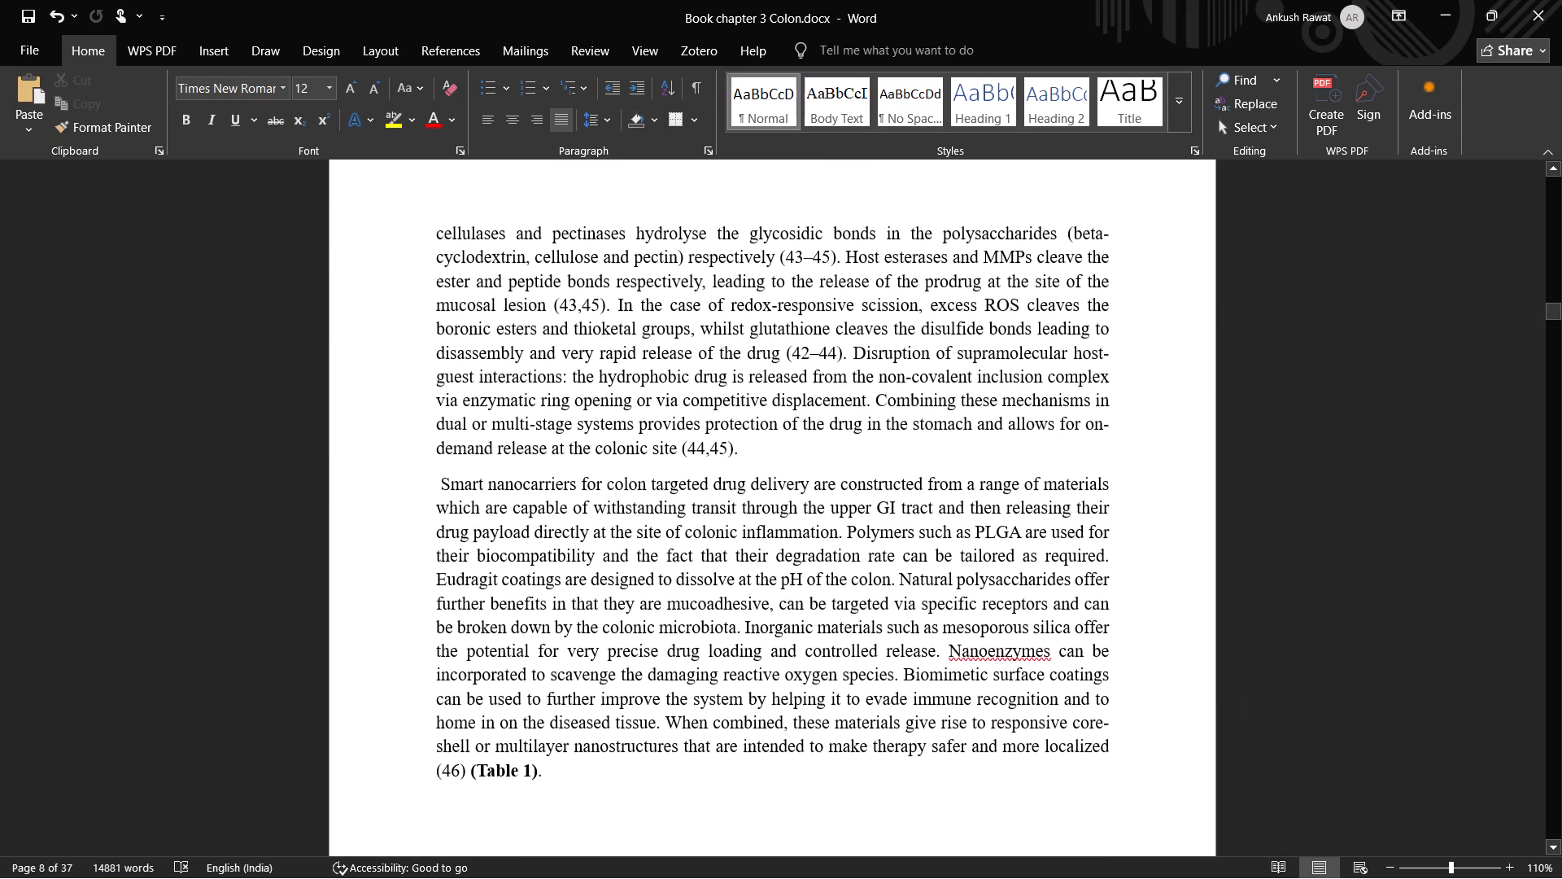
scroll(608, 651, "down", 2)
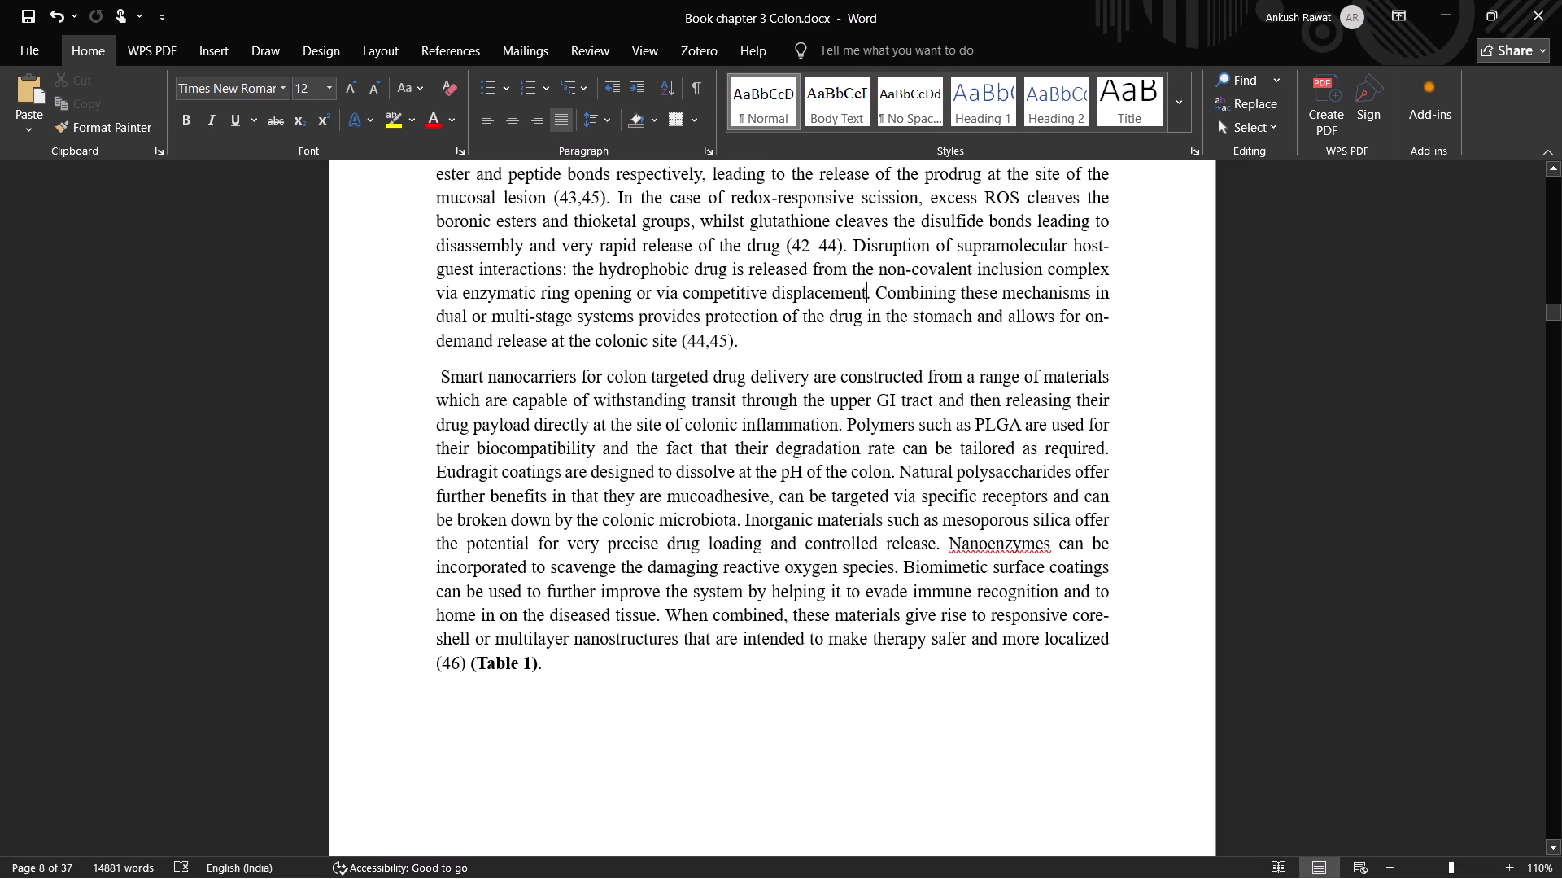
left_click(438, 378)
key("BackSpace")
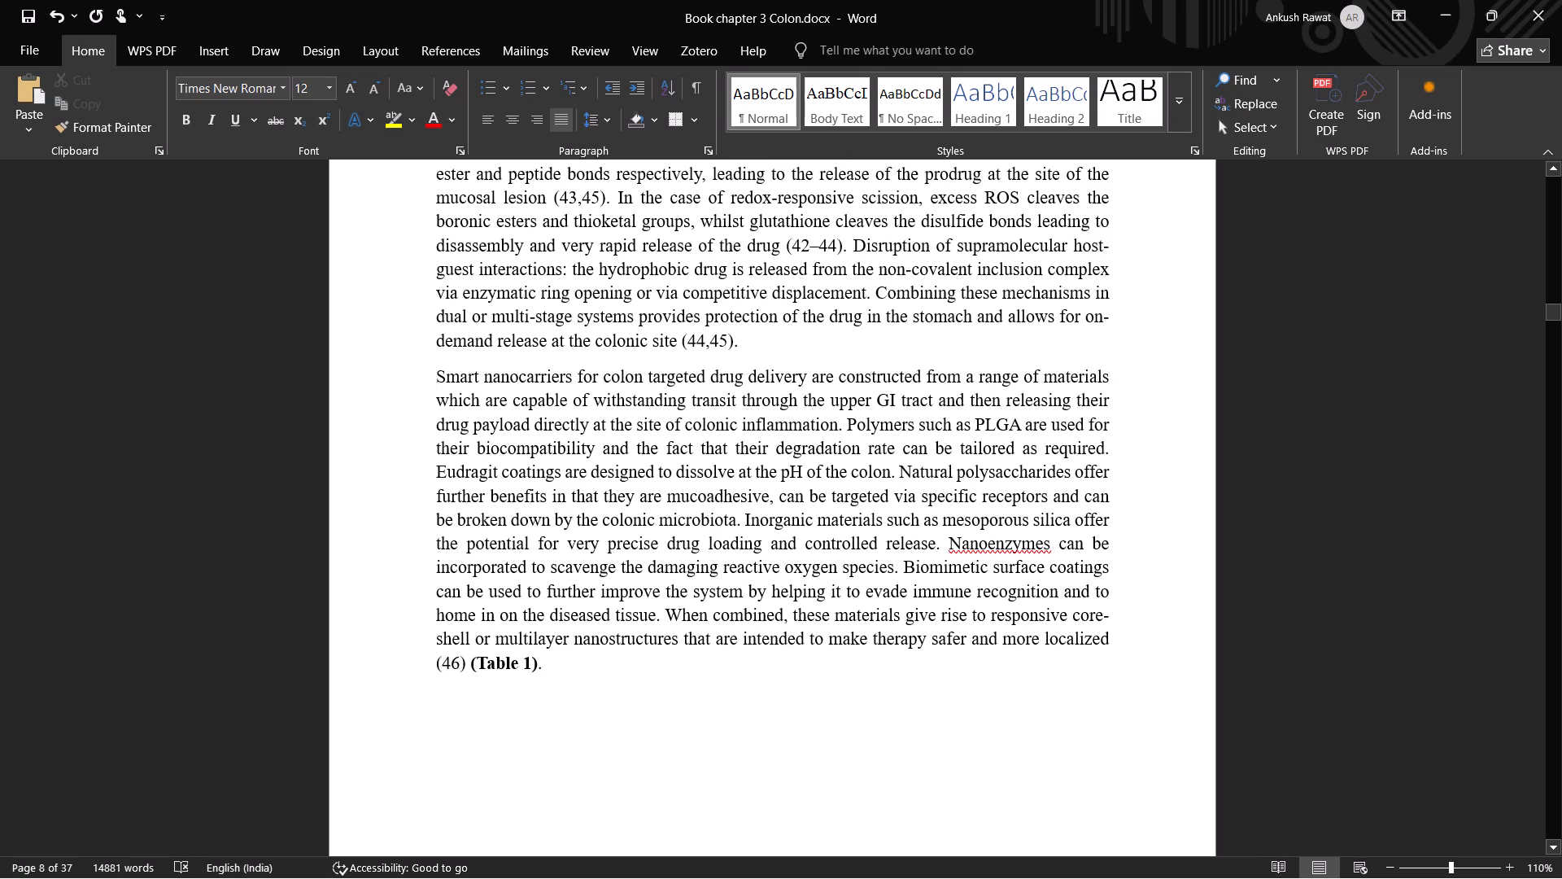
left_click(465, 666)
Review the layout, spacing and cell contents of Table 1 on major stimuli-responsive mechanisms.
scroll(582, 679, "up", 1)
scroll(582, 679, "down", 8)
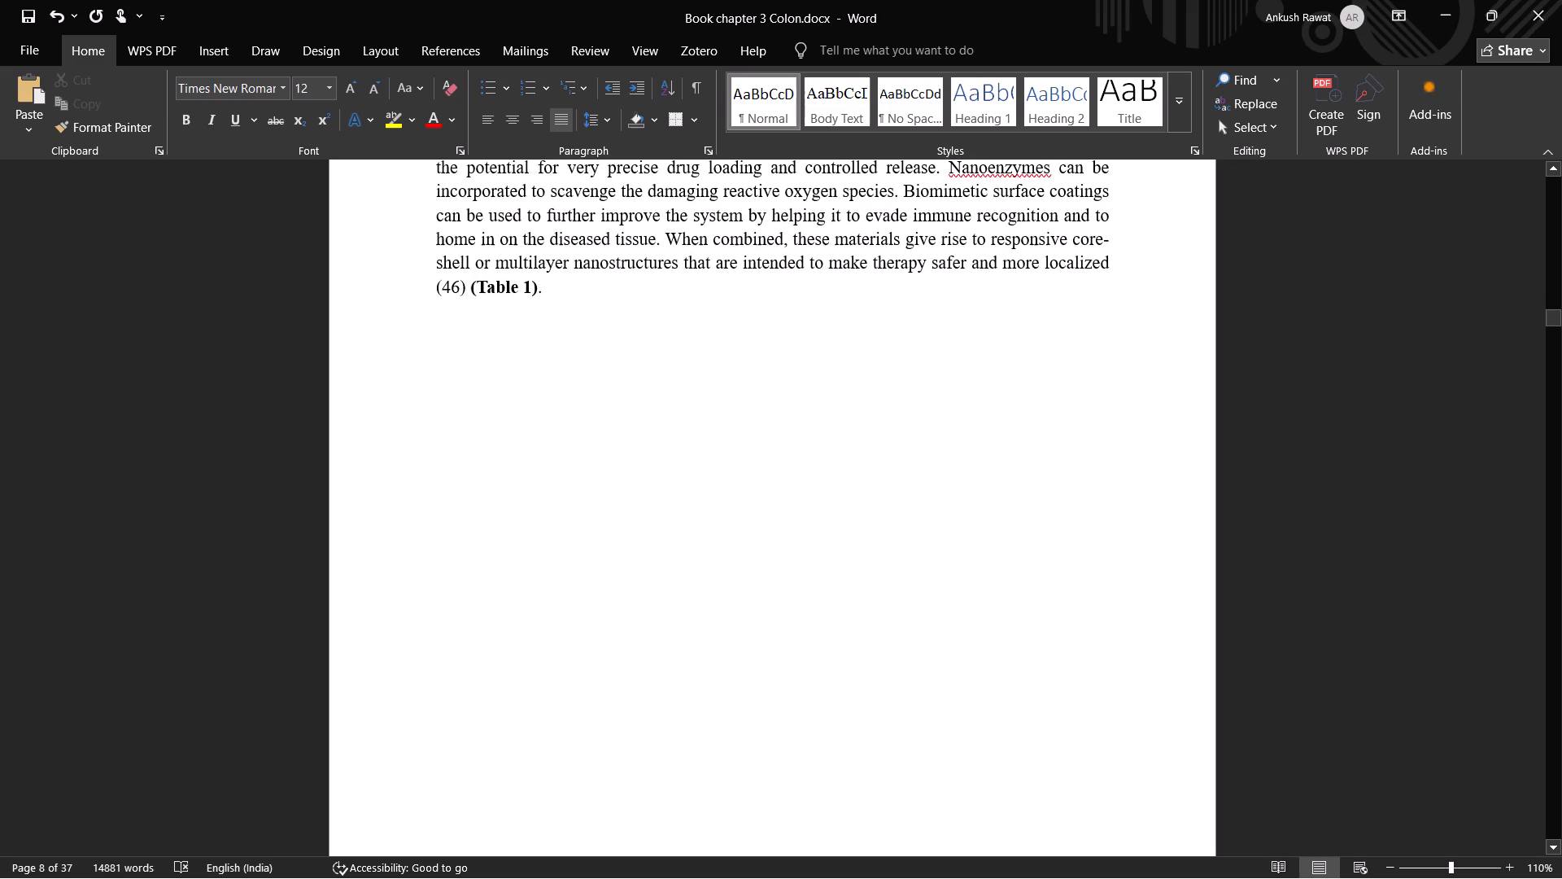
scroll(577, 666, "down", 11)
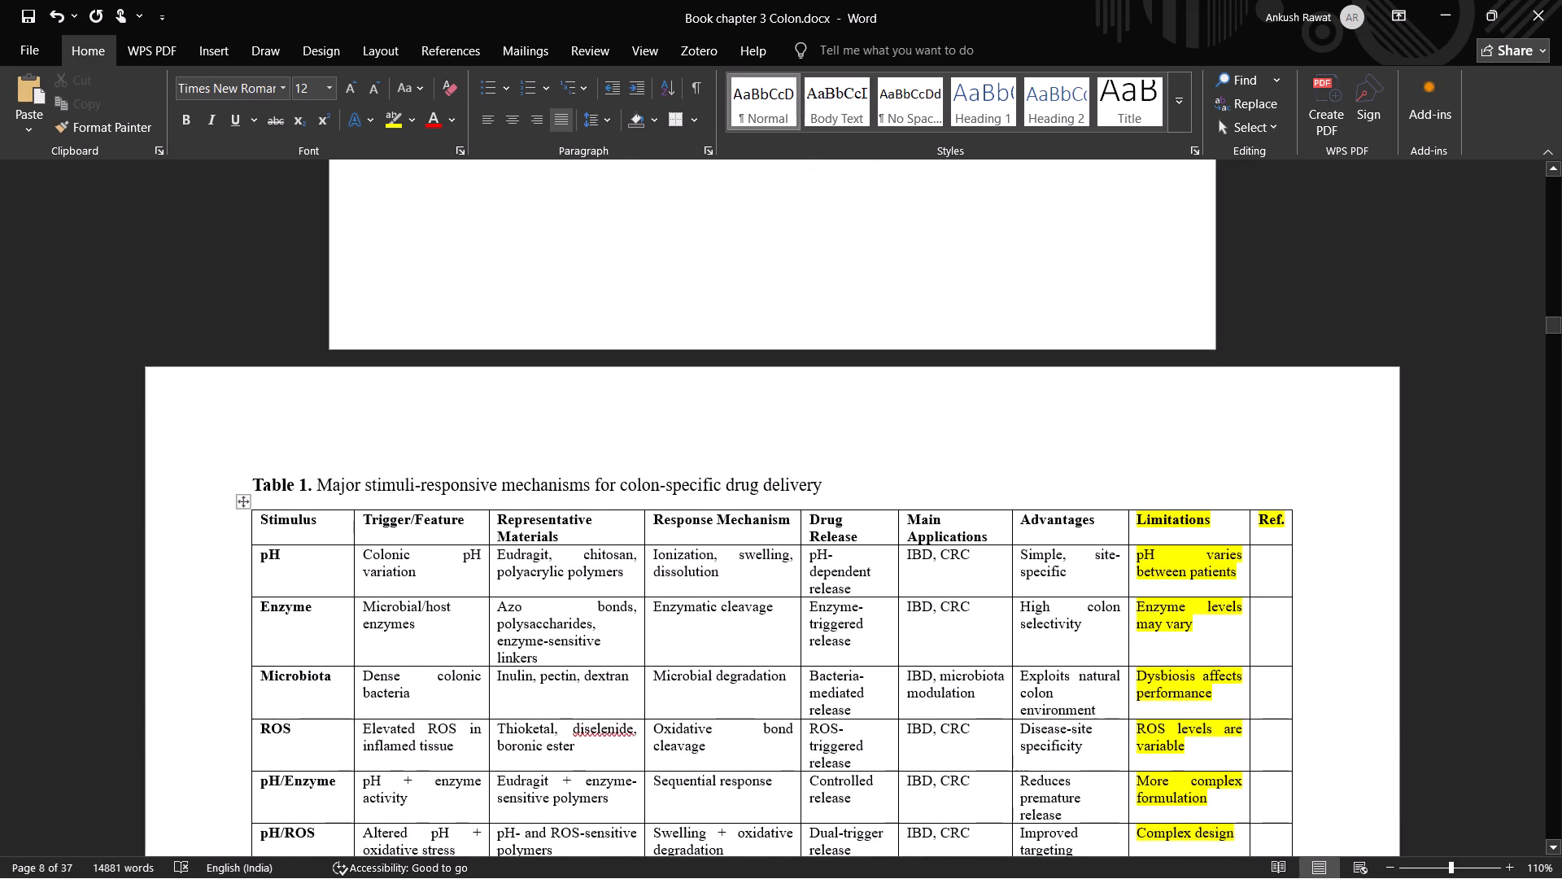
scroll(568, 660, "down", 3)
scroll(568, 660, "up", 1)
scroll(568, 660, "down", 1)
scroll(462, 627, "down", 2)
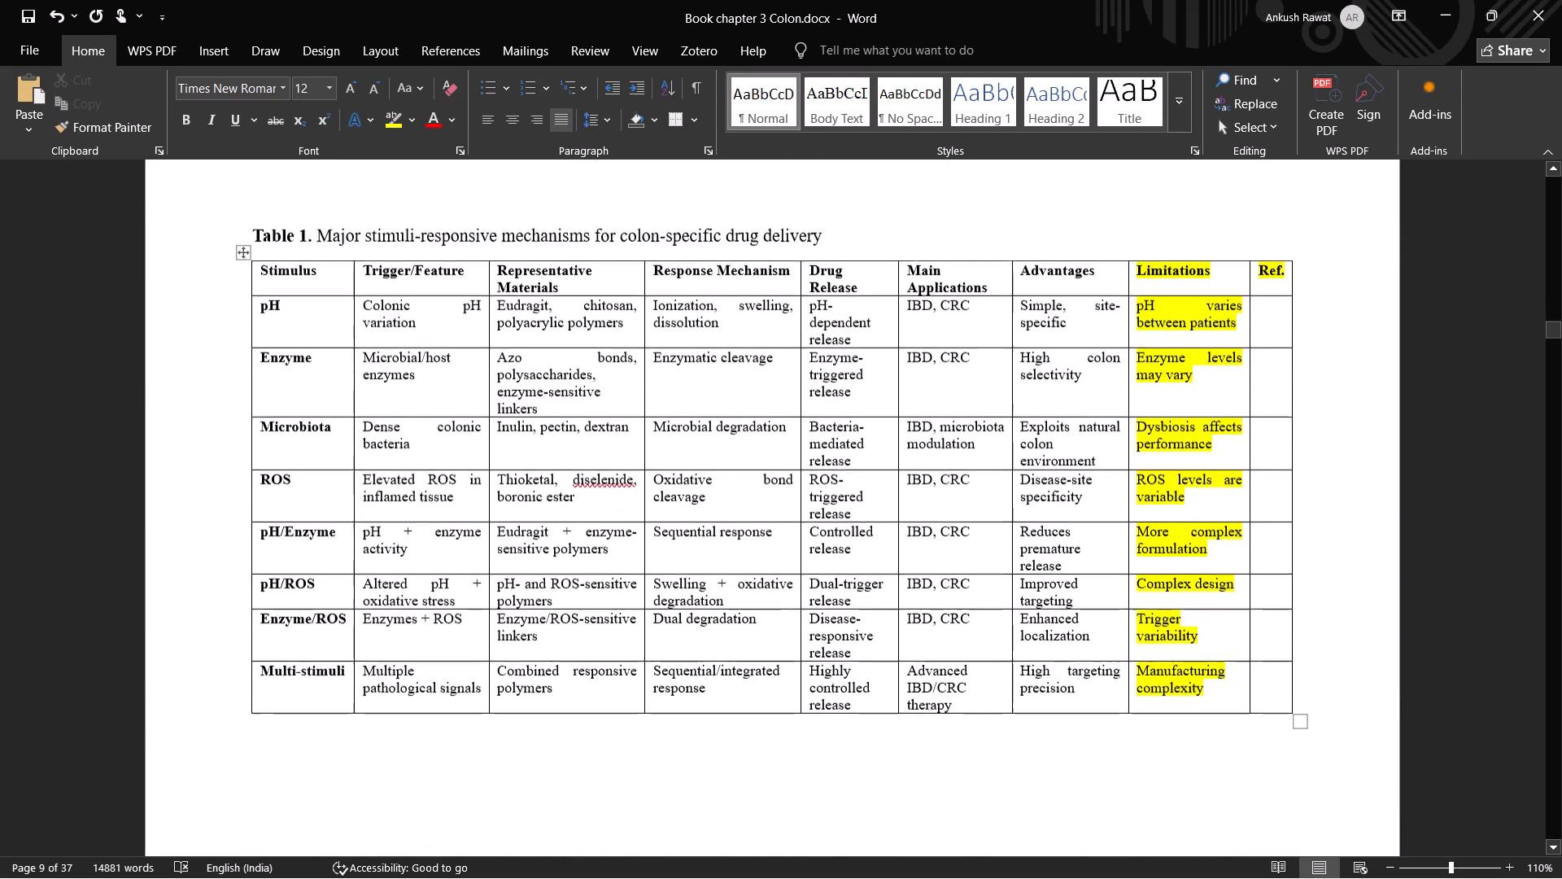
scroll(462, 627, "down", 2)
scroll(462, 627, "up", 1)
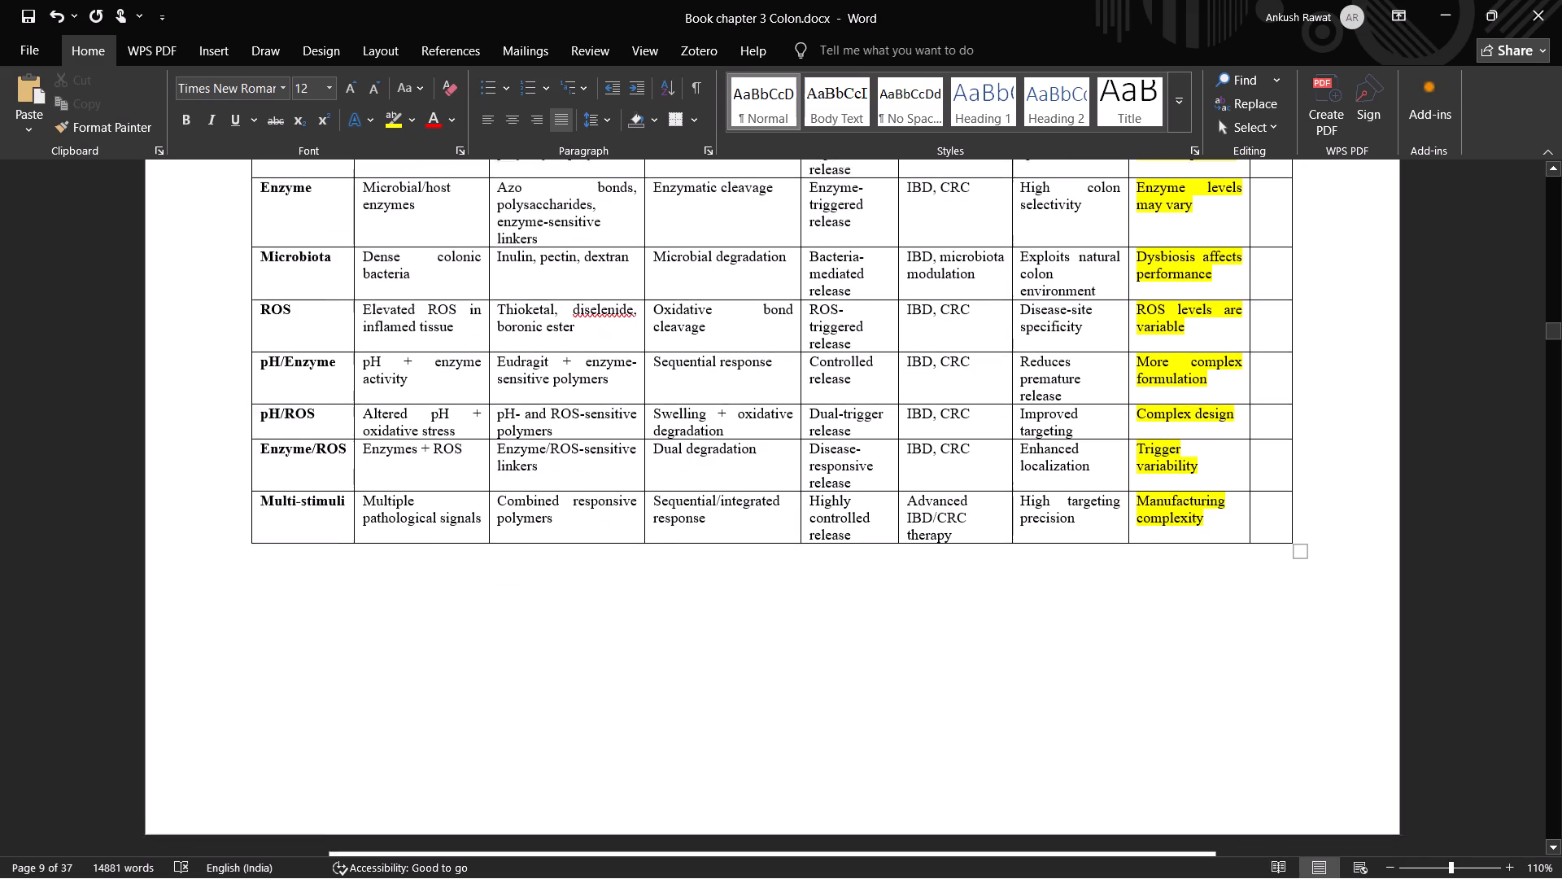
scroll(462, 627, "down", 2)
scroll(462, 627, "up", 1)
scroll(462, 627, "down", 1)
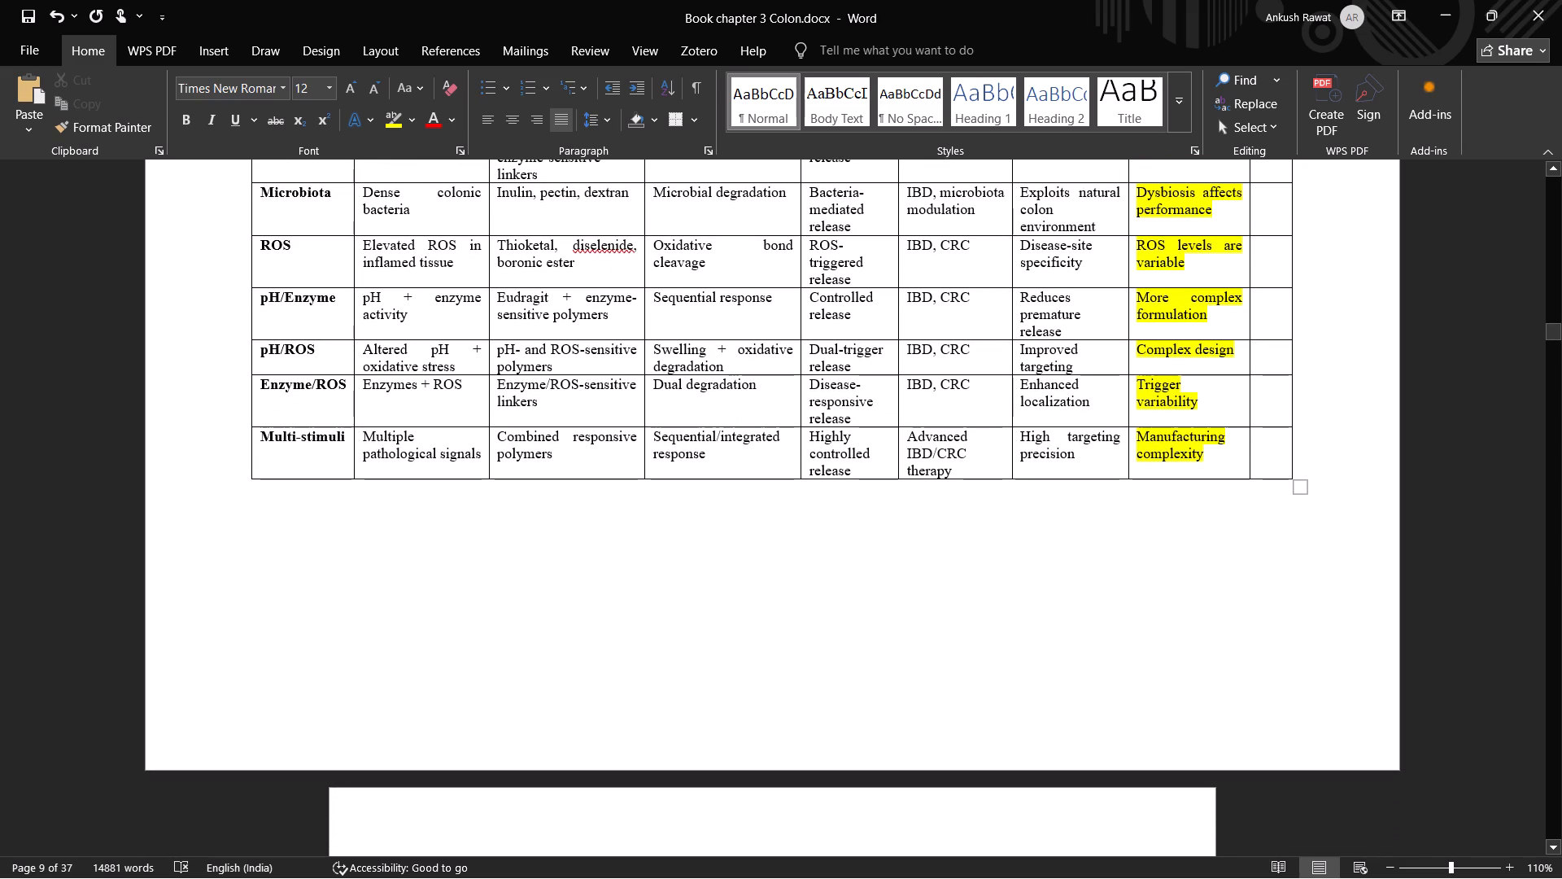
scroll(382, 704, "down", 1)
scroll(382, 698, "up", 3)
scroll(382, 693, "down", 2)
scroll(377, 678, "up", 2)
scroll(376, 678, "down", 1)
scroll(521, 656, "up", 3)
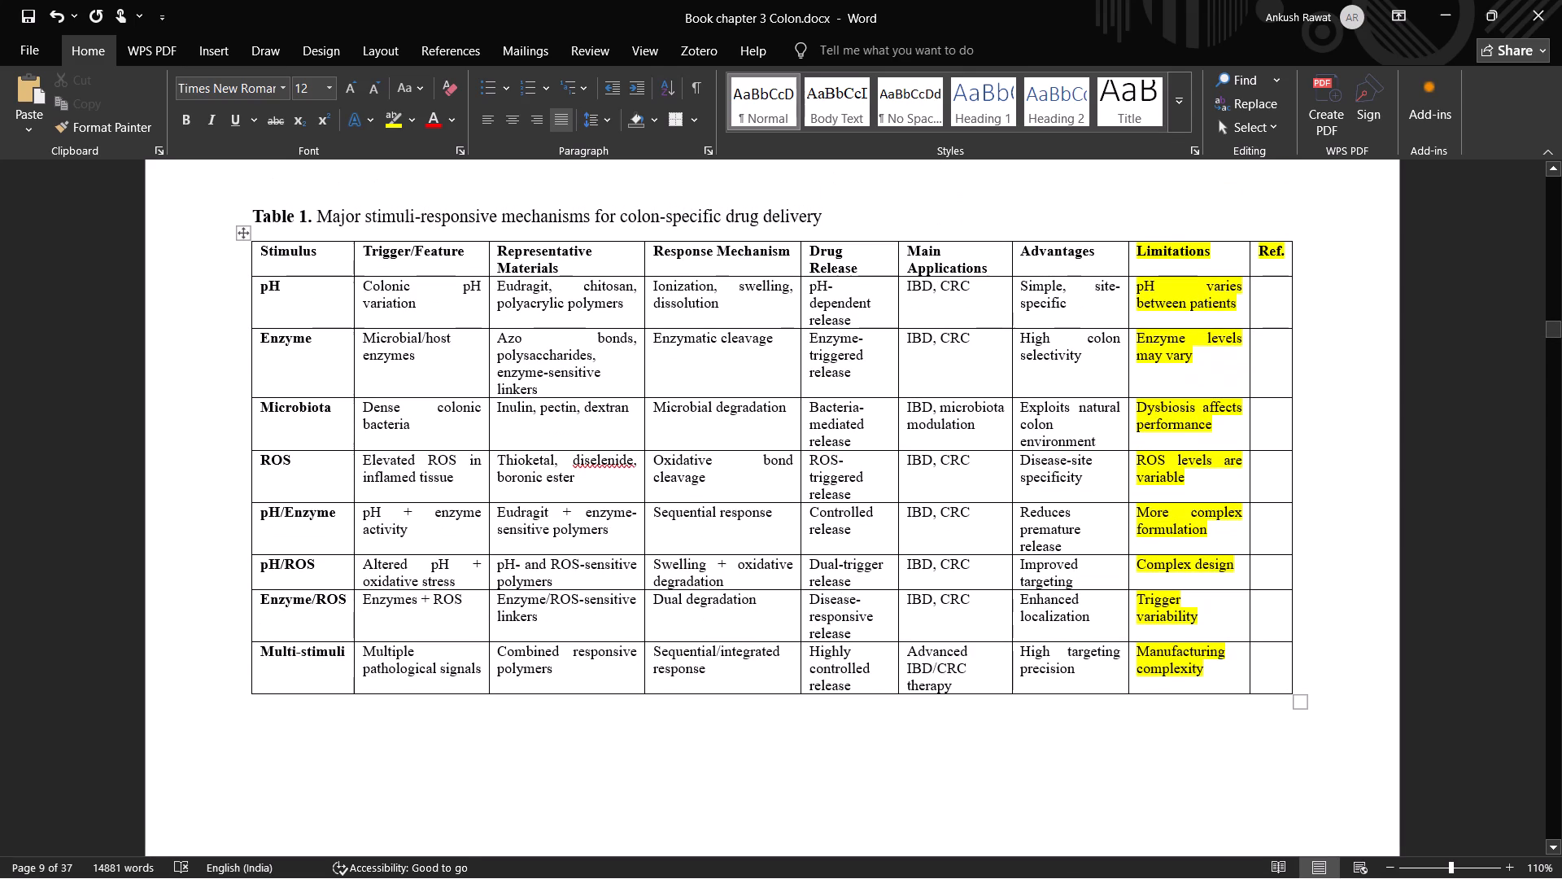
scroll(518, 648, "up", 1)
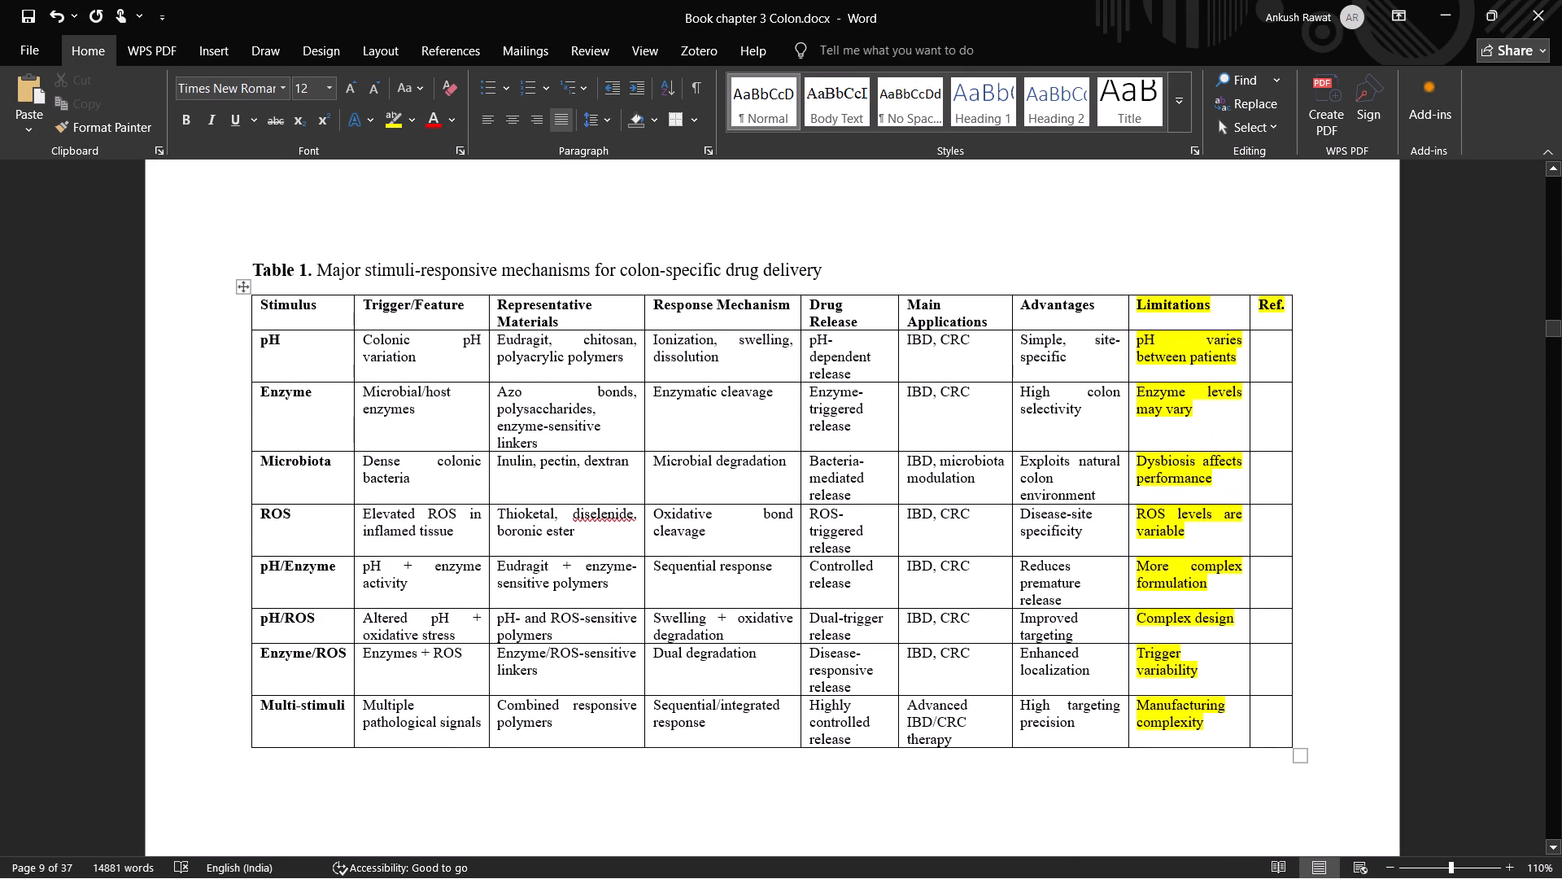
scroll(519, 647, "down", 3)
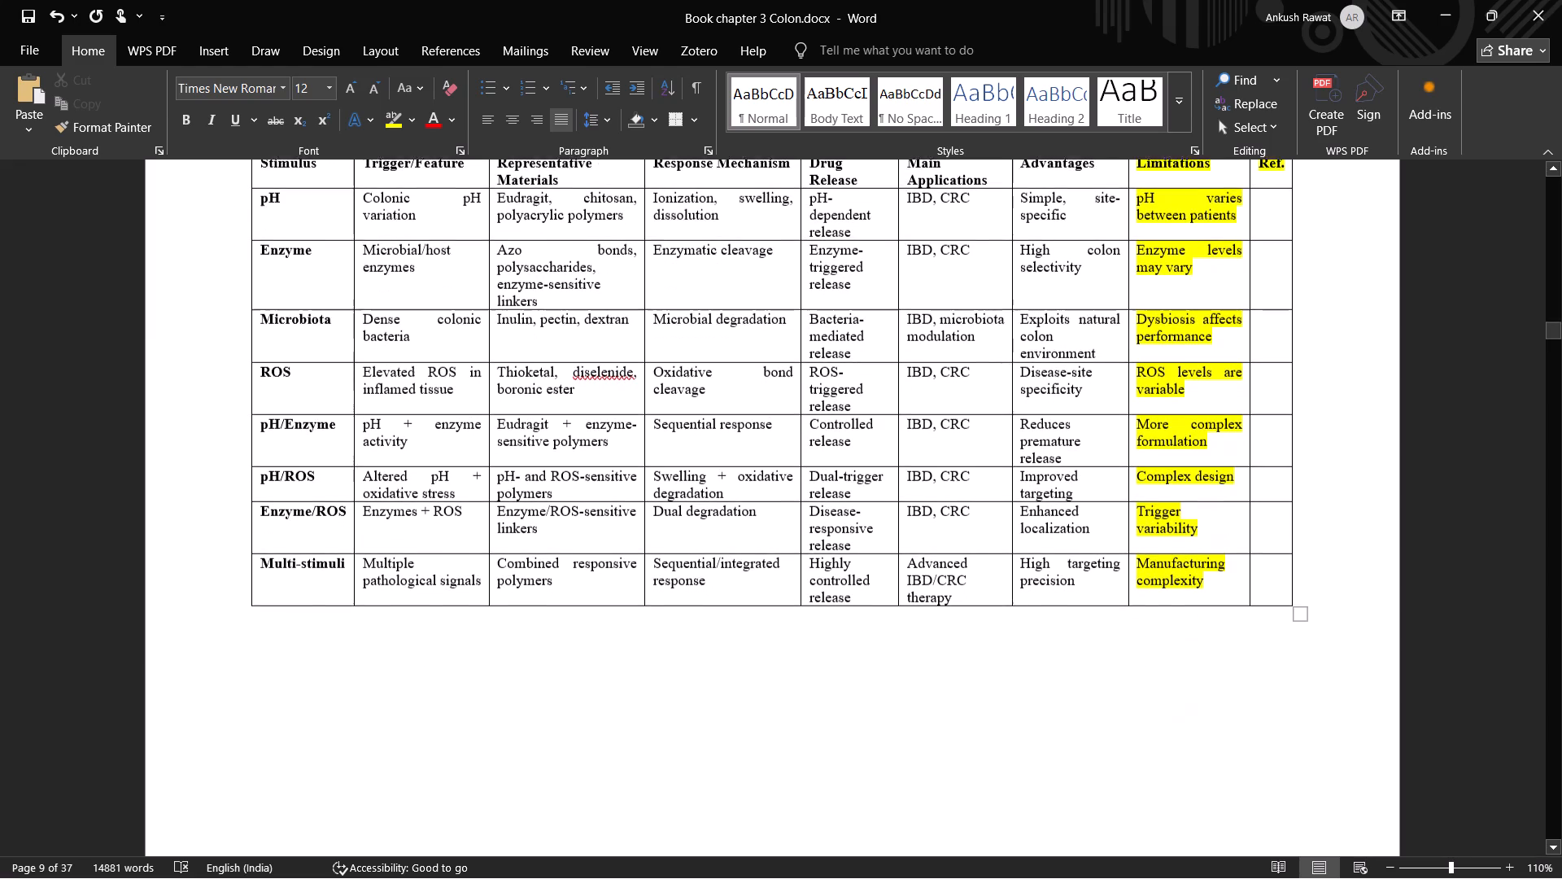
scroll(519, 645, "up", 3)
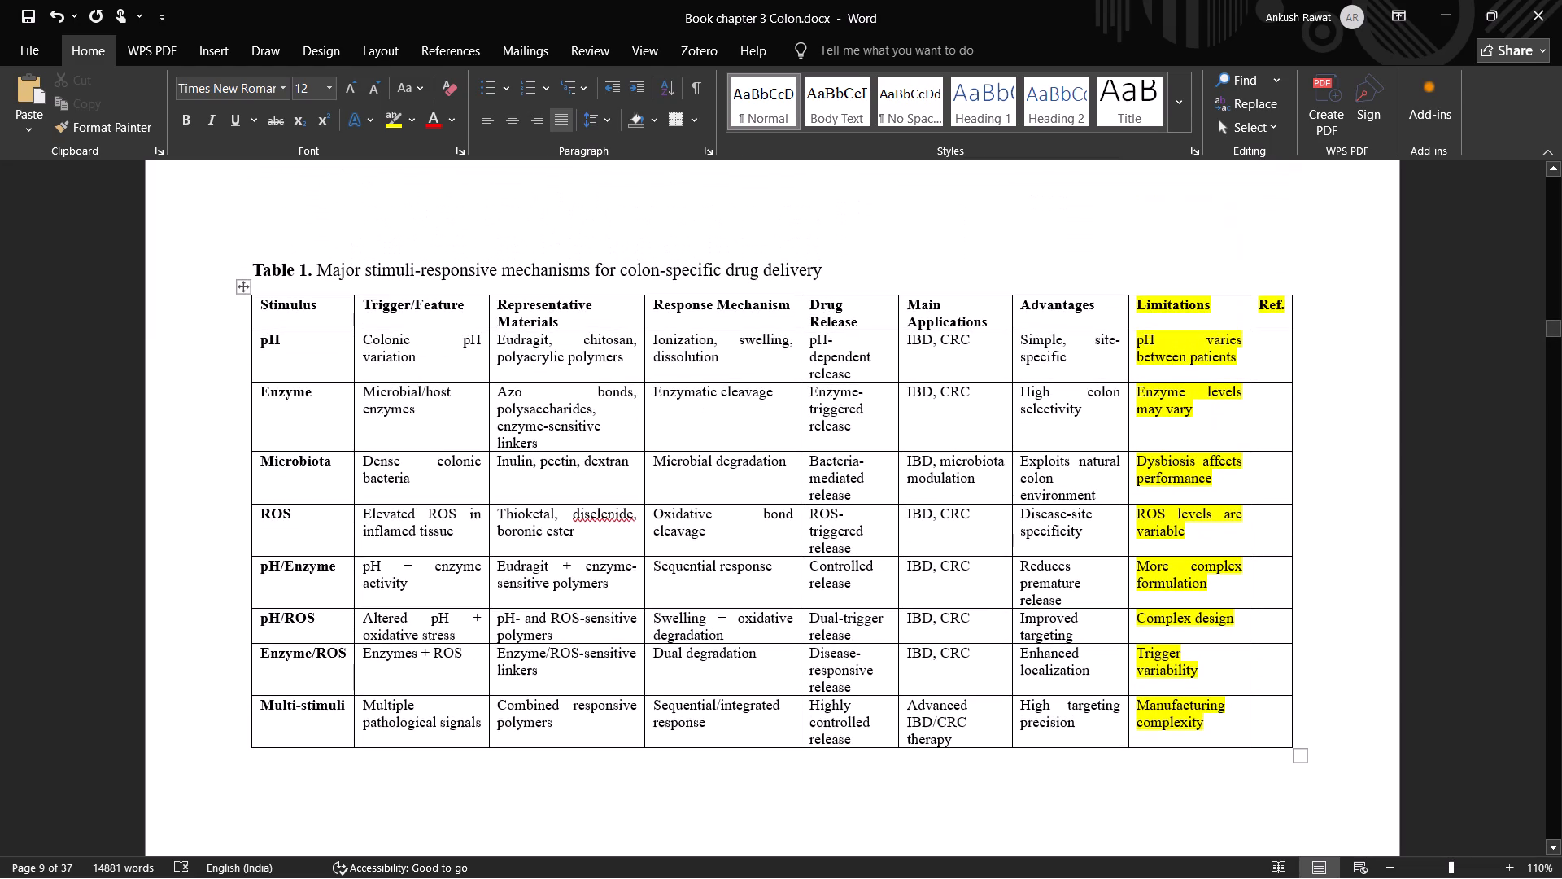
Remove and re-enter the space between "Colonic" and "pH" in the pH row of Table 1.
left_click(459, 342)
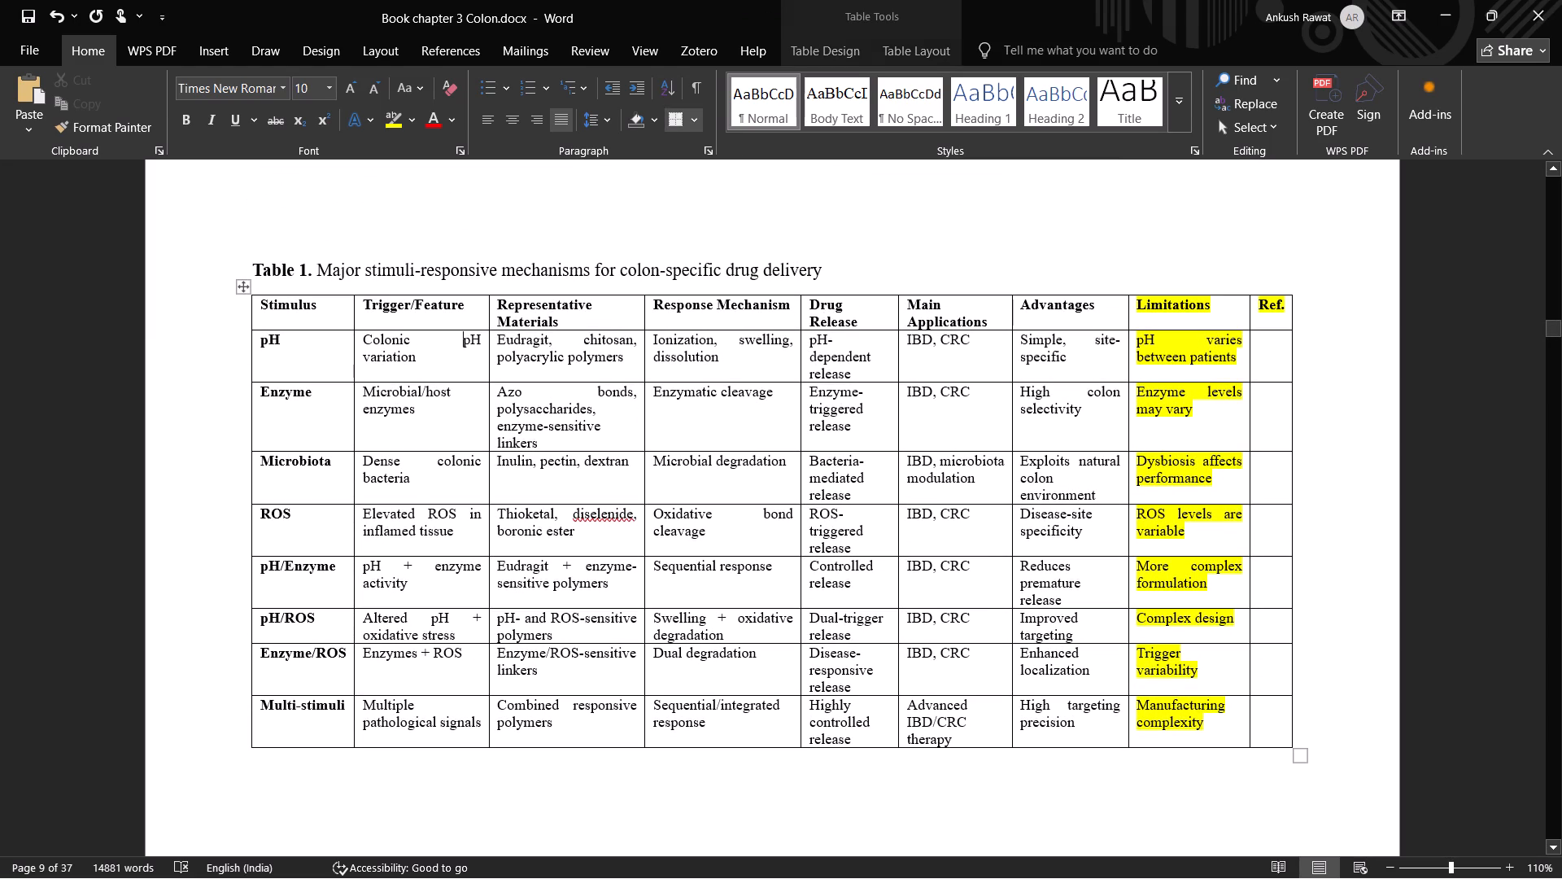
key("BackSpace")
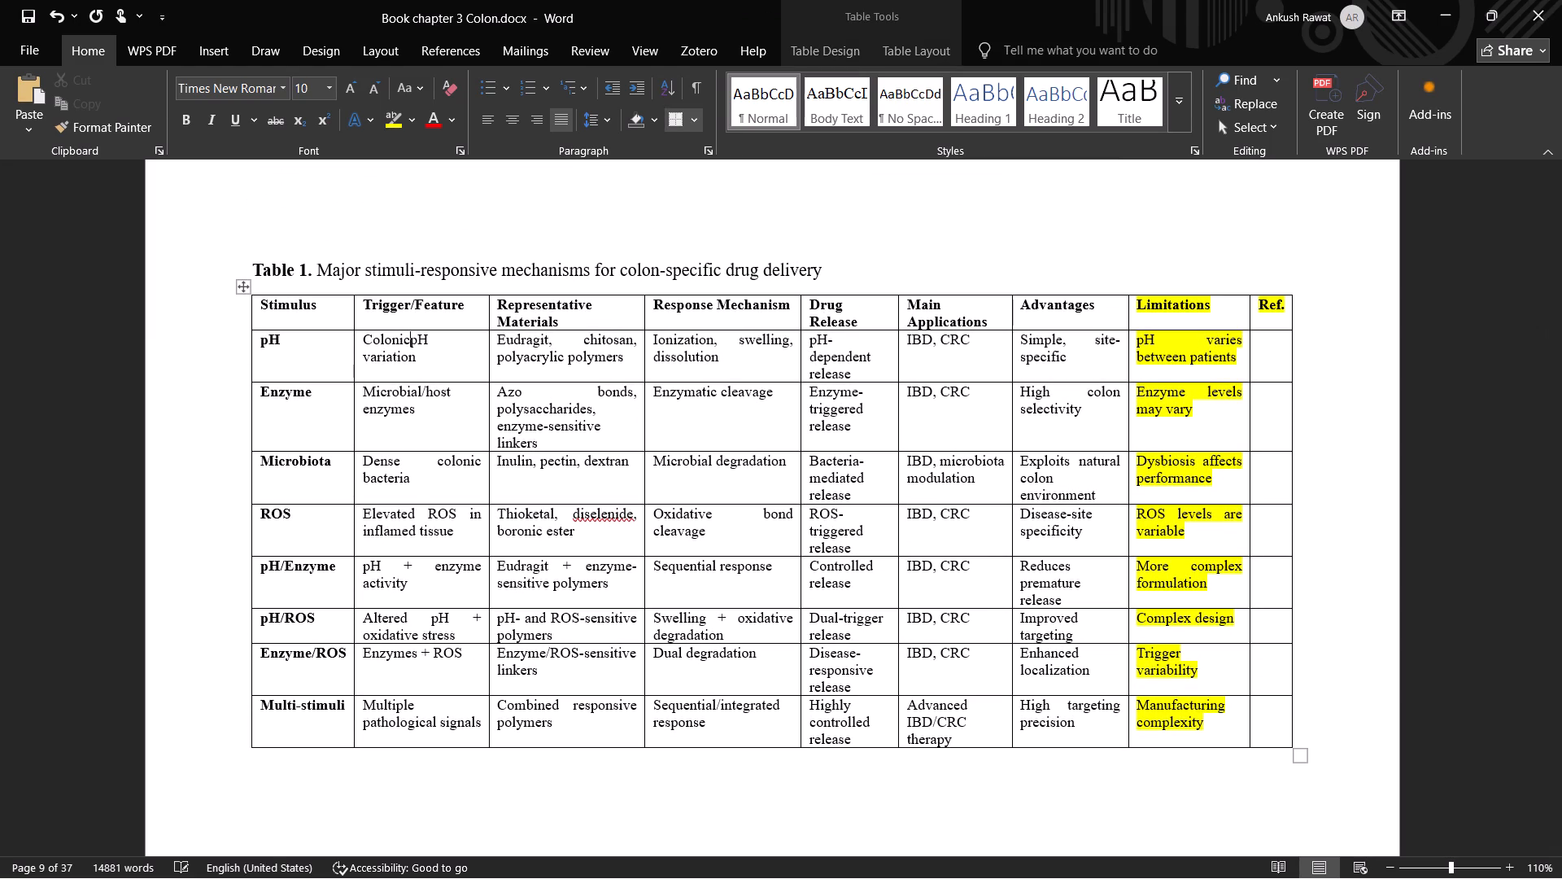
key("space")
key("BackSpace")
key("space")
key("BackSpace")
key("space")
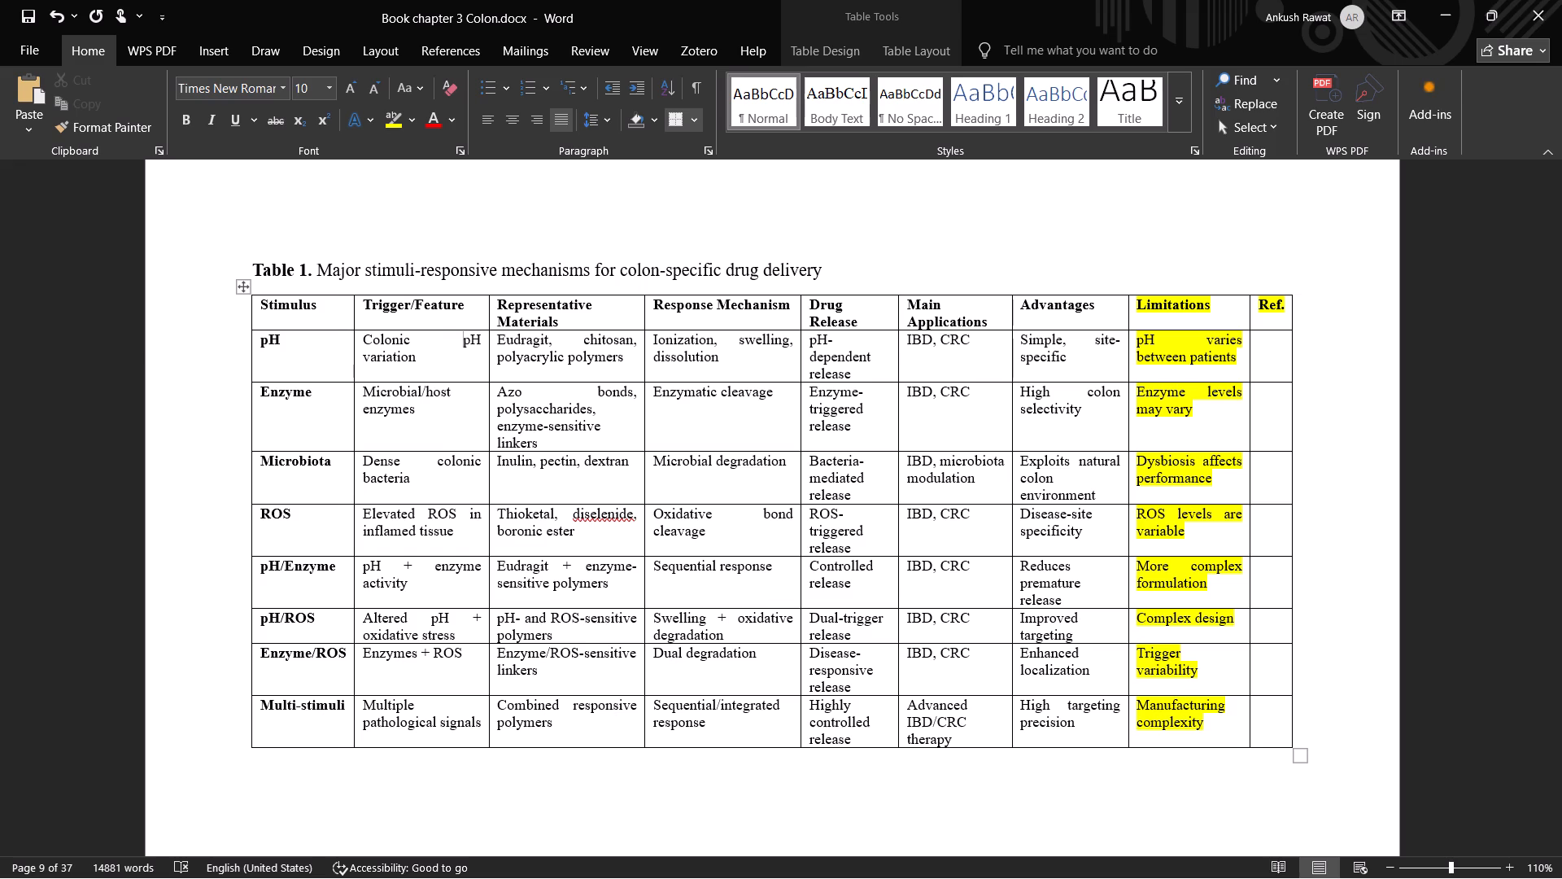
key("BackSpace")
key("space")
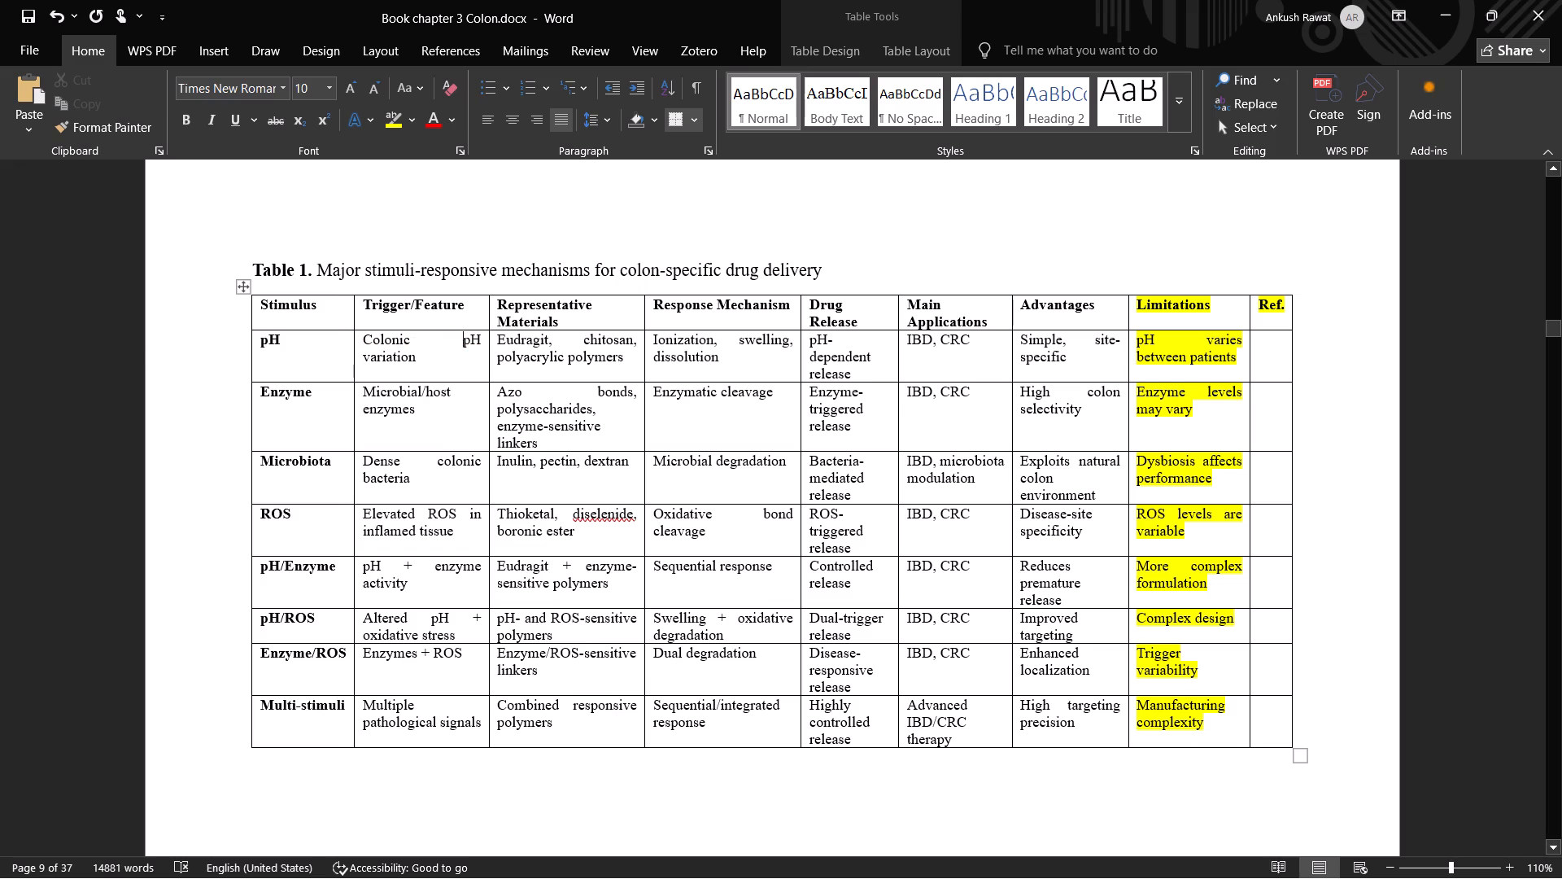
Add a full stop after "Colonic pH variation" in the pH row of Table 1.
left_click(416, 367)
key("period")
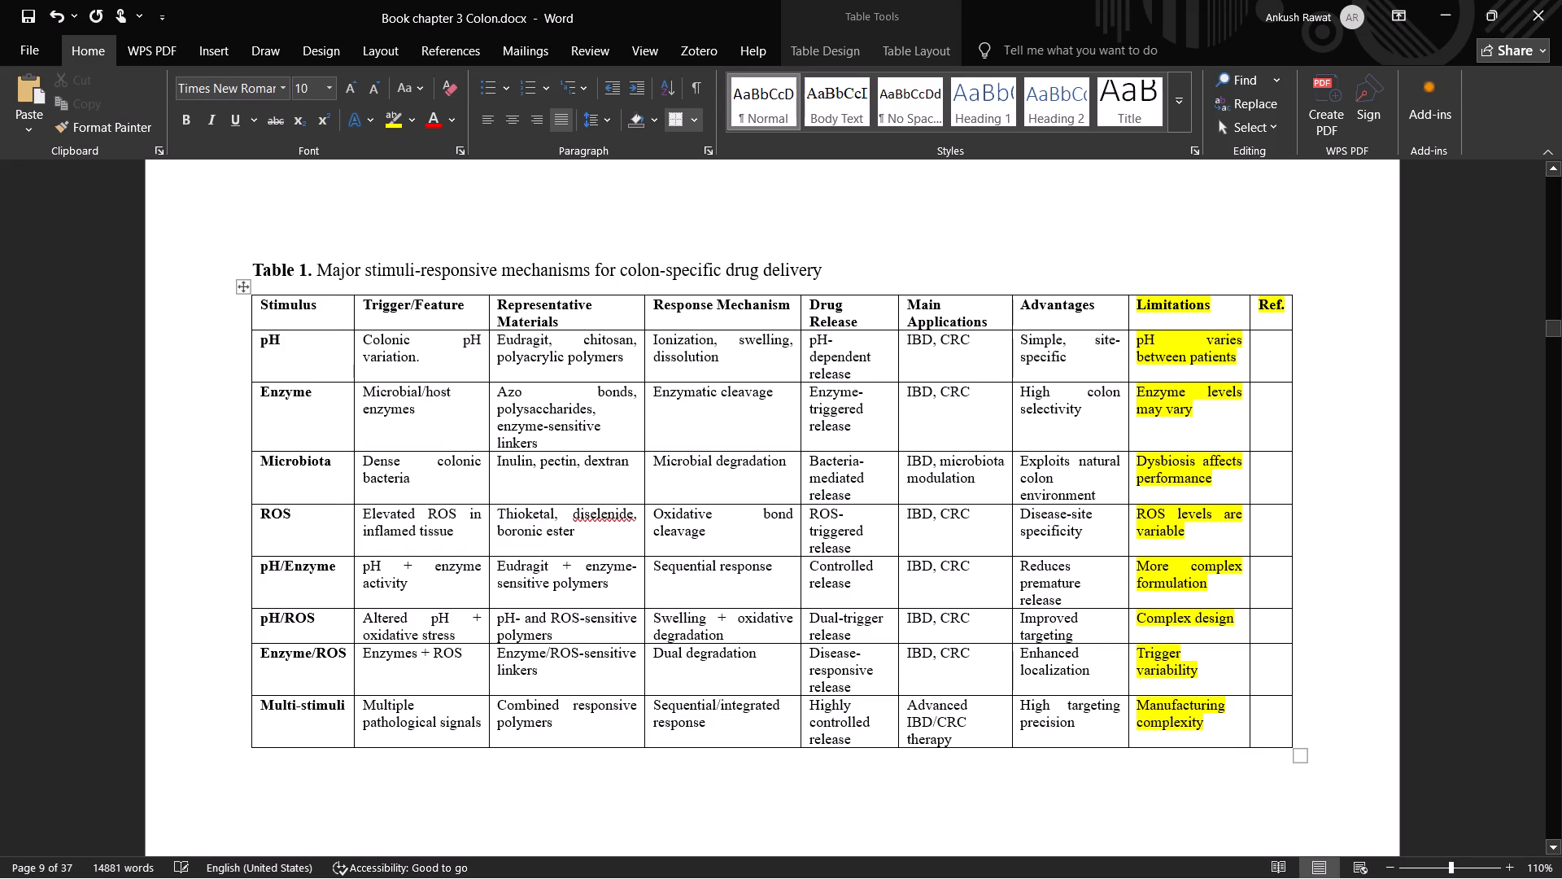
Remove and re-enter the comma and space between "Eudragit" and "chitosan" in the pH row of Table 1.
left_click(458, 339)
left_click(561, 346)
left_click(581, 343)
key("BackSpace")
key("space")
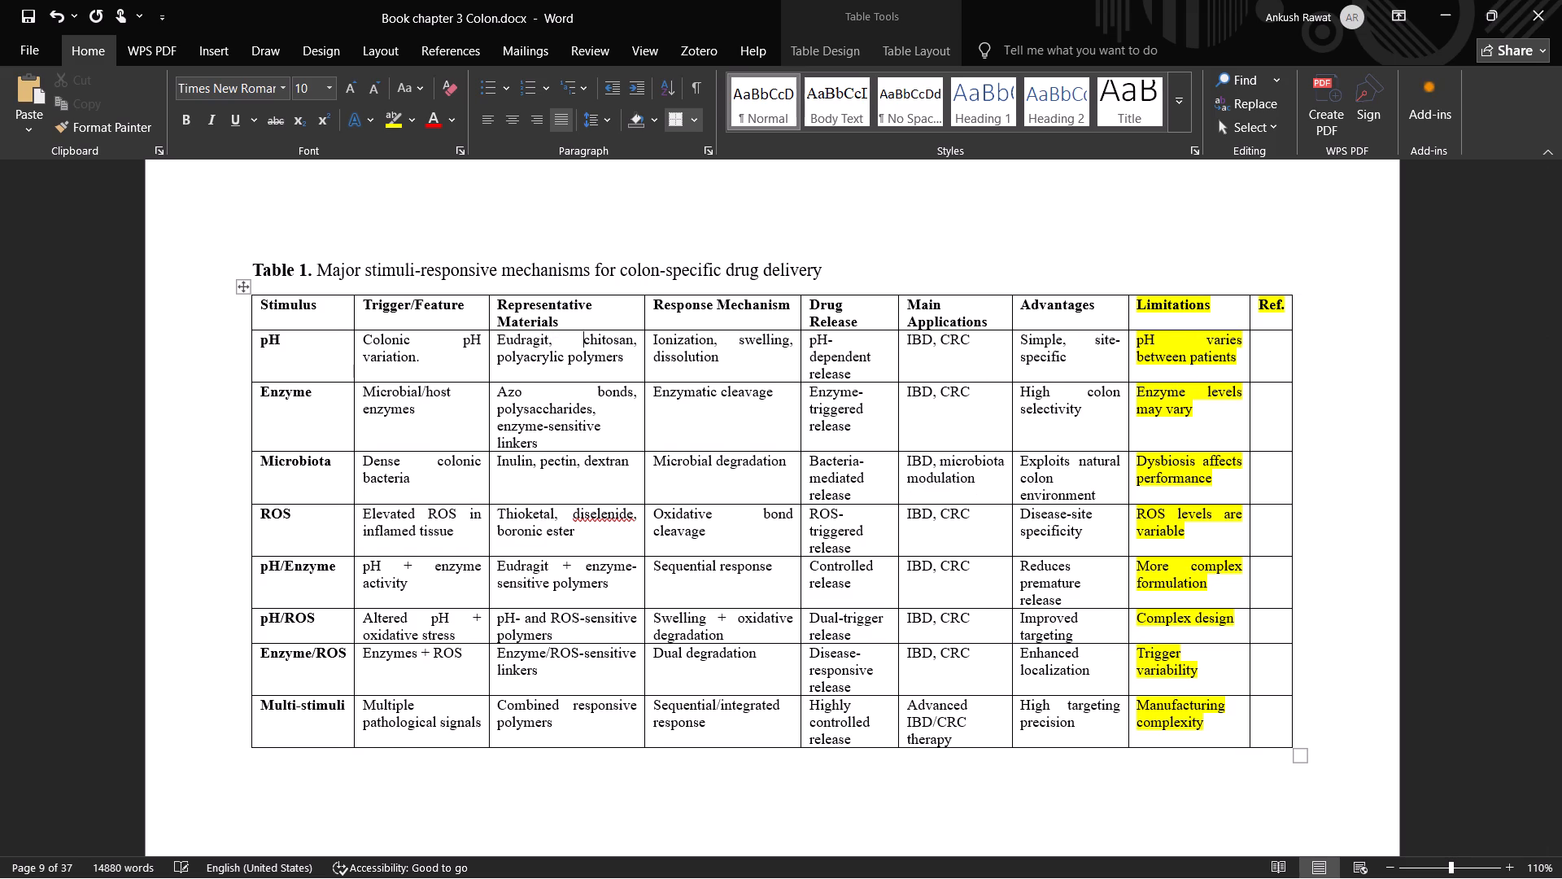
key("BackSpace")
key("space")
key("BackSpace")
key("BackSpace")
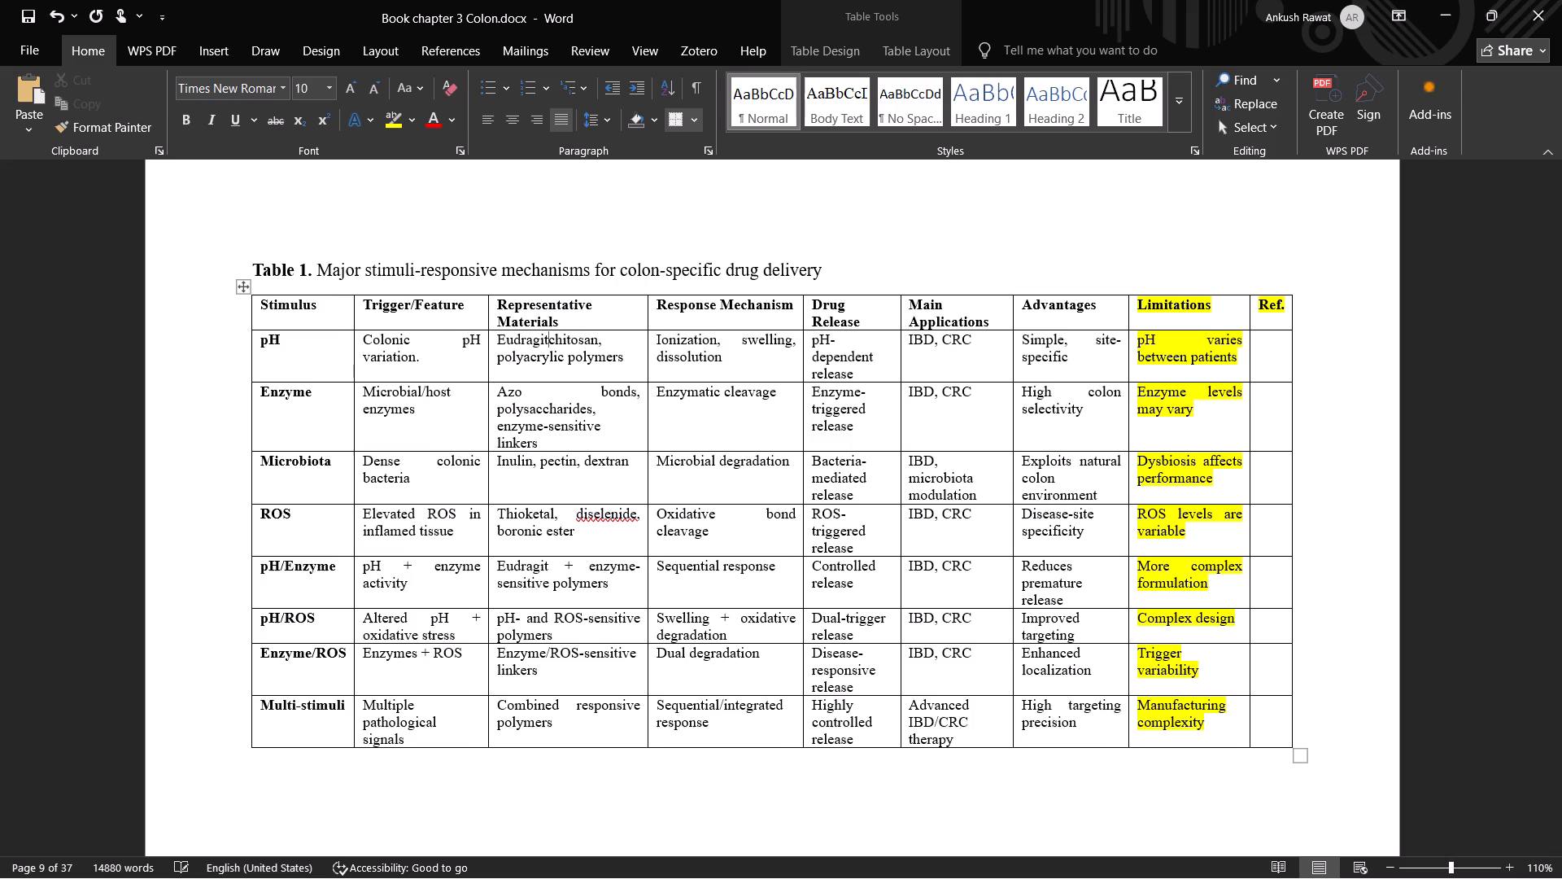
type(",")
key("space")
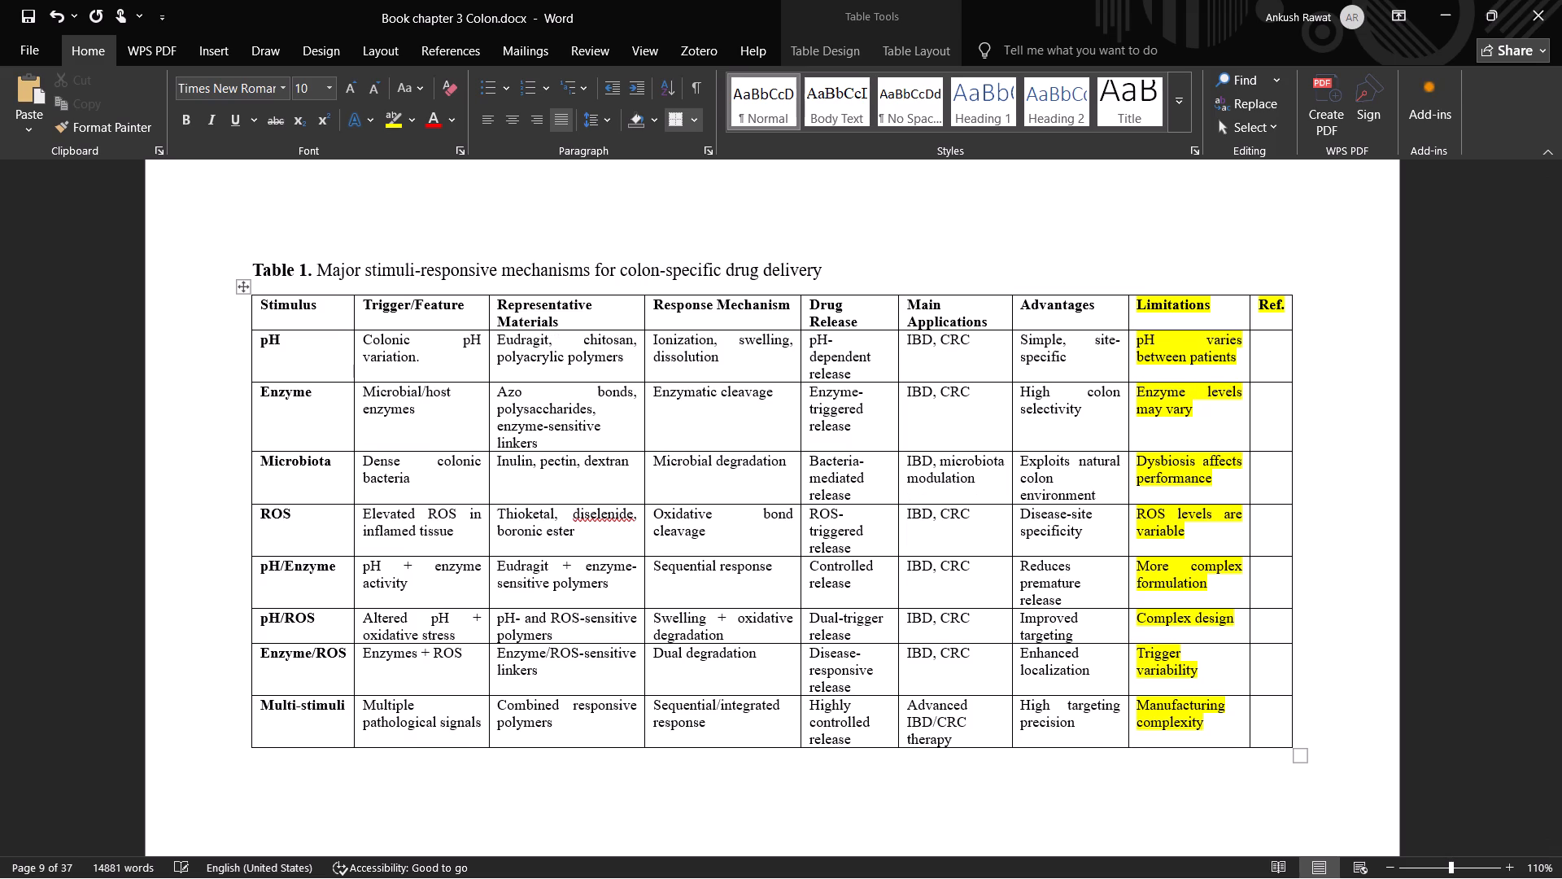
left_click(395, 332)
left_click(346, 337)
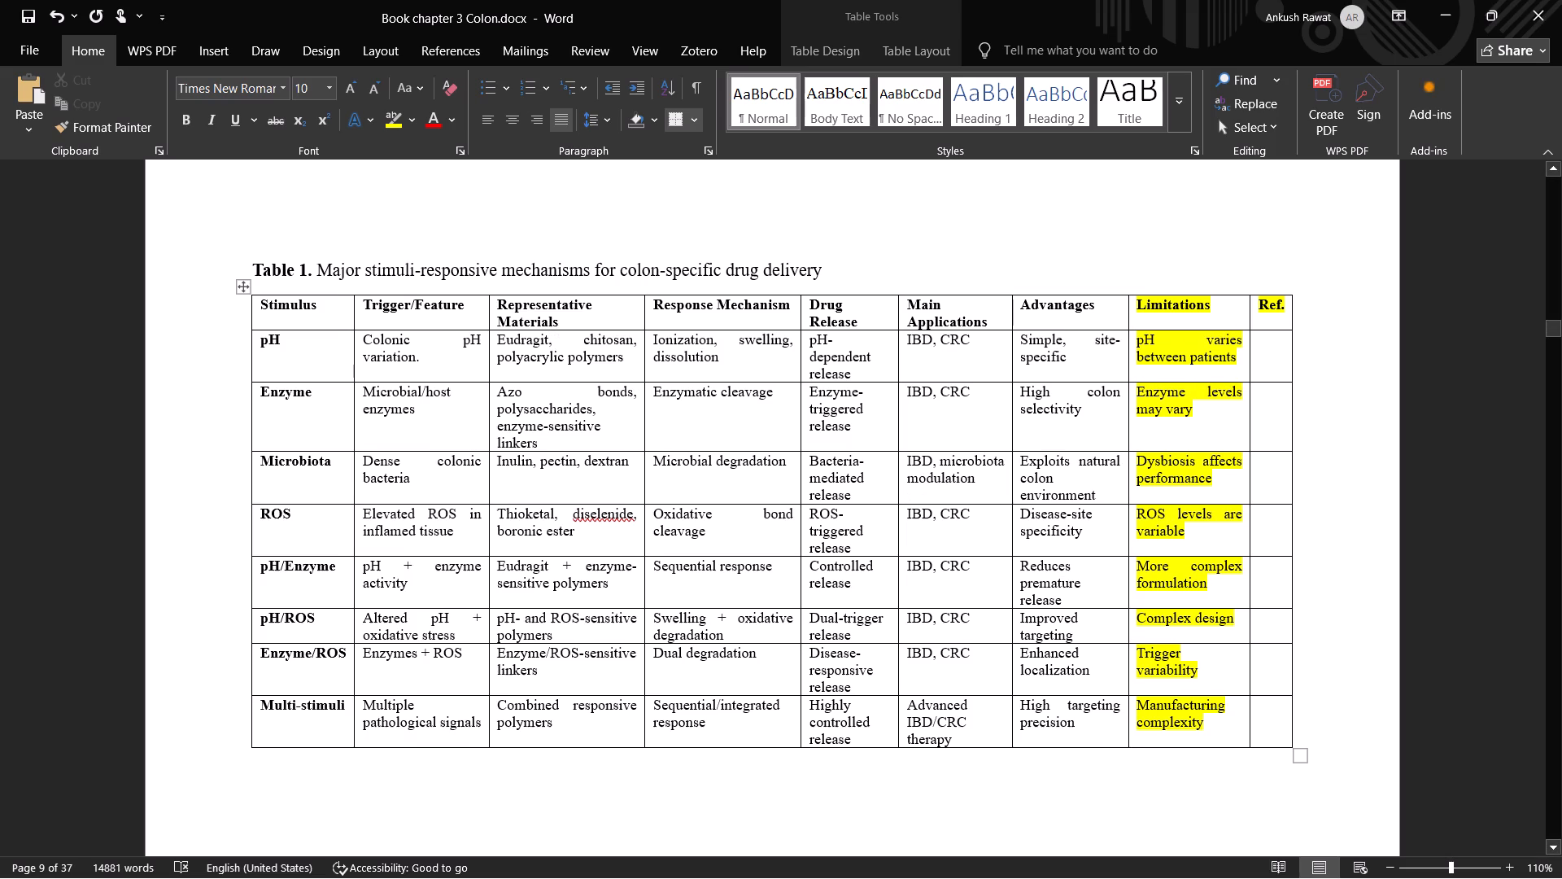
Align the text of the whole of Table 1 to the top left of its cells, undoing and reapplying the alignment to compare.
left_click(239, 286)
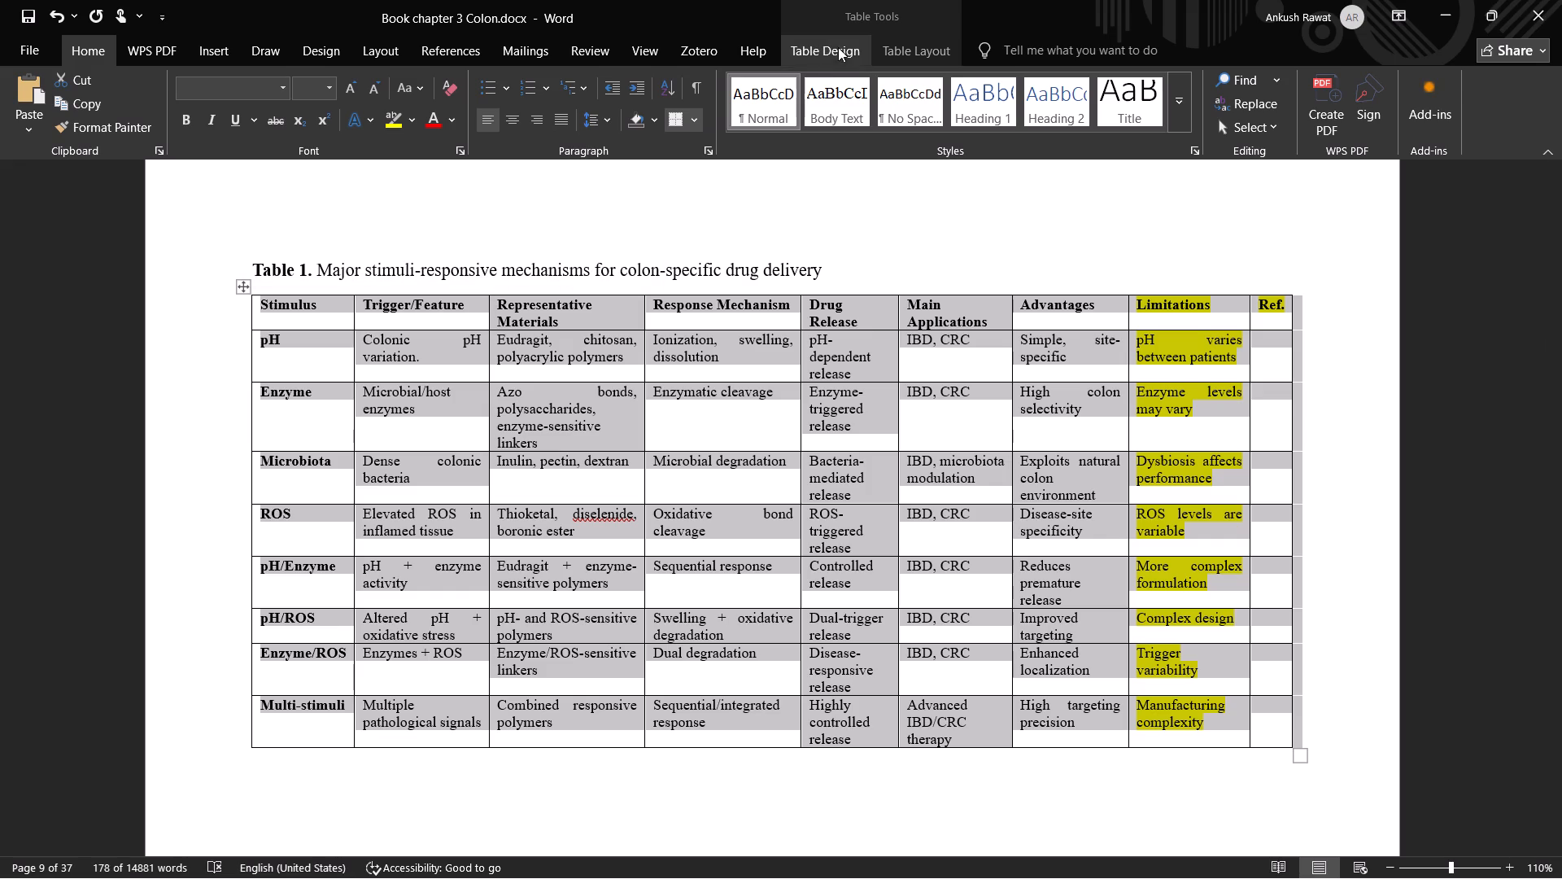
left_click(815, 56)
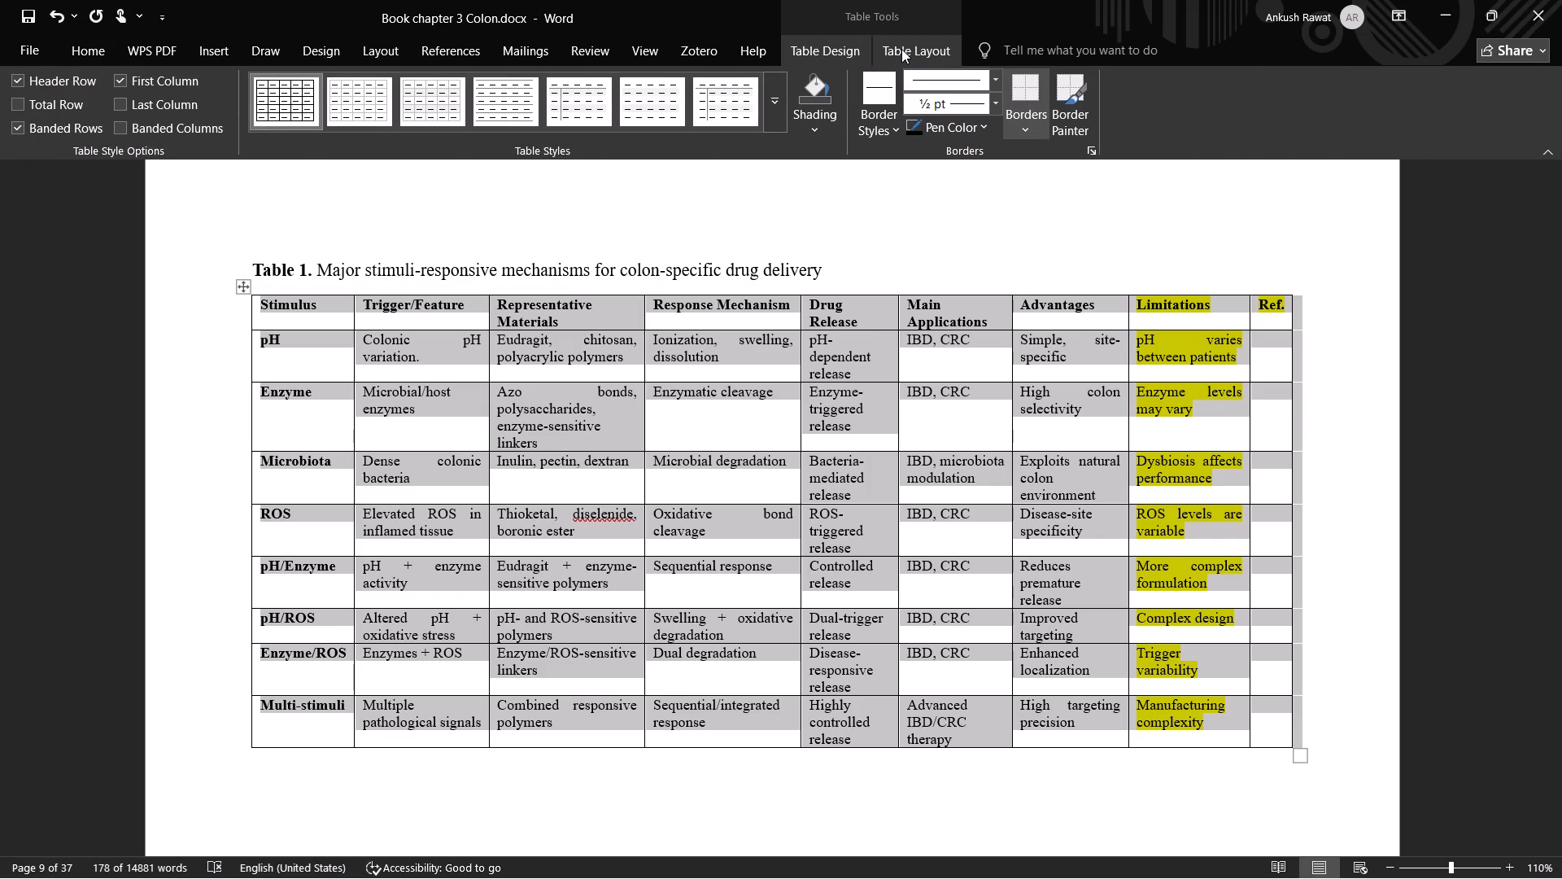
left_click(901, 49)
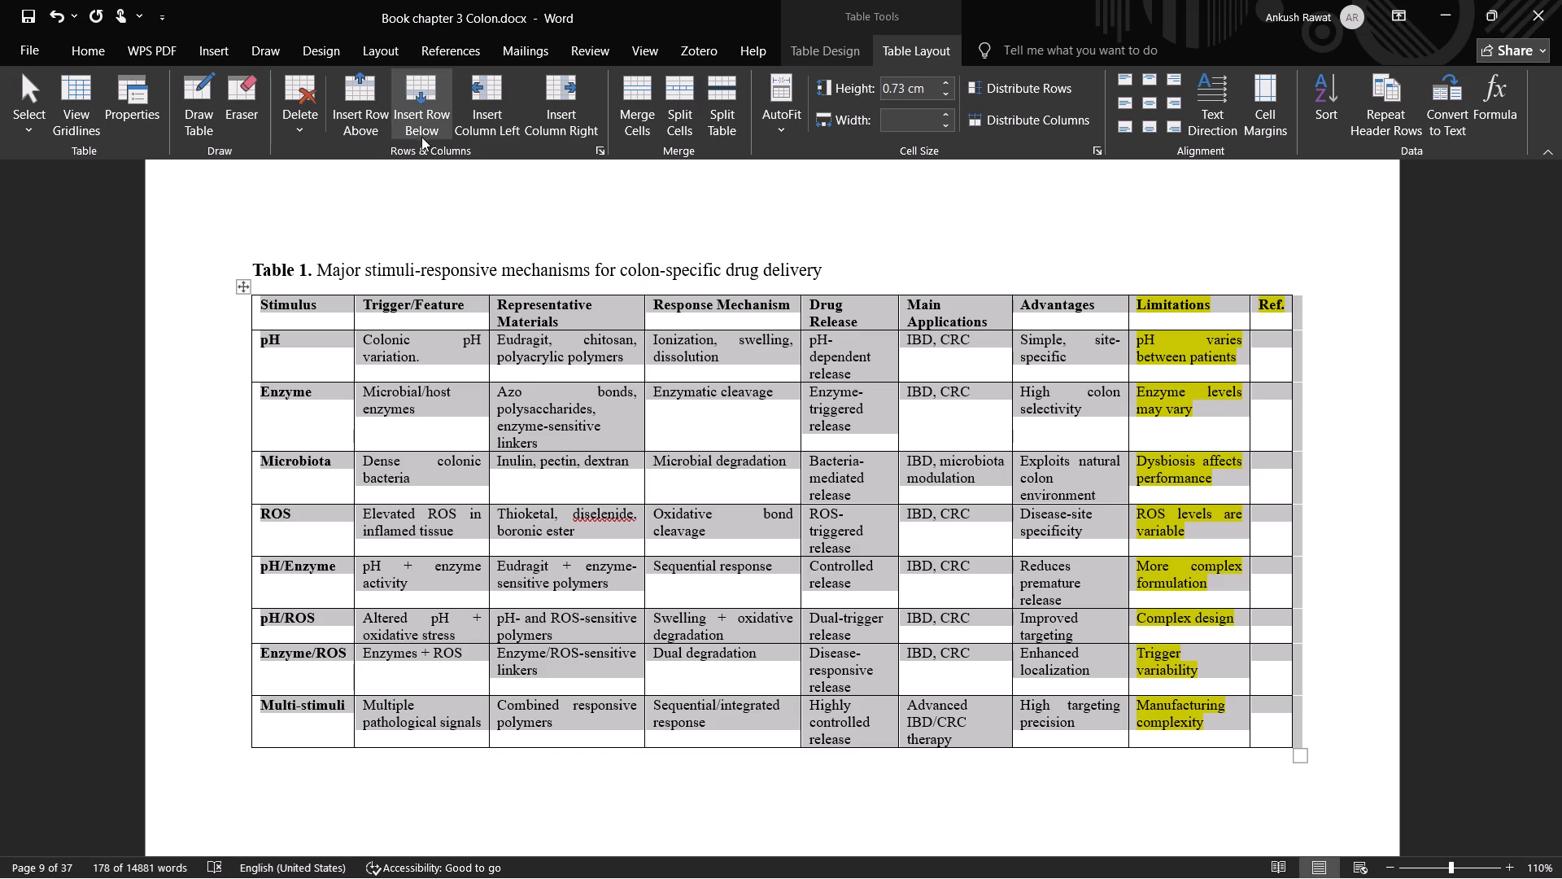
left_click(1121, 77)
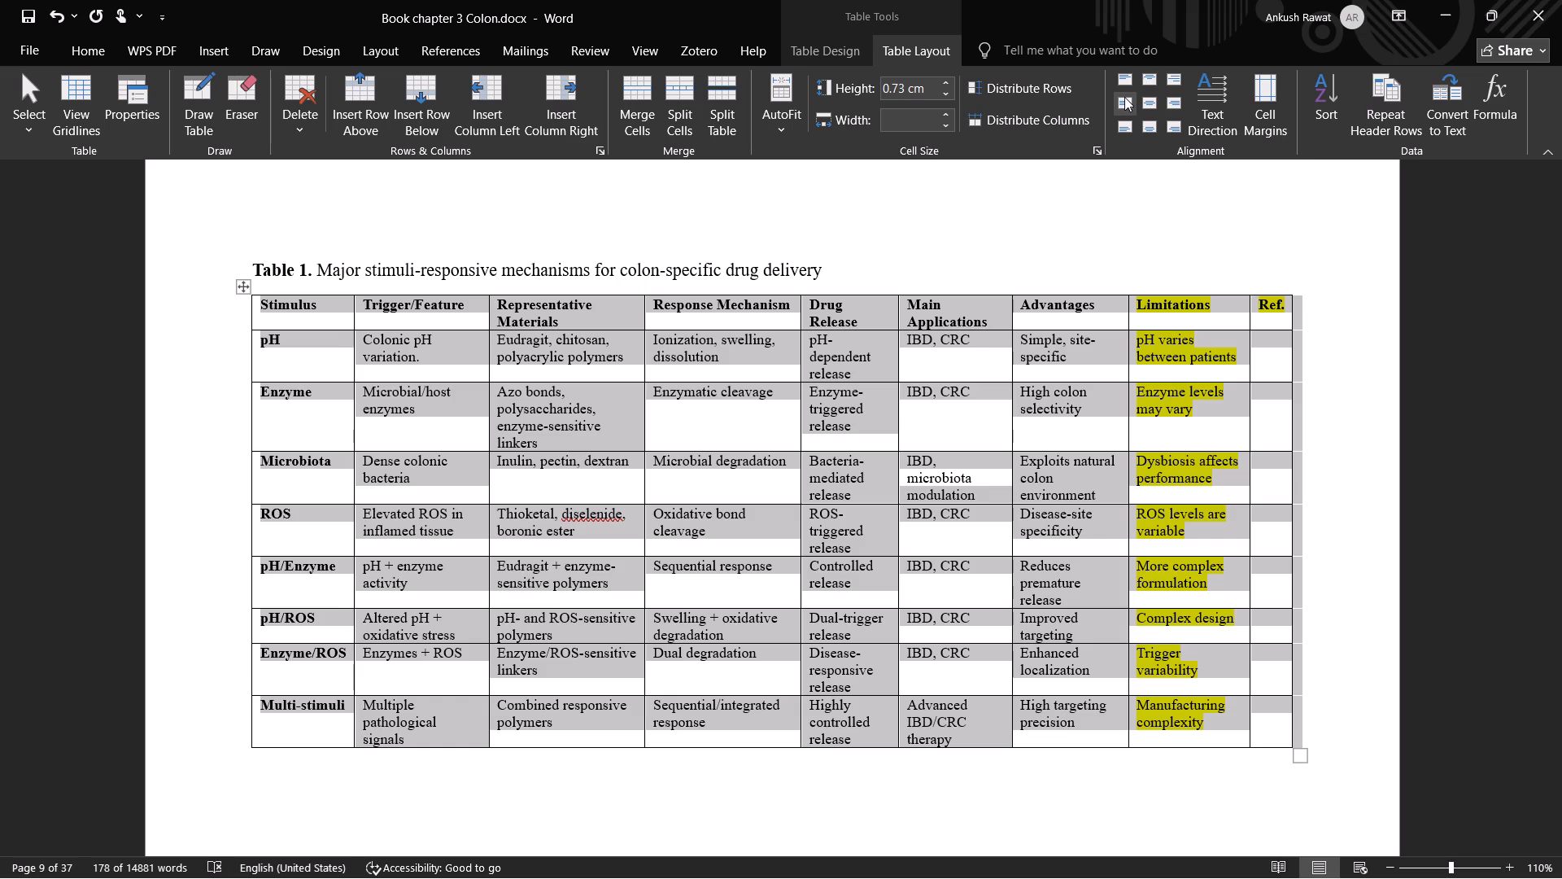
key("ctrl+z")
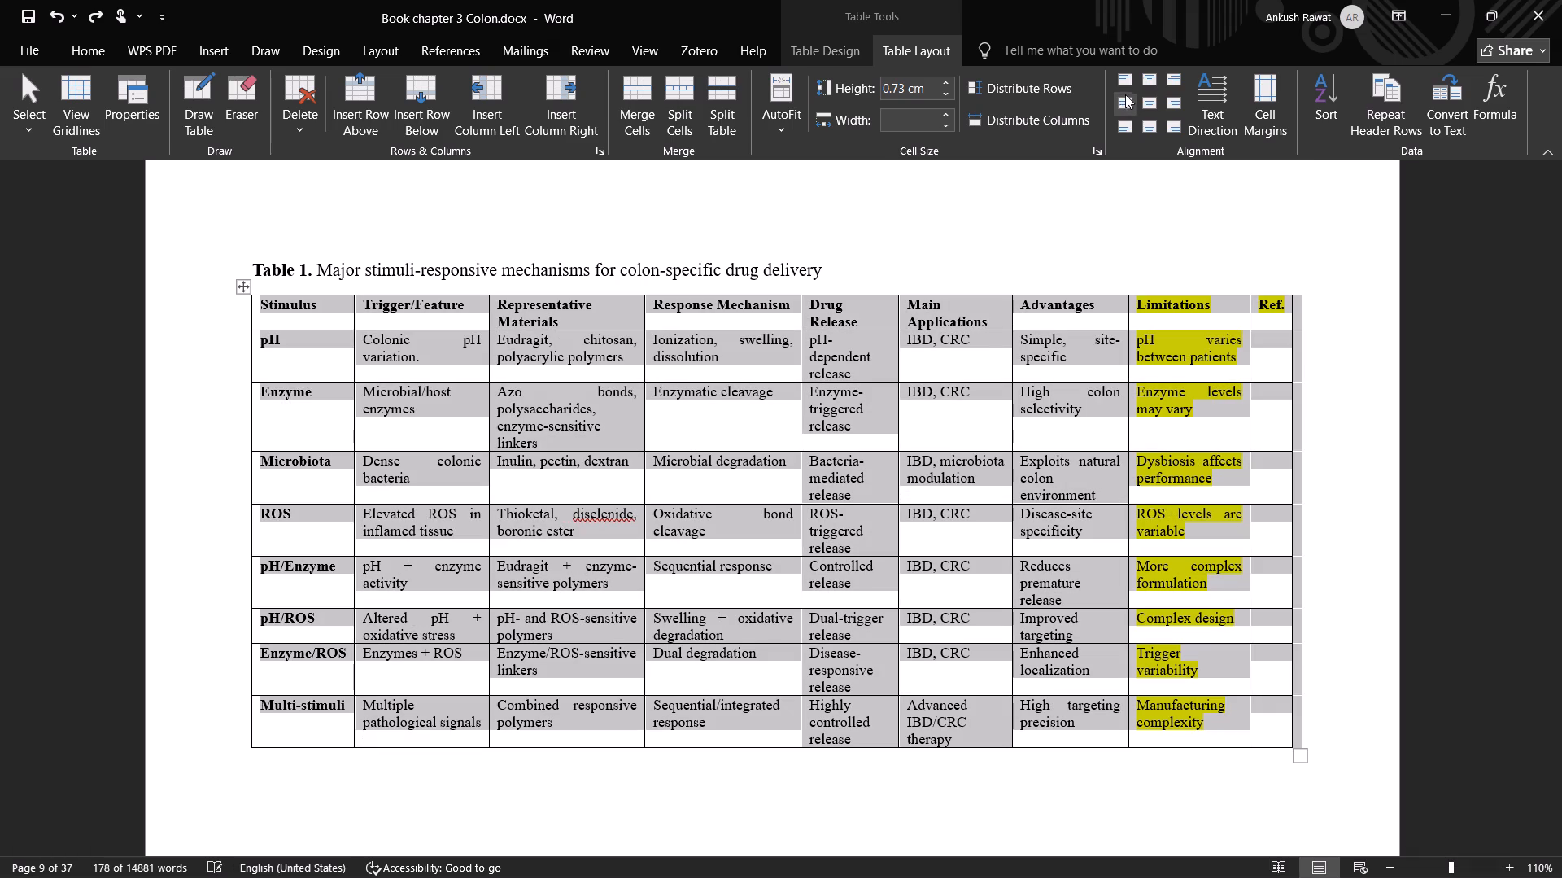
left_click(1126, 88)
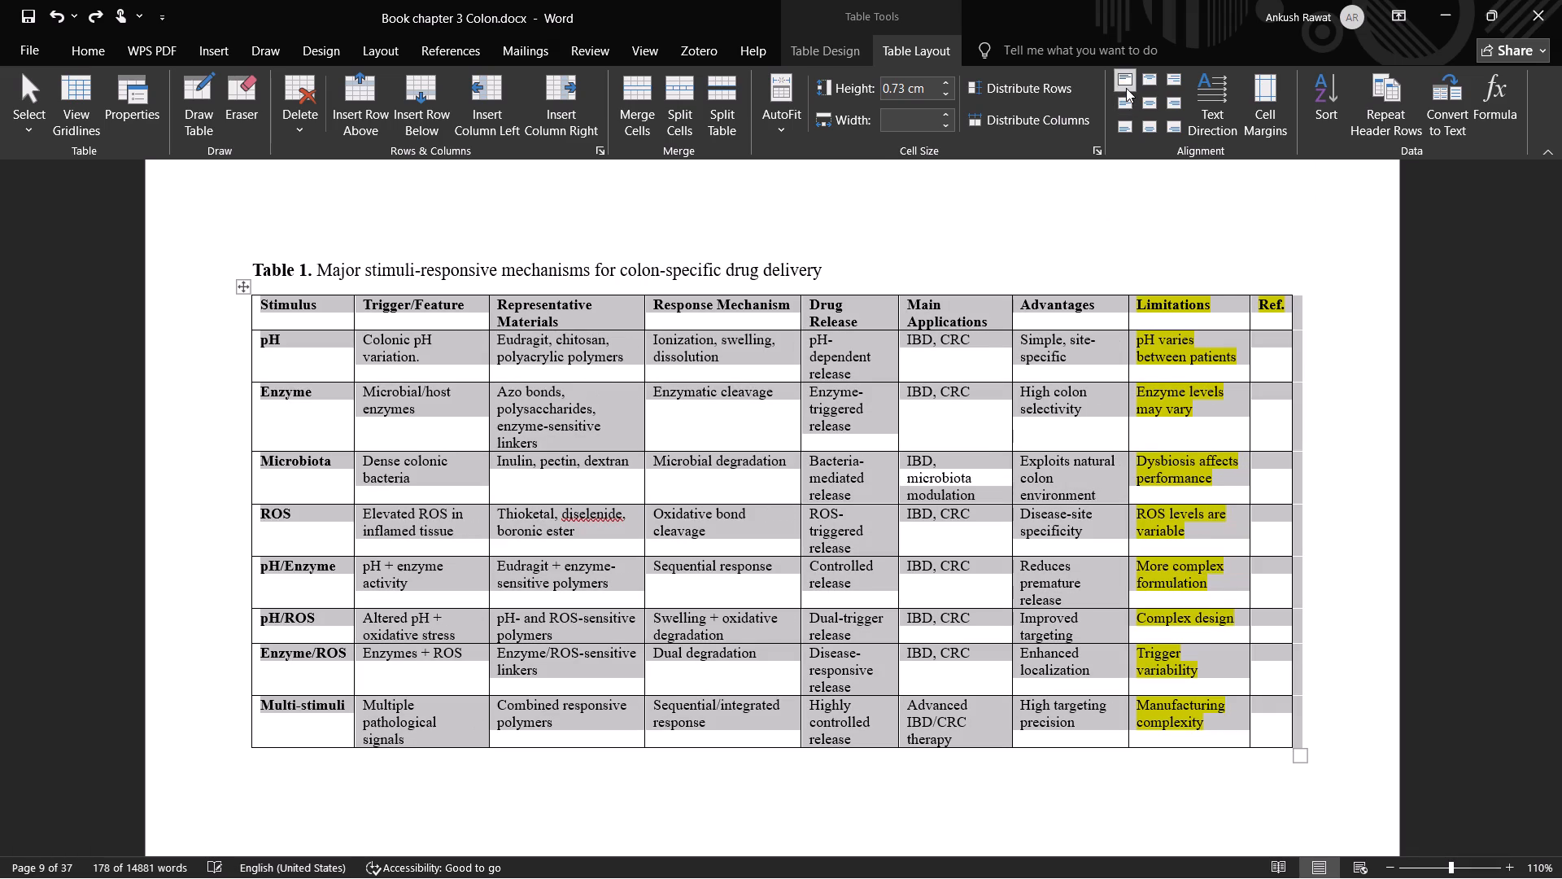
key("ctrl+z")
left_click(1126, 88)
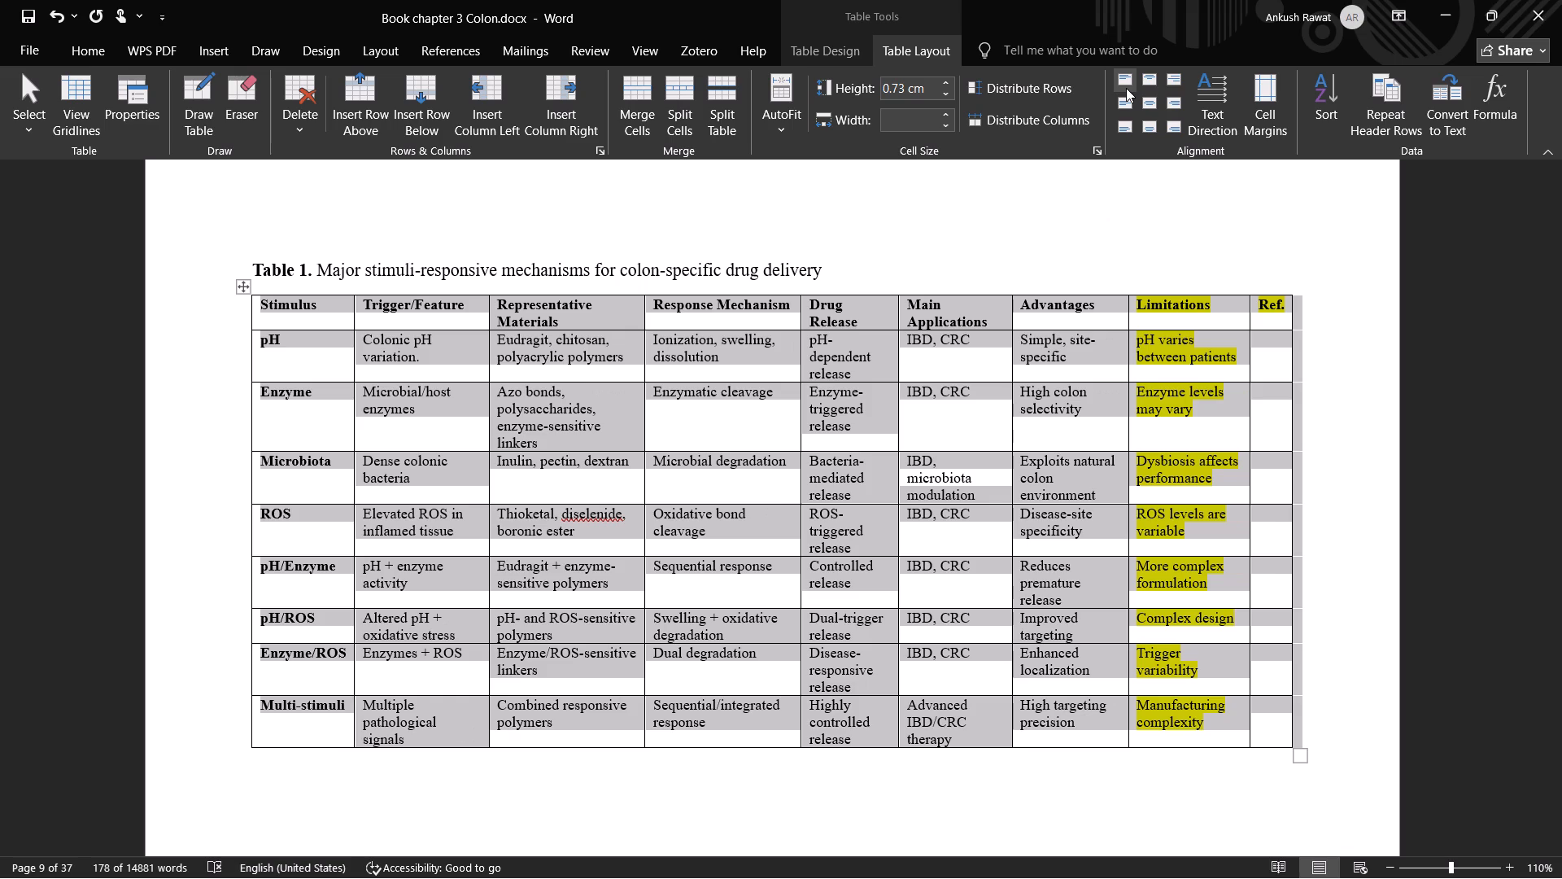
key("ctrl+z")
left_click(1126, 88)
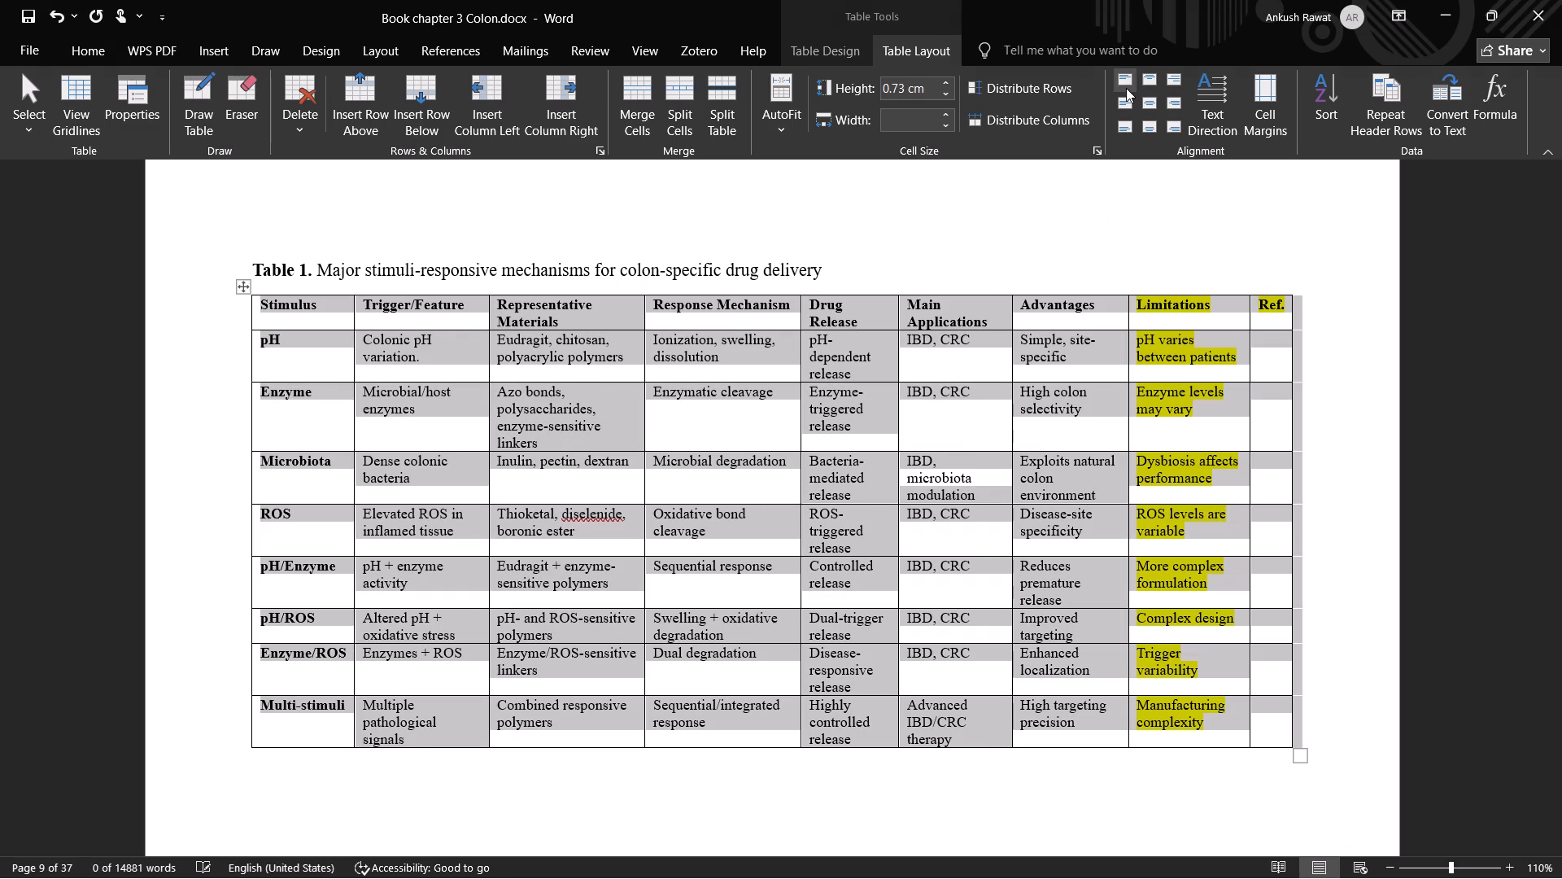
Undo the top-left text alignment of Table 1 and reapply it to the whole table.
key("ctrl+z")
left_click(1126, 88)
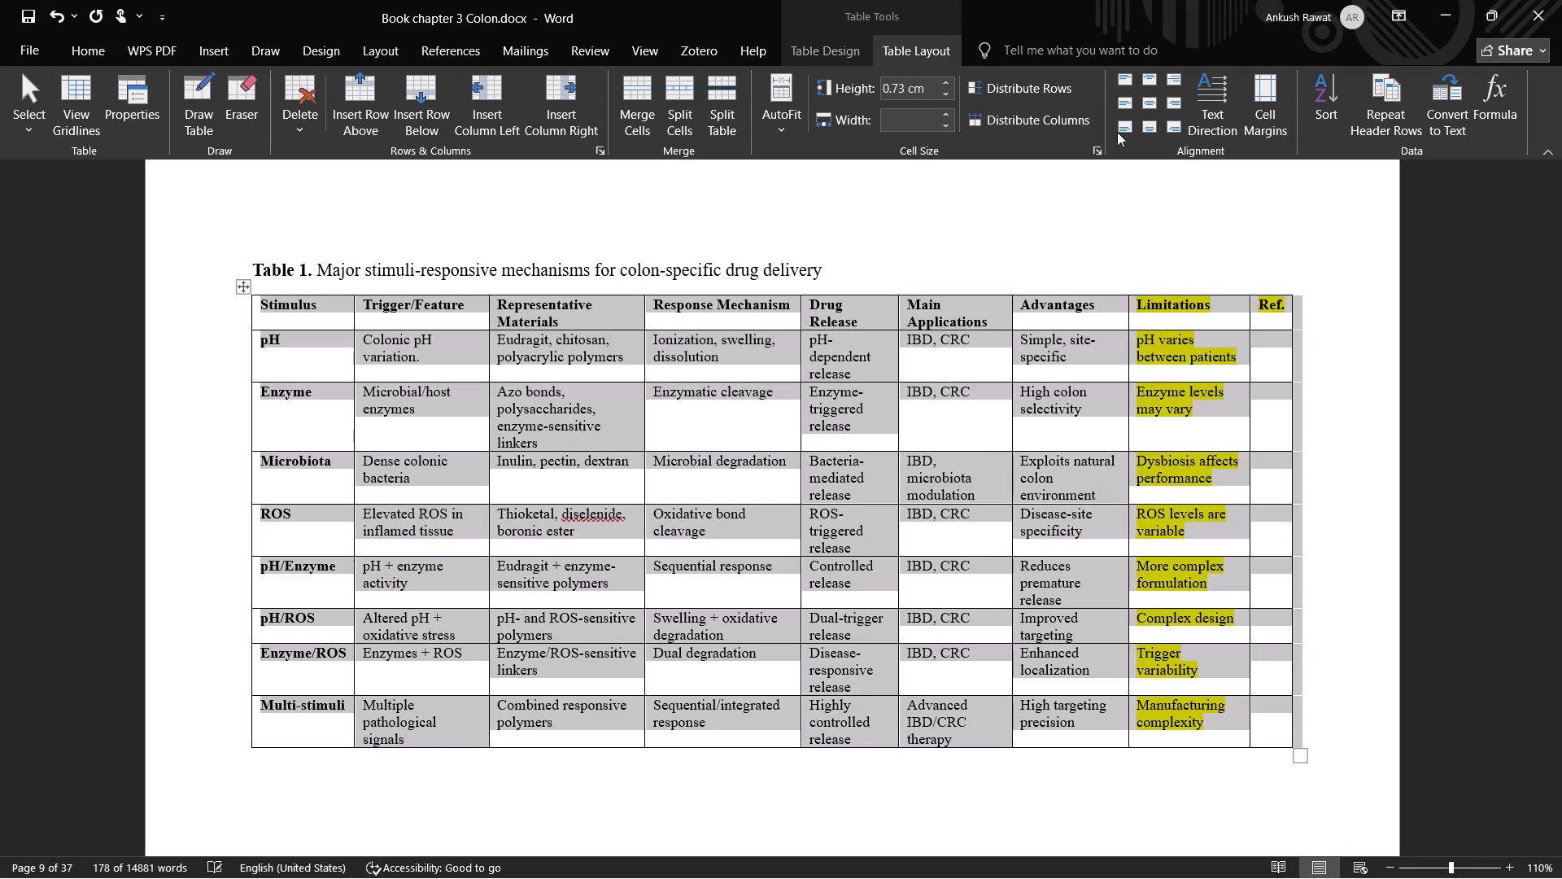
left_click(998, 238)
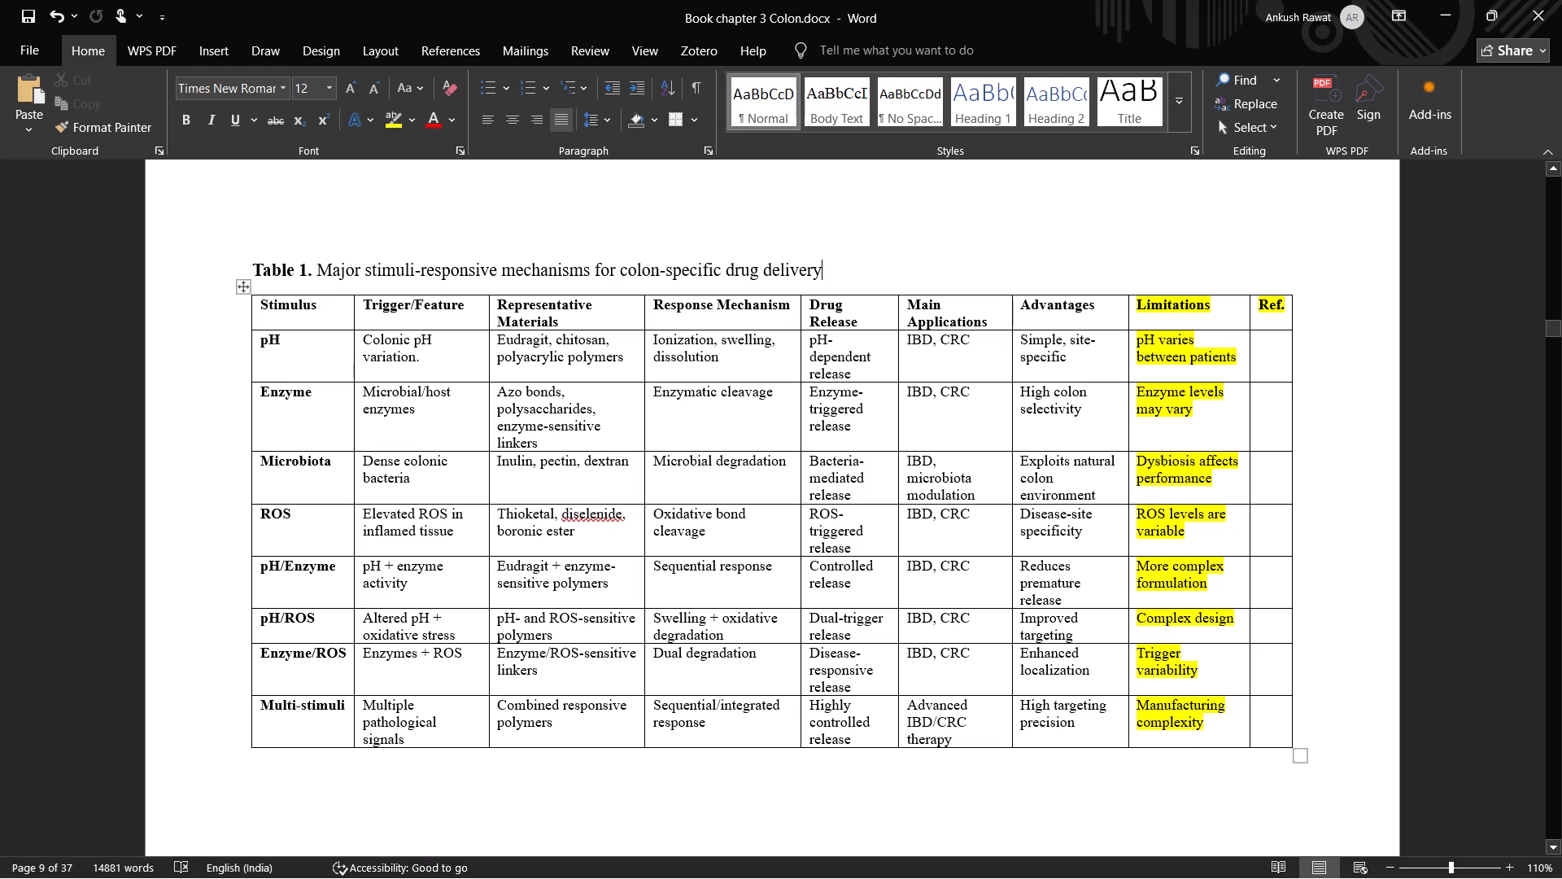
Insert a space before citations (48) and (49) in the first paragraph of section 4, pH responsive nanoplatforms.
scroll(620, 521, "down", 3)
scroll(620, 521, "up", 2)
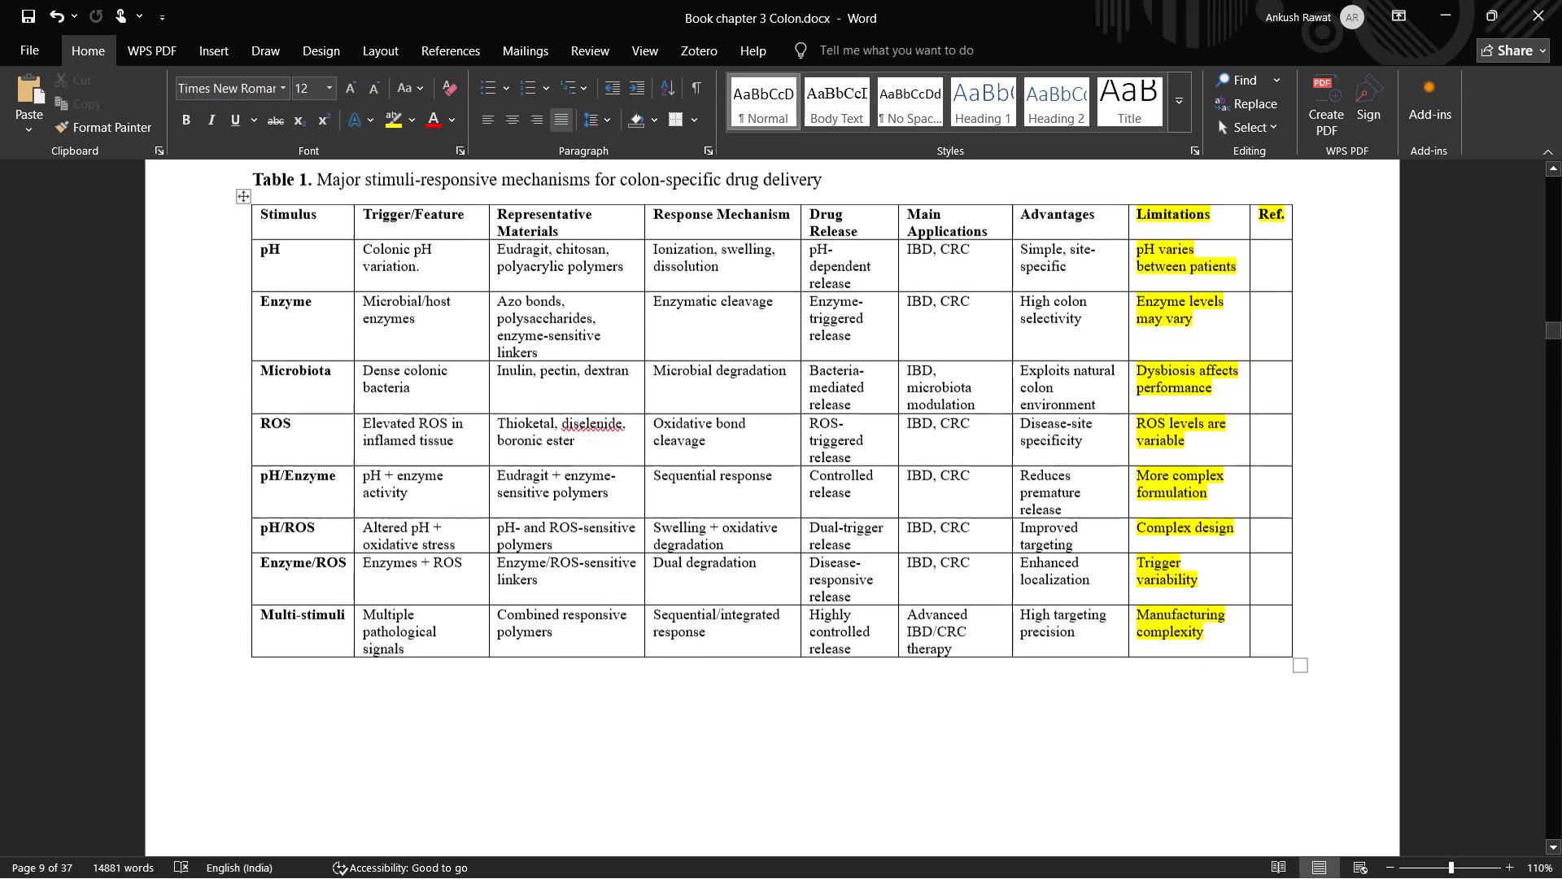
scroll(620, 521, "down", 6)
scroll(620, 552, "up", 2)
scroll(620, 552, "down", 3)
scroll(620, 552, "up", 1)
scroll(620, 552, "down", 4)
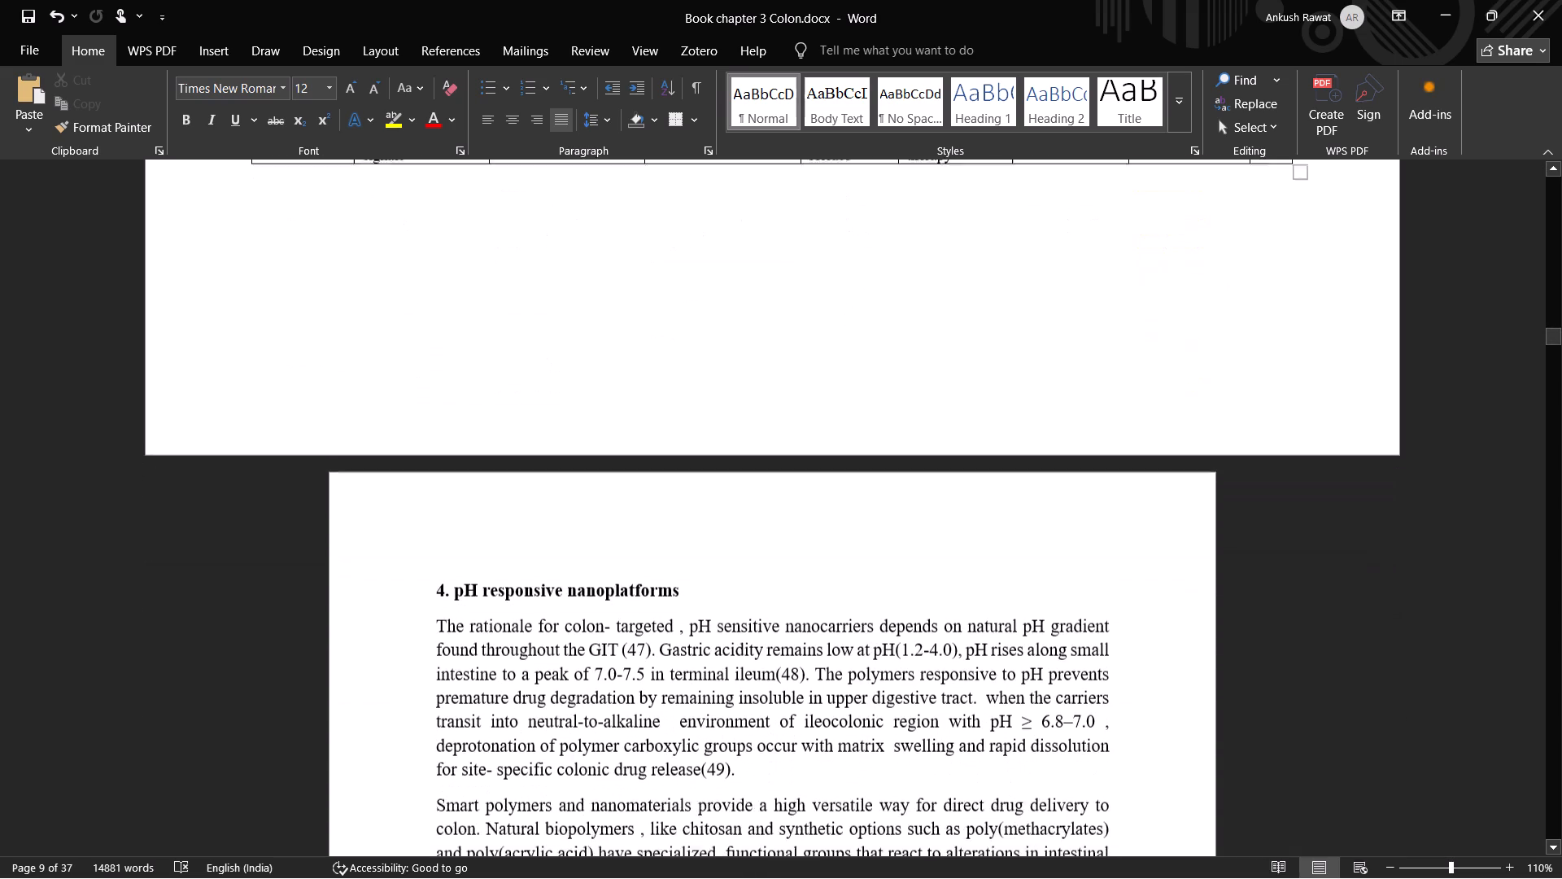
scroll(625, 540, "down", 1)
scroll(700, 547, "down", 4)
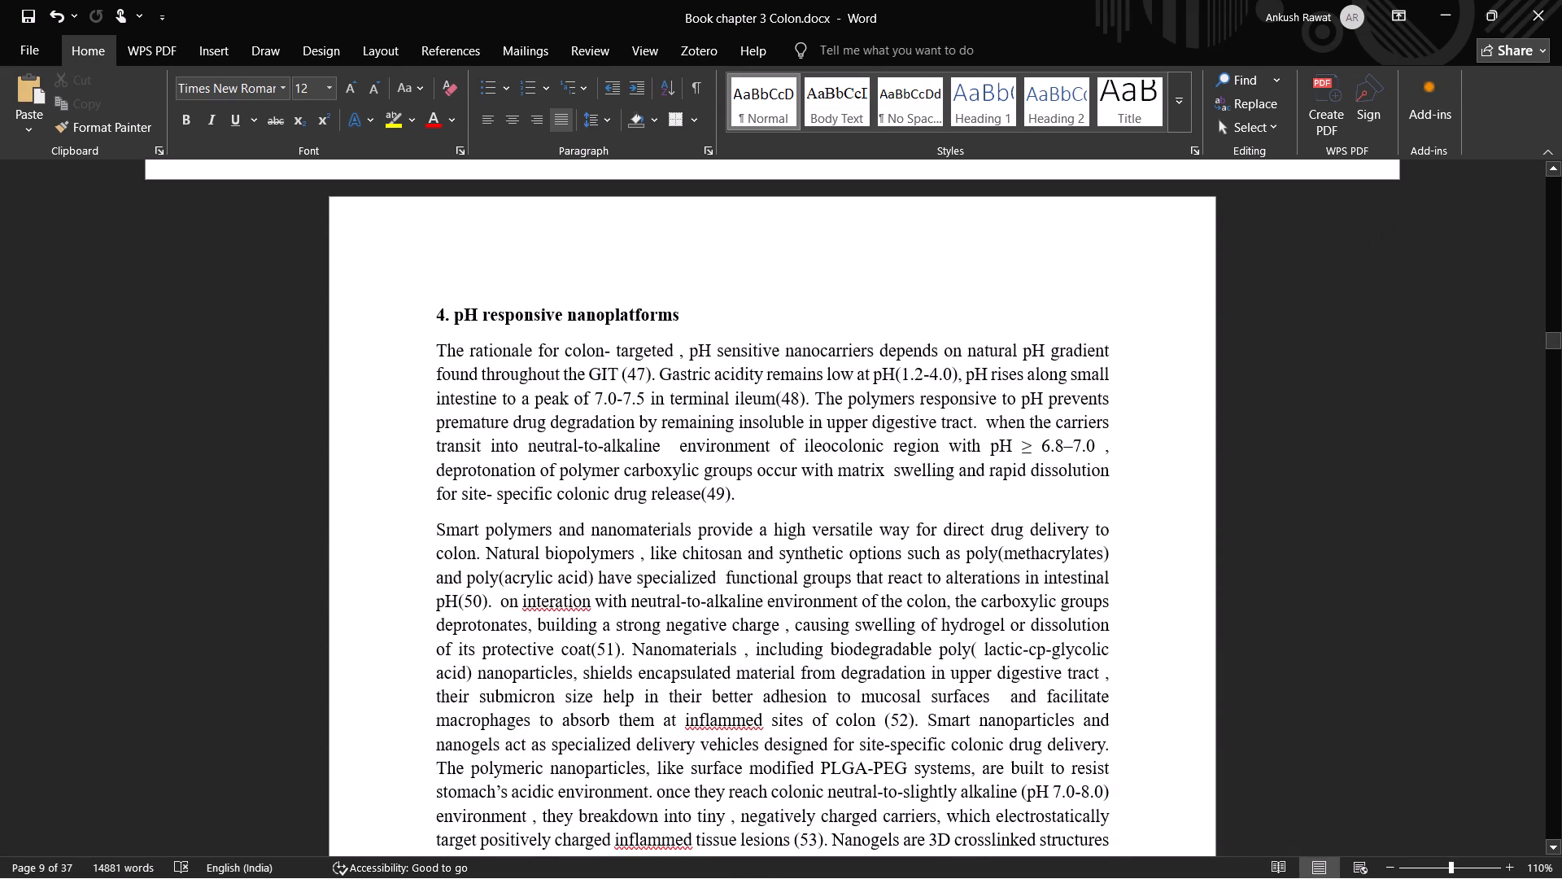
left_click(700, 496)
left_click(774, 405)
key("space")
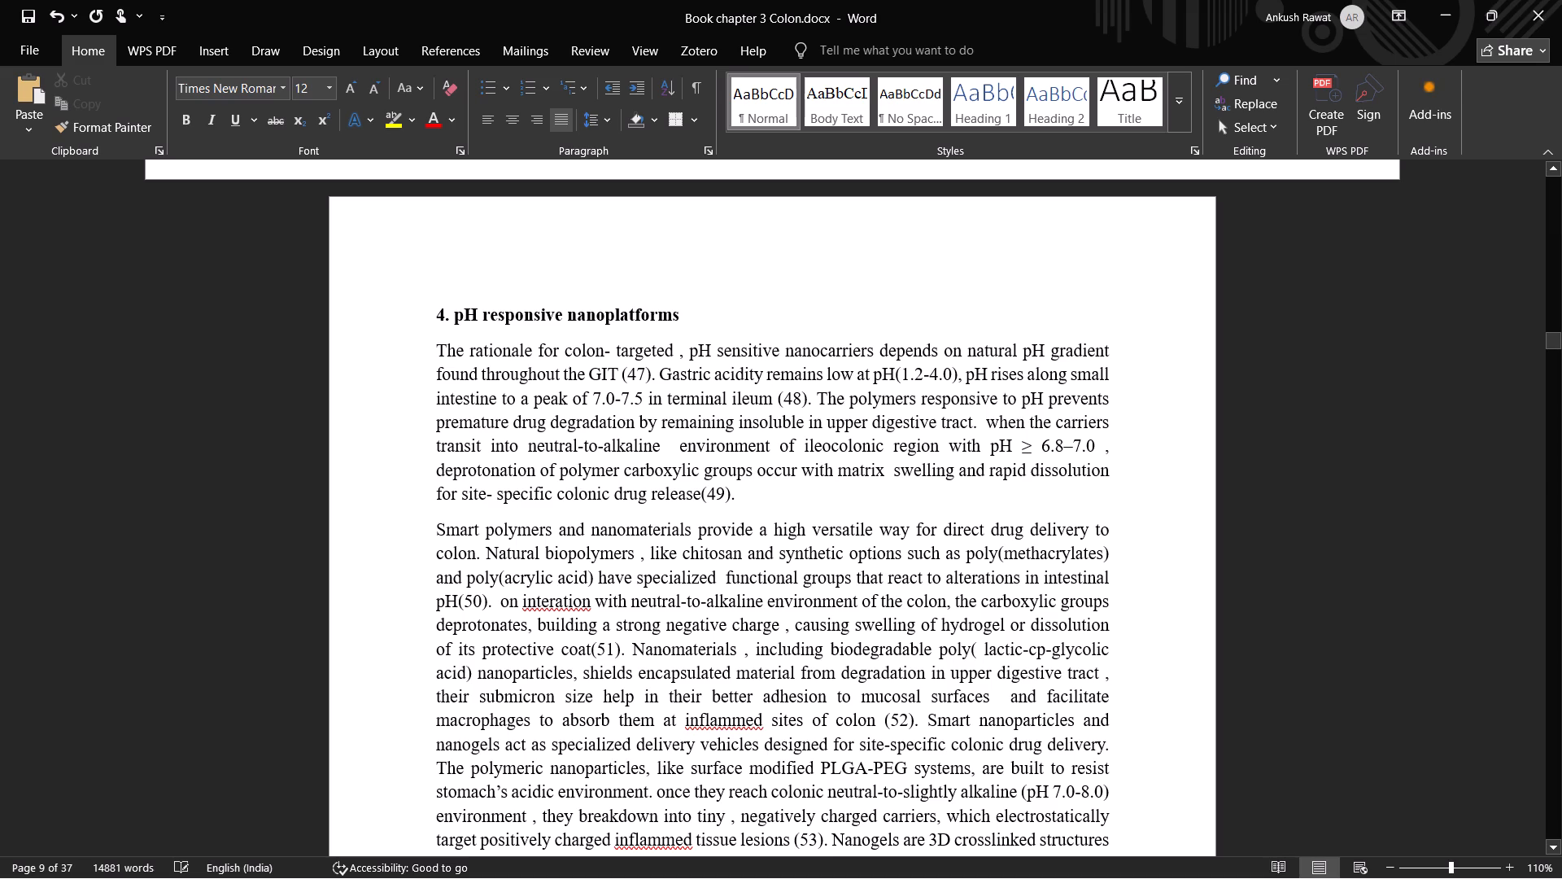
left_click(703, 491)
key("space")
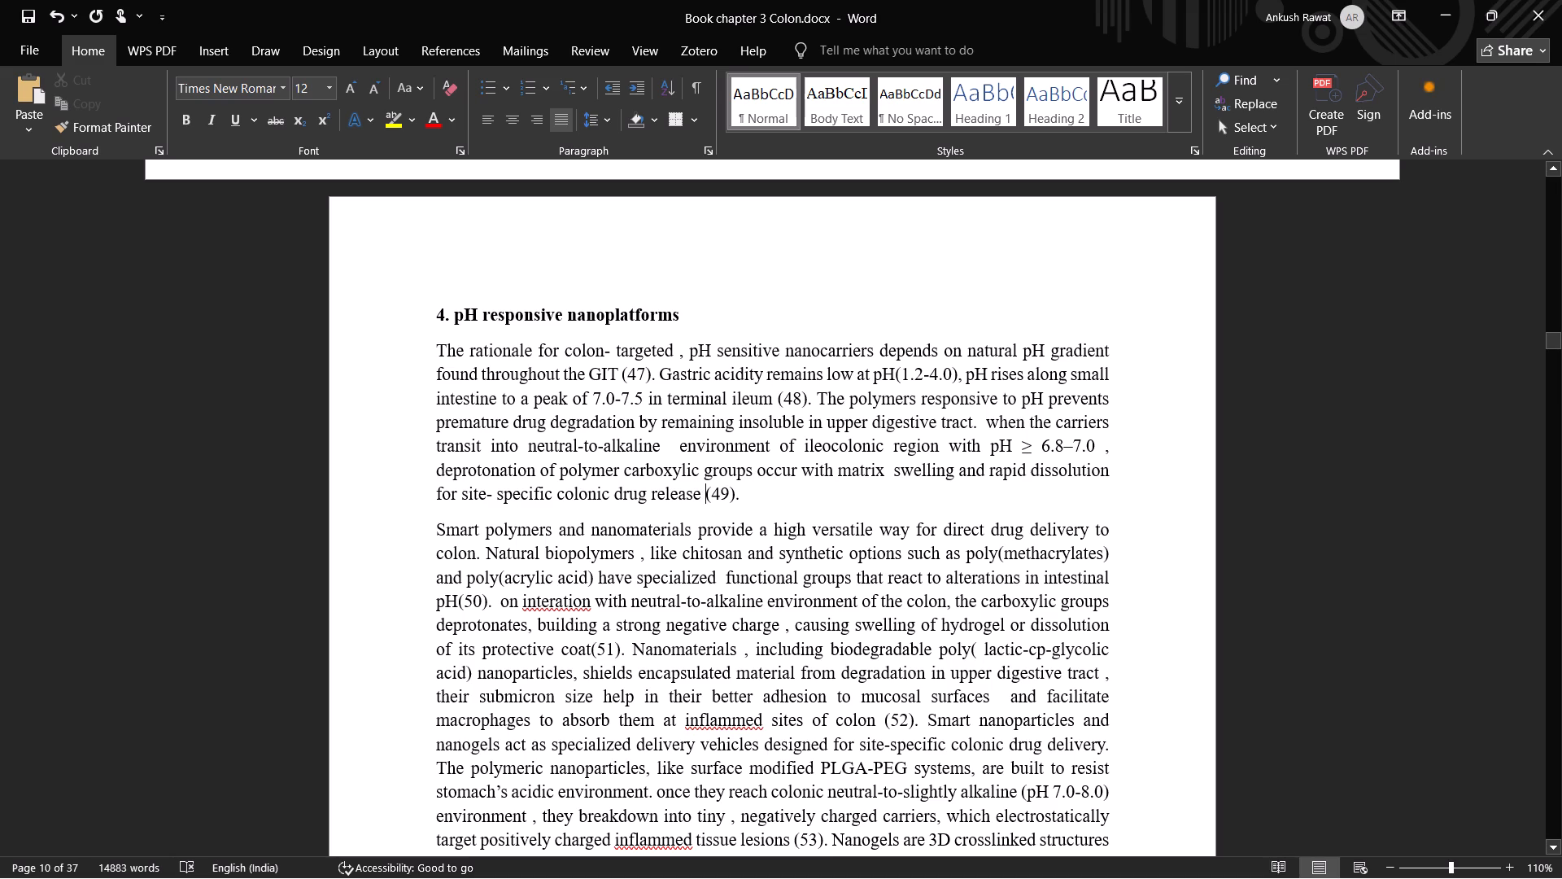
Reduce the gap between "neutral-to-alkaline" and "environment" to a single space and check the spacing around "environment".
left_click(679, 446)
key("BackSpace")
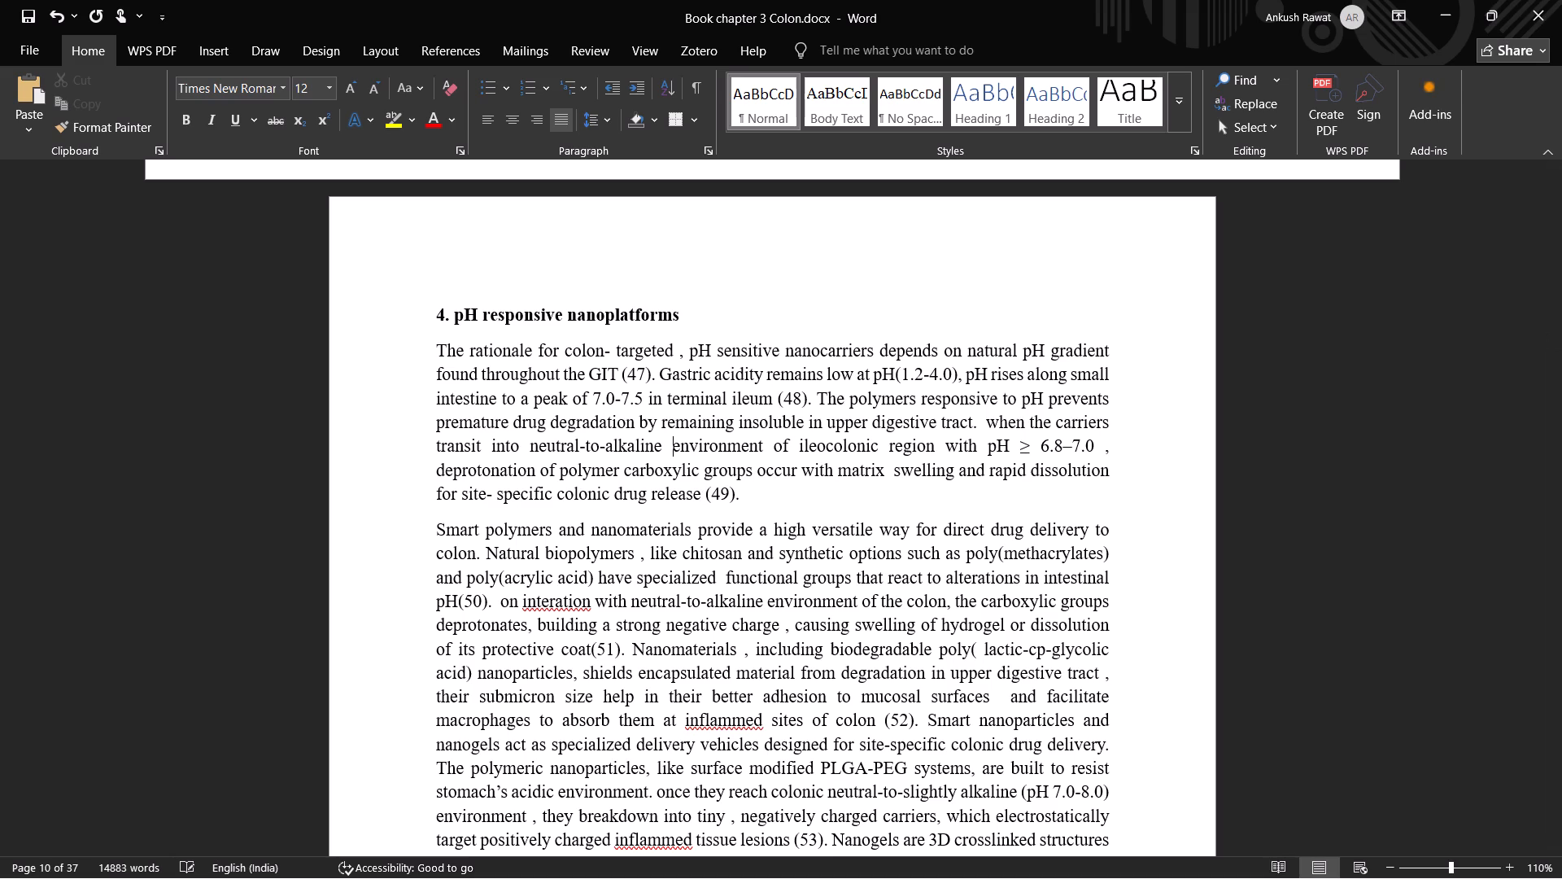
key("BackSpace")
key("space")
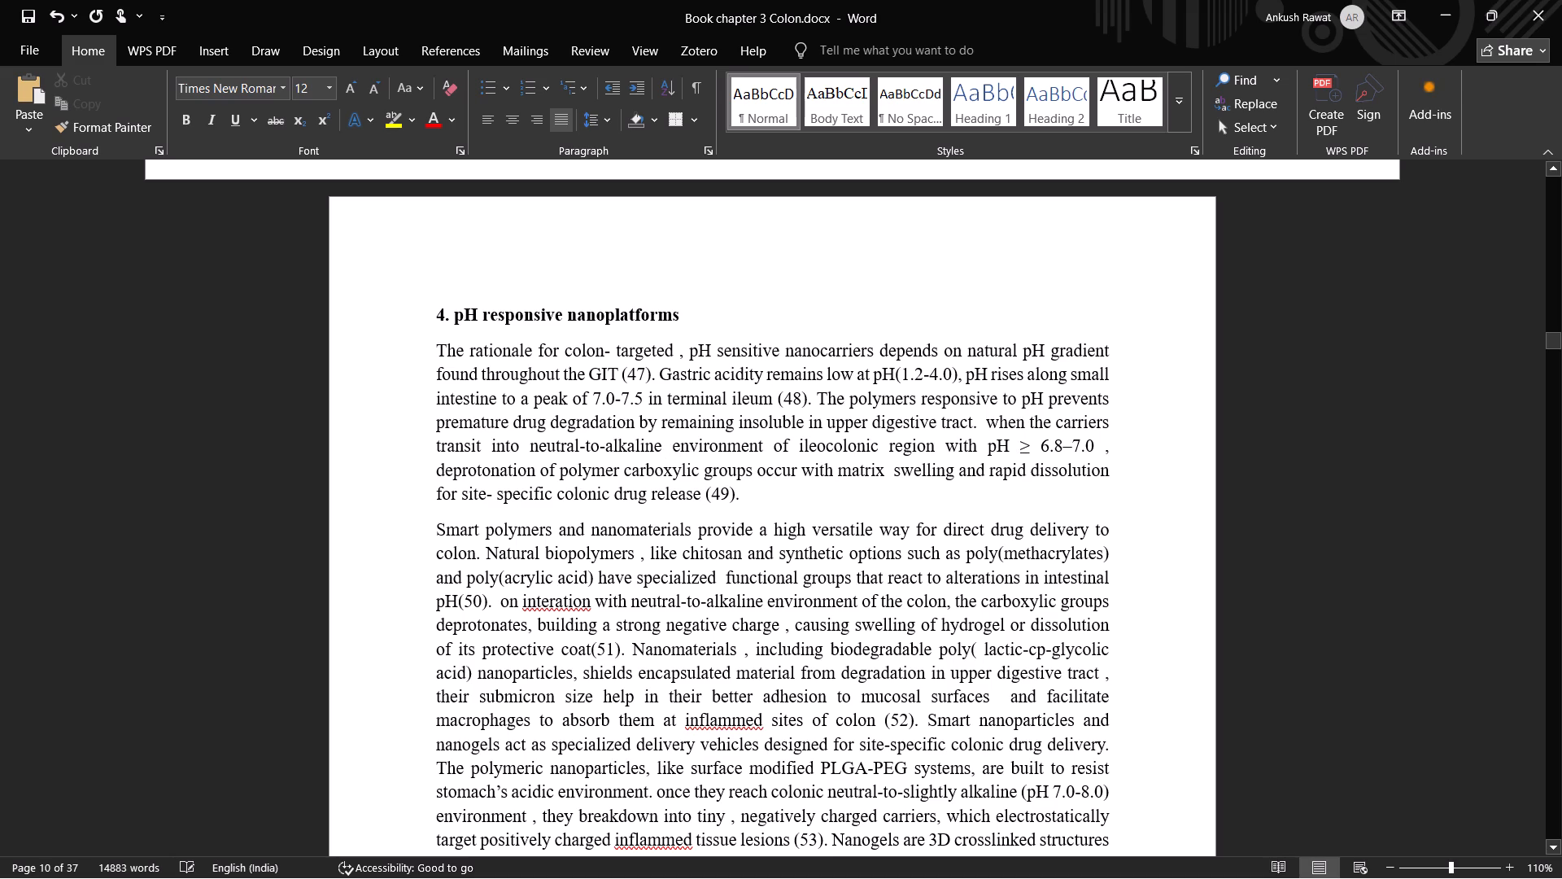
left_click(774, 449)
left_click(671, 450)
key("Left")
left_click(771, 448)
key("Right")
key("Left")
key("Left")
Insert a space before citations (51) and (50) in the "Smart polymers and nanomaterials" paragraph.
scroll(779, 507, "down", 1)
scroll(779, 507, "up", 1)
scroll(779, 507, "down", 3)
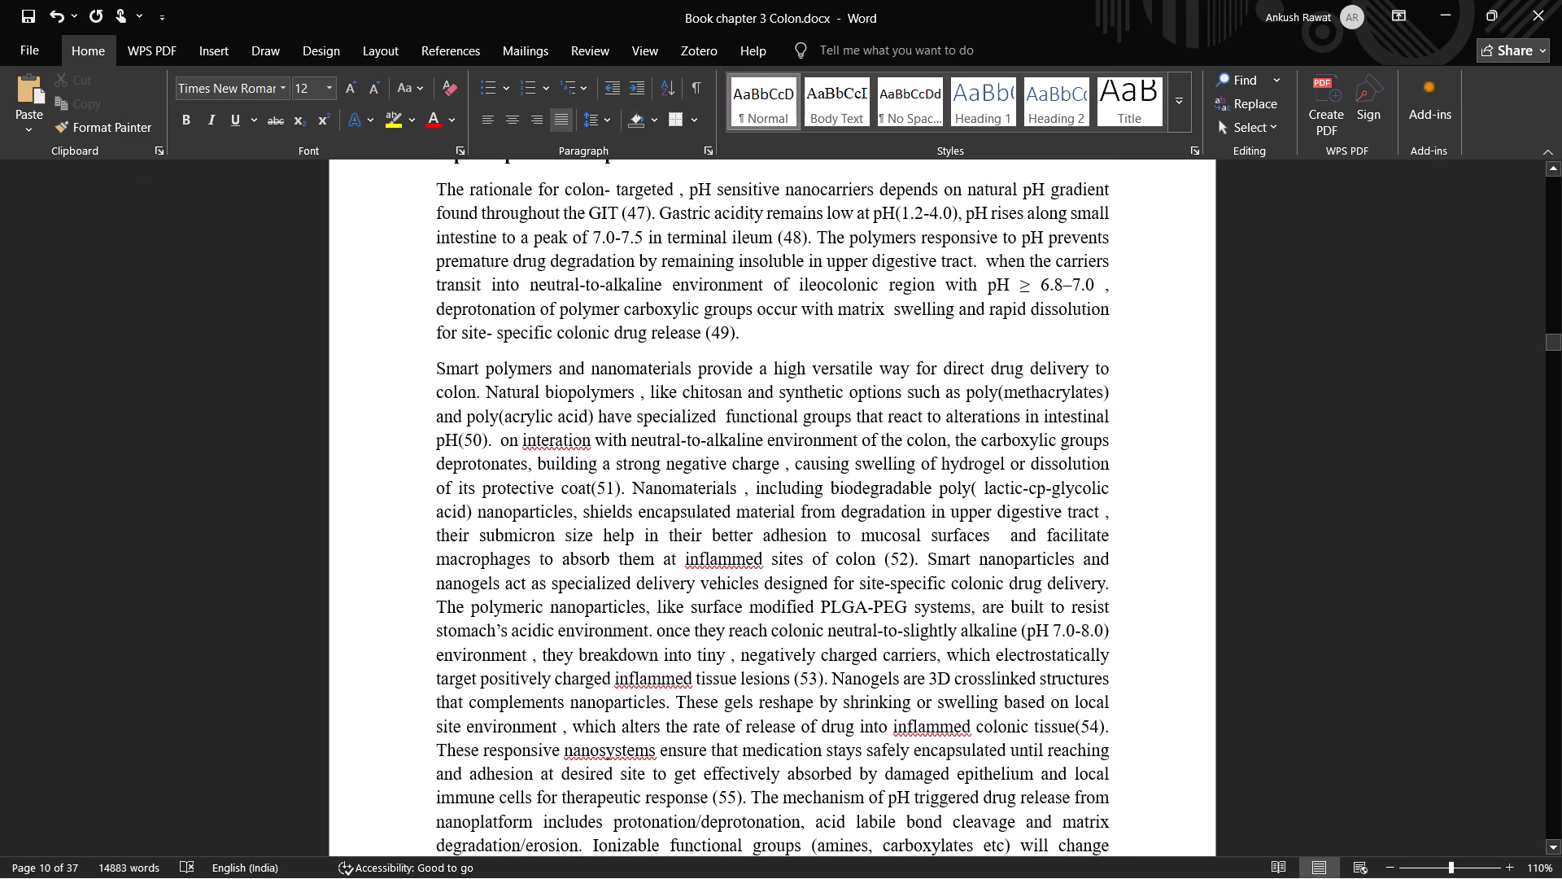
left_click(496, 420)
left_click(587, 489)
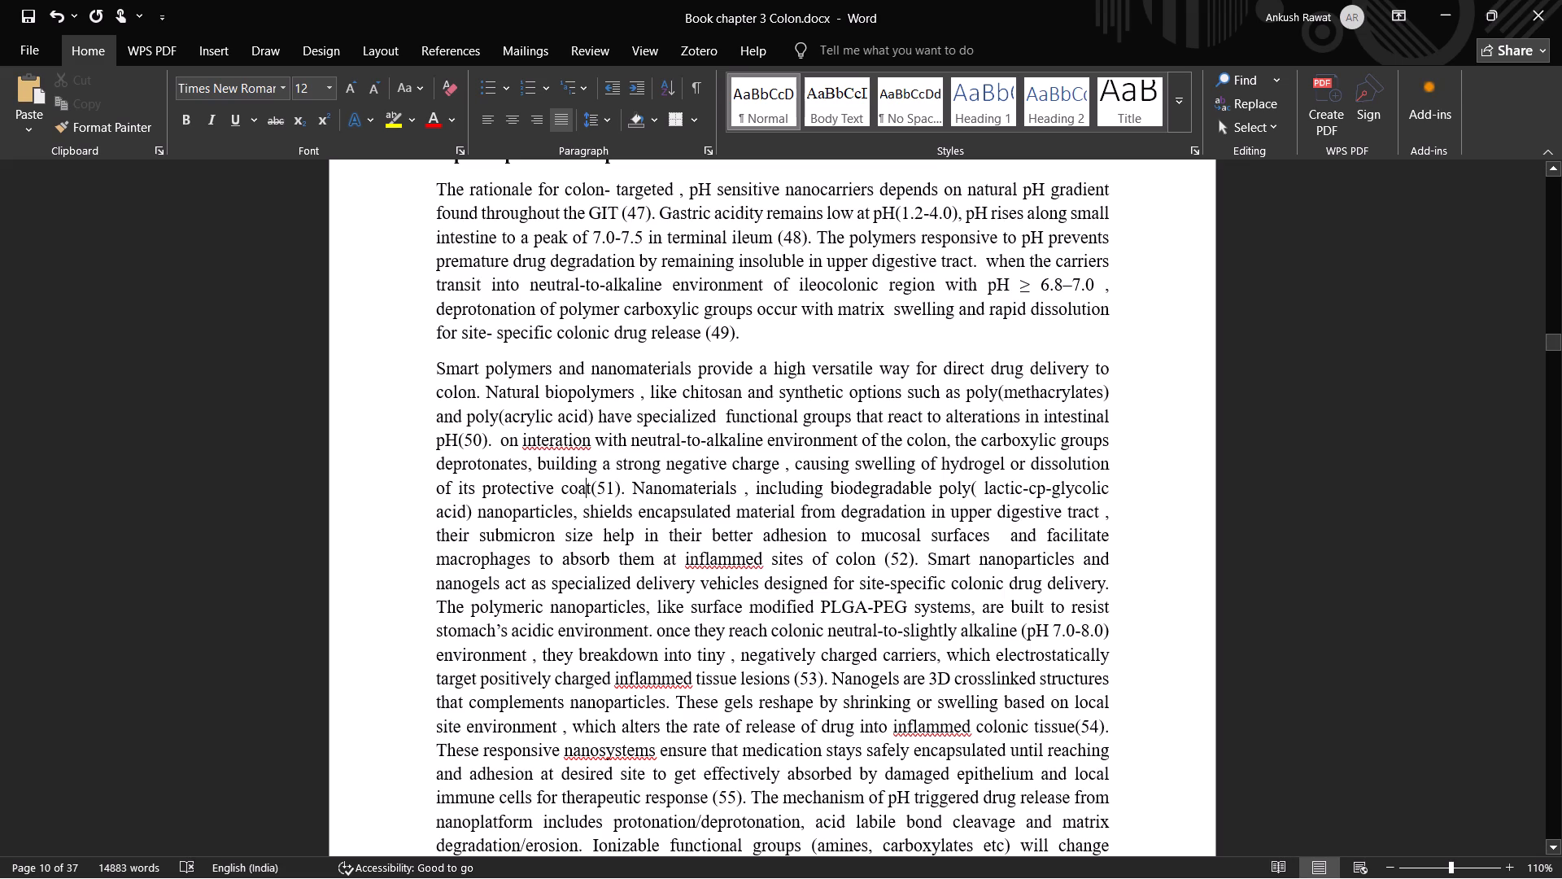
left_click(592, 489)
key("space")
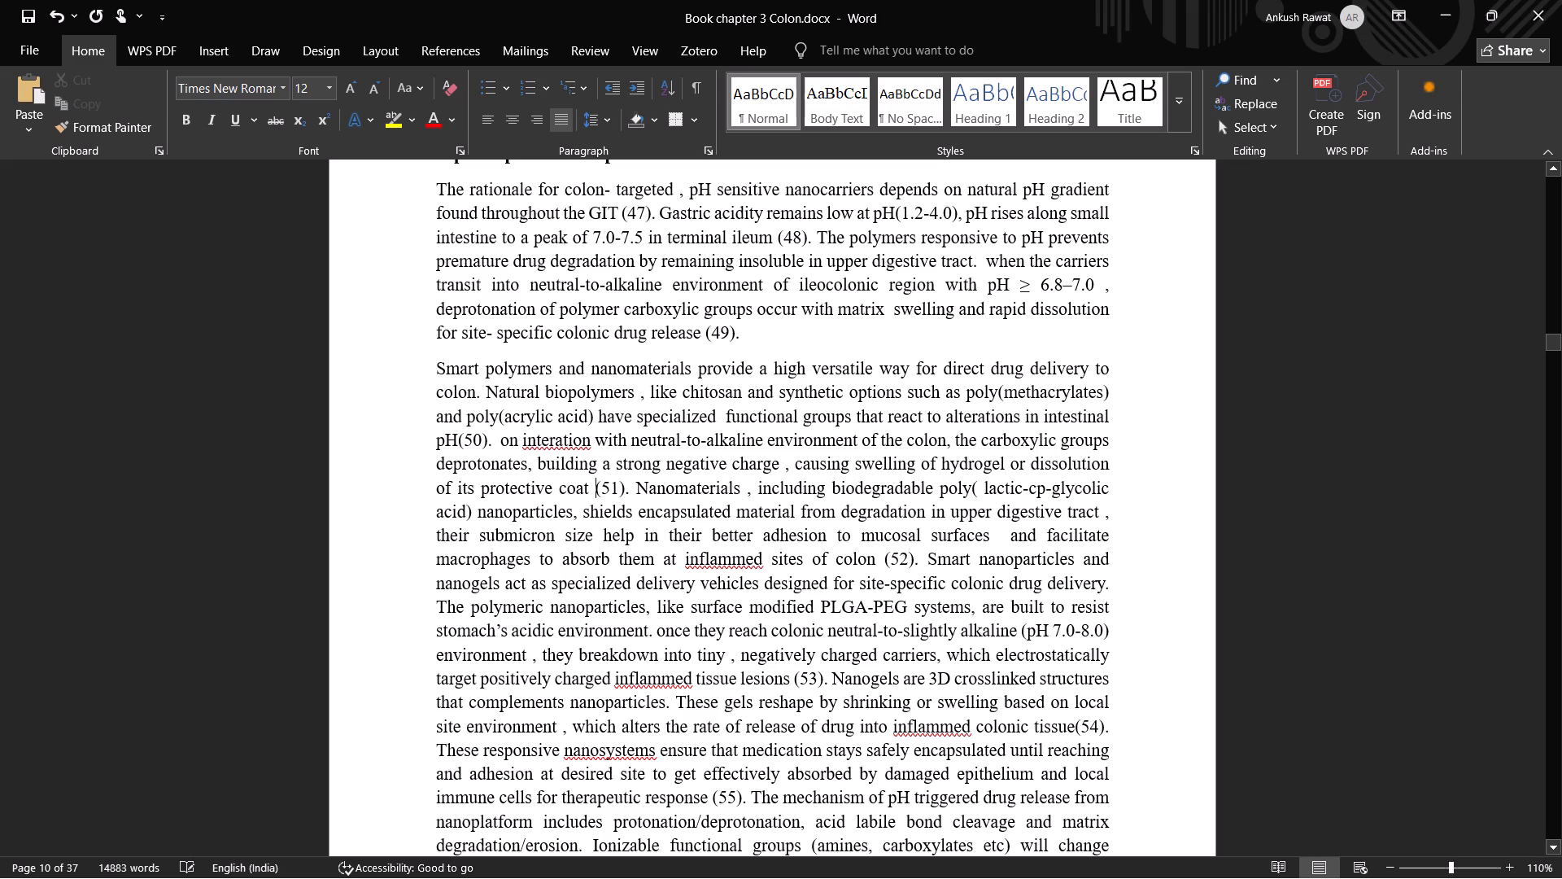
left_click(460, 444)
key("space")
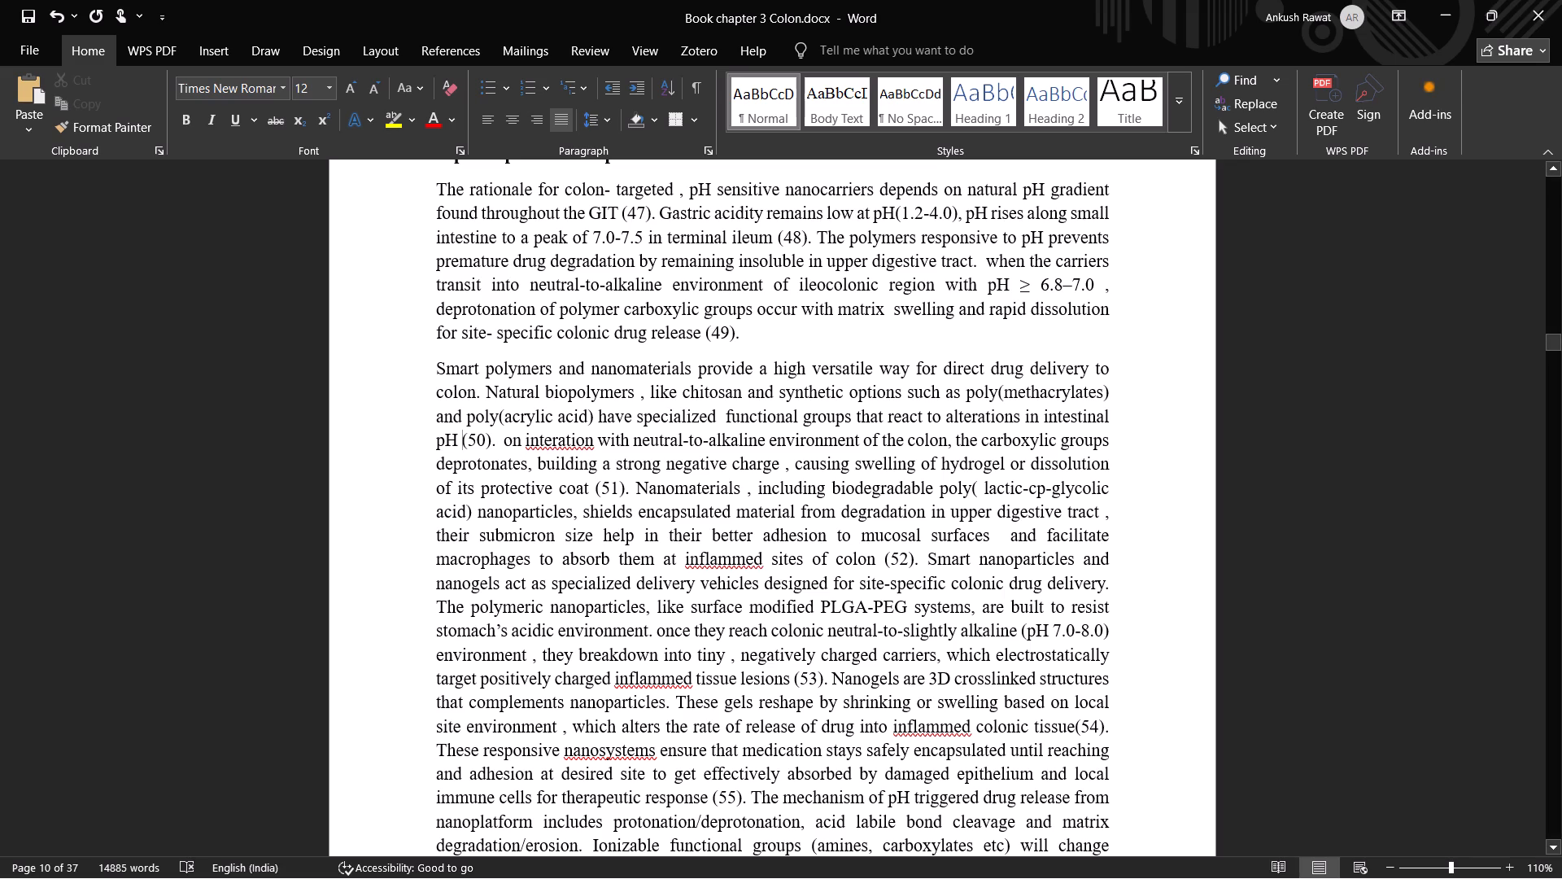
Insert a space before citation (54) after "colonic tissue" and before citation (57) after "bond cleavage".
scroll(872, 636, "down", 1)
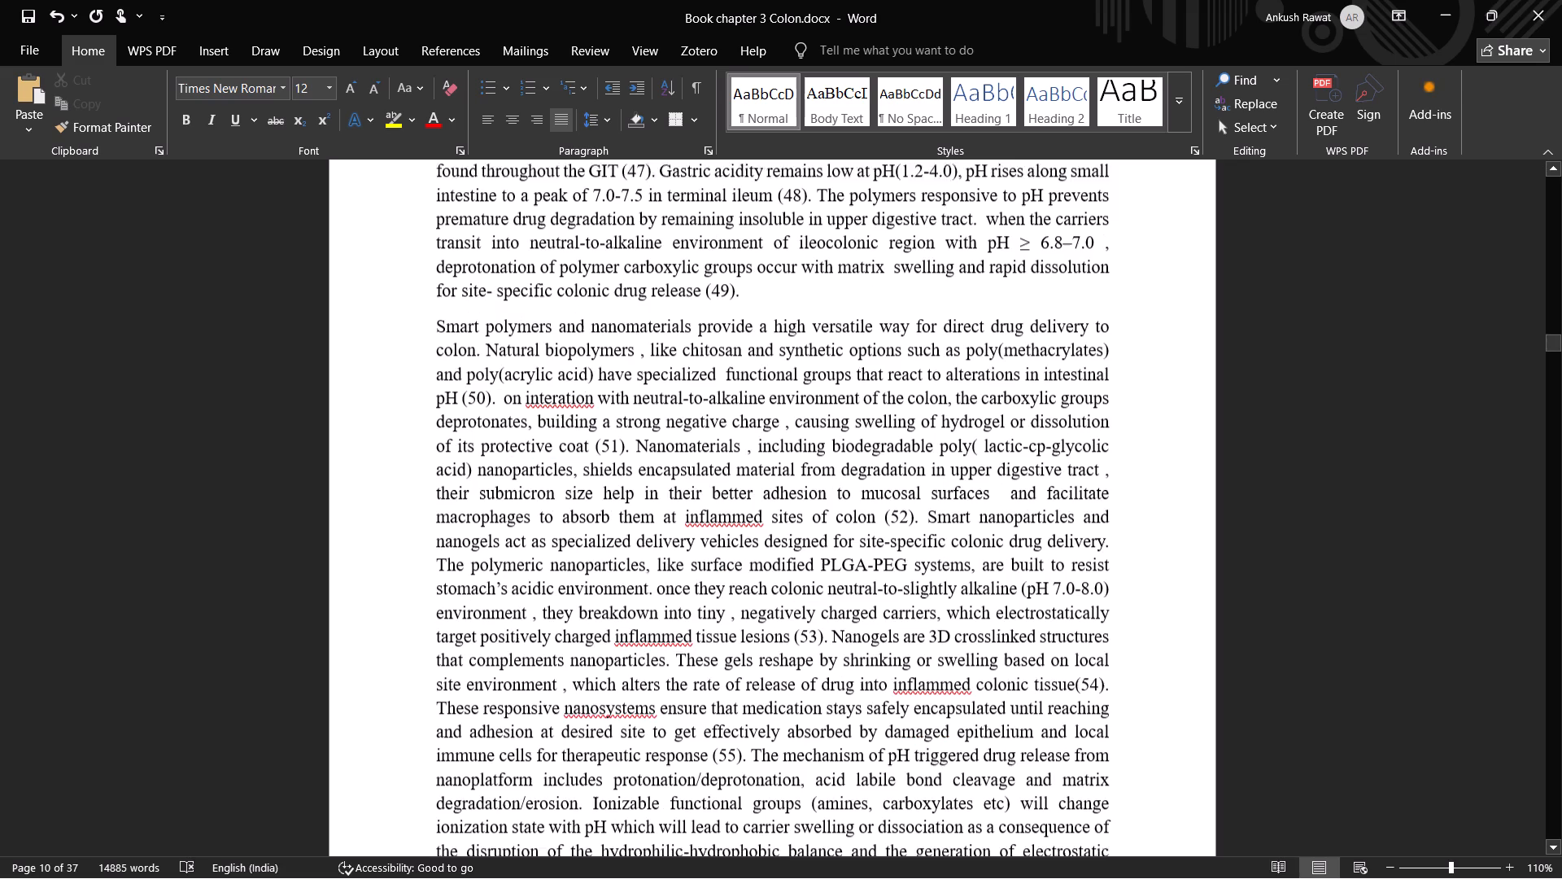
left_click(1071, 672)
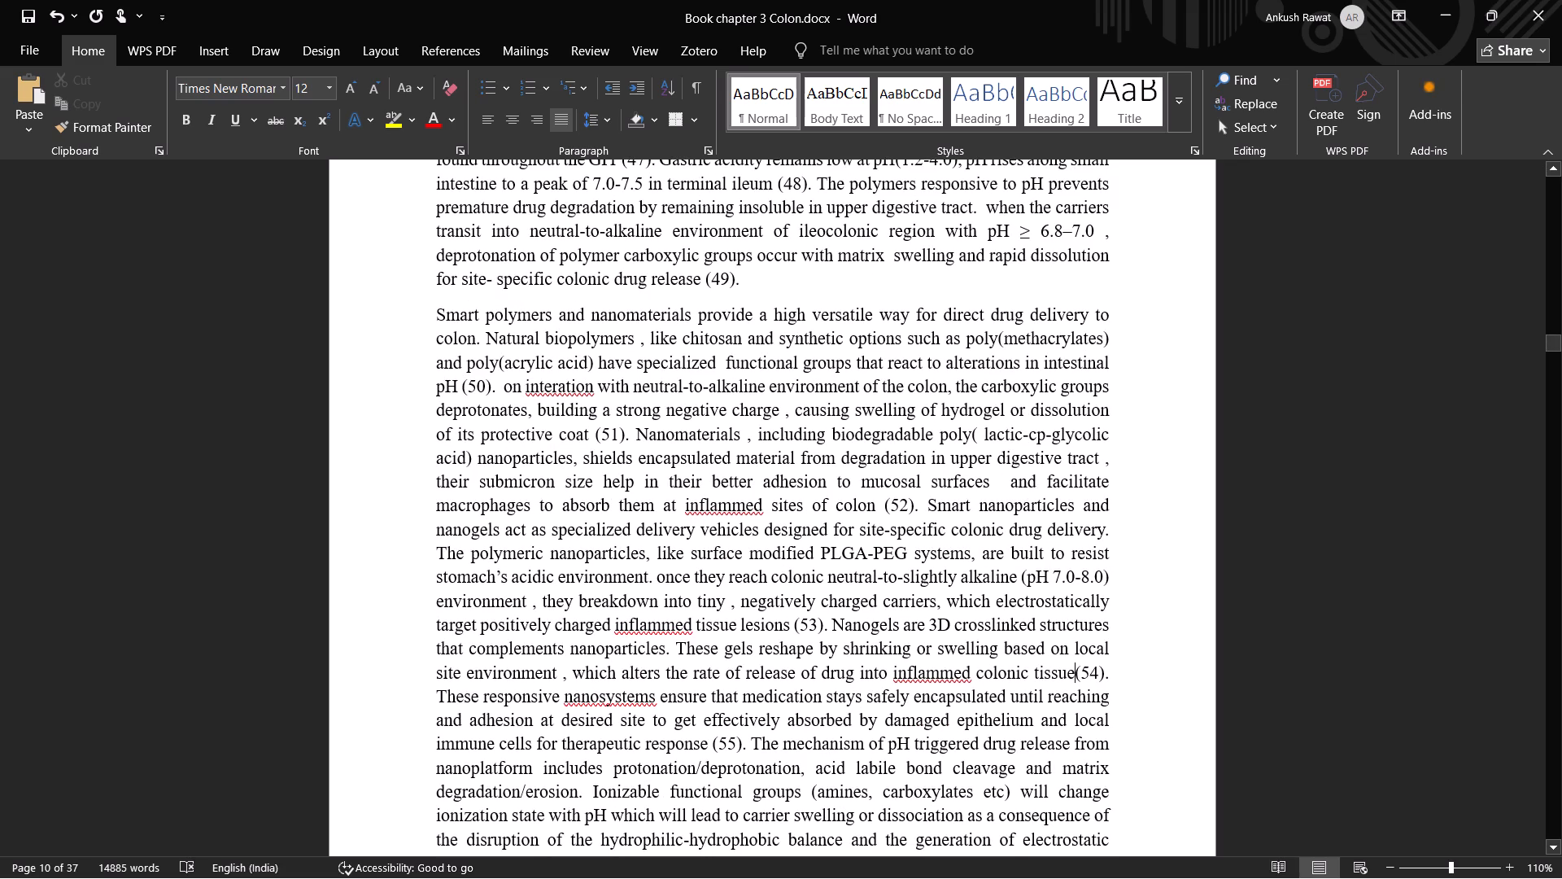
key("space")
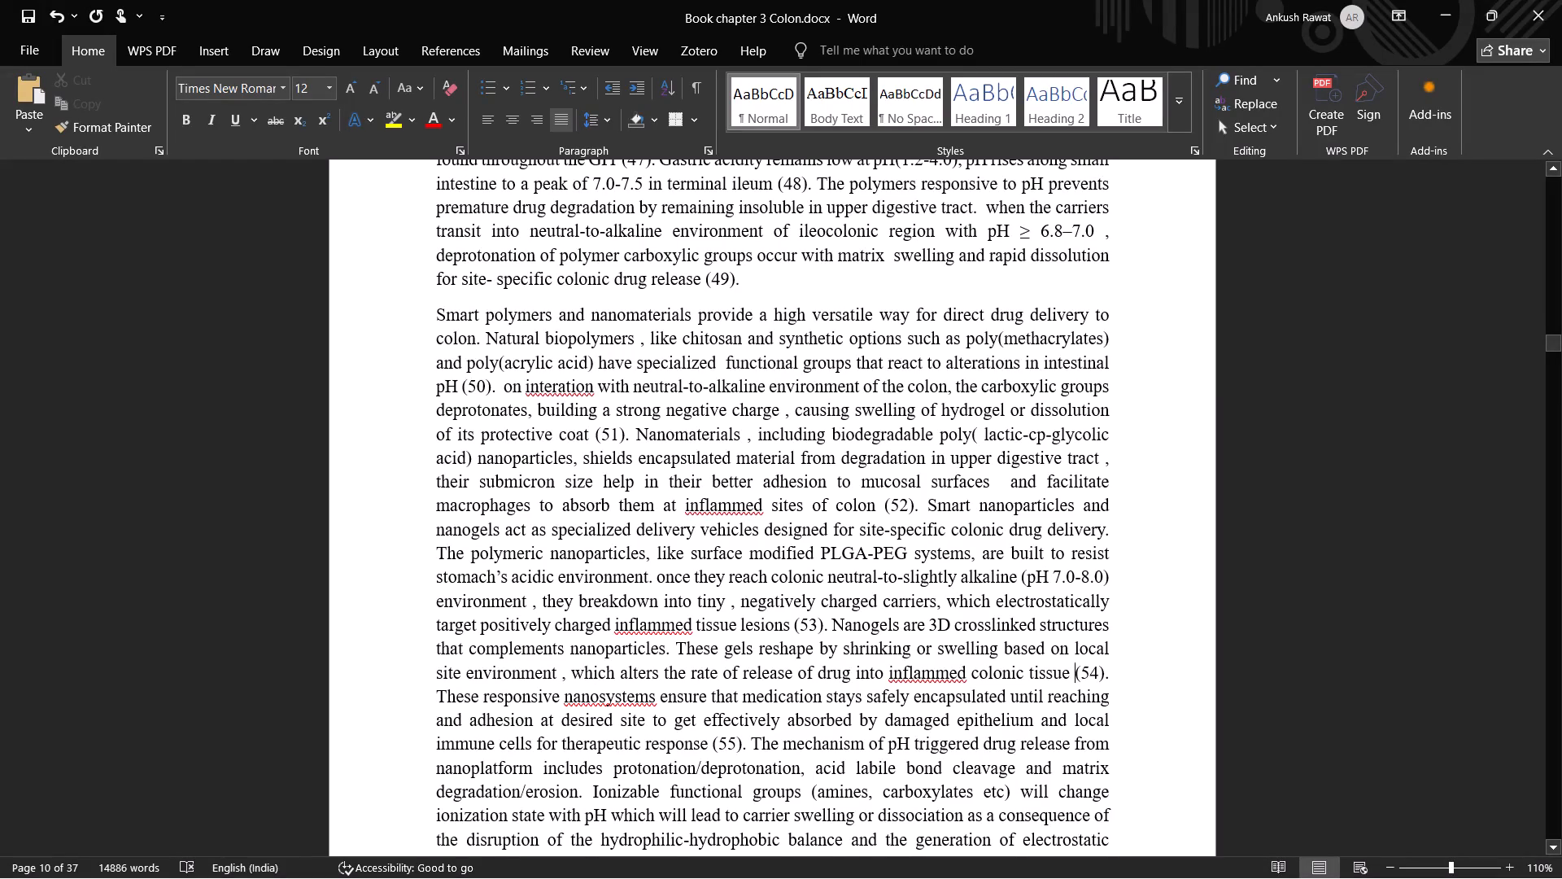
scroll(746, 575, "down", 4)
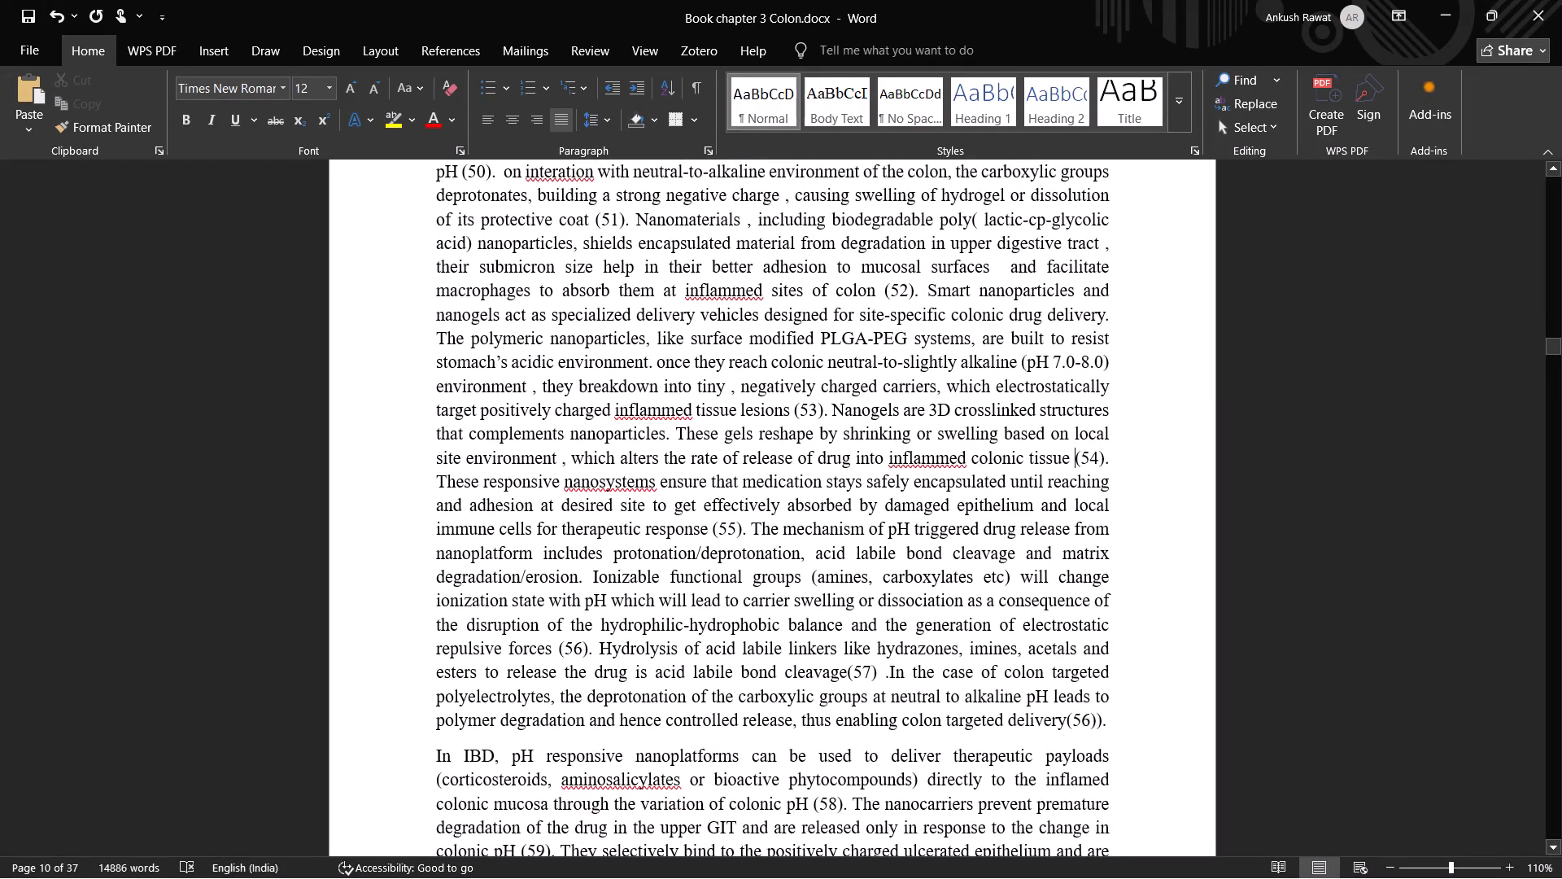
scroll(748, 600, "down", 1)
left_click(850, 620)
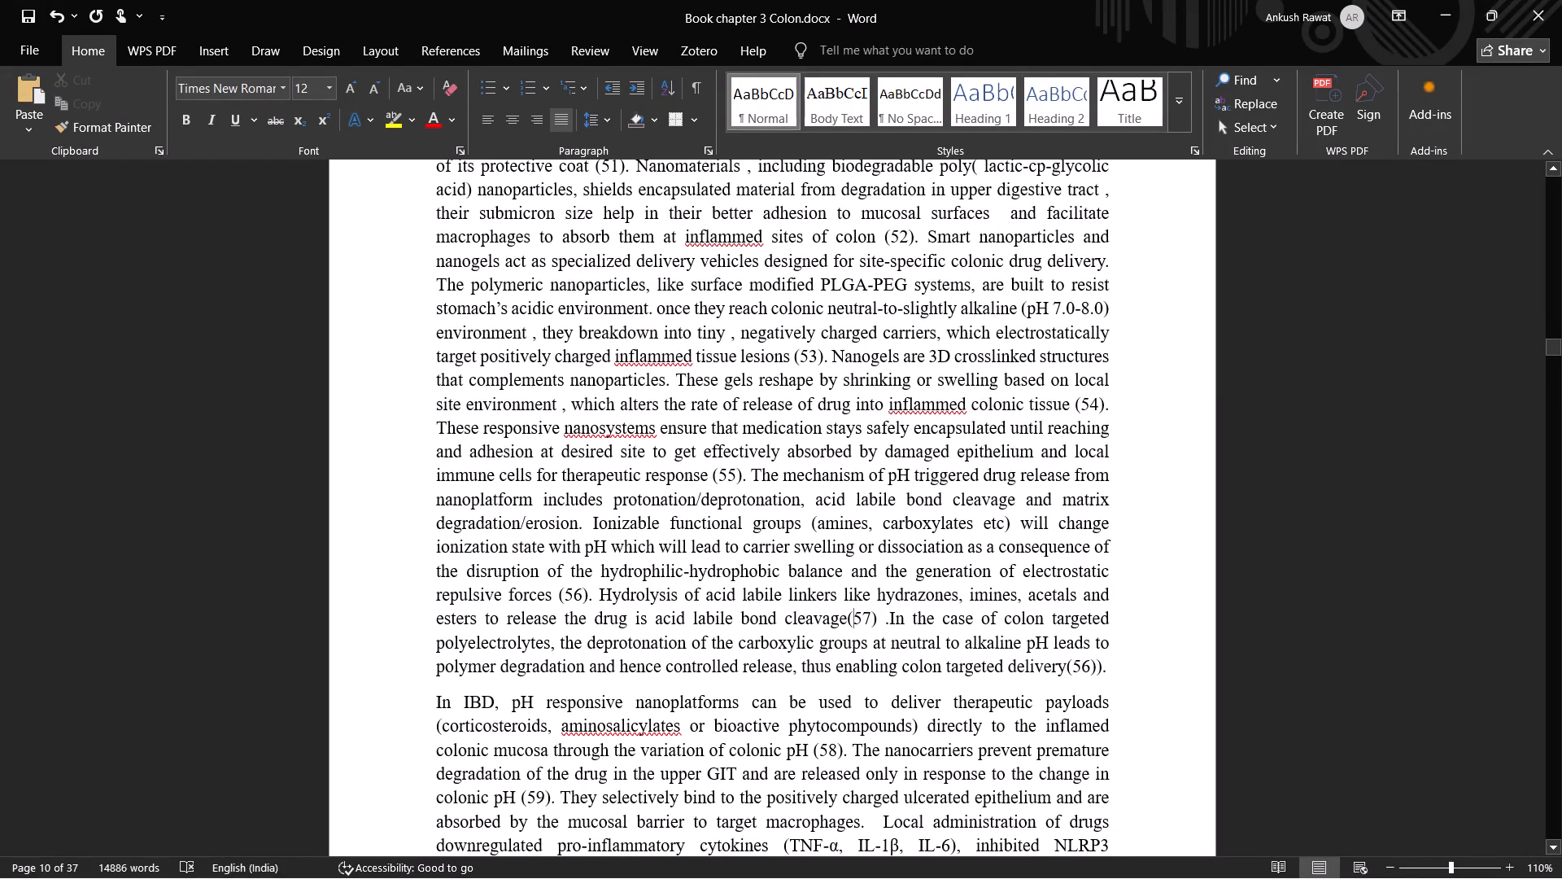
left_click(848, 619)
key("space")
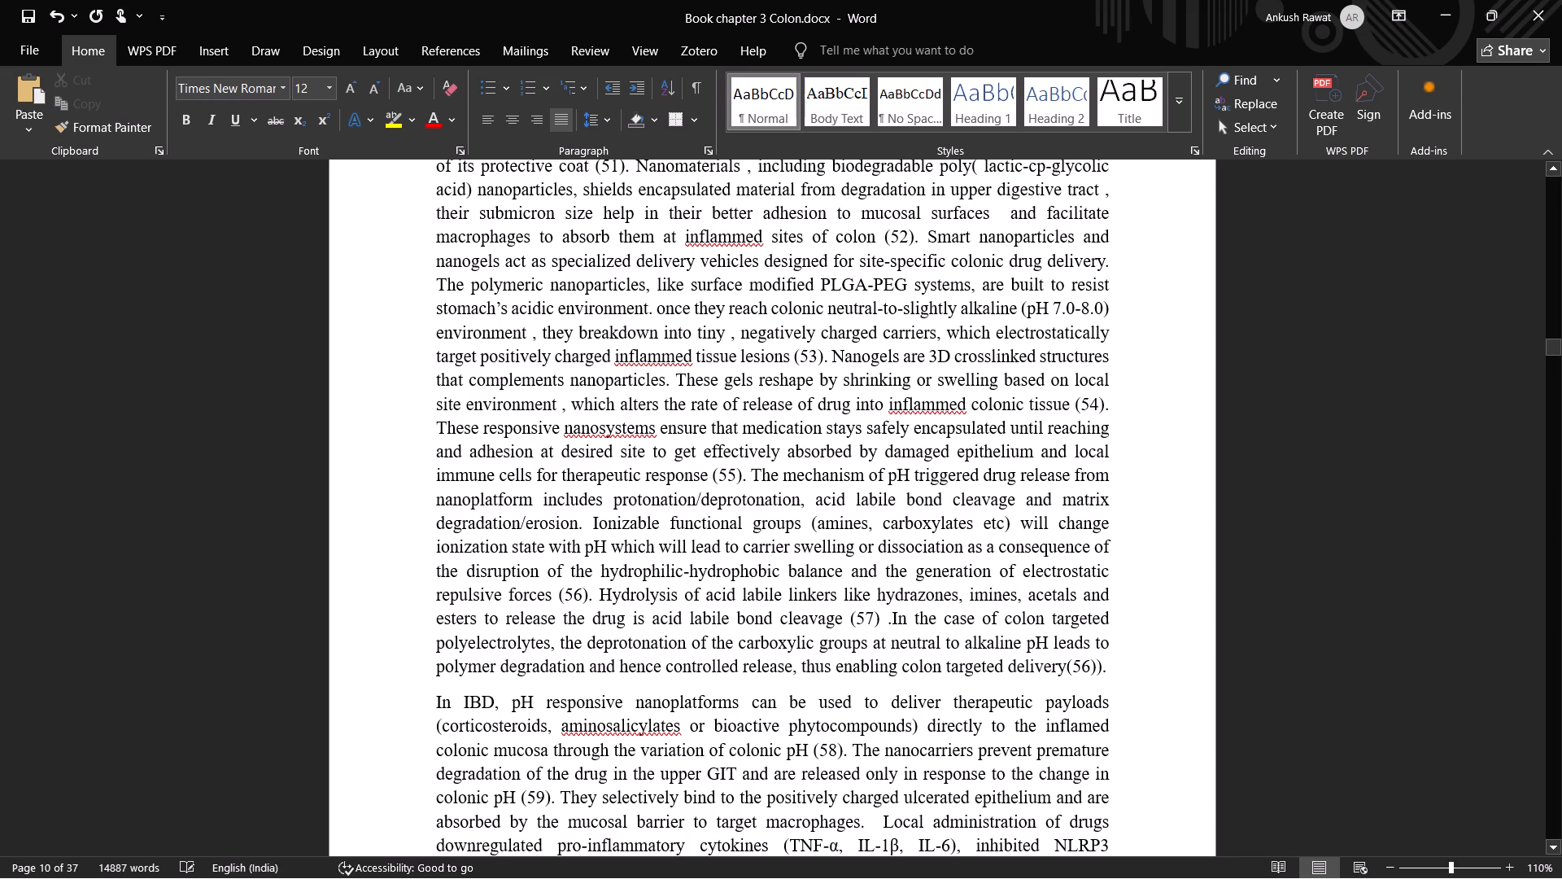
Delete the extra closing parenthesis after citation (56) at the paragraph's end and insert a space before that citation.
scroll(977, 648, "down", 1)
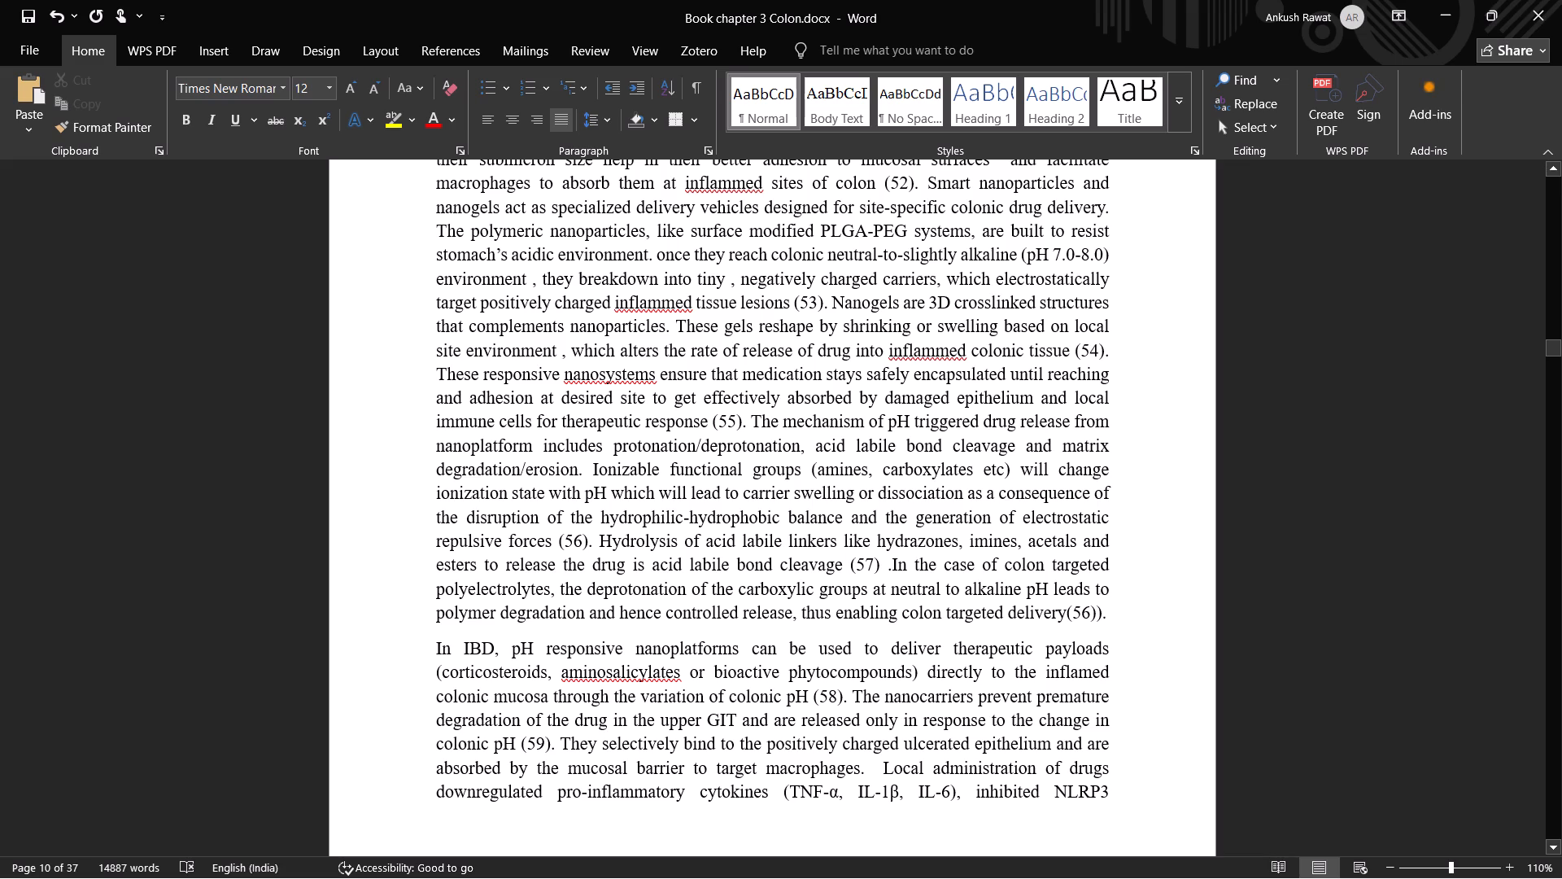
left_click(1102, 614)
key("BackSpace")
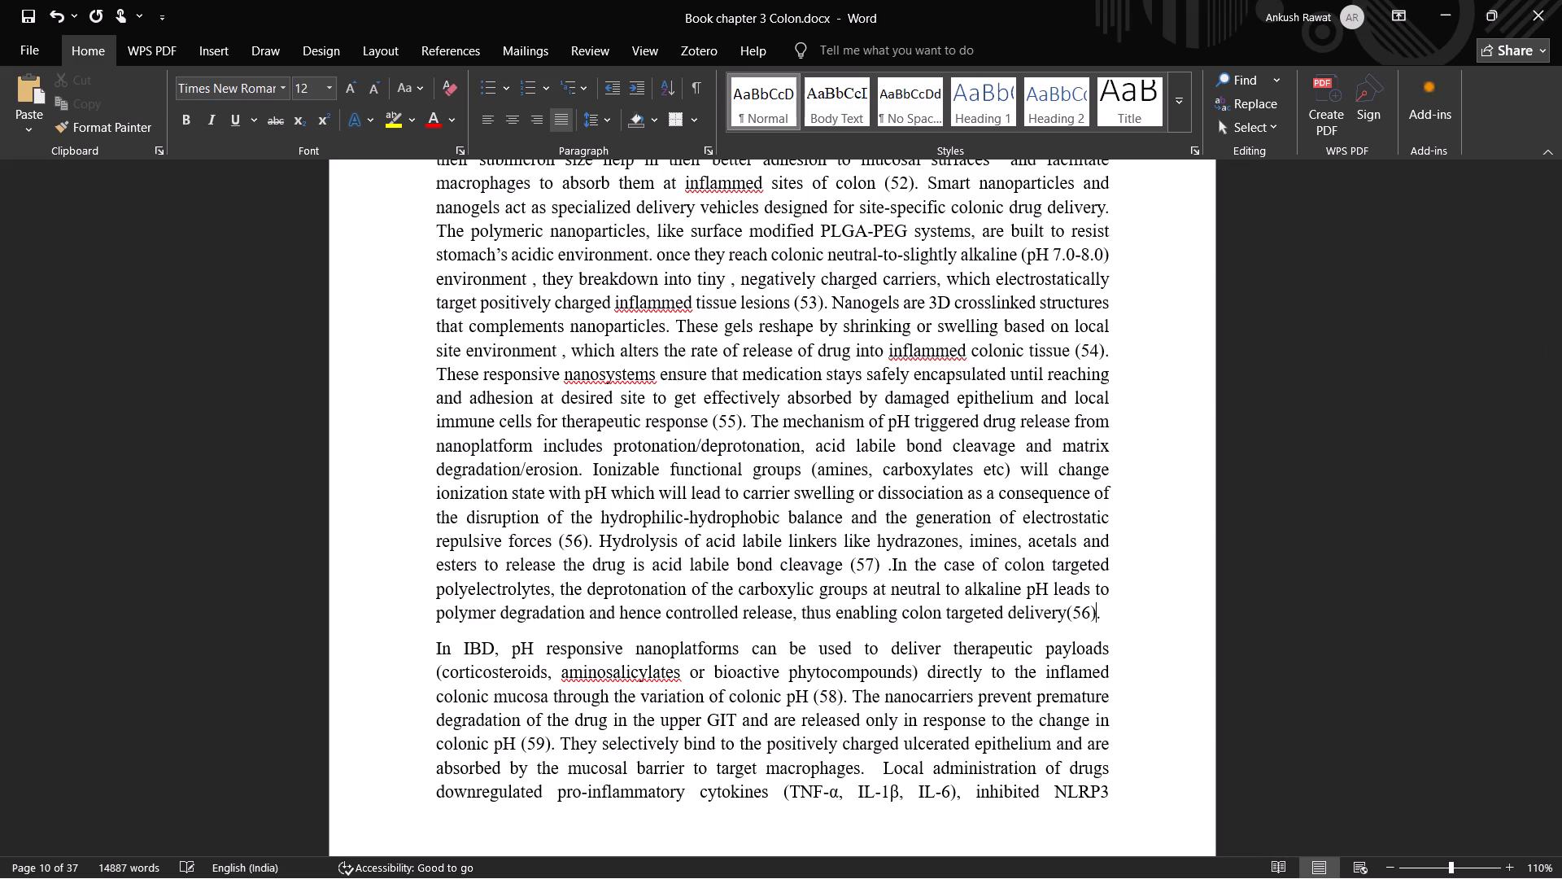
left_click(1067, 614)
key("space")
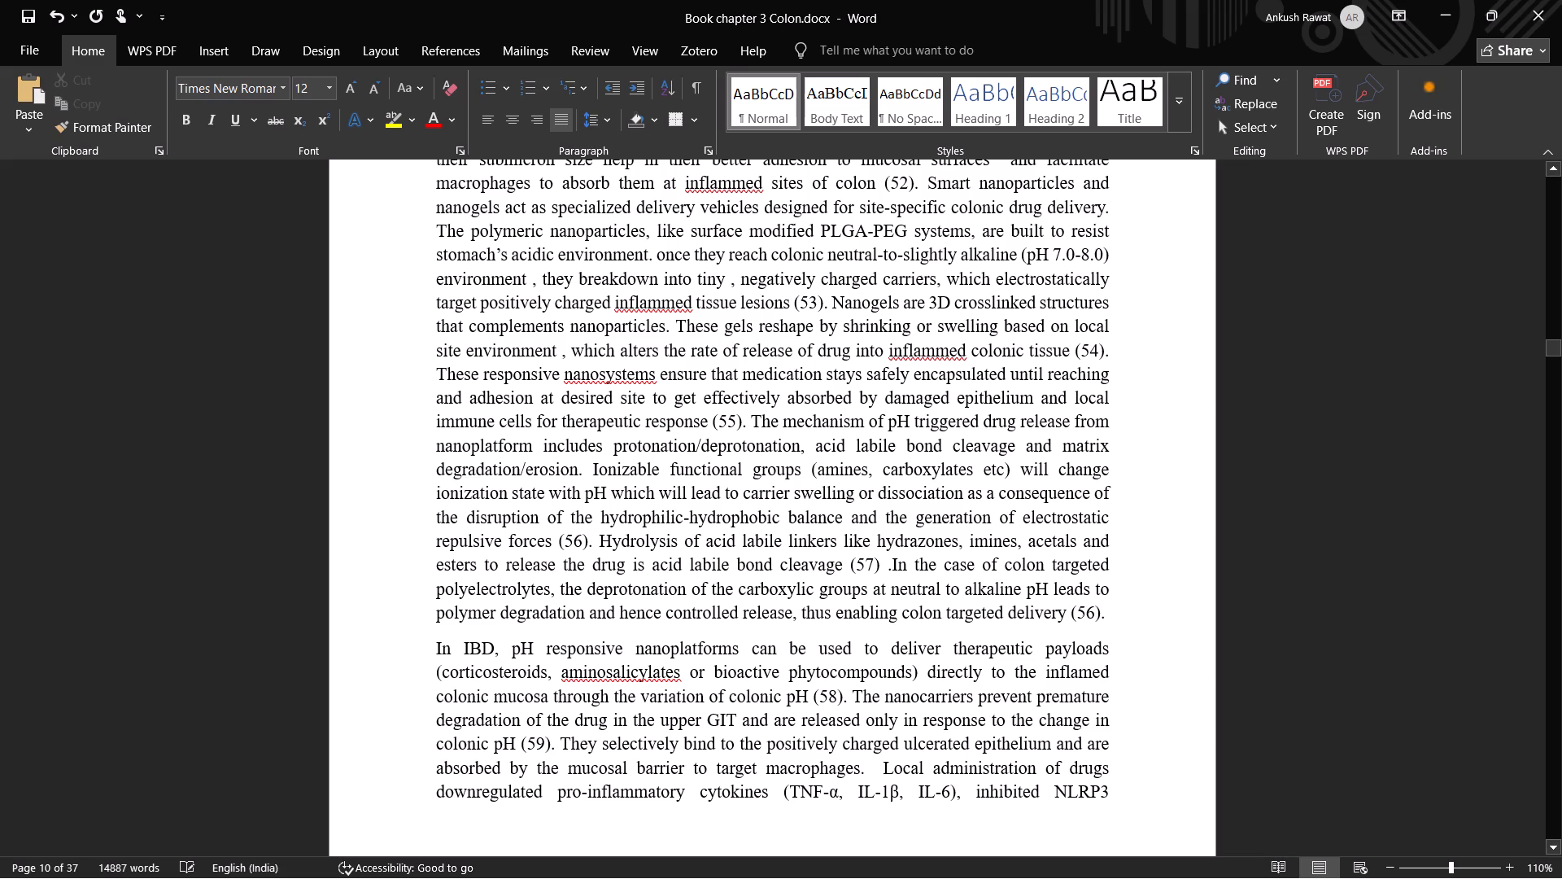
Examine the IBD and colorectal cancer paragraphs of section 4 for citation, spacing and punctuation problems.
scroll(652, 647, "down", 1)
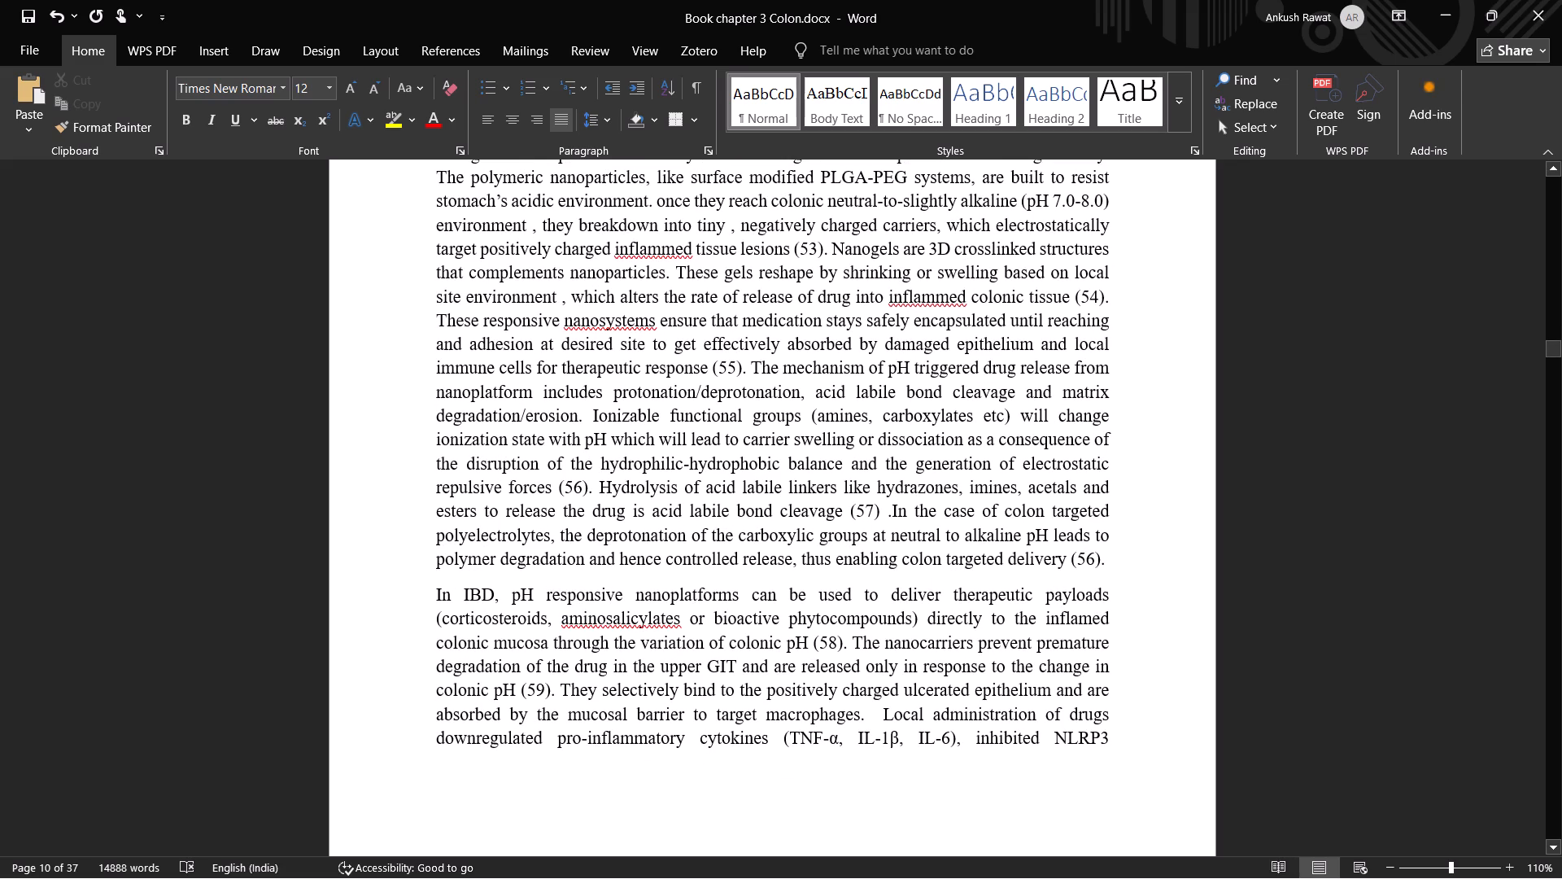
scroll(831, 654, "down", 2)
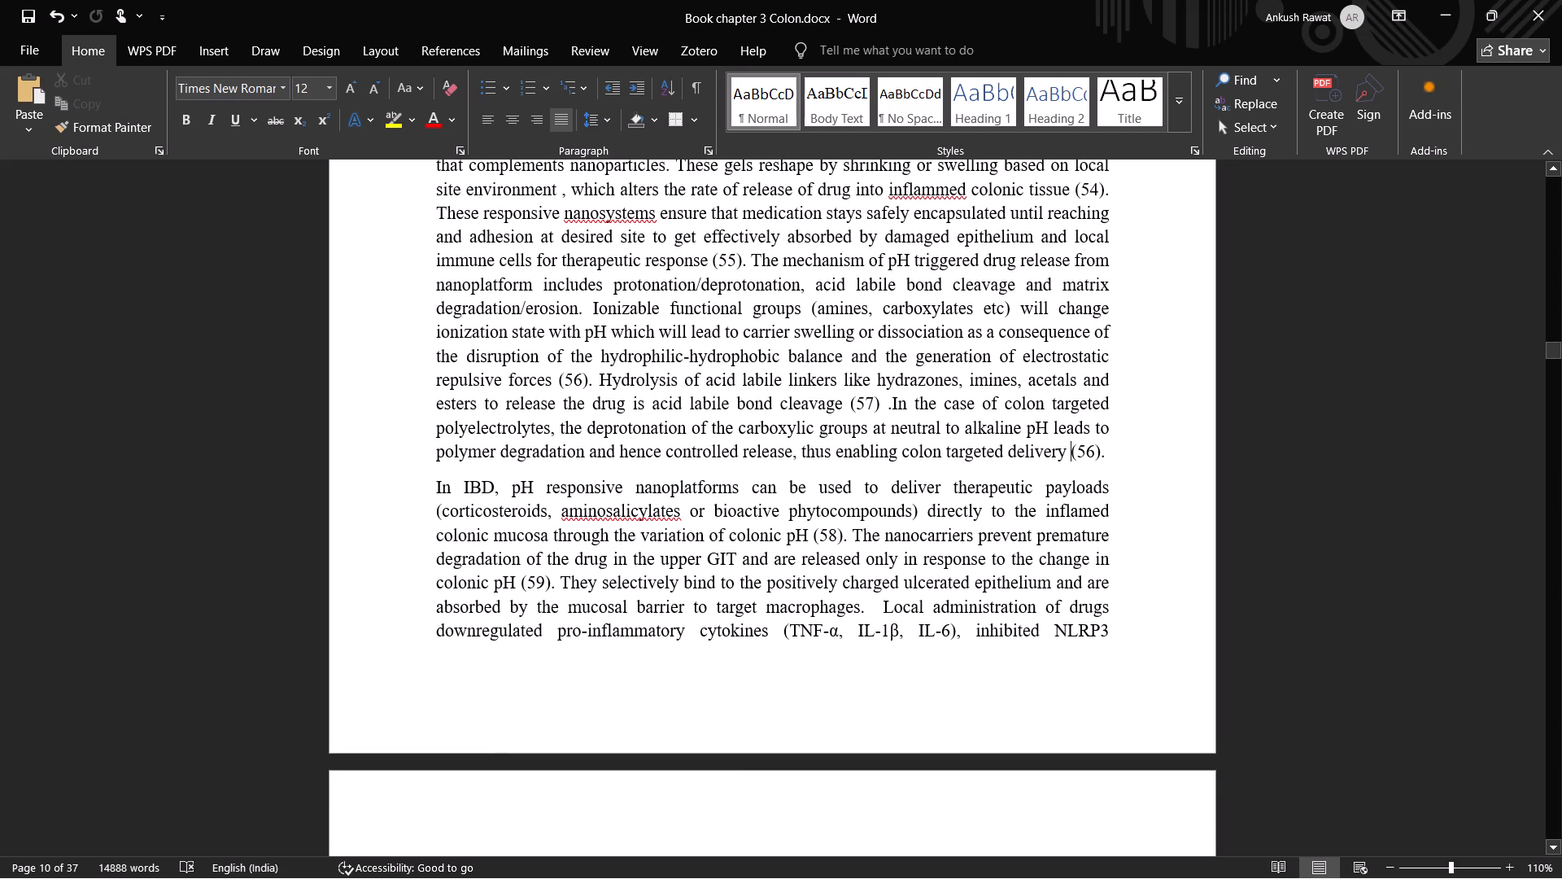
scroll(780, 636, "down", 2)
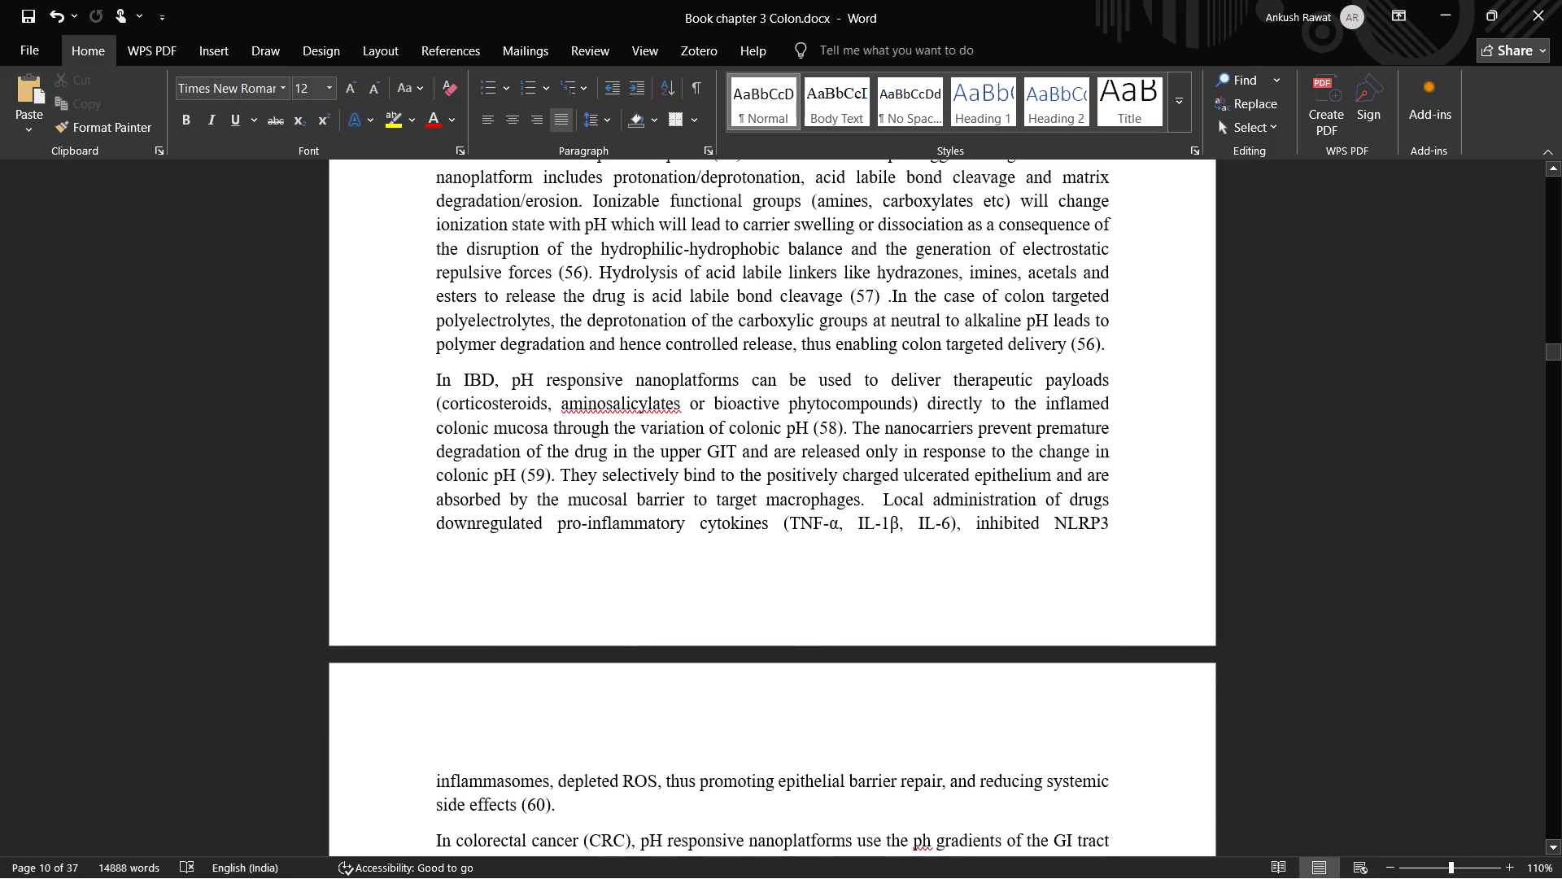
scroll(779, 626, "down", 2)
scroll(779, 623, "up", 1)
scroll(779, 623, "down", 2)
scroll(779, 623, "up", 1)
scroll(779, 623, "down", 1)
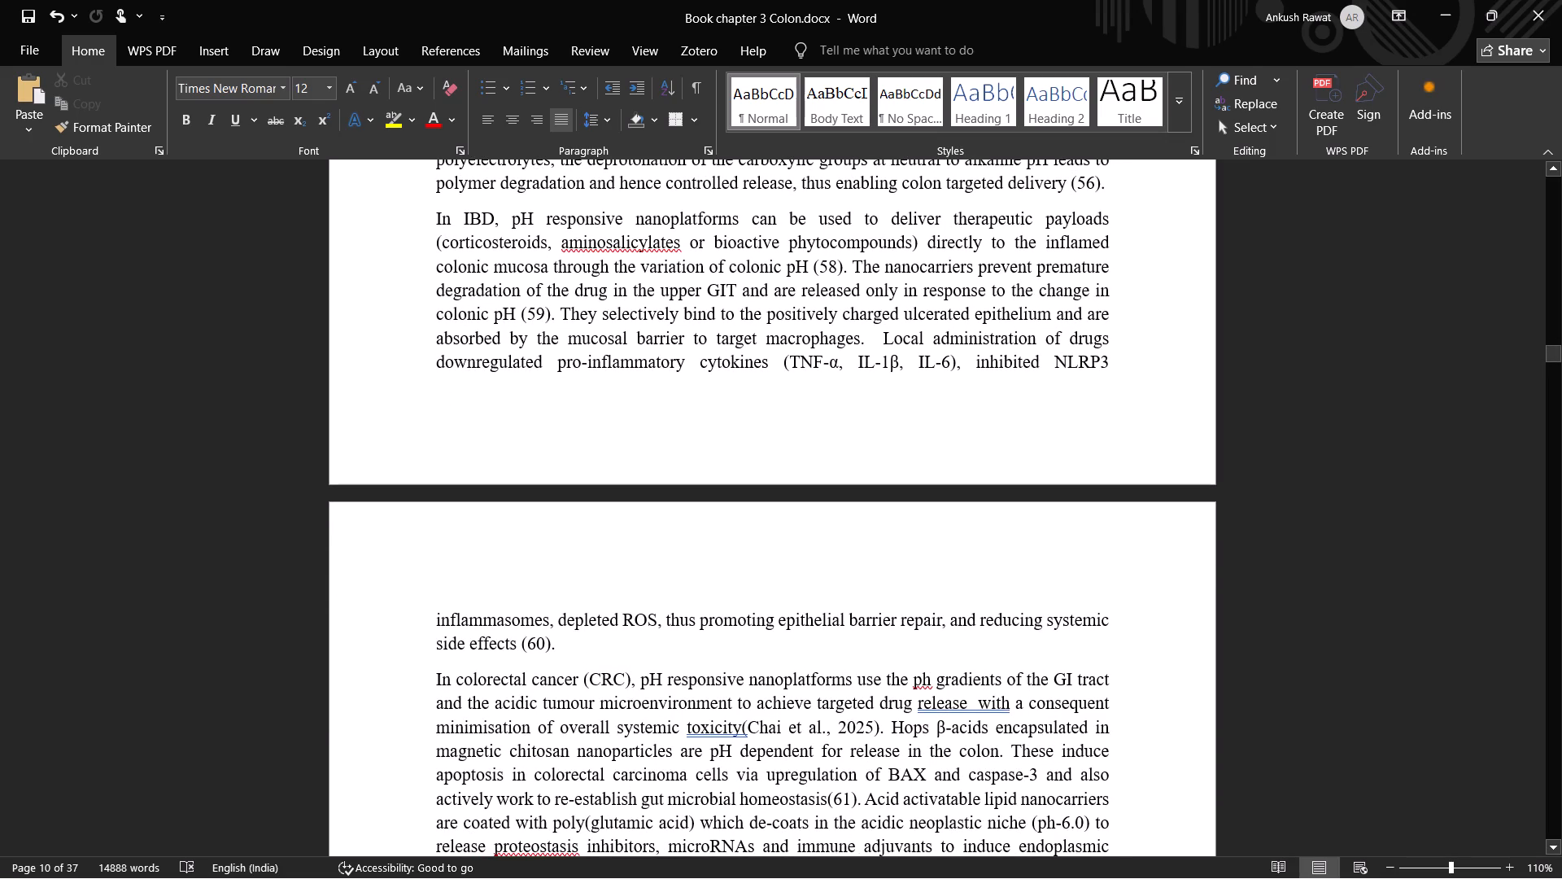
scroll(752, 619, "down", 1)
scroll(752, 619, "up", 1)
scroll(752, 619, "down", 1)
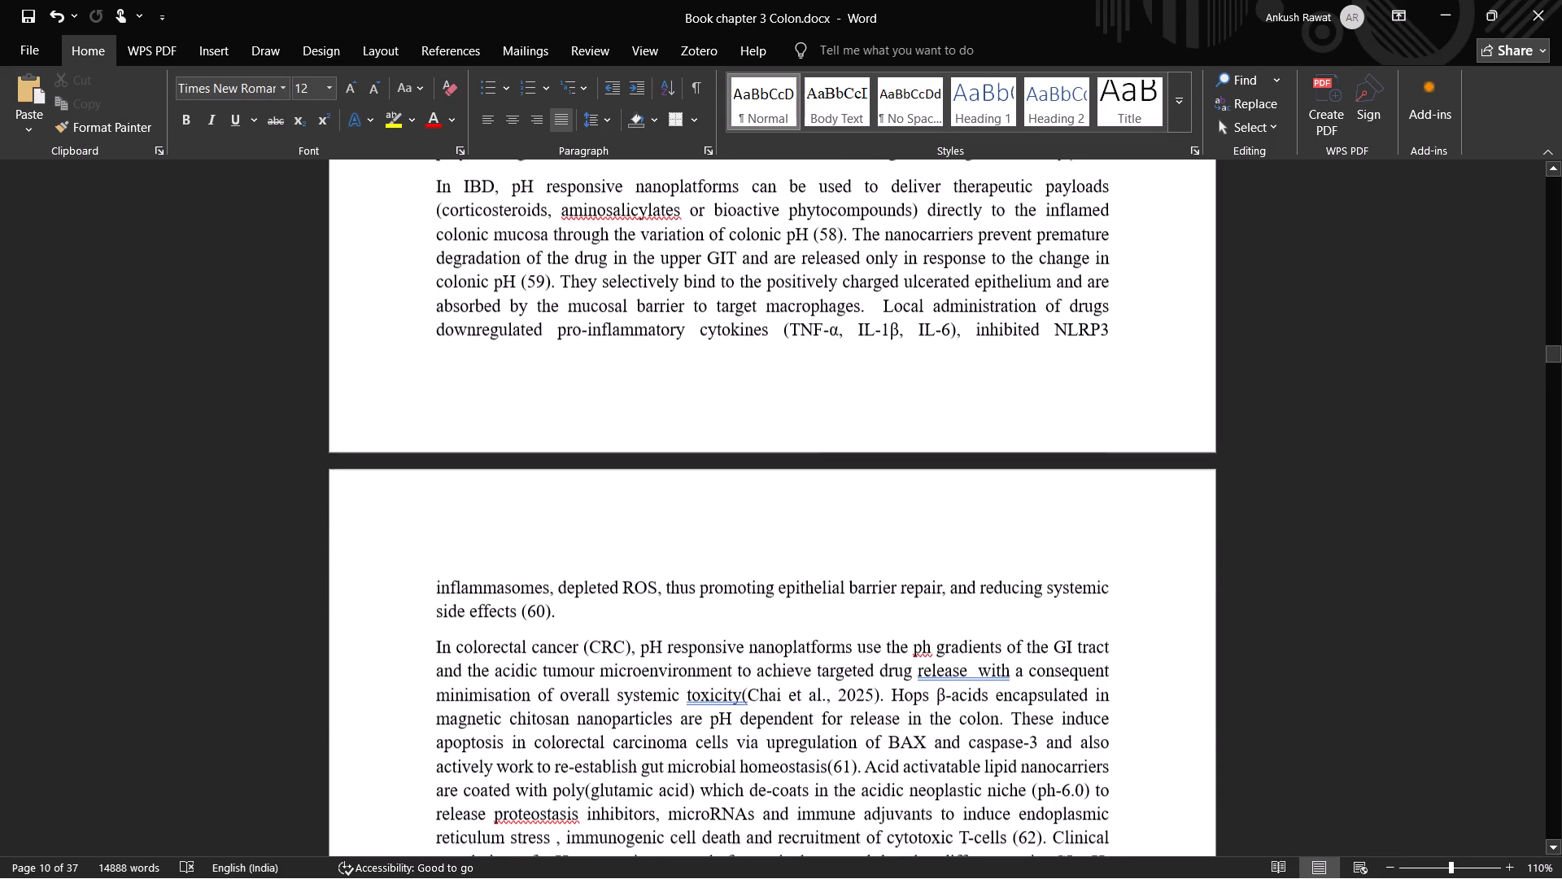
scroll(752, 618, "up", 1)
scroll(752, 618, "down", 2)
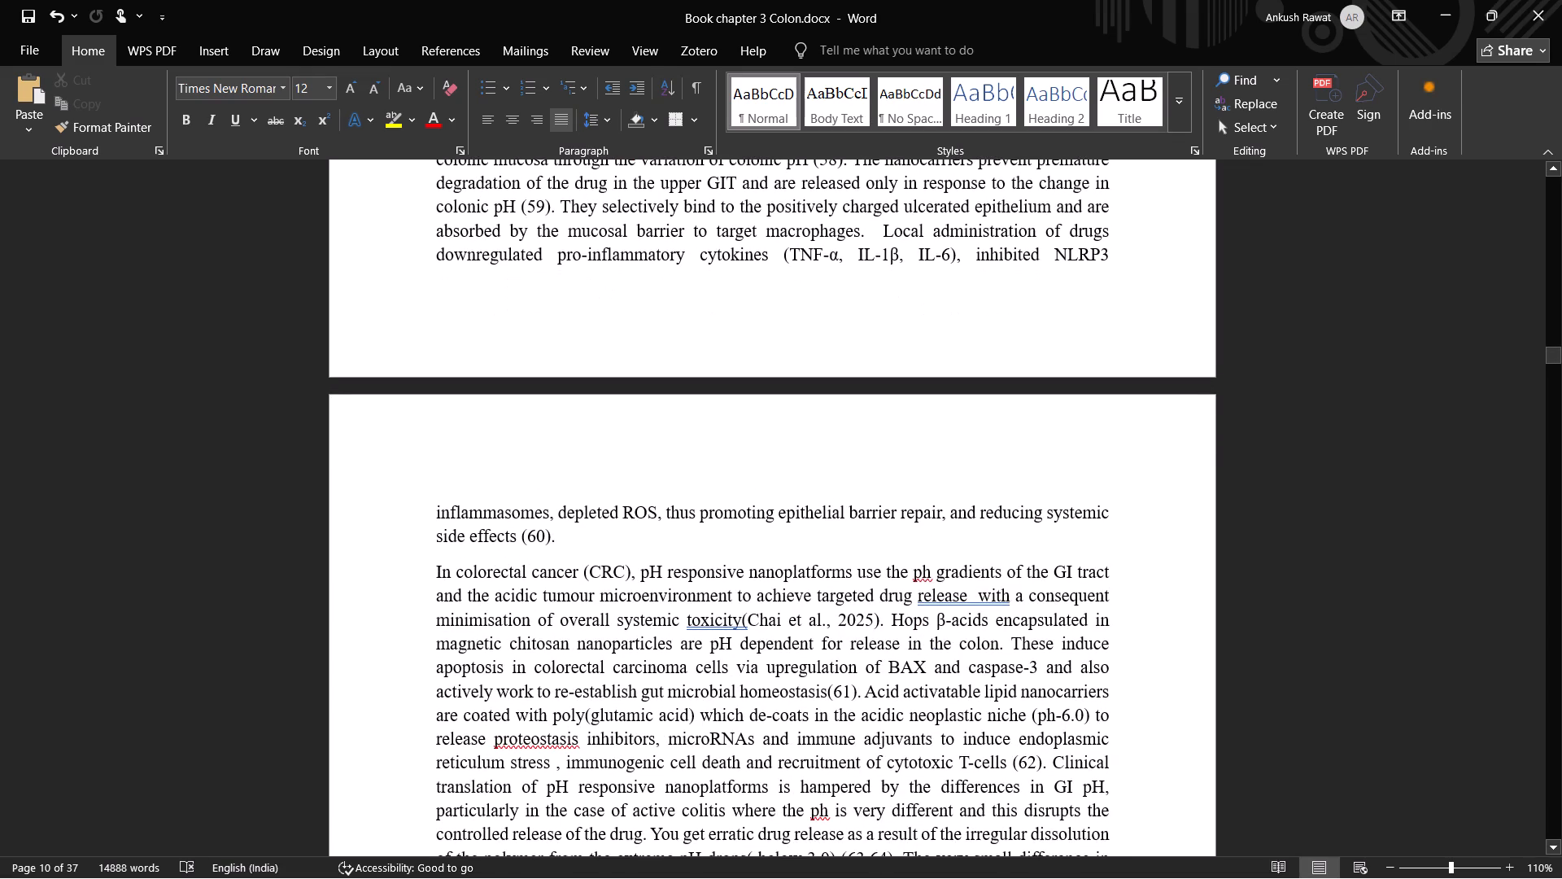
Insert a space before the citation (Chai et al., 2025) in the colorectal cancer paragraph and highlight the citation in yellow.
scroll(762, 614, "down", 1)
scroll(762, 614, "up", 1)
scroll(762, 614, "down", 1)
left_click(742, 567)
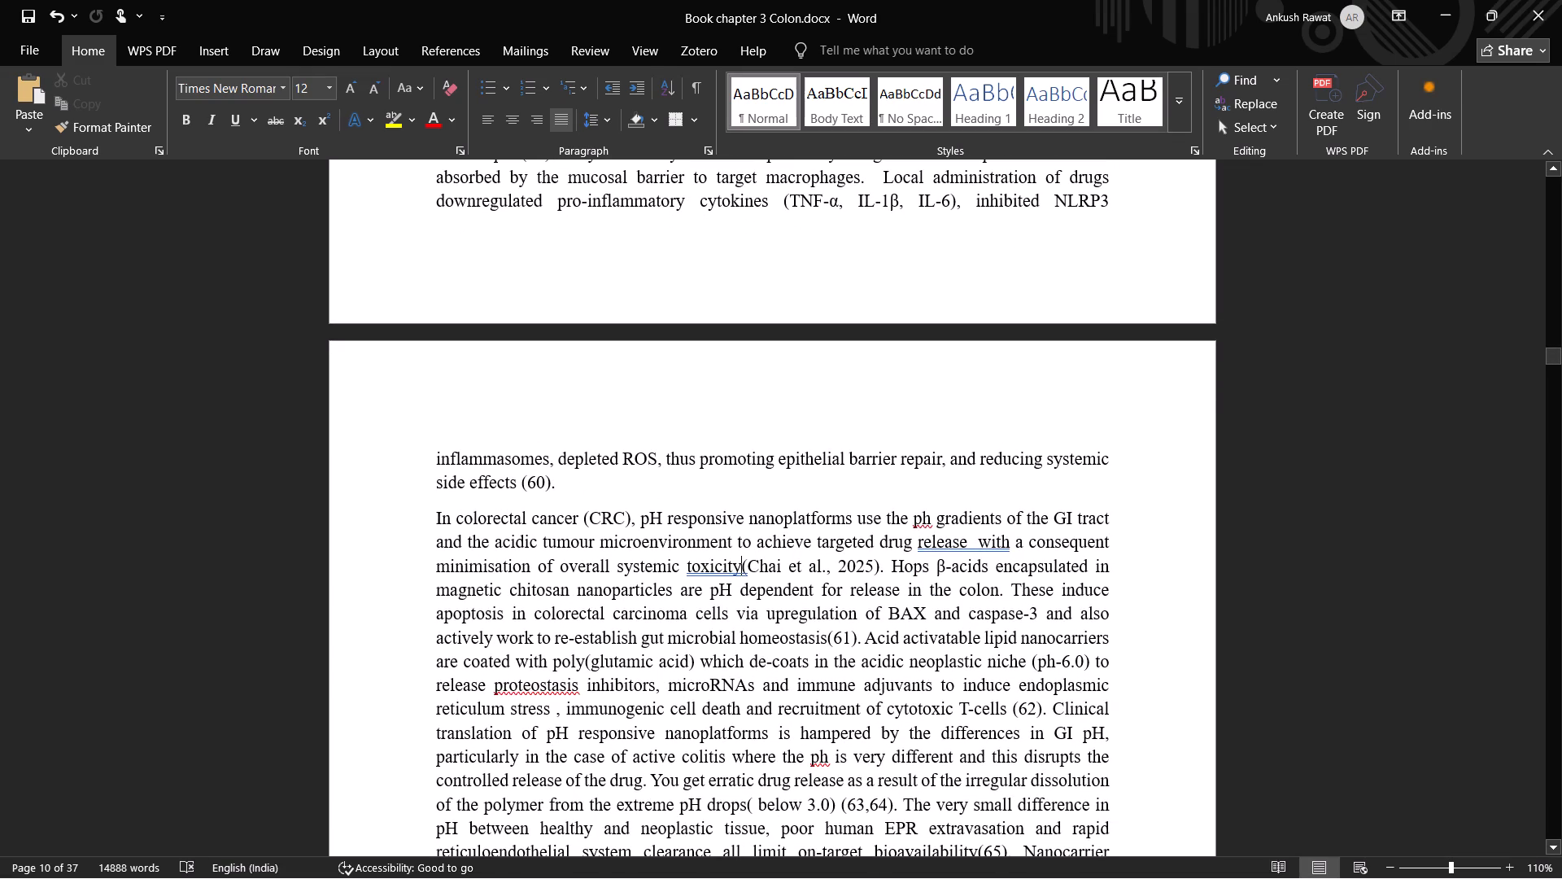
key("space")
left_click(803, 567)
left_click(844, 567)
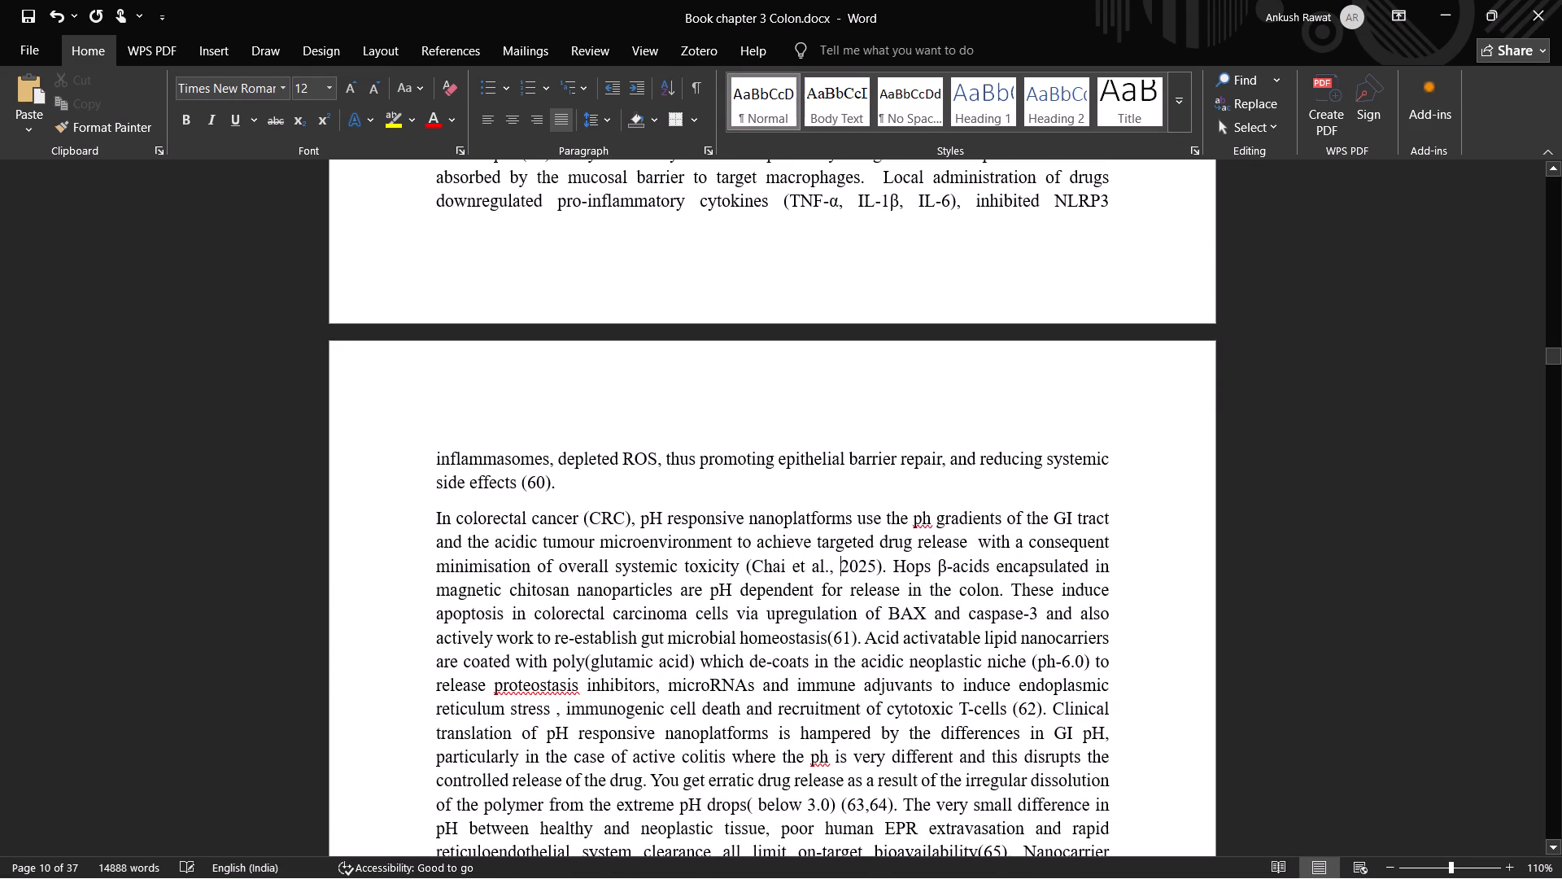
left_click(869, 567)
left_click(390, 117)
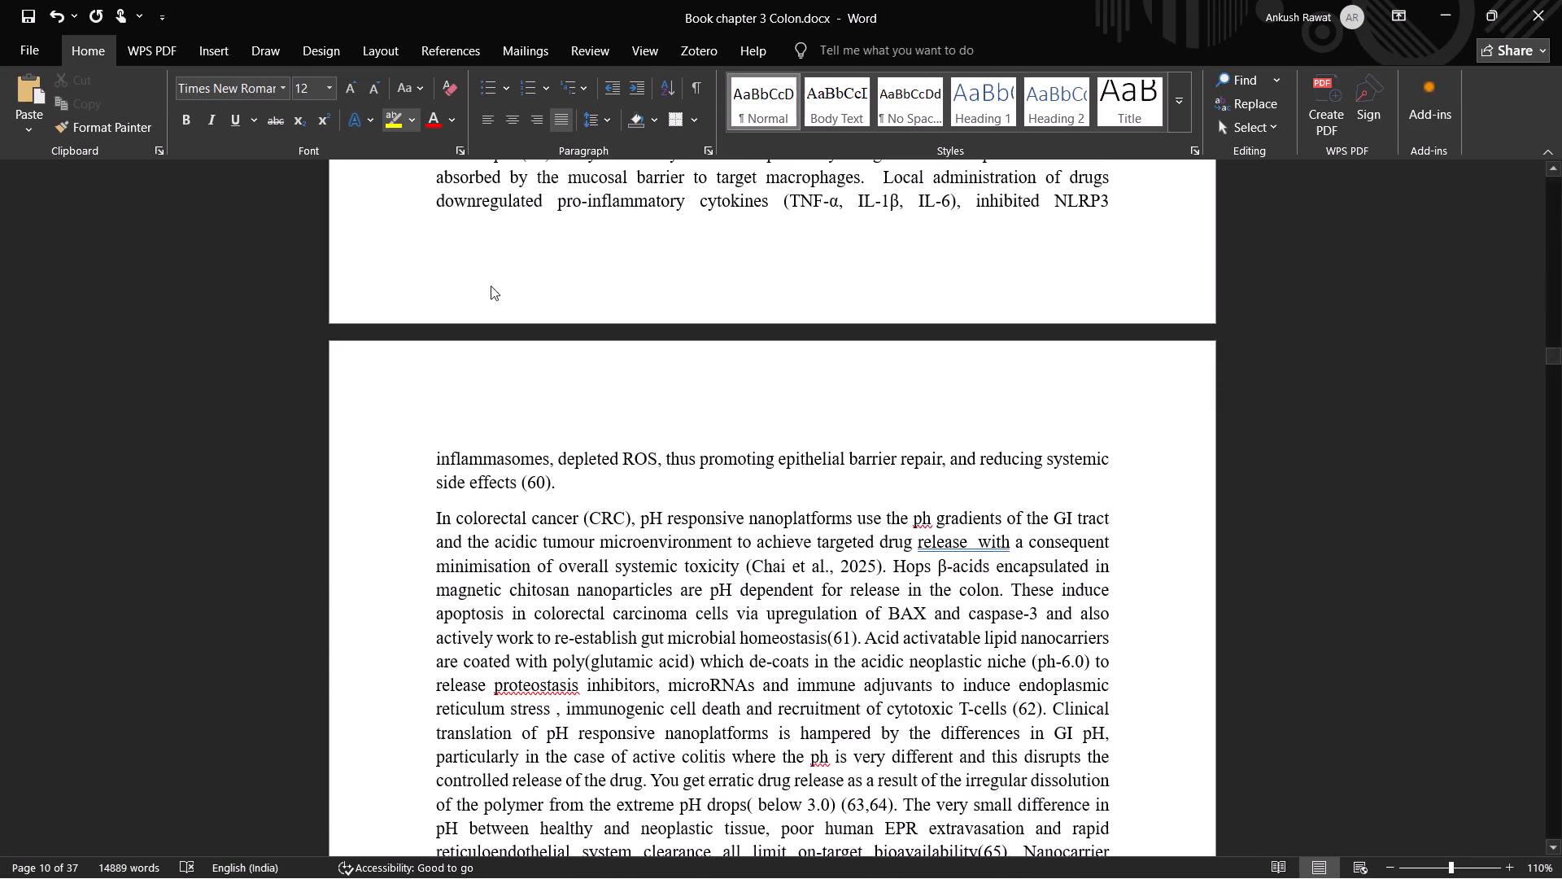
left_click_drag(748, 566, 877, 574)
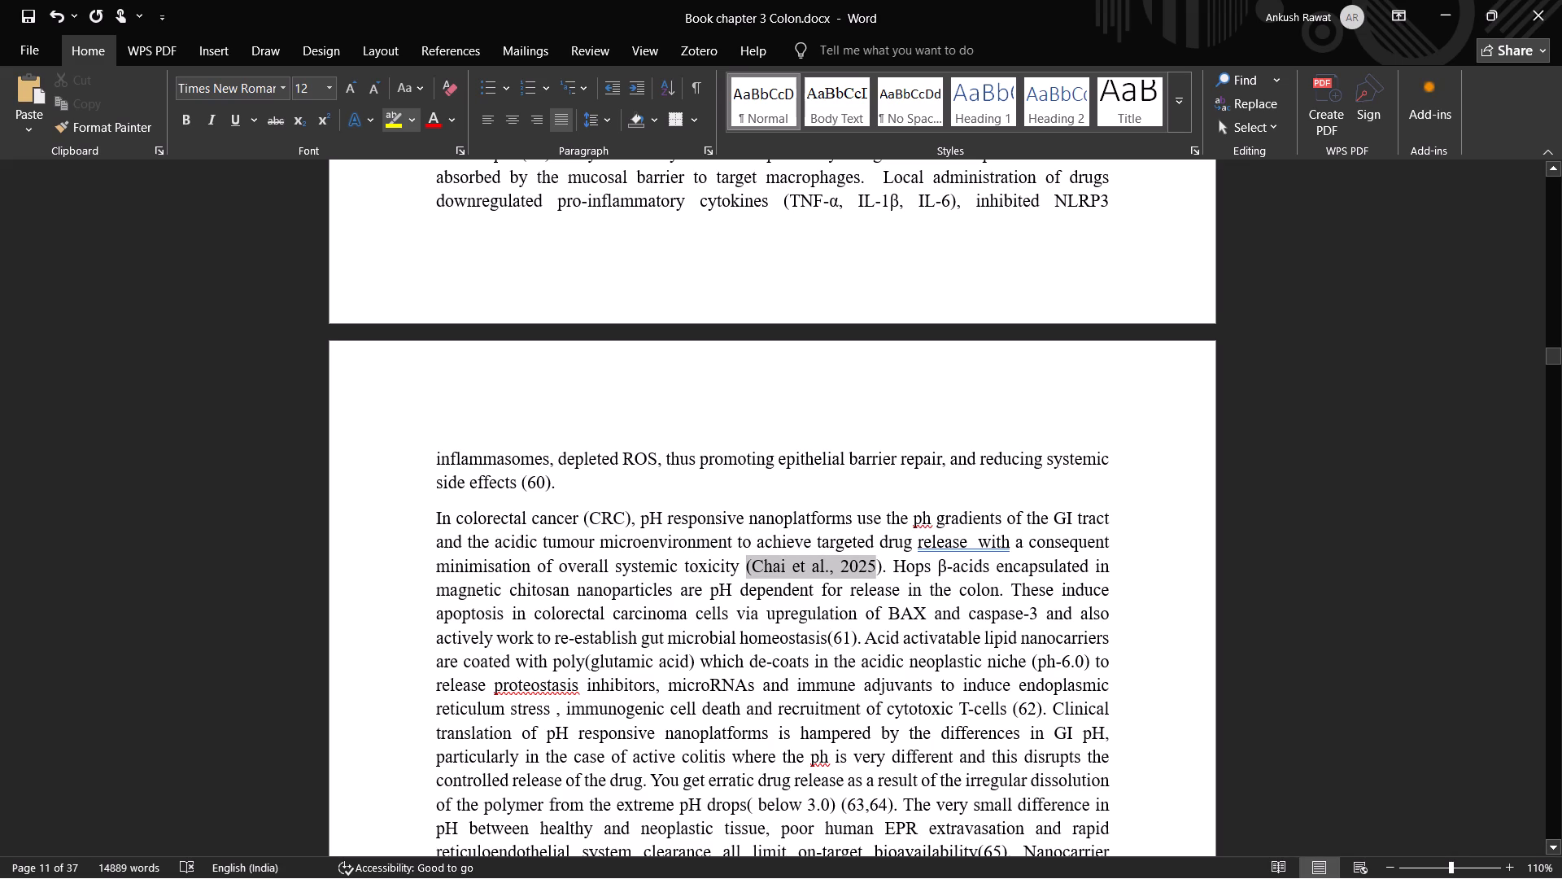
left_click_drag(877, 574, 878, 574)
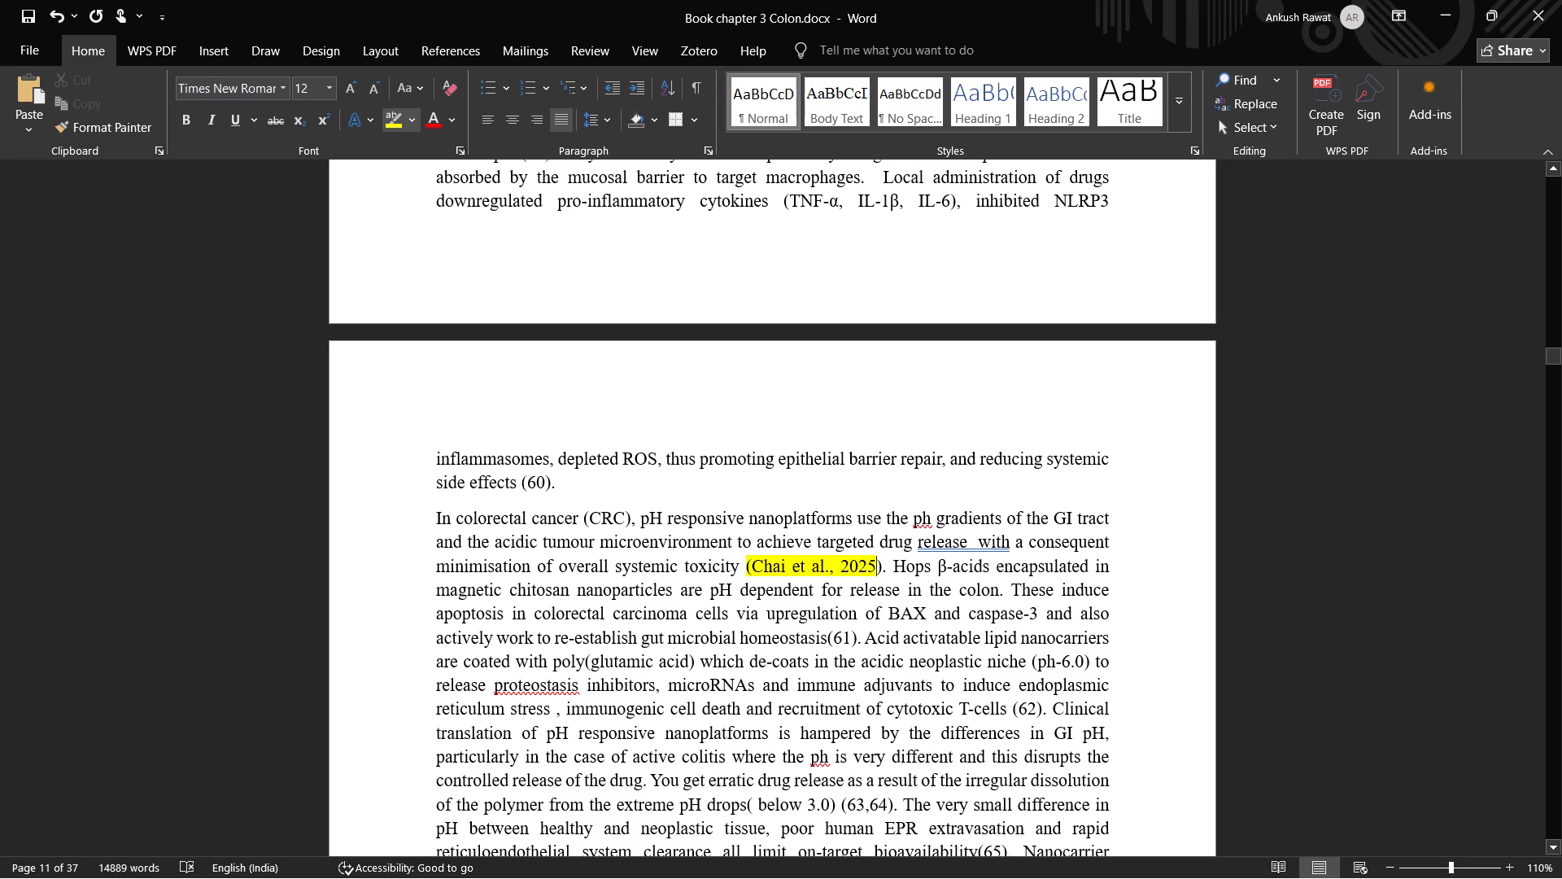
Examine the citations across the chapter, from the introduction to section 9, and turn off text highlighting.
scroll(757, 577, "down", 2)
scroll(761, 560, "up", 1)
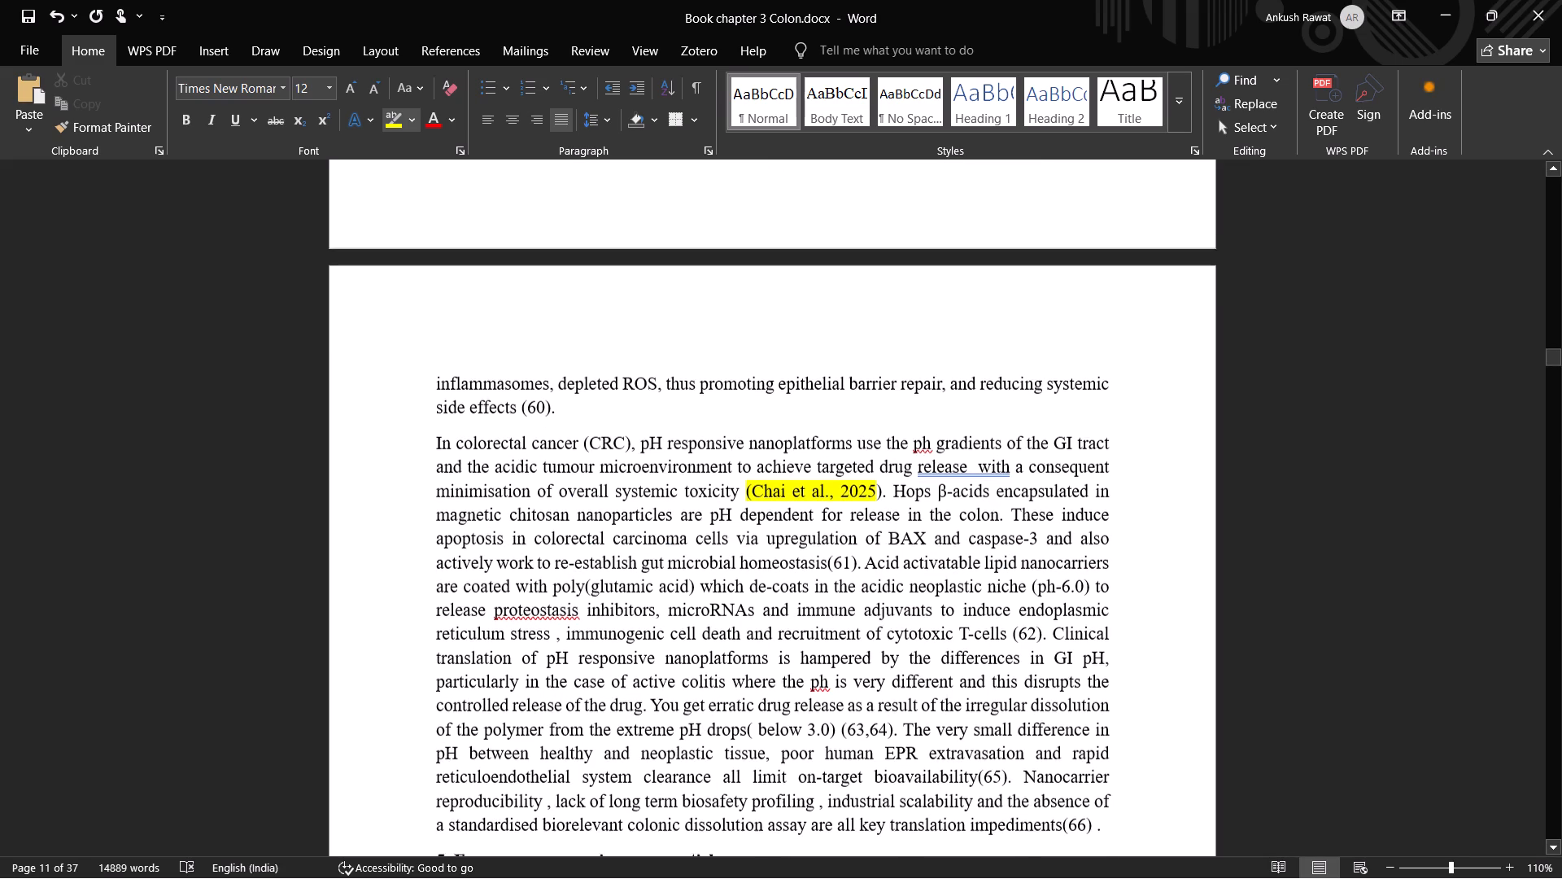
scroll(761, 560, "up", 2)
scroll(755, 553, "down", 1)
scroll(753, 553, "up", 1)
scroll(822, 576, "up", 1)
scroll(822, 576, "down", 2)
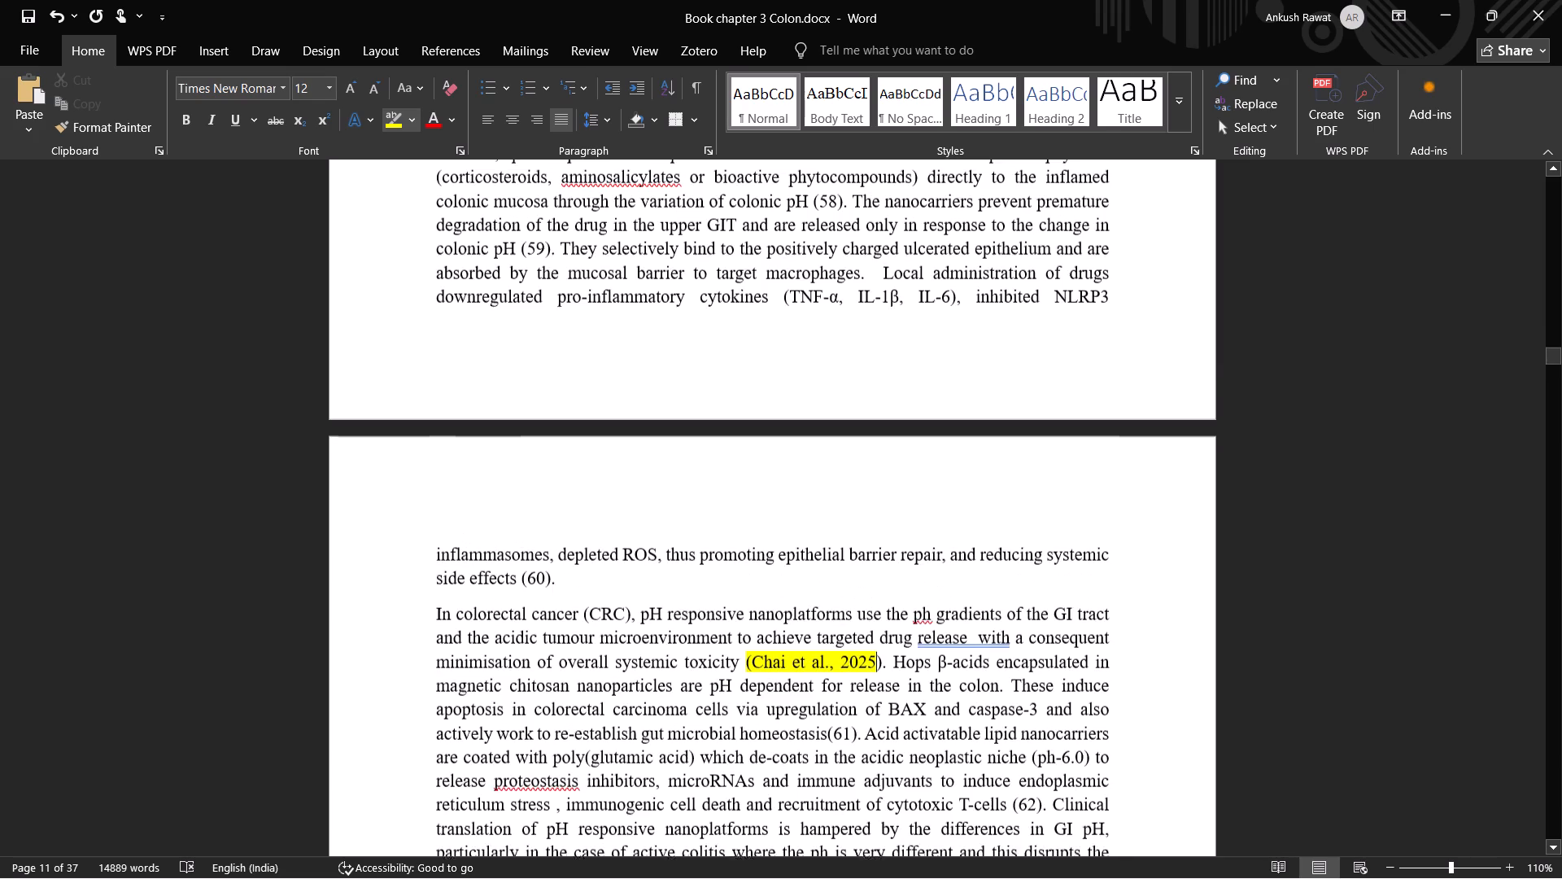
middle_click_drag(833, 528, 815, 405)
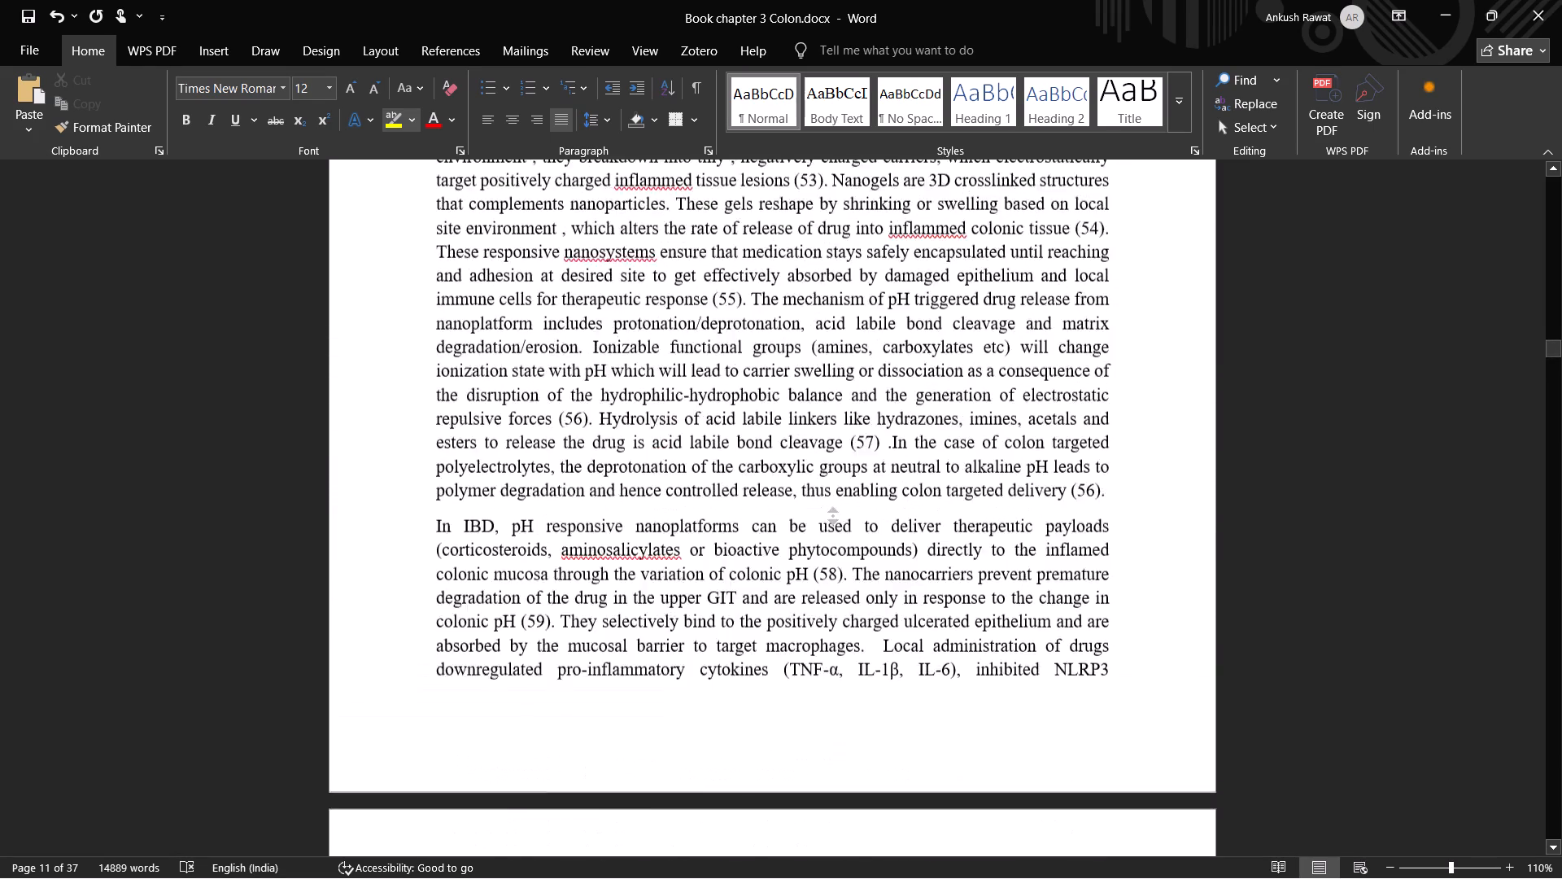
middle_click_drag(815, 405, 814, 400)
middle_click_drag(814, 400, 809, 360)
middle_click_drag(809, 353, 797, 249)
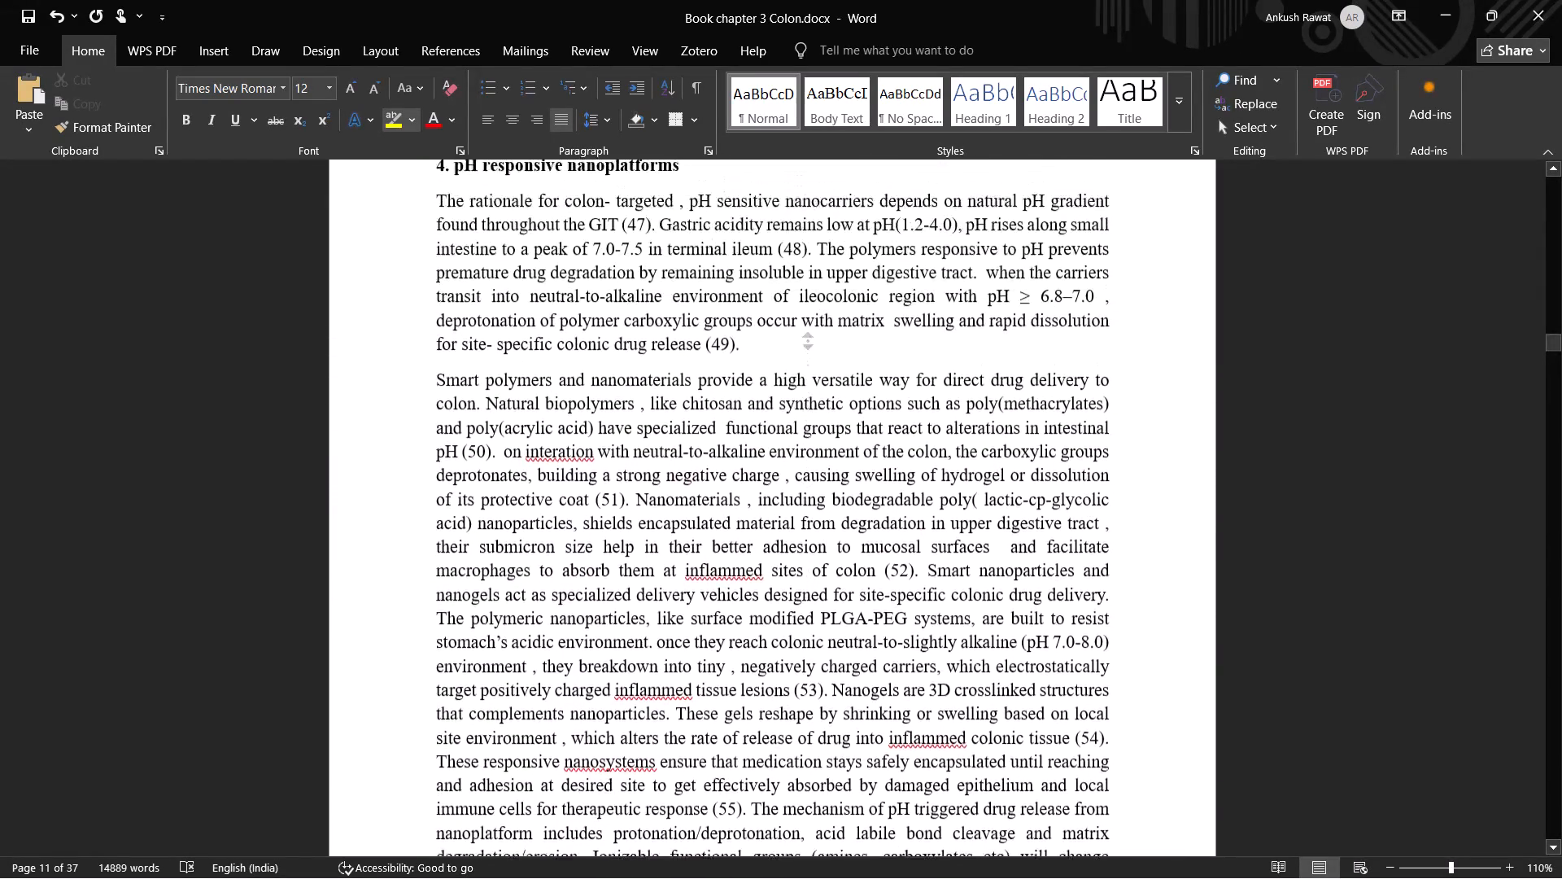
middle_click_drag(797, 249, 796, 208)
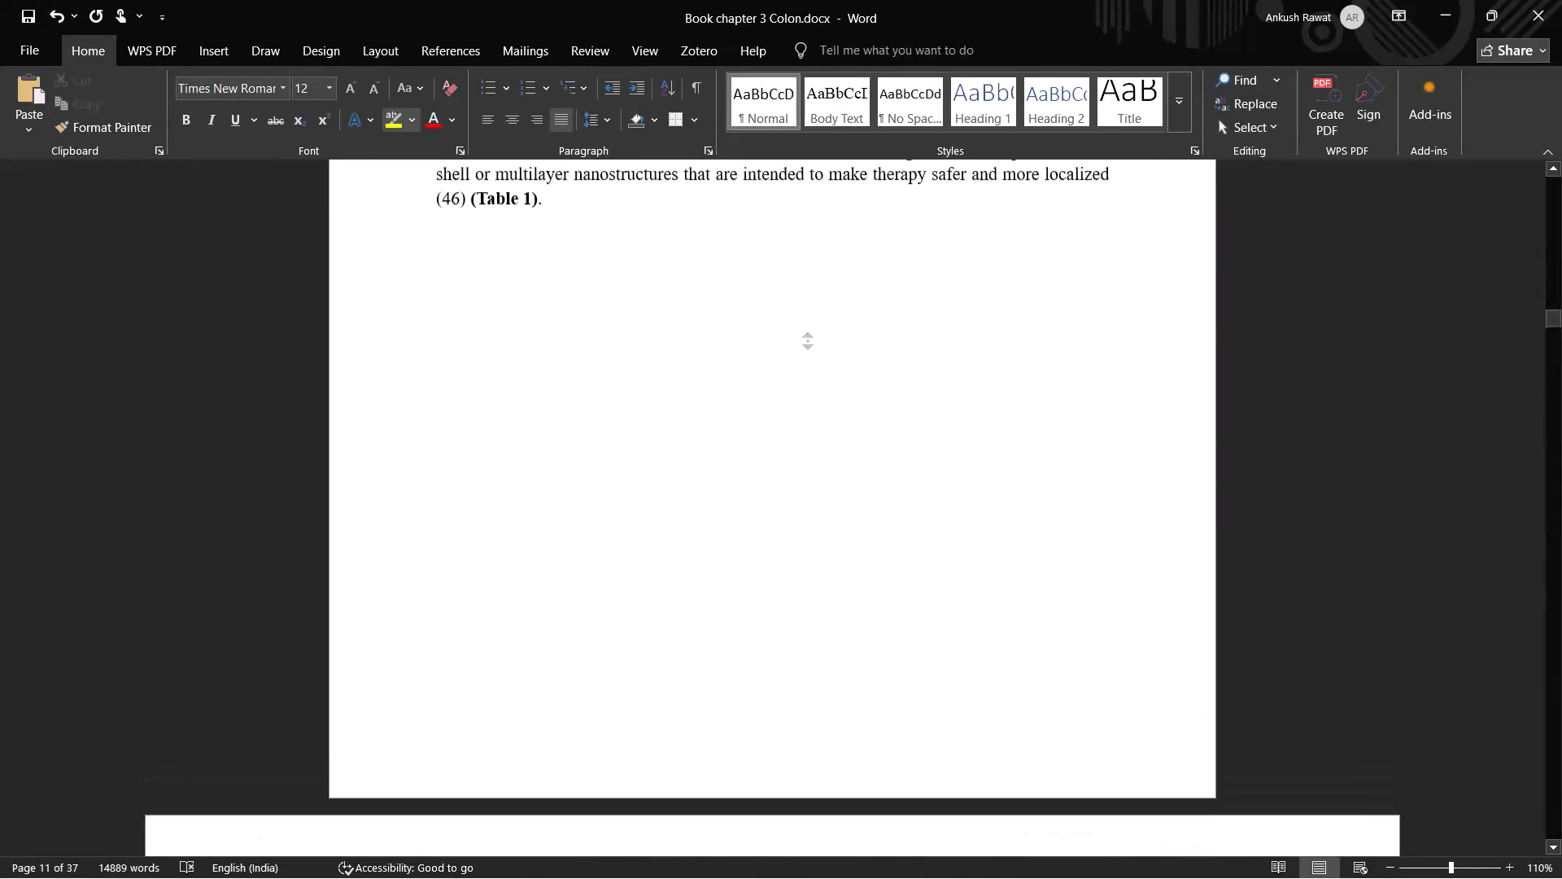
middle_click_drag(796, 208, 795, 195)
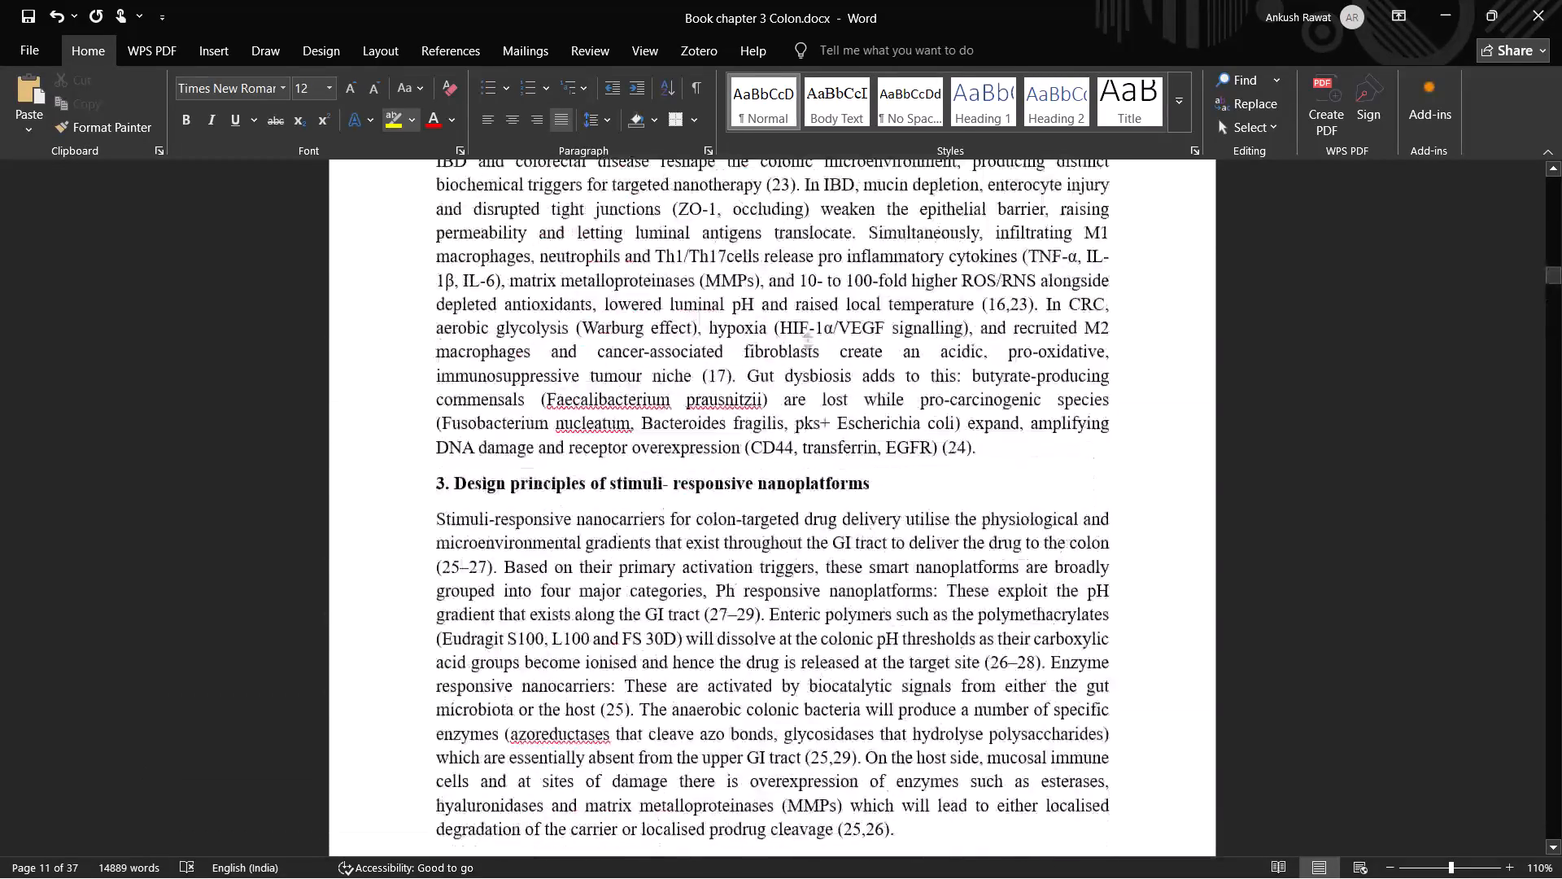
middle_click_drag(795, 195, 795, 194)
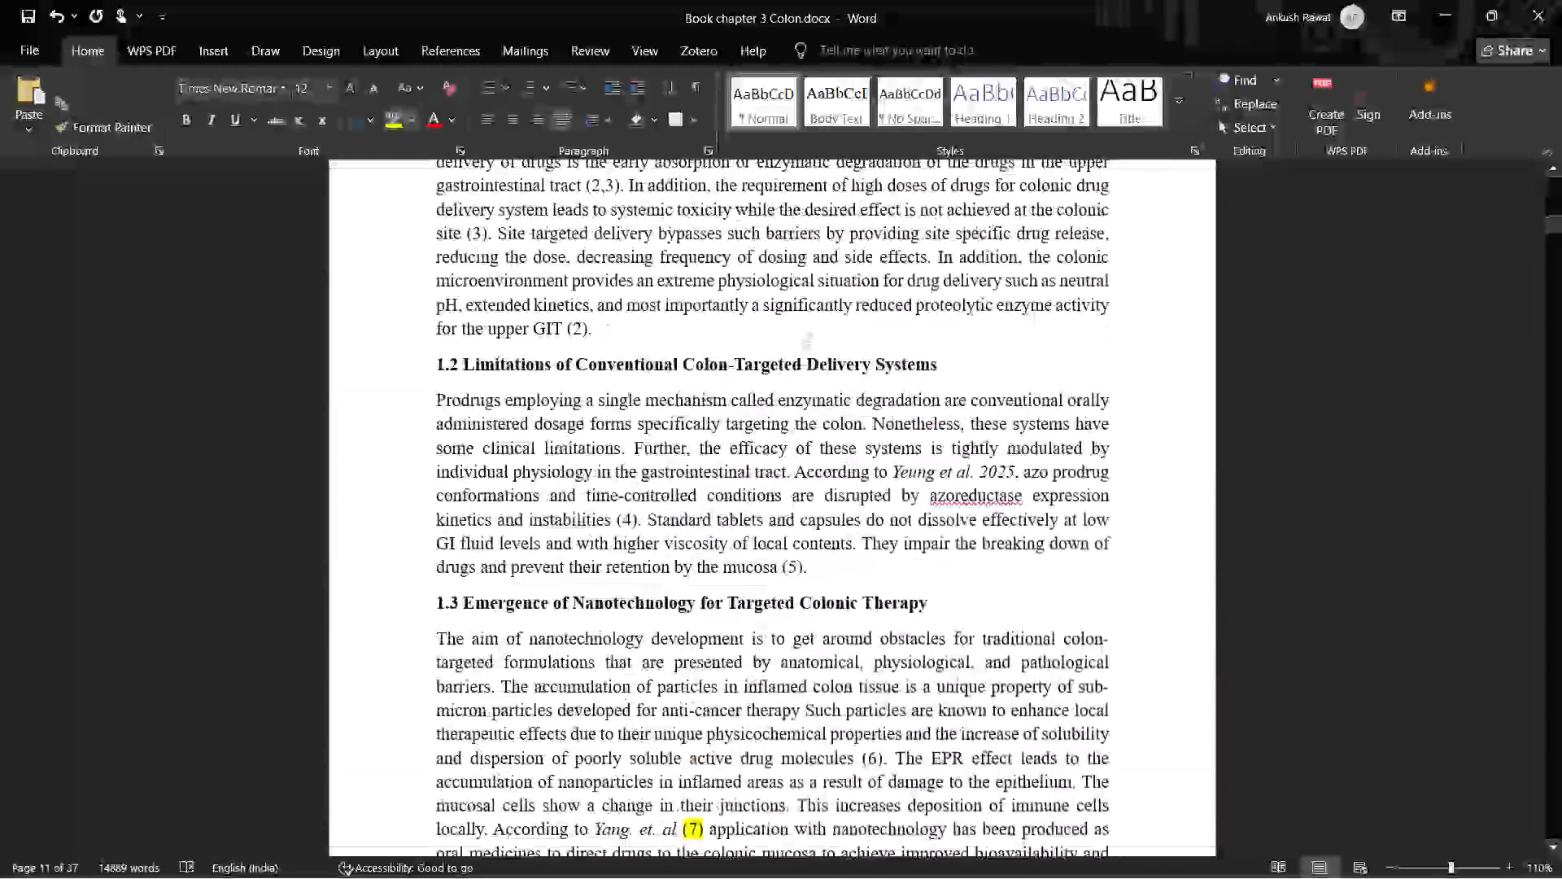
middle_click_drag(795, 194, 818, 547)
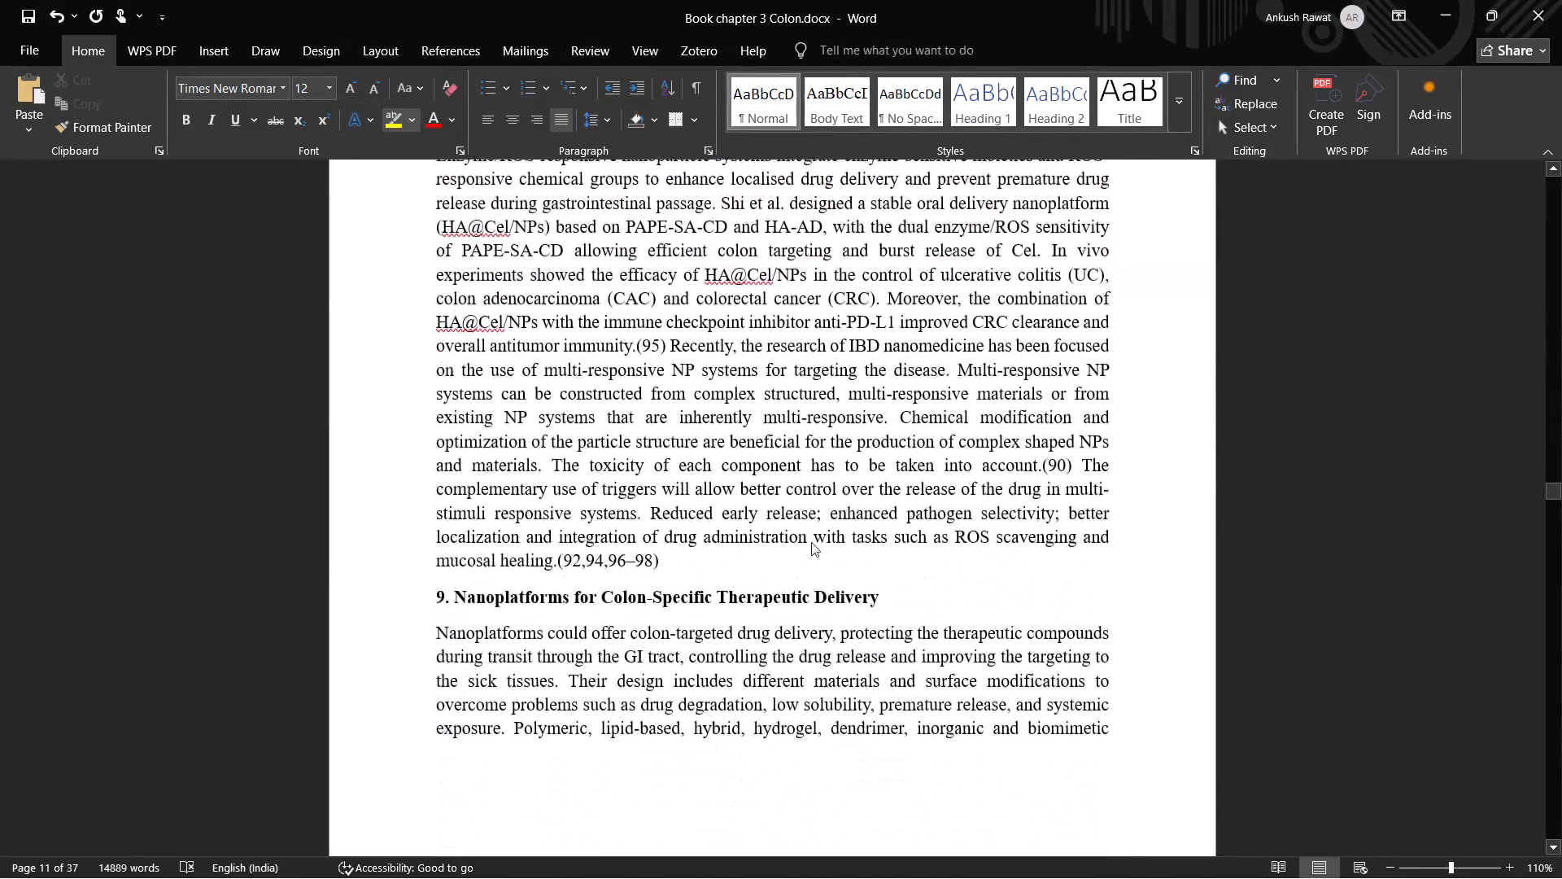
middle_click_drag(798, 545, 774, 383)
middle_click_drag(796, 557, 782, 415)
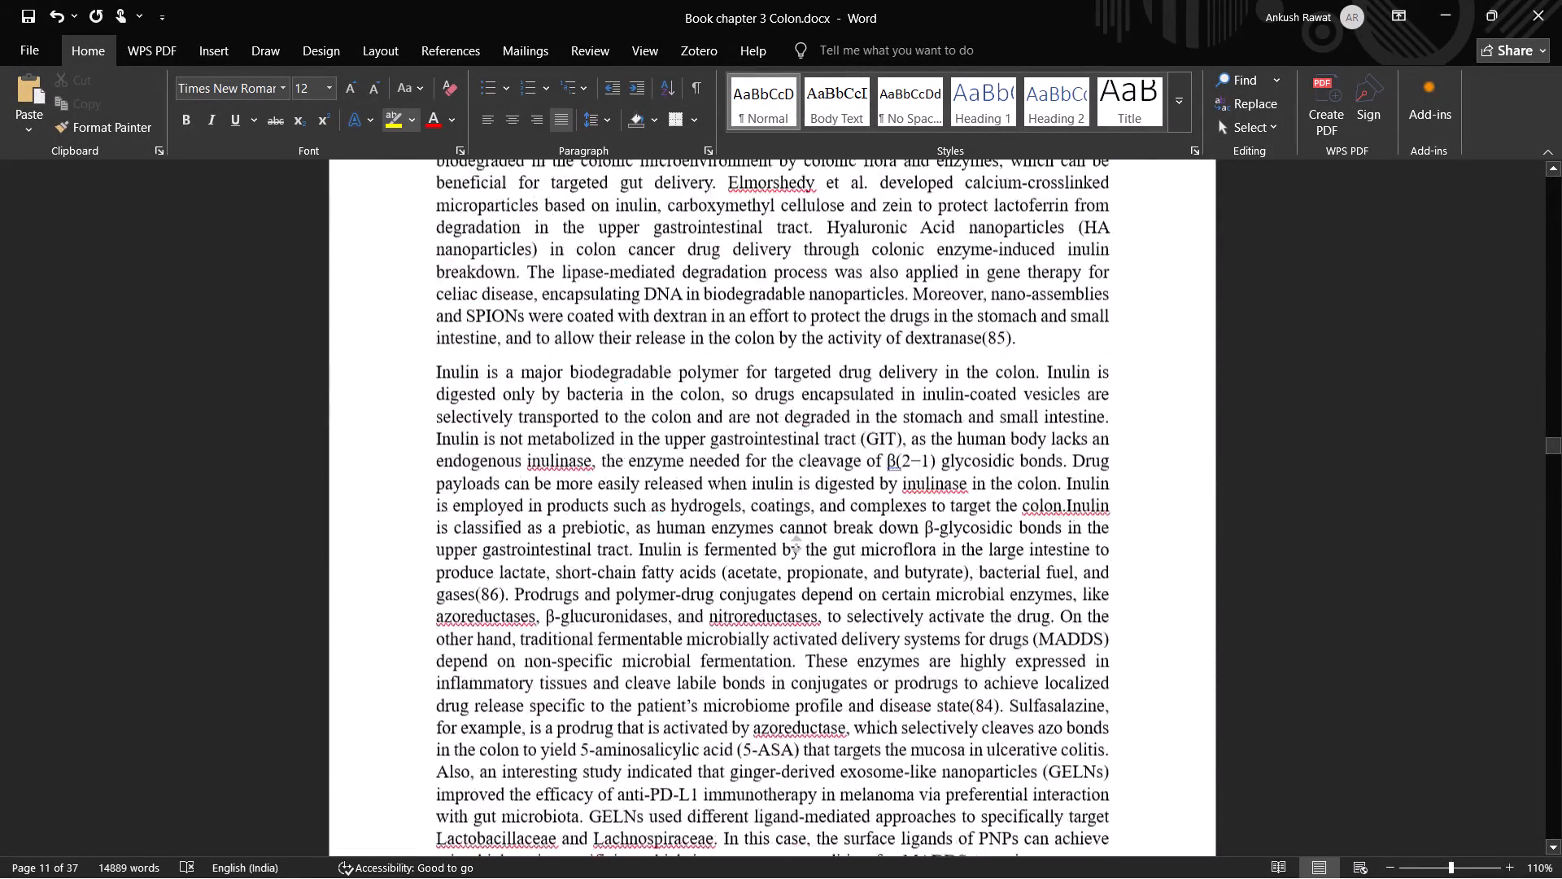
middle_click_drag(782, 415, 781, 403)
middle_click_drag(792, 585, 793, 573)
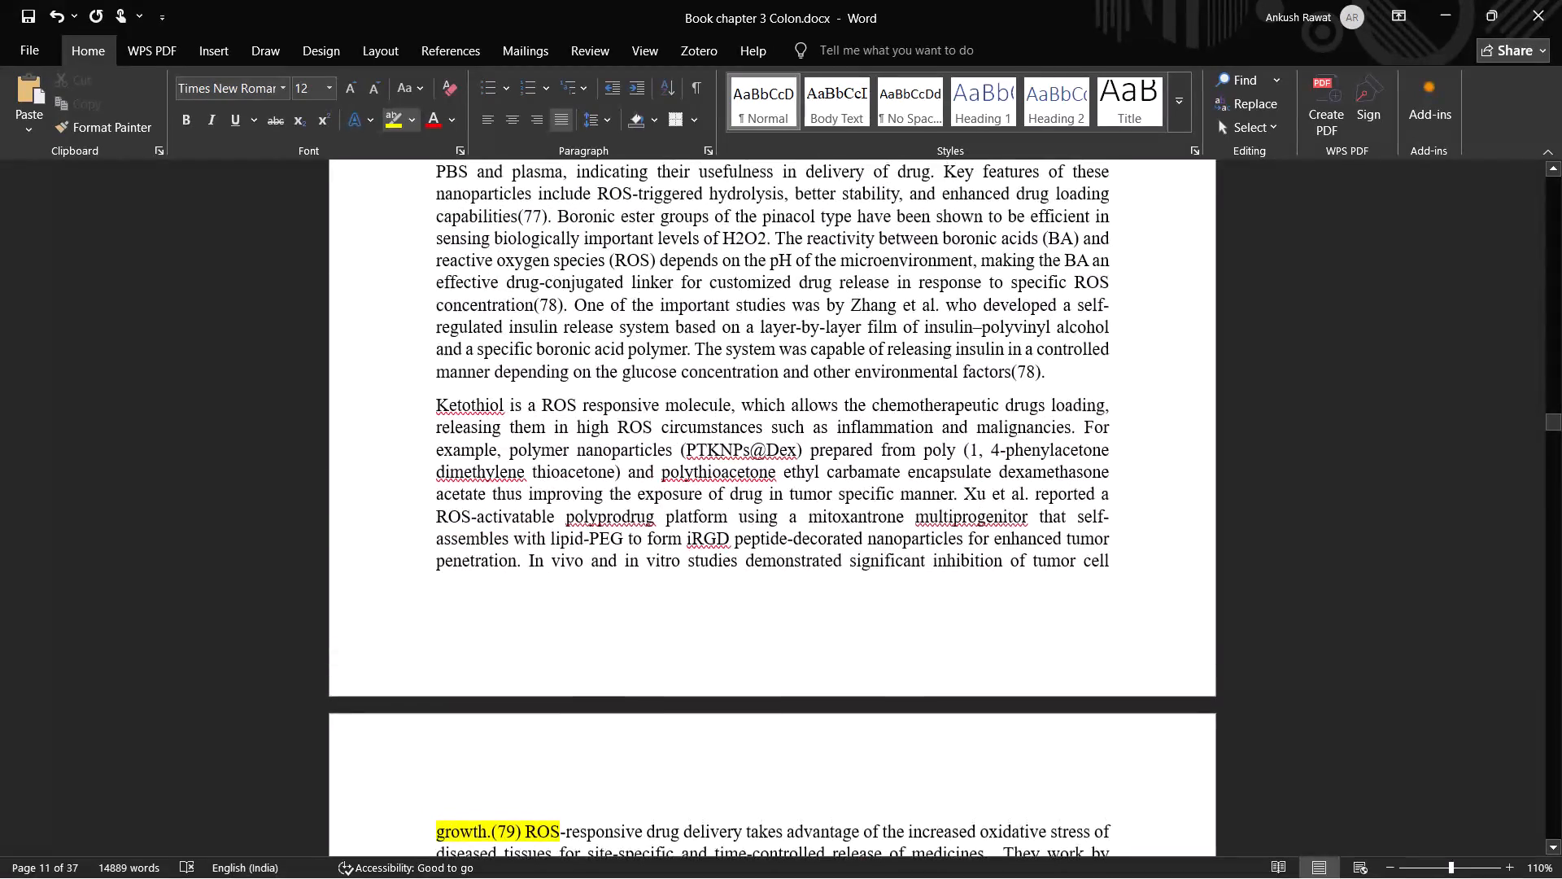
middle_click_drag(793, 573, 781, 453)
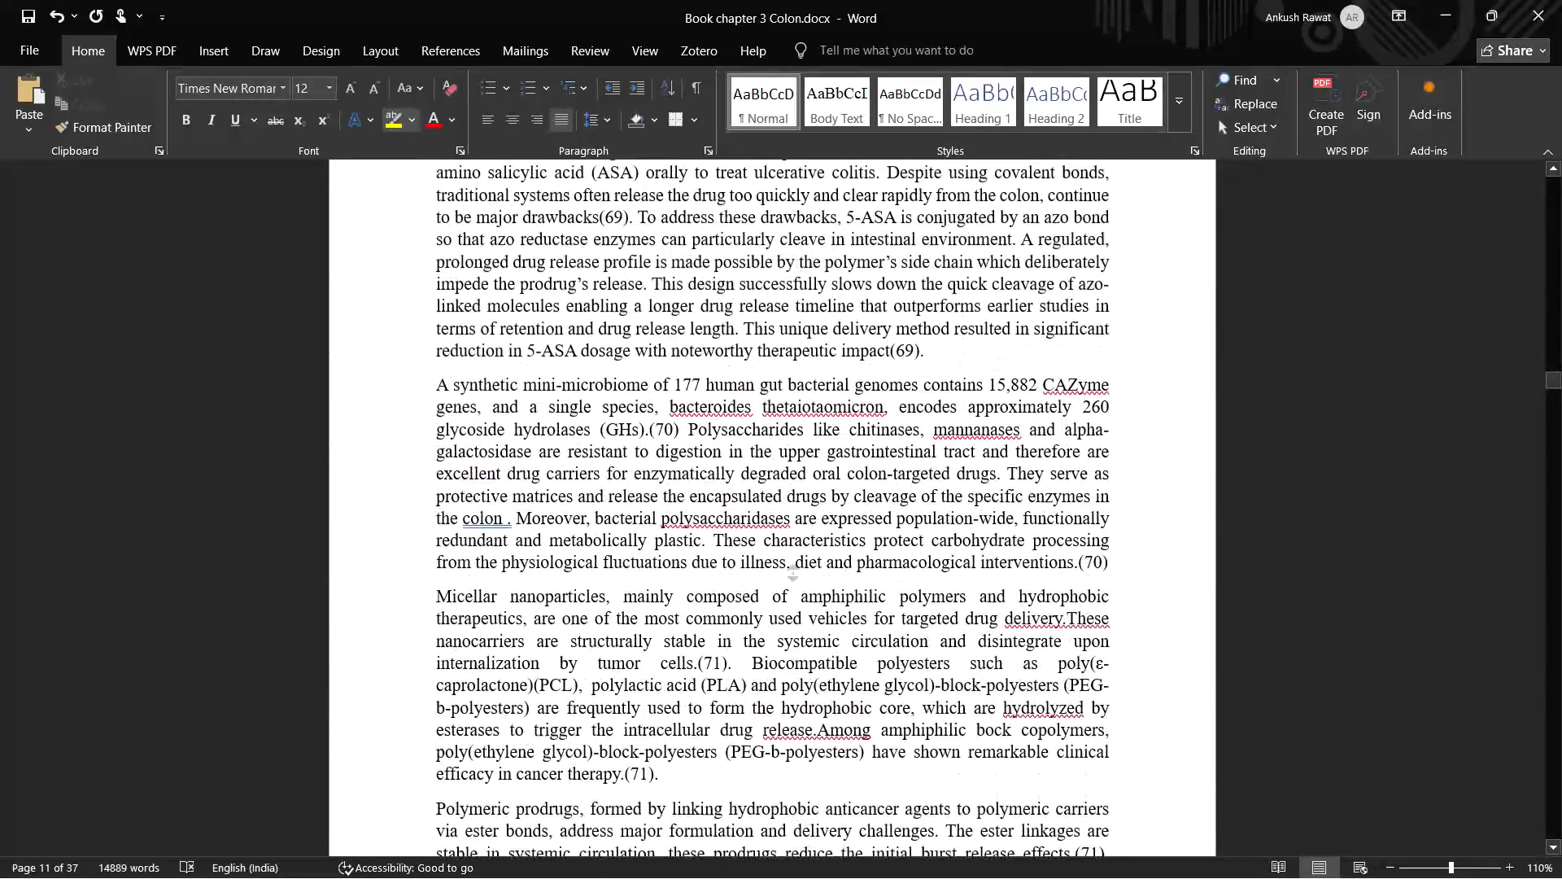
middle_click_drag(781, 453, 780, 433)
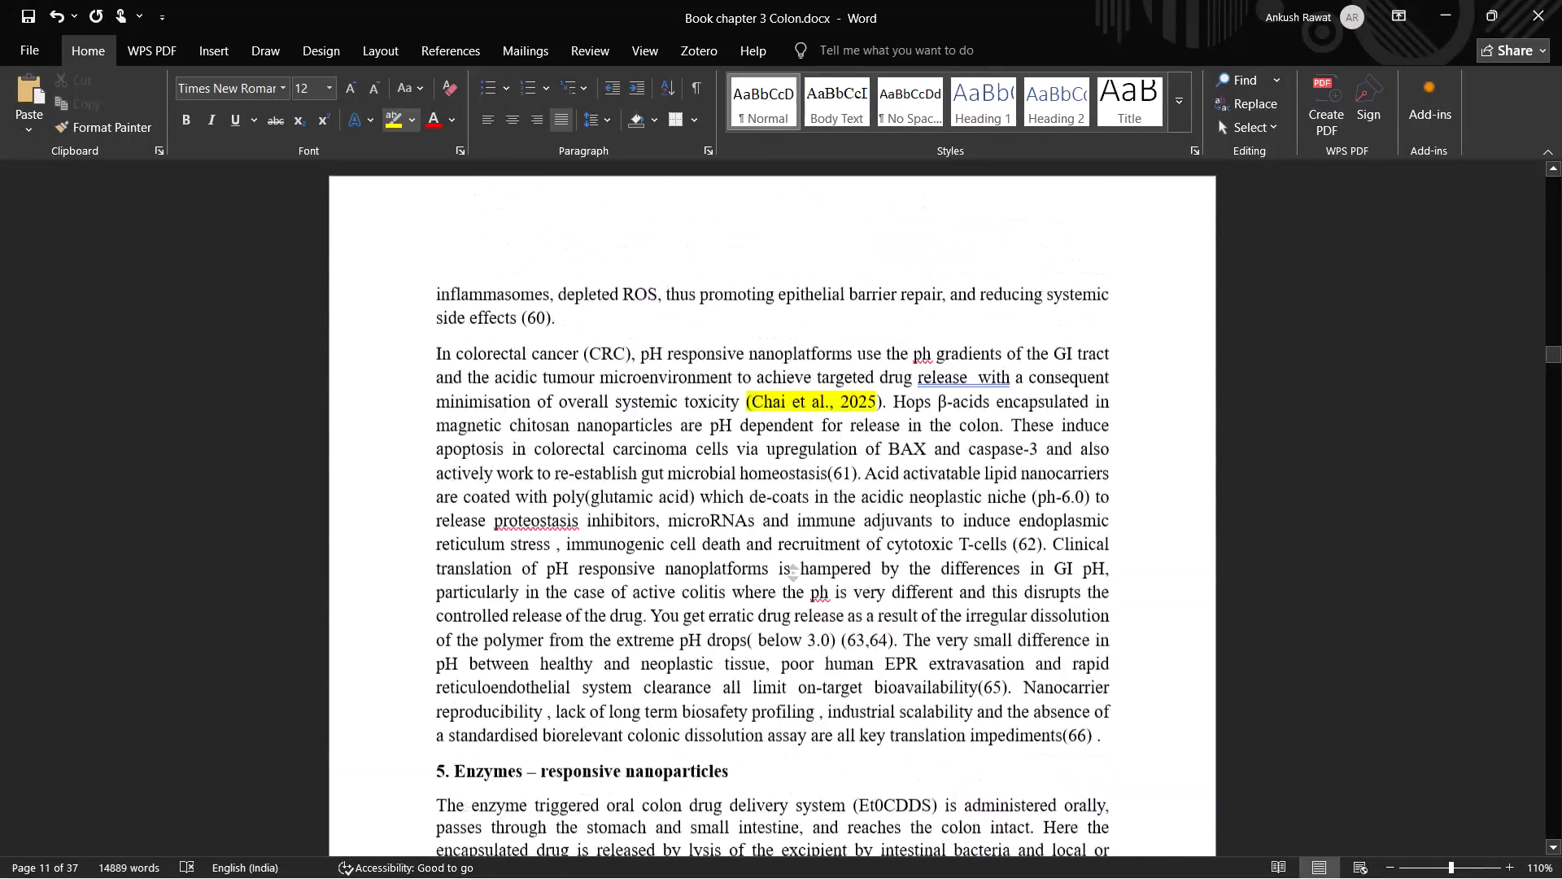
middle_click_drag(780, 433, 779, 431)
scroll(766, 523, "down", 1)
scroll(766, 523, "up", 1)
scroll(766, 523, "down", 1)
scroll(766, 523, "up", 1)
scroll(765, 529, "down", 7)
scroll(773, 584, "up", 2)
scroll(773, 584, "down", 4)
scroll(769, 618, "up", 1)
scroll(769, 619, "down", 3)
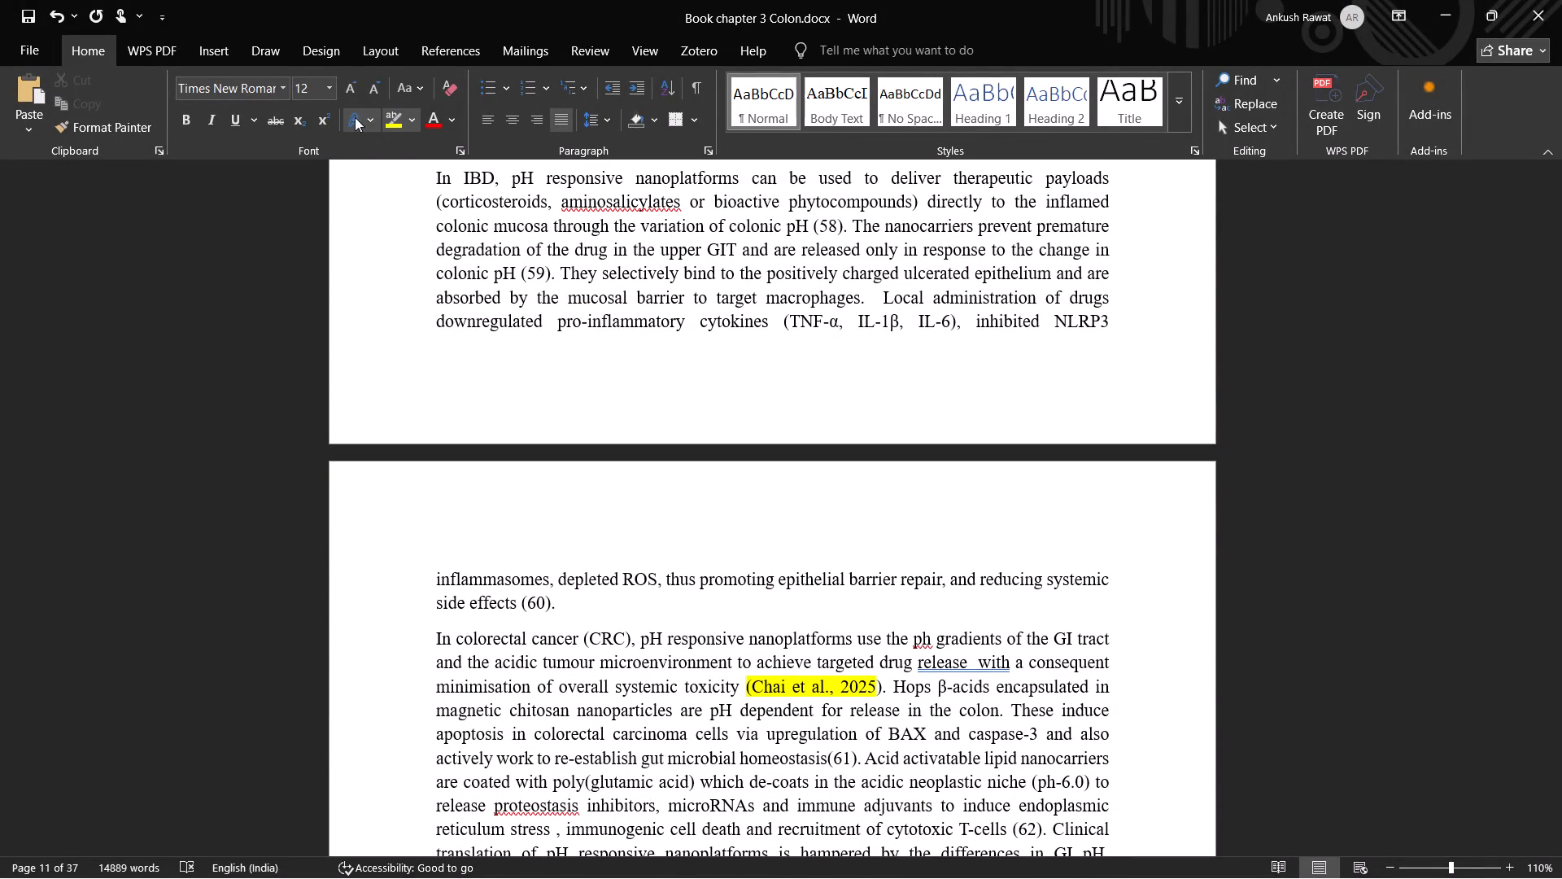
left_click(393, 120)
Insert a space before citation (61) after "homeostasis" and before citation (65) after "bioavailability" in the colorectal cancer paragraph.
scroll(617, 560, "down", 3)
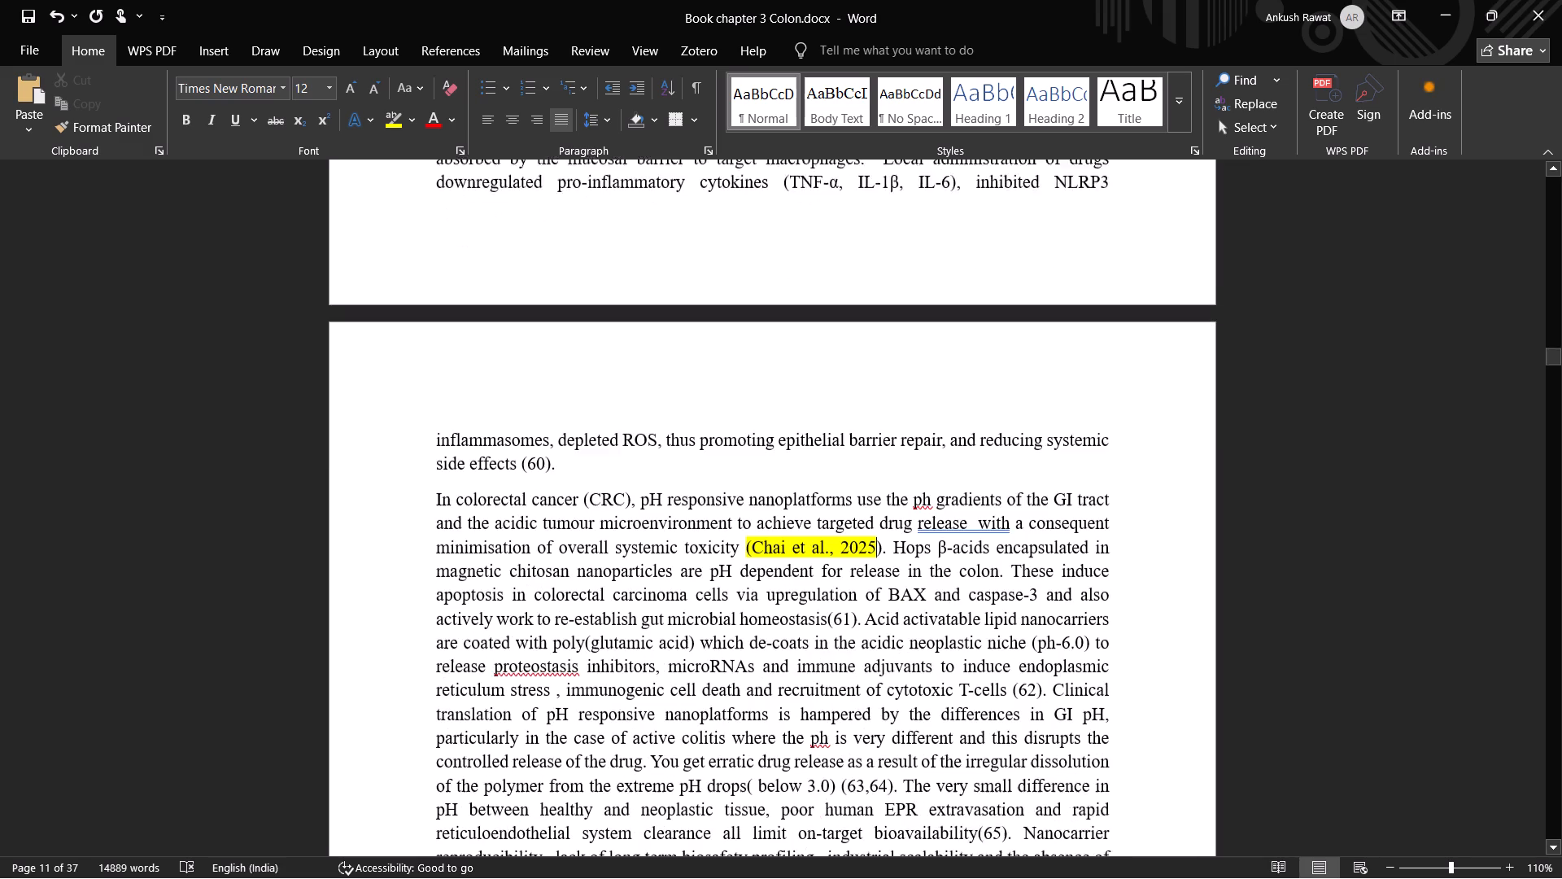
scroll(631, 566, "down", 2)
scroll(631, 566, "up", 1)
scroll(631, 566, "down", 1)
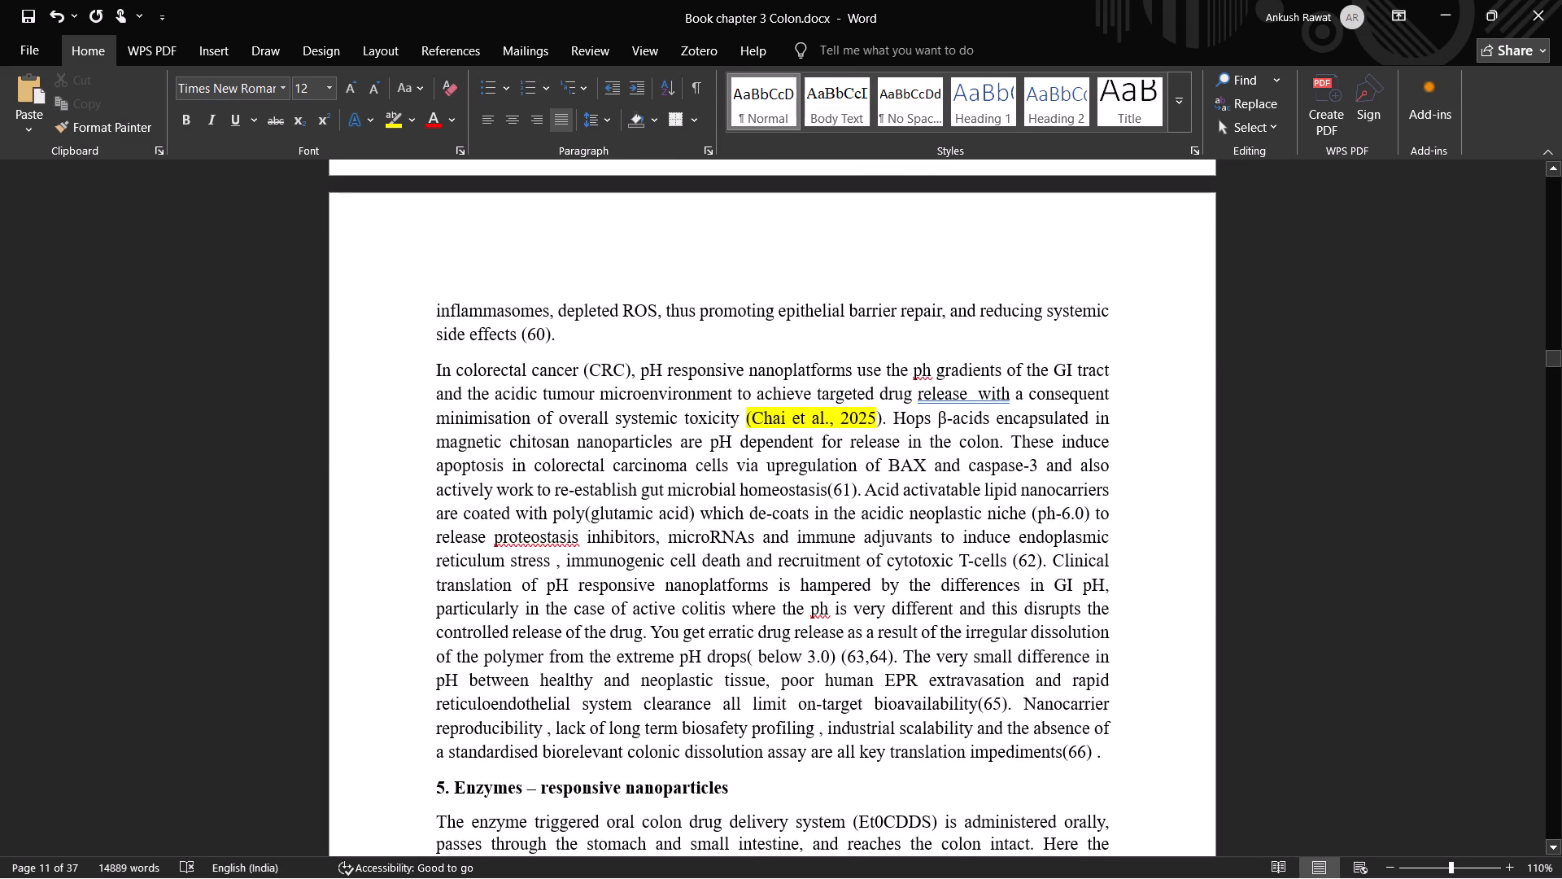
left_click(827, 491)
type("v")
key("space")
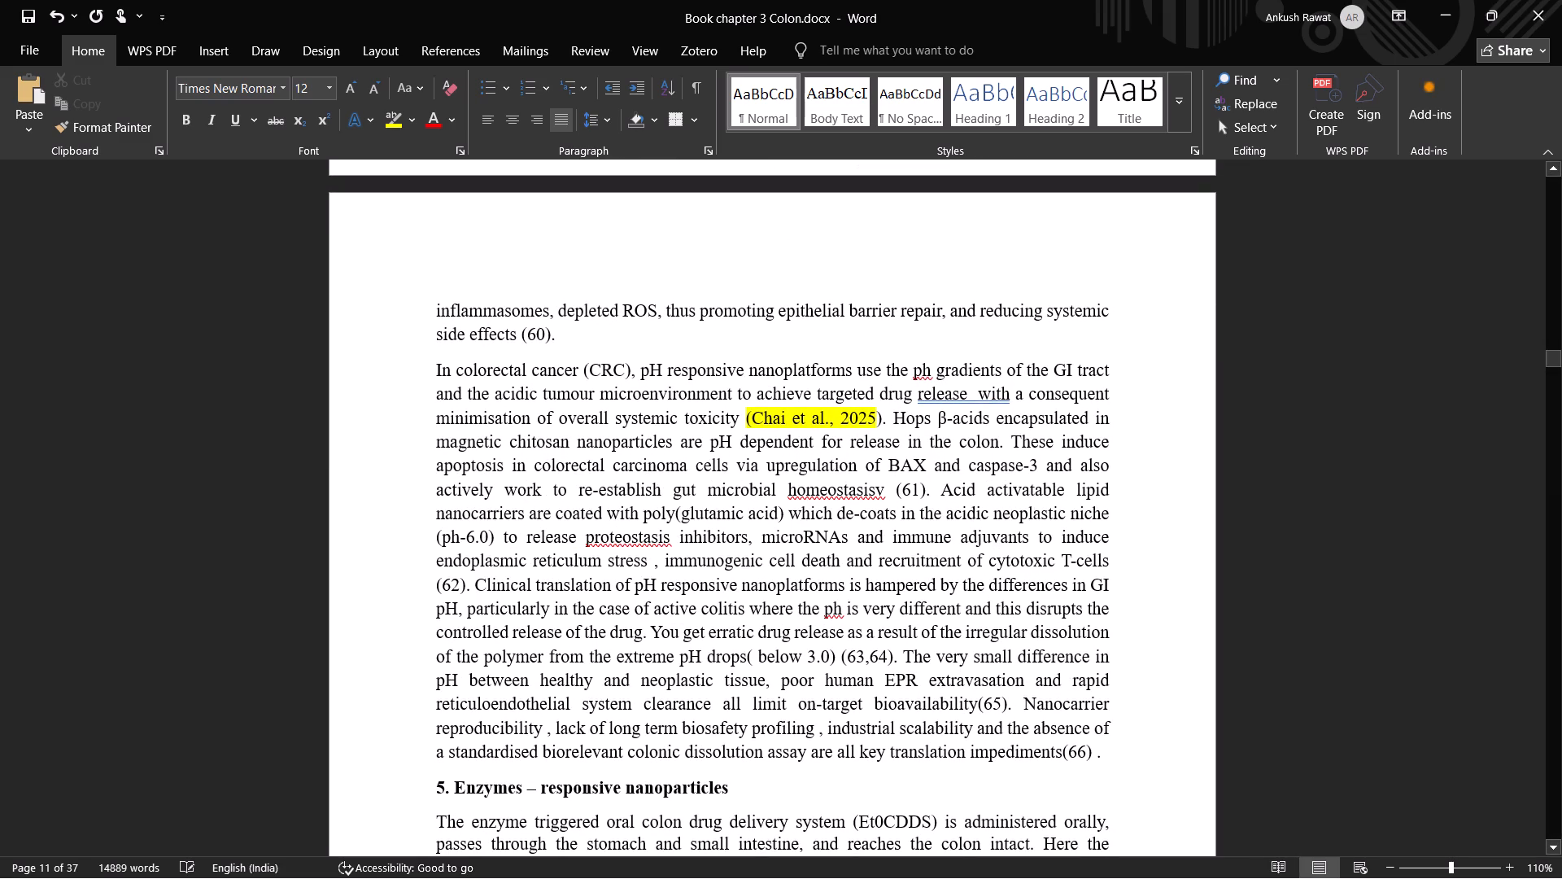
key("ctrl+z")
key("space")
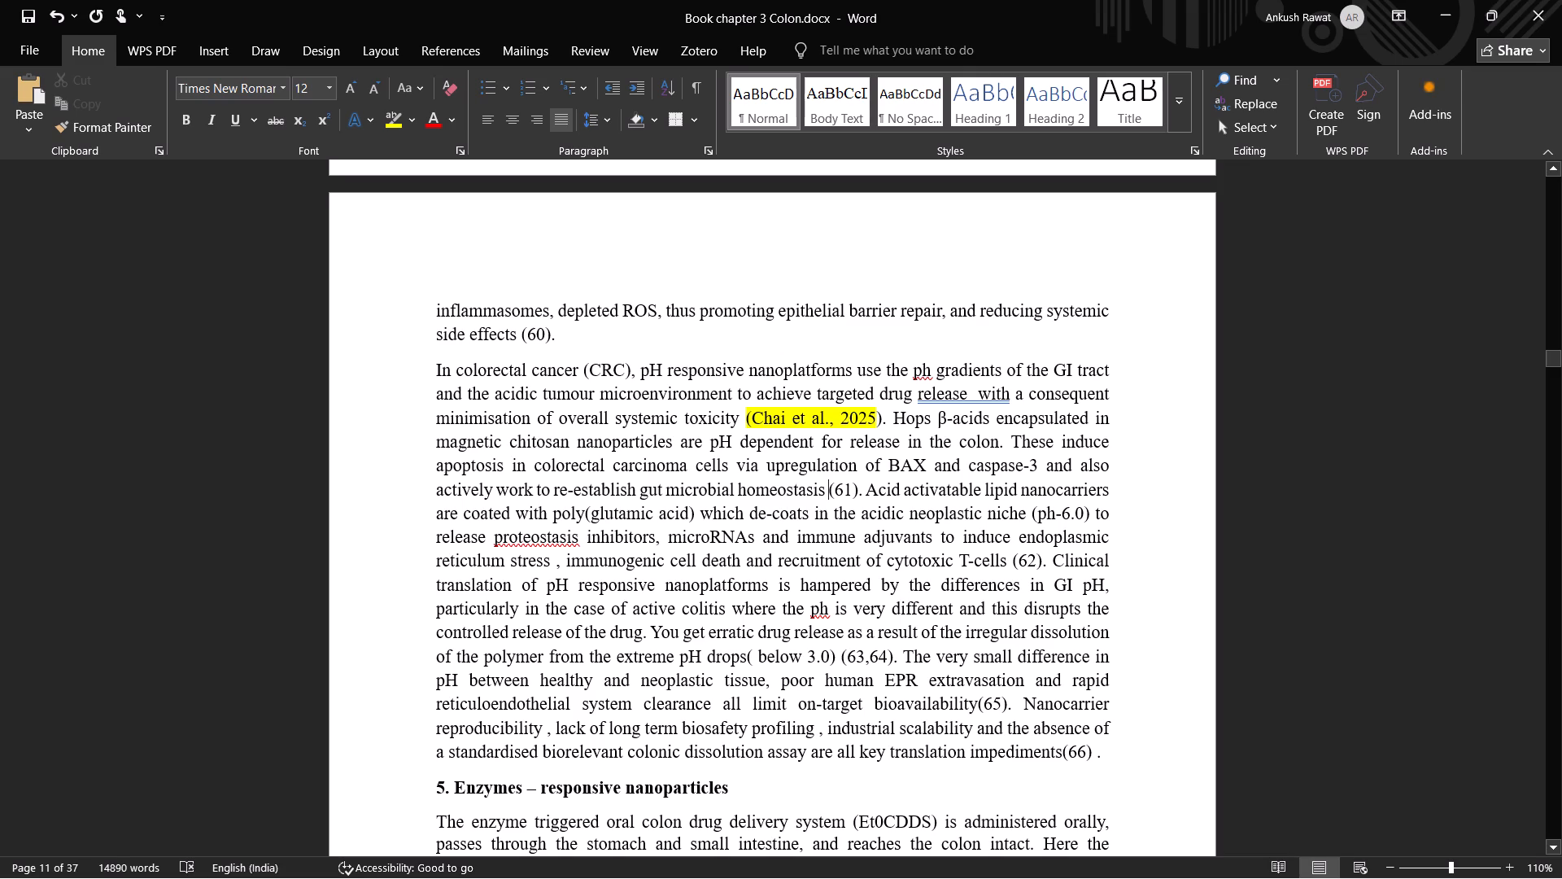
left_click(977, 710)
key("space")
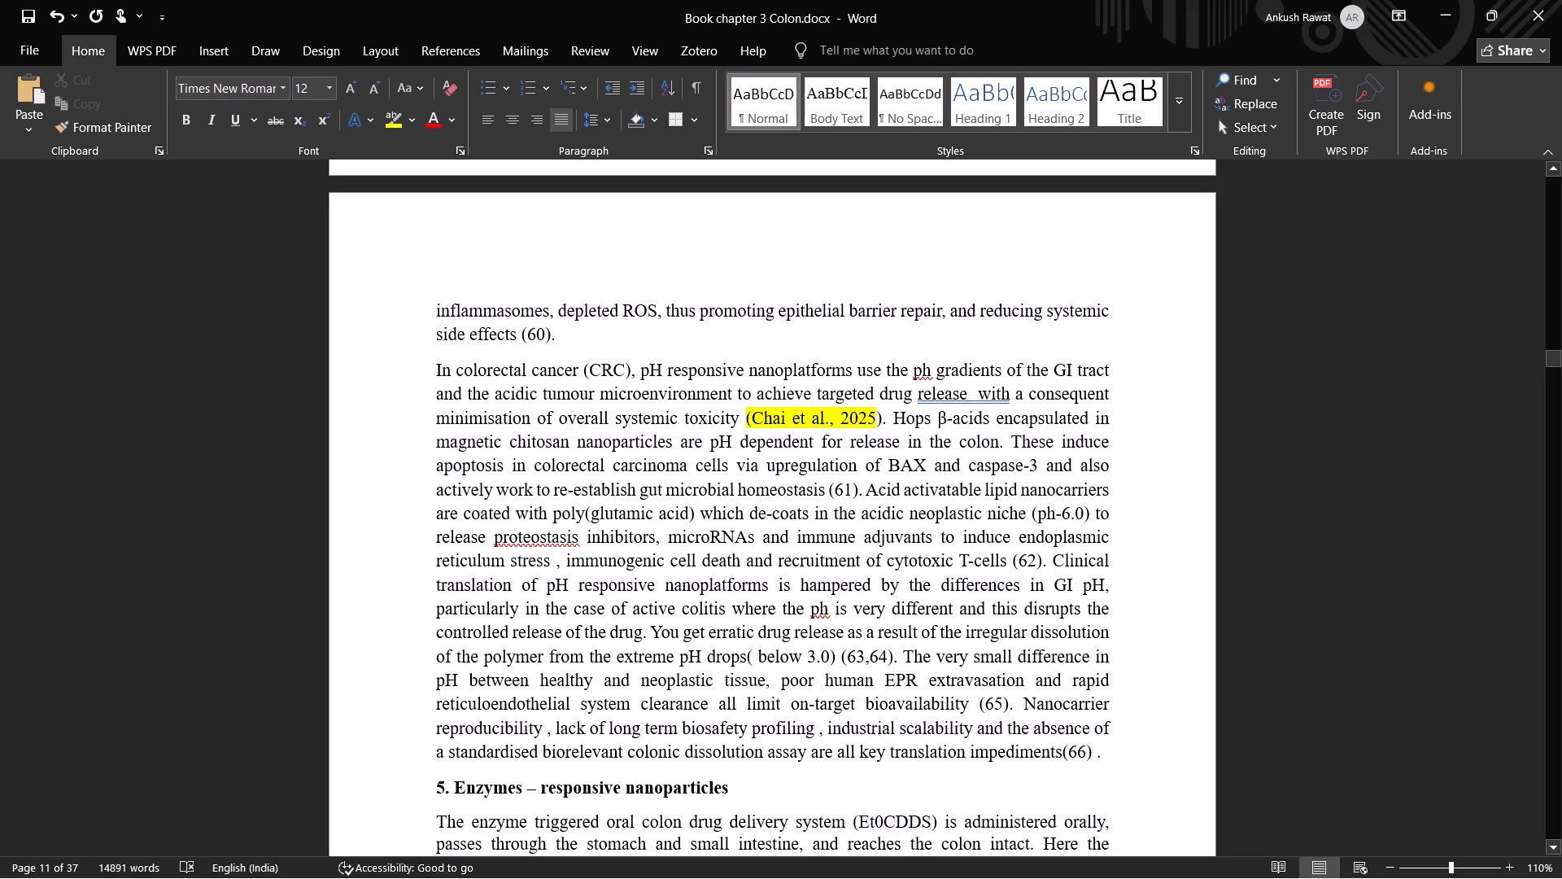
Insert a space before citation (66) after "impediments" and remove the space between that citation and the full stop.
left_click(1063, 755)
key("space")
key("Right")
key("Right")
key("Right")
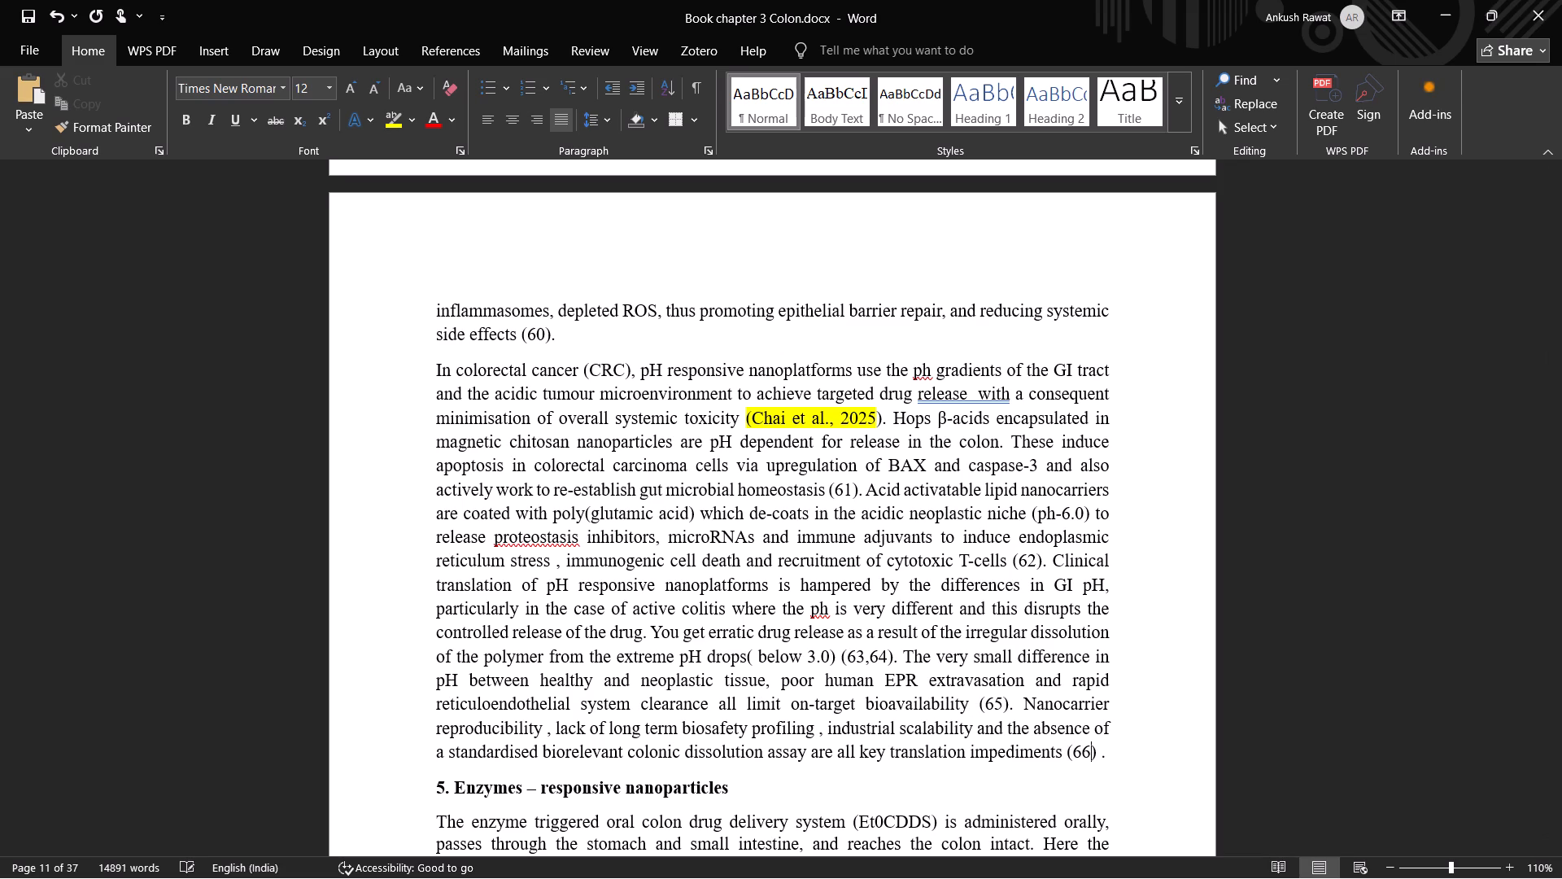
key("Right")
key("Right")
key("BackSpace")
Delete the redundant citation (67) after "colonic environment" in the first paragraph of section 5.
scroll(761, 628, "down", 3)
scroll(747, 611, "up", 1)
scroll(740, 605, "down", 1)
scroll(737, 601, "up", 1)
scroll(737, 601, "down", 1)
scroll(737, 601, "up", 1)
scroll(737, 601, "down", 1)
scroll(737, 601, "up", 1)
scroll(737, 601, "down", 1)
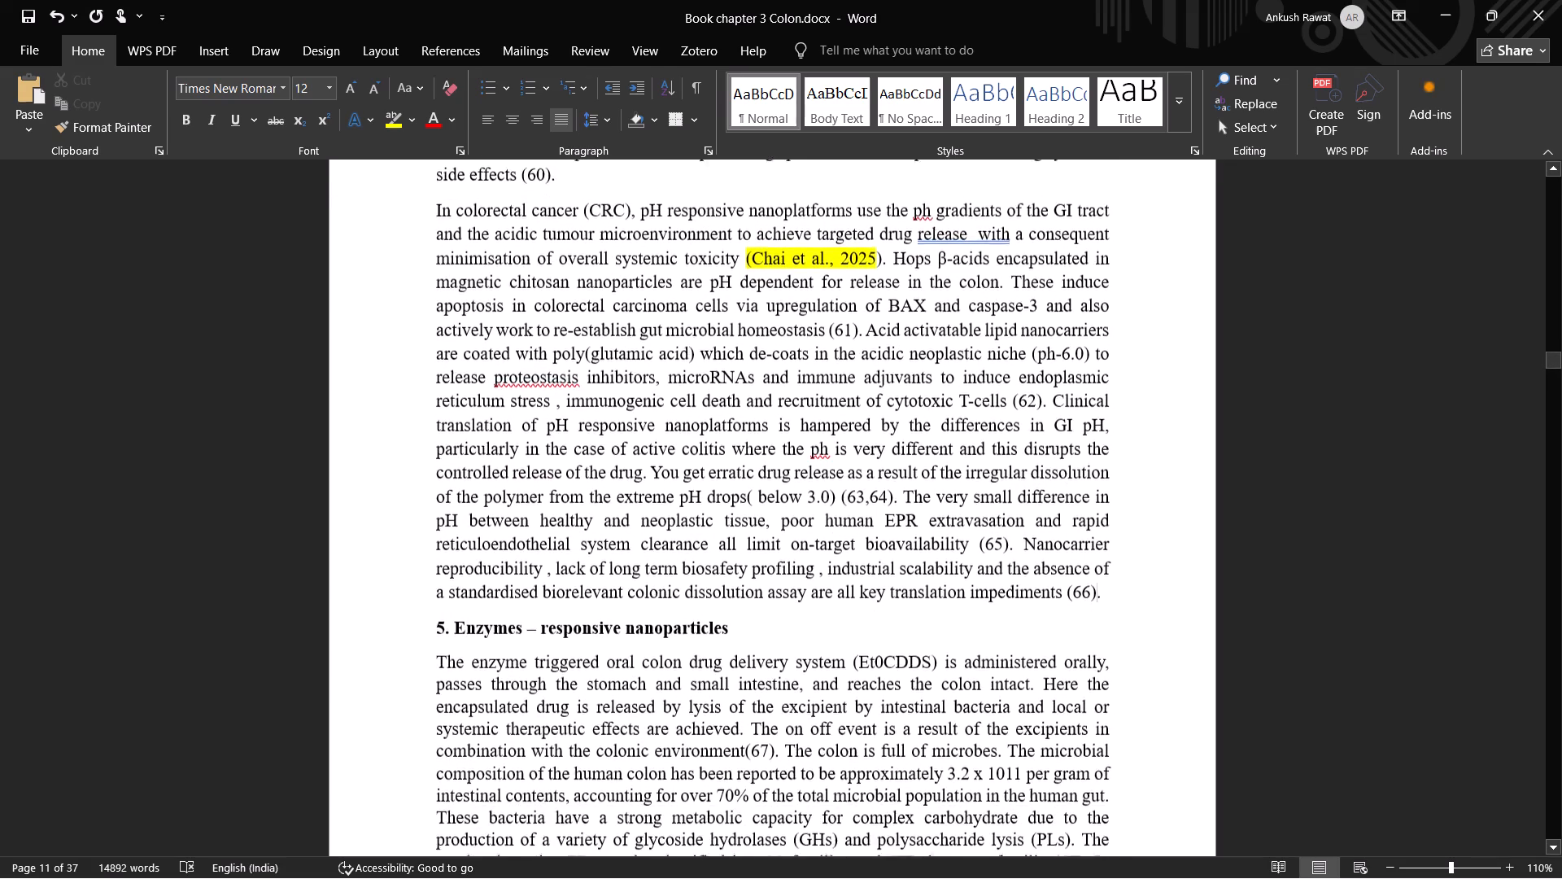
scroll(736, 598, "down", 3)
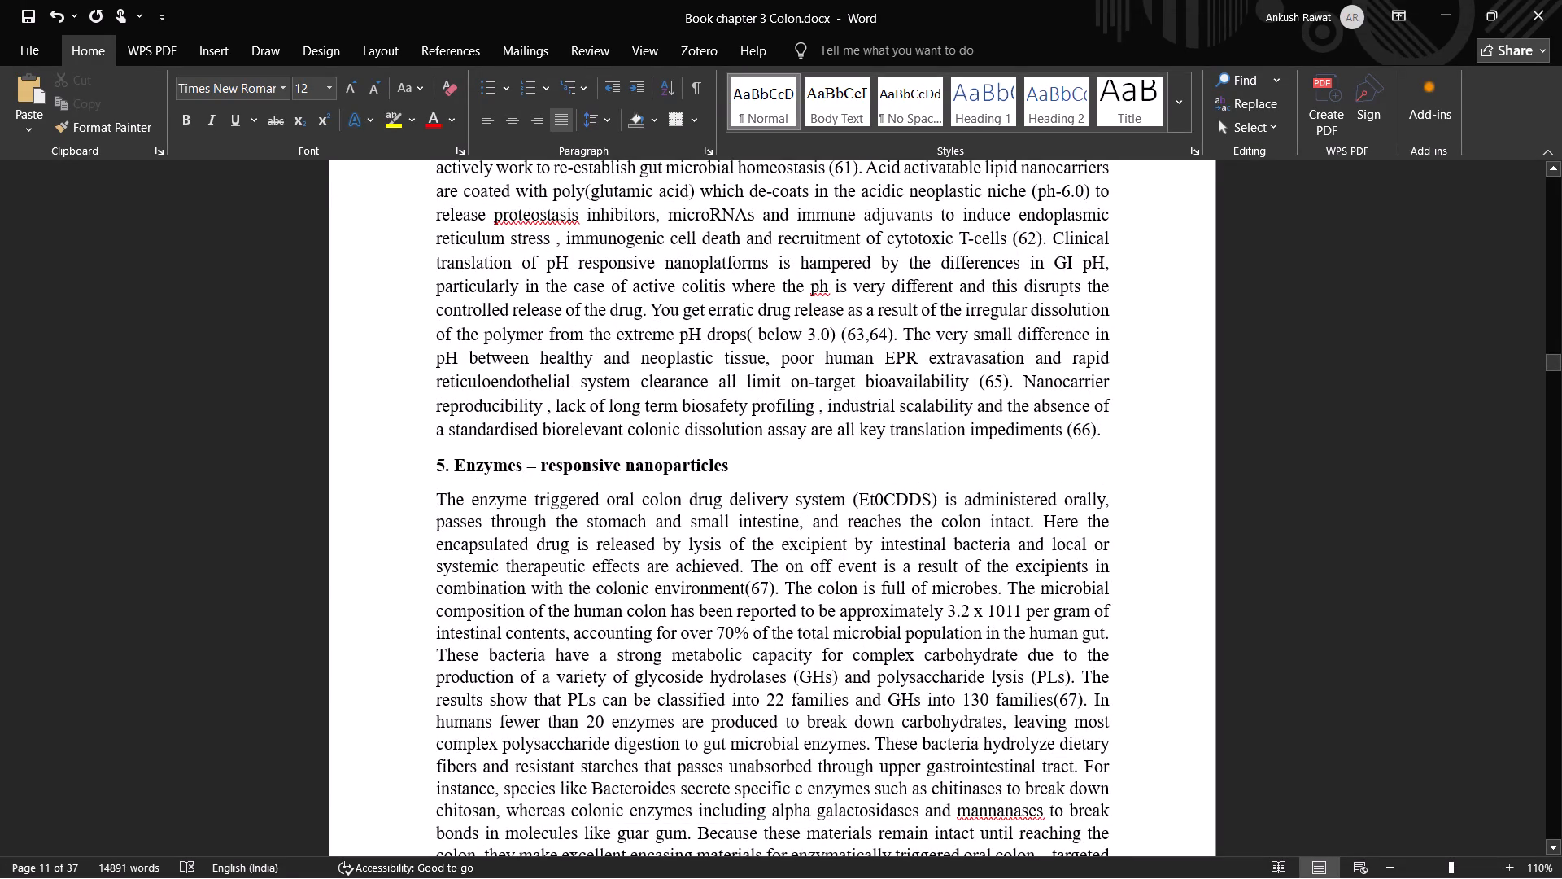
left_click(744, 588)
key("space")
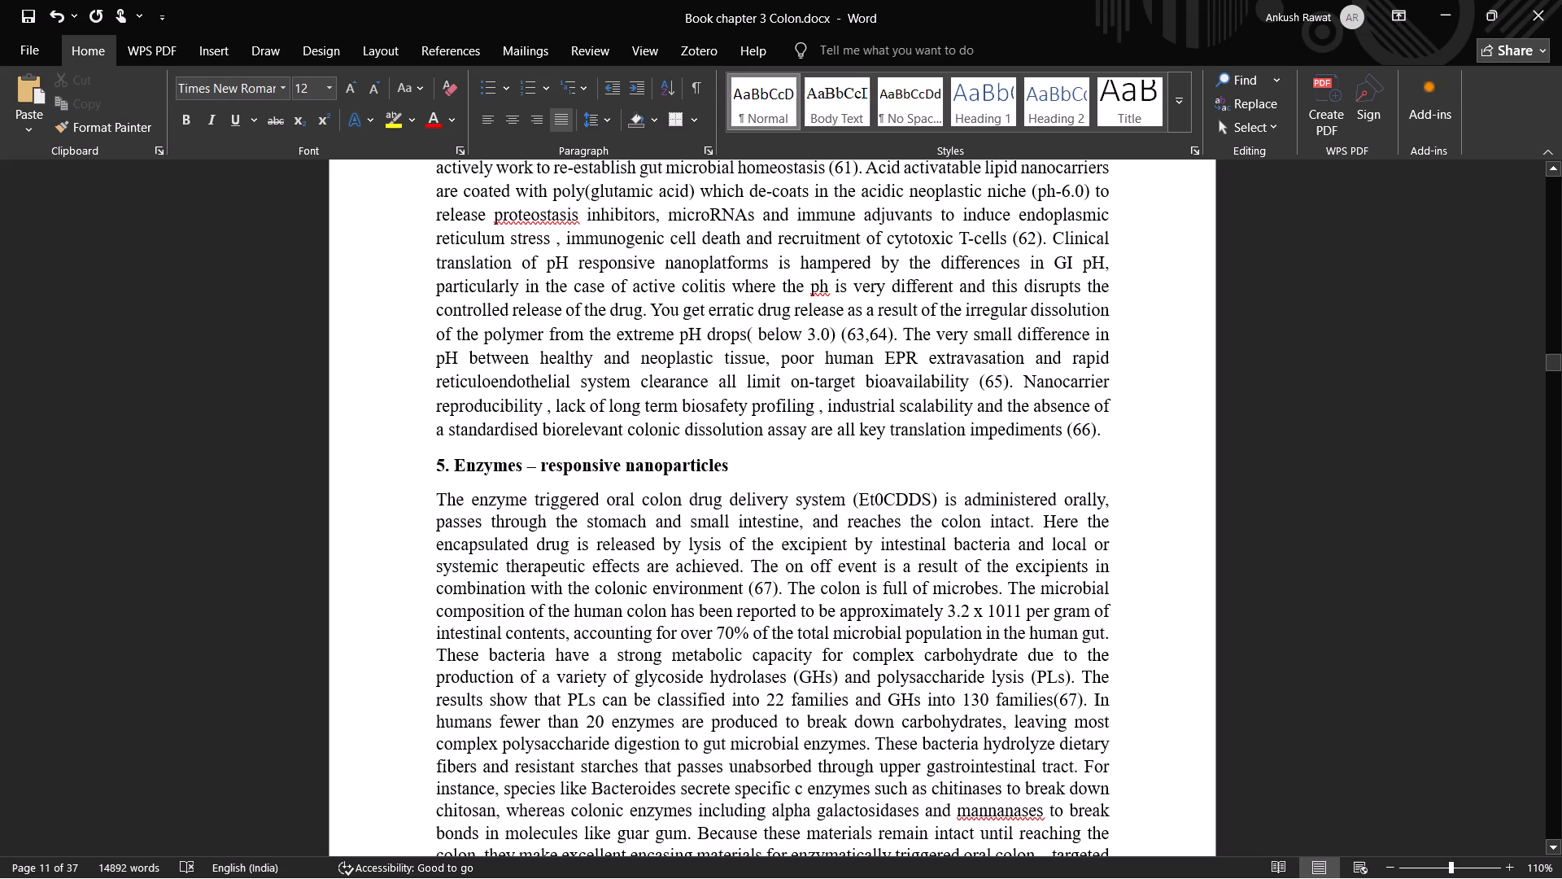
left_click_drag(776, 587, 748, 591)
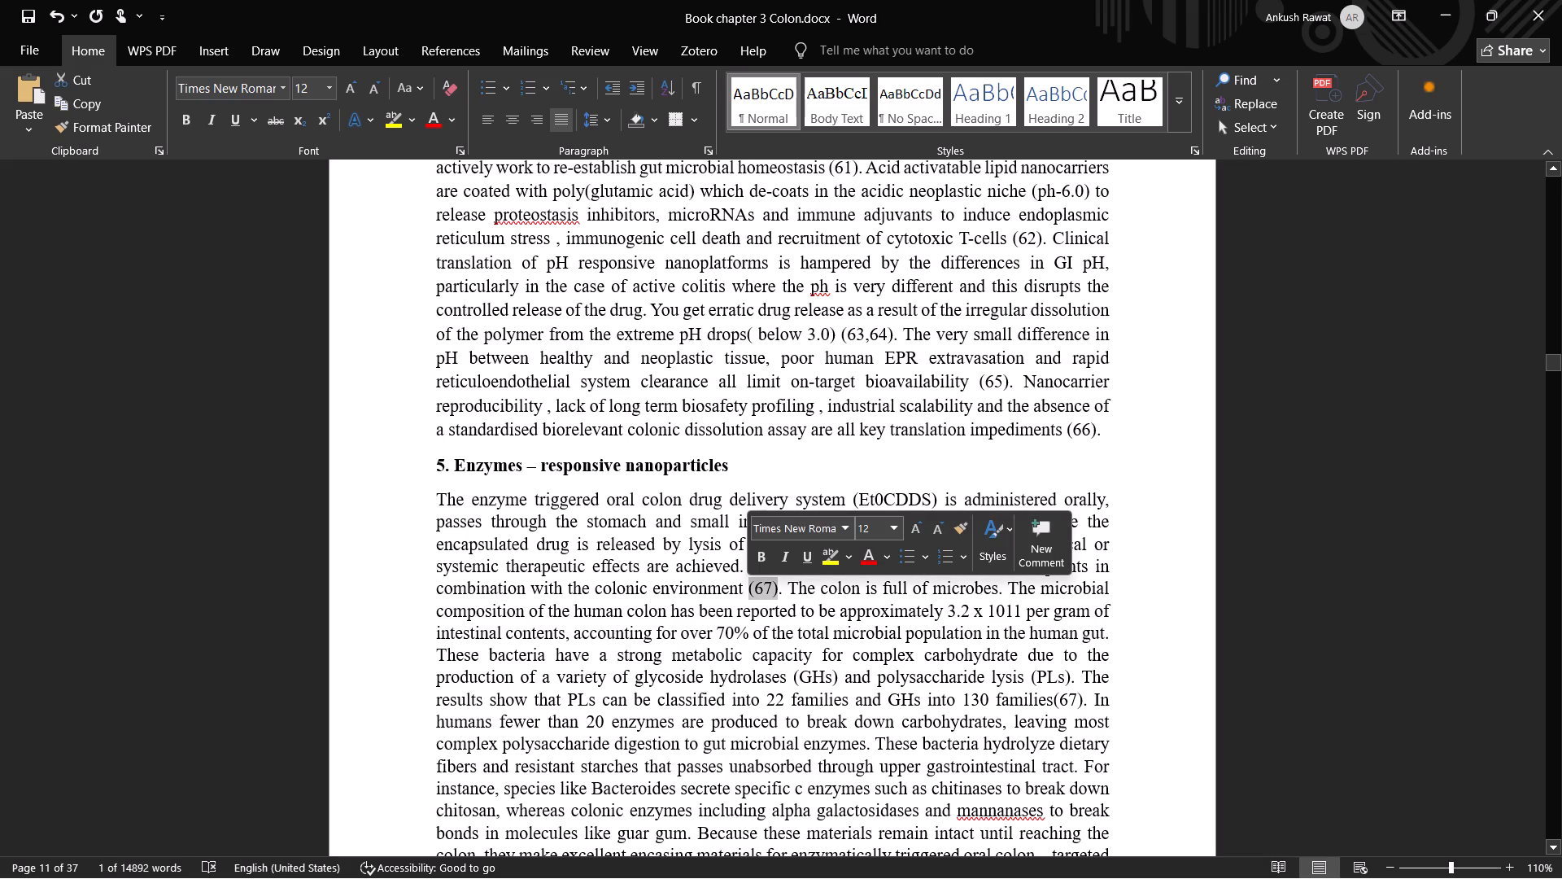
key("BackSpace")
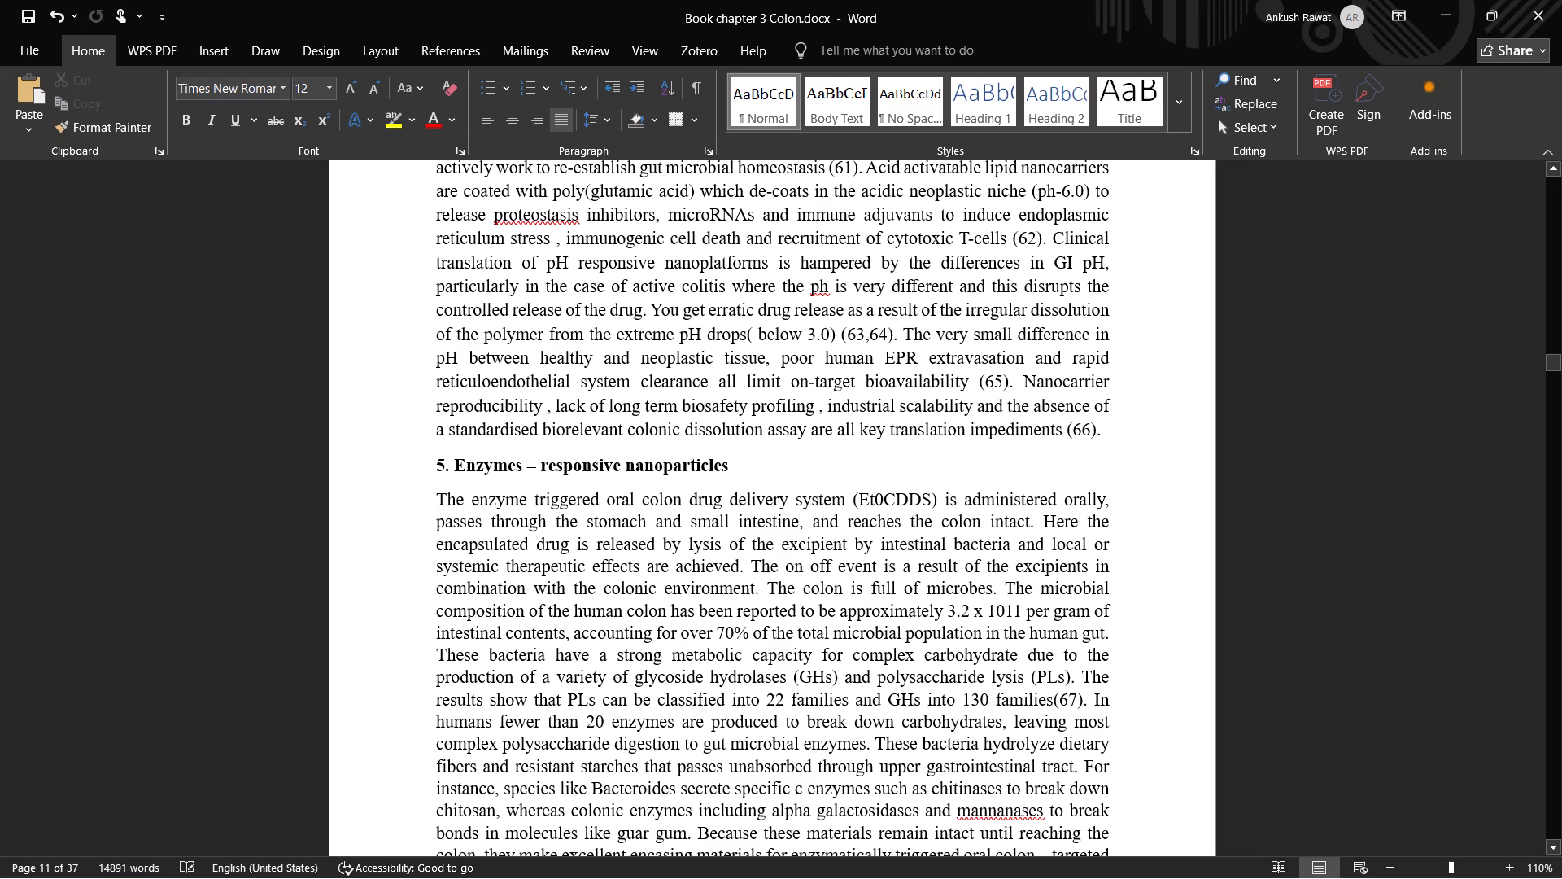
Insert a space before citation (67) after "130 families" in the same paragraph.
left_click(1054, 697)
key("space")
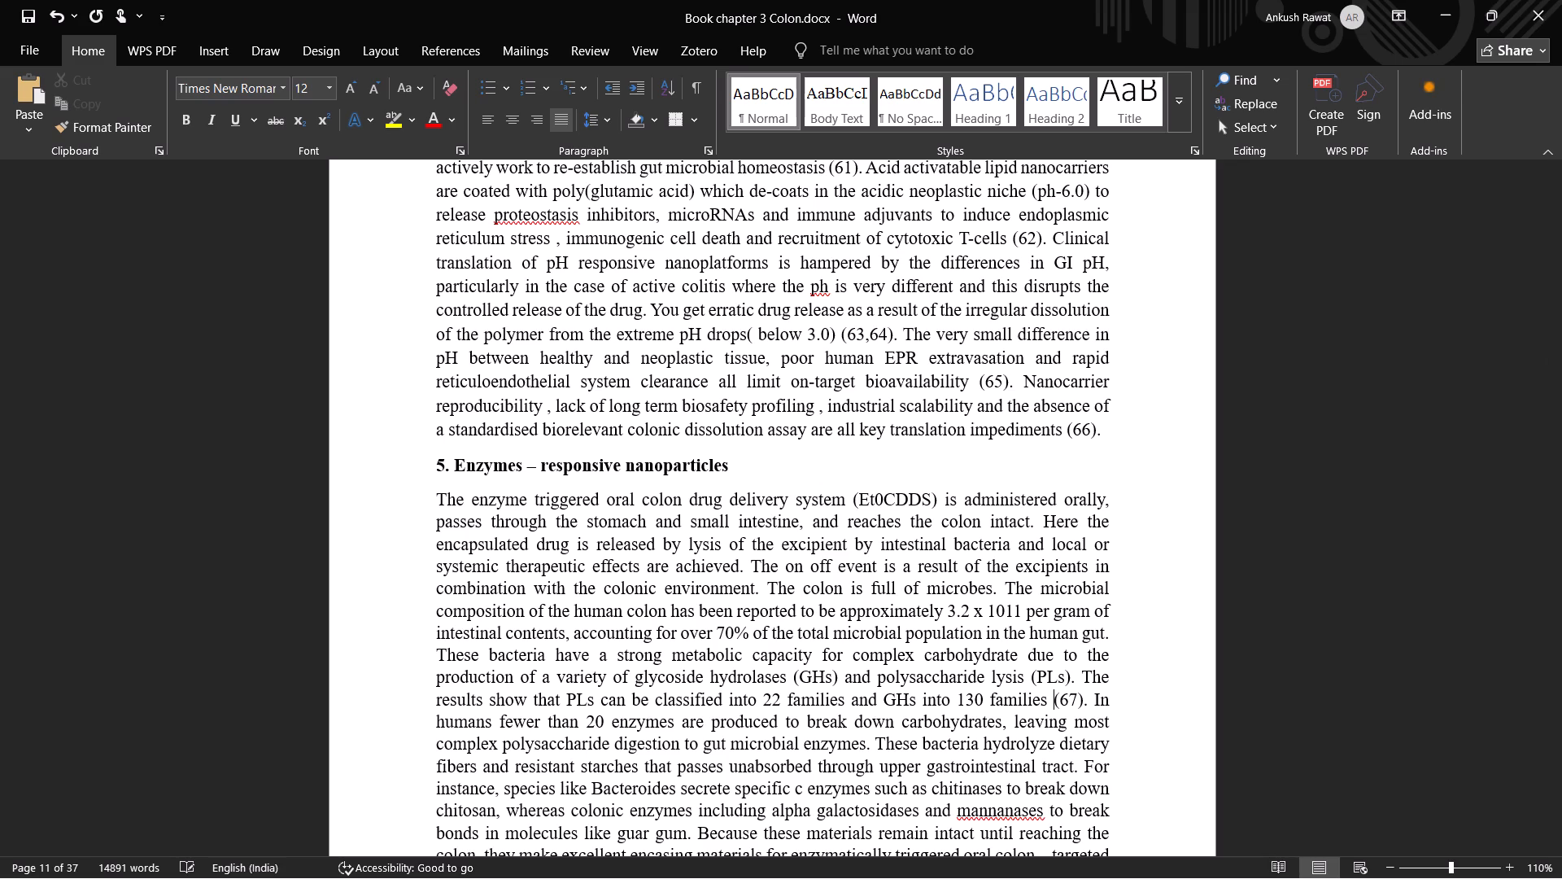
Insert a space before citation (67) after "Et0CDDS delivery" and add a full stop after it to end the paragraph.
scroll(649, 657, "down", 2)
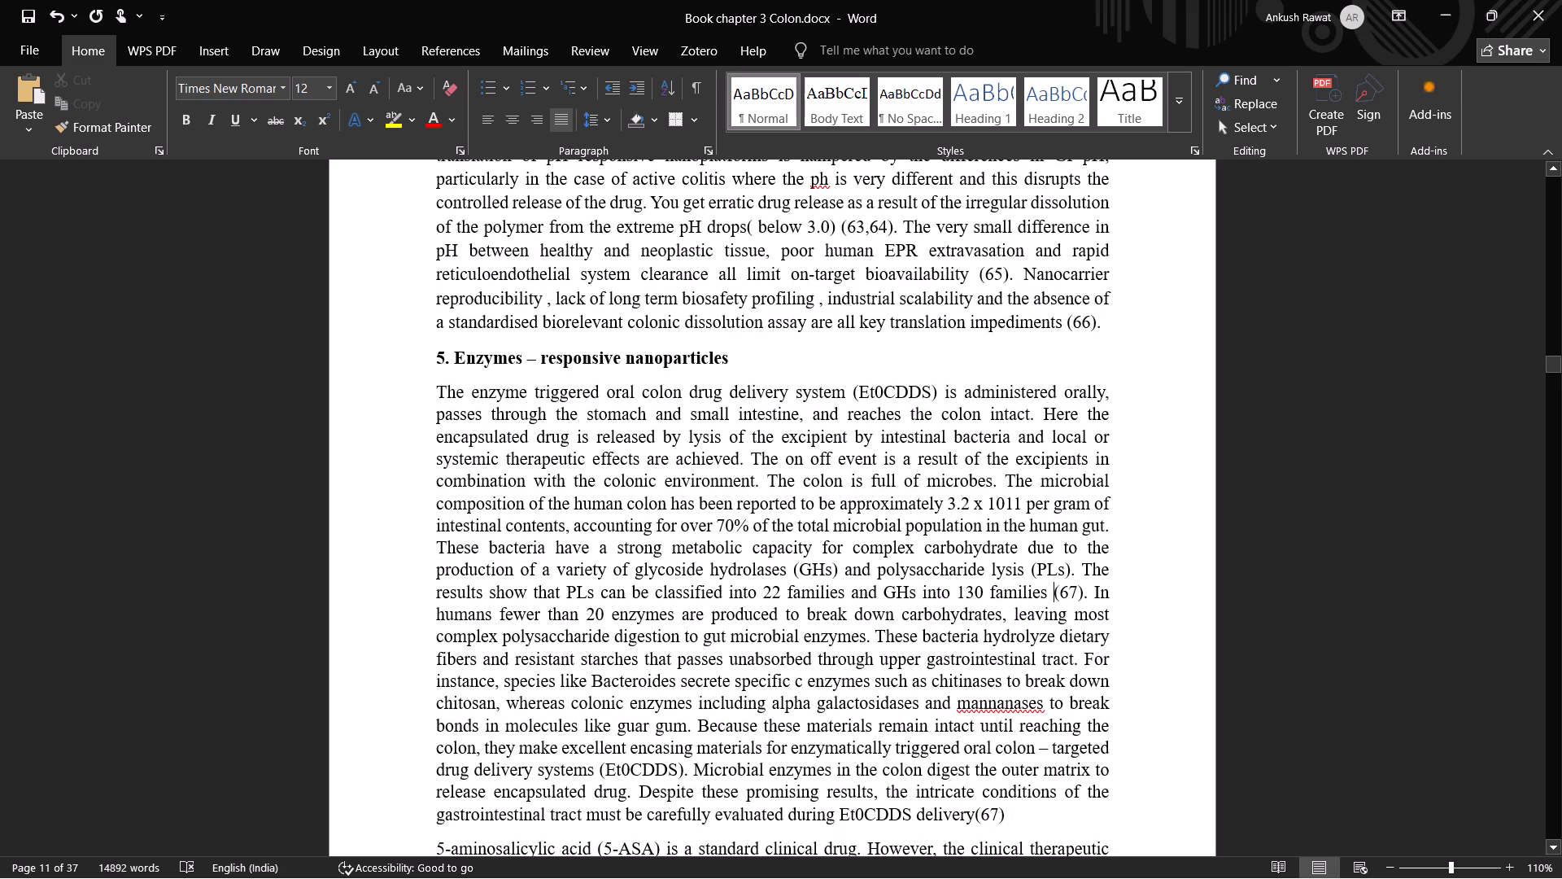
scroll(598, 708, "down", 3)
scroll(602, 706, "up", 1)
scroll(602, 706, "down", 1)
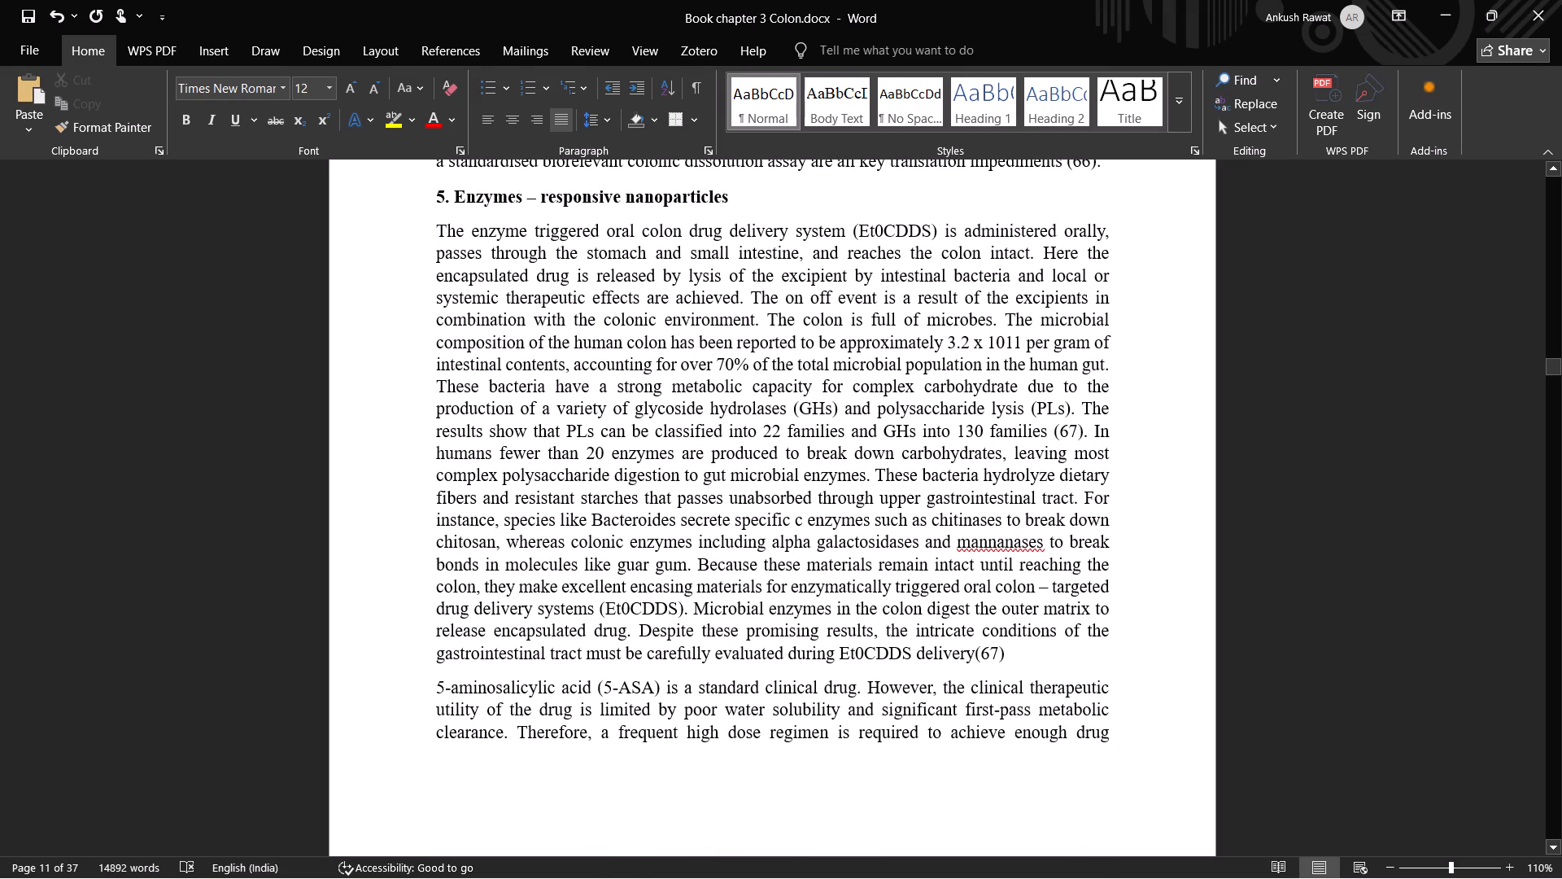
left_click(973, 655)
key("space")
left_click(1011, 653)
key("period")
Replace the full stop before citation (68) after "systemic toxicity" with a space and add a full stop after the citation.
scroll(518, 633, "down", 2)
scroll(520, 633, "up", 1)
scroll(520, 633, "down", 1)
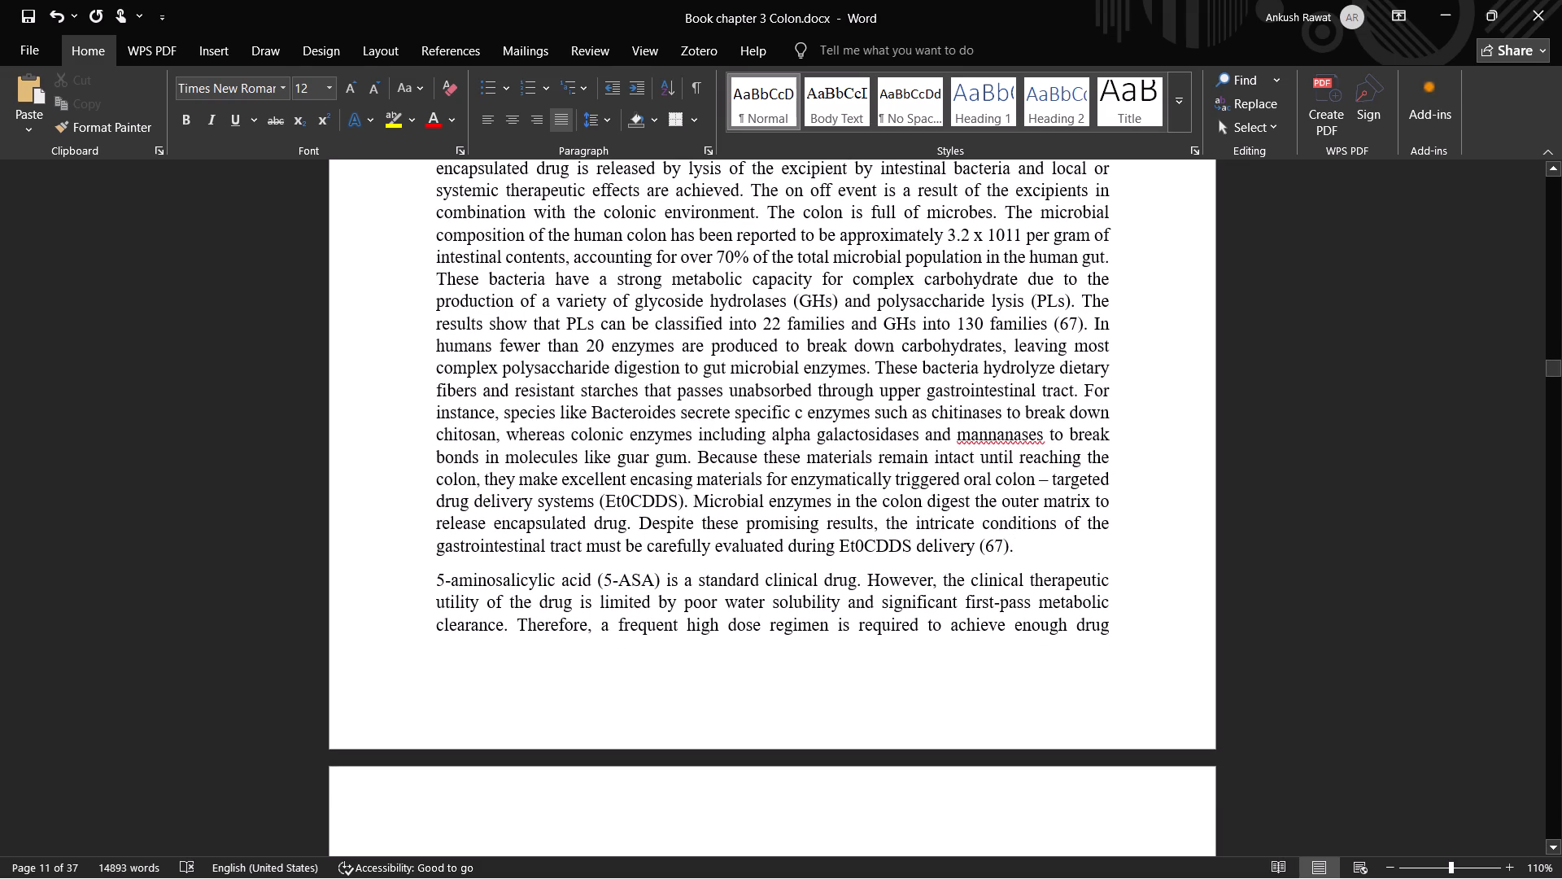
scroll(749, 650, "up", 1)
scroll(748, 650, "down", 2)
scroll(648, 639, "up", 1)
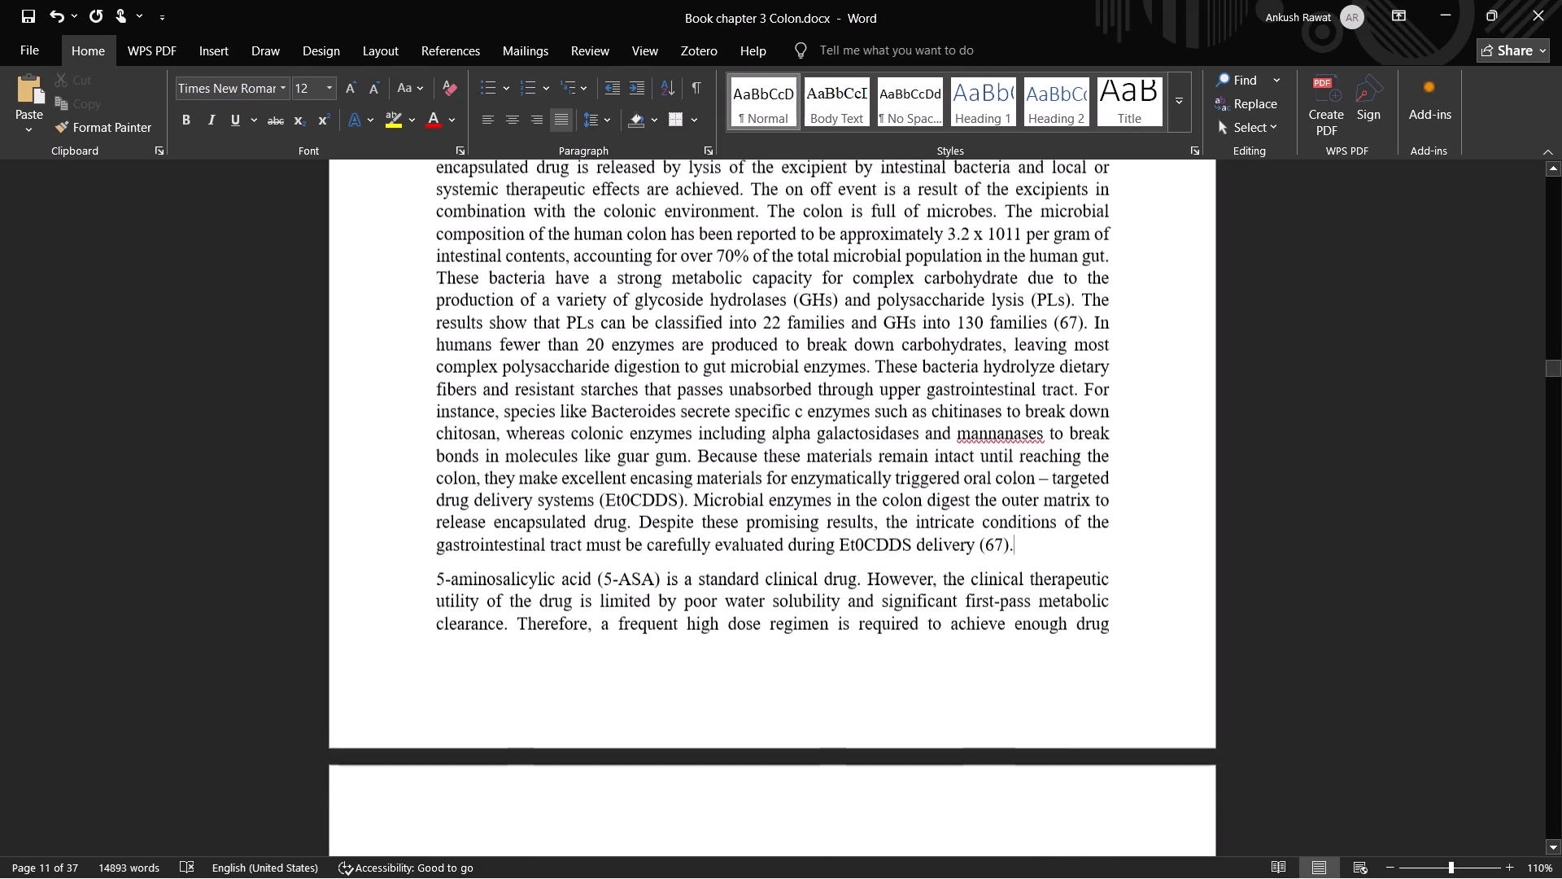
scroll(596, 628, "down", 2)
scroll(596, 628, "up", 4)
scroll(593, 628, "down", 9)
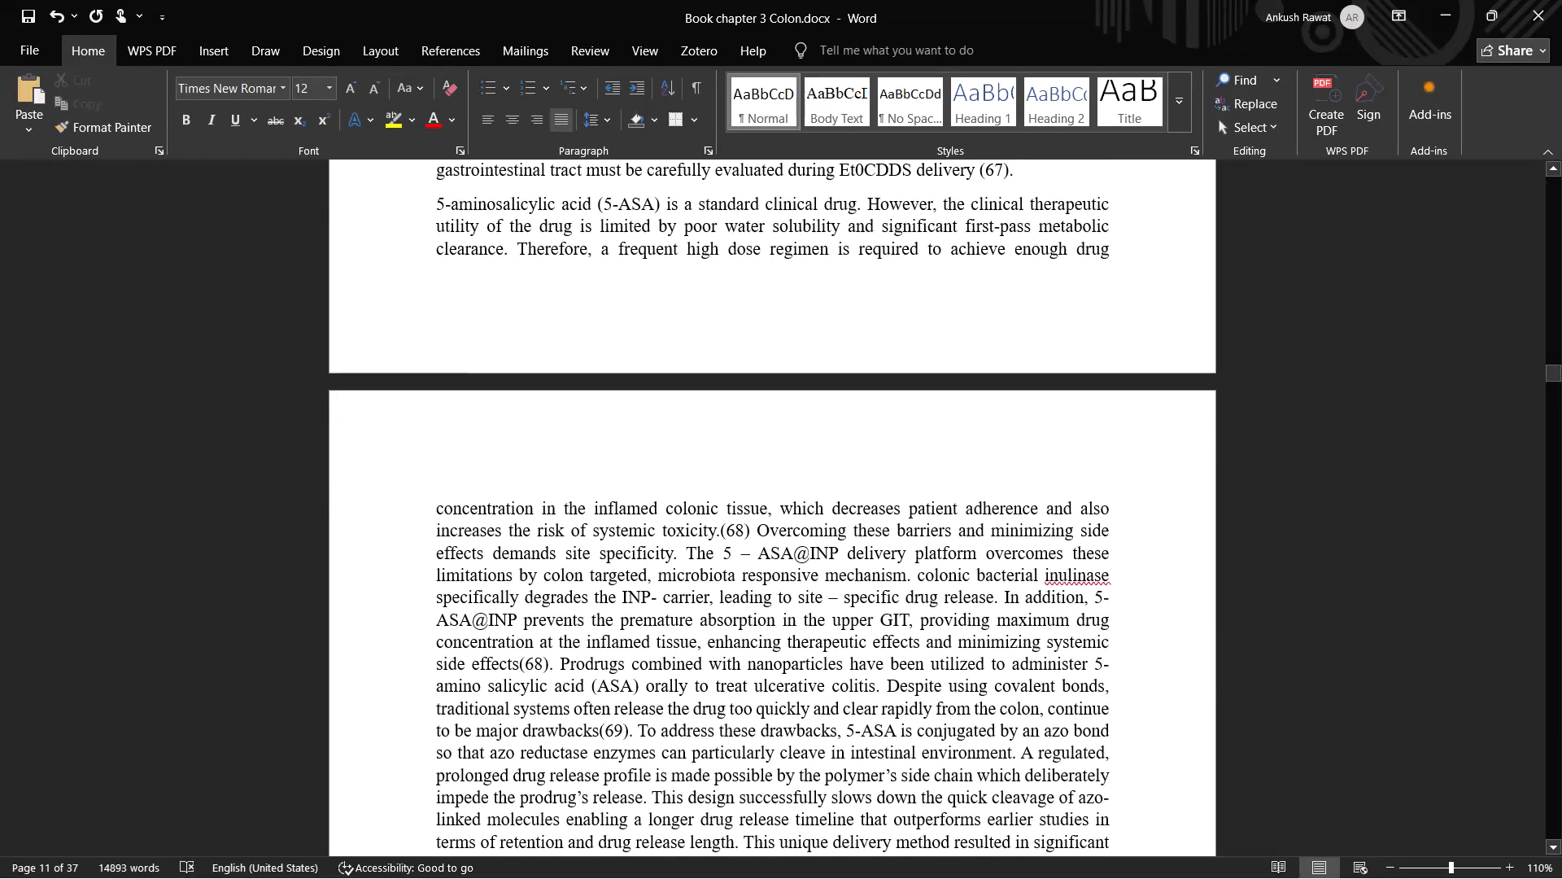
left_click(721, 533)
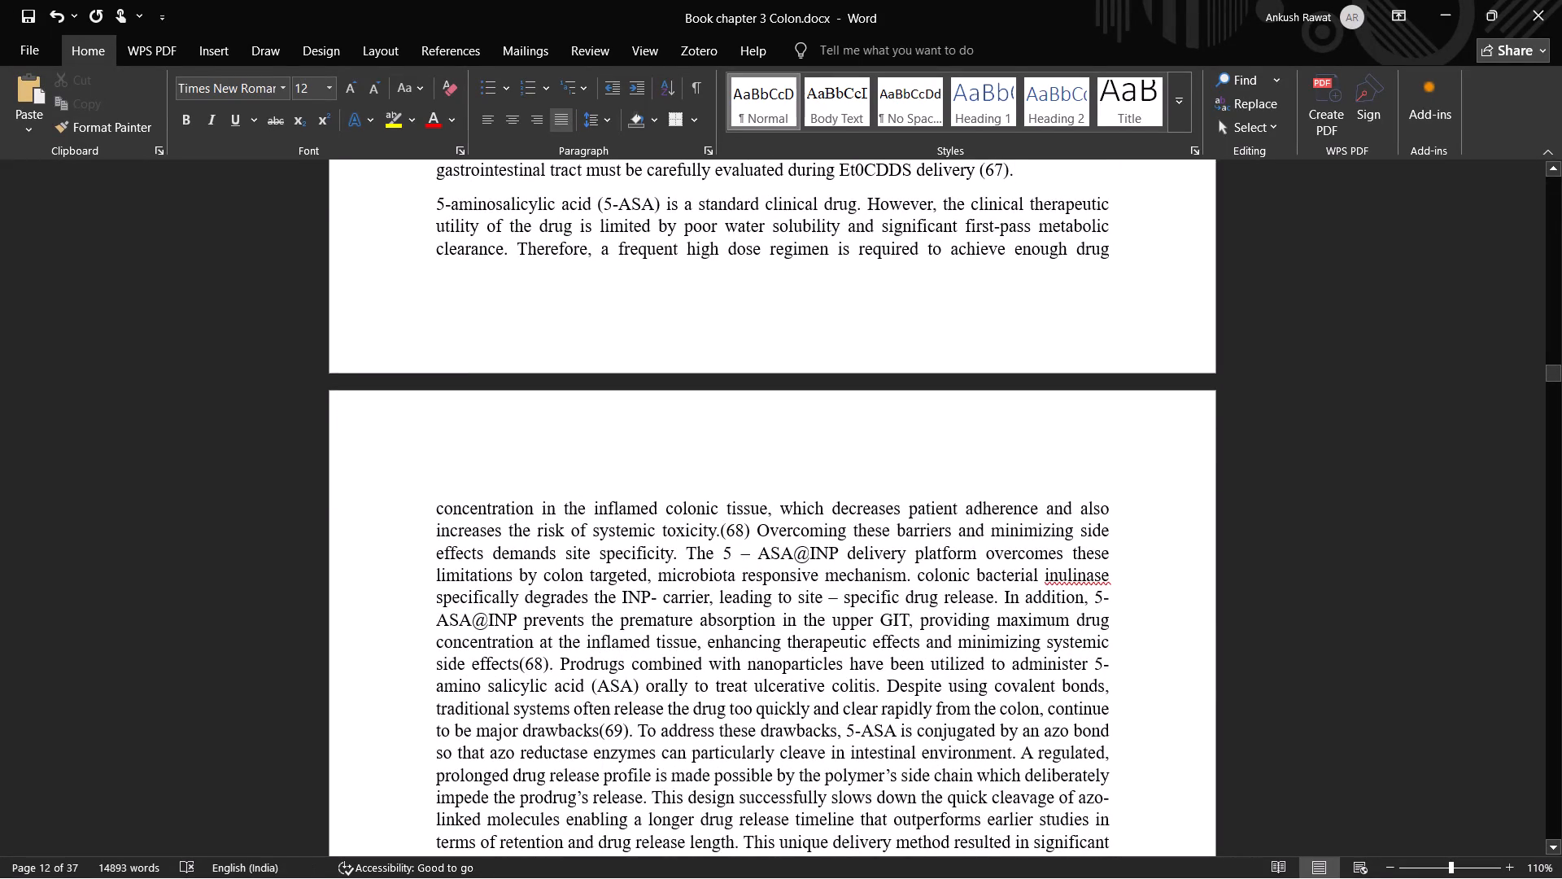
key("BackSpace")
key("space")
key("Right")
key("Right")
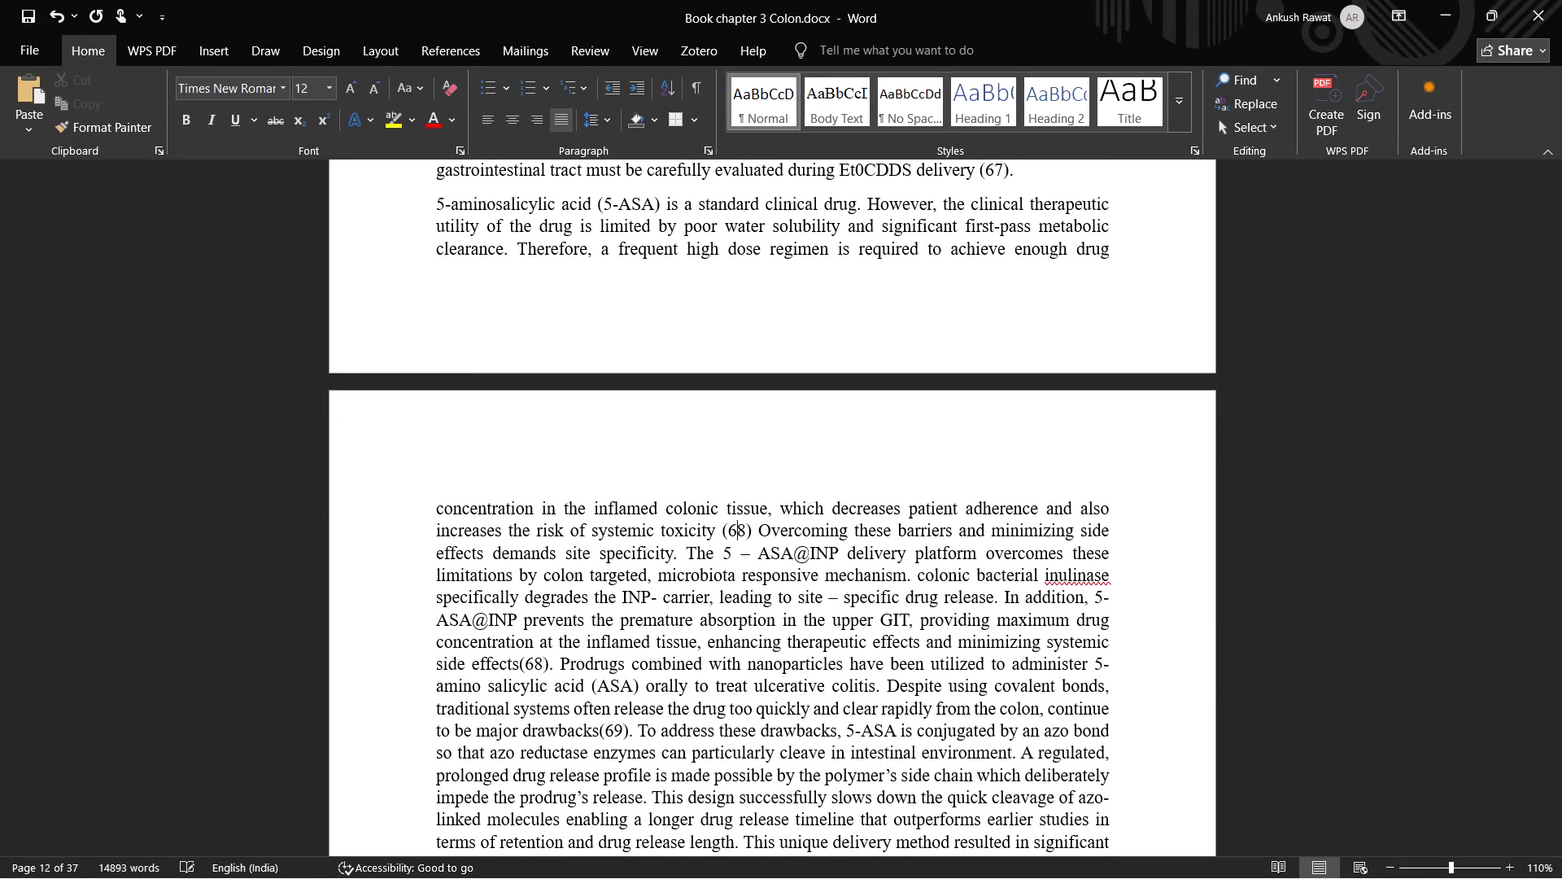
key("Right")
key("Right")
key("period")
Delete the redundant citation (68) after "systemic toxicity", leaving a full stop and a space before "Overcoming".
key("Down")
key("Down")
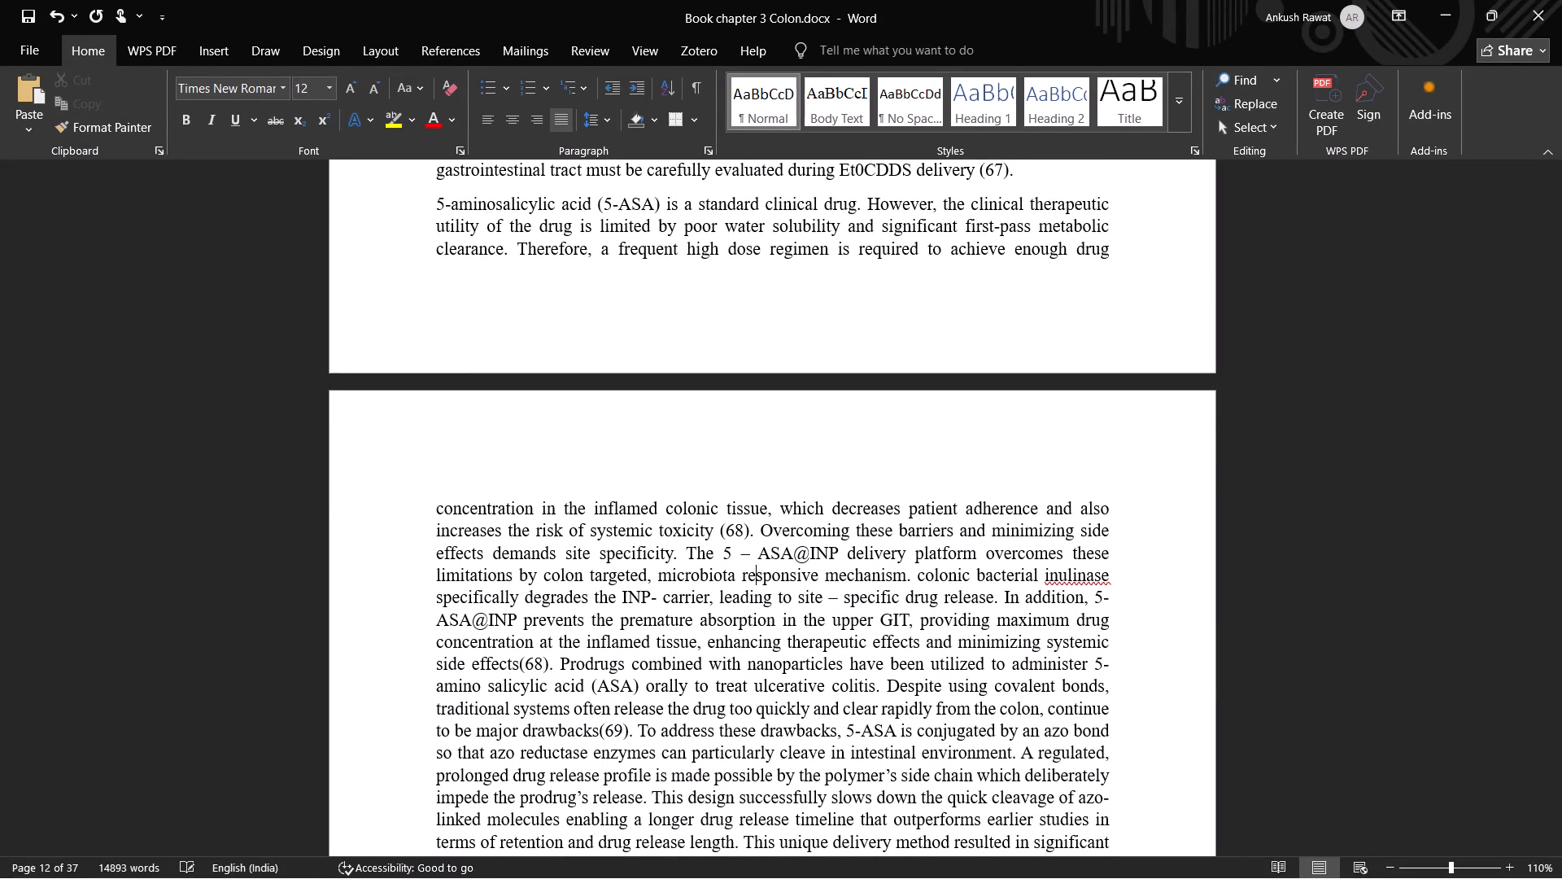
key("Up")
key("Up")
key("Up")
key("Down")
key("Down")
key("Down")
key("Down")
key("Down")
key("Left")
key("Left")
key("Left")
key("Left")
key("Left")
key("Left")
key("Left")
key("Left")
key("Left")
key("Right")
key("Right")
key("Up")
key("Up")
key("Up")
key("Up")
key("Right")
key("Right")
key("Right")
key("ctrl+shift+Right")
key("ctrl+shift+Right")
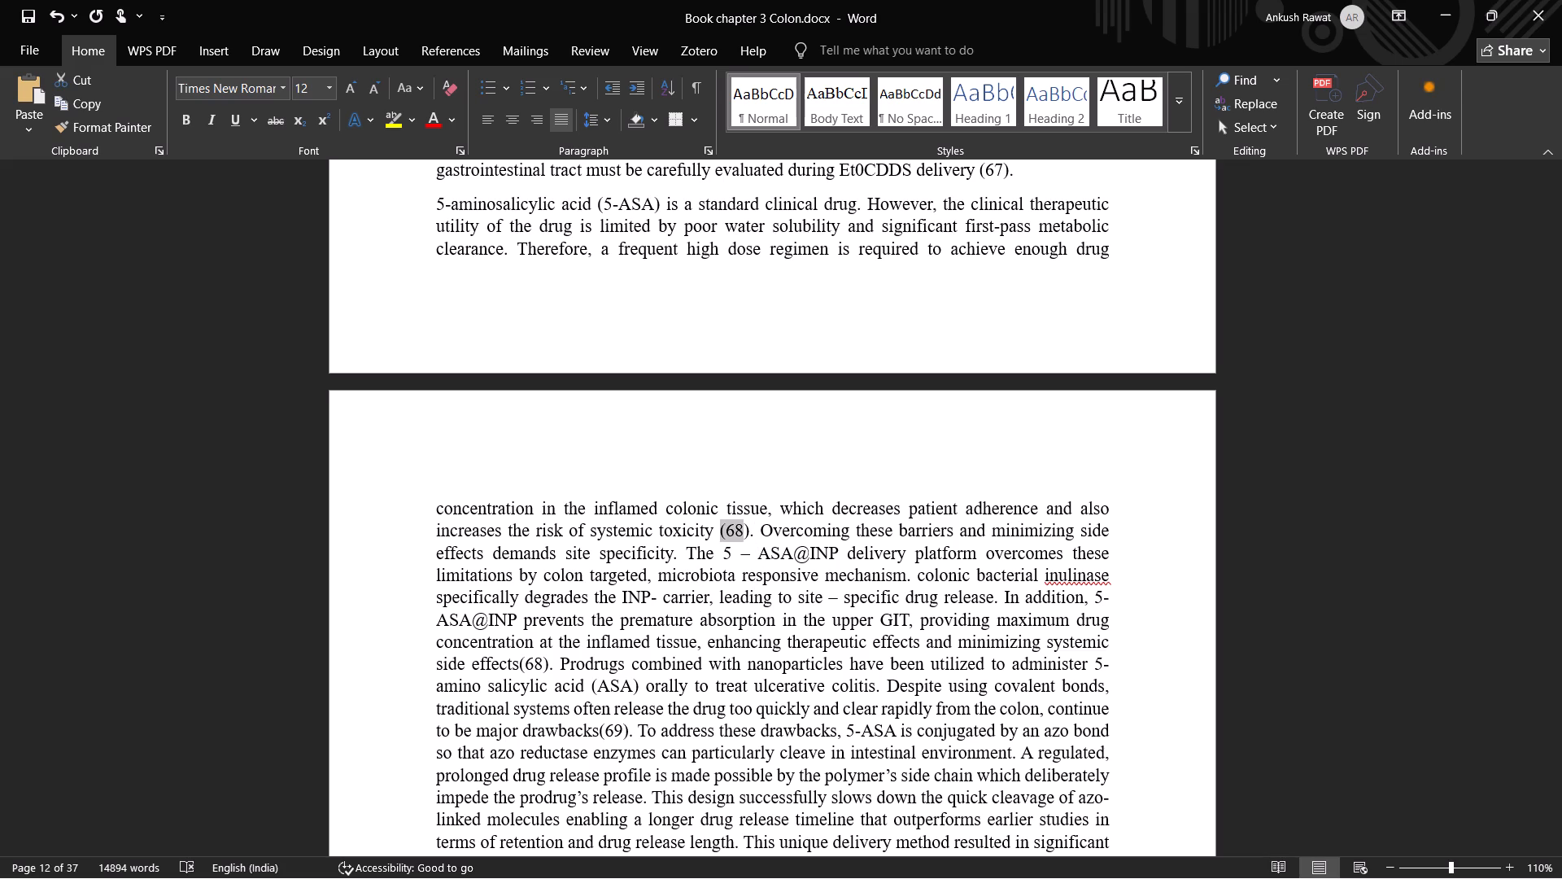
key("ctrl+shift+Right")
key("BackSpace")
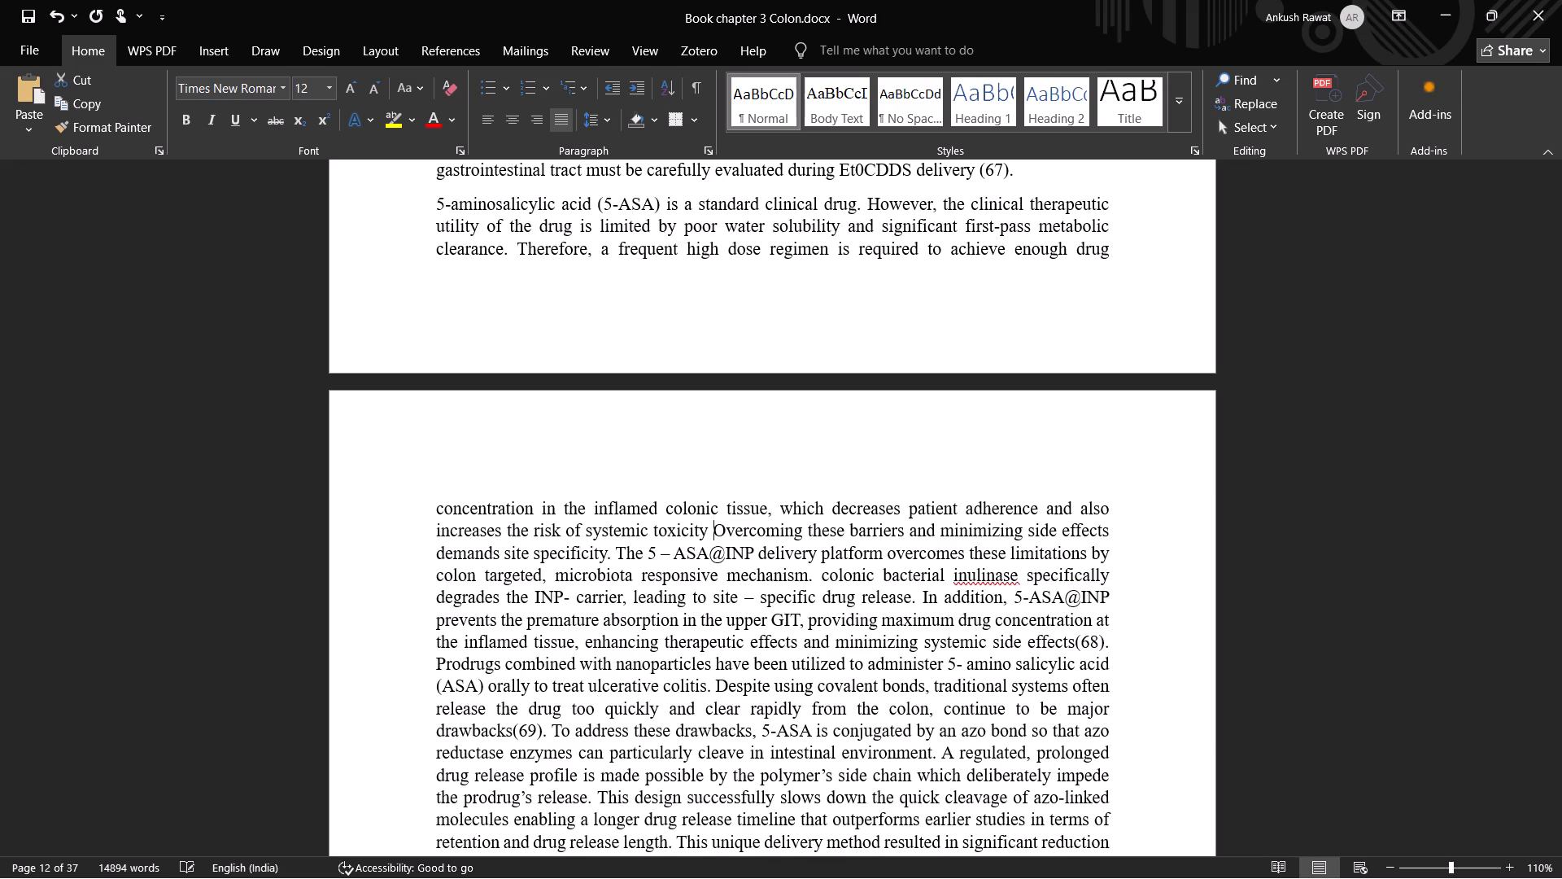
key("BackSpace")
type(".")
key("space")
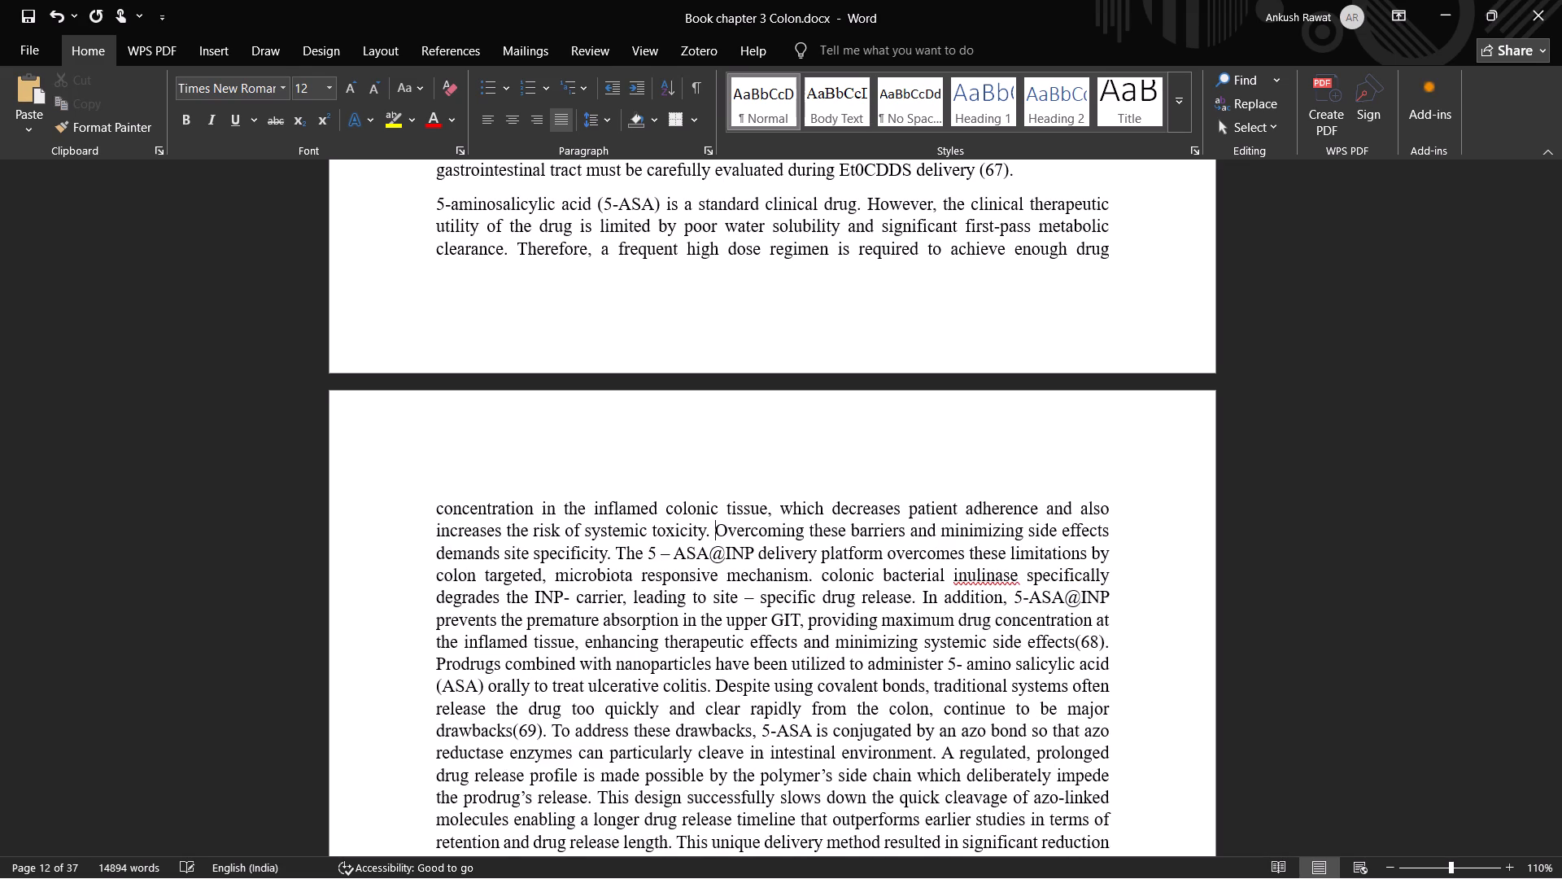
Insert a space before citation (68) after "minimizing systemic side effects" in the 5-ASA paragraph.
key("Down")
key("Down")
key("Down")
key("Left")
key("Left")
key("Left")
key("Down")
key("Left")
key("Down")
key("Left")
key("Down")
key("Up")
key("Right")
key("Right")
key("Right")
key("Right")
key("Right")
key("Right")
key("Right")
key("Right")
key("Right")
key("Right")
key("Right")
key("Right")
key("Right")
key("Right")
key("Right")
key("Right")
key("Right")
key("Right")
key("Right")
key("Right")
key("Right")
key("Right")
key("Right")
key("Right")
key("space")
Insert a space before citation (69) after "major drawbacks" in the same paragraph.
key("Down")
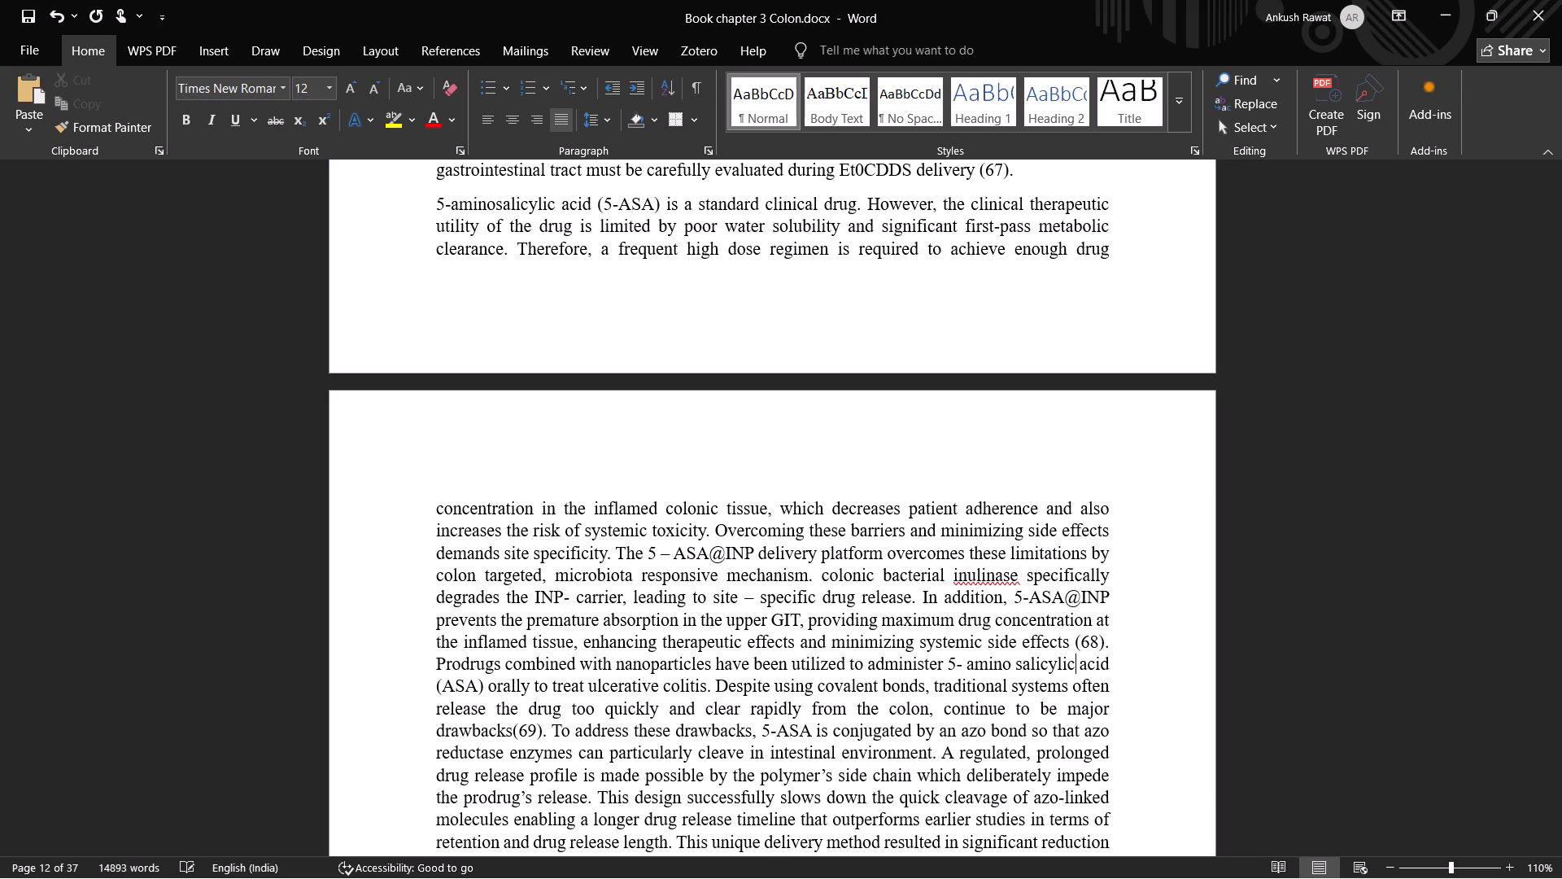
key("Down")
key("Left")
key("Left")
key("Down")
key("Left")
key("Left")
key("Left")
key("Left")
key("Left")
key("Left")
key("Left")
key("Left")
key("Left")
key("Left")
key("Left")
key("Left")
key("Left")
key("Left")
key("Left")
key("Left")
key("Left")
key("Left")
key("Left")
key("Left")
key("Down")
key("Left")
key("Left")
key("Left")
key("Left")
key("Left")
key("Left")
key("Left")
key("Left")
key("Left")
key("Left")
key("Left")
key("Left")
key("Left")
key("Left")
key("Left")
key("Left")
key("Left")
key("Left")
key("Left")
key("Left")
key("Left")
key("Left")
key("Left")
key("space")
key("Right")
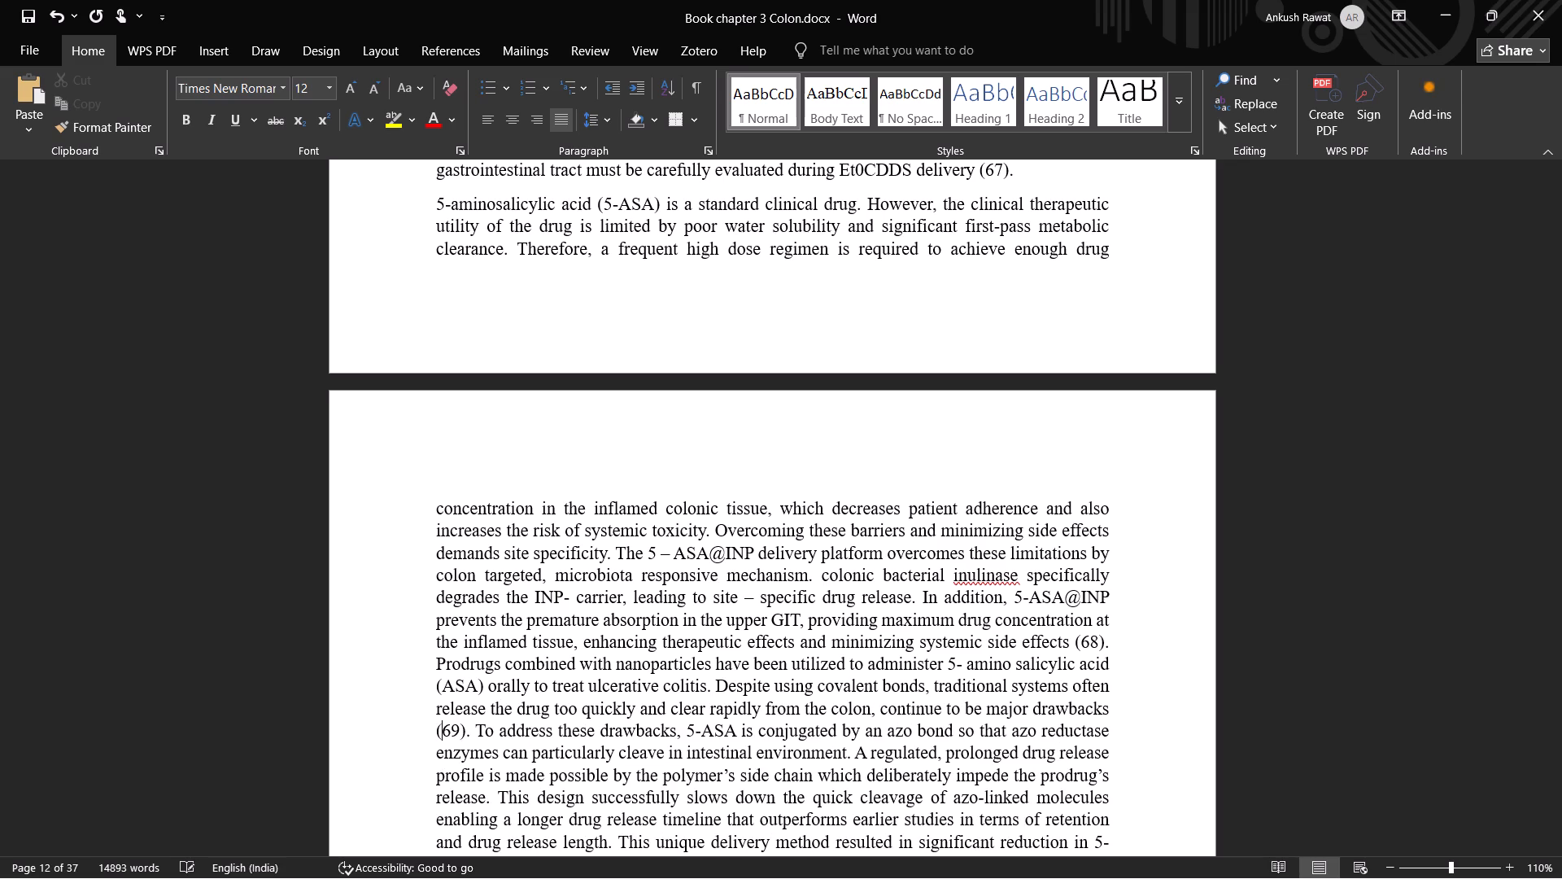
Check the remaining citations in the 5-ASA paragraph and the start of the mini-microbiome paragraph for repeats.
key("Right")
key("Right")
key("Right")
key("Right")
key("Right")
key("Right")
key("Right")
key("Right")
key("Right")
key("Right")
key("Right")
key("Right")
key("Right")
key("Right")
key("Right")
key("Down")
key("Right")
key("Right")
key("Right")
key("Right")
key("Right")
key("Right")
key("Down")
key("Down")
key("Down")
key("Down")
key("Down")
key("Down")
key("Down")
key("Down")
key("Down")
key("Down")
key("Down")
key("Down")
key("Up")
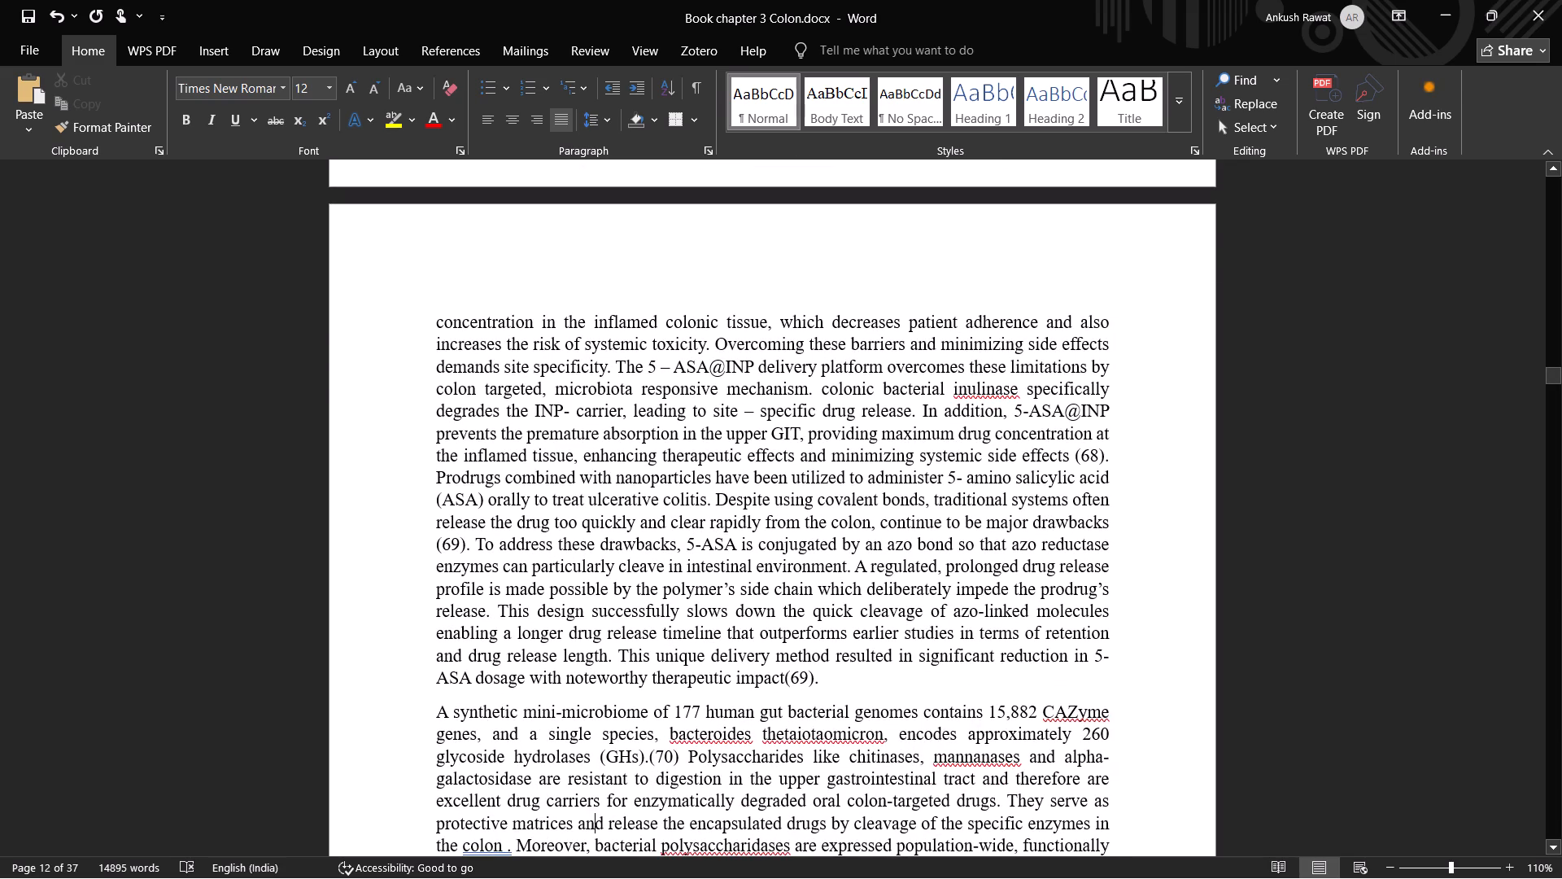
Delete the redundant citation (69) after "major drawbacks", leaving the full stop before "To address these drawbacks".
key("Up")
key("Up")
key("Up")
key("Up")
key("Up")
key("Up")
key("Up")
key("Up")
key("Left")
key("Up")
key("Left")
key("Up")
key("Left")
key("Up")
key("Left")
key("Up")
key("Left")
key("Up")
key("Left")
key("Left")
key("Left")
key("Left")
key("Left")
key("Left")
key("Left")
key("Left")
key("Left")
key("Left")
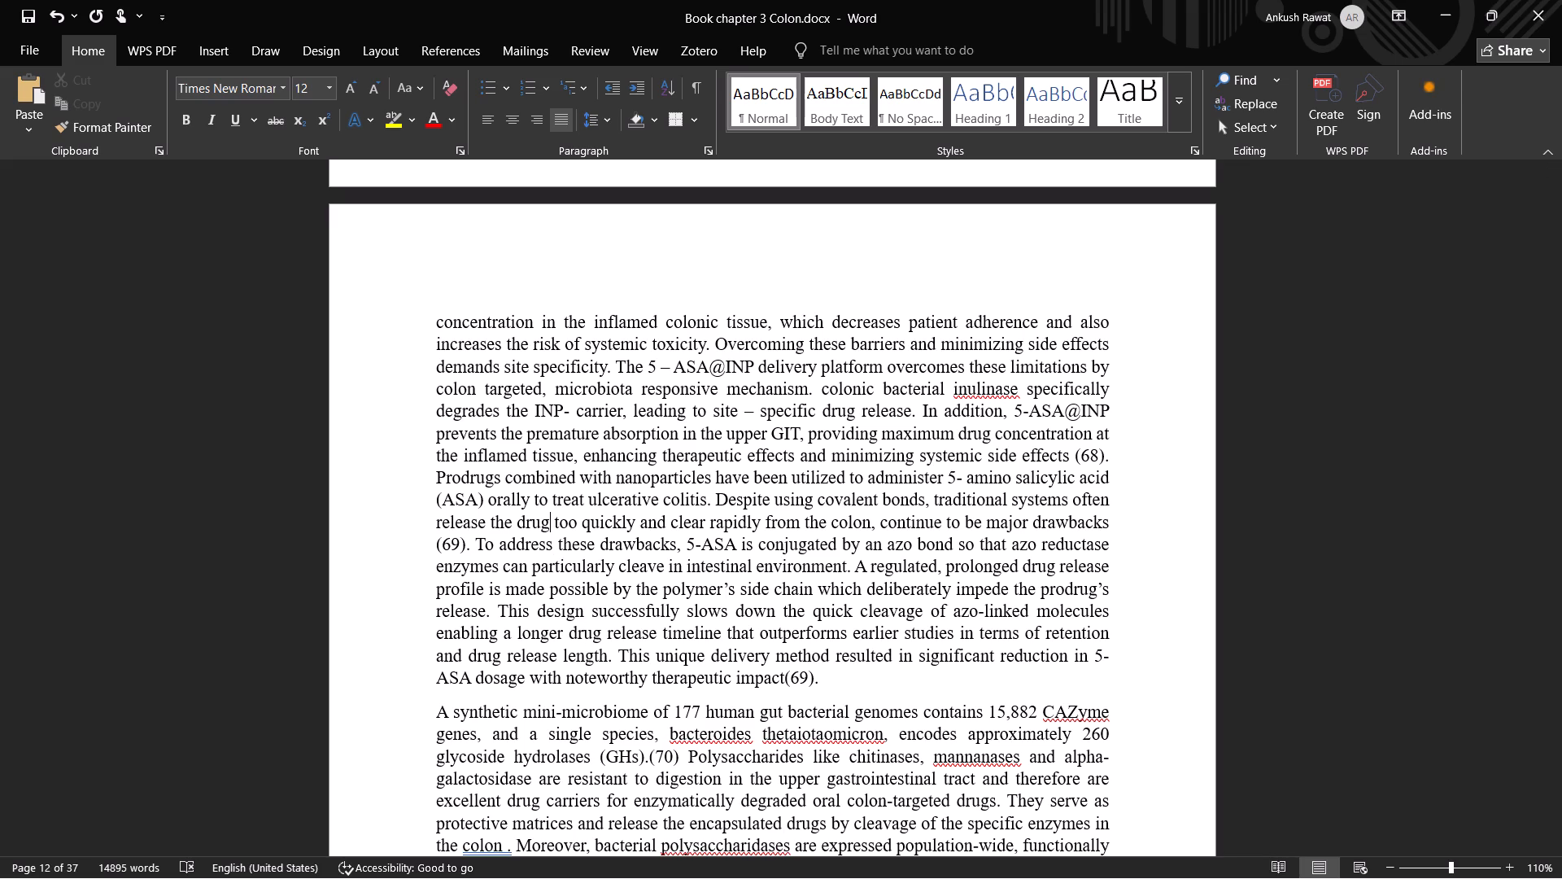
key("Down")
key("Left")
key("Left")
key("Left")
key("ctrl+shift+Left")
key("ctrl+shift+Left")
key("ctrl+shift+Left")
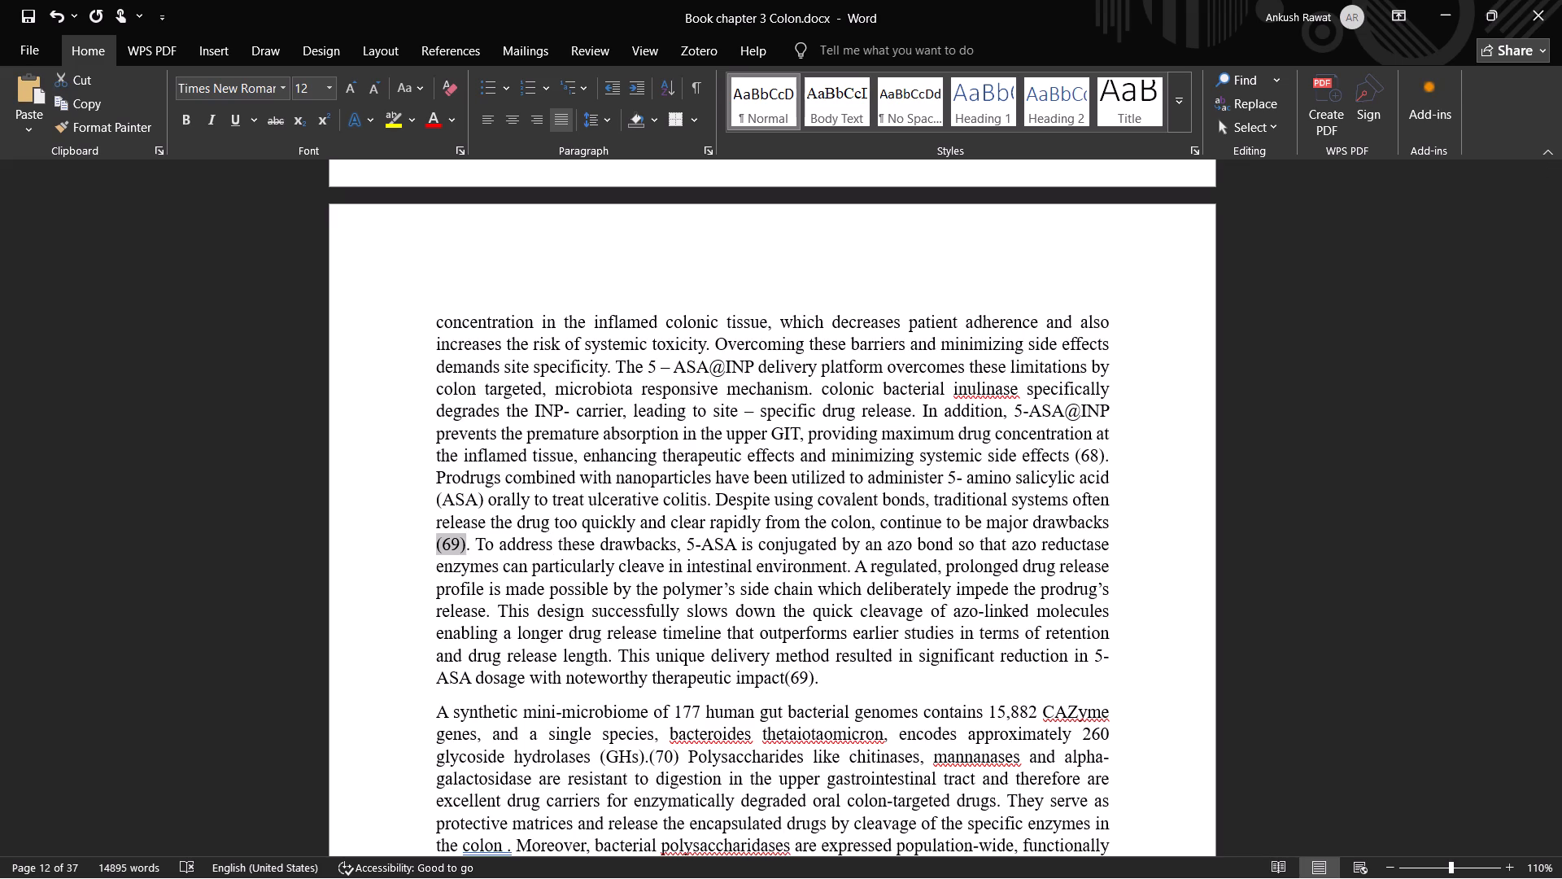
key("BackSpace")
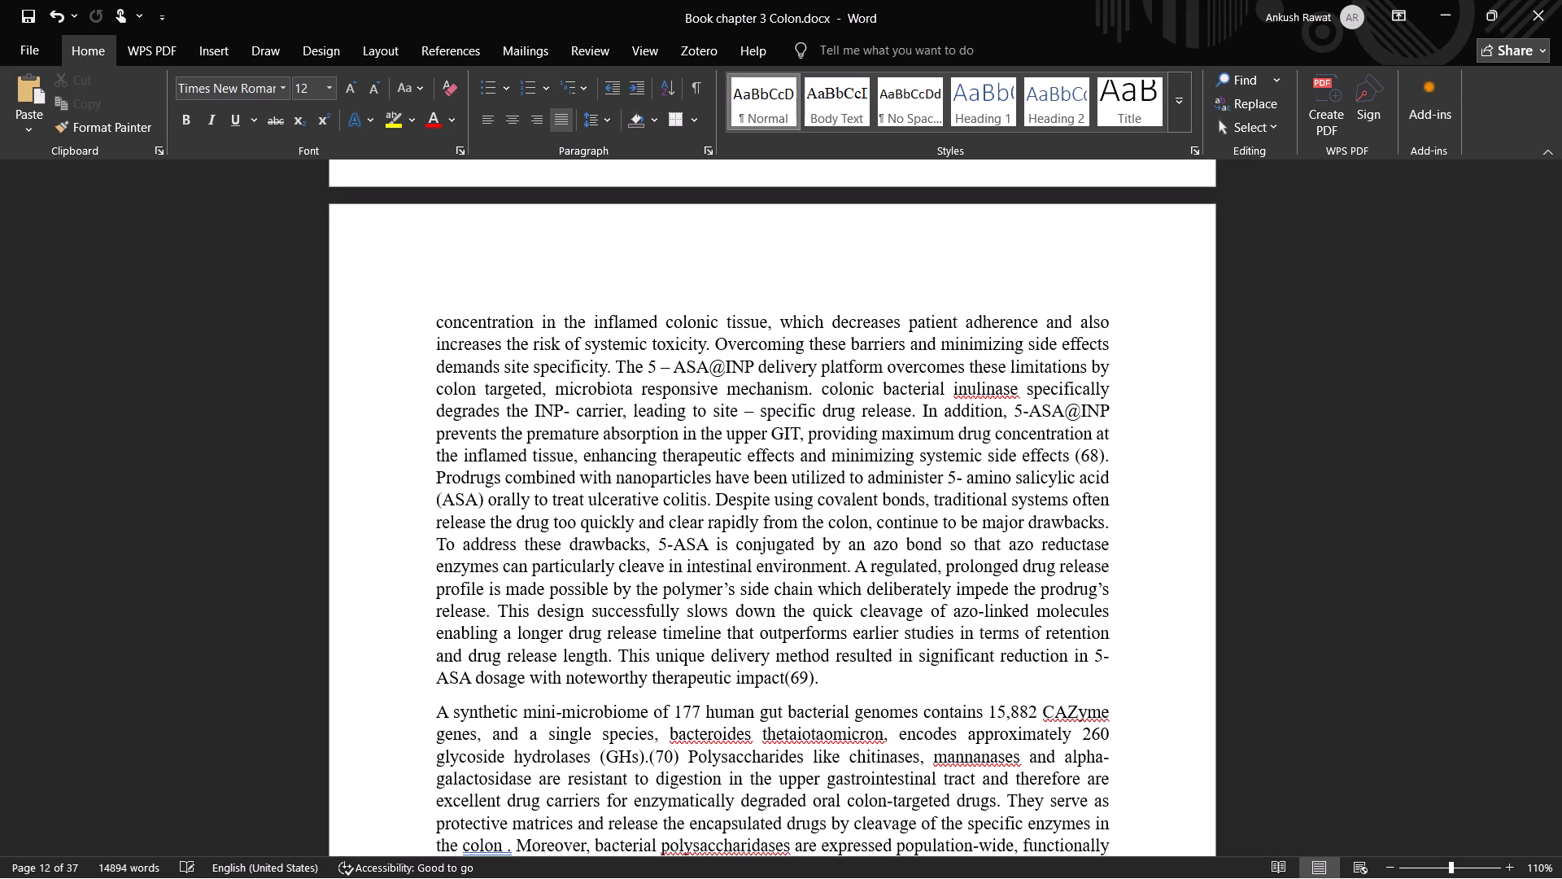
Insert a space before citation (69) after "noteworthy therapeutic impact" at the end of the 5-ASA paragraph.
key("Up")
key("Down")
key("Down")
key("Down")
key("Down")
key("Down")
key("Down")
key("Down")
key("Down")
key("Down")
key("Down")
key("Left")
key("Up")
key("Left")
key("Left")
key("Up")
key("Left")
key("Left")
key("Left")
key("Left")
key("Left")
key("space")
key("Right")
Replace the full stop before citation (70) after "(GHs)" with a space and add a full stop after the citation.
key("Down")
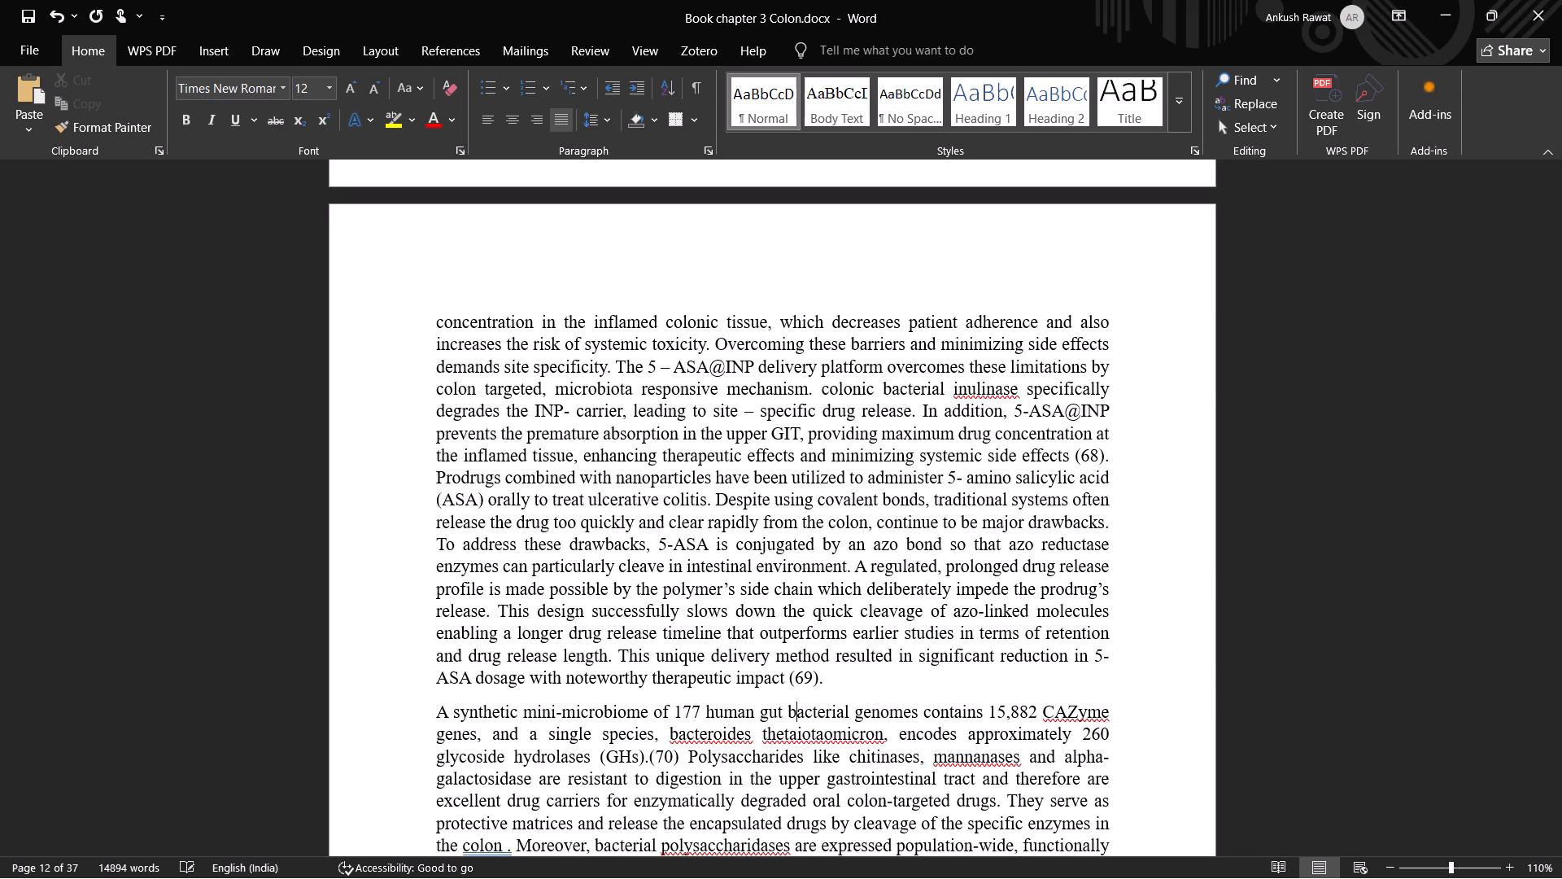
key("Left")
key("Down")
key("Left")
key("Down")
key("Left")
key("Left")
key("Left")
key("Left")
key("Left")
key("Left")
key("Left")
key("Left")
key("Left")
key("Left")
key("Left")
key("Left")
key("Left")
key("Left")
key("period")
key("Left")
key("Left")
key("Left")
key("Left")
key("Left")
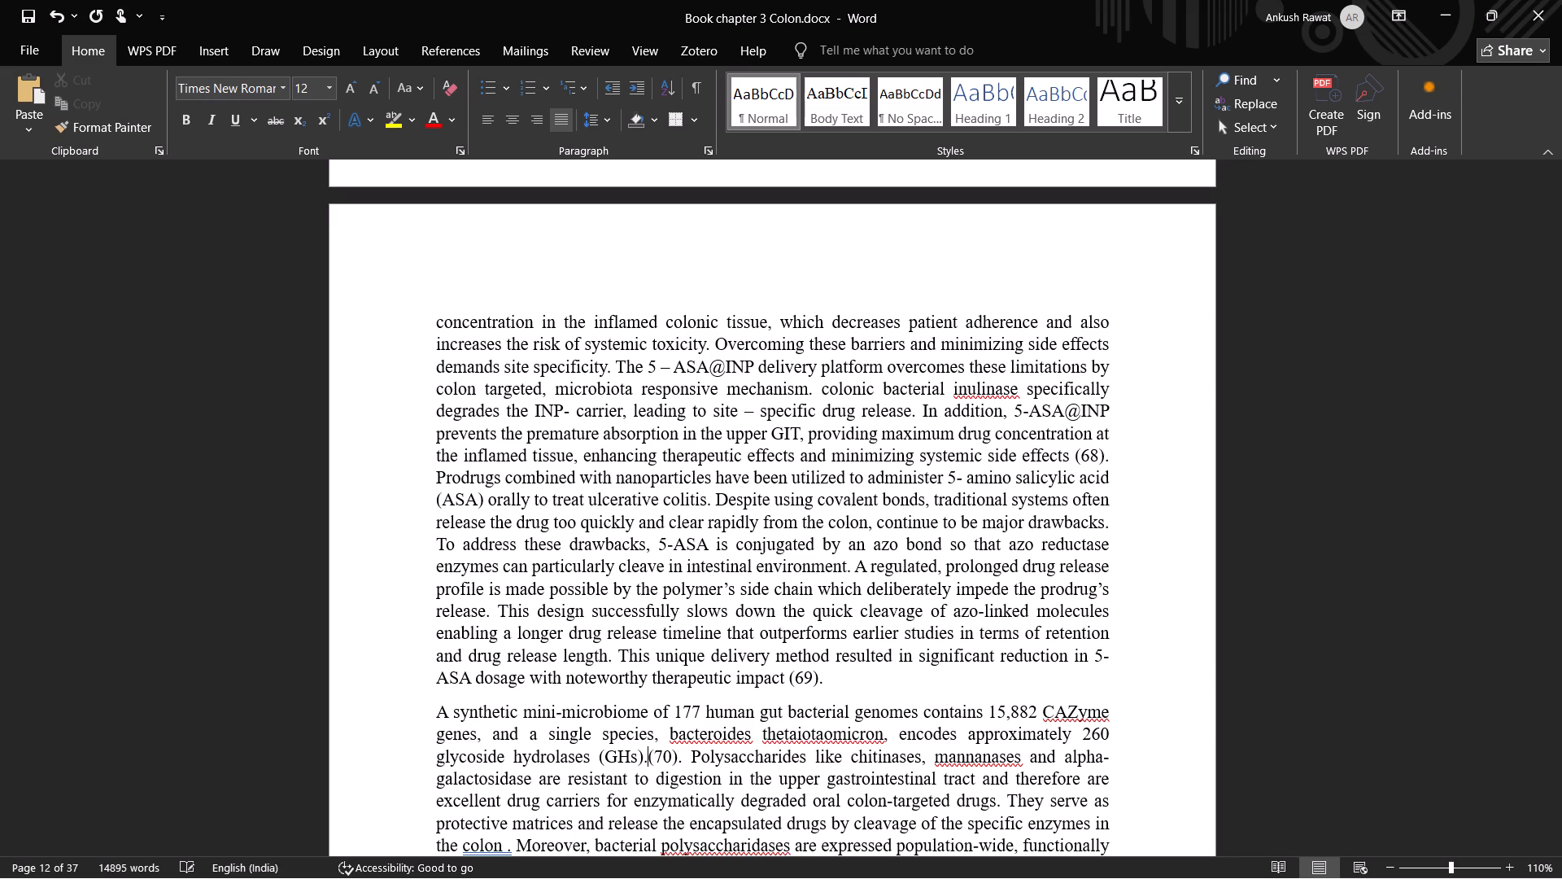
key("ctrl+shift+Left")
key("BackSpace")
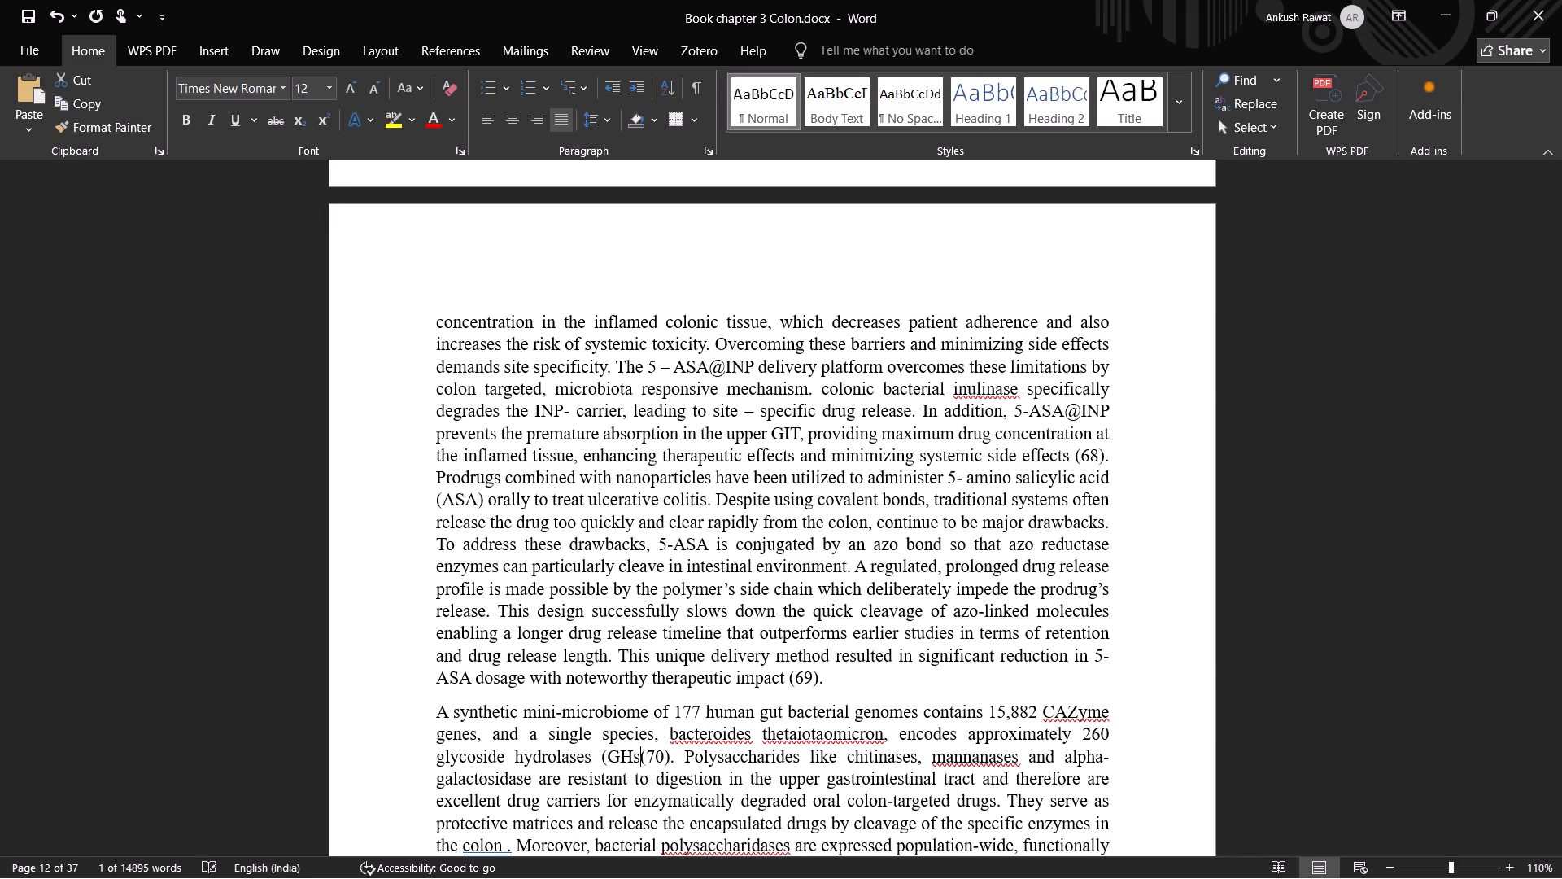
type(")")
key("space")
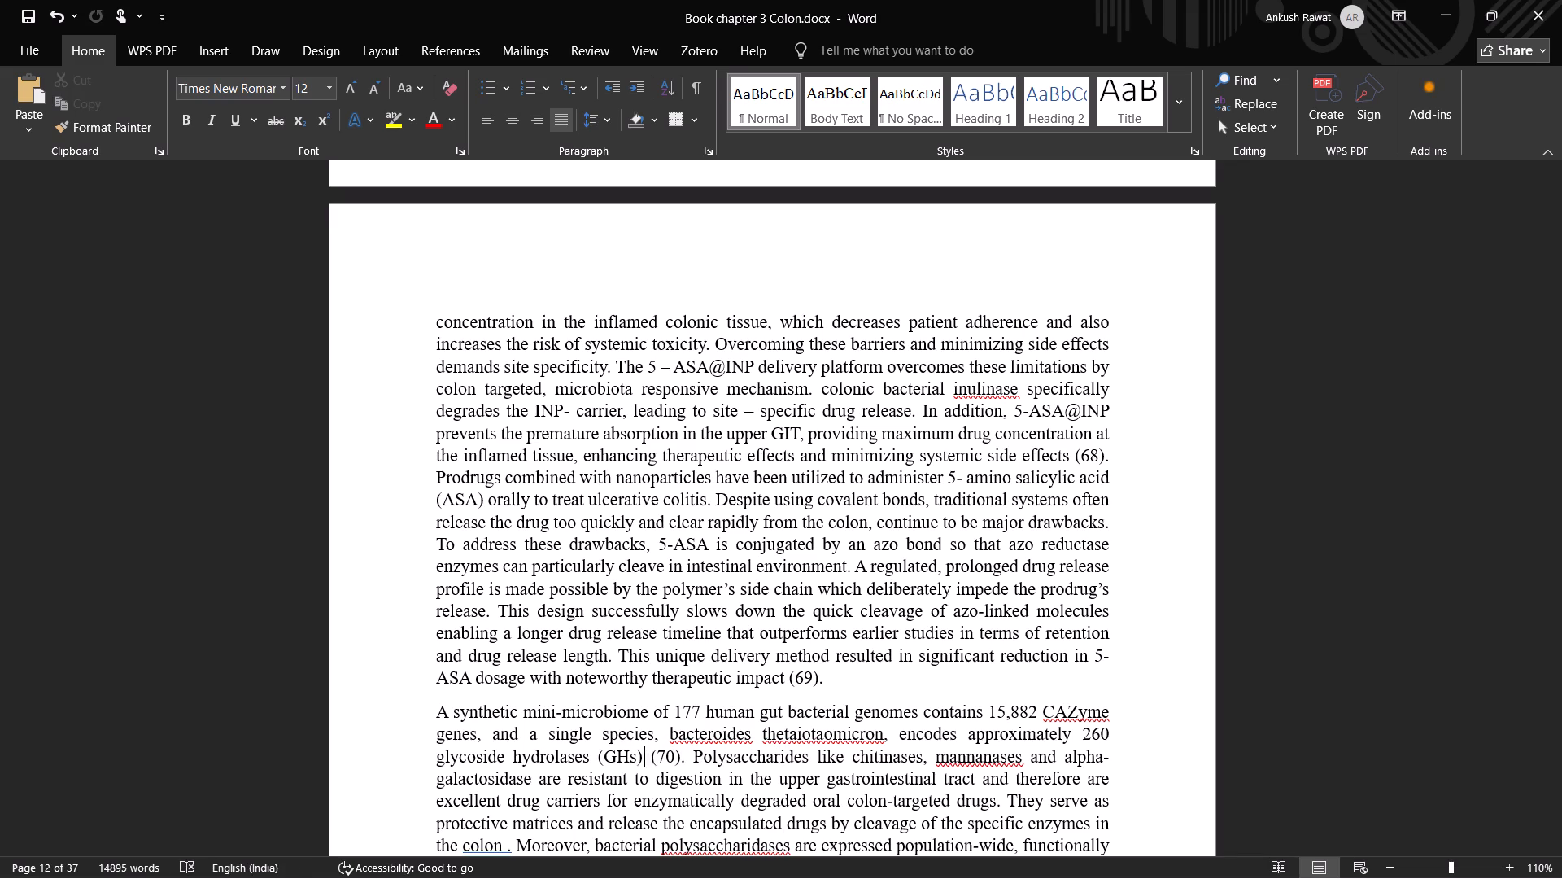
Delete the redundant citation (70) after "(GHs)", leaving a full stop and a space before "Polysaccharides".
key("Down")
key("Down")
key("Down")
key("Down")
key("Down")
key("Down")
key("Down")
key("Up")
key("Up")
key("Up")
key("Up")
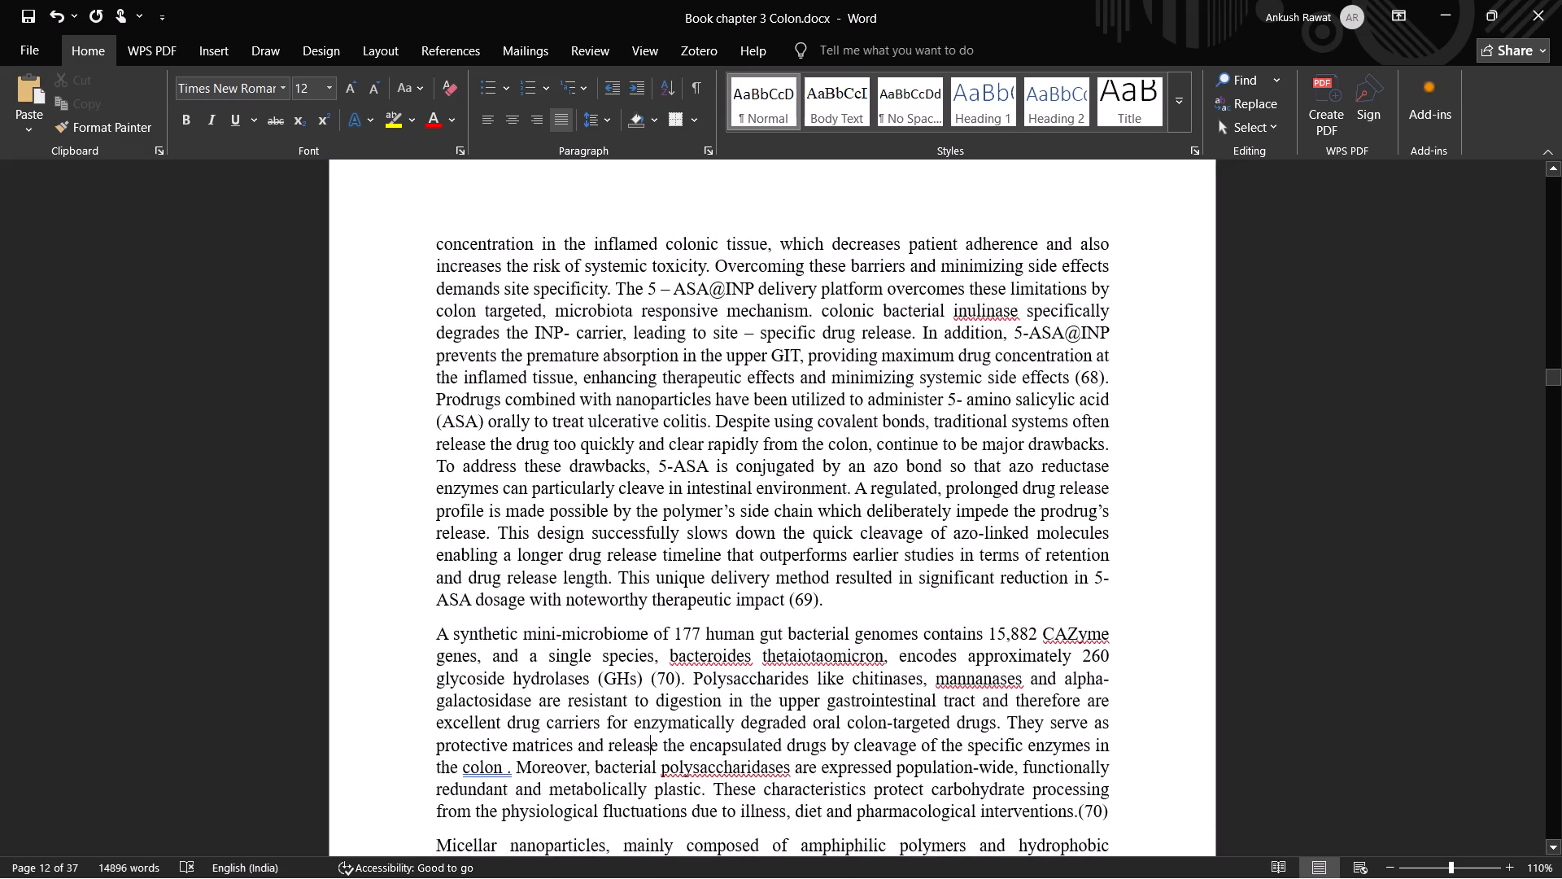
key("Up")
key("Up")
key("Up")
key("ctrl+shift+Right")
key("ctrl+shift+Right")
key("ctrl+shift+Right")
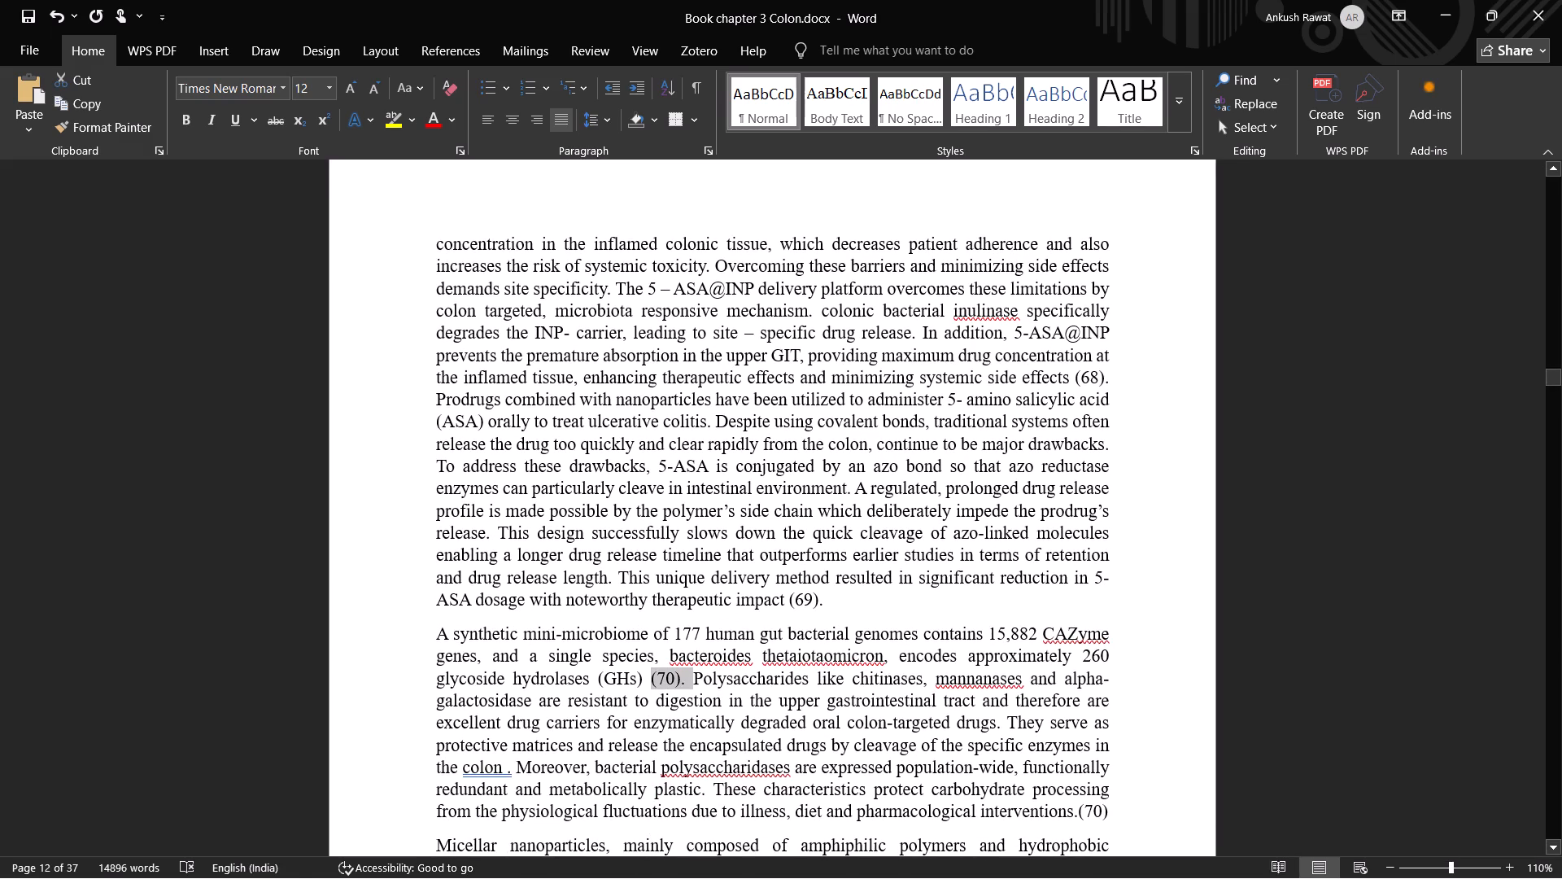
key("BackSpace")
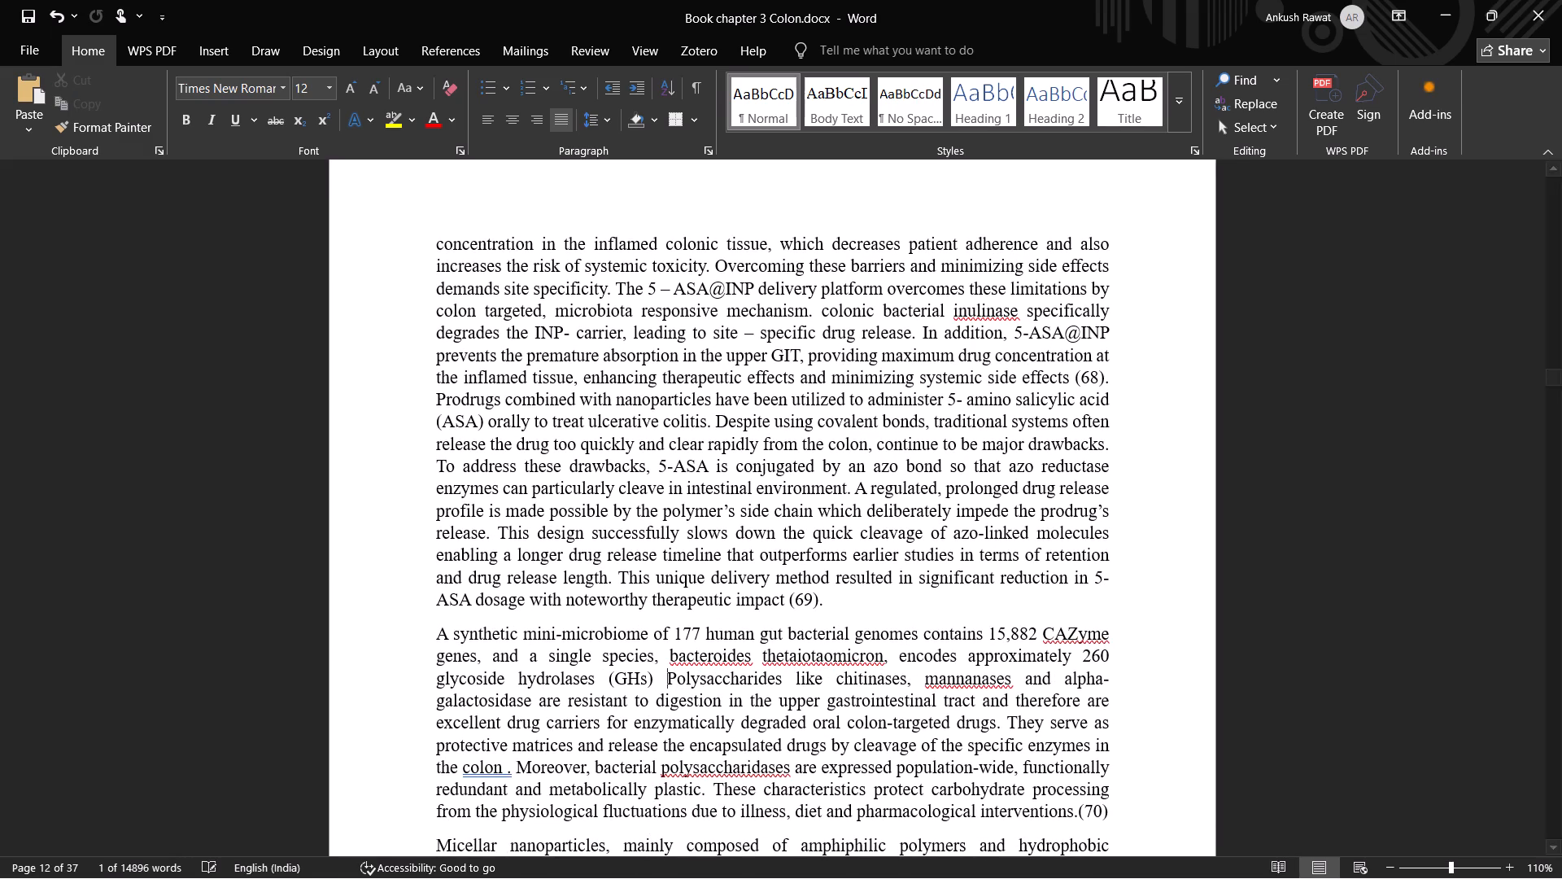
key("Left")
key("period")
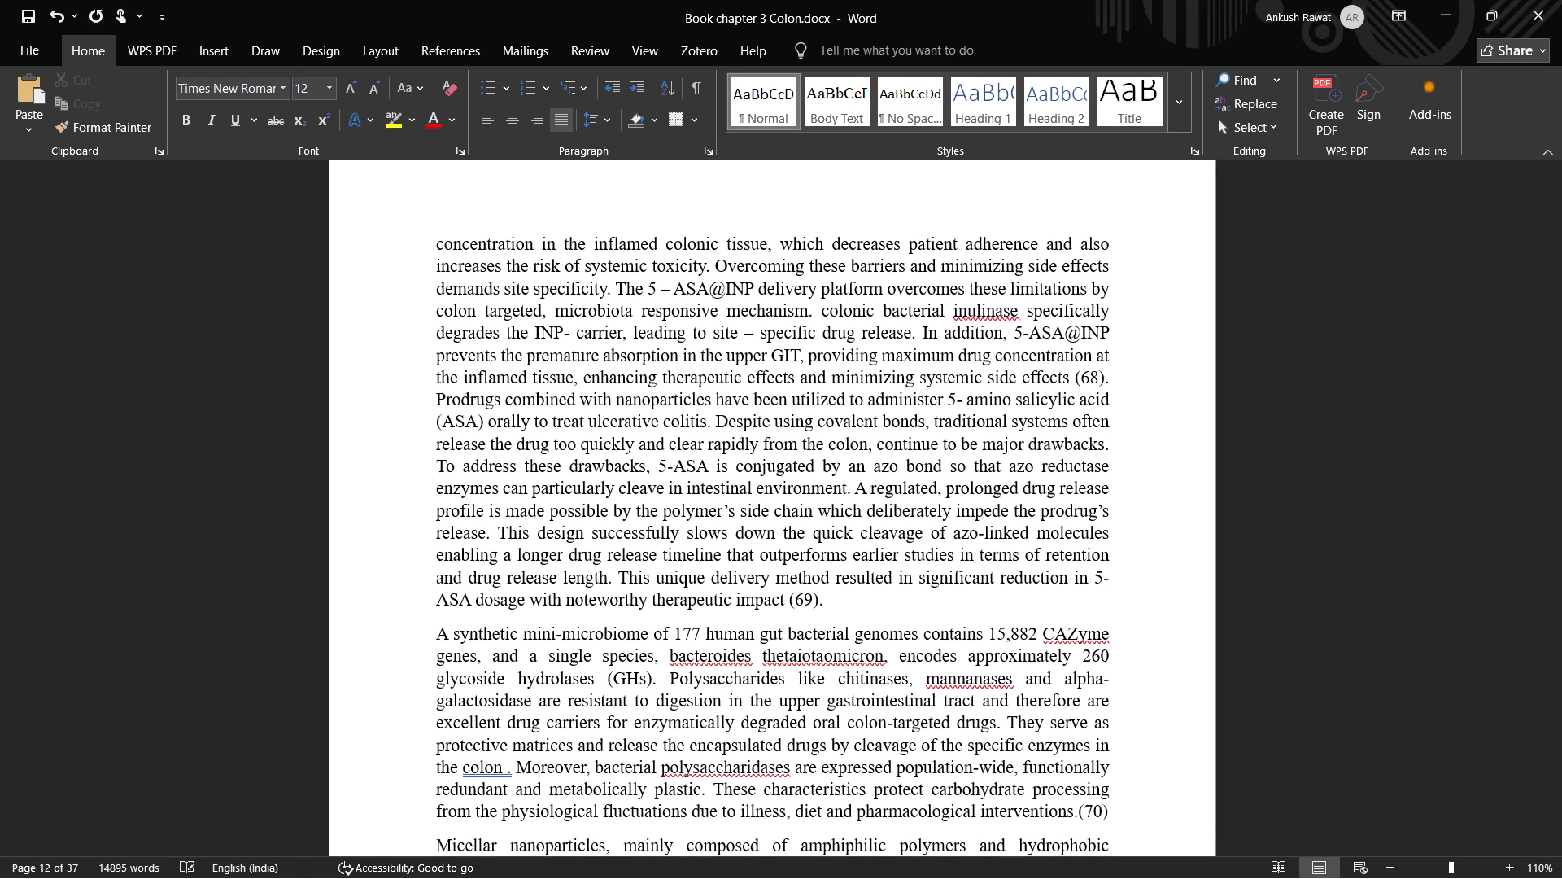
Replace the full stop before citation (70) after "pharmacological interventions" with a space and add a full stop after the citation.
key("Right")
key("Down")
key("Down")
key("Right")
key("Down")
key("Right")
key("Down")
key("Right")
key("Down")
key("Down")
key("Down")
key("Down")
key("Down")
key("Down")
key("Down")
key("Down")
key("Up")
key("Up")
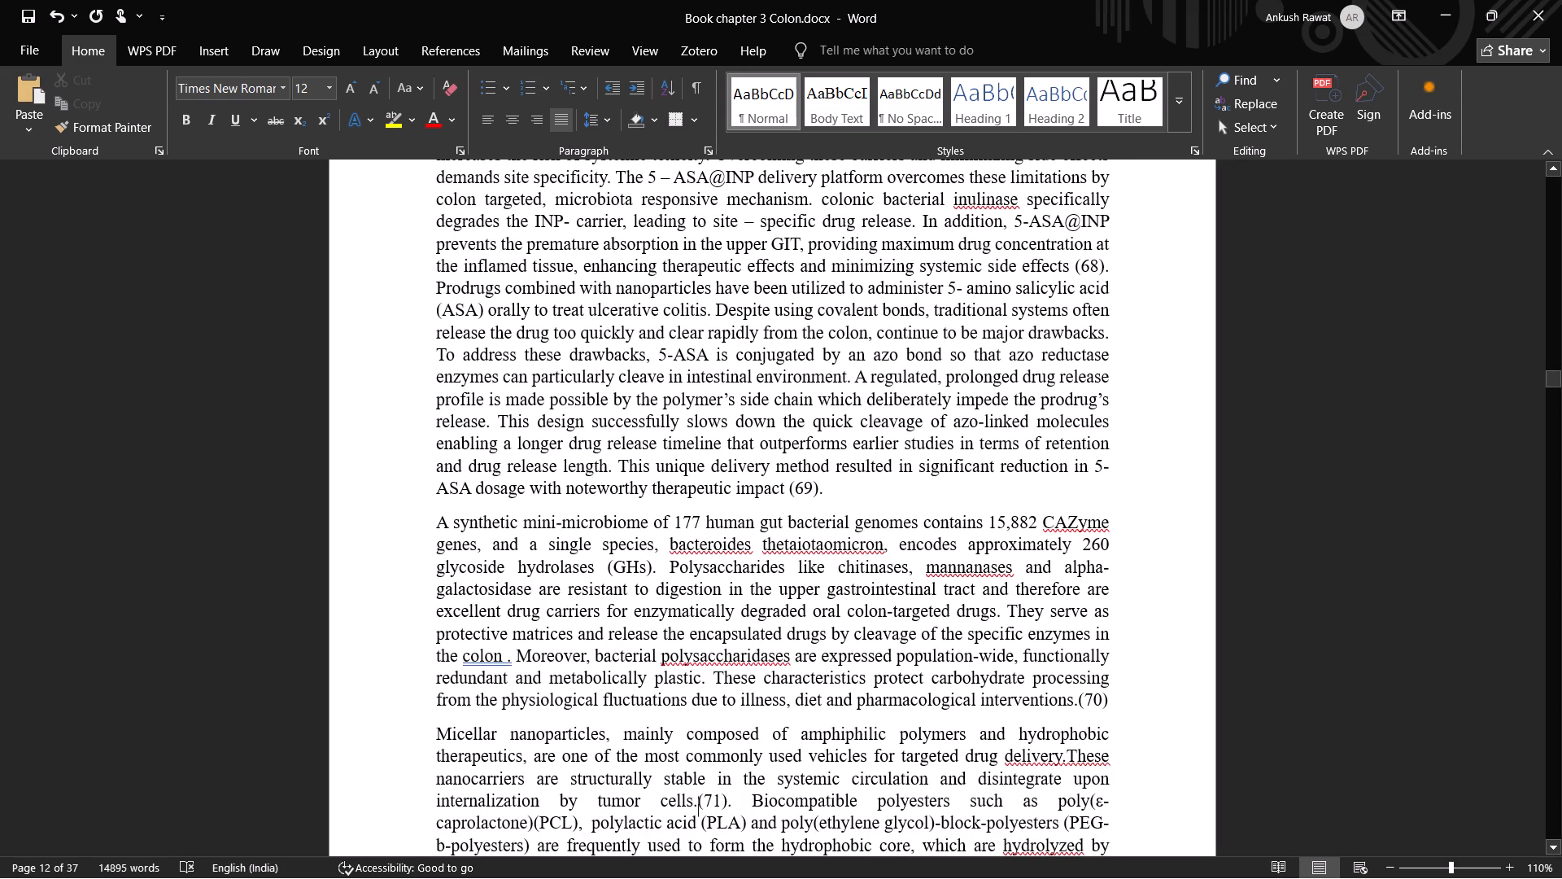
key("Up")
key("Up")
key("Up")
key("Right")
key("ctrl+Right")
key("ctrl+Right")
key("ctrl+Right")
key("Right")
key("ctrl+Right")
key("ctrl+Right")
key("Up")
key("ctrl+Right")
key("ctrl+Right")
key("Left")
key("ctrl+shift+Left")
key("BackSpace")
key("space")
key("ctrl+Right")
key("ctrl+shift+Right")
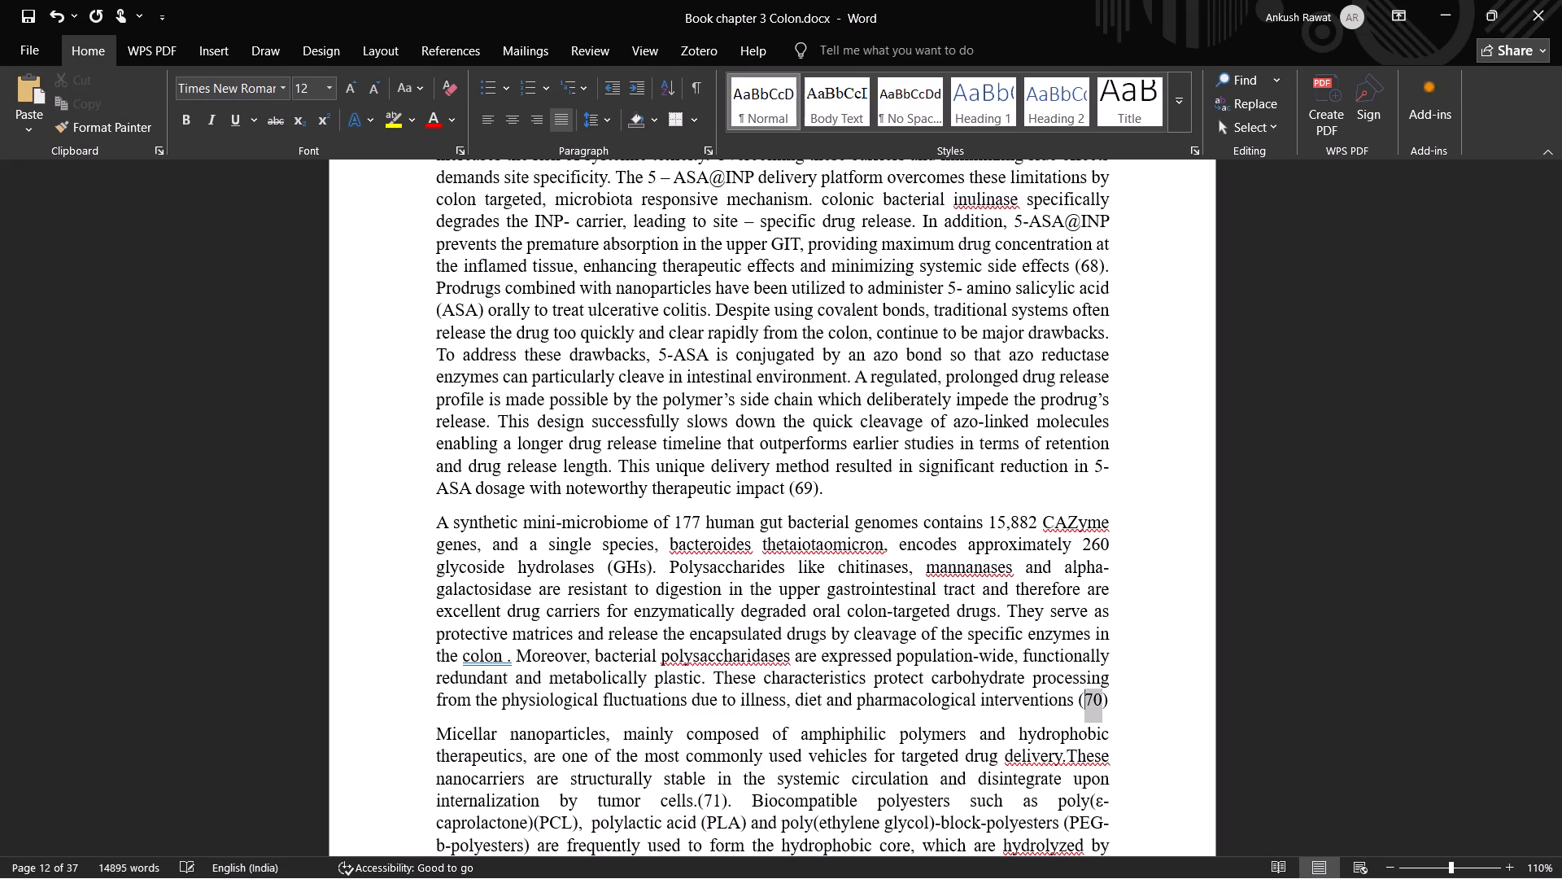
key("ctrl+shift+Right")
key("Right")
key("Right")
key("Left")
key("Left")
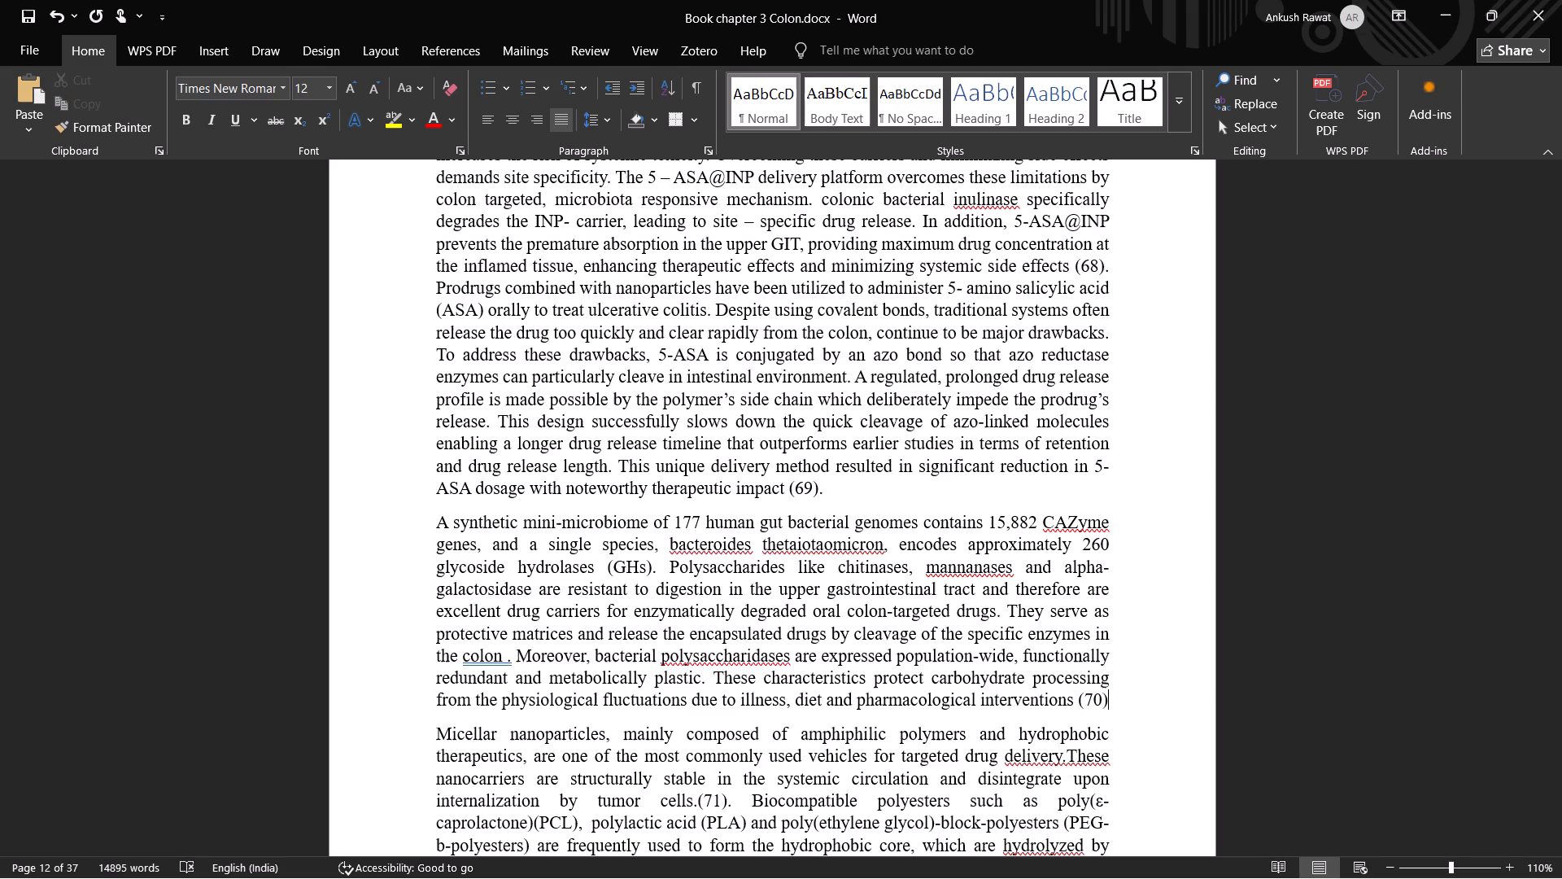
key("period")
Replace the full stop between "tumor cells" and citation (71) with a space in the micellar nanoparticles paragraph.
key("Down")
key("Down")
key("Left")
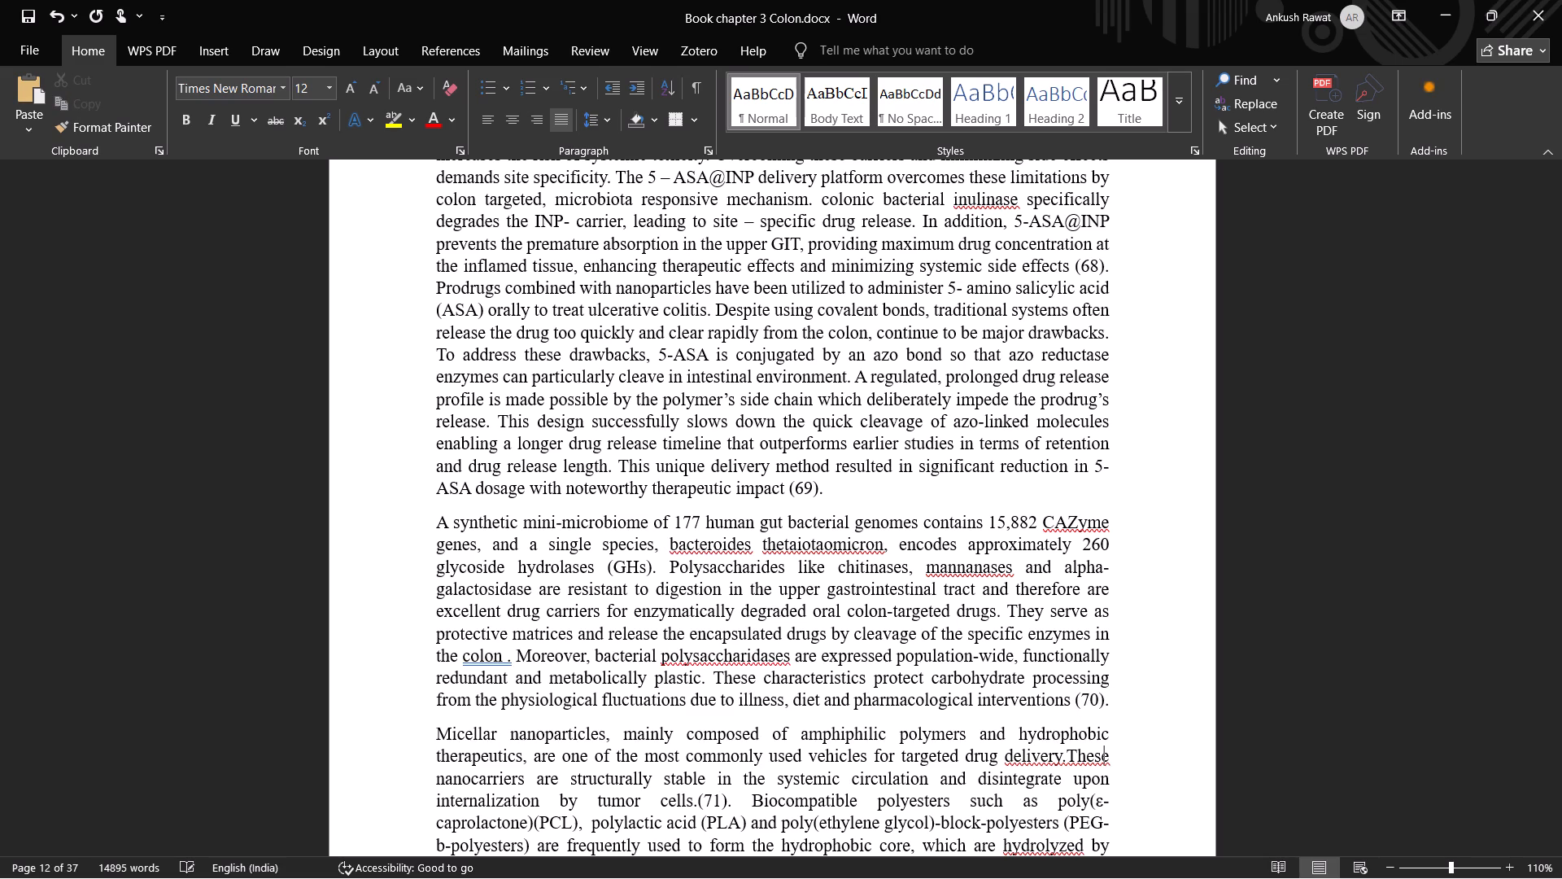
key("Down")
key("Left")
key("Down")
key("Left")
key("Left")
key("Left")
key("Left")
key("Left")
key("Left")
key("Left")
key("Left")
key("Left")
key("Left")
key("Left")
key("Left")
key("Left")
key("Left")
key("Left")
key("Left")
key("Left")
key("Left")
key("Left")
key("Left")
key("Left")
key("Left")
key("Left")
key("ctrl+shift+Left")
key("BackSpace")
key("space")
key("Down")
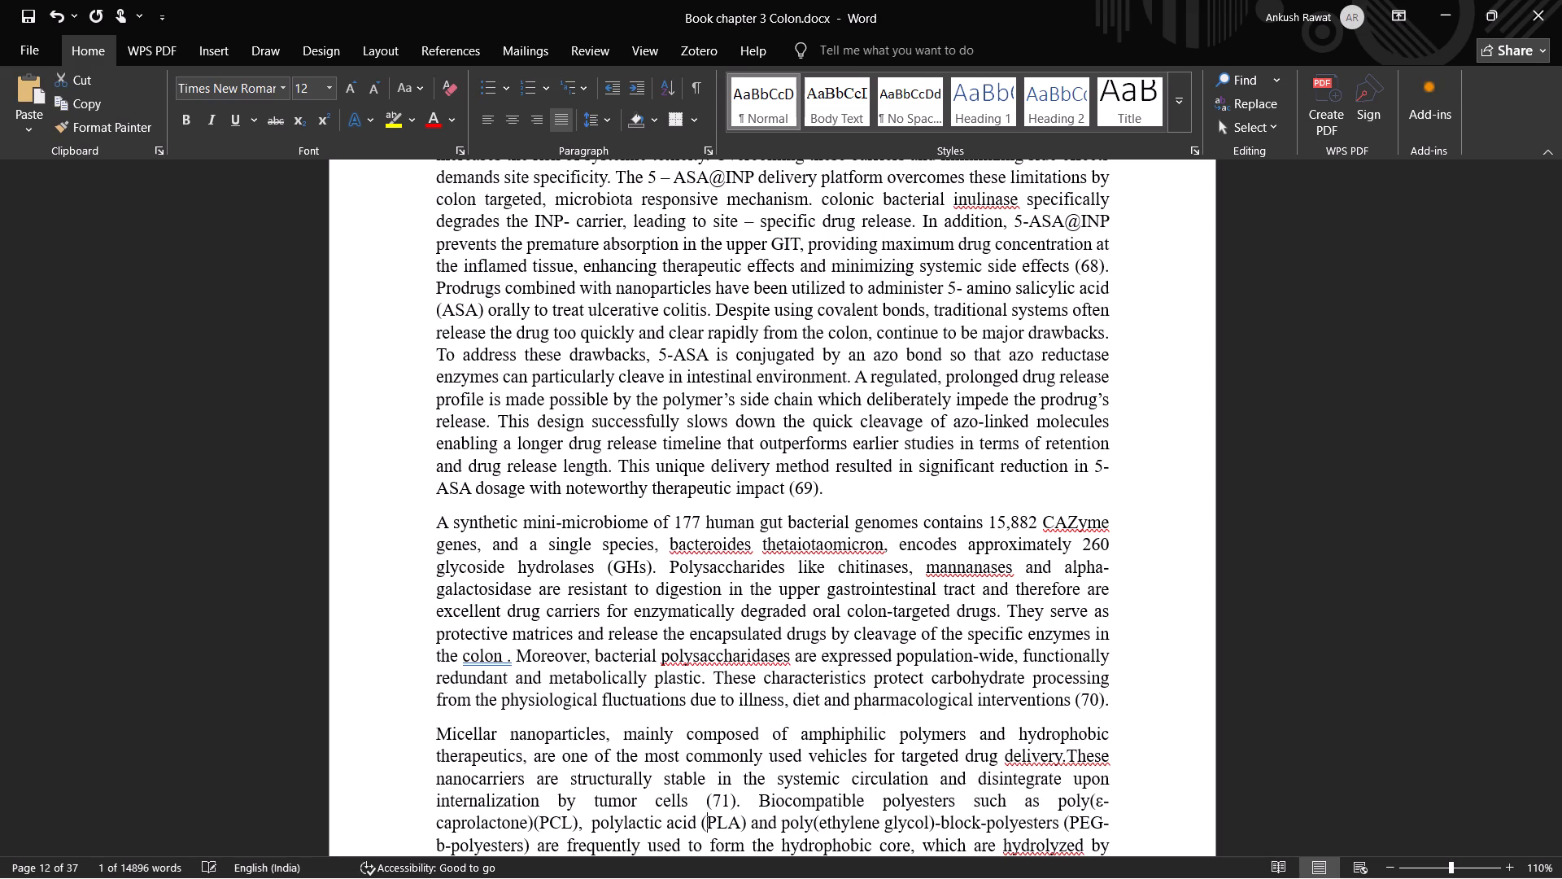
key("Left")
key("Left")
key("Up")
key("Right")
key("Left")
key("Right")
key("Left")
key("Right")
key("Left")
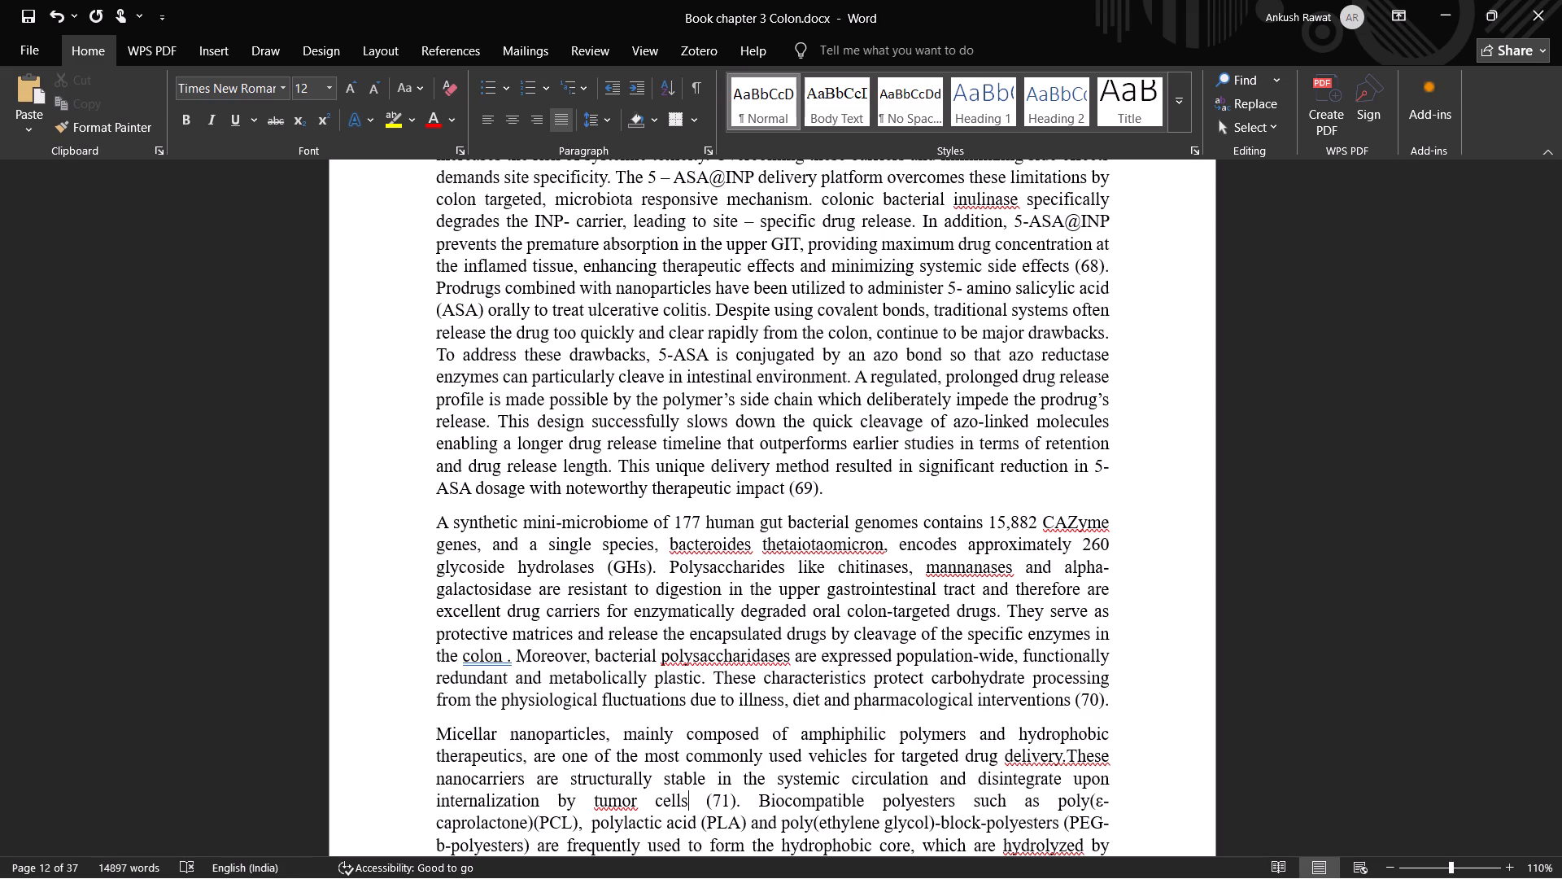
key("Right")
Insert a space between "poly(ε-caprolactone)" and "(PCL)" in the micellar nanoparticles paragraph.
key("Down")
key("Down")
key("Down")
key("Down")
key("Down")
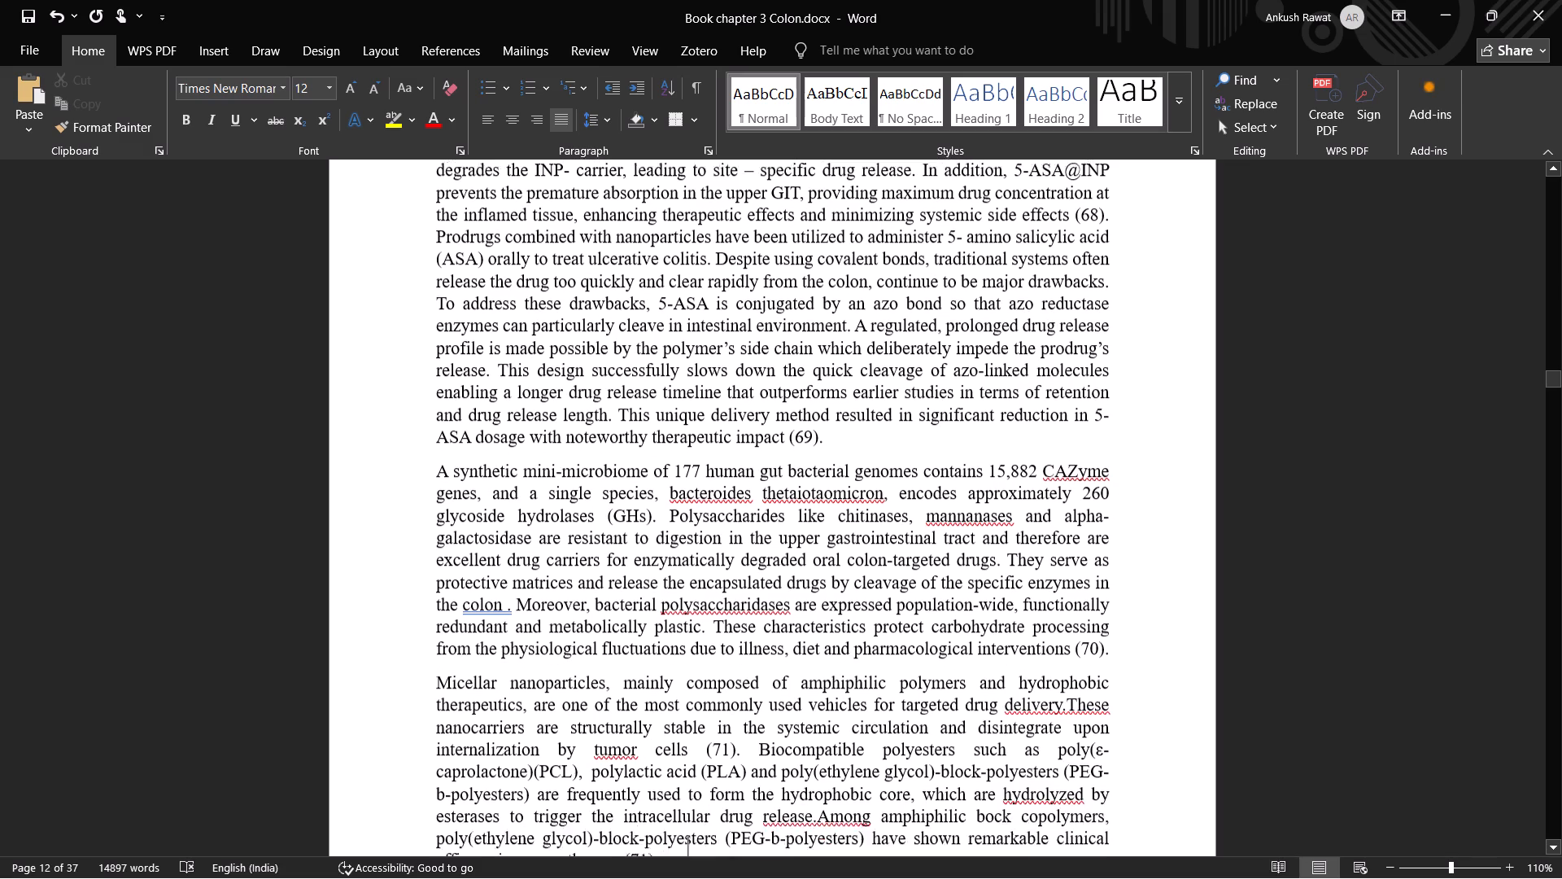
key("Up")
key("Up")
key("Up")
key("Left")
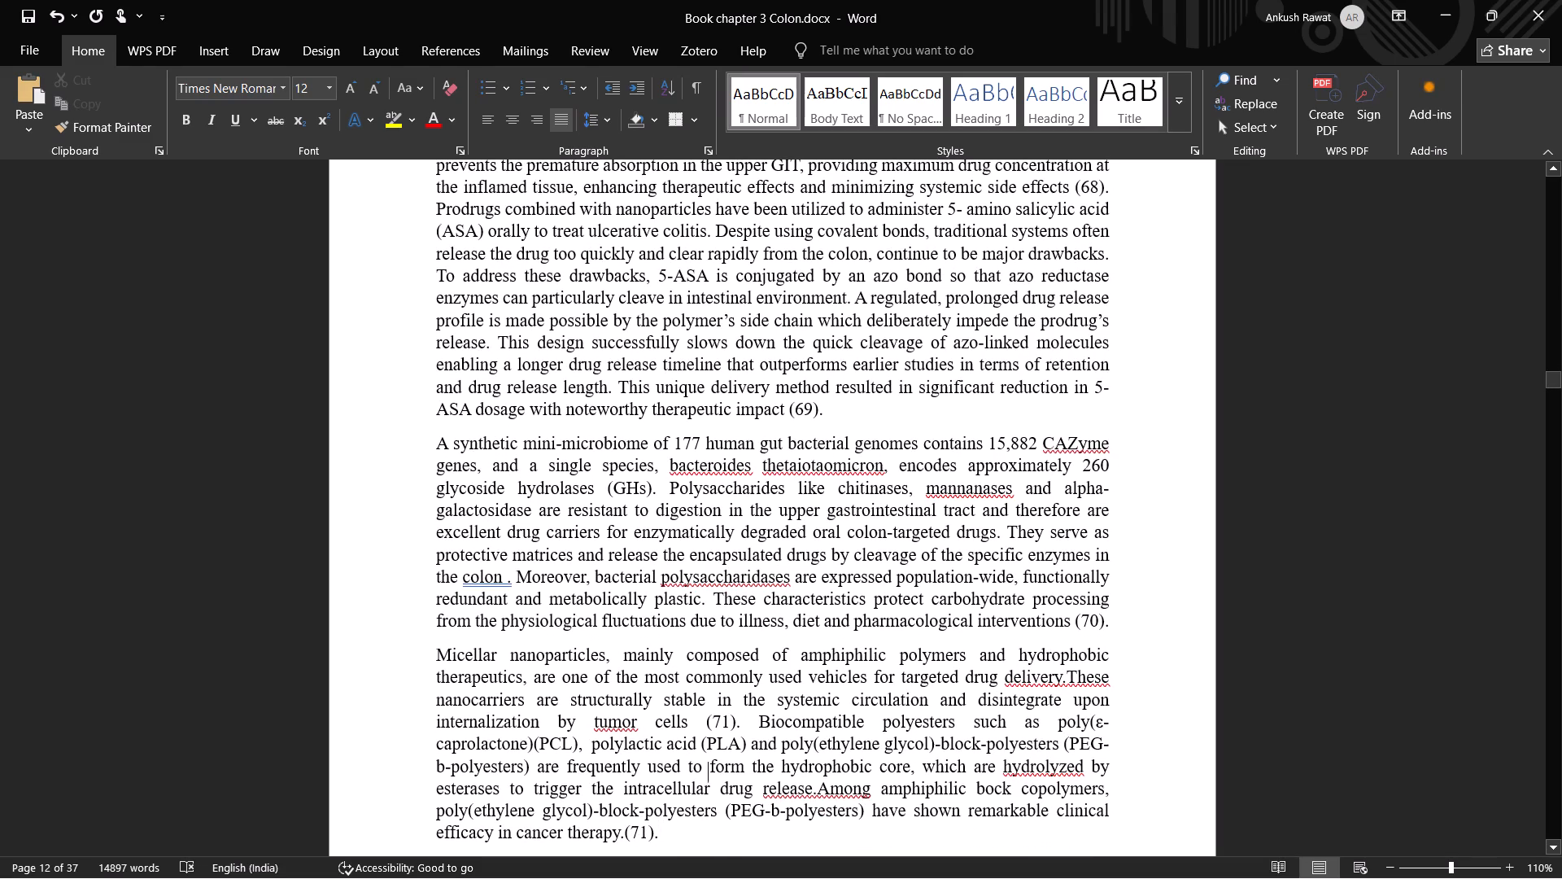
key("Up")
key("Left")
key("Left")
key("Left")
key("Left")
key("Left")
key("Left")
key("Left")
key("Left")
key("Left")
key("Left")
key("Left")
key("Left")
key("Left")
key("Left")
key("Left")
key("Left")
key("Left")
key("Left")
key("Left")
key("Left")
key("space")
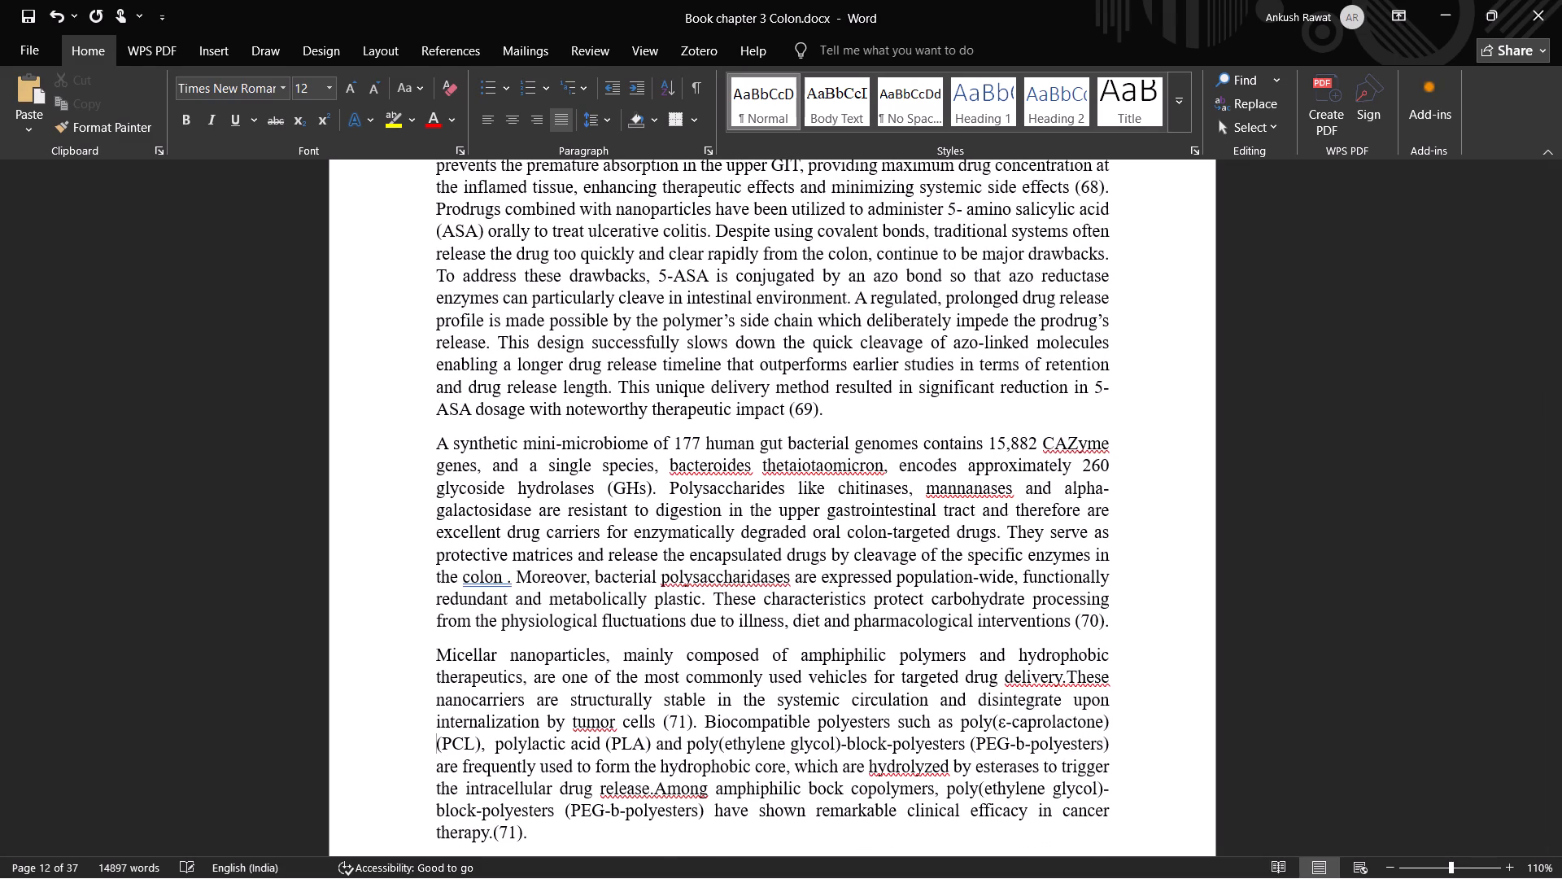
Delete the redundant citation (71) after "tumor cells", leaving a full stop and a space before "Biocompatible polyesters".
key("Right")
key("Right")
key("Down")
key("Right")
key("Right")
key("Right")
key("Right")
key("Right")
key("Right")
key("Right")
key("Right")
key("Right")
key("Right")
key("Right")
key("Right")
key("Right")
key("Right")
key("Right")
key("Right")
key("Right")
key("Right")
key("Right")
key("Right")
key("Down")
key("Right")
key("Down")
key("Right")
key("Up")
key("Up")
key("Up")
key("Up")
key("Up")
key("Down")
key("Left")
key("ctrl+shift+Left")
key("ctrl+shift+Left")
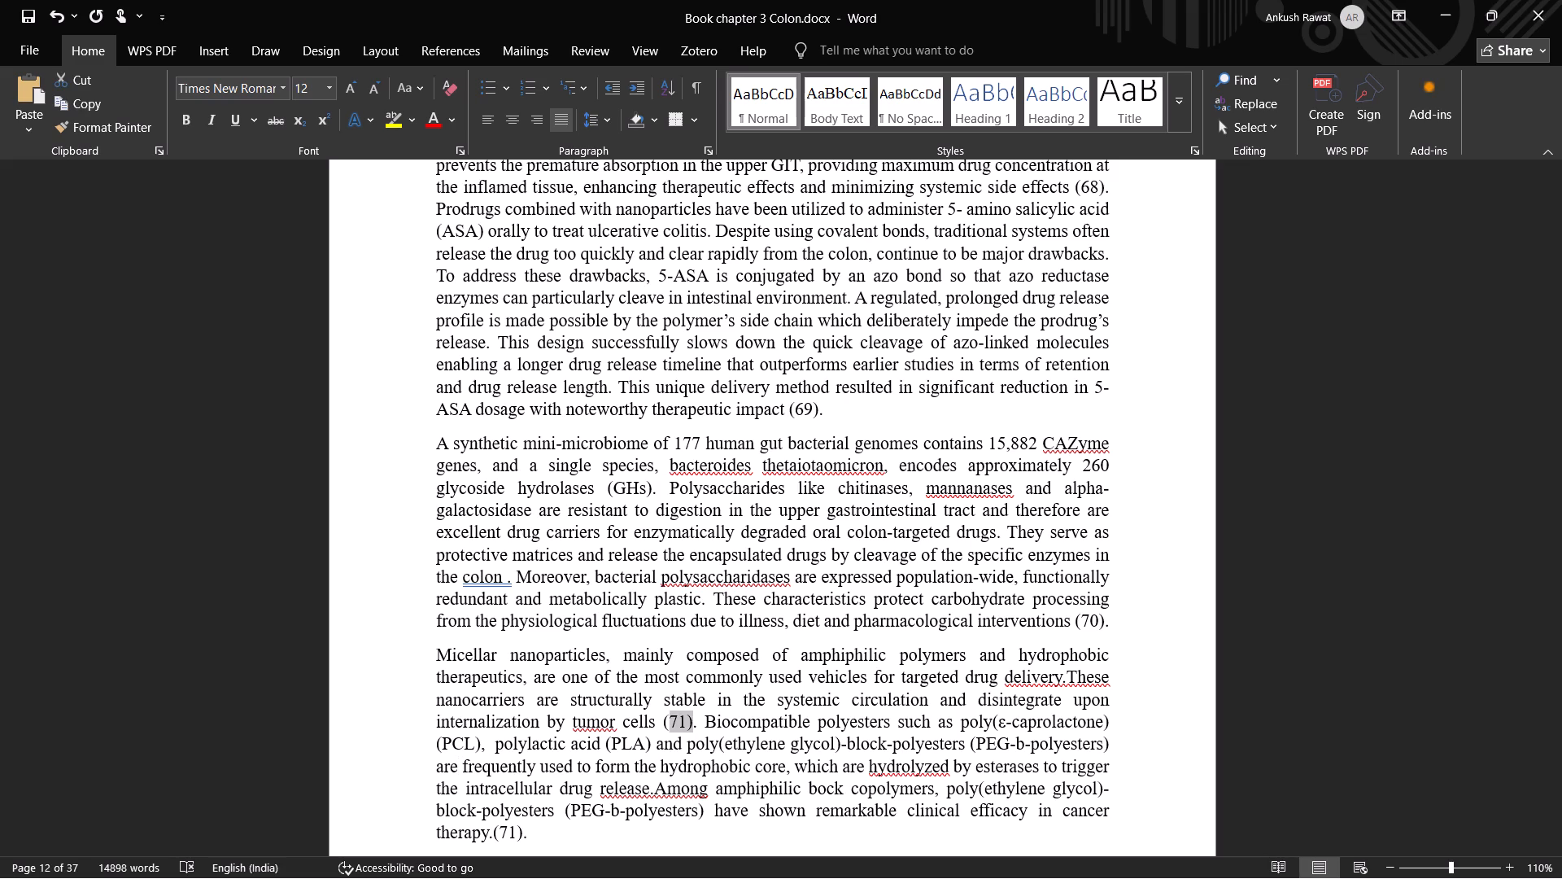
key("ctrl+shift+Left")
key("BackSpace")
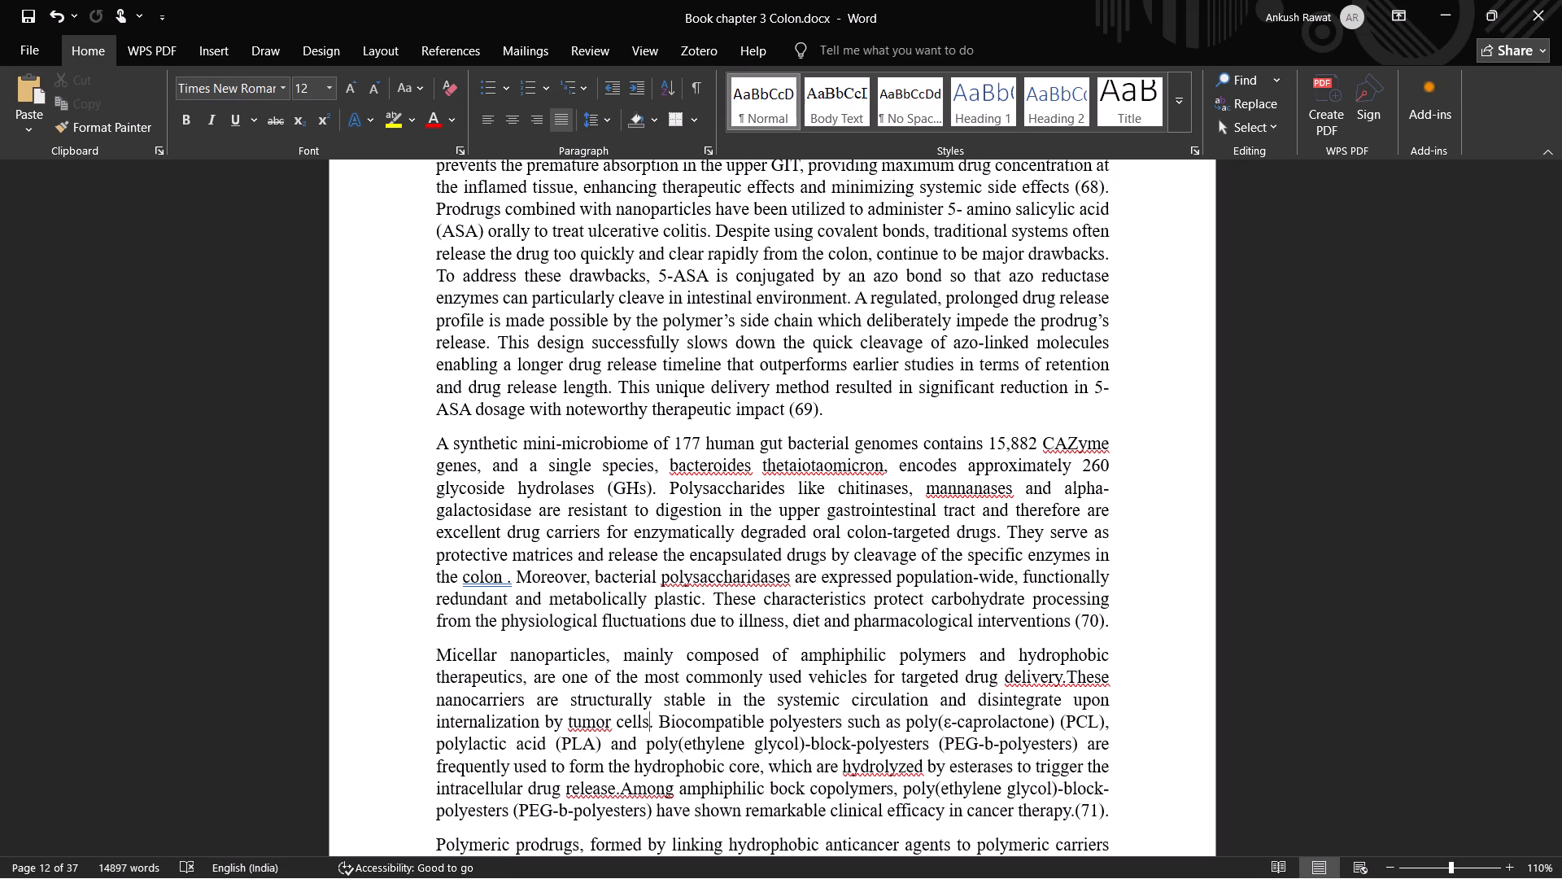
key("ctrl+z")
key("BackSpace")
Delete the redundant citation (71) after "clinical efficacy in cancer therapy" at the end of the micellar nanoparticles paragraph, leaving a single full stop.
key("Down")
key("Down")
key("Down")
key("Right")
key("Right")
key("Right")
key("Right")
key("Right")
key("Right")
key("Right")
key("Right")
key("Right")
key("Right")
key("Right")
key("Right")
key("Right")
key("Right")
key("Right")
key("Right")
key("Right")
key("Right")
key("Right")
key("Right")
key("ctrl+Right")
key("ctrl+Right")
key("ctrl+Right")
key("ctrl+Right")
key("ctrl+Right")
key("ctrl+Down")
key("Right")
key("ctrl+Right")
key("ctrl+Right")
key("ctrl+Right")
key("ctrl+Right")
key("ctrl+Right")
key("ctrl+Right")
key("ctrl+Right")
key("ctrl+Right")
key("ctrl+Right")
key("ctrl+Right")
key("ctrl+Right")
key("ctrl+Right")
key("ctrl+Right")
key("ctrl+Right")
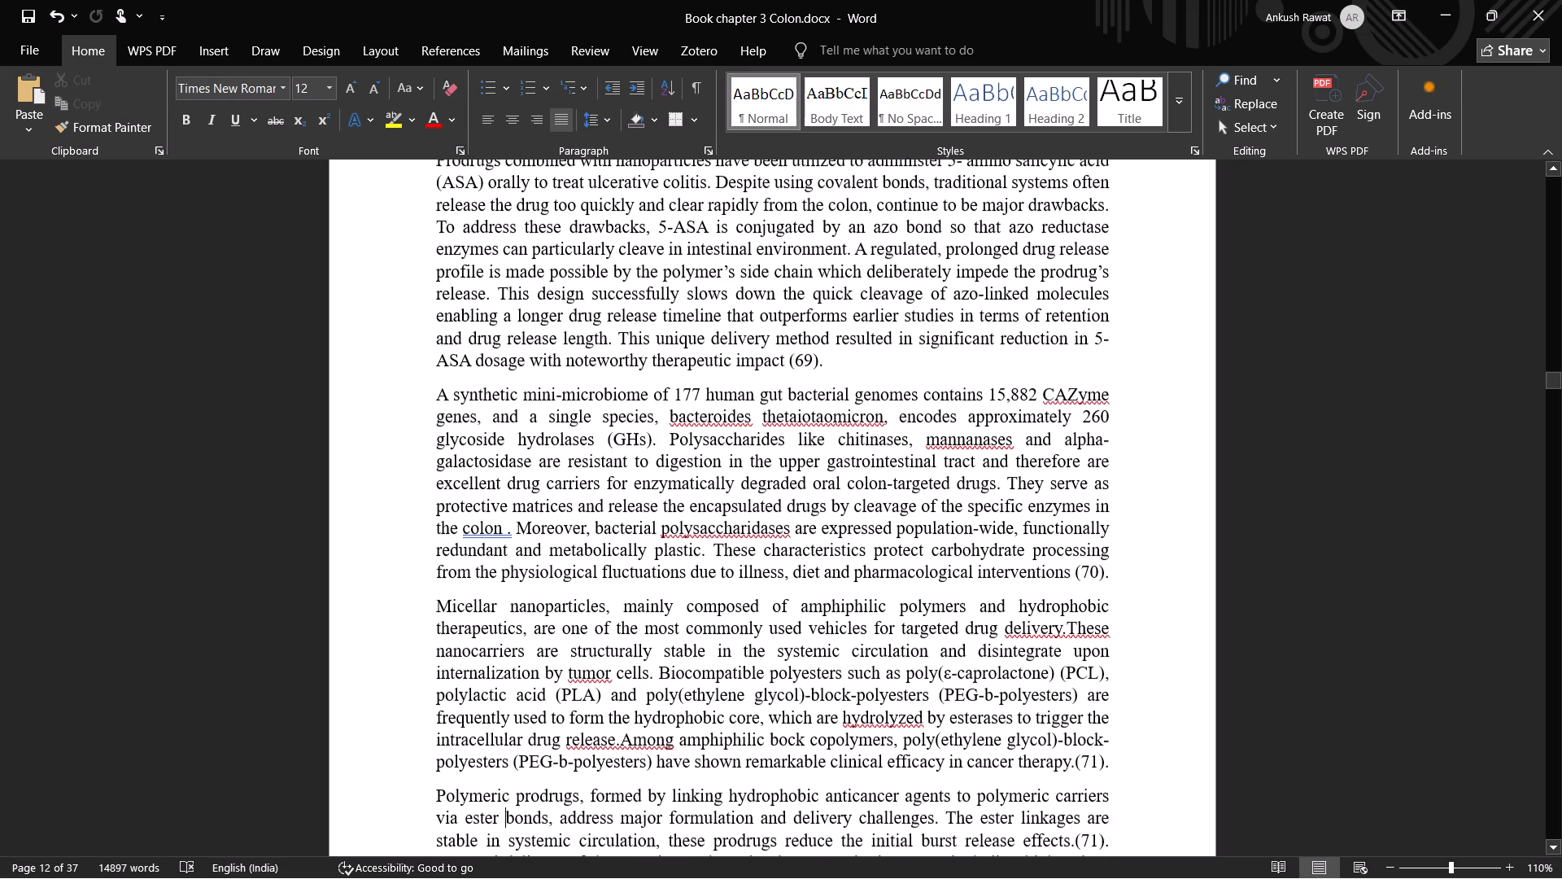
key("Up")
key("Up")
key("Up")
key("Up")
key("Right")
key("Right")
key("Right")
key("Right")
key("Right")
key("Right")
key("Right")
key("Right")
key("Right")
key("Right")
key("Right")
key("Right")
key("Right")
key("Right")
key("Right")
key("Right")
key("Right")
key("Right")
key("Right")
key("Right")
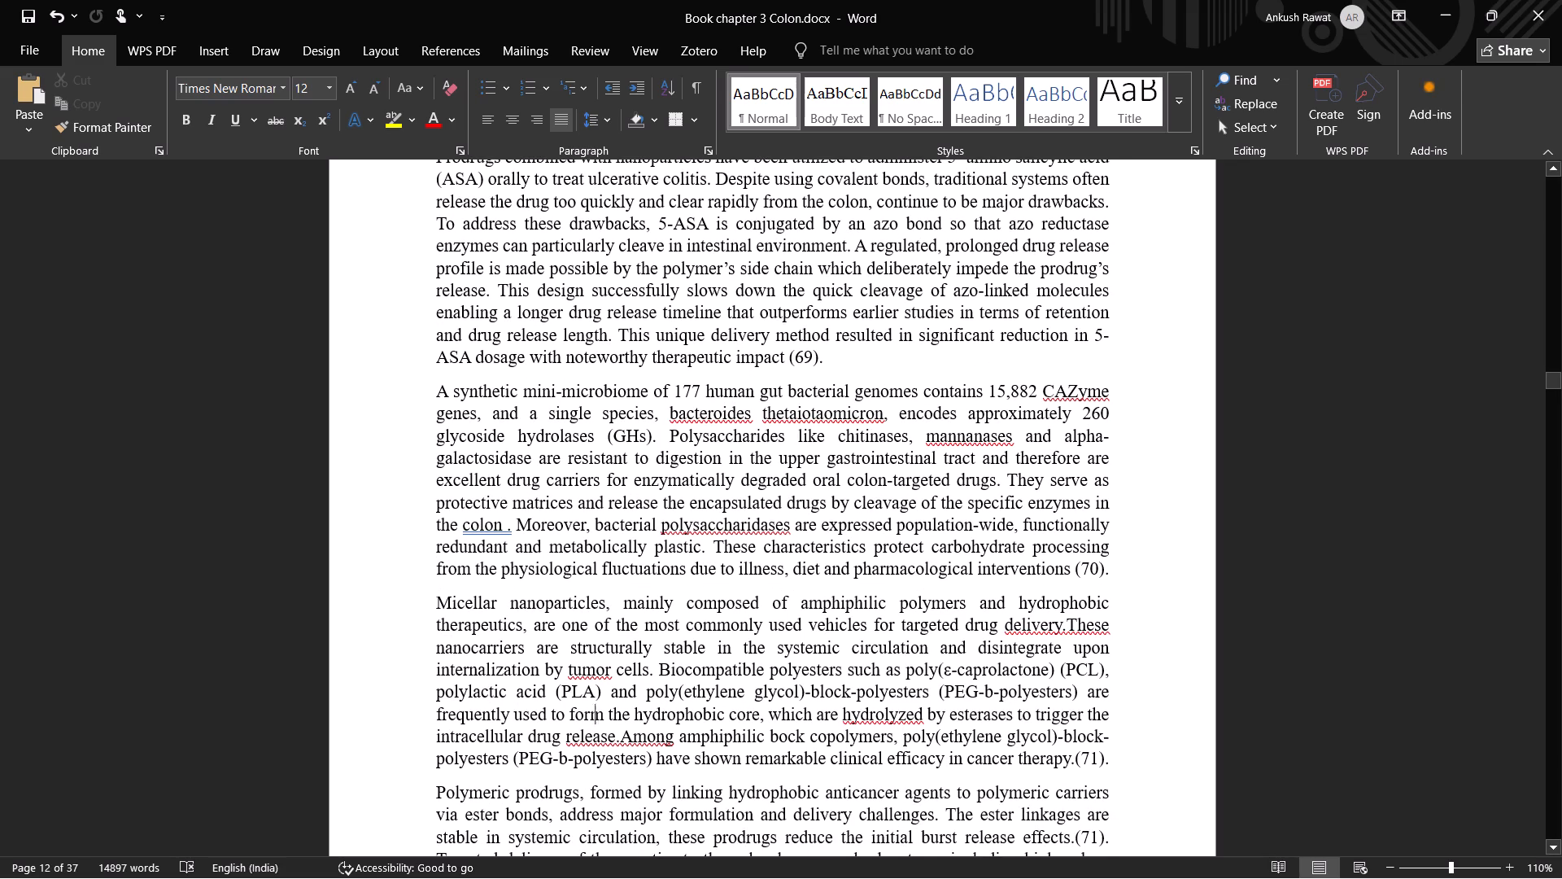
key("Right")
key("Right")
key("Right")
key("Right")
key("Right")
key("Right")
key("Right")
key("Right")
key("Right")
key("Right")
key("Right")
key("Right")
key("Right")
key("Right")
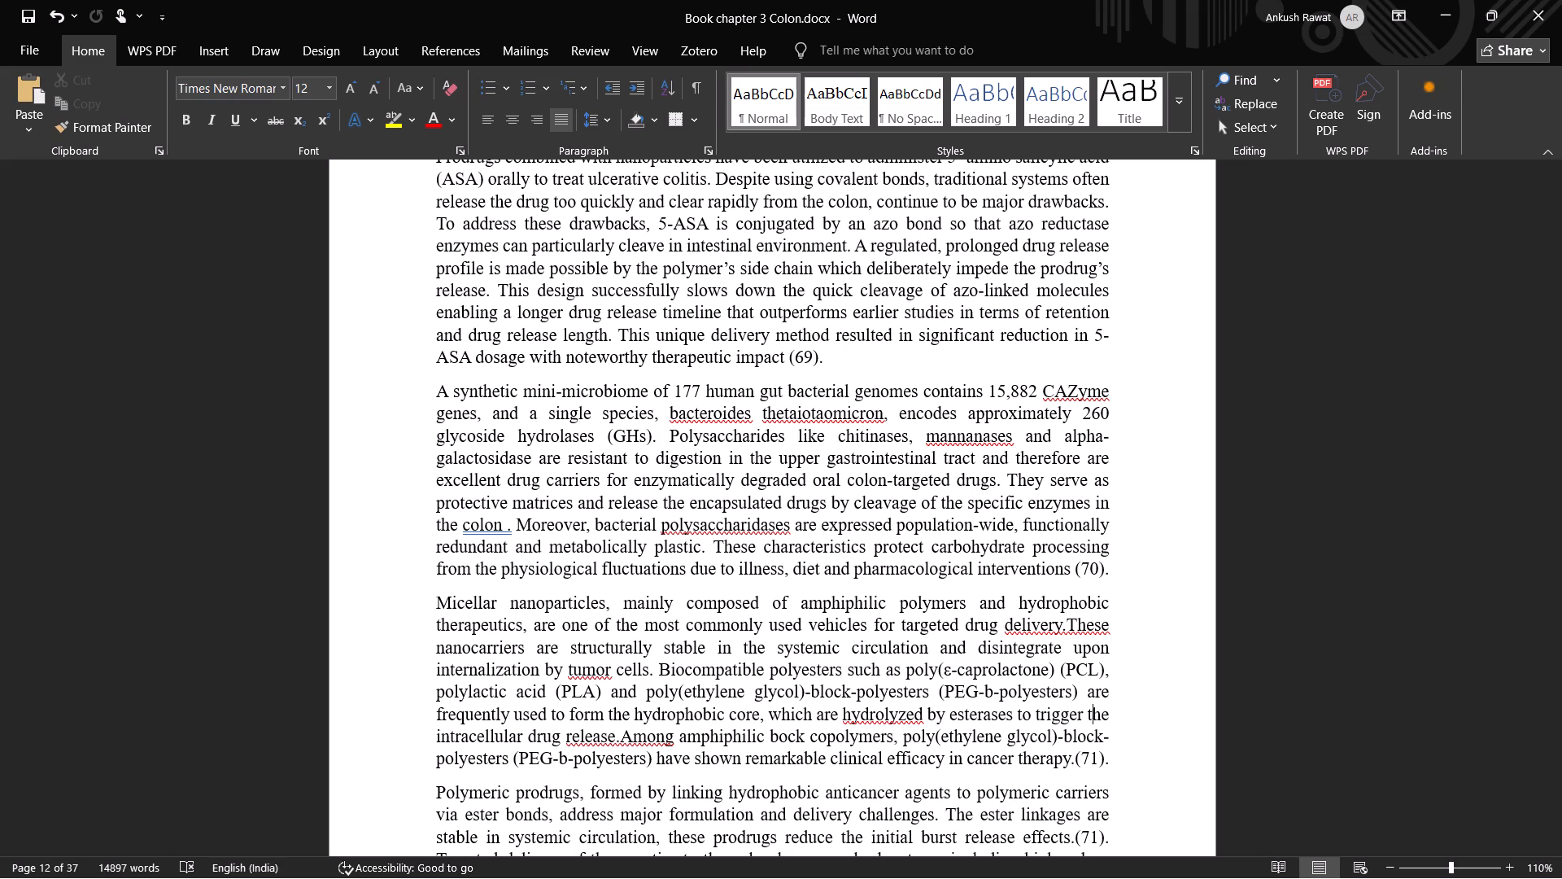
key("Right")
key("Down")
key("Down")
key("Down")
key("Up")
key("Right")
key("ctrl+shift+Left")
key("ctrl+shift+Left")
key("ctrl+shift+Left")
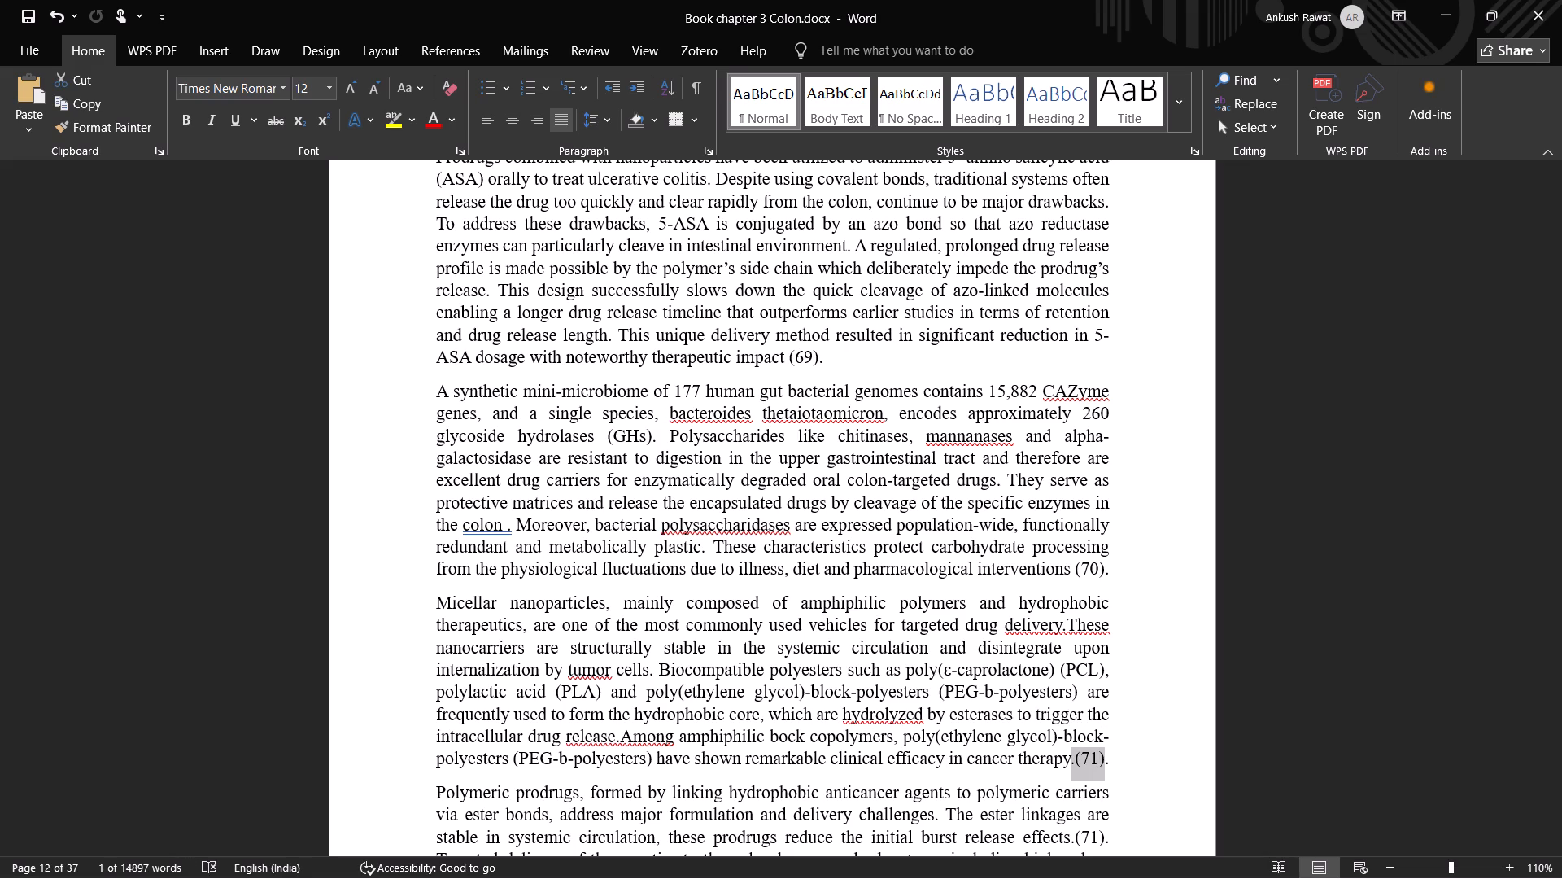
key("BackSpace")
Replace the full stop between "initial burst release effects" and citation (71) with a space in the polymeric prodrugs paragraph.
key("Down")
key("Down")
key("Down")
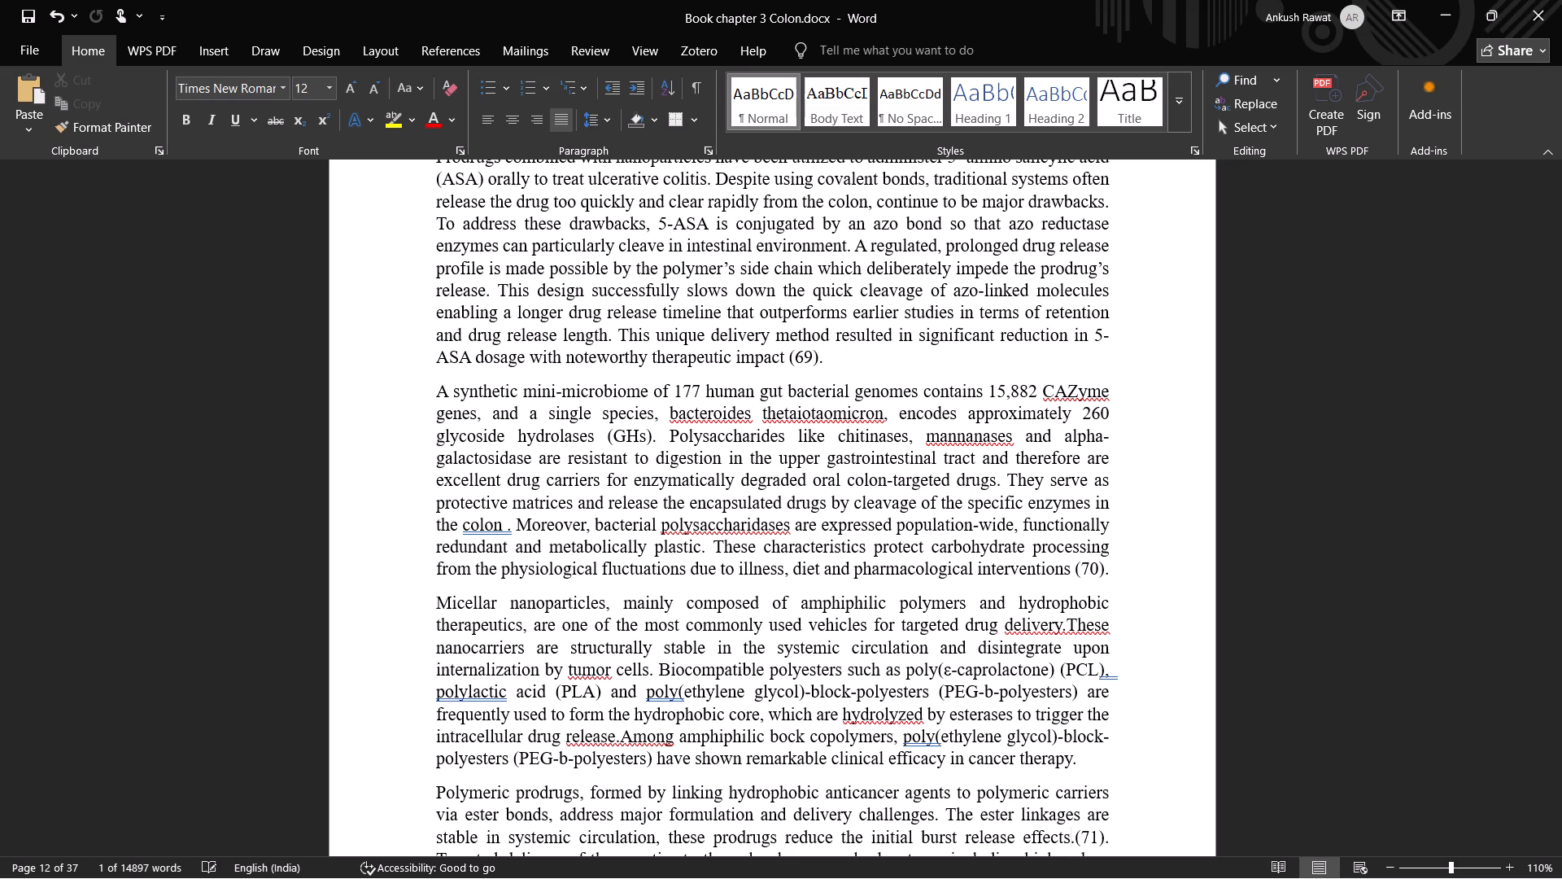
key("Right")
key("BackSpace")
key("space")
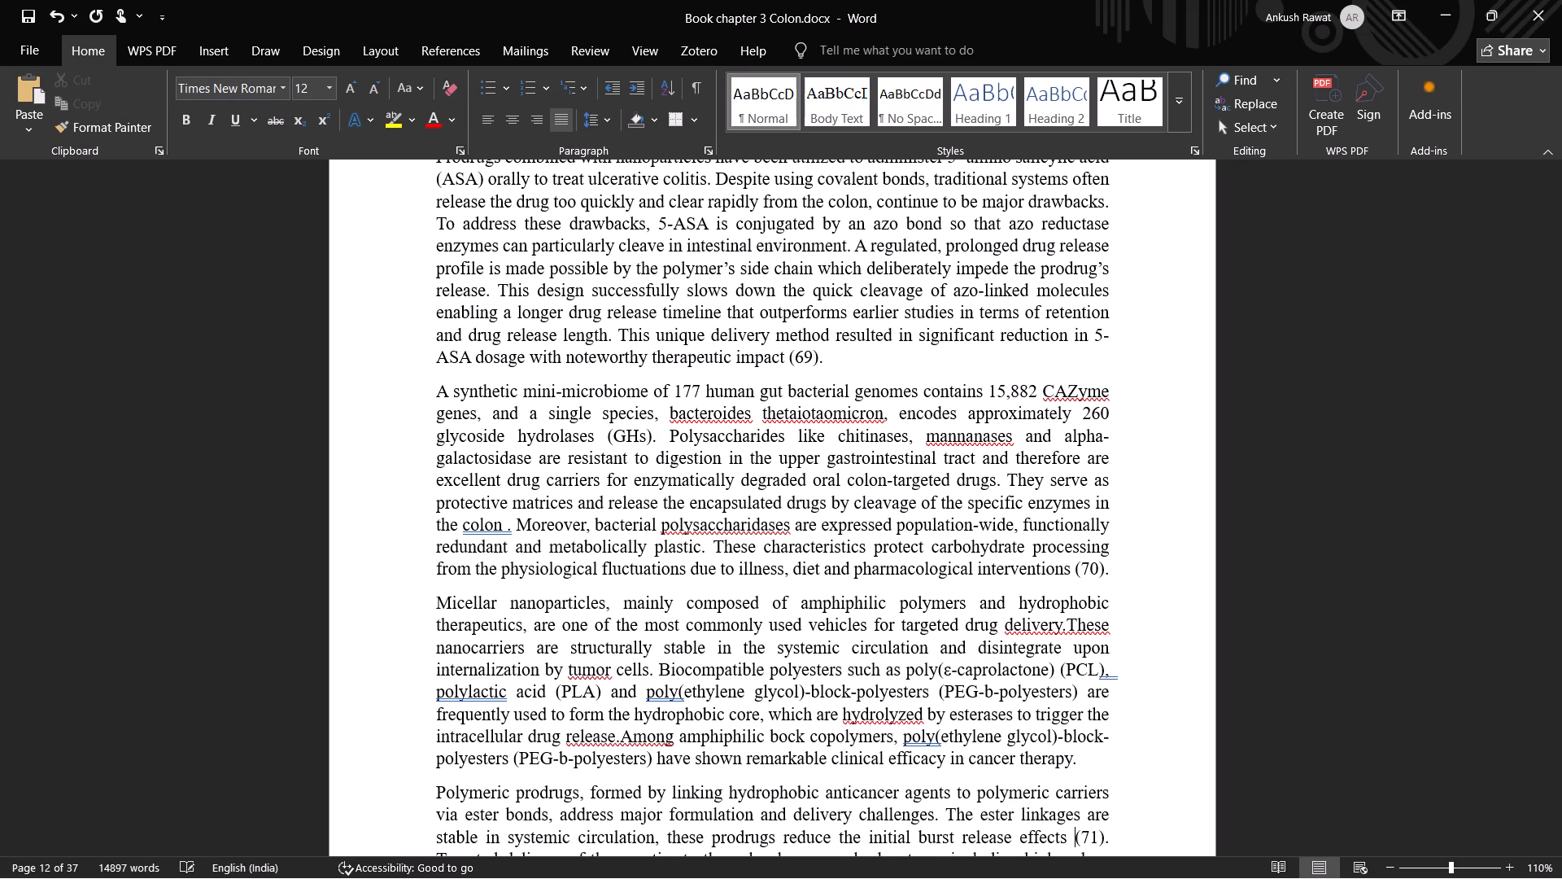
key("Left")
key("Down")
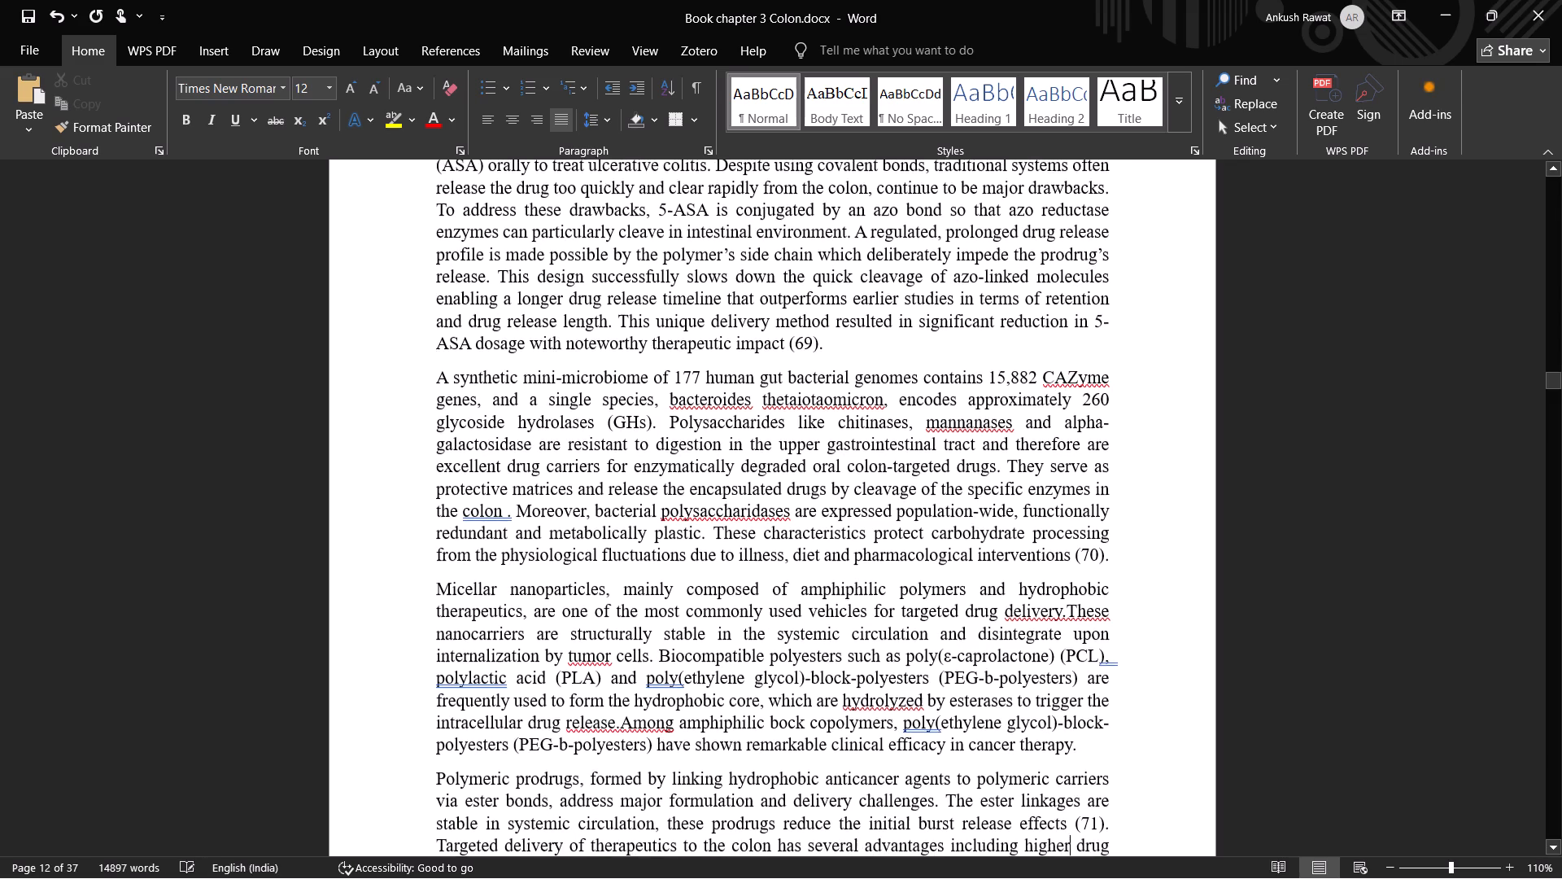
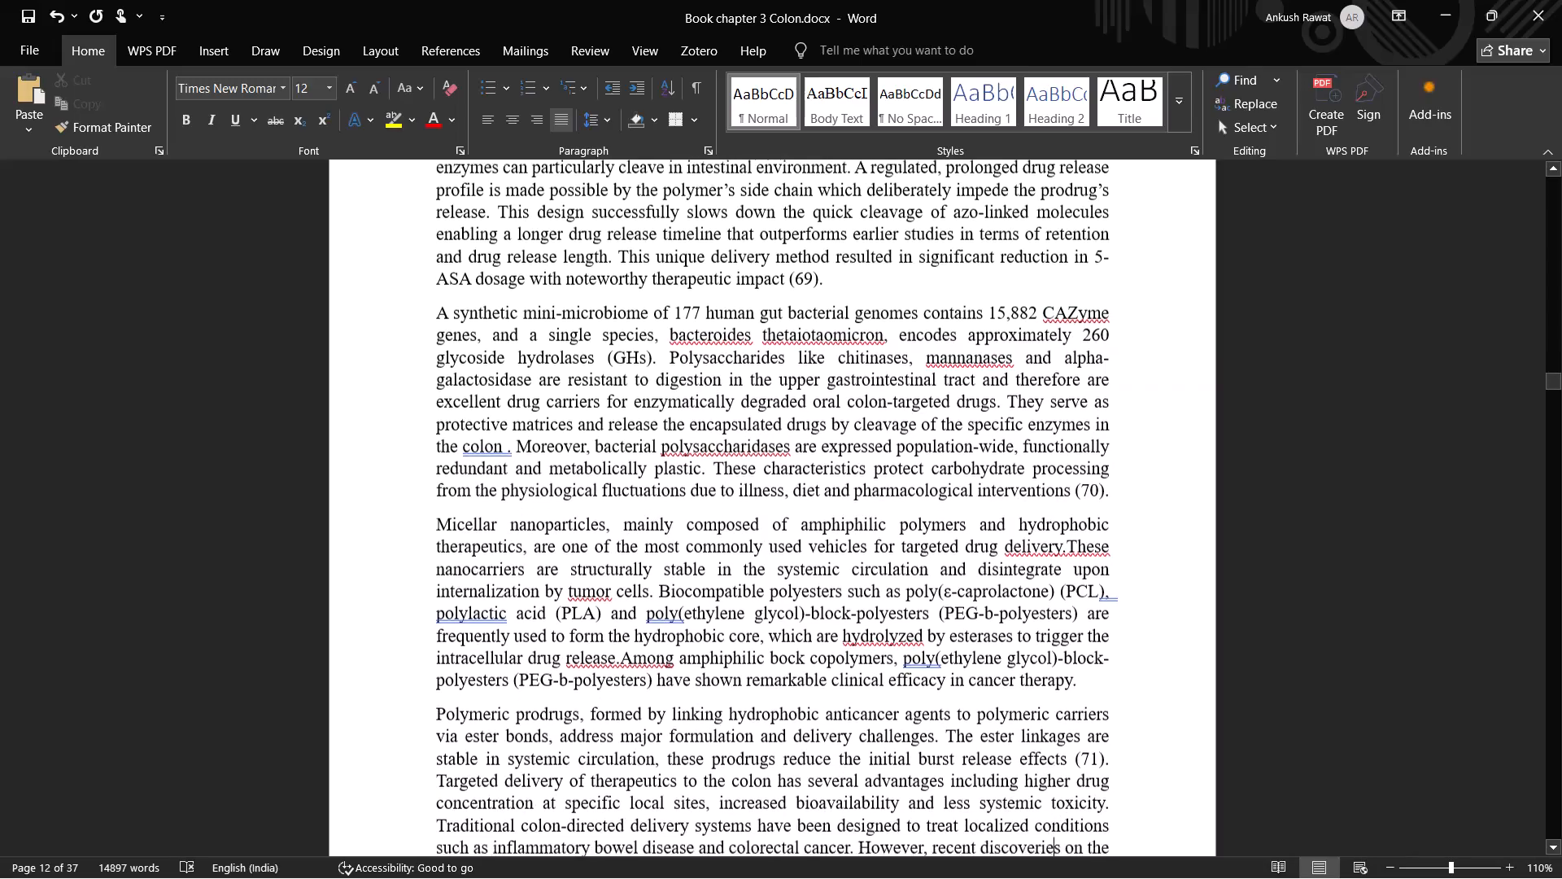
Review the in-text citations from the polymeric prodrugs paragraph into the polysaccharide nanocarriers paragraph for repeated reference numbers.
key("Left")
key("Down")
key("Left")
key("Down")
key("Left")
key("Down")
key("Left")
key("Down")
key("Left")
key("Down")
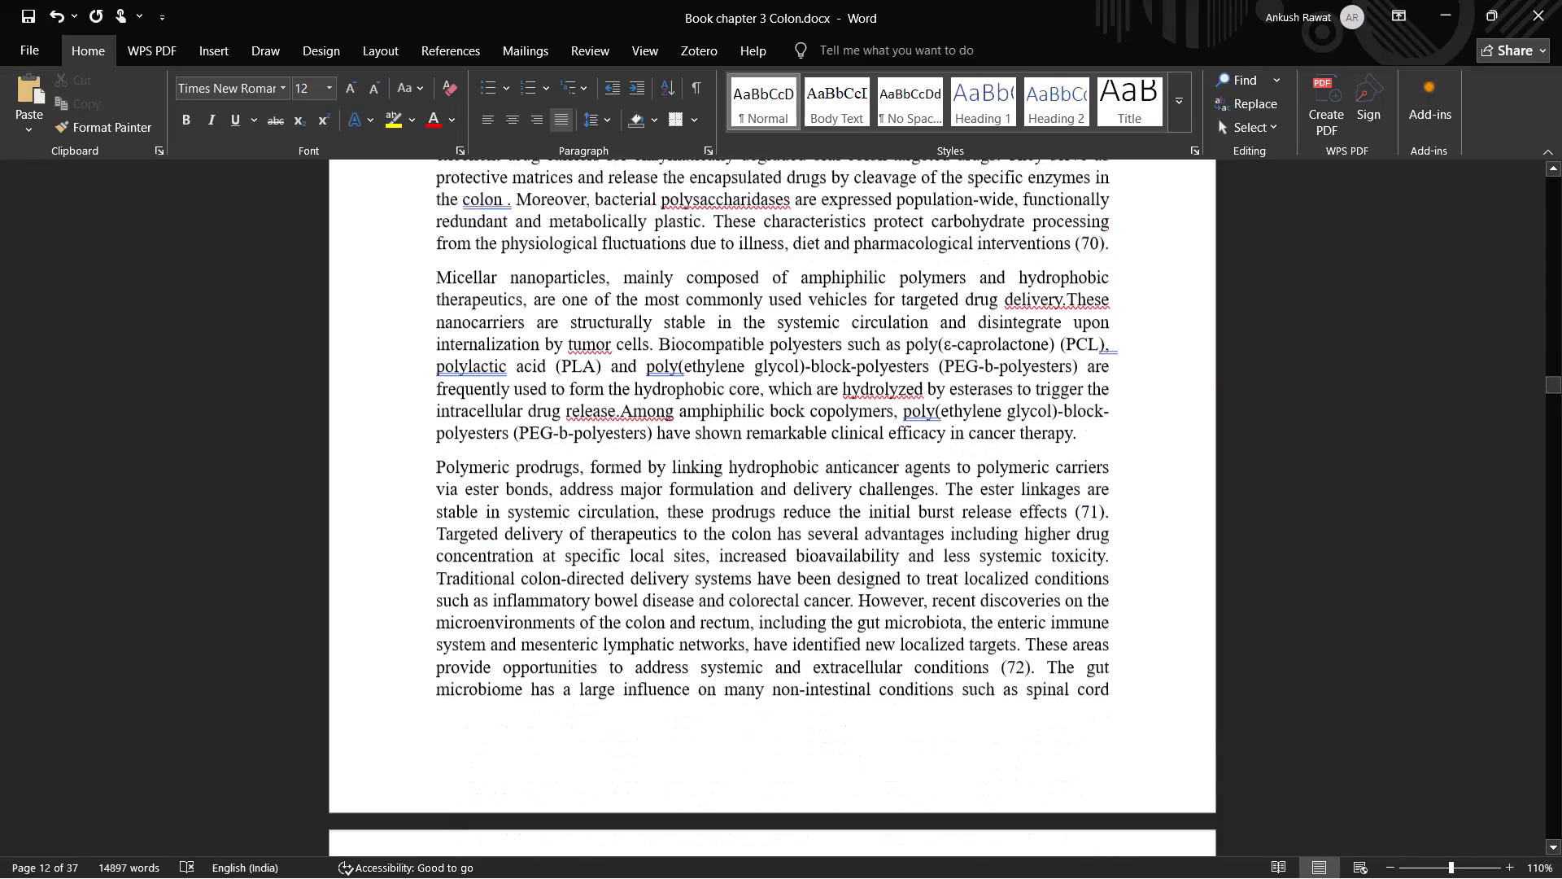
key("Left")
key("Up")
key("Up")
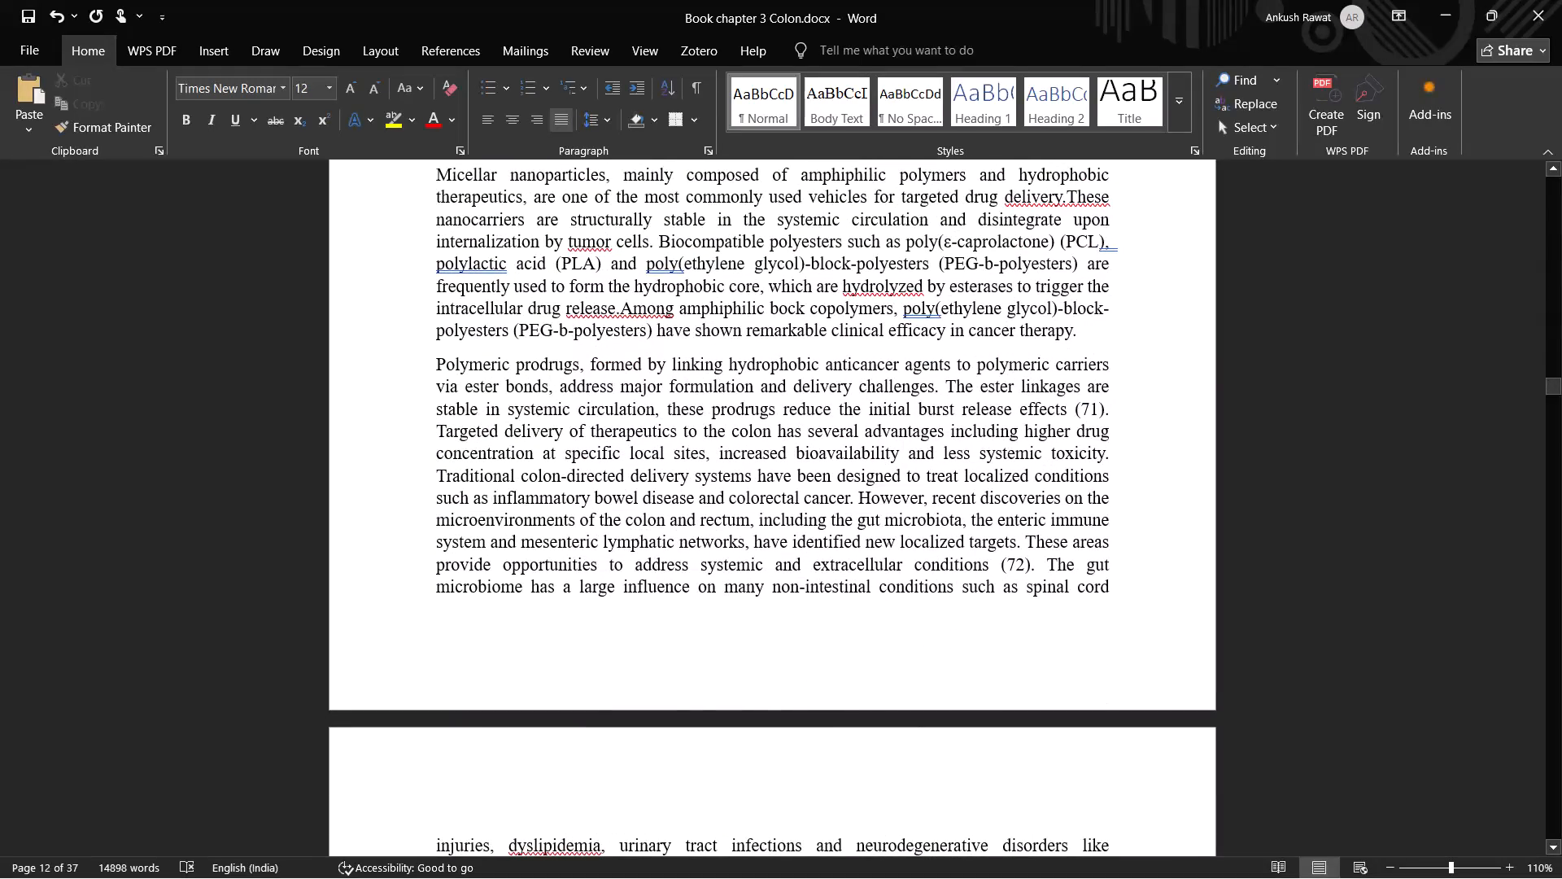
key("Down")
key("Down")
key("Down")
key("Down")
key("Down")
key("Down")
key("Down")
key("Down")
key("Down")
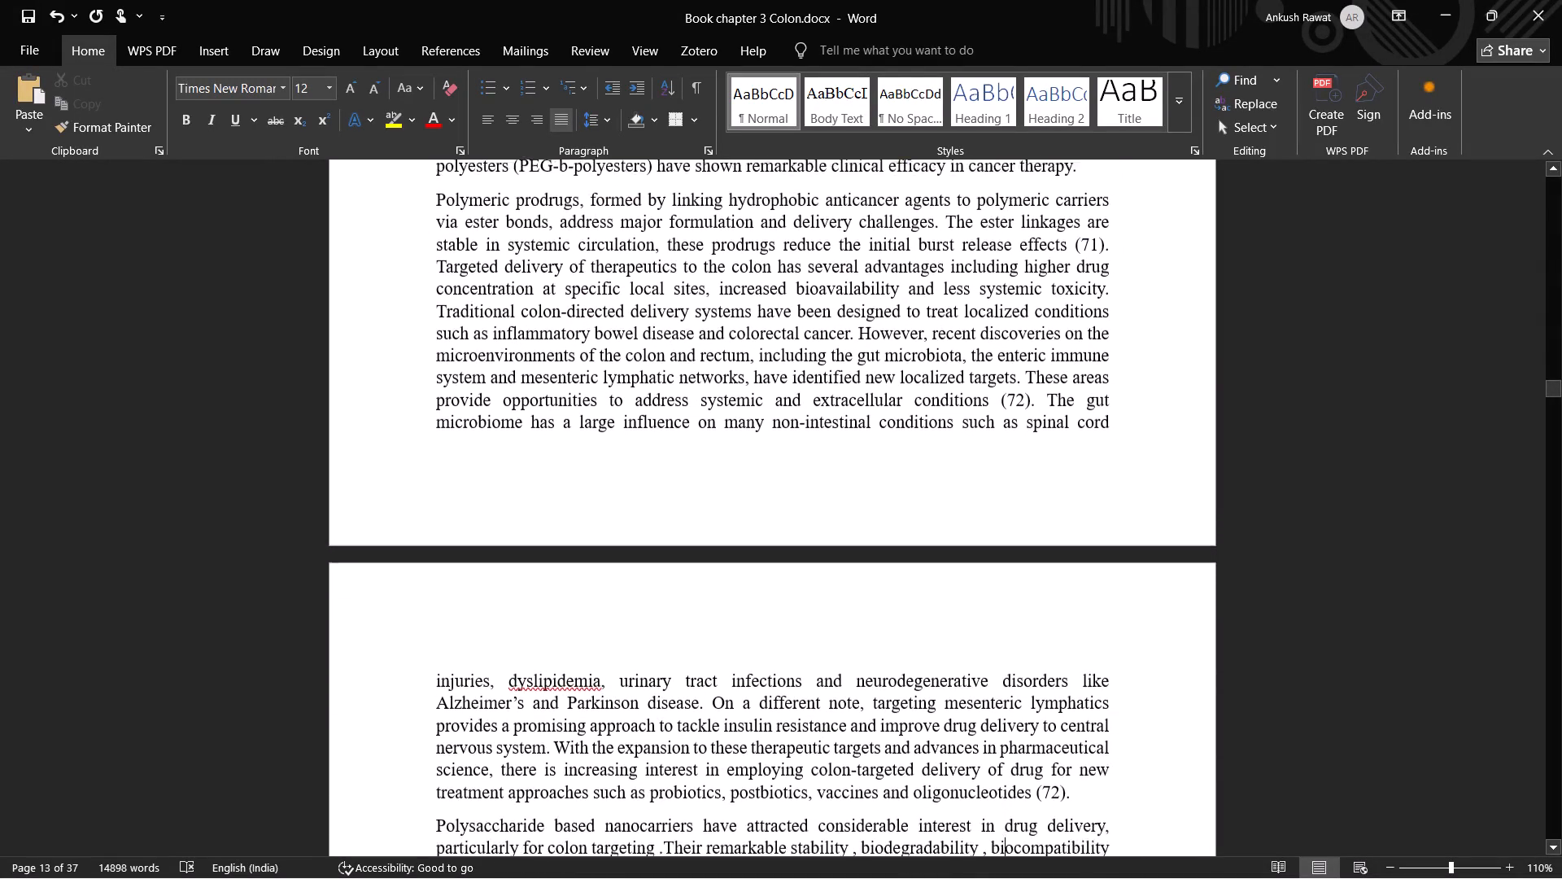
key("Down")
key("Down")
key("Down")
key("Down")
key("Down")
Delete the (72) citation after "systemic and extracellular conditions", ending that sentence with a full stop.
key("Up")
key("Up")
key("Up")
key("Up")
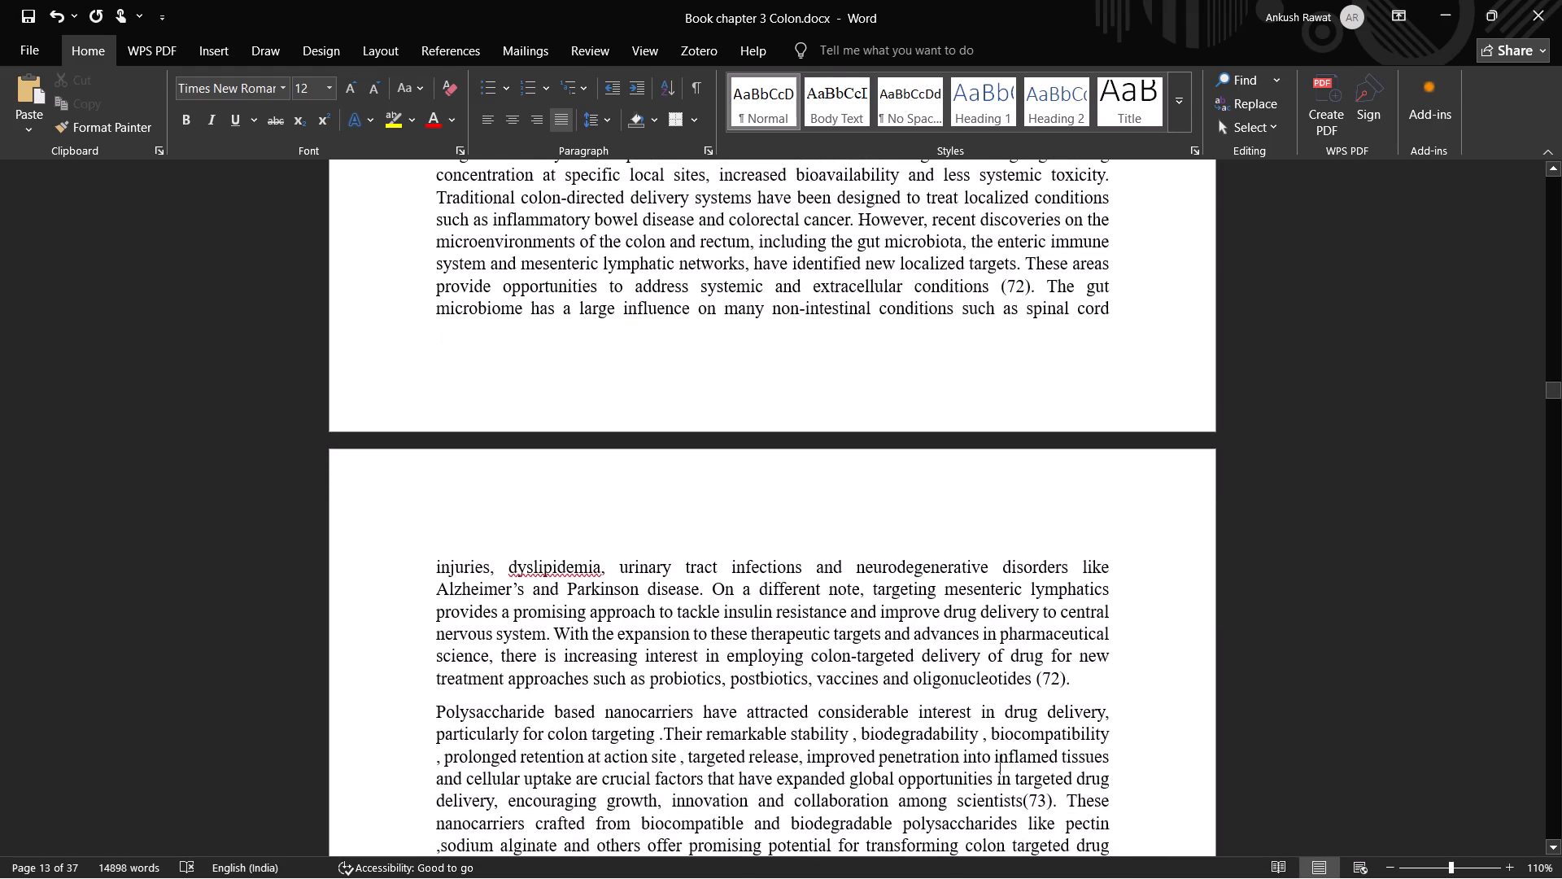
key("Up")
key("Up")
key("Up")
key("Up")
key("Up")
key("Up")
key("Up")
key("Up")
key("Up")
key("Up")
key("Up")
key("Up")
key("Up")
key("Up")
key("Up")
key("Up")
key("Up")
key("Down")
key("Down")
key("Down")
key("Down")
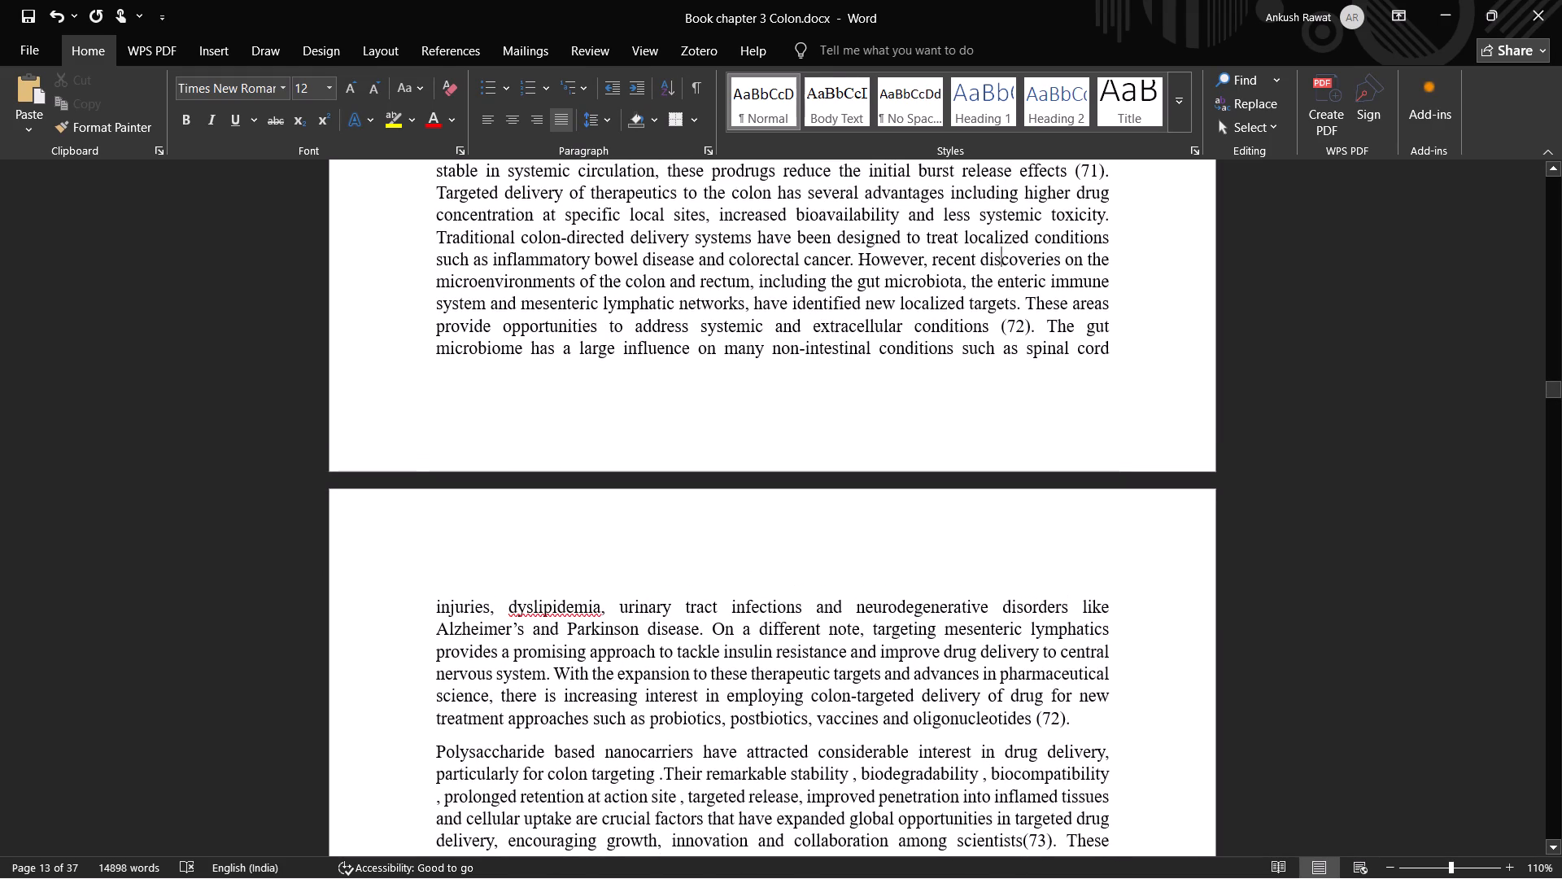
key("Down")
key("Down")
key("Down")
key("ctrl+shift+Right")
key("ctrl+shift+Right")
key("ctrl+shift+Right")
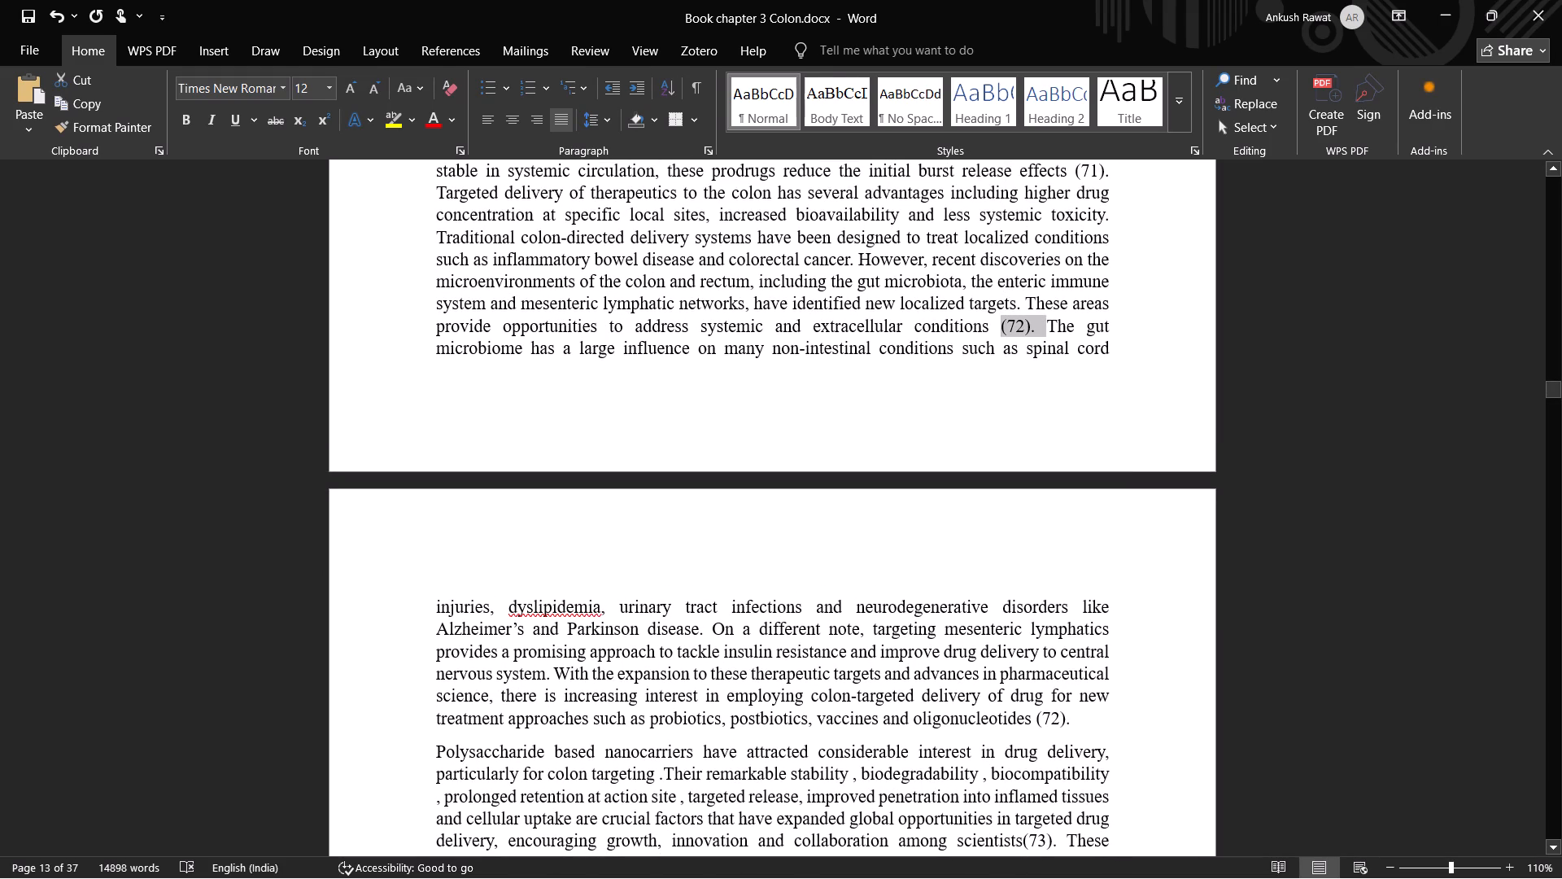
key("BackSpace")
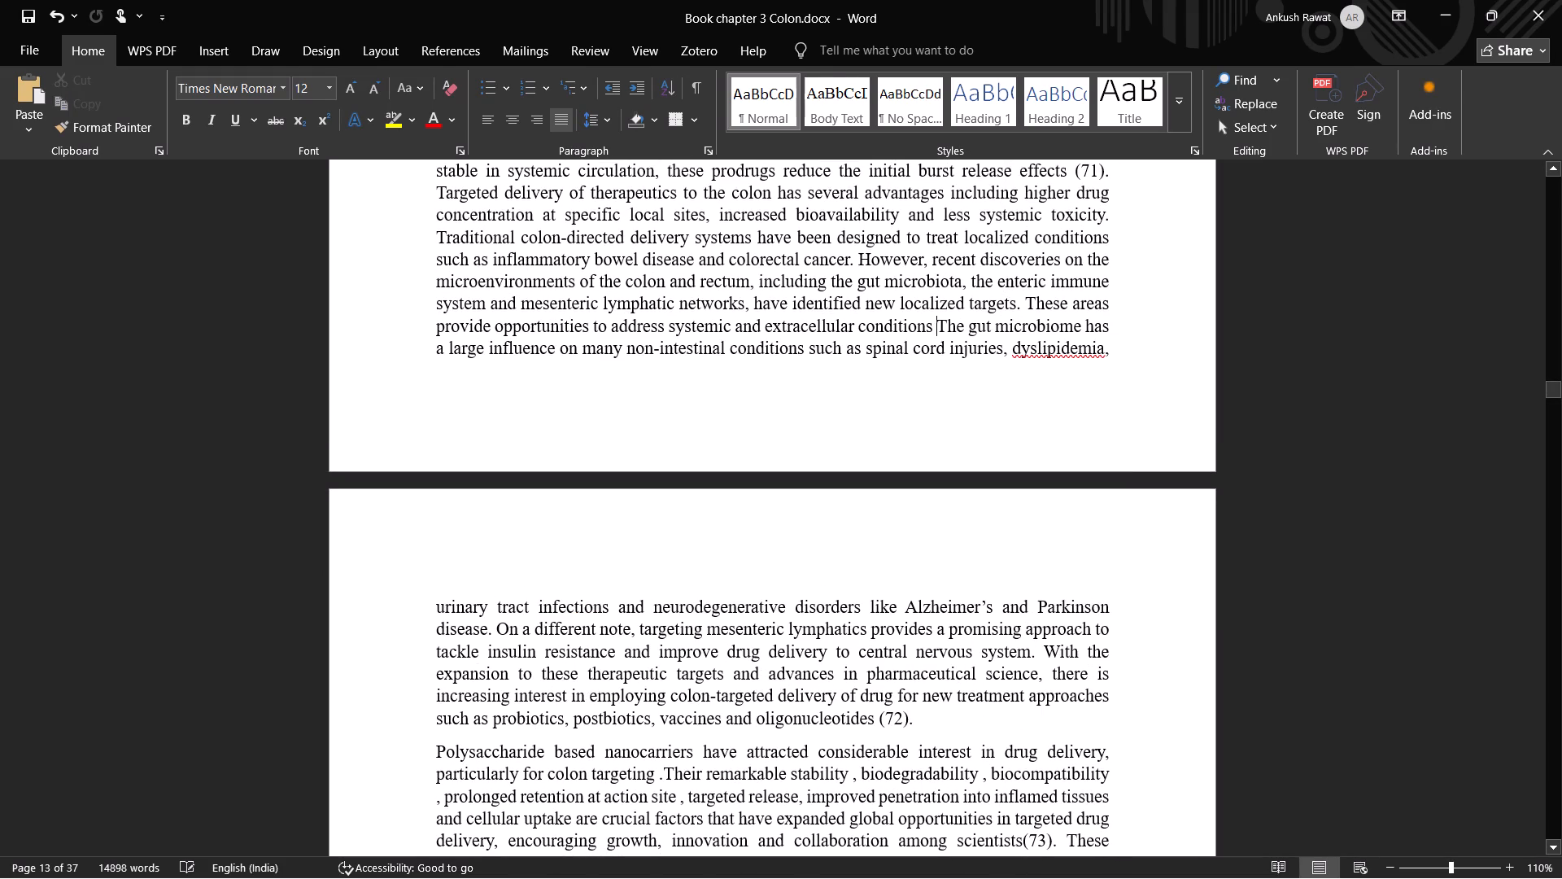
key("Left")
key("period")
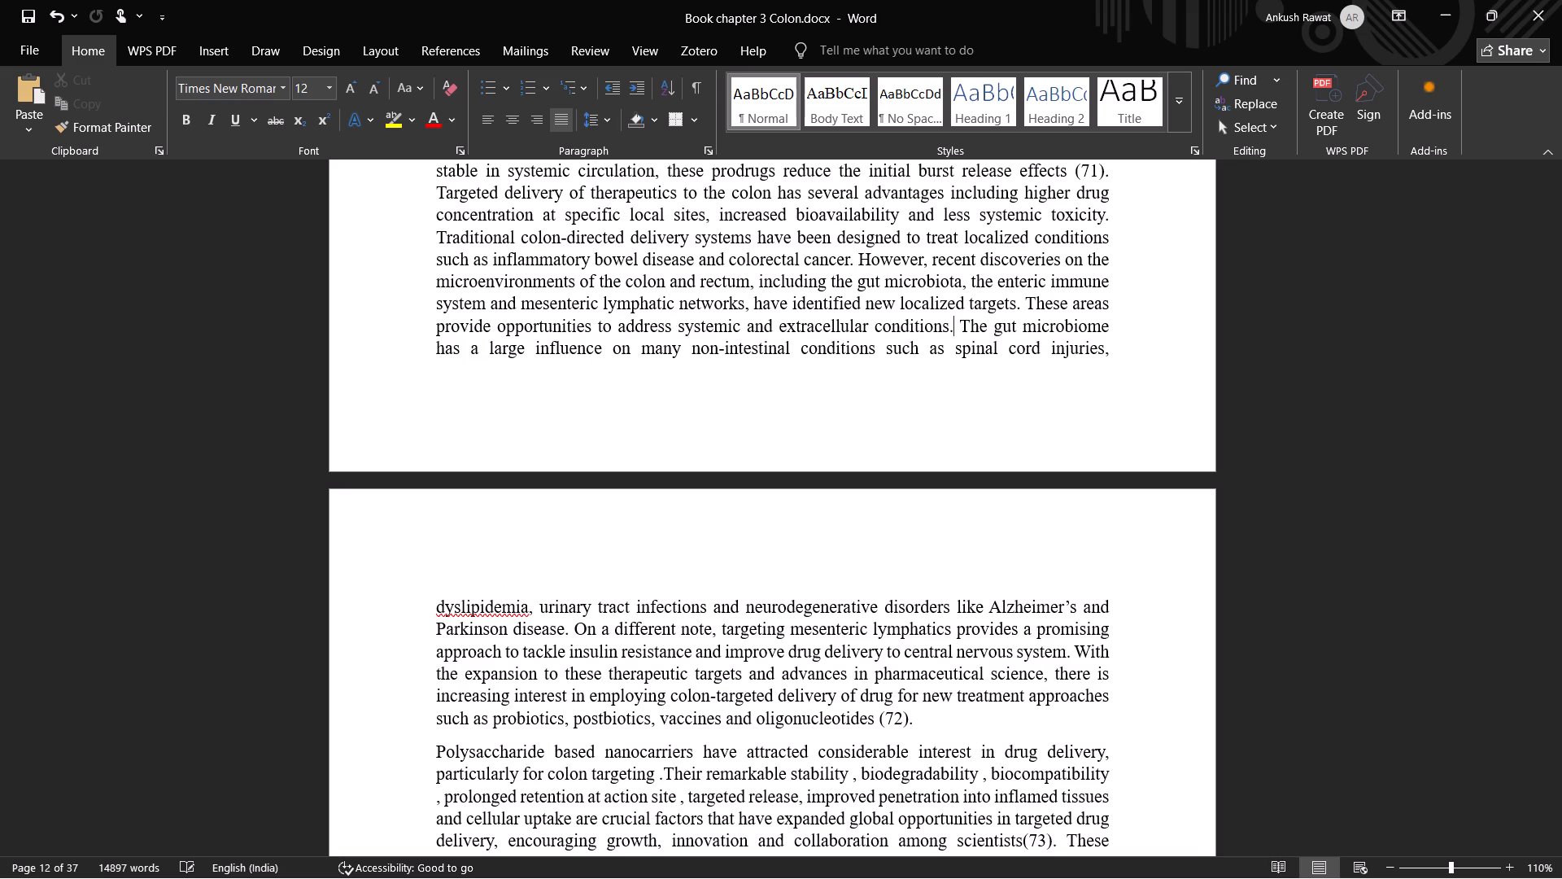
Review the repeated reference numbers throughout the paragraph on polysaccharide based nanocarriers.
key("Down")
key("Down")
key("Down")
key("Down")
key("Down")
key("Down")
key("Down")
key("Down")
key("Down")
key("Down")
key("Down")
key("Down")
key("Down")
key("Right")
key("Up")
key("Right")
key("Down")
key("Down")
key("Down")
key("Down")
key("Down")
key("Down")
key("Down")
key("Down")
key("Down")
key("Down")
key("Down")
key("Down")
key("Down")
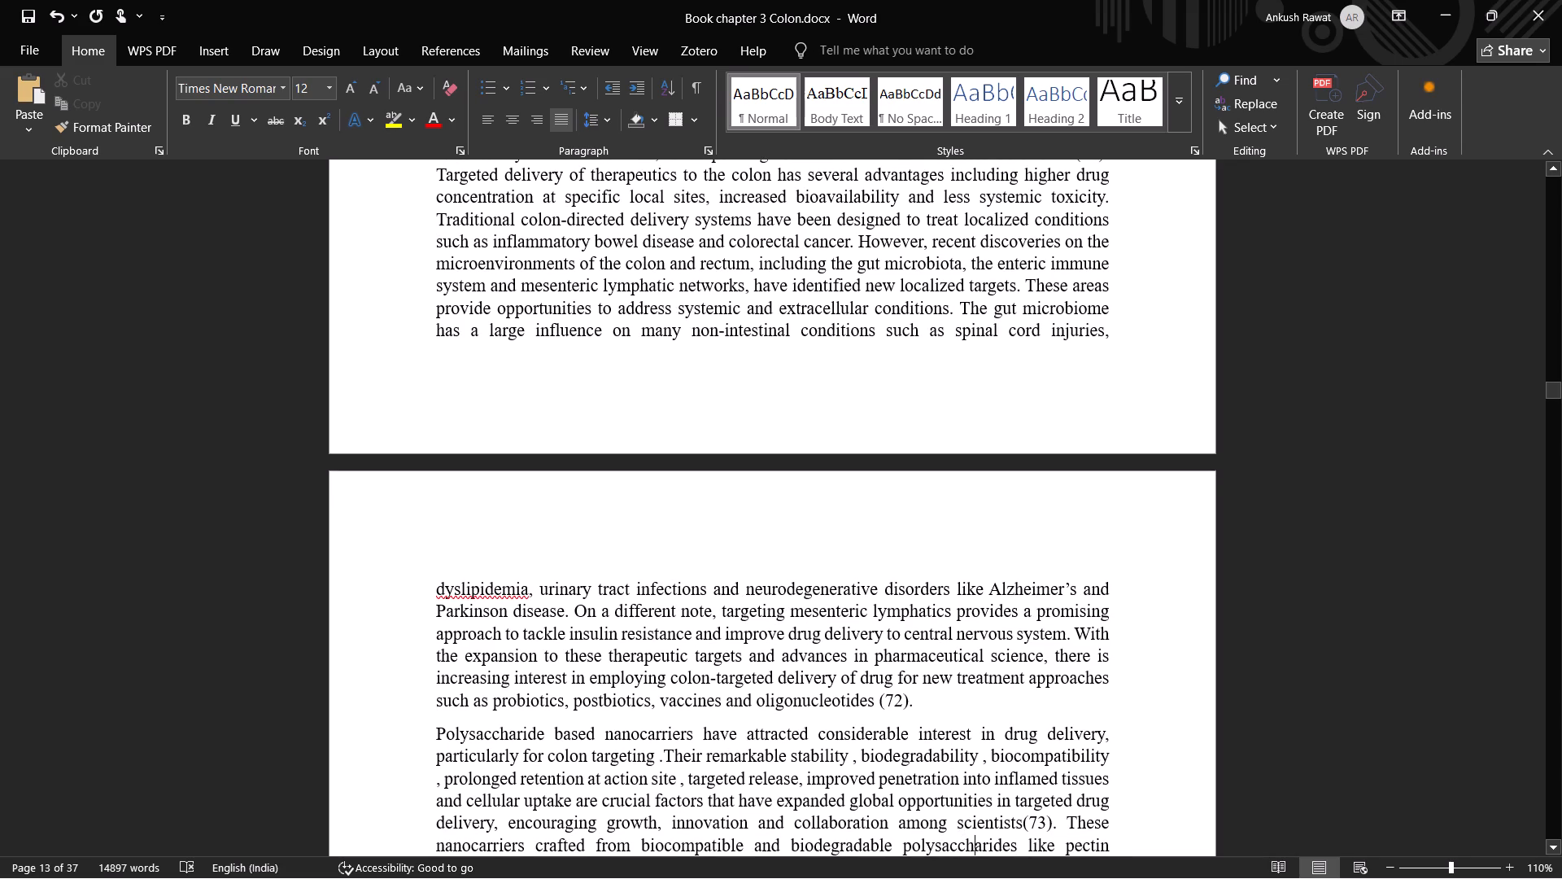
Replace the (73) citation after "collaboration among scientists" with a full stop and a space.
key("Up")
key("Up")
key("Up")
key("Up")
key("Up")
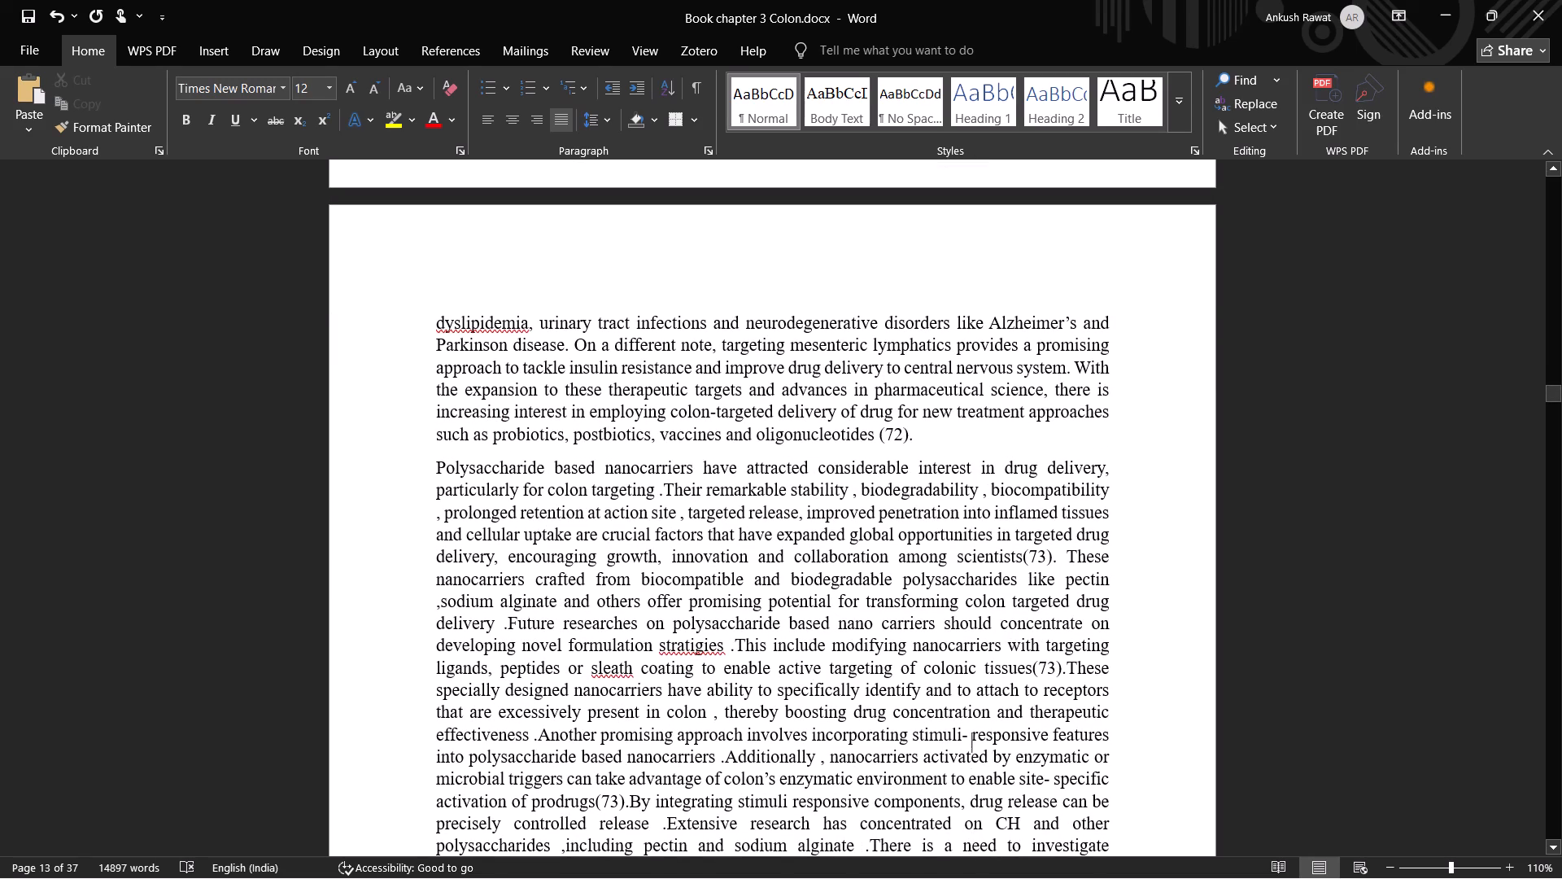
key("Up")
key("Up")
key("Up")
key("Up")
key("Up")
key("Up")
key("Up")
key("Up")
key("Right")
key("Right")
key("Right")
key("Right")
key("Right")
key("Right")
key("Right")
key("Right")
key("ctrl+shift+Right")
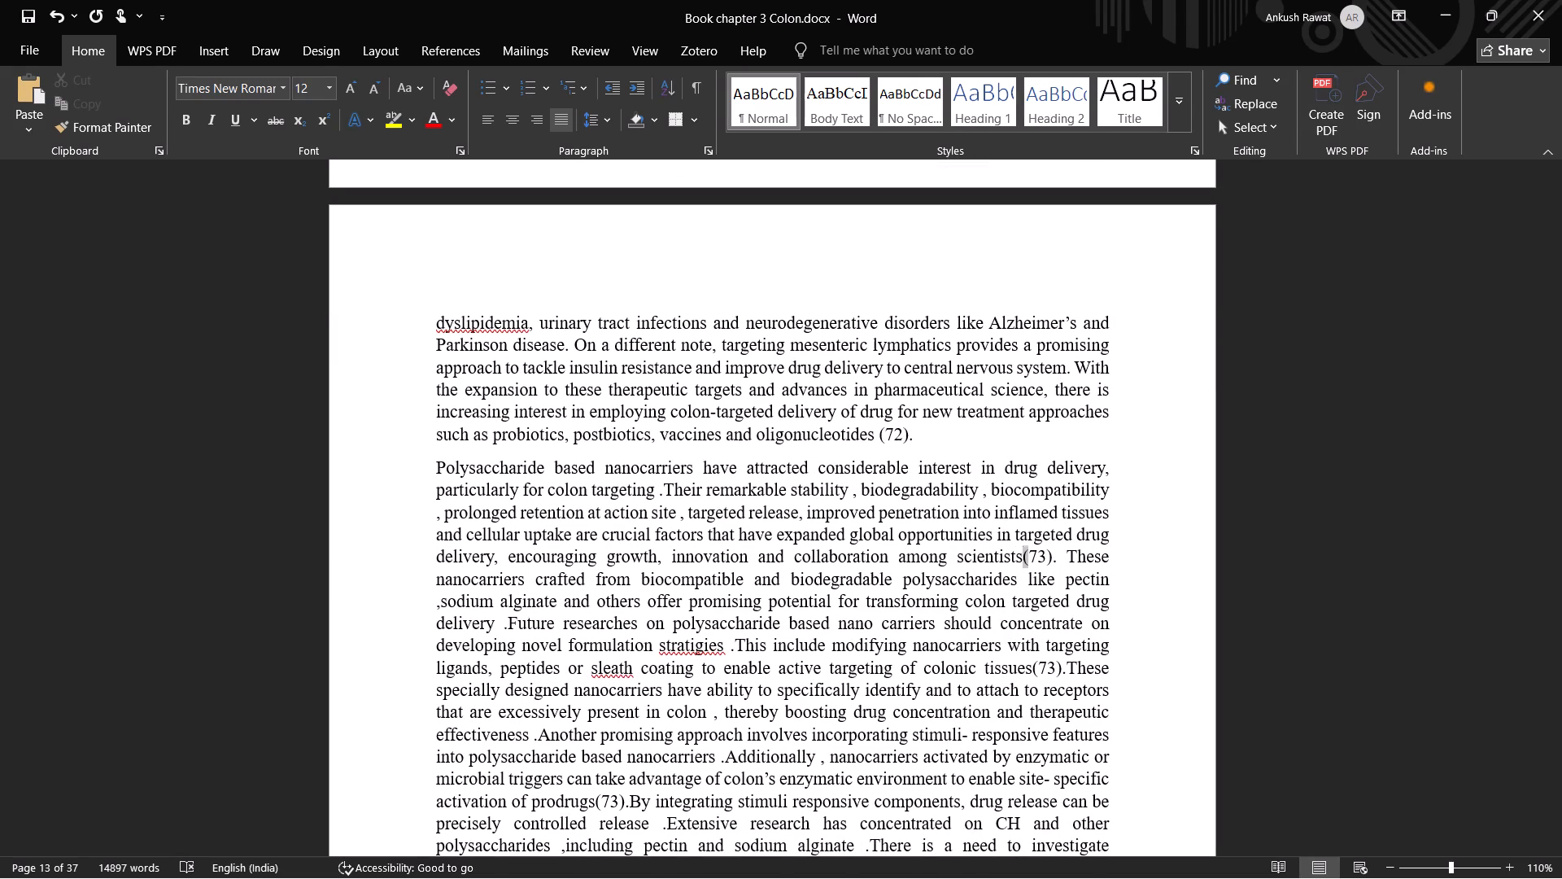
key("ctrl+shift+Right")
key("ctrl+shift+Right")
key("BackSpace")
type(".")
key("space")
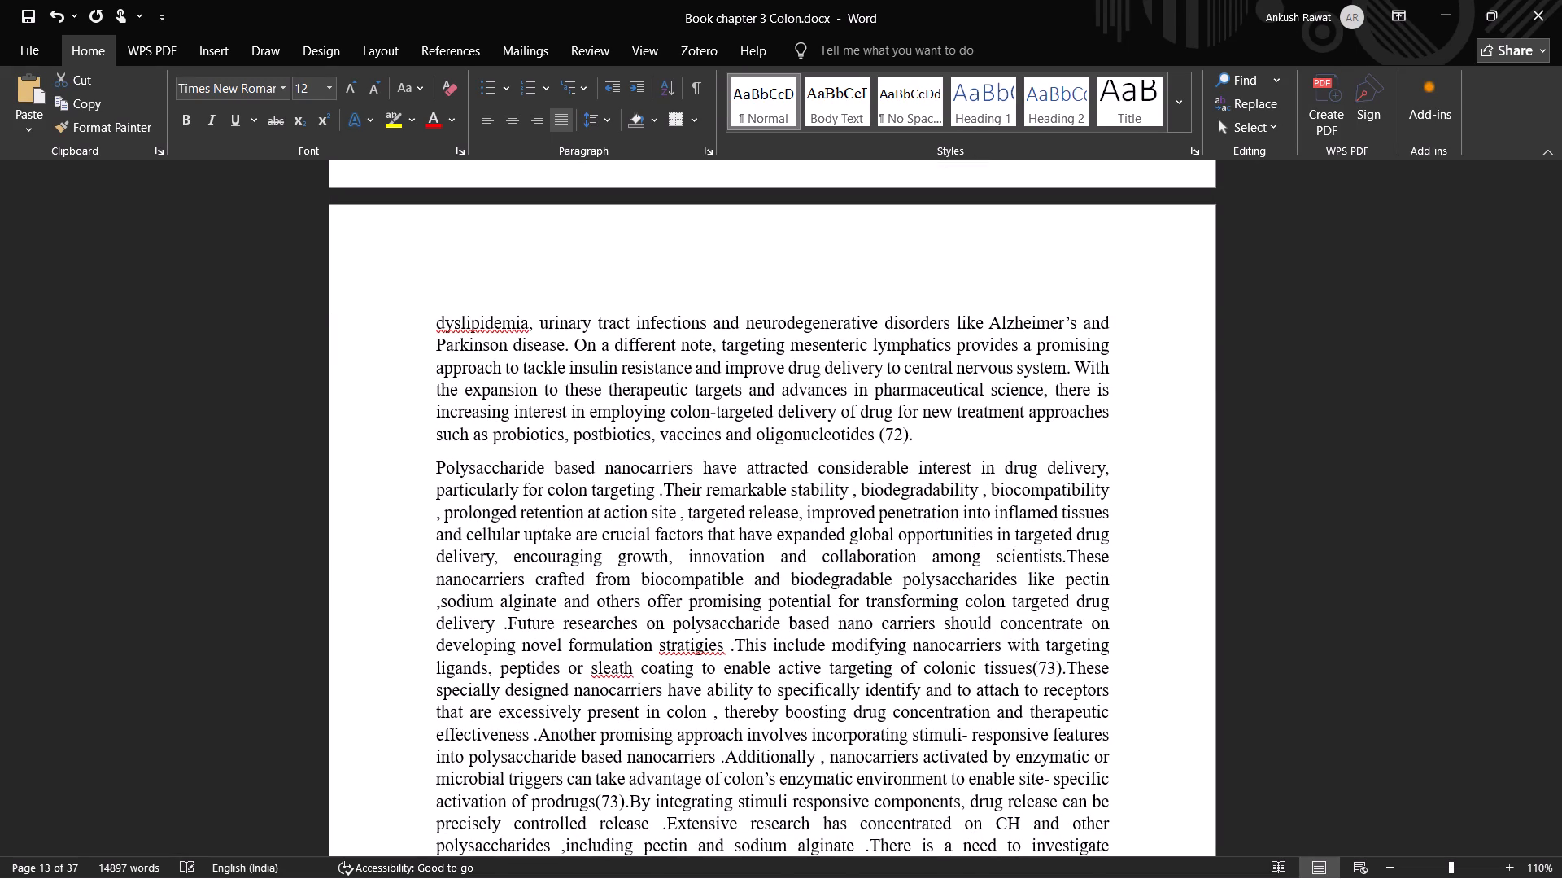
Replace the (73) citation after "active targeting of colonic tissues" with a full stop and a space.
key("Down")
key("Down")
key("Left")
key("Down")
key("Left")
key("Down")
key("Left")
key("Down")
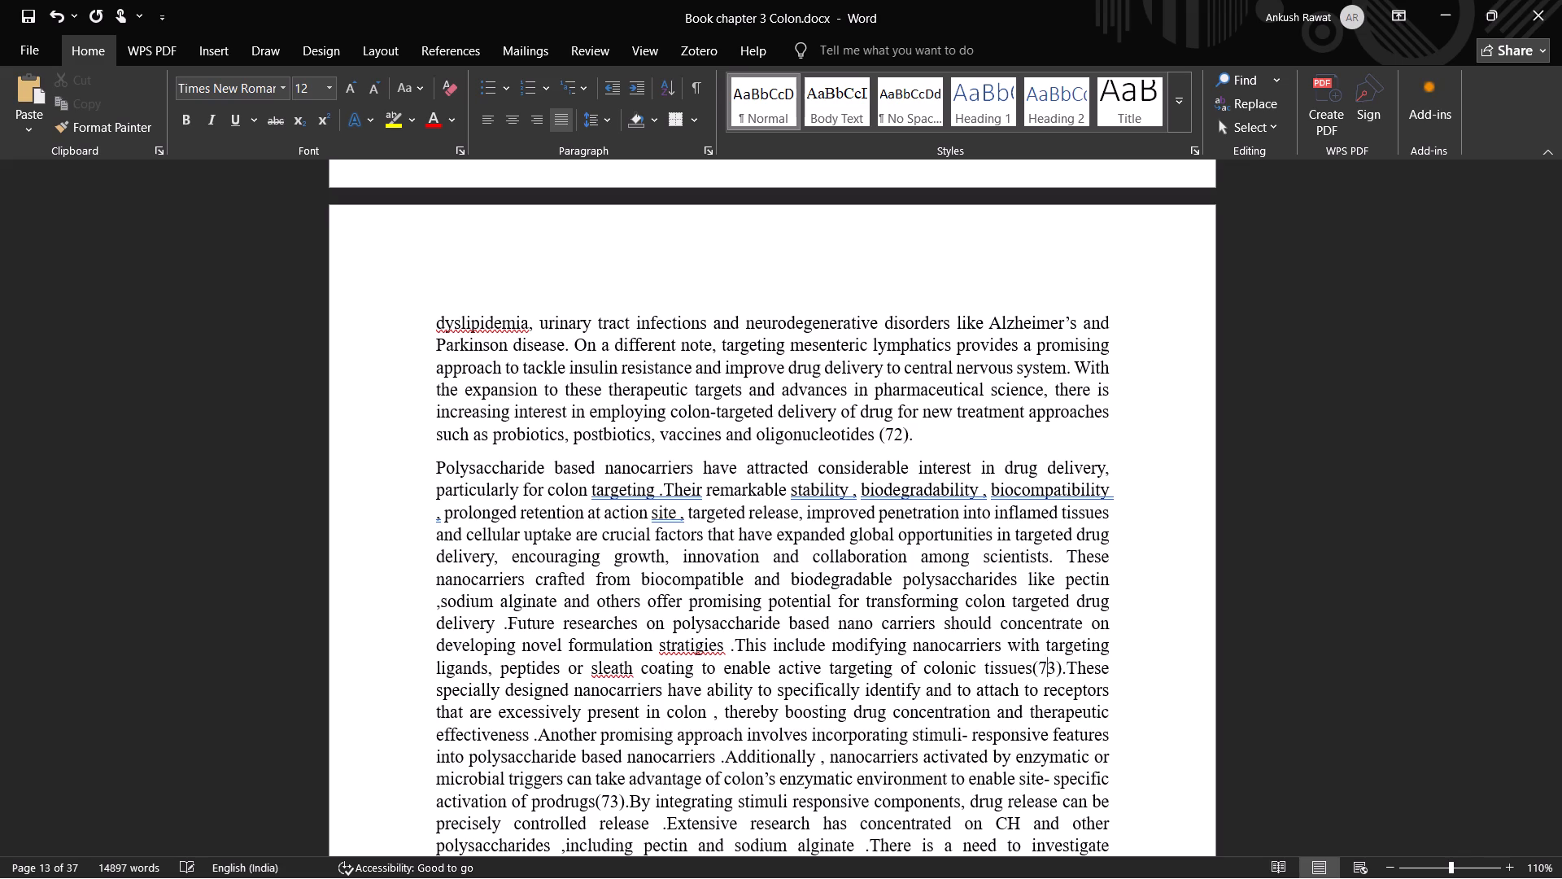
key("Left")
key("Left")
key("ctrl+shift+Right")
key("ctrl+shift+Right")
key("ctrl+shift+Right")
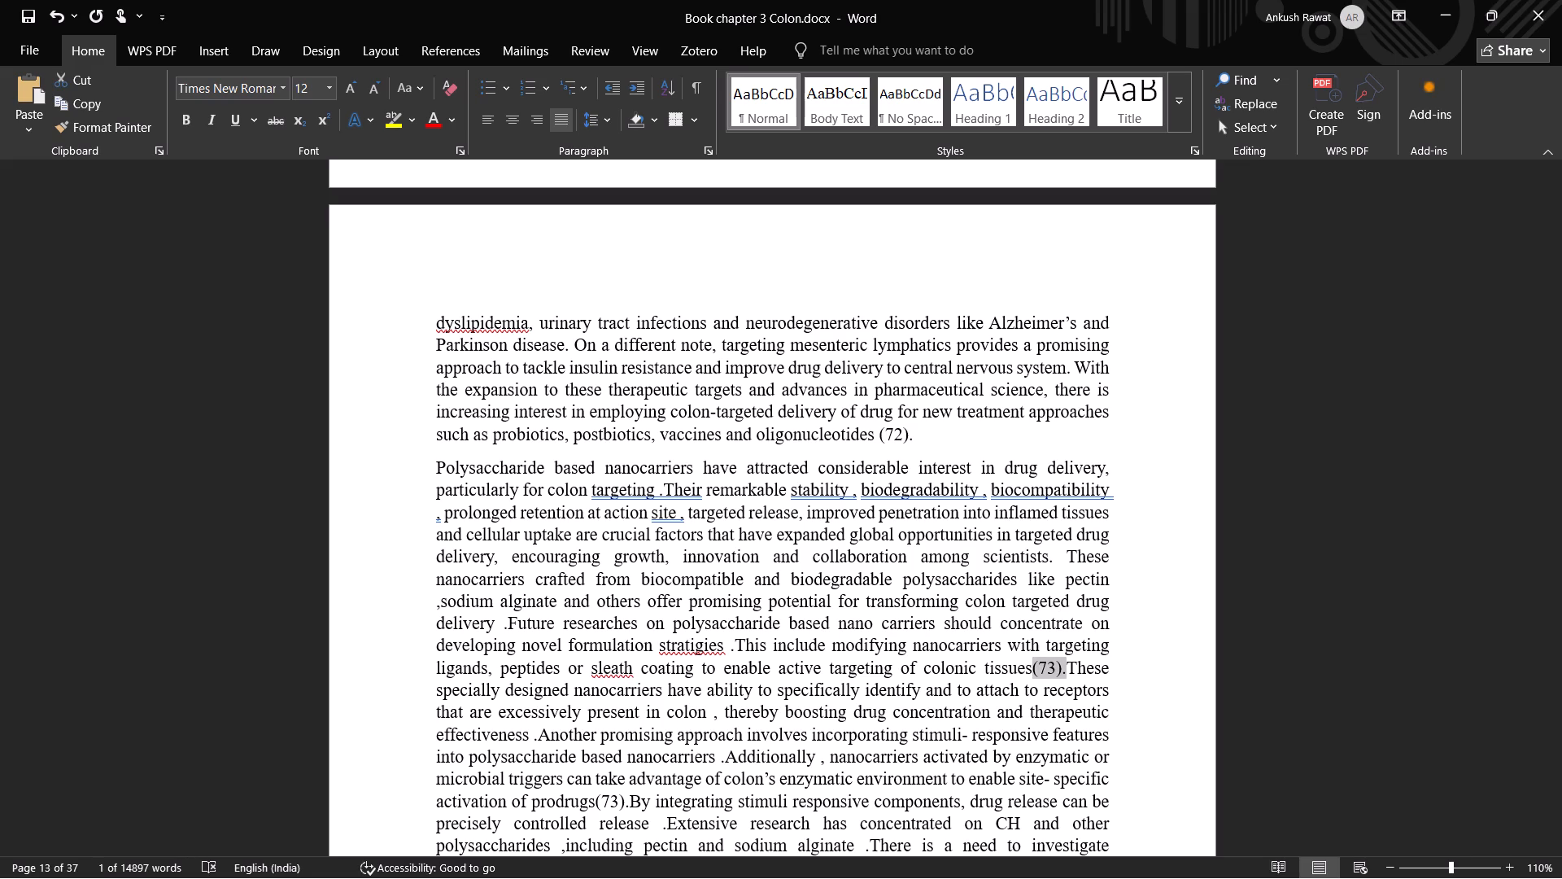
key("BackSpace")
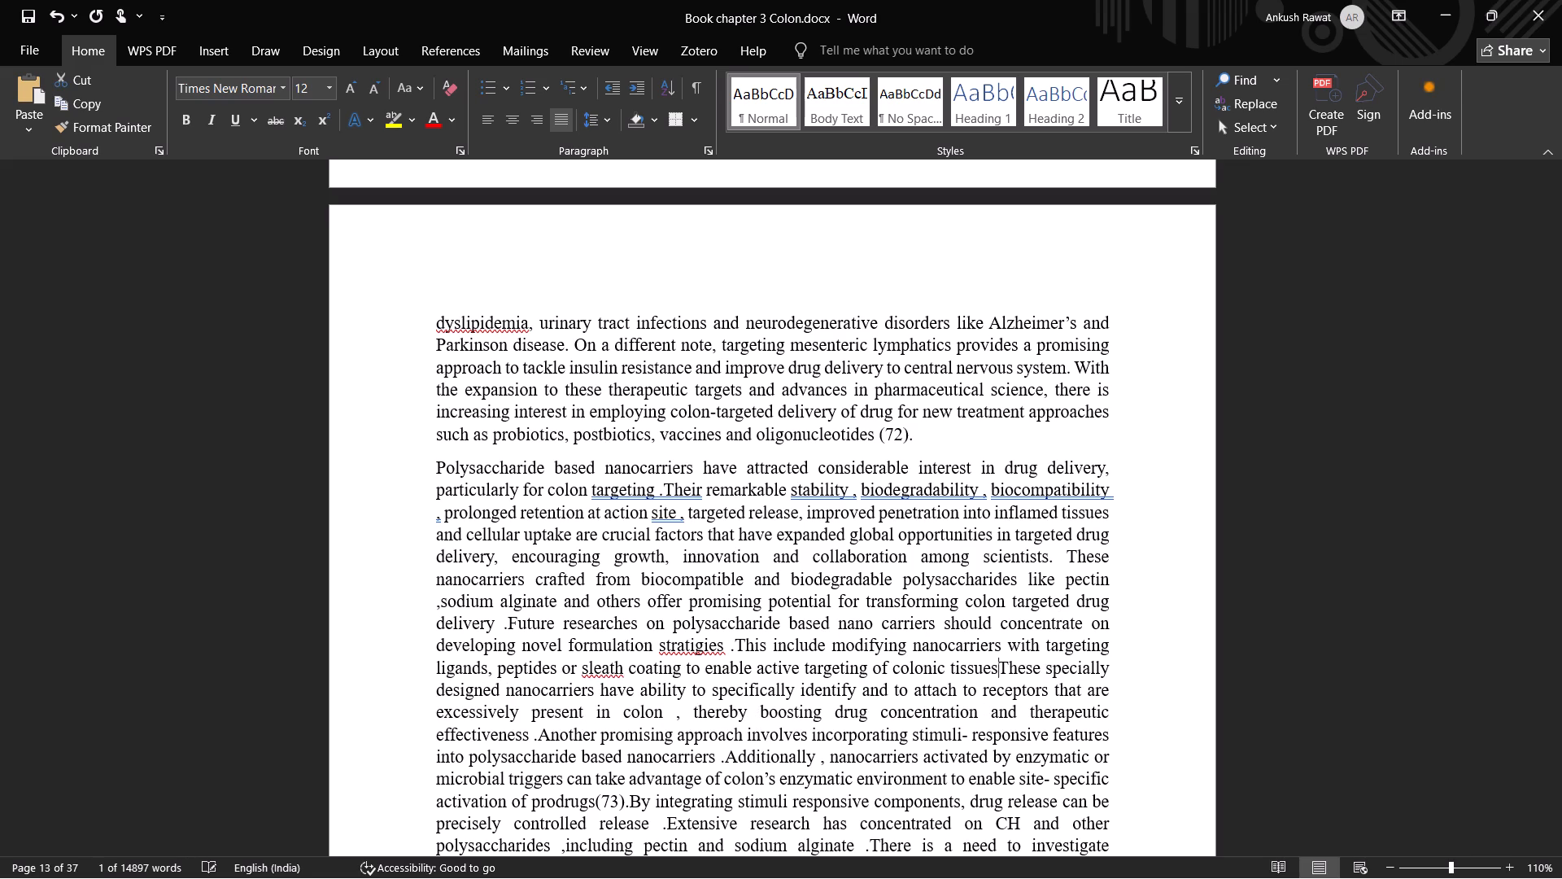
type(".")
key("space")
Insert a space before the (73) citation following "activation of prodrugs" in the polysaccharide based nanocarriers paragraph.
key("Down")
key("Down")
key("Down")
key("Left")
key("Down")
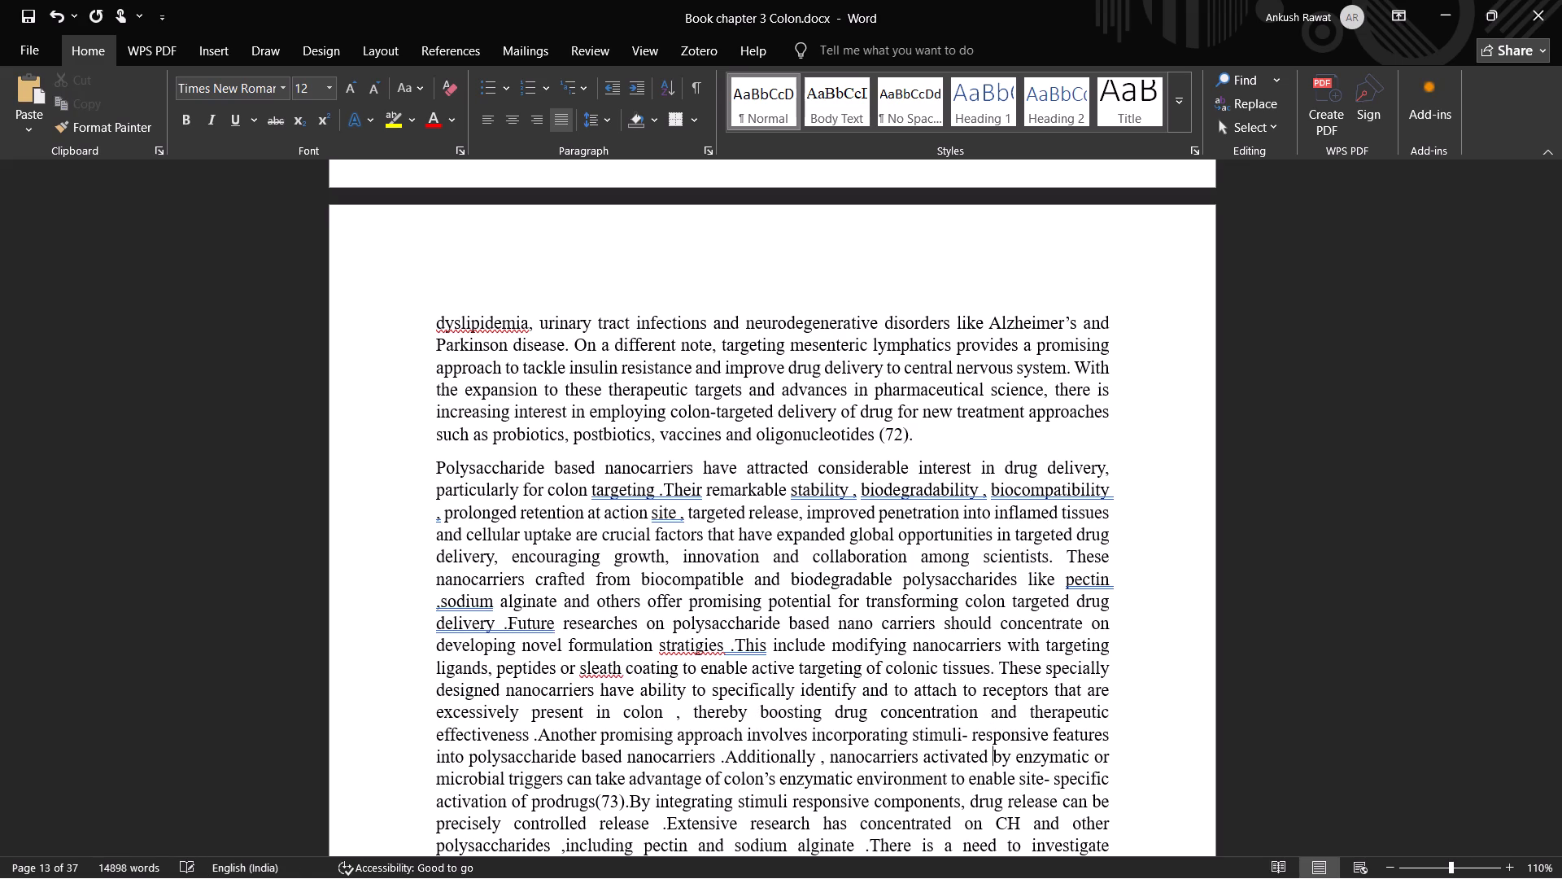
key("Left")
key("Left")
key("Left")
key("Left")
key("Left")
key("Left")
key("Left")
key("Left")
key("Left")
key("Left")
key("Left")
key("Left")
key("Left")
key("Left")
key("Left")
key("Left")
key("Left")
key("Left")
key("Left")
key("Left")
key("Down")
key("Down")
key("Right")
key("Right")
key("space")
Insert a space after the full stop that precedes "By integrating stimuli responsive components".
key("Down")
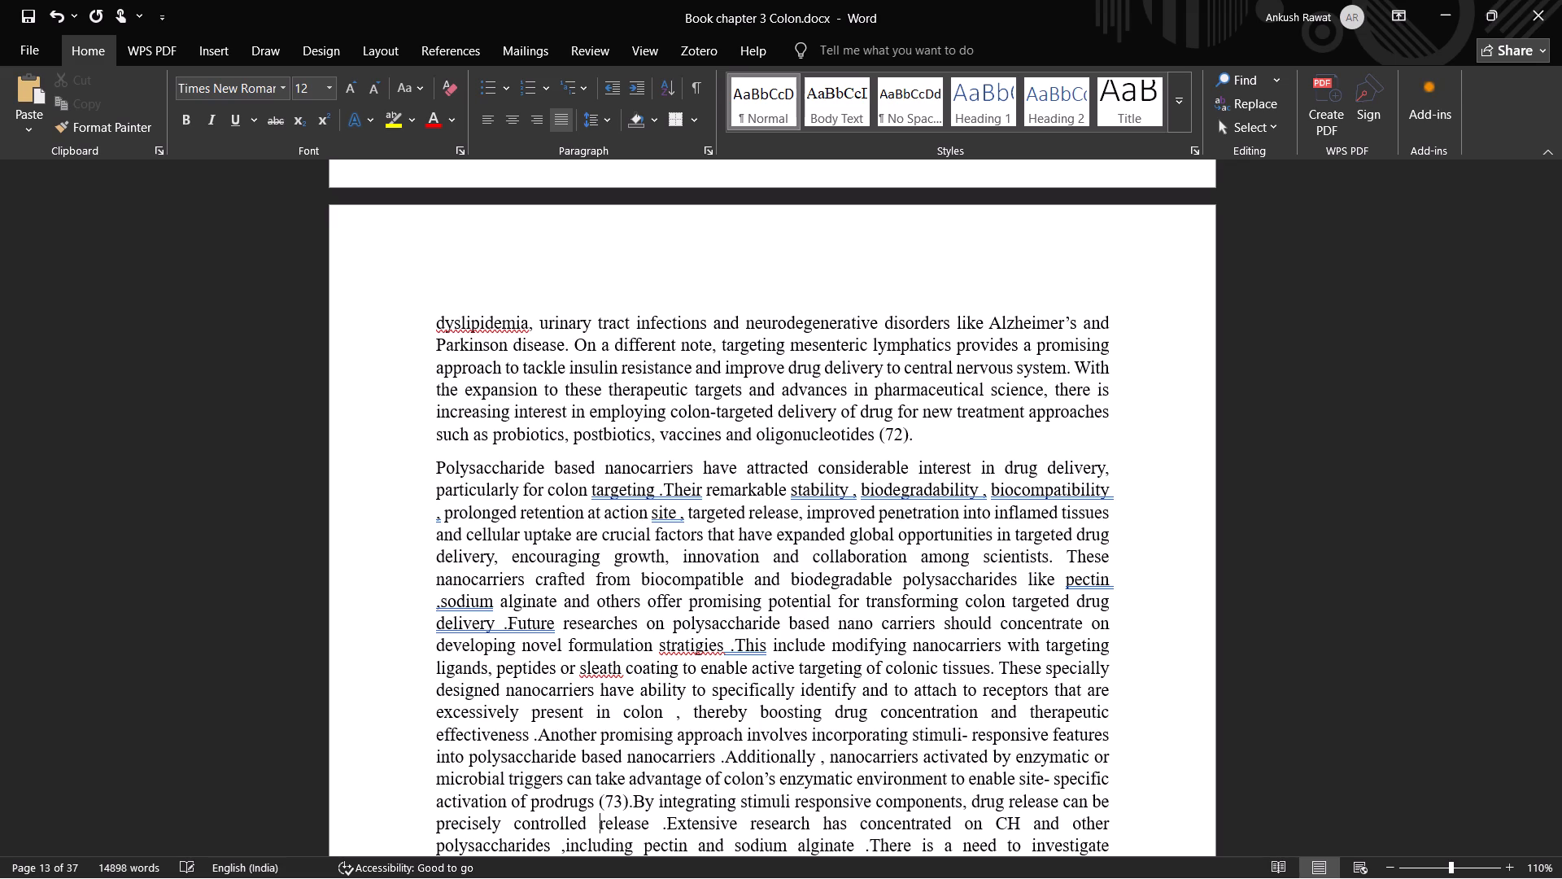
key("Down")
key("Up")
key("Up")
key("Right")
key("Right")
key("Right")
key("Right")
key("Right")
key("space")
Remove the space before the full stop after "precisely controlled release" and add one before "Extensive research".
key("Down")
key("Down")
key("Right")
key("Up")
key("Right")
key("Right")
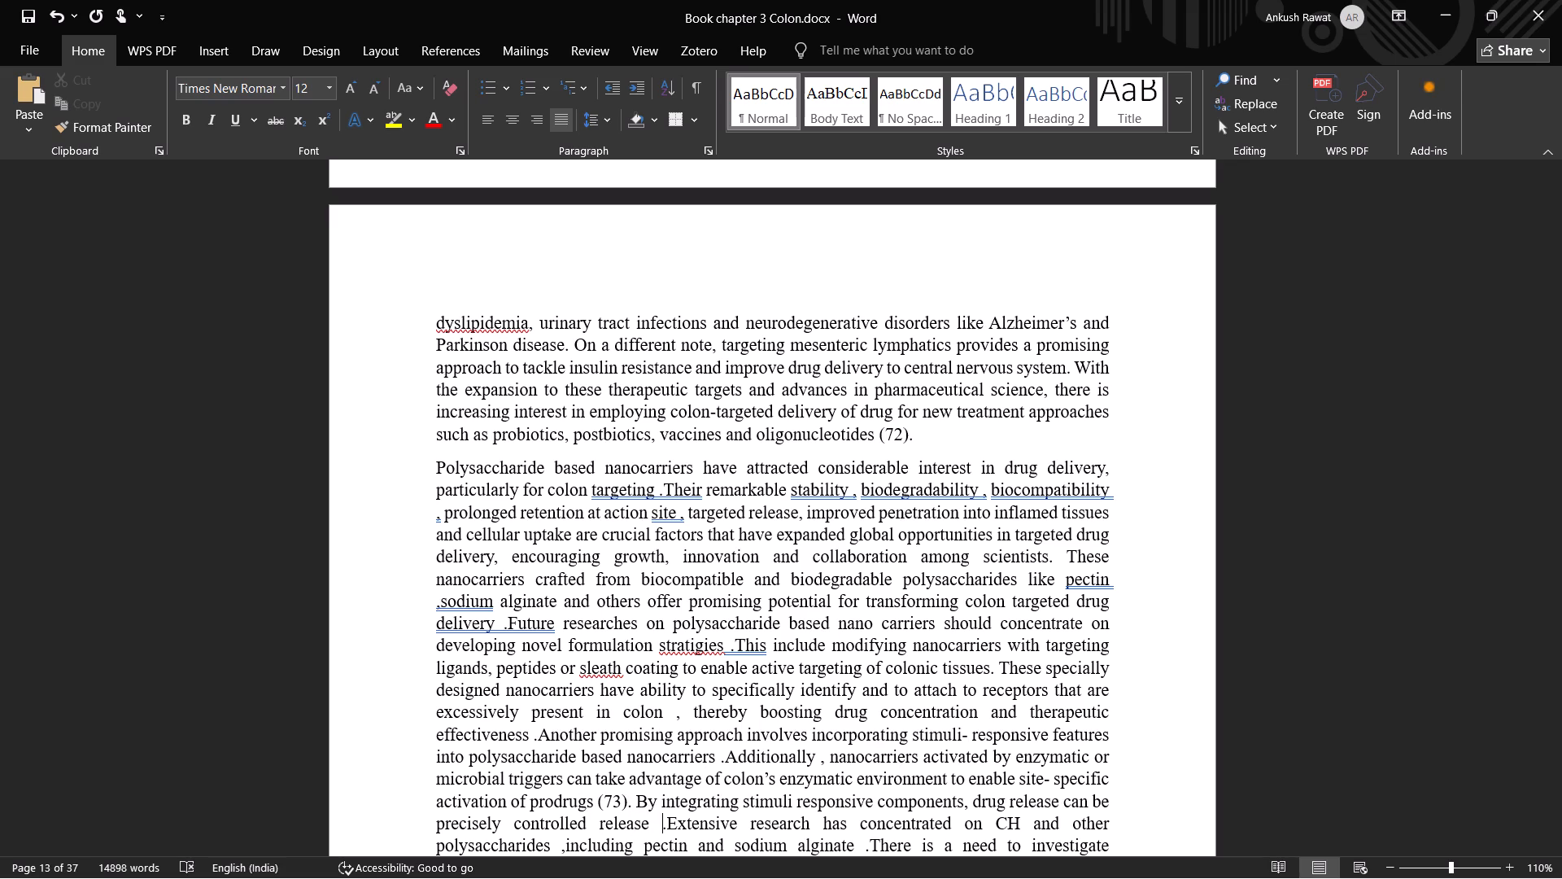
key("Right")
key("Left")
key("BackSpace")
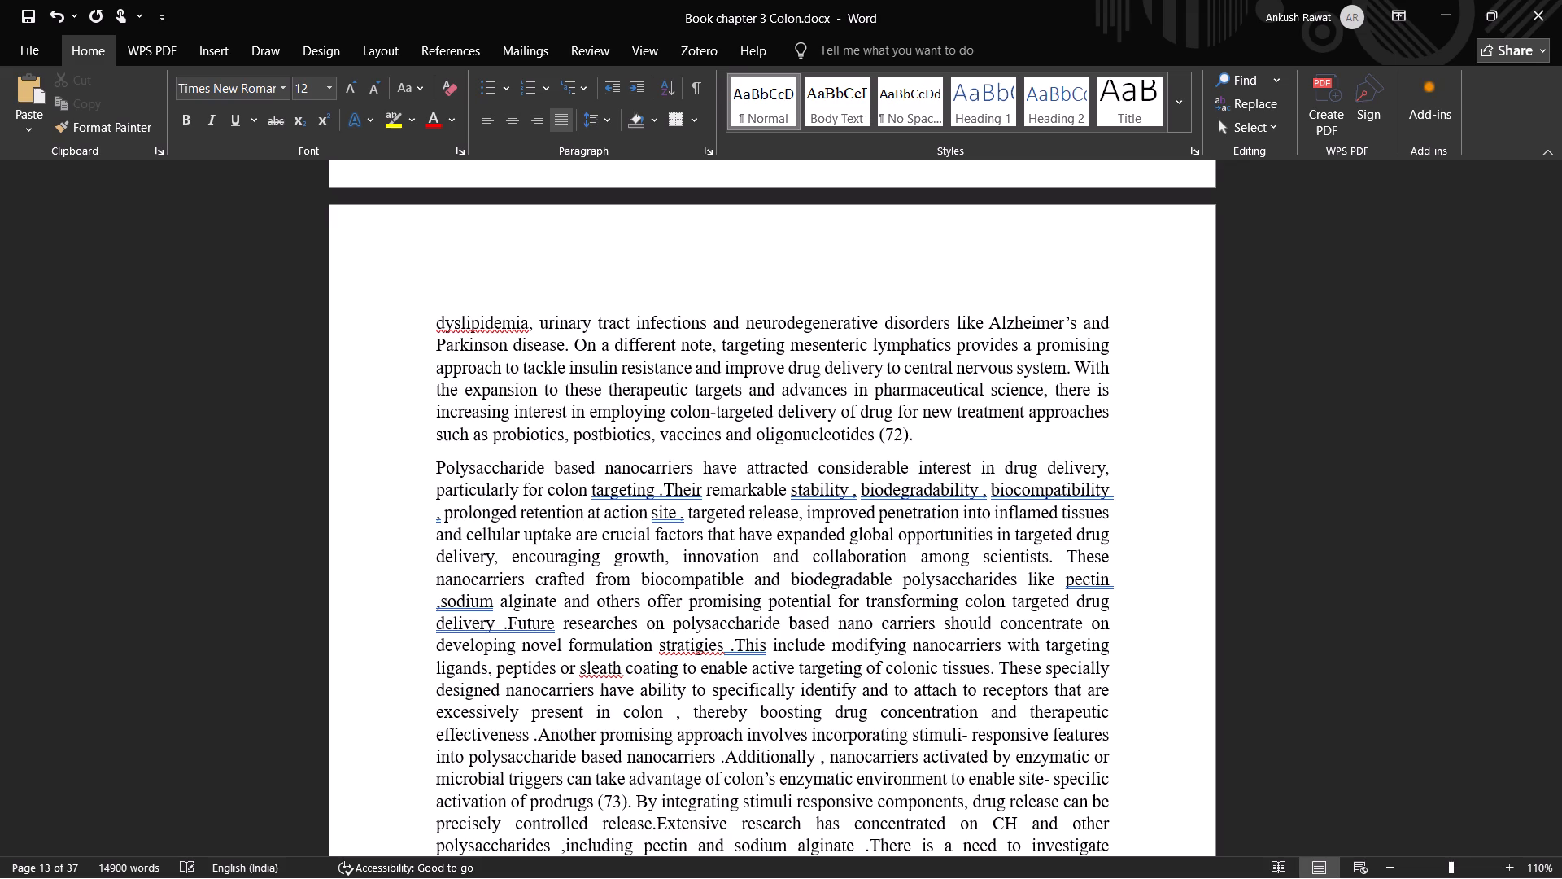
key("Right")
key("space")
Insert a space before the (73) citation after "targeted colon drug delivery" at the end of the polysaccharide paragraph.
key("Down")
key("Down")
key("Right")
key("Right")
key("Right")
key("Right")
key("Right")
key("Right")
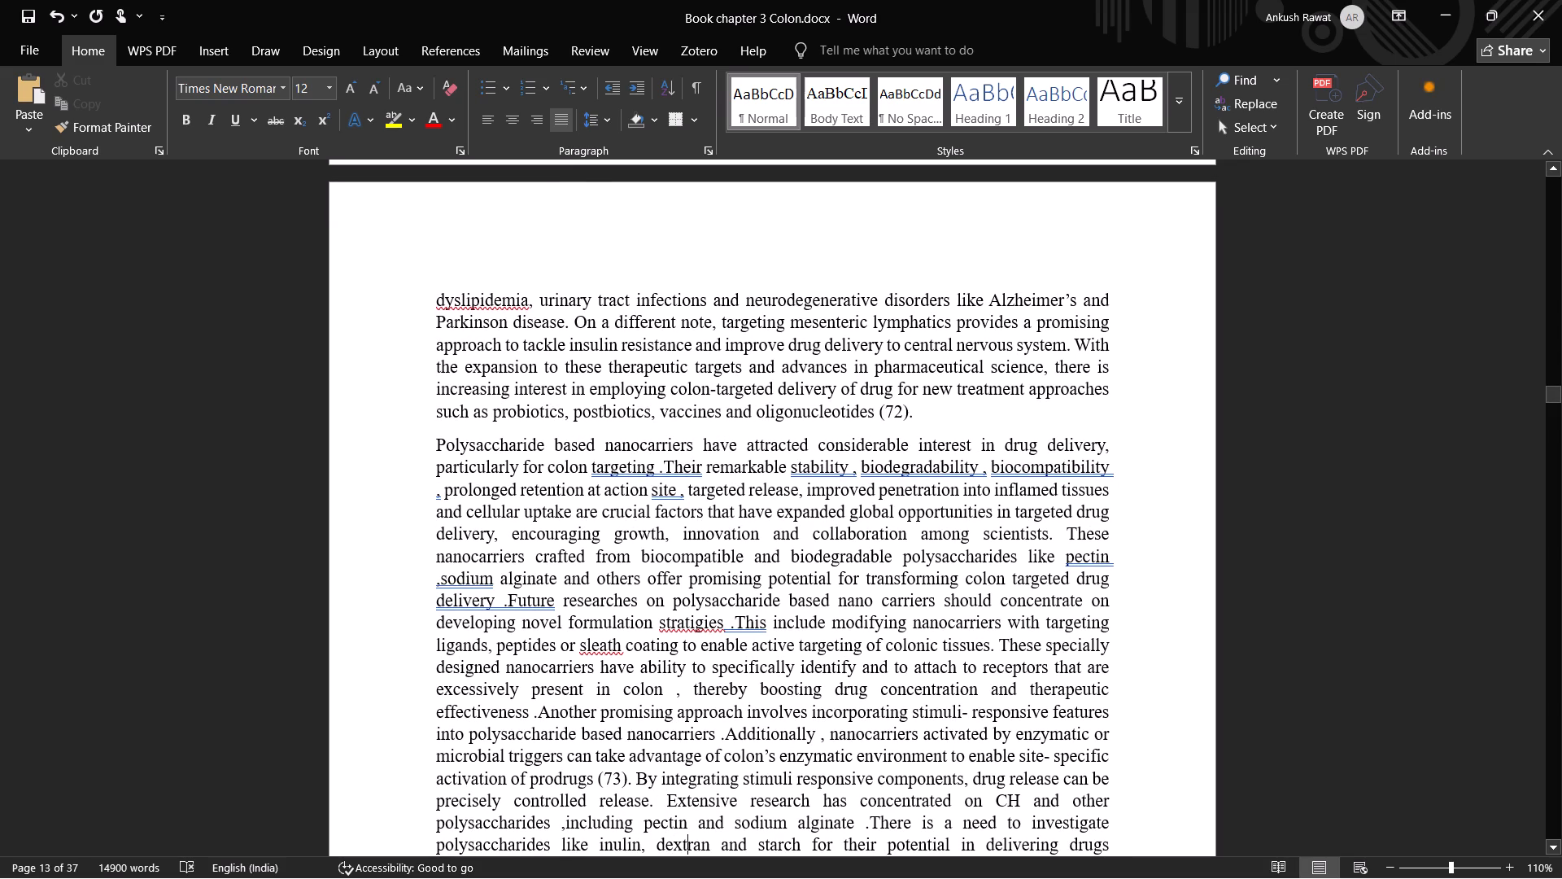
key("Down")
key("Down")
key("Down")
key("Down")
key("Down")
key("Down")
key("Down")
key("Up")
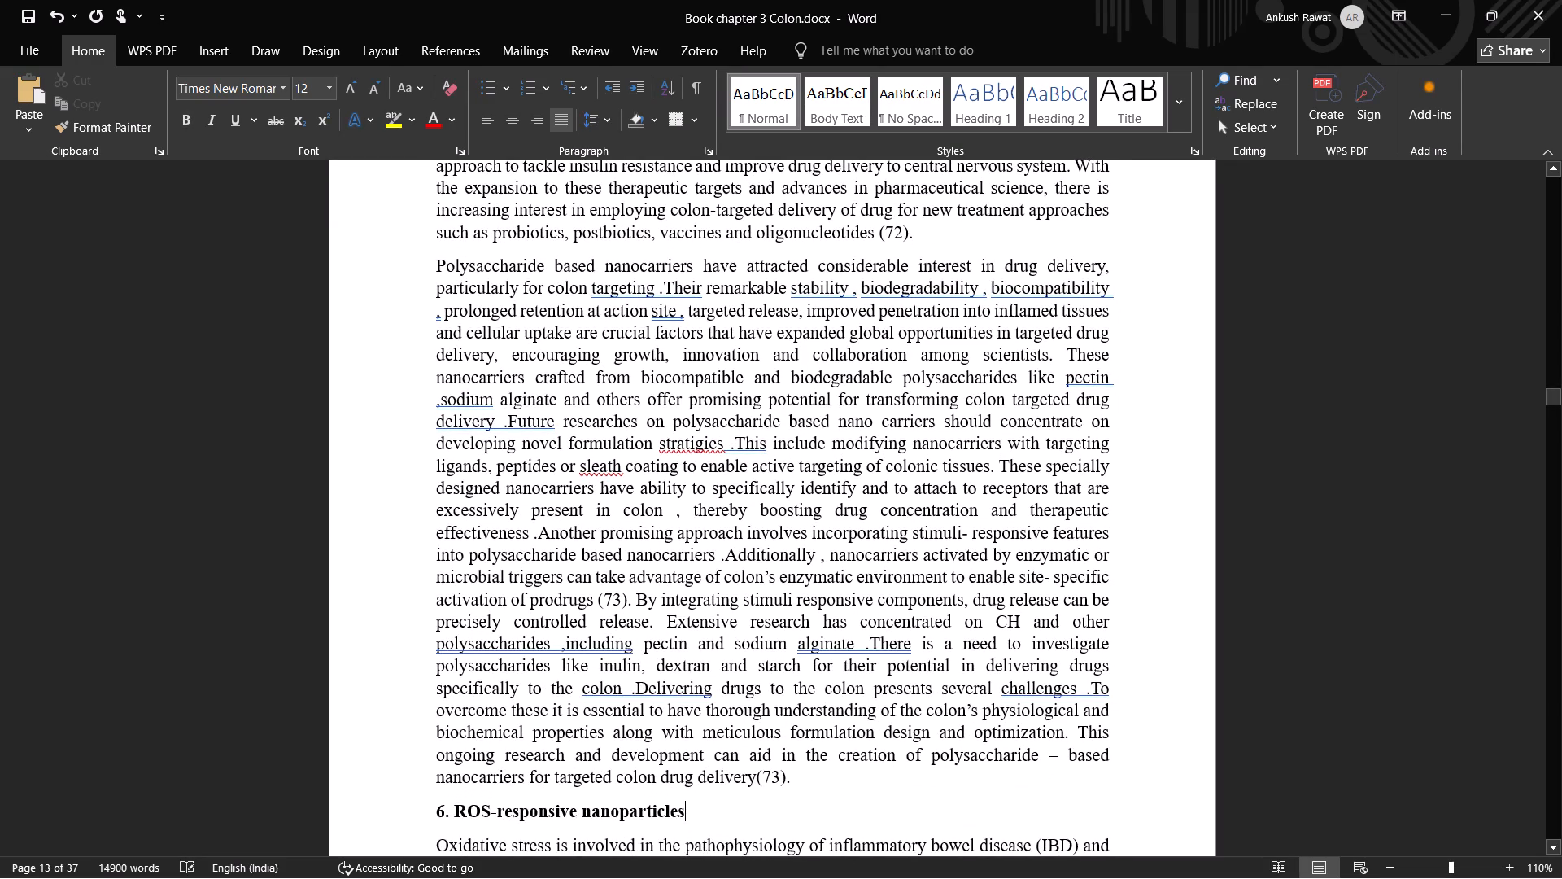
key("Right")
key("Up")
key("Right")
key("Right")
key("Up")
key("Right")
key("Right")
key("Right")
key("Right")
key("Right")
key("Right")
key("Right")
key("Right")
key("Right")
key("Right")
key("Right")
key("Right")
key("Right")
key("Right")
key("Right")
key("Right")
key("Right")
key("Right")
key("Right")
key("Right")
key("Right")
key("space")
Delete the (73) citation after "activation of prodrugs", leaving the full stop directly after the word.
key("Up")
key("Up")
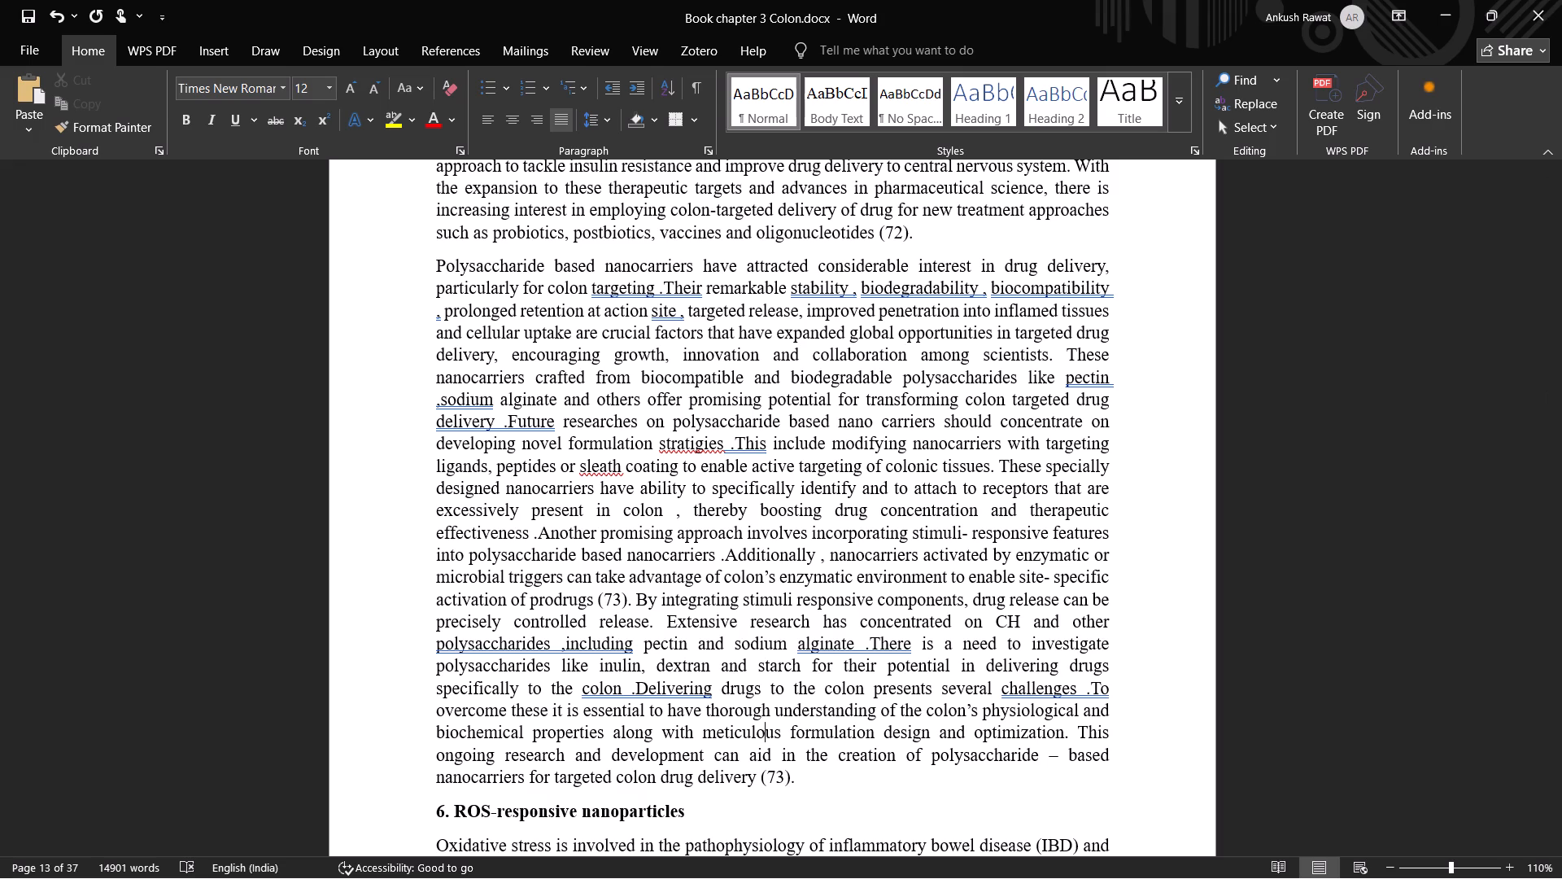
key("Up")
key("Up")
key("Up")
key("Up")
key("Up")
key("Up")
key("Left")
key("Left")
key("Left")
key("Left")
key("Left")
key("Left")
key("Left")
key("Left")
key("Left")
key("Left")
key("Left")
key("Left")
key("Left")
key("Left")
key("Left")
key("Left")
key("Left")
key("Left")
key("Left")
key("Left")
key("ctrl+shift+Left")
key("ctrl+shift+Left")
key("ctrl+shift+Left")
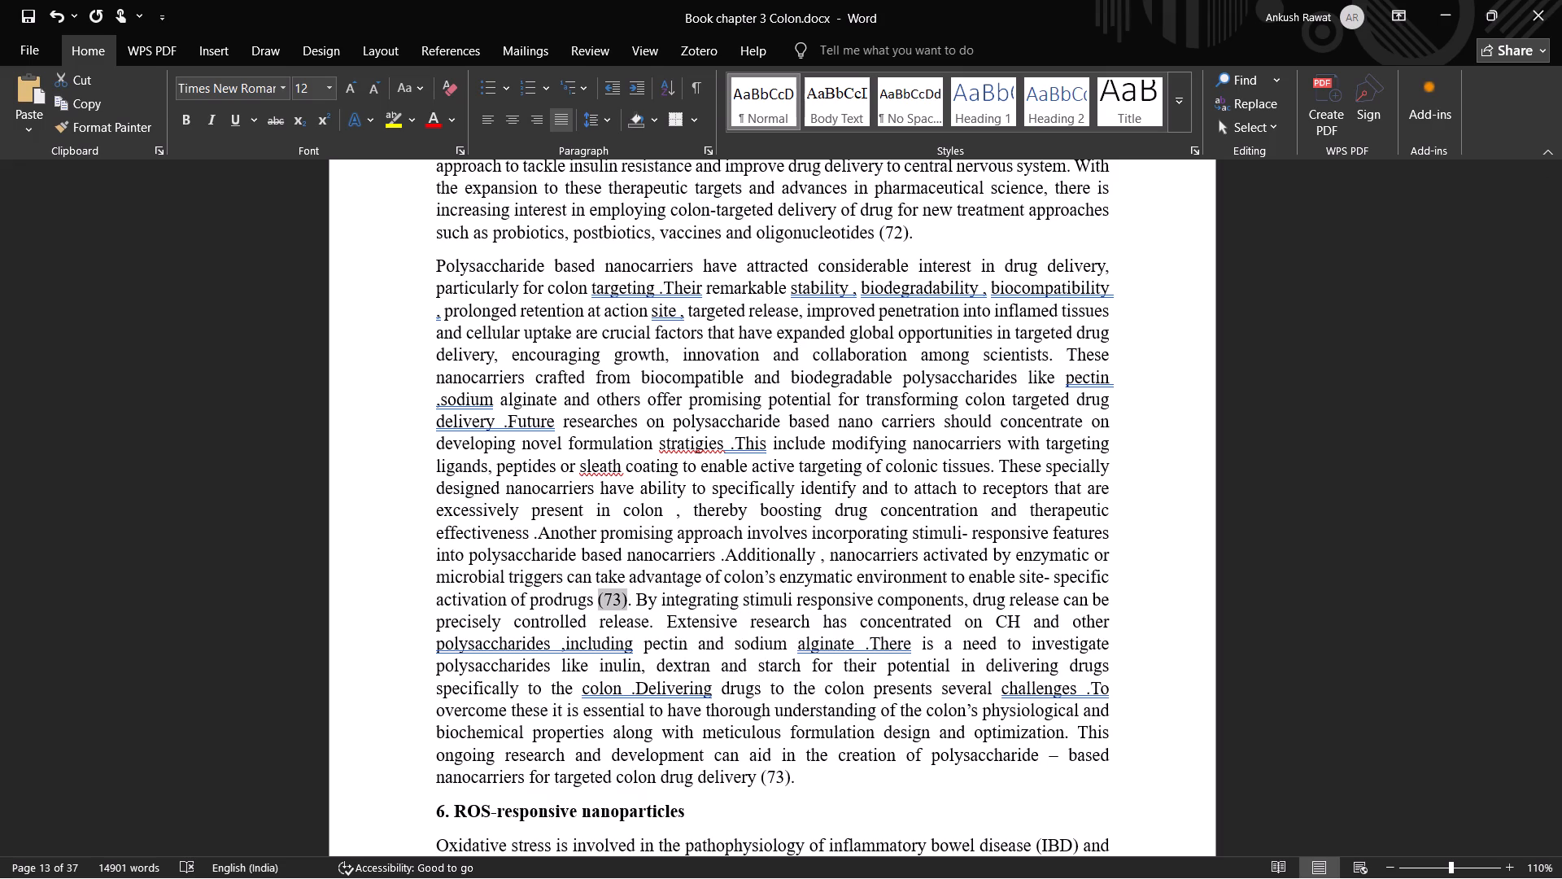
key("BackSpace")
Insert a space before the (74) citation after "inflammatory and carcinogenic processes" at the end of the first ROS-responsive nanoparticles paragraph.
key("Down")
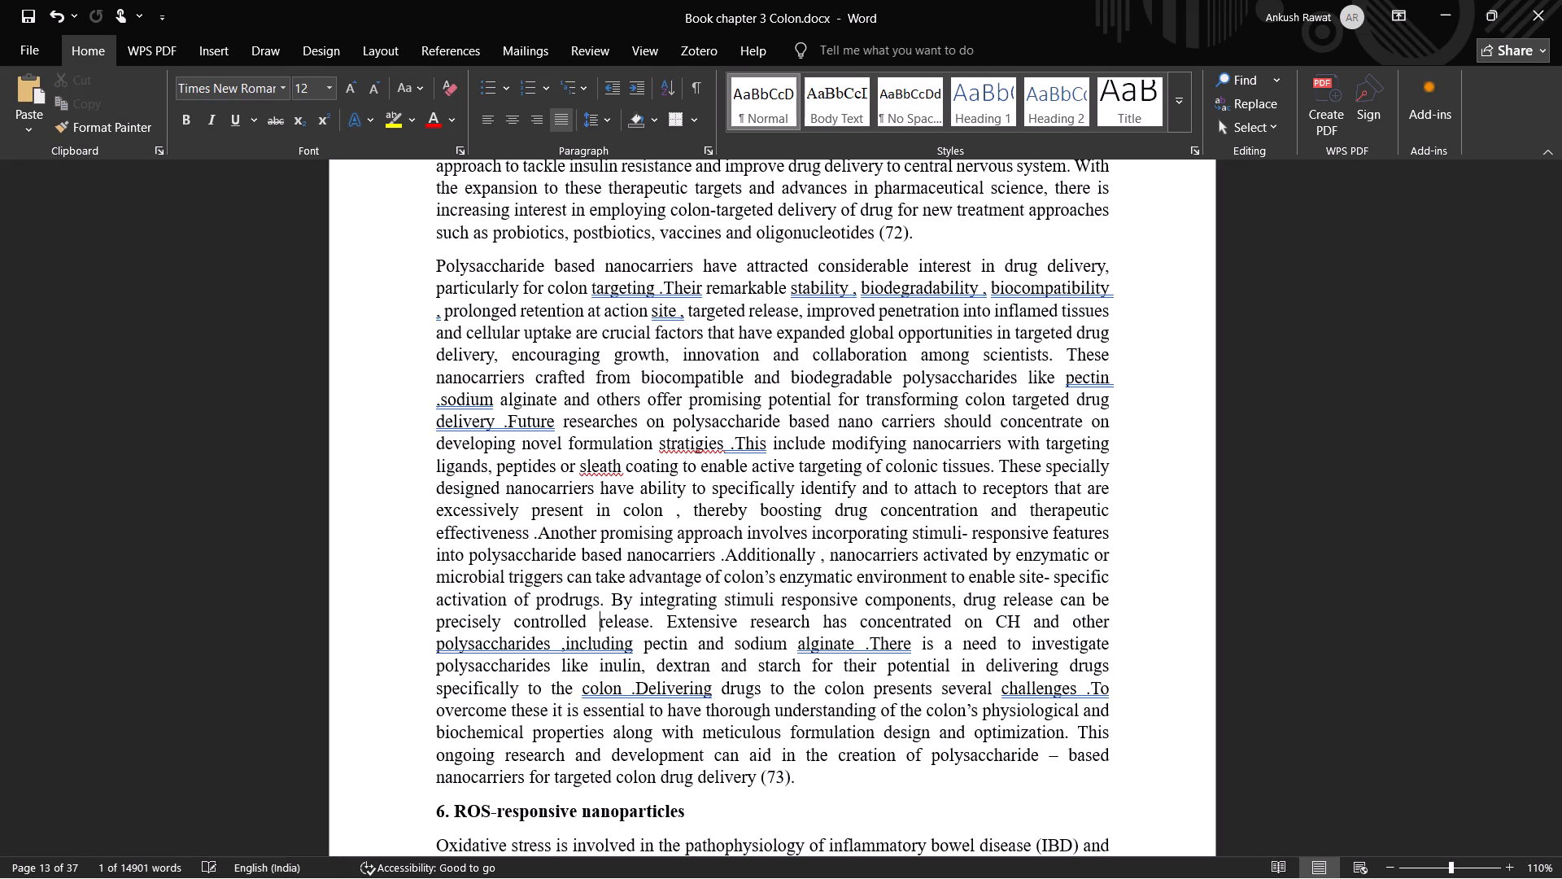
key("Right")
key("Down")
key("Right")
key("Down")
key("Down")
key("Down")
key("Down")
key("Down")
key("Down")
key("Down")
key("Down")
key("Down")
key("Down")
key("Down")
key("Down")
key("Down")
key("Down")
key("Down")
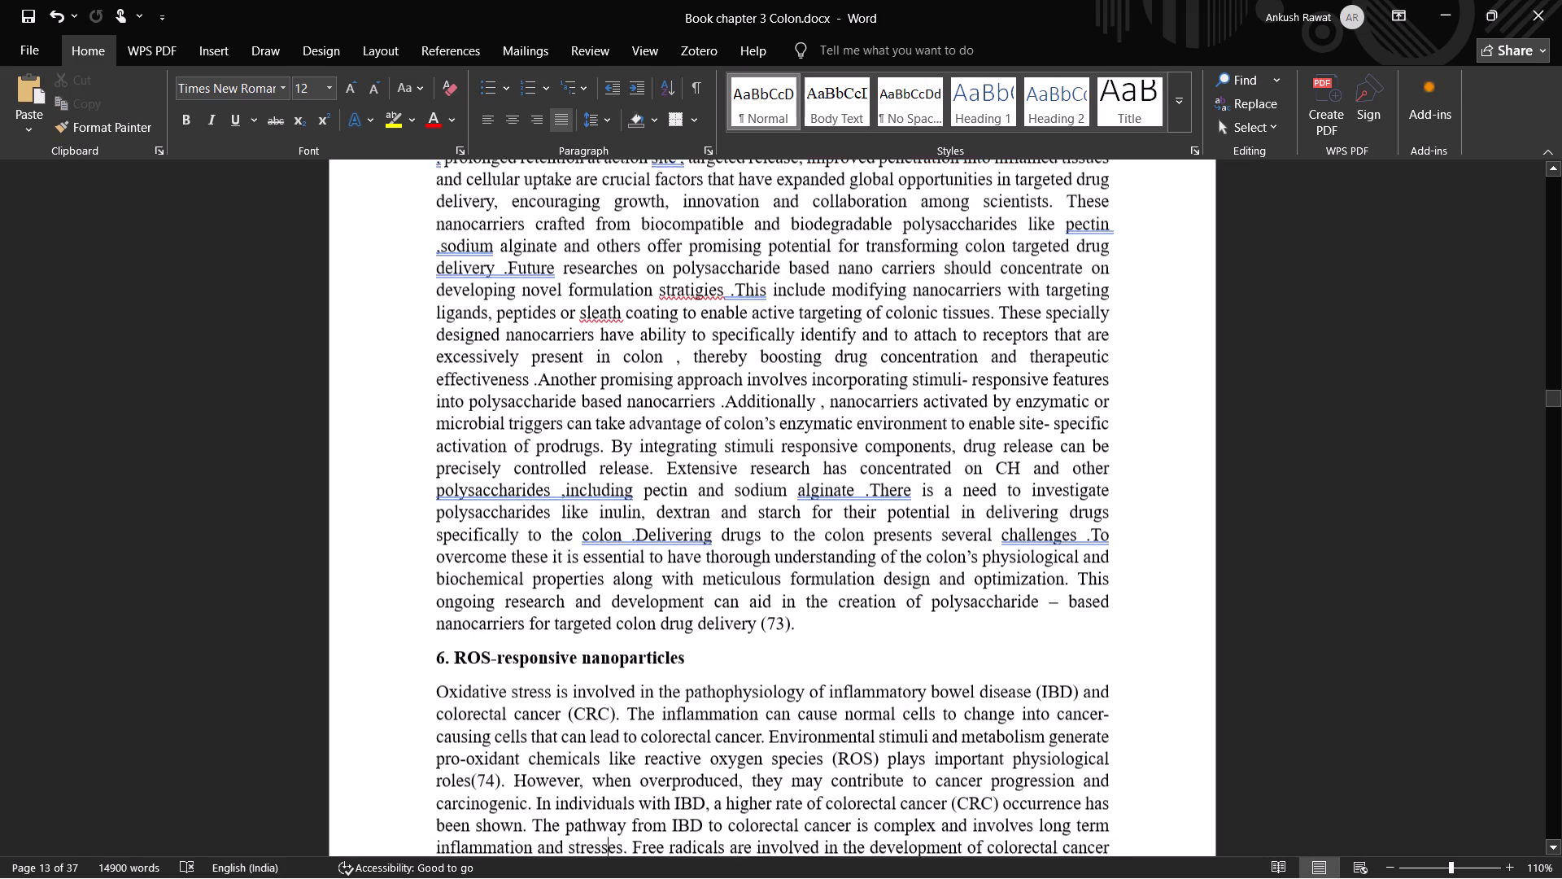
key("Down")
key("Down")
key("Down")
key("Down")
key("Down")
key("Down")
key("Down")
key("Down")
key("Down")
key("Down")
key("Up")
key("Up")
key("Up")
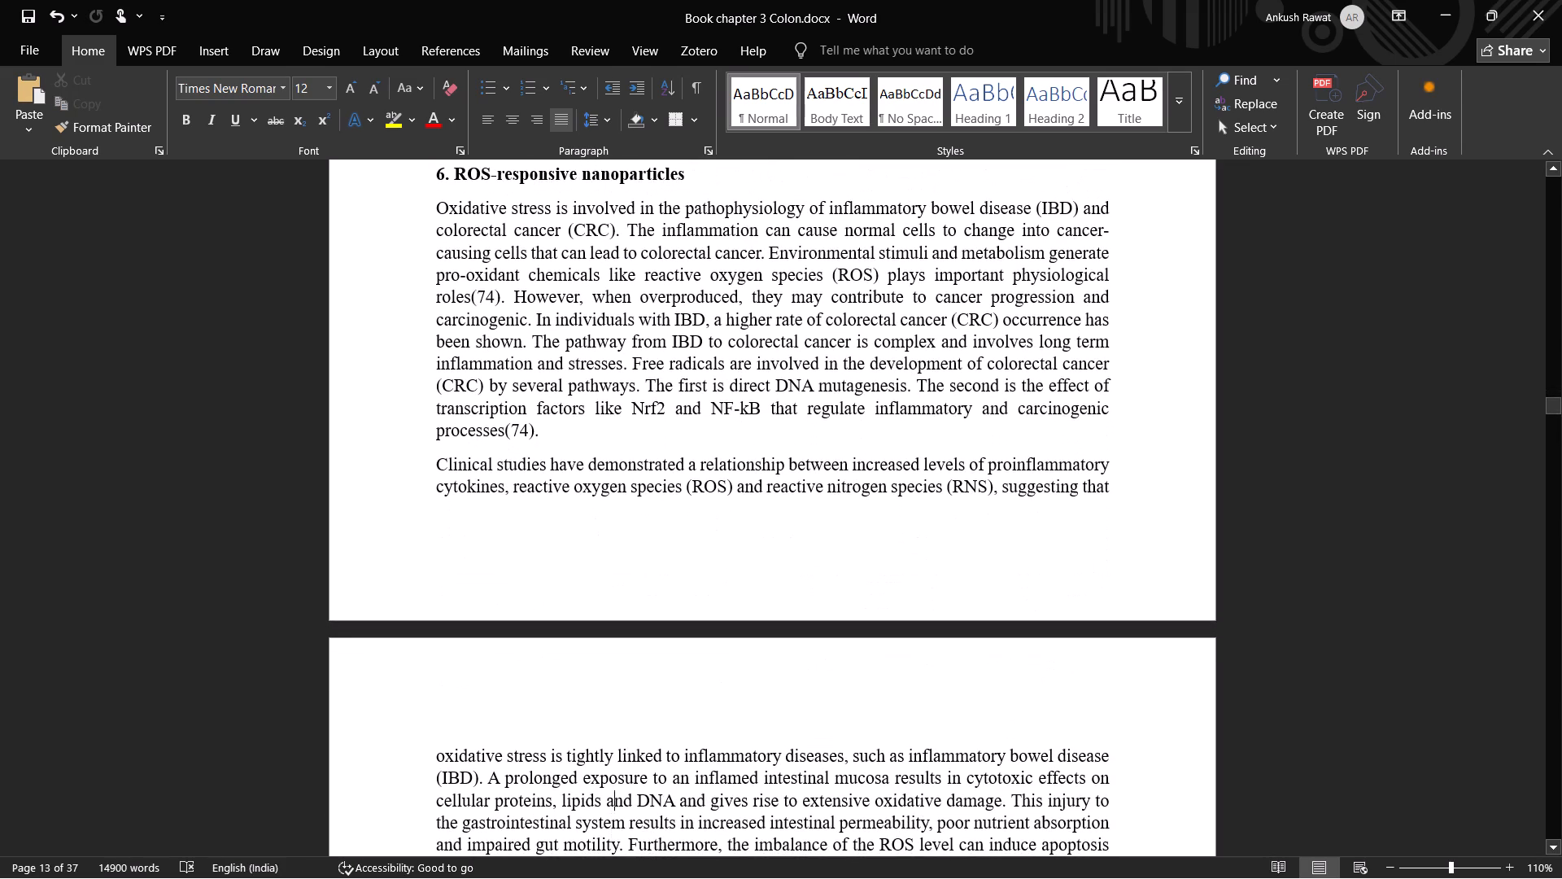
key("Up")
key("Up")
key("Up")
key("Left")
key("Left")
key("Up")
key("Left")
key("Left")
key("Left")
key("Left")
key("Left")
key("space")
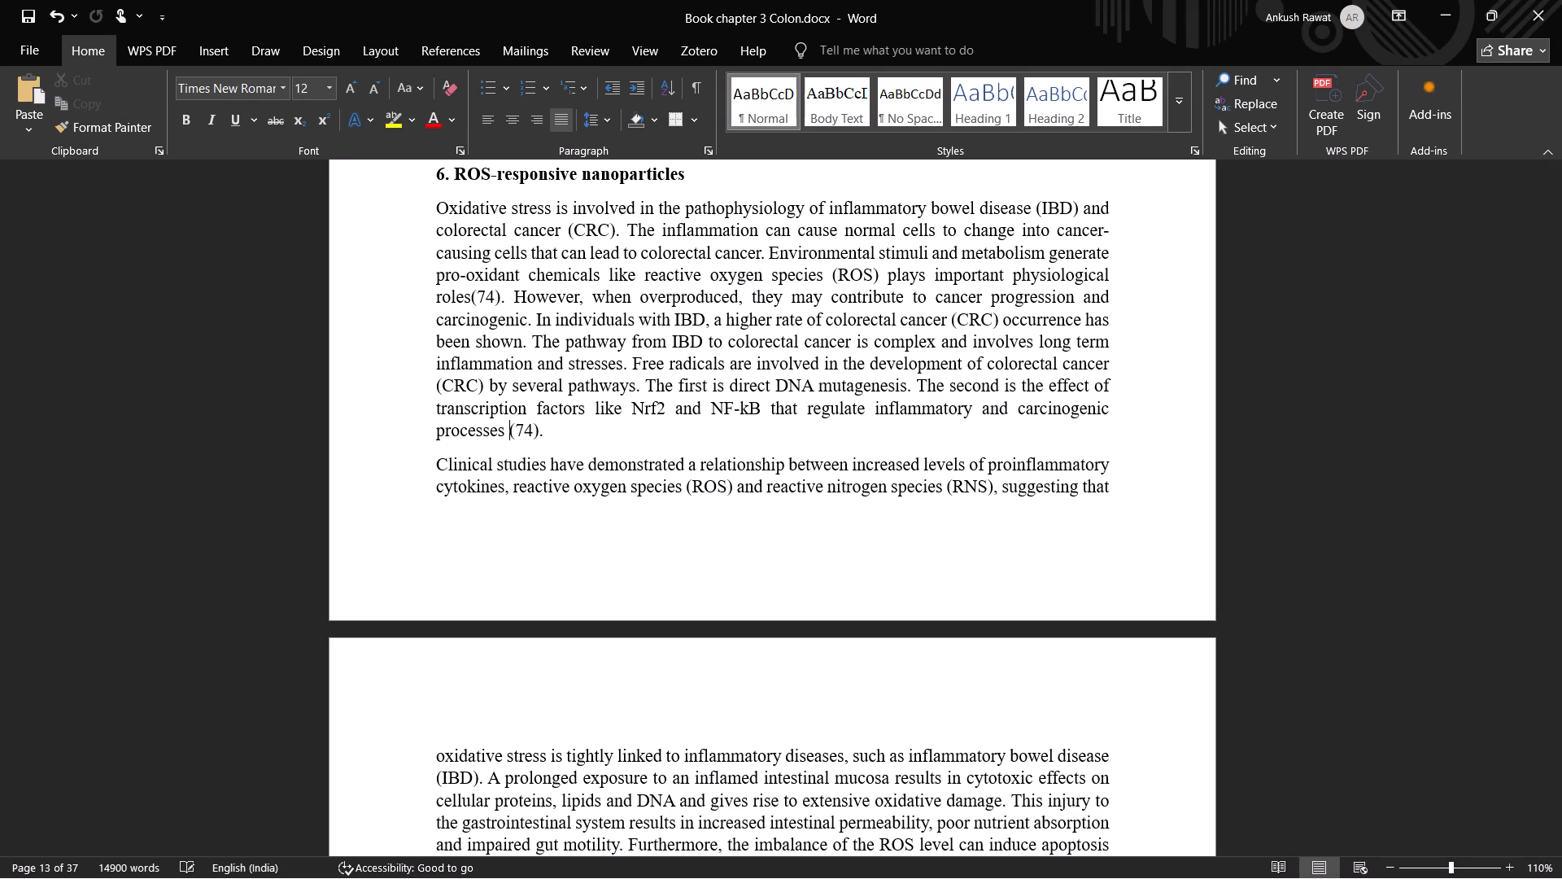
Insert a space before the (75) citation after "necrosis pathways and lysosomal dysfunction".
key("Down")
key("Down")
key("Right")
key("Right")
key("Right")
key("Right")
key("Right")
key("Right")
key("Right")
key("Right")
key("Right")
key("Down")
key("Right")
key("Down")
key("Down")
key("Down")
key("Right")
key("Down")
key("Down")
key("Down")
key("Down")
key("Down")
key("Down")
key("Down")
key("Down")
key("Down")
key("Down")
key("Down")
key("Down")
key("Up")
key("Up")
key("Up")
key("Up")
key("Up")
key("Up")
key("Up")
key("Up")
key("Up")
key("Up")
key("Up")
key("Up")
key("Up")
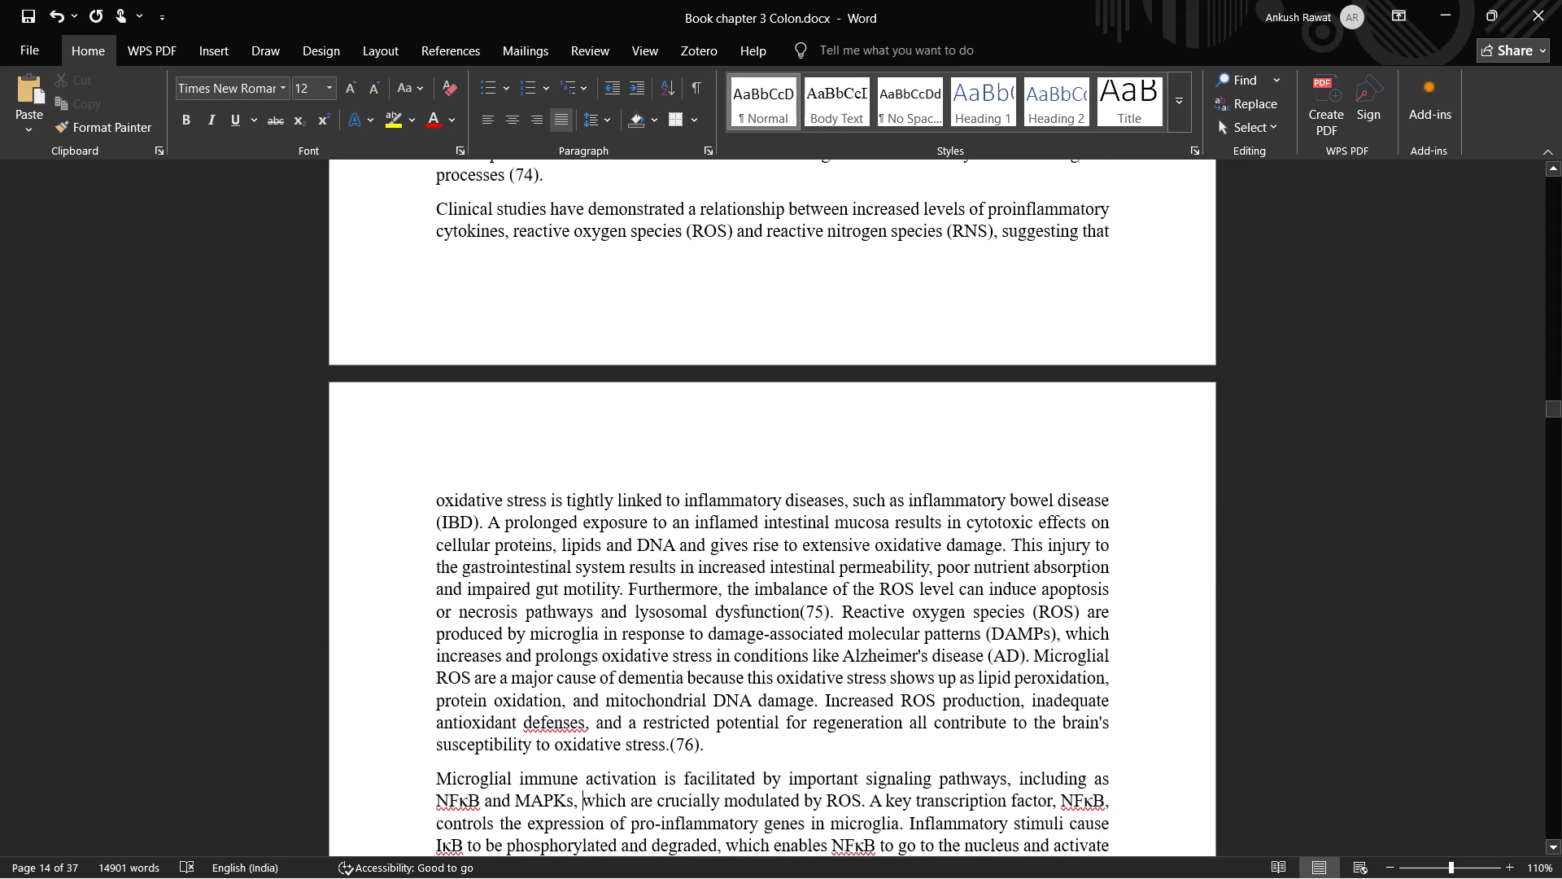
key("Down")
key("Right")
key("Right")
key("Right")
key("Right")
key("Right")
key("Right")
key("Right")
key("Right")
key("Right")
key("Right")
key("Right")
key("Right")
key("Right")
key("Right")
key("Right")
key("Right")
key("Right")
key("Right")
key("Right")
key("Right")
key("Right")
key("Right")
key("Right")
key("Right")
key("Right")
key("Down")
key("Down")
key("Right")
key("Right")
key("Right")
key("Right")
key("Right")
key("Right")
key("space")
Delete the (76) citation after "susceptibility to oxidative stress" at the paragraph's end, leaving the full stop directly after the word.
key("Down")
key("Down")
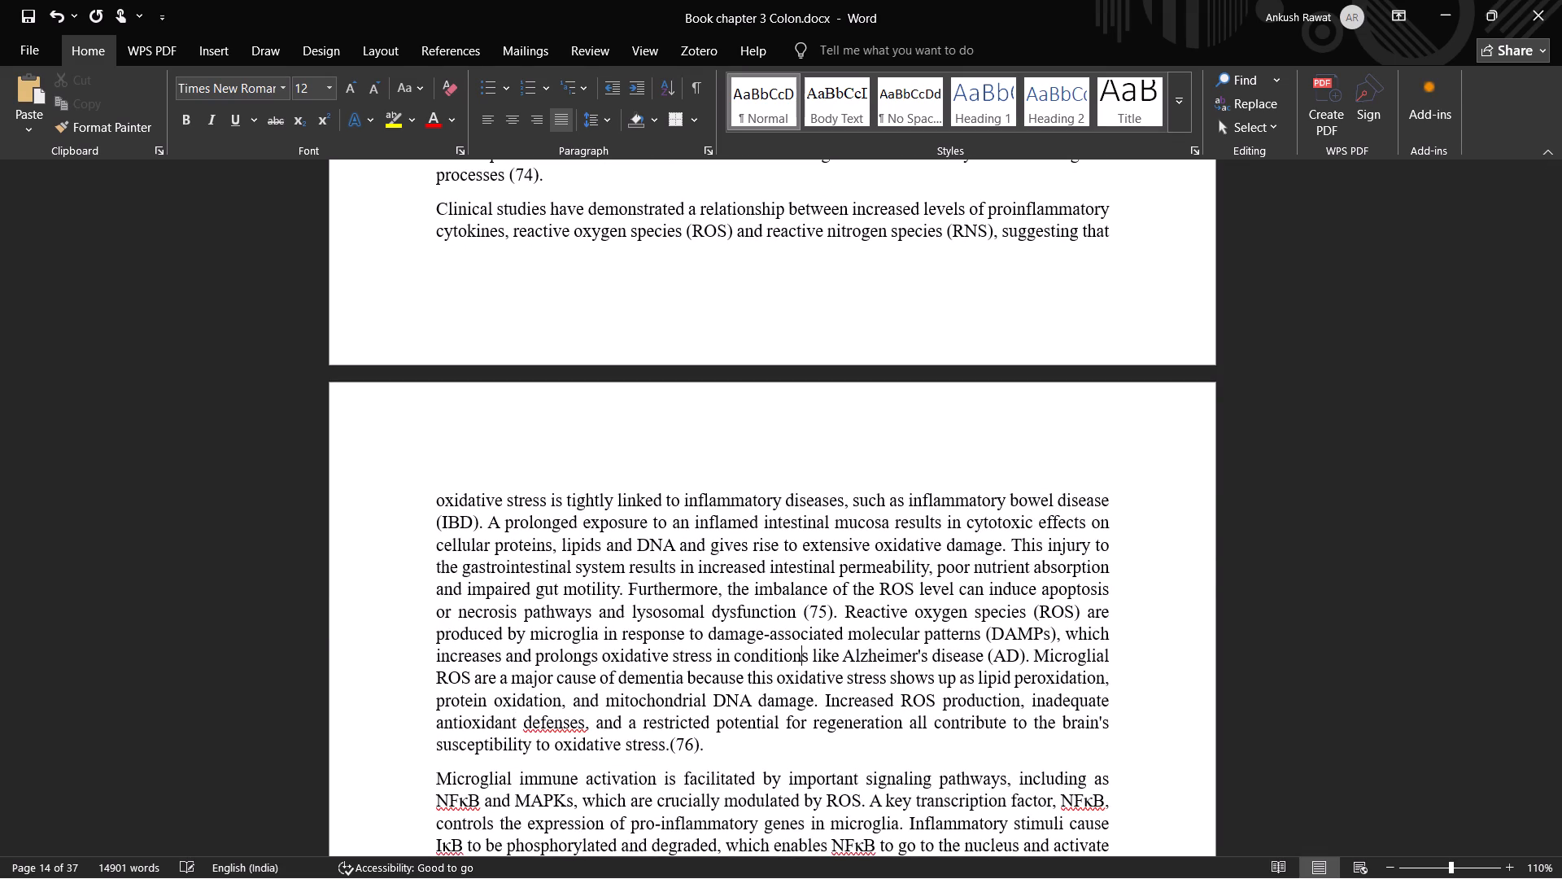
key("Down")
key("Left")
key("Down")
key("Left")
key("Down")
key("Left")
key("Left")
key("Left")
key("Left")
key("Left")
key("Left")
key("Left")
key("Left")
key("Left")
key("Down")
key("Down")
key("Down")
key("Down")
key("Down")
key("Down")
key("Down")
key("Down")
key("Down")
key("Down")
key("Down")
key("Down")
key("Down")
key("Up")
key("Up")
key("Up")
key("Up")
key("Up")
key("Up")
key("Up")
key("Up")
key("Up")
key("Up")
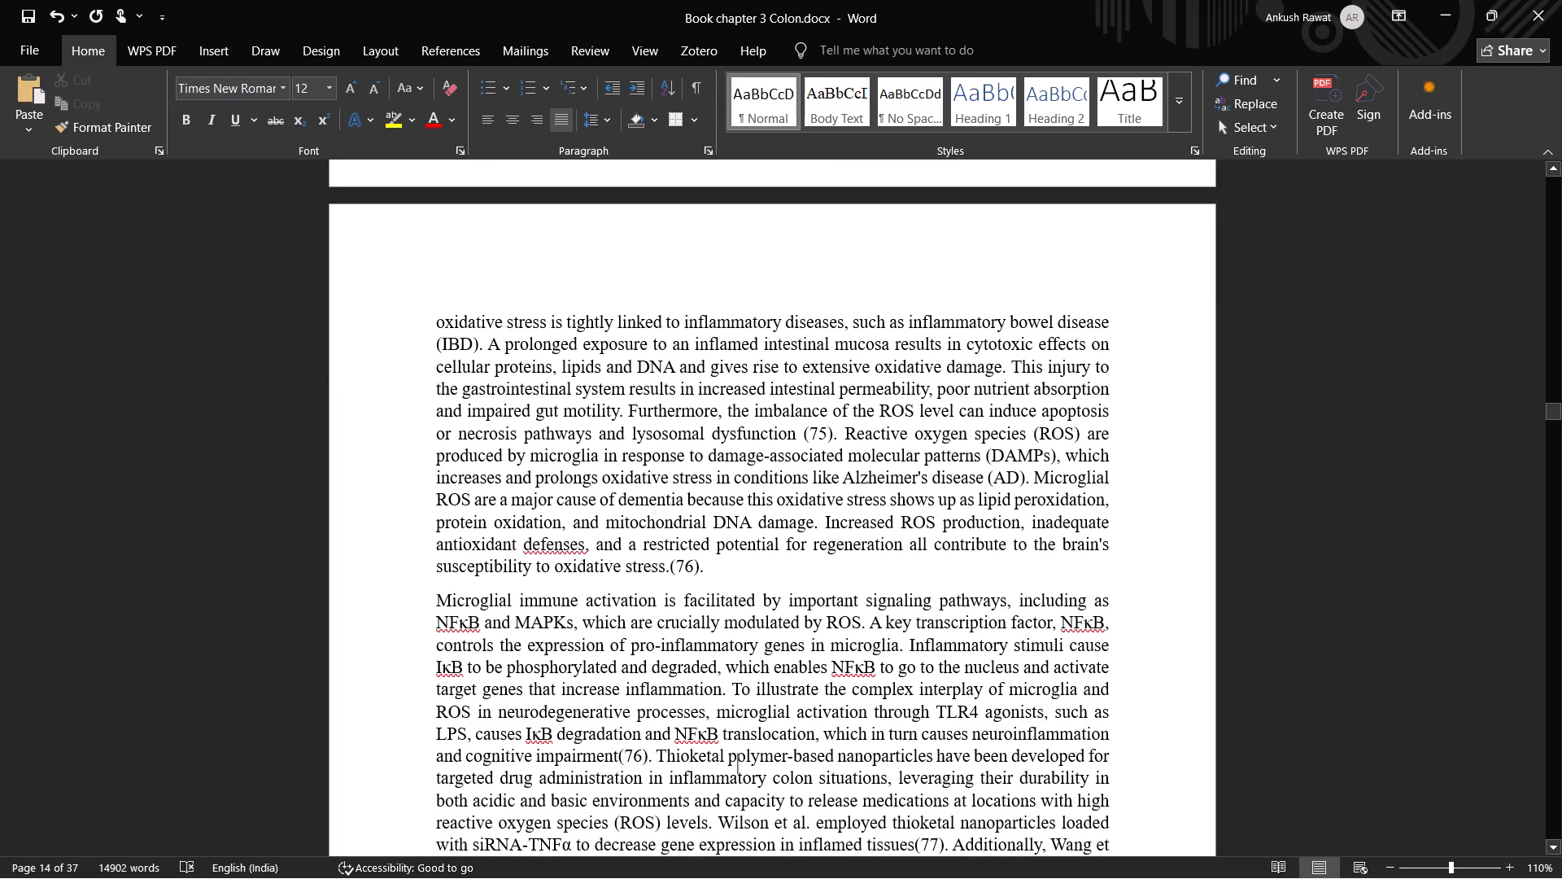
key("Up")
key("Up")
key("Left")
key("Left")
key("ctrl+shift+Left")
key("ctrl+shift+Left")
key("ctrl+shift+Left")
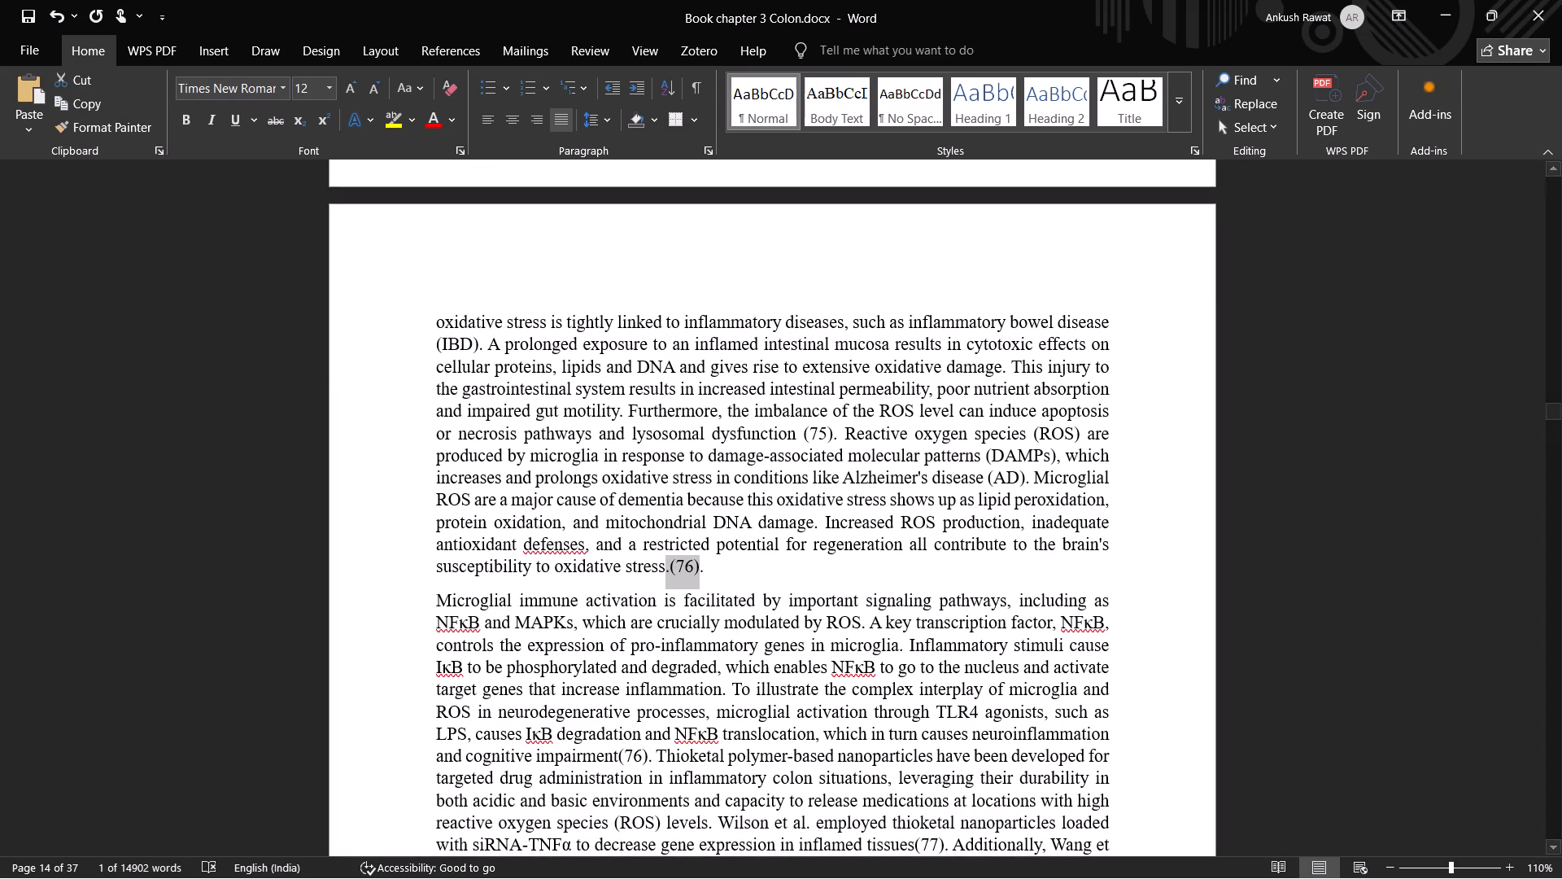
key("BackSpace")
Insert a space before the (76) citation after "neuroinflammation and cognitive impairment" in the microglial immune activation paragraph.
key("Down")
key("Left")
key("Down")
key("Left")
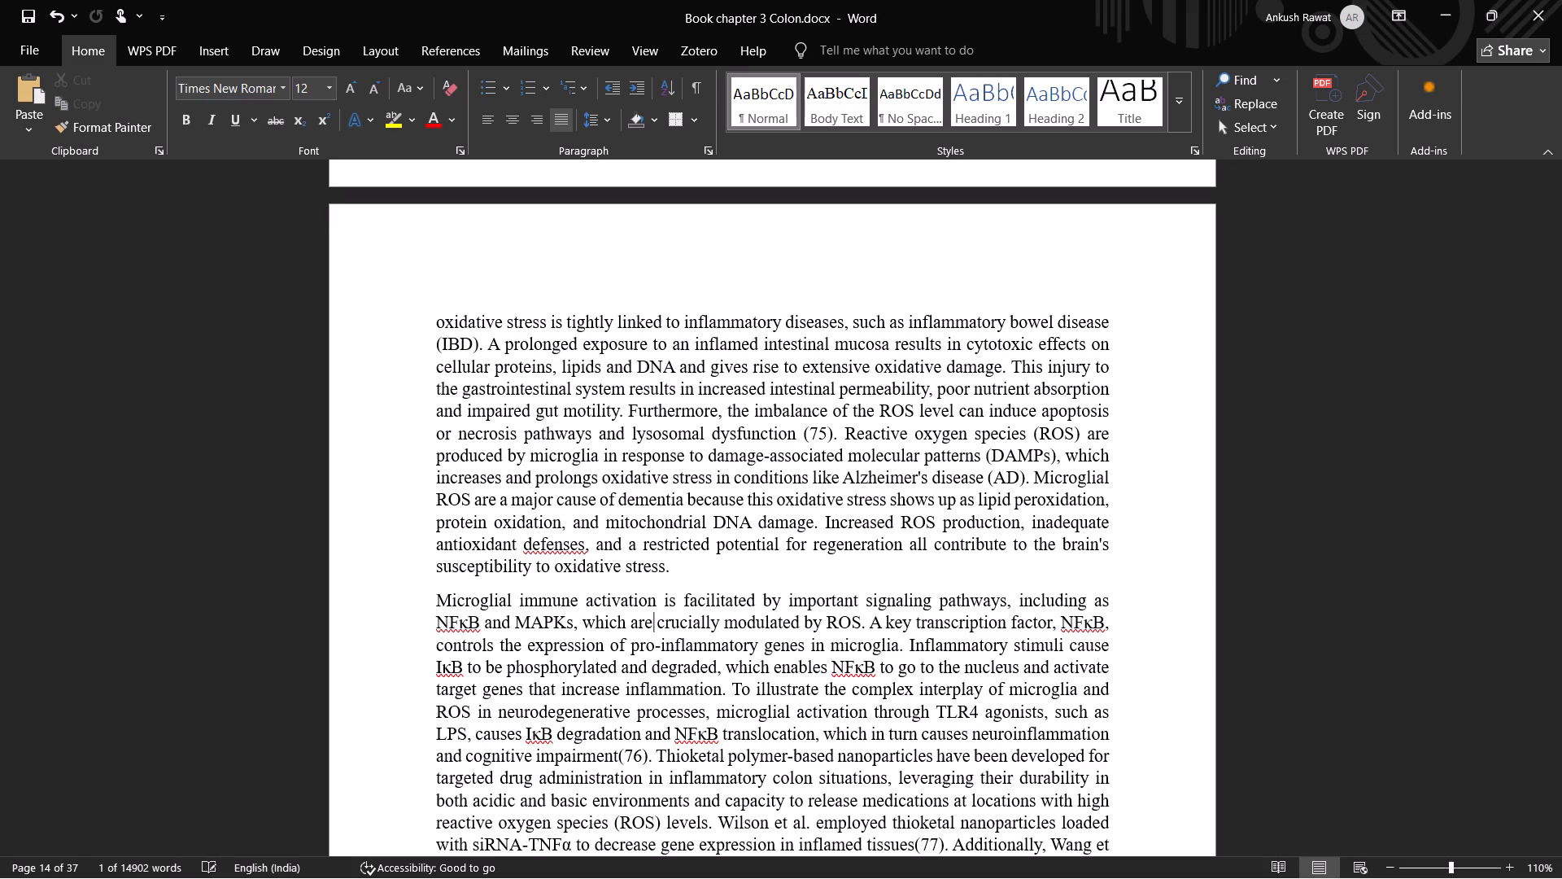
key("Down")
key("Left")
key("Left")
key("Left")
key("Left")
key("Down")
key("Down")
key("Down")
key("Down")
key("Down")
key("Down")
key("Left")
key("Up")
key("space")
Insert a space before the (77) citation after "decrease gene expression in inflamed tissues".
key("Down")
key("Down")
key("Up")
key("Up")
key("Up")
key("Up")
key("Up")
key("Up")
key("Up")
key("Up")
key("Up")
key("Up")
key("Up")
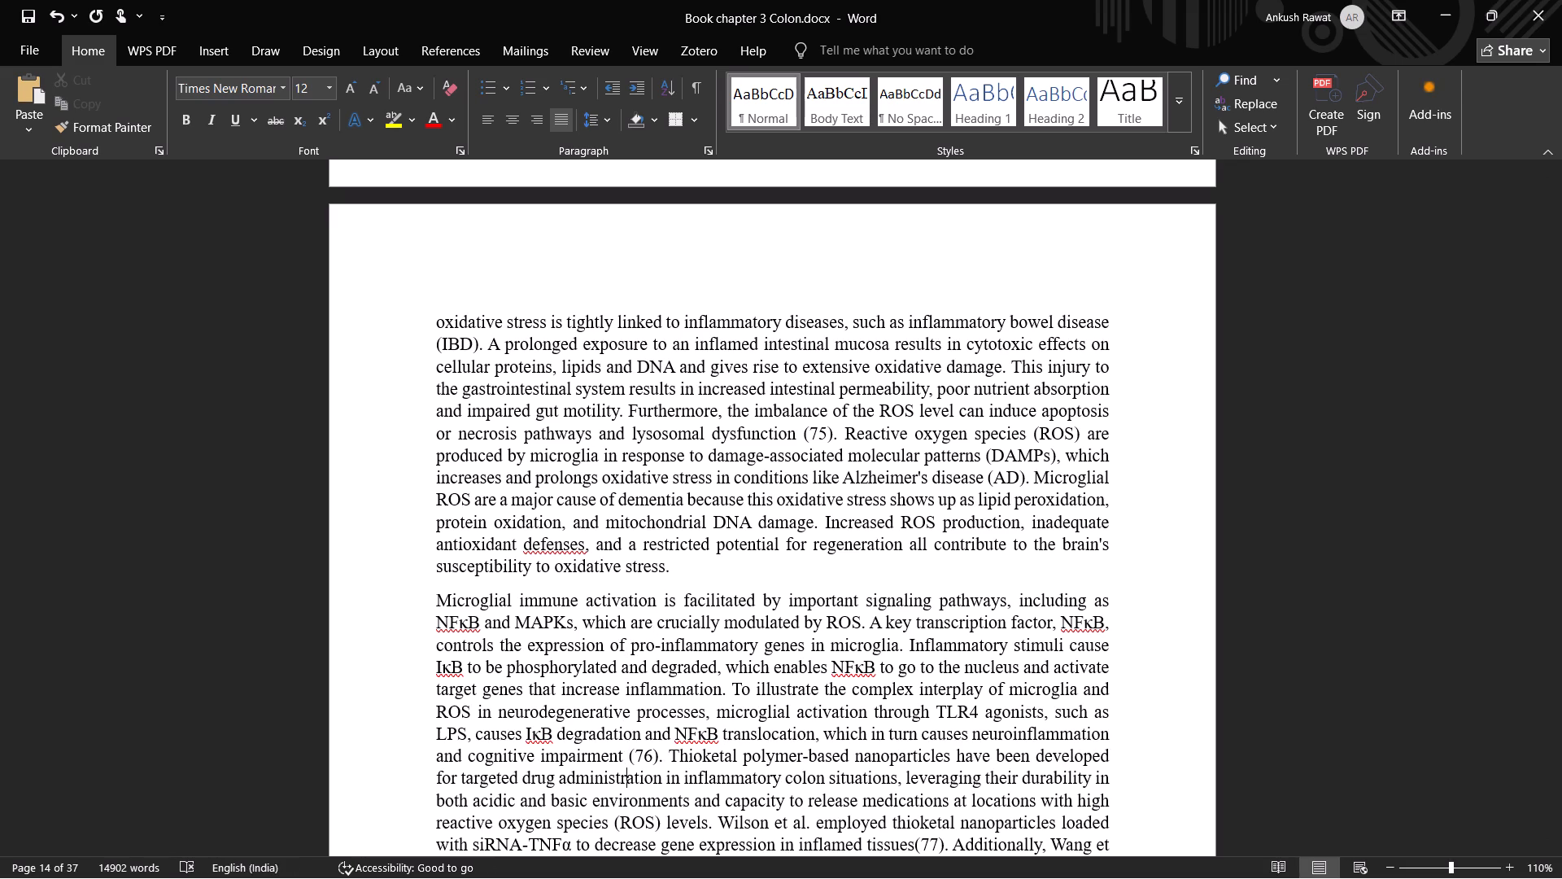
key("Right")
key("Down")
key("Right")
key("Down")
key("Down")
key("Down")
key("Down")
key("Down")
key("Down")
key("Down")
key("Down")
key("Down")
key("Down")
key("Down")
key("Down")
key("Down")
key("Right")
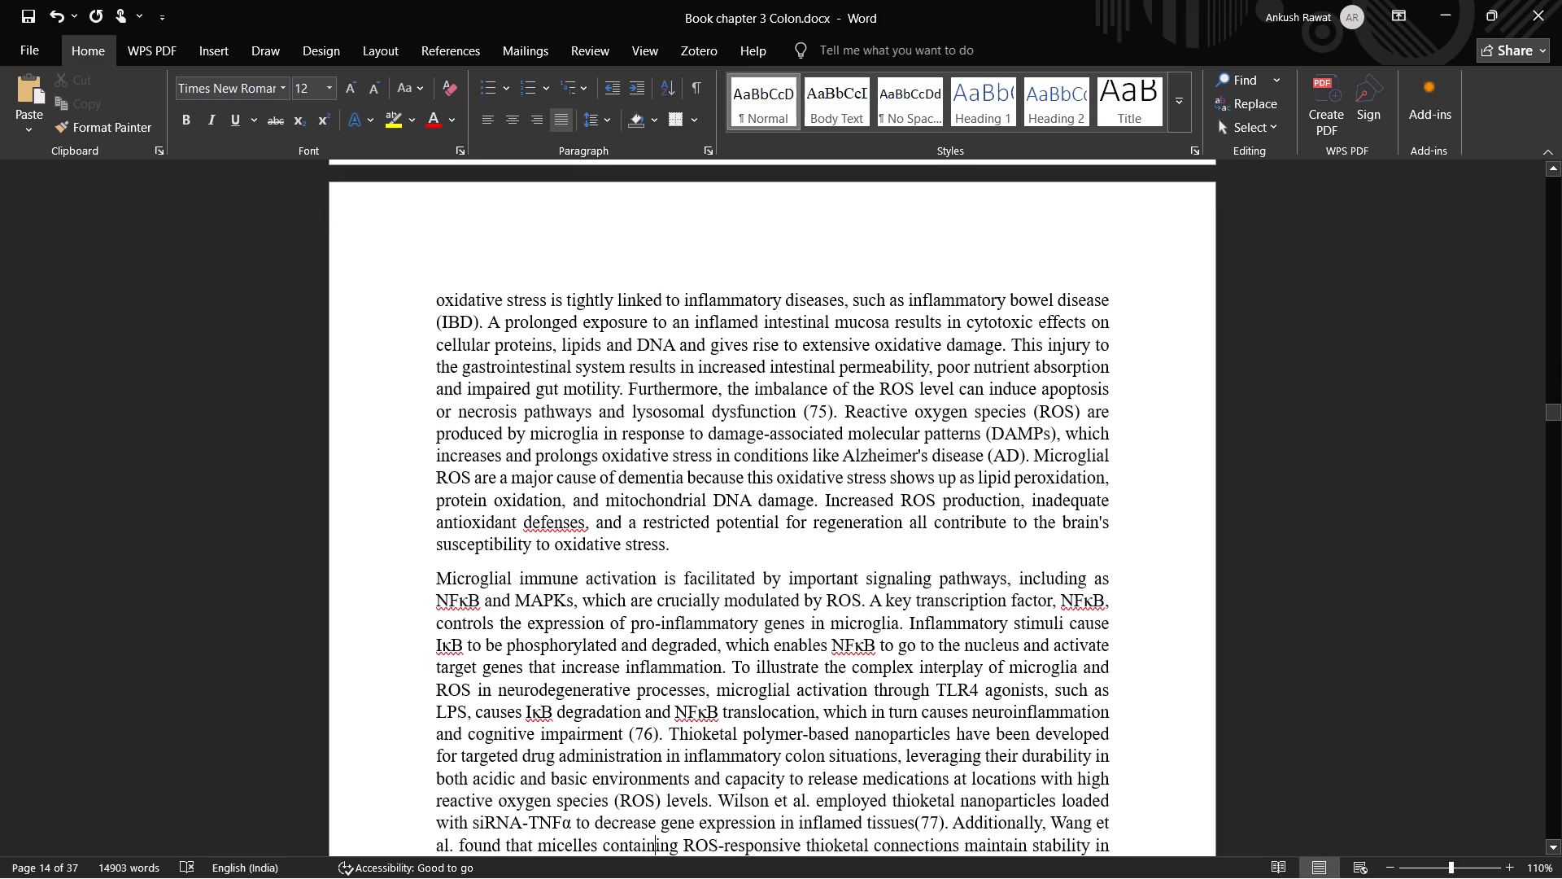
key("Up")
key("Right")
key("Right")
key("Right")
key("Right")
key("Right")
key("Right")
key("Right")
key("Right")
key("Right")
key("Right")
key("Right")
key("Right")
key("Right")
key("Right")
key("Right")
key("Right")
key("Right")
key("Right")
key("Right")
key("Right")
key("Right")
key("Right")
key("Right")
key("Right")
key("Right")
key("Right")
key("Right")
key("space")
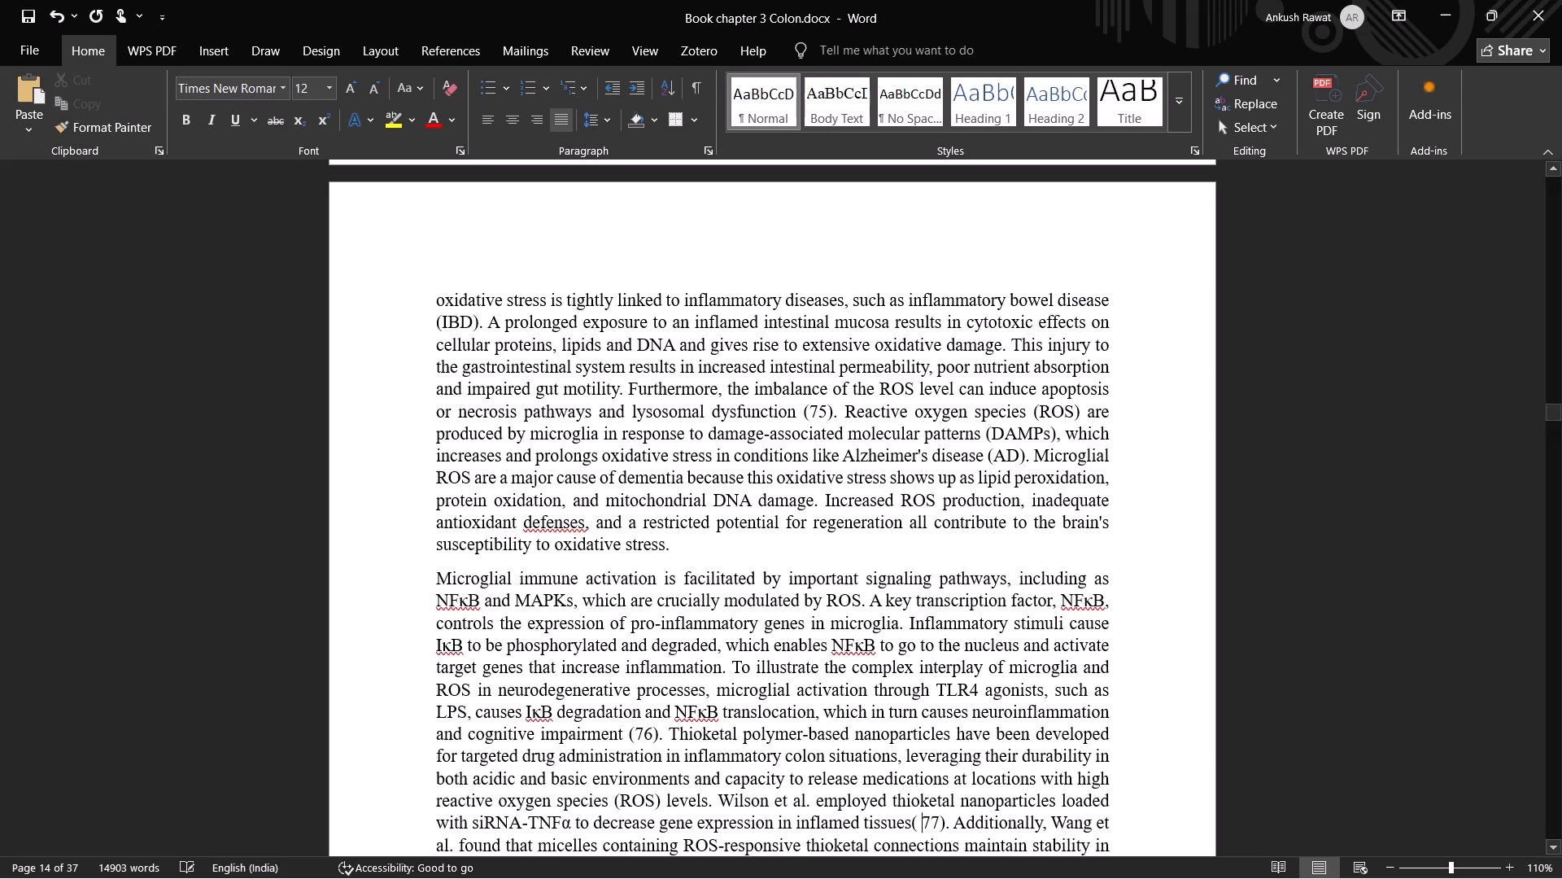
key("ctrl+z")
key("Left")
key("space")
Insert a space before the (77) citation after "enhanced drug loading capabilities".
key("Down")
key("Down")
key("Left")
key("Down")
key("Left")
key("Down")
key("Left")
key("Left")
key("Left")
key("Left")
key("Left")
key("Left")
key("Left")
key("Left")
key("Left")
key("Left")
key("Left")
key("Left")
key("Left")
key("Left")
key("Left")
key("Left")
key("Left")
key("Left")
key("Left")
key("Left")
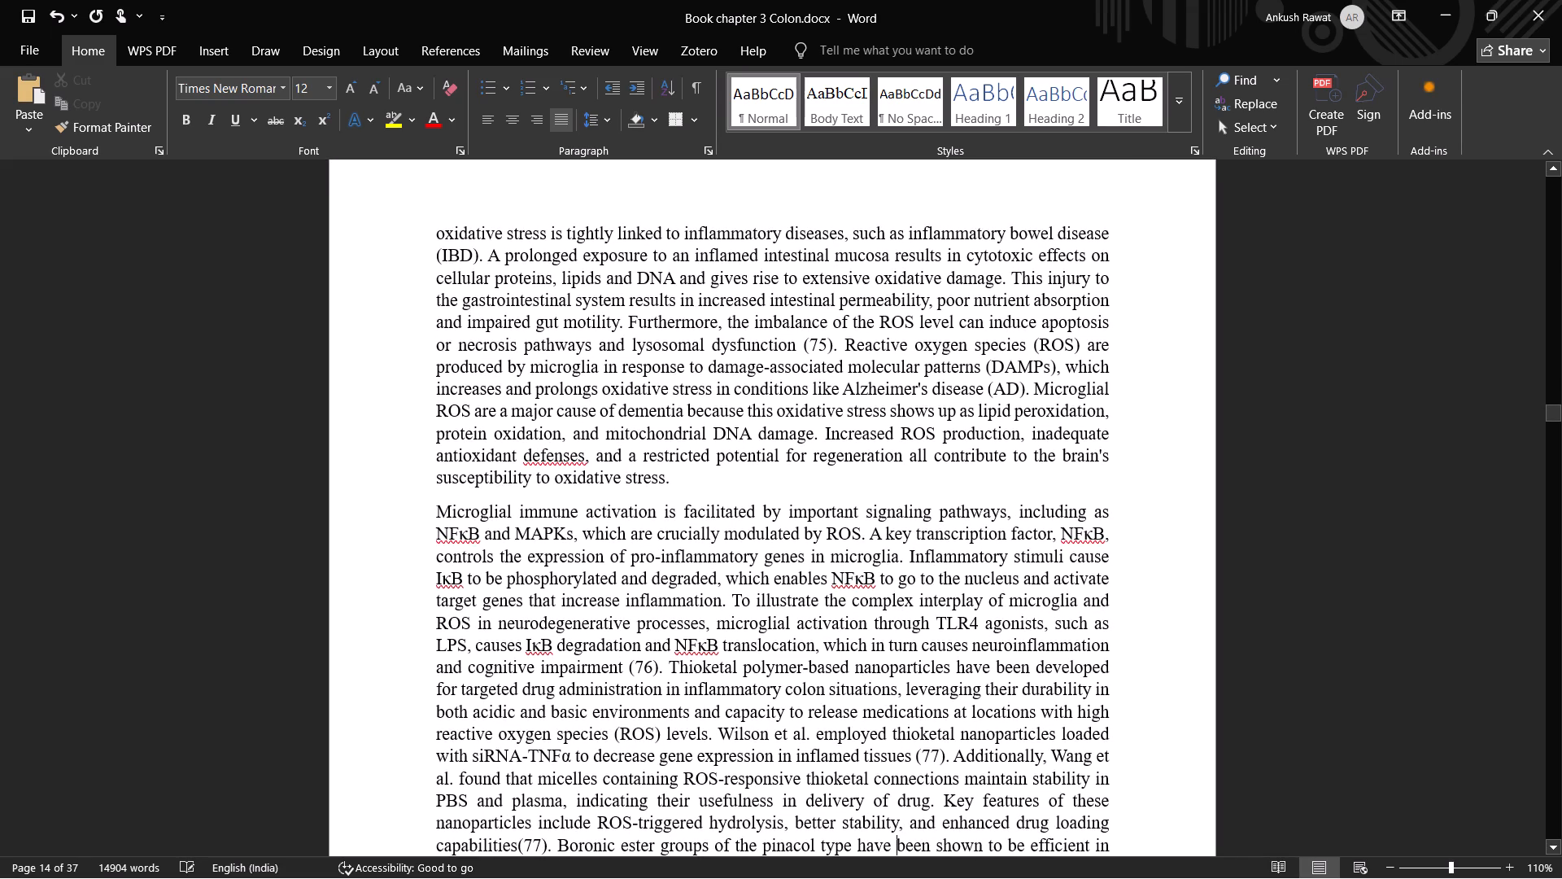
key("Left")
key("Left")
key("Left")
key("Left")
key("Left")
key("Left")
key("Left")
key("Left")
key("Left")
key("Left")
key("Left")
key("Left")
key("Left")
key("Left")
key("Left")
key("Left")
key("Left")
key("Left")
key("Left")
key("Left")
key("Left")
key("Left")
key("Left")
key("Left")
key("space")
Delete the (77) citation after "decrease gene expression in inflamed tissues", leaving a full stop directly after "tissues" and a space before "Additionally".
key("Down")
key("Down")
key("Down")
key("Down")
key("Down")
key("Down")
key("Down")
key("Down")
key("Down")
key("Down")
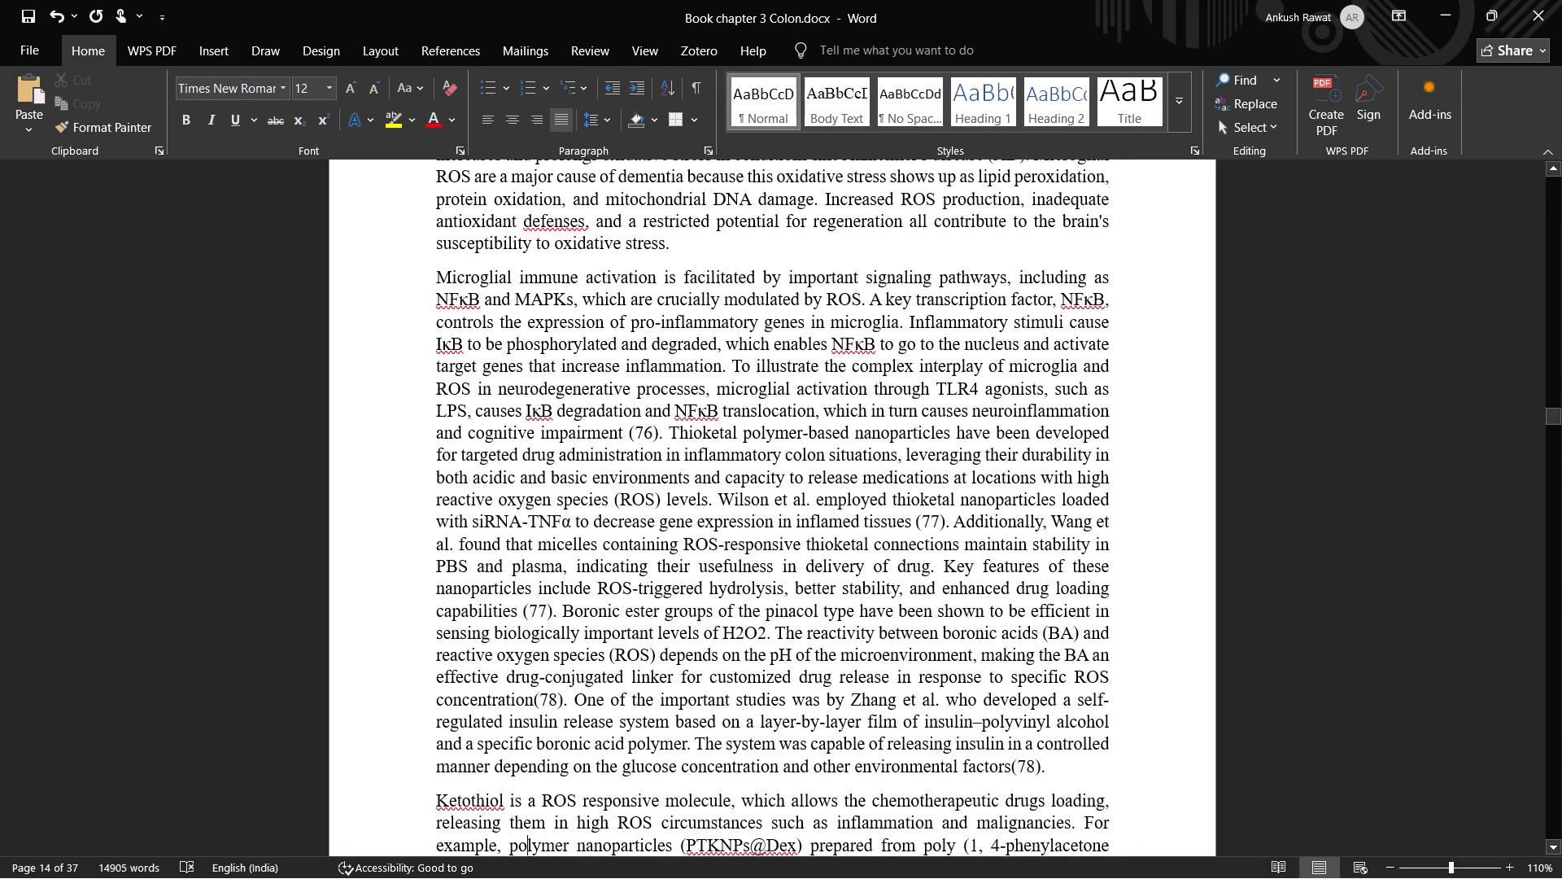
key("Up")
key("Up")
key("Up")
key("Up")
key("Up")
key("Up")
key("Up")
key("Up")
key("Up")
key("Up")
key("Up")
key("Up")
key("Up")
key("Up")
key("Up")
key("Up")
key("Up")
key("Right")
key("Right")
key("Right")
key("Right")
key("Right")
key("Right")
key("Right")
key("Right")
key("Right")
key("Right")
key("Right")
key("Right")
key("Right")
key("Right")
key("Right")
key("Right")
key("Right")
key("Right")
key("Right")
key("Right")
key("Down")
key("Right")
key("Down")
key("Right")
key("Right")
key("Right")
key("Right")
key("Right")
key("Right")
key("Right")
key("Right")
key("Right")
key("Right")
key("Right")
key("Right")
key("Right")
key("Right")
key("Right")
key("Right")
key("Right")
key("Right")
key("Right")
key("Right")
key("Down")
key("Right")
key("Right")
key("Right")
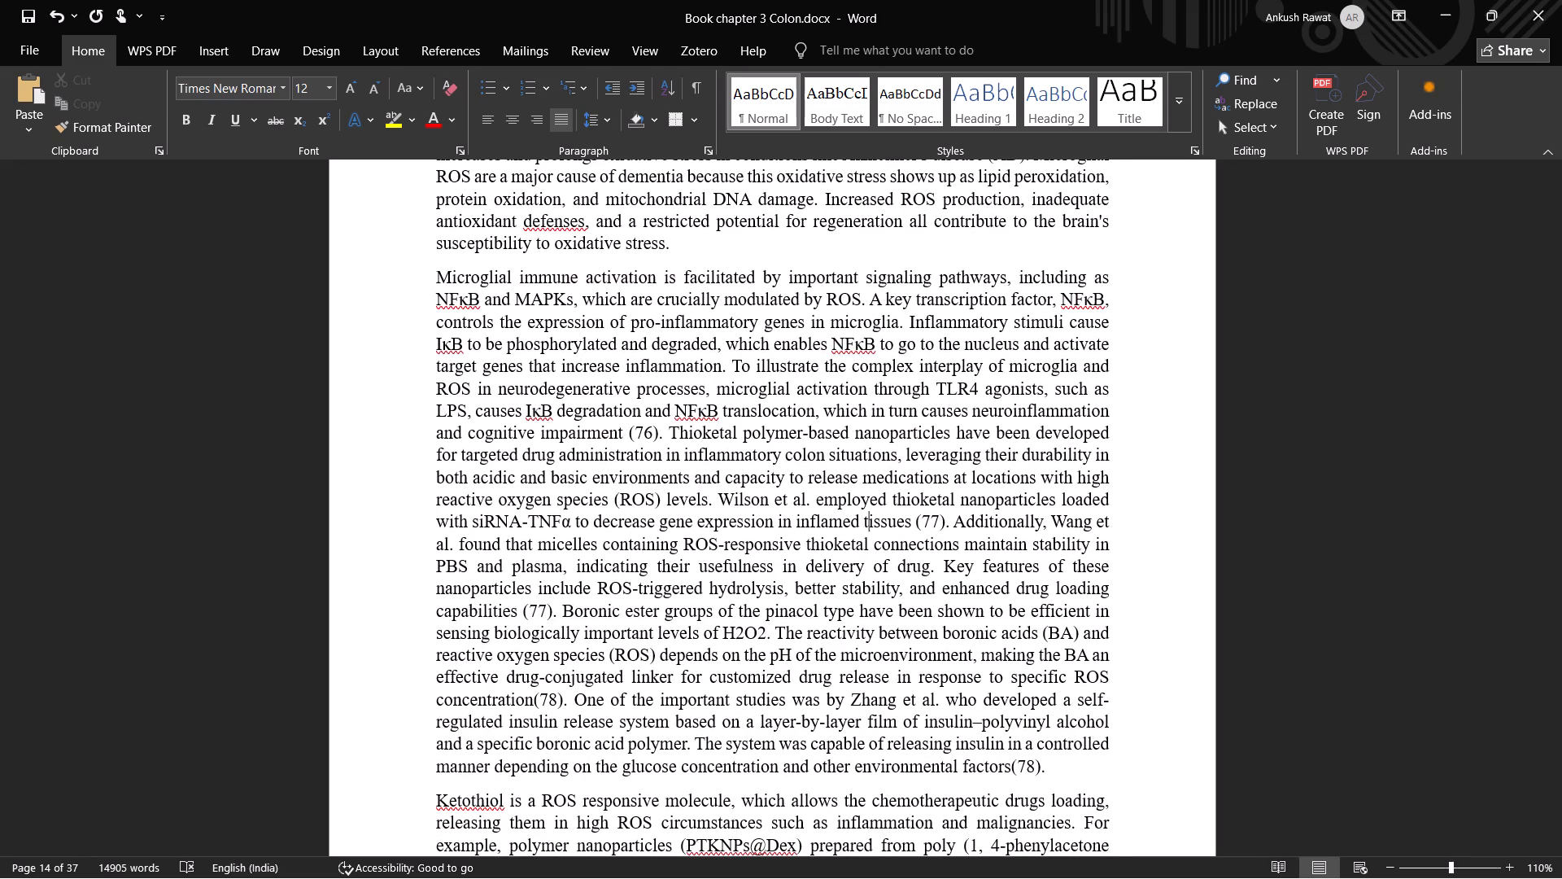
key("Right")
key("Right")
key("Right")
key("Right")
key("Right")
key("Right")
key("Right")
key("ctrl+shift+Right")
key("ctrl+shift+Right")
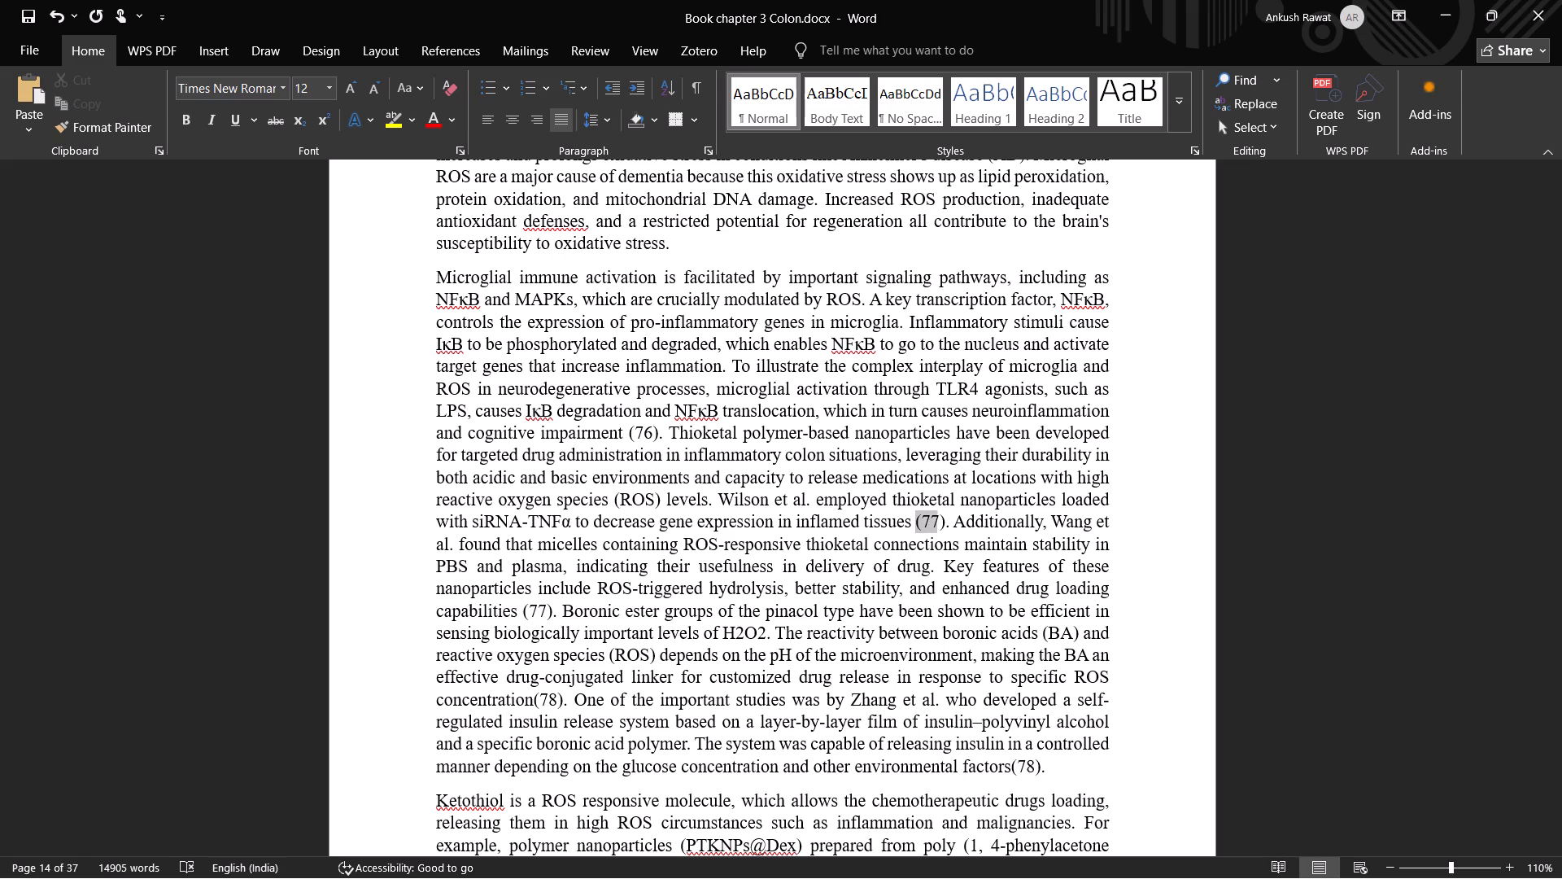
key("ctrl+shift+Right")
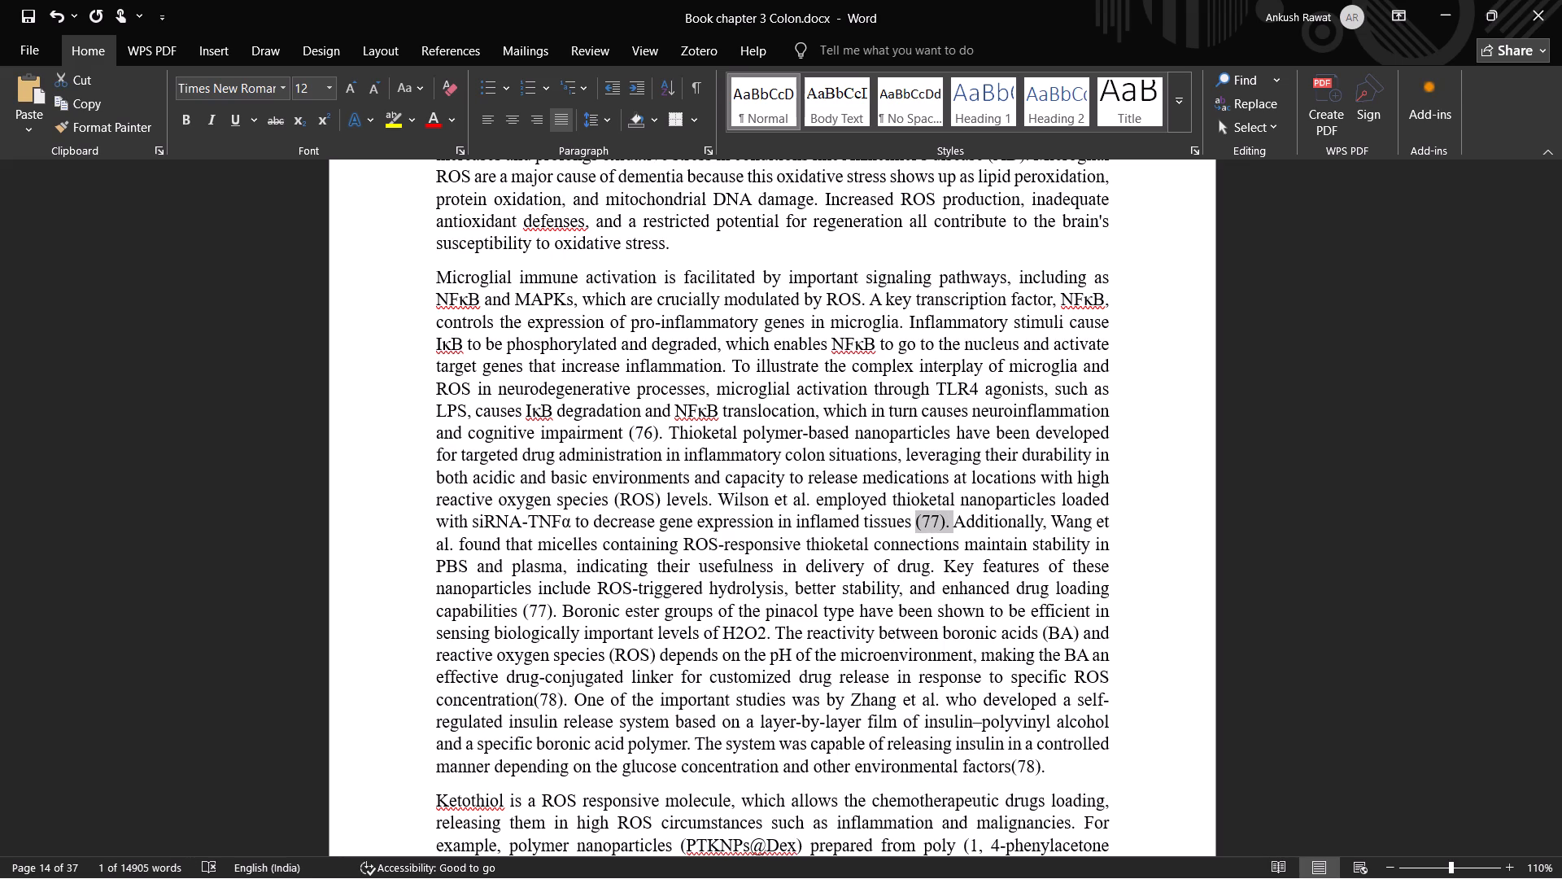
key("BackSpace")
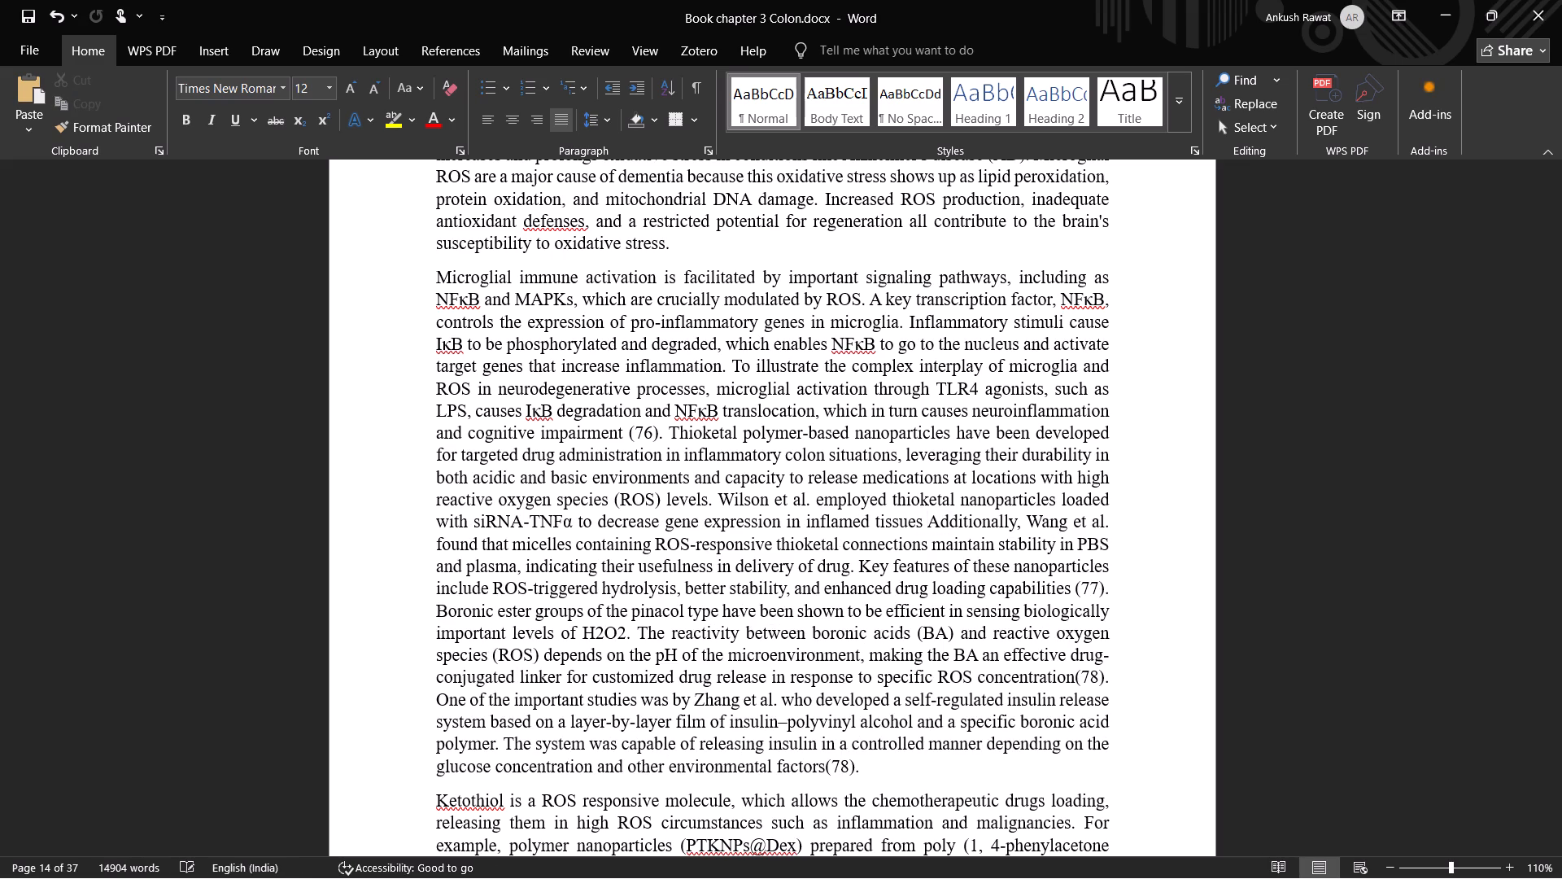
key("Left")
key("period")
key("Down")
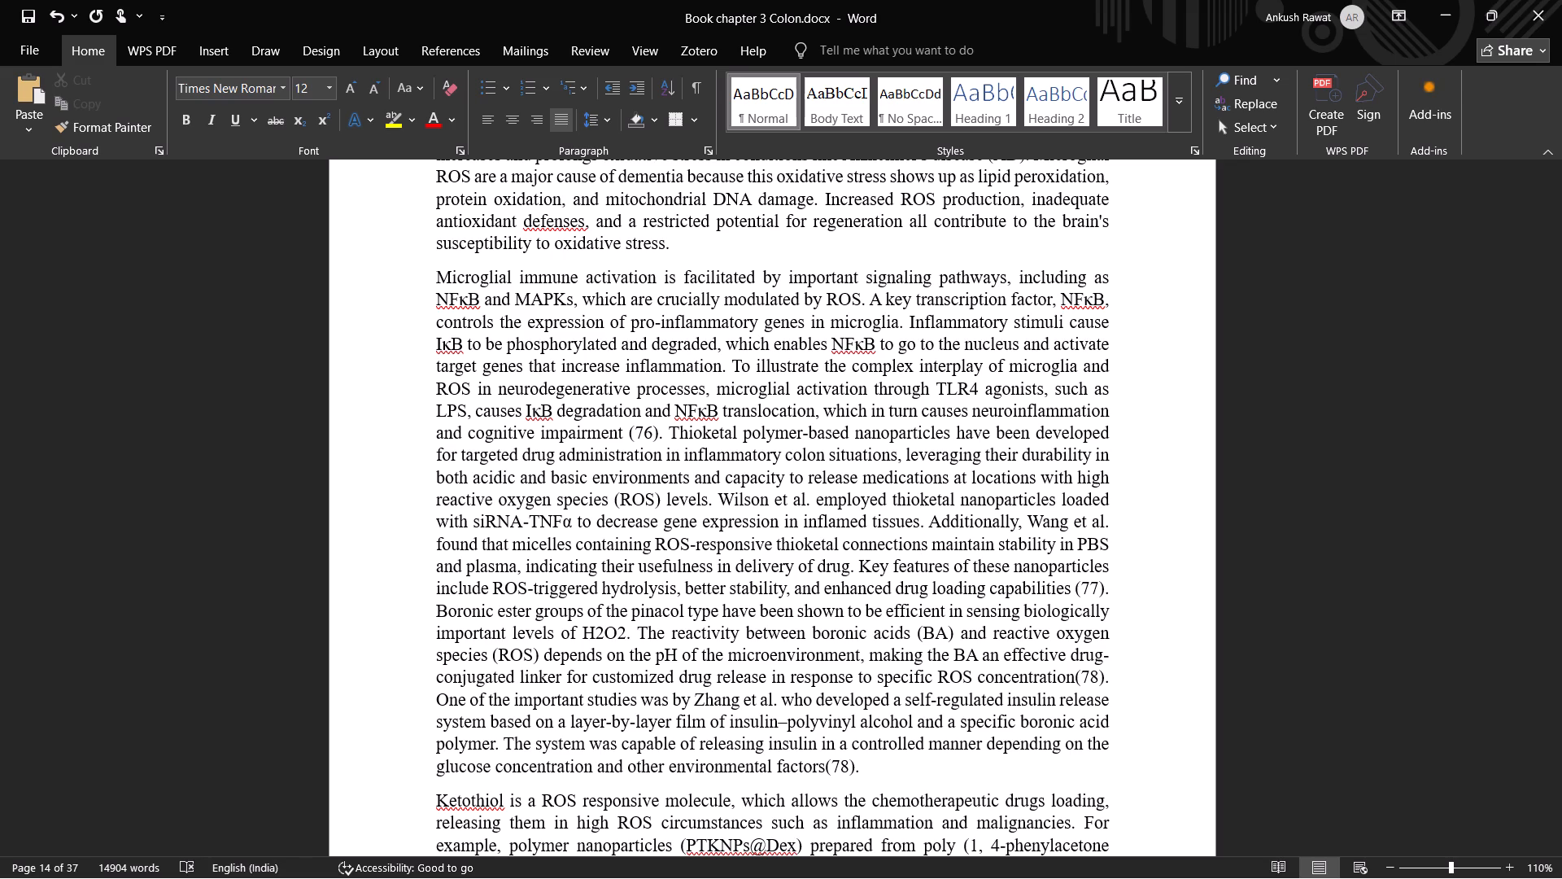
key("Down")
key("Down")
key("Down")
Delete the (78) citation after "specific ROS concentration", leaving a full stop directly after "concentration" and a space before "One".
key("Down")
key("Right")
key("Down")
key("Right")
key("Right")
key("Right")
key("Right")
key("Right")
key("Right")
key("Right")
key("Right")
key("Right")
key("Right")
key("Right")
key("Right")
key("Right")
key("Right")
key("Right")
key("Right")
key("Right")
key("Down")
key("Down")
key("Right")
key("Up")
key("Right")
key("Right")
key("Left")
key("ctrl+shift+Right")
key("ctrl+shift+Right")
key("ctrl+shift+Right")
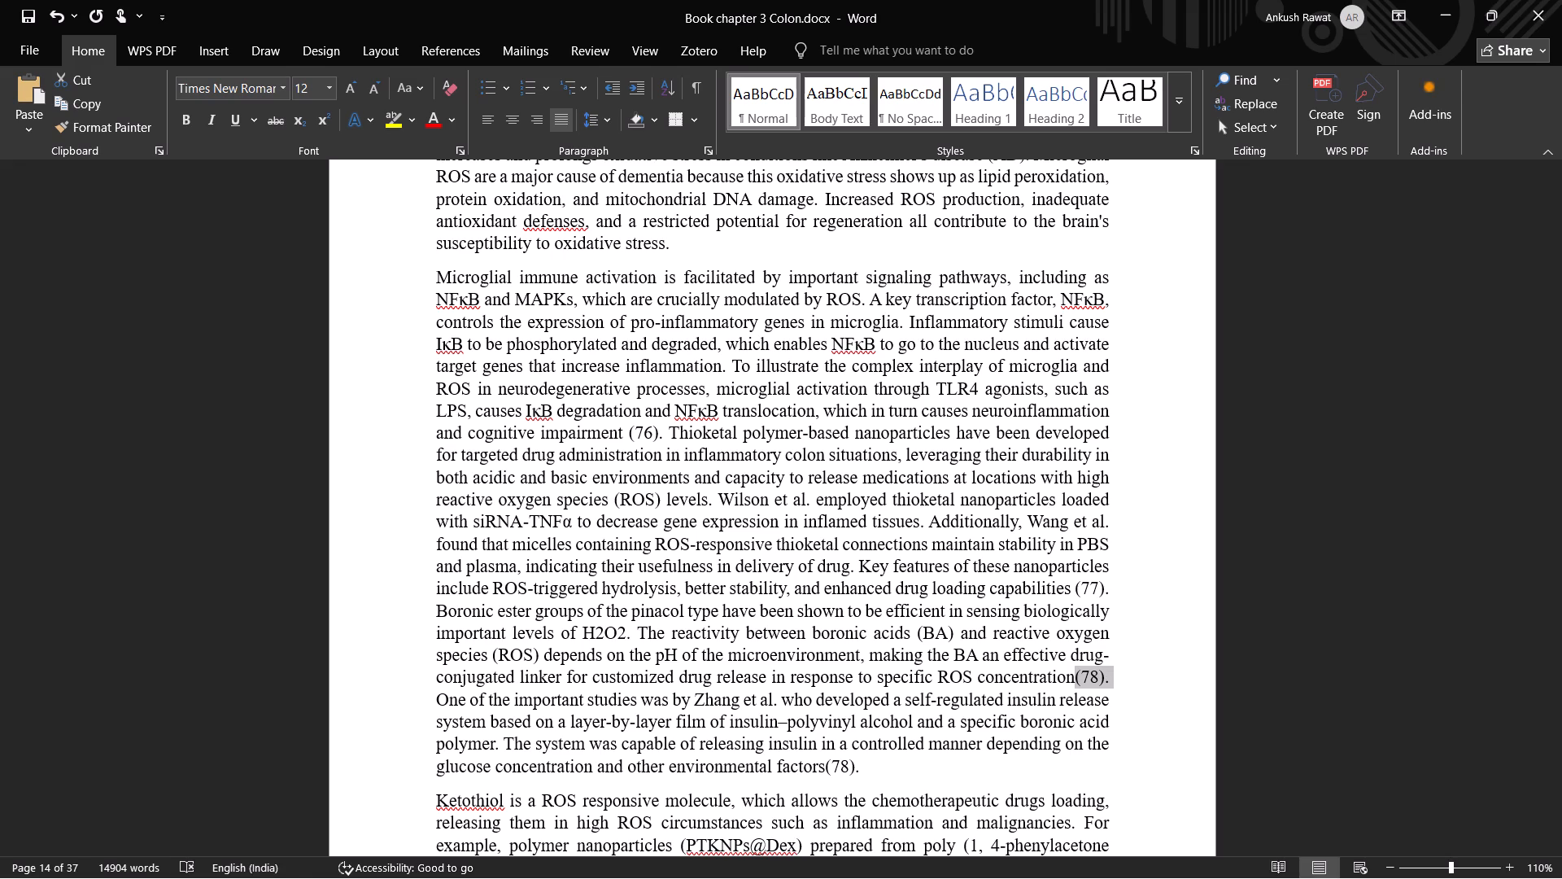
key("BackSpace")
type(".")
key("space")
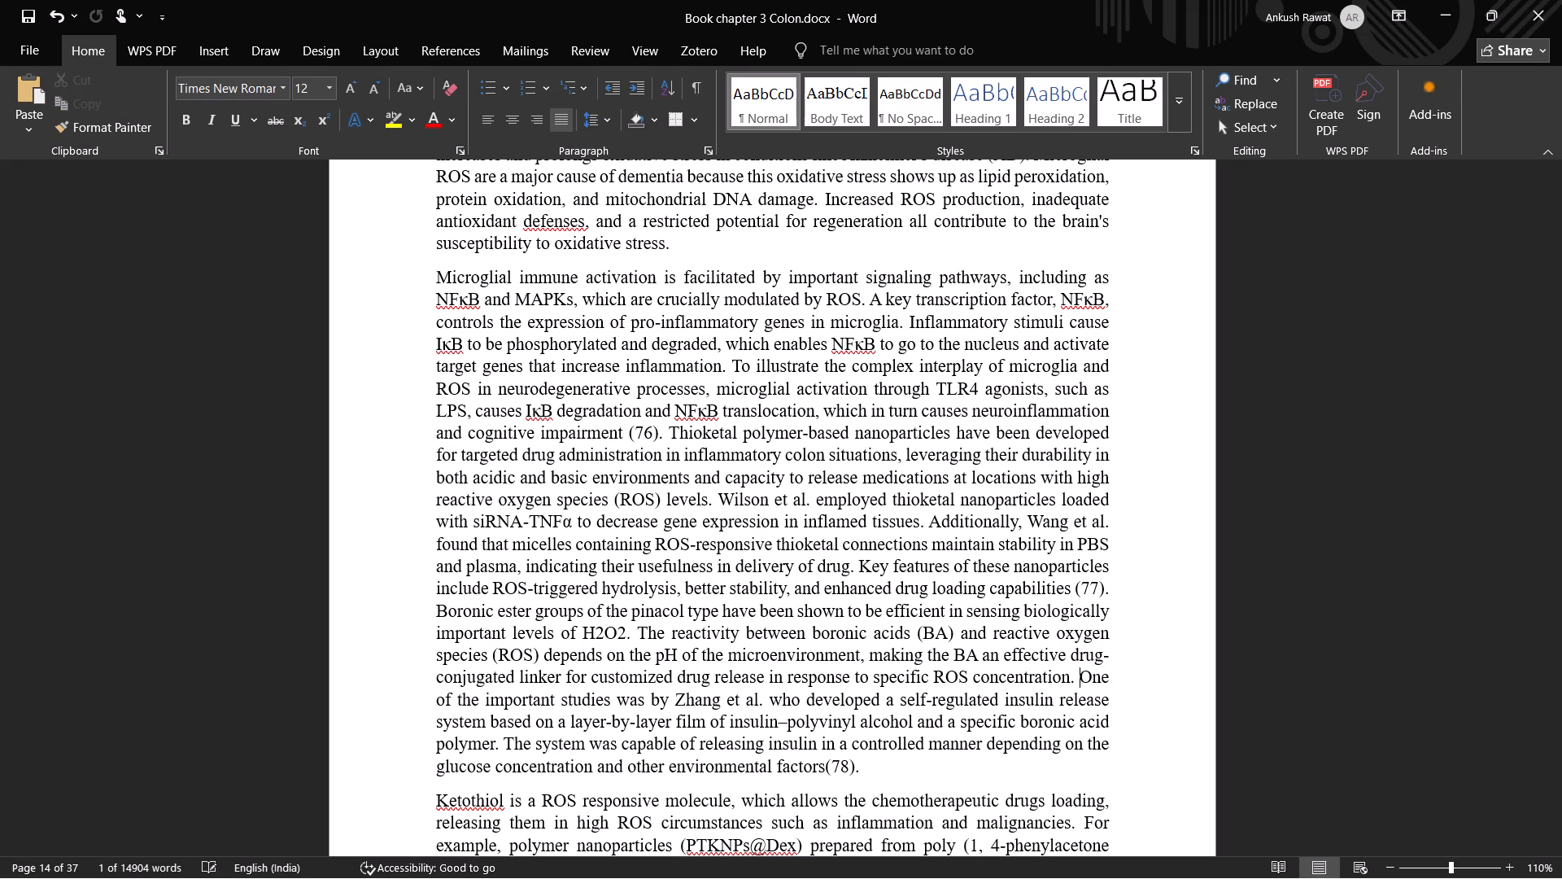
Insert a space before the (78) citation after "other environmental factors" at the end of the microglial immune activation paragraph.
key("Down")
key("Left")
key("Left")
key("Left")
key("Left")
key("Left")
key("Left")
key("Left")
key("Left")
key("Left")
key("Left")
key("Left")
key("Left")
key("Left")
key("Left")
key("Left")
key("Left")
key("Left")
key("Left")
key("Left")
key("Left")
key("Down")
key("Left")
key("Down")
key("Left")
key("Down")
key("Left")
key("Left")
key("Left")
key("Left")
key("Left")
key("space")
In the Ketothiol paragraph, change "growth.(79)" to "growth (79).", moving the full stop after the citation and adding a space before it.
key("Down")
key("Down")
key("Down")
key("Down")
key("Down")
key("Down")
key("Down")
key("Down")
key("Down")
key("Down")
key("Down")
key("Down")
key("Down")
key("Down")
key("Down")
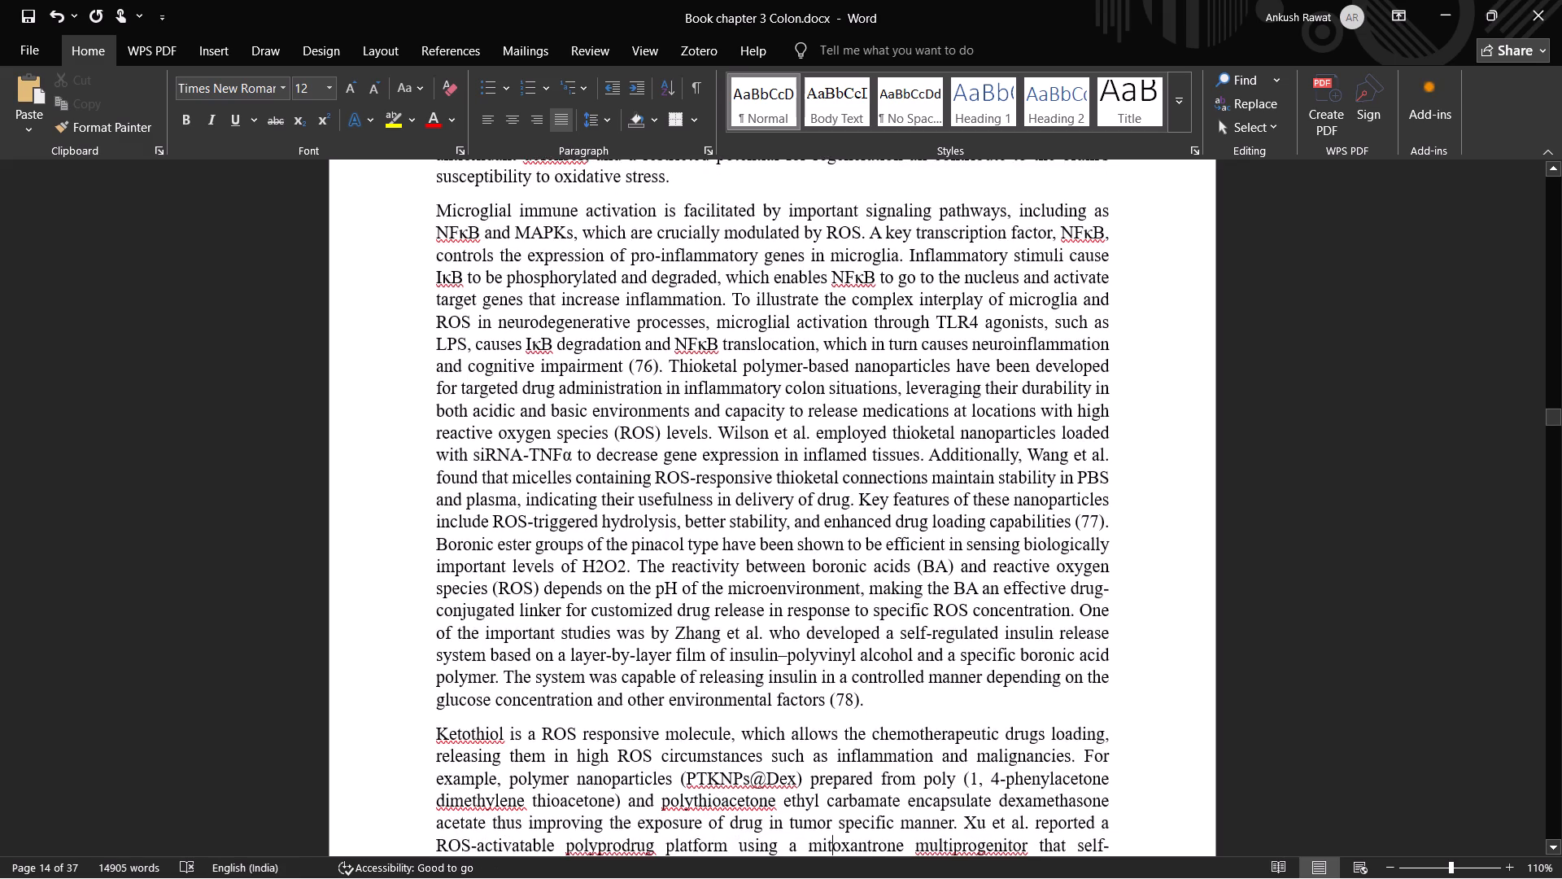
key("Up")
key("Up")
key("Up")
key("Up")
key("Up")
key("Up")
key("Up")
key("Left")
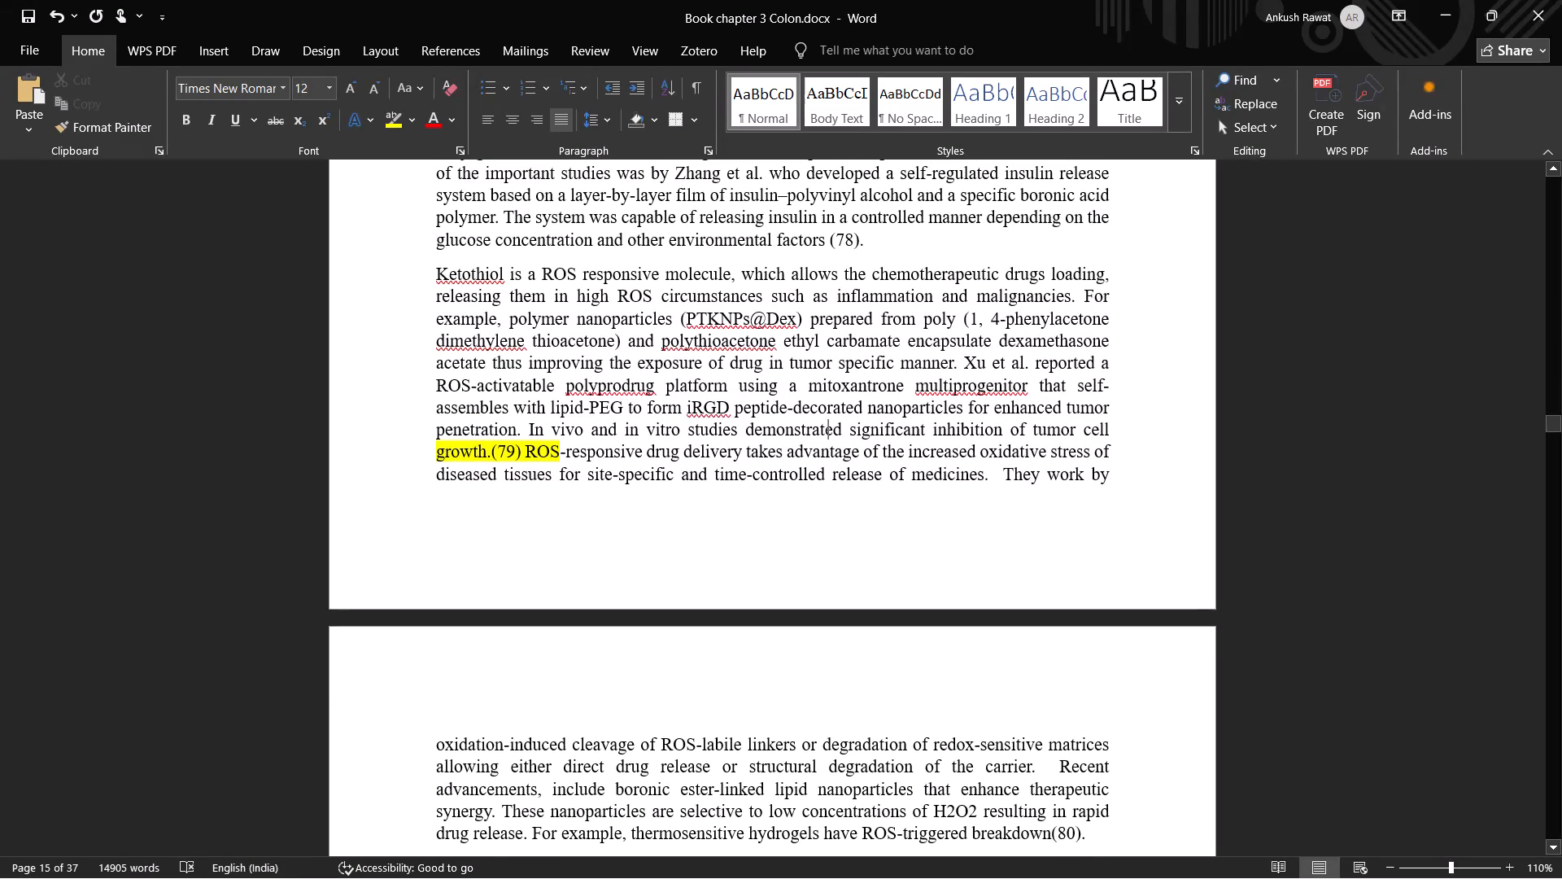
key("Up")
key("Left")
key("Left")
key("Left")
key("Left")
key("Left")
key("Left")
key("Left")
key("Left")
key("Left")
key("Left")
key("Left")
key("Left")
key("Left")
key("Left")
key("Left")
key("Left")
key("Left")
key("Left")
key("Left")
key("Left")
key("Down")
key("Down")
key("Right")
key("Right")
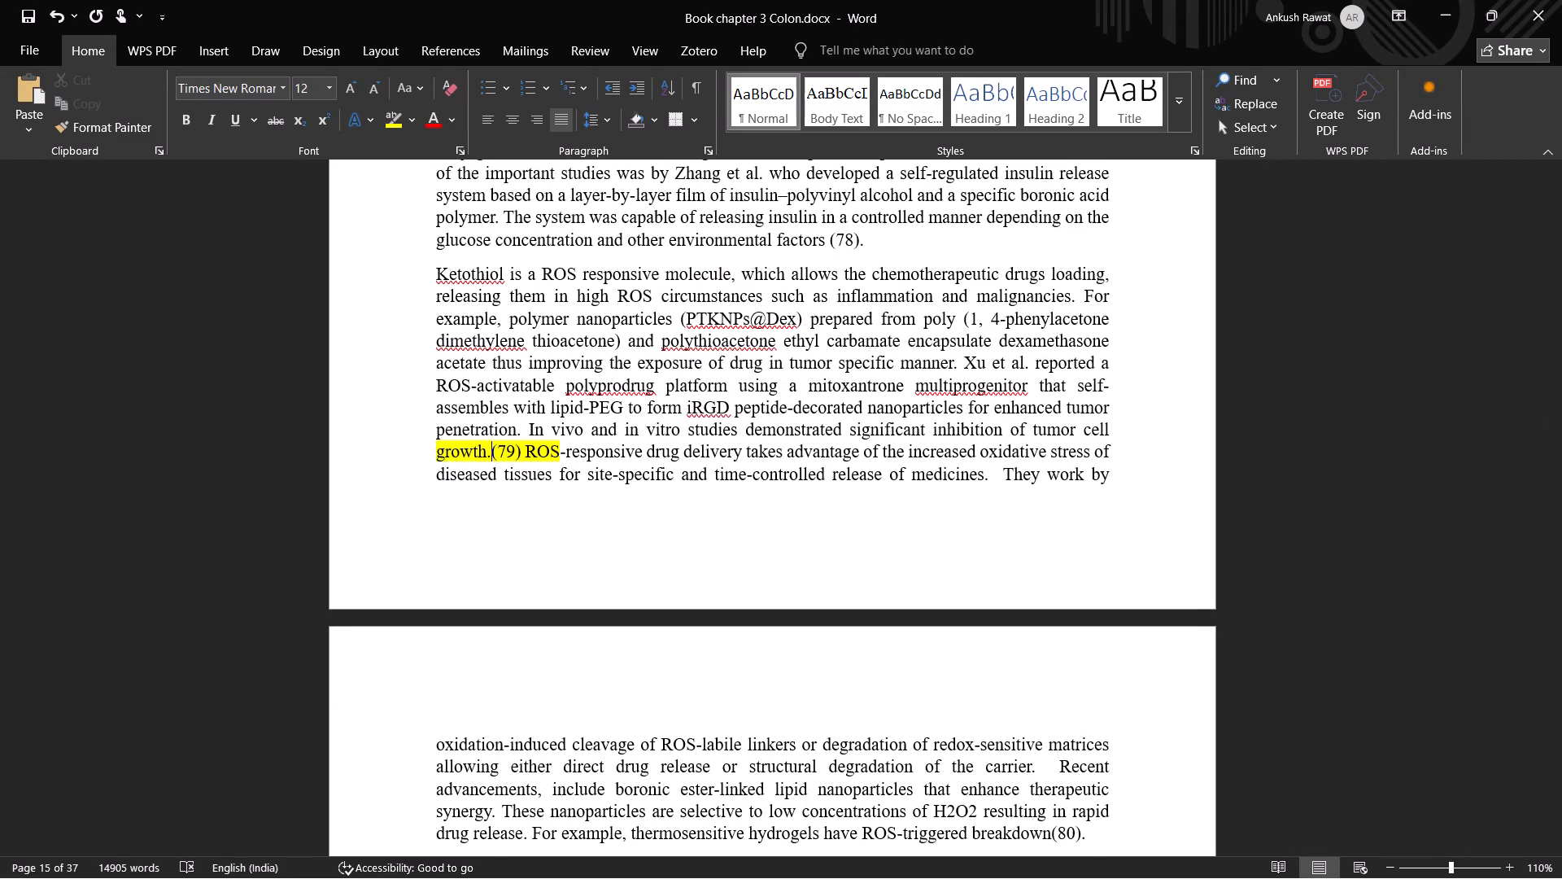
key("BackSpace")
key("Right")
key("Right")
key("Right")
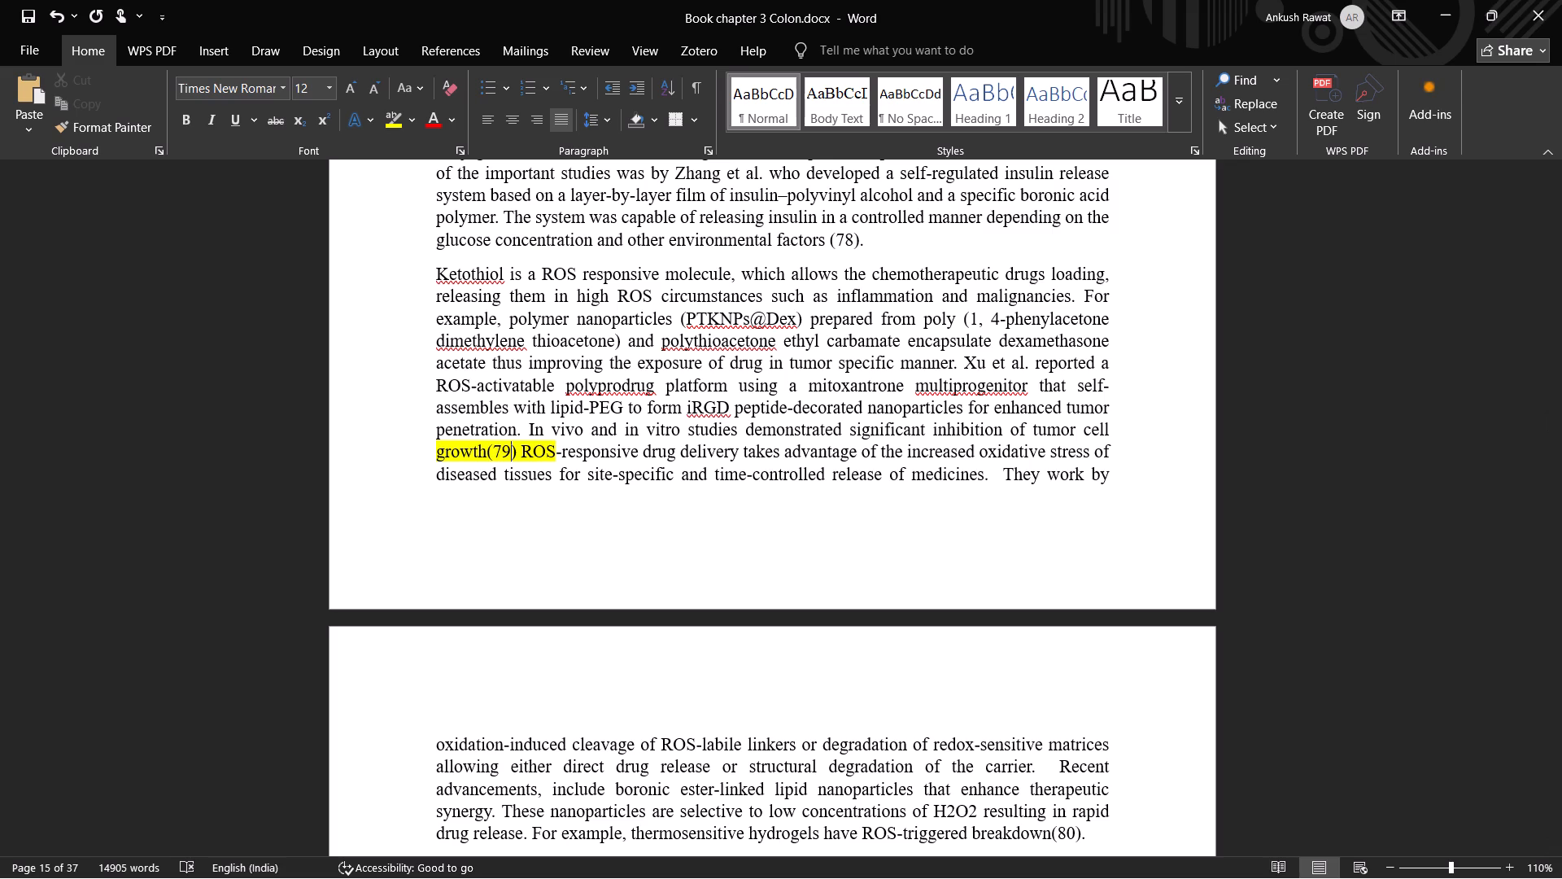
key("Left")
key("Left")
key("Left")
key("space")
key("Right")
key("Right")
key("Right")
key("Right")
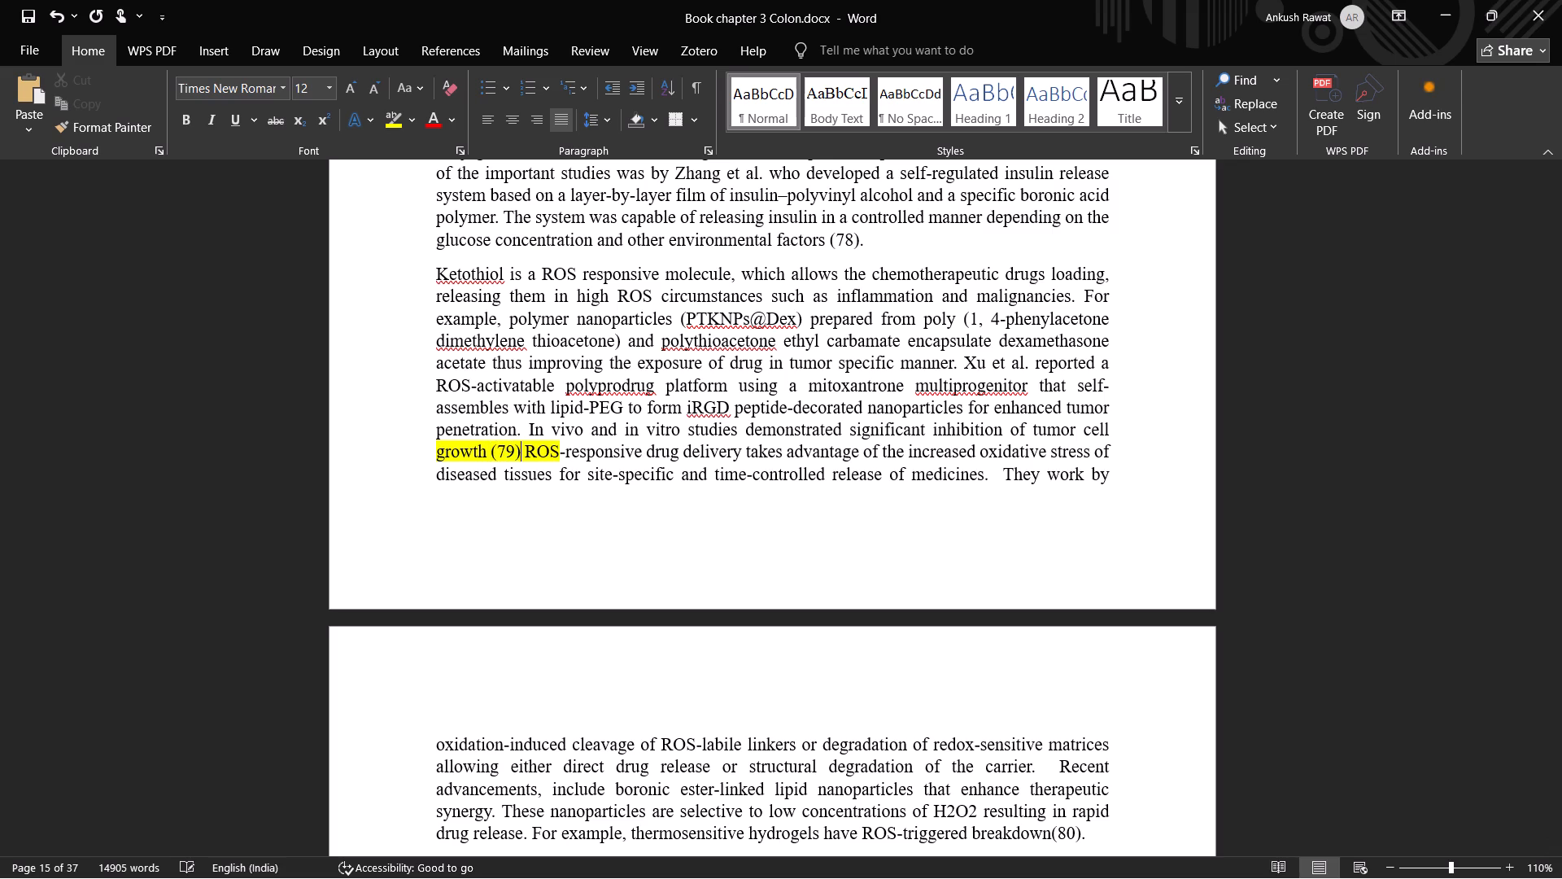
key("period")
key("Down")
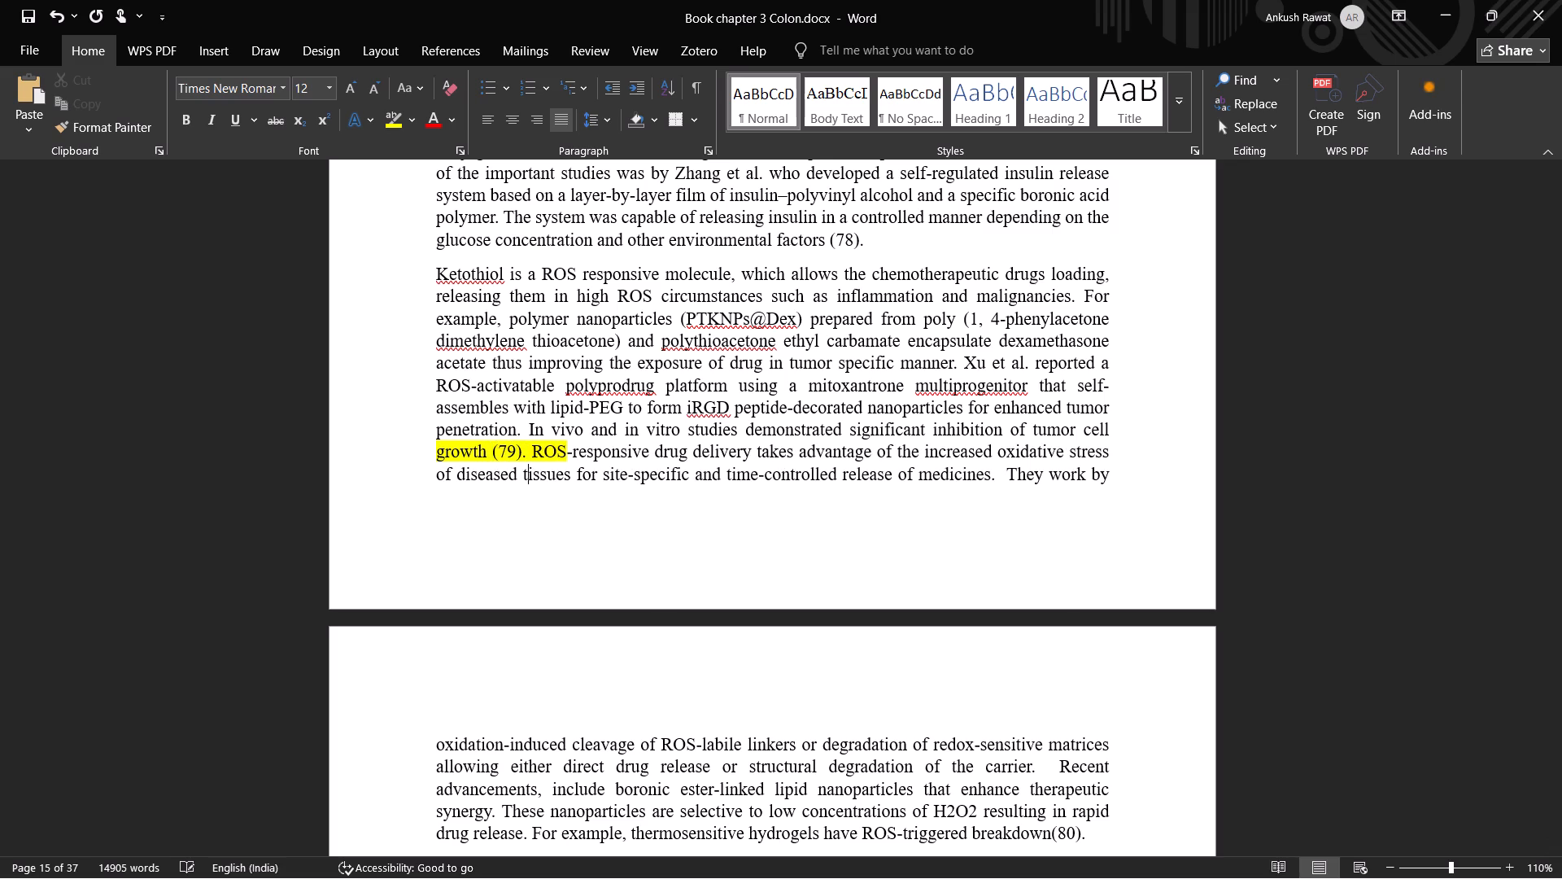
Remove the yellow highlighting from "growth (79). ROS" in the Ketothiol paragraph.
key("Up")
key("Right")
key("Right")
key("Right")
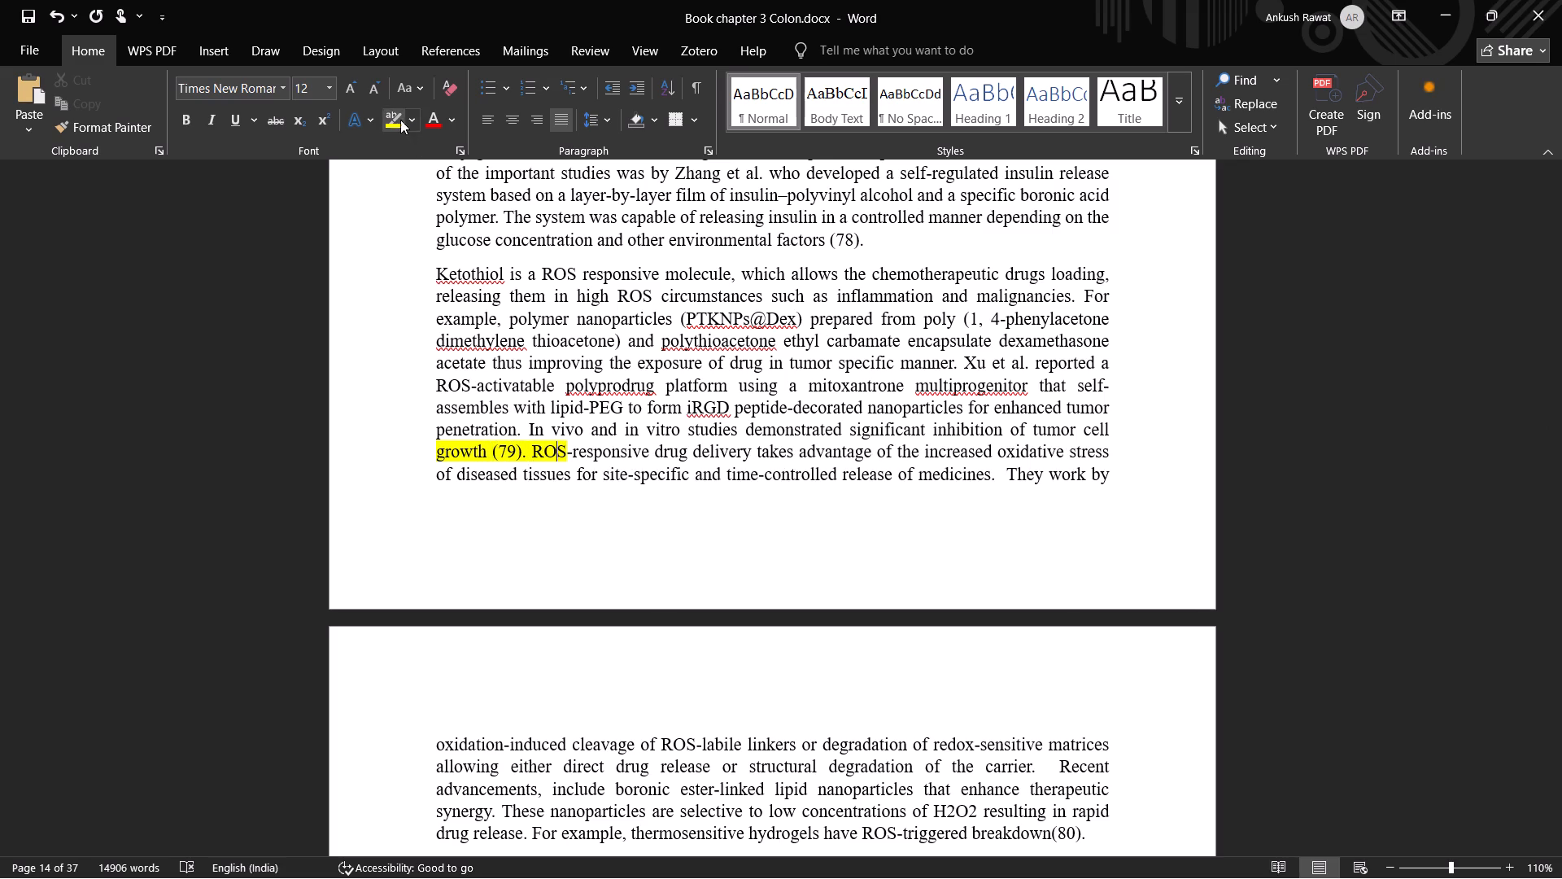
left_click(408, 120)
left_click(392, 150)
left_click(400, 149)
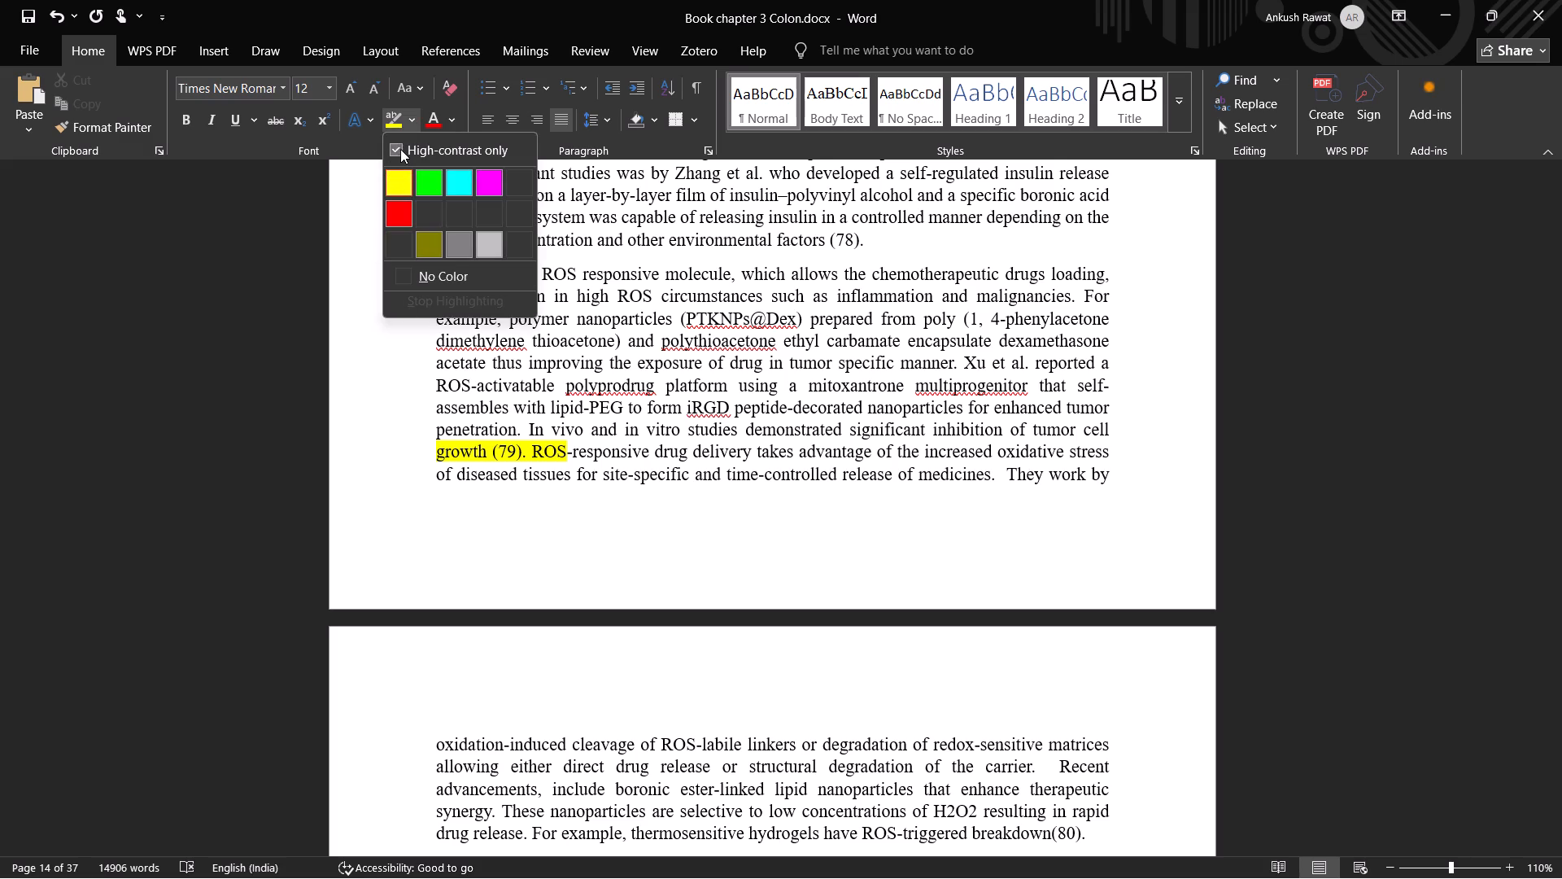
left_click(403, 273)
left_click_drag(435, 444, 566, 457)
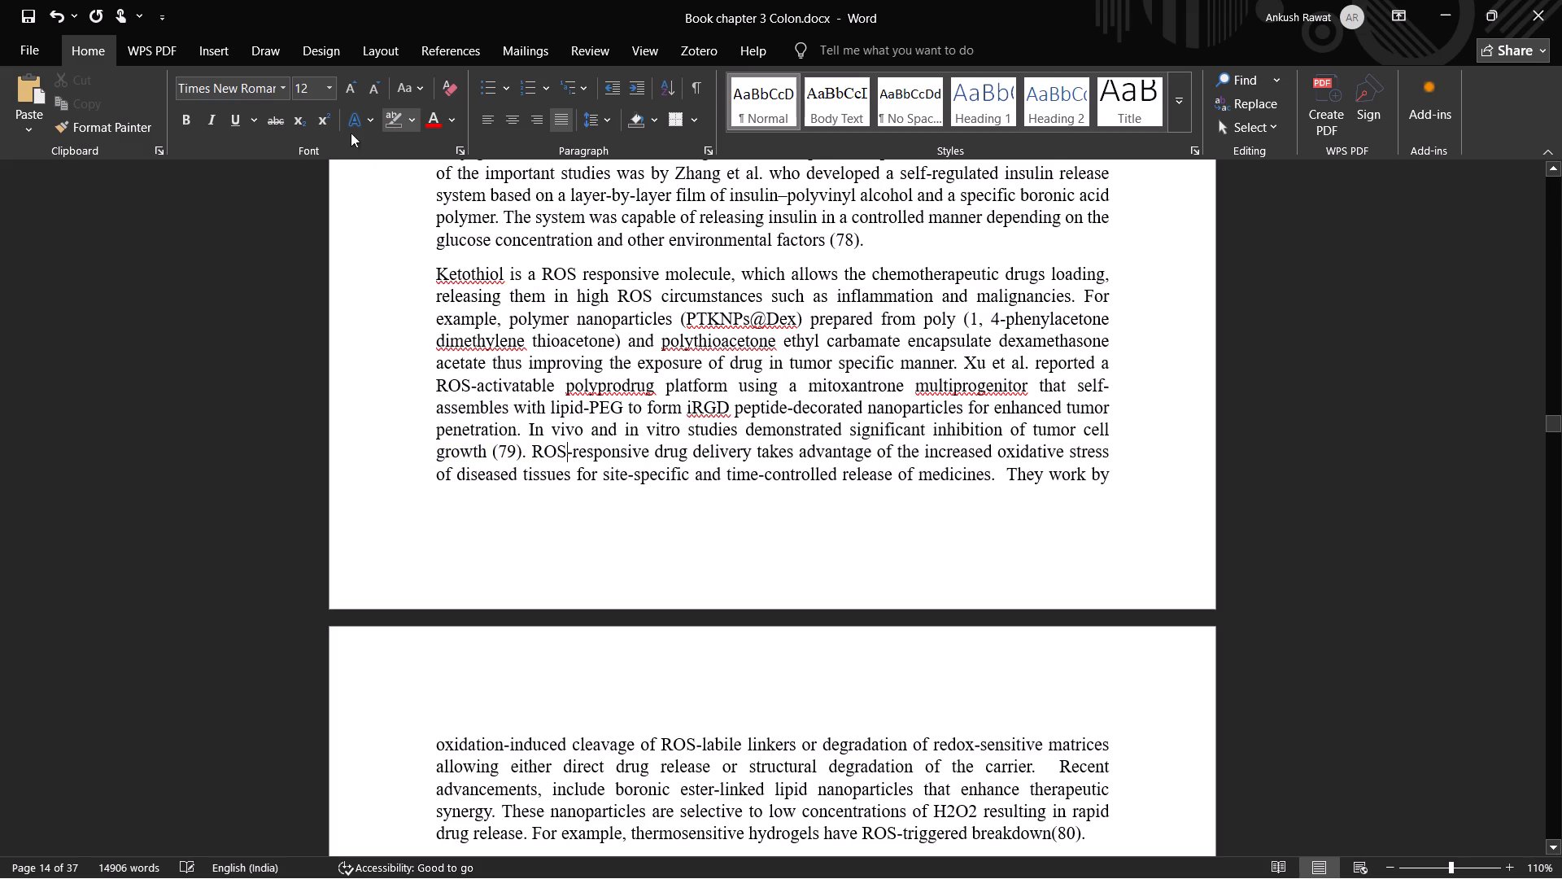
Set the text highlight colour back to yellow and turn highlighting mode off.
left_click(410, 118)
left_click(392, 174)
left_click(402, 116)
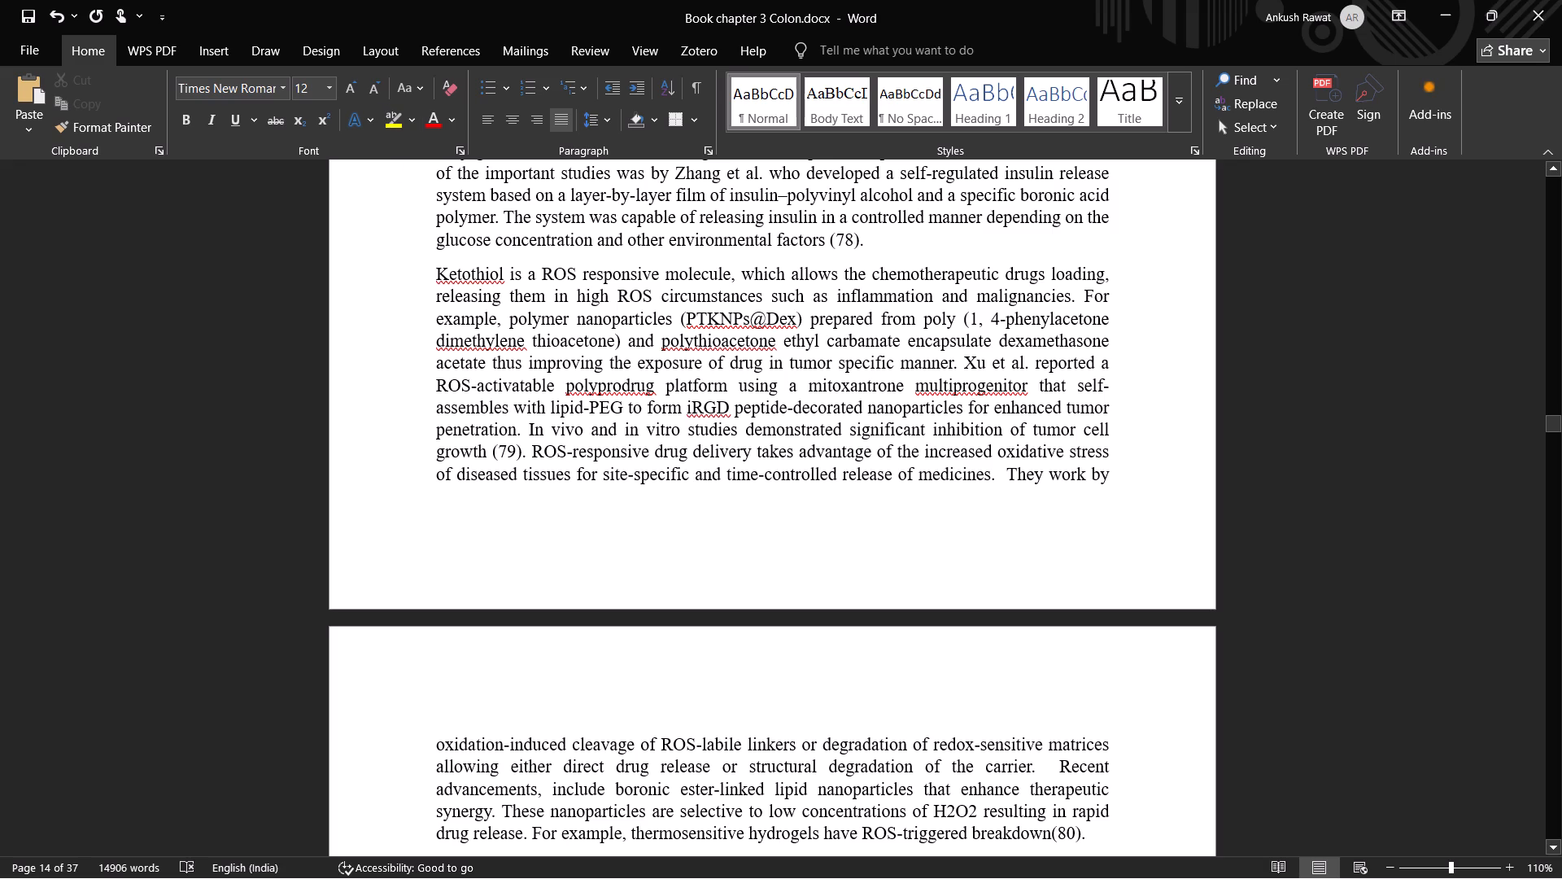
Delete the extra space between "time-controlled release of medicines." and "They work by" in the Ketothiol paragraph.
left_click(1008, 473)
key("Left")
key("BackSpace")
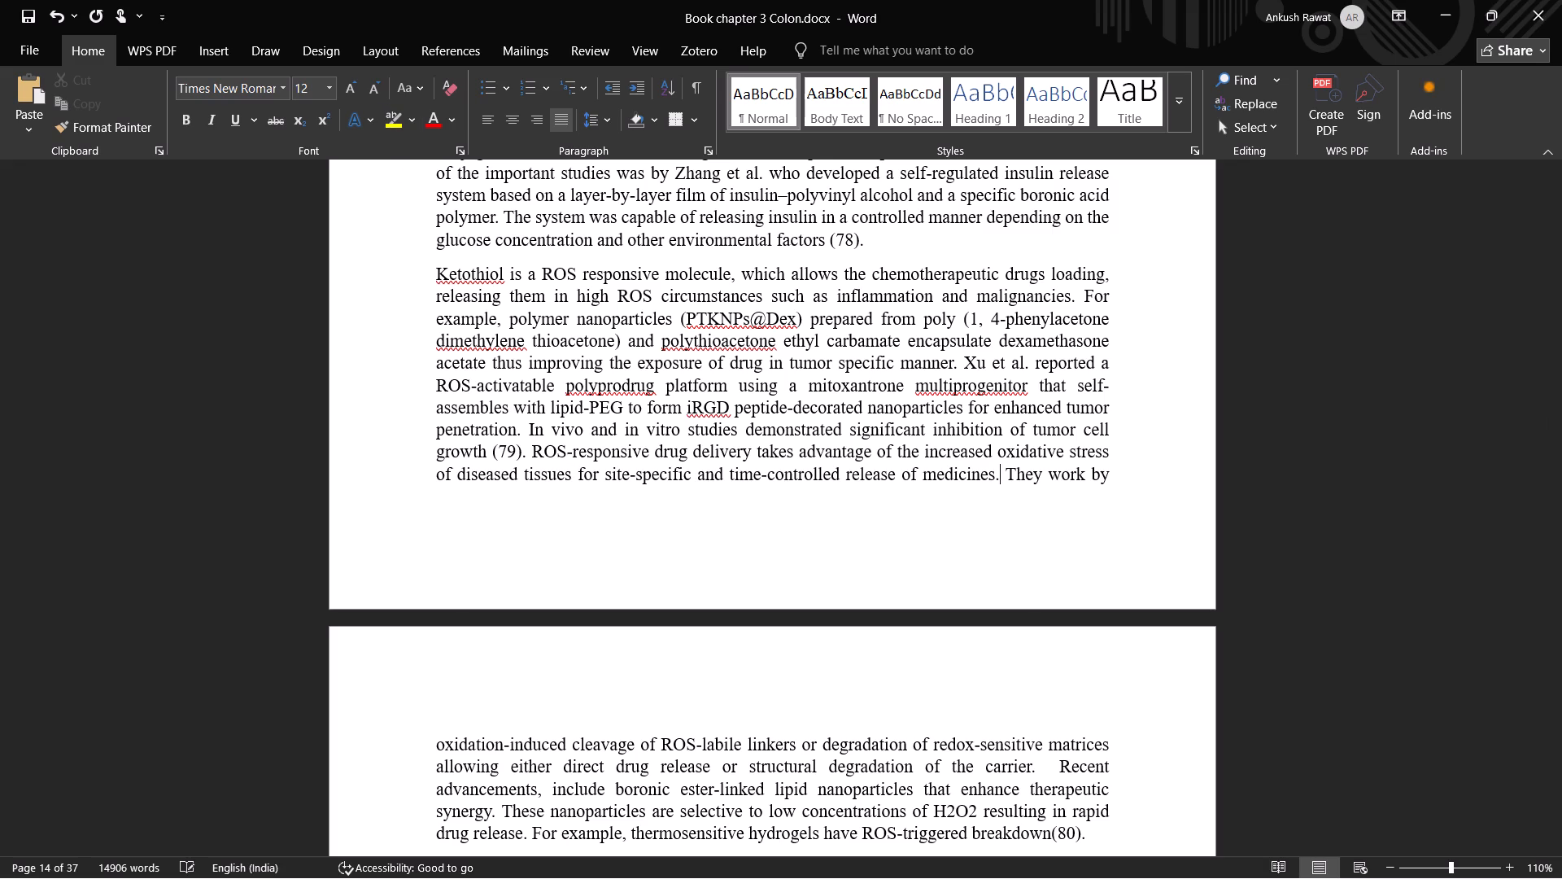
key("Right")
key("Left")
key("Left")
key("Right")
key("Up")
Insert a space before citation (80) after "ROS-triggered breakdown" at the end of the Ketothiol paragraph.
key("Left")
key("Left")
key("Left")
key("Left")
key("Left")
key("Left")
key("Left")
key("Left")
key("Left")
key("Left")
key("Left")
key("Left")
key("Left")
key("Left")
key("Left")
key("Left")
key("Left")
key("Left")
key("Left")
key("Left")
key("Down")
key("Down")
key("Down")
key("Down")
key("Down")
key("Down")
key("Down")
key("Down")
key("Down")
key("Down")
key("Down")
key("Down")
key("Down")
key("Down")
key("Down")
key("Down")
key("Down")
key("Down")
key("Down")
key("Right")
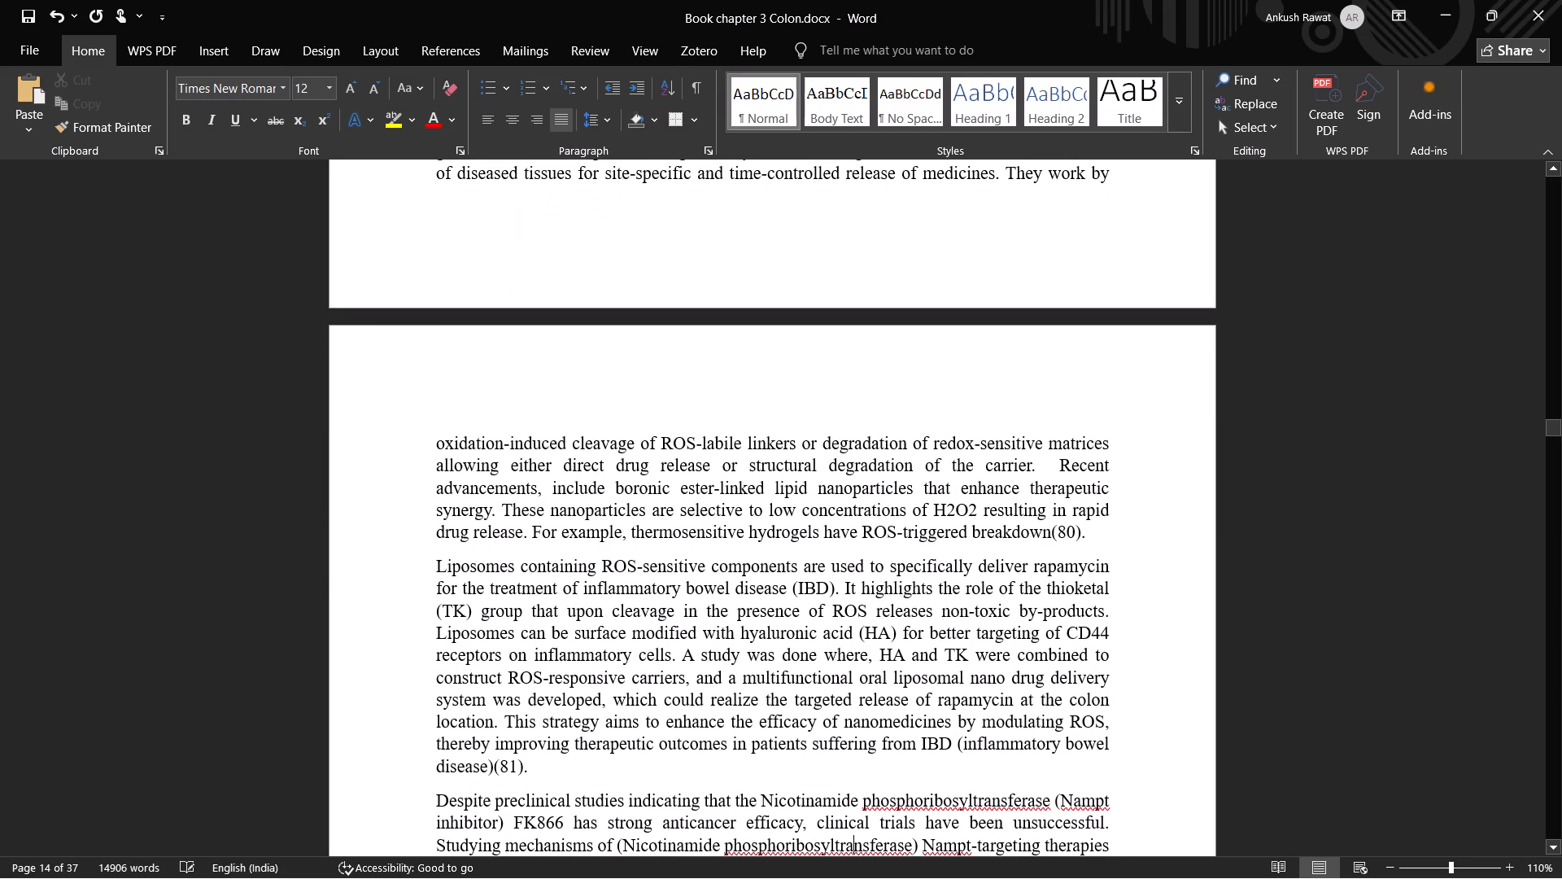
key("Up")
key("Up")
key("Up")
key("Up")
key("Up")
key("Up")
key("Up")
key("Up")
key("Up")
key("Up")
key("Up")
key("Up")
key("Up")
key("Up")
key("Up")
key("Up")
key("Up")
key("Right")
key("Right")
key("Down")
key("Right")
key("Down")
key("Right")
key("Down")
key("Right")
key("Right")
key("Right")
key("Right")
key("Right")
key("Right")
key("Right")
key("Right")
key("Right")
key("Right")
key("Right")
key("Right")
key("Right")
key("Right")
key("Right")
key("Down")
key("Down")
key("Right")
key("Up")
key("Right")
key("Right")
key("Right")
key("Right")
key("space")
Insert a space before citation (81) after "(inflammatory bowel disease)" at the end of the liposomes paragraph.
key("Left")
key("Down")
key("Left")
key("Left")
key("Left")
key("Left")
key("Left")
key("Left")
key("Left")
key("Left")
key("Left")
key("Left")
key("Left")
key("Left")
key("Left")
key("Left")
key("Left")
key("Left")
key("Left")
key("Left")
key("Left")
key("Left")
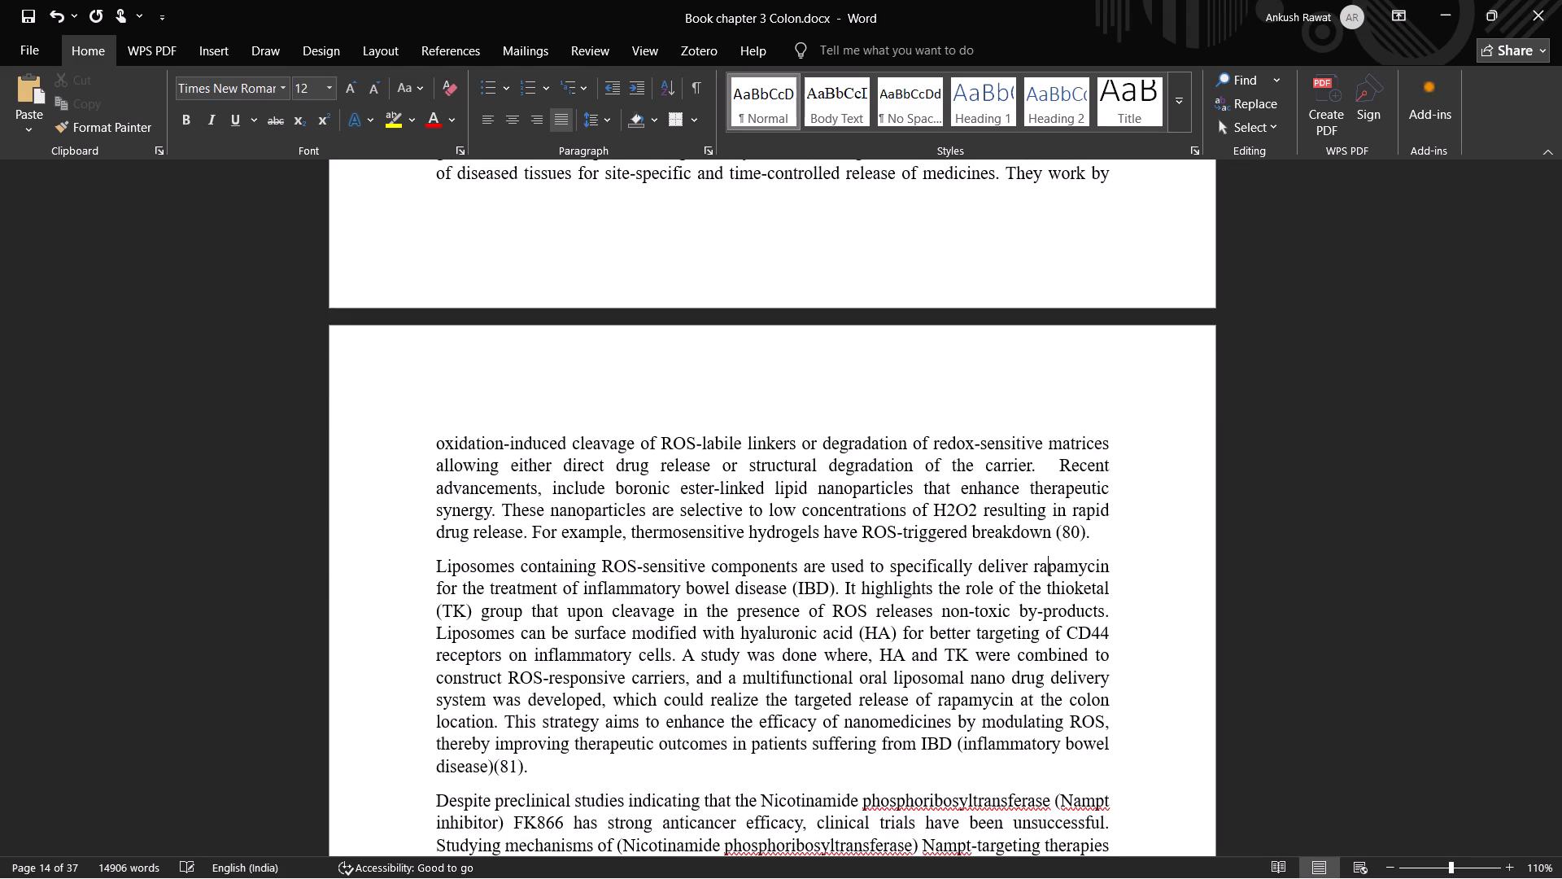
key("Down")
key("Left")
key("Left")
key("Left")
key("Left")
key("Left")
key("Left")
key("Left")
key("Left")
key("Left")
key("Left")
key("Left")
key("Left")
key("Left")
key("Left")
key("Down")
key("Left")
key("Left")
key("Left")
key("Down")
key("Down")
key("Down")
key("Down")
key("Down")
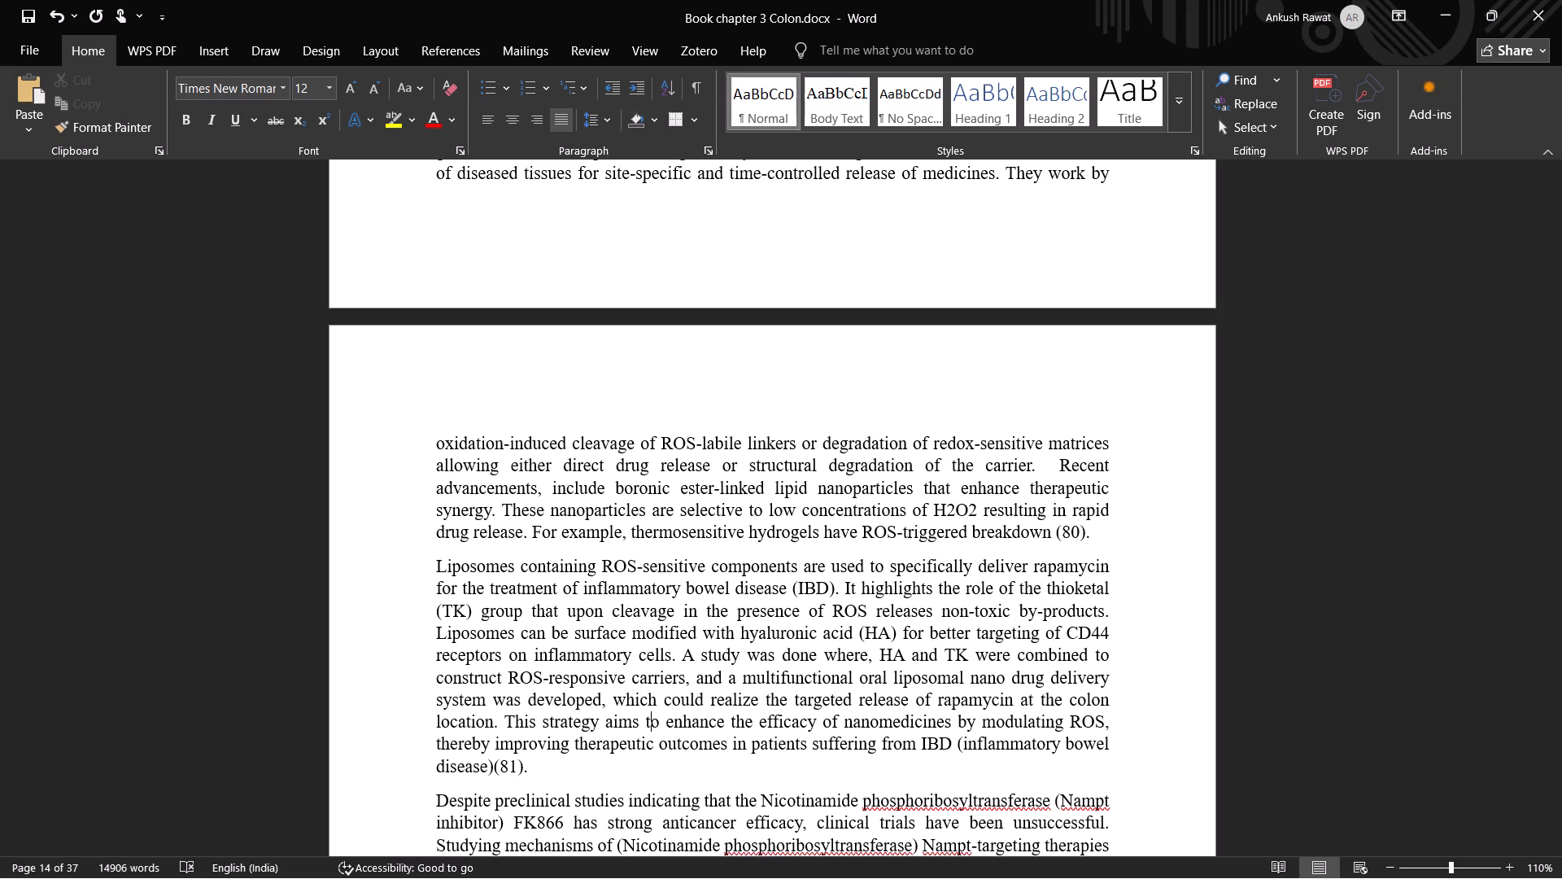
key("Down")
key("Down")
key("Left")
key("Left")
key("Left")
key("Left")
key("Left")
key("space")
Insert a space before citation (82) after "systemic side effects" at the end of the FK866 paragraph.
key("Down")
key("Down")
key("Down")
key("Down")
key("Down")
key("Down")
key("Down")
key("Down")
key("Down")
key("Down")
key("Down")
key("Down")
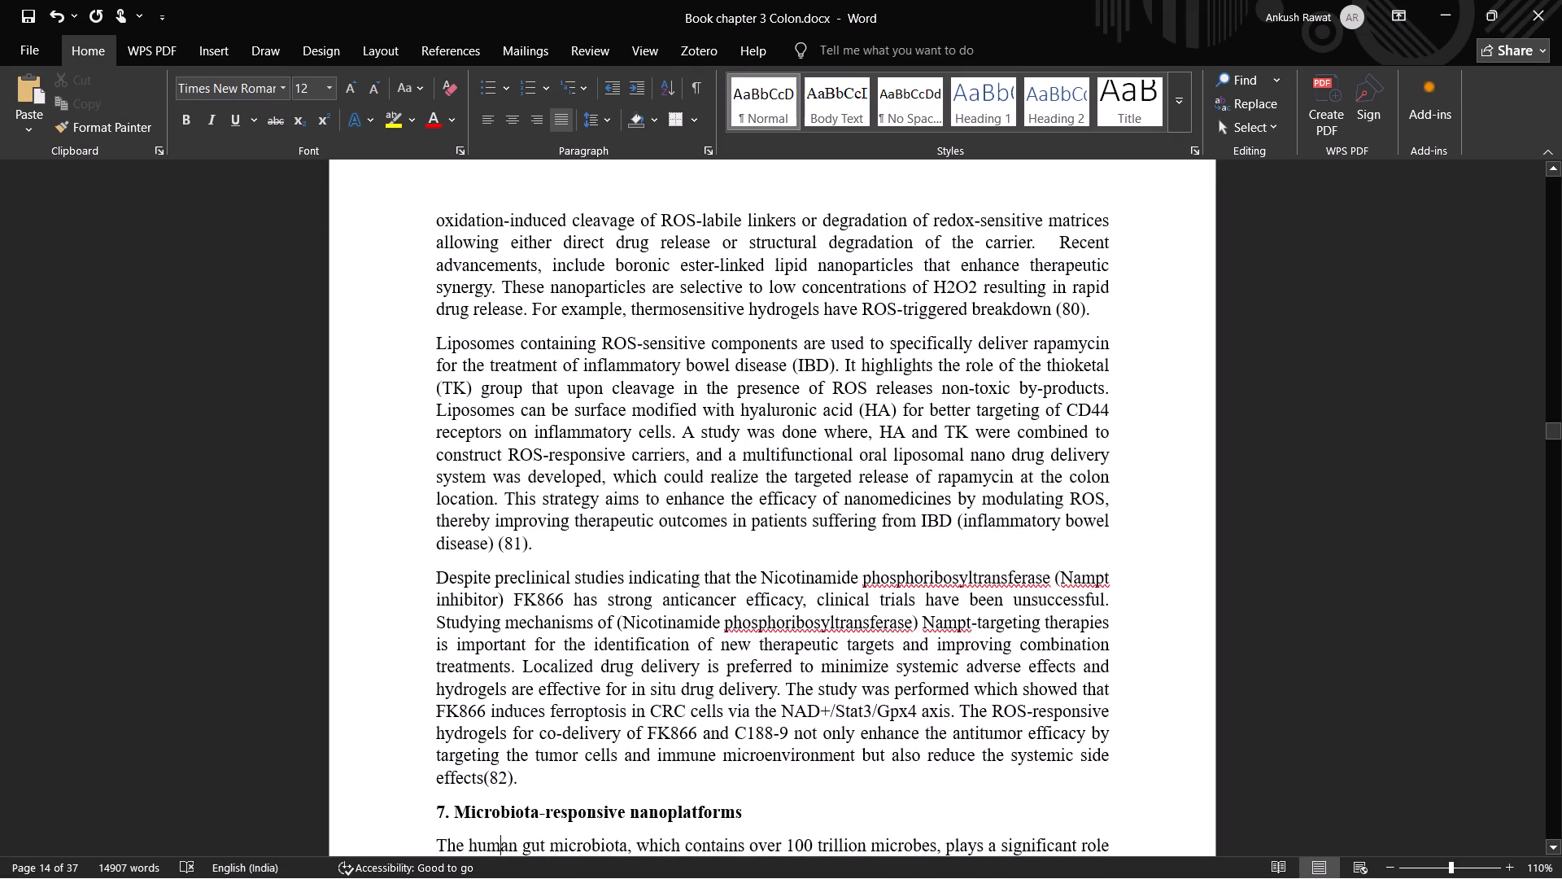
key("Up")
key("Up")
key("Left")
key("Left")
key("space")
Insert a space before citation (83) after "associated with dysbiosis" in the first paragraph of section 7, Microbiota-responsive nanoplatforms.
key("Down")
key("Down")
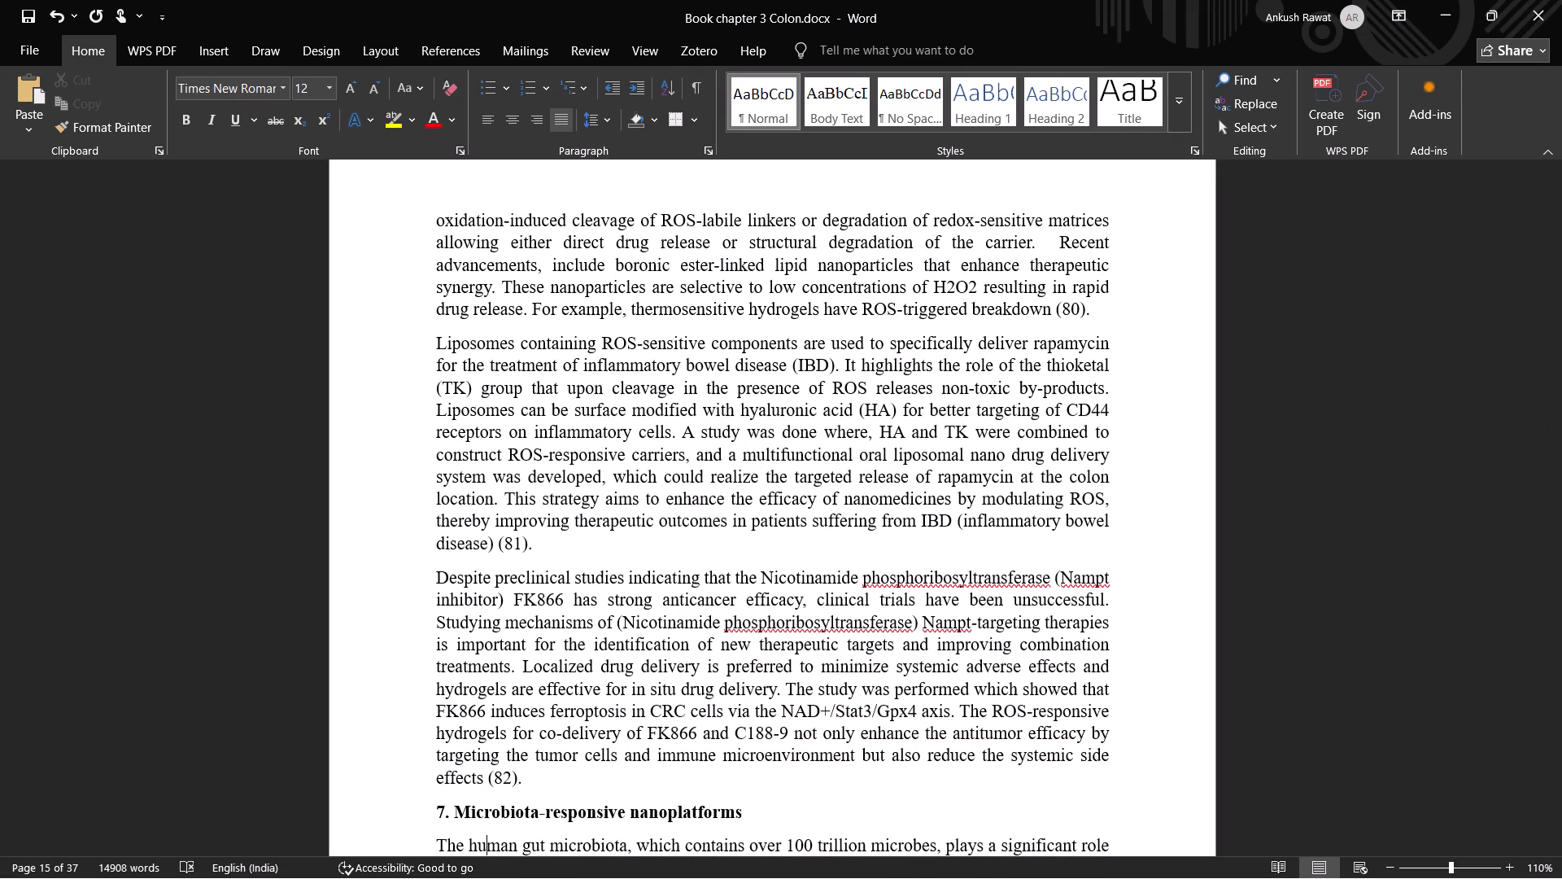
key("Down")
key("Down")
key("Down")
key("Down")
key("Down")
key("Down")
key("Down")
key("Up")
key("Right")
key("Right")
key("Right")
key("Right")
key("Right")
key("Right")
key("Right")
key("Right")
key("Right")
key("Right")
key("Right")
key("Right")
key("Right")
key("Right")
key("Right")
key("Right")
key("Right")
key("Right")
key("Right")
key("Right")
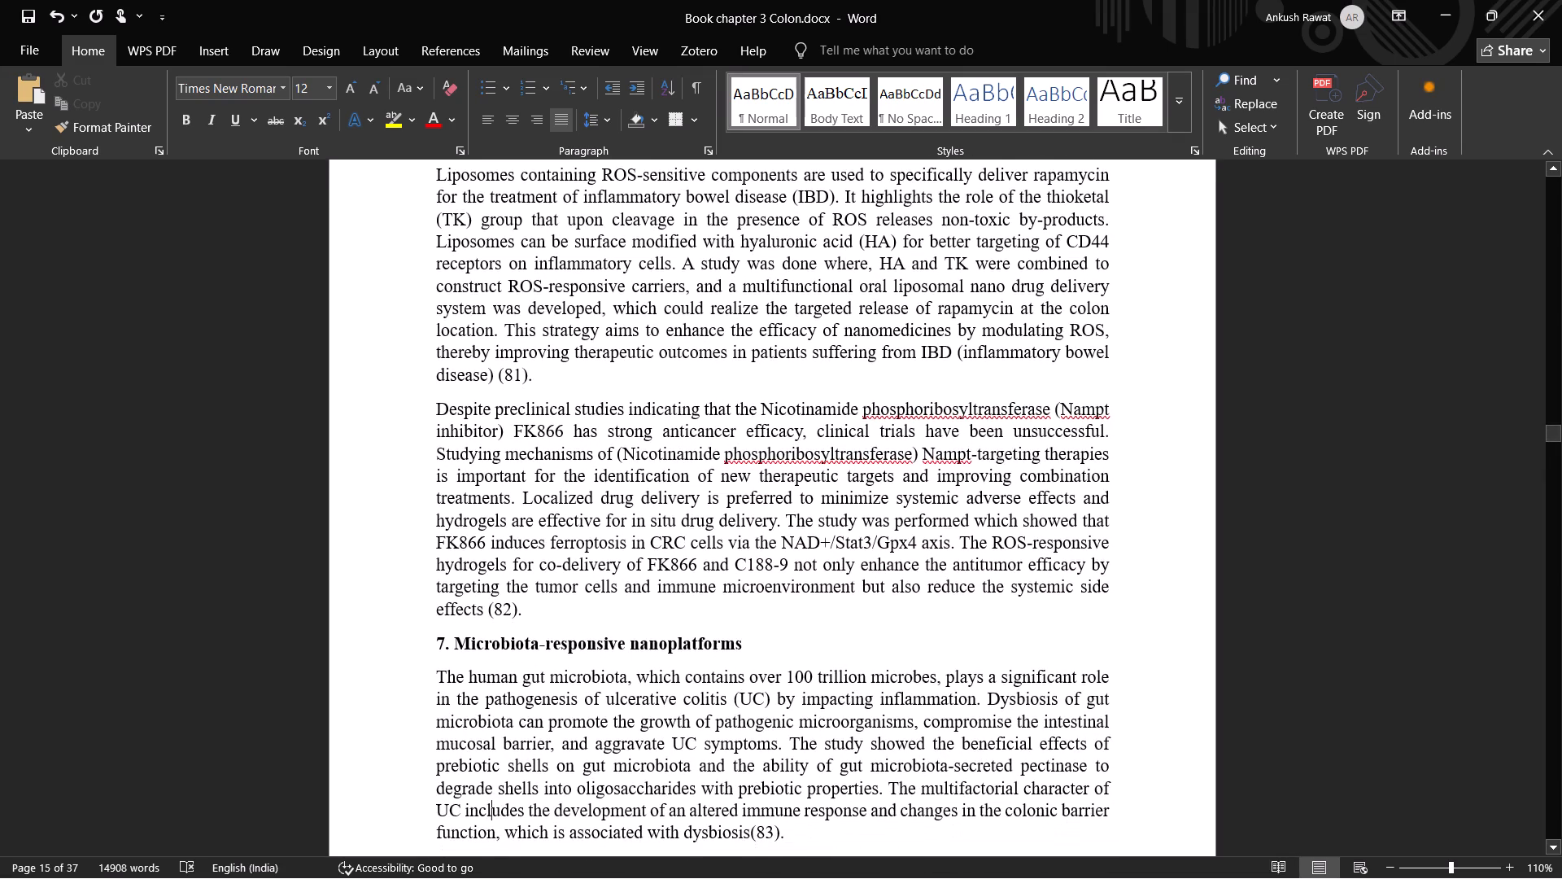
key("Down")
key("Right")
key("Right")
key("Right")
key("Right")
key("Right")
key("Right")
key("Right")
key("space")
Insert a space before citation (84) after "multiple organ systems" in the paragraph on disruption of microbial communities.
key("Down")
key("Down")
key("Down")
key("Down")
key("Down")
key("Down")
key("Down")
key("Down")
key("Down")
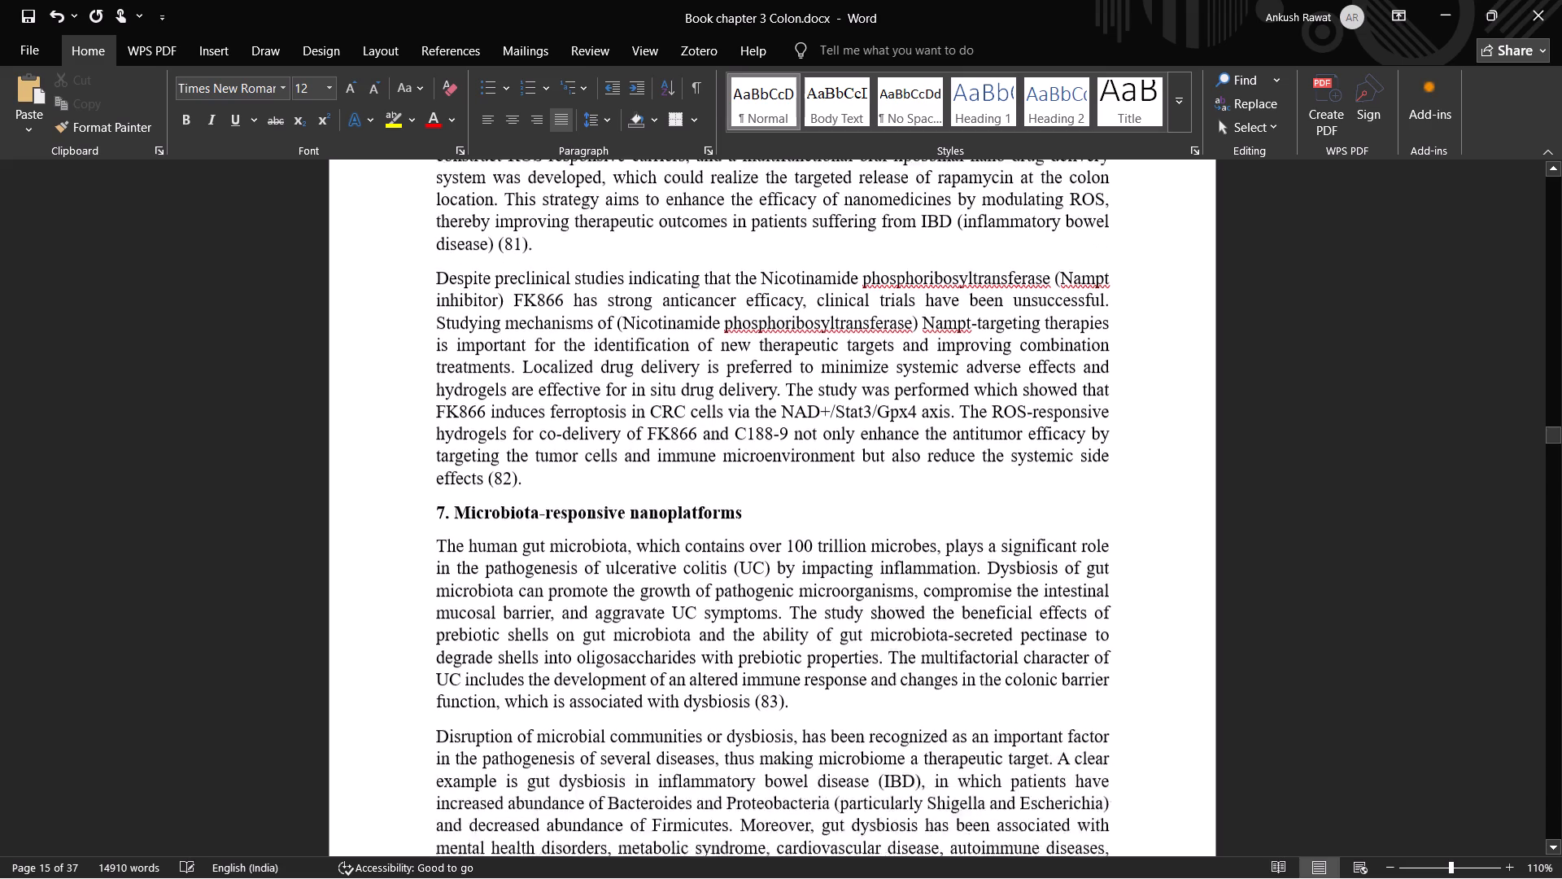
key("Down")
key("Down")
key("Down")
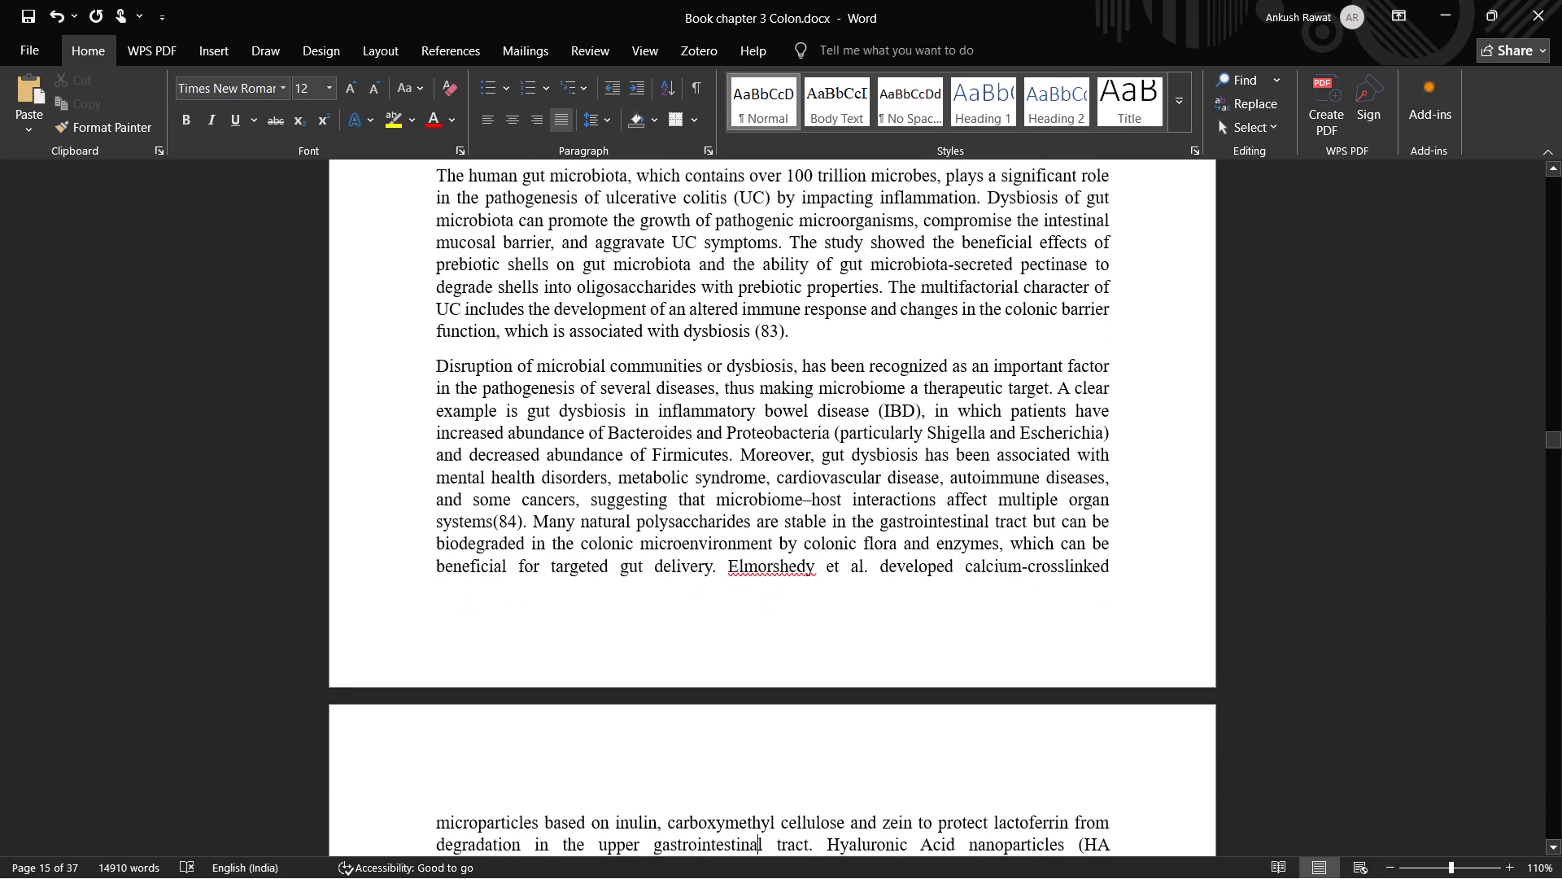
key("Left")
key("Up")
key("Left")
key("Up")
key("Left")
key("Left")
key("Left")
key("Up")
key("Left")
key("Left")
key("Left")
key("Left")
key("Left")
key("Left")
key("Left")
key("Left")
key("Left")
key("Left")
key("Left")
key("Left")
key("Left")
key("Left")
key("Left")
key("Left")
key("Left")
key("Left")
key("Left")
key("Left")
key("Up")
key("Left")
key("Left")
key("Left")
key("Left")
key("Left")
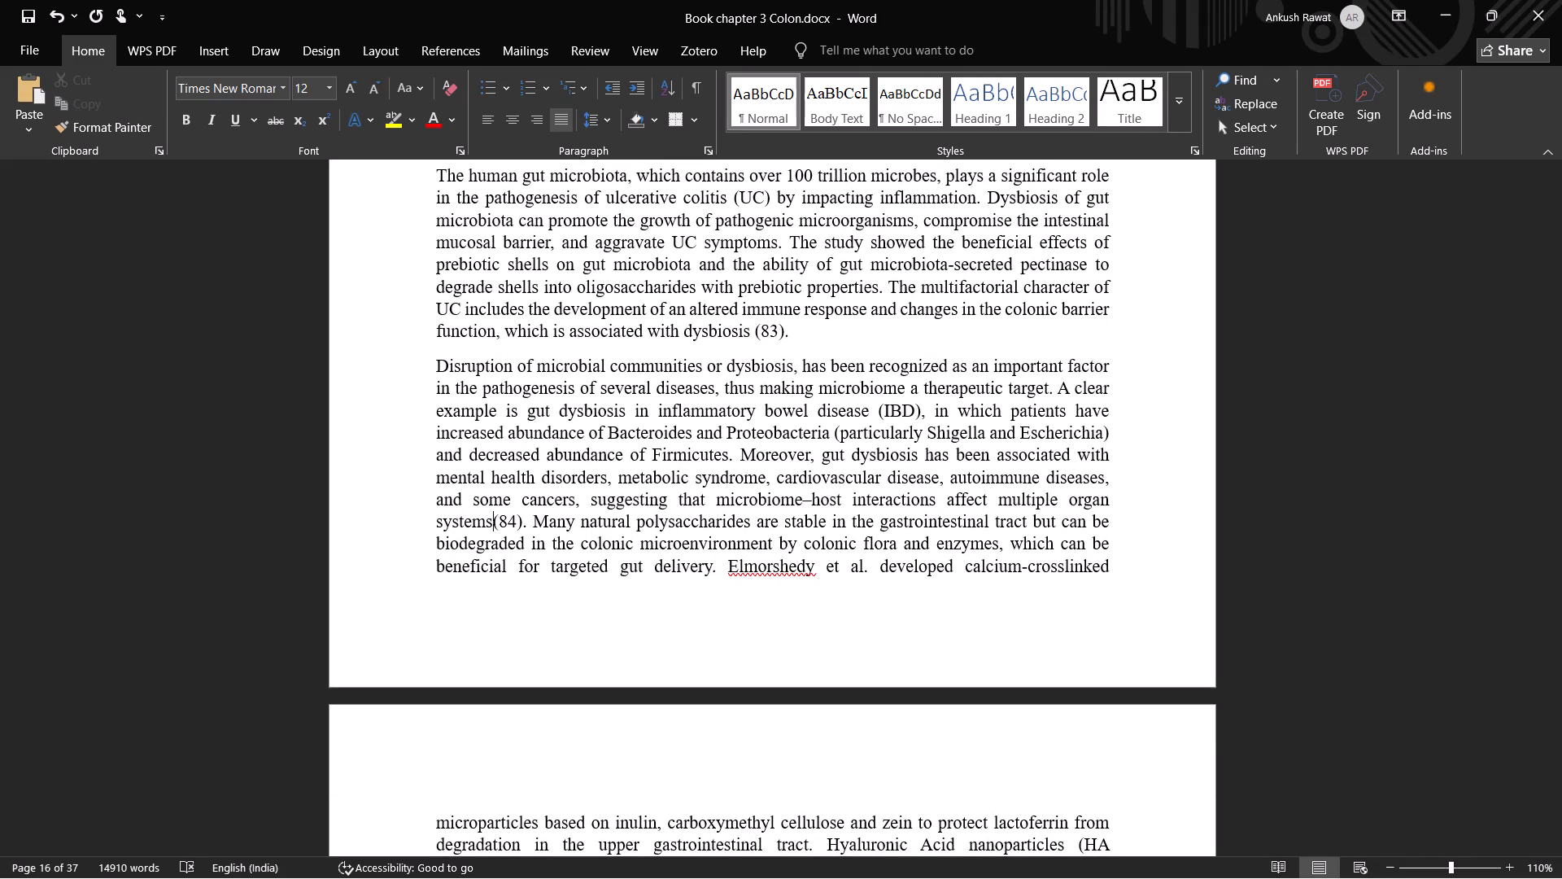
key("space")
Insert a space before citation (85) after "by the activity of dextranase" at the end of the microbial communities paragraph.
key("Down")
key("Down")
key("Down")
key("Down")
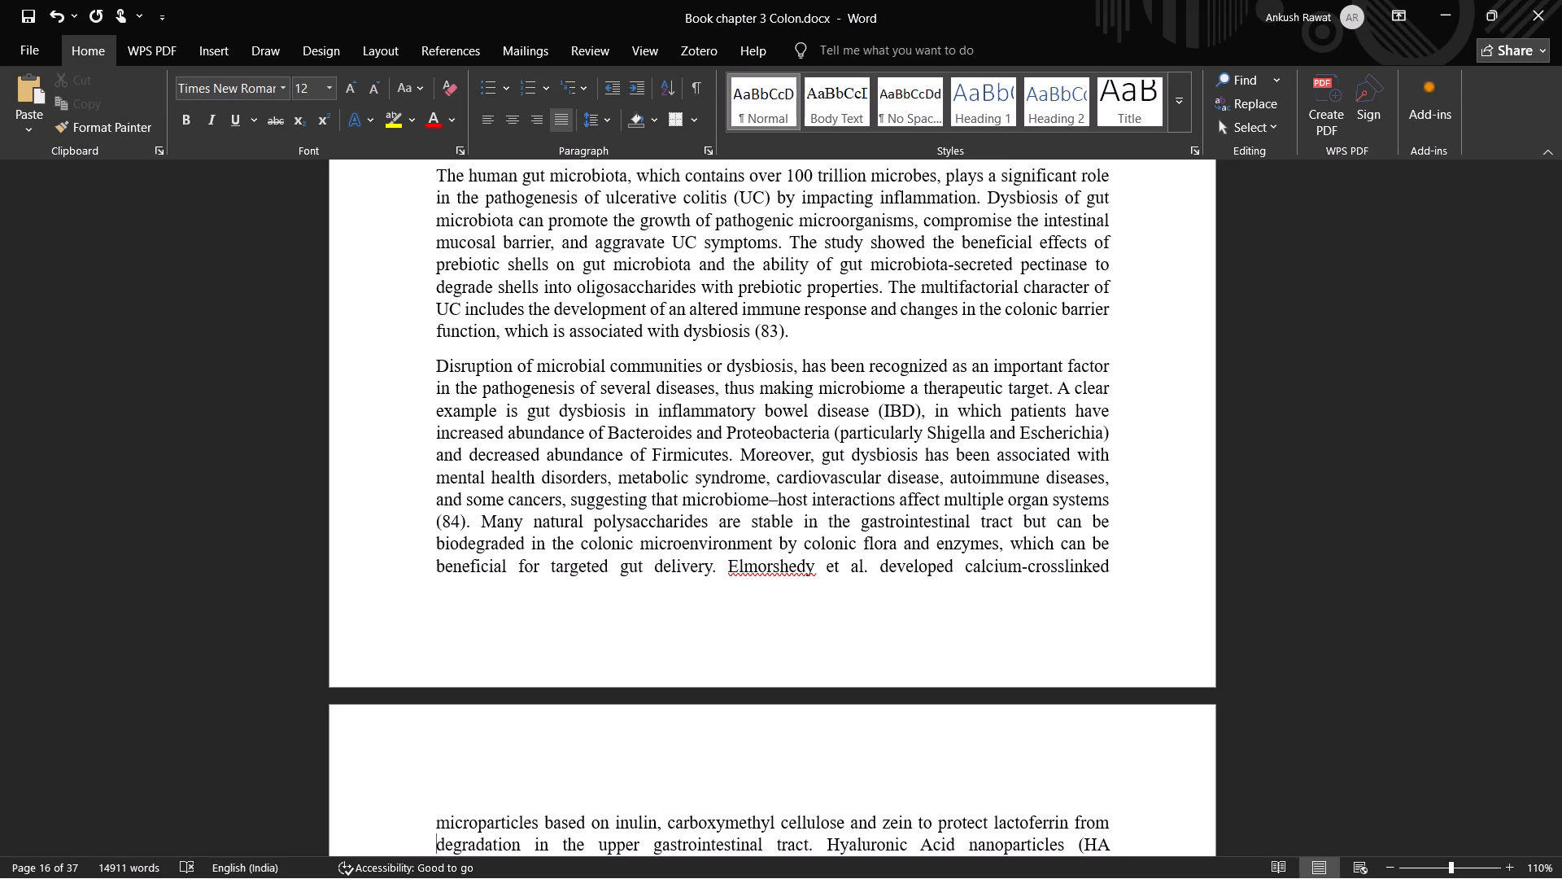
key("Down")
key("Down")
key("Down")
key("Down")
key("Down")
key("Down")
key("Down")
key("Down")
key("Down")
key("Down")
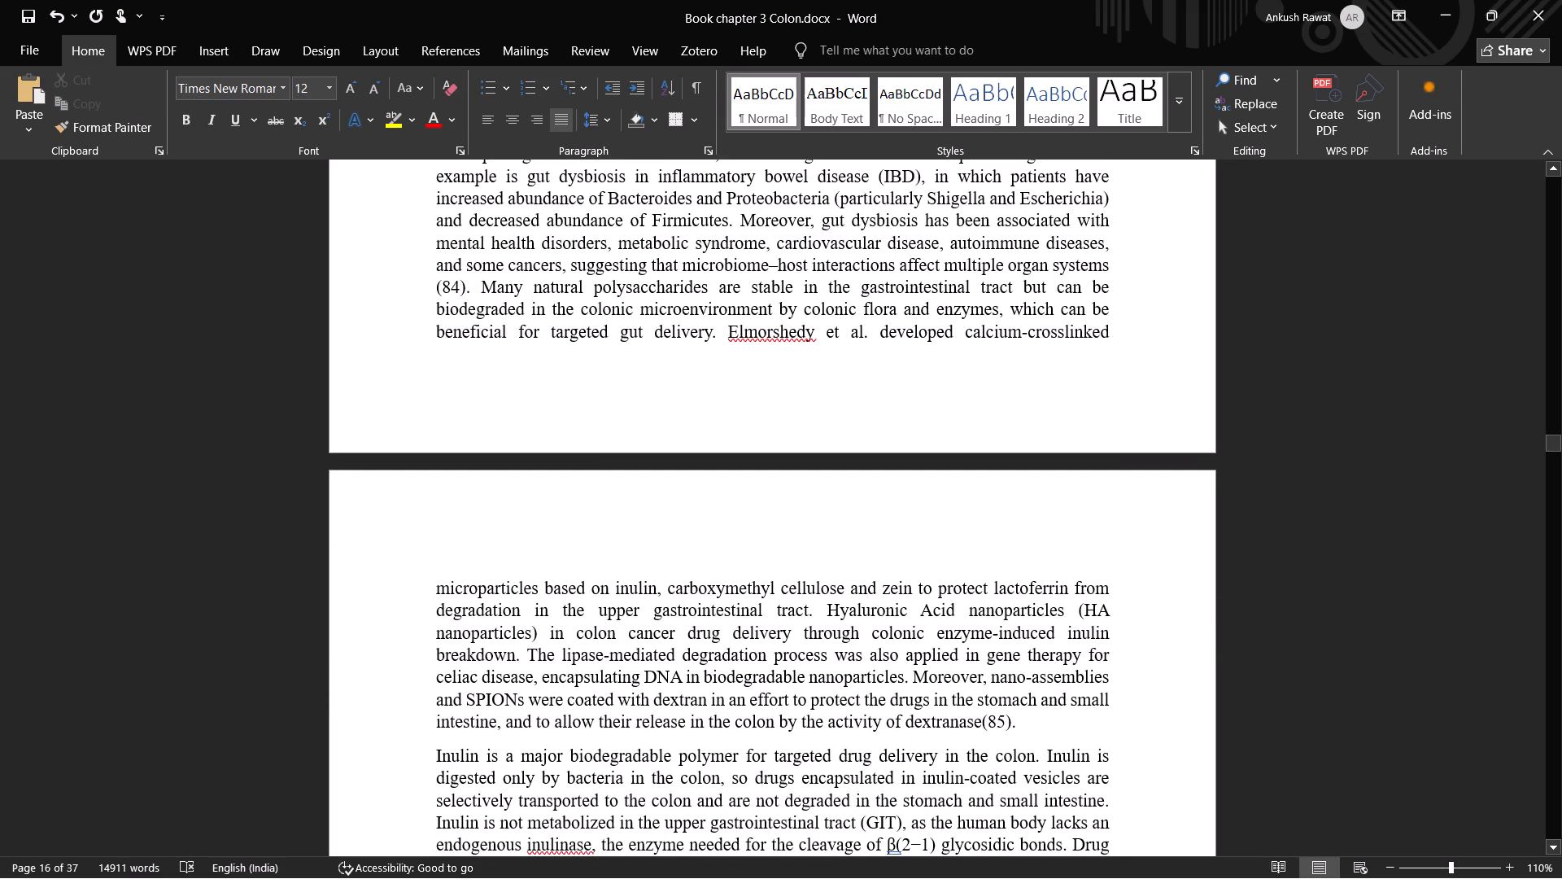
key("Up")
key("Up")
key("Up")
key("Up")
key("Up")
key("Right")
key("Right")
key("ctrl+Right")
key("ctrl+Right")
key("ctrl+Right")
key("ctrl+Right")
key("ctrl+Right")
key("ctrl+Right")
key("ctrl+Right")
key("ctrl+Right")
key("ctrl+Right")
key("ctrl+Right")
key("ctrl+Right")
key("ctrl+Right")
key("ctrl+Right")
key("ctrl+Right")
key("ctrl+Right")
key("space")
Insert a space before citation (86) after "bacterial fuel, and gases" in the paragraph on inulin.
key("Down")
key("Down")
key("Down")
key("Down")
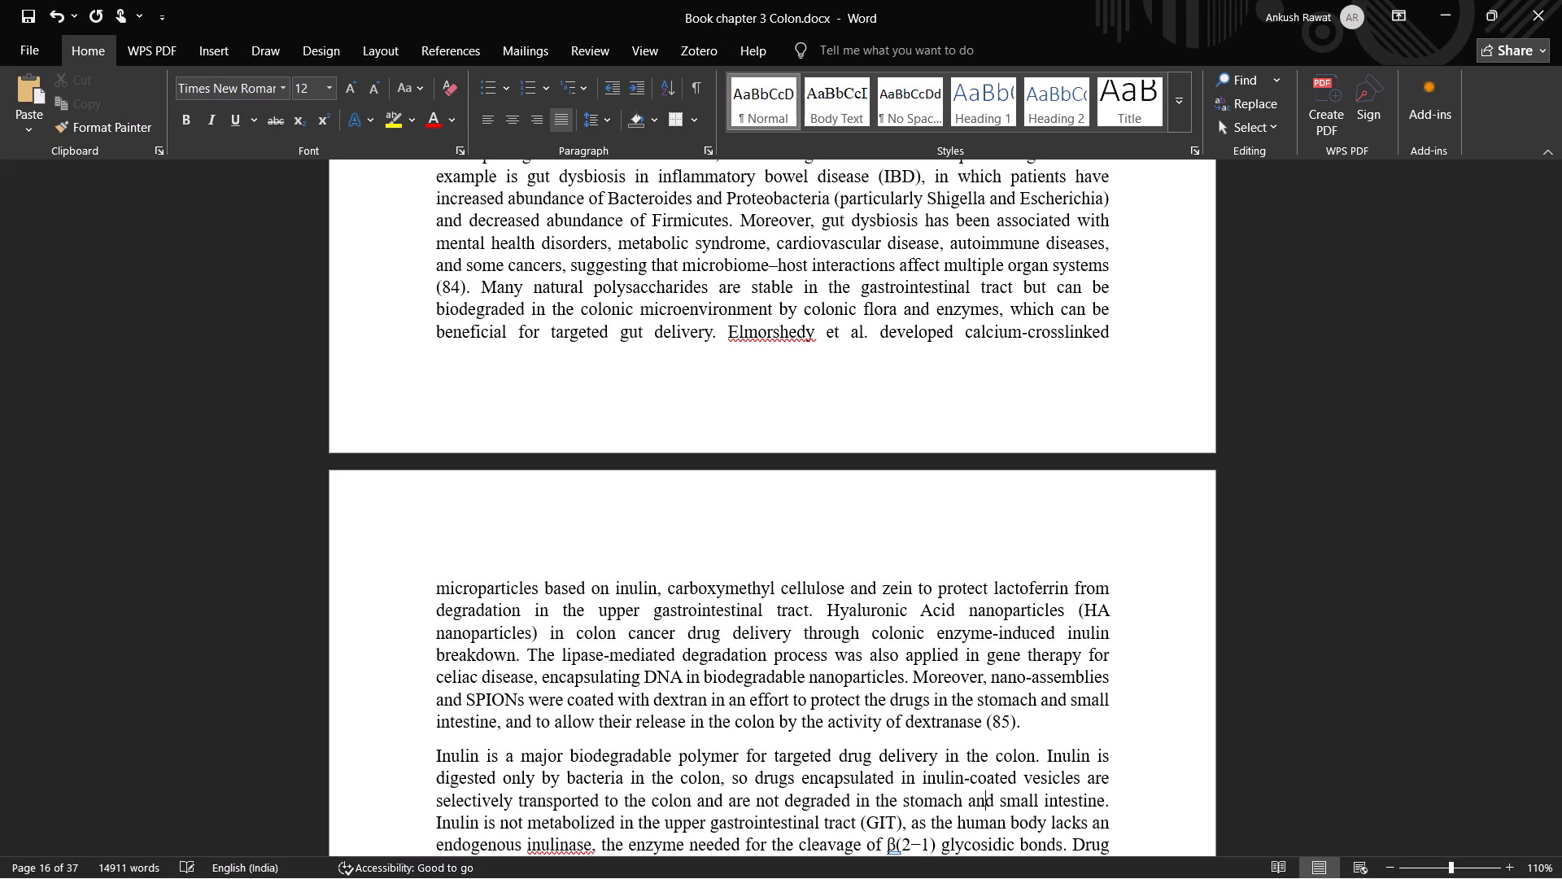
key("Down")
key("Down")
key("Down")
key("Down")
key("Down")
key("Down")
key("Down")
key("Down")
key("Down")
key("Up")
key("Up")
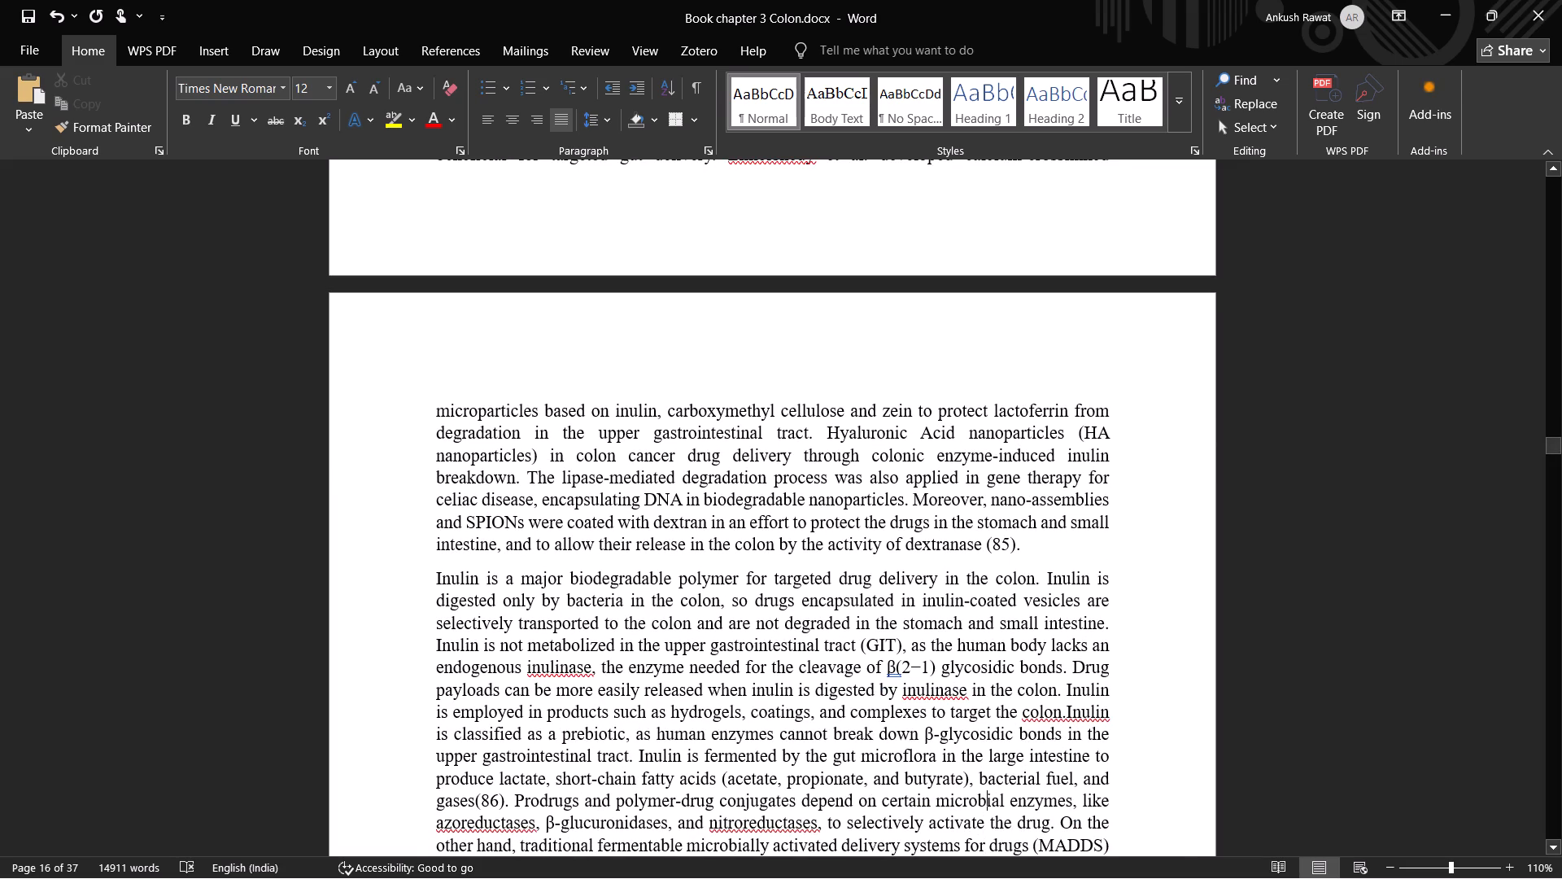
key("Left")
key("Left")
key("Left")
key("Left")
key("Left")
key("Left")
key("Left")
key("Left")
key("Left")
key("Left")
key("Left")
key("Left")
key("Left")
key("Left")
key("Left")
key("Left")
key("Left")
key("Left")
key("Left")
key("Left")
key("Left")
key("Left")
key("space")
Insert a space before citation (84) after "microbiome profile and disease state" in the inulin paragraph.
key("Down")
key("Down")
key("Down")
key("Down")
key("Down")
key("Down")
key("Down")
key("Down")
key("Down")
key("Down")
key("Down")
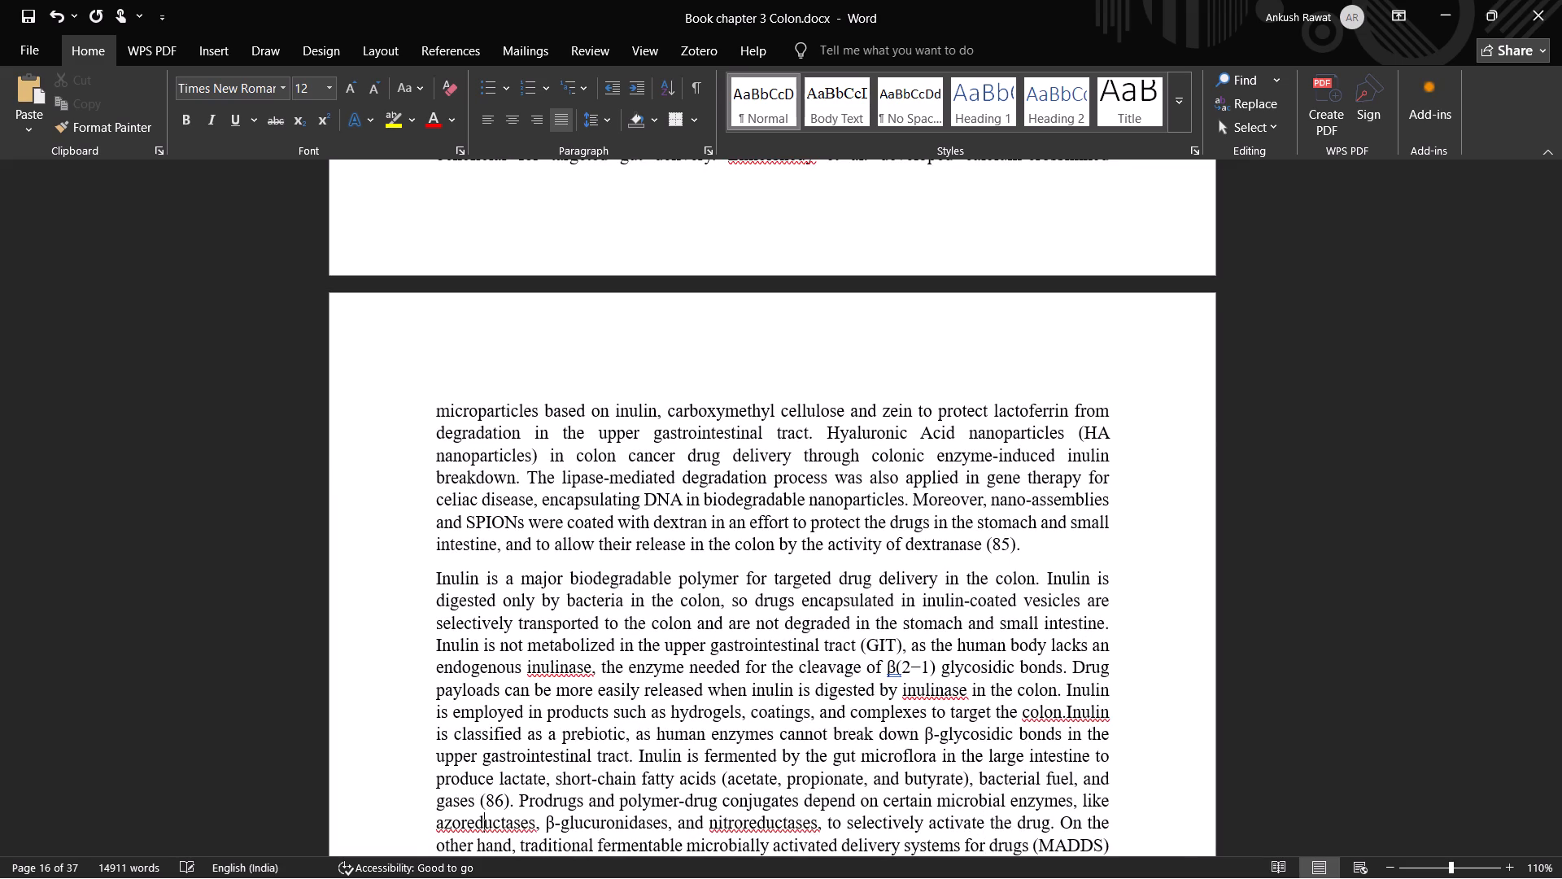
key("Up")
key("Up")
key("Up")
key("Up")
key("Up")
key("Up")
key("Up")
key("Up")
key("Up")
key("Up")
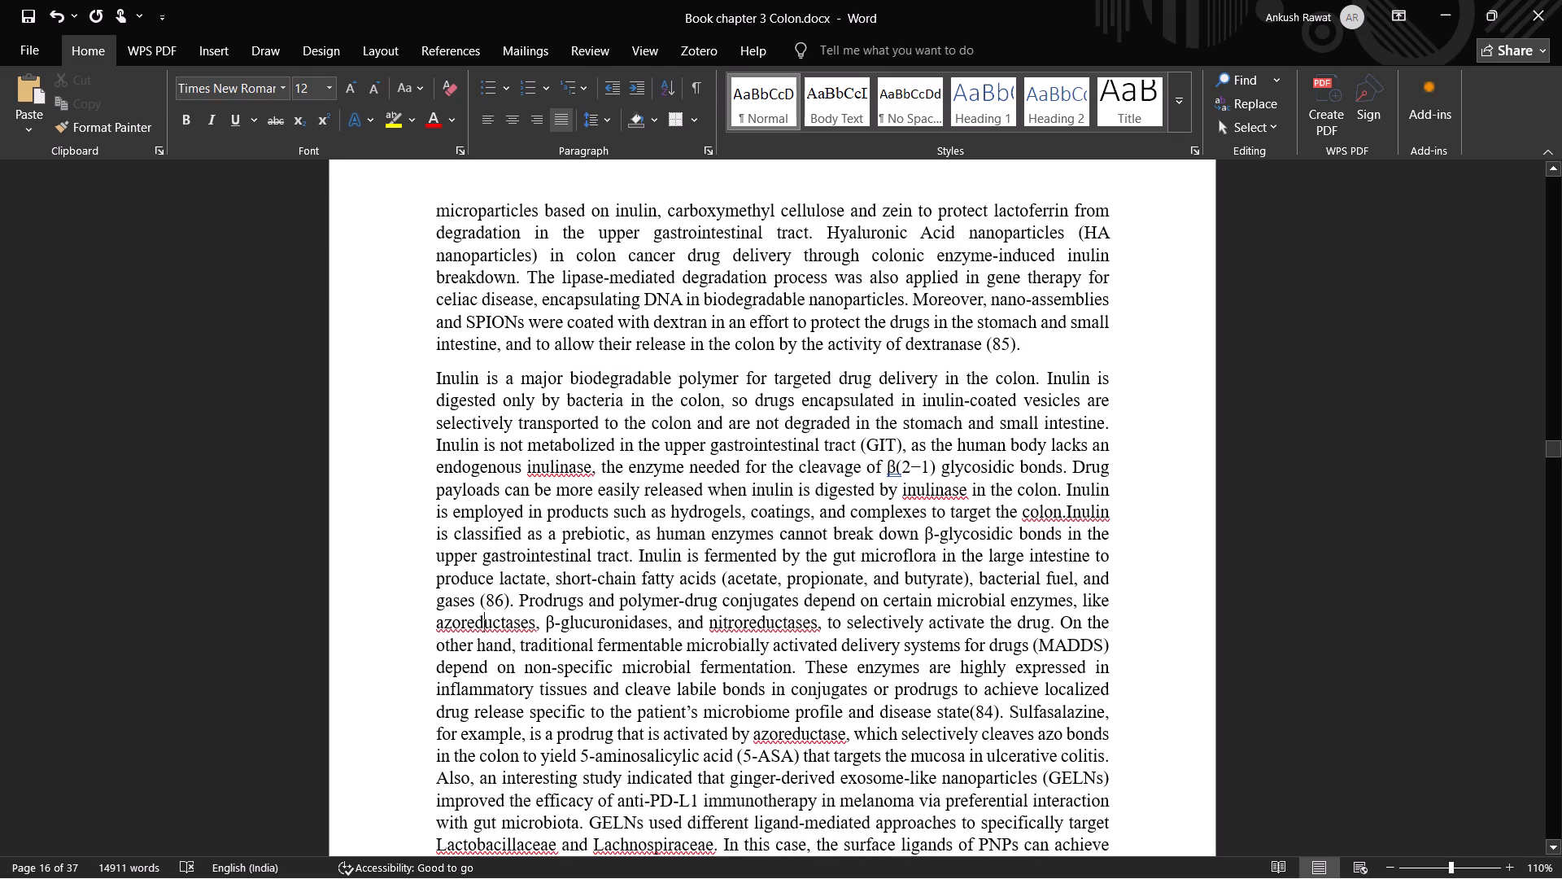
key("Right")
key("Right")
key("Right")
key("Right")
key("Right")
key("Right")
key("Right")
key("Right")
key("Right")
key("Right")
key("Right")
key("Right")
key("Right")
key("Right")
key("Right")
key("Right")
key("Right")
key("Right")
key("Right")
key("Right")
key("Down")
key("Right")
key("Right")
key("Right")
key("Right")
key("Right")
key("Right")
key("Right")
key("Right")
key("Right")
key("Right")
key("Right")
key("Right")
key("Right")
key("Right")
key("Right")
key("Right")
key("Right")
key("Right")
key("Right")
key("Right")
key("Down")
key("Right")
key("Down")
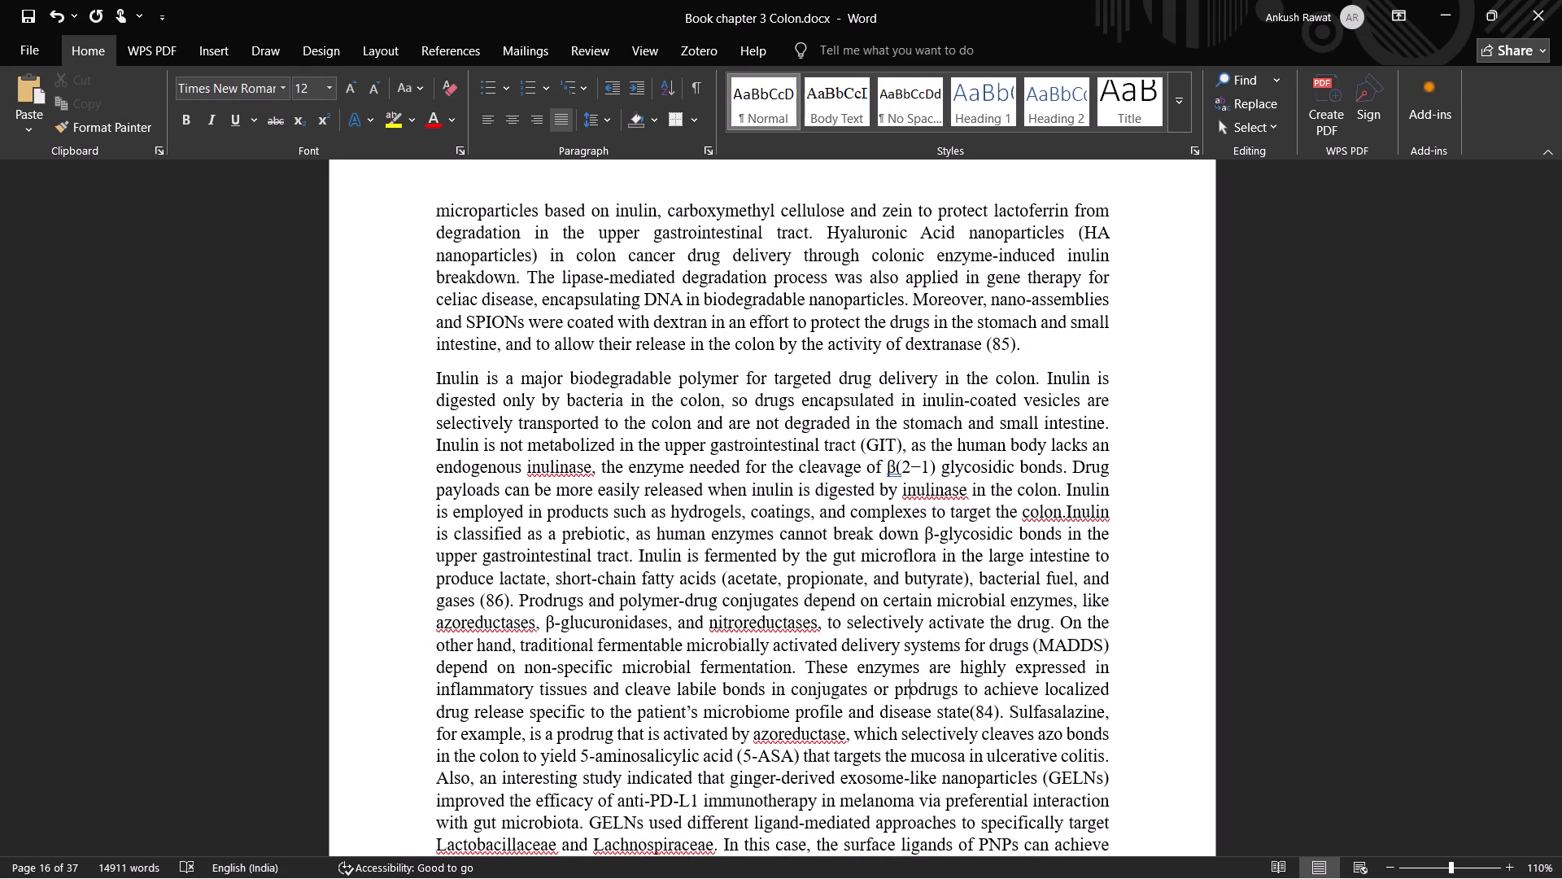
key("Right")
key("Down")
key("Right")
key("Right")
key("Right")
key("Right")
key("Right")
key("Right")
key("Right")
key("Right")
key("Right")
key("Left")
key("space")
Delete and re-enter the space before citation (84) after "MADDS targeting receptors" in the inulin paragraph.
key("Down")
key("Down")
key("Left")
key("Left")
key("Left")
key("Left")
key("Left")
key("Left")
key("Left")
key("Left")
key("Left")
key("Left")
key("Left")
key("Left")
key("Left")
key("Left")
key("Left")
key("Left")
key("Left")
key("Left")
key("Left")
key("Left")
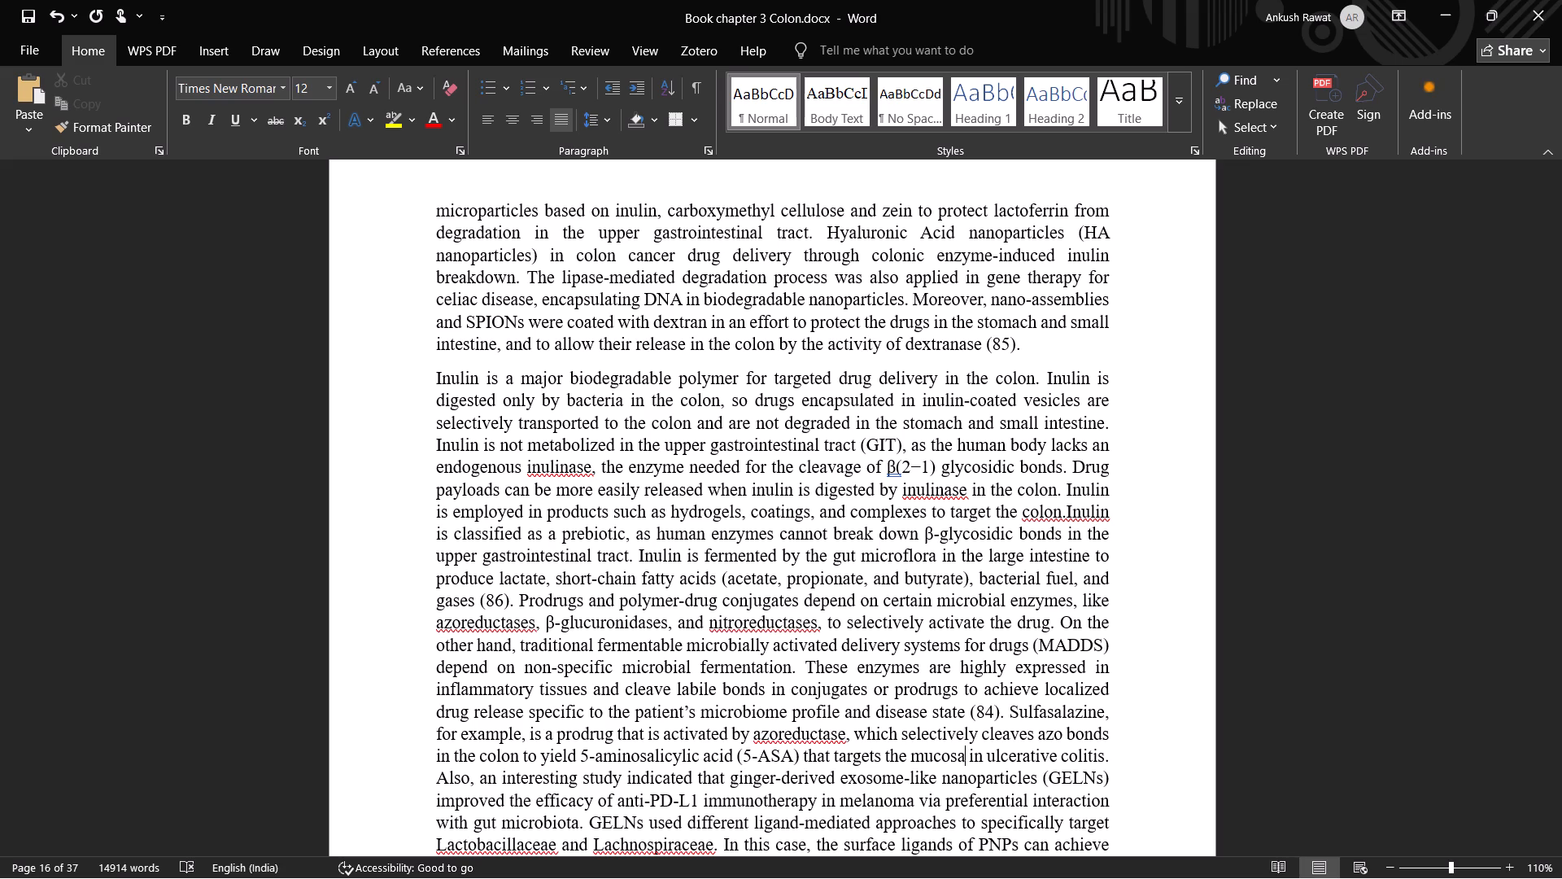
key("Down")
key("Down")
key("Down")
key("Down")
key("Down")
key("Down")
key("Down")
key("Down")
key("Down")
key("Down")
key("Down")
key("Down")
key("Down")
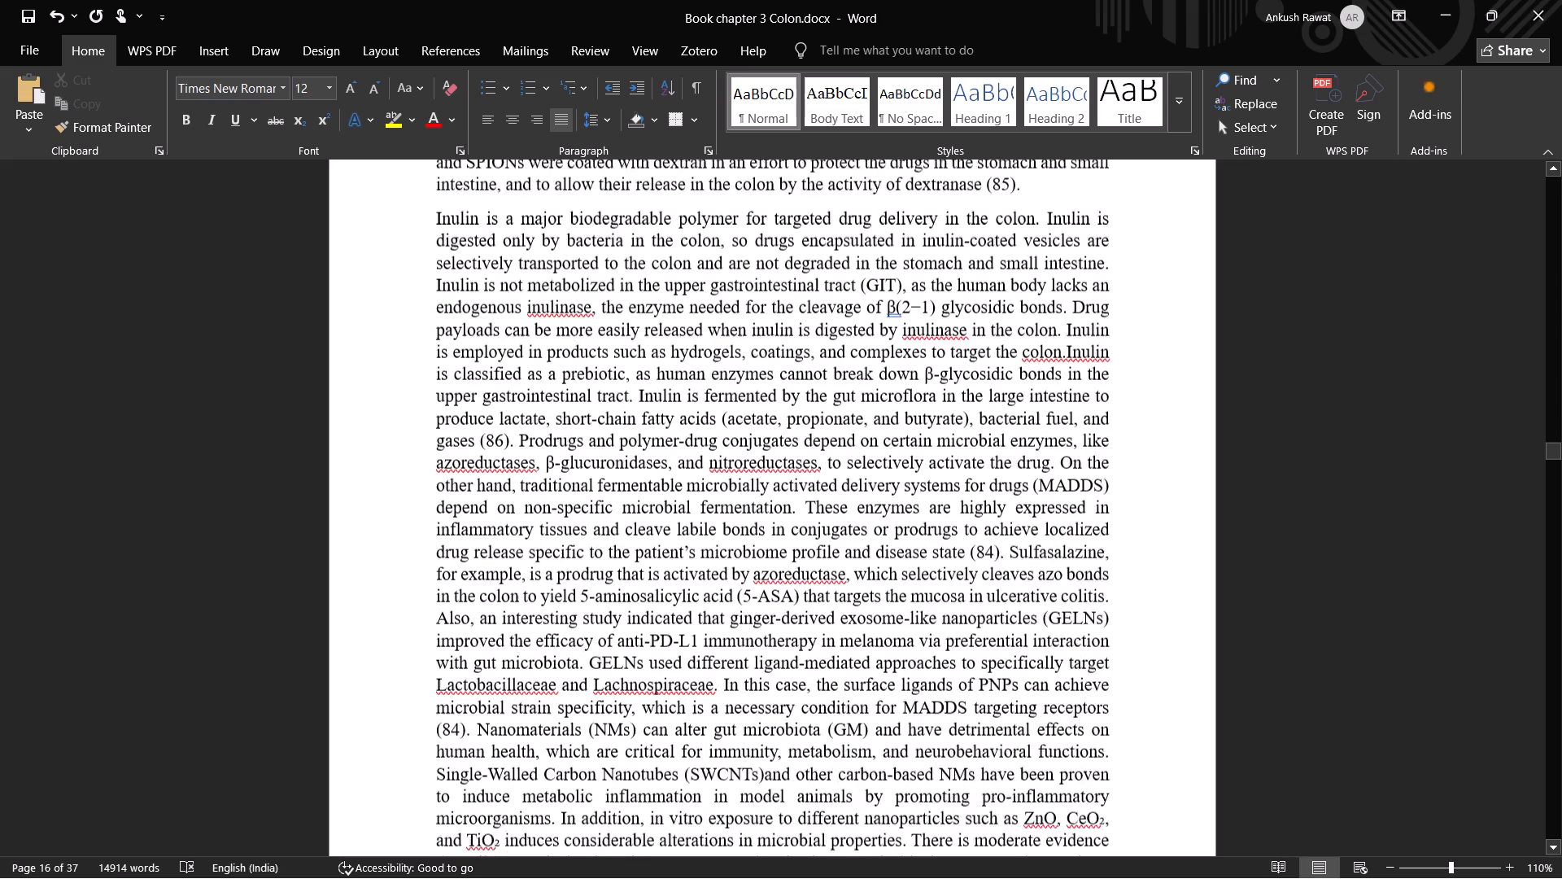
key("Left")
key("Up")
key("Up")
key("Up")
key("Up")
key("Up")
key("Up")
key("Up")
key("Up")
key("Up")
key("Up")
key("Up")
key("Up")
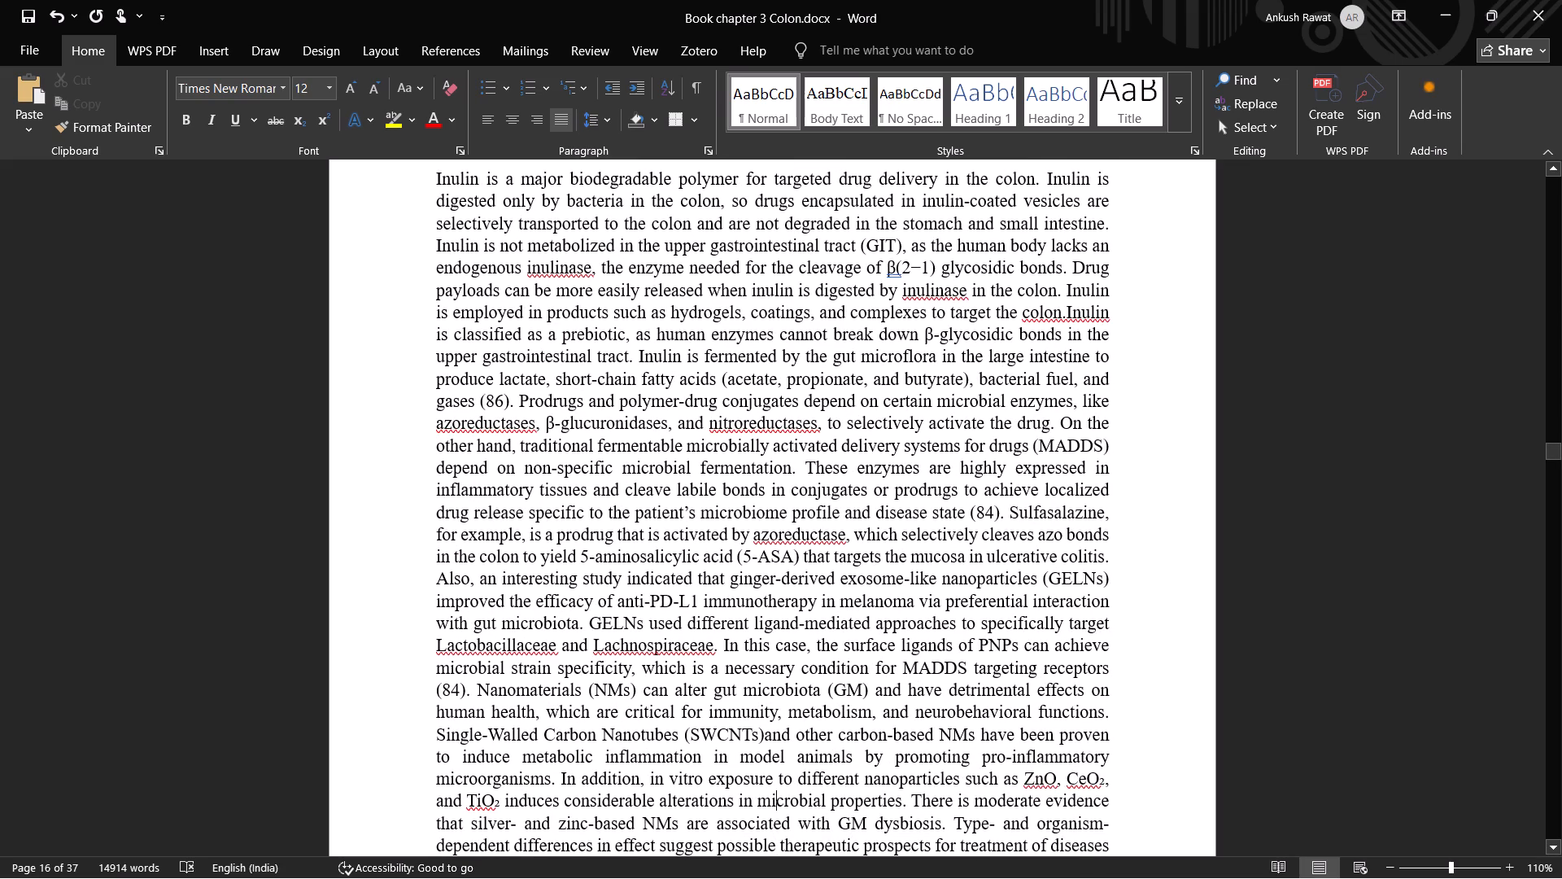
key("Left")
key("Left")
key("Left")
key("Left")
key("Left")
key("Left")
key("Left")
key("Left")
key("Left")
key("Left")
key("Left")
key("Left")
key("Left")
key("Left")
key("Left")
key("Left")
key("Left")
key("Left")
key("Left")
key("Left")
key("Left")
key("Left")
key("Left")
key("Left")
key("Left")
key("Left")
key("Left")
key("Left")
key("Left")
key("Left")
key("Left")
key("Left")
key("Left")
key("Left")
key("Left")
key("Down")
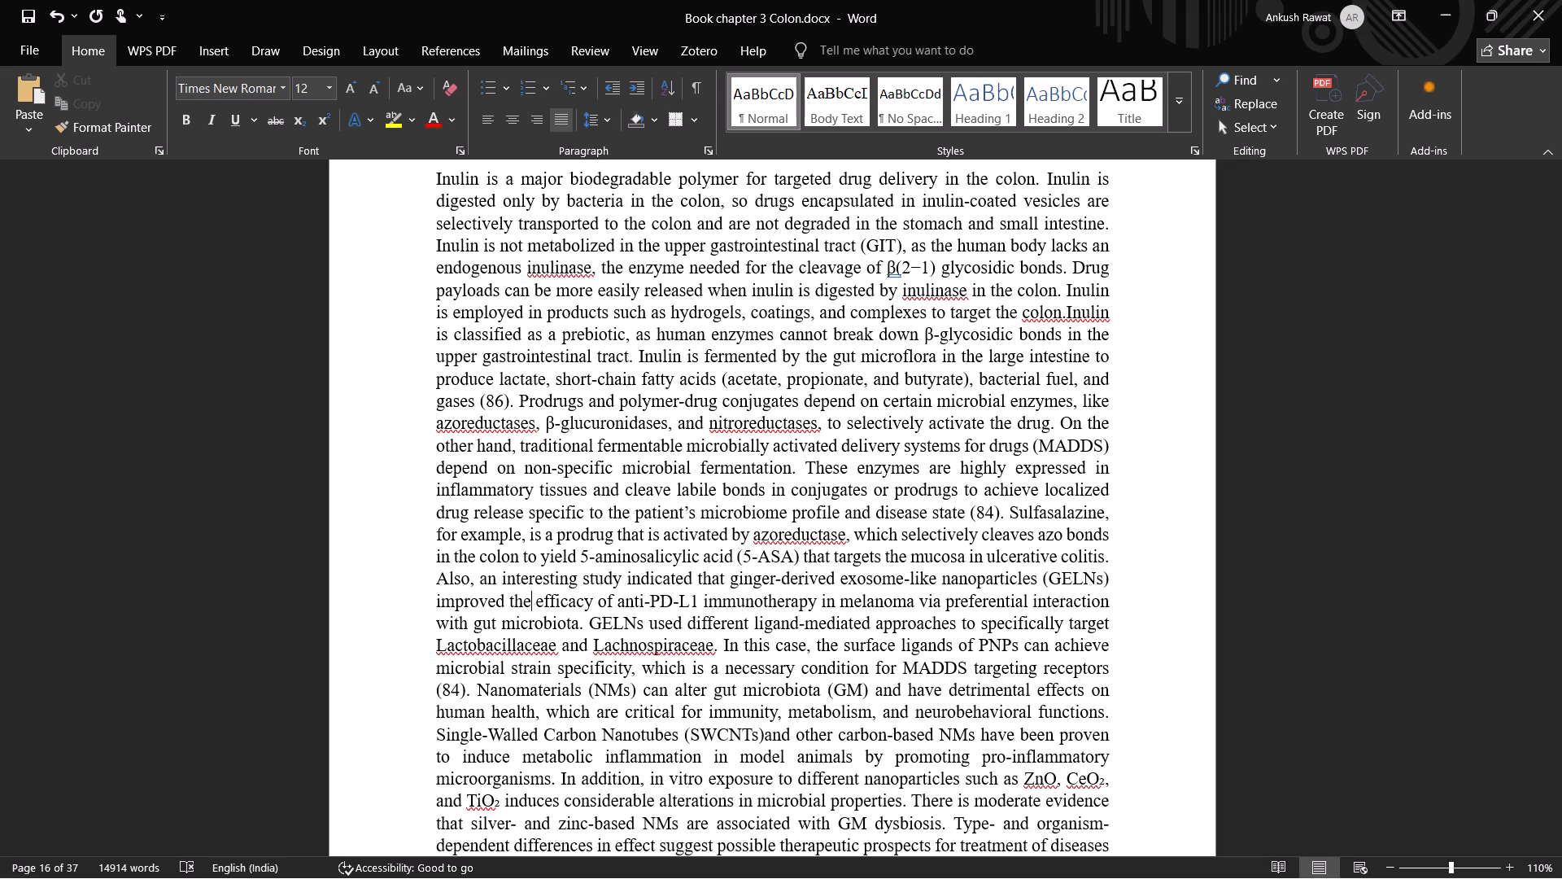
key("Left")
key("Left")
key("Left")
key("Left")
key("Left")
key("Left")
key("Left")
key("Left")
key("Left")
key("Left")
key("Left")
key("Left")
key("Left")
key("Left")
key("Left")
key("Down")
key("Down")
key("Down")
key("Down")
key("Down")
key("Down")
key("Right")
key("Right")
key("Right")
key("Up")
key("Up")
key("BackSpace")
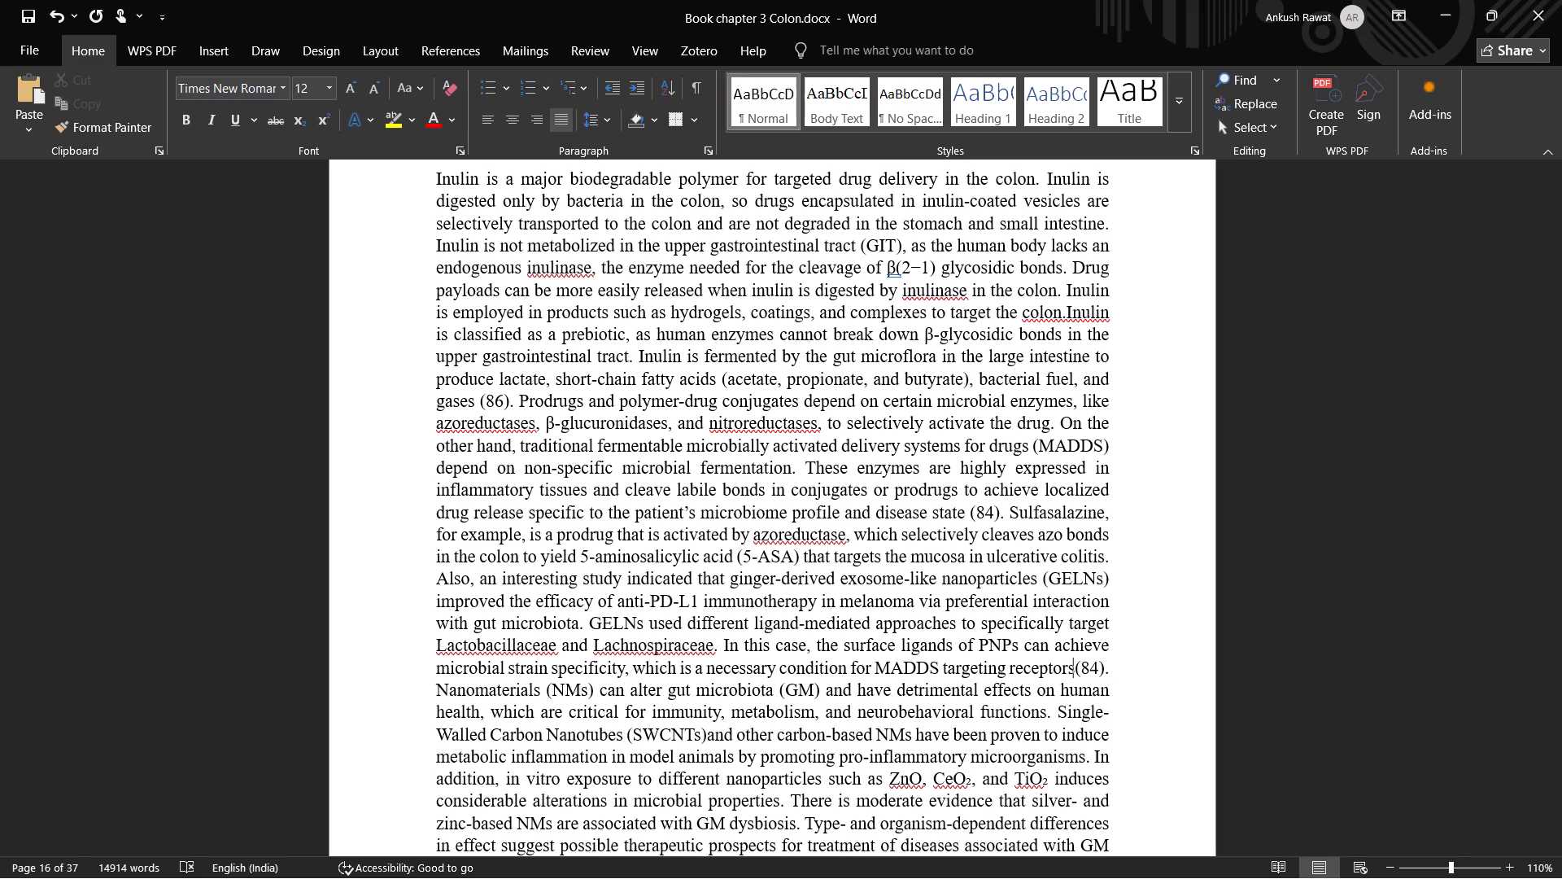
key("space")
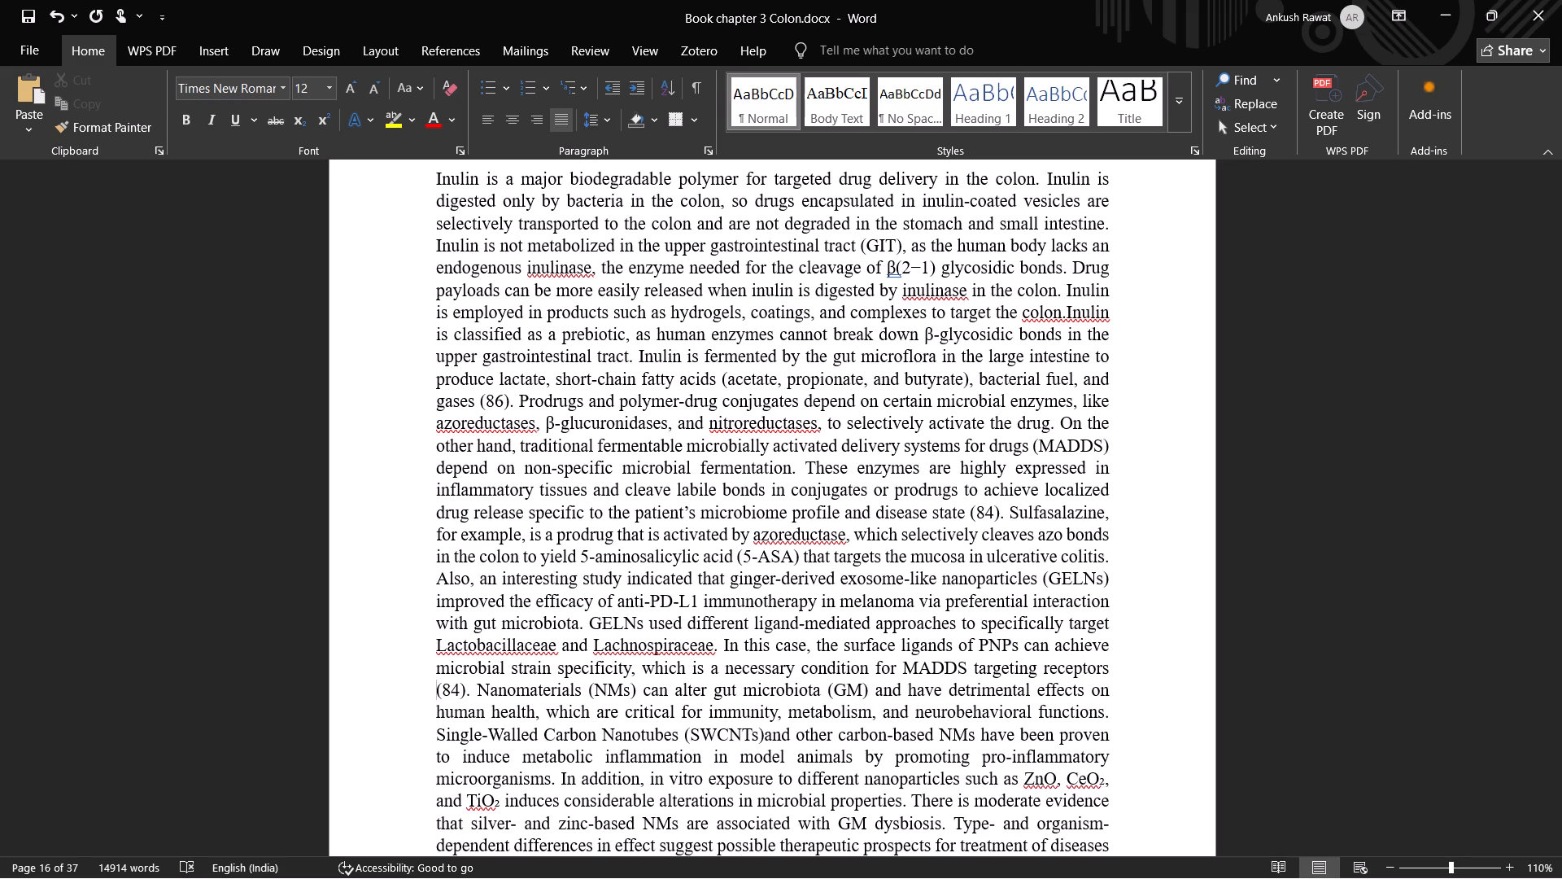
Insert a space before citation (87) after "associated with GM dysbiosis" in the inulin paragraph.
key("Down")
key("Down")
key("Down")
key("Down")
key("Down")
key("Down")
key("Down")
key("Down")
key("Down")
key("Down")
key("Down")
key("Down")
key("Down")
key("Down")
key("Up")
key("Up")
key("Up")
key("Up")
key("Up")
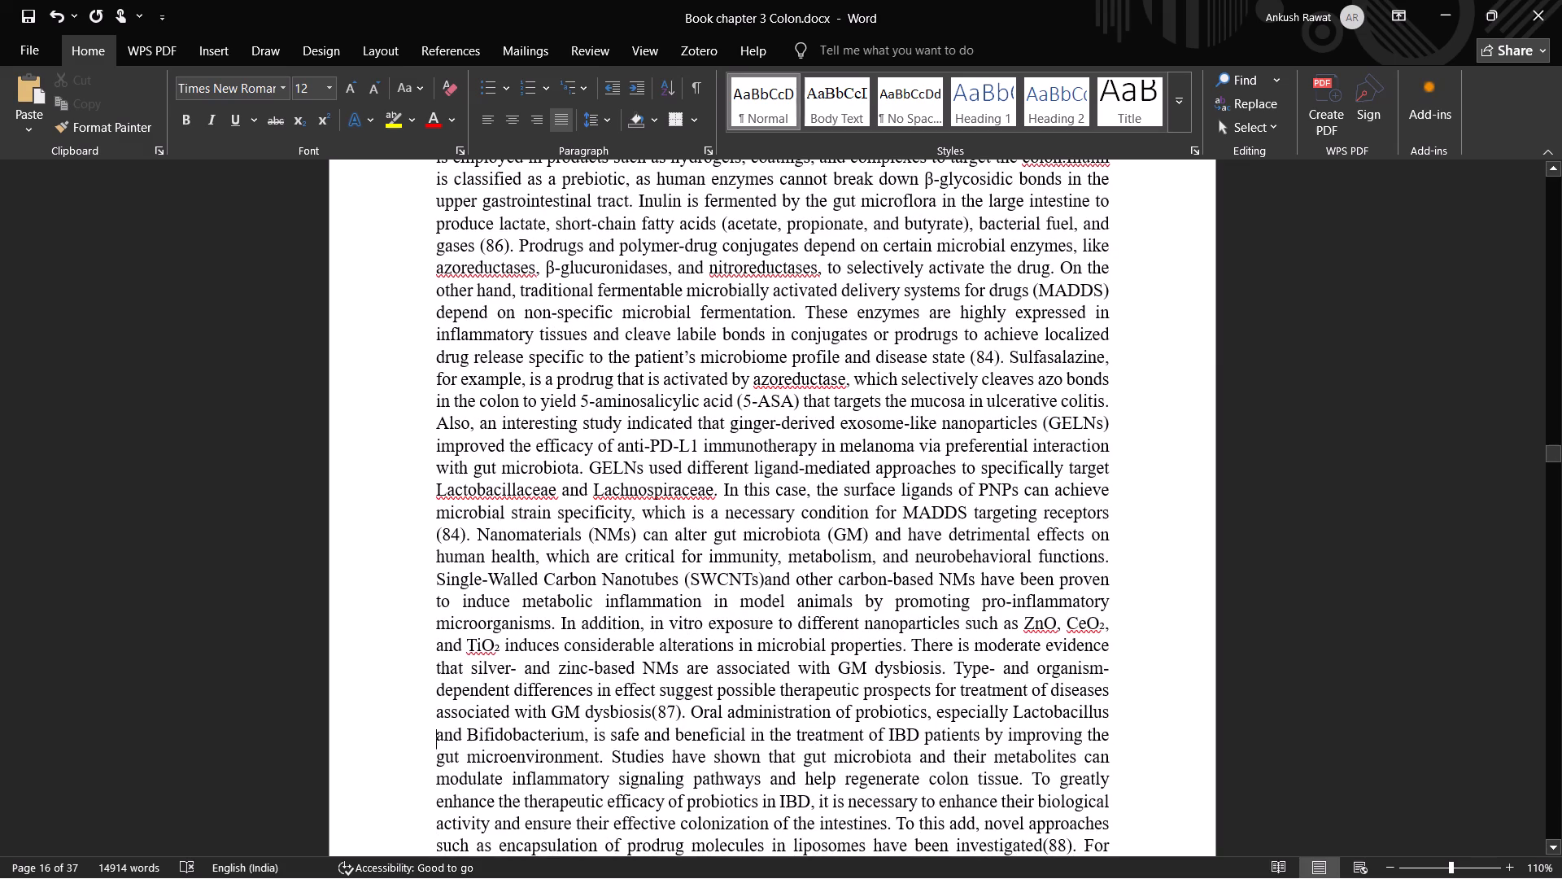
key("Up")
key("Up")
key("Down")
key("Right")
key("Right")
key("Right")
key("Right")
key("Right")
key("Right")
key("Right")
key("Right")
key("Right")
key("Right")
key("Right")
key("Right")
key("Right")
key("Right")
key("Right")
key("Right")
key("Right")
key("Right")
key("Right")
key("Right")
key("Right")
key("Right")
key("Right")
key("space")
key("Right")
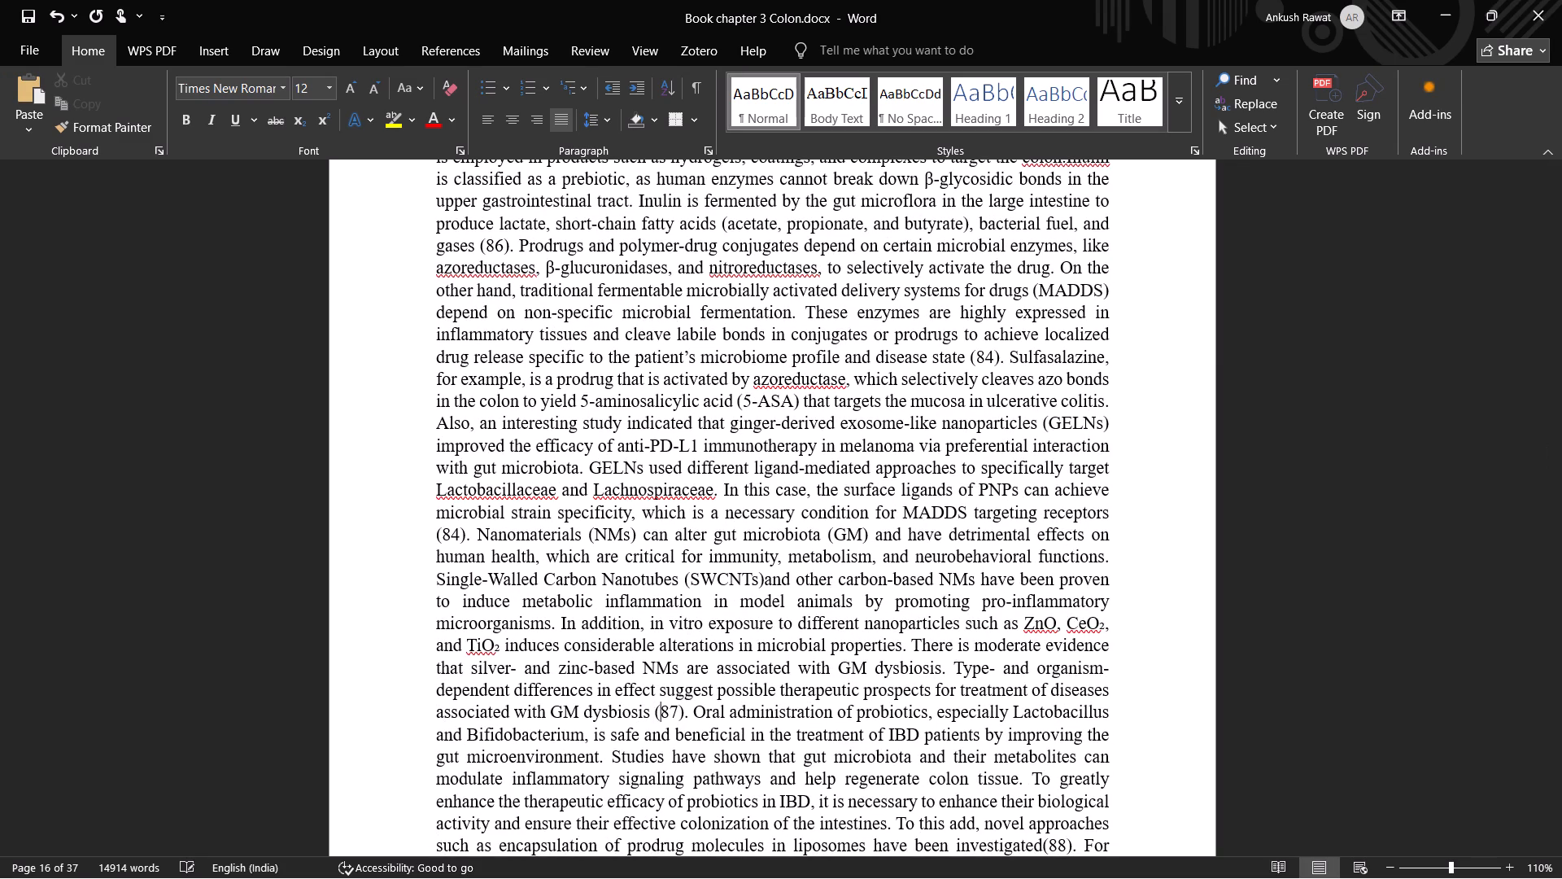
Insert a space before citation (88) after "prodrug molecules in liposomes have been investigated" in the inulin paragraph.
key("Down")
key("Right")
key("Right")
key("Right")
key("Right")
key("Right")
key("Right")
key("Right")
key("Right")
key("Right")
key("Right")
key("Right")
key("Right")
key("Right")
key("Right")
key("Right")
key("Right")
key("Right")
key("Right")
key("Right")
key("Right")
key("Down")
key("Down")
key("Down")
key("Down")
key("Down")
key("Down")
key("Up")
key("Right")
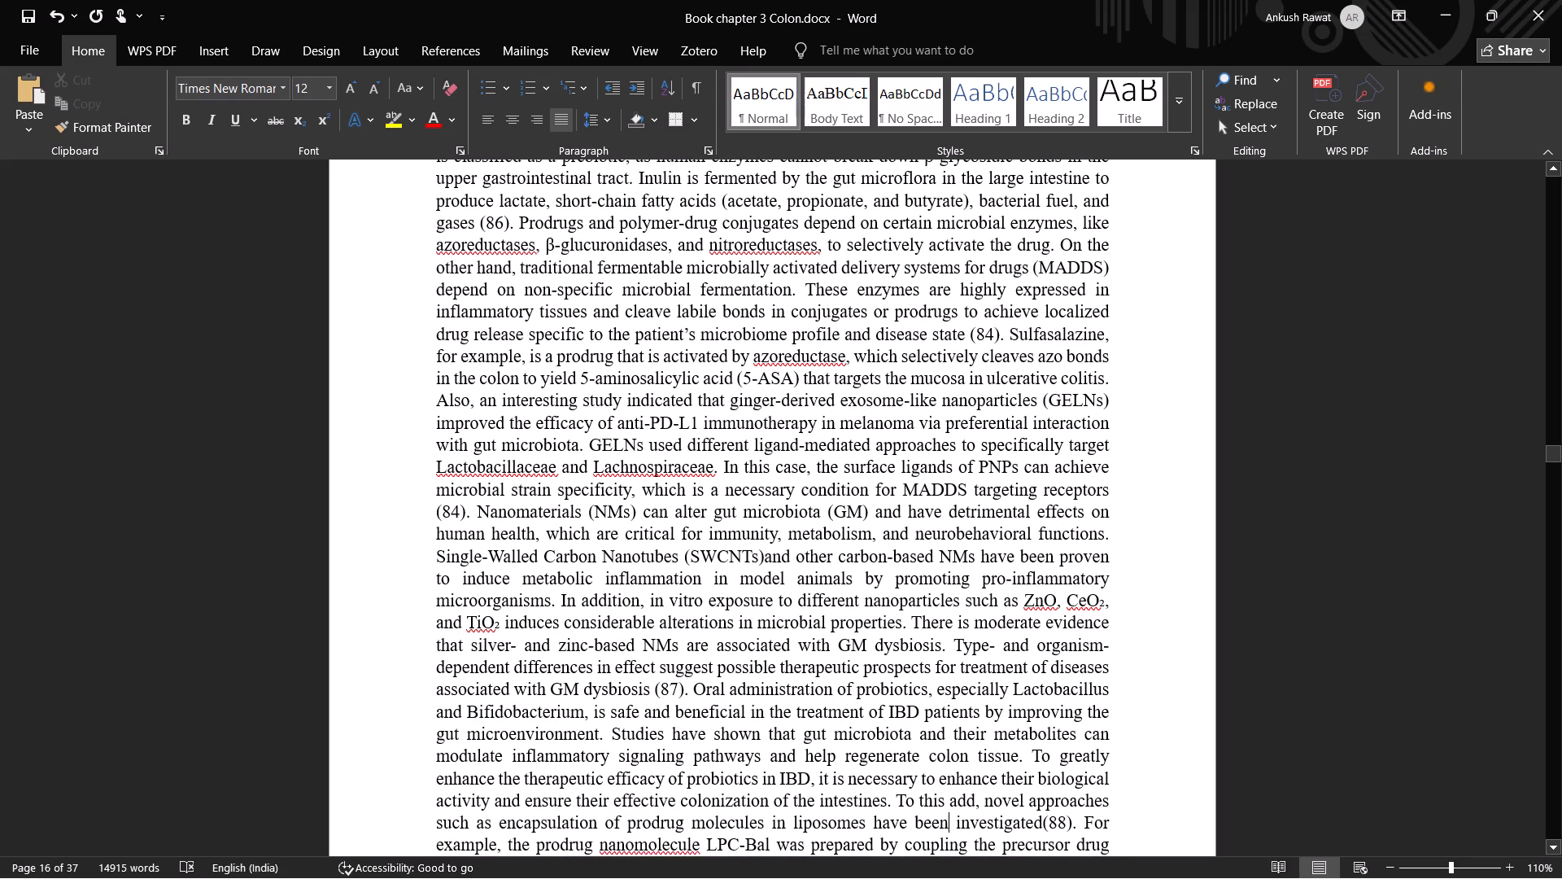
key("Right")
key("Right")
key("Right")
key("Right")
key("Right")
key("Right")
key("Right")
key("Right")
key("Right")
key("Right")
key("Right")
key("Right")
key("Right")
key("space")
Delete the repeated citation (88) and its preceding space after "have been investigated", keeping the one that closes the inulin paragraph.
key("Down")
key("Down")
key("Down")
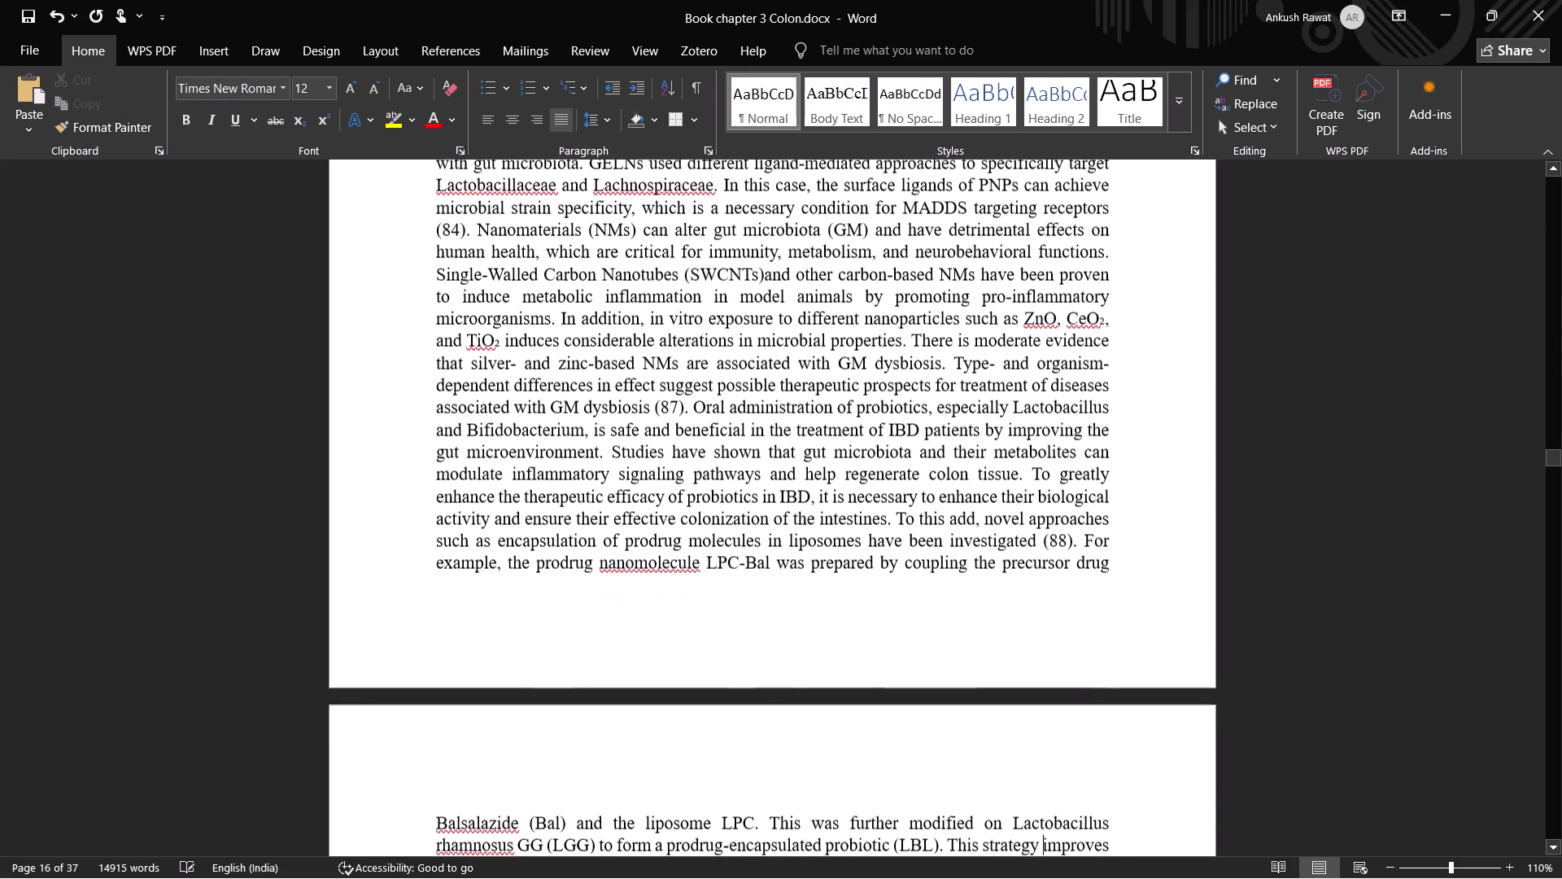
key("Down")
key("Down")
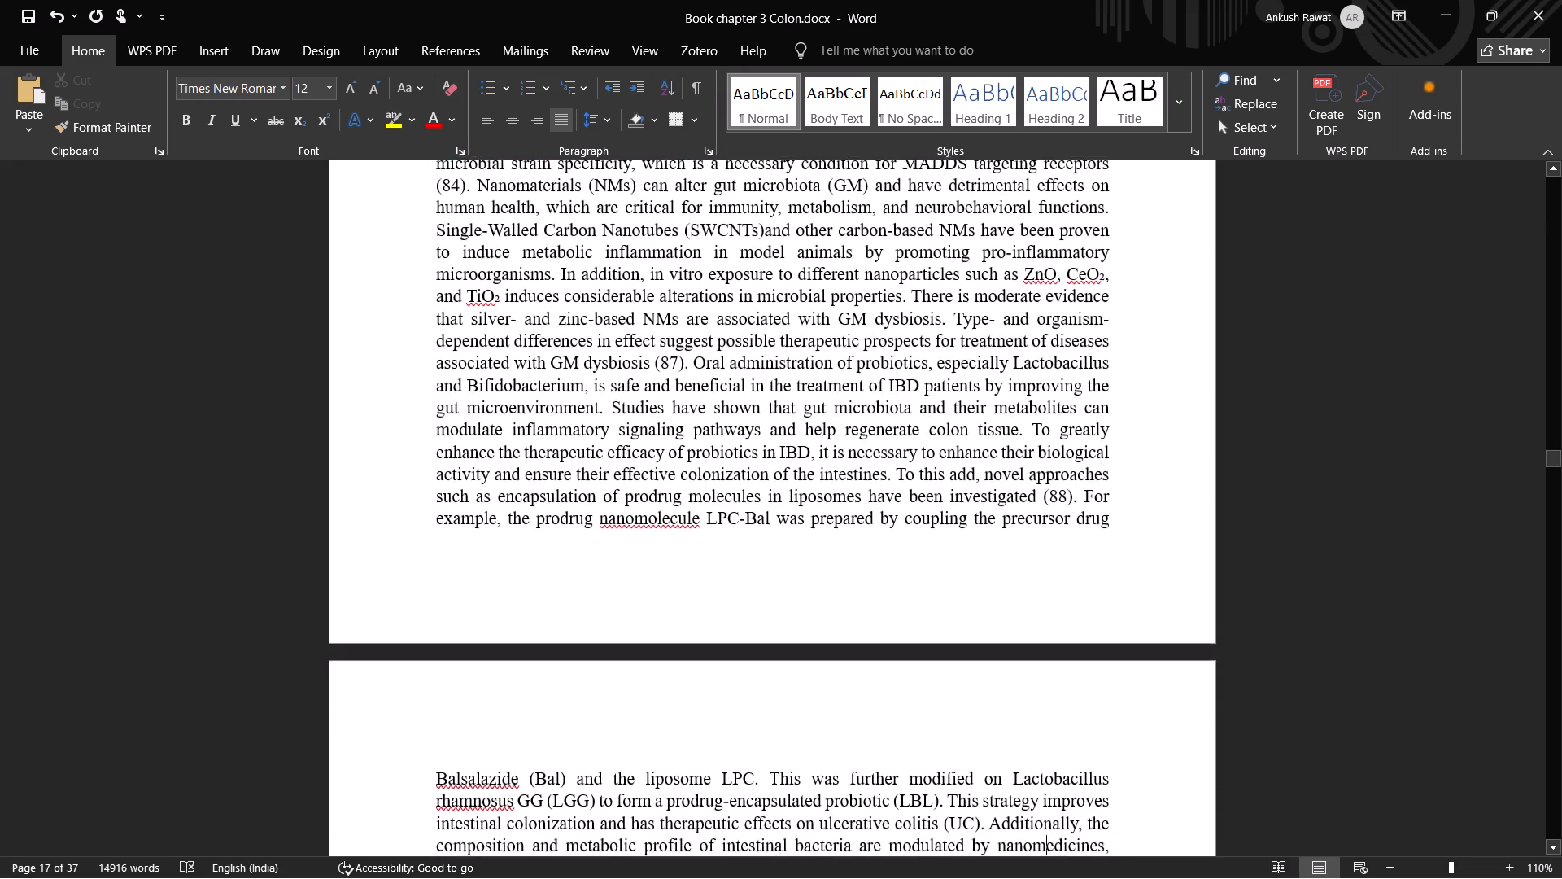
key("Down")
key("Down")
key("Down")
key("Left")
key("Left")
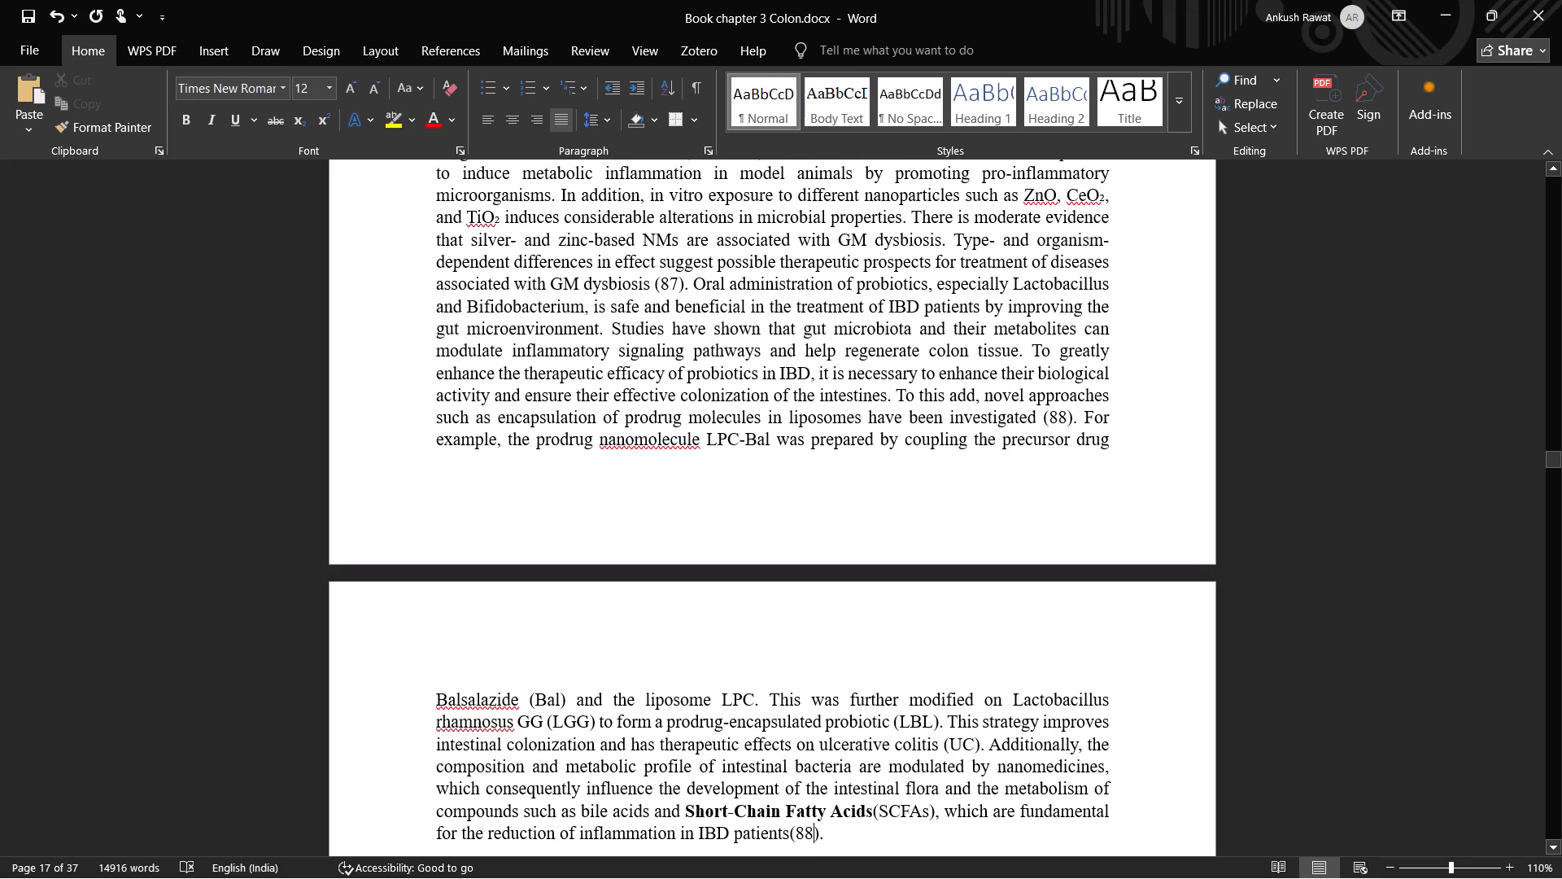
key("Up")
key("Up")
key("Up")
key("Up")
key("Up")
key("Up")
key("Up")
key("Up")
key("Up")
key("Up")
key("Up")
key("Up")
key("Up")
key("Up")
key("Down")
key("Down")
key("Down")
key("Down")
key("Down")
key("Down")
key("Right")
key("Right")
key("Right")
key("Right")
key("Right")
key("Right")
key("Right")
key("Right")
key("Right")
key("Right")
key("Right")
key("Right")
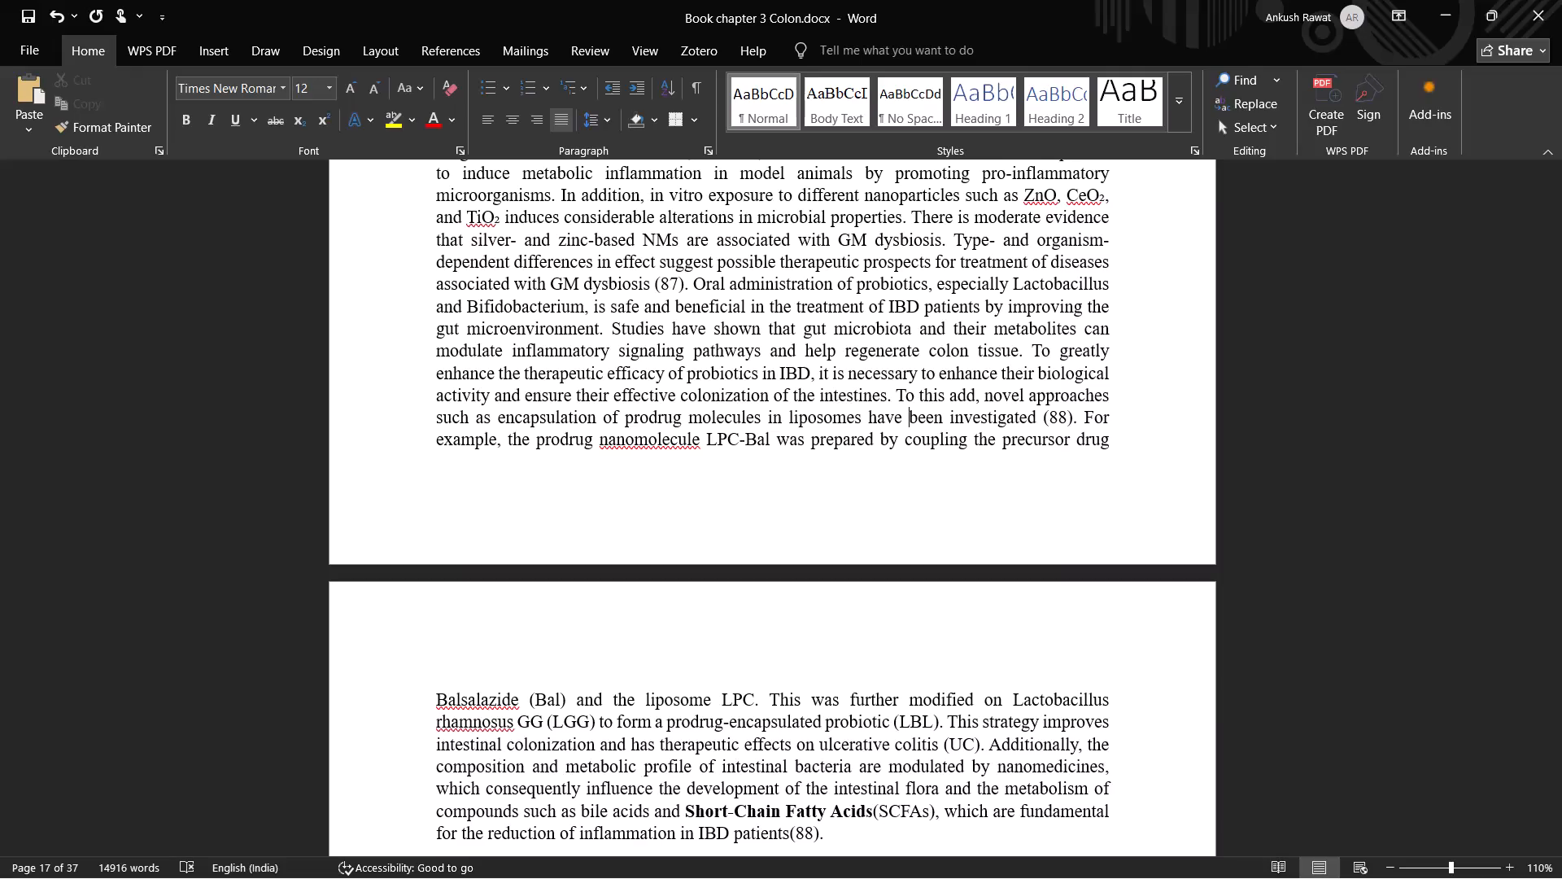
key("Right")
key("Right")
key("Right")
key("Right")
key("Right")
key("Right")
key("Right")
key("Right")
key("Right")
key("Right")
key("Right")
key("Right")
key("Right")
key("Right")
key("Right")
key("Right")
key("Right")
key("Right")
key("Right")
key("Right")
key("Right")
key("Right")
key("ctrl+shift+Left")
key("ctrl+shift+Left")
key("ctrl+shift+Left")
key("BackSpace")
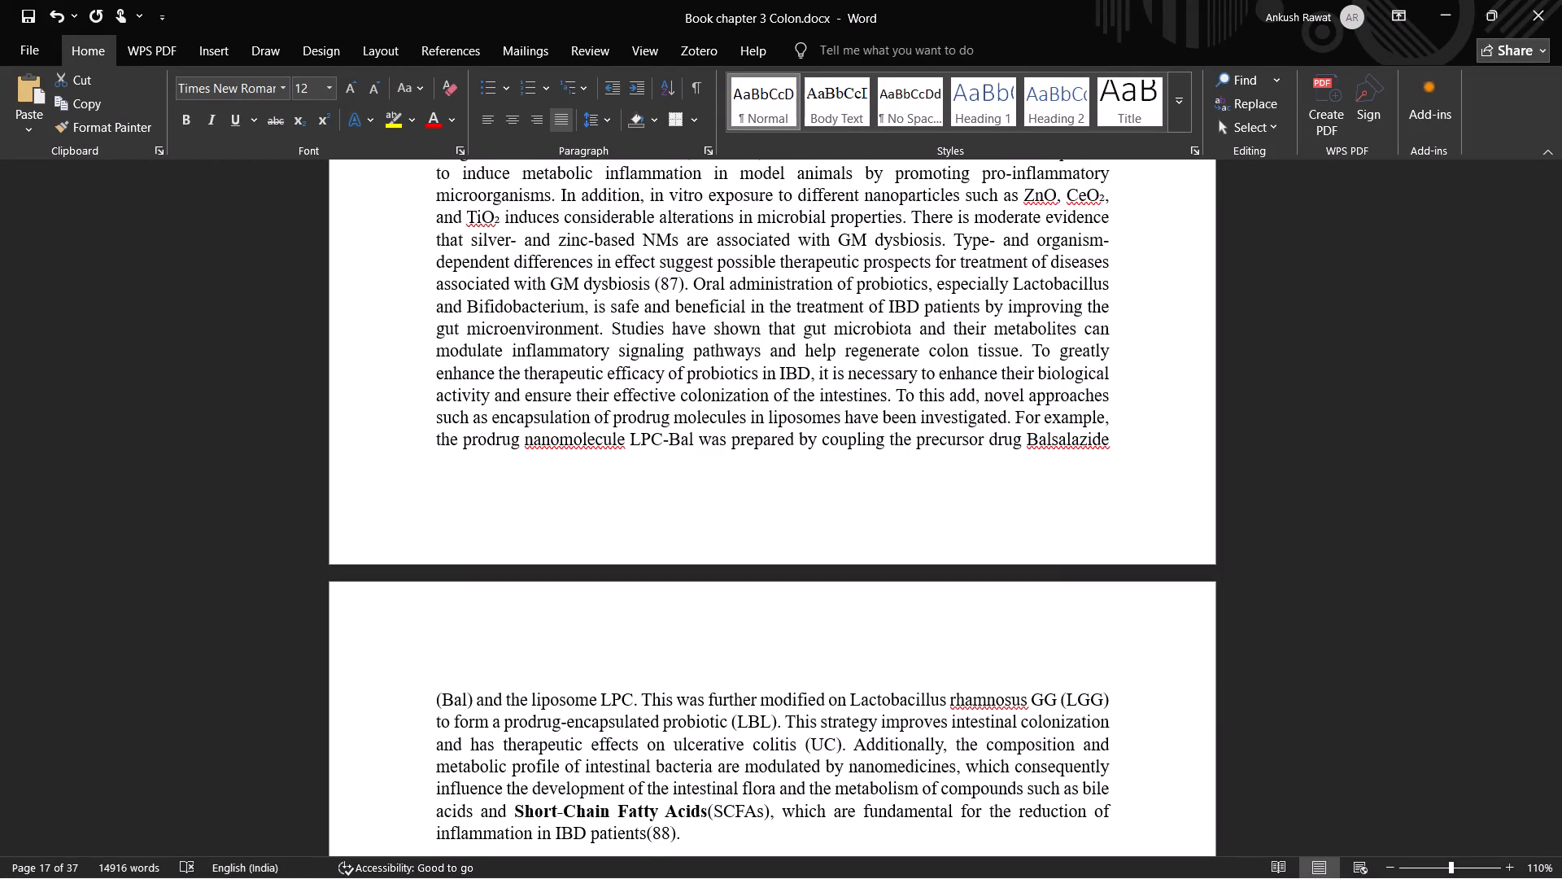
Insert a space before citation (88) after "inflammation in IBD patients" at the end of the inulin paragraph.
key("Down")
key("Down")
key("Down")
key("Down")
key("Down")
key("Down")
key("Down")
key("Down")
key("Down")
key("Down")
key("Down")
key("Down")
key("Down")
key("Down")
key("Down")
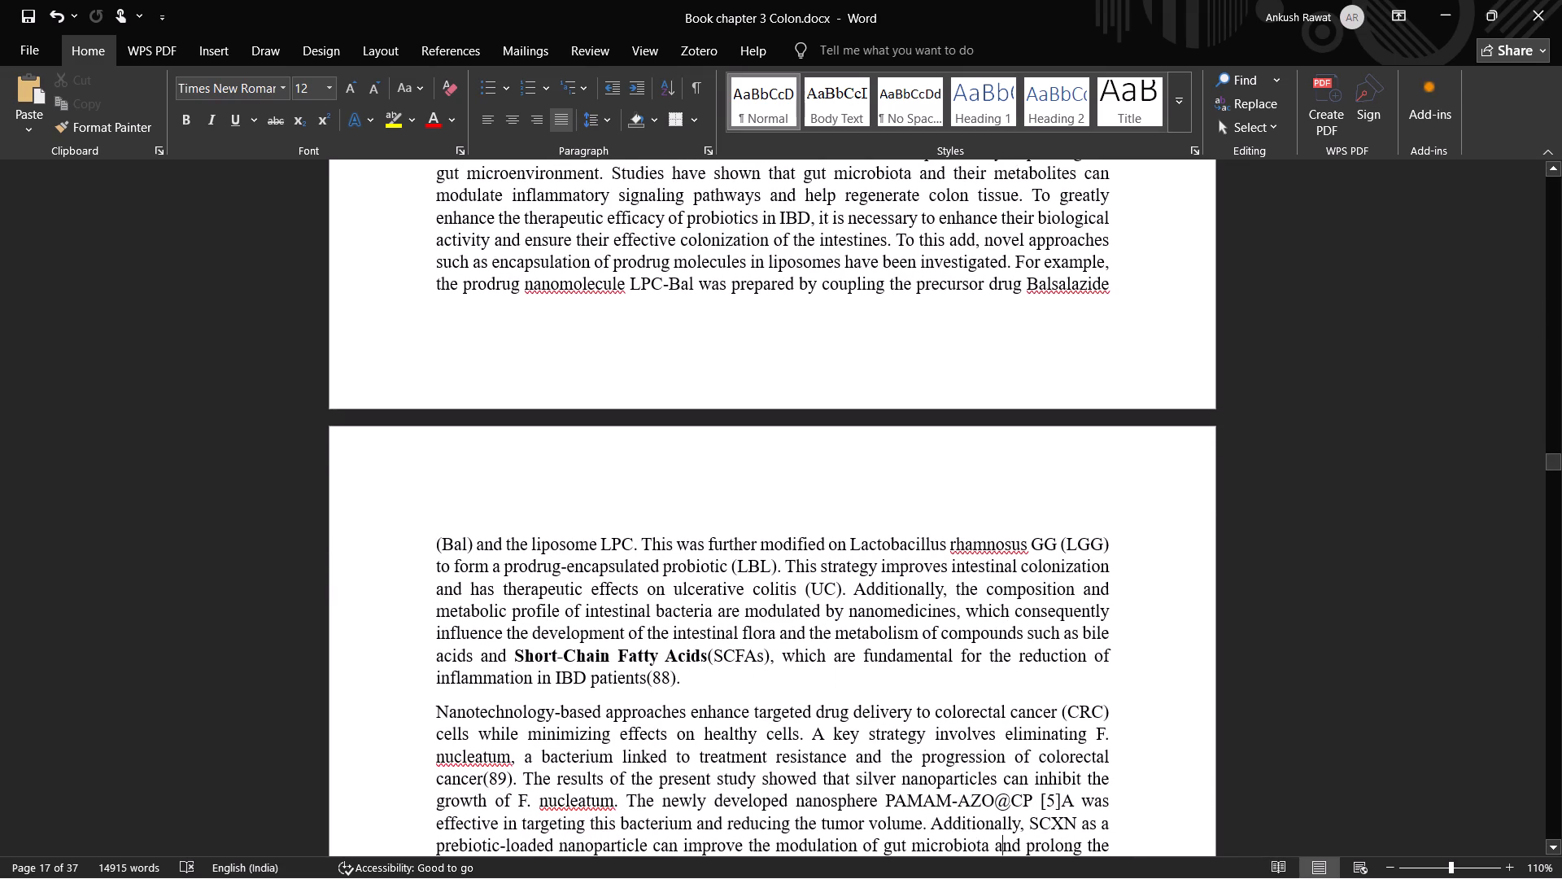
key("Left")
key("Left")
key("Left")
key("Left")
key("Left")
key("Left")
key("Left")
key("Left")
key("Left")
key("Left")
key("Left")
key("Left")
key("Left")
key("Left")
key("Left")
key("Left")
key("Left")
key("Left")
key("Left")
key("Left")
key("Left")
key("Up")
key("Up")
key("Up")
key("Up")
key("Up")
key("Up")
key("Up")
key("Up")
key("Up")
key("Up")
key("Up")
key("Up")
key("Up")
key("Up")
key("Up")
key("Up")
key("Left")
key("Left")
key("Left")
key("Left")
key("Left")
key("Down")
key("Left")
key("Down")
key("Down")
key("Down")
key("Down")
key("Down")
key("Down")
key("Down")
key("Down")
key("Down")
key("Down")
key("Left")
key("Left")
key("Up")
key("Left")
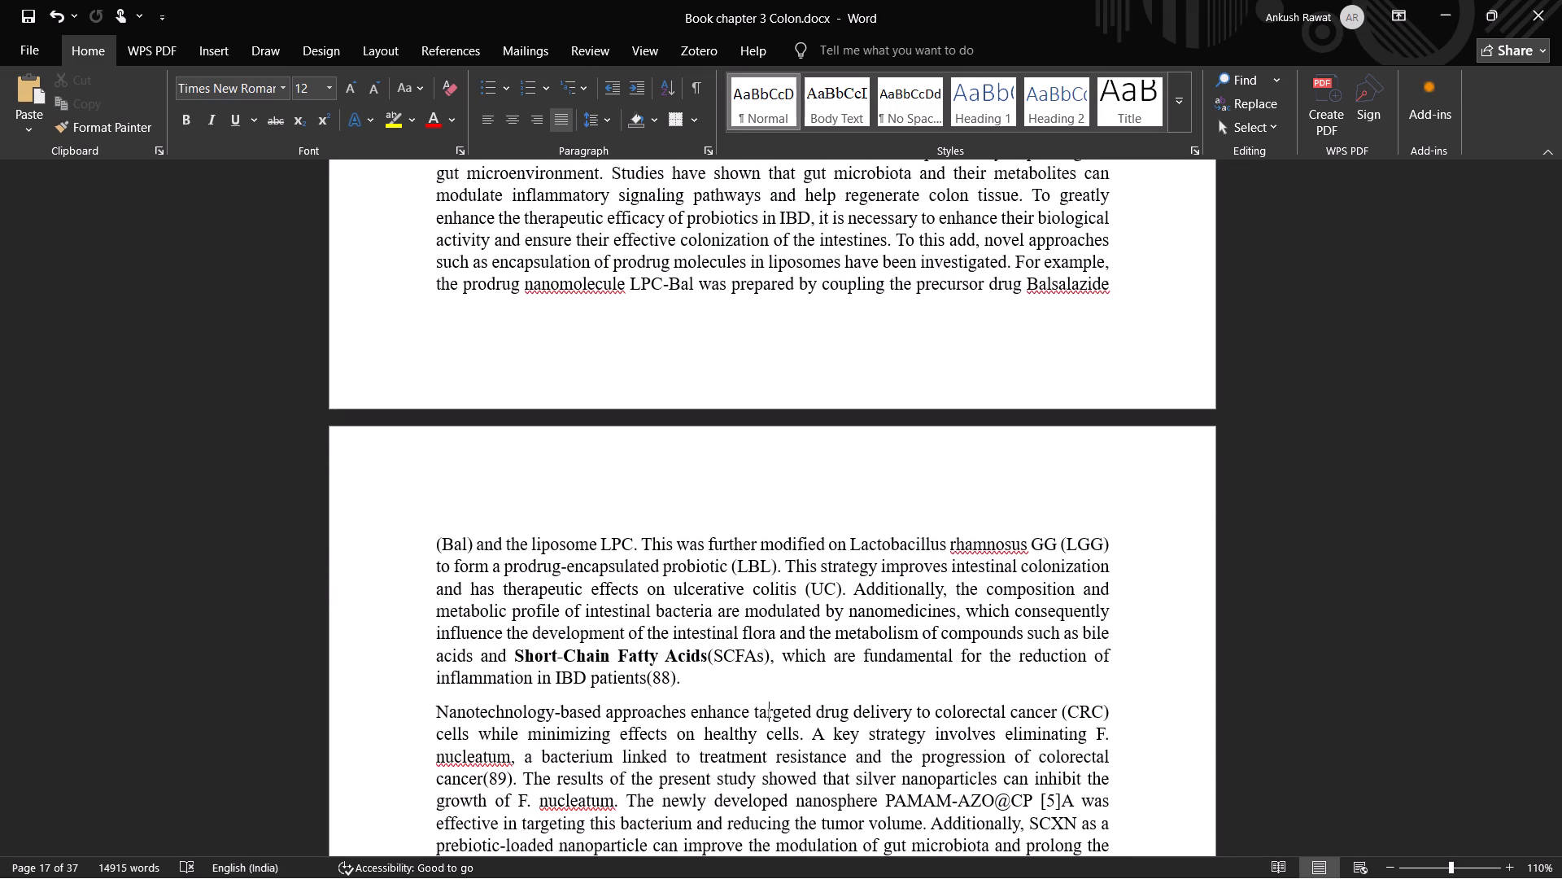
key("Up")
key("Left")
key("Left")
key("Left")
key("Left")
key("Left")
key("space")
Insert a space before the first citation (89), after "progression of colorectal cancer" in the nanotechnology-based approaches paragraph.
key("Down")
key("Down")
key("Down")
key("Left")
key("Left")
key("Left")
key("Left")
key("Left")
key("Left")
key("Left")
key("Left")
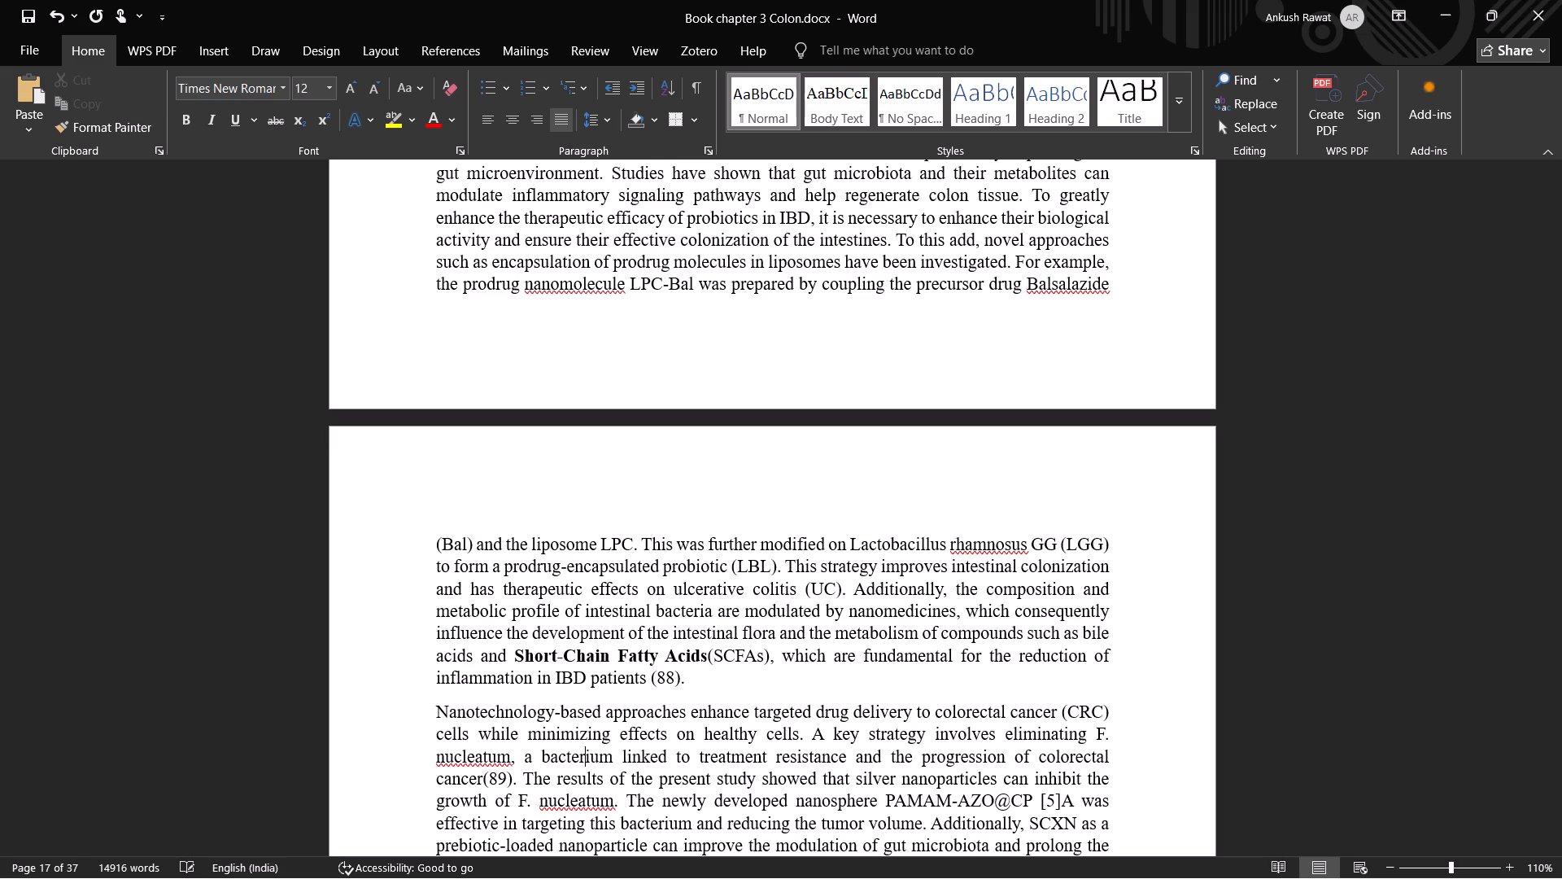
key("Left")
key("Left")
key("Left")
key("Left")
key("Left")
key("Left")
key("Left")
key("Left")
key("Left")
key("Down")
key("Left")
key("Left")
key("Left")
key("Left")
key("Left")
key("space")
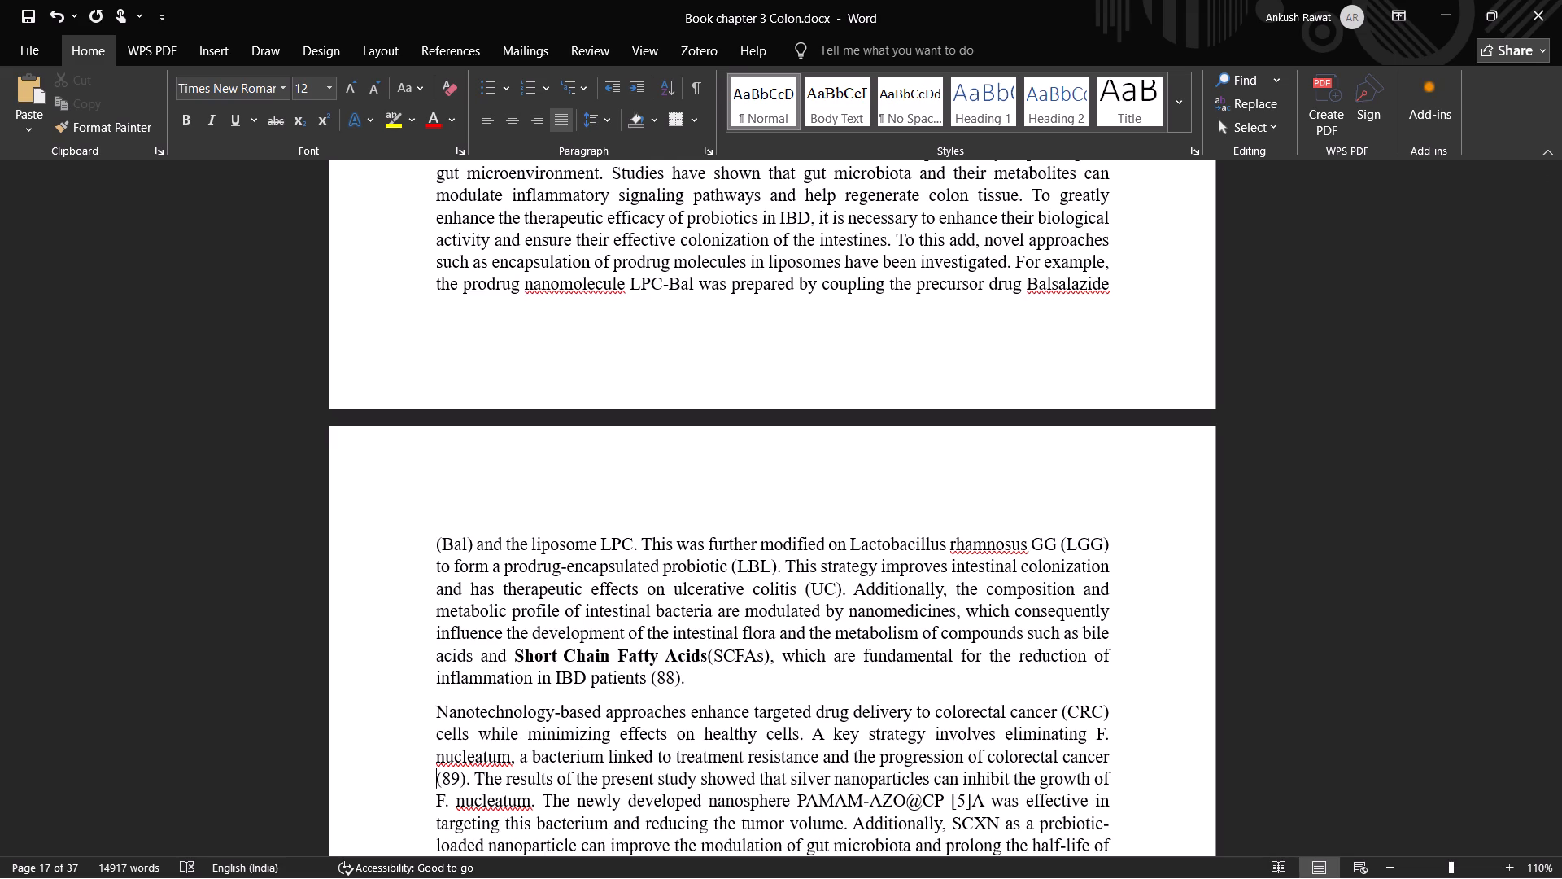
Highlight "PAMAM-AZO@CP [5]A" in yellow in the nanotechnology-based approaches paragraph.
key("Right")
key("Right")
key("Right")
key("Right")
key("Right")
key("Right")
key("Down")
key("Right")
key("Right")
key("Right")
key("Right")
key("Right")
key("Right")
key("Right")
key("Right")
key("Right")
key("Right")
key("Right")
key("Right")
key("Right")
key("Right")
key("Right")
key("Right")
key("Right")
key("Right")
key("Right")
key("Right")
key("Right")
key("Right")
key("Right")
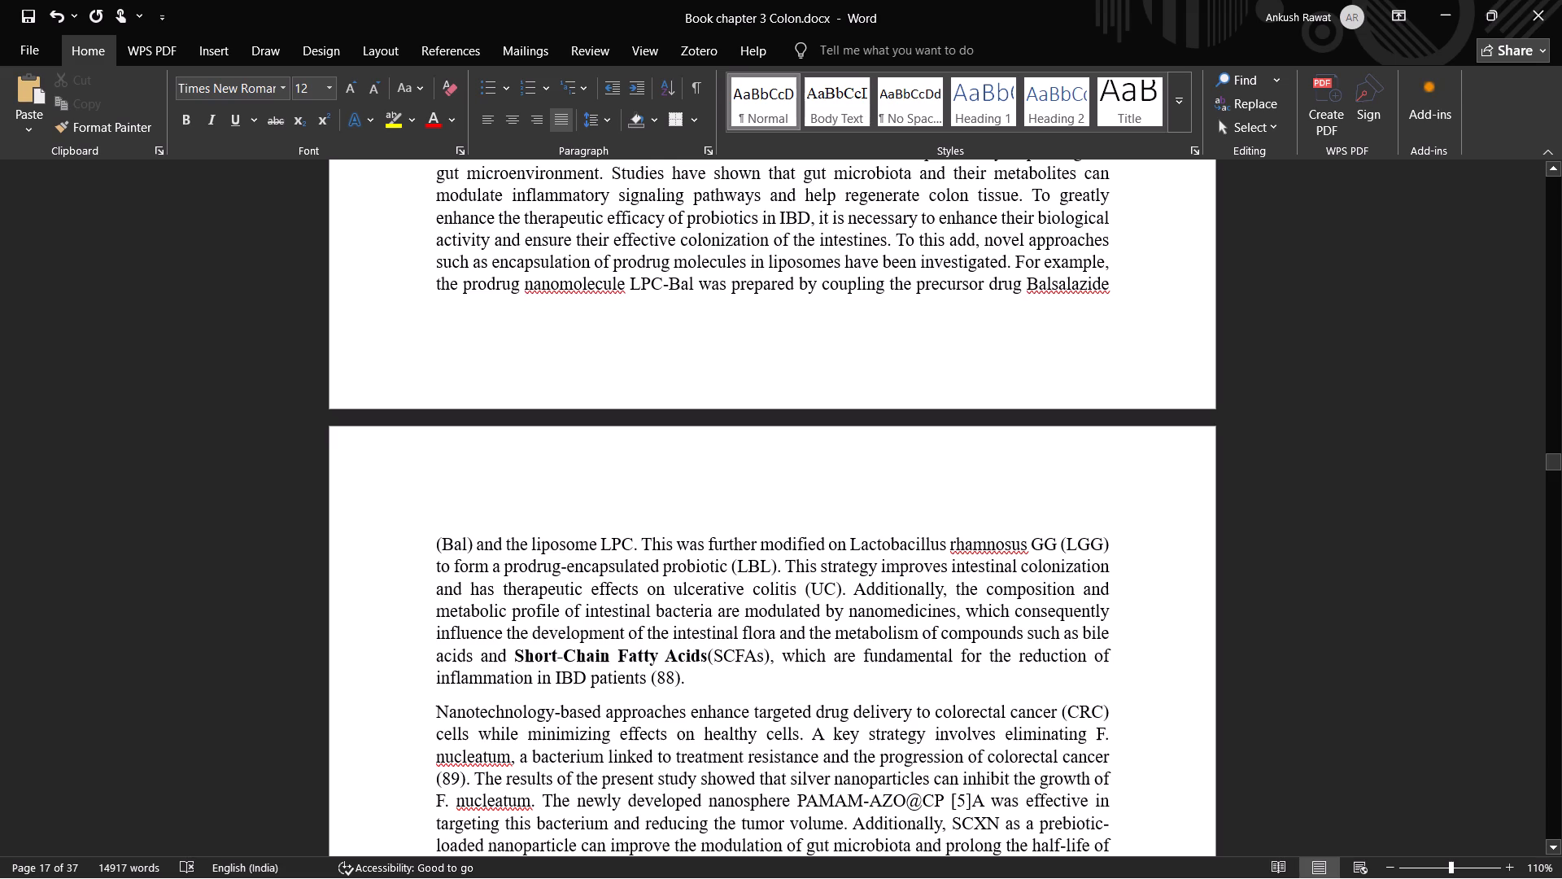
left_click(387, 126)
left_click_drag(803, 794, 839, 800)
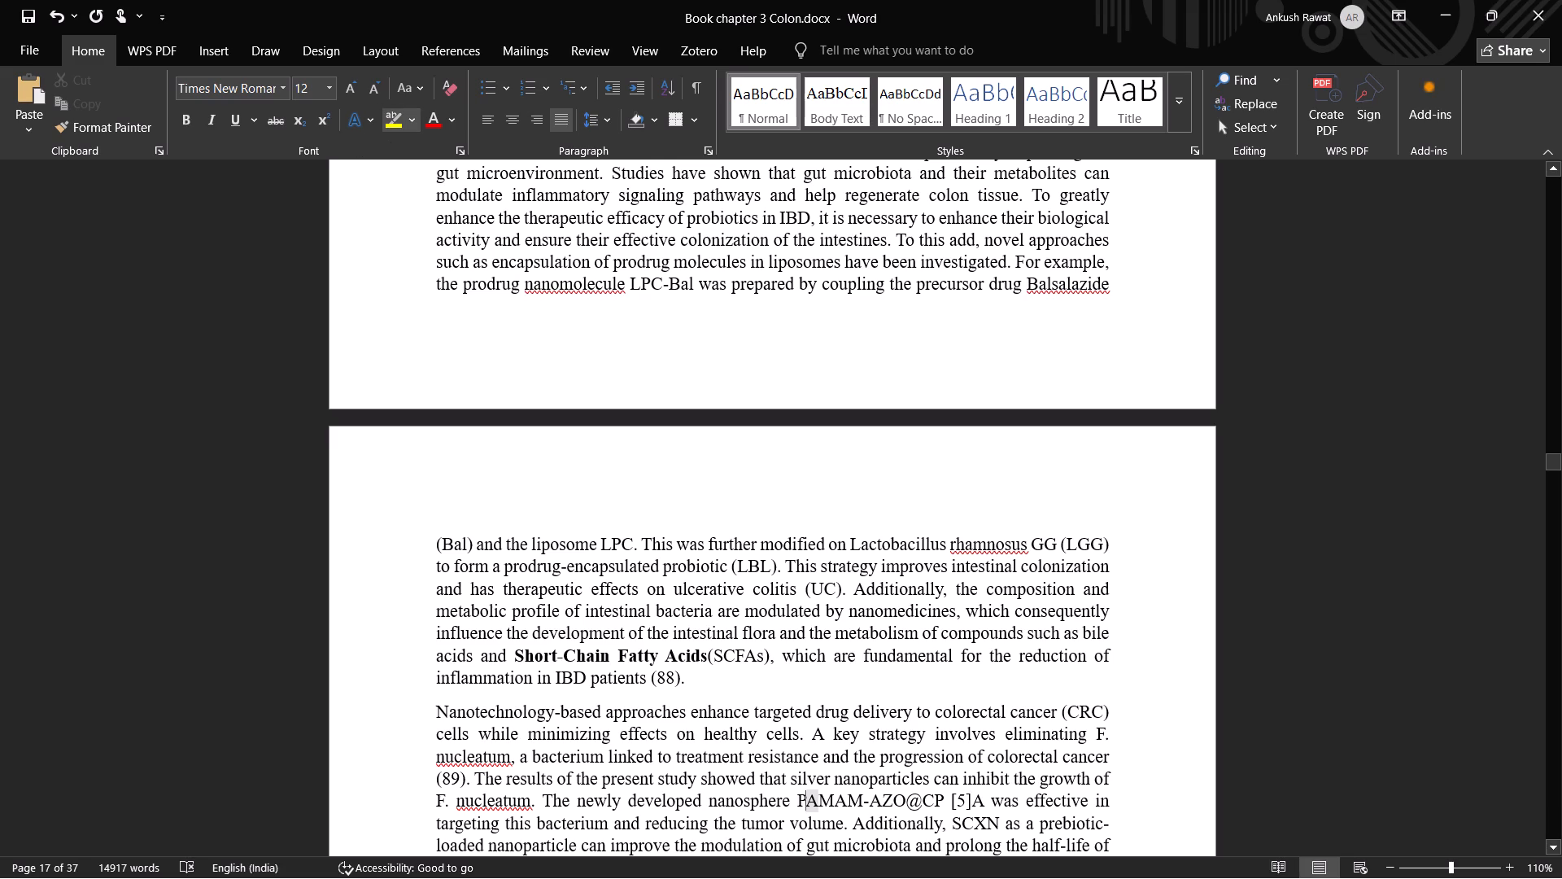
left_click_drag(839, 800, 983, 796)
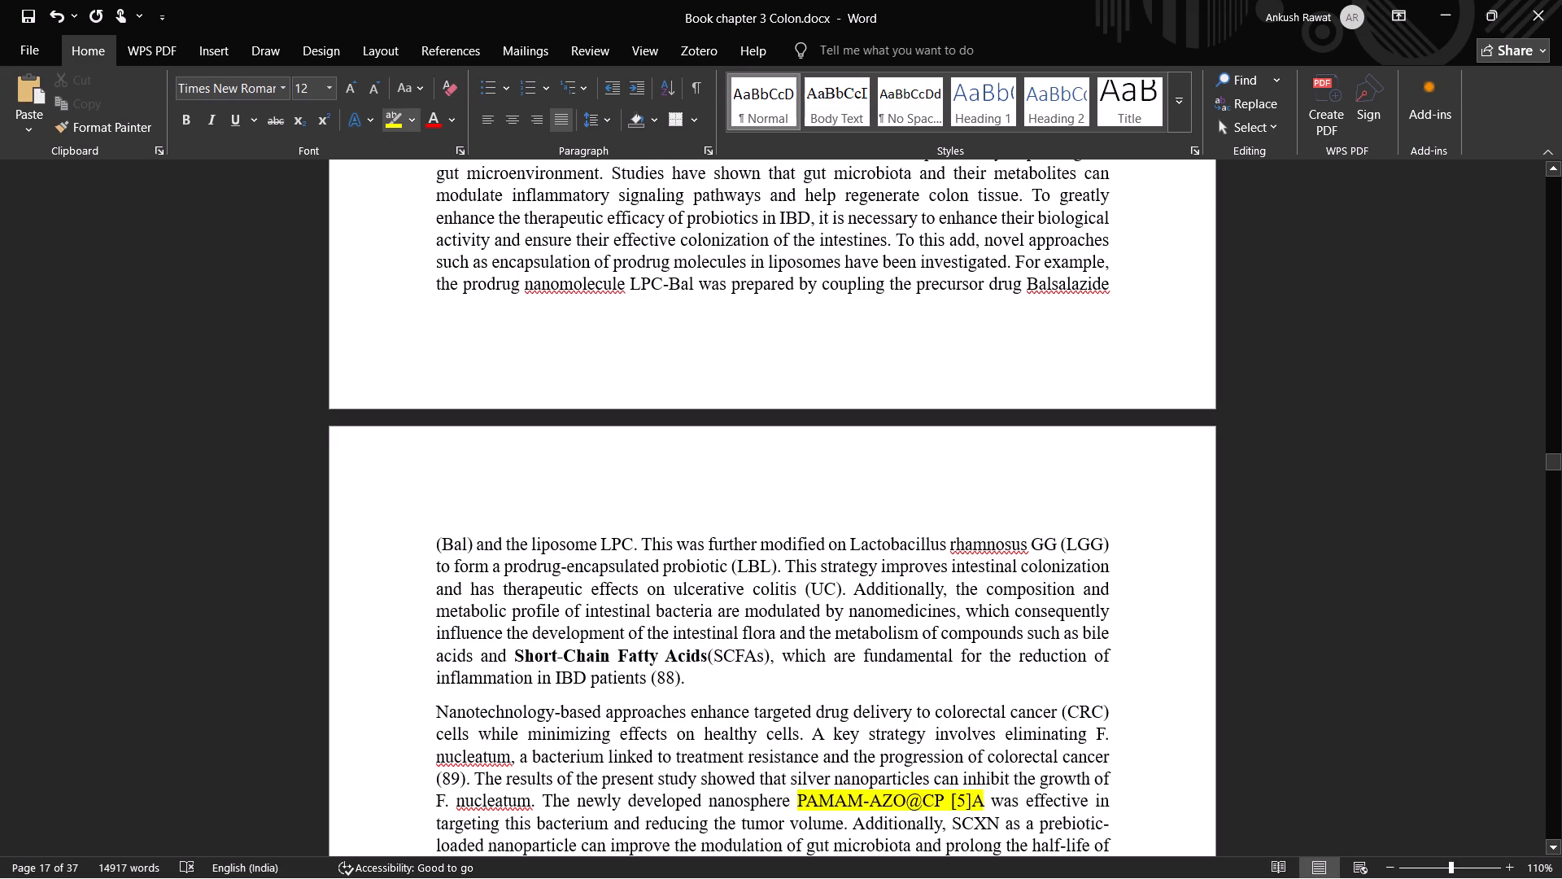
left_click(390, 112)
Delete the repeated citation (89) after "progression of colorectal cancer", keeping the one that closes the paragraph.
scroll(552, 718, "down", 5)
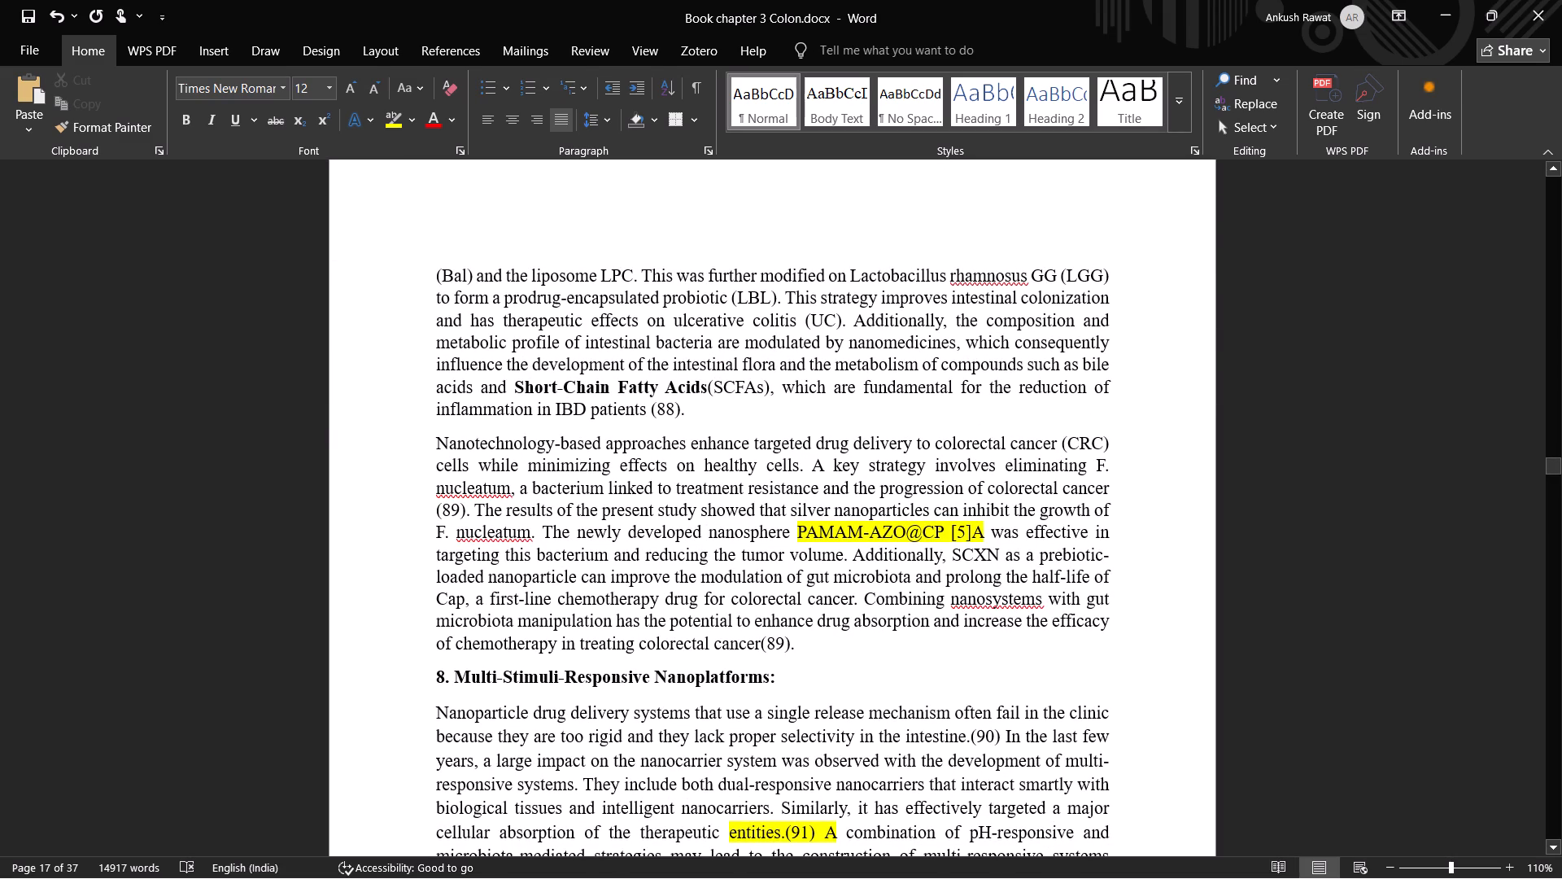
left_click_drag(464, 514, 437, 514)
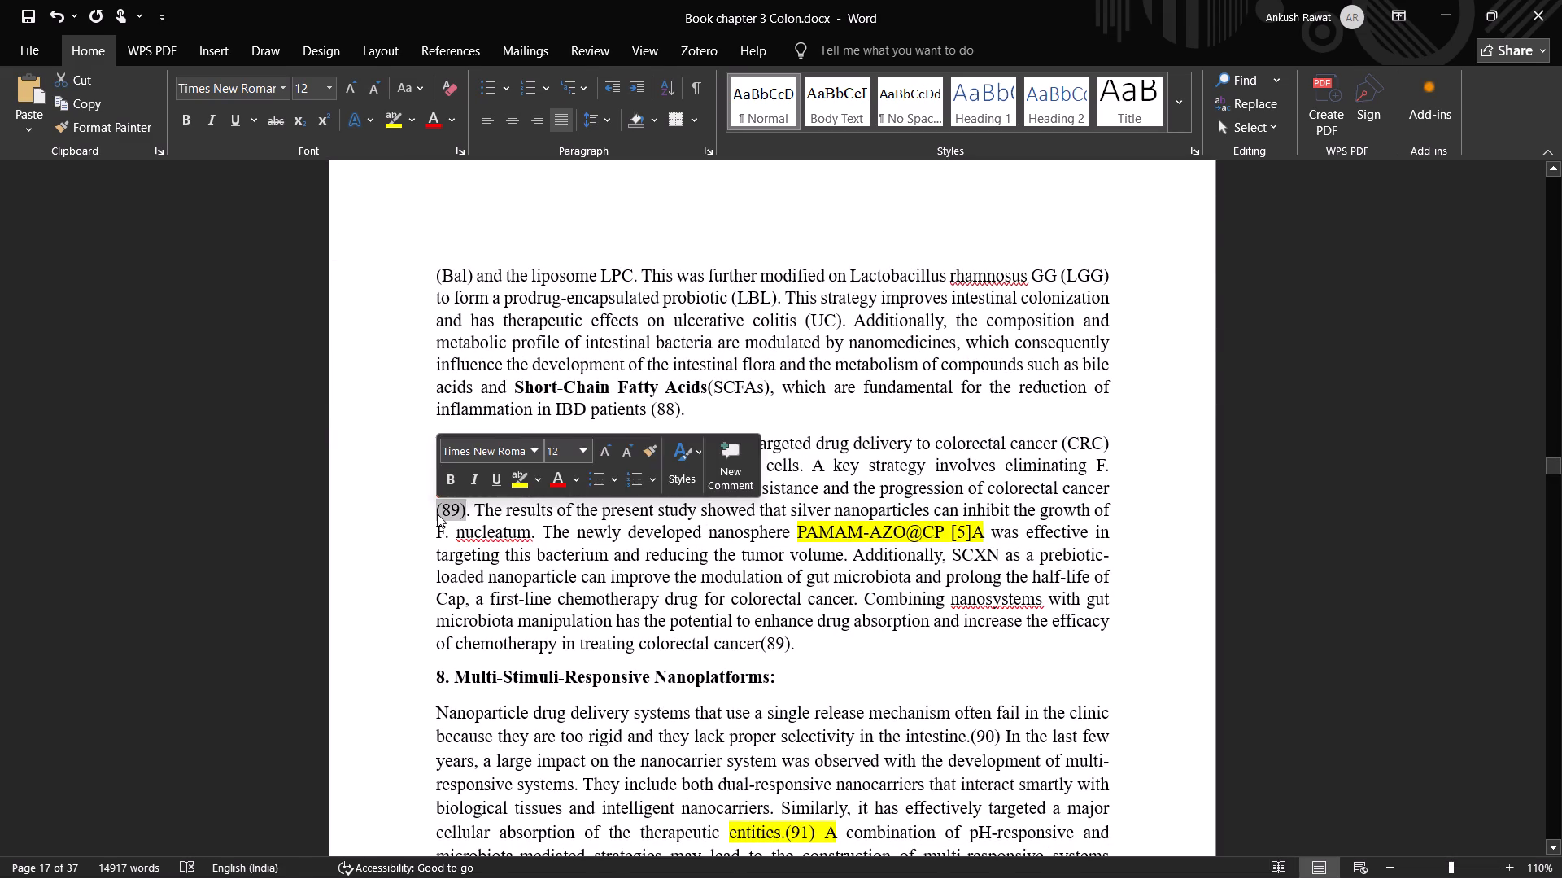
key("BackSpace")
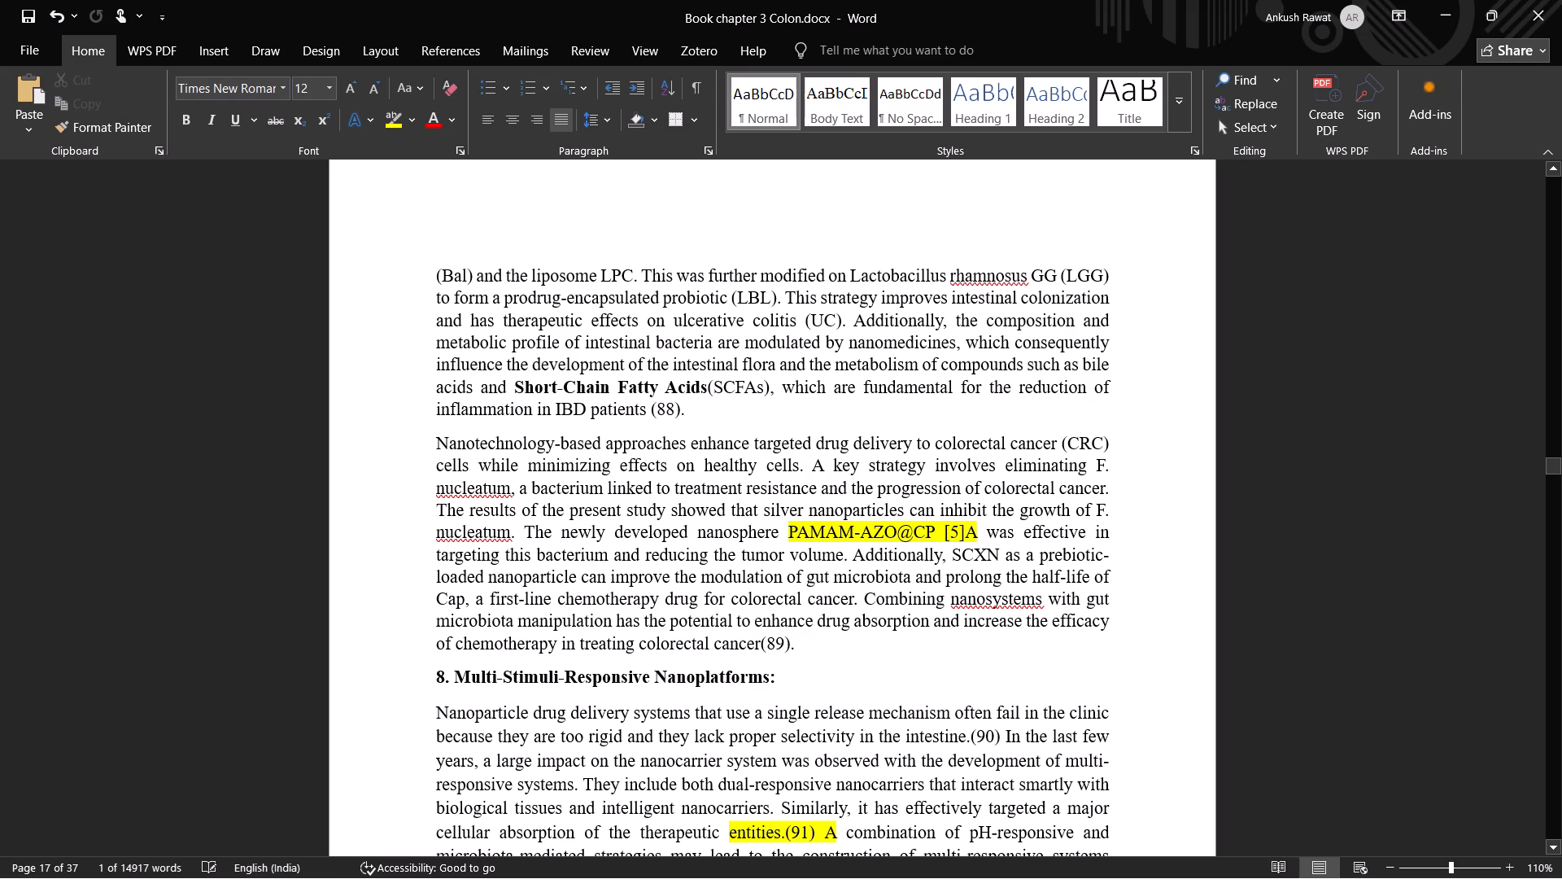
Insert a space before the closing citation (89) after "chemotherapy in treating colorectal cancer".
left_click(757, 648)
left_click(762, 647)
key("space")
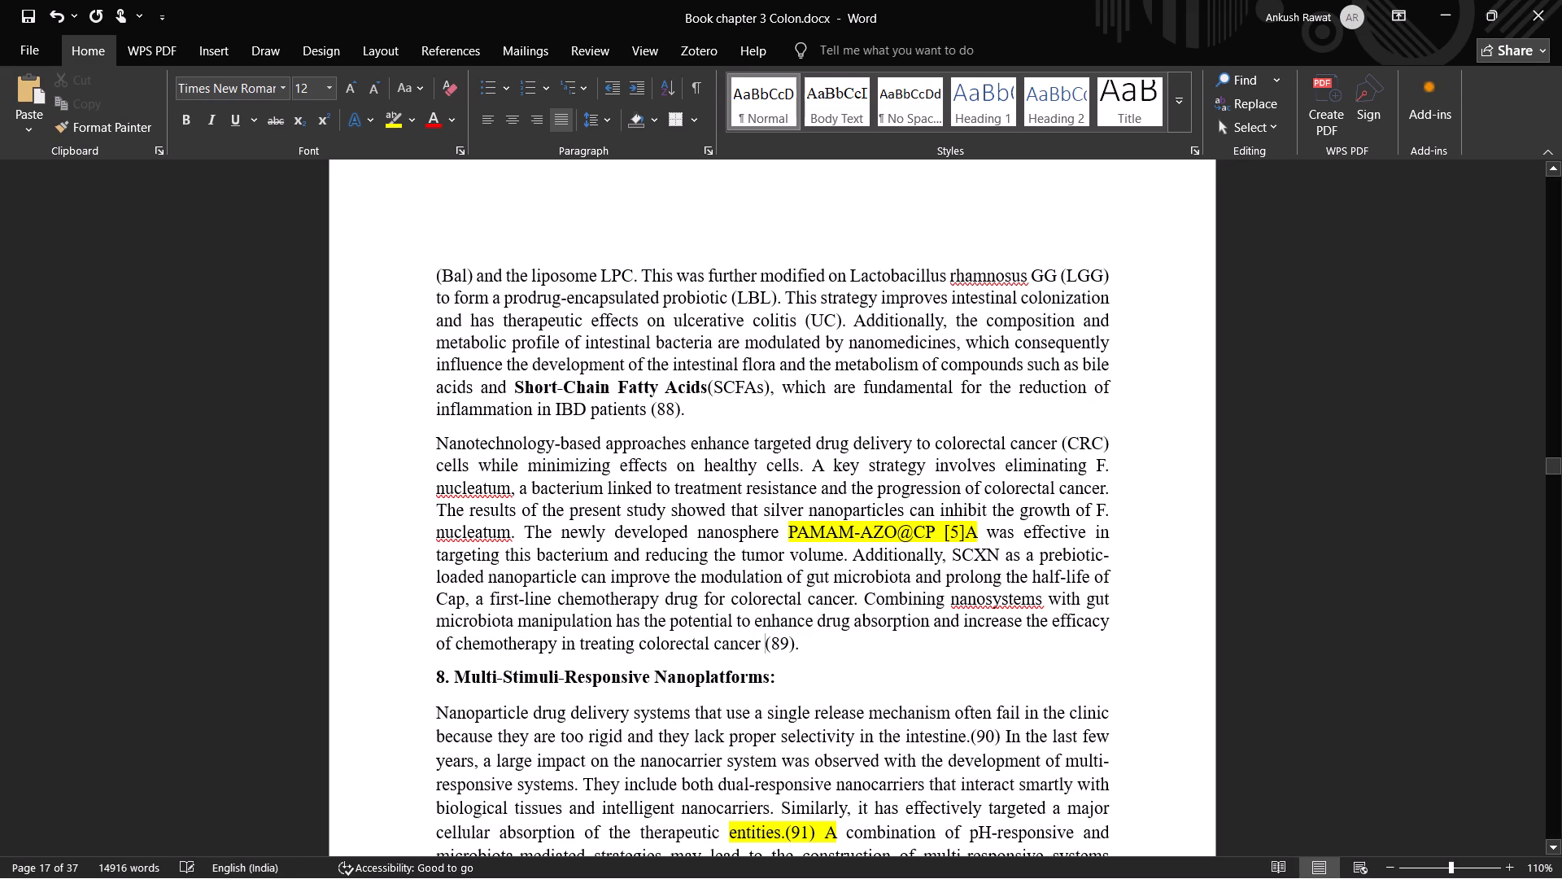
In section 8, replace the full stop after "selectivity in the intestine" with a space and put a full stop after citation (90).
scroll(606, 738, "up", 1)
scroll(606, 739, "down", 4)
scroll(606, 739, "up", 1)
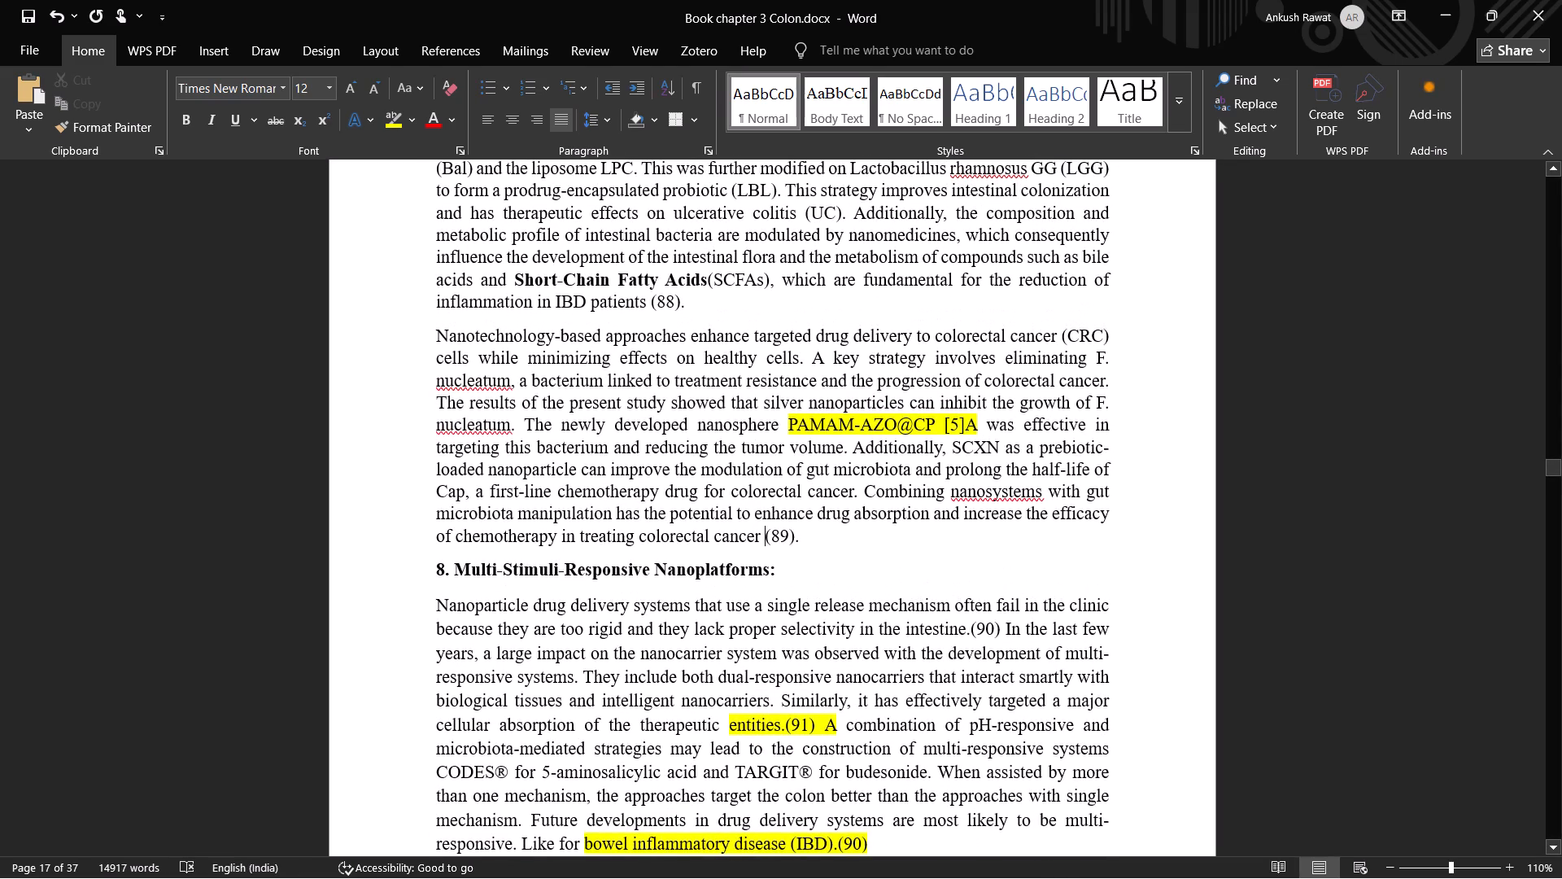
left_click(967, 633)
left_click(970, 633)
key("BackSpace")
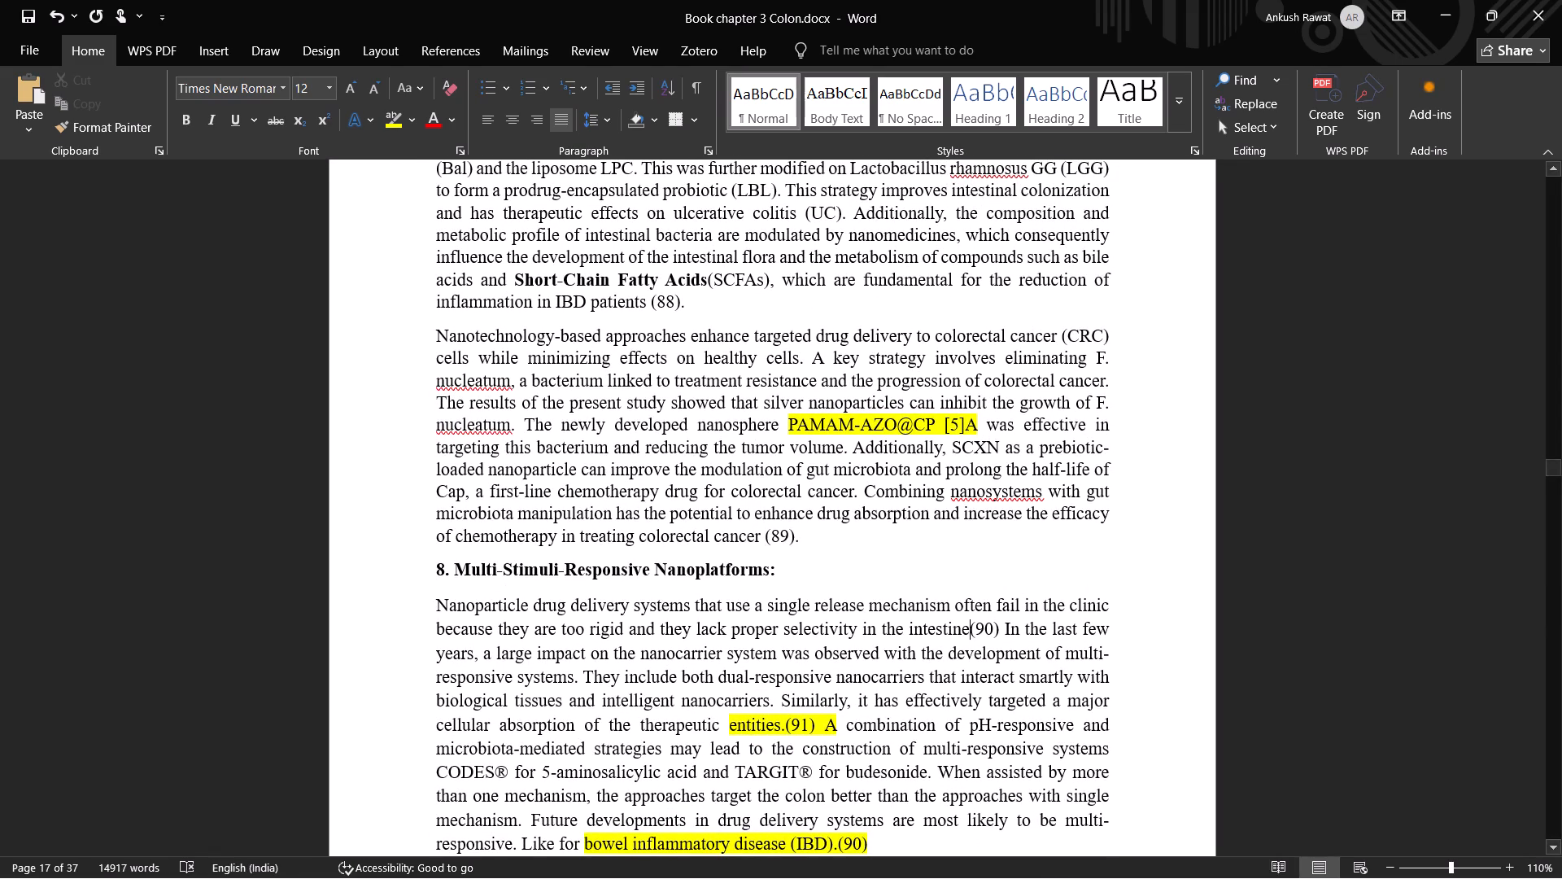
key("space")
left_click(997, 631)
left_click(1000, 630)
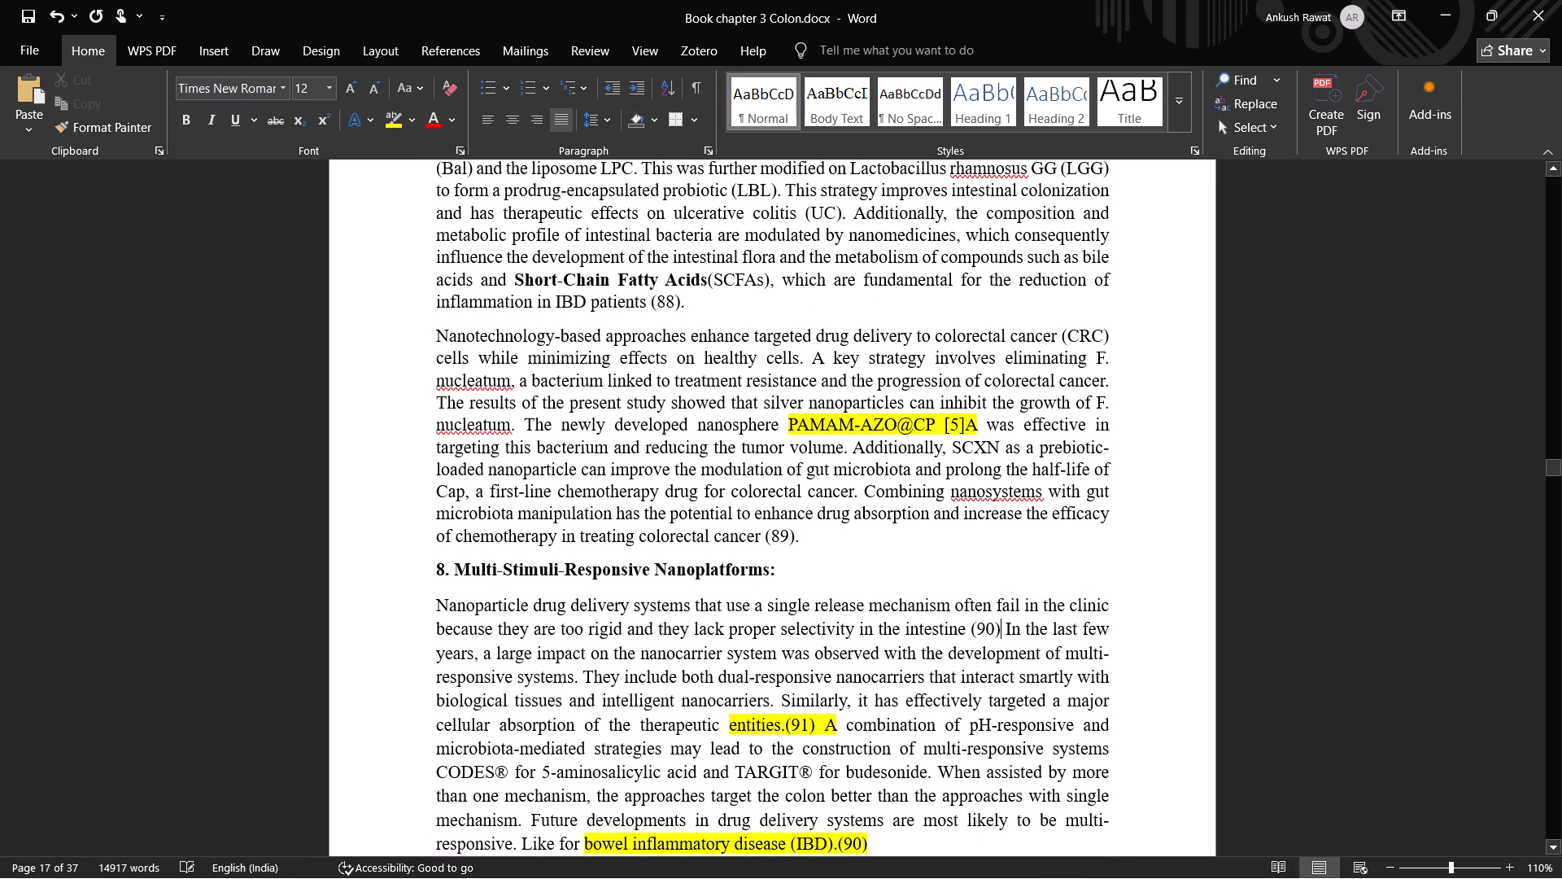
key("period")
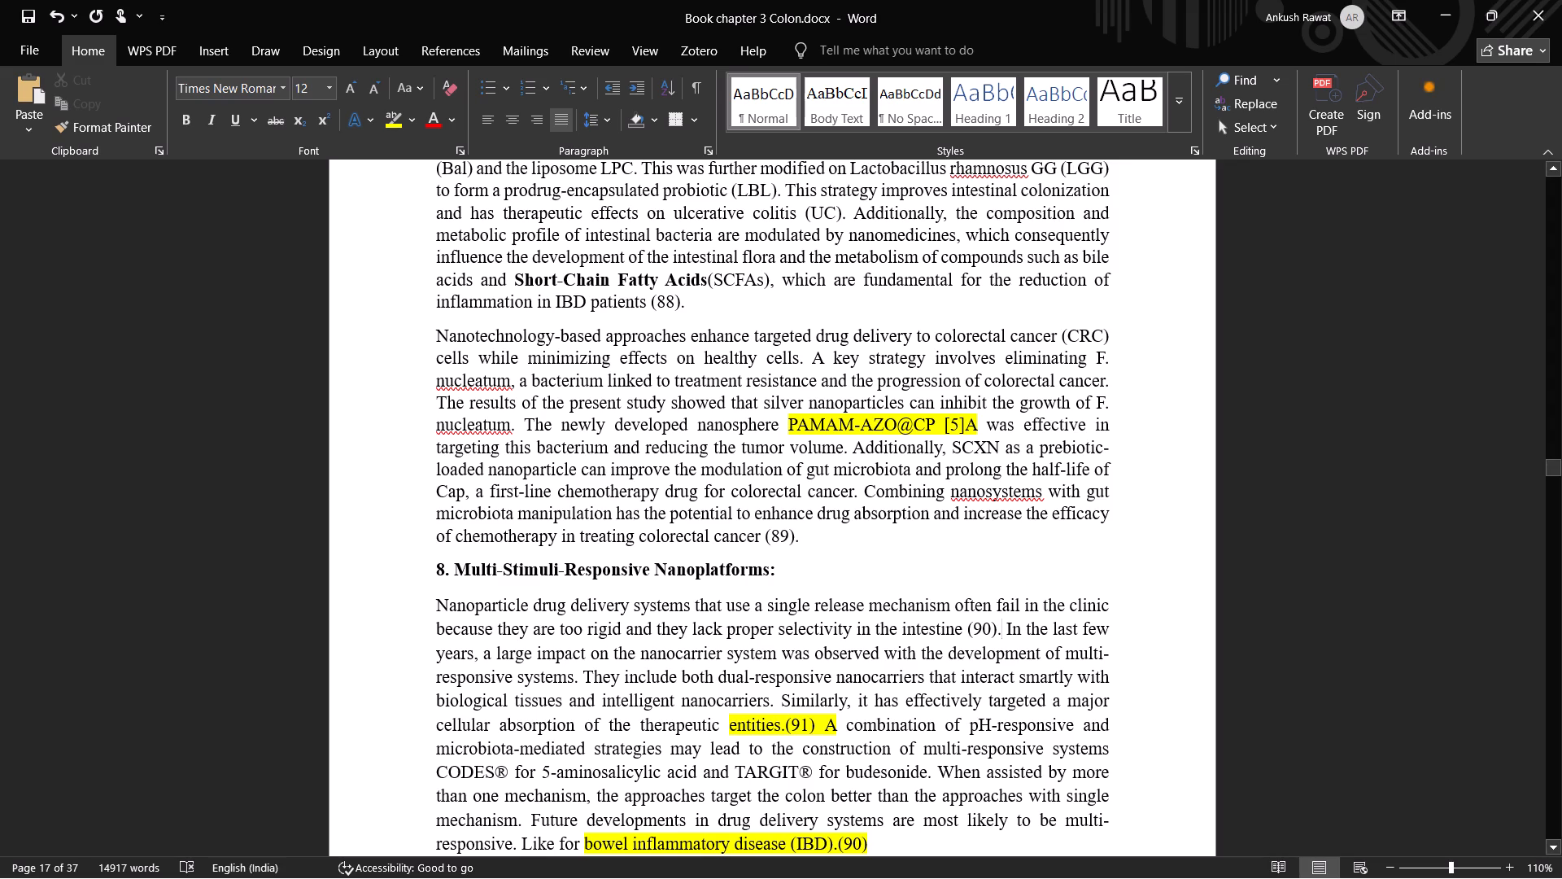
In section 8, replace the full stop after "therapeutic entities" with a space and put a full stop after citation (91).
left_click(785, 723)
key("space")
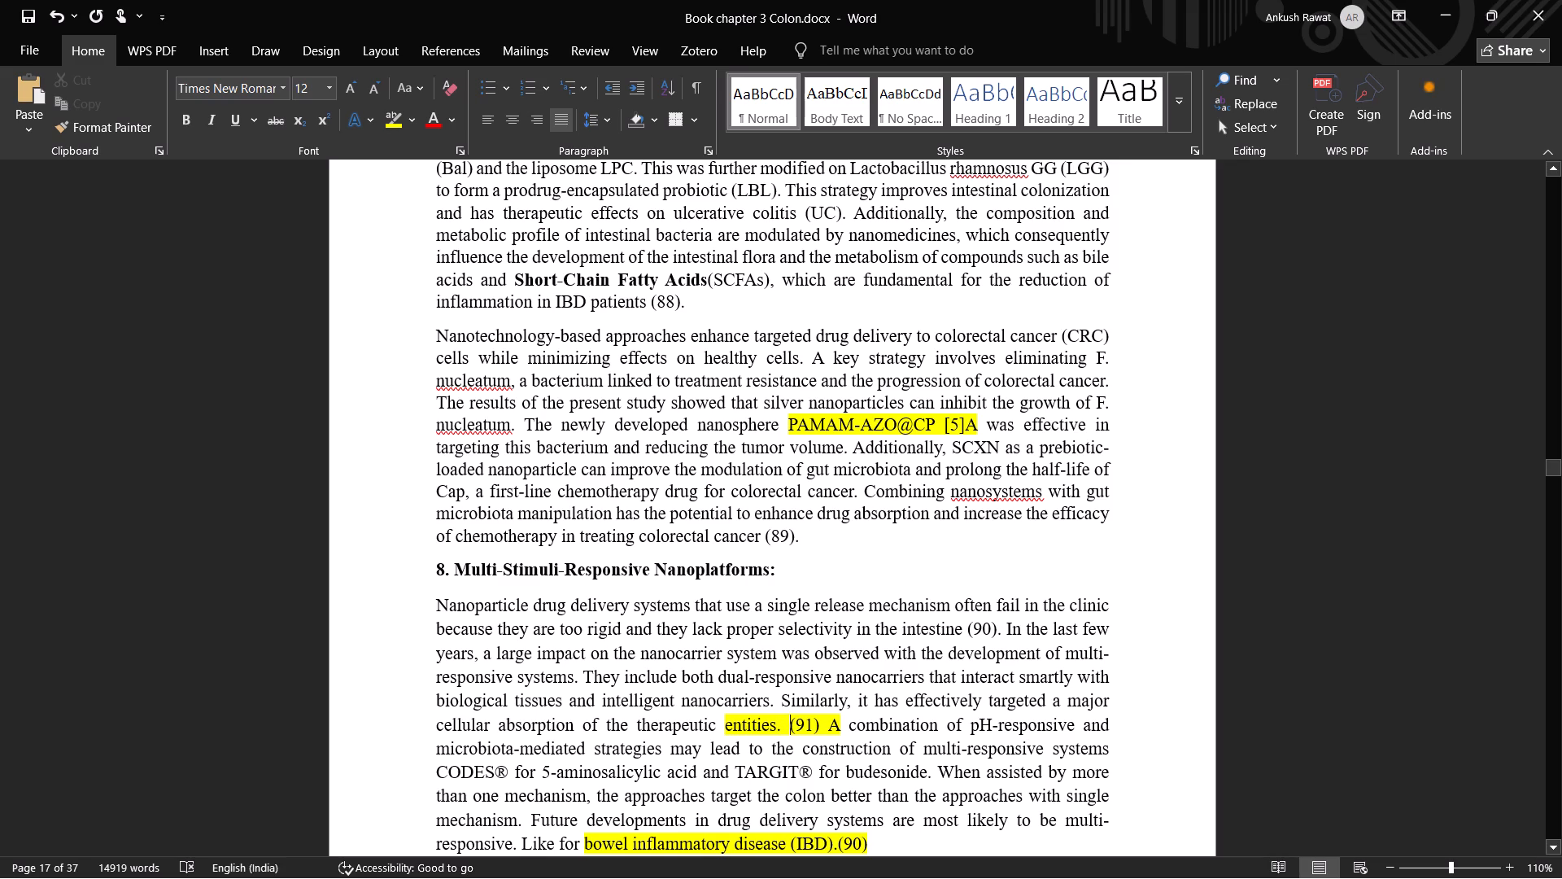
key("BackSpace")
key("BackSpace")
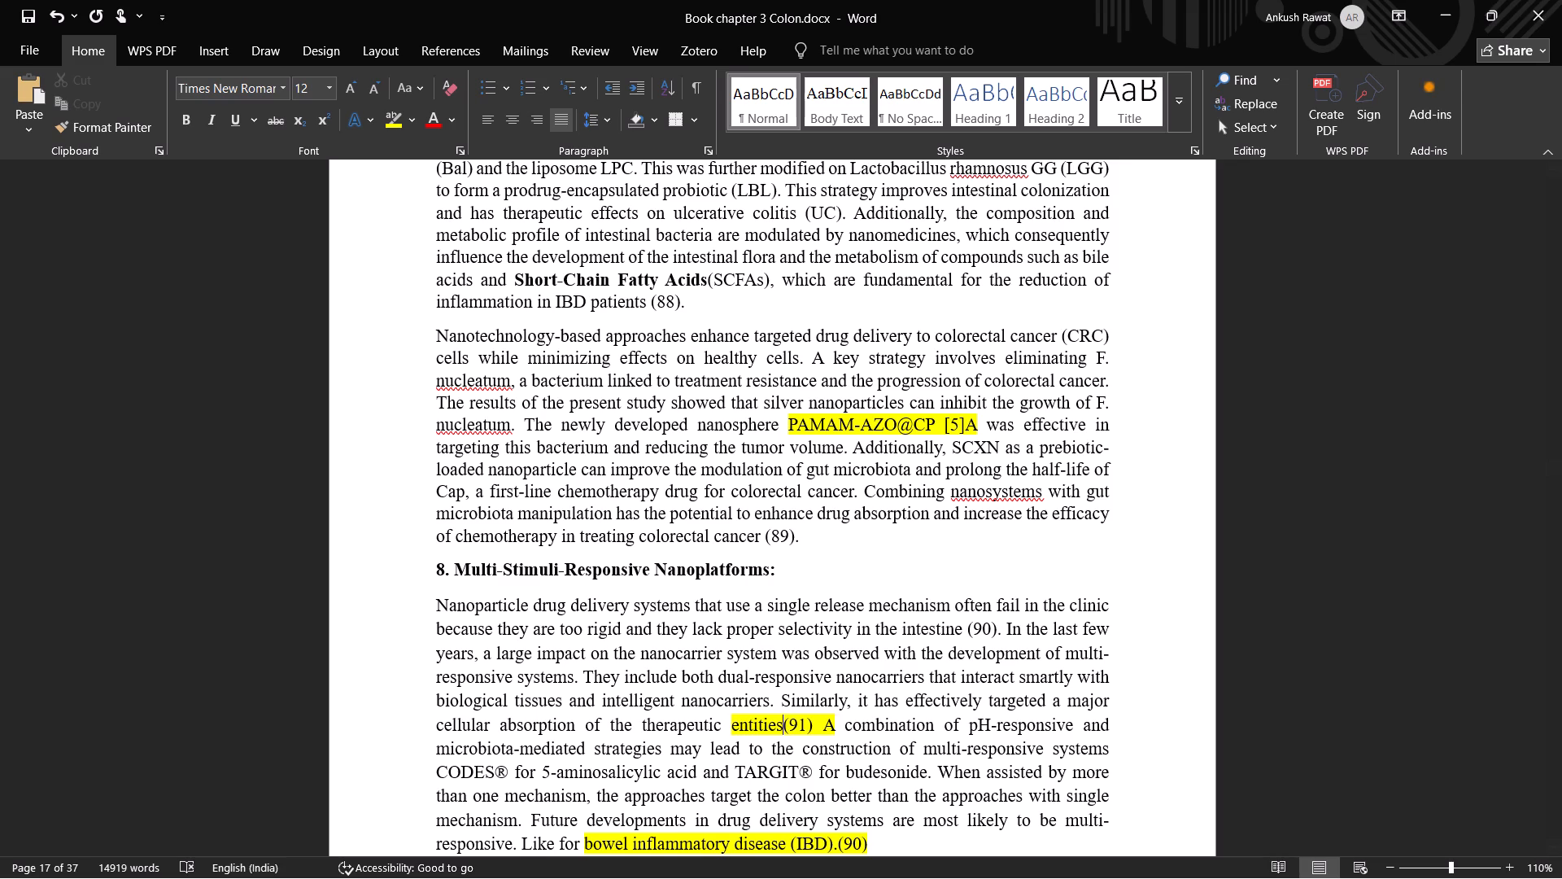
key("space")
left_click(818, 728)
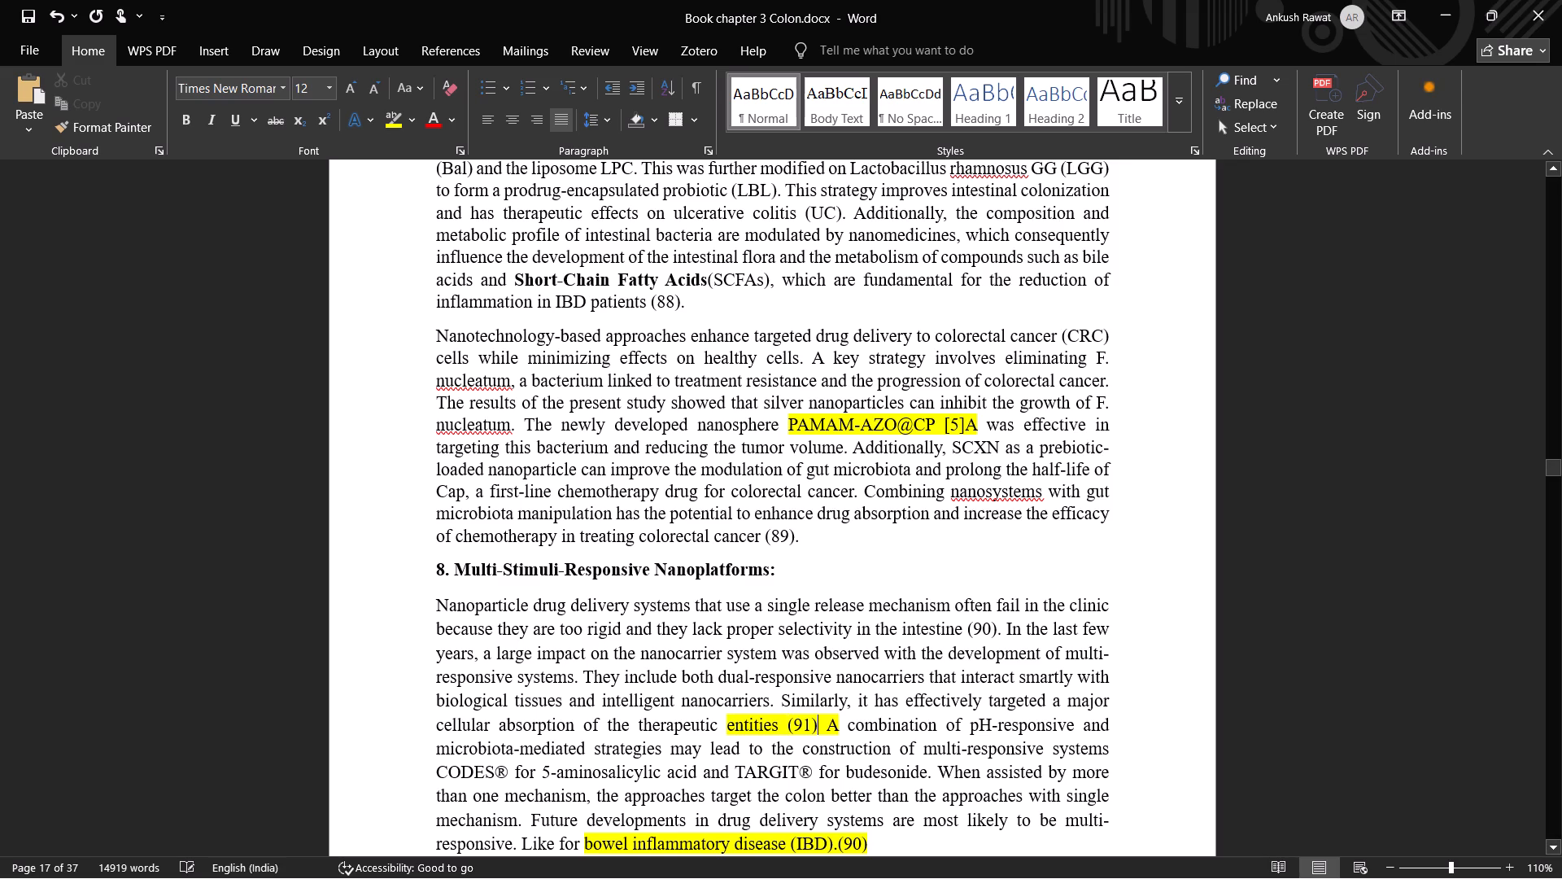
key("period")
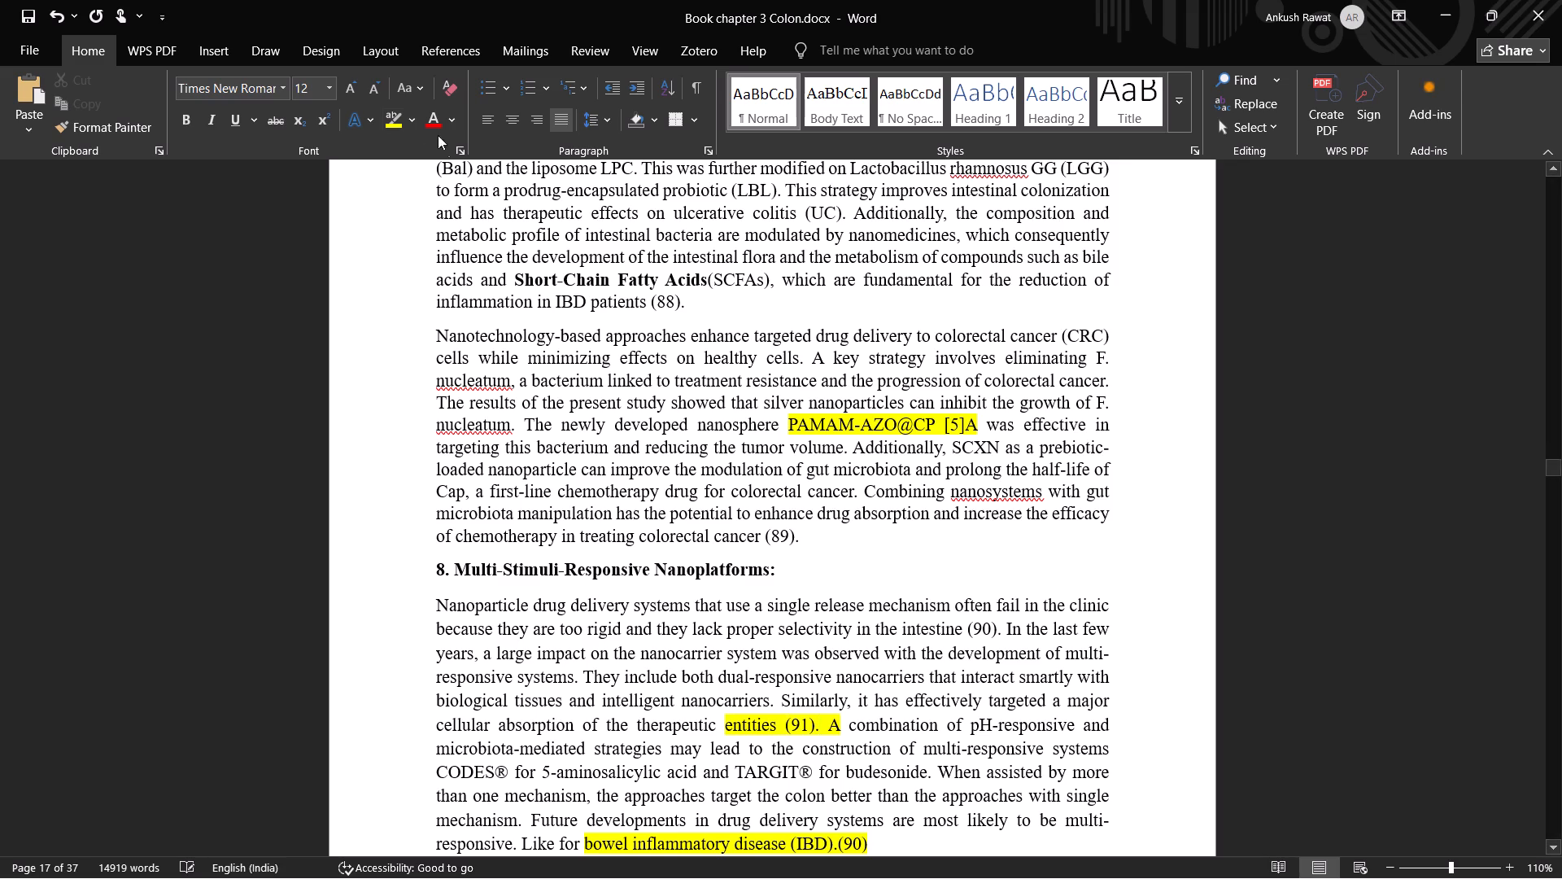
Remove the yellow highlight from "entities (91). A" in the first paragraph of section 8.
left_click(386, 119)
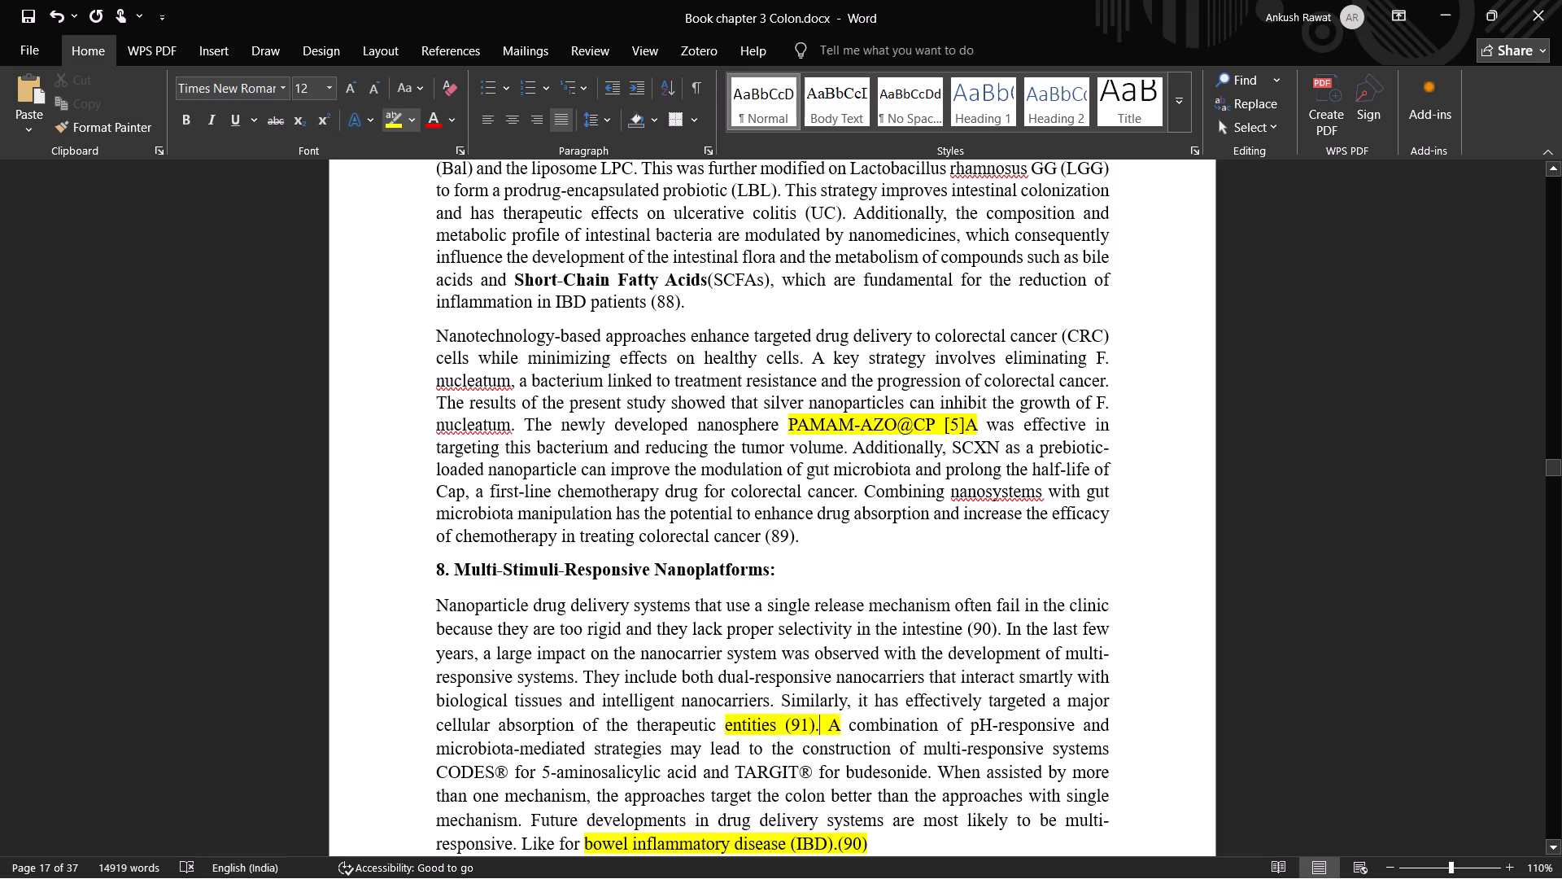
left_click_drag(723, 722, 849, 724)
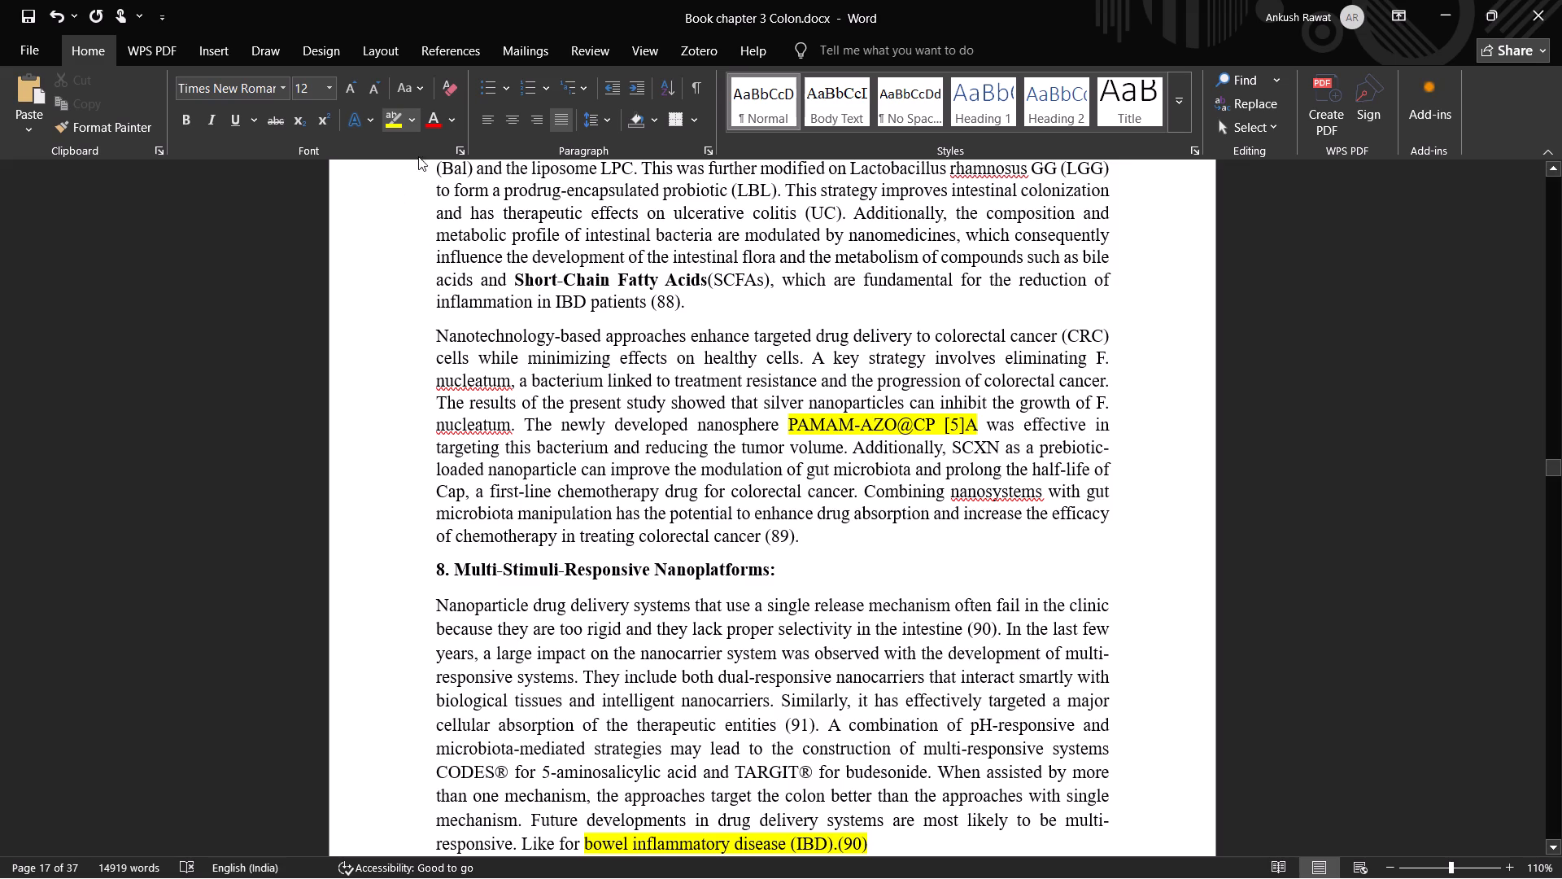
left_click(389, 119)
Replace the full stop after "bowel inflammatory disease (IBD)" with a space and put a full stop after the paragraph's closing citation (90).
scroll(542, 578, "down", 2)
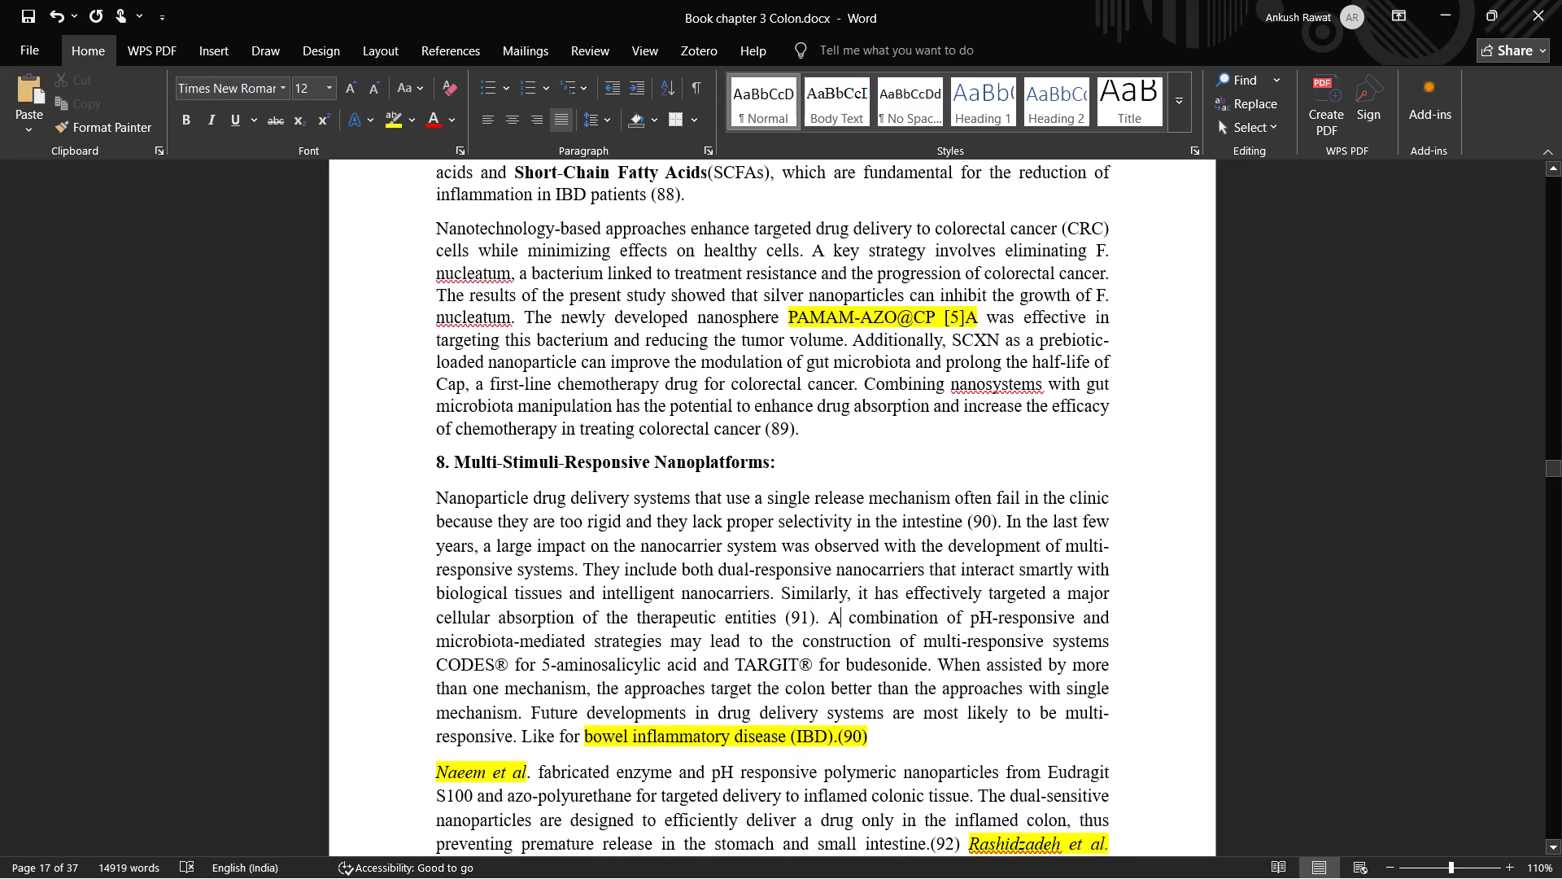
scroll(543, 619, "down", 1)
scroll(543, 619, "up", 2)
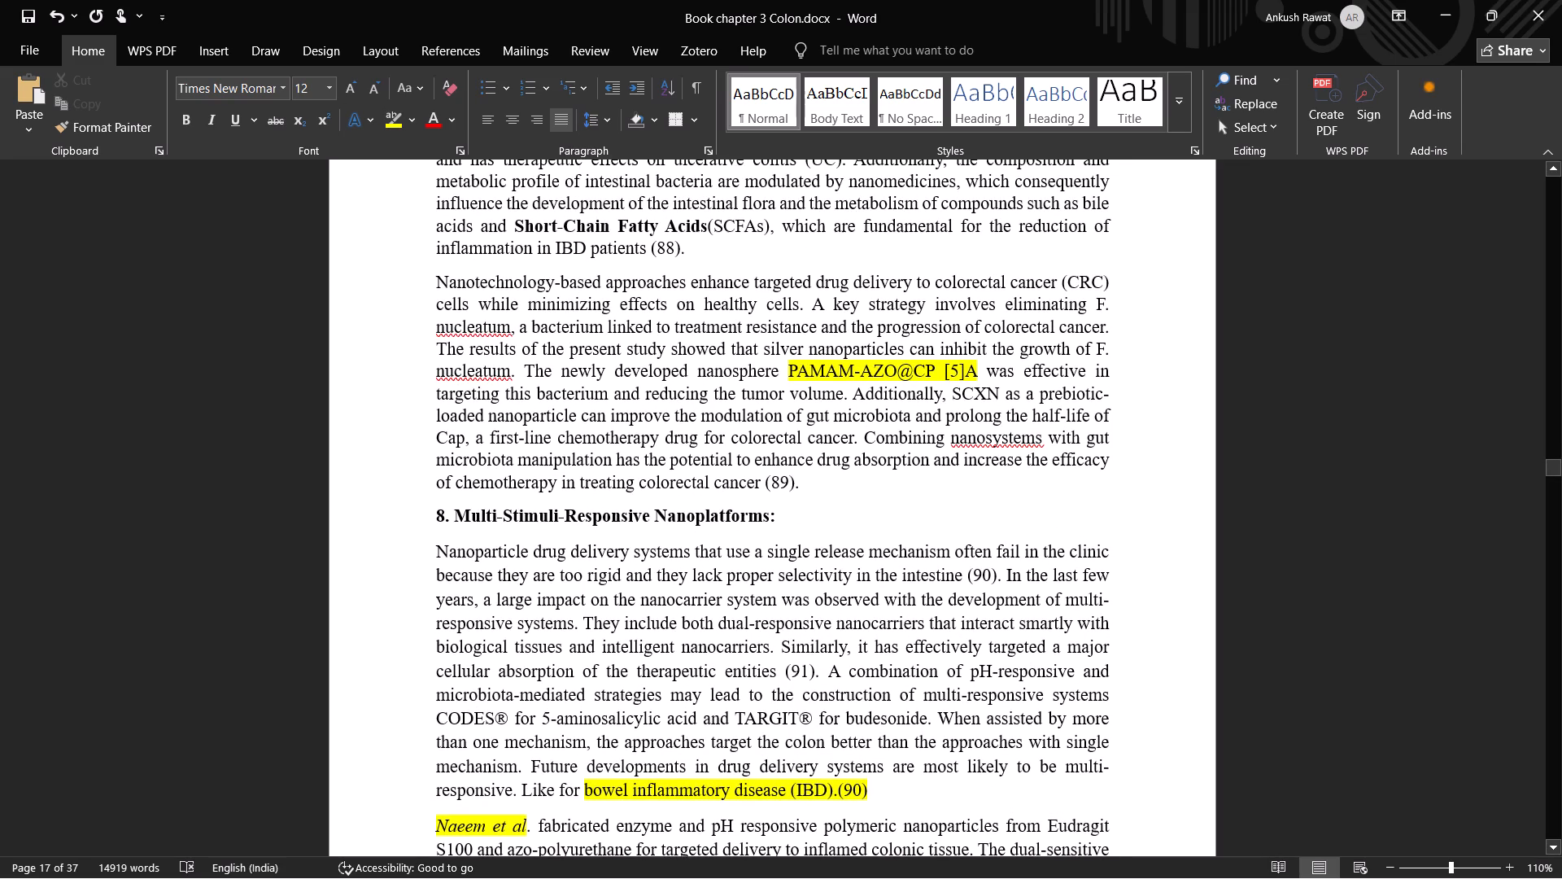
left_click(840, 794)
key("BackSpace")
key("space")
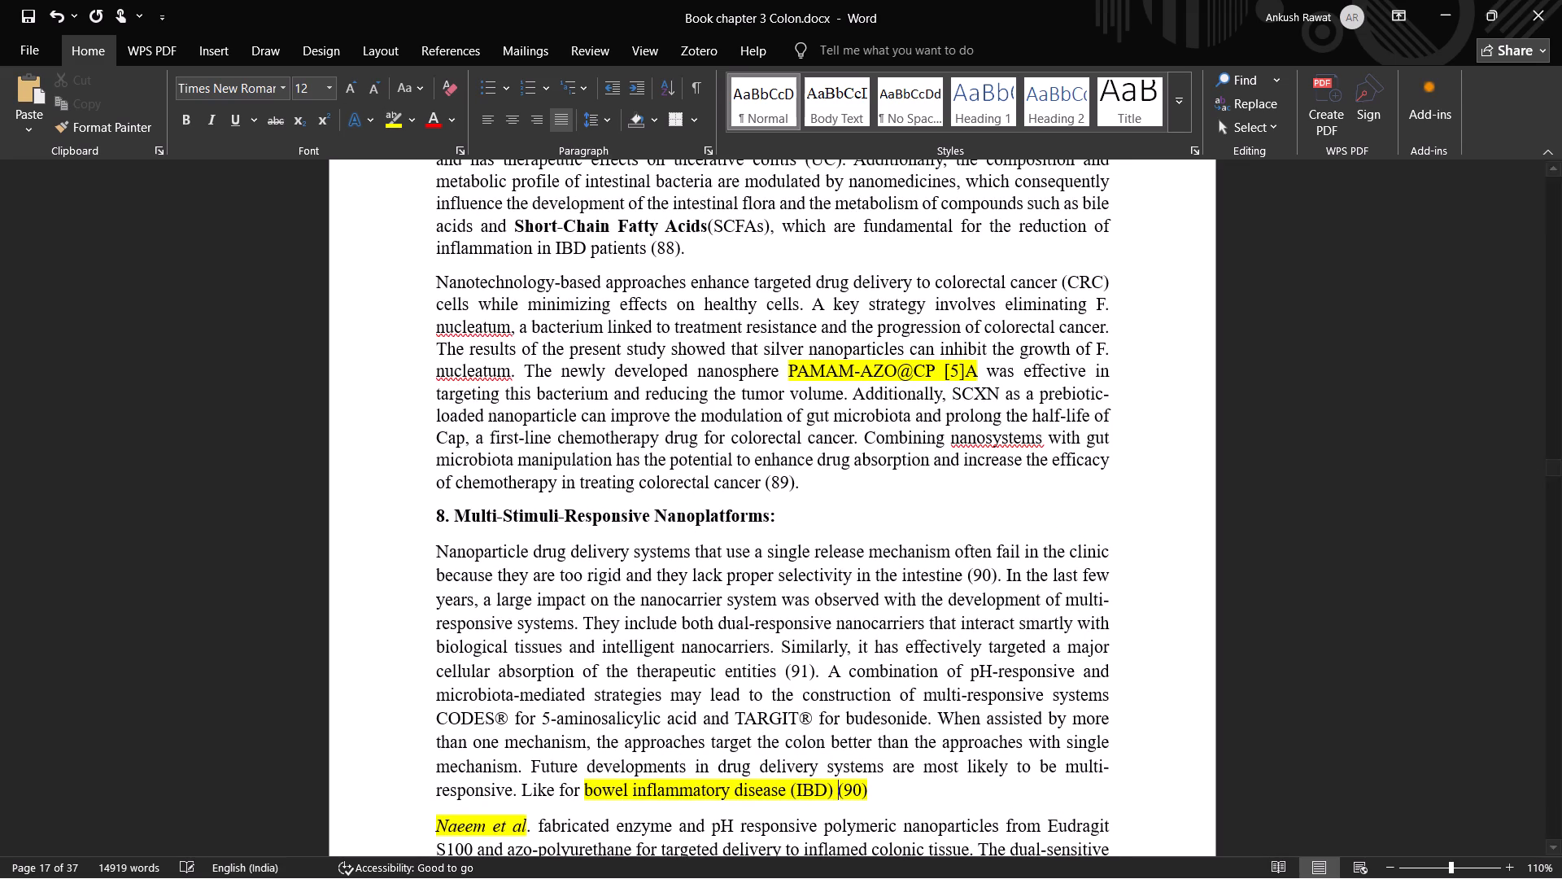
left_click(872, 789)
key("BackSpace")
key("period")
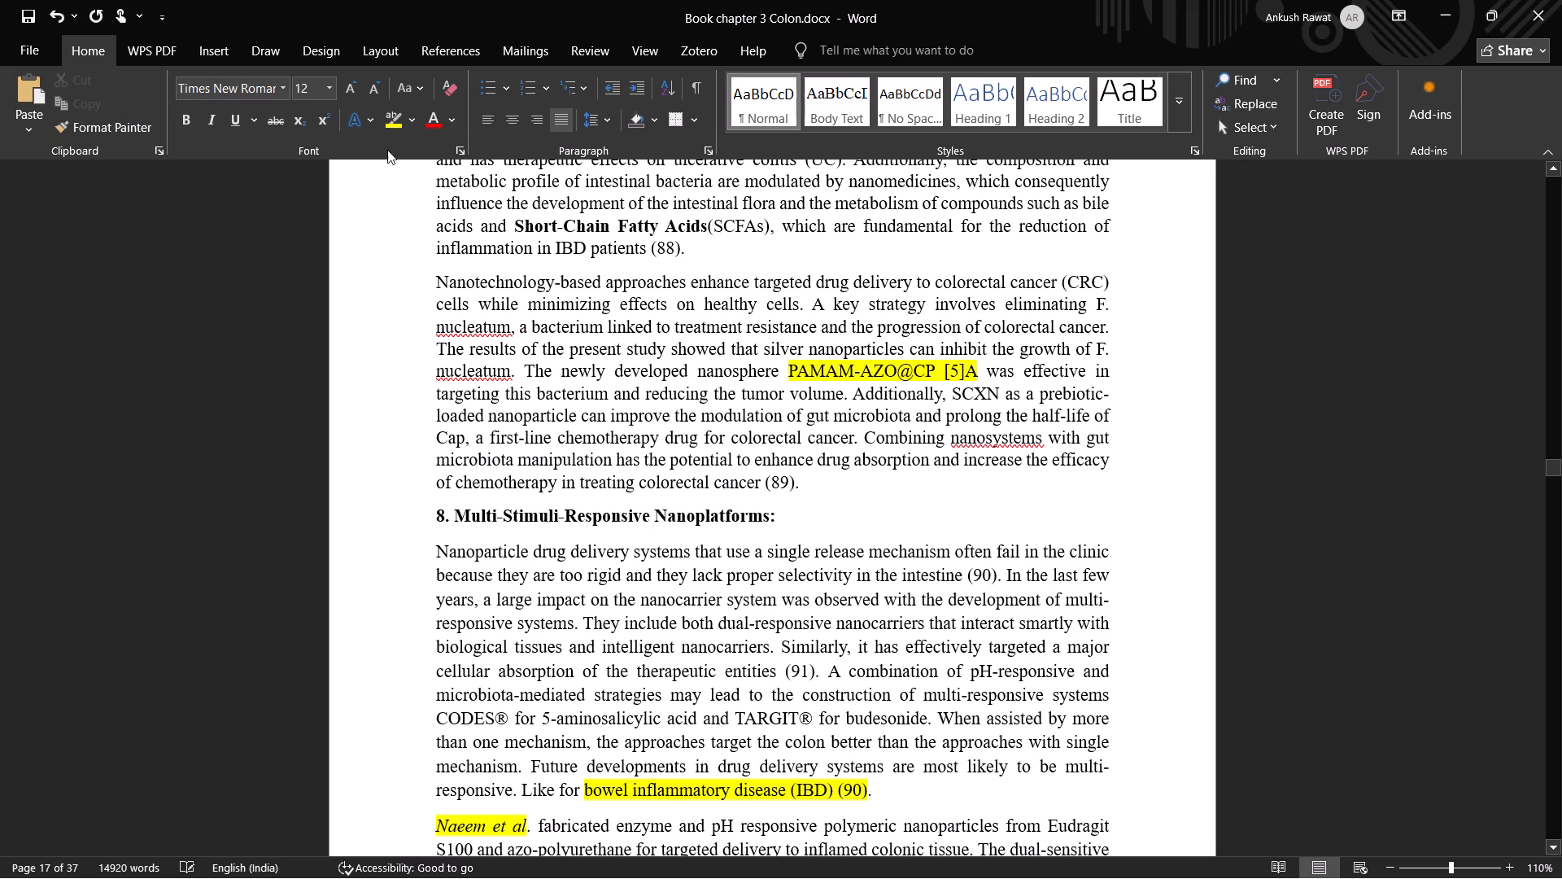
Remove the yellow highlight from "bowel inflammatory disease (IBD) (90)" at the end of the paragraph.
left_click(397, 120)
left_click_drag(587, 789, 707, 794)
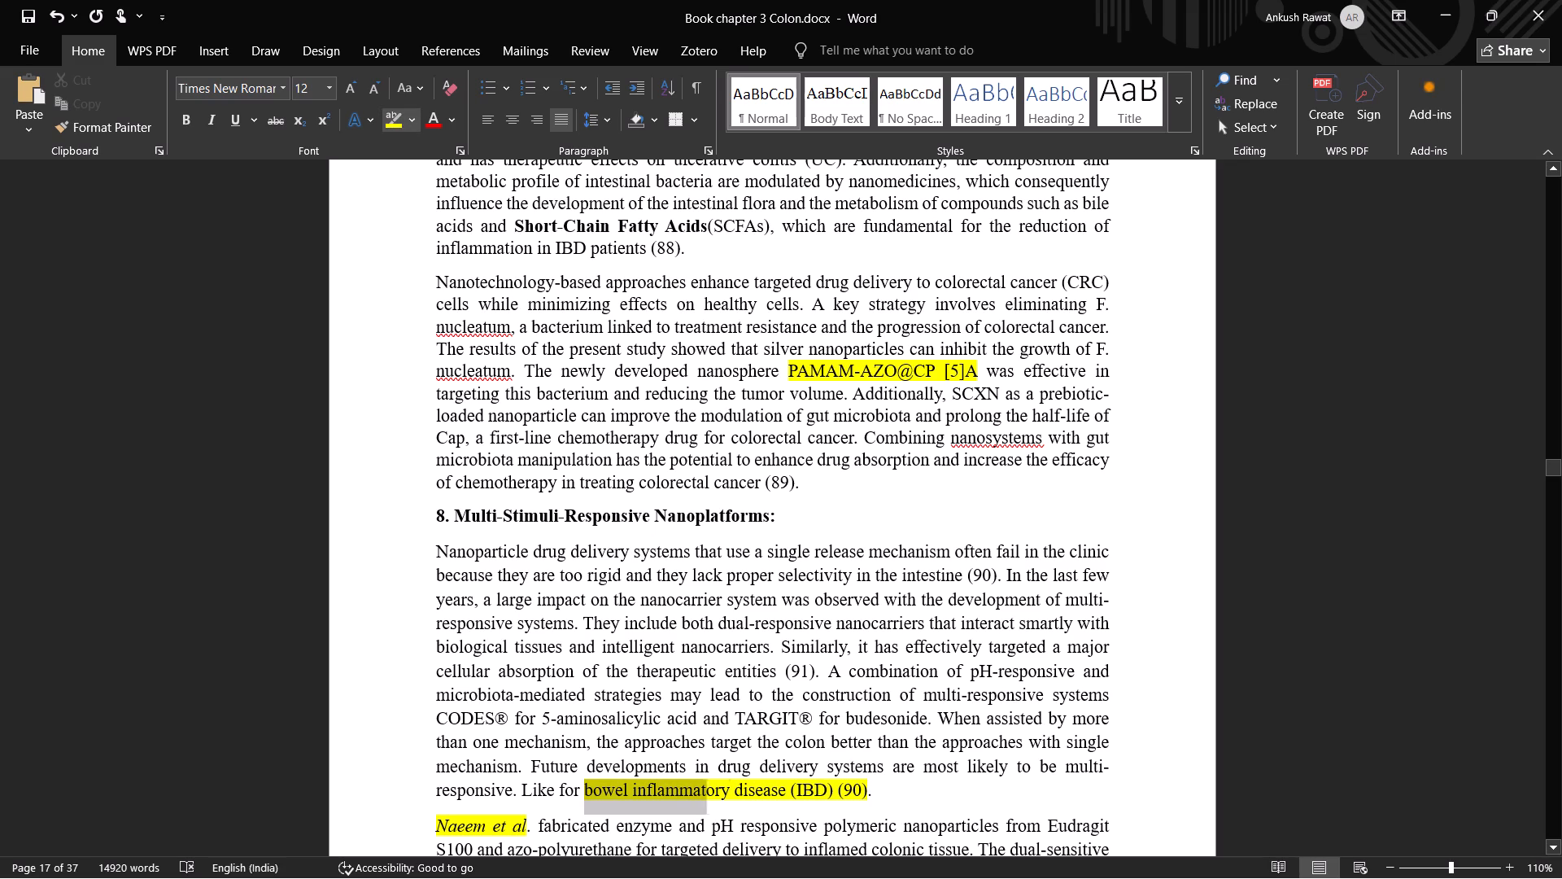
left_click_drag(707, 794, 864, 786)
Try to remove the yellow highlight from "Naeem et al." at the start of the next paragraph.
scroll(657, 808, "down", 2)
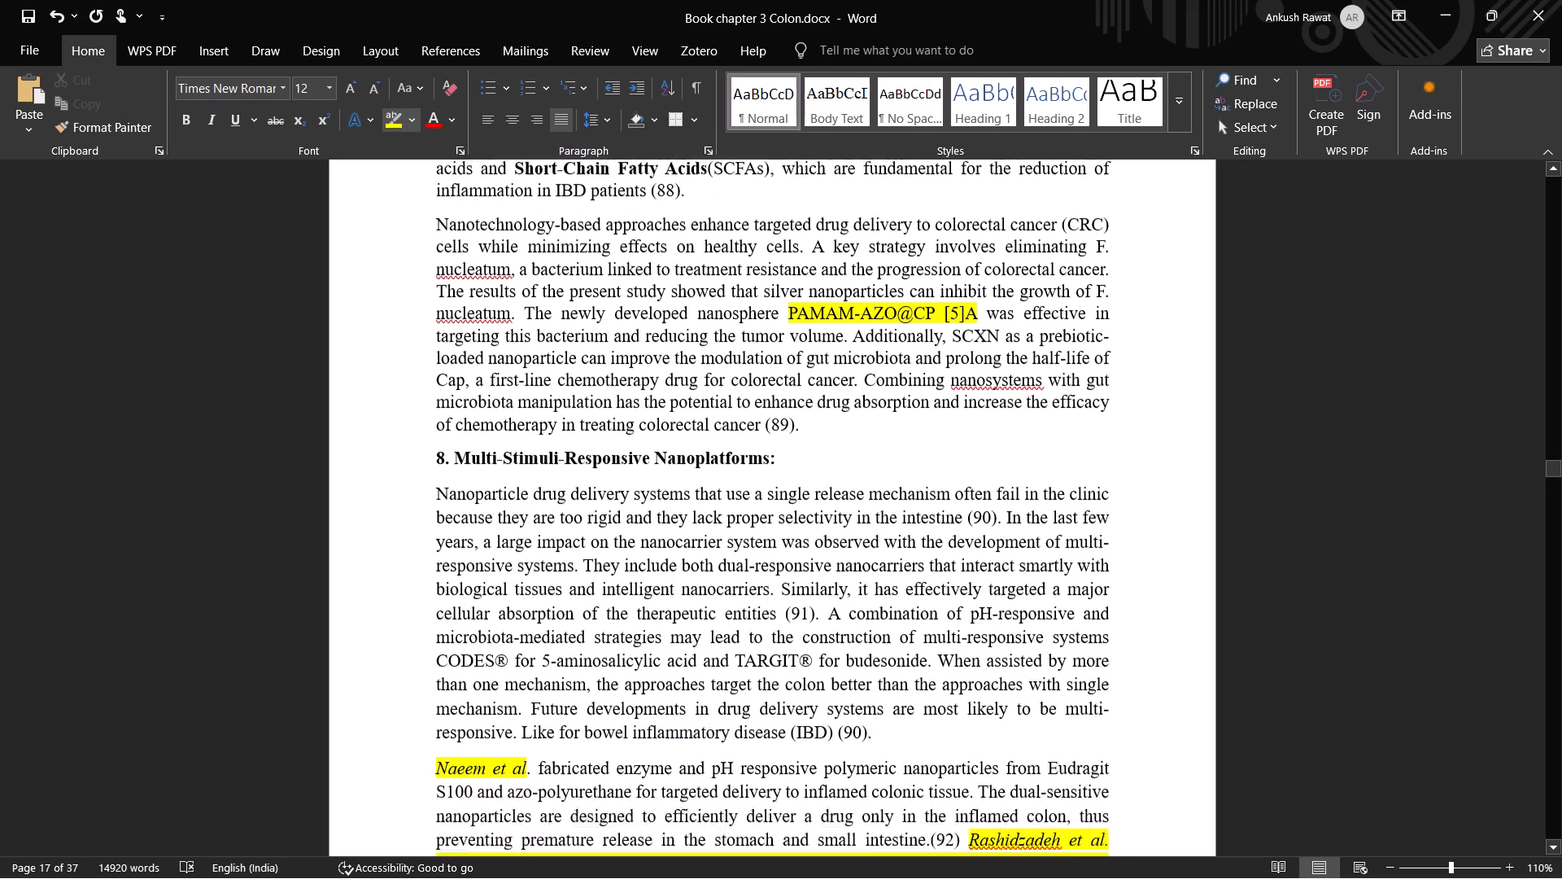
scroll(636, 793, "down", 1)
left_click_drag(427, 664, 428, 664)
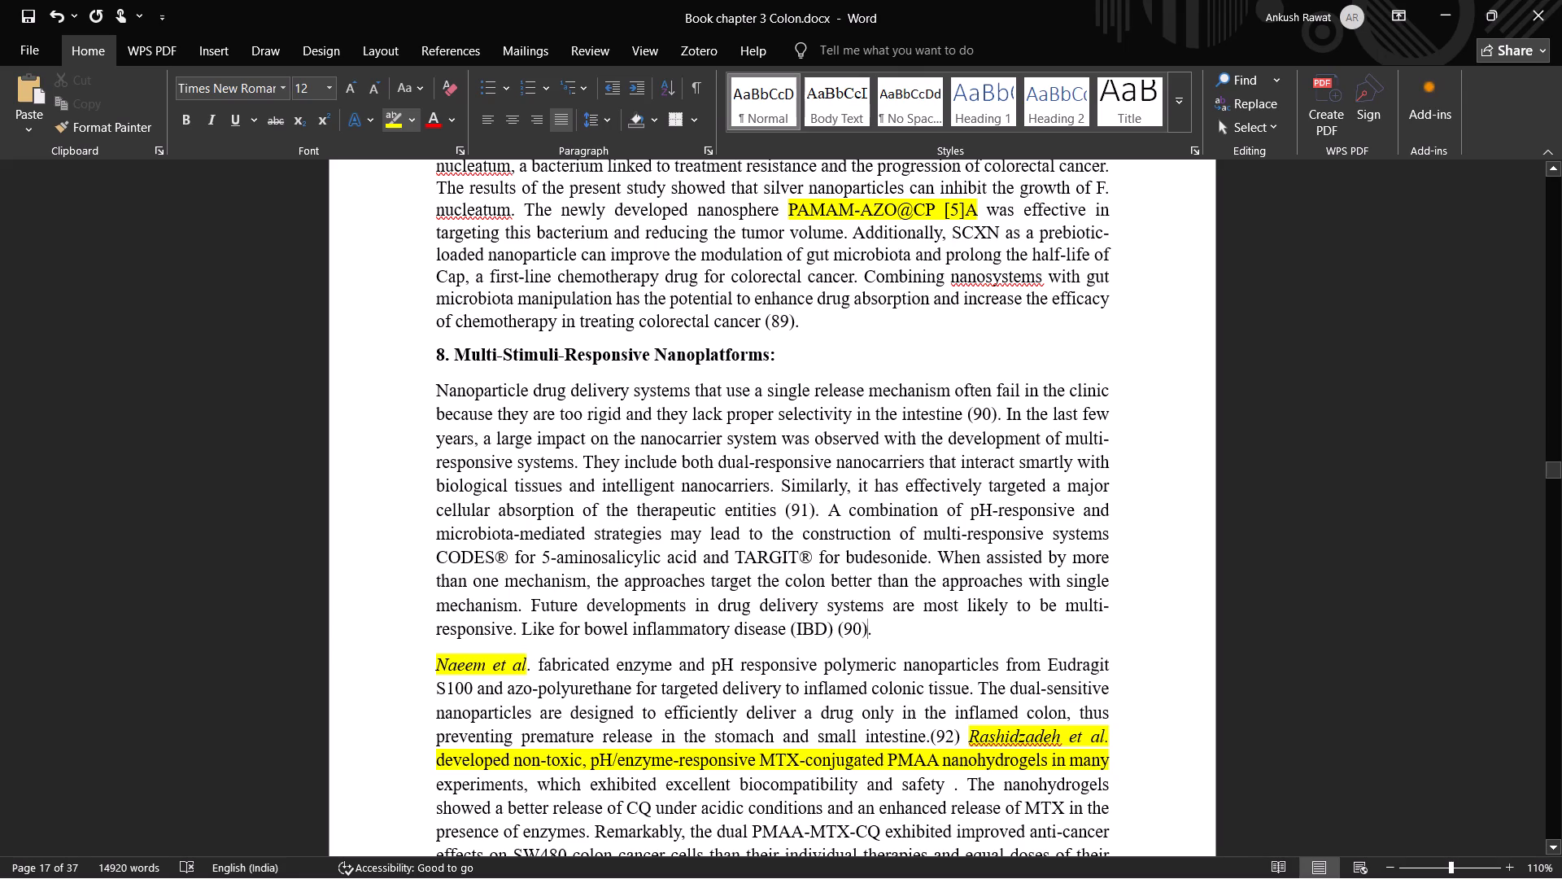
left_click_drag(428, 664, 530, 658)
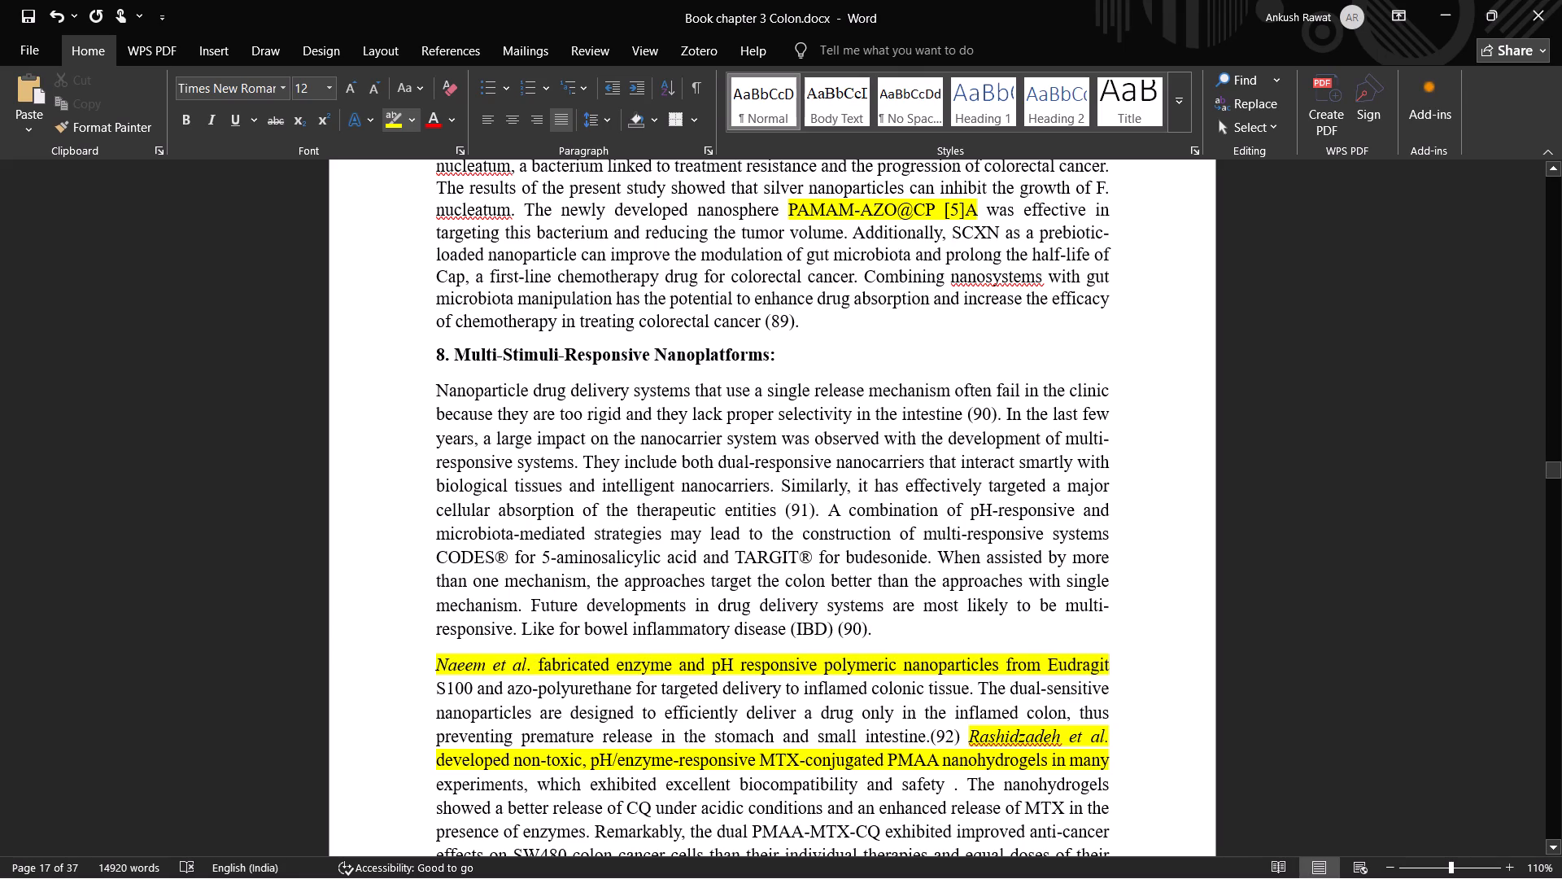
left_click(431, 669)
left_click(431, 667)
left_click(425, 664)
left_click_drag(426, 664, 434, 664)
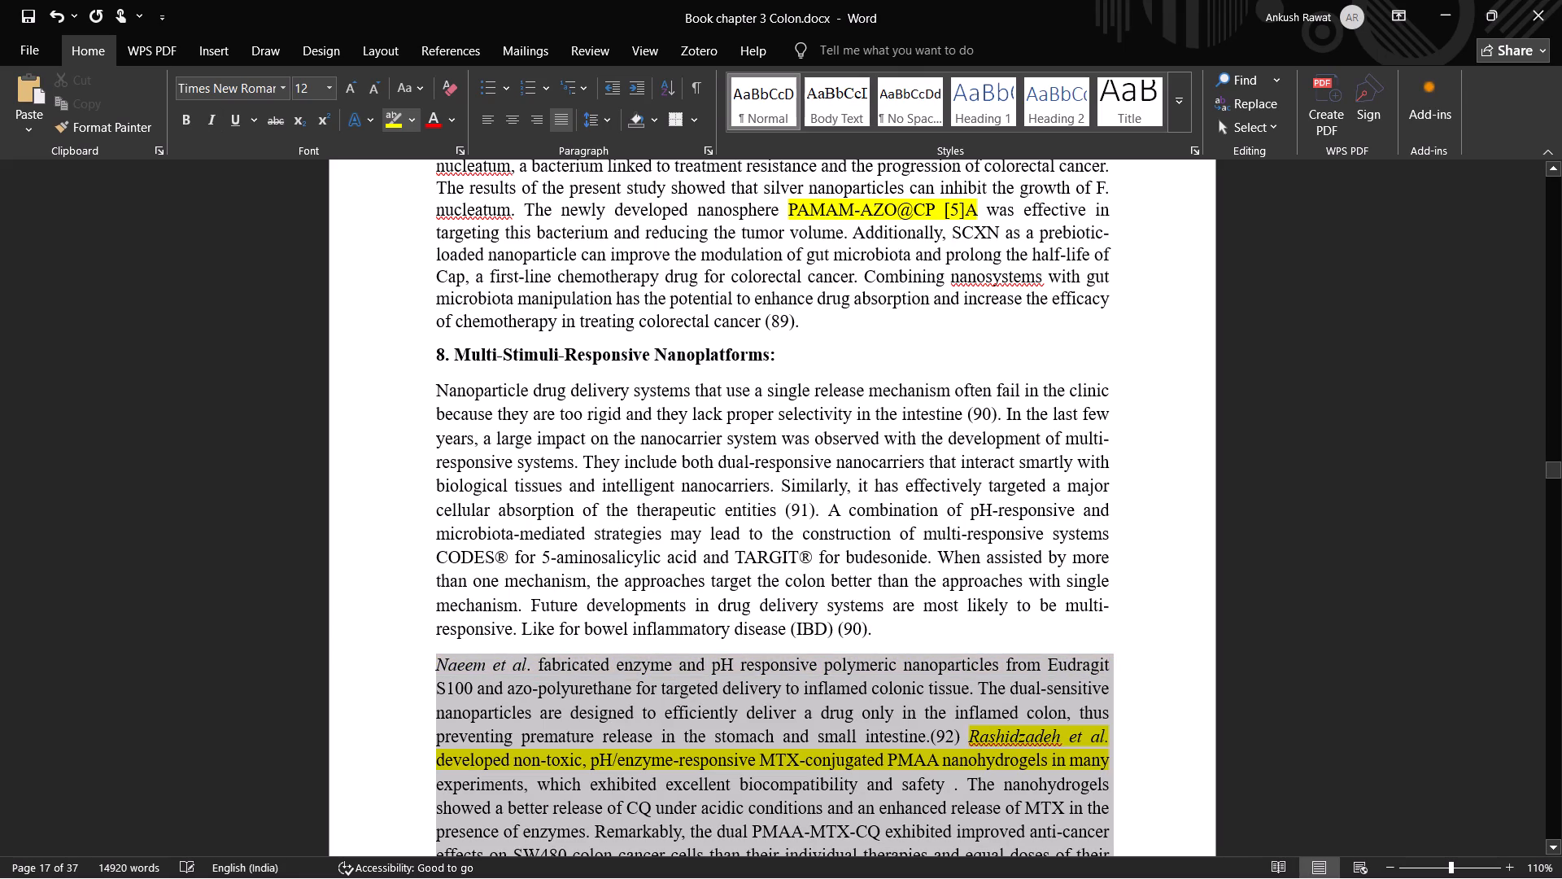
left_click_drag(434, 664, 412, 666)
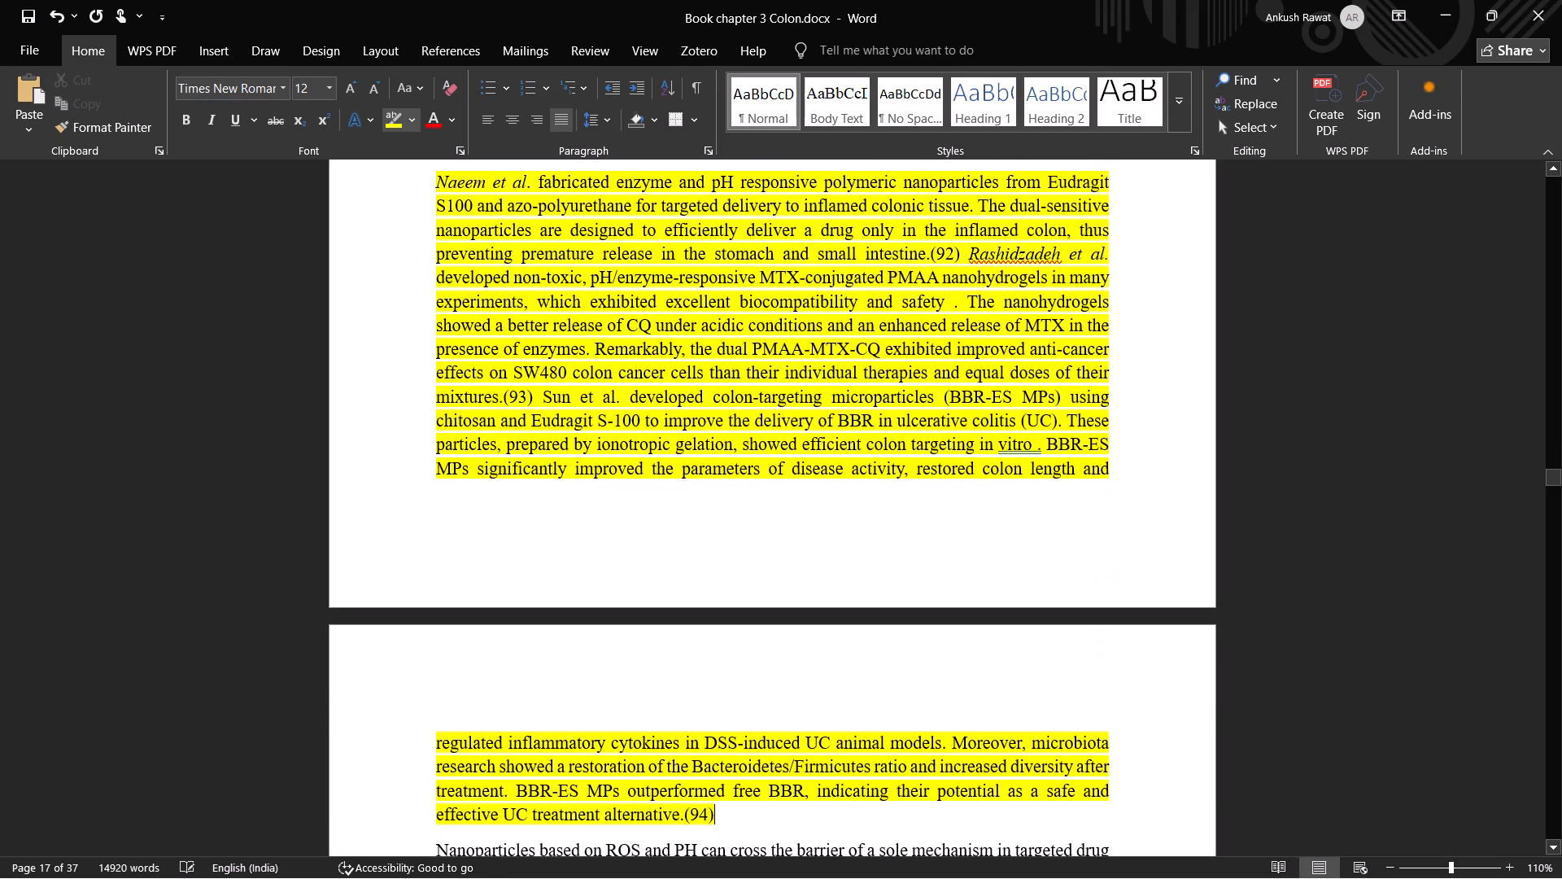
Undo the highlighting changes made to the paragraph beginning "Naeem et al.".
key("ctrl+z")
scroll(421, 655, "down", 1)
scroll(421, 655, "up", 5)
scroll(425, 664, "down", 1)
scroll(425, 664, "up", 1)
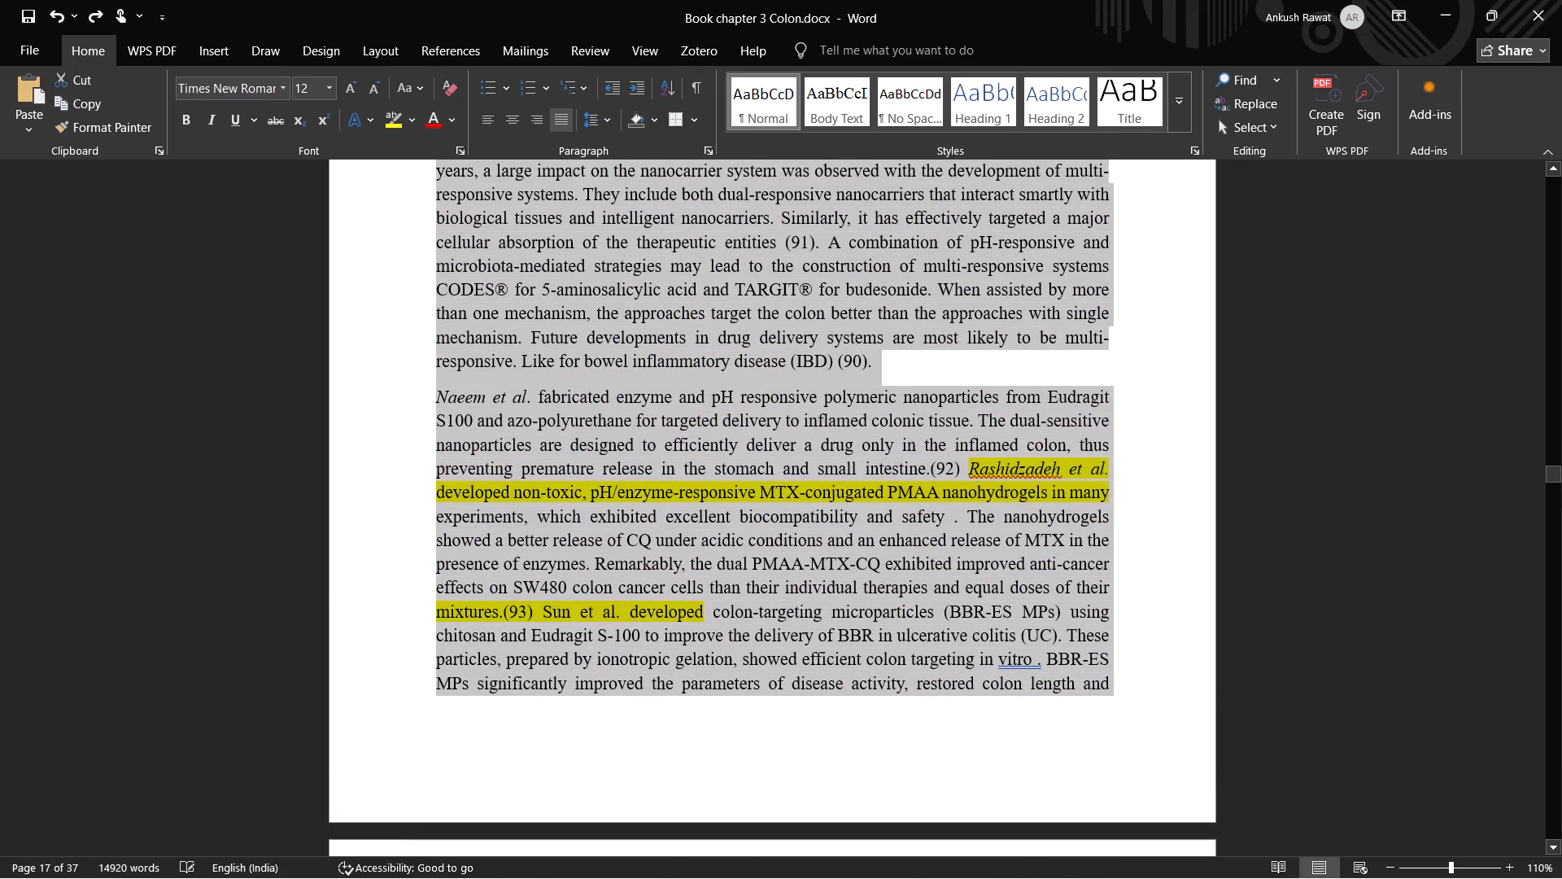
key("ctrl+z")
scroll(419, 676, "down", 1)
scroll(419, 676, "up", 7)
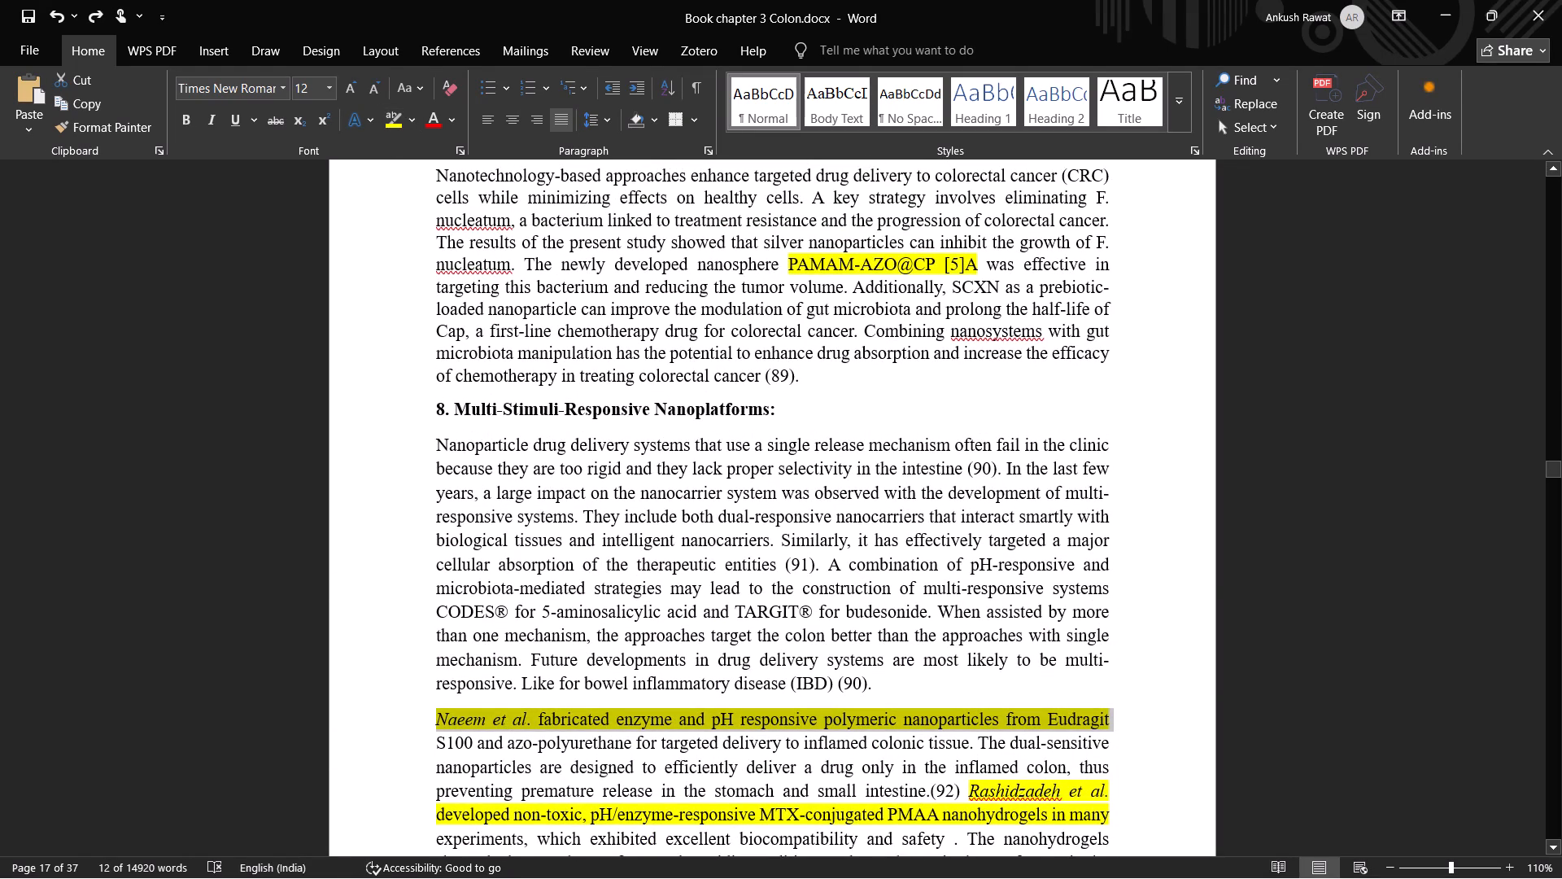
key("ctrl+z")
Clear the yellow highlight from "Naeem et al." using no highlight colour, leaving the rest of the paragraph's highlighting alone.
left_click(426, 720)
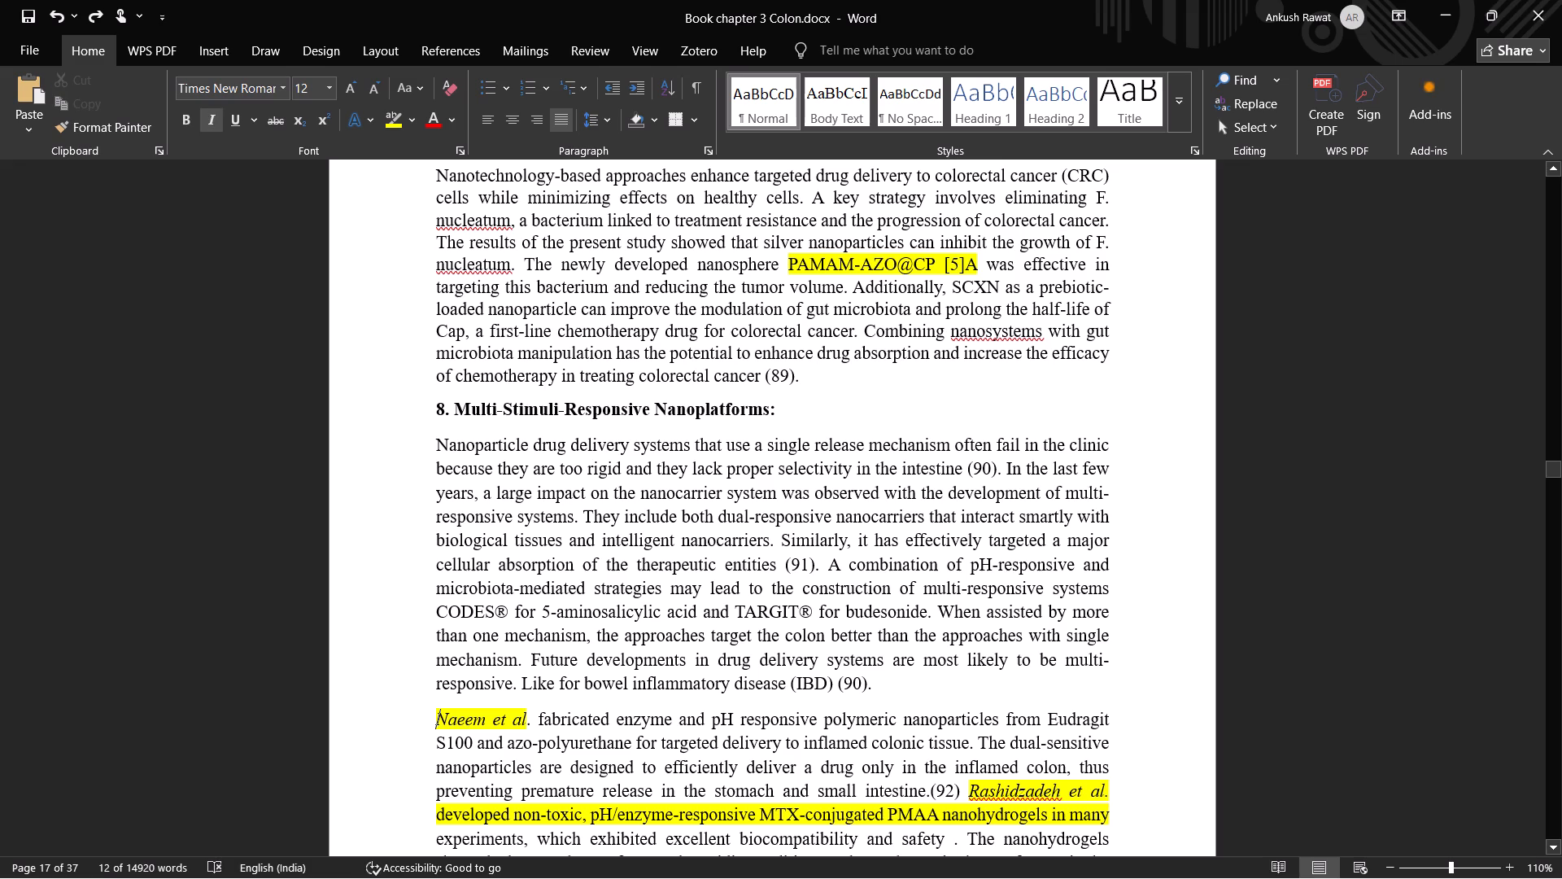
left_click_drag(530, 721, 450, 722)
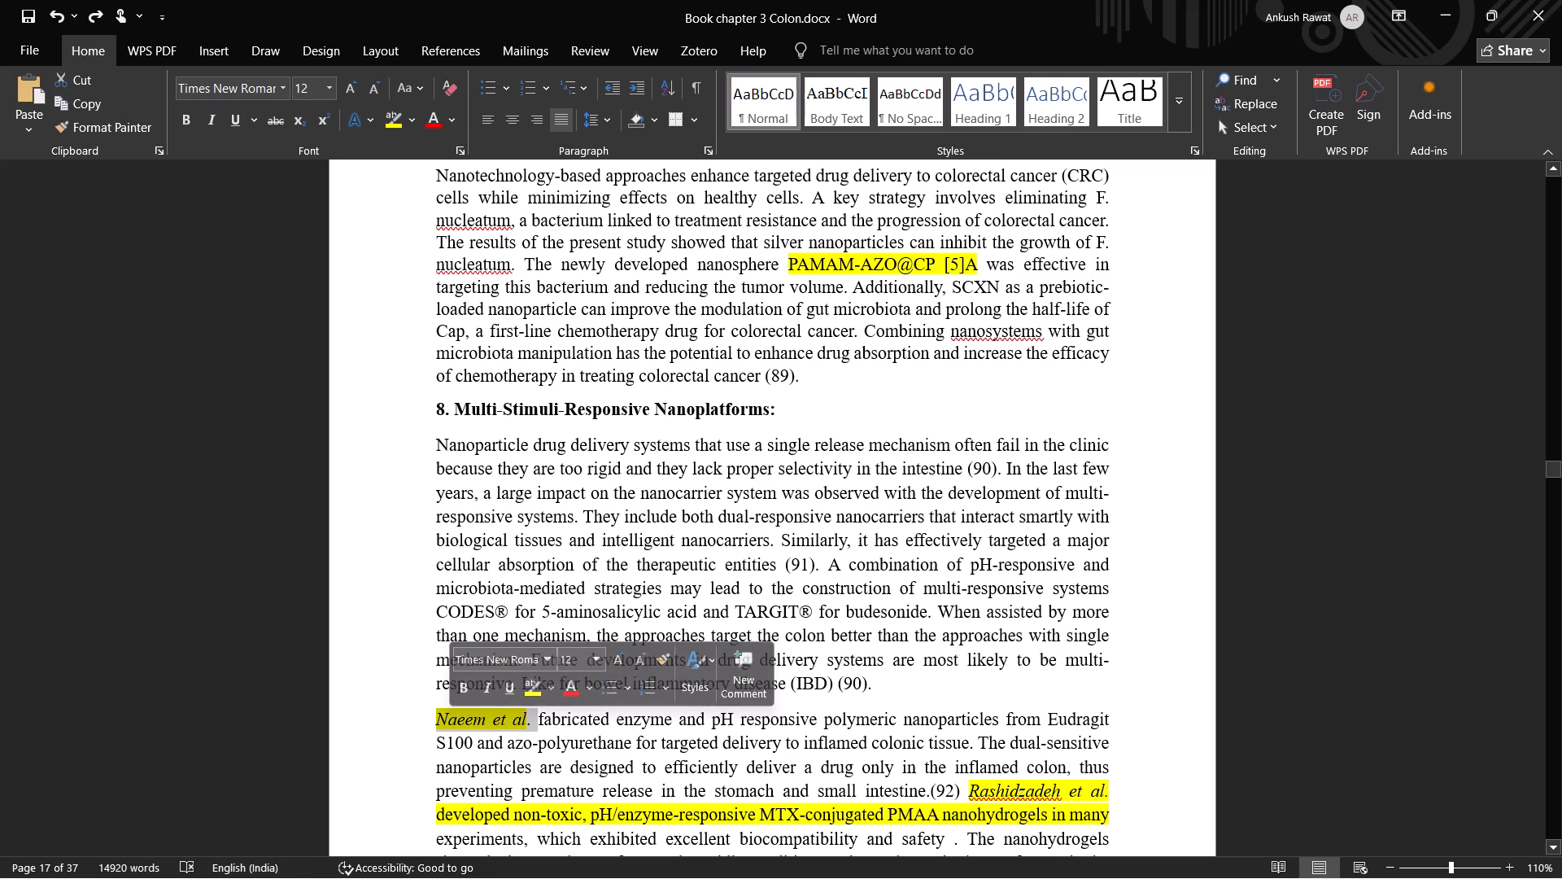
left_click(526, 688)
left_click(531, 688)
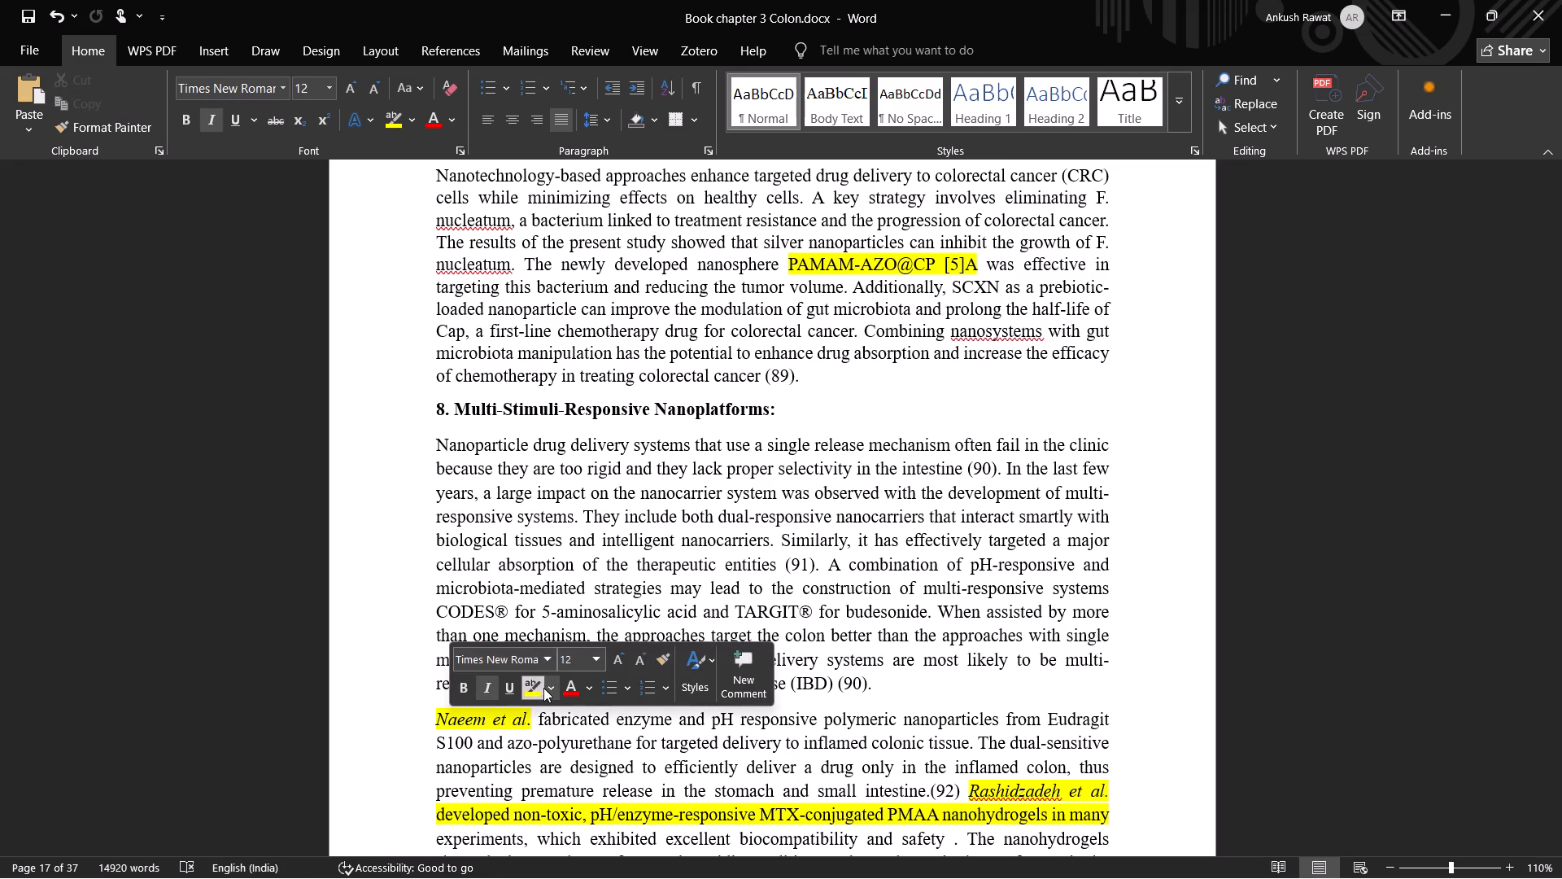
left_click(543, 688)
left_click(552, 691)
left_click(557, 636)
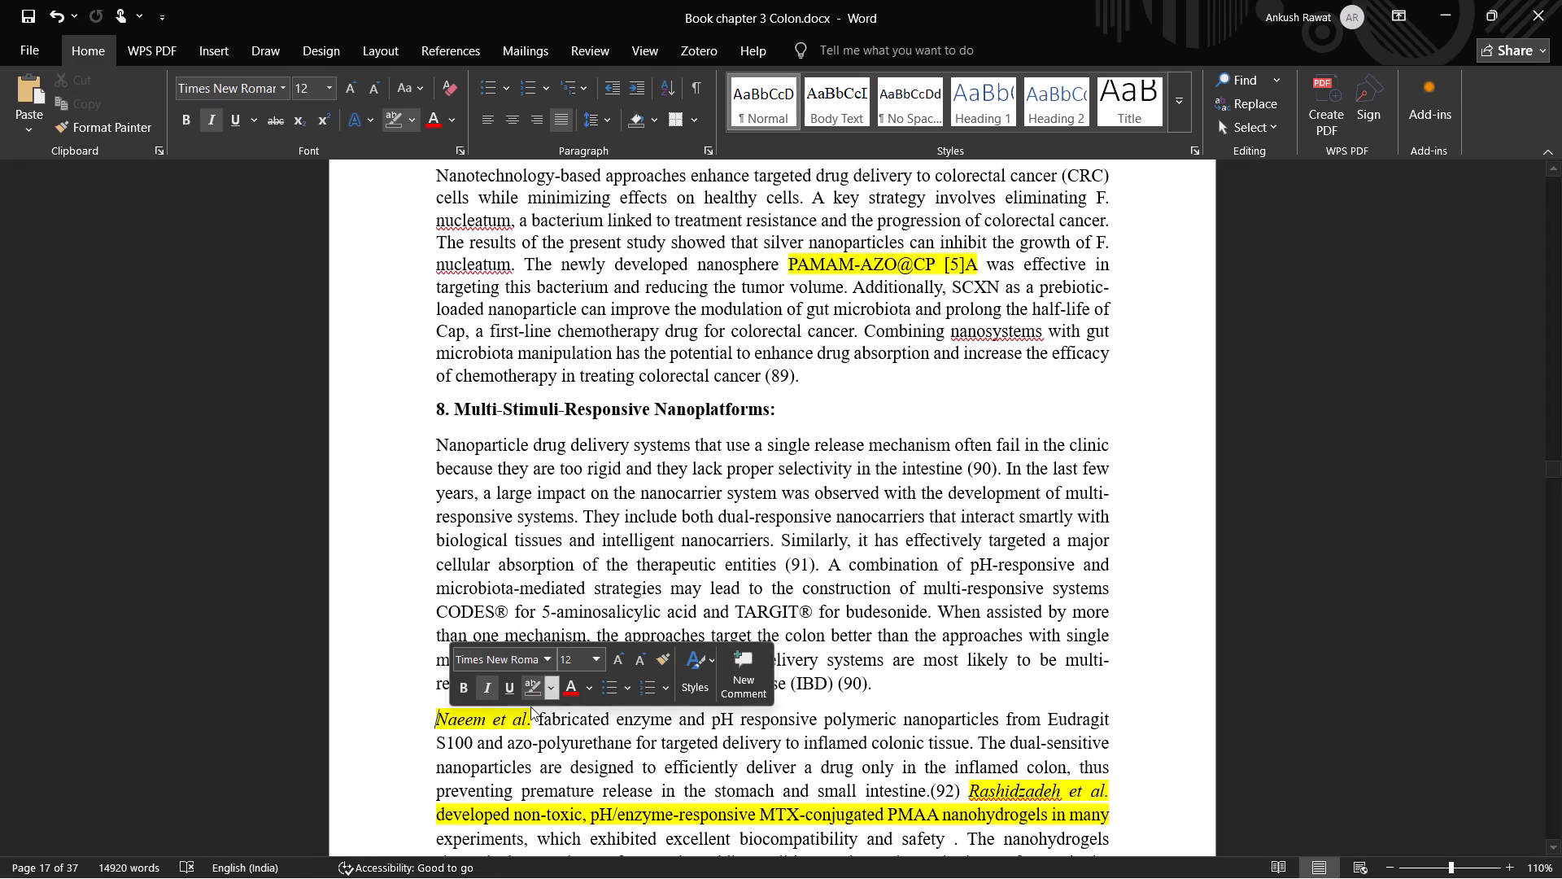
left_click(343, 688)
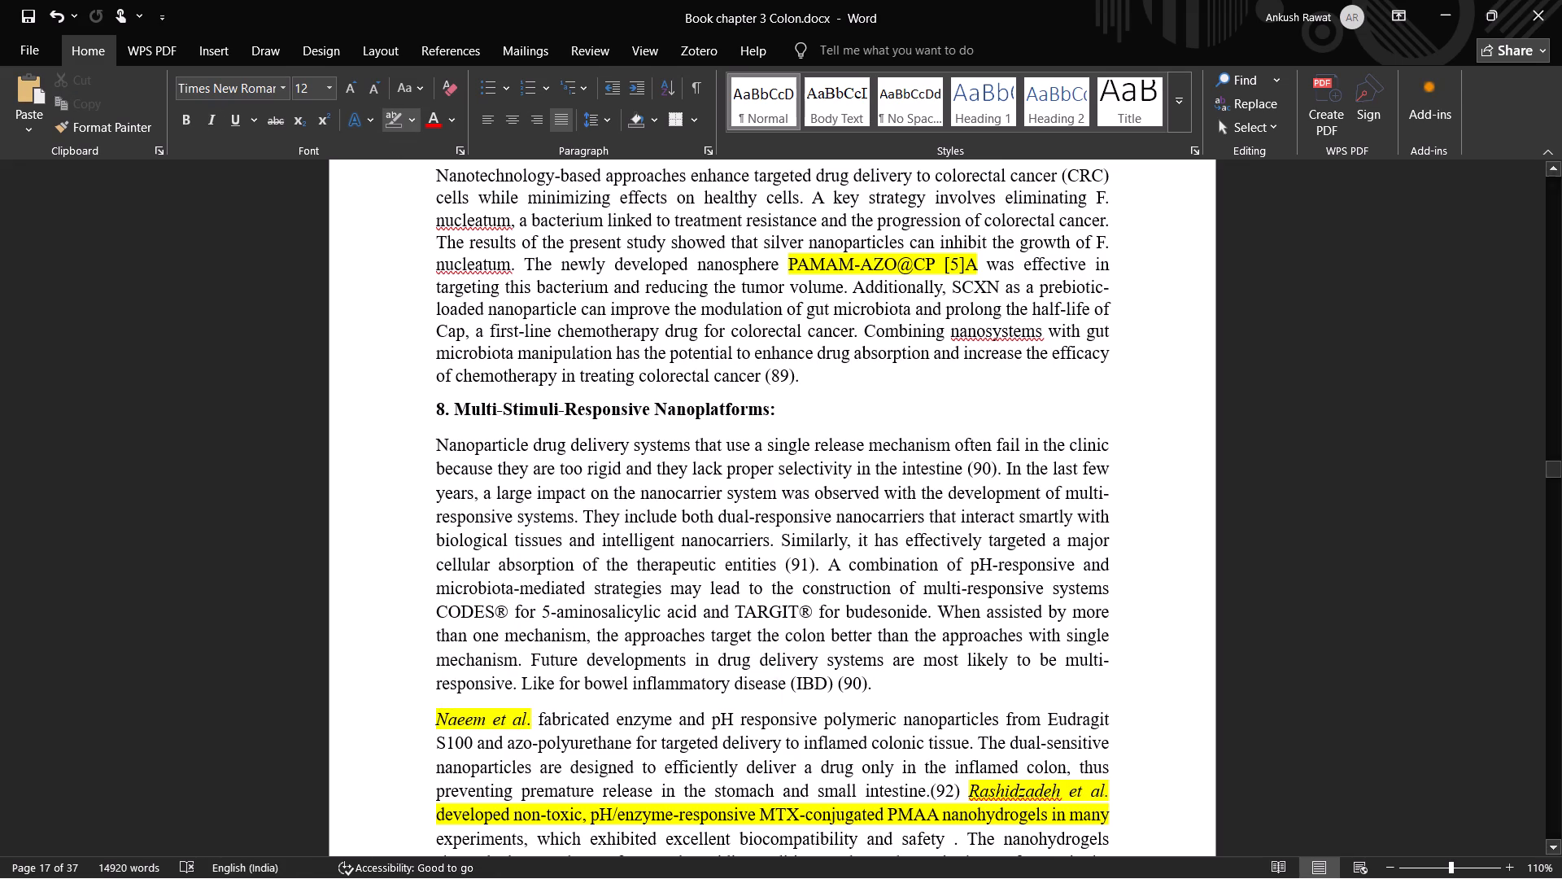
left_click_drag(530, 718, 510, 720)
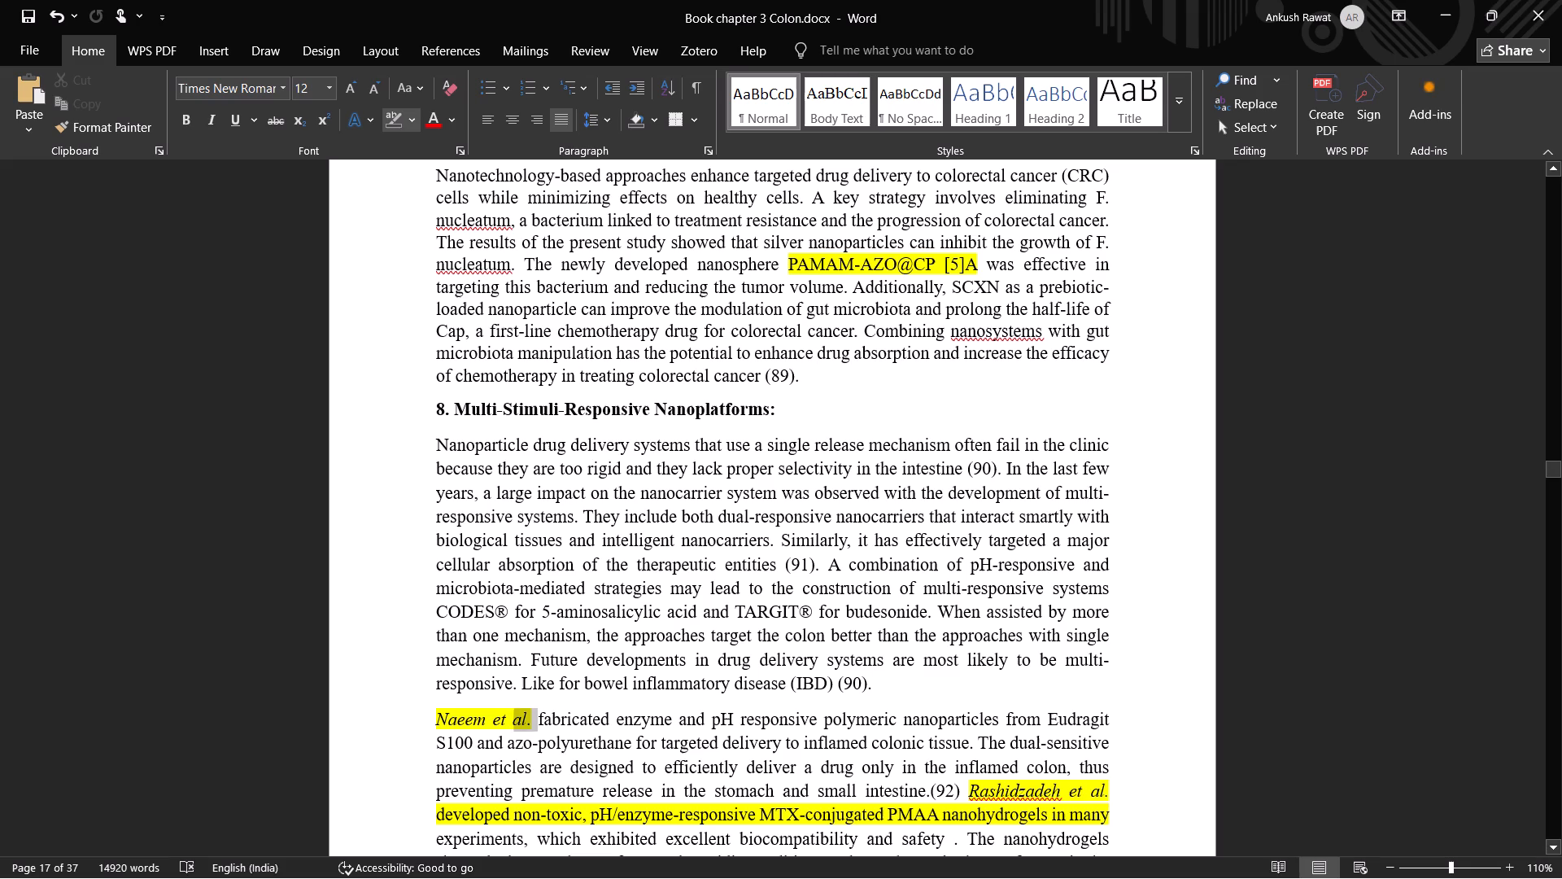
left_click_drag(510, 720, 460, 721)
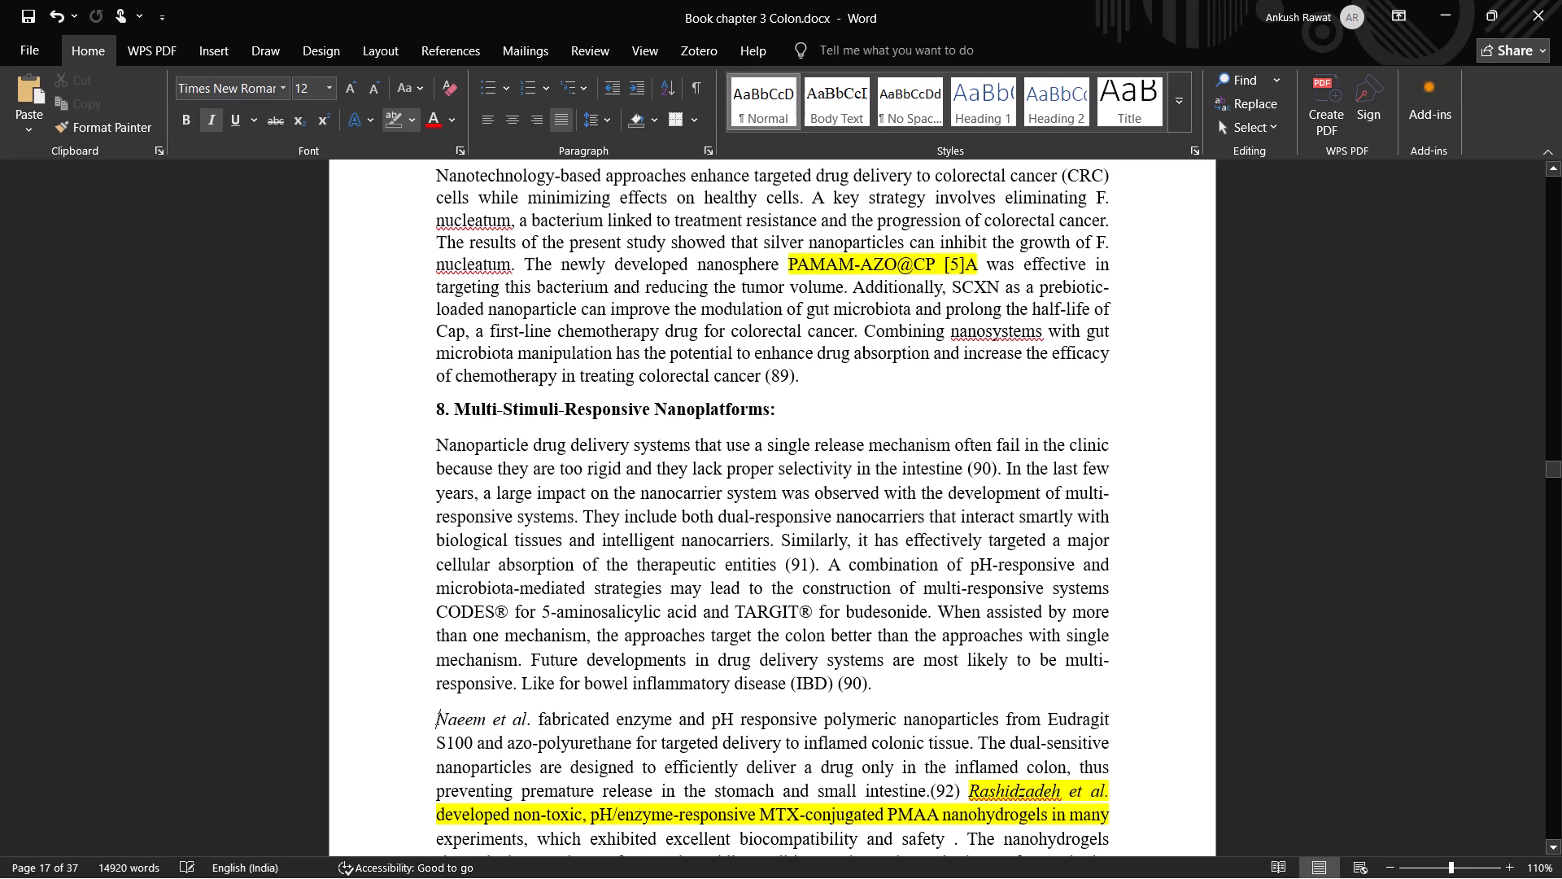
scroll(500, 698, "down", 2)
scroll(500, 697, "up", 1)
scroll(500, 687, "down", 1)
scroll(500, 687, "up", 1)
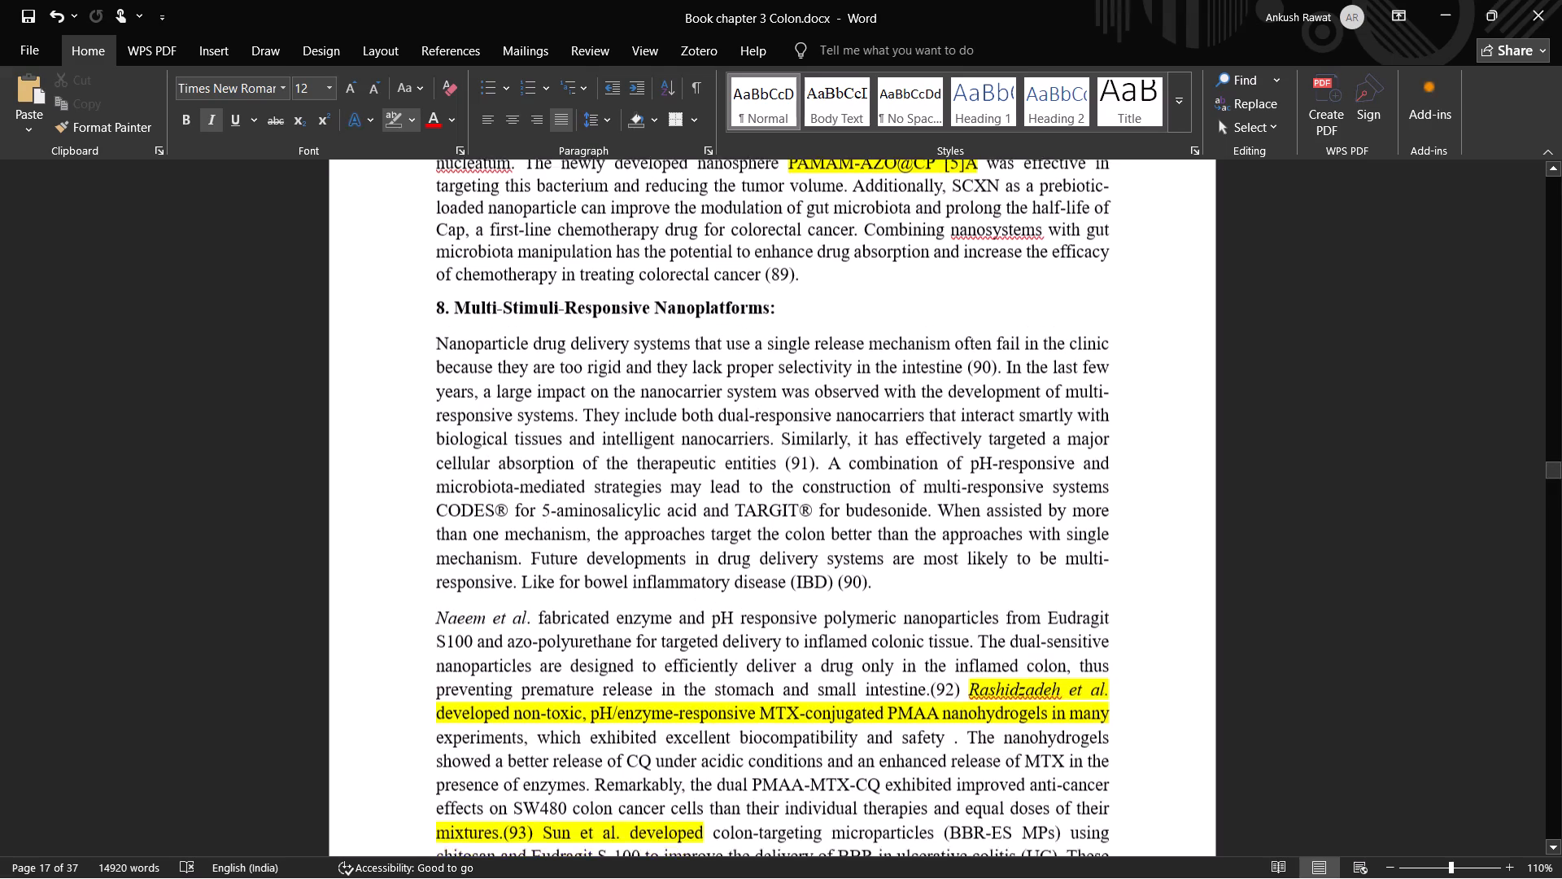
left_click(397, 116)
Replace the full stop after "stomach and small intestine" with a space and put a full stop after citation (92).
scroll(460, 567, "down", 2)
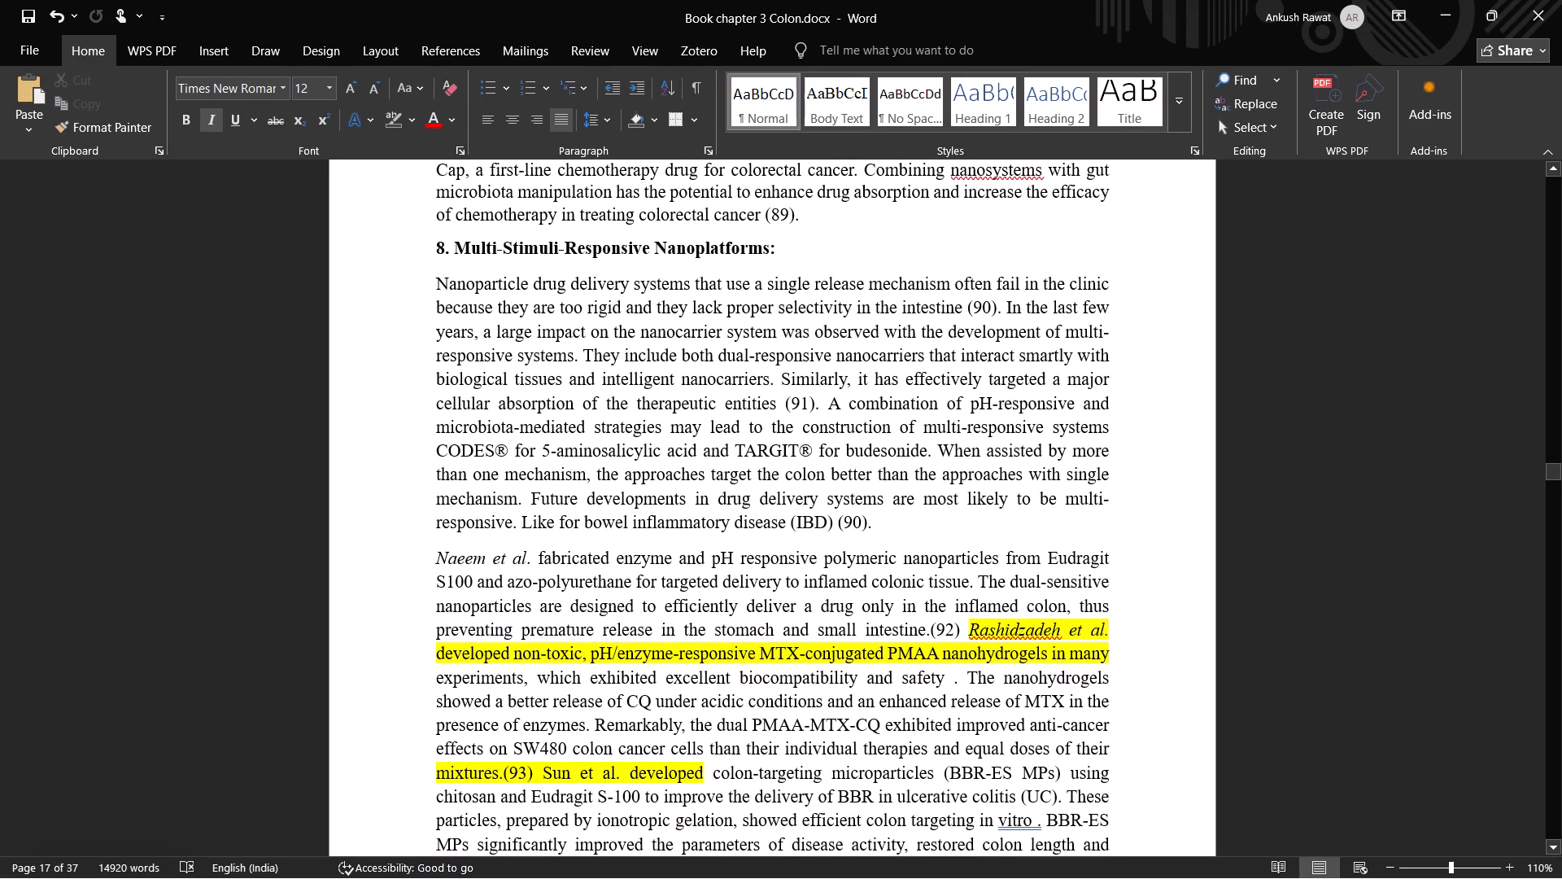
left_click(930, 630)
key("BackSpace")
key("Right")
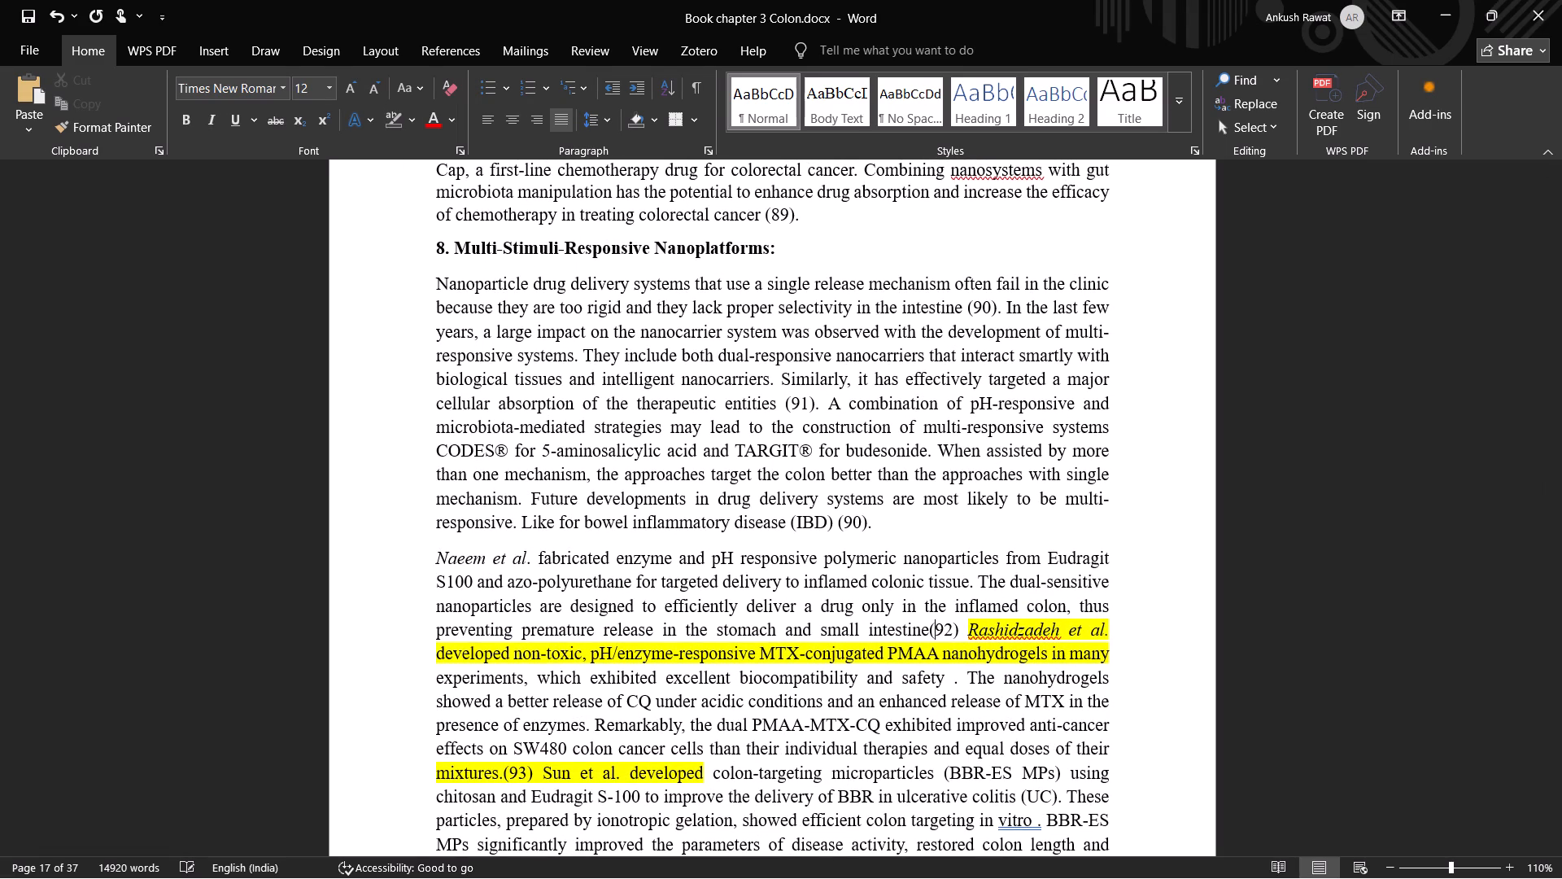
key("Left")
key("Left")
key("Right")
key("space")
key("Right")
key("Right")
key("Right")
key("Right")
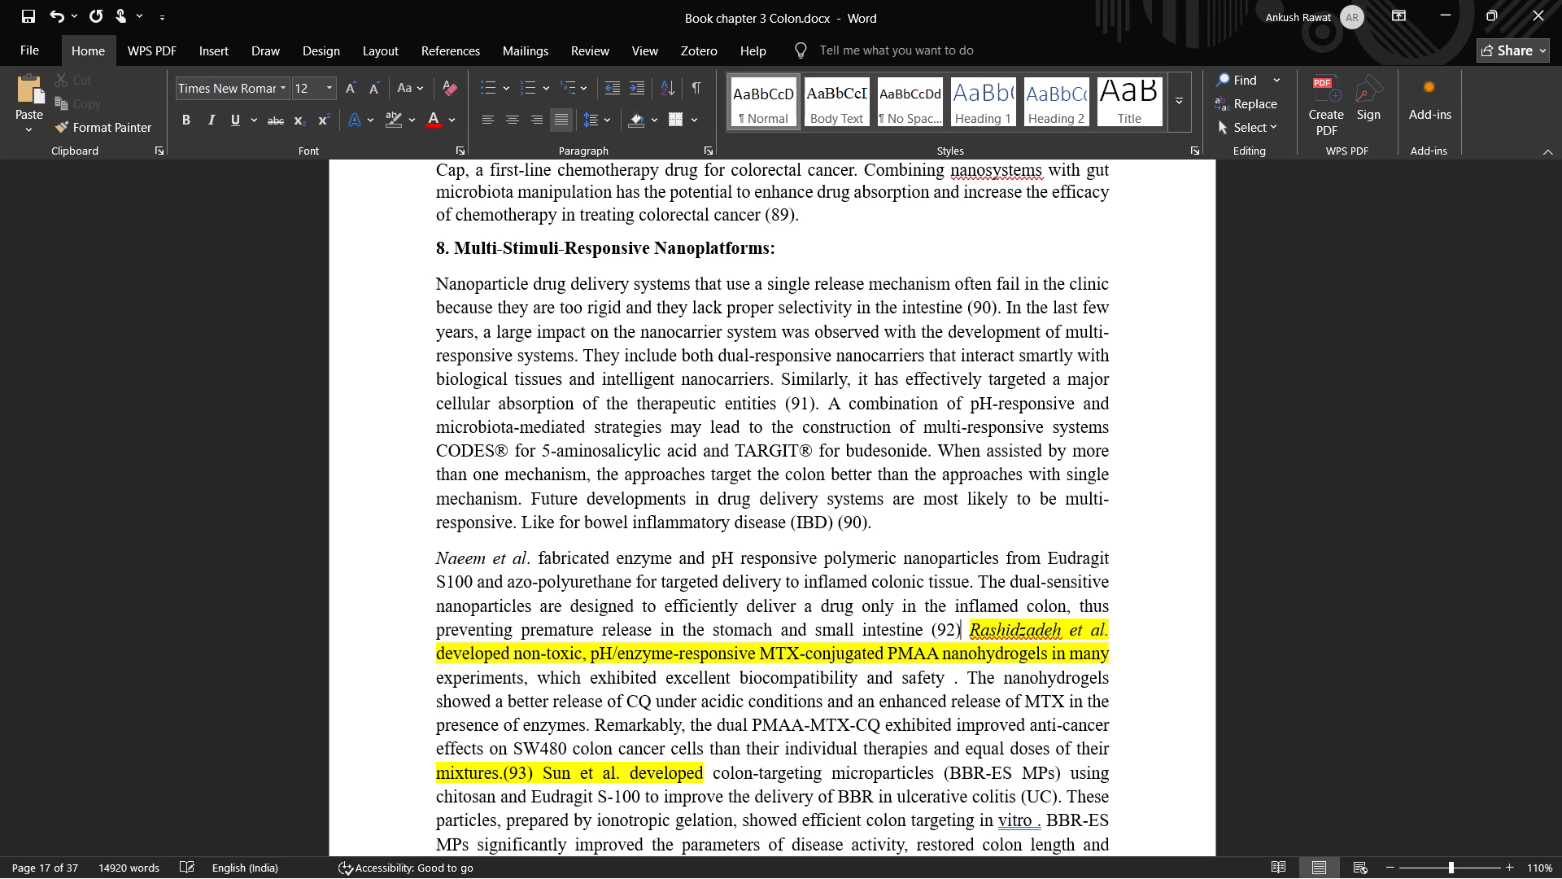
key("period")
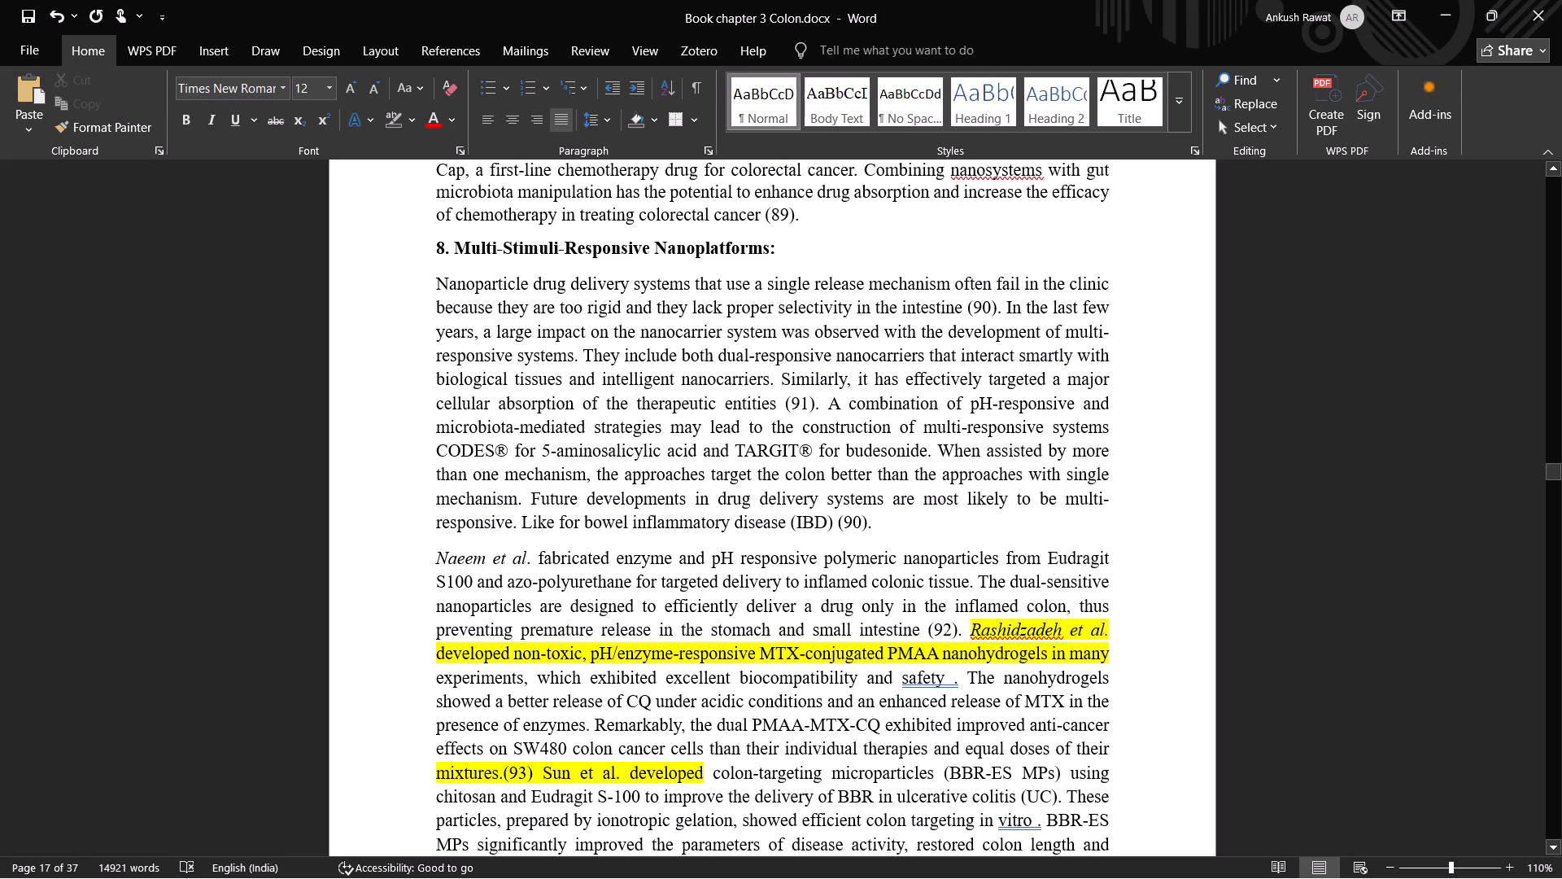
Remove the yellow highlight from the passage "Rashidzadeh et al. developed non-toxic" through "PMAA nanohydrogels in many".
left_click(975, 629)
left_click(386, 115)
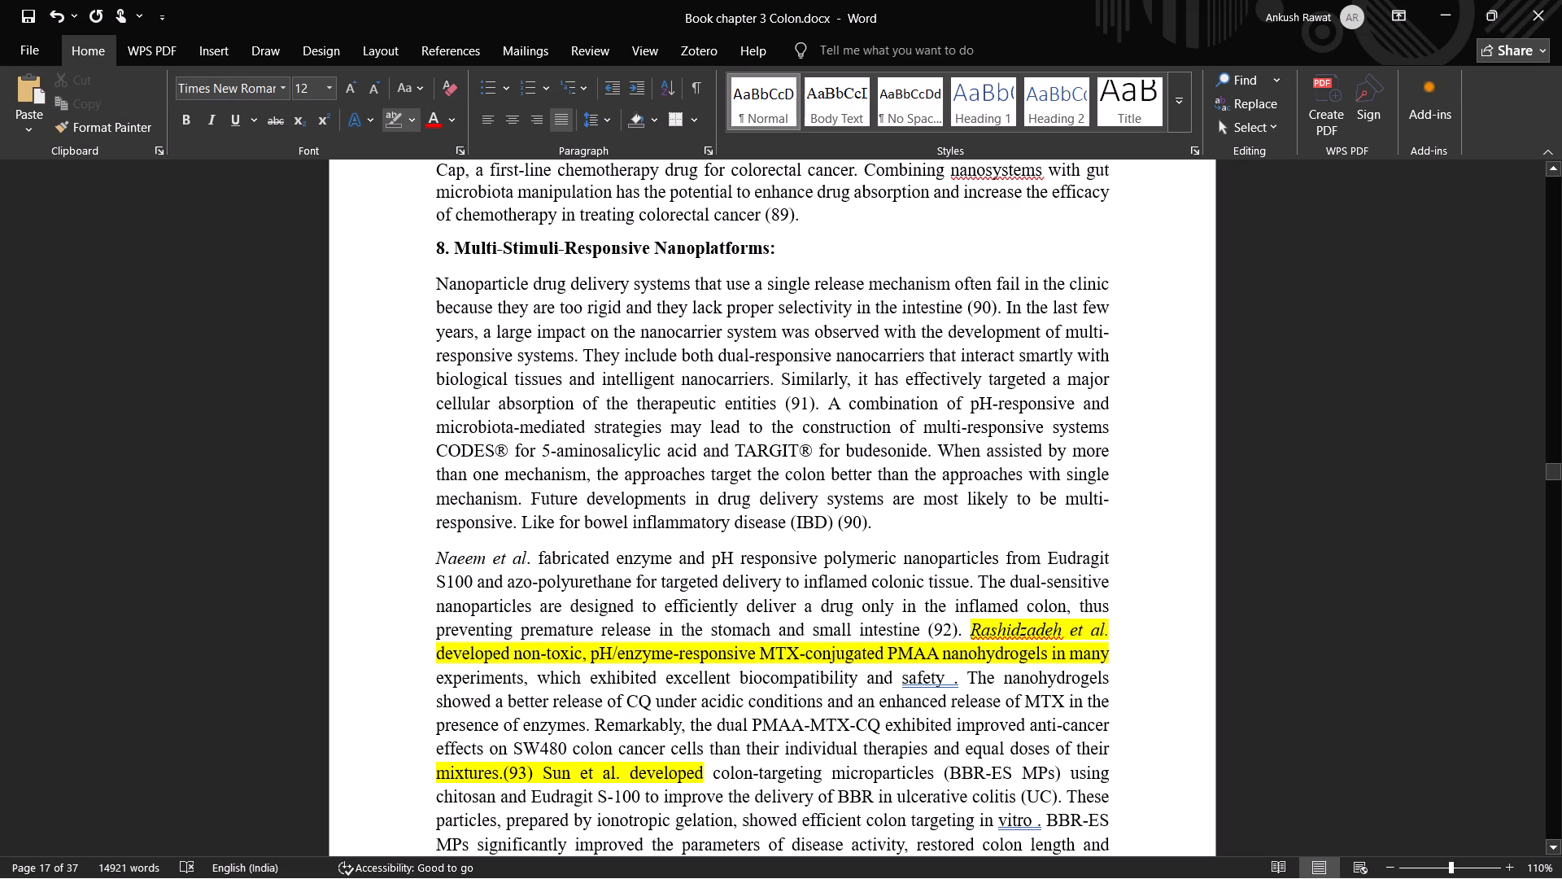
left_click_drag(970, 626, 1100, 649)
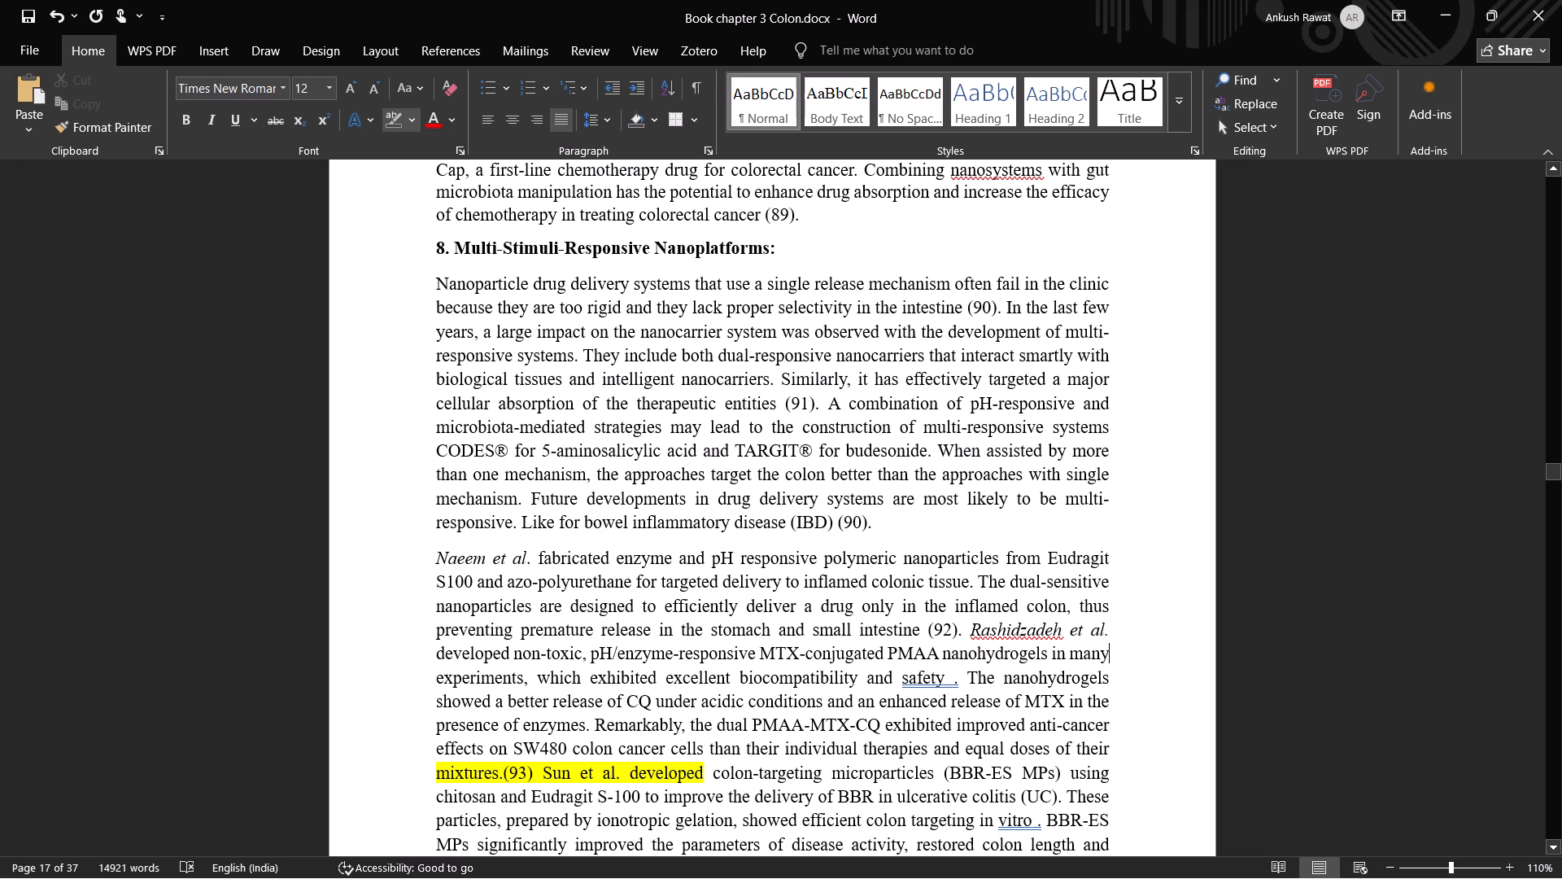
left_click(395, 127)
scroll(625, 683, "down", 1)
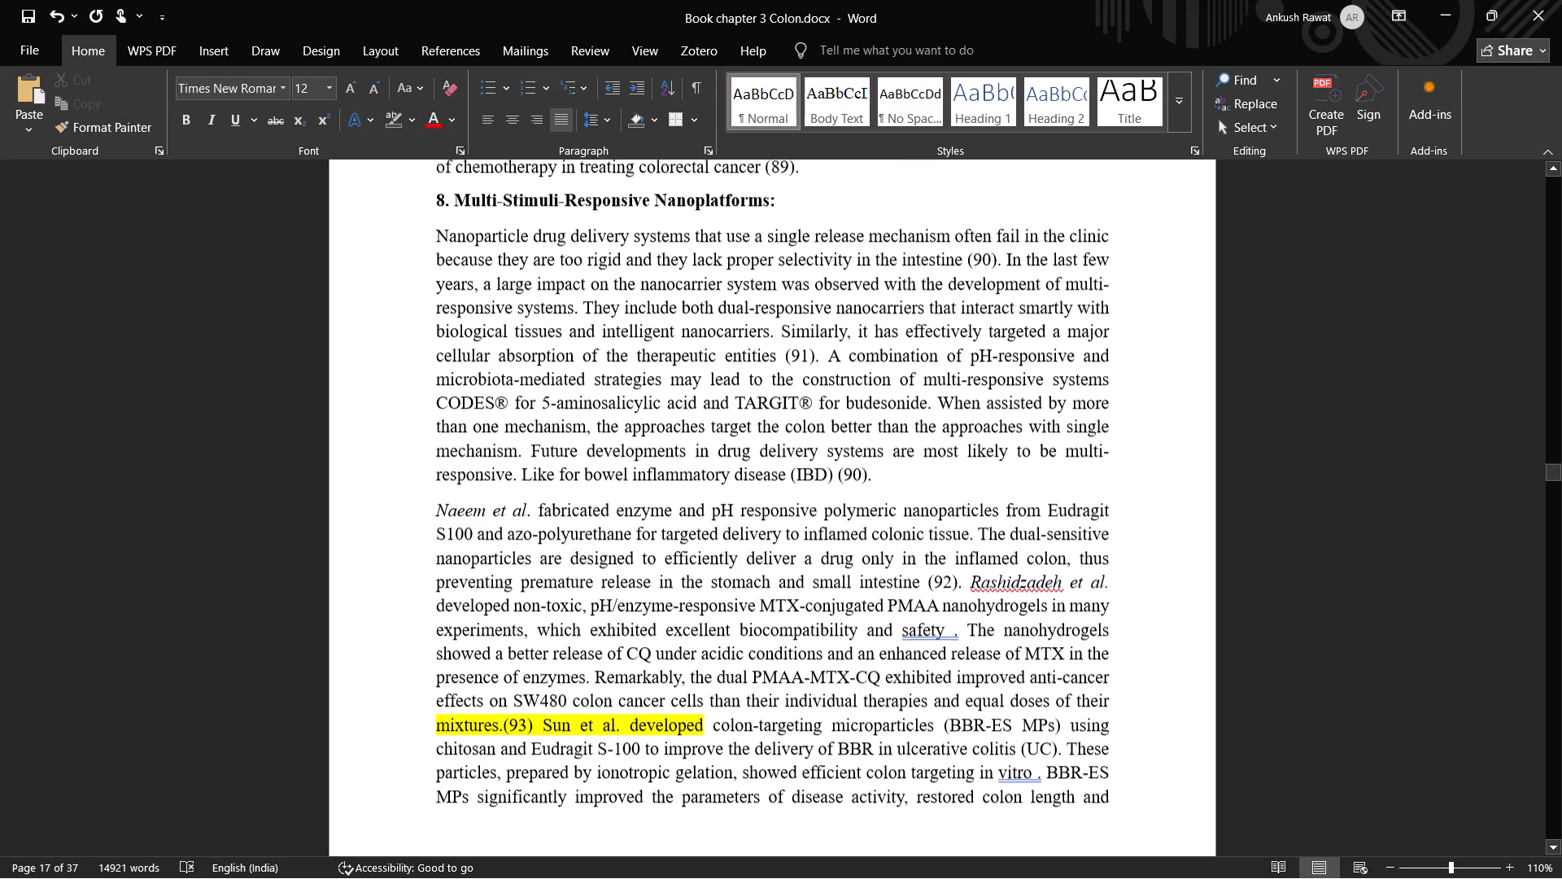
Replace the full stop after "equal doses of their mixtures" with a space and put a full stop after citation (93).
scroll(625, 683, "down", 1)
left_click(502, 668)
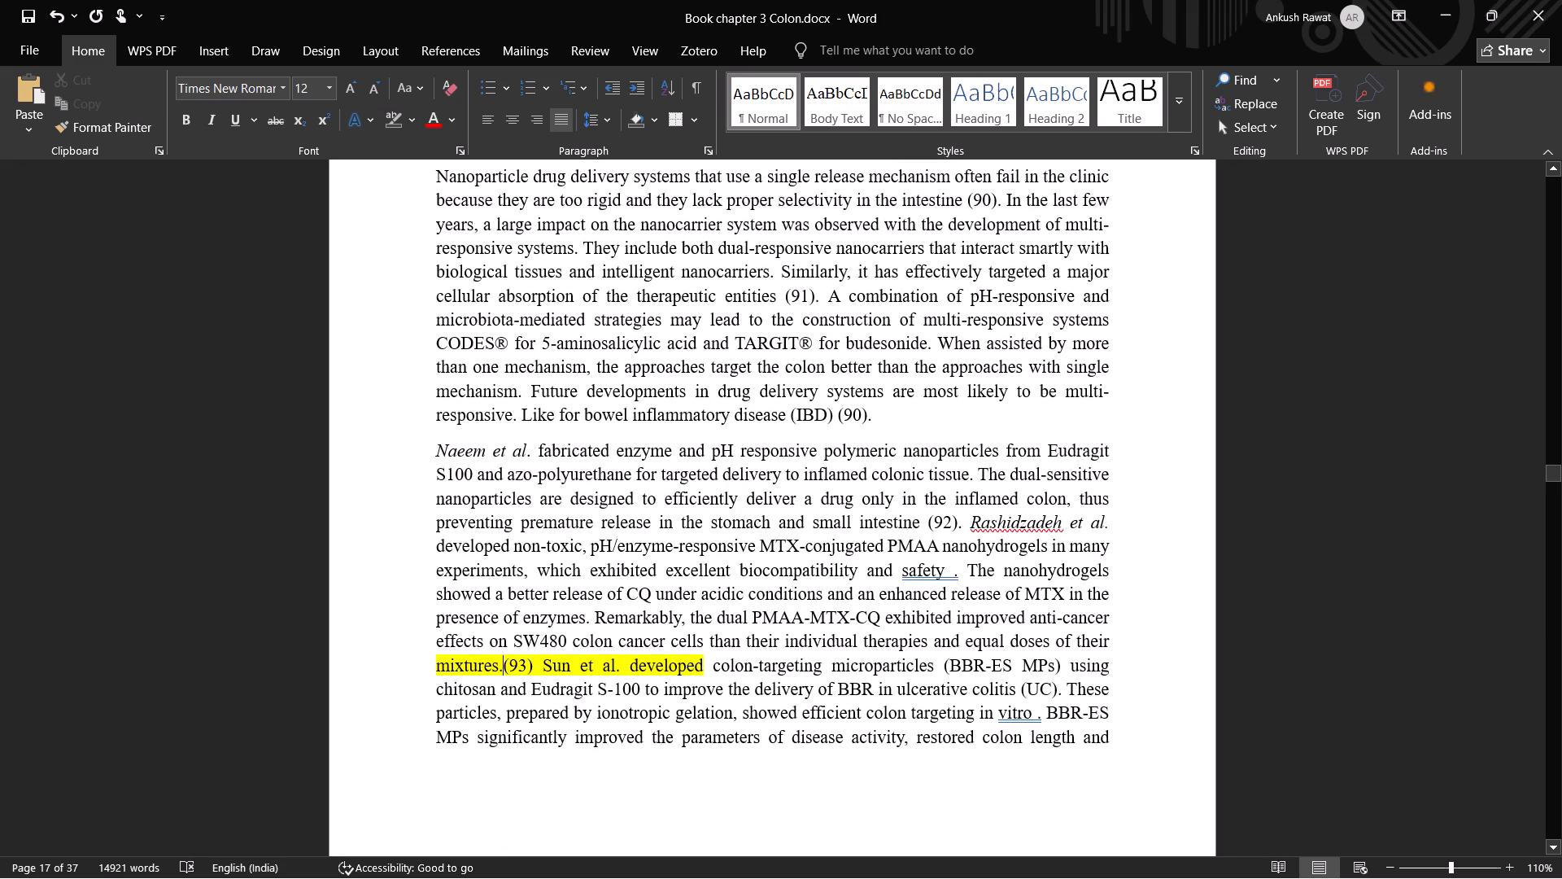
key("BackSpace")
key("space")
left_click(538, 665)
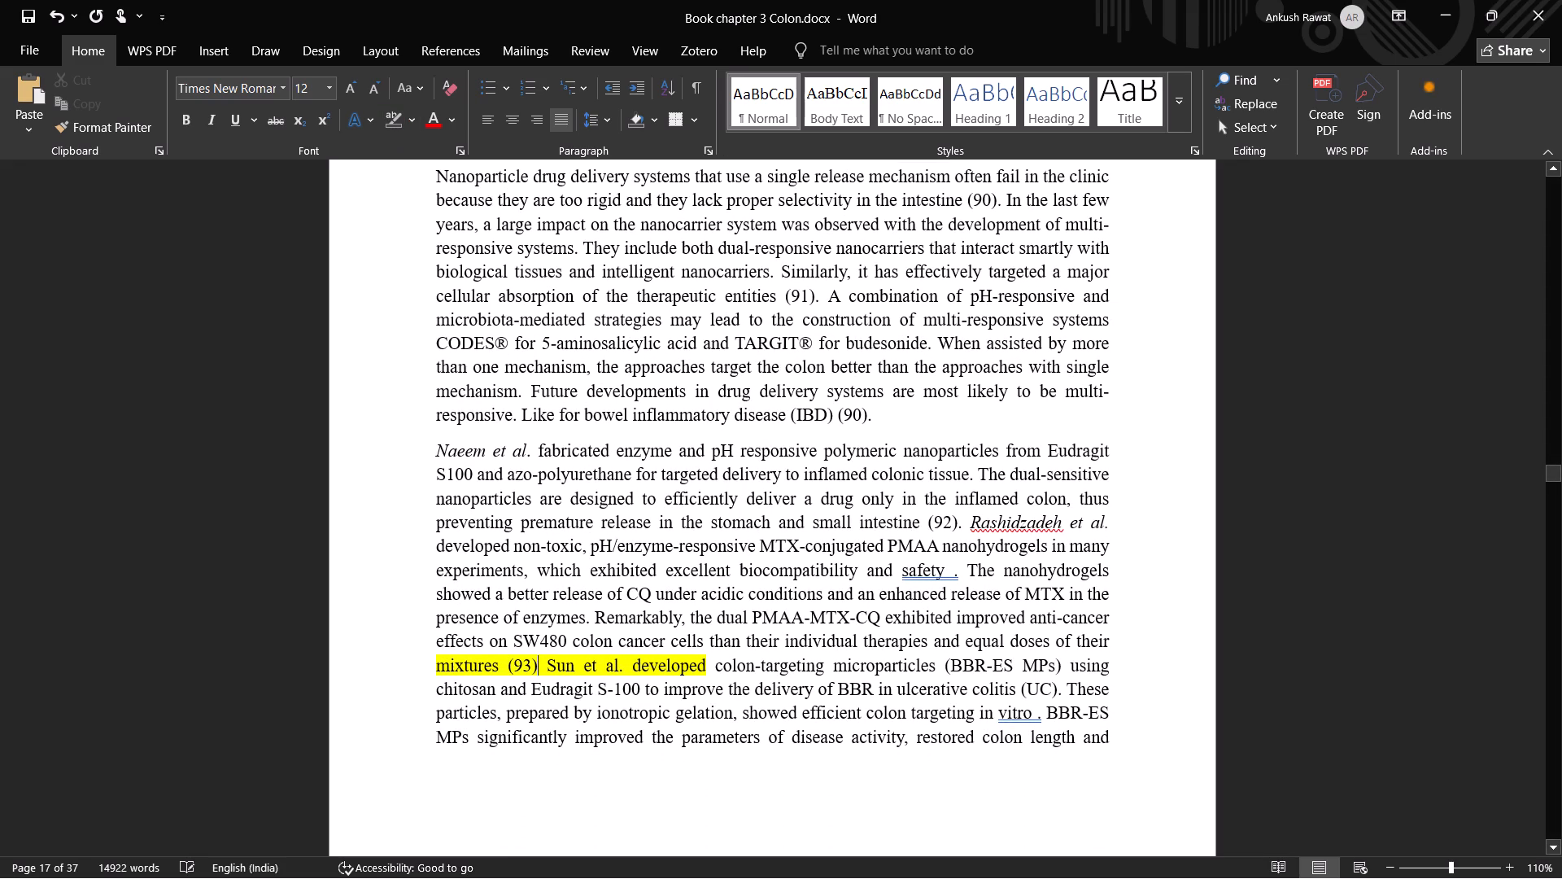
key("period")
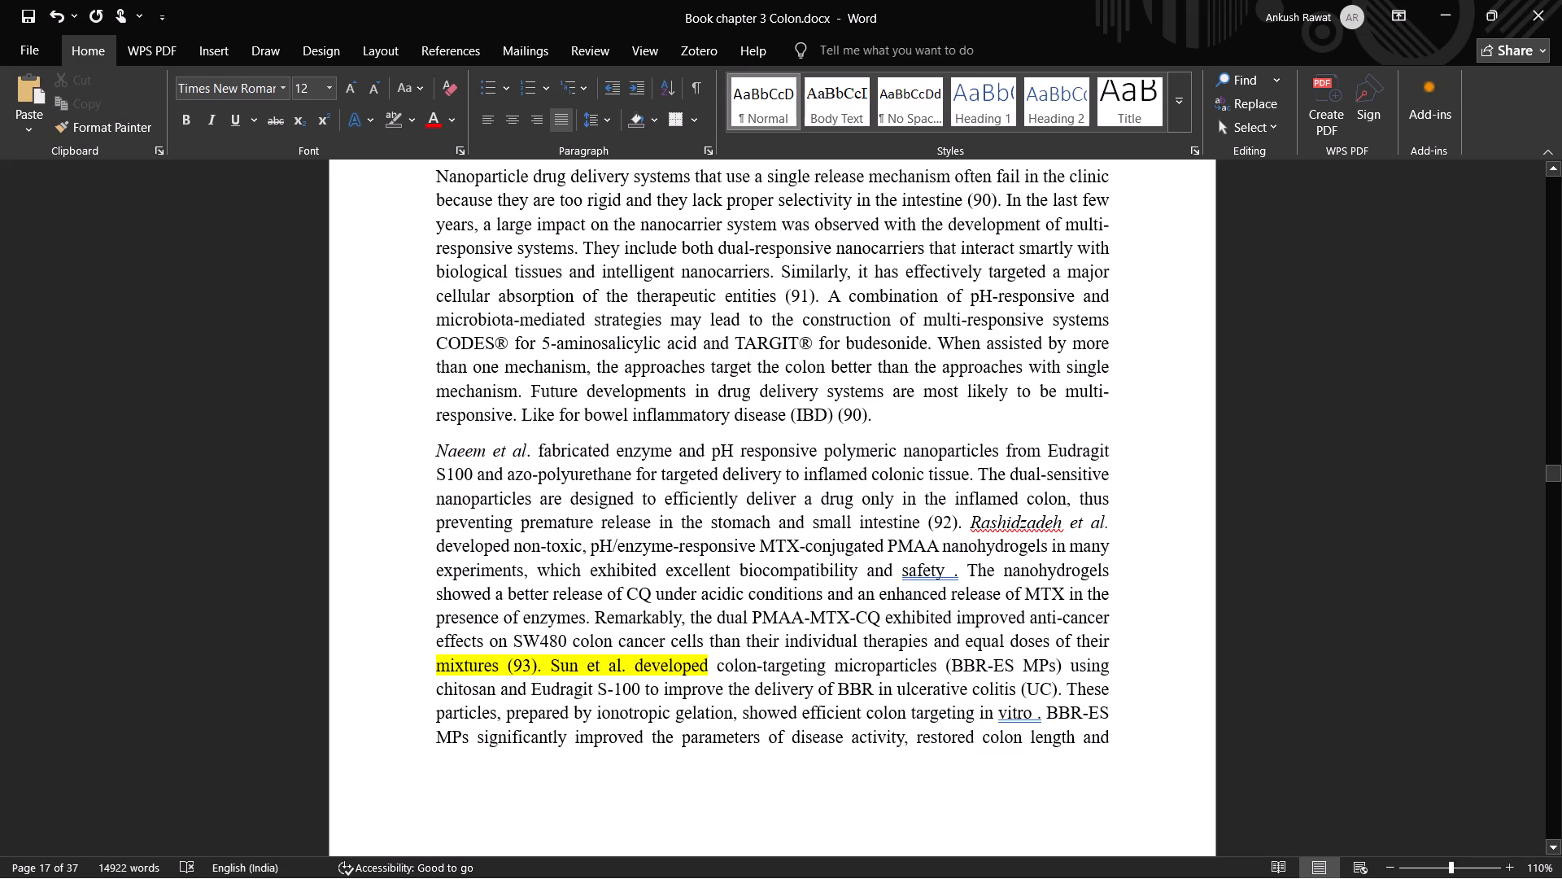
Italicise "Sun et al." following citation (93).
left_click_drag(548, 668, 626, 665)
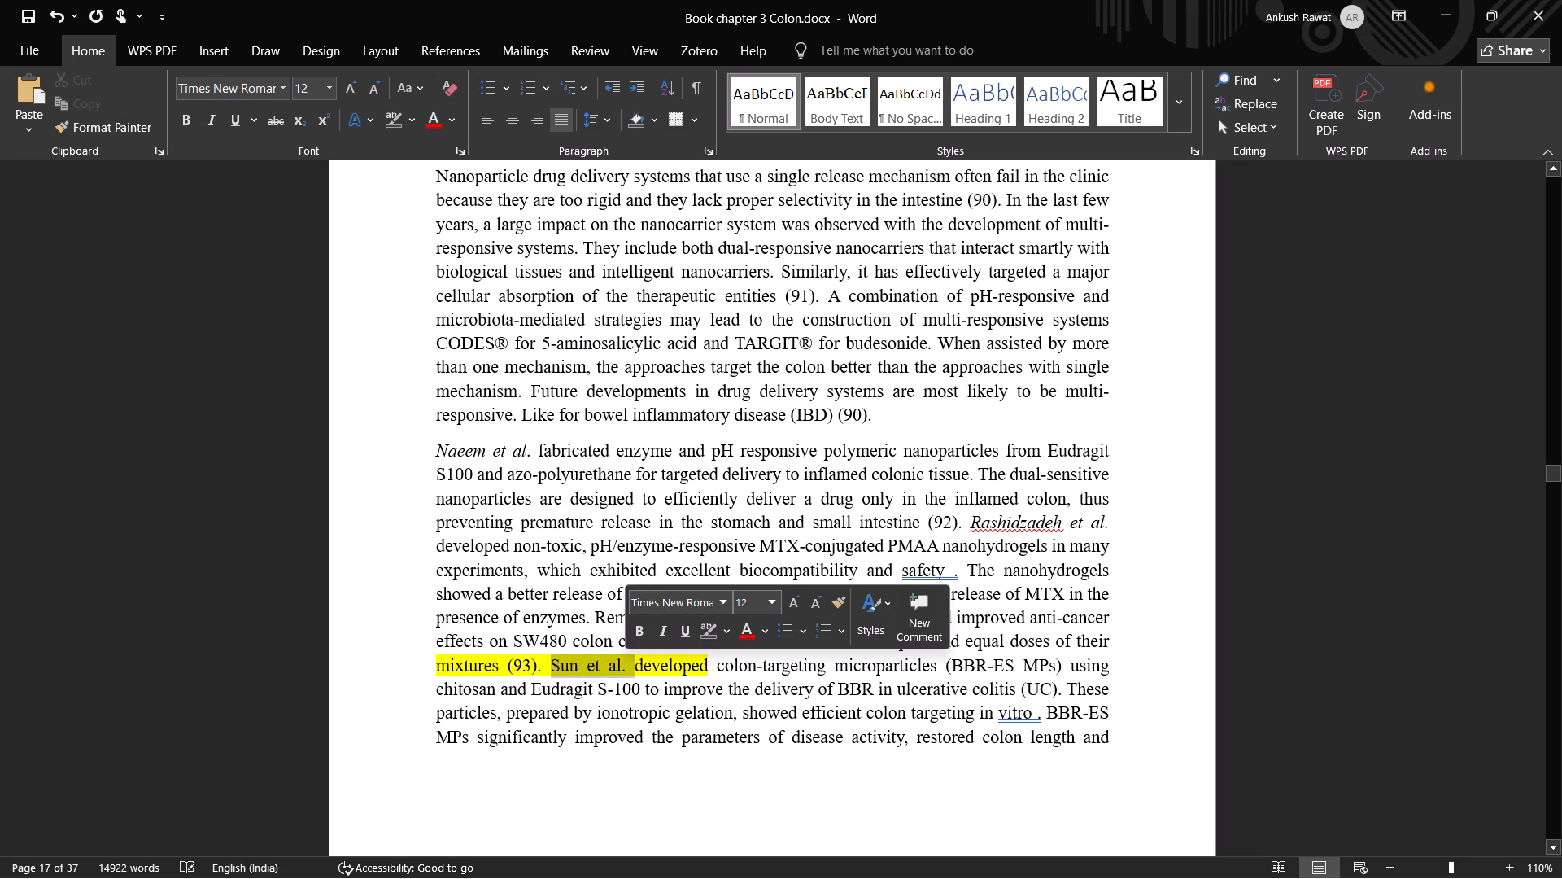
left_click(661, 632)
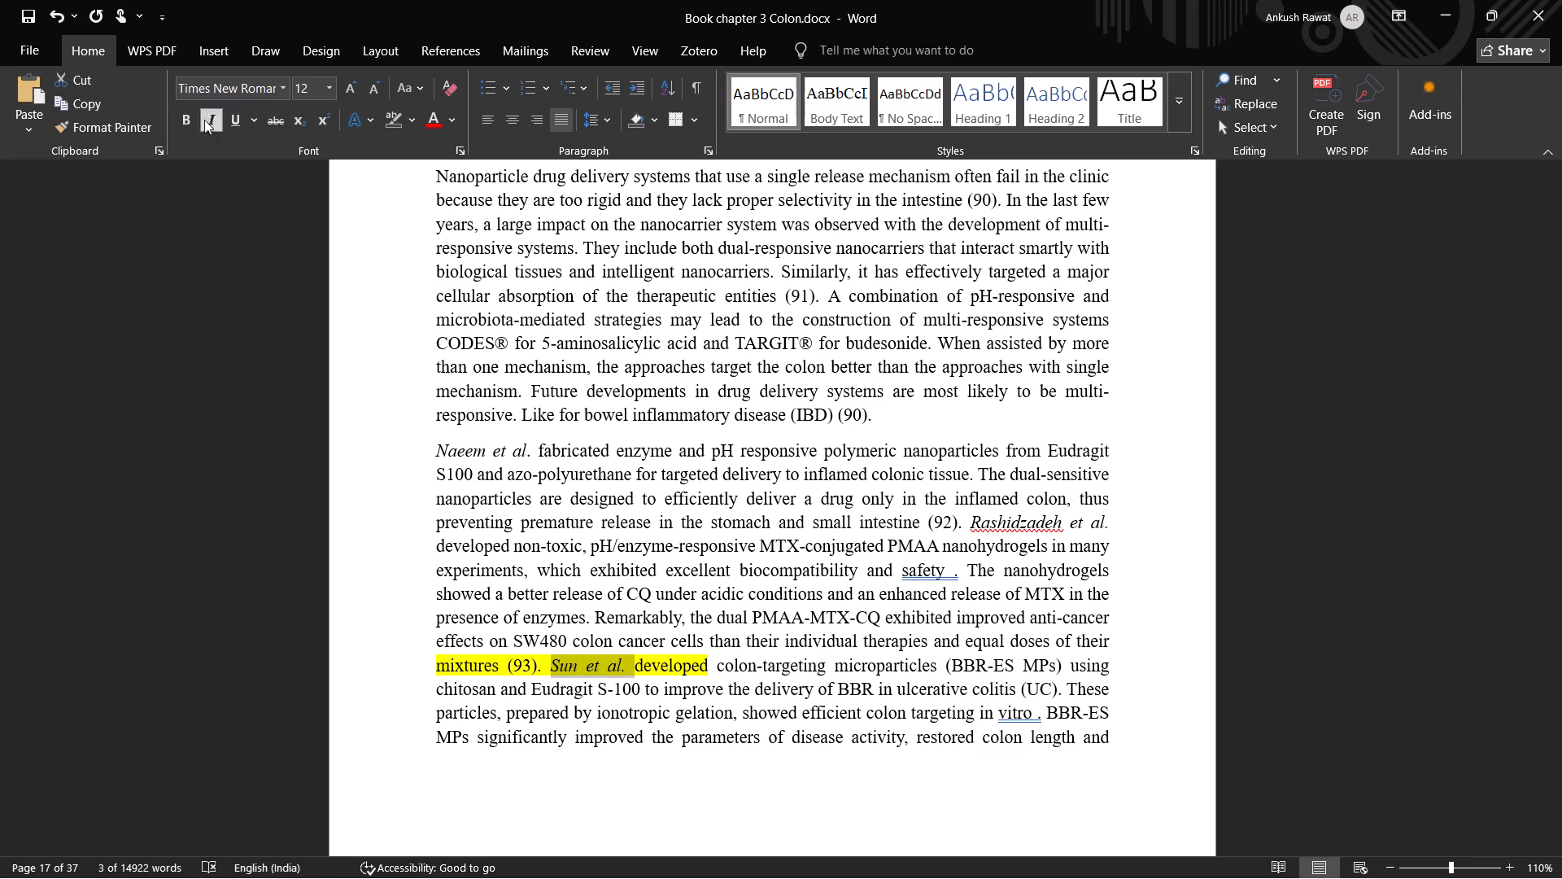
Remove the yellow highlight from the passage "mixtures (93). Sun et al. developed".
left_click(386, 118)
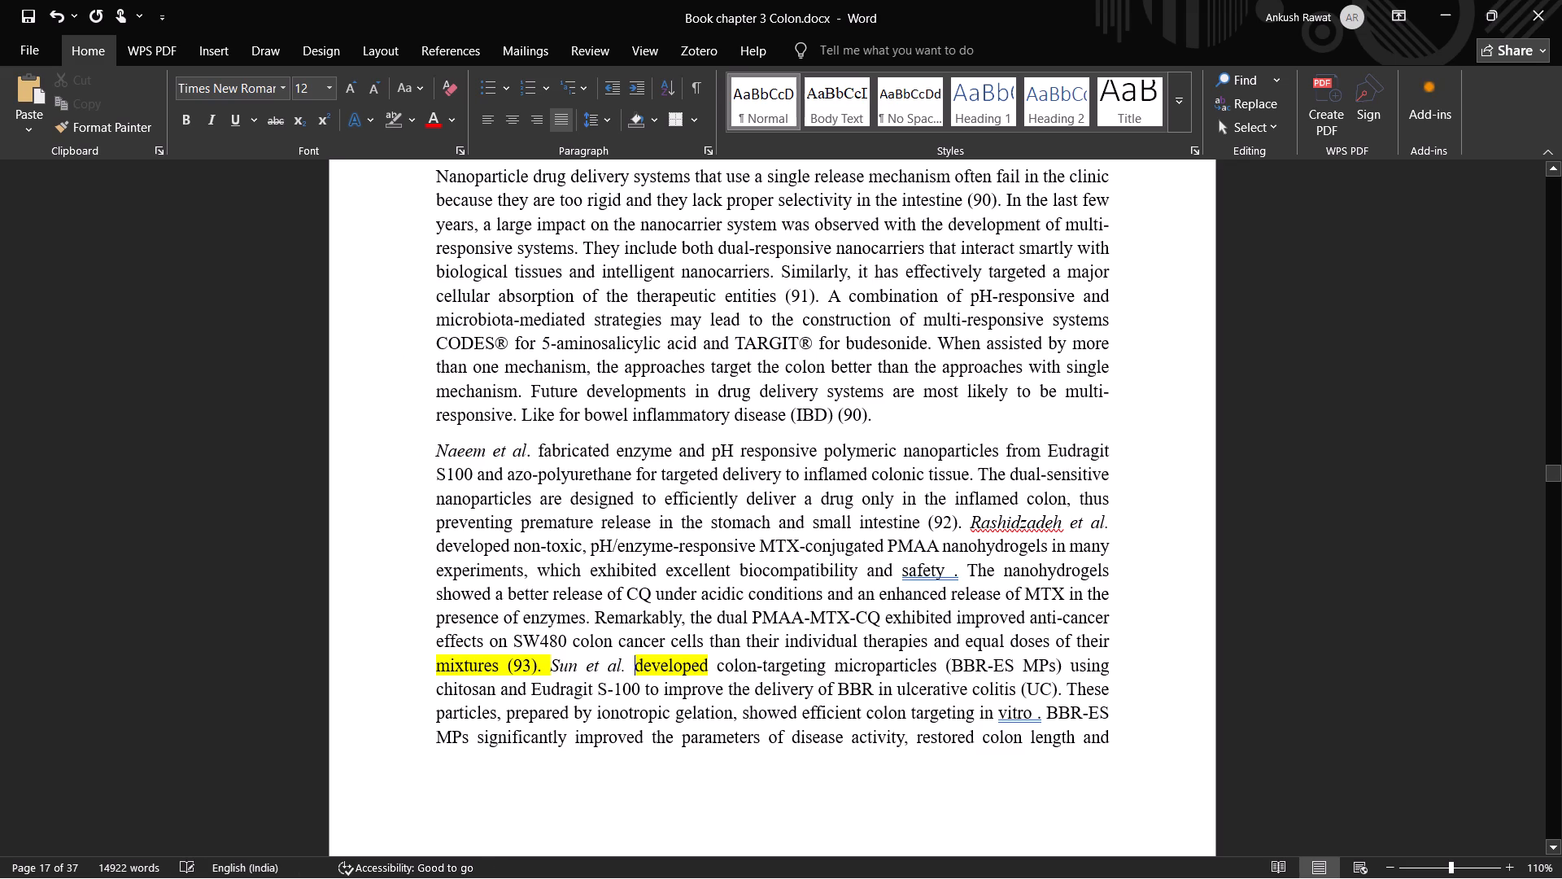
left_click_drag(434, 665, 702, 667)
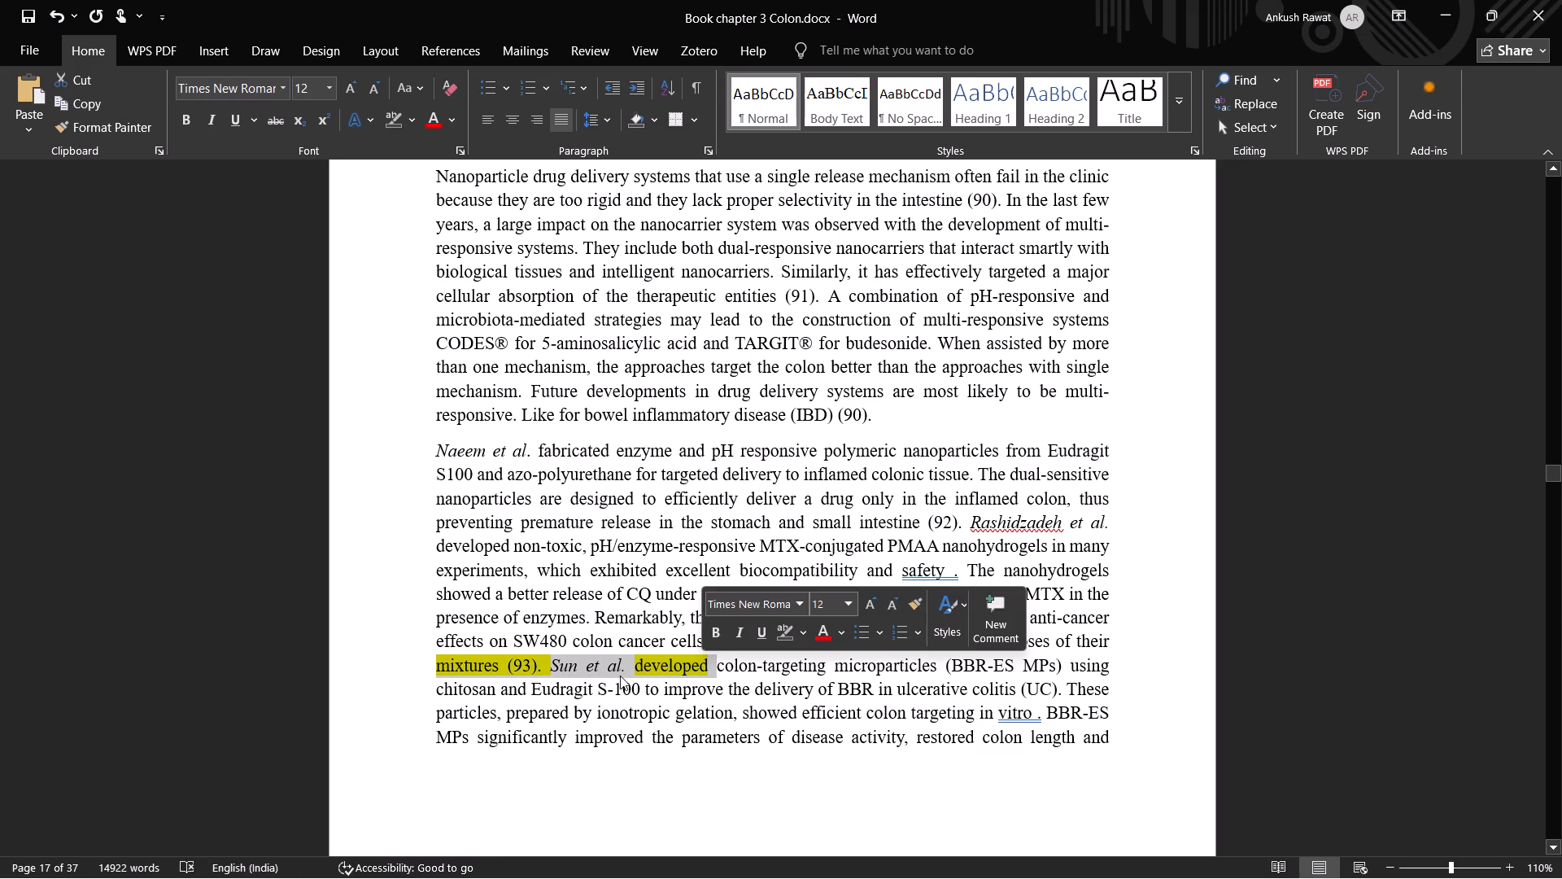
left_click(389, 114)
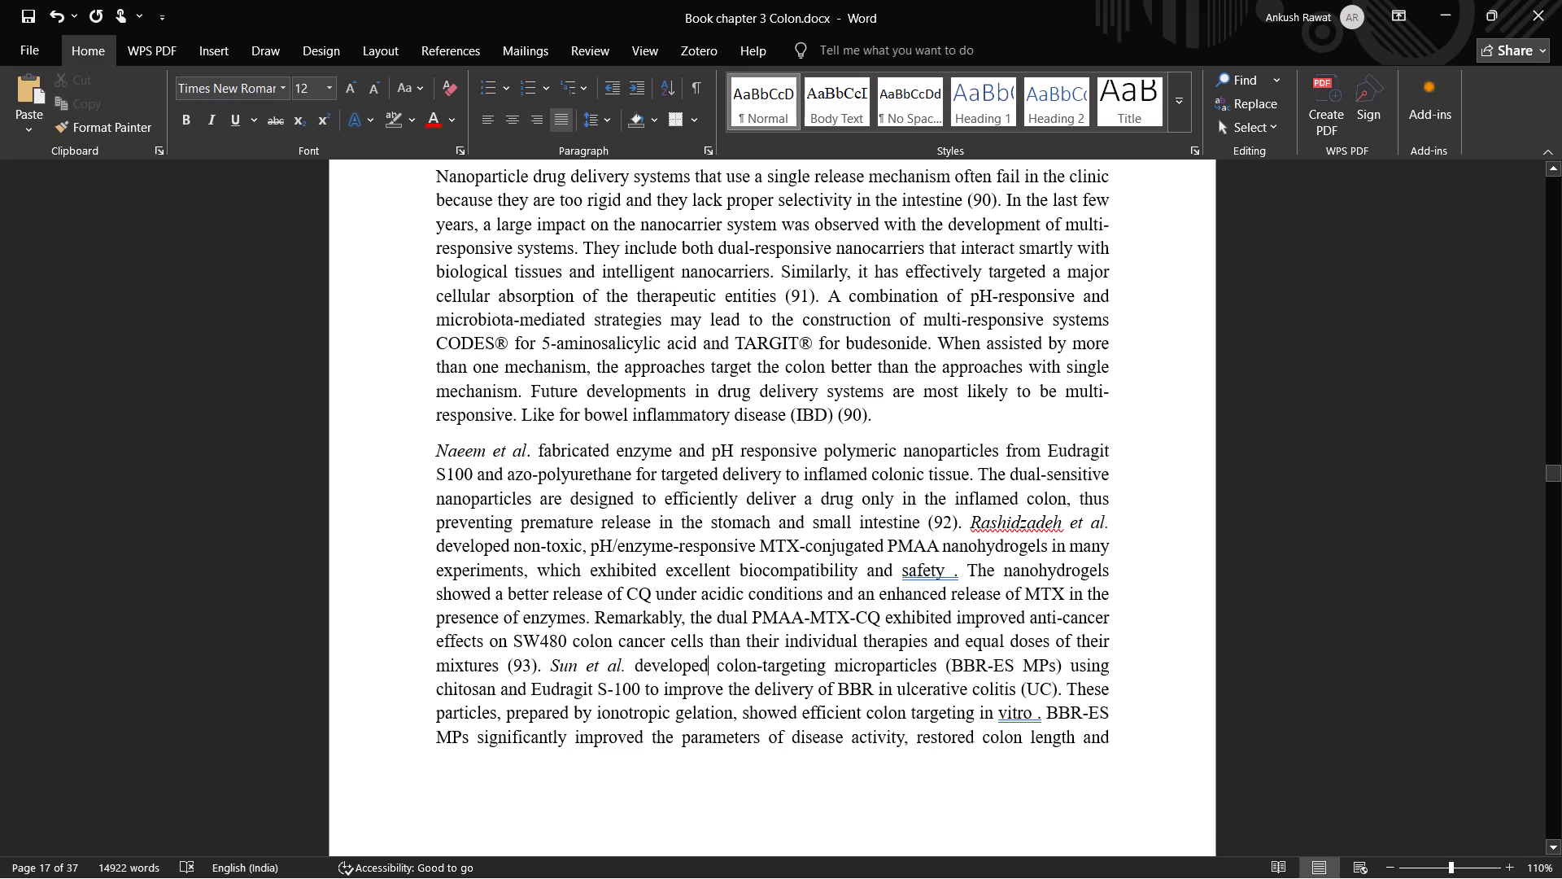
Delete the stray spaces before the full stops after "biocompatibility and safety" and "colon targeting in vitro".
scroll(696, 732, "down", 1)
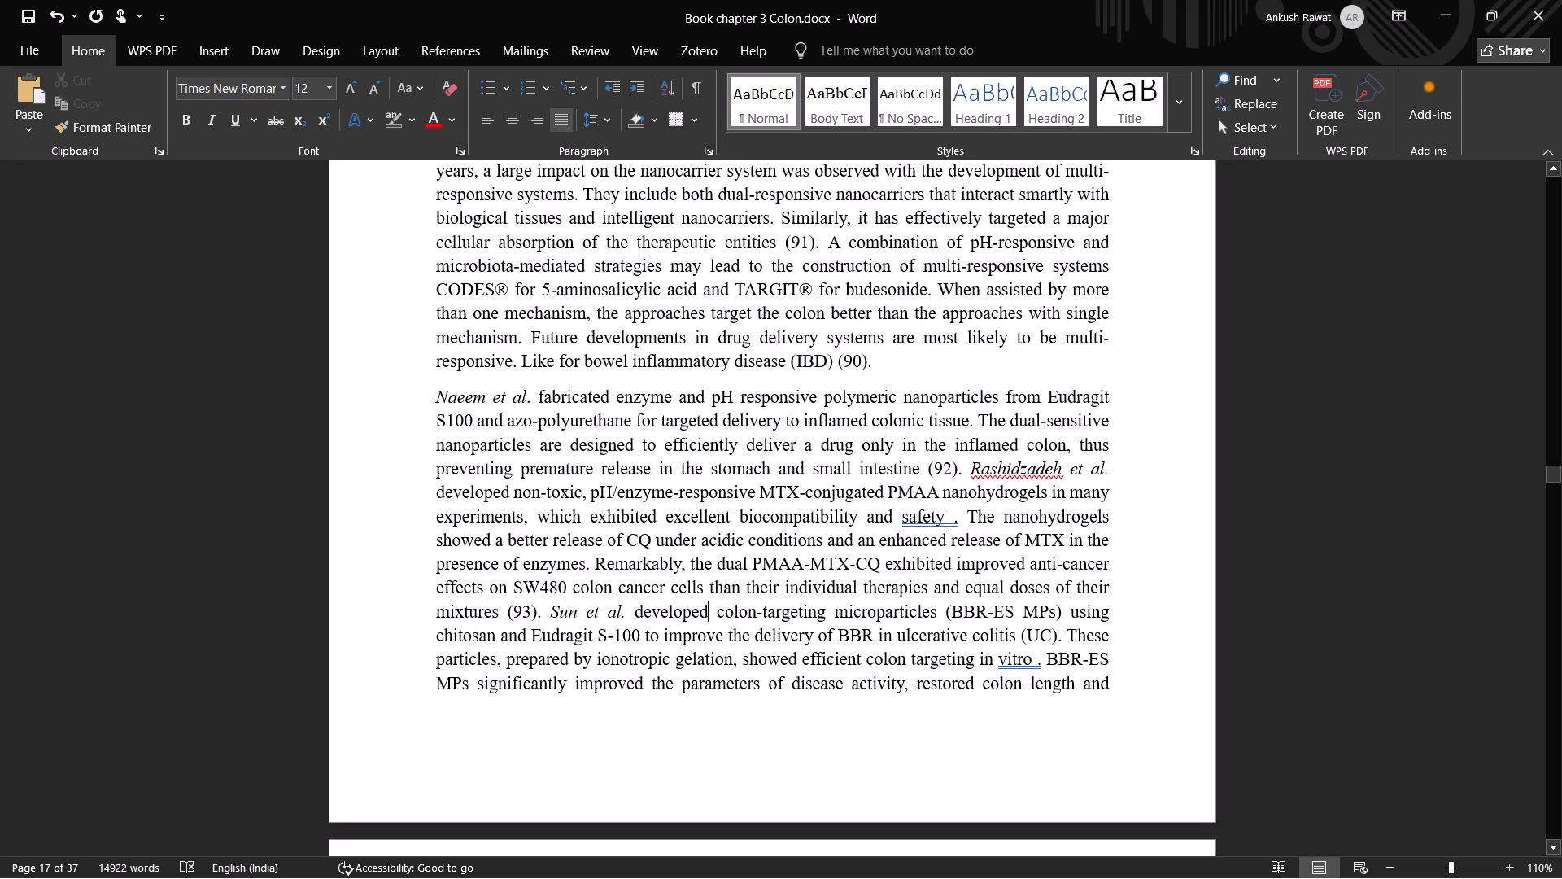
scroll(687, 722, "up", 1)
scroll(687, 722, "down", 4)
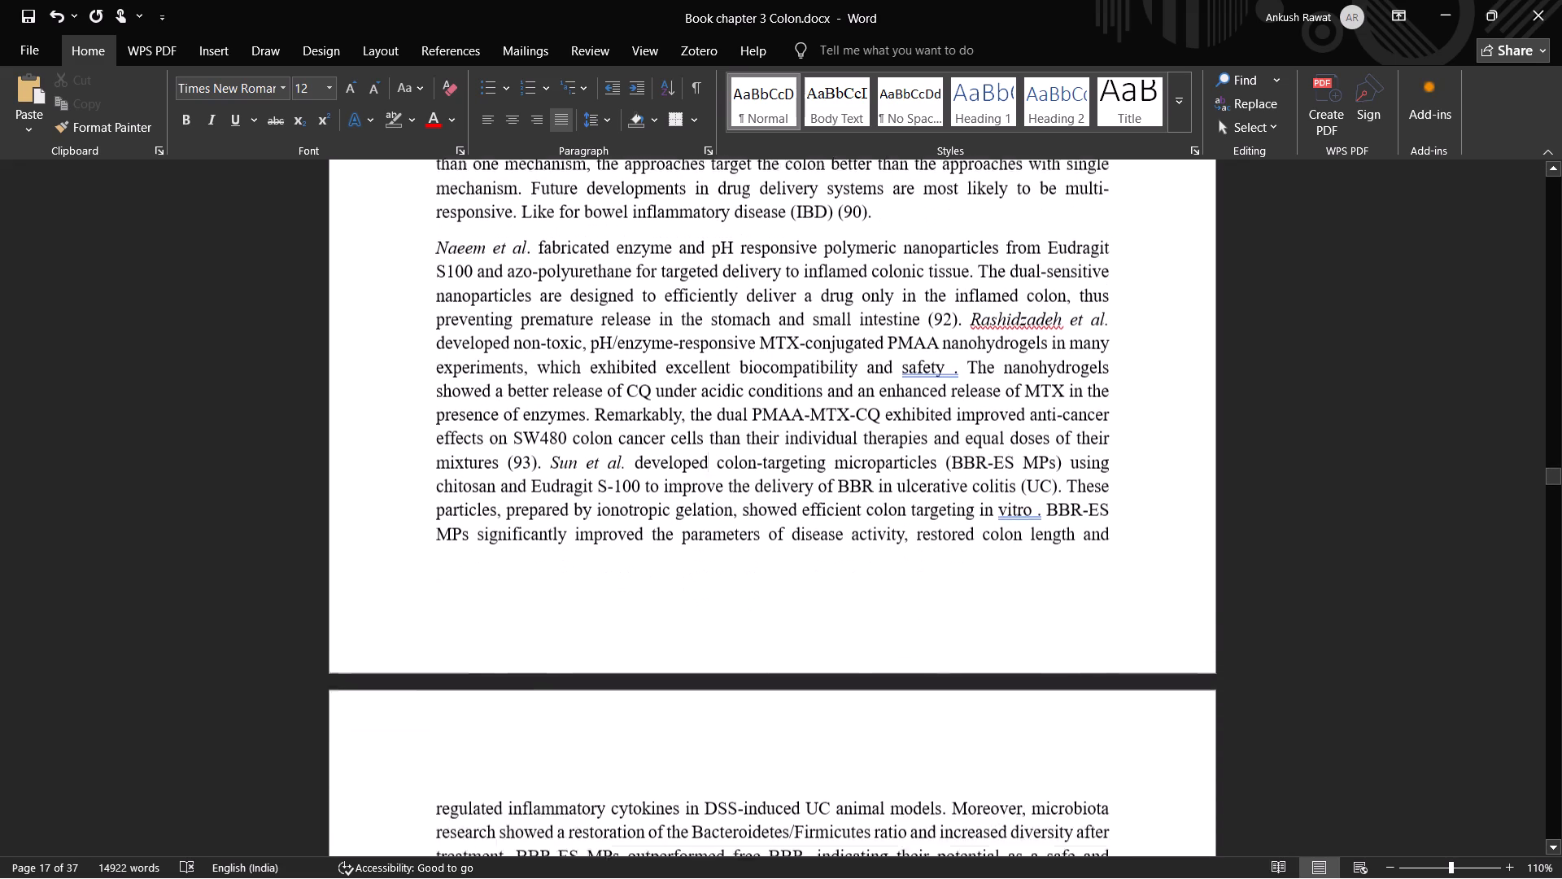
scroll(687, 724, "down", 1)
left_click(952, 298)
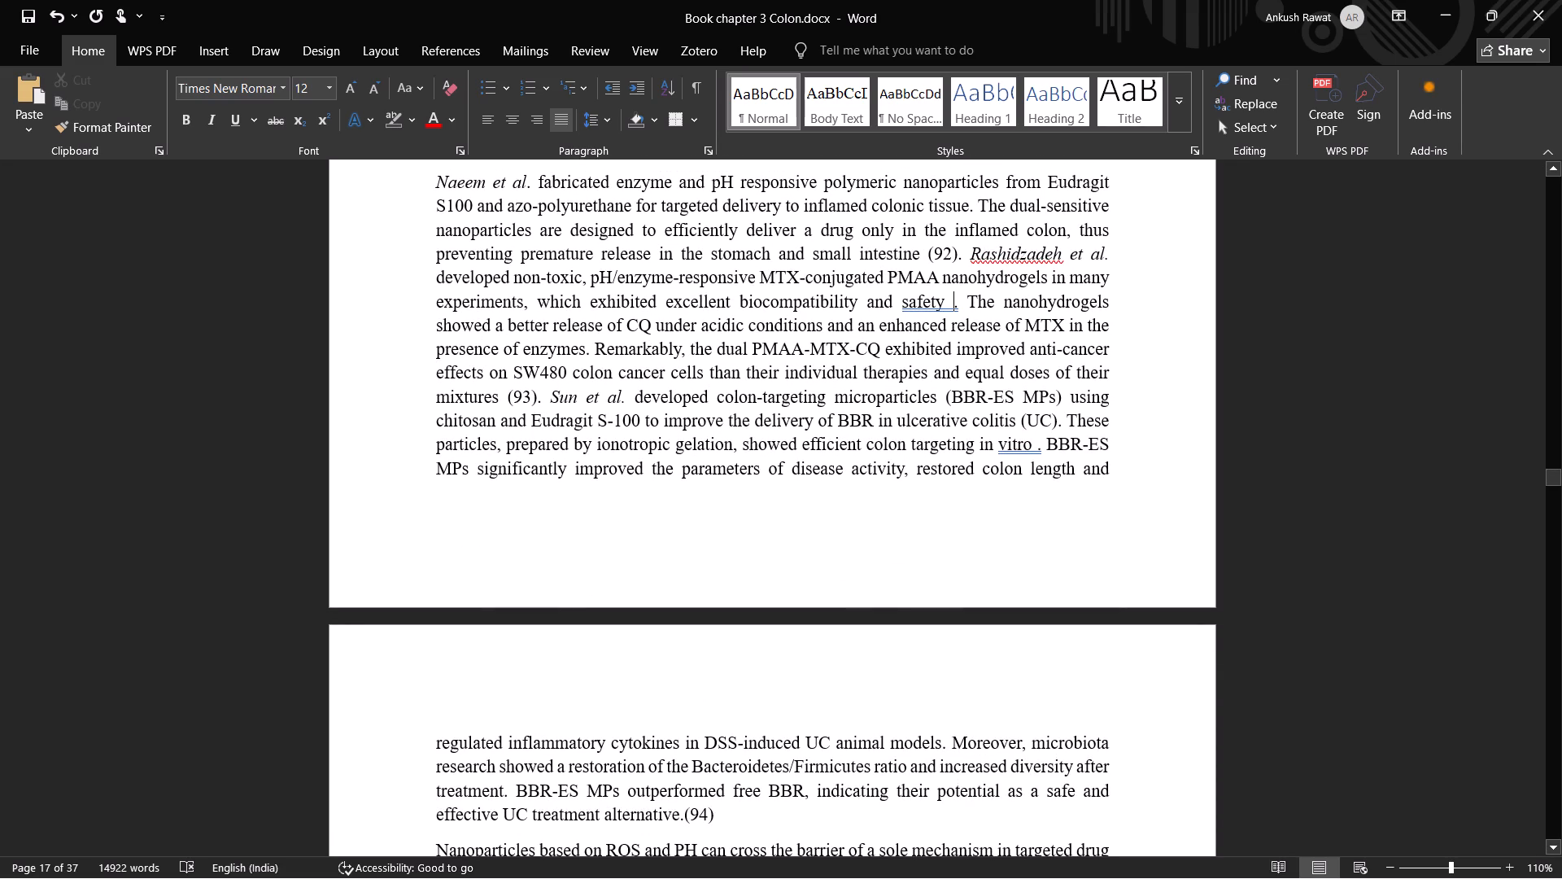
key("BackSpace")
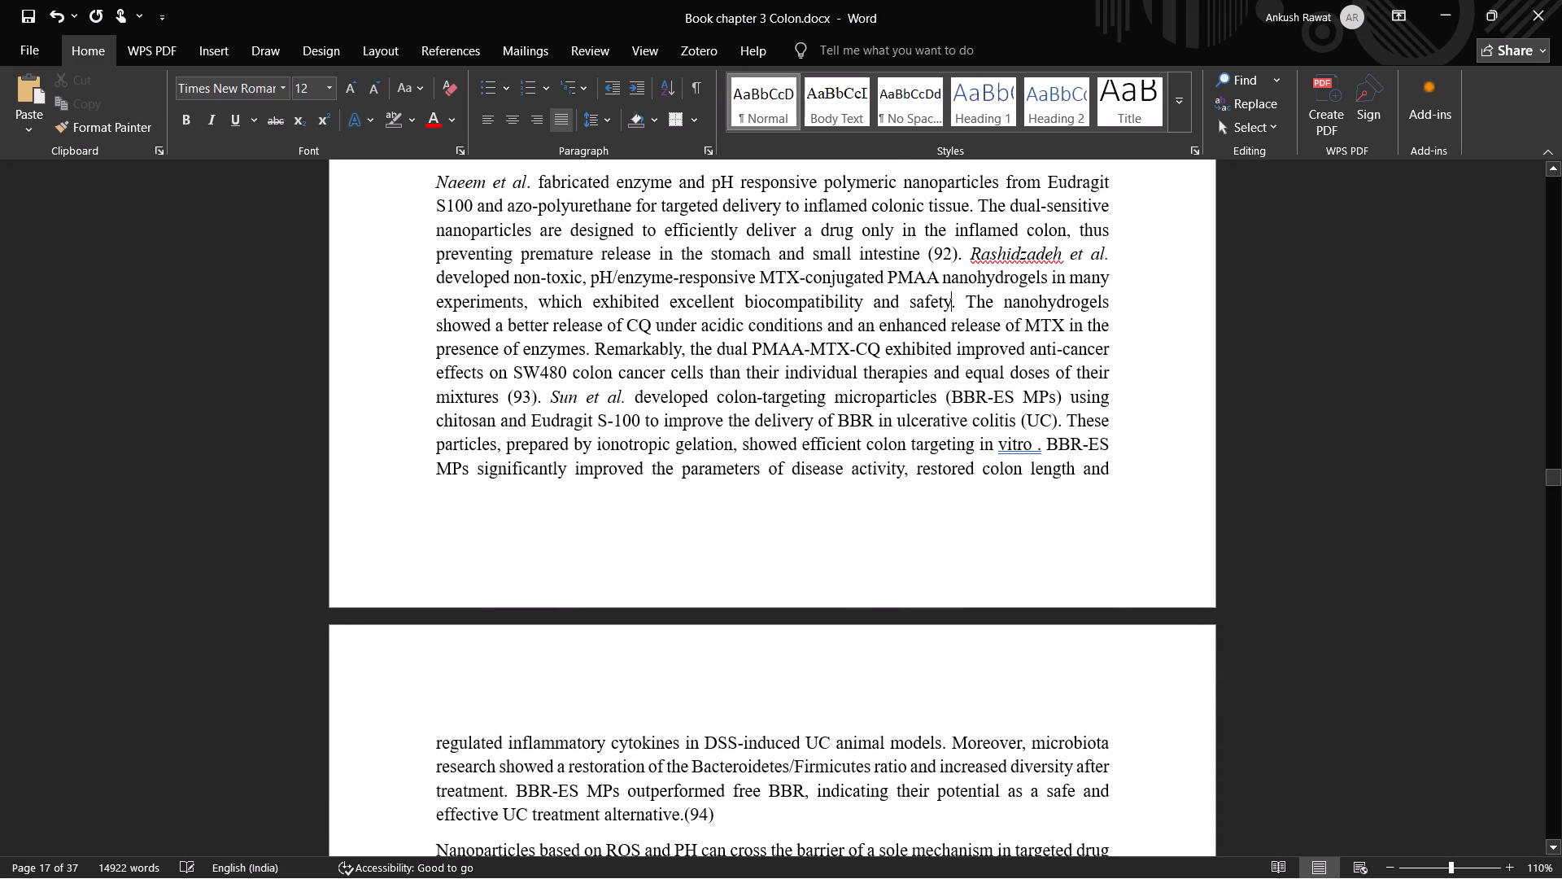
left_click(1033, 448)
left_click(1036, 448)
key("BackSpace")
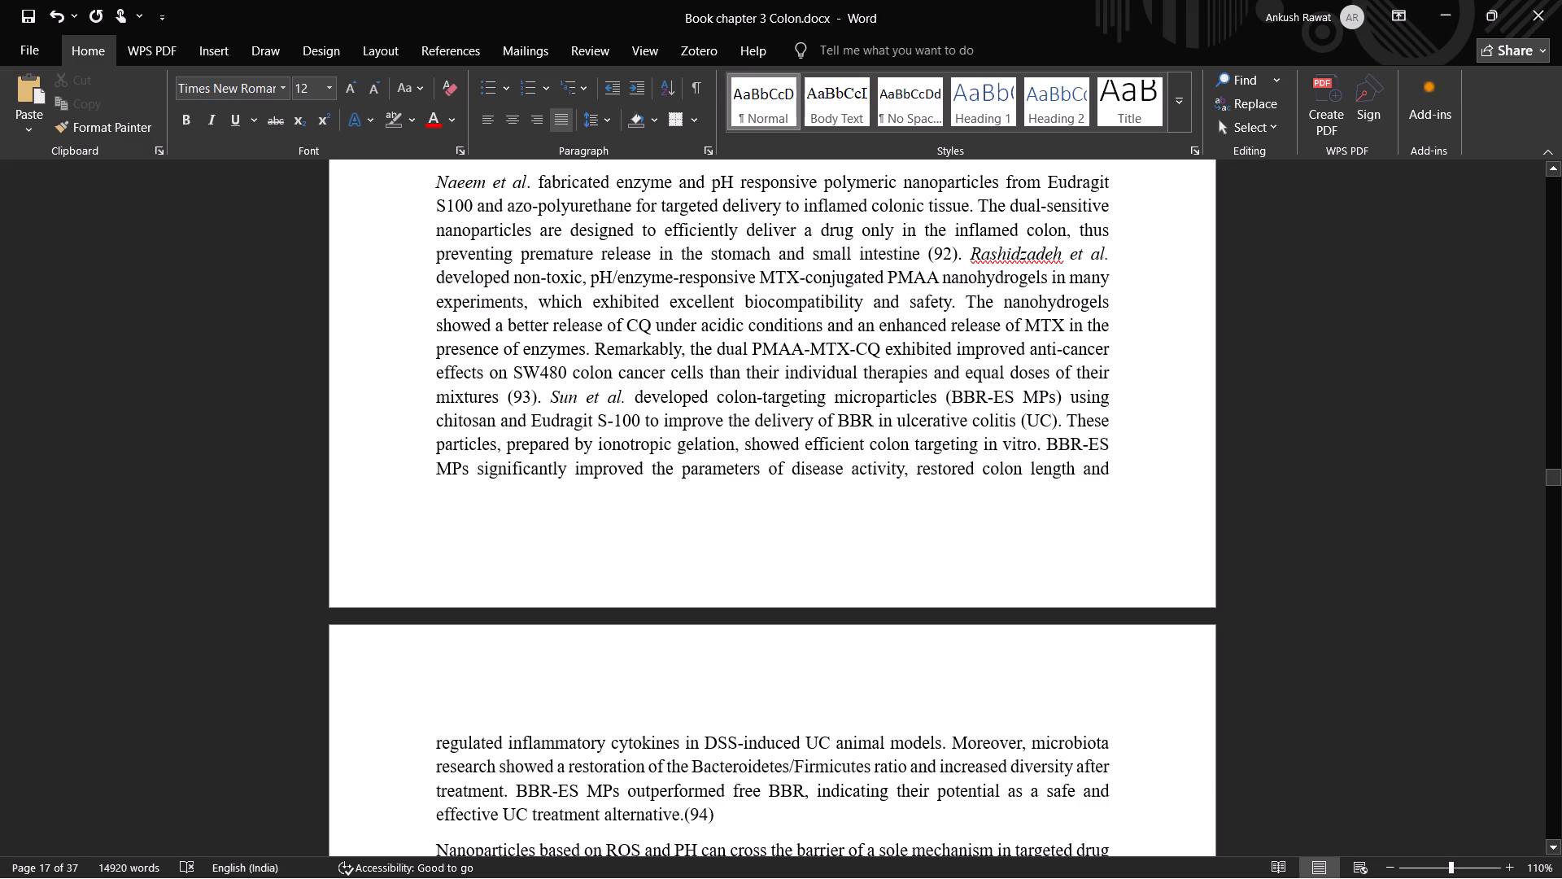
Replace the full stop after "effective UC treatment alternative" with a space and put a full stop after citation (94).
left_click(686, 816)
key("BackSpace")
key("space")
left_click(718, 823)
key("period")
Remove the full stop after "localized IBD treatment", keeping one space before citation (95), and put a full stop after the citation.
scroll(702, 795, "down", 2)
scroll(702, 795, "up", 1)
scroll(702, 795, "down", 1)
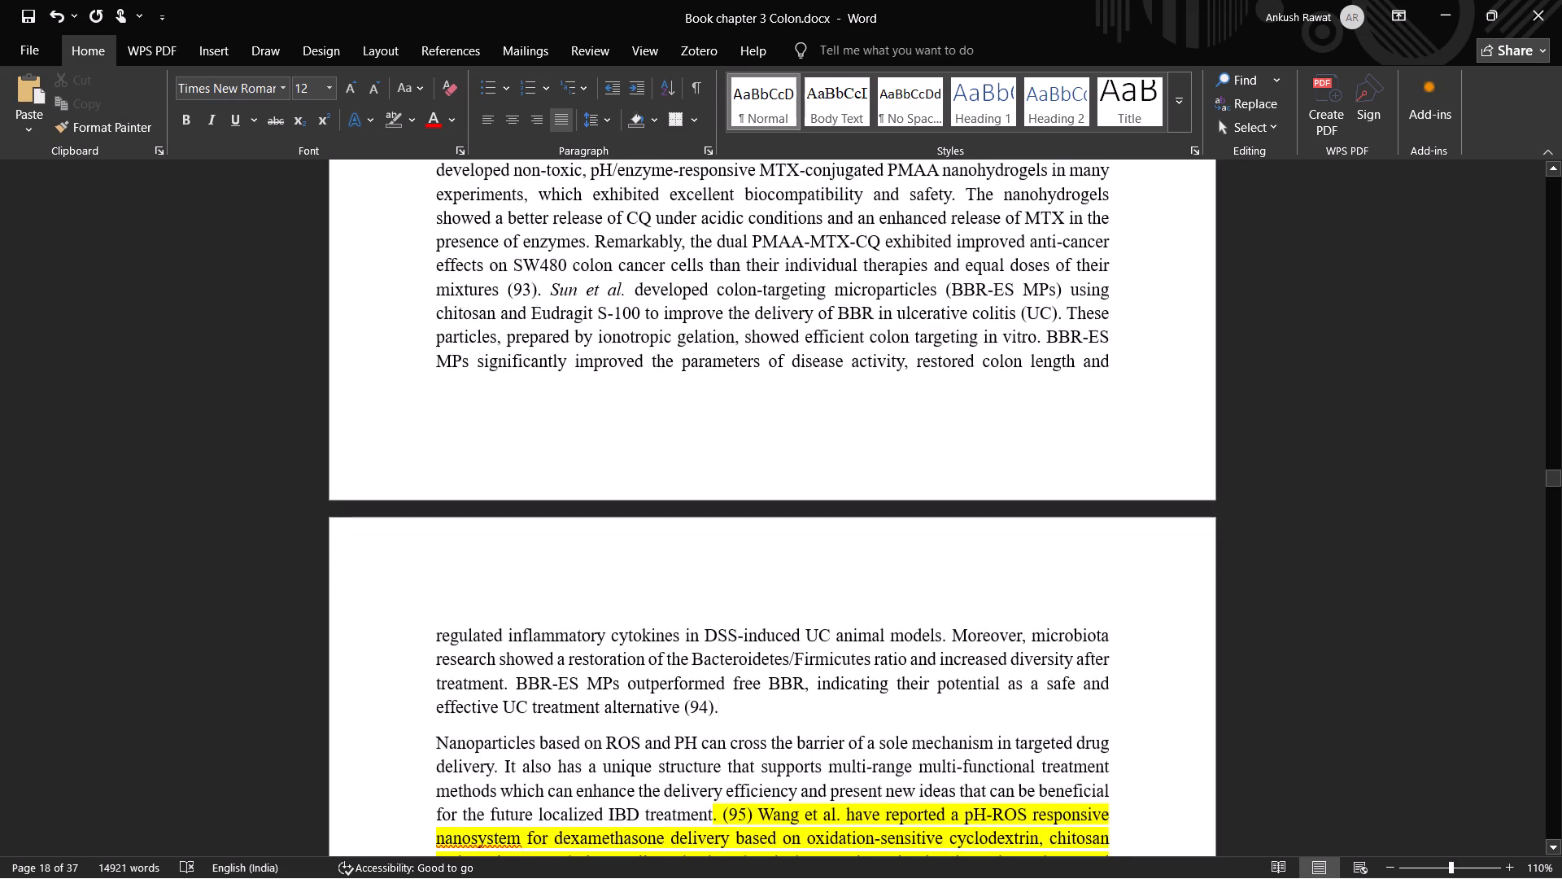
scroll(617, 802, "down", 4)
left_click(720, 603)
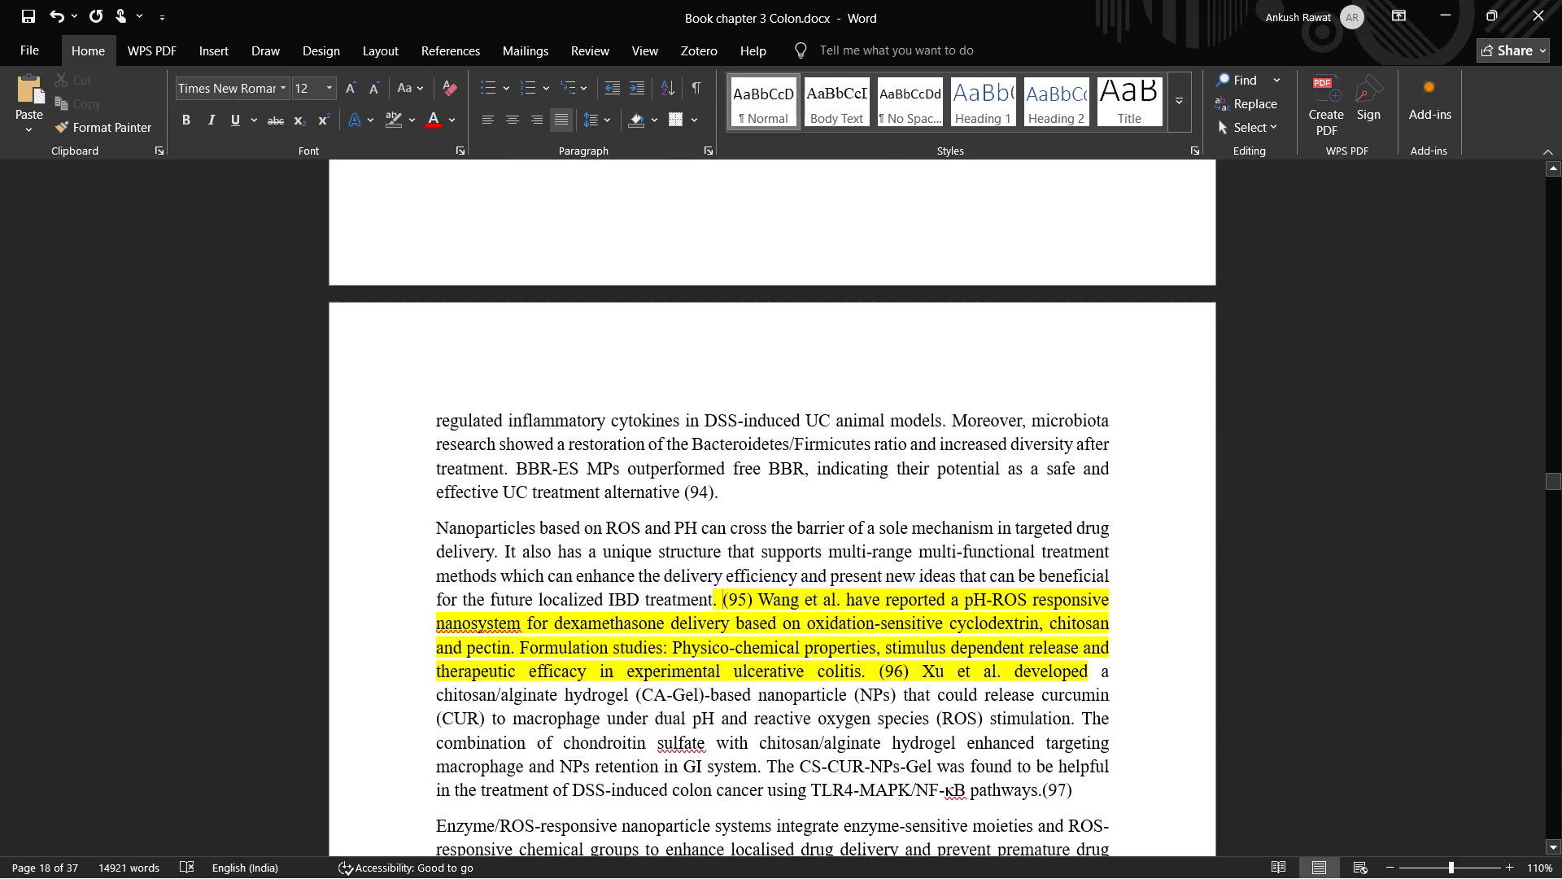
key("BackSpace")
key("BackSpace")
key("space")
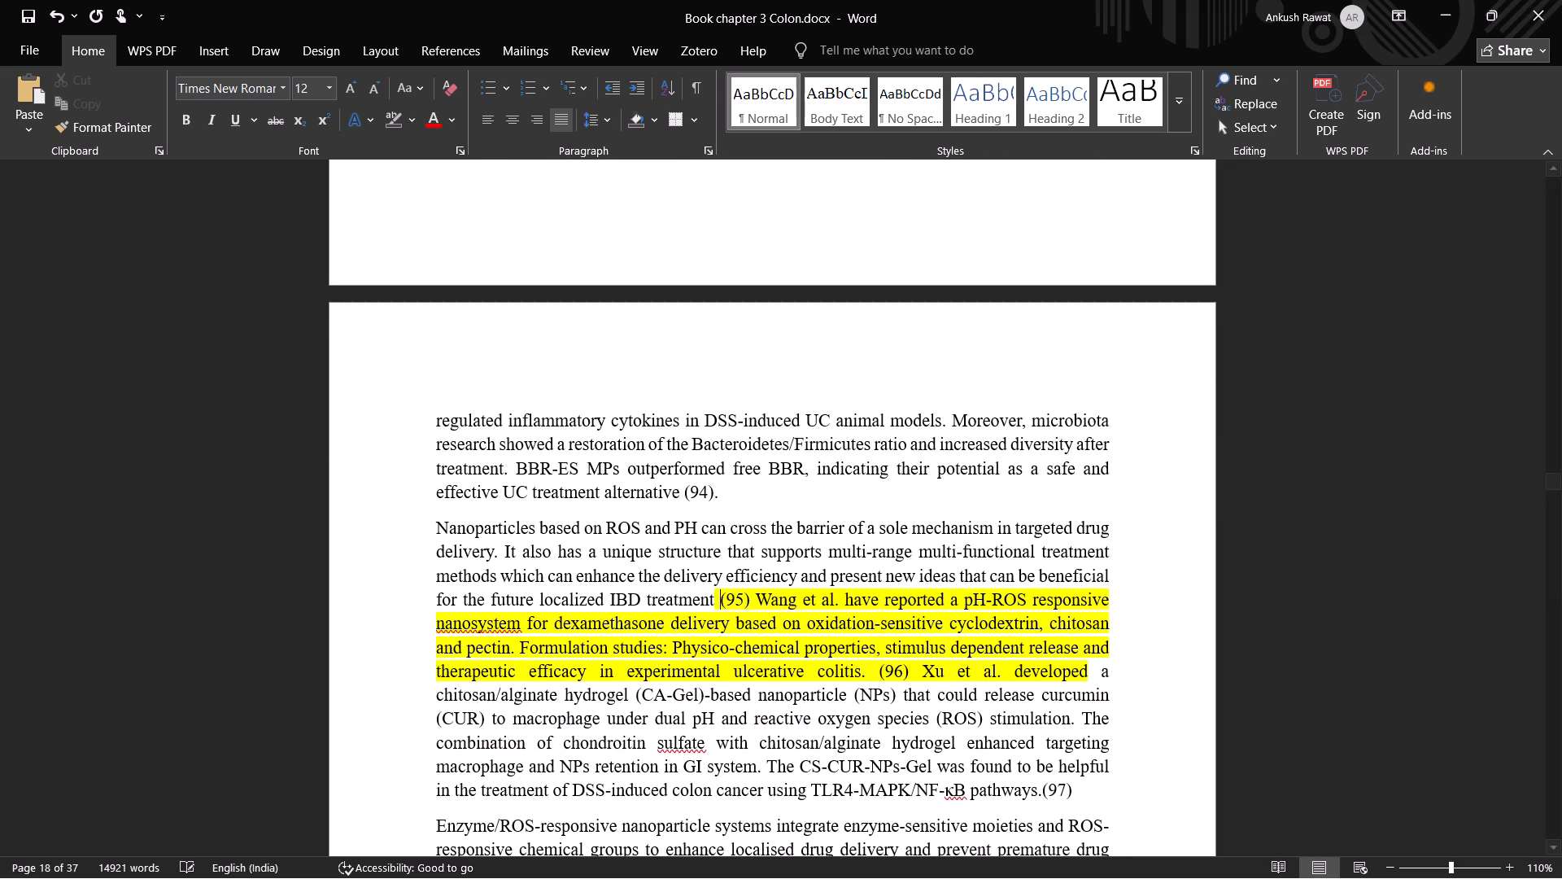
left_click(744, 595)
left_click(750, 600)
key("period")
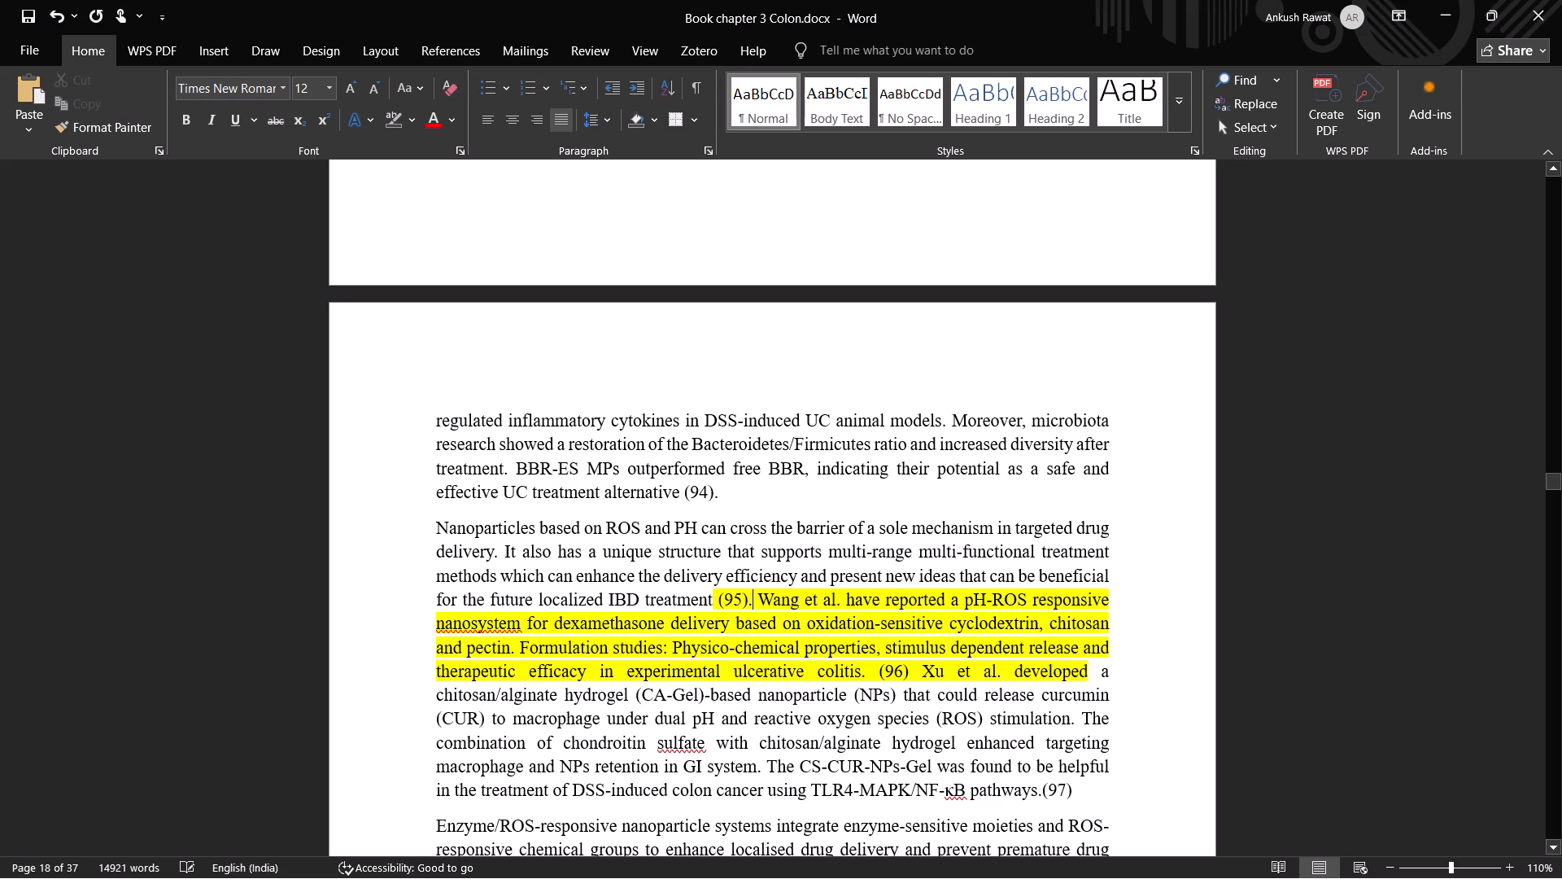
Remove the full stop after "experimental ulcerative colitis", keeping one space before citation (96), and put a full stop after the citation.
left_click(877, 667)
key("BackSpace")
key("BackSpace")
key("space")
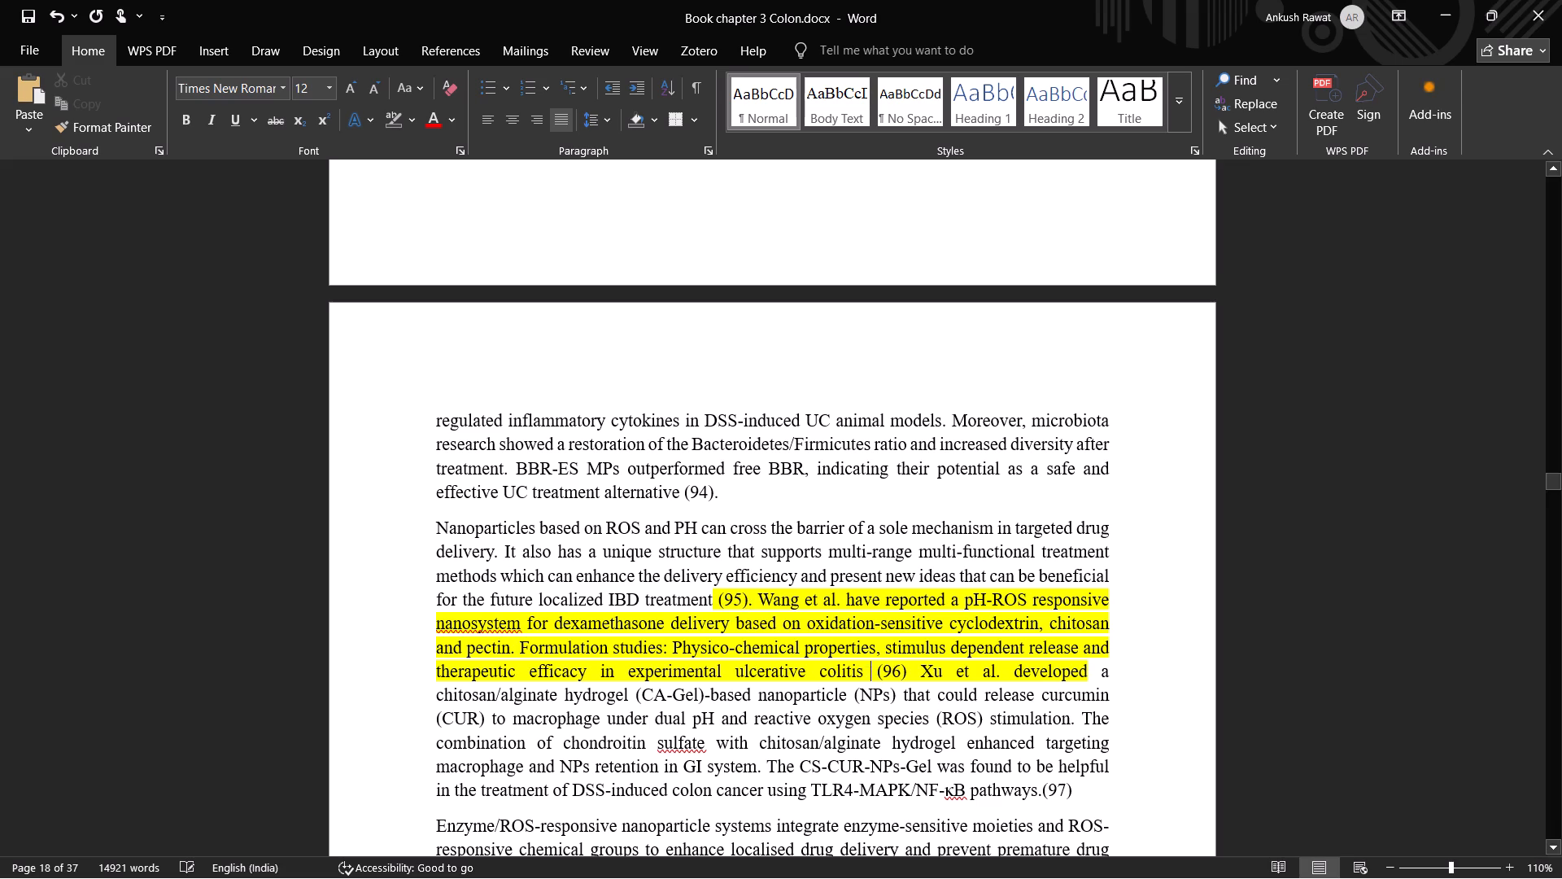
left_click(910, 670)
key("period")
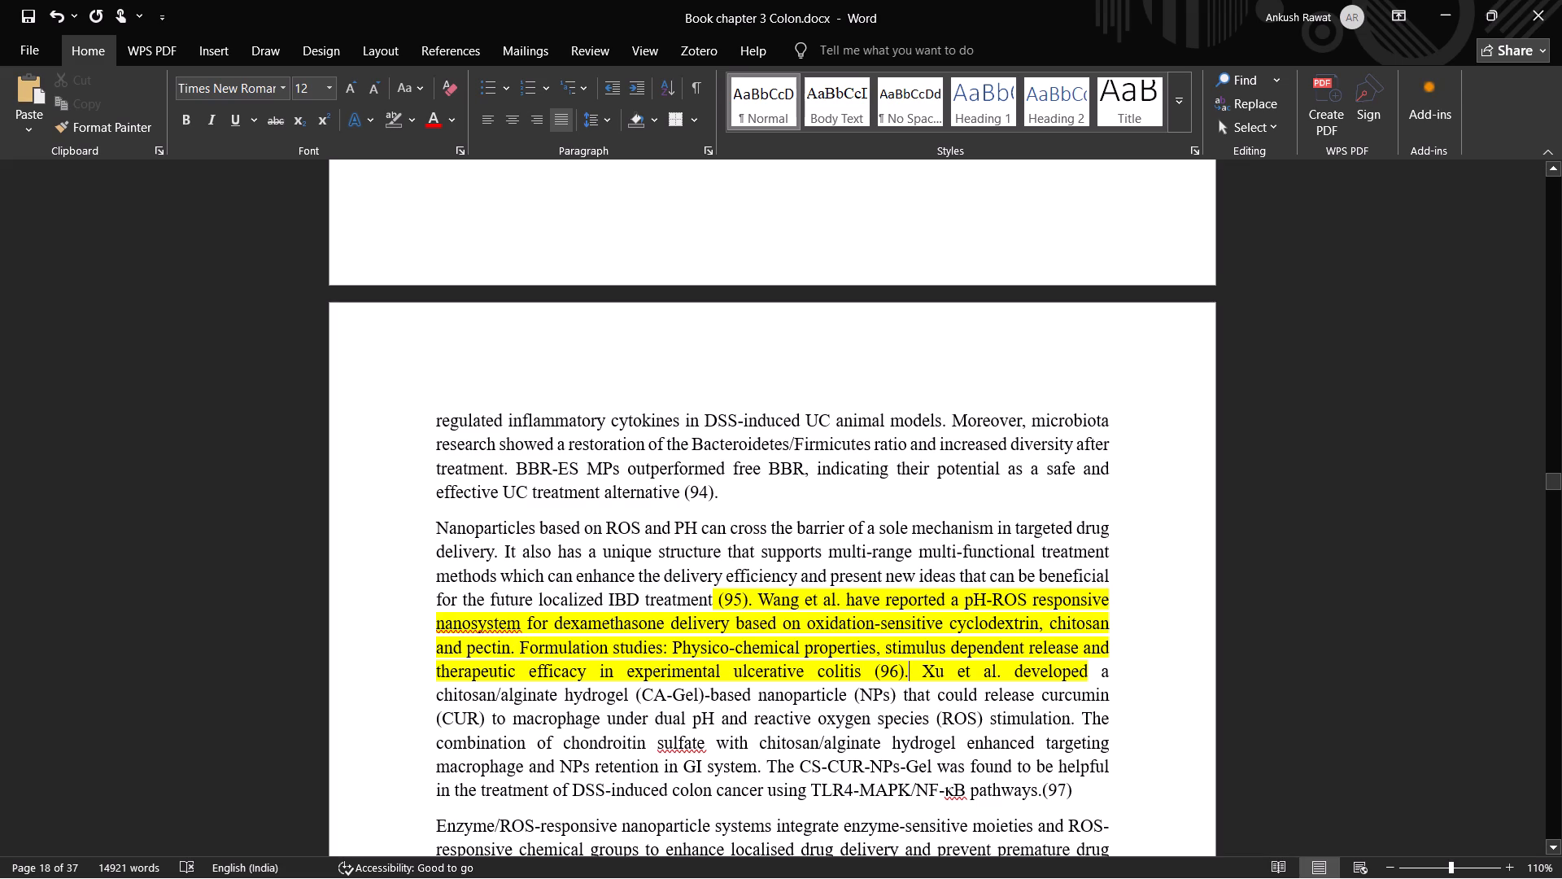
Replace the full stop after "TLR4-MAPK/NF-κB pathways" with a space and put a full stop after citation (97).
left_click(1042, 794)
key("BackSpace")
key("space")
left_click(1067, 794)
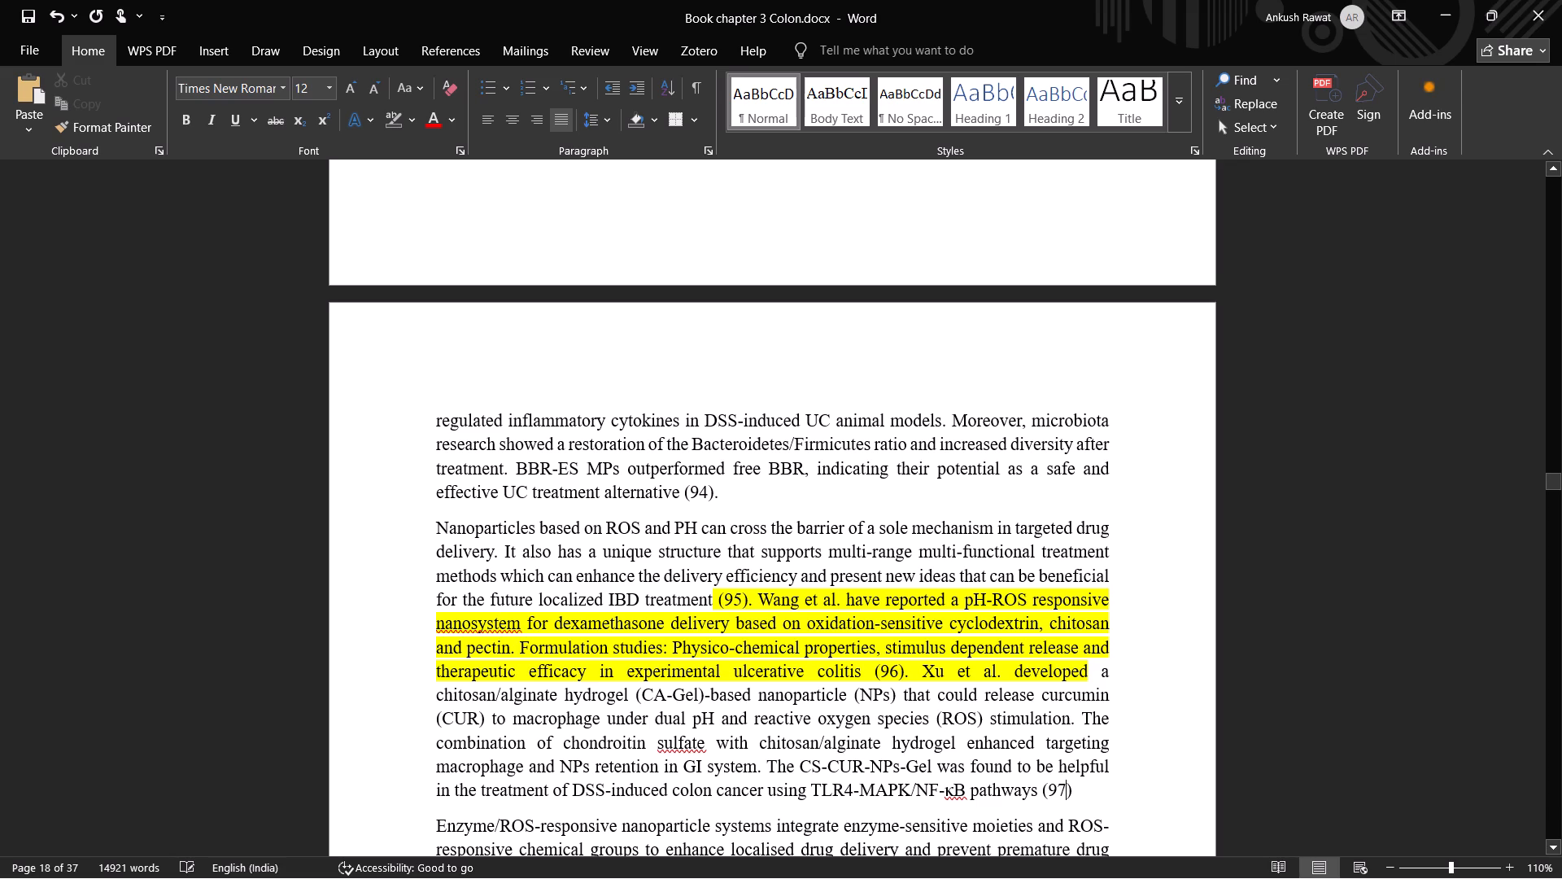
left_click(1074, 797)
key("period")
Remove the yellow highlight from the passage running from citation (95) before "Wang et al." through "Xu et al. developed".
scroll(680, 787, "down", 1)
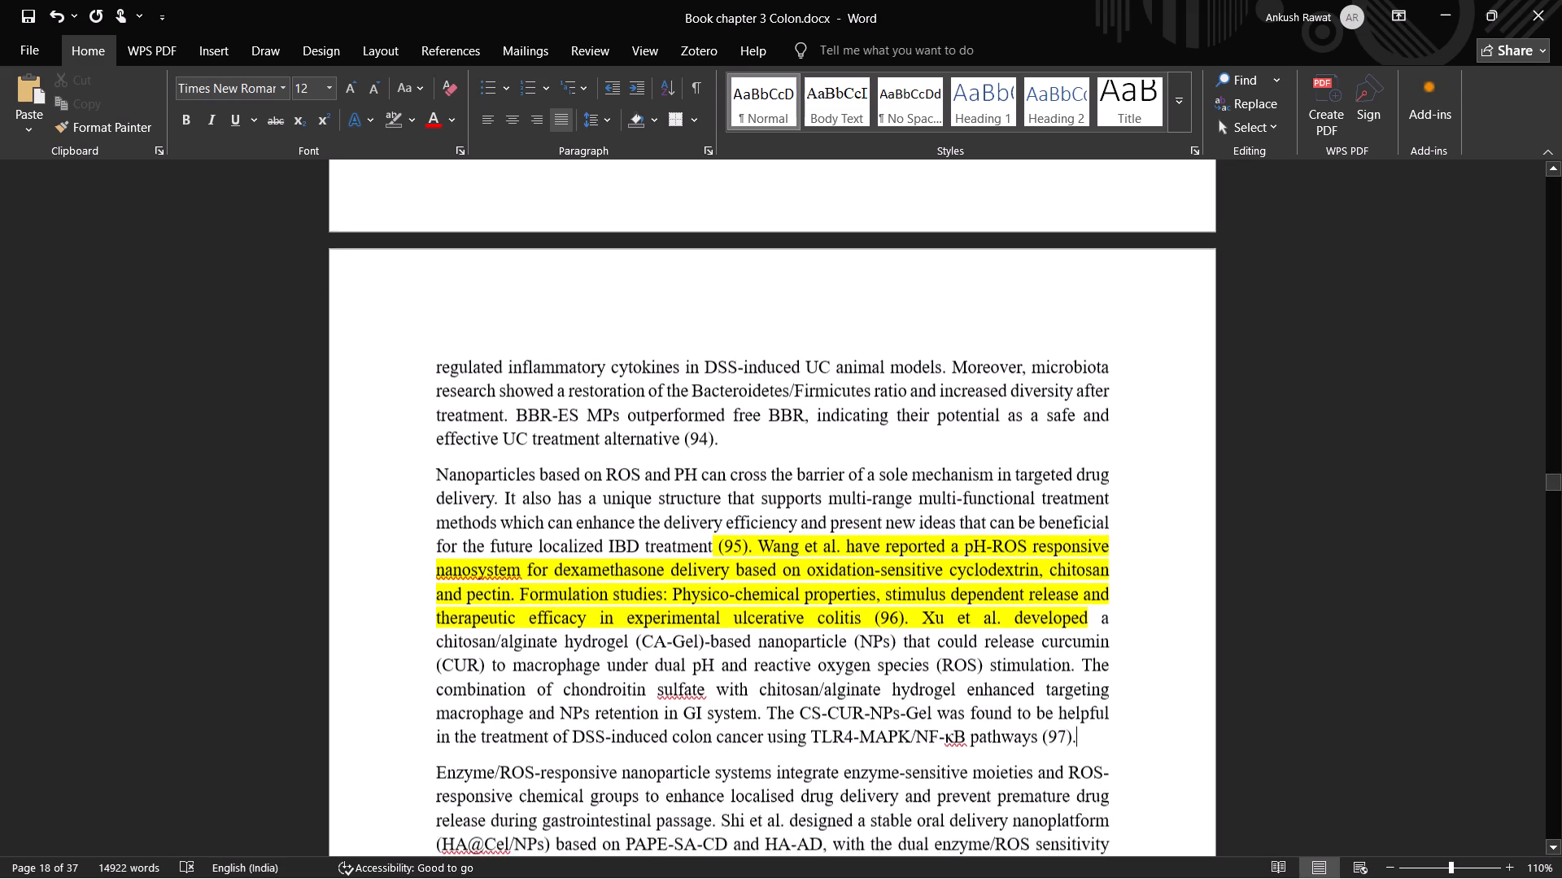
scroll(680, 787, "down", 1)
scroll(680, 787, "up", 1)
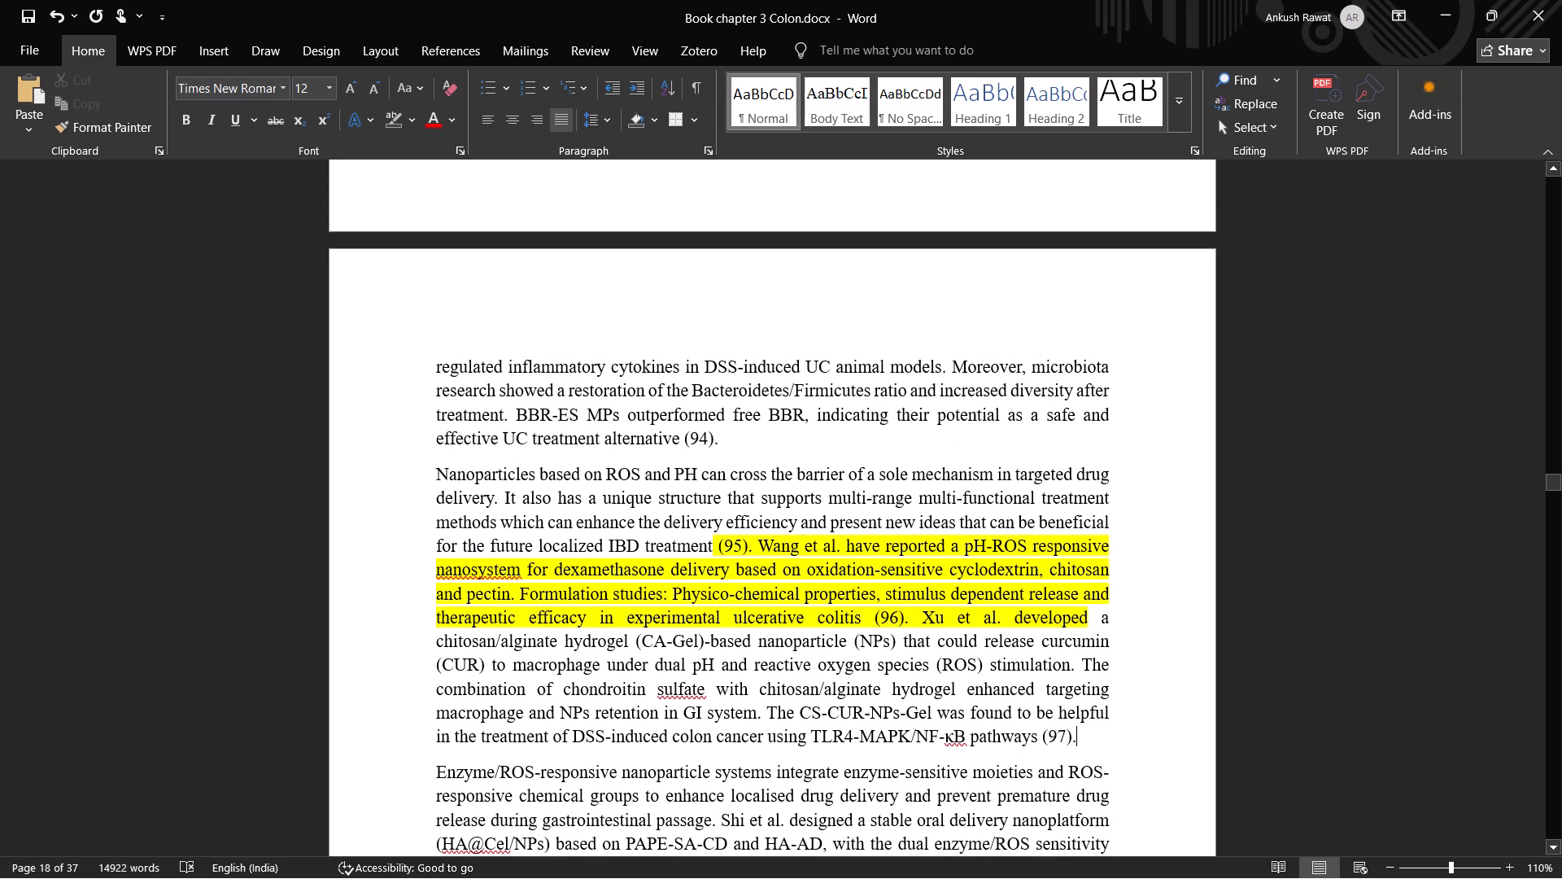
left_click(391, 111)
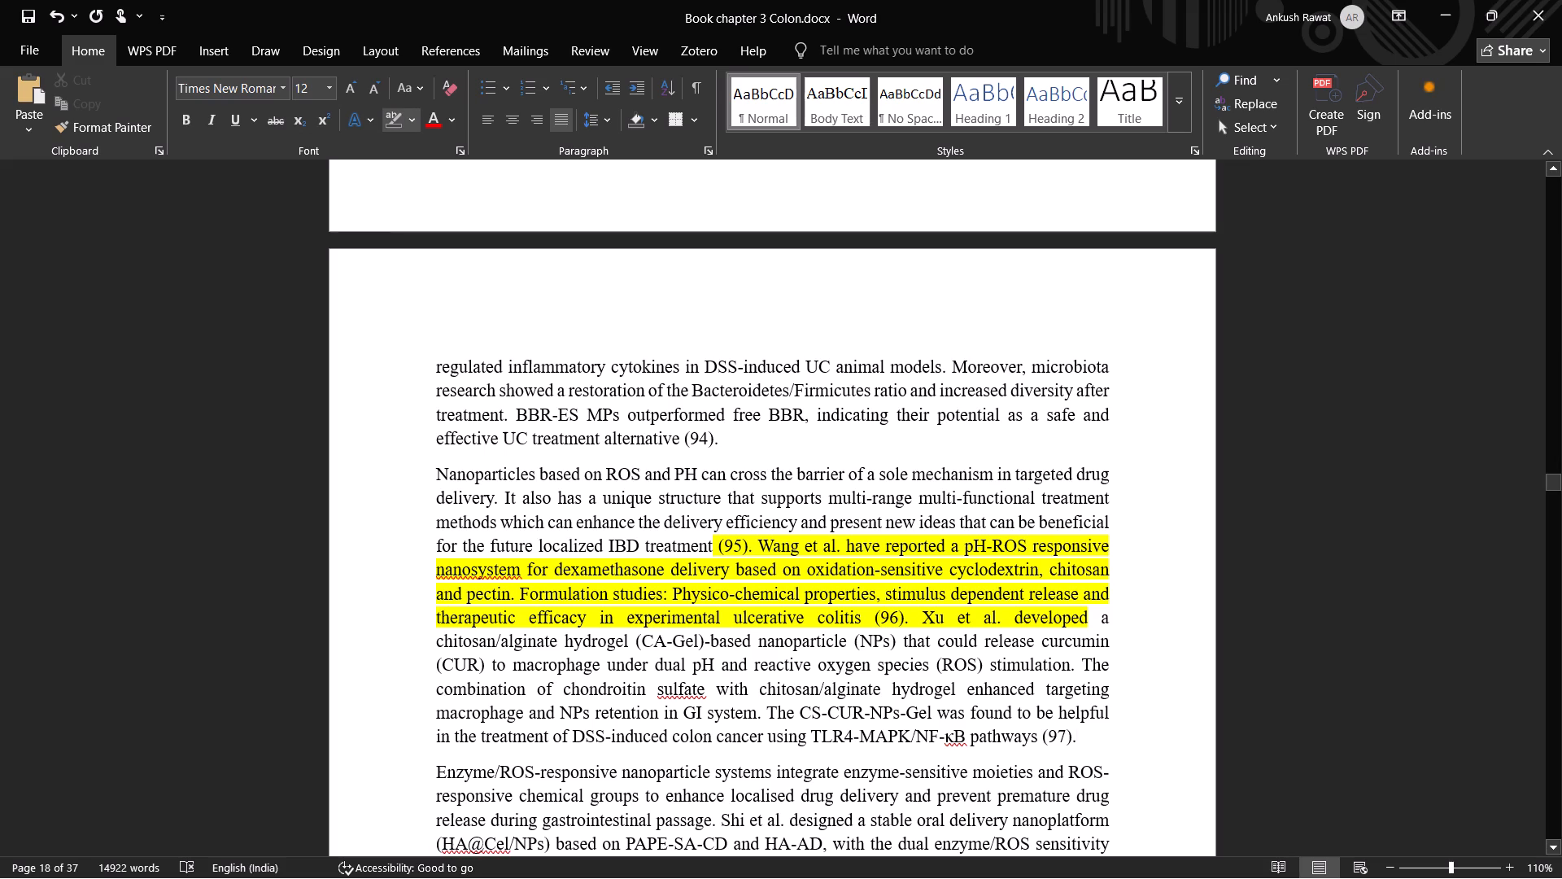
left_click_drag(711, 544, 1058, 620)
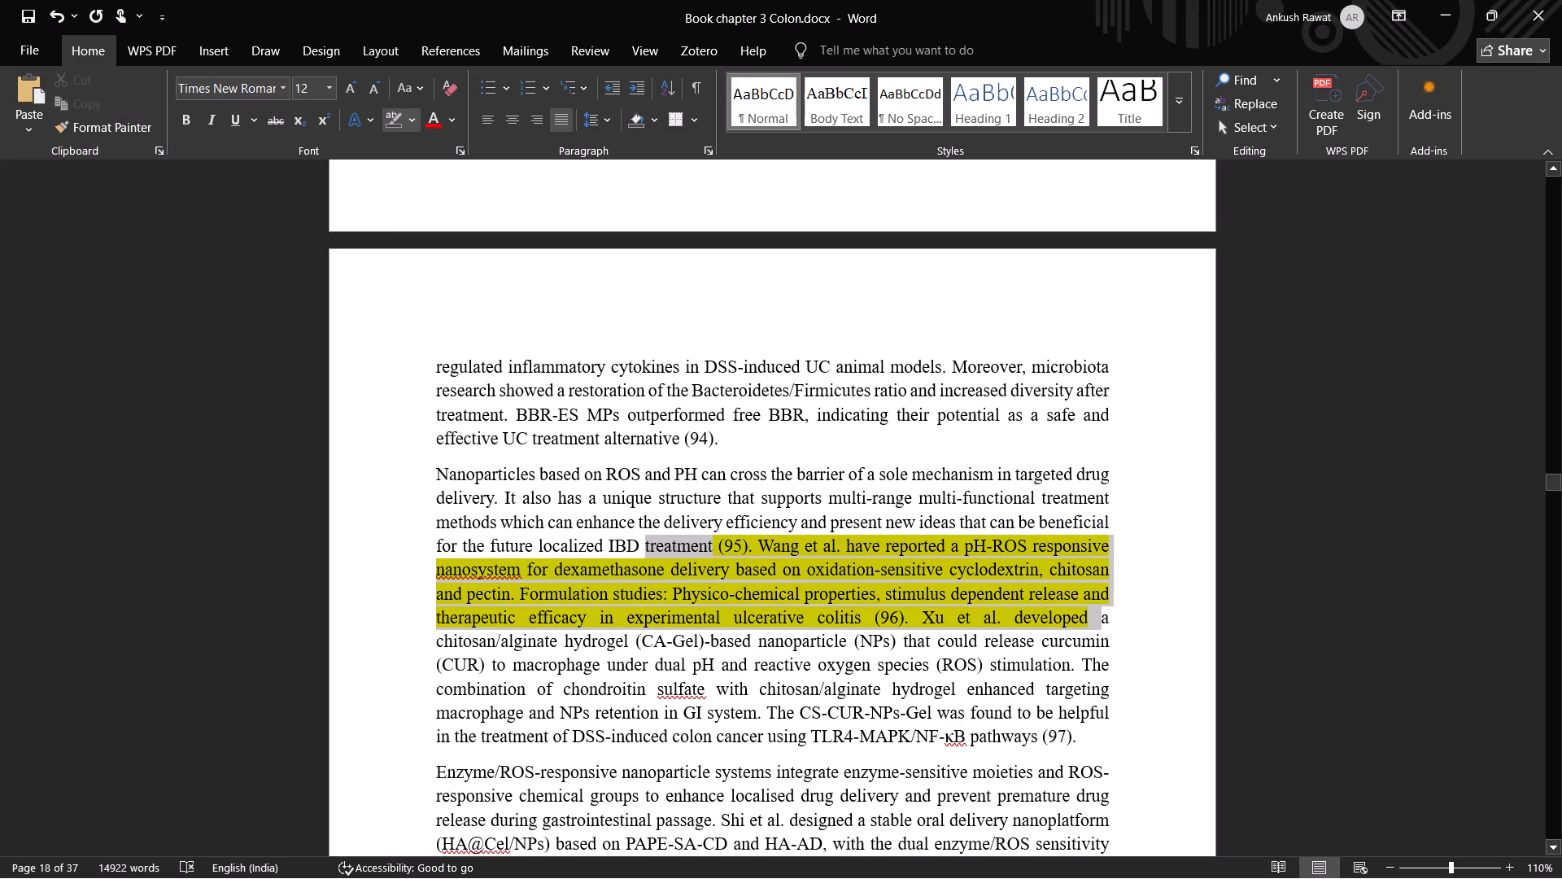
left_click_drag(1058, 620, 1090, 615)
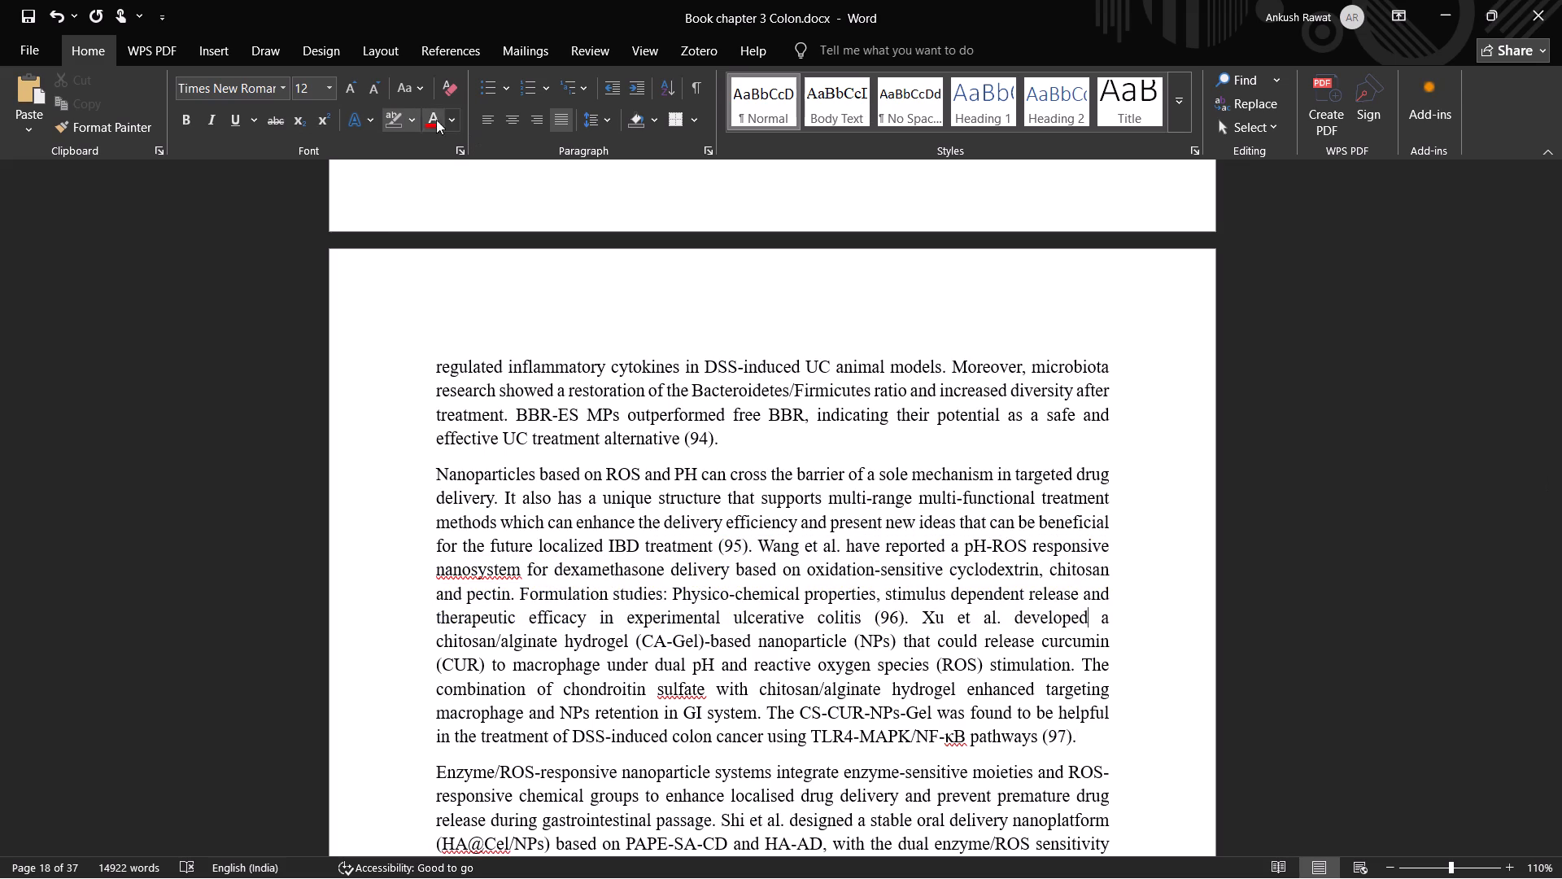
left_click(393, 125)
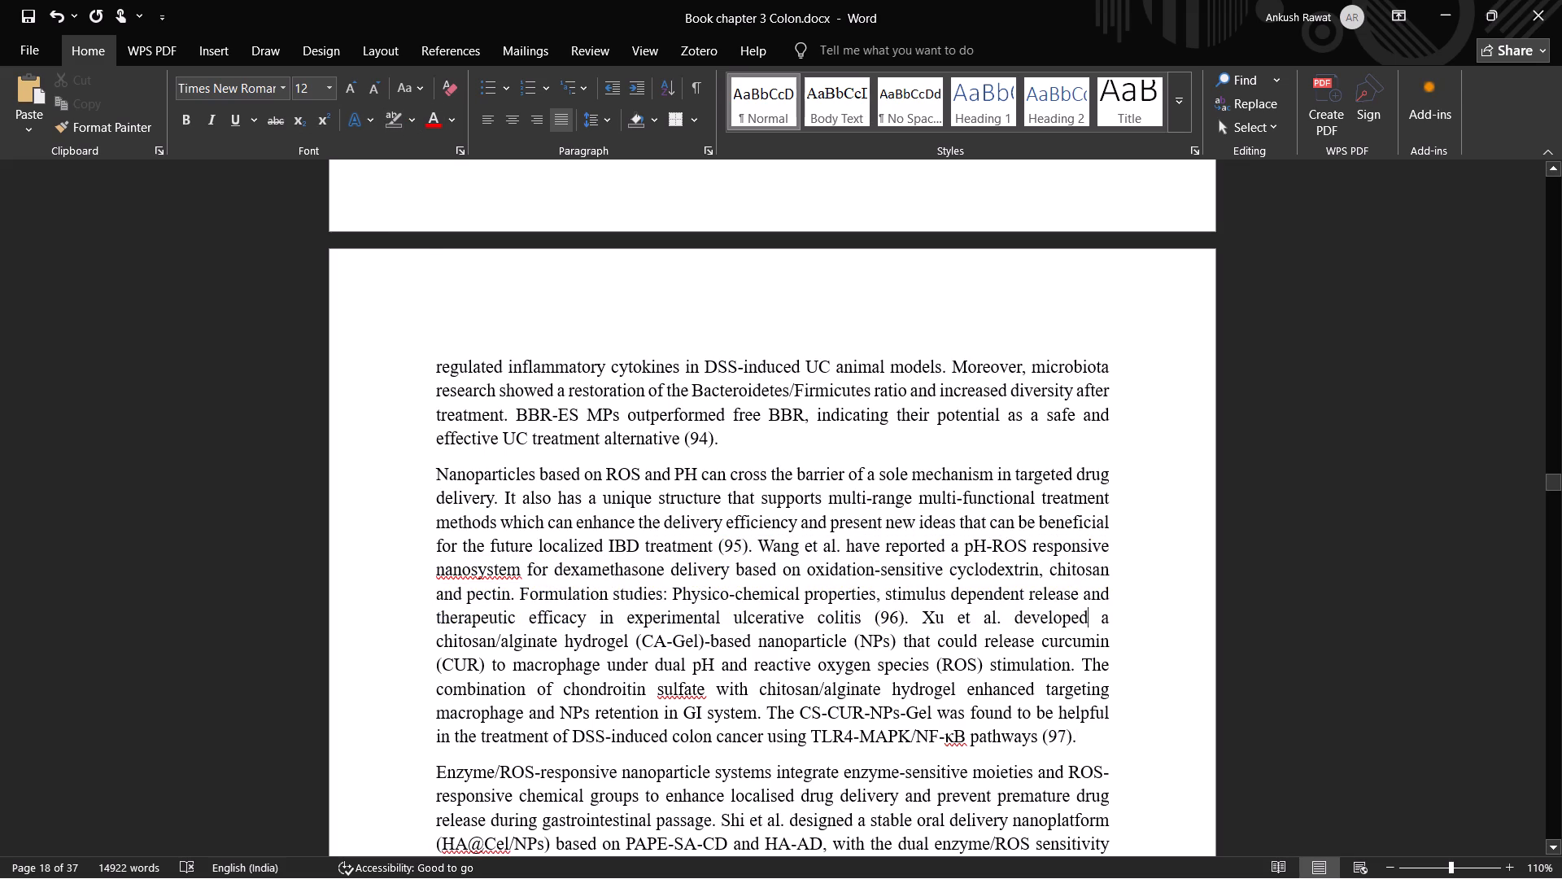
Replace the full stop after "overall antitumor immunity" with a space and put a full stop after citation (95).
scroll(675, 735, "down", 4)
scroll(658, 720, "up", 1)
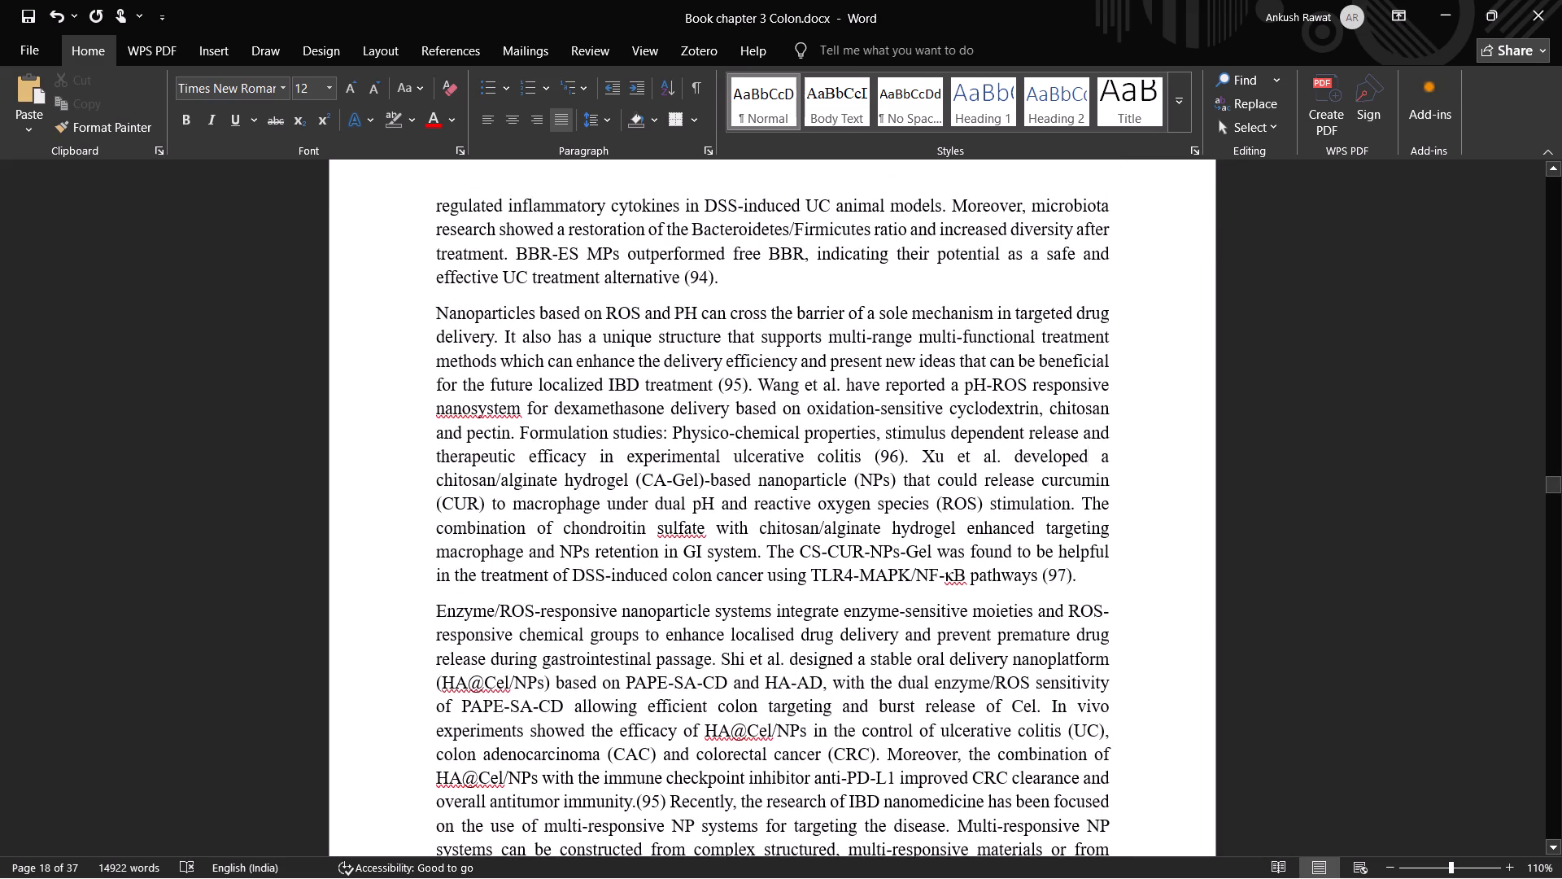
left_click(636, 804)
key("BackSpace")
key("space")
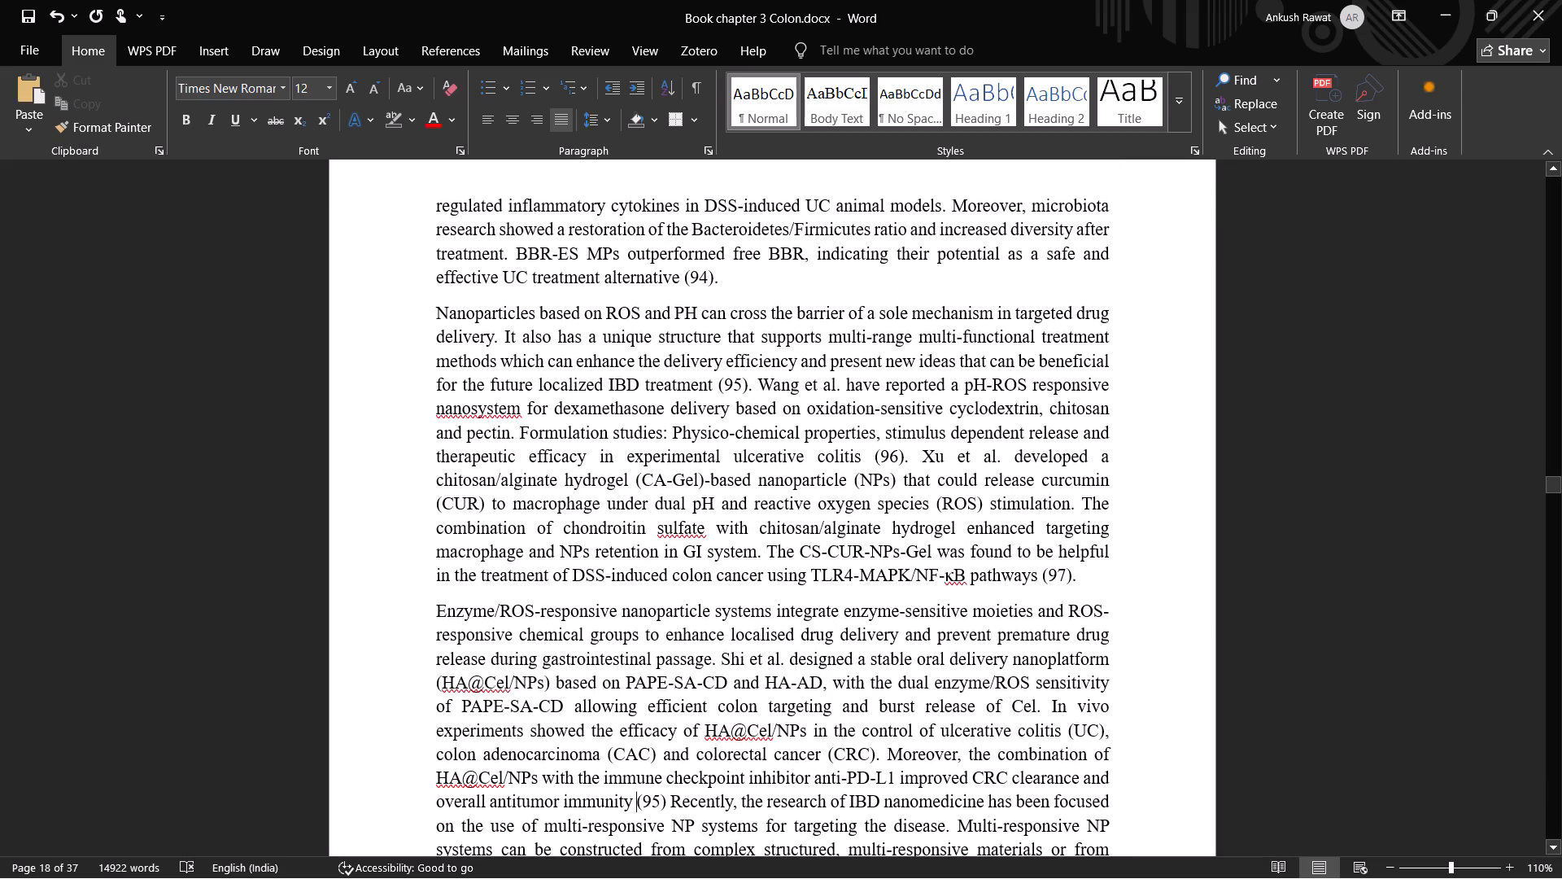
left_click(665, 803)
key("comma")
scroll(683, 824, "down", 1)
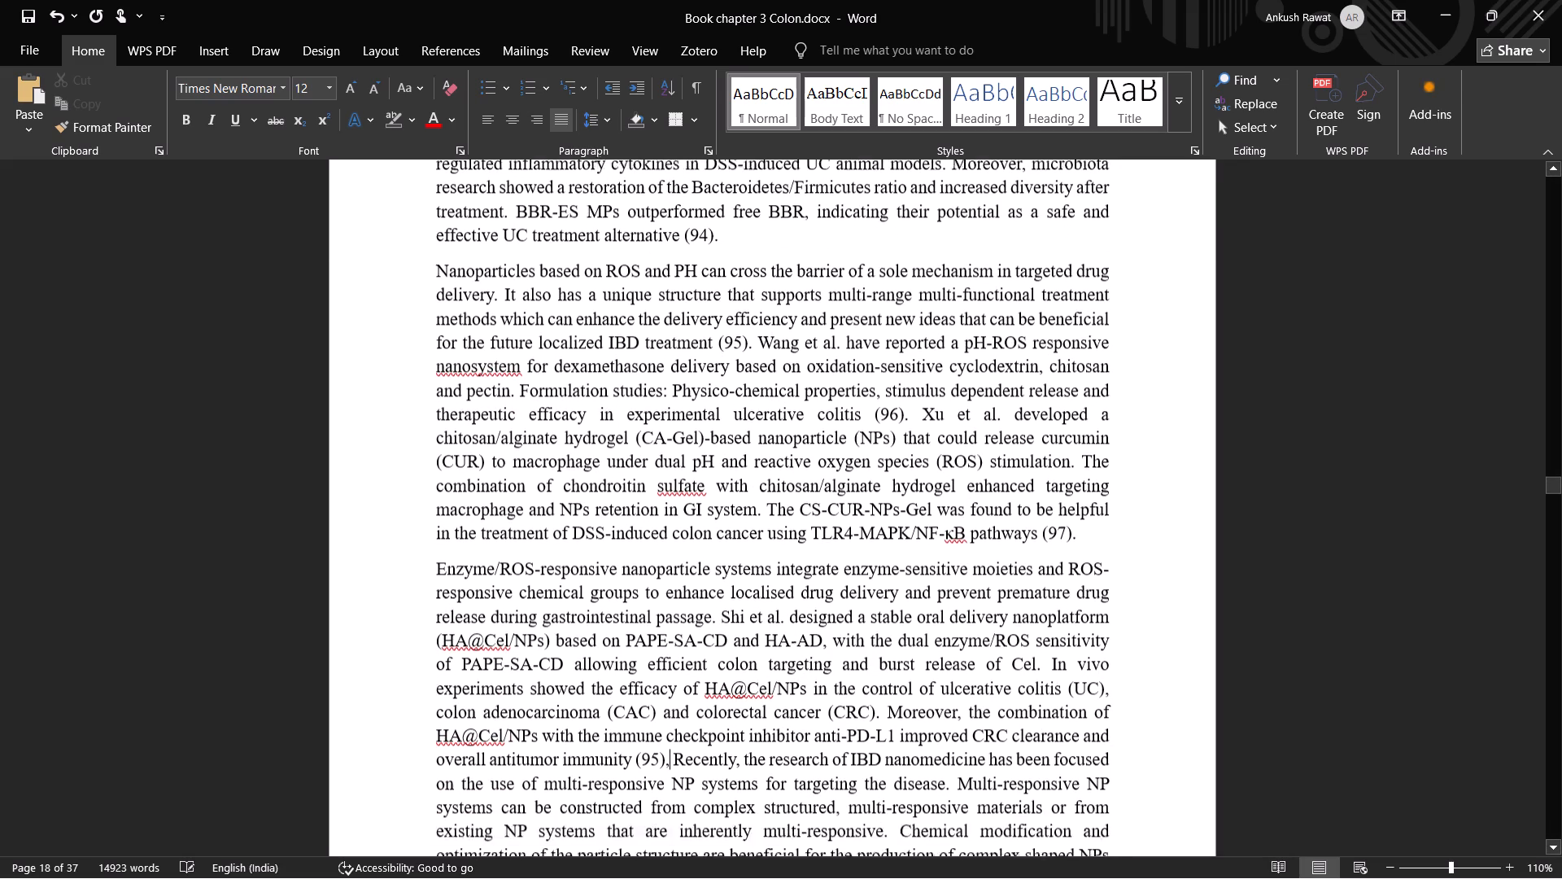
scroll(683, 824, "down", 1)
scroll(683, 820, "up", 1)
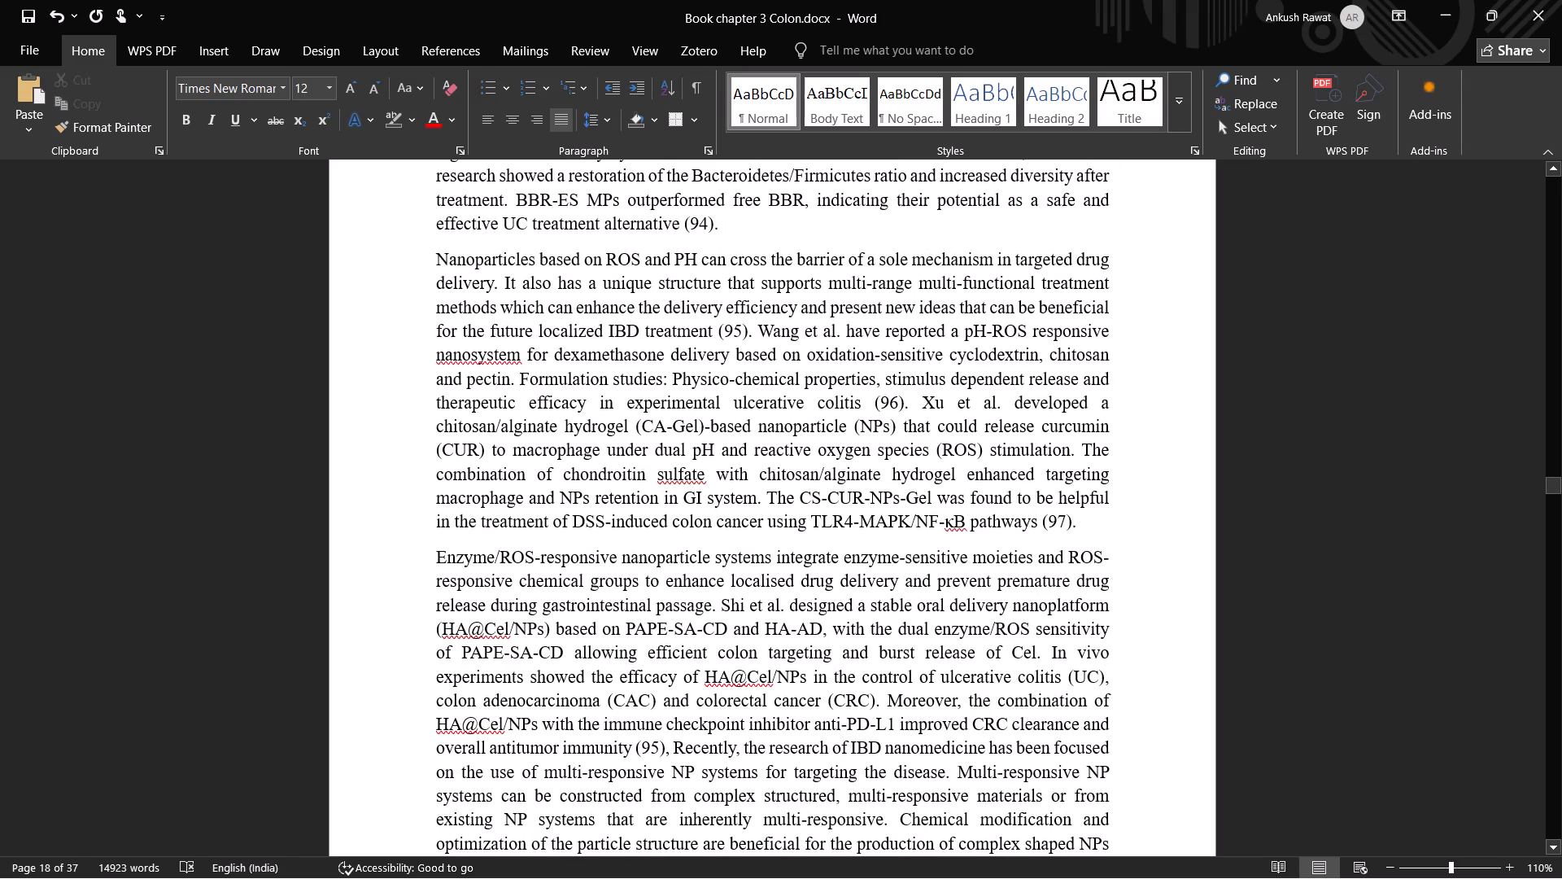
key("BackSpace")
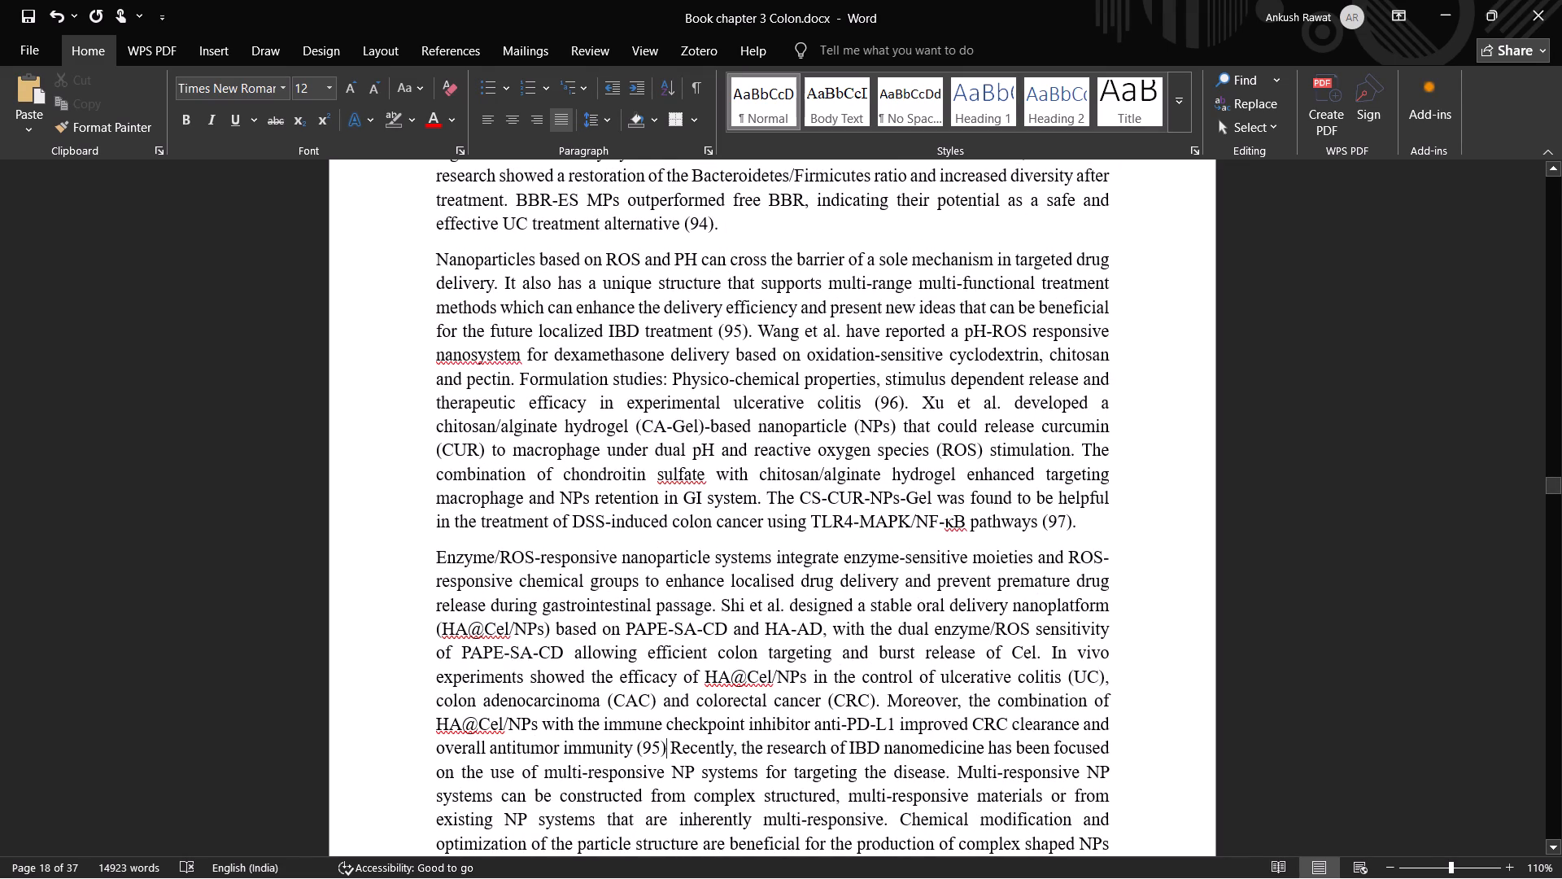
key("period")
Replace the full stop after "mucosal healing" with a space and put a full stop after citation (92,94,96–98).
scroll(743, 772, "down", 1)
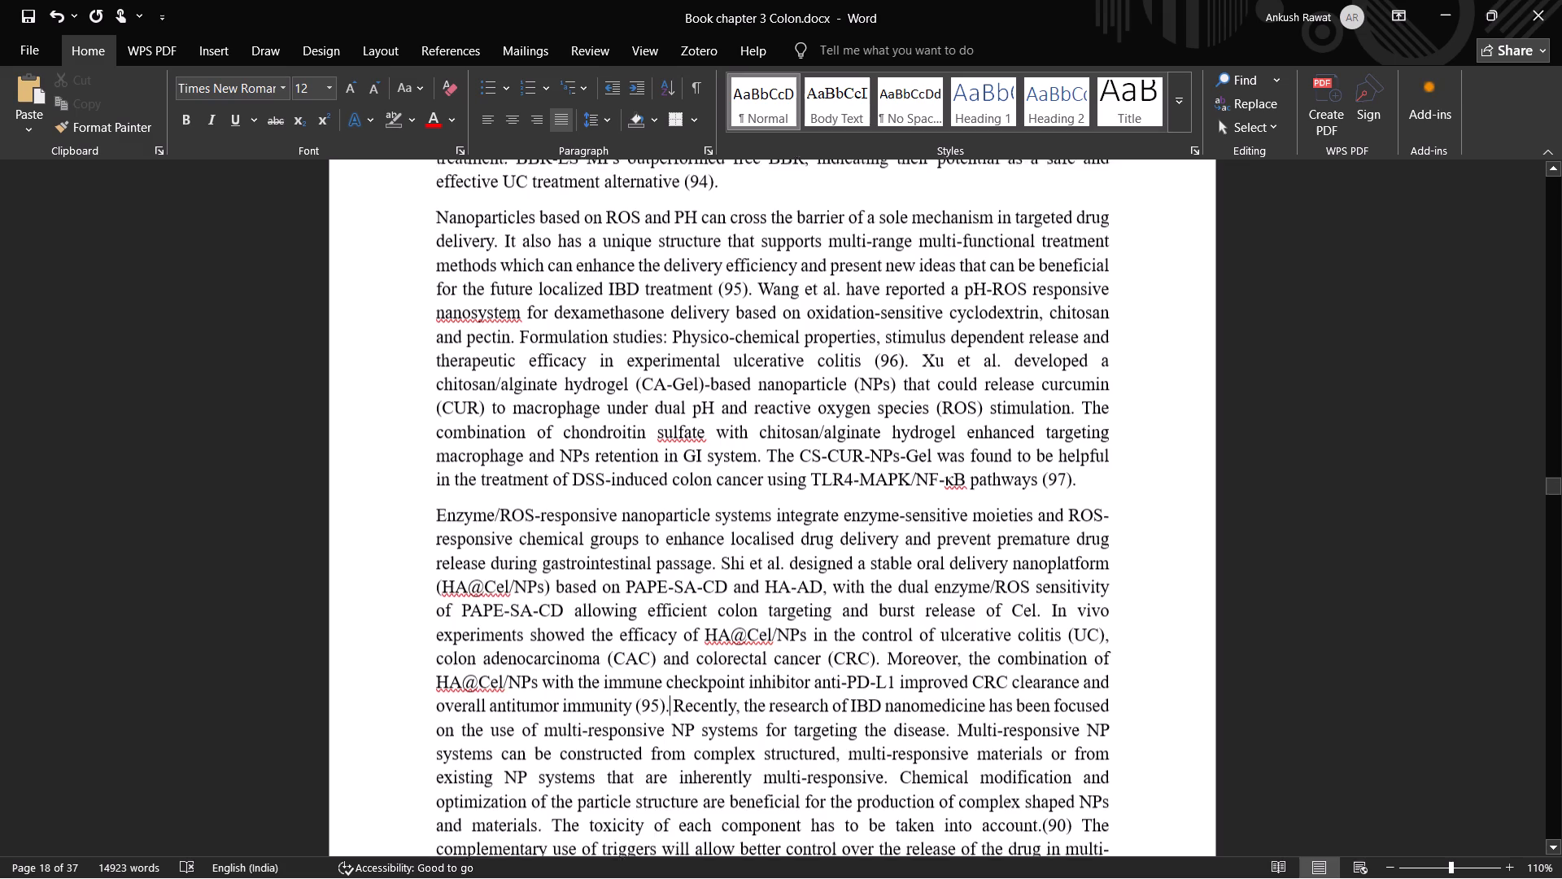
scroll(743, 772, "down", 3)
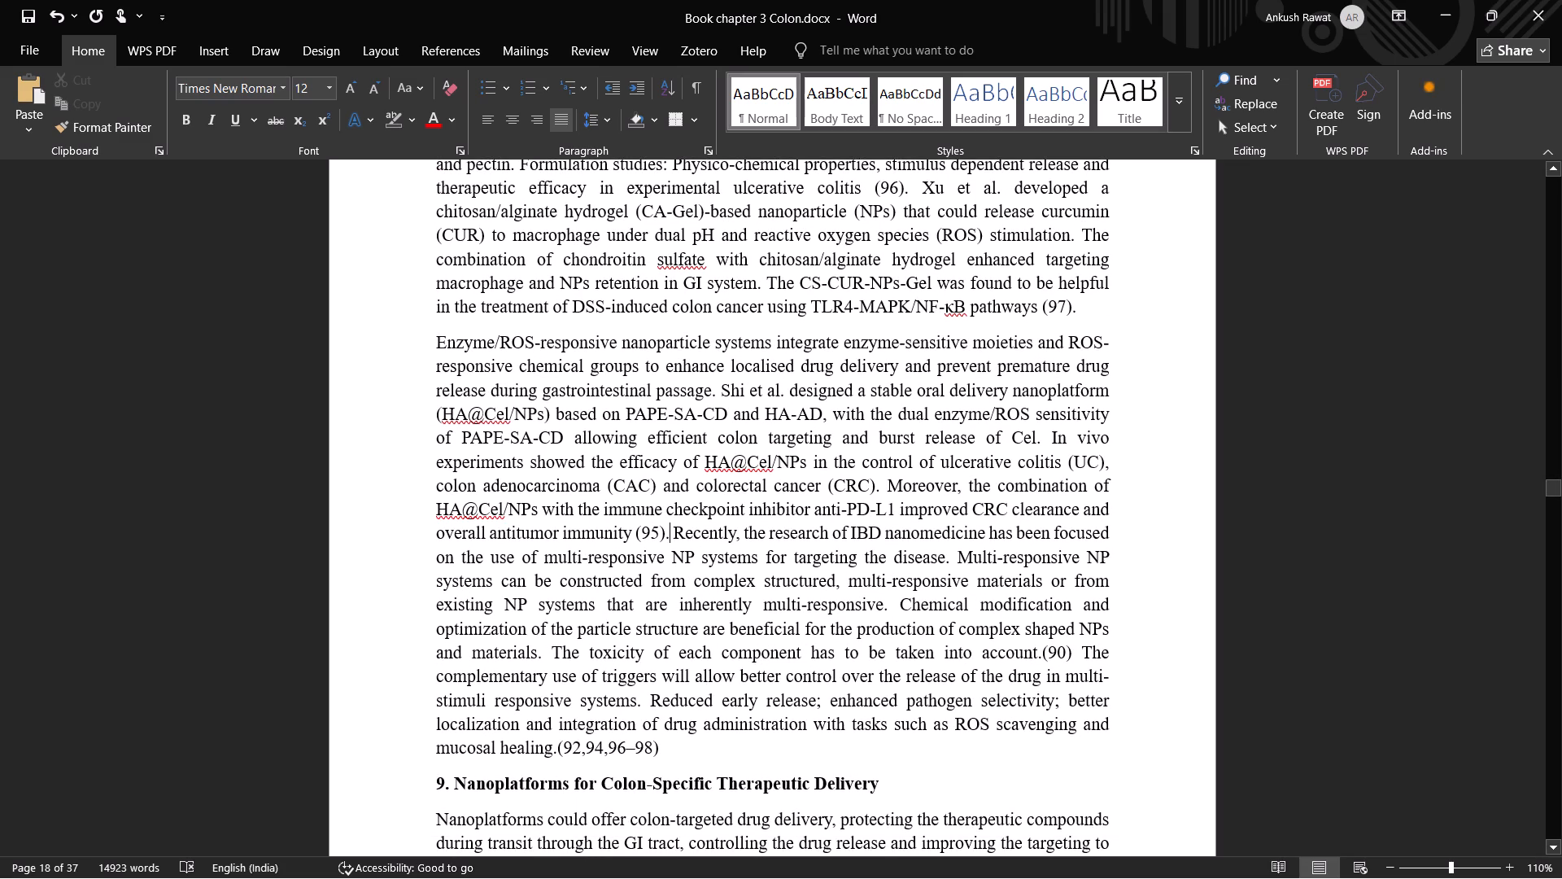
left_click(556, 752)
key("BackSpace")
key("space")
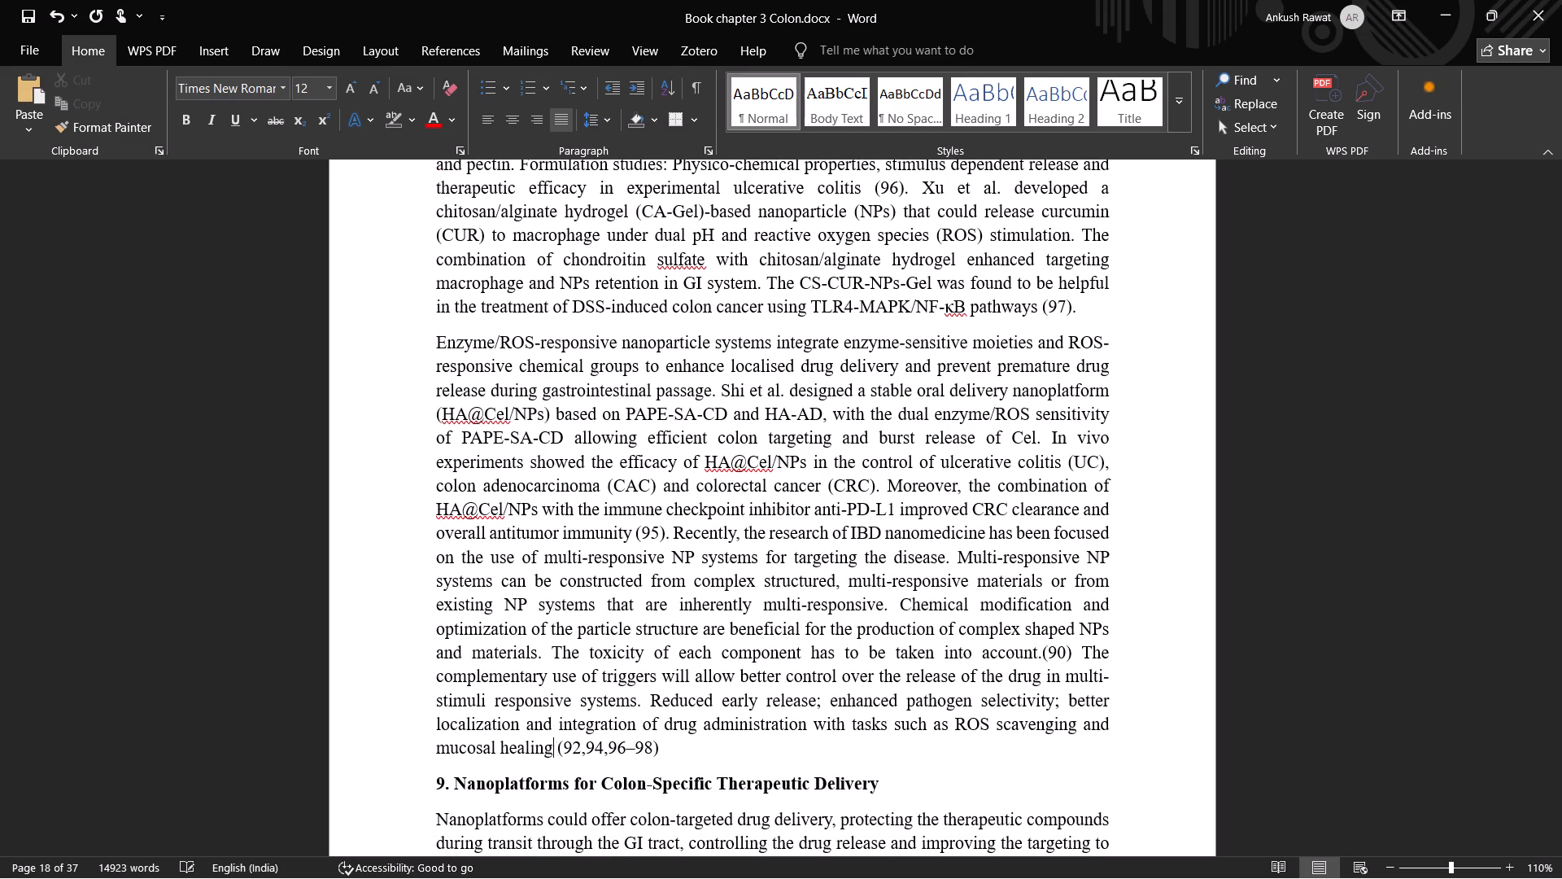
left_click(663, 754)
key("period")
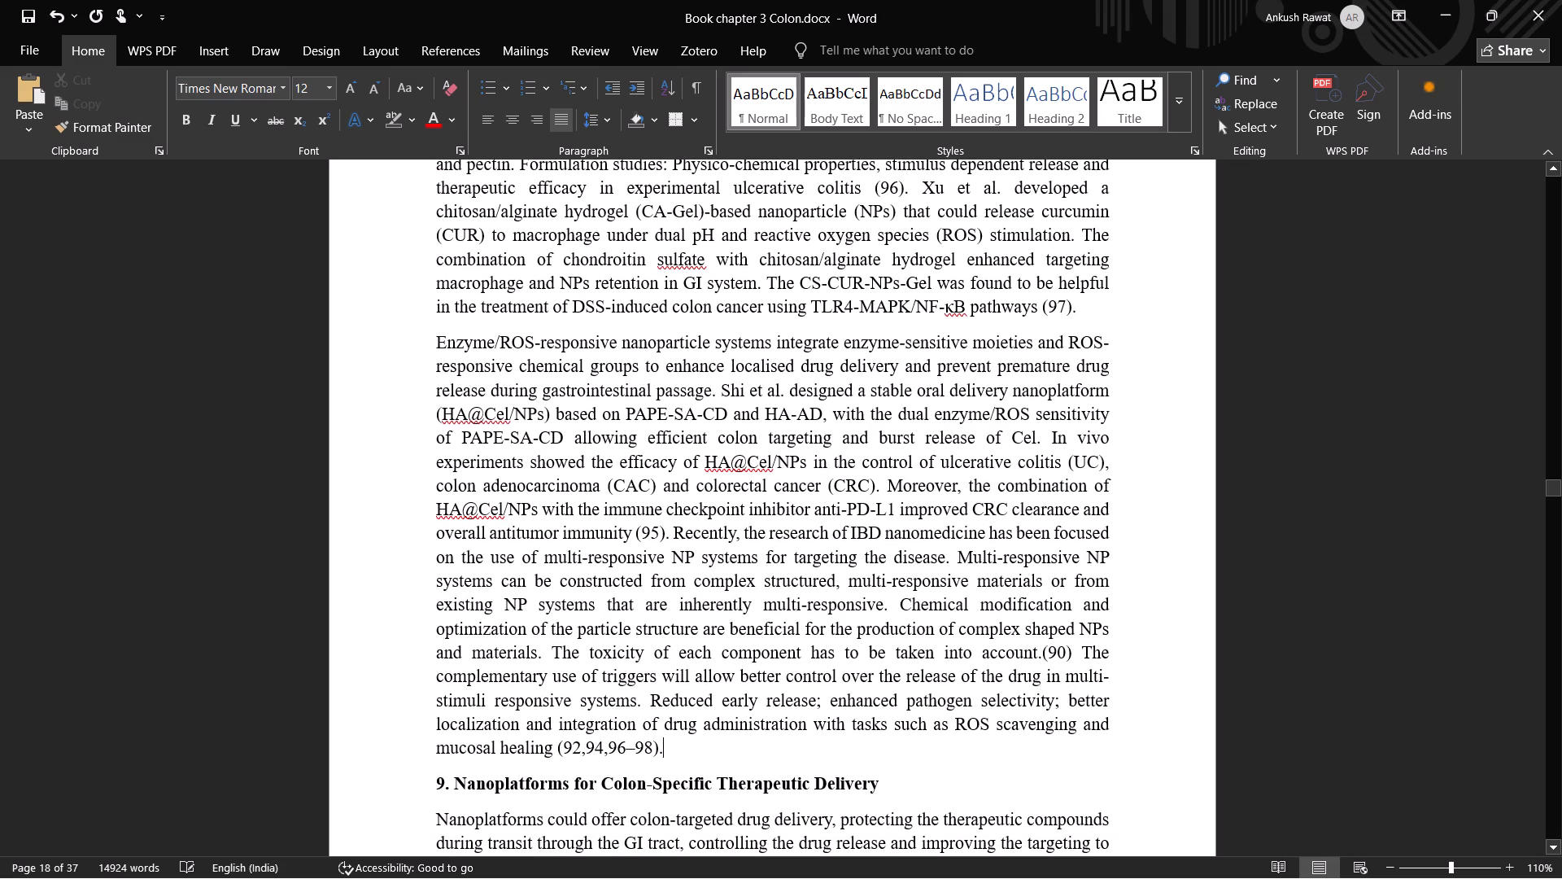
Replace the full stop after "has to be taken into account" with a space and put a full stop after citation (90).
left_click(1043, 655)
key("BackSpace")
key("space")
left_click(1068, 658)
left_click(1073, 658)
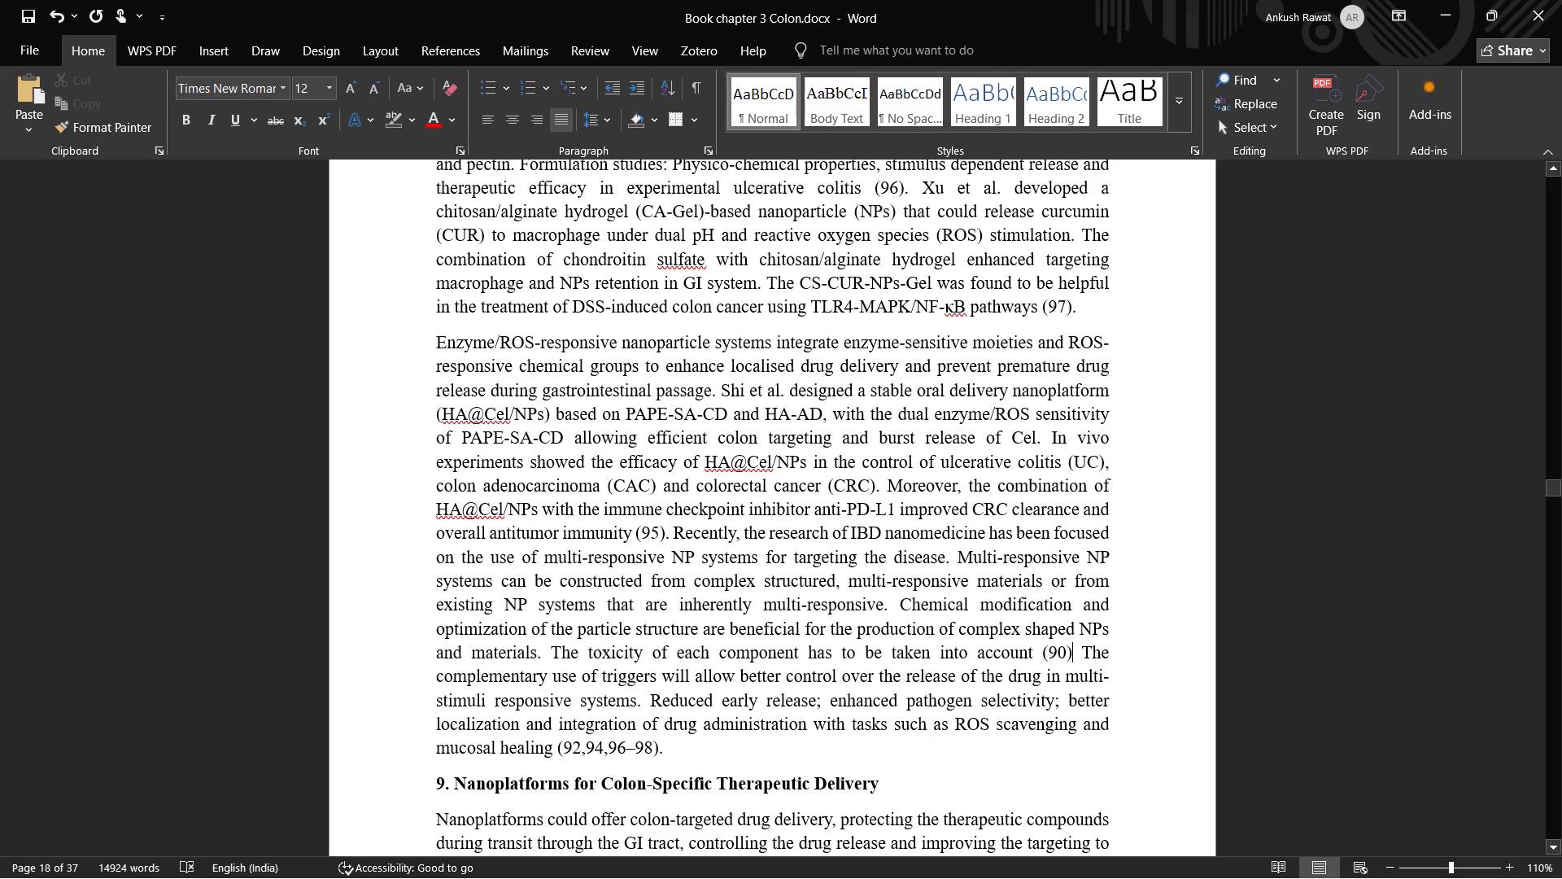
key("period")
Replace the full stop after "especially in preclinical trials" with a space and put a full stop after citation (99).
scroll(736, 659, "down", 1)
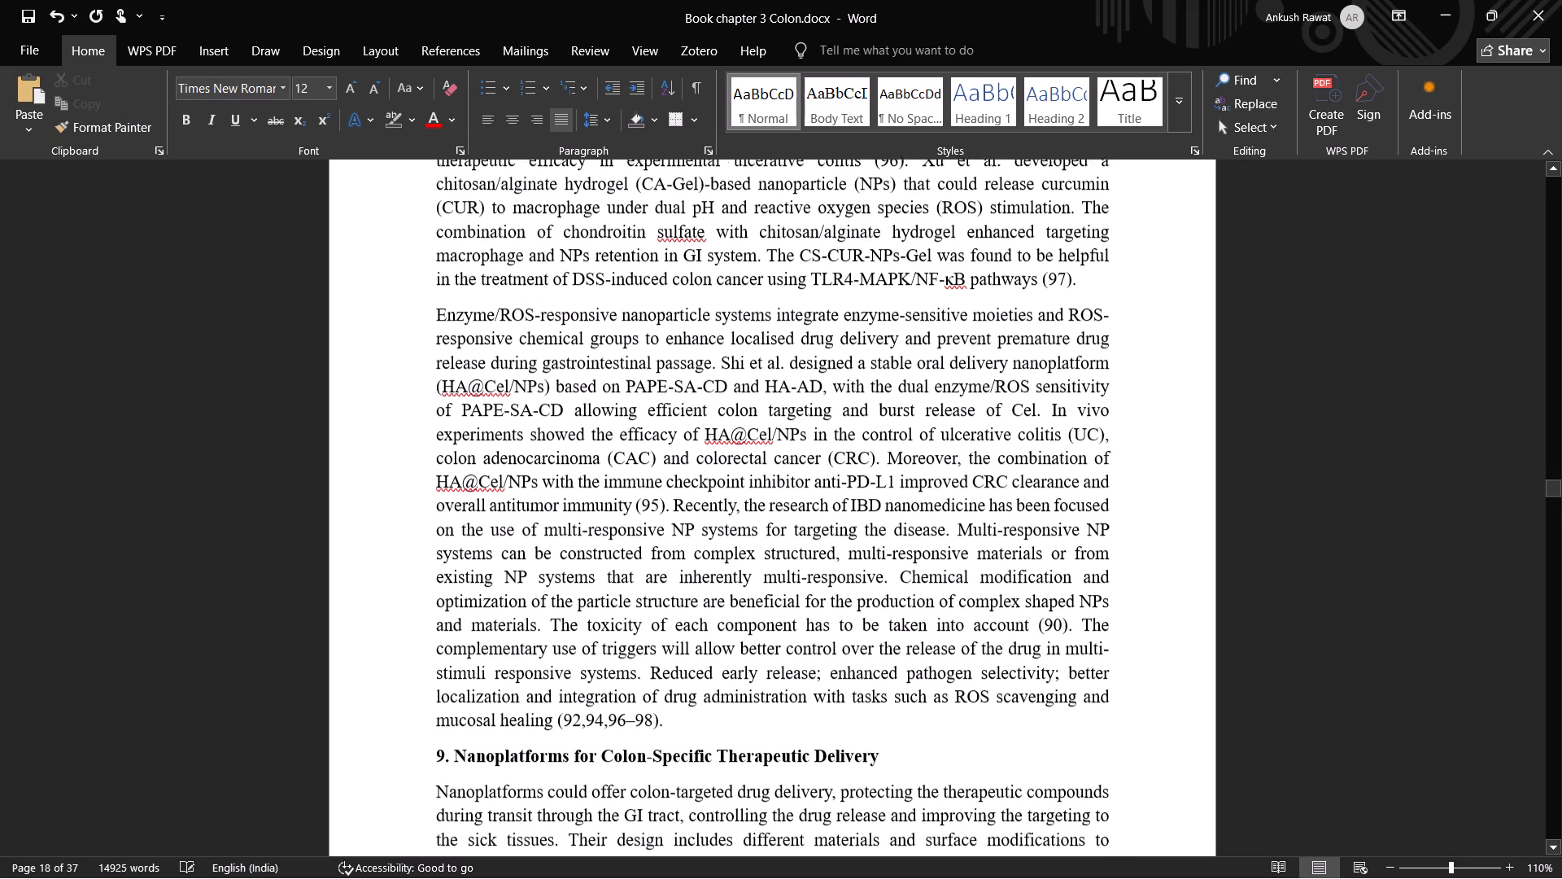
scroll(735, 659, "down", 2)
scroll(735, 658, "up", 1)
scroll(735, 658, "down", 1)
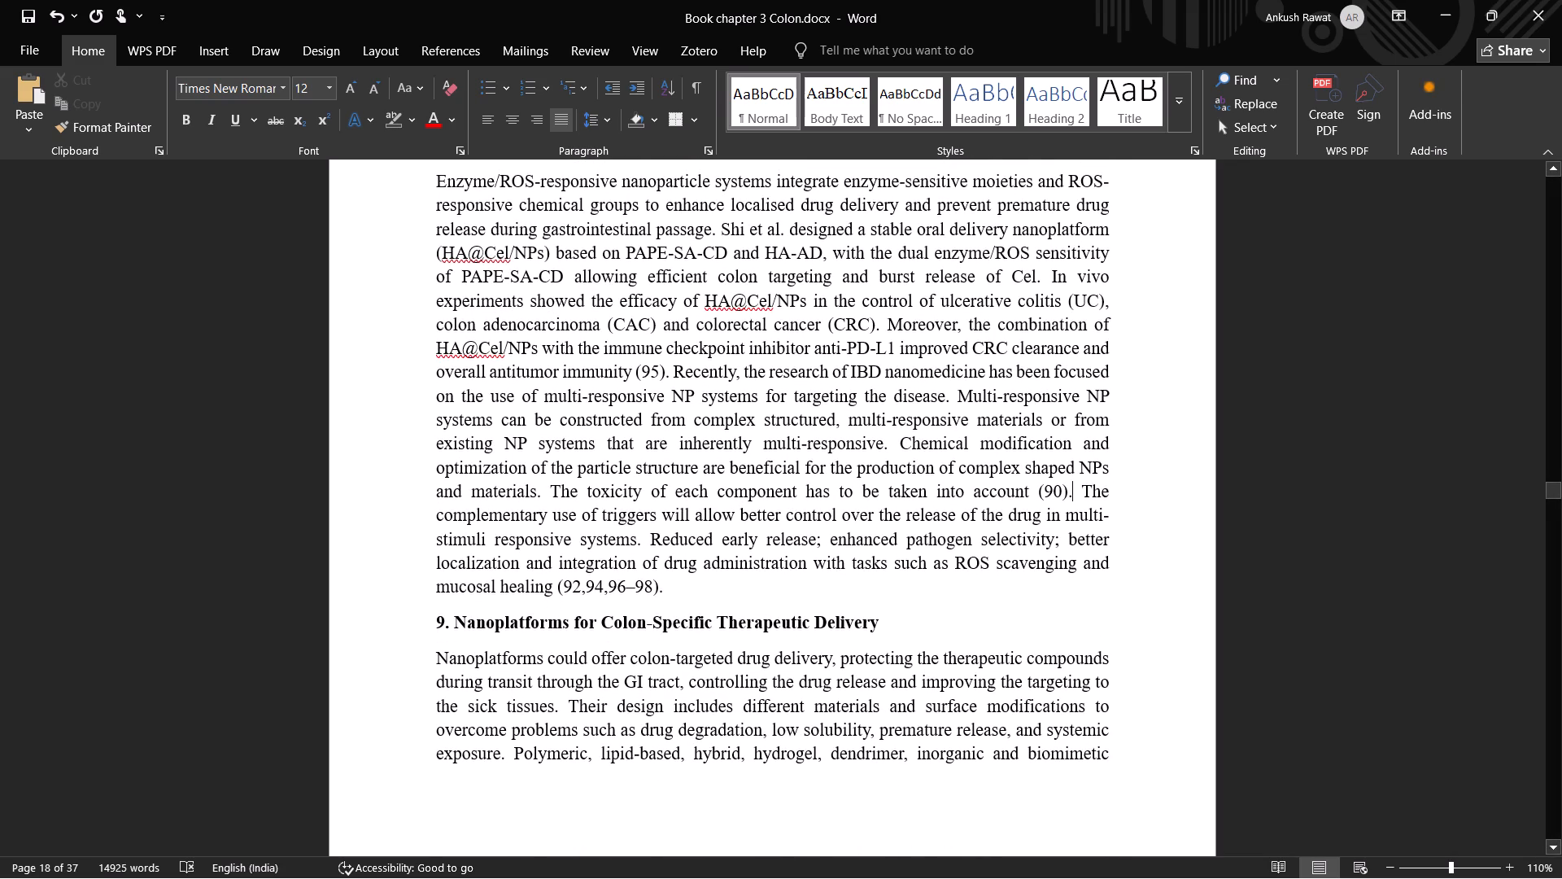
scroll(729, 659, "down", 1)
scroll(729, 659, "up", 1)
scroll(729, 659, "down", 1)
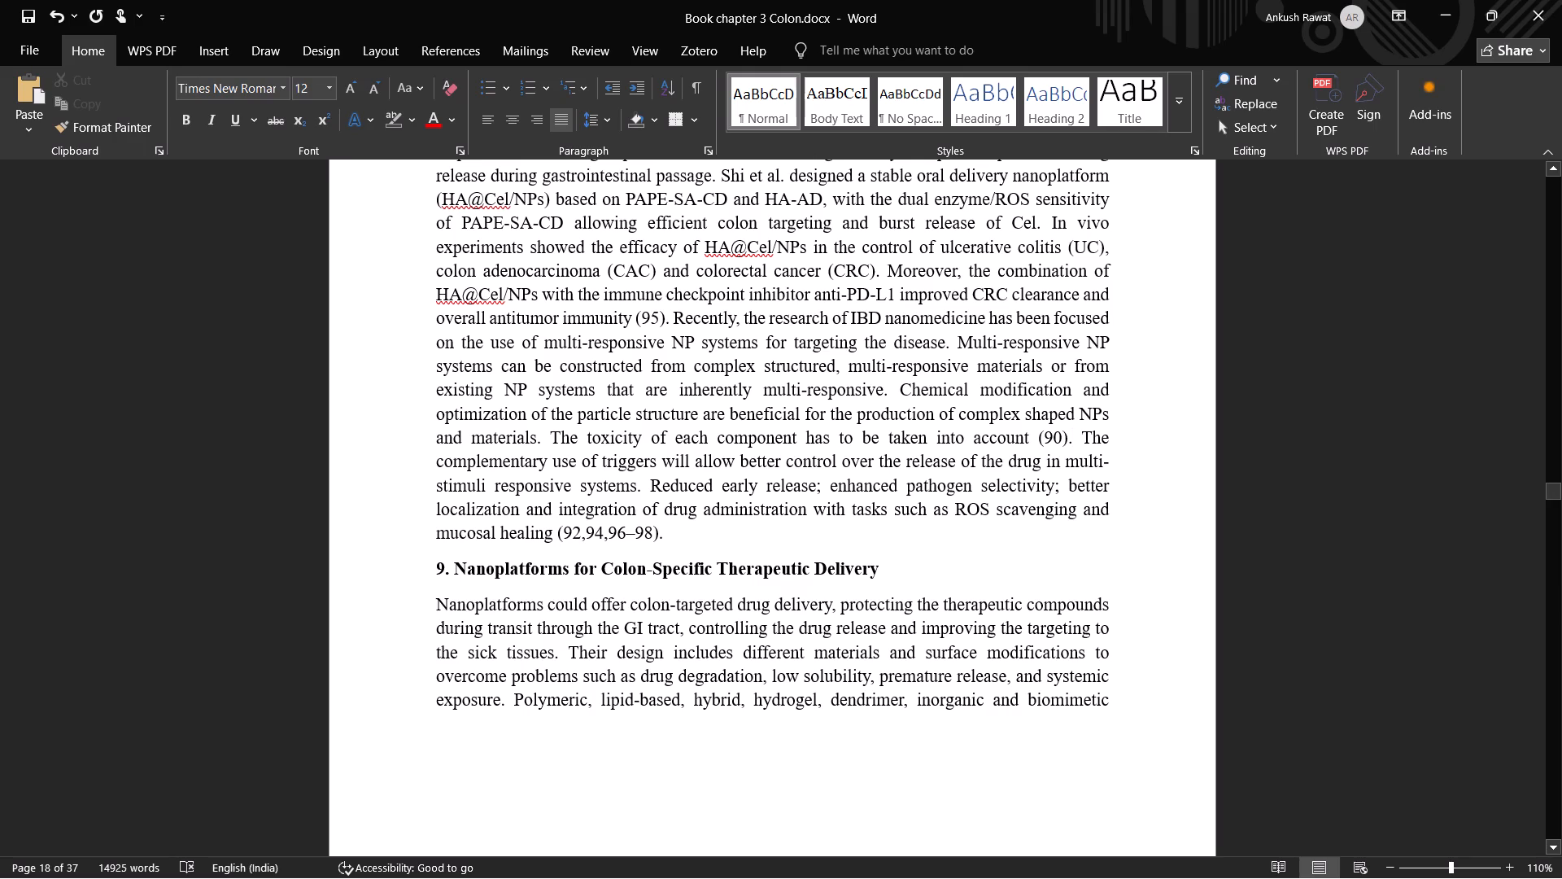
scroll(608, 688, "down", 2)
scroll(543, 723, "down", 2)
scroll(543, 723, "up", 1)
scroll(543, 723, "down", 1)
scroll(543, 723, "up", 1)
scroll(543, 723, "down", 1)
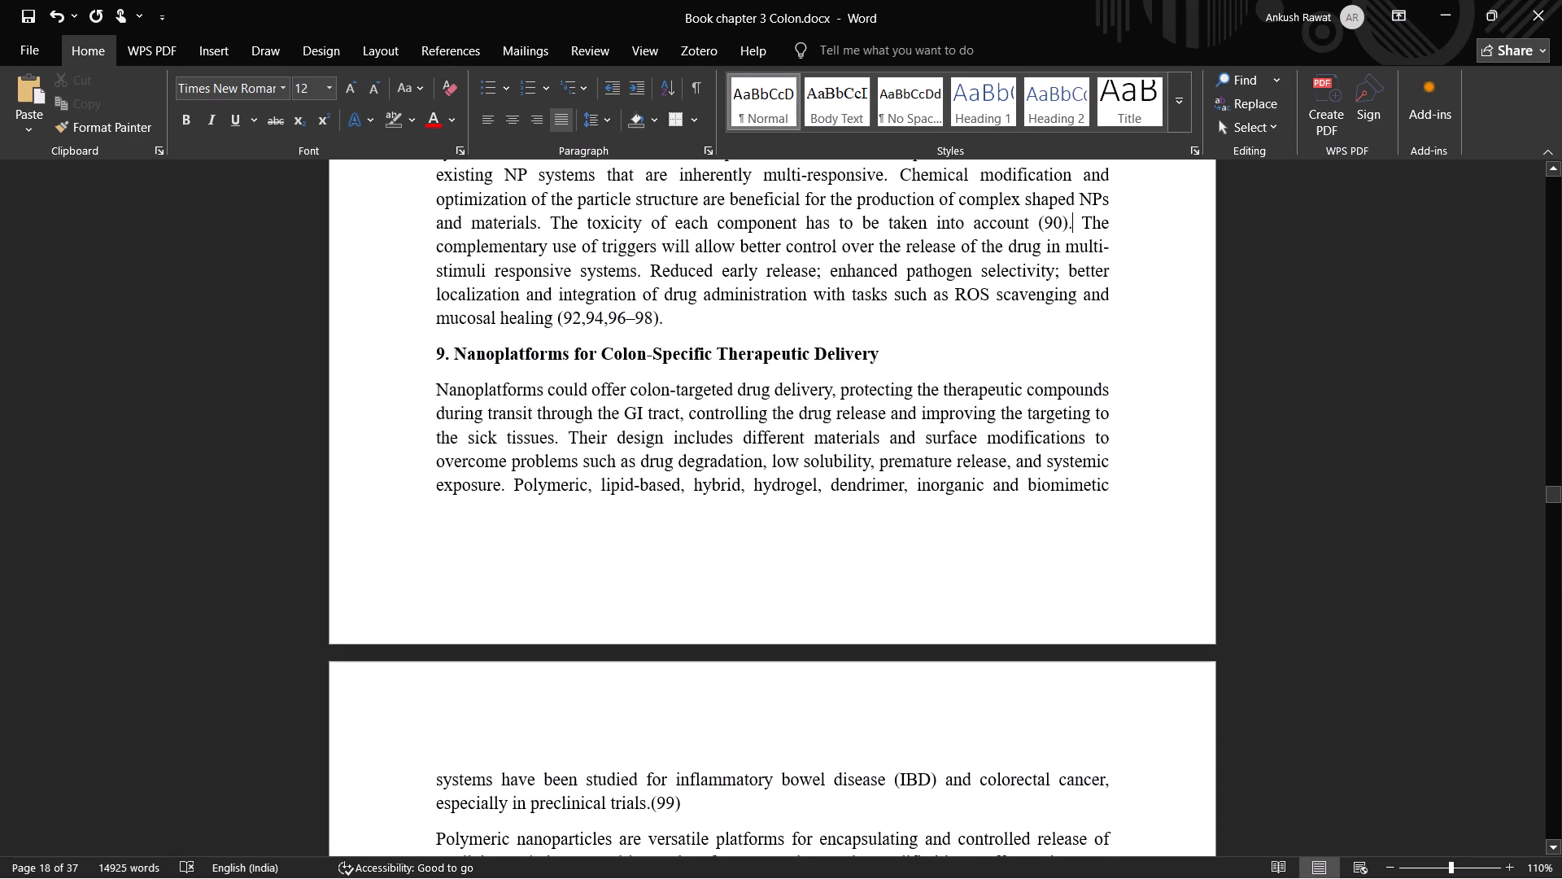
left_click(655, 803)
left_click(652, 804)
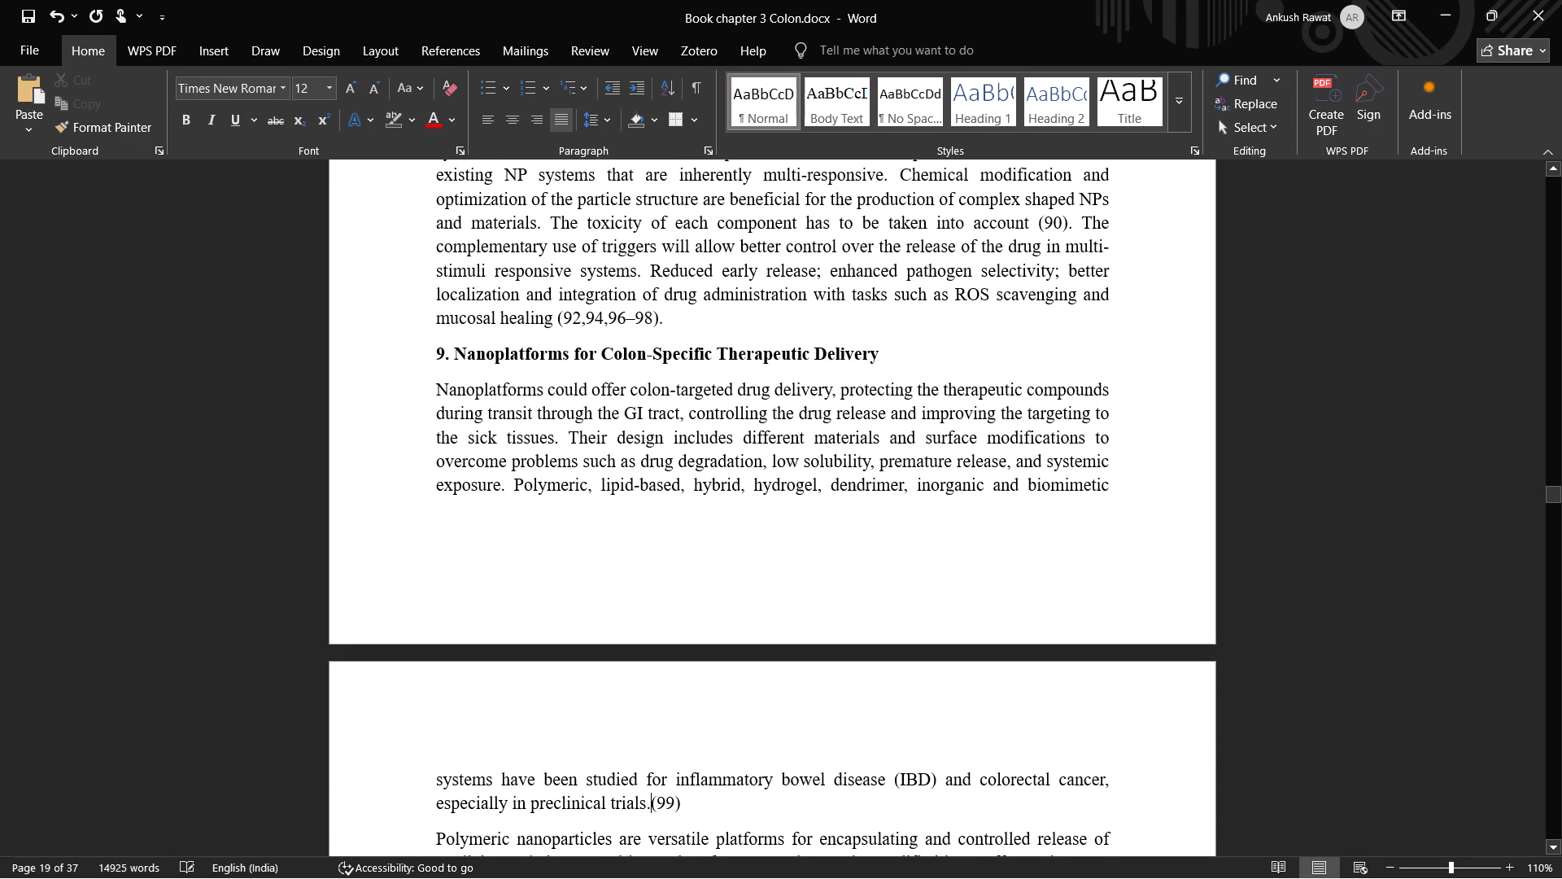
key("BackSpace")
key("space")
left_click(678, 802)
key("period")
Replace the full stop after "targeting associated with inflammation" with a space and put a full stop after citation (101).
scroll(657, 835, "up", 1)
scroll(657, 835, "down", 2)
scroll(655, 833, "up", 1)
scroll(642, 827, "down", 1)
scroll(513, 808, "down", 2)
scroll(508, 807, "up", 1)
scroll(508, 807, "down", 3)
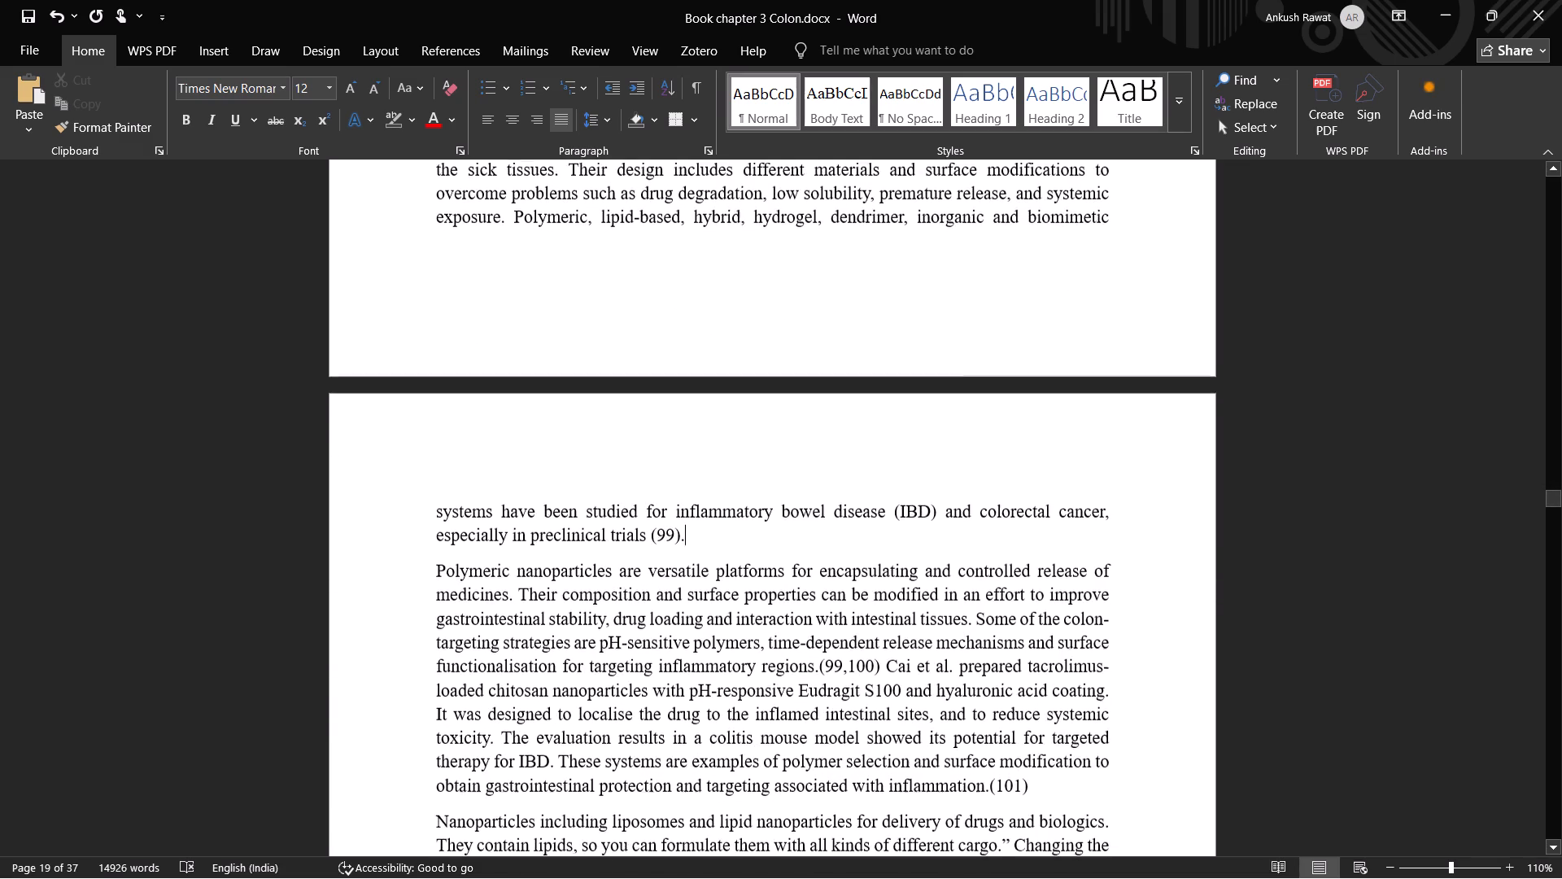
scroll(508, 807, "down", 2)
left_click(988, 683)
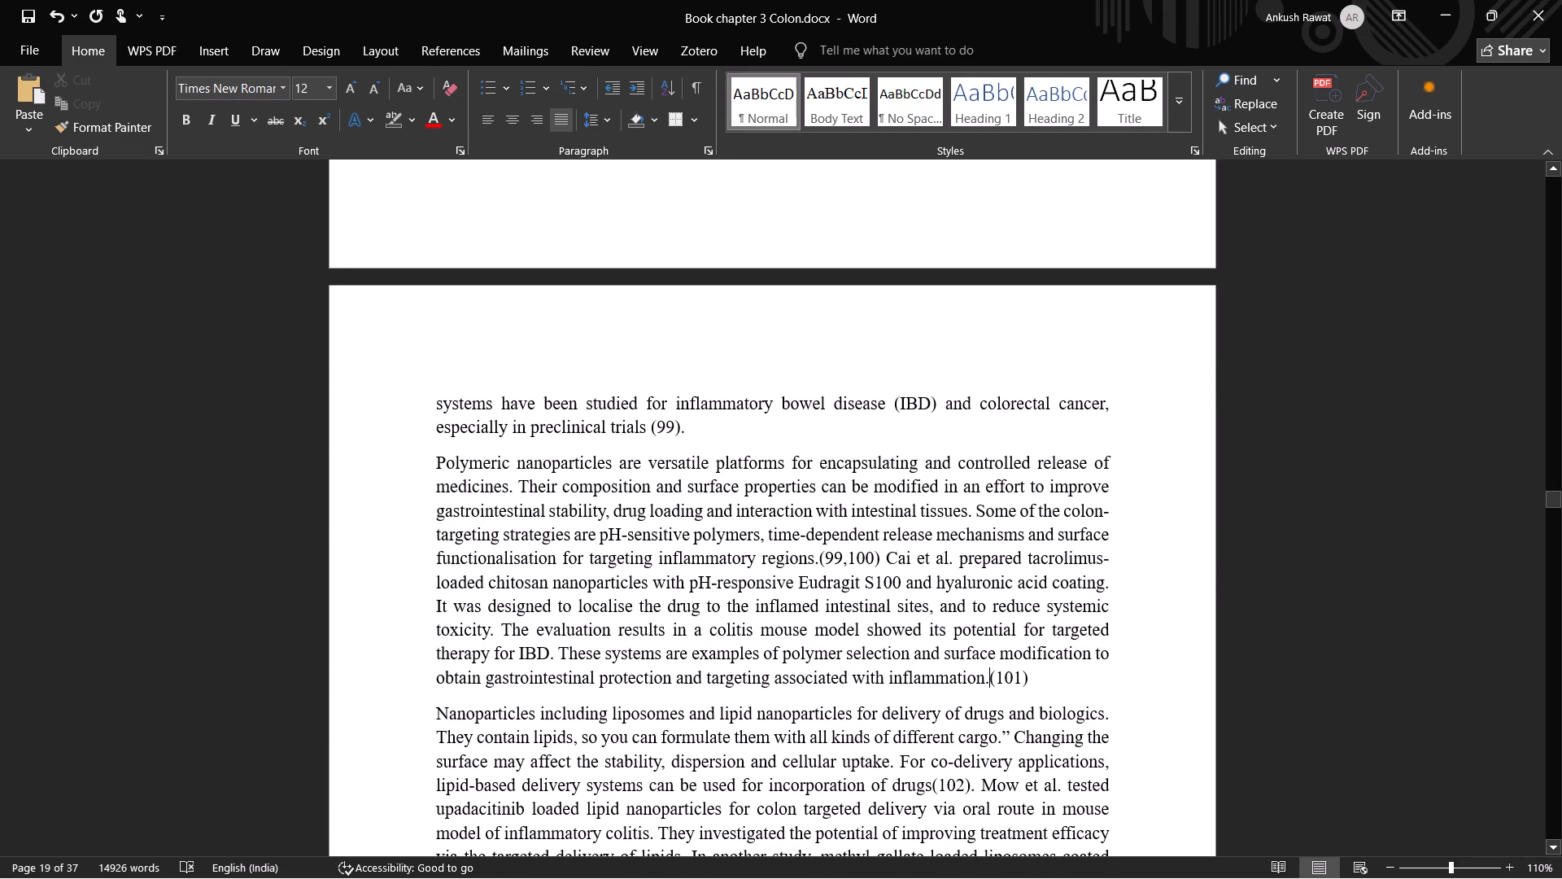
key("BackSpace")
key("space")
left_click(1032, 677)
key("period")
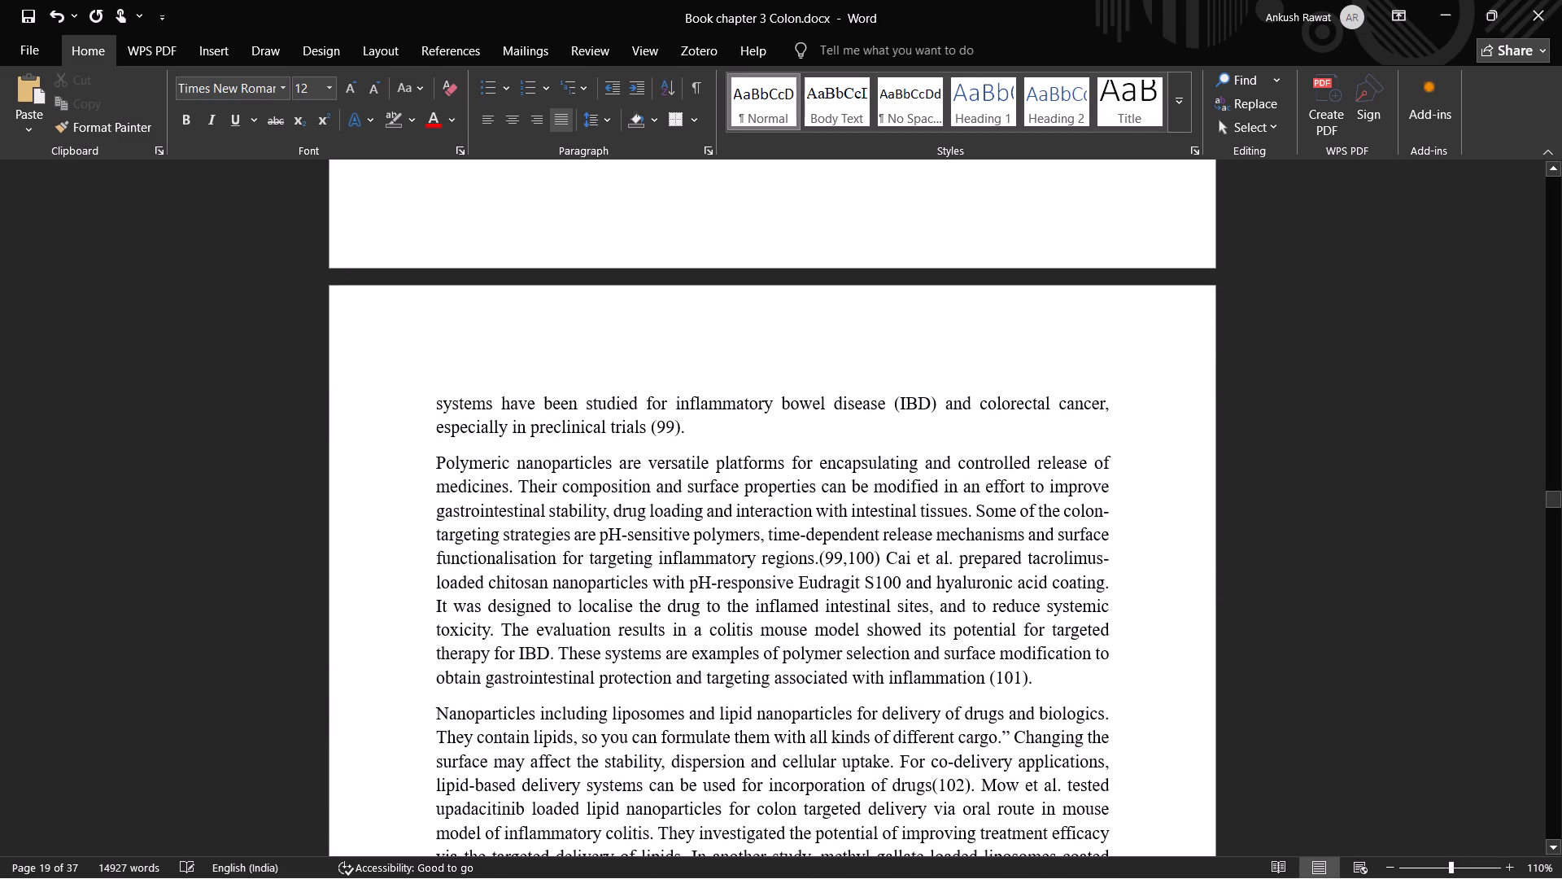
Replace the full stop after "targeting inflammatory regions" with a space and put a full stop after citation (99,100).
left_click(820, 560)
key("BackSpace")
key("space")
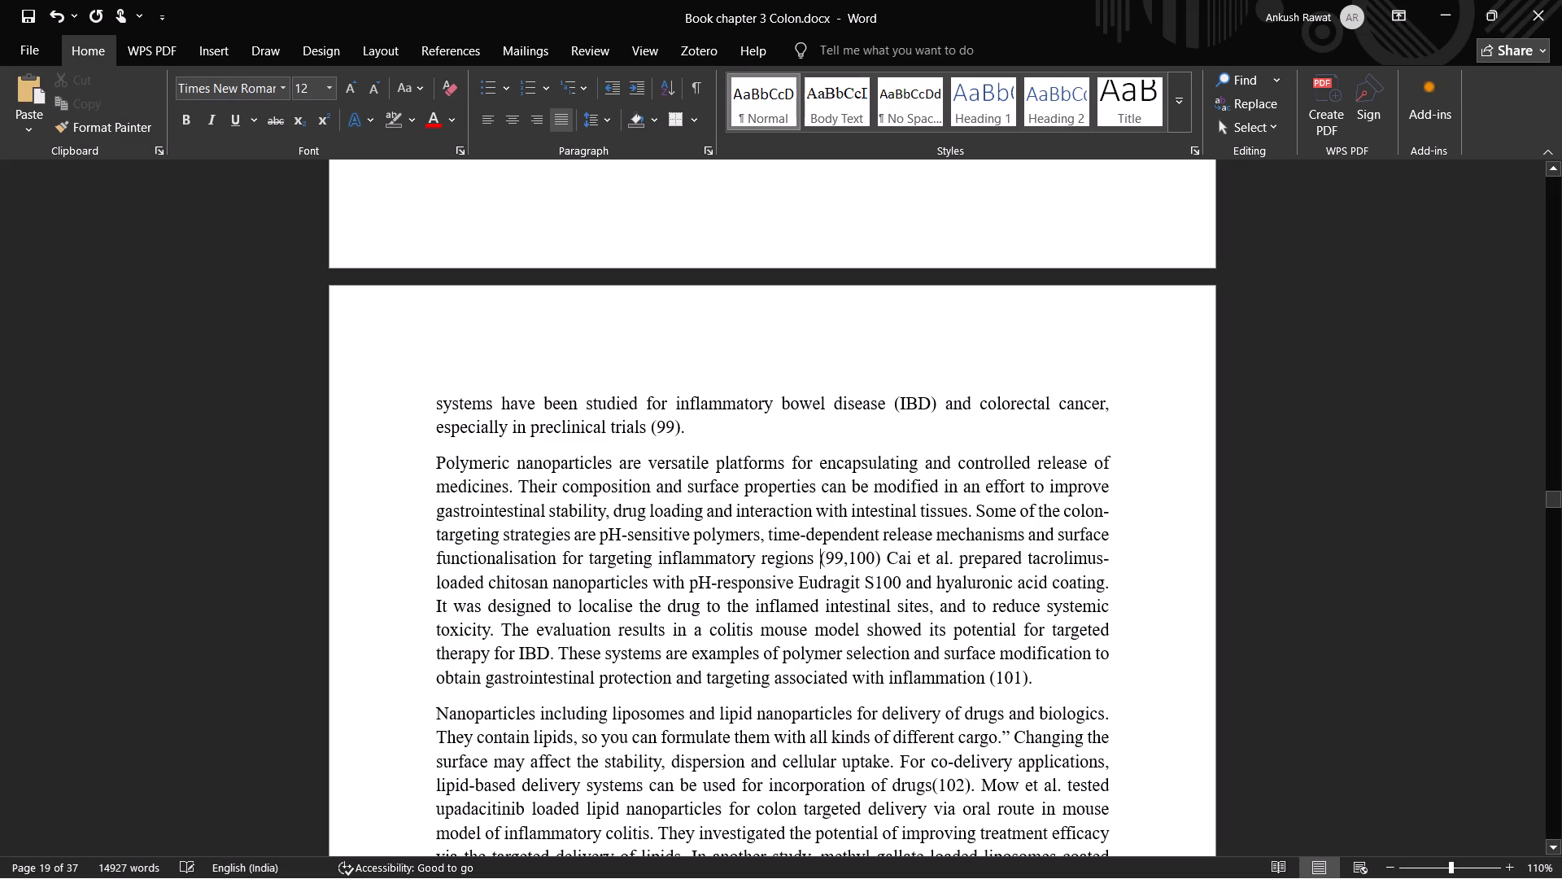
left_click(882, 560)
key("period")
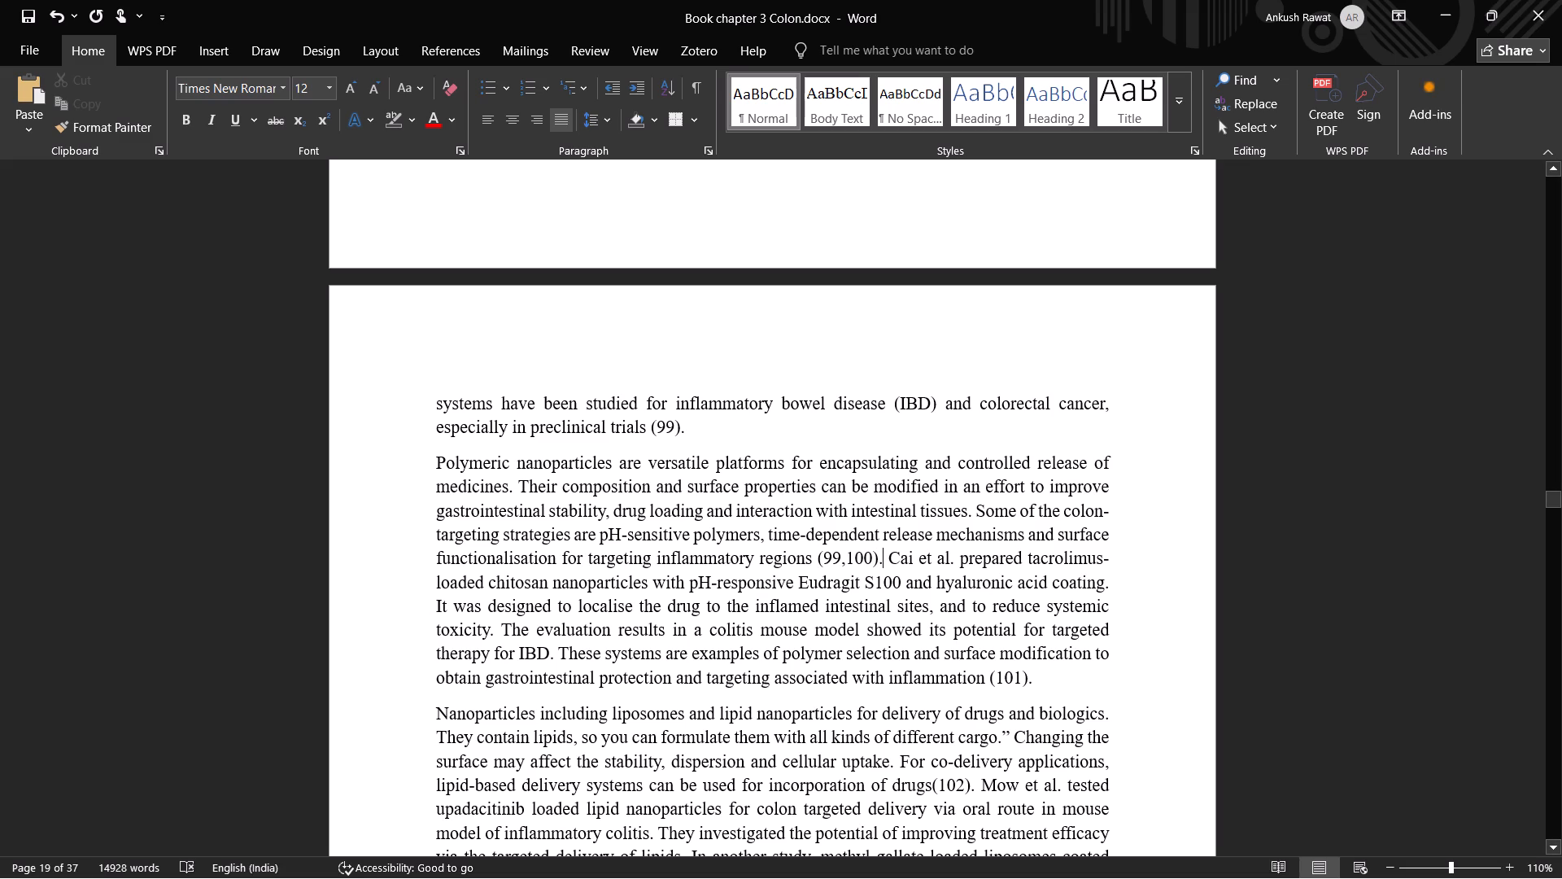
Insert a space between "incorporation of drugs" and citation (102).
scroll(677, 704, "down", 2)
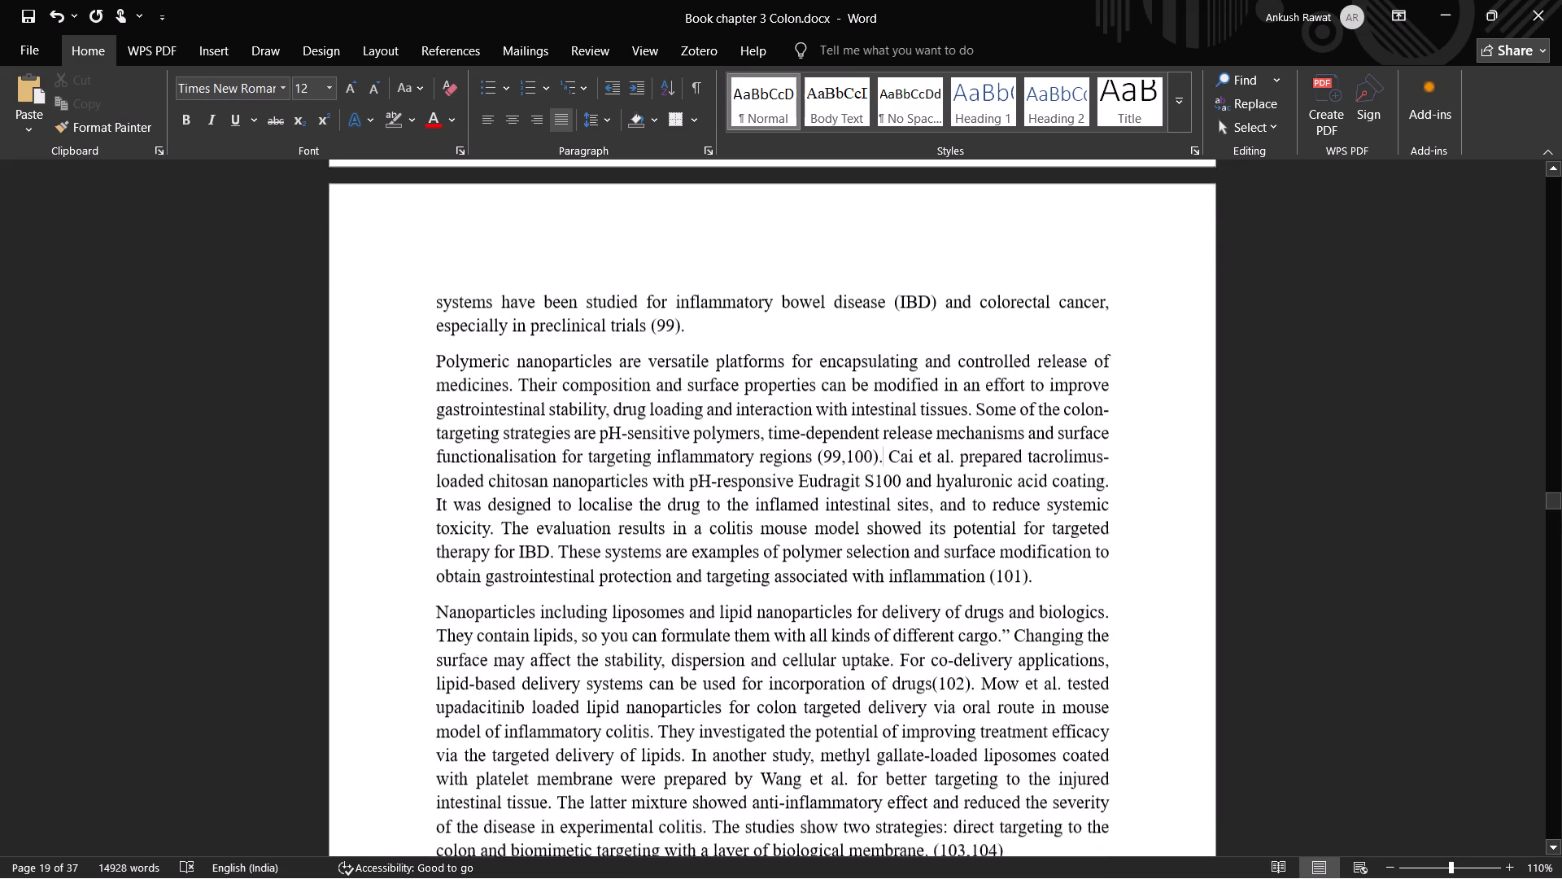
scroll(677, 704, "down", 1)
scroll(677, 704, "up", 1)
scroll(677, 707, "down", 3)
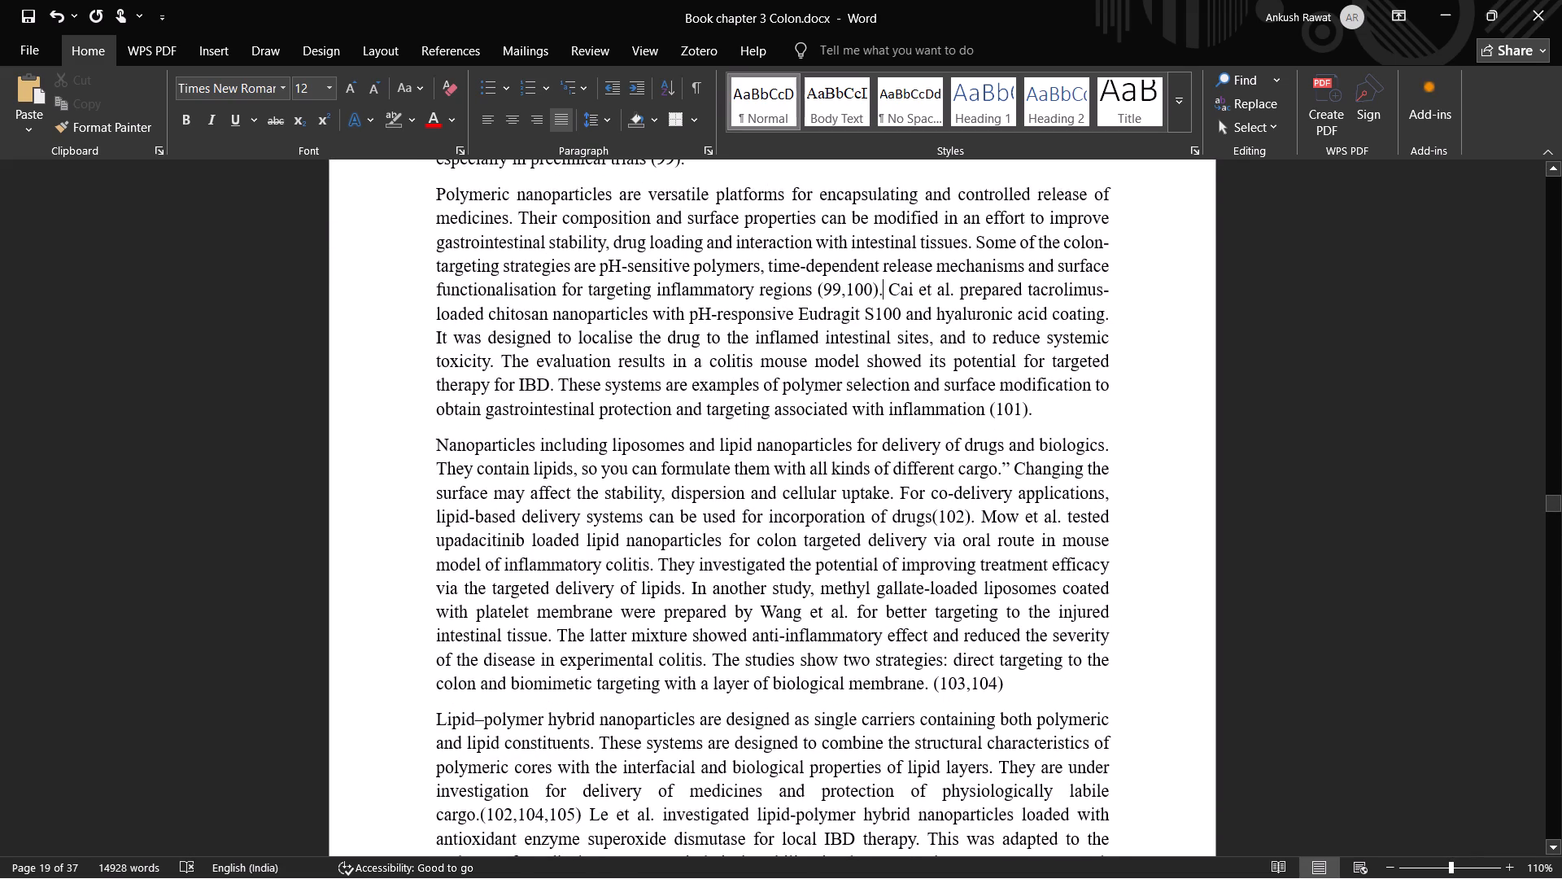
left_click(932, 517)
key("space")
Remove the full stop after "biological membrane", keeping one space before citation (103,104), and put a full stop after the citation.
left_click(933, 683)
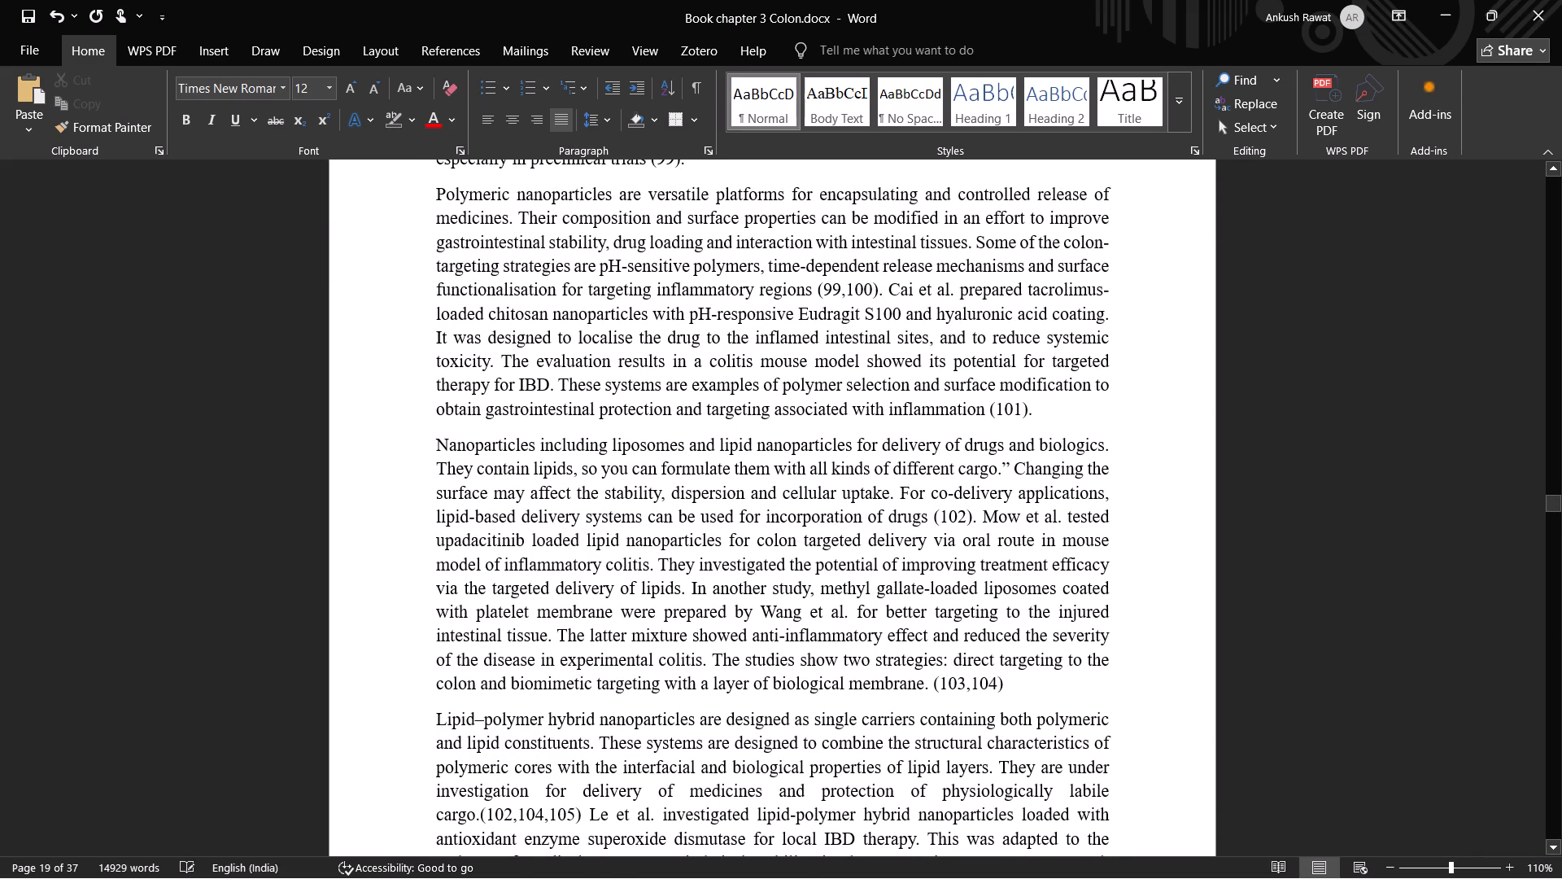
key("BackSpace")
key("BackSpace")
key("space")
left_click(1004, 686)
key("period")
Replace the full stop after "physiologically labile cargo" with a space and put a full stop after citation (102,104,105).
scroll(696, 641, "down", 4)
scroll(681, 667, "up", 1)
scroll(681, 667, "down", 1)
scroll(681, 667, "up", 1)
scroll(681, 667, "down", 1)
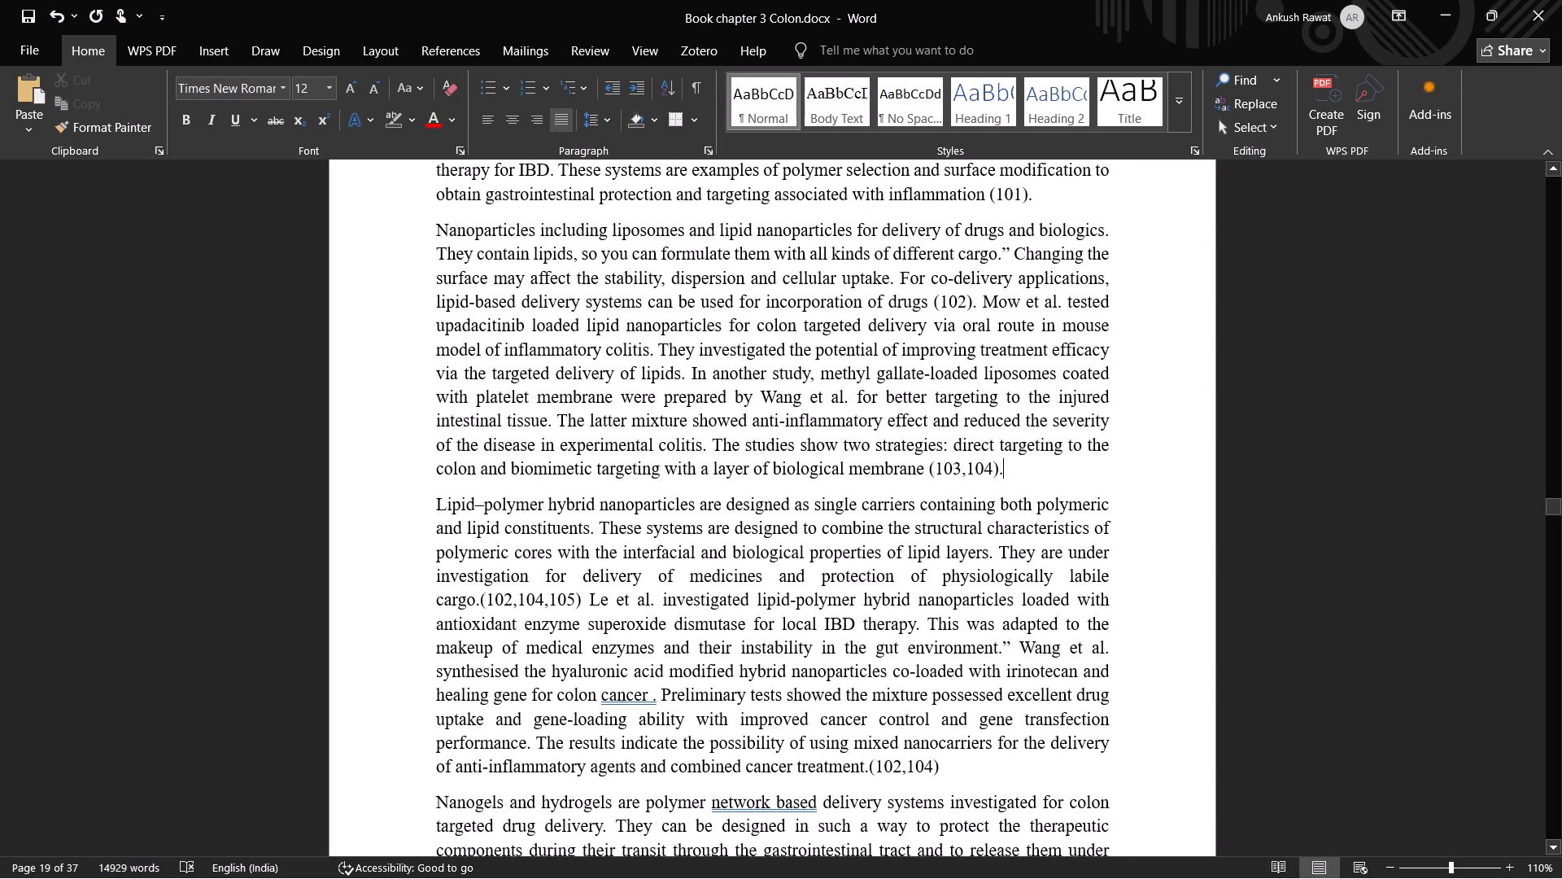
left_click(478, 603)
key("BackSpace")
key("space")
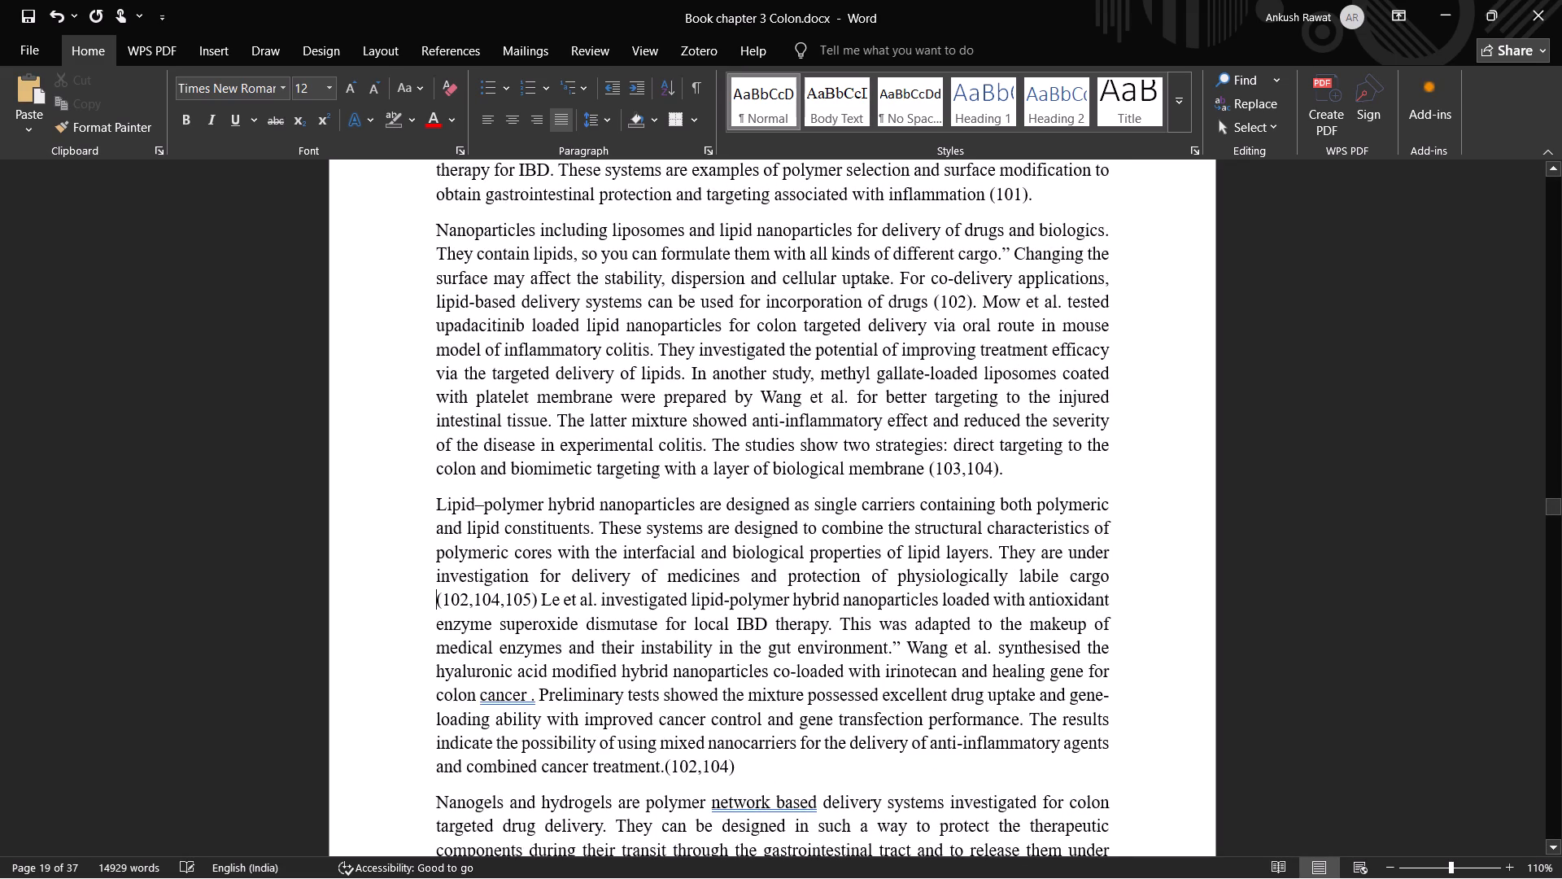
left_click(538, 601)
key("period")
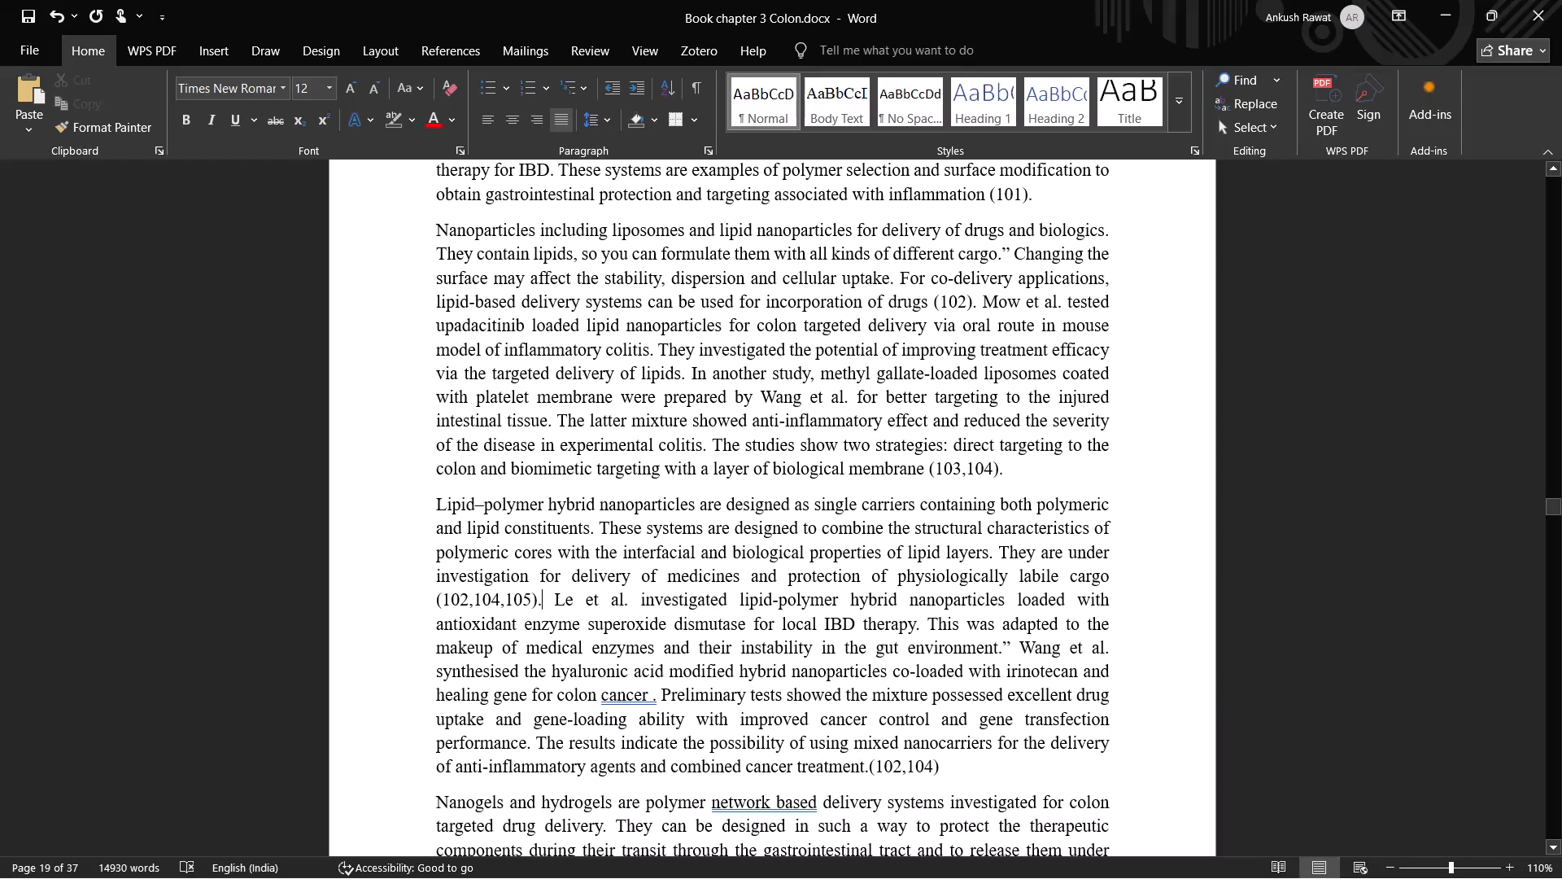
Delete the stray closing quotation mark after "instability in the gut environment." in the lipid–polymer hybrid nanoparticles paragraph.
left_click(870, 767)
left_click(1005, 645)
left_click(1014, 647)
key("BackSpace")
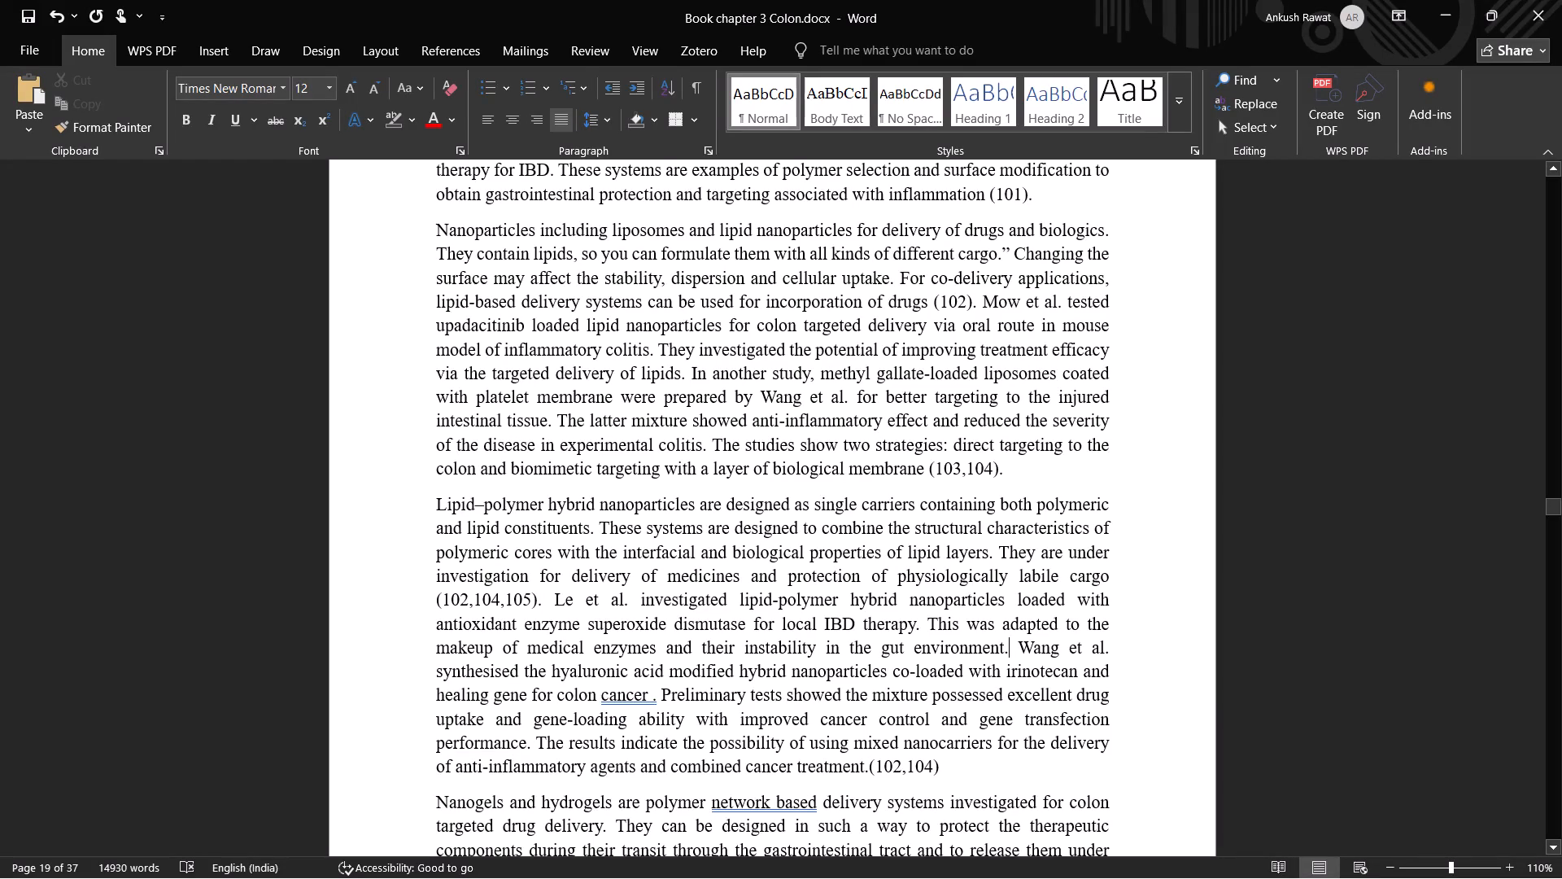
left_click(1017, 649)
left_click(1015, 650)
key("Left")
Italicise "Le et al." in the lipid–polymer hybrid nanoparticles paragraph.
left_click_drag(551, 600, 632, 600)
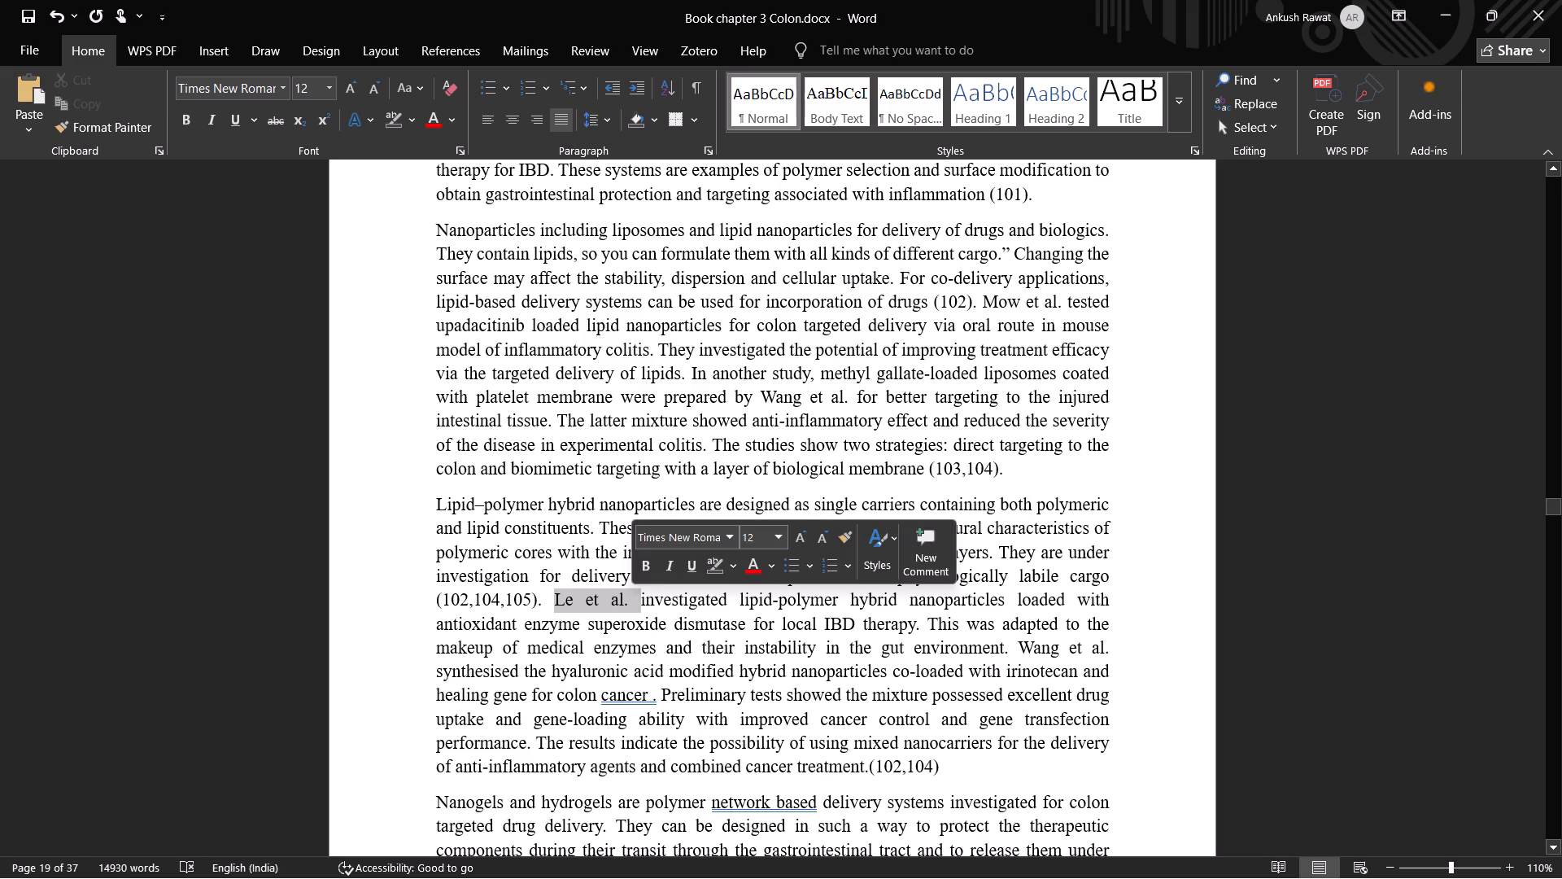
left_click(670, 570)
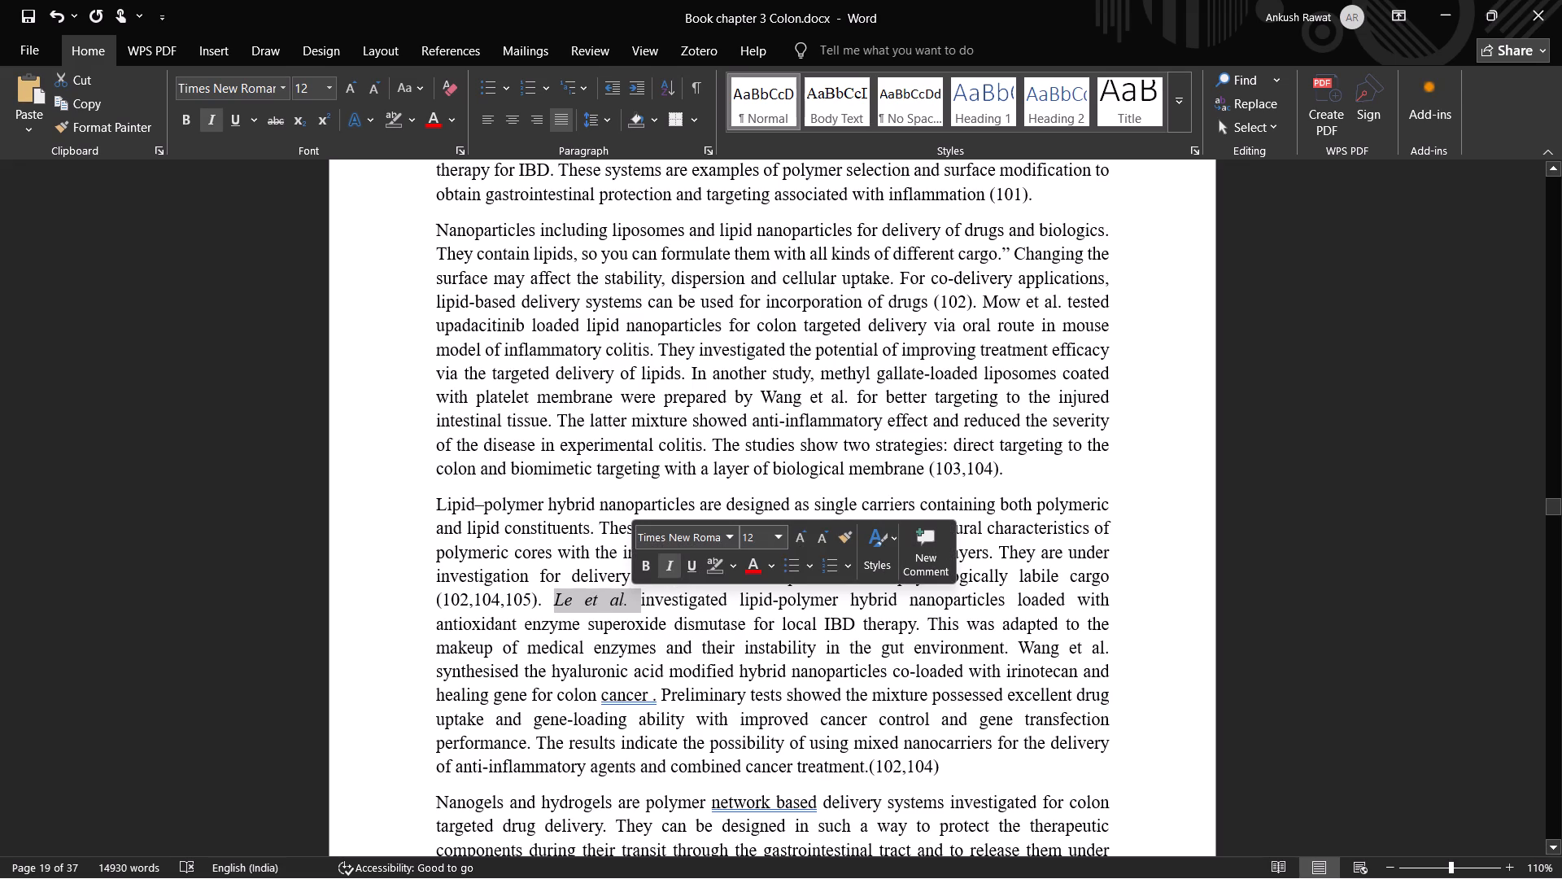
Replace the full stop after "combined cancer treatment" with a space and put a full stop after citation (102,104).
double_click(866, 771)
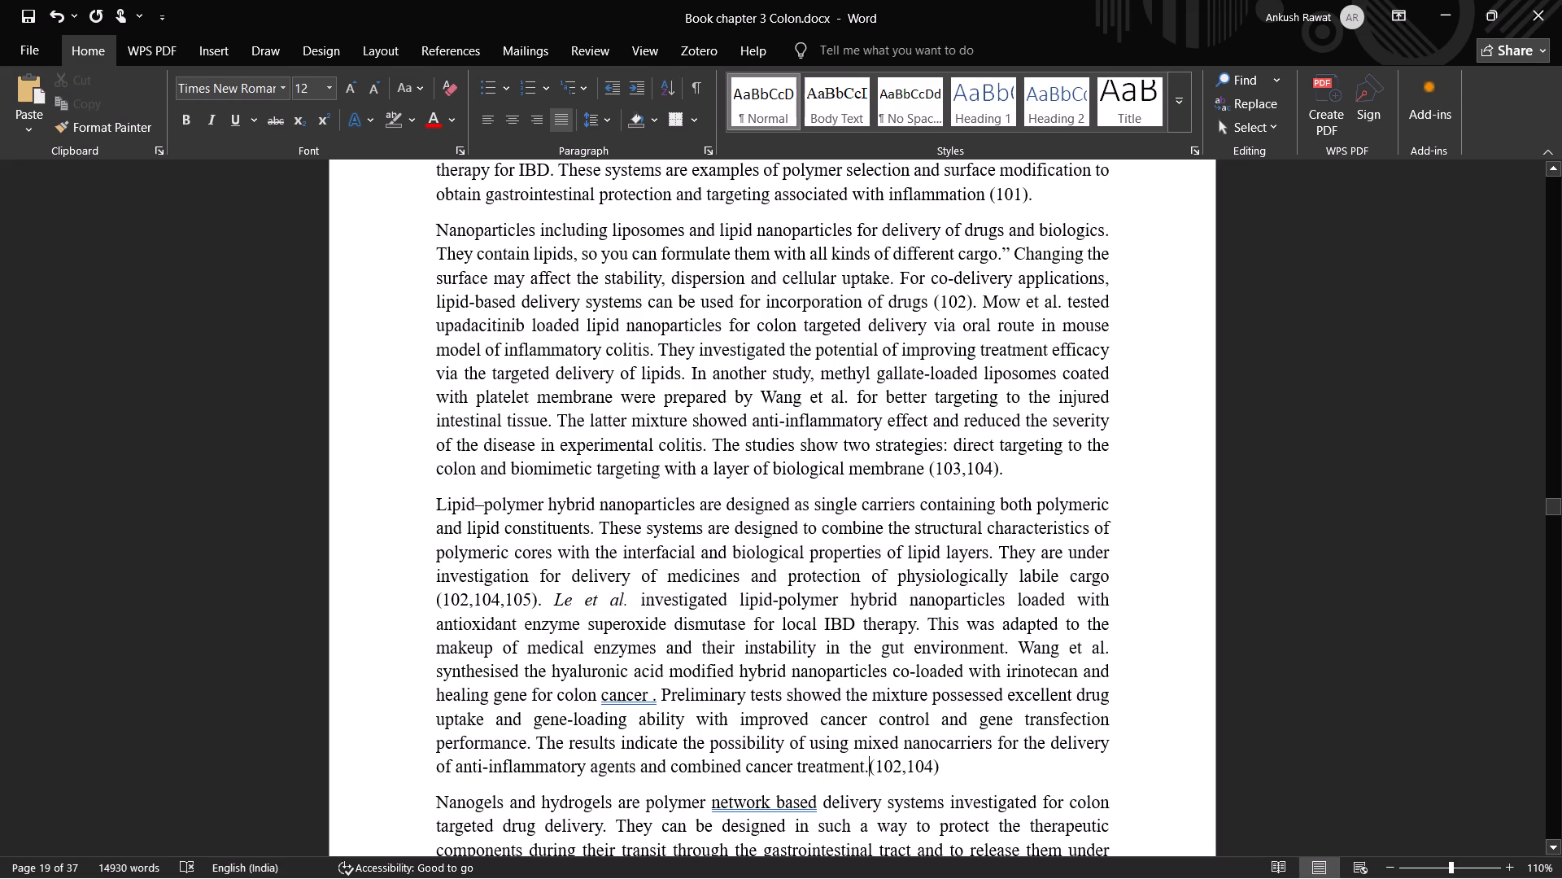
key("BackSpace")
key("space")
left_click(939, 766)
key("period")
Replace the full stop after "certain environmental conditions" with a space and put a full stop after citation (103,106,107).
scroll(833, 787, "down", 1)
scroll(803, 781, "up", 1)
scroll(801, 781, "down", 4)
scroll(768, 770, "up", 1)
scroll(759, 767, "down", 1)
double_click(688, 661)
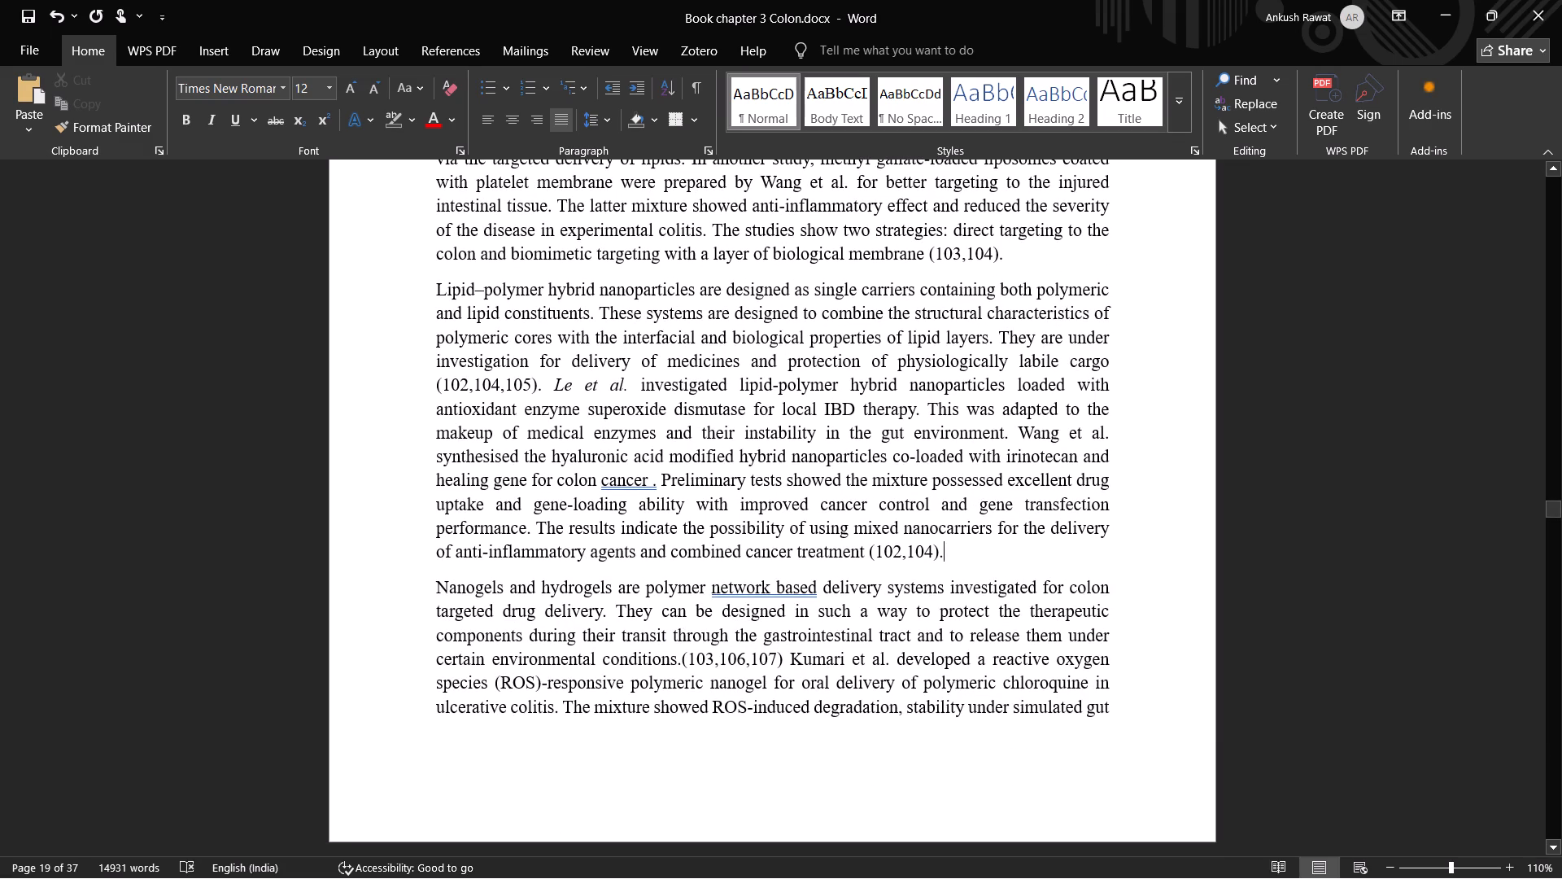
left_click(681, 667)
key("BackSpace")
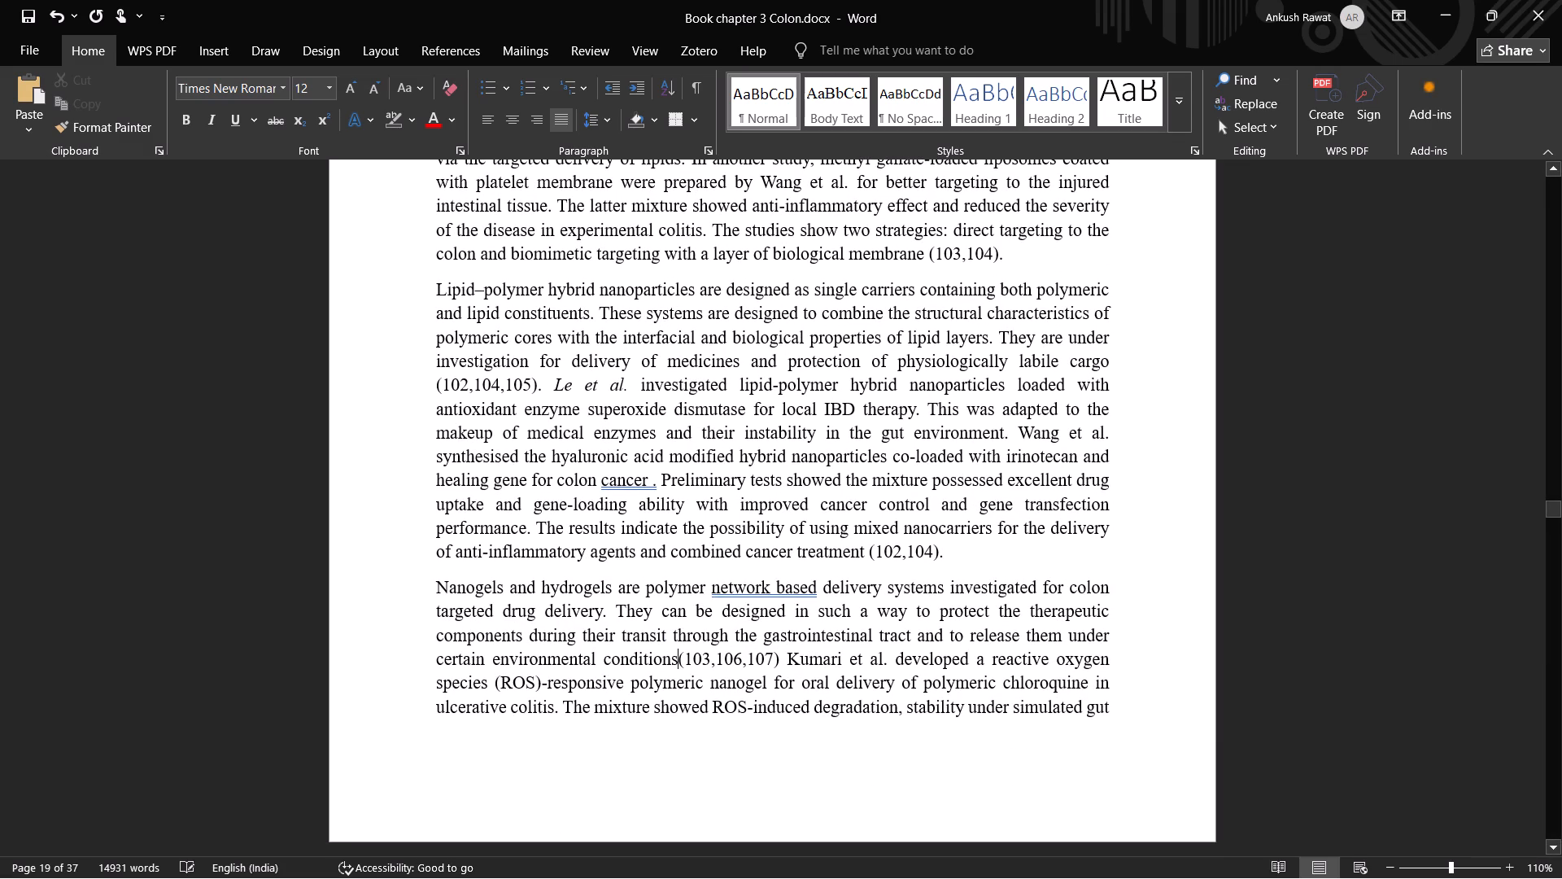
key("space")
left_click(785, 657)
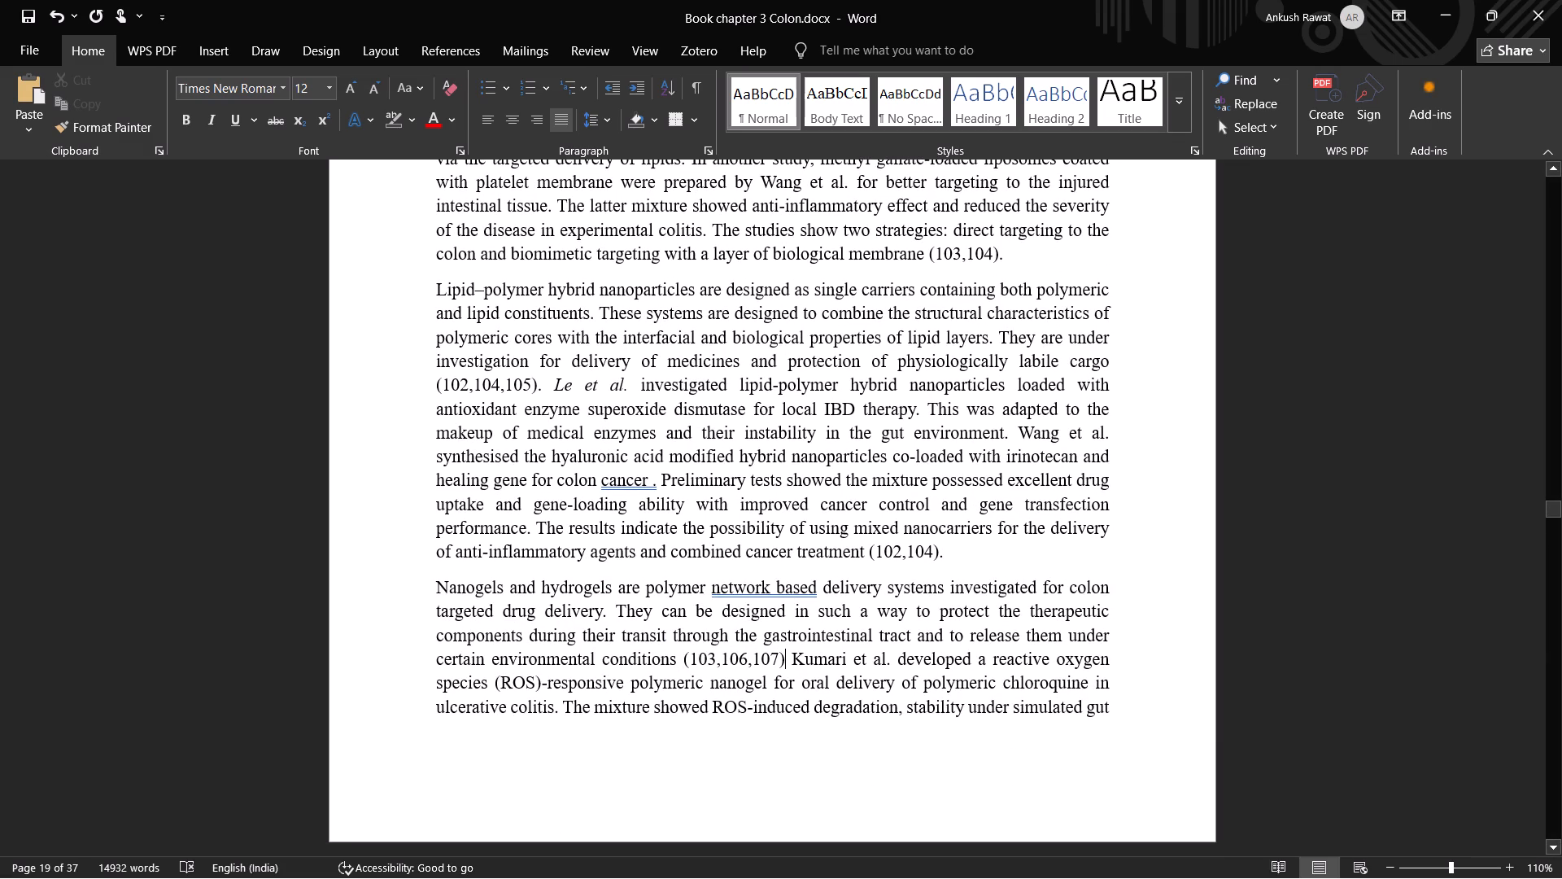
key("period")
Italicise "Kumari et al." in the nanogels and hydrogels paragraph.
left_click_drag(792, 658, 886, 657)
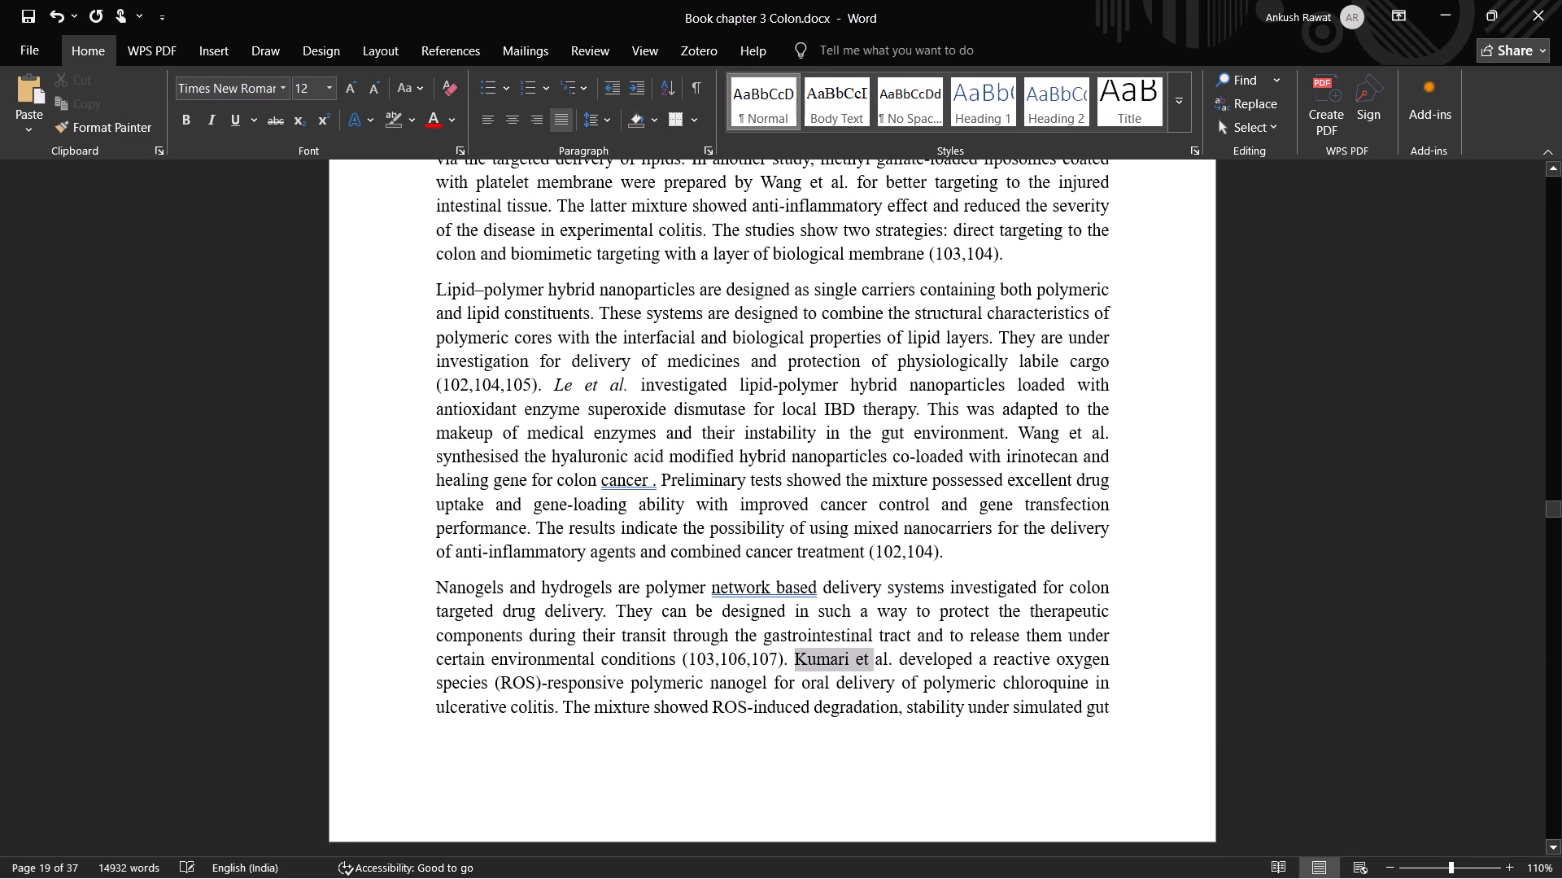
left_click_drag(886, 657, 897, 658)
left_click(940, 630)
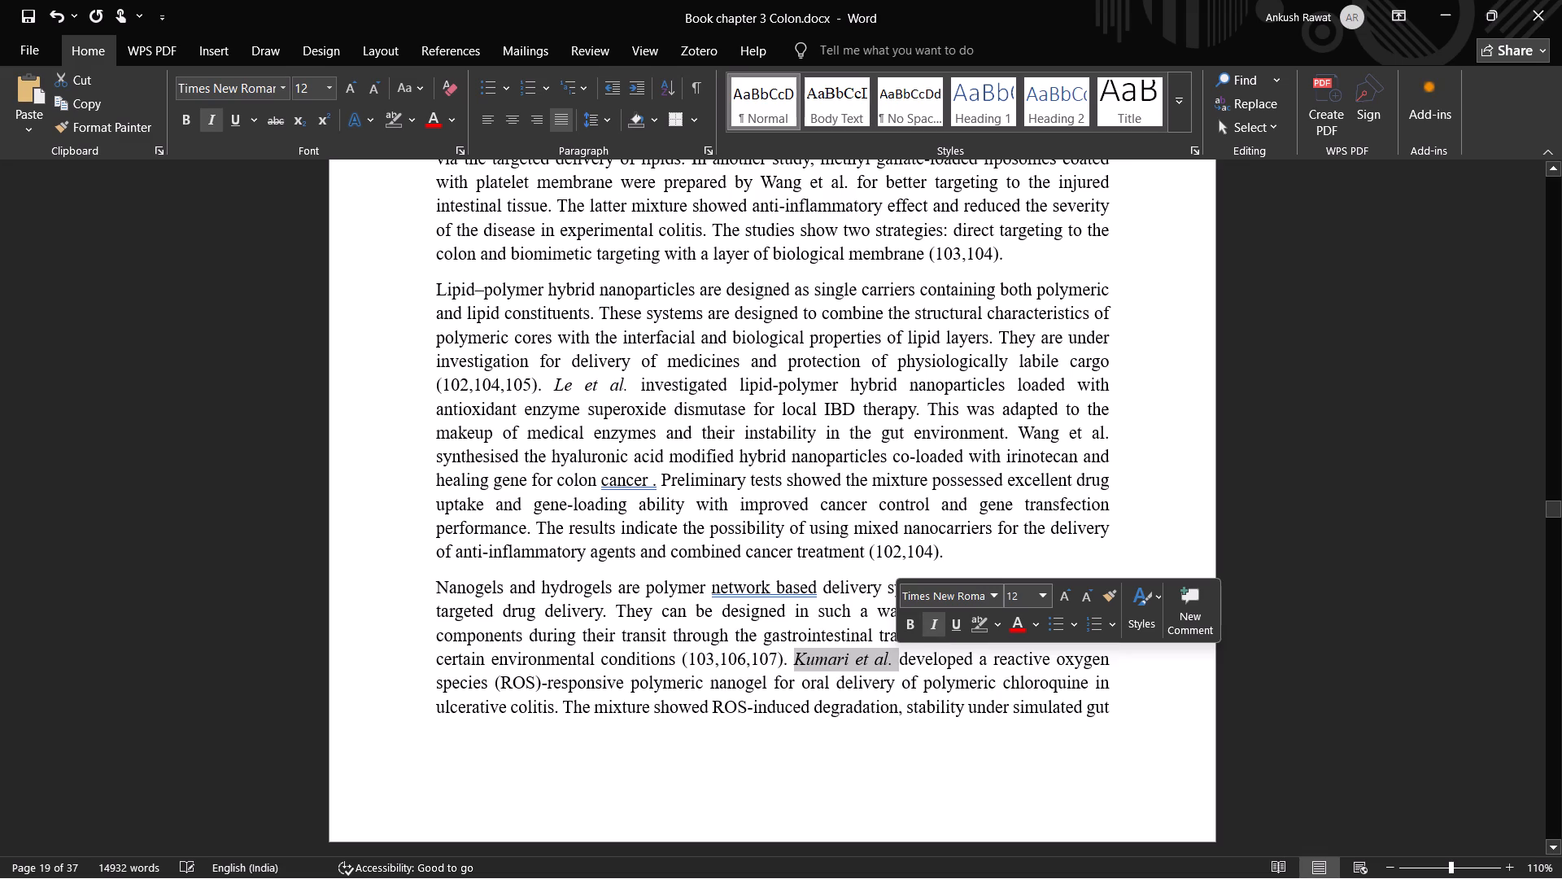
left_click(672, 722)
Replace the full stop after "animal colitis model" with a space and put a full stop after citation (103).
scroll(703, 723, "down", 1)
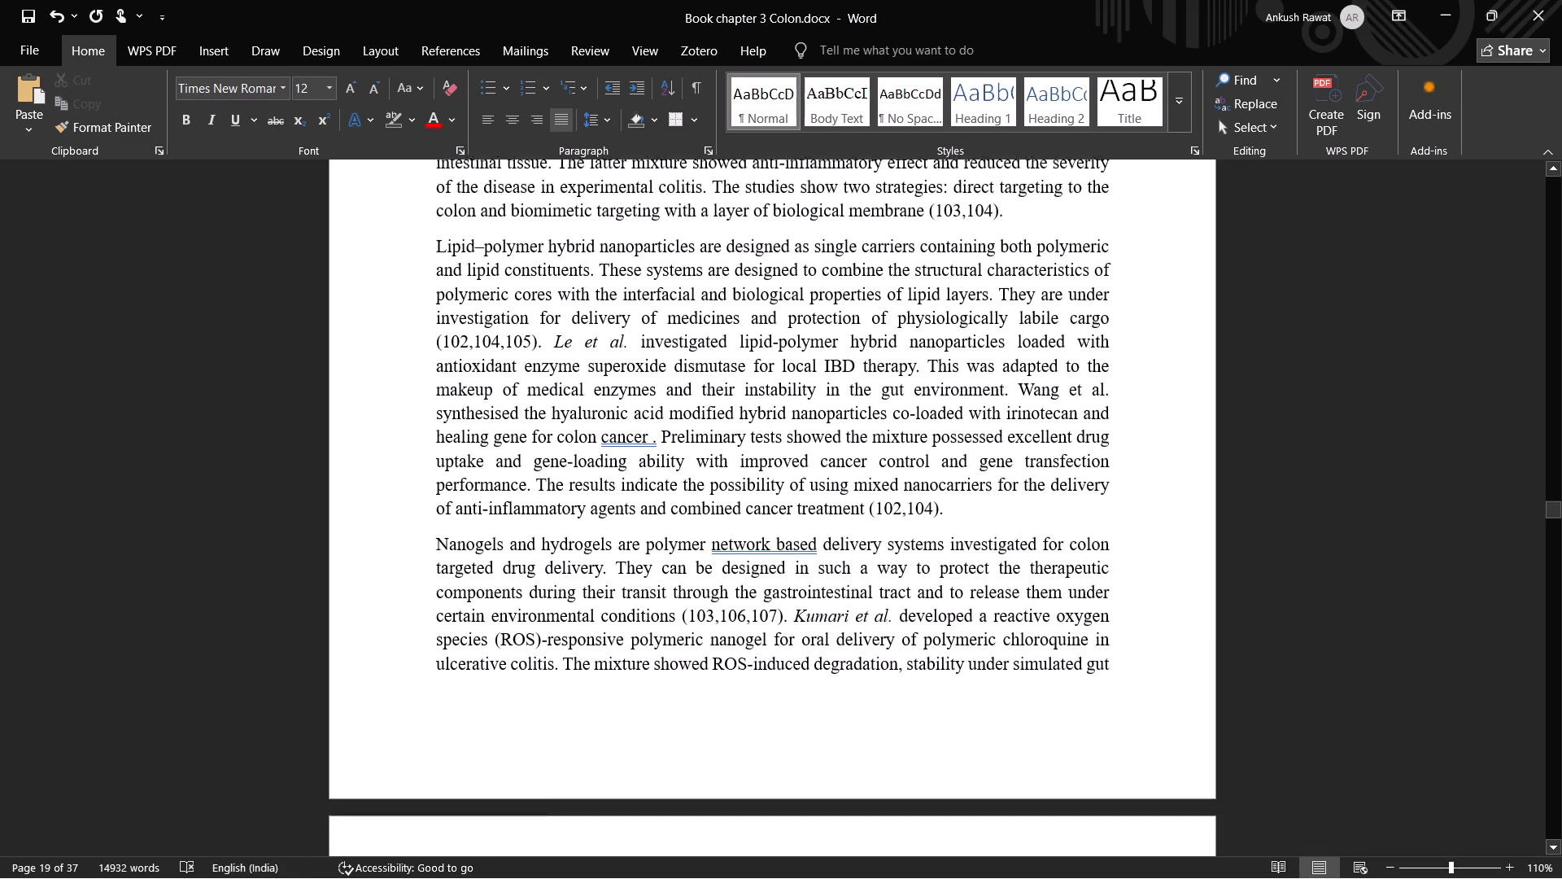
scroll(703, 723, "down", 1)
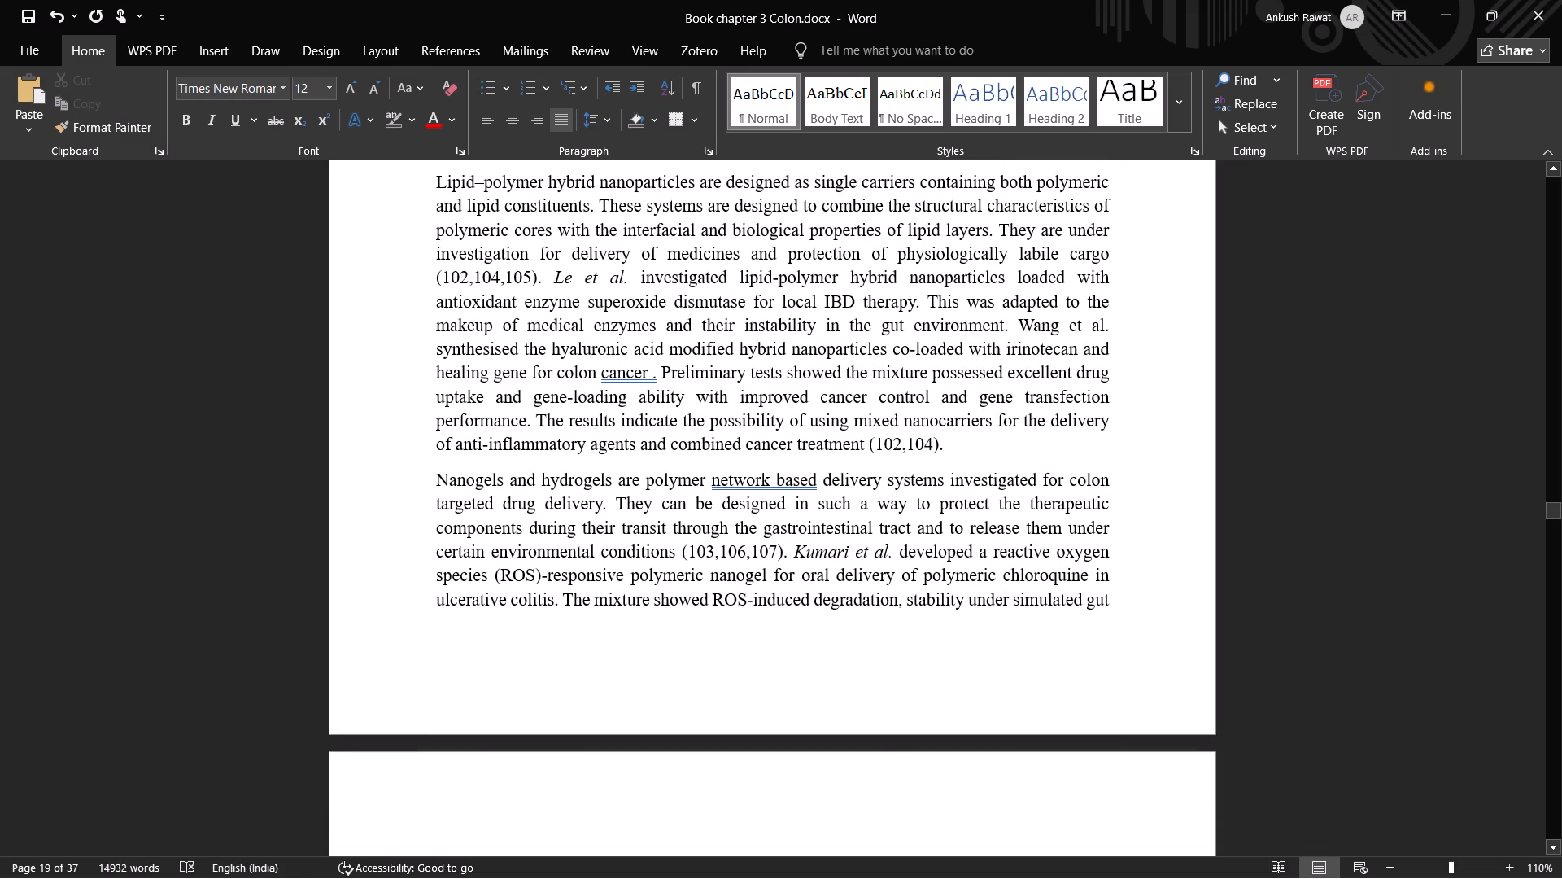
scroll(747, 667, "down", 3)
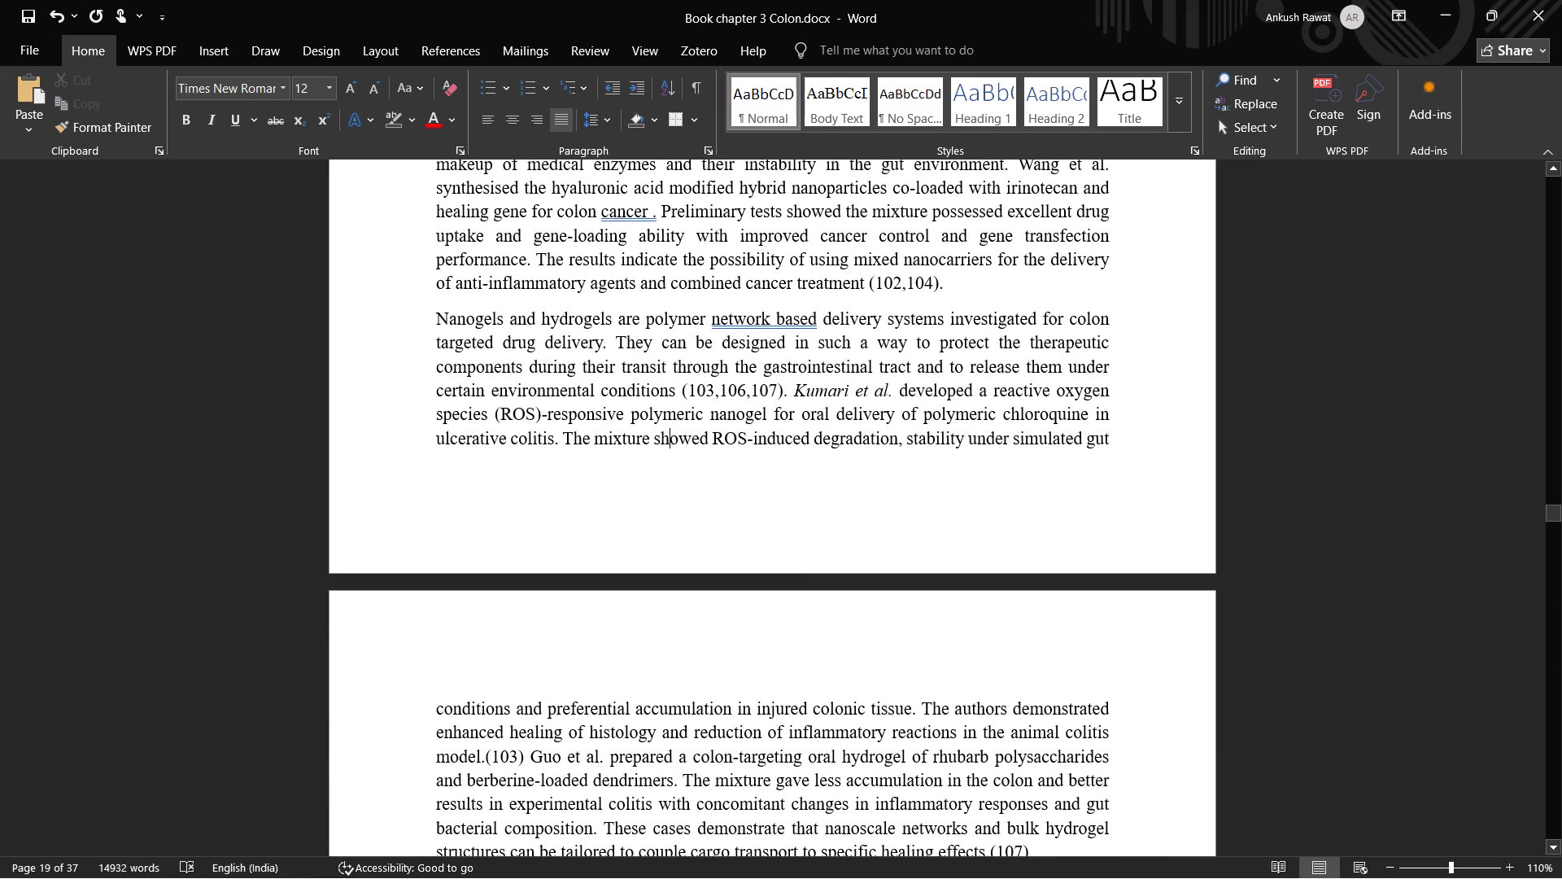
scroll(726, 716, "down", 4)
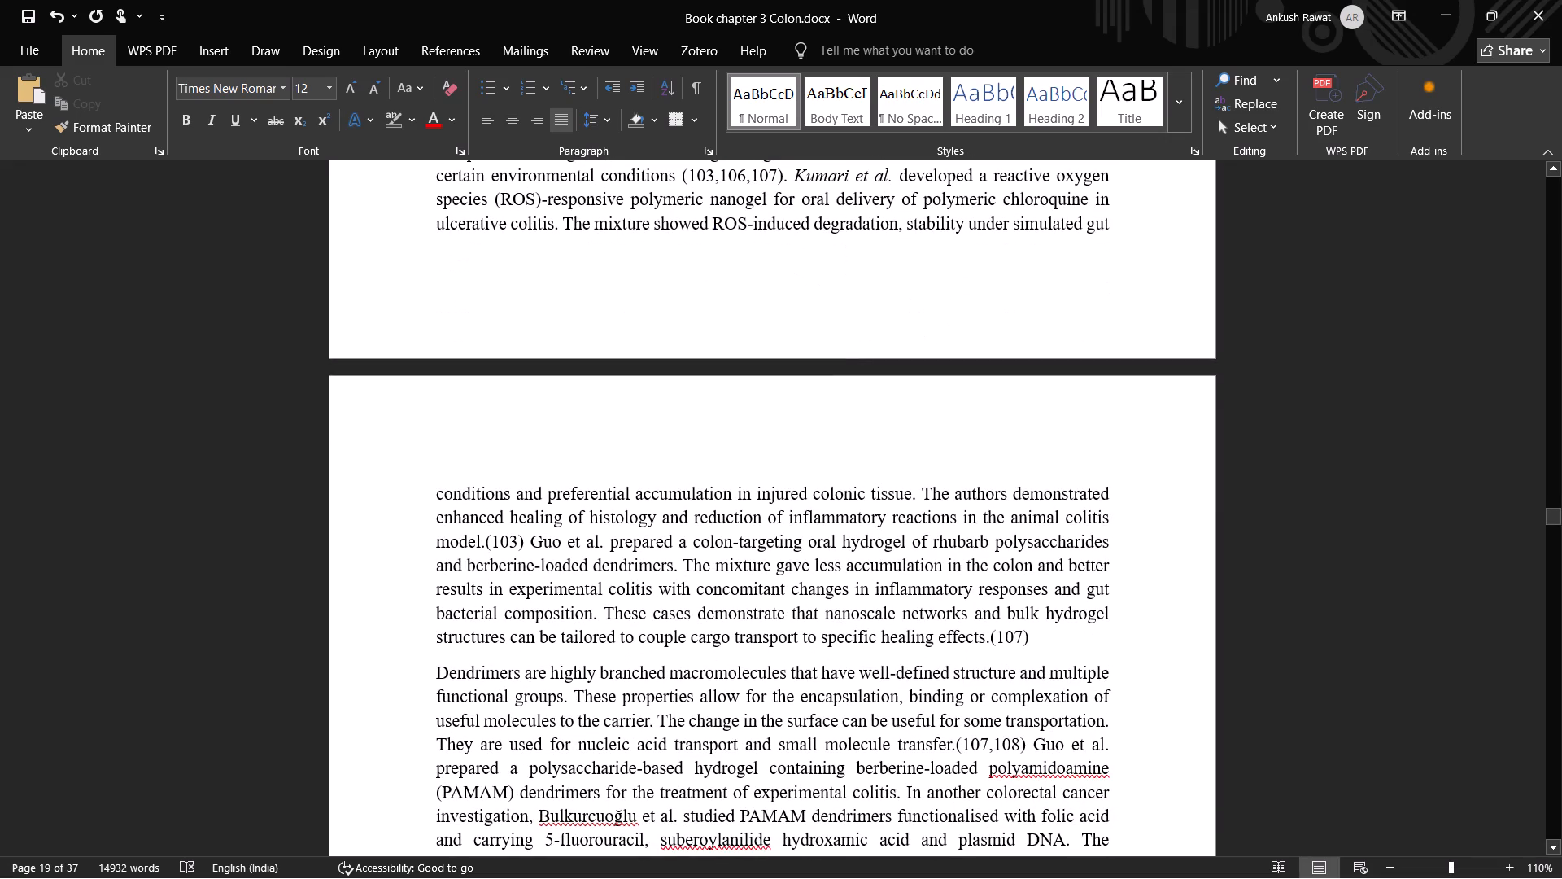
left_click(483, 545)
key("BackSpace")
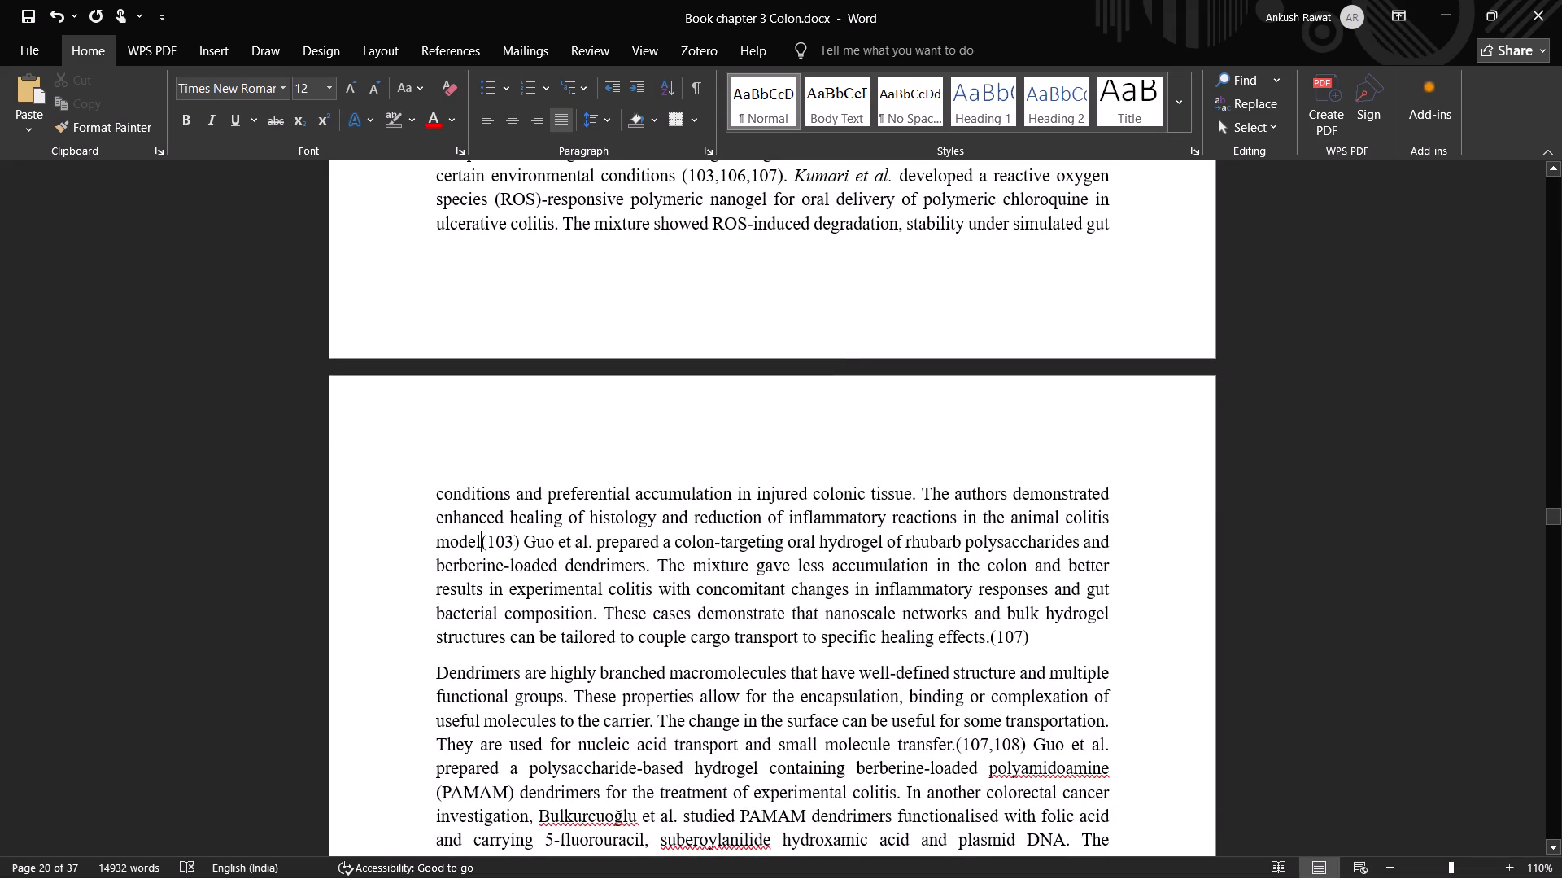
key("space")
left_click(526, 548)
key("period")
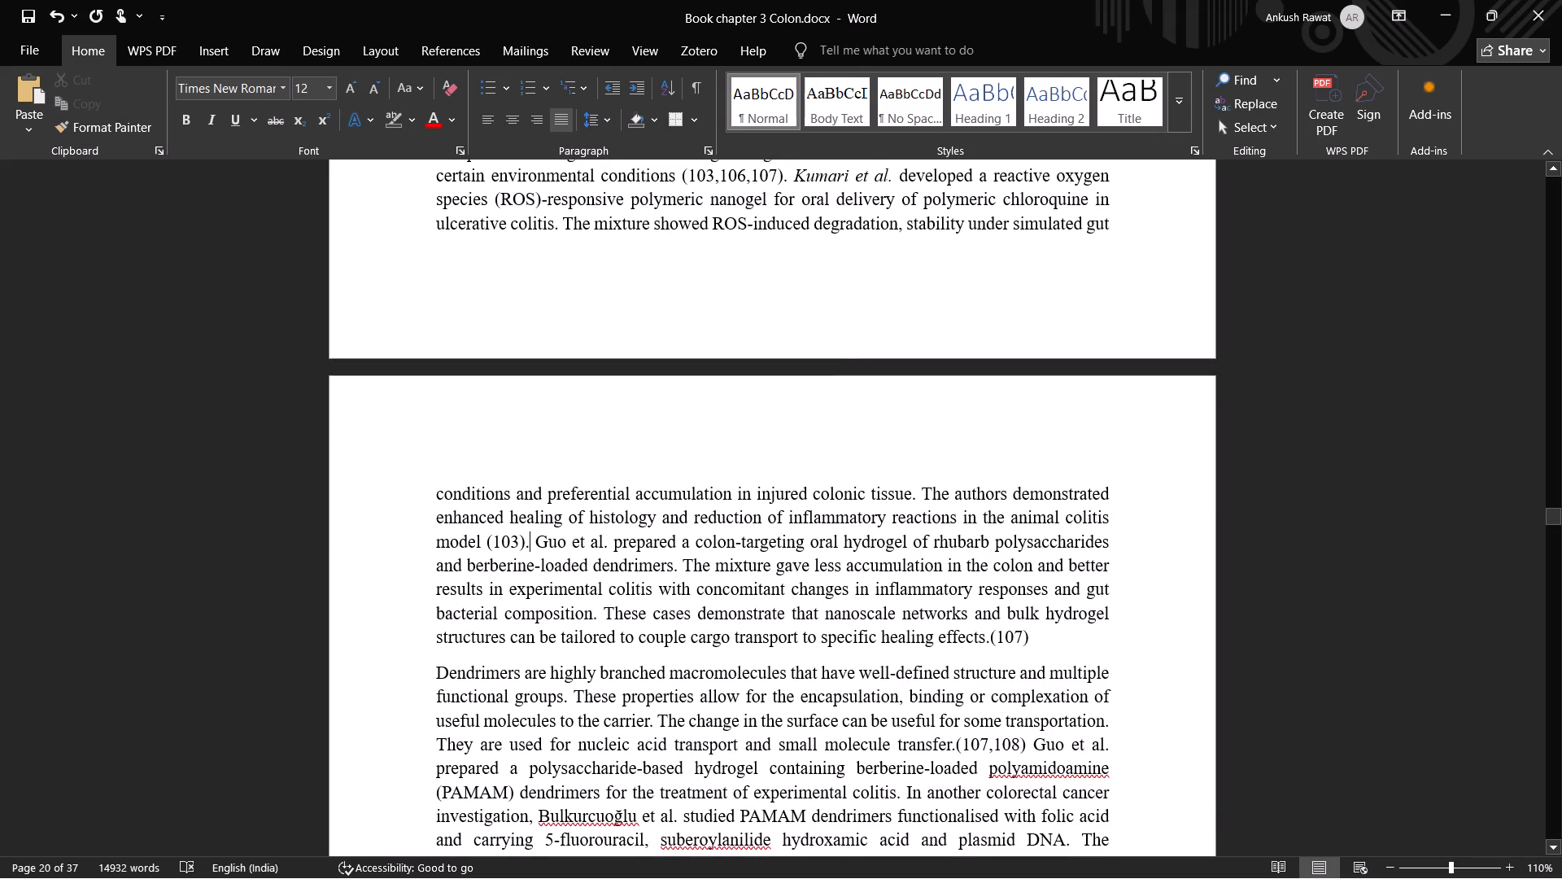
Italicise "Guo et al." before "prepared a colon-targeting oral hydrogel".
left_click_drag(535, 543, 606, 541)
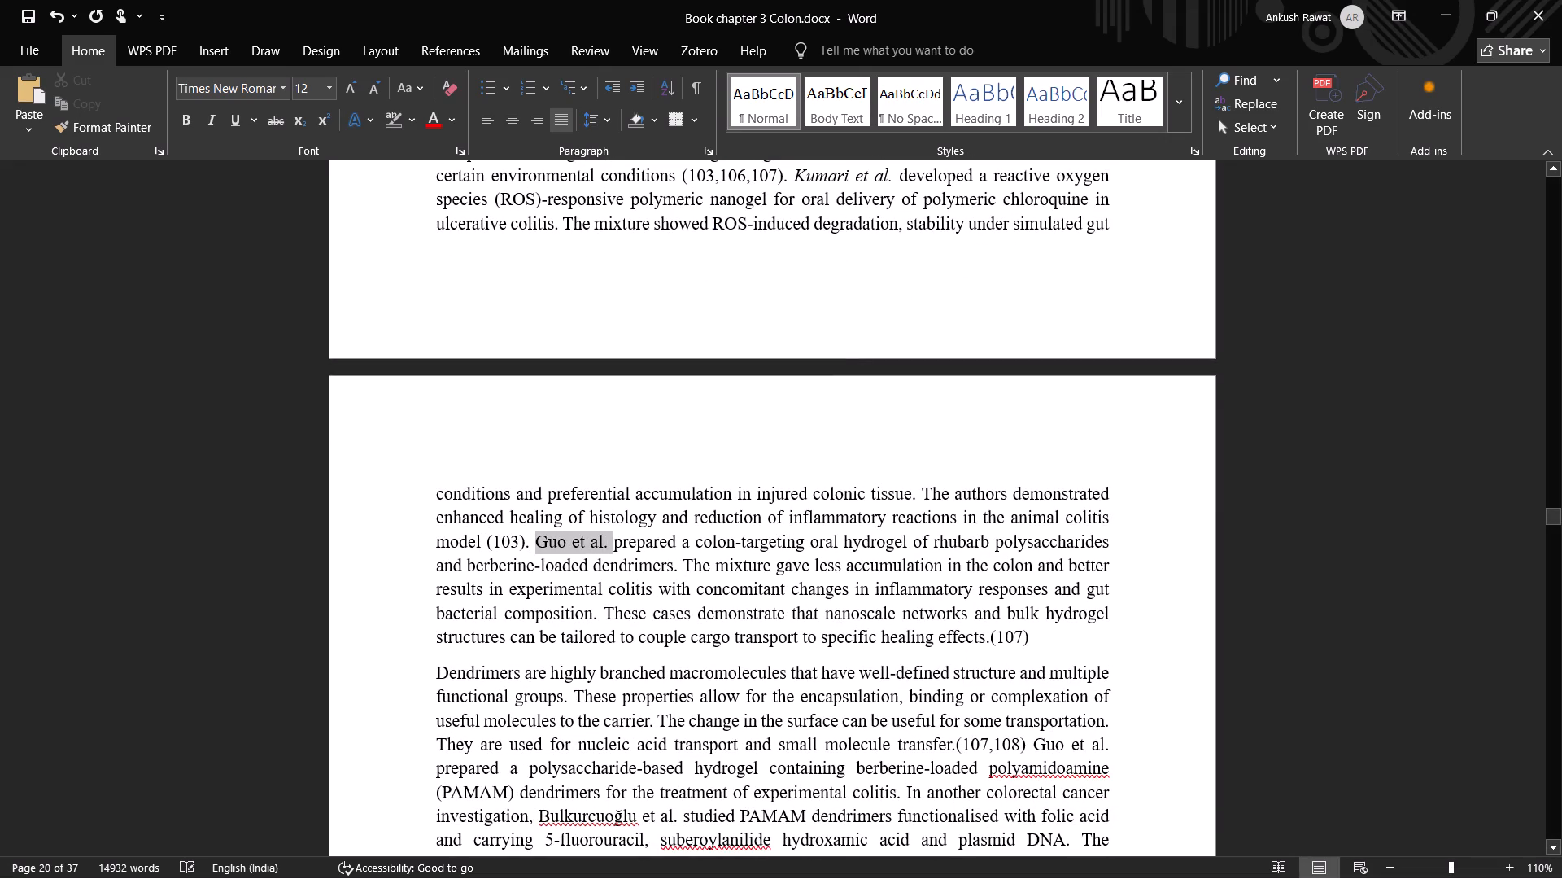
left_click_drag(606, 541, 607, 543)
left_click(645, 512)
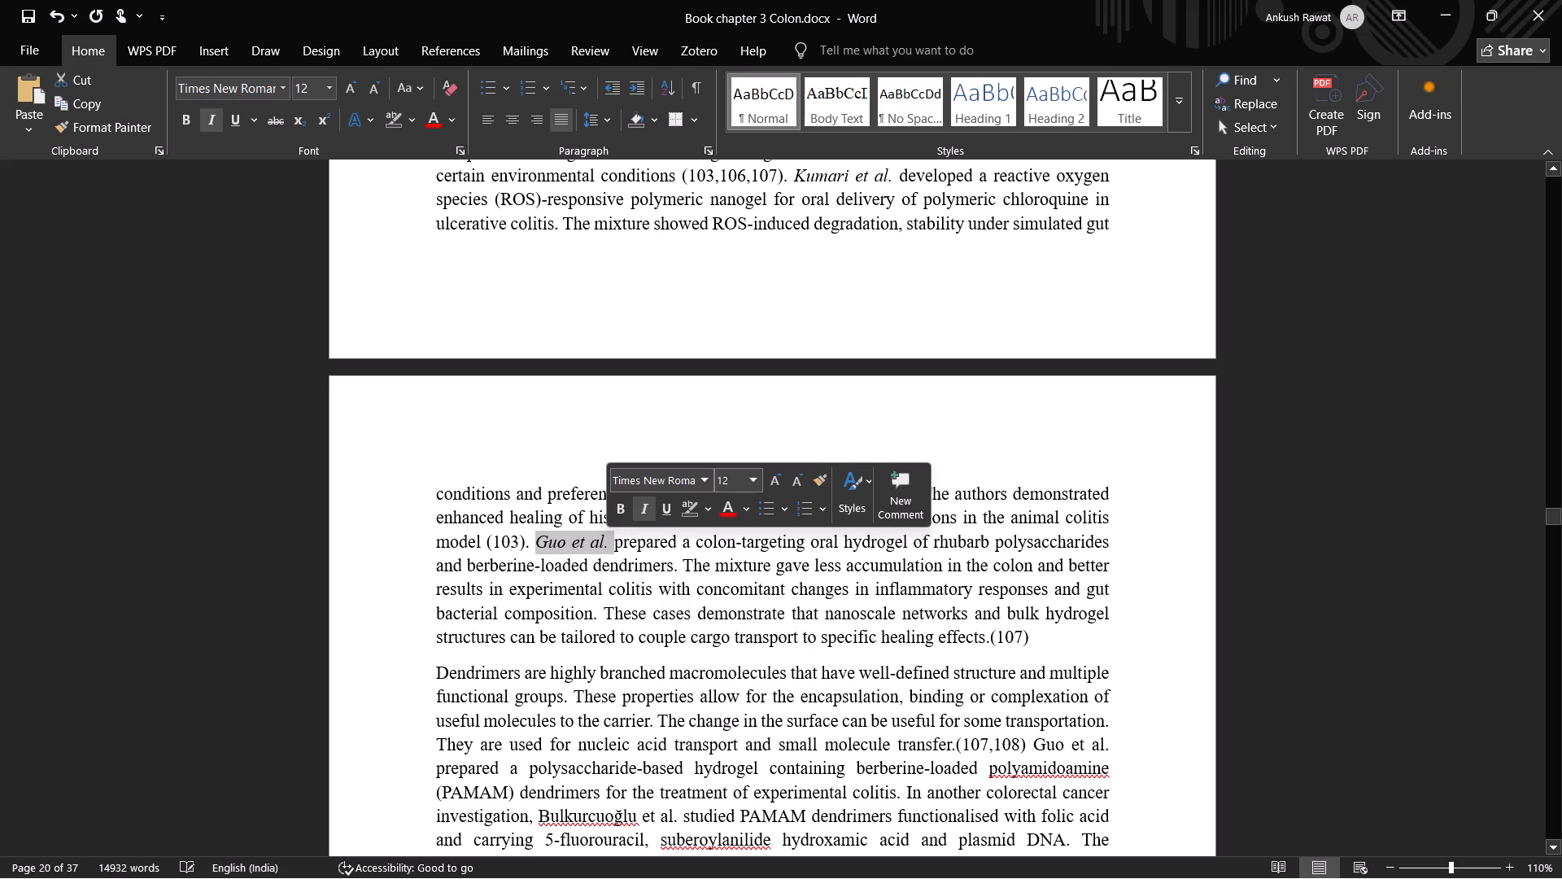
Replace the full stop after "specific healing effects" with a space and put a full stop after citation (107).
left_click(988, 639)
key("BackSpace")
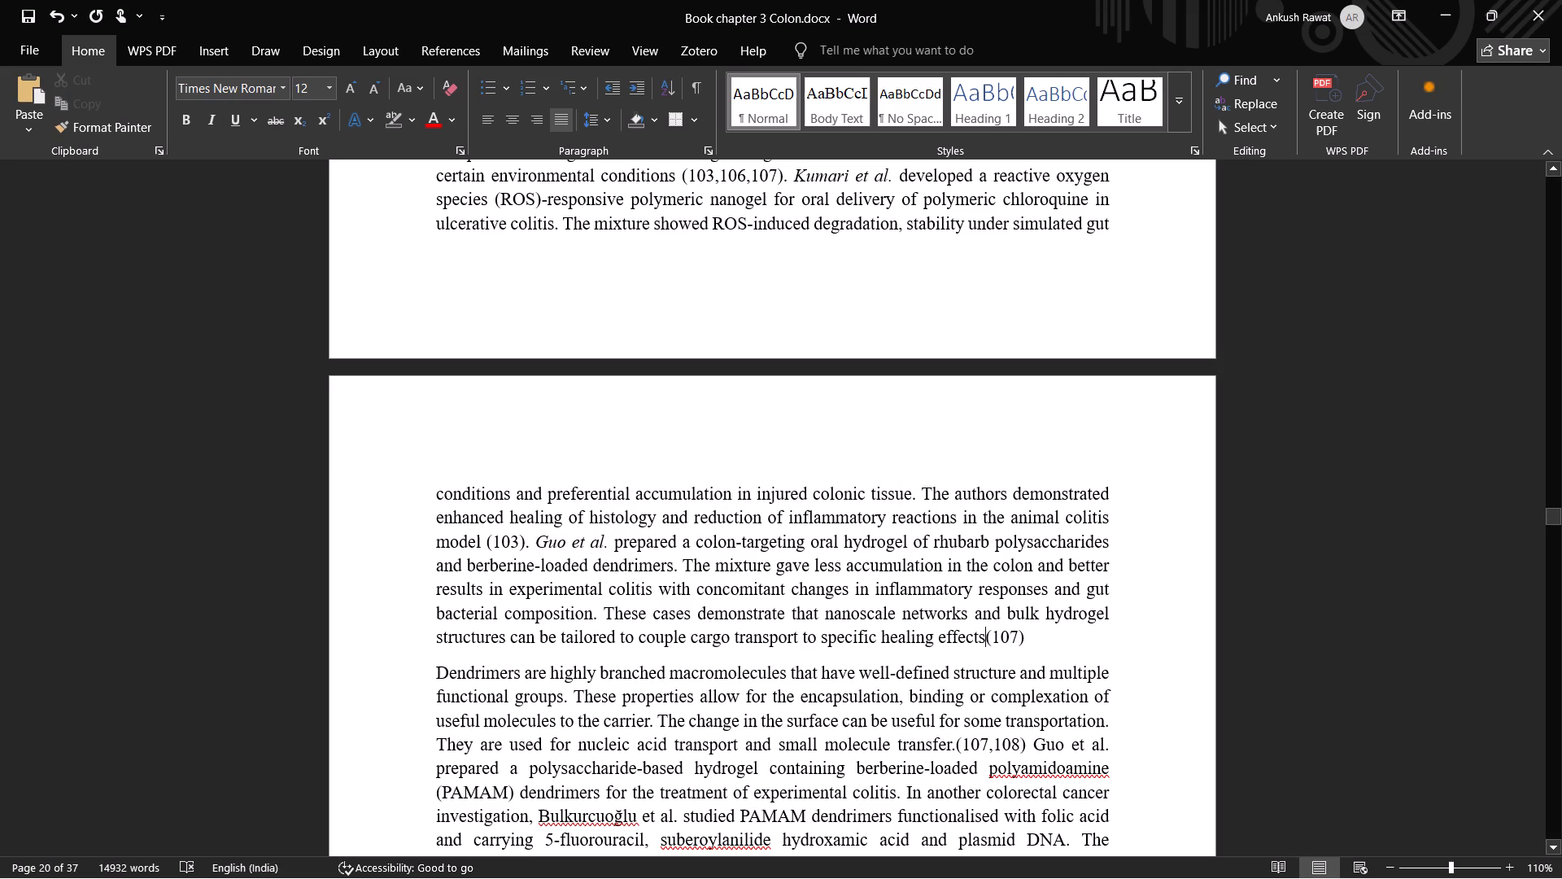
key("space")
left_click(1030, 640)
key("period")
Italicise "Guo et al." in the dendrimers paragraph.
scroll(555, 645, "down", 2)
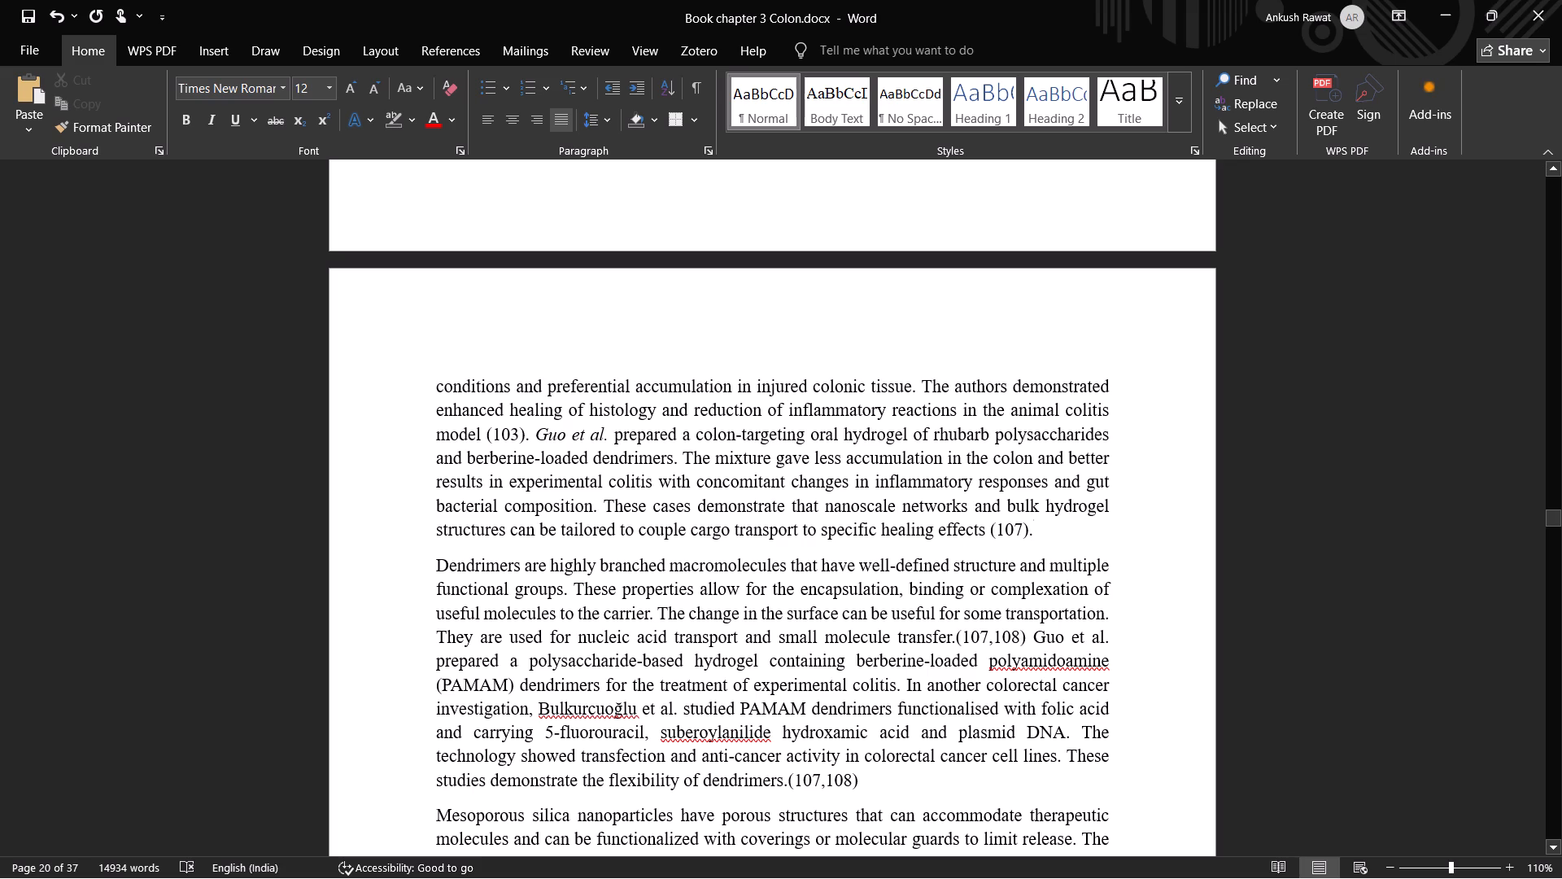
left_click_drag(1032, 640, 1106, 639)
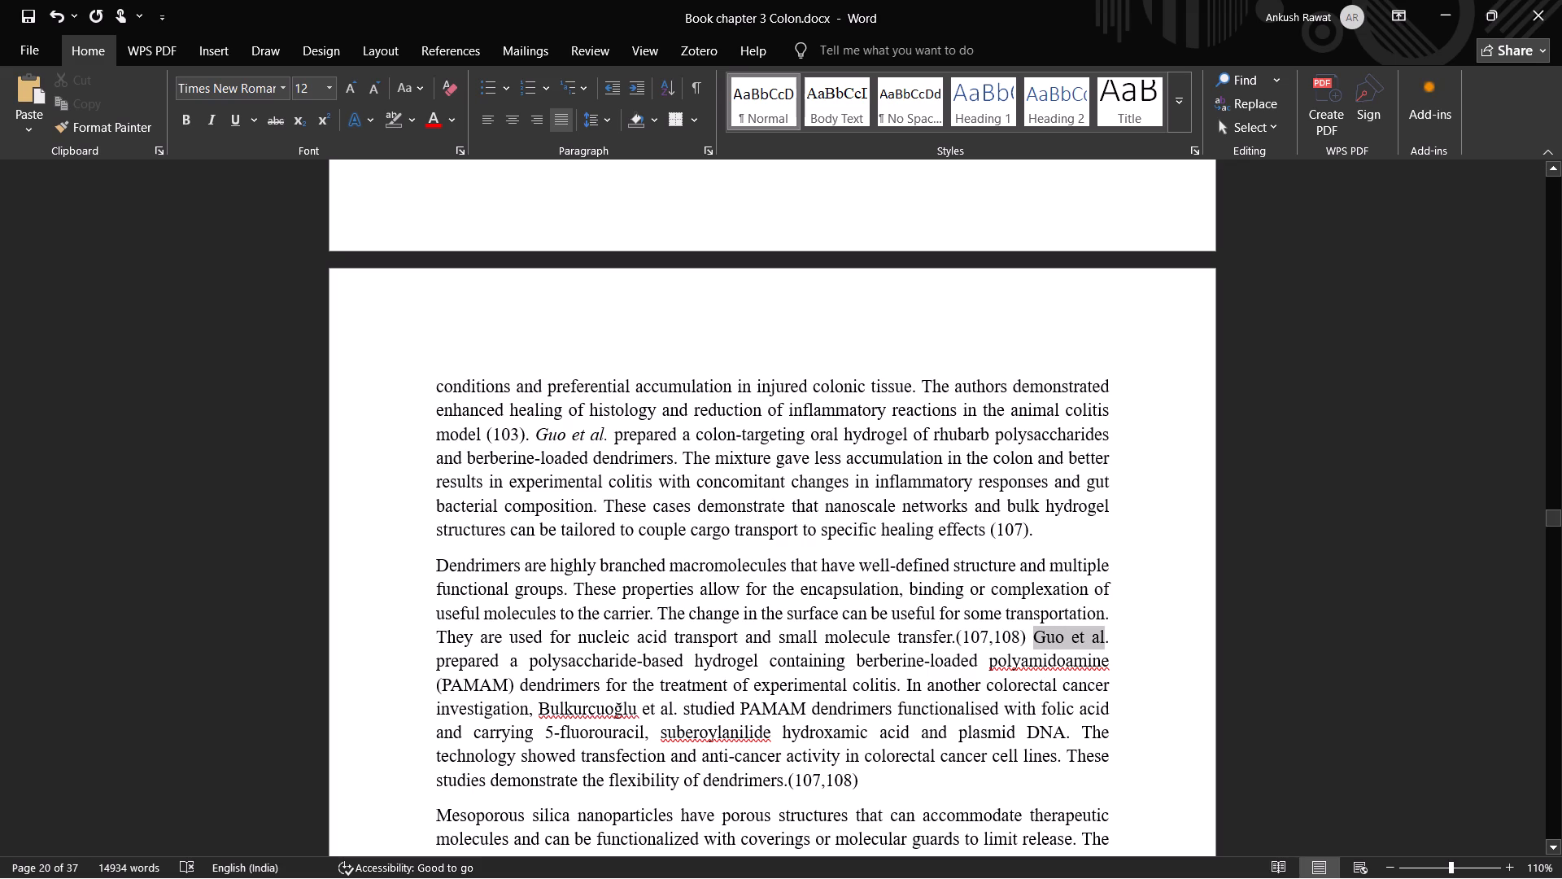
left_click_drag(1106, 639, 1107, 639)
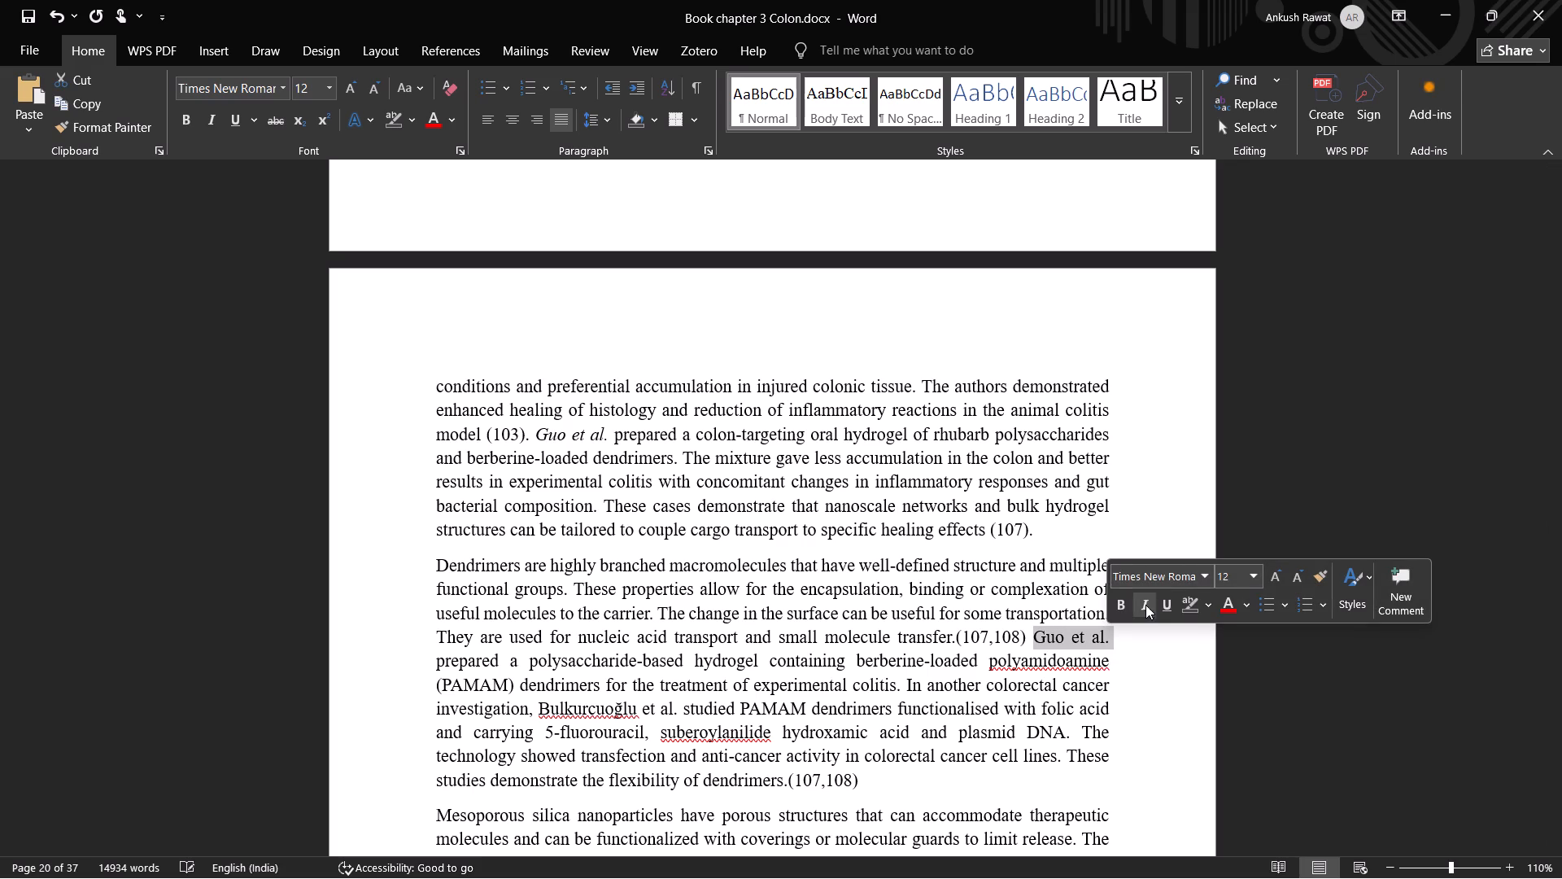
left_click(1144, 605)
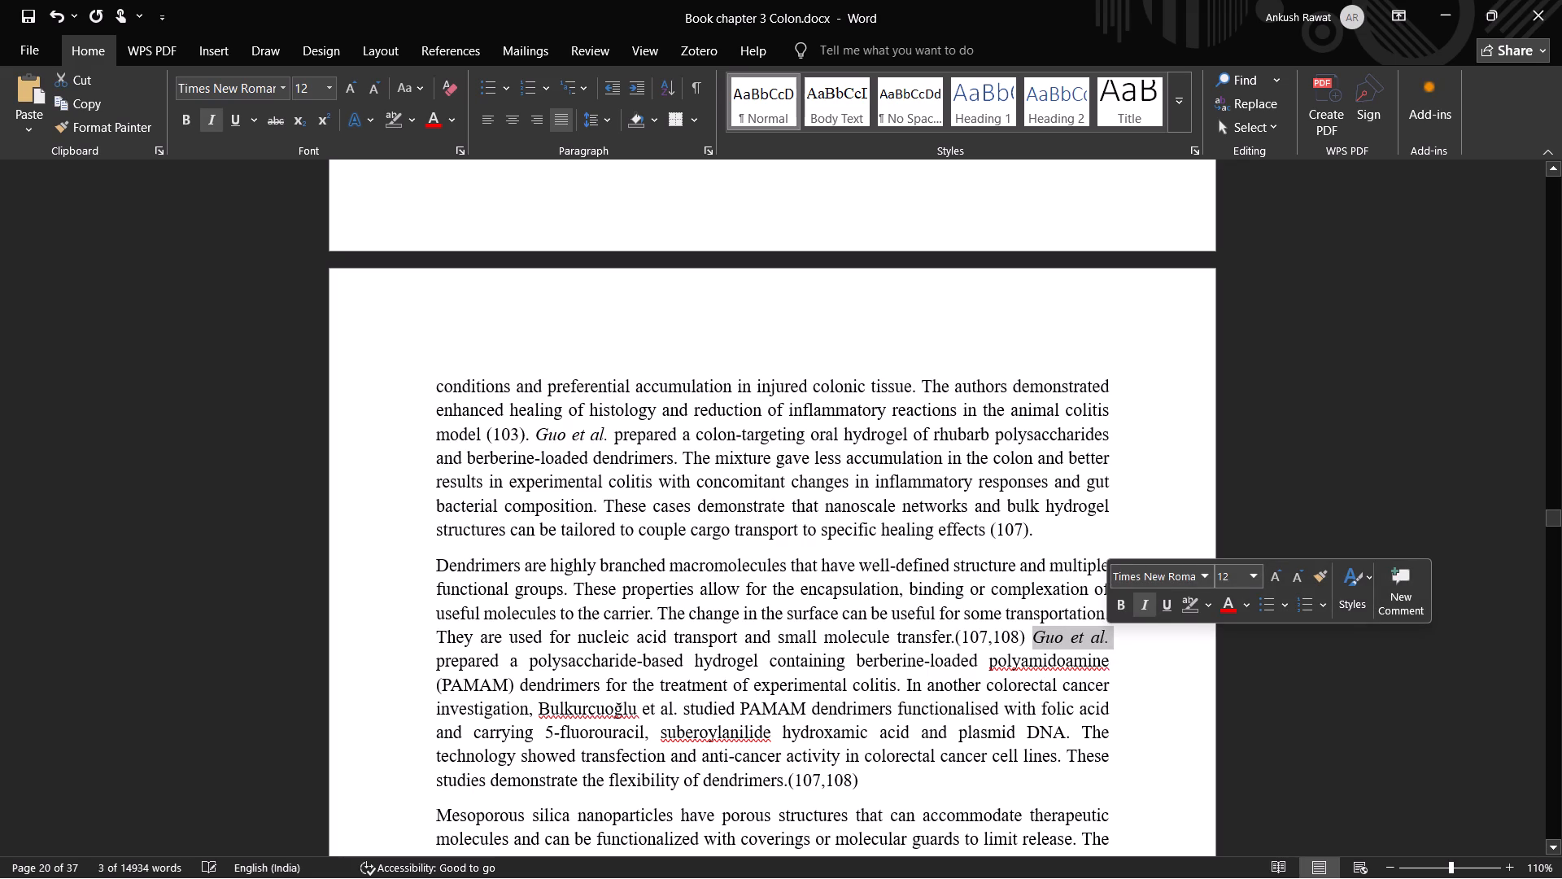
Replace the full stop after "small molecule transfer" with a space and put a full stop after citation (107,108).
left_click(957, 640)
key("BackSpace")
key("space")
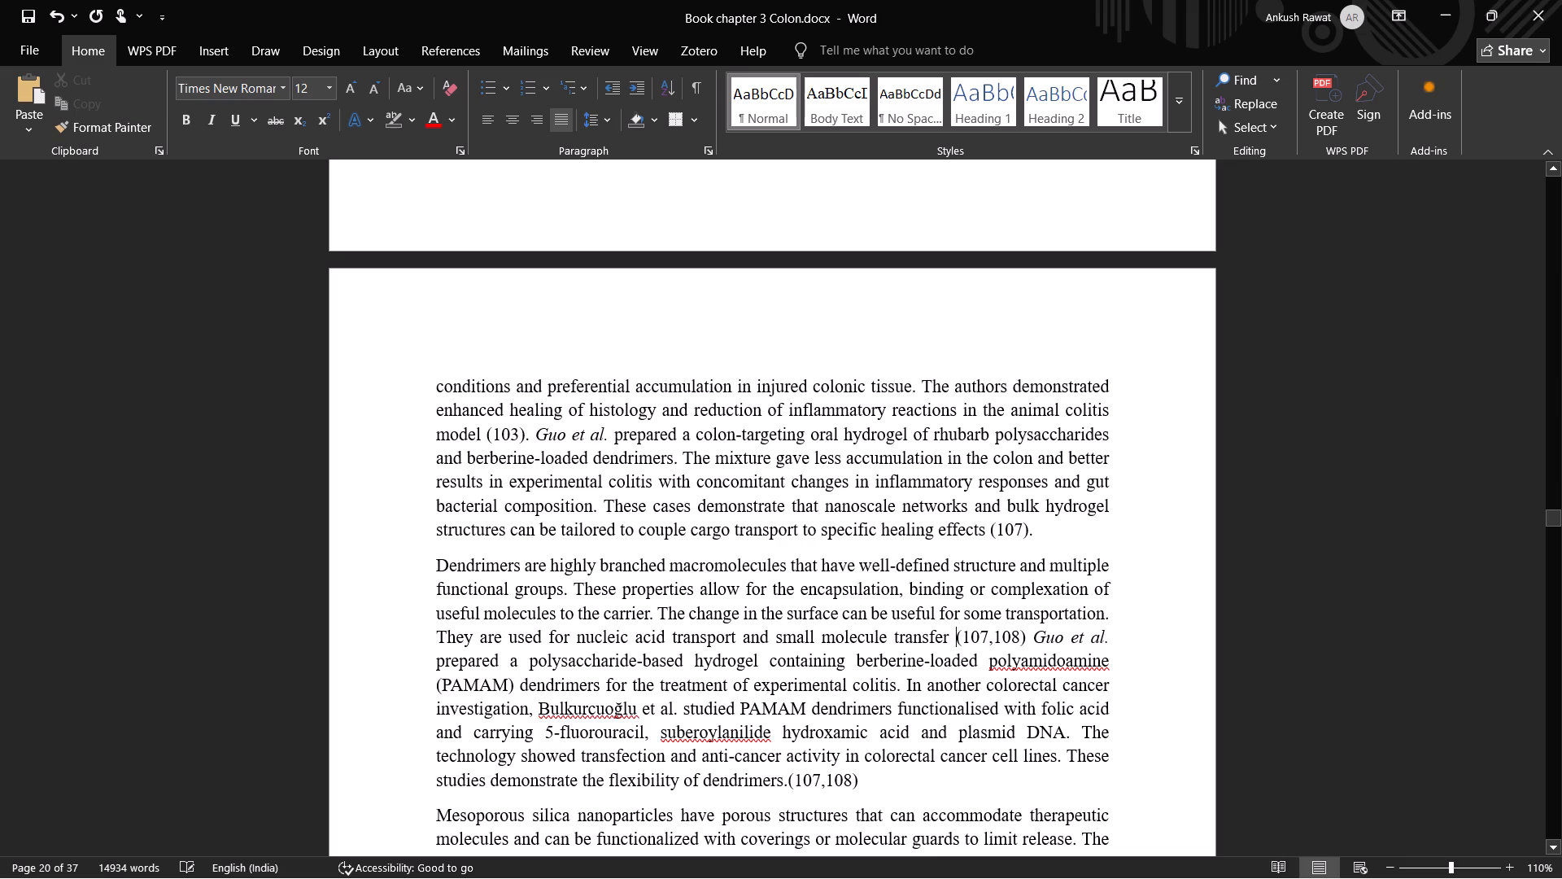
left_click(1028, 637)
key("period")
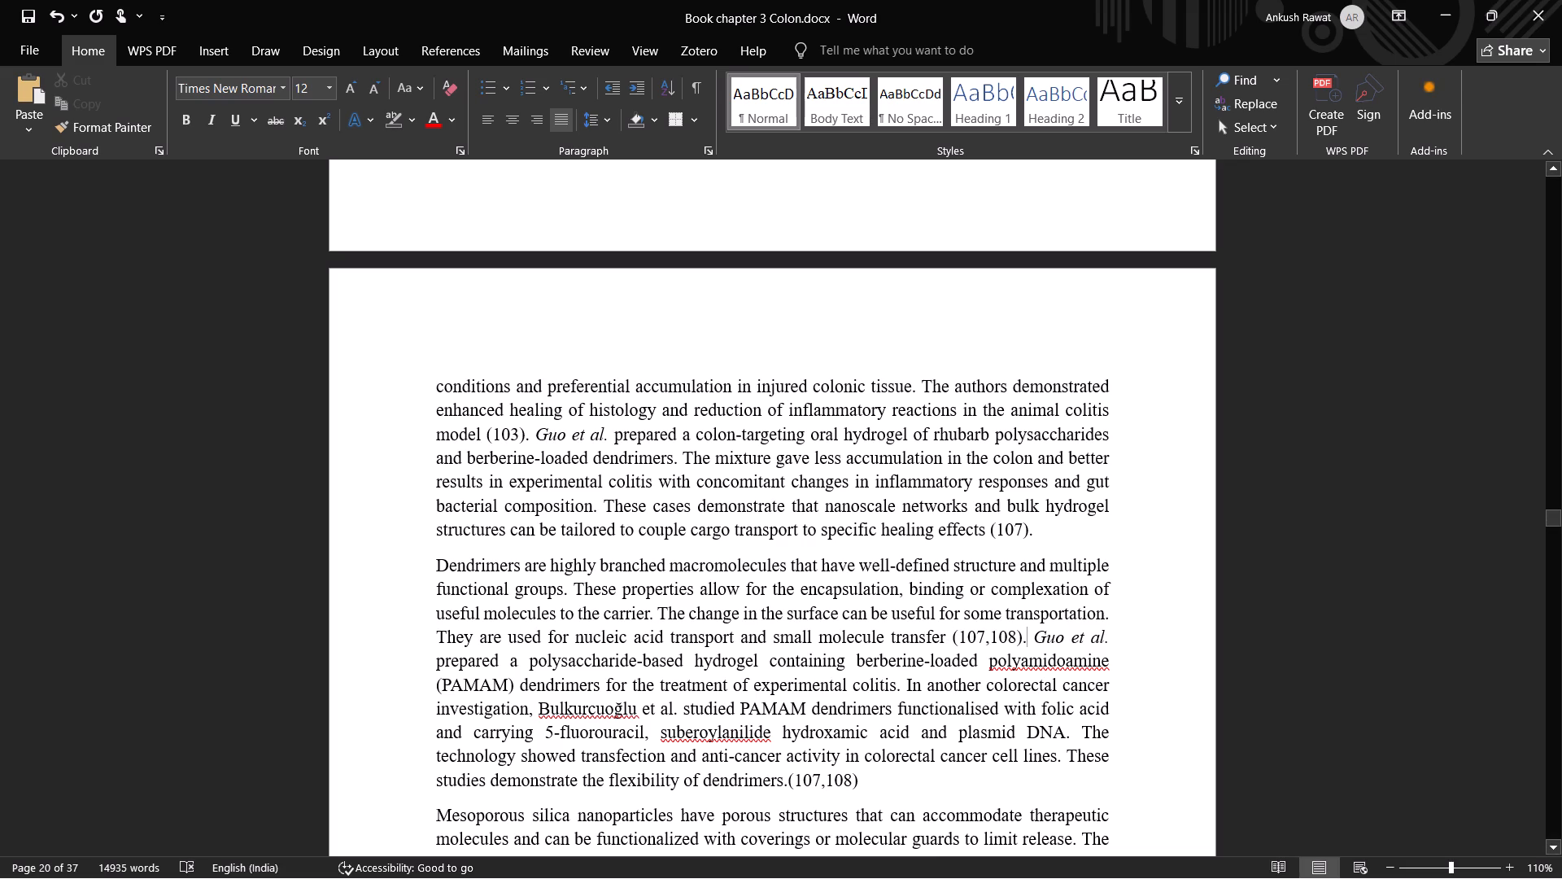
Replace the full stop after "flexibility of dendrimers" with a space and put a full stop after citation (107,108).
left_click(788, 785)
key("BackSpace")
key("space")
left_click(858, 783)
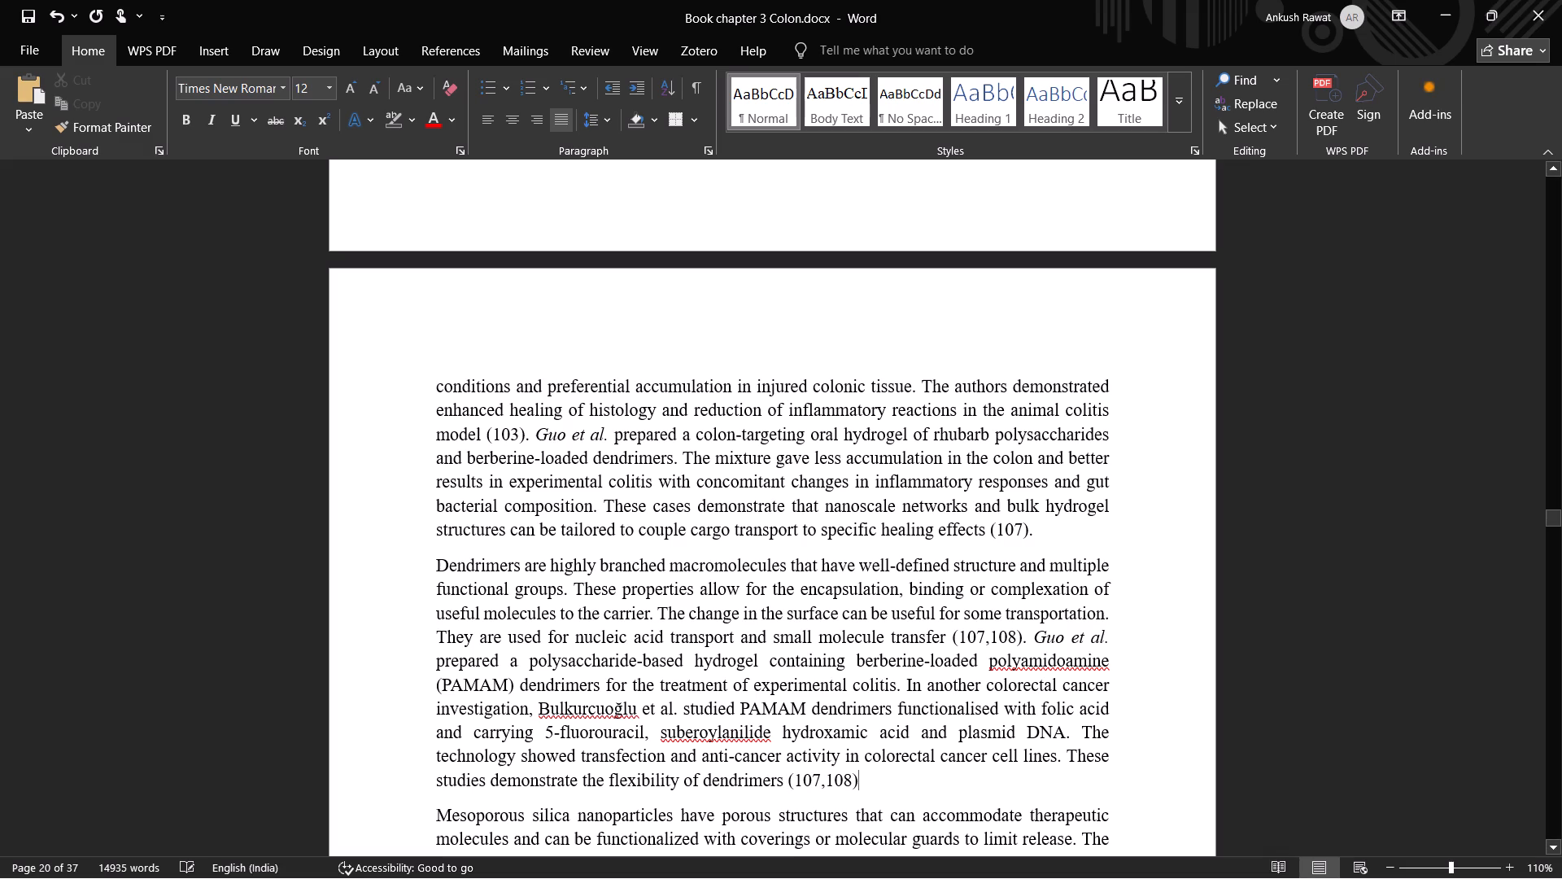
key("period")
Delete the repeated citation (107,108) after "small molecule transfer", keeping the full stop.
left_click_drag(952, 638, 1023, 639)
key("BackSpace")
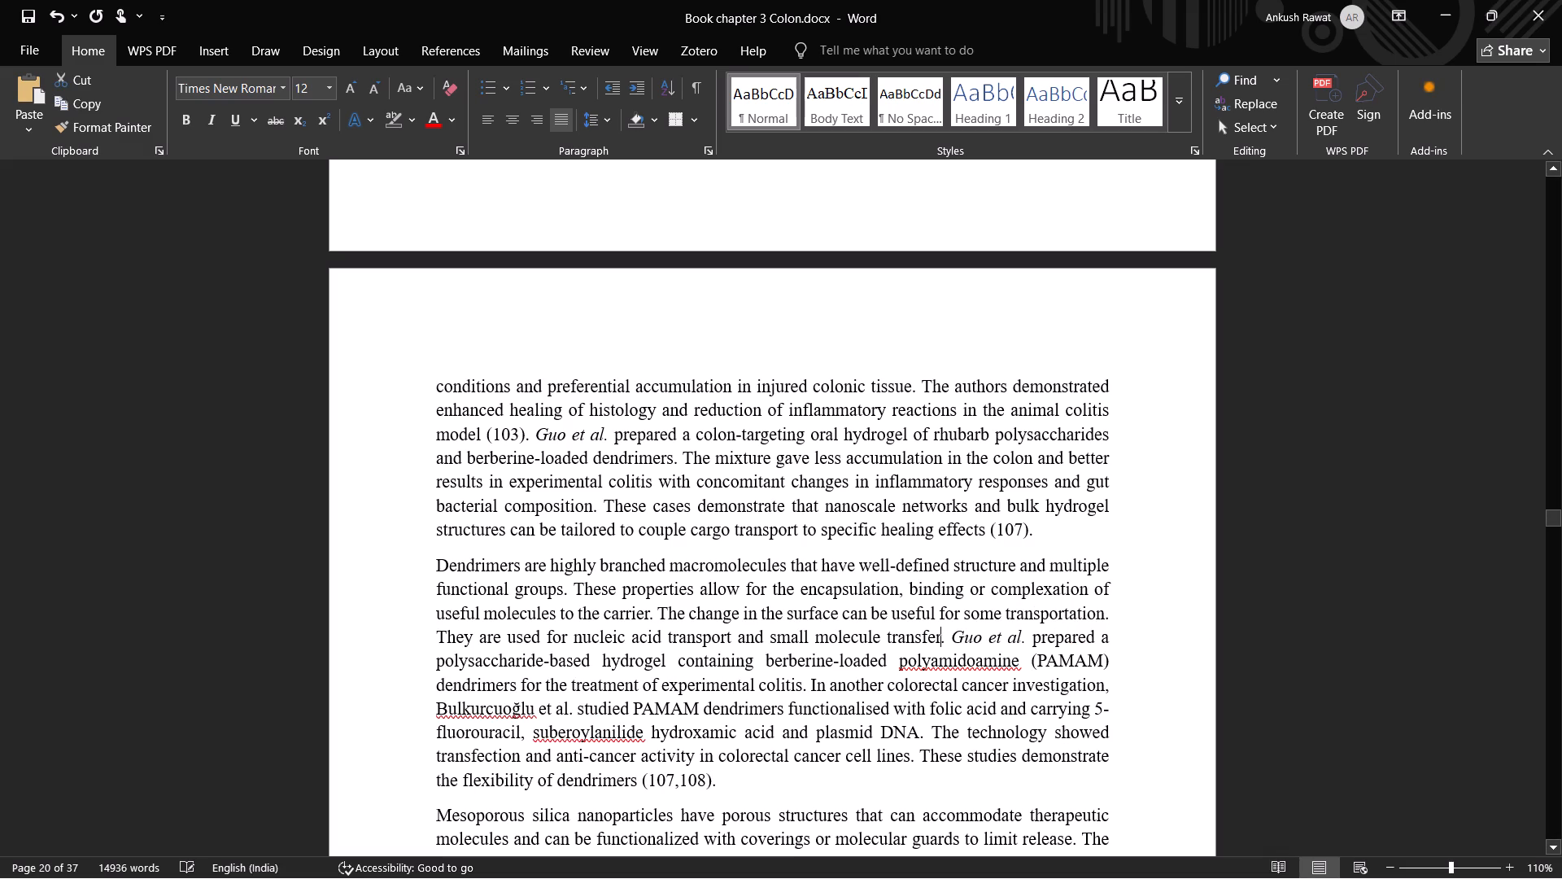
Replace the full stop between "stimulus-dependent transport" and citation (109–111) with a space in the mesoporous silica nanoparticles paragraph.
scroll(784, 754, "down", 1)
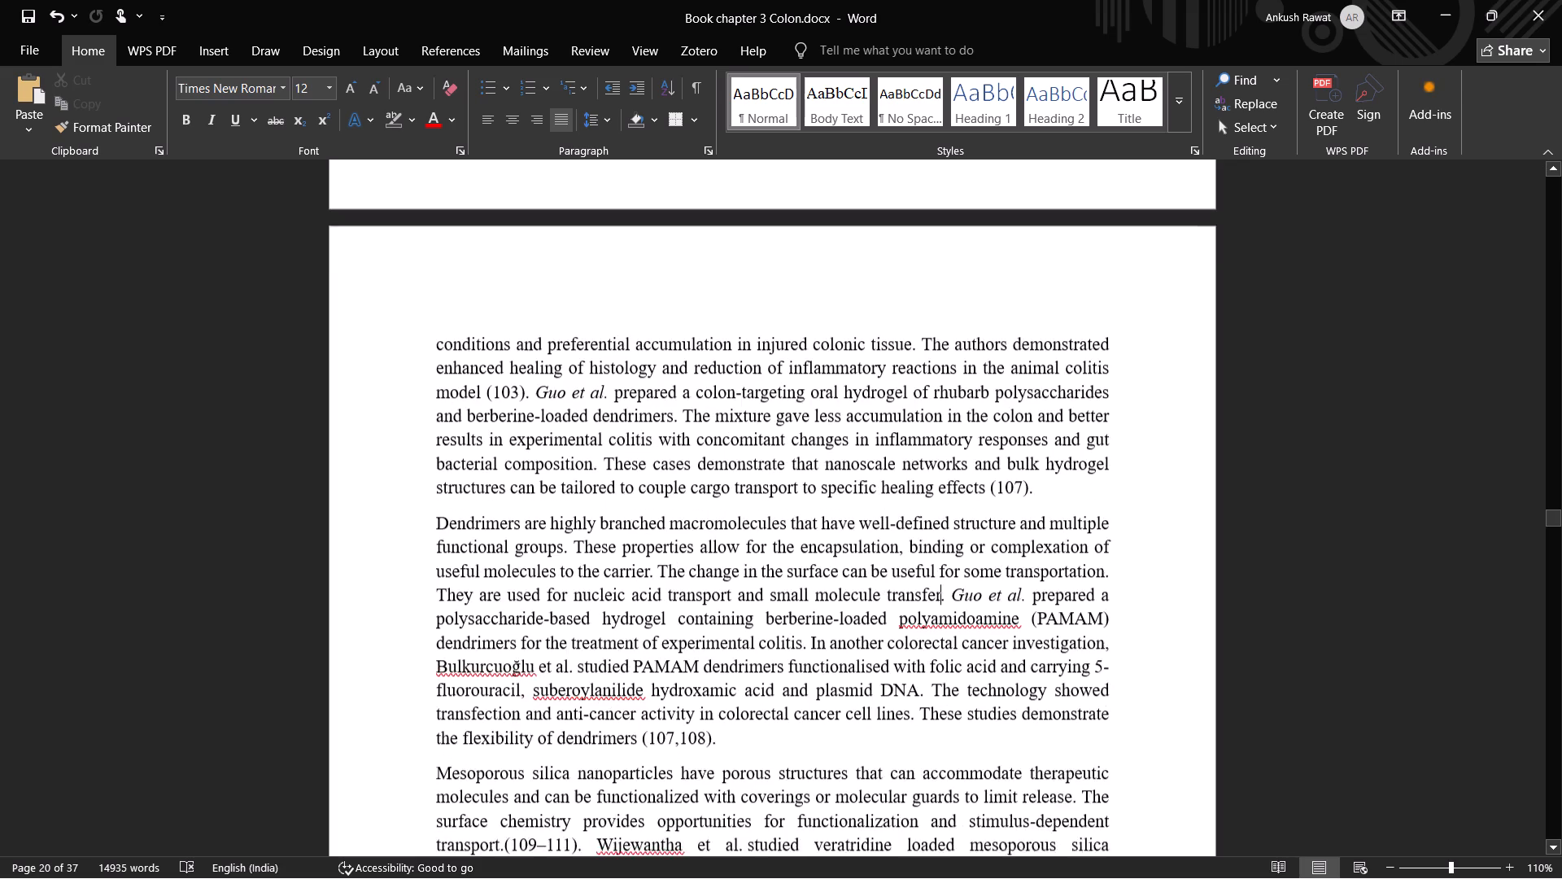
scroll(780, 754, "down", 3)
scroll(776, 750, "up", 1)
scroll(772, 741, "down", 2)
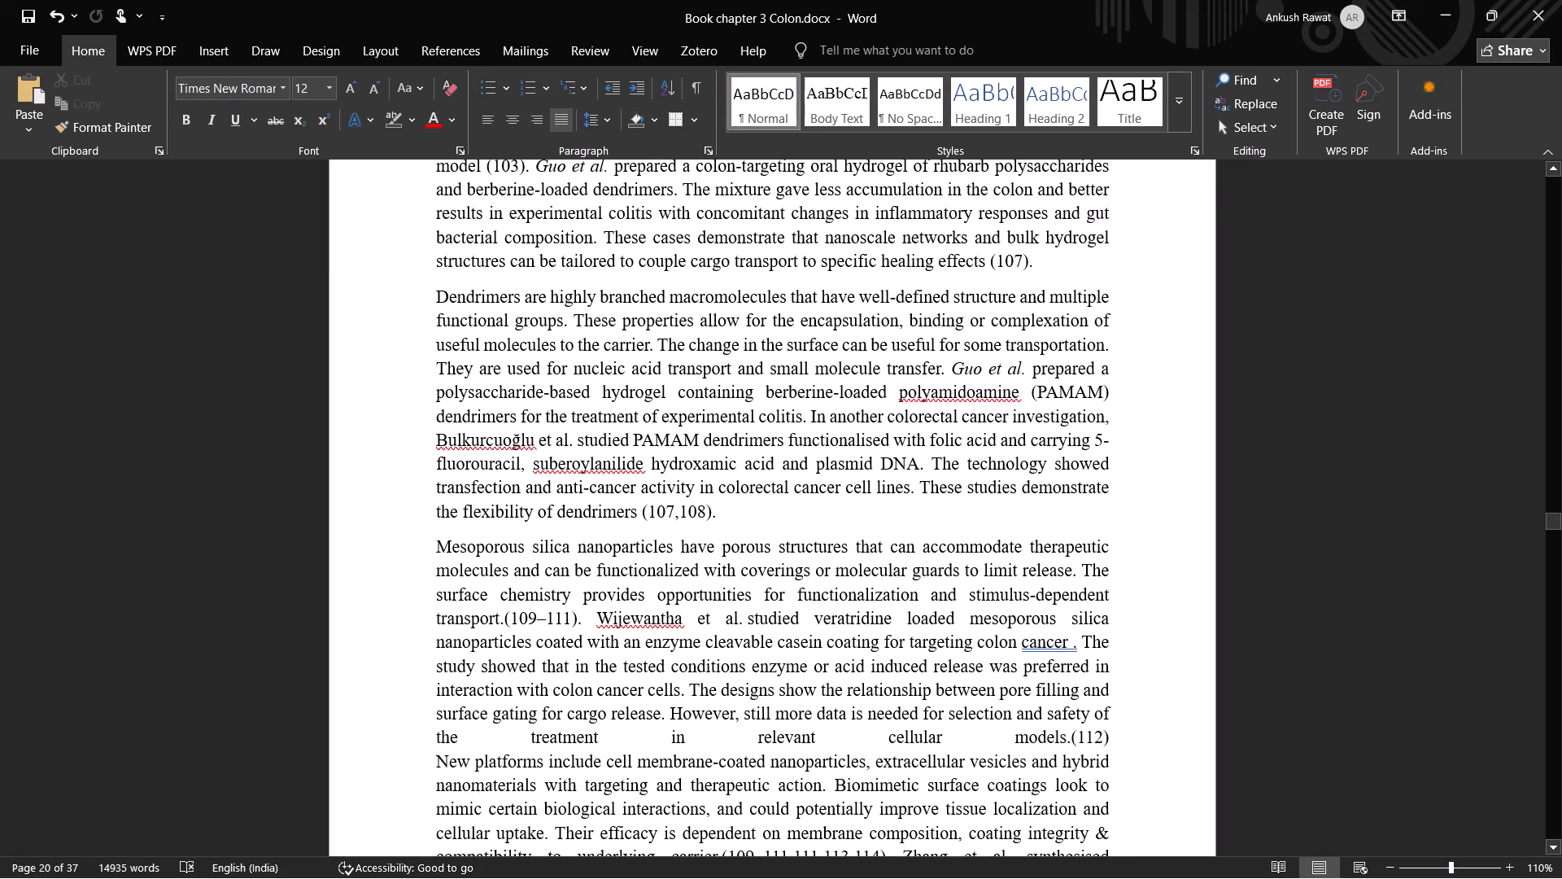
left_click(504, 623)
key("BackSpace")
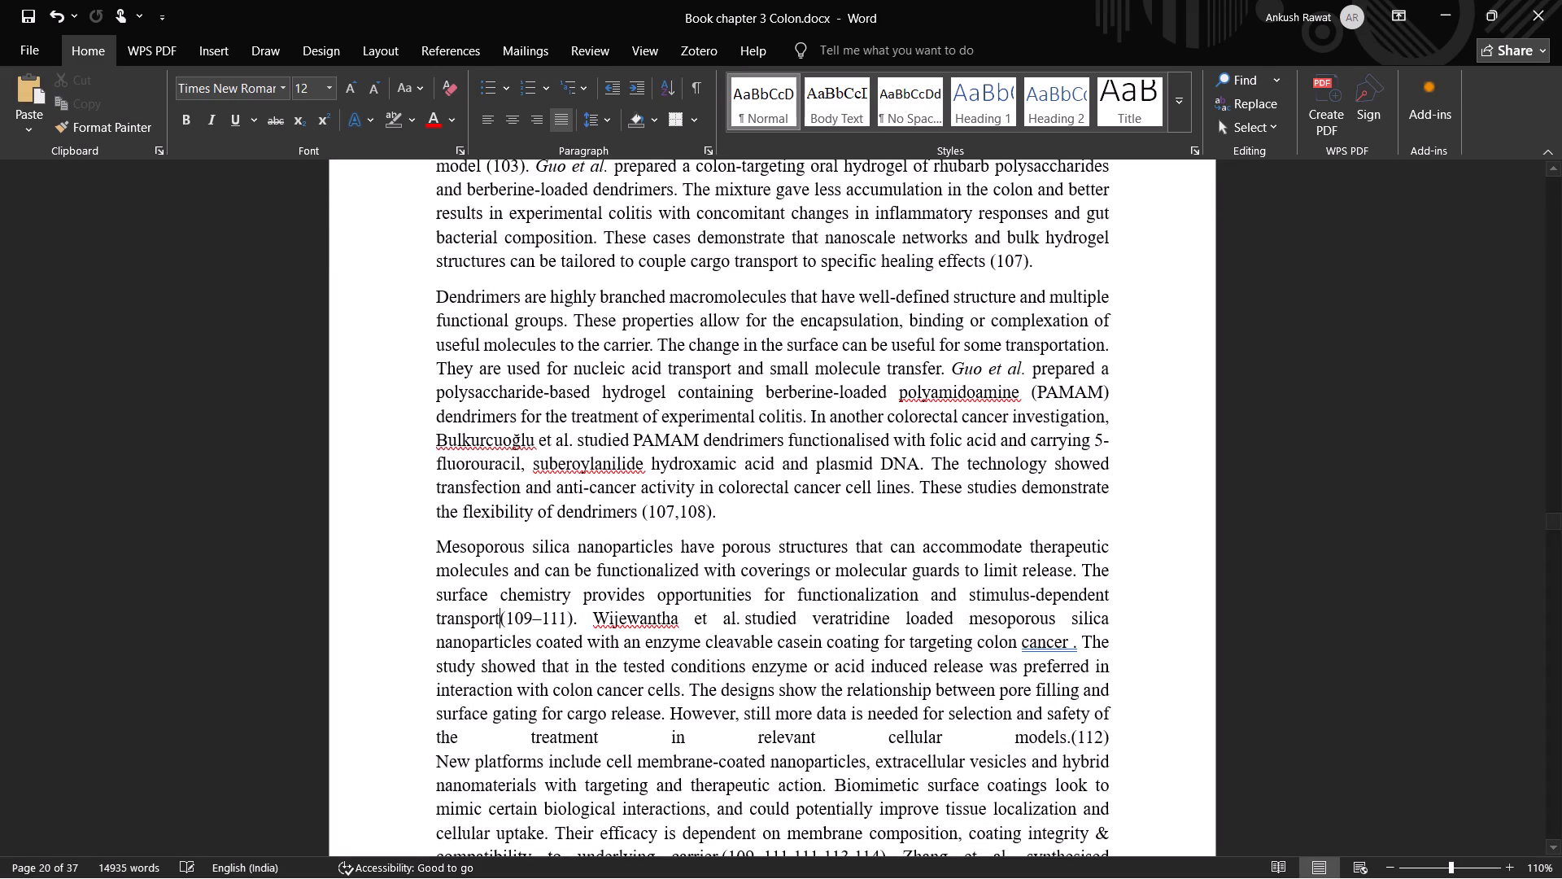
key("space")
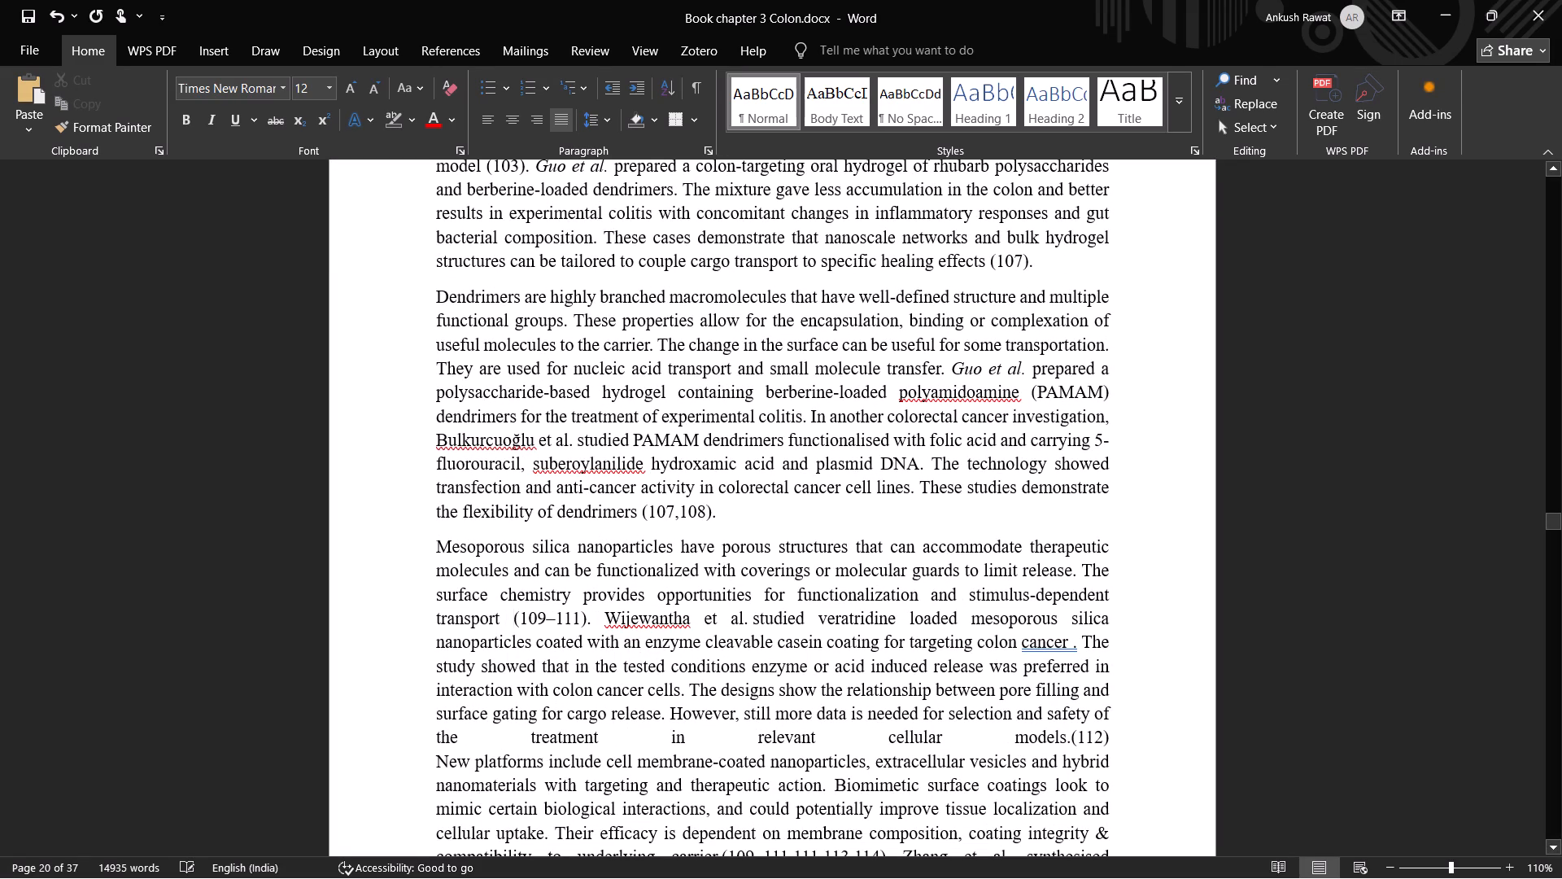
Italicise "Wijewantha et al." in the mesoporous silica nanoparticles paragraph.
left_click_drag(608, 620, 747, 622)
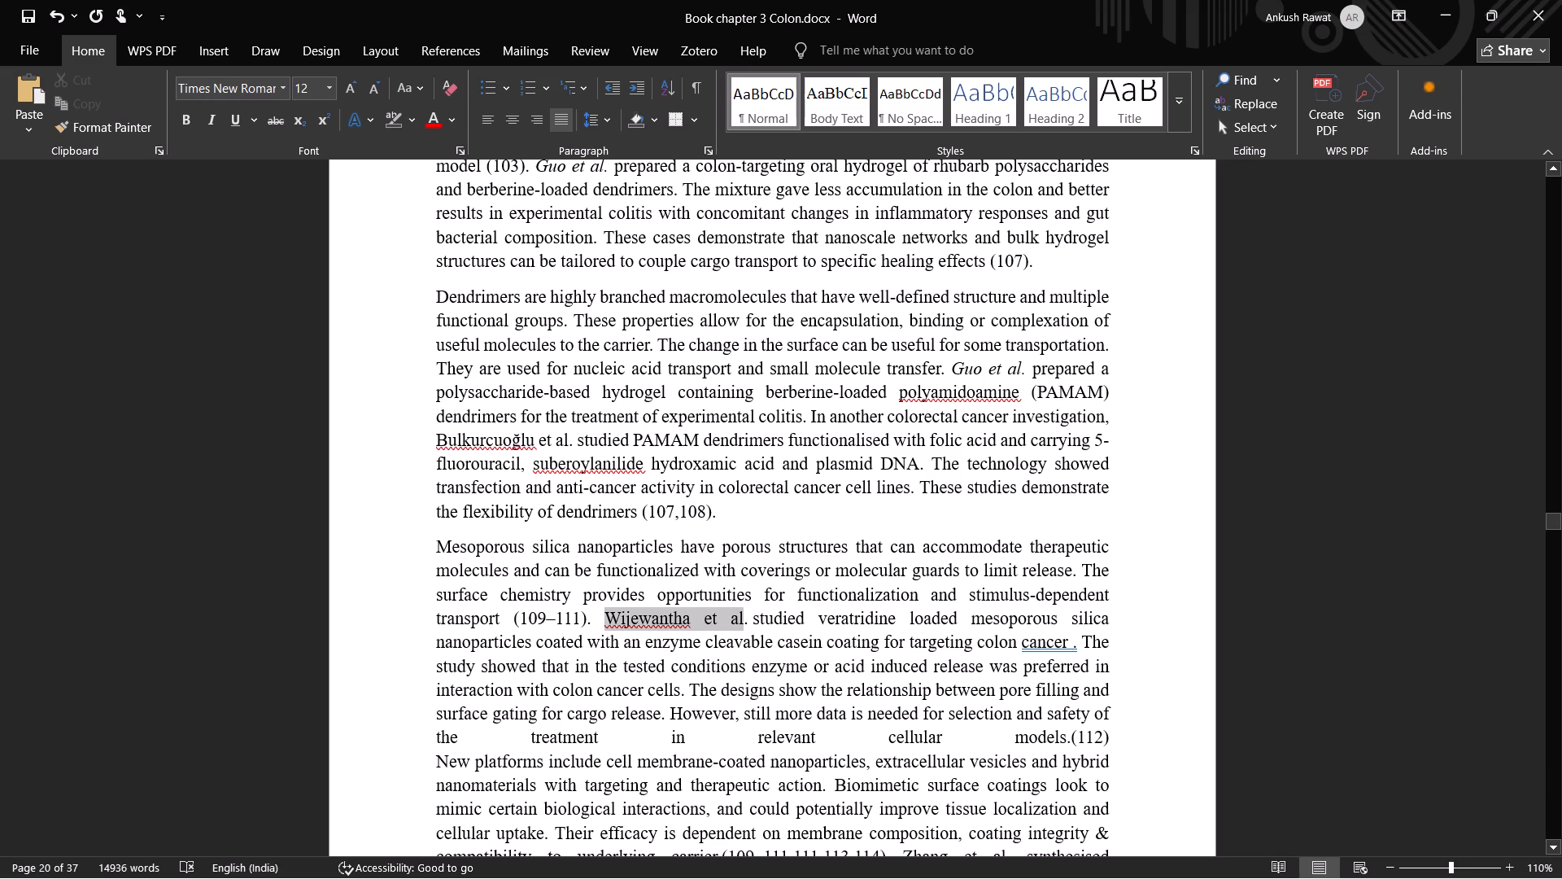
left_click_drag(747, 622, 749, 624)
left_click(787, 593)
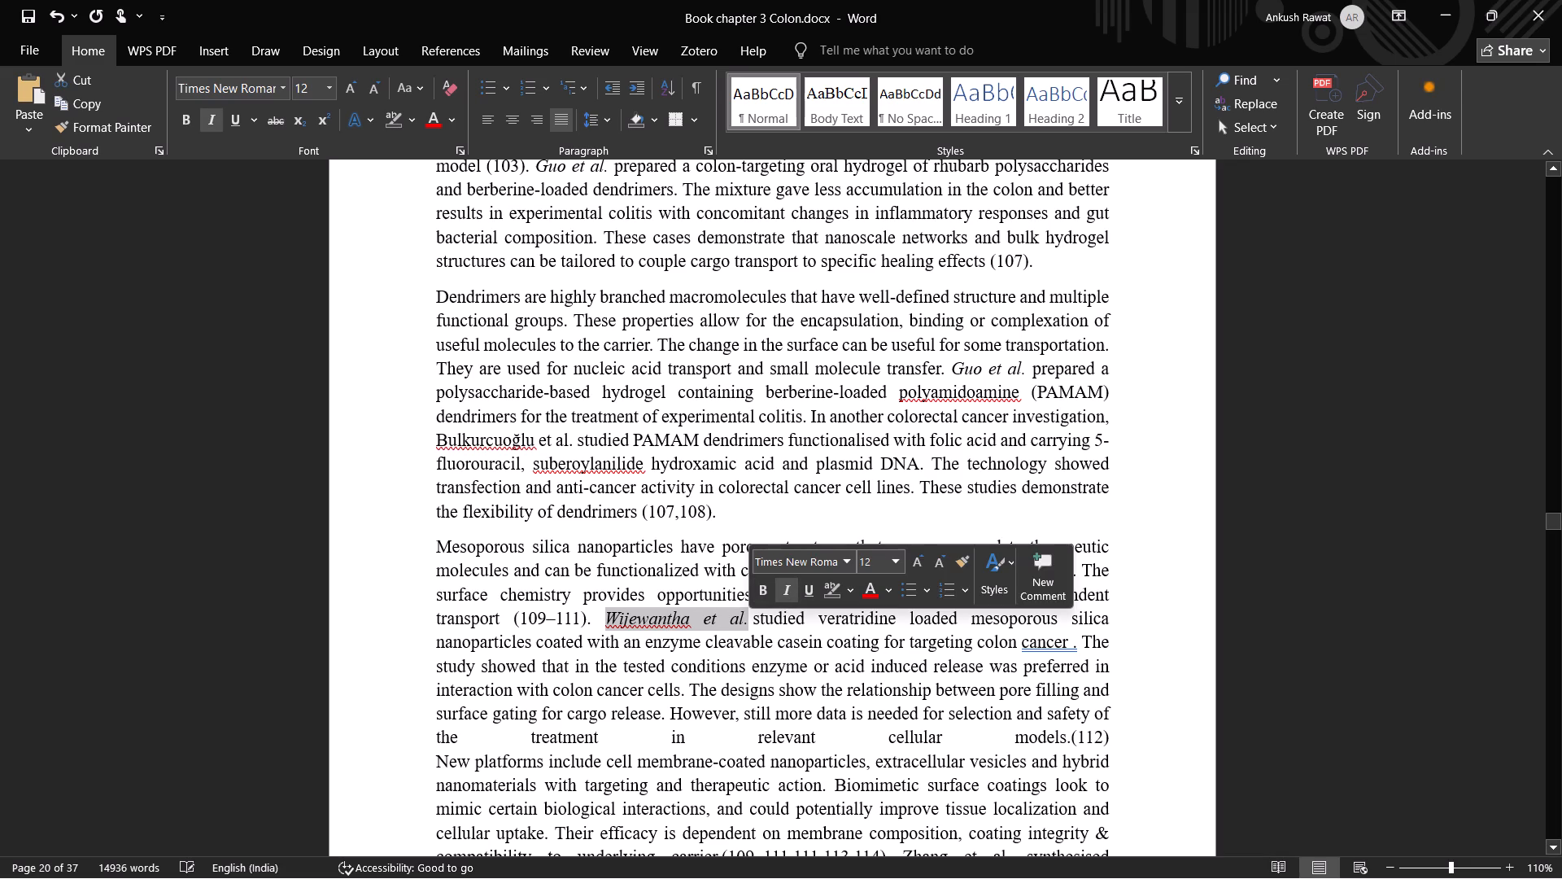
Replace the full stop after "relevant cellular models" with a space and put a full stop after citation (112).
left_click(908, 685)
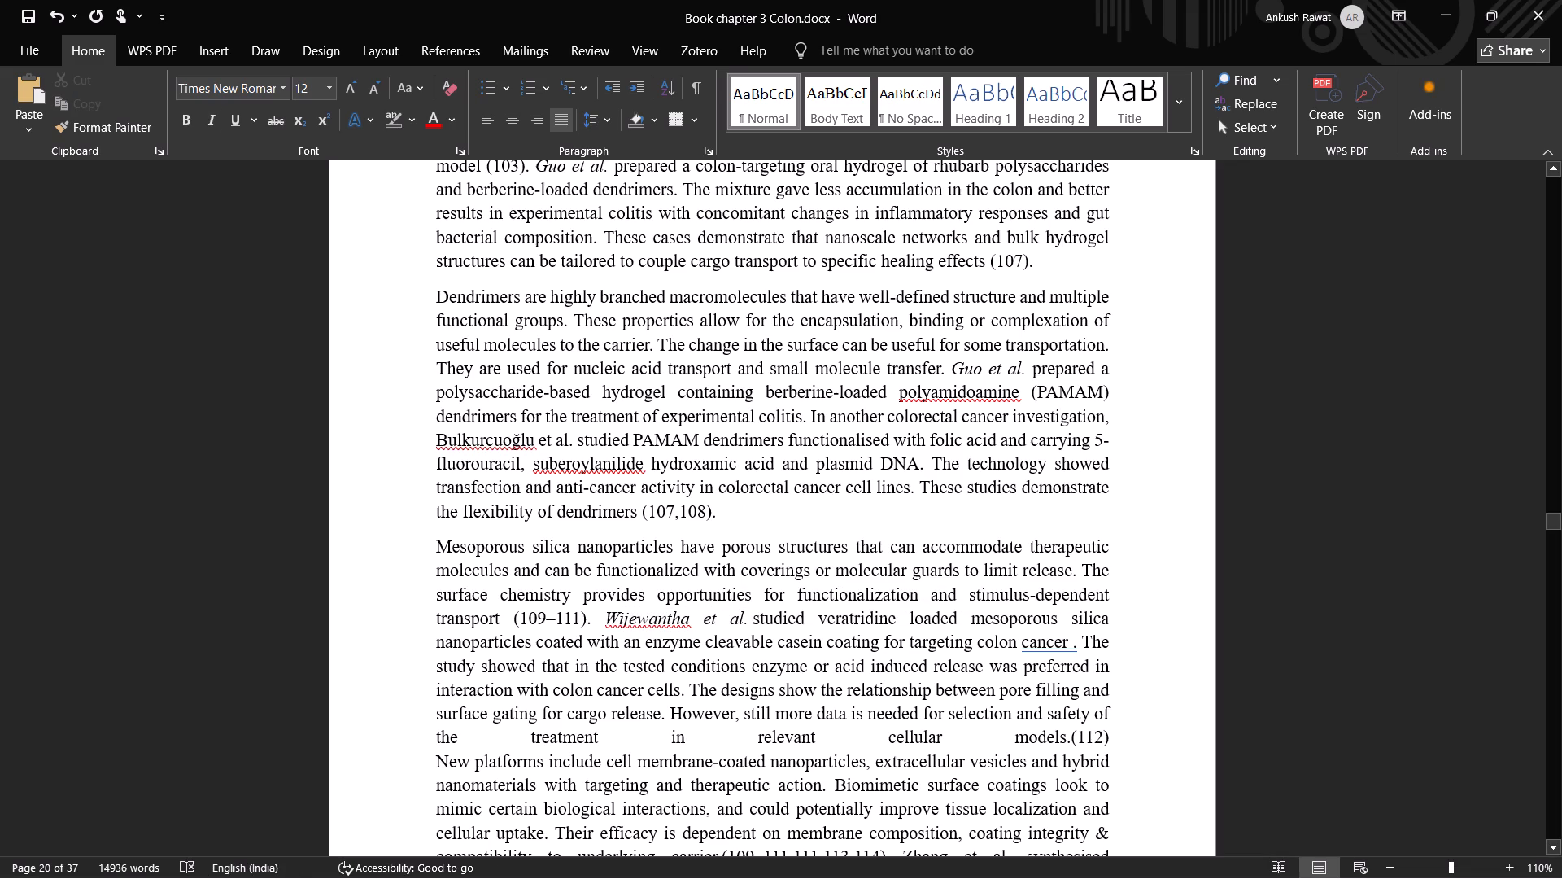
left_click(1067, 738)
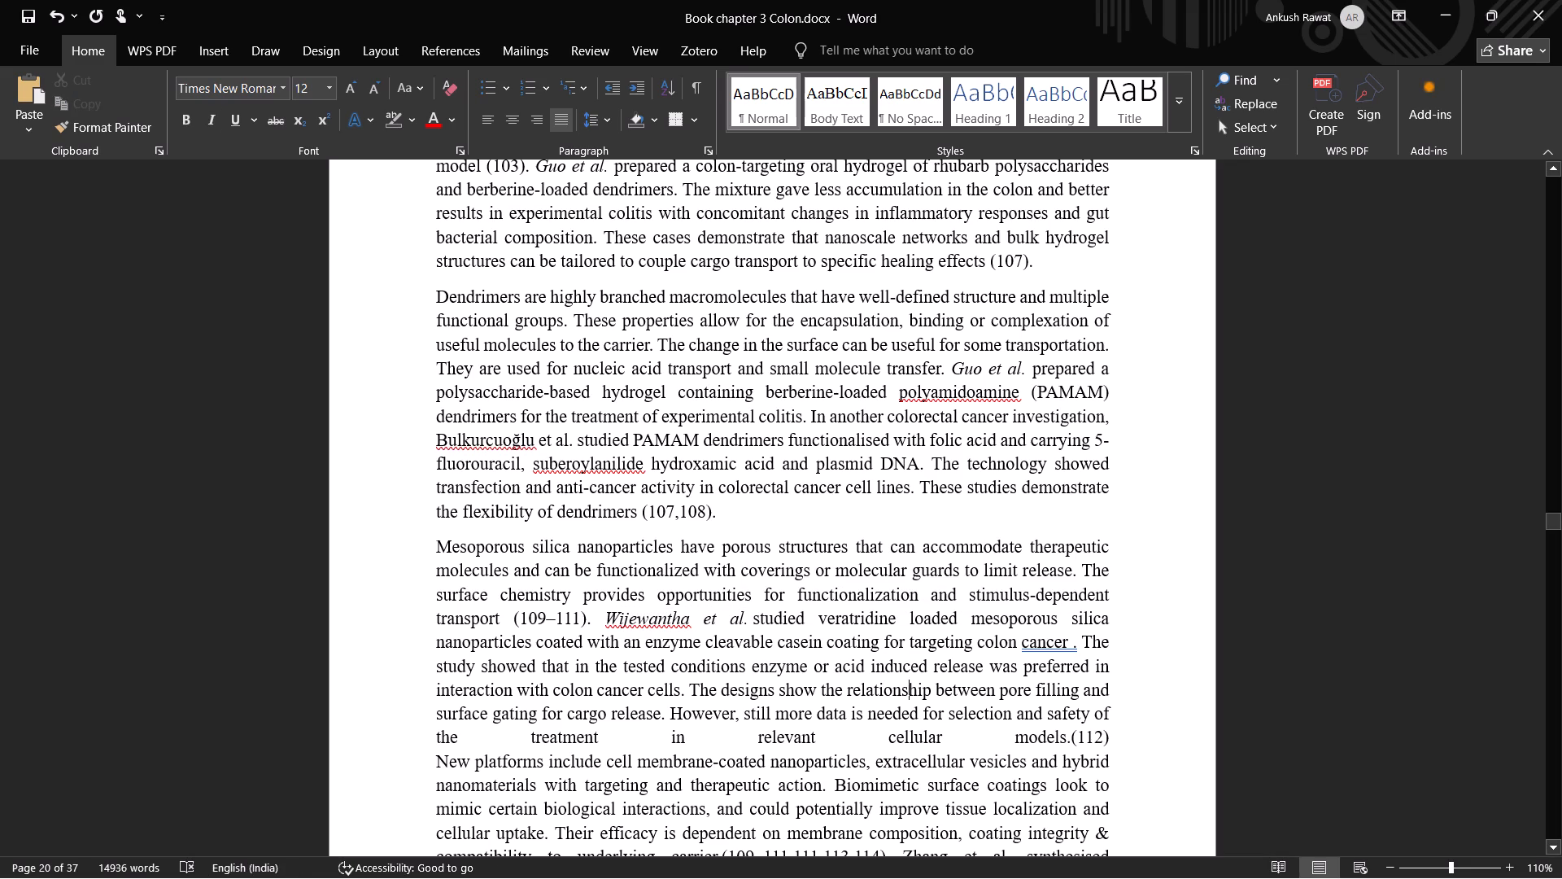
left_click(1071, 740)
key("BackSpace")
key("space")
left_click(1114, 740)
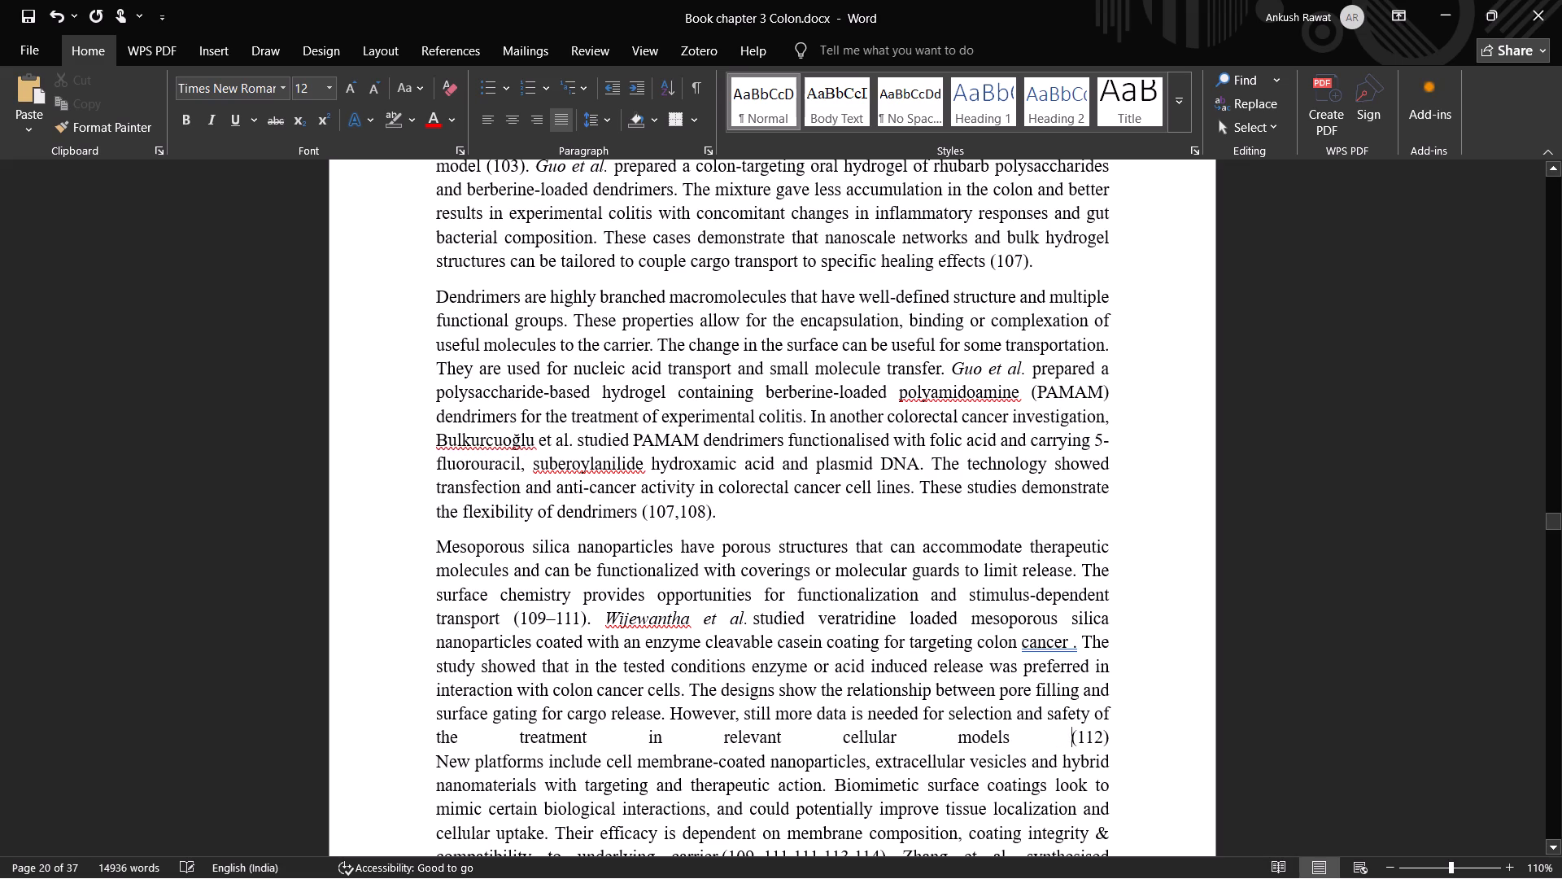
key("period")
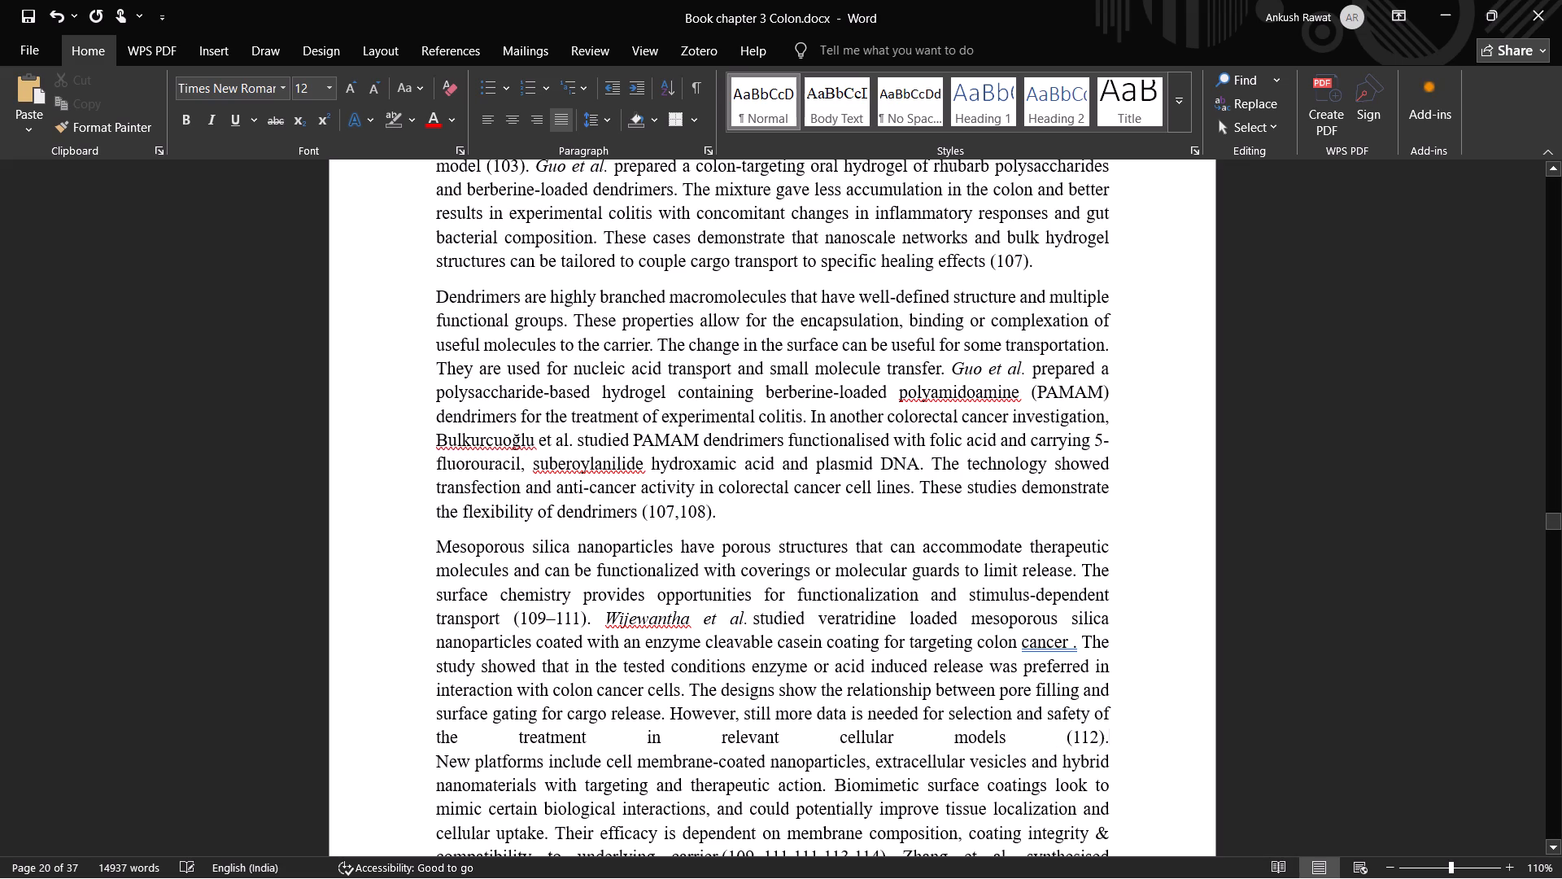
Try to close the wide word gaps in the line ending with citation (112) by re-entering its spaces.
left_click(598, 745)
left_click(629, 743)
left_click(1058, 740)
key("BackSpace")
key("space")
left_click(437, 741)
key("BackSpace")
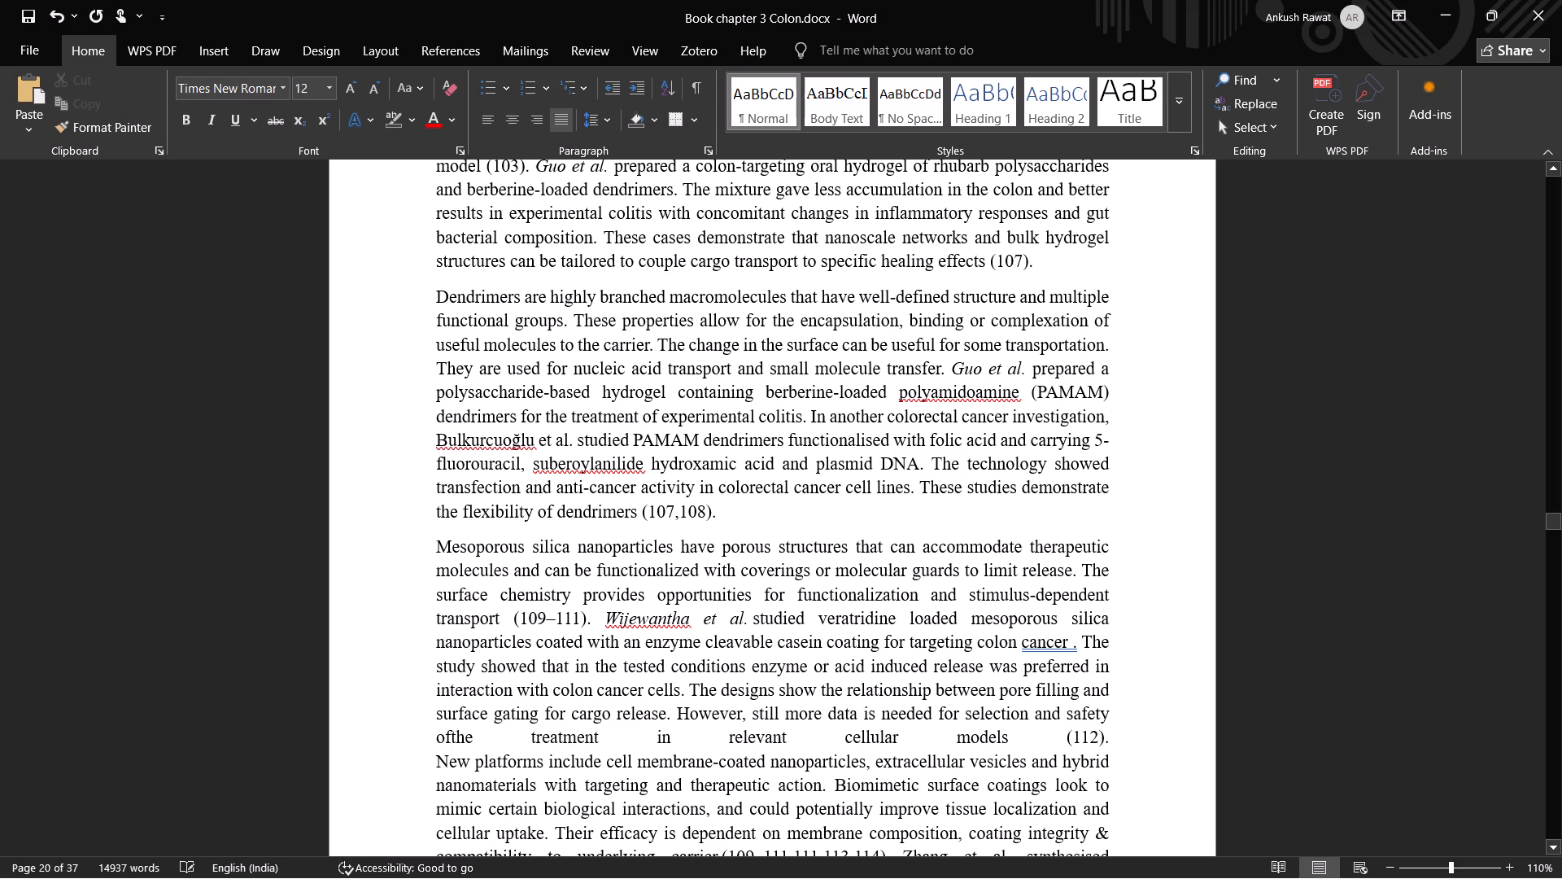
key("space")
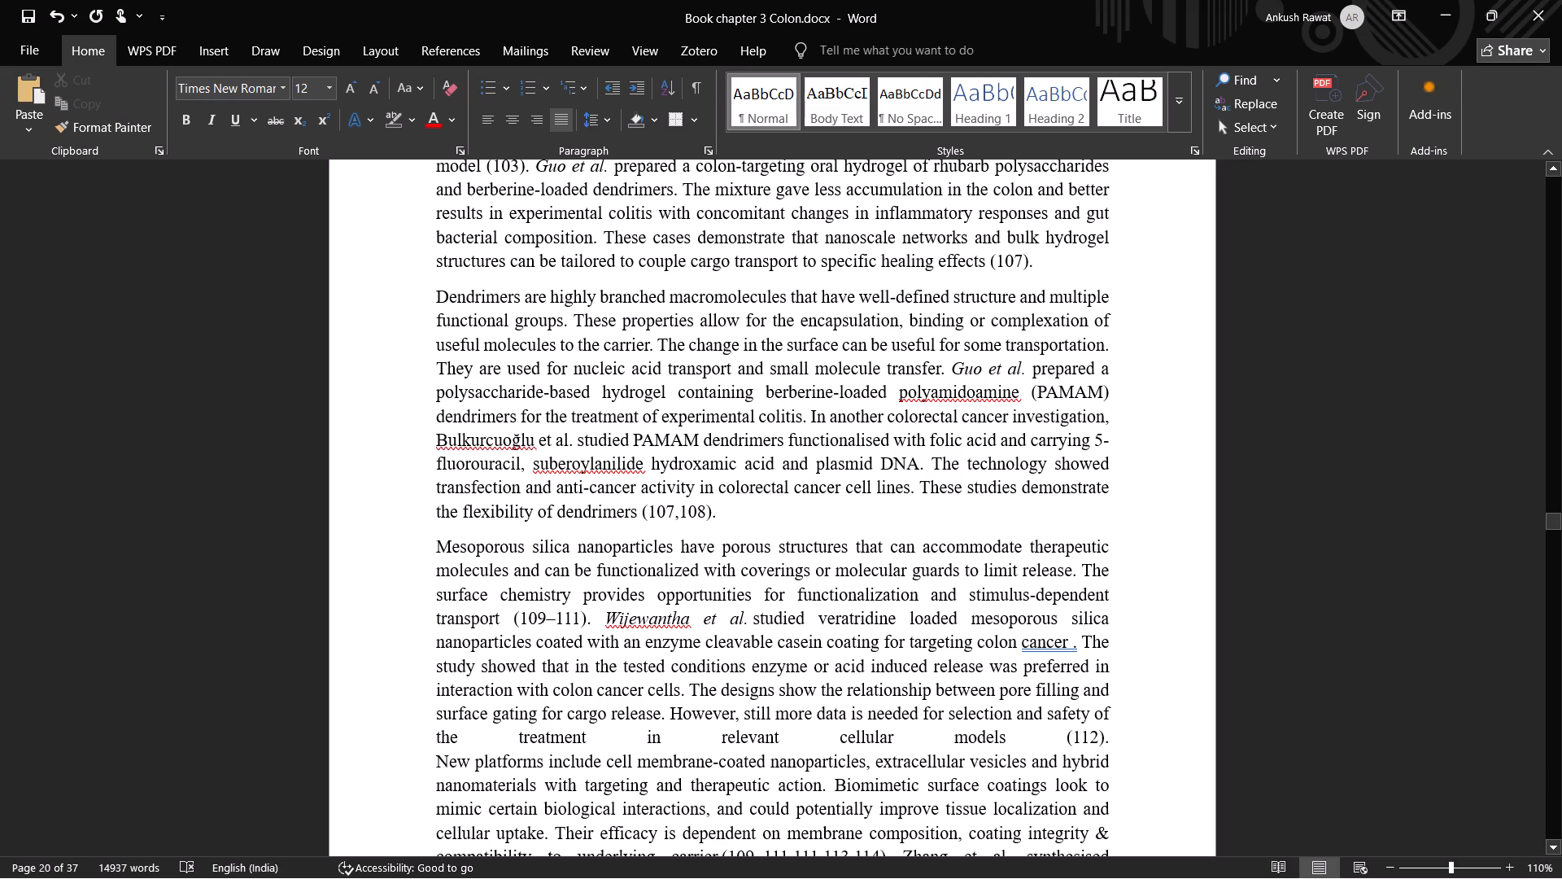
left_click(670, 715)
Replace the line break before "New platforms include" with a paragraph break, so it starts a separate paragraph after citation (112).
scroll(834, 756, "down", 2)
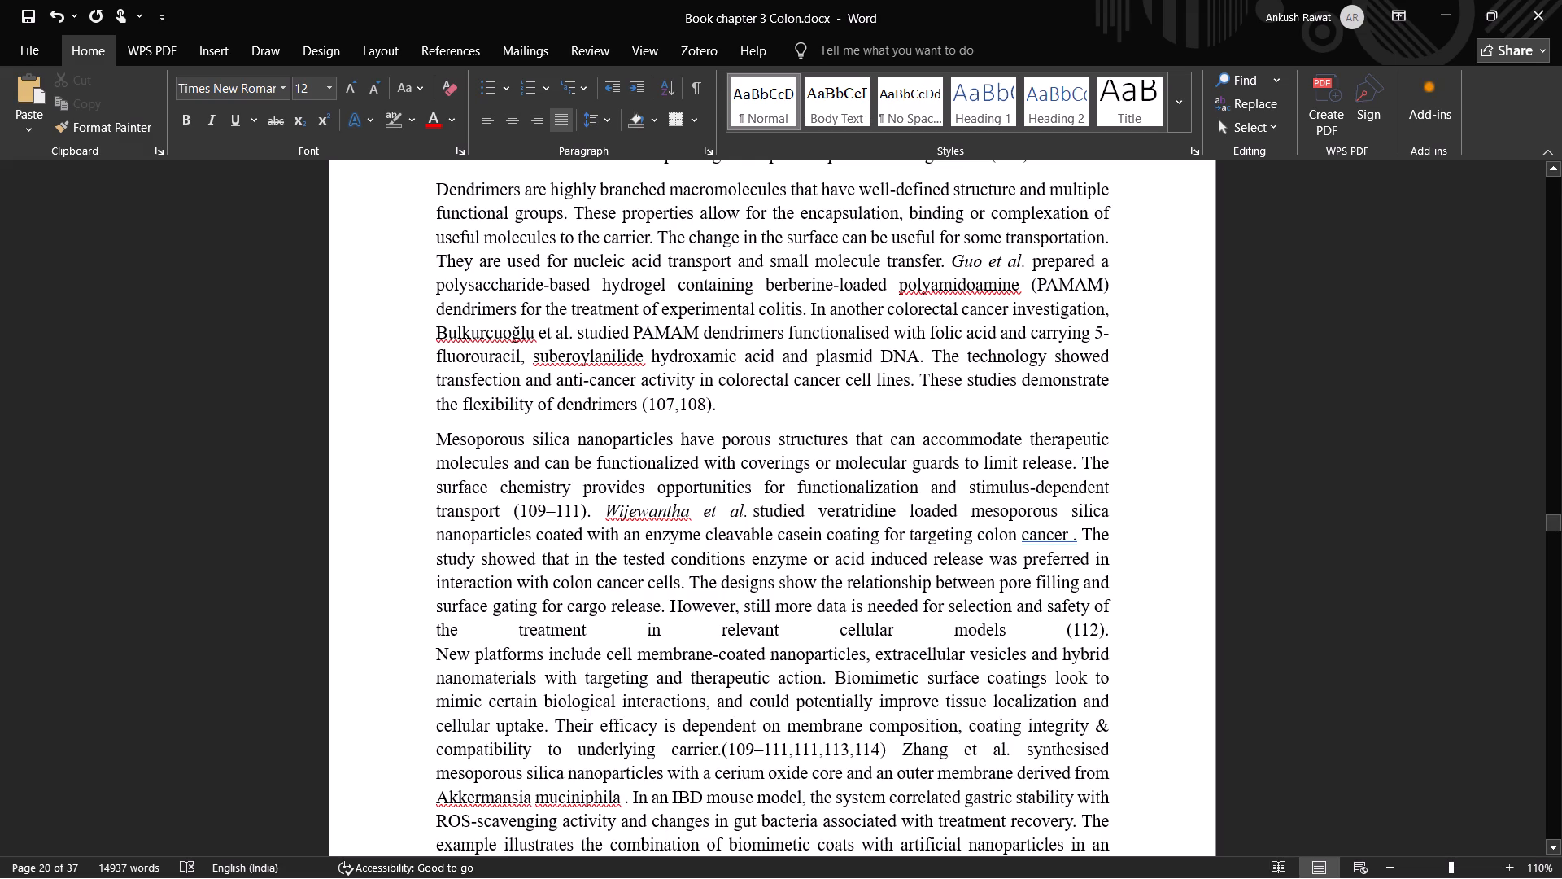
left_click(432, 656)
key("BackSpace")
key("space")
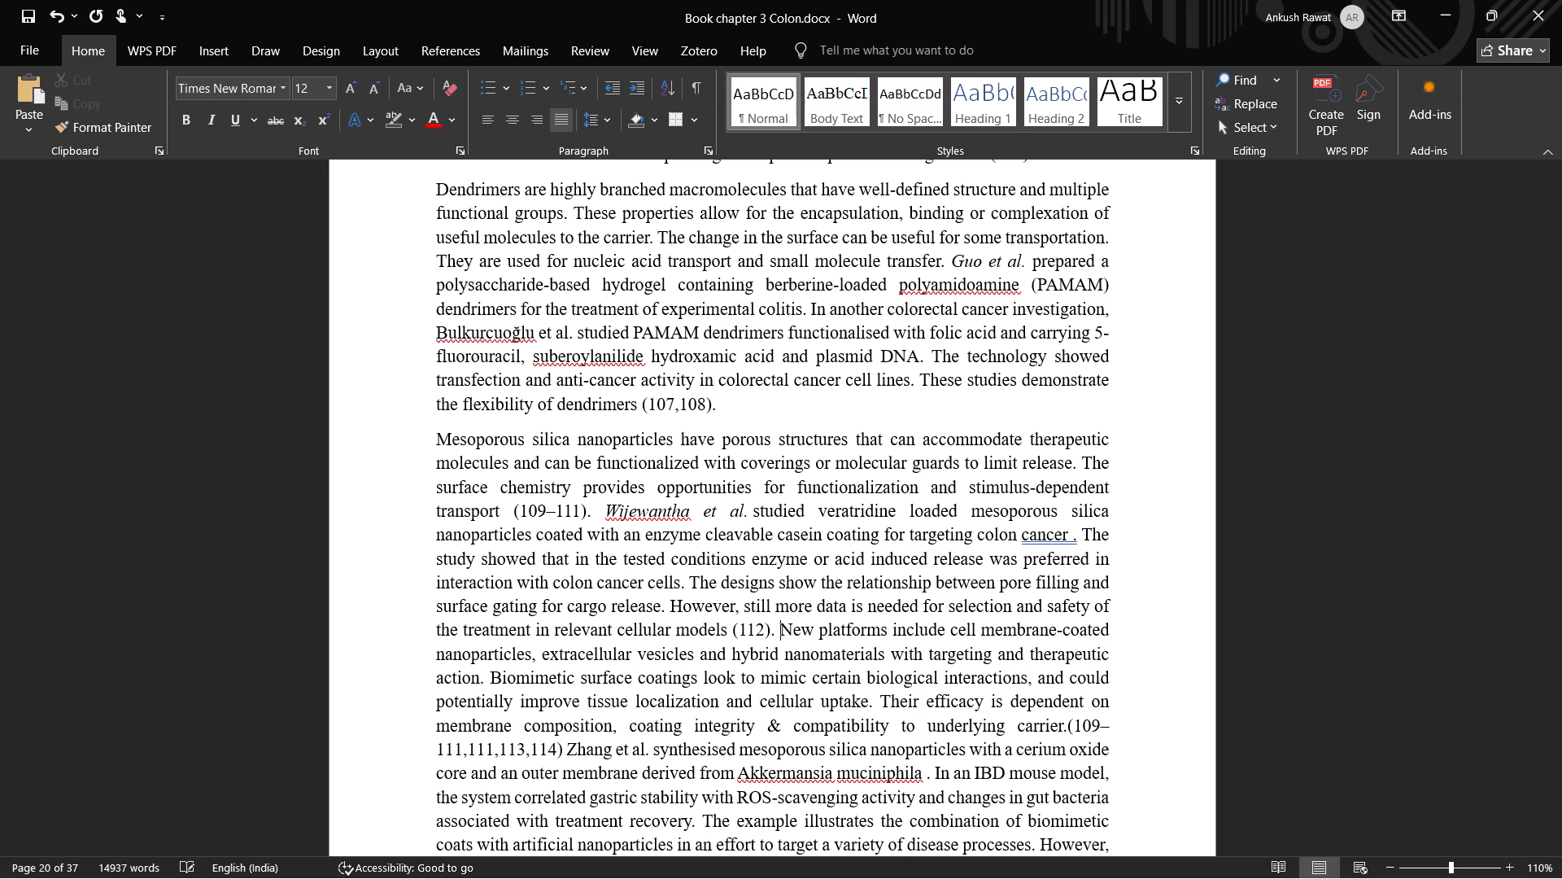
scroll(571, 728, "up", 1)
scroll(571, 728, "down", 1)
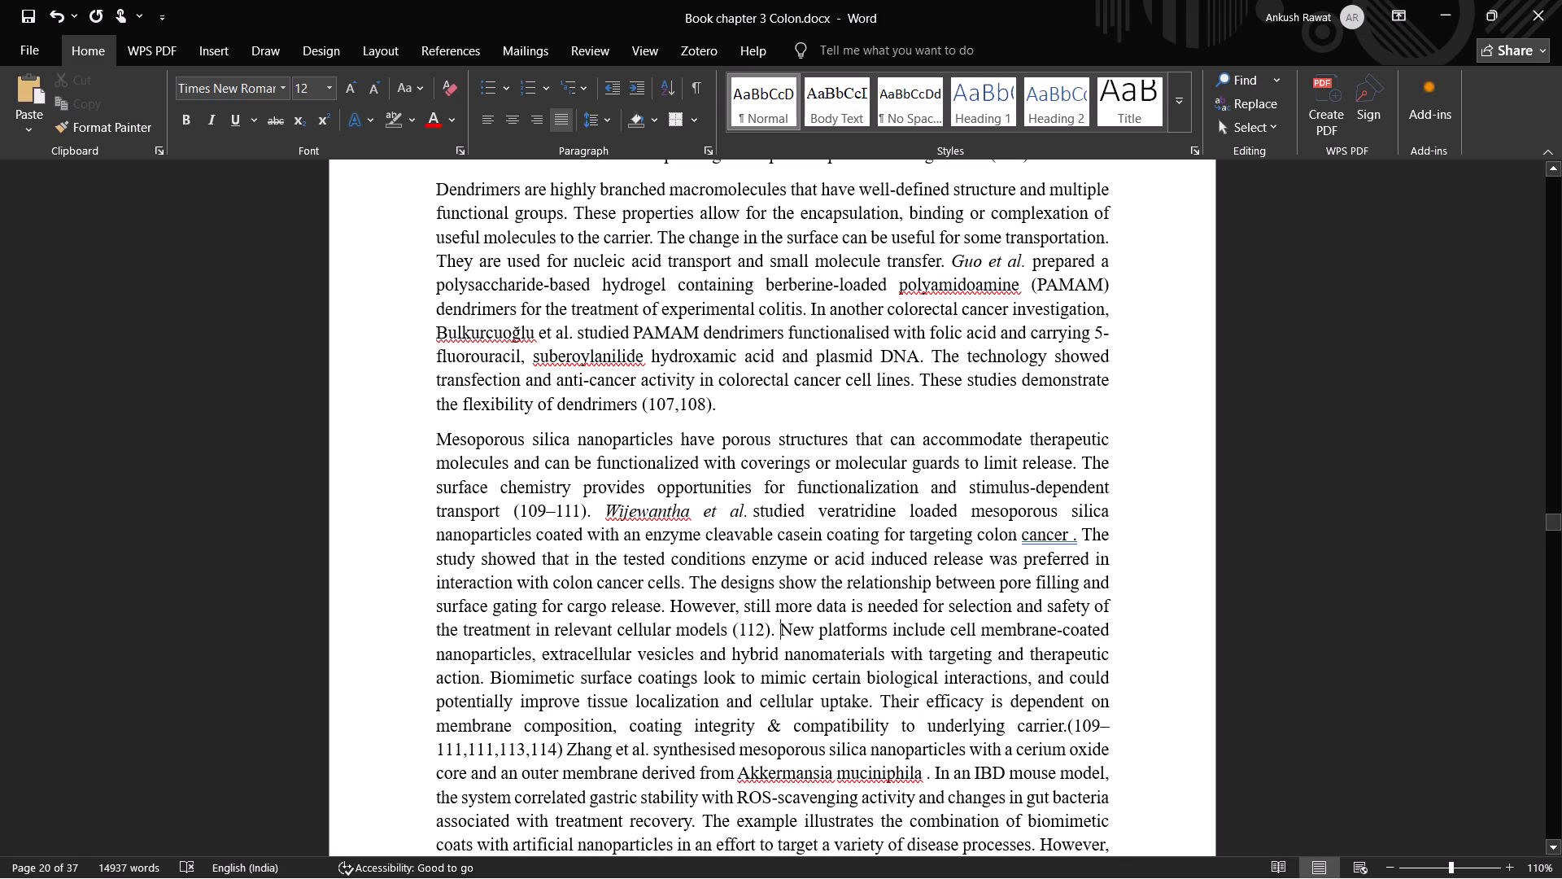
scroll(570, 728, "down", 3)
scroll(569, 728, "up", 1)
scroll(569, 728, "down", 1)
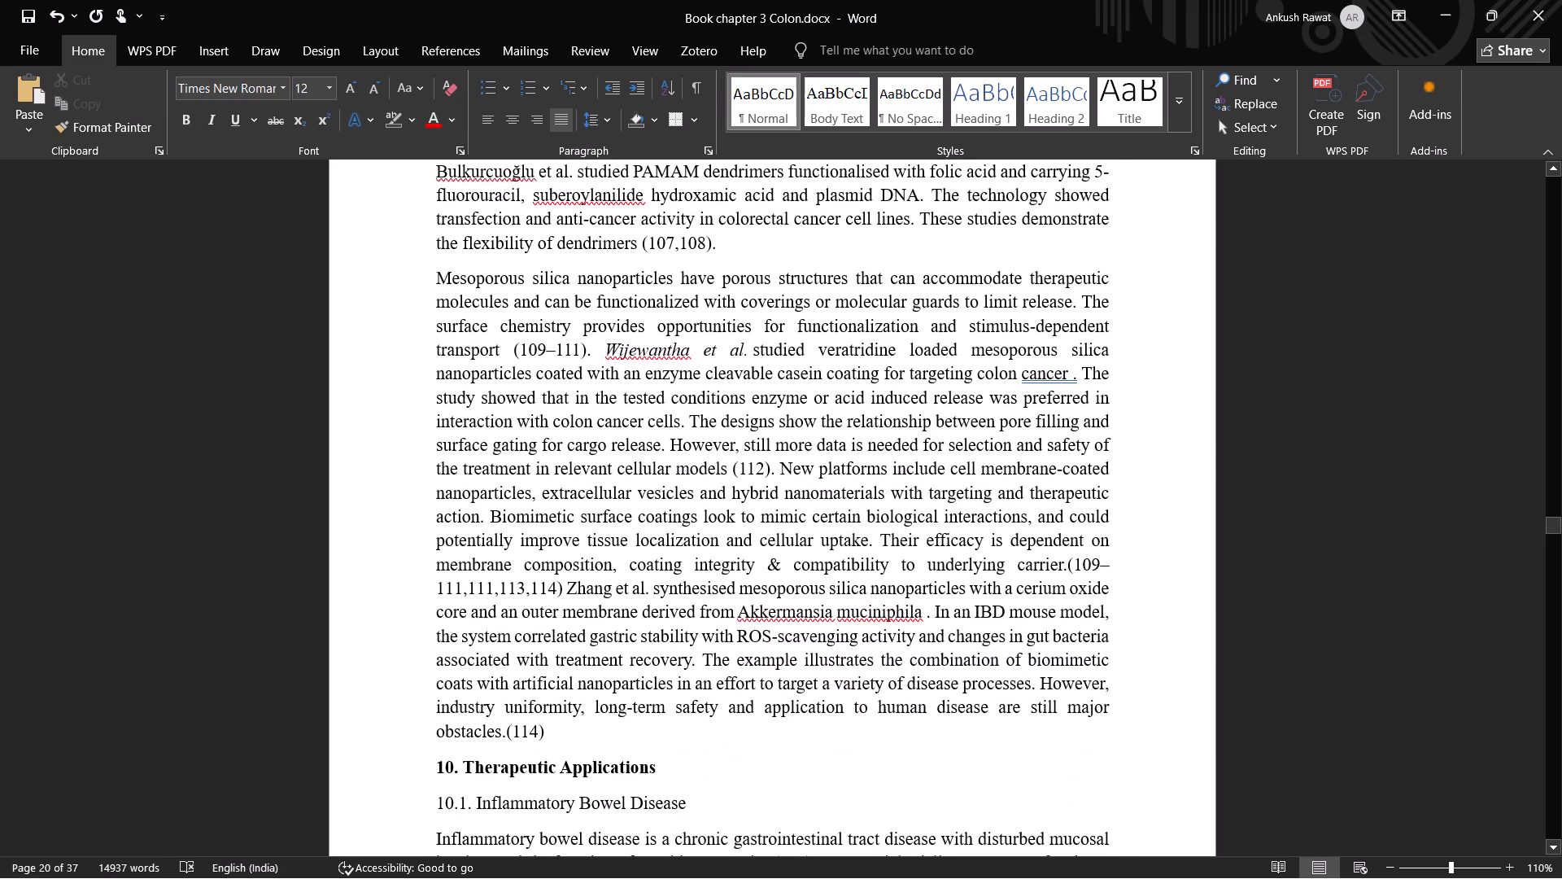
scroll(569, 729, "up", 2)
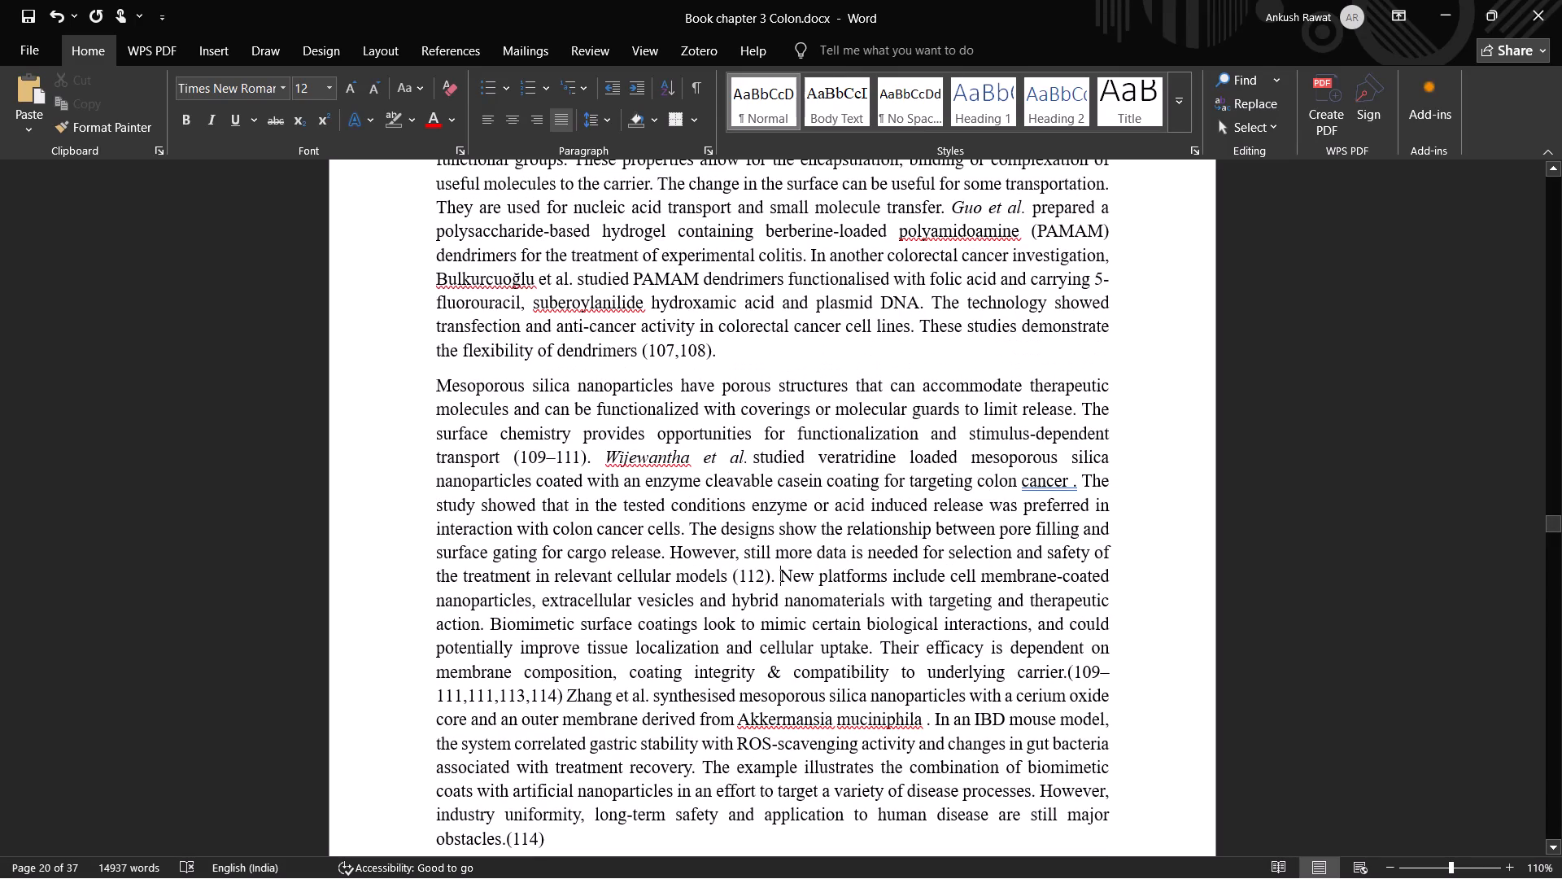
key("Return")
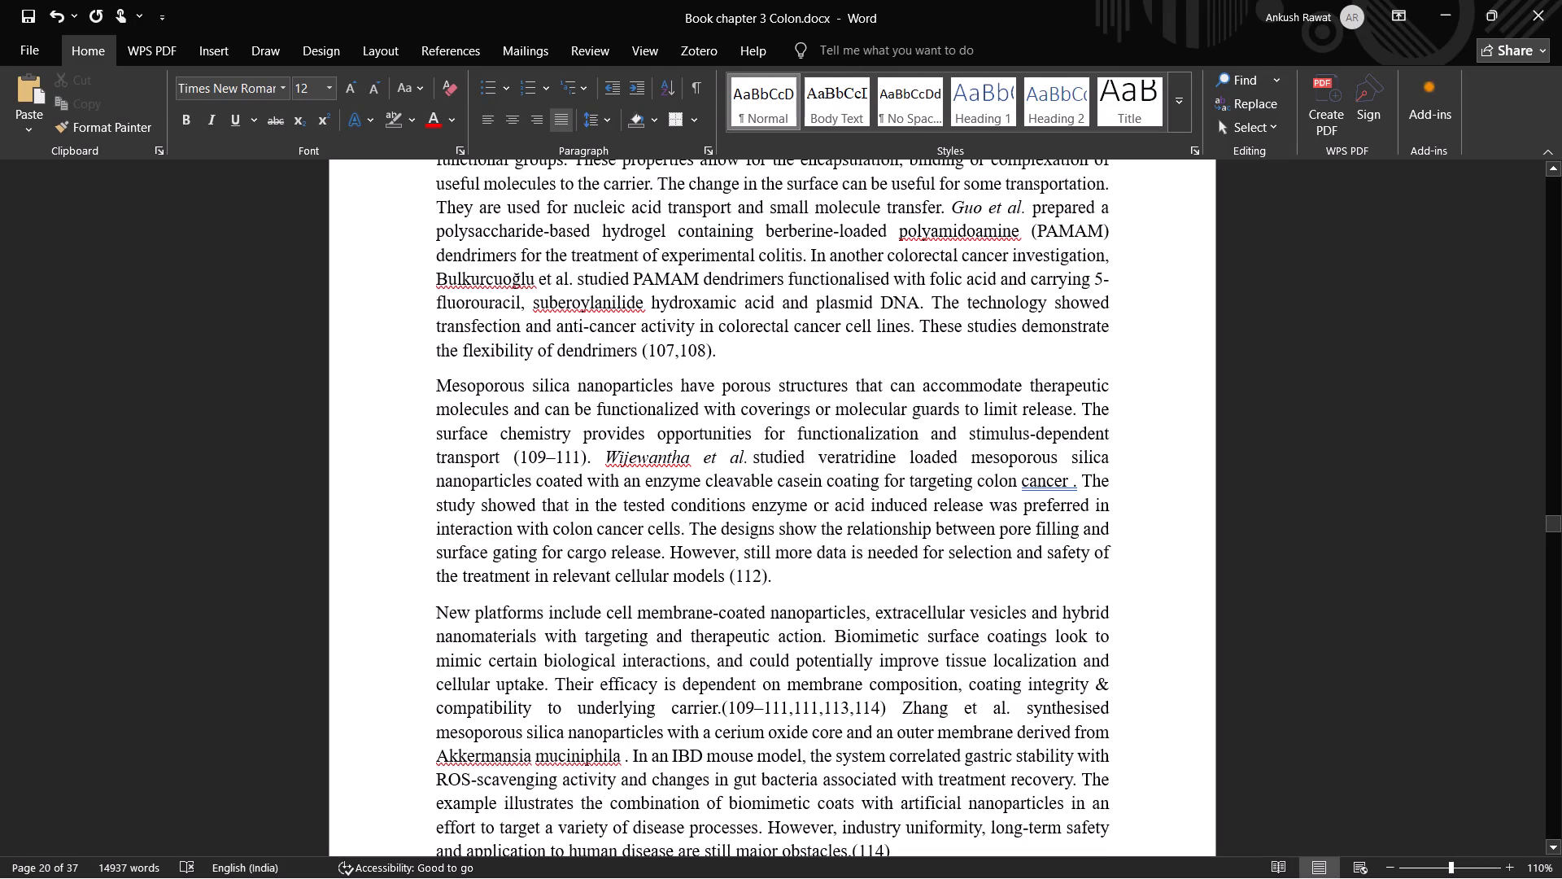
Highlight the citation numbers 109–111,111,113,114 in yellow in the "New platforms" paragraph.
left_click(722, 712)
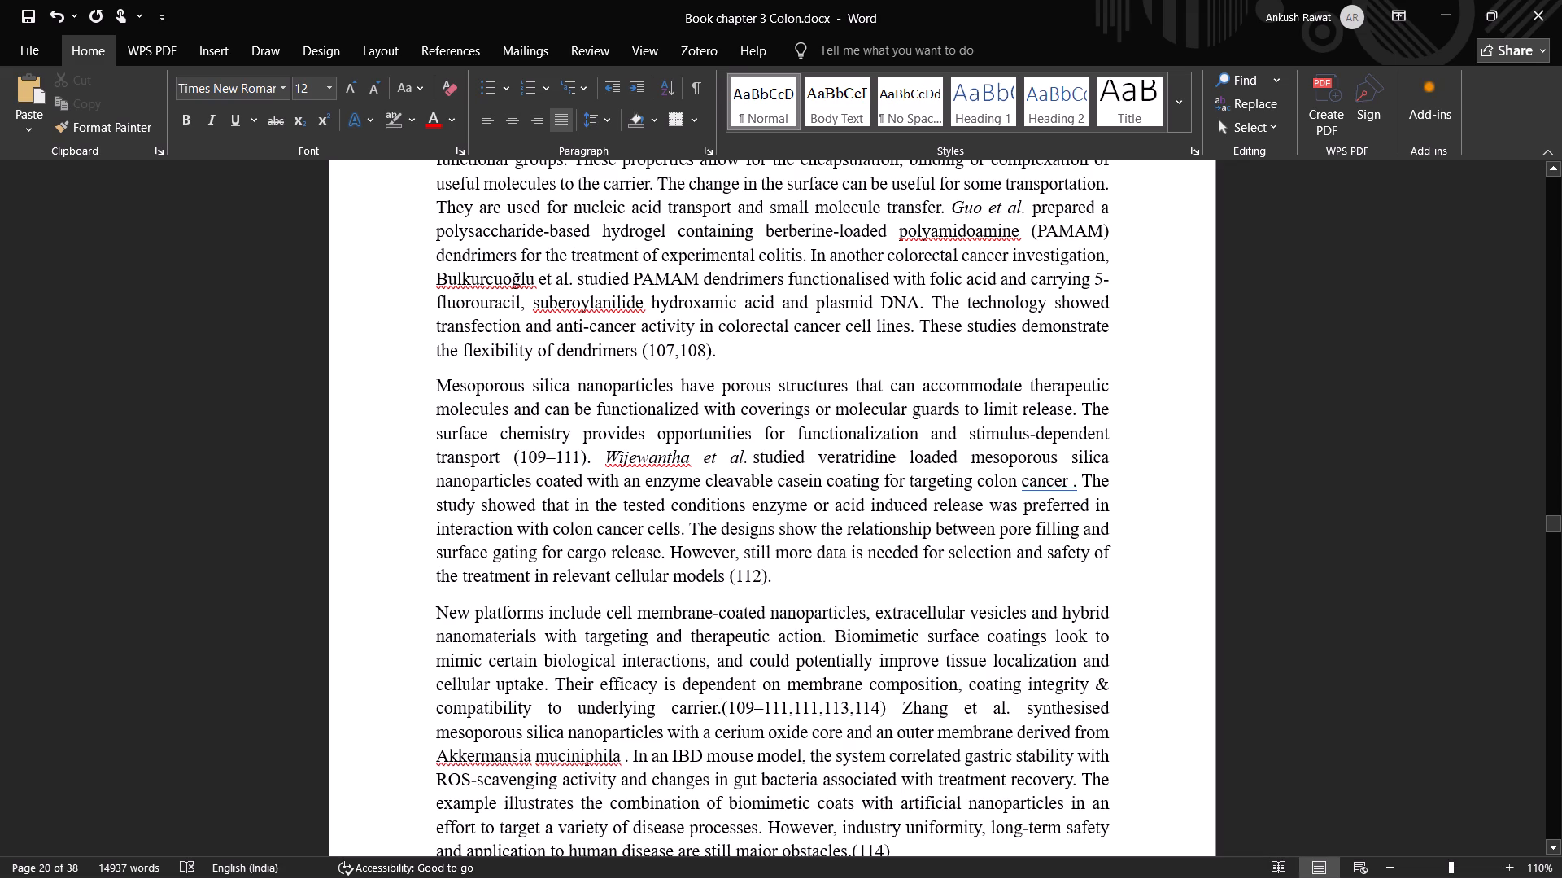
left_click(790, 711)
left_click(809, 709)
left_click(844, 711)
left_click(866, 711)
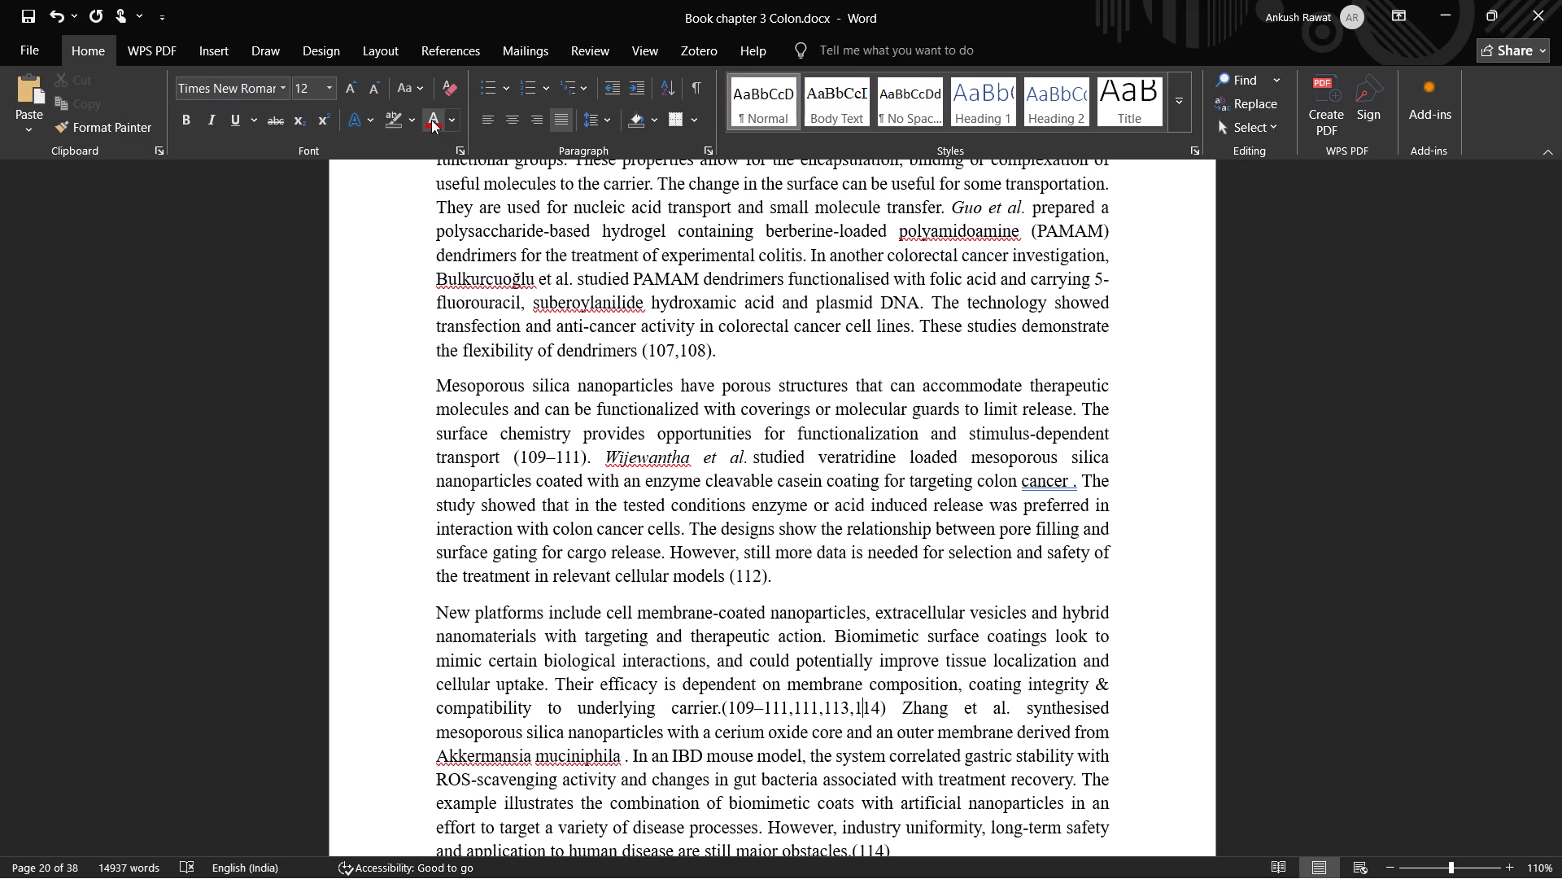
left_click(405, 116)
left_click(404, 170)
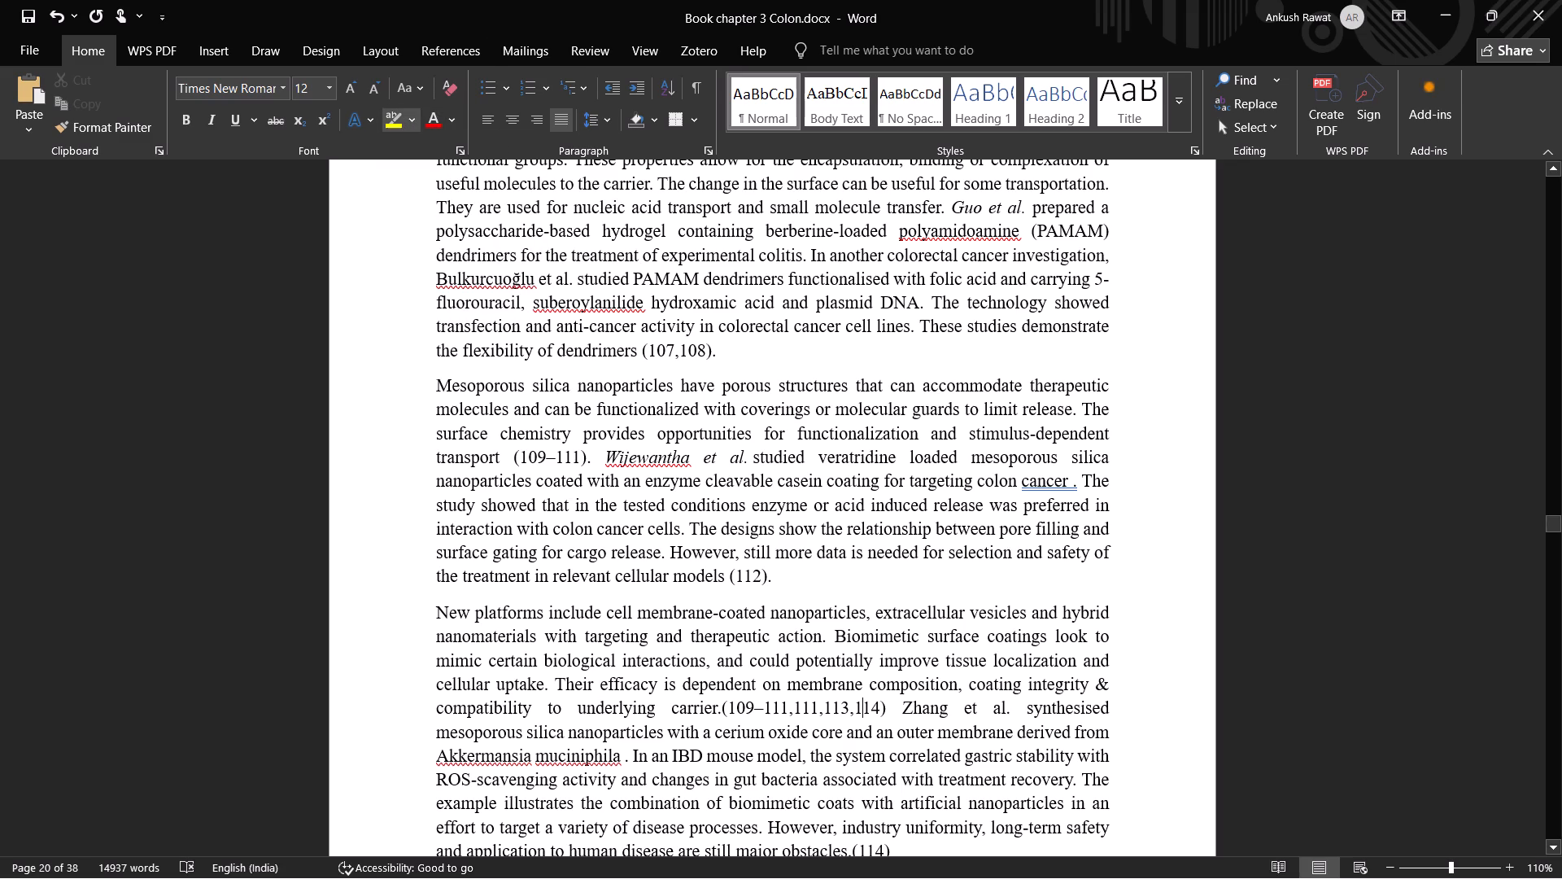
left_click_drag(729, 703, 849, 713)
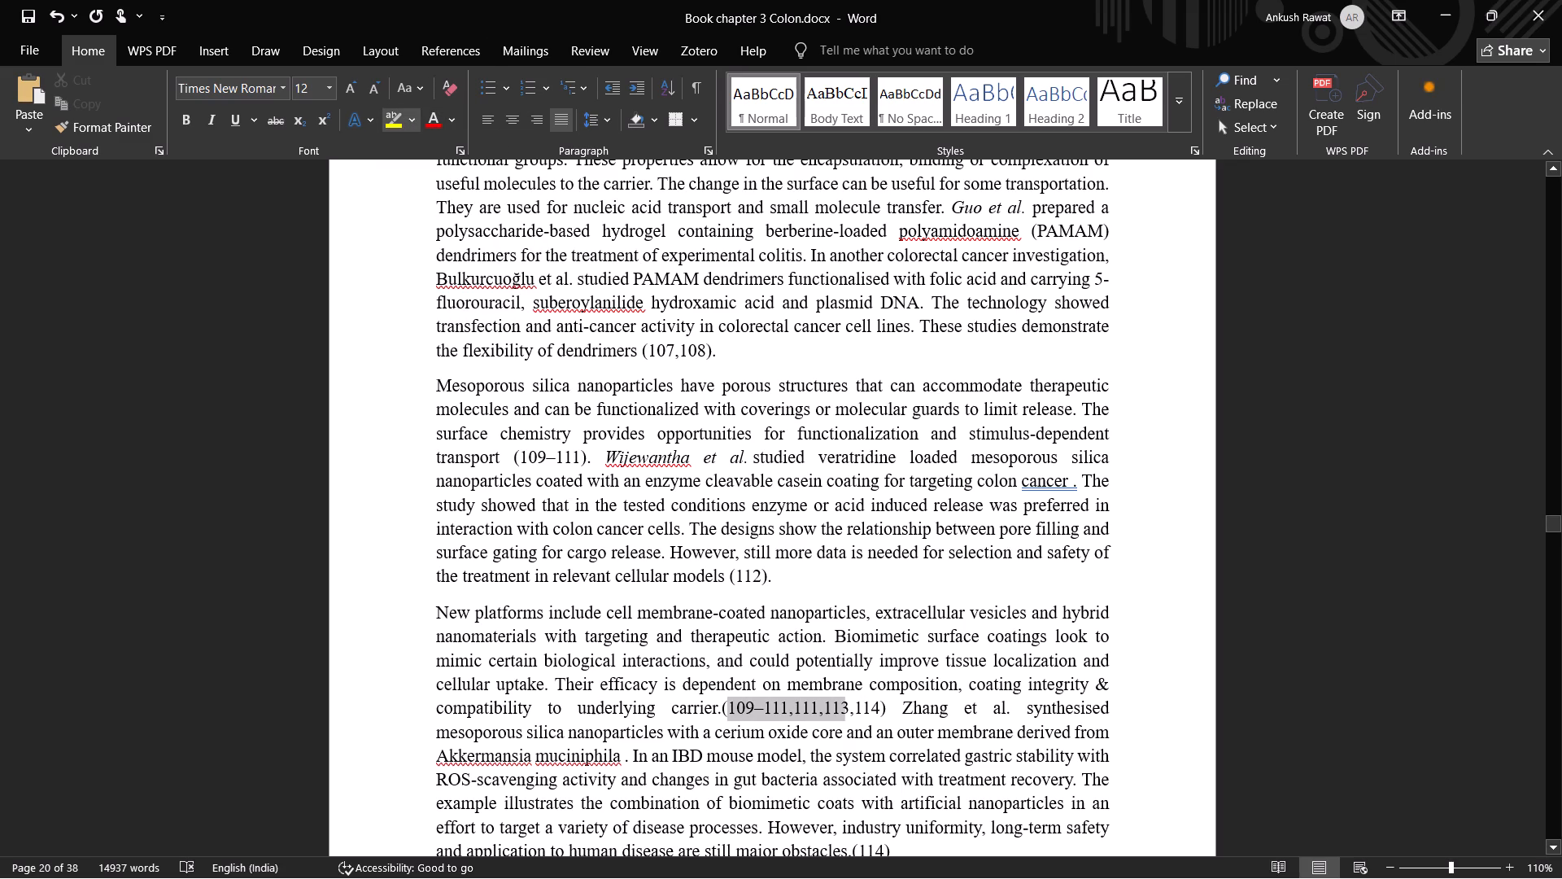
left_click_drag(849, 713, 884, 712)
left_click(392, 118)
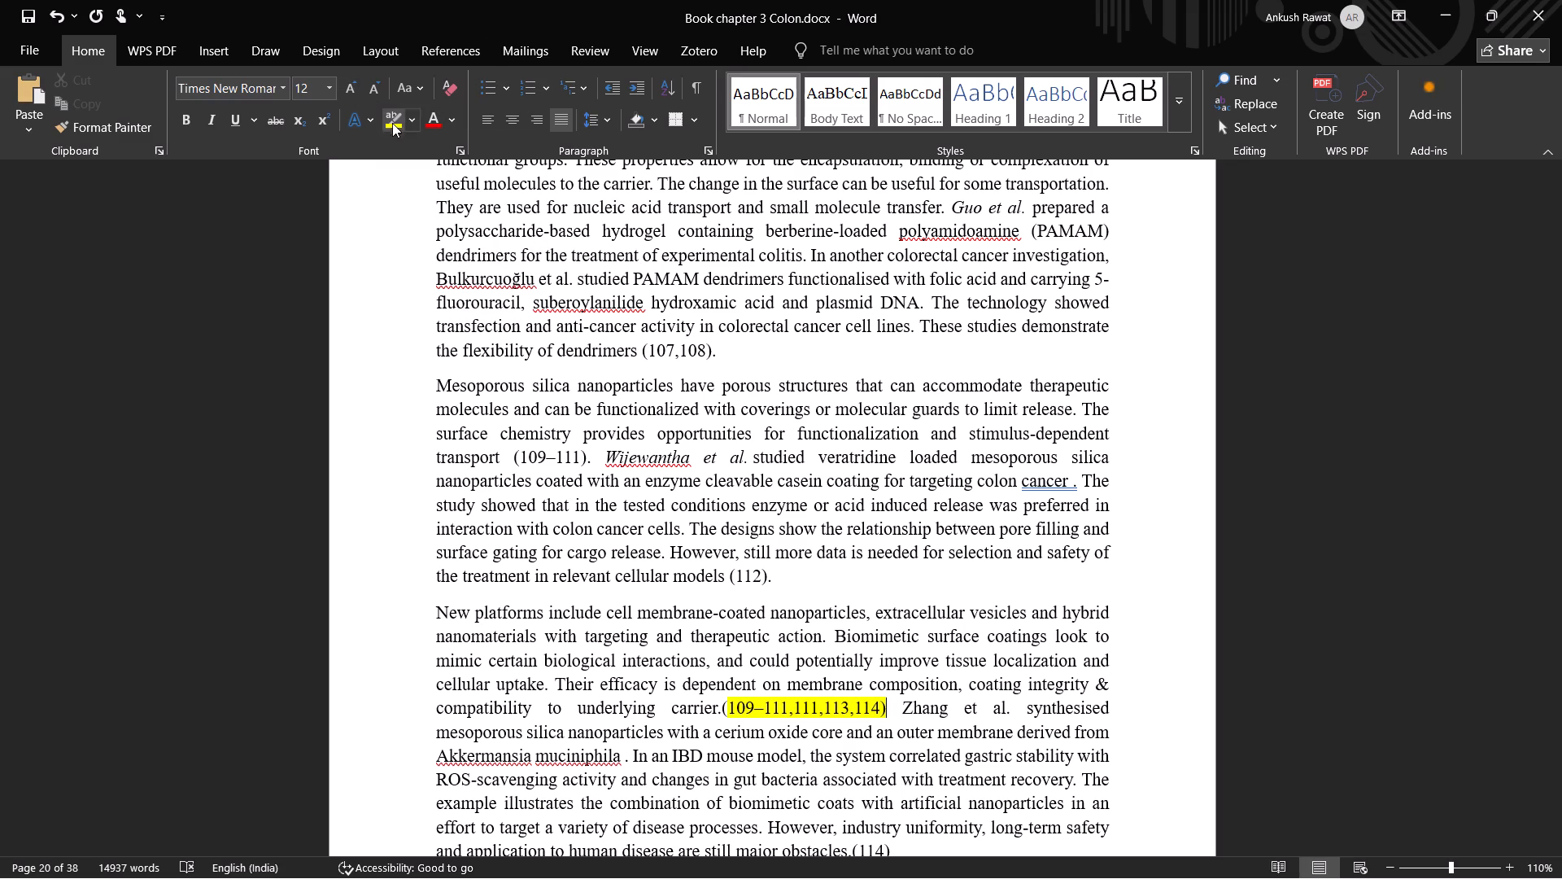
Replace the full stop after "underlying carrier" with a space and put a full stop after the highlighted citation.
left_click(718, 712)
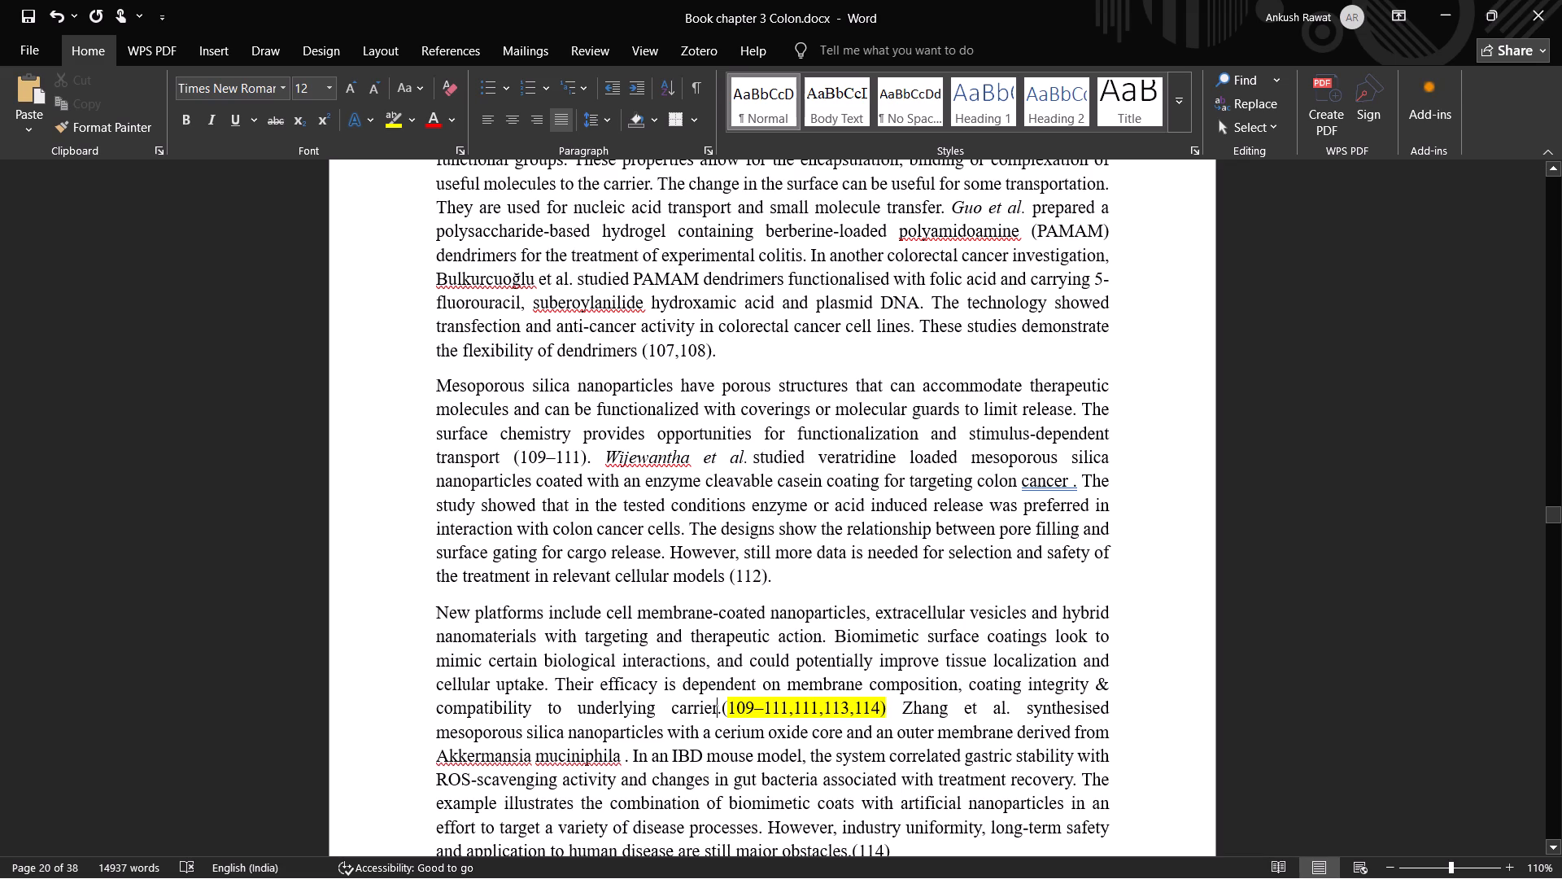
left_click(722, 709)
key("BackSpace")
key("space")
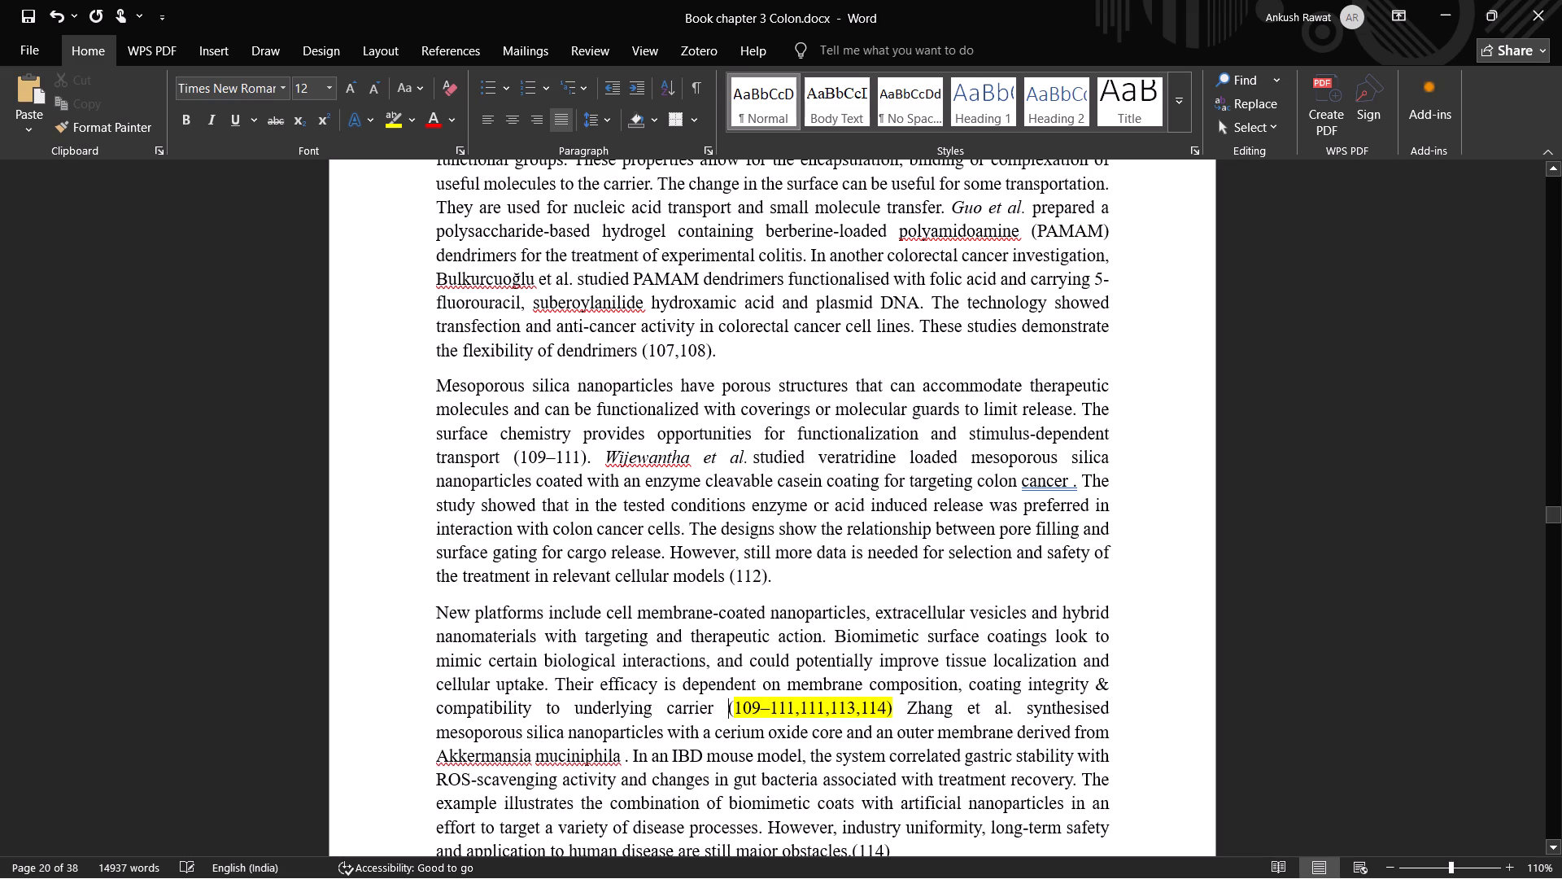
left_click(897, 713)
key("comma")
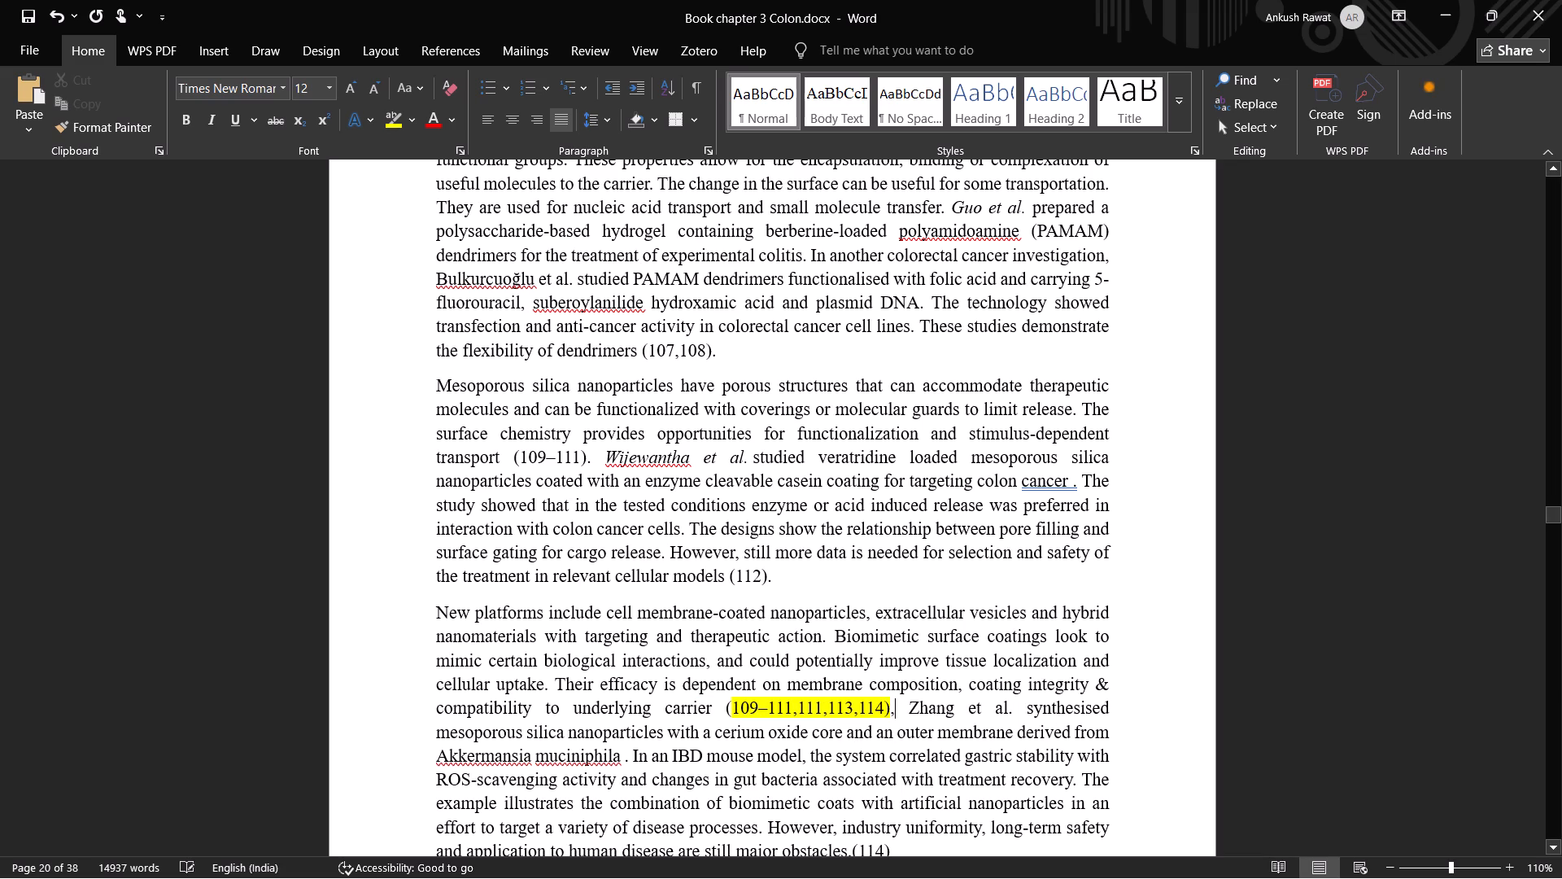
key("BackSpace")
key("period")
Italicise "Zhang et al." in the "New platforms" paragraph.
left_click_drag(906, 708, 1011, 711)
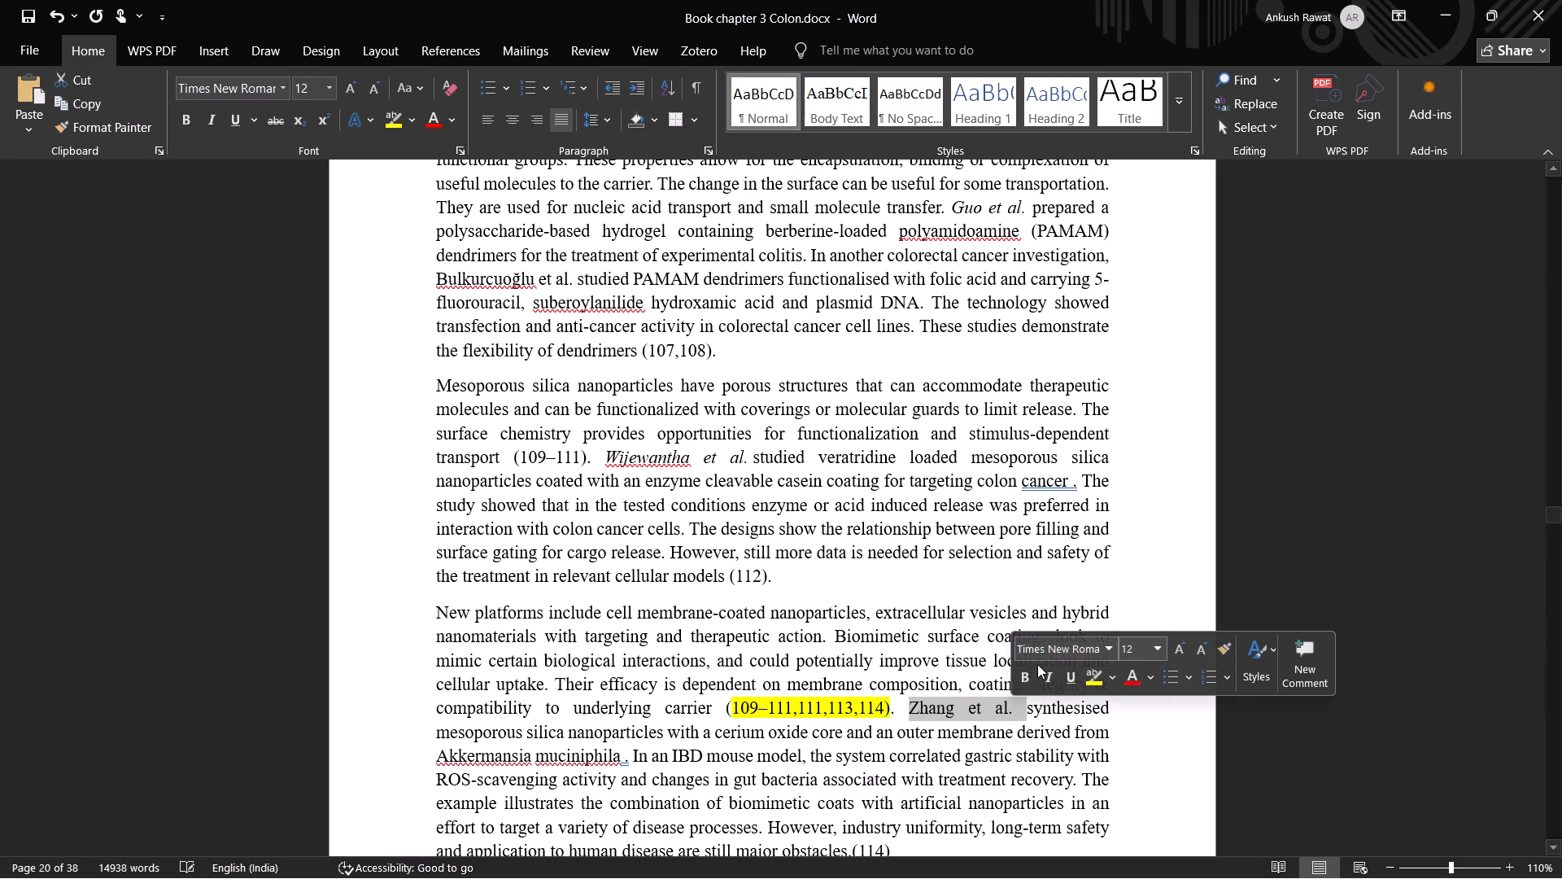
left_click(1050, 679)
Replace the full stop after "still major obstacles" with a space and put a full stop after citation (114).
scroll(561, 733, "down", 2)
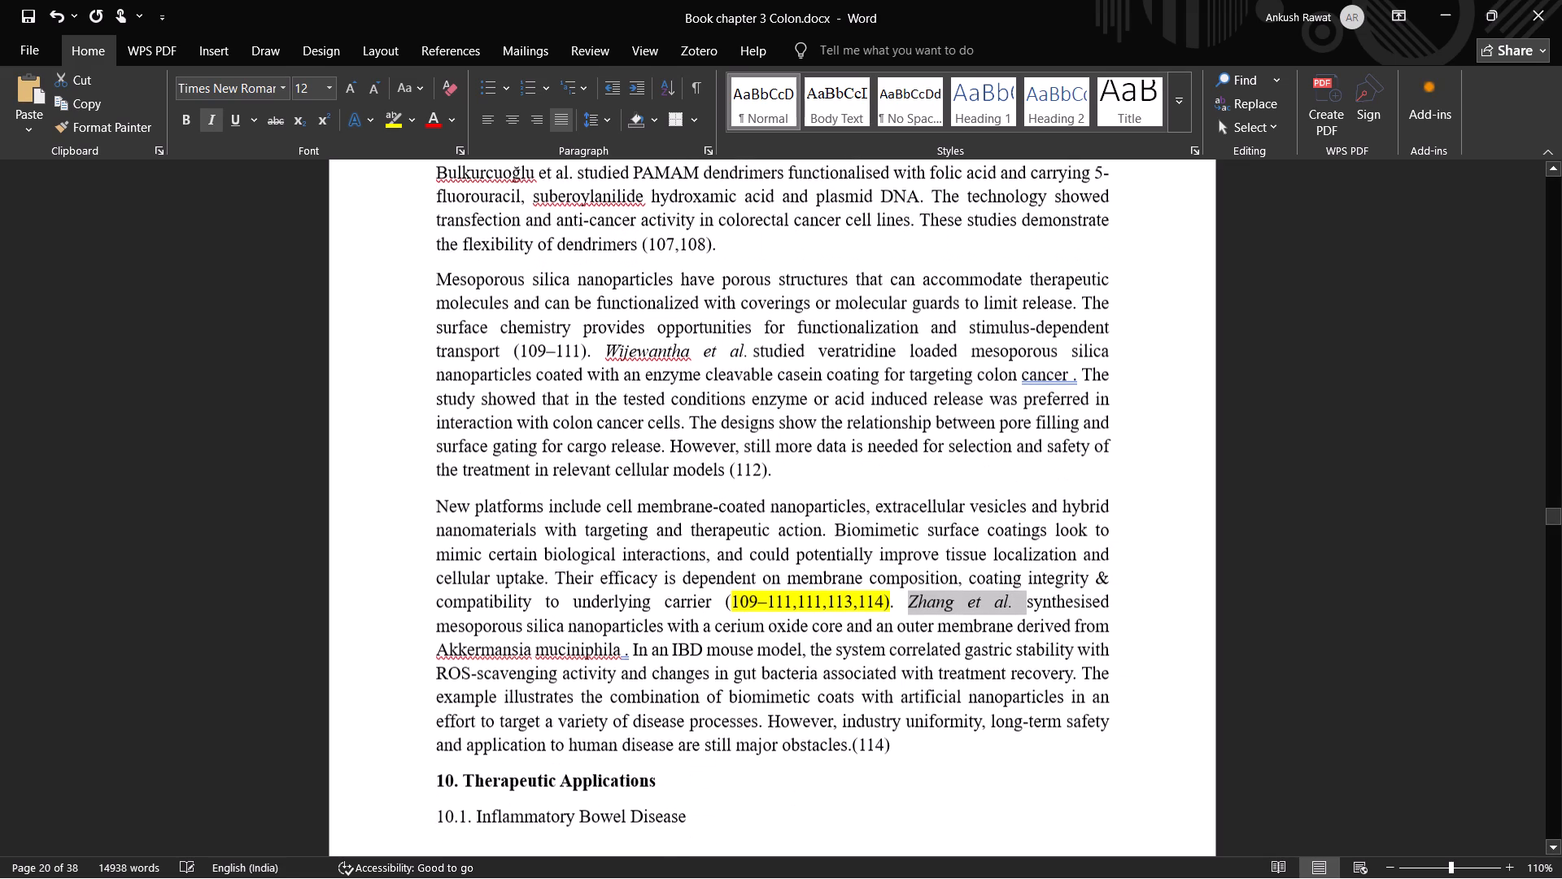
left_click(852, 749)
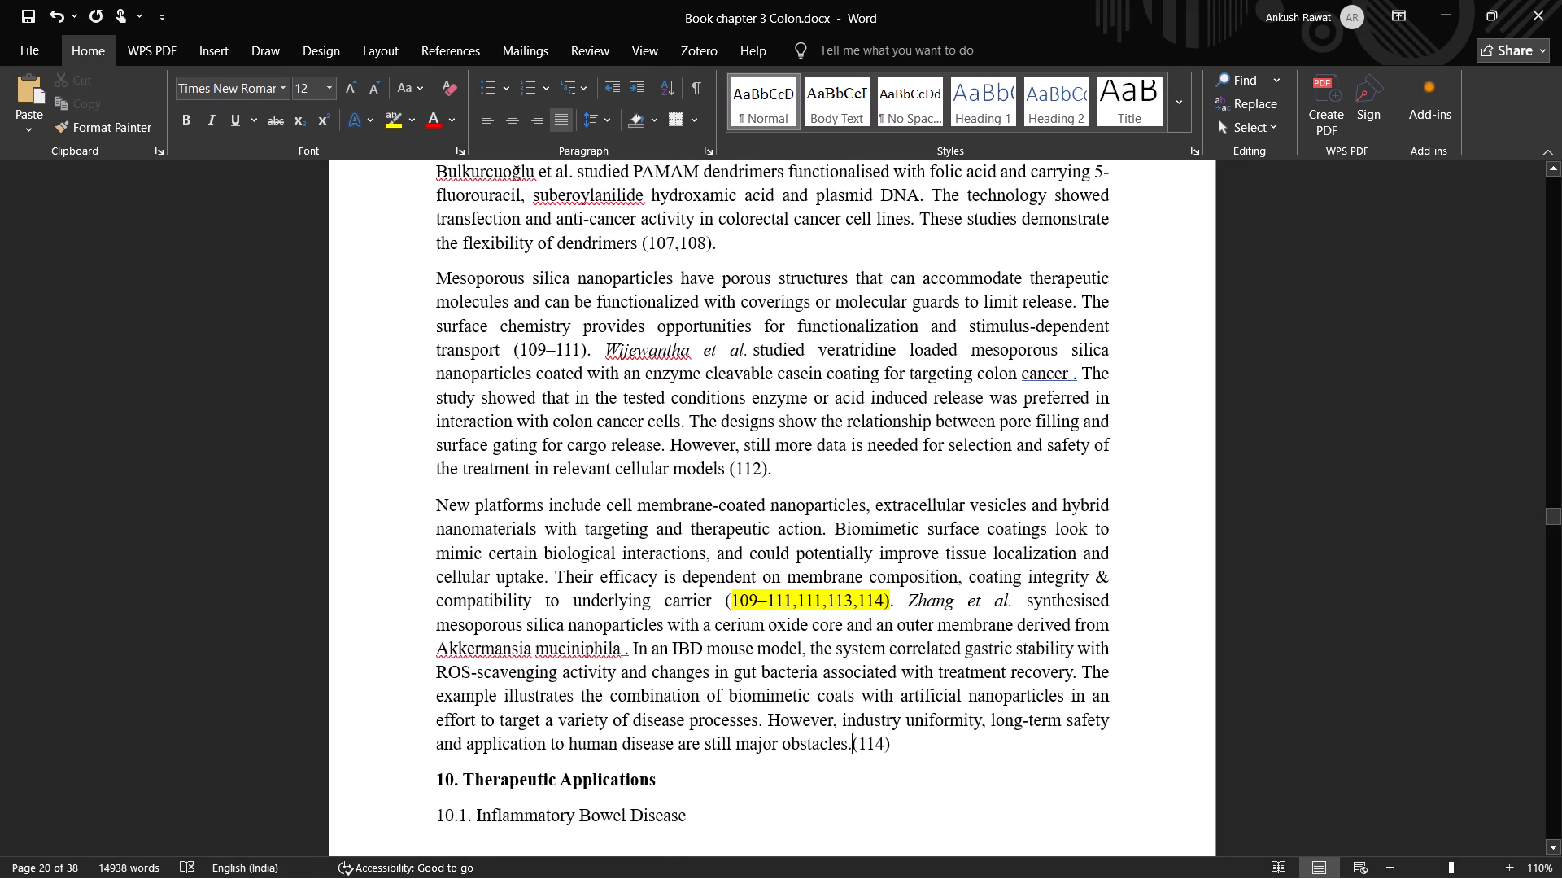
key("BackSpace")
key("space")
left_click(889, 741)
key("period")
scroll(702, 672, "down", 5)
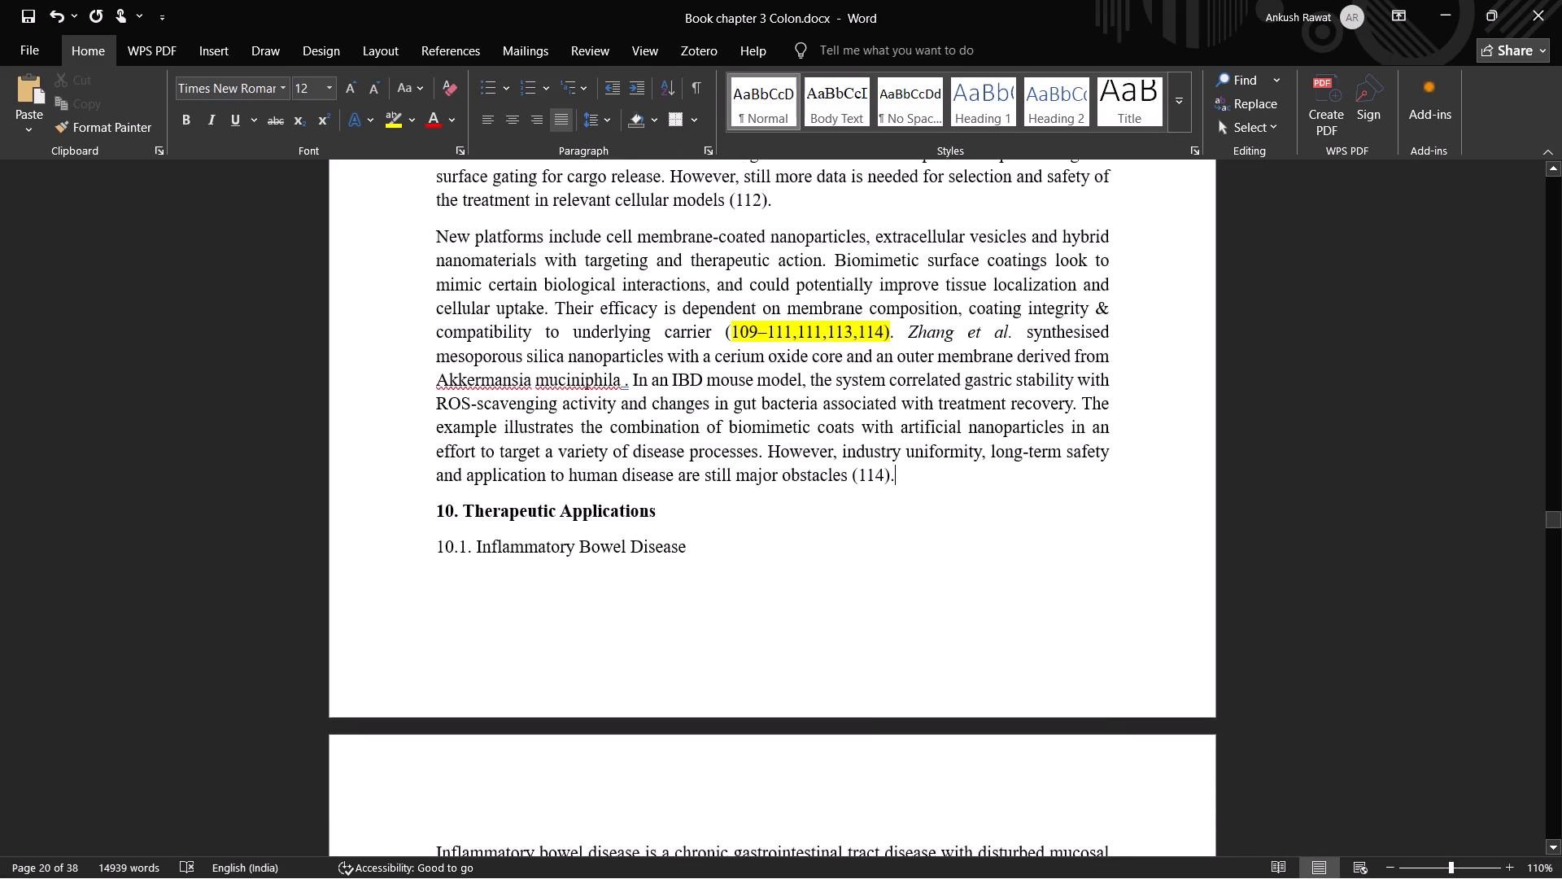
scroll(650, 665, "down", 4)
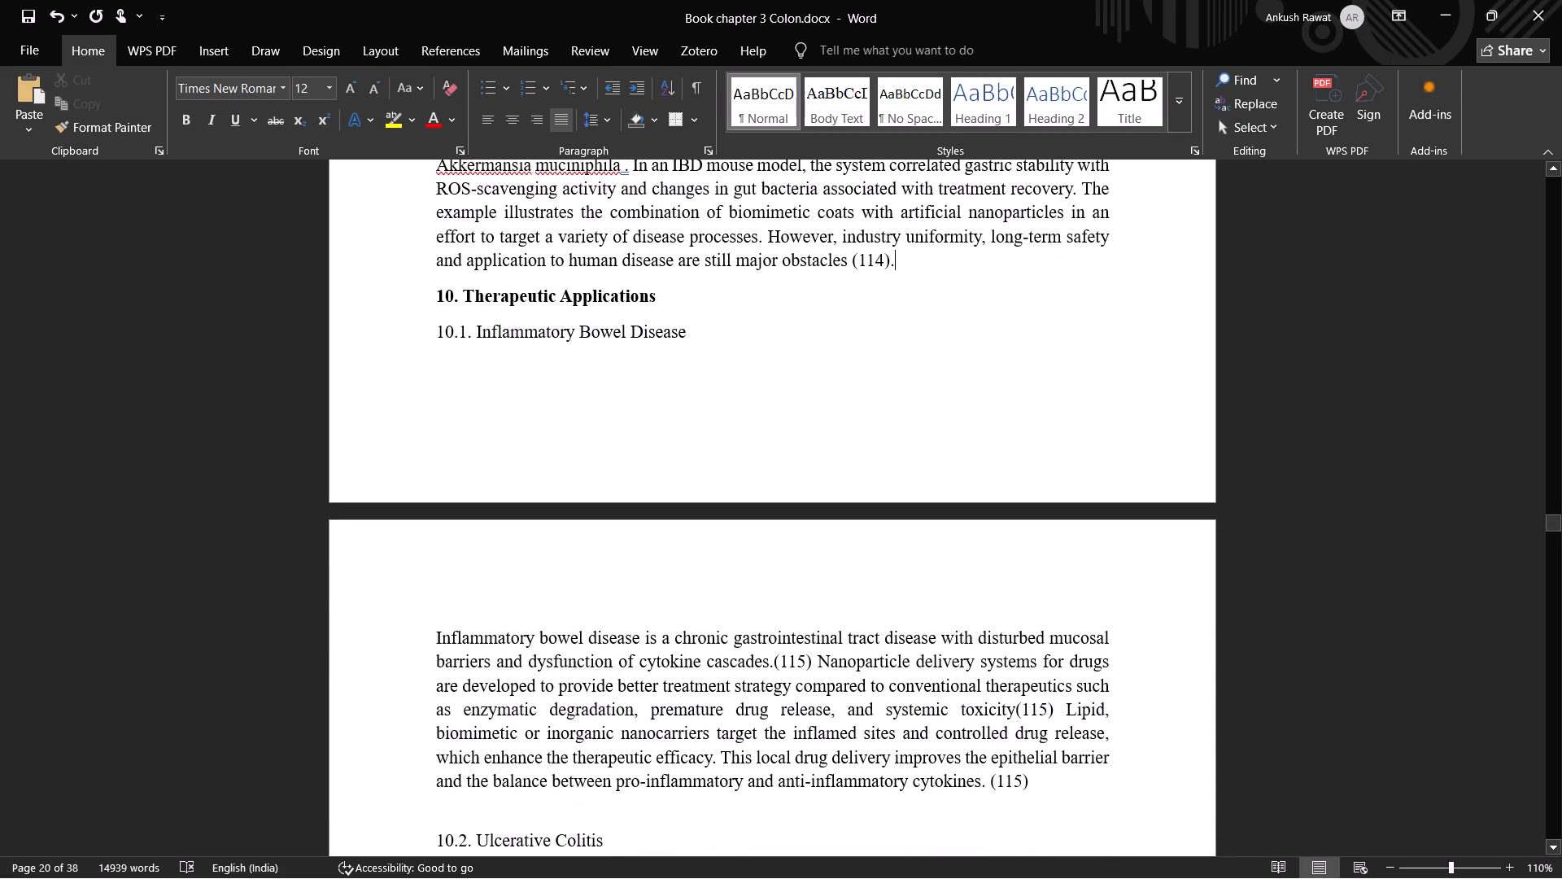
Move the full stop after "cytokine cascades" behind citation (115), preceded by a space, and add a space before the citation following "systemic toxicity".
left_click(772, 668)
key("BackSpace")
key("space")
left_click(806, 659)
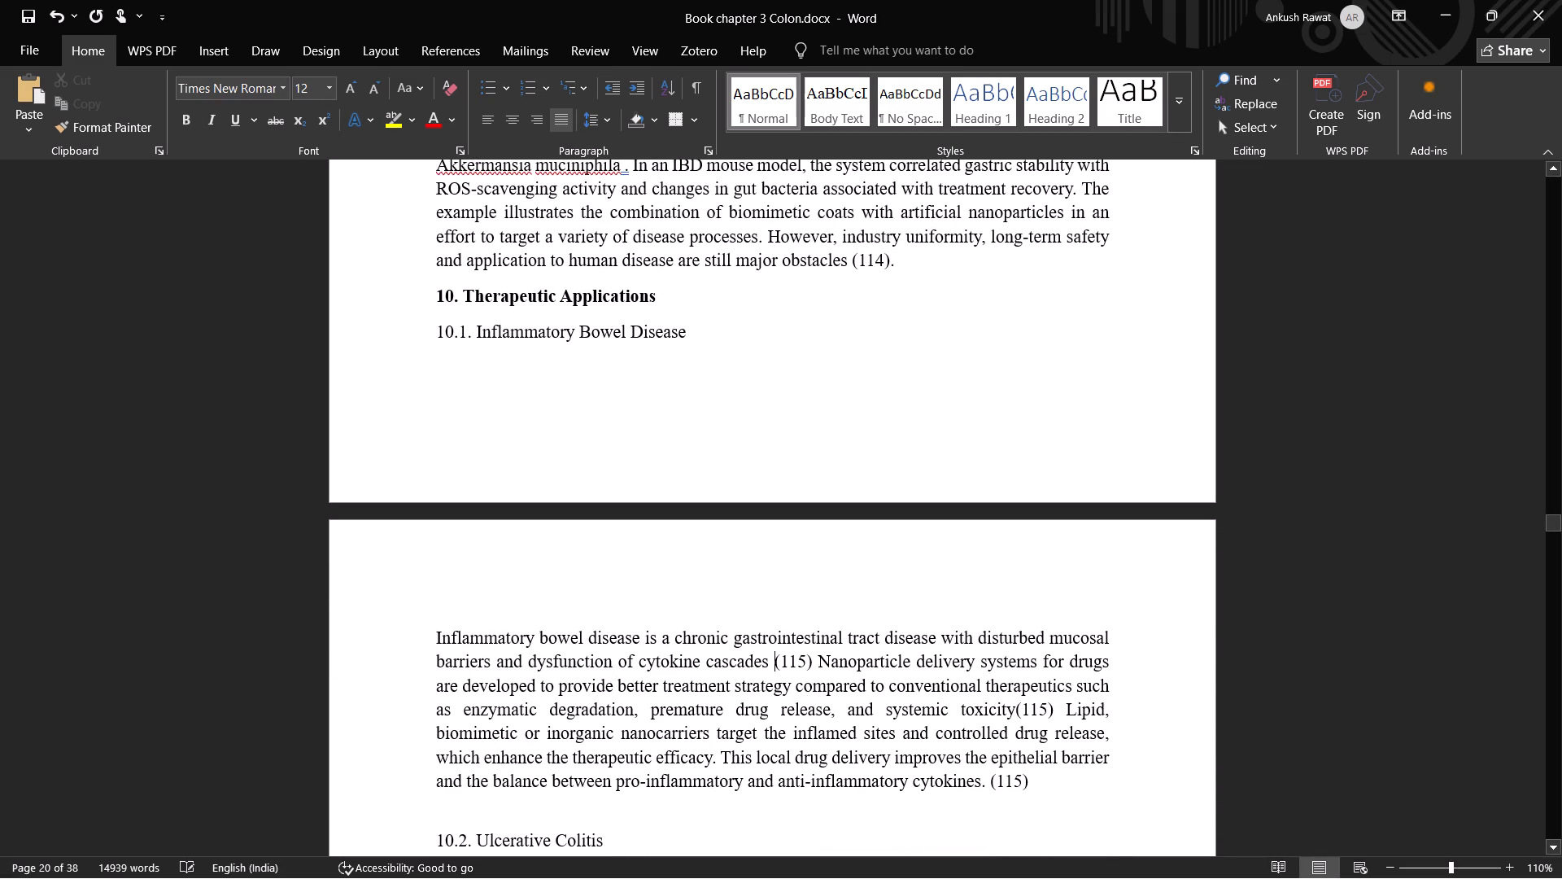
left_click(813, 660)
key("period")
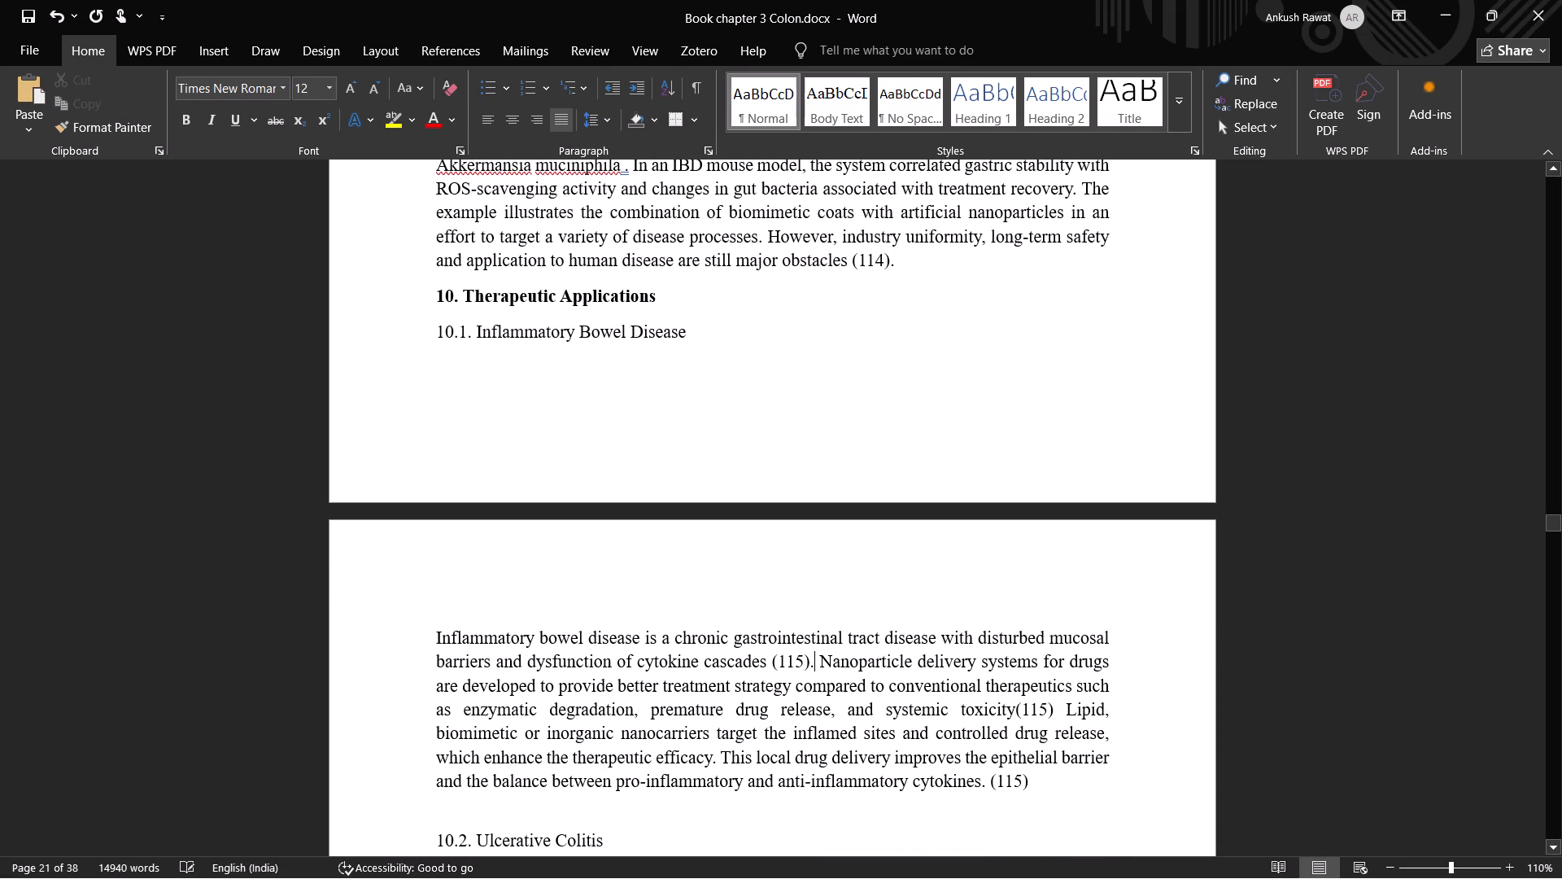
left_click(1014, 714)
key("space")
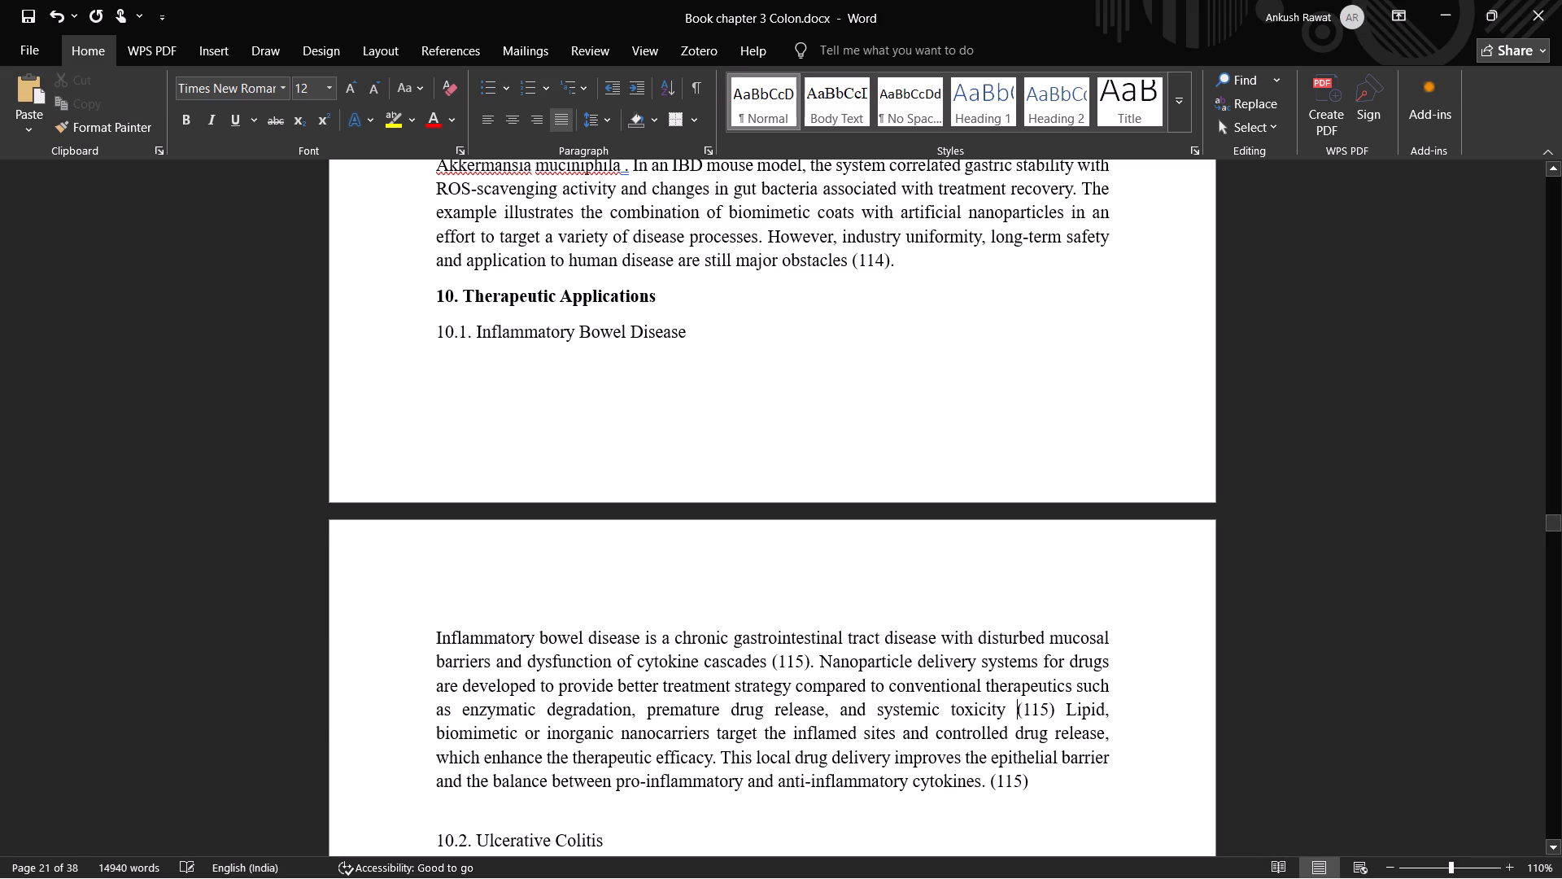
Delete the repeated (115) citations after "cytokine cascades" and "systemic toxicity", ending the latter sentence with a full stop.
left_click_drag(809, 662, 768, 667)
key("BackSpace")
left_click_drag(975, 713, 971, 713)
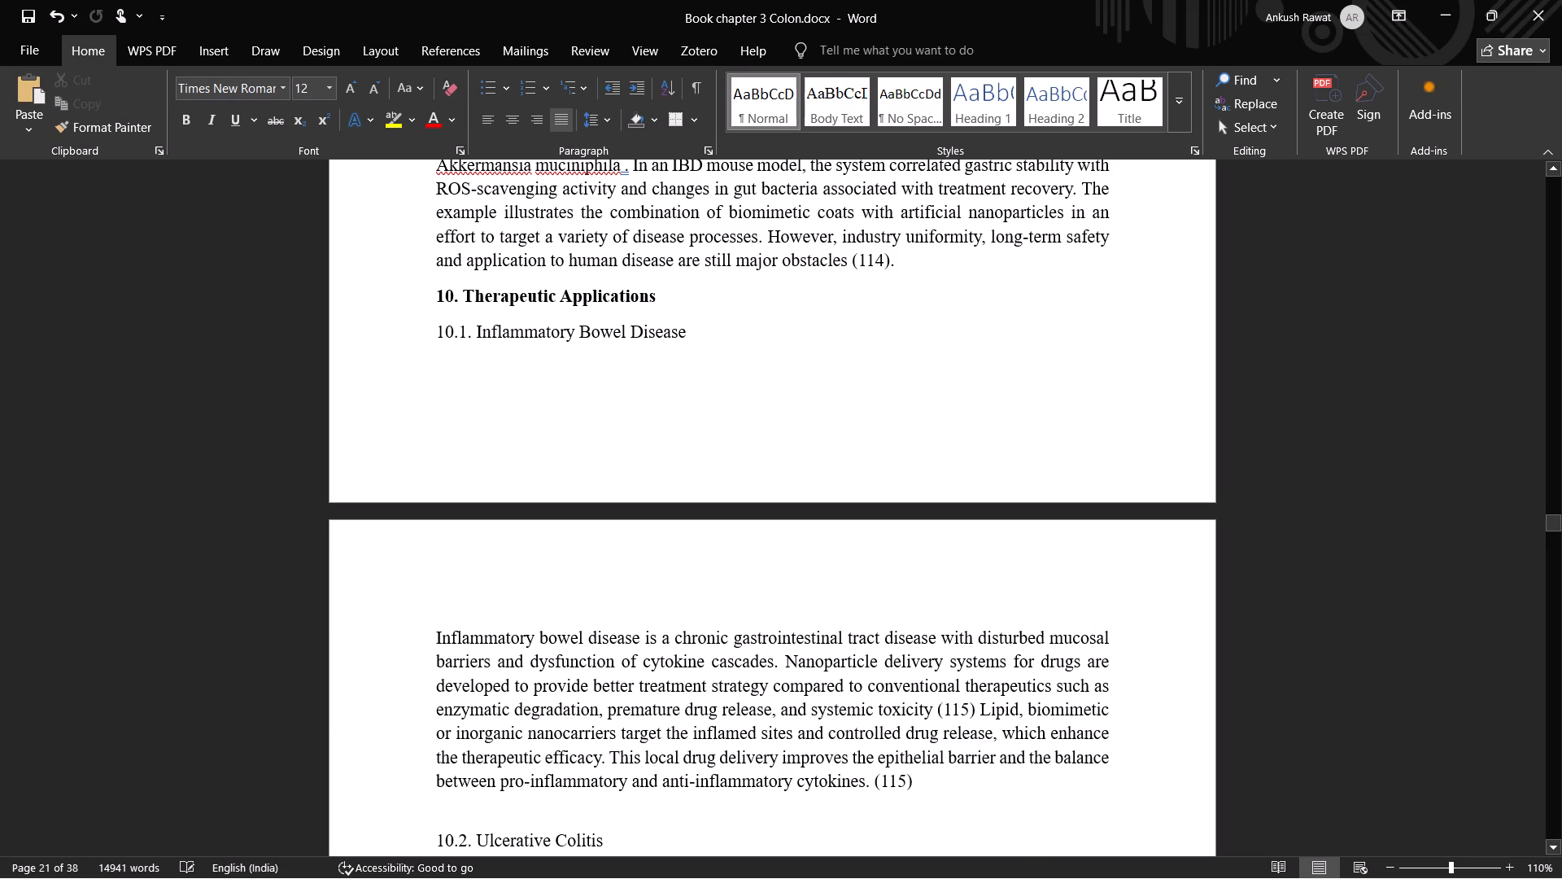
left_click_drag(971, 713, 934, 711)
key("BackSpace")
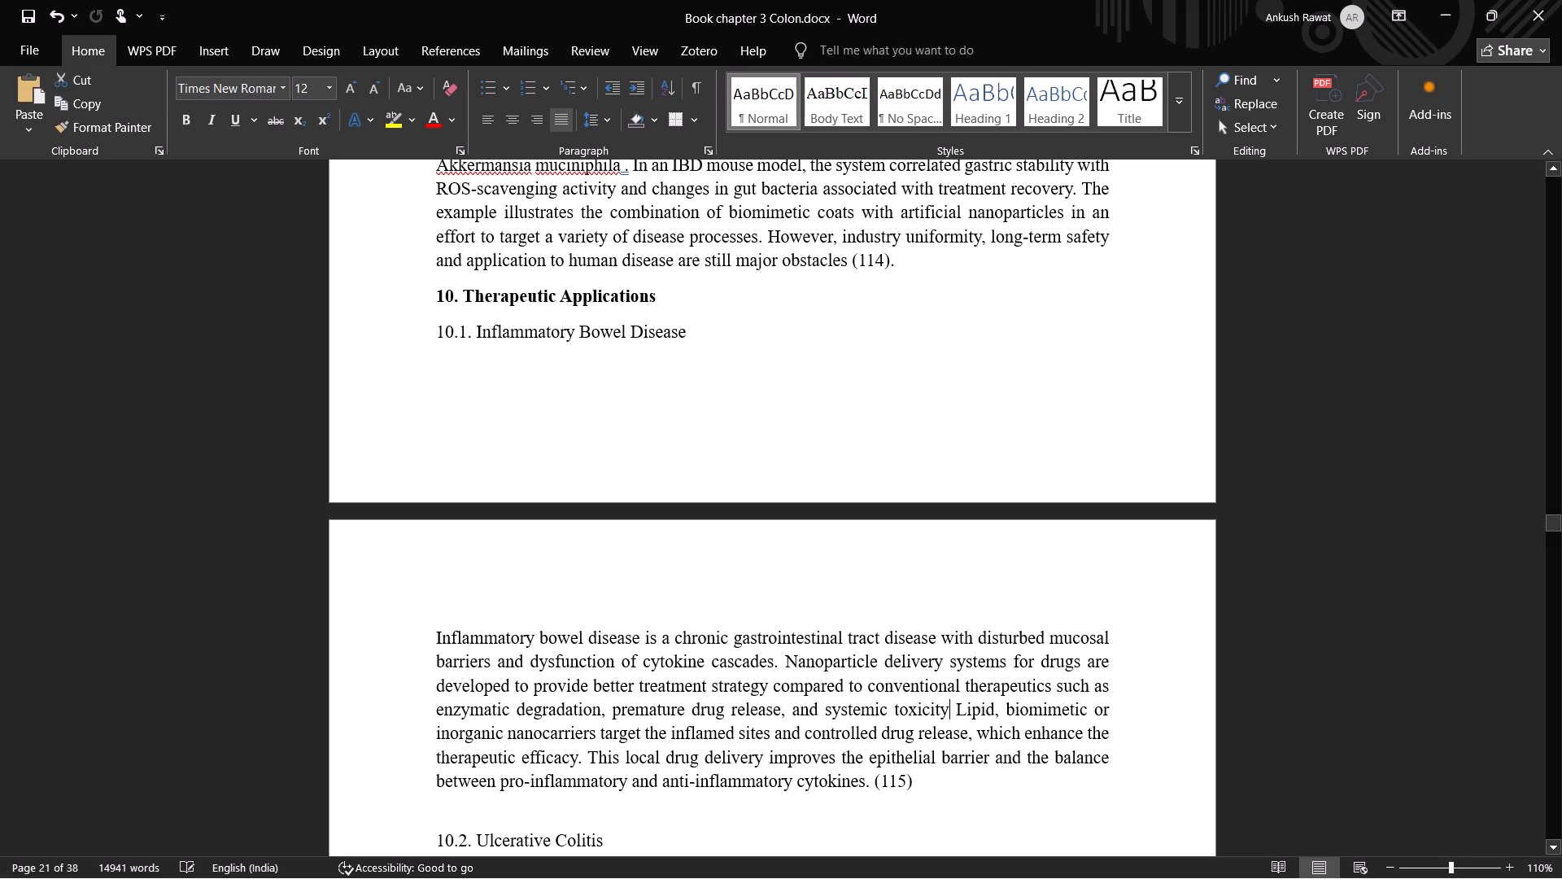
key("period")
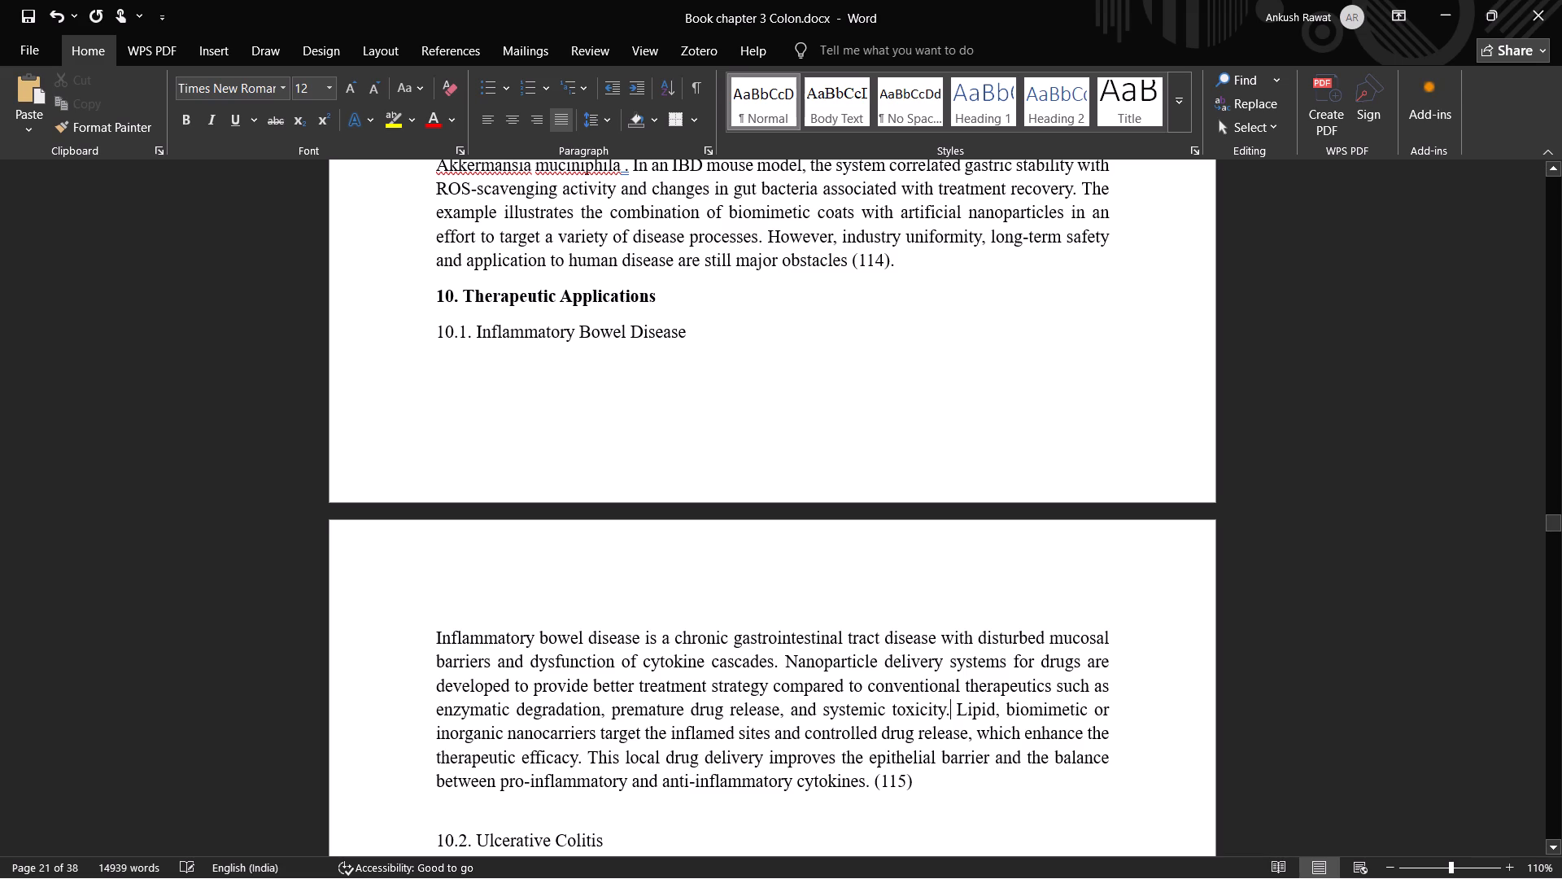
Replace the full stop after "anti-inflammatory cytokines" with a single space and put a full stop after citation (115).
left_click(875, 784)
key("BackSpace")
key("BackSpace")
key("space")
left_click(909, 781)
key("period")
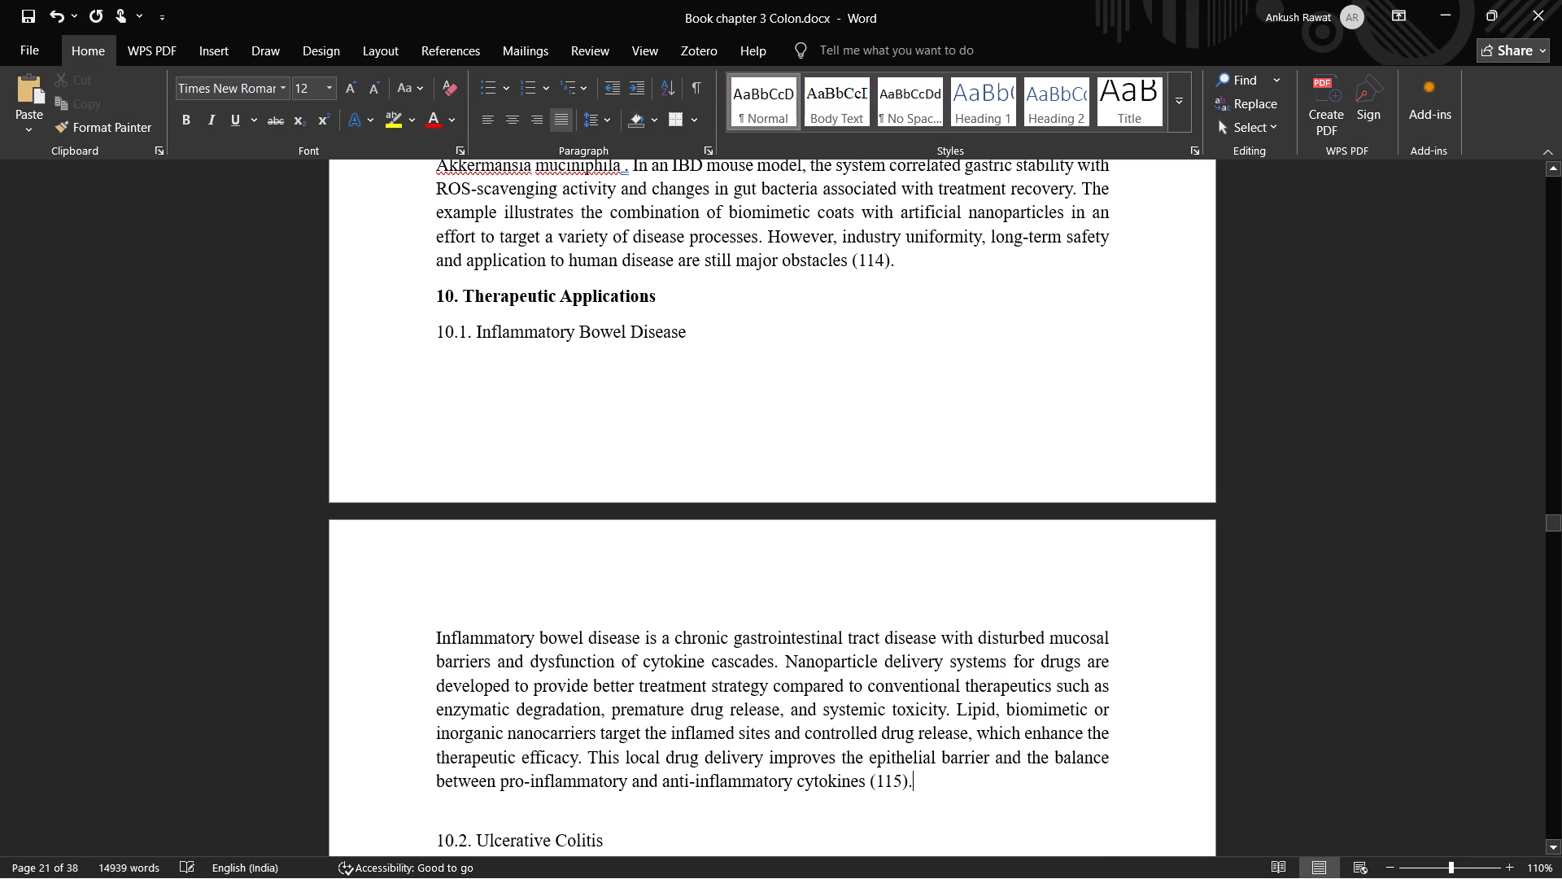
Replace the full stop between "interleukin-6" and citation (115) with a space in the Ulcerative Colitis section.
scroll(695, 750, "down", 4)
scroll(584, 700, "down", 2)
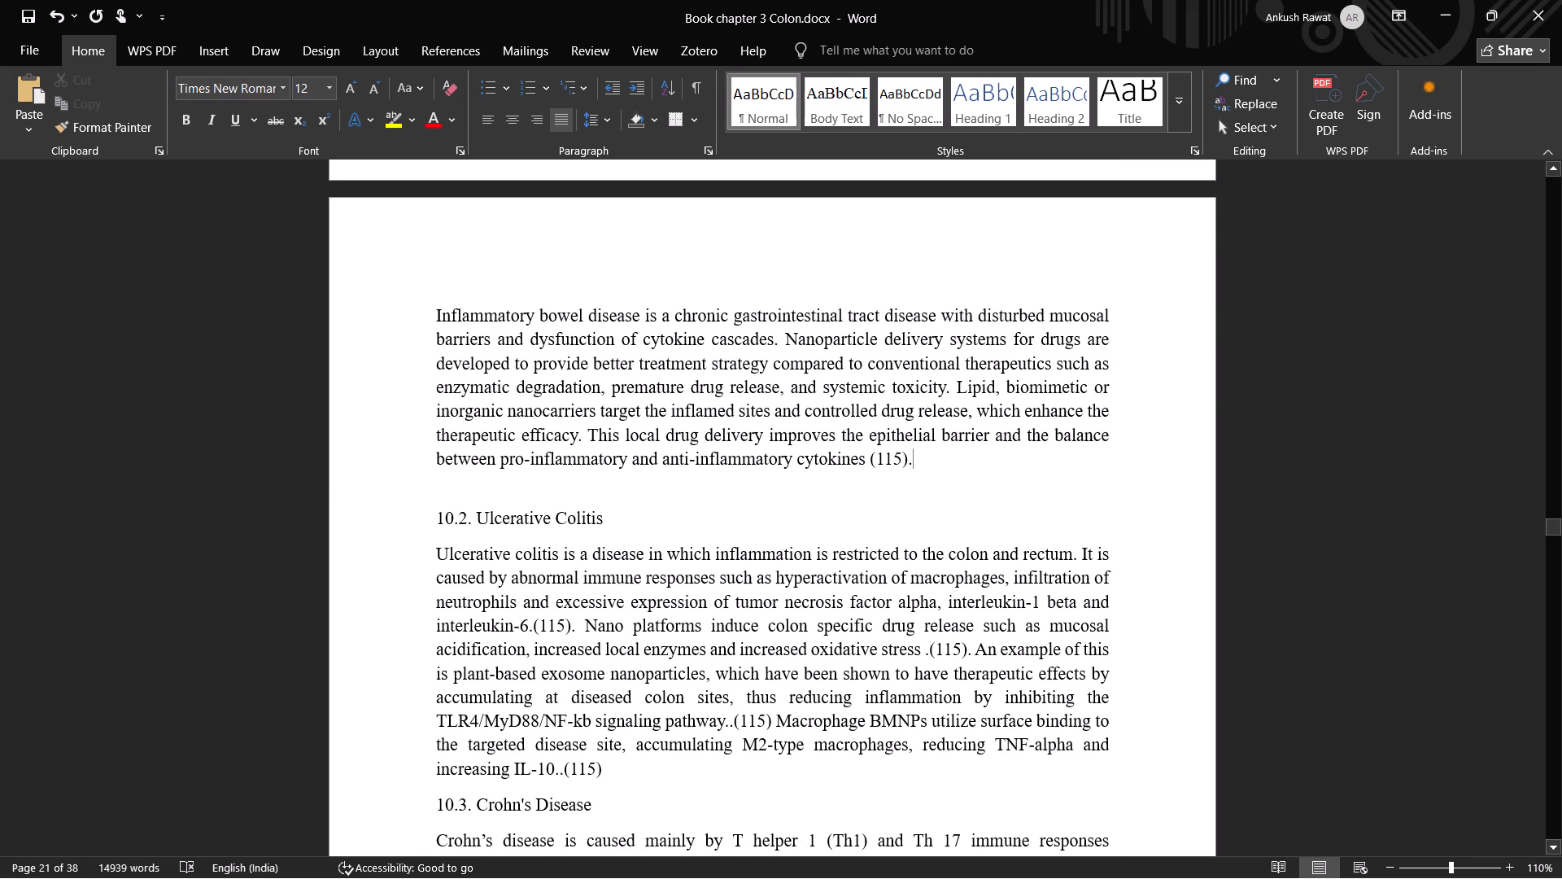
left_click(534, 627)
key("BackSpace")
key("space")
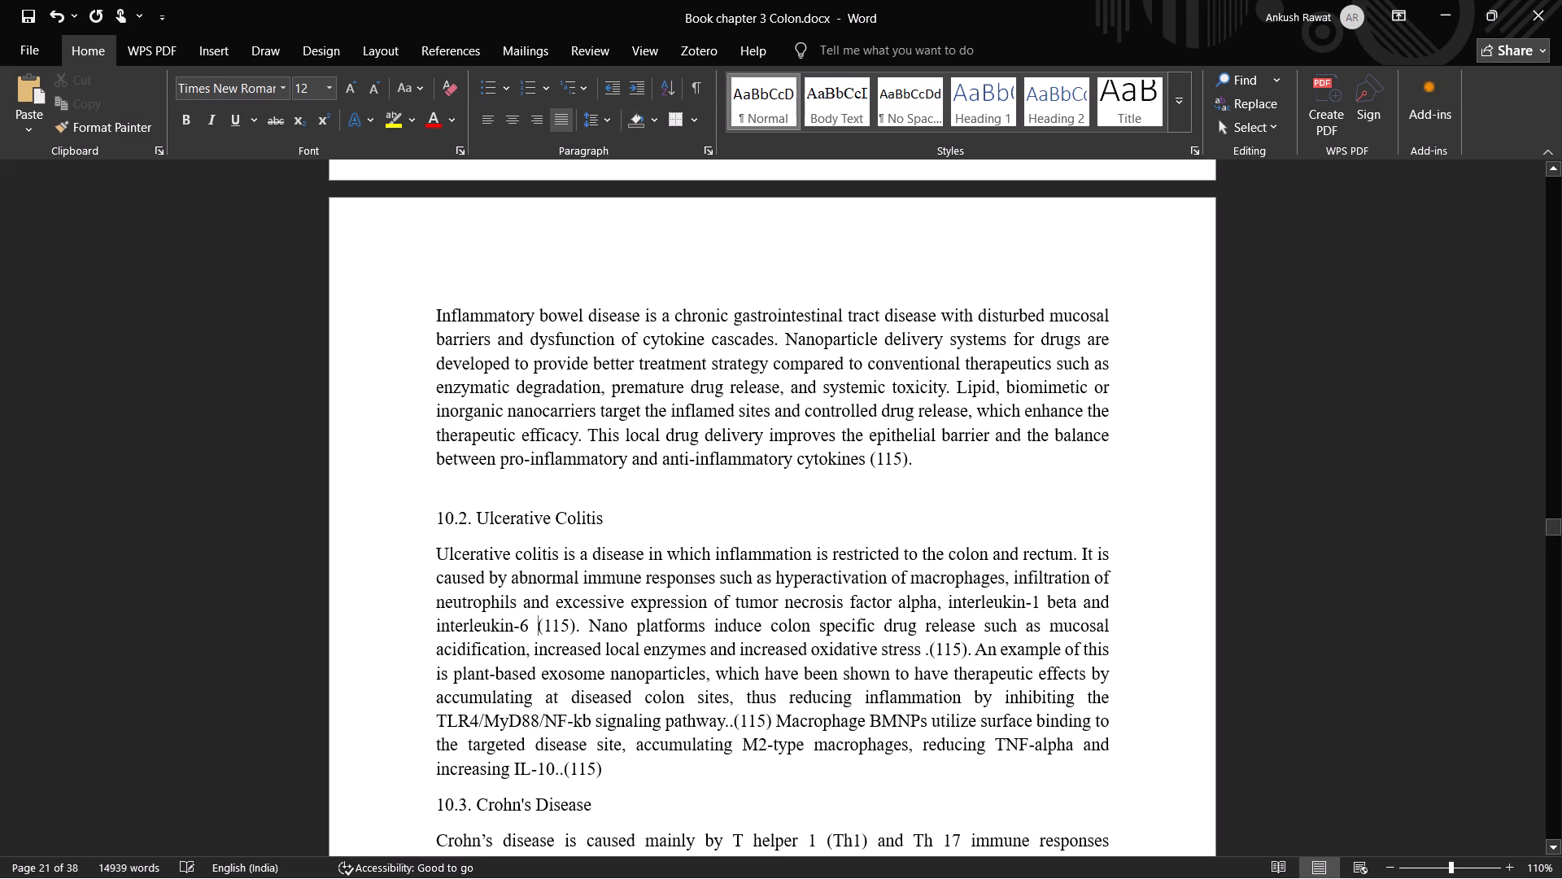
Delete the repeated (115) citations after "oxidative stress", "interleukin-6" and "signaling pathway" in the Ulcerative Colitis section, leaving one full stop at each.
left_click(925, 652)
left_click(927, 652)
left_click_drag(970, 649, 966, 650)
left_click_drag(966, 650, 940, 650)
key("BackSpace")
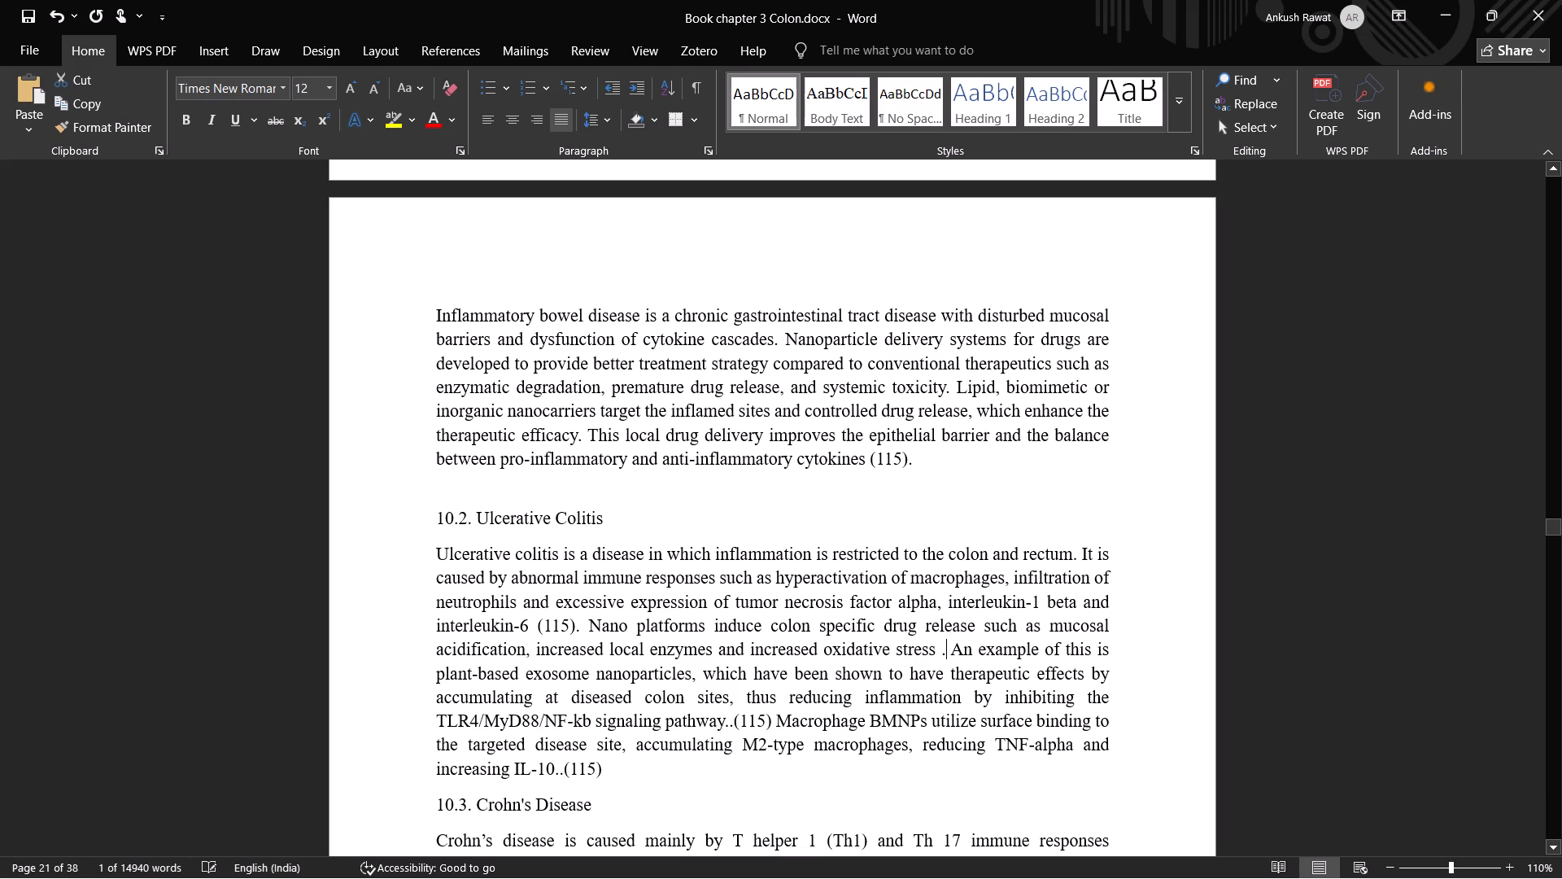
left_click_drag(573, 630, 539, 628)
key("BackSpace")
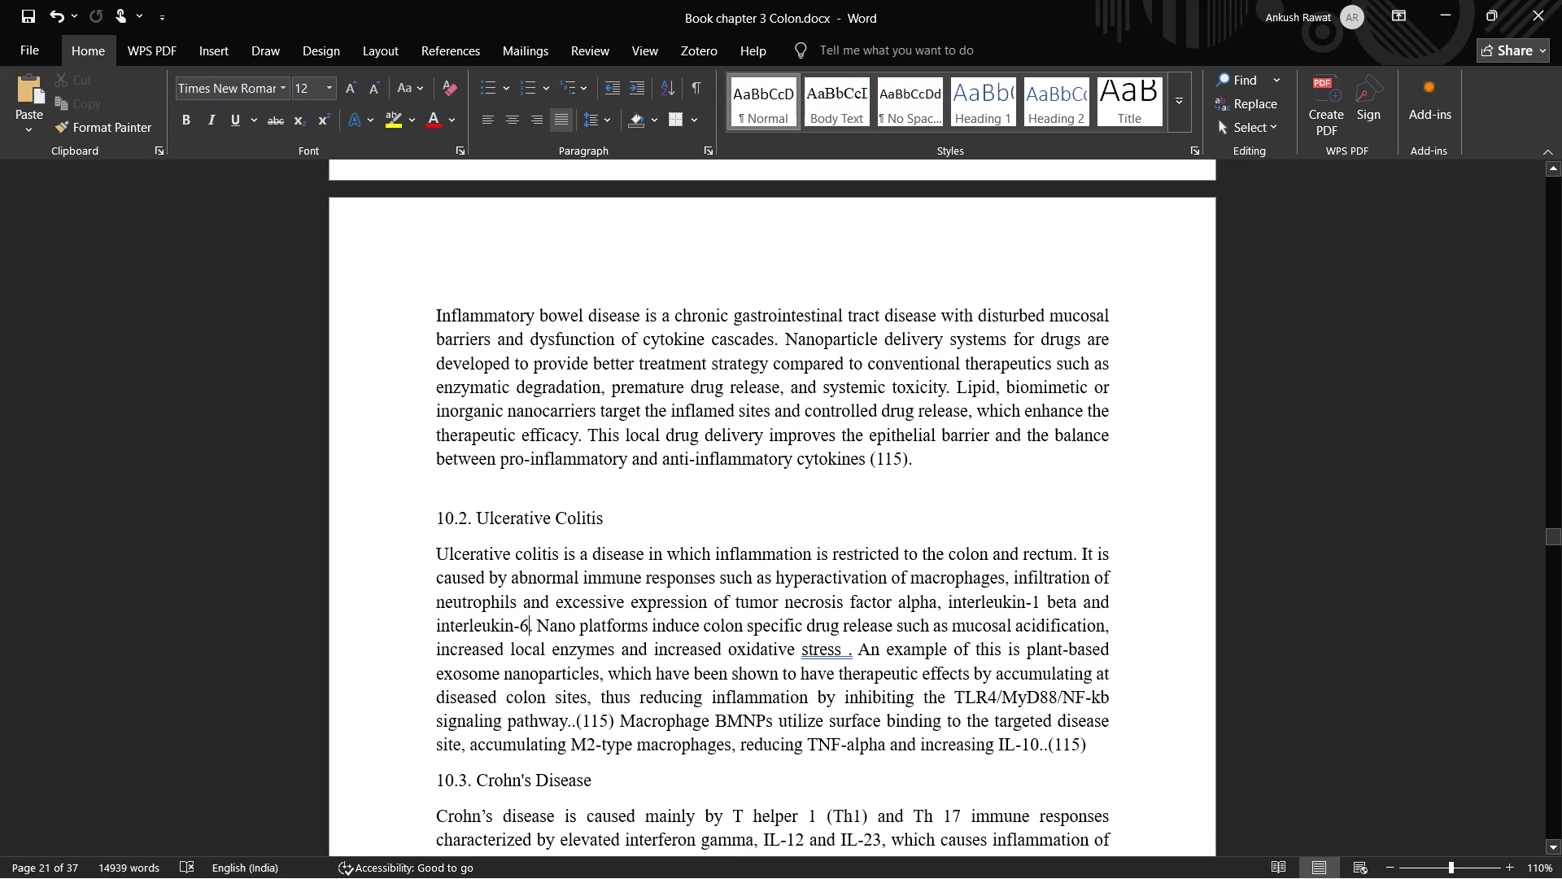
left_click_drag(569, 723, 605, 724)
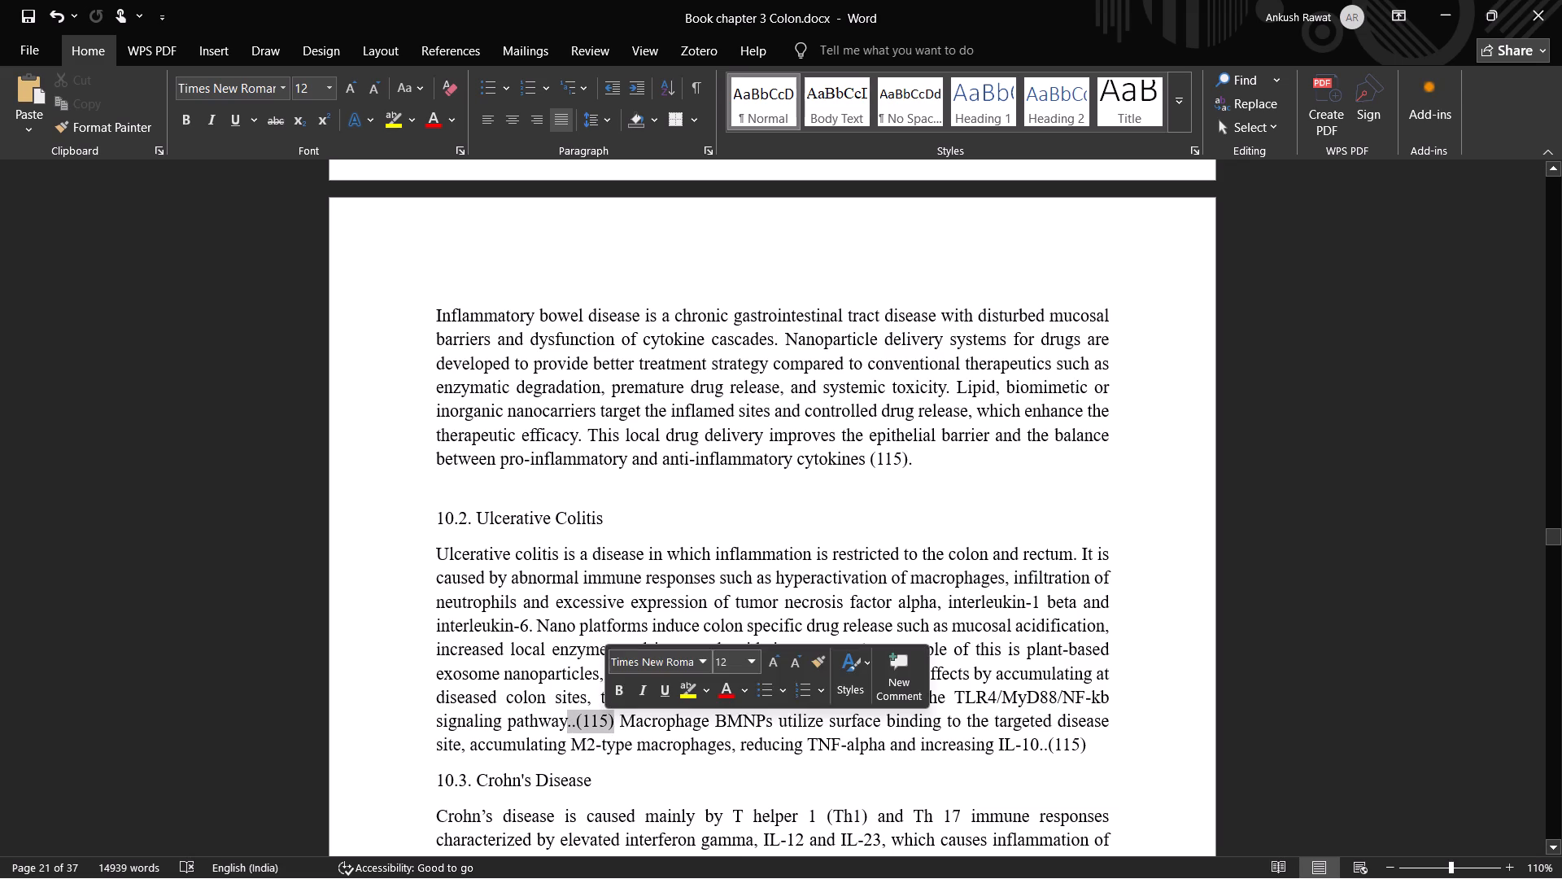
key("BackSpace")
key("period")
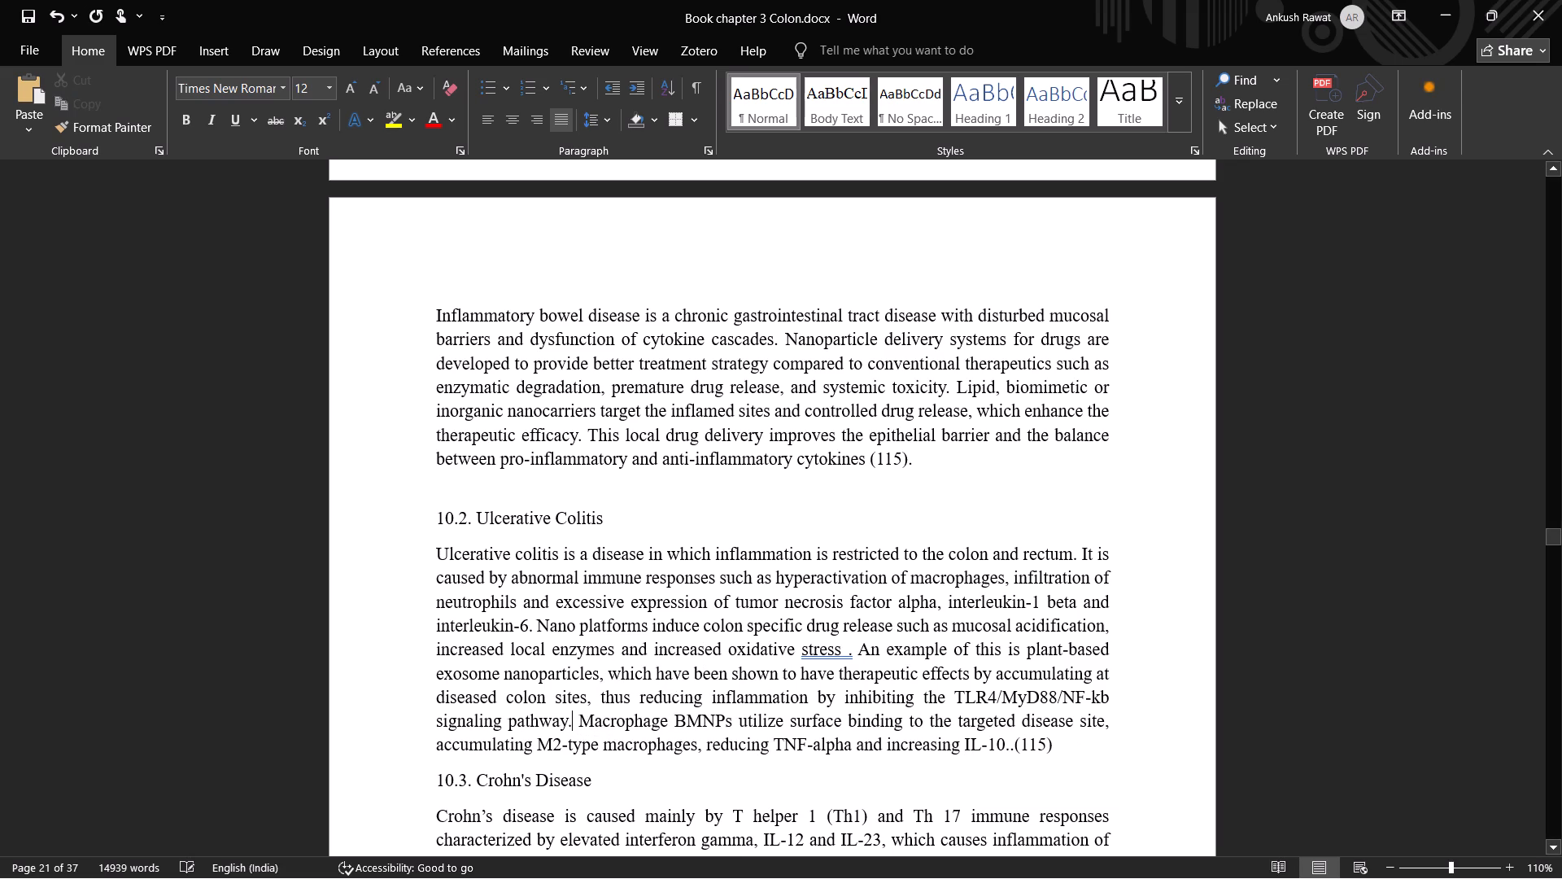
Replace the double full stop after "increasing IL-10" with a space and put a full stop after citation (115).
left_click(1007, 751)
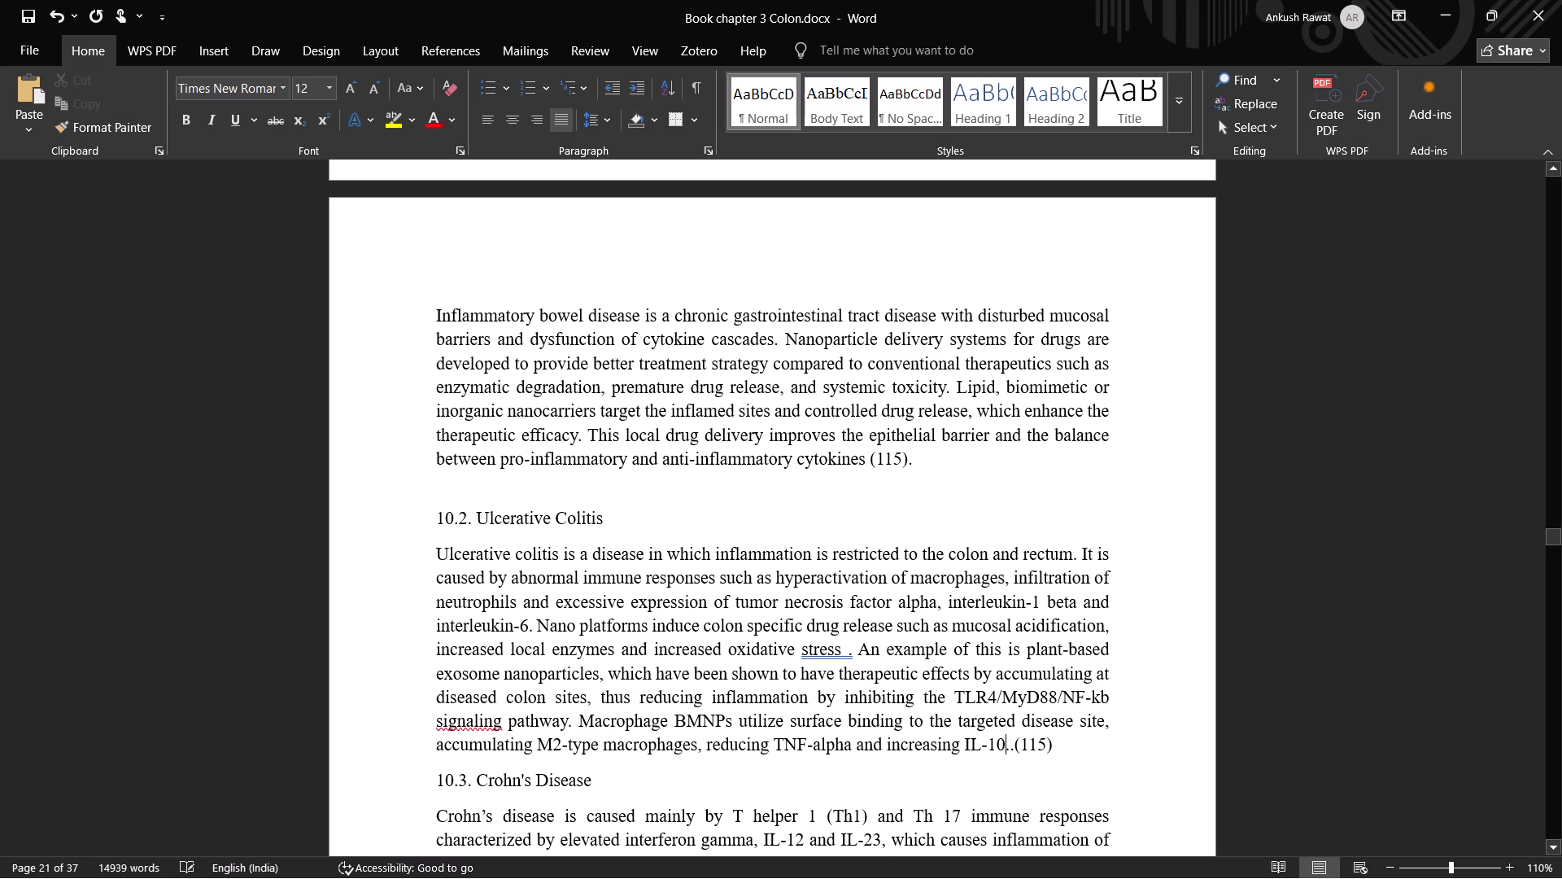
left_click(1018, 750)
left_click(1013, 750)
key("BackSpace")
scroll(853, 749, "down", 5)
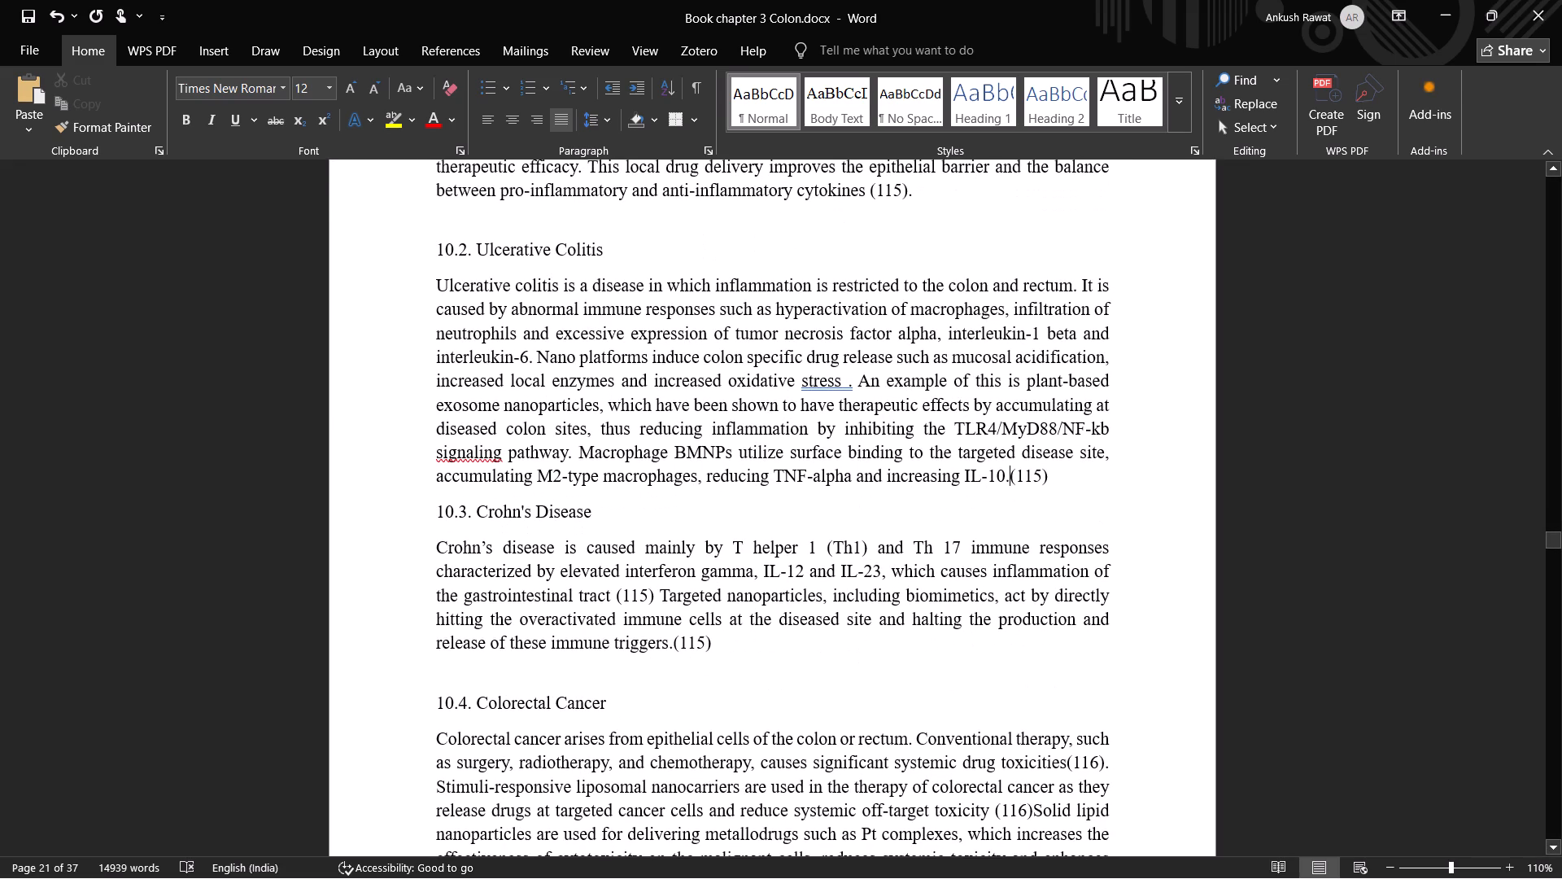
key("BackSpace")
key("space")
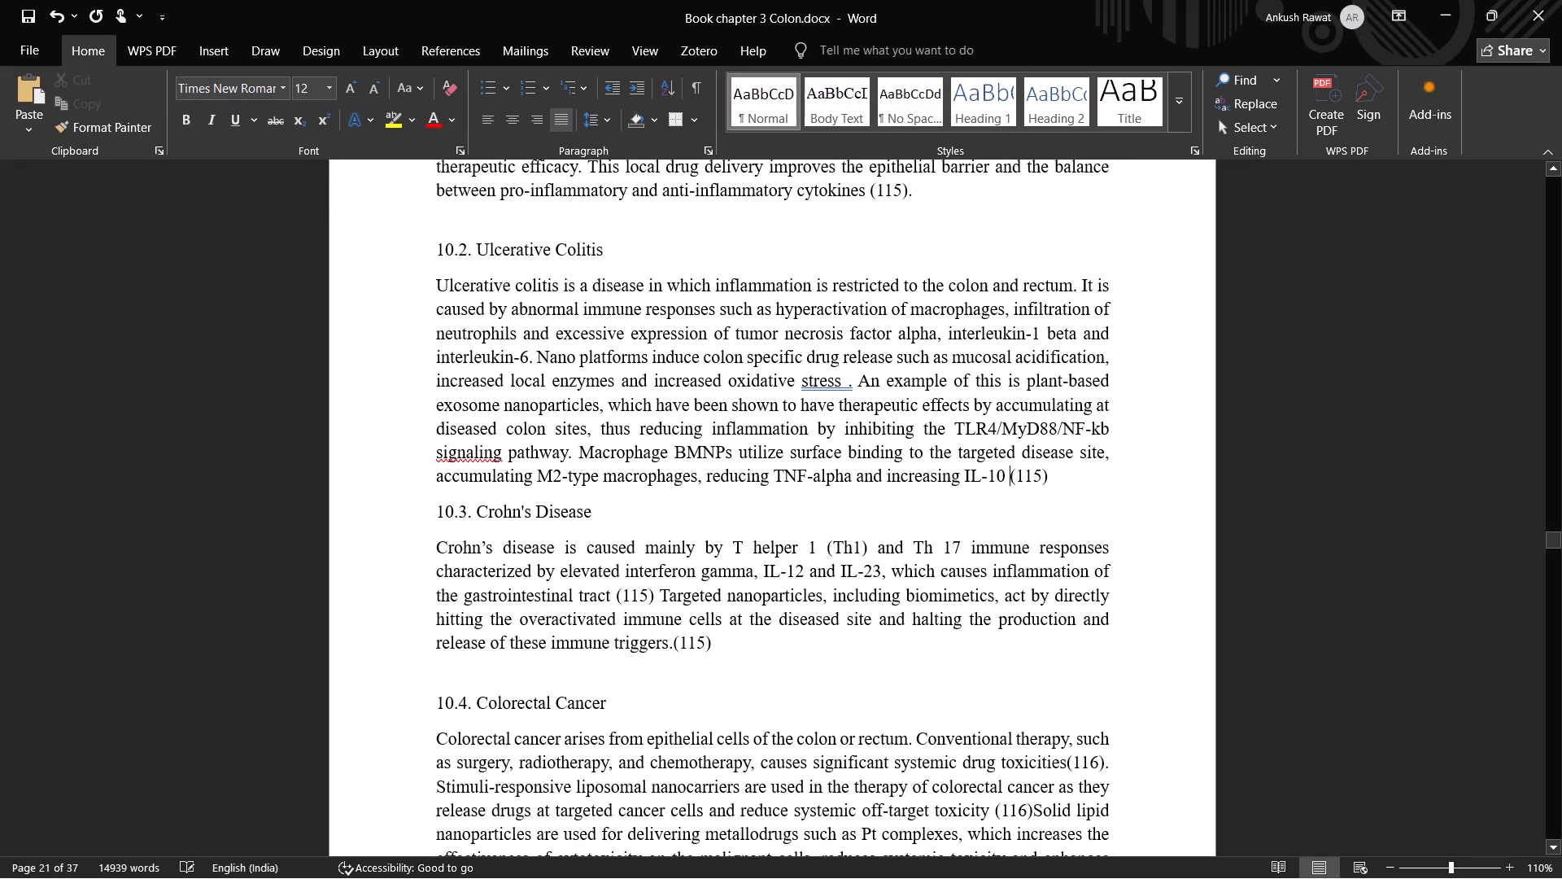
left_click(1057, 475)
key("period")
Delete citation (115) after "gastrointestinal tract" in the Crohn's Disease section and end the sentence with a full stop and one space.
left_click_drag(656, 597, 613, 598)
key("BackSpace")
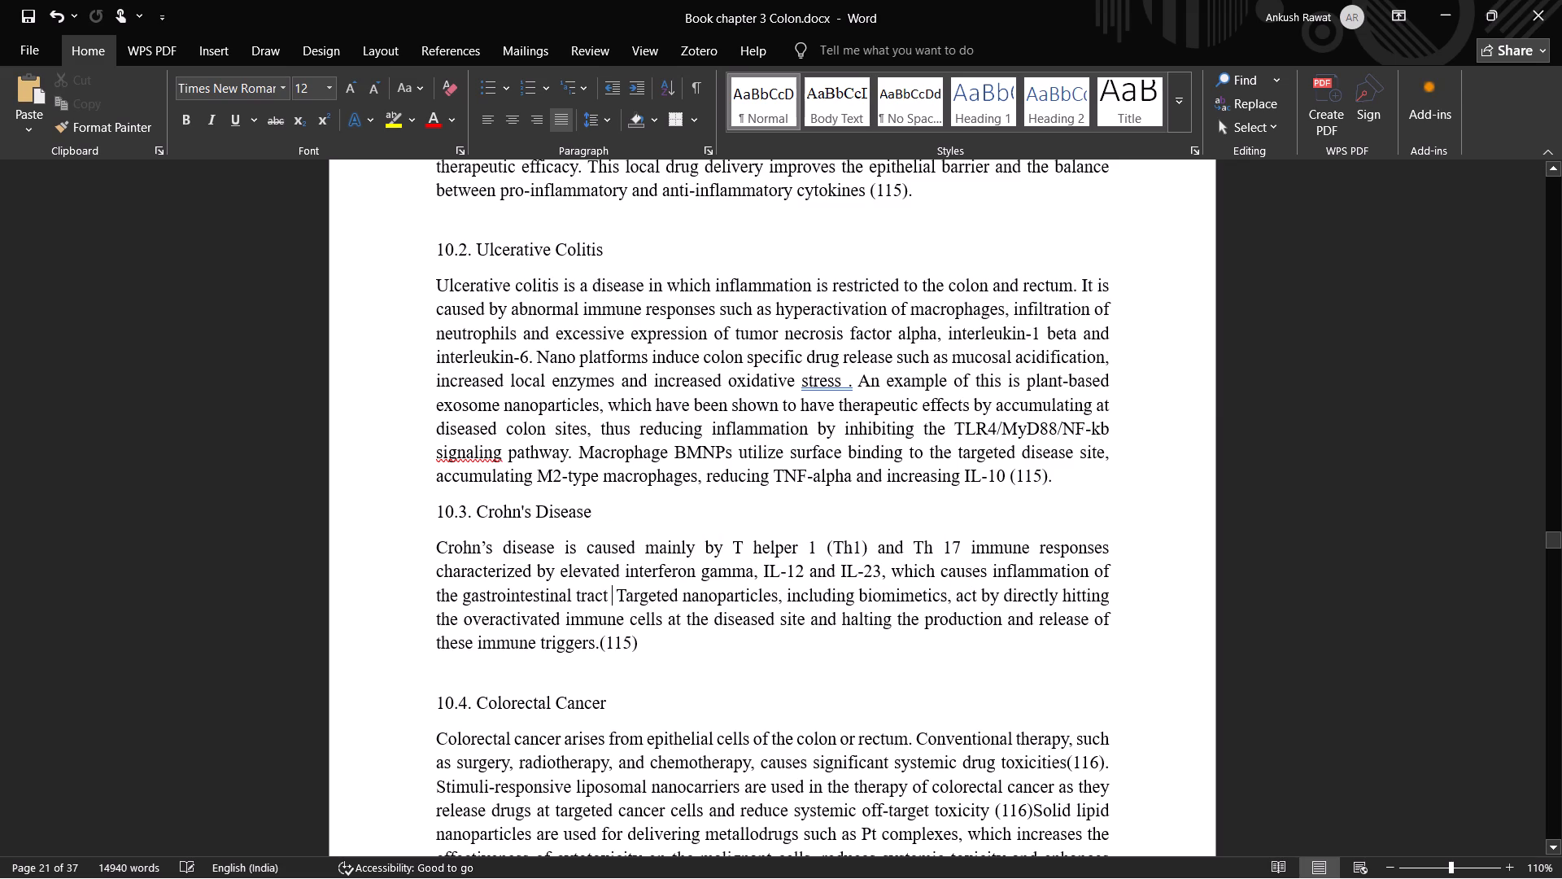
key("Left")
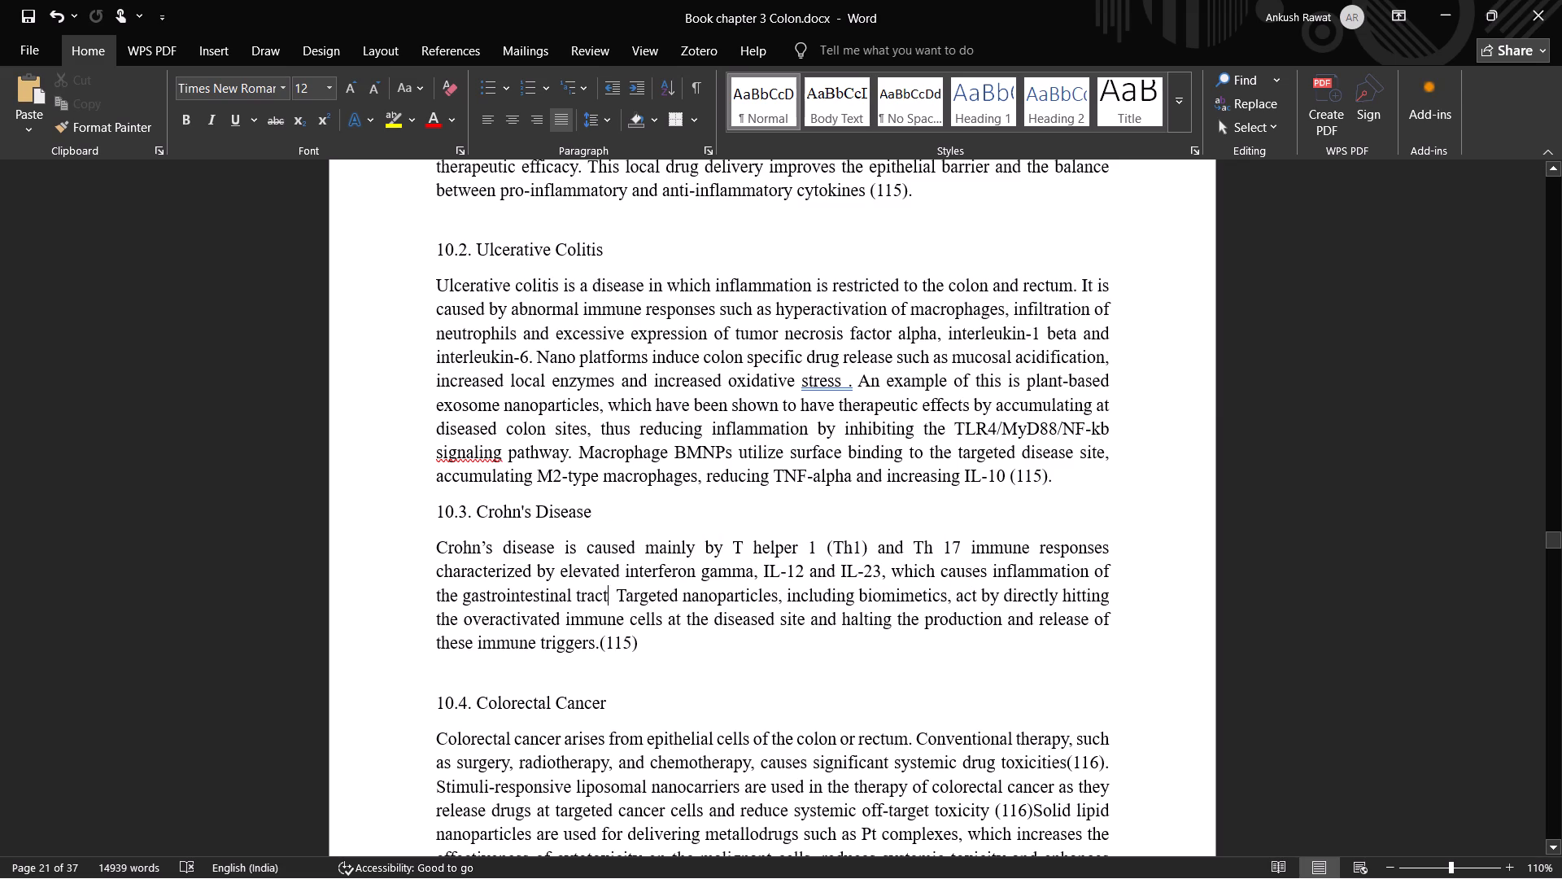
key("period")
left_click(610, 593)
left_click(617, 597)
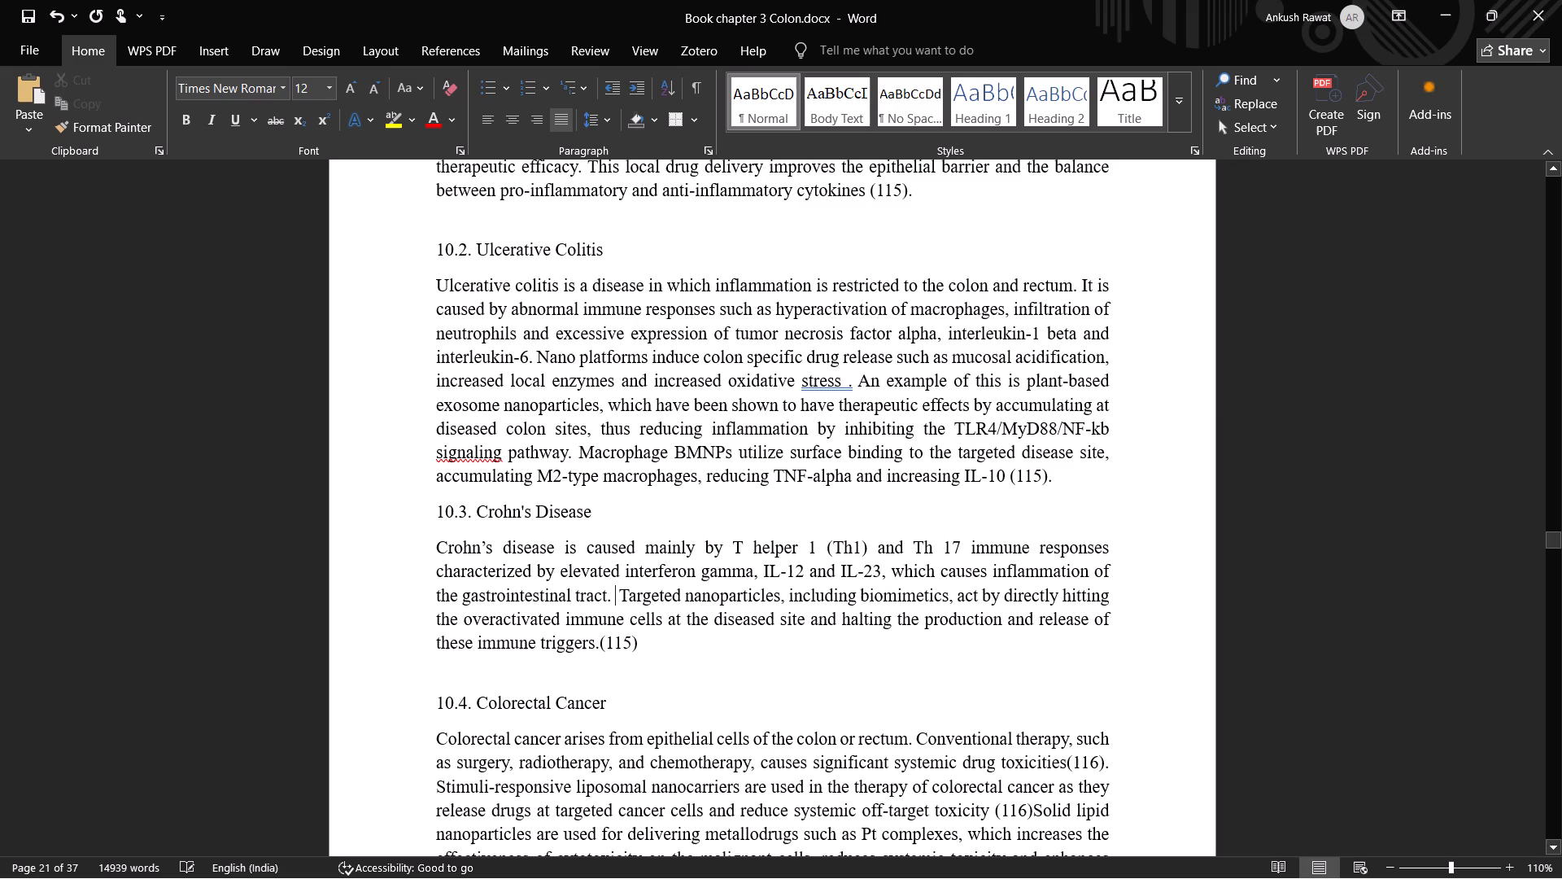
key("BackSpace")
Replace the full stop after "these immune triggers" with a space and put a full stop after citation (115).
left_click(641, 641)
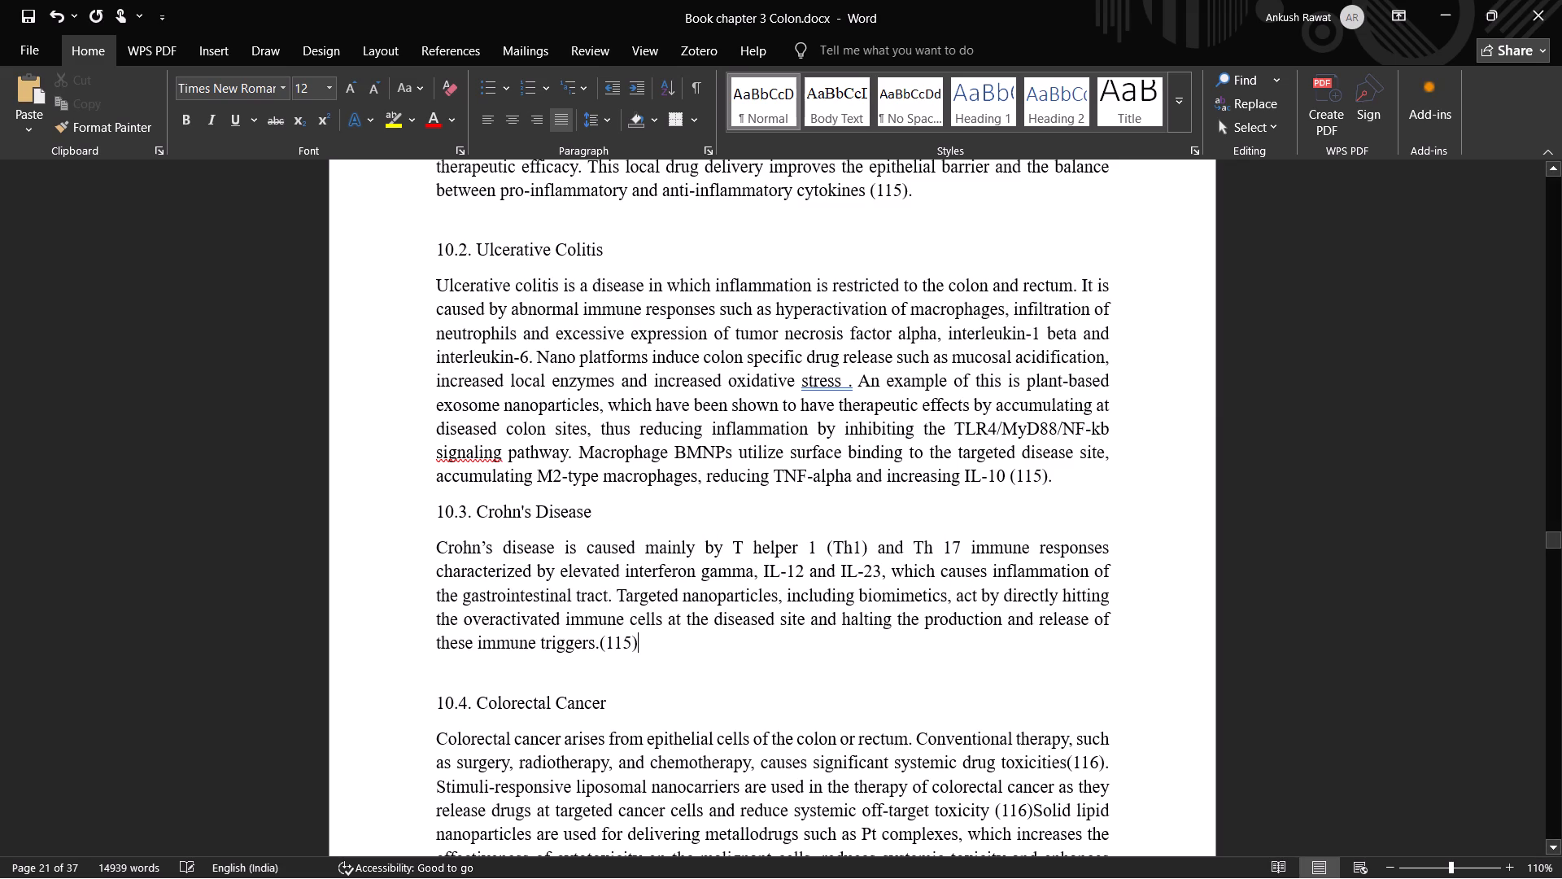
left_click(593, 647)
left_click(600, 646)
key("BackSpace")
key("space")
left_click_drag(640, 640, 644, 649)
key("period")
Delete the repeated (116) citations after "drug toxicities" and "off-target toxicity" in the Colorectal Cancer section, adding a full stop and space before "Solid lipid".
scroll(700, 660, "down", 2)
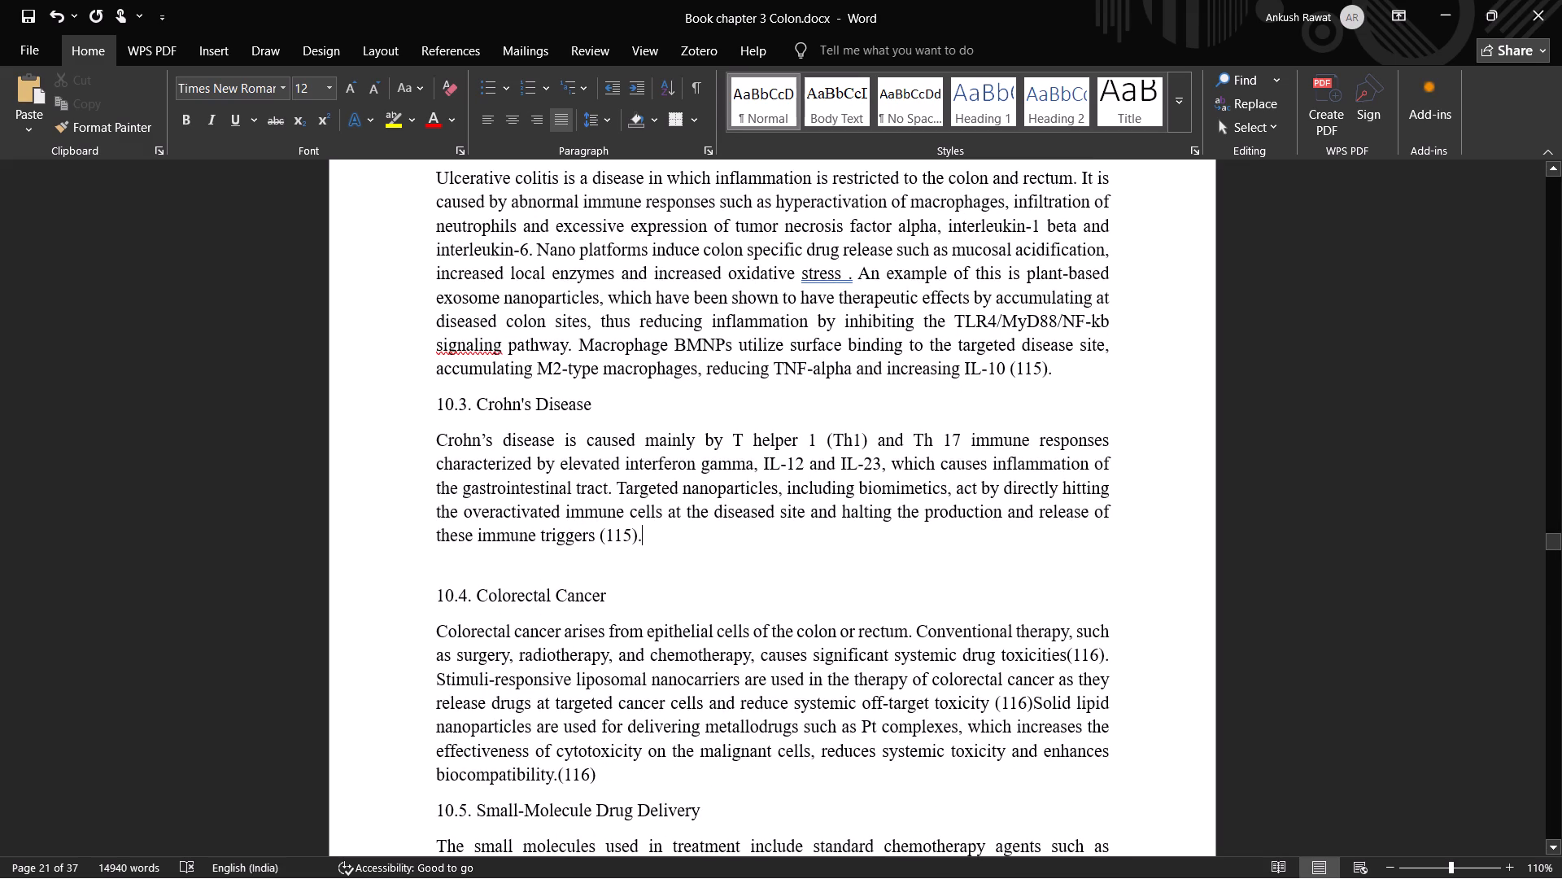
left_click_drag(1104, 658, 1067, 658)
key("BackSpace")
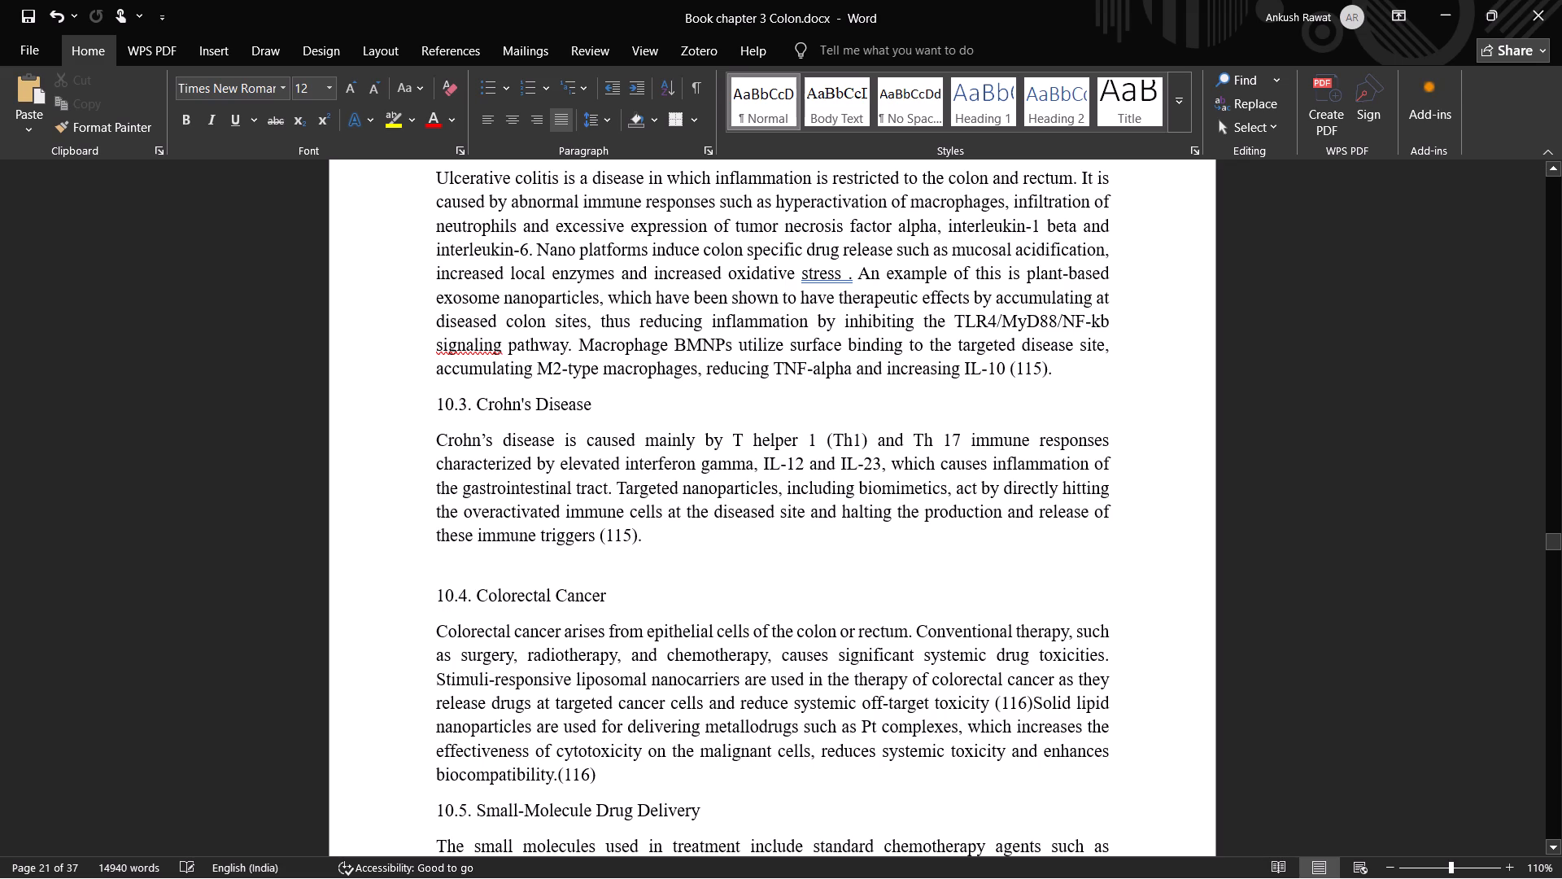
left_click_drag(1032, 702, 992, 702)
key("BackSpace")
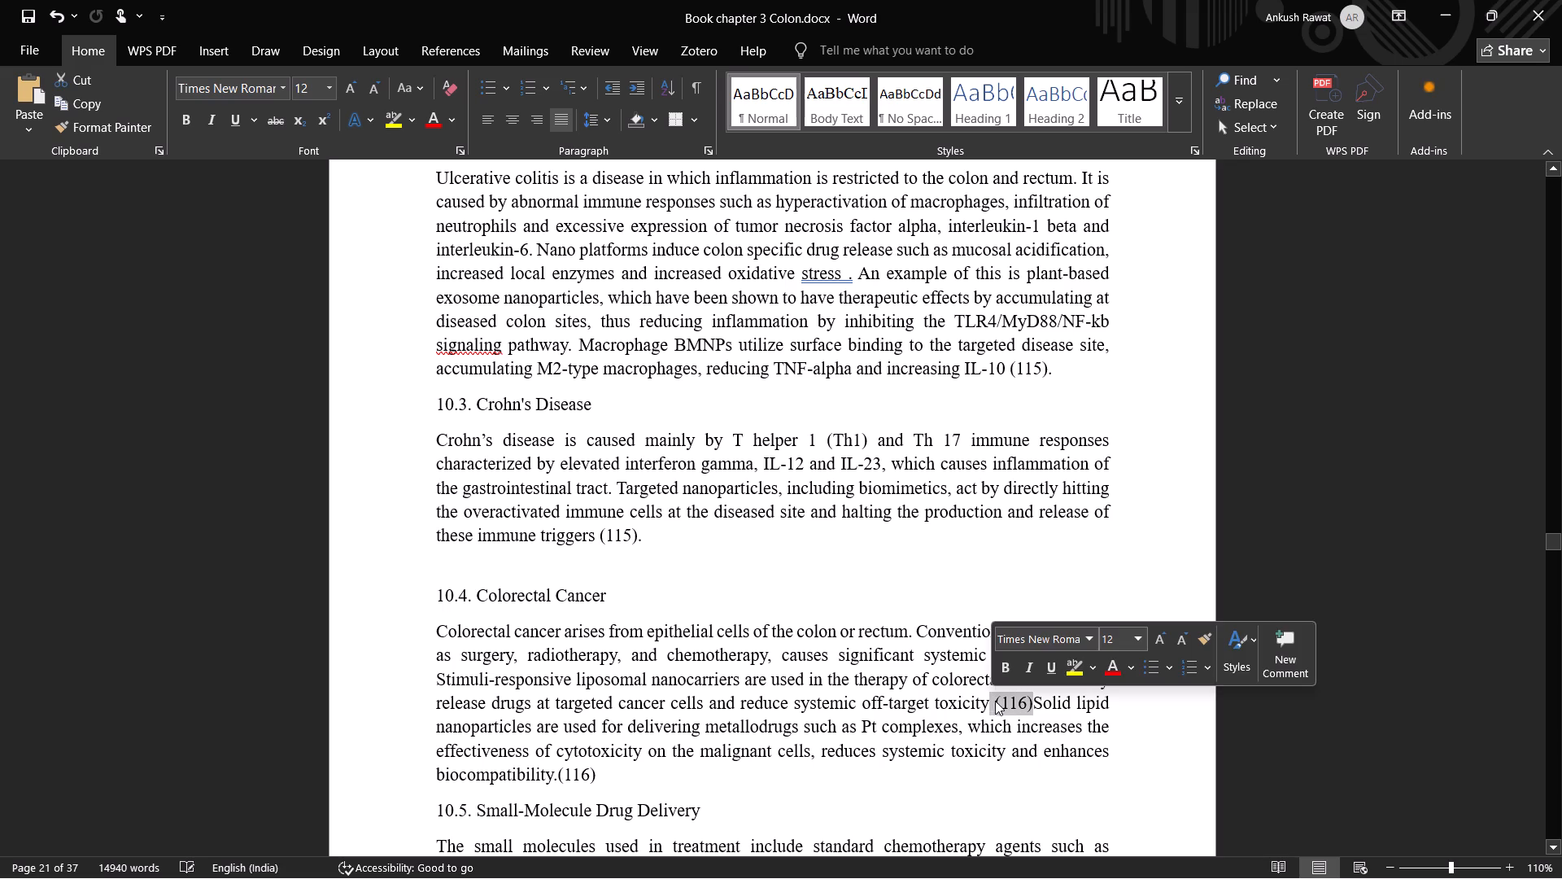
type(".")
key("space")
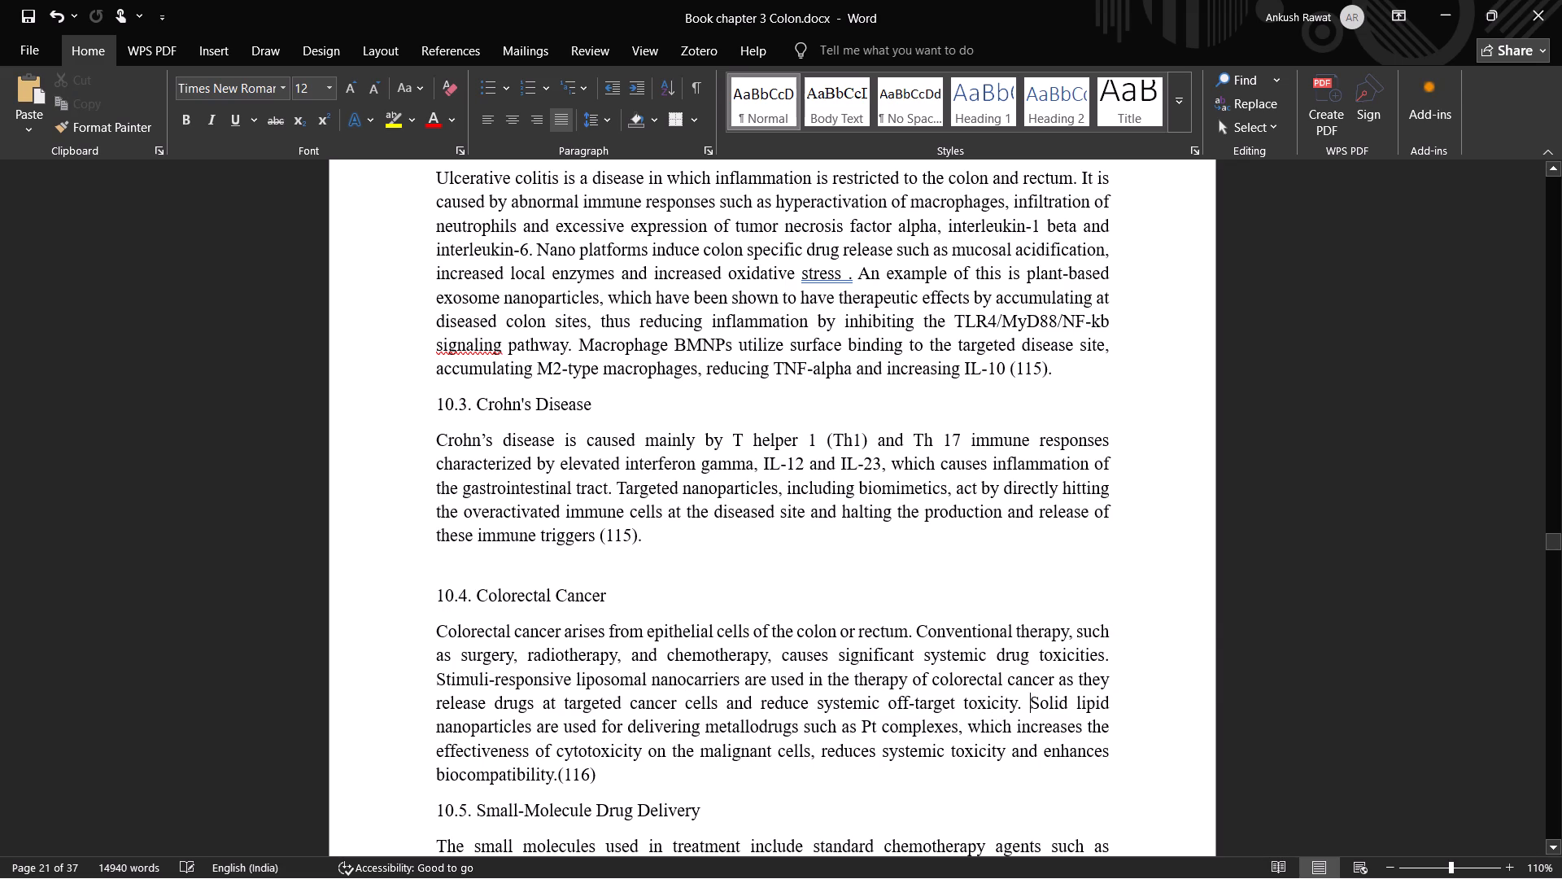
Replace the full stop after "biocompatibility" with a space and put a full stop after citation (116).
left_click(557, 778)
key("BackSpace")
key("space")
left_click(601, 776)
key("comma")
key("BackSpace")
key("period")
Replace the full stop after "poor bioavailability" in section 10.5 with a space and put a full stop after citation (115,116).
scroll(561, 756, "down", 2)
scroll(557, 742, "up", 1)
scroll(552, 732, "down", 4)
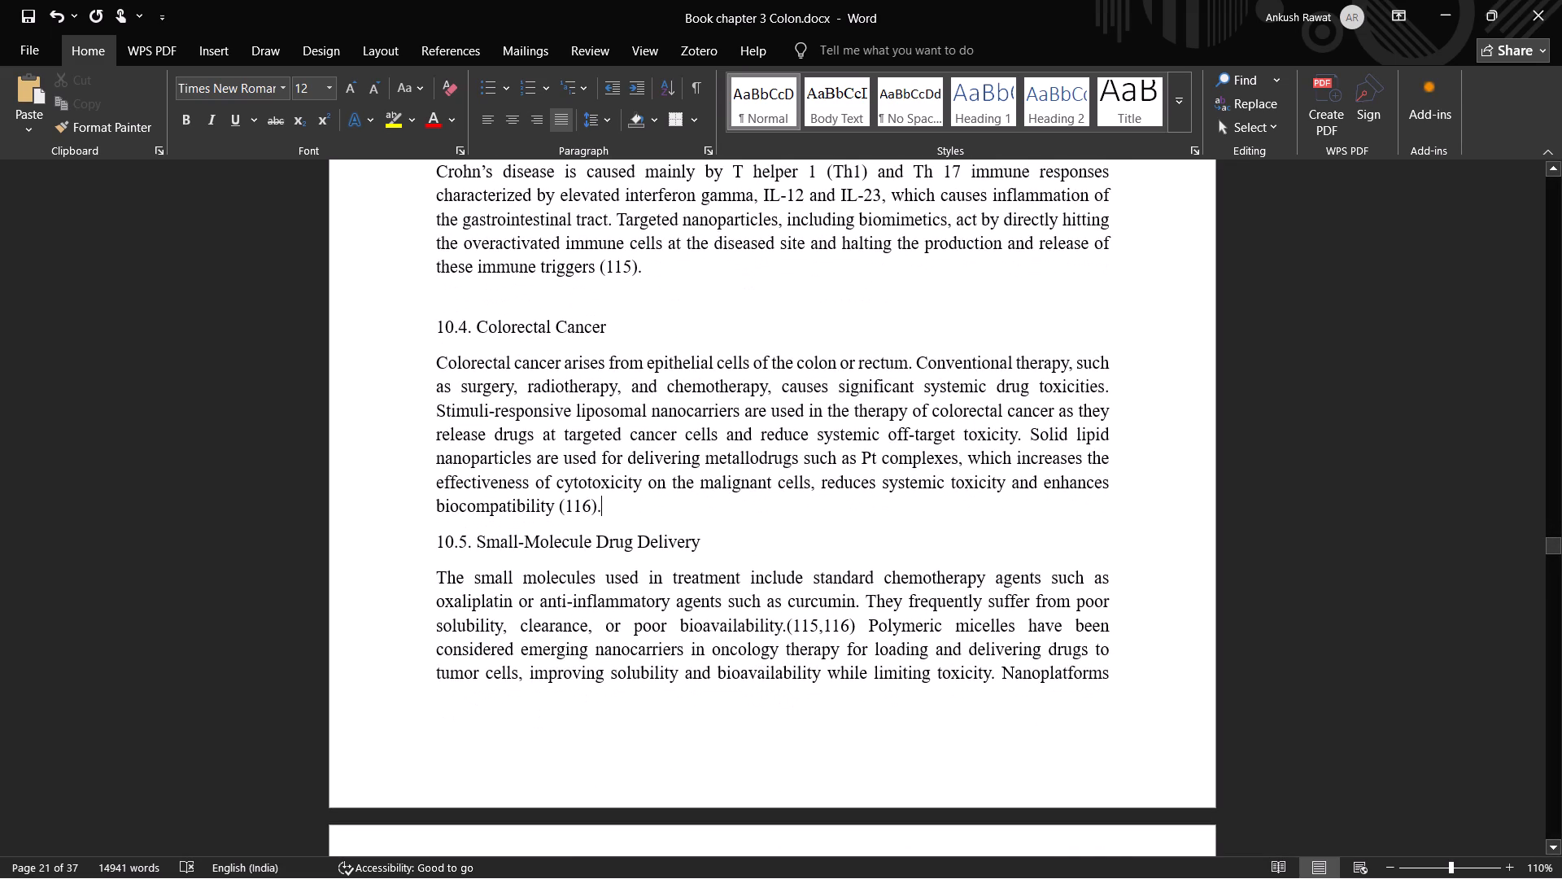
left_click(788, 627)
key("space")
key("BackSpace")
key("space")
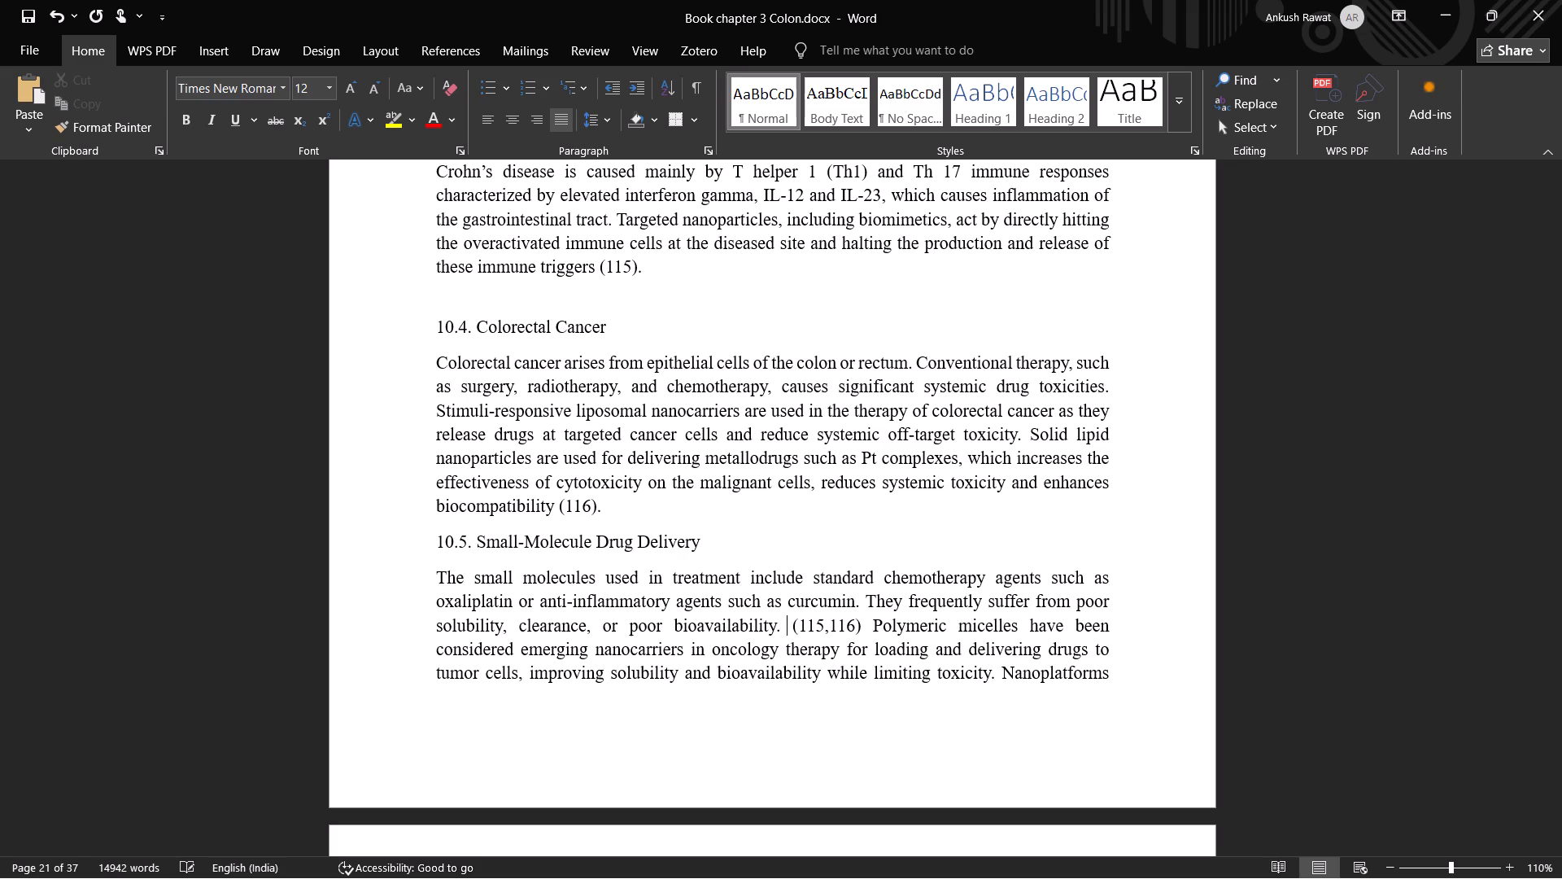
key("BackSpace")
key("BackSpace")
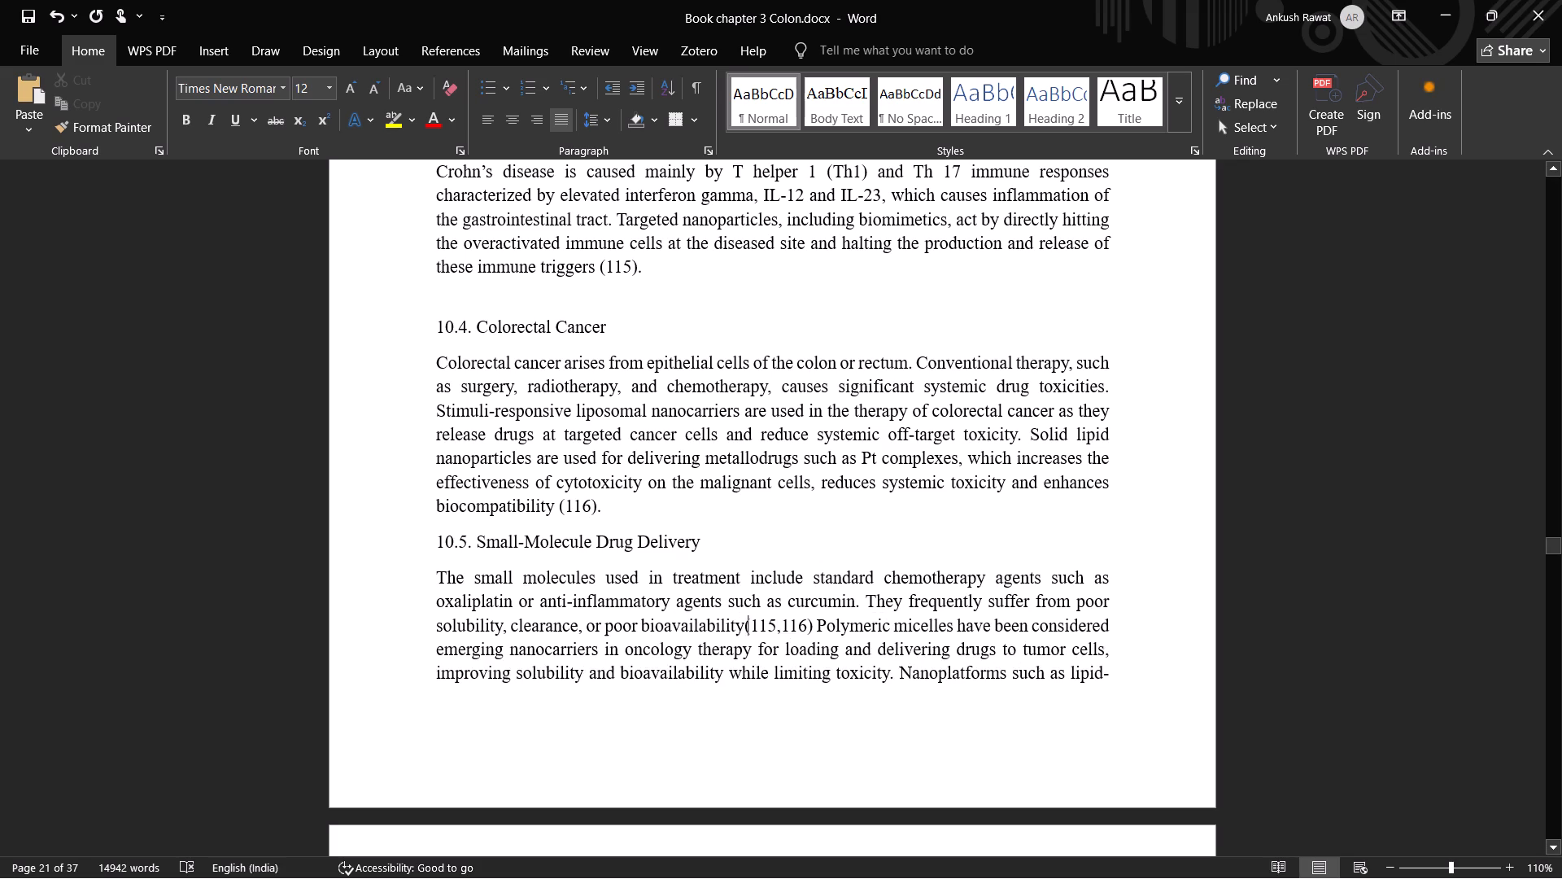
key("space")
left_click(857, 623)
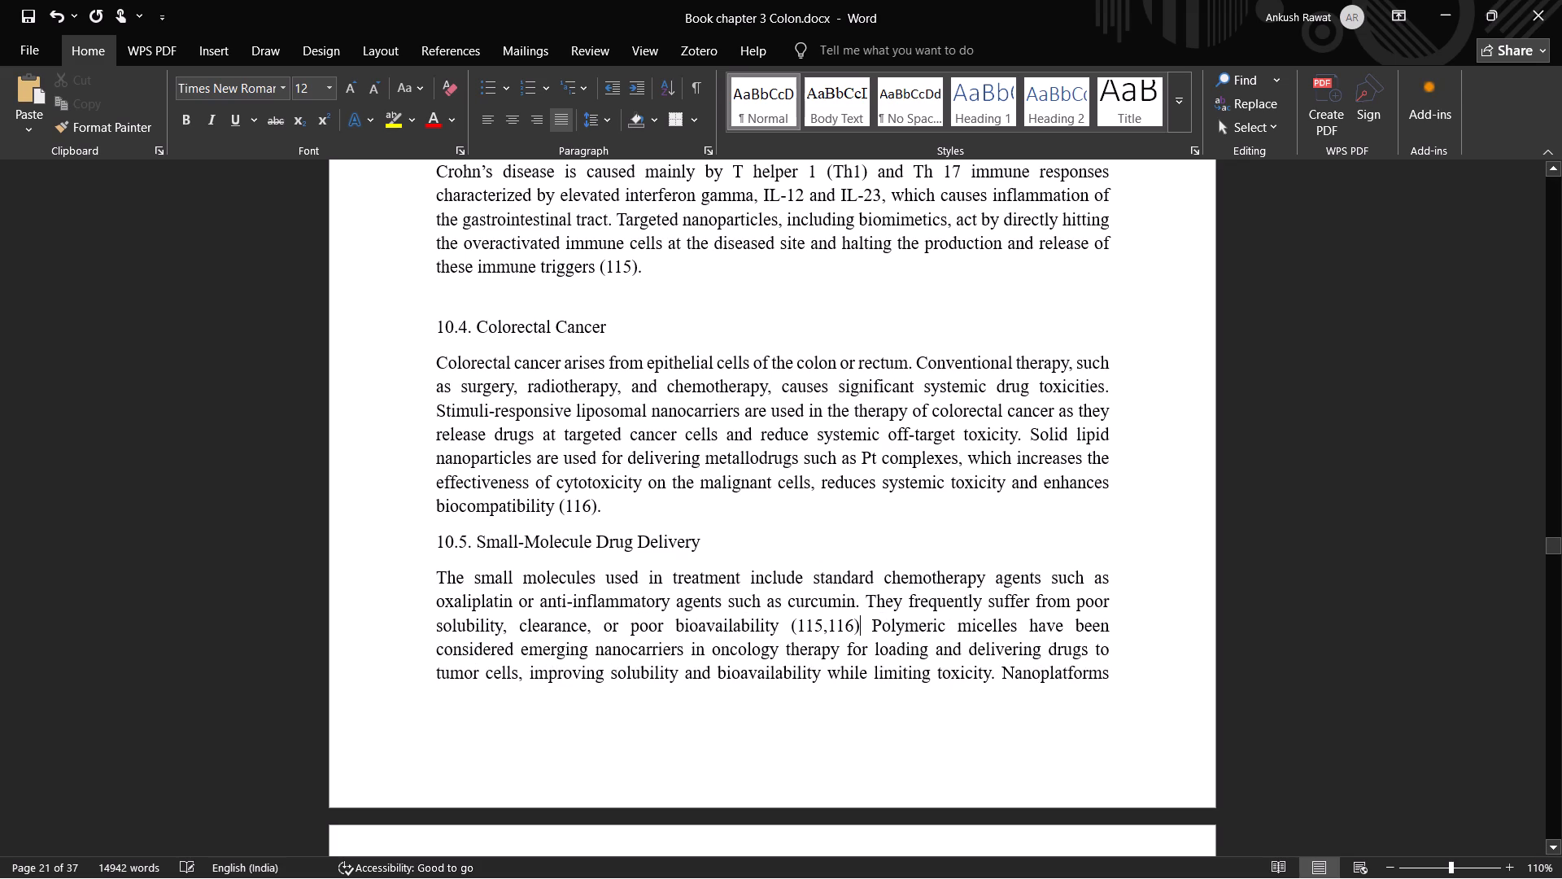
key("period")
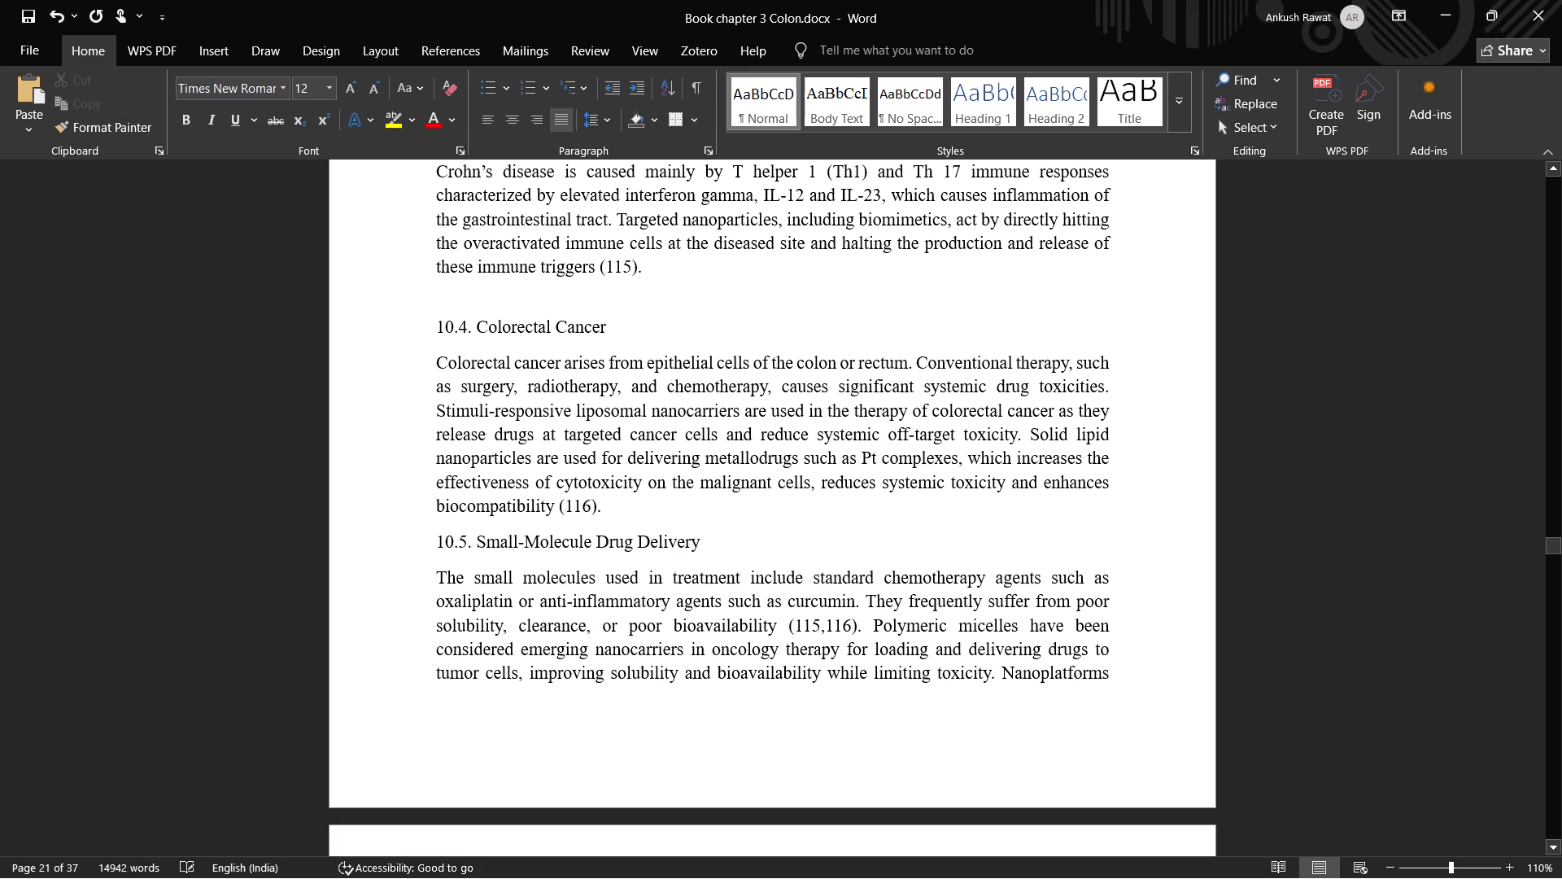
Replace the full stop after "disease site in IBD" with a space and put a full stop after citation (115).
scroll(726, 668, "up", 2)
scroll(726, 668, "down", 1)
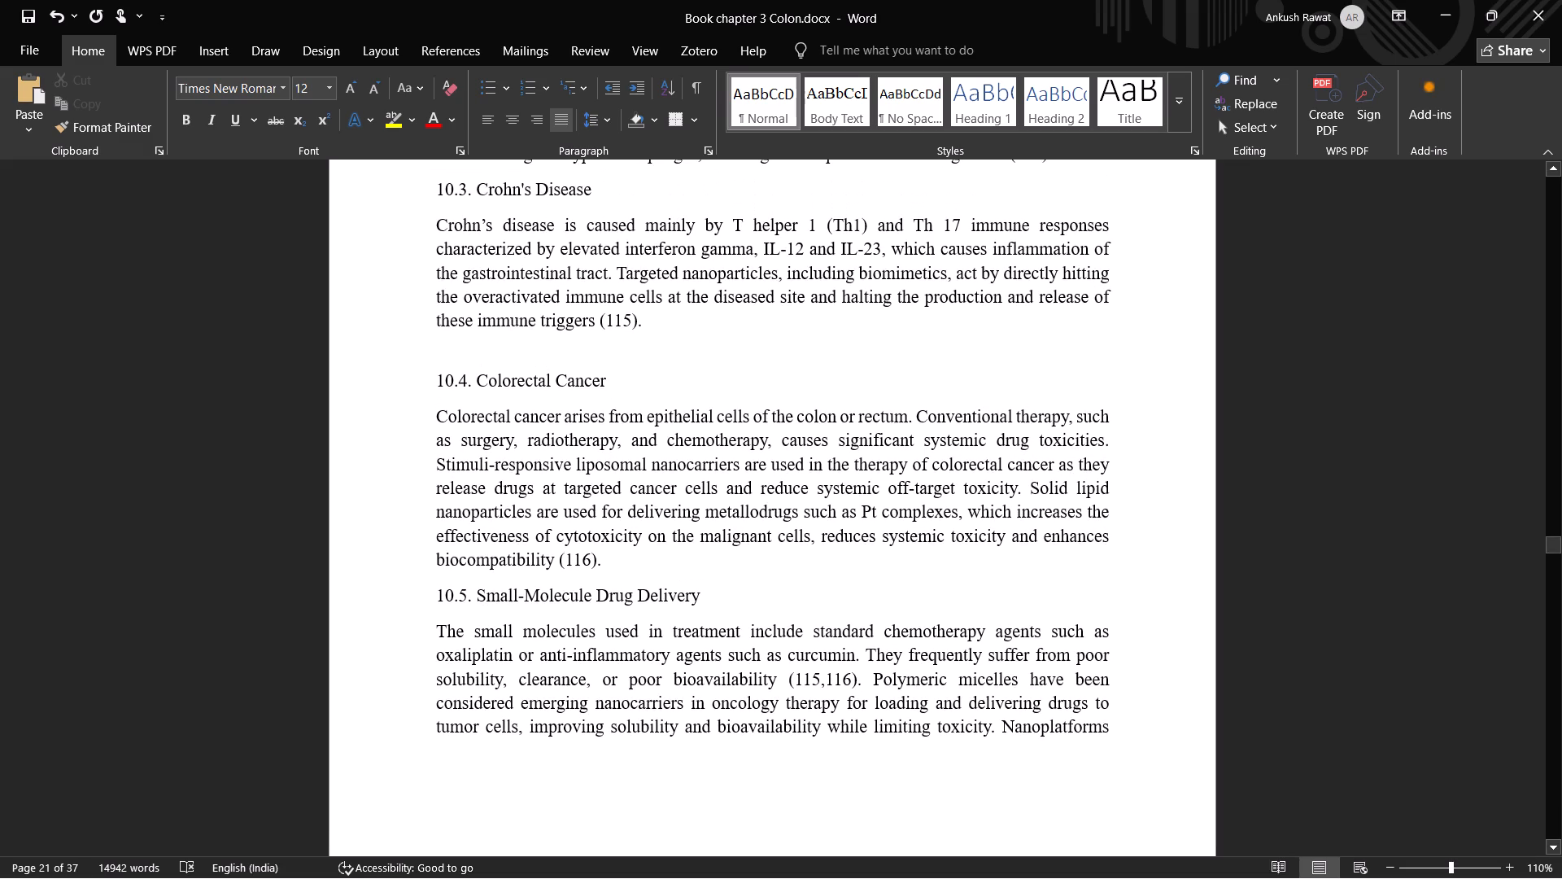
scroll(727, 668, "down", 4)
scroll(727, 669, "up", 1)
scroll(727, 669, "down", 3)
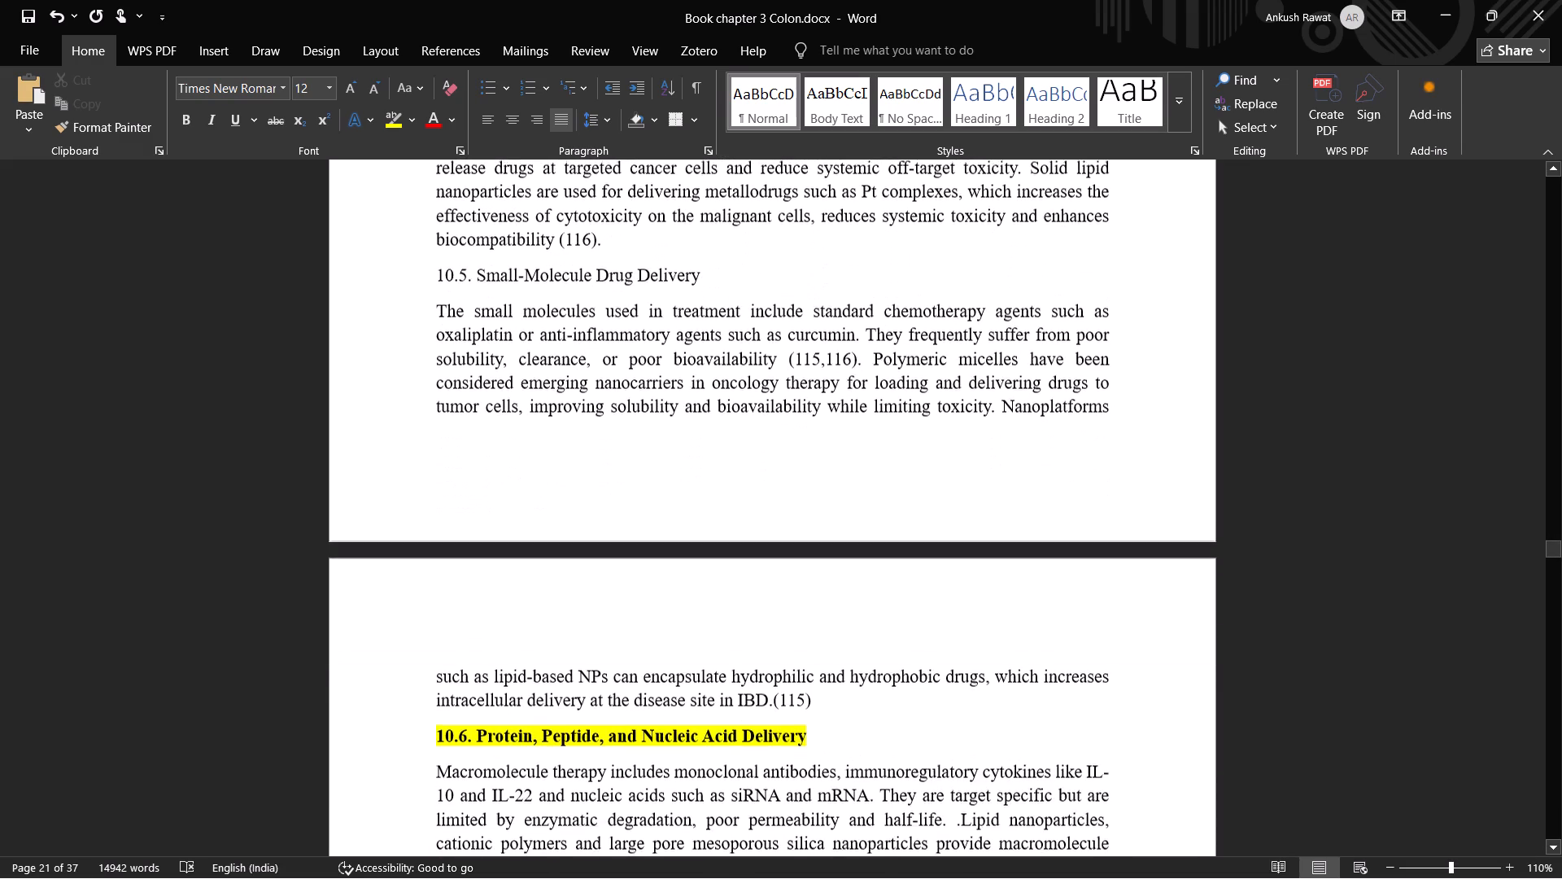
left_click(772, 698)
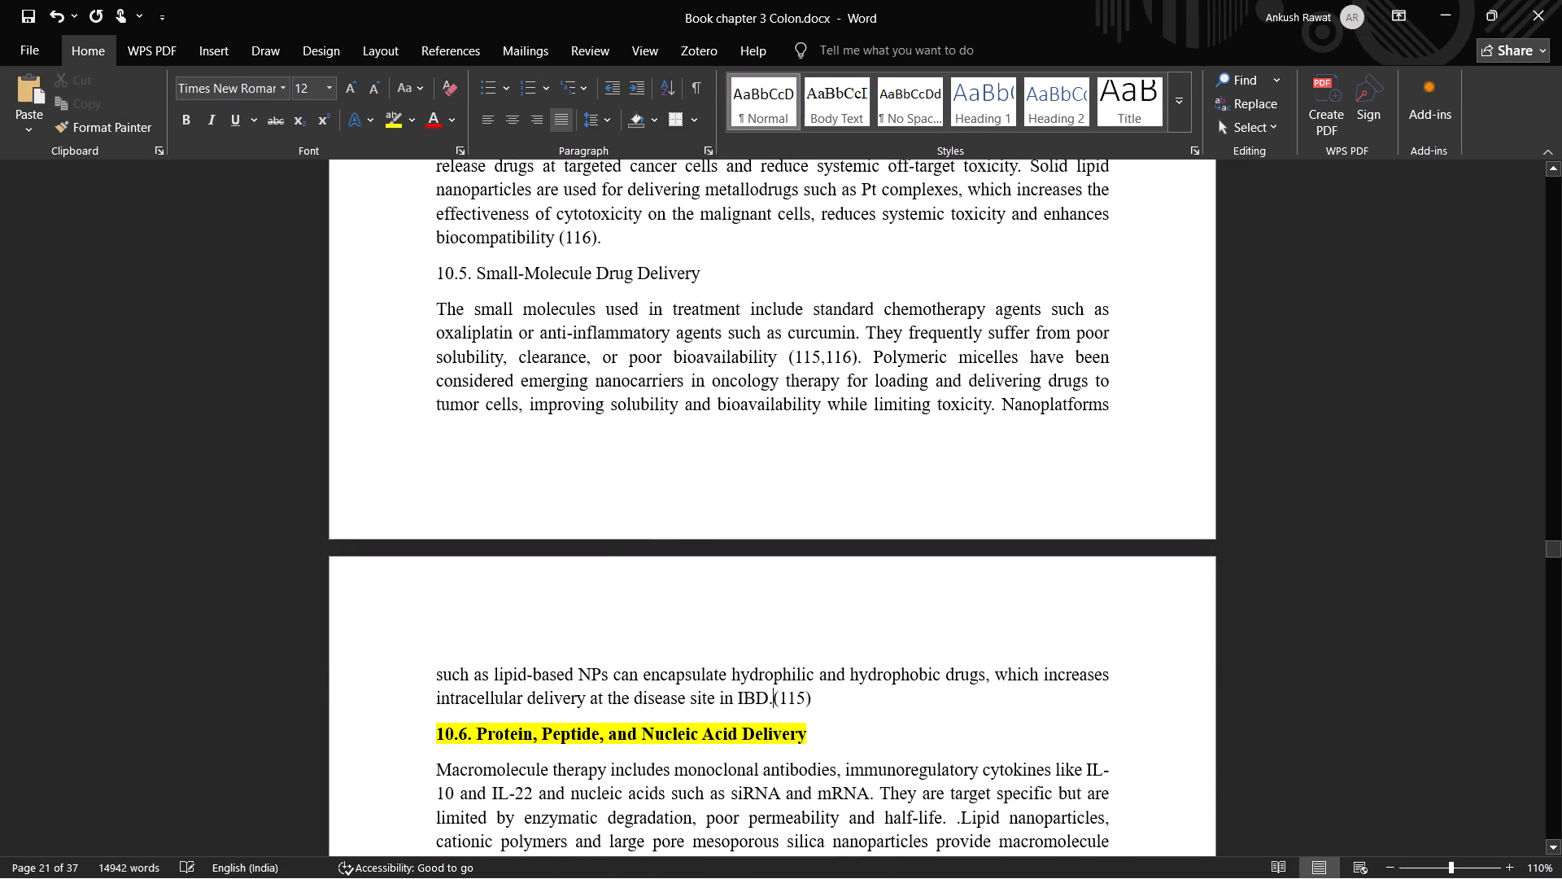
key("BackSpace")
key("space")
left_click(820, 697)
key("period")
Add a full stop after citation (115) at the end of the Protein, Peptide, and Nucleic Acid Delivery paragraph.
scroll(757, 700, "down", 4)
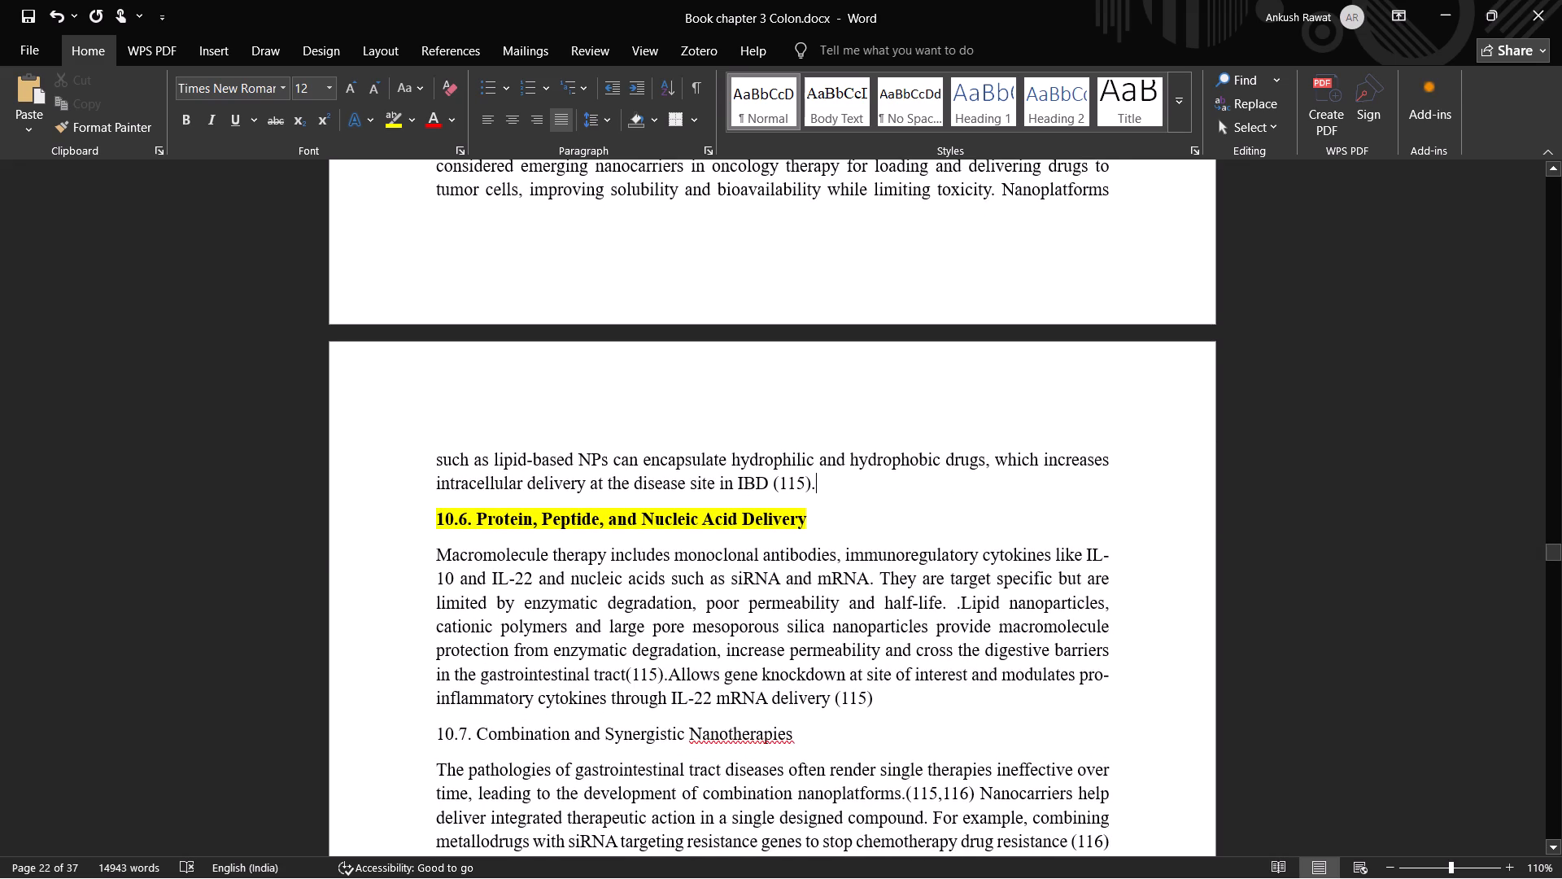
left_click(869, 700)
left_click(875, 701)
key("period")
Insert a space between "gastrointestinal tract" and citation (115) in section 10.6.
left_click(625, 675)
key("space")
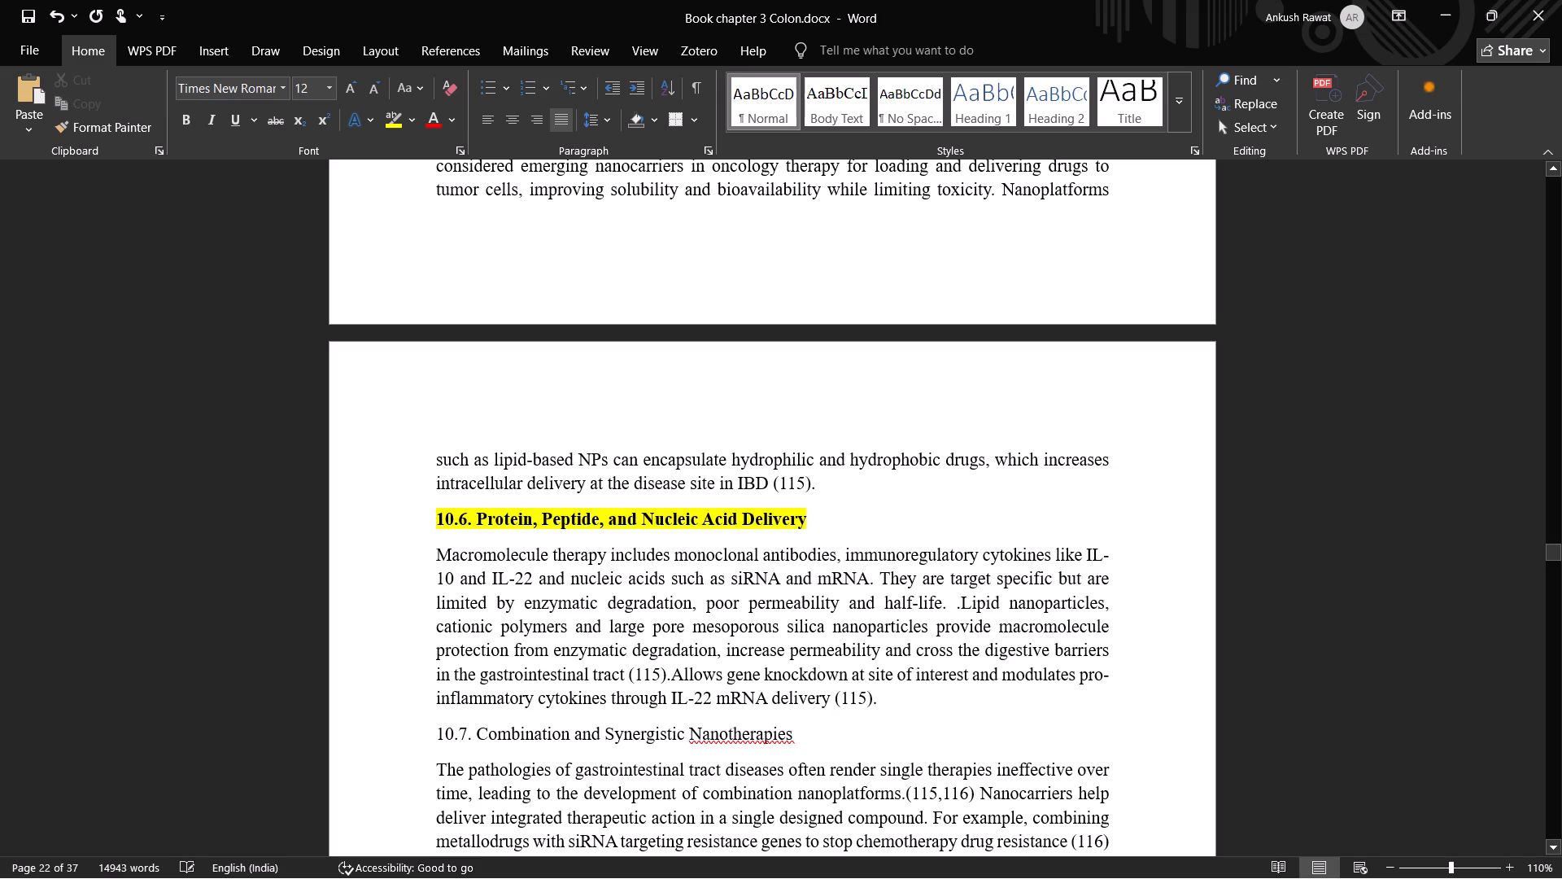
left_click(666, 674)
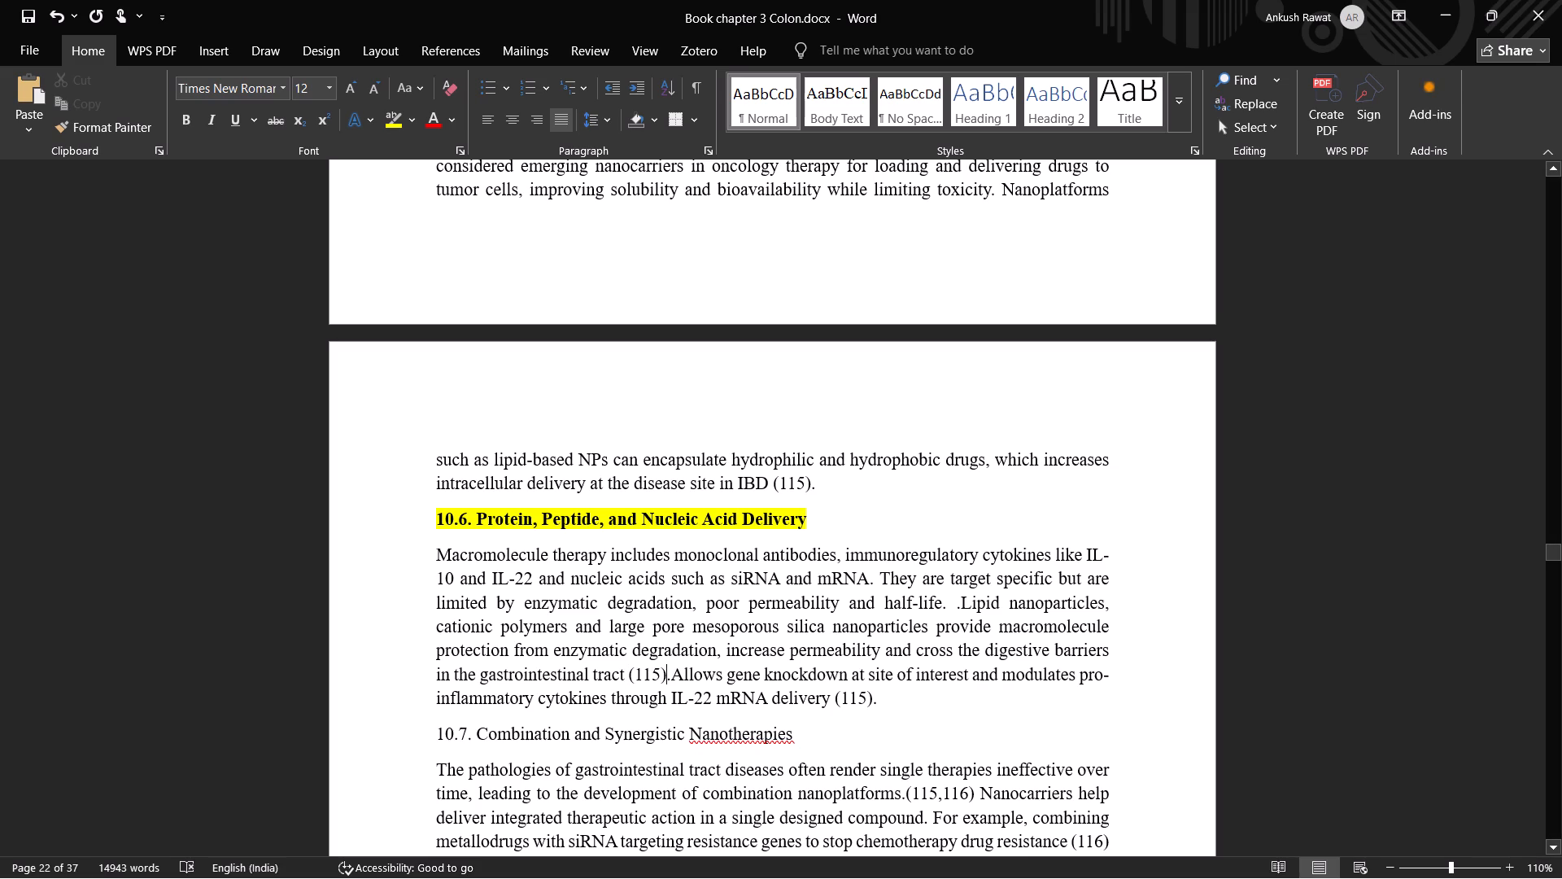
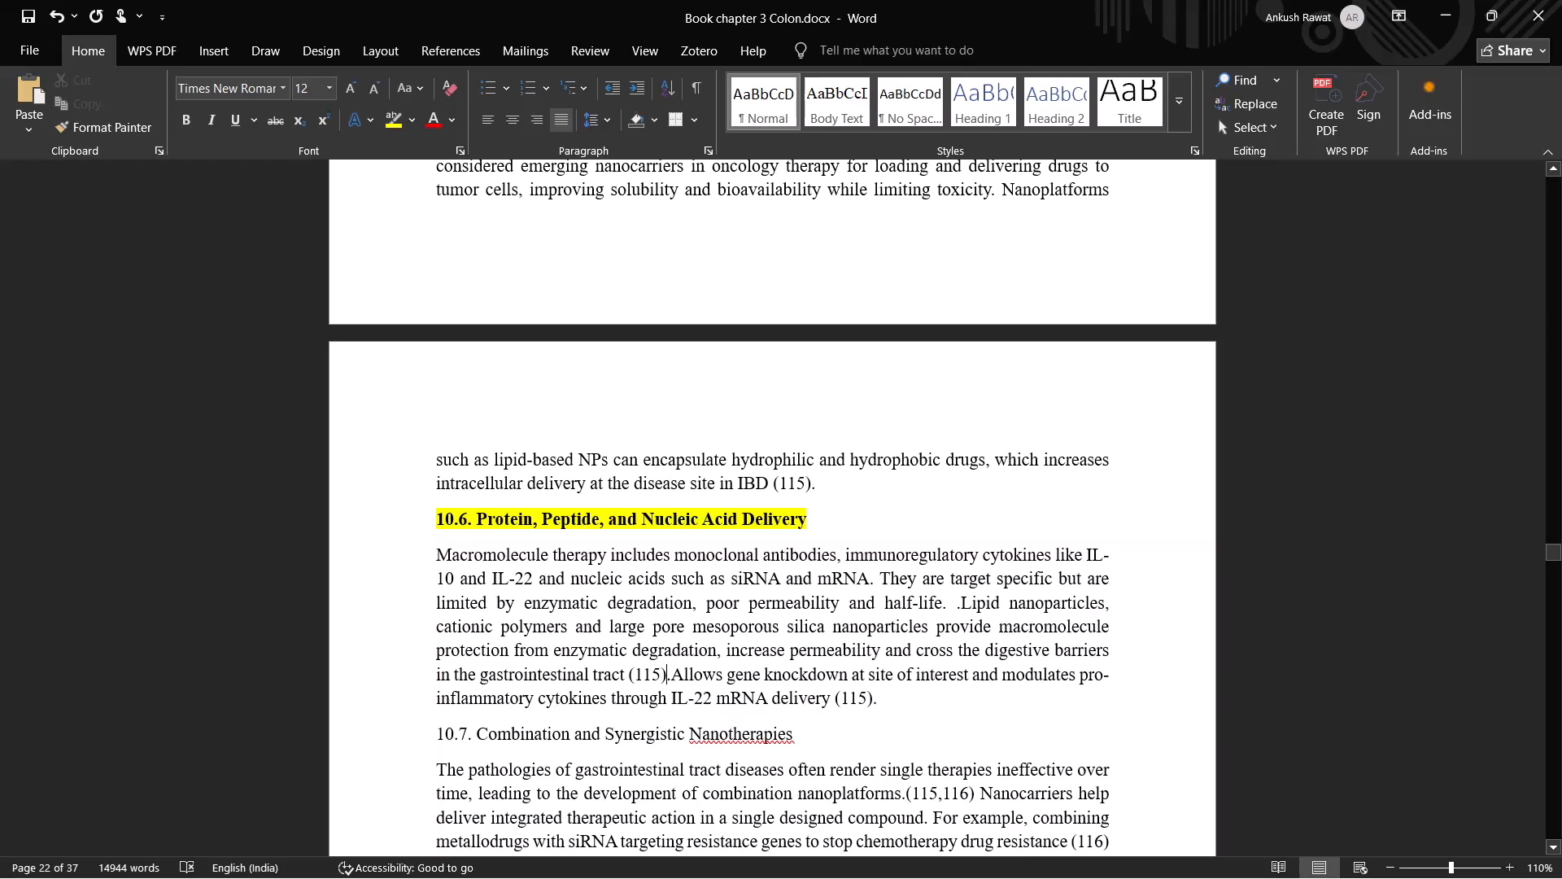
Delete the repeated citation (115) after "gastrointestinal tract" in section 10.6 and insert a space before "Allows gene knockdown".
key("ctrl+shift+Left")
key("ctrl+shift+Left")
key("ctrl+shift+Left")
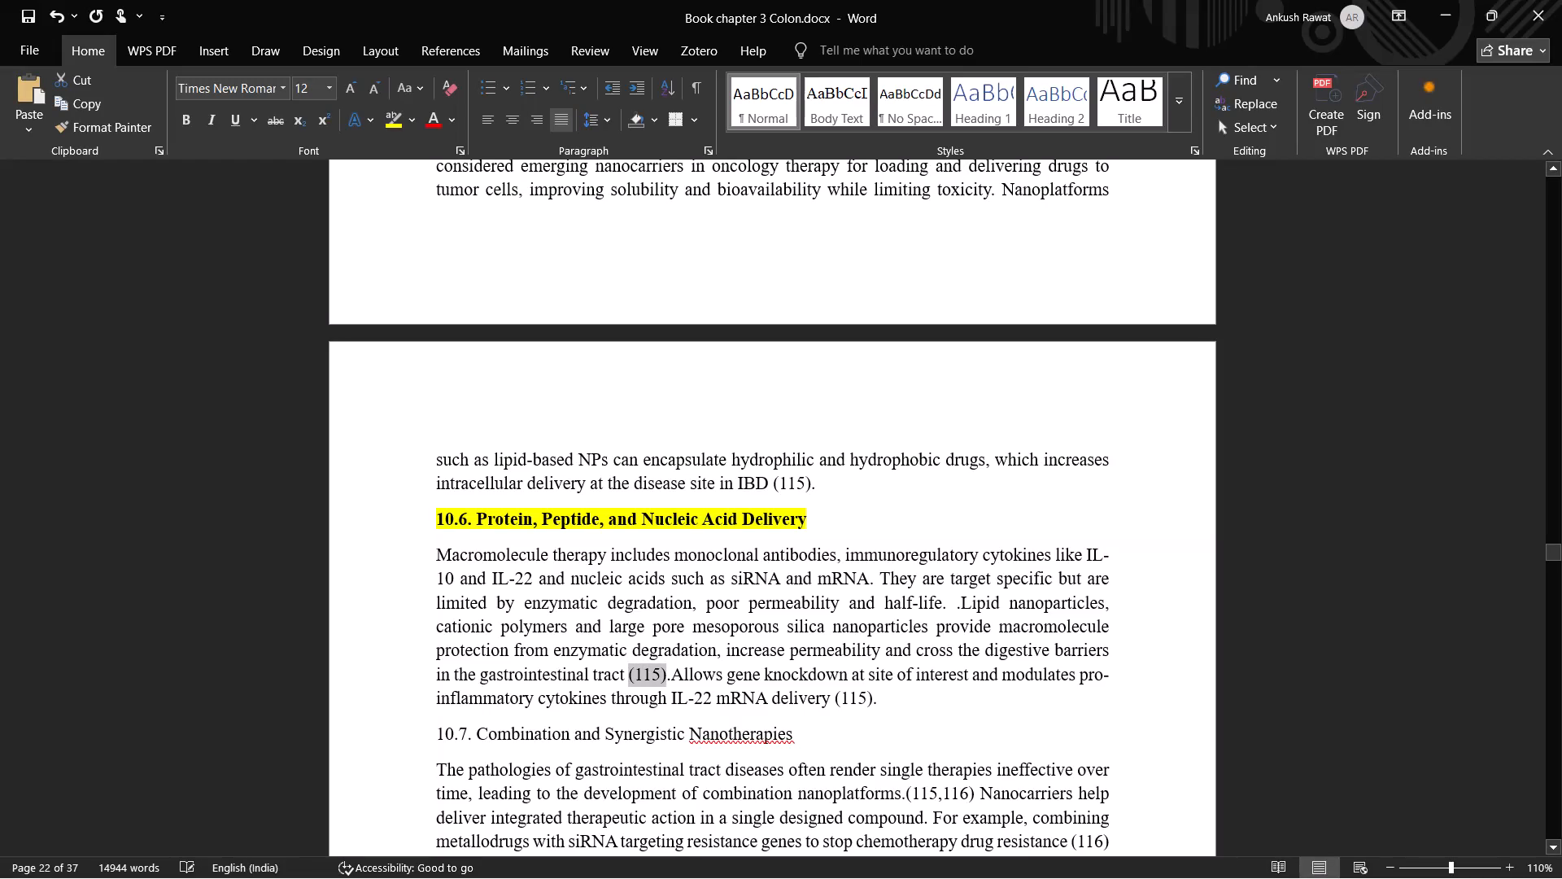
key("BackSpace")
key("space")
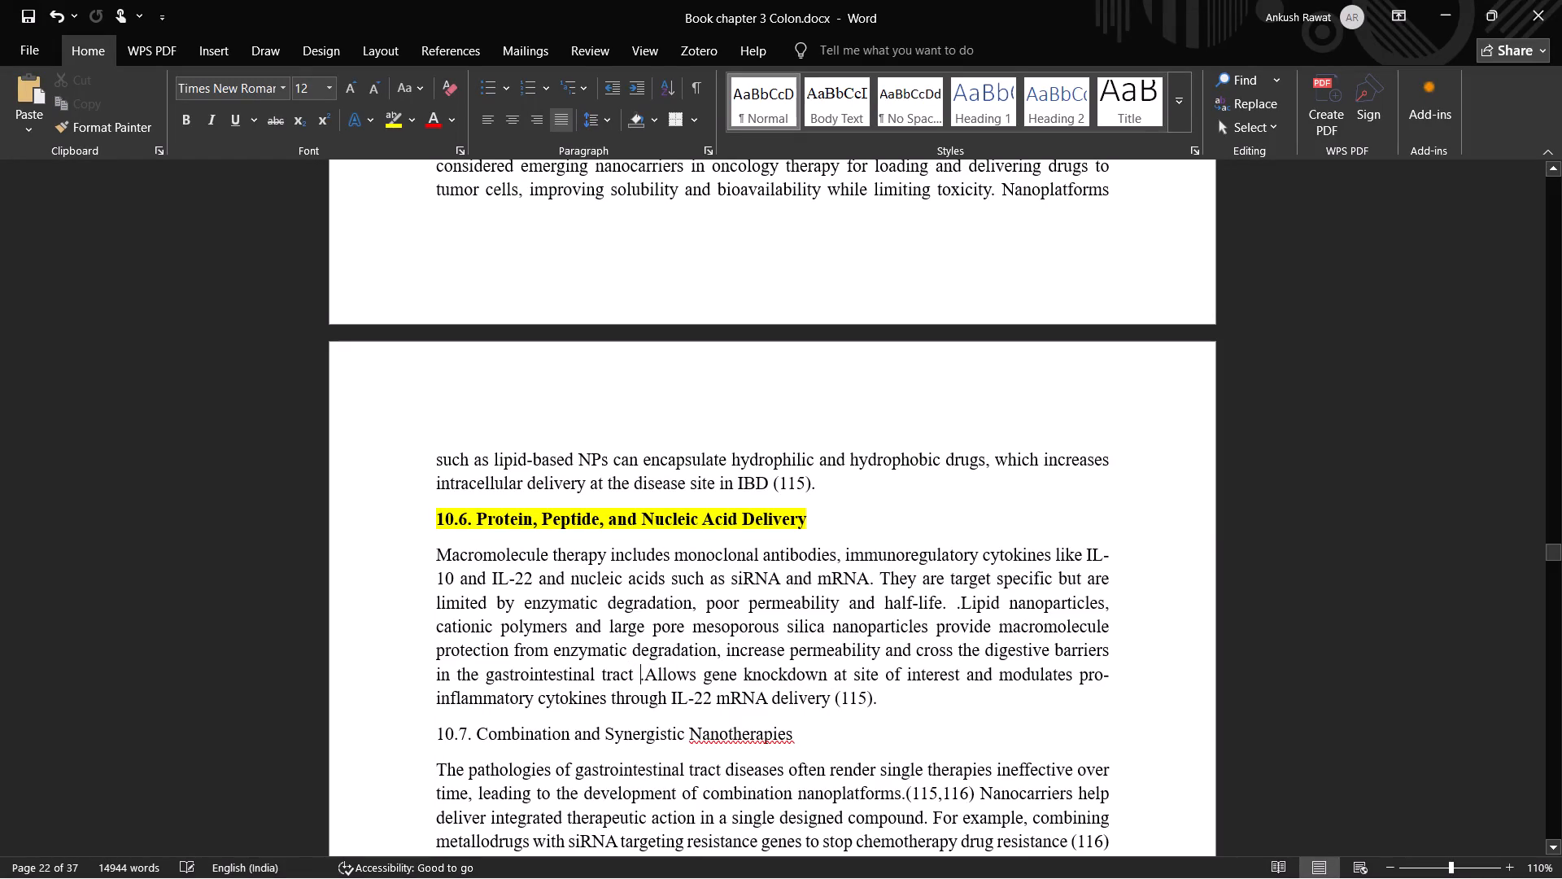
key("BackSpace")
key("Right")
key("space")
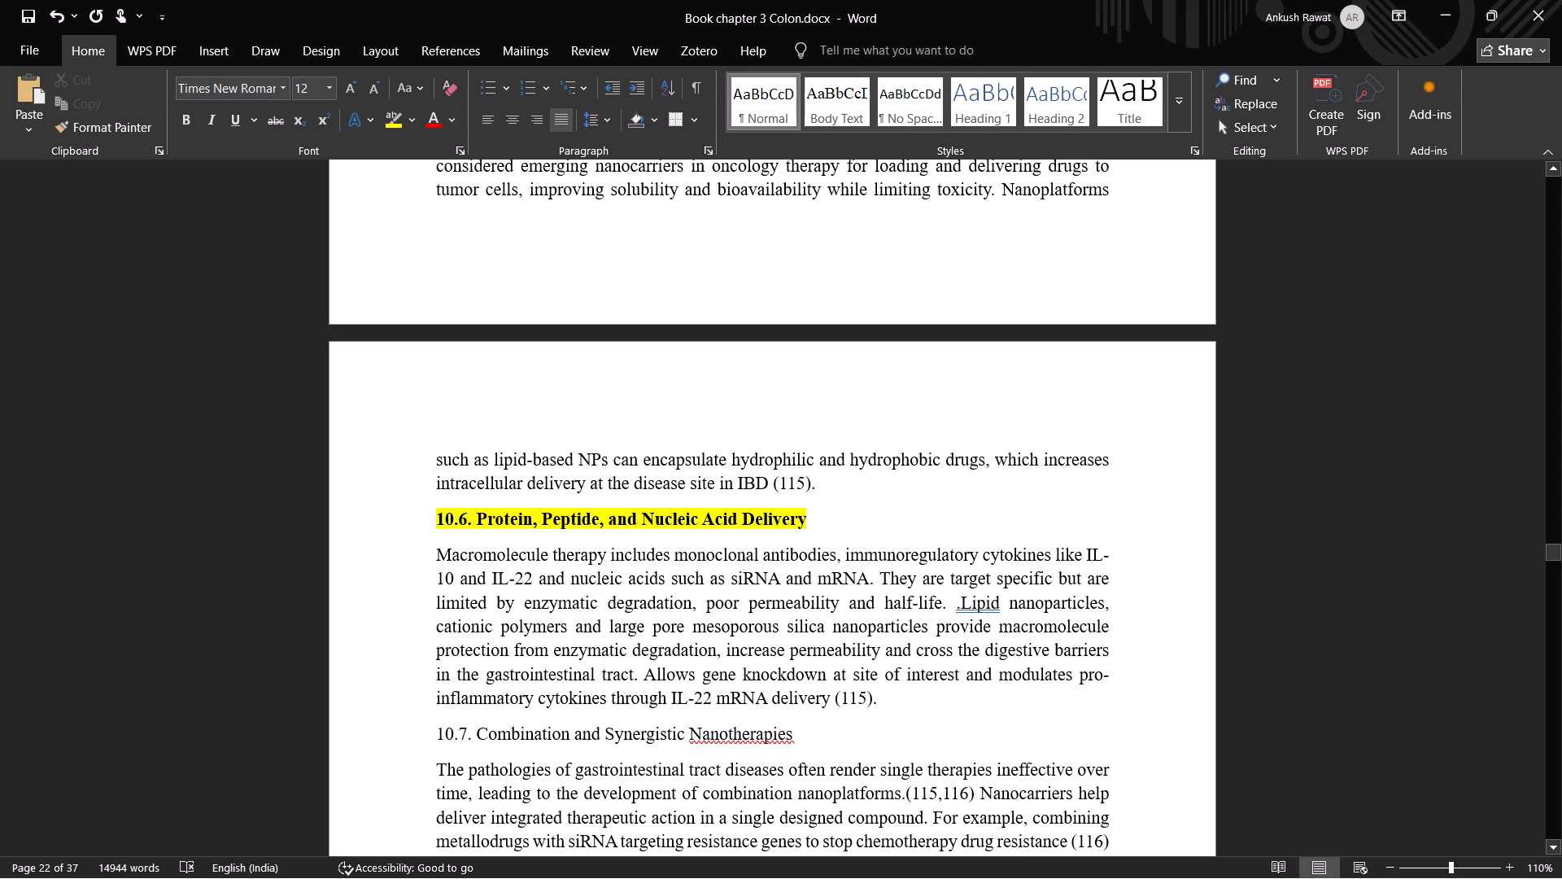
left_click(810, 514)
Replace the full stop after "off-target toxicity" in section 10.7 with a space and put a full stop after citation (115).
scroll(540, 672, "down", 1)
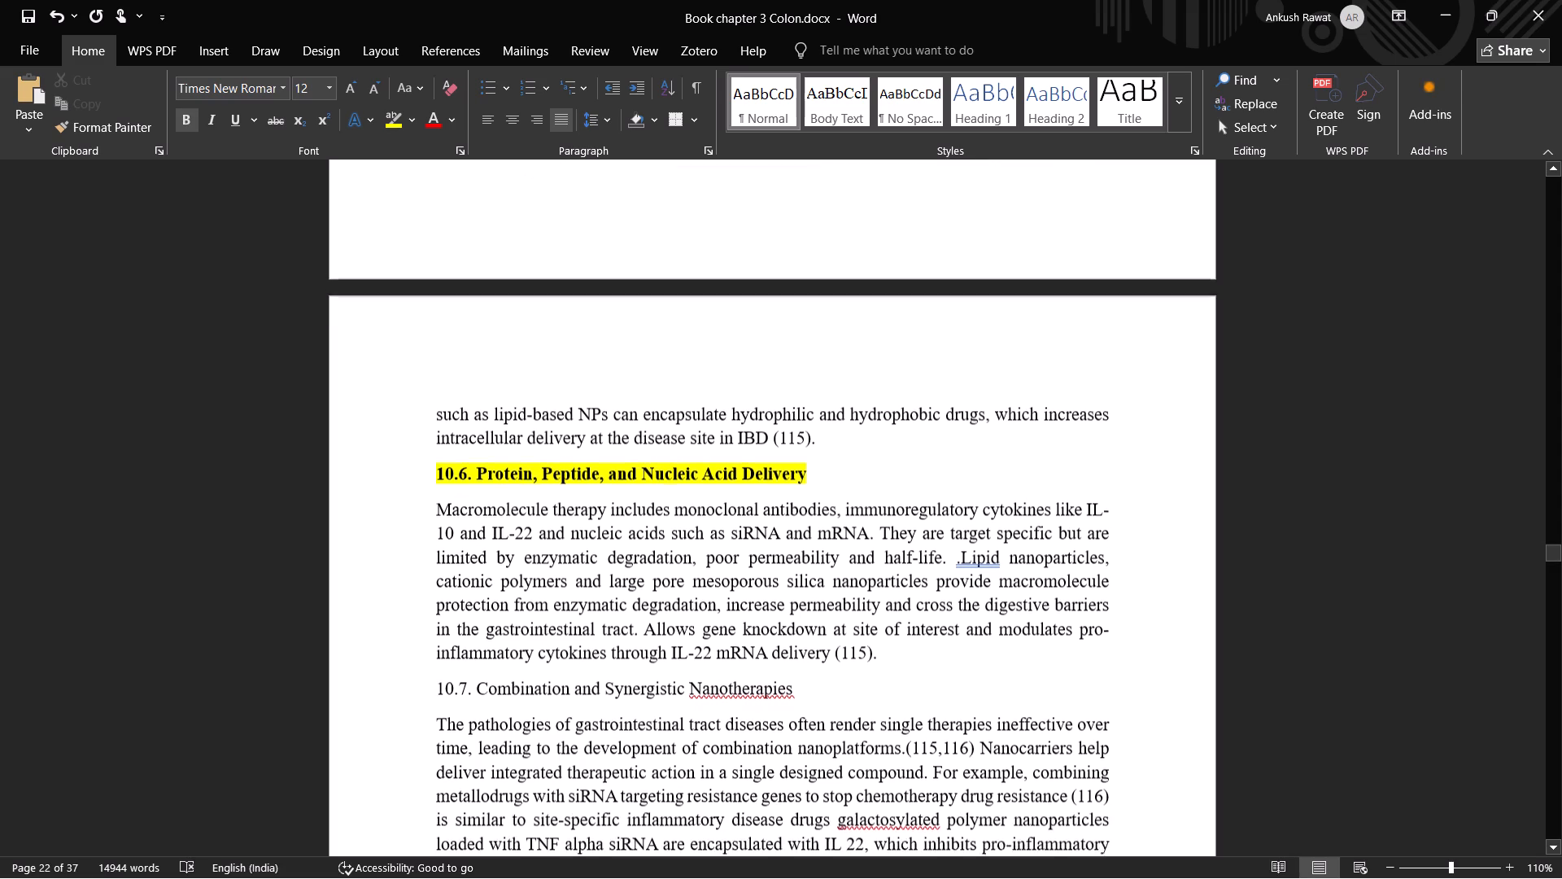
scroll(537, 672, "down", 2)
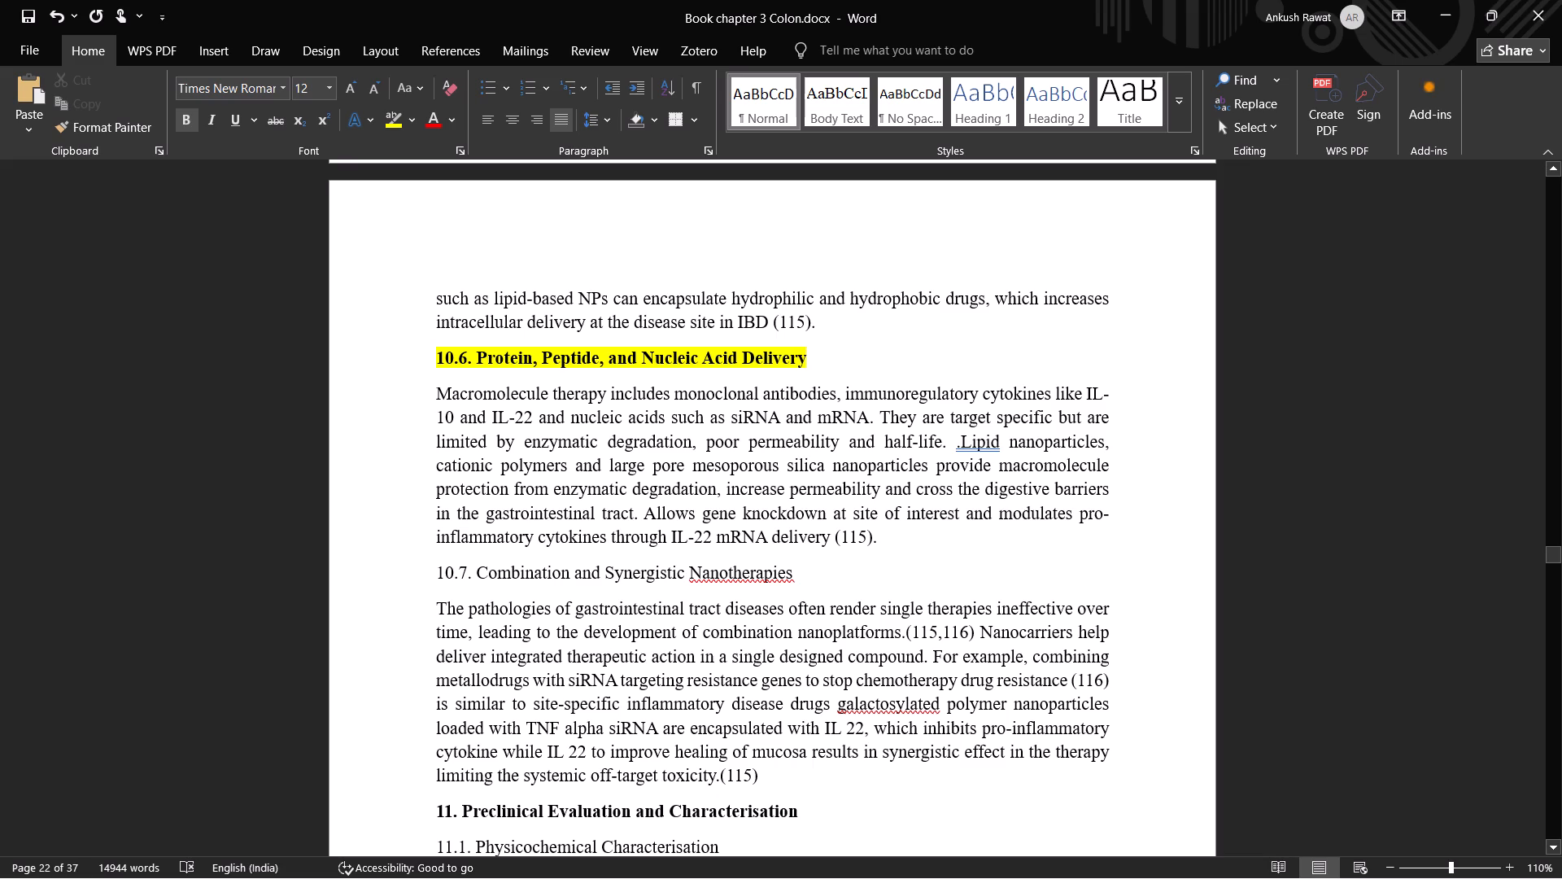
left_click(718, 777)
left_click(718, 781)
key("BackSpace")
key("space")
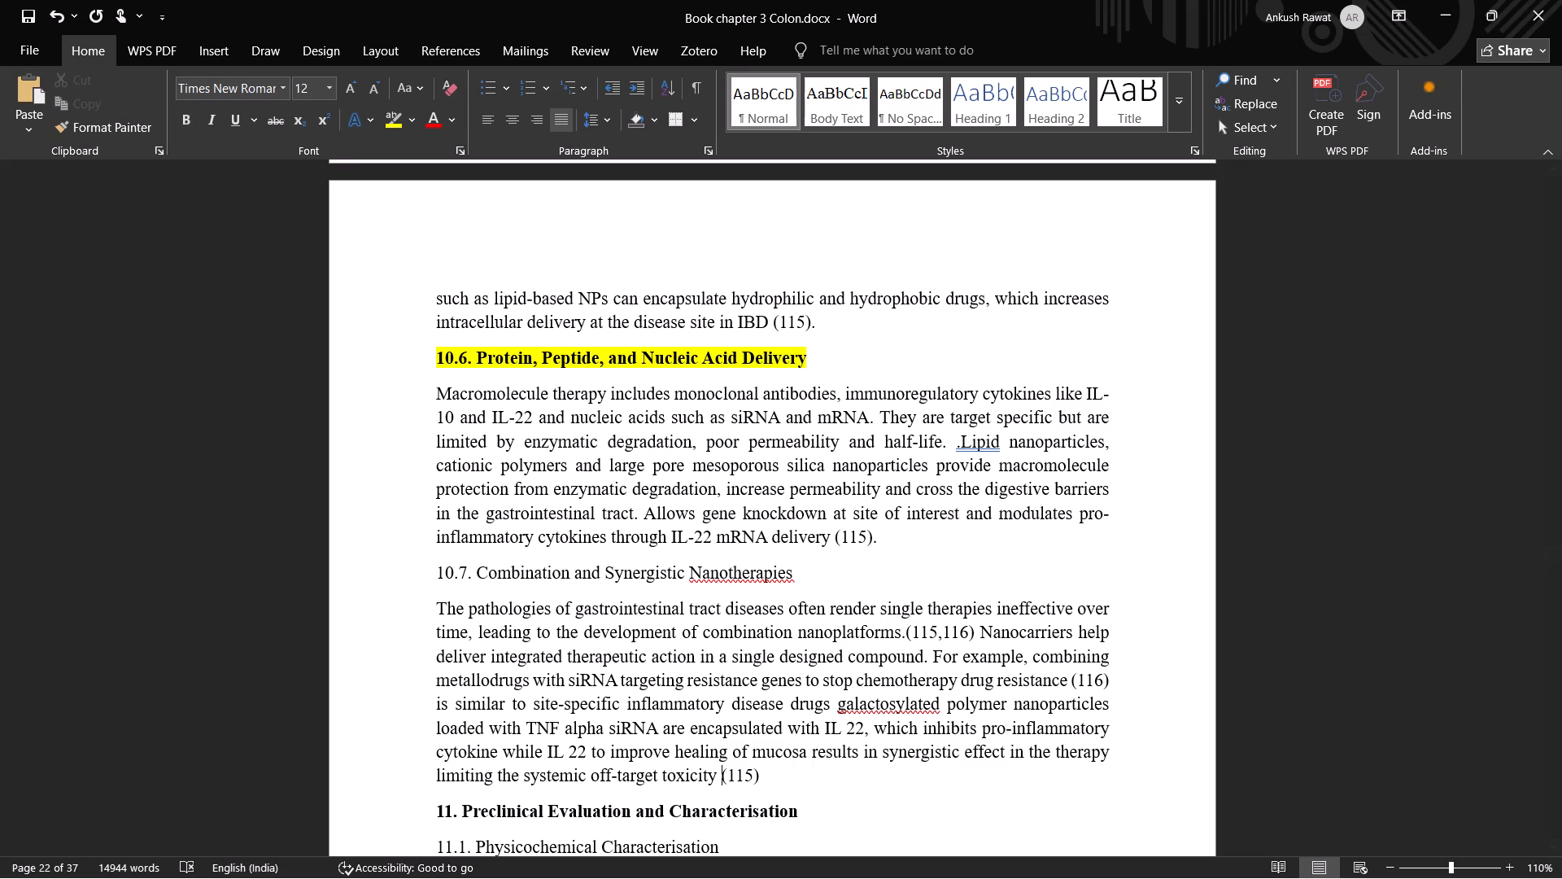
left_click(761, 778)
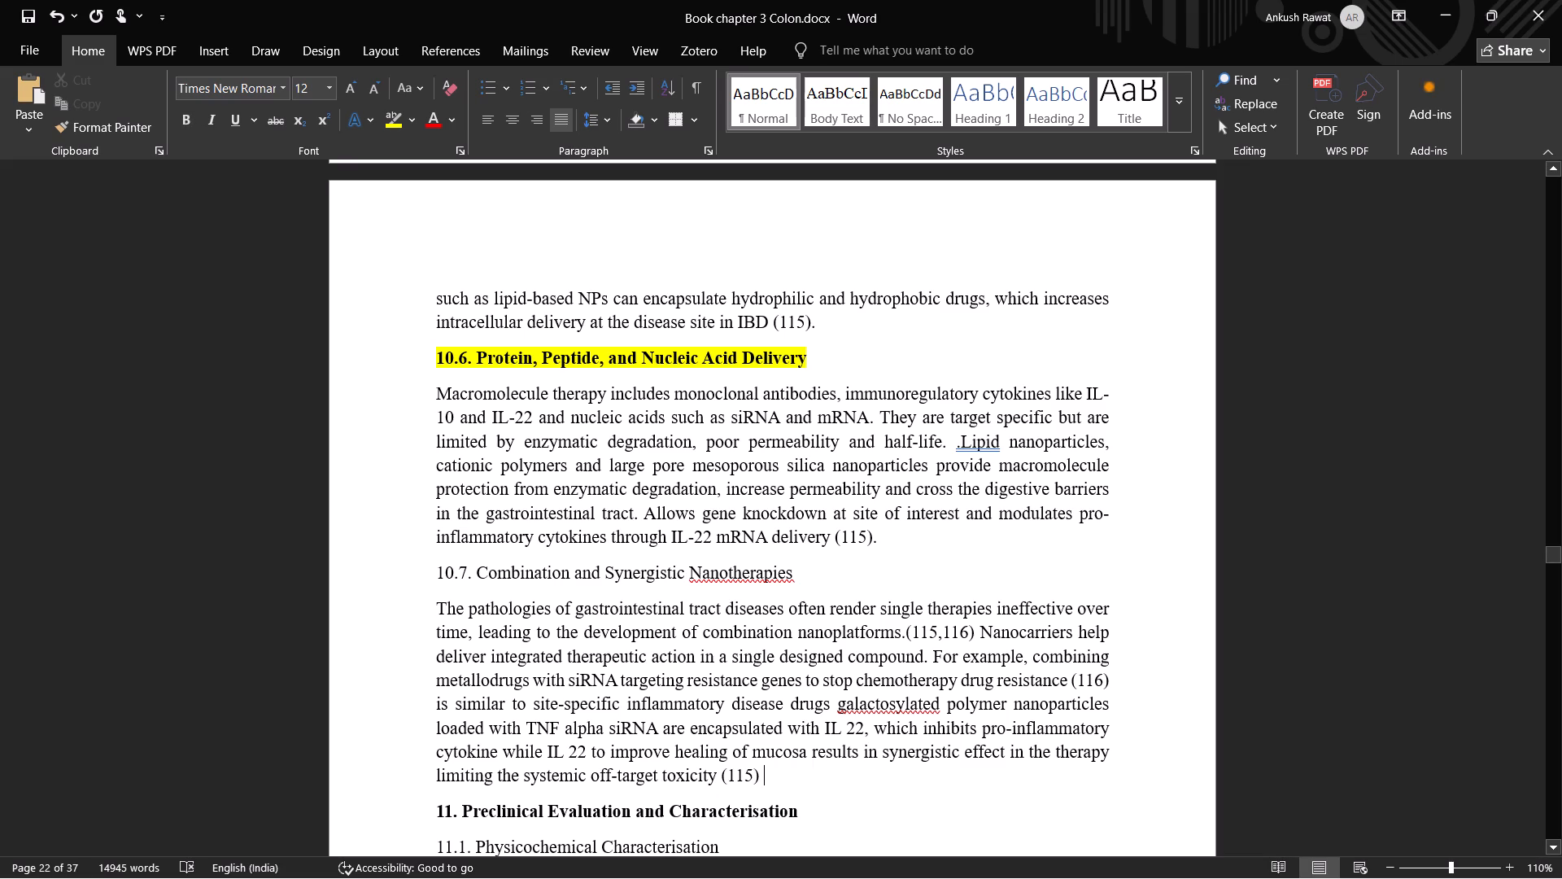
key("BackSpace")
key("period")
Replace the full stop after "combination nanoplatforms" with a space and put a full stop after citation (115,116).
left_click(905, 635)
key("BackSpace")
key("space")
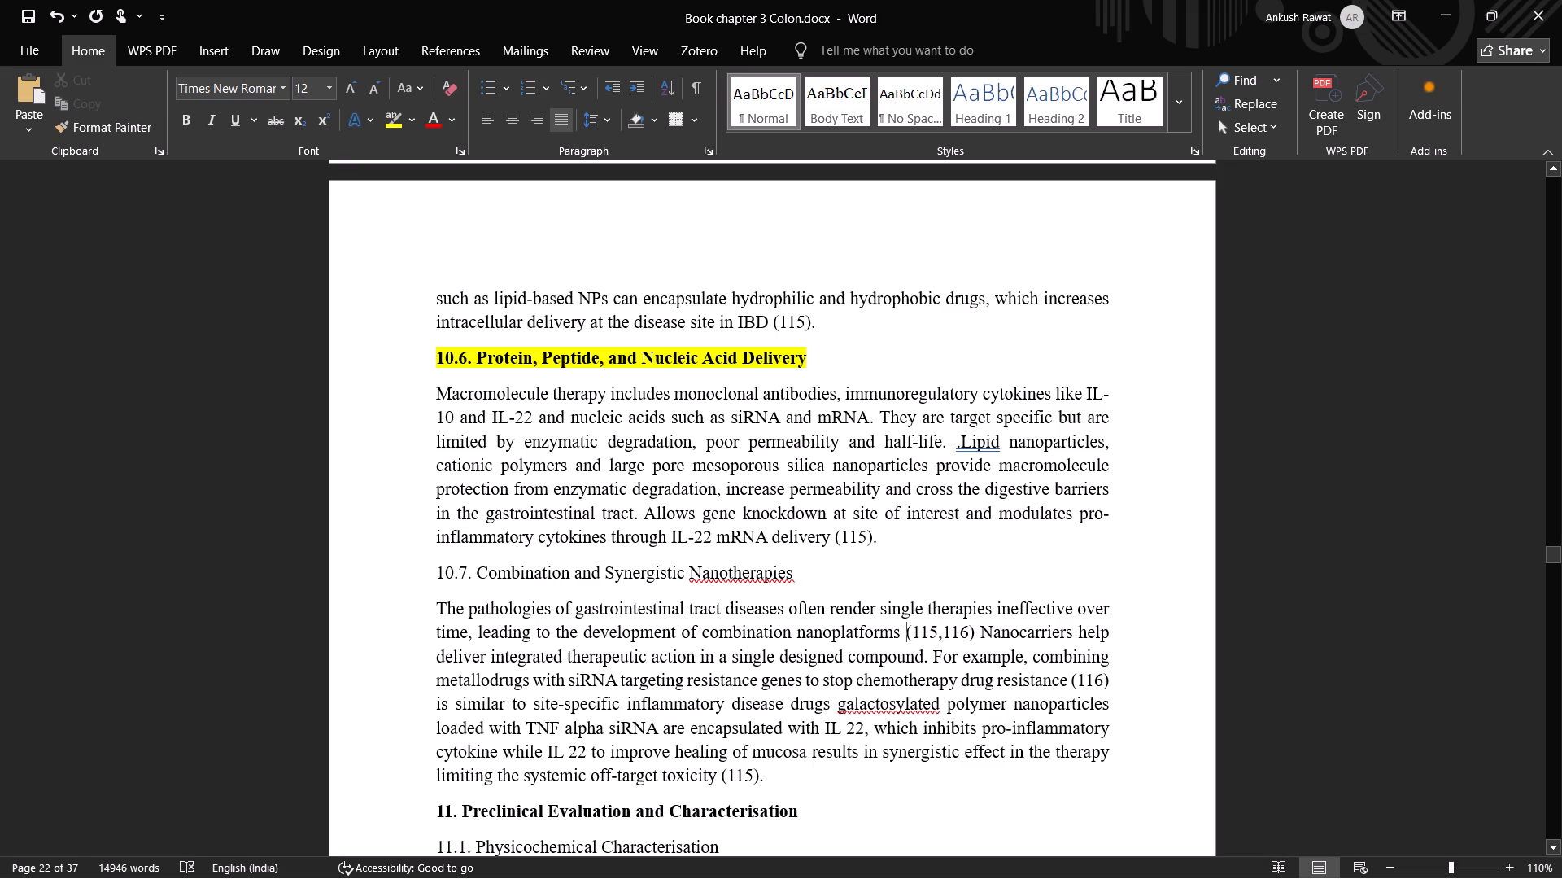
left_click(975, 631)
key("period")
Add a full stop after citation (116) following "chemotherapy drug resistance" in section 10.7.
left_click(1104, 682)
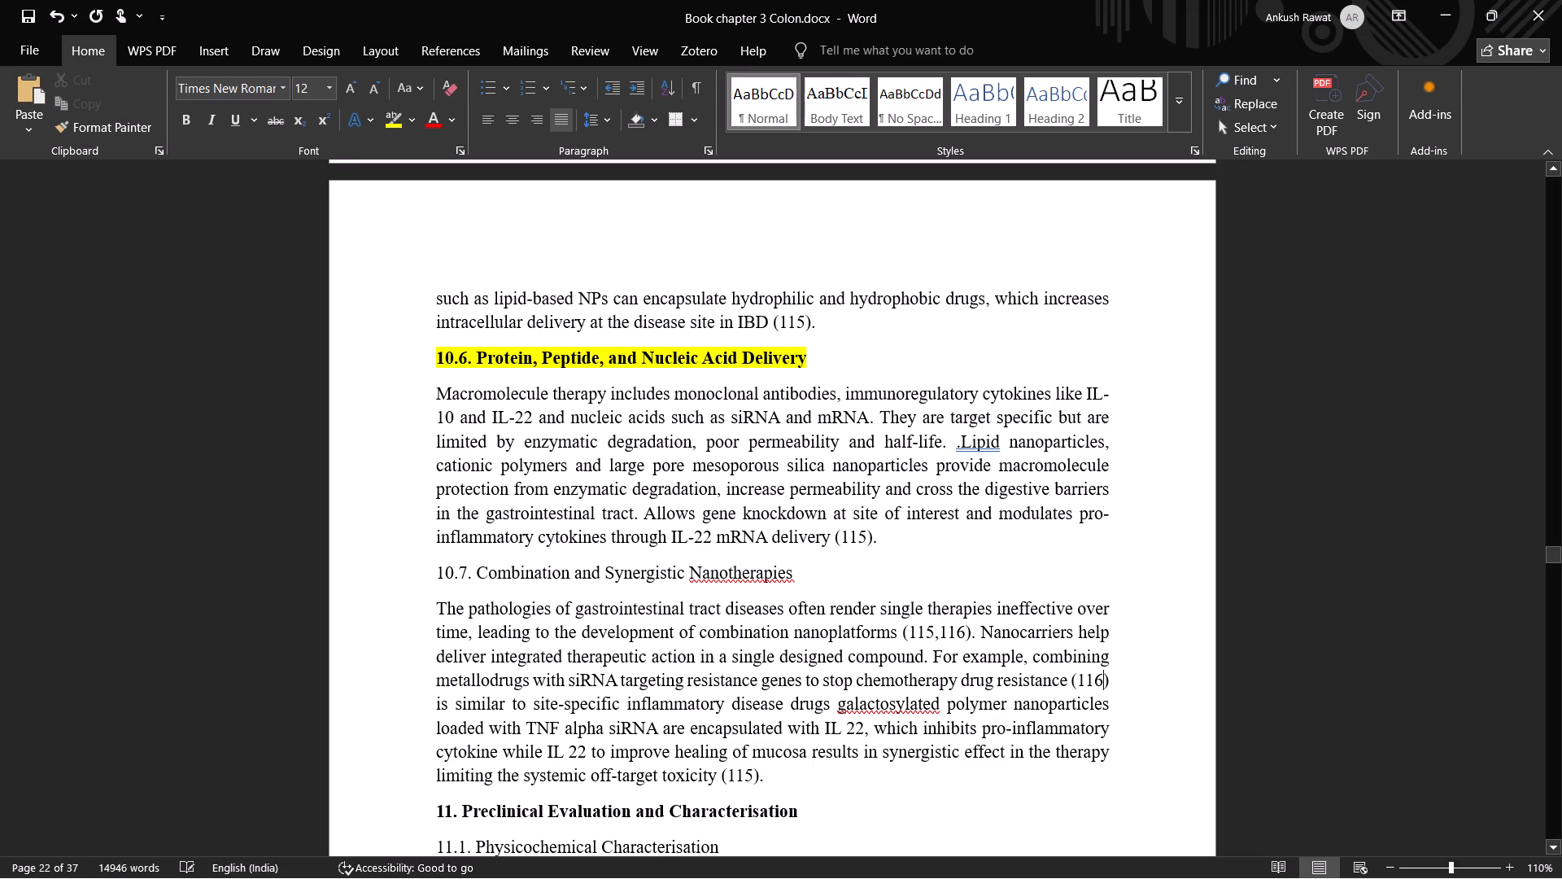
left_click(1110, 682)
key("period")
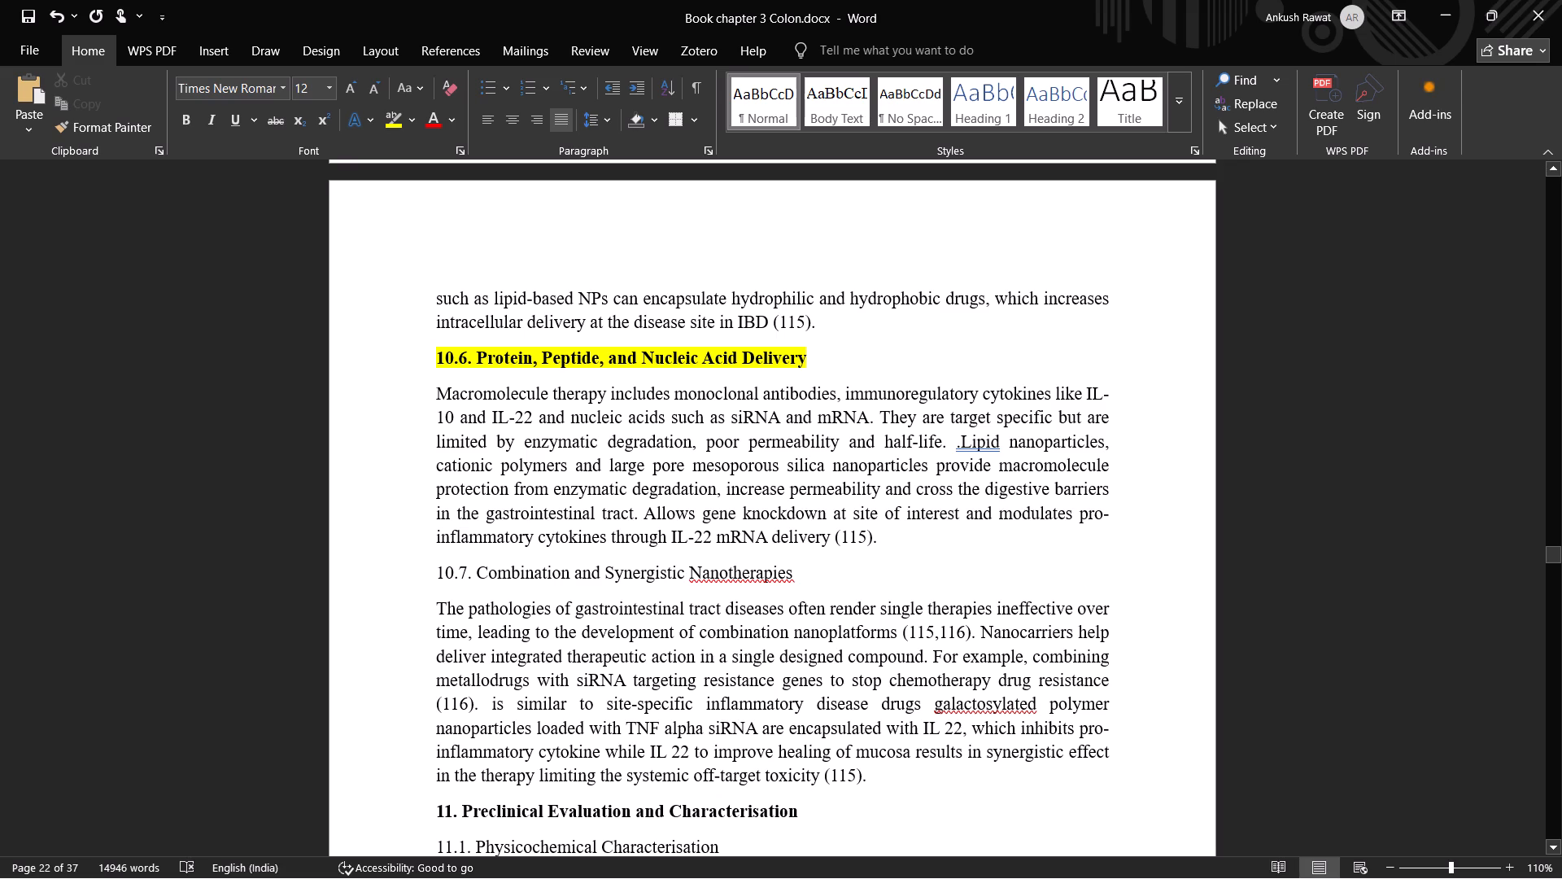
Delete citation (1) after "Scanning Electron Microscopy" in section 11.1, keeping a full stop directly after "Microscopy".
scroll(561, 610, "down", 2)
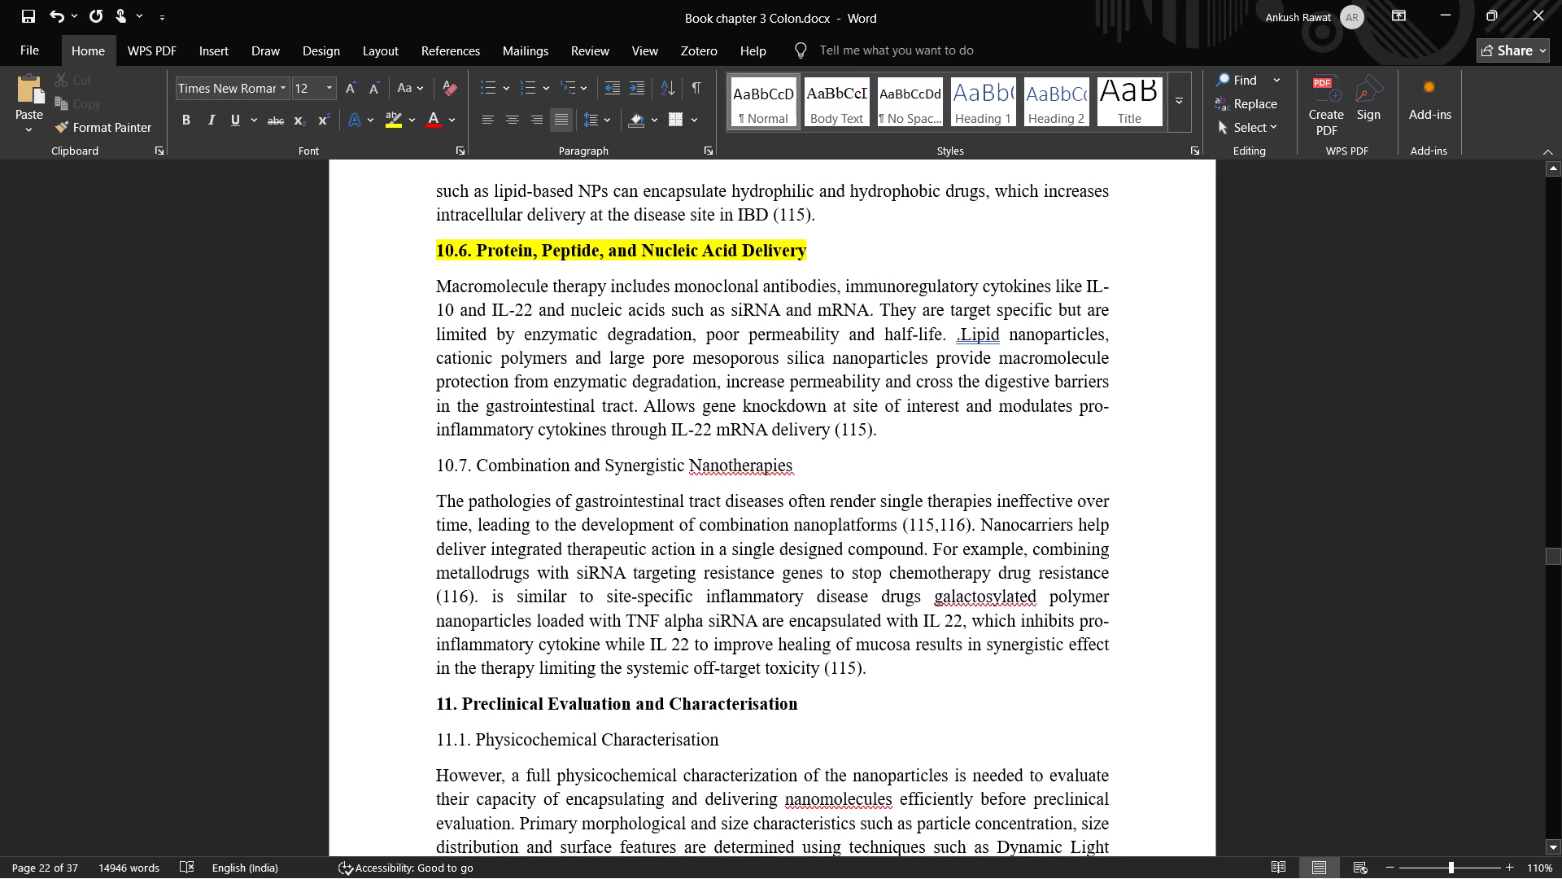
scroll(564, 611, "down", 1)
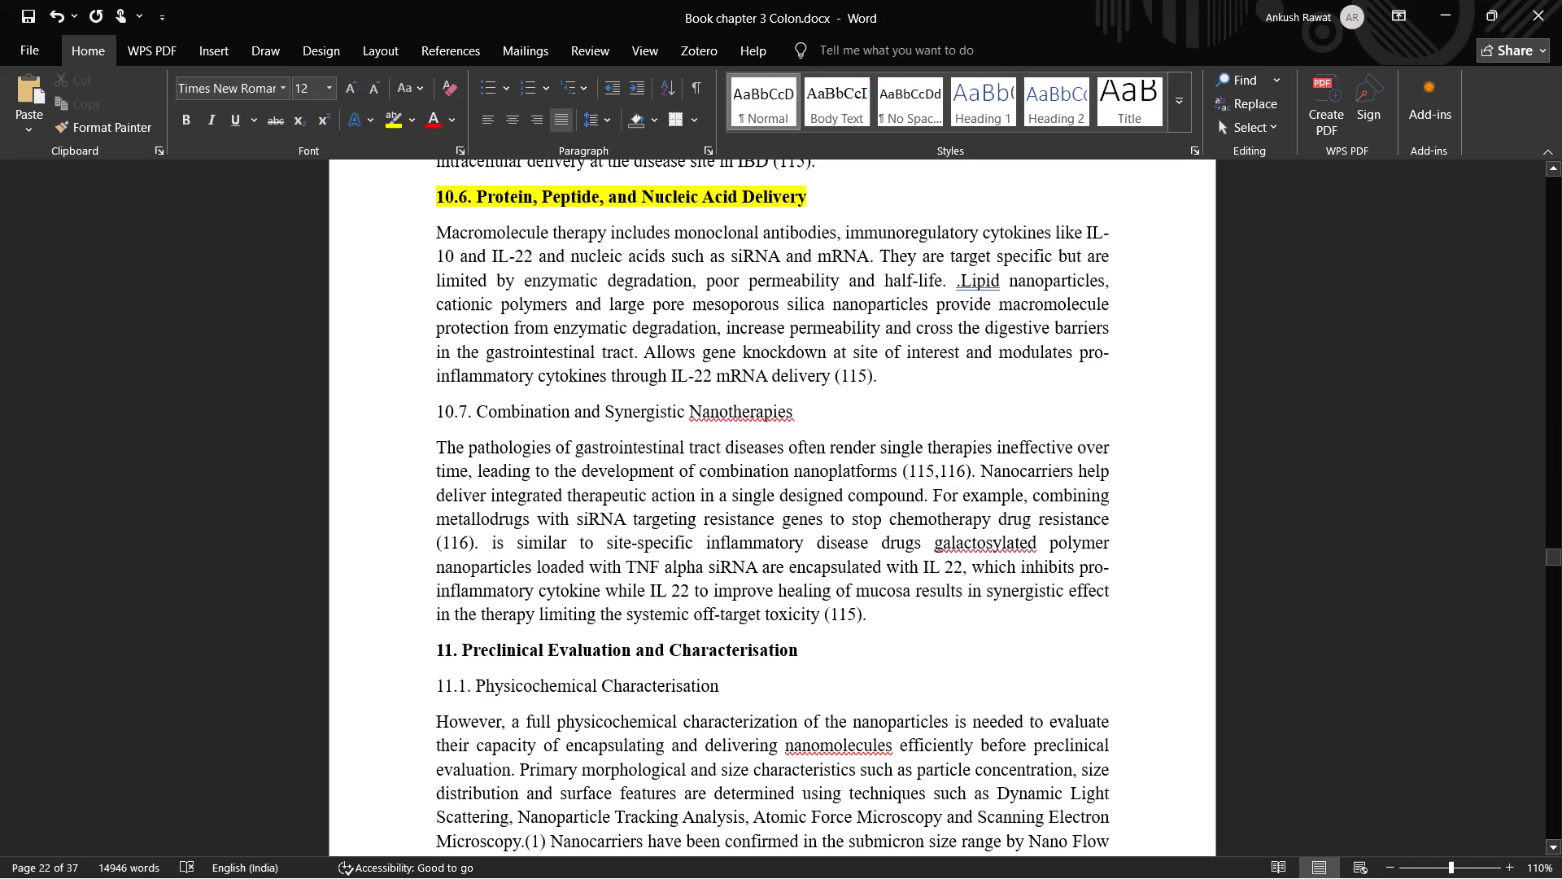
scroll(561, 614, "down", 1)
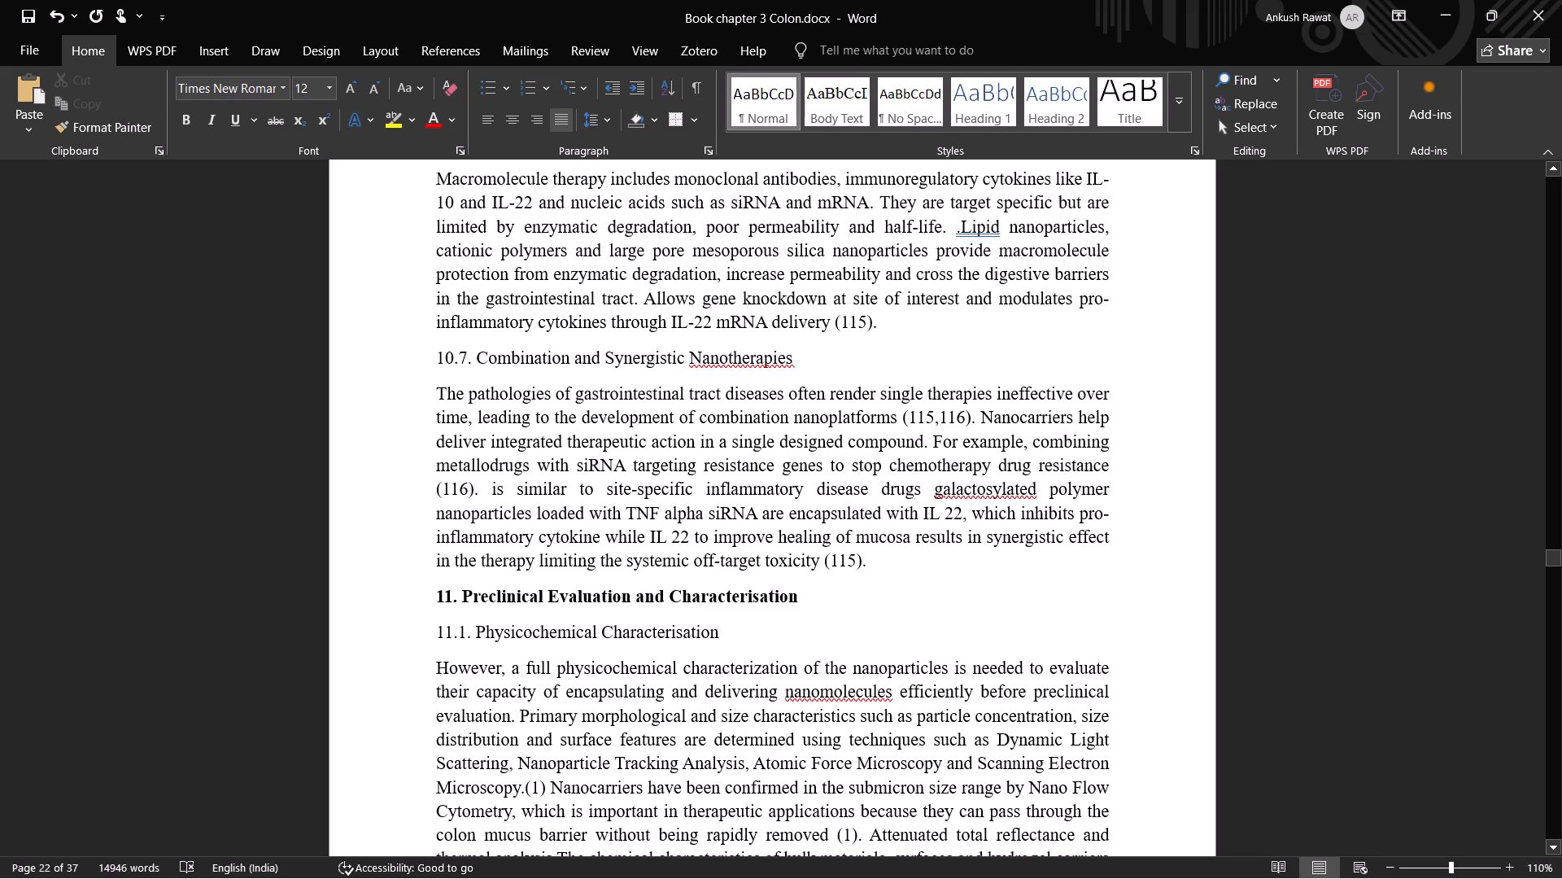
scroll(721, 641, "up", 2)
scroll(719, 641, "down", 3)
scroll(709, 639, "up", 1)
scroll(709, 639, "down", 4)
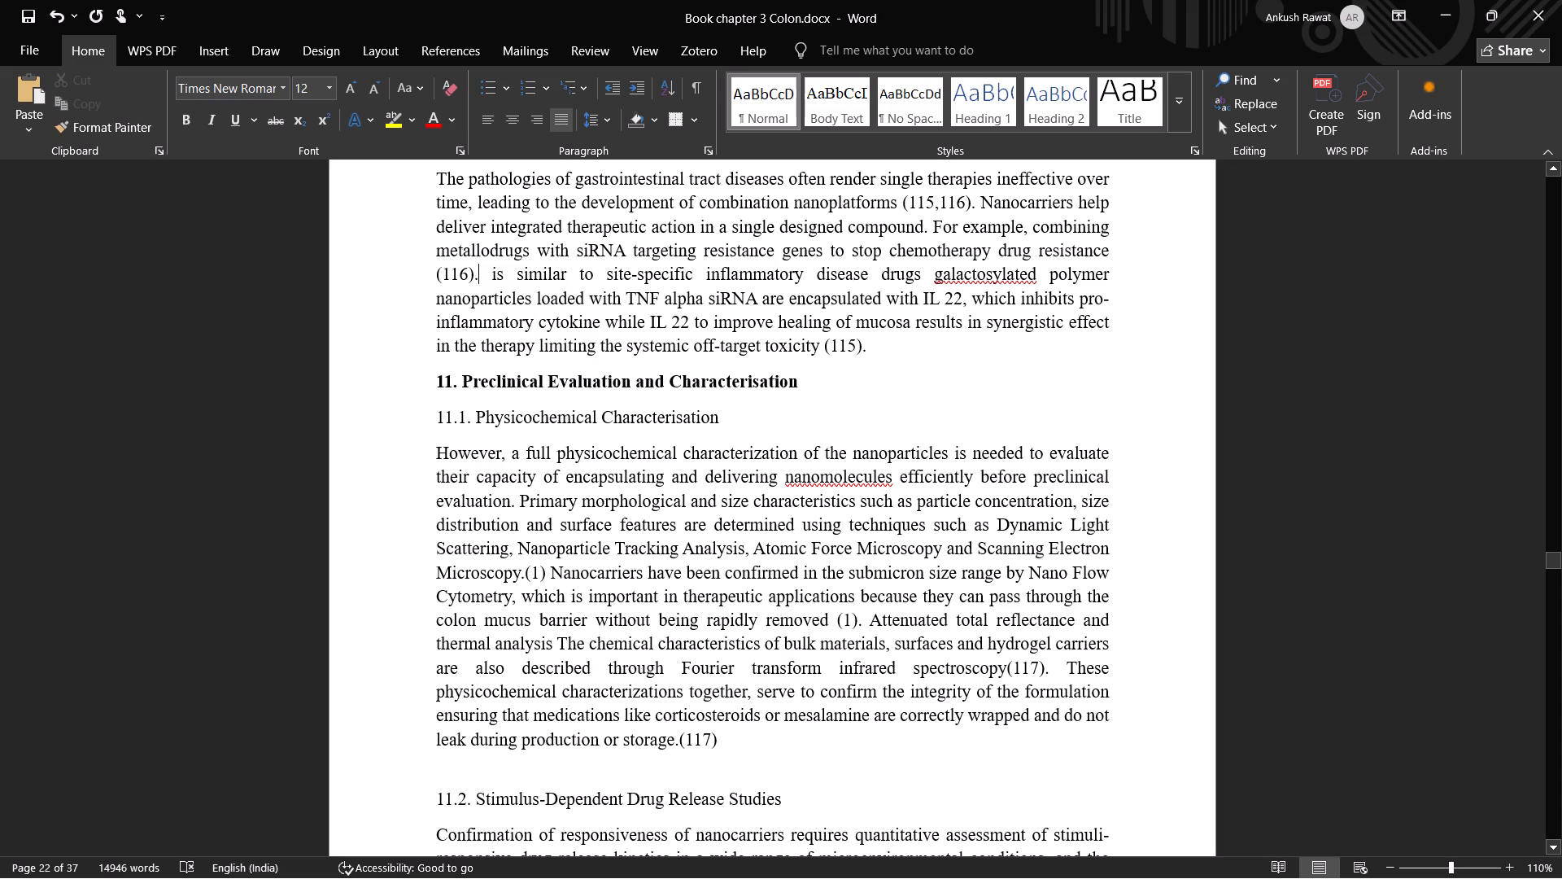
left_click(390, 120)
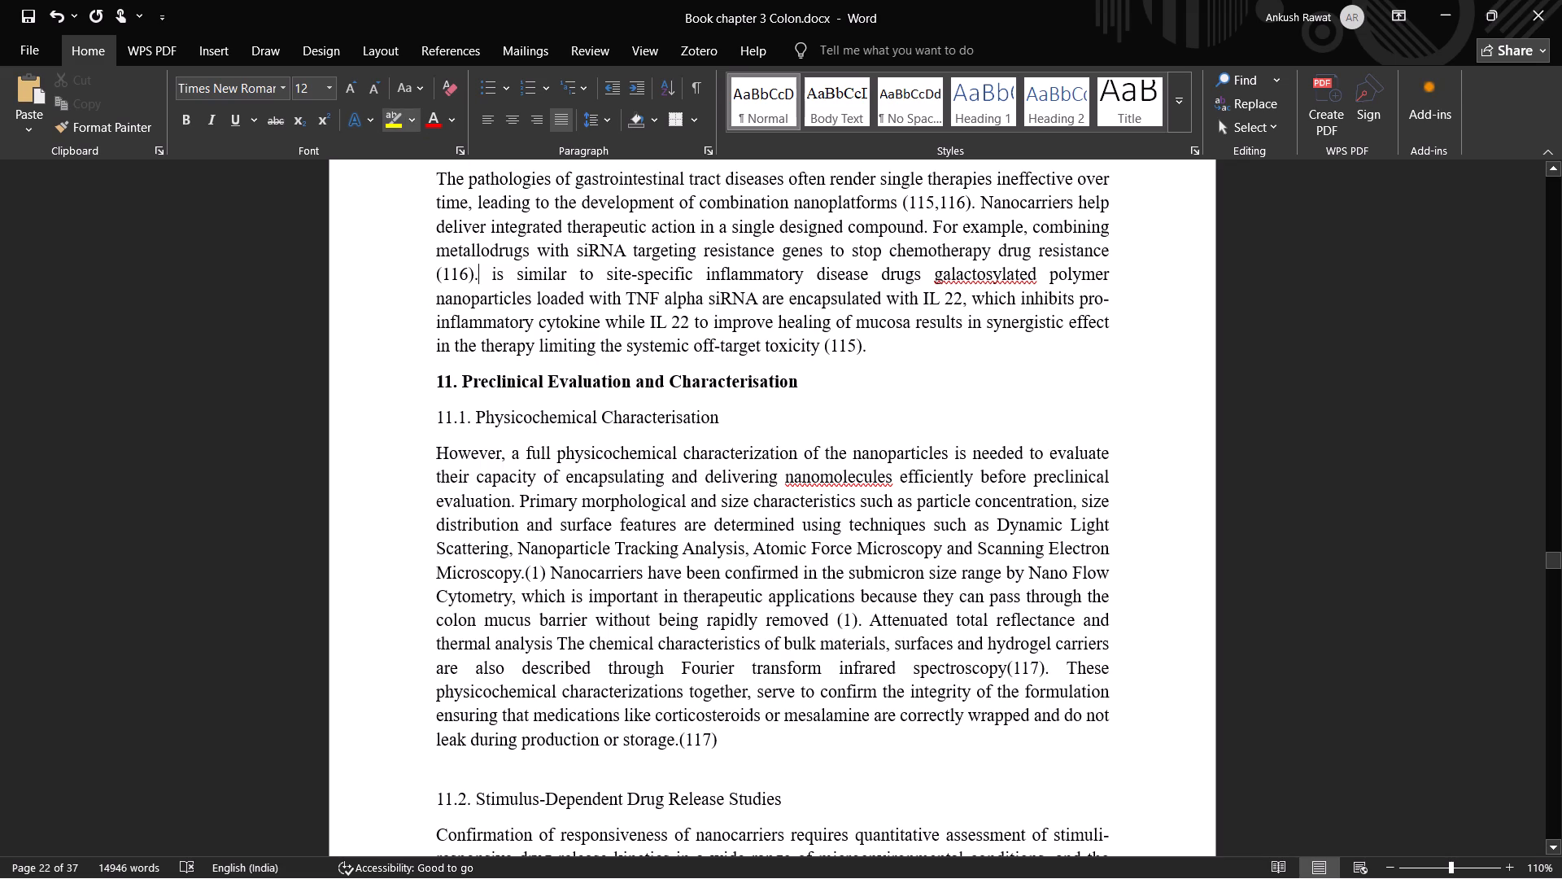
left_click(523, 573)
left_click(395, 117)
key("BackSpace")
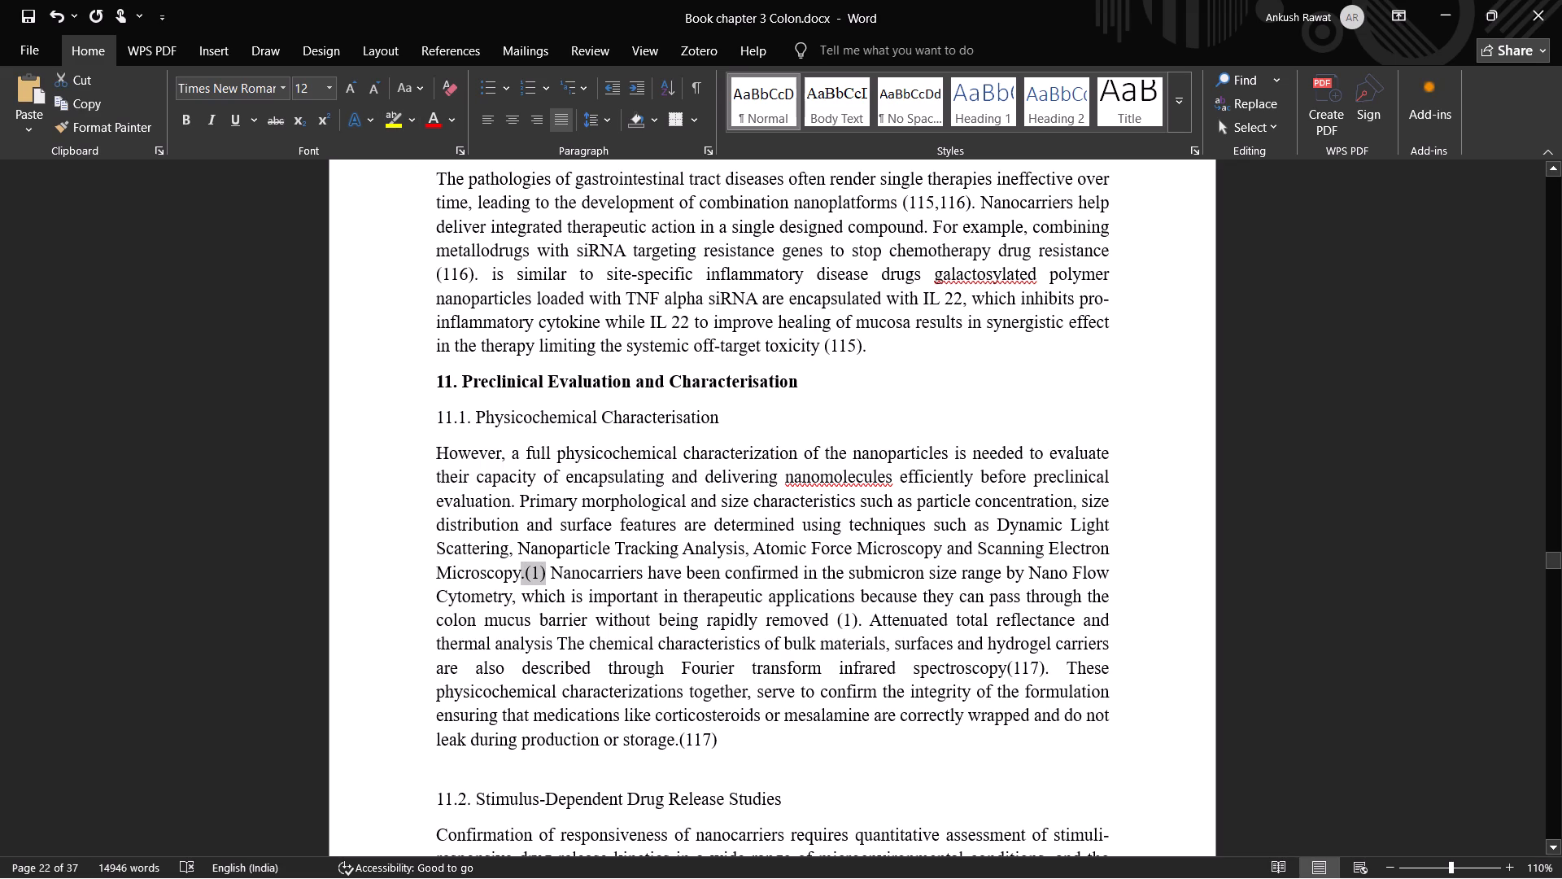
key("BackSpace")
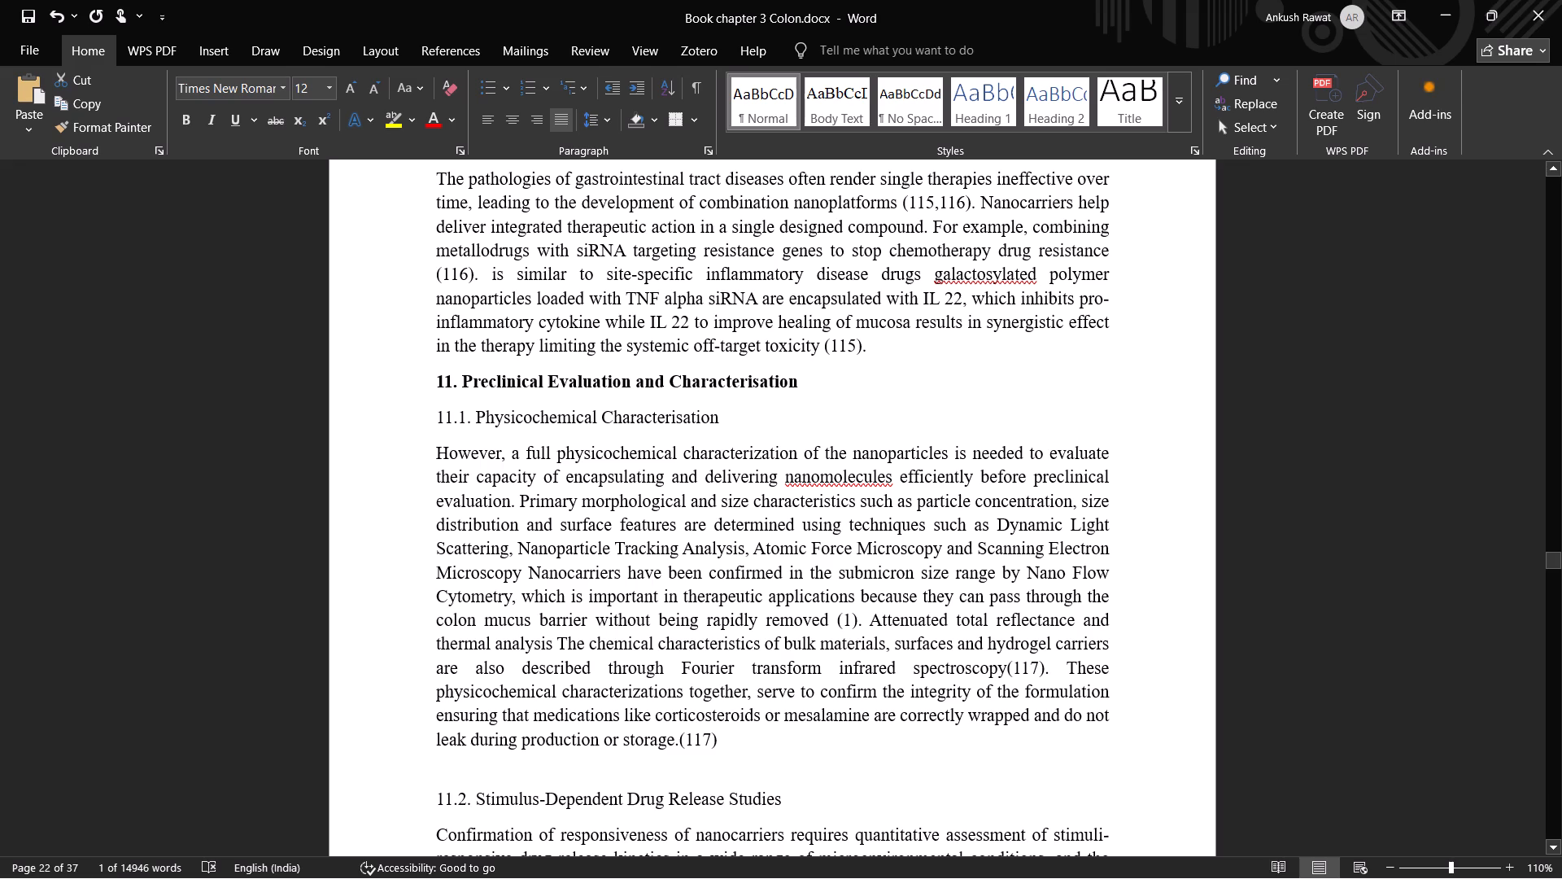
key("period")
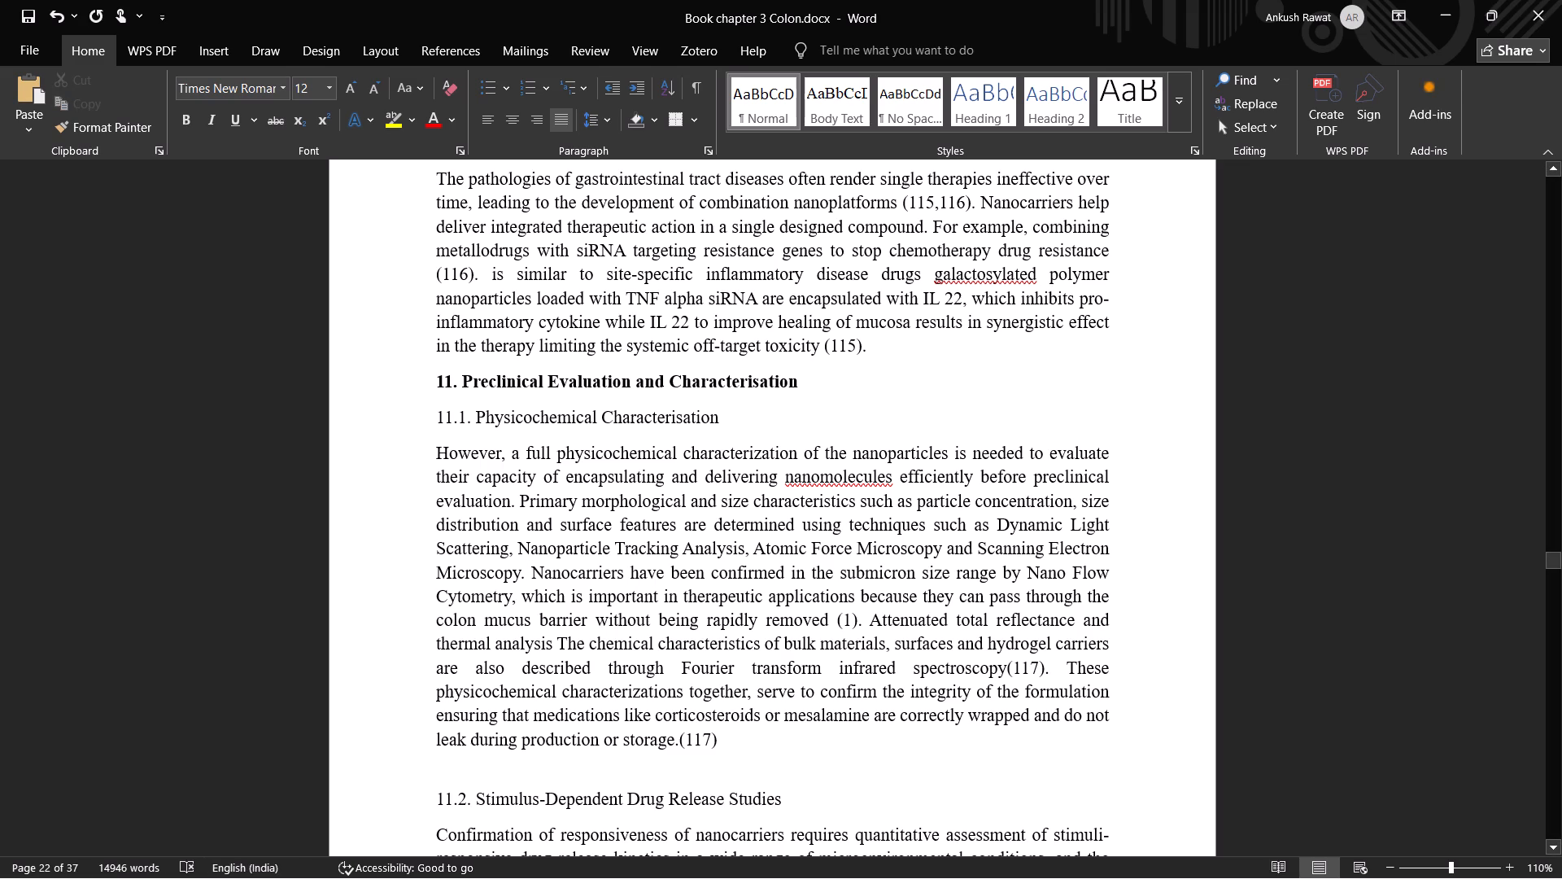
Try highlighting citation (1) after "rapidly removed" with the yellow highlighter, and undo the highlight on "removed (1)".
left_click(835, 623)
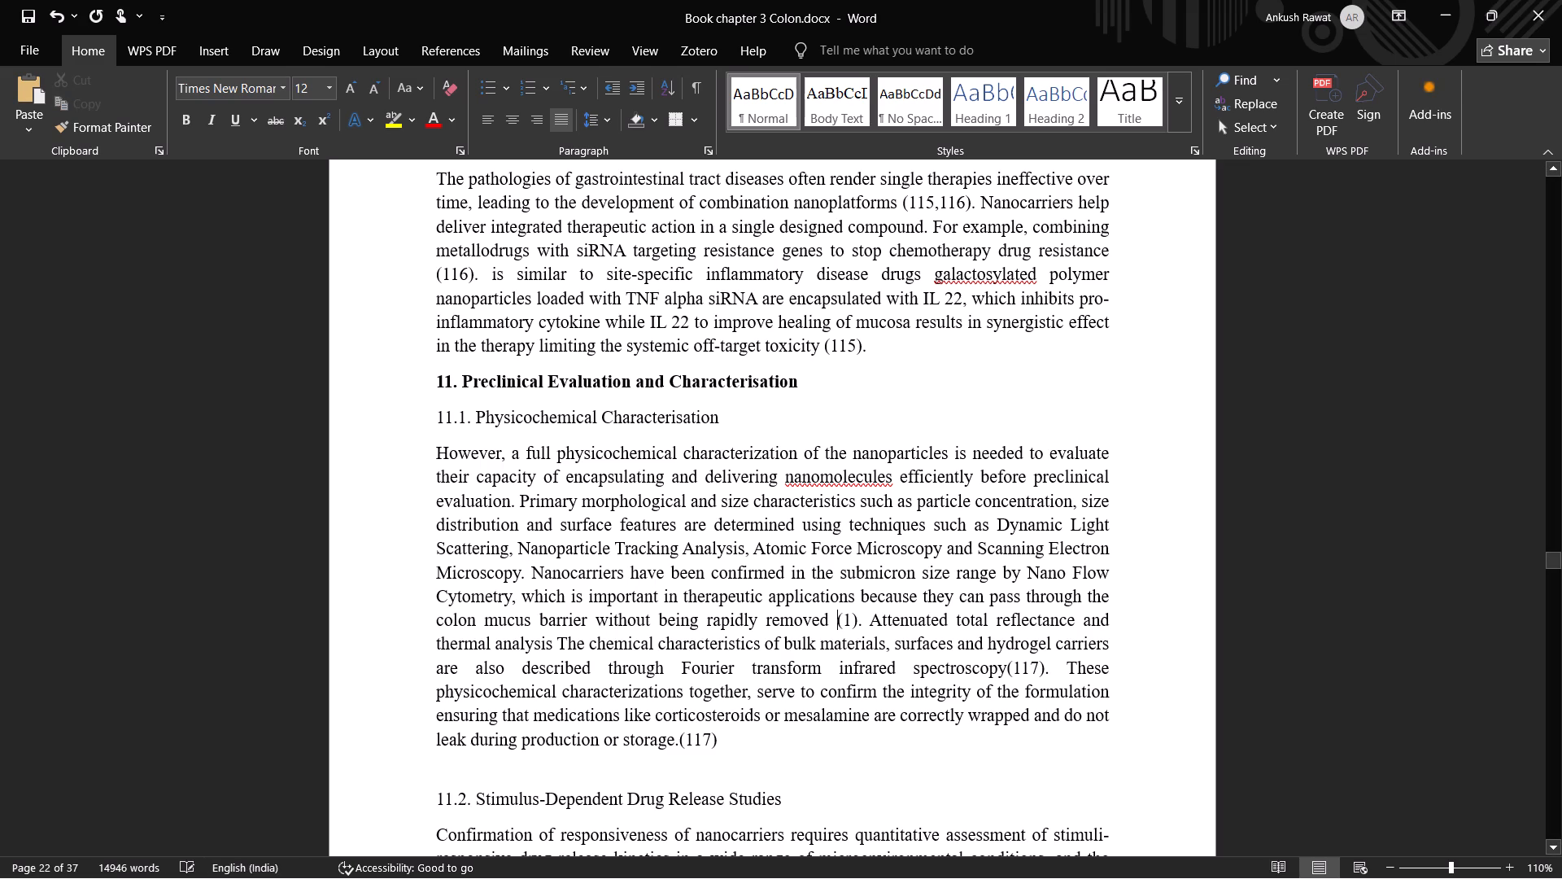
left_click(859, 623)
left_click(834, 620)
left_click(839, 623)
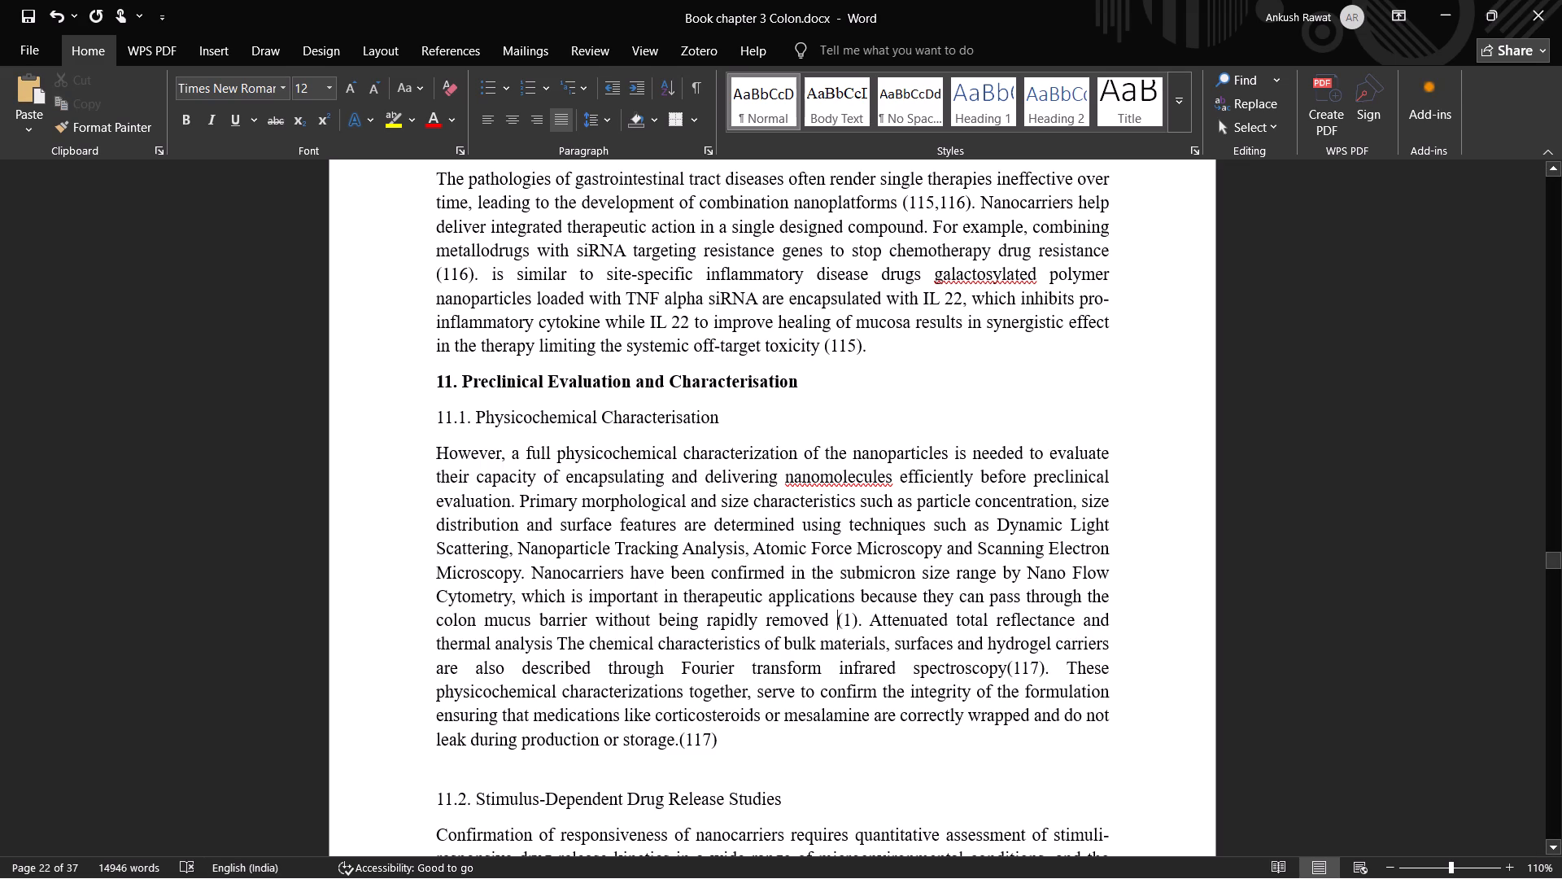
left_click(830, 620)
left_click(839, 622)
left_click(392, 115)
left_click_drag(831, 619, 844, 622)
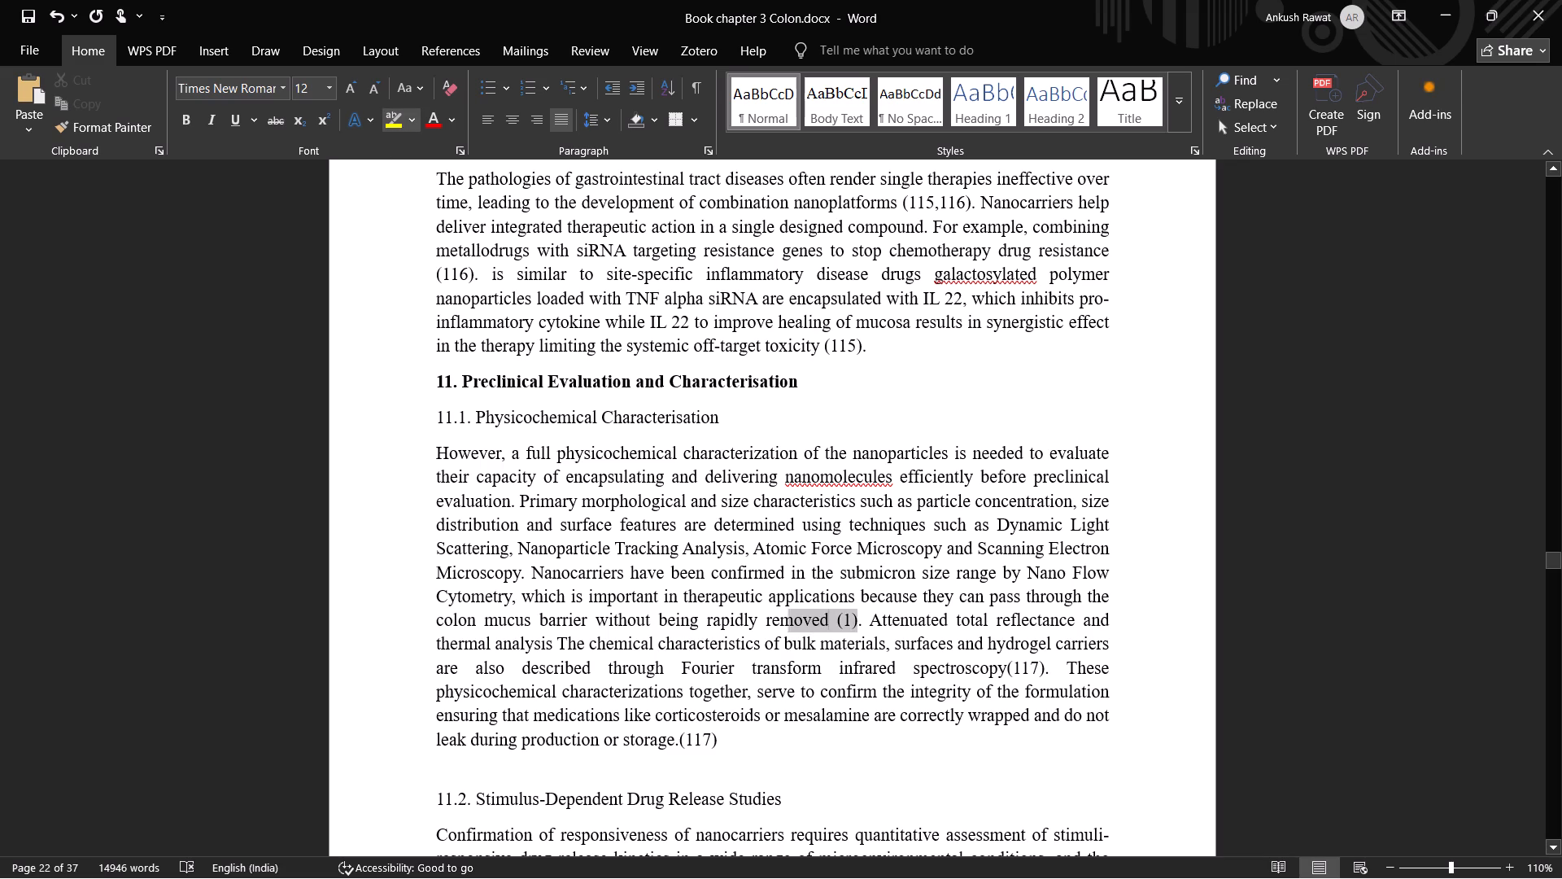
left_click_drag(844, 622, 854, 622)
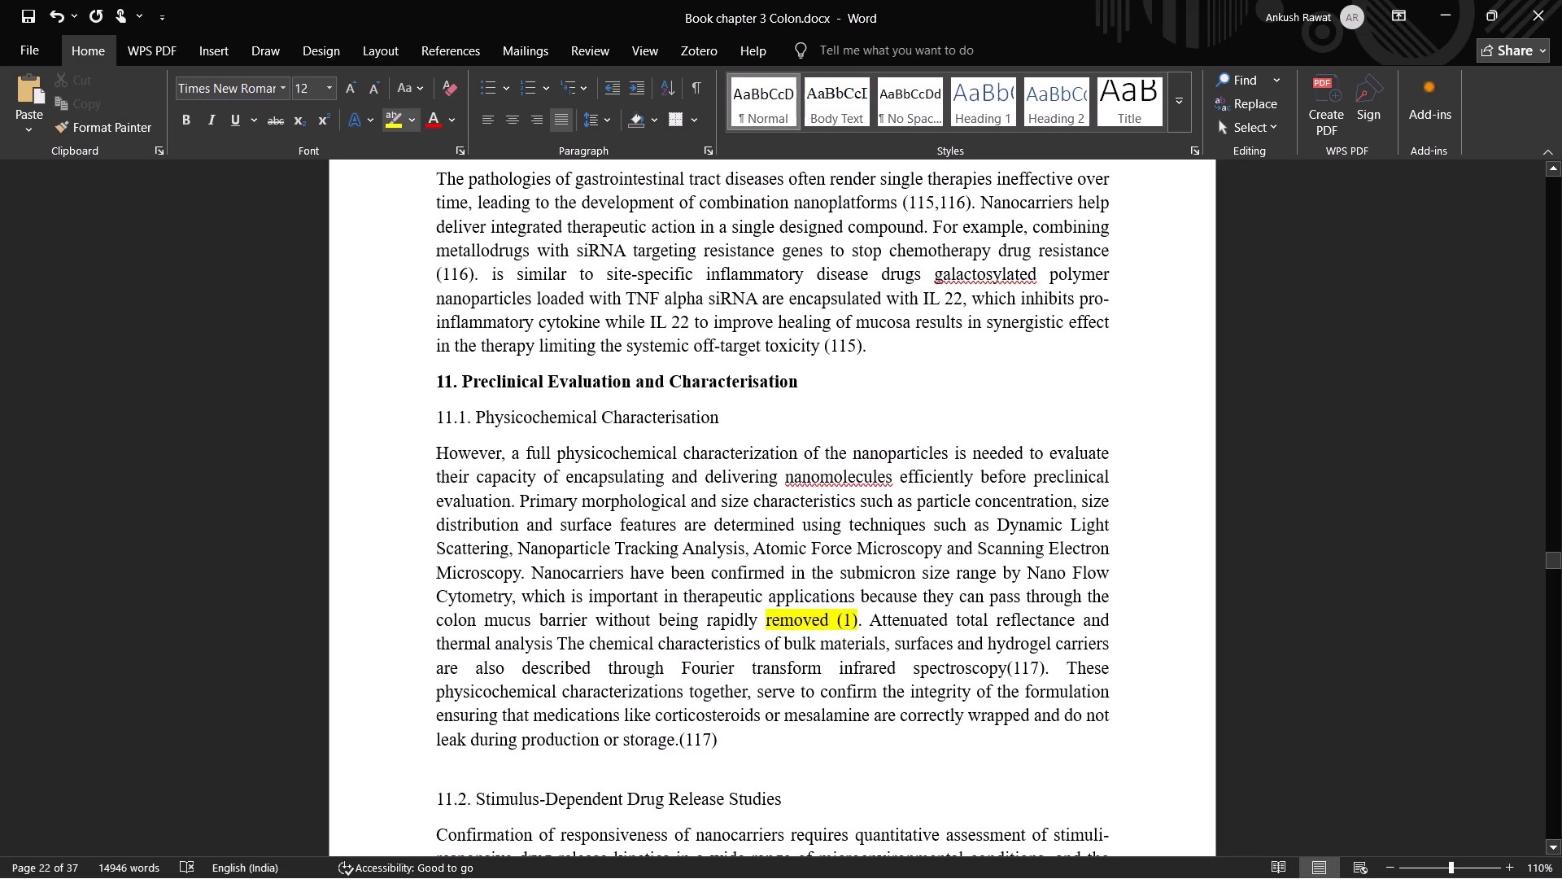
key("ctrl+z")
Highlight only citation (1) after "rapidly removed" in section 11.1 in yellow.
left_click(857, 619)
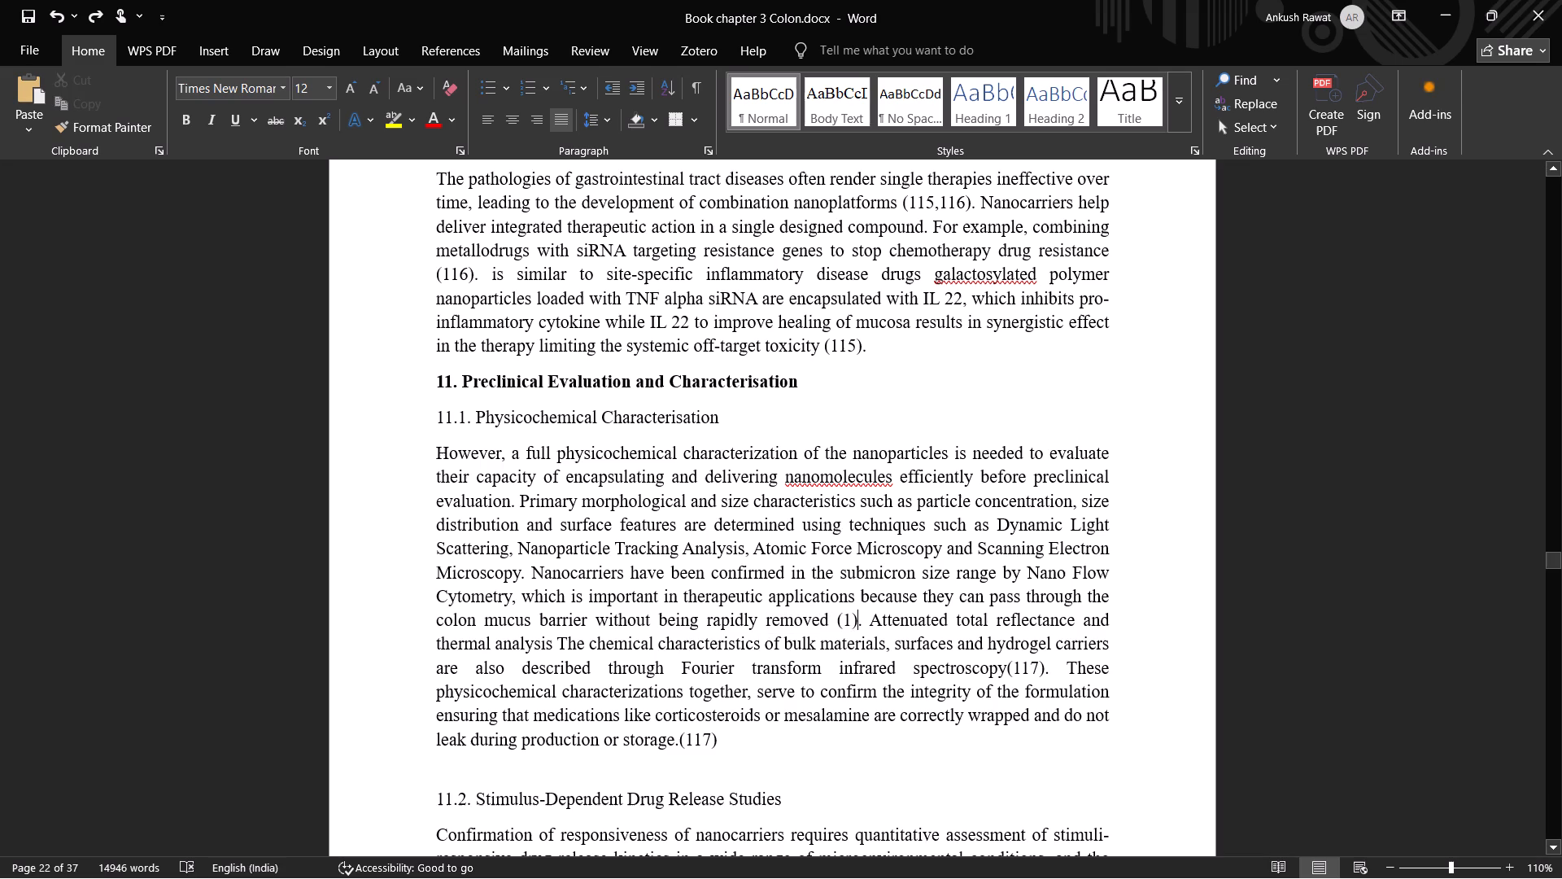
left_click_drag(857, 621, 837, 621)
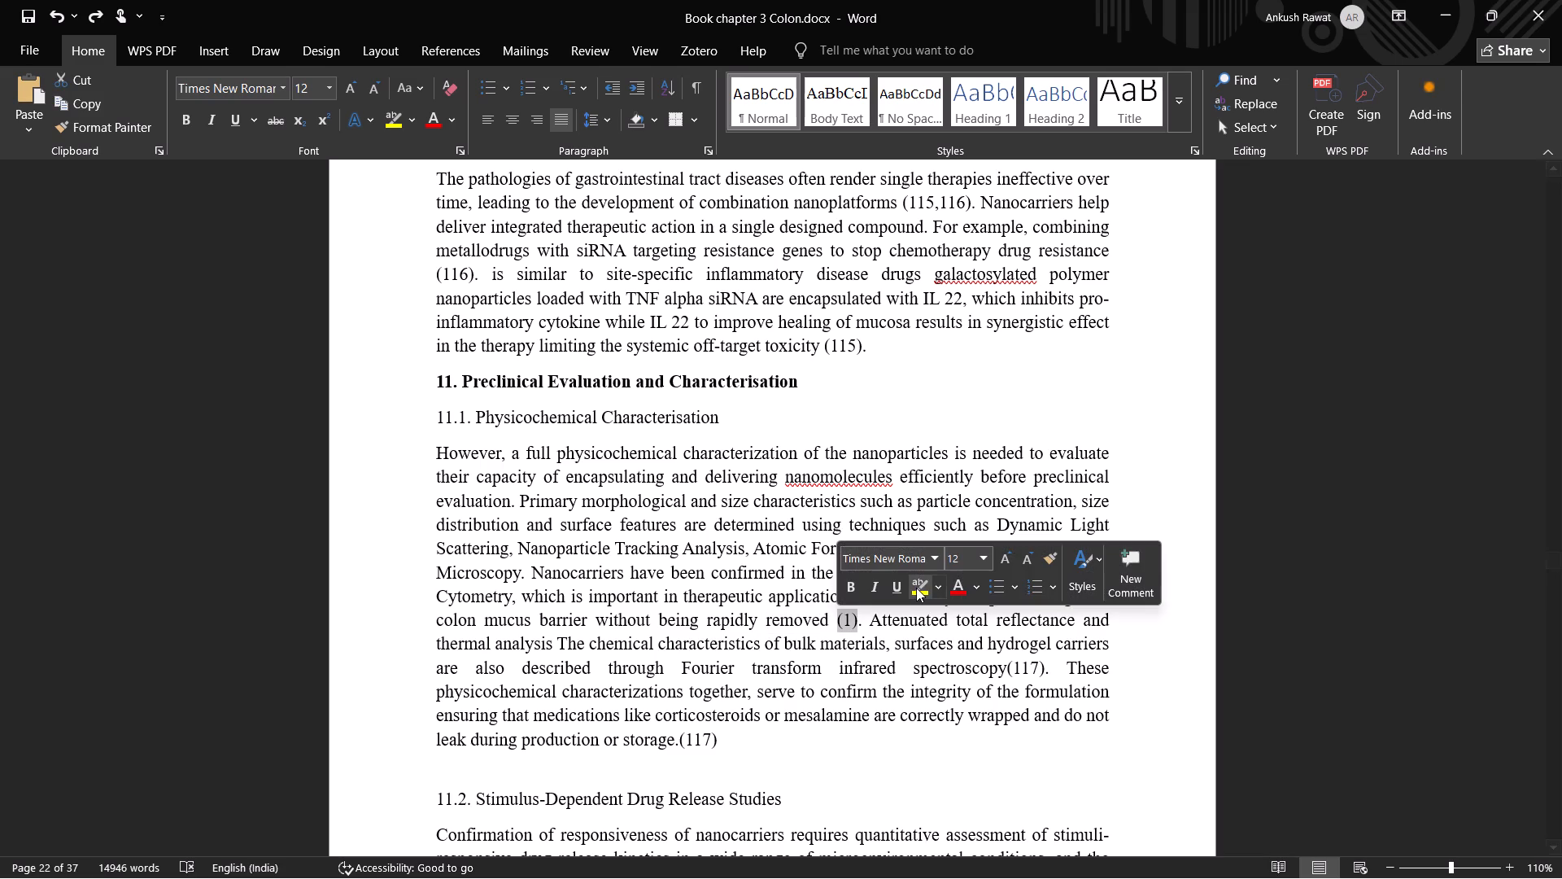
left_click(916, 588)
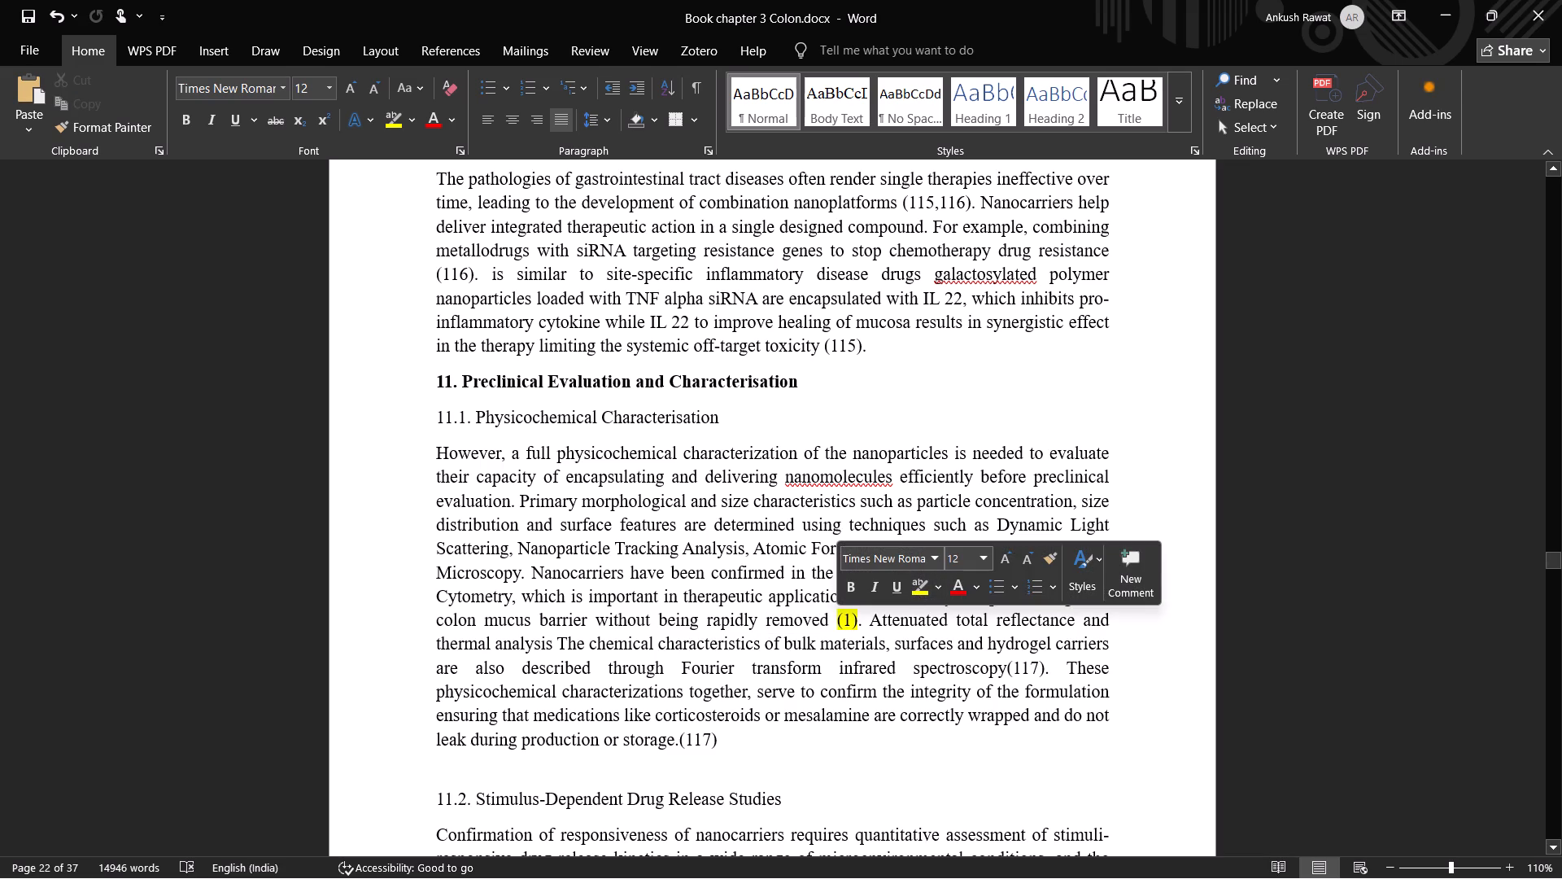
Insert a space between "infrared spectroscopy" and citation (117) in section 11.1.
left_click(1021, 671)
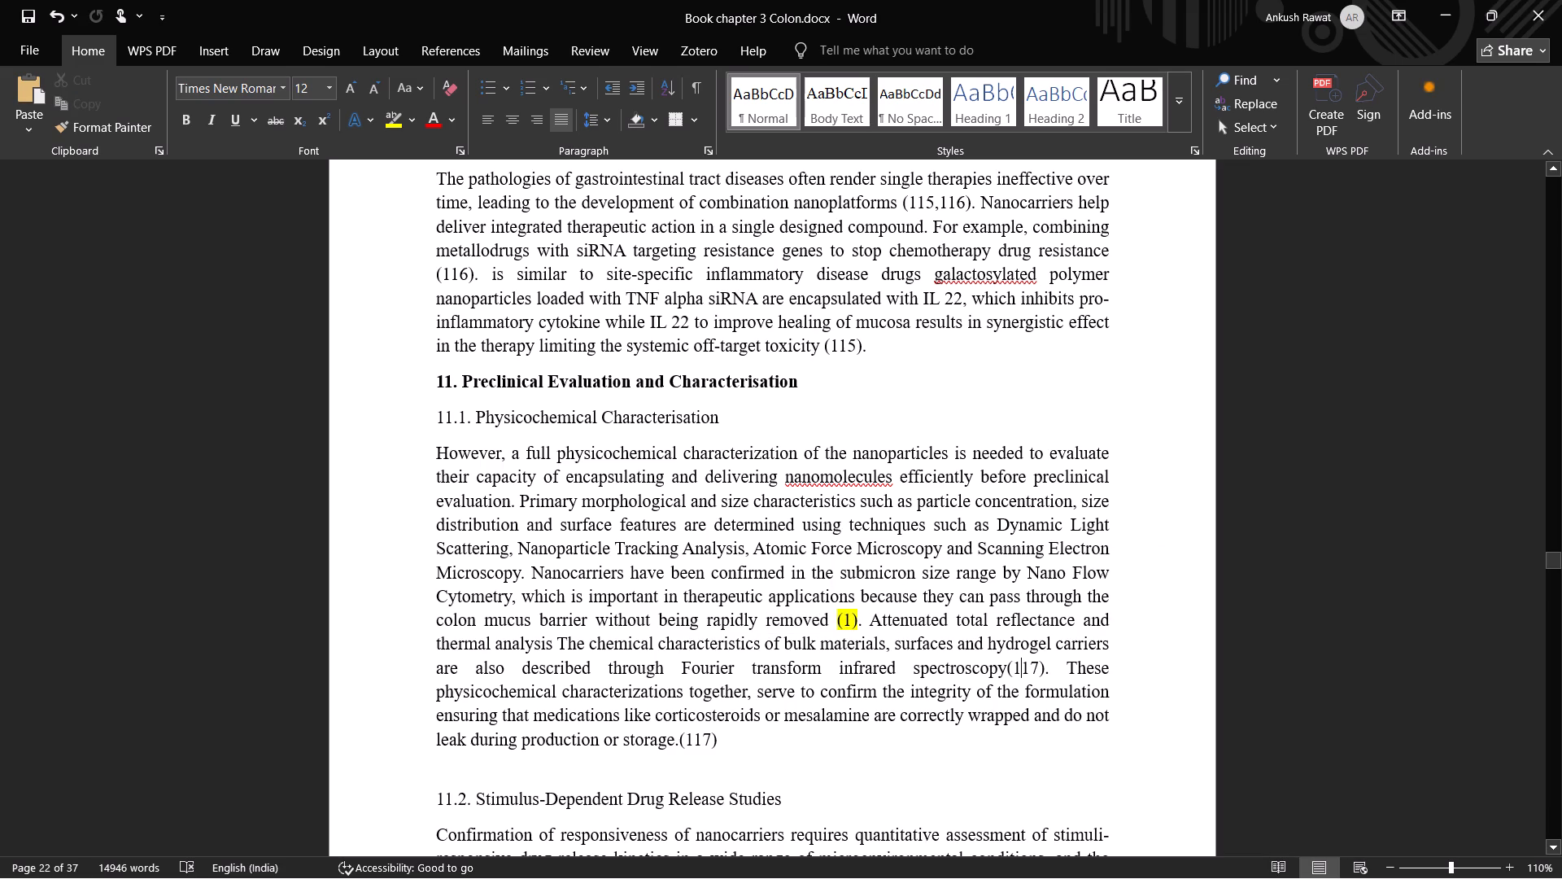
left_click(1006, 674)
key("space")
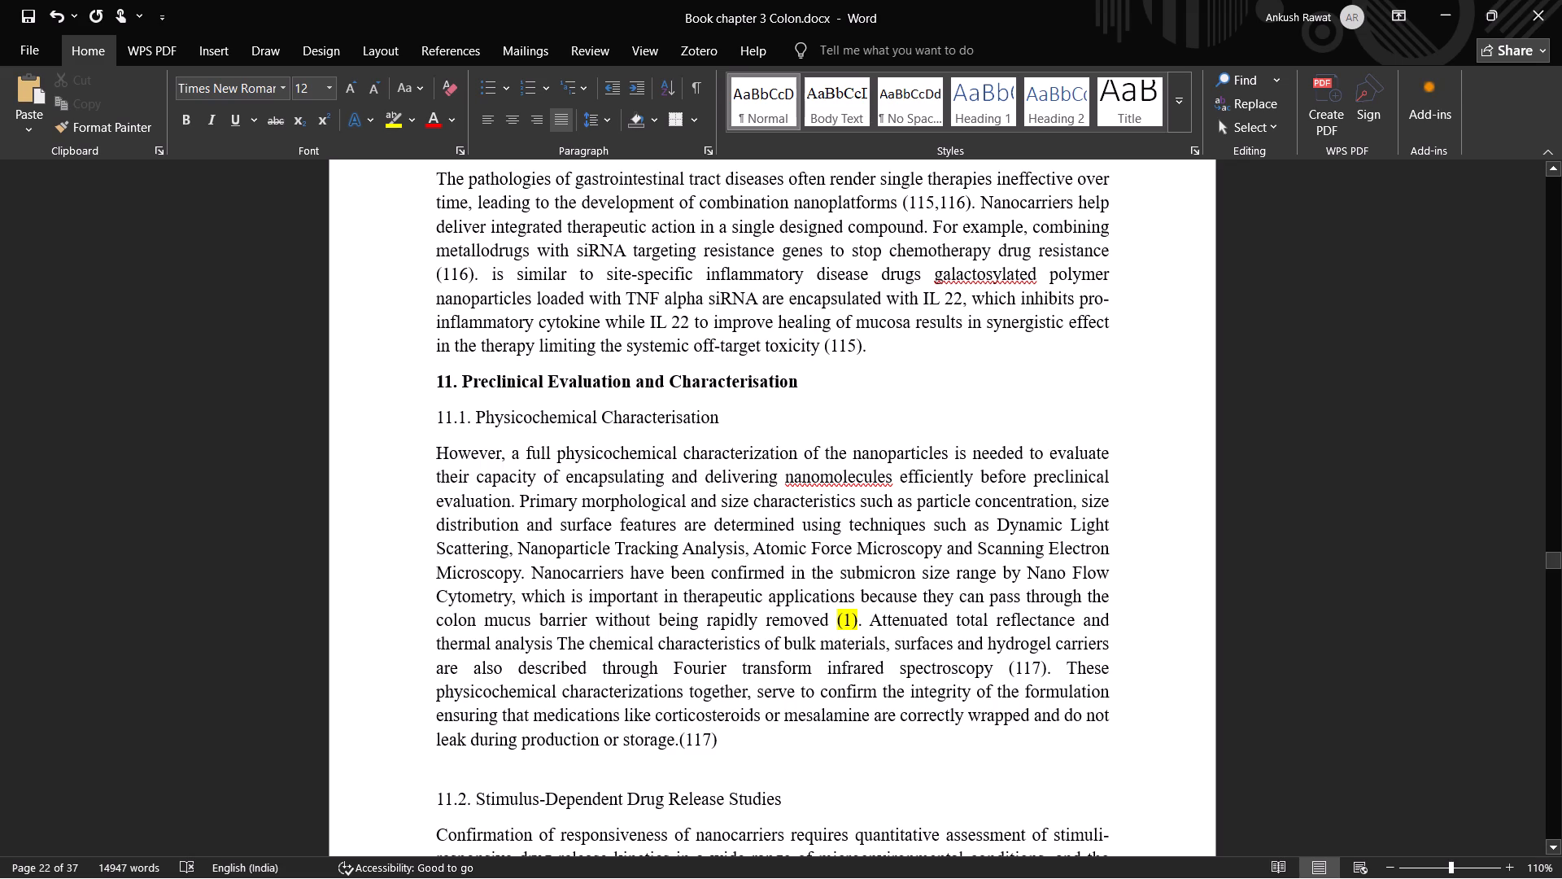
Delete the repeated citation (117) after "infrared spectroscopy" in section 11.1, leaving the full stop directly after "spectroscopy".
left_click_drag(1045, 671, 1009, 671)
key("BackSpace")
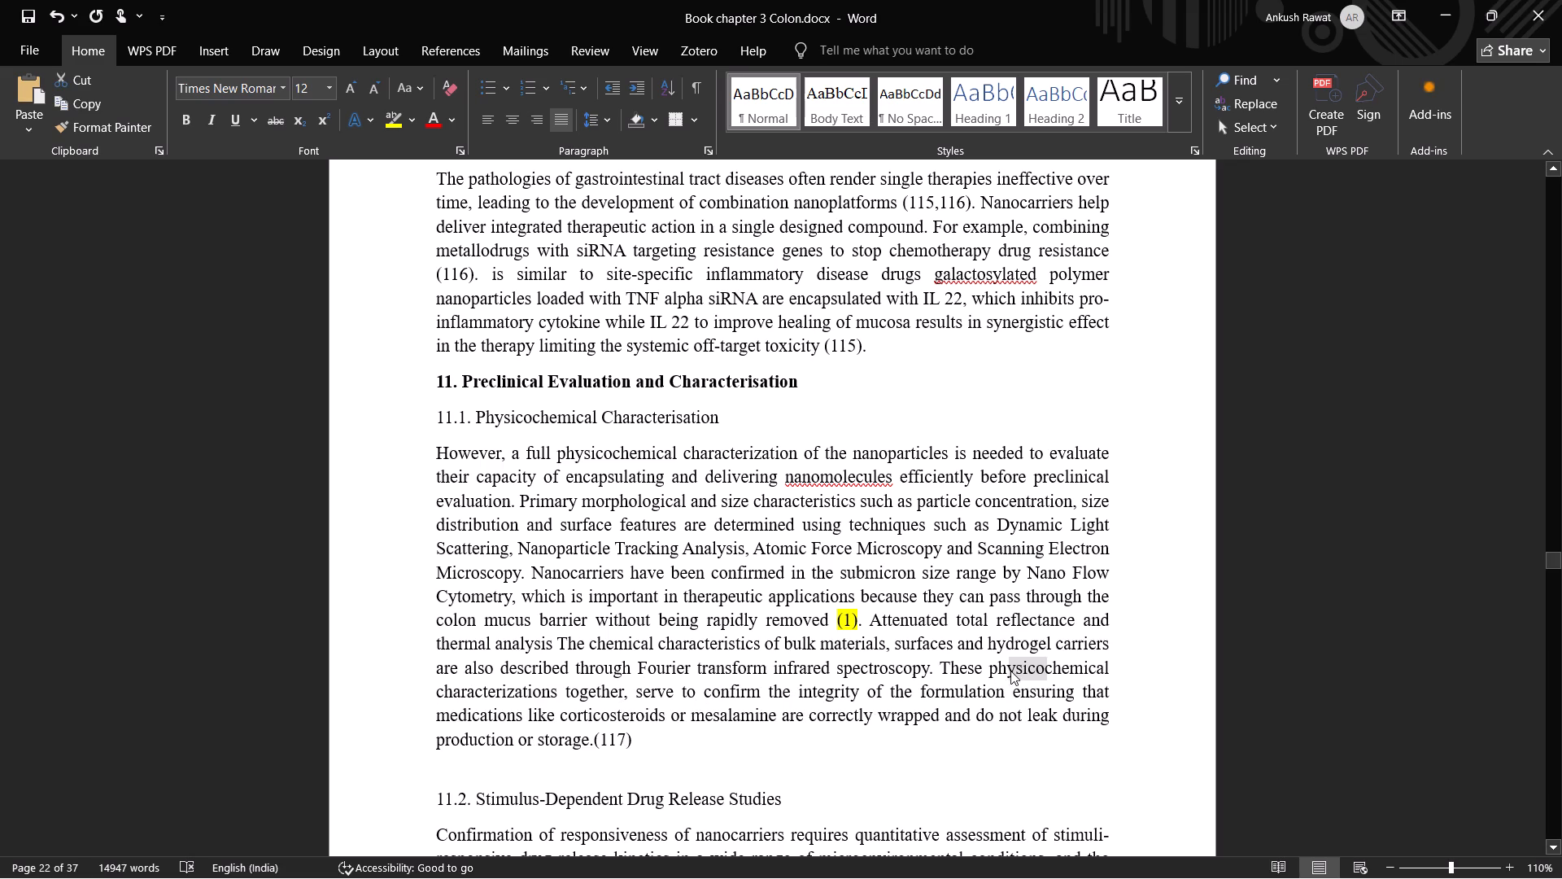
left_click(939, 674)
left_click(933, 670)
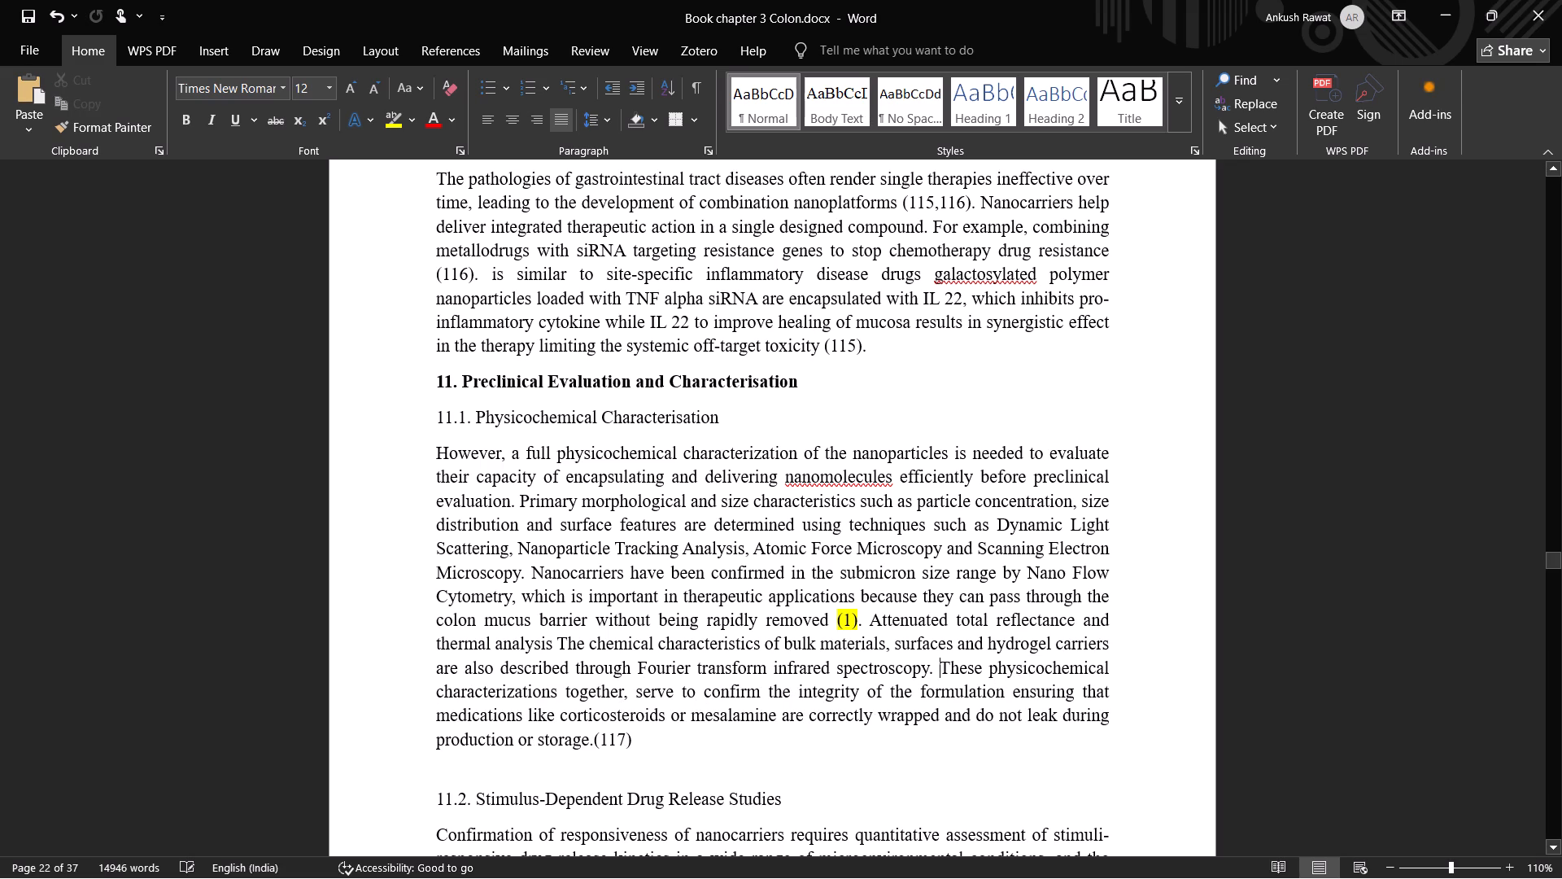
Change the end of section 11.1 to "storage (117).", with a space before the citation and the full stop after it.
left_click(592, 744)
key("BackSpace")
key("space")
left_click(655, 737)
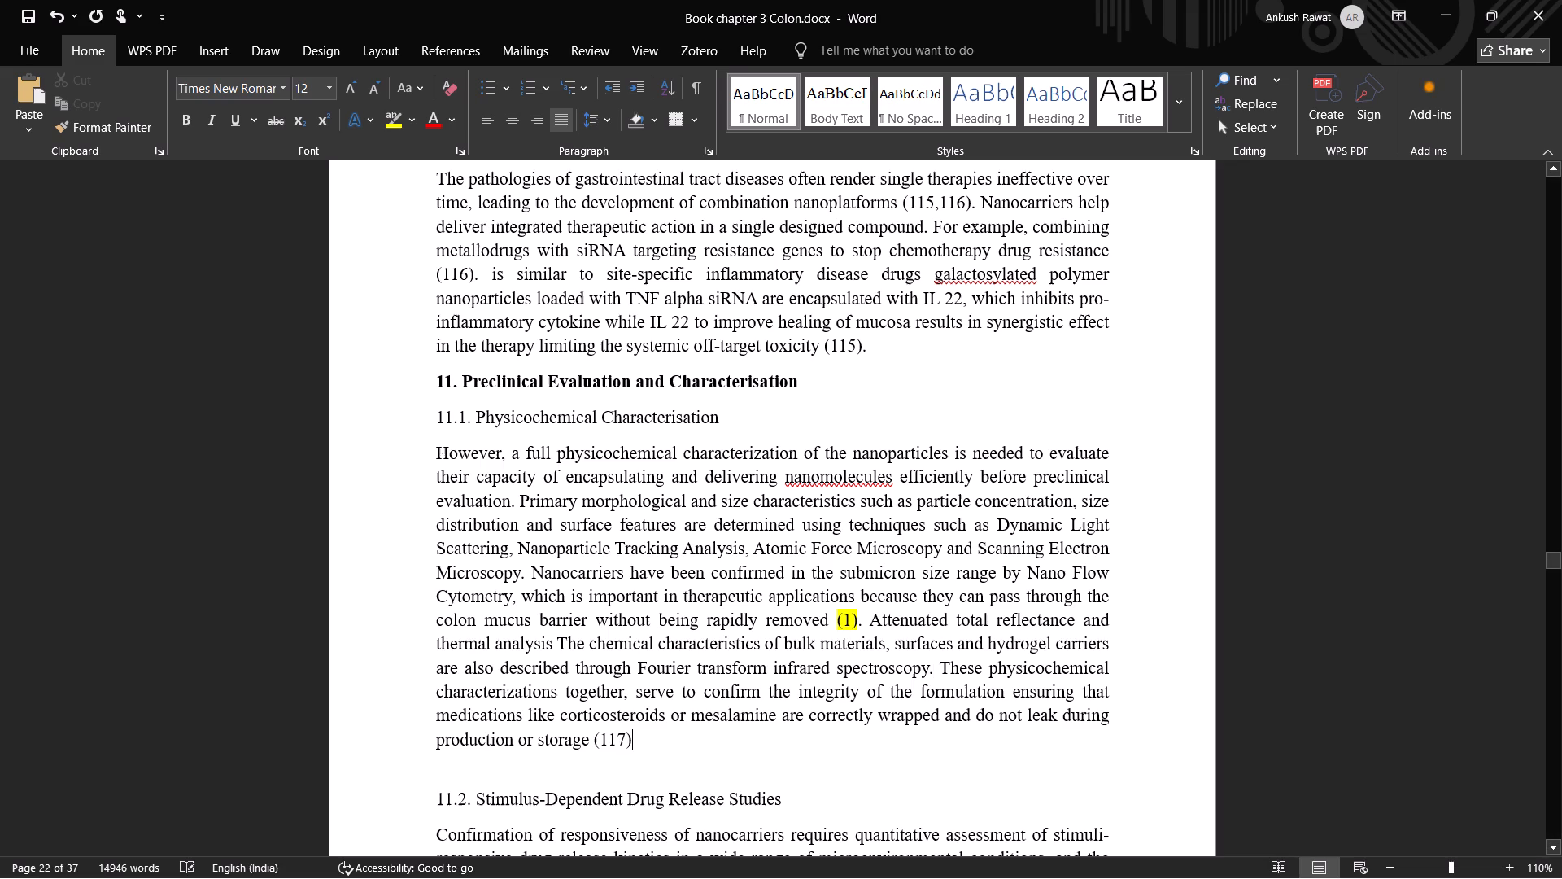
key("period")
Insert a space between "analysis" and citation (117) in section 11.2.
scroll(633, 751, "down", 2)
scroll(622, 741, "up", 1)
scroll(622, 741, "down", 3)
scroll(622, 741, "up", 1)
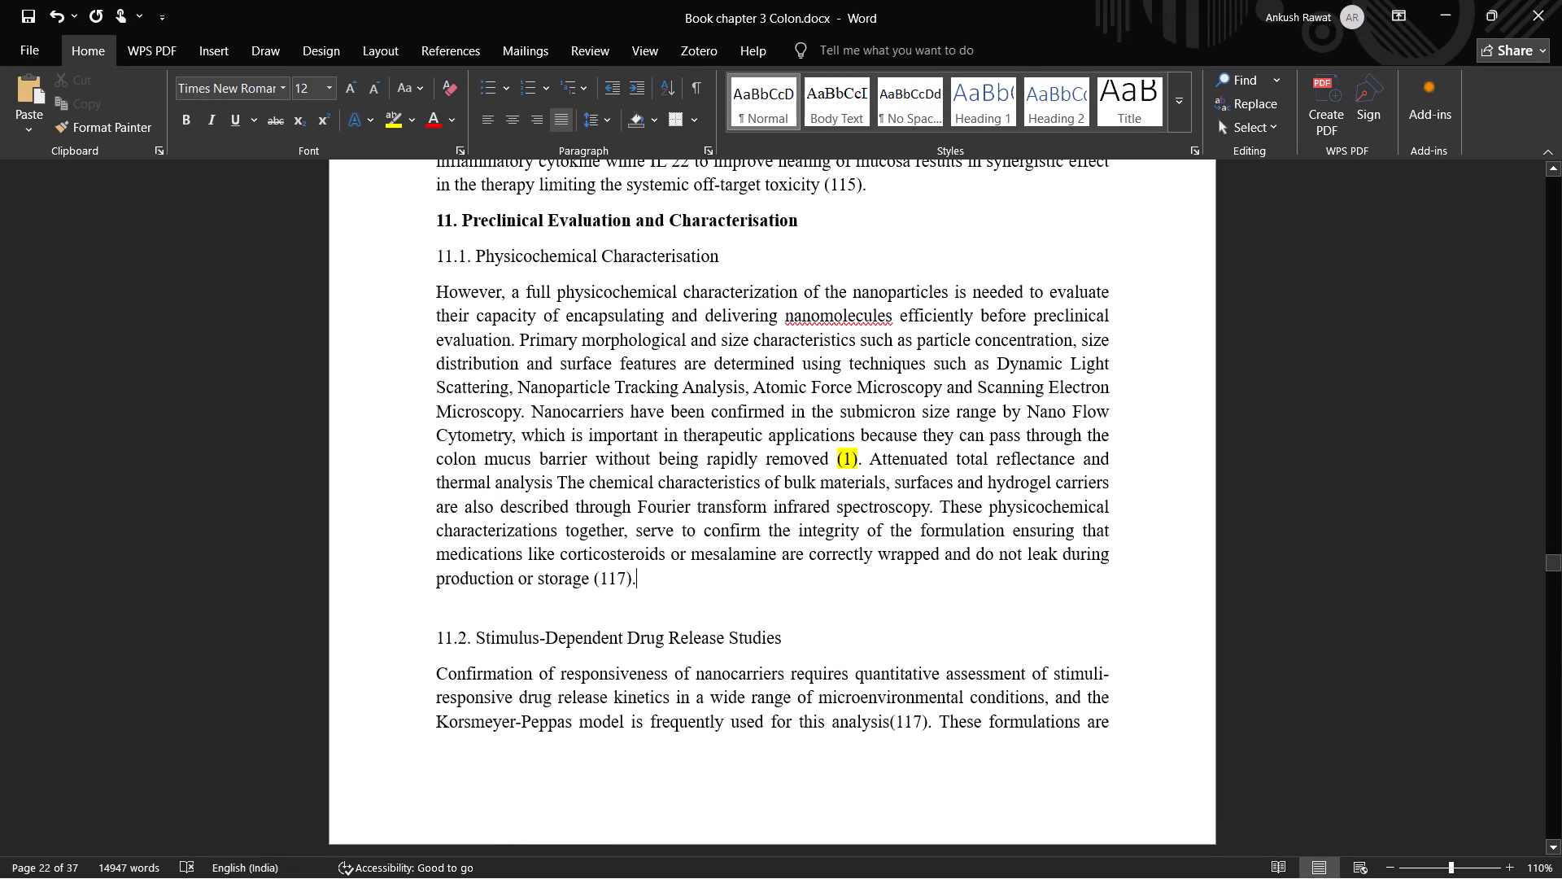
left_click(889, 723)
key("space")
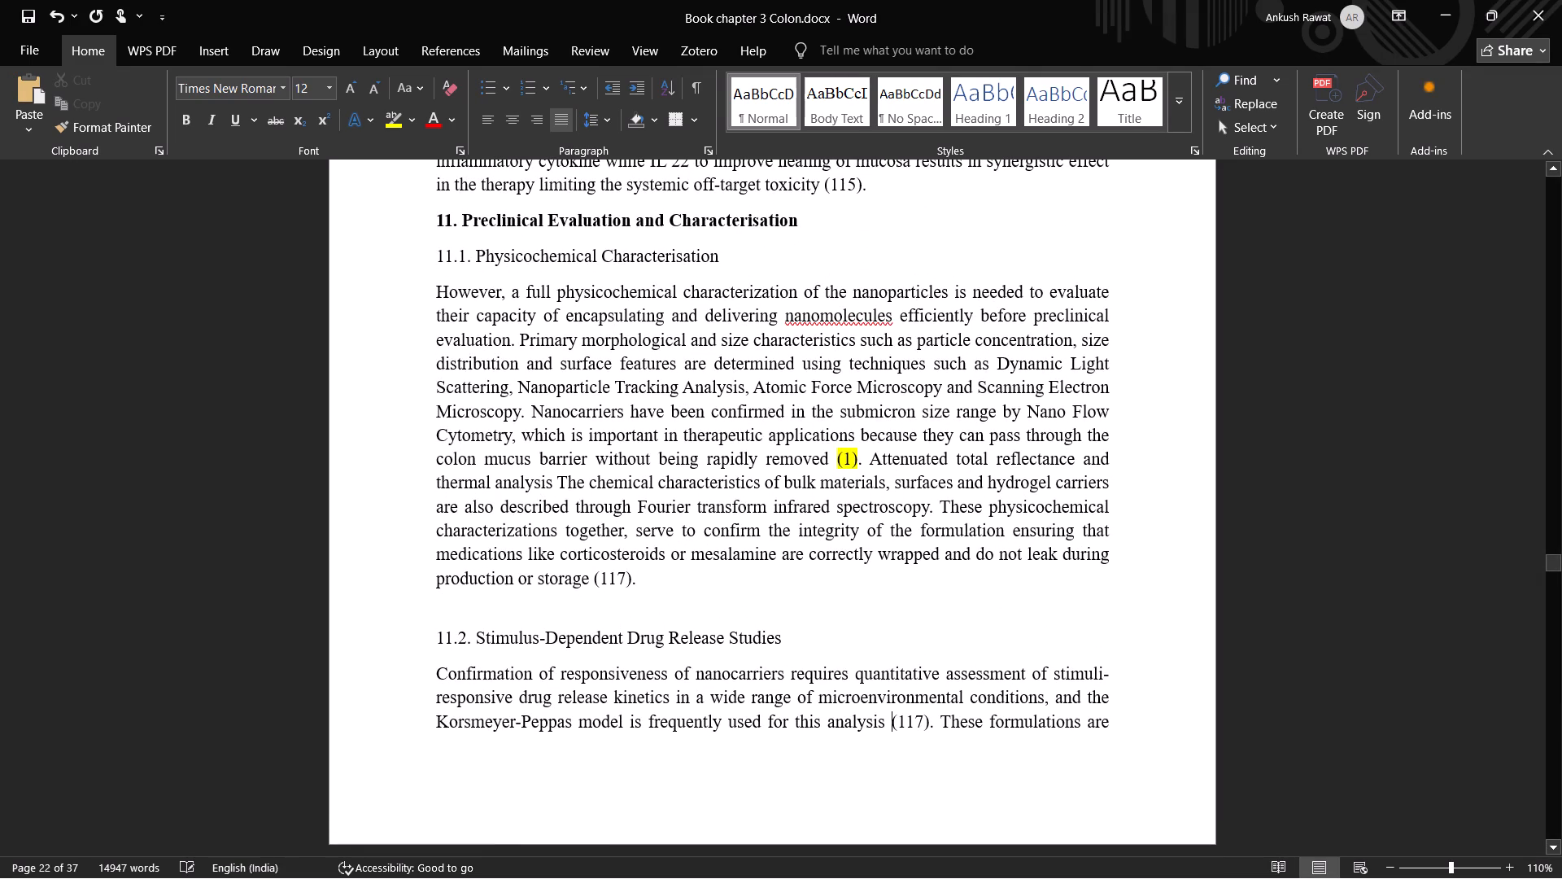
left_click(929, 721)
Make the headings "11.2. Stimulus-Dependent Drug Release Studies" and "11.1. Physicochemical Characterisation" bold.
left_click_drag(431, 637, 433, 638)
left_click_drag(433, 638, 783, 628)
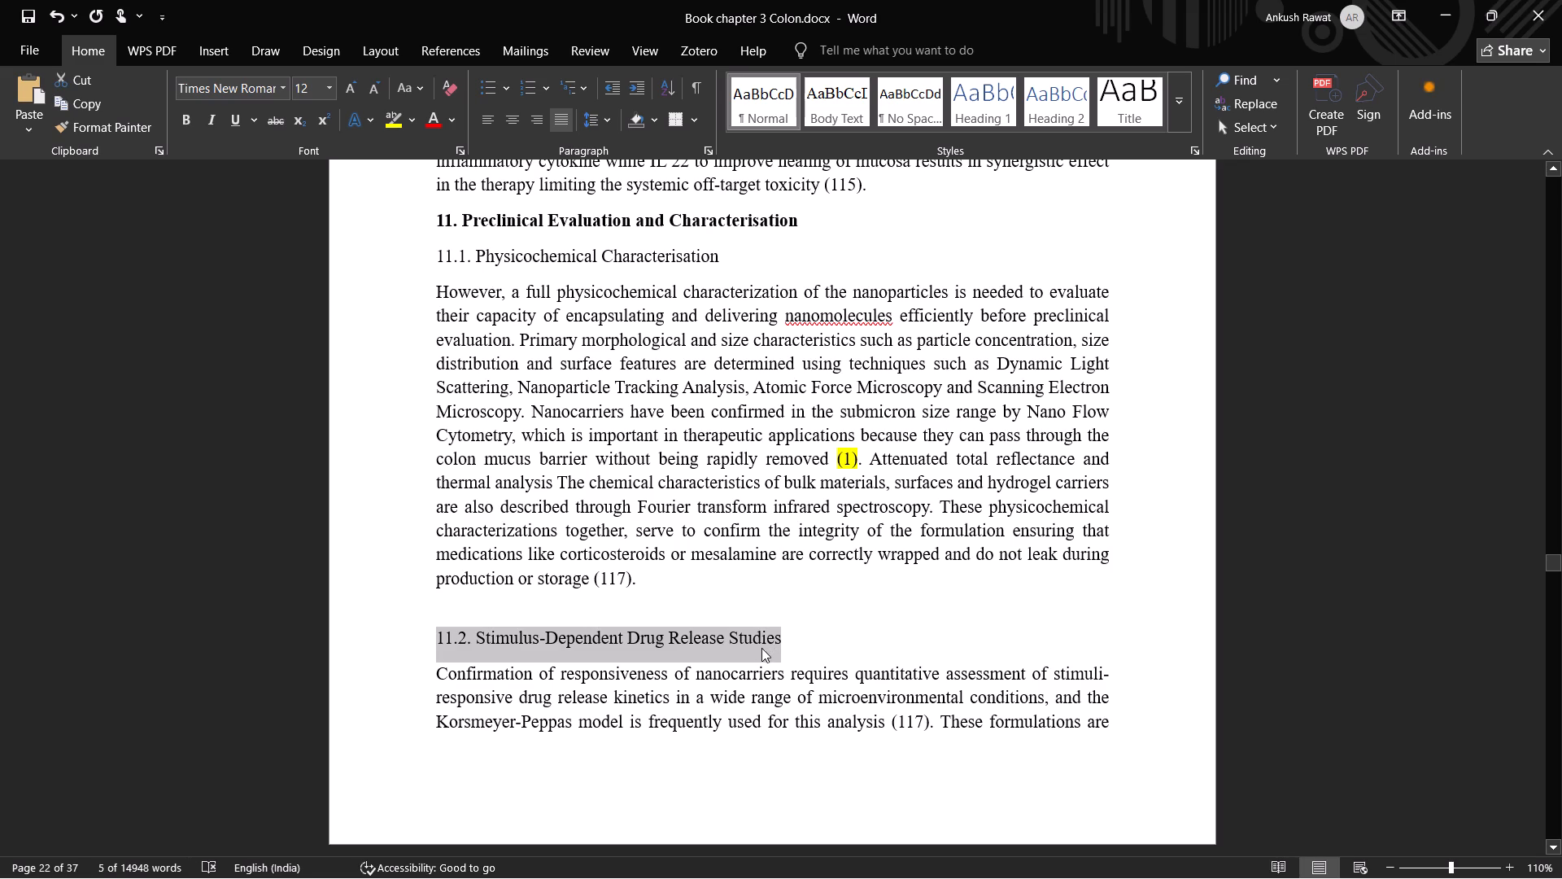
key("ctrl+b")
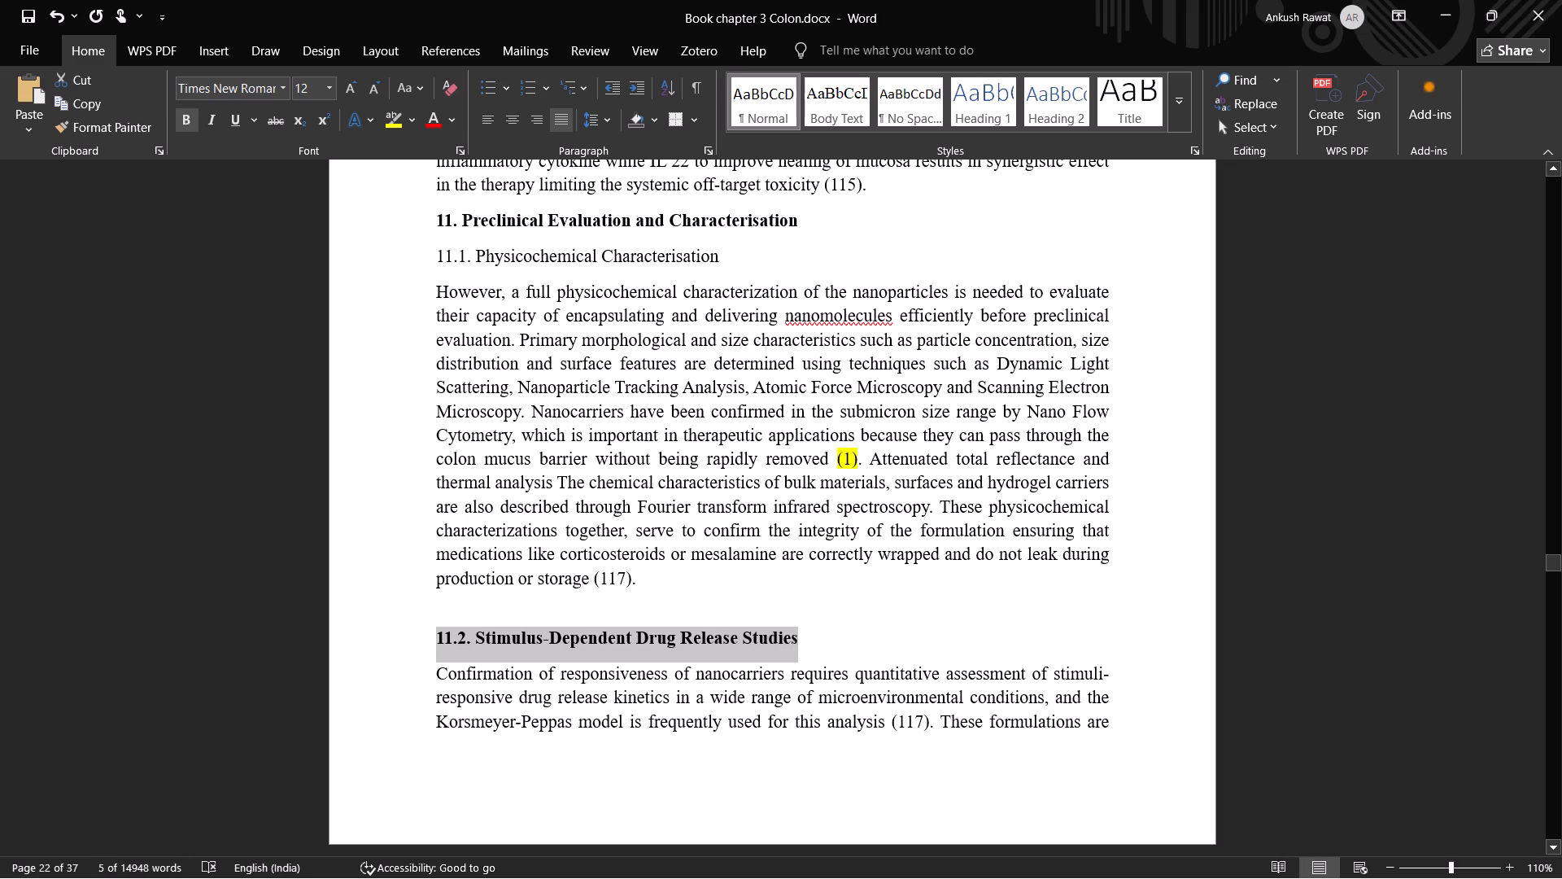
left_click(670, 574)
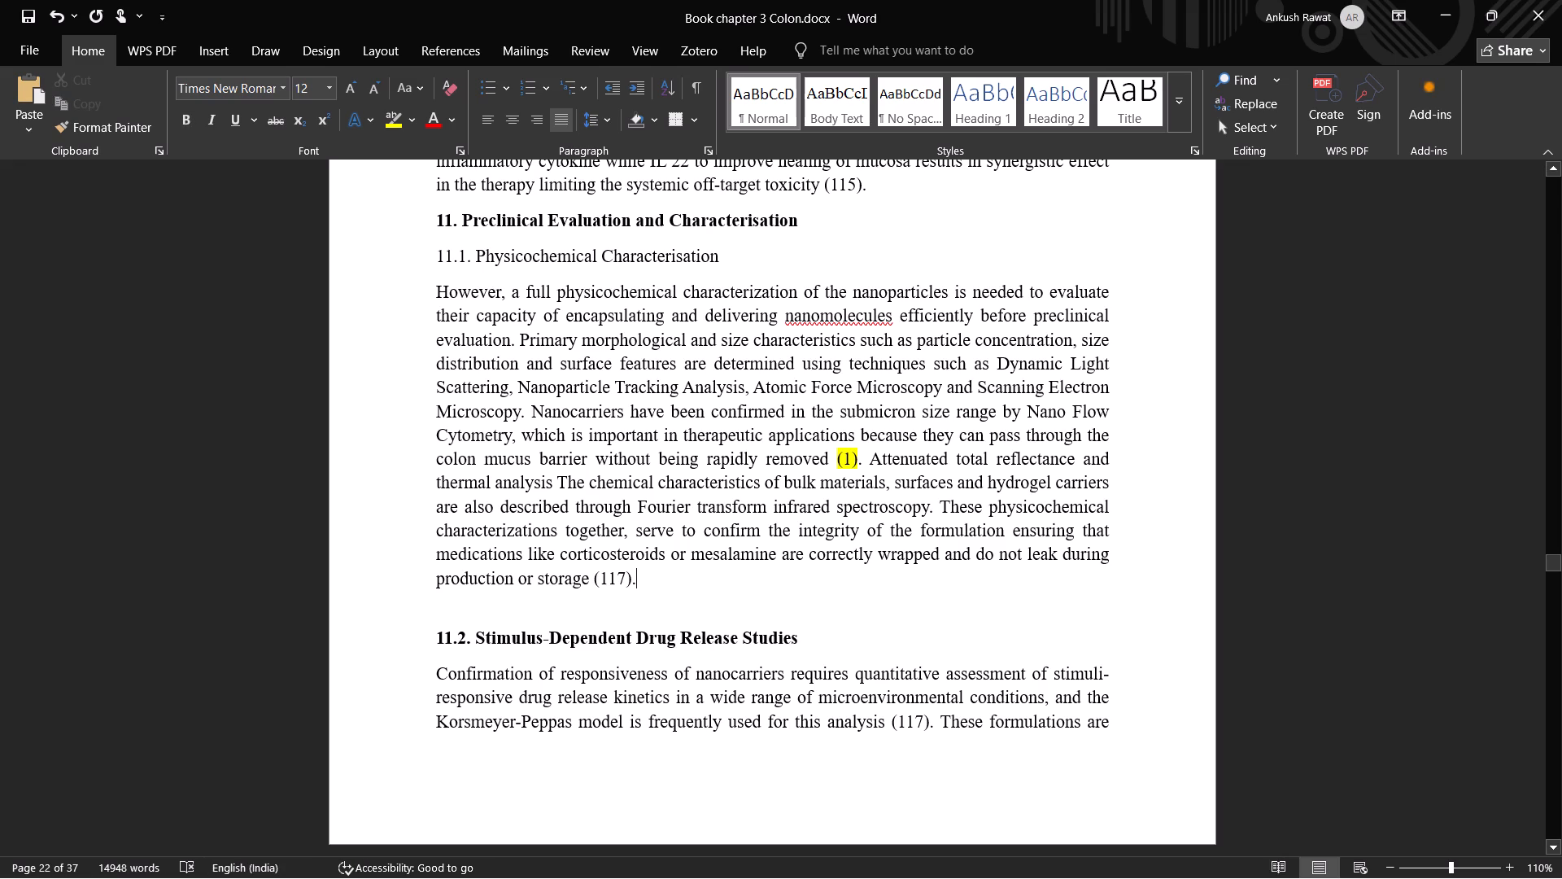
left_click_drag(439, 258, 692, 264)
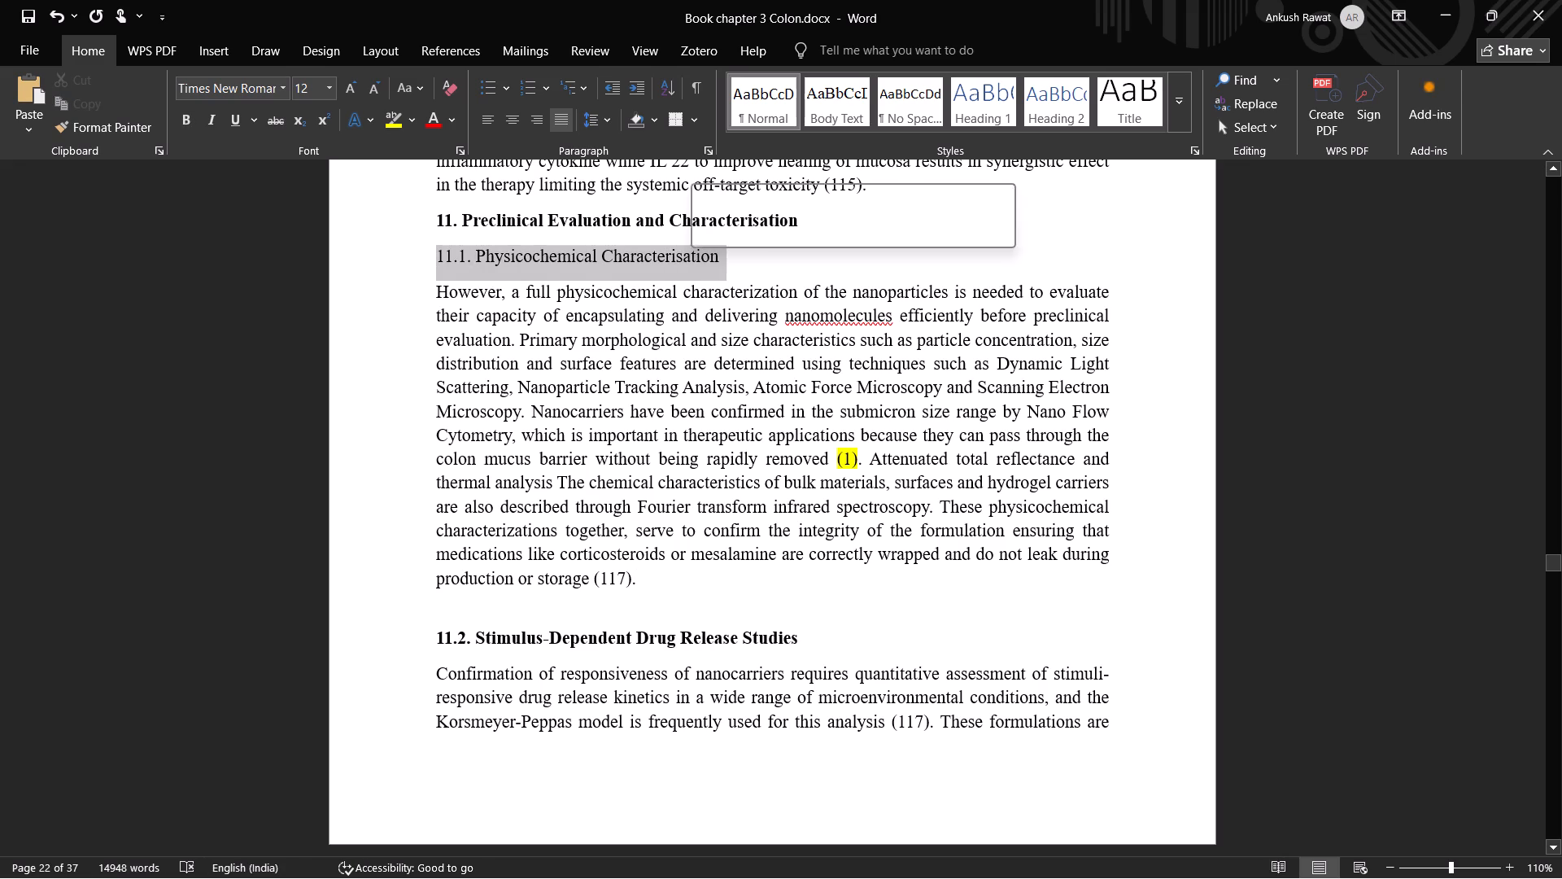
key("ctrl+b")
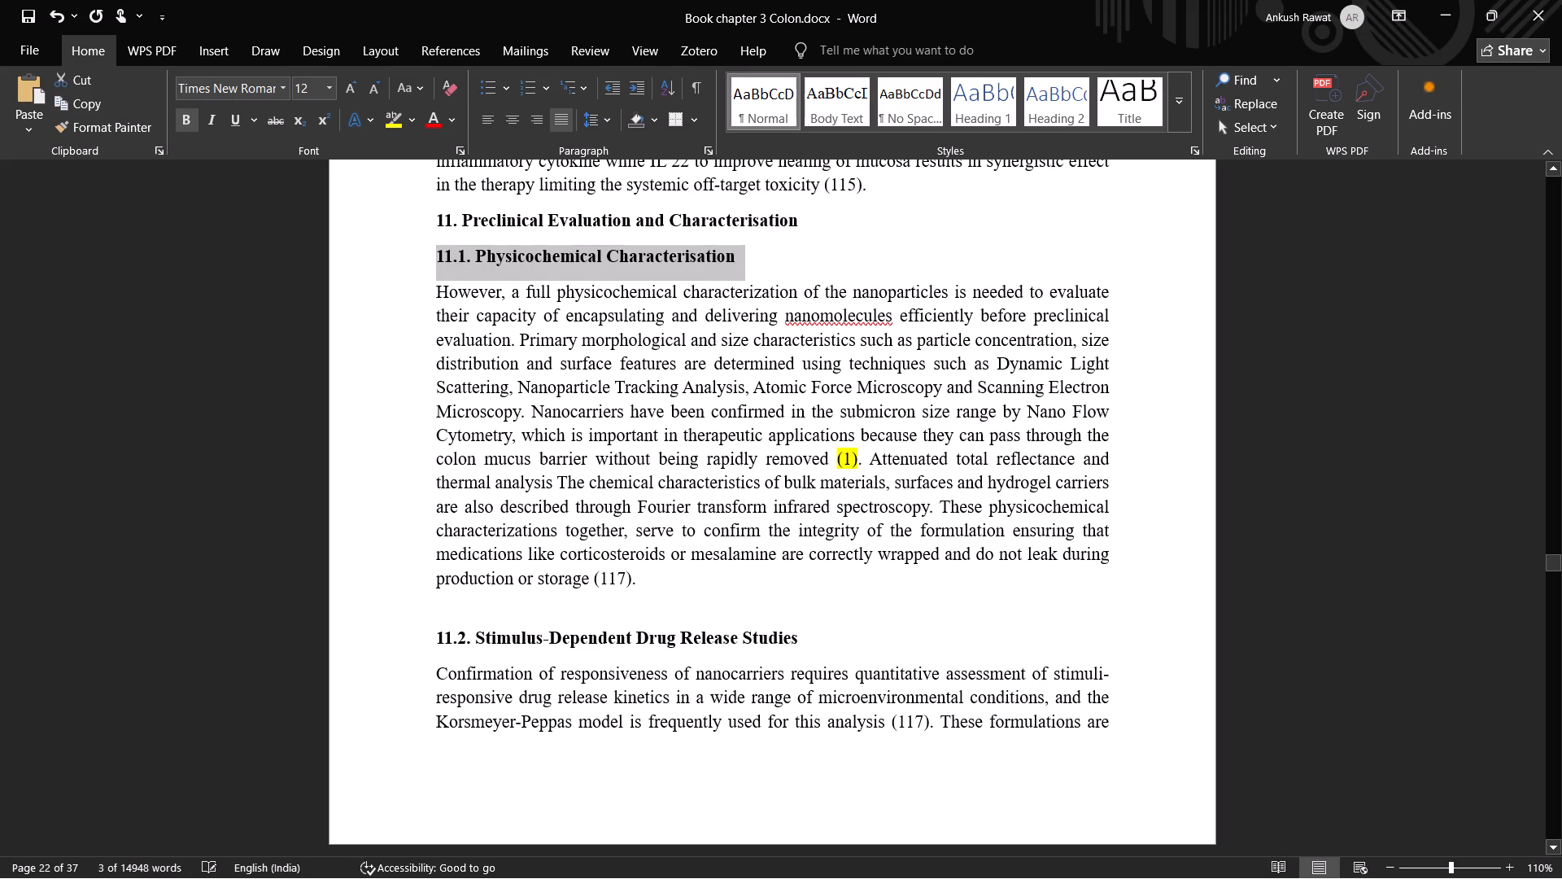
left_click_drag(427, 219, 749, 224)
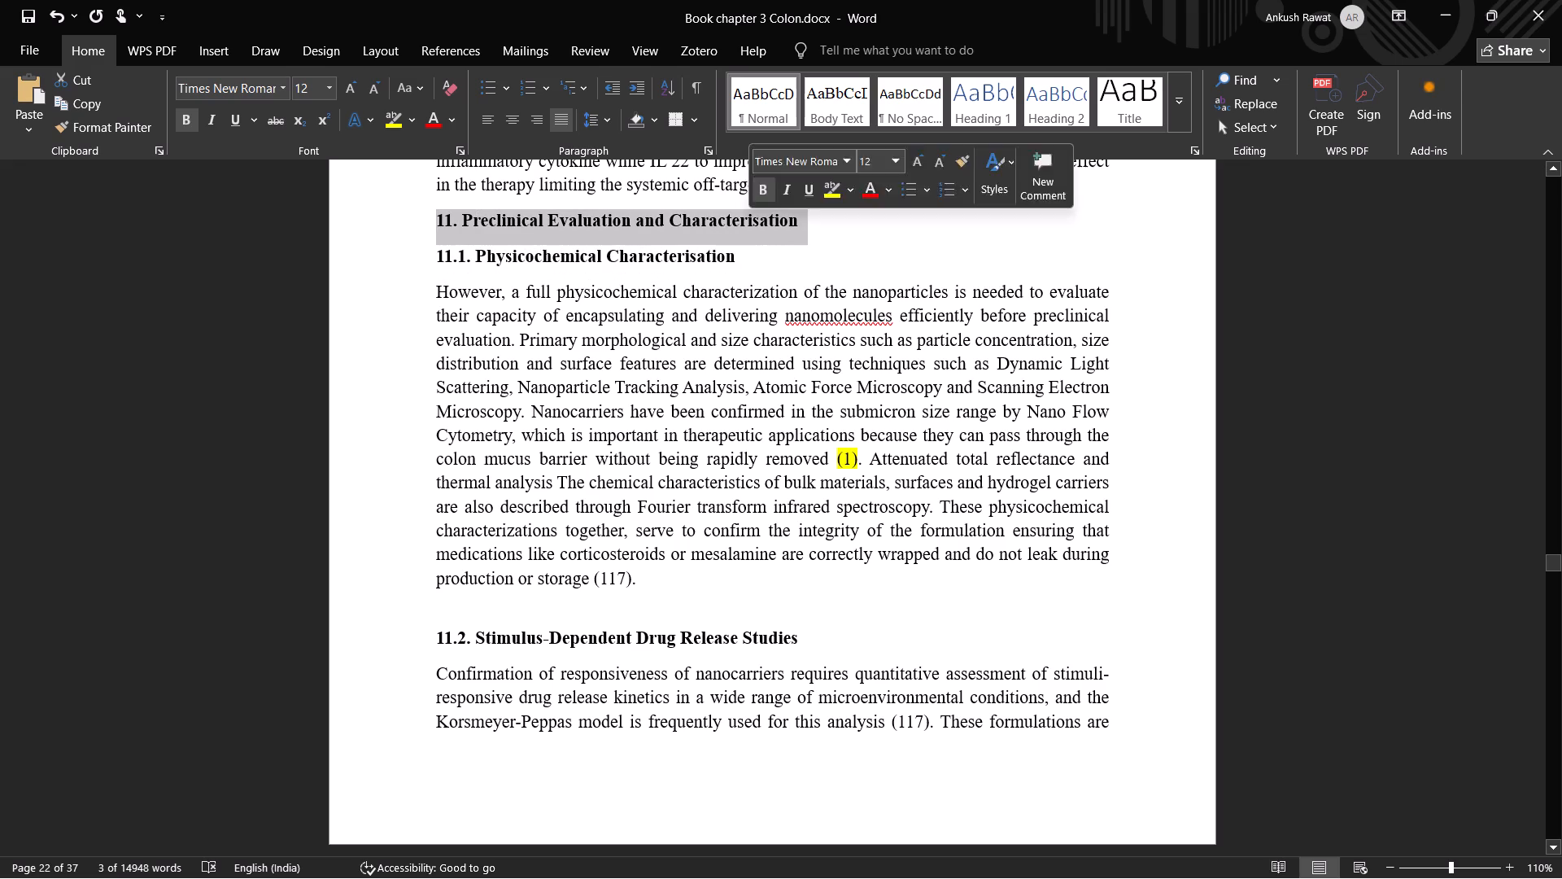
left_click(844, 258)
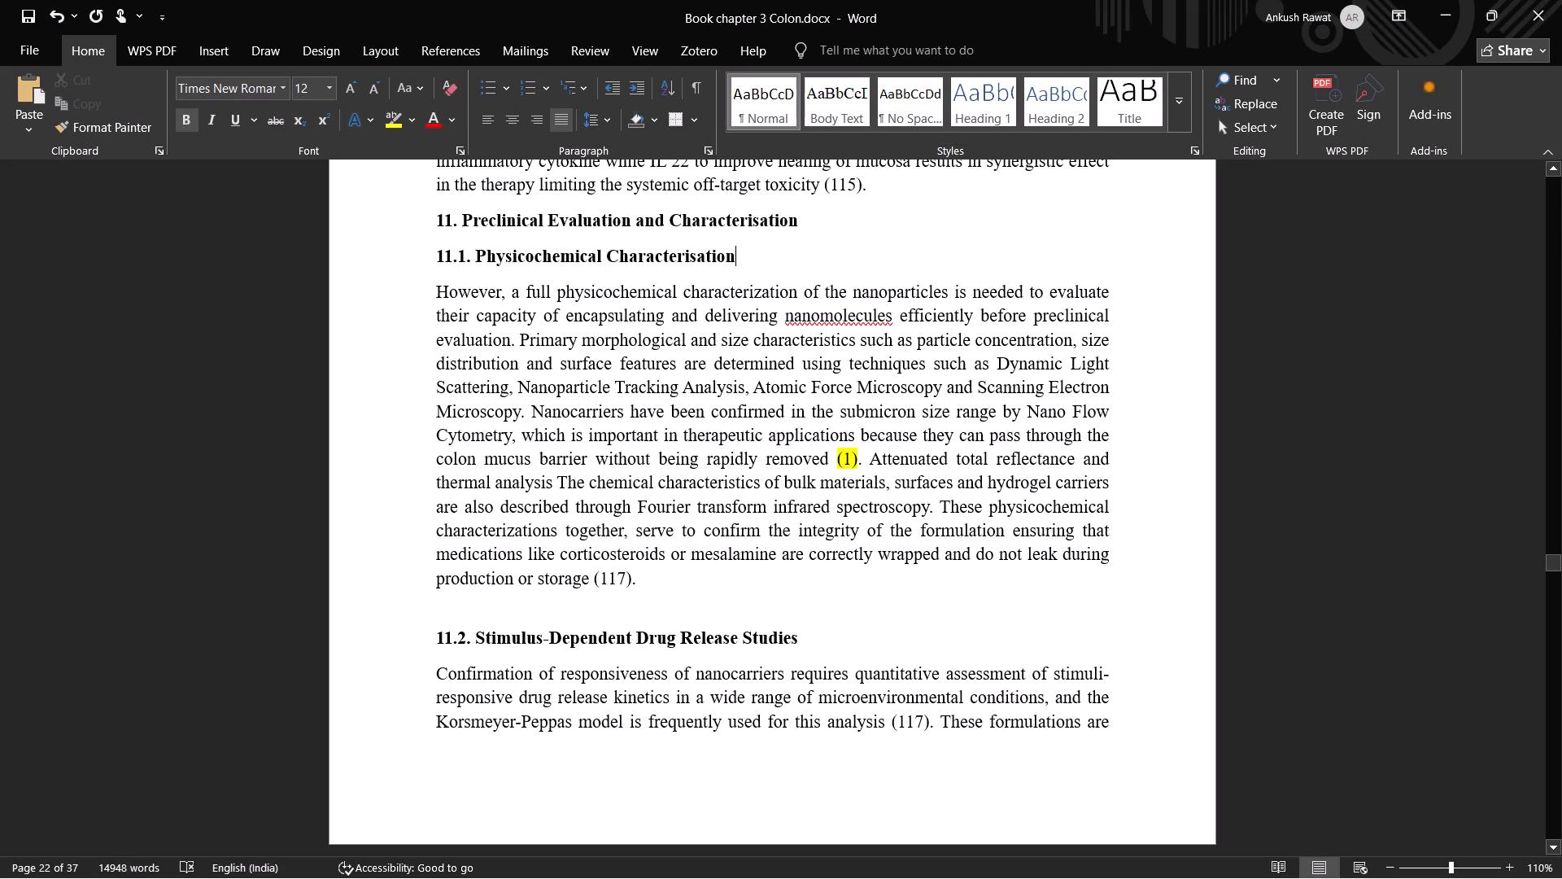
Make the heading "11.3. Gastrointestinal Stability and Simulated GI Conditions" bold.
scroll(635, 520, "up", 1)
scroll(635, 520, "down", 4)
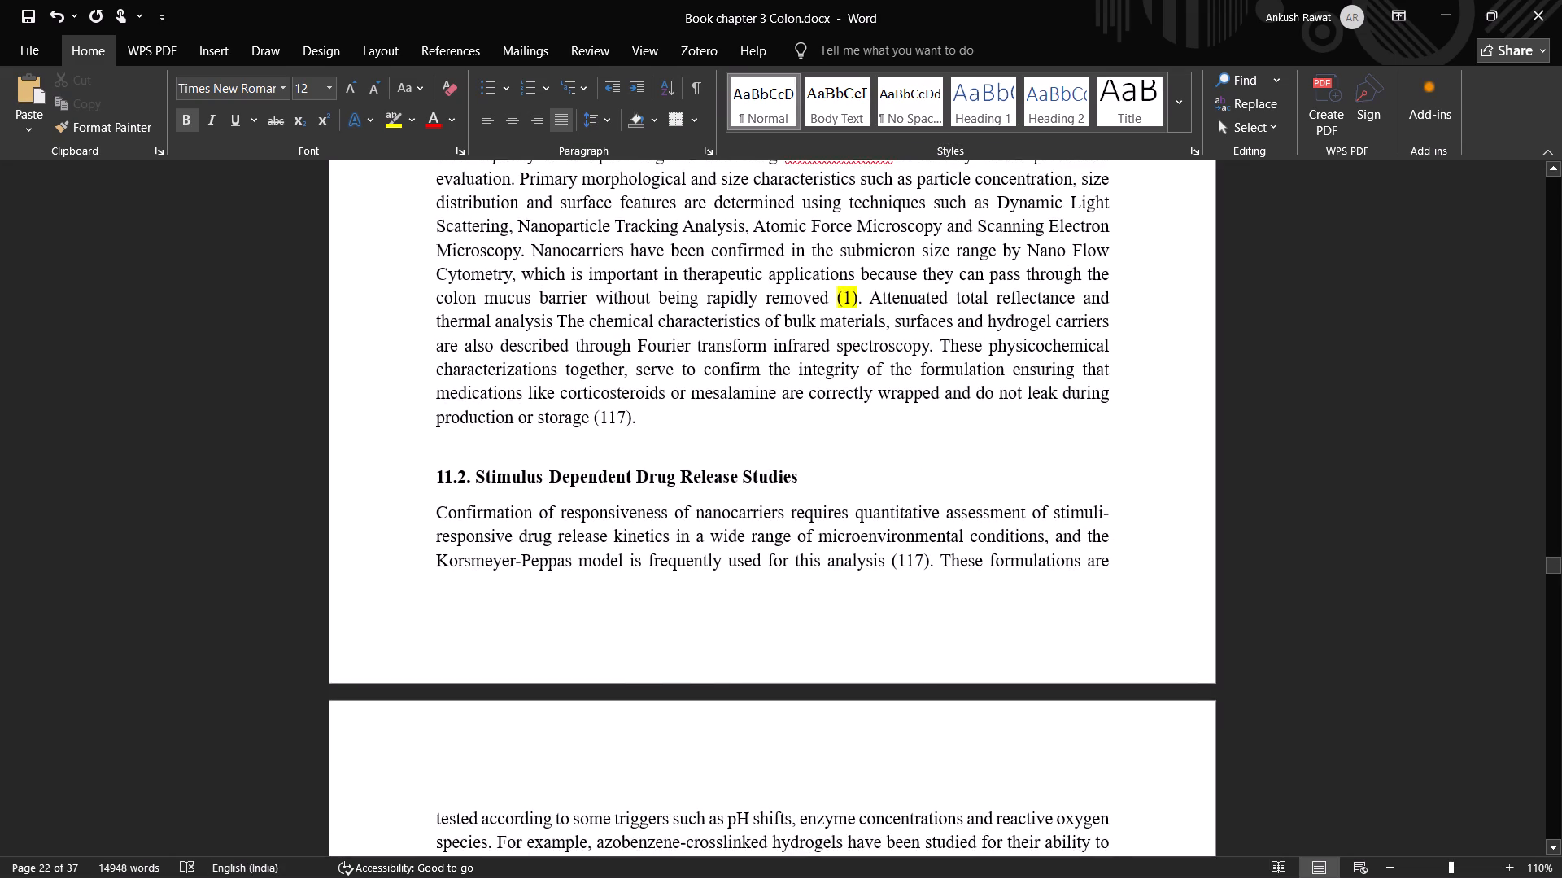
scroll(633, 540, "down", 7)
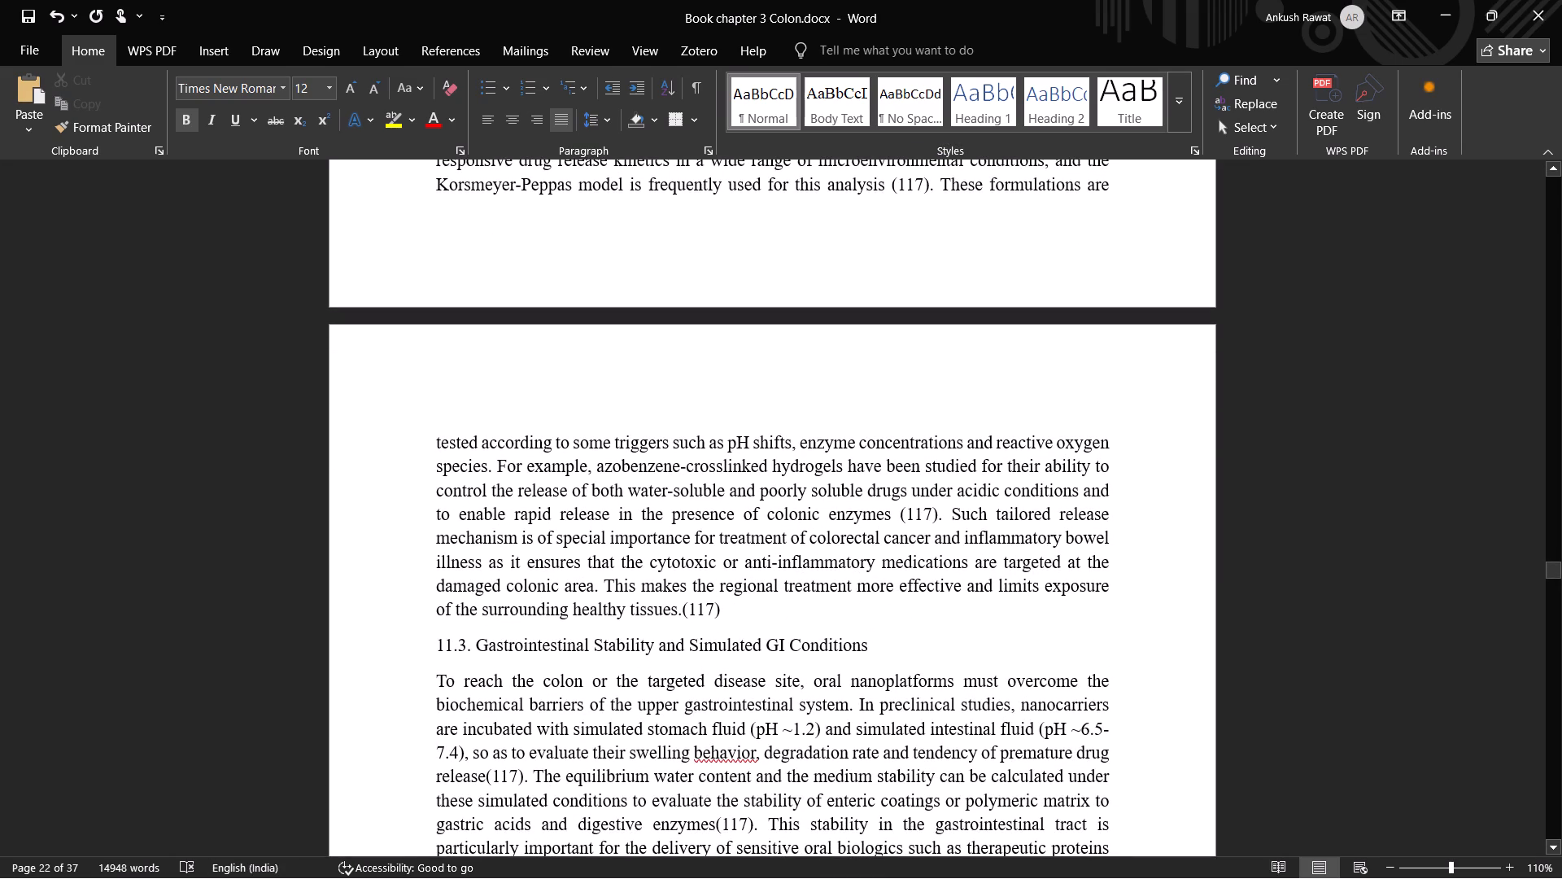
left_click_drag(430, 644, 875, 667)
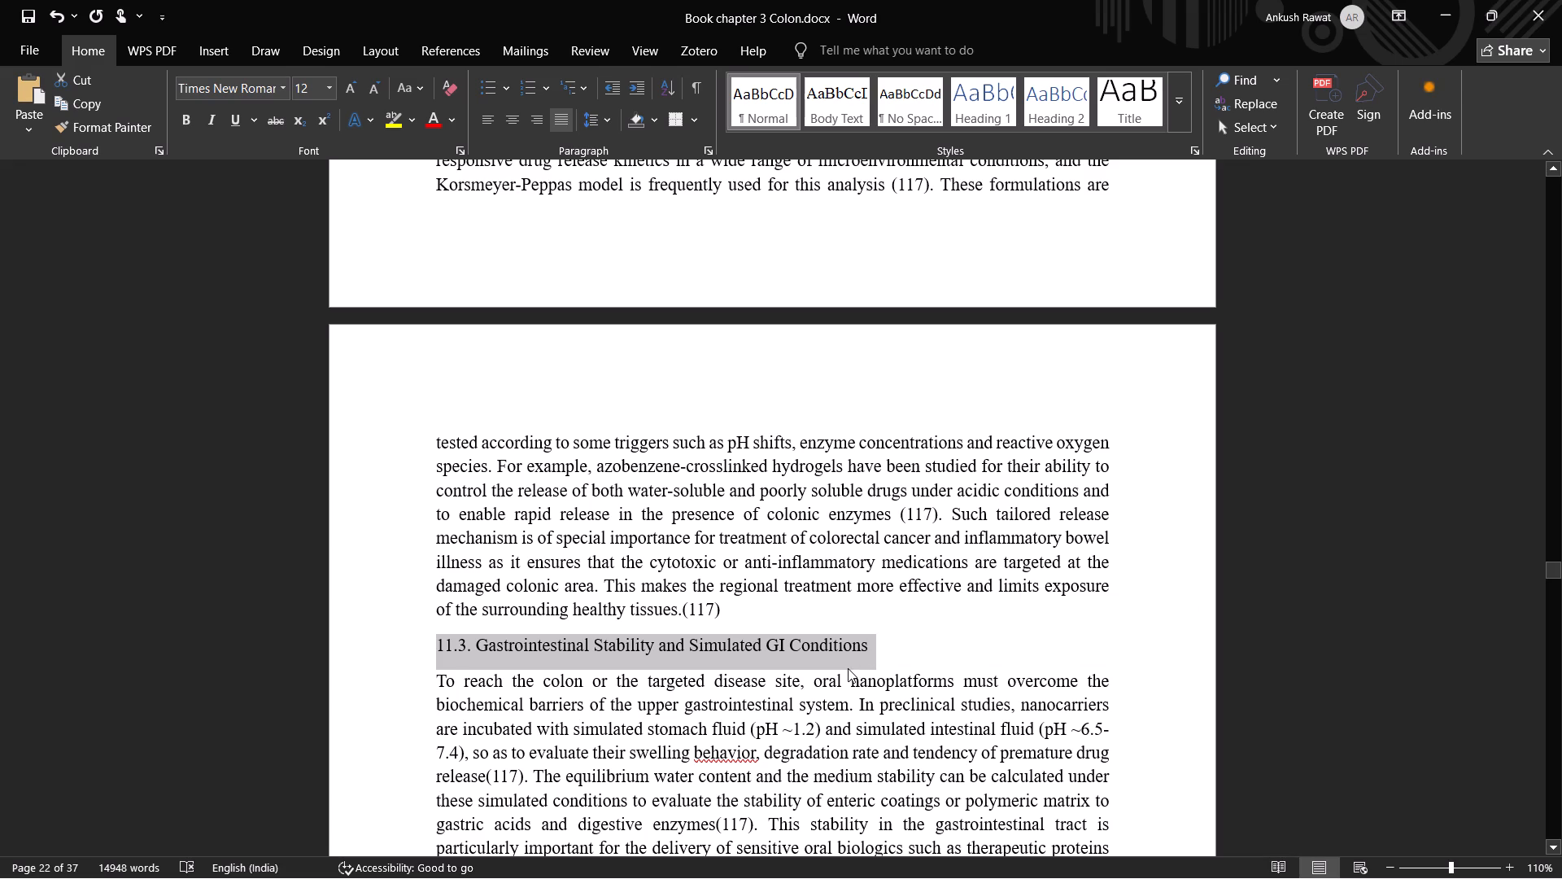
key("ctrl+b")
Delete the repeated citation (117) after "used for this analysis" in section 11.2, leaving the full stop directly after "analysis".
scroll(644, 575, "up", 2)
scroll(644, 575, "down", 1)
scroll(644, 575, "up", 1)
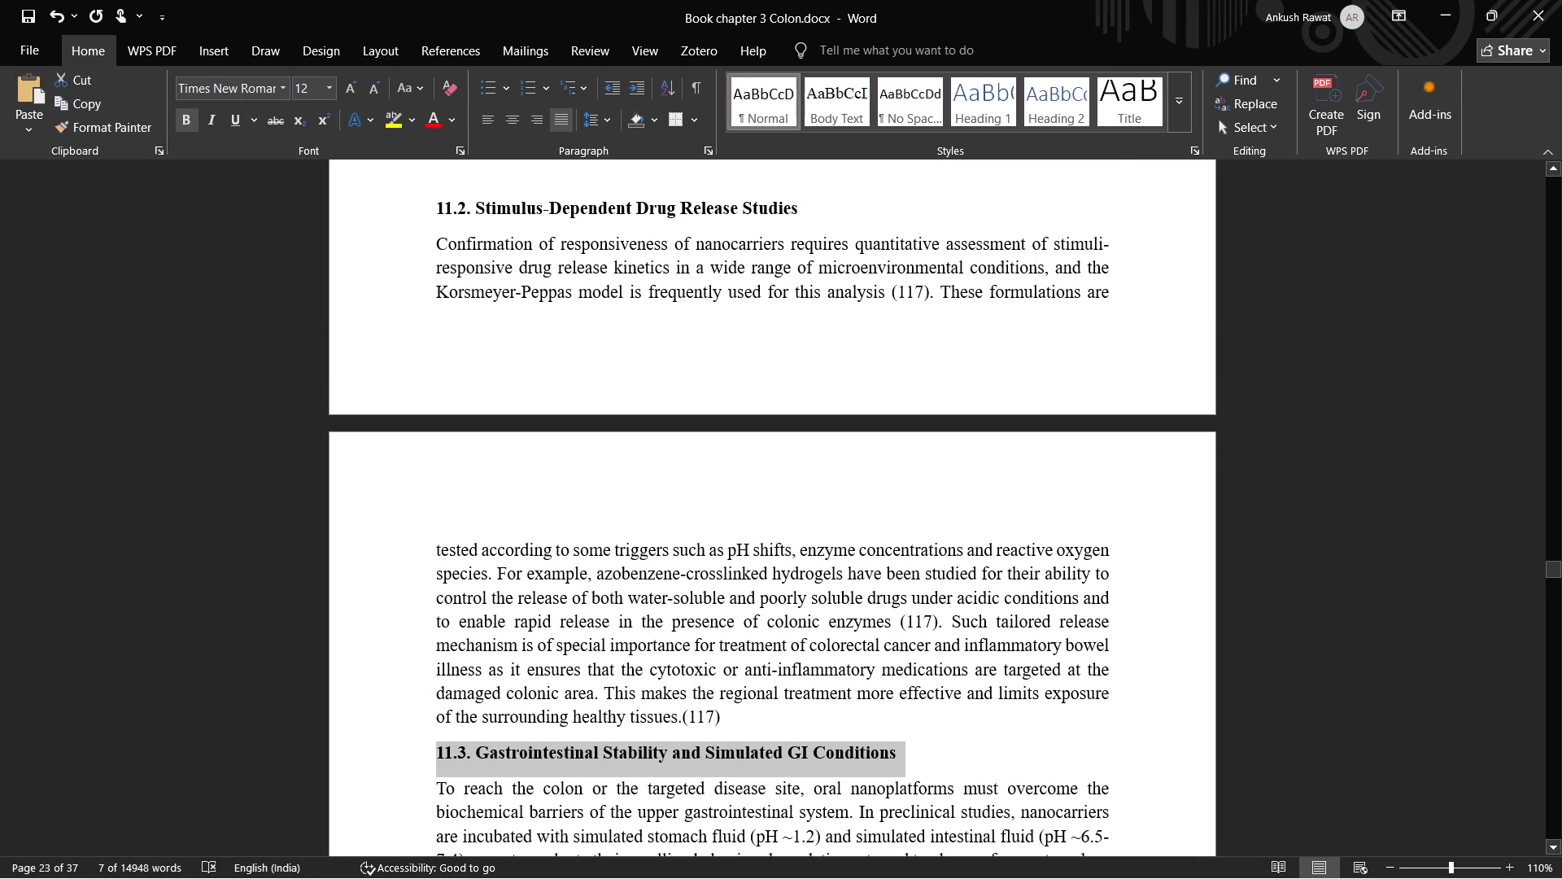
left_click_drag(890, 294, 927, 297)
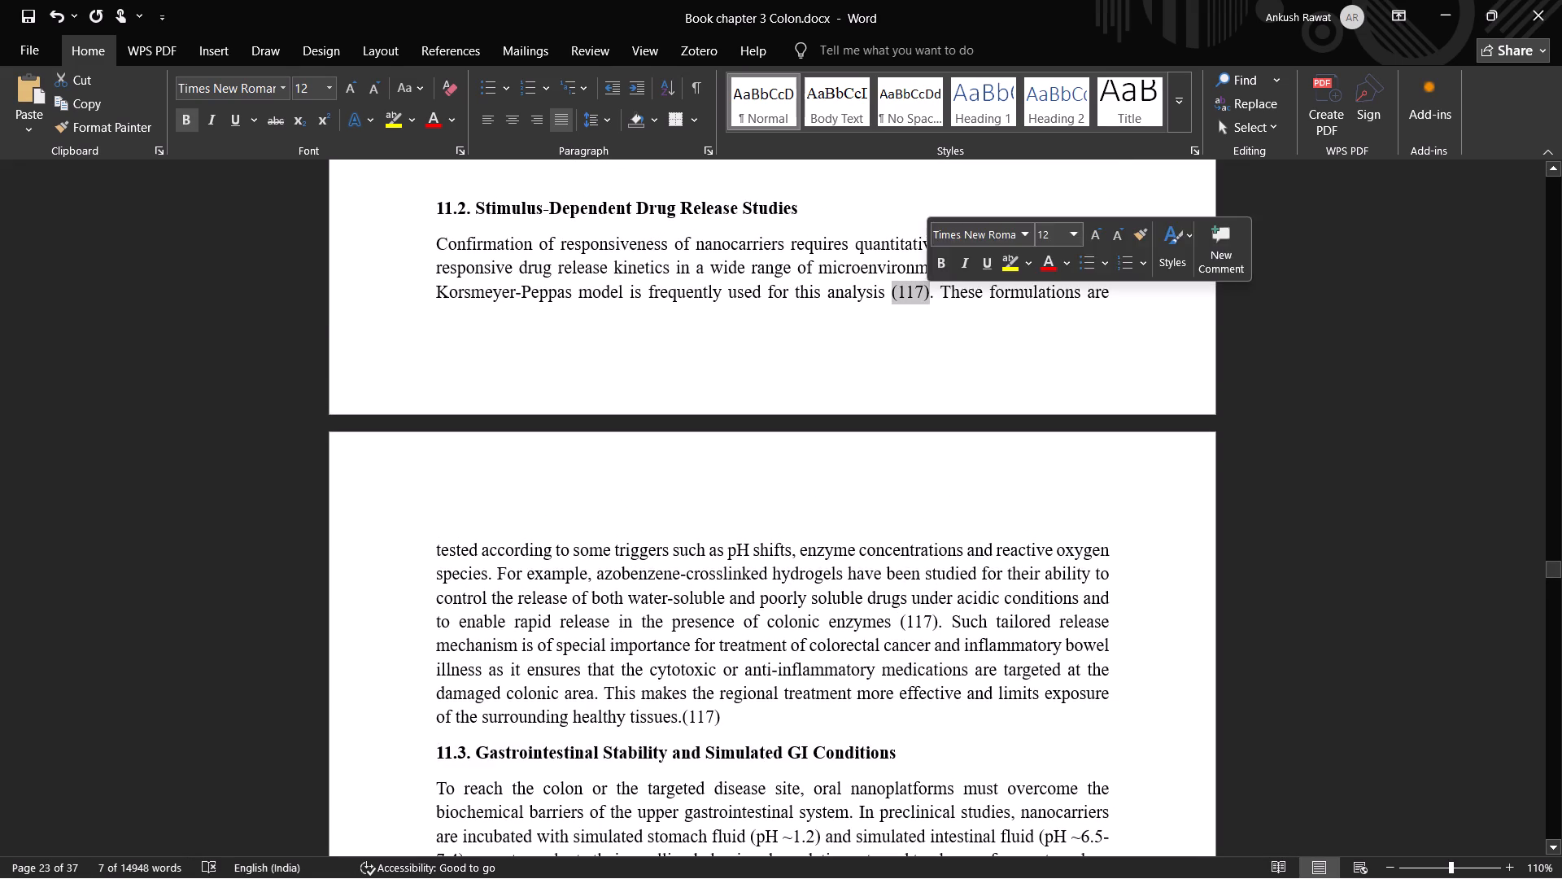
key("BackSpace")
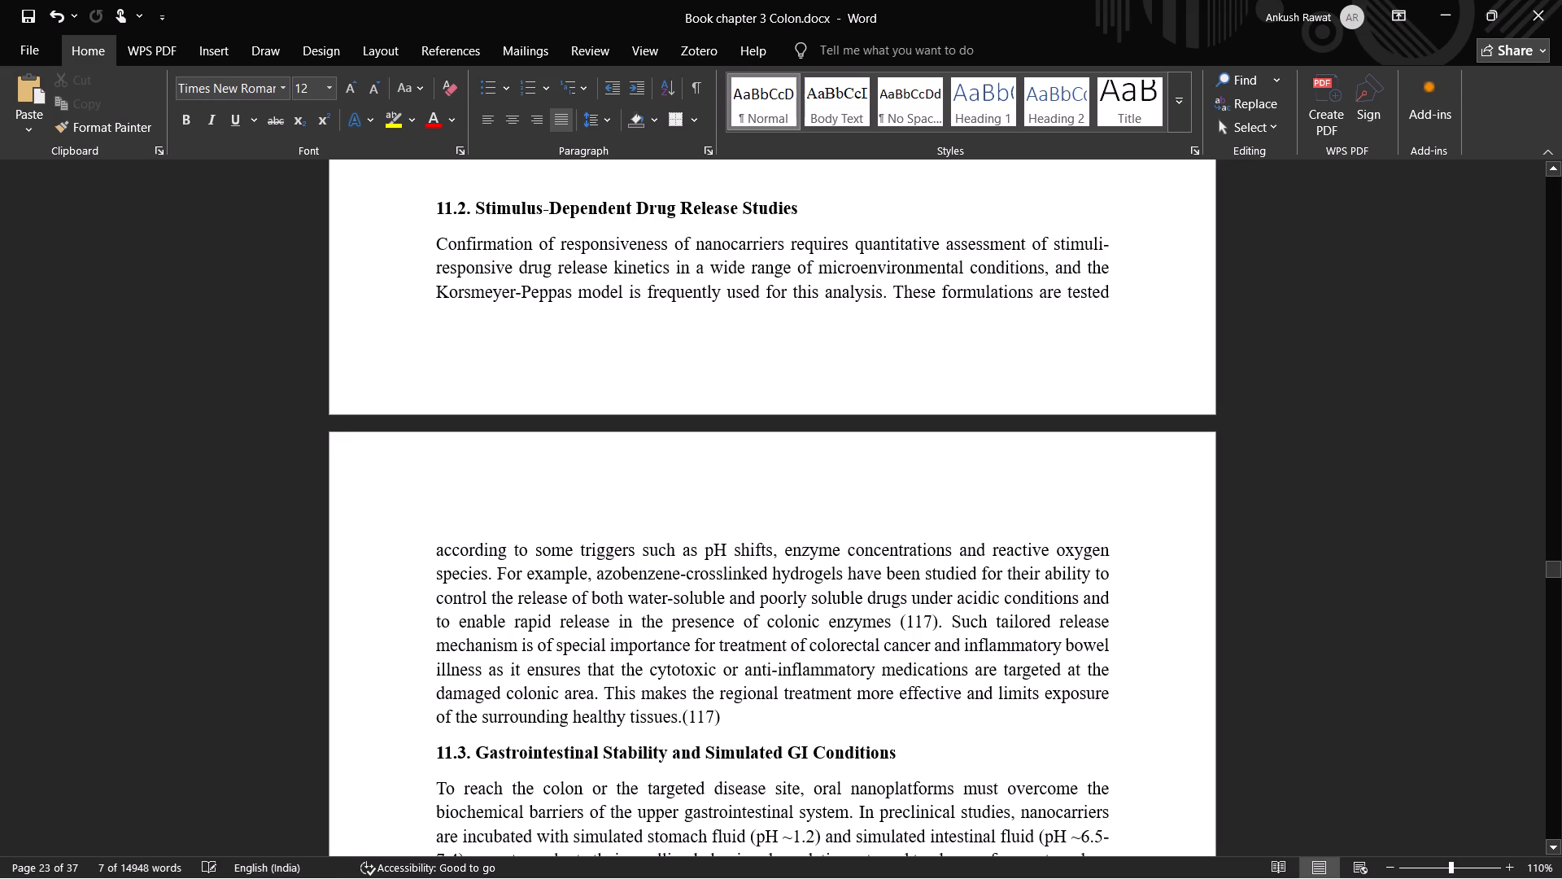
Delete the repeated citation (117) after "colonic enzymes" in section 11.2, keeping the full stop directly after "enzymes".
left_click_drag(892, 620, 933, 621)
left_click(936, 621)
left_click(936, 621)
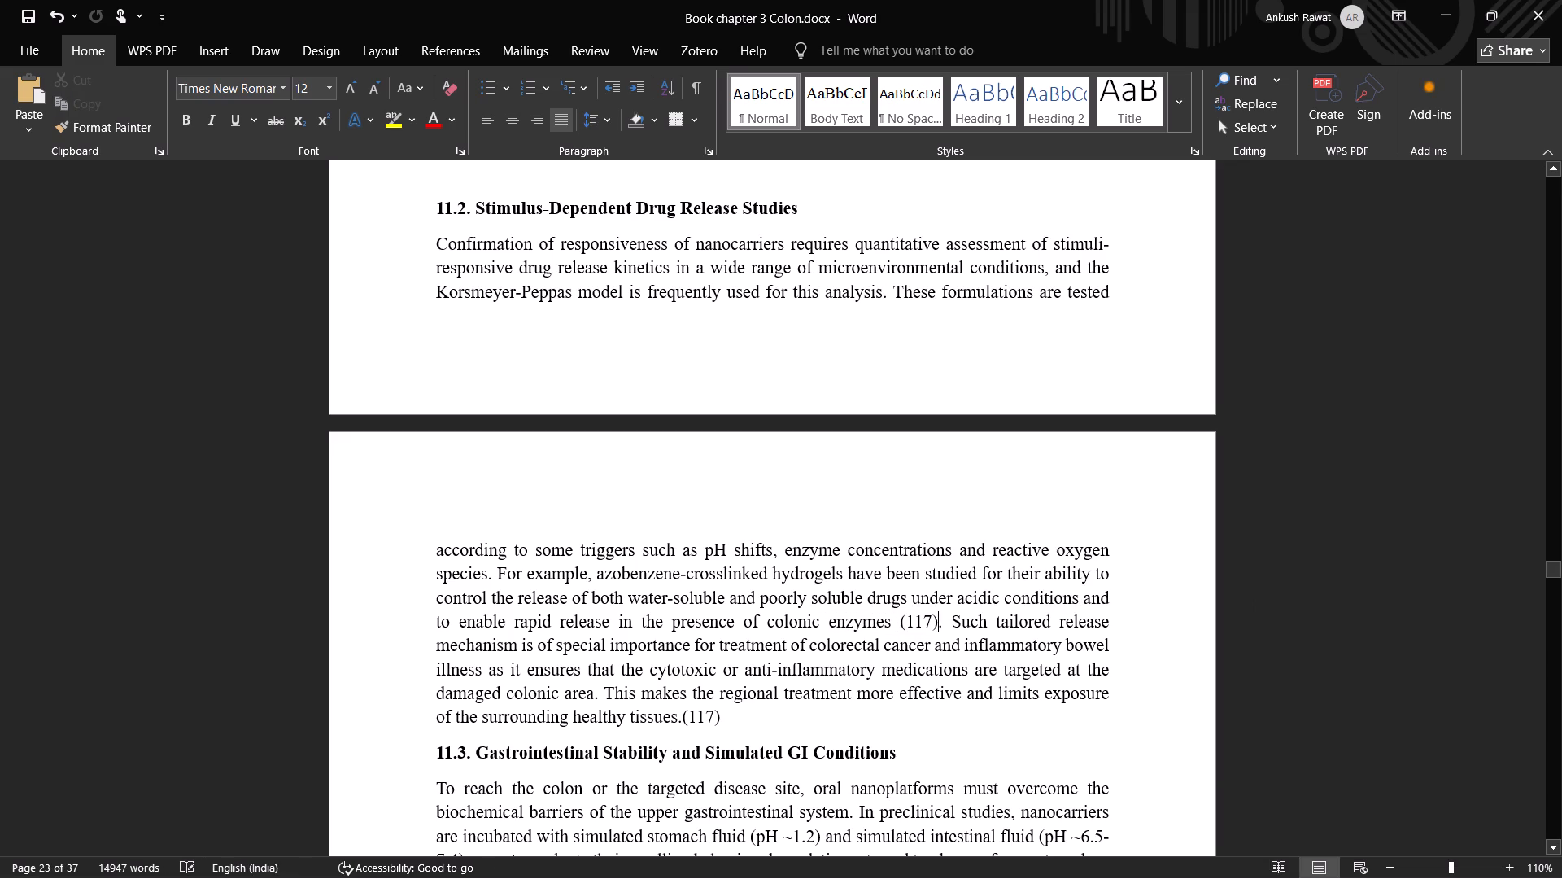
left_click(939, 623)
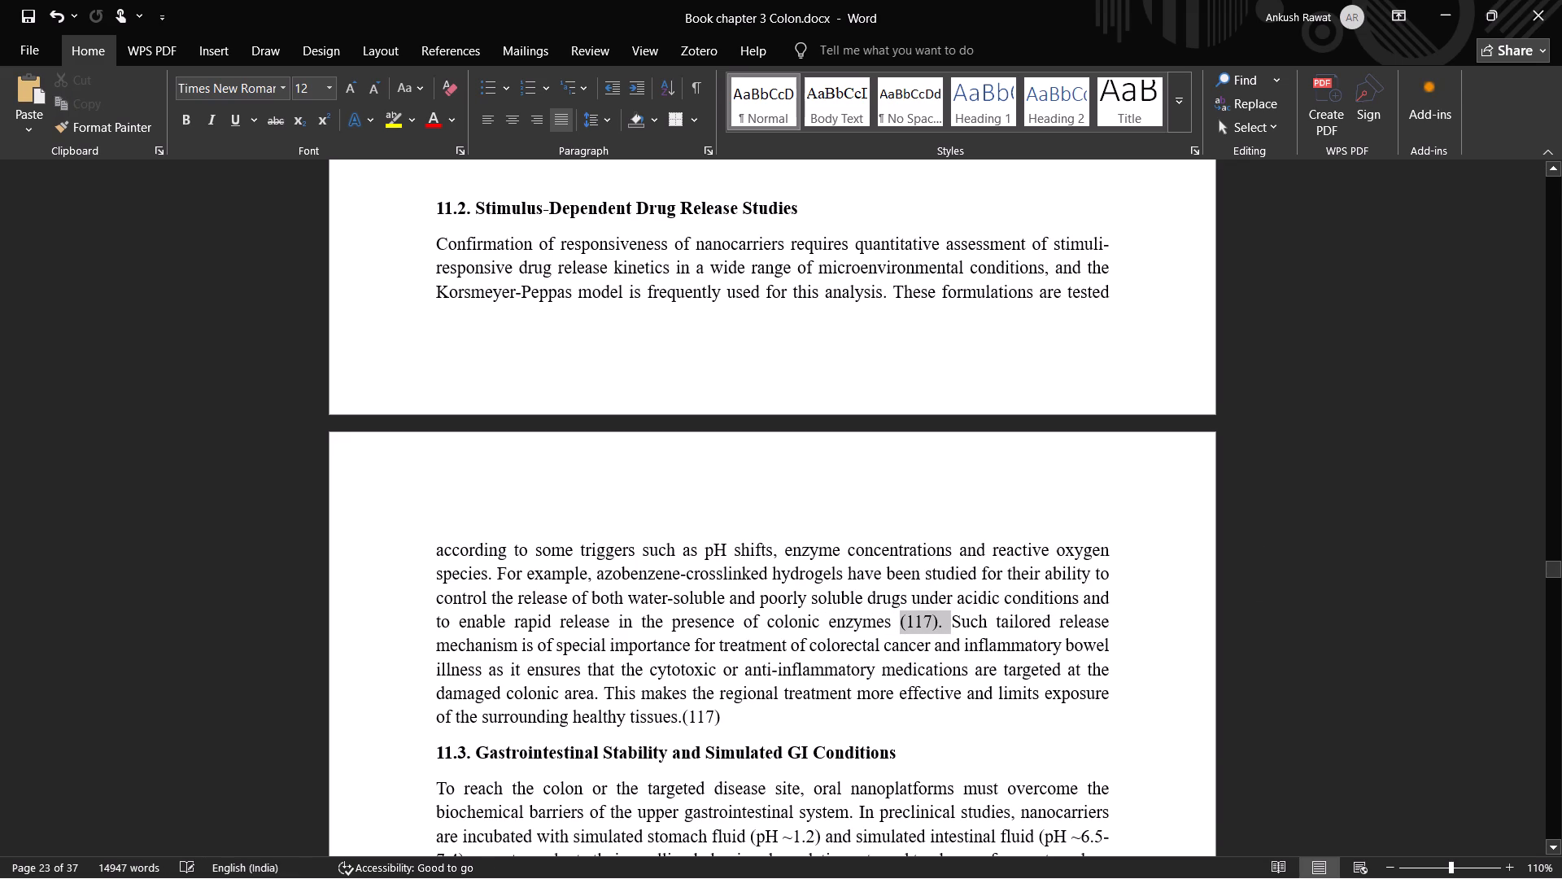
left_click(938, 623)
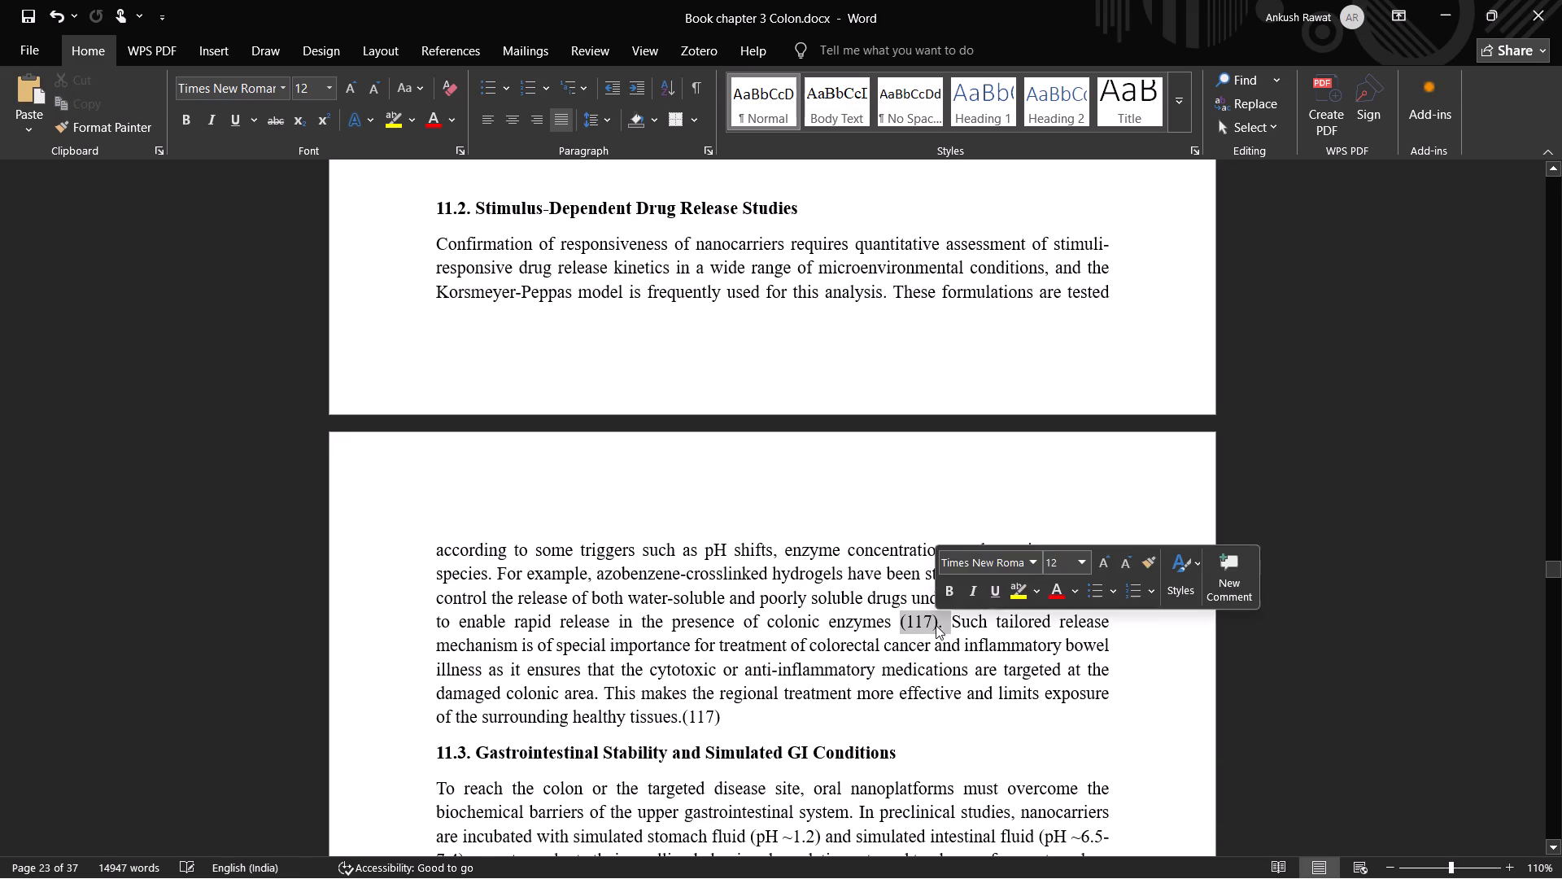
left_click(938, 626)
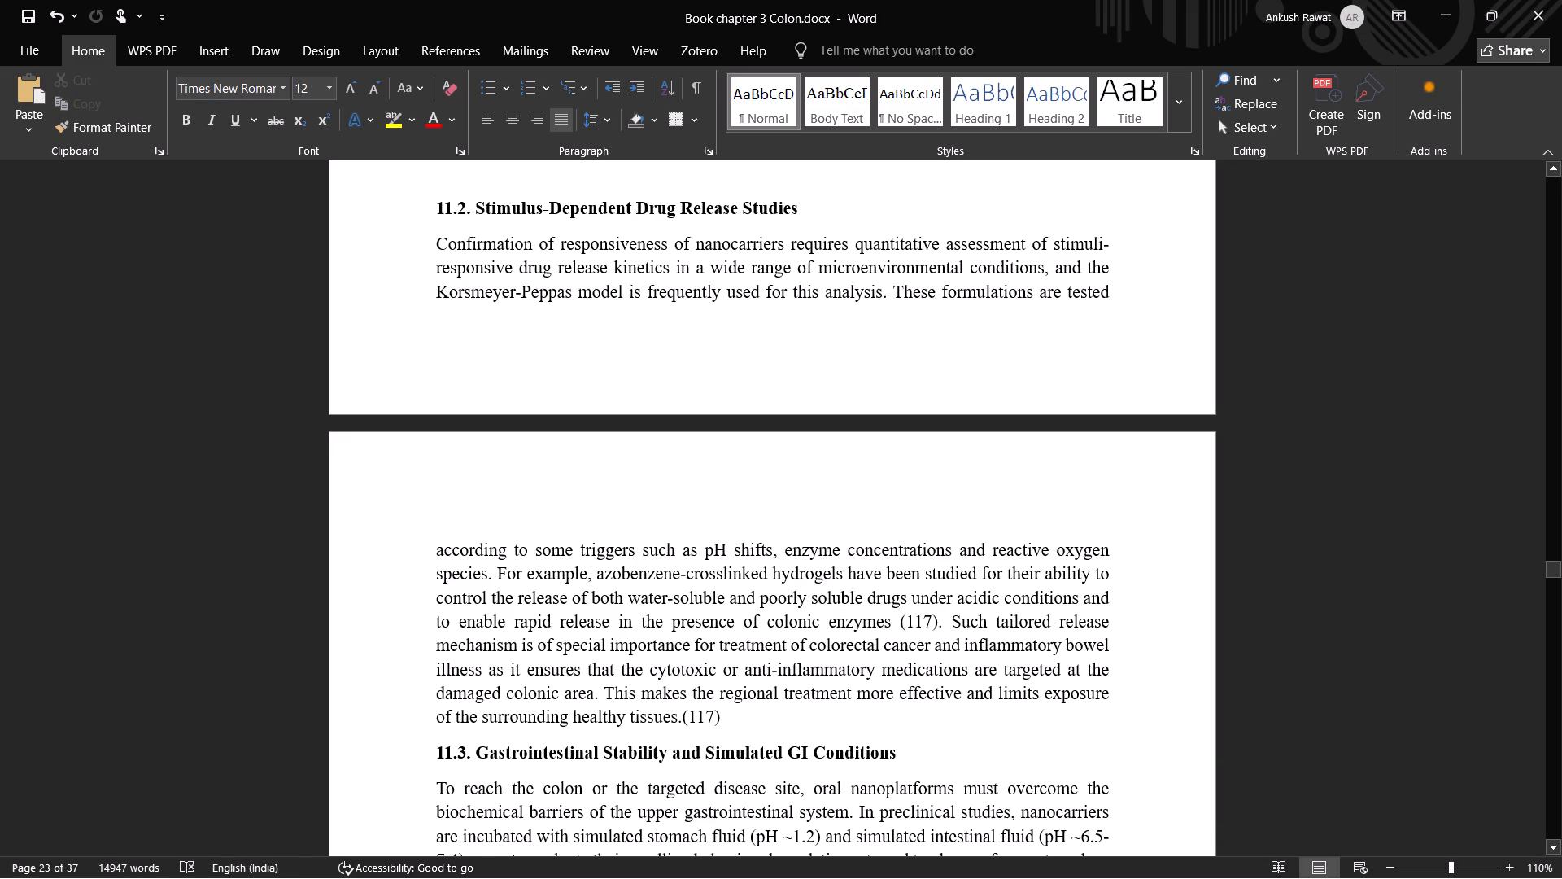
key("ctrl+shift+Left")
key("ctrl+shift+Left")
key("ctrl+shift+Left")
key("BackSpace")
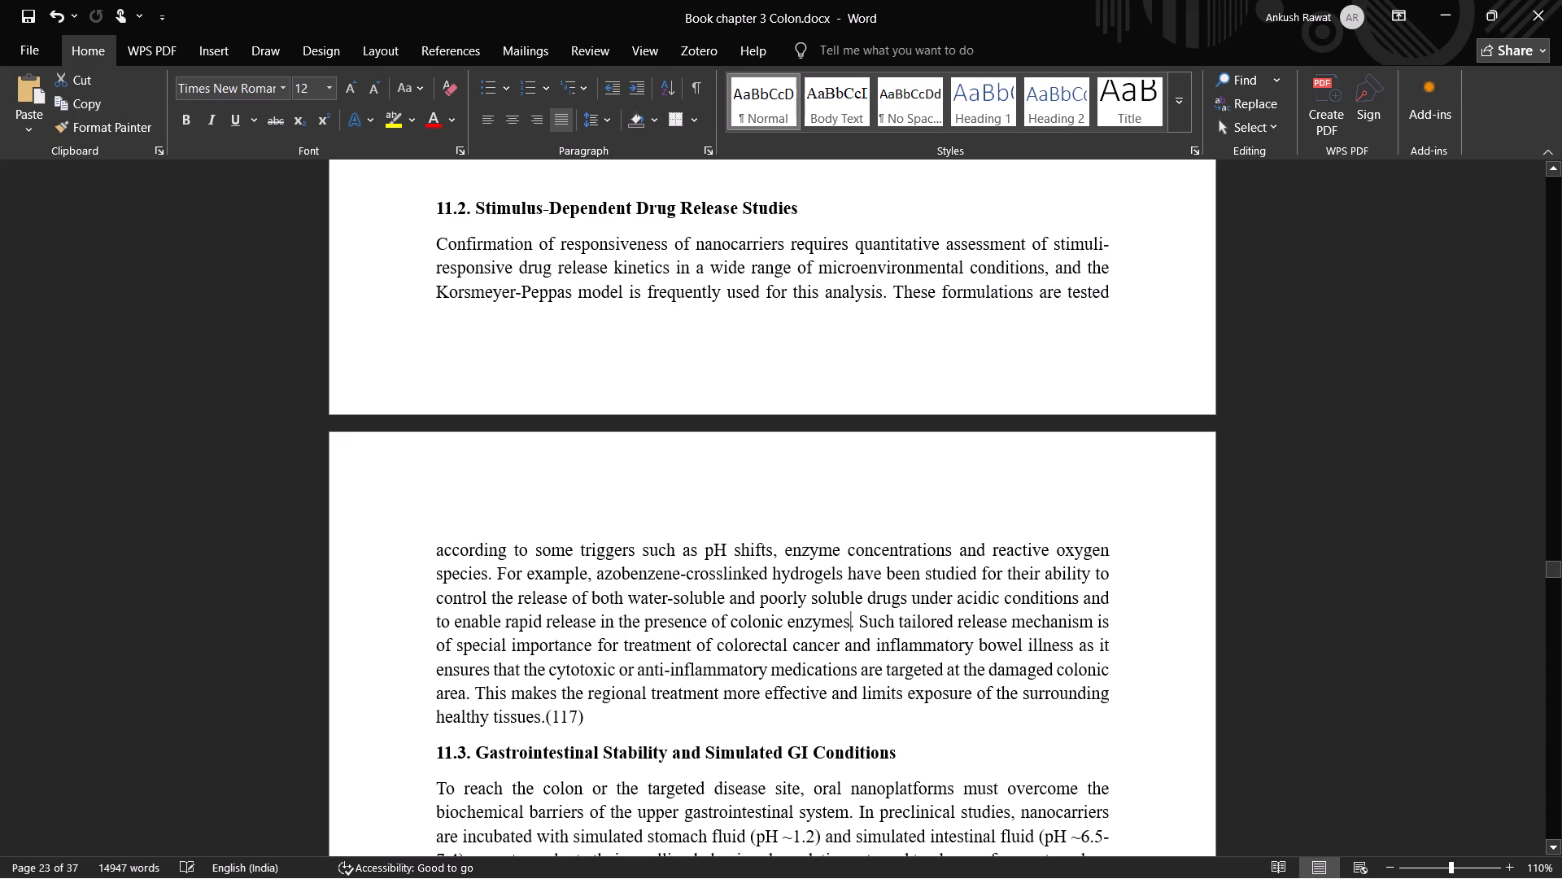
Change the end of section 11.2 to "healthy tissues (117).", with a space before the citation and the full stop after it.
left_click(543, 720)
key("BackSpace")
key("space")
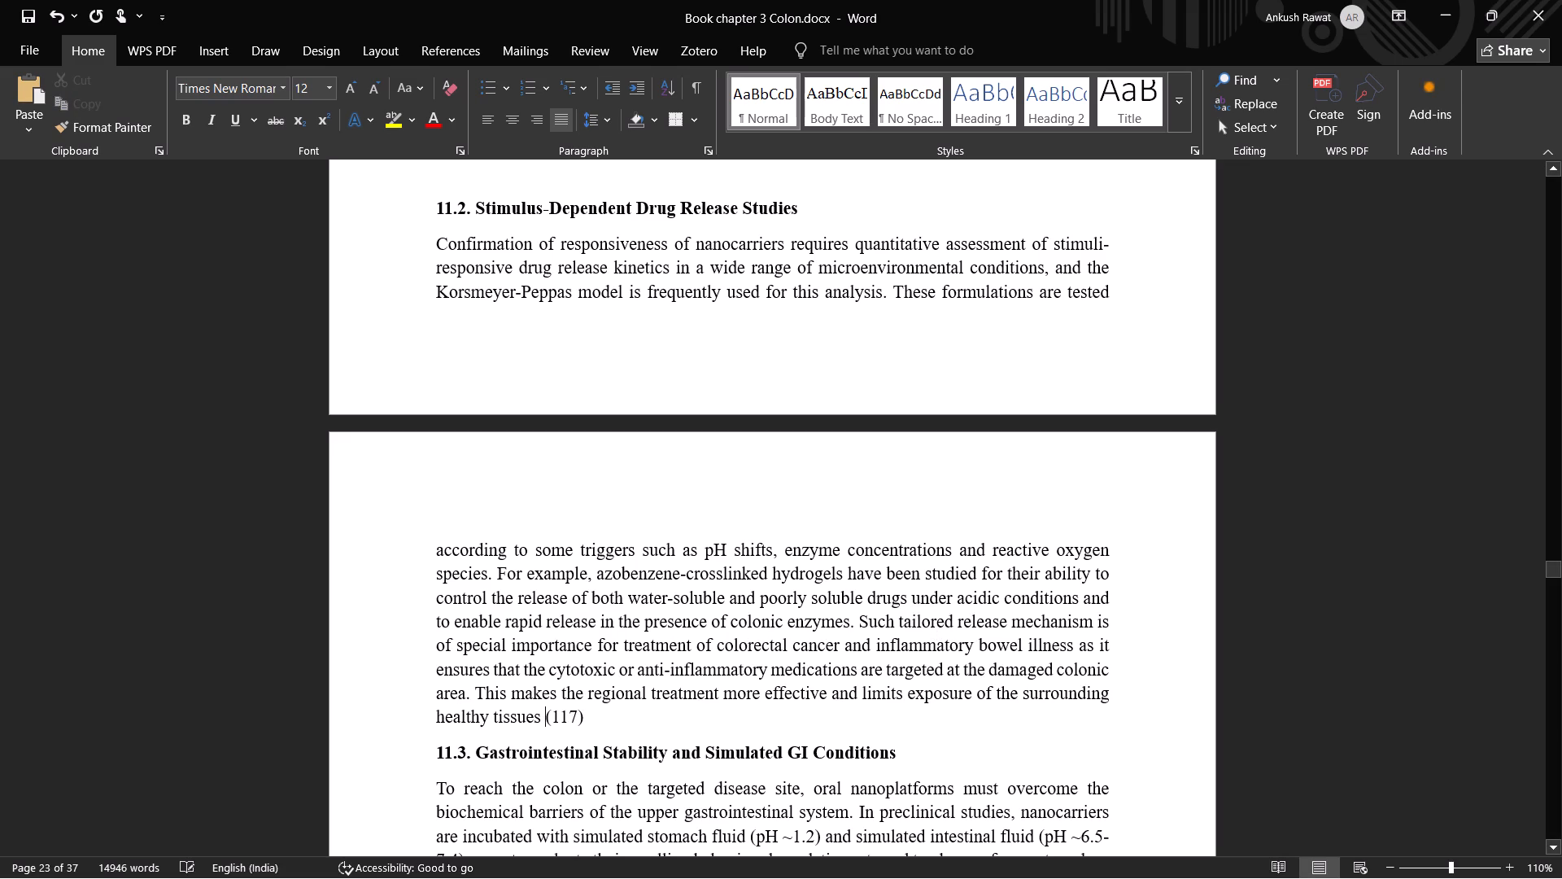
left_click(584, 714)
key("period")
Insert a space between "digestive enzymes" and citation (117) in section 11.3.
scroll(600, 745, "down", 4)
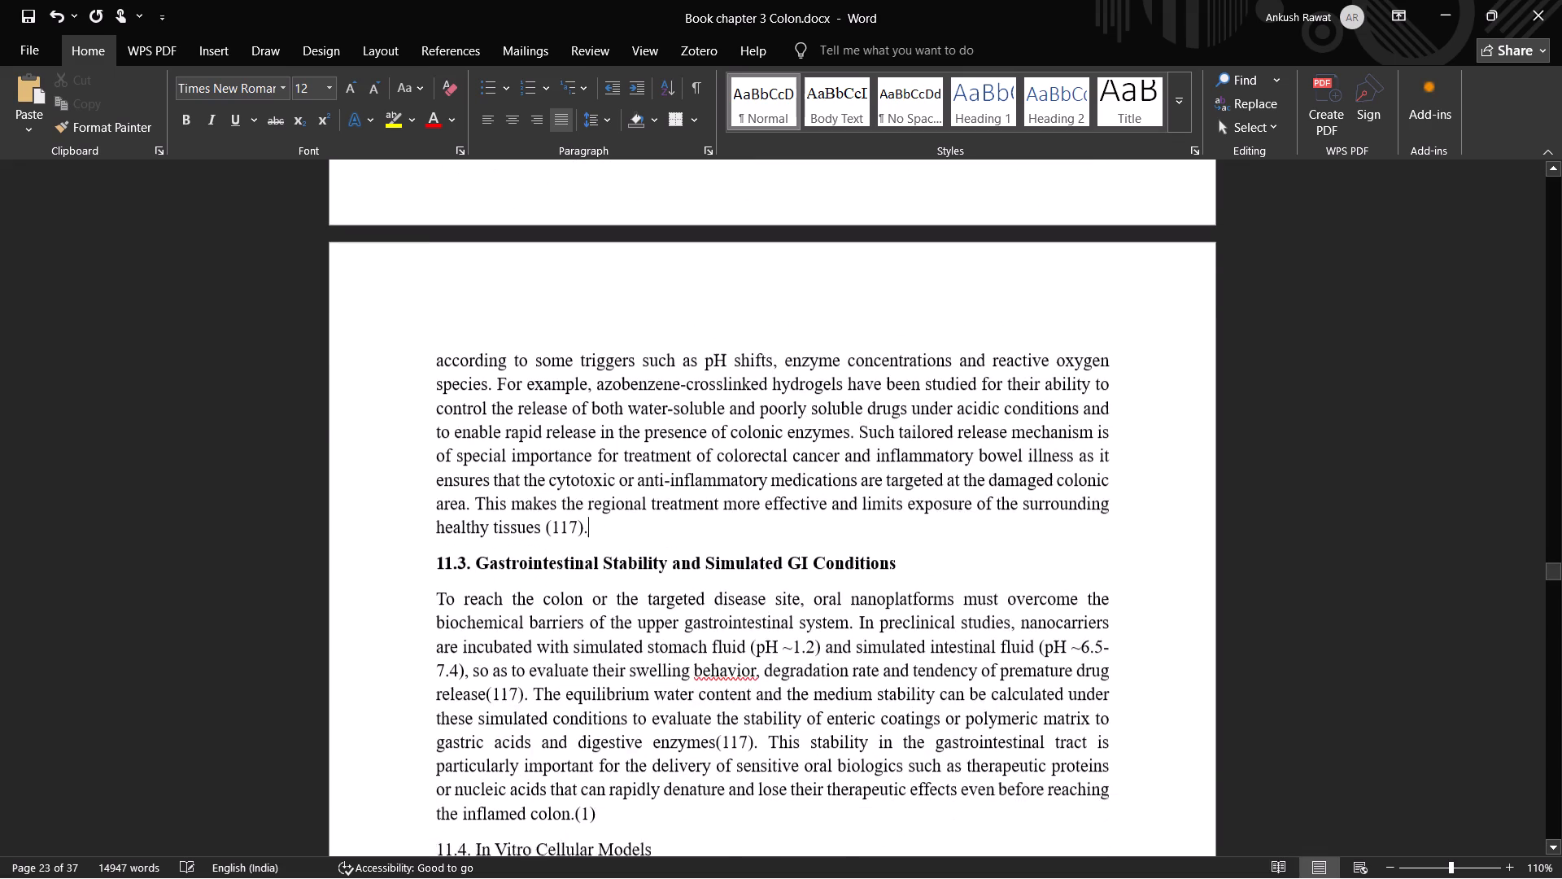
left_click(719, 719)
left_click(713, 715)
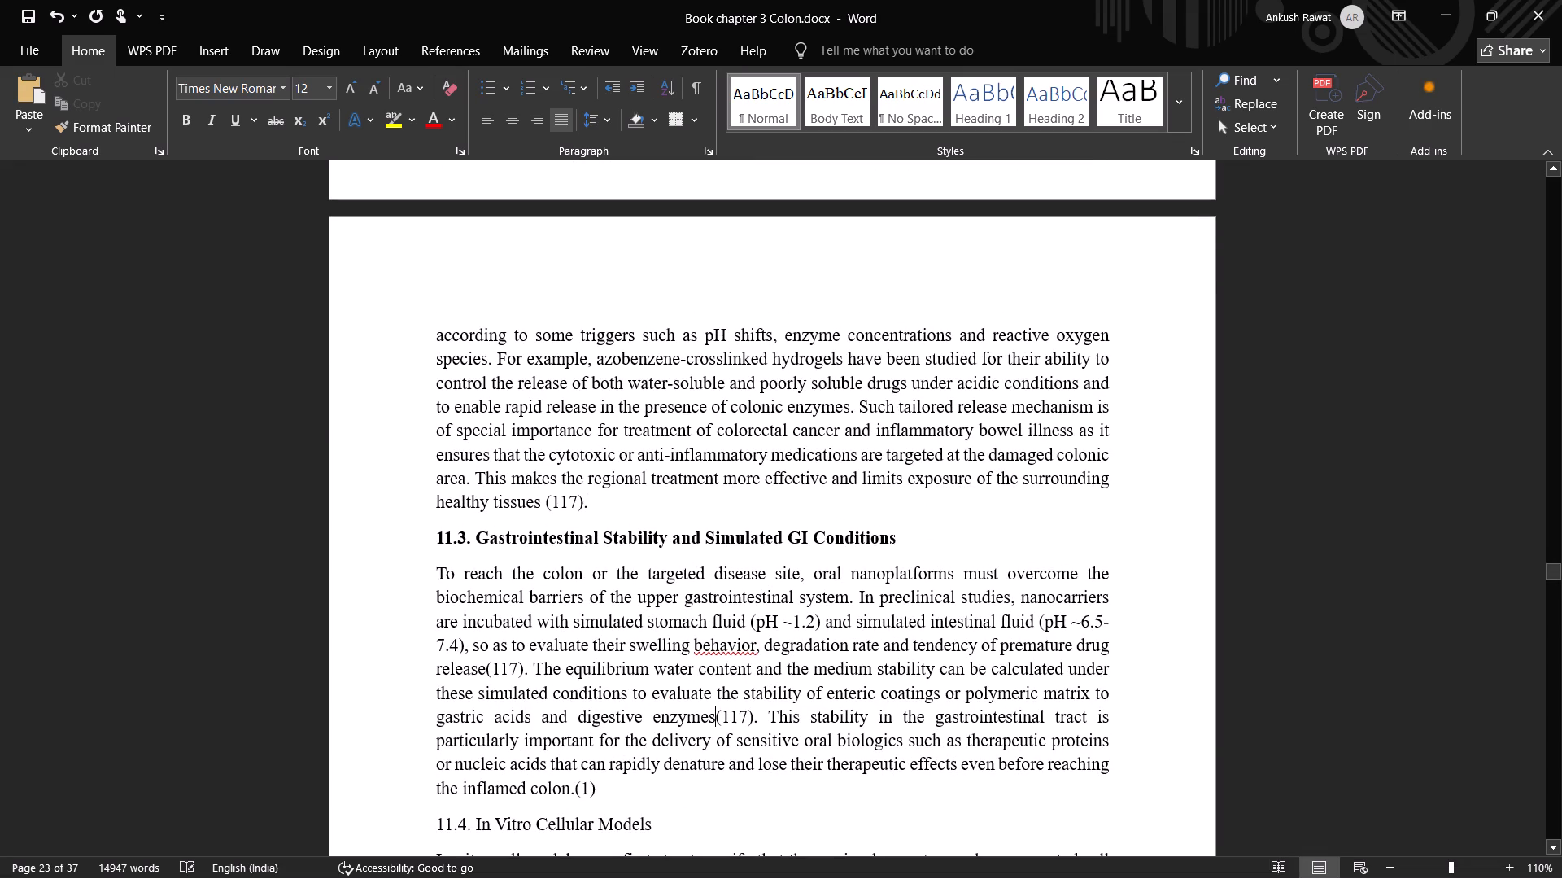
key("space")
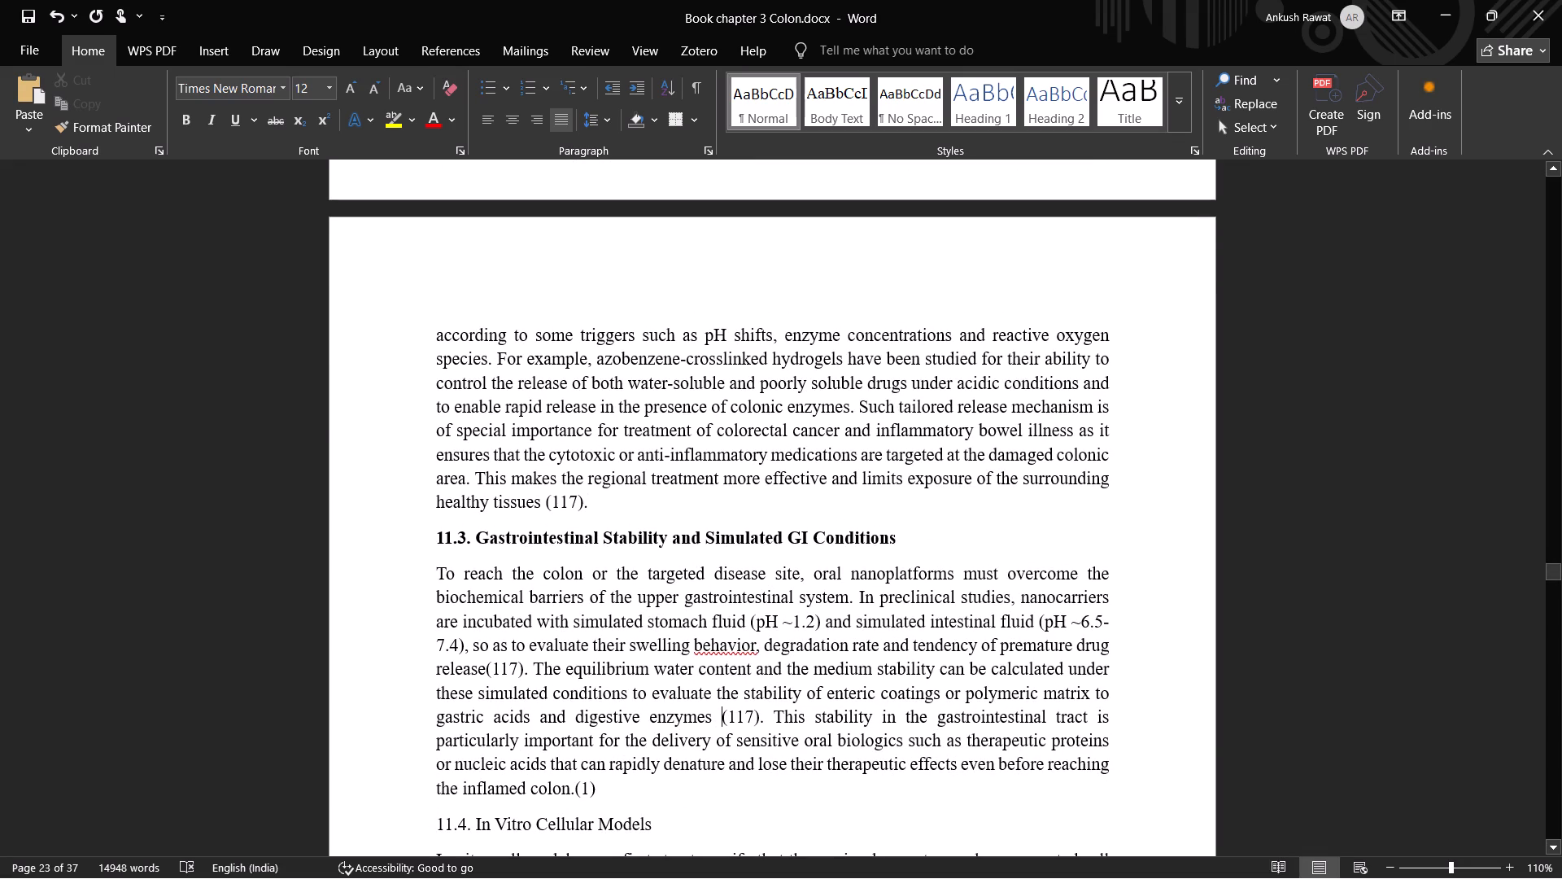
Delete the repeated citation (117) after "premature drug release" in section 11.3, keeping the full stop.
left_click_drag(522, 670, 503, 670)
left_click_drag(503, 670, 486, 673)
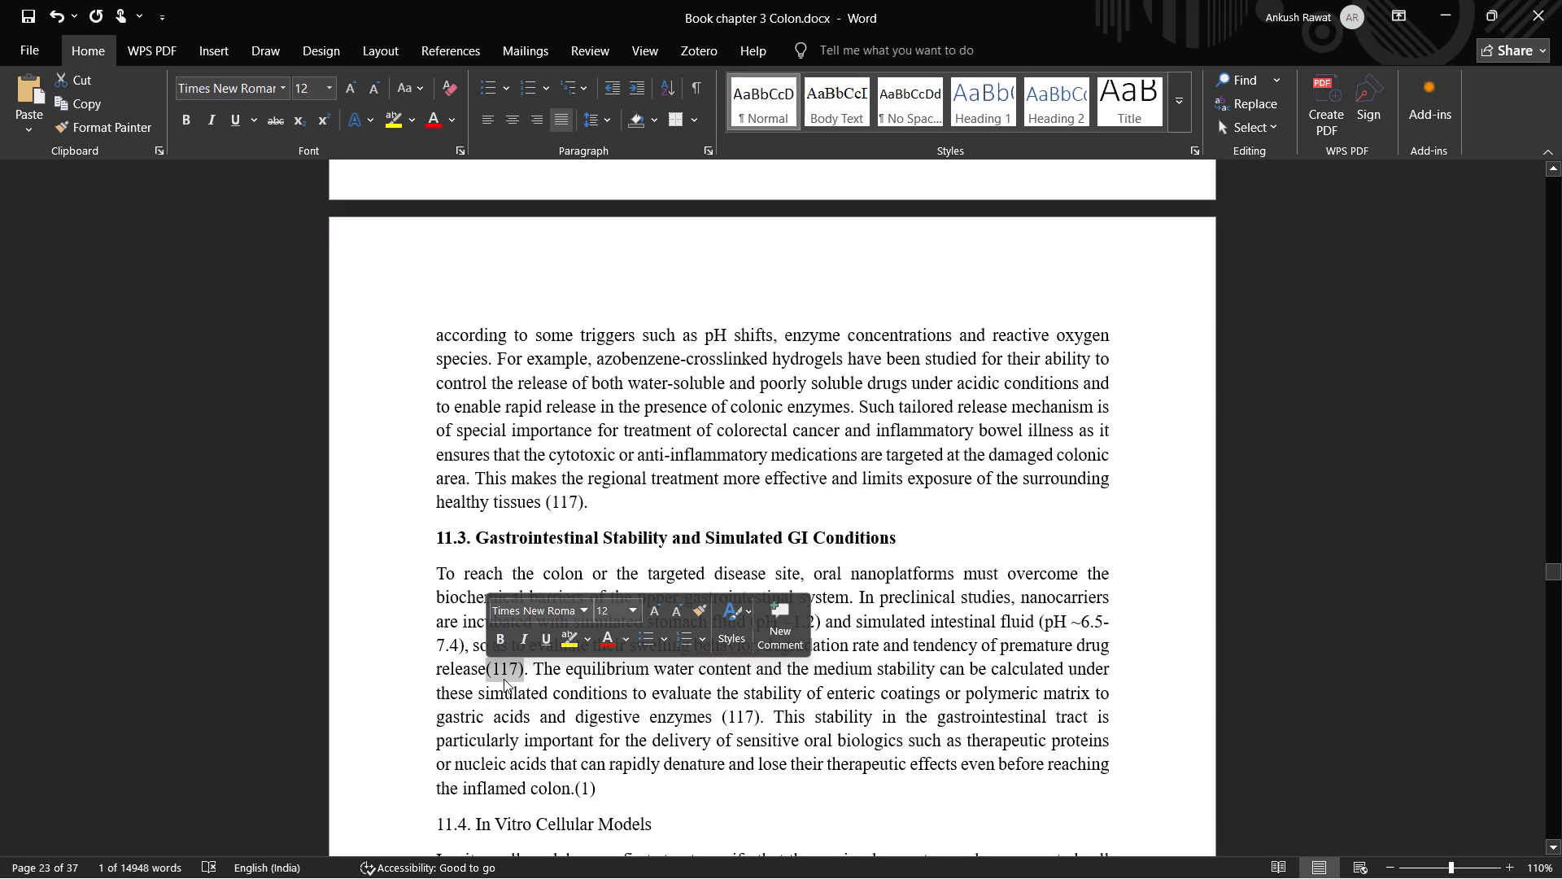
key("BackSpace")
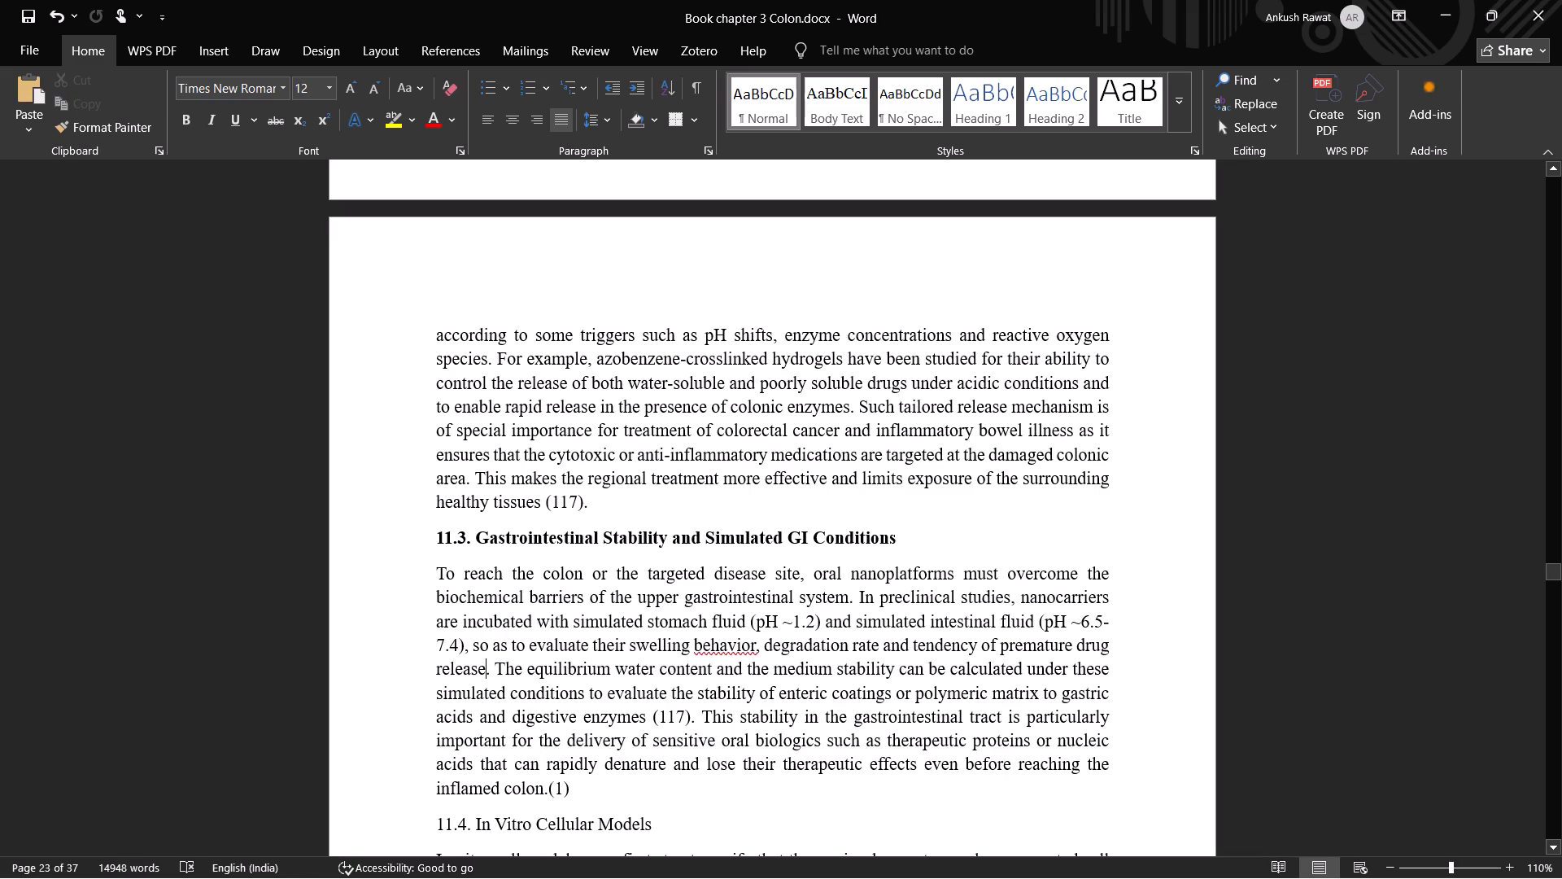
Highlight citation (1) after "inflamed colon" at the end of section 11.3 in yellow.
left_click(385, 116)
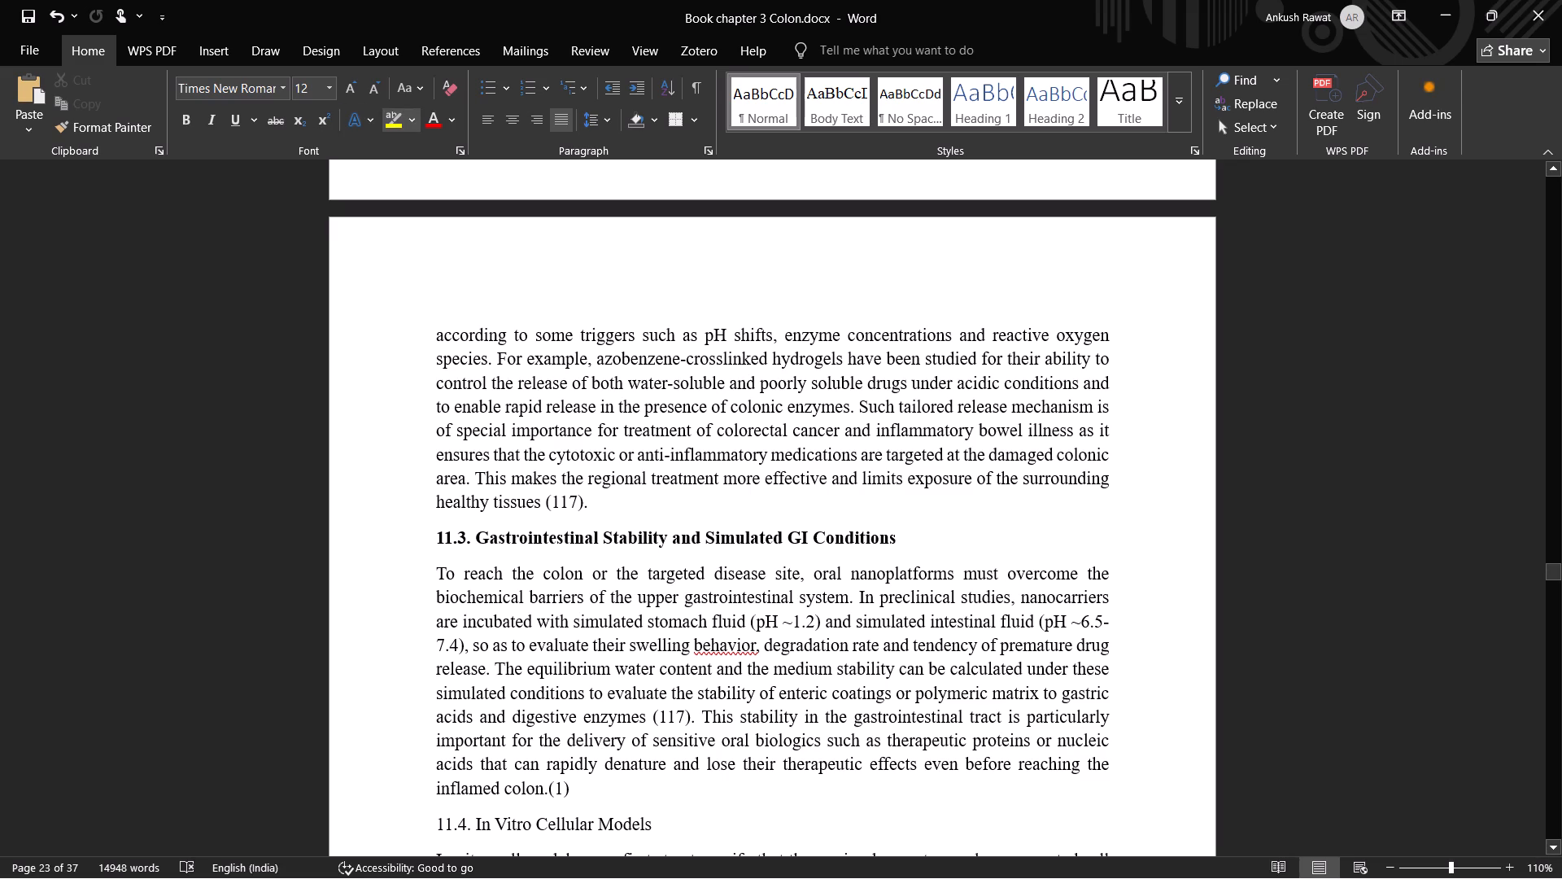
left_click_drag(548, 790, 583, 791)
left_click(393, 117)
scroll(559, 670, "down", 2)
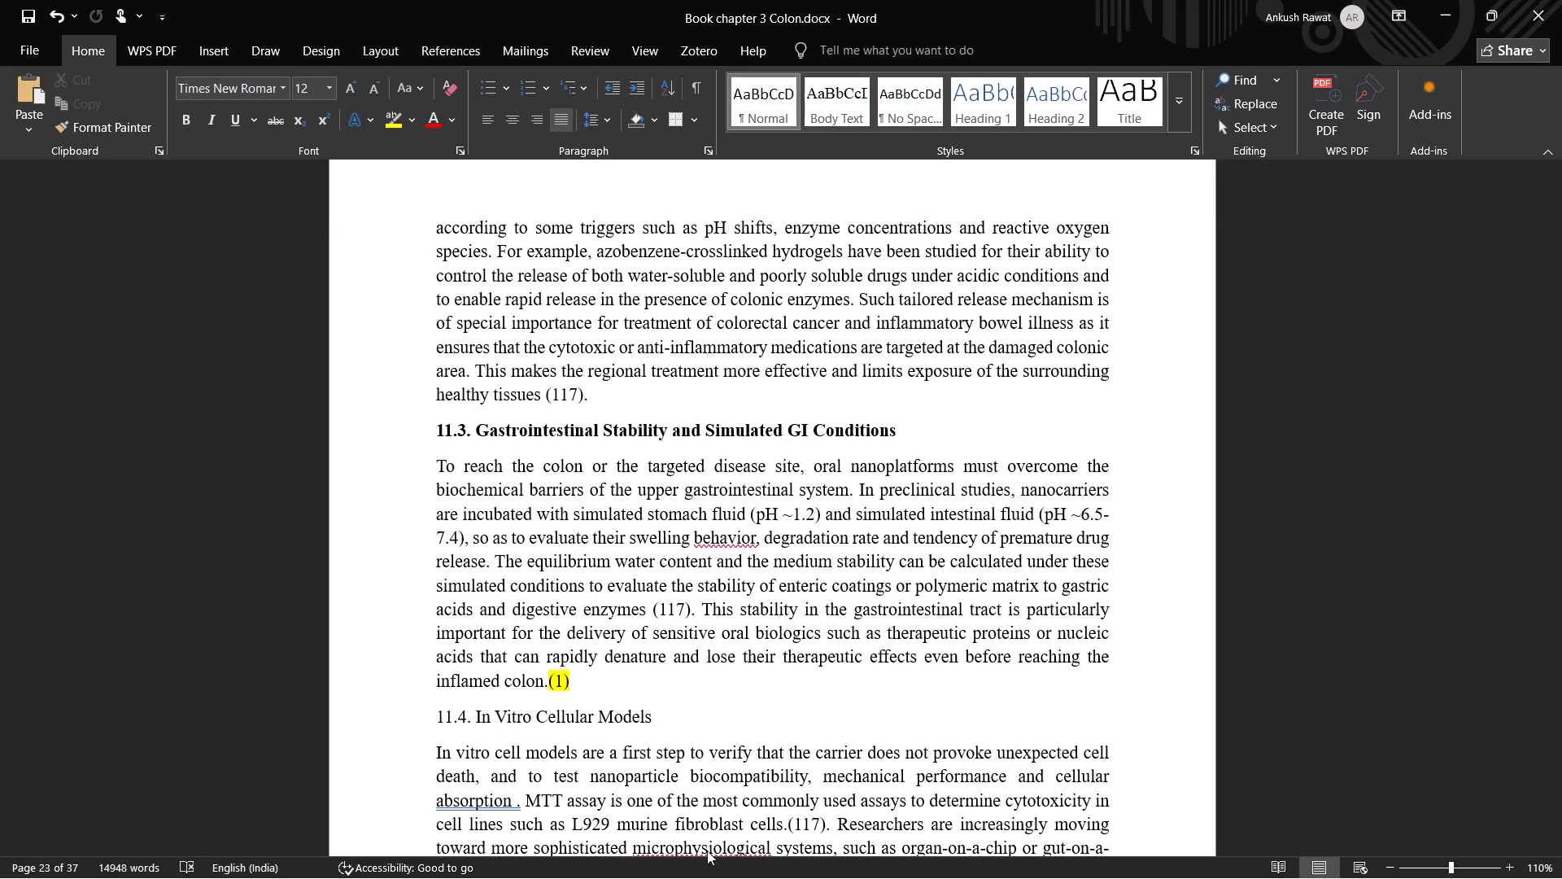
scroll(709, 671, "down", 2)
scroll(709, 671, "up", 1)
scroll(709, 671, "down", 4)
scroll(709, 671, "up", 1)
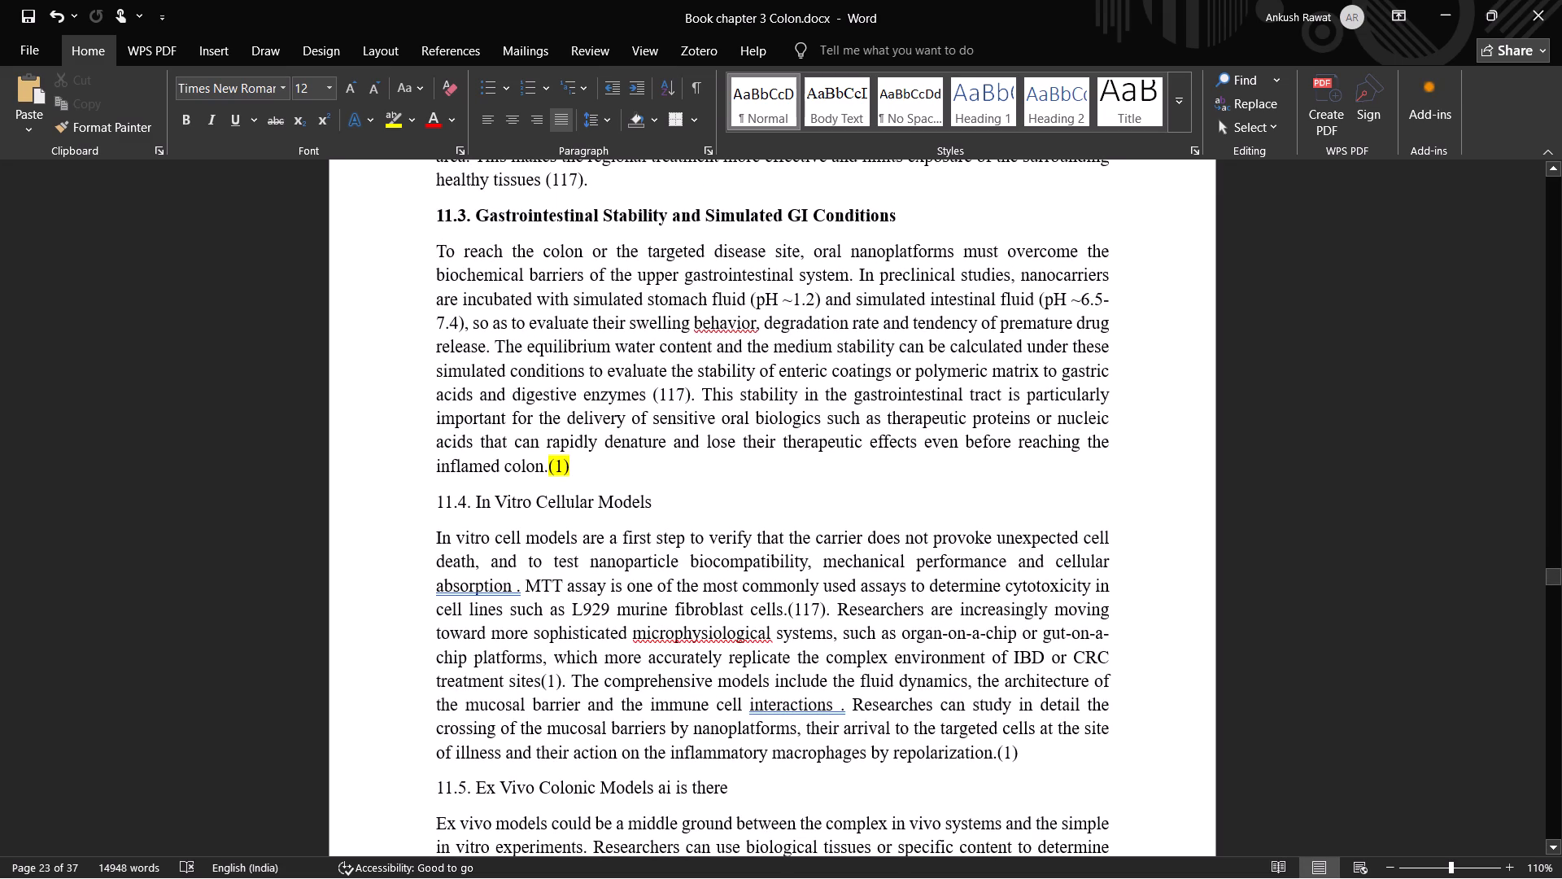
In section 11.4, change the text to "fibroblast cells (117)" and "treatment sites (1)", with only a space before each citation.
left_click(787, 612)
key("BackSpace")
key("space")
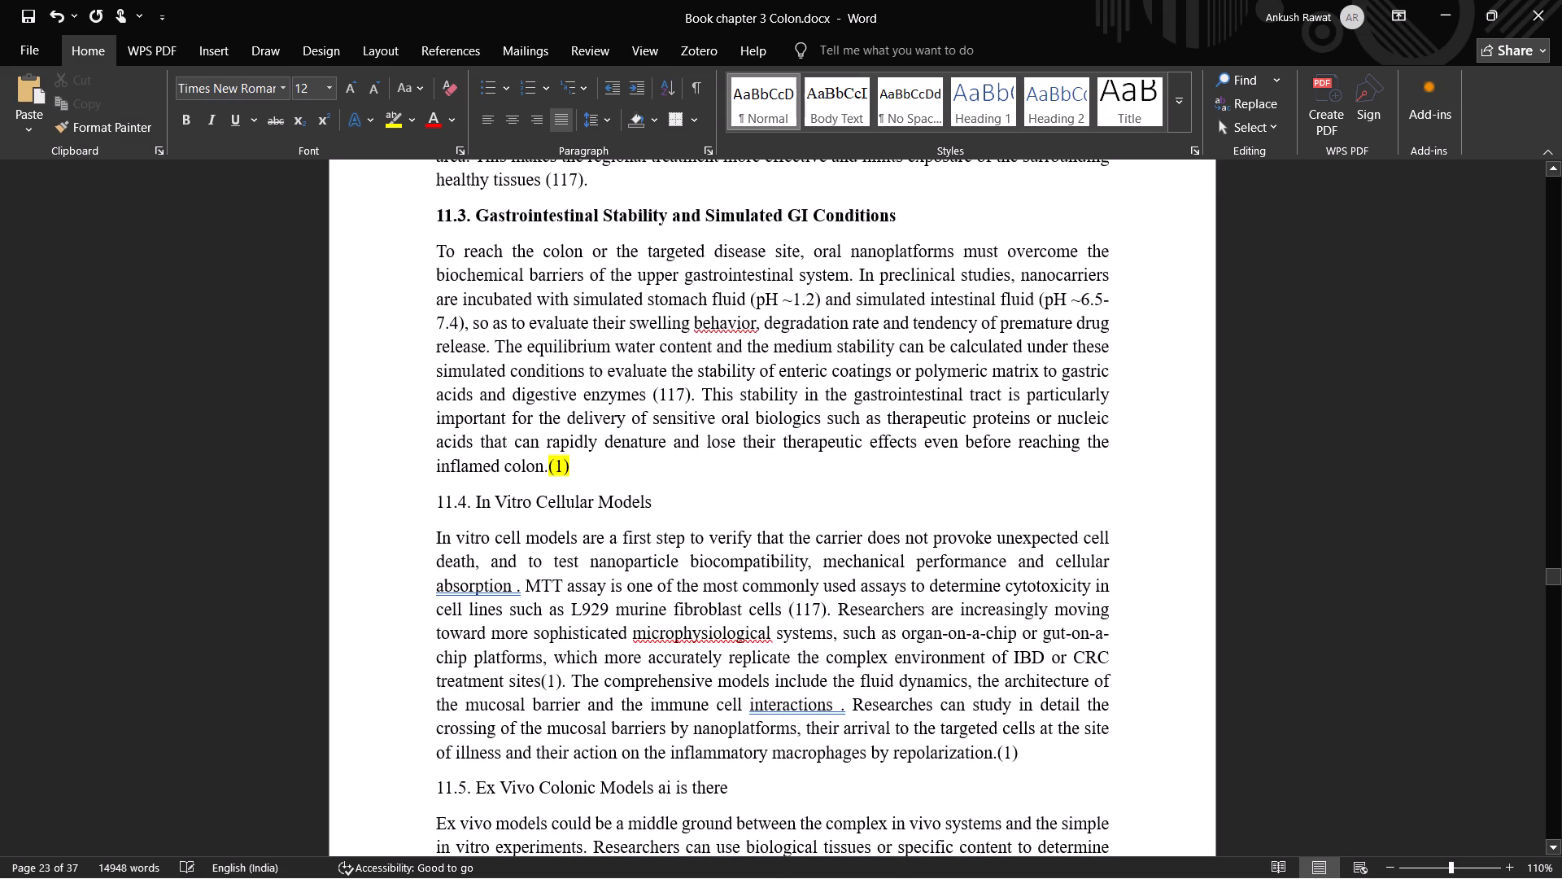
left_click(539, 682)
key("space")
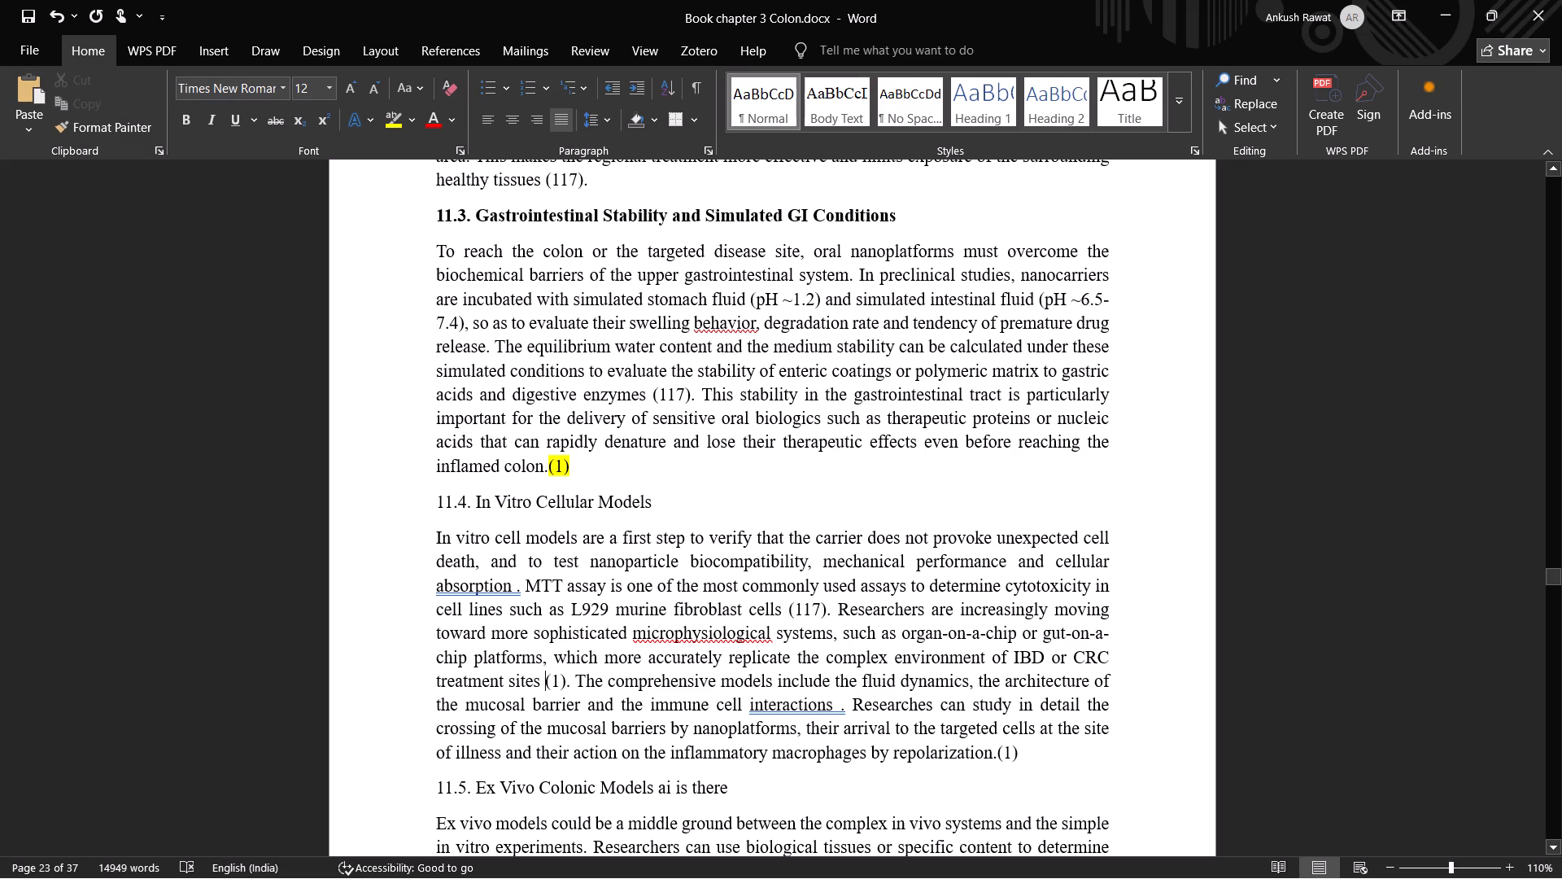
Highlight both (1) citations in section 11.4 in yellow, after "treatment sites" and after "repolarization".
left_click(387, 116)
left_click_drag(548, 681, 568, 685)
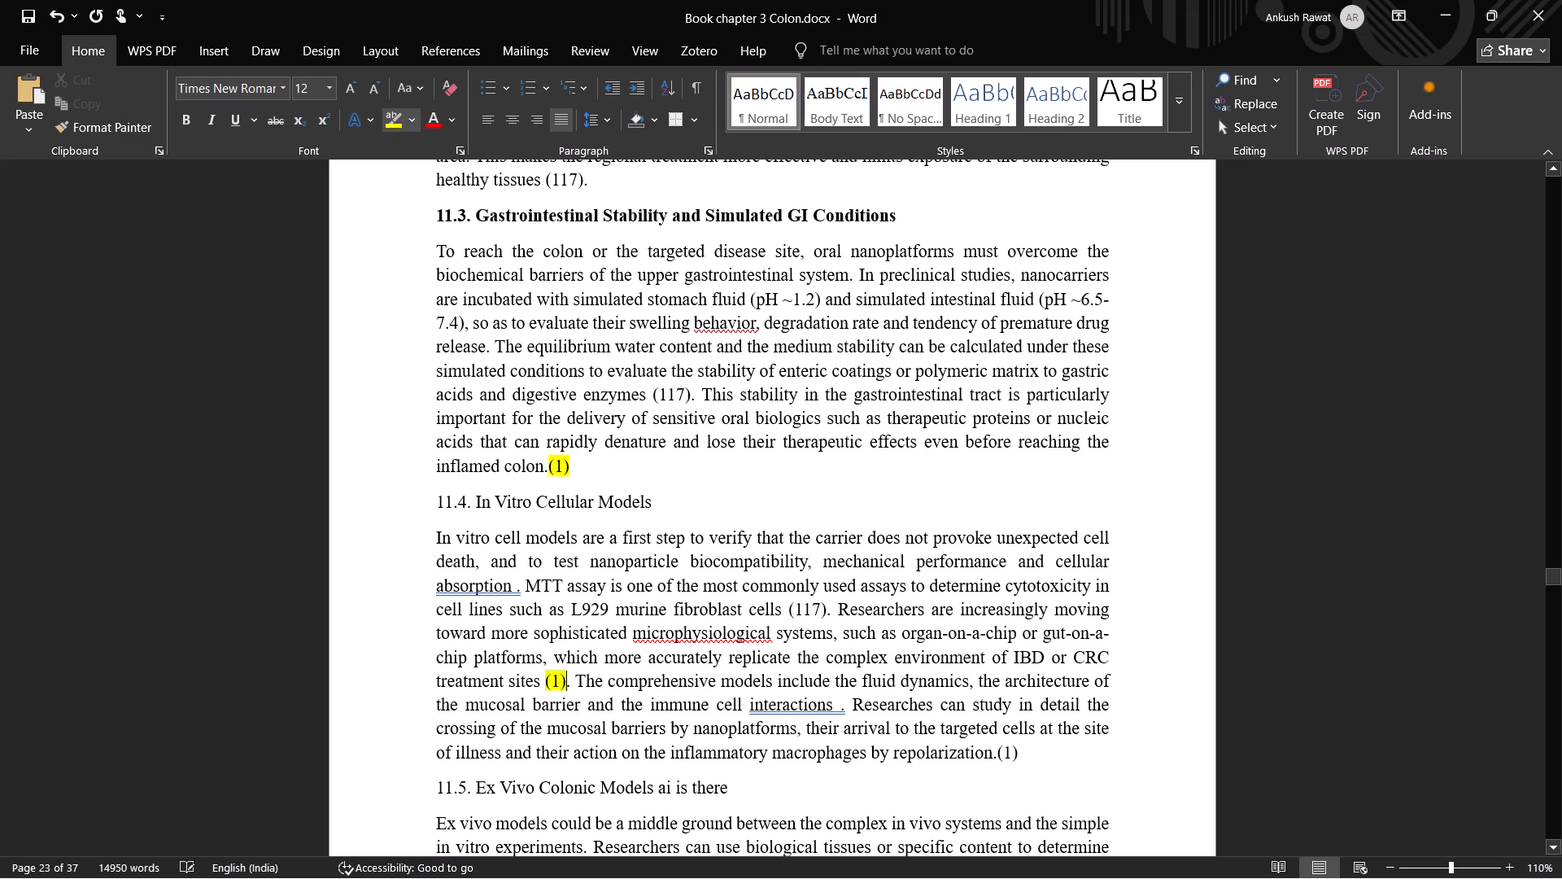
scroll(958, 750, "down", 2)
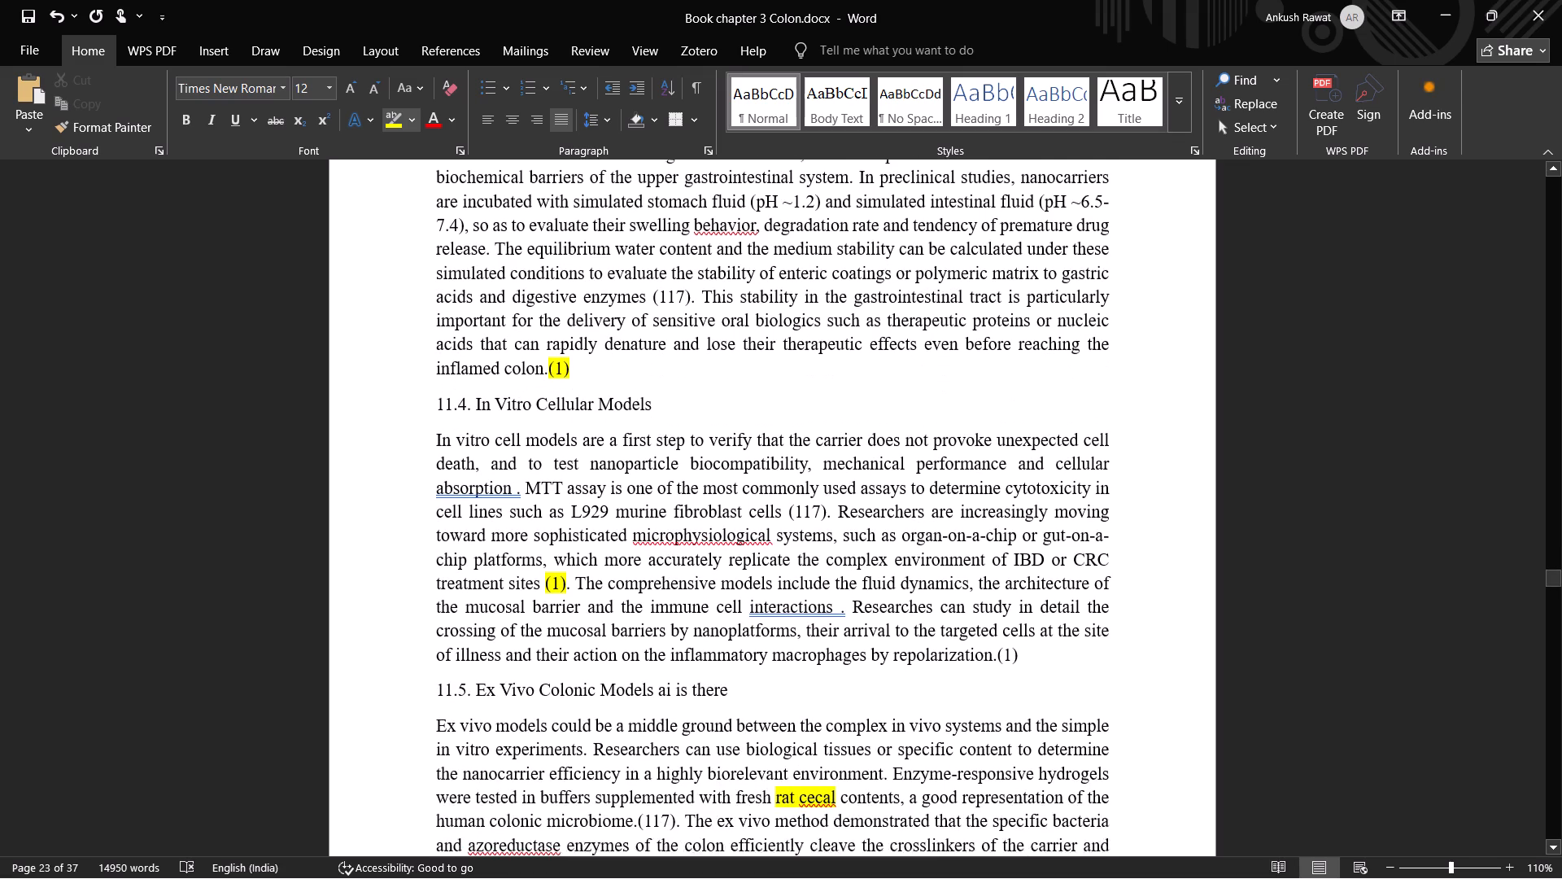
left_click_drag(997, 644, 1023, 649)
Change the end of section 11.4 to "repolarization (1).", with a space before the citation and the full stop after it.
left_click(1002, 645)
left_click(994, 652)
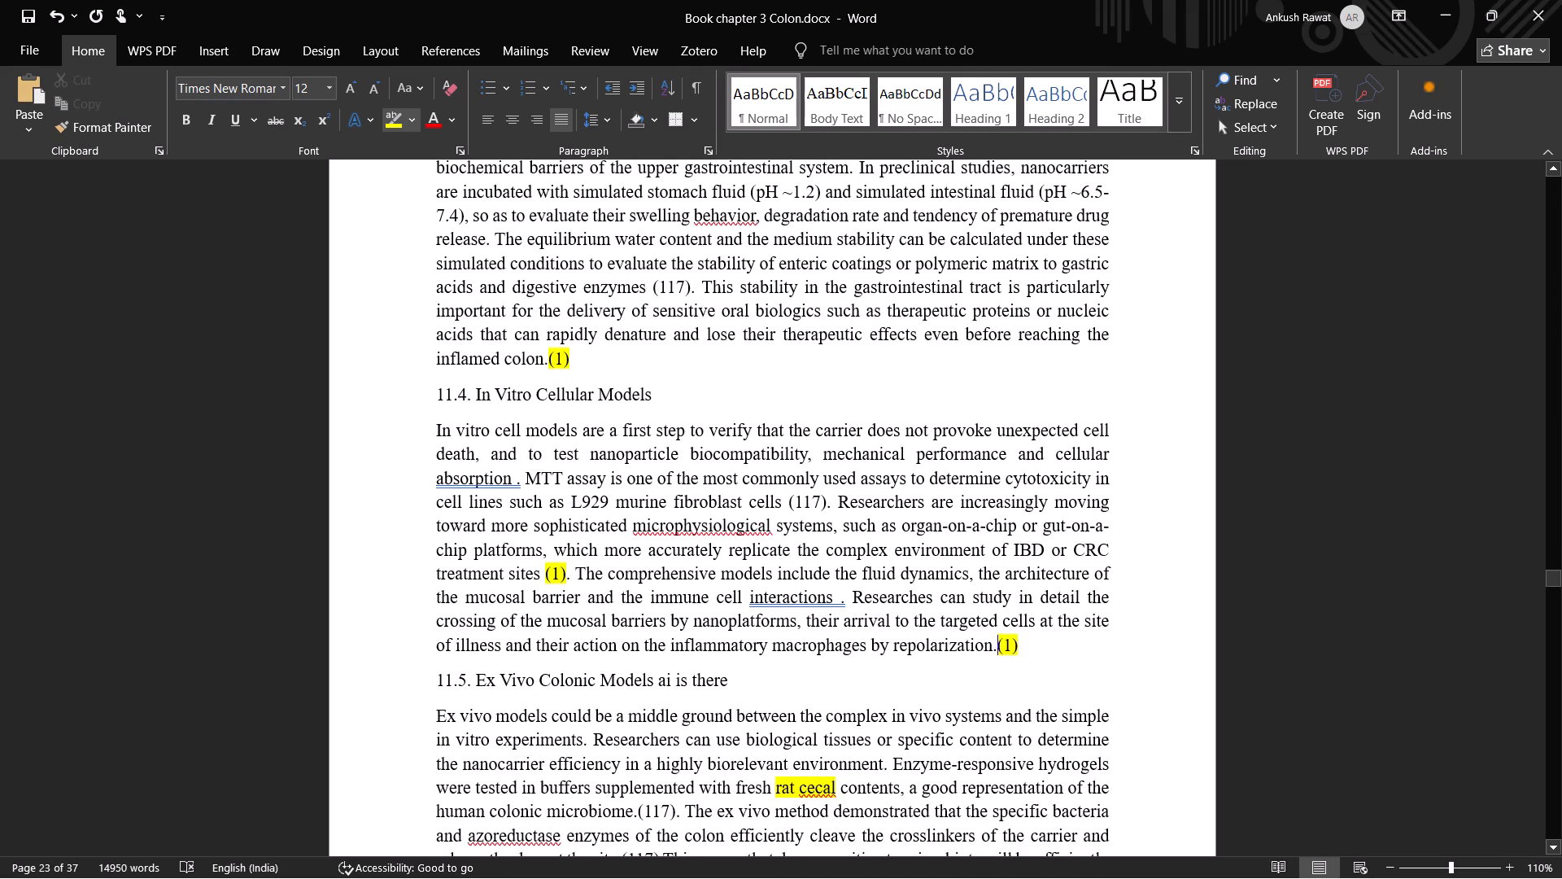
key("BackSpace")
key("space")
left_click(1032, 642)
key("comma")
key("BackSpace")
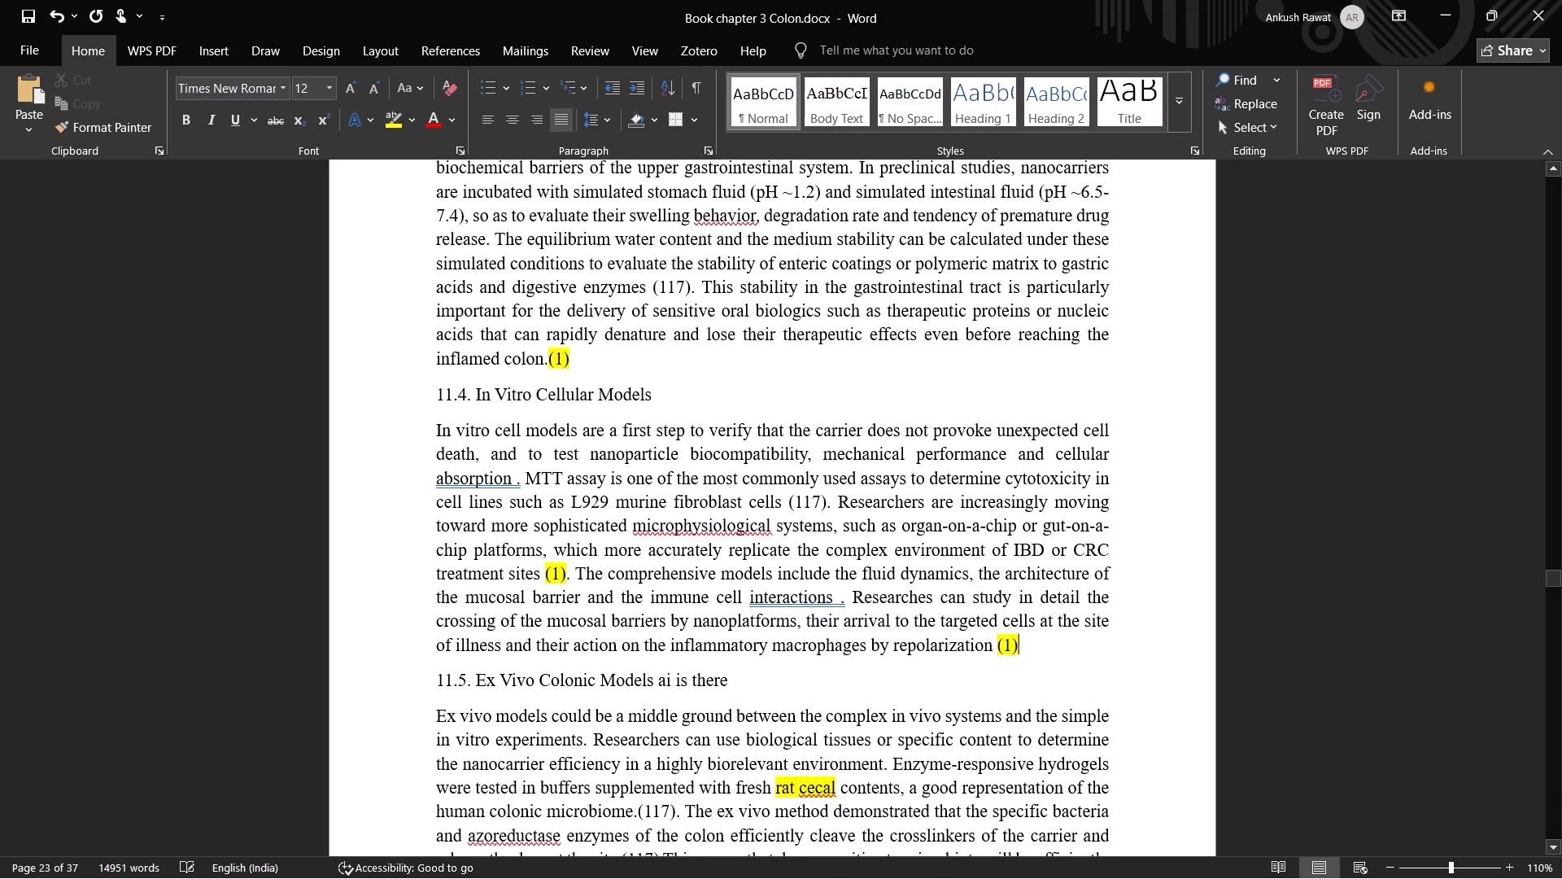
key("period")
Replace the full stop before citation (117) after "human colonic microbiome" in section 11.5 with a space.
scroll(732, 701, "down", 2)
scroll(680, 718, "up", 1)
scroll(680, 718, "down", 1)
scroll(680, 718, "up", 1)
scroll(680, 718, "down", 1)
left_click(638, 703)
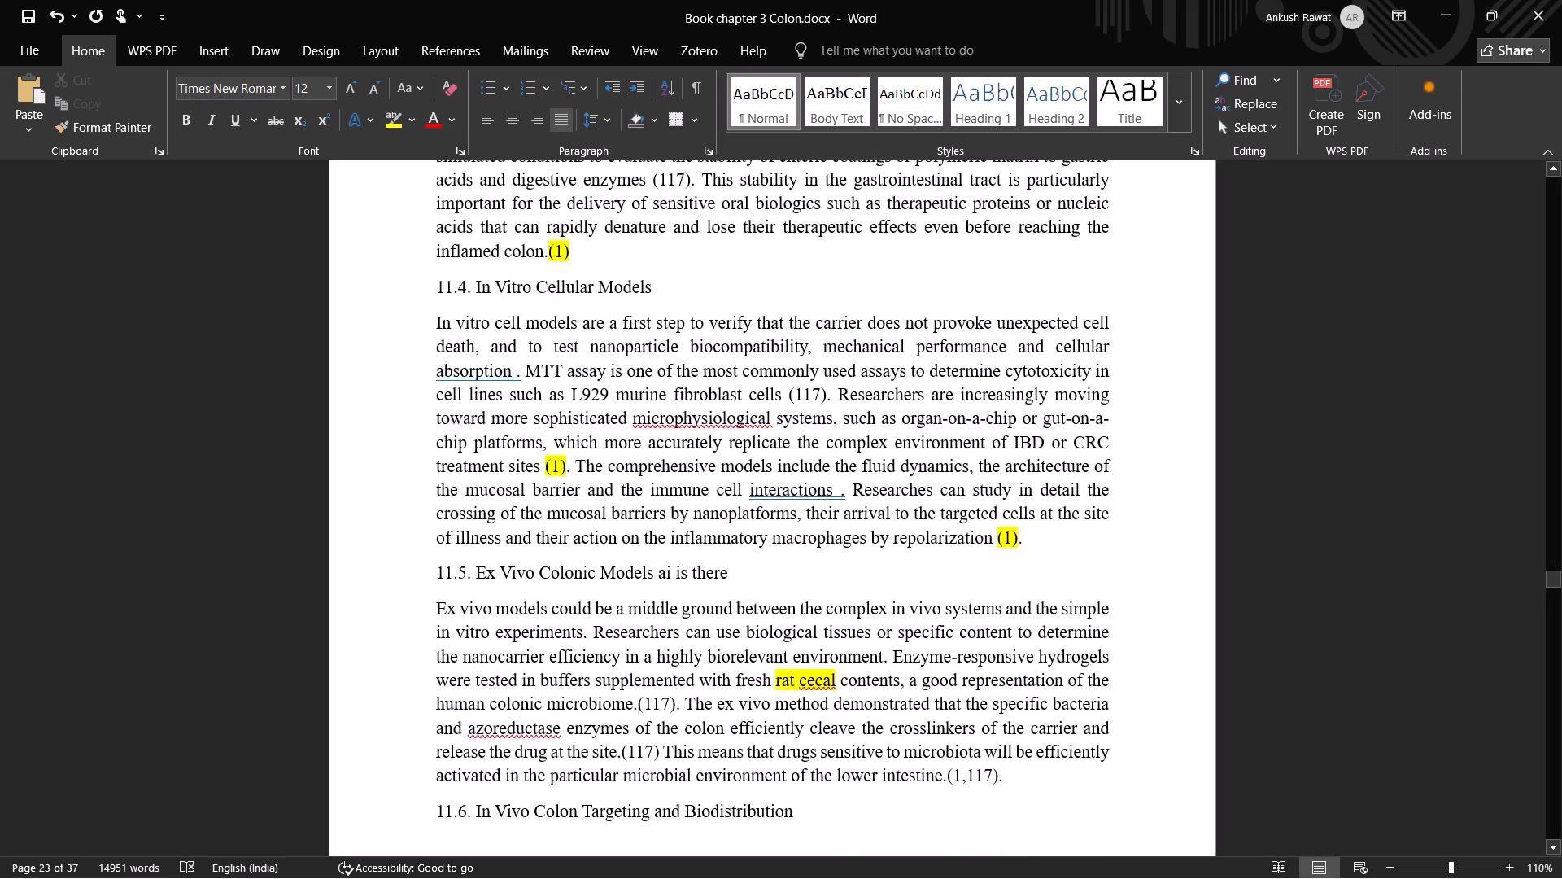
key("BackSpace")
key("space")
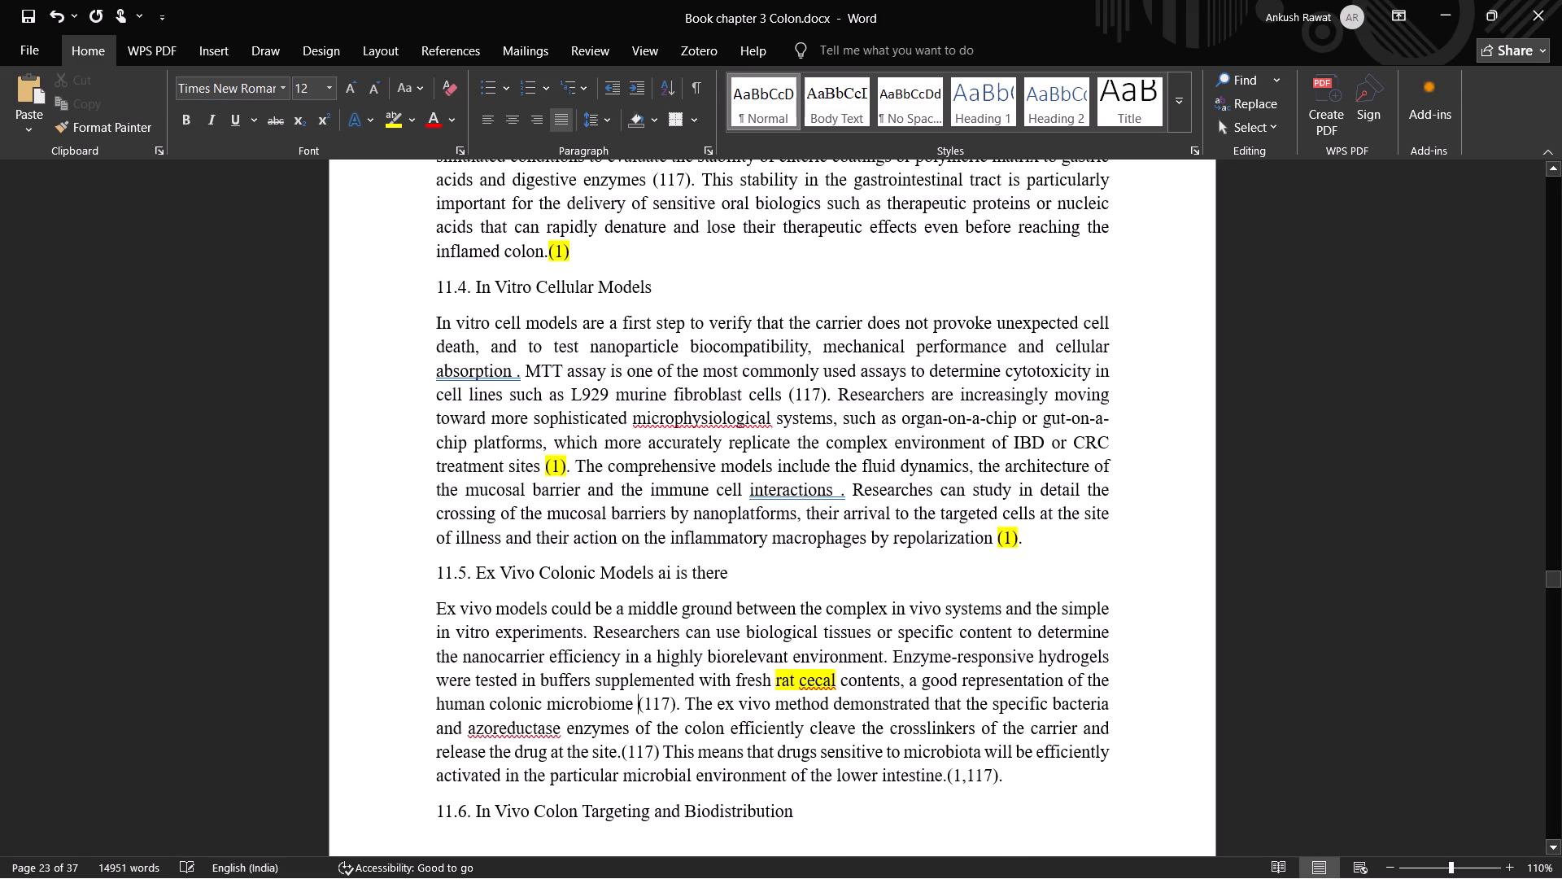
Change the text in section 11.5 to "at the site (117). This means", moving the full stop after the citation.
left_click(622, 753)
key("BackSpace")
key("space")
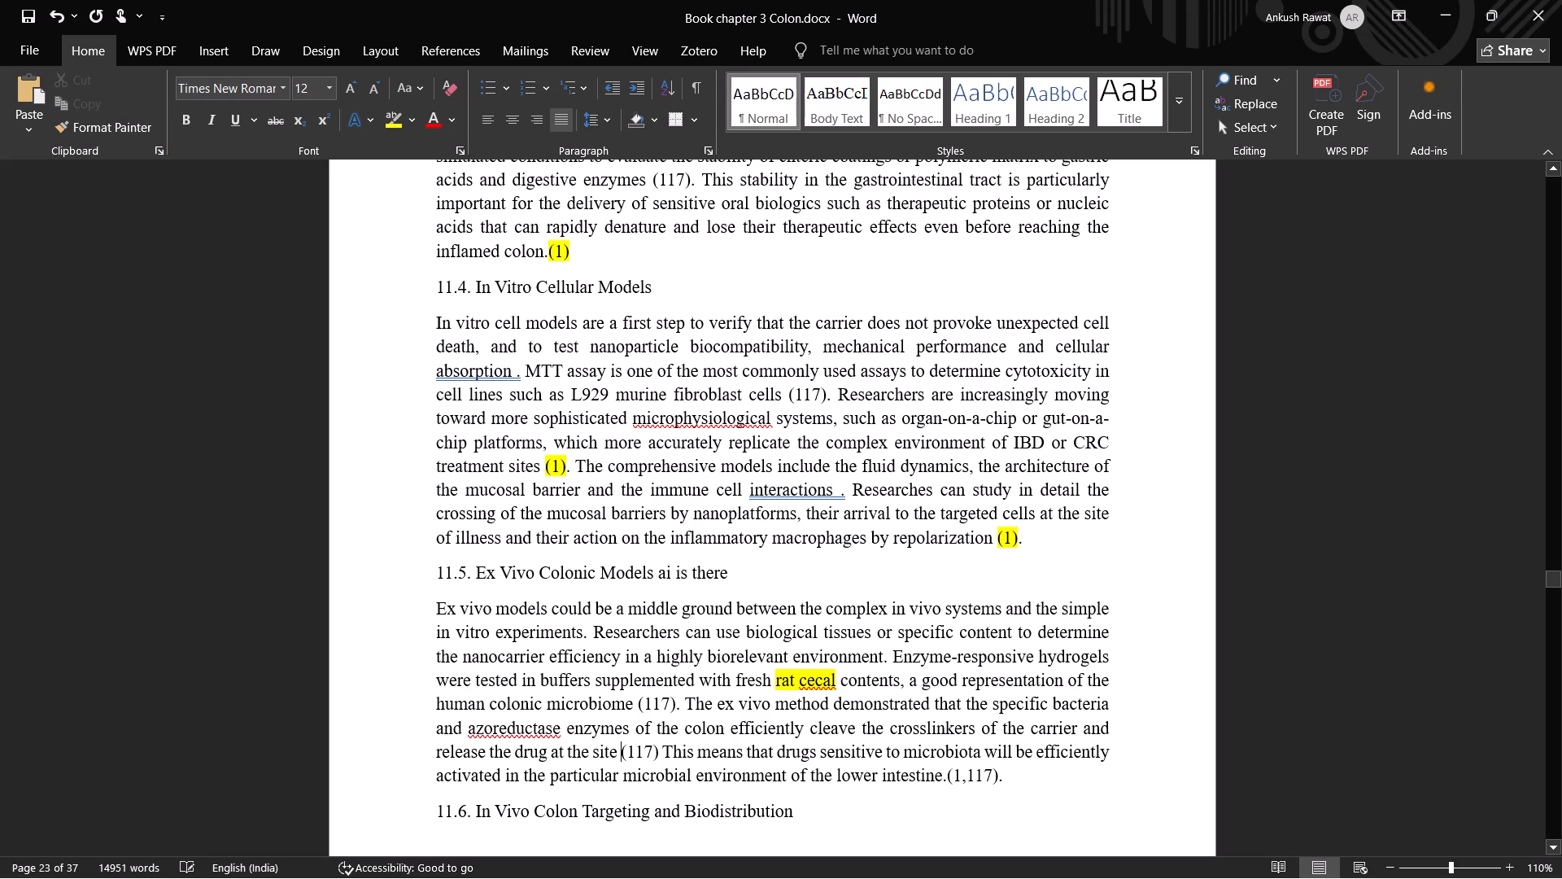
left_click(661, 754)
key("BackSpace")
key("period")
key("space")
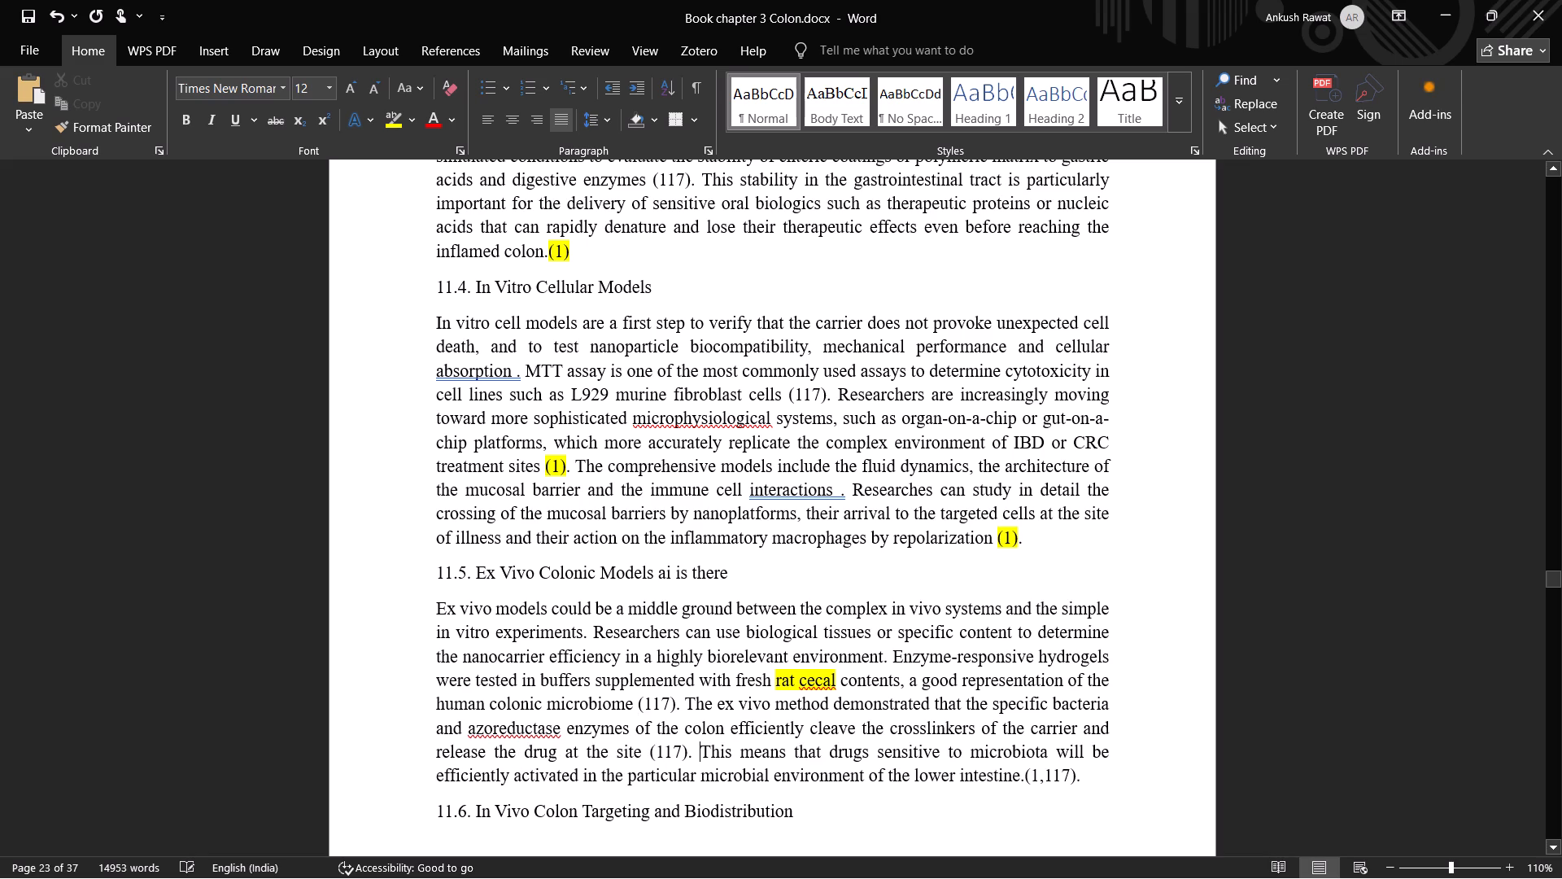
Replace the full stop between "lower intestine" and citation (1,117) at the end of section 11.5 with a space.
left_click(1024, 781)
key("BackSpace")
key("space")
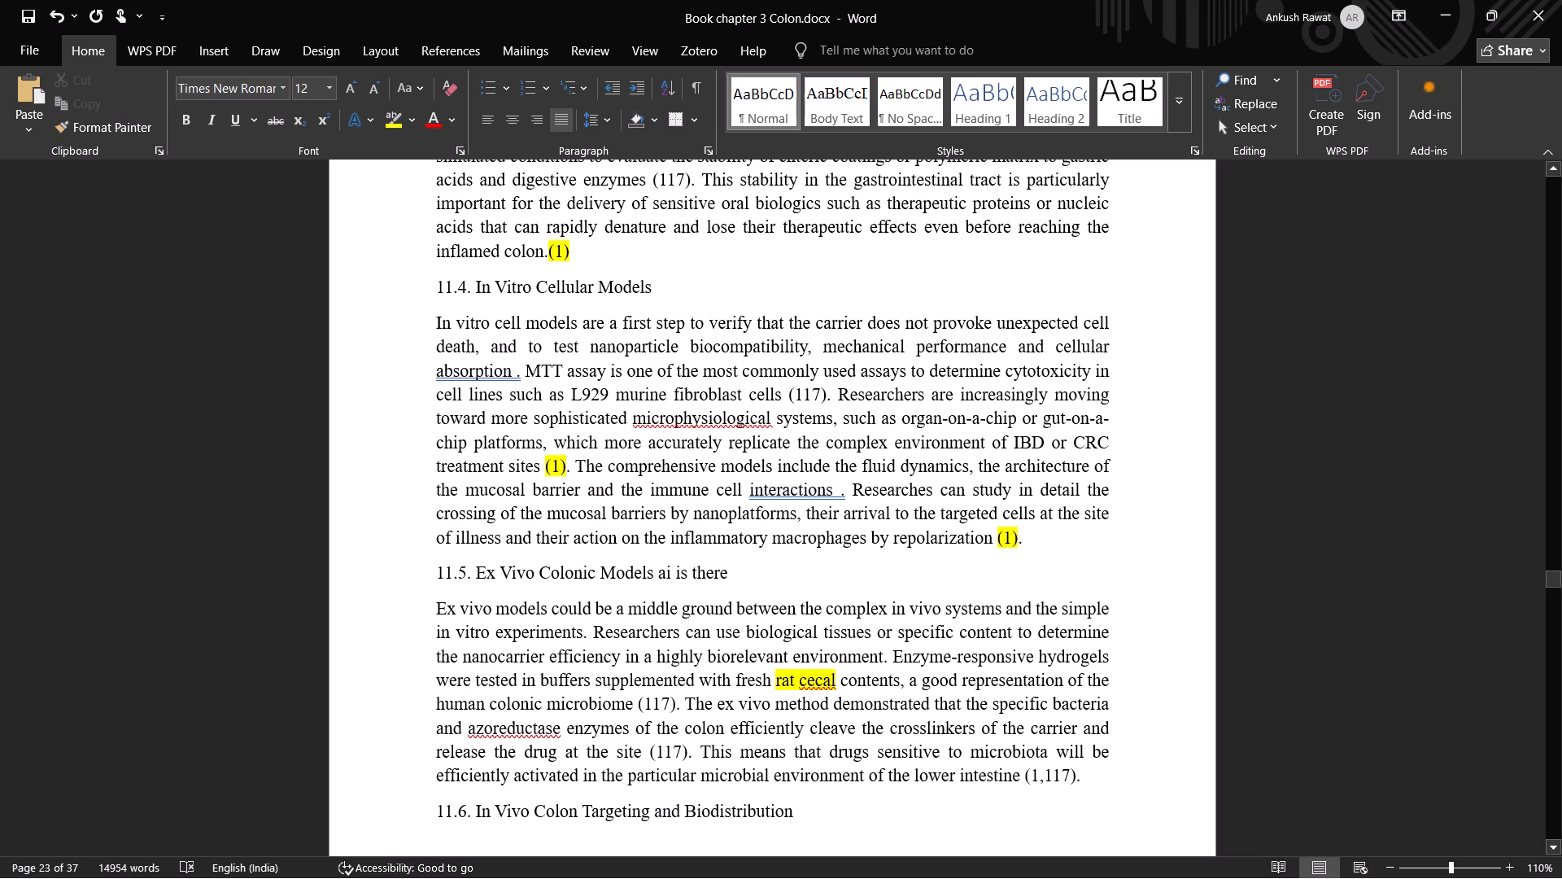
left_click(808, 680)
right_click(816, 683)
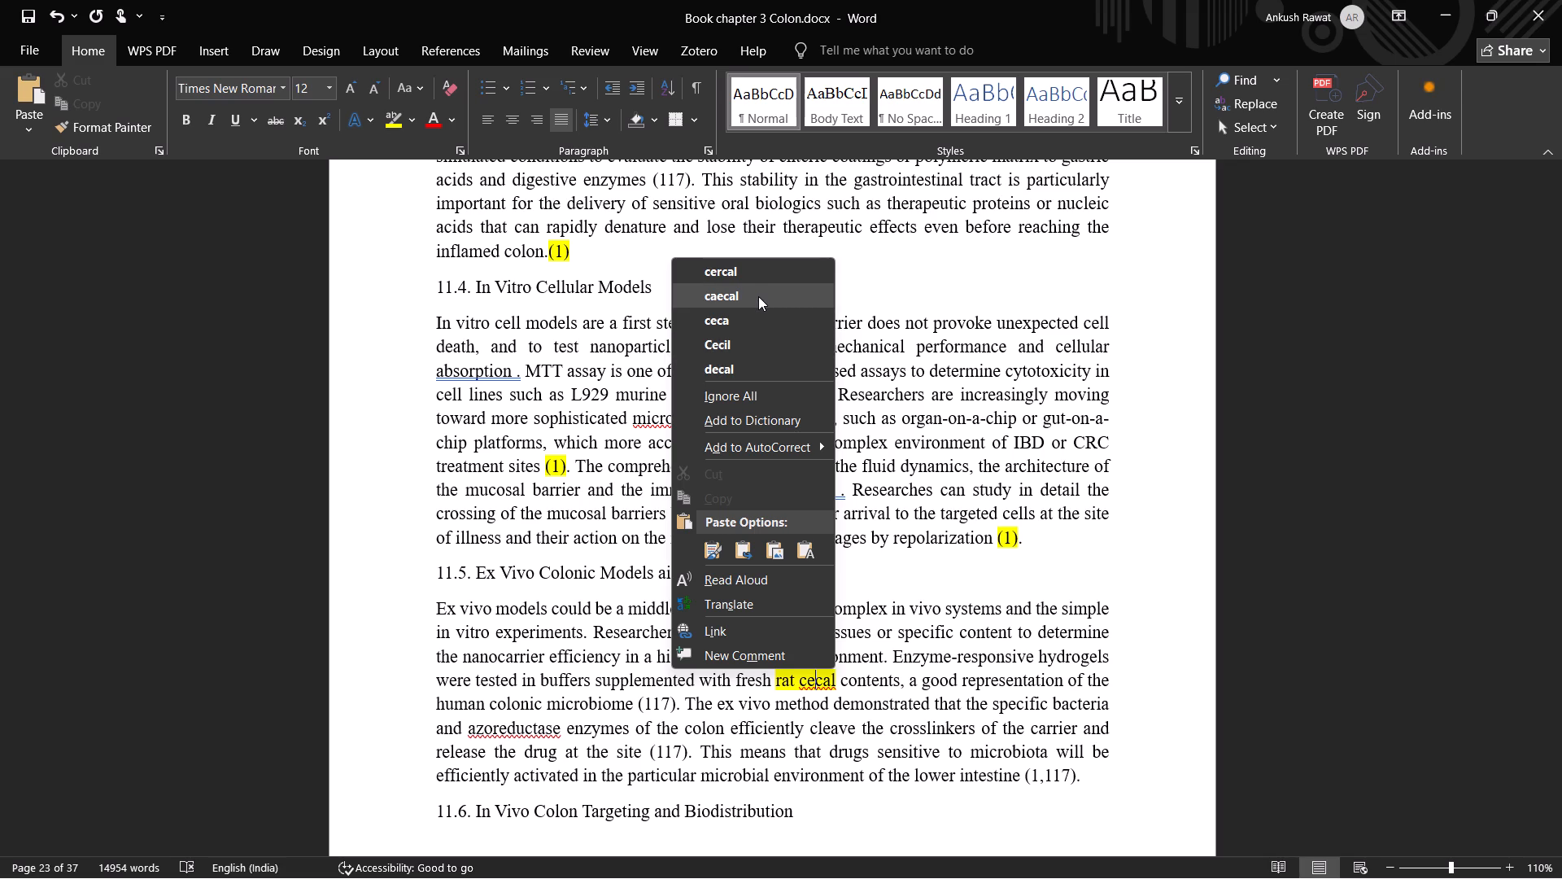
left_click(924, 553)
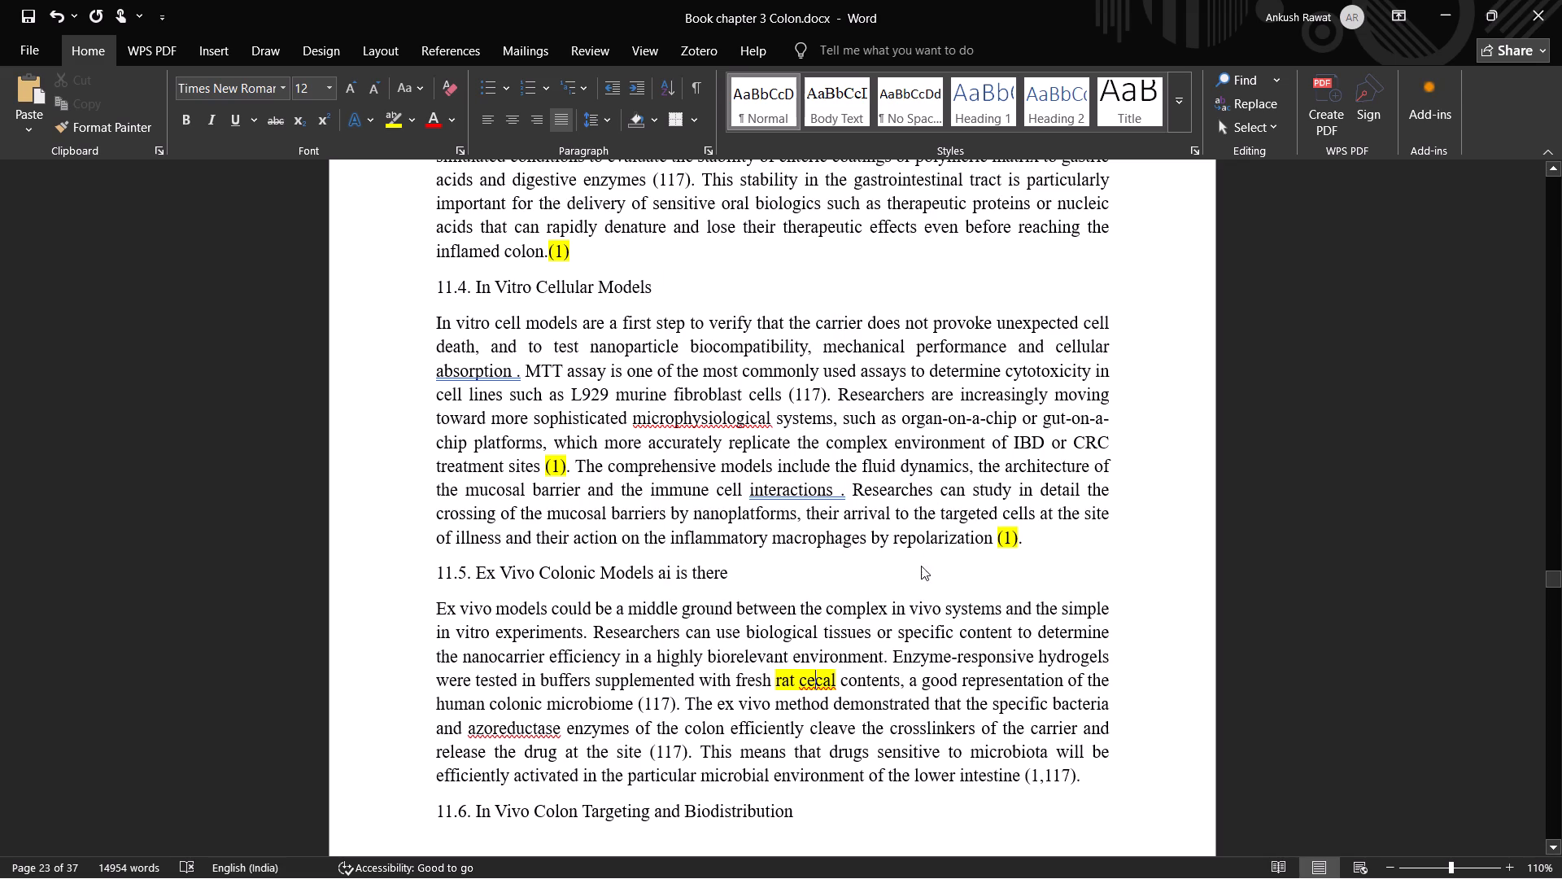
Highlight the numbers "1,117" in the citation at the end of section 11.5 in yellow.
left_click(1022, 775)
left_click(1024, 778)
scroll(806, 783, "down", 1)
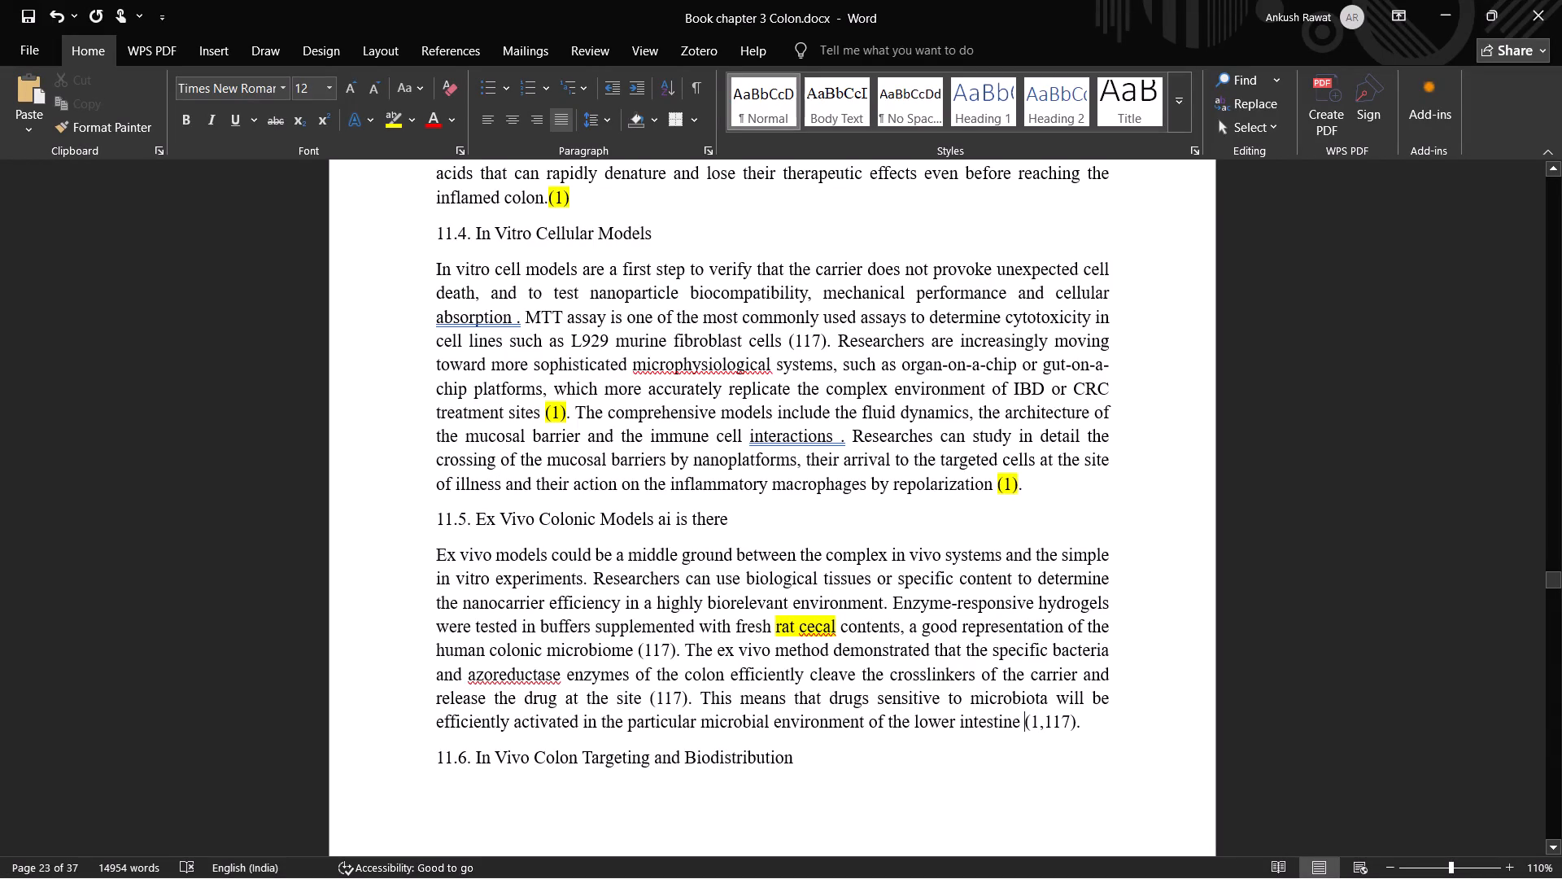
left_click(393, 116)
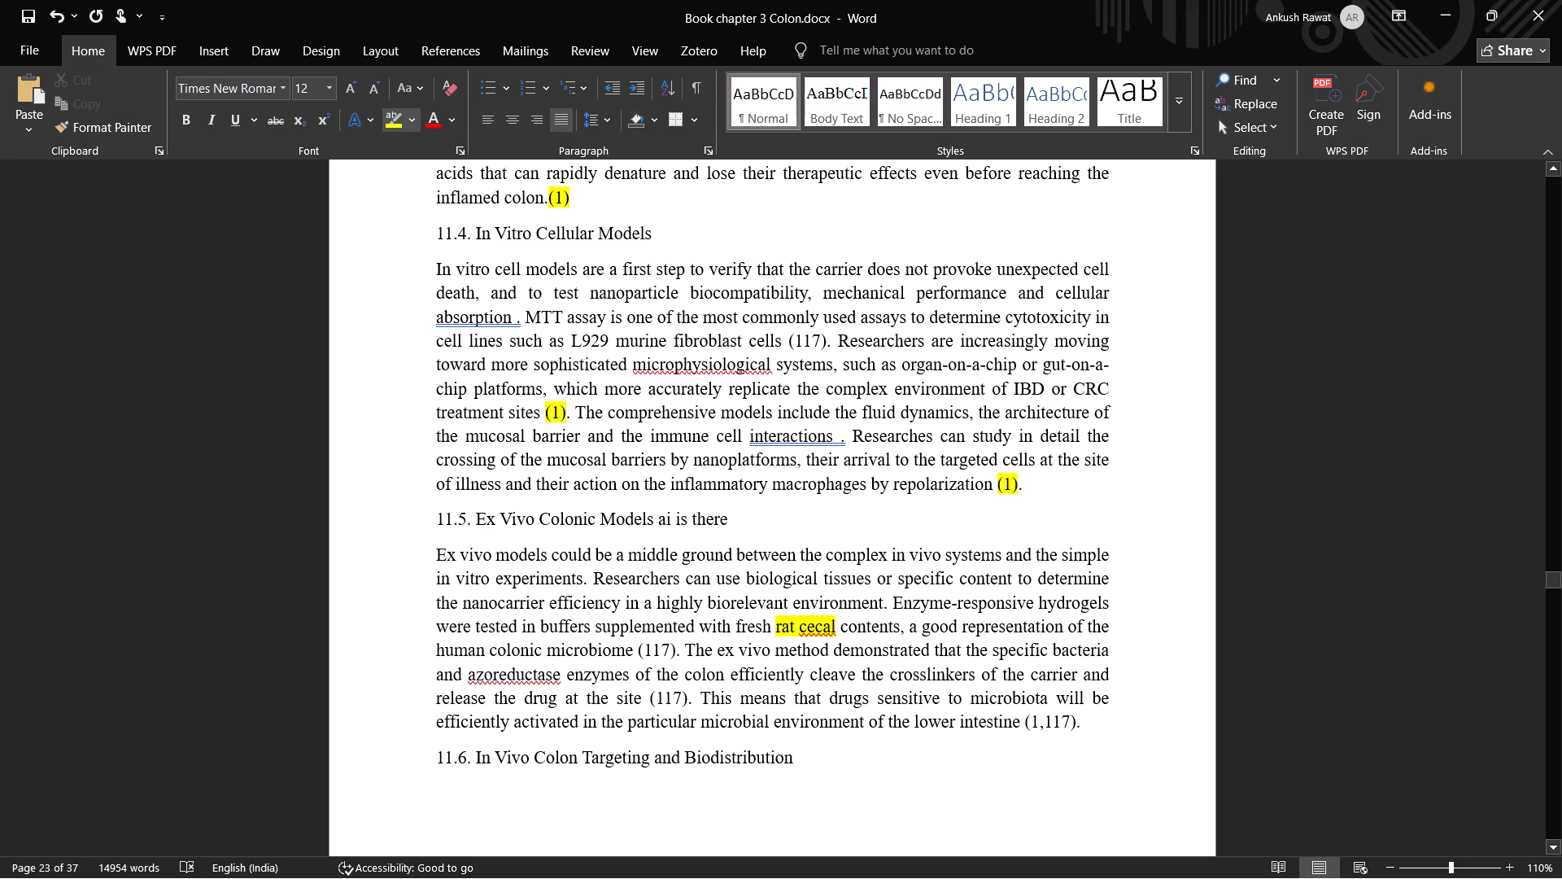
left_click_drag(1028, 721, 1071, 723)
Change the highlighted text in section 11.6 to "technologies (1). In colorectal", with spaces before the citation and after the full stop.
scroll(550, 630, "down", 5)
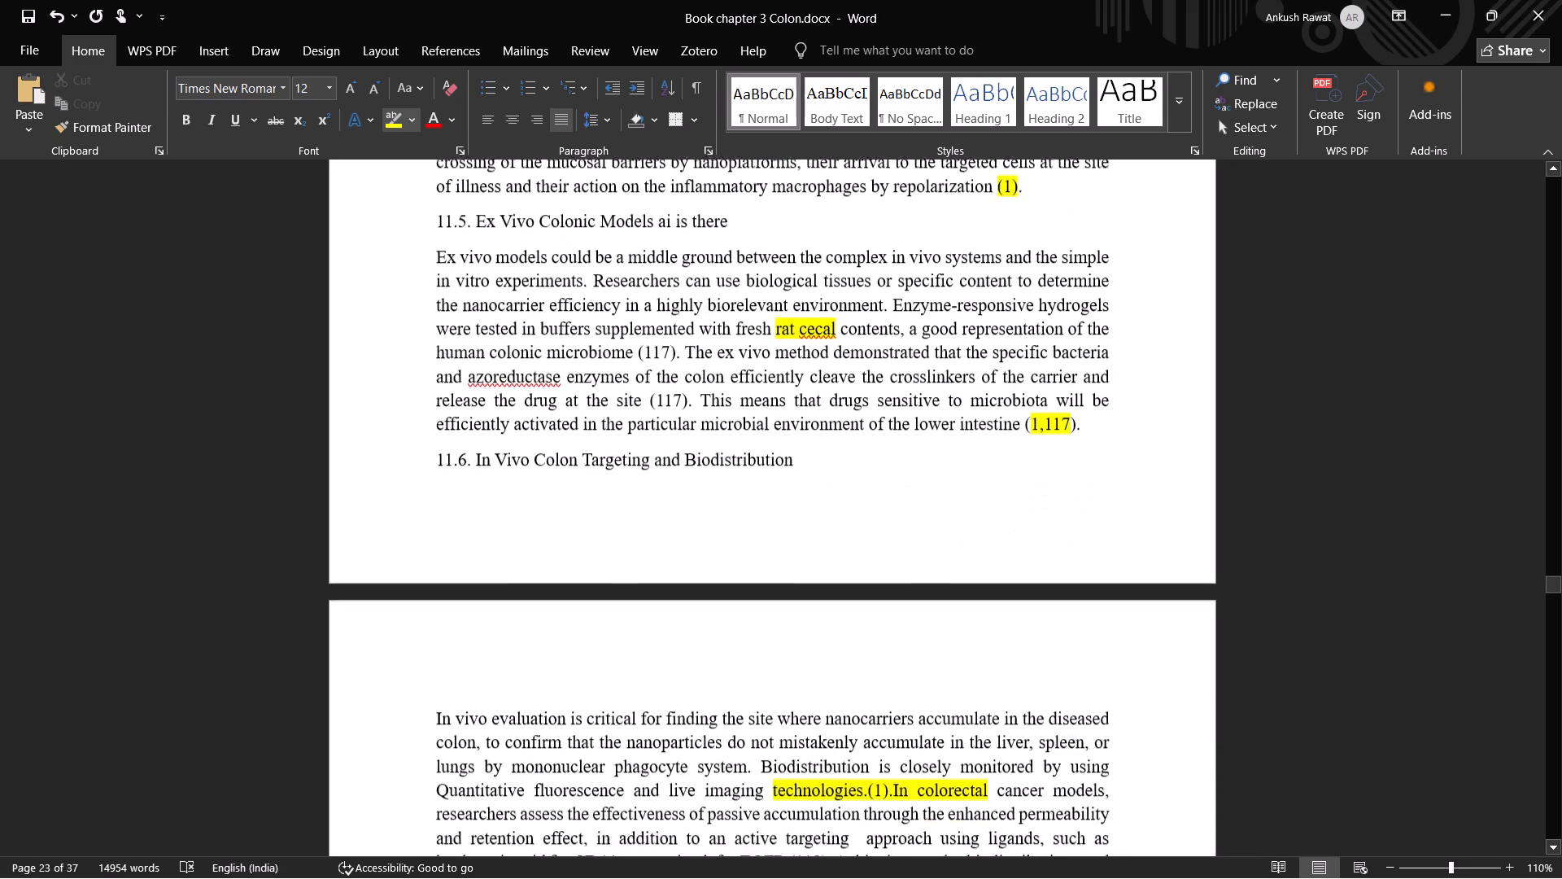
scroll(550, 630, "down", 2)
scroll(550, 630, "up", 2)
scroll(550, 630, "down", 2)
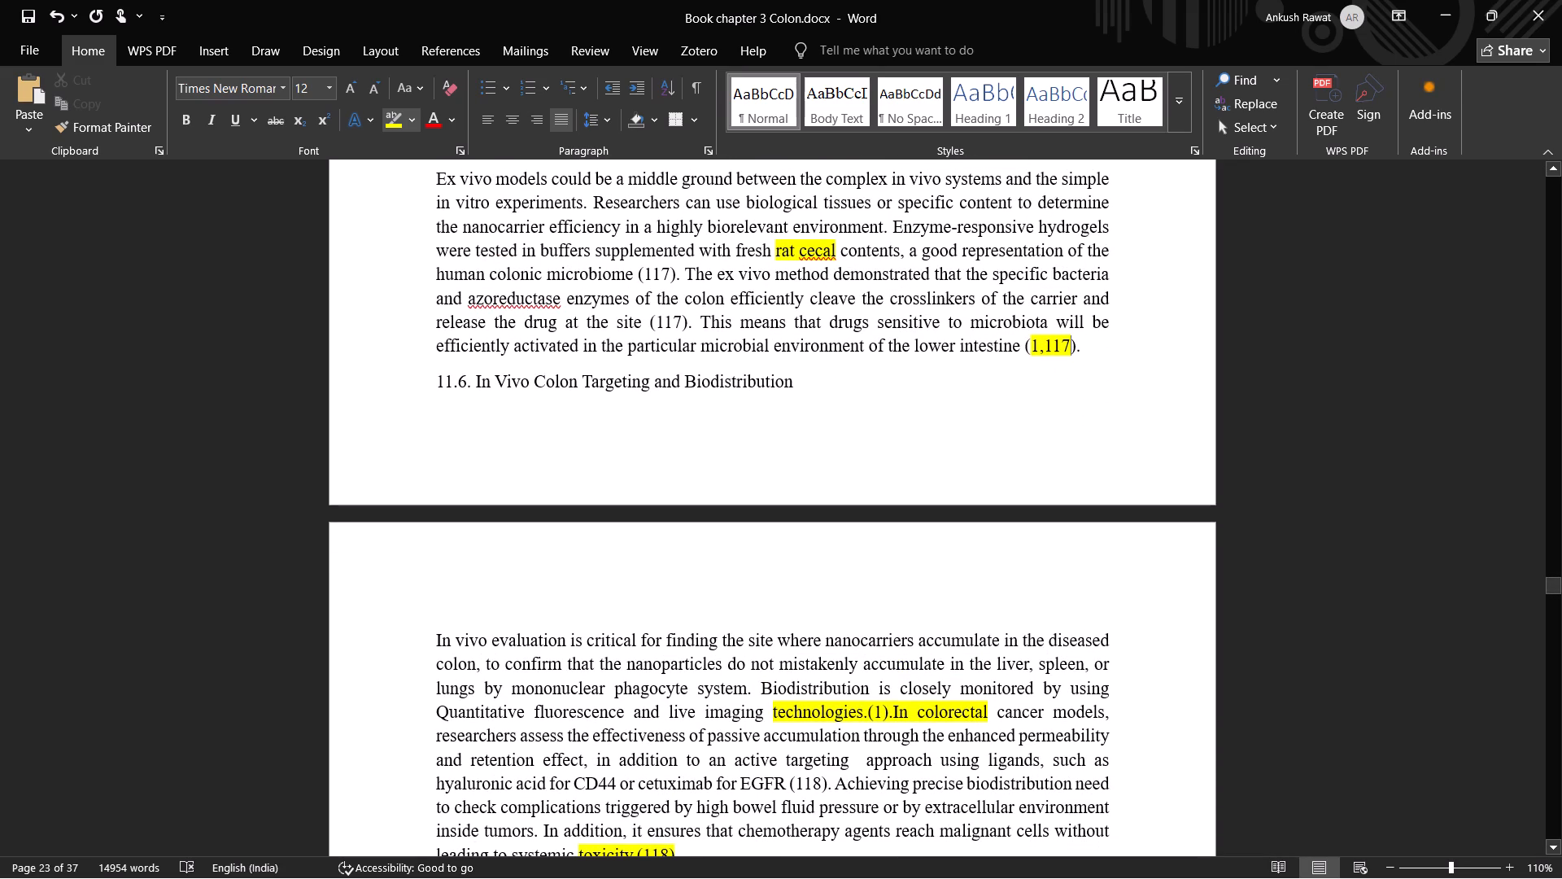
left_click(867, 715)
key("BackSpace")
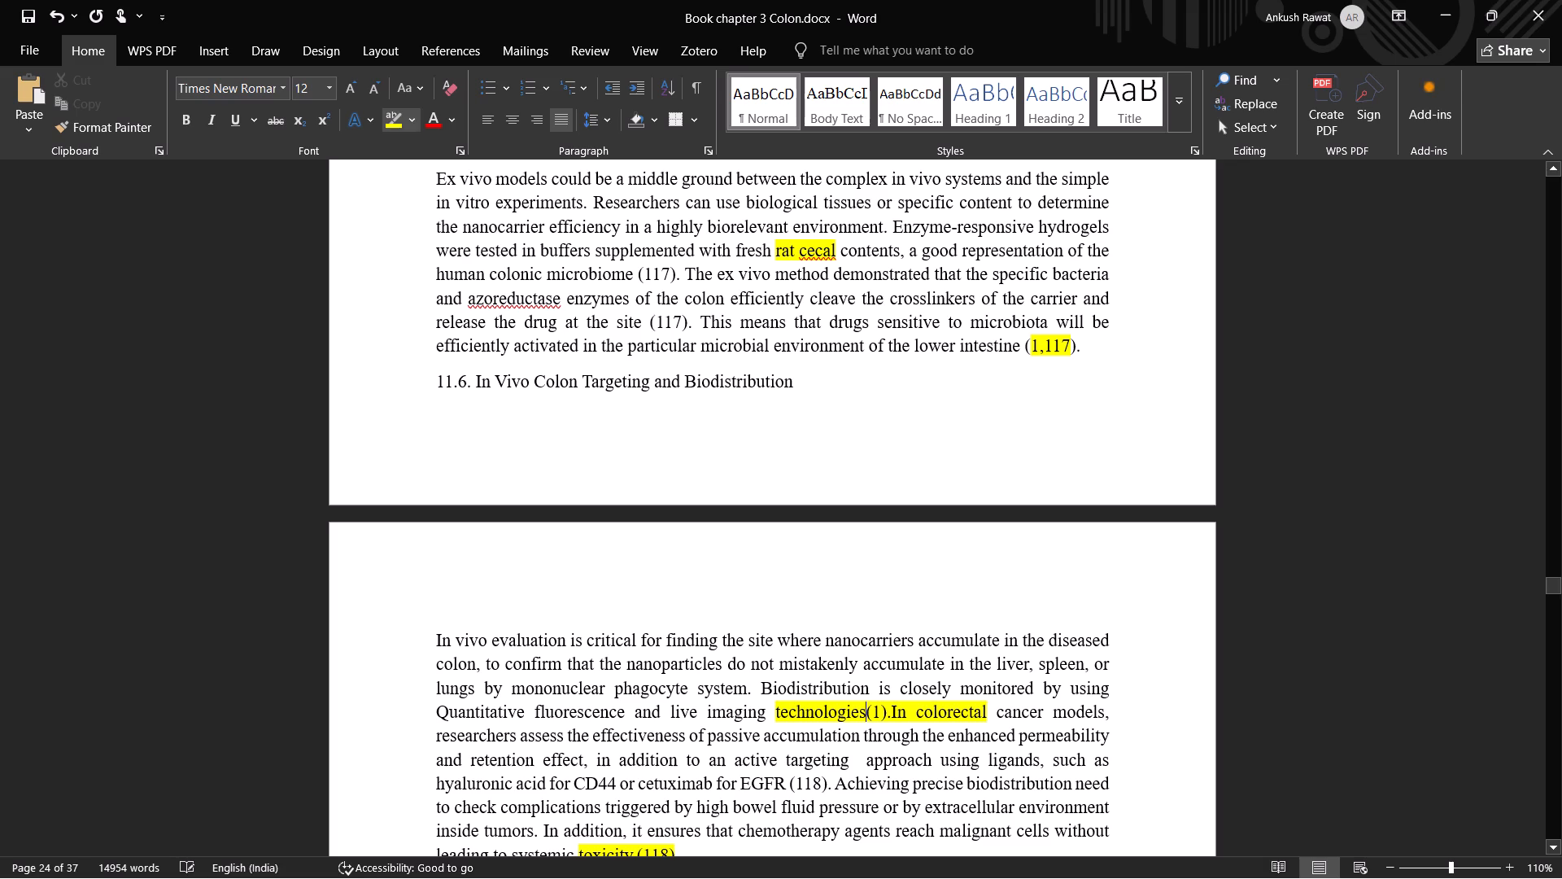
key("space")
left_click(890, 714)
left_click(896, 715)
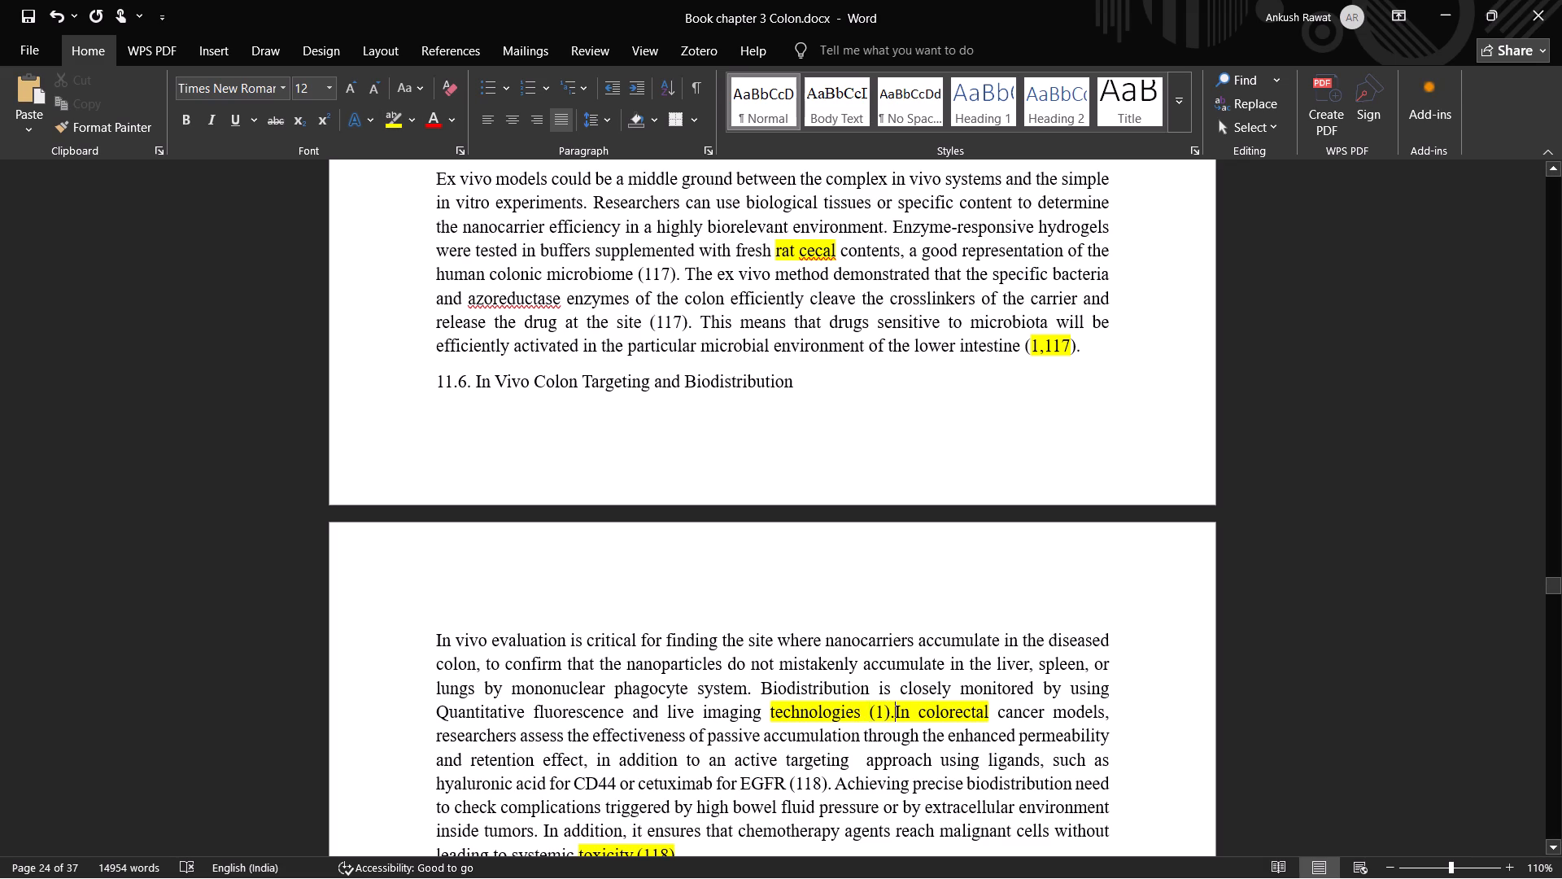
key("space")
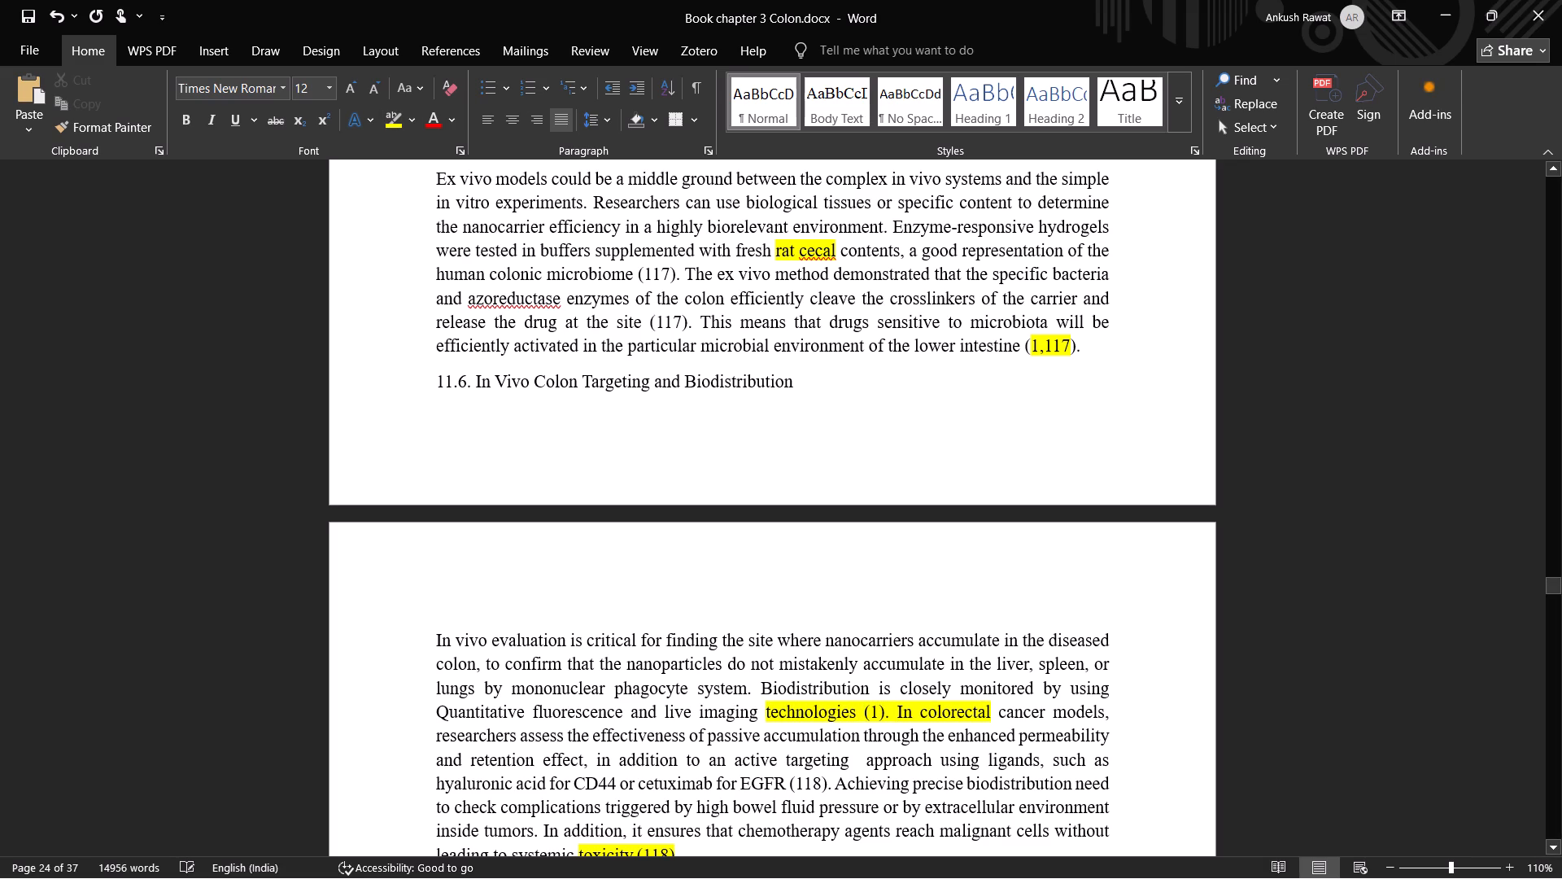
Delete the repeated citation (118) after "cetuximab for EGFR" in section 11.6, keeping a full stop after "EGFR".
scroll(664, 738, "down", 1)
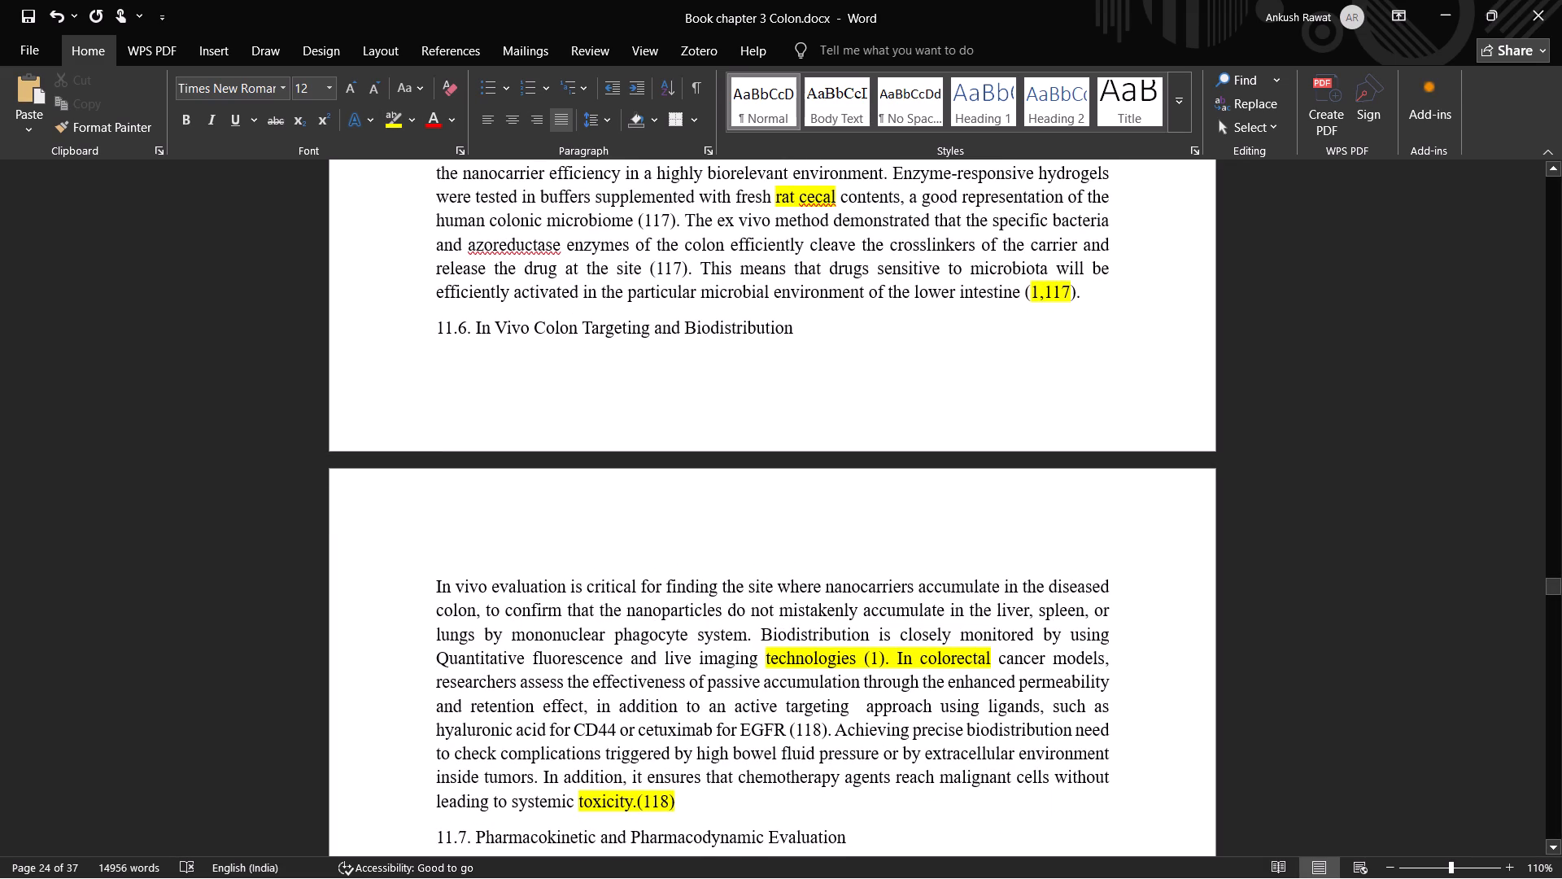
double_click(826, 732)
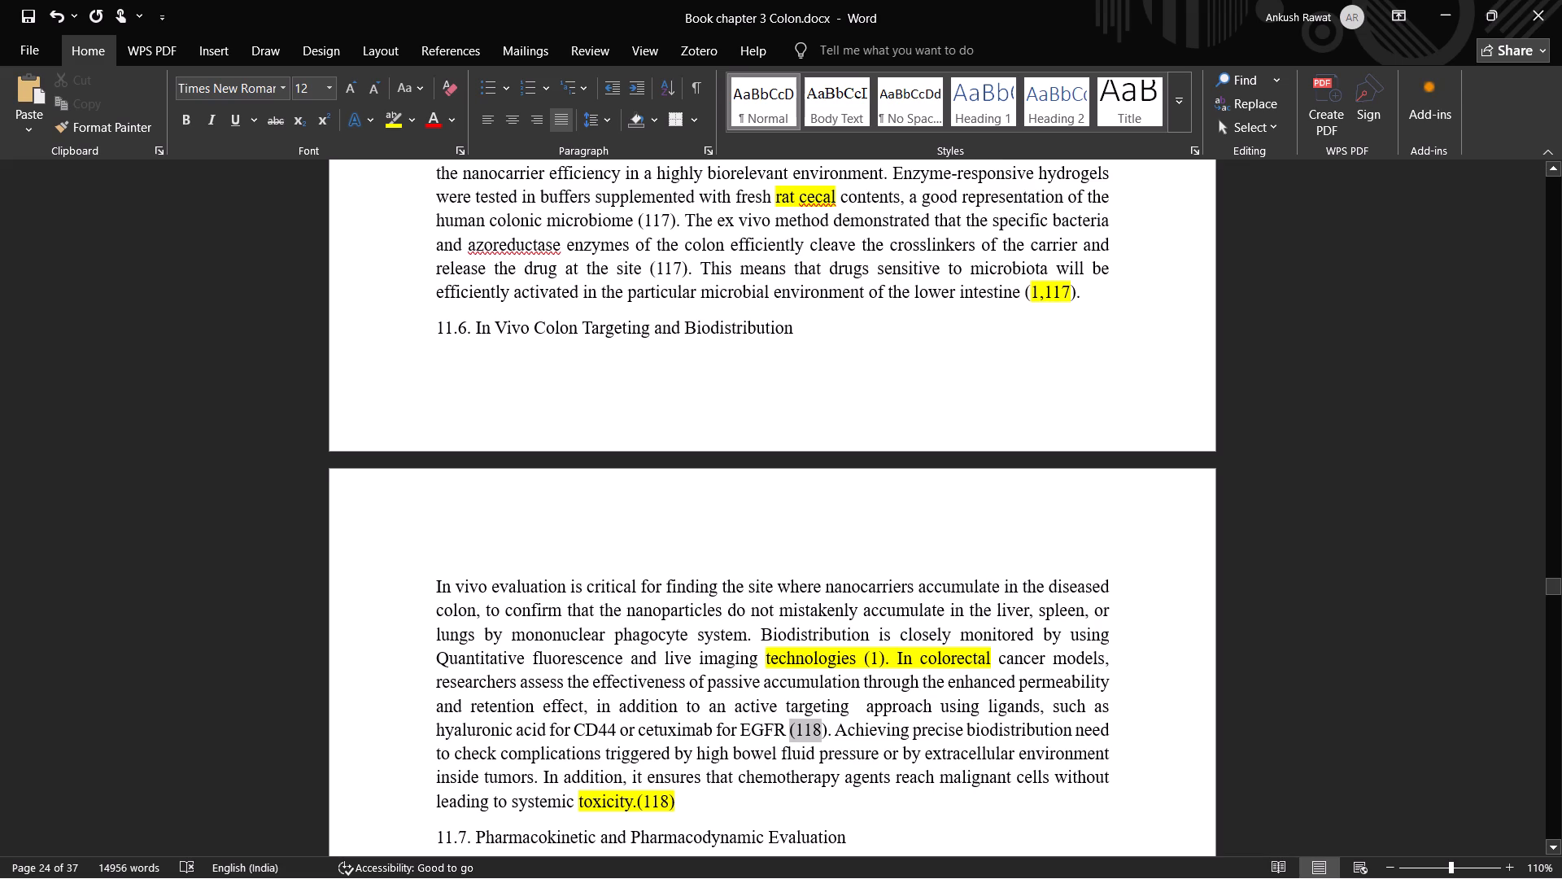
key("BackSpace")
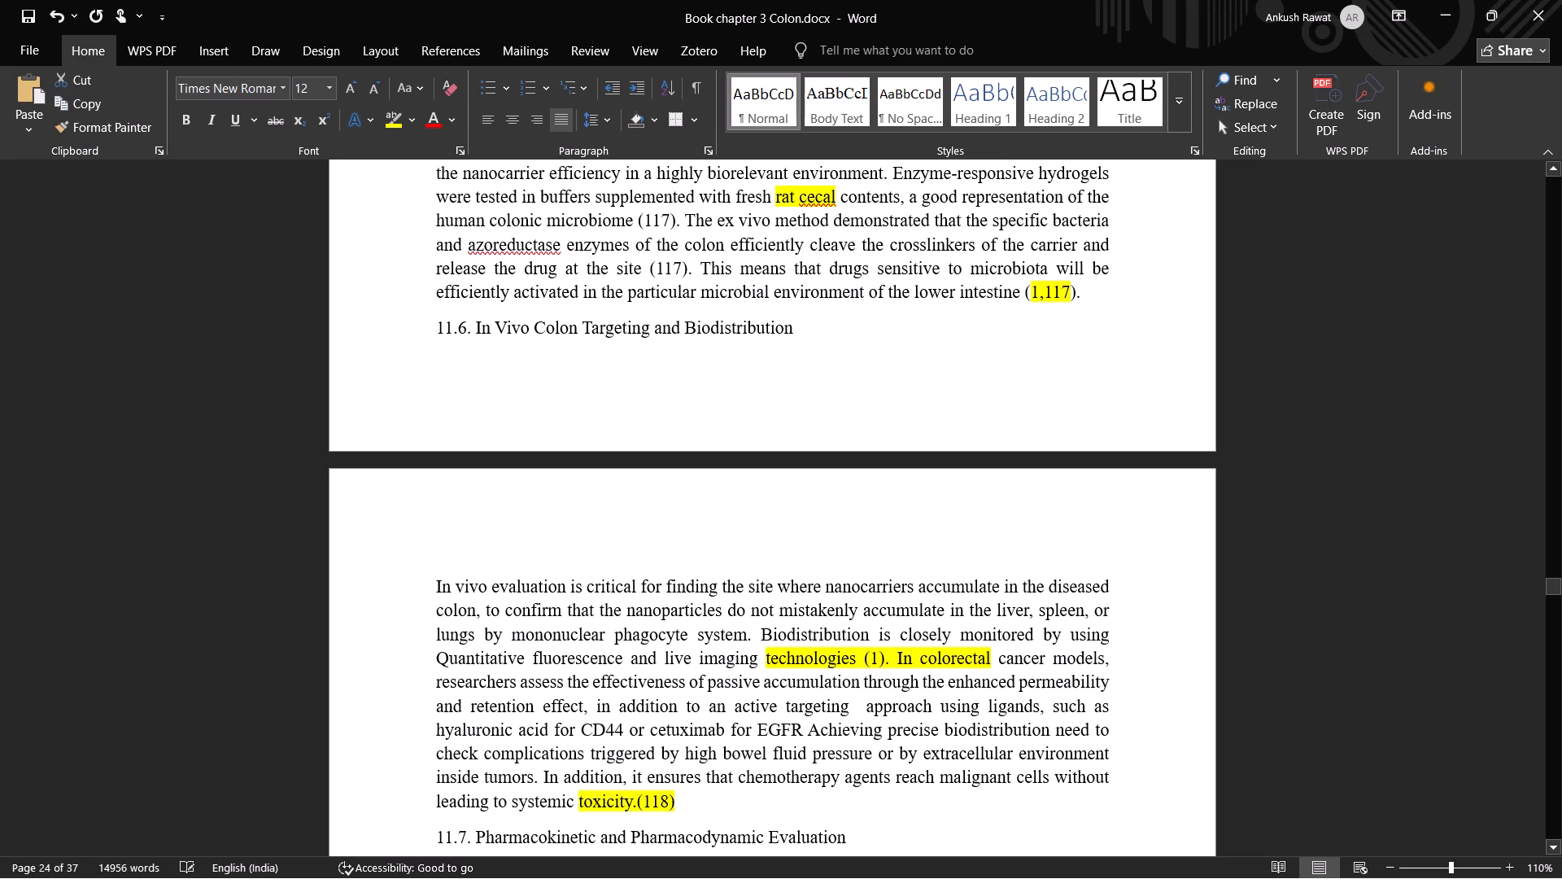
key("Left")
key("period")
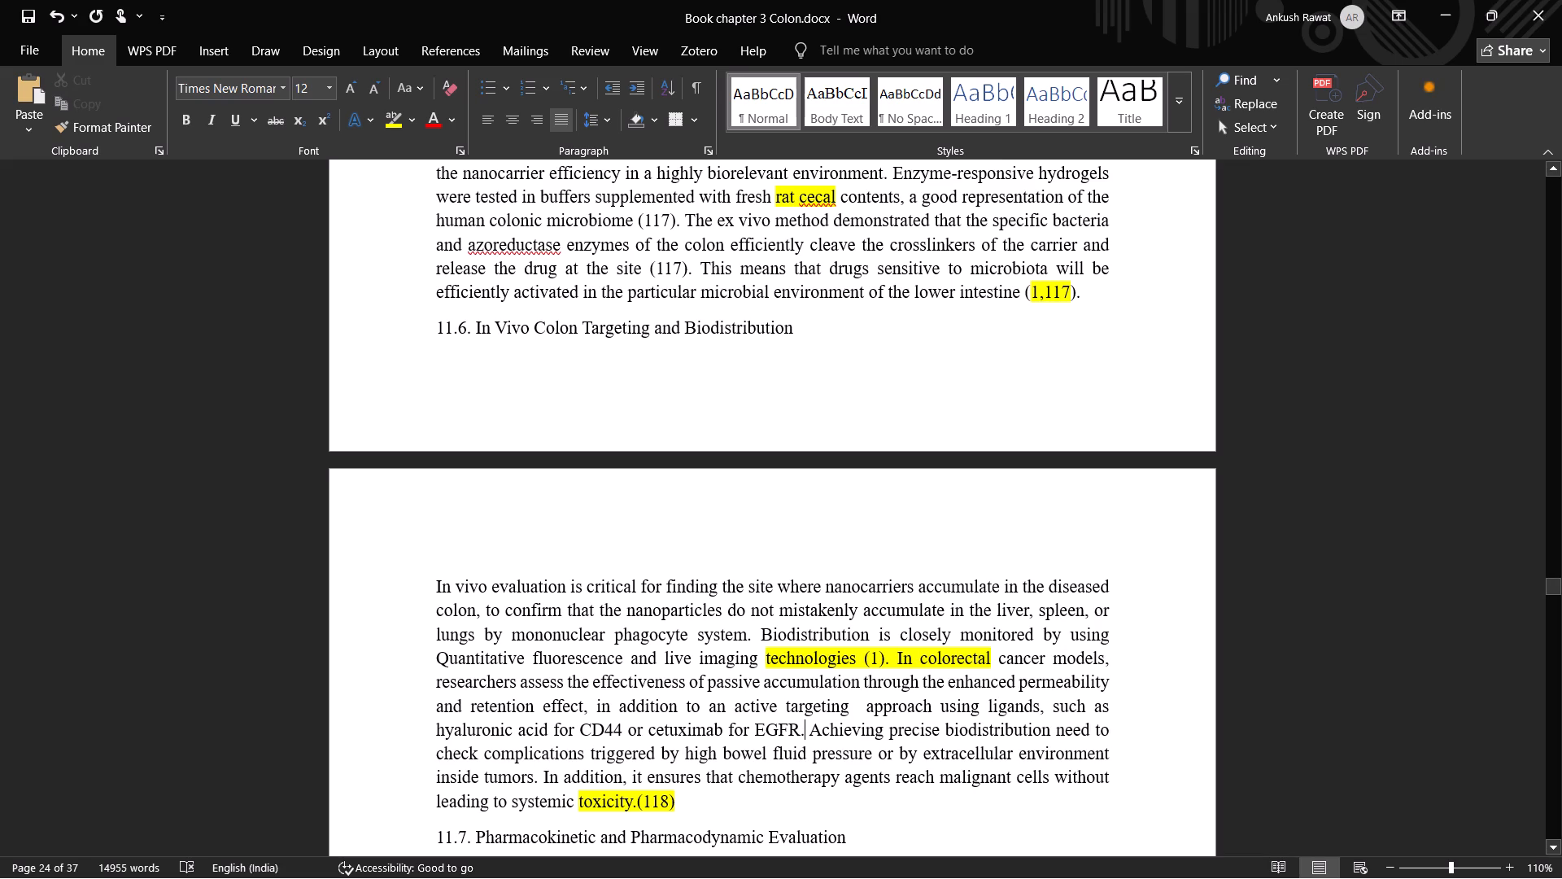
Change the end of section 11.6 to "toxicity (118).", with a space before the citation and the full stop after it.
left_click(639, 806)
left_click(634, 805)
left_click(635, 805)
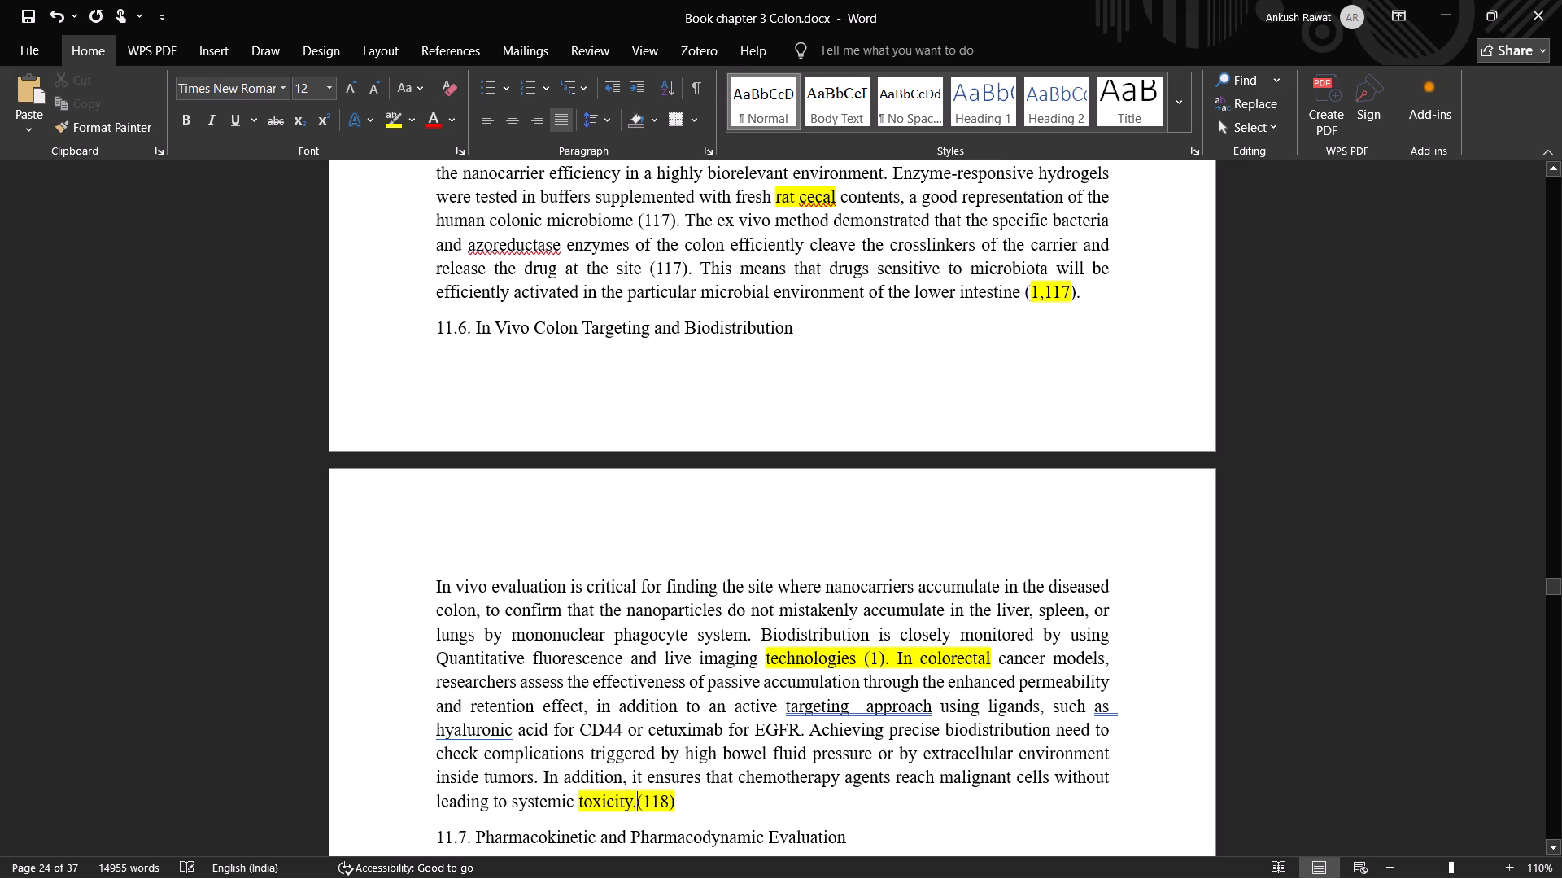
key("BackSpace")
key("space")
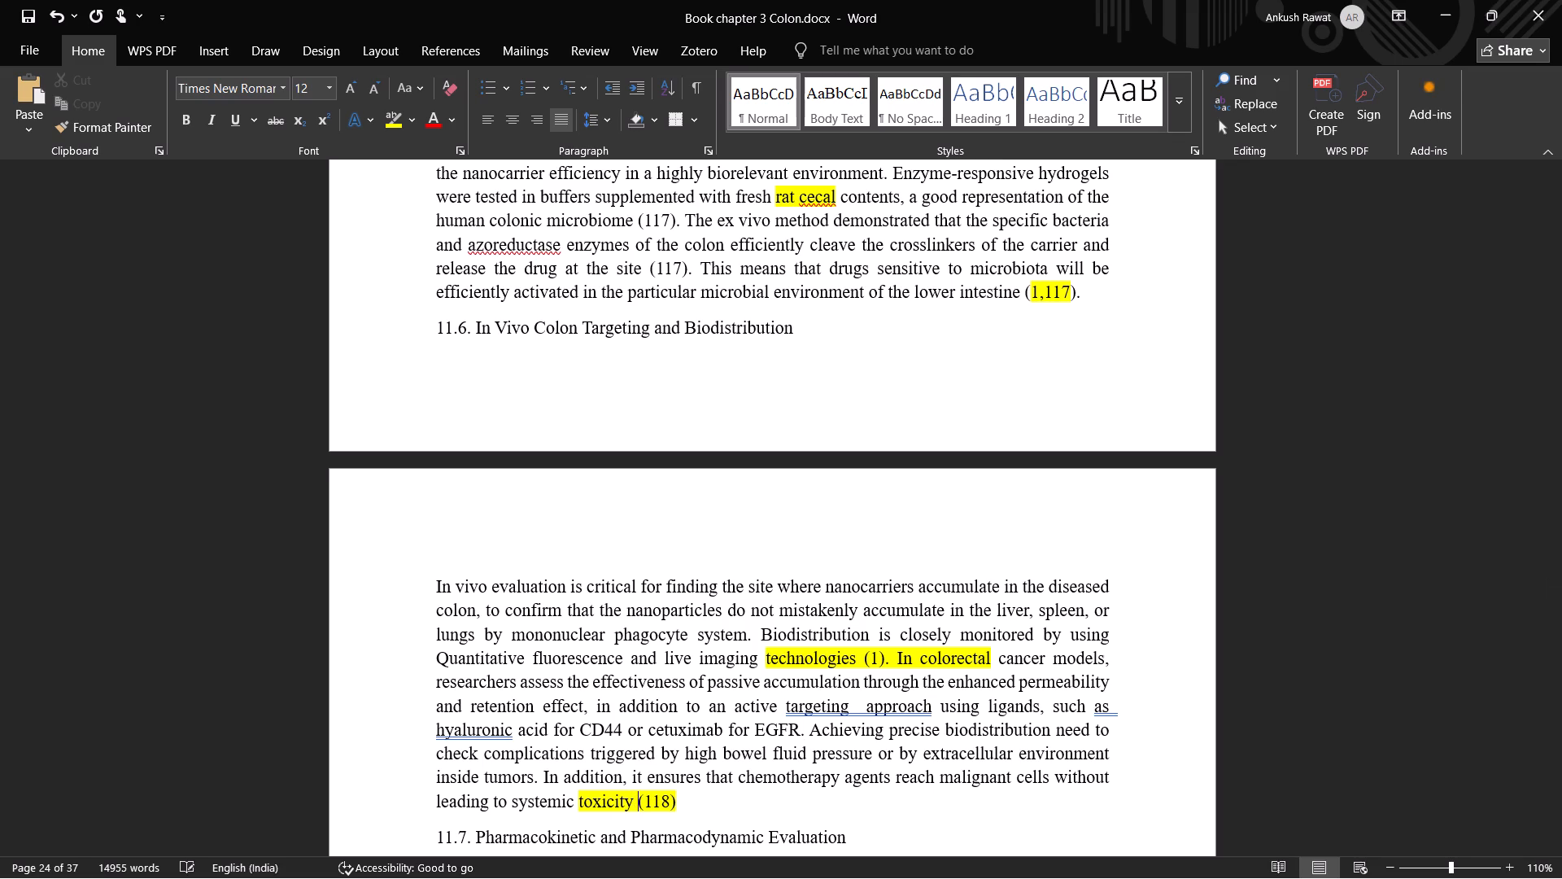
key("Right")
key("Right")
key("Right")
key("Right")
key("Right")
key("period")
Bold the subheading "11.7. Pharmacokinetic and Pharmacodynamic Evaluation".
scroll(606, 734, "down", 3)
scroll(607, 732, "up", 1)
scroll(607, 731, "down", 1)
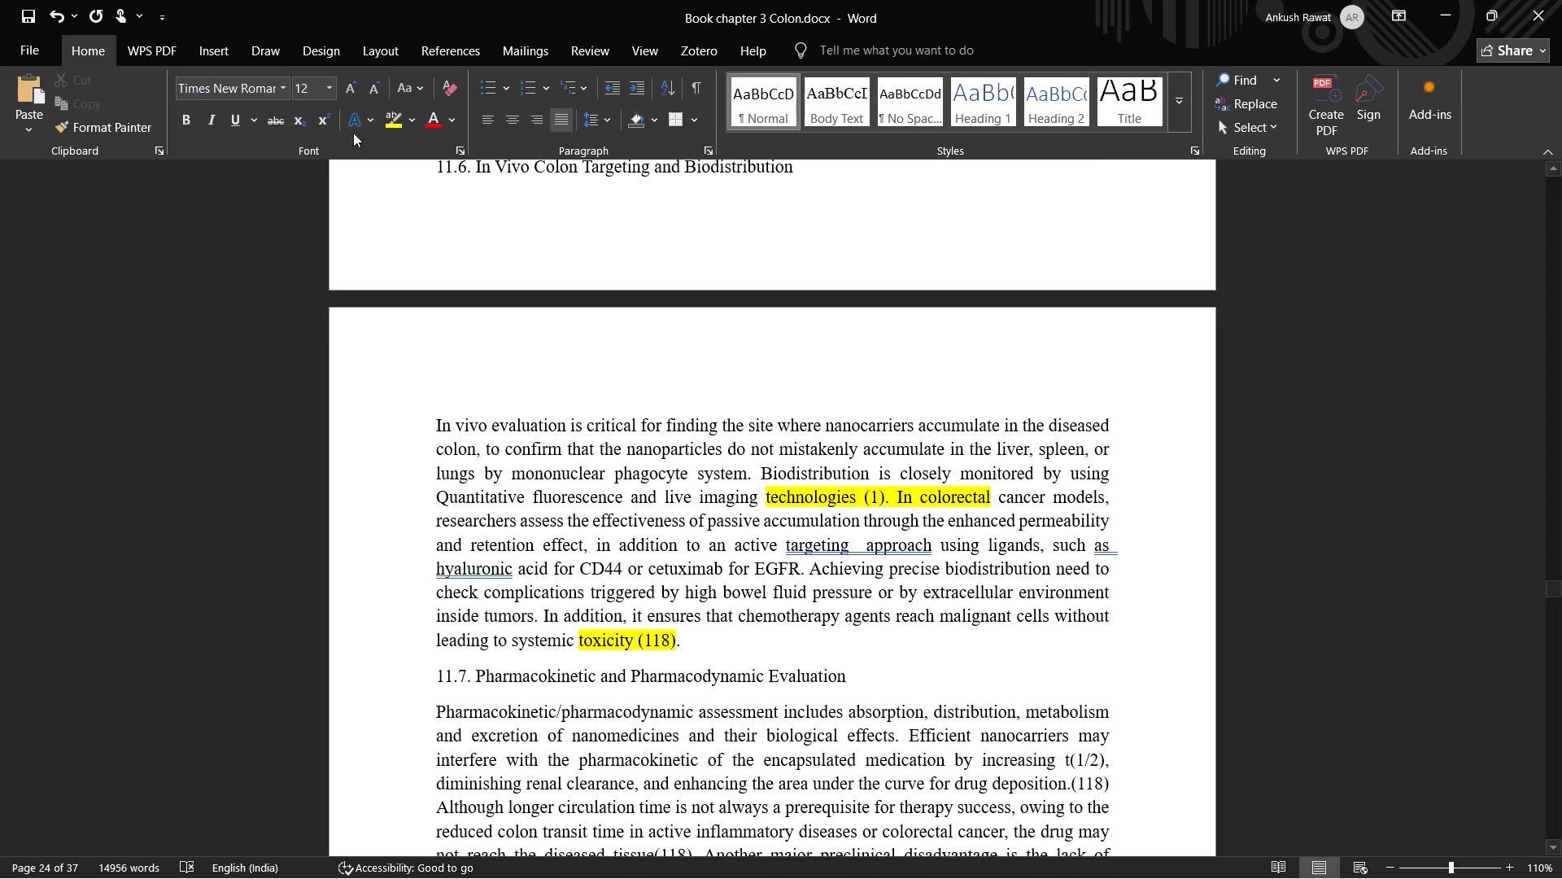
left_click(188, 120)
left_click_drag(426, 679, 871, 700)
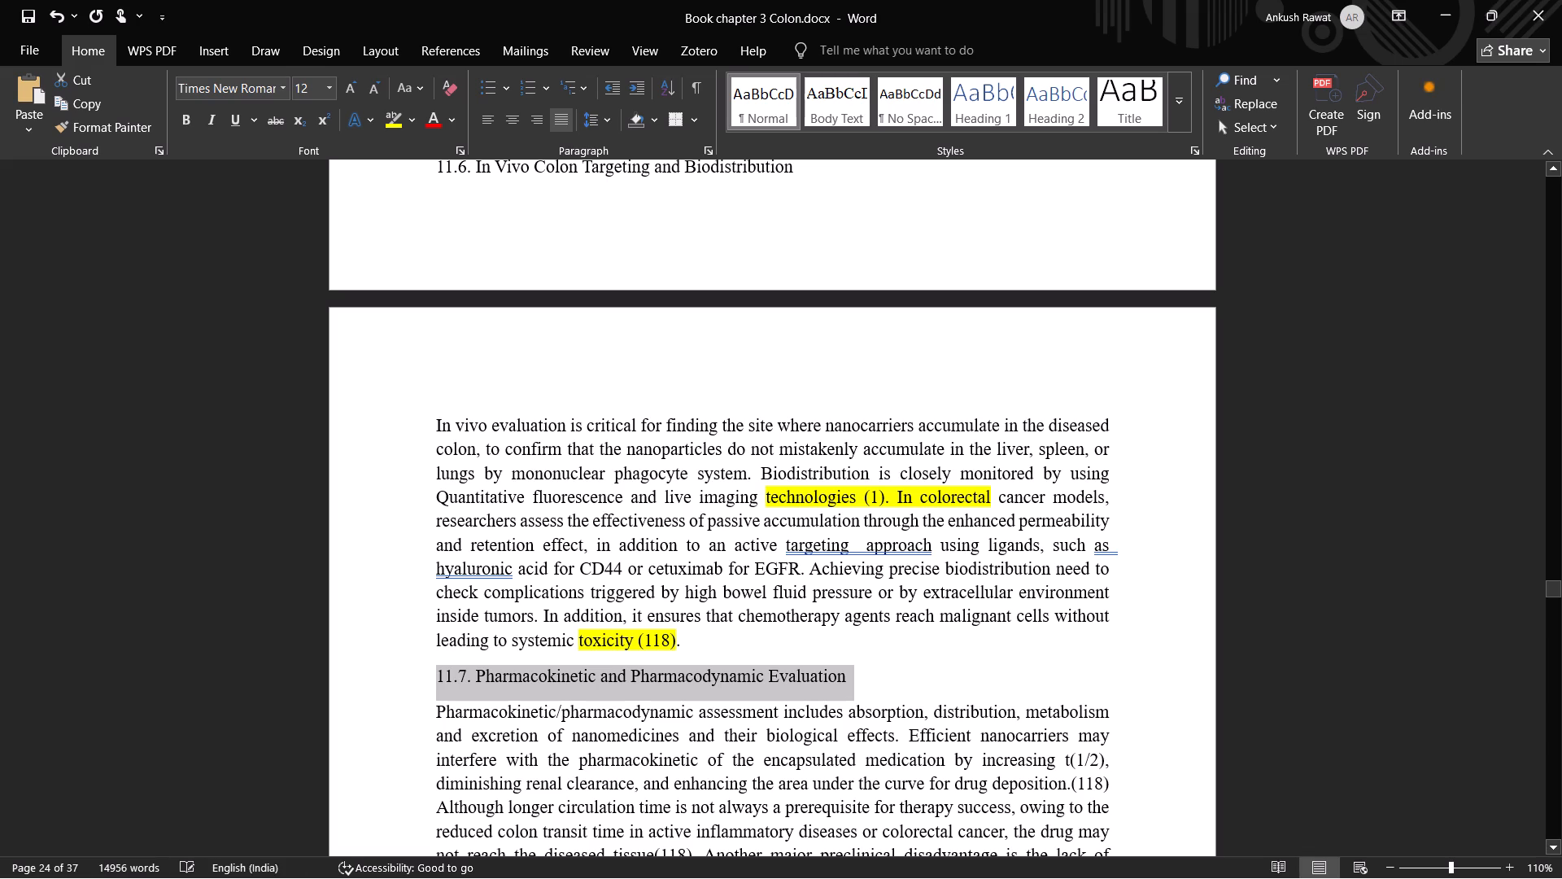
key("ctrl+b")
Bold the subheading "11.8. Safety, Toxicity, and Biocompatibility".
scroll(752, 724, "down", 1)
scroll(751, 724, "up", 1)
scroll(751, 724, "down", 4)
scroll(729, 711, "up", 1)
scroll(729, 710, "down", 1)
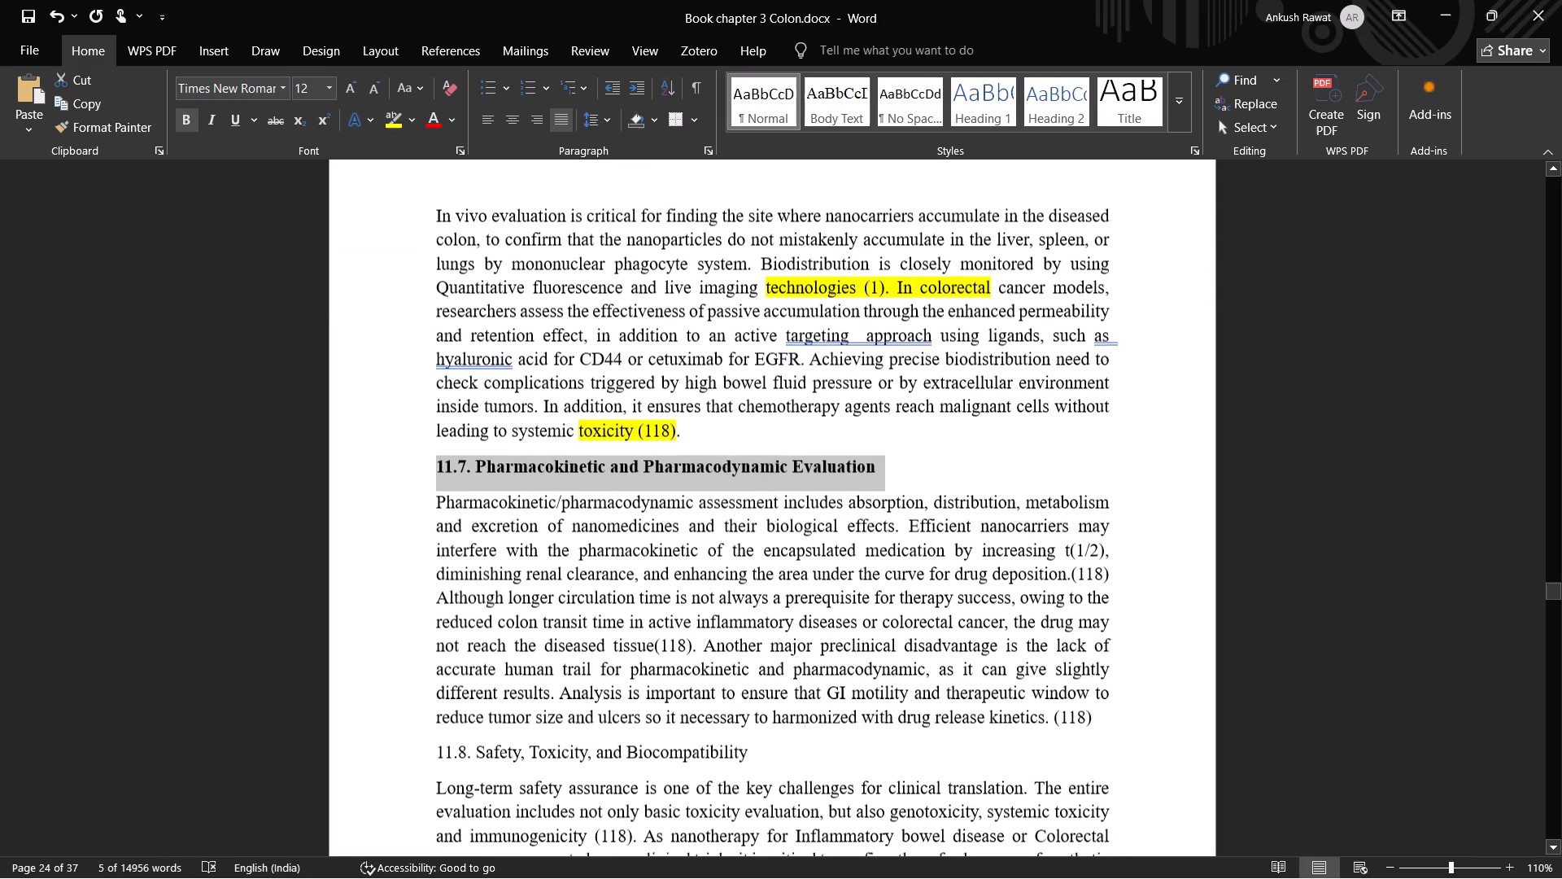
scroll(716, 694, "down", 1)
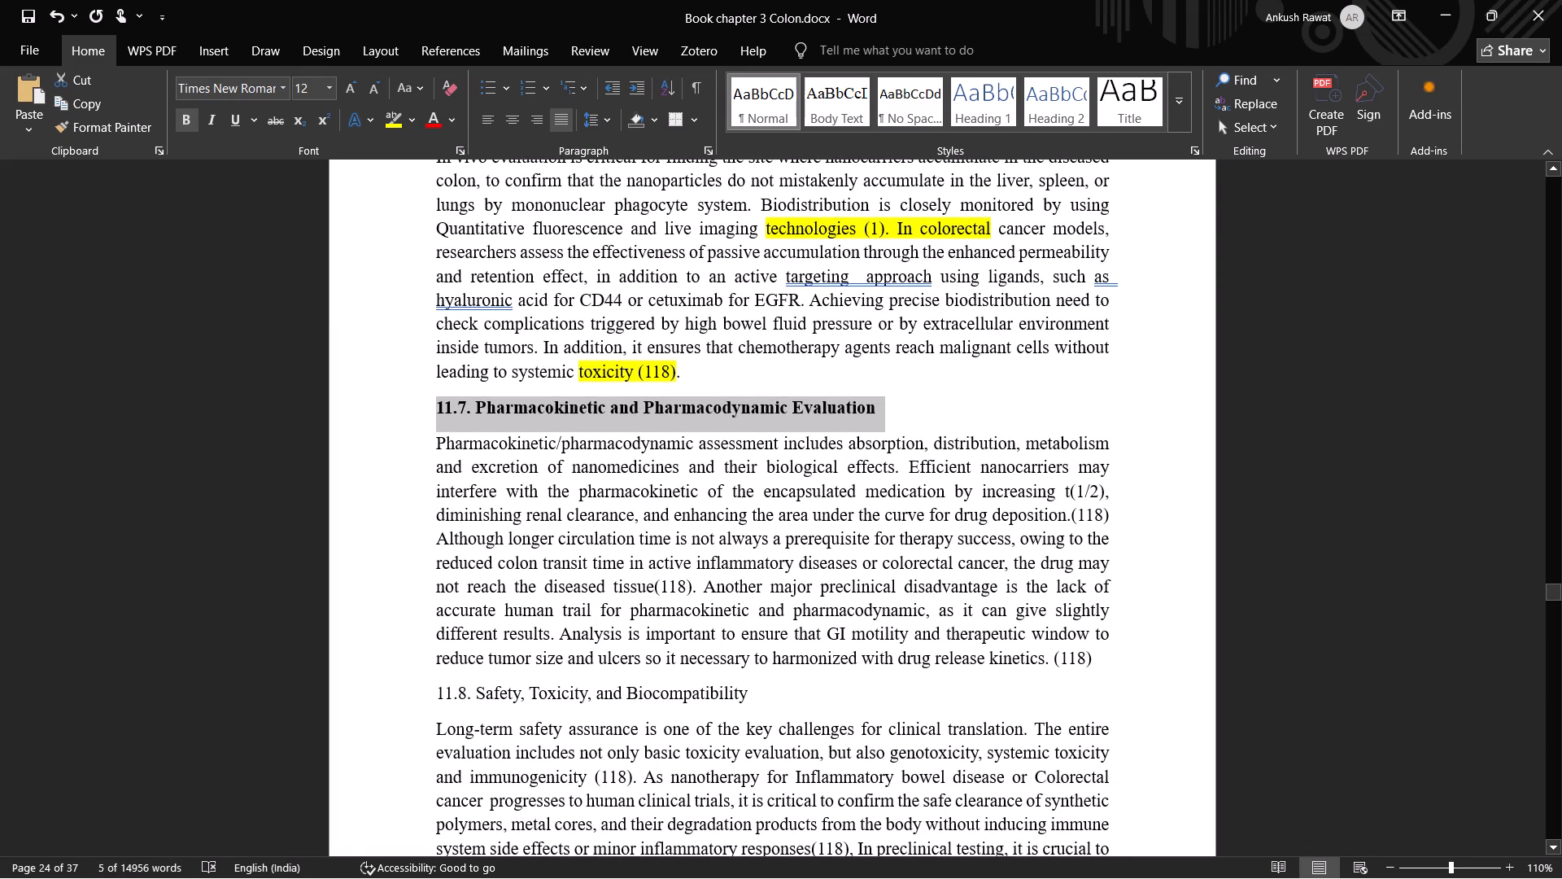
left_click_drag(429, 693, 760, 702)
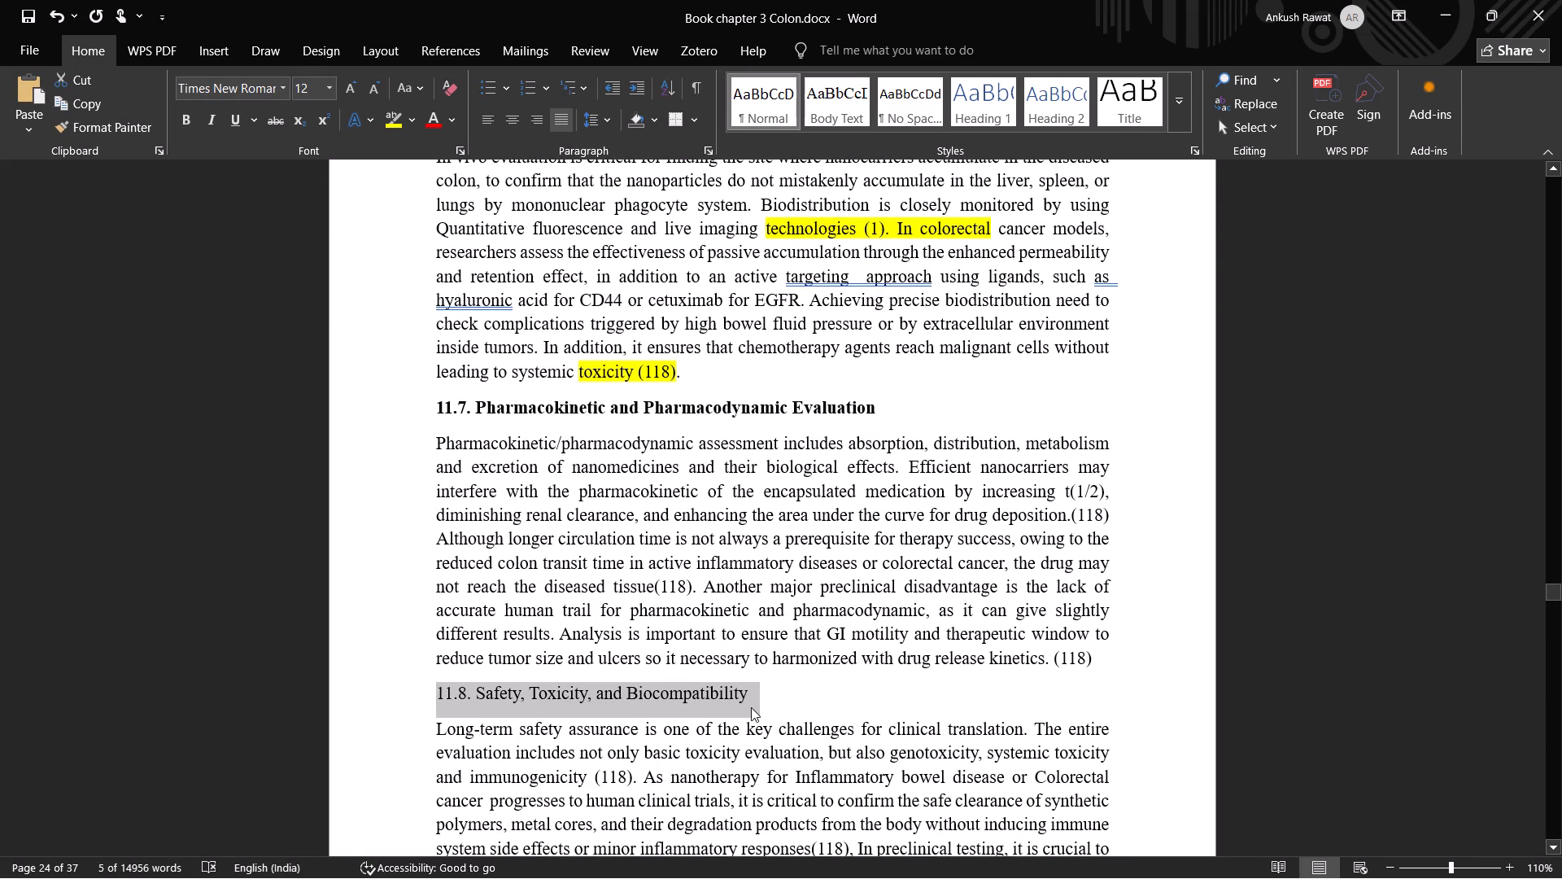
key("ctrl+b")
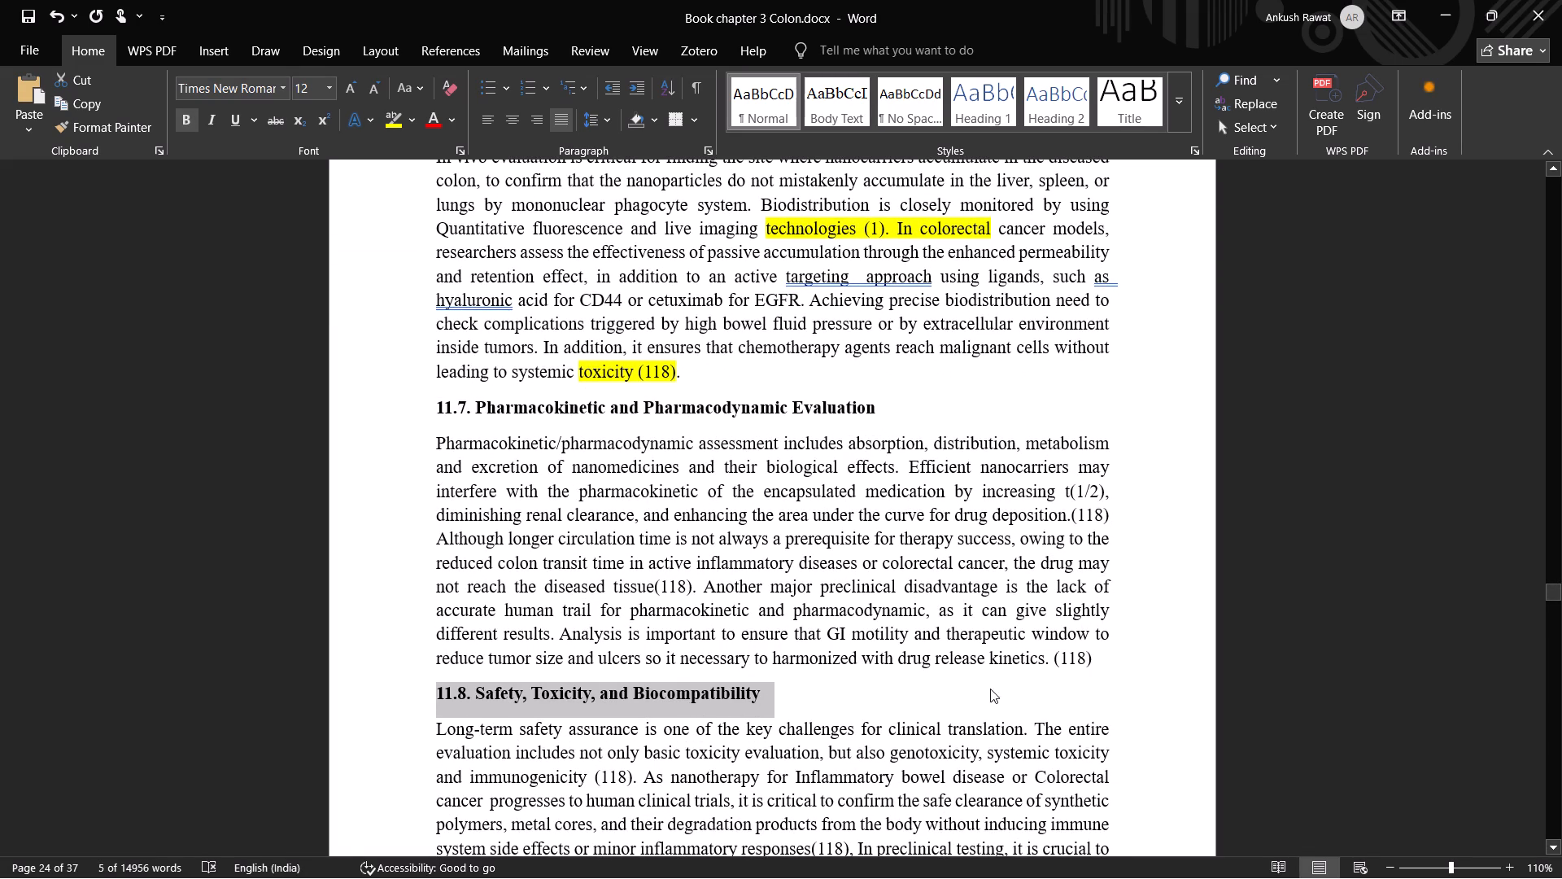
Delete the repeated citation (118) after "not reach the diseased tissue" in section 11.7.
left_click_drag(654, 587, 690, 588)
key("BackSpace")
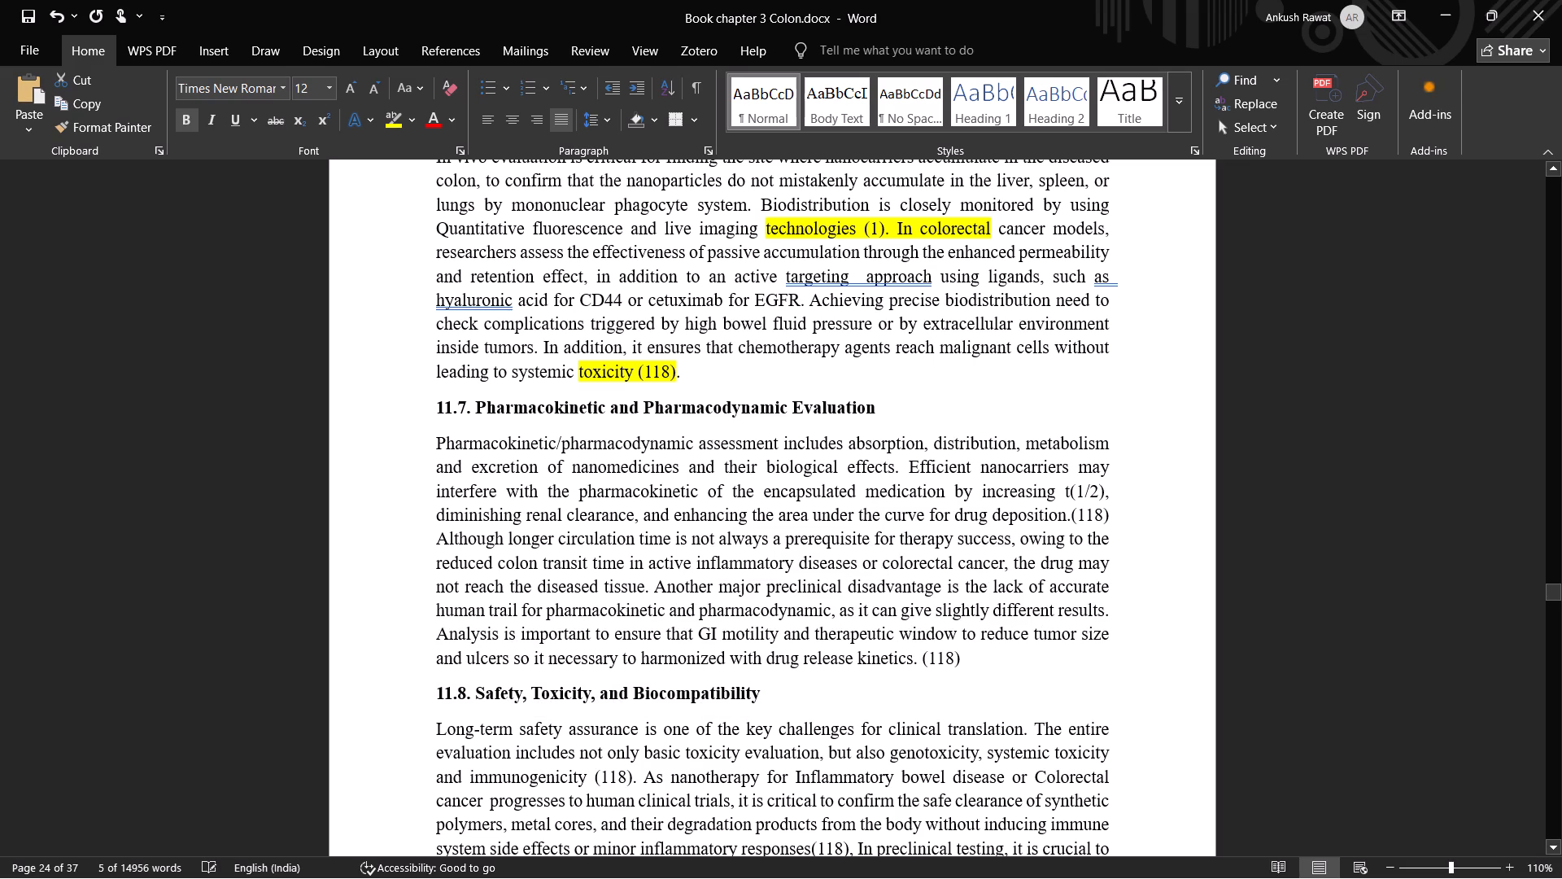
Change the end of section 11.7 to "kinetics (118).", moving the full stop after the citation.
left_click(920, 659)
key("BackSpace")
key("BackSpace")
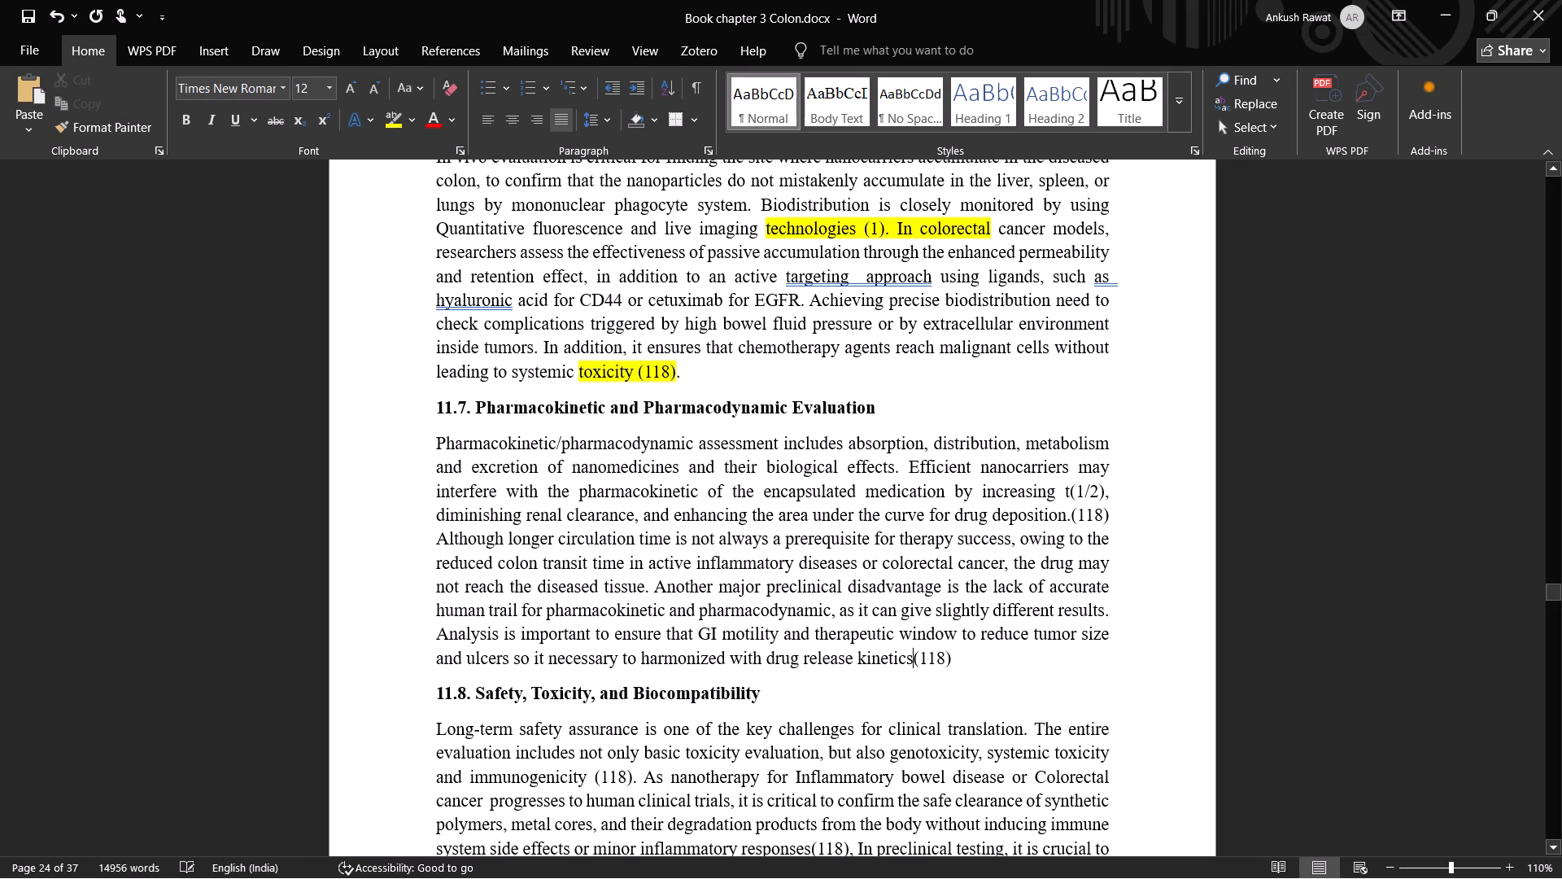
key("space")
left_click(951, 659)
left_click(955, 664)
key("period")
Delete the repeated citation (118) after "drug deposition" in section 11.7, keeping a full stop directly after "deposition".
double_click(1067, 516)
key("BackSpace")
key("space")
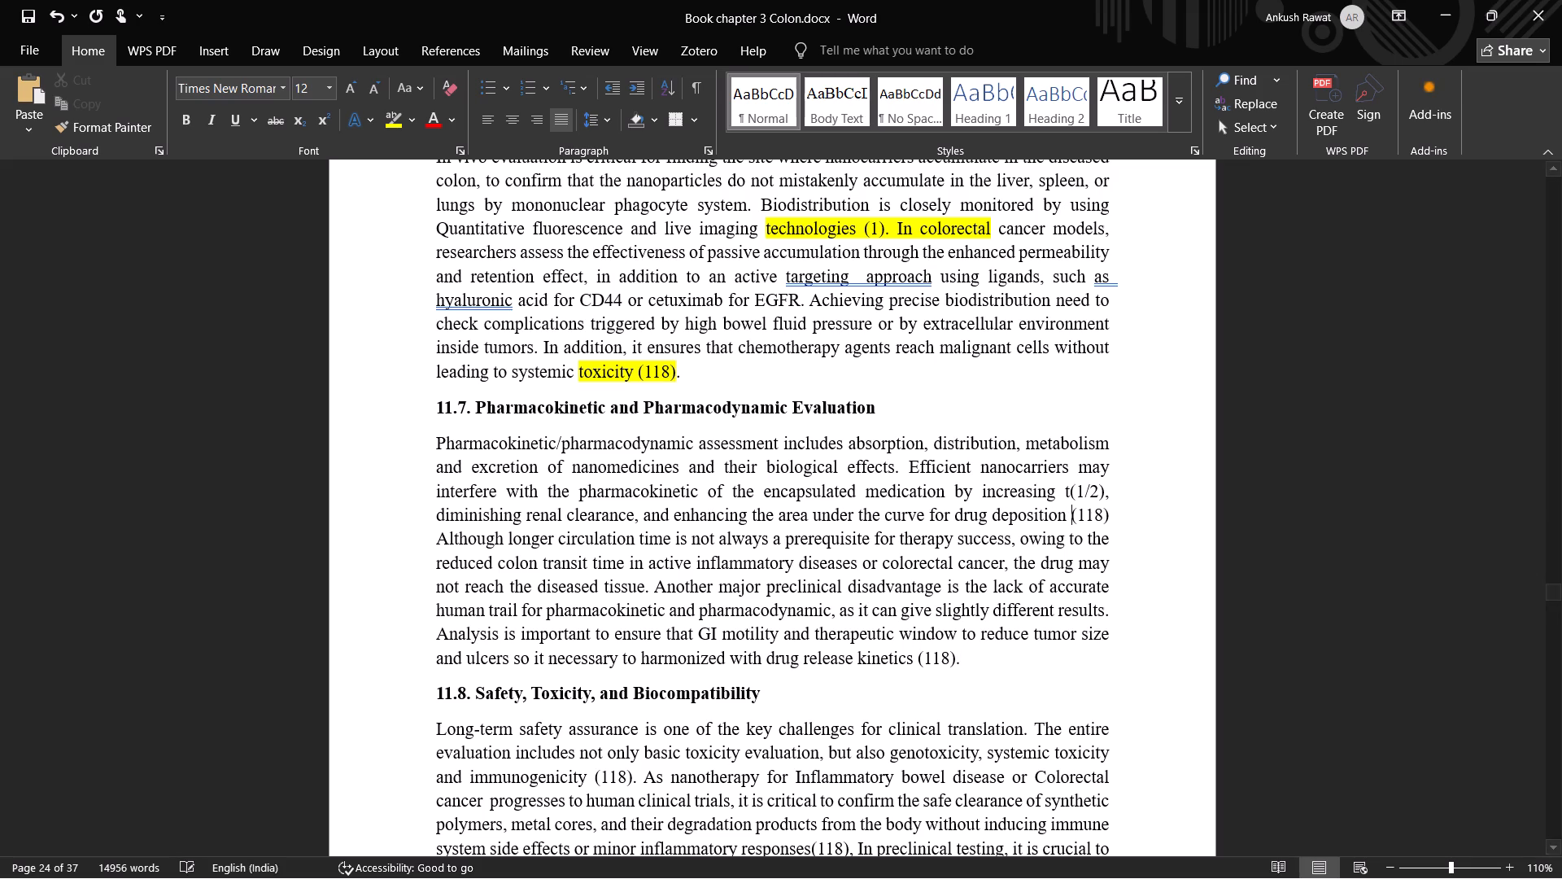
left_click(1106, 516)
key("period")
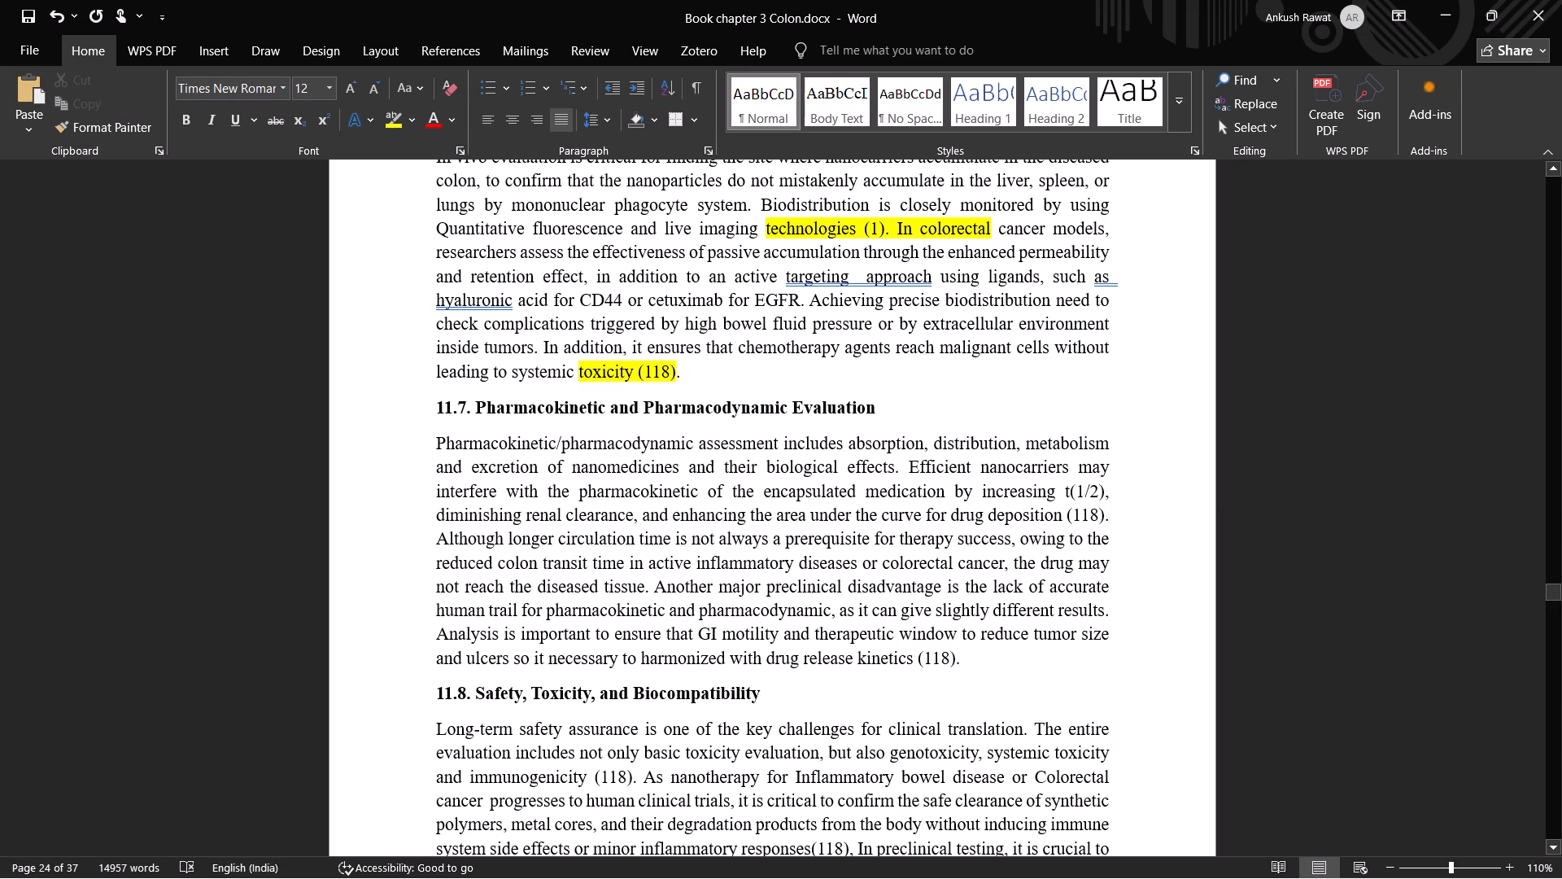
key("Left")
key("ctrl+shift+Left")
key("ctrl+shift+Left")
key("ctrl+shift+Left")
key("ctrl+shift+BackSpace")
key("BackSpace")
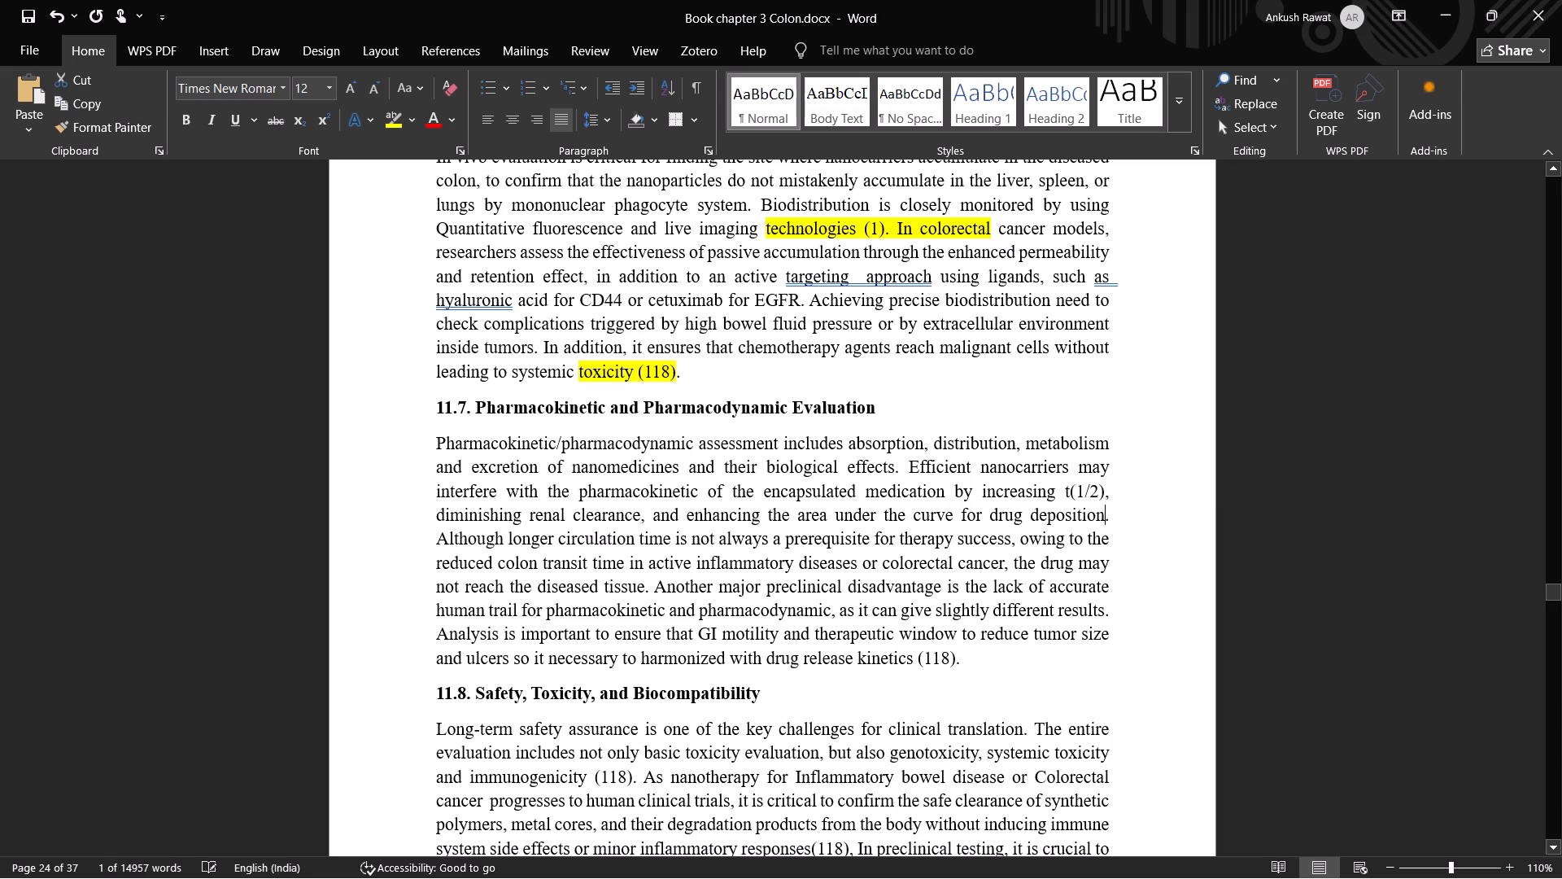
Remove the yellow highlight from the passage "unwanted immunological responses" through citation (1) at the end of section 11.8.
scroll(1034, 614, "down", 1)
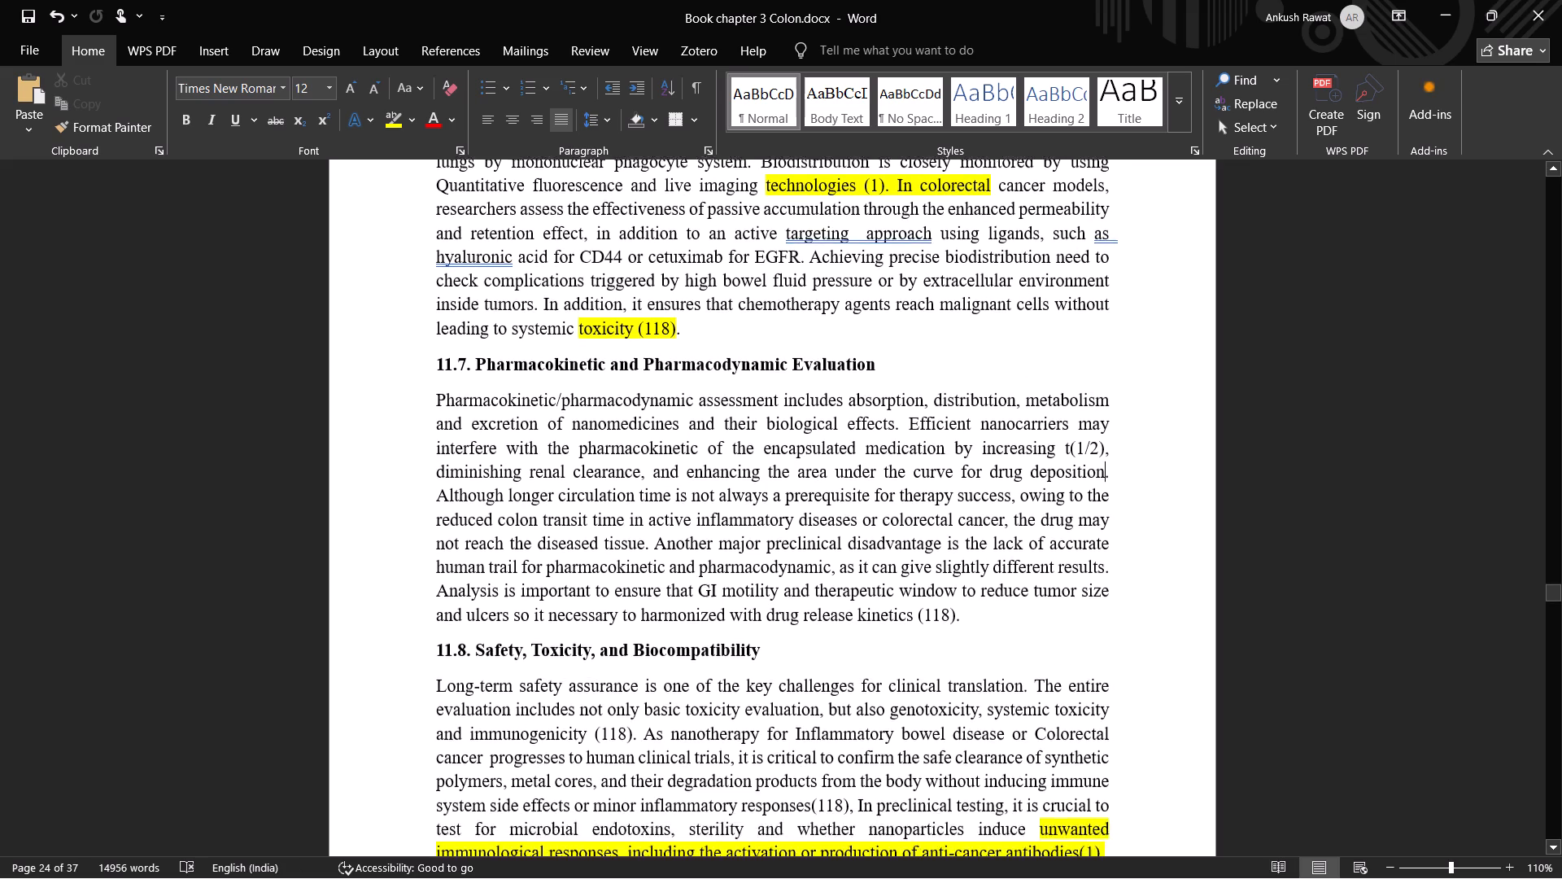
scroll(1034, 614, "up", 1)
scroll(1034, 614, "down", 3)
scroll(1033, 614, "up", 1)
scroll(960, 711, "down", 4)
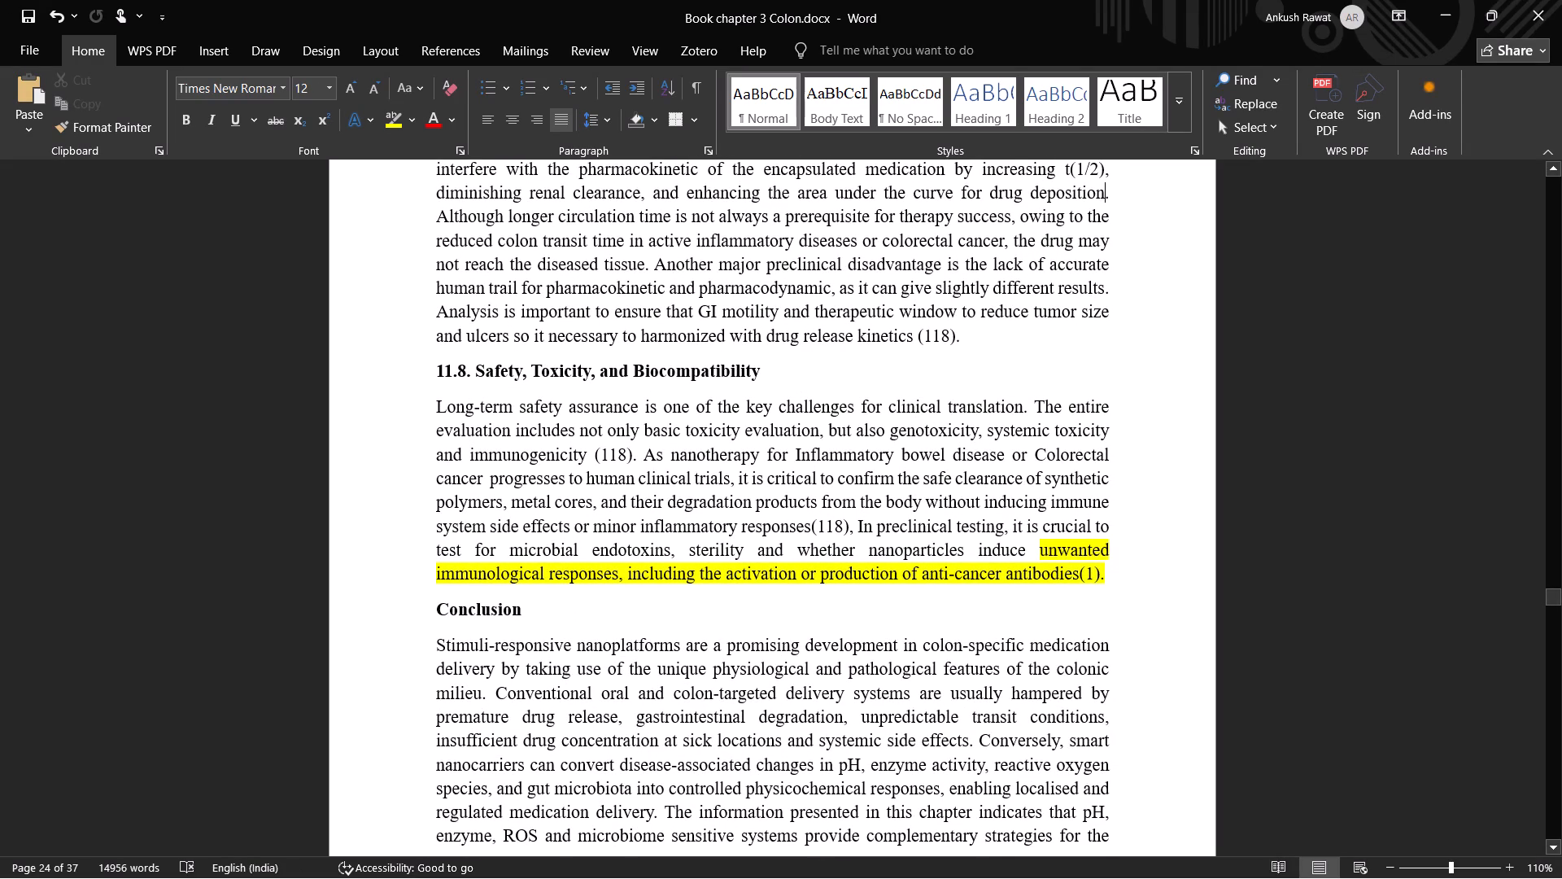
left_click(1069, 604)
left_click(1103, 584)
left_click(1099, 576)
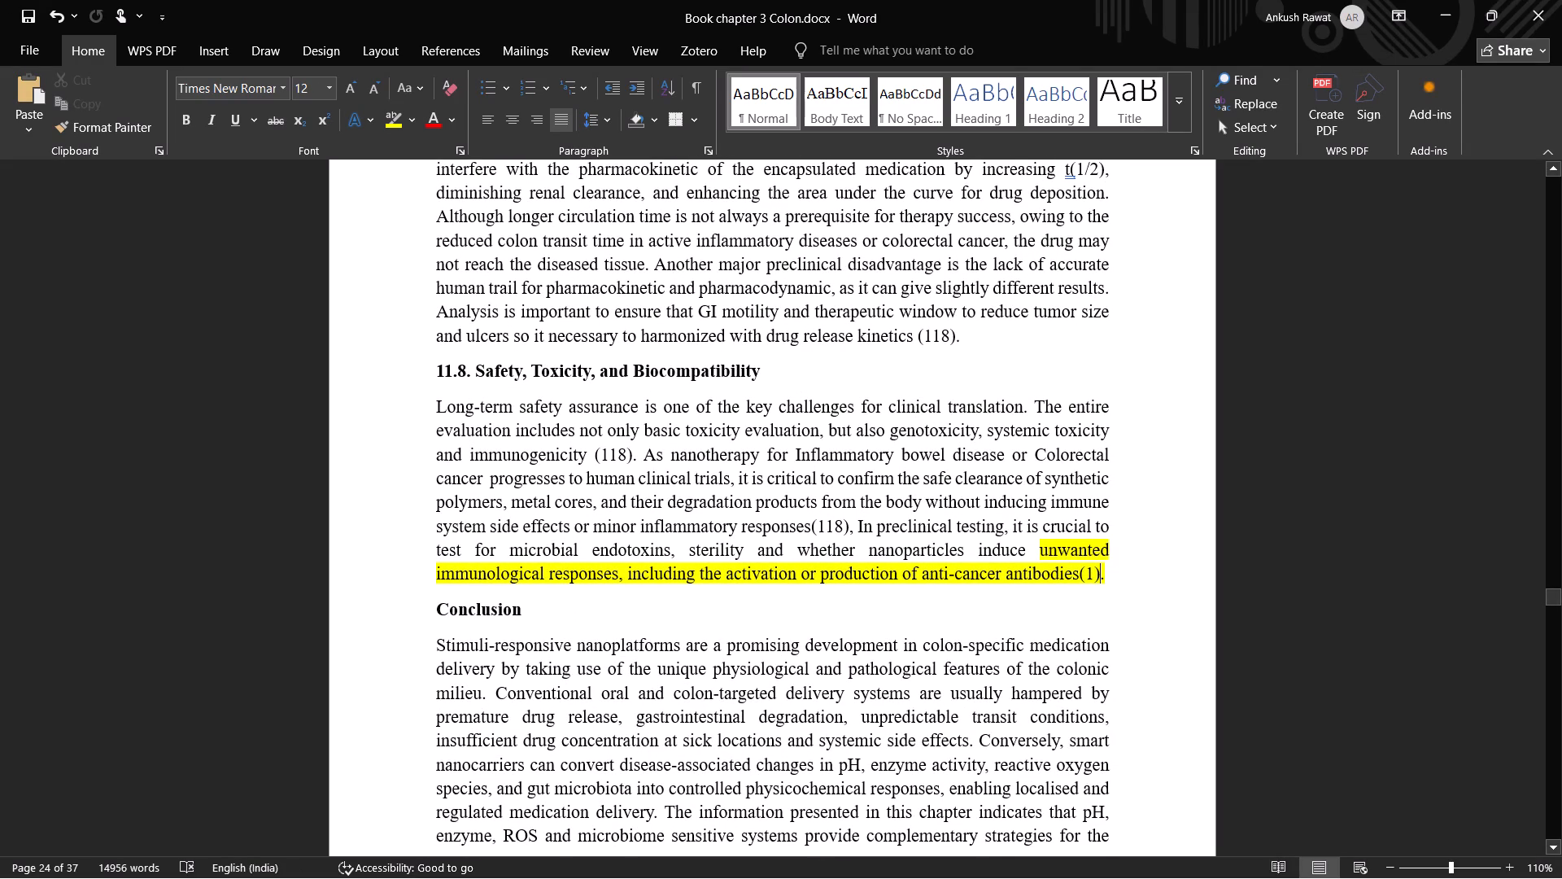
left_click(1097, 578)
left_click(393, 114)
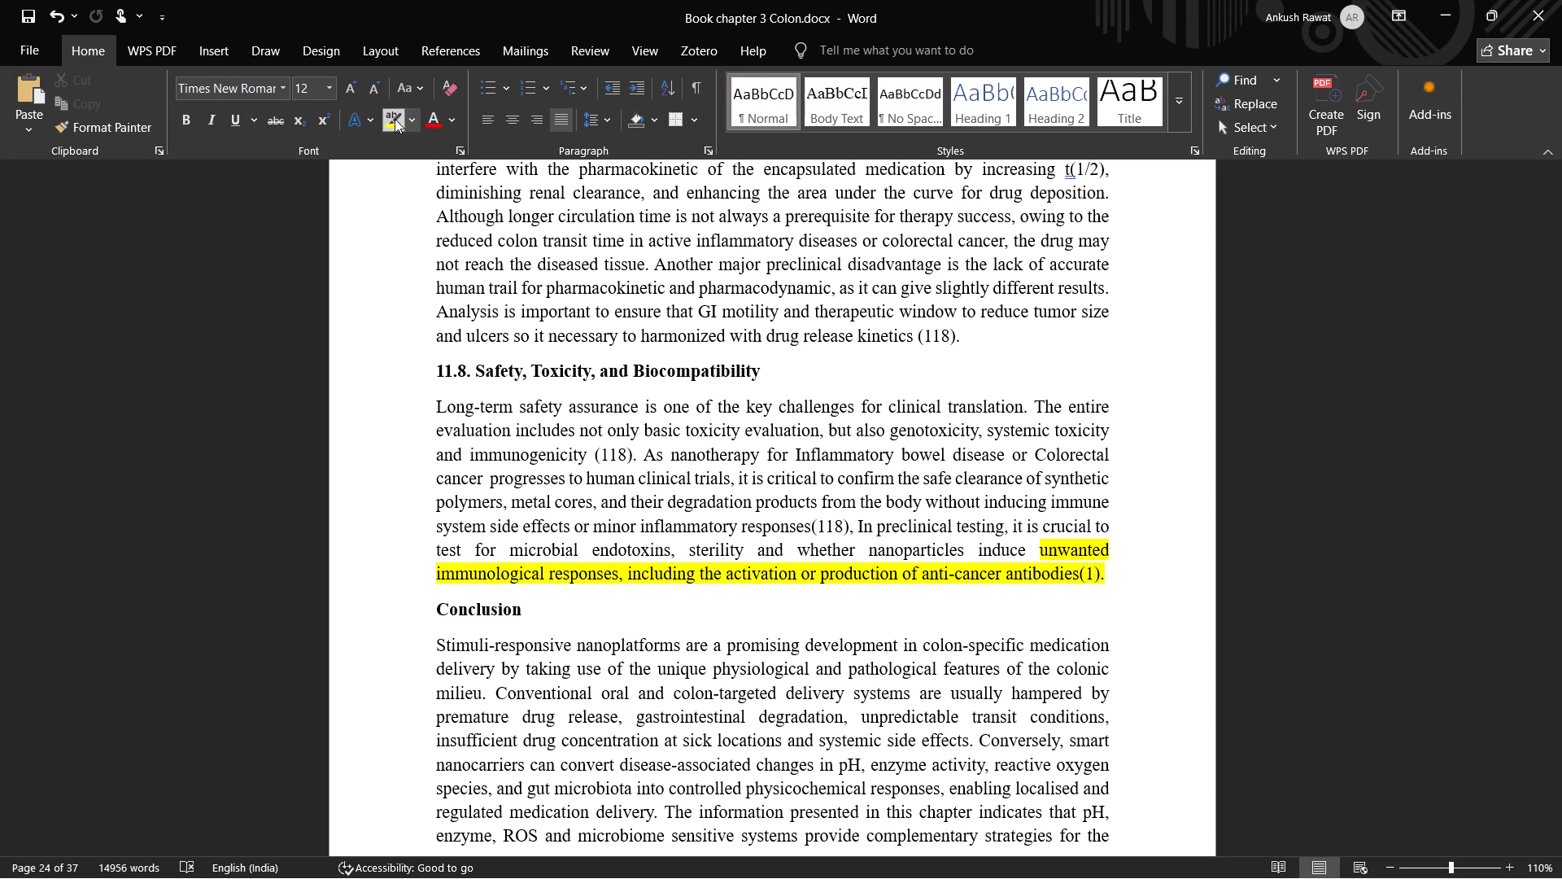
left_click(407, 121)
left_click(448, 278)
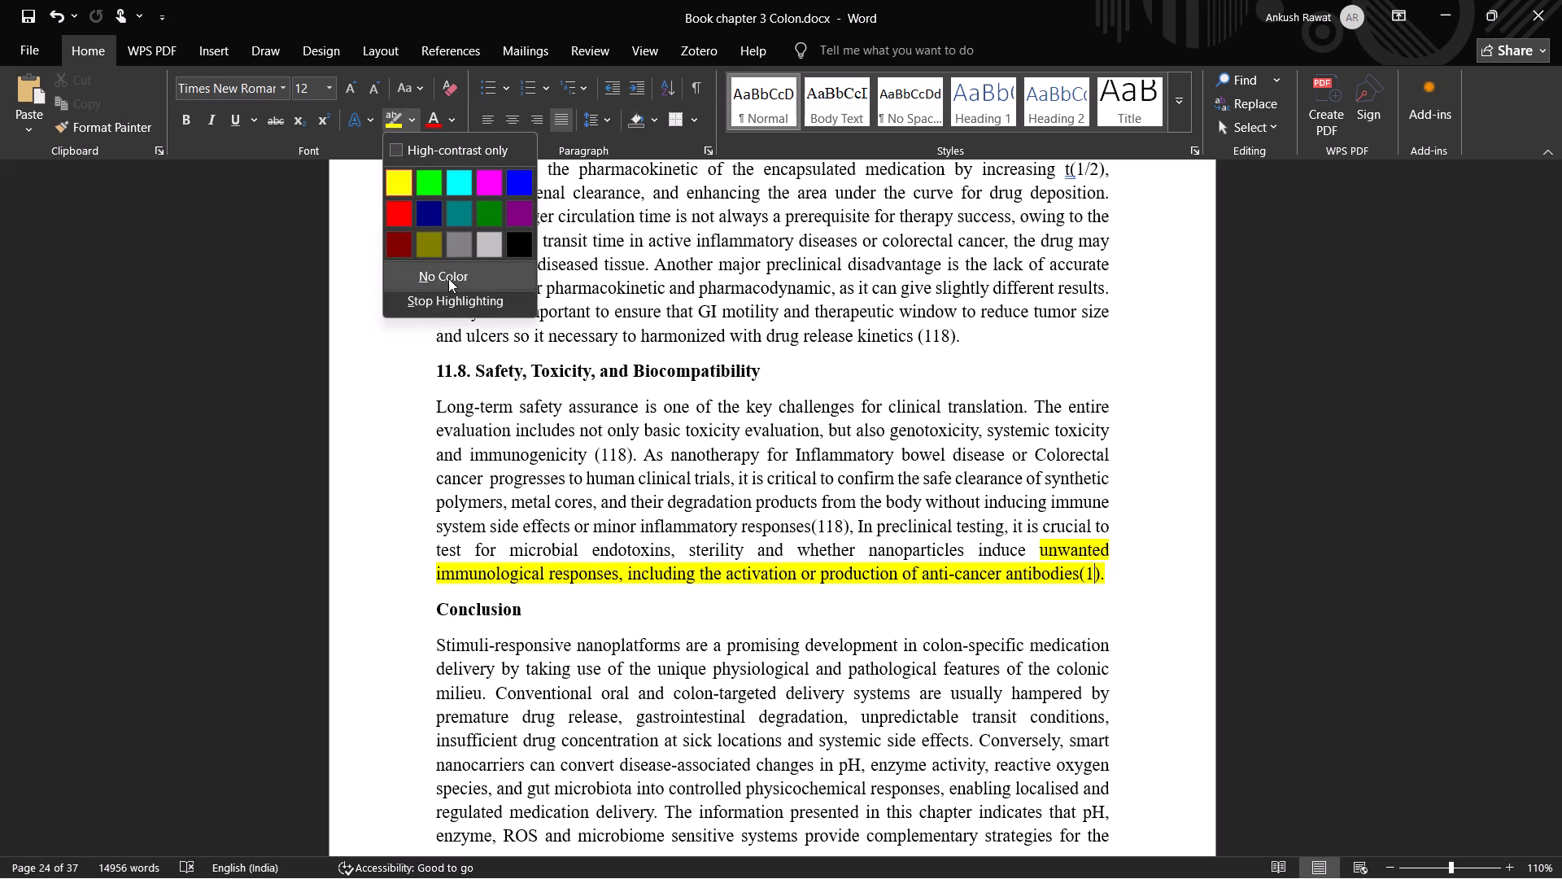
left_click_drag(1037, 549, 1045, 552)
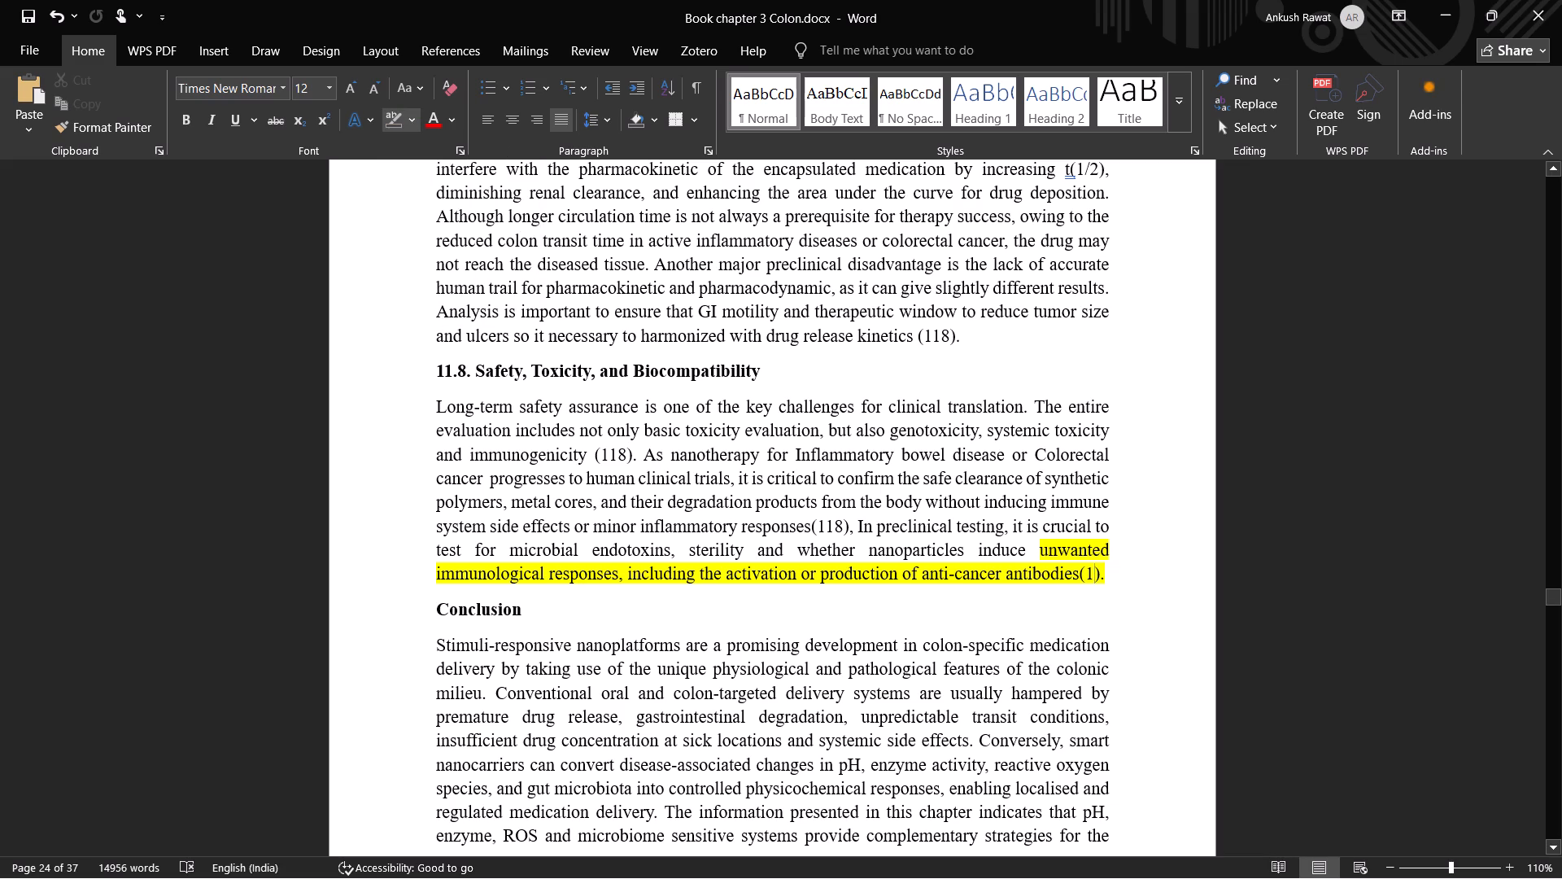
left_click_drag(1045, 552, 1118, 577)
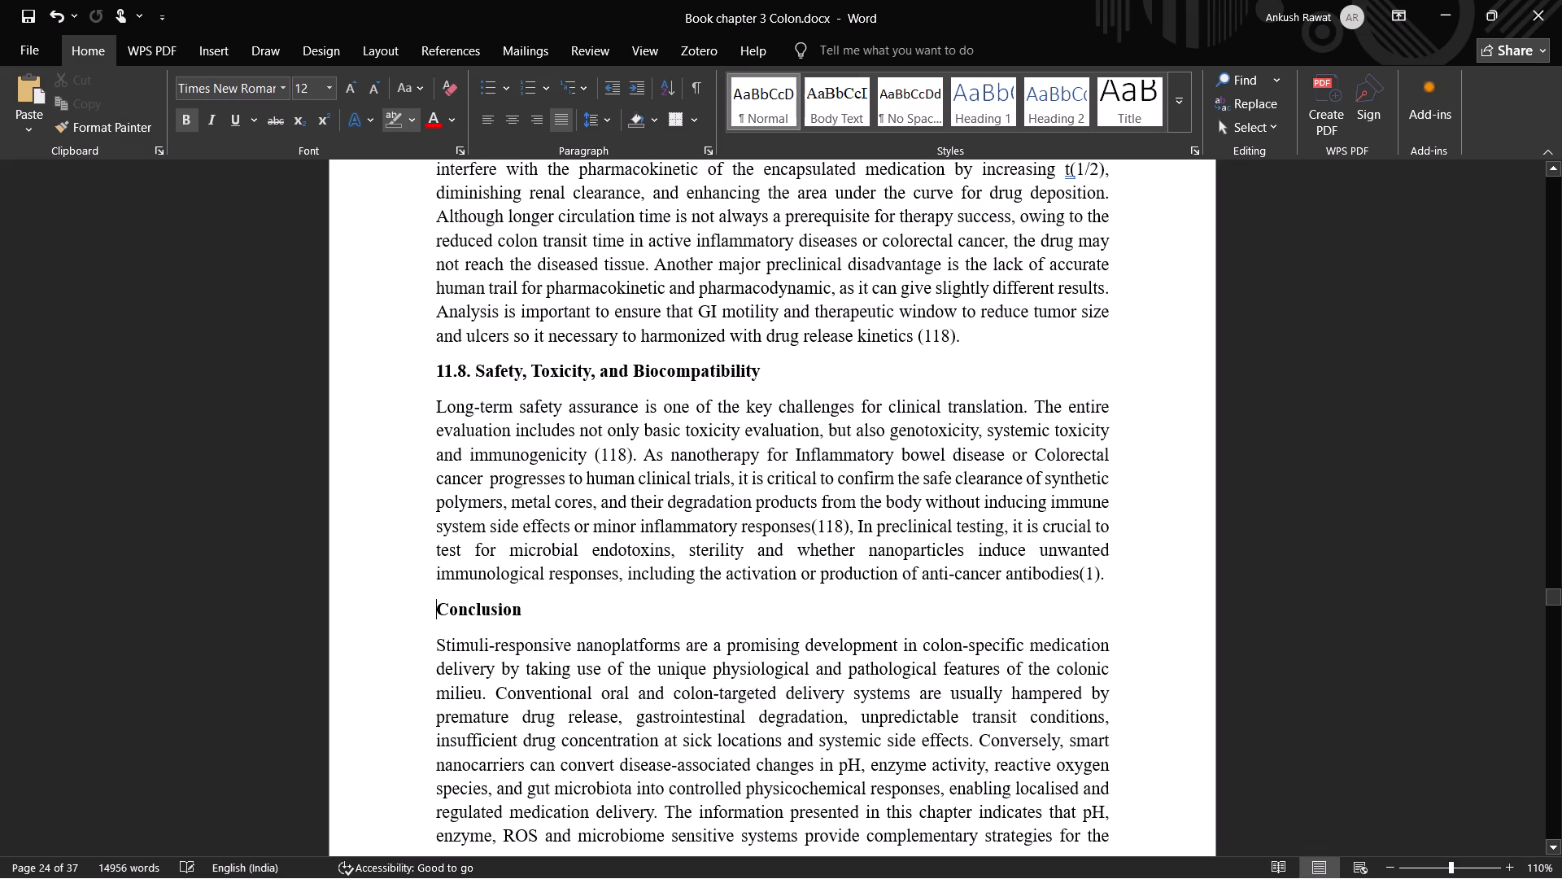
Insert a space between "antibodies" and citation (1) at the end of section 11.8.
left_click(1080, 577)
key("space")
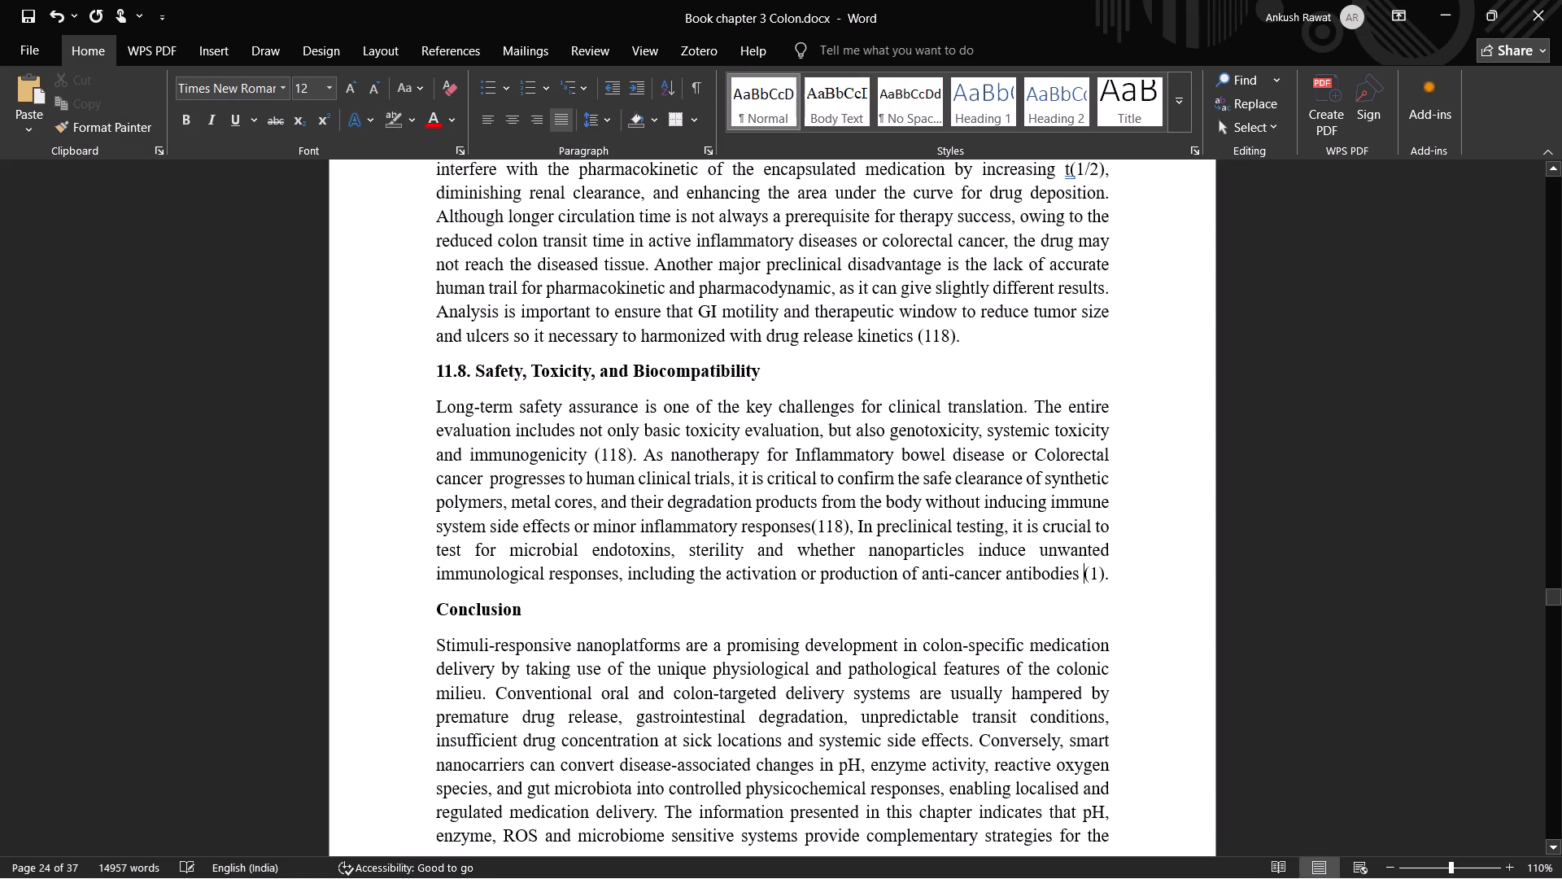
Change the text in section 11.8 to "inflammatory responses (118).", adding a space before the citation and replacing the comma with a full stop.
left_click(810, 526)
key("space")
left_click(861, 529)
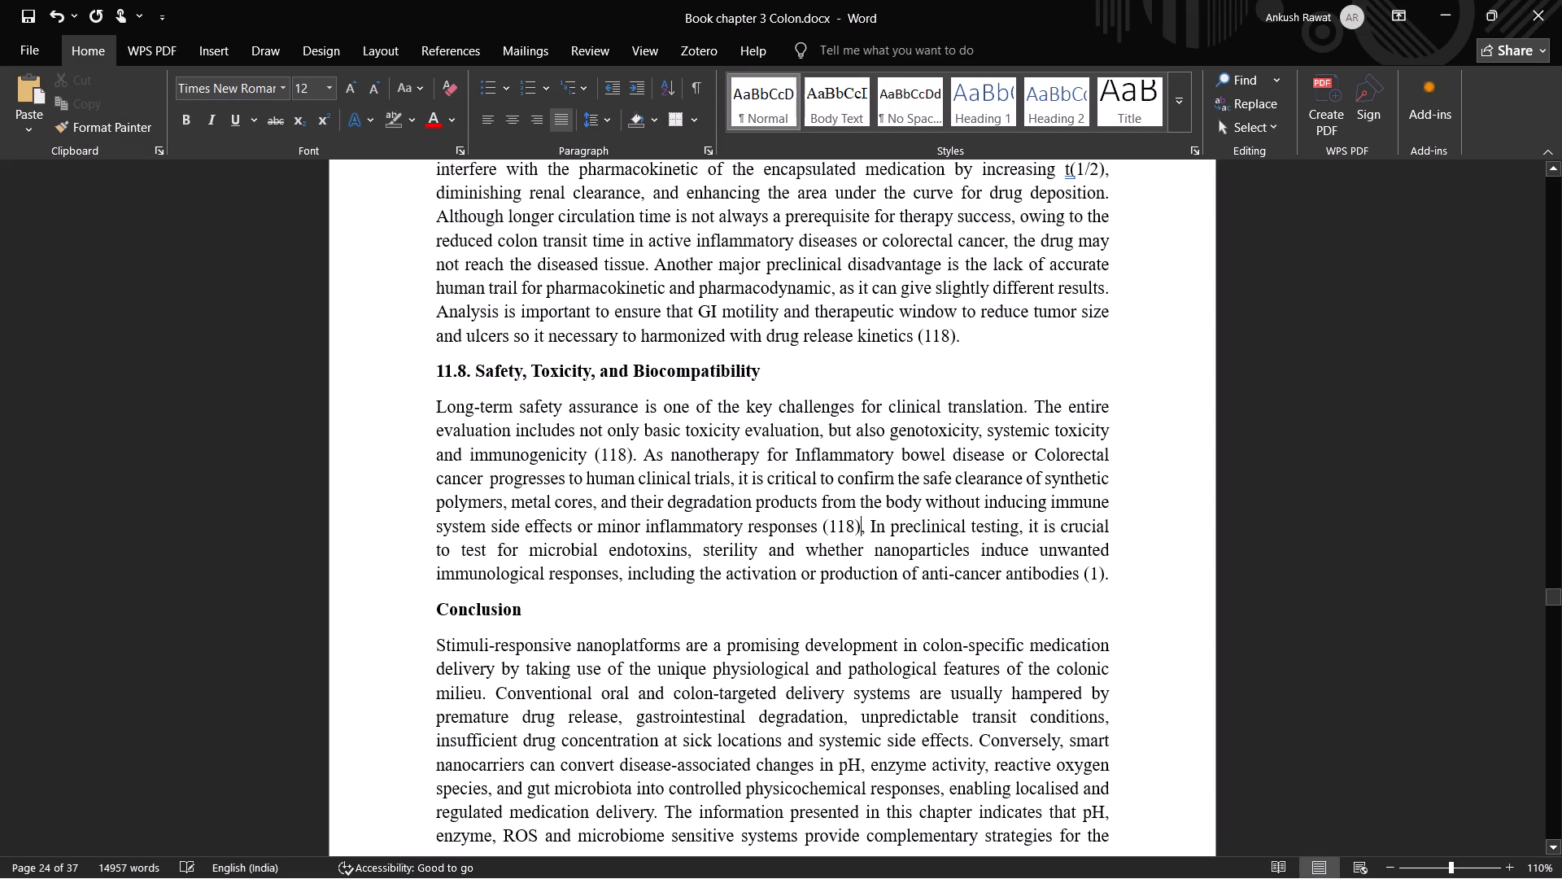
key("Right")
key("BackSpace")
key("period")
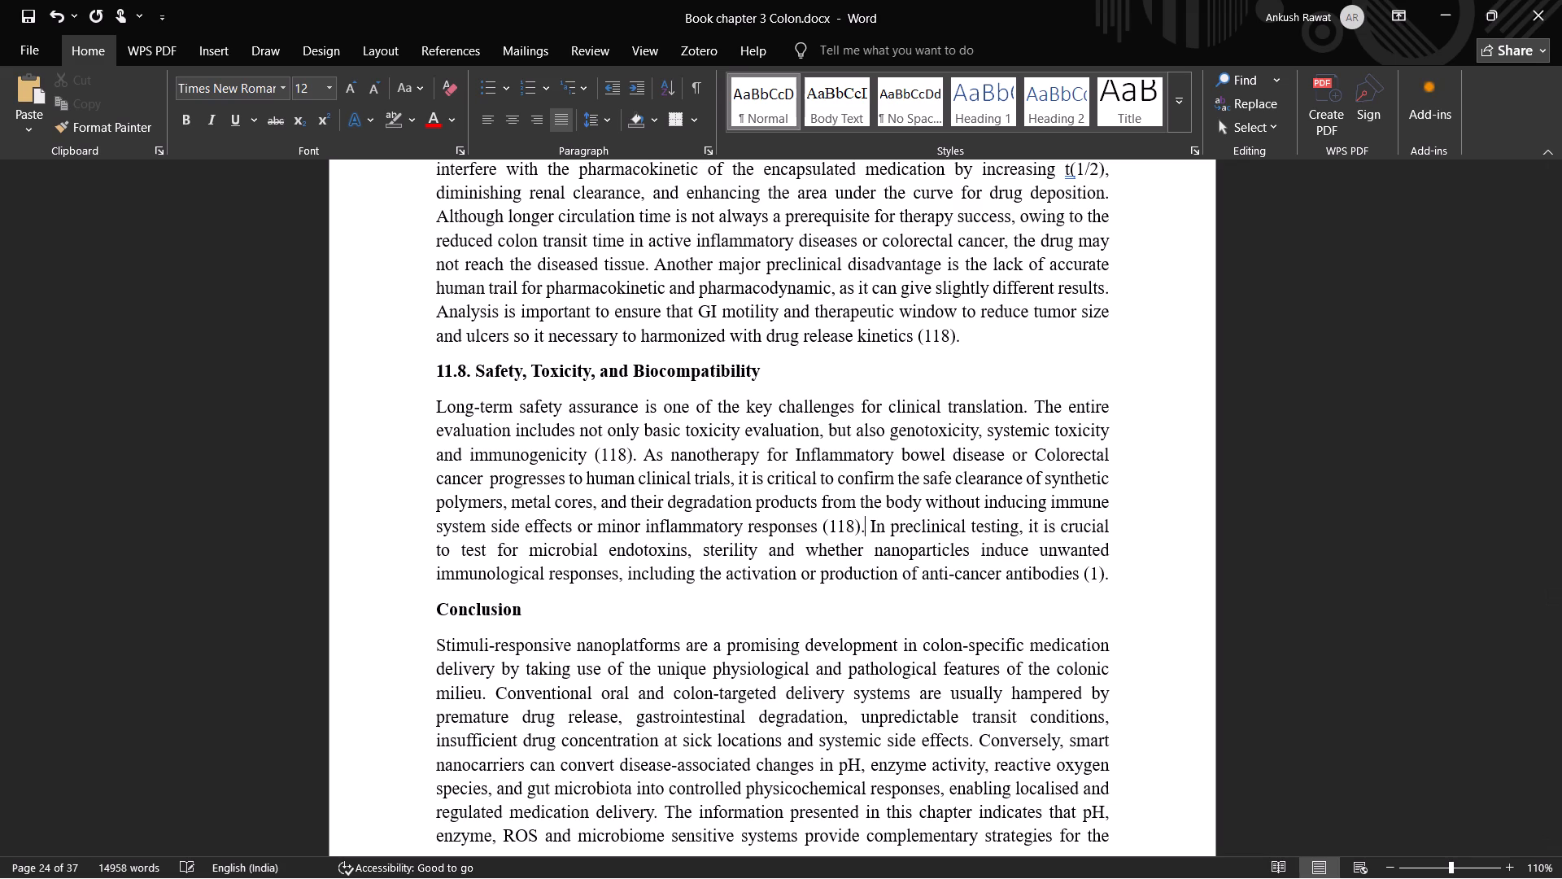
Delete the repeated citation (118) after "immunogenicity" in section 11.8, keeping the full stop.
left_click(630, 457)
key("ctrl+shift+Left")
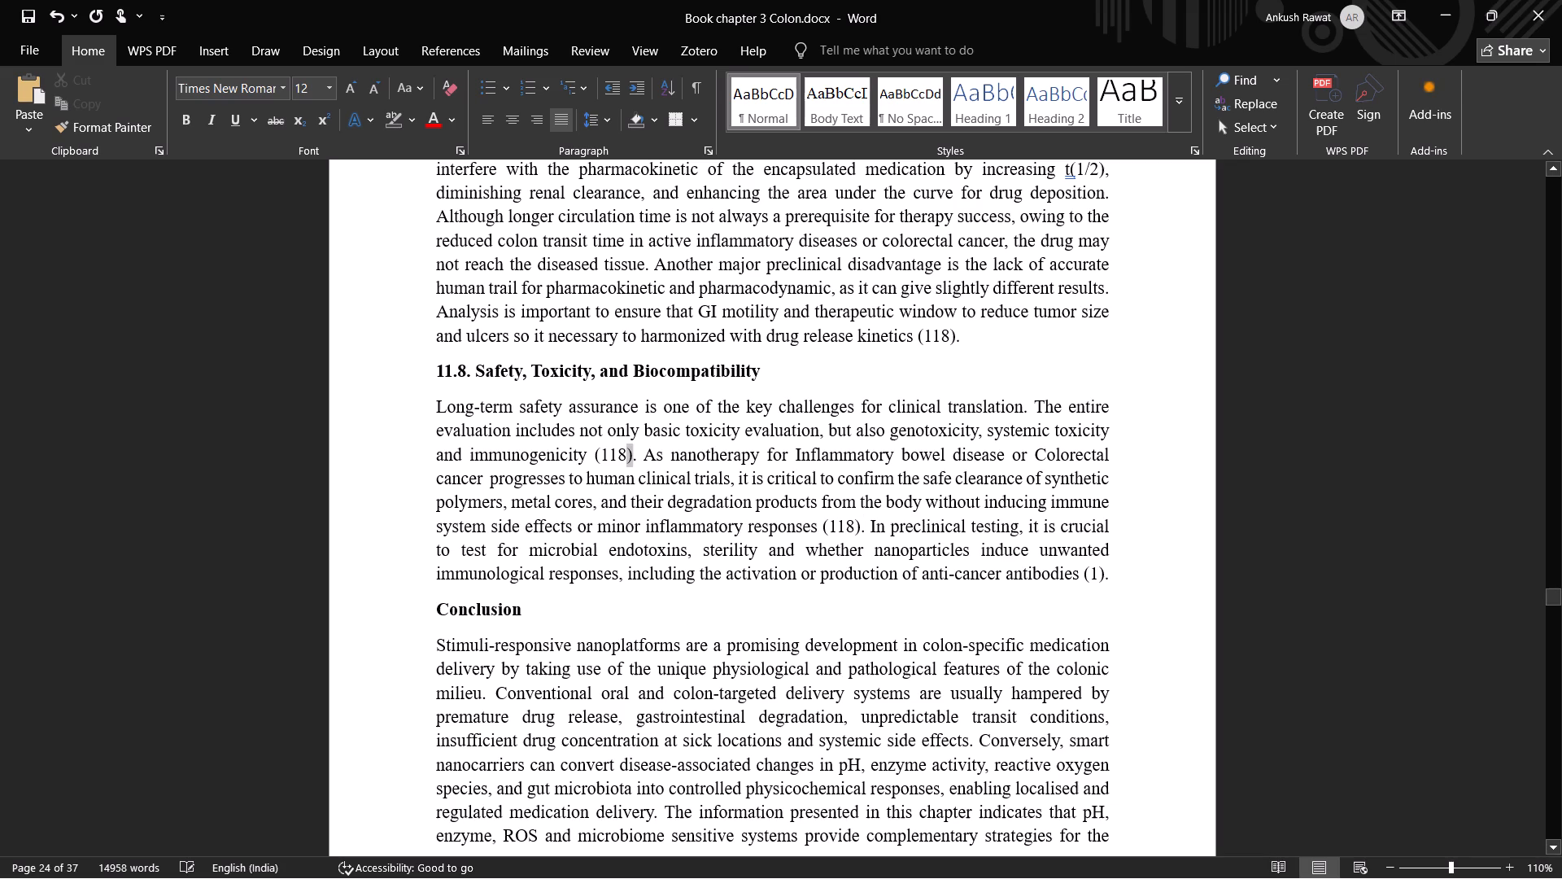
key("ctrl+shift+Left")
key("ctrl+shift+Left")
key("BackSpace")
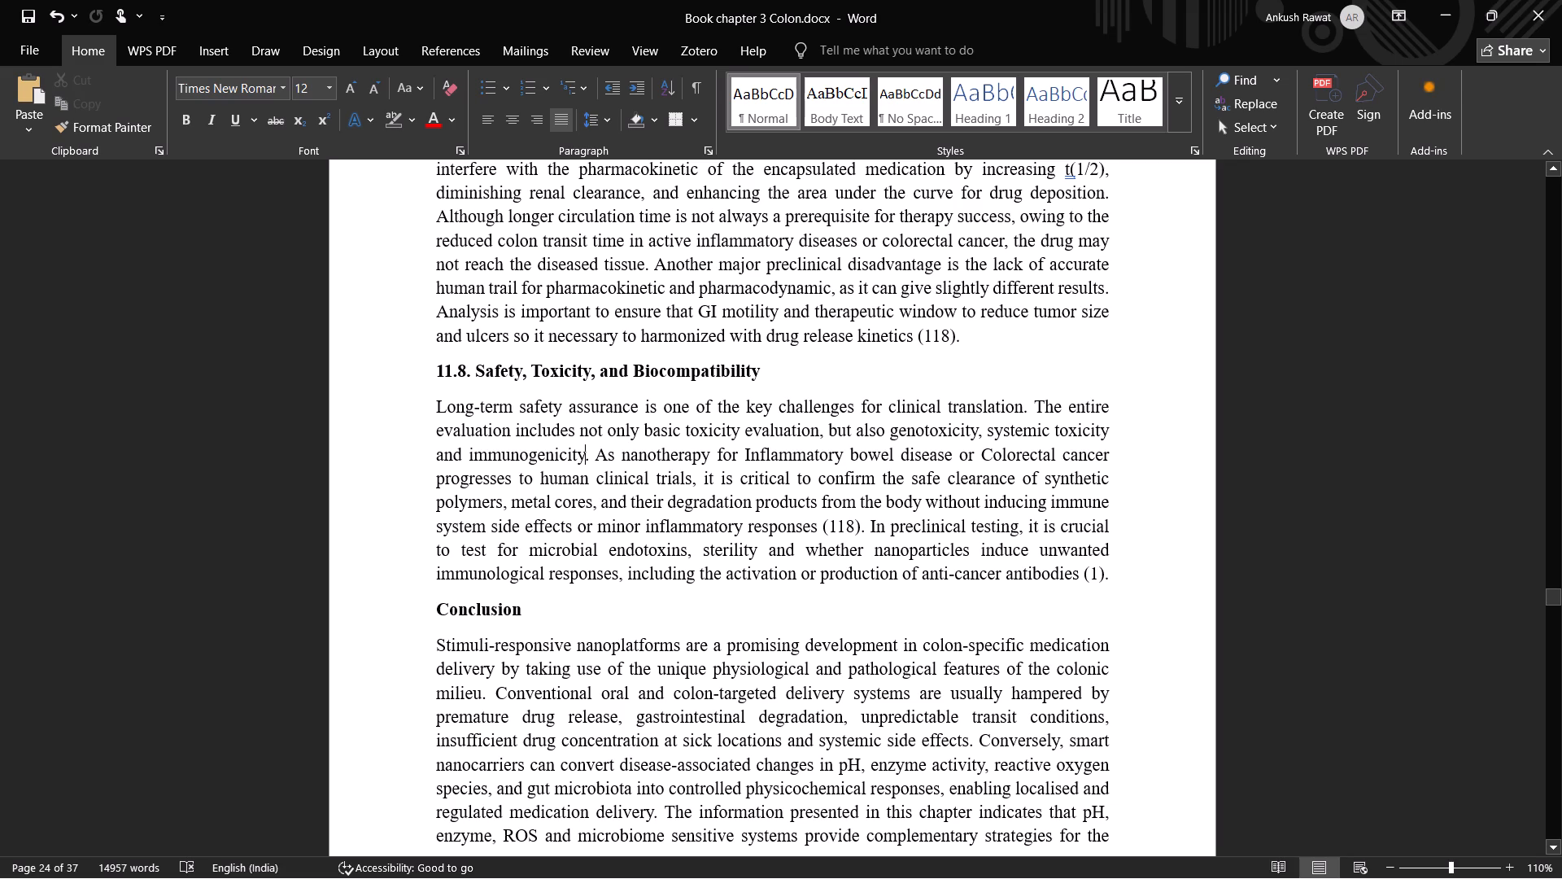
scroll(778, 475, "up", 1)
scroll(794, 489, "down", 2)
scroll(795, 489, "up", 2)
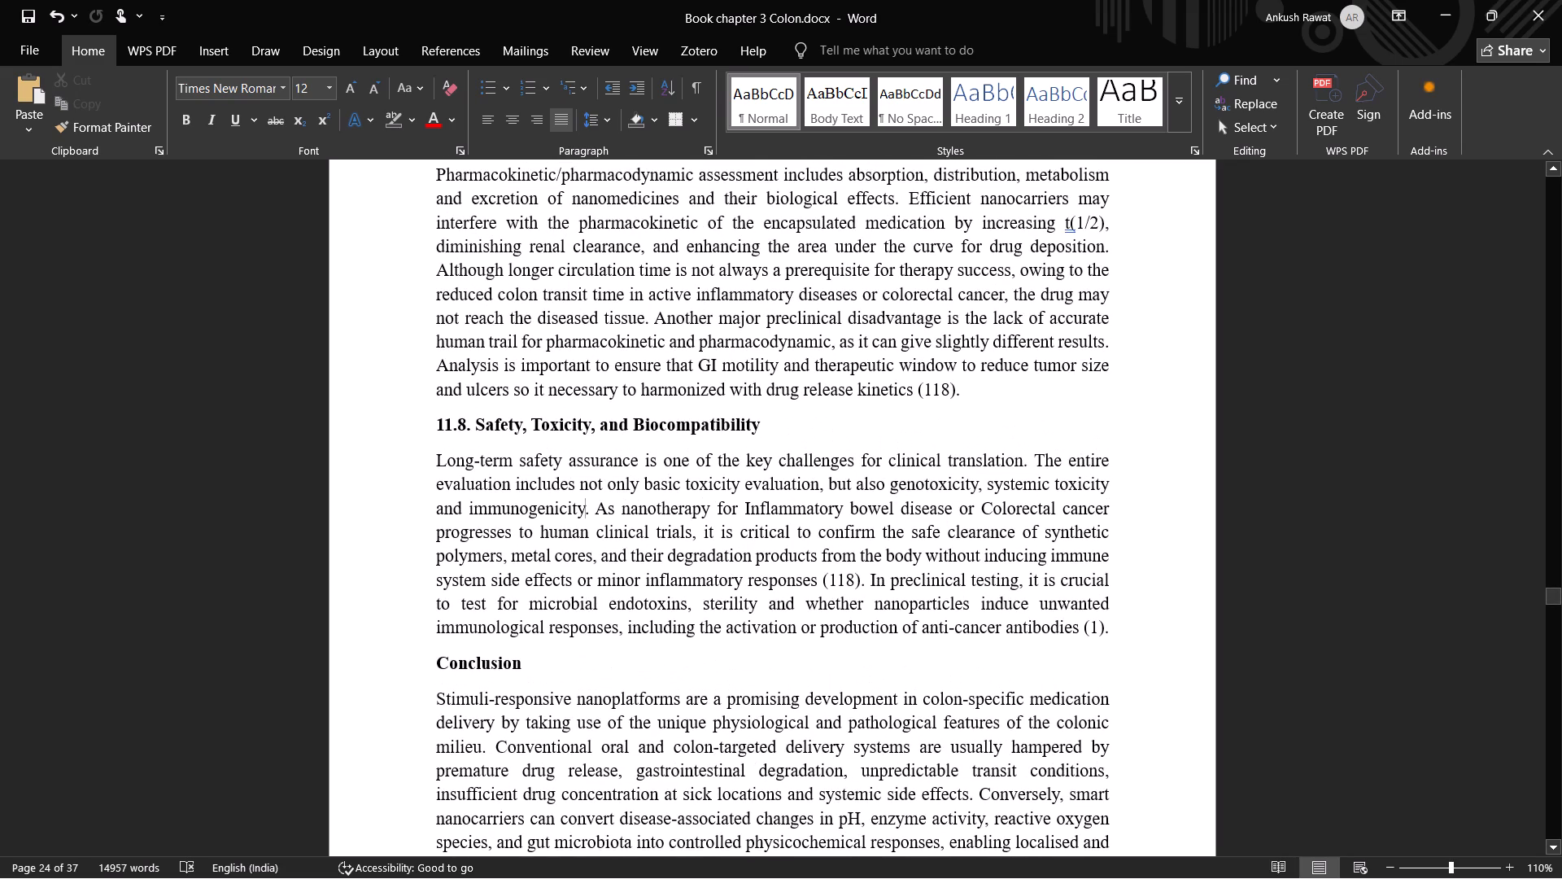
Review the Conclusion and the closing statements from authorship contribution through Funding.
scroll(801, 496, "down", 6)
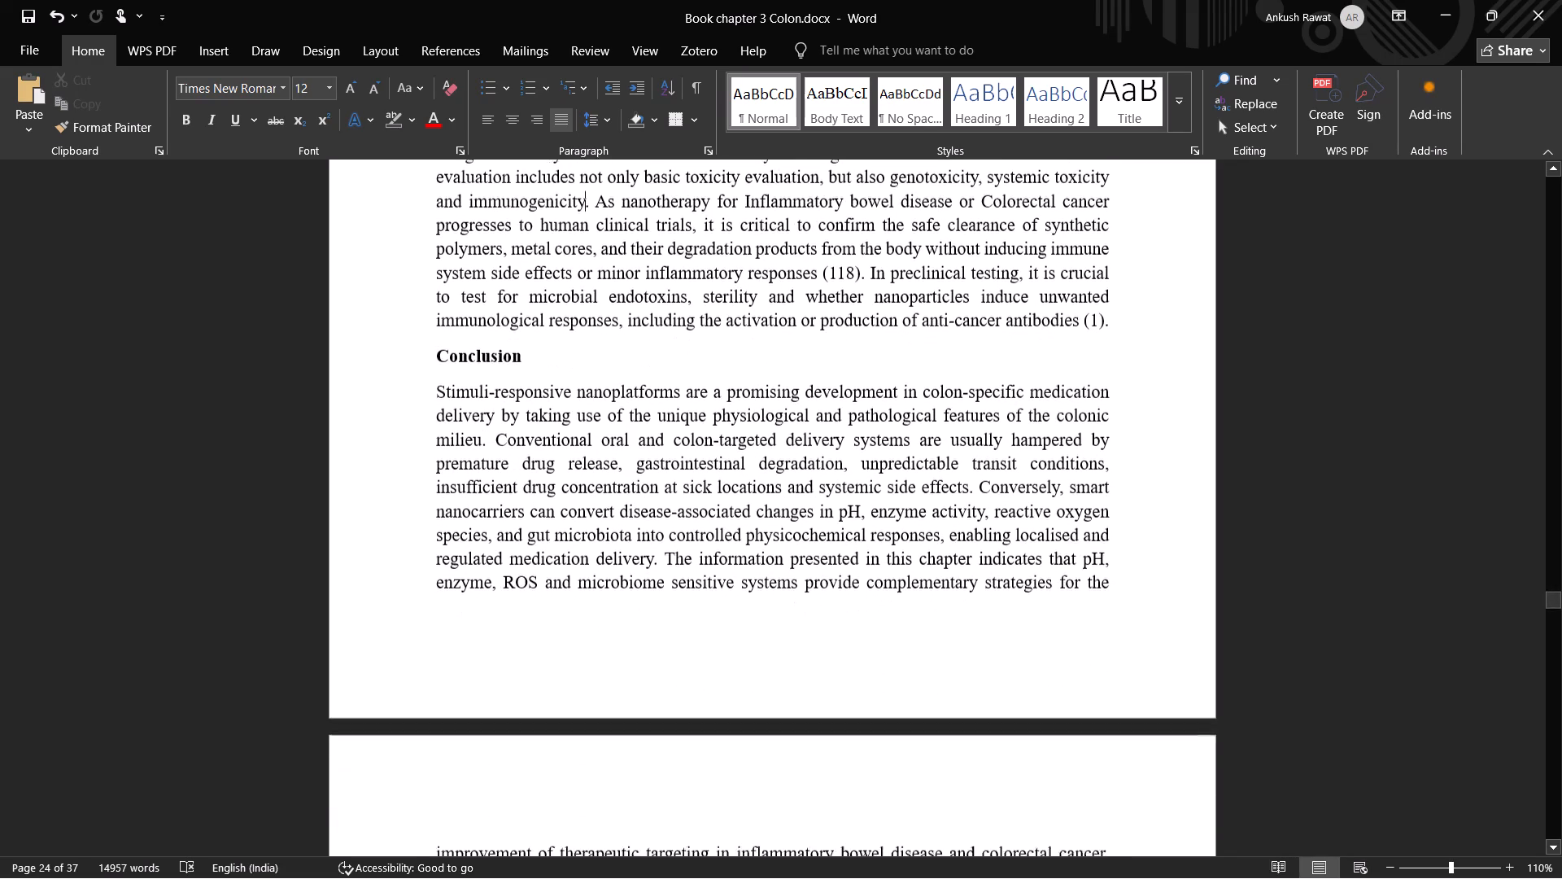
scroll(806, 505, "down", 8)
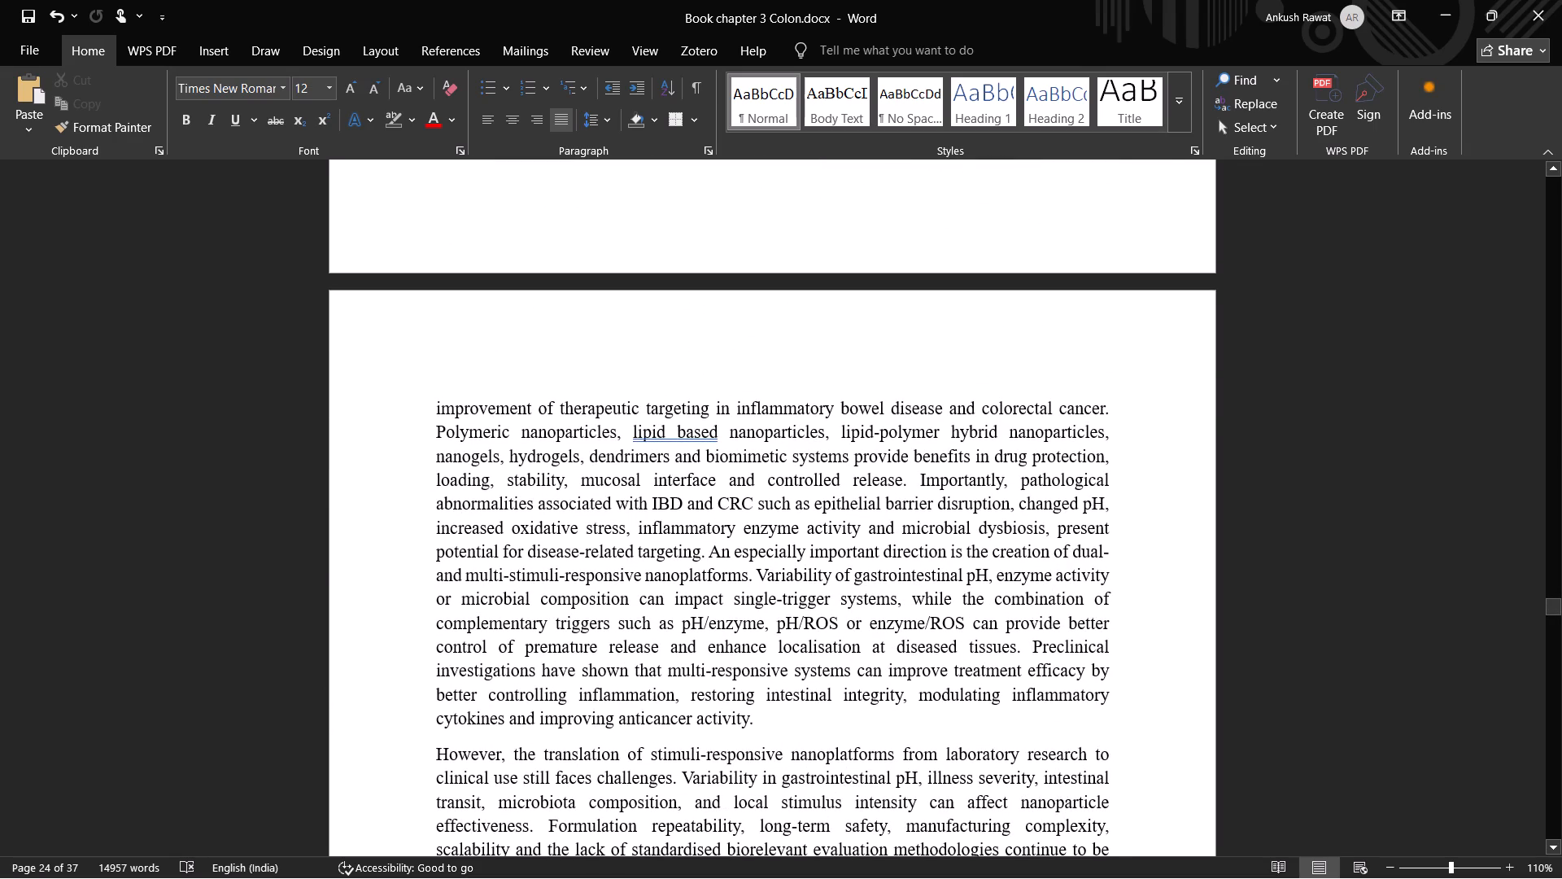
scroll(842, 523, "down", 8)
scroll(842, 522, "up", 1)
scroll(842, 522, "down", 1)
scroll(842, 522, "up", 2)
scroll(842, 522, "down", 3)
scroll(848, 521, "up", 1)
scroll(848, 521, "down", 6)
scroll(848, 521, "up", 1)
scroll(849, 521, "down", 2)
scroll(849, 521, "up", 1)
scroll(849, 521, "down", 6)
scroll(882, 508, "up", 1)
scroll(882, 508, "down", 4)
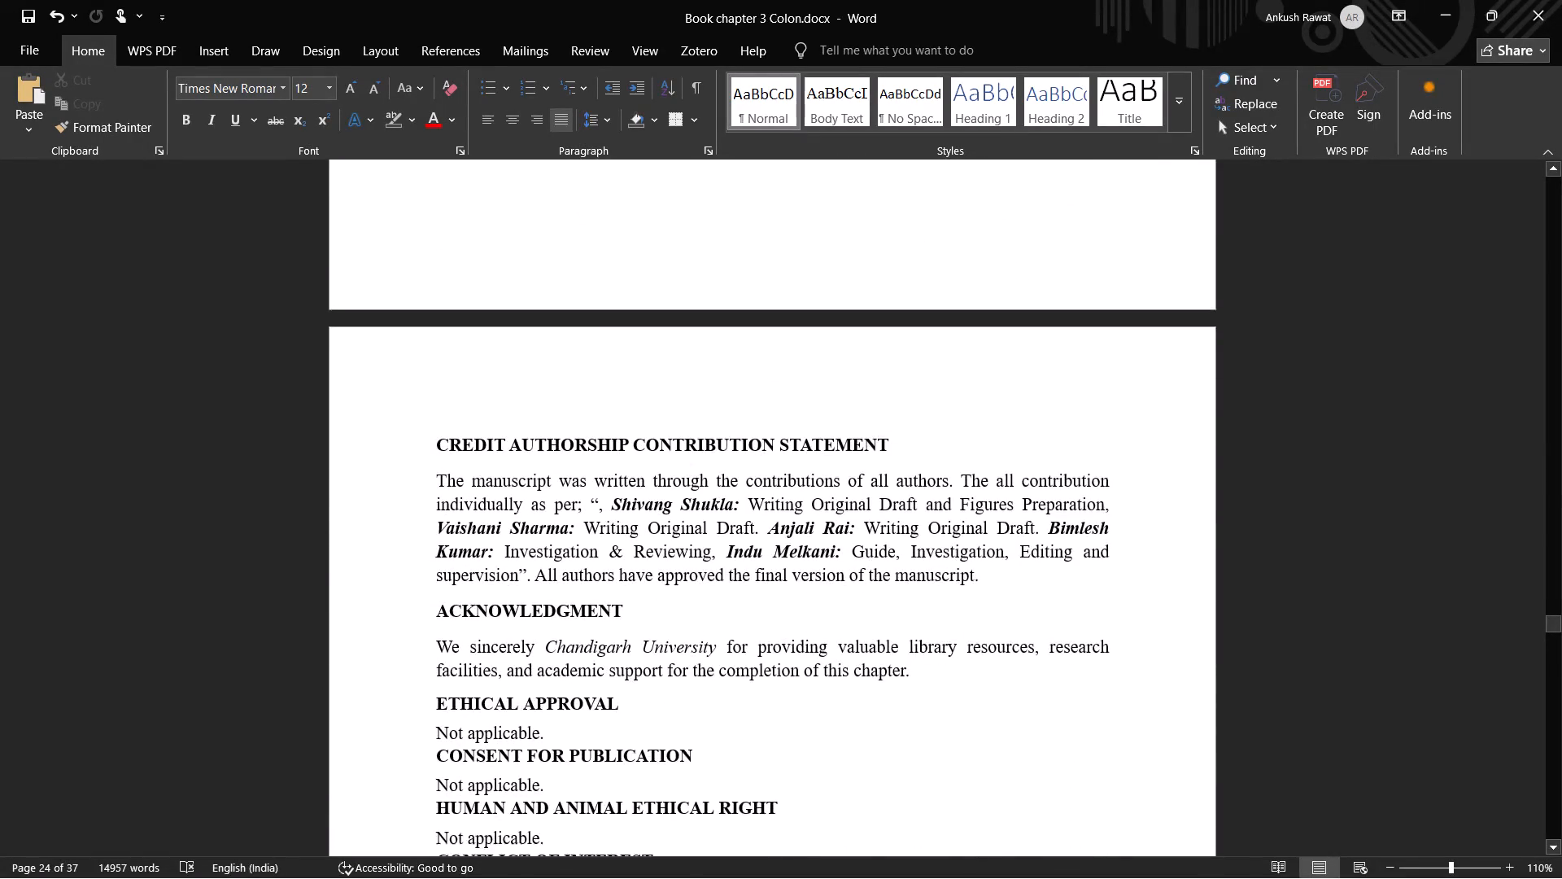
scroll(882, 508, "down", 6)
scroll(882, 508, "up", 1)
scroll(882, 508, "down", 3)
scroll(882, 508, "up", 1)
scroll(882, 508, "down", 2)
scroll(1045, 665, "down", 1)
scroll(1045, 665, "up", 3)
scroll(1045, 665, "down", 1)
scroll(1045, 665, "up", 1)
scroll(1045, 665, "down", 1)
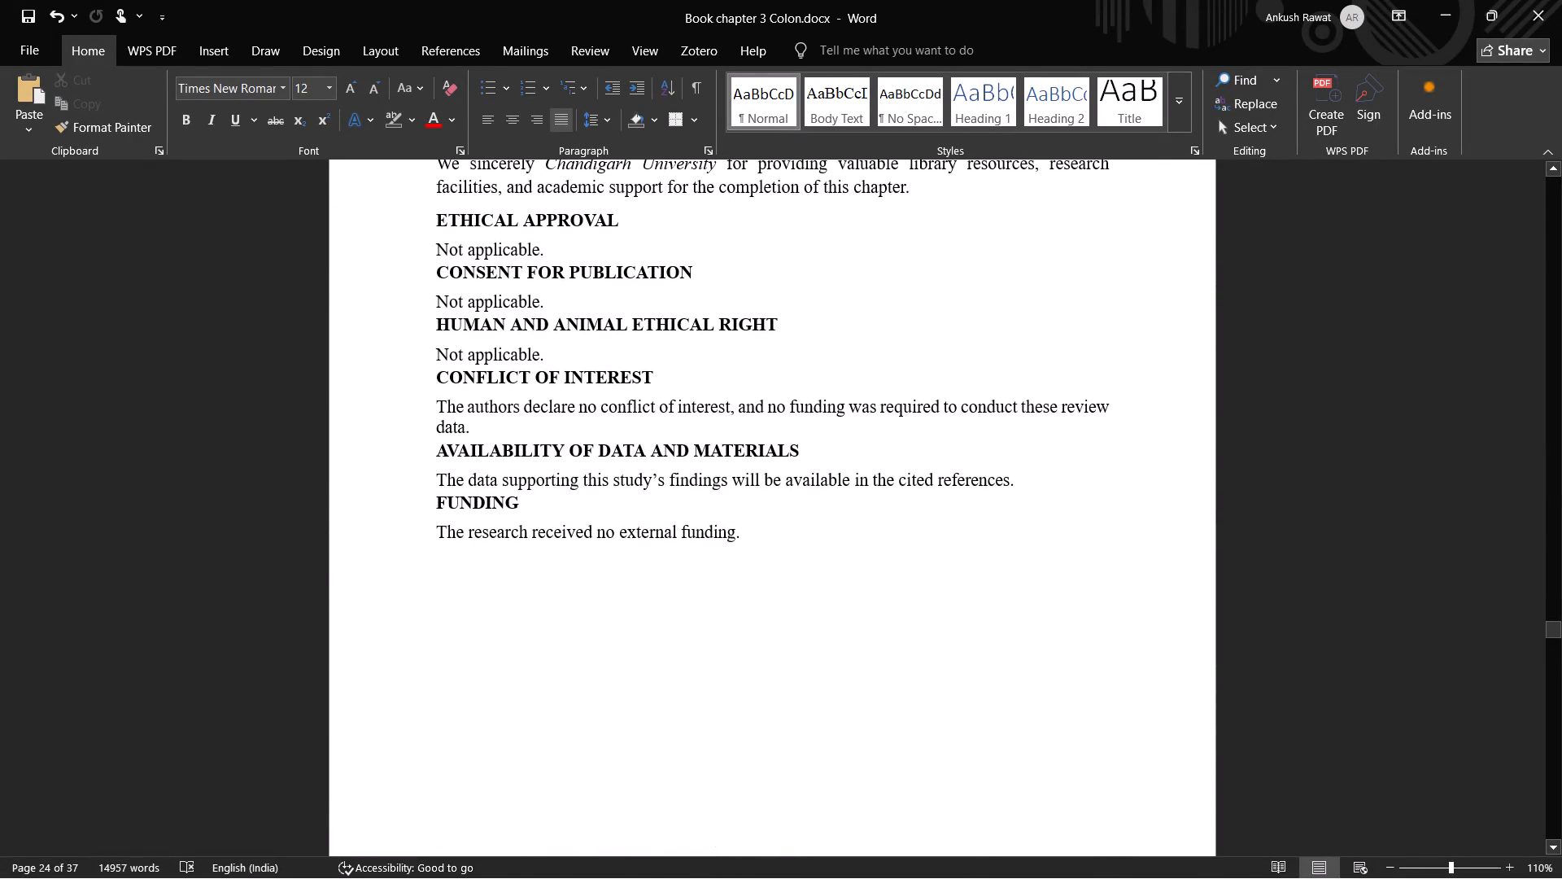
Return to the start of the chapter and review the title page details, Abstract and Introduction sections.
middle_click_drag(1063, 598, 1045, 352)
scroll(1073, 518, "down", 7)
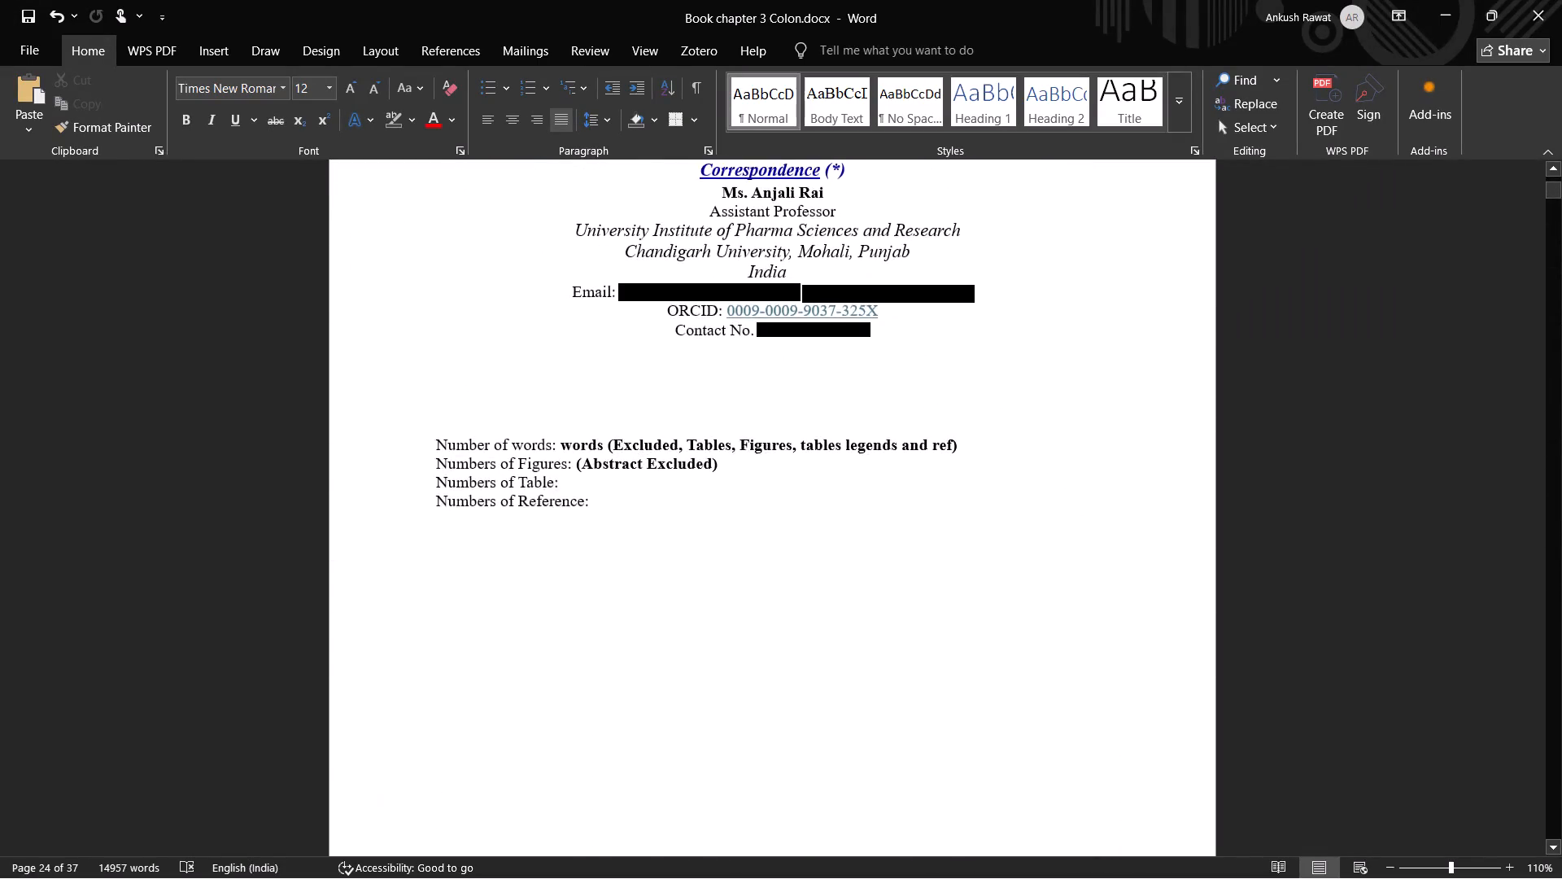
scroll(1063, 514, "down", 4)
scroll(1063, 514, "up", 1)
scroll(1062, 514, "down", 1)
scroll(1054, 511, "up", 2)
scroll(1053, 511, "down", 5)
middle_click_drag(1072, 356, 1079, 444)
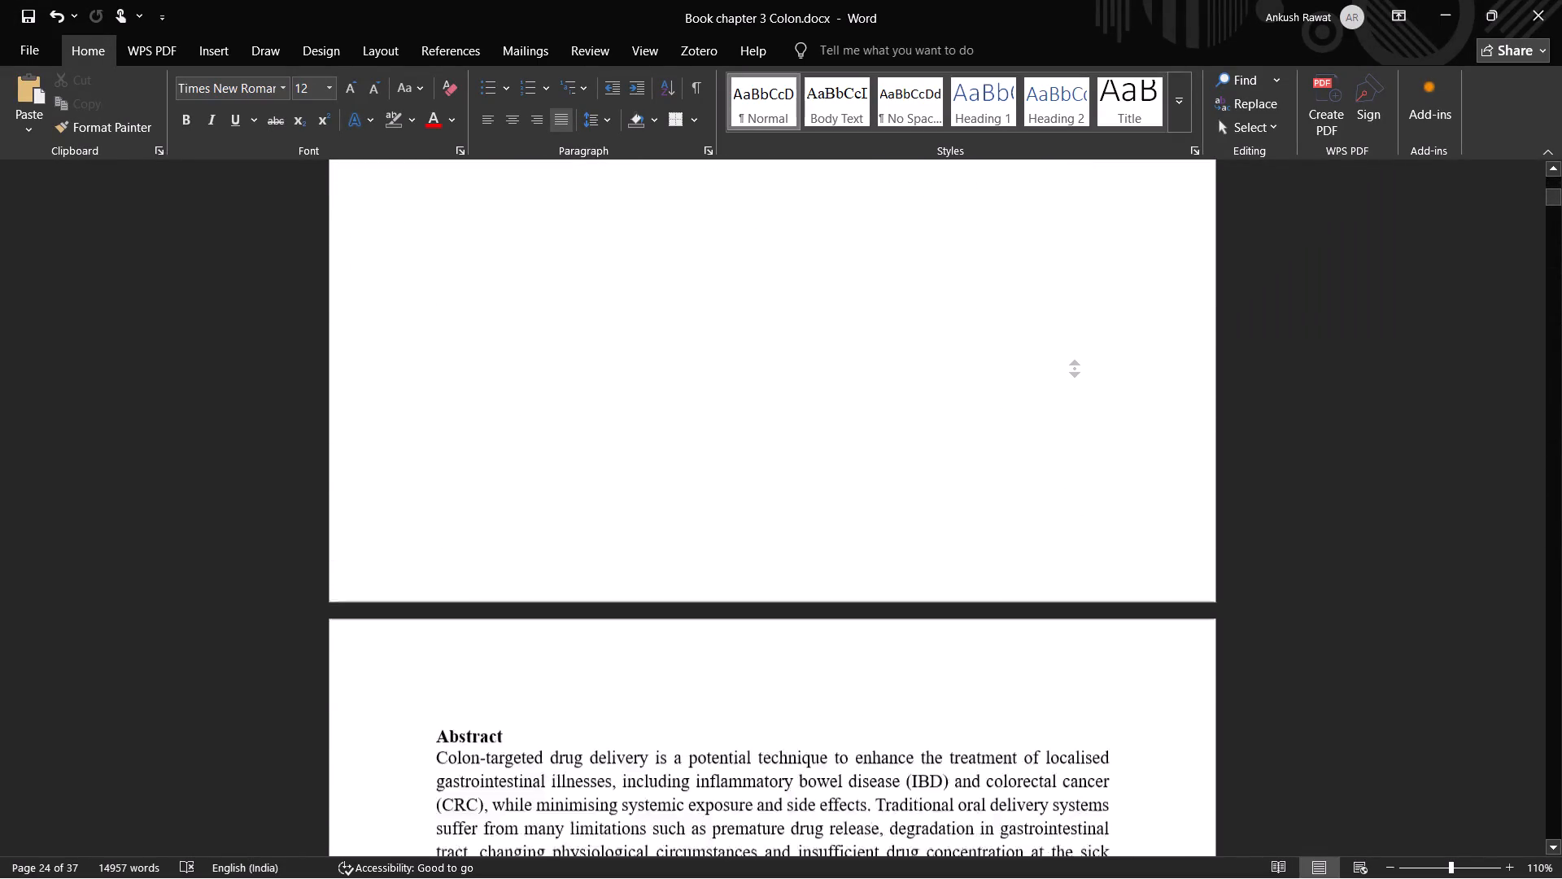
middle_click_drag(1079, 444, 1080, 467)
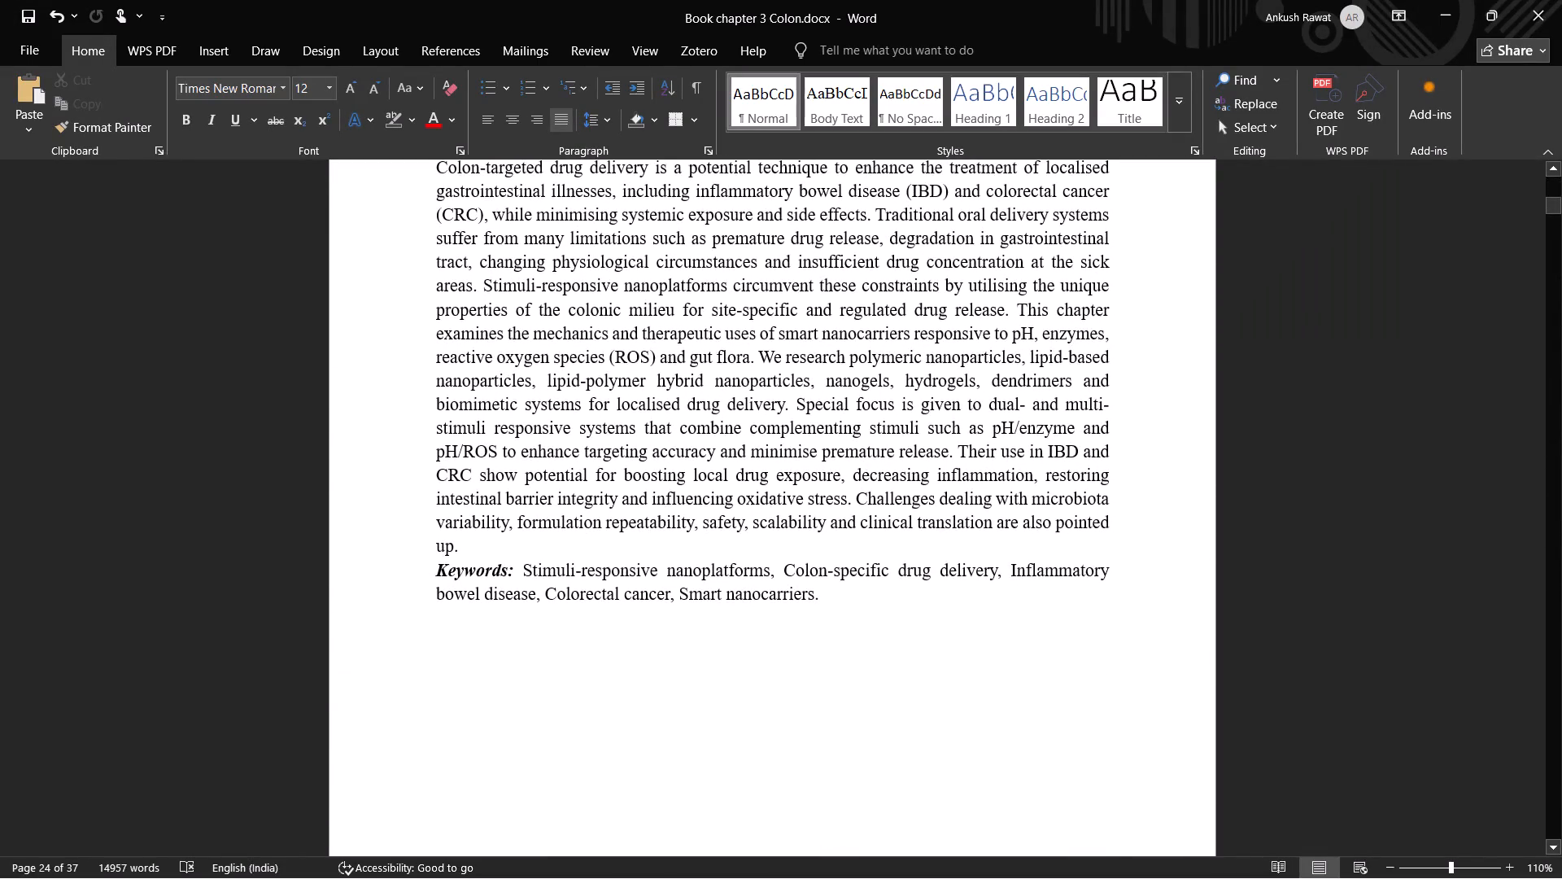
middle_click_drag(1170, 321, 1176, 444)
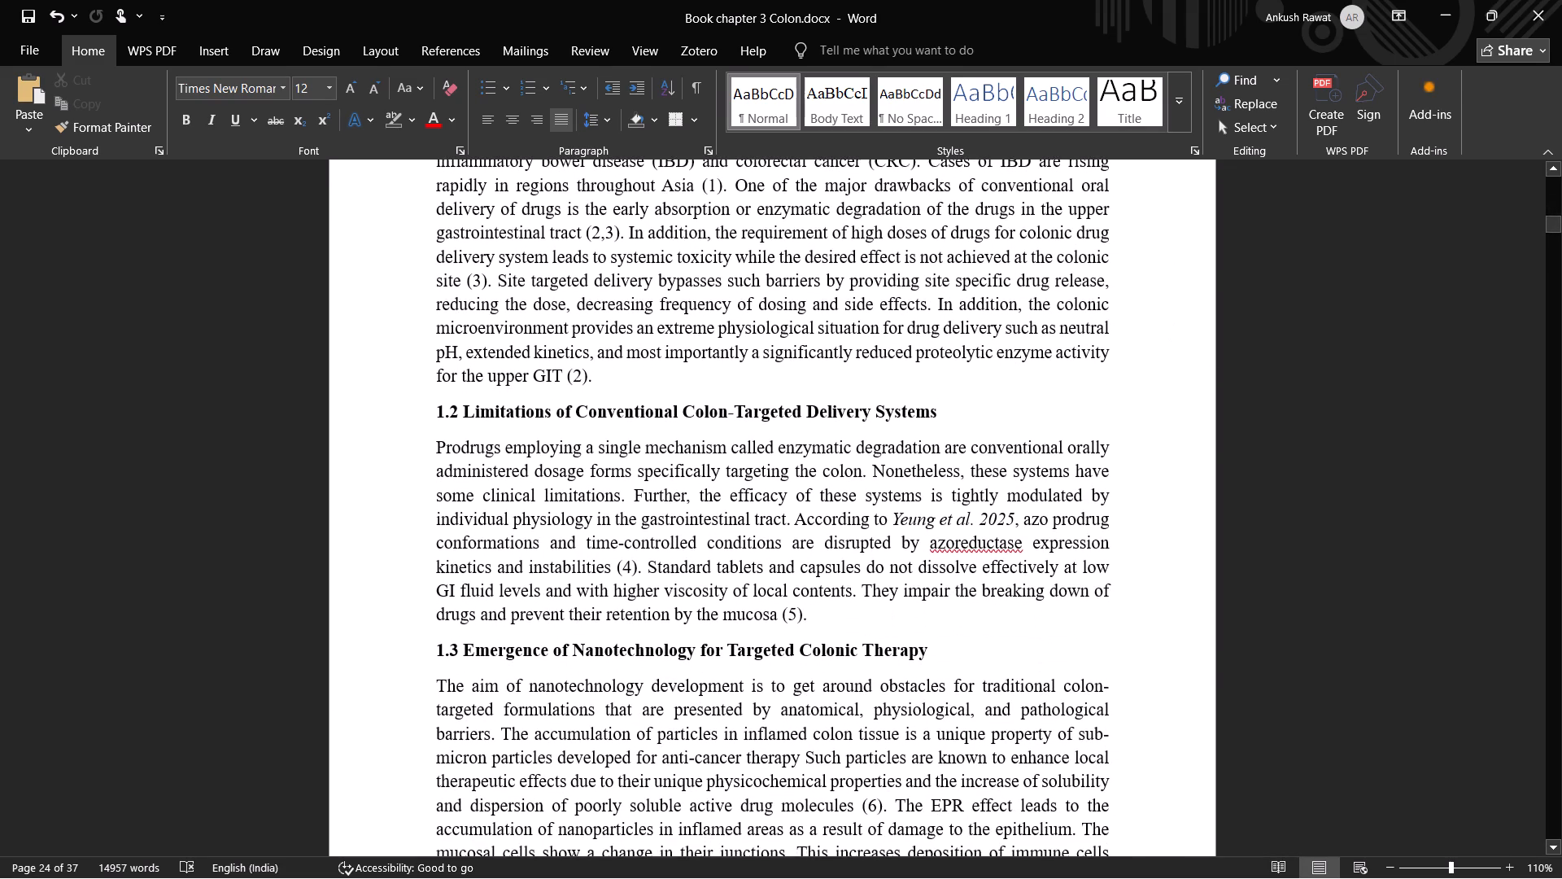
middle_click_drag(1162, 466, 1148, 400)
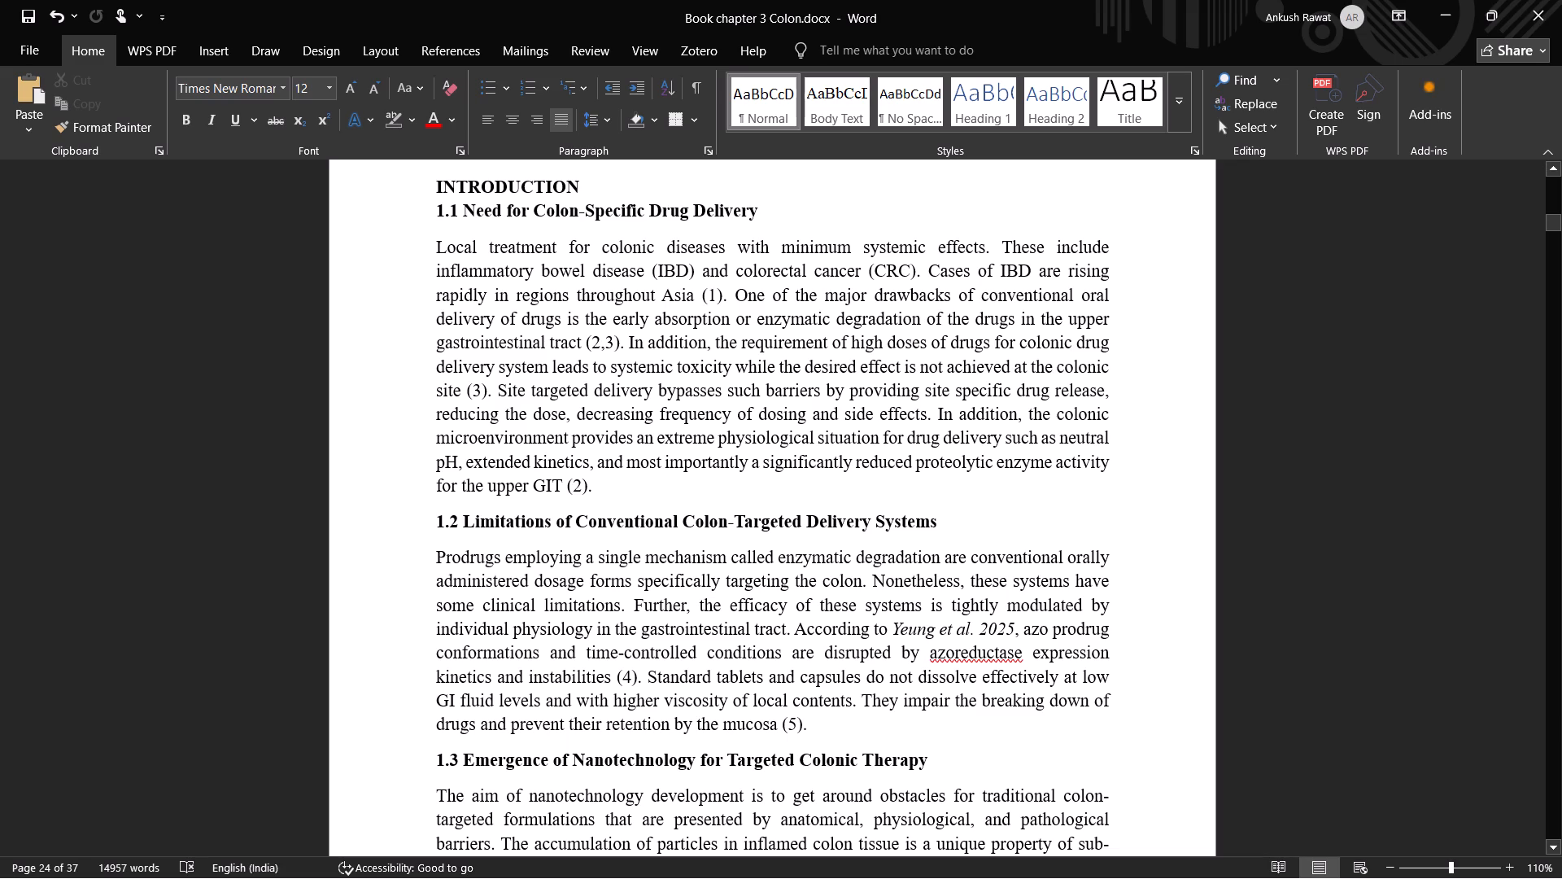
Copy the phrase "colorectal cancer" before (CRC) in the first paragraph of section 1.1.
left_click_drag(735, 270, 862, 277)
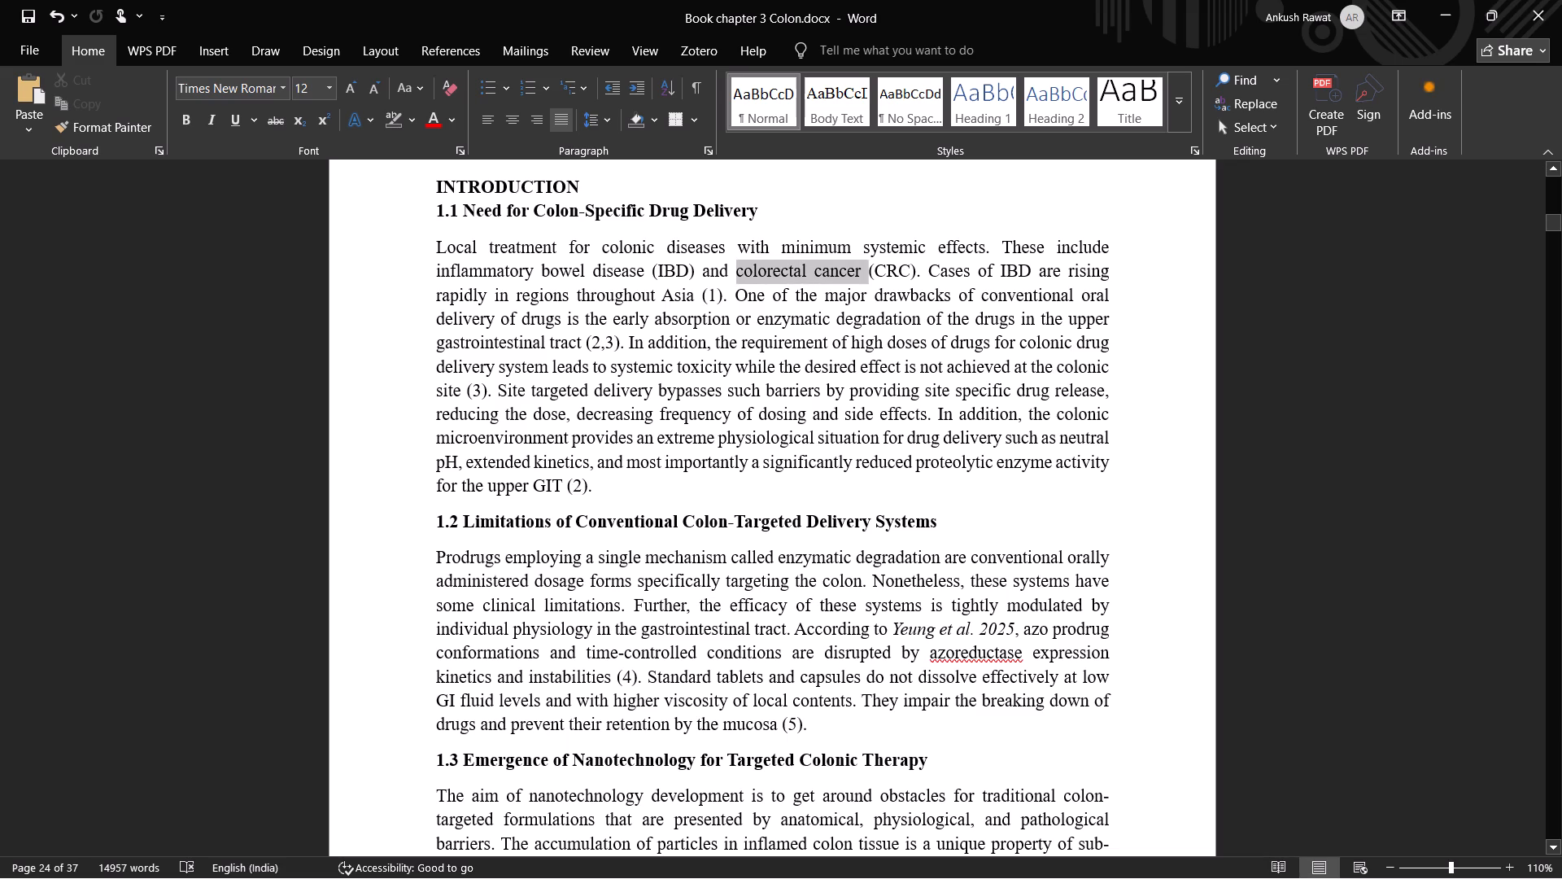
left_click_drag(862, 277, 859, 275)
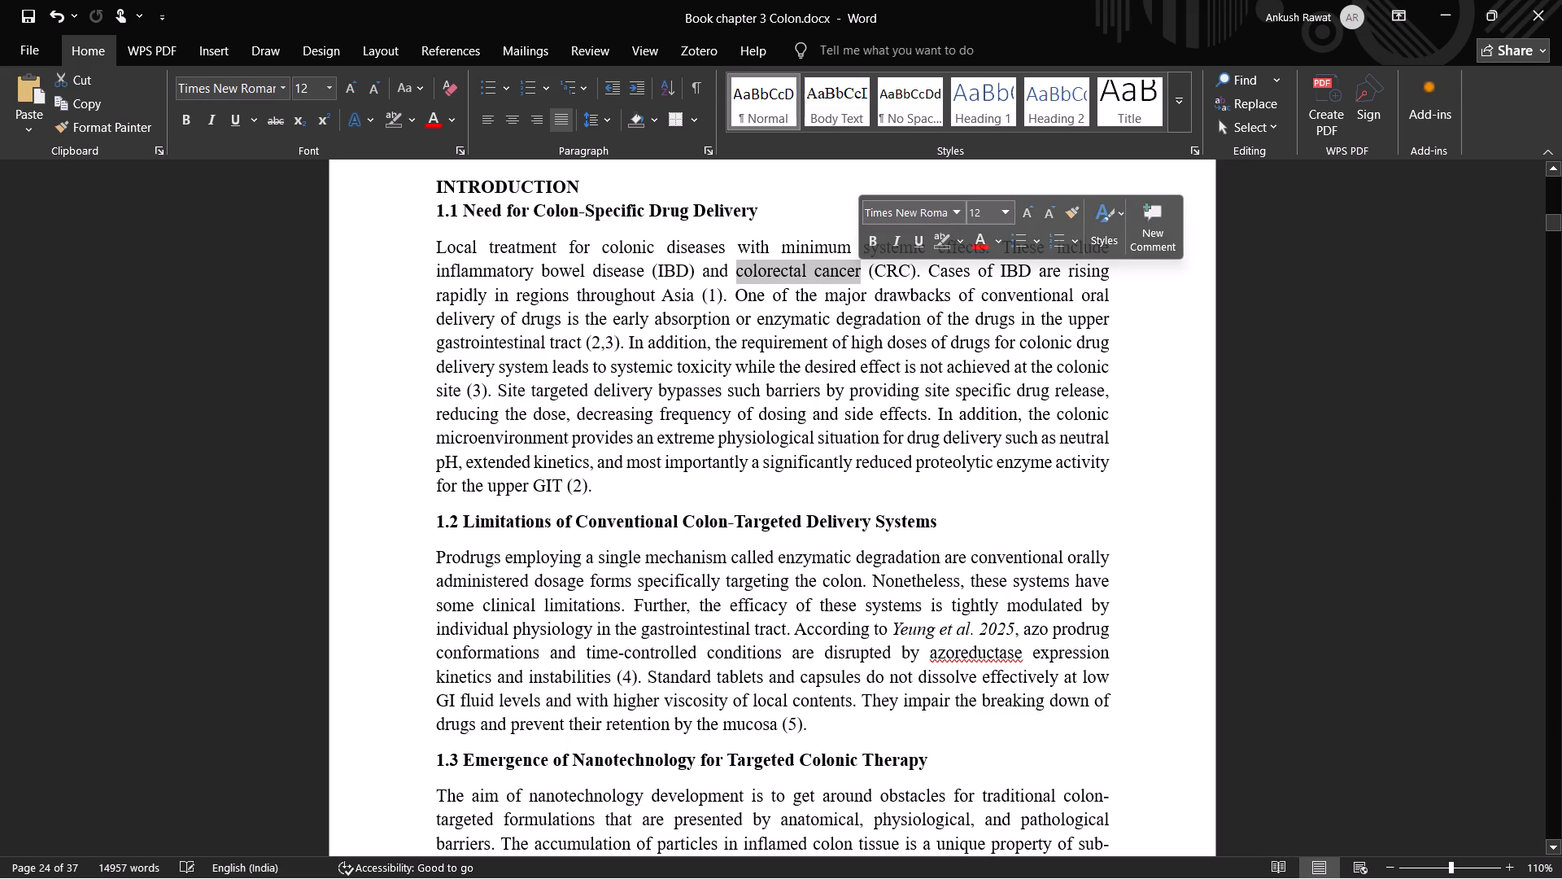
key("ctrl+c")
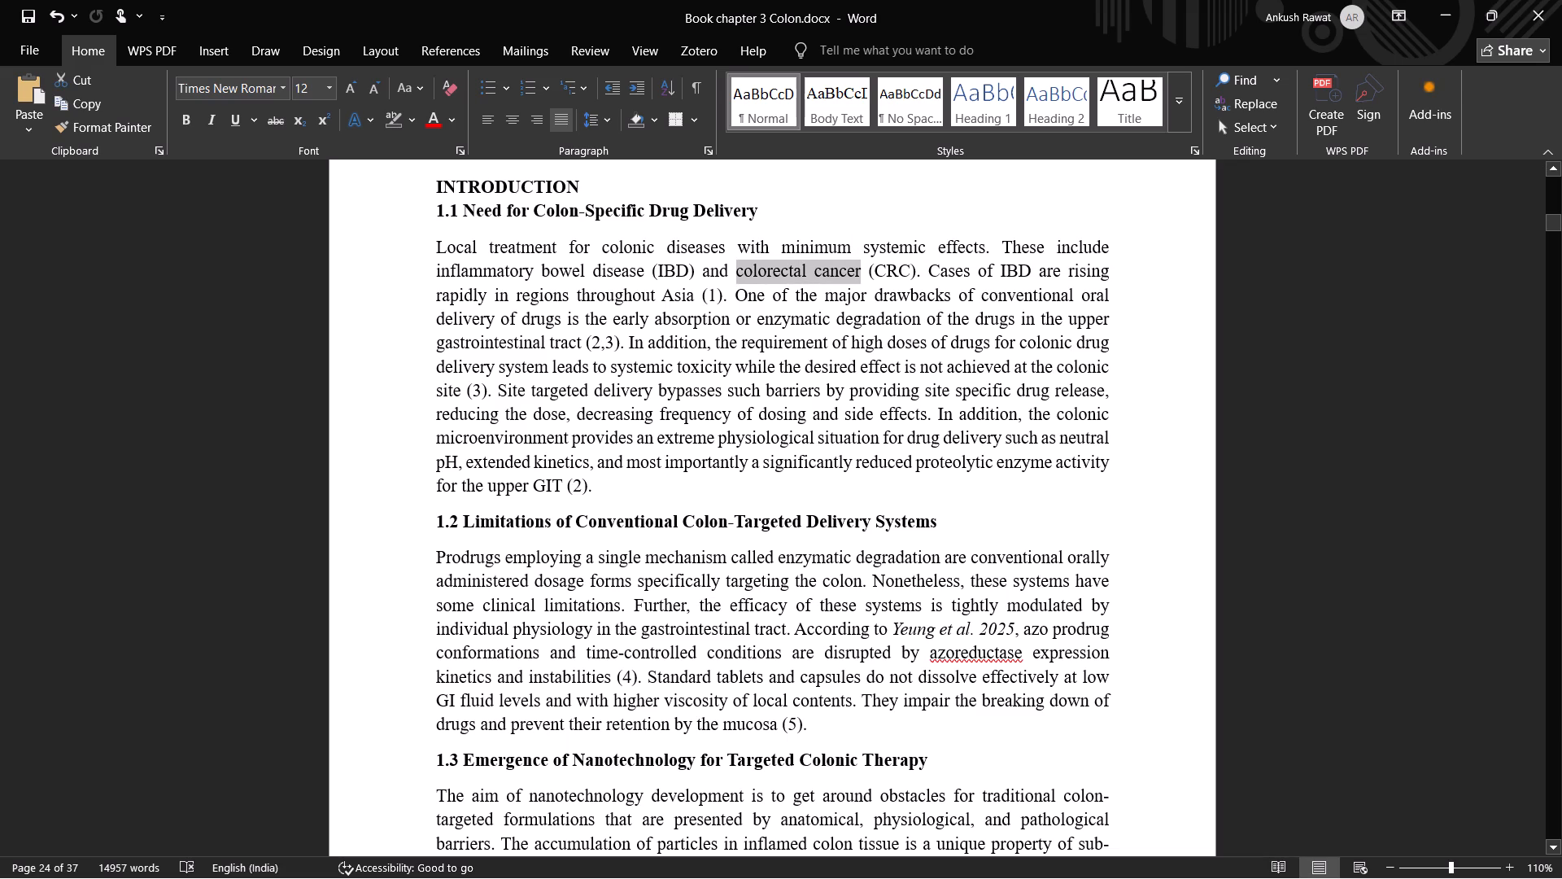
key("ctrl+c")
key("ctrl+c")
key("ctrl+c")
key("ctrl+c")
key("ctrl+c")
key("ctrl+c")
key("ctrl+c")
key("ctrl+c")
key("ctrl+c")
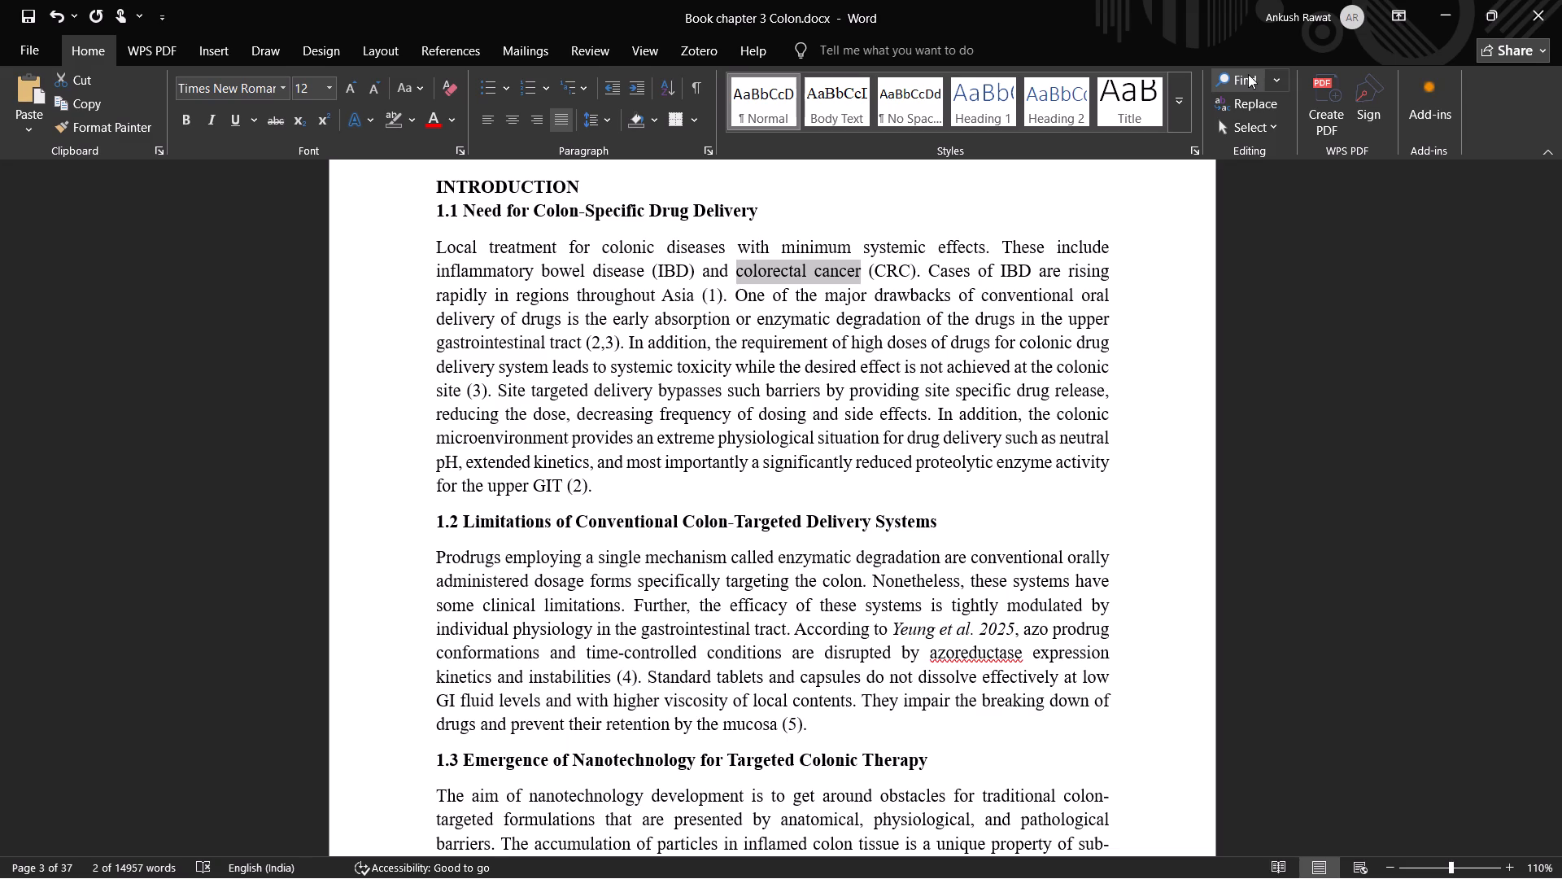
Search the document for "colorectal cancer" with Advanced Find and go through the first following occurrences.
left_click(1270, 78)
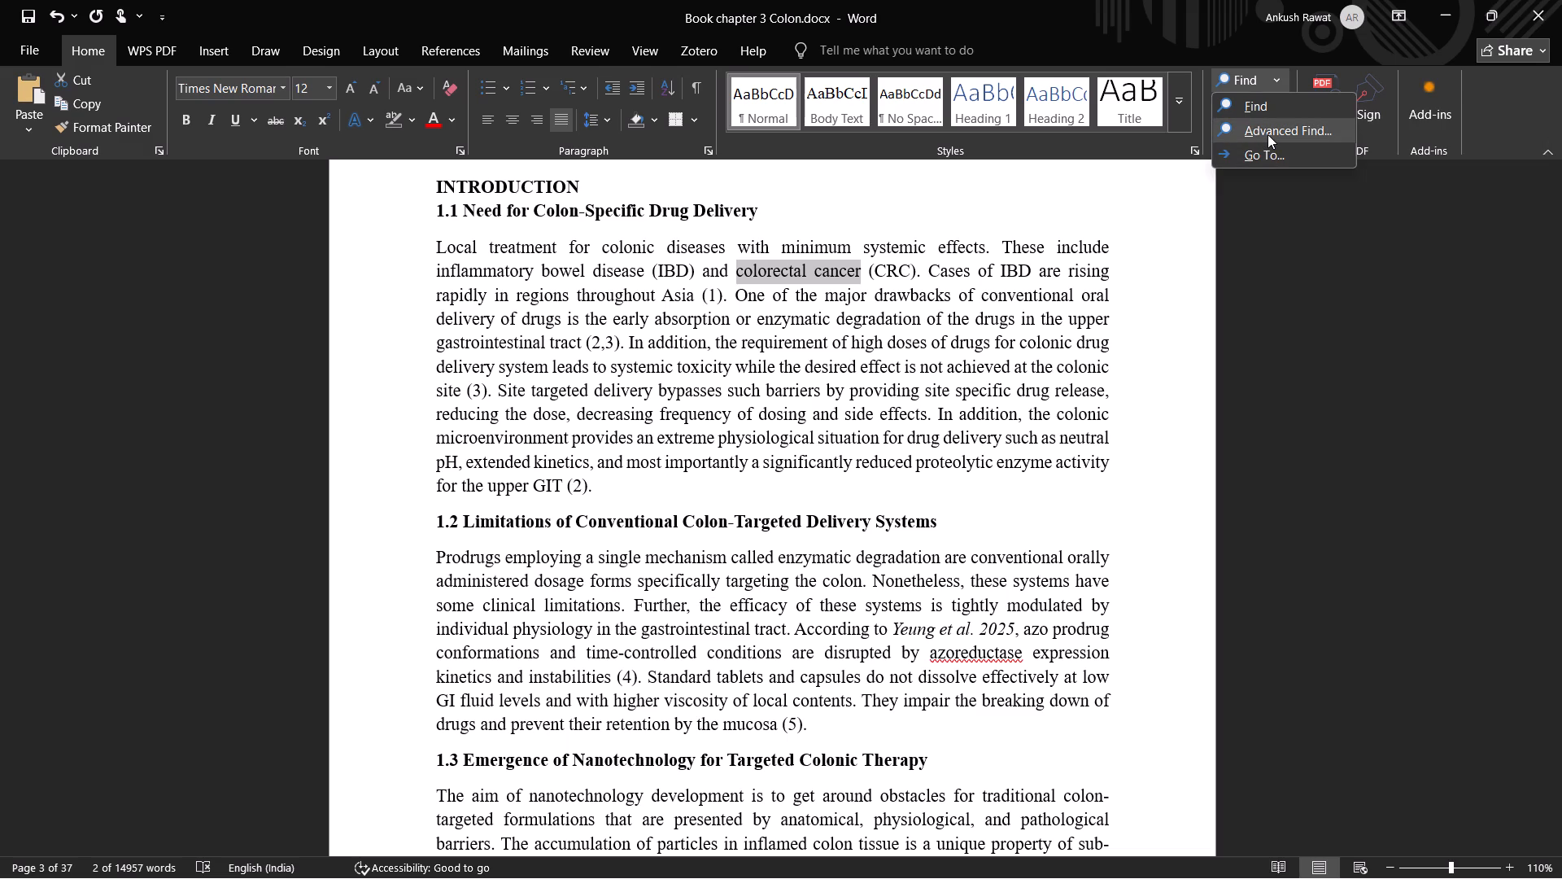
left_click(1267, 134)
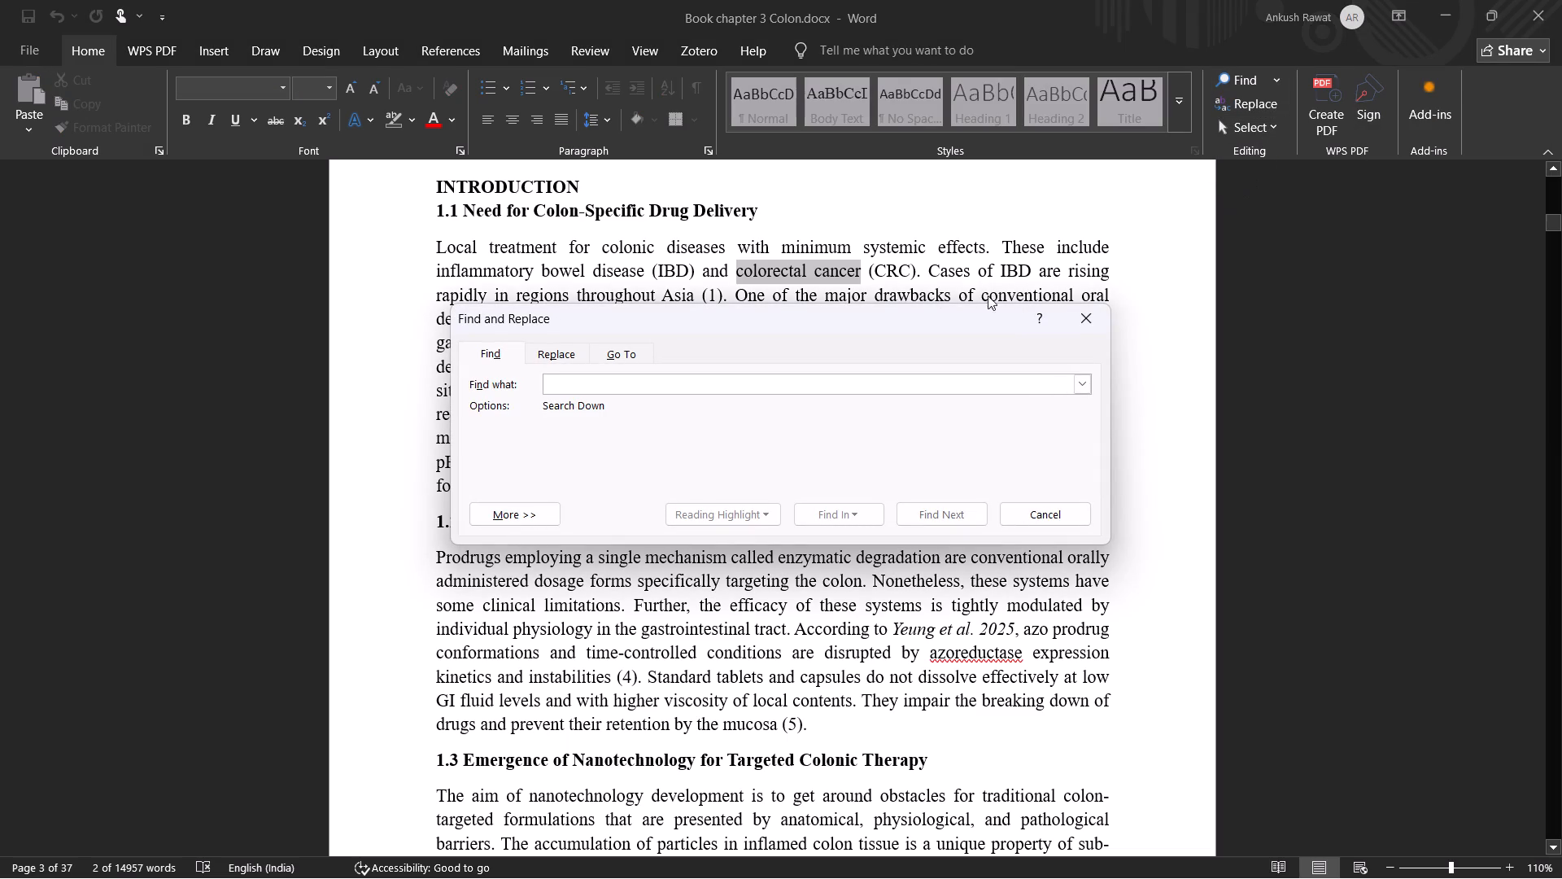
left_click_drag(766, 317, 778, 324)
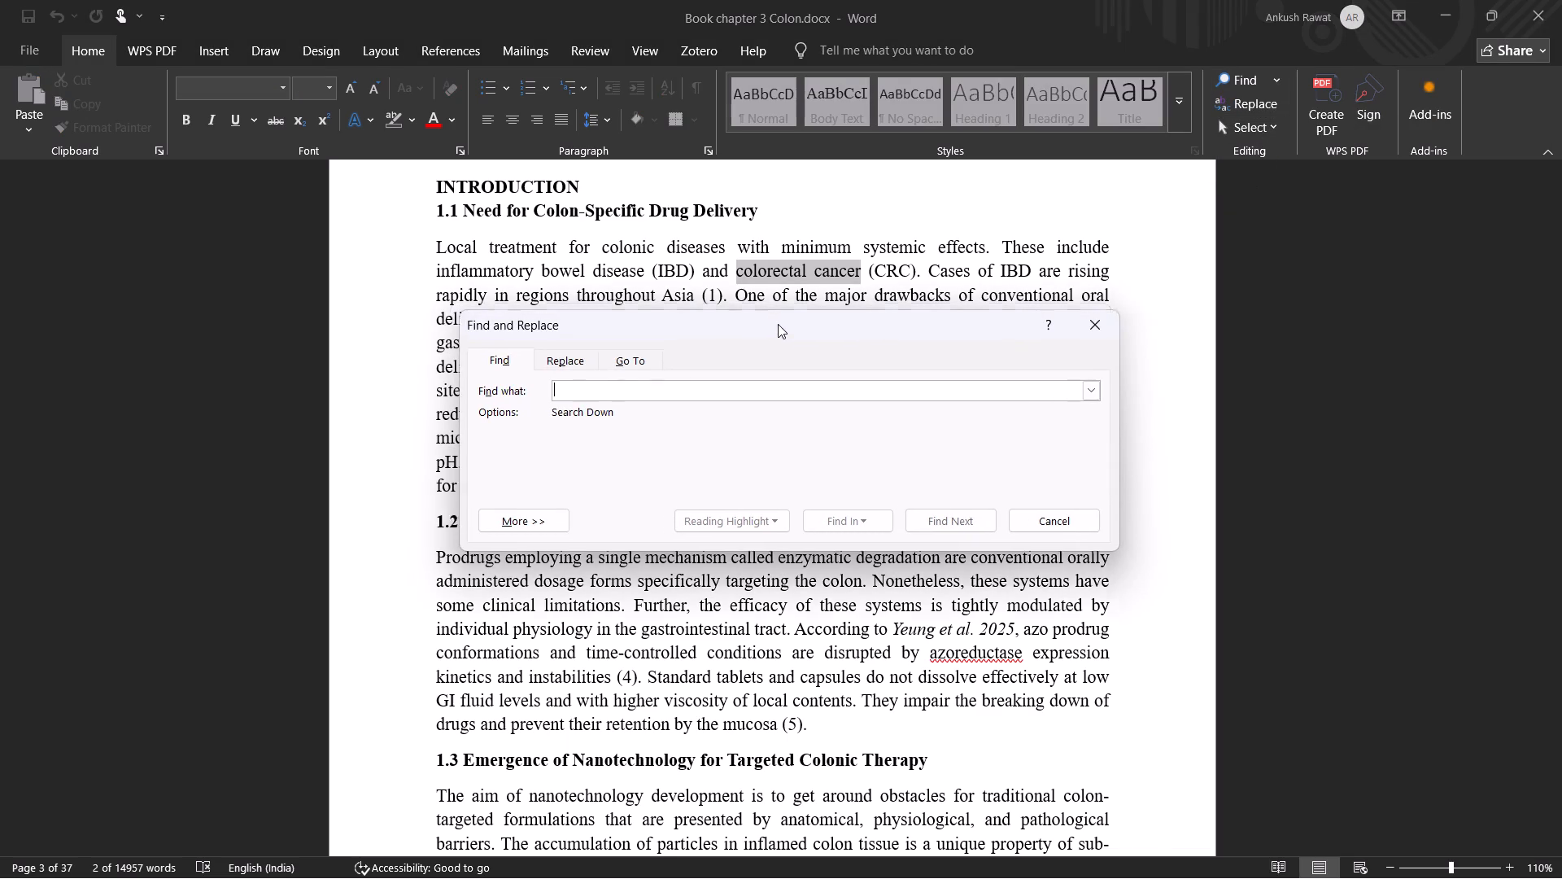
left_click_drag(778, 324, 1131, 422)
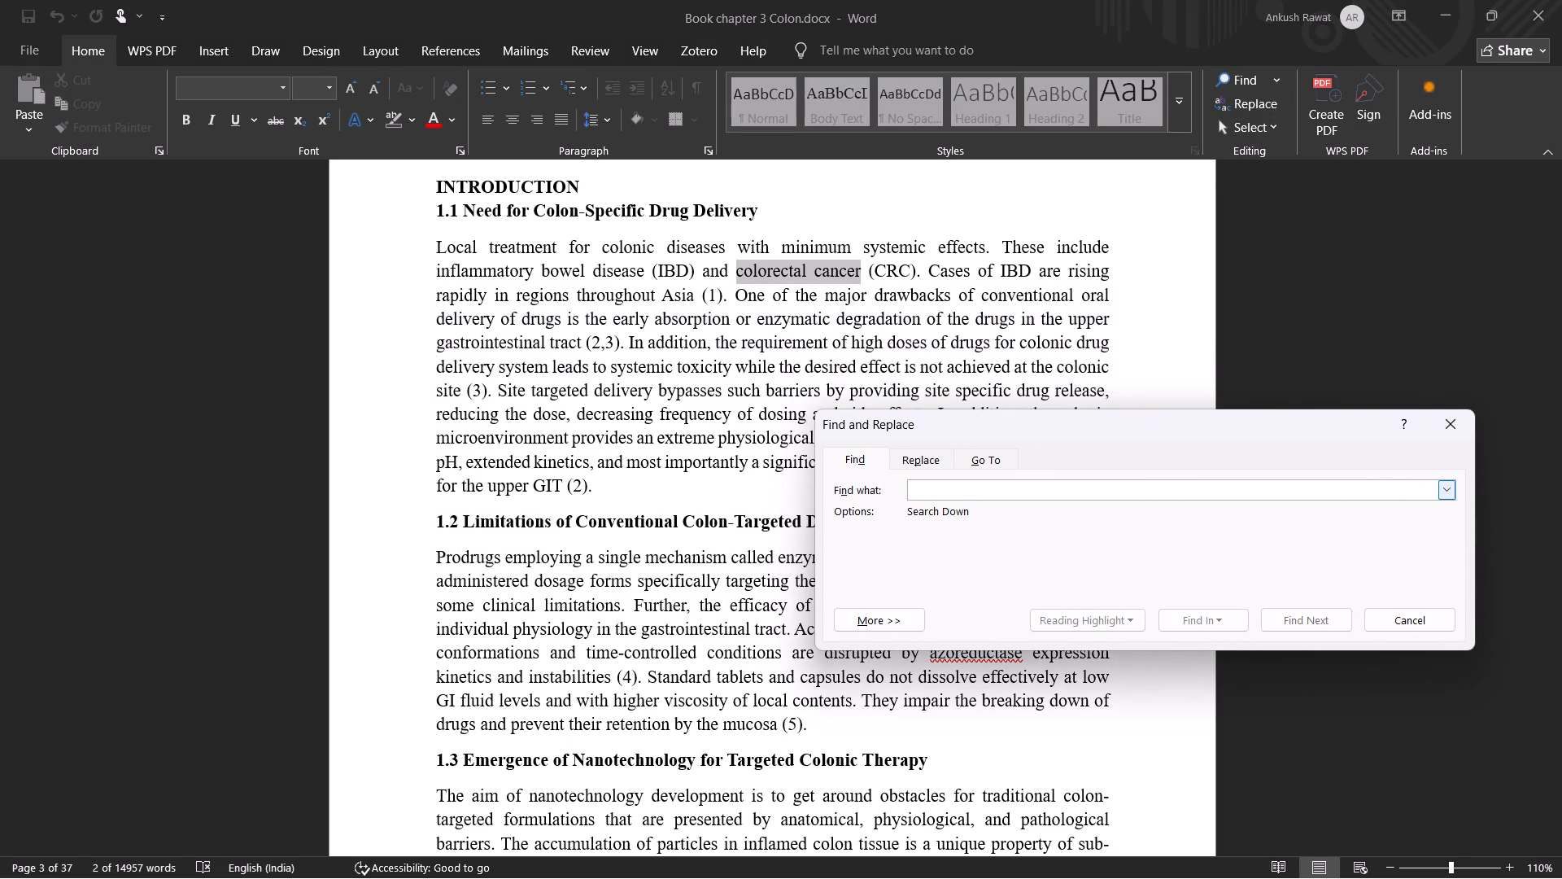
key("ctrl+v")
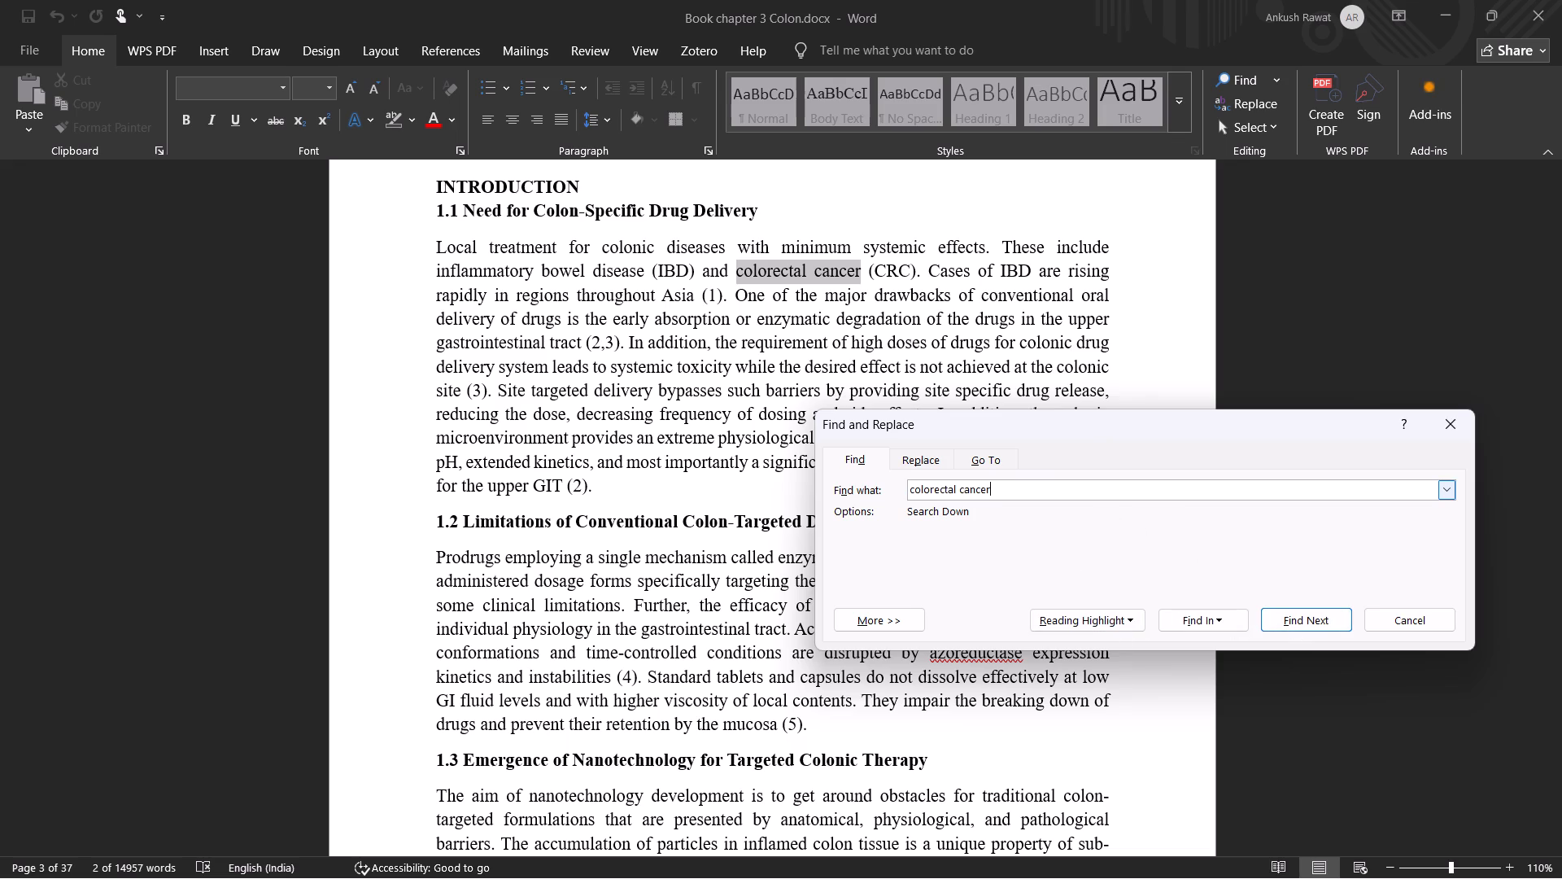
left_click(1444, 494)
left_click(1444, 494)
left_click(1083, 553)
left_click(1286, 619)
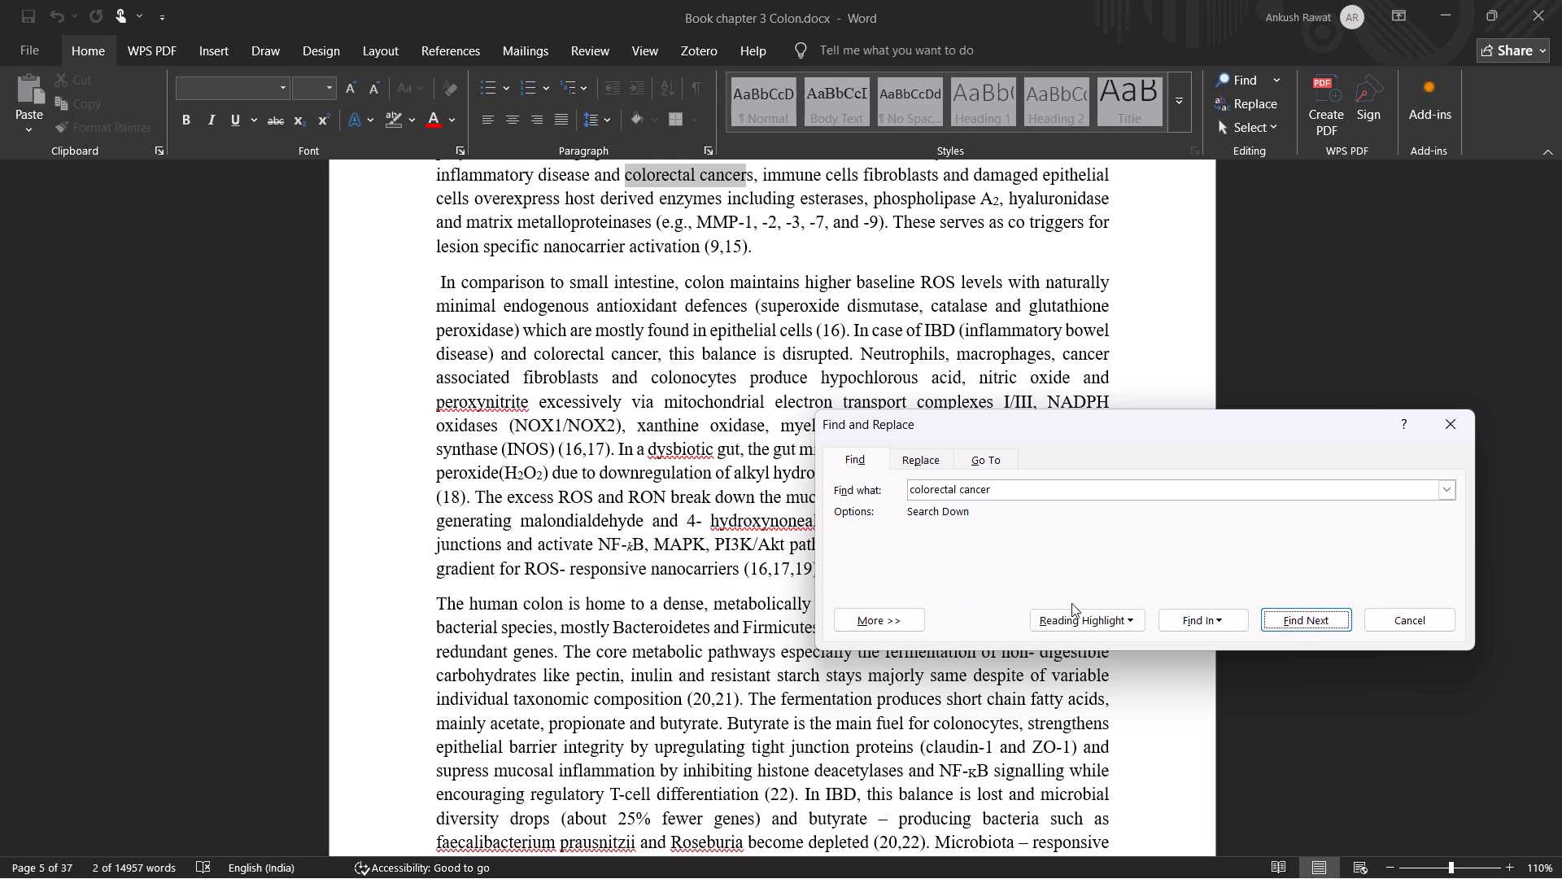
left_click(1294, 619)
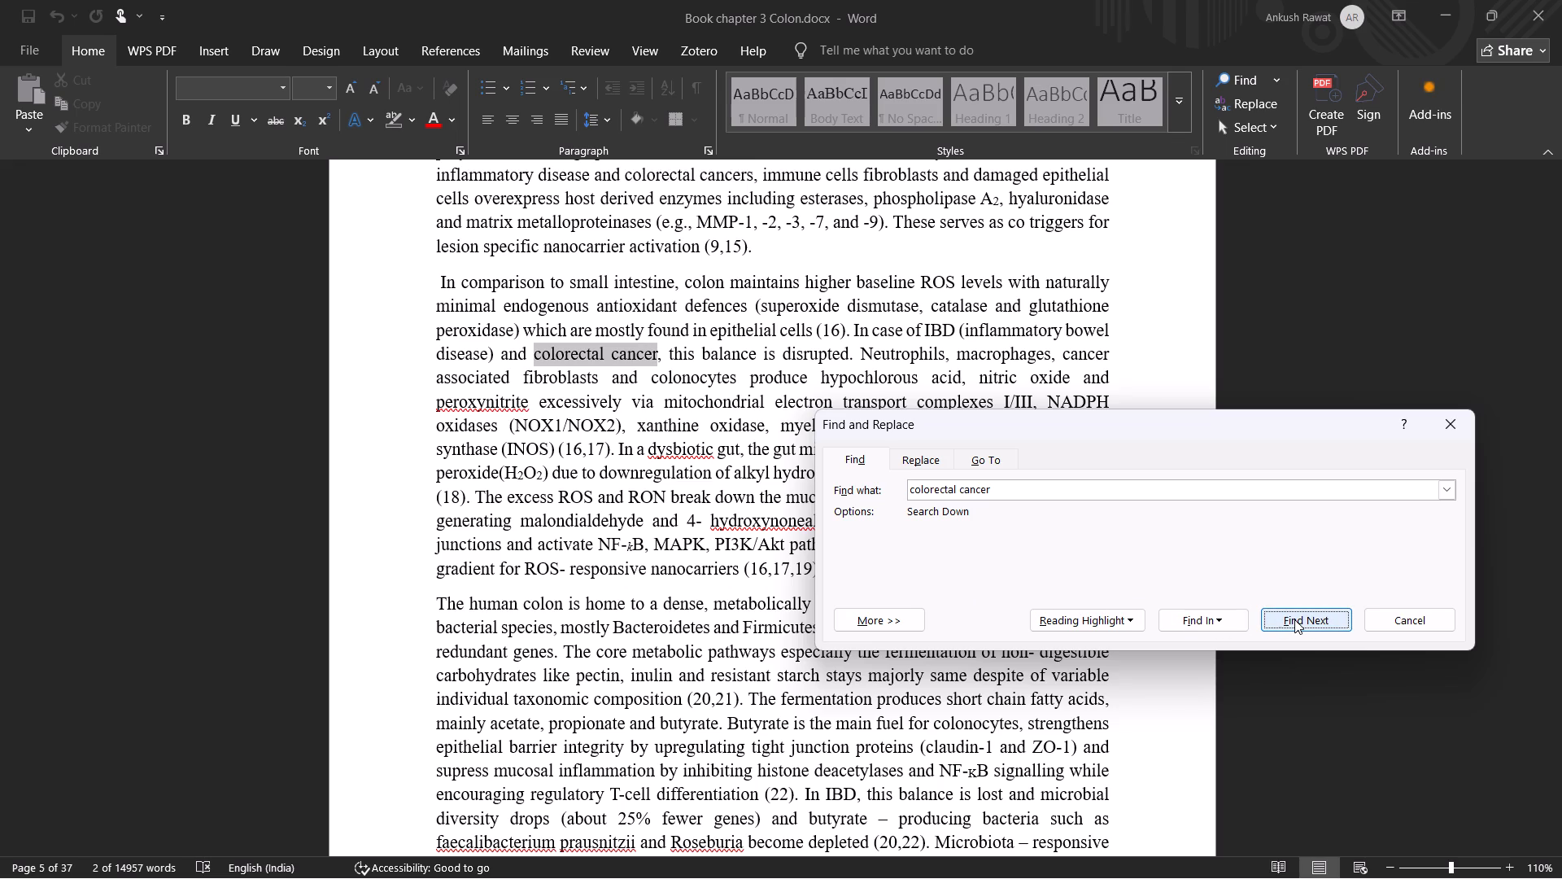
Replace "colorectal cancer" with "CRC" one occurrence at a time, from the colonic ROS paragraph through the free-radical passage before citation (74).
left_click(928, 460)
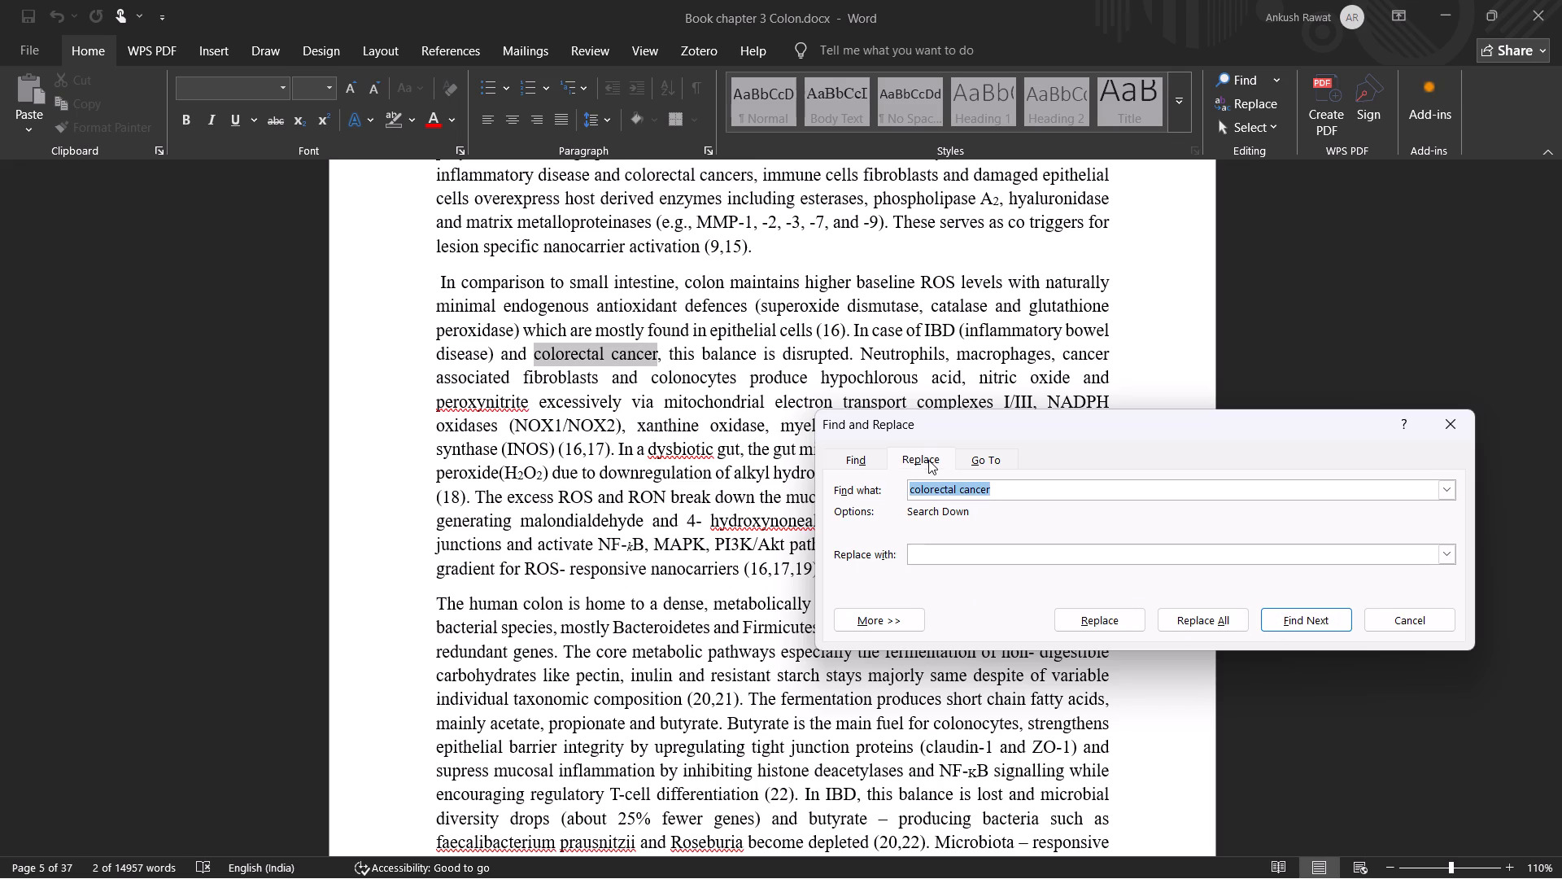
left_click(958, 544)
type("CR")
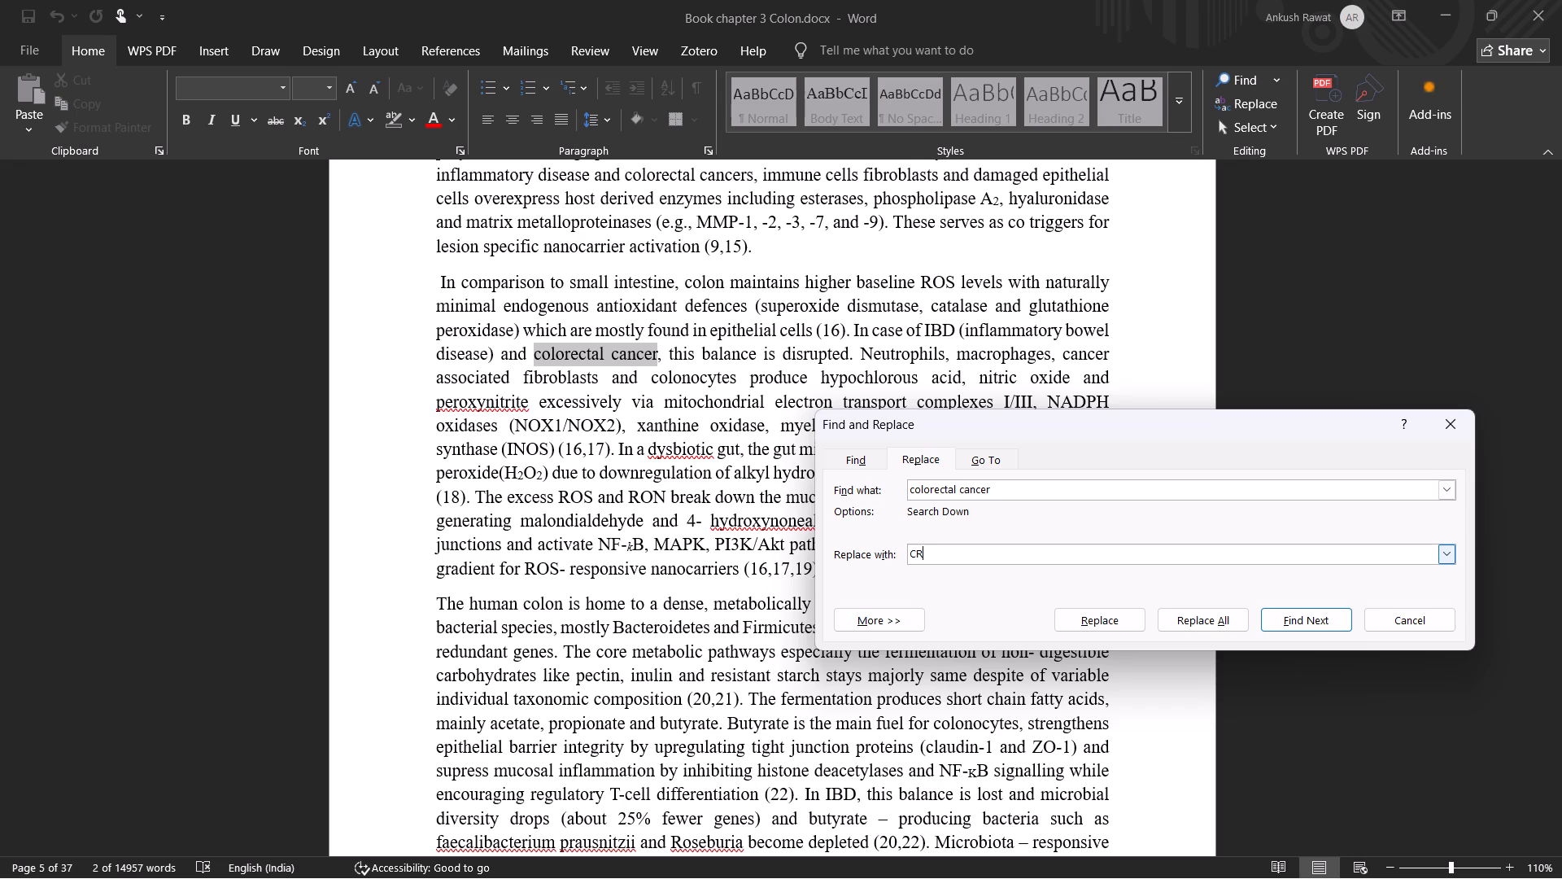
key("shift+c")
left_click(1091, 621)
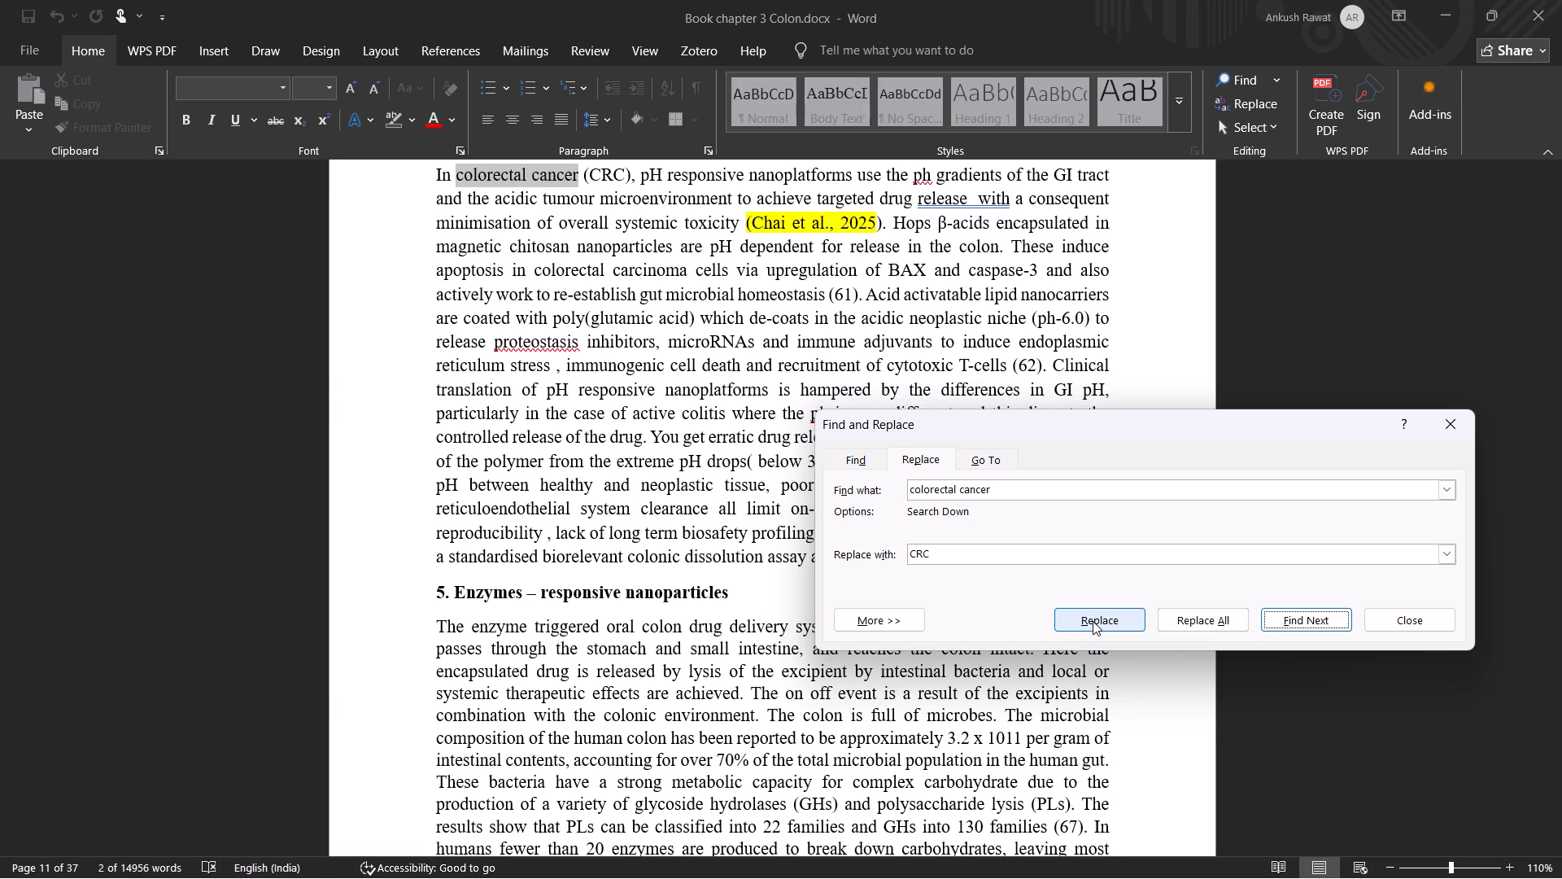
left_click(1093, 621)
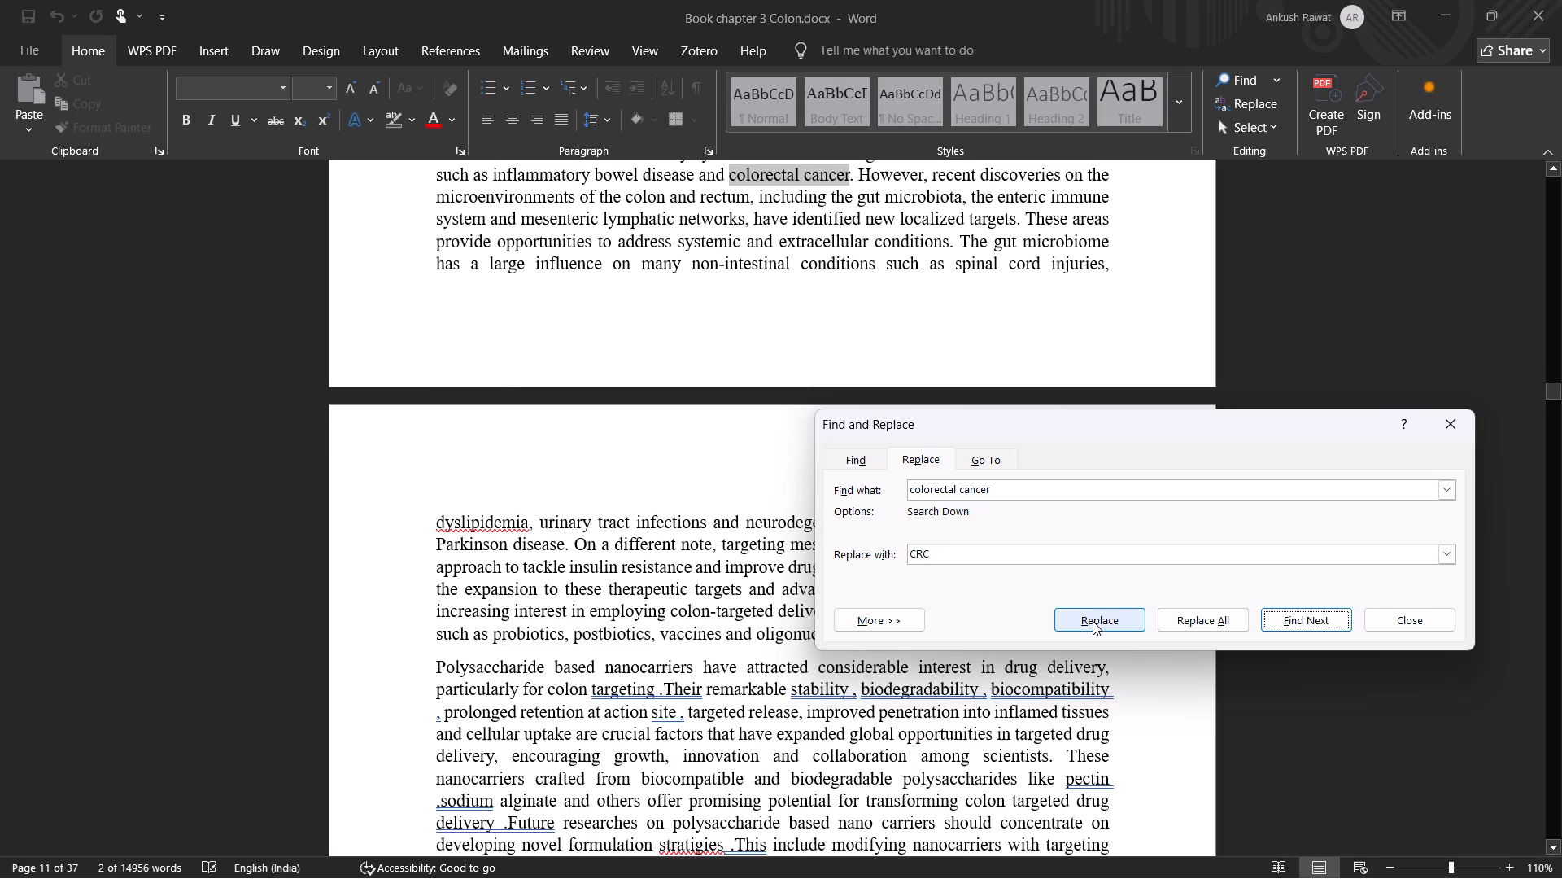
left_click(1093, 621)
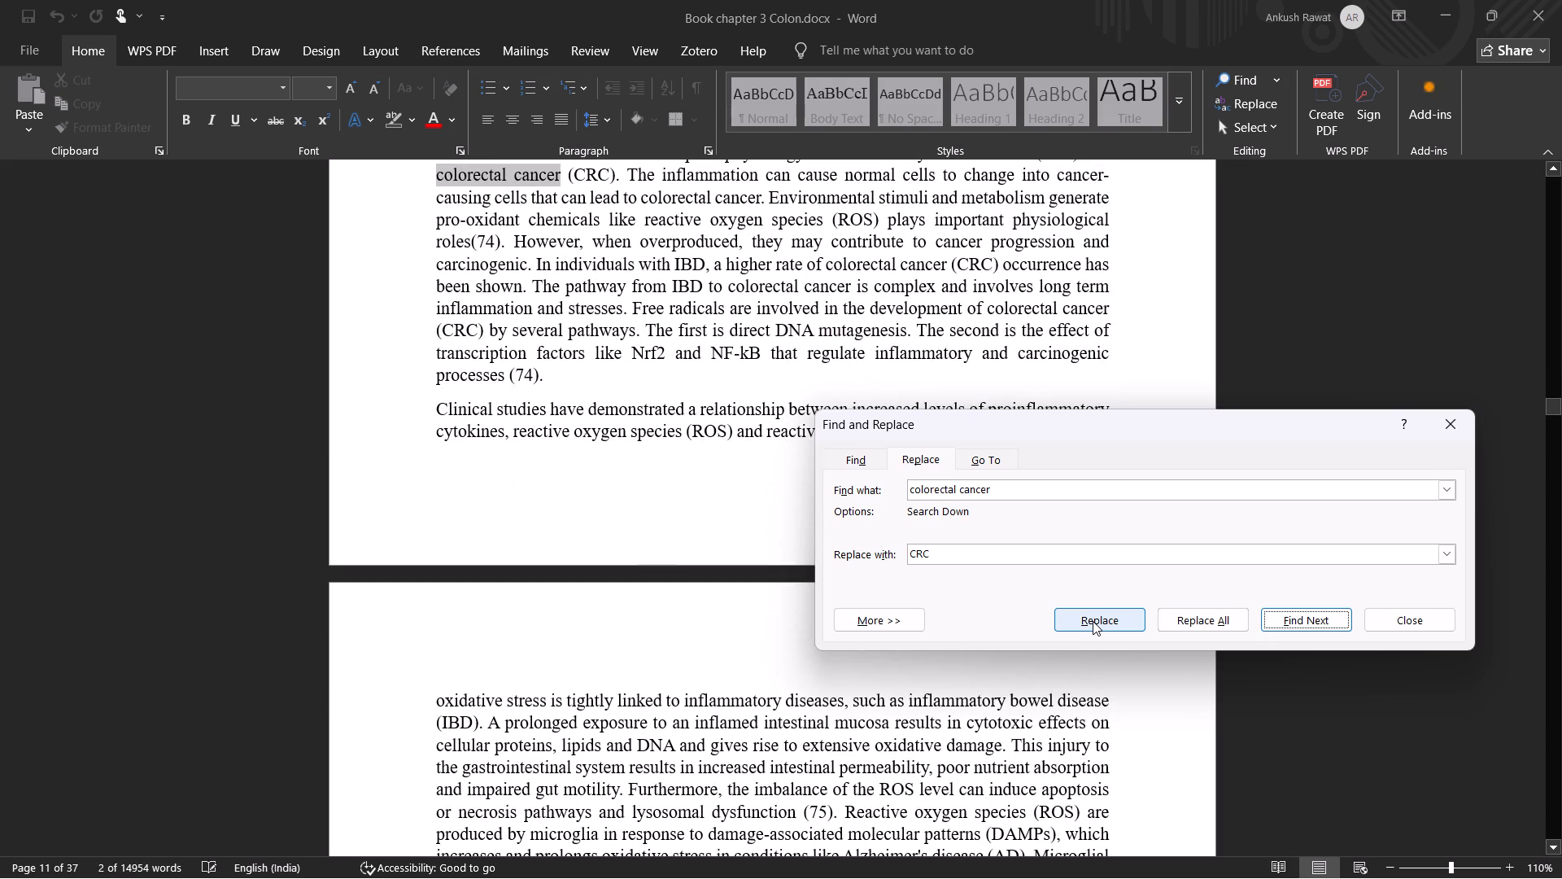
left_click(1093, 621)
left_click(1093, 621)
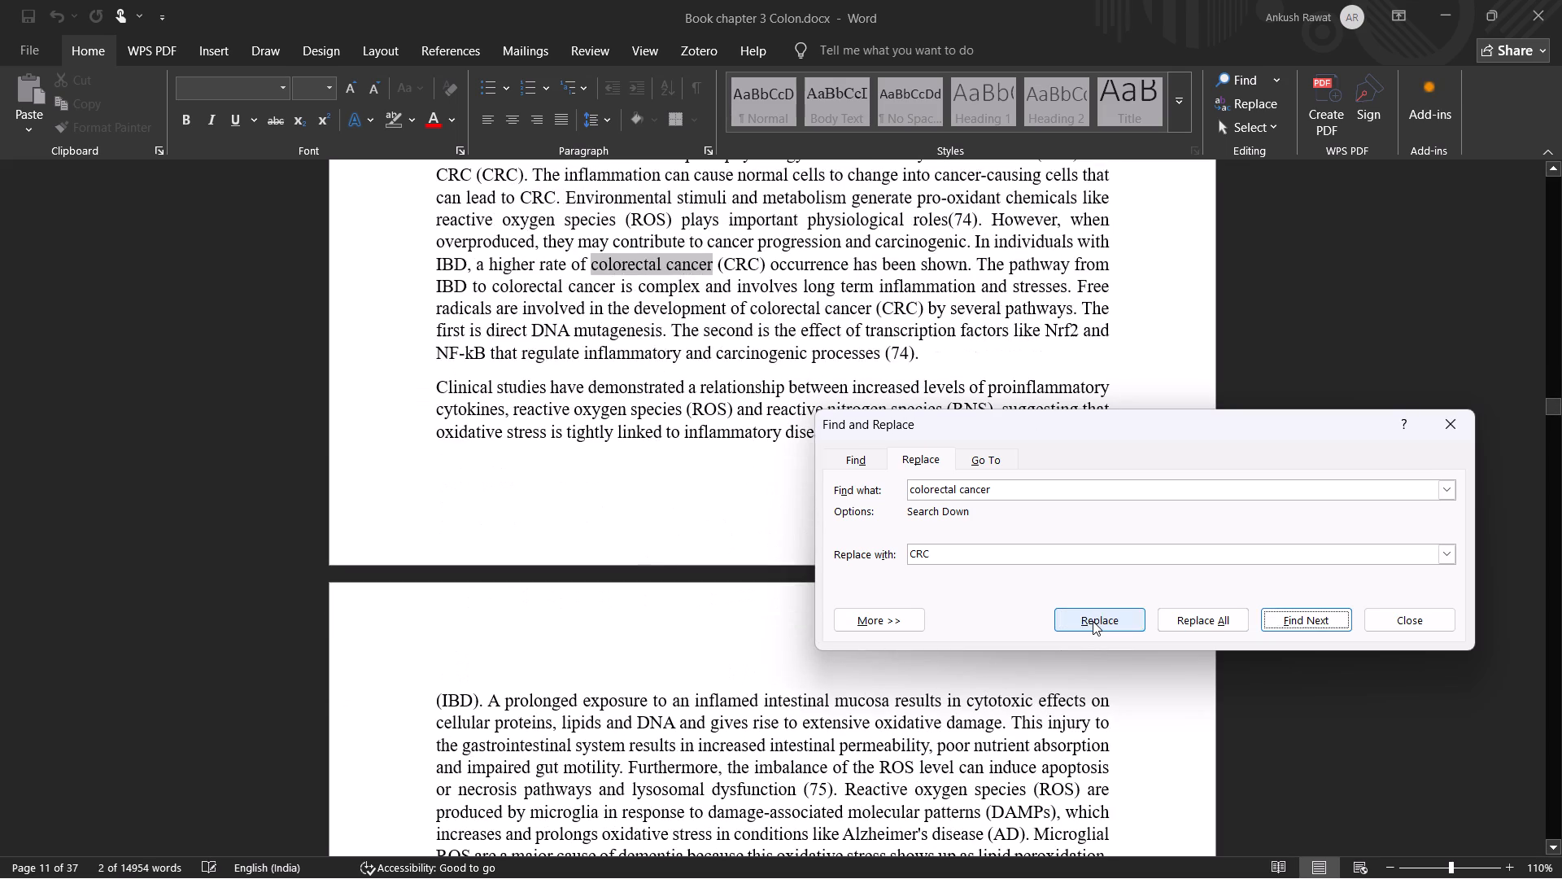
left_click(1093, 621)
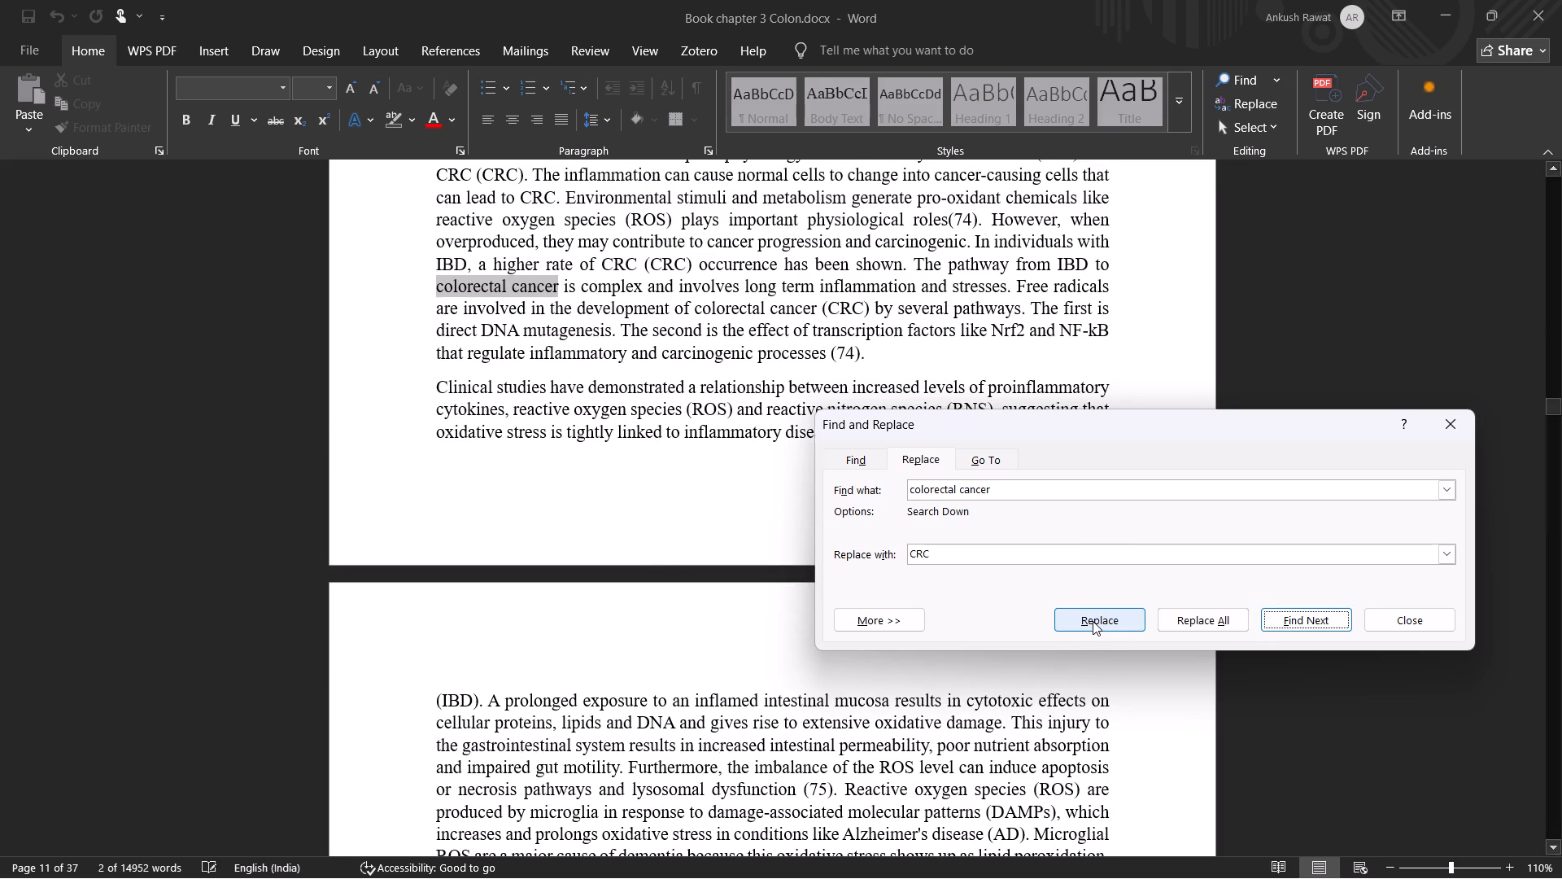
left_click(1093, 621)
left_click(1093, 621)
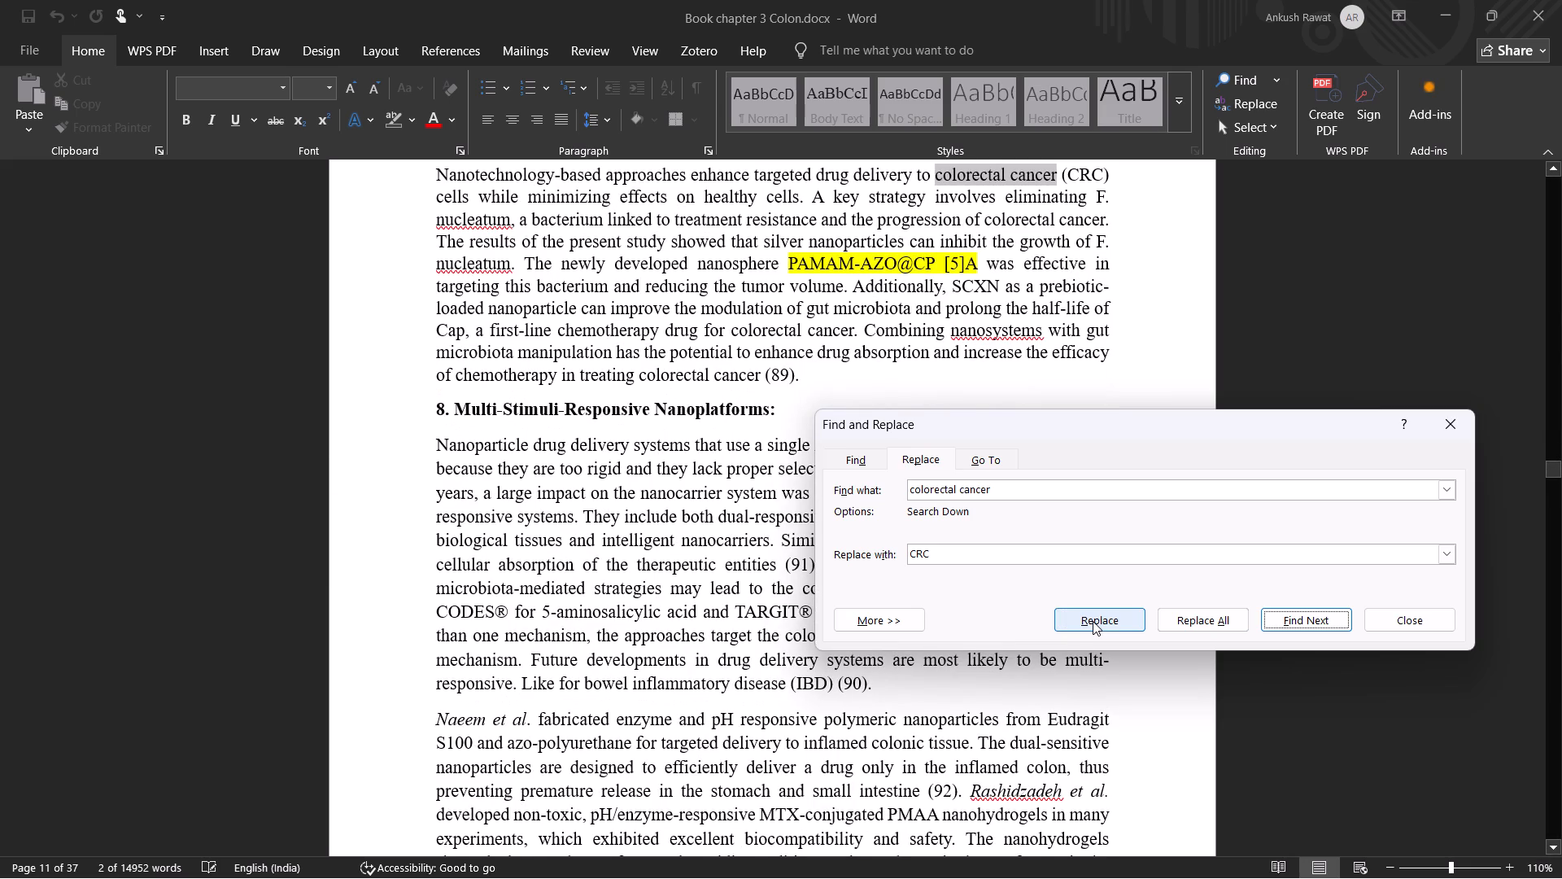
Replace "colorectal cancer" with "CRC" one occurrence at a time, from the F. nucleatum paragraph before section 8 through the dendrimer passage before citation (107,108).
left_click(1093, 621)
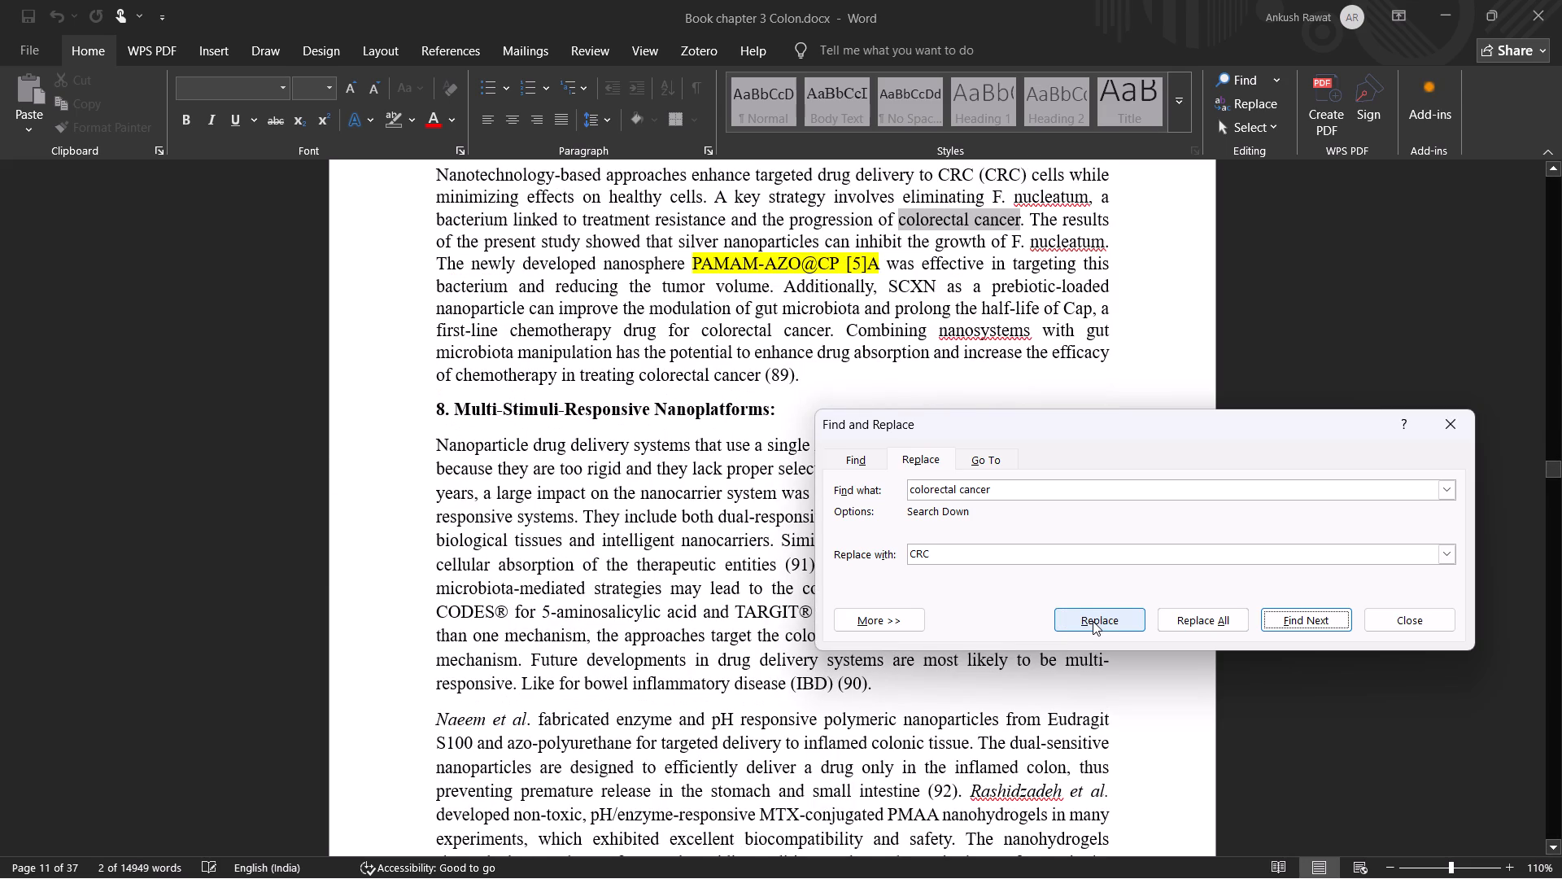
left_click(1093, 621)
left_click(1093, 621)
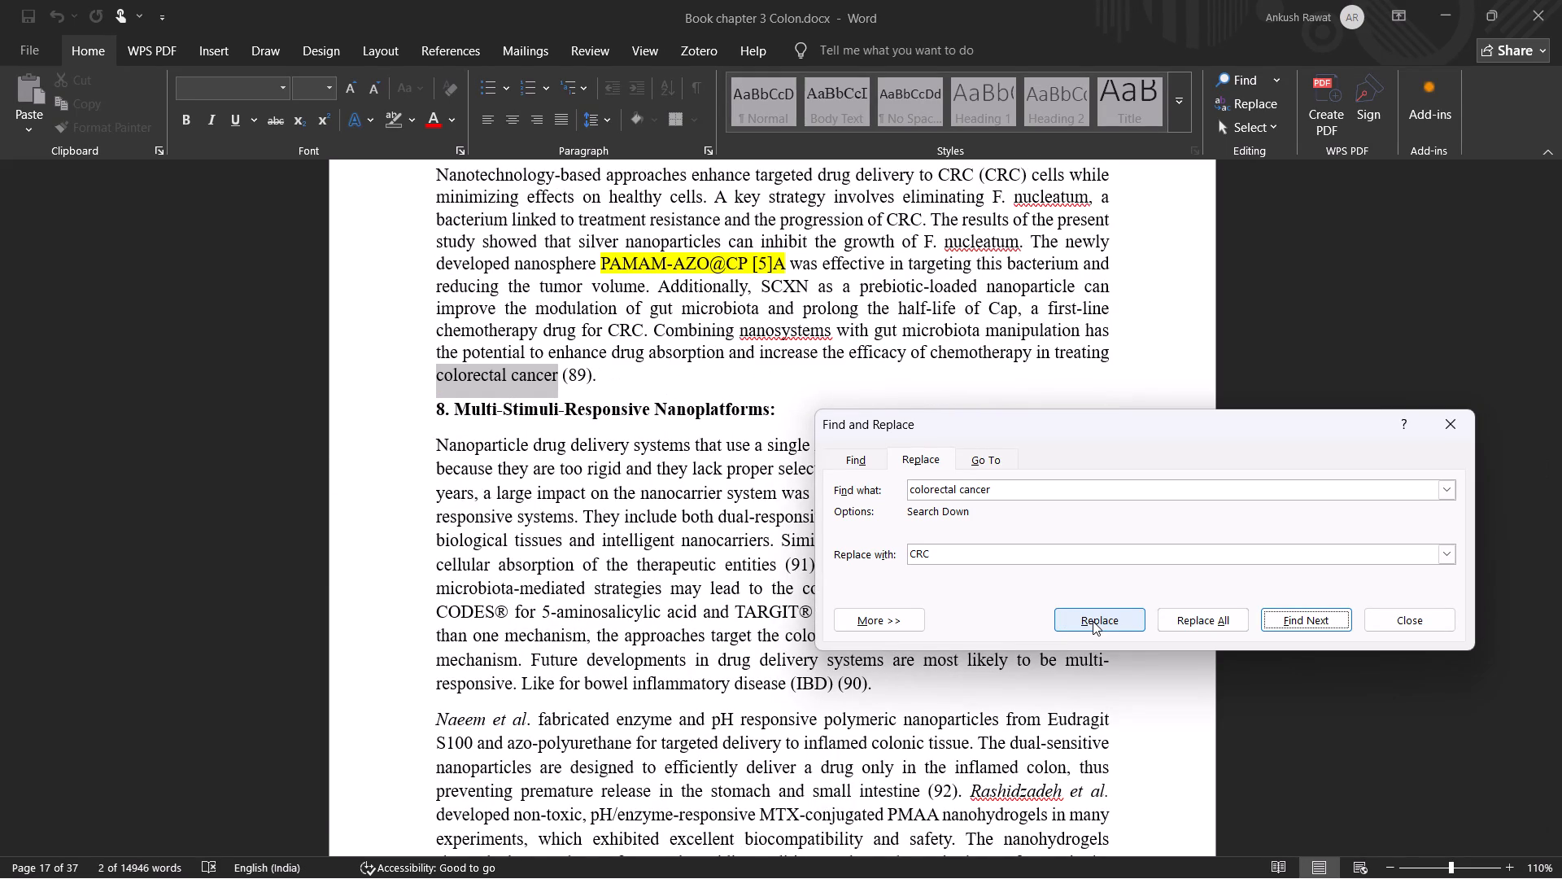
left_click(1093, 621)
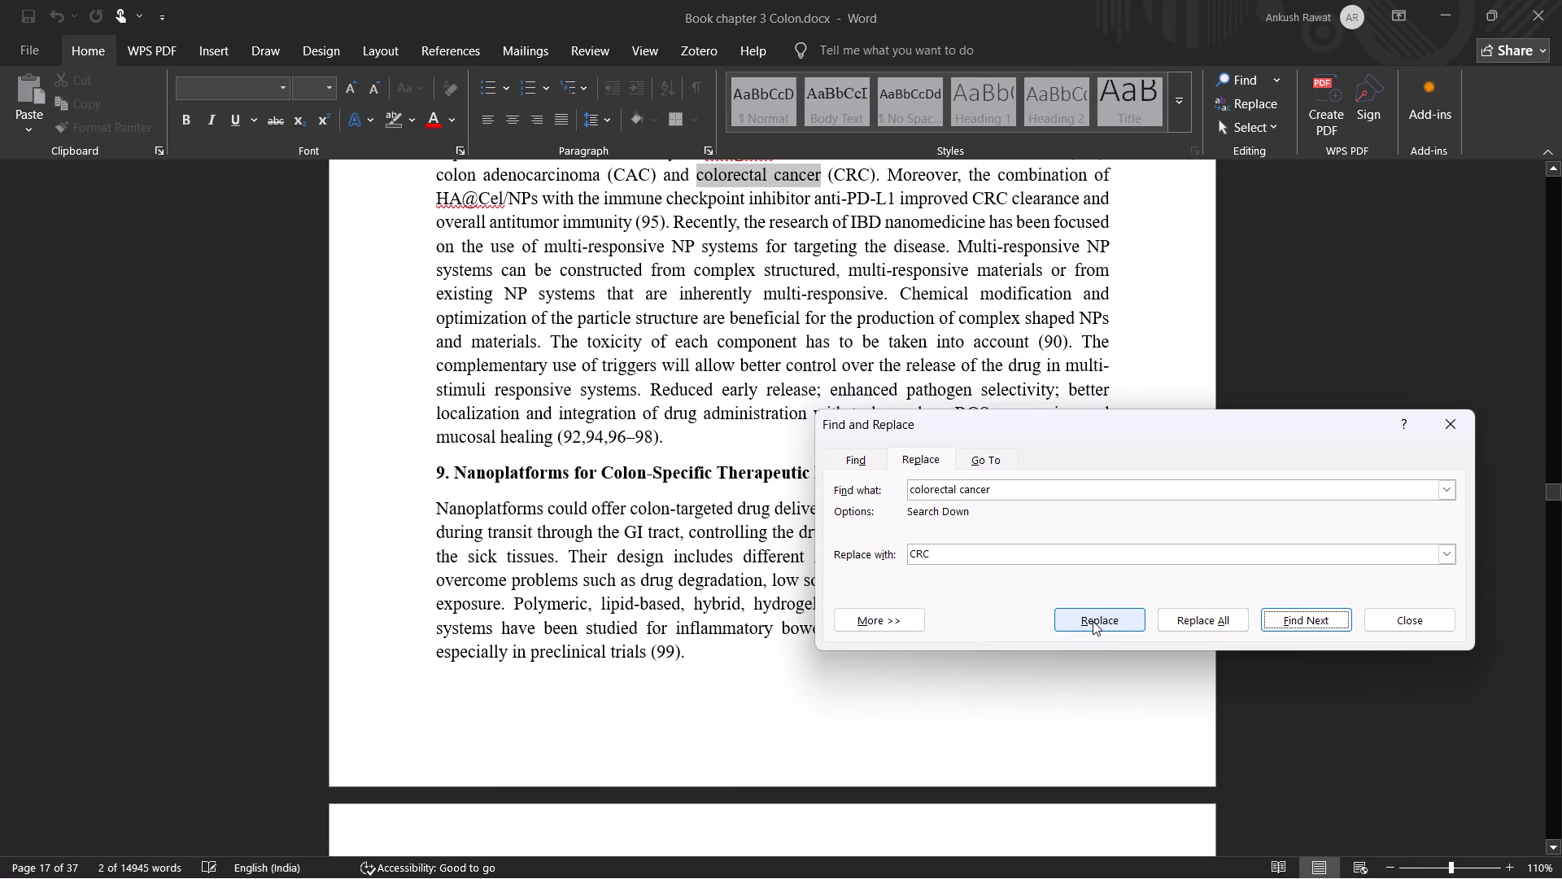
left_click(1093, 621)
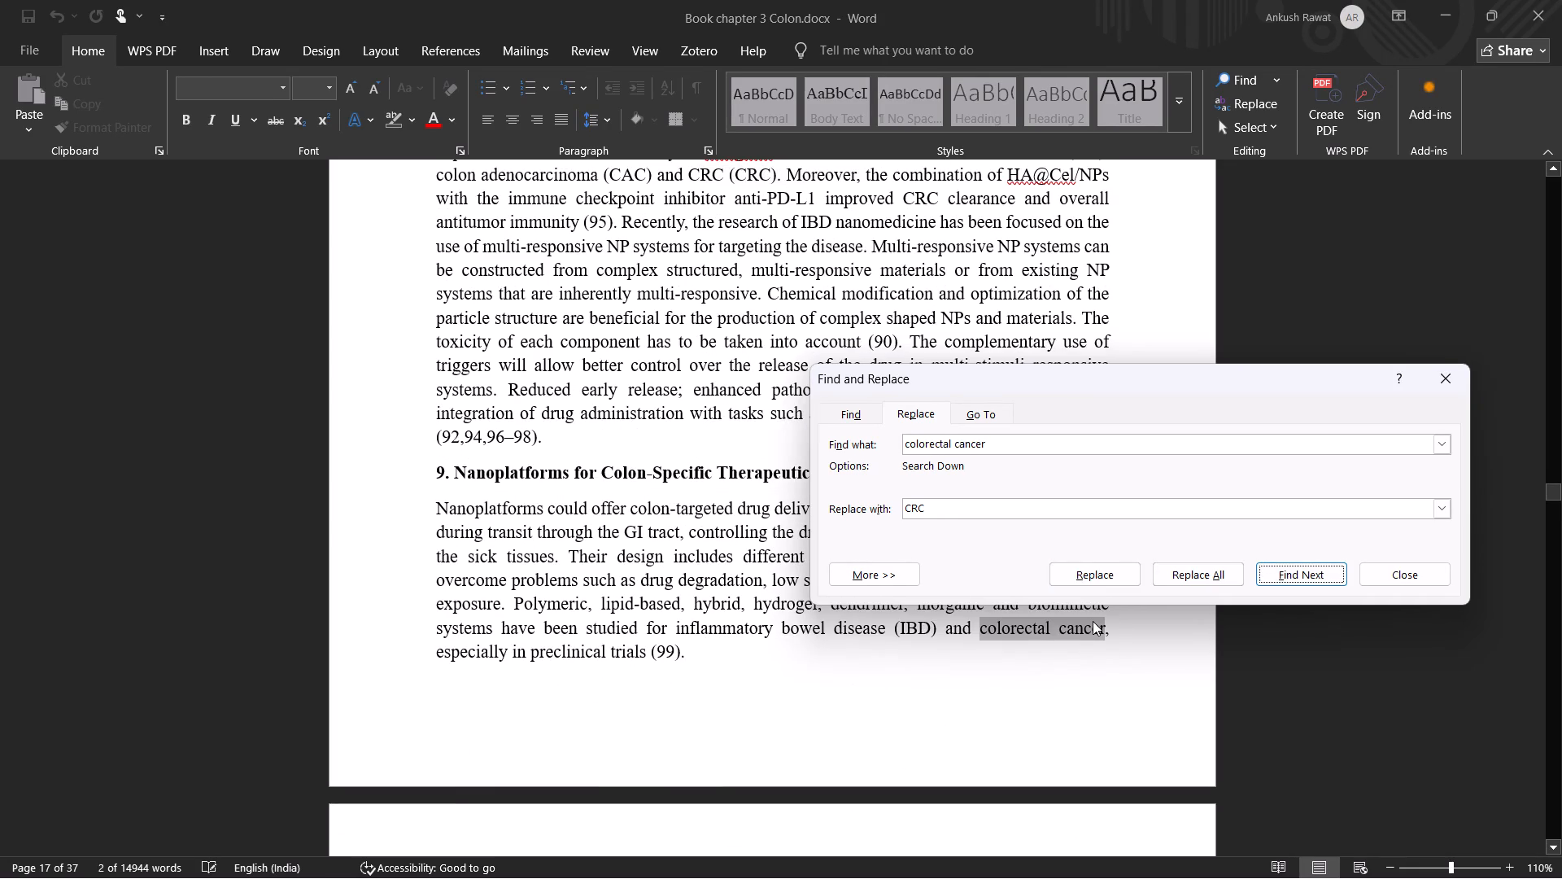
left_click(1093, 621)
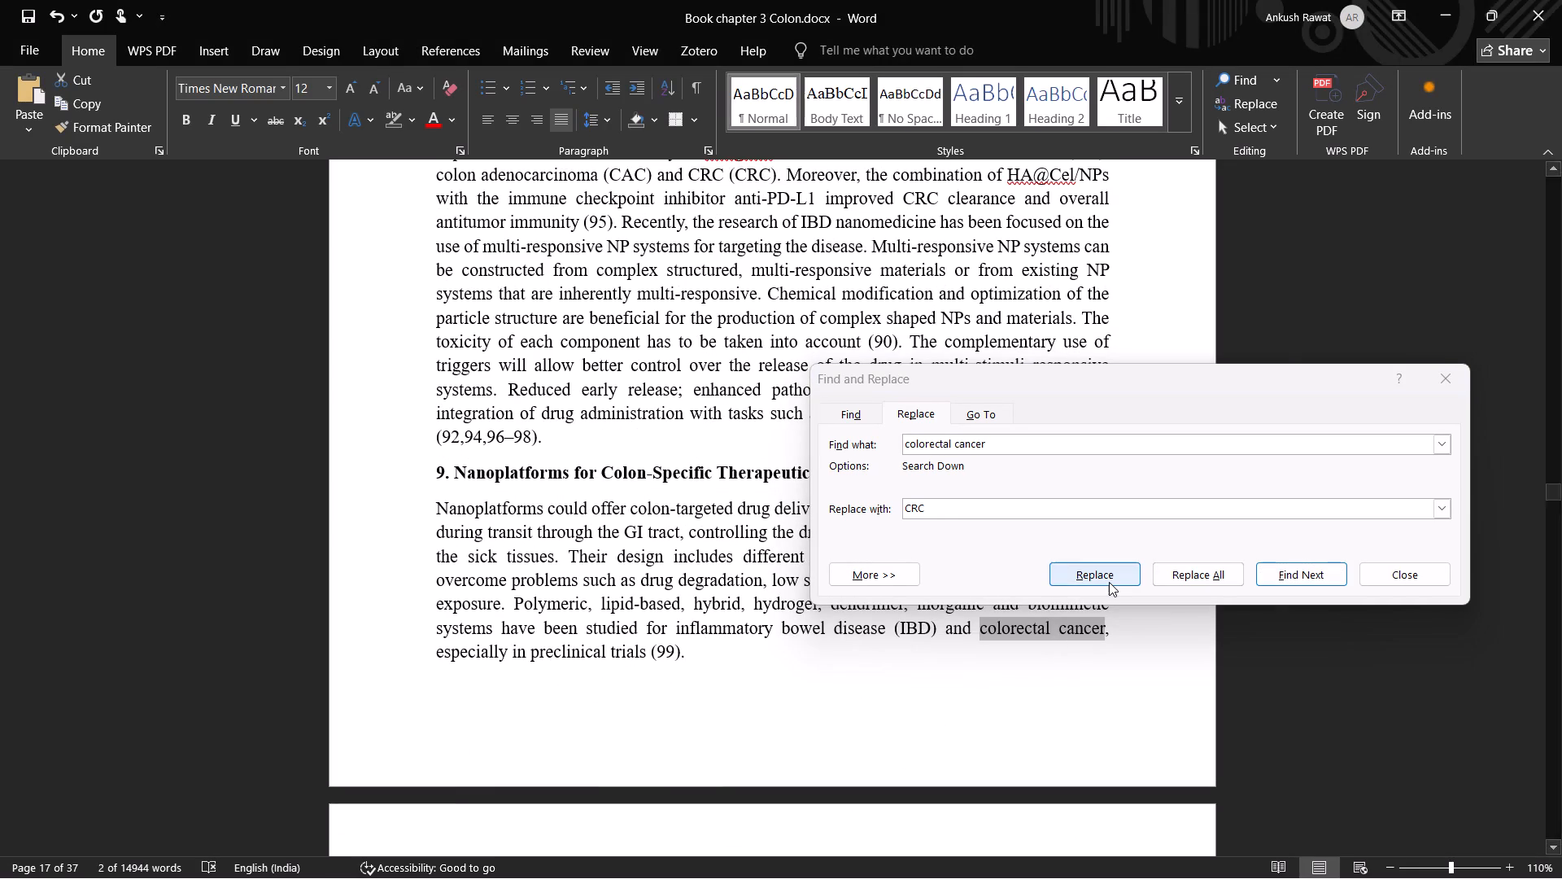
left_click(1109, 579)
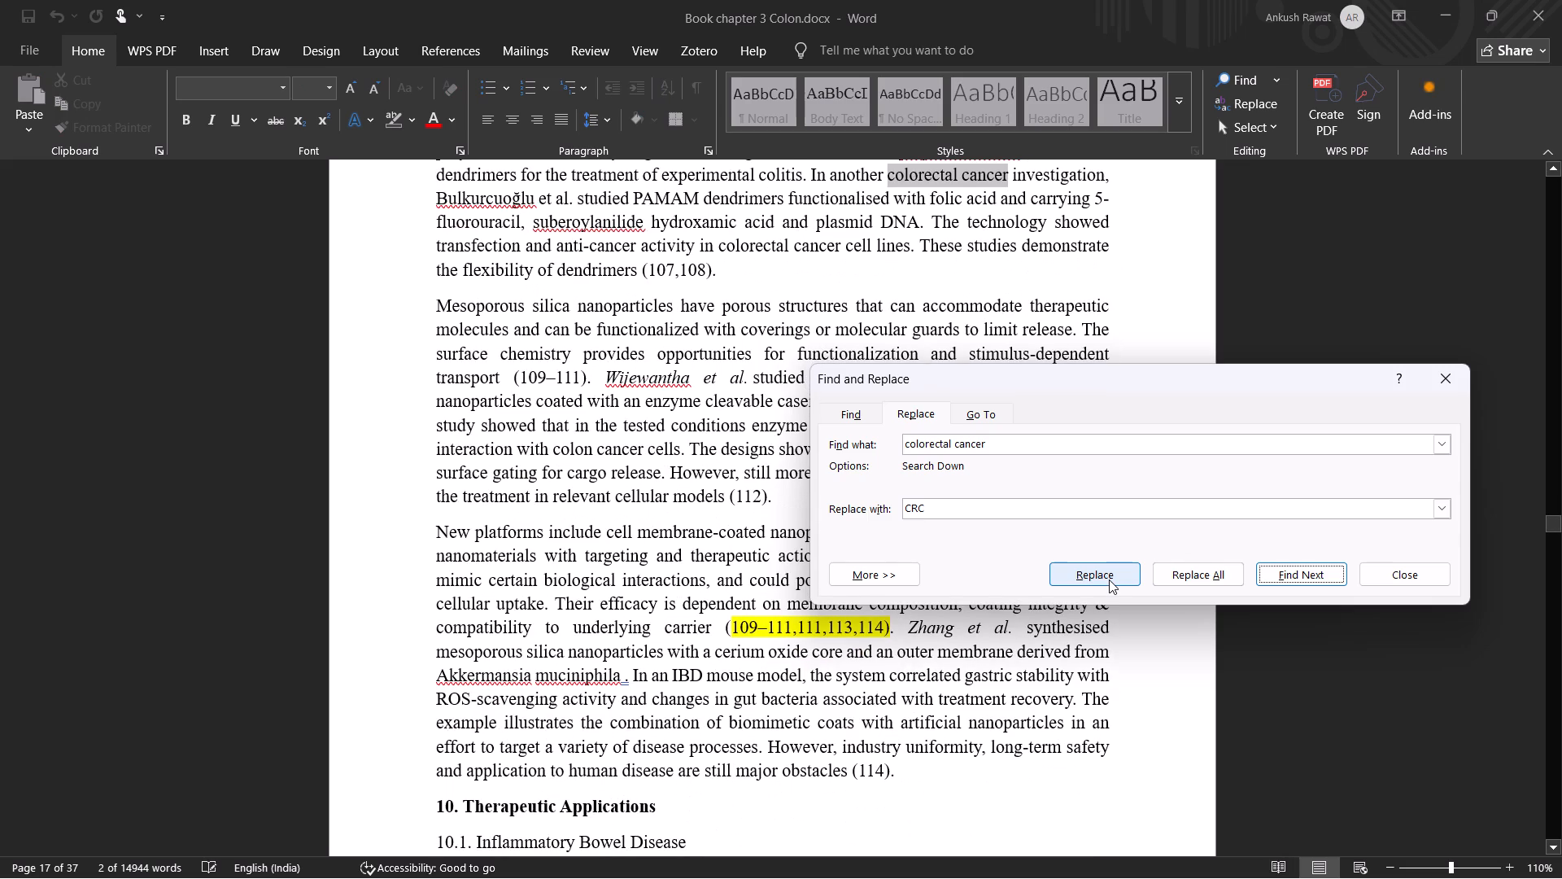
left_click(1109, 579)
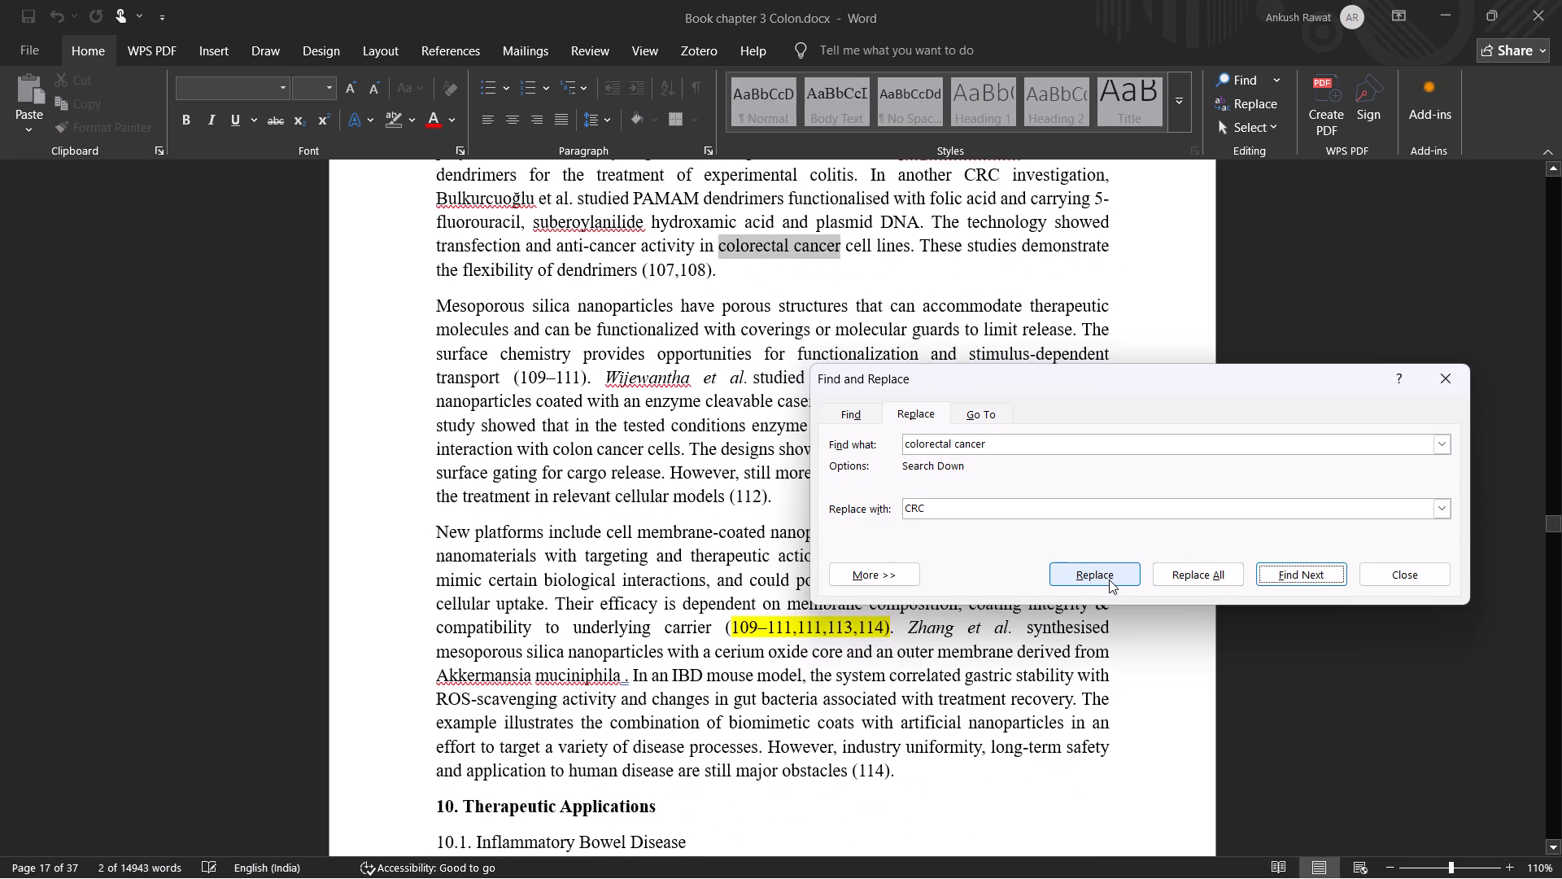
left_click(1109, 579)
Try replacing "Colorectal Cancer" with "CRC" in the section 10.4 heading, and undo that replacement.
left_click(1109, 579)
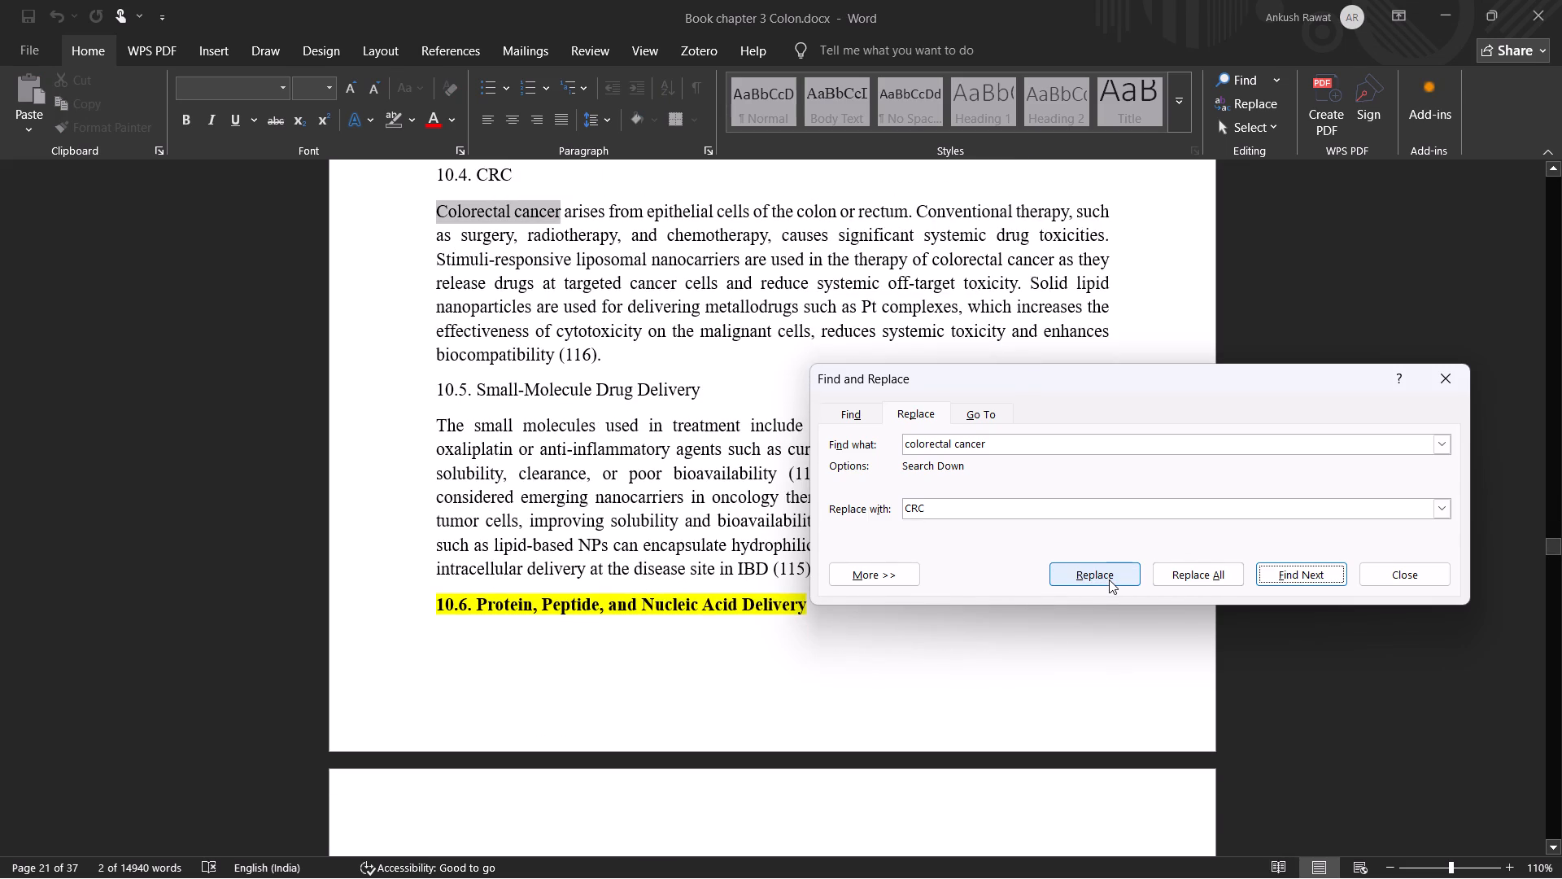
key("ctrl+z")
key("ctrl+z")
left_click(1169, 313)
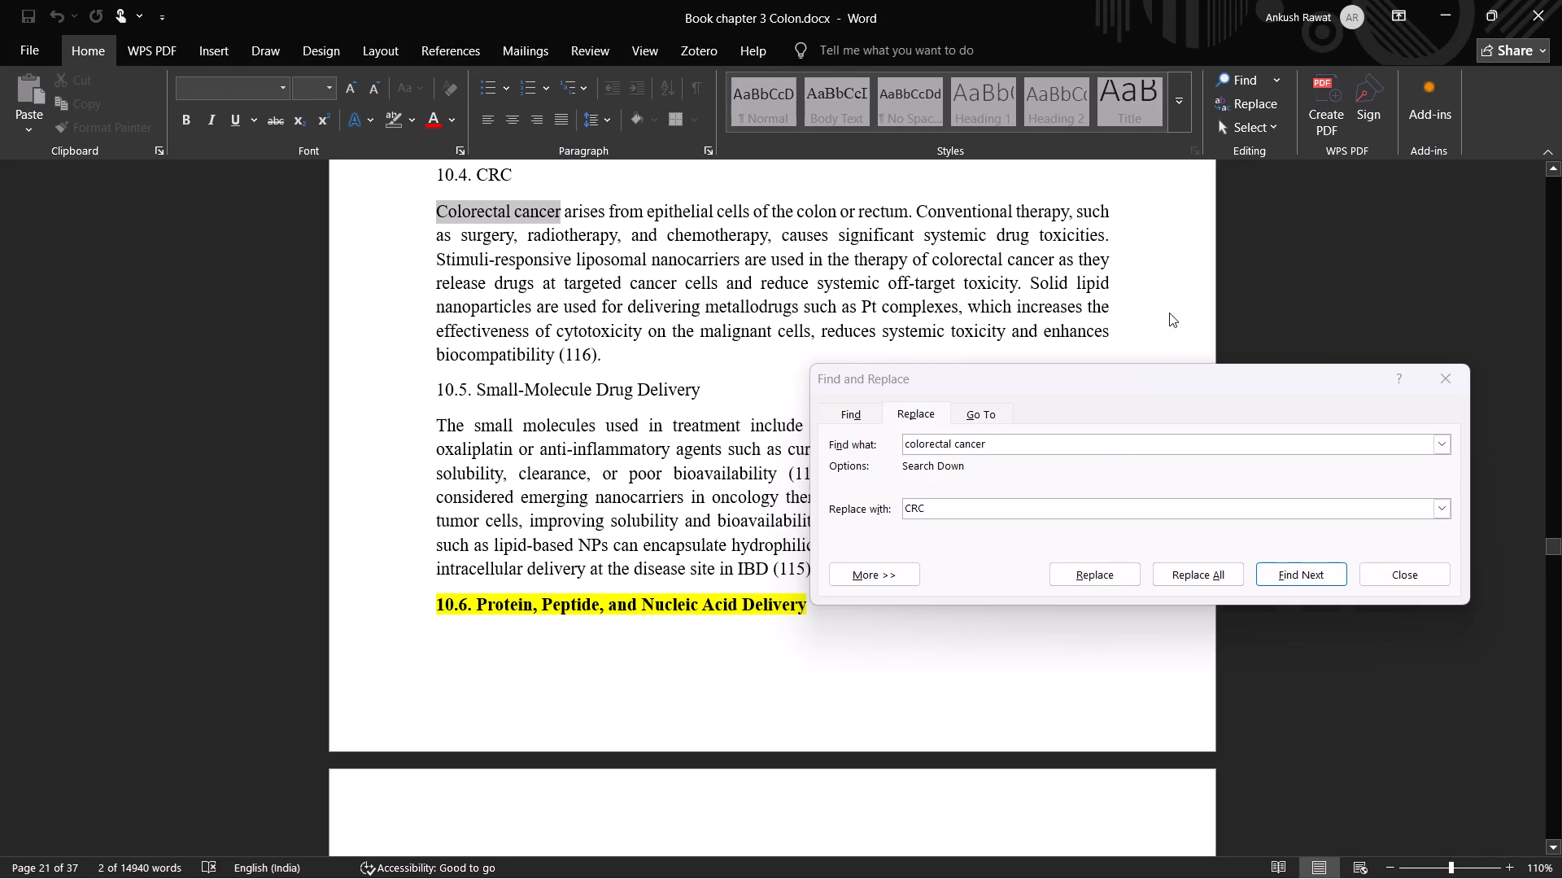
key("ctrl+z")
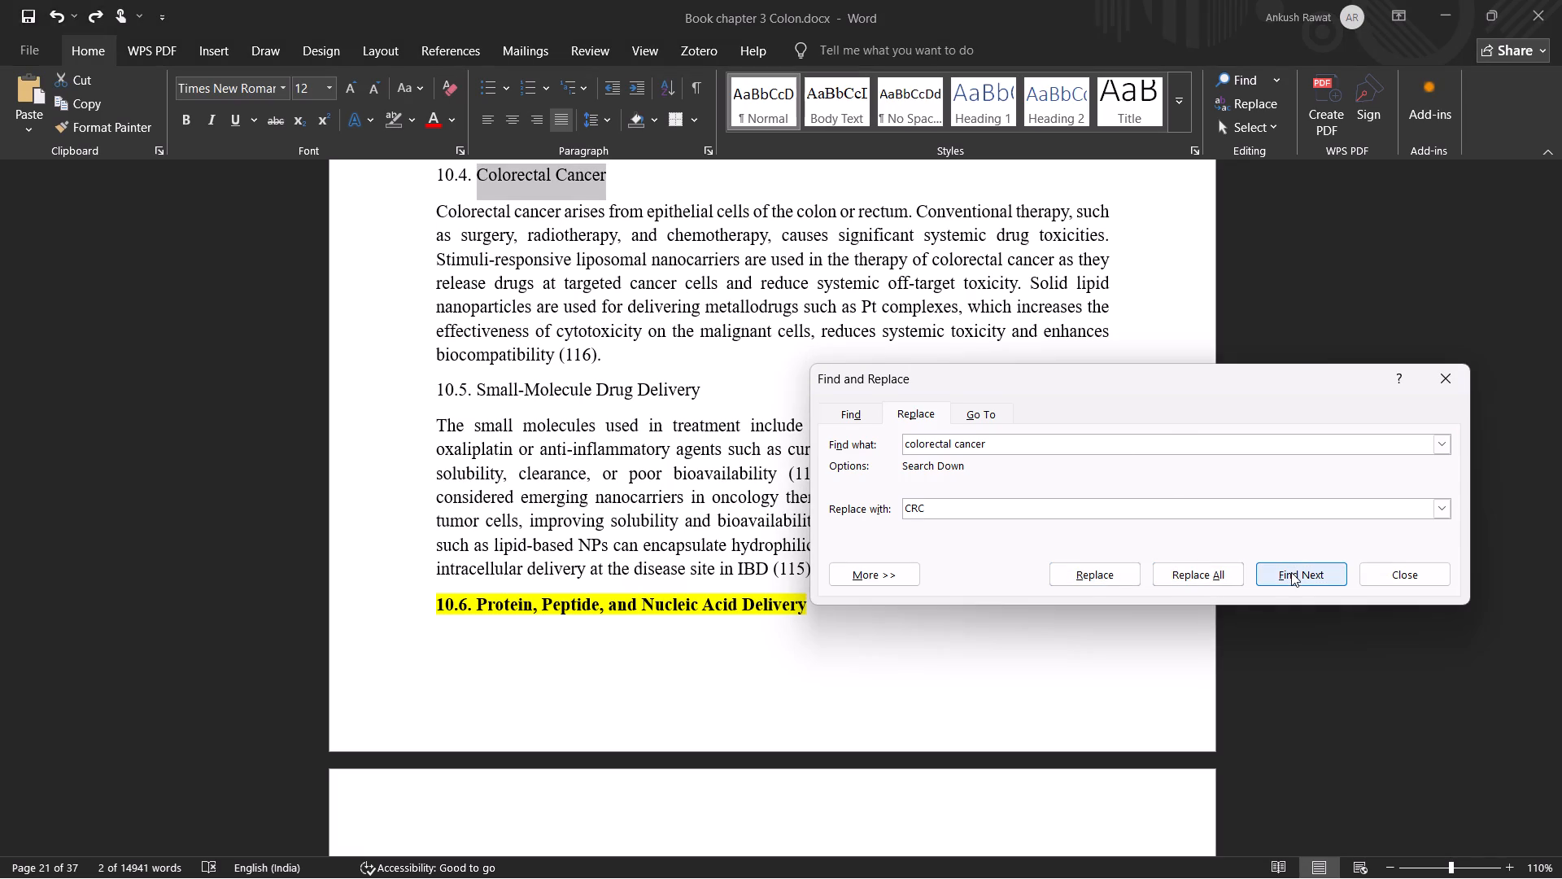
Skip the 10.4 heading and replace each "colorectal cancer" with "CRC" from the section 10.4 paragraph through section 11.7.
left_click(1291, 572)
left_click(1091, 576)
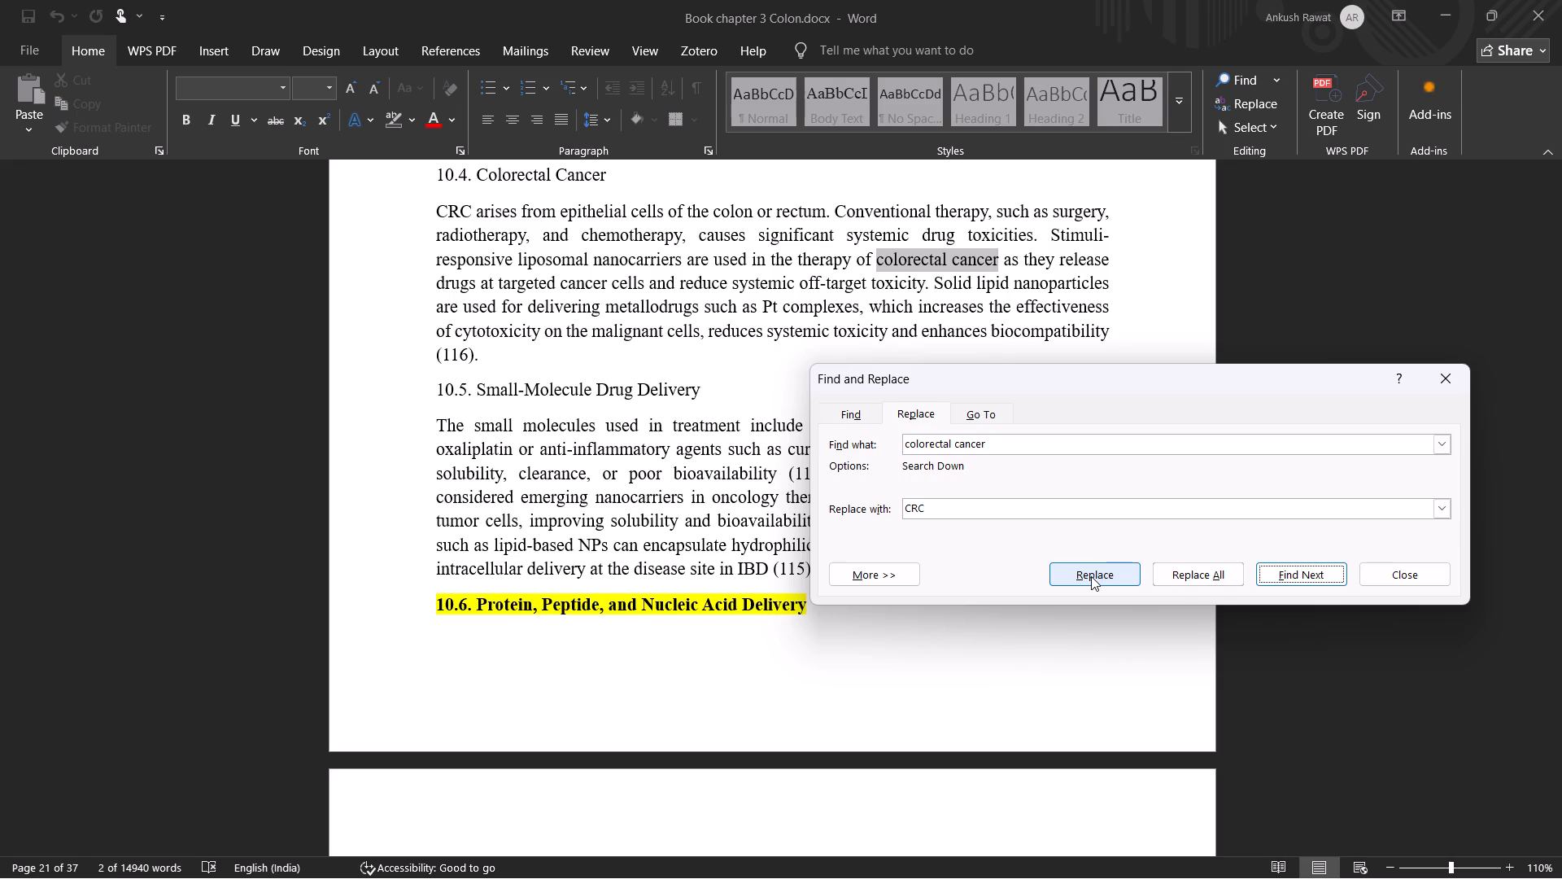
left_click(1091, 576)
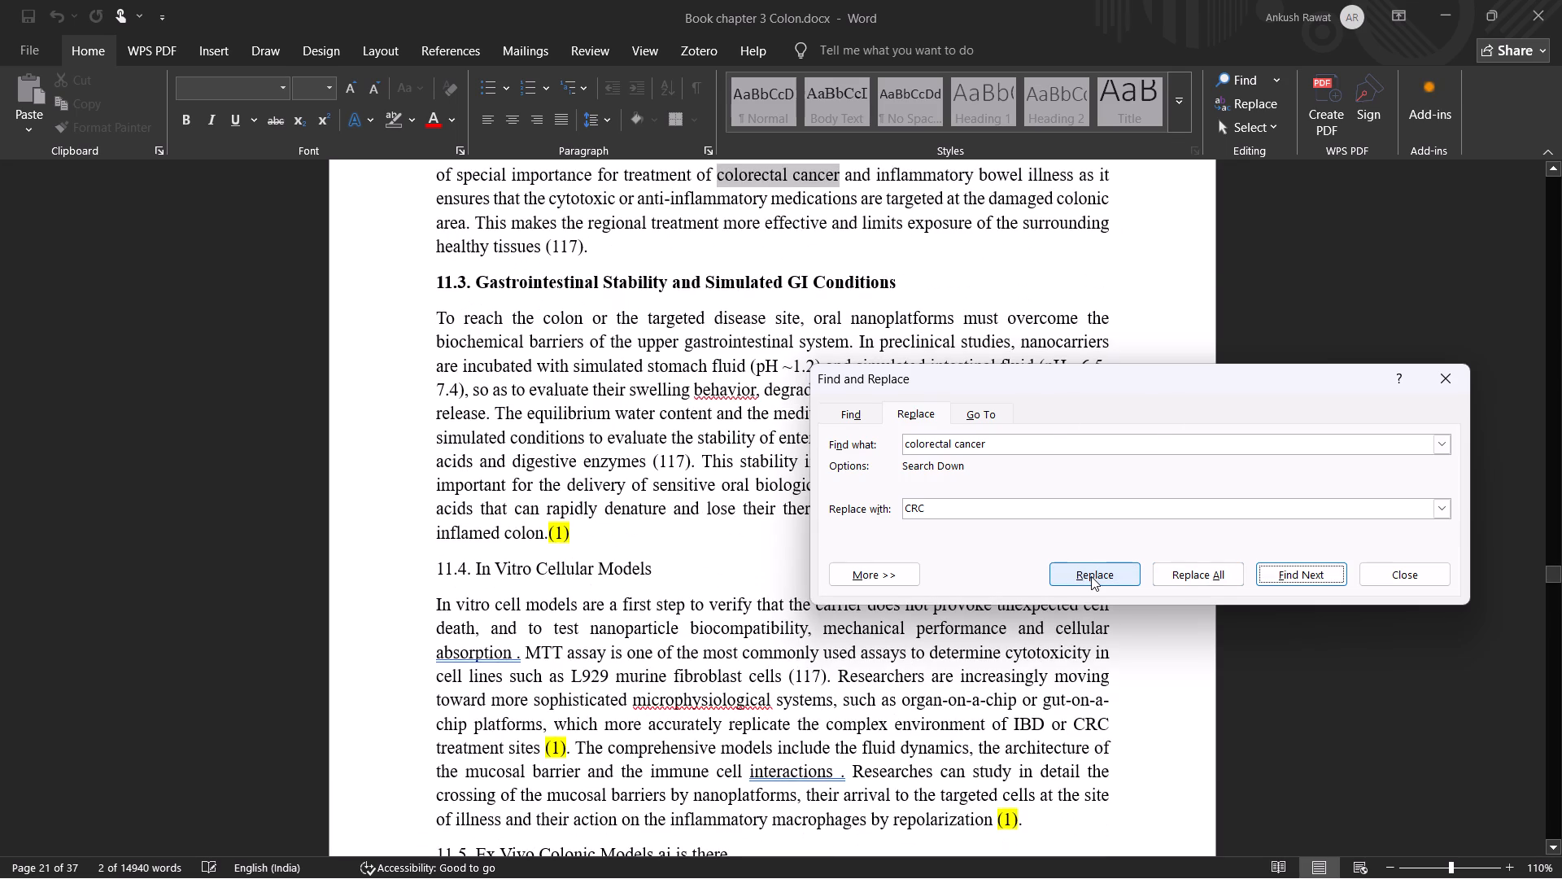
left_click(1091, 576)
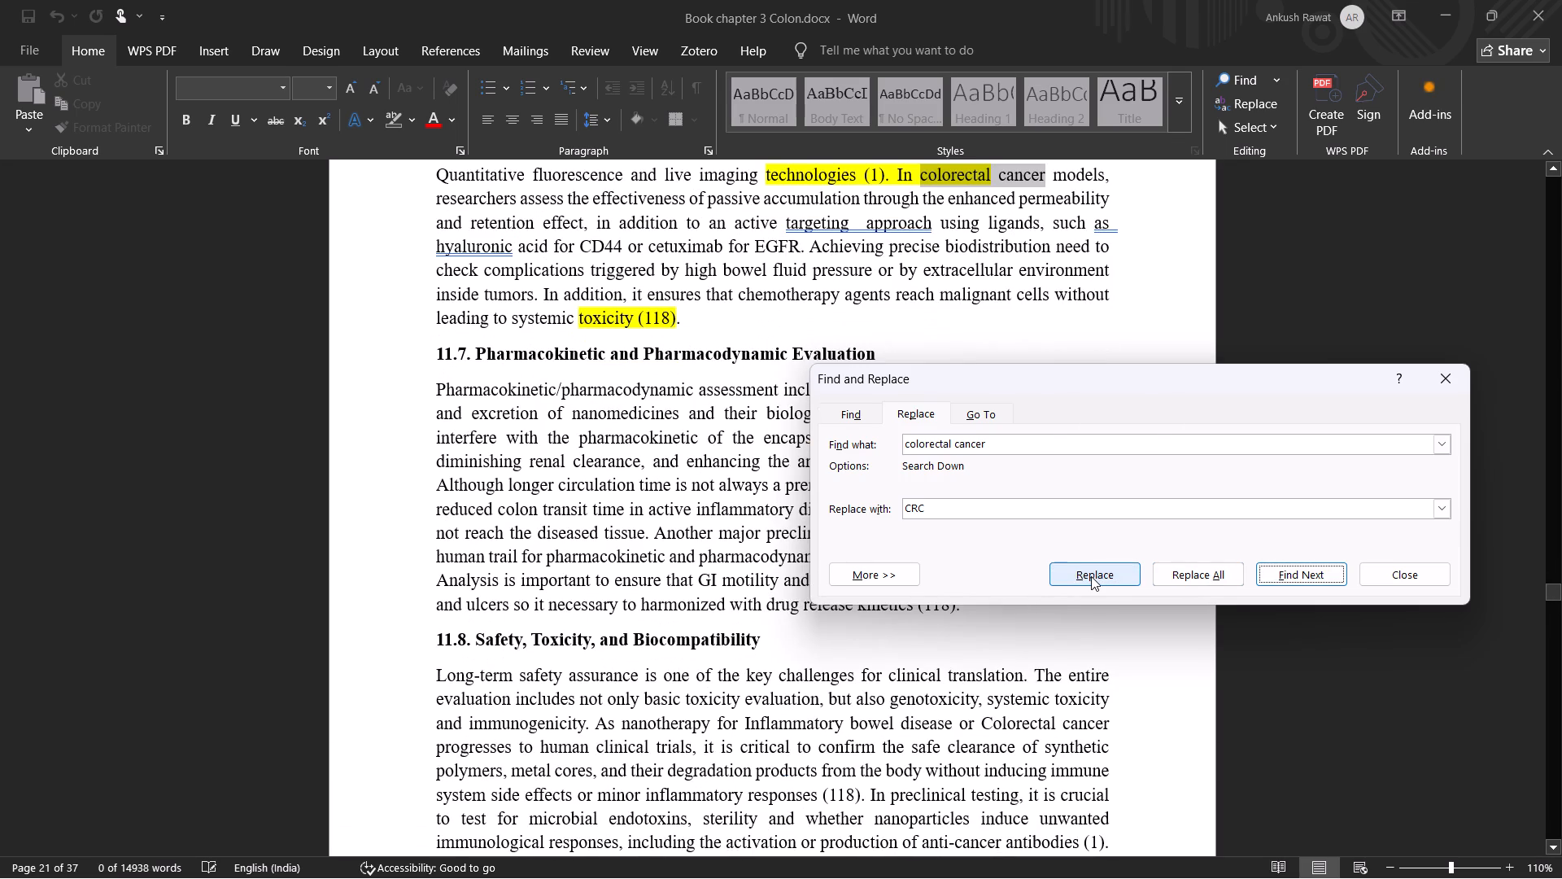
left_click(1091, 576)
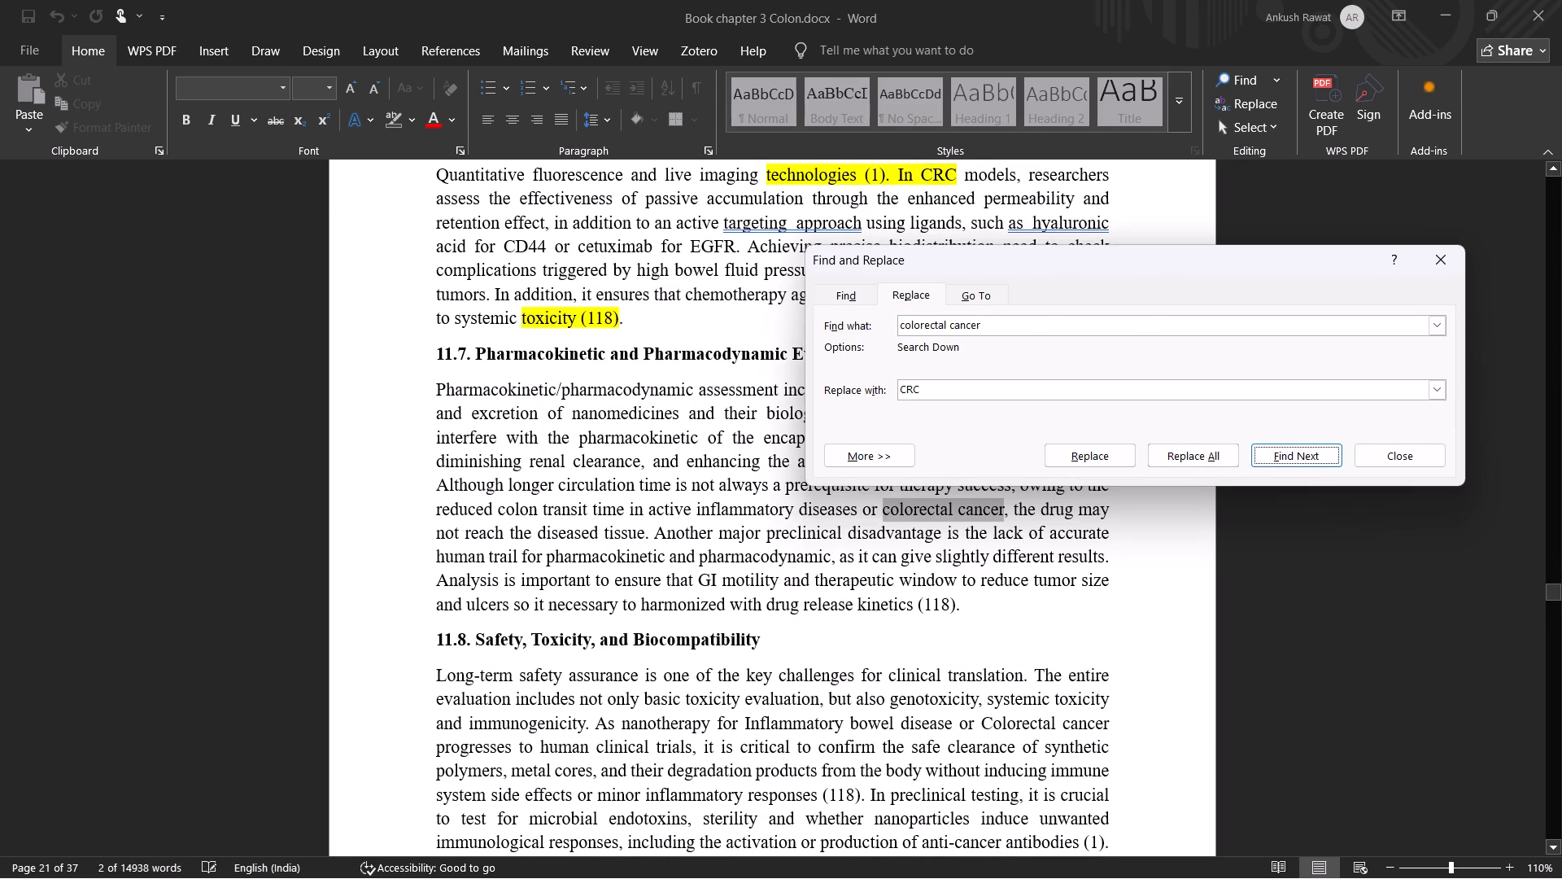
left_click(1098, 454)
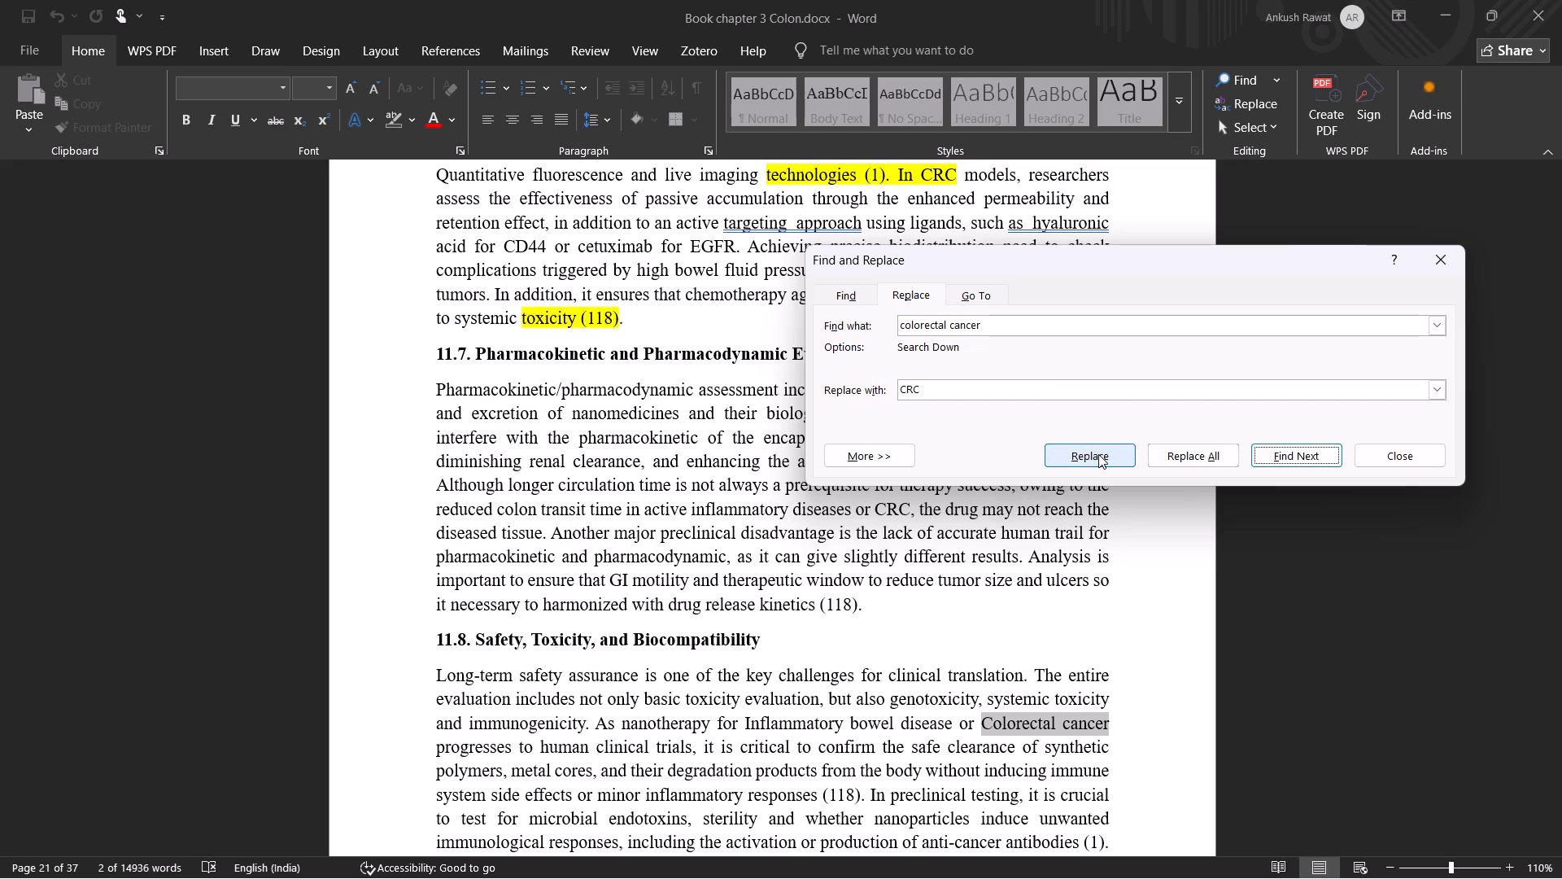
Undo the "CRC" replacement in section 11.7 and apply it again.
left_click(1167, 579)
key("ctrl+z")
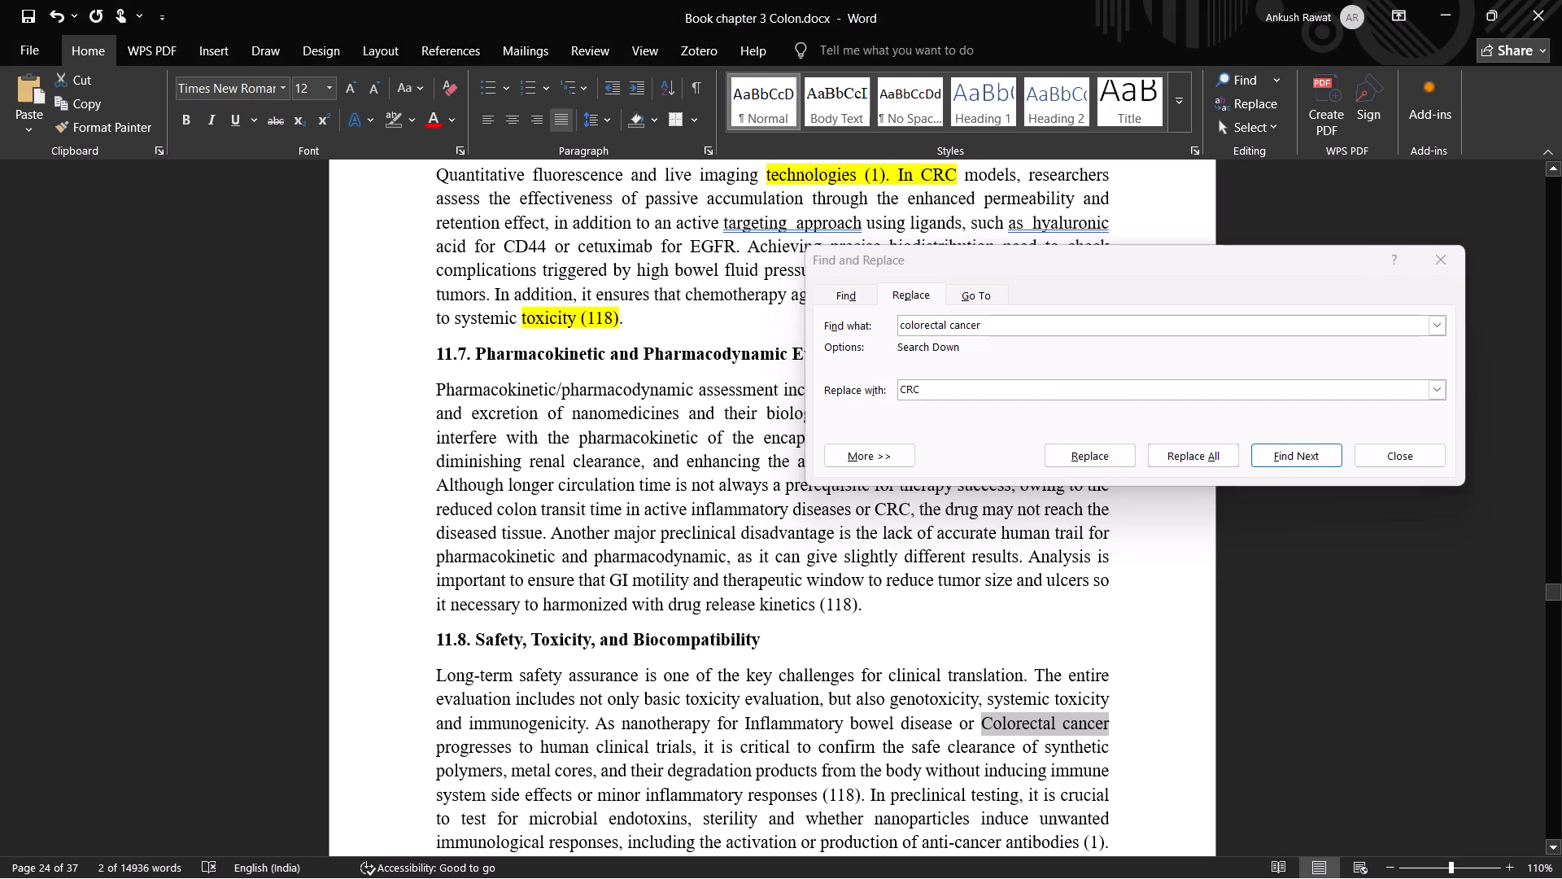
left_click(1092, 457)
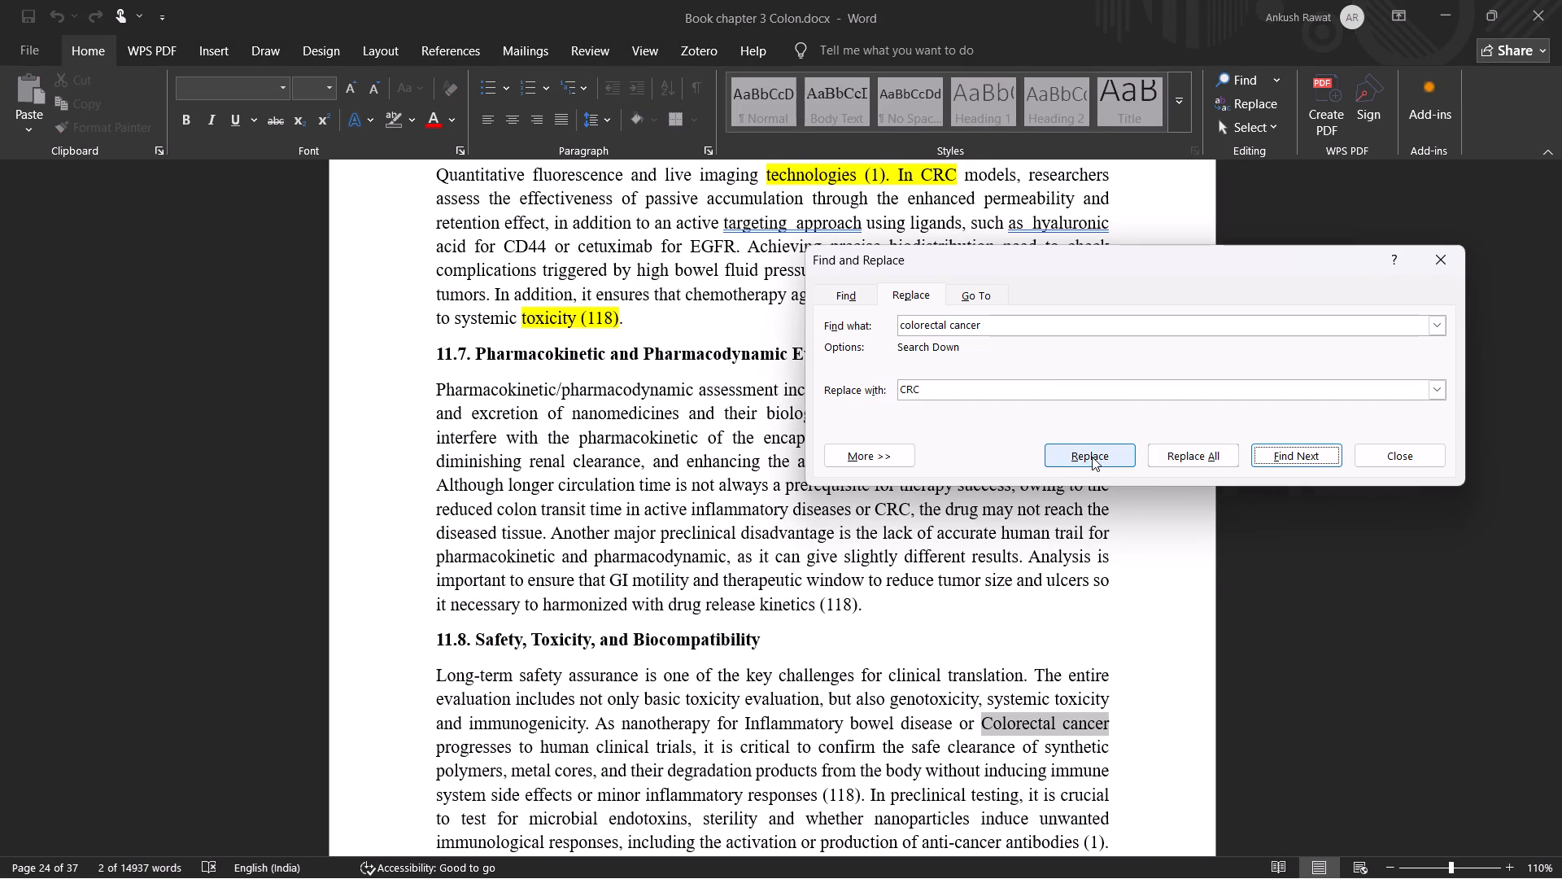
Replace "colorectal cancer" with "CRC" in section 11.8 and in the closing passage on improving therapeutic targeting.
left_click(1092, 457)
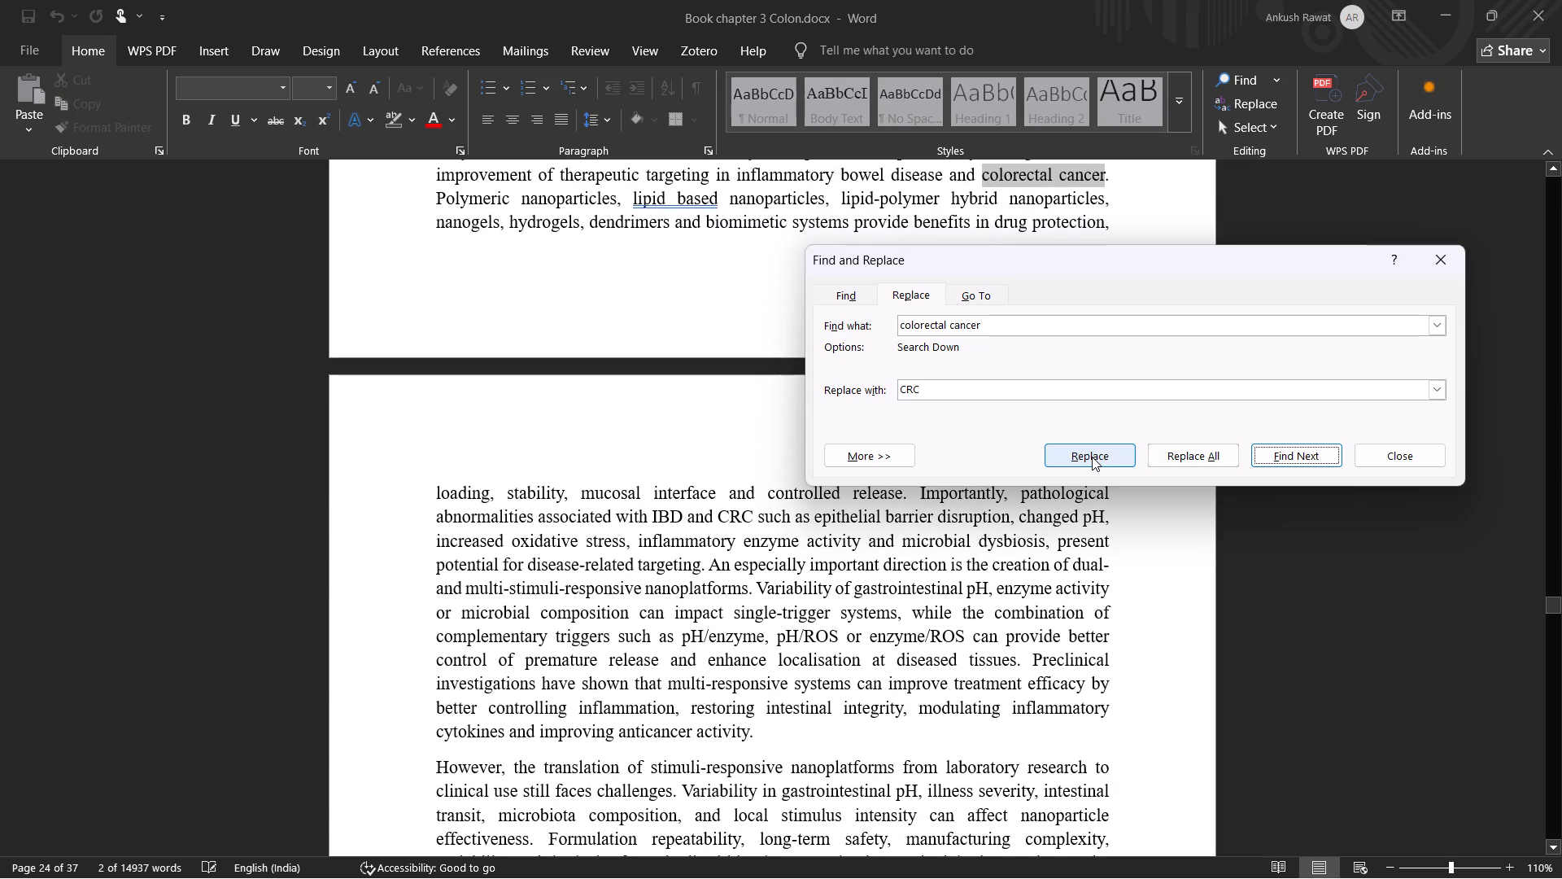
left_click(1092, 457)
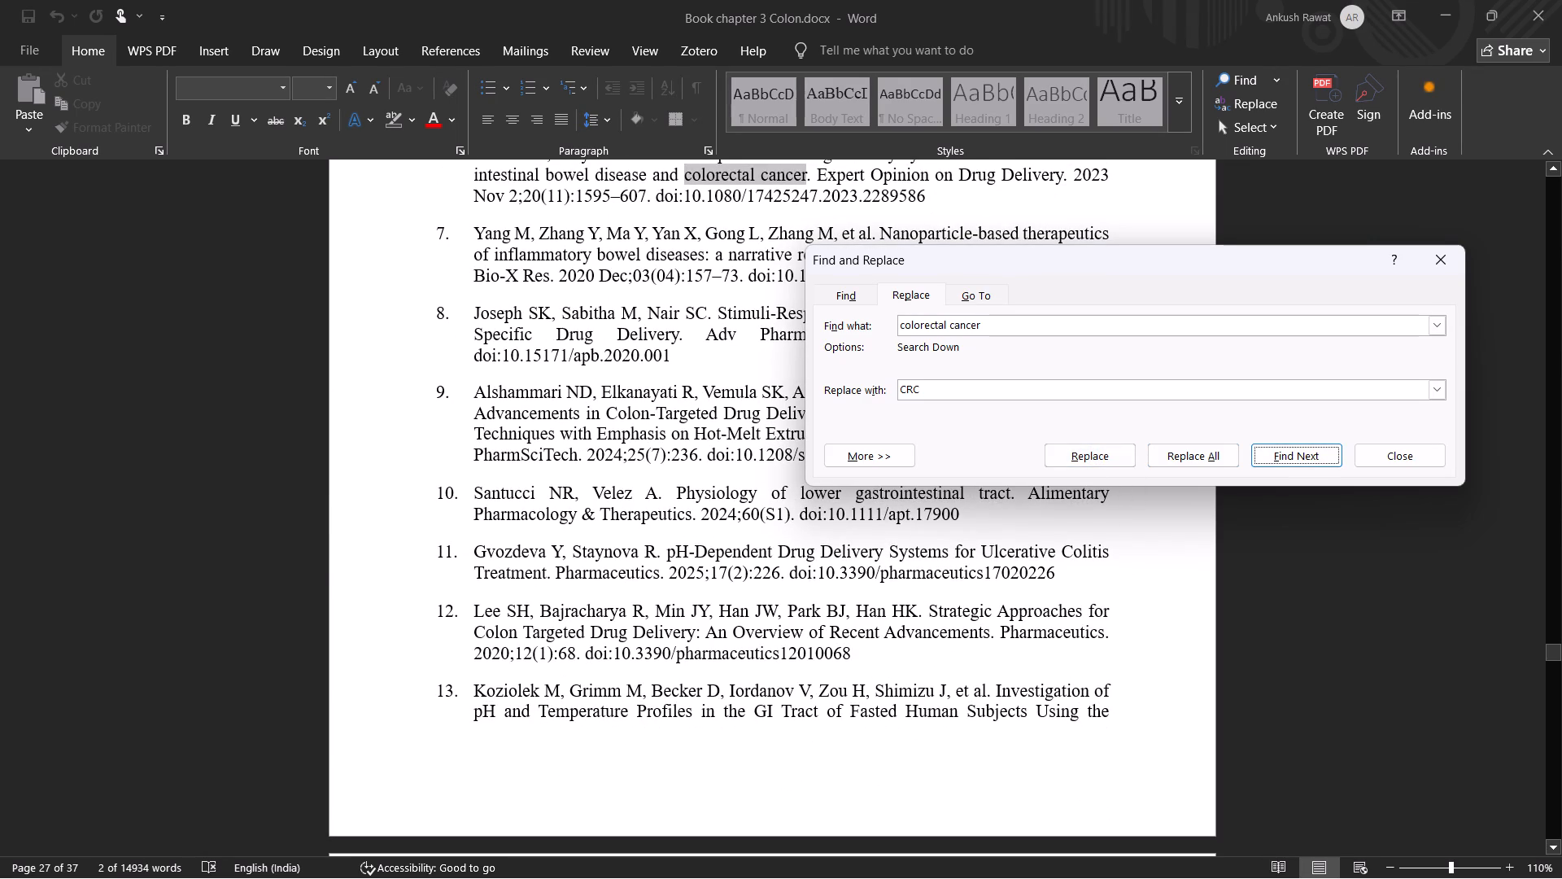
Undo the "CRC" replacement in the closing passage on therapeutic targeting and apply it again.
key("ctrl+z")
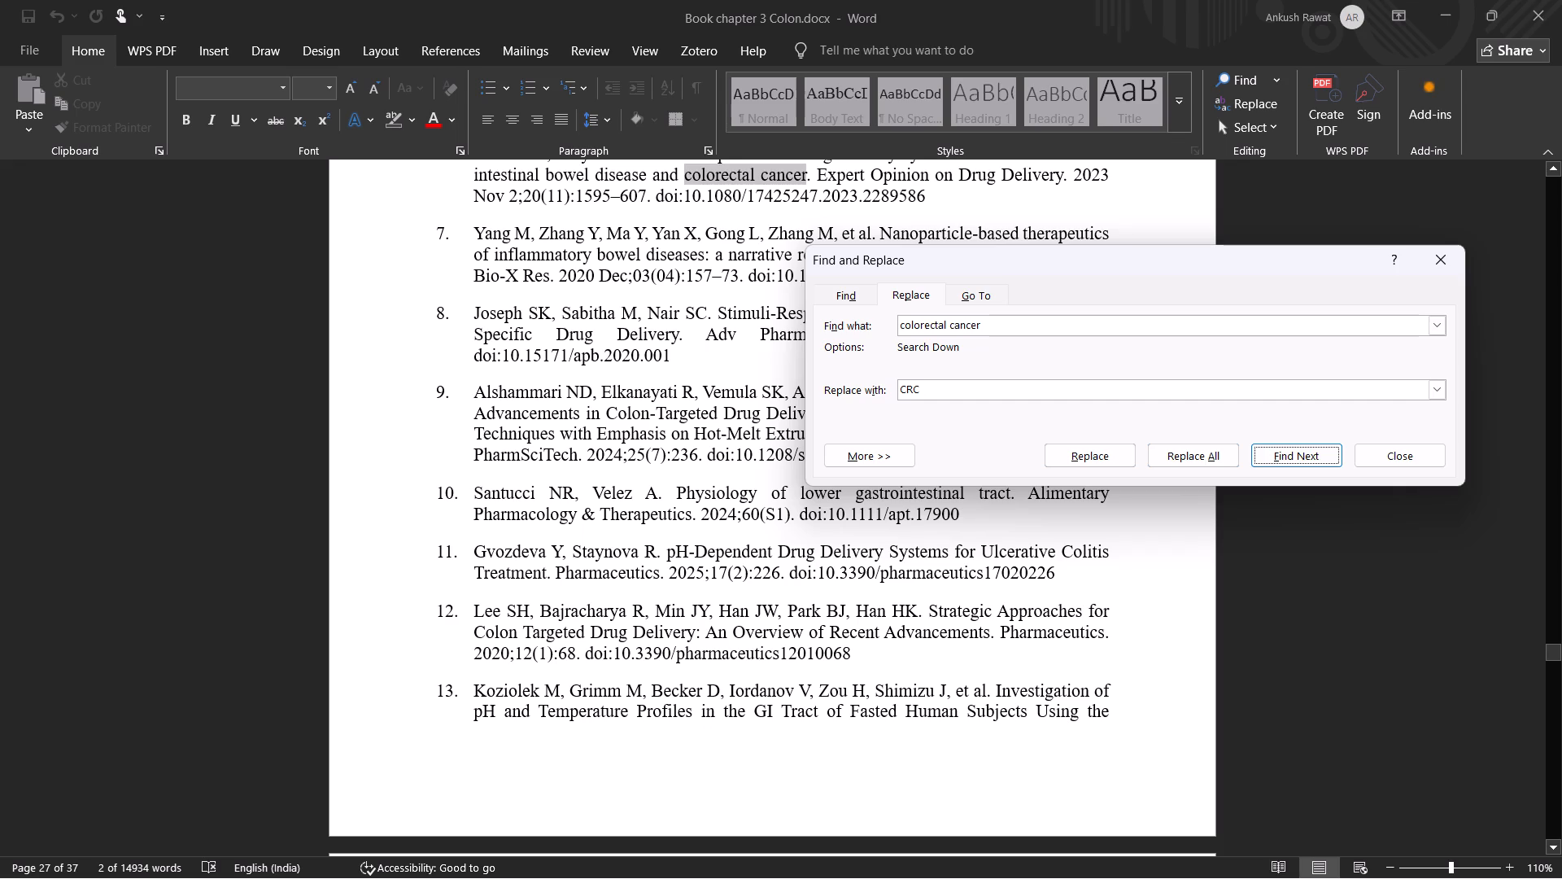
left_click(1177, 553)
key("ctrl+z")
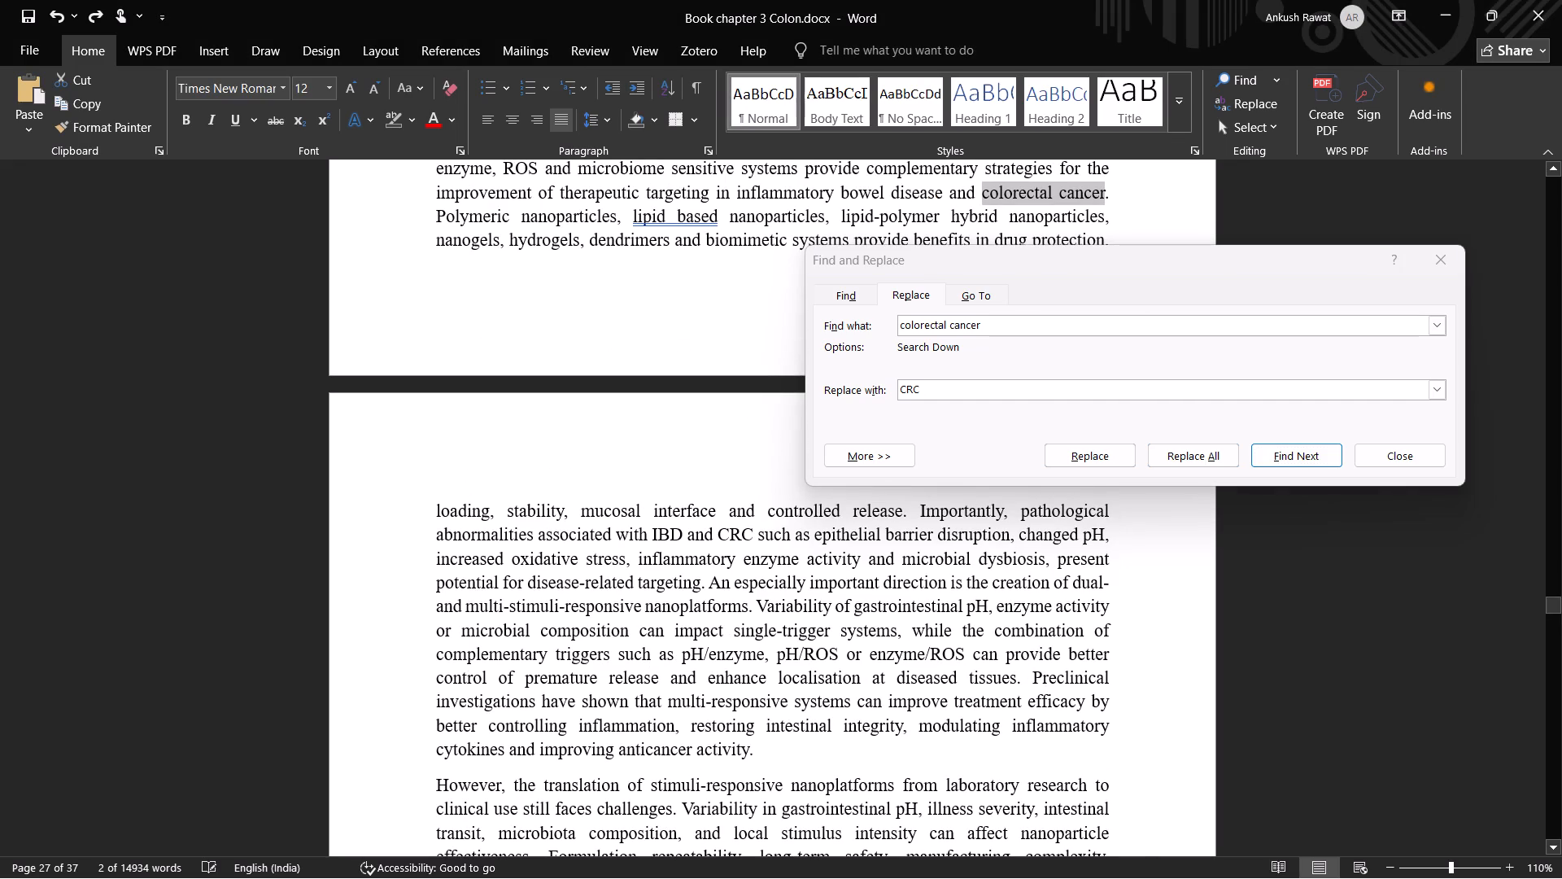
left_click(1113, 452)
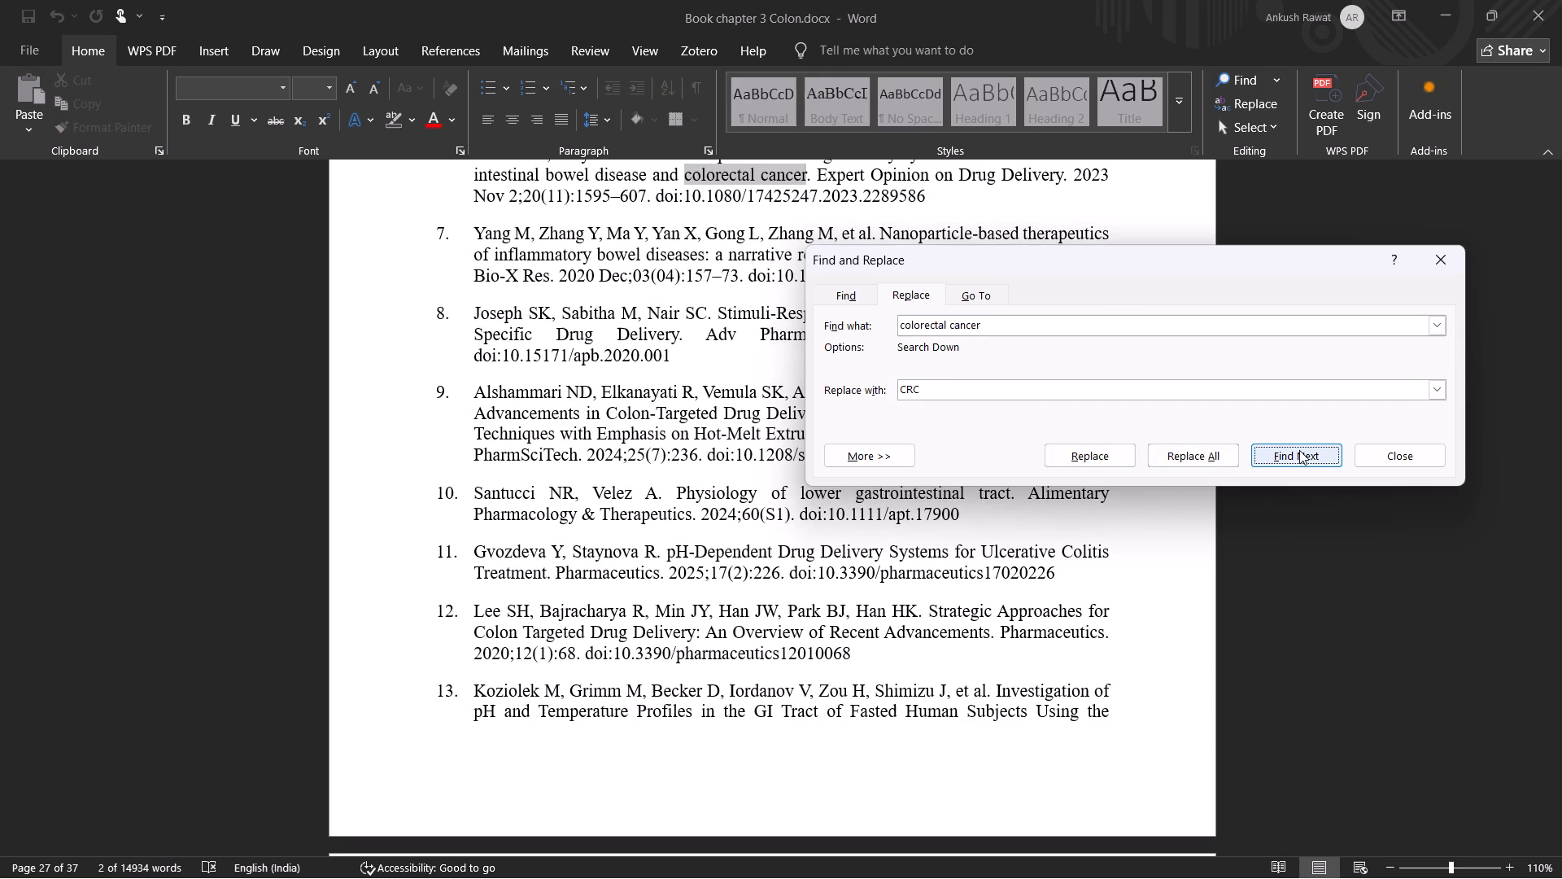
Go through the further "colorectal cancer" occurrences in the reference list without replacing them.
left_click(1299, 450)
triple_click(1299, 450)
left_click(1299, 450)
triple_click(1294, 461)
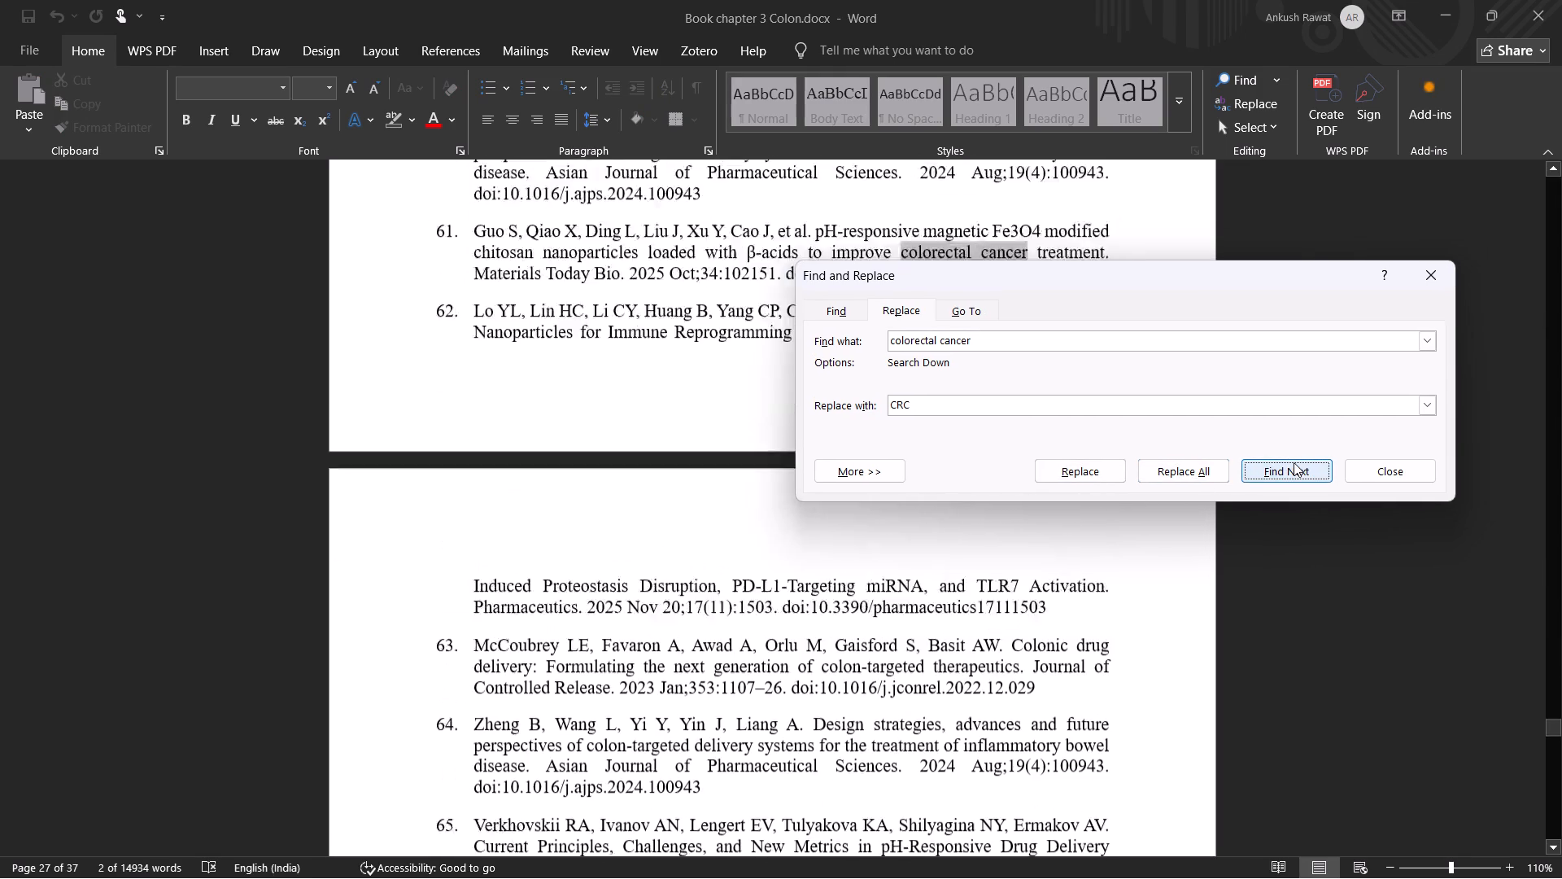
left_click(1294, 462)
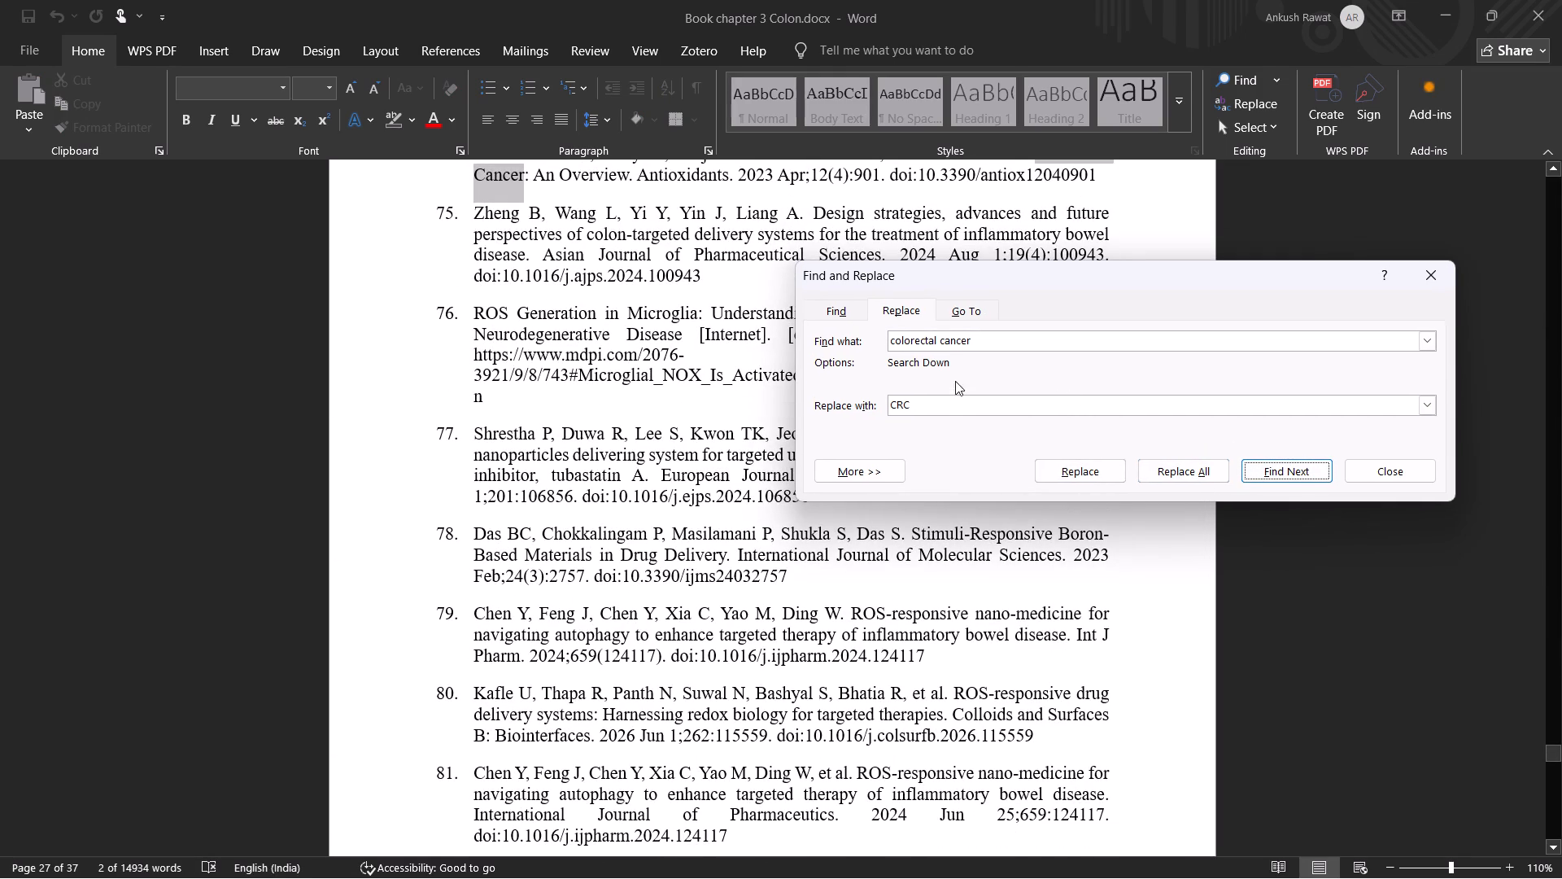
Change the search term to "CRC" by copying the replacement text, and continue the search from the beginning of the document.
left_click_drag(914, 400, 879, 400)
key("ctrl+c")
left_click_drag(1006, 339, 891, 342)
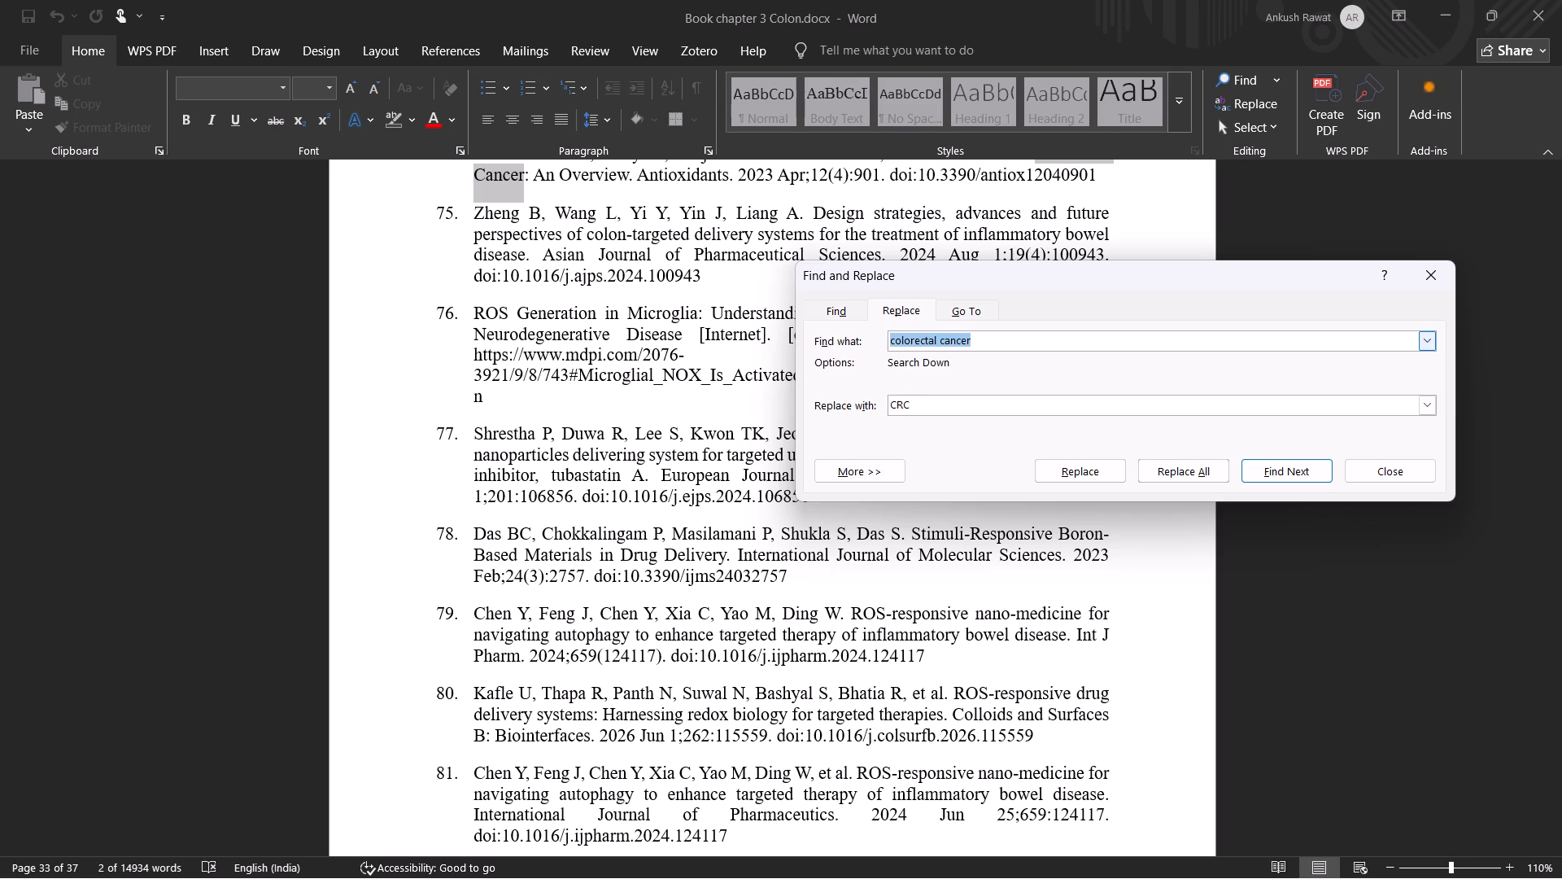
left_click_drag(891, 342, 887, 342)
key("ctrl+c")
left_click_drag(916, 406, 886, 402)
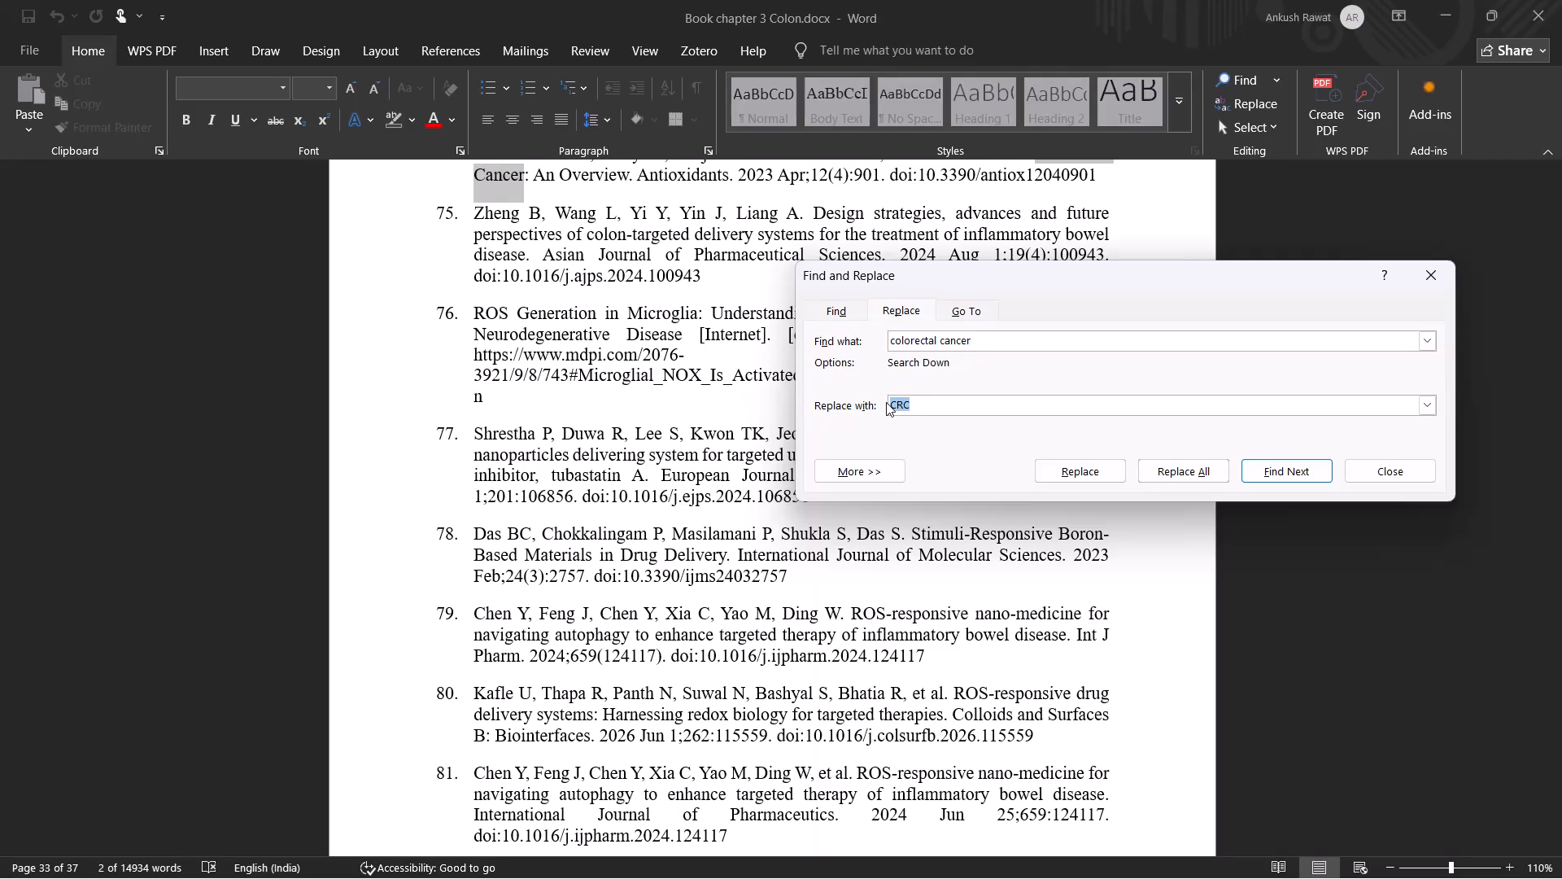
key("ctrl+c")
left_click_drag(974, 339, 887, 339)
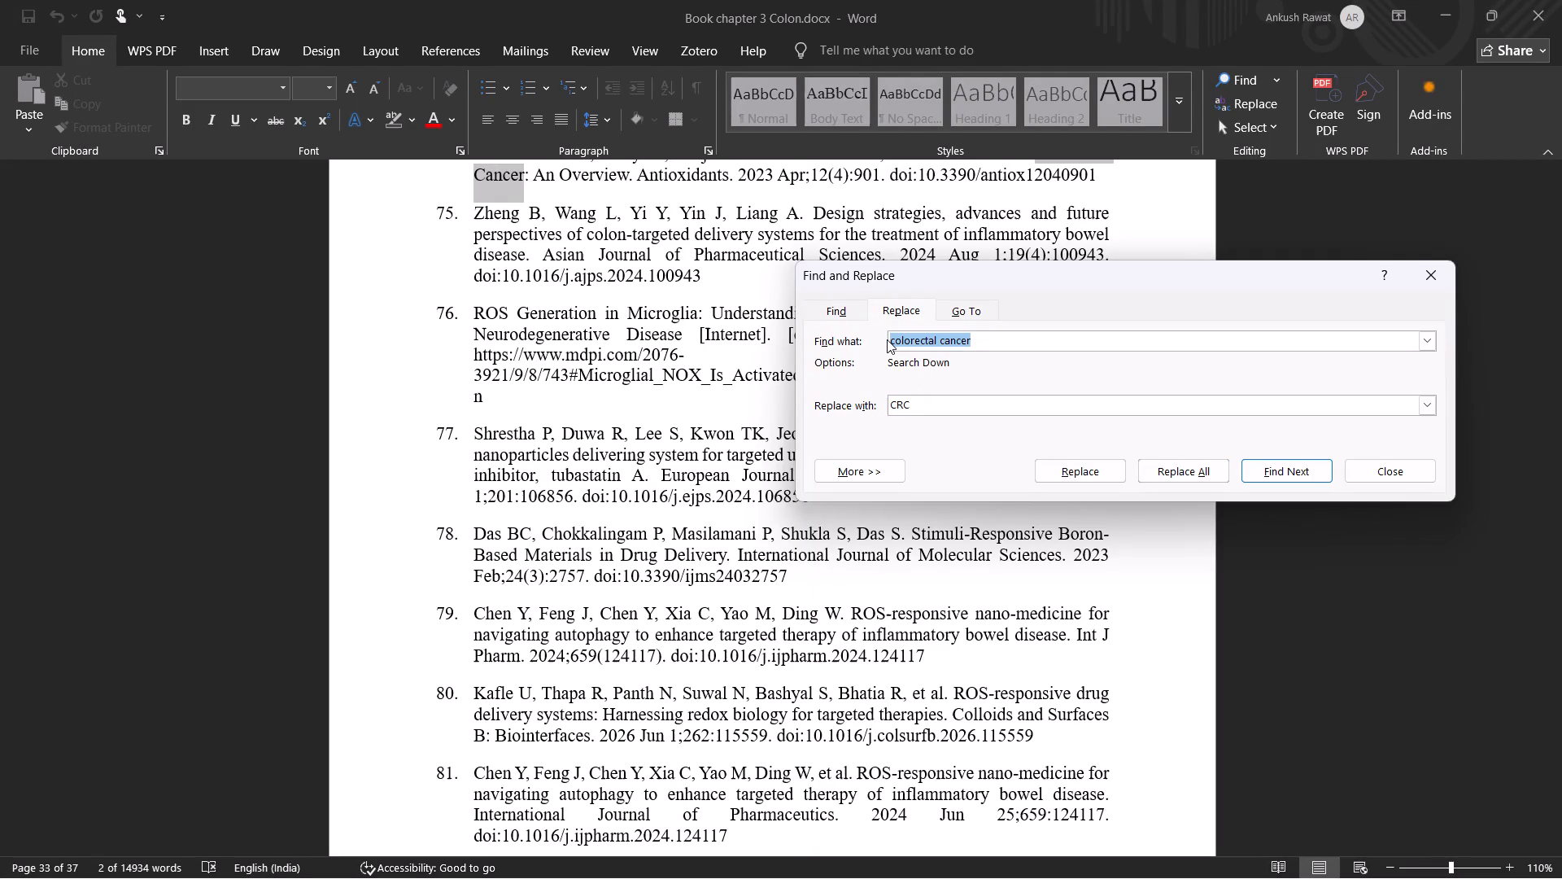
key("ctrl+v")
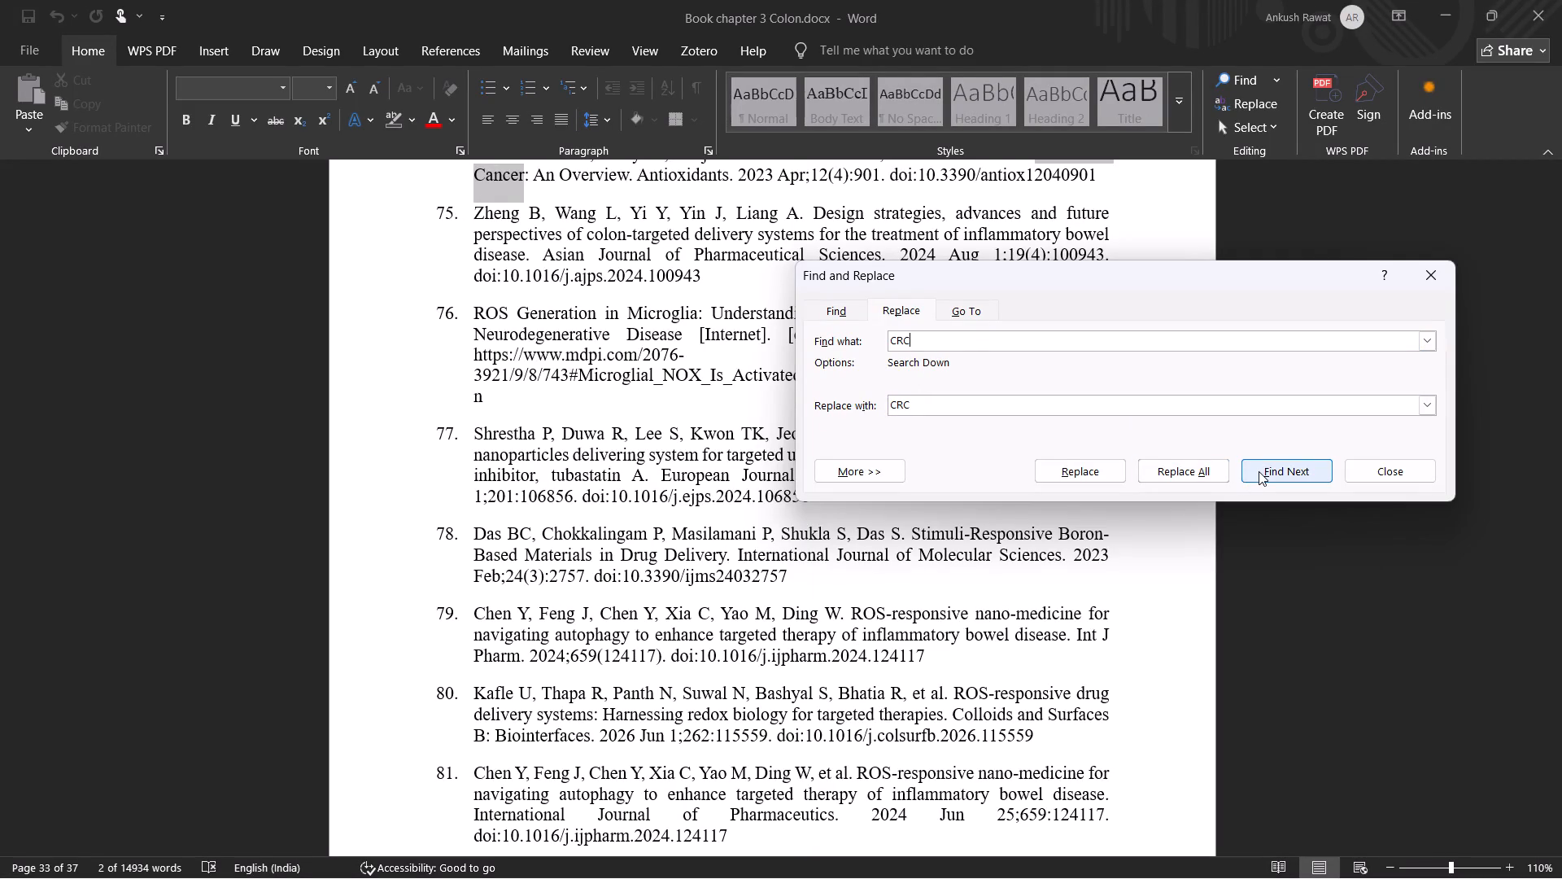
left_click(1259, 471)
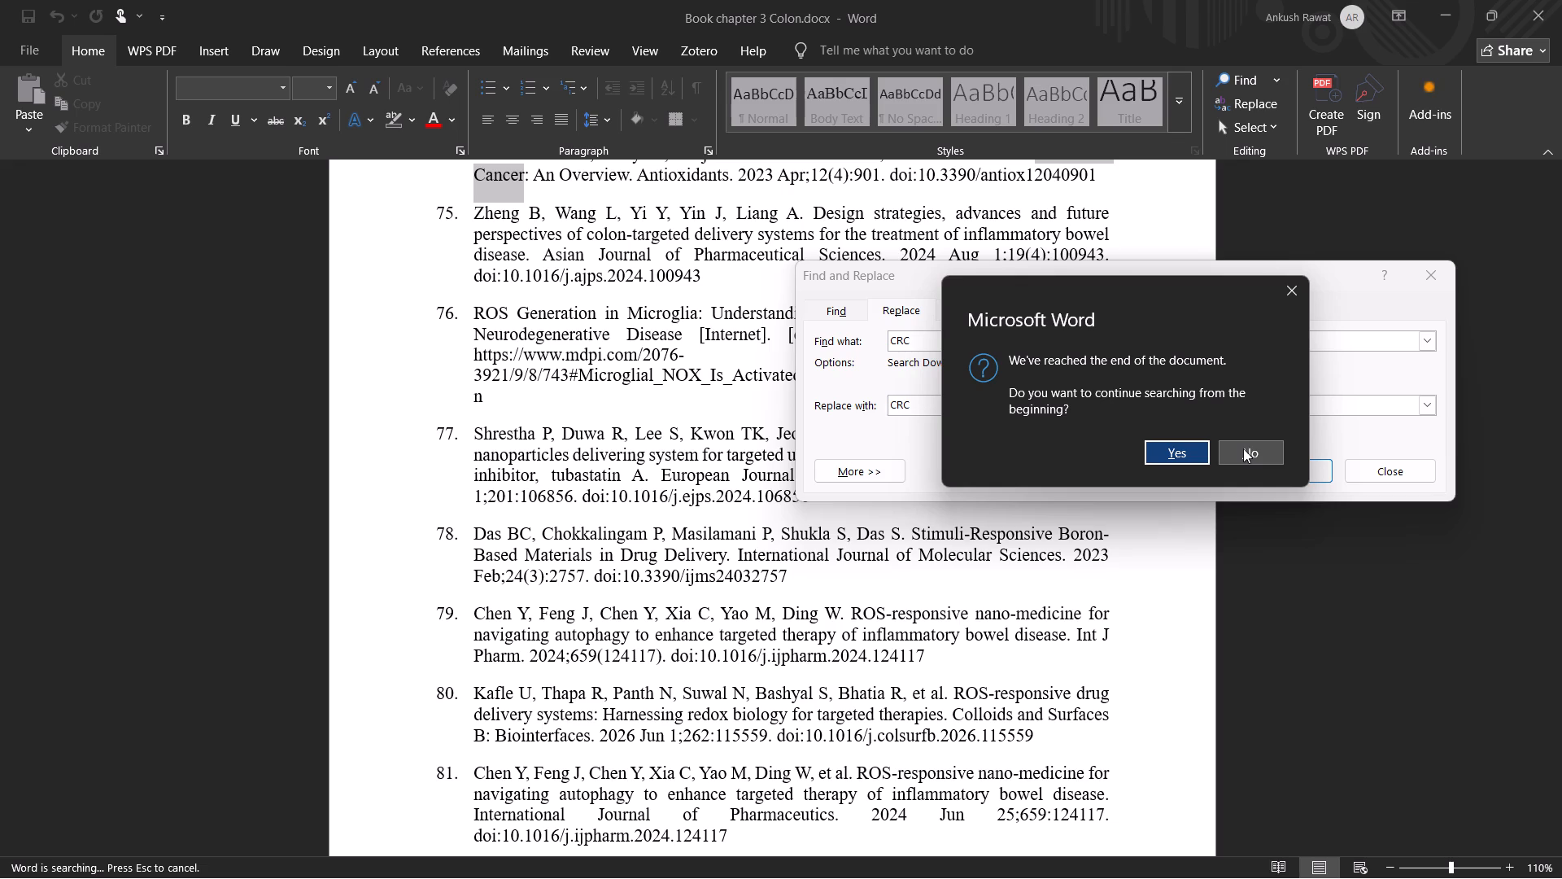
left_click(1175, 444)
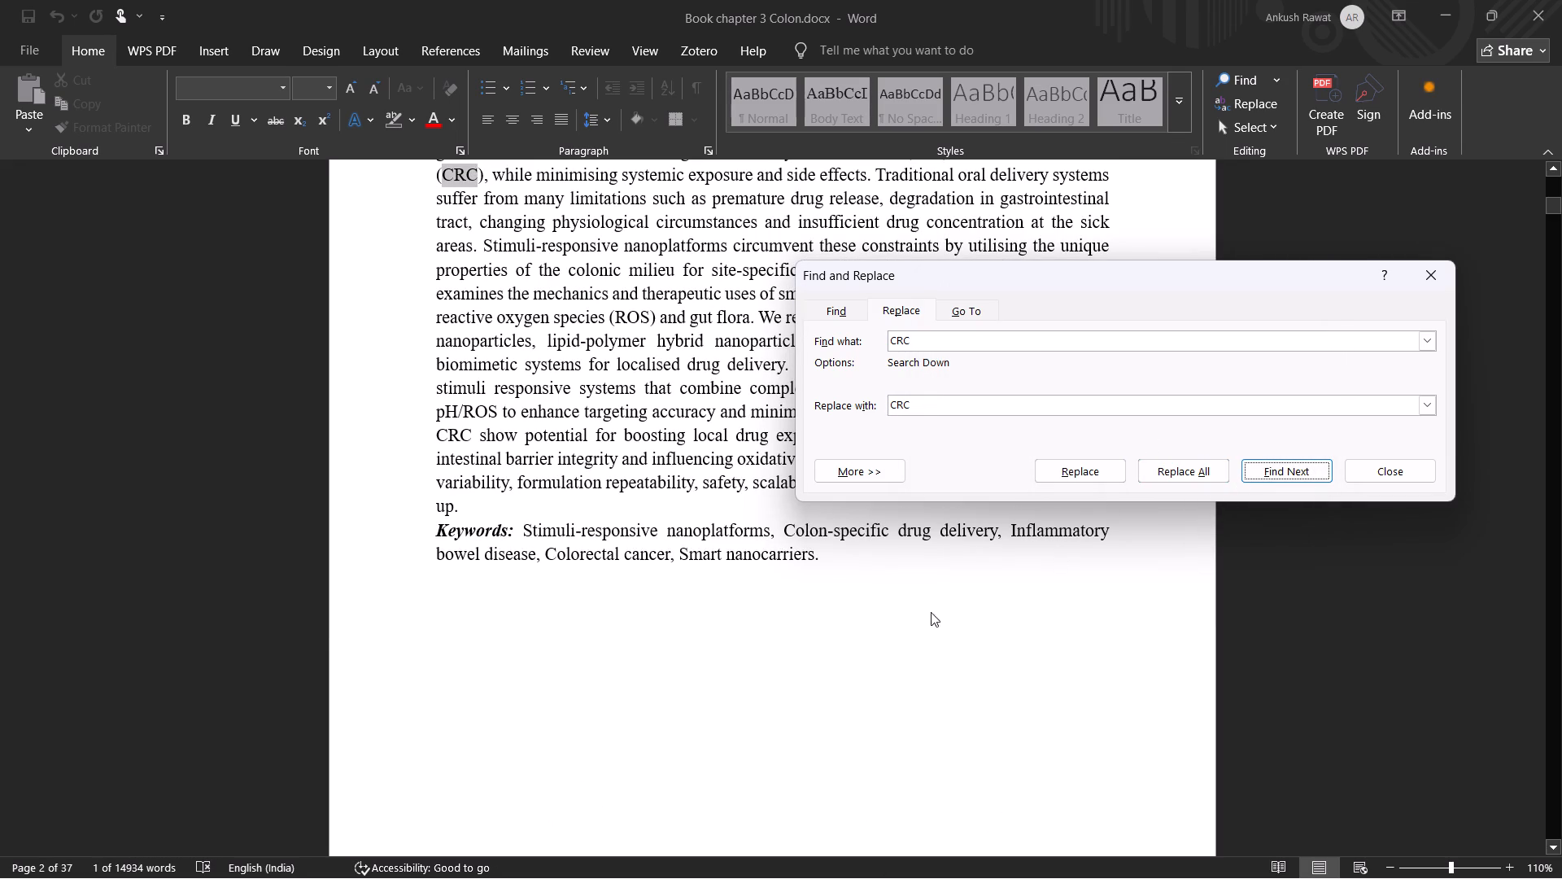
Check the "CRC" abbreviation in the Abstract and step through its occurrences to the first paragraph of section 1.1.
scroll(782, 613, "up", 2)
scroll(782, 613, "down", 1)
scroll(782, 613, "up", 1)
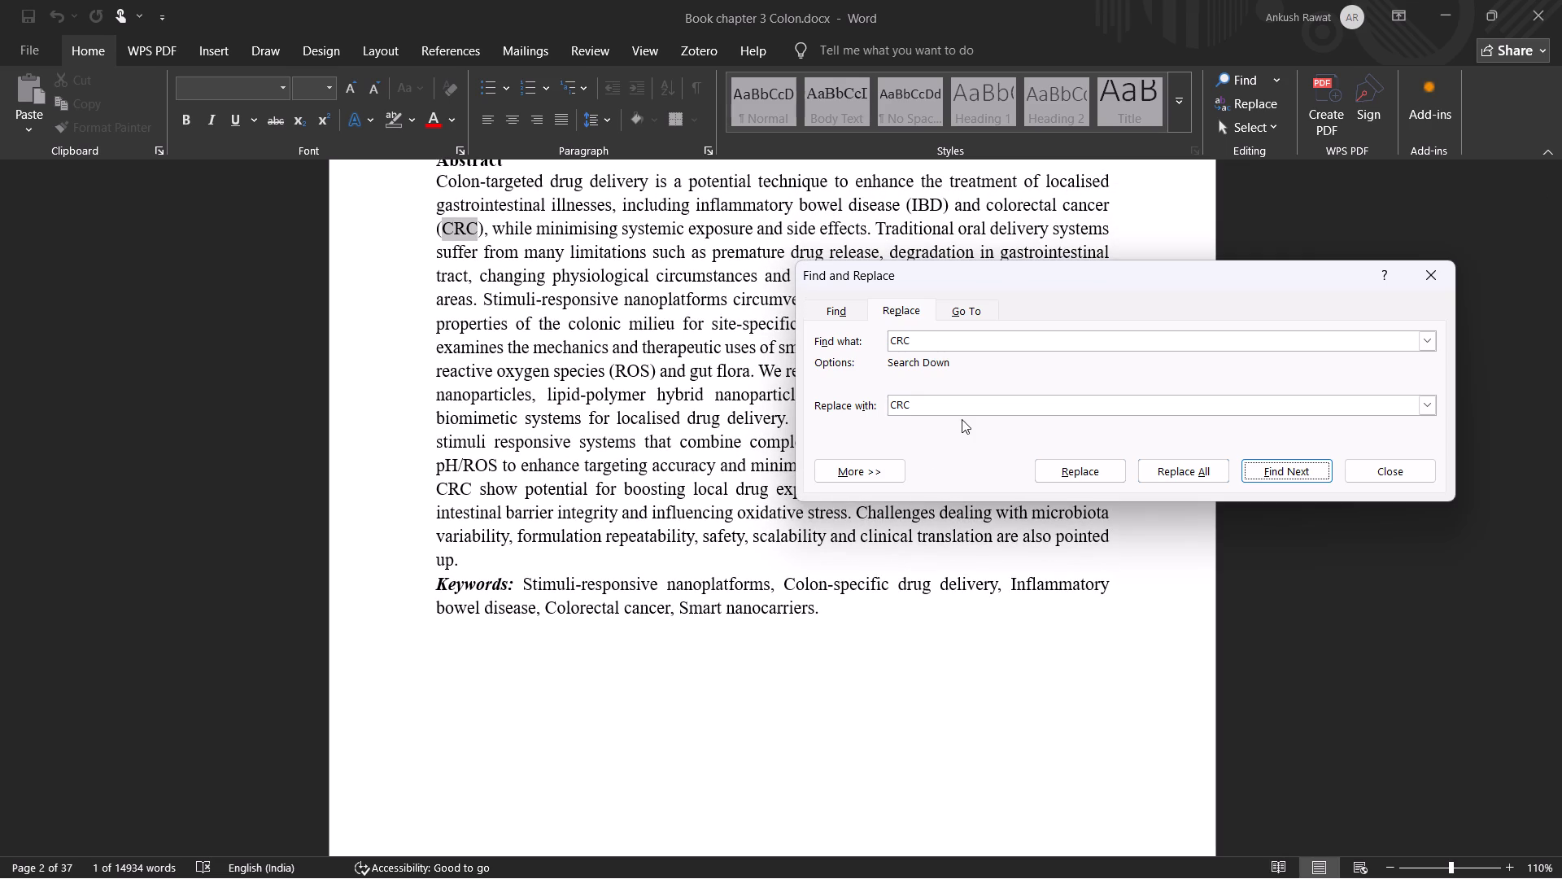
left_click(1284, 466)
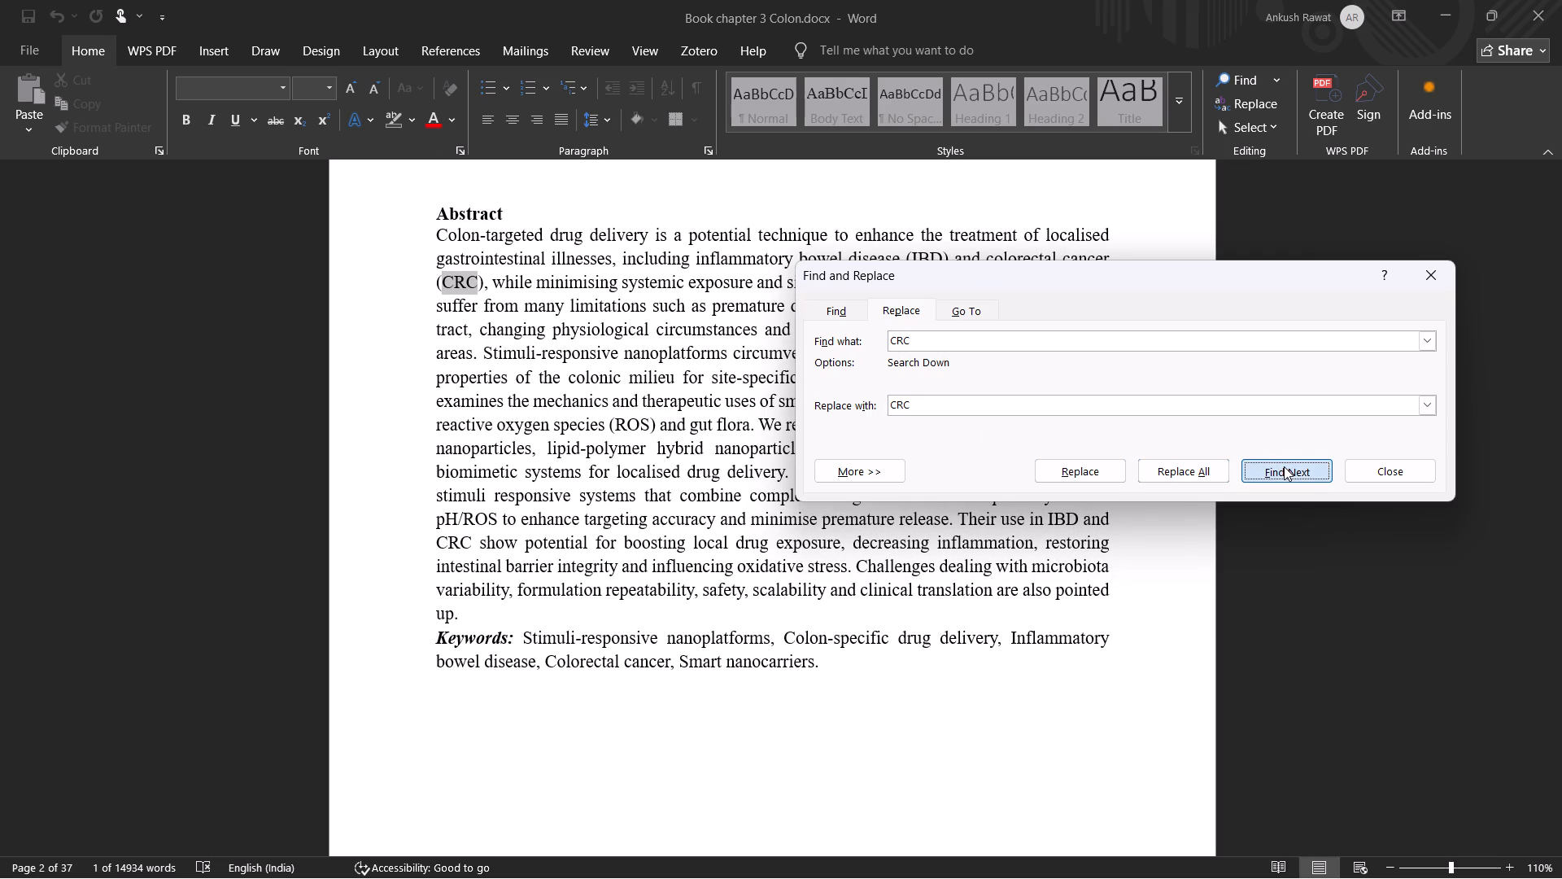
left_click(1284, 466)
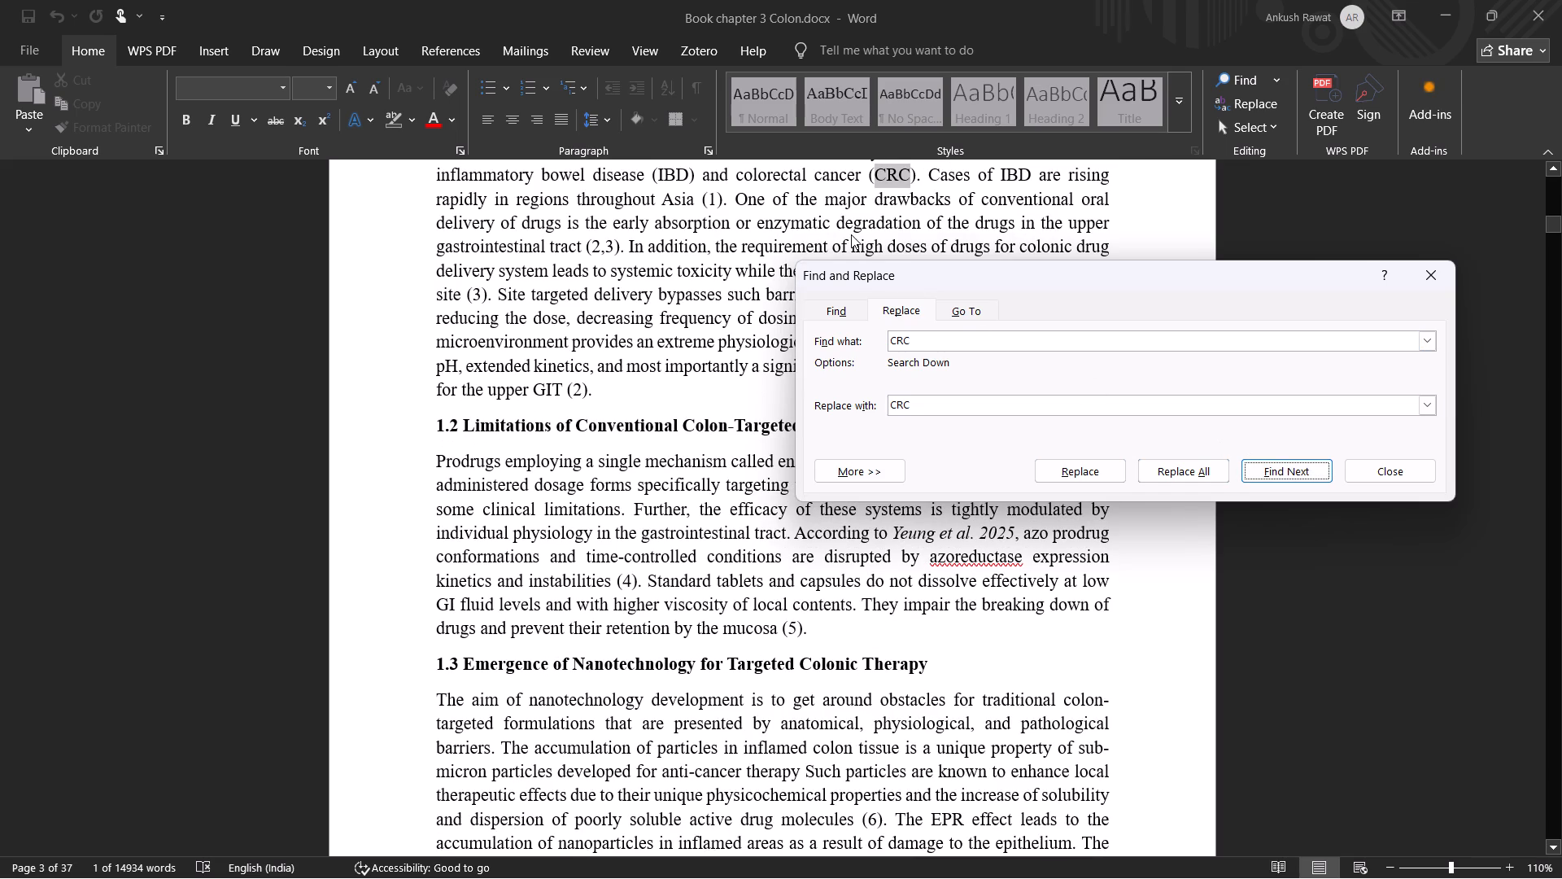
Shorten "colorectal cancer (CRC)" to "CRC" in the first paragraph of section 1.1, removing the full term and both parentheses.
left_click(873, 175)
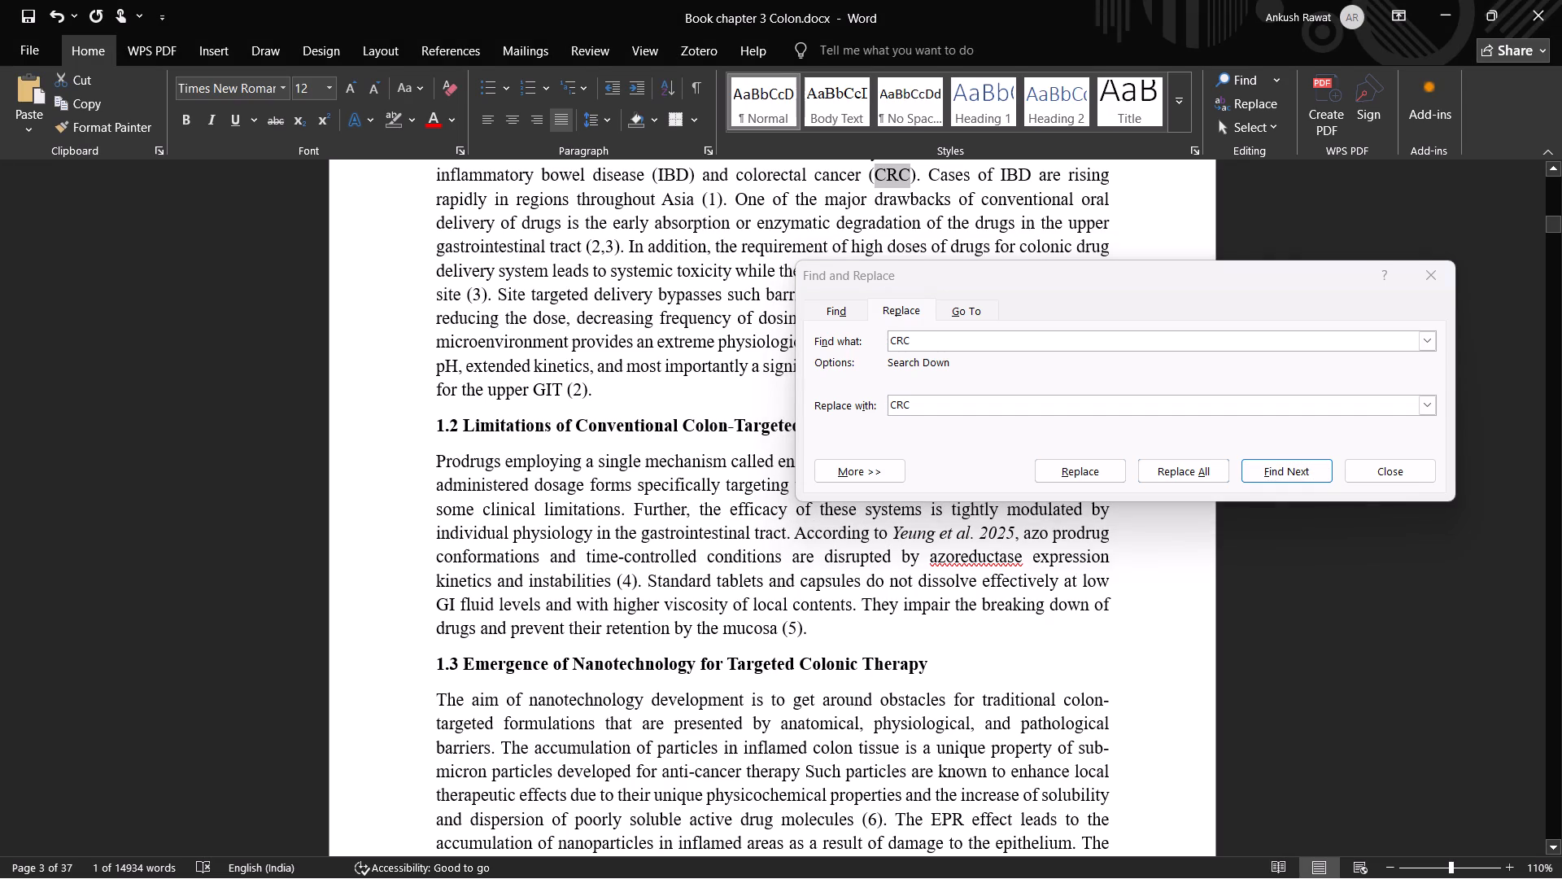
left_click_drag(873, 175, 766, 178)
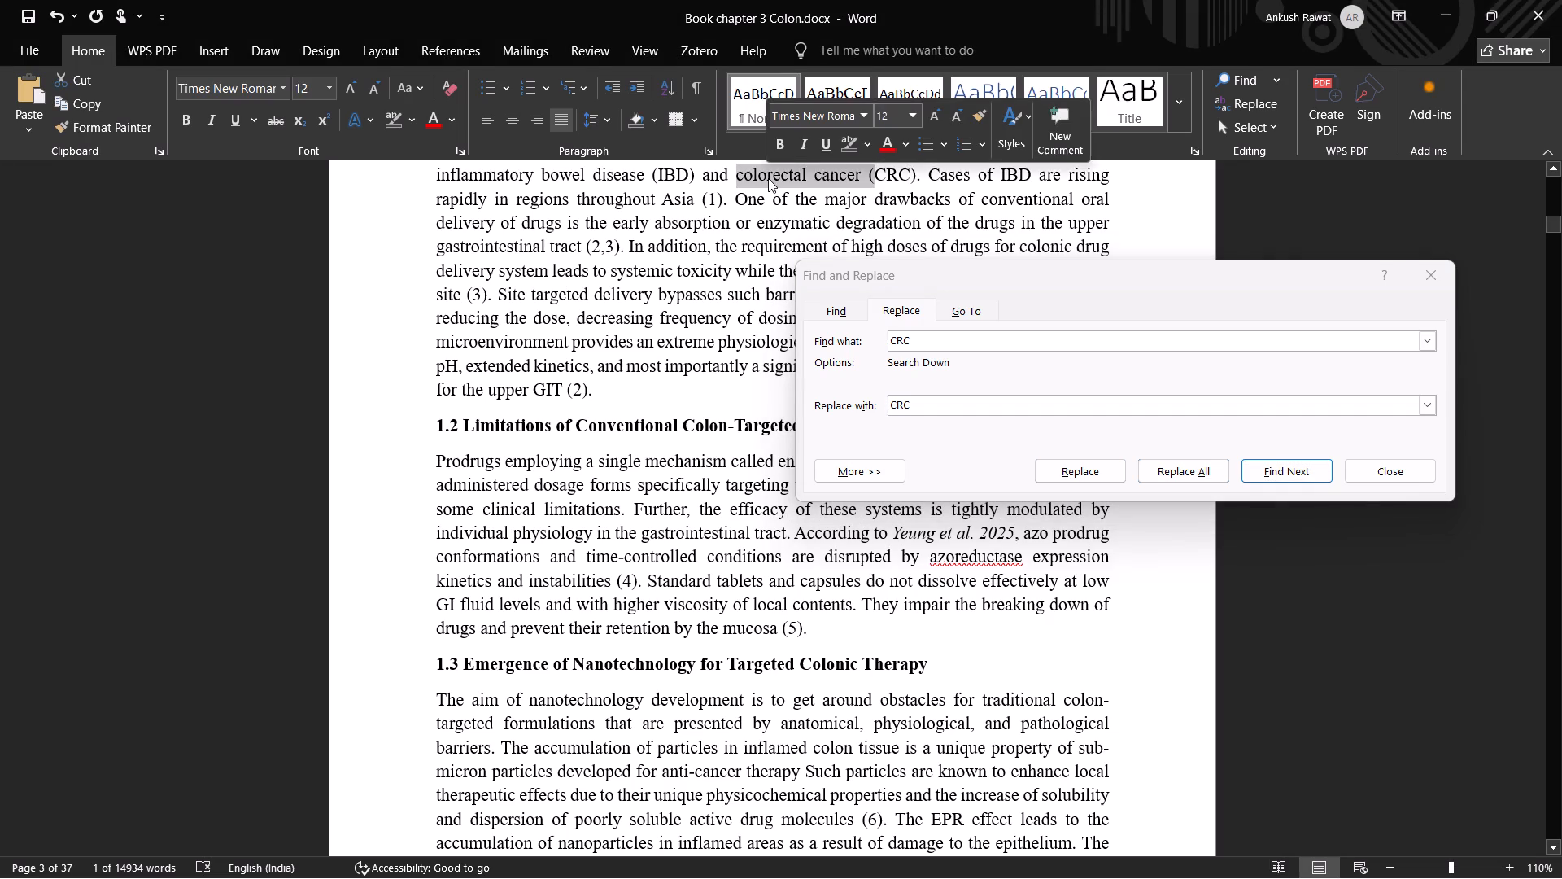
key("BackSpace")
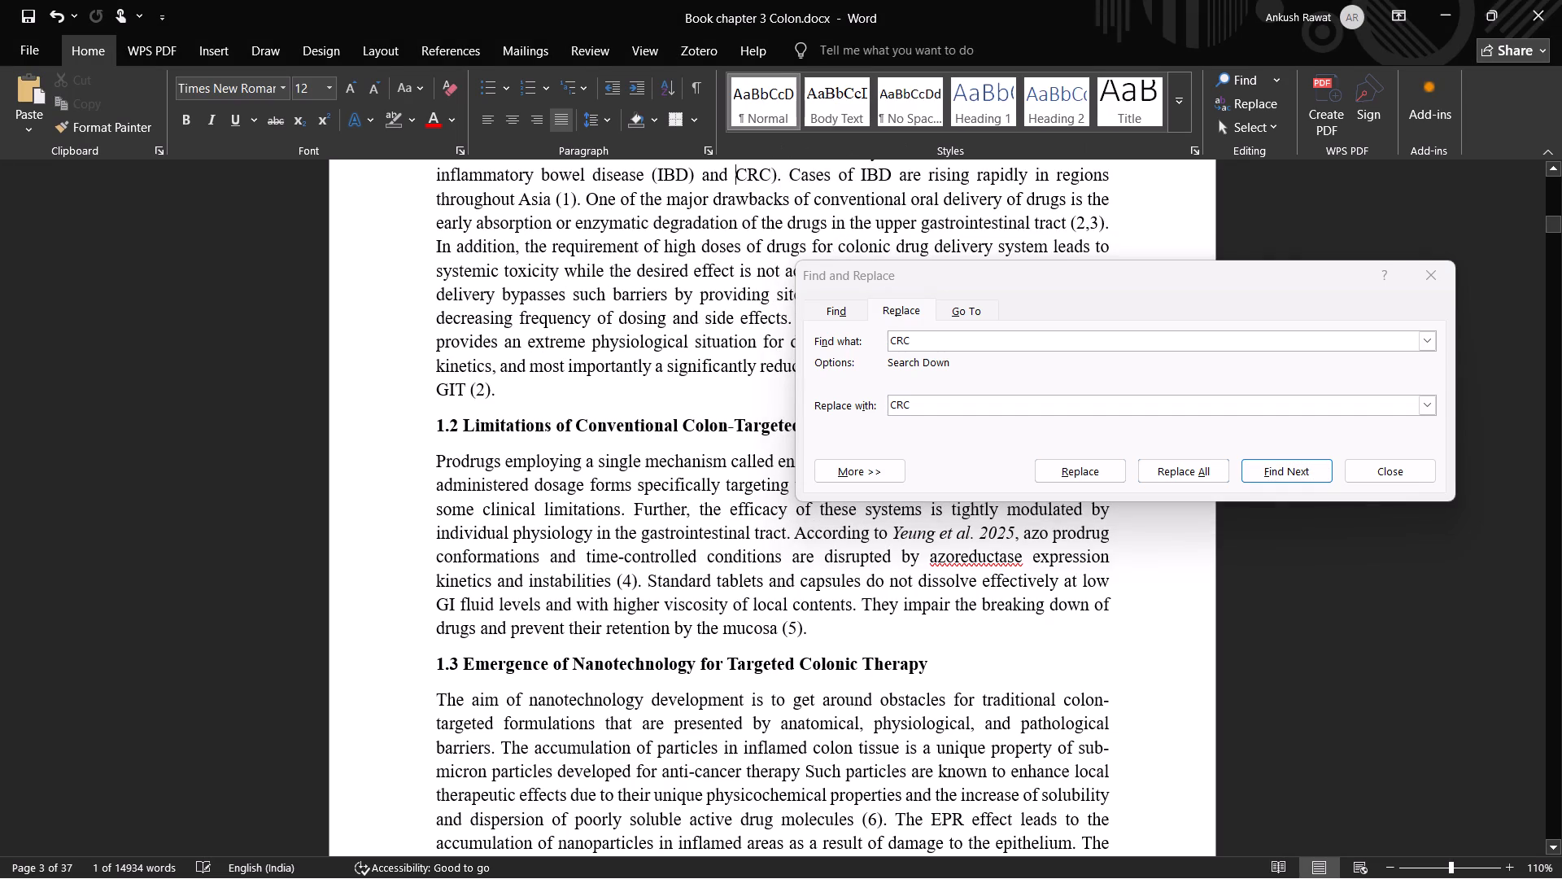
left_click(774, 176)
key("BackSpace")
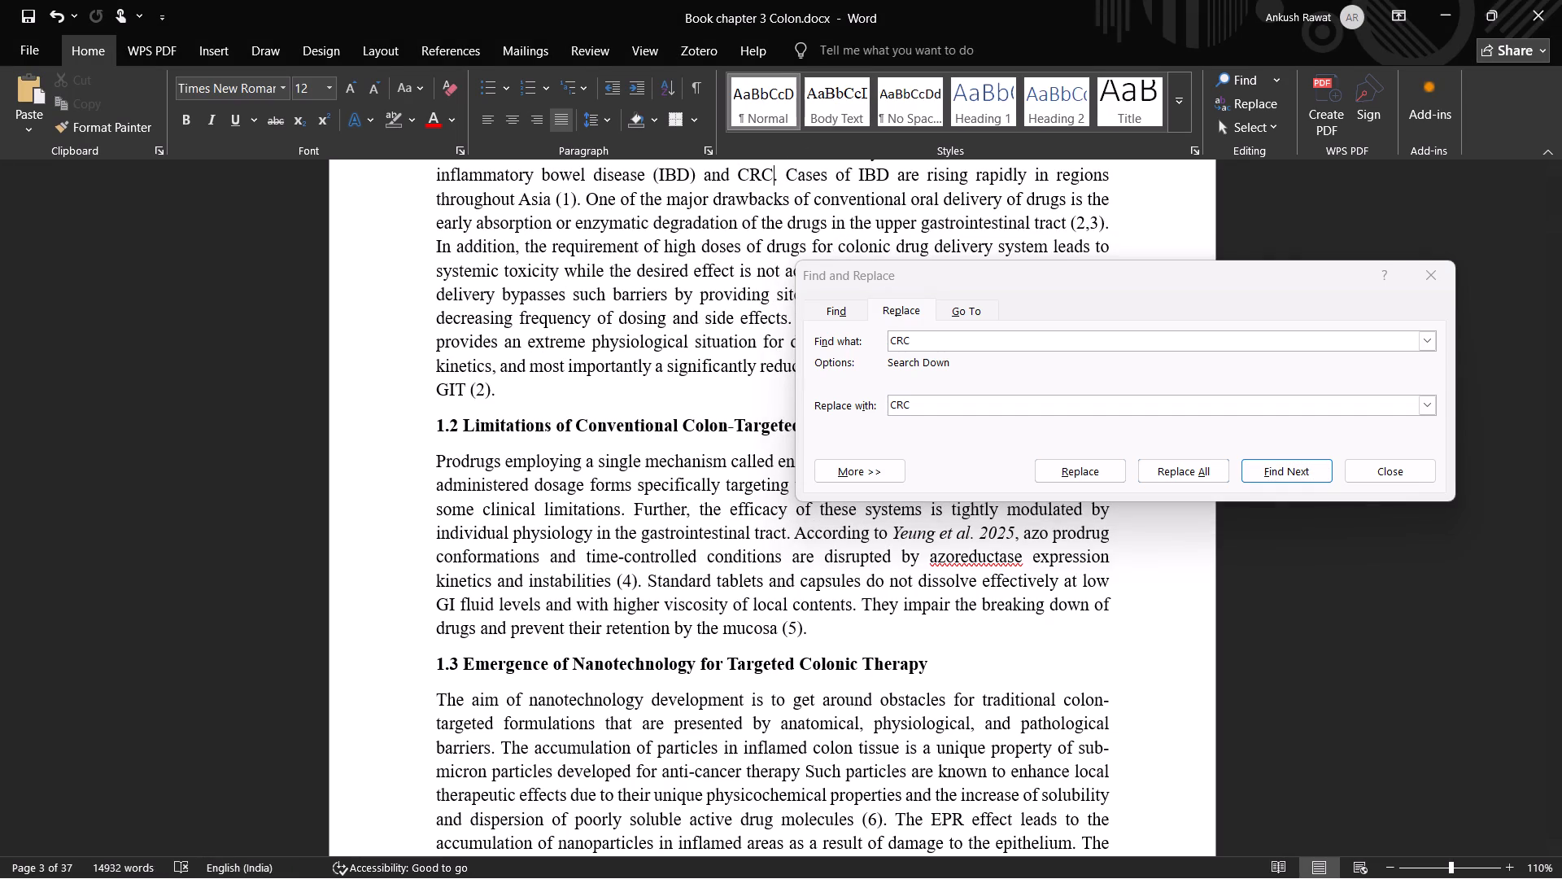
Step through the "CRC" occurrences after section 1.1, past the stimuli comparison table, to the pH-responsive paragraph before section 5.
left_click(1273, 470)
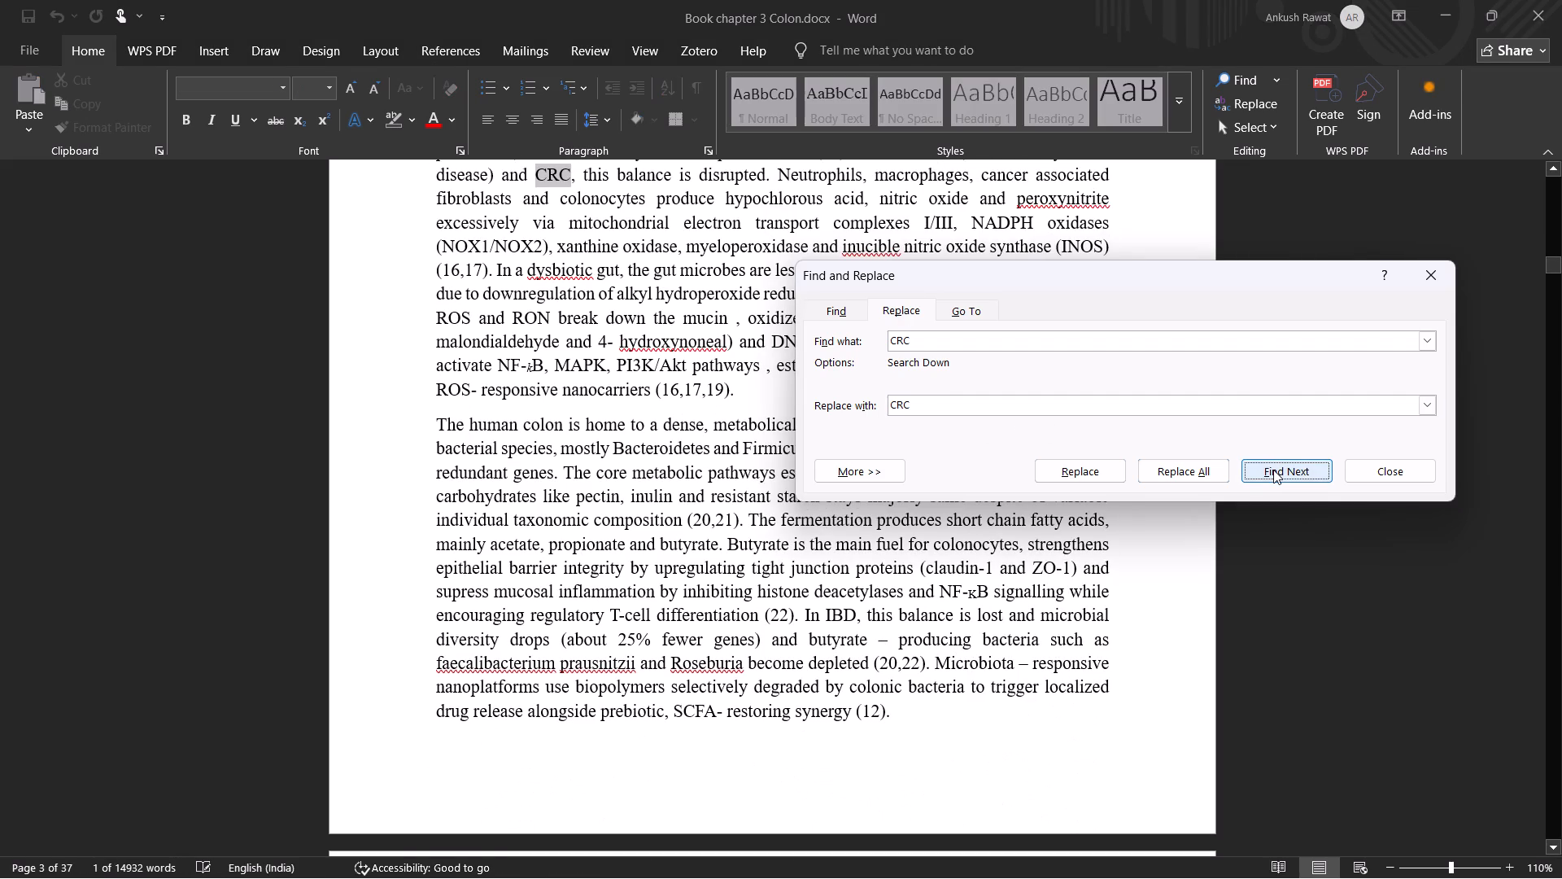
left_click(1273, 470)
left_click(1273, 470)
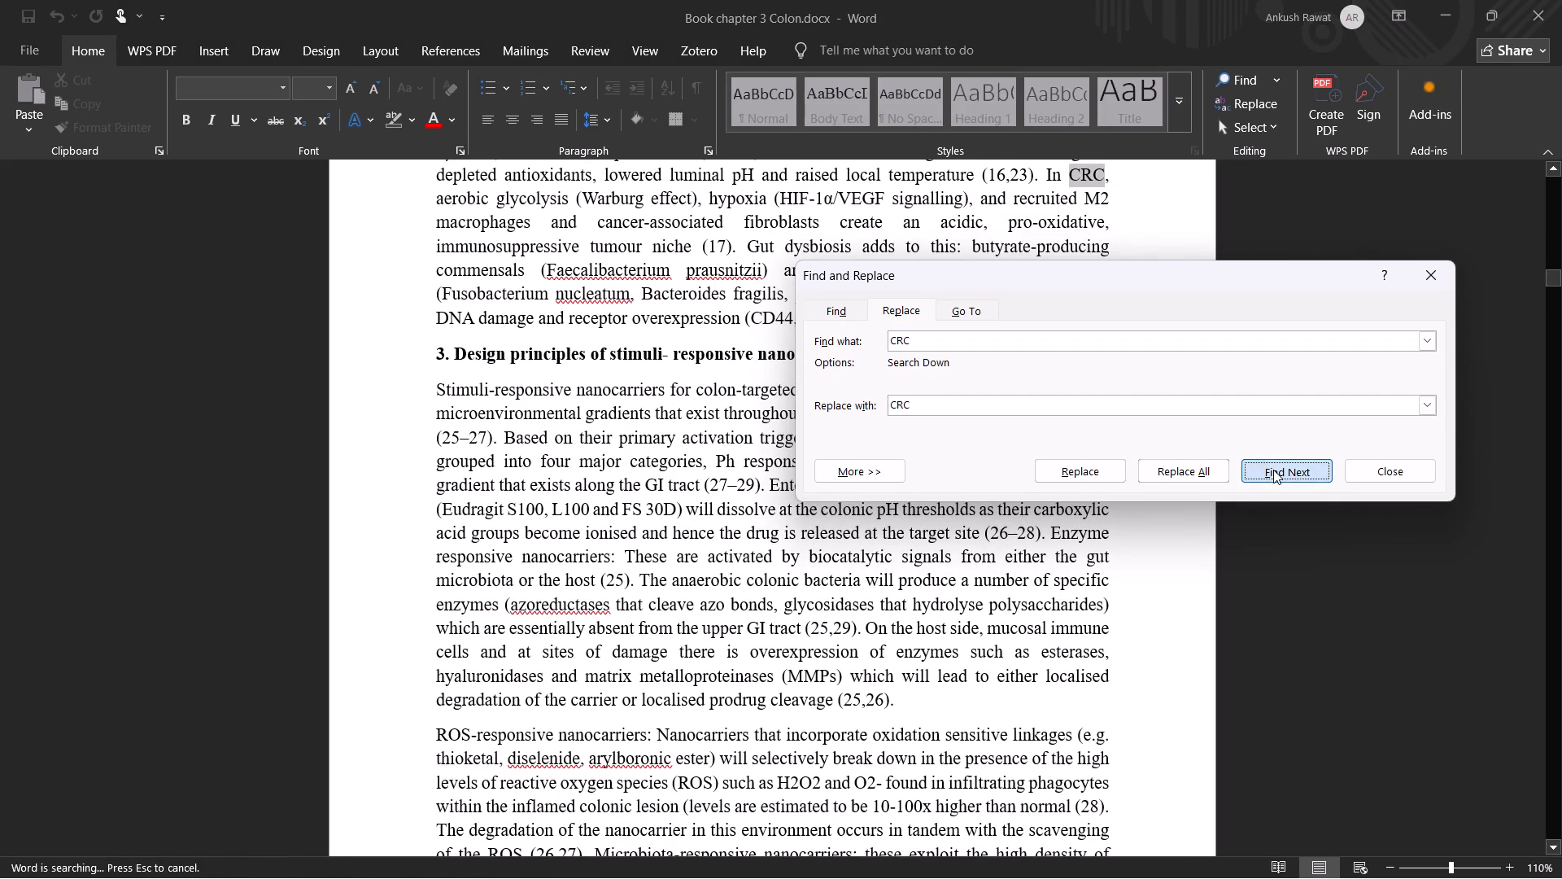
left_click(1273, 470)
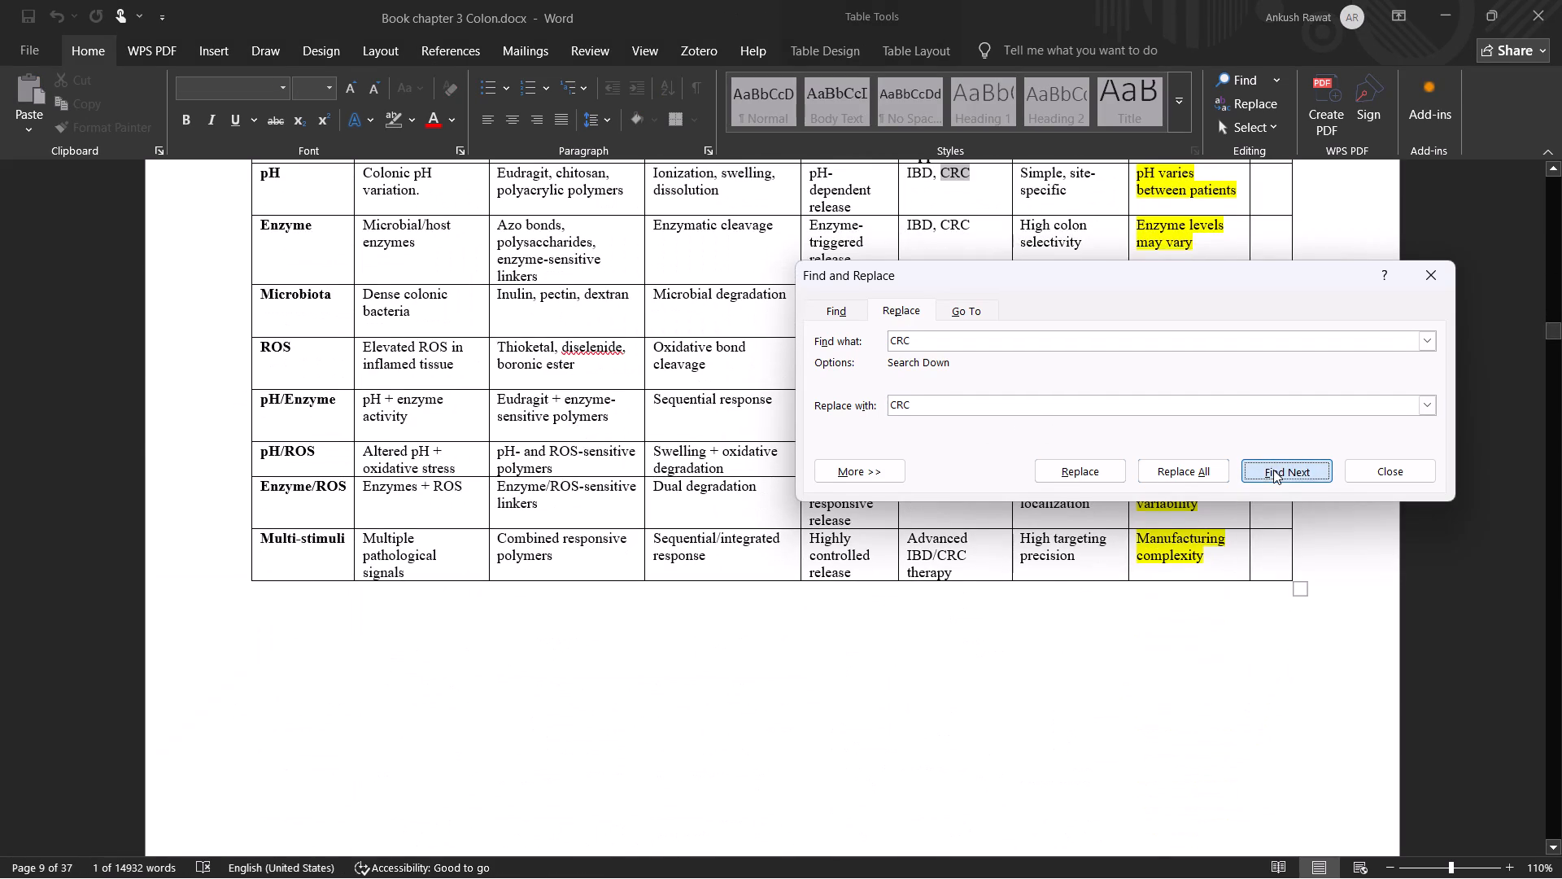
double_click(1273, 470)
left_click(1272, 306)
triple_click(1272, 300)
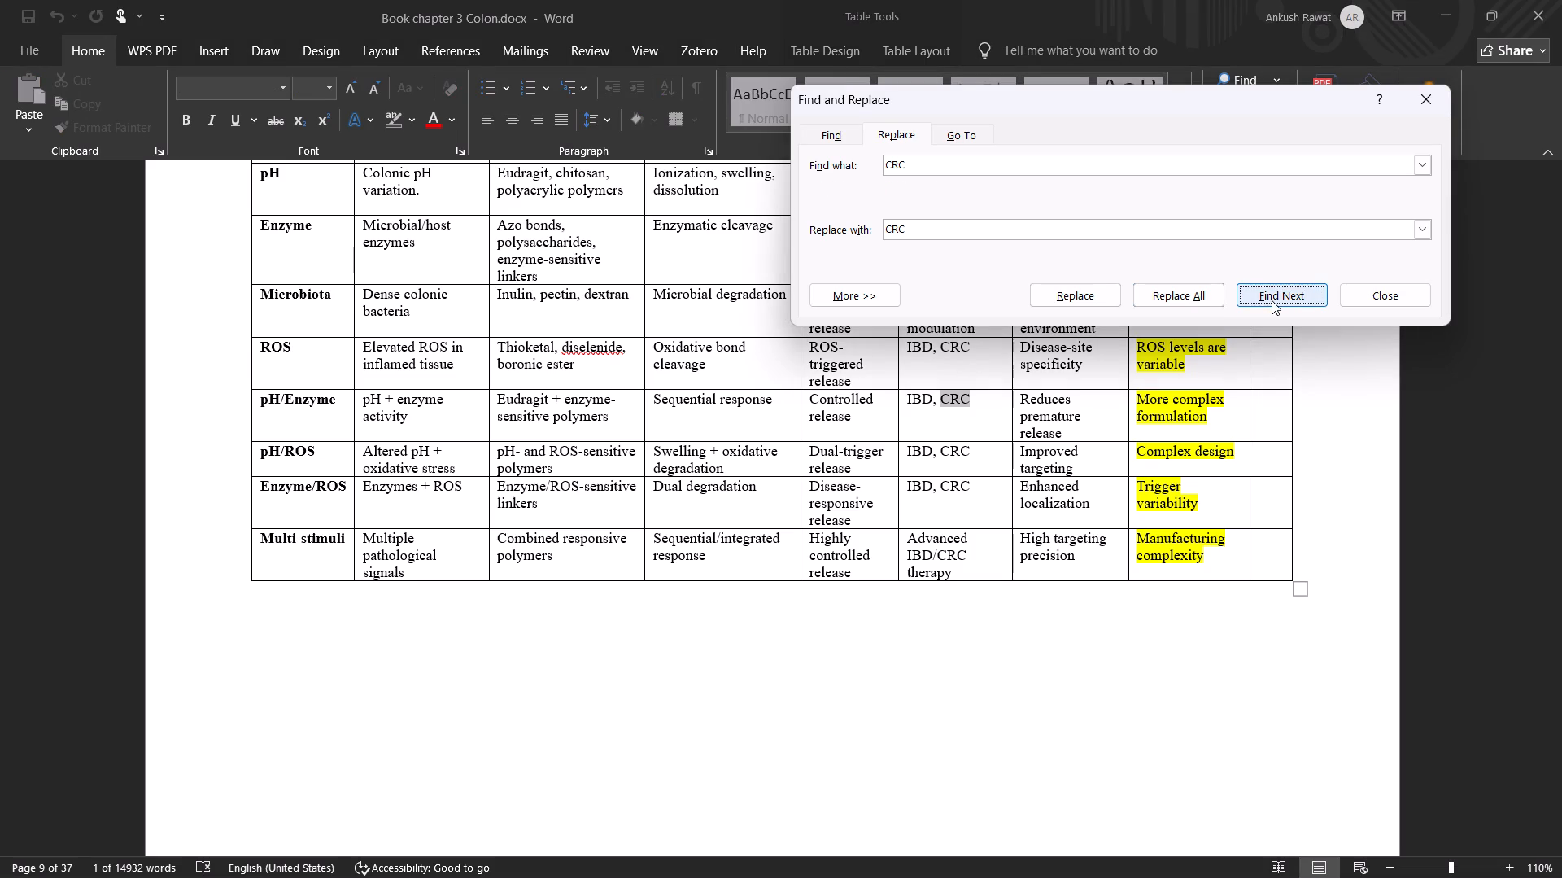
left_click(1272, 300)
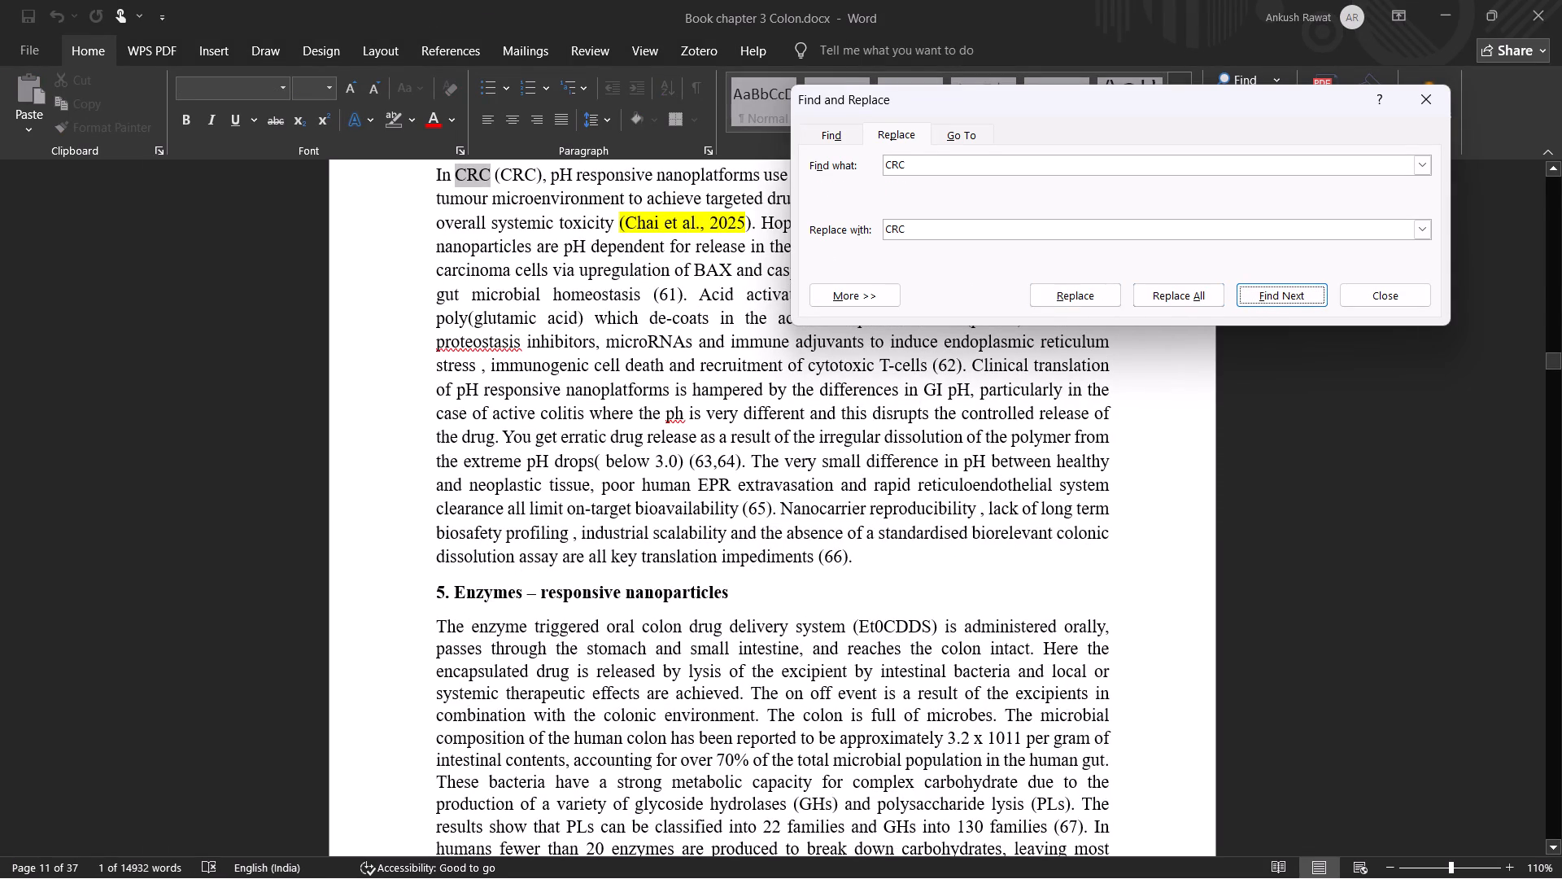
Delete the redundant "(CRC)" after "In CRC" in the pH-responsive nanoplatforms paragraph before section 5.
left_click_drag(541, 176, 520, 179)
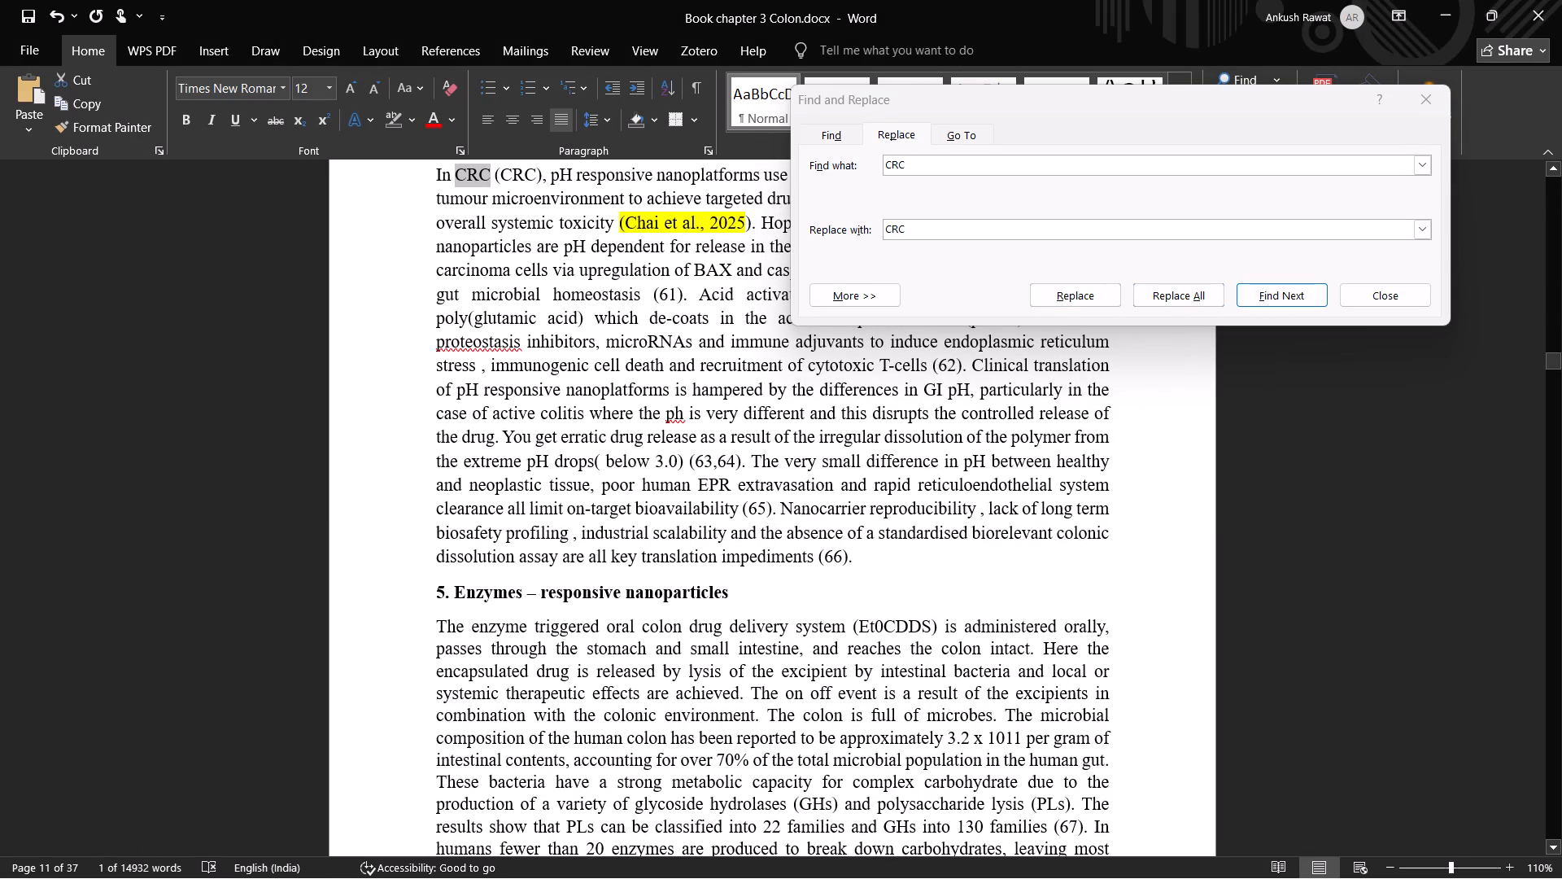
left_click(541, 177)
left_click_drag(539, 177, 499, 177)
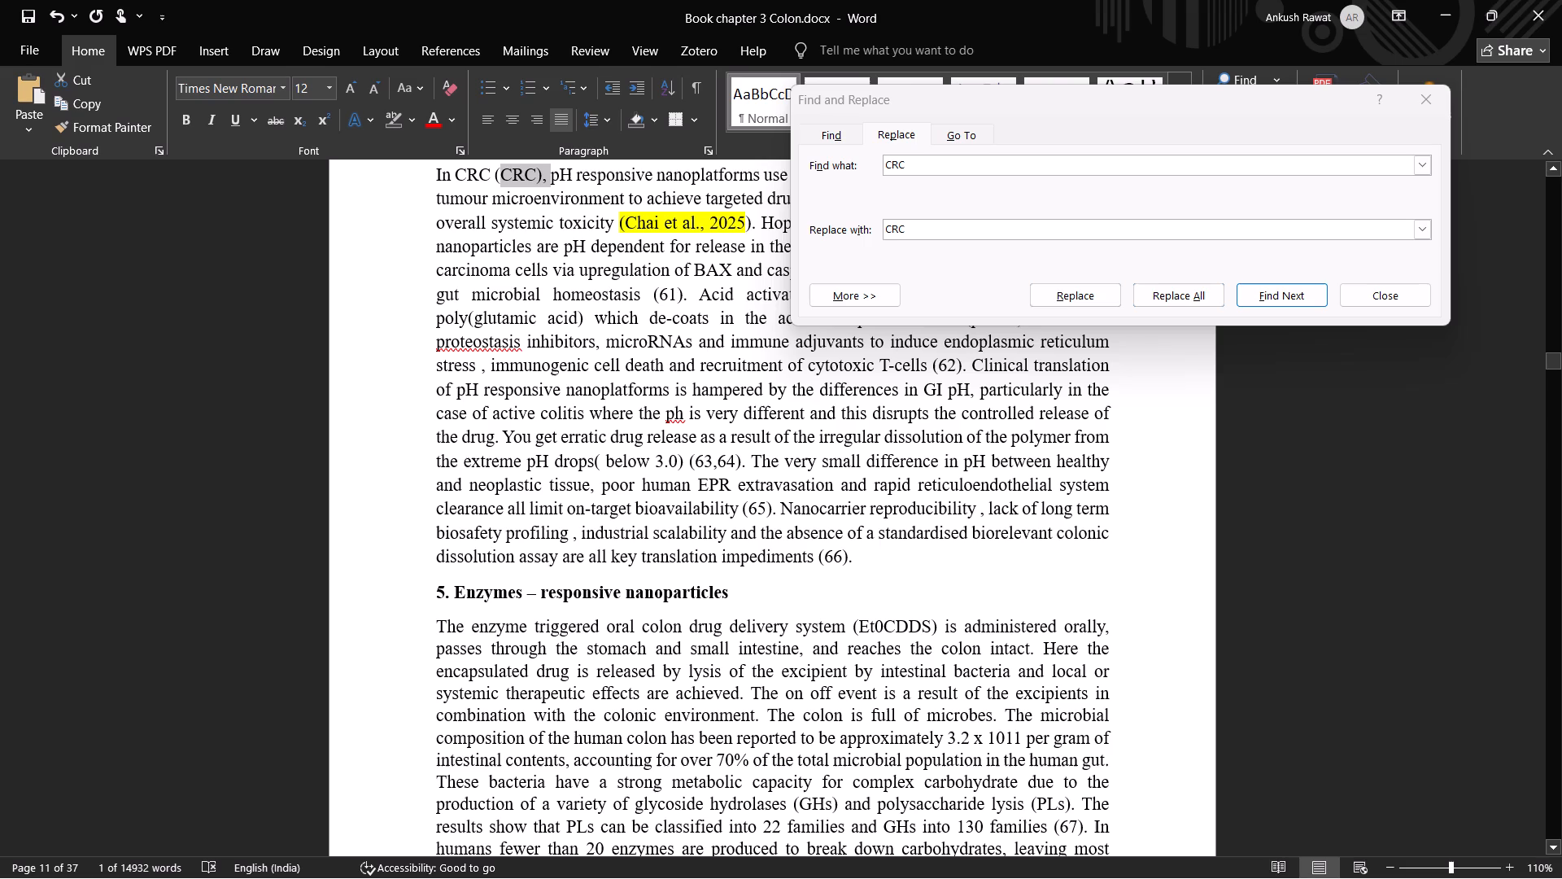
left_click_drag(499, 177, 495, 177)
left_click(535, 178)
left_click(541, 176)
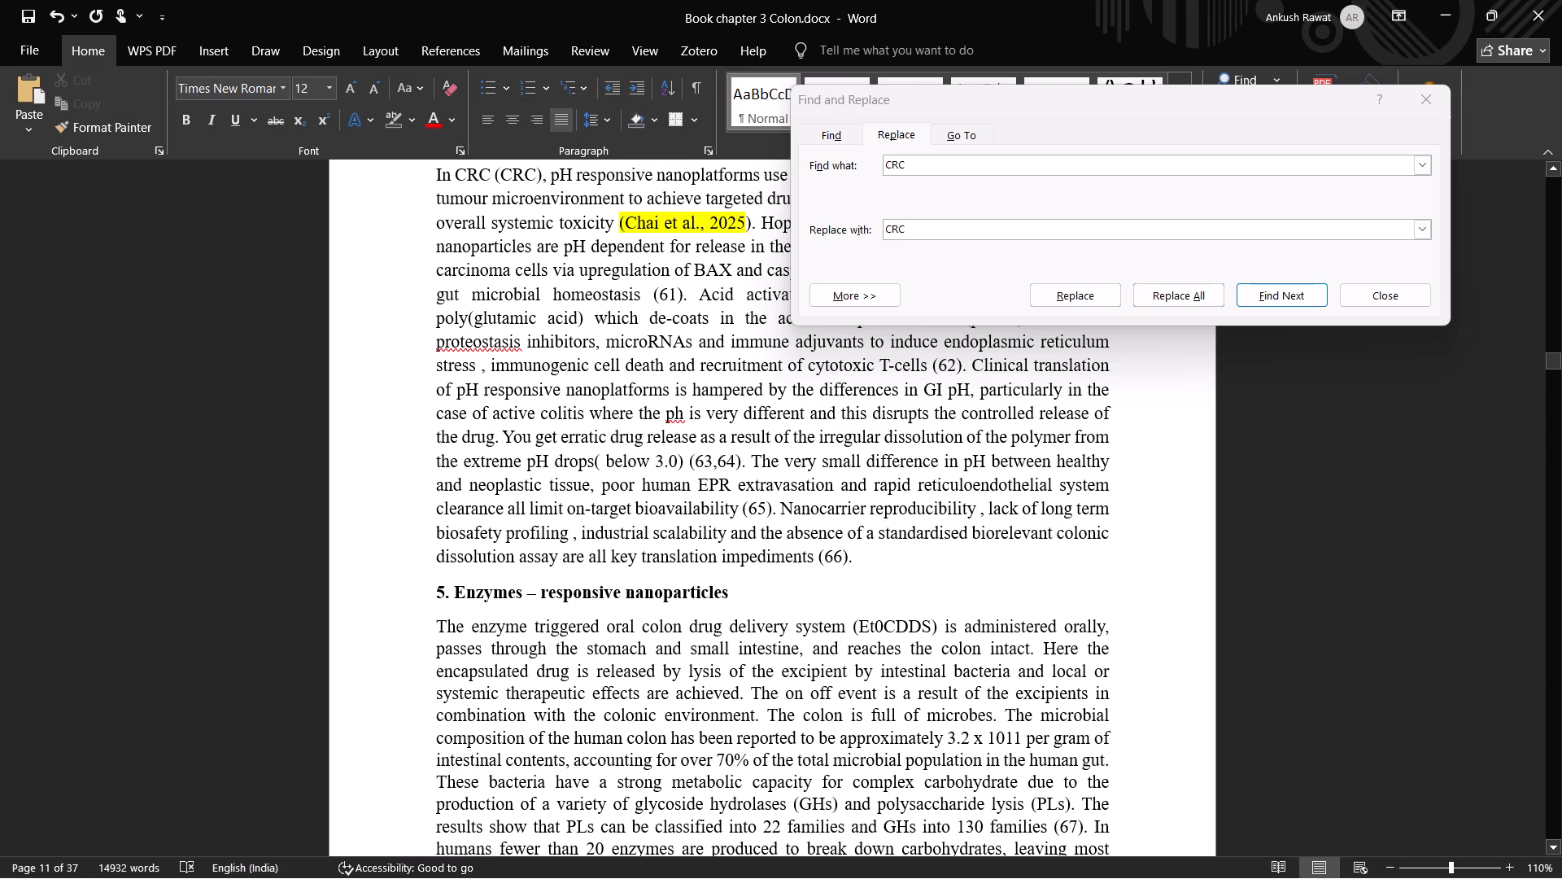
key("BackSpace")
key("BackSpace")
key("BackSpace")
key("BackSpace")
key("BackSpace")
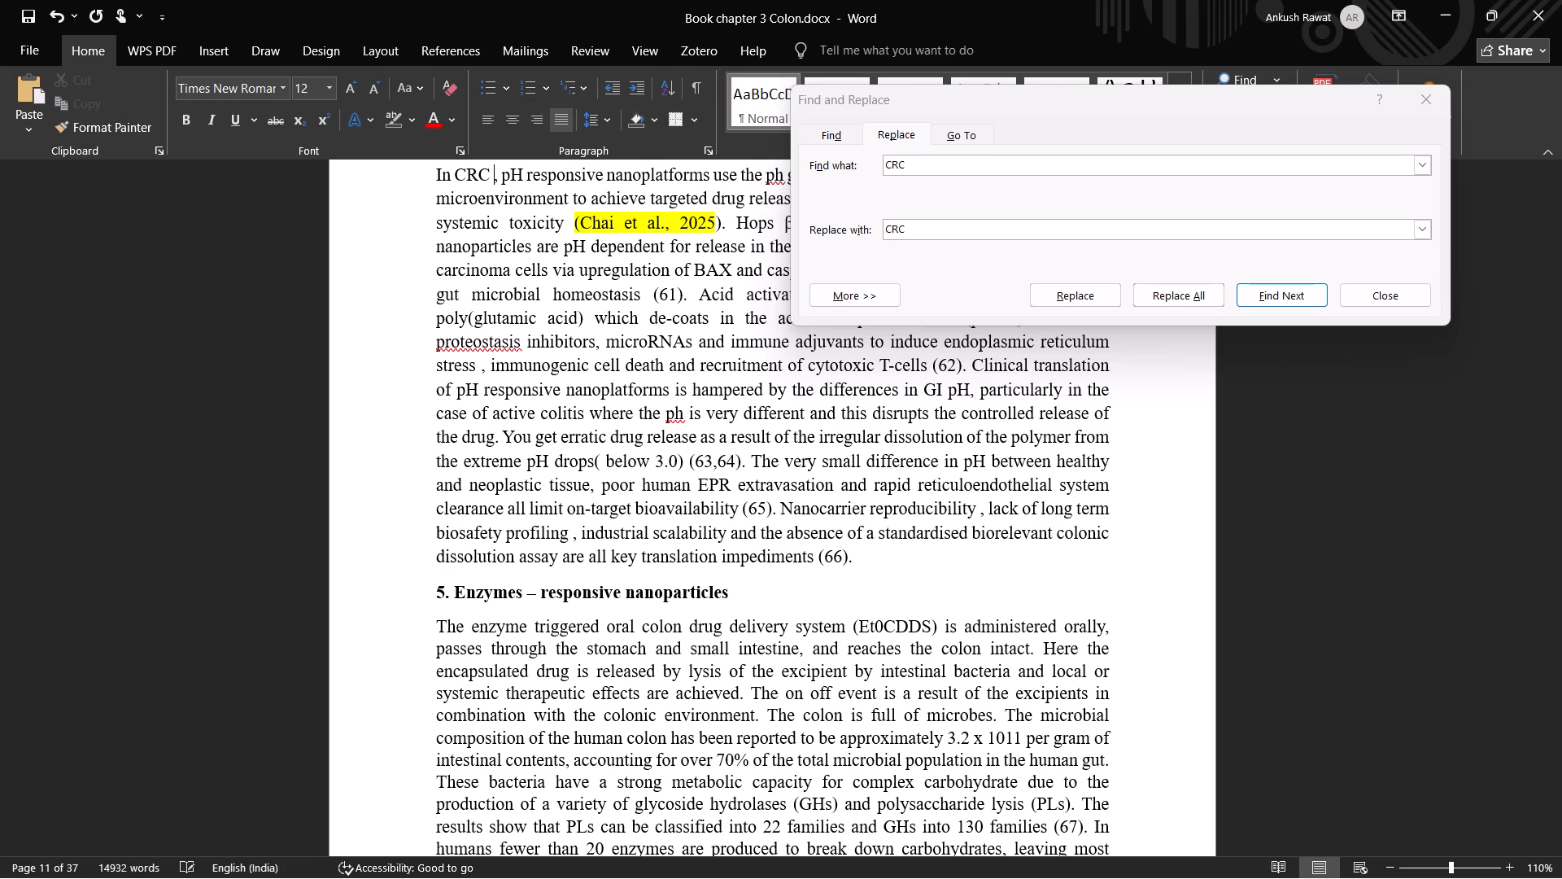
Find the further "CRC" occurrences and delete the redundant "(CRC)" before the sentence "The inflammation can cause normal cells to change".
left_click(1277, 297)
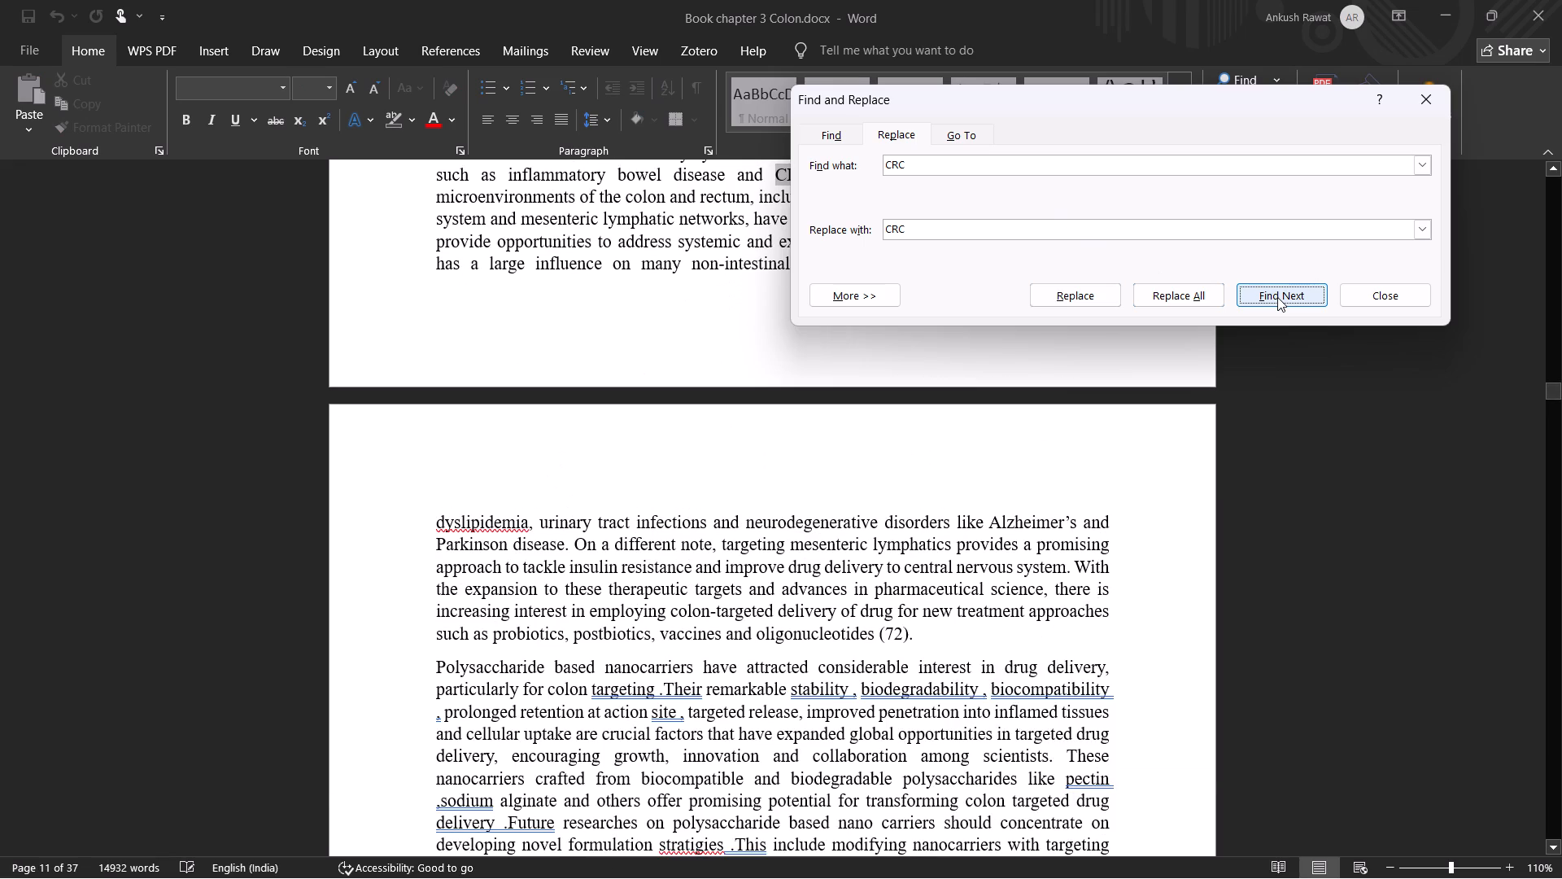
left_click_drag(1181, 105, 1323, 304)
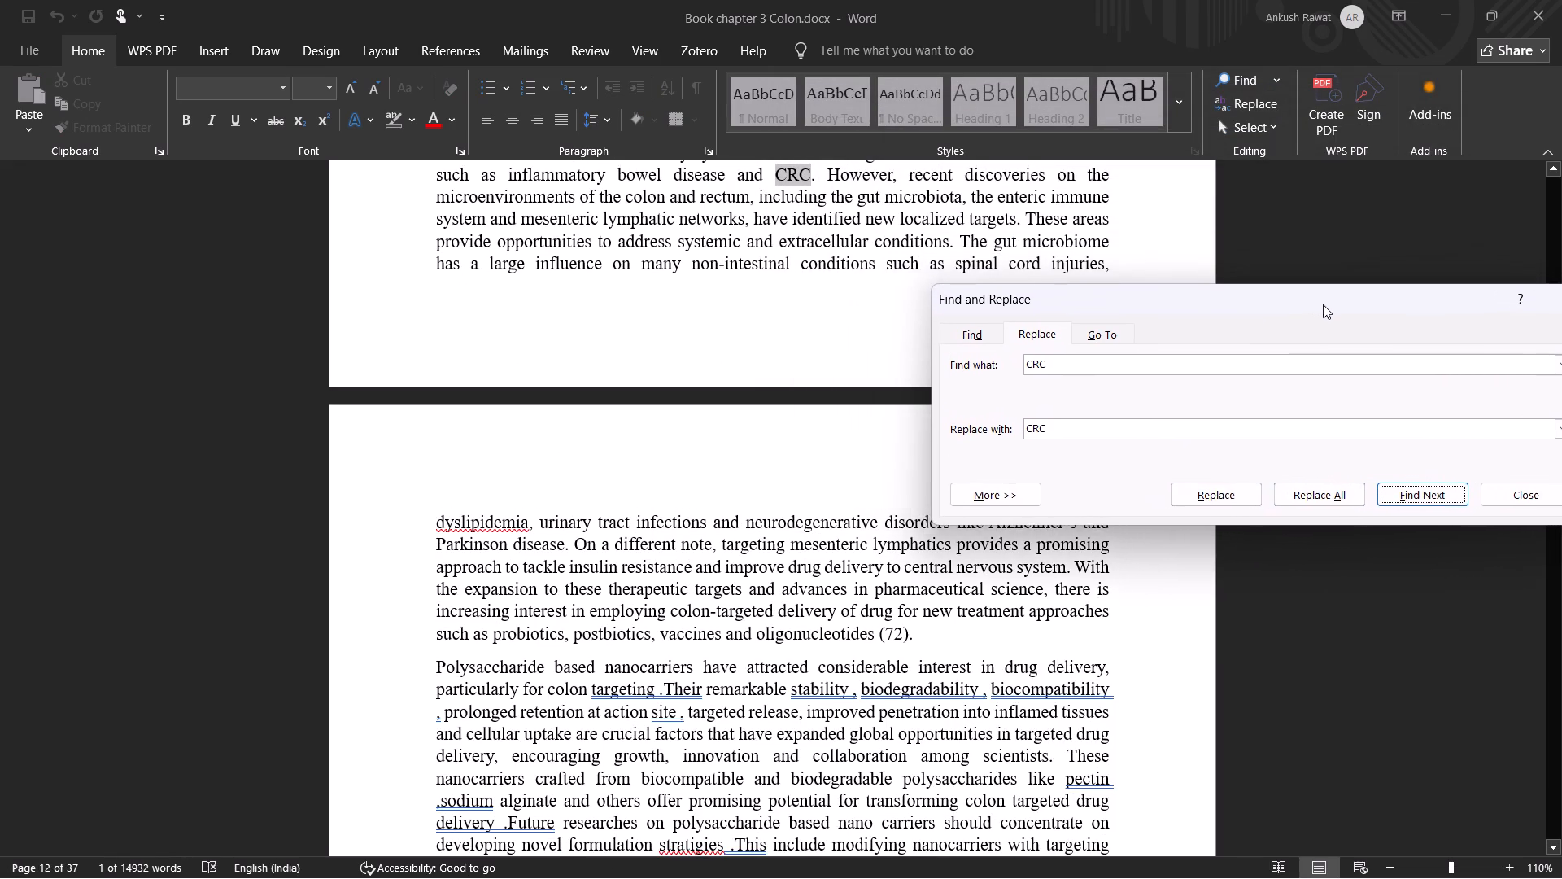
left_click_drag(1323, 304, 1382, 300)
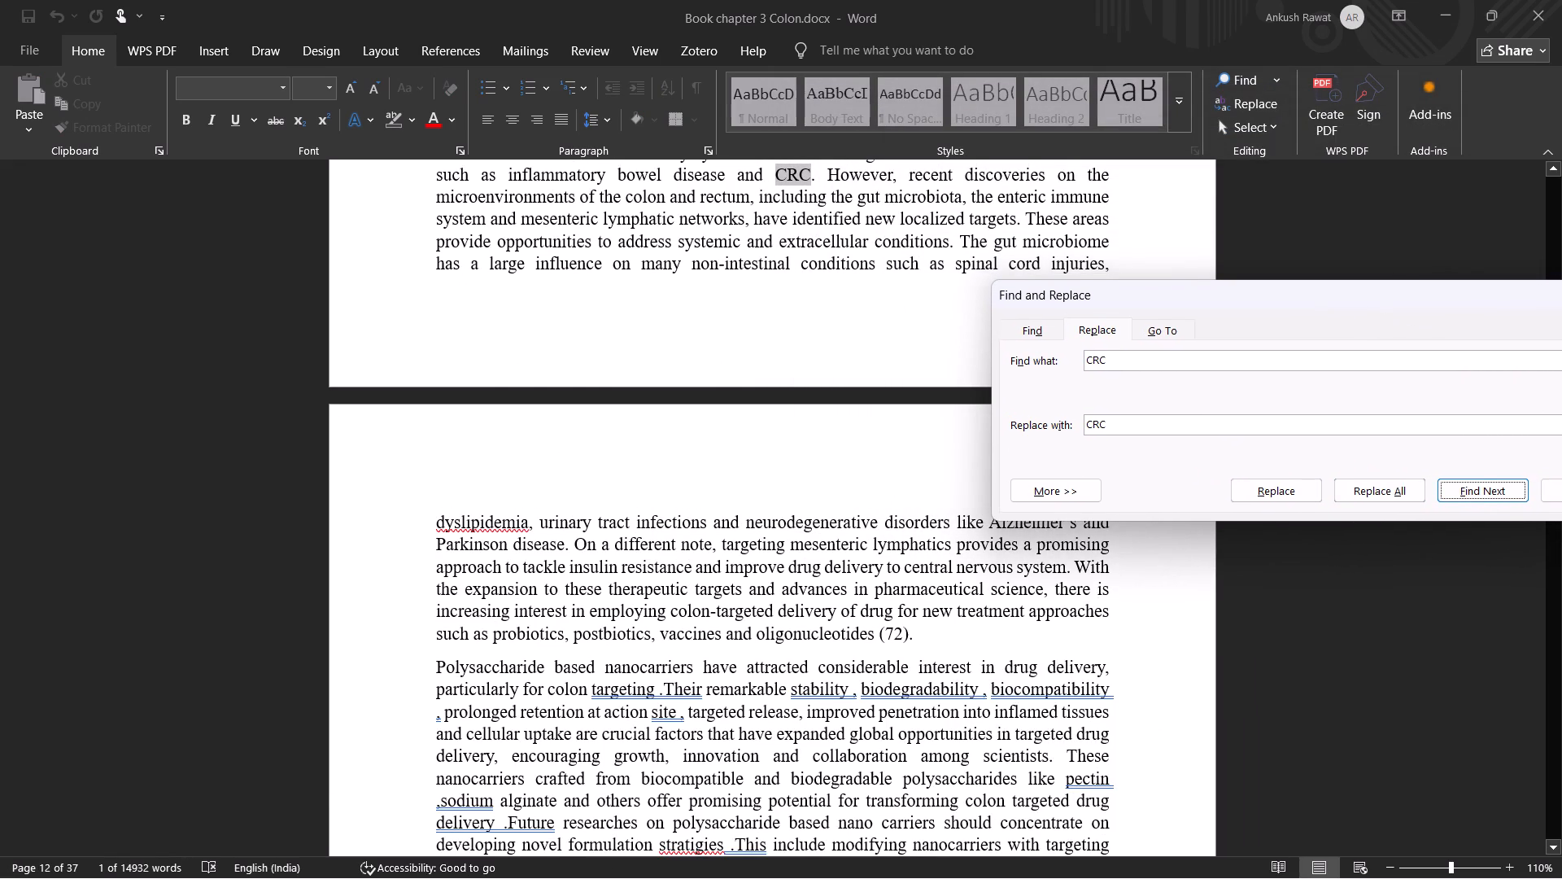
left_click(1477, 501)
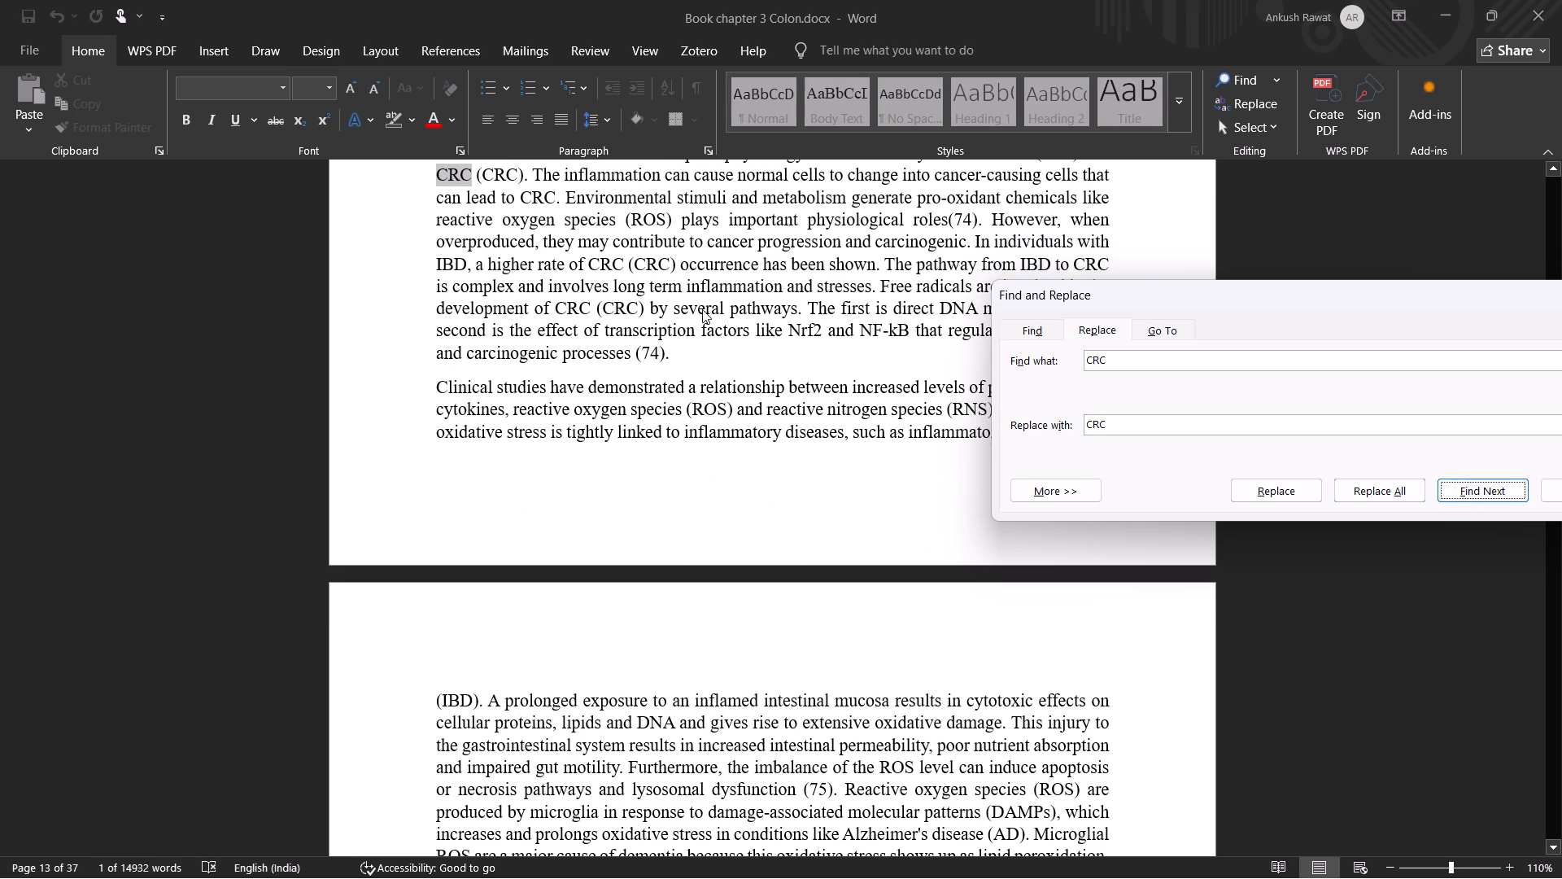
left_click(475, 173)
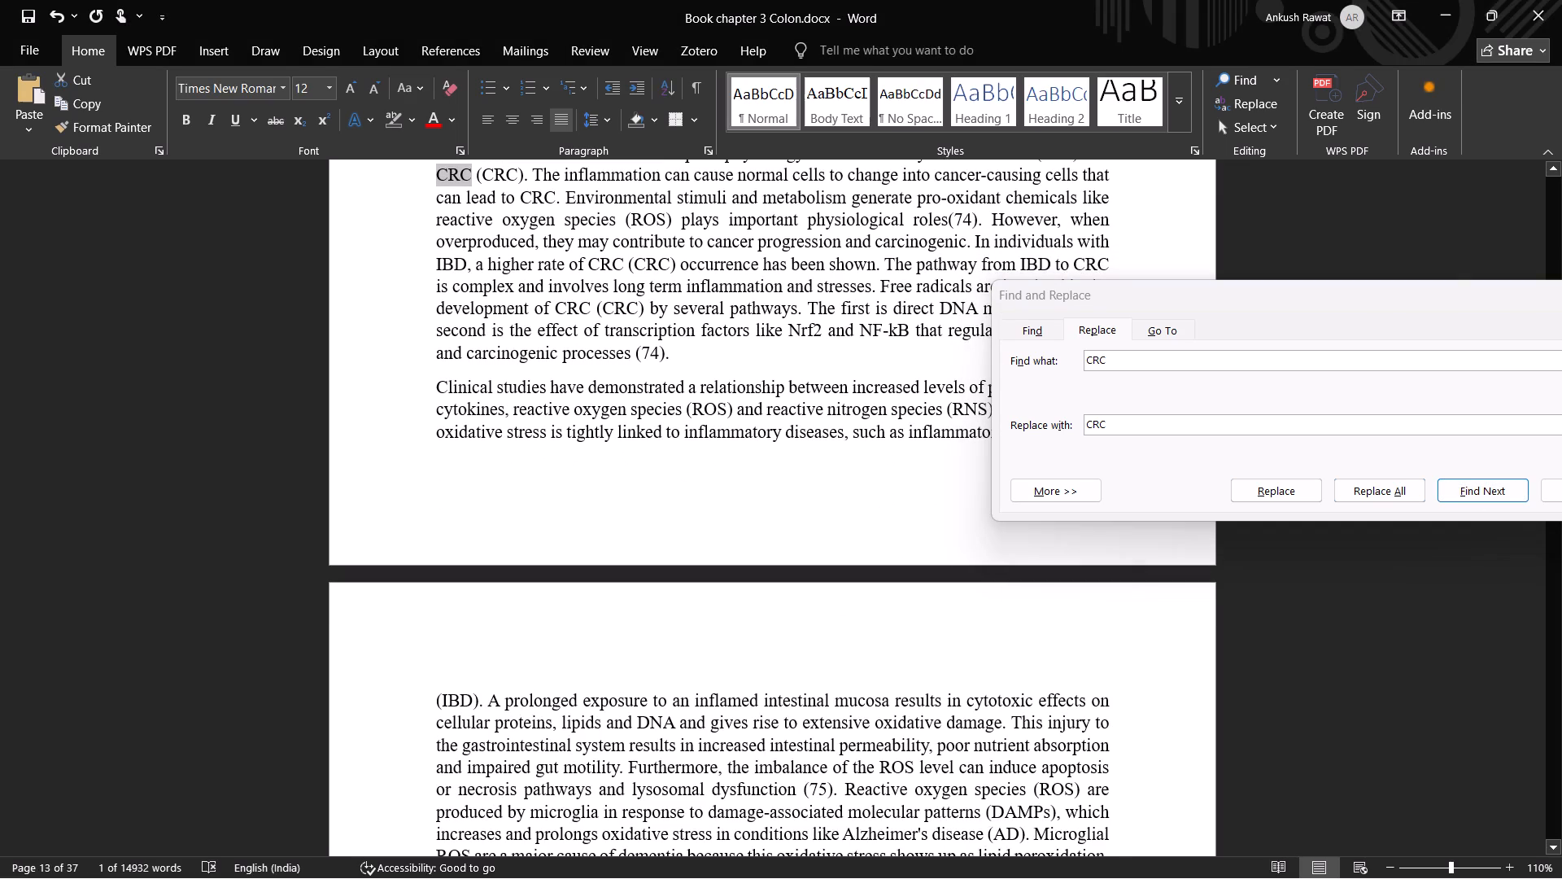
left_click(475, 173, "ctrl+shift")
key("ctrl+shift+Right")
key("ctrl+shift+Right")
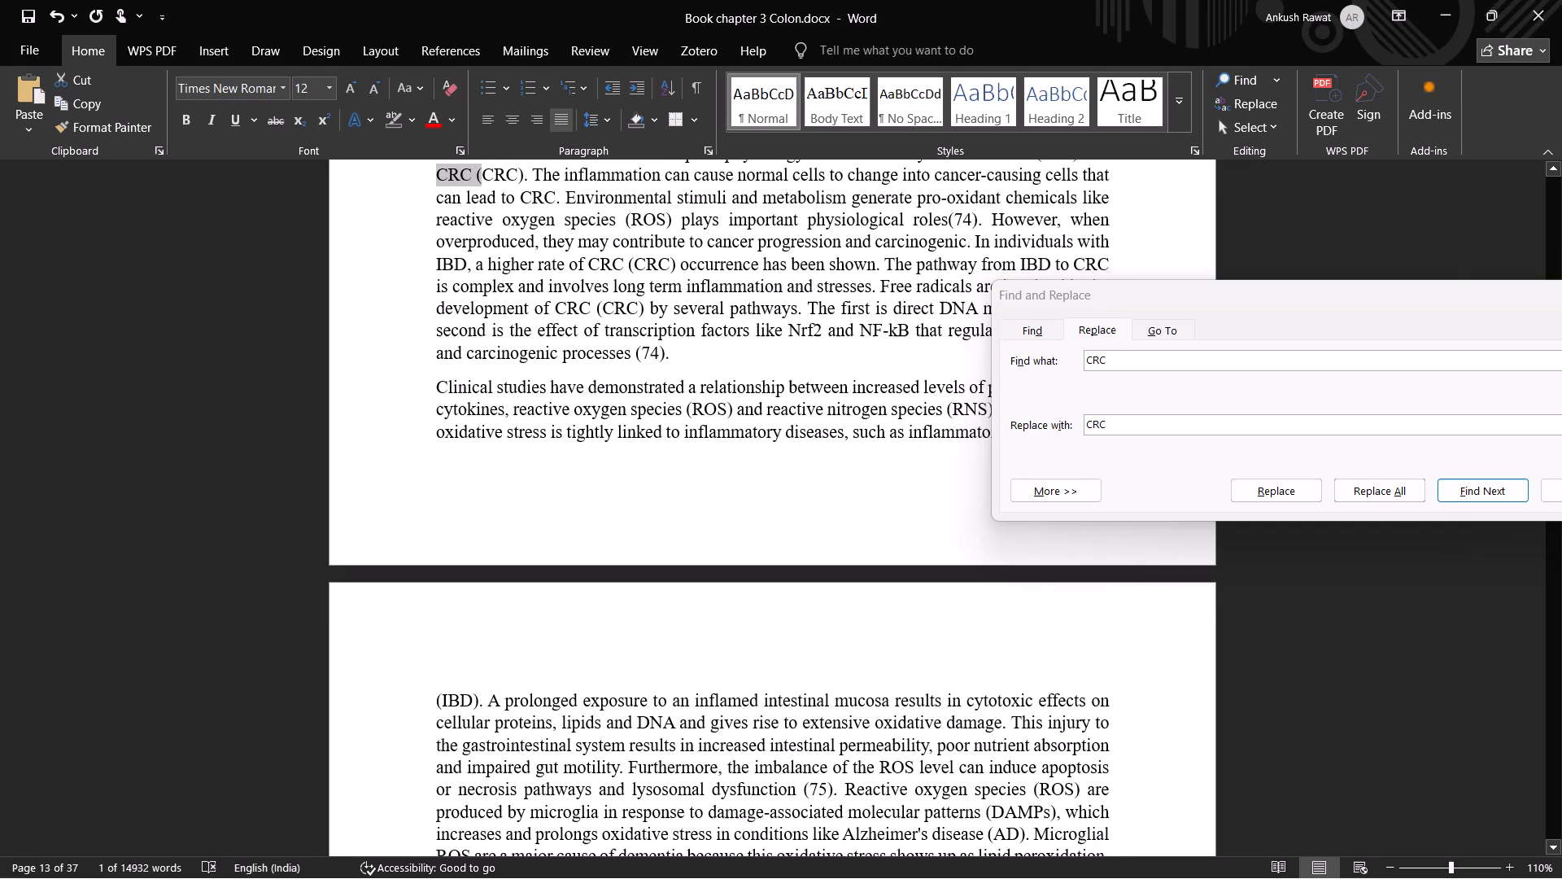
key("Right")
key("Right")
key("Left")
key("Left")
key("Left")
key("Right")
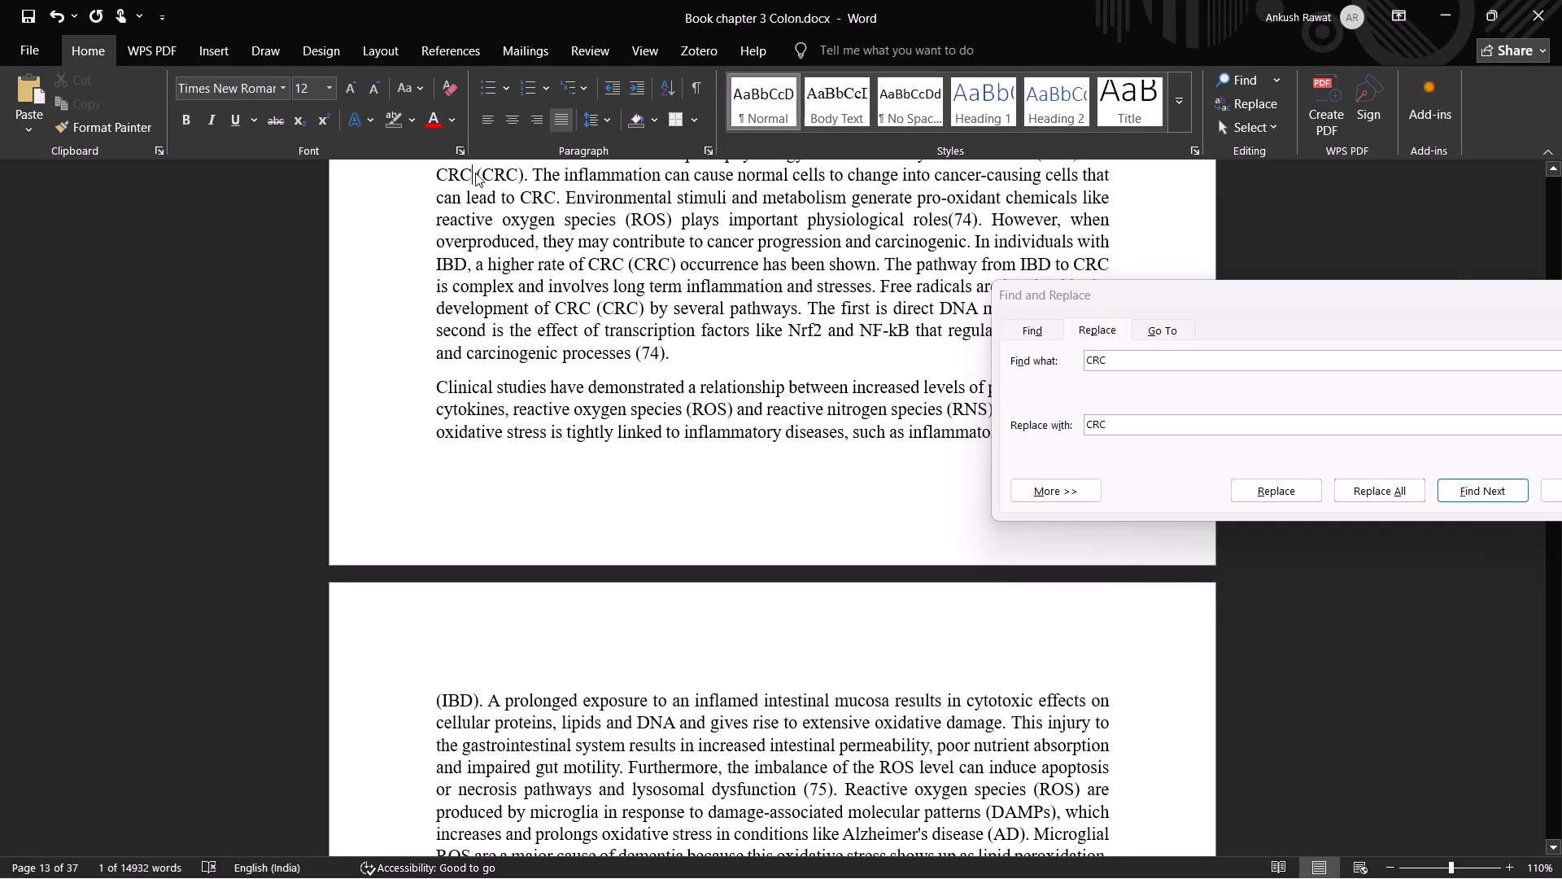
key("ctrl+shift+Right")
key("ctrl+shift+Right")
key("ctrl+shift+Right")
key("ctrl+shift+Left")
key("ctrl+shift+Right")
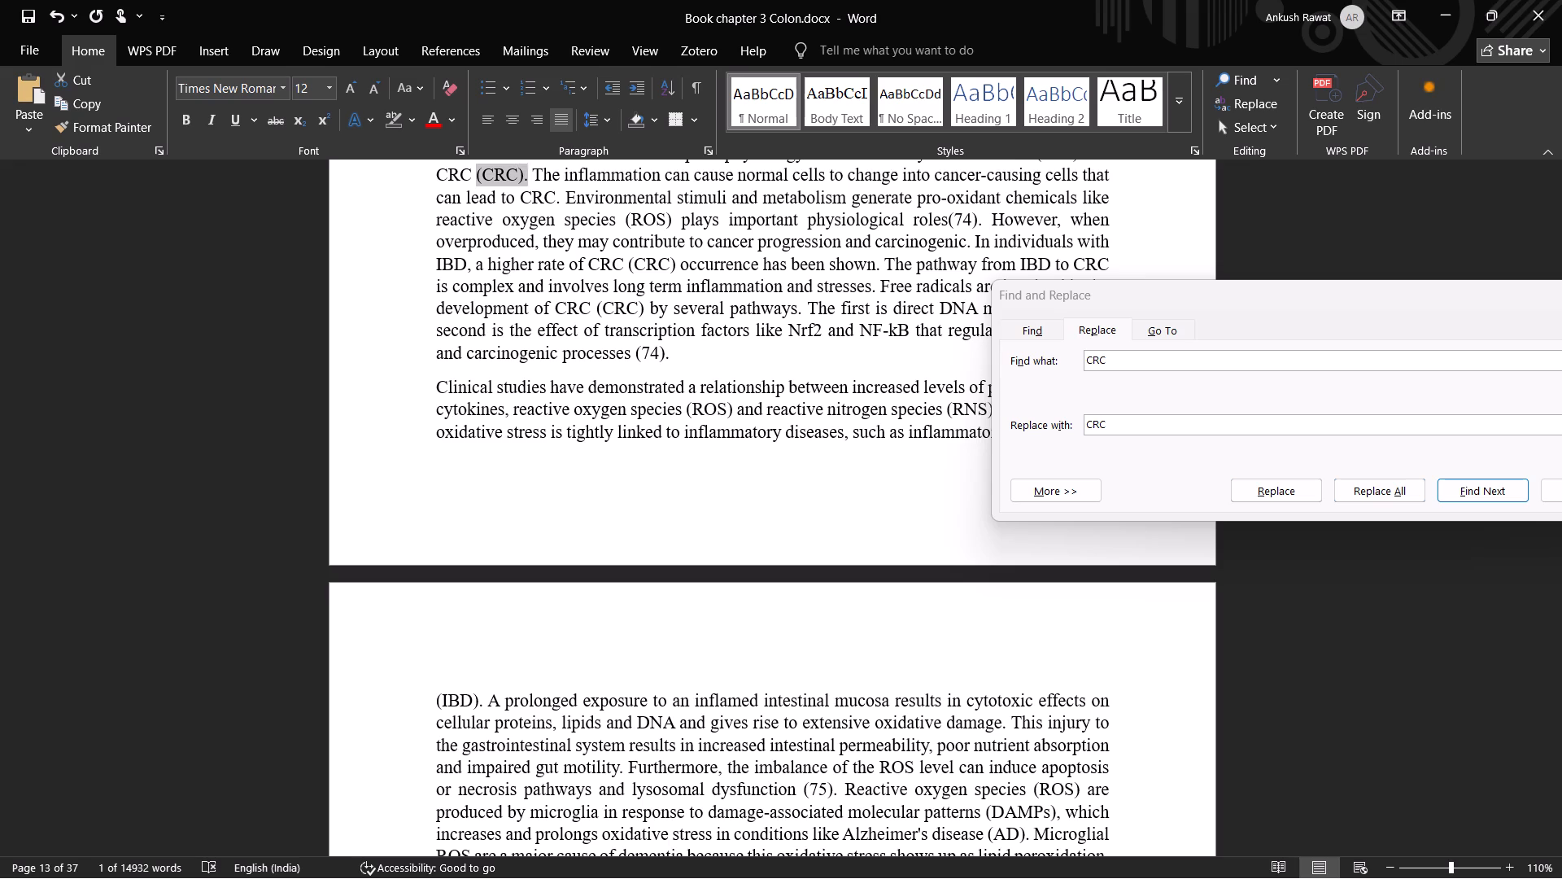
key("Right")
key("Right")
key("Left")
key("Left")
key("Left")
key("ctrl+shift+Left")
key("ctrl+shift+Left")
key("ctrl+shift+Left")
key("BackSpace")
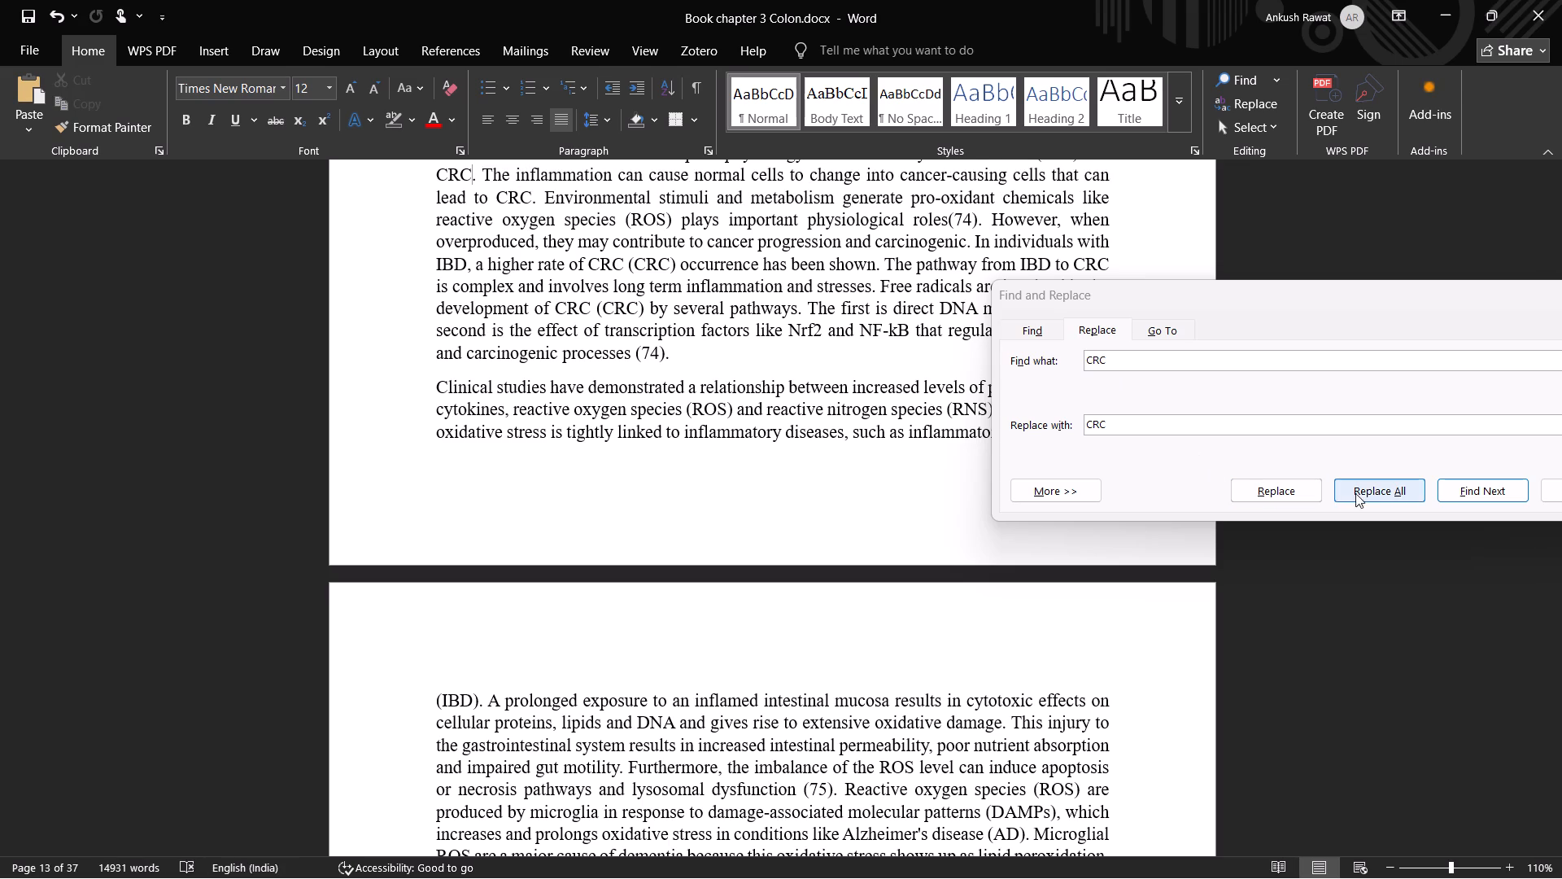
Check the following "CRC" occurrences from the paragraph on inflammation and IBD through to section 9, looking for duplicated abbreviations.
left_click(1457, 495)
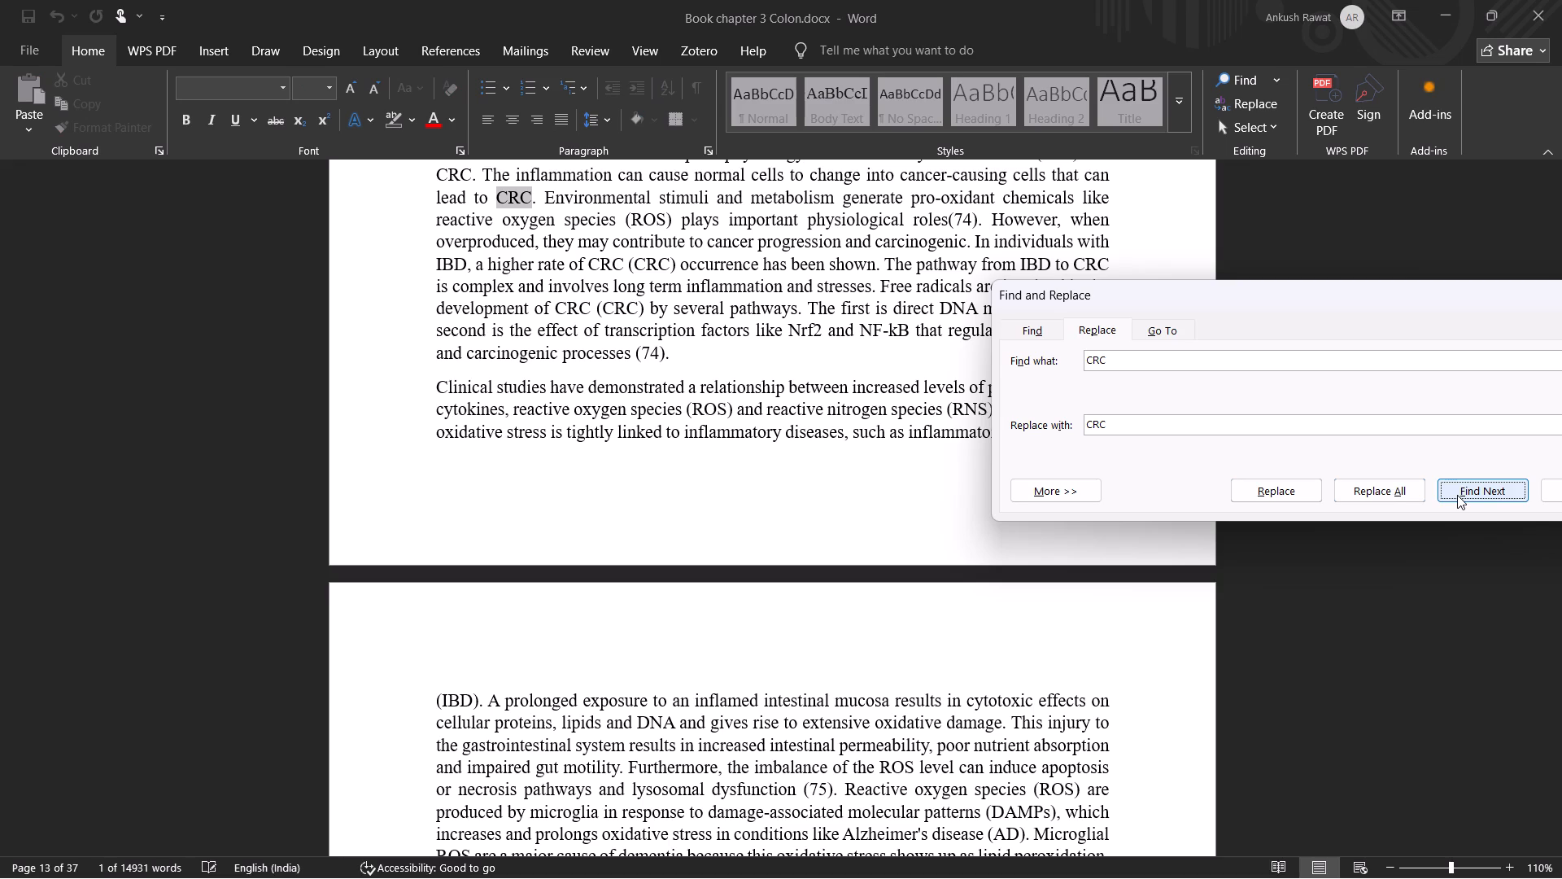
left_click(1457, 495)
left_click(1457, 495)
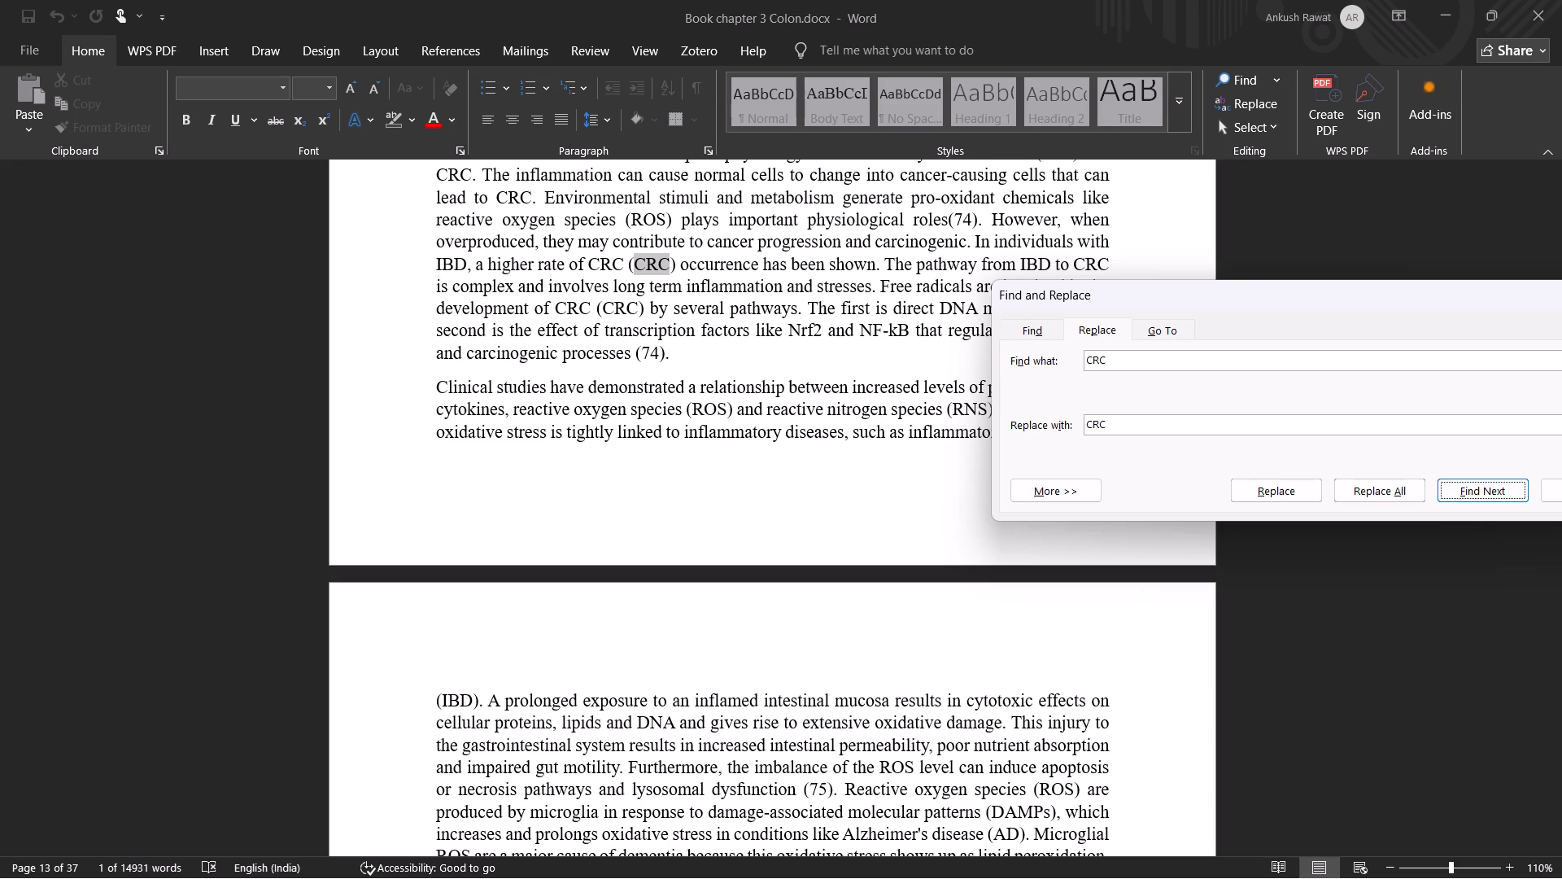
left_click(1463, 489)
left_click(1463, 489)
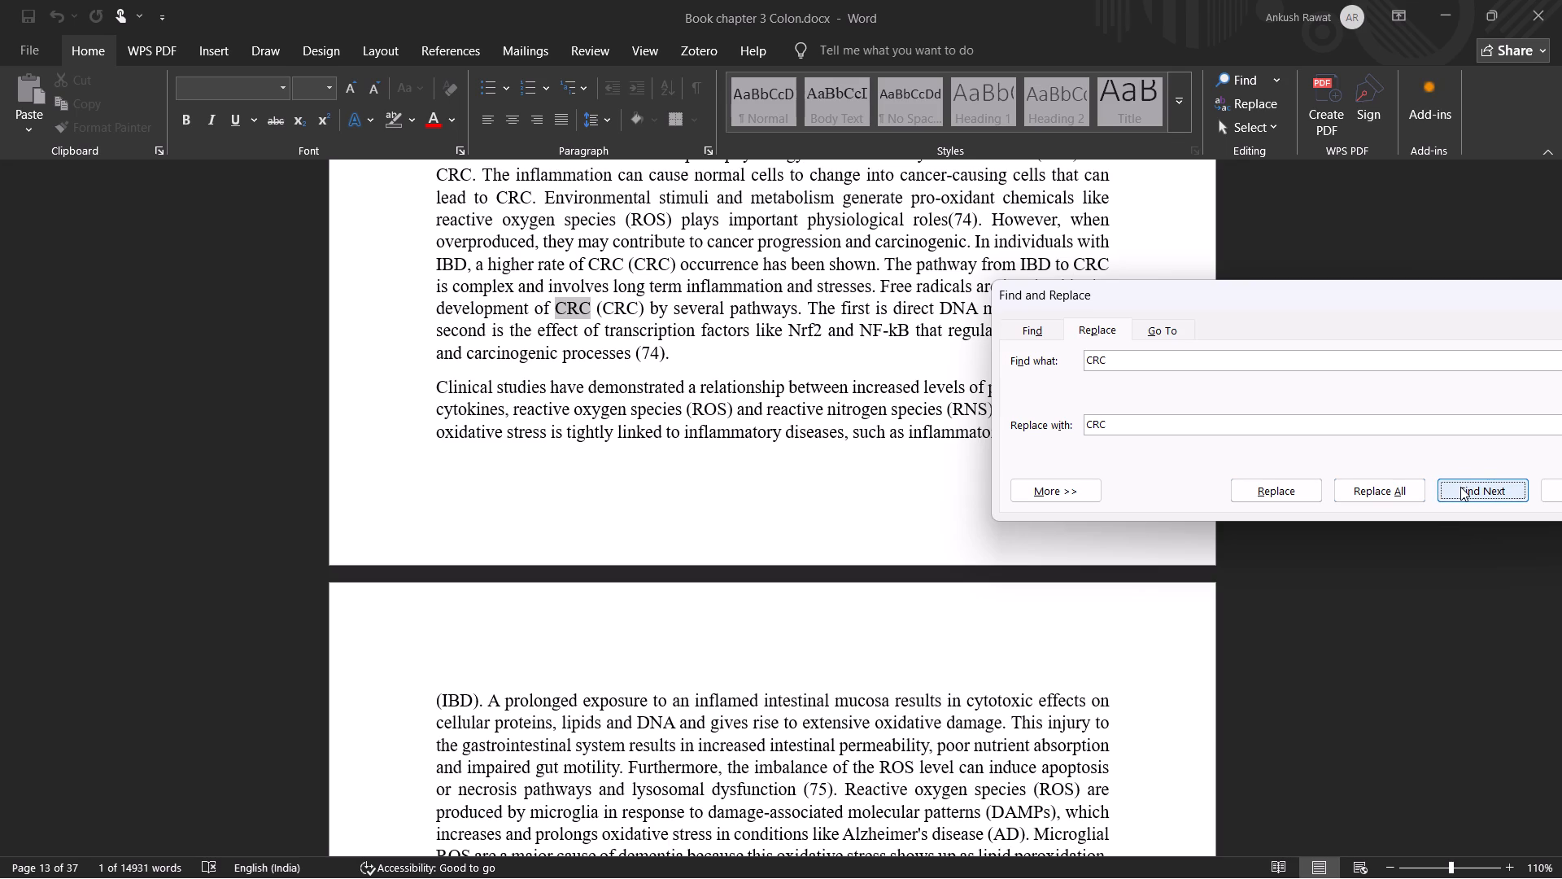
left_click(1460, 487)
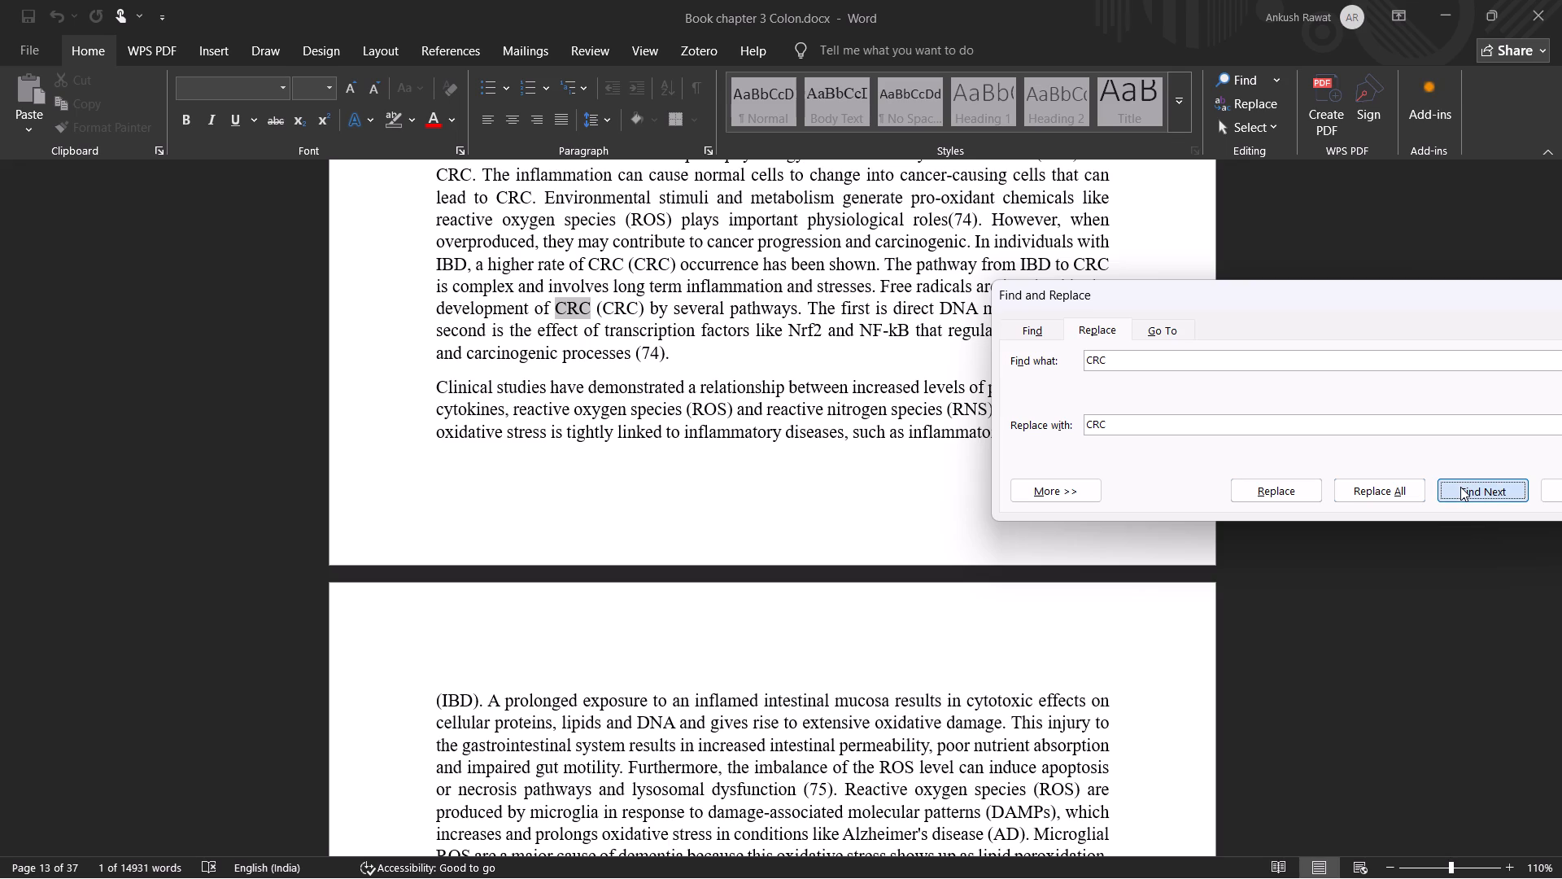
left_click(1460, 487)
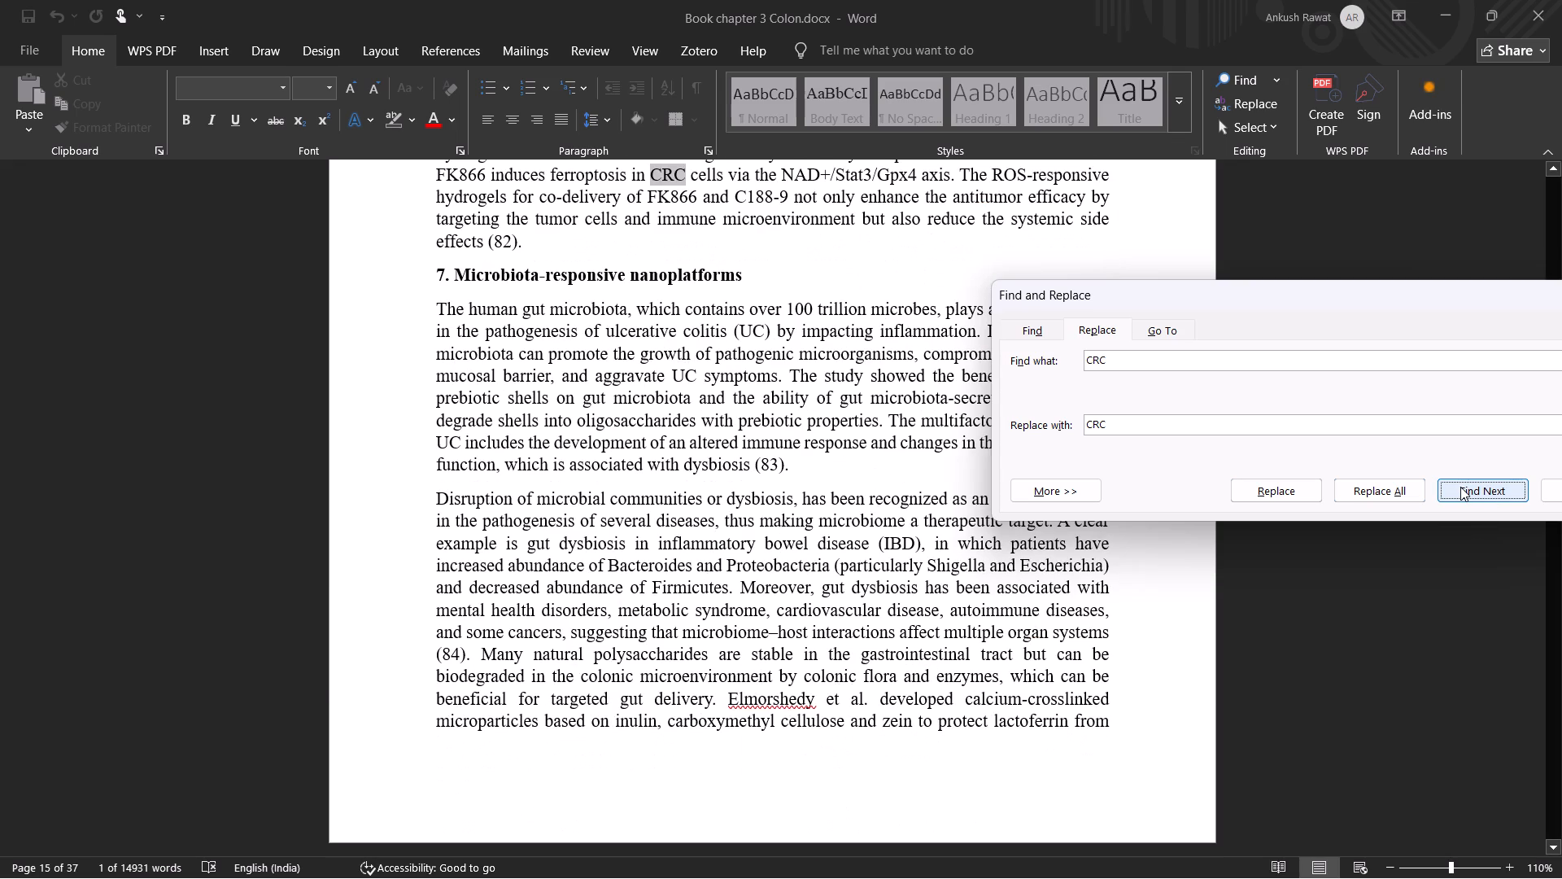
left_click(1460, 487)
left_click(1460, 487)
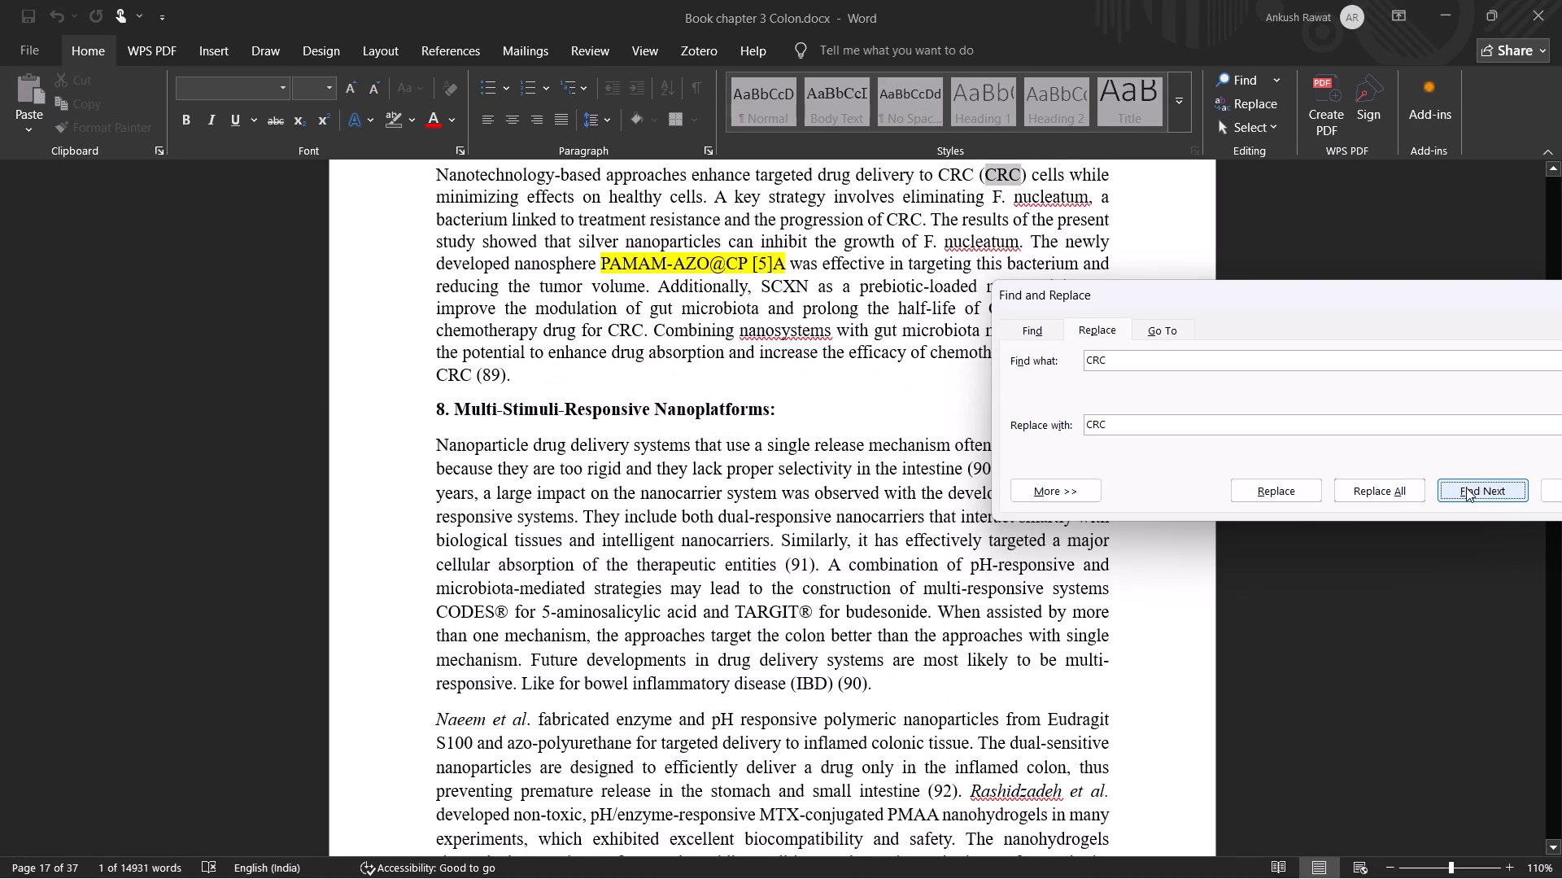
left_click(1468, 488)
triple_click(1468, 488)
left_click(1468, 488)
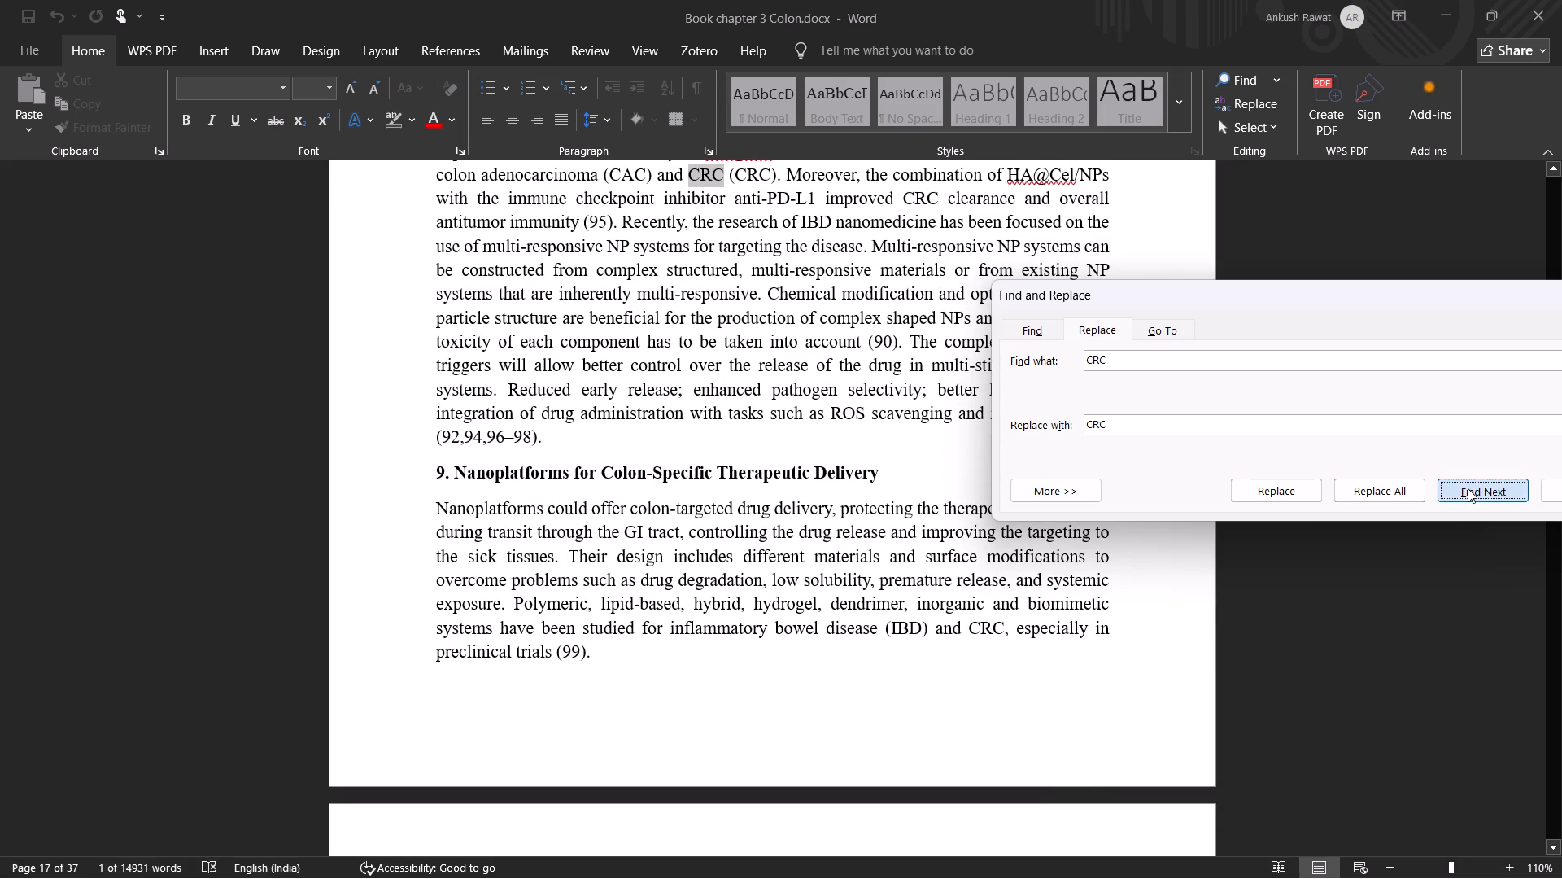
left_click(1468, 488)
left_click(1468, 488)
double_click(1468, 488)
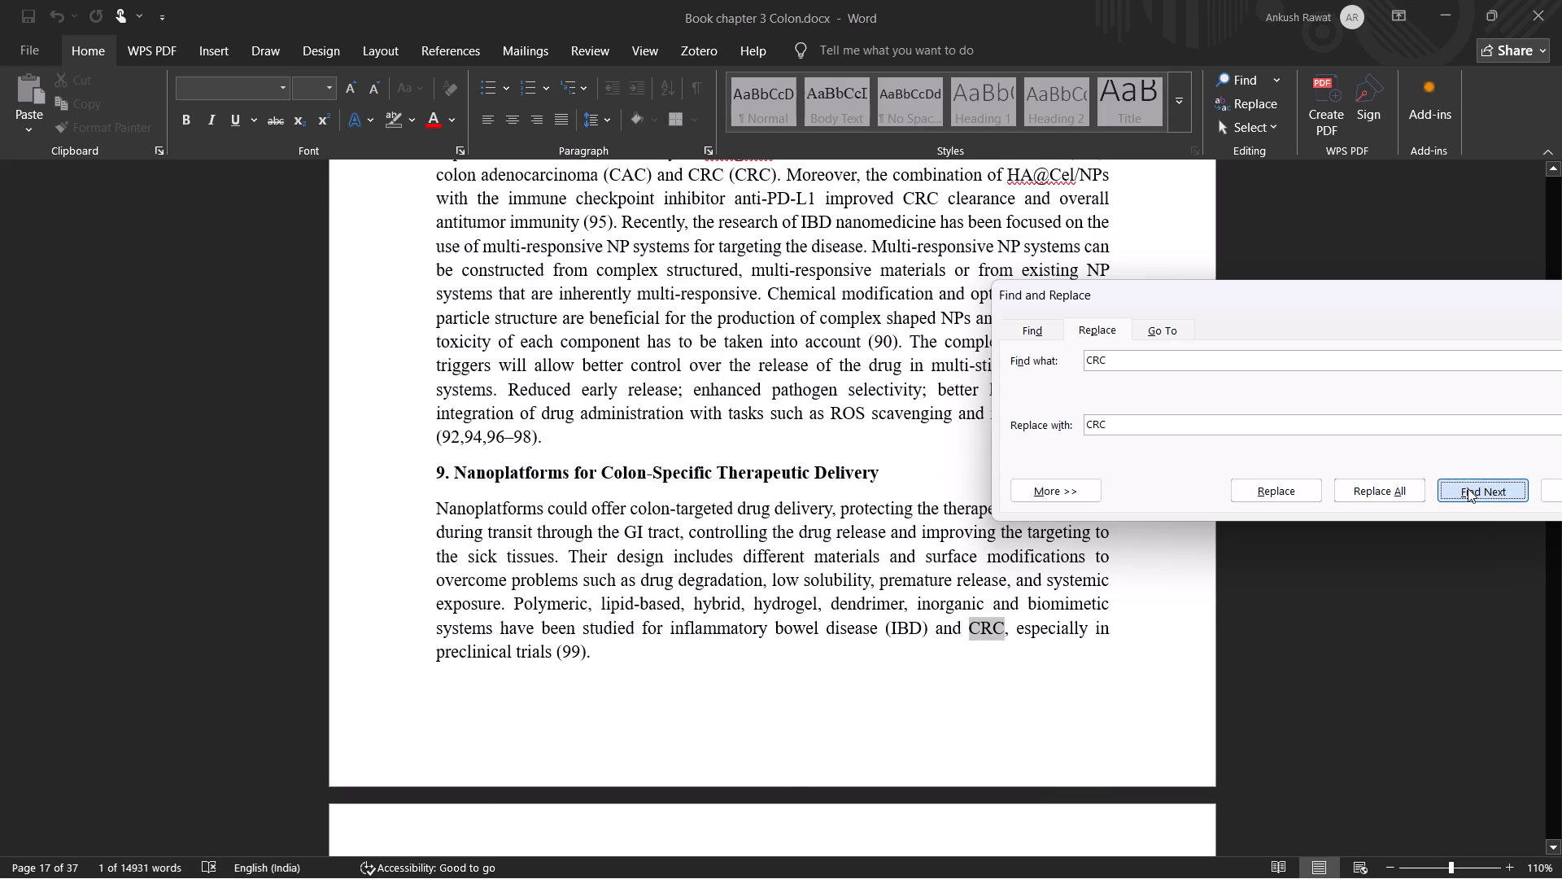
Step through the remaining "CRC" occurrences from section 9 around the whole document to section 6, looking for duplicated abbreviations.
triple_click(1468, 488)
triple_click(1468, 488)
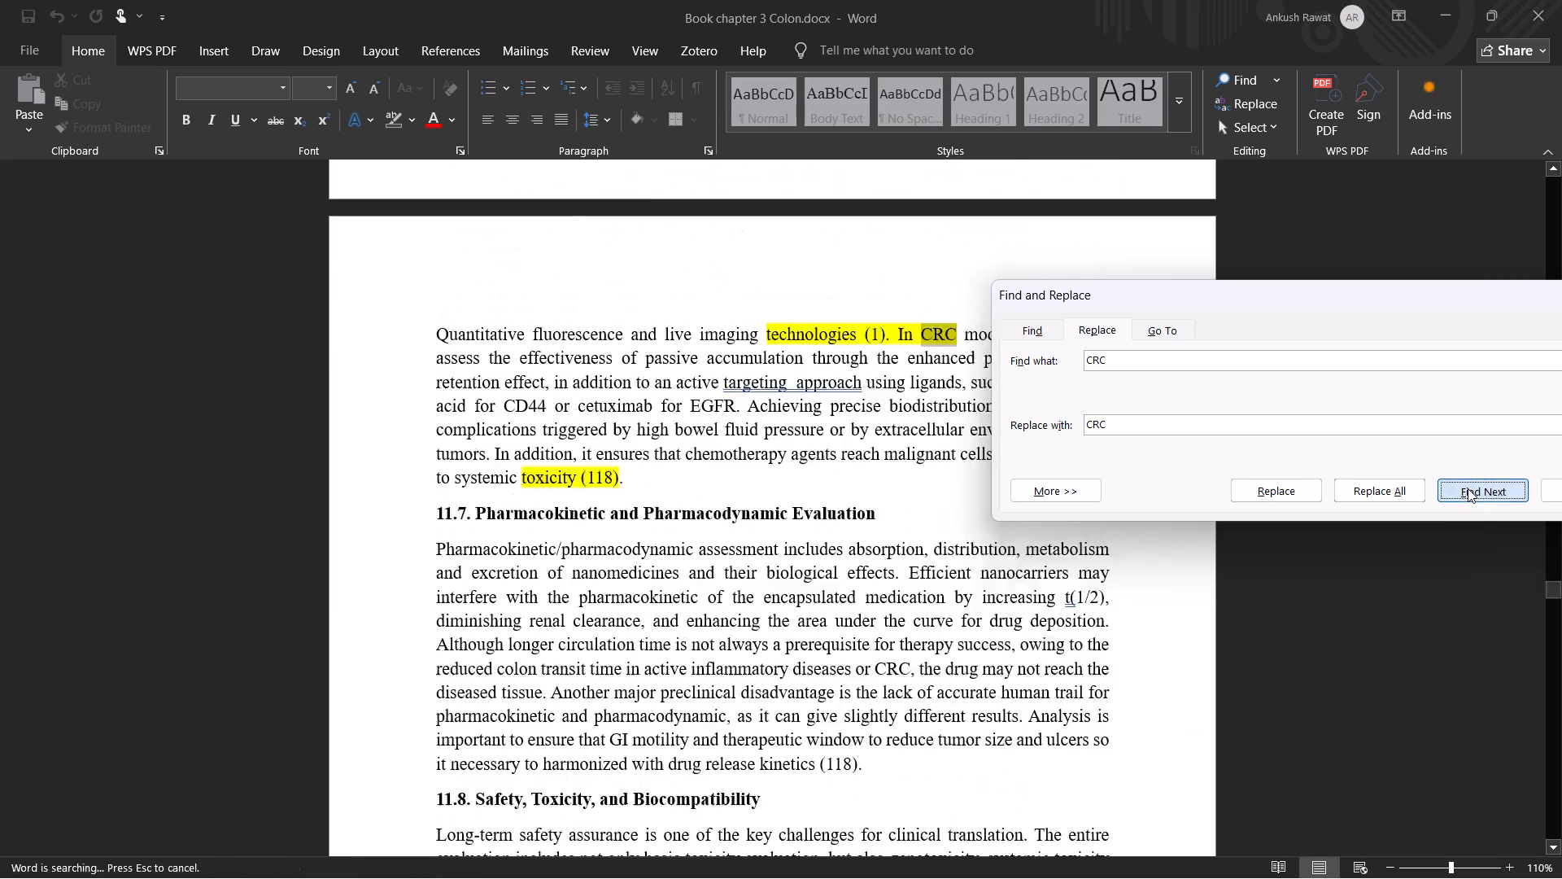
triple_click(1468, 488)
triple_click(1468, 488)
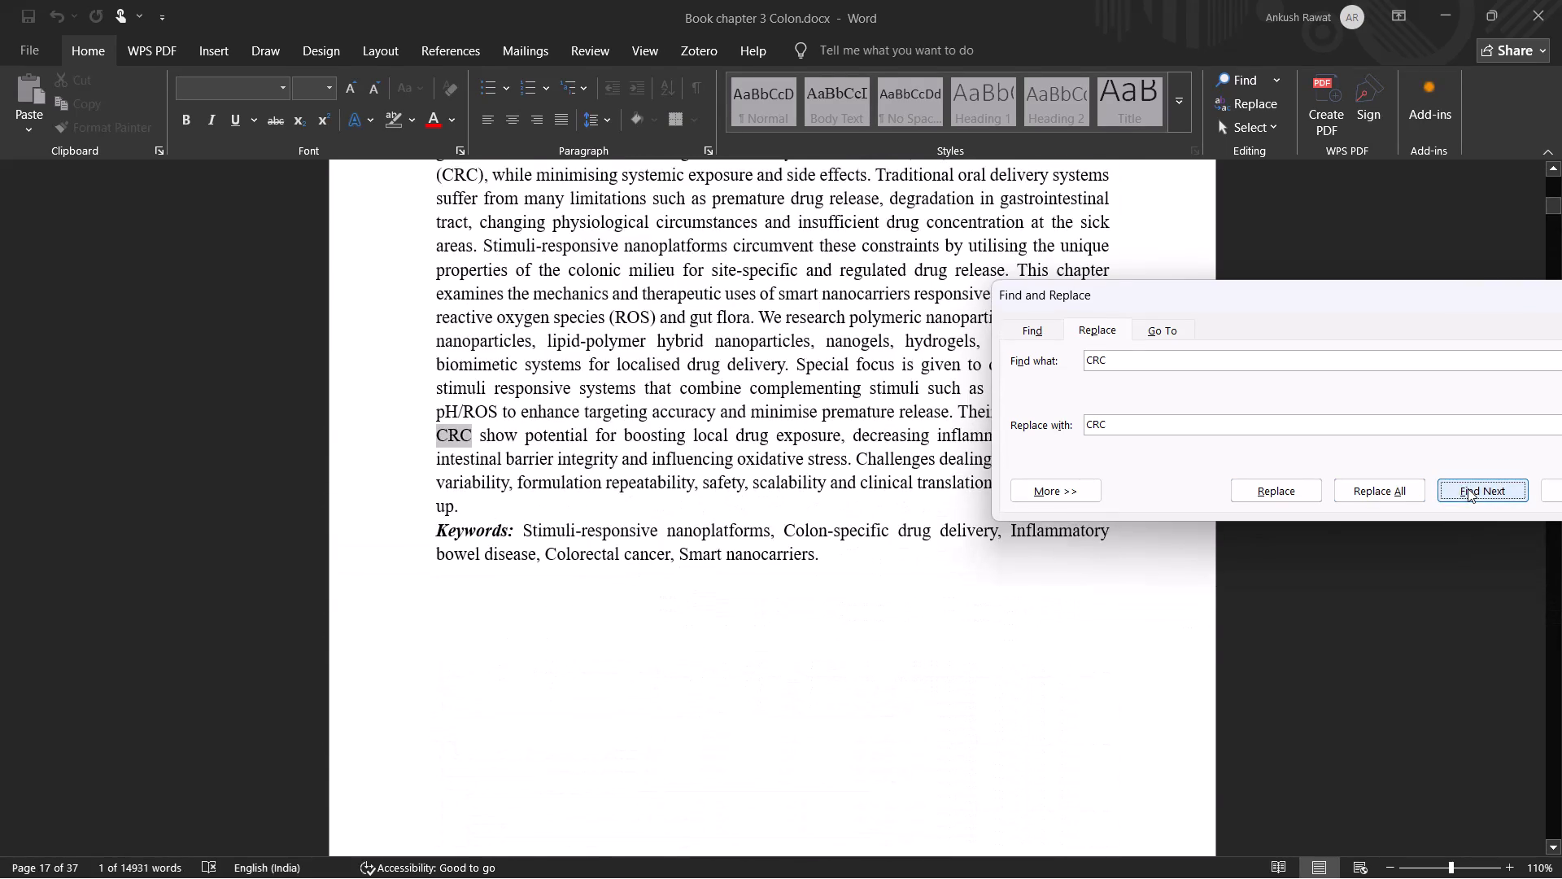
triple_click(1468, 488)
triple_click(1468, 488)
triple_click(1468, 488)
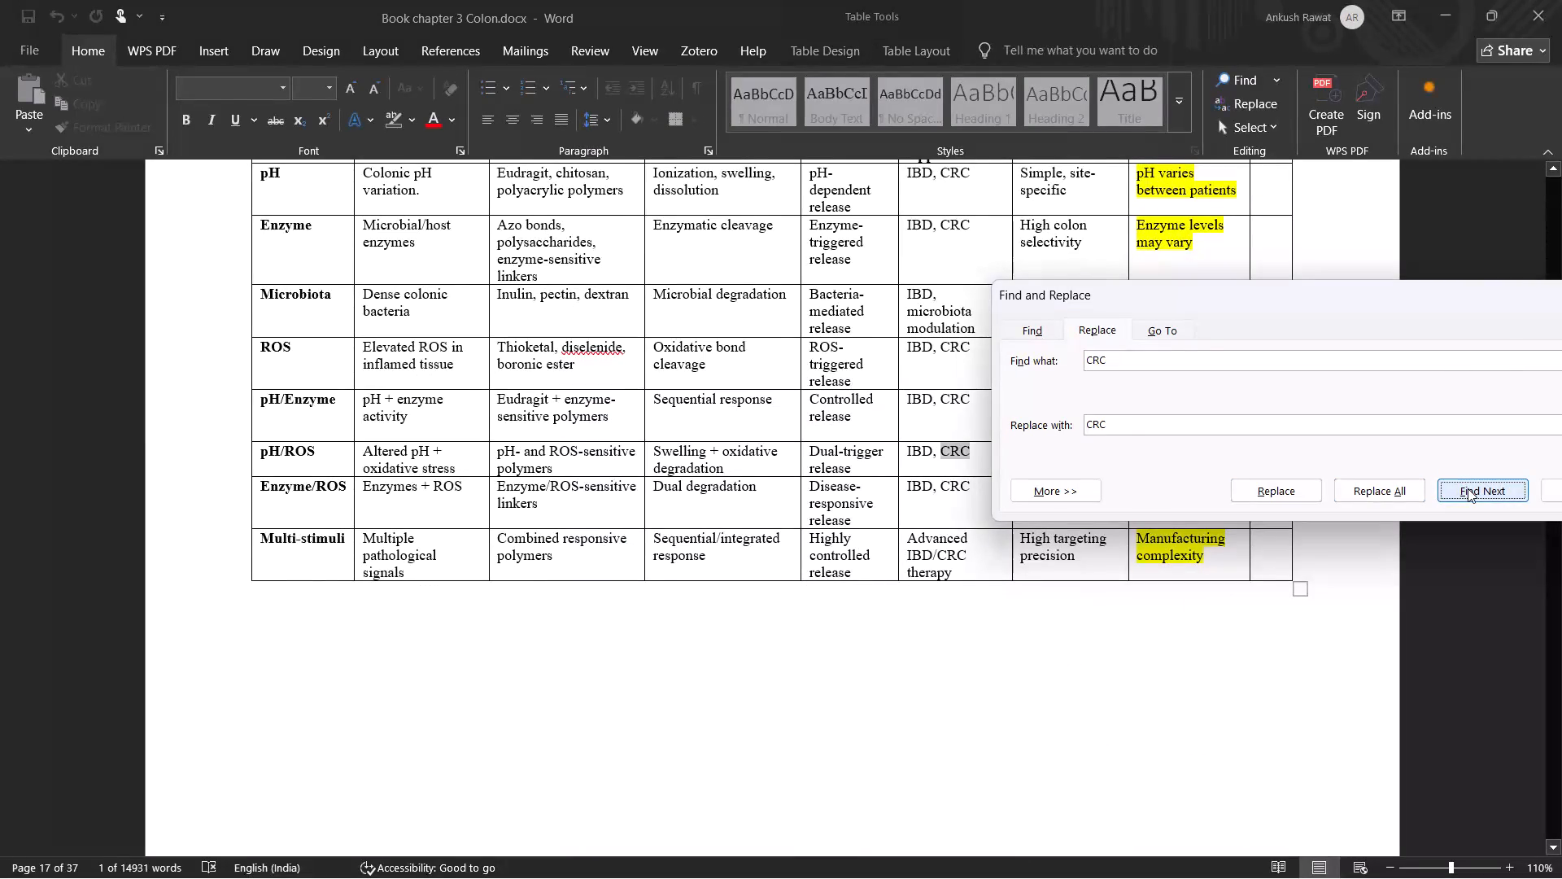
triple_click(1468, 488)
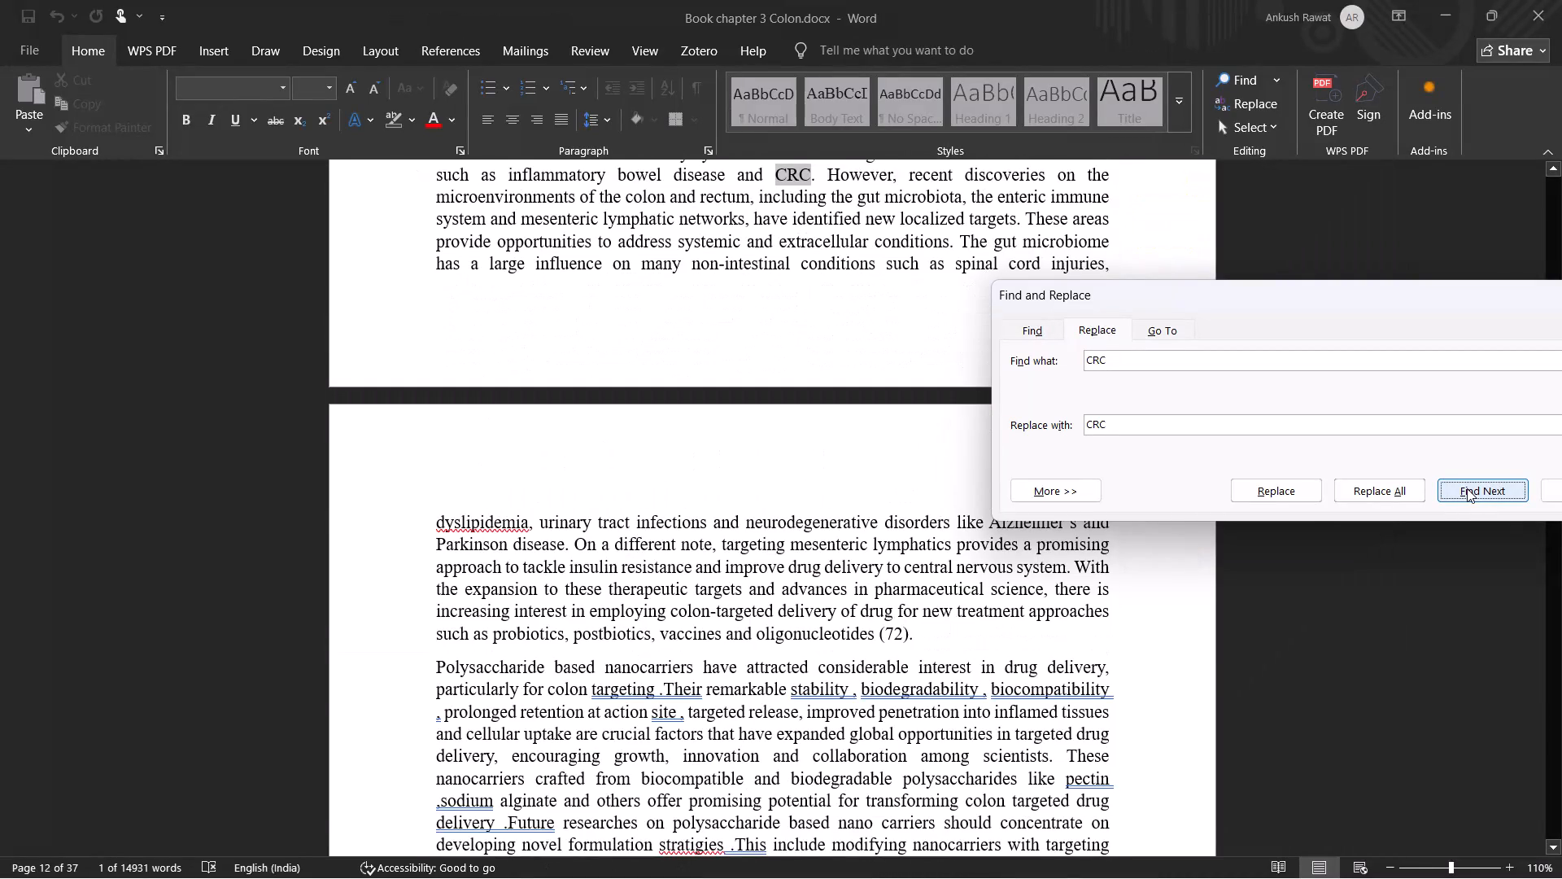
left_click(1467, 488)
left_click(1467, 488)
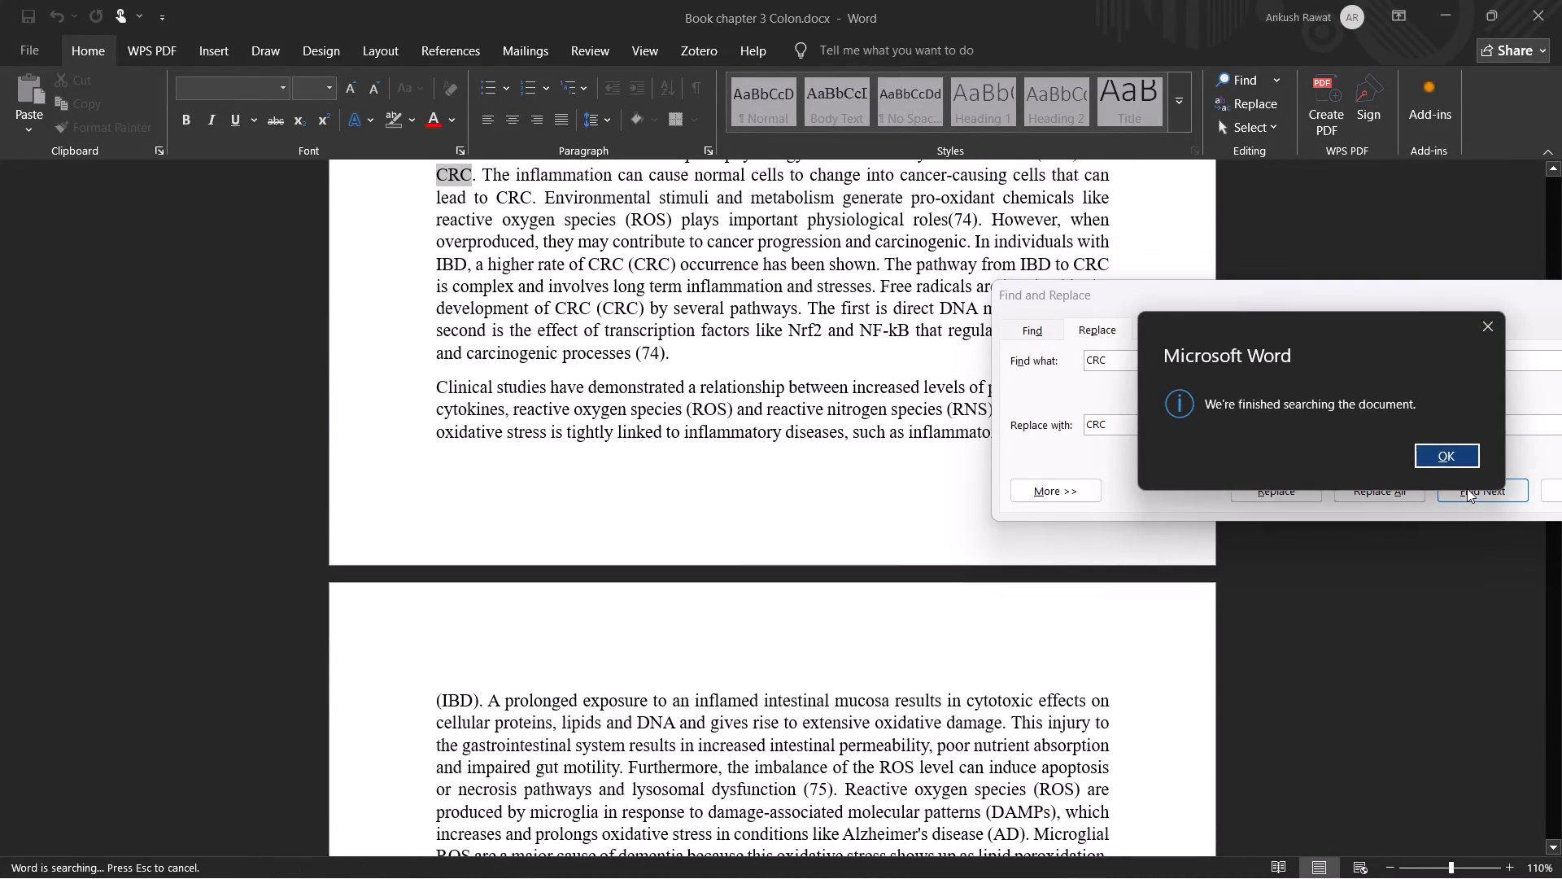
left_click(1444, 455)
left_click(1458, 475)
left_click(1462, 483)
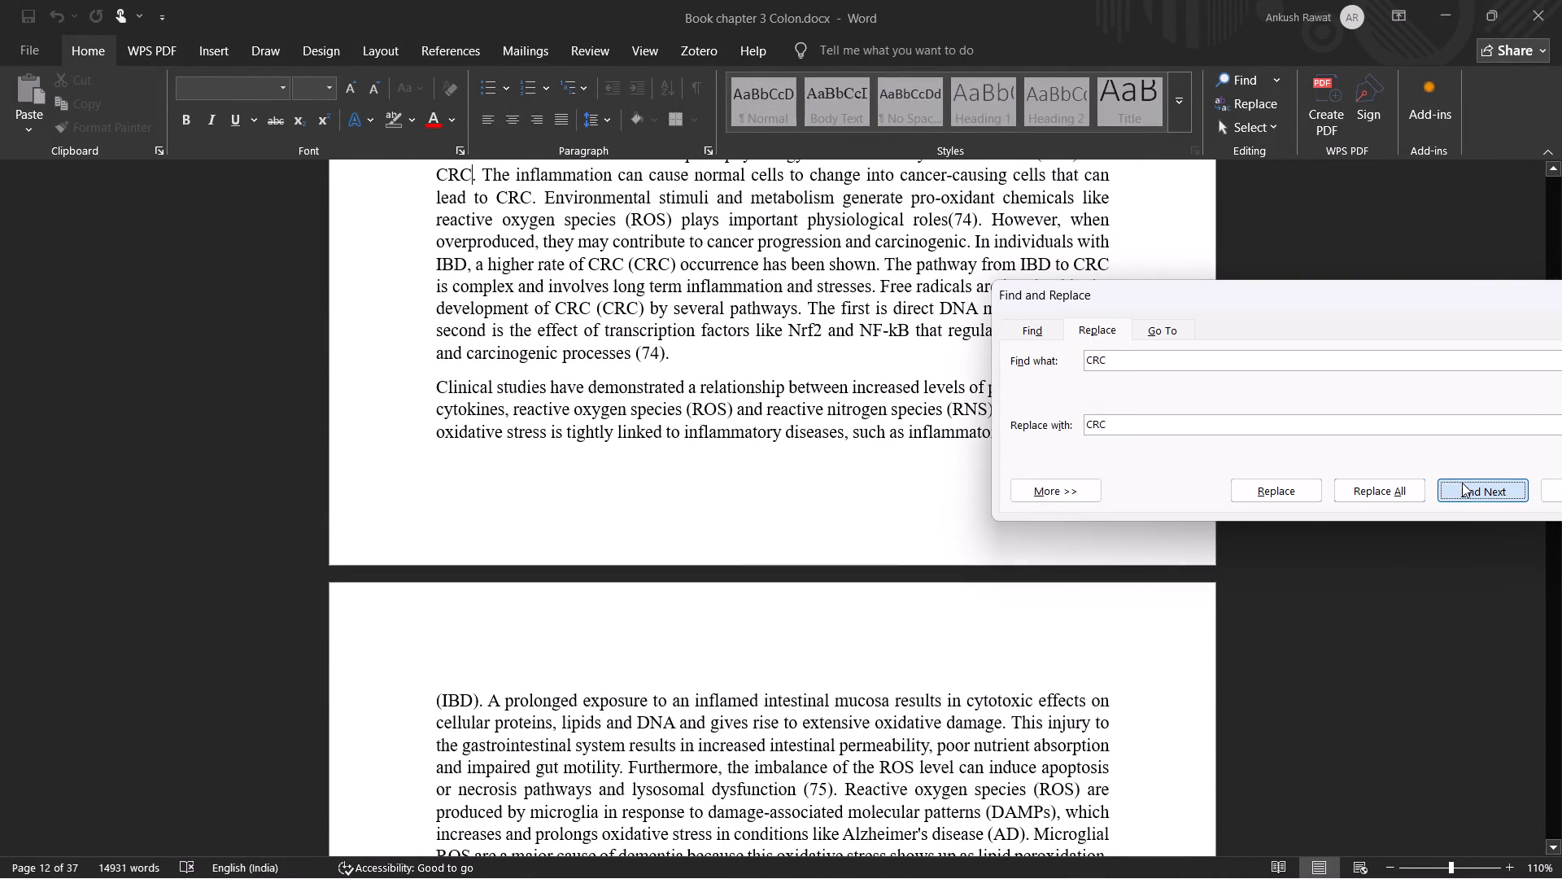
left_click(1473, 488)
double_click(1469, 485)
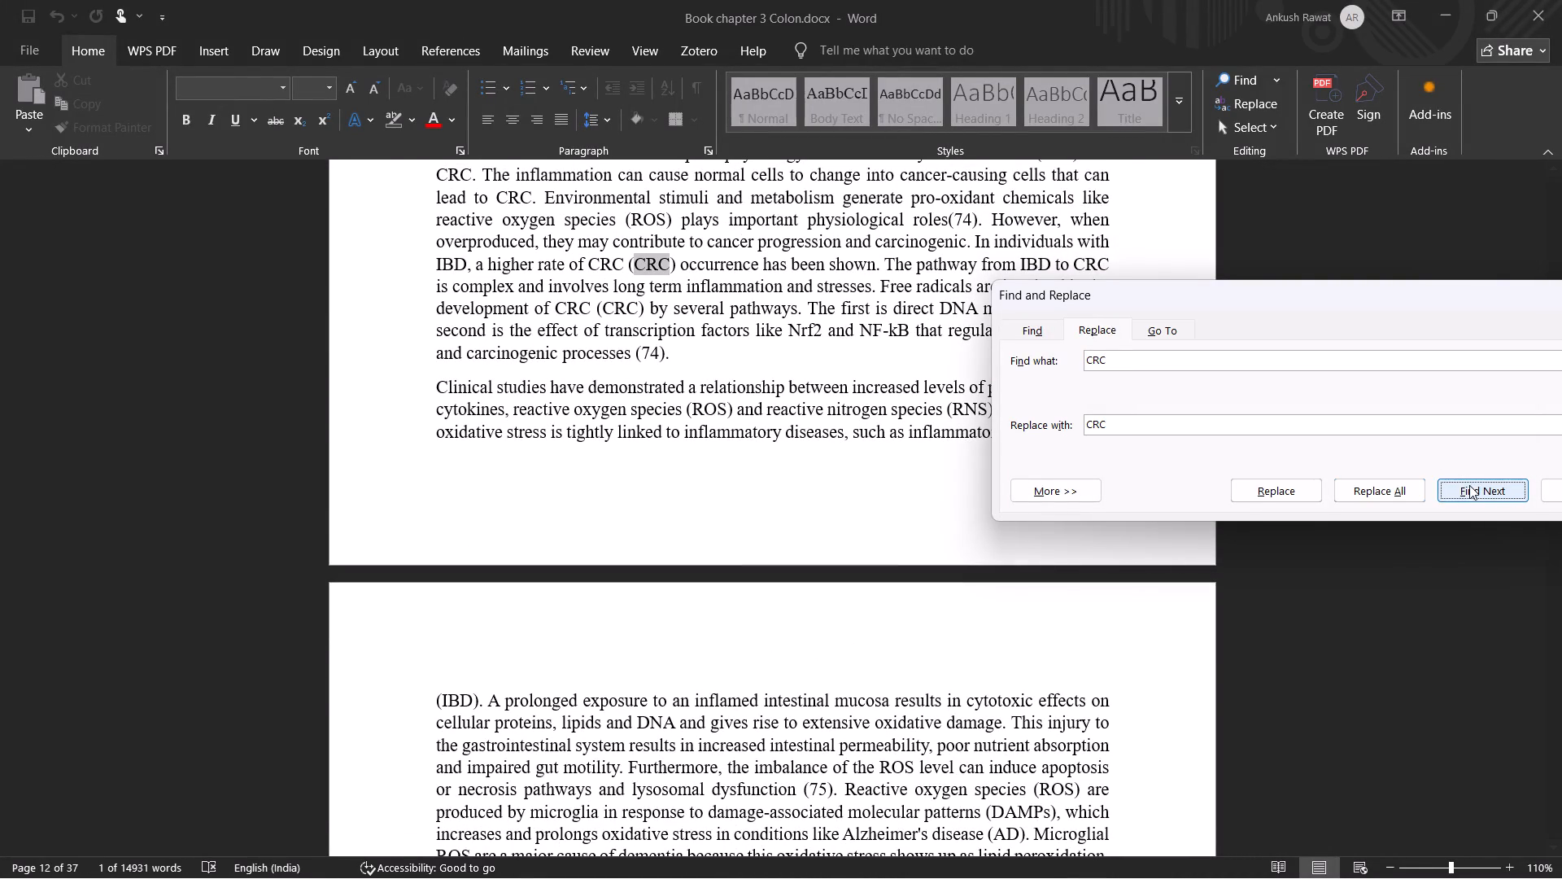
scroll(1241, 667, "up", 2)
scroll(1241, 667, "down", 2)
scroll(1241, 671, "up", 8)
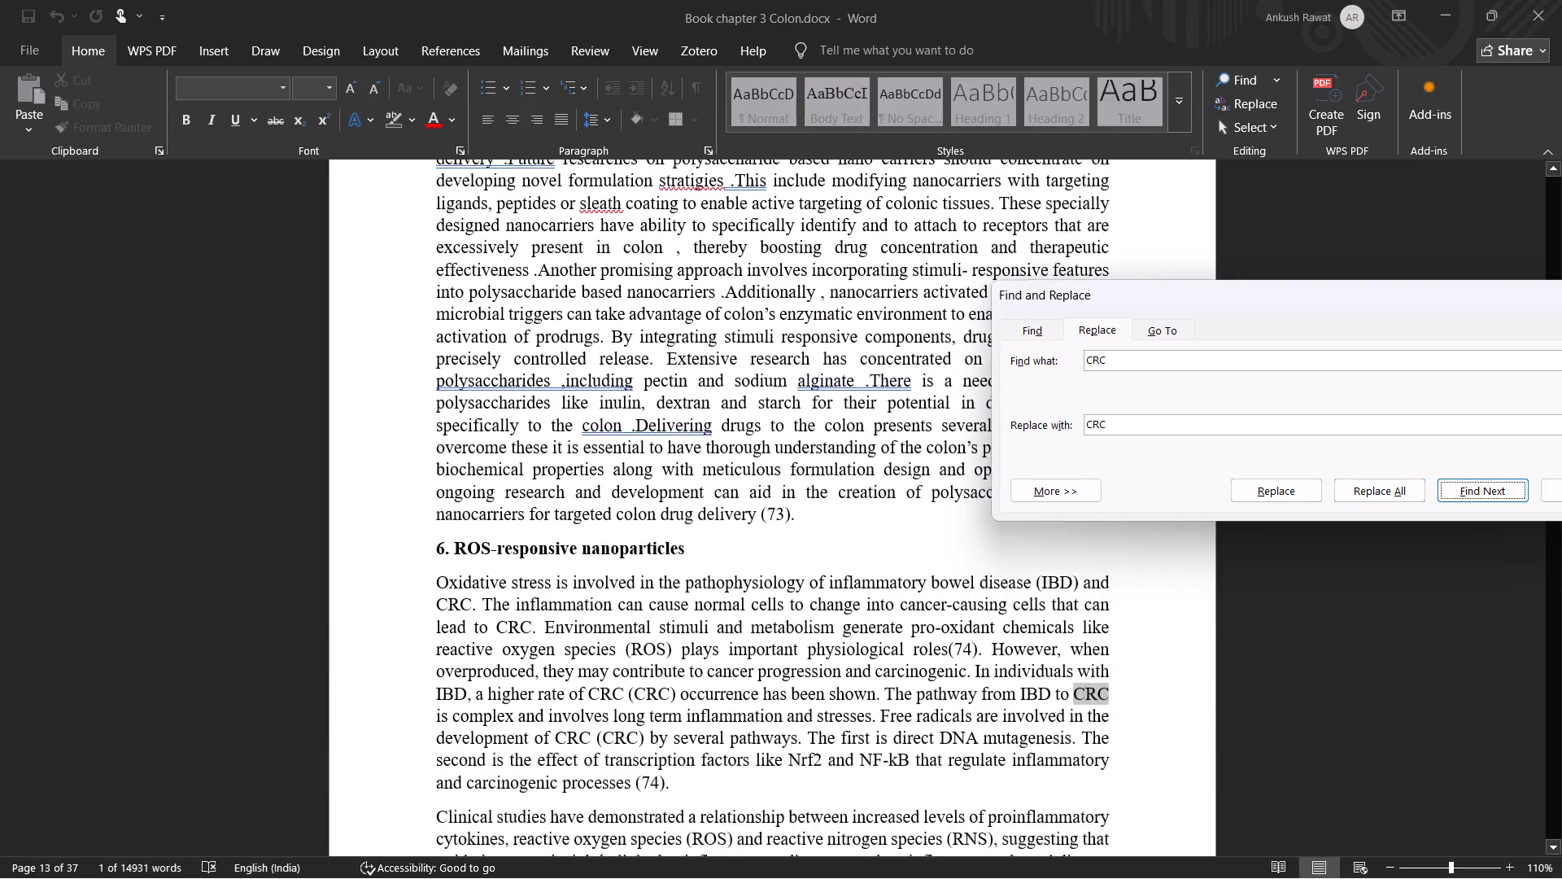
scroll(1145, 737, "up", 1)
scroll(1132, 747, "down", 1)
Return to the start of the chapter and examine how CRC is introduced and used in the Abstract.
middle_click_drag(1179, 671, 1154, 557)
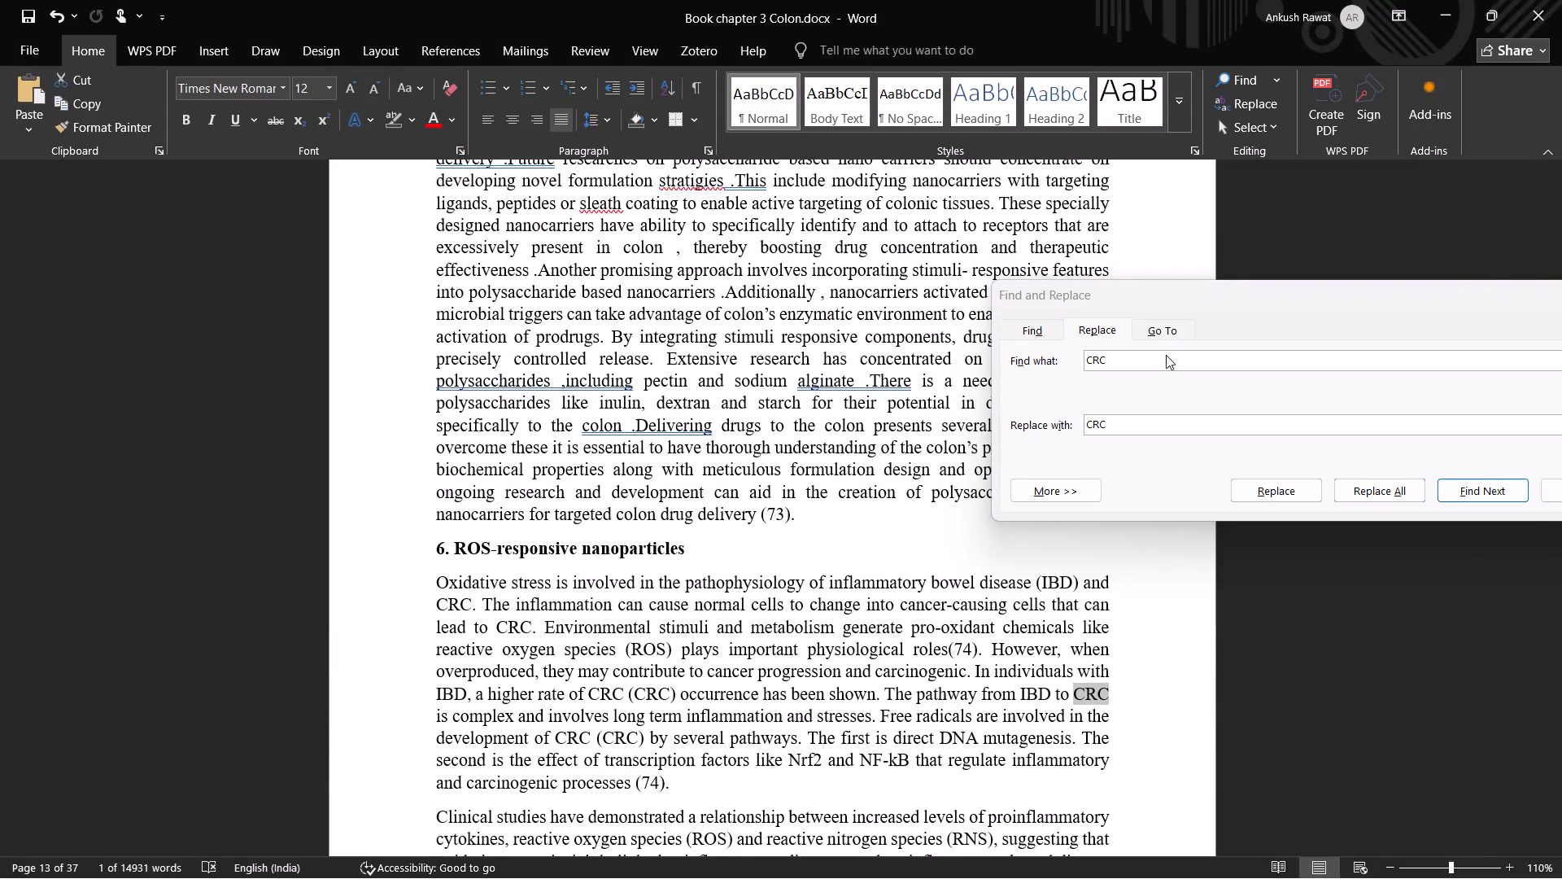
middle_click_drag(1294, 668, 1221, 317)
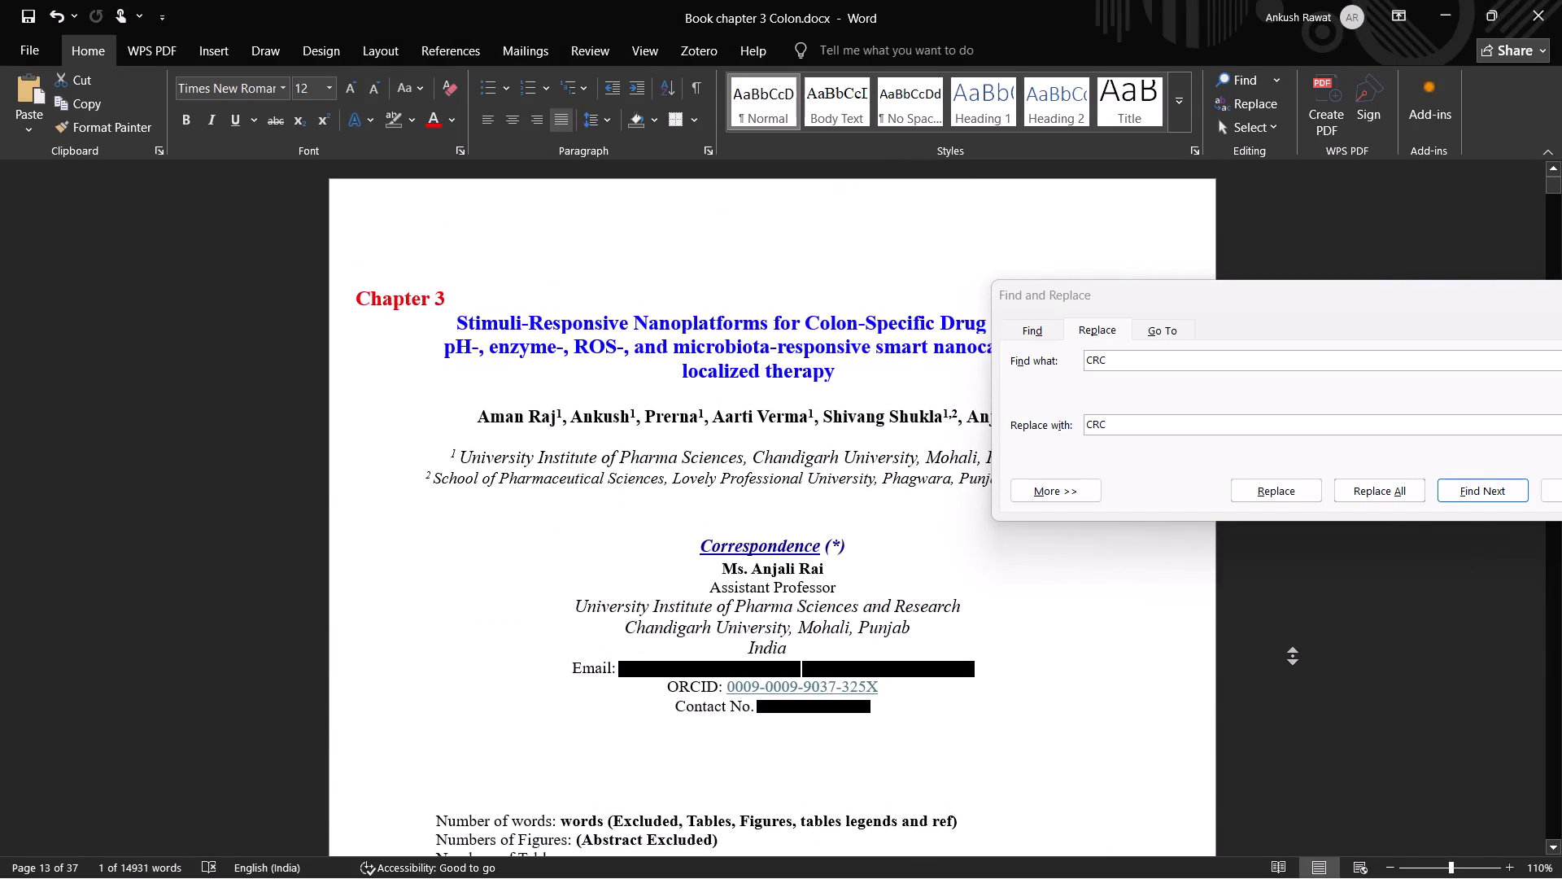
middle_click_drag(1221, 317, 1220, 312)
scroll(886, 568, "down", 1)
scroll(888, 566, "up", 1)
scroll(894, 564, "down", 5)
scroll(926, 596, "up", 2)
scroll(926, 596, "down", 5)
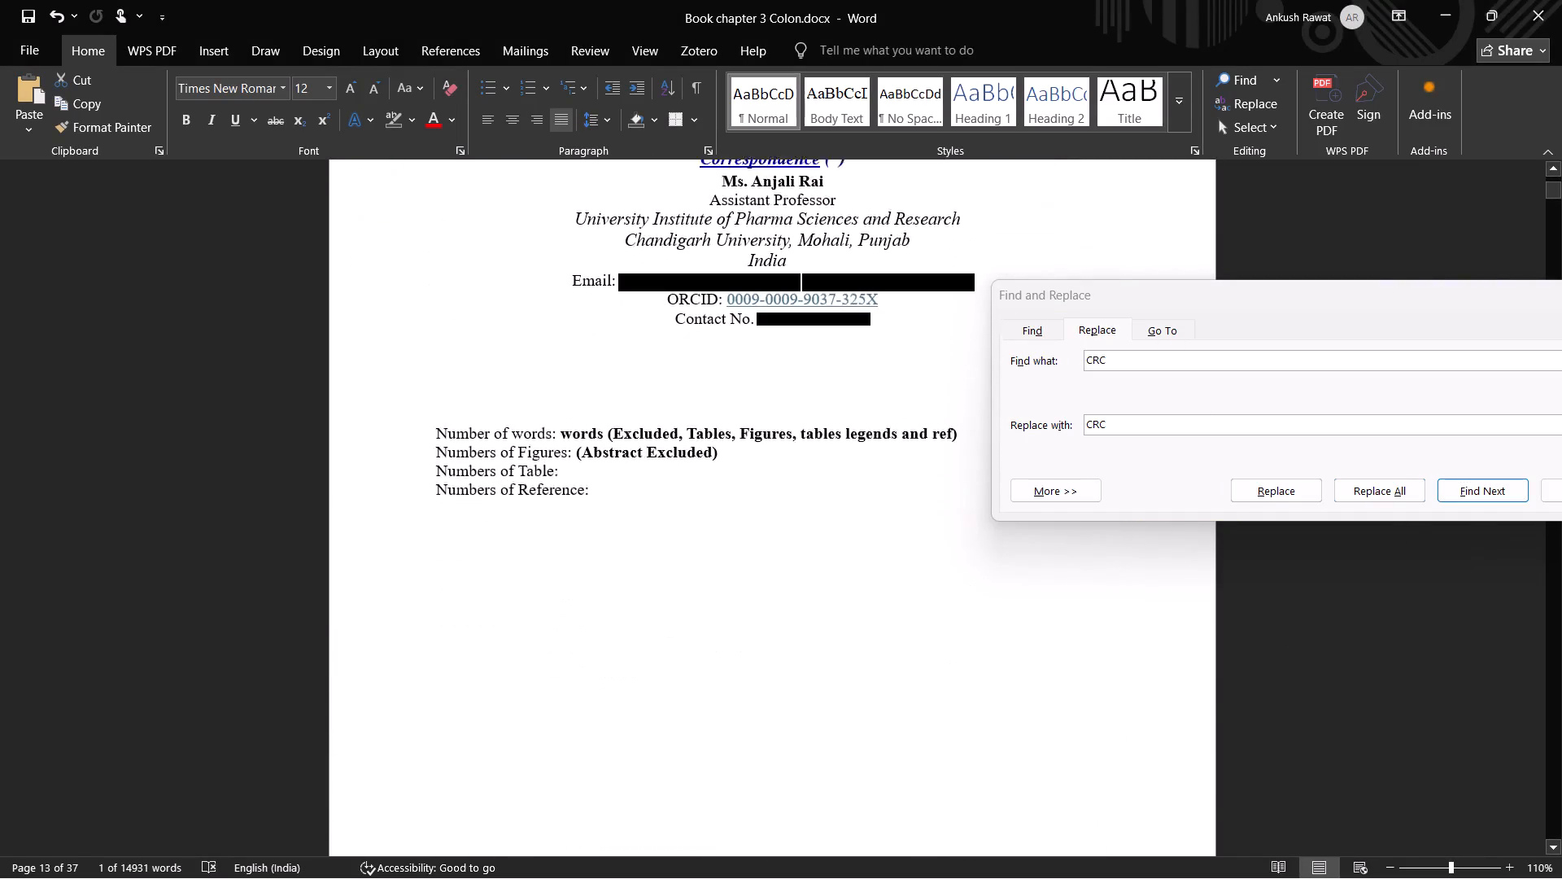
scroll(947, 614, "down", 1)
scroll(948, 615, "up", 1)
scroll(992, 637, "down", 2)
middle_click_drag(1248, 606, 1241, 711)
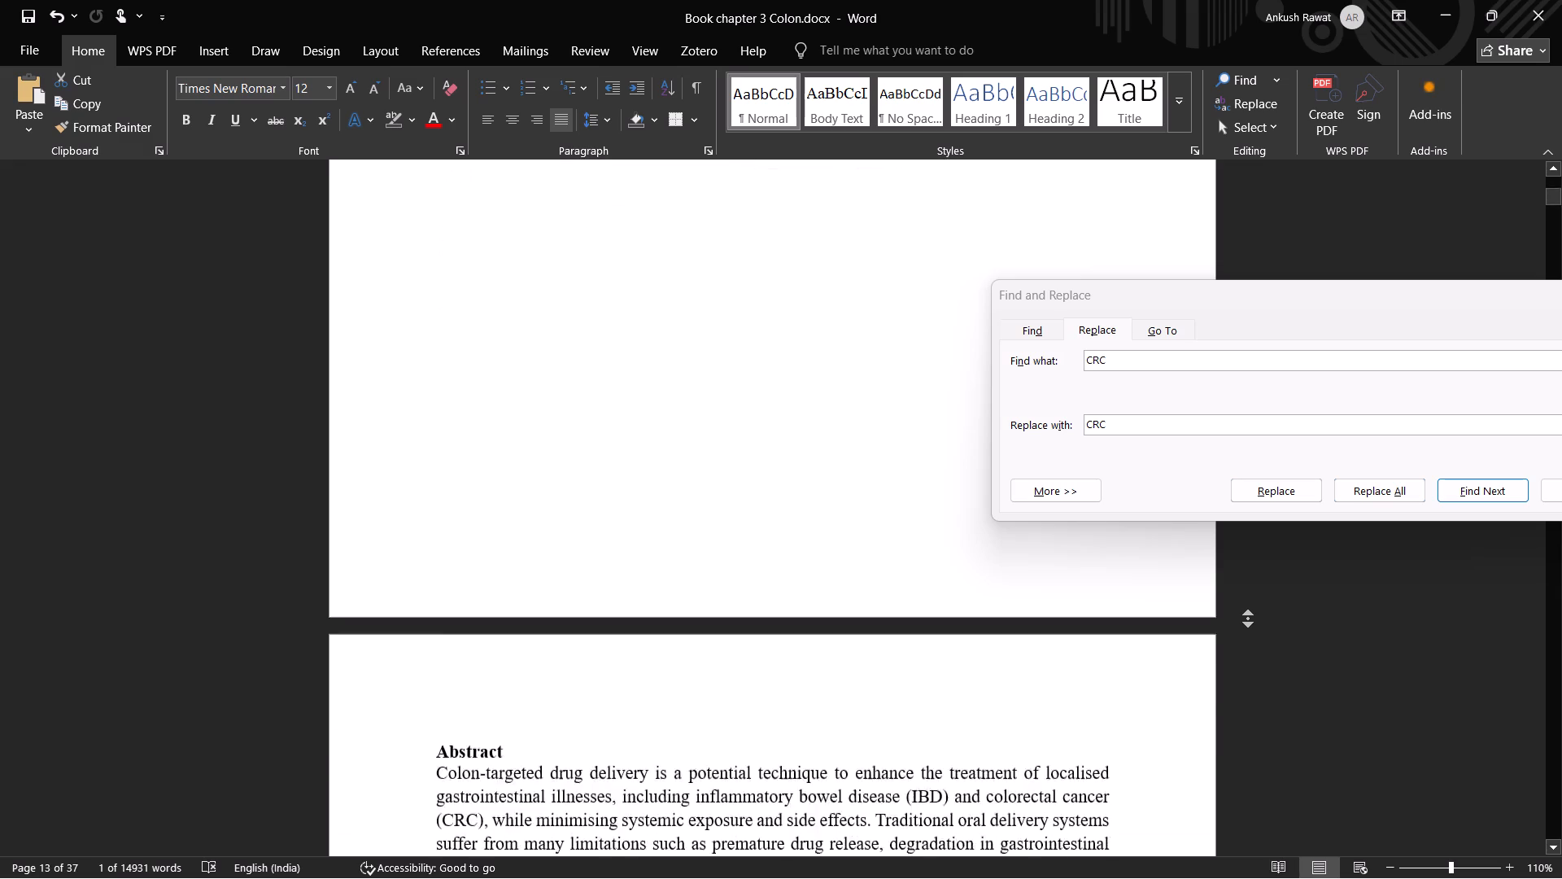
middle_click_drag(1241, 711, 1238, 720)
scroll(764, 504, "down", 1)
scroll(763, 507, "up", 2)
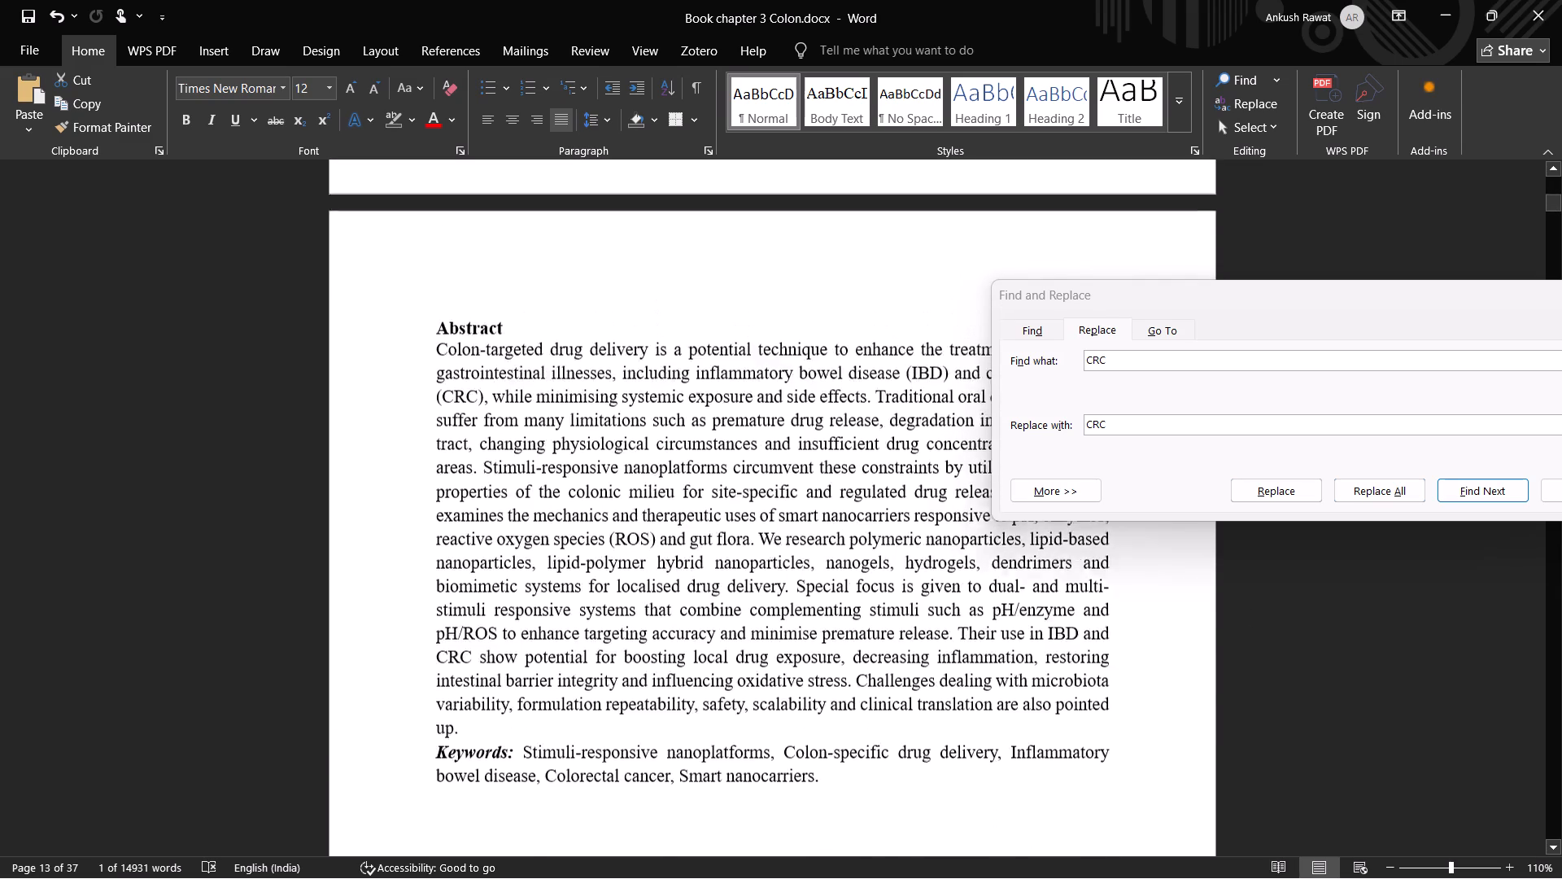
scroll(763, 509, "up", 1)
scroll(762, 509, "down", 1)
scroll(762, 509, "up", 1)
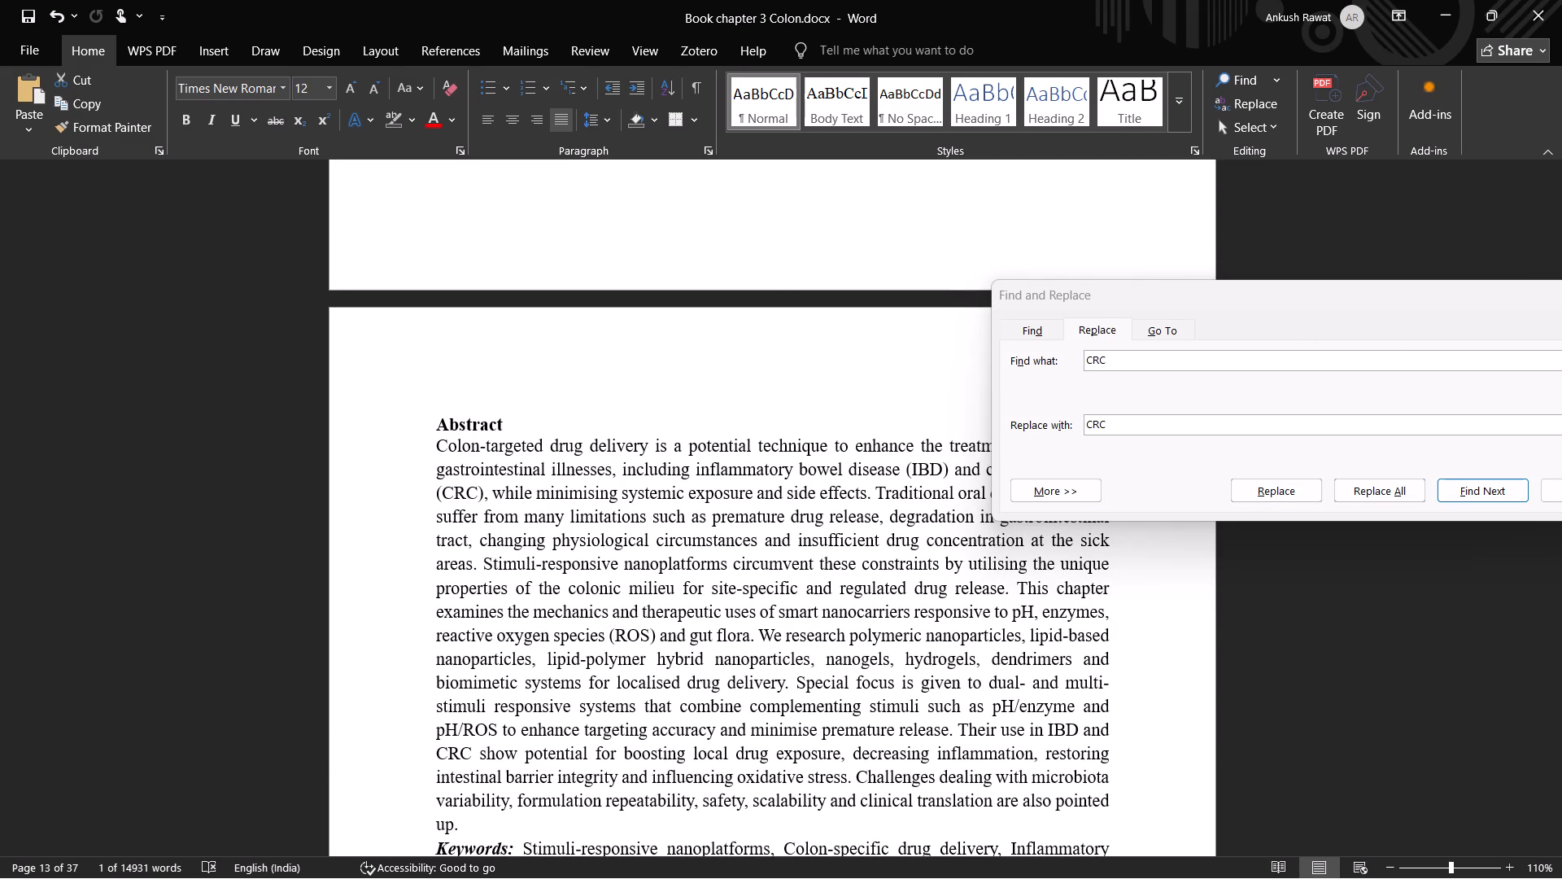
Search for "(CRC)" and delete the redundant occurrence after "development of CRC" in section 6.
left_click(1110, 364)
left_click(1111, 361)
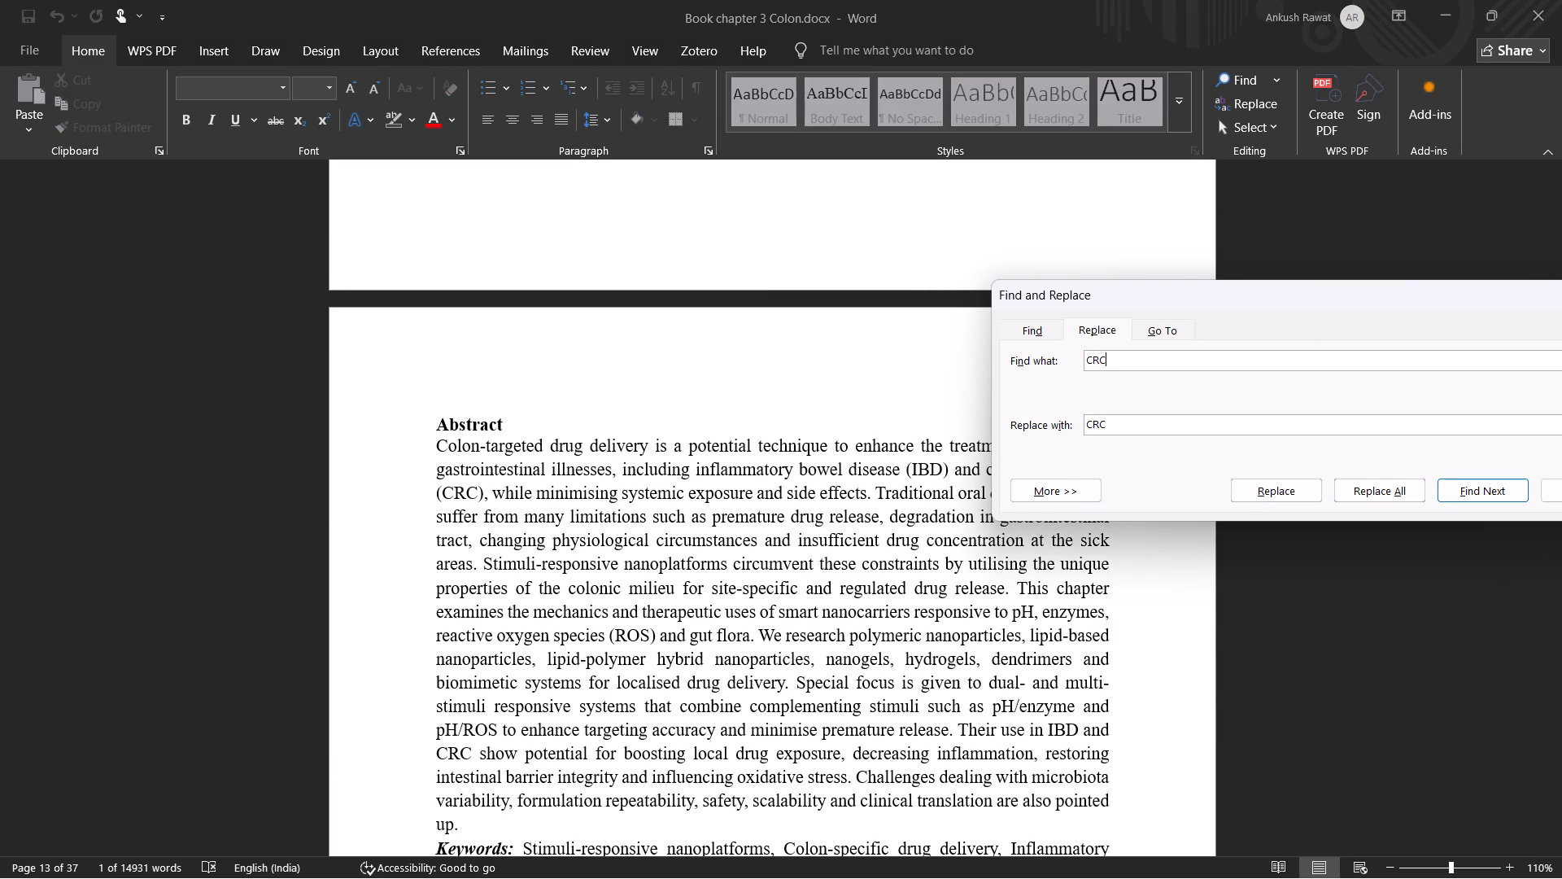
key("shift+parenright")
key("Left")
key("Left")
key("Left")
key("Left")
key("shift+parenright")
key("BackSpace")
key("shift+parenleft")
left_click(1475, 492)
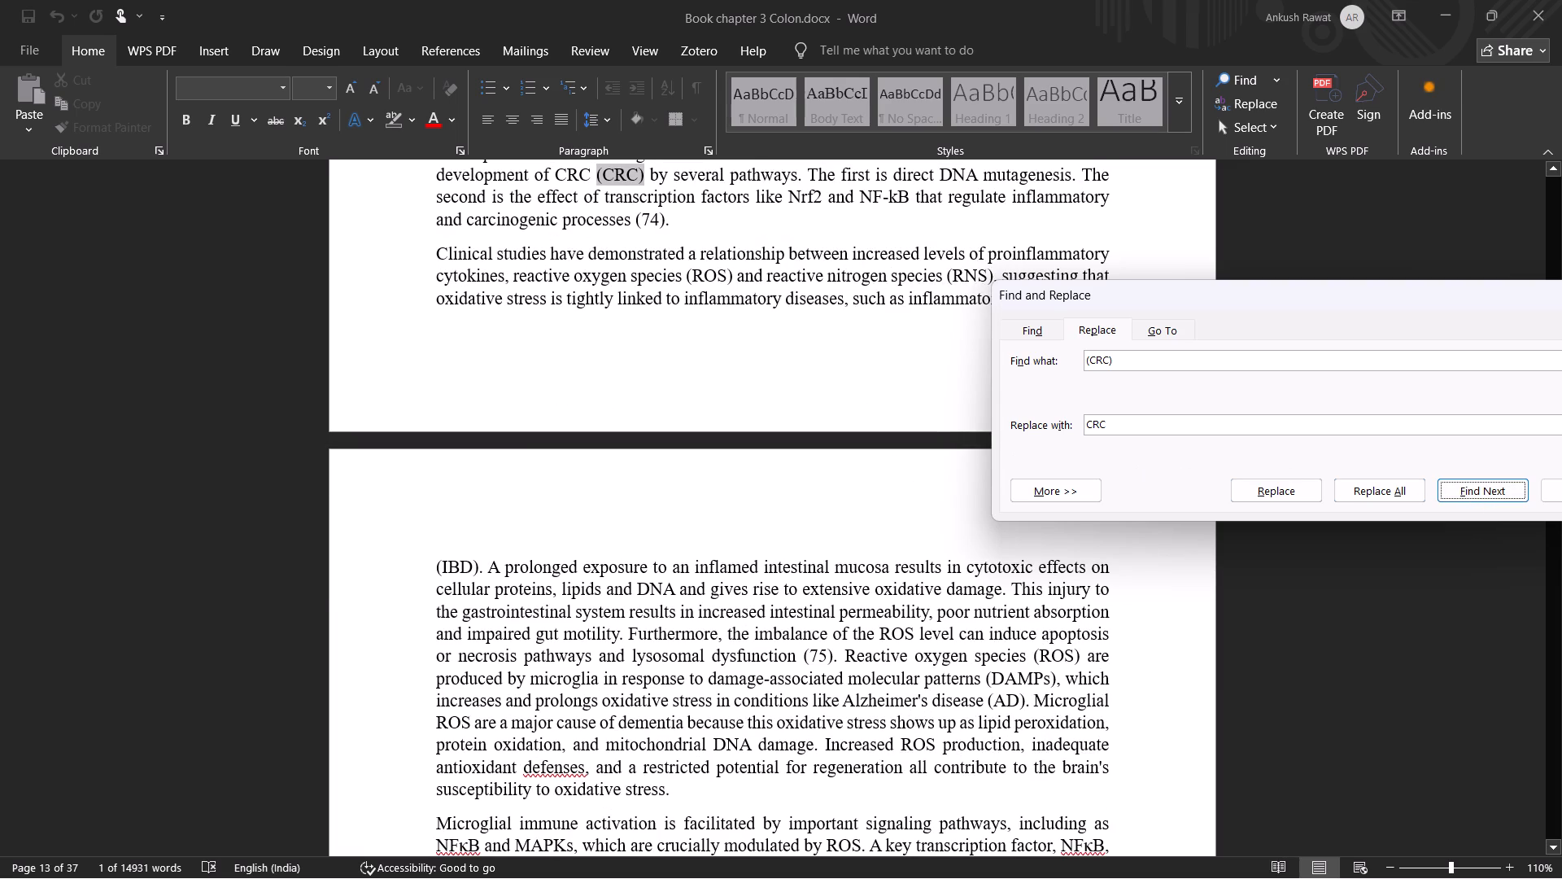
key("BackSpace")
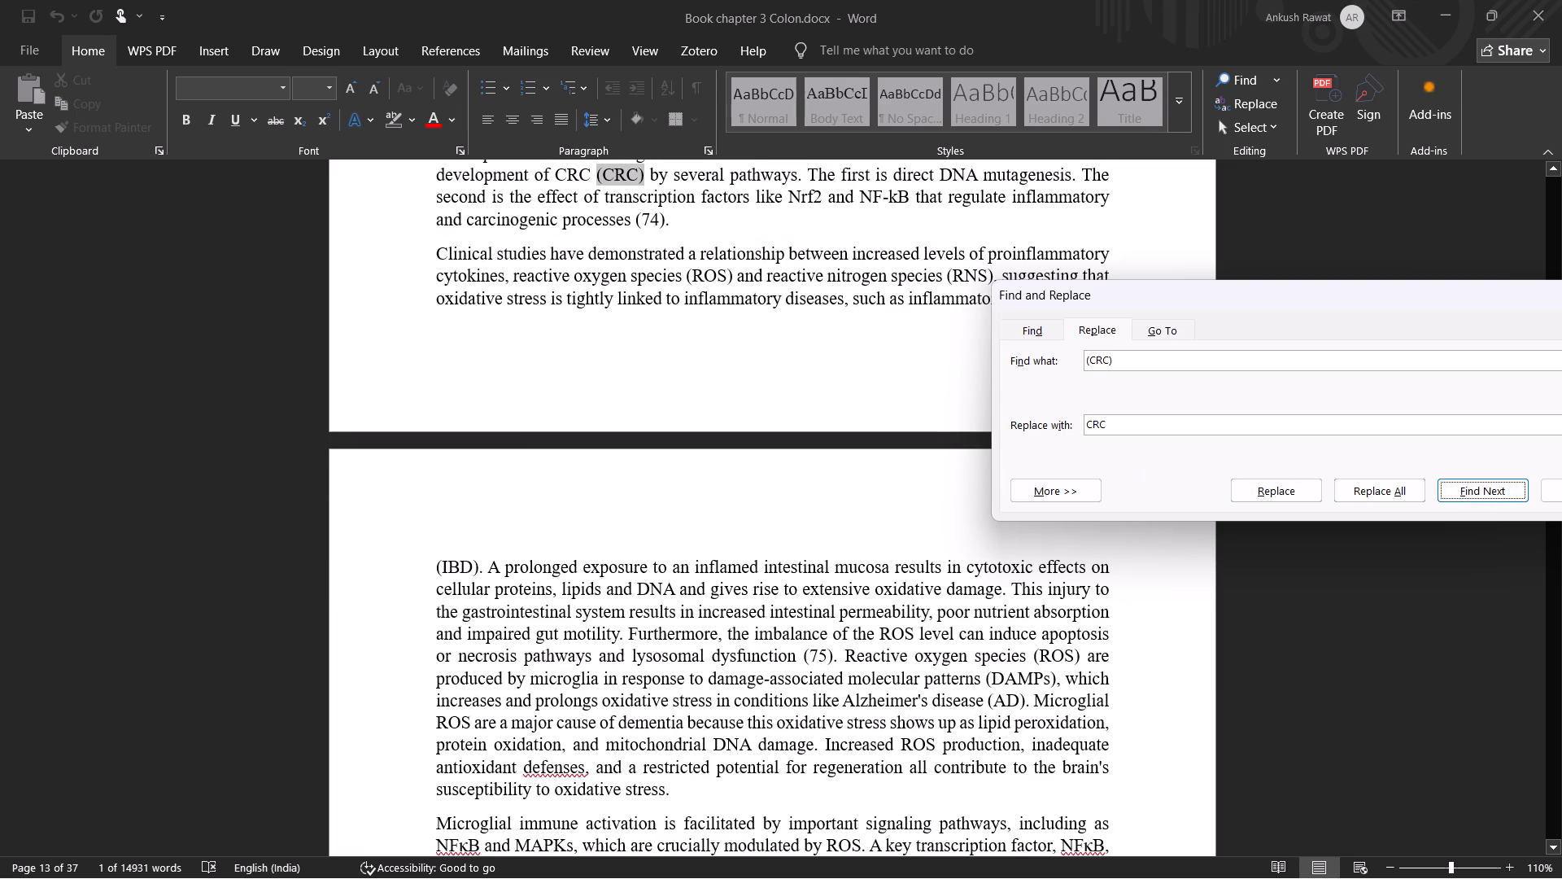
left_click(913, 477)
key("BackSpace")
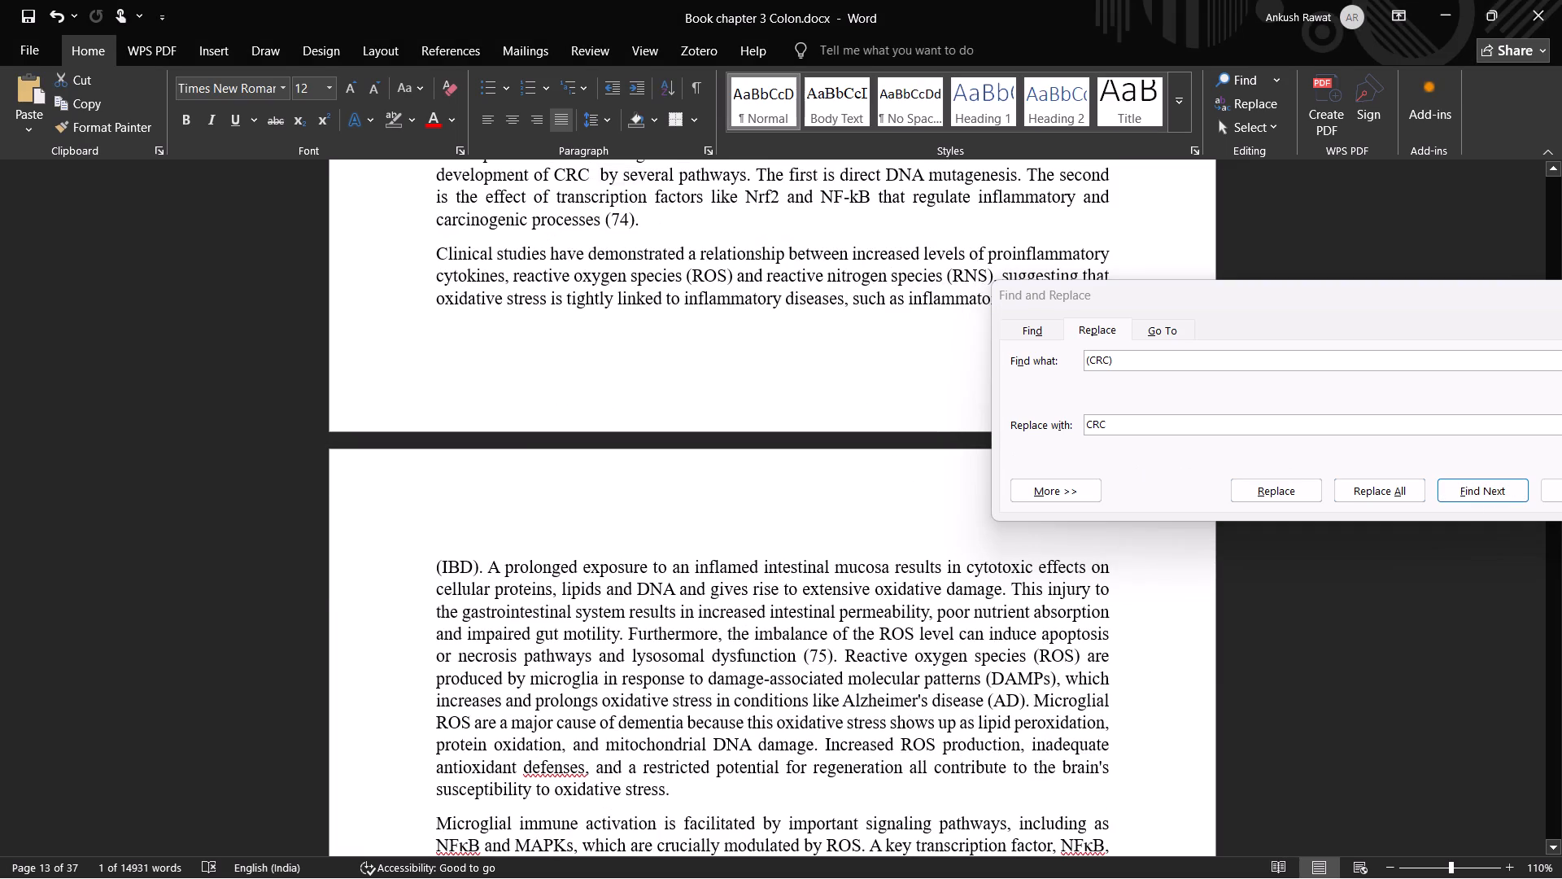
Empty the replacement text and remove the leftover extra space after "development of CRC" in section 6.
left_click_drag(1106, 422, 1081, 422)
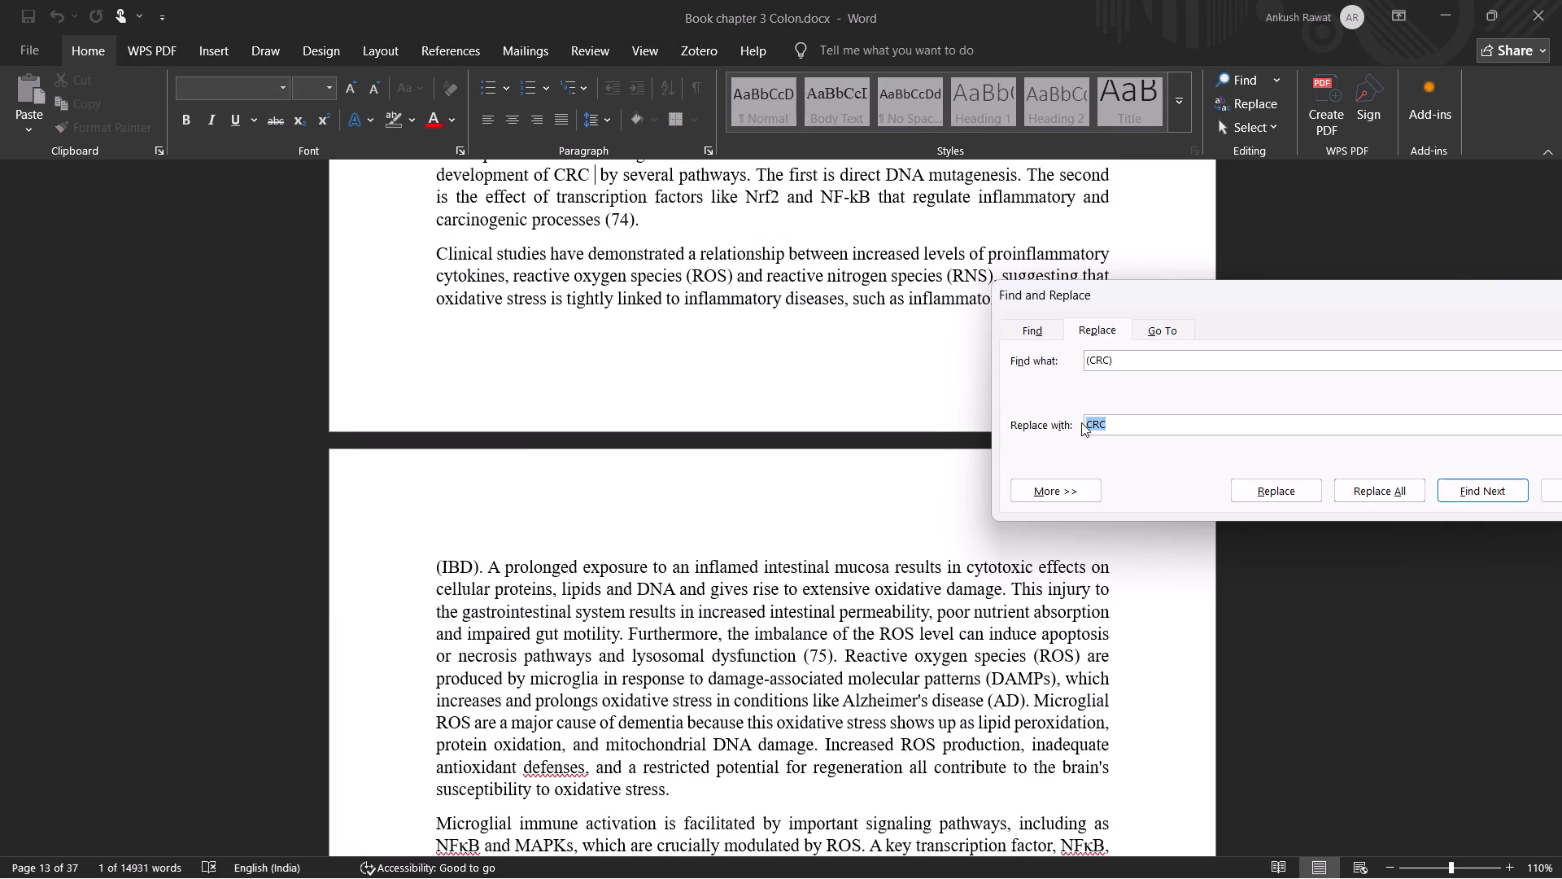
key("BackSpace")
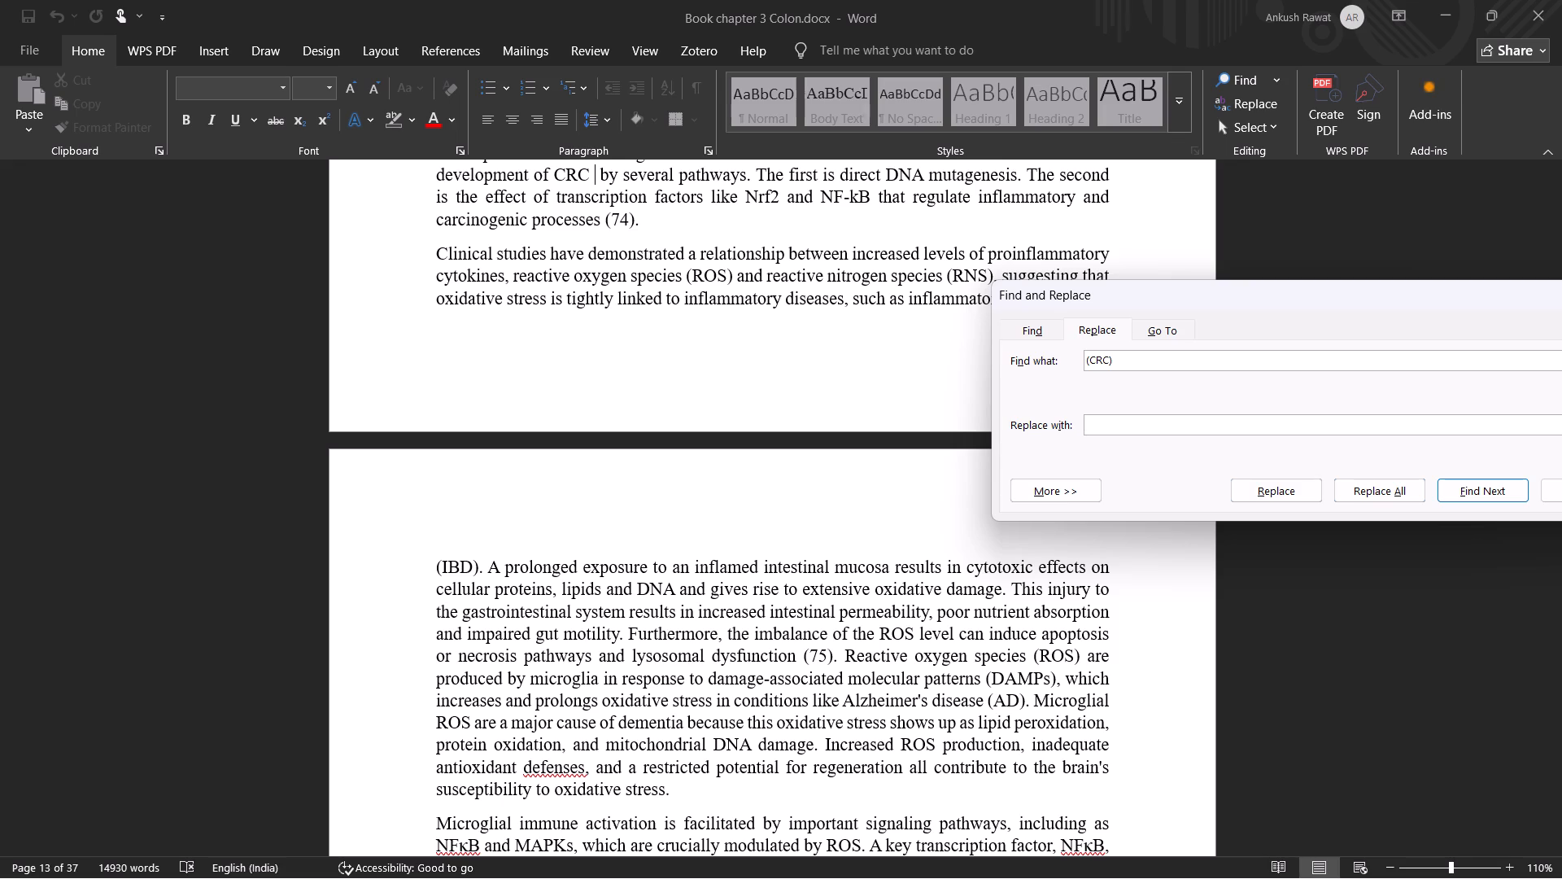
left_click(918, 423)
key("BackSpace")
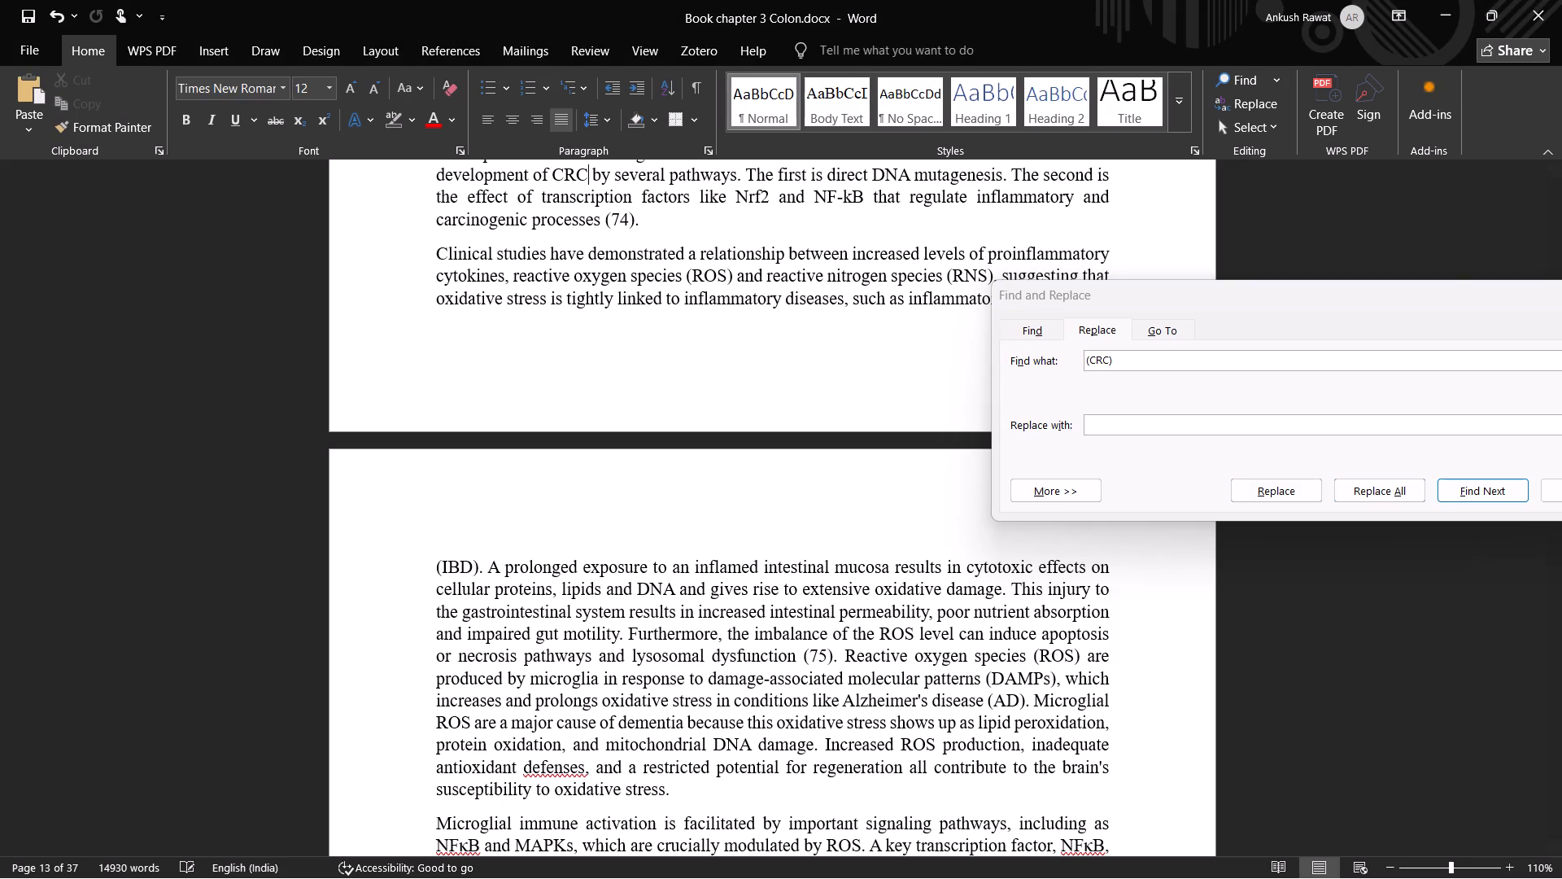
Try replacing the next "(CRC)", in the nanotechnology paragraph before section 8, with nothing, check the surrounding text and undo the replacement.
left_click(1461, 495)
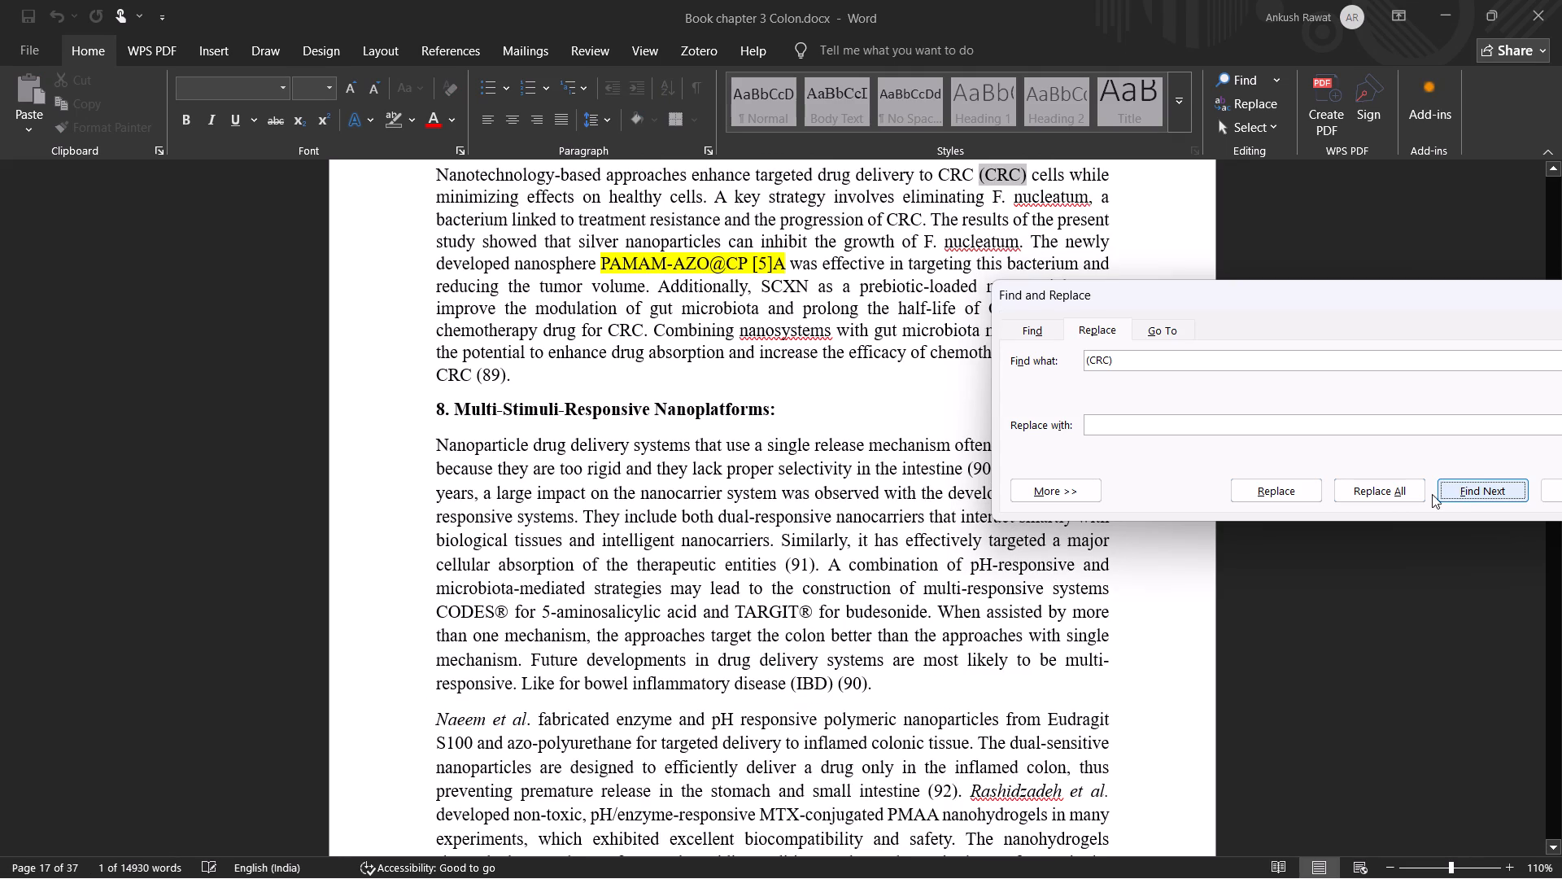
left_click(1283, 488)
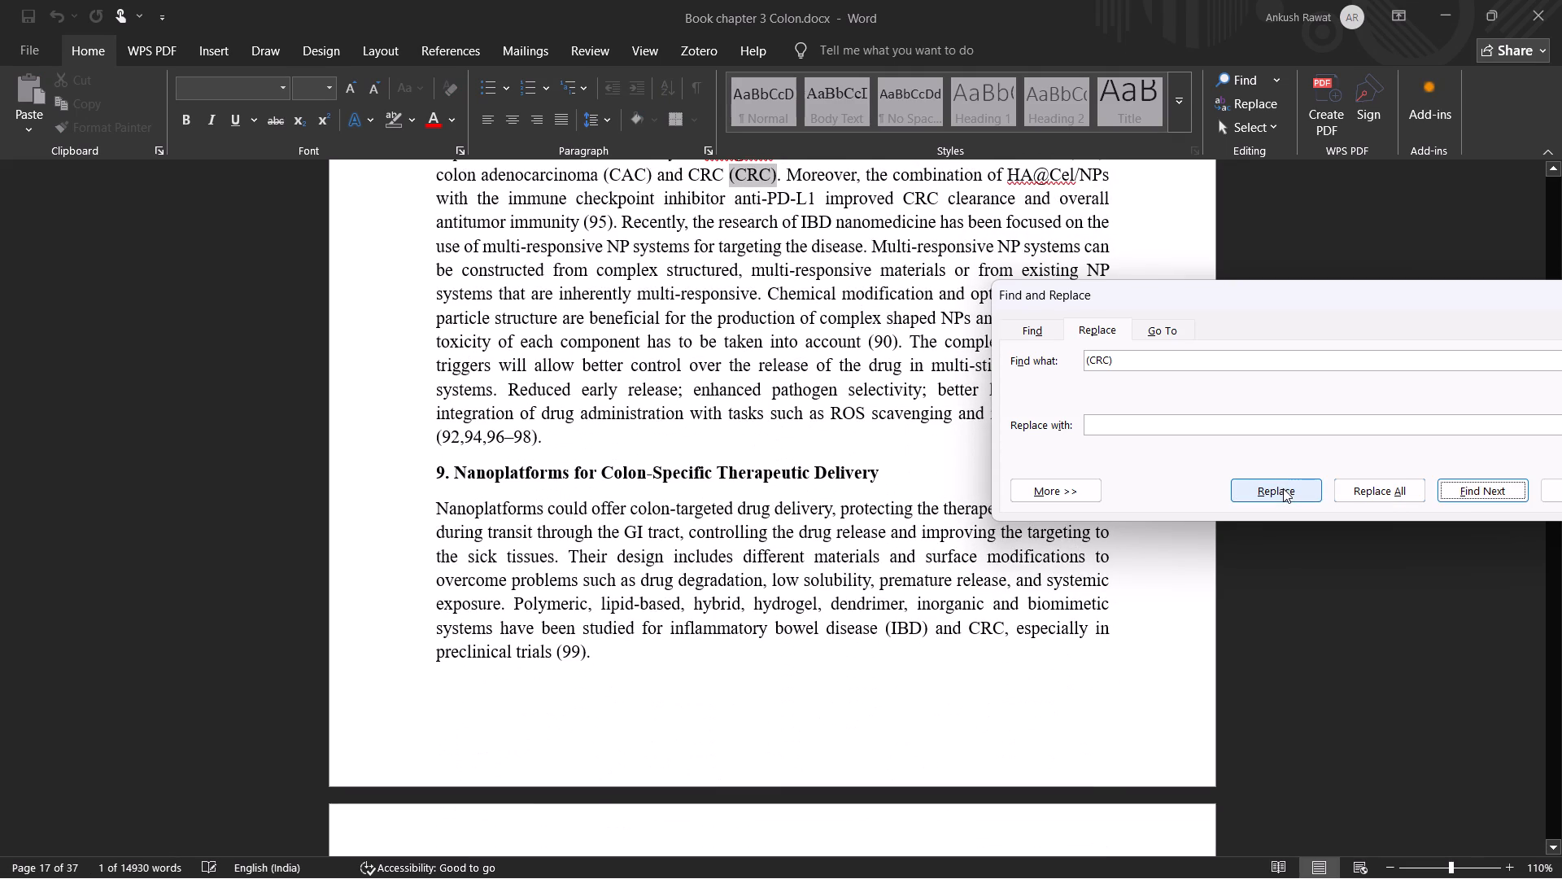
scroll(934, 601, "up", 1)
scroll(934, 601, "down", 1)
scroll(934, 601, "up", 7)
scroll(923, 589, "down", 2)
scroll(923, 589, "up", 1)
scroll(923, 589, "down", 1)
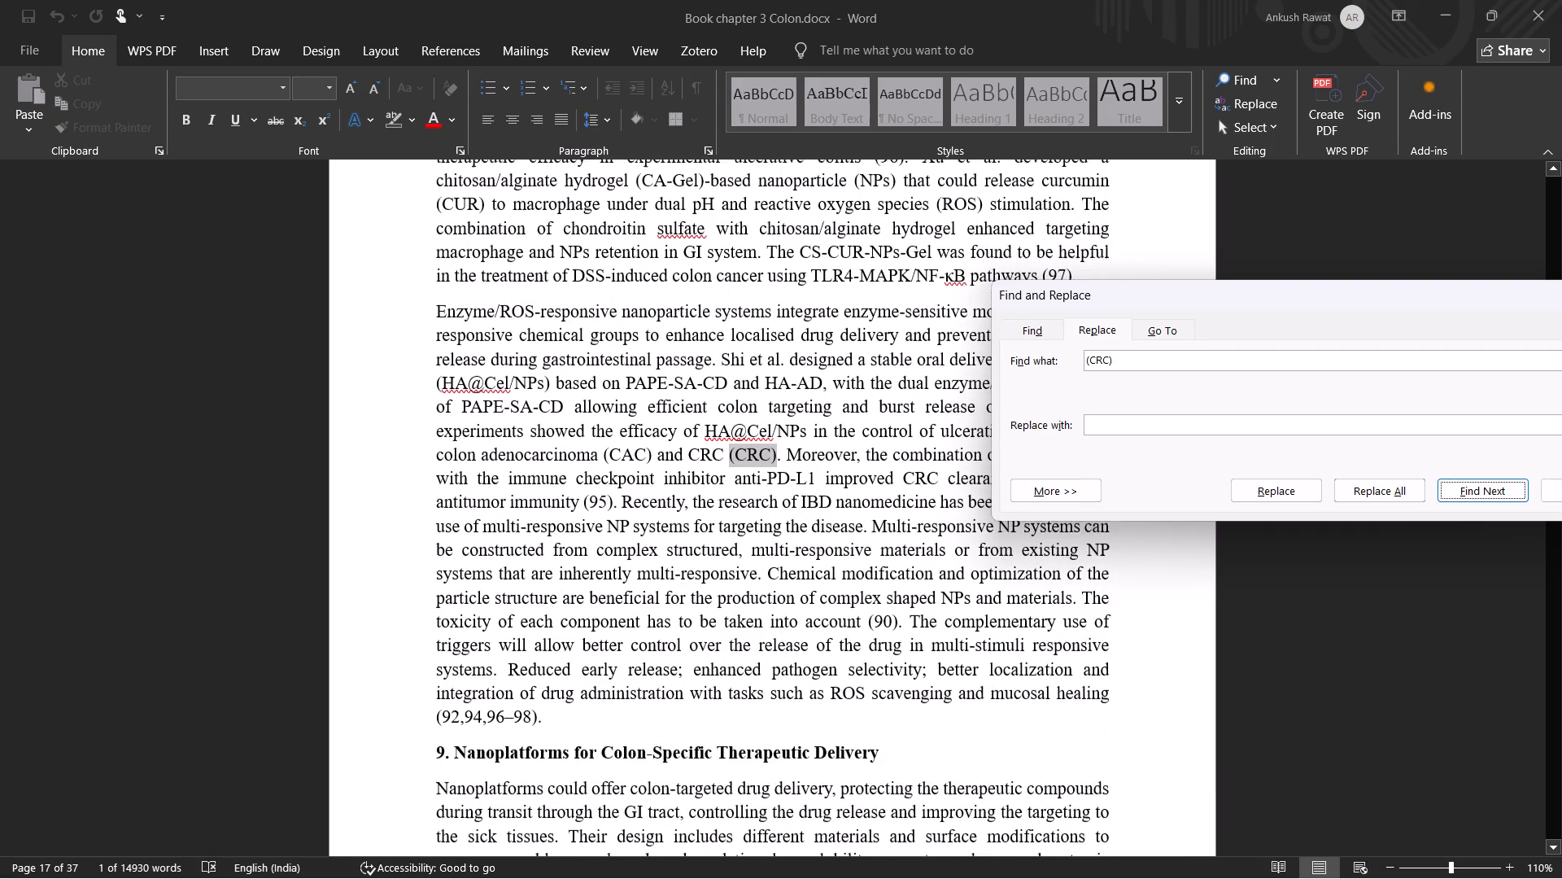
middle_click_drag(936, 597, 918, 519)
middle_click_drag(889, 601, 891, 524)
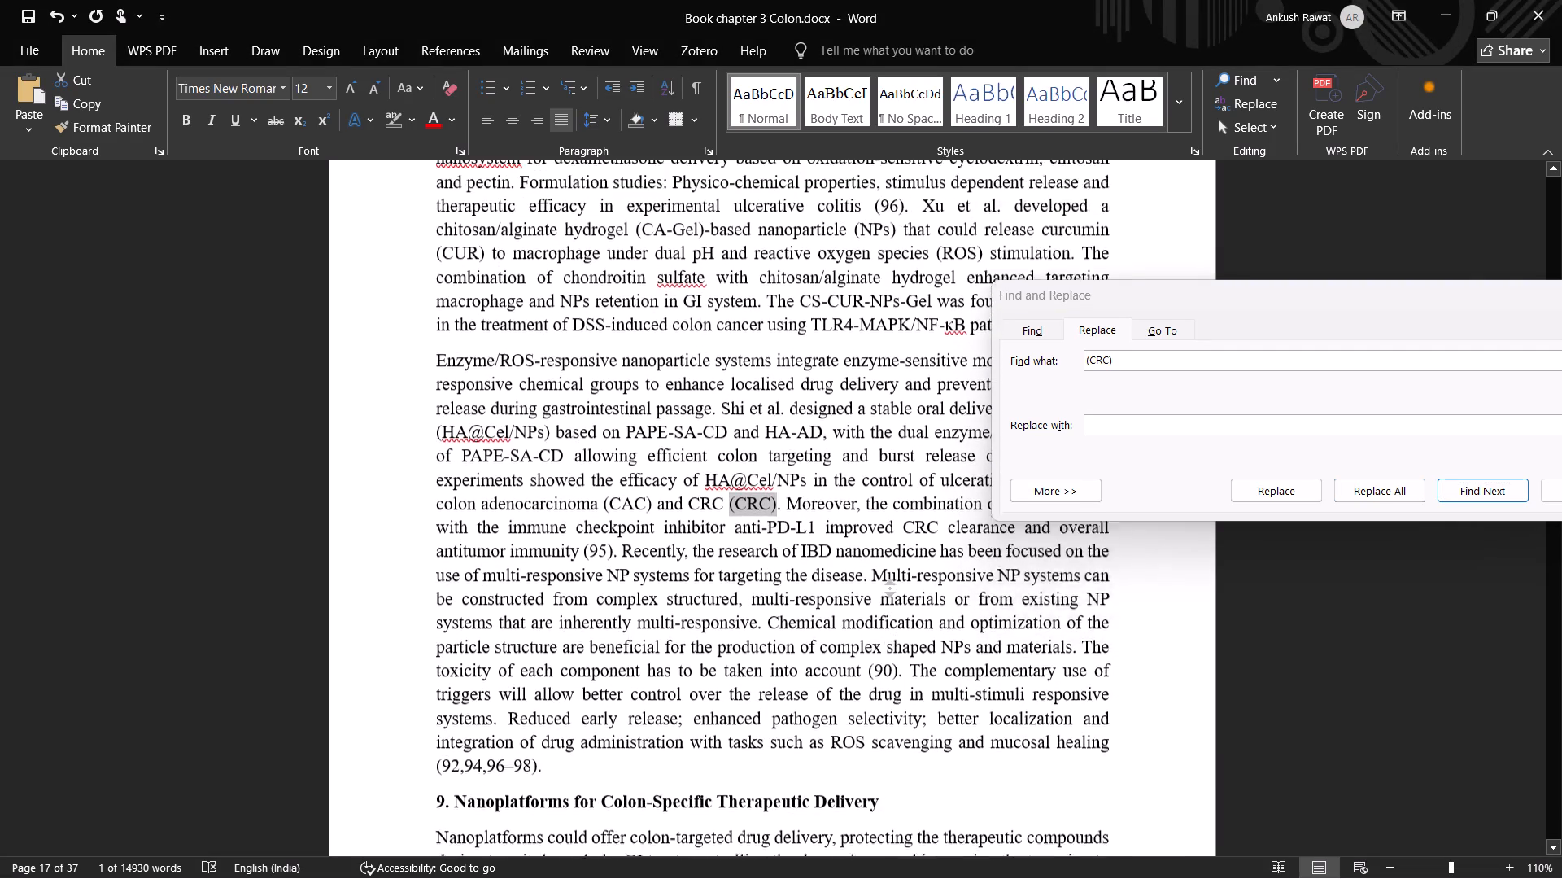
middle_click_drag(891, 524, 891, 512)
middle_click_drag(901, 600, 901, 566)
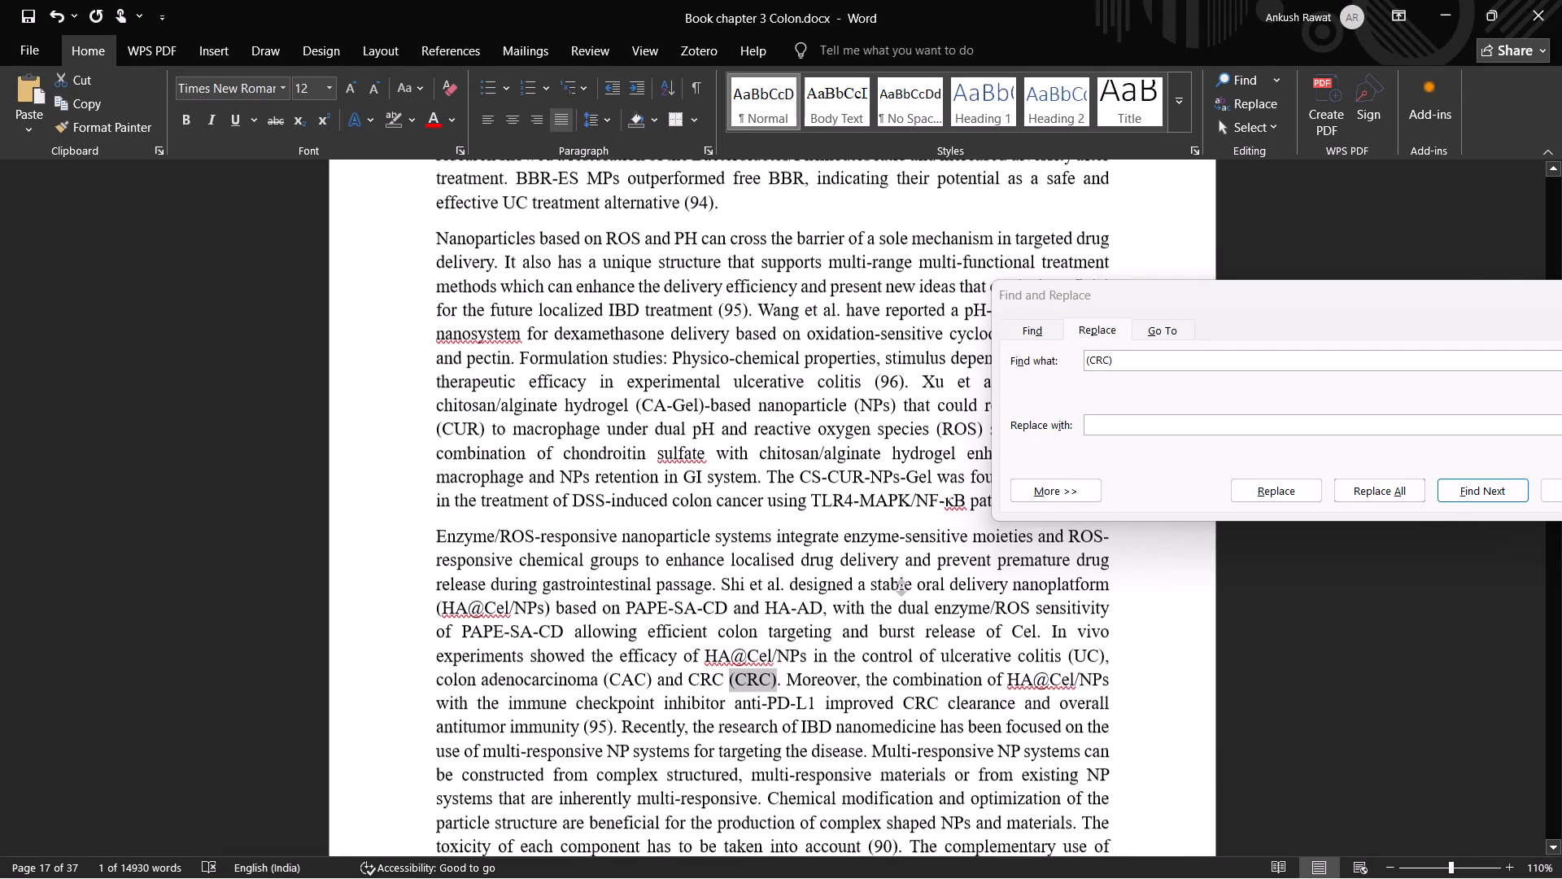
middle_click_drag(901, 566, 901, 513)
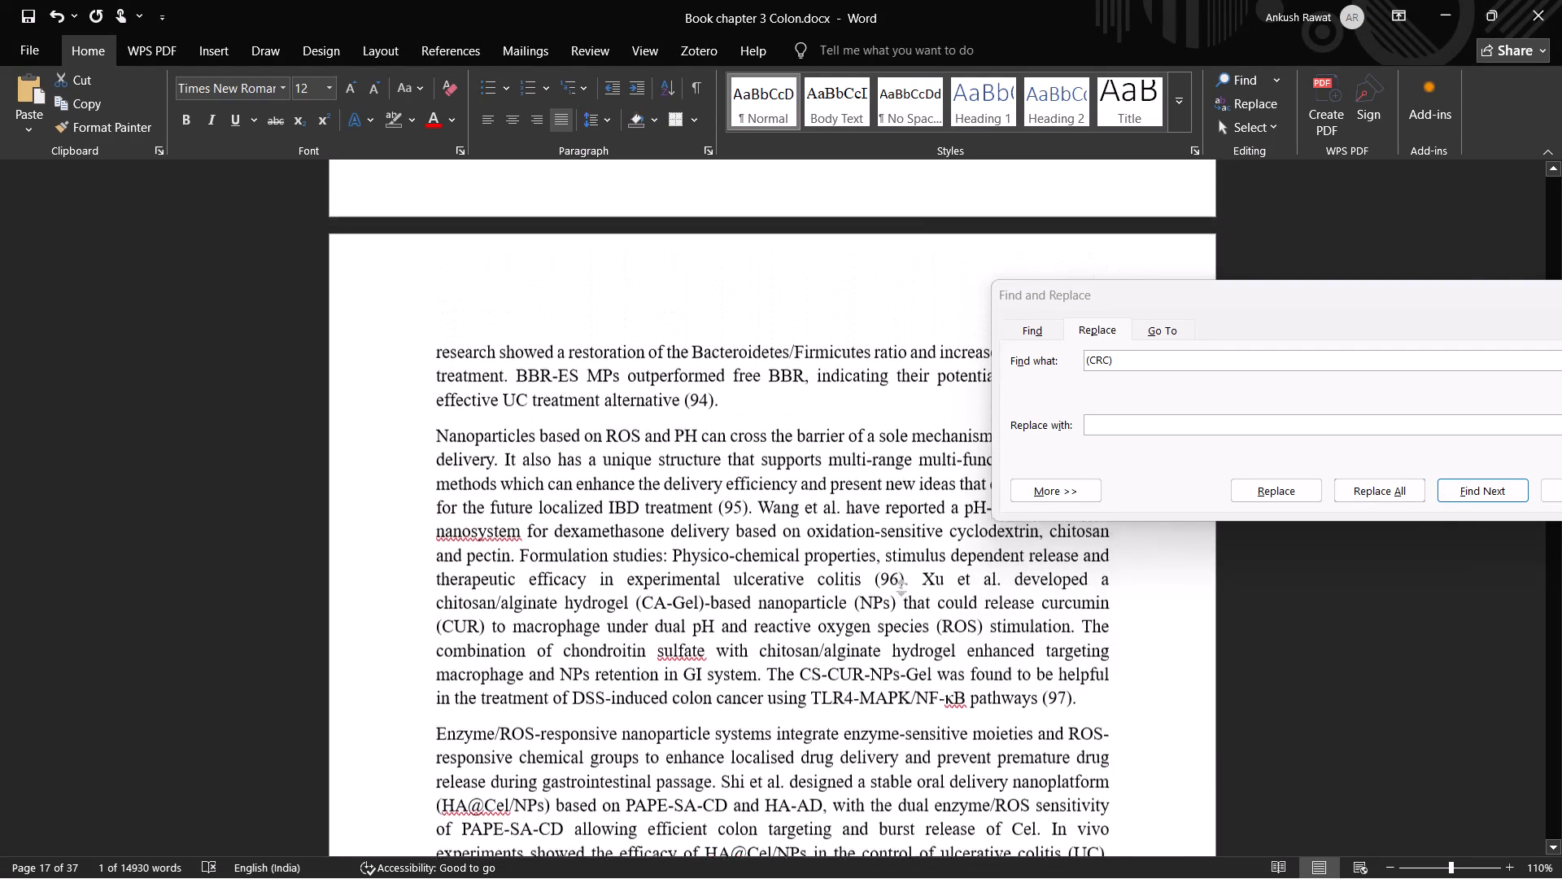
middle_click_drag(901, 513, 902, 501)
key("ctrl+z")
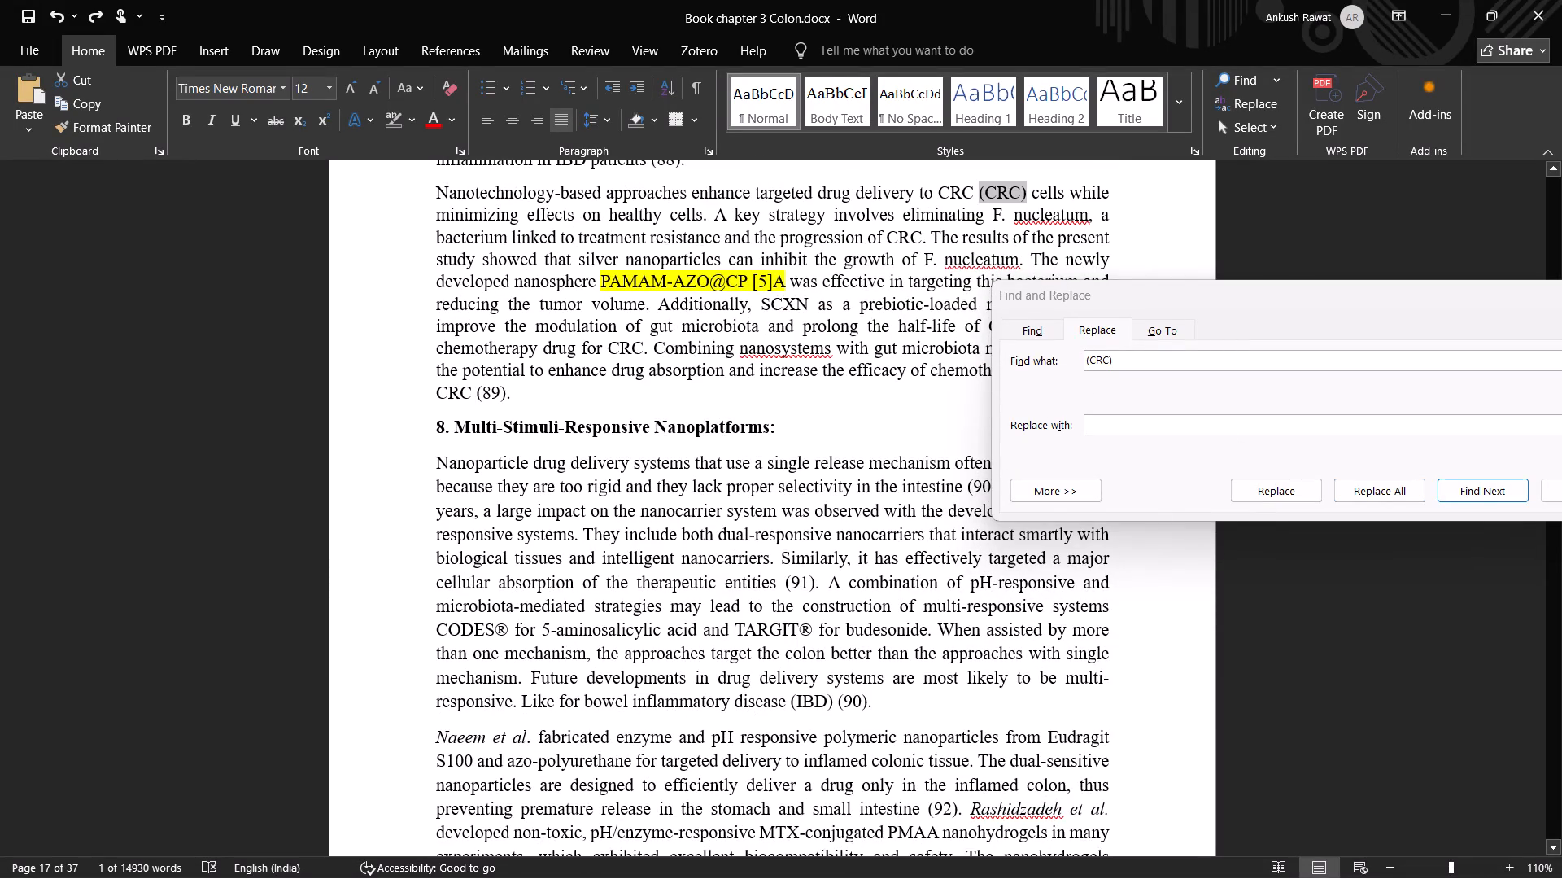
Delete the redundant "(CRC)" after "targeted drug delivery to CRC" before section 8, keeping one space before "cells".
left_click(883, 405)
left_click_drag(1024, 190, 1005, 194)
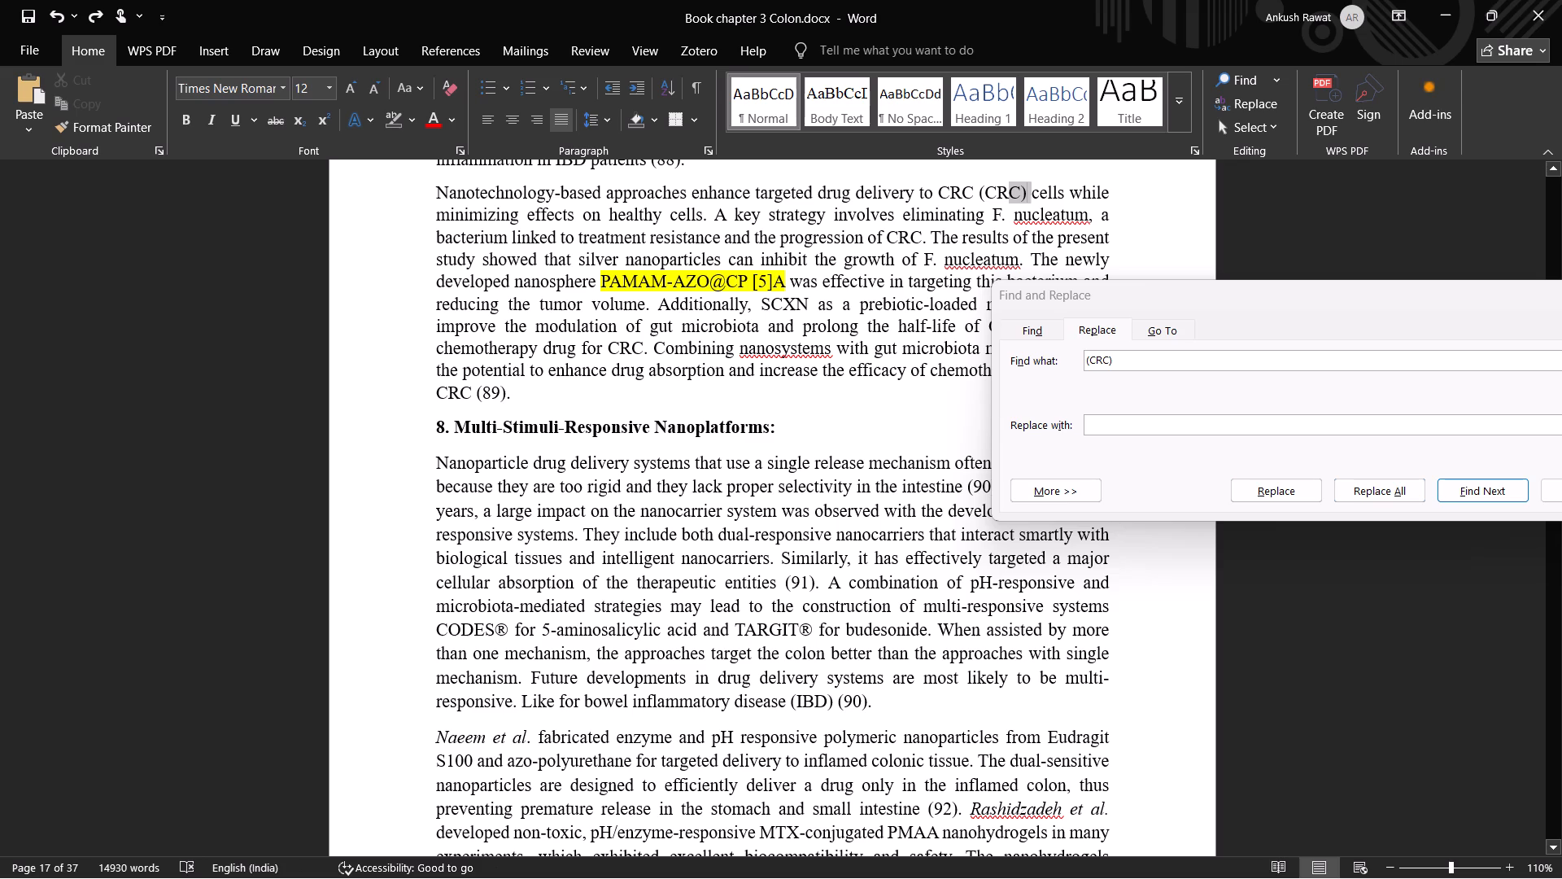
left_click_drag(1005, 194, 976, 195)
key("BackSpace")
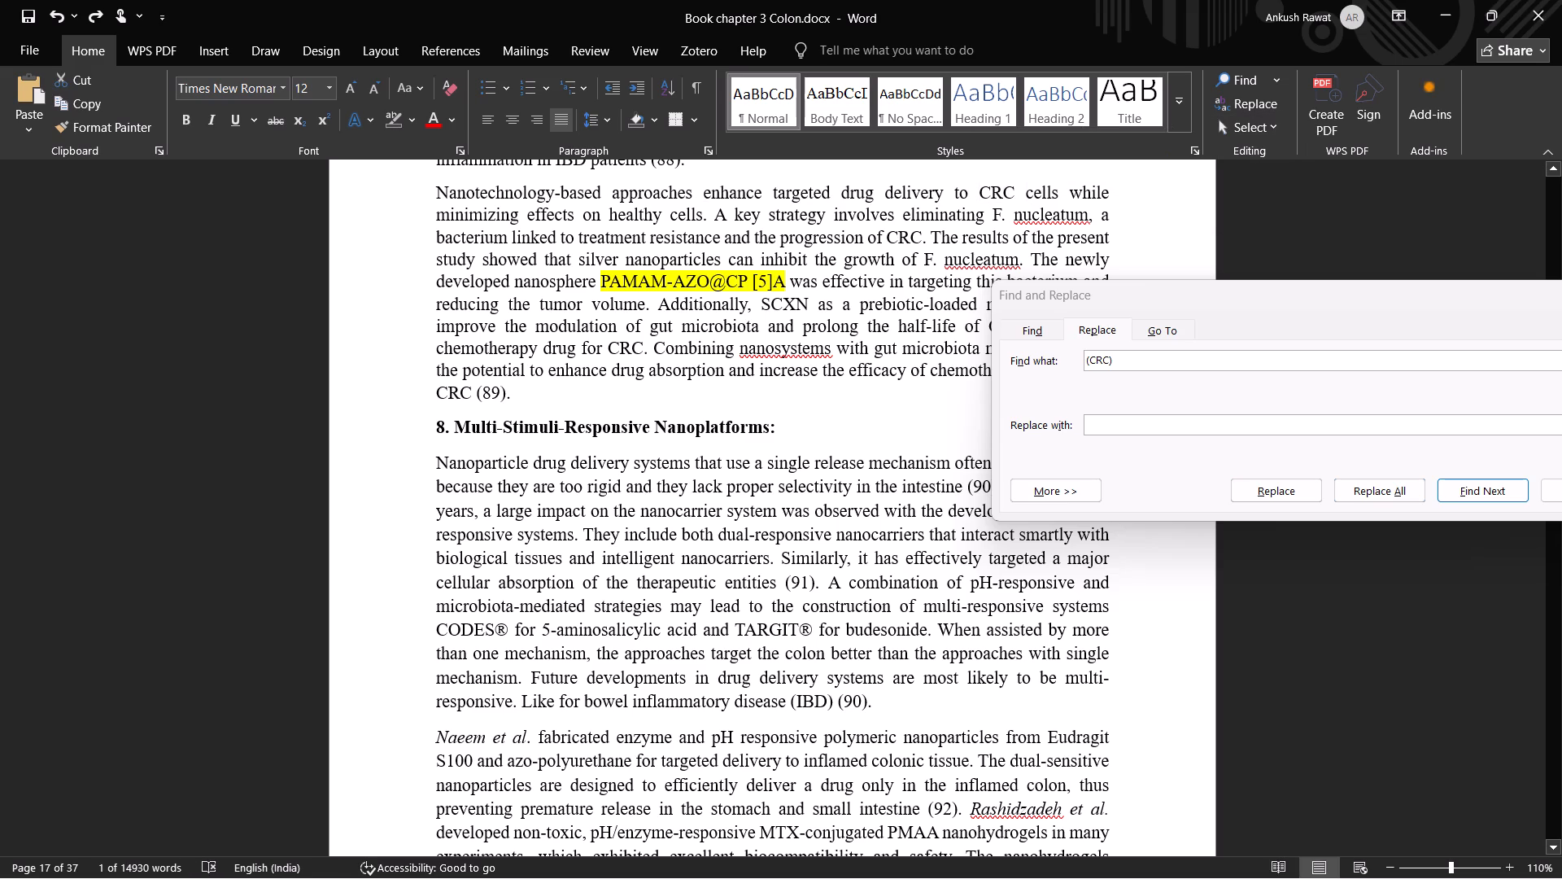
key("BackSpace")
key("space")
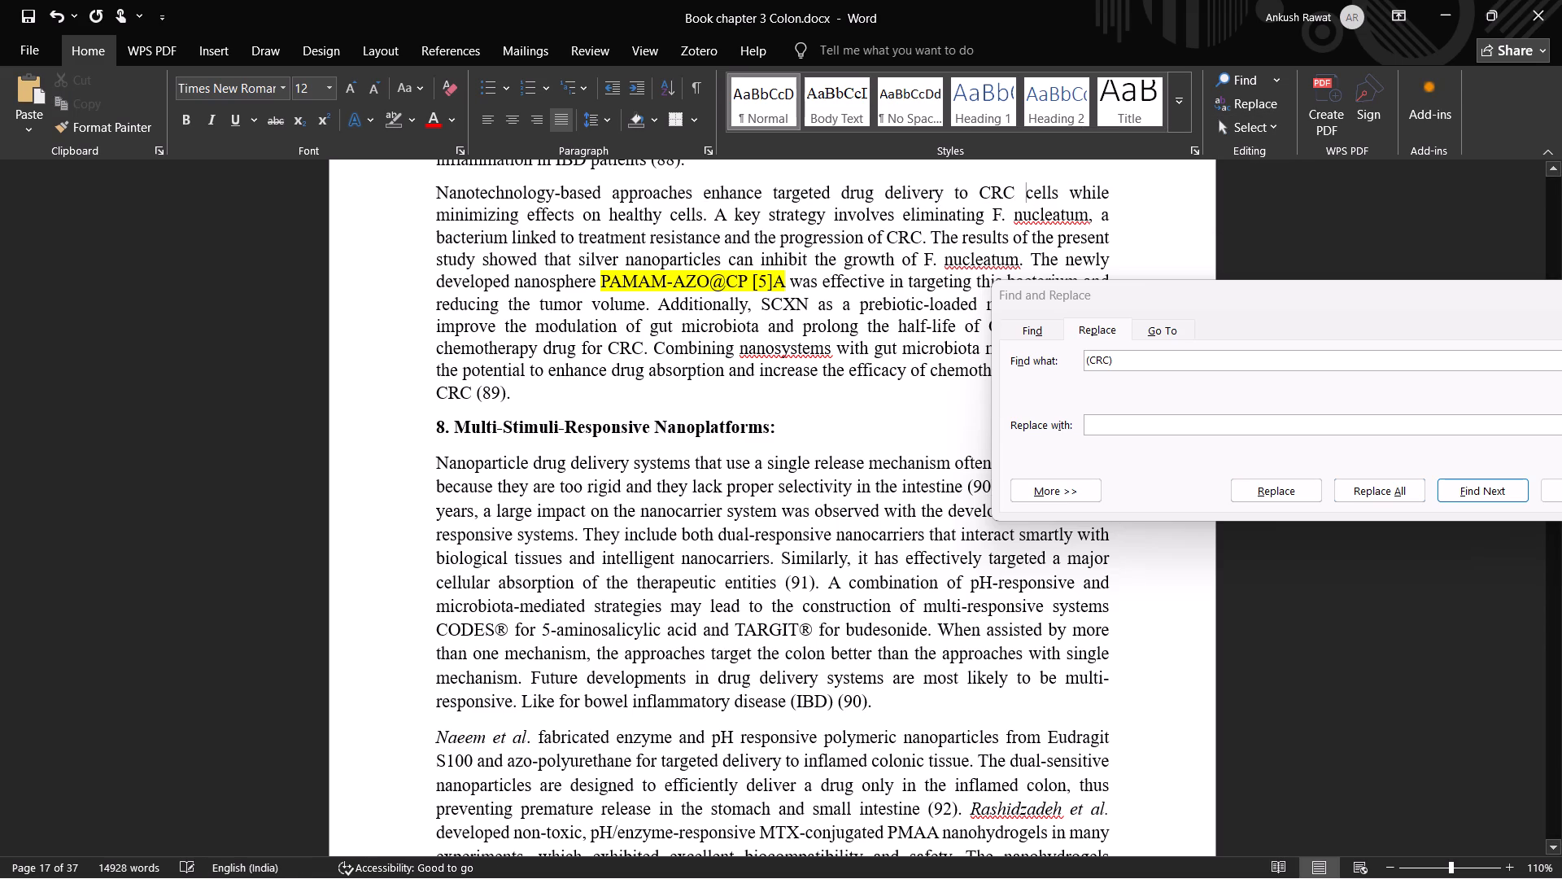
Find the next "(CRC)" and delete the redundant occurrence after "colon adenocarcinoma (CAC) and CRC" in section 8.
left_click(1453, 490)
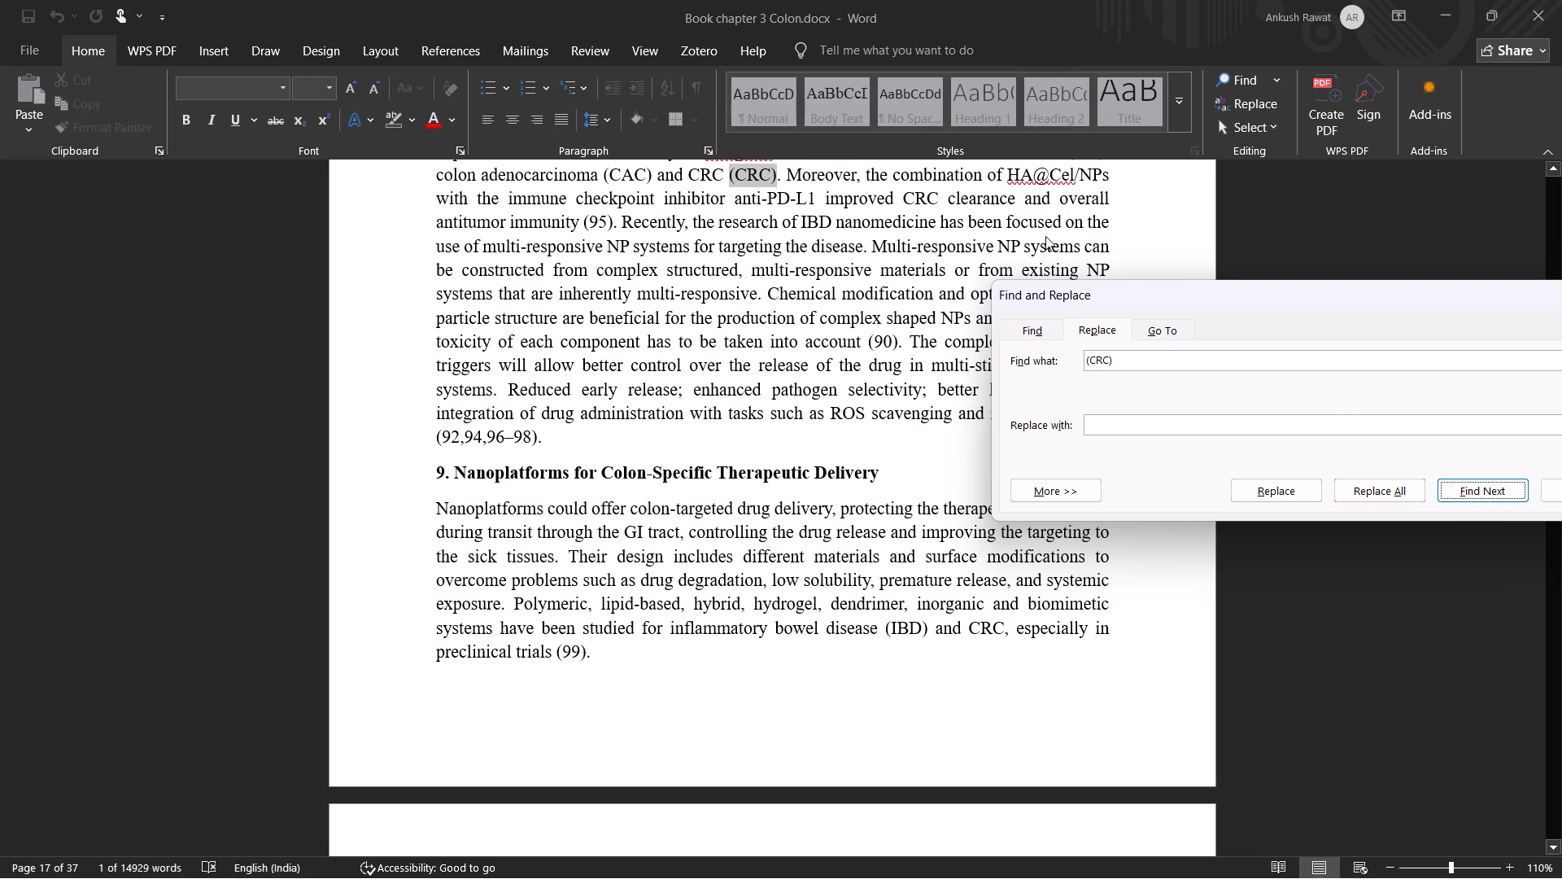
key("BackSpace")
left_click(1350, 247)
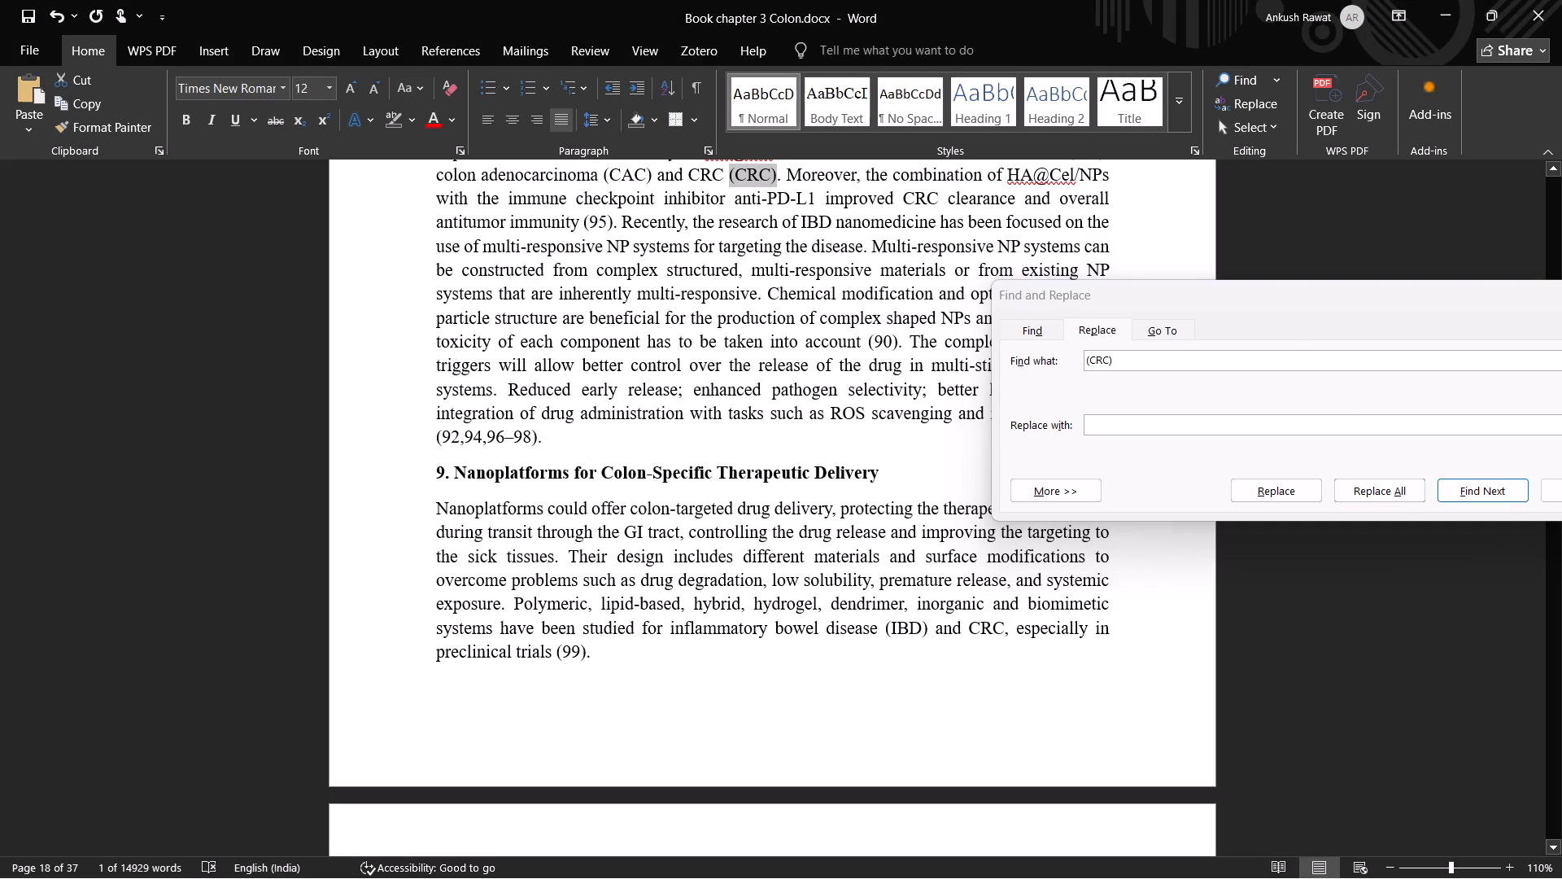
key("BackSpace")
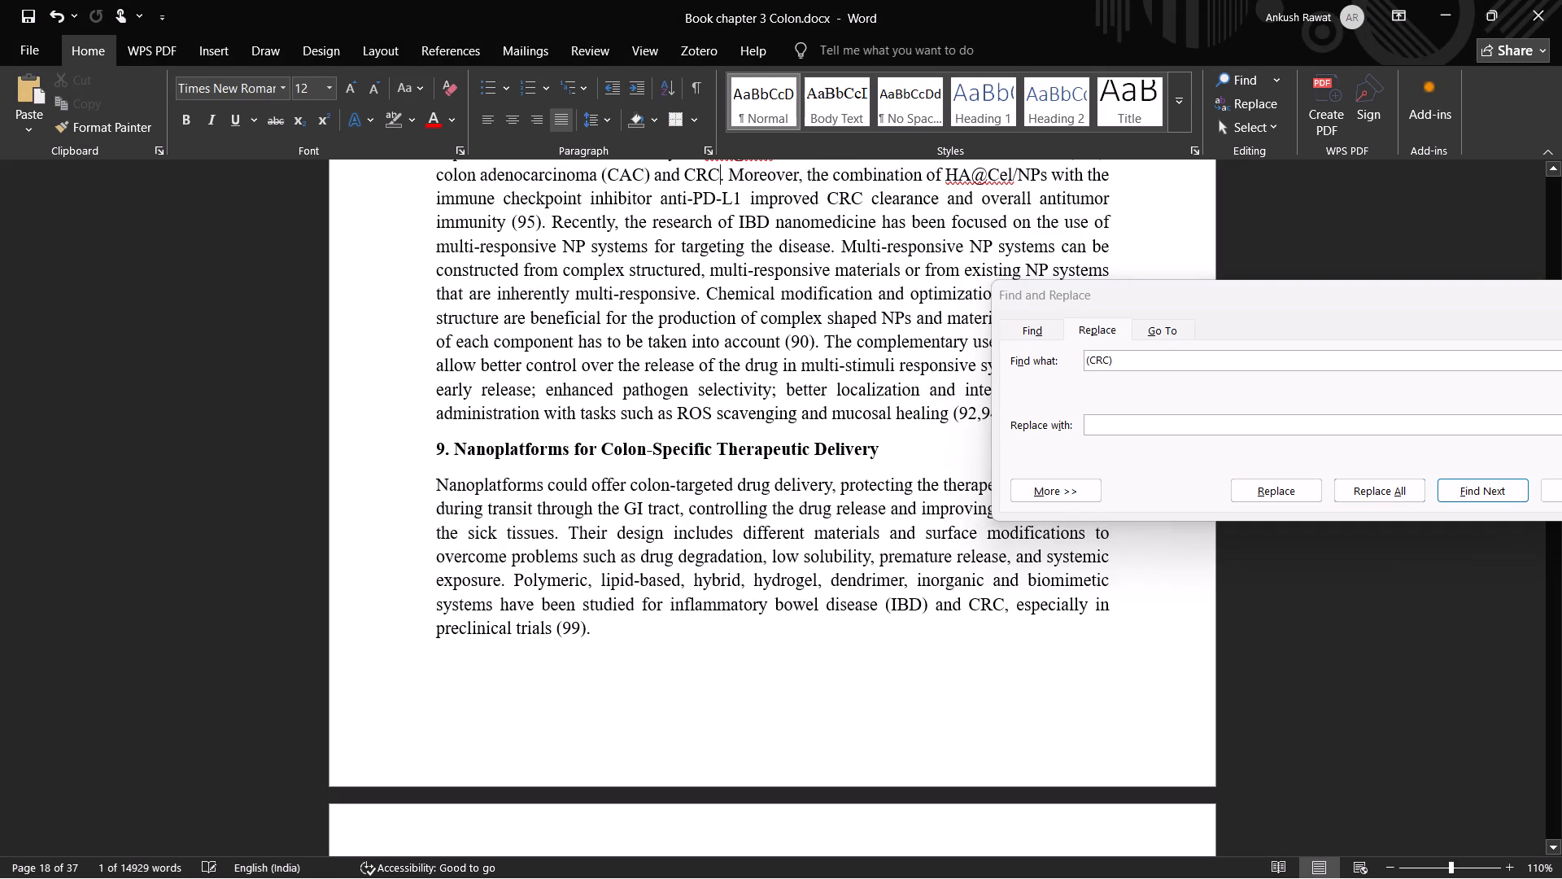
Find the next "(CRC)" and delete the occurrence after "colorectal cancer" in the Abstract.
left_click(1467, 498)
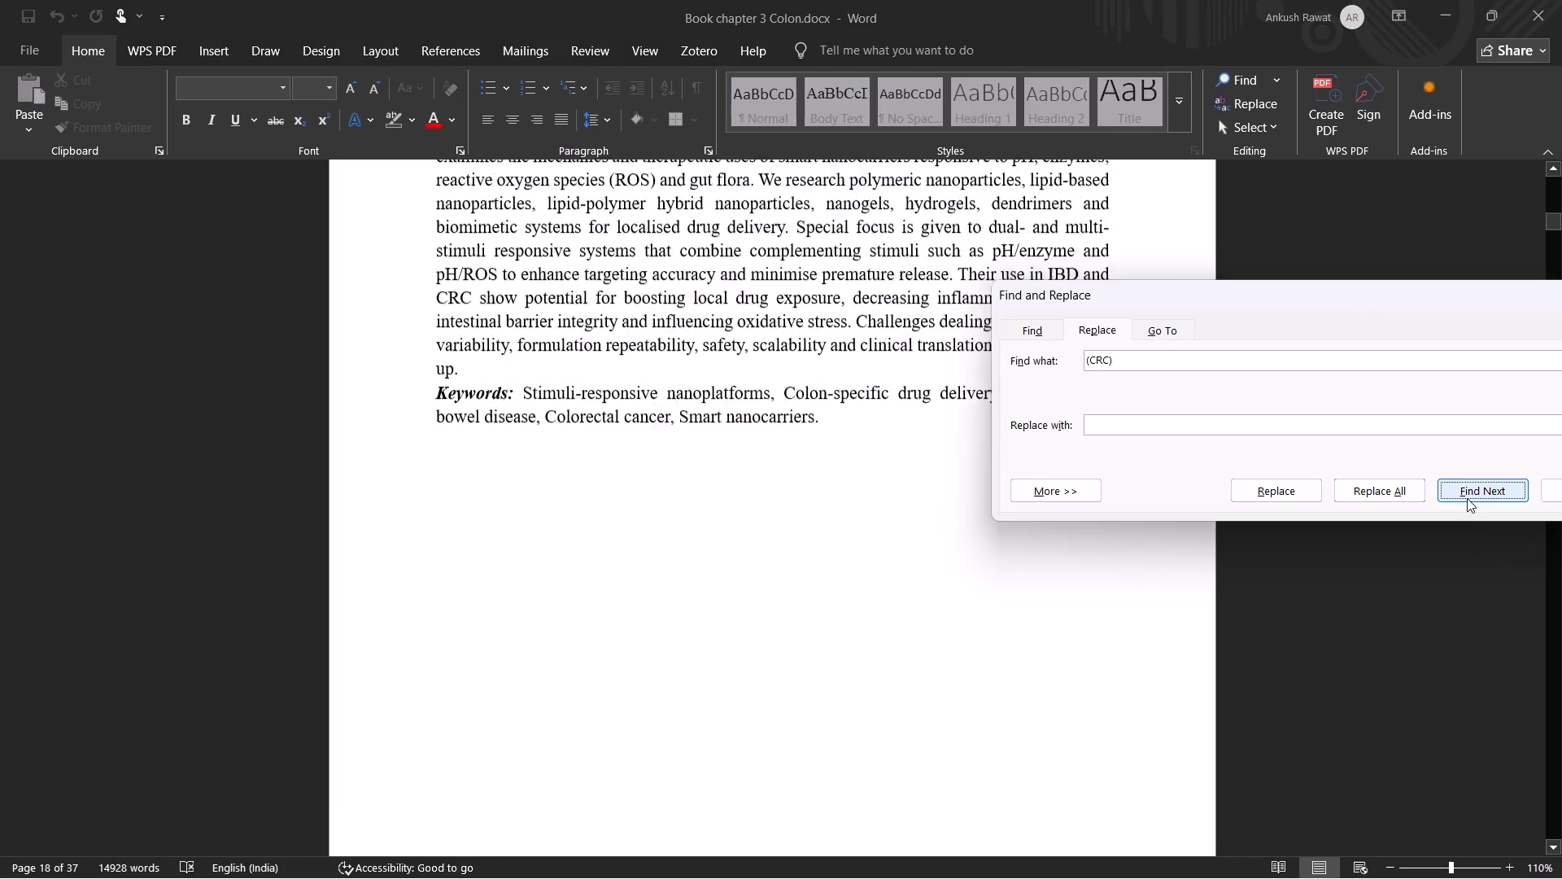
scroll(1054, 705, "up", 1)
scroll(1054, 705, "down", 1)
scroll(1054, 705, "up", 3)
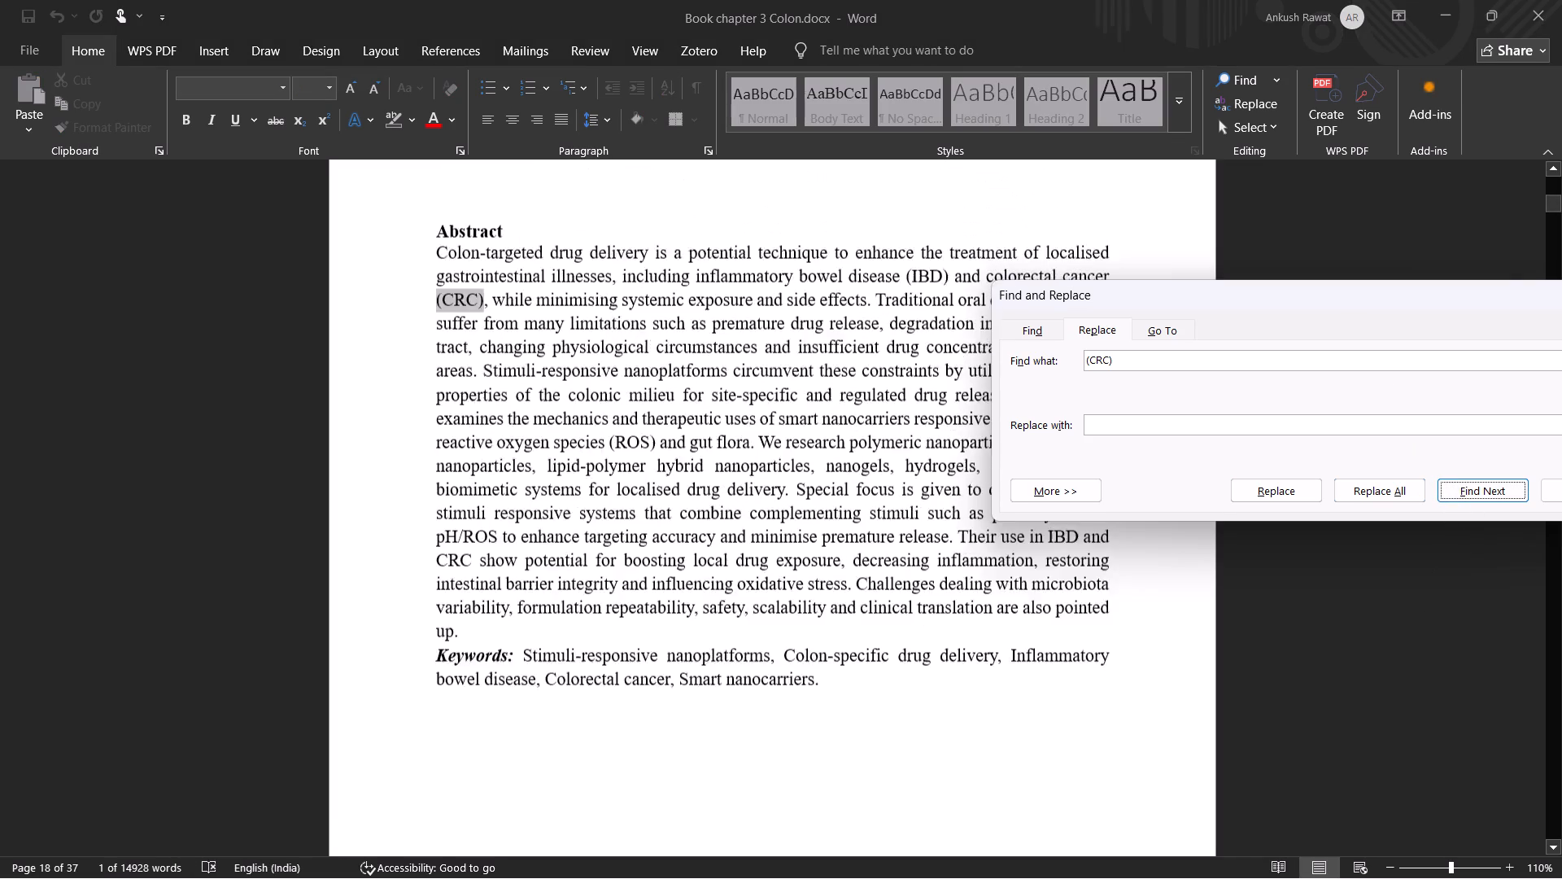
scroll(1050, 711, "down", 1)
left_click(1337, 644)
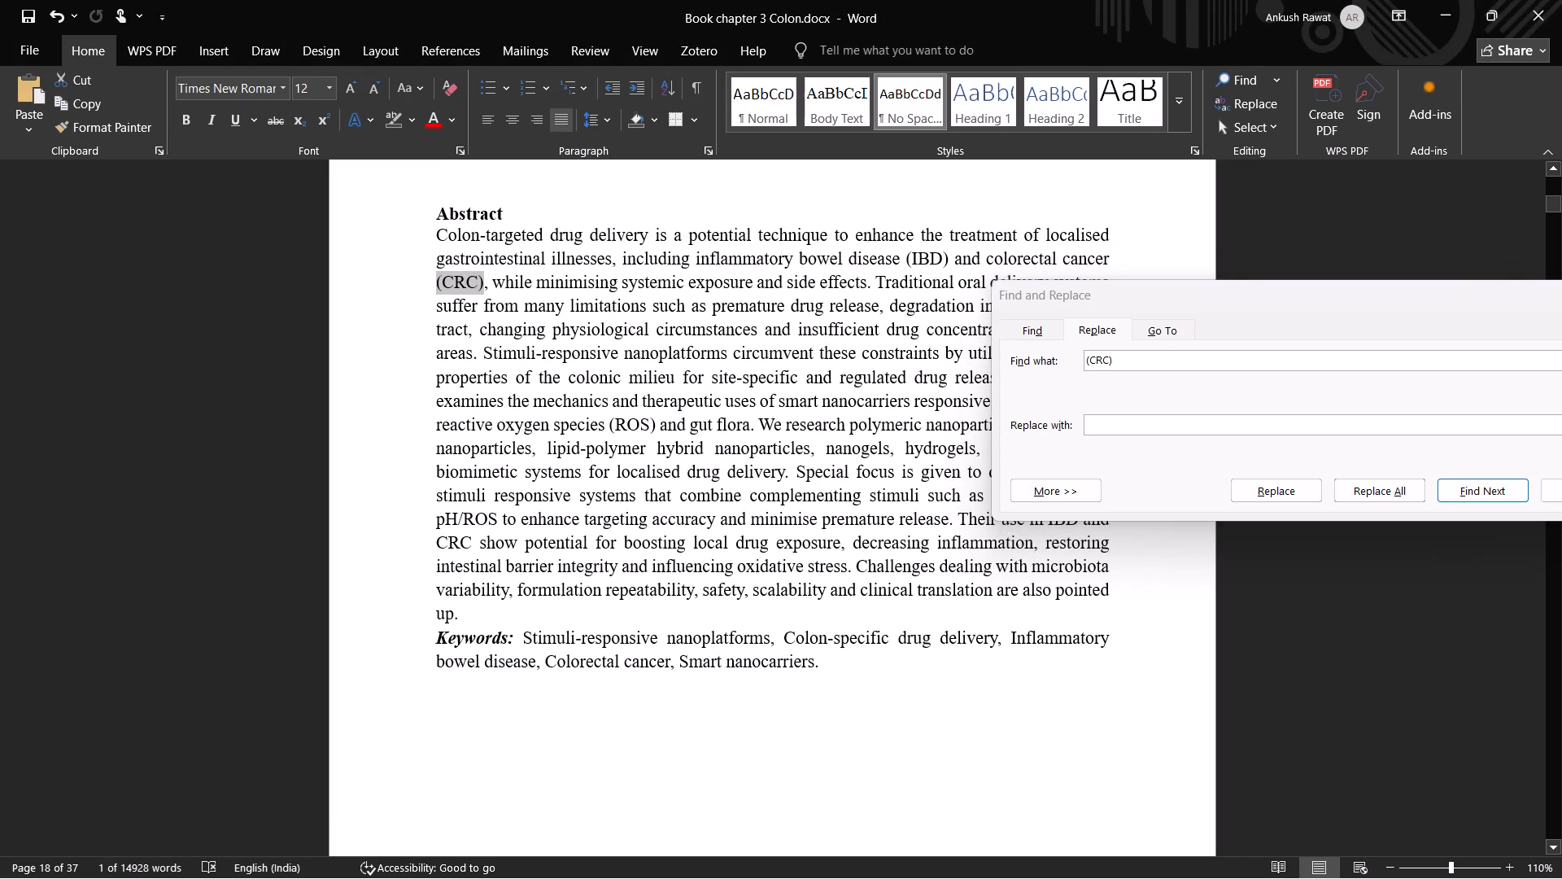
key("BackSpace")
Find the next "(CRC)" and delete it after "a higher rate of CRC", leaving one space before "occurrence".
left_click(1455, 486)
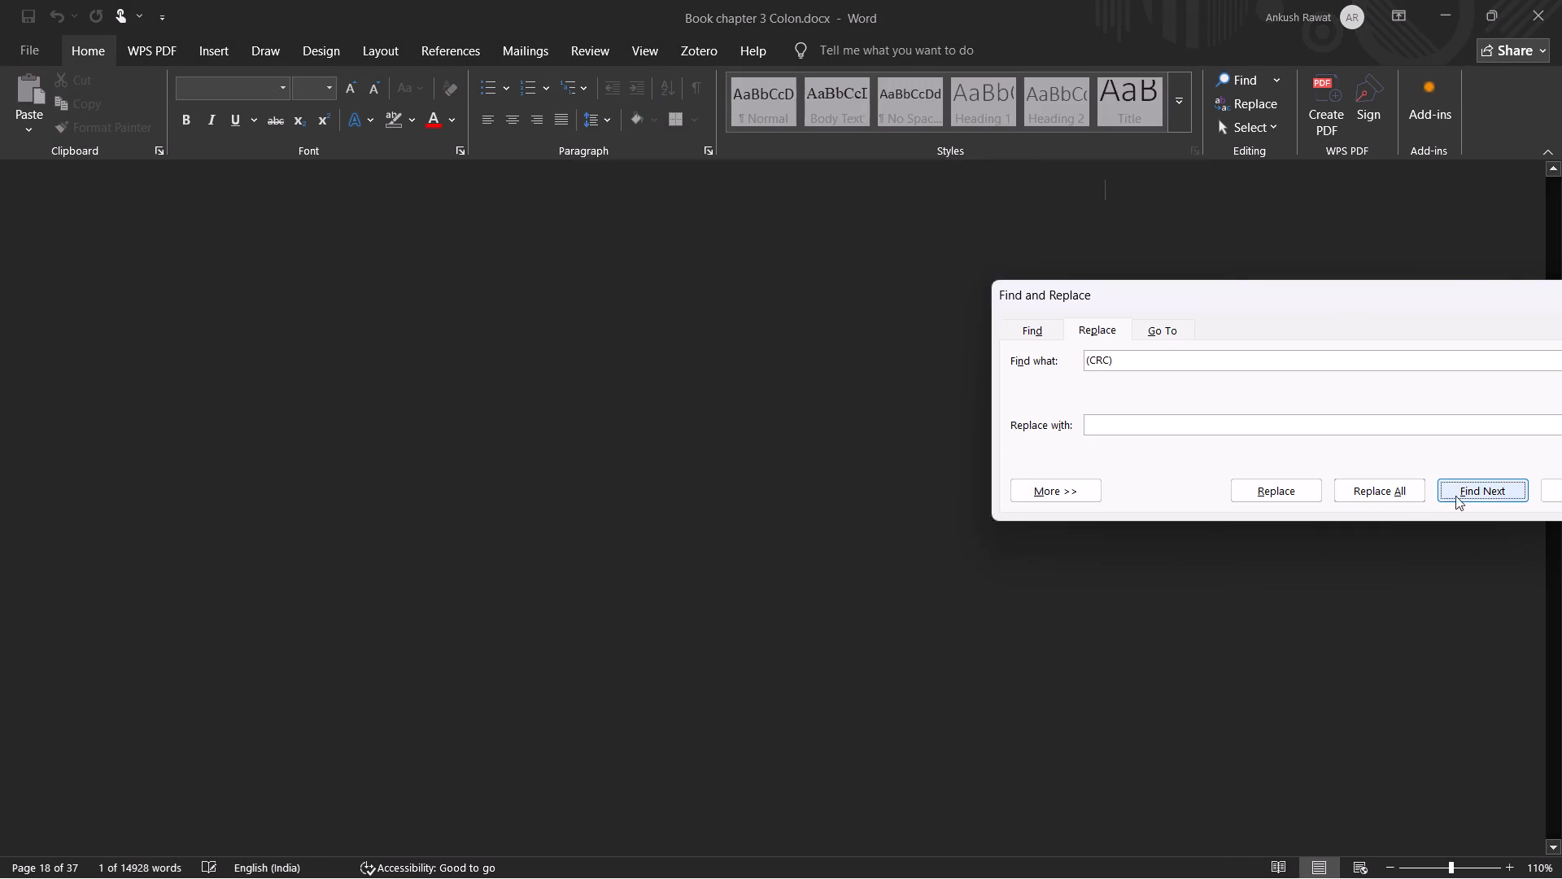
left_click(1368, 619)
key("BackSpace")
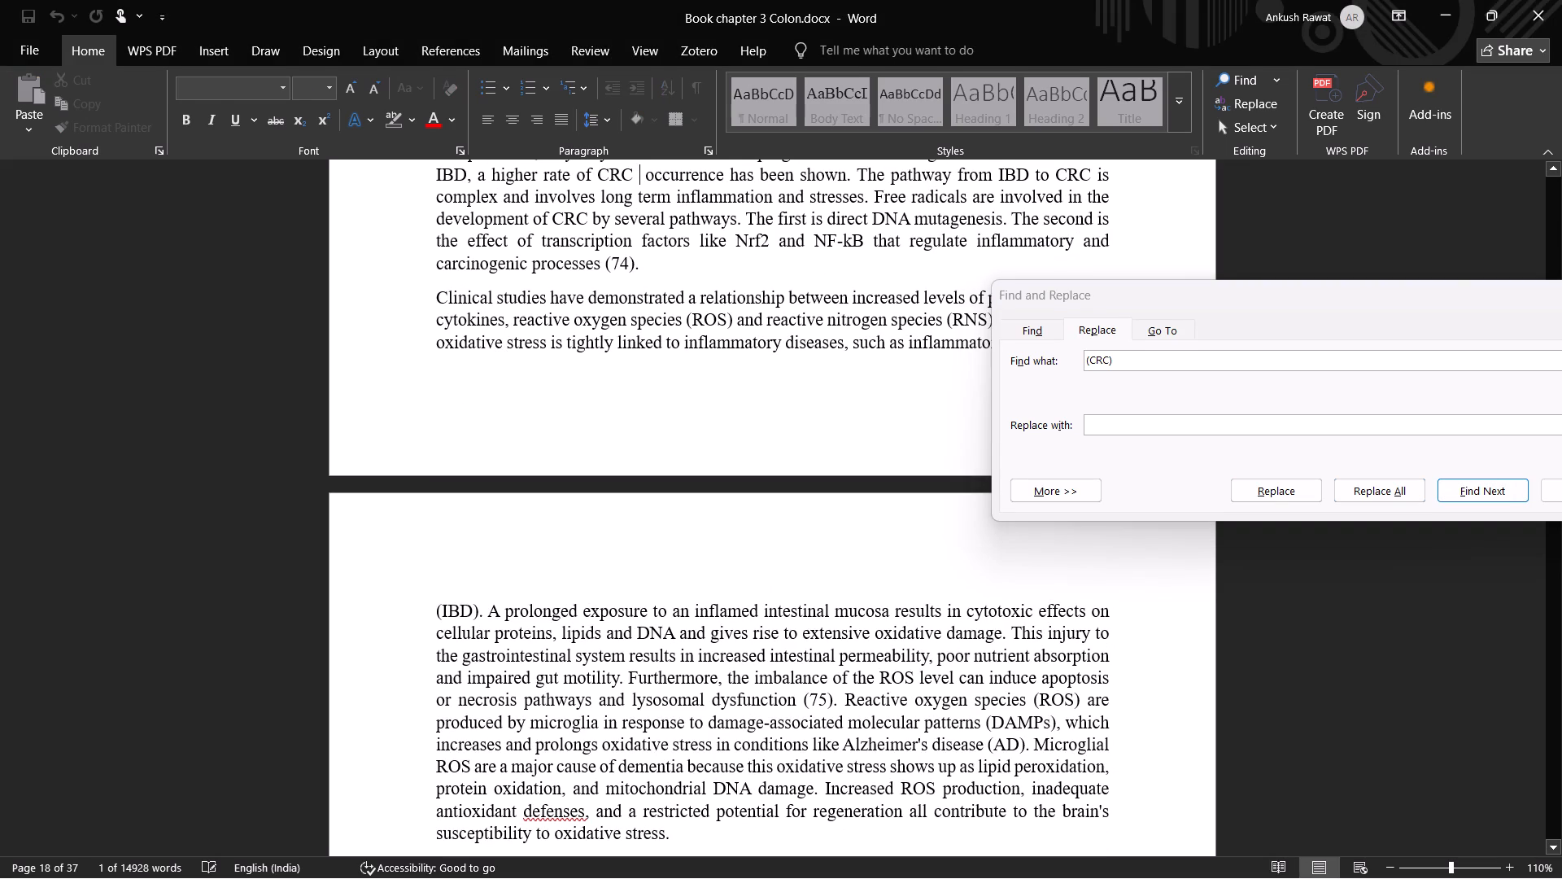
key("BackSpace")
Check the document for any remaining "(CRC)".
left_click(1464, 492)
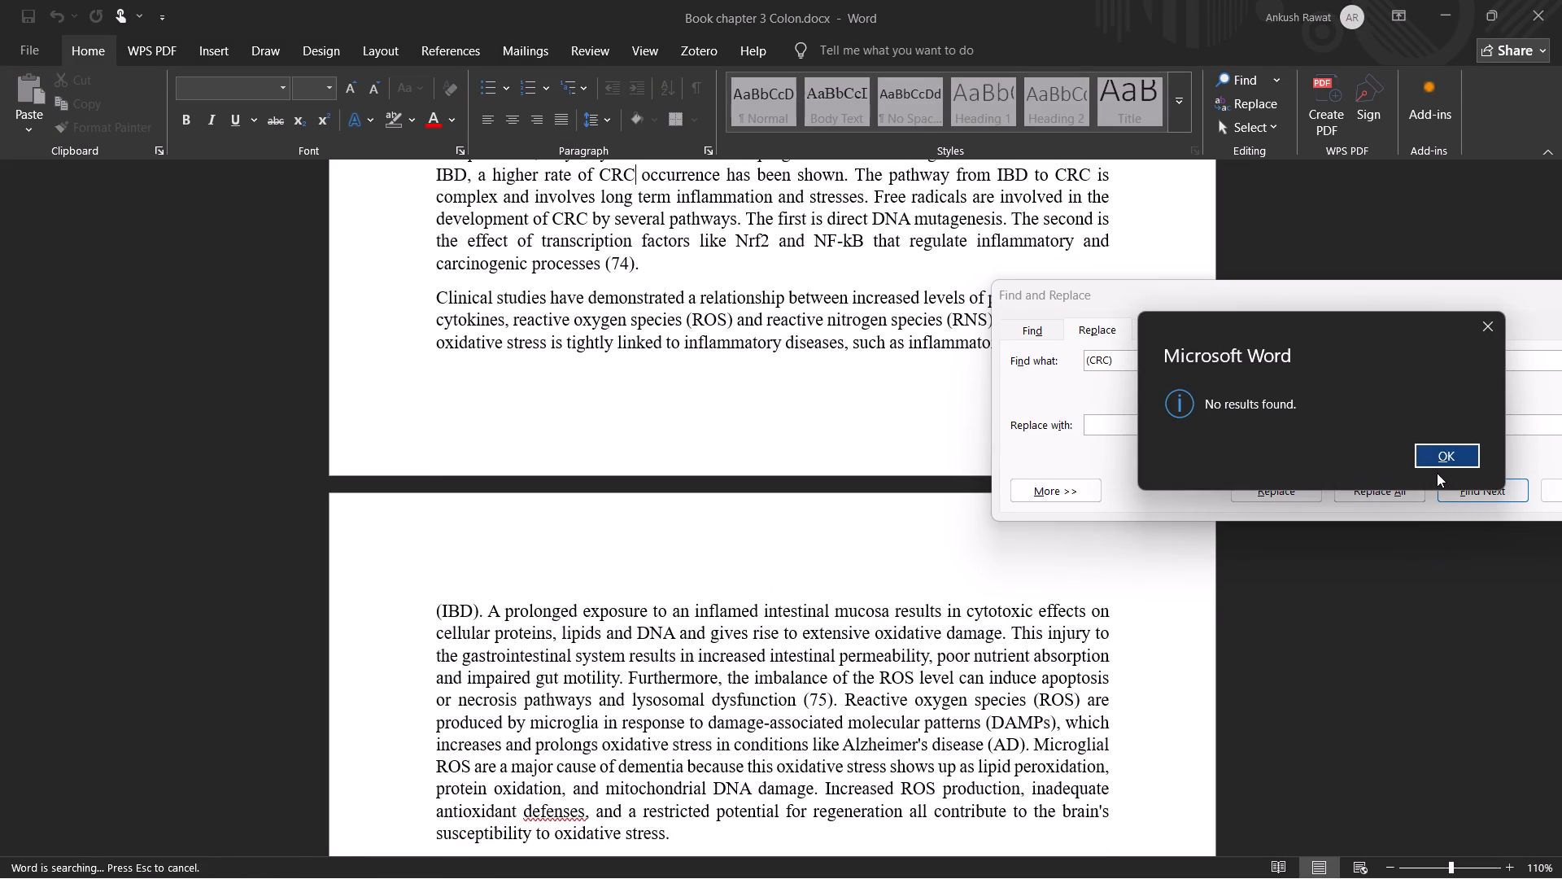
left_click(1441, 457)
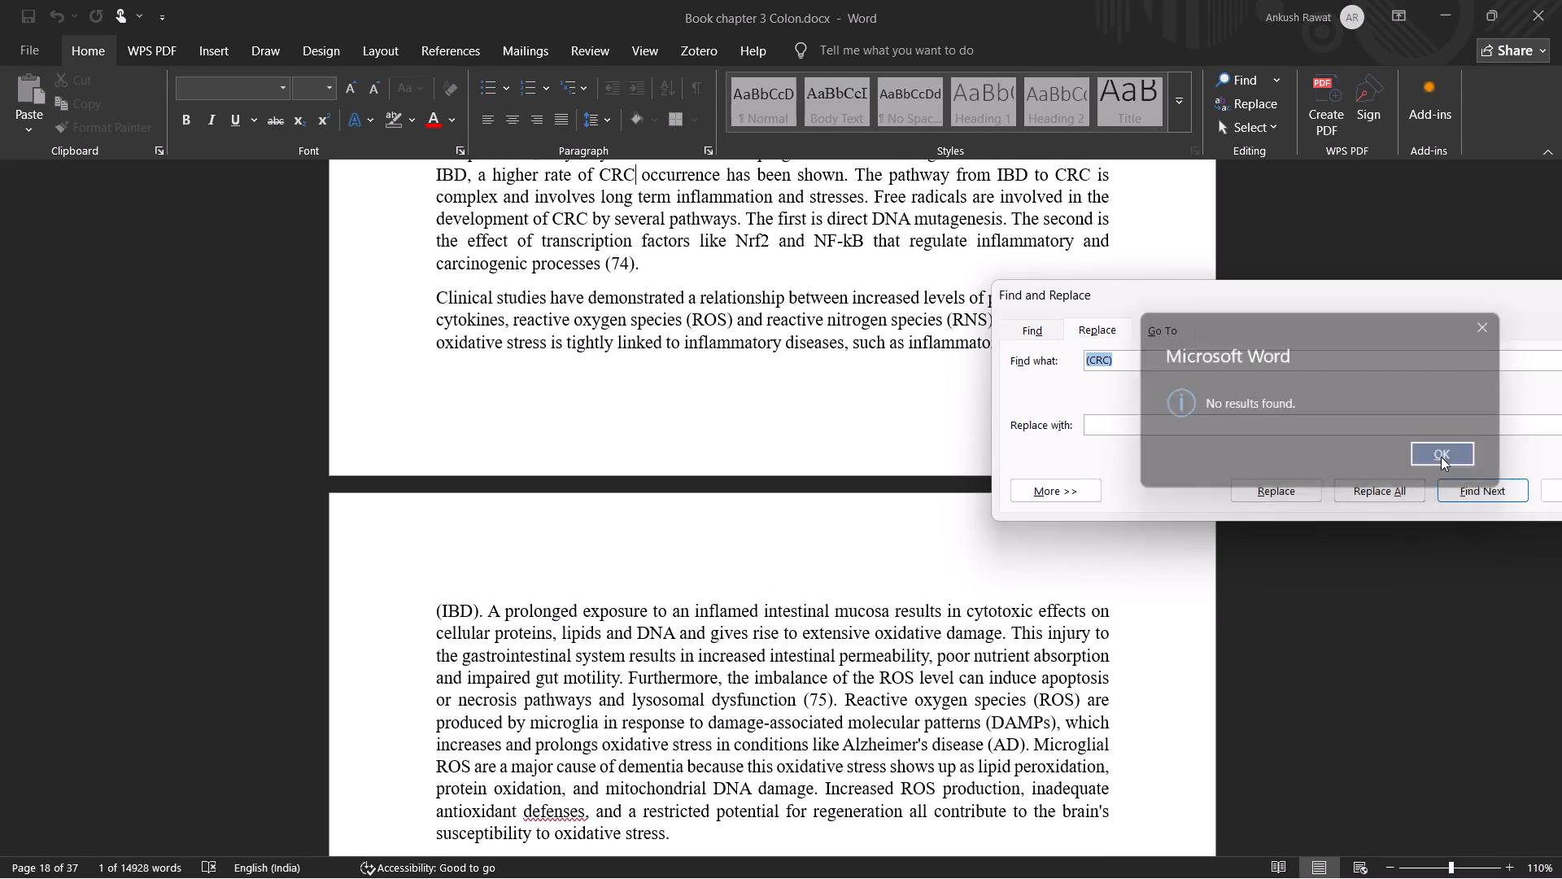
left_click(1455, 486)
left_click(1451, 466)
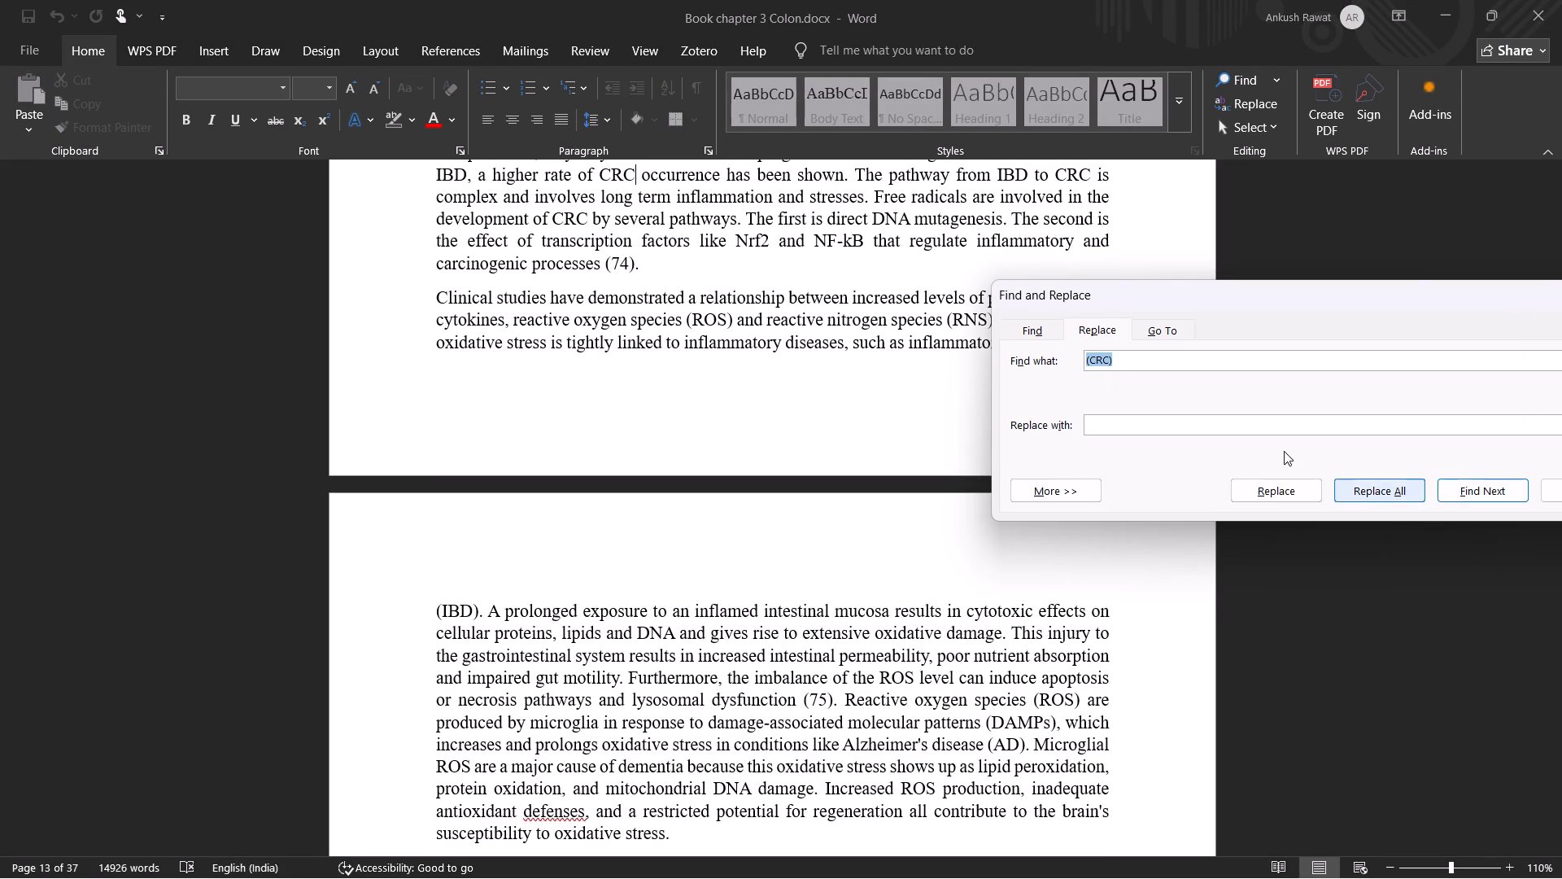
Search for "CRC" without parentheses and step through its occurrences across the chapter to check how the abbreviation is used.
left_click(1121, 360)
left_click_drag(1119, 360, 1077, 361)
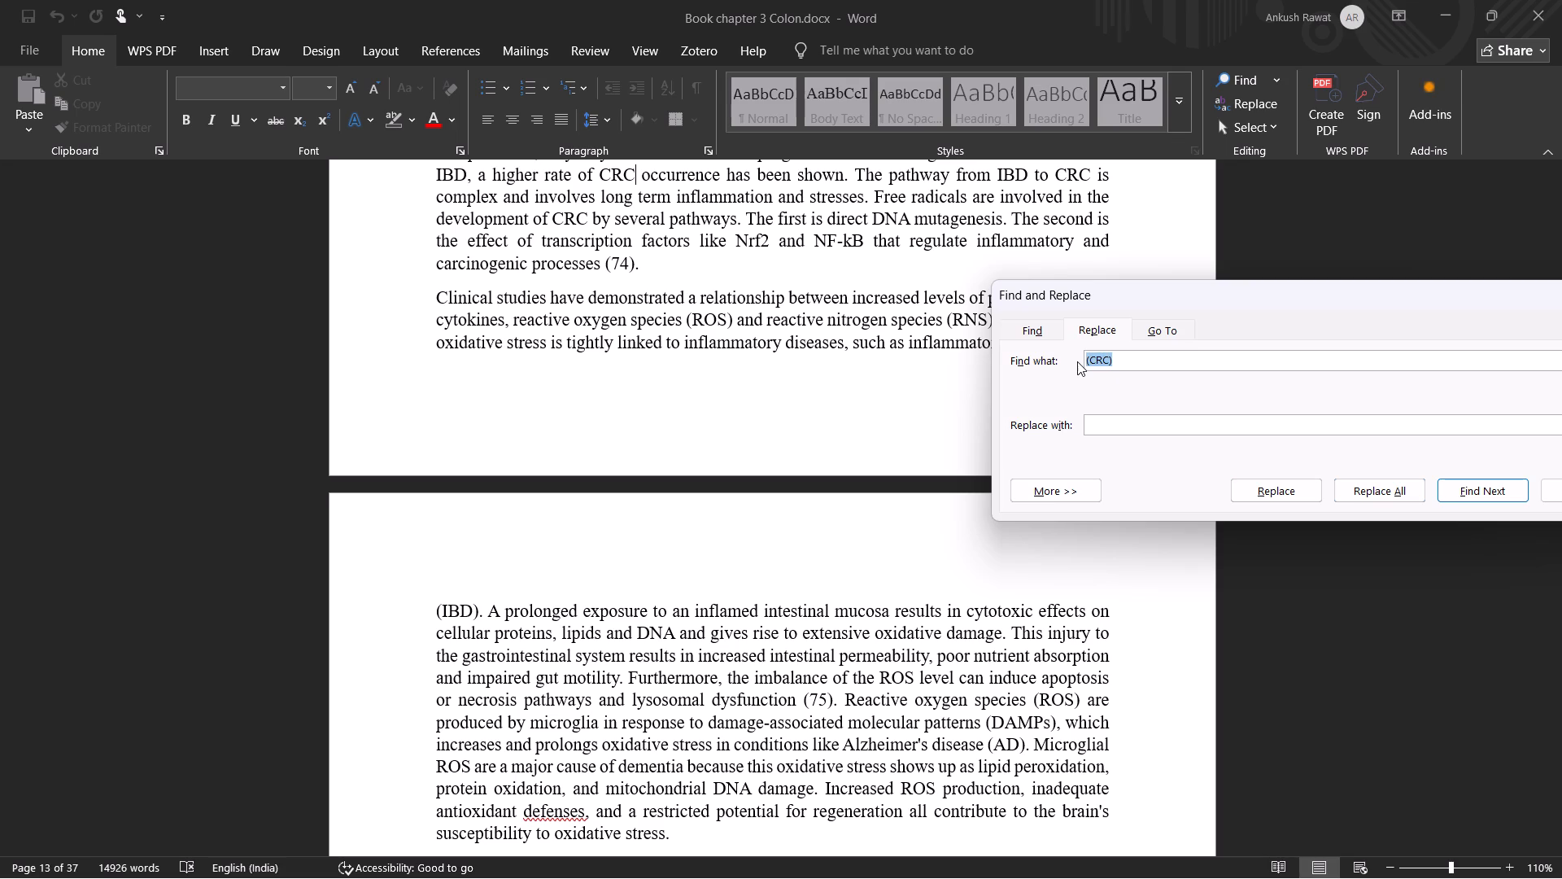
type("CRC")
left_click(1462, 492)
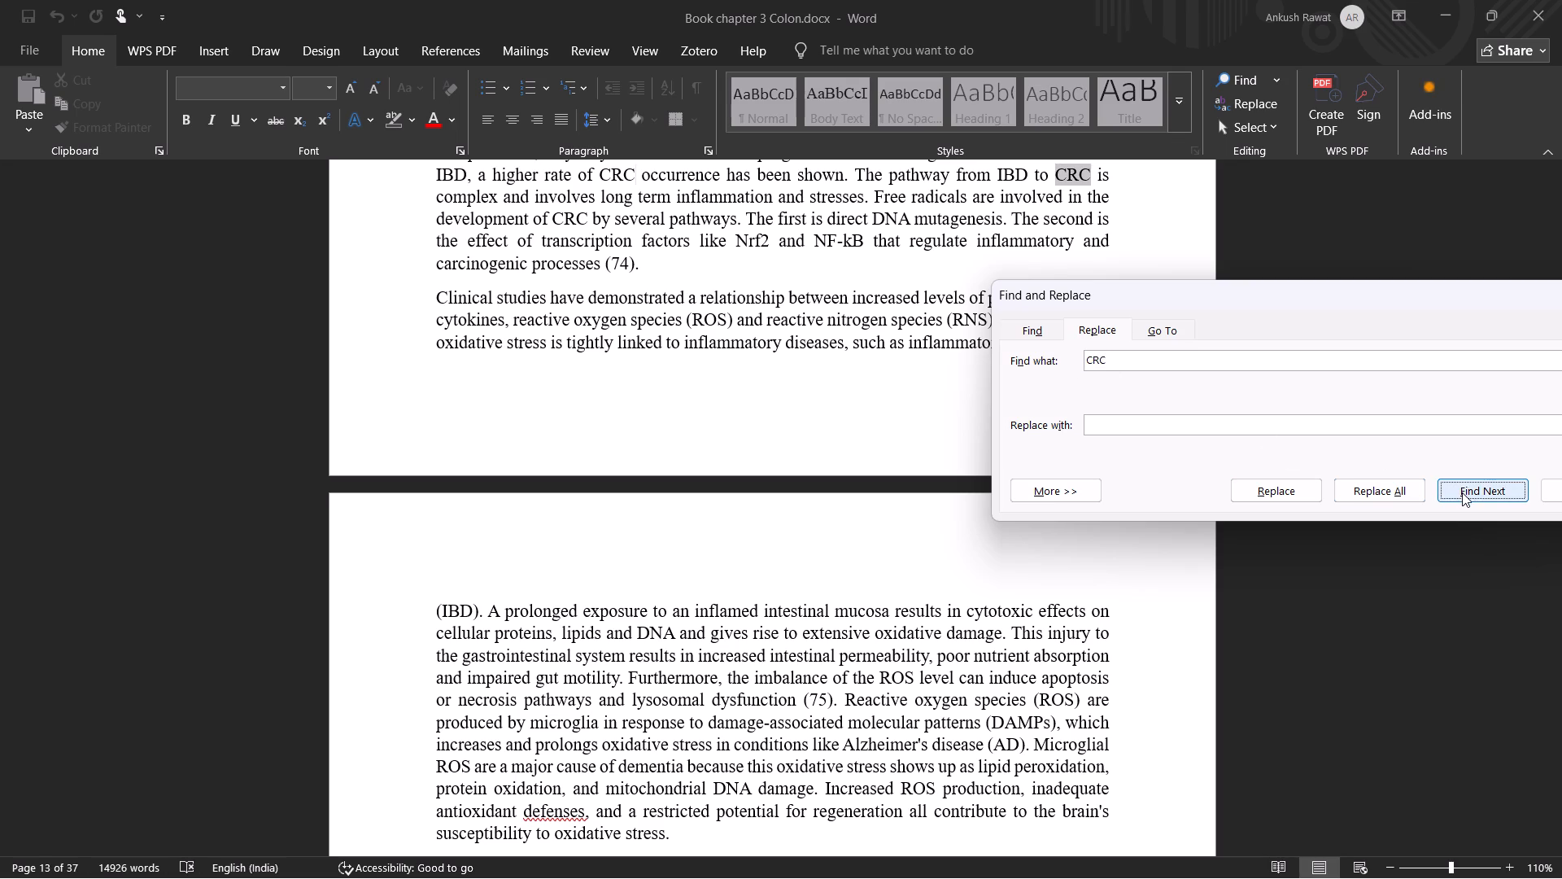
triple_click(1459, 488)
triple_click(1459, 488)
triple_click(1459, 488)
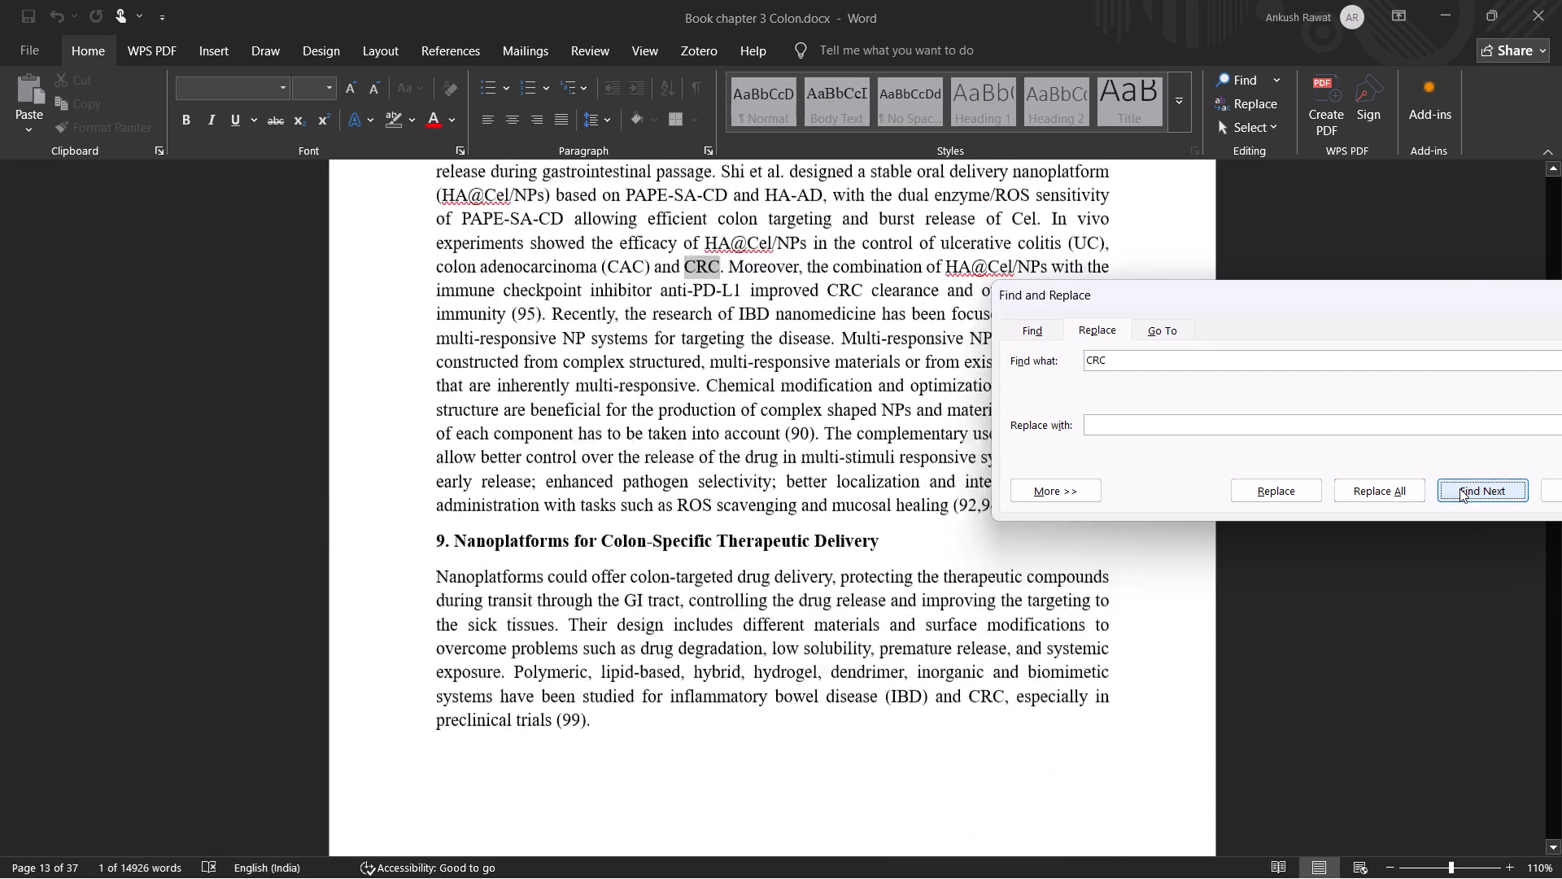
triple_click(1459, 488)
triple_click(1459, 488)
triple_click(1459, 488)
triple_click(1459, 488)
triple_click(1459, 488)
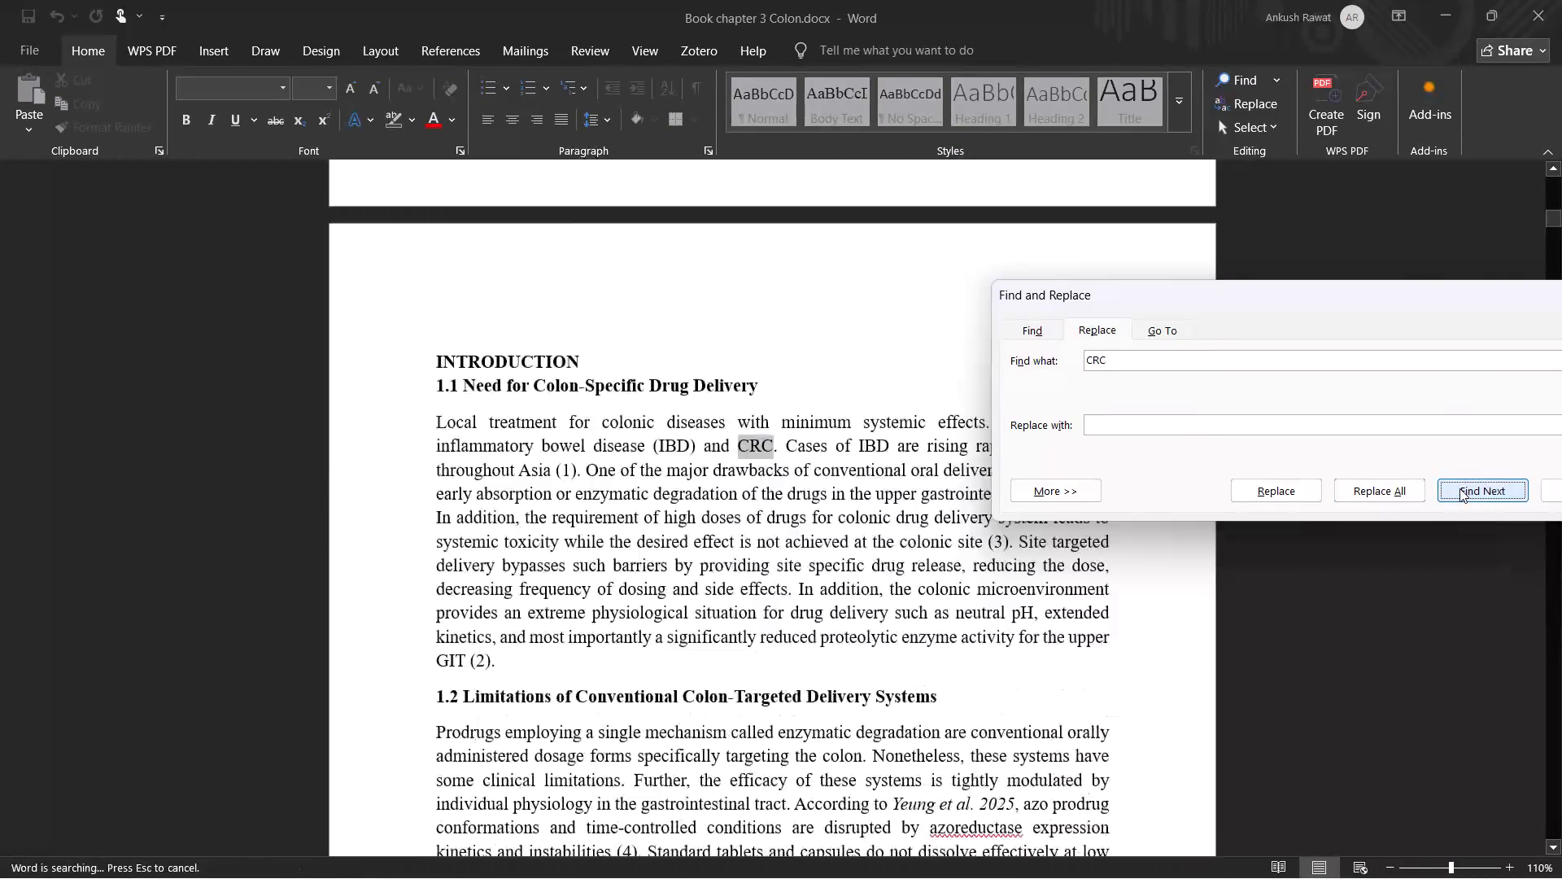
triple_click(1459, 488)
double_click(1459, 488)
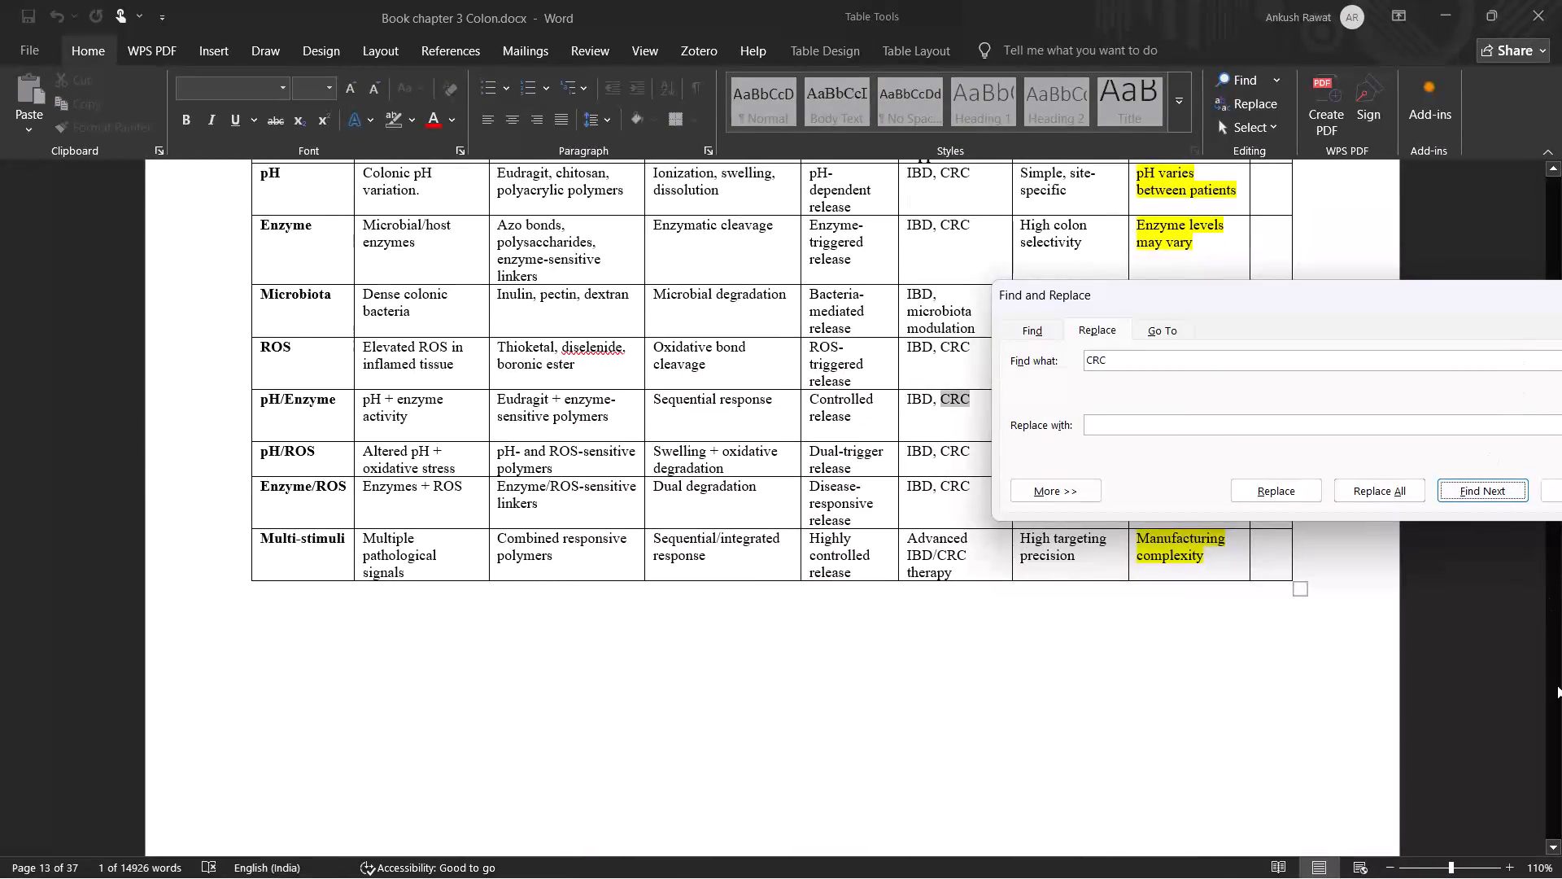
Return to the chapter's title page and search for "CRC" again.
left_click_drag(1422, 294, 1364, 324)
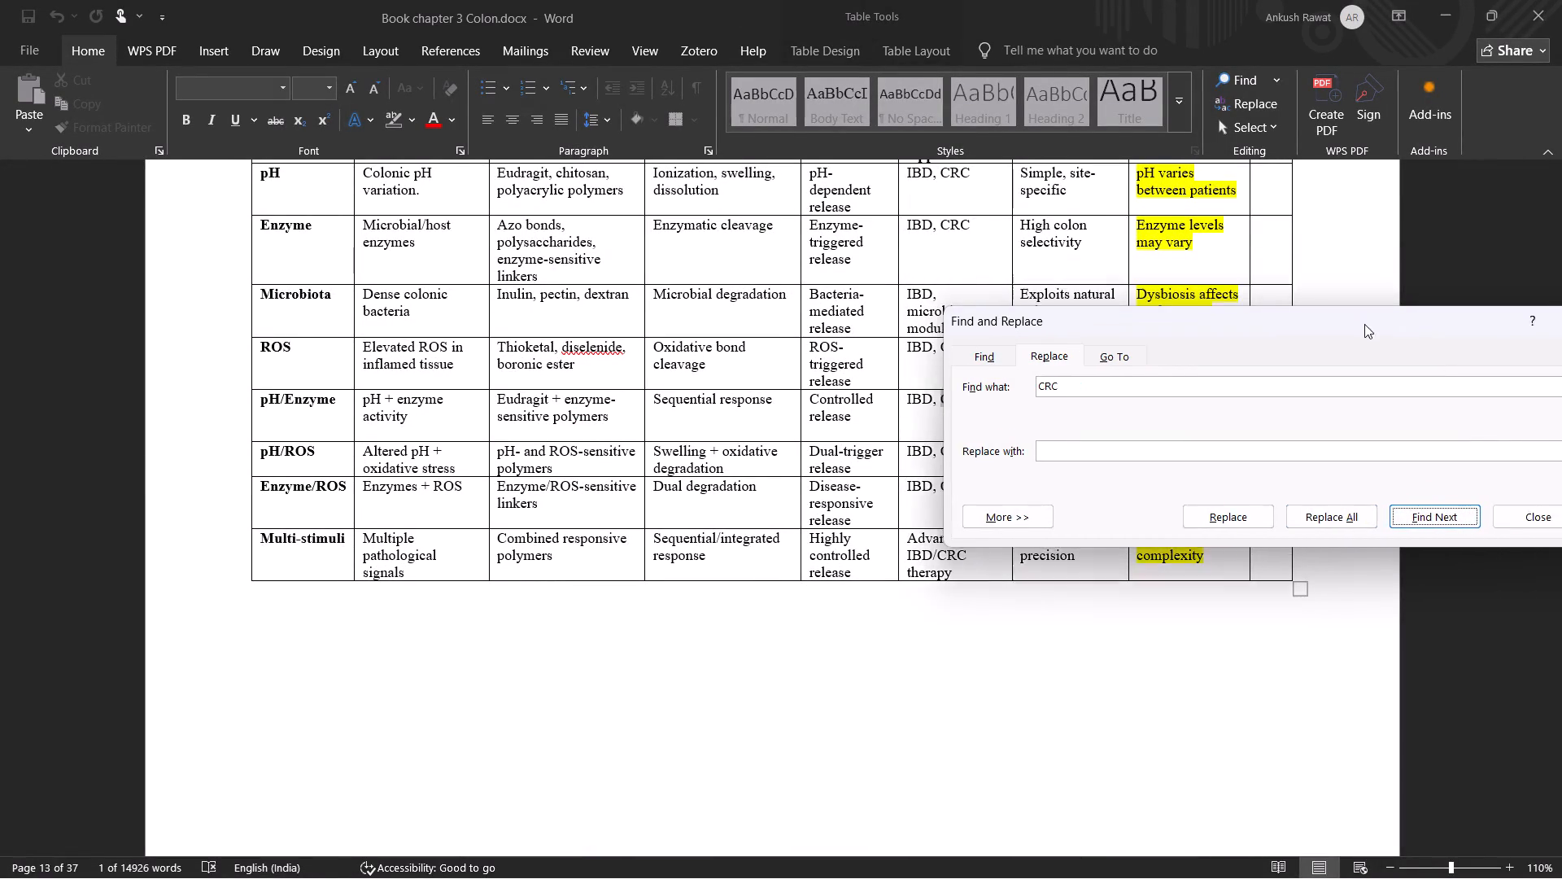
left_click_drag(1364, 324, 1131, 523)
scroll(1494, 511, "up", 2)
scroll(1495, 511, "down", 1)
left_click_drag(1552, 330, 1532, 178)
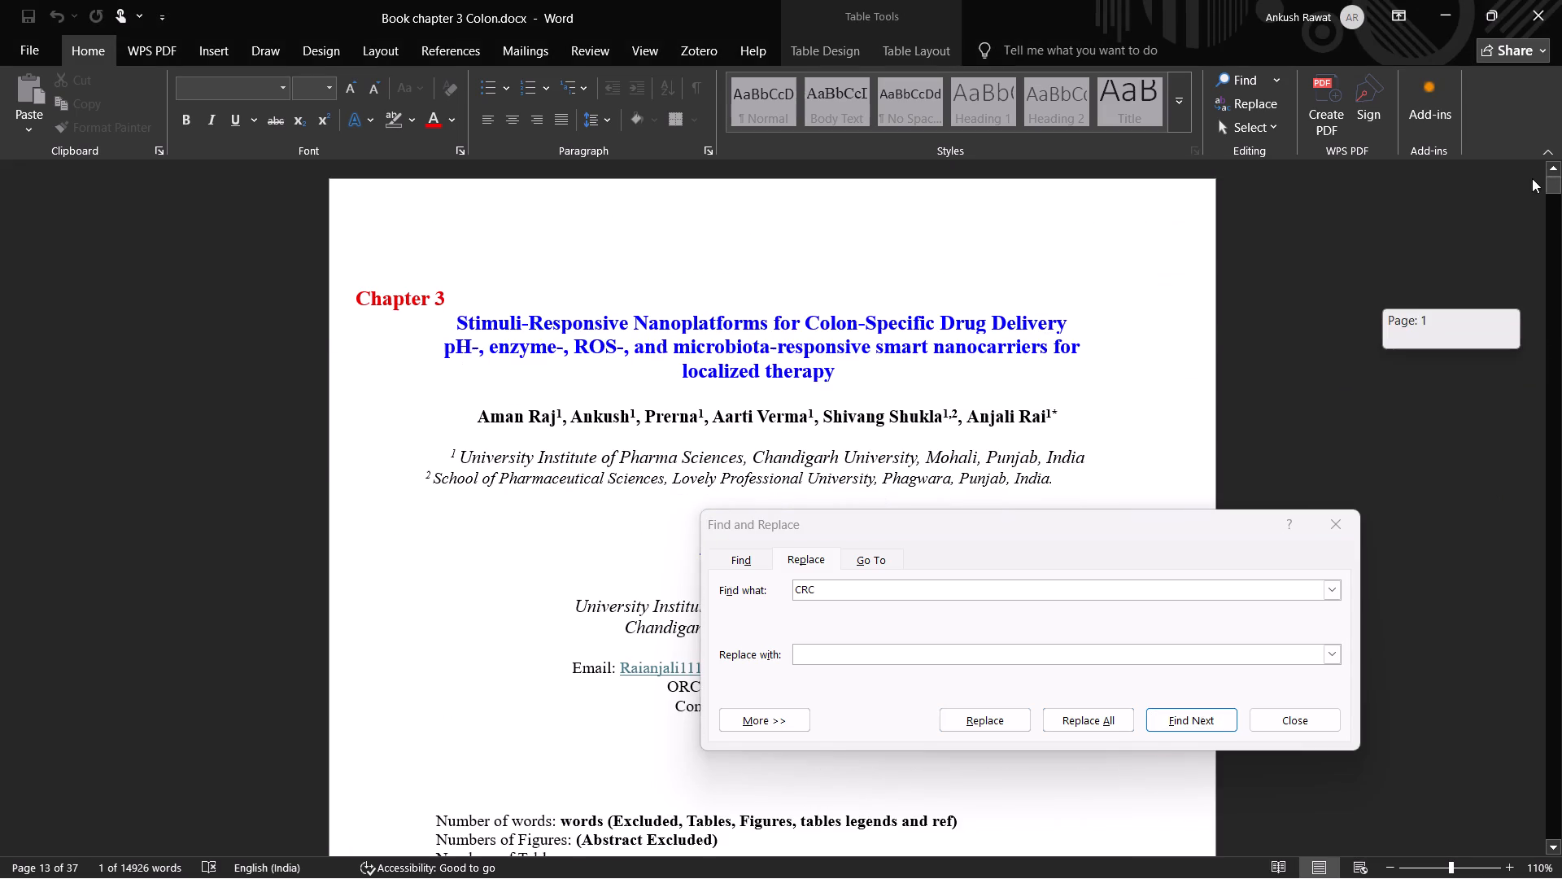
left_click_drag(1532, 178, 1529, 167)
left_click(940, 585)
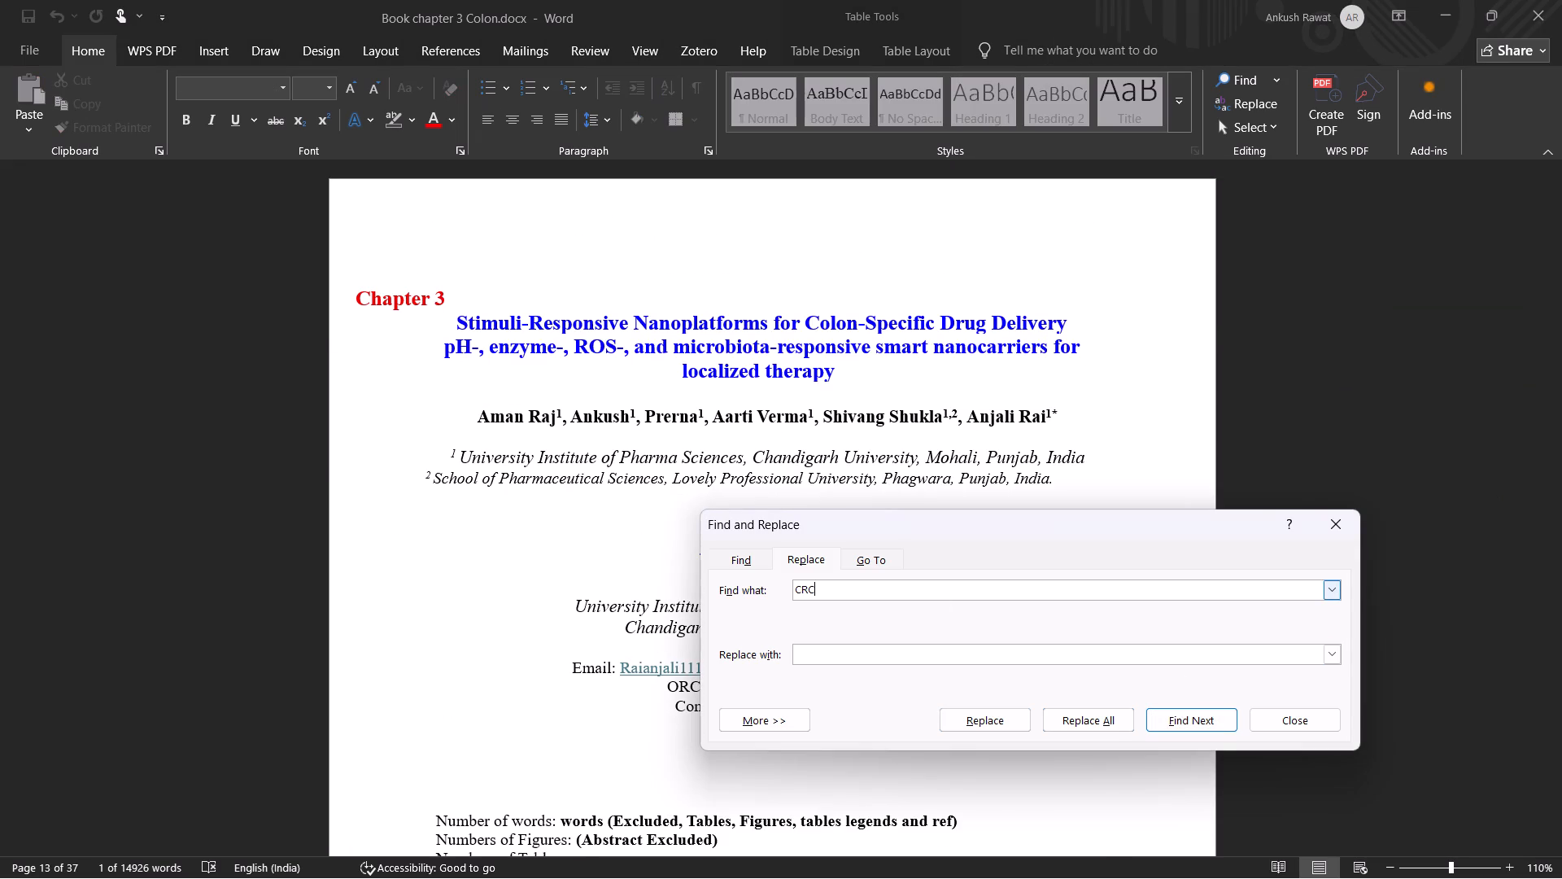
key("BackSpace")
key("shift+c")
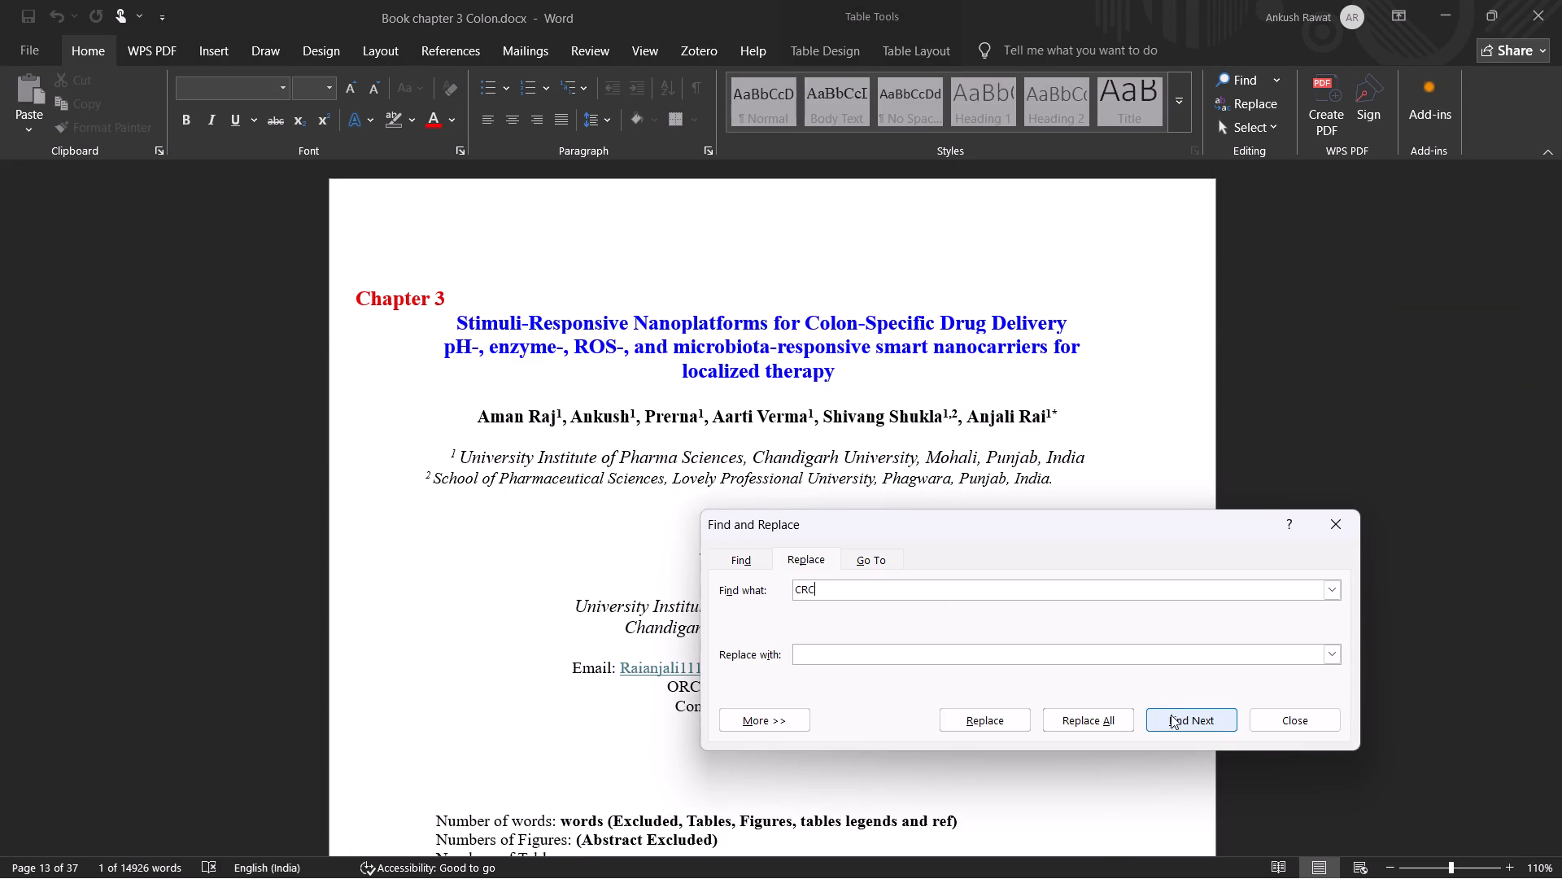
left_click(1180, 721)
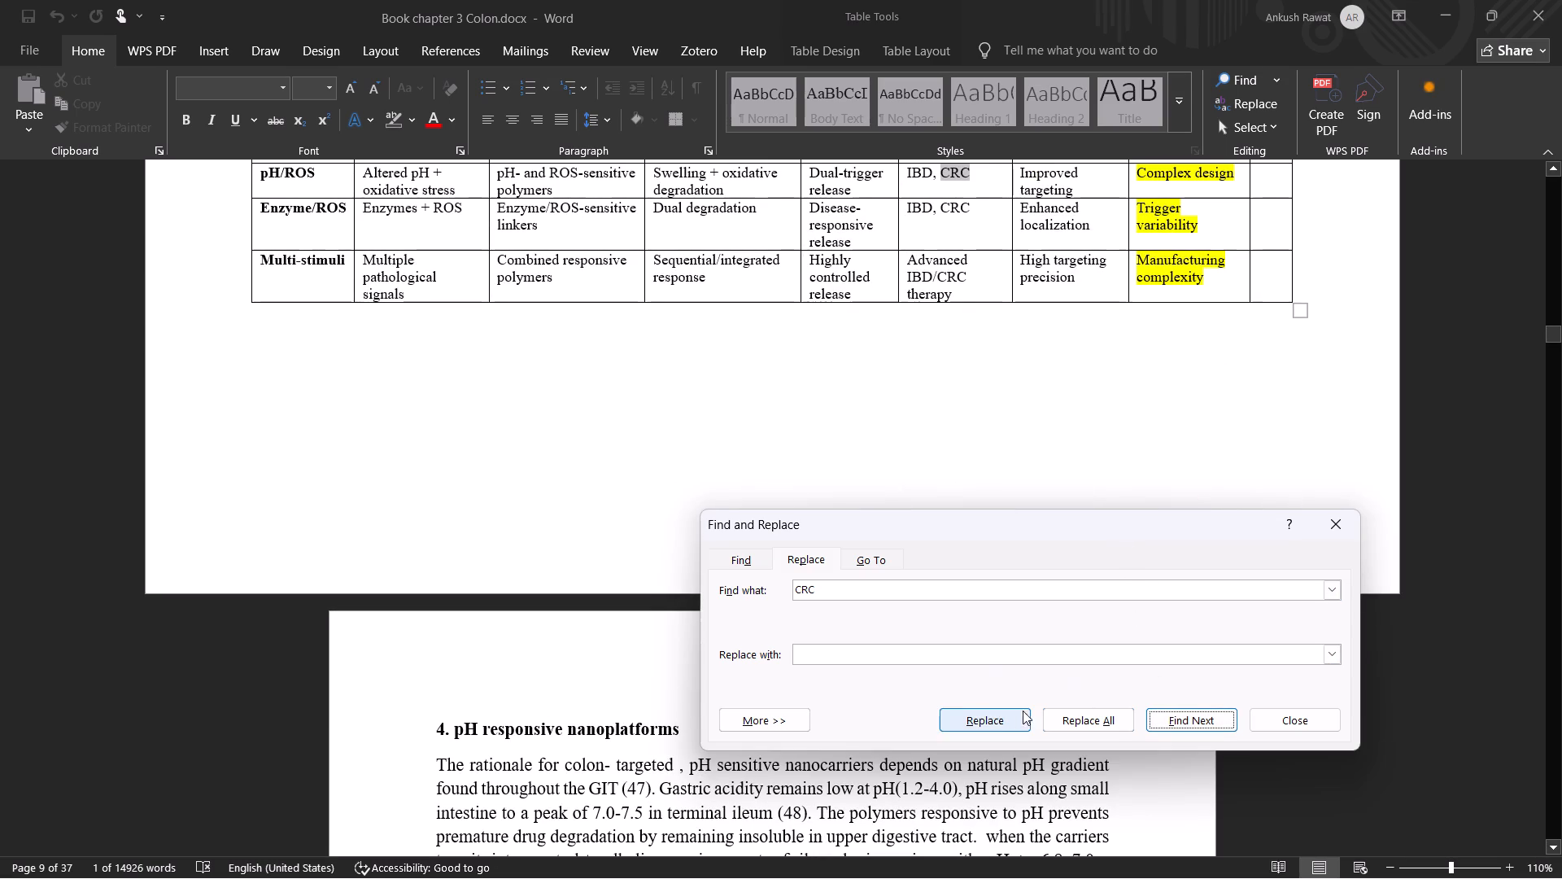
Search for "colorectal cancer" and step through its occurrences to check where the full term is still written out.
left_click(783, 717)
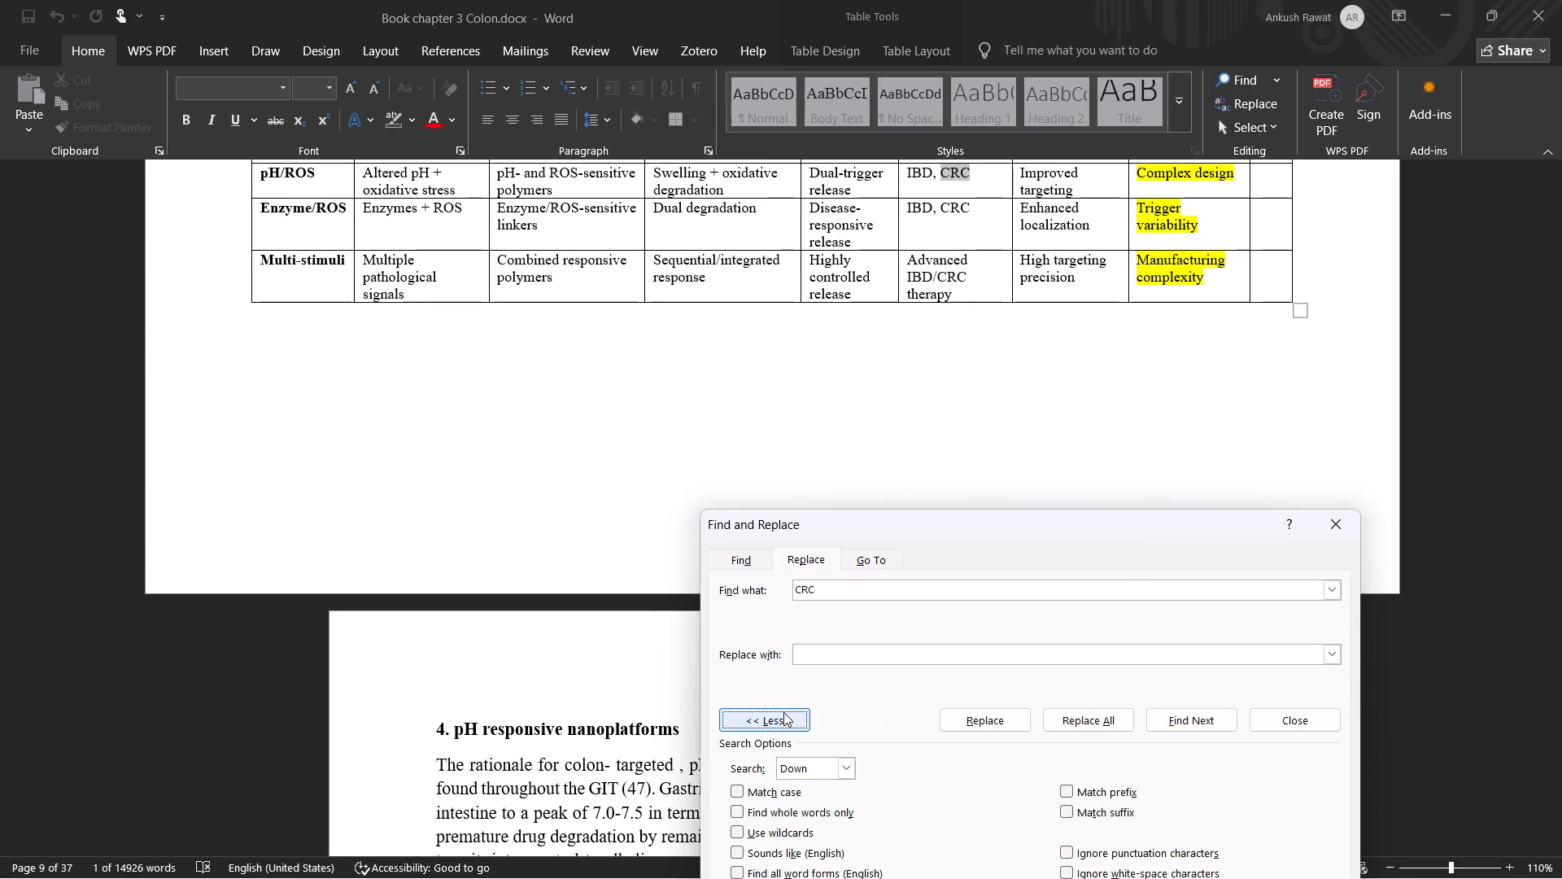
left_click(783, 712)
left_click(751, 560)
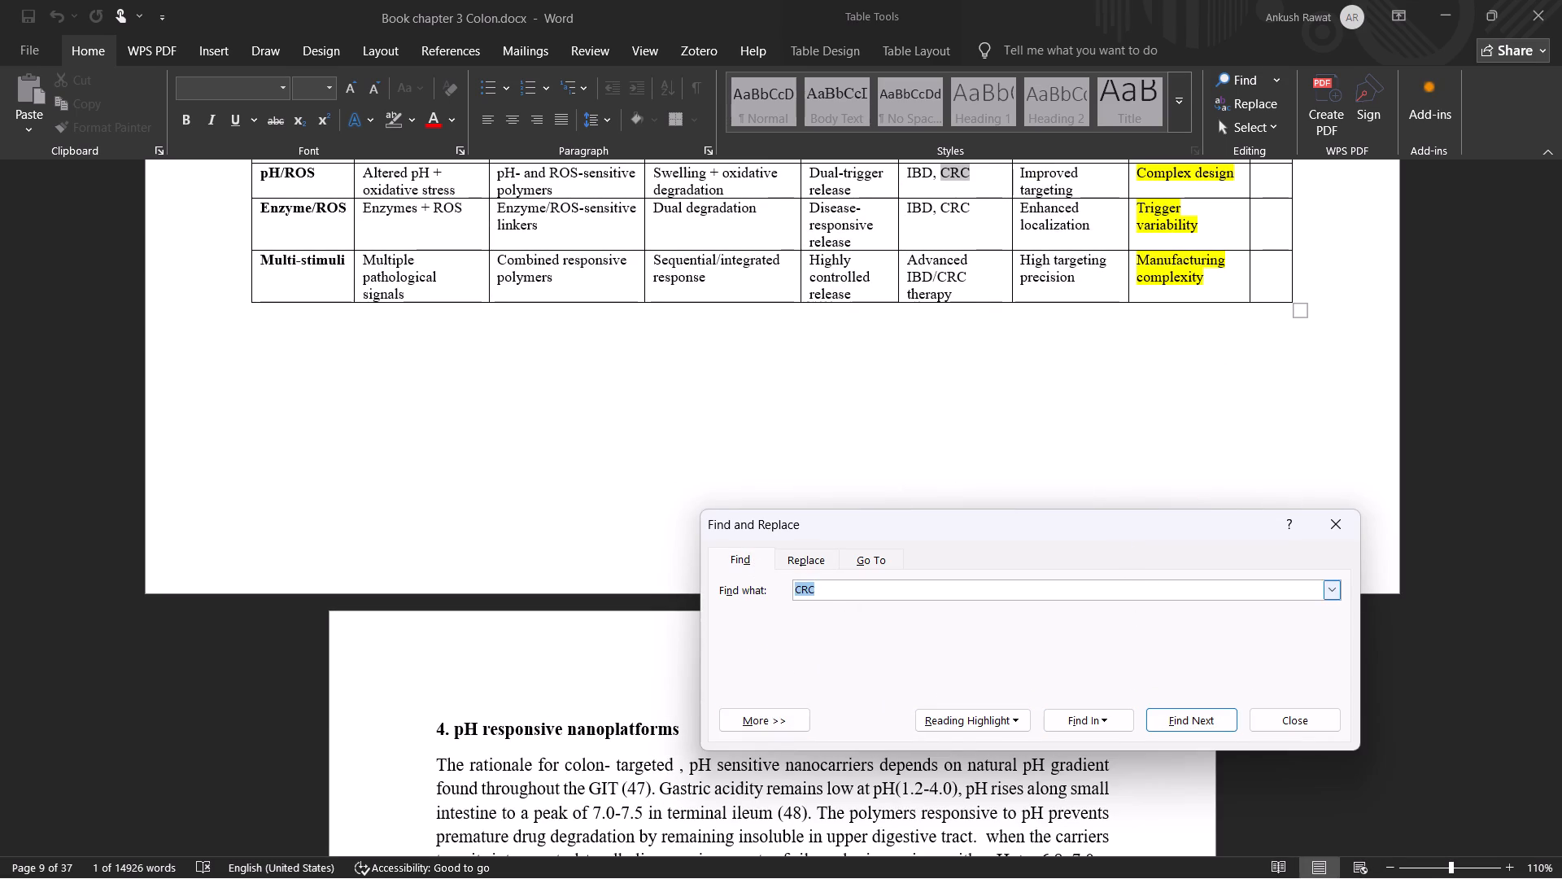
left_click(834, 585)
left_click_drag(829, 588, 798, 594)
left_click_drag(798, 594, 791, 595)
type("colorectal cancer")
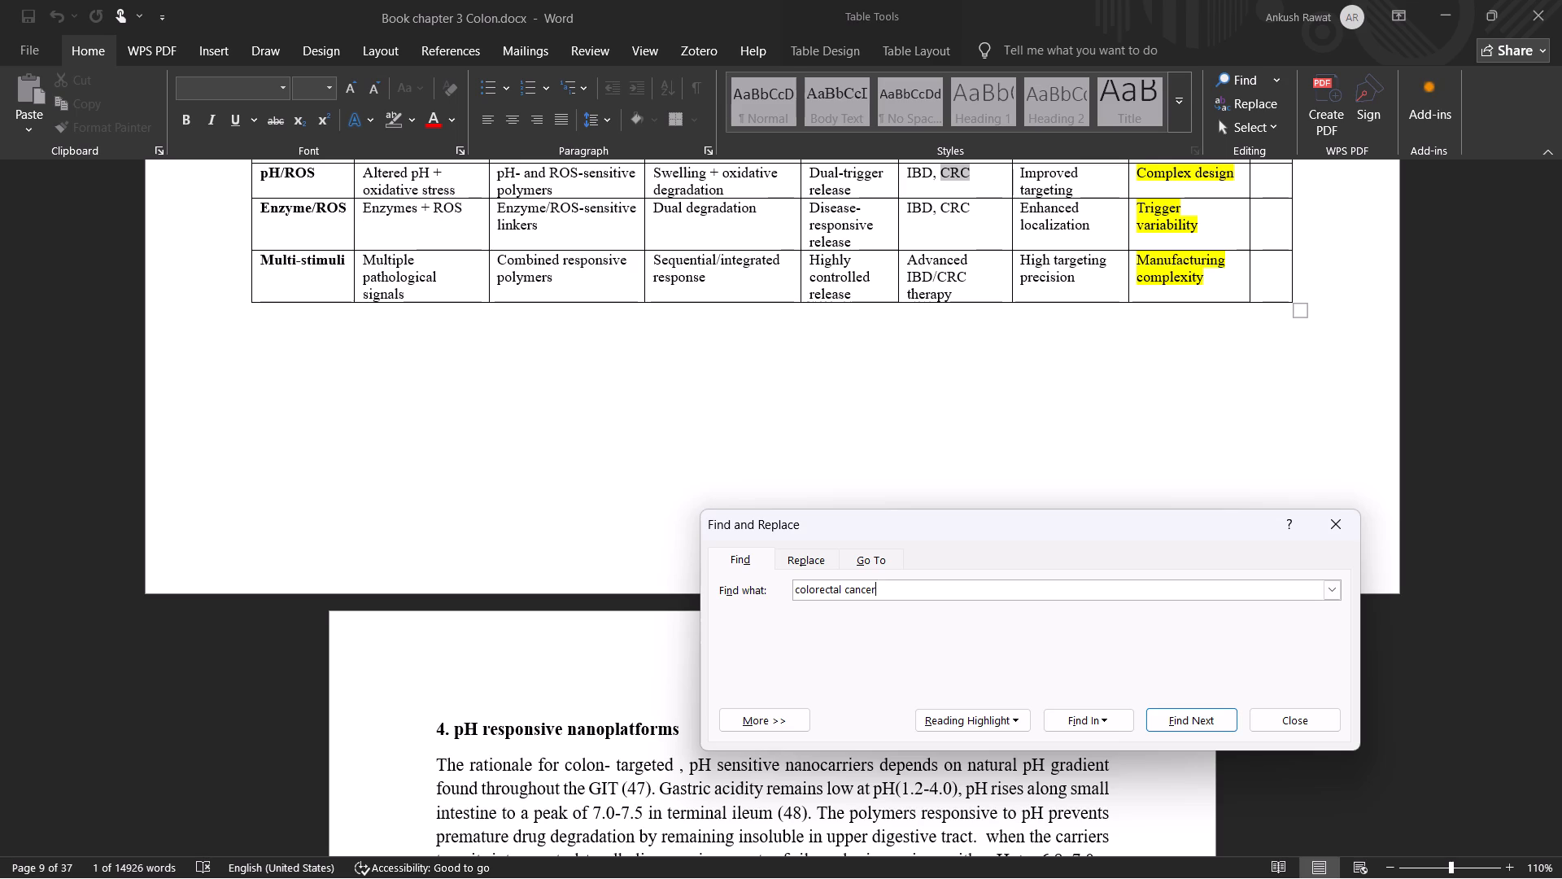
left_click(1203, 720)
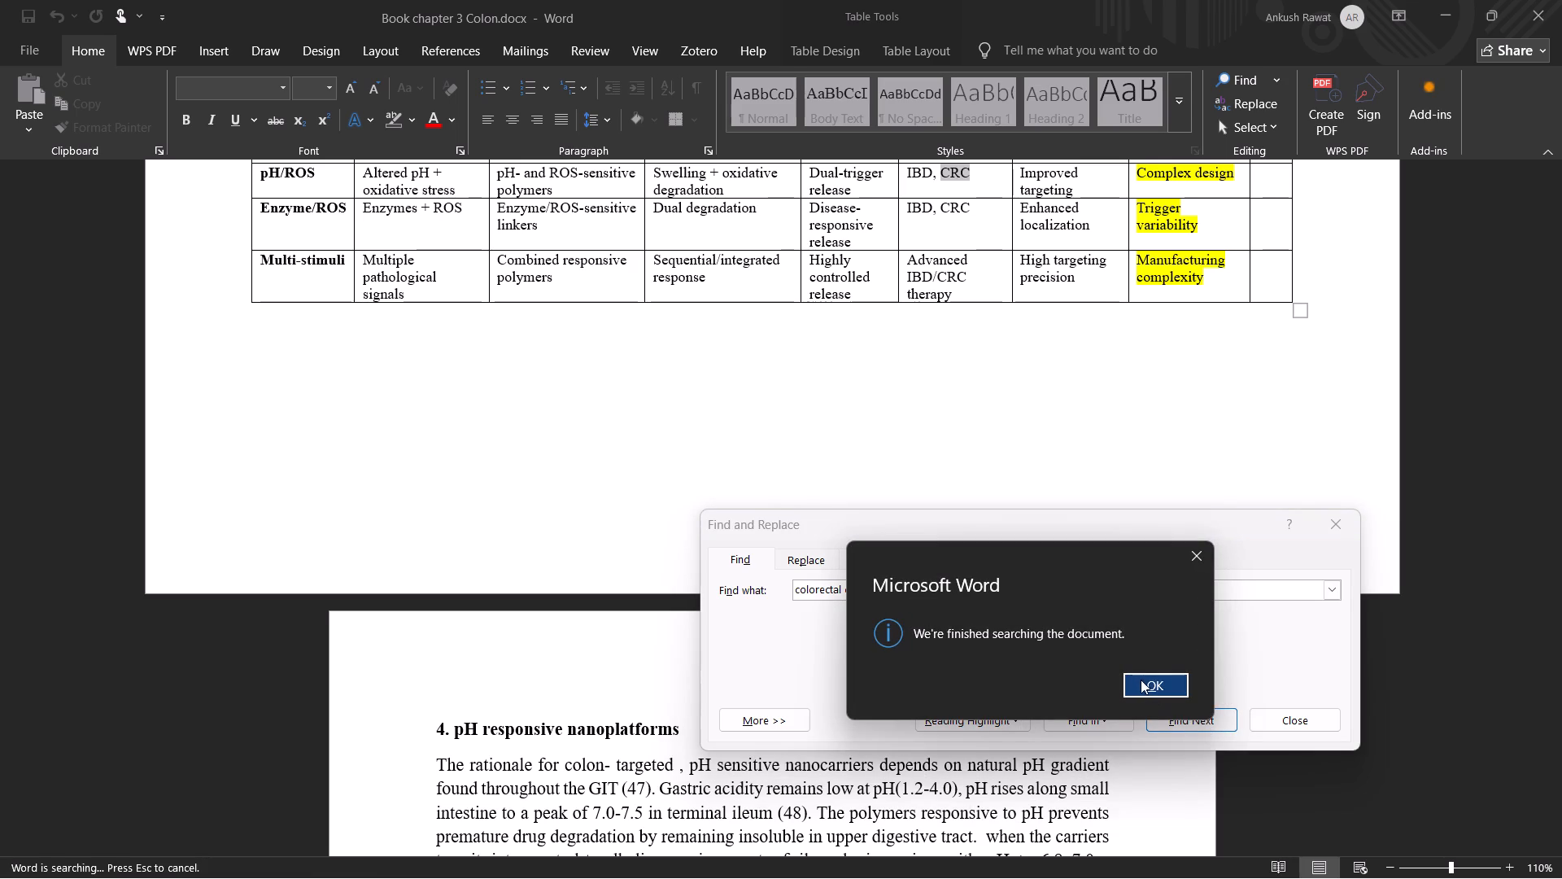
left_click(1146, 676)
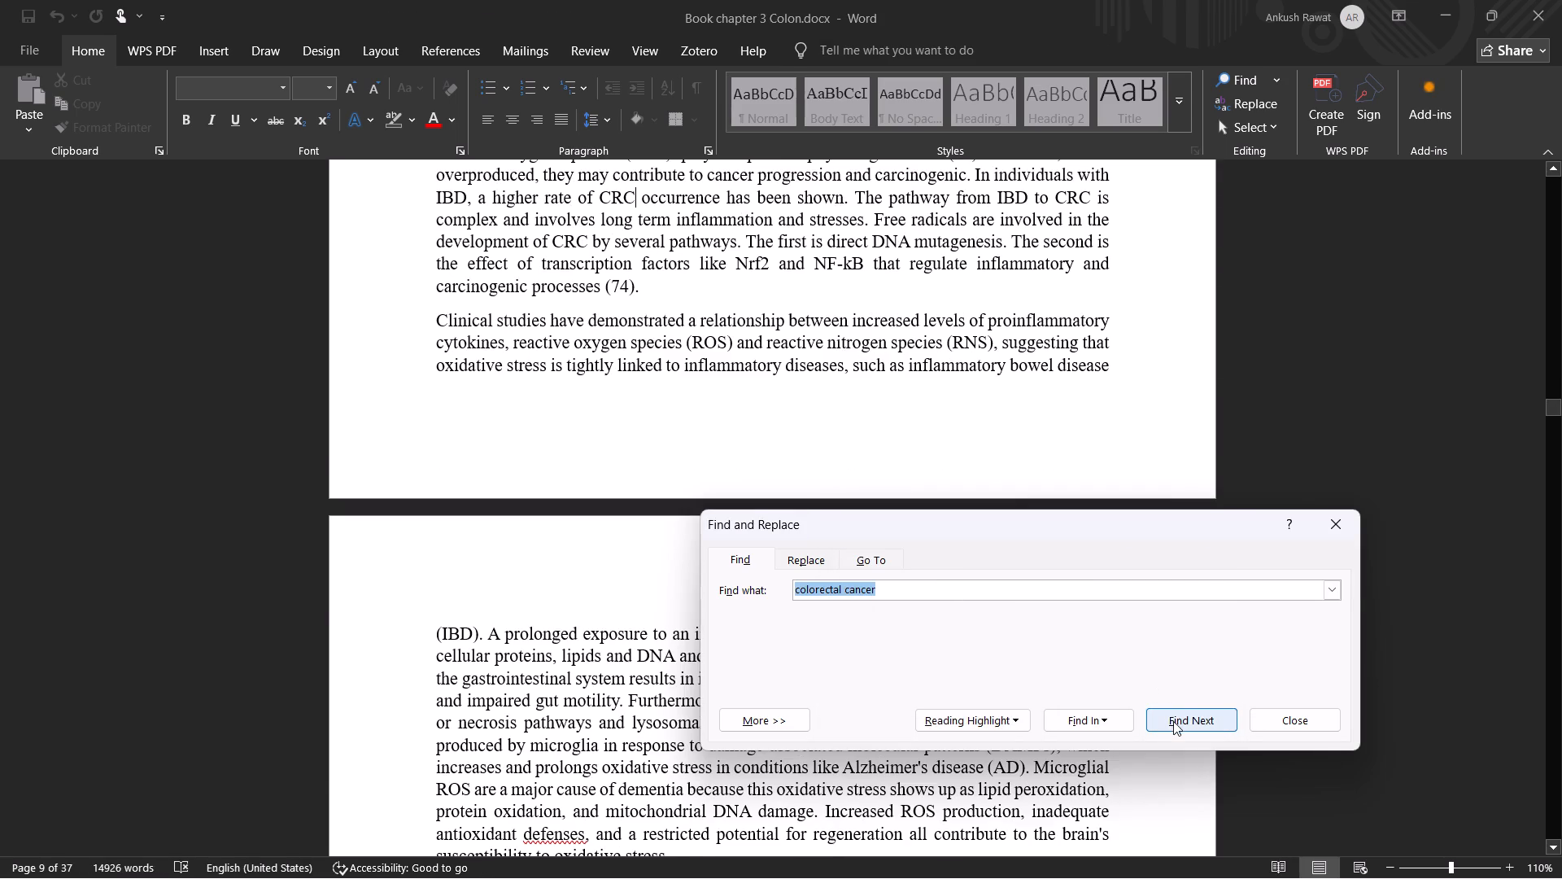
left_click(1176, 720)
left_click(1176, 720)
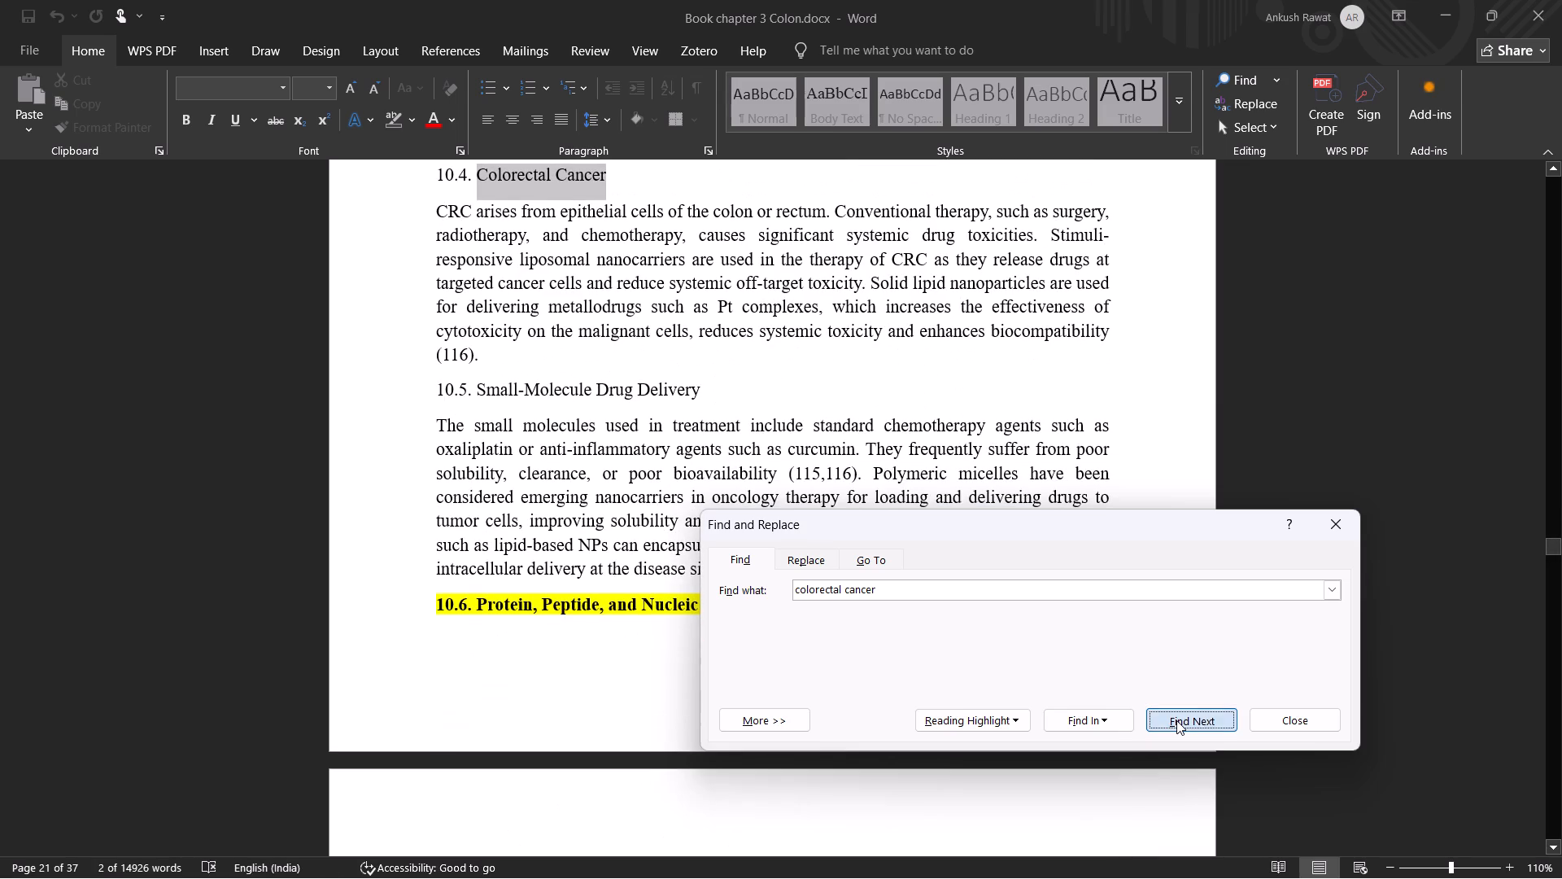
left_click(1176, 720)
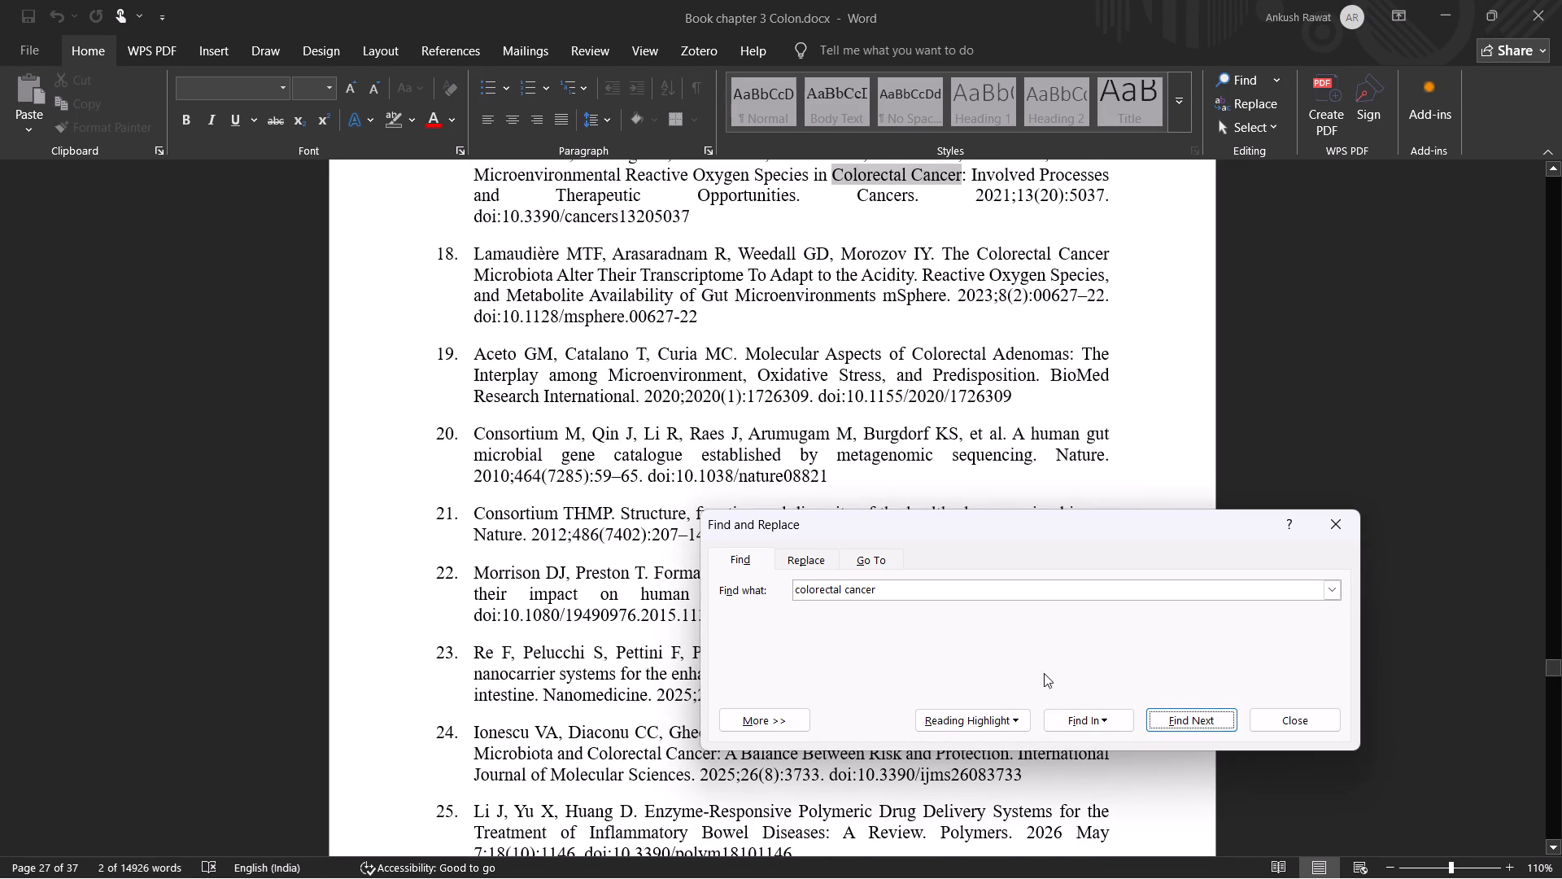
Return to the chapter's title page and search for "CRC" from the beginning.
left_click_drag(893, 591, 742, 596)
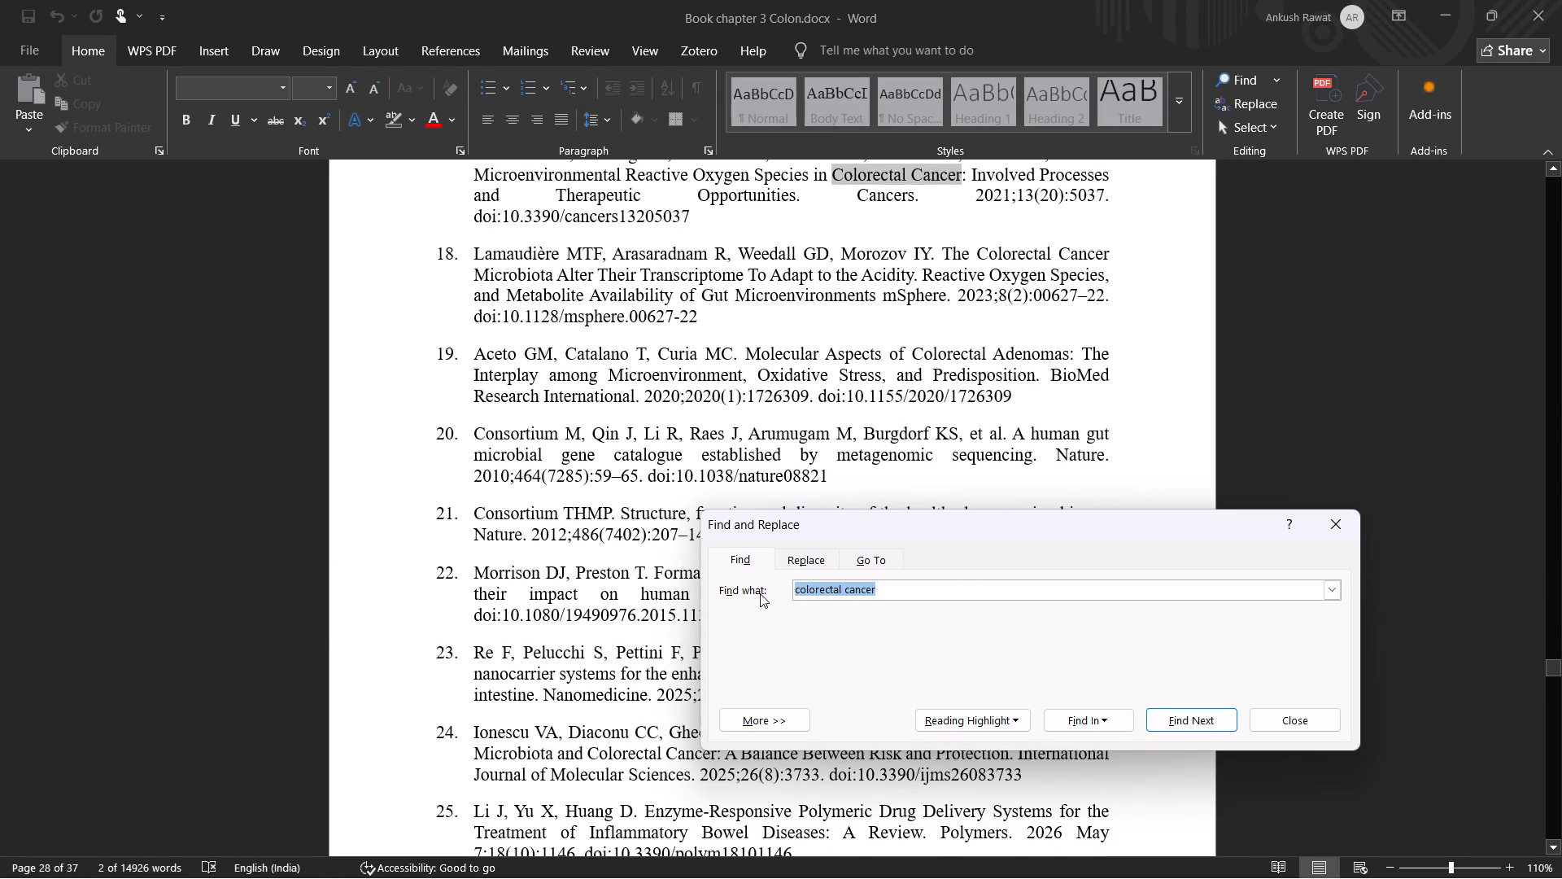
left_click_drag(1548, 660, 1550, 635)
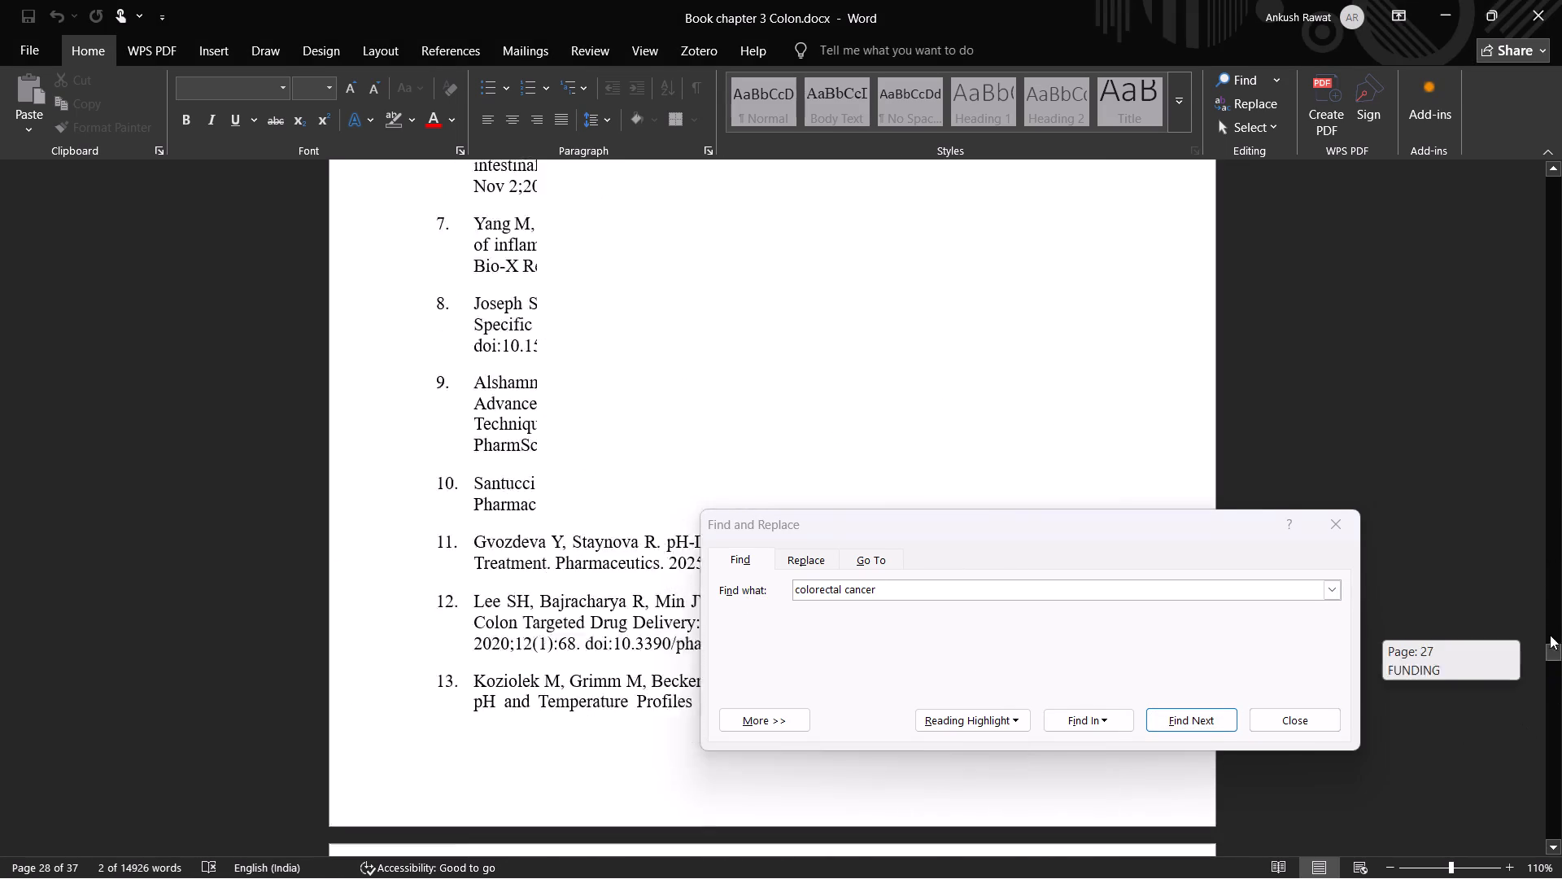
left_click_drag(1550, 635, 1493, 135)
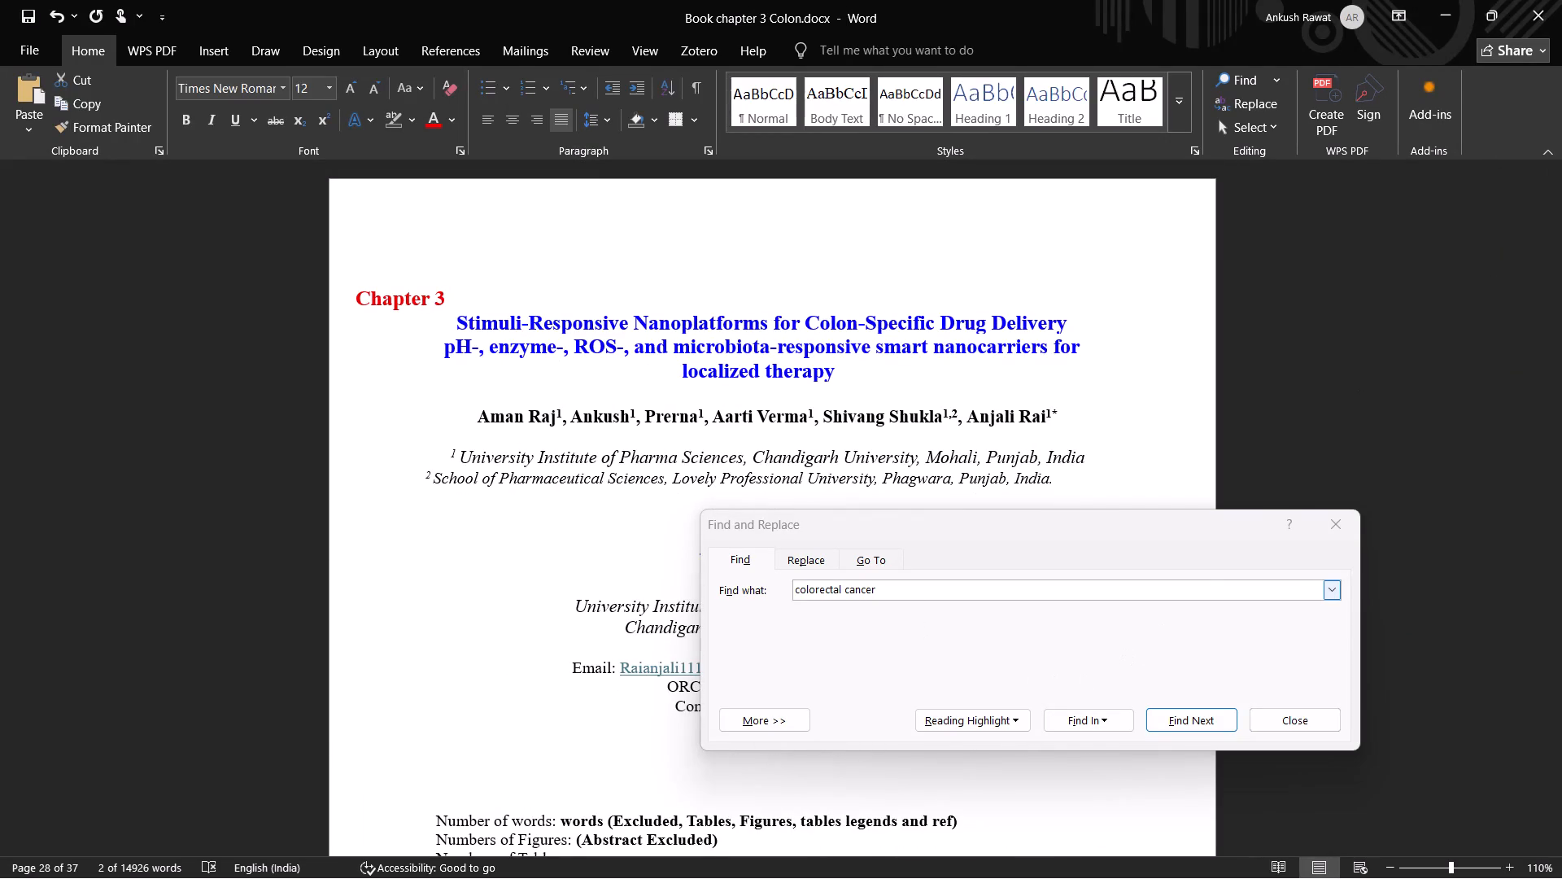
left_click_drag(881, 582, 800, 587)
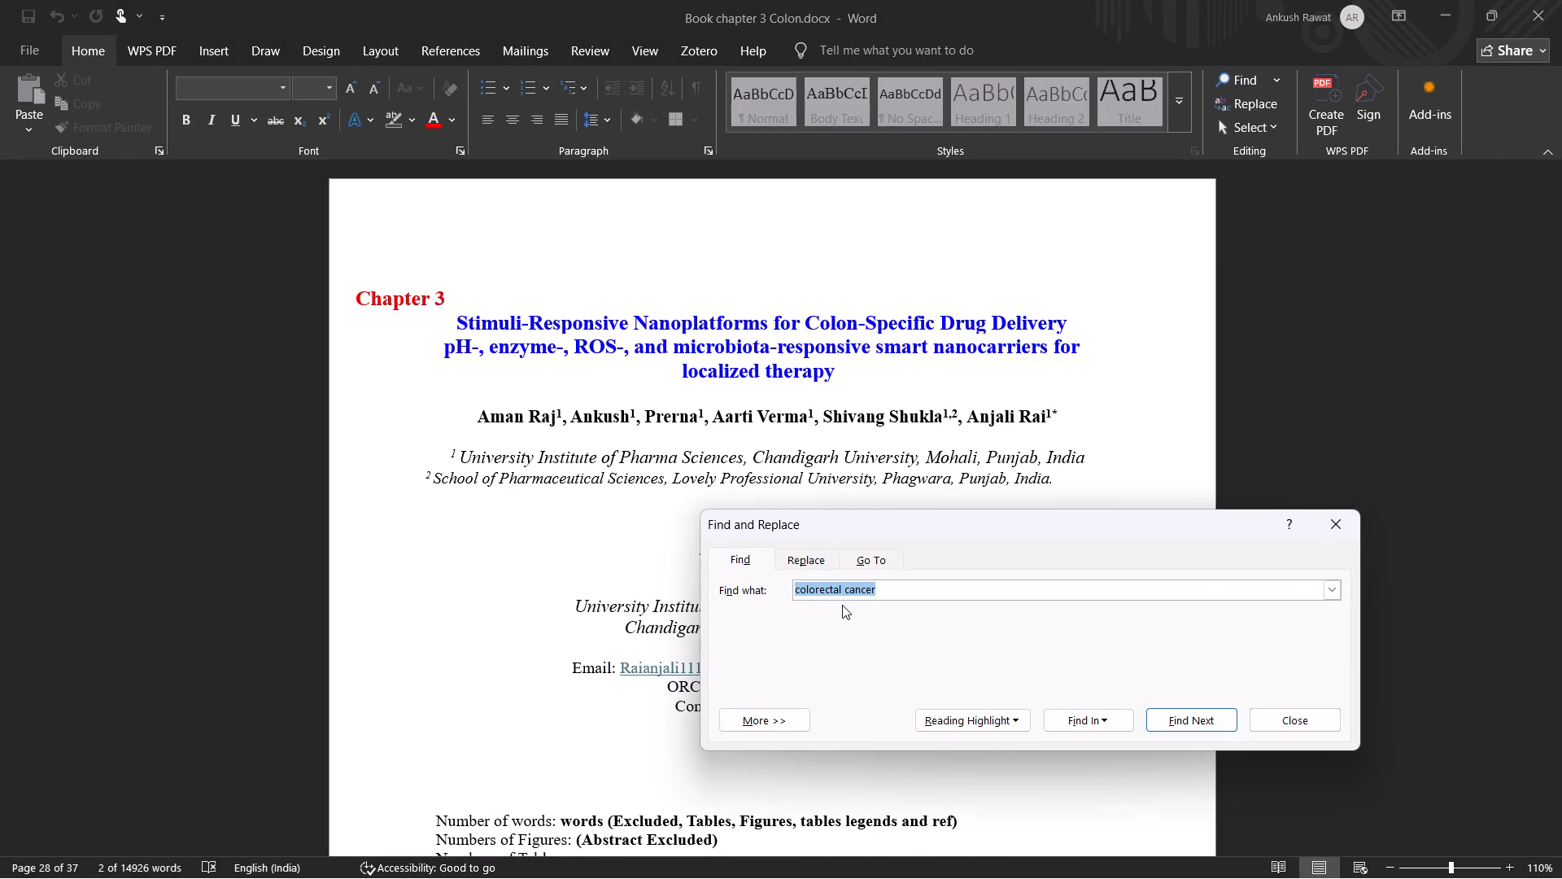
type("CRC")
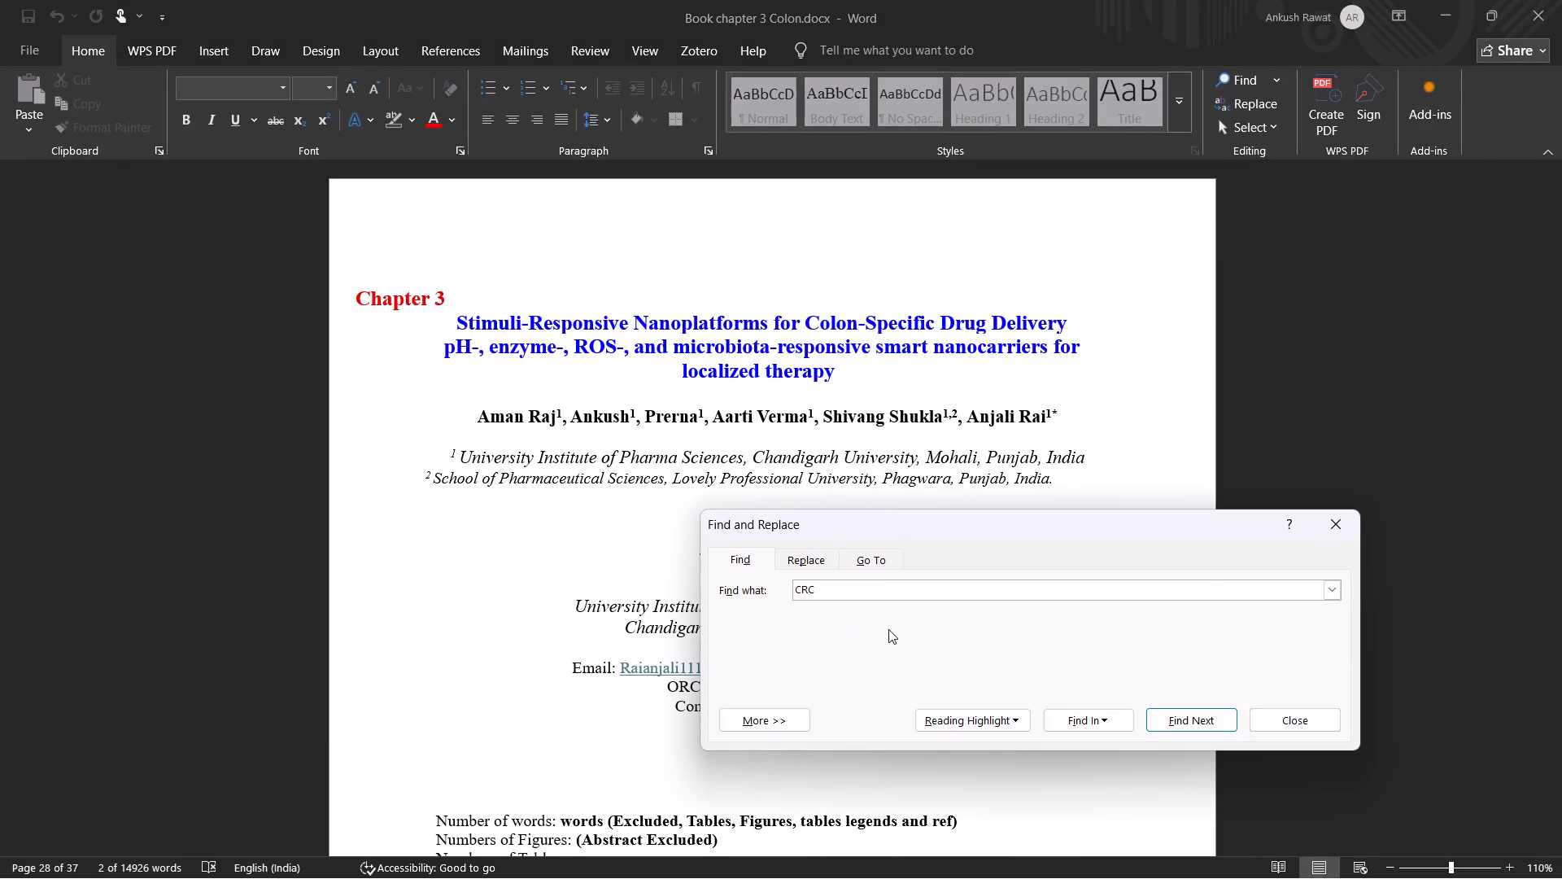
left_click(1198, 716)
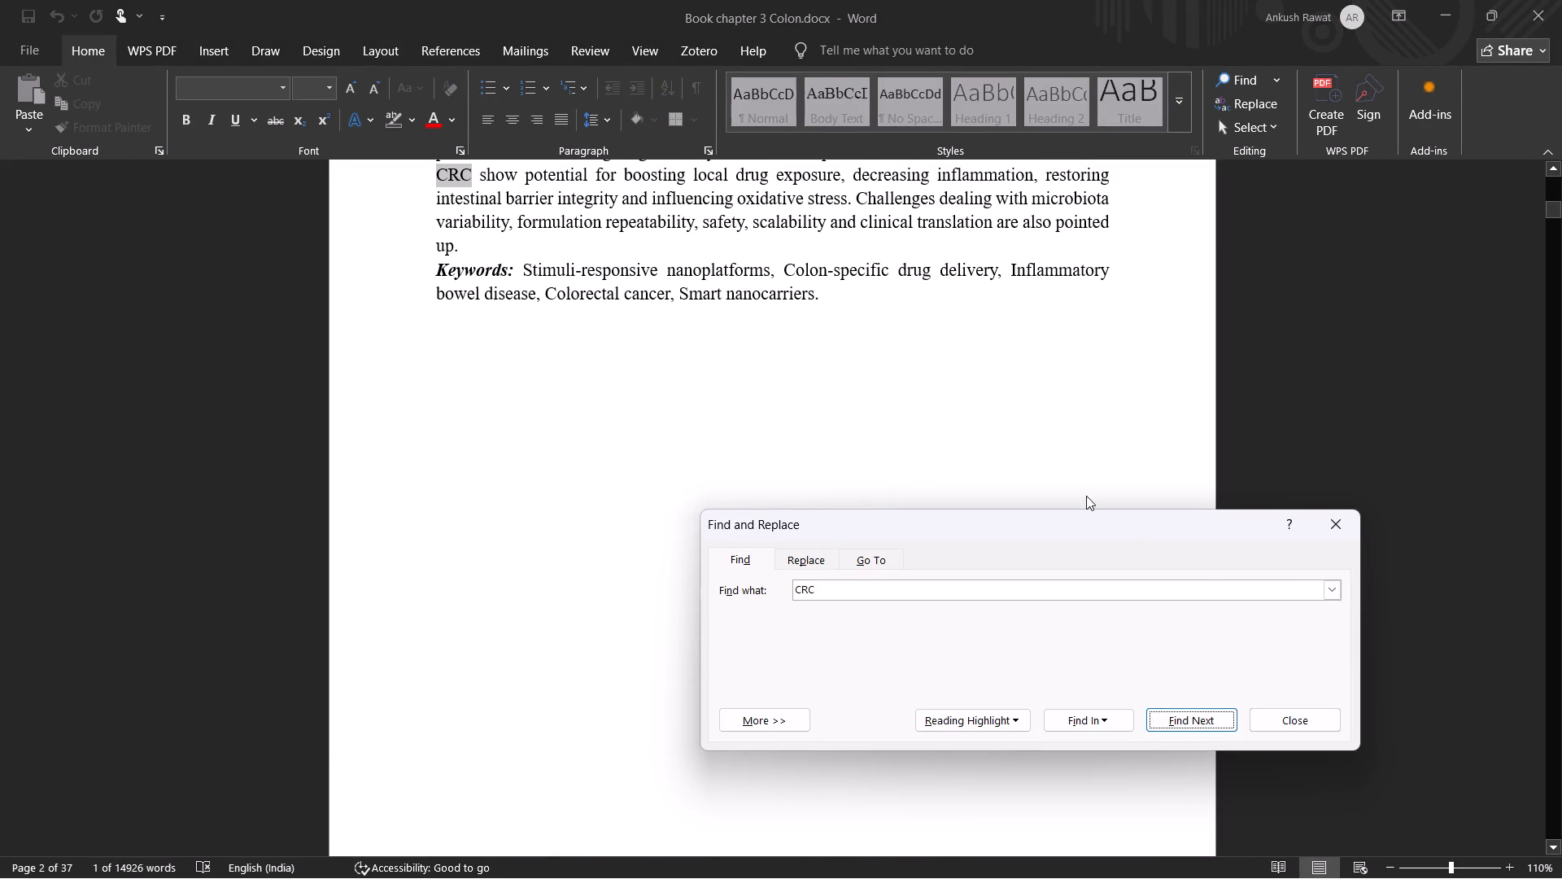
Review the Abstract to check how colorectal cancer and its abbreviation are introduced there.
scroll(935, 367, "up", 2)
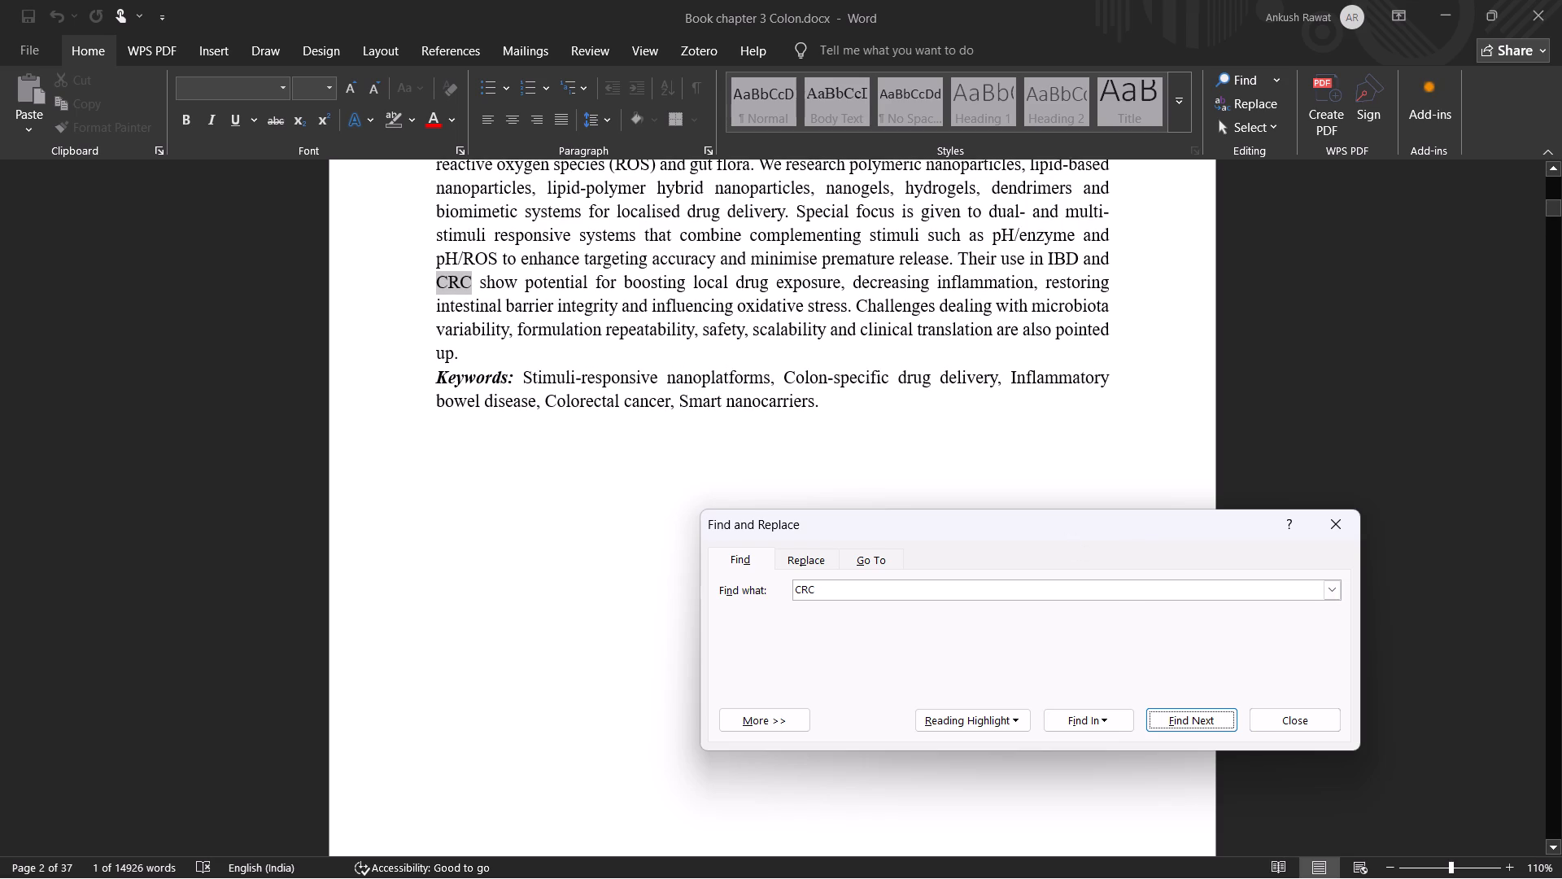
scroll(1017, 427, "up", 1)
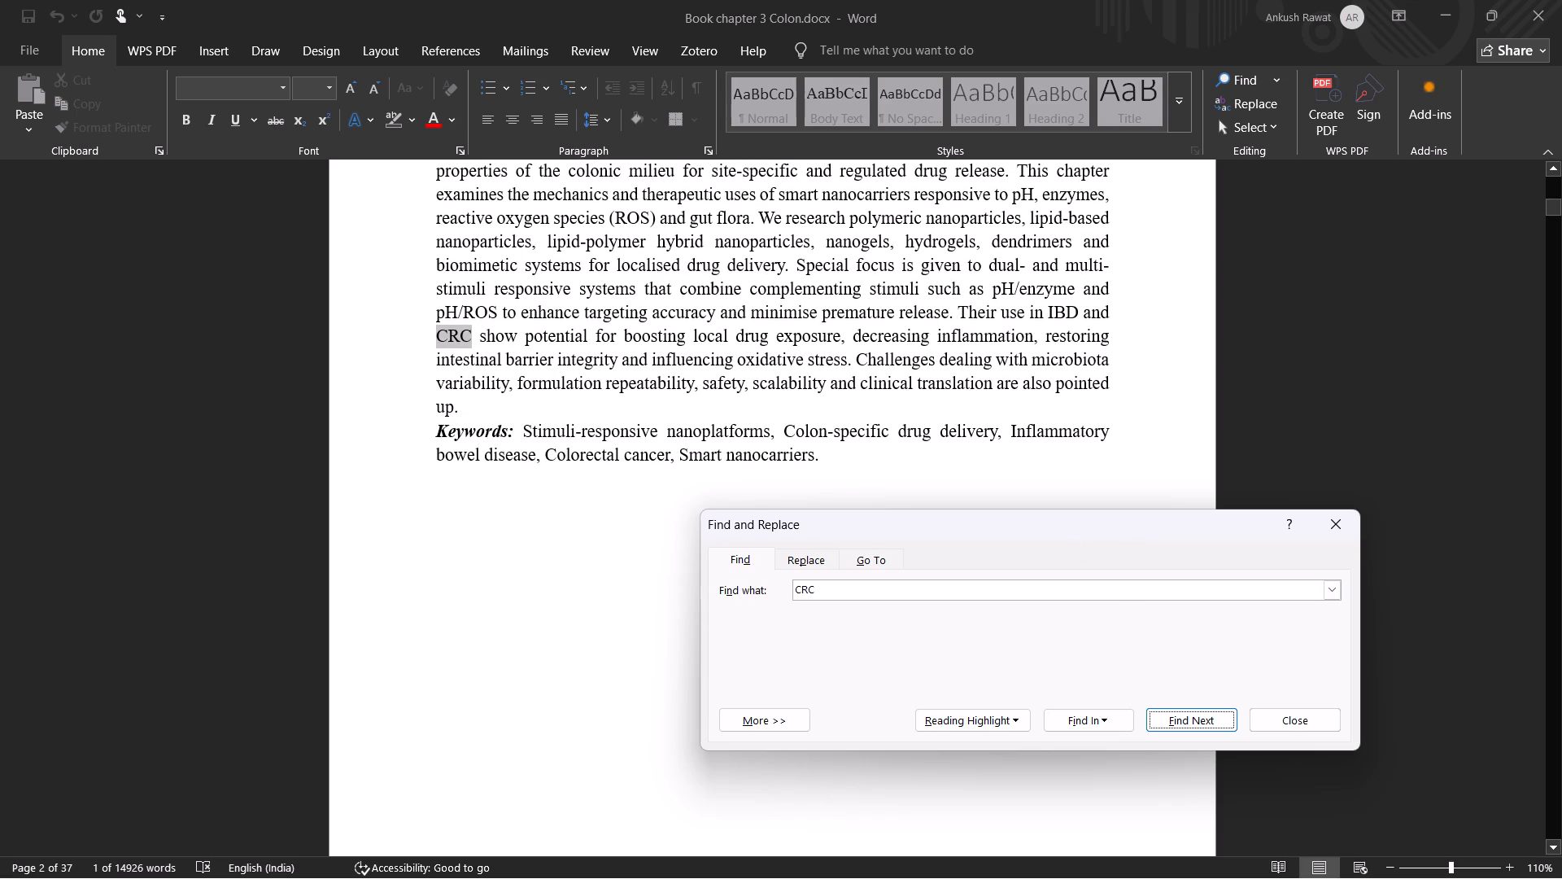
scroll(529, 354, "up", 3)
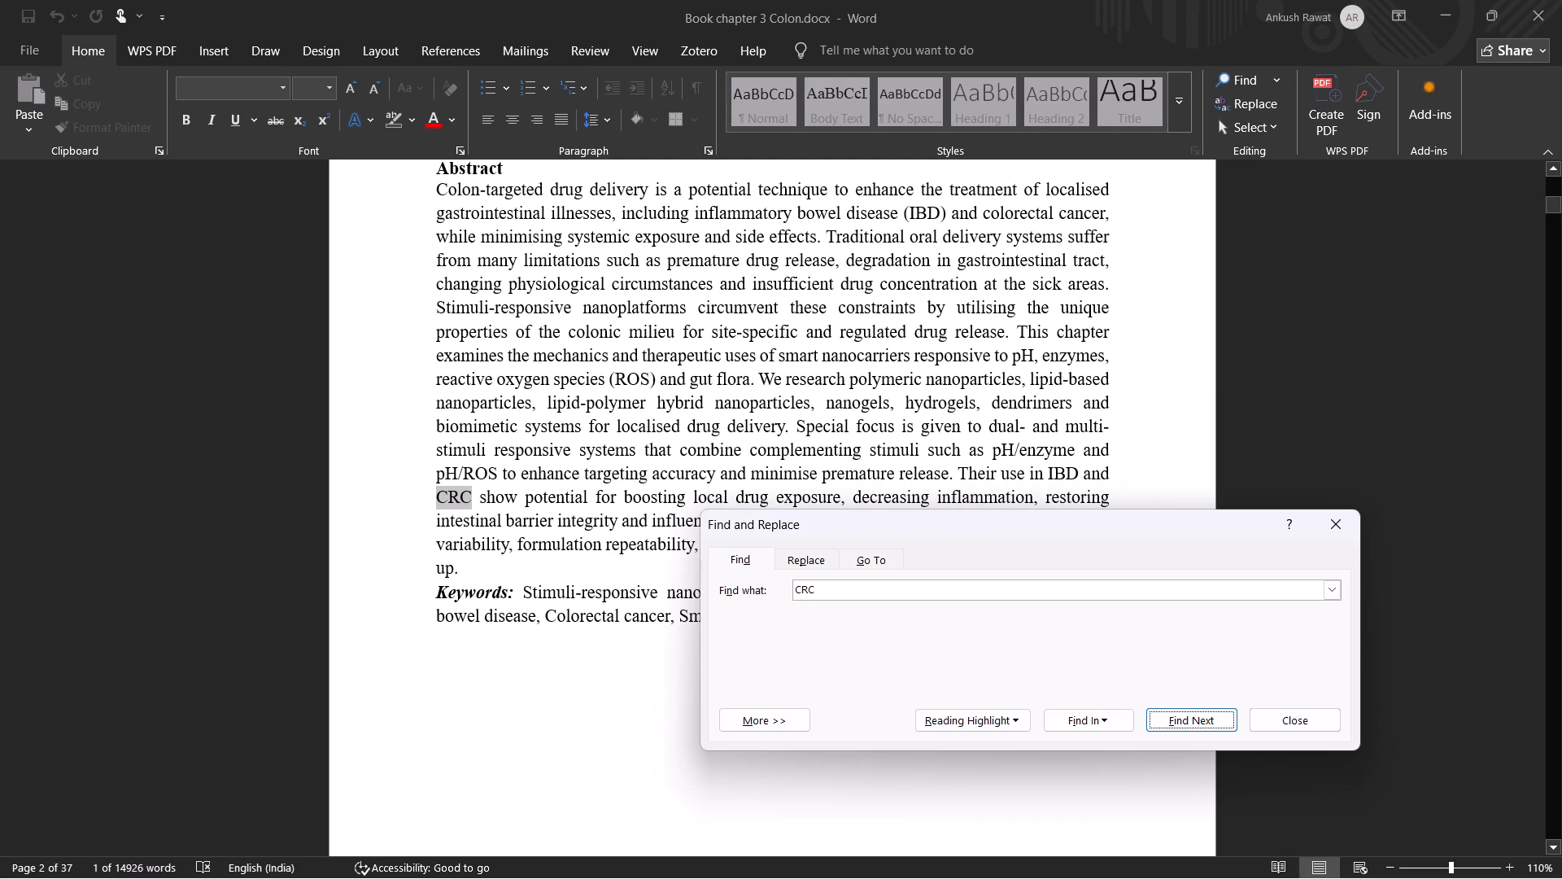
scroll(582, 375, "down", 1)
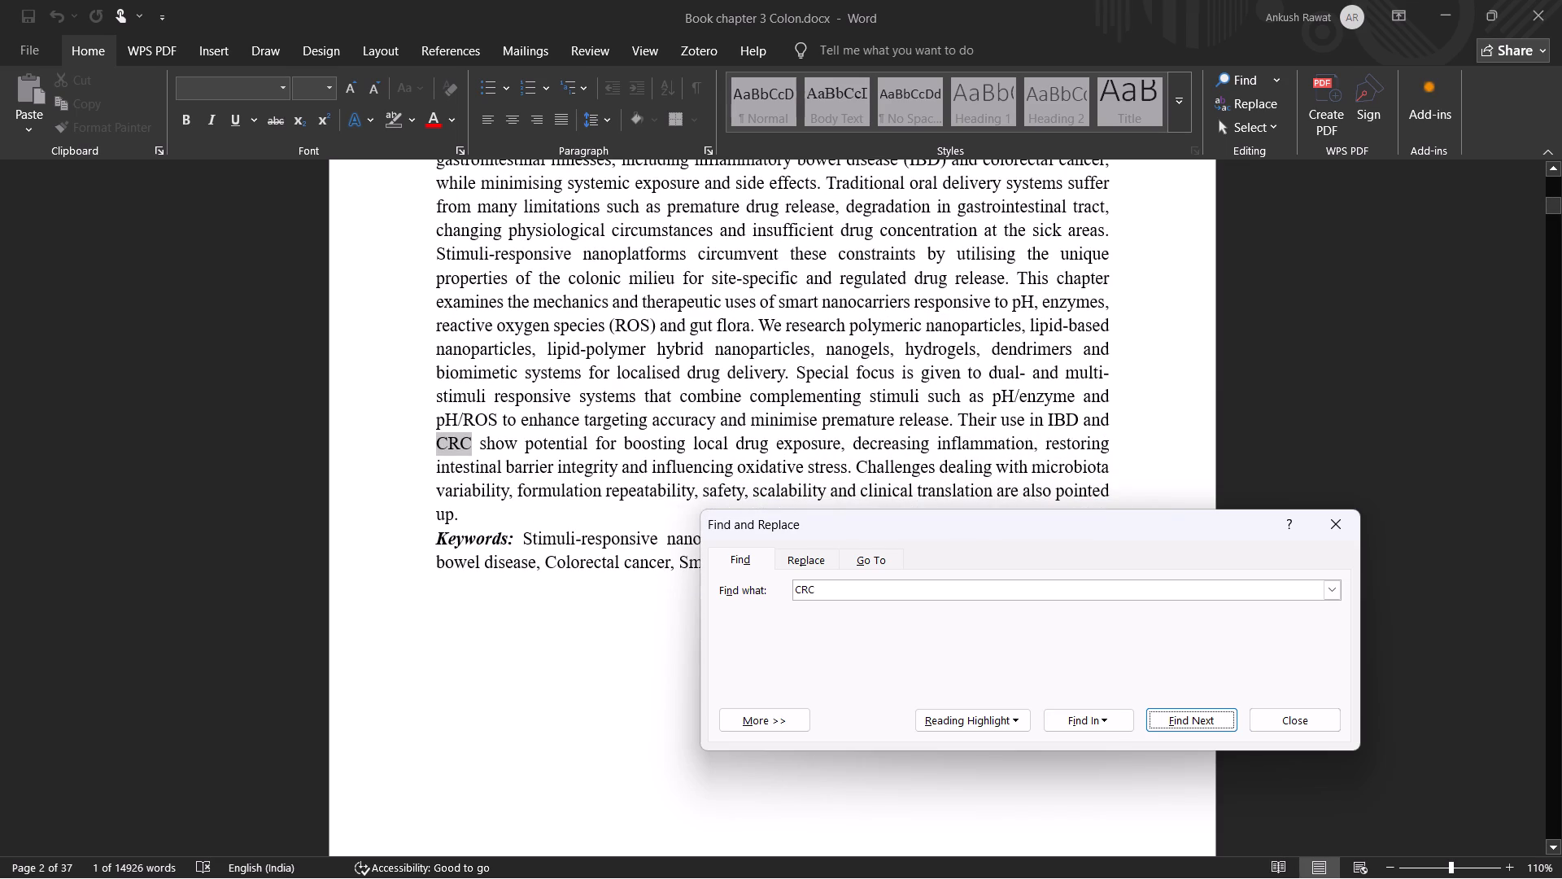
scroll(978, 445, "up", 1)
scroll(978, 445, "down", 1)
scroll(978, 445, "up", 1)
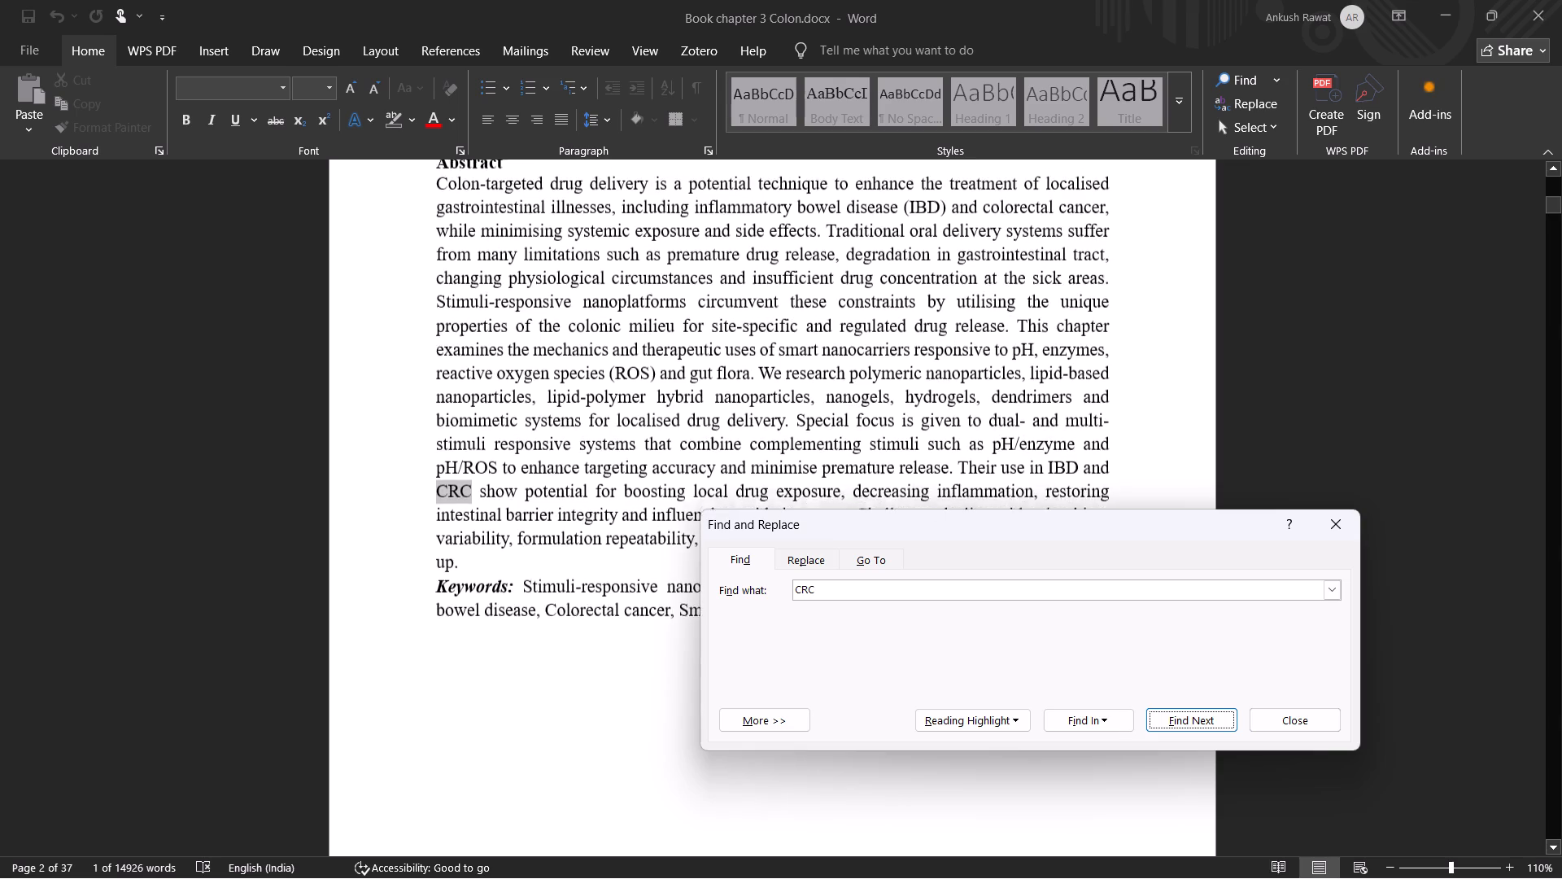
scroll(978, 445, "up", 2)
scroll(978, 445, "down", 1)
scroll(978, 445, "up", 1)
scroll(978, 445, "down", 2)
scroll(978, 445, "up", 2)
scroll(978, 444, "down", 3)
scroll(978, 444, "up", 2)
scroll(978, 444, "down", 1)
scroll(978, 444, "up", 4)
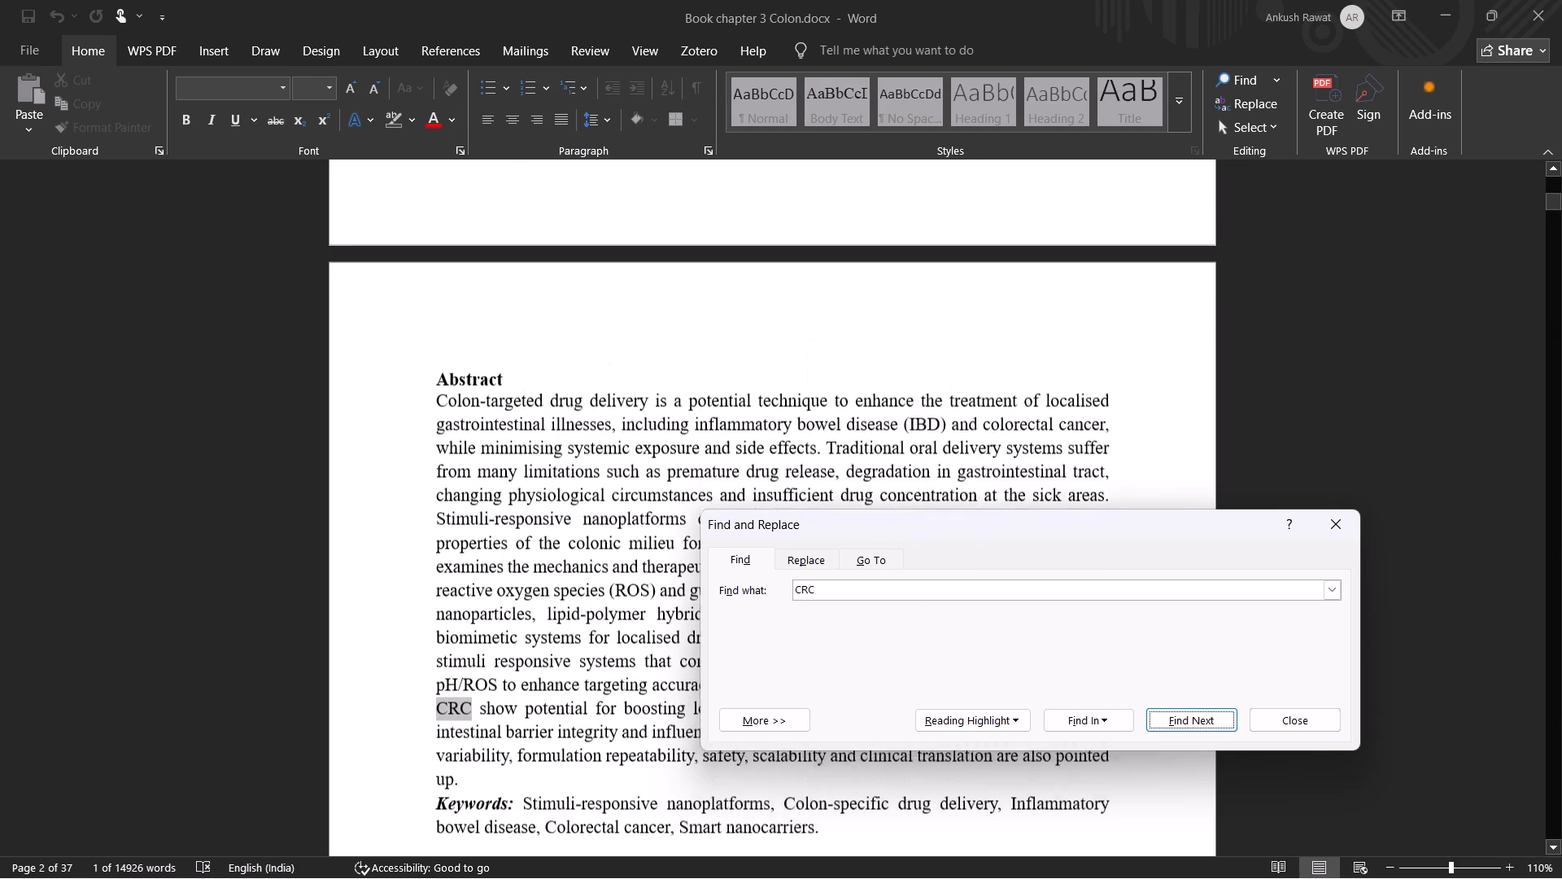
scroll(978, 444, "up", 2)
scroll(978, 444, "down", 3)
scroll(978, 444, "up", 1)
scroll(978, 444, "down", 2)
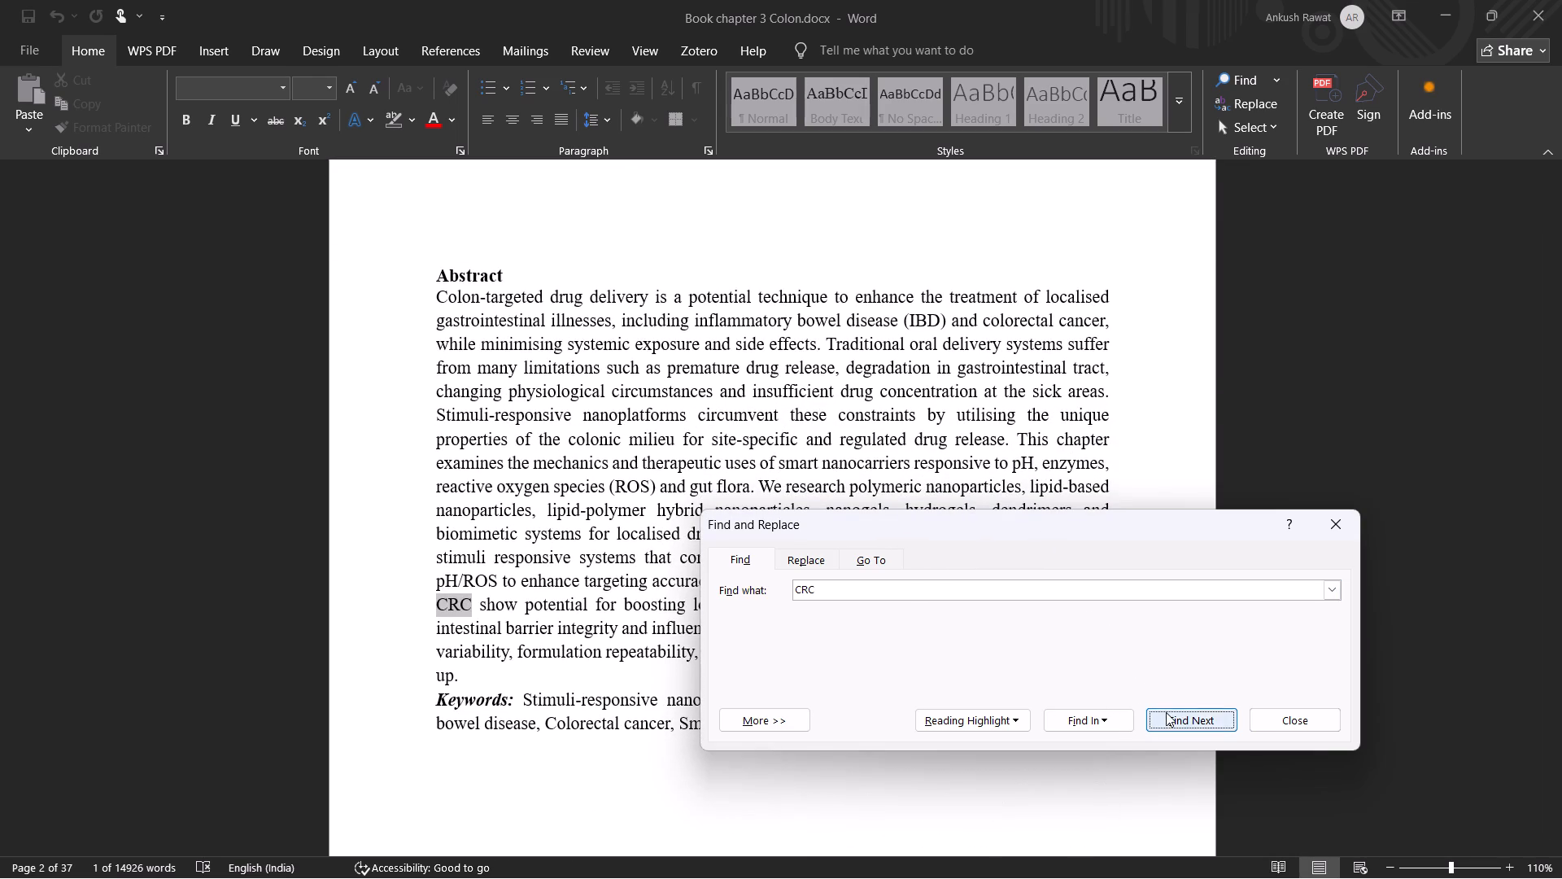
Find the next "CRC" and expand it to "colorectal cancer (CRC)" in the opening paragraph of section 1.1.
left_click(1166, 713)
scroll(953, 420, "up", 2)
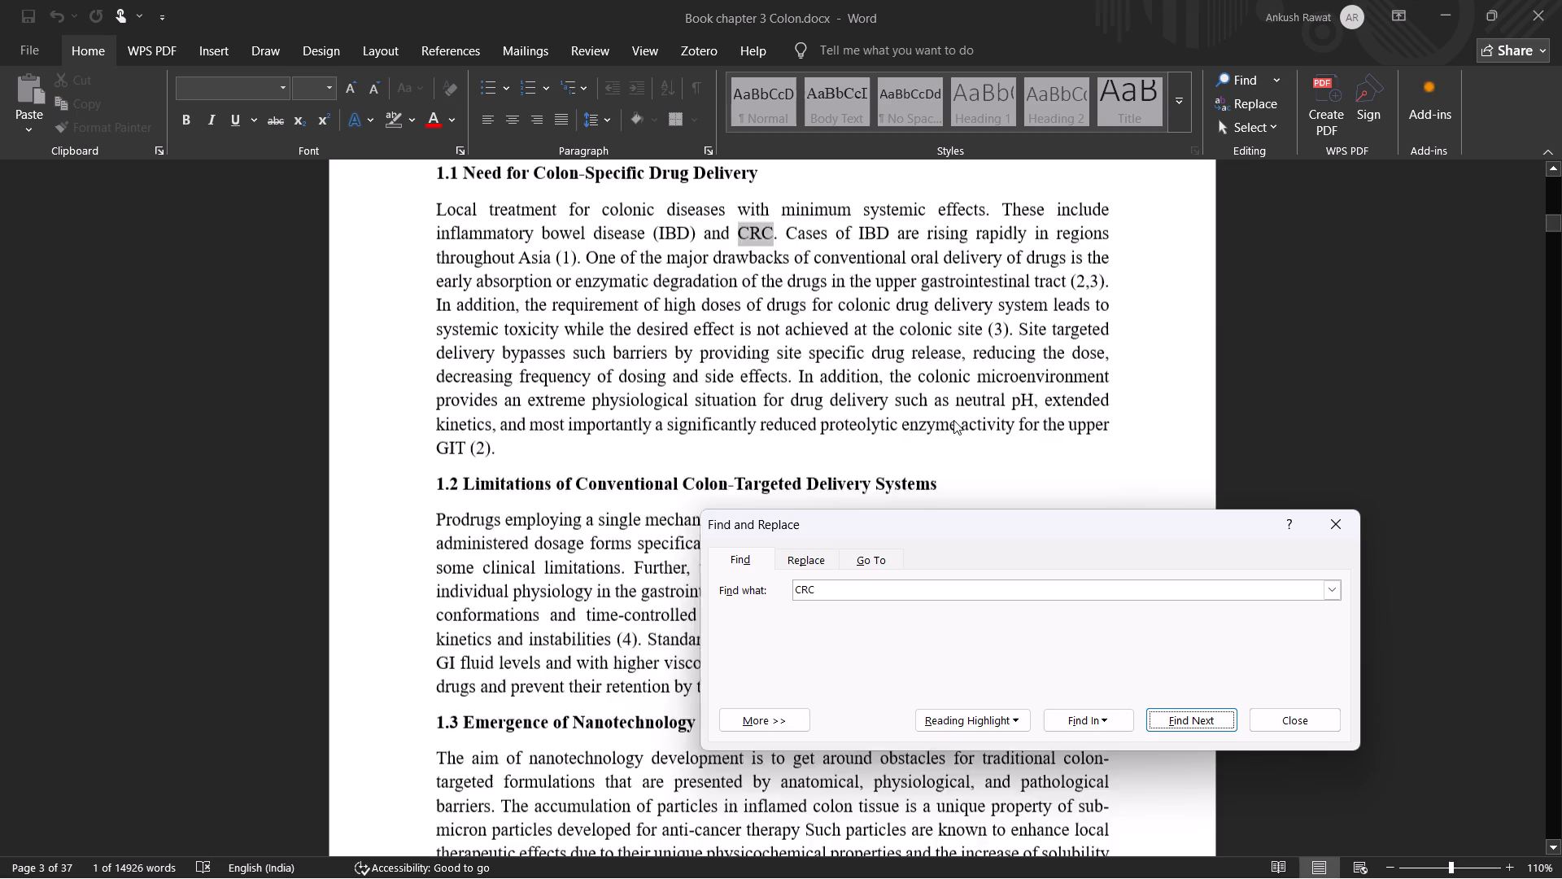
scroll(953, 420, "up", 1)
left_click(736, 339)
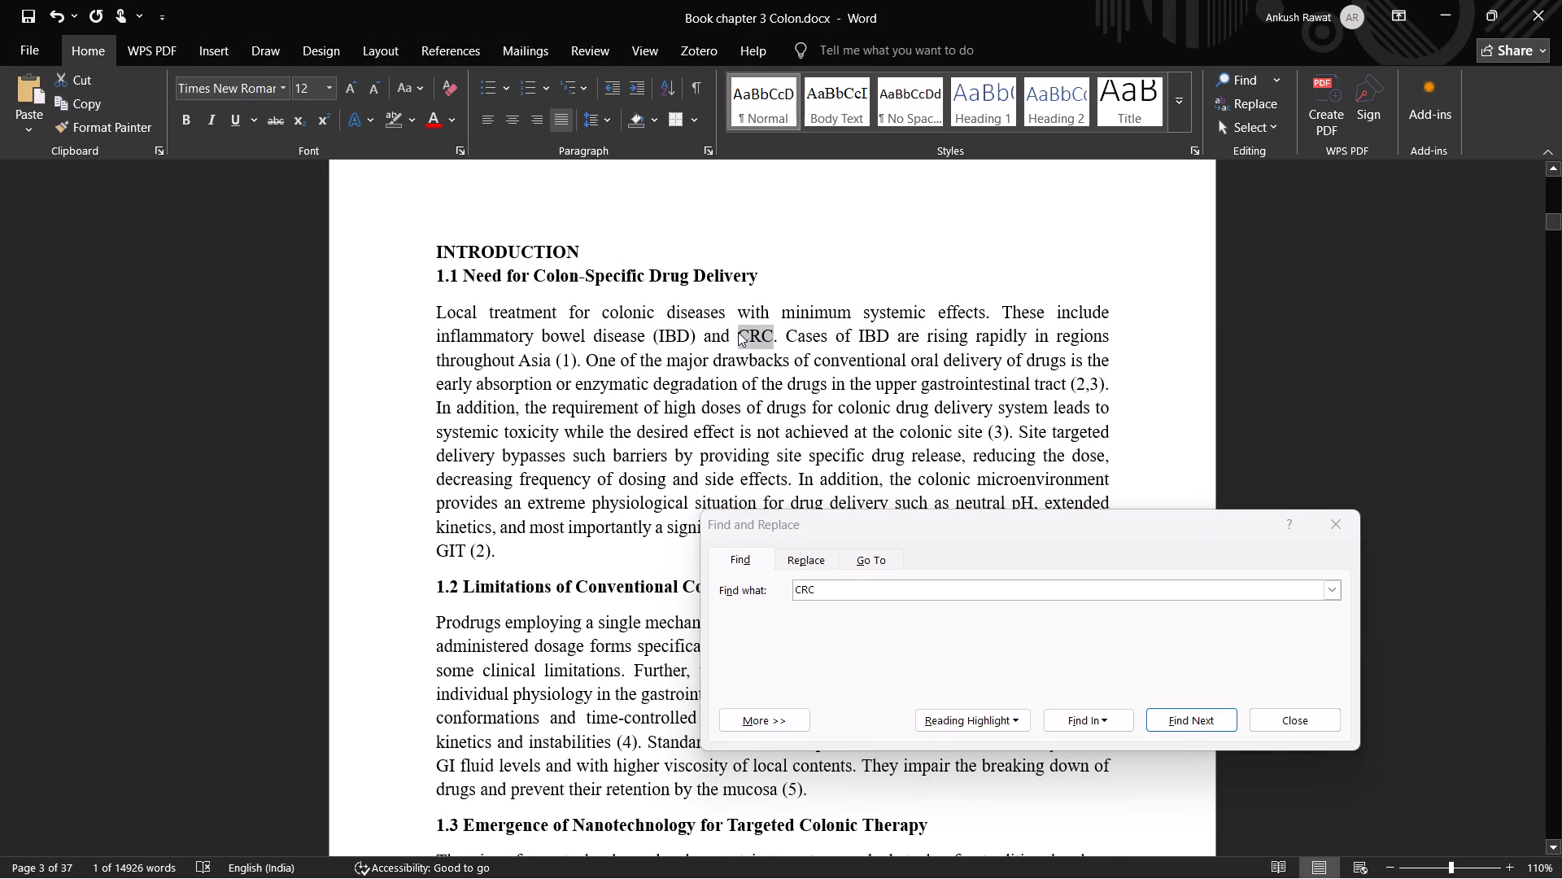
left_click(738, 332)
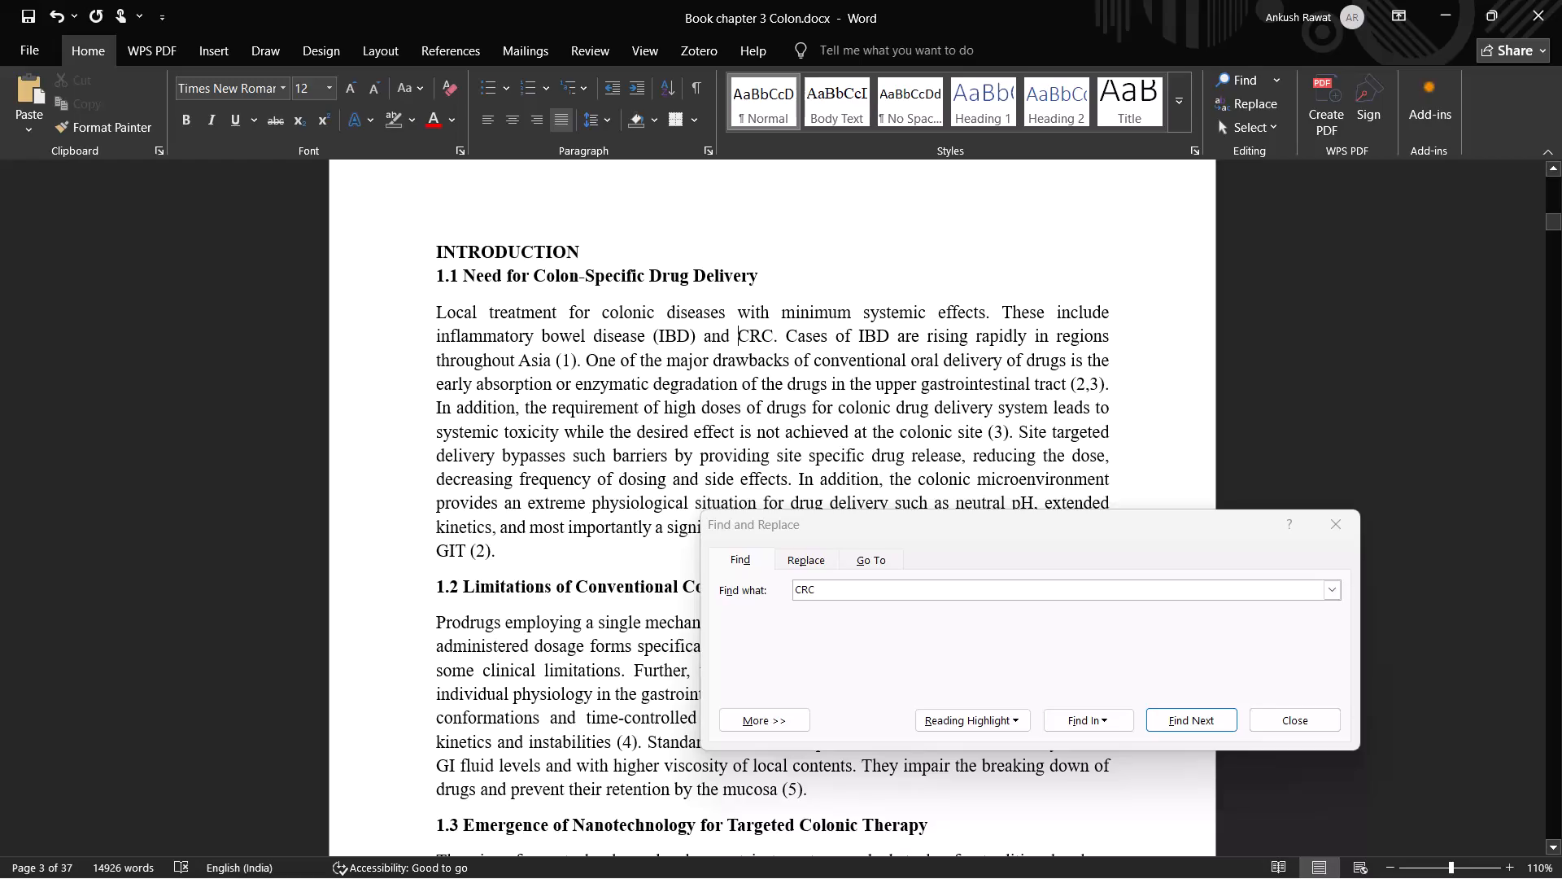
type("colorectal cancer")
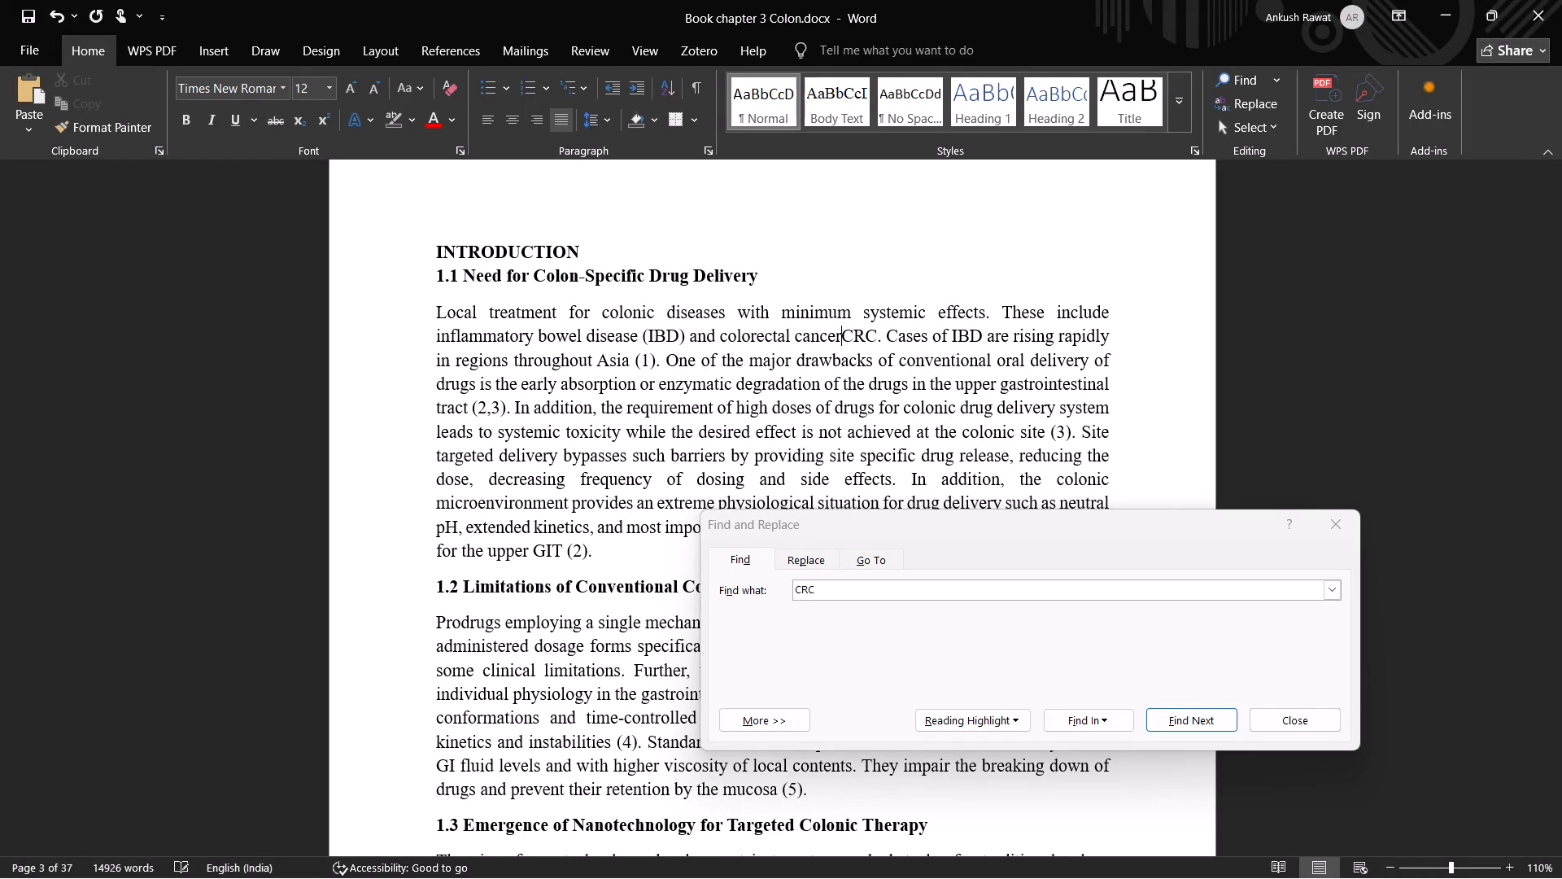
key("space")
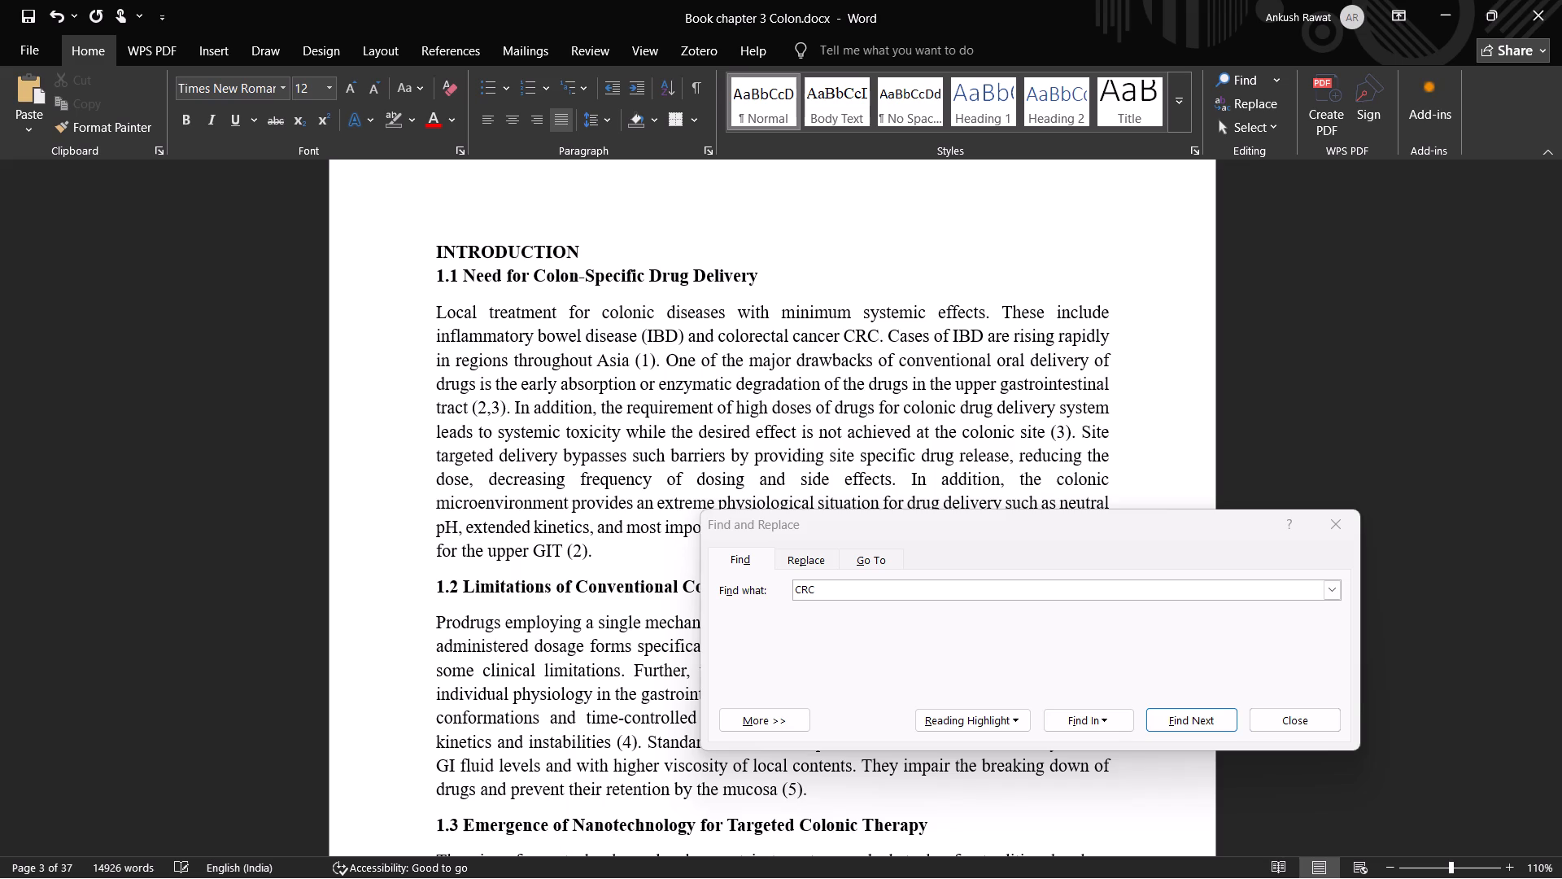
key("shift+parenleft")
key("Right")
key("Right")
key("Right")
key("Right")
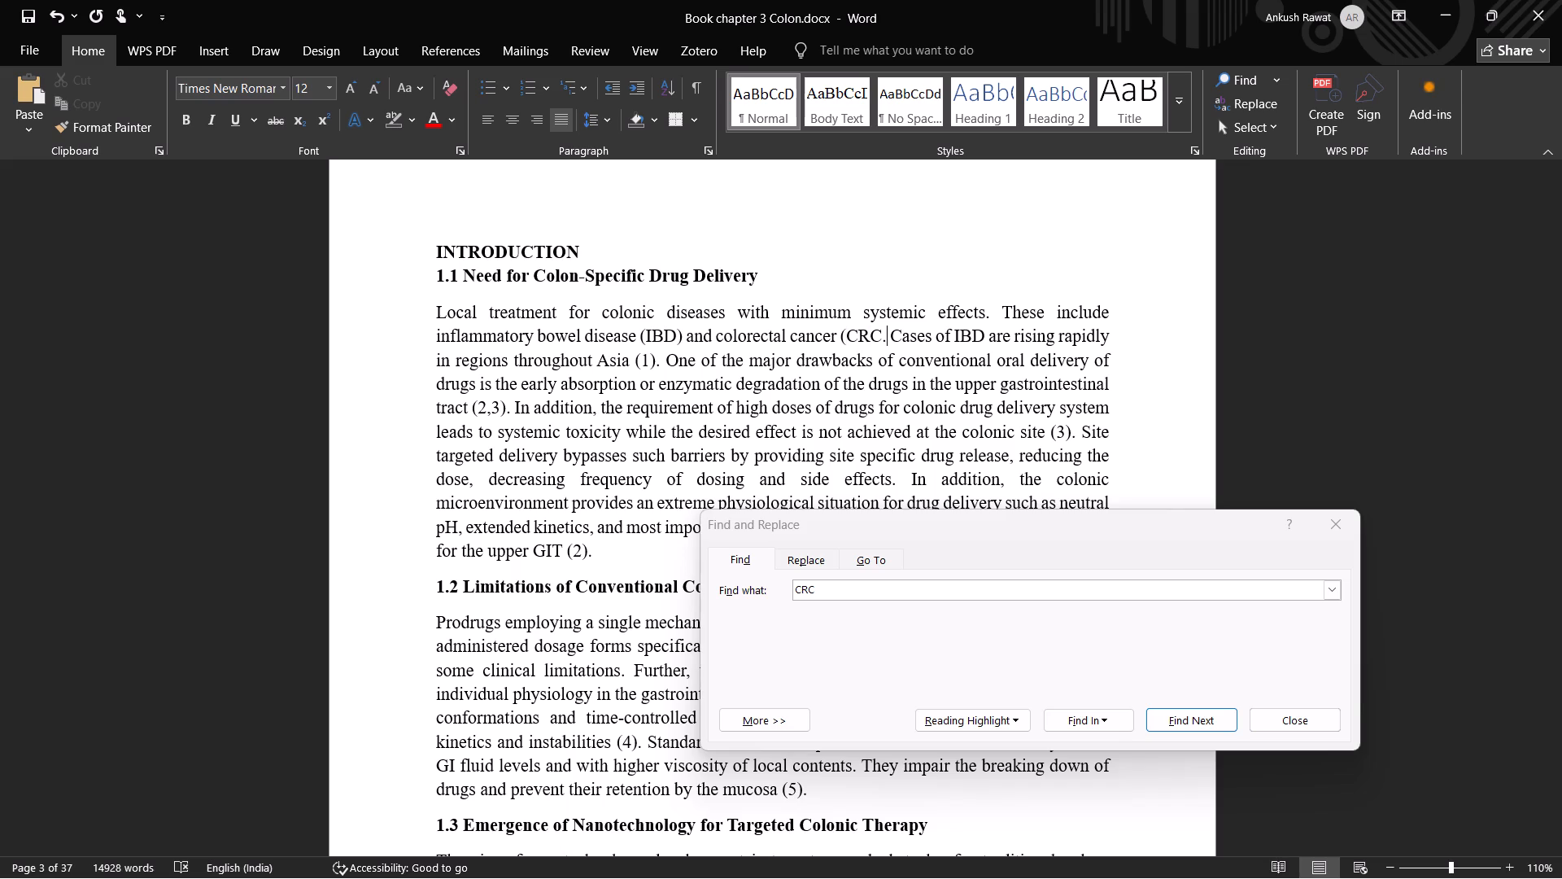
key("Left")
key("shift+parenright")
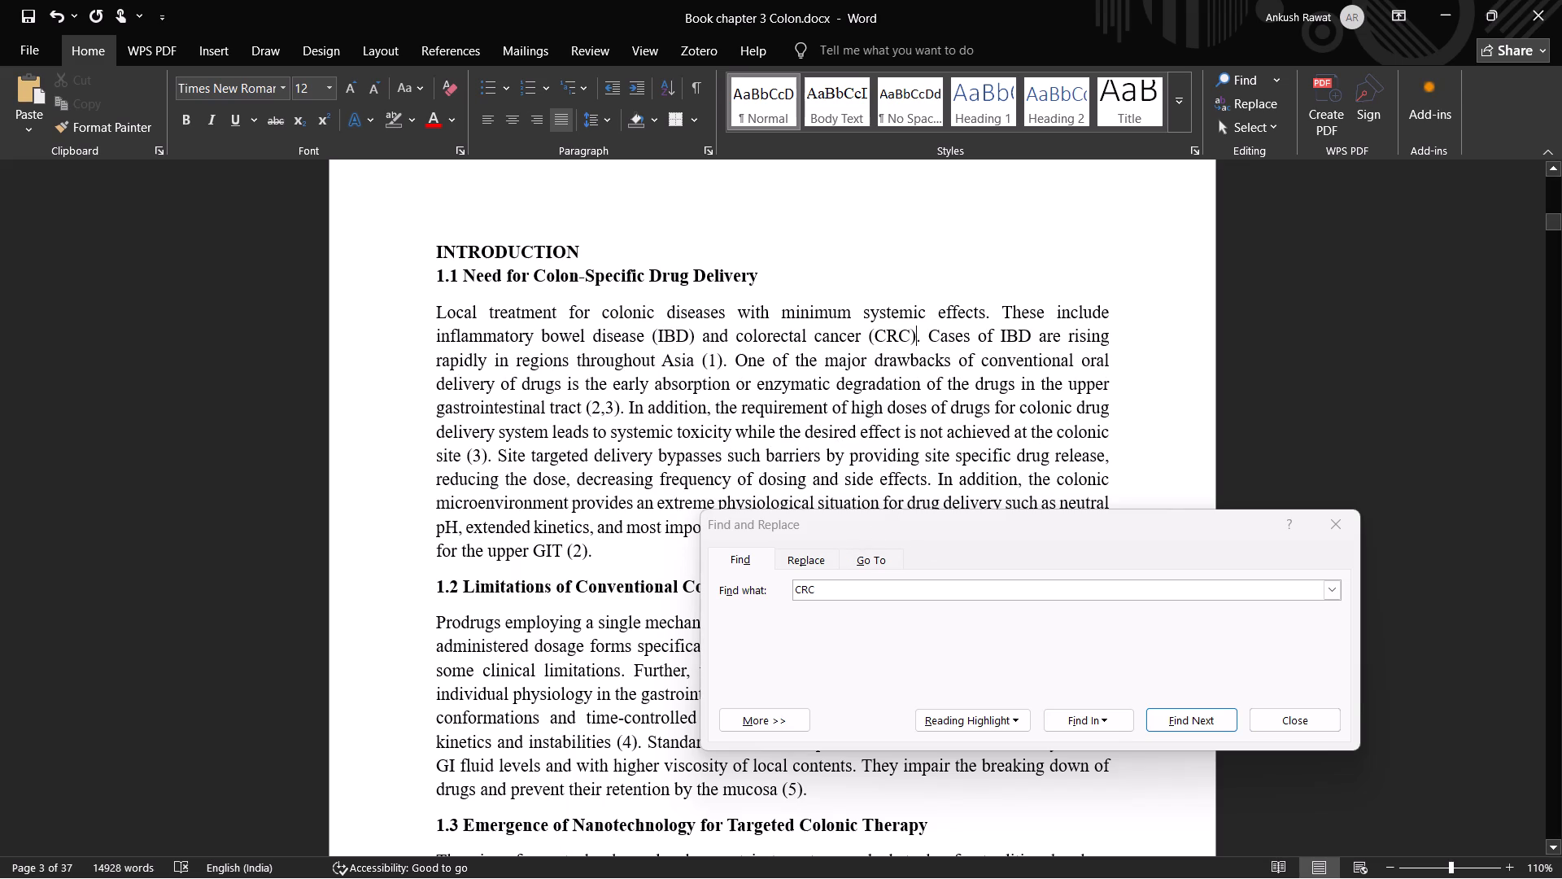
Step through the following occurrences of "CRC" in the body text and the stimuli table to check how the abbreviation is used.
left_click(1177, 718)
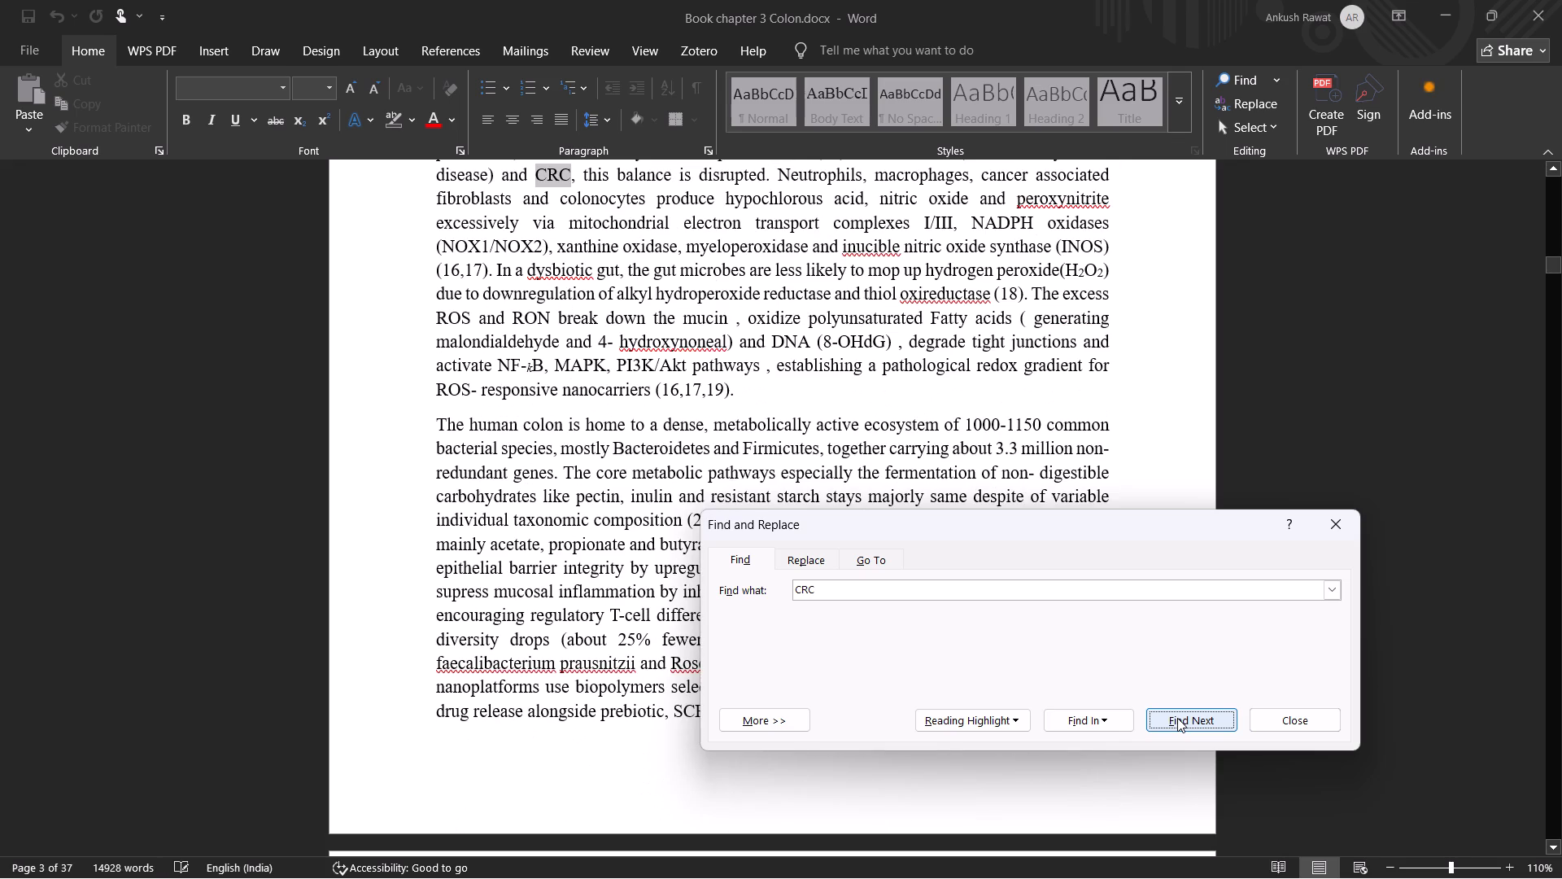
left_click(1177, 718)
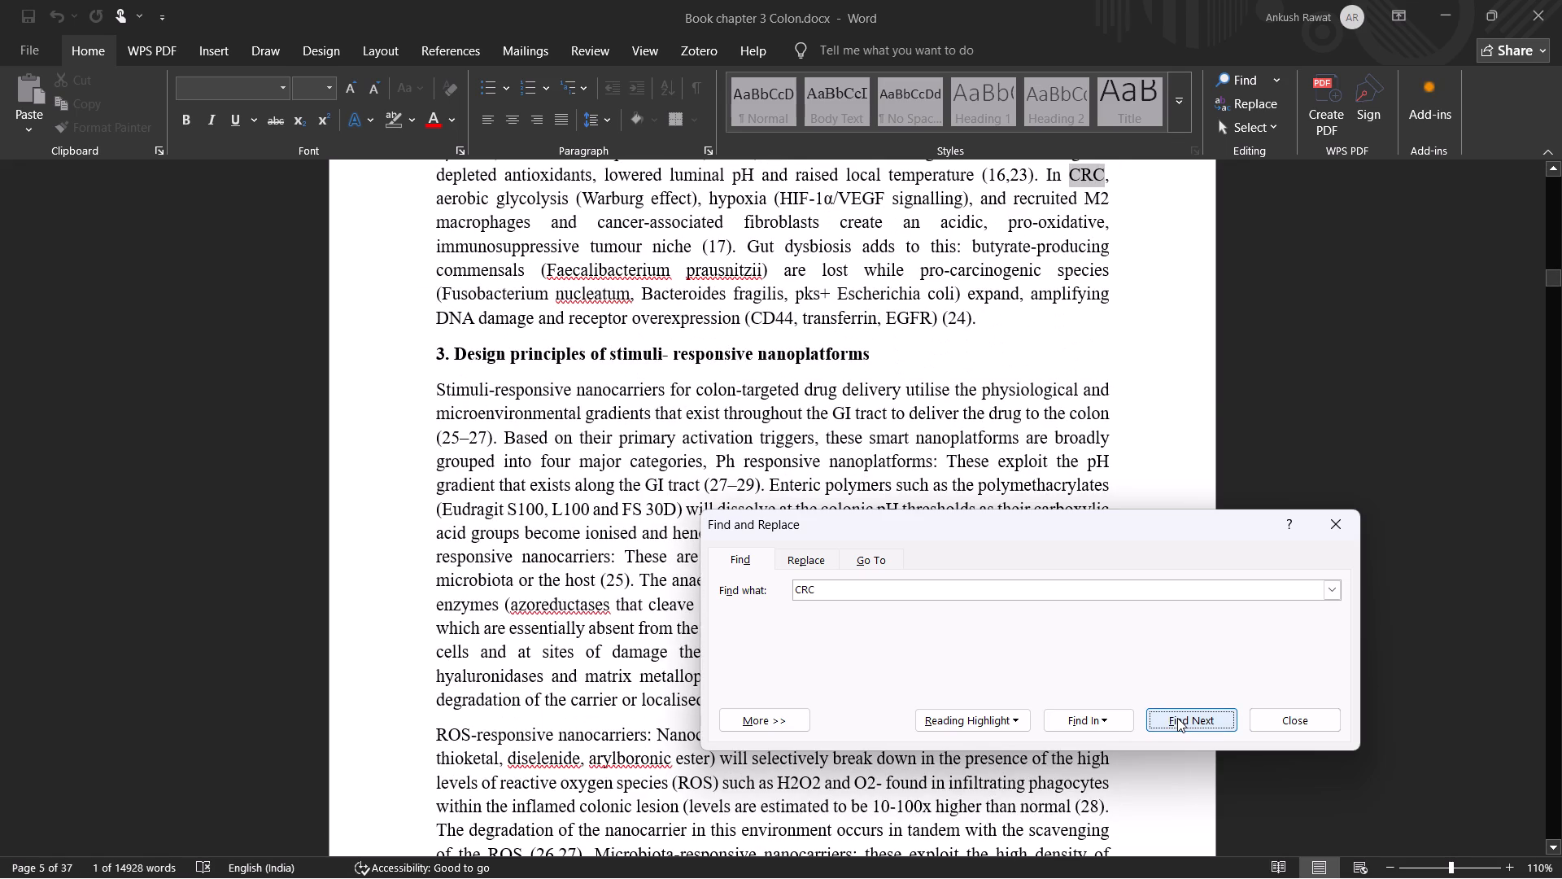
left_click(1177, 718)
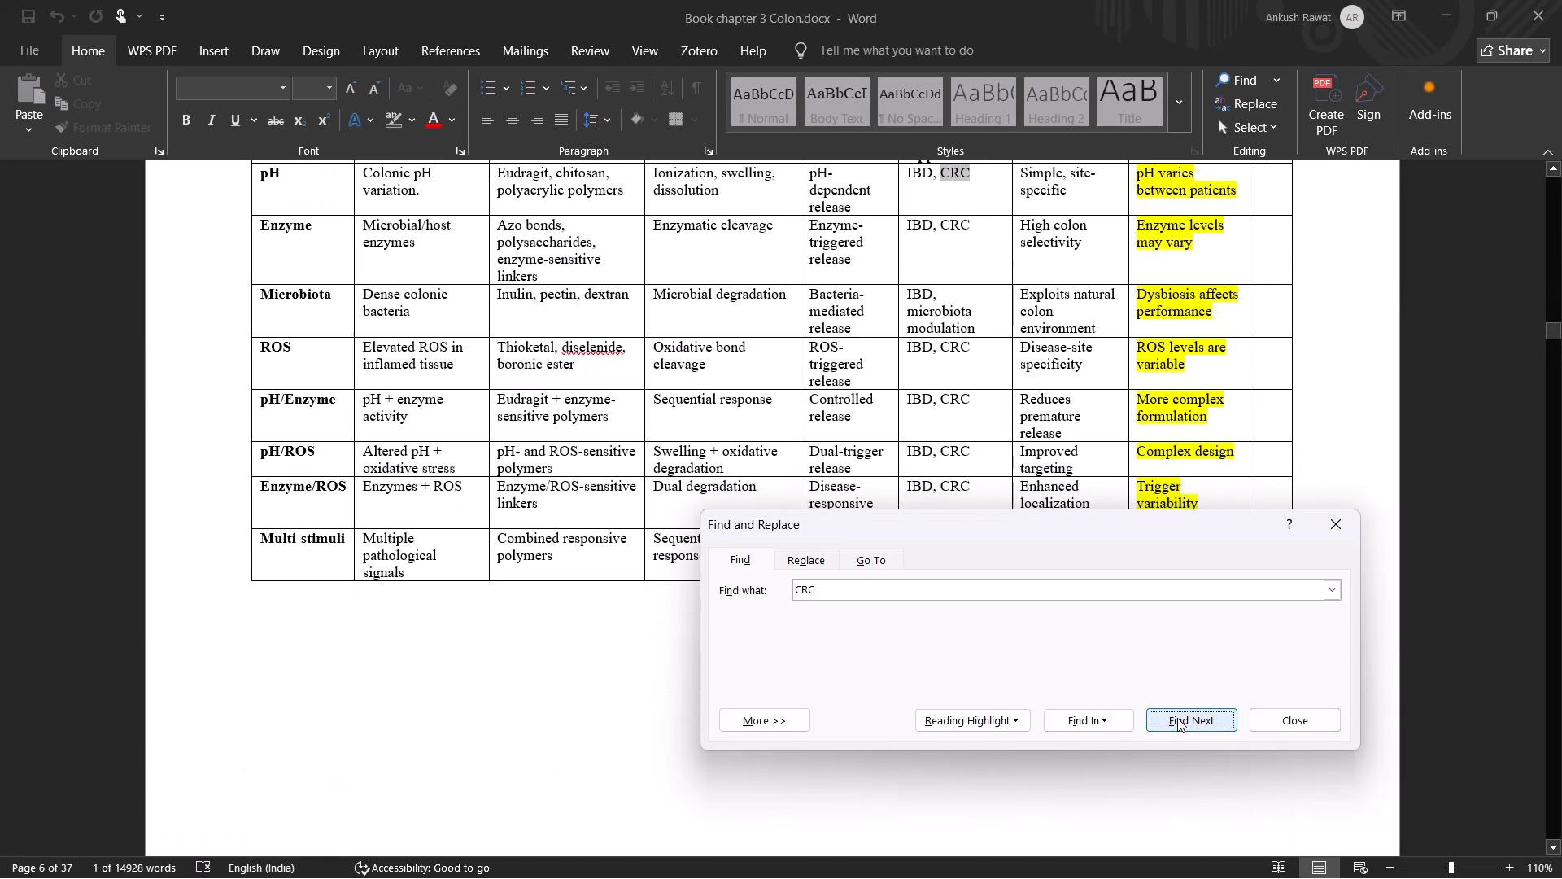
triple_click(1177, 718)
triple_click(1177, 718)
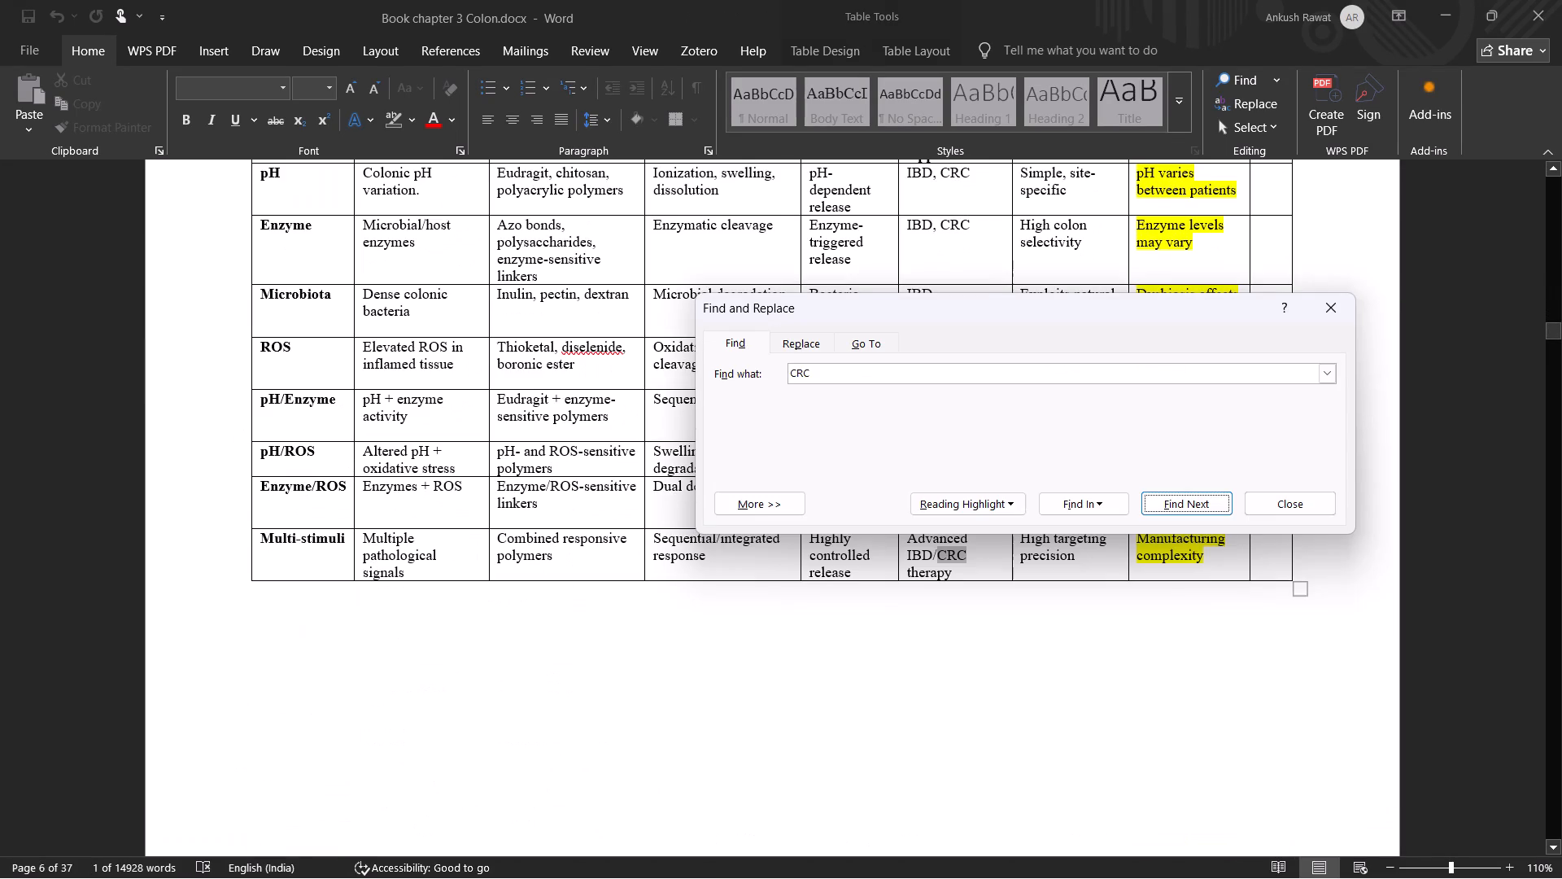
left_click(1184, 509)
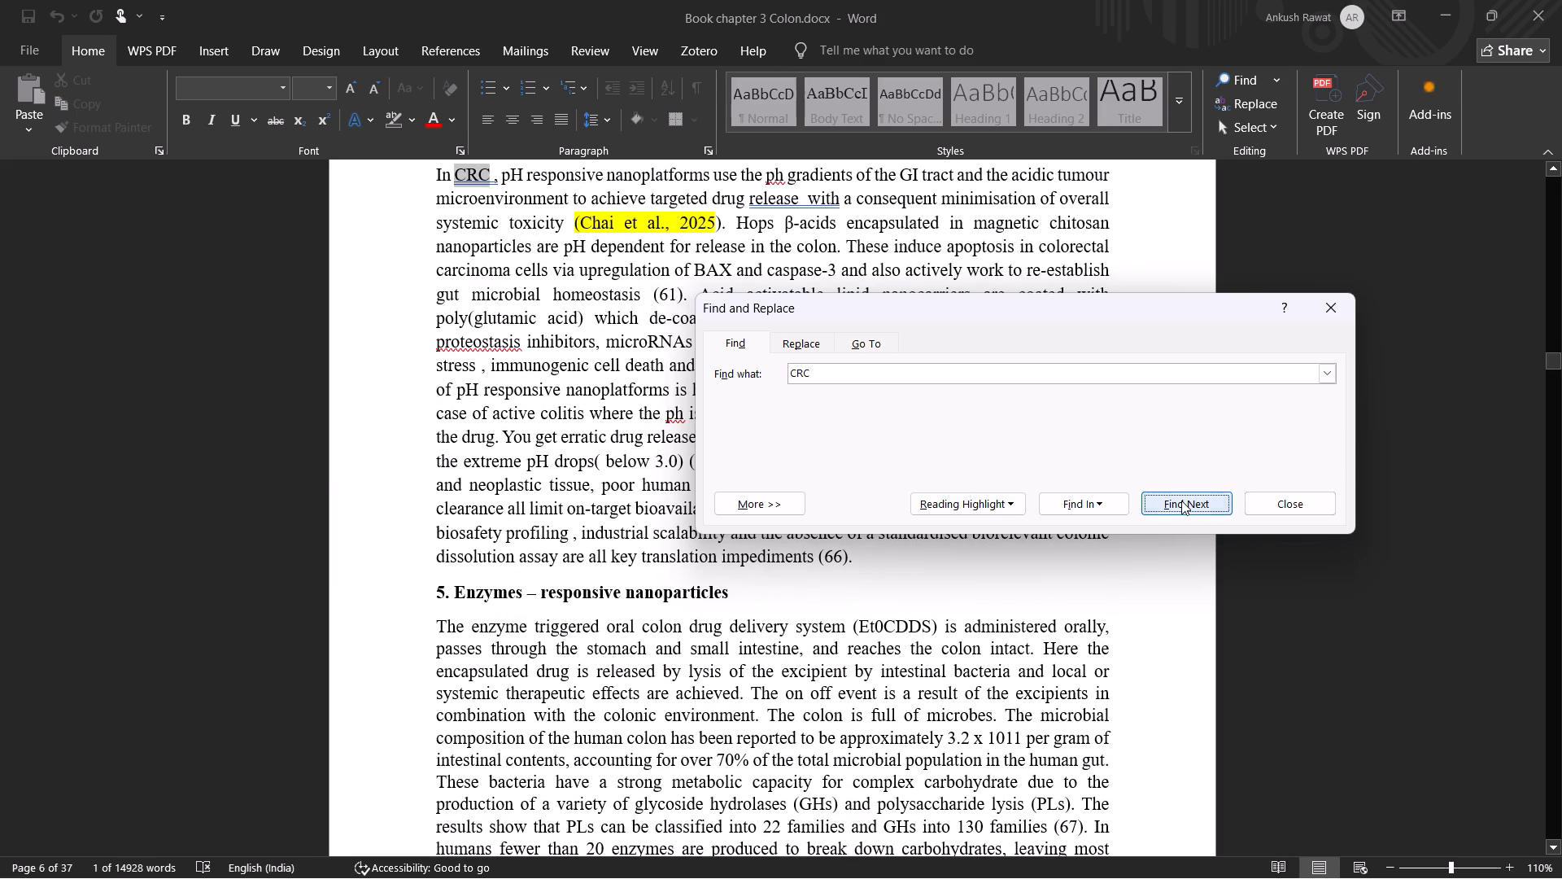
left_click(1181, 501)
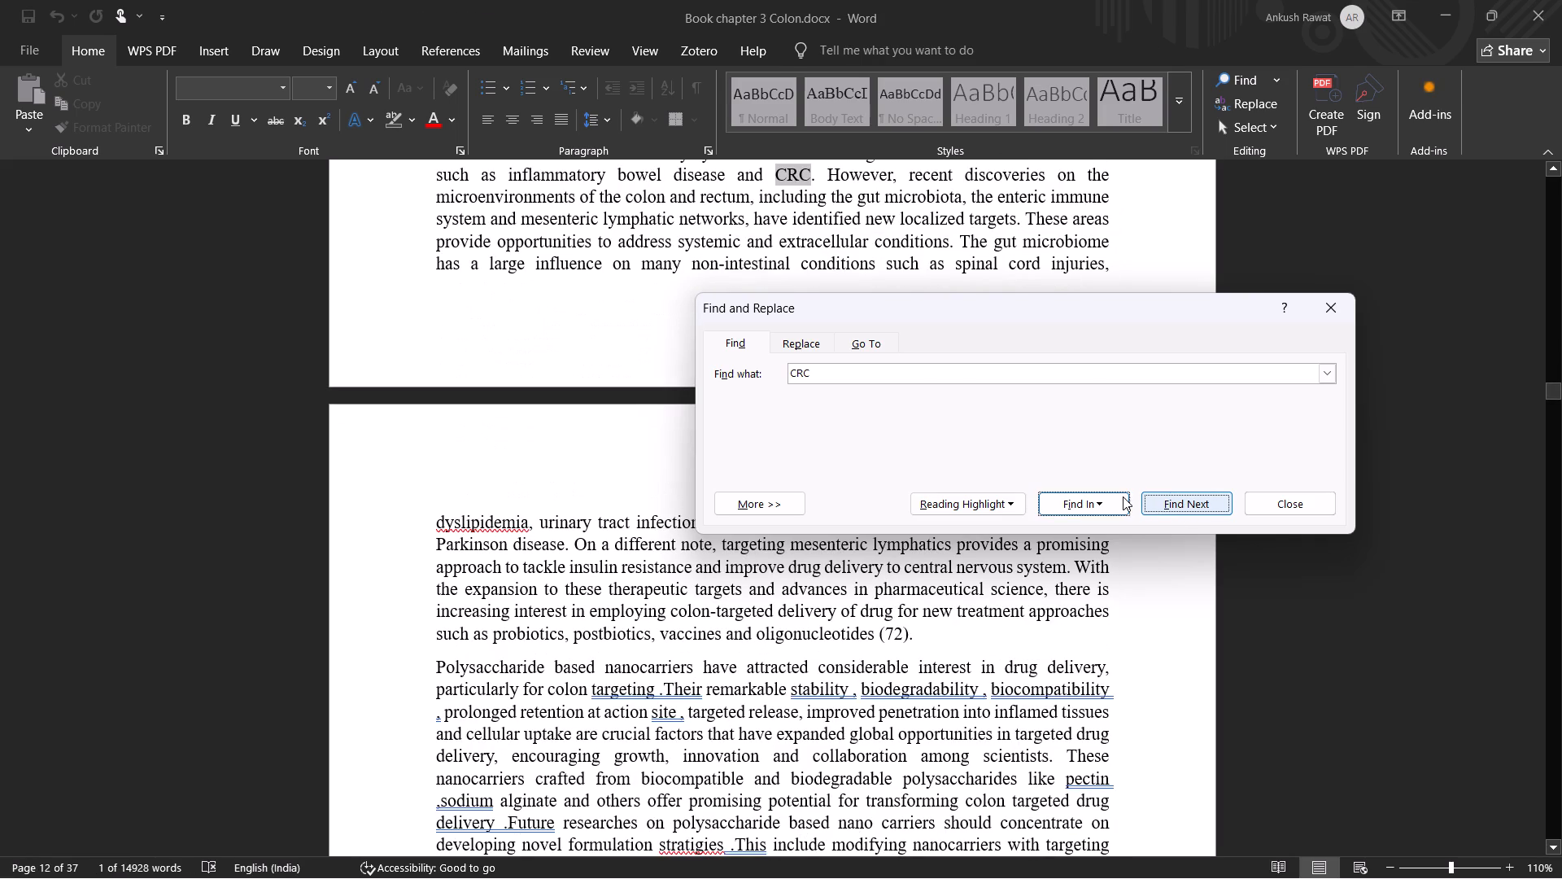
Undo the last text edit, the closing parenthesis after CRC in section 1.1.
key("ctrl+z")
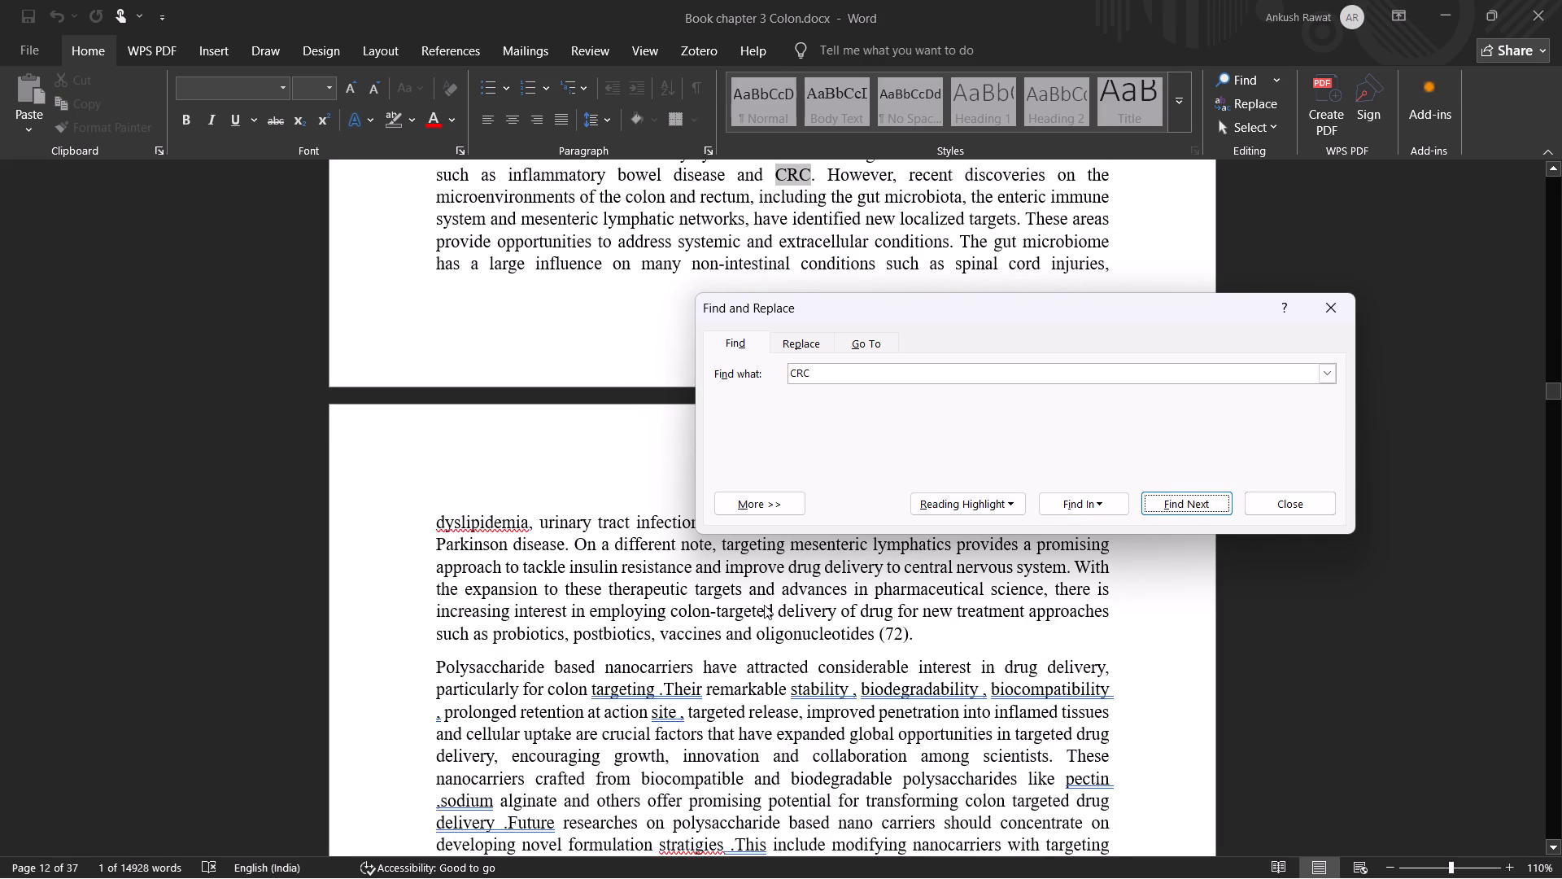
left_click(557, 486)
key("ctrl+z")
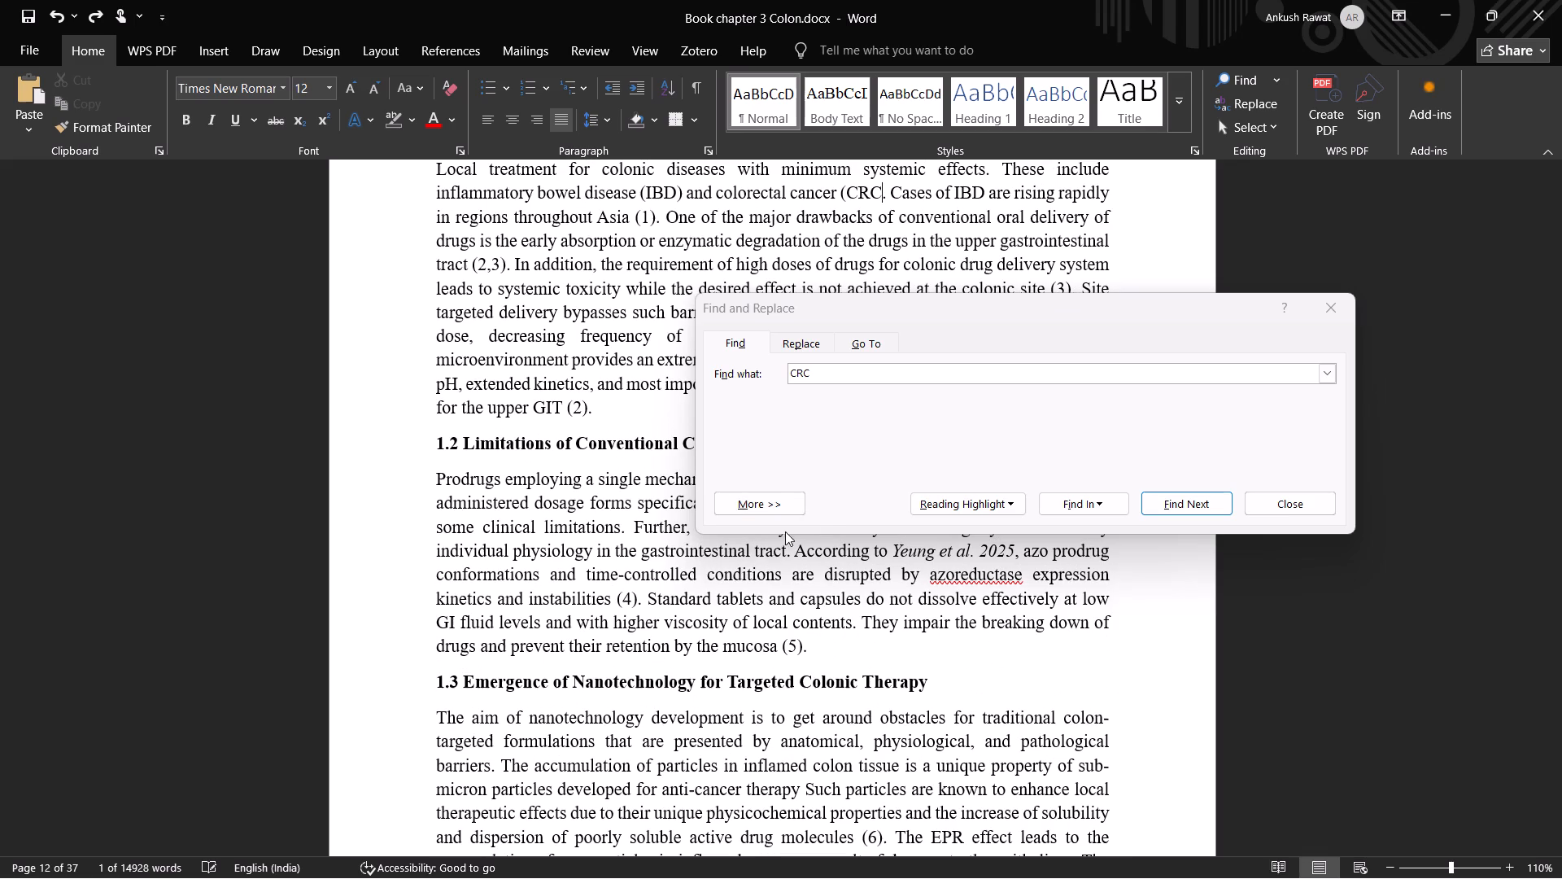
Step through every occurrence of "CRC" from section 2 to the end of the chapter to check the abbreviation's use.
left_click(1171, 501)
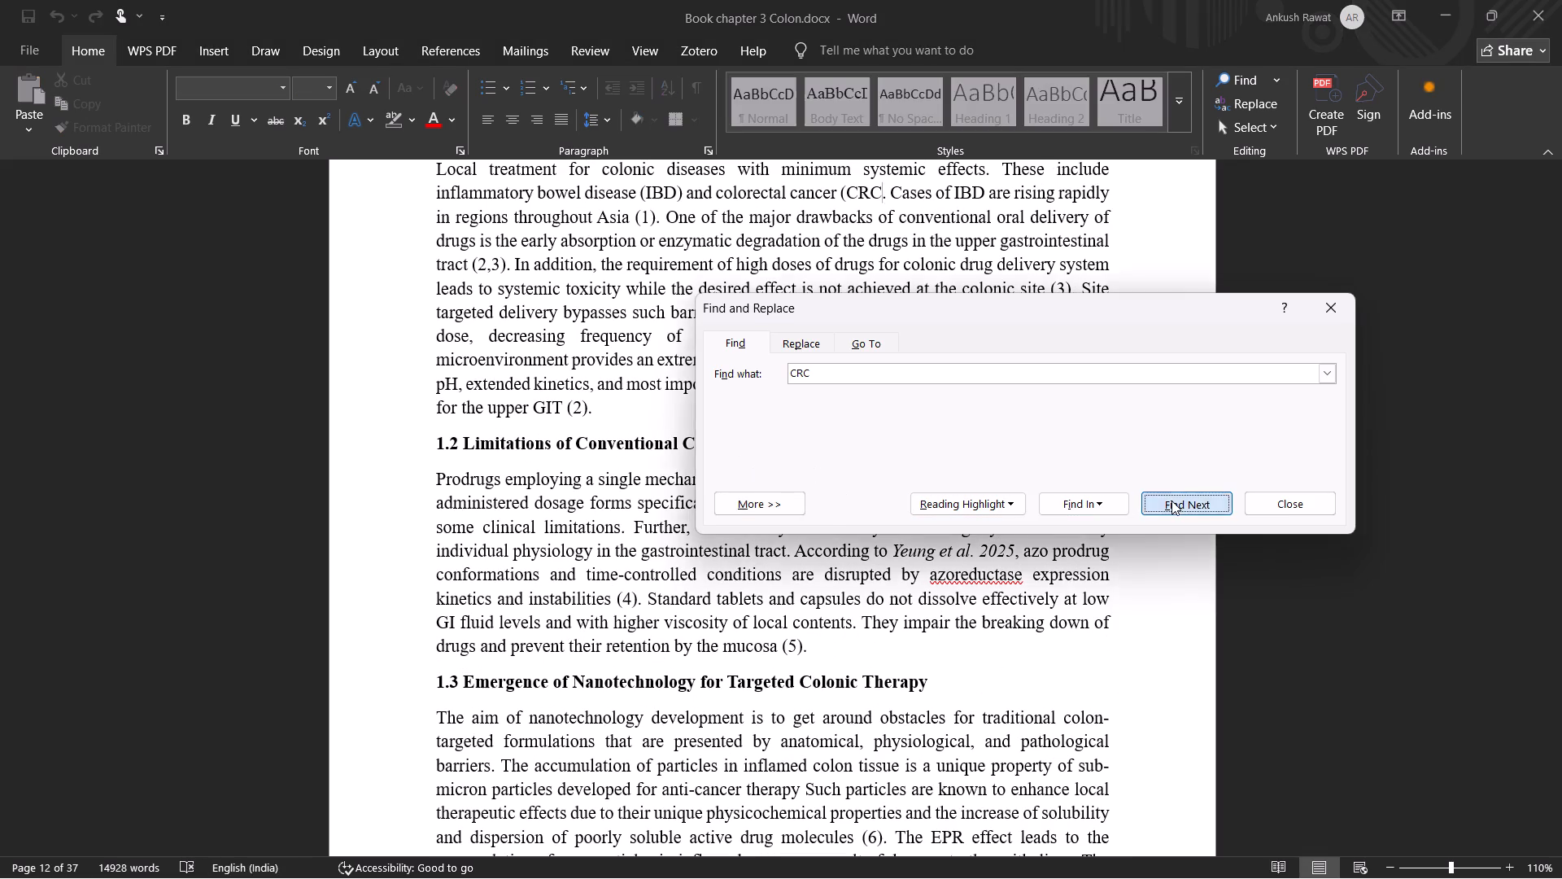
left_click(1171, 501)
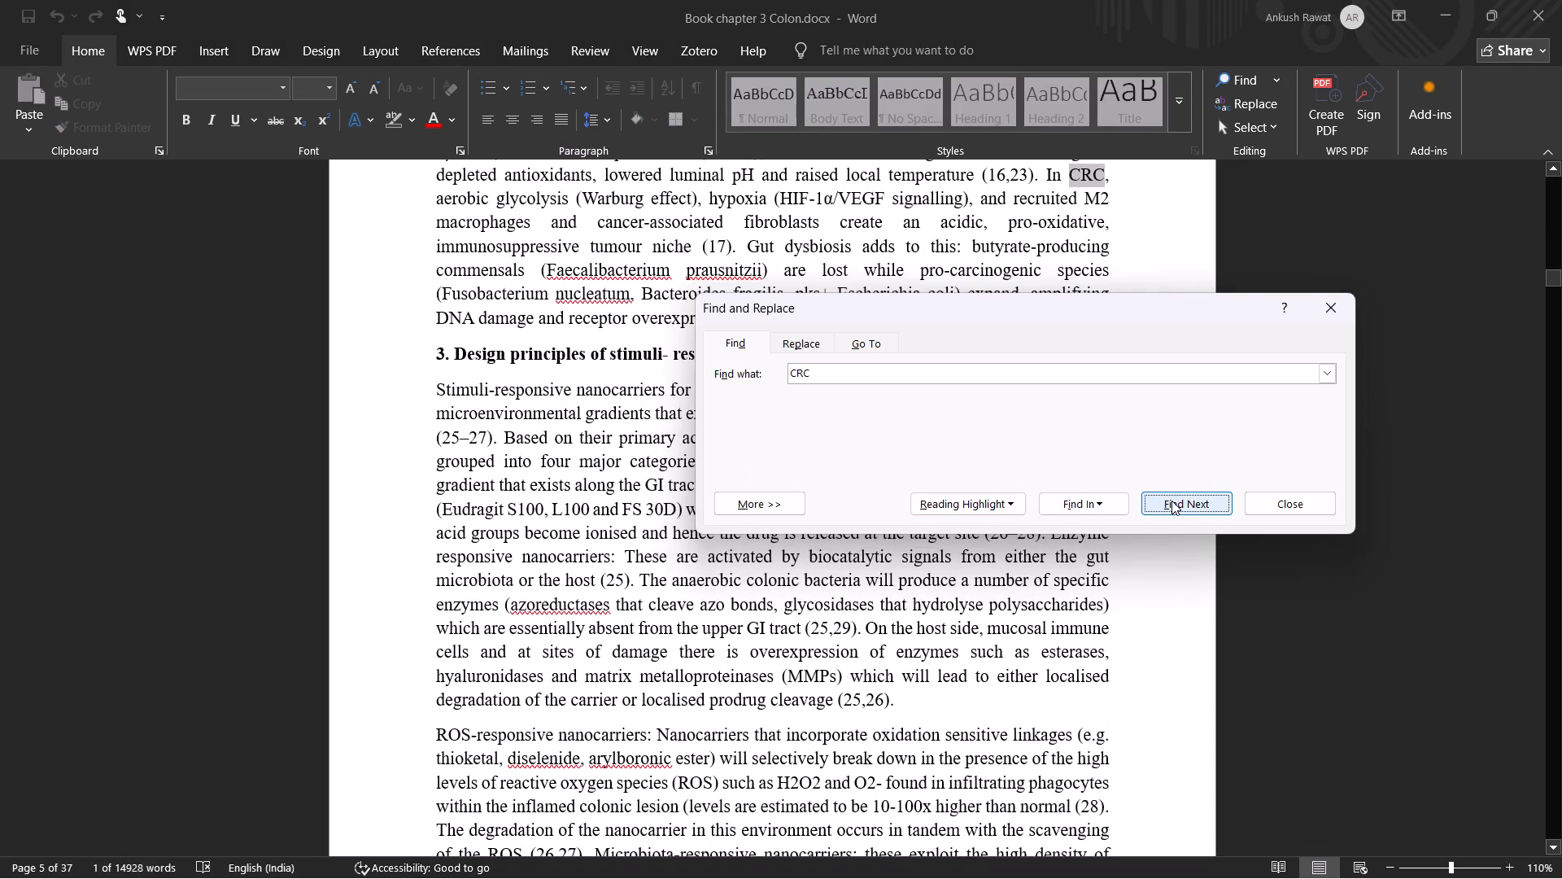
left_click(1171, 501)
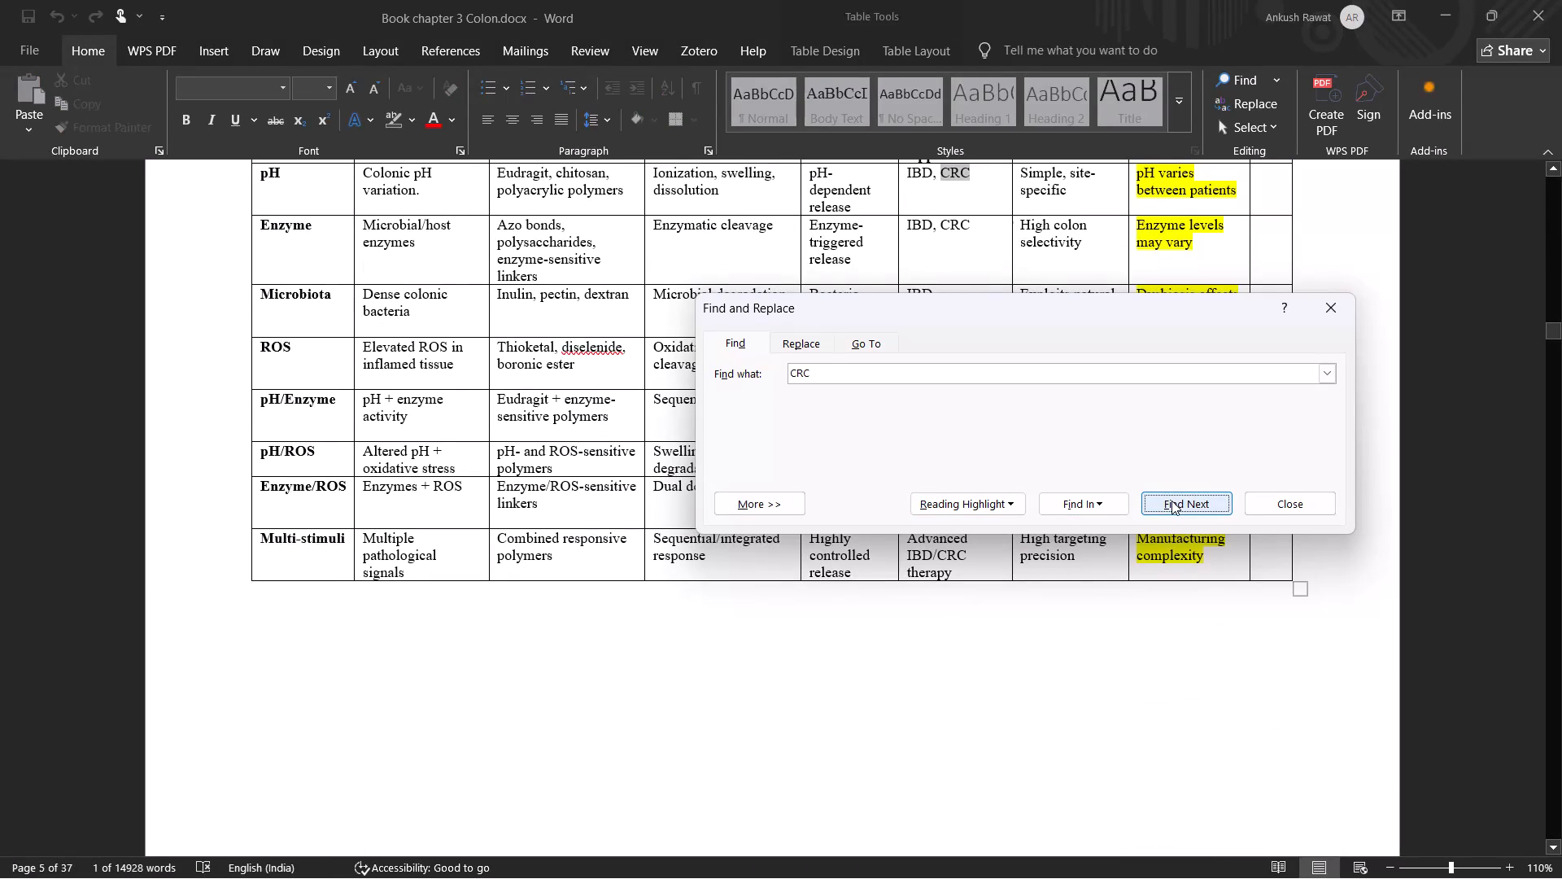
left_click(1171, 501)
left_click(1171, 501)
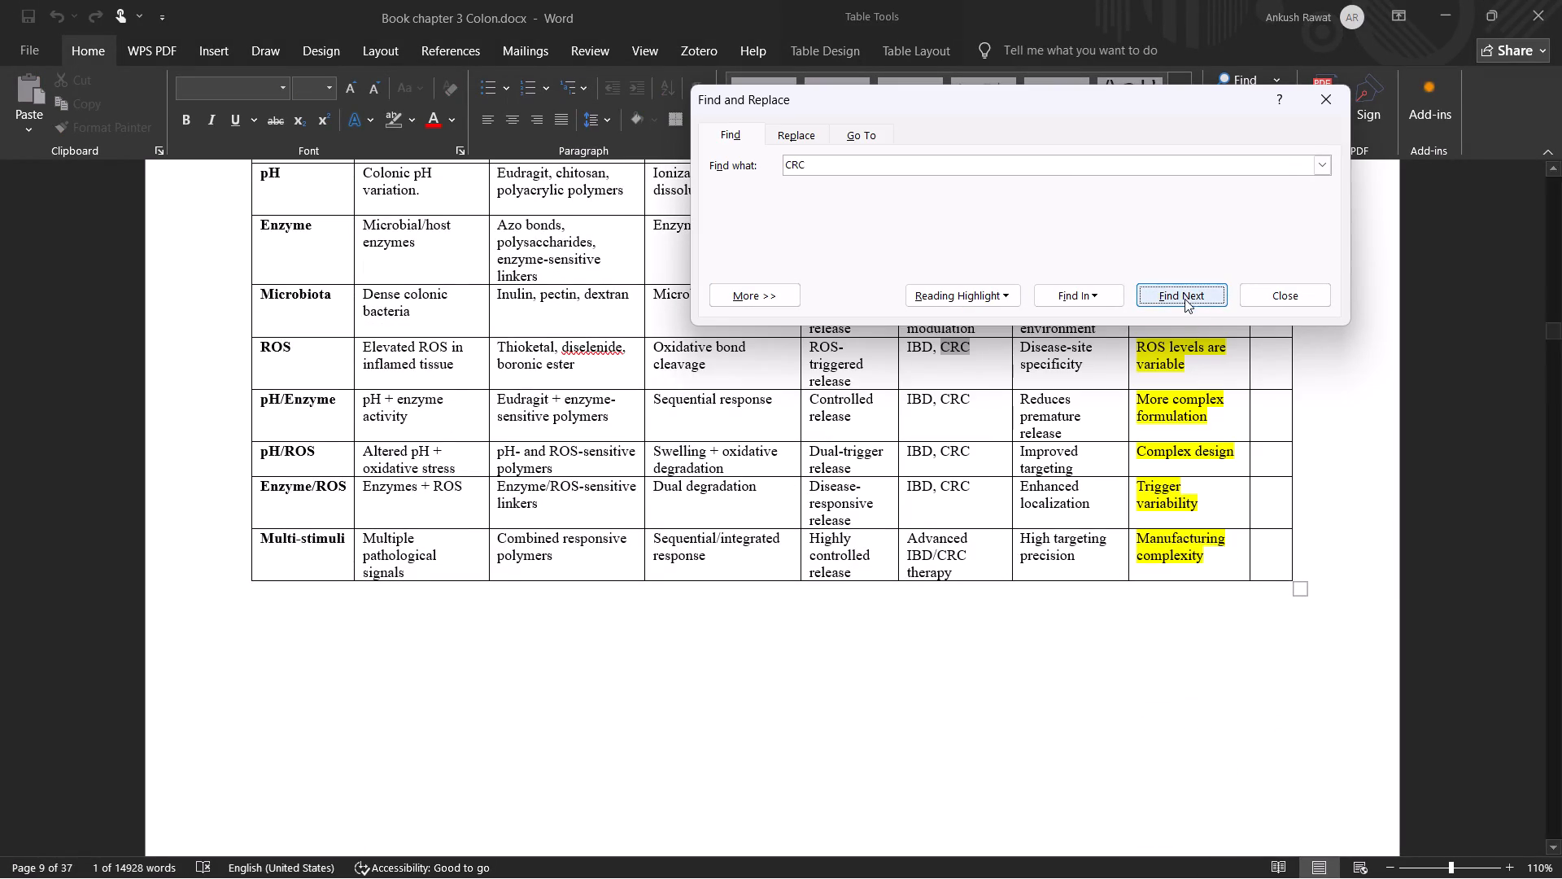
triple_click(1185, 299)
triple_click(1185, 296)
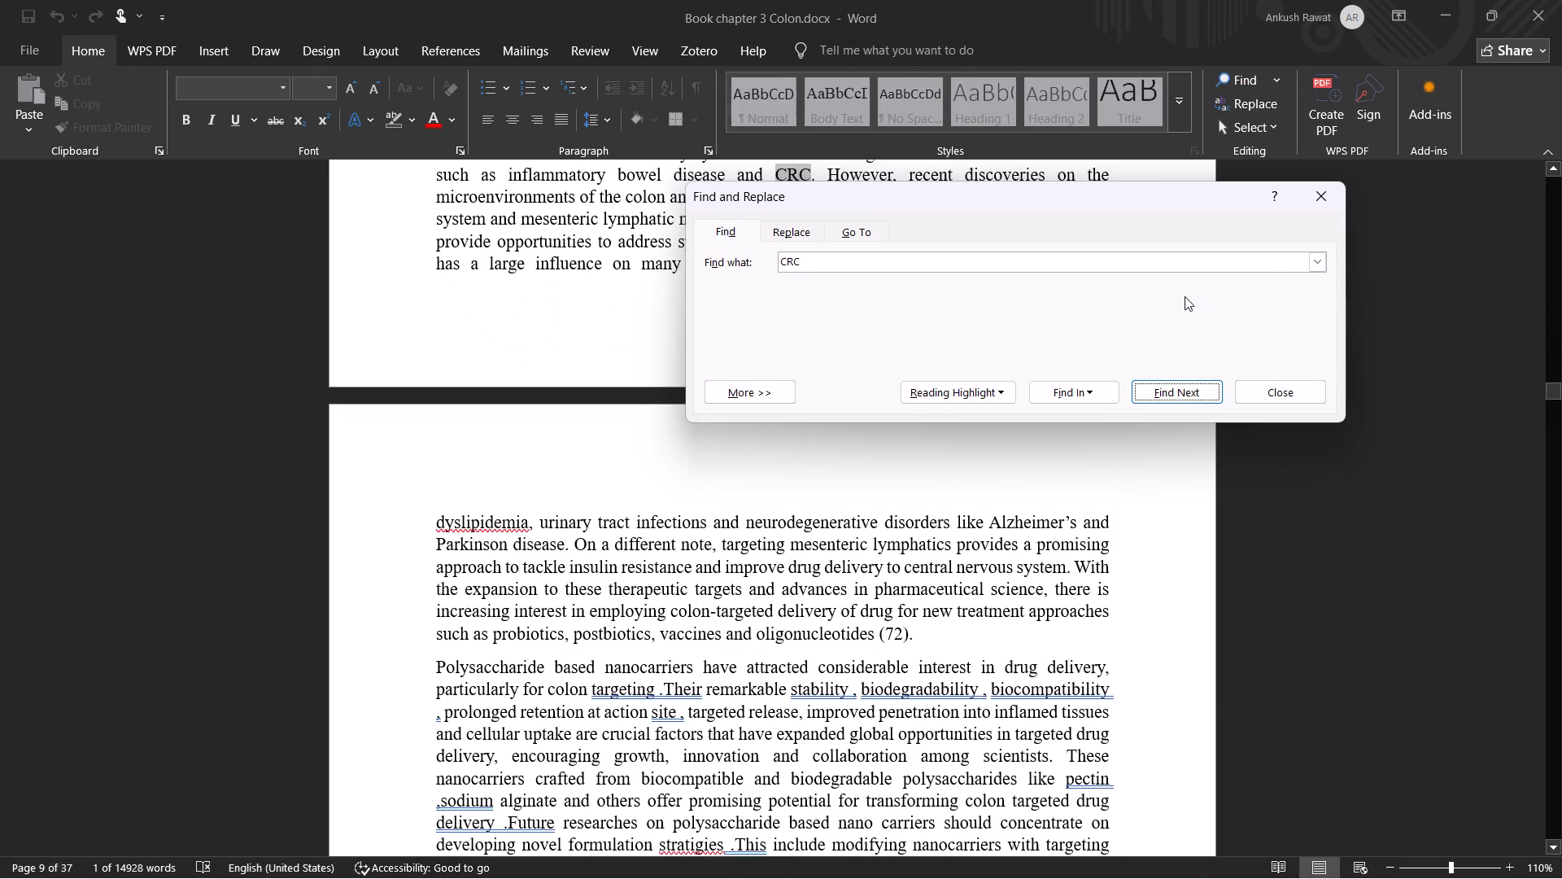
double_click(1183, 392)
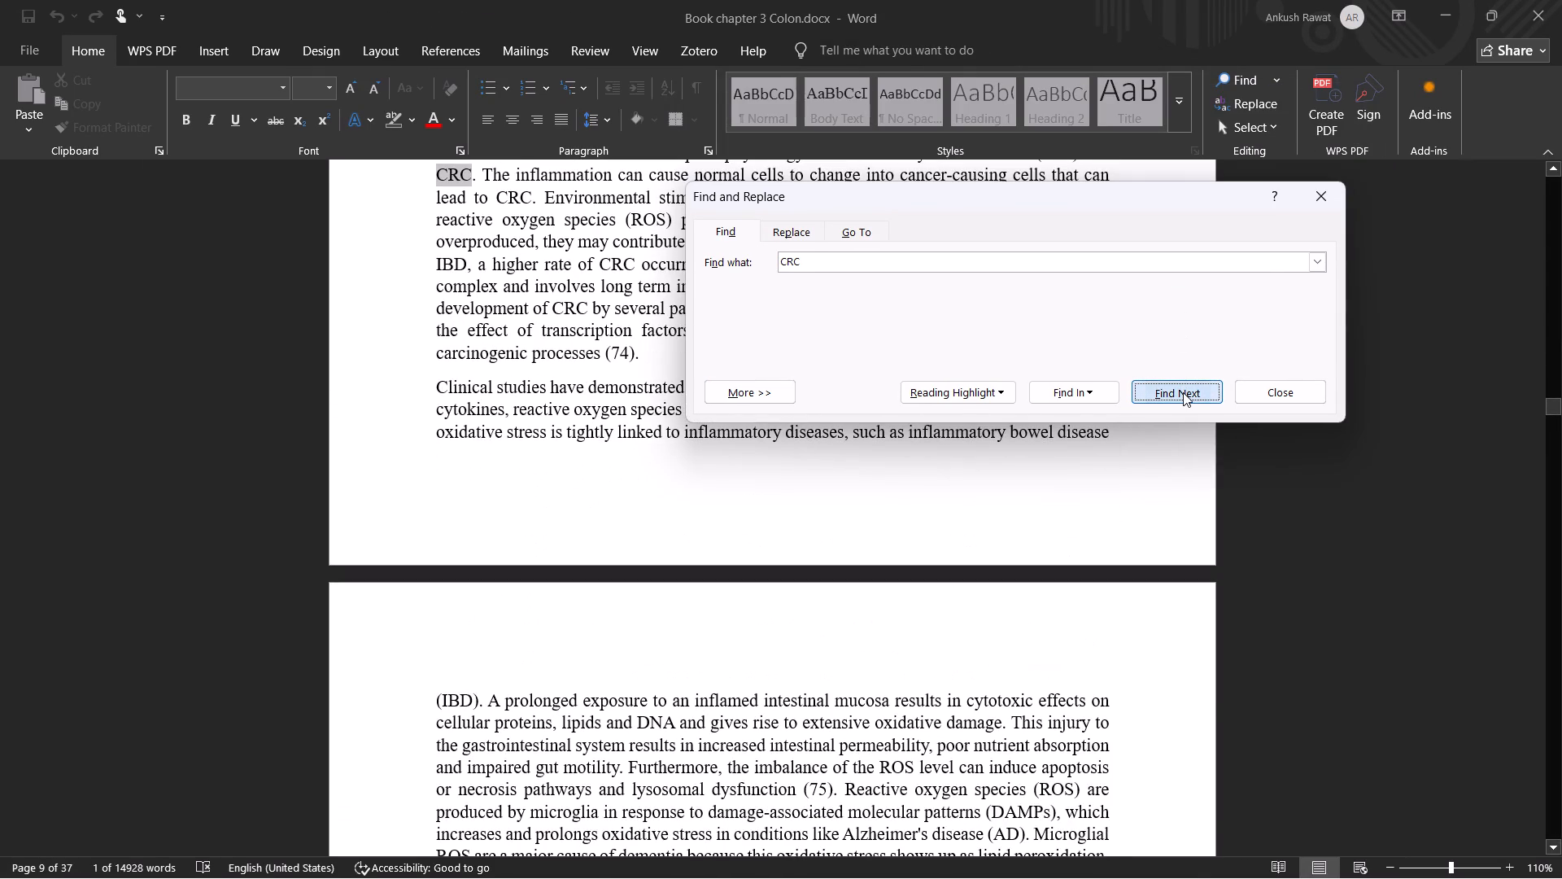
triple_click(1183, 392)
triple_click(1158, 212)
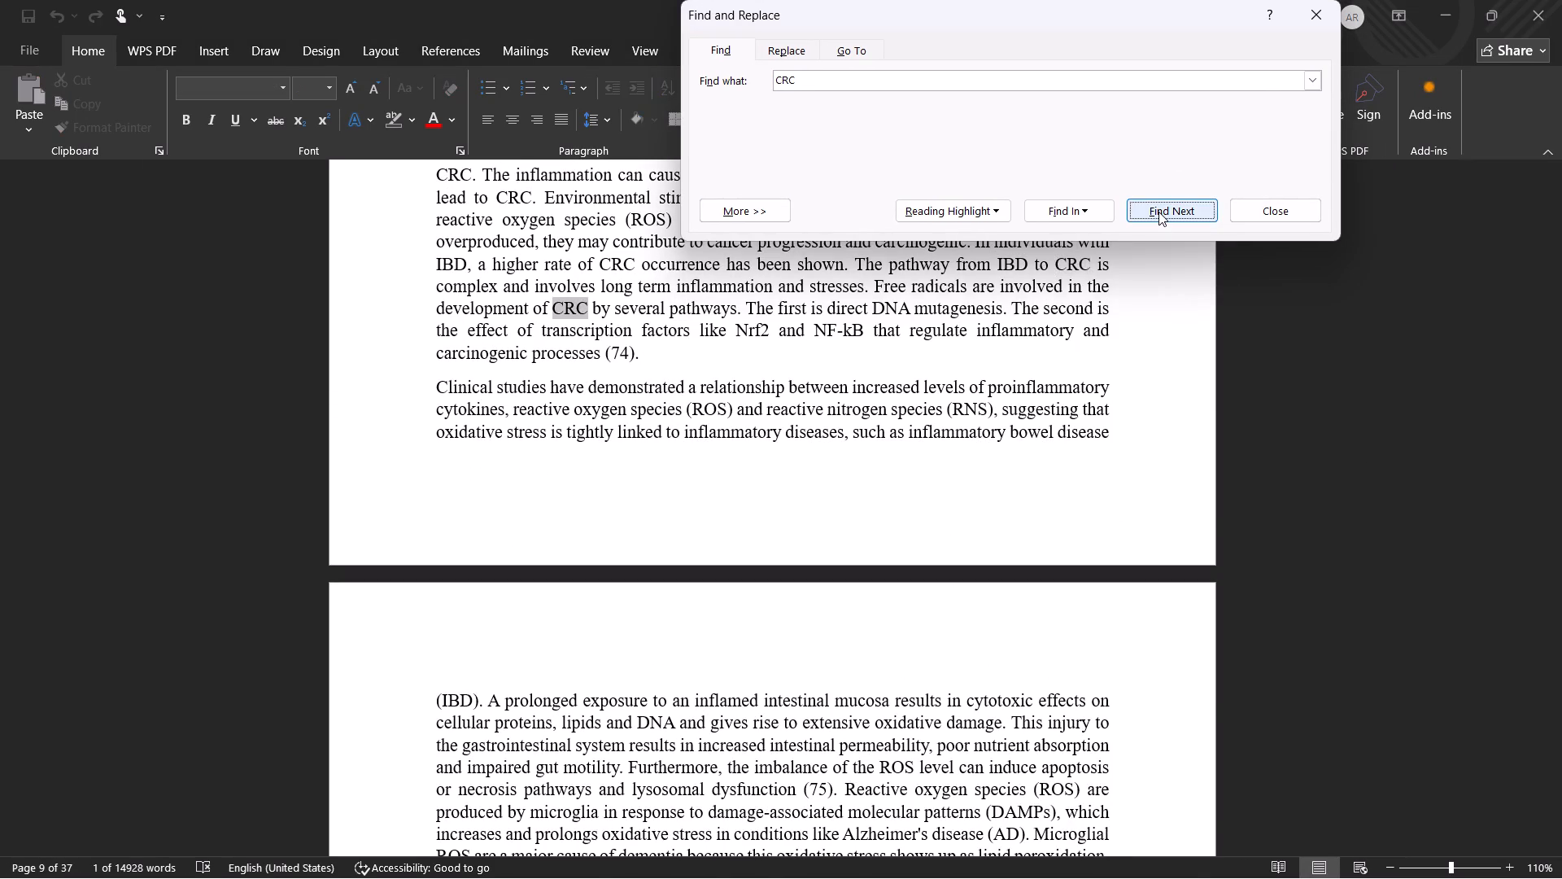
left_click(1158, 212)
left_click(1166, 380)
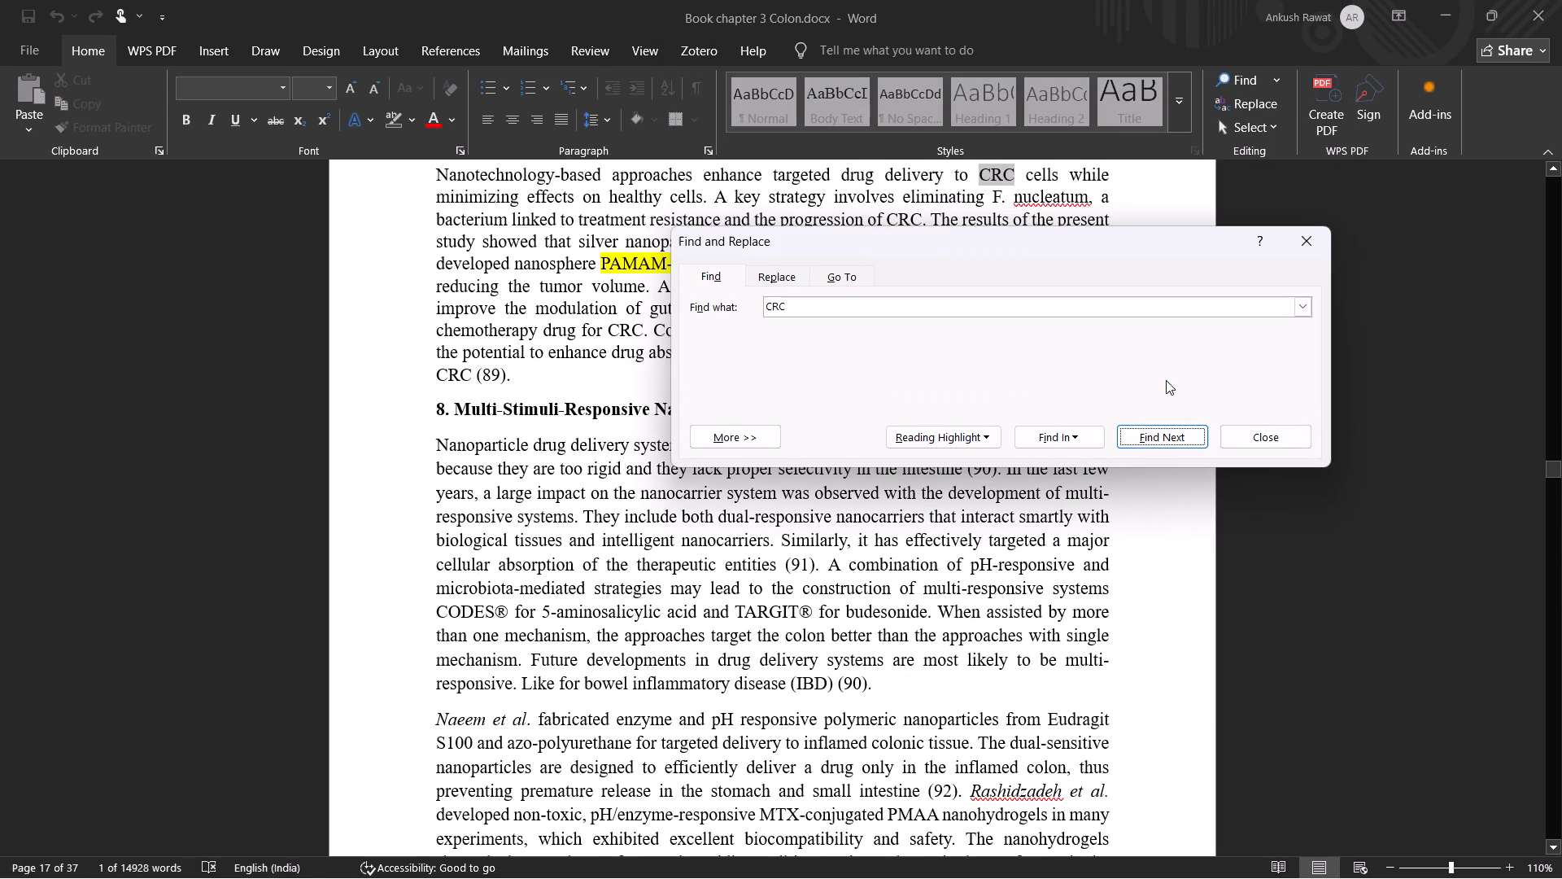
left_click(1172, 426)
triple_click(1172, 426)
triple_click(1172, 426)
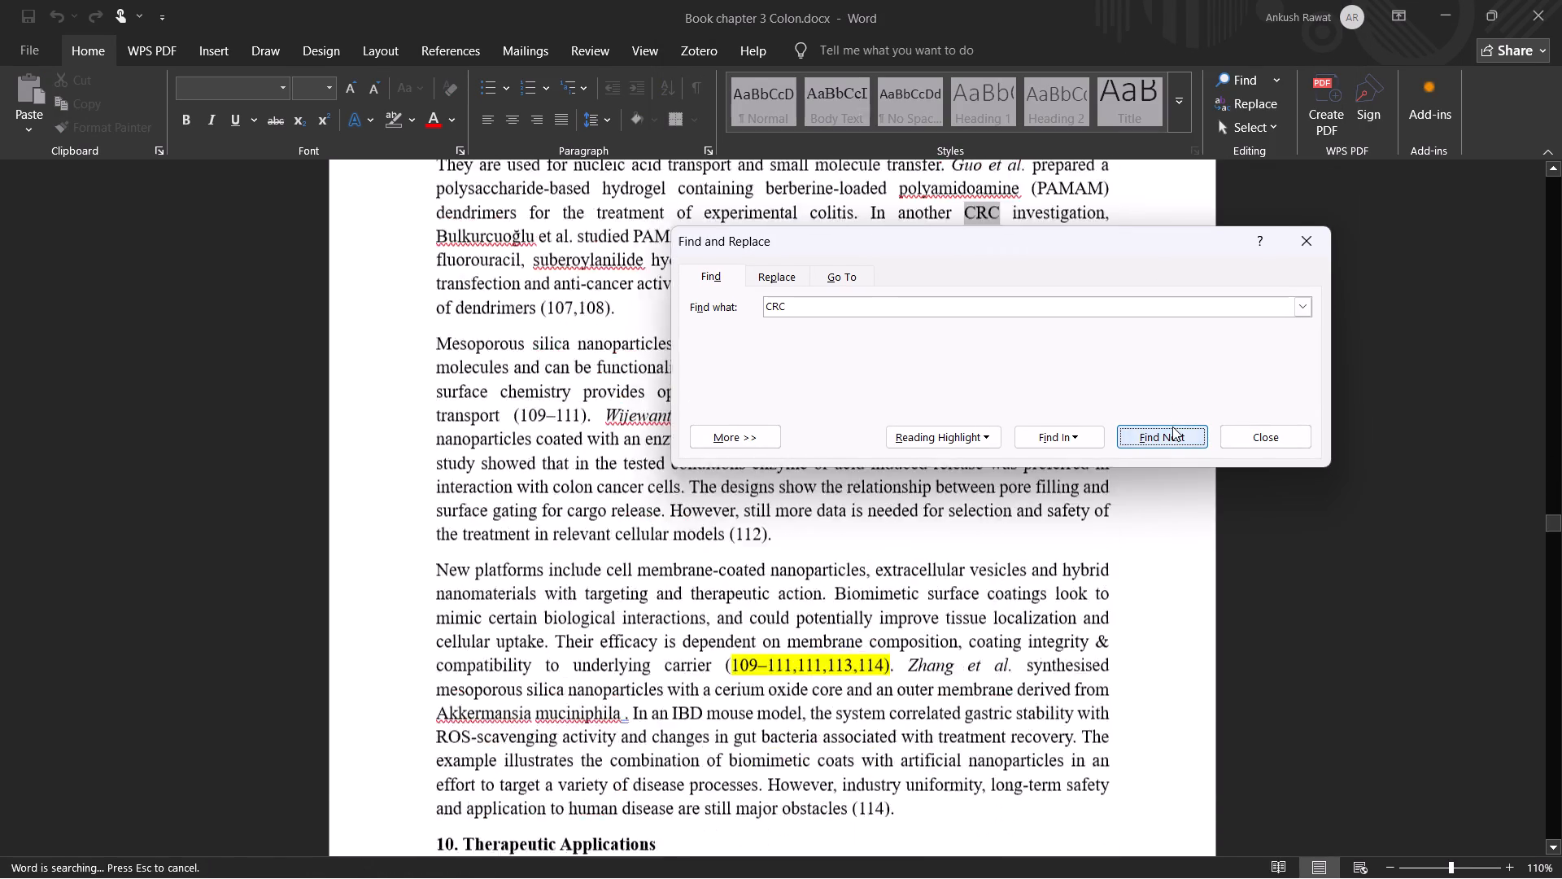
left_click(1172, 426)
left_click(1171, 449)
triple_click(1170, 454)
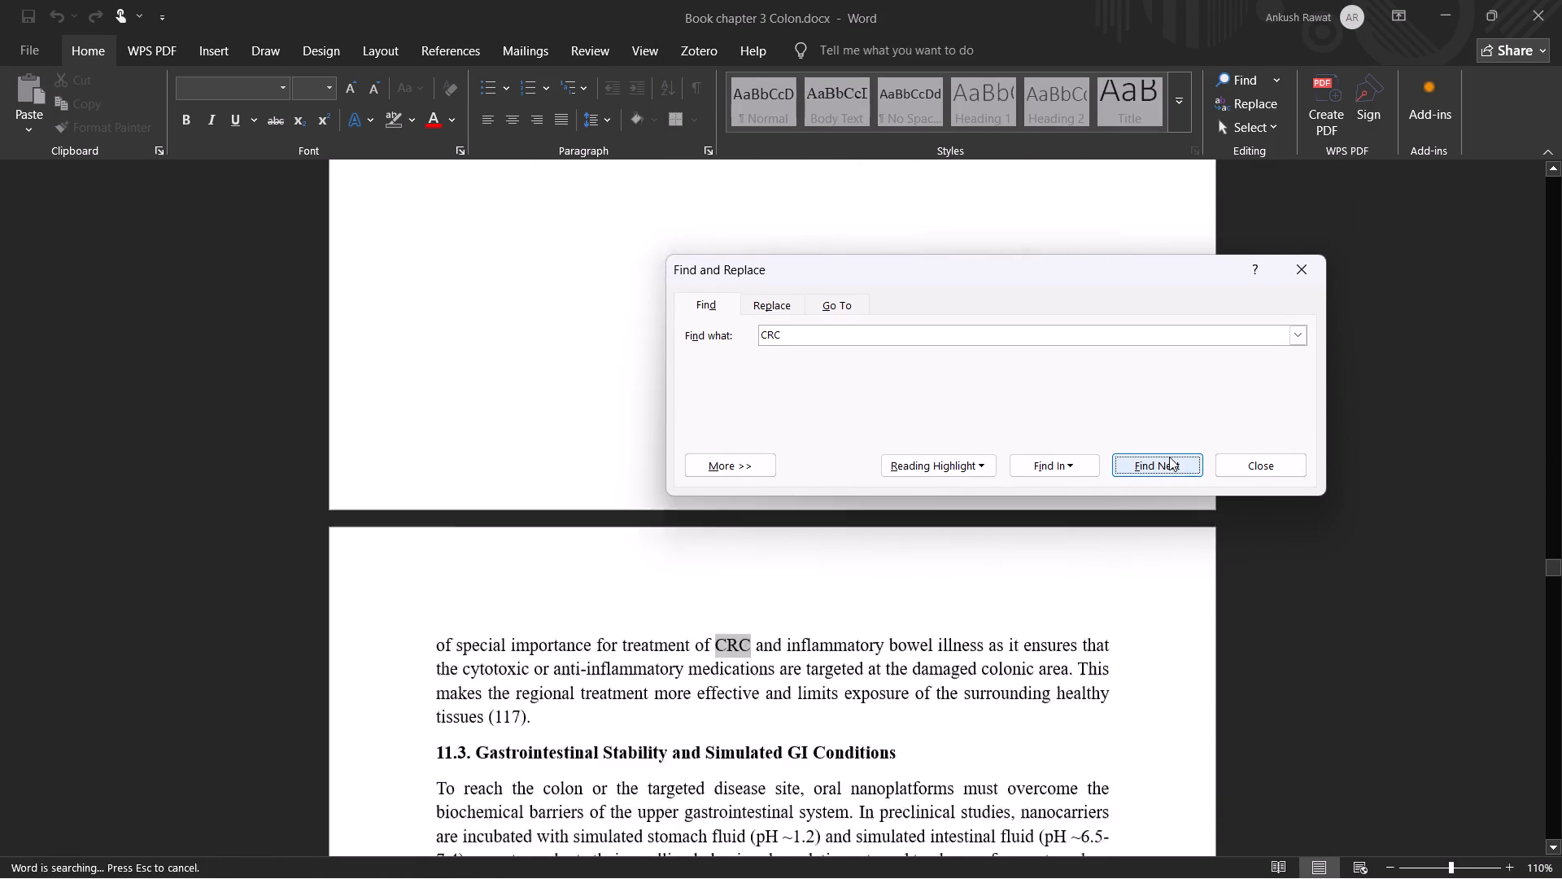
double_click(1169, 457)
double_click(1168, 463)
triple_click(1168, 452)
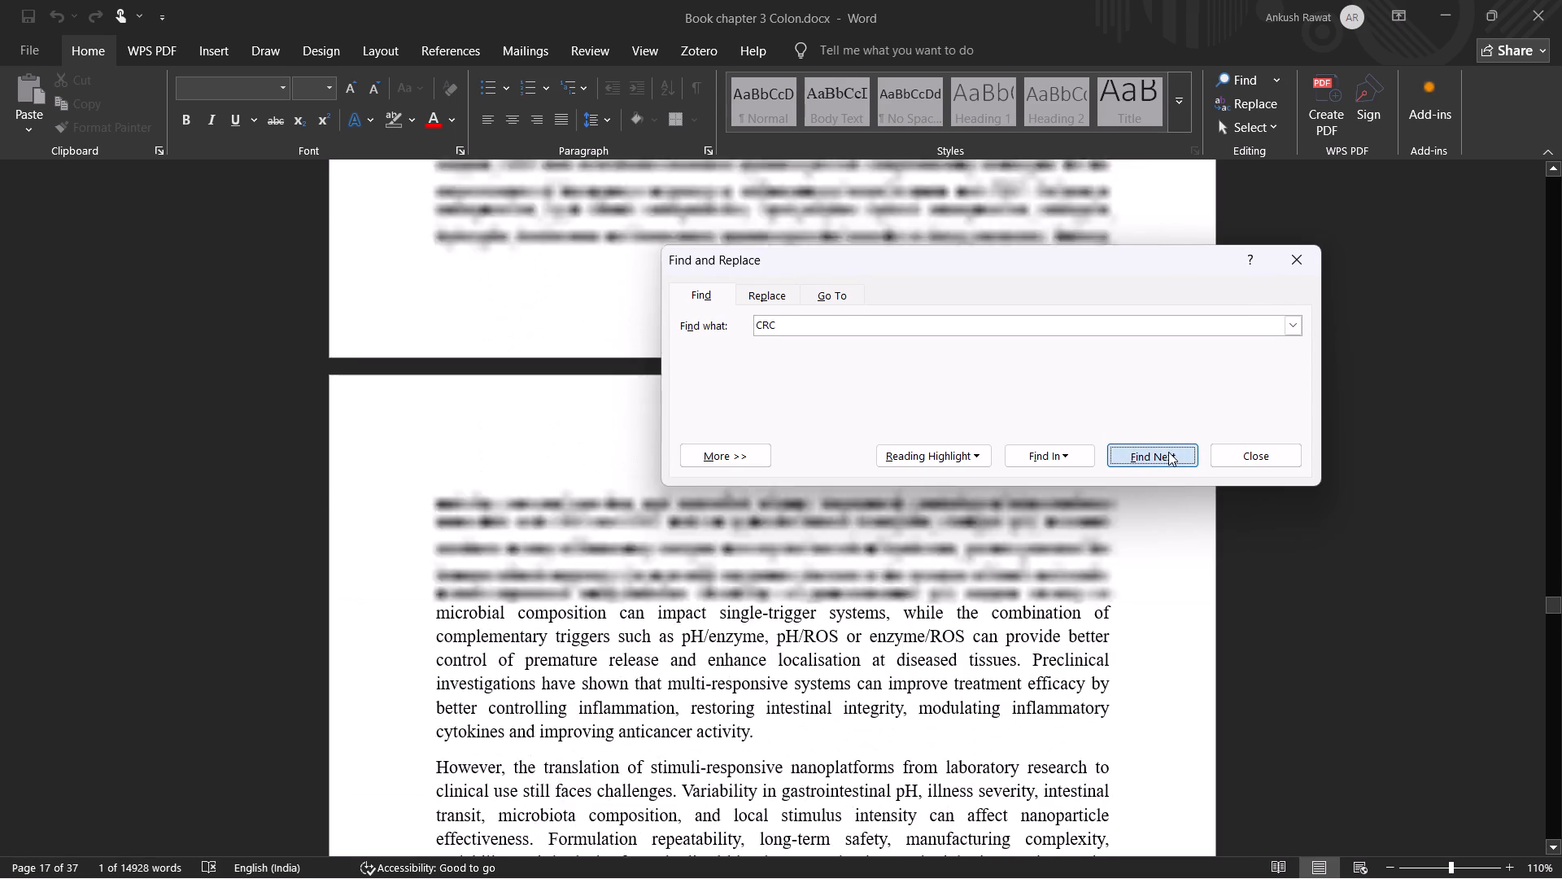
double_click(1168, 452)
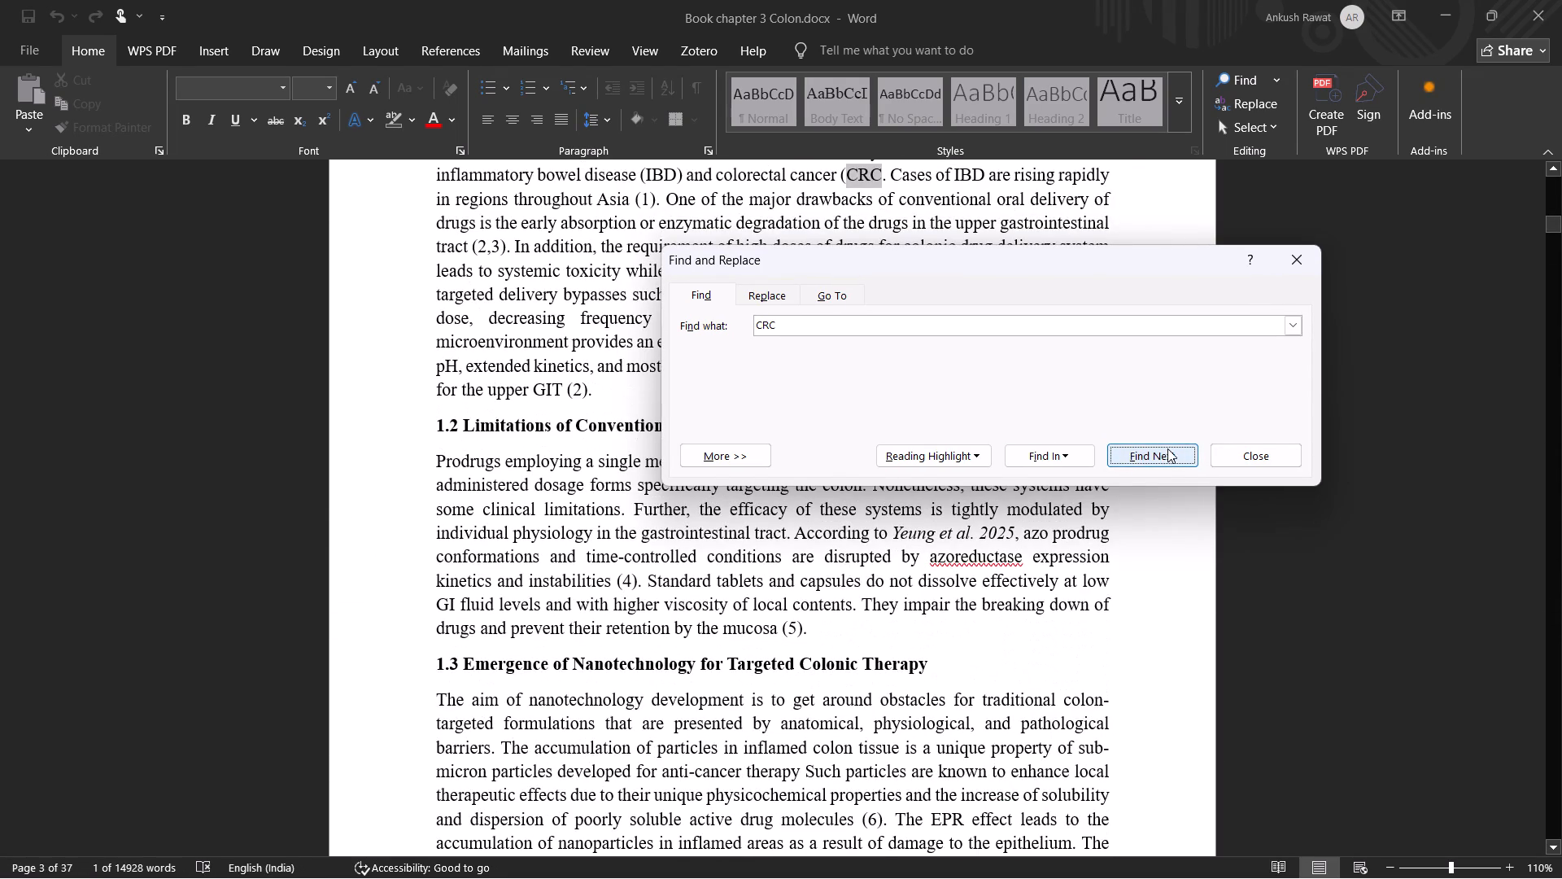
Add the closing parenthesis after "CRC" in the opening paragraph of section 1.1 so it reads "colorectal cancer (CRC)".
left_click(845, 173)
left_click(843, 177)
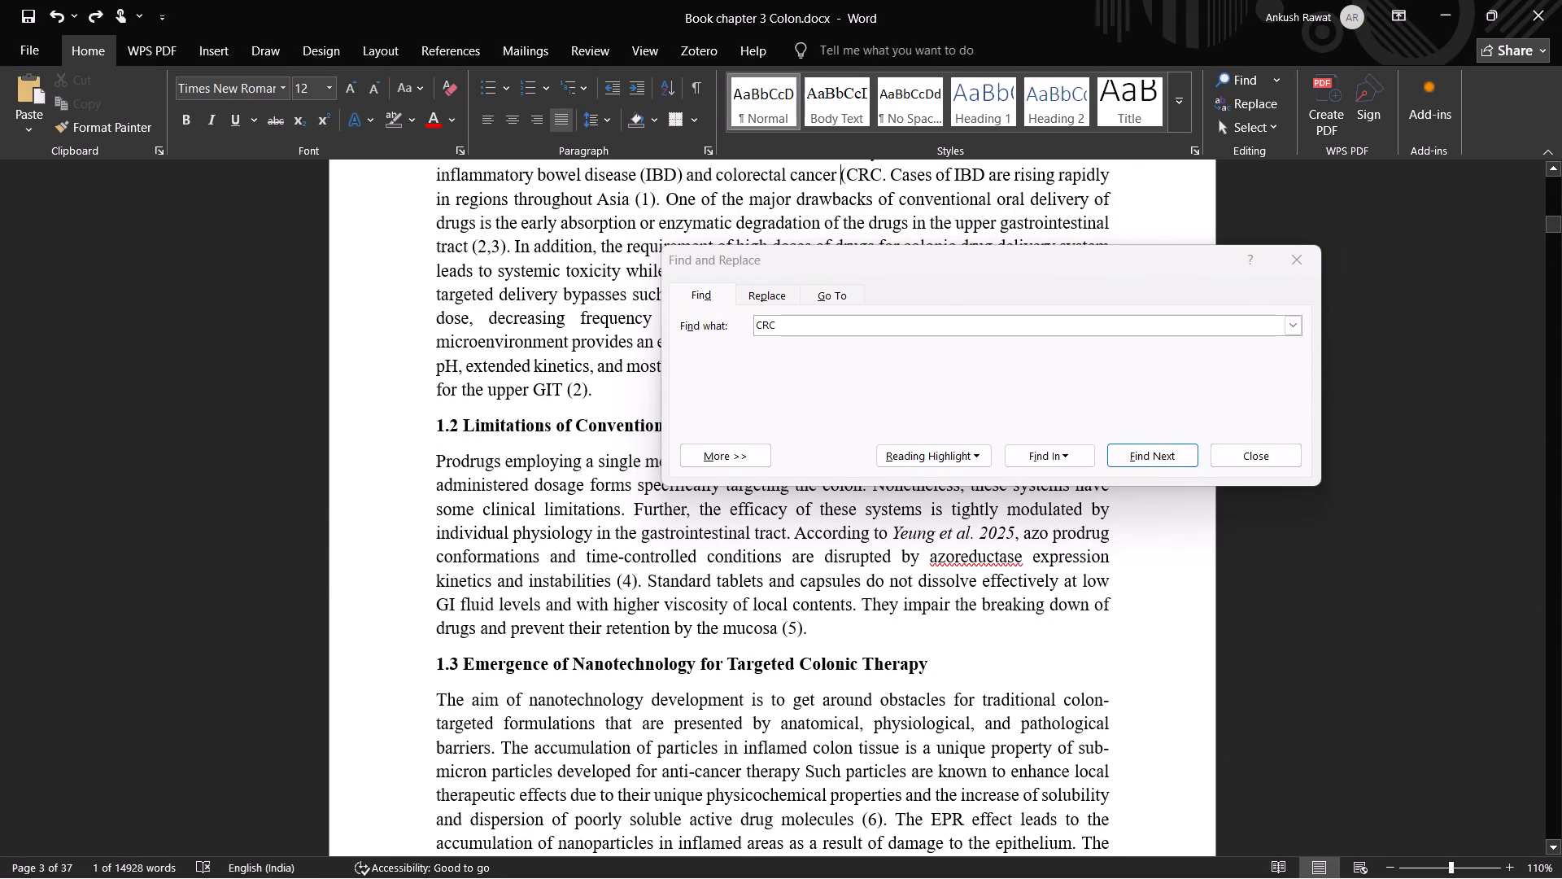
left_click(843, 173)
scroll(582, 426, "down", 1)
scroll(582, 426, "up", 8)
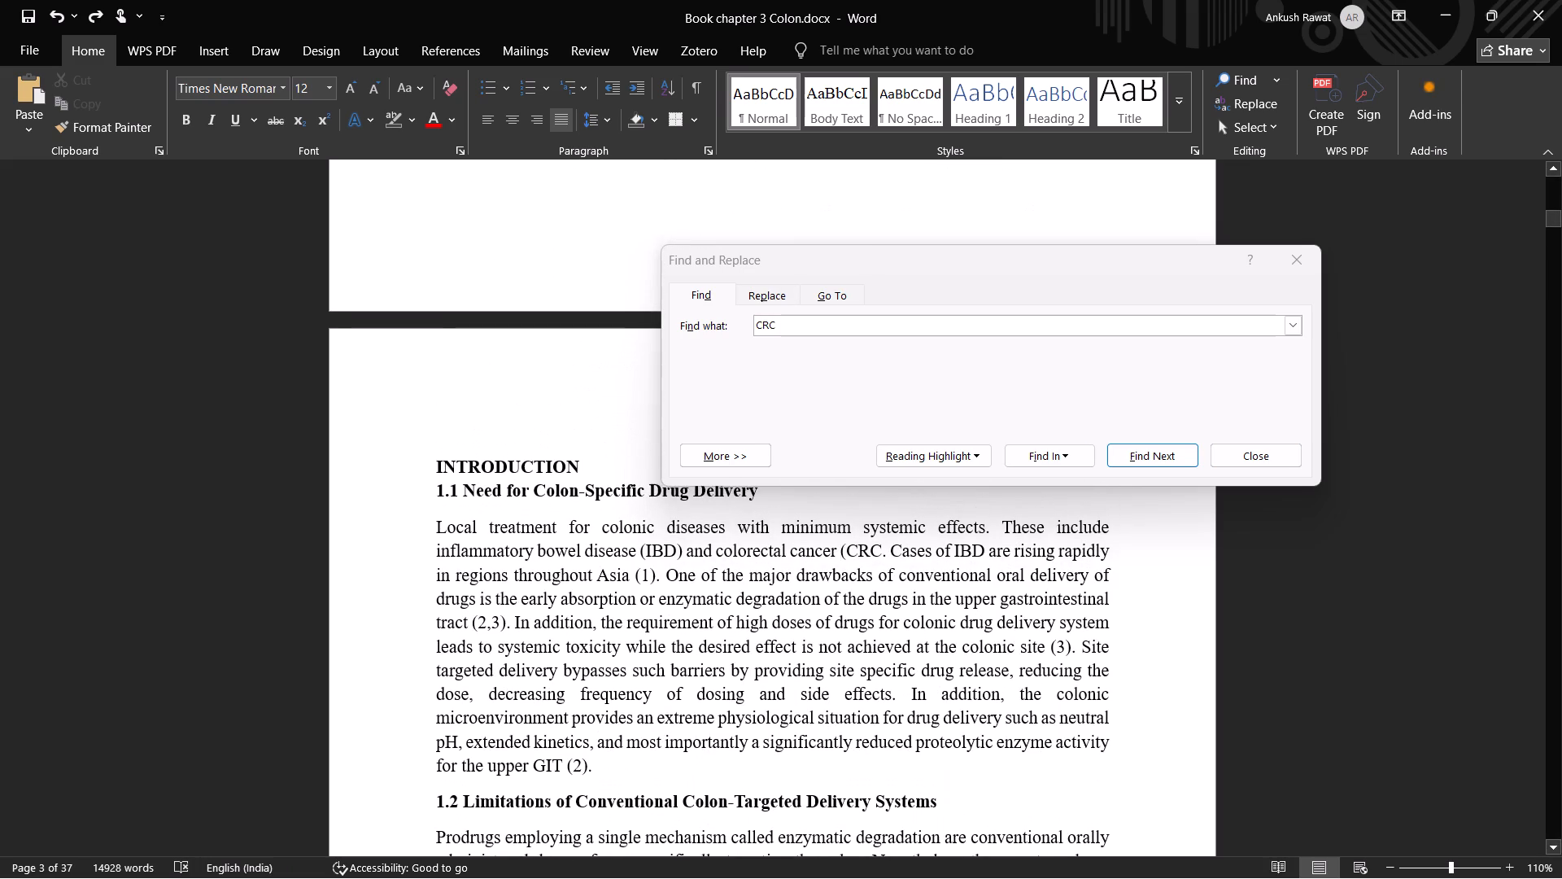
left_click(848, 553)
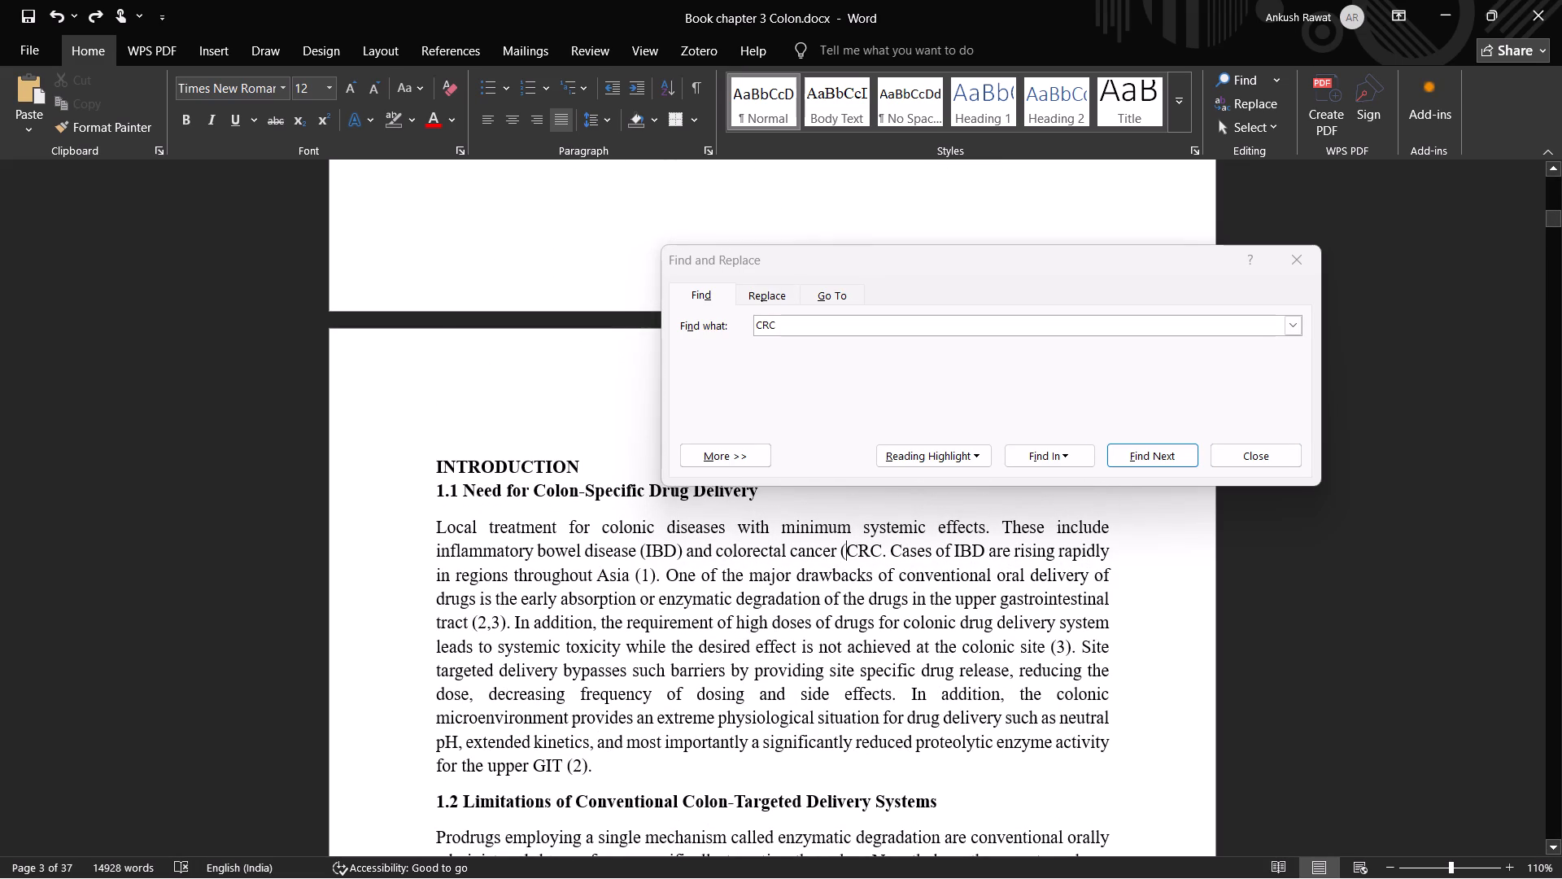
left_click(879, 549)
key("shift+parenright")
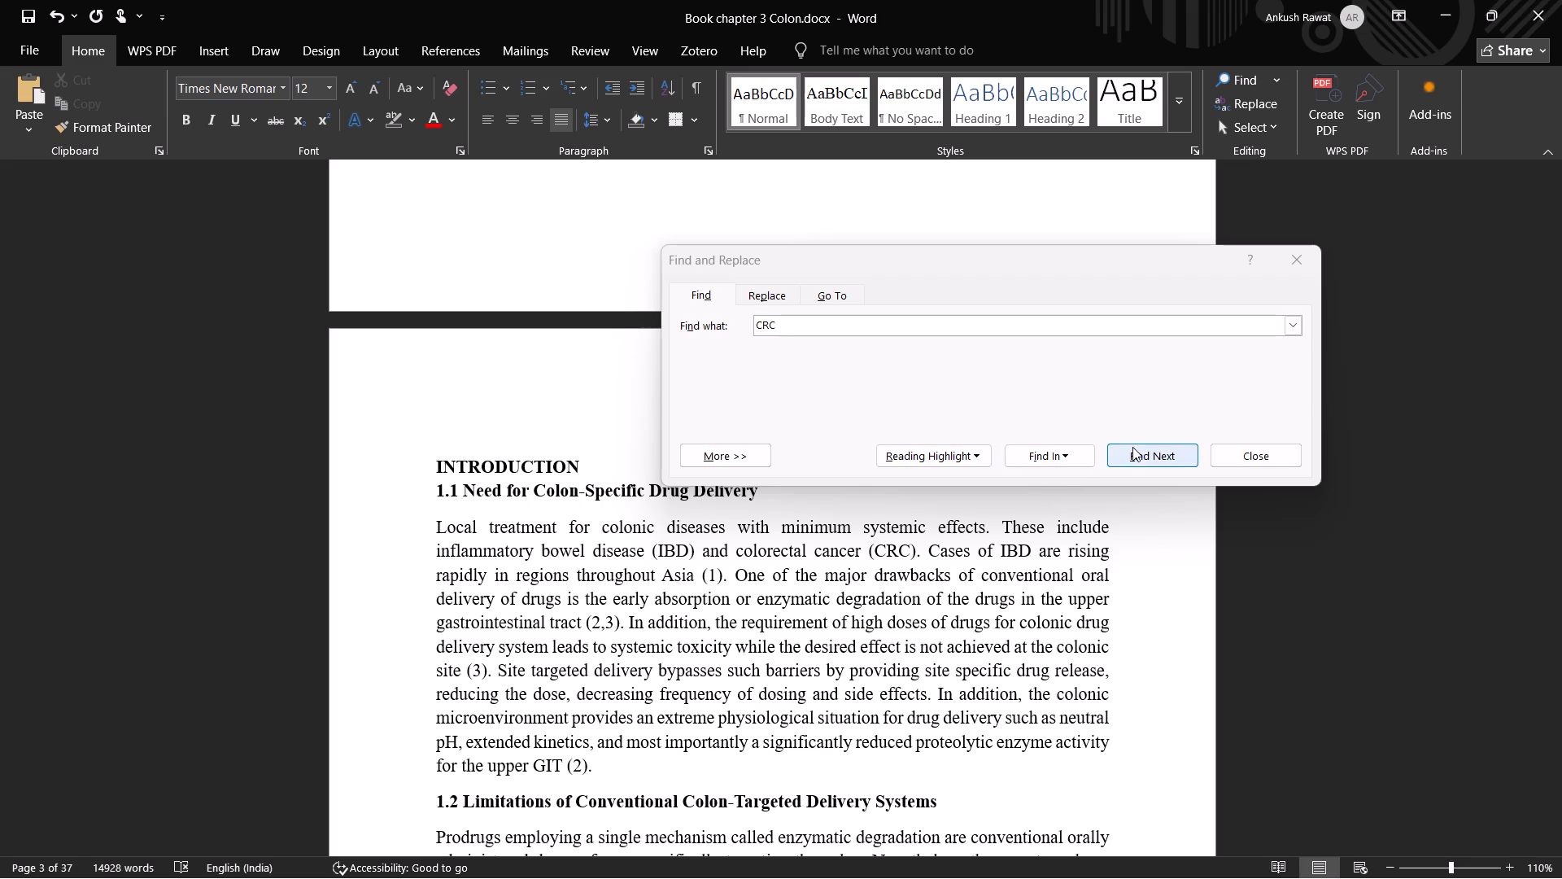
Find the "In CRC ," sentence on pH responsive nanoplatforms before section 5 and delete the space before its comma.
left_click(1148, 461)
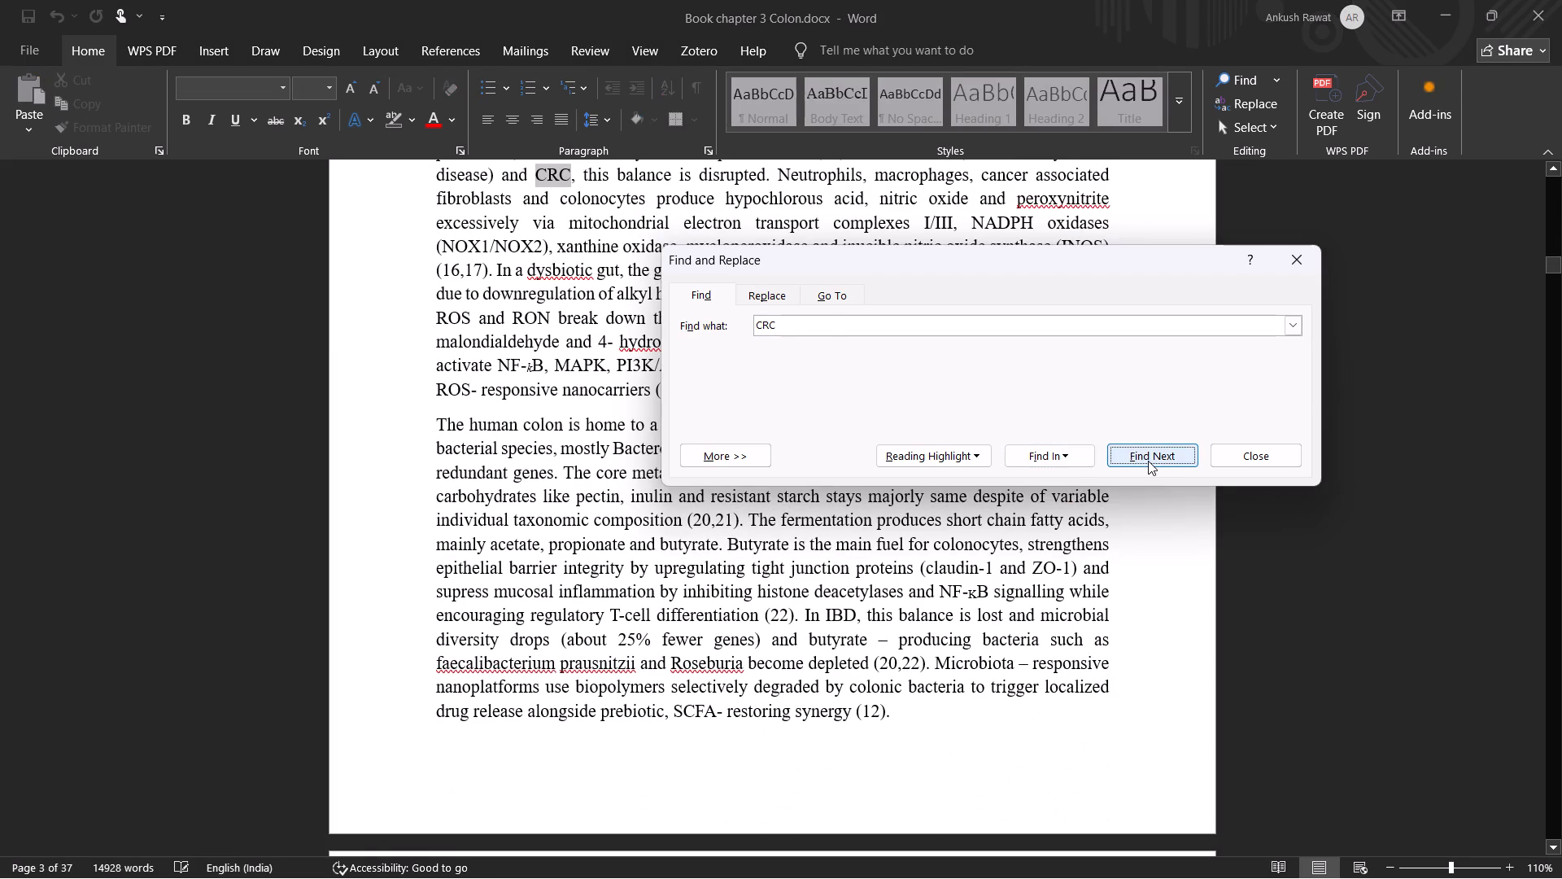
left_click(1148, 461)
left_click(1148, 461)
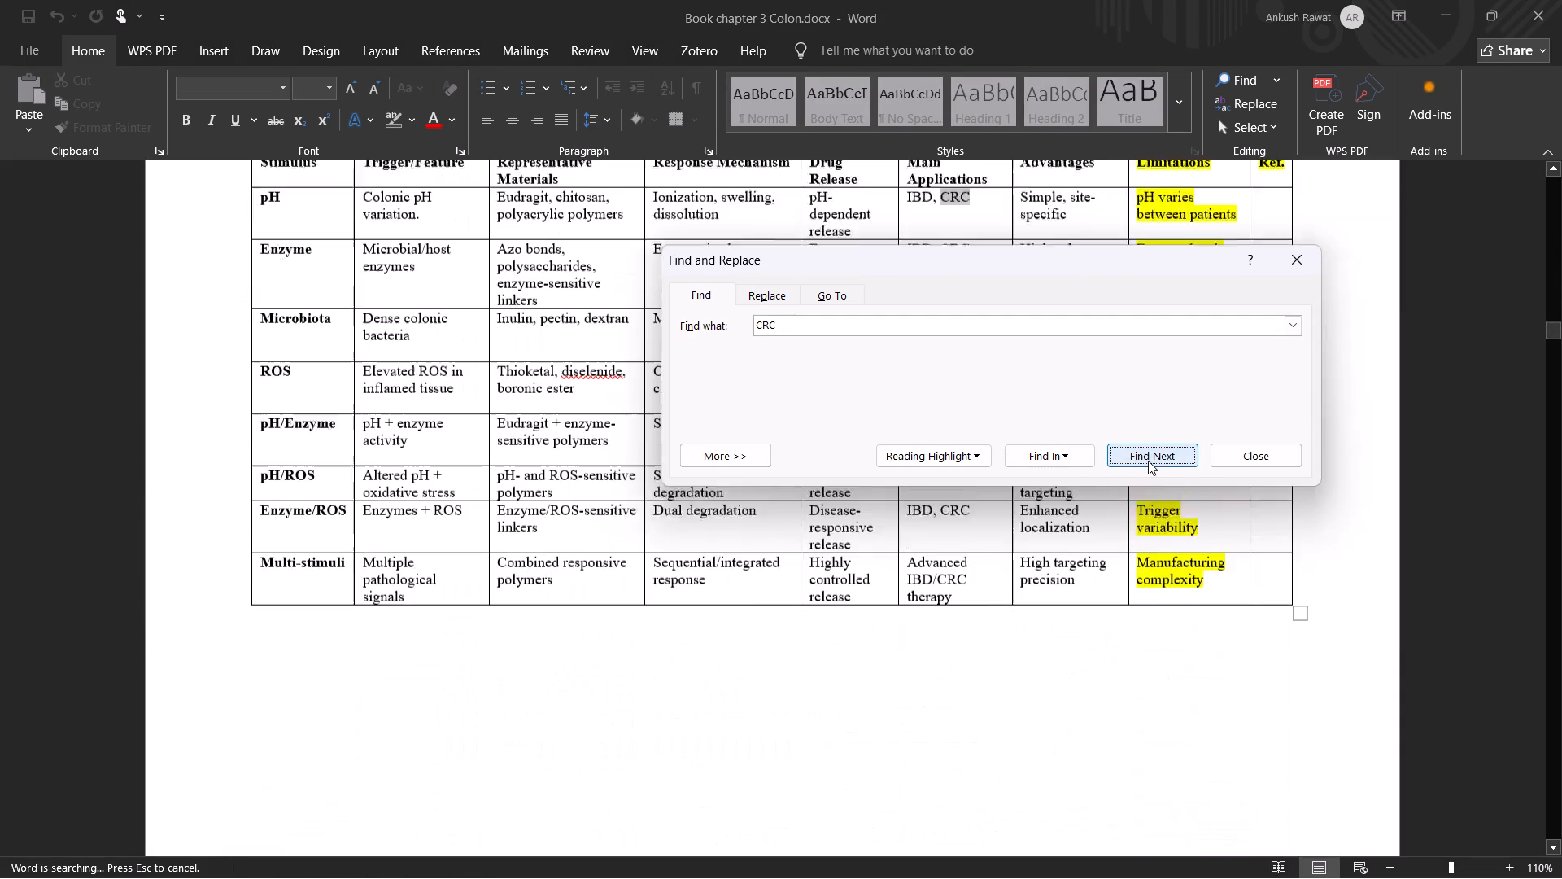
triple_click(1148, 461)
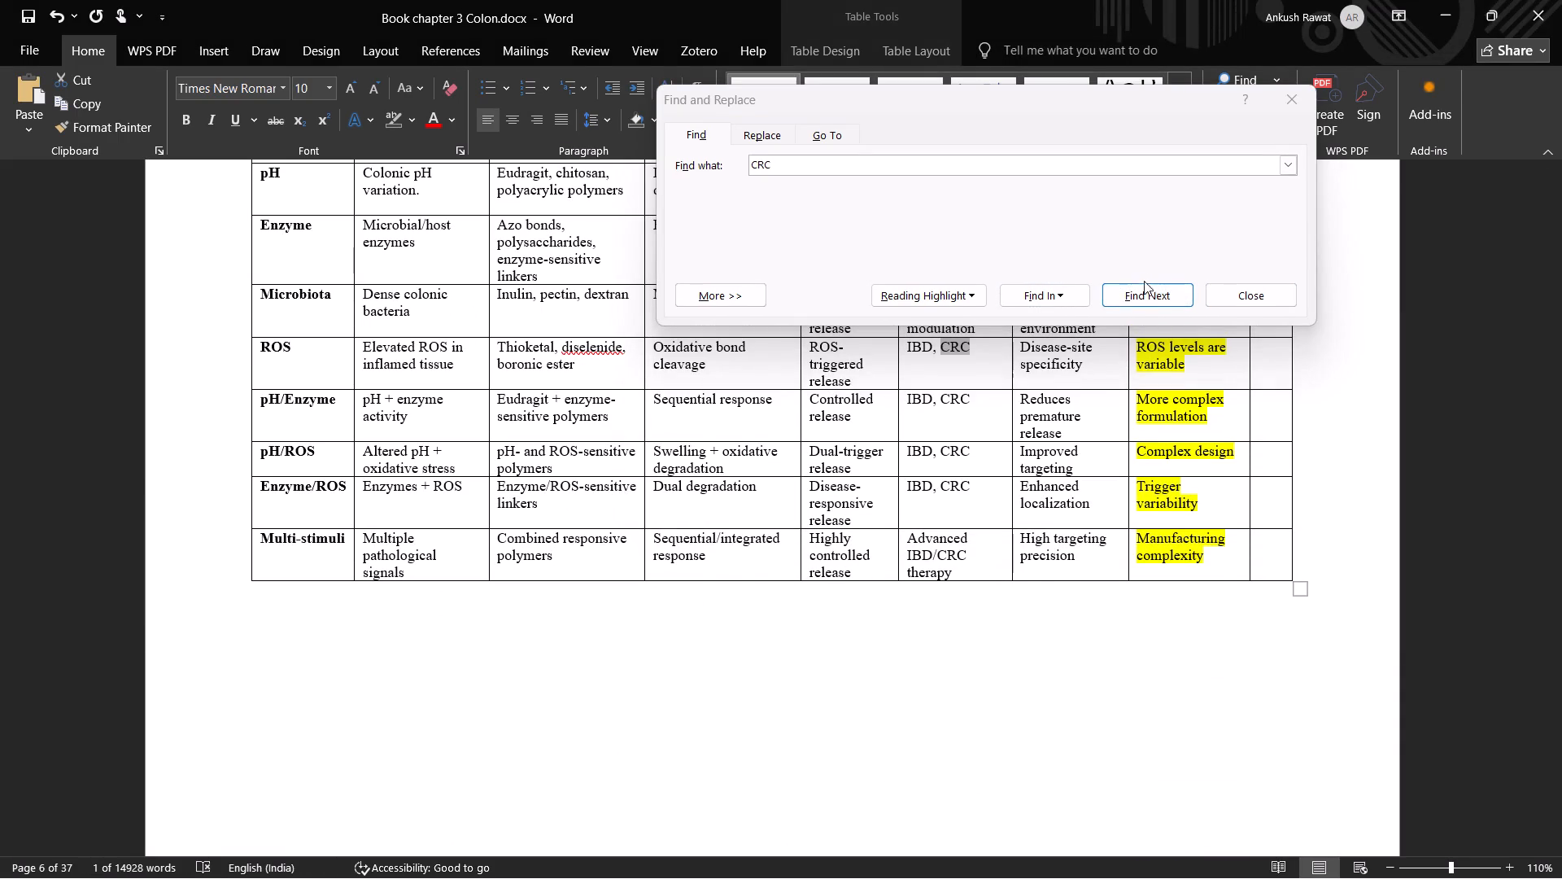
triple_click(1146, 300)
double_click(1146, 300)
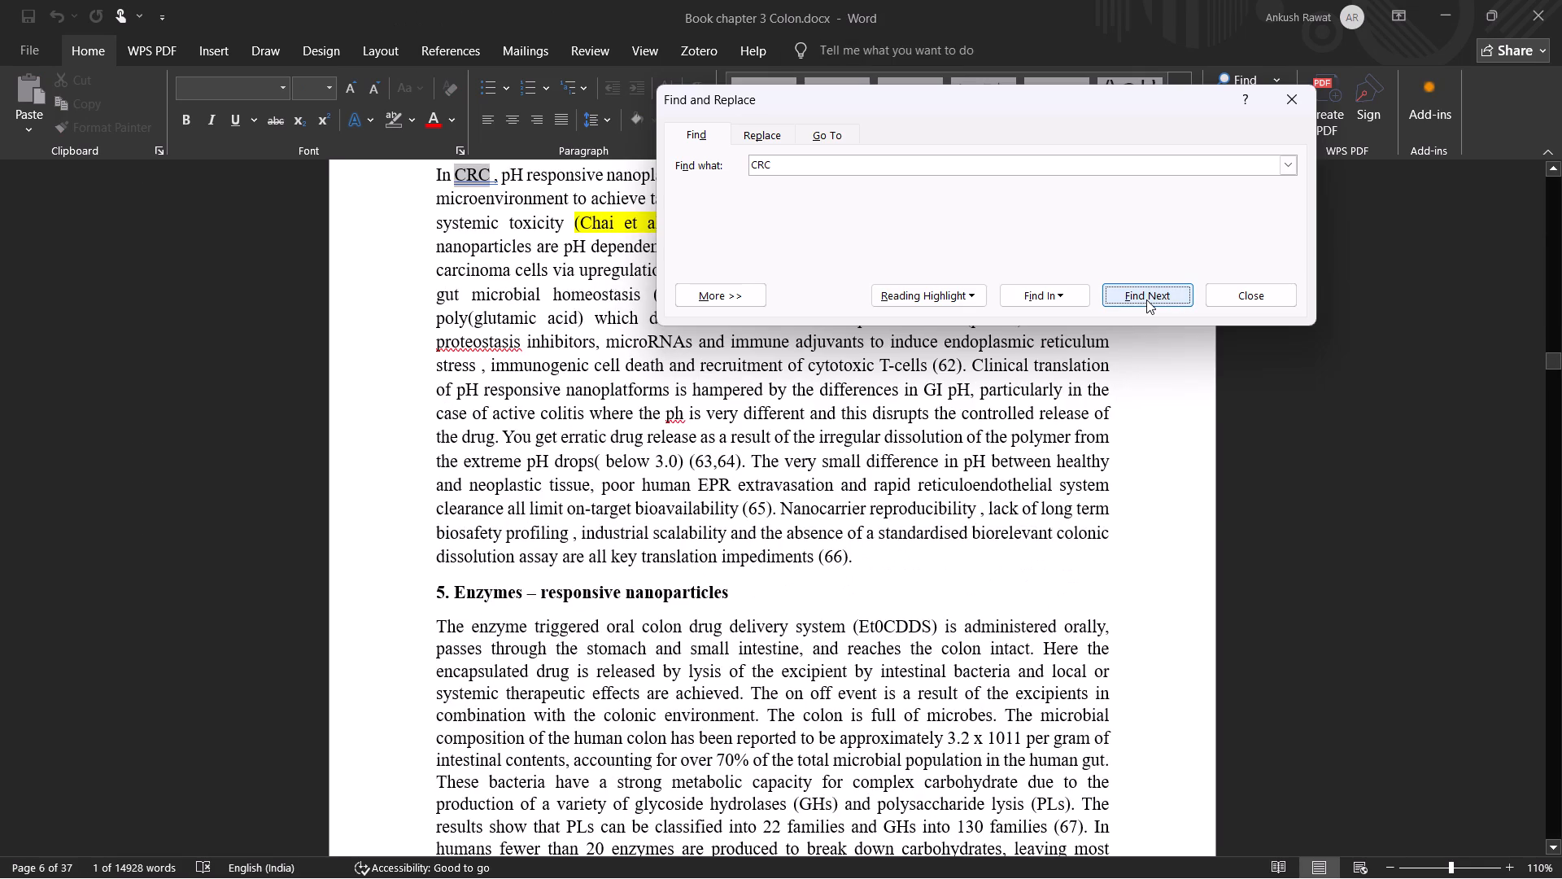
left_click_drag(1029, 107, 1355, 317)
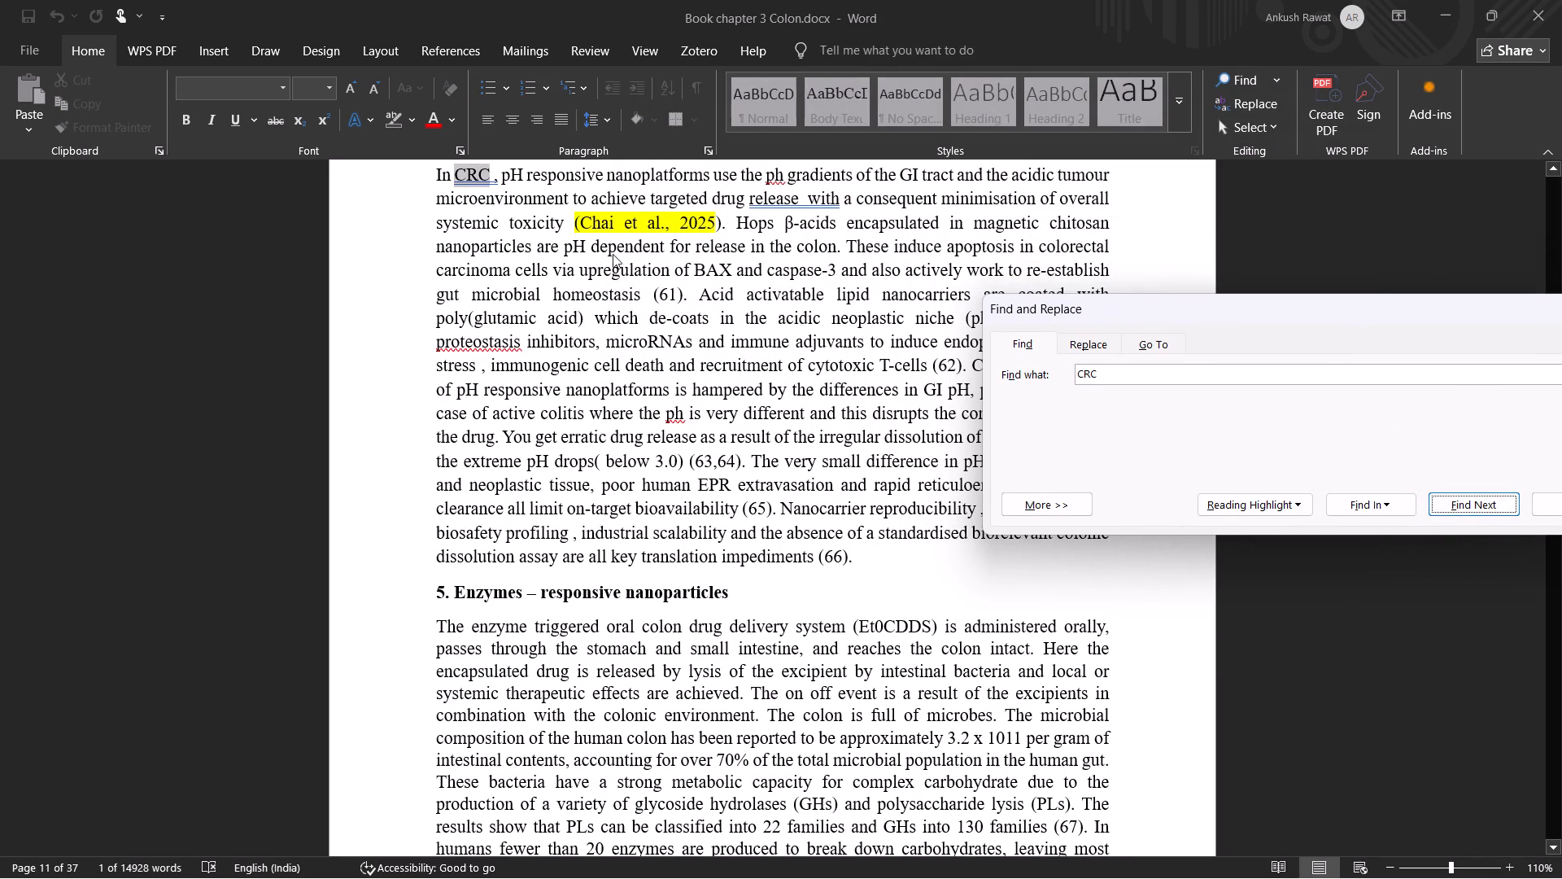
left_click(488, 173)
left_click(497, 176)
left_click(495, 178)
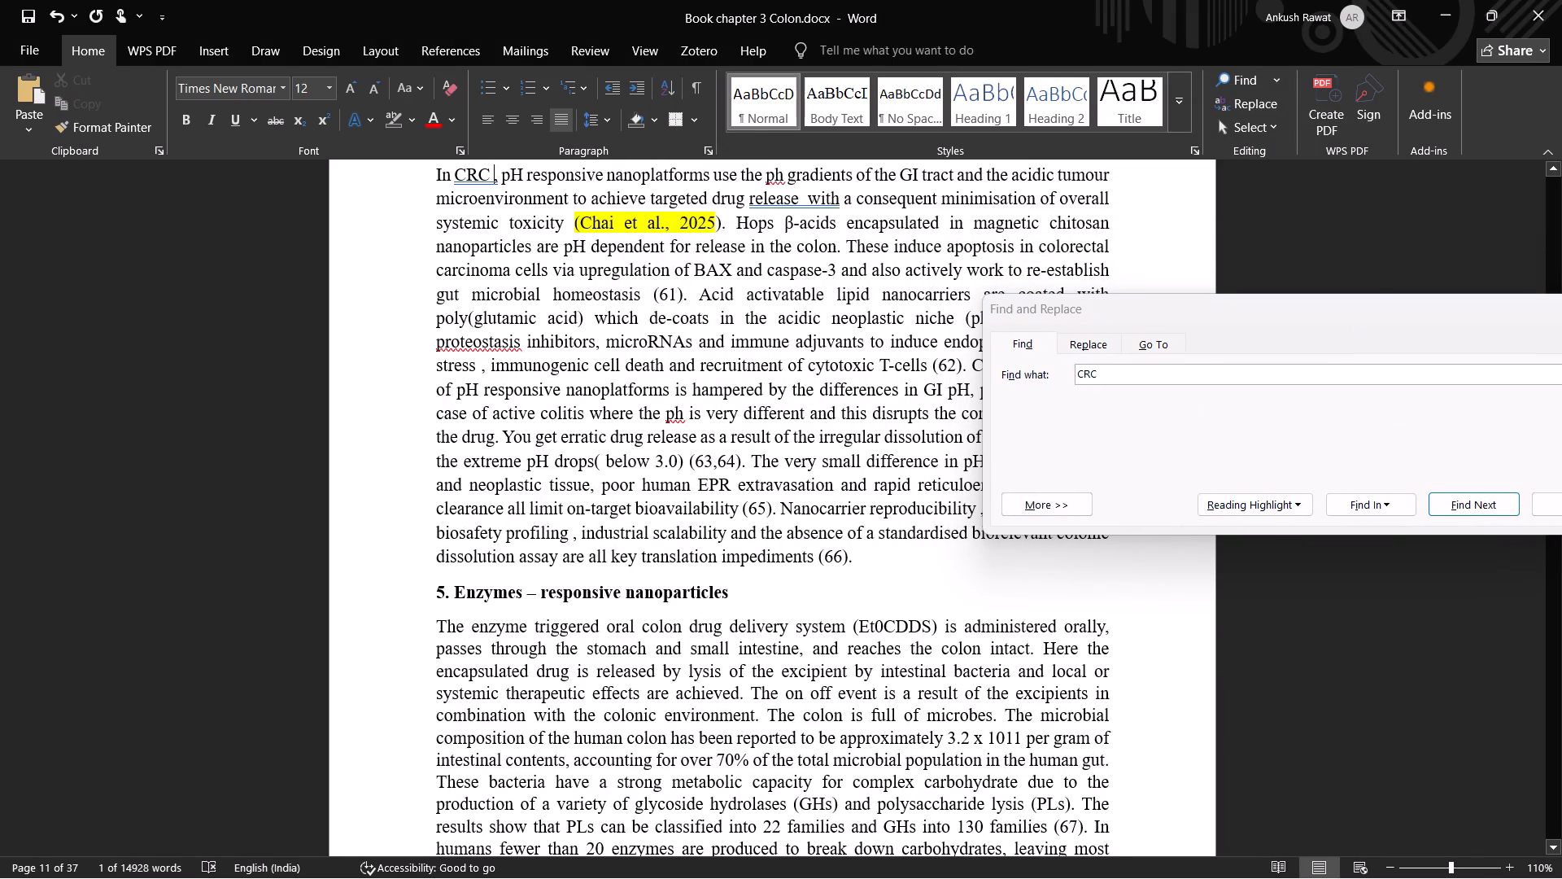
key("BackSpace")
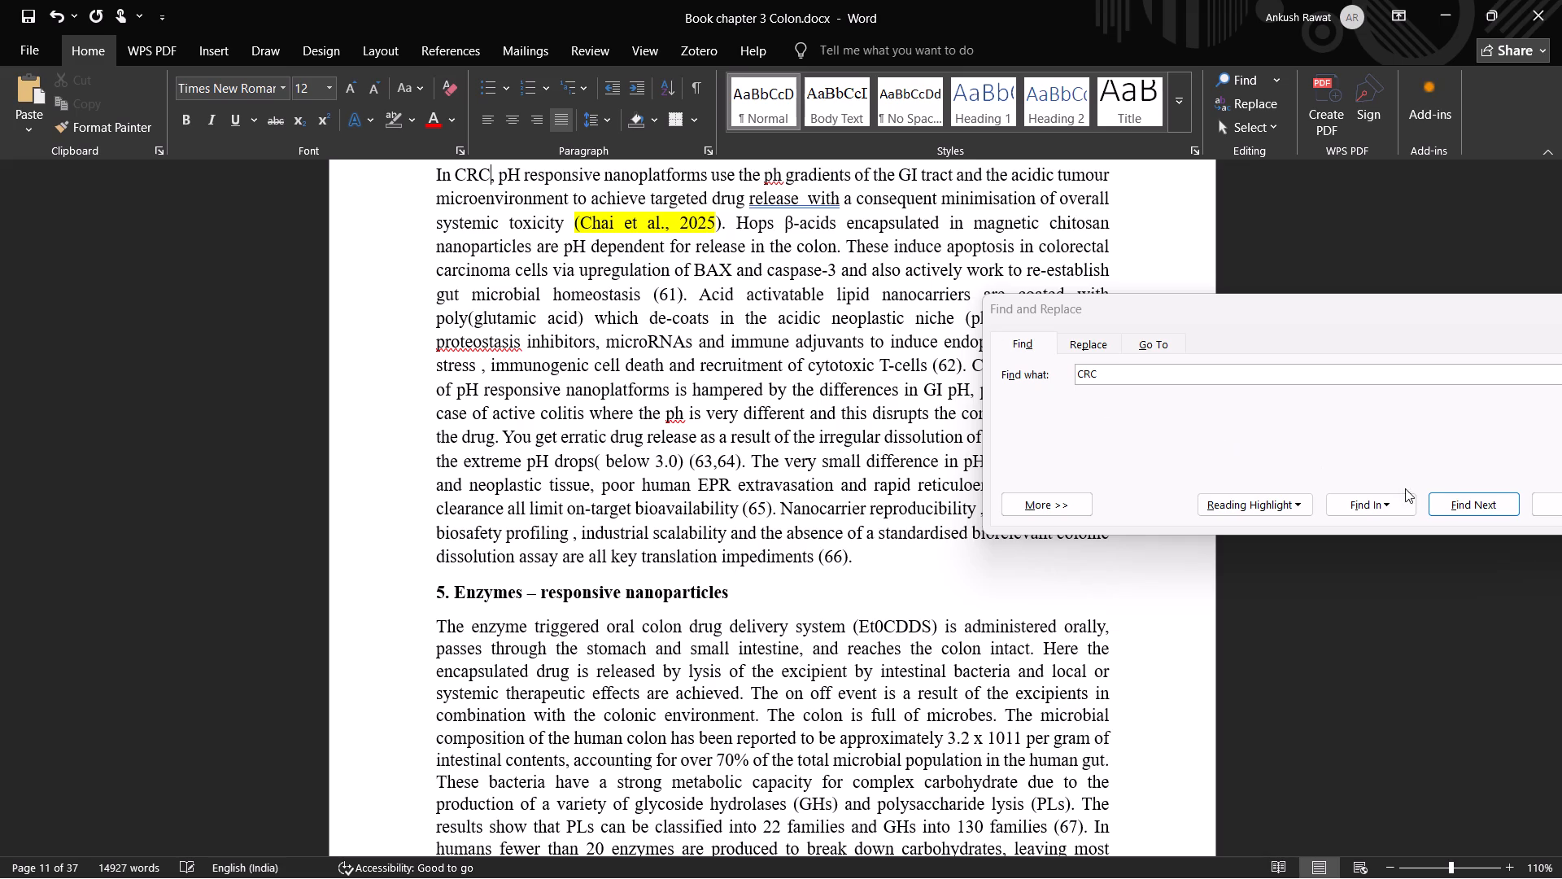
Step through the remaining occurrences of "CRC" after section 5 through the conclusion to check how the abbreviation is used.
left_click(1440, 495)
left_click(1483, 507)
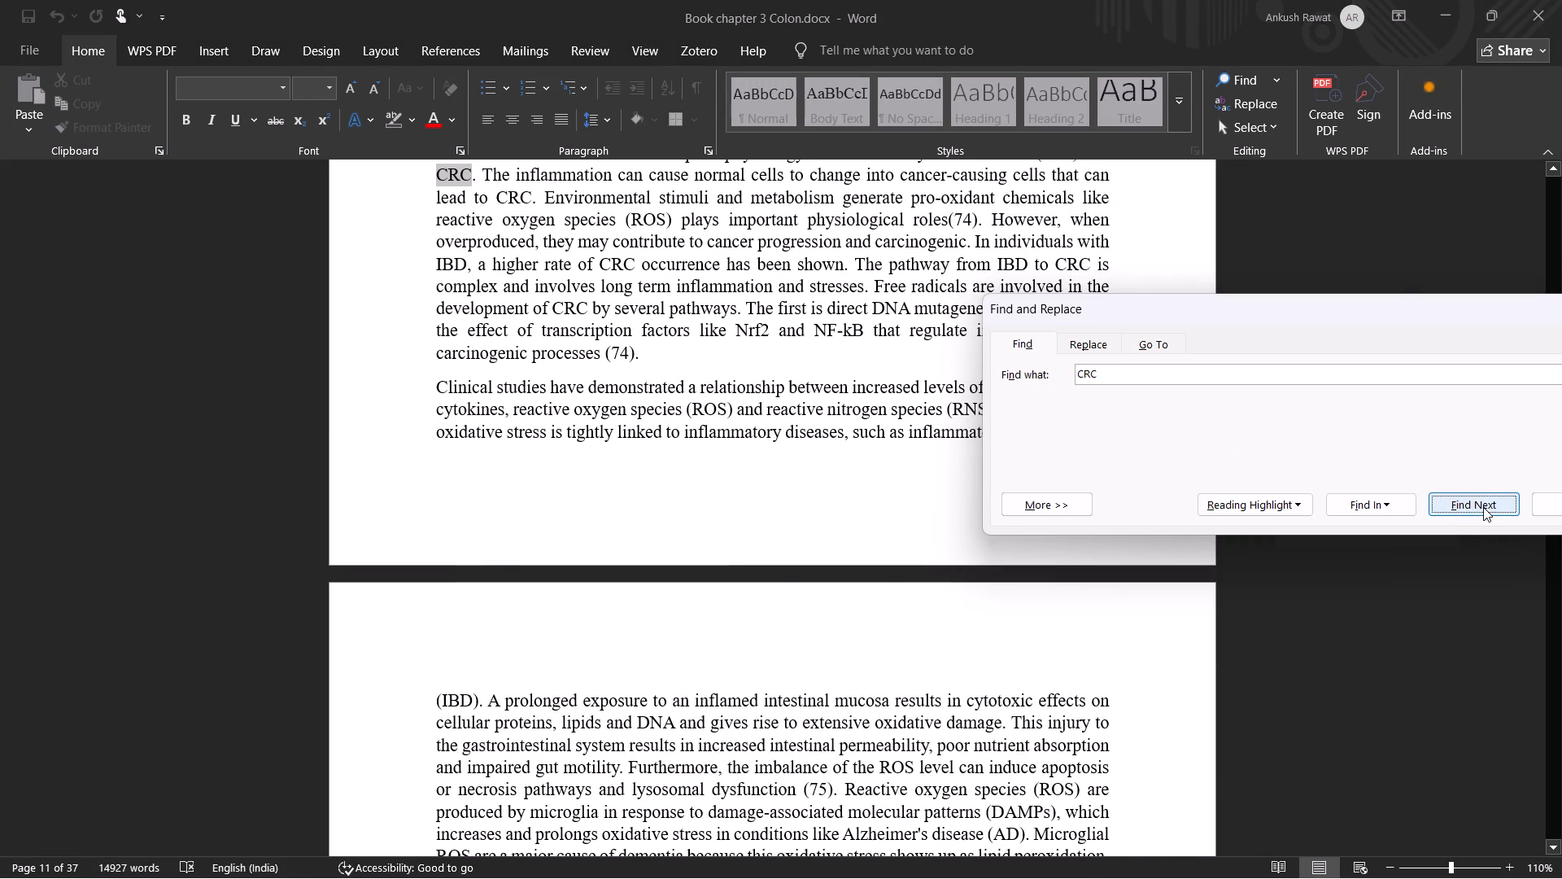
left_click(1483, 507)
triple_click(1483, 507)
left_click(1483, 507)
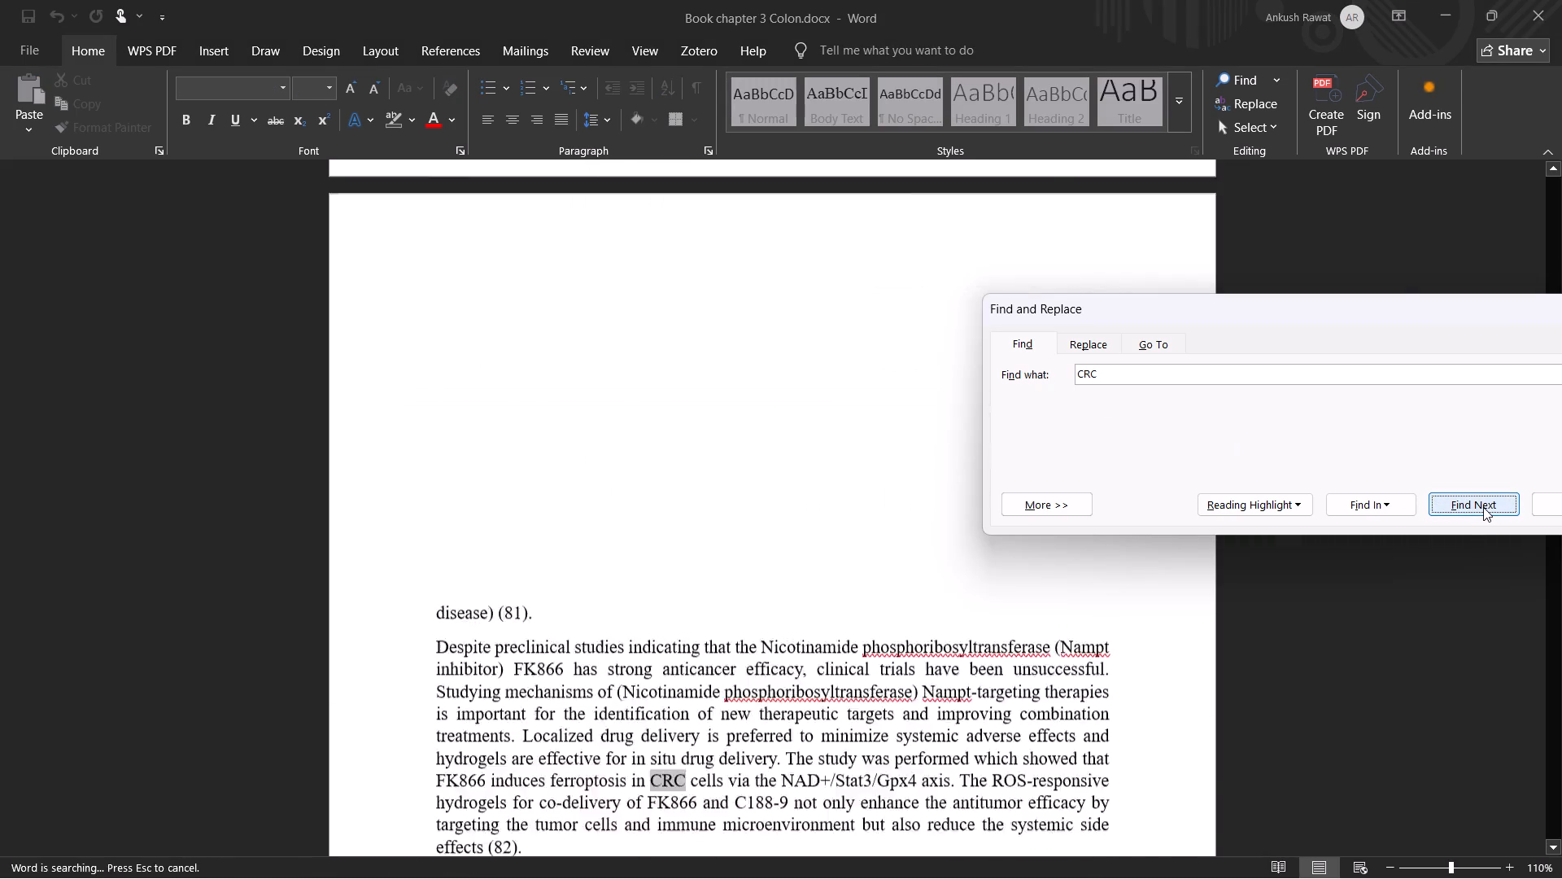
left_click(1483, 507)
left_click(1483, 507)
left_click(1483, 507)
triple_click(1483, 507)
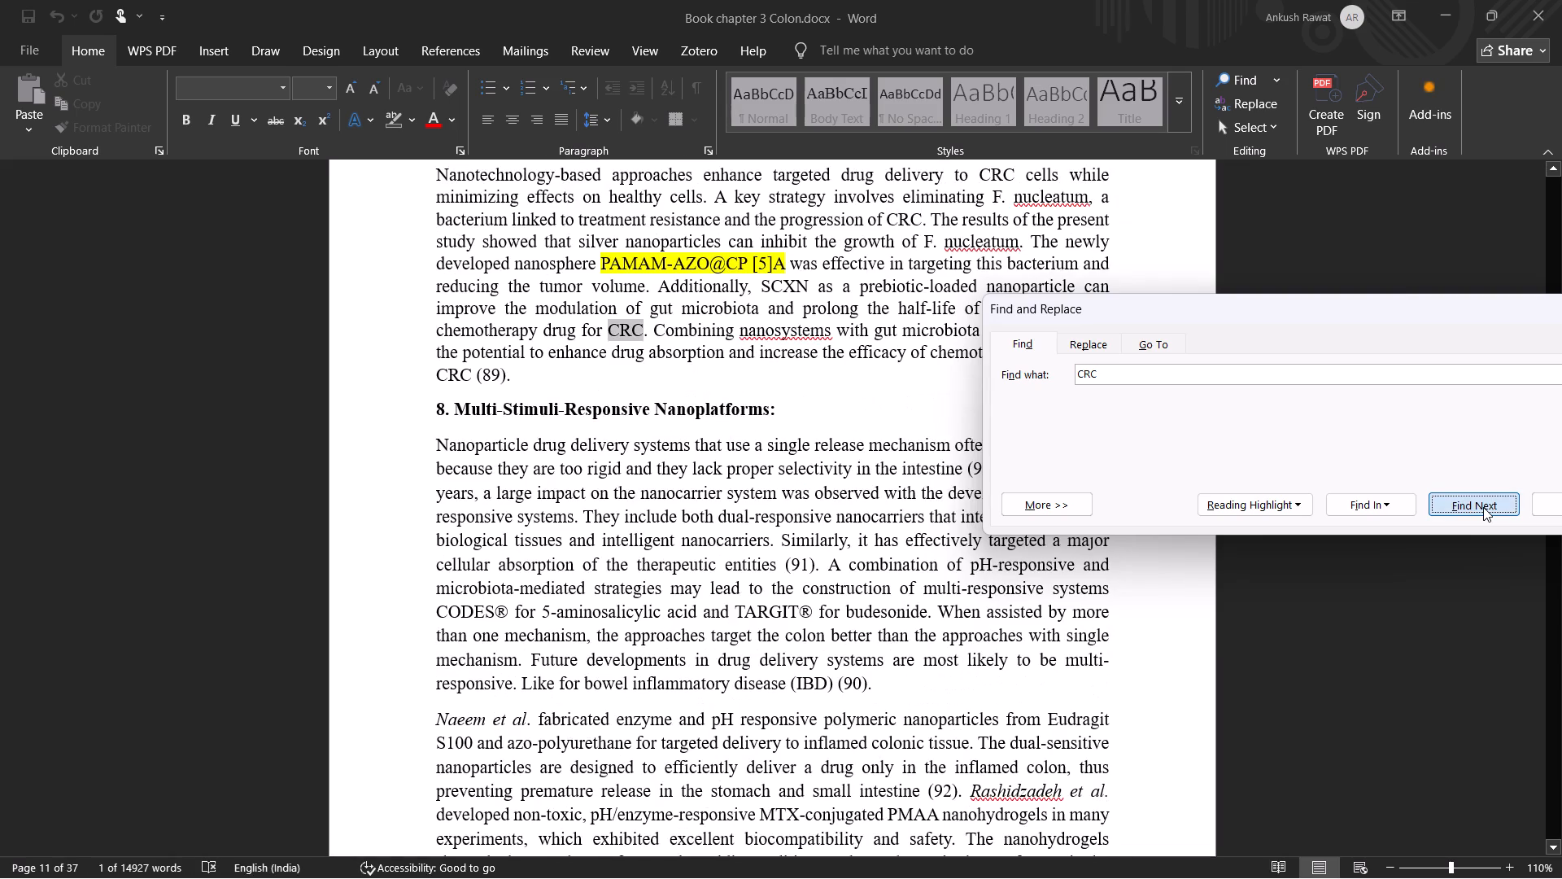
double_click(1483, 507)
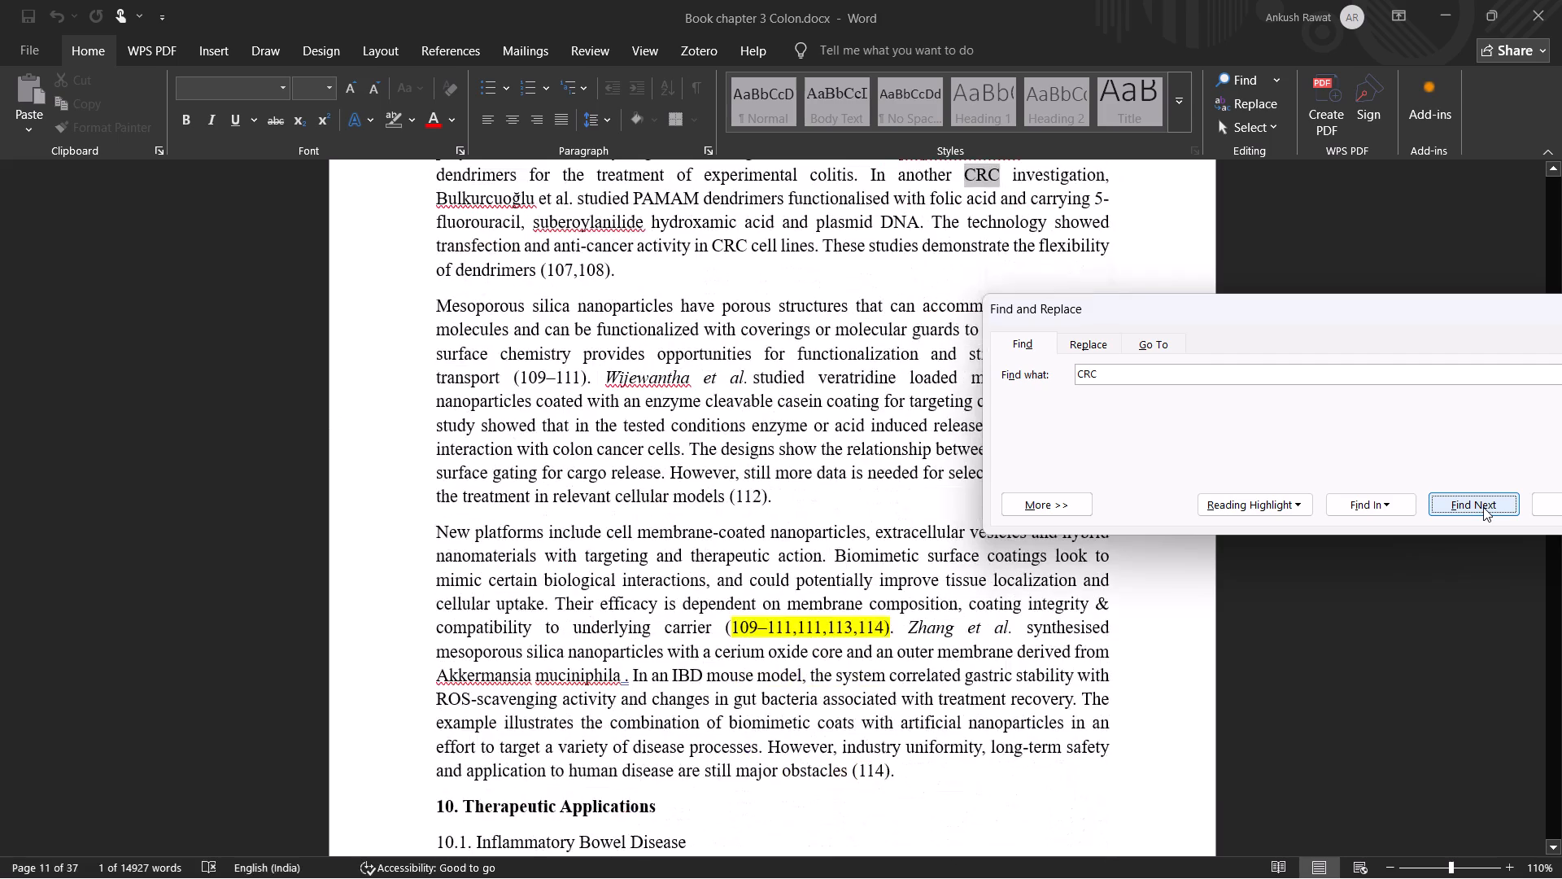
triple_click(1483, 507)
triple_click(1483, 507)
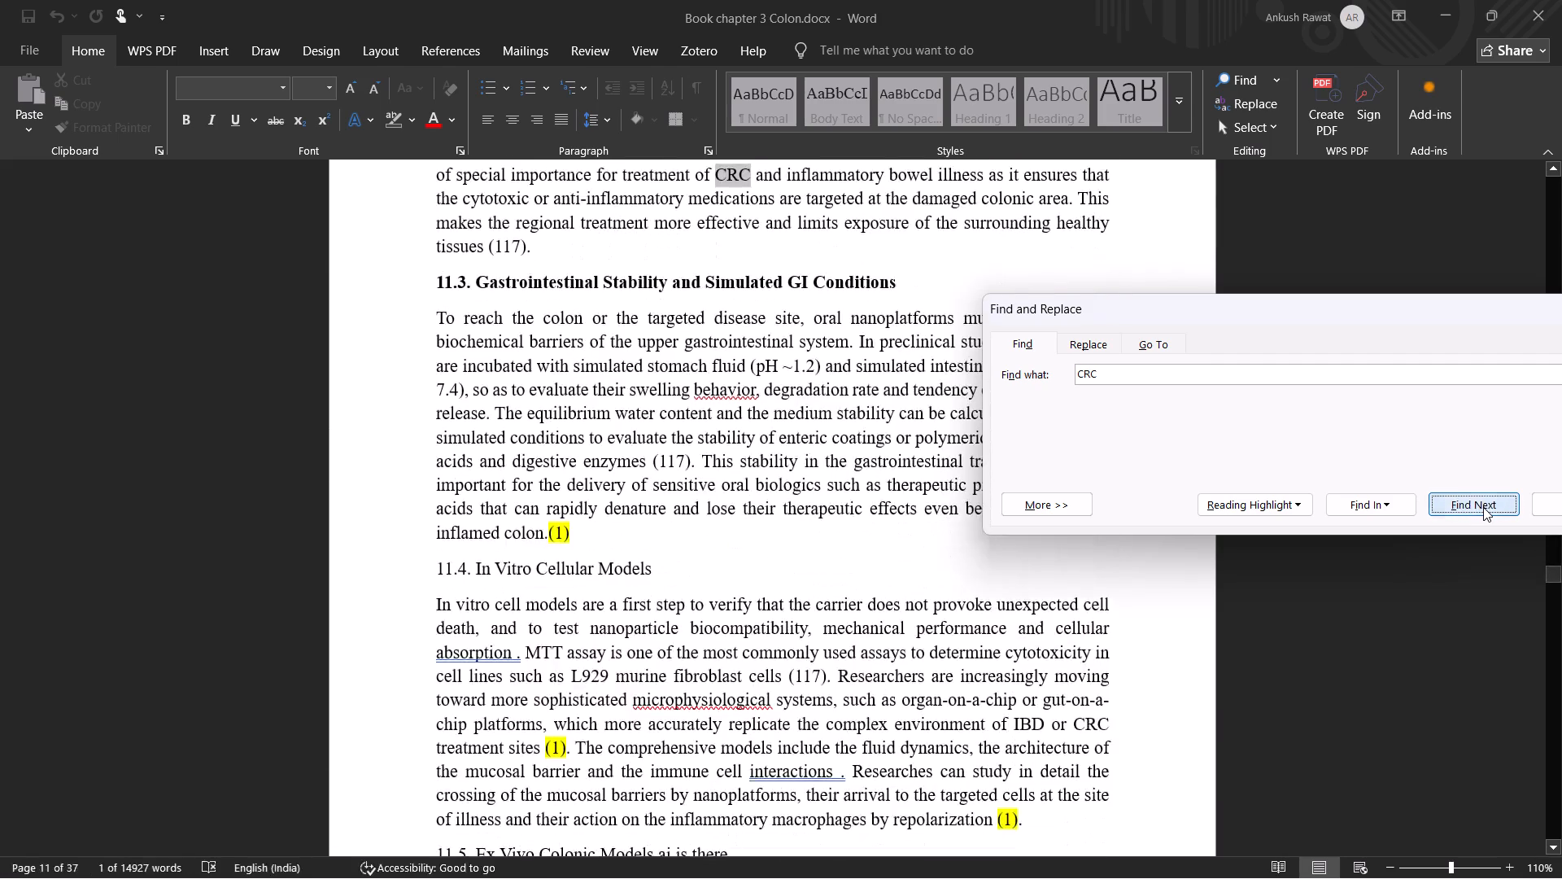
left_click(1483, 507)
left_click(1483, 507)
triple_click(1483, 507)
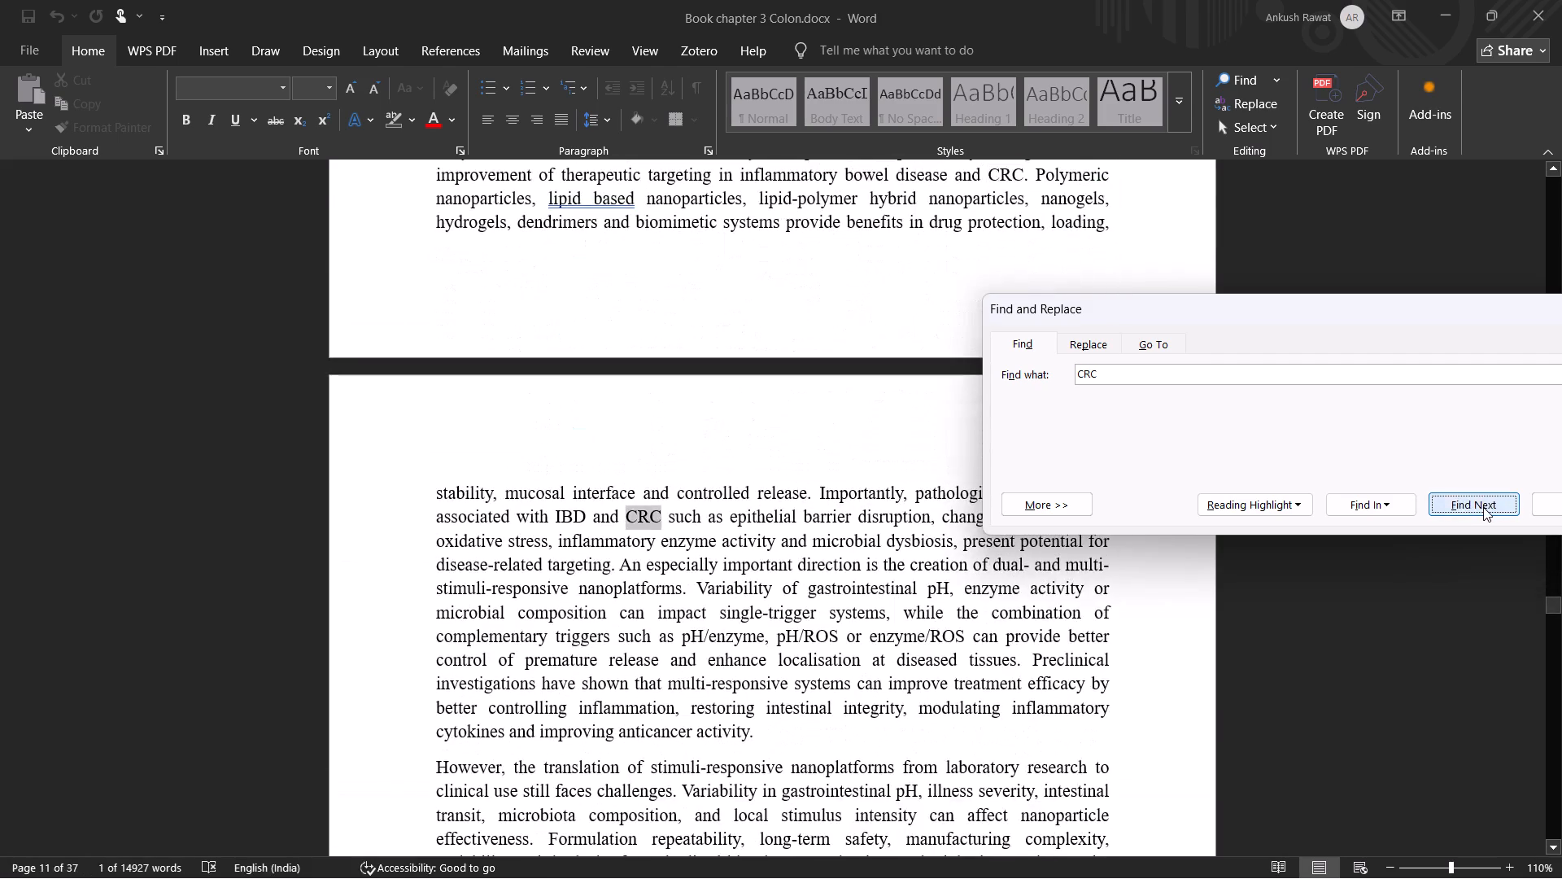
double_click(1483, 507)
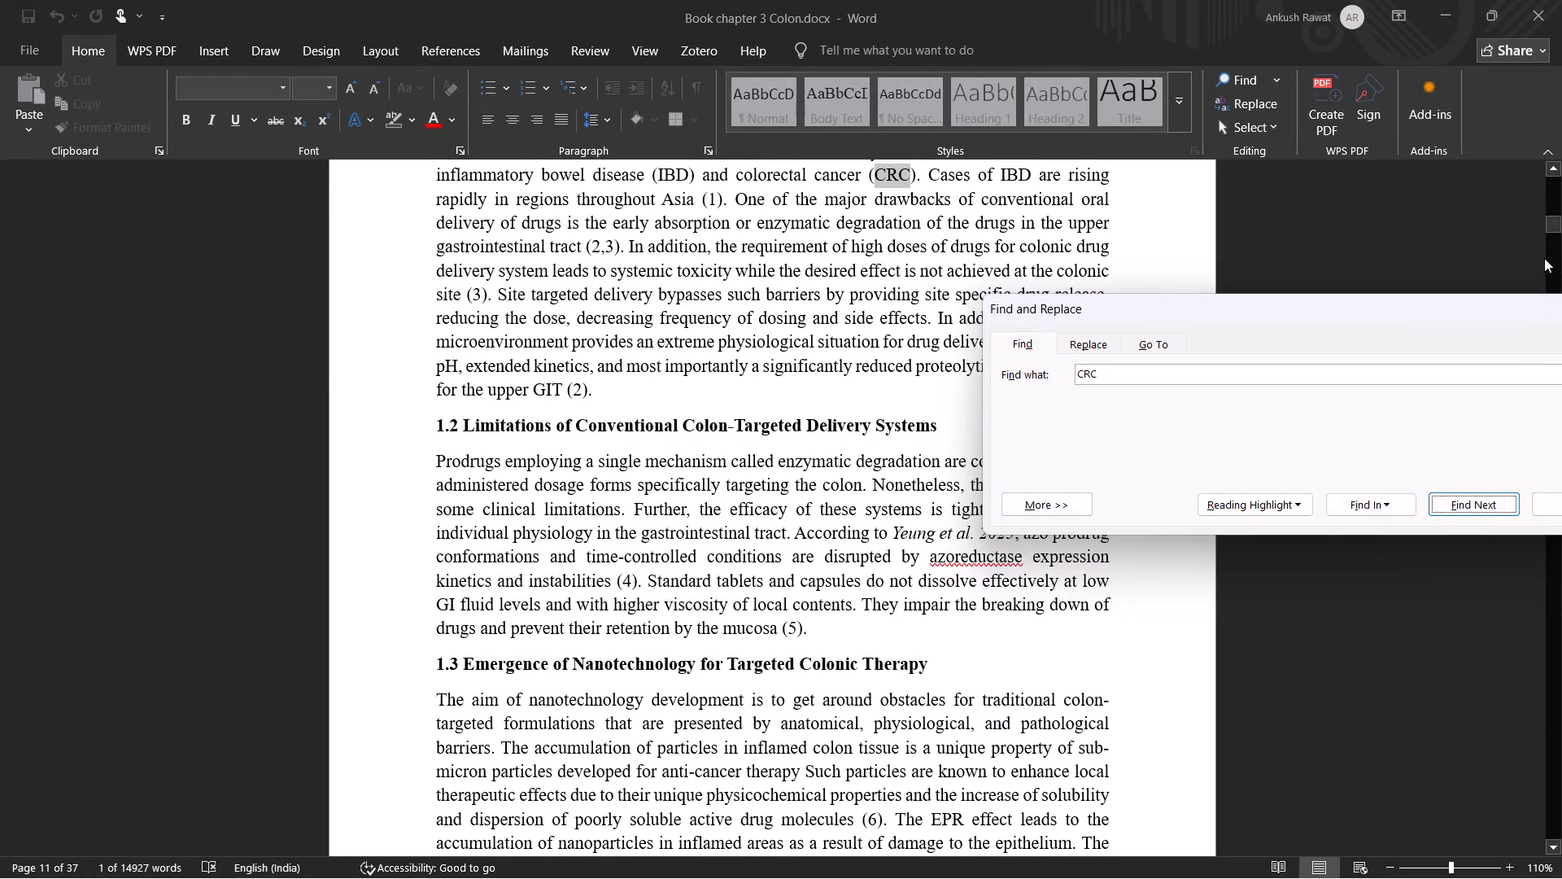
Return to the Abstract and examine how colorectal cancer and the abbreviation CRC are used in it.
left_click_drag(1543, 228, 1537, 180)
left_click_drag(1554, 226, 1548, 199)
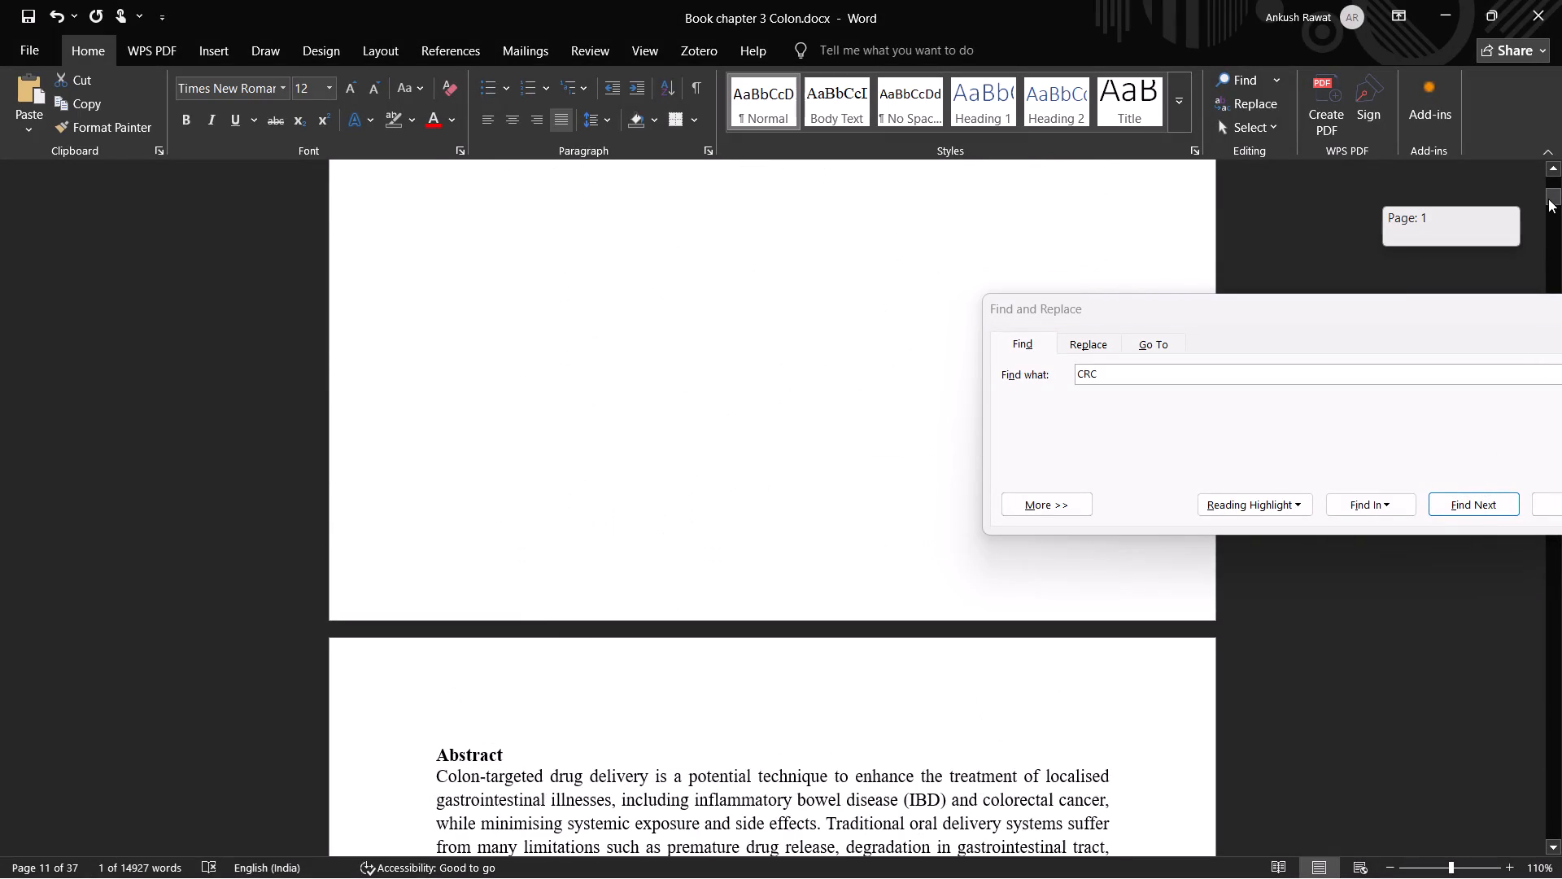
left_click_drag(1548, 199, 1547, 206)
scroll(708, 444, "down", 3)
scroll(708, 444, "up", 1)
scroll(708, 444, "down", 1)
scroll(708, 444, "up", 1)
scroll(706, 444, "down", 1)
scroll(706, 443, "up", 3)
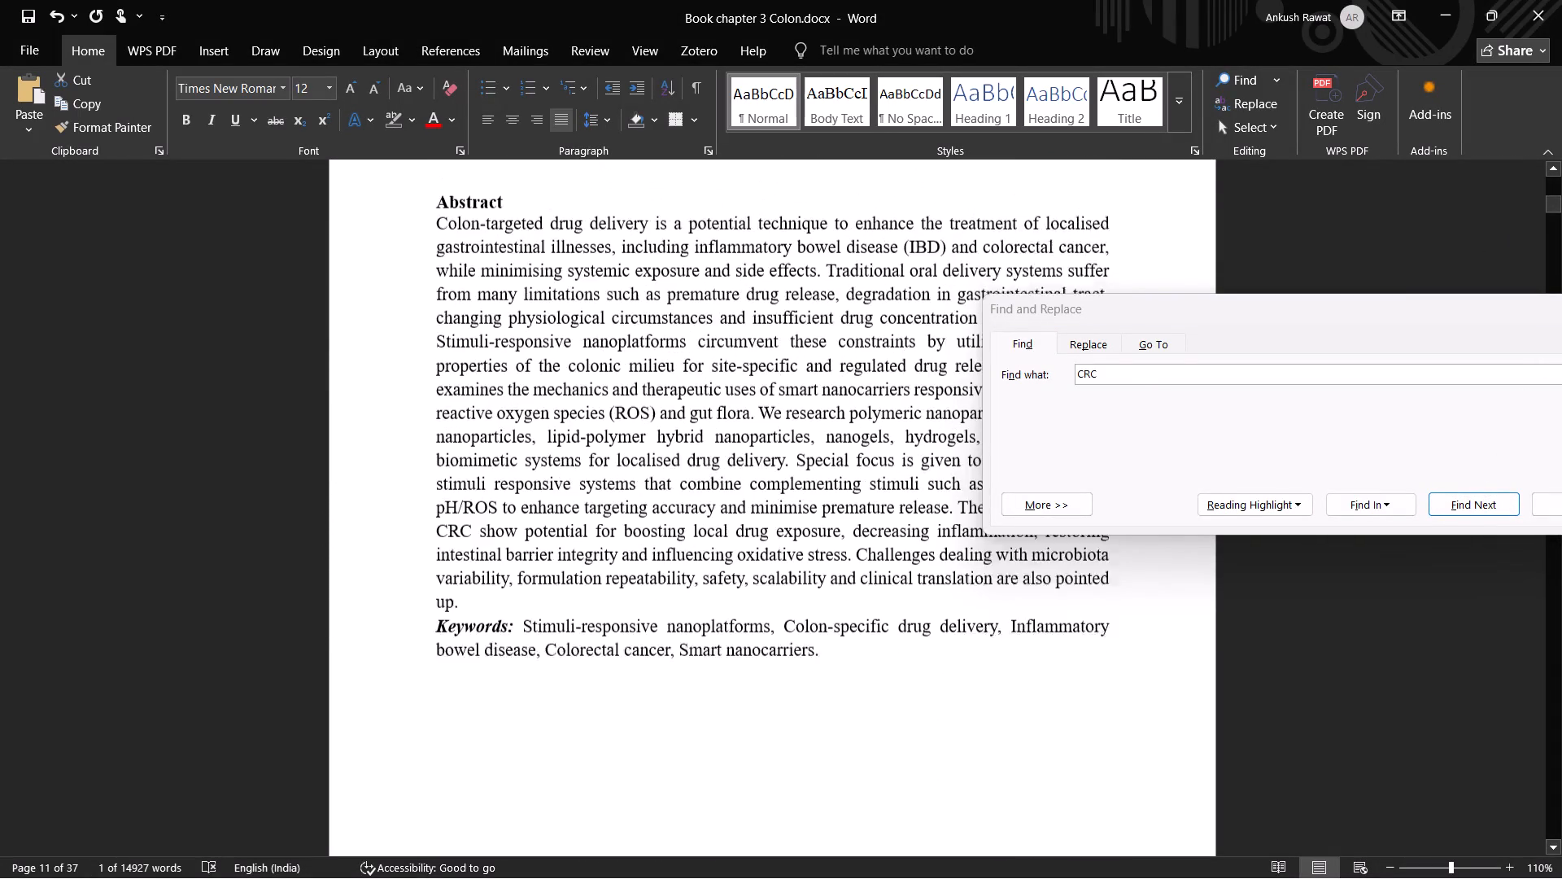
scroll(717, 459, "down", 1)
scroll(717, 461, "up", 1)
scroll(717, 461, "down", 2)
scroll(718, 472, "up", 1)
scroll(718, 472, "down", 1)
scroll(718, 473, "up", 2)
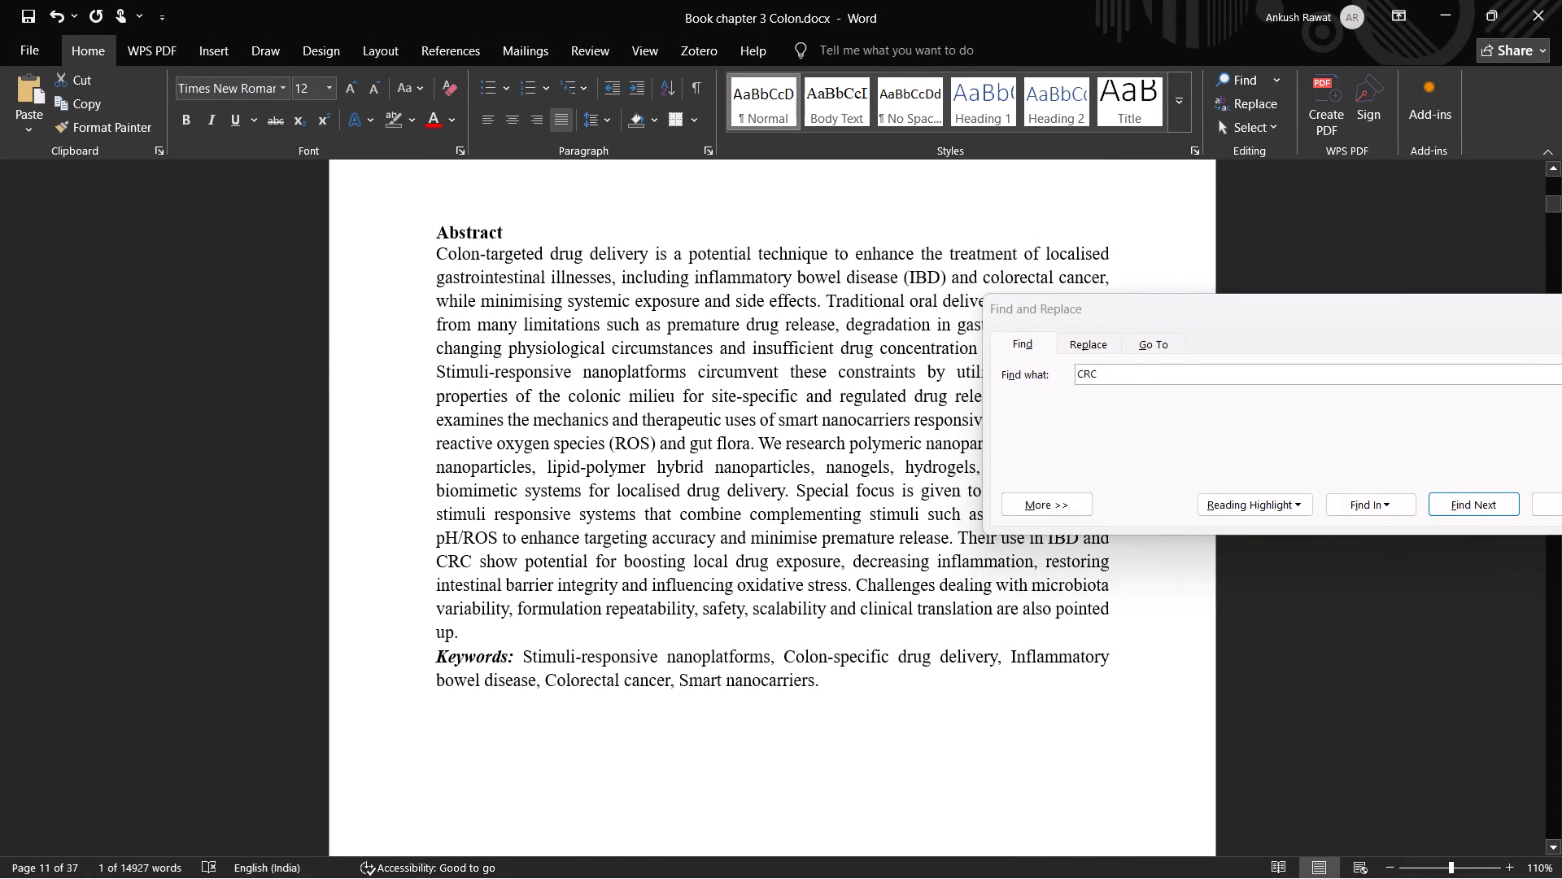
scroll(646, 335, "up", 1)
scroll(646, 335, "down", 1)
scroll(646, 335, "up", 2)
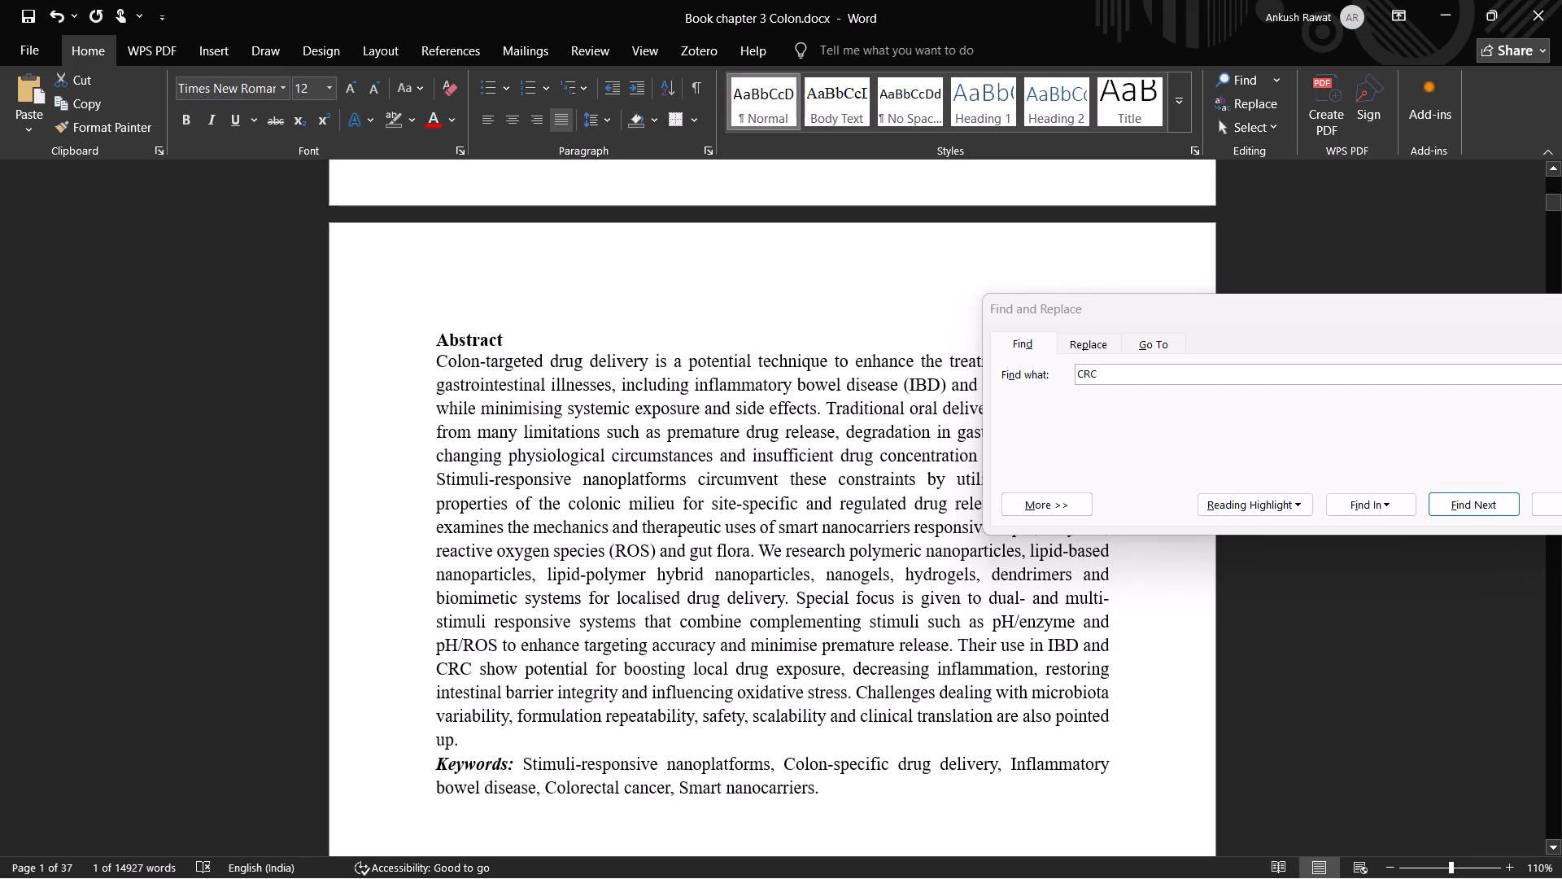
Read through the Abstract and its keywords, checking how inflammatory bowel disease and colorectal cancer are written and abbreviated.
scroll(698, 399, "up", 1)
scroll(698, 399, "down", 1)
scroll(698, 399, "up", 1)
scroll(698, 399, "down", 1)
scroll(698, 399, "up", 1)
scroll(700, 405, "down", 3)
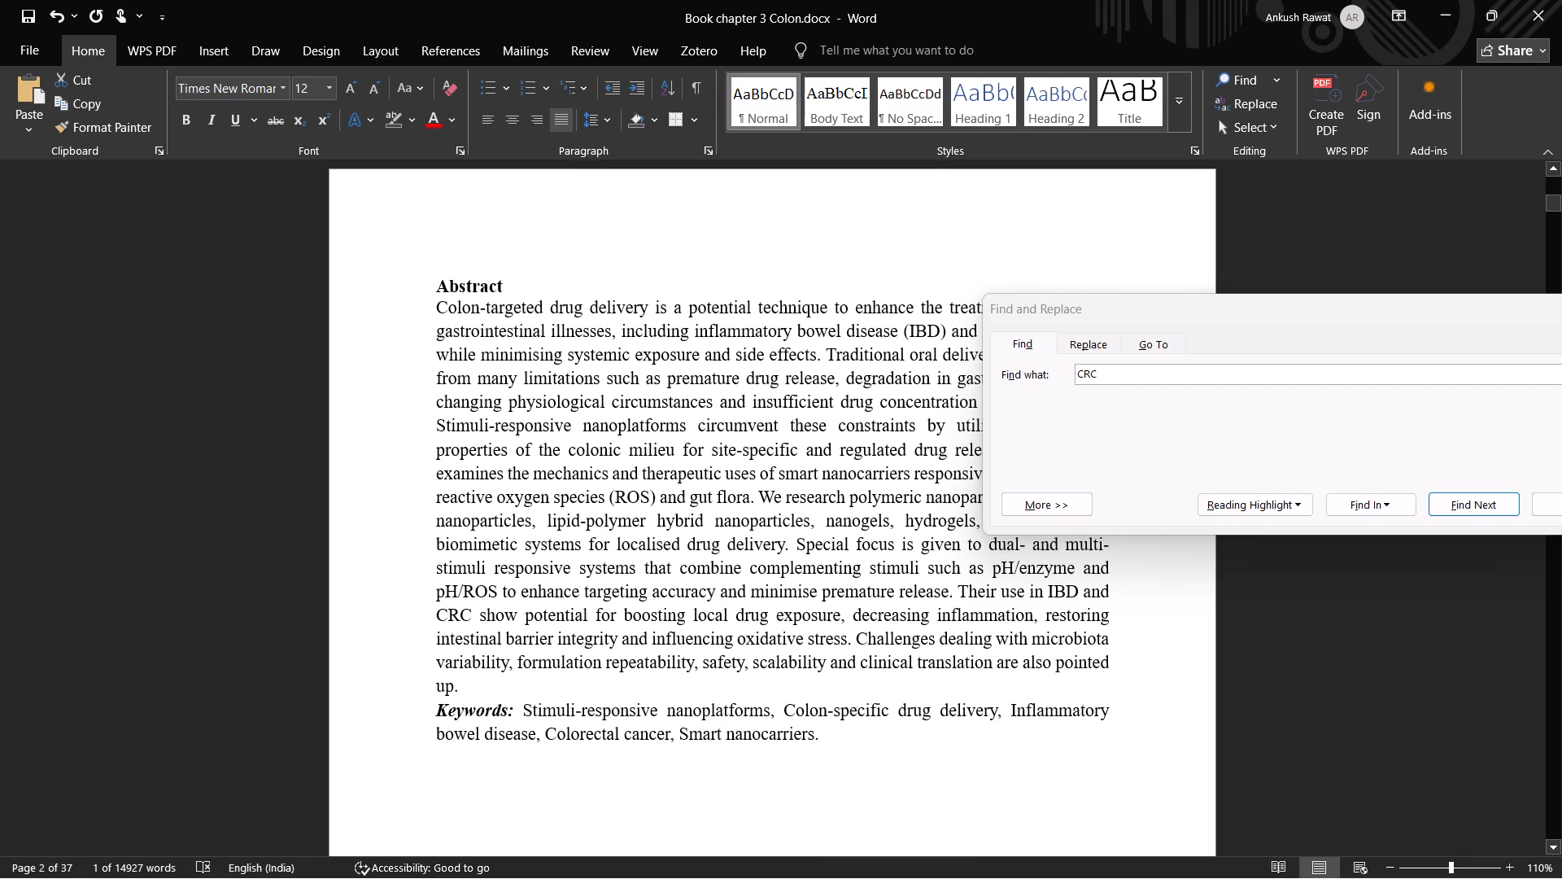
scroll(740, 414, "down", 1)
left_click_drag(1268, 317, 918, 433)
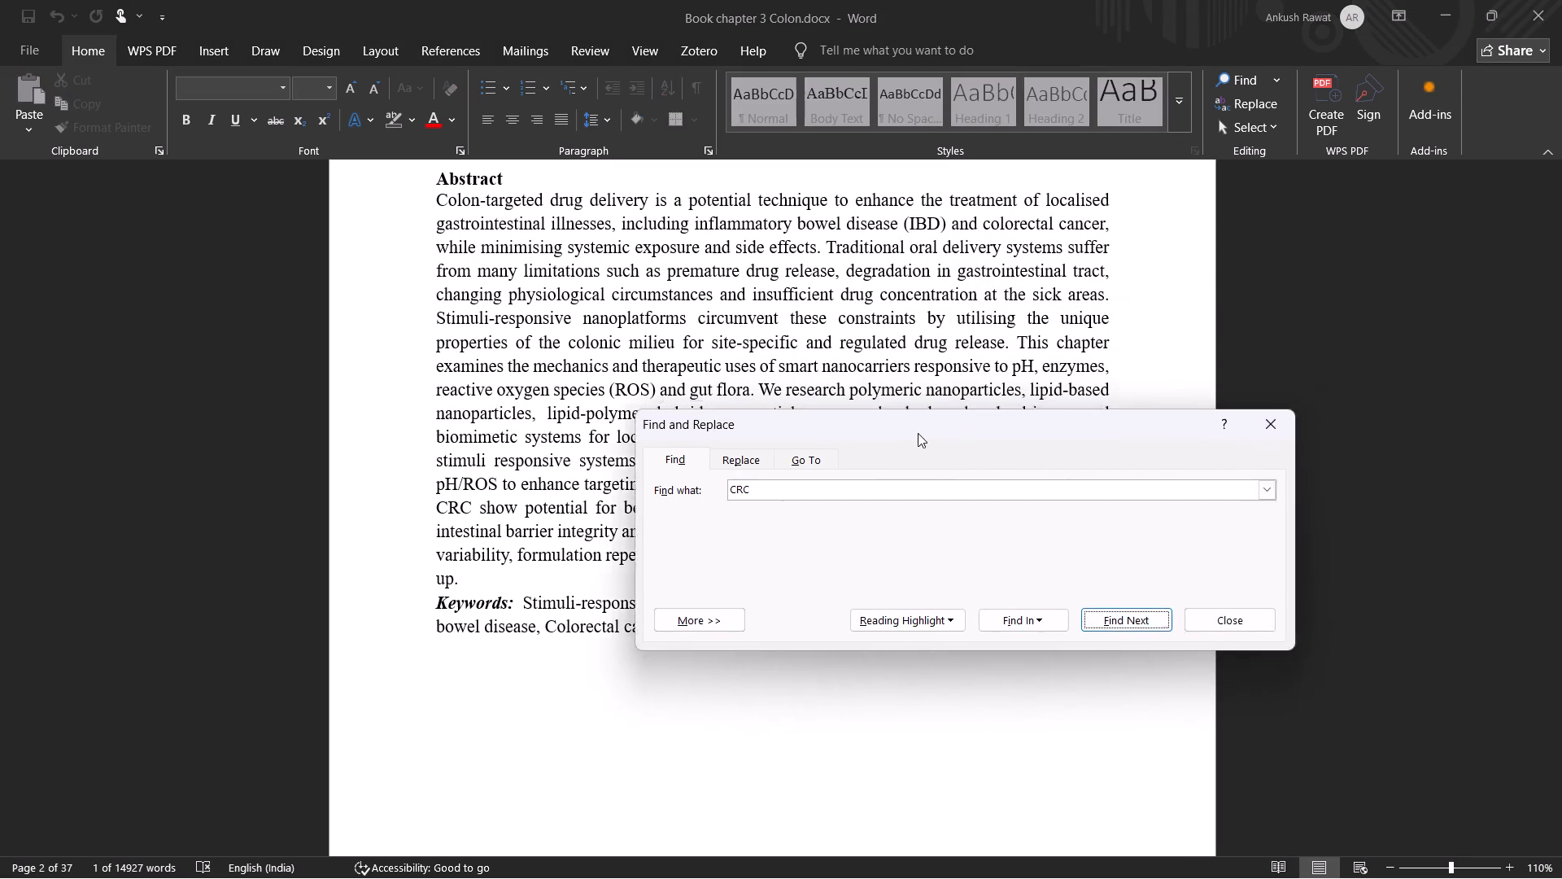
left_click_drag(918, 433, 1065, 325)
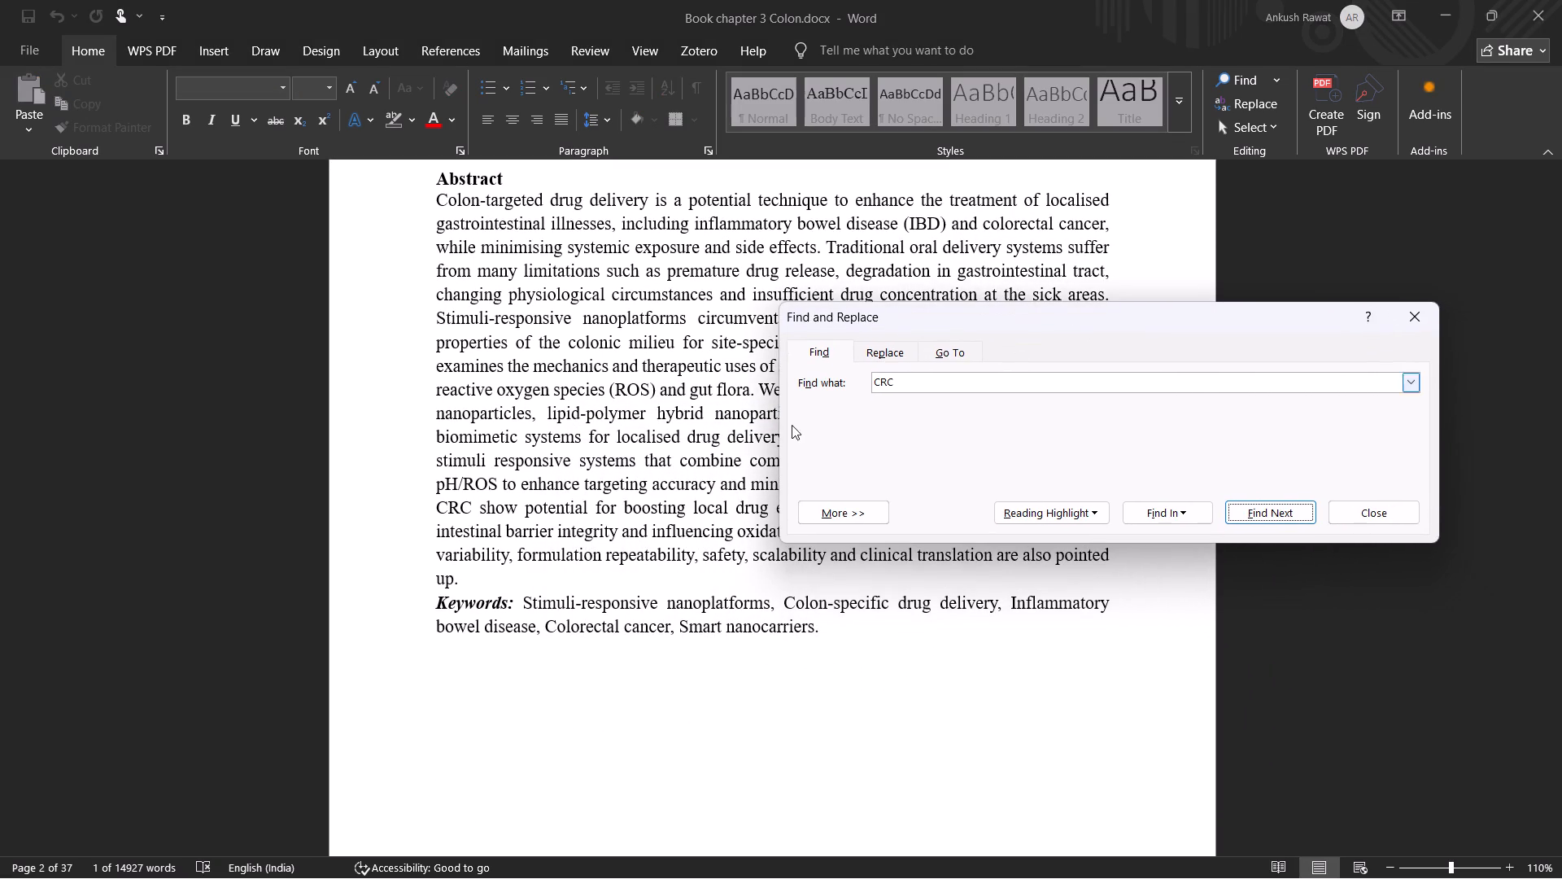
scroll(544, 512, "down", 5)
scroll(540, 544, "up", 1)
scroll(541, 549, "down", 1)
scroll(541, 549, "up", 1)
scroll(541, 549, "down", 1)
scroll(557, 571, "up", 1)
scroll(558, 579, "down", 1)
scroll(558, 579, "up", 2)
scroll(561, 601, "down", 2)
scroll(469, 575, "down", 2)
scroll(469, 575, "up", 2)
scroll(469, 575, "down", 2)
scroll(1218, 684, "up", 1)
scroll(1218, 684, "down", 2)
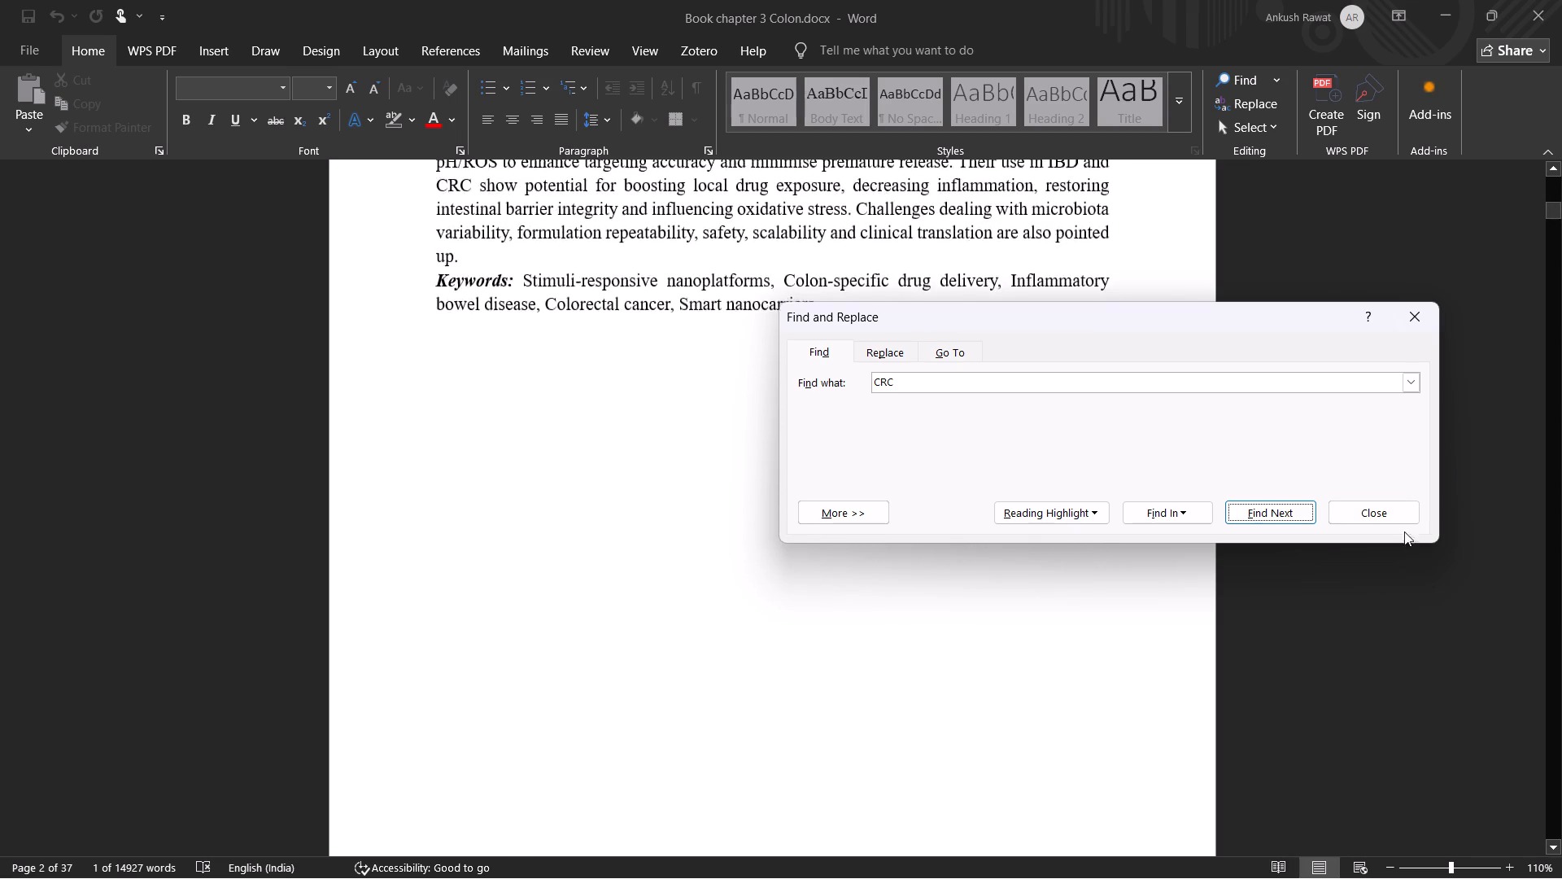
left_click(1550, 215)
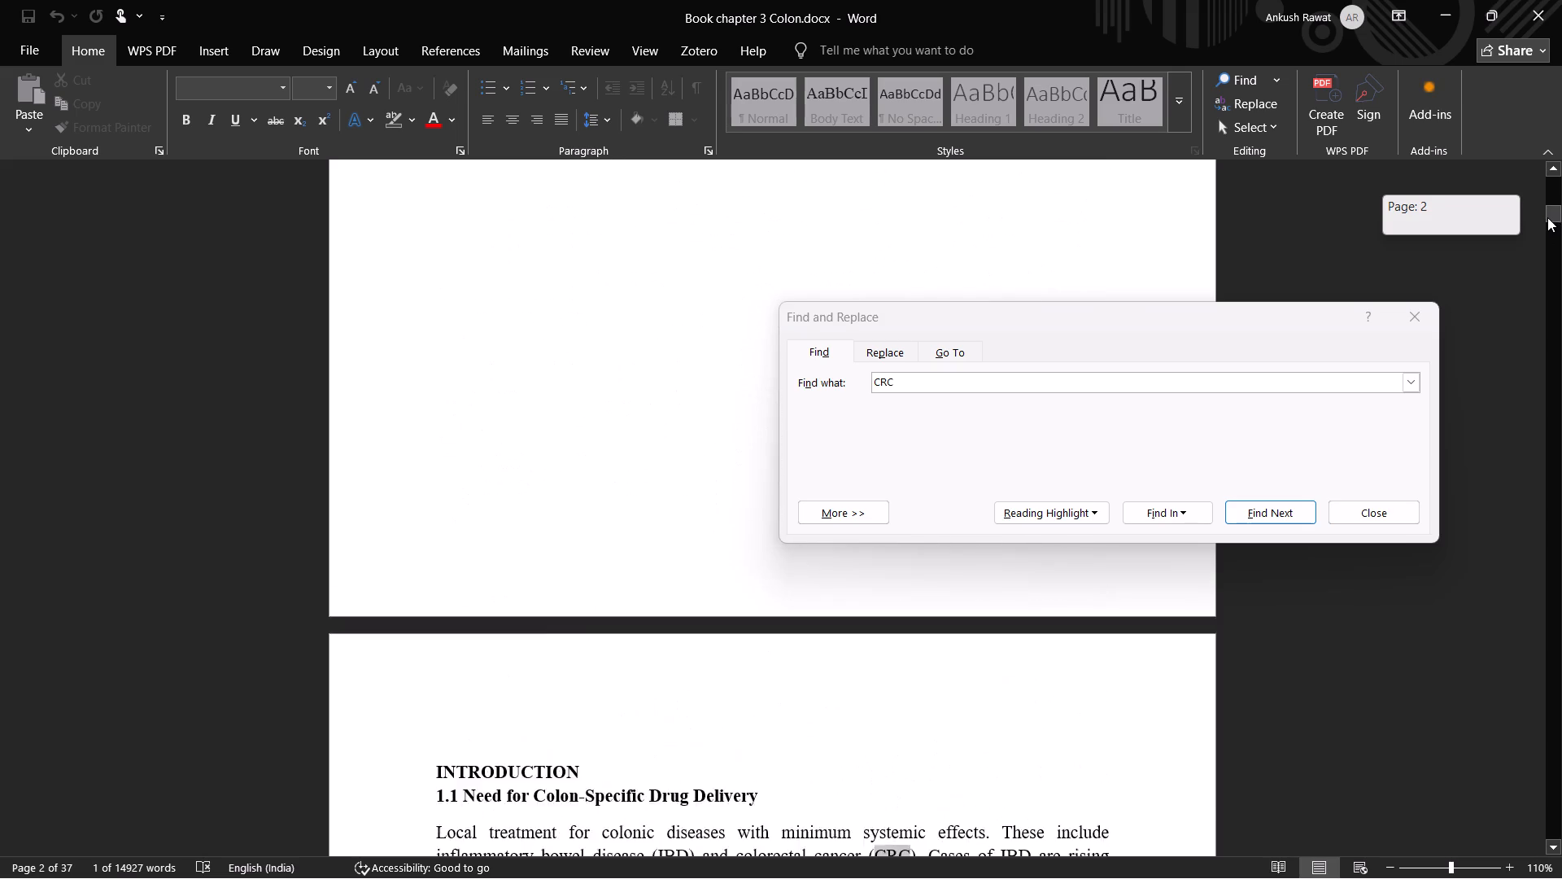
scroll(517, 461, "up", 3)
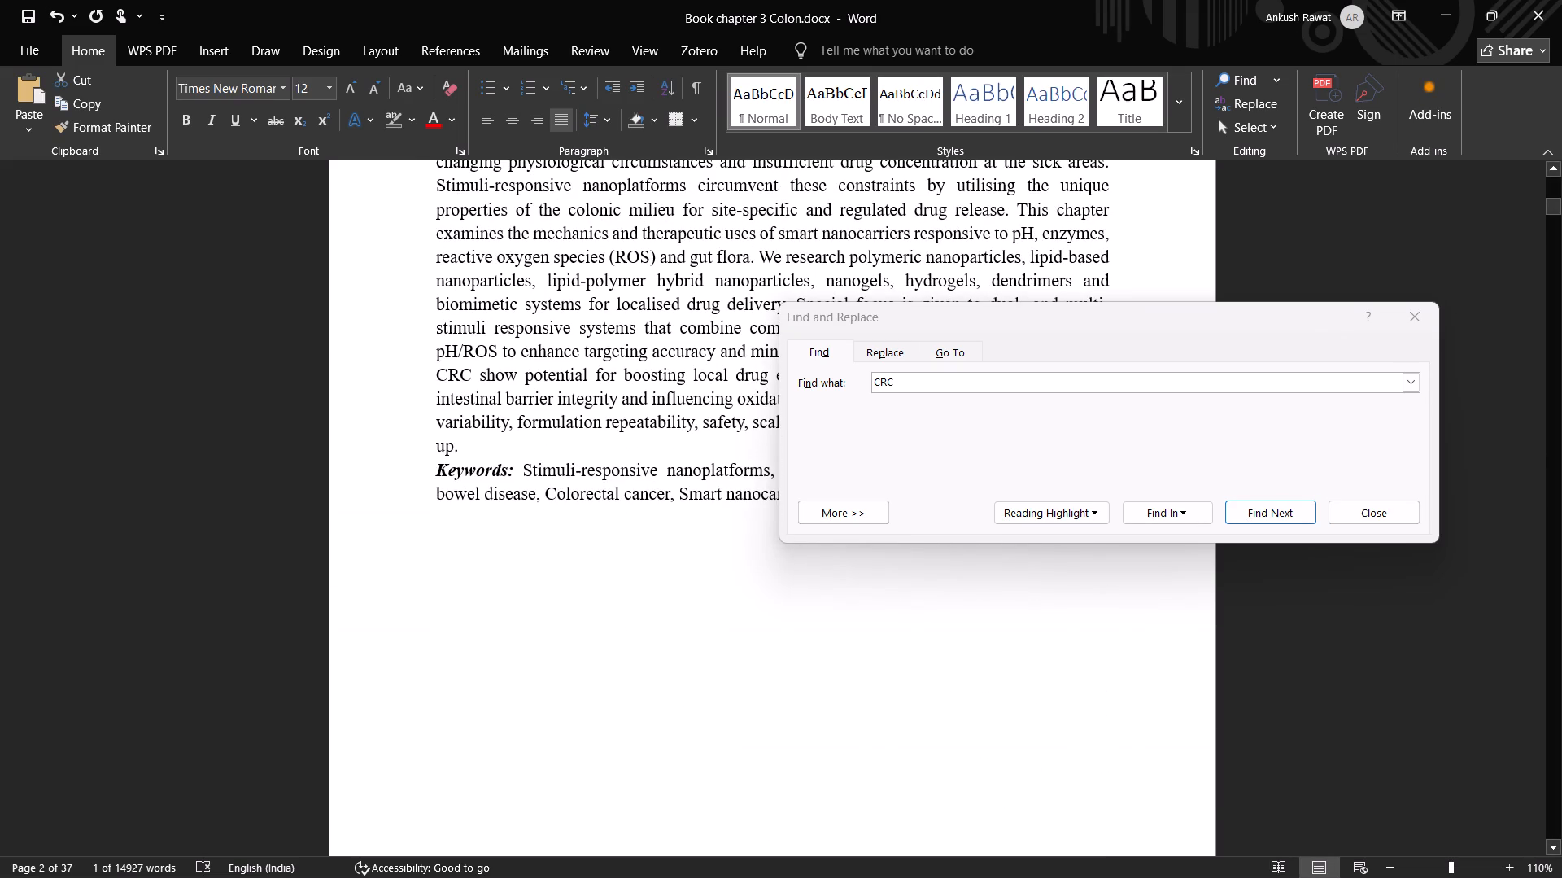
scroll(347, 507, "up", 1)
Set up a replacement of "inflammatory bowel disease " with "IBD", copying both terms from the first paragraph of section 1.1.
middle_click_drag(277, 574, 281, 476)
middle_click_drag(309, 422, 310, 474)
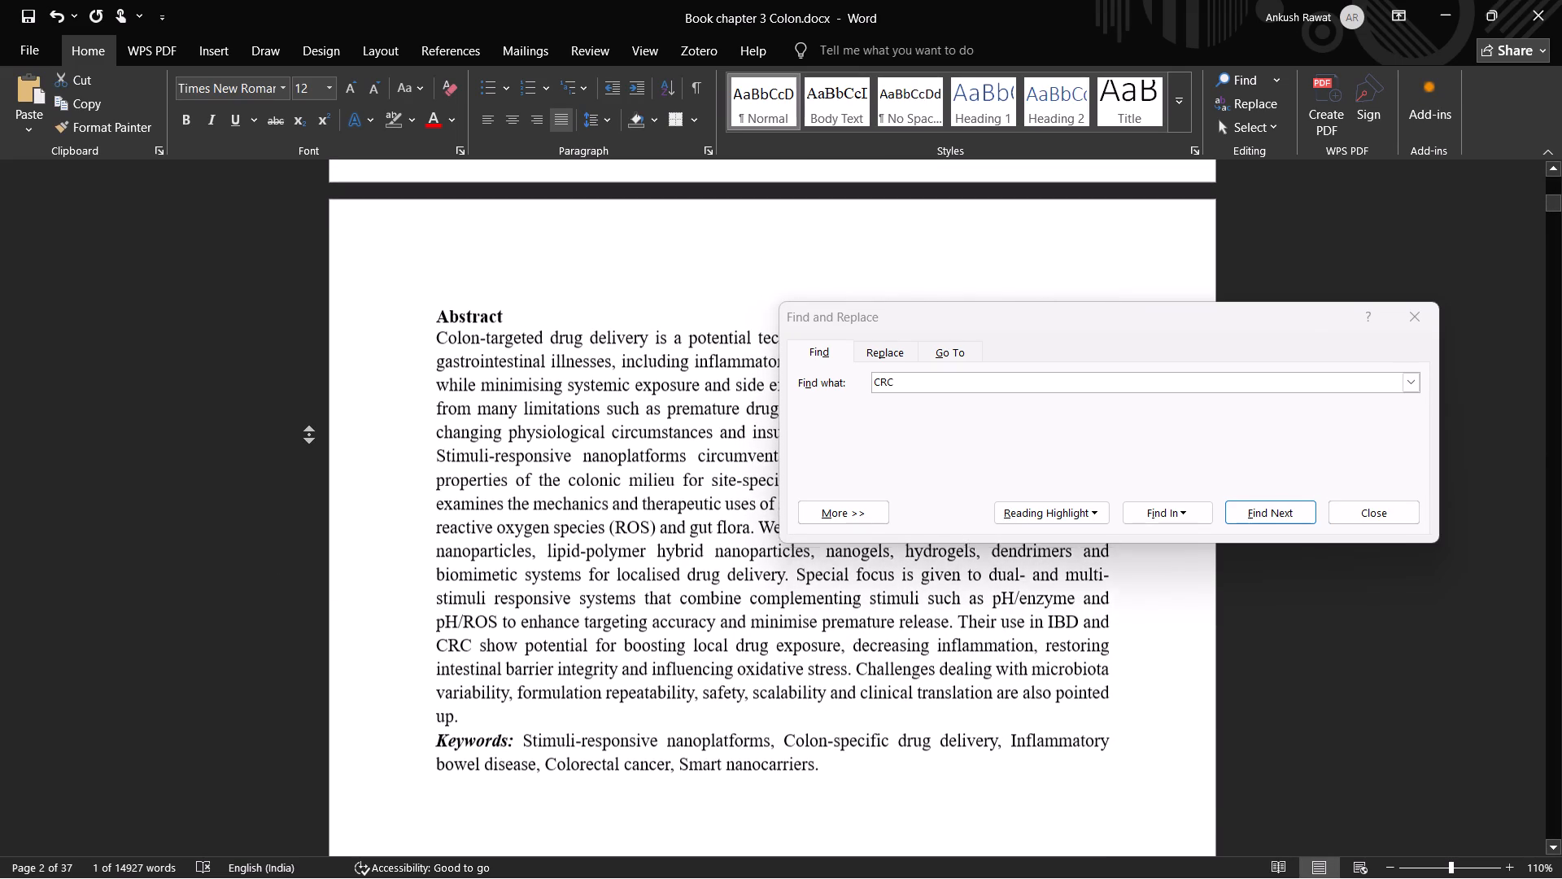
middle_click_drag(310, 474, 303, 544)
left_click(647, 632)
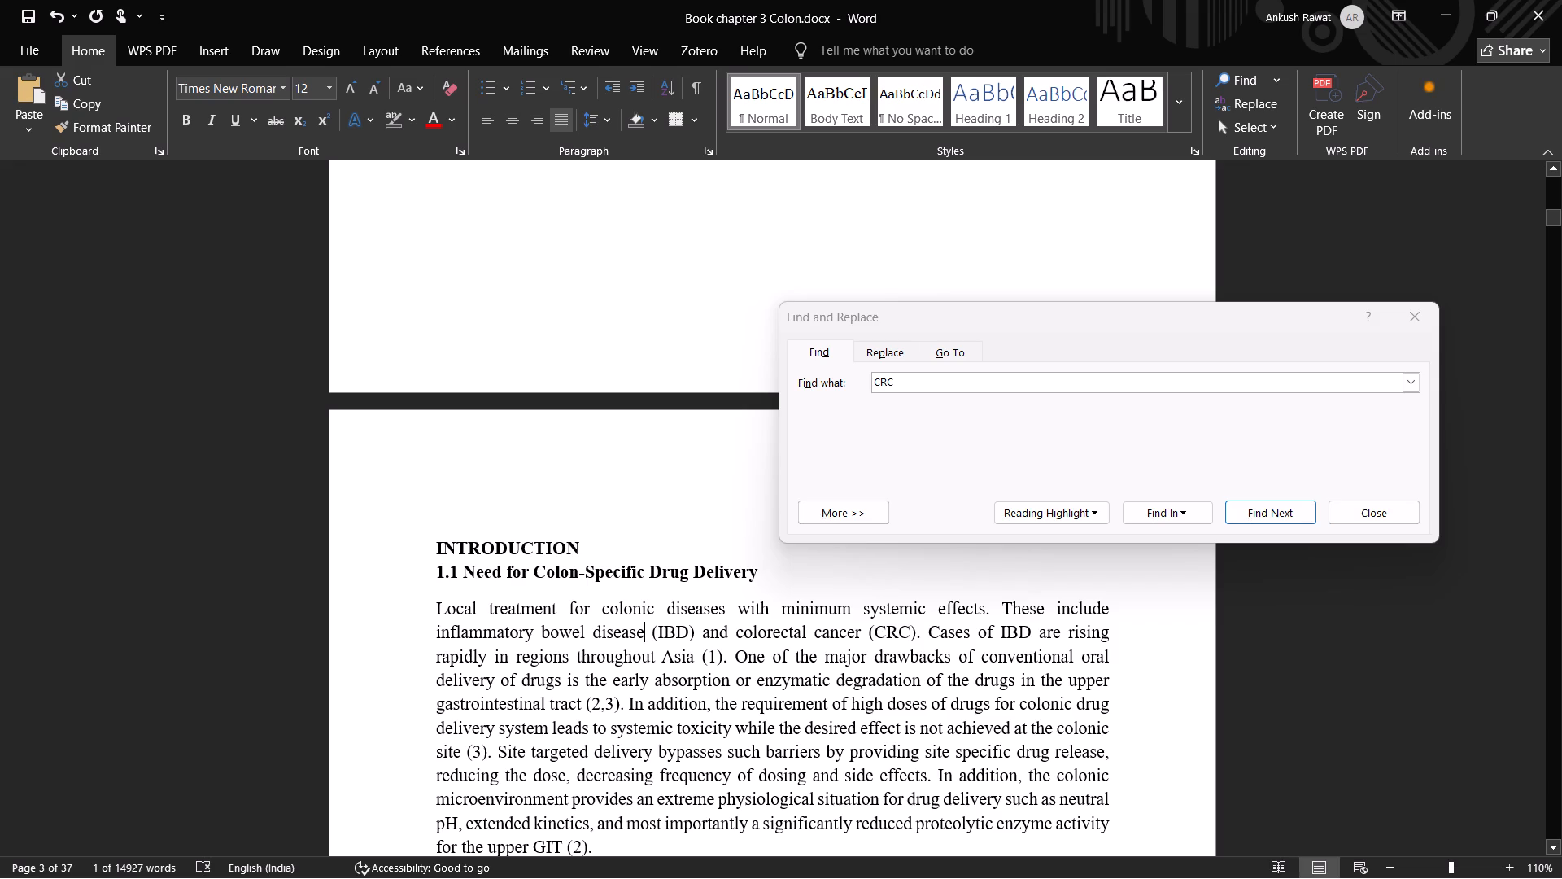
left_click(657, 636)
left_click(652, 636)
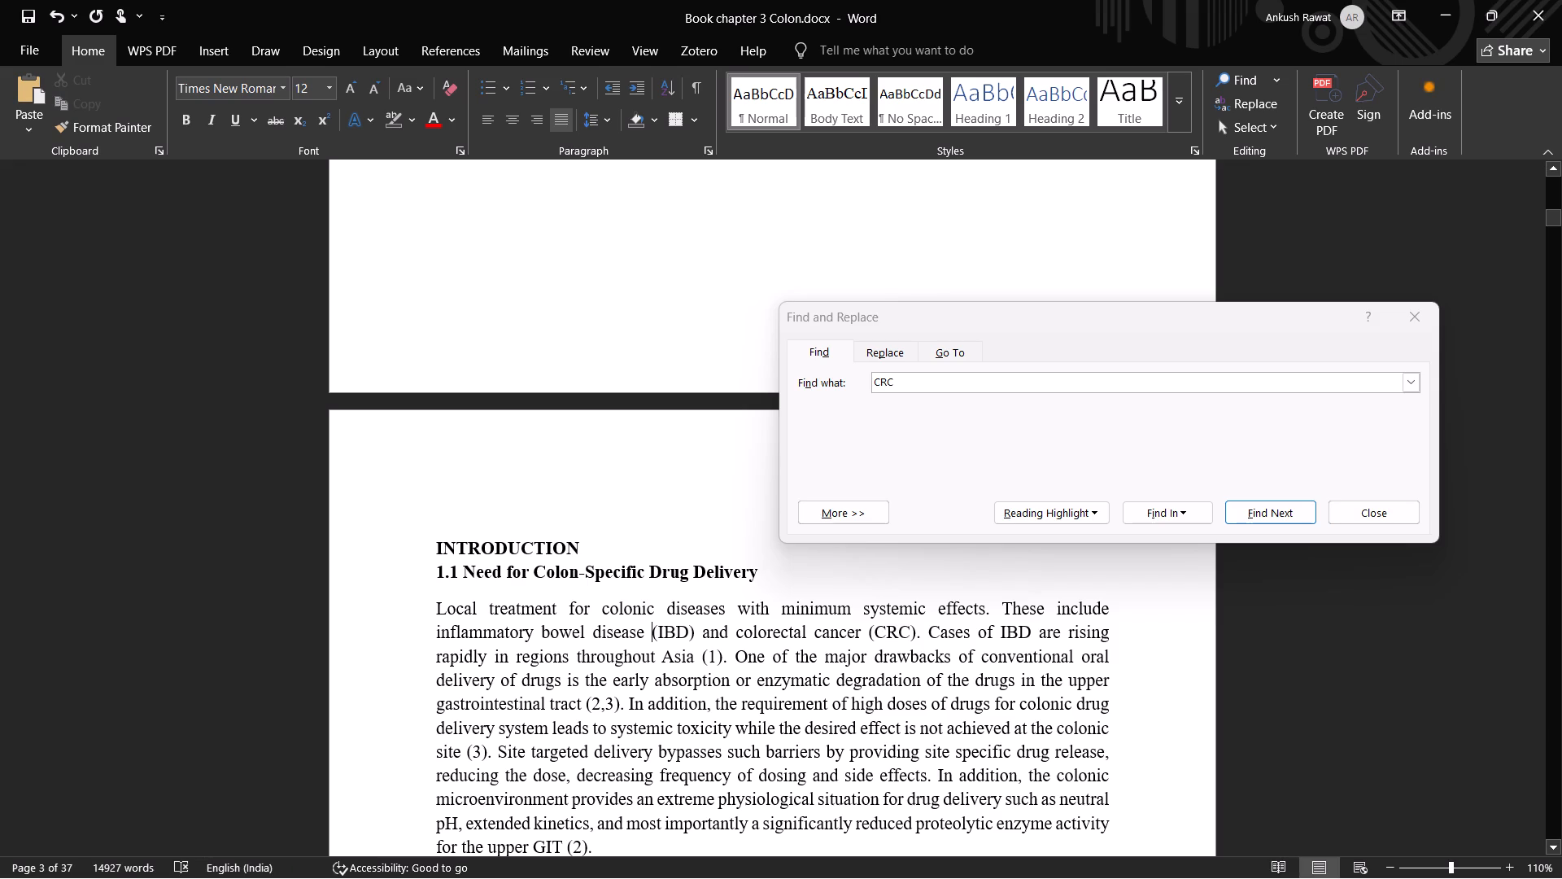
left_click(658, 637)
left_click(679, 636)
left_click(686, 635)
left_click(881, 352)
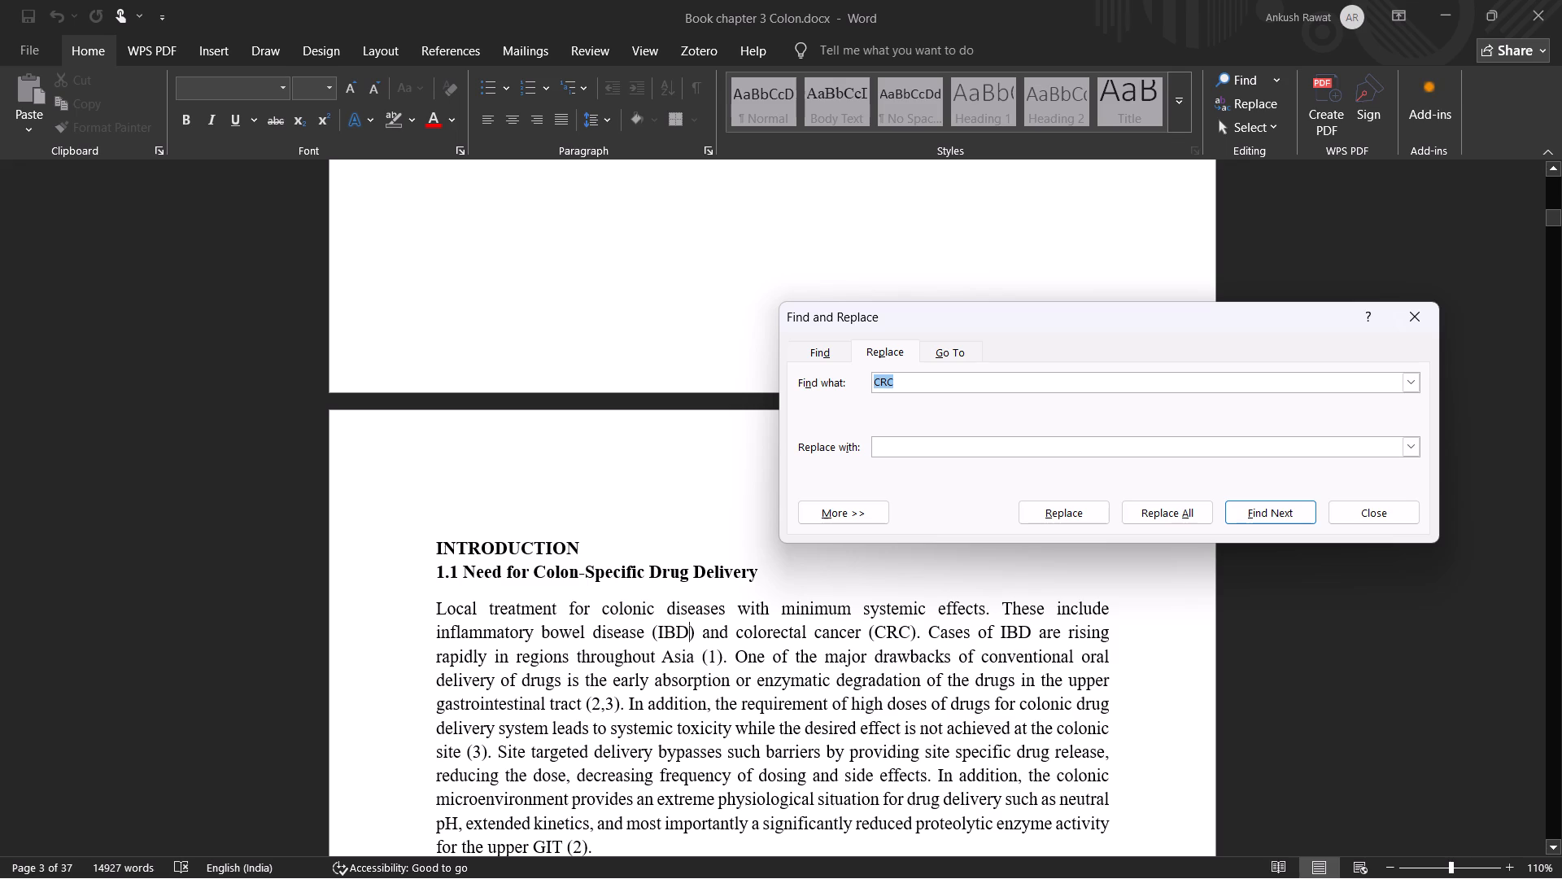
left_click_drag(435, 632, 572, 631)
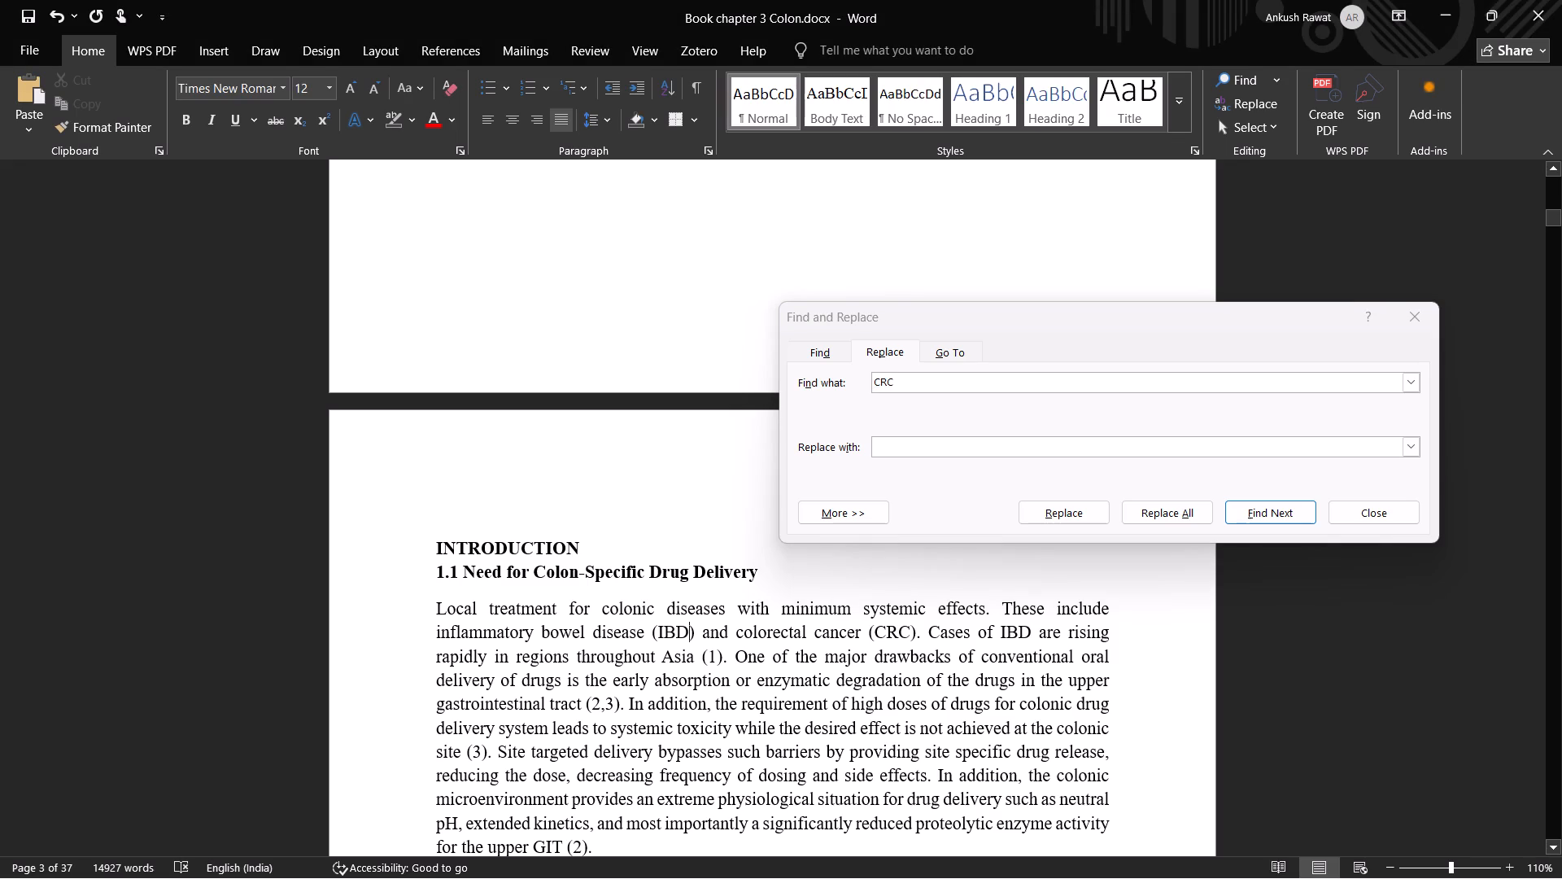
left_click(648, 632)
left_click_drag(643, 632, 446, 628)
key("ctrl+c")
key("ctrl+c")
key("ctrl+c")
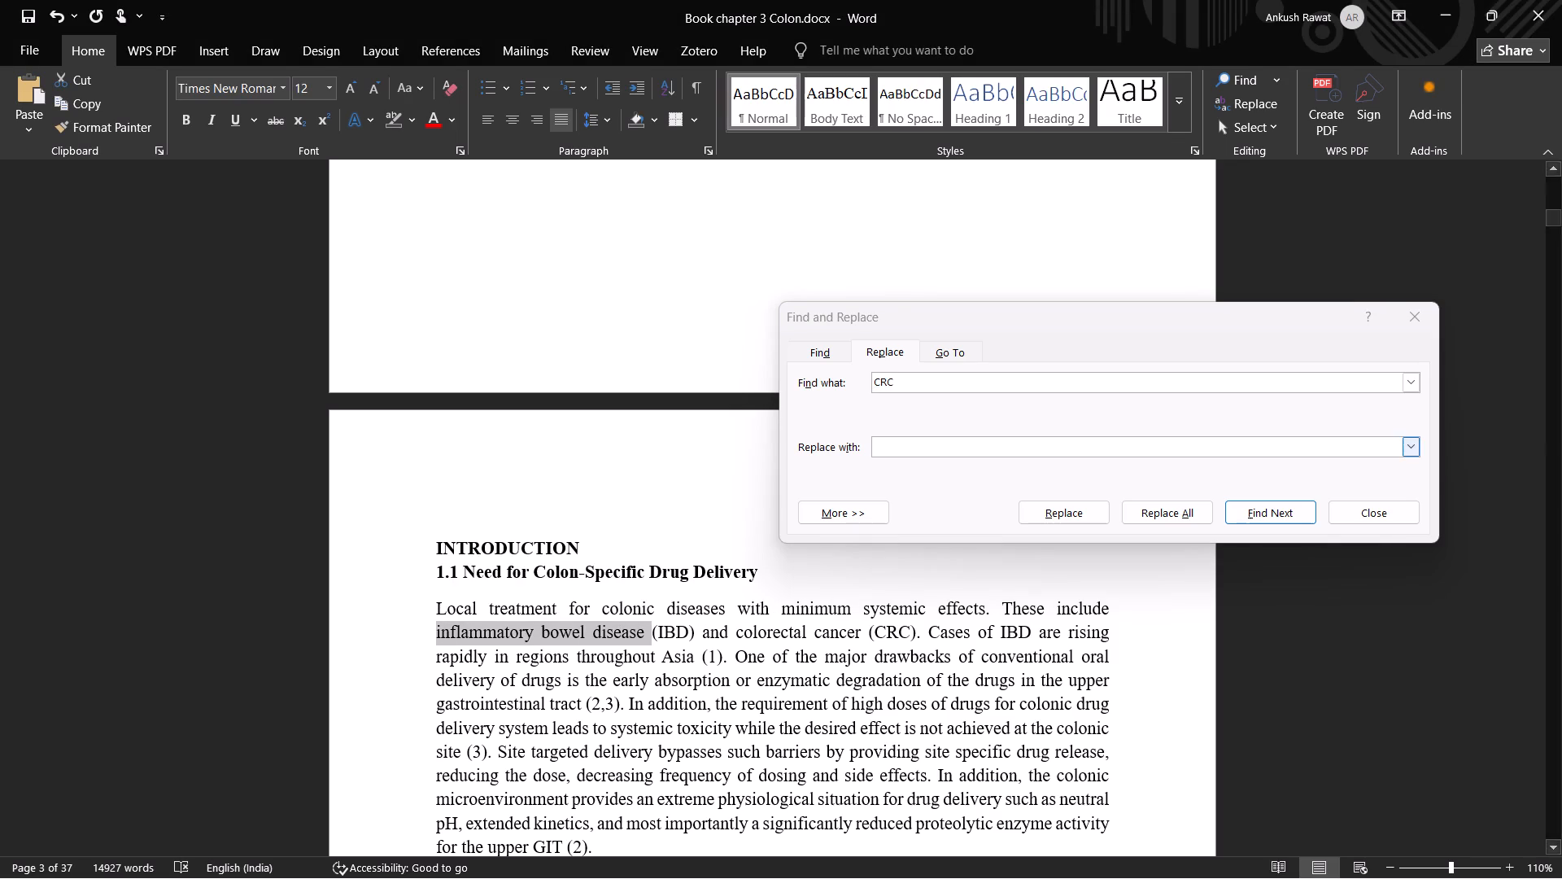
left_click(915, 386)
key("ctrl+v")
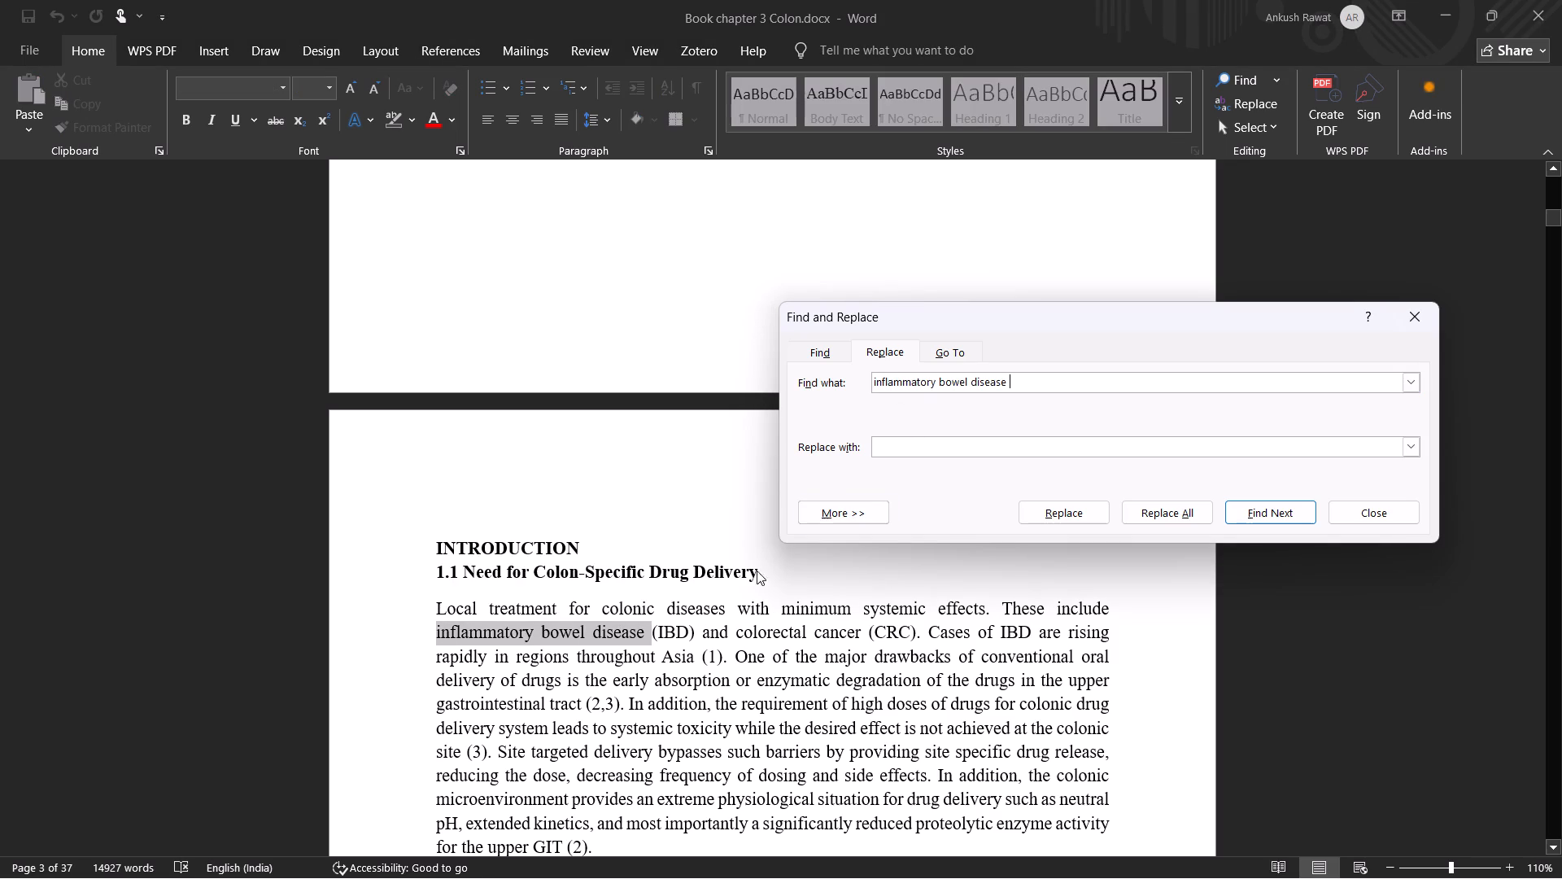
left_click(653, 636)
left_click(656, 633)
left_click_drag(657, 633, 657, 633)
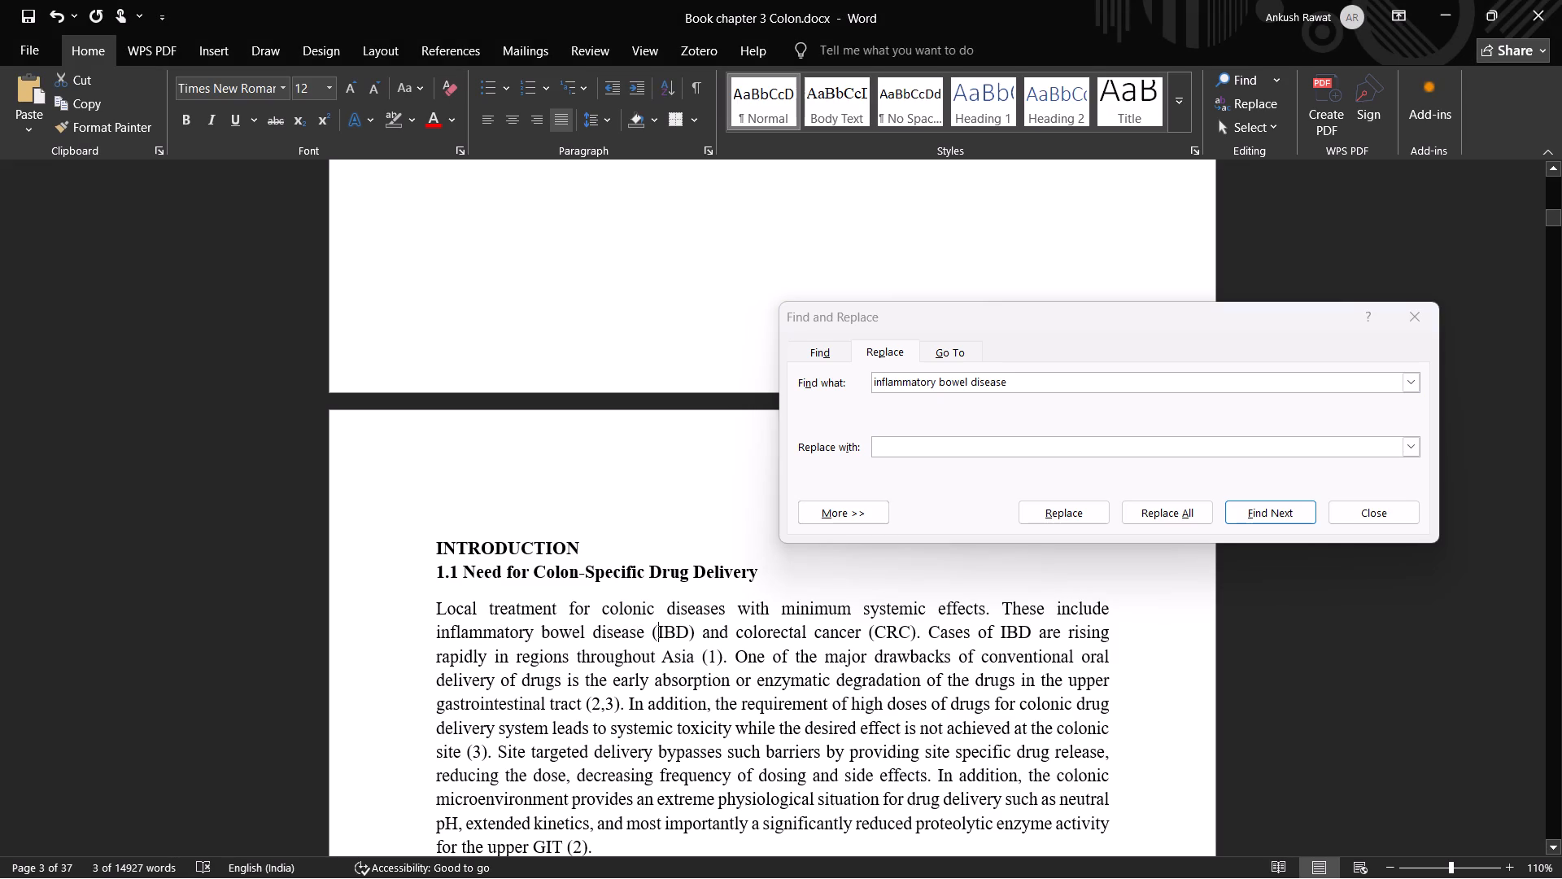
left_click_drag(657, 633, 672, 634)
key("ctrl+c")
key("ctrl+c")
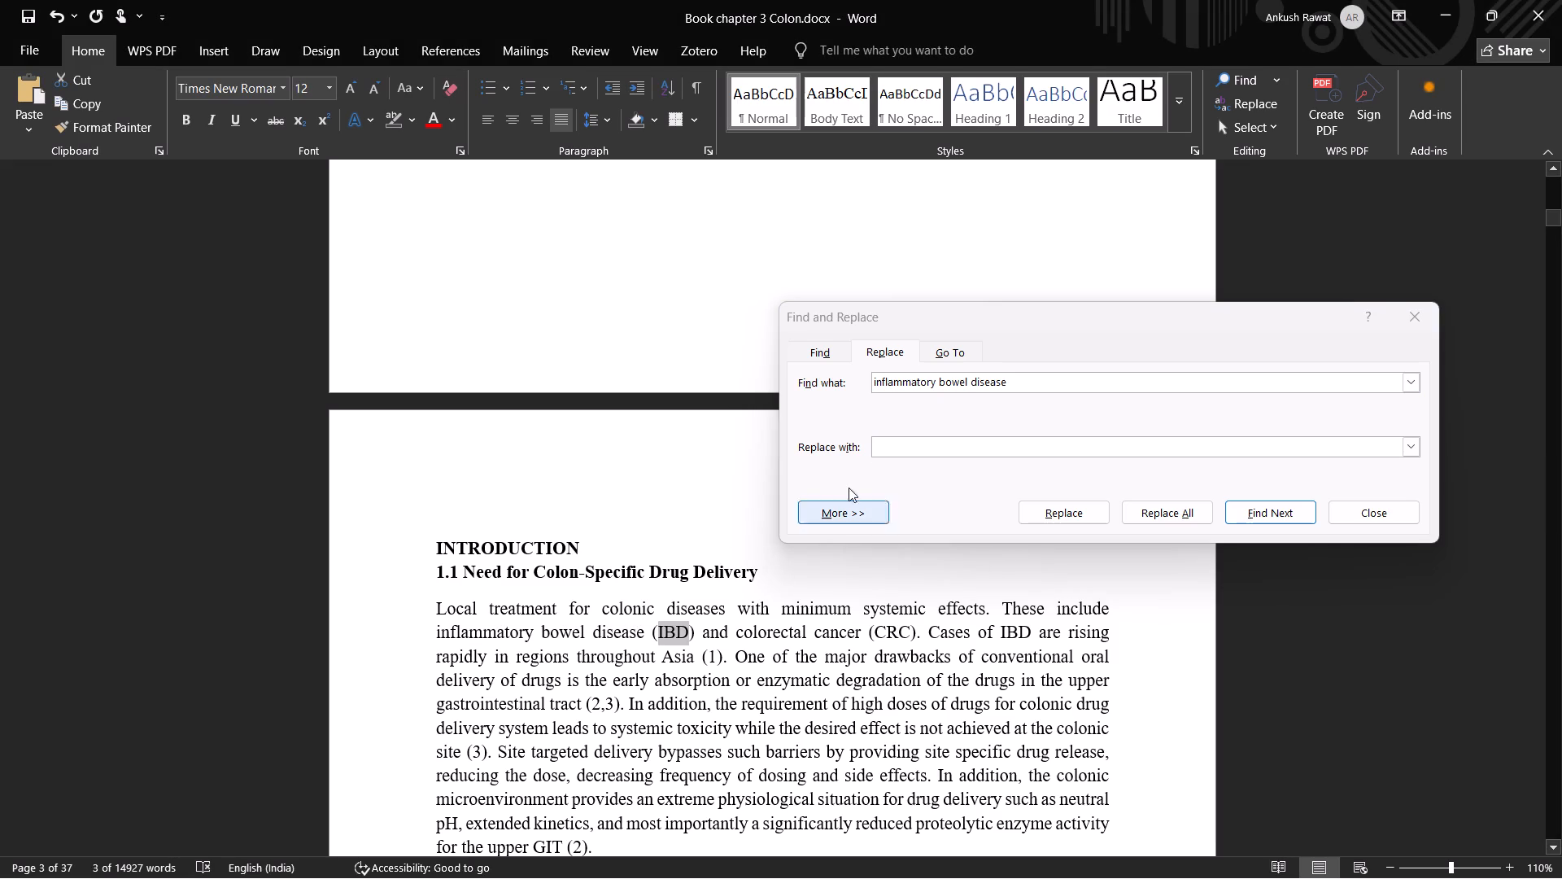
left_click(905, 448)
key("ctrl+v")
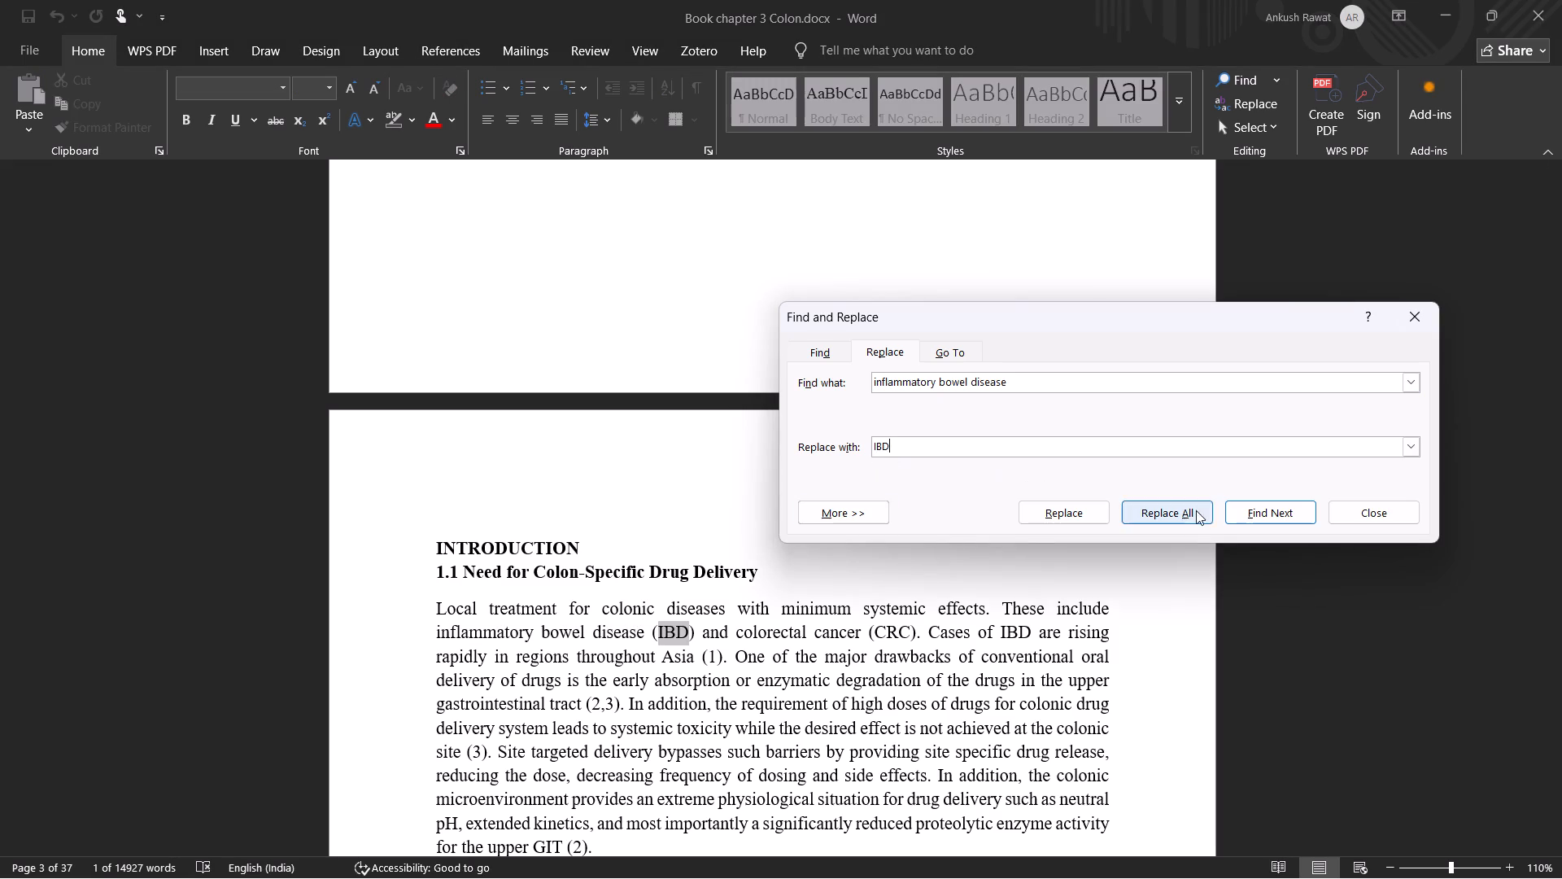
Replace the occurrences of "inflammatory bowel disease " after section 1.1 one by one with "IBD", through the Conclusion.
left_click(1250, 509)
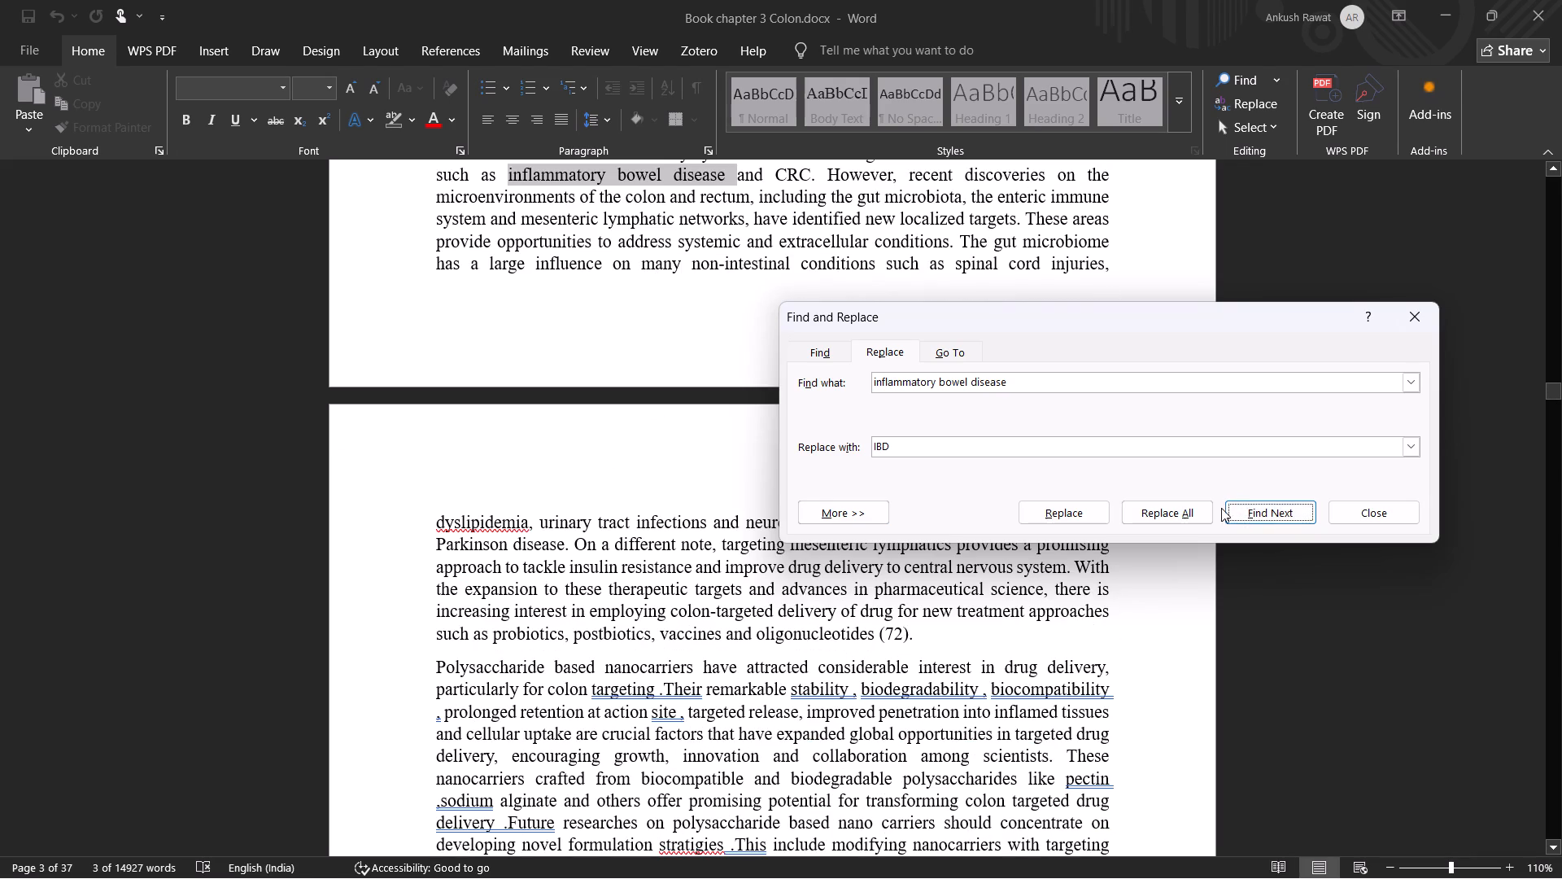
left_click(1060, 512)
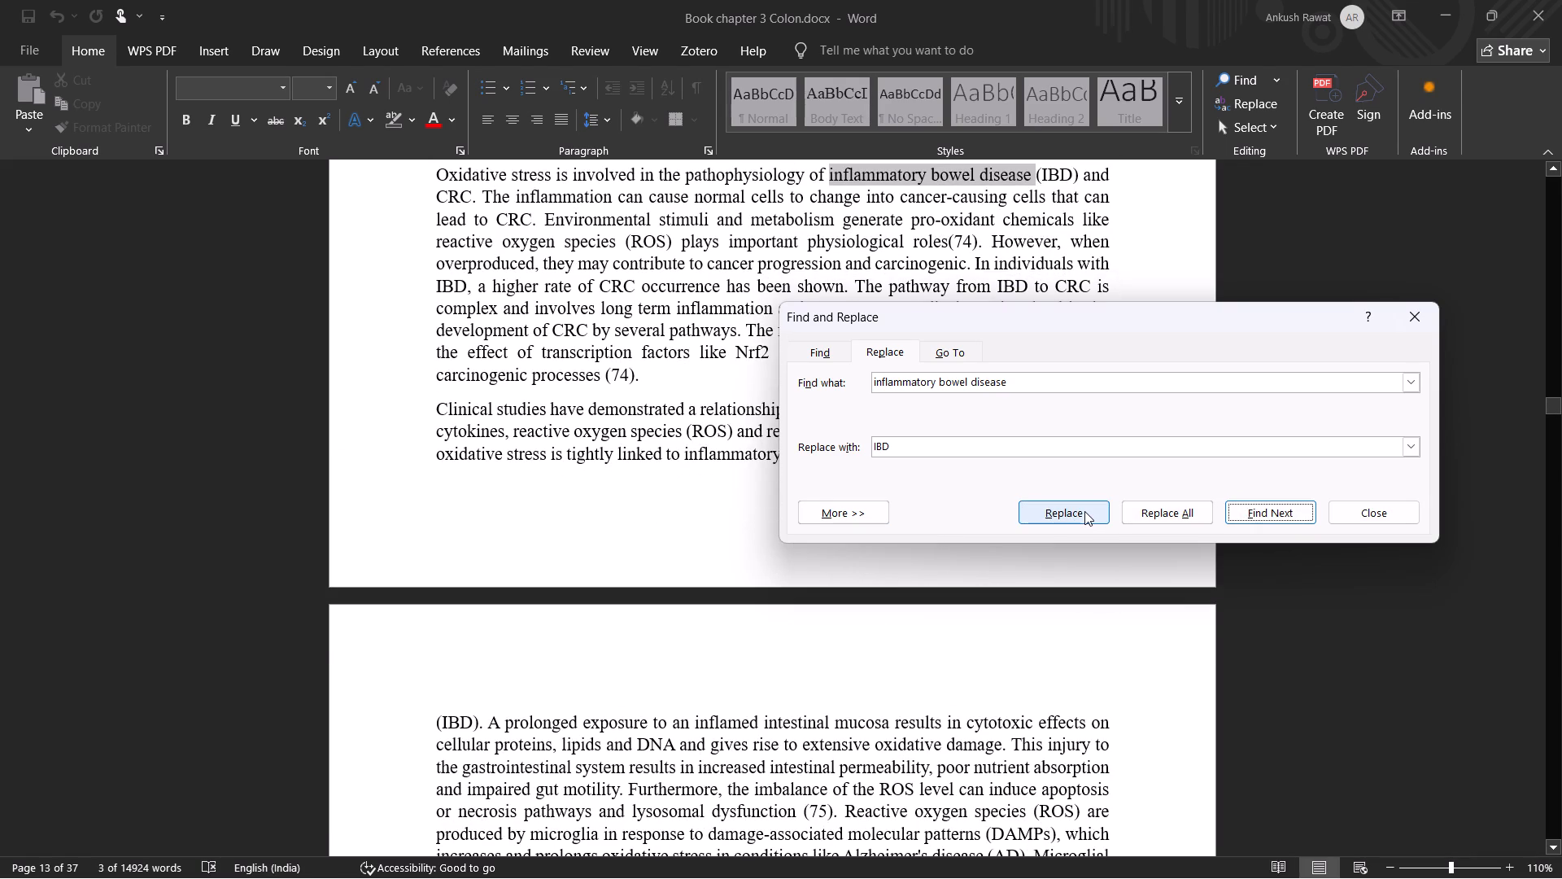
left_click(1084, 511)
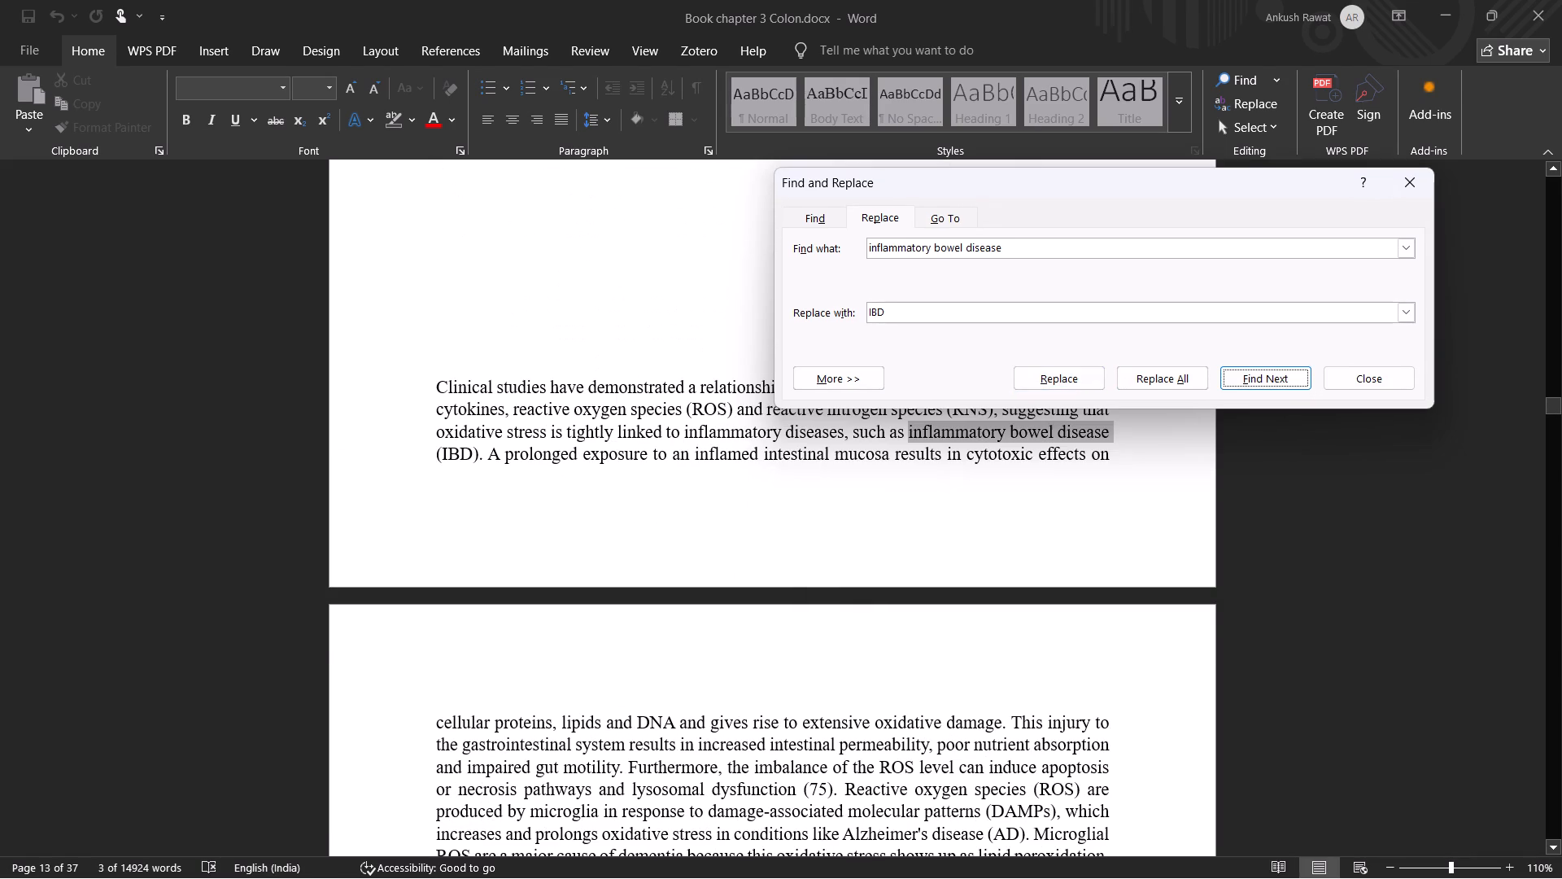
left_click(1071, 383)
left_click_drag(1136, 182, 1238, 286)
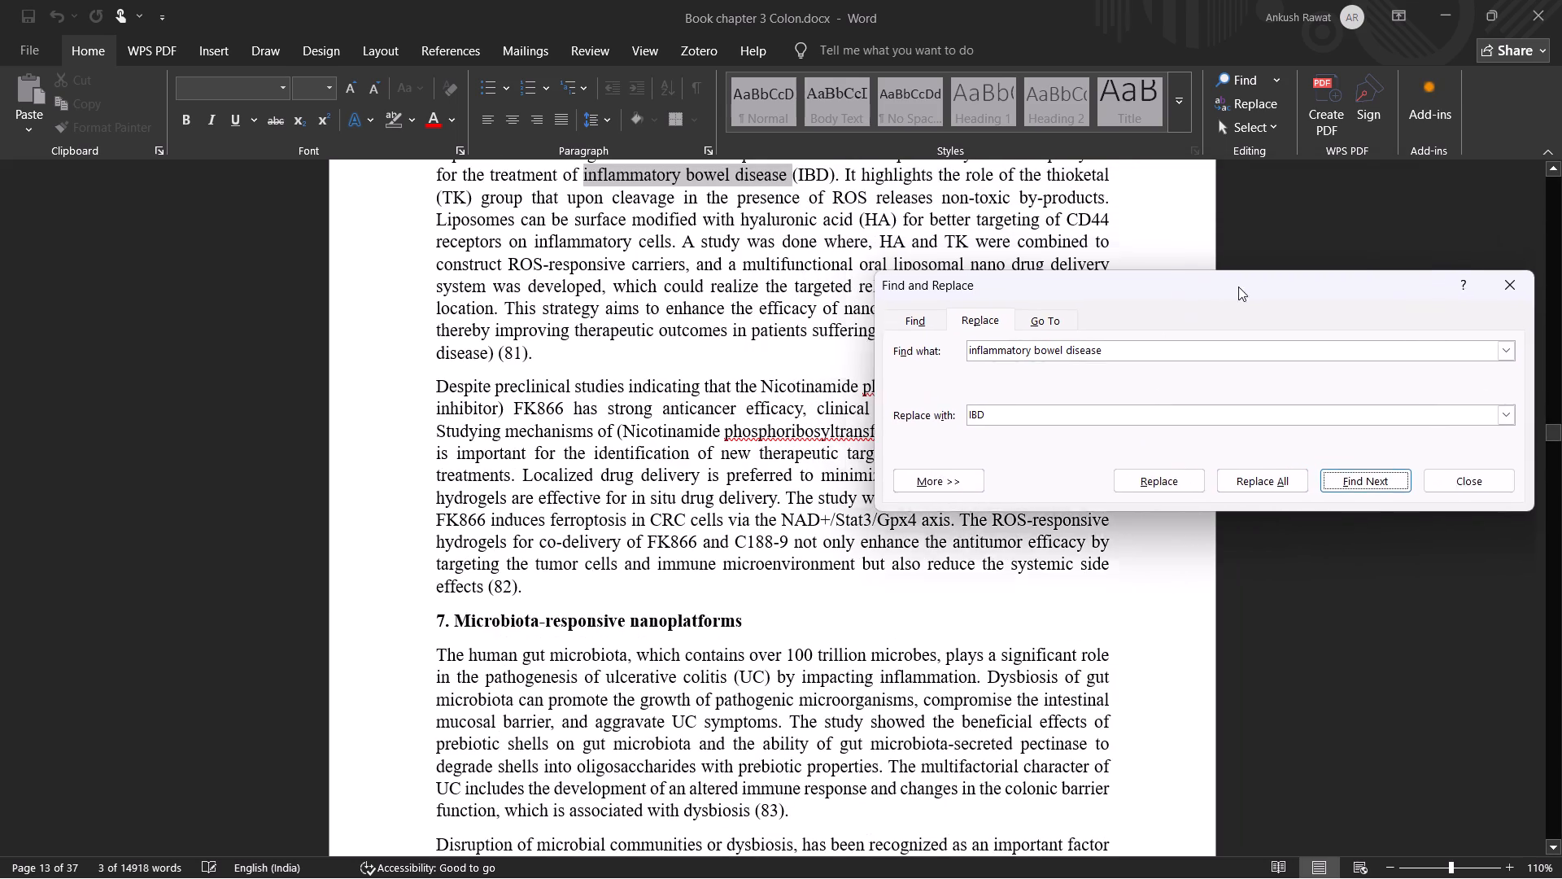
left_click_drag(1238, 286, 1327, 395)
left_click(1259, 588)
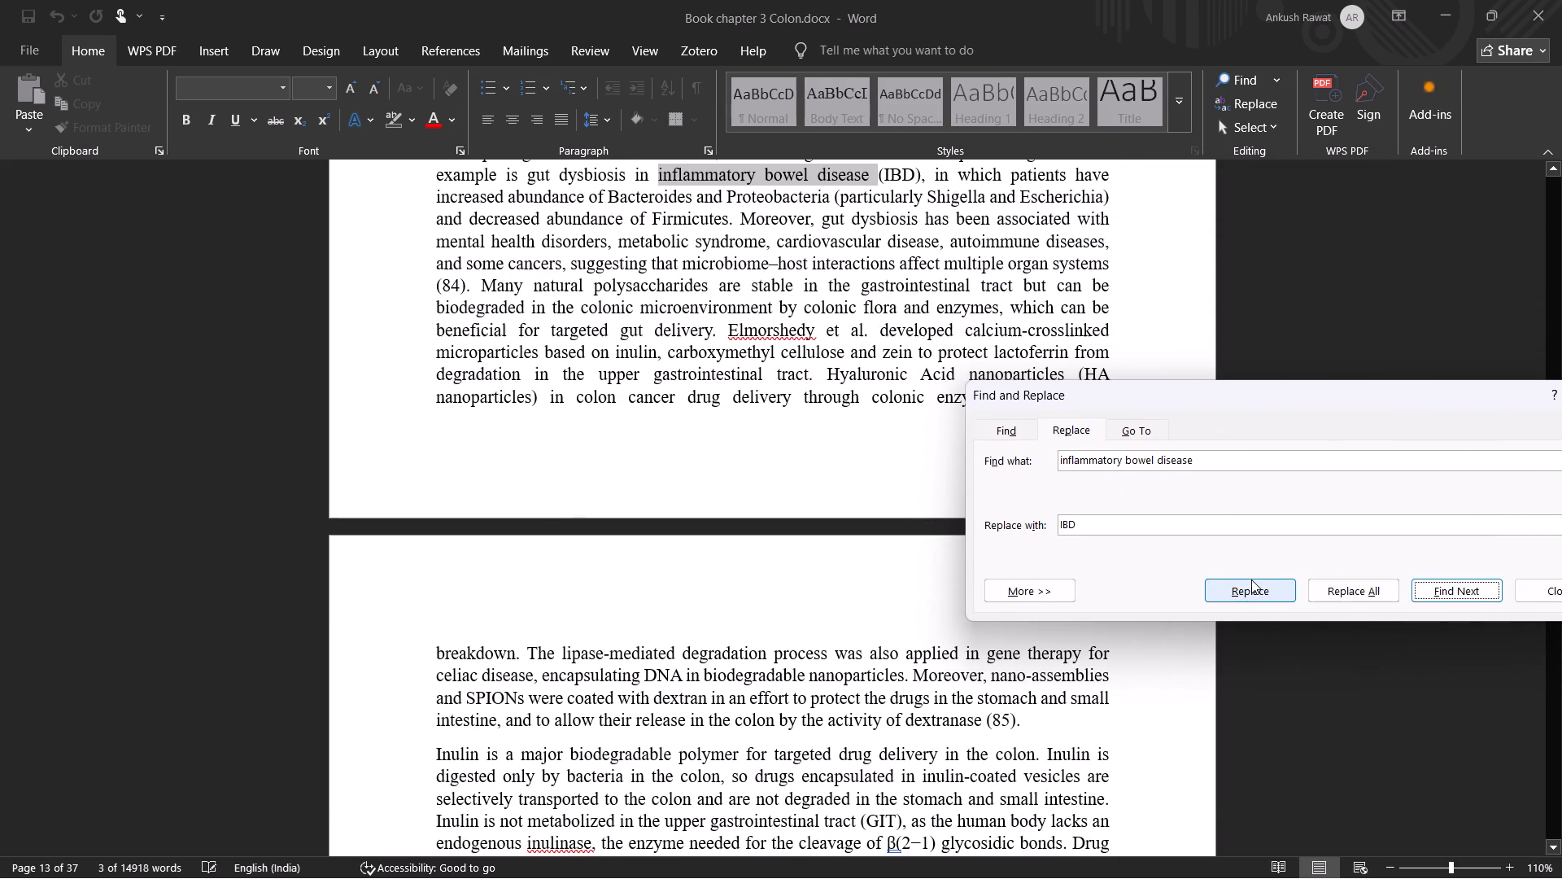
left_click(1242, 594)
left_click(1242, 594)
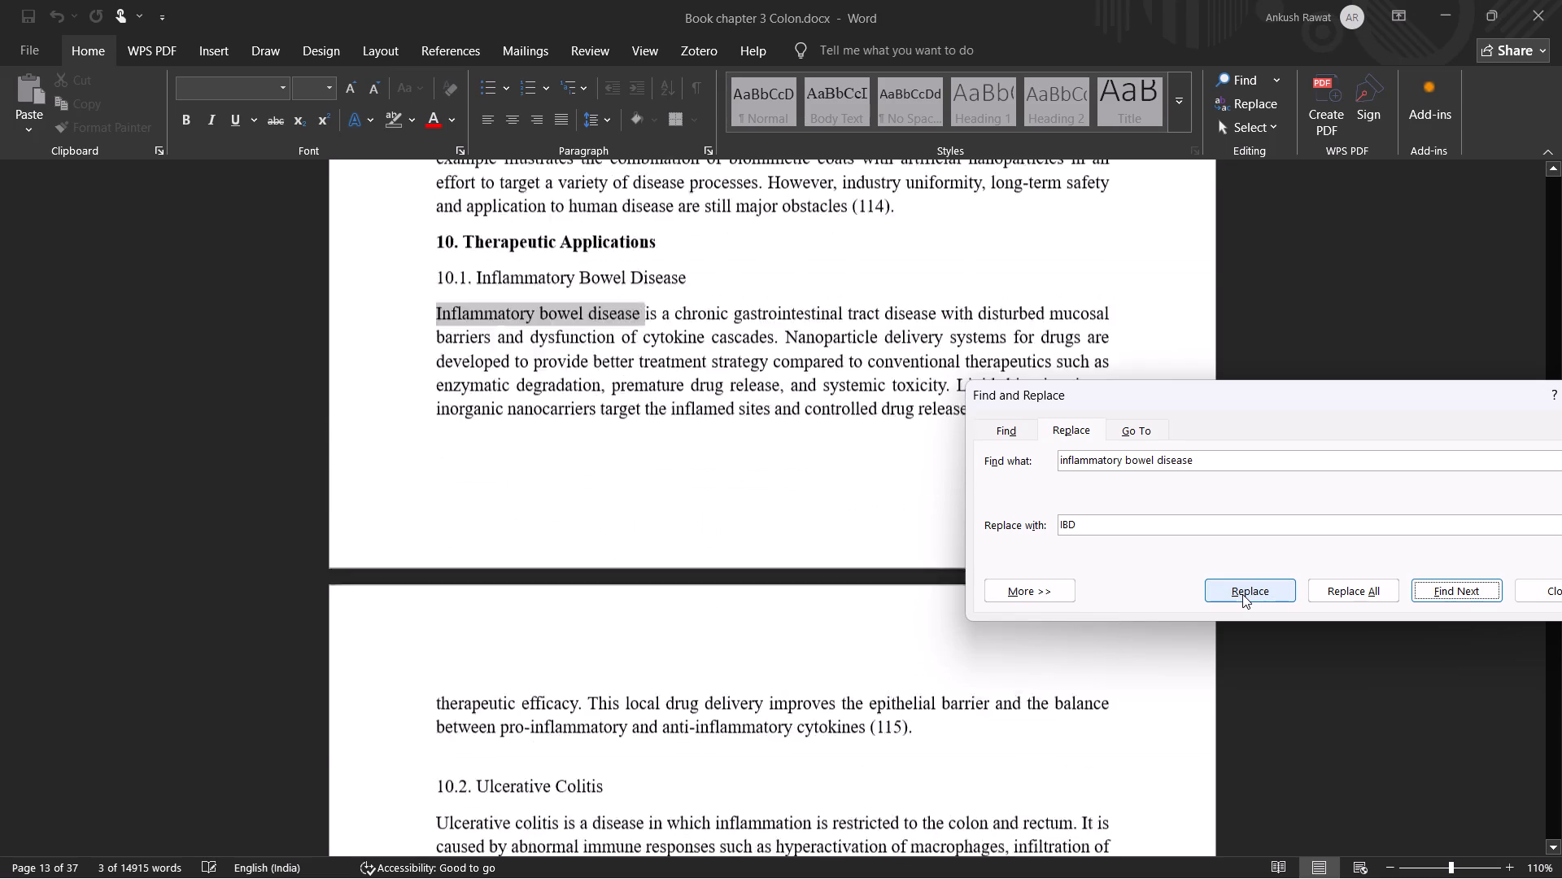
left_click(1242, 595)
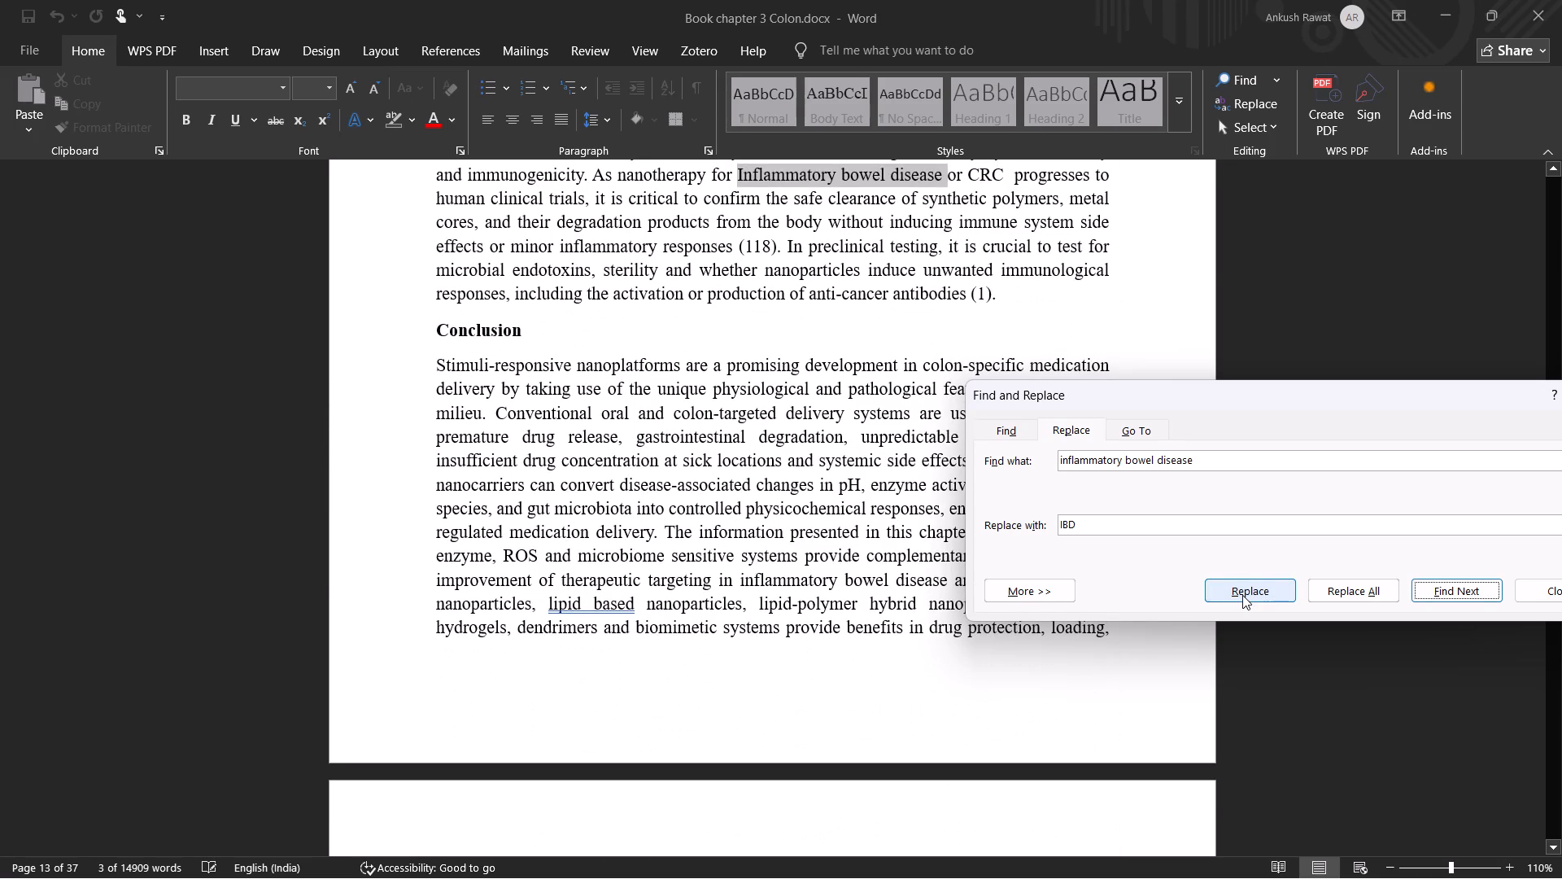
left_click(1242, 595)
left_click(1242, 595)
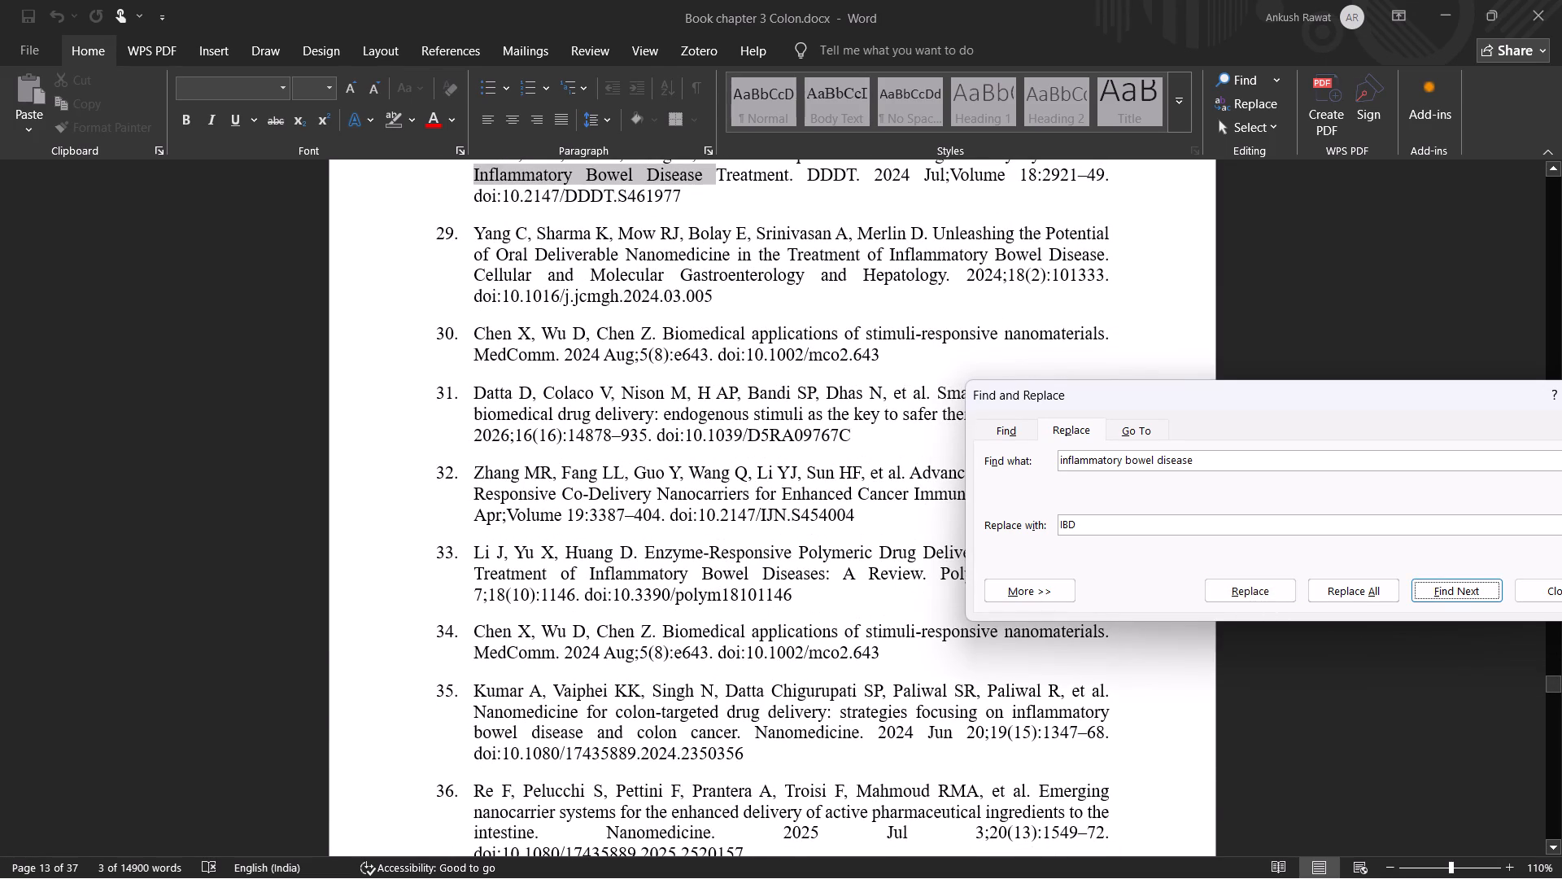
Skip the "inflammatory bowel disease" occurrences in the reference list without replacing them, and continue the search from the document's beginning.
left_click(1442, 593)
triple_click(1442, 593)
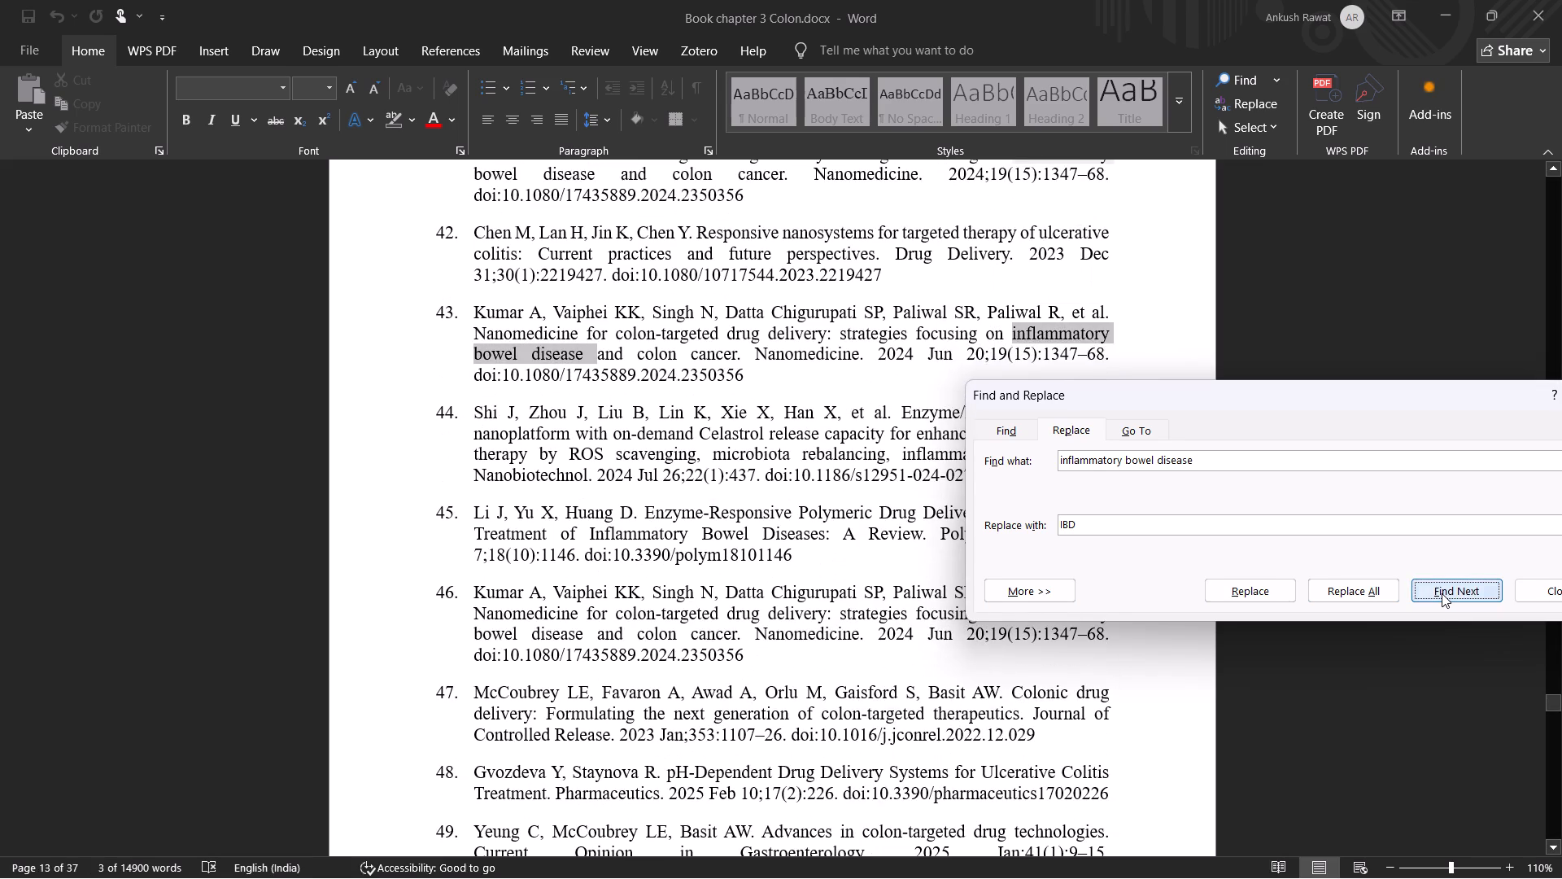
left_click(1442, 571)
left_click(1442, 564)
left_click(1442, 564)
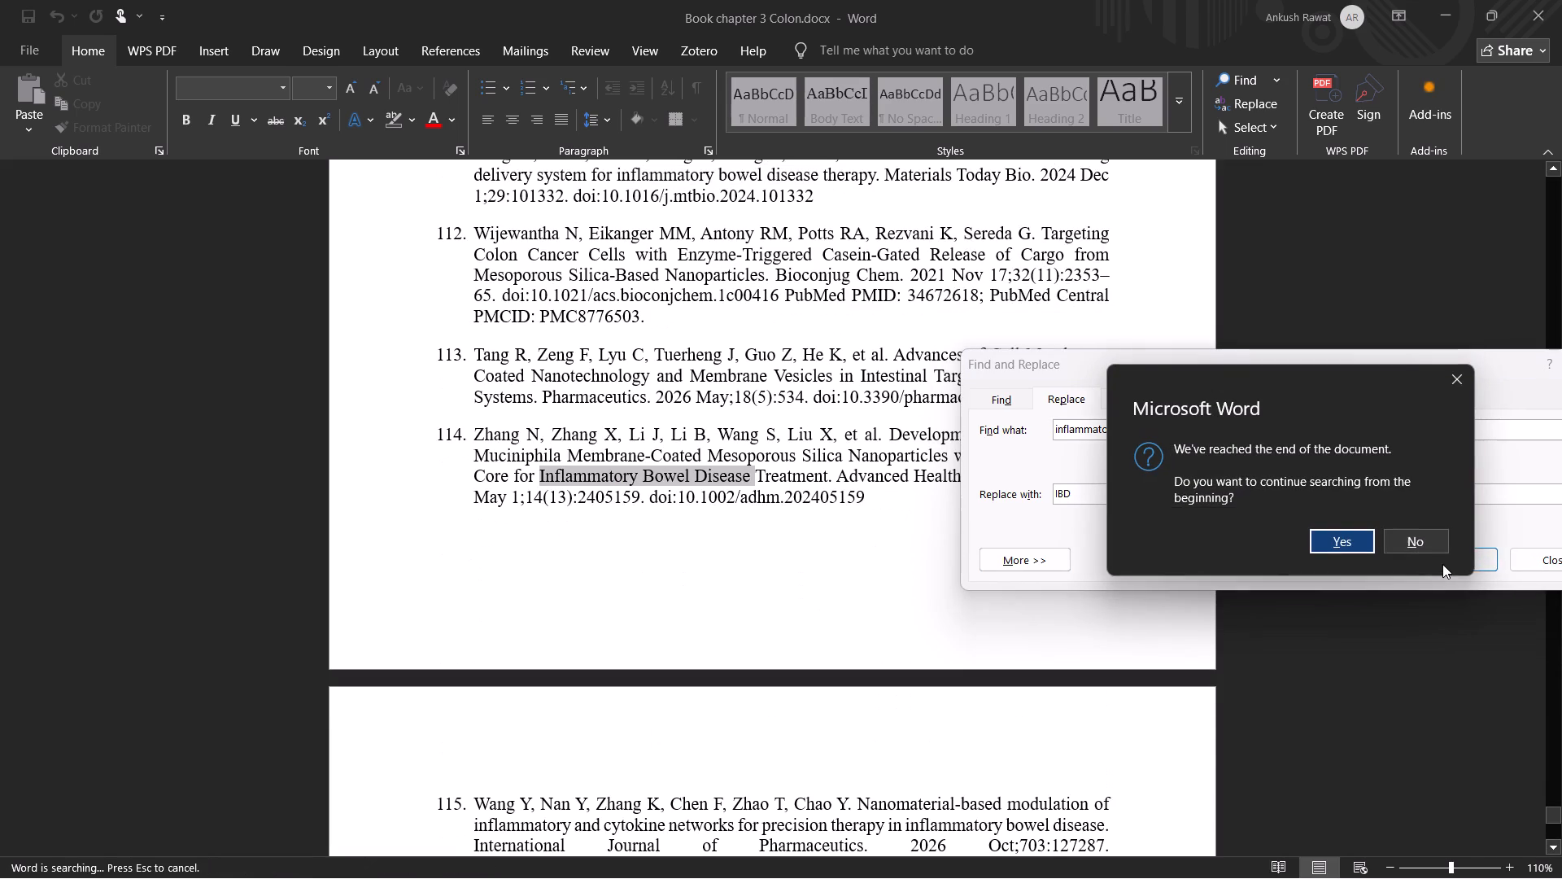
left_click(1337, 540)
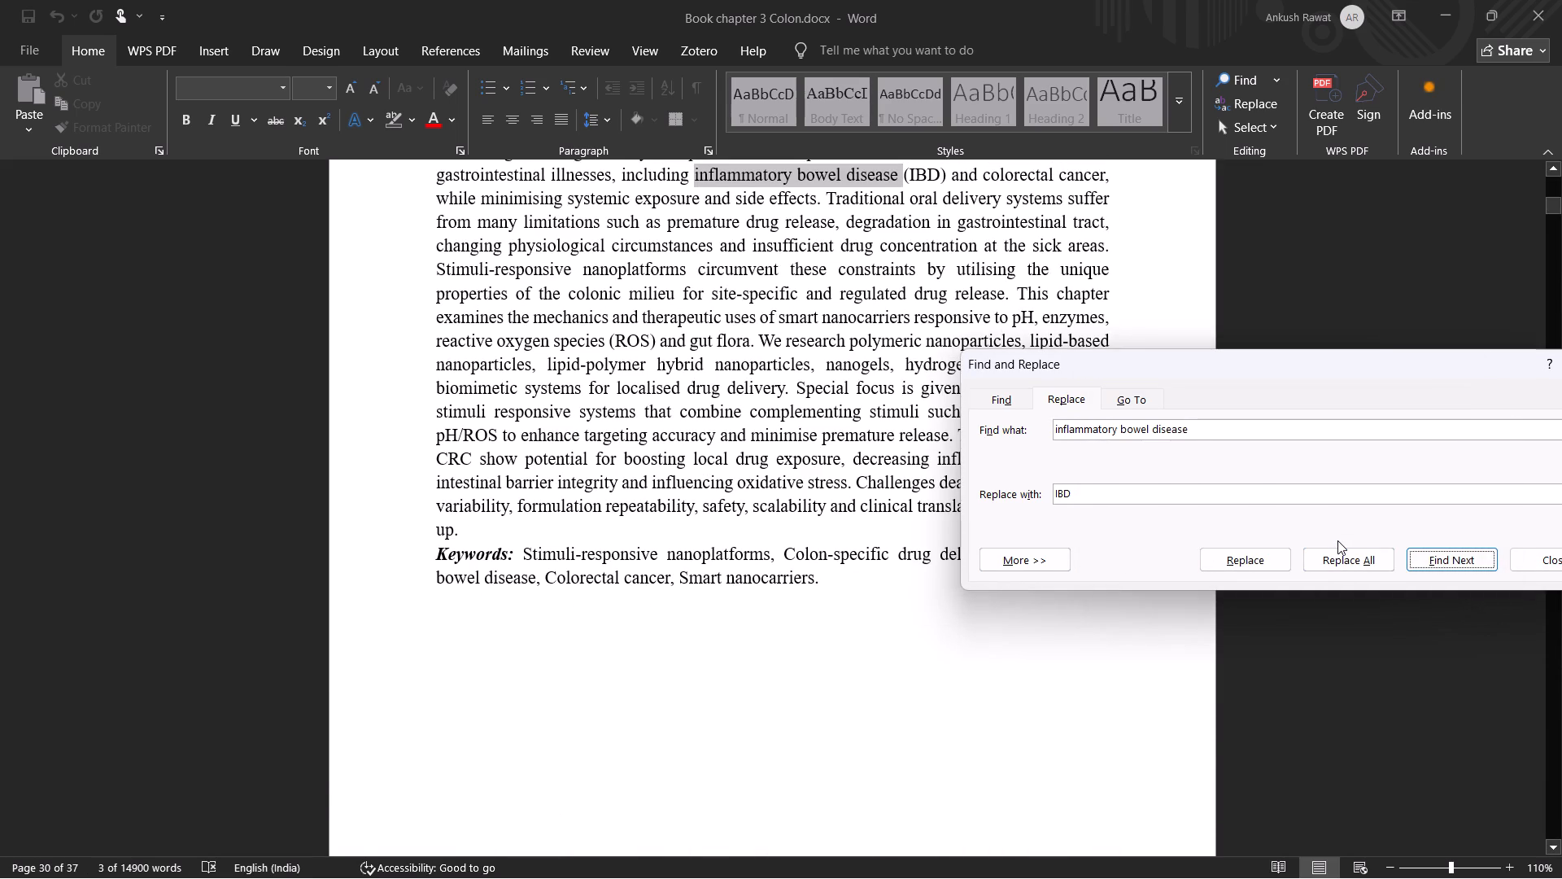
Search the document for "IBD" instead of the full term and check its occurrences in the Abstract and section 1.1.
left_click(1084, 488)
left_click_drag(1081, 490, 1045, 492)
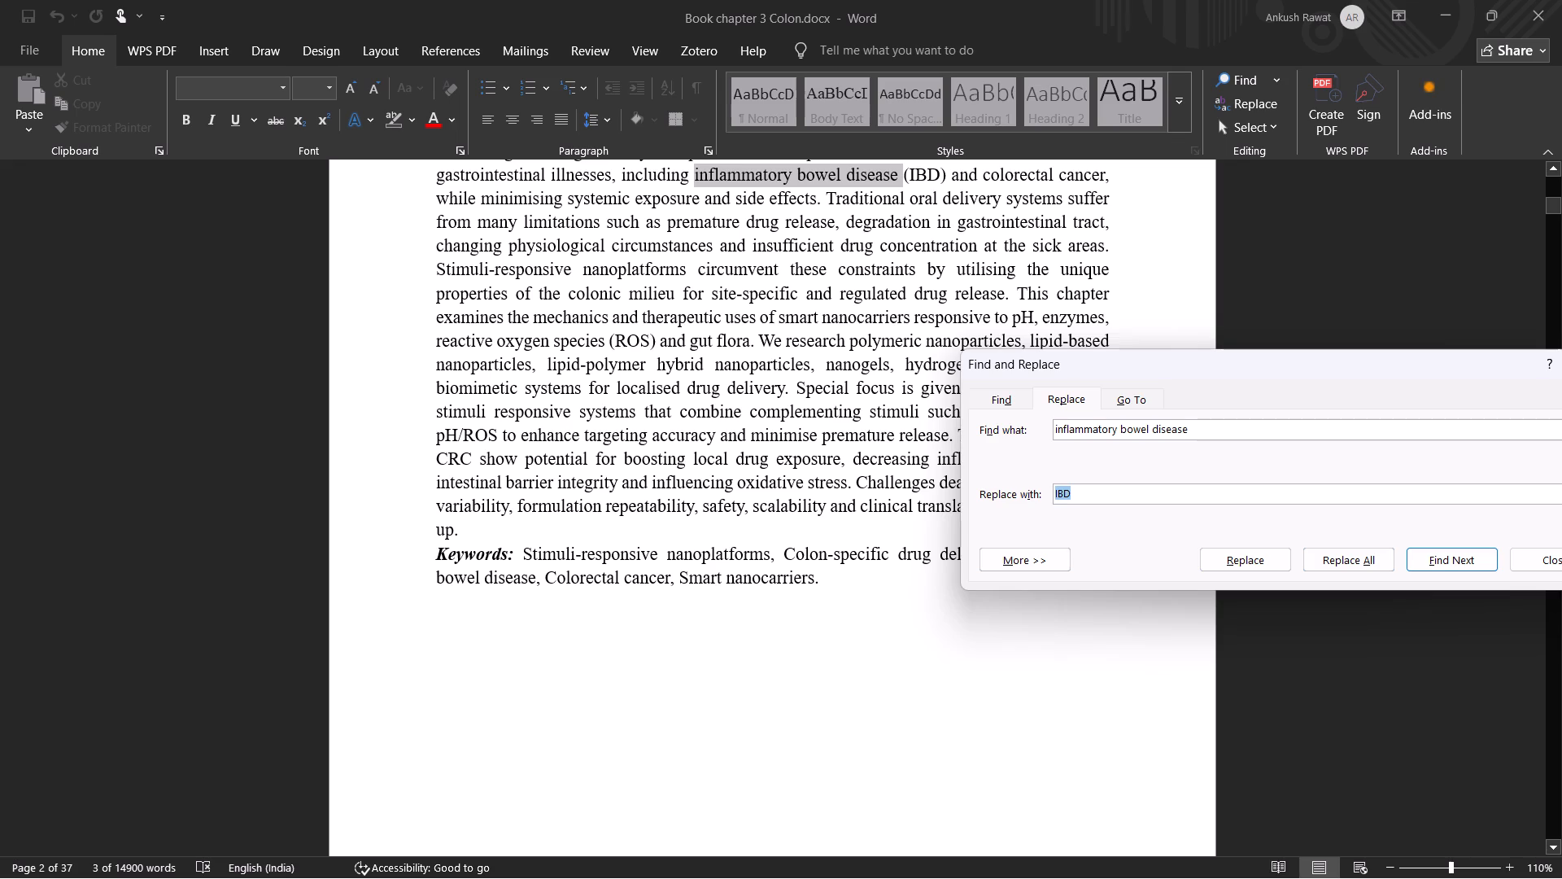
key("ctrl+c")
left_click_drag(1194, 429, 1054, 442)
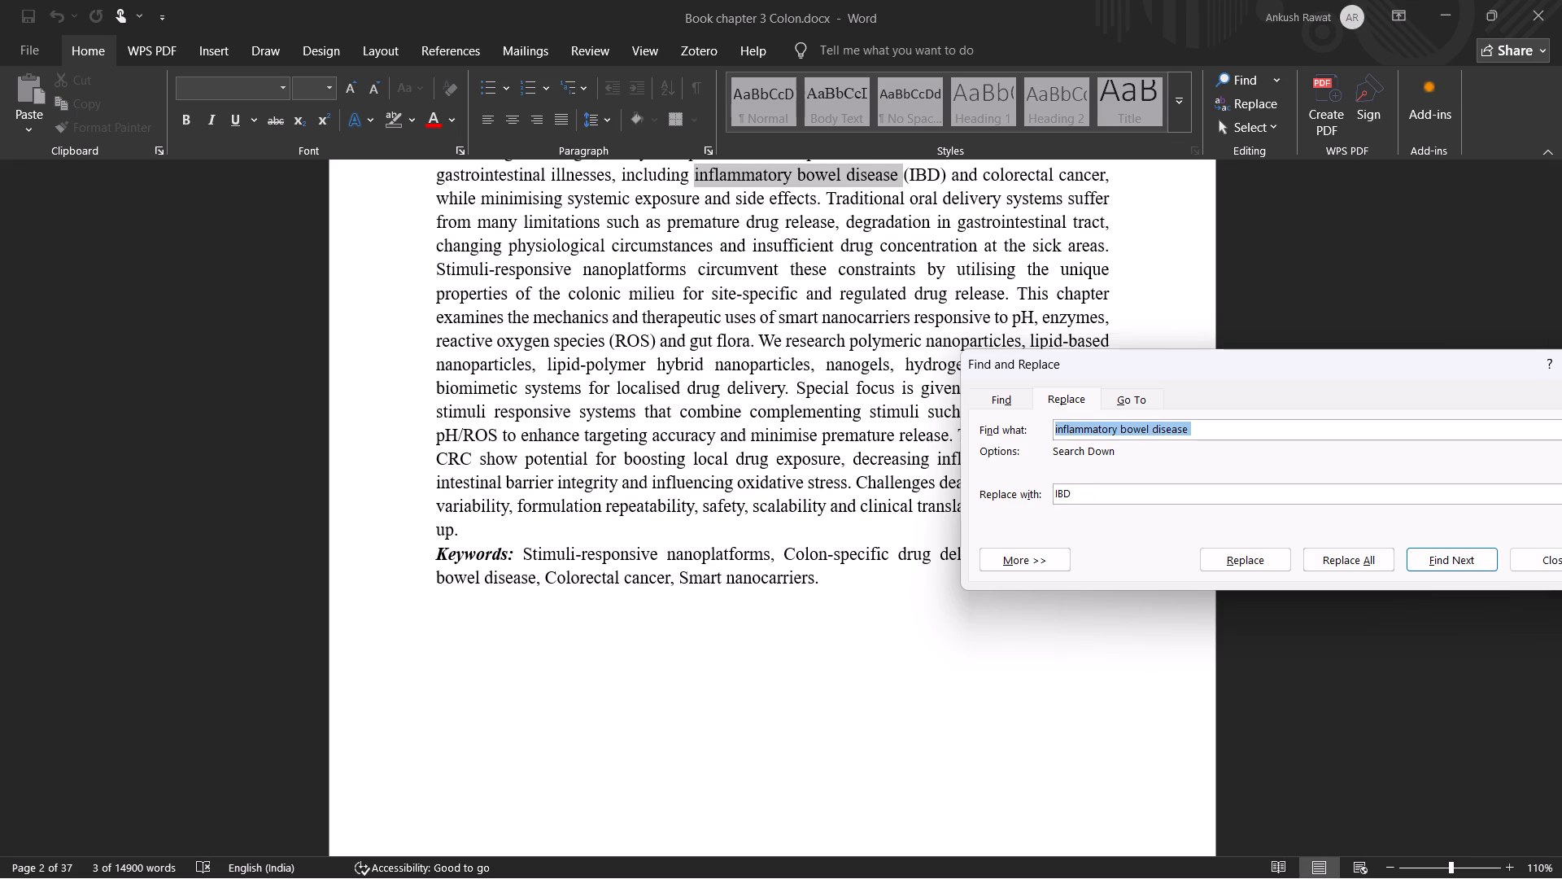
left_click_drag(1054, 442, 1040, 442)
key("ctrl+v")
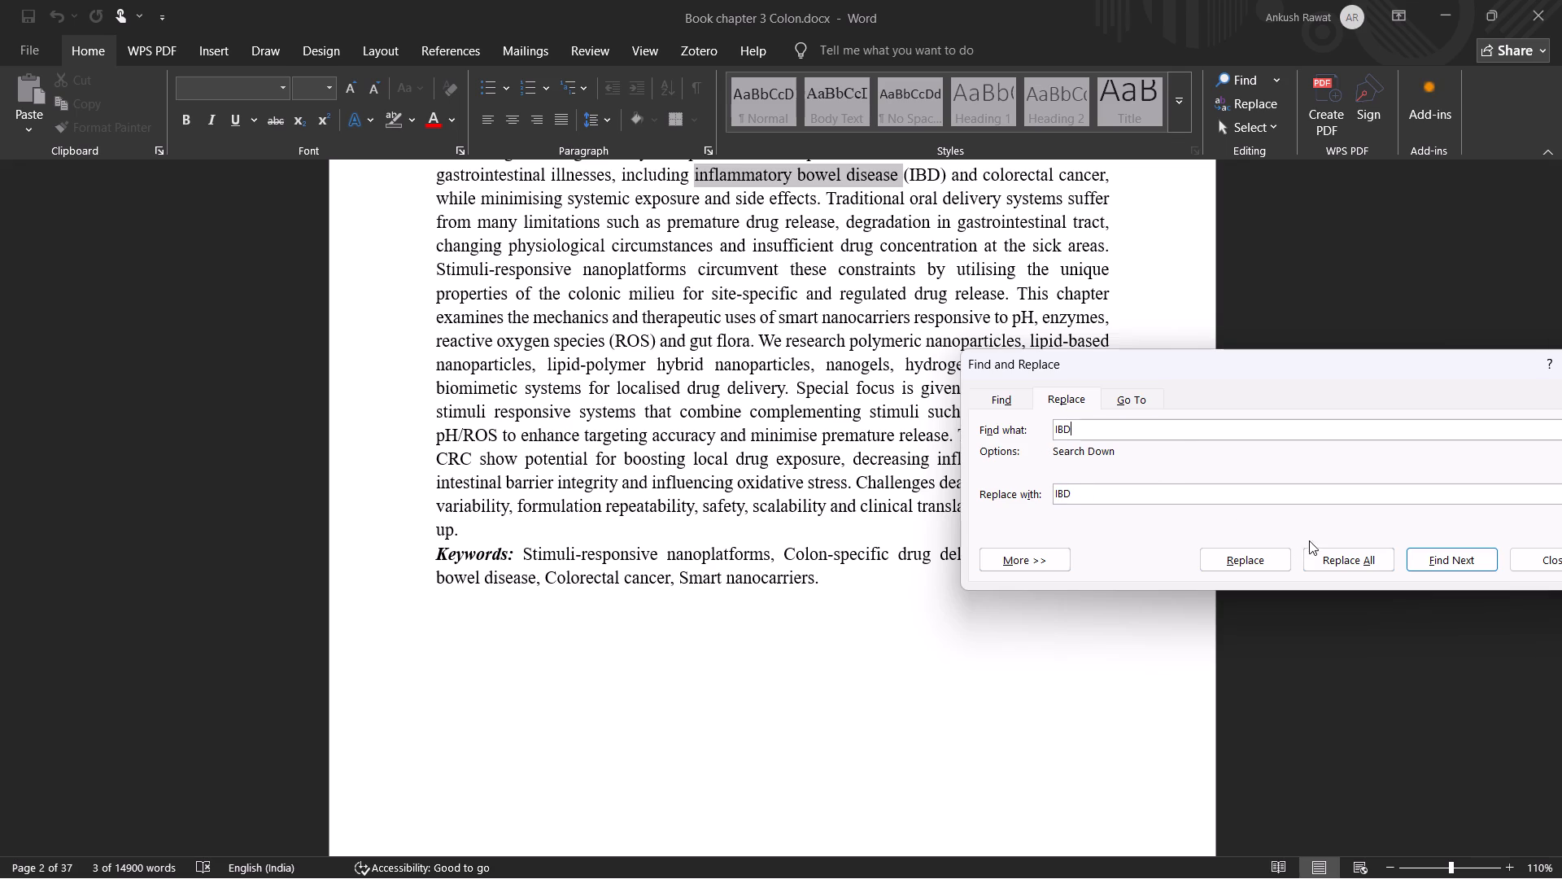
left_click_drag(1101, 496, 1016, 503)
left_click(1193, 505)
left_click(1143, 486)
left_click(1429, 558)
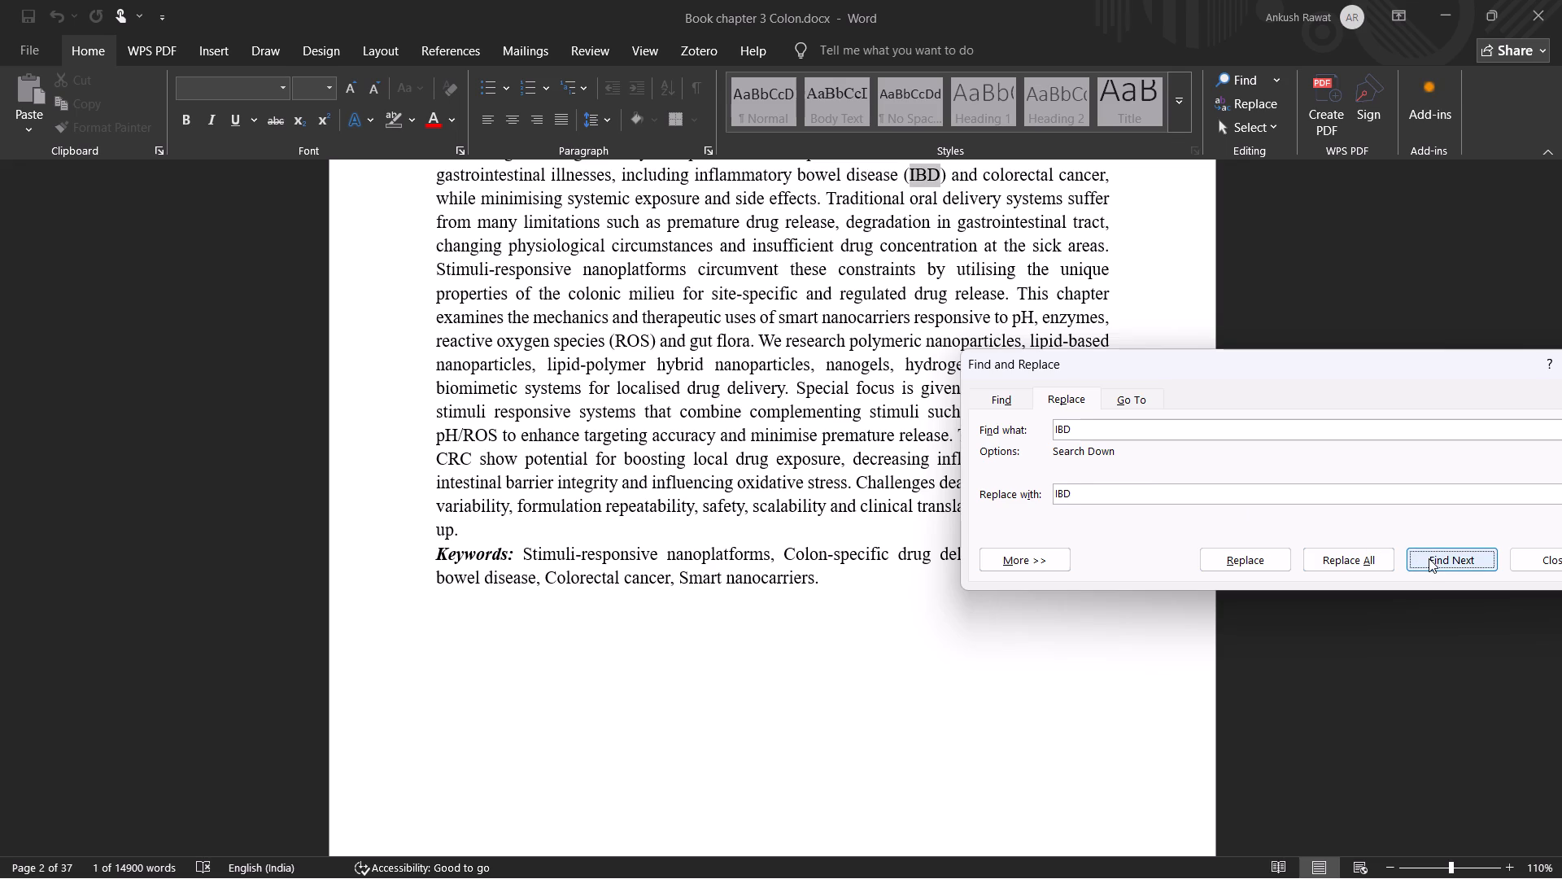
left_click(1429, 560)
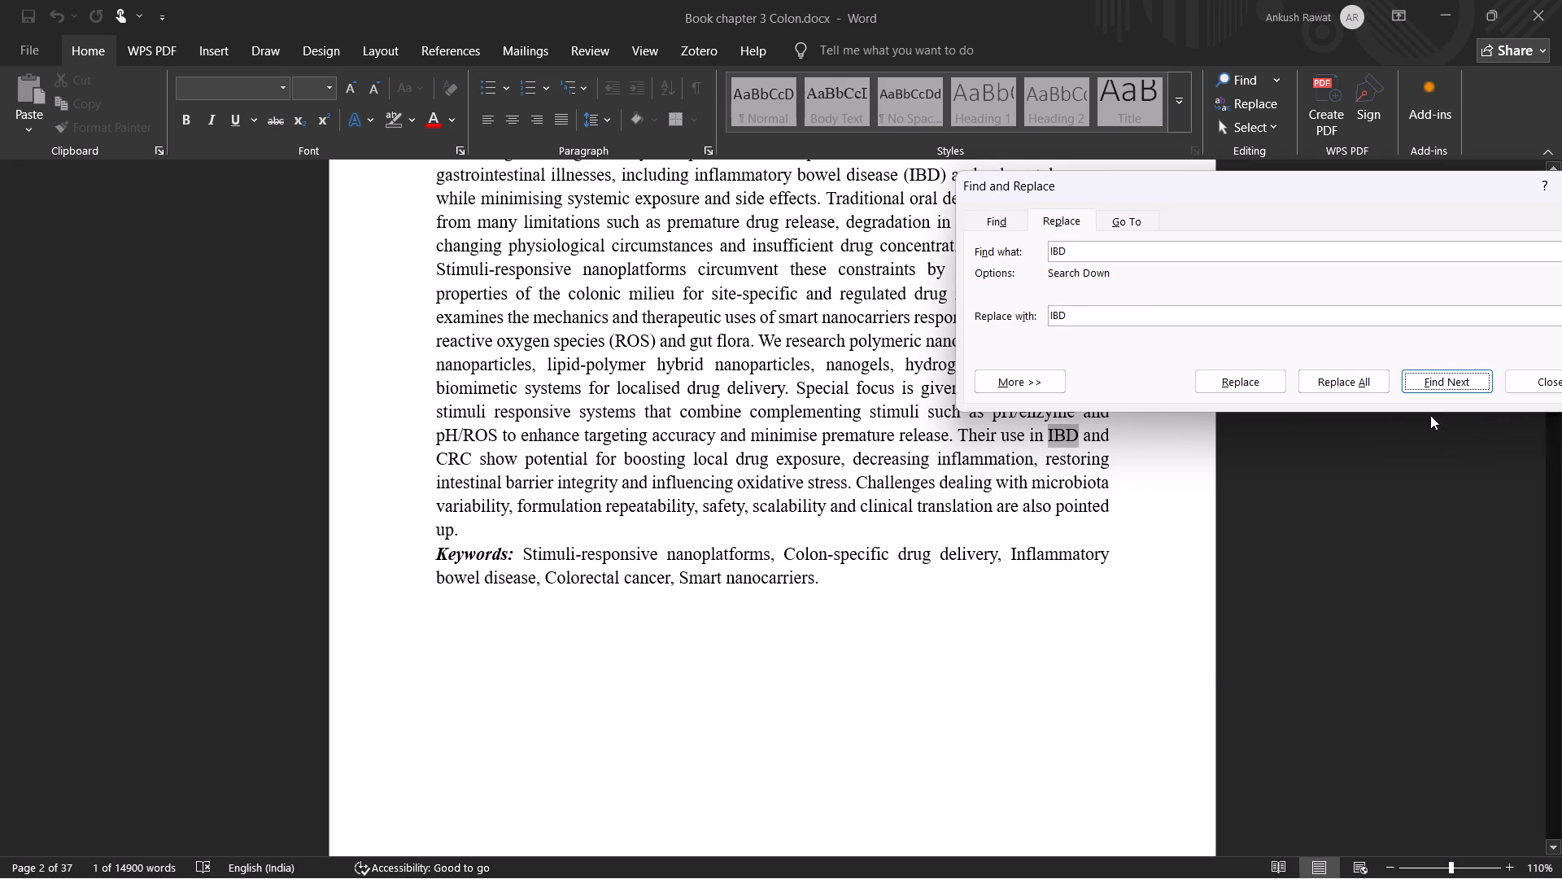
left_click(1419, 380)
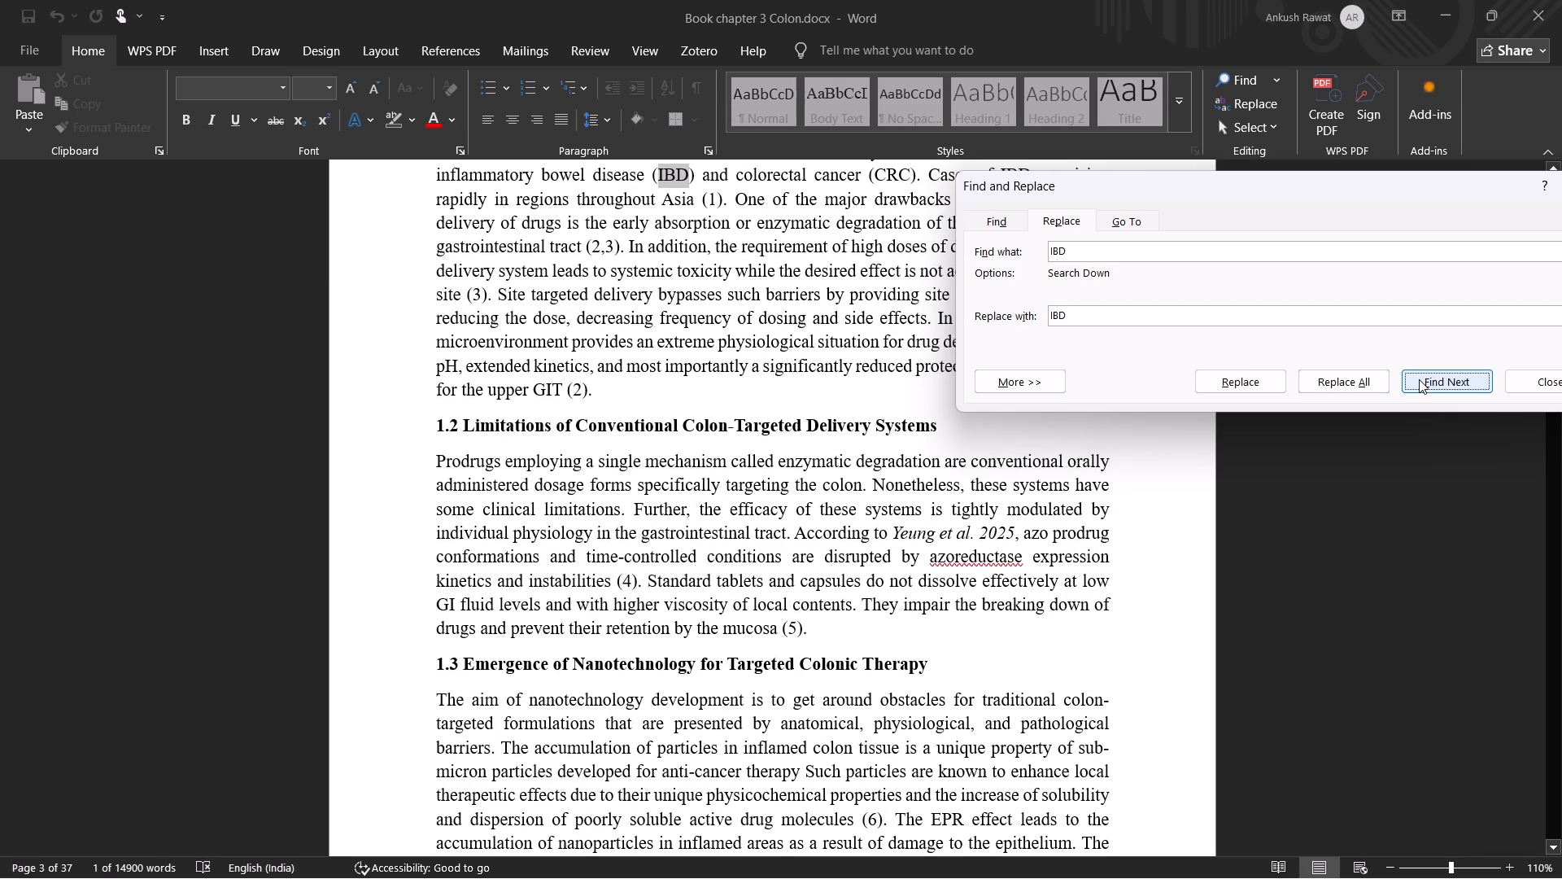
scroll(926, 611, "up", 2)
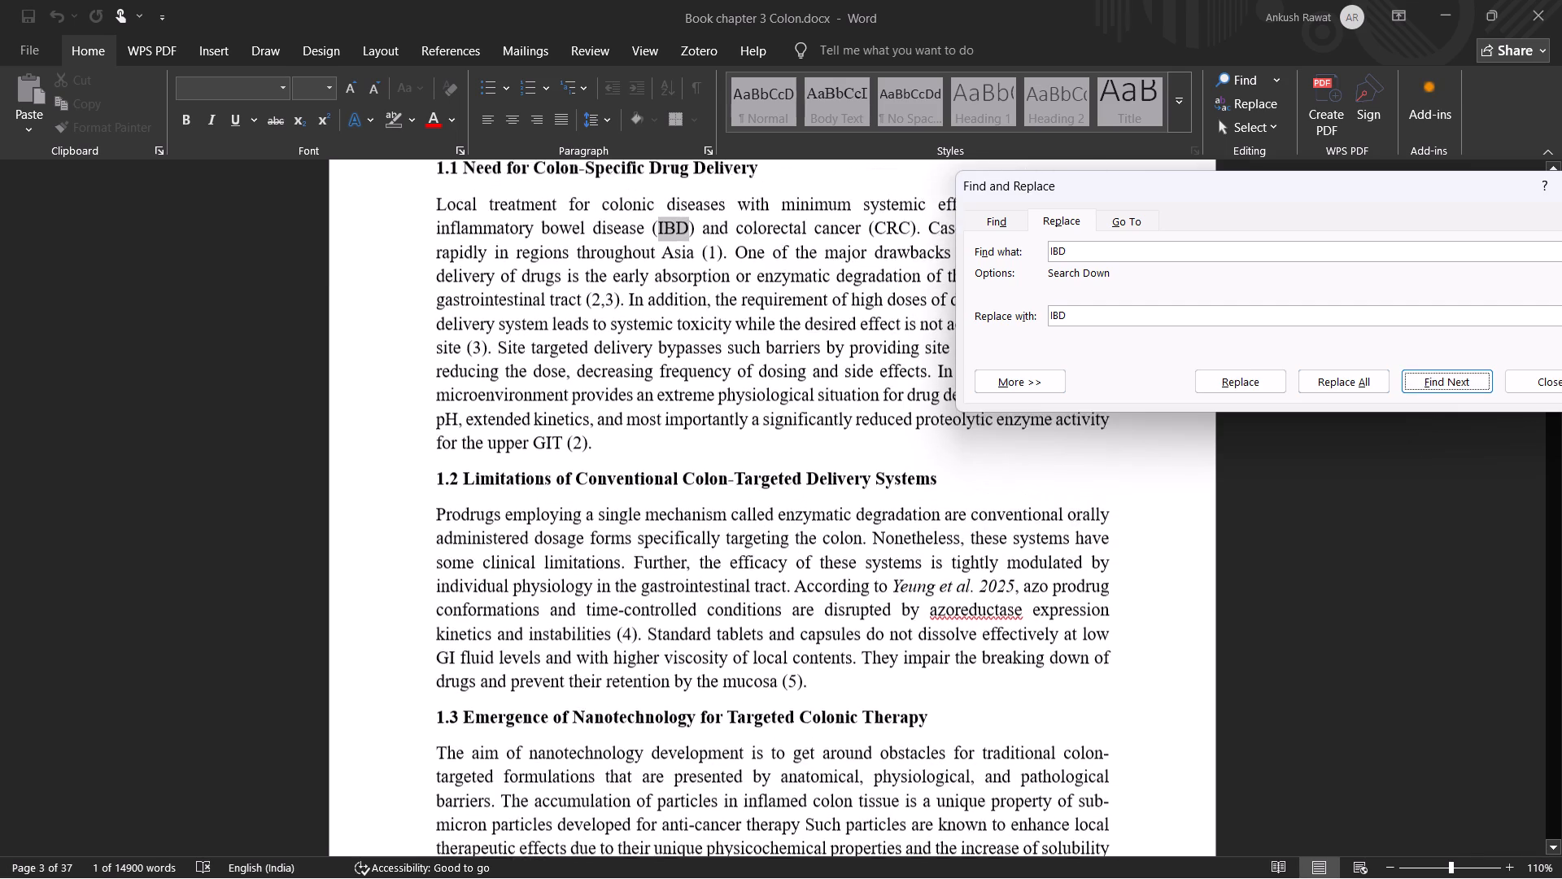
scroll(918, 613, "up", 1)
scroll(907, 617, "down", 1)
left_click(1416, 384)
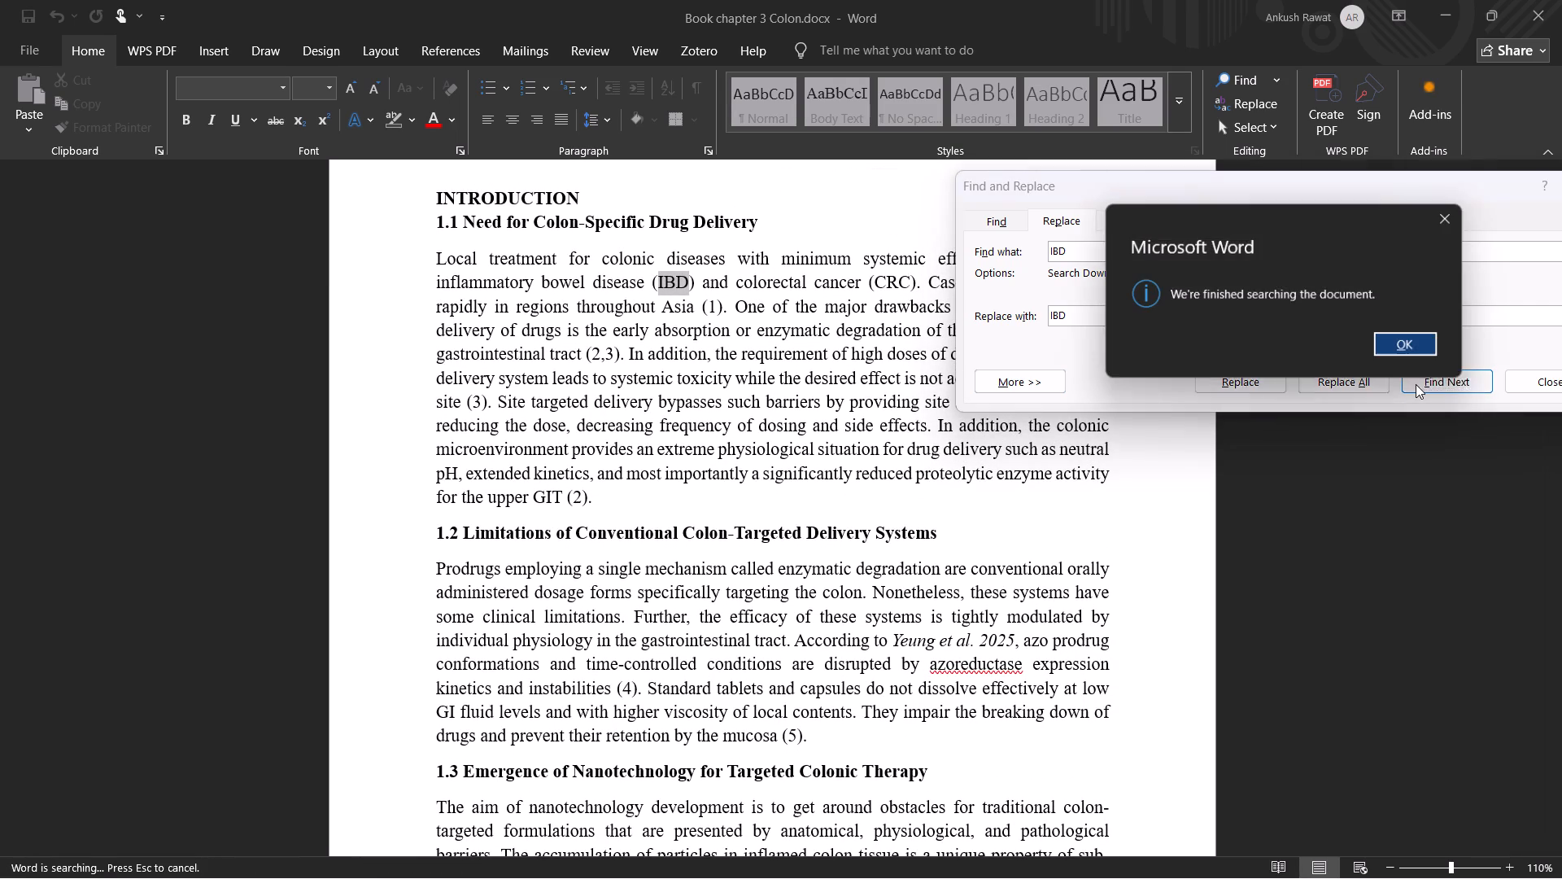
left_click(1417, 345)
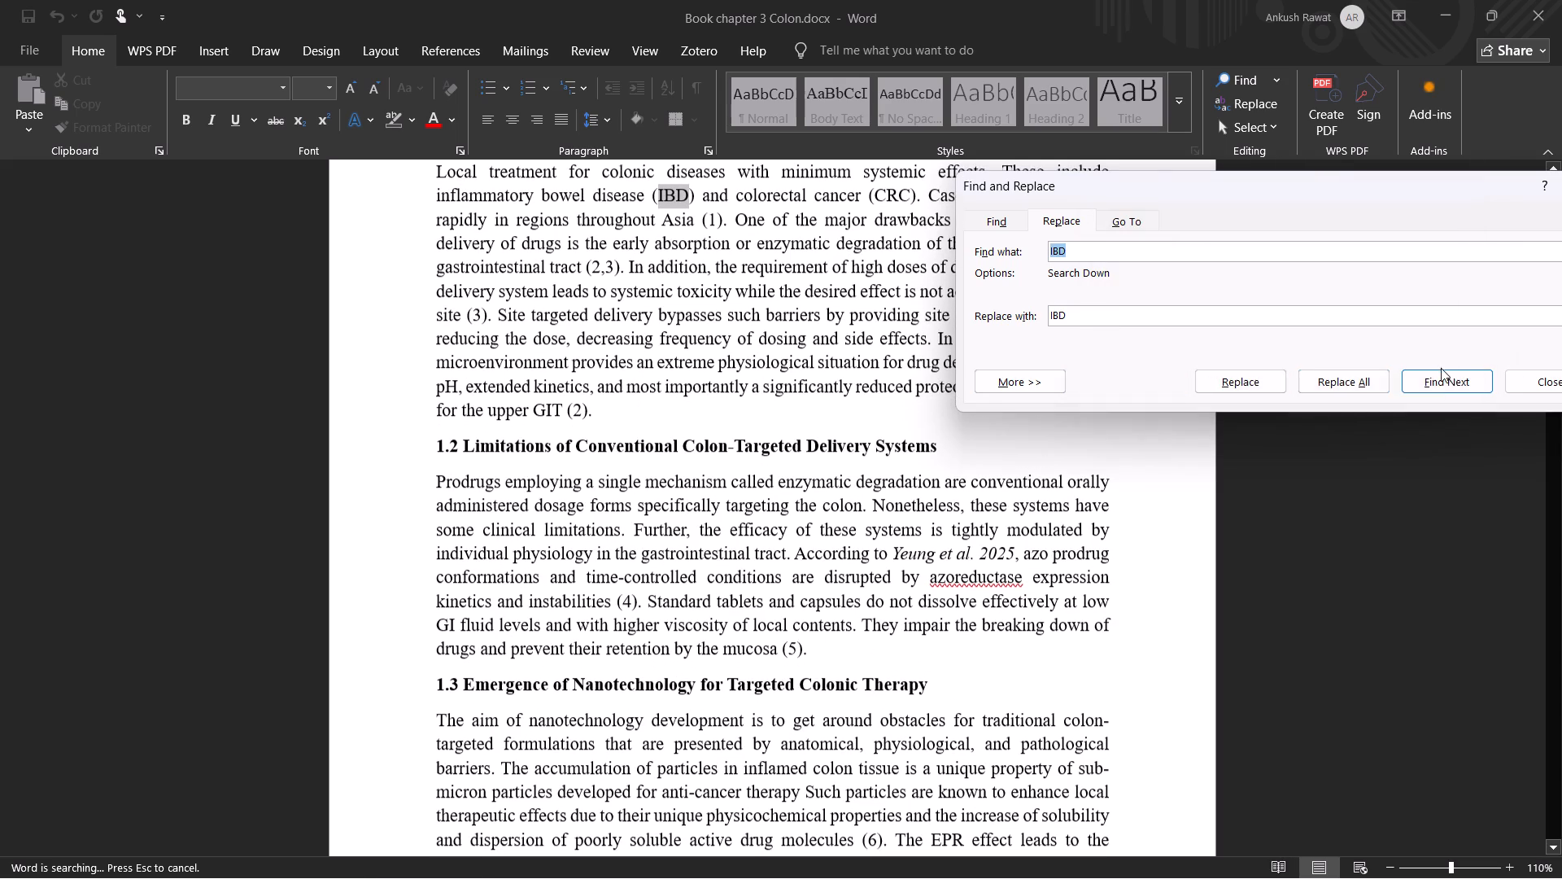
Find the next "IBD" and delete the redundant "(inflammatory bowel disease)" after it in the paragraph on baseline ROS levels.
left_click(1445, 382)
left_click(1439, 414)
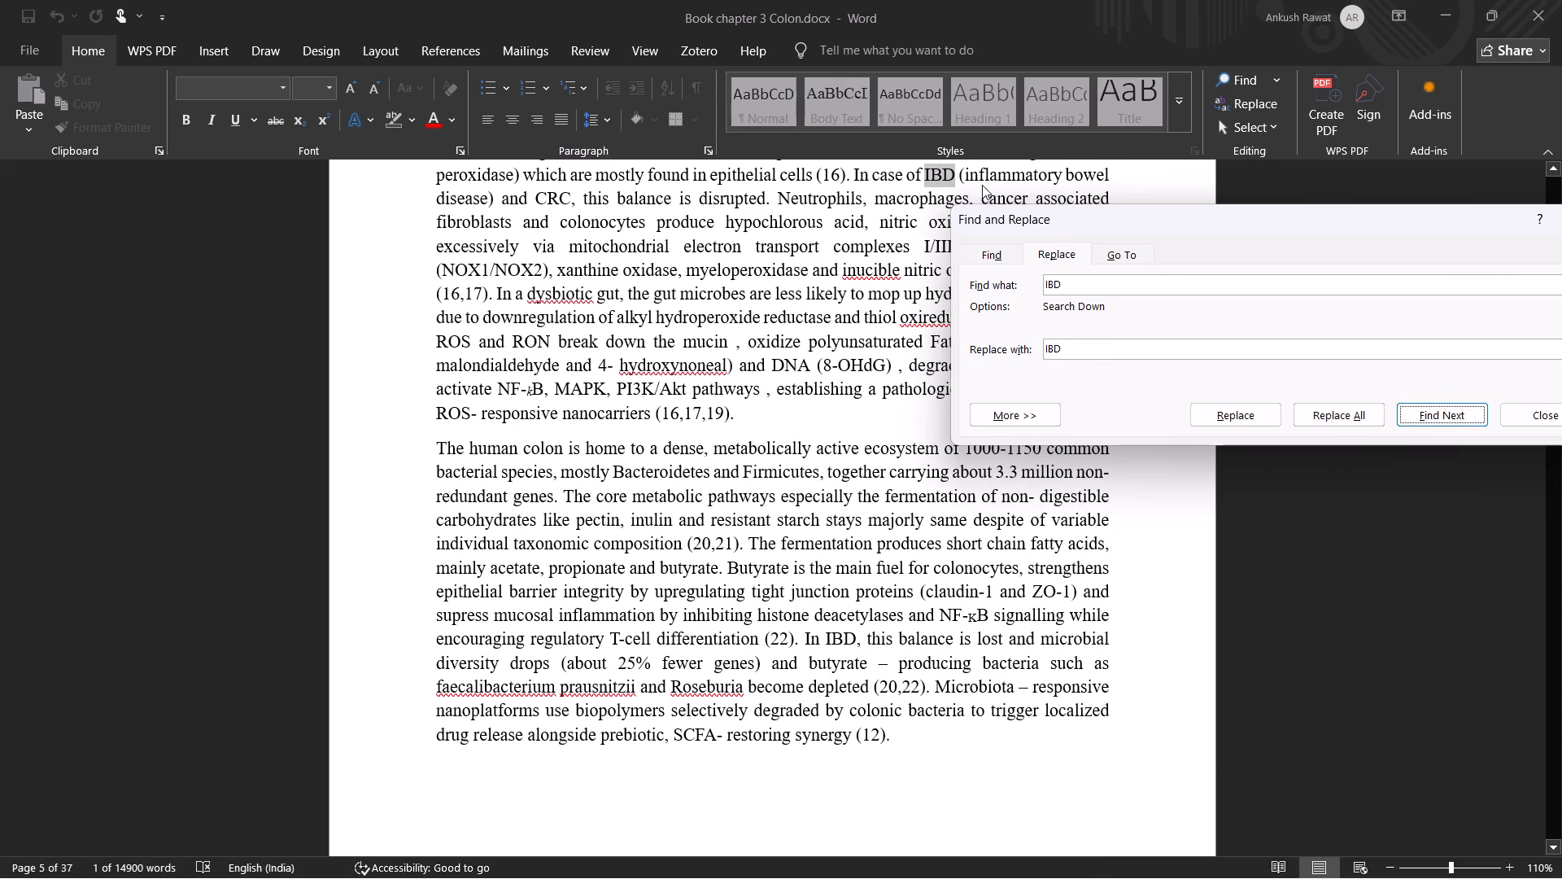
scroll(700, 422, "up", 10)
scroll(702, 454, "down", 1)
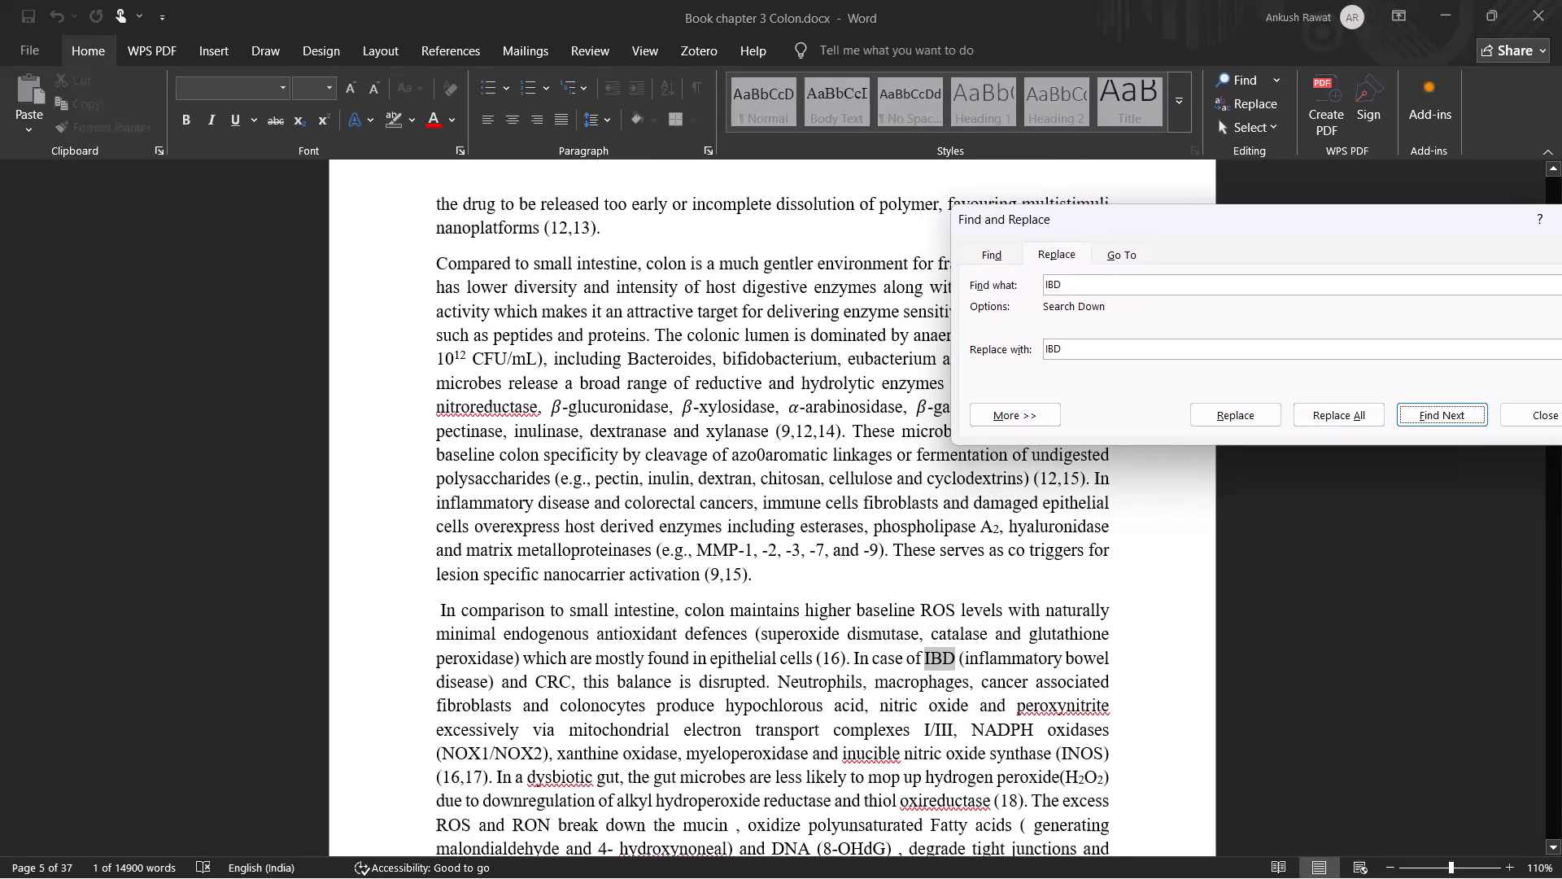
scroll(735, 562, "down", 2)
left_click(958, 550)
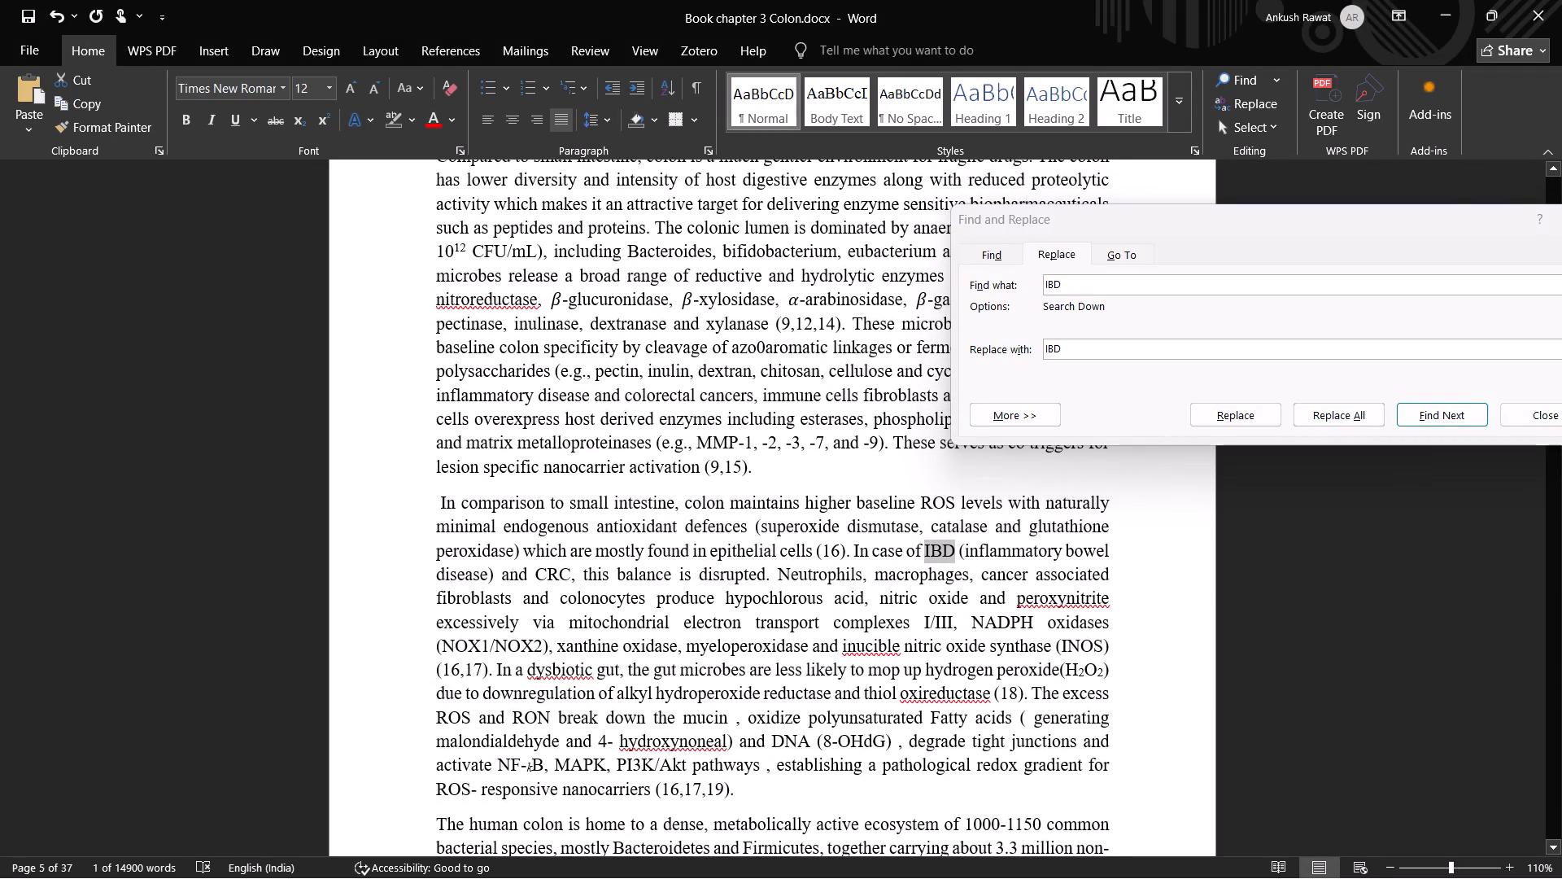
left_click(958, 546)
left_click_drag(958, 546, 757, 580)
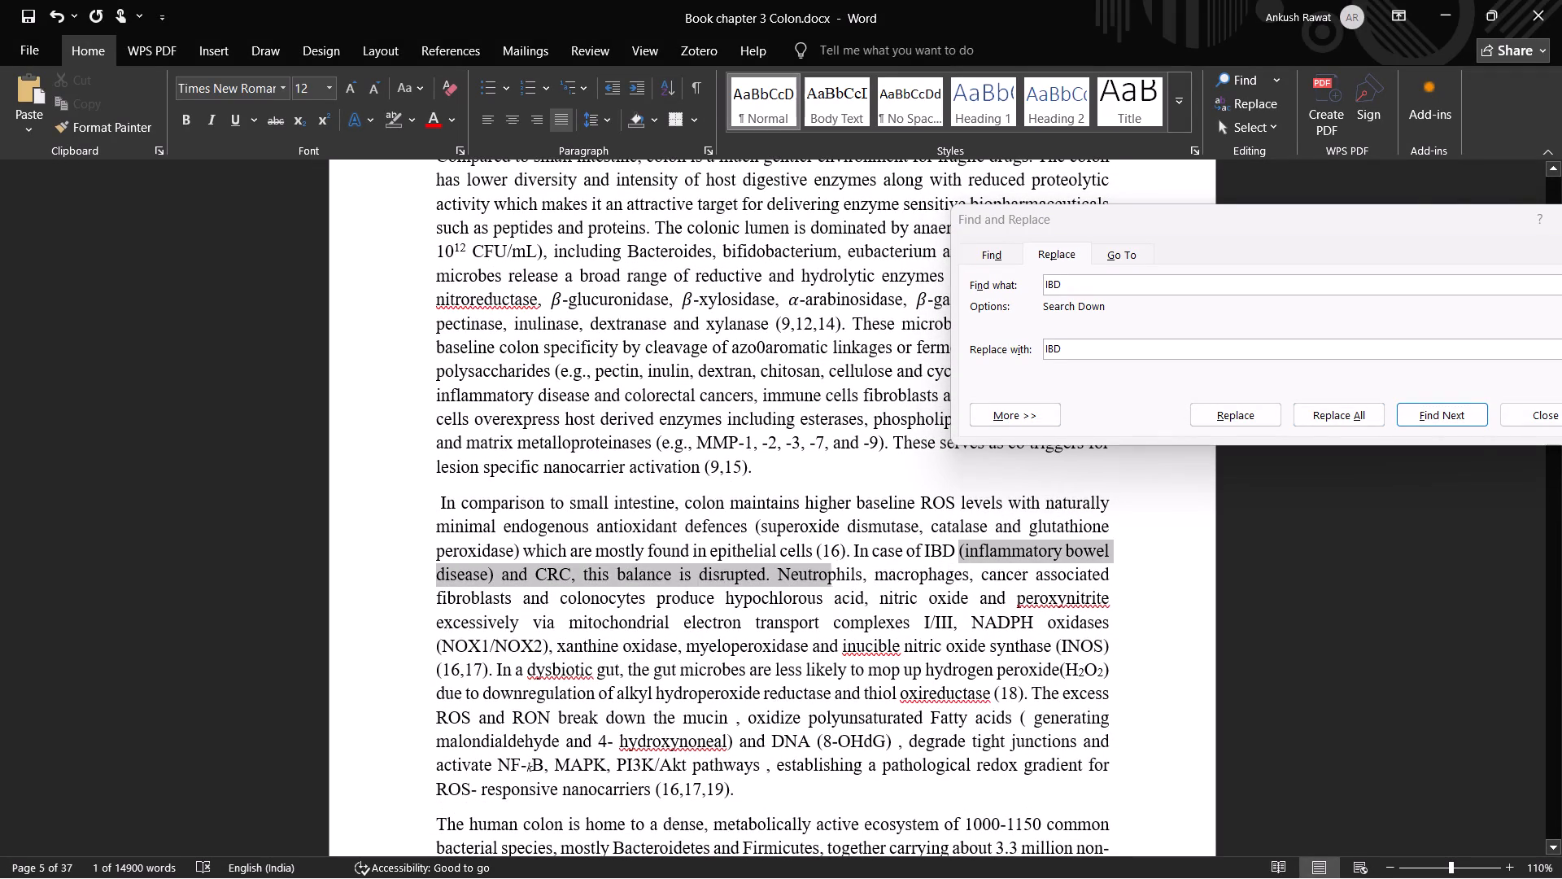
left_click_drag(757, 580, 491, 579)
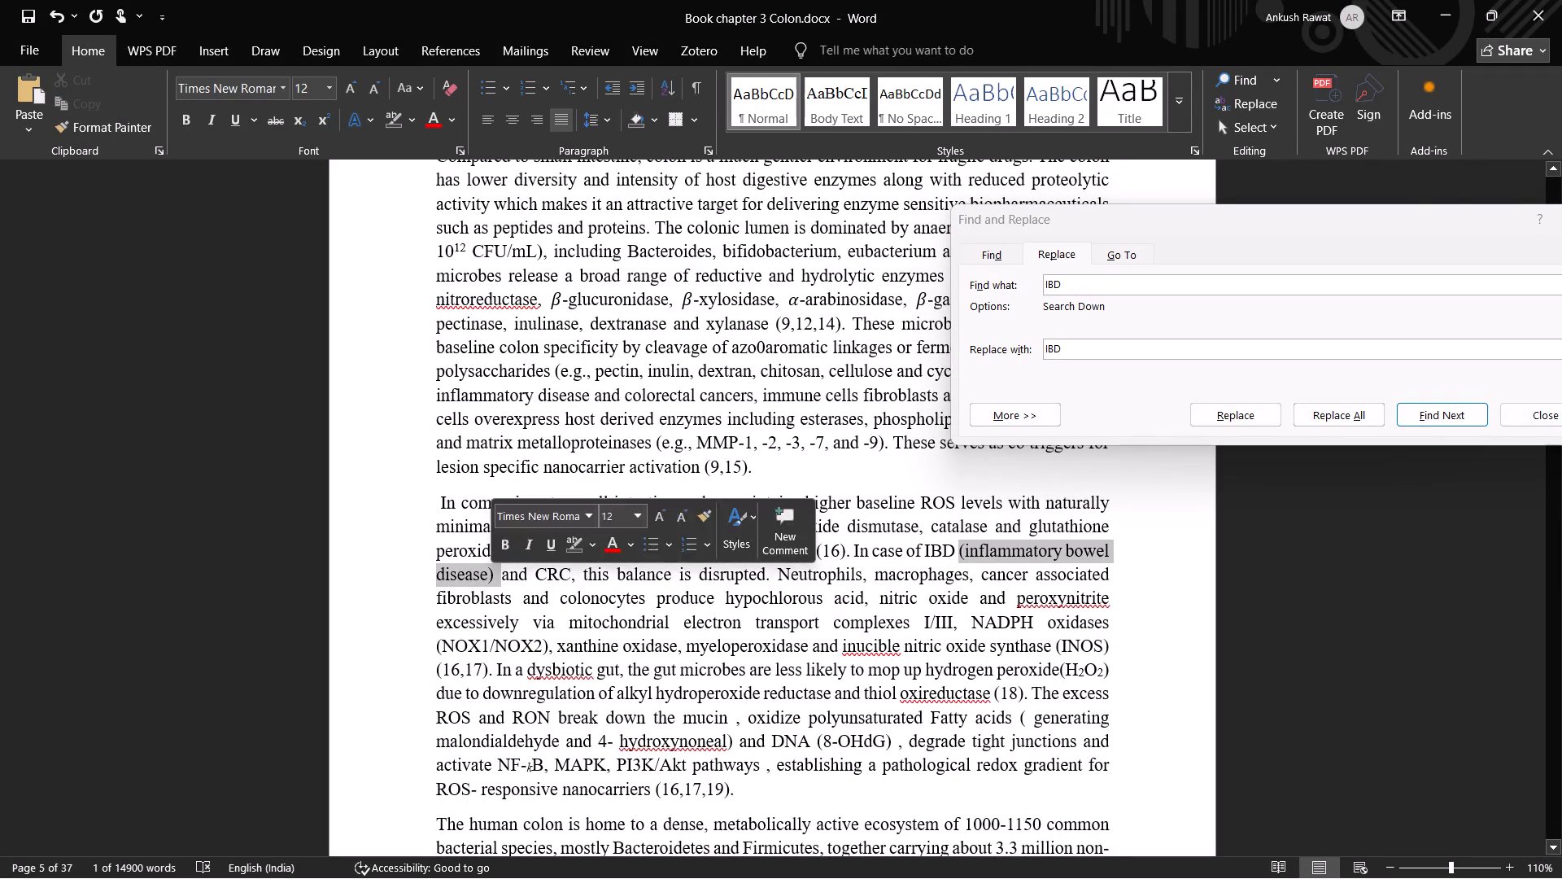
key("BackSpace")
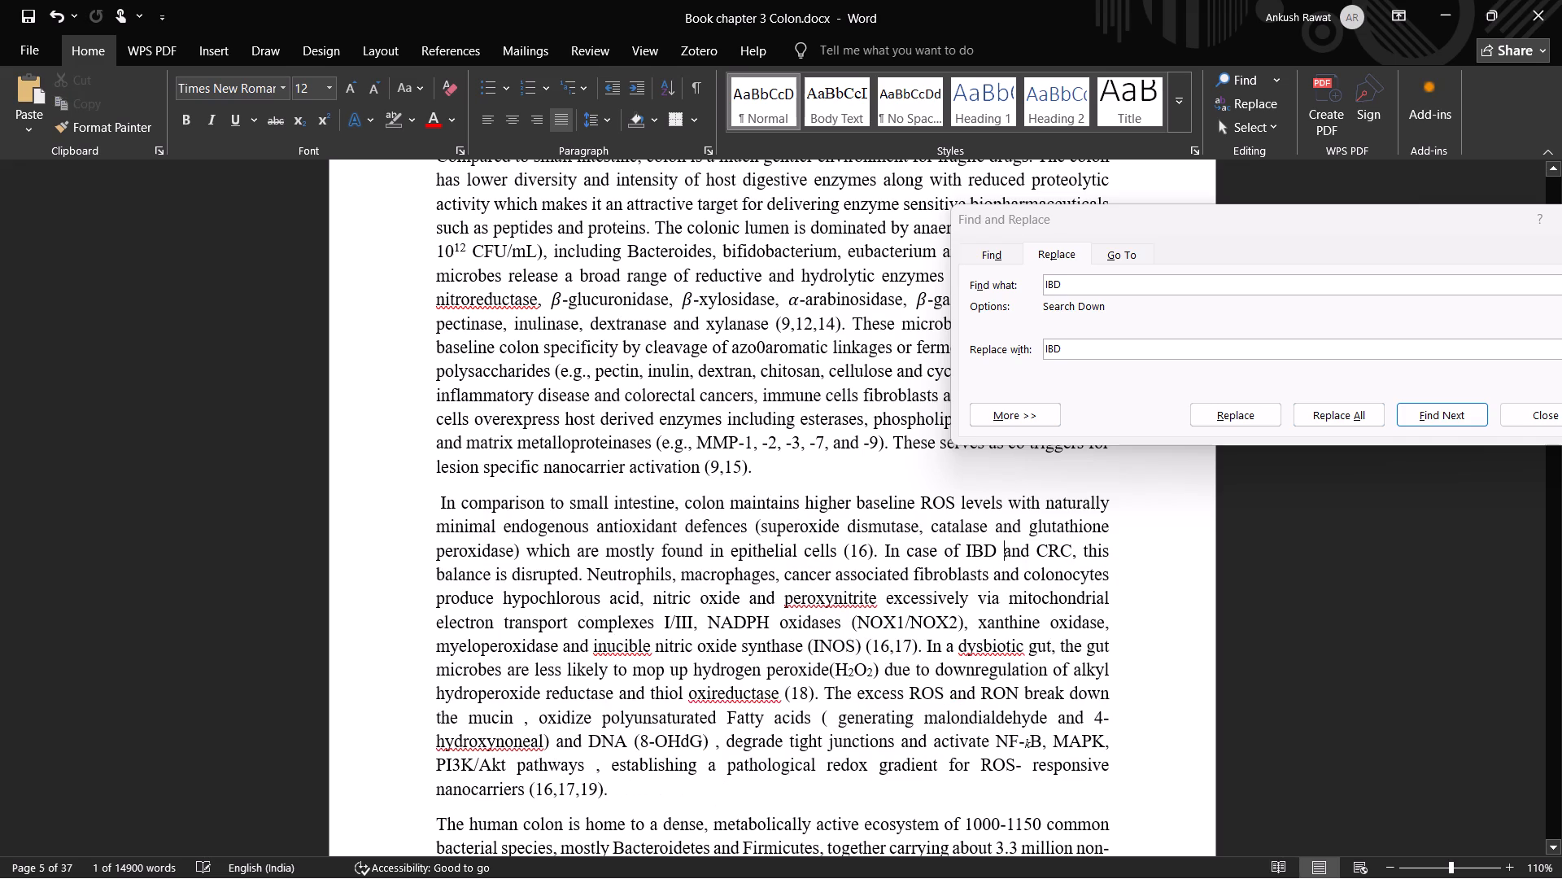
Continue through the "IBD" occurrences, including the stimuli table, and insert the missing space in "such as IBDand CRC".
left_click(1435, 411)
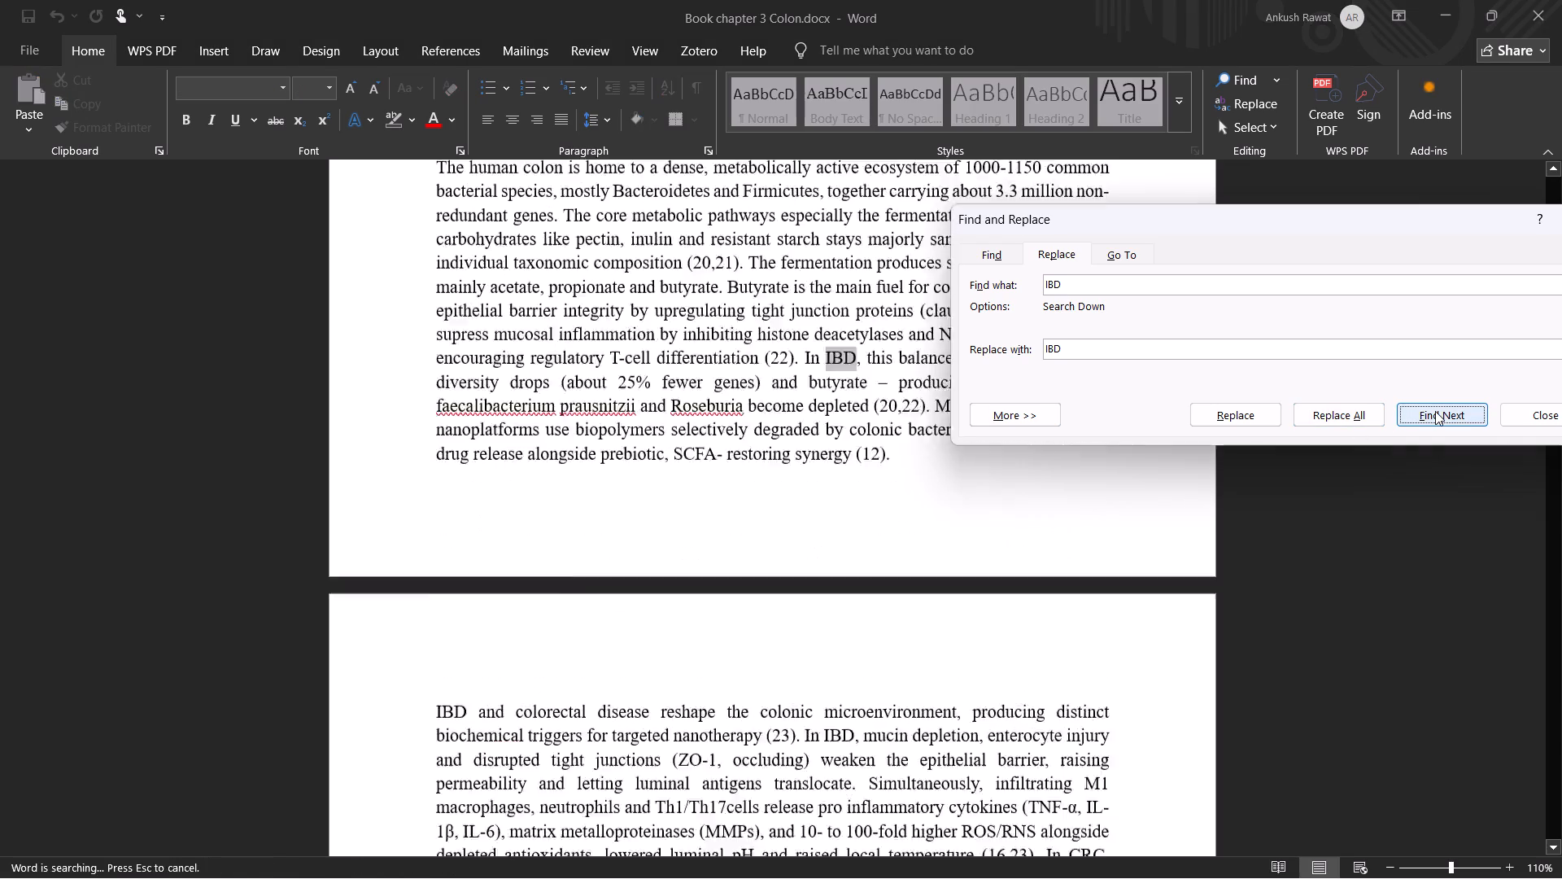
left_click(1435, 411)
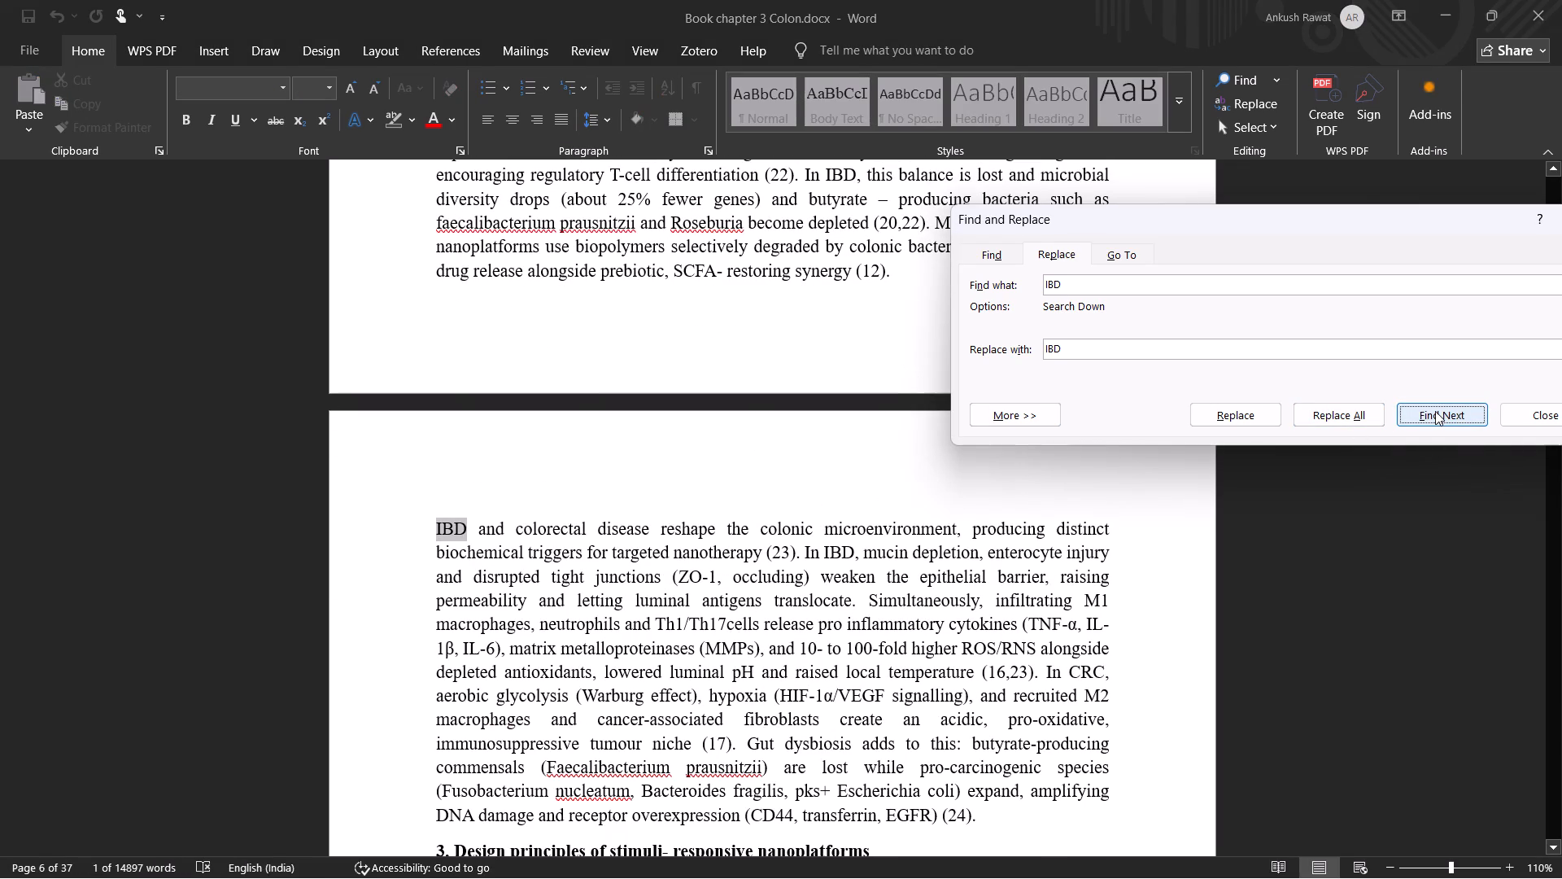
left_click(1415, 408)
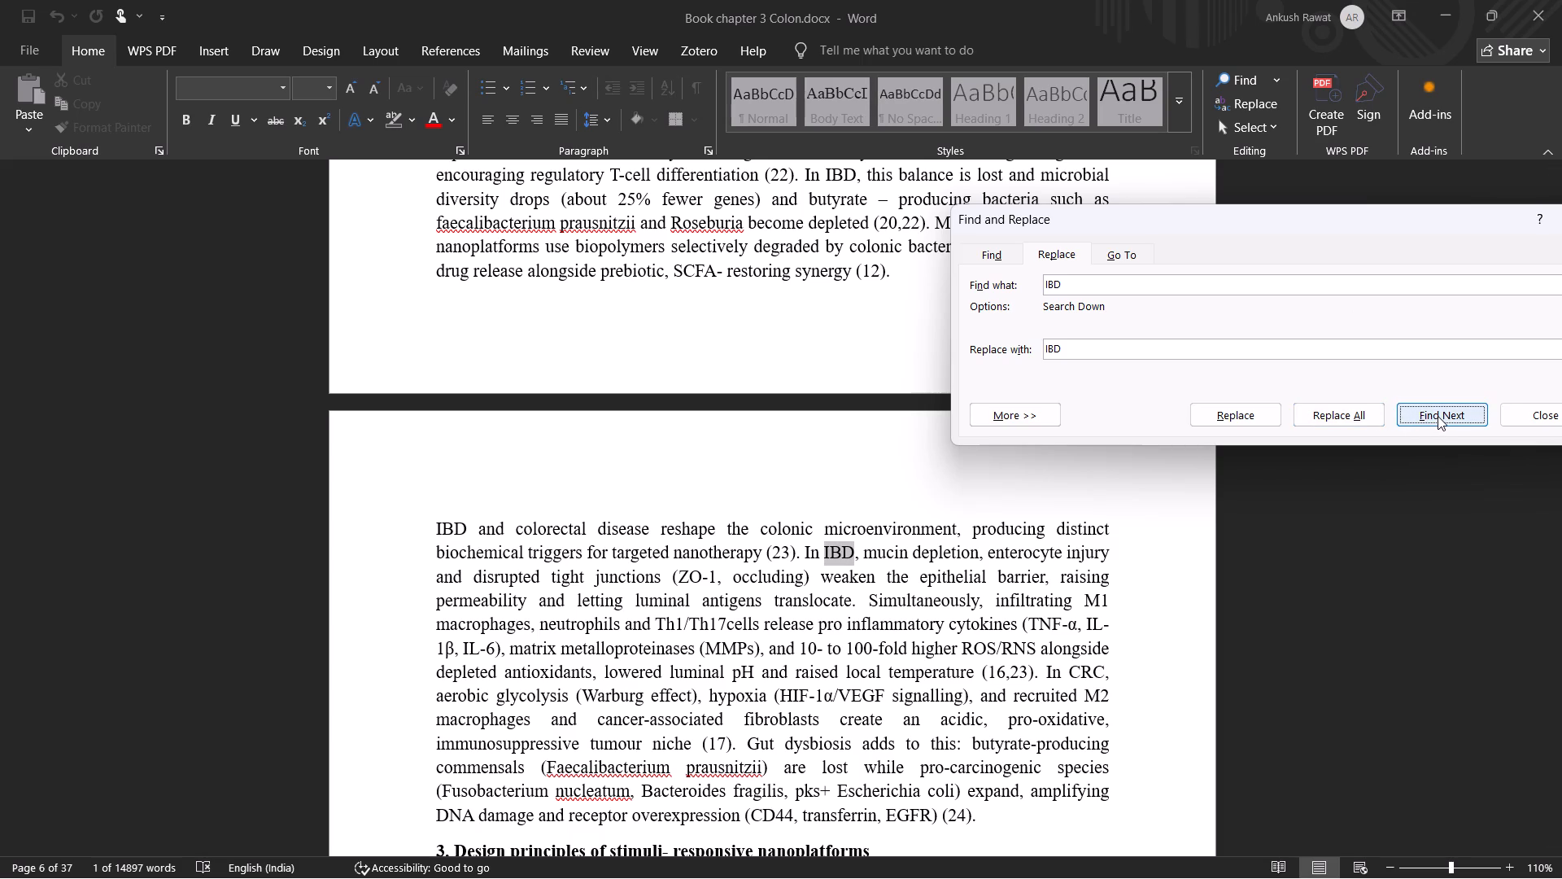
left_click(1438, 416)
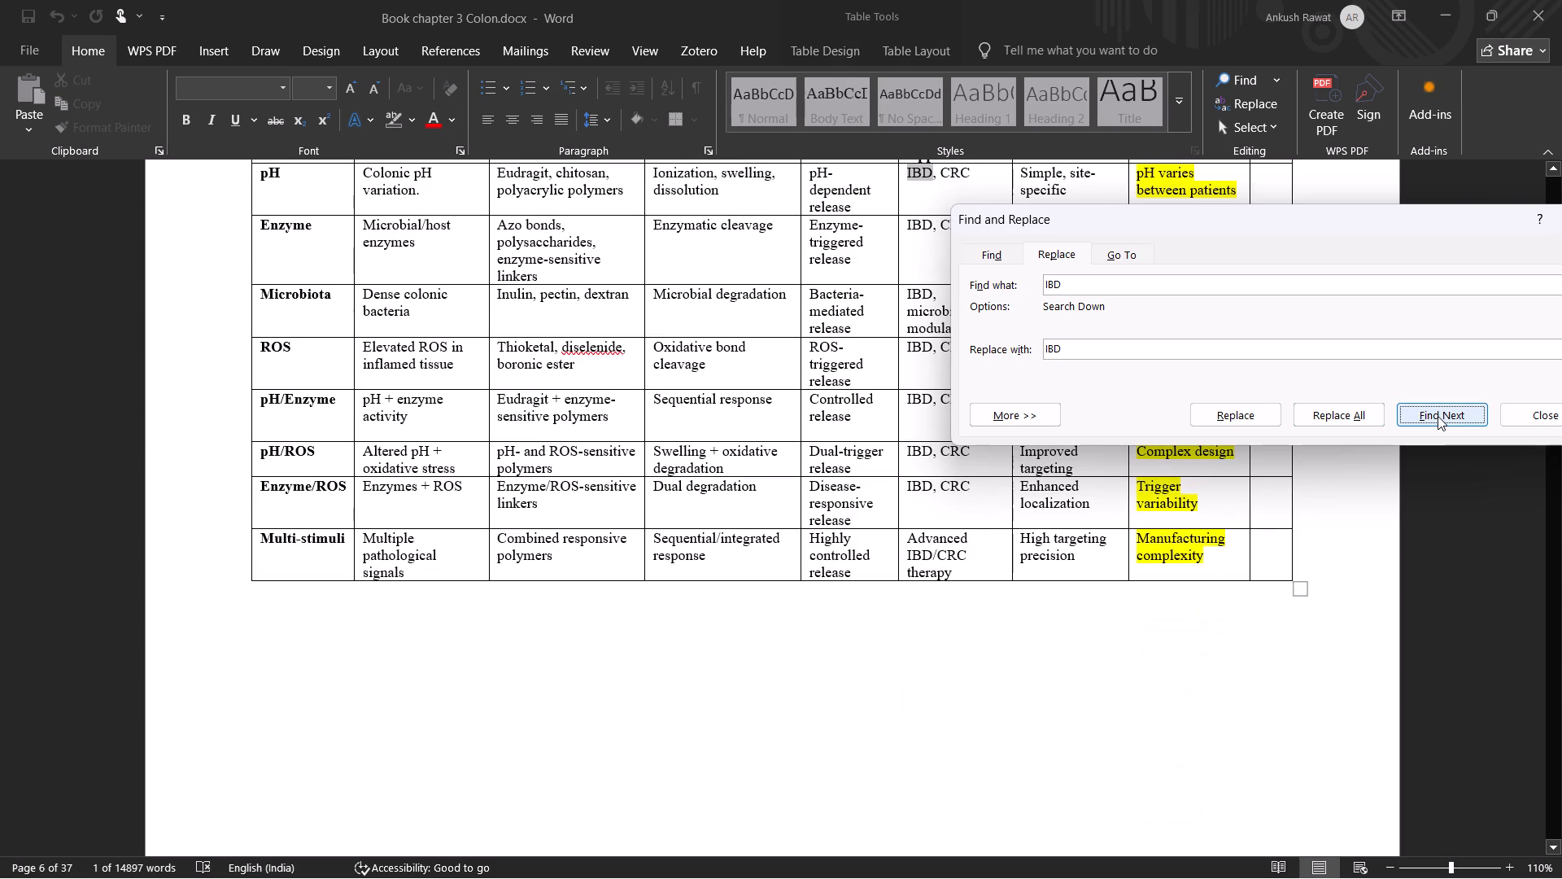
left_click(1445, 407)
triple_click(1443, 413)
triple_click(1443, 414)
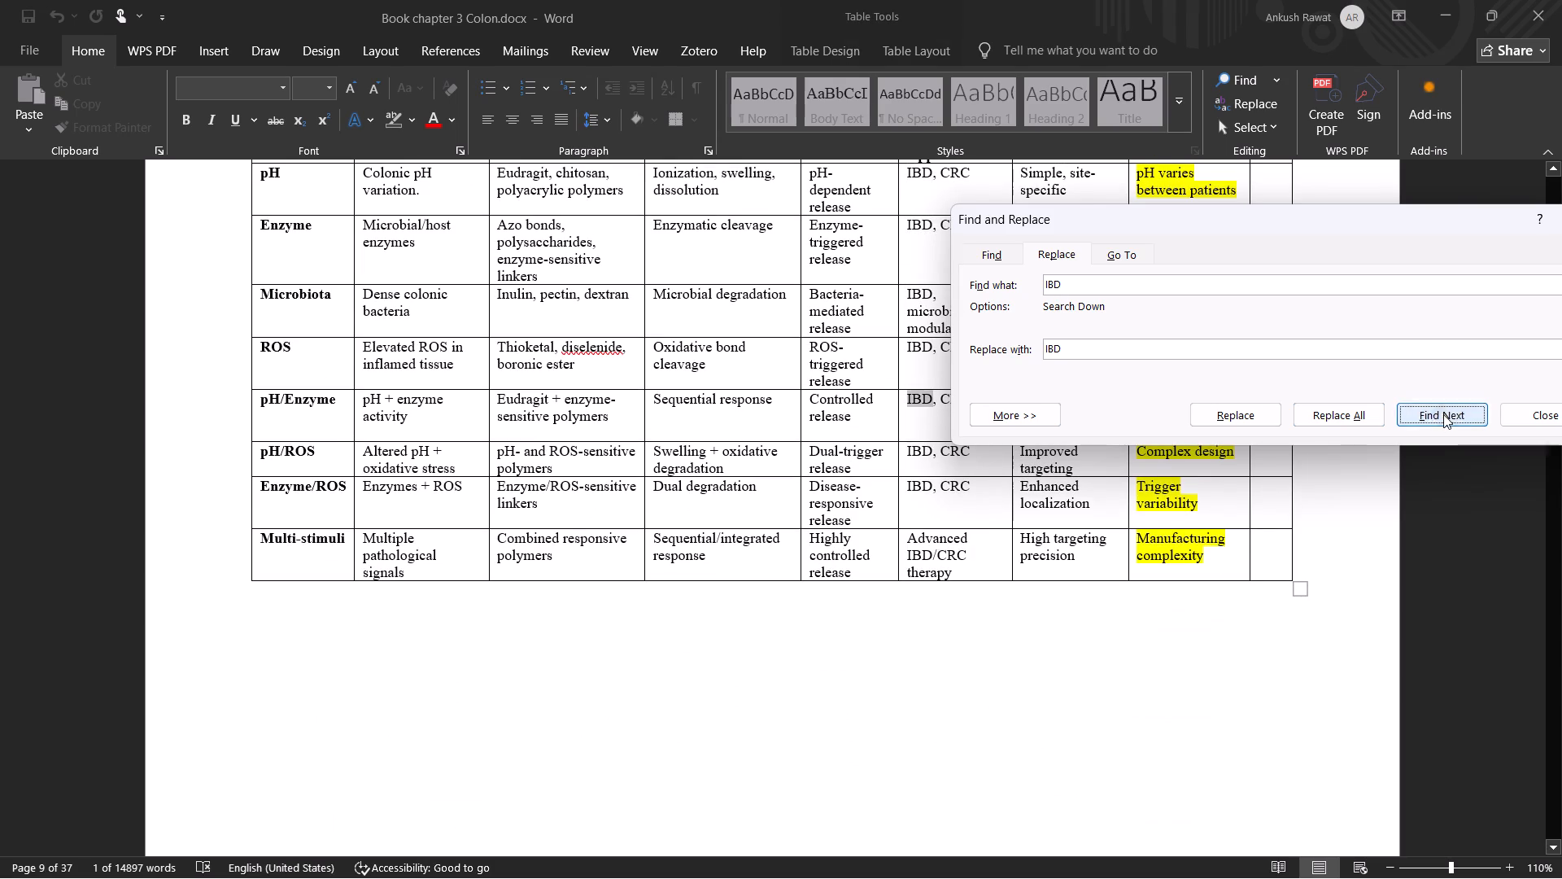
double_click(1443, 414)
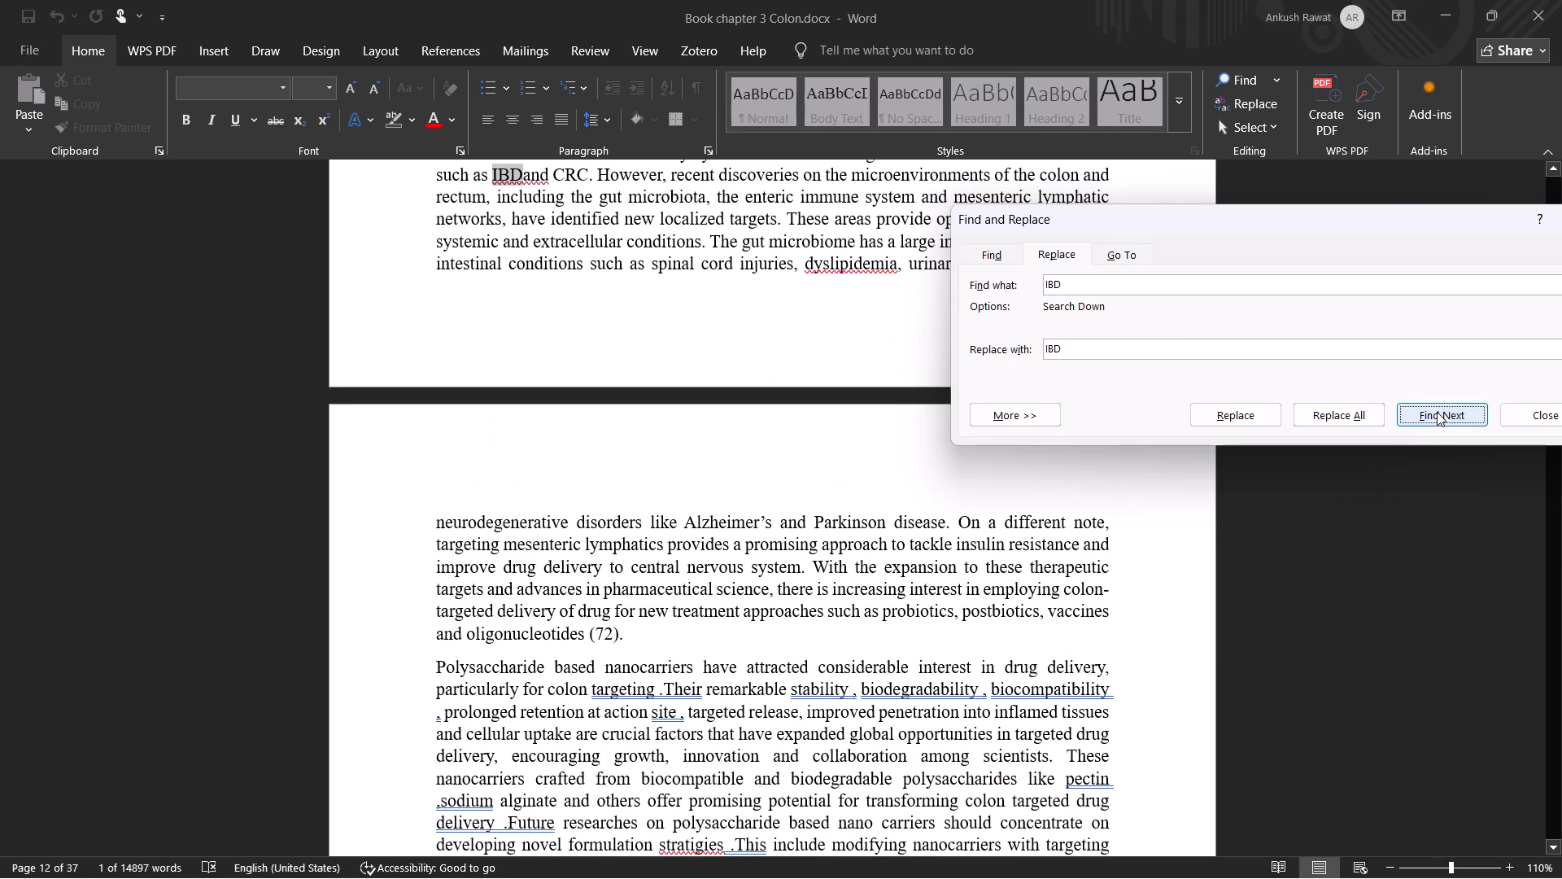
left_click(521, 164)
left_click(521, 169)
key("space")
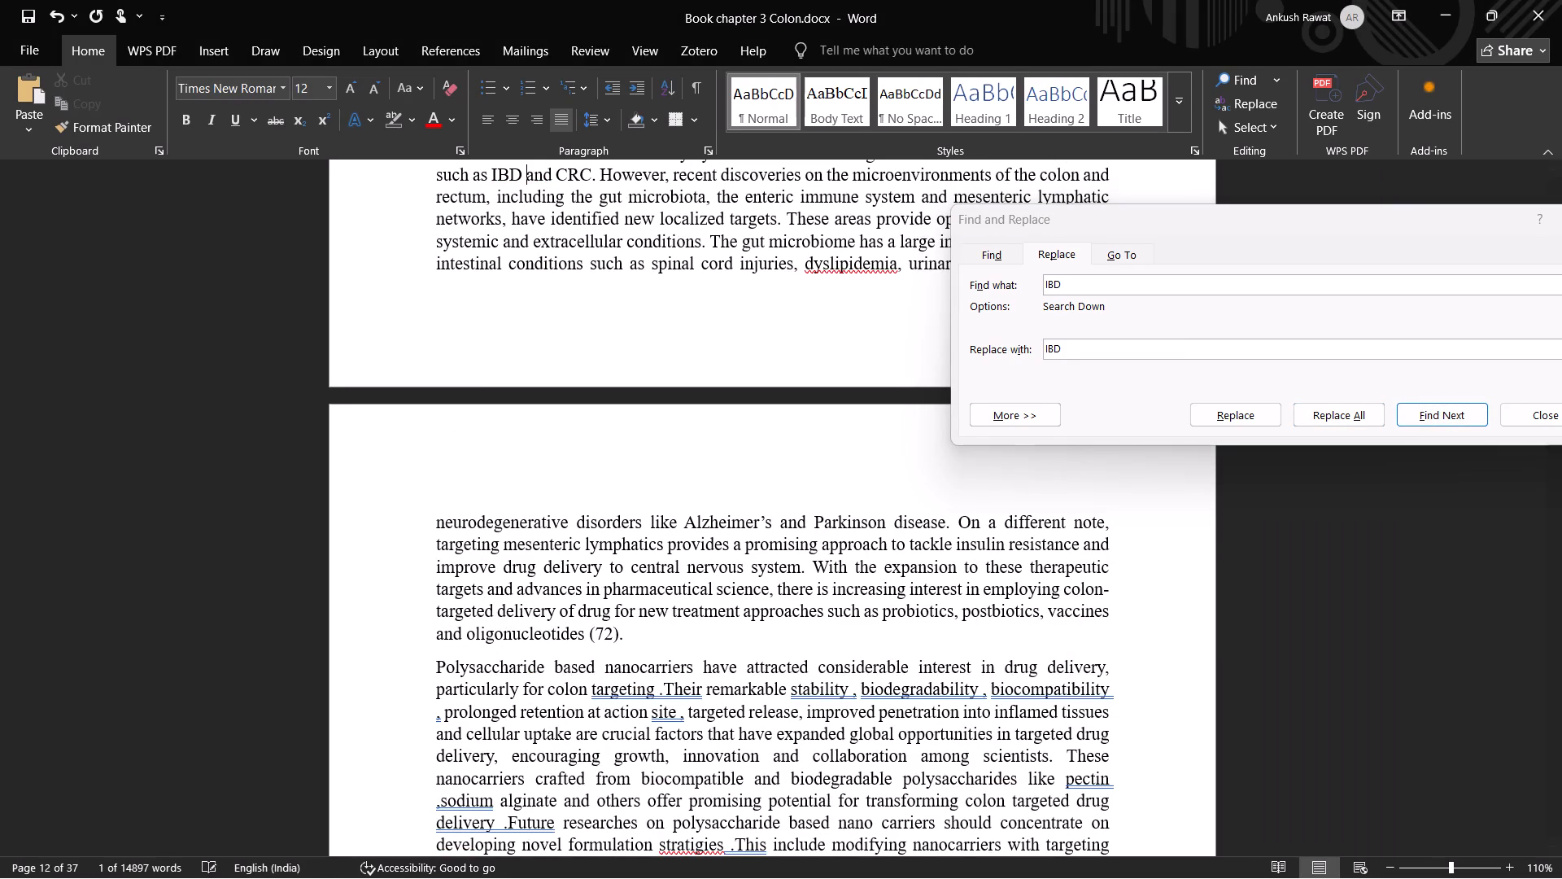
Find the next "IBD" and delete the duplicate "(IBD)" in the sentence about oxidative stress in the pathophysiology of IBD and CRC.
left_click(1429, 409)
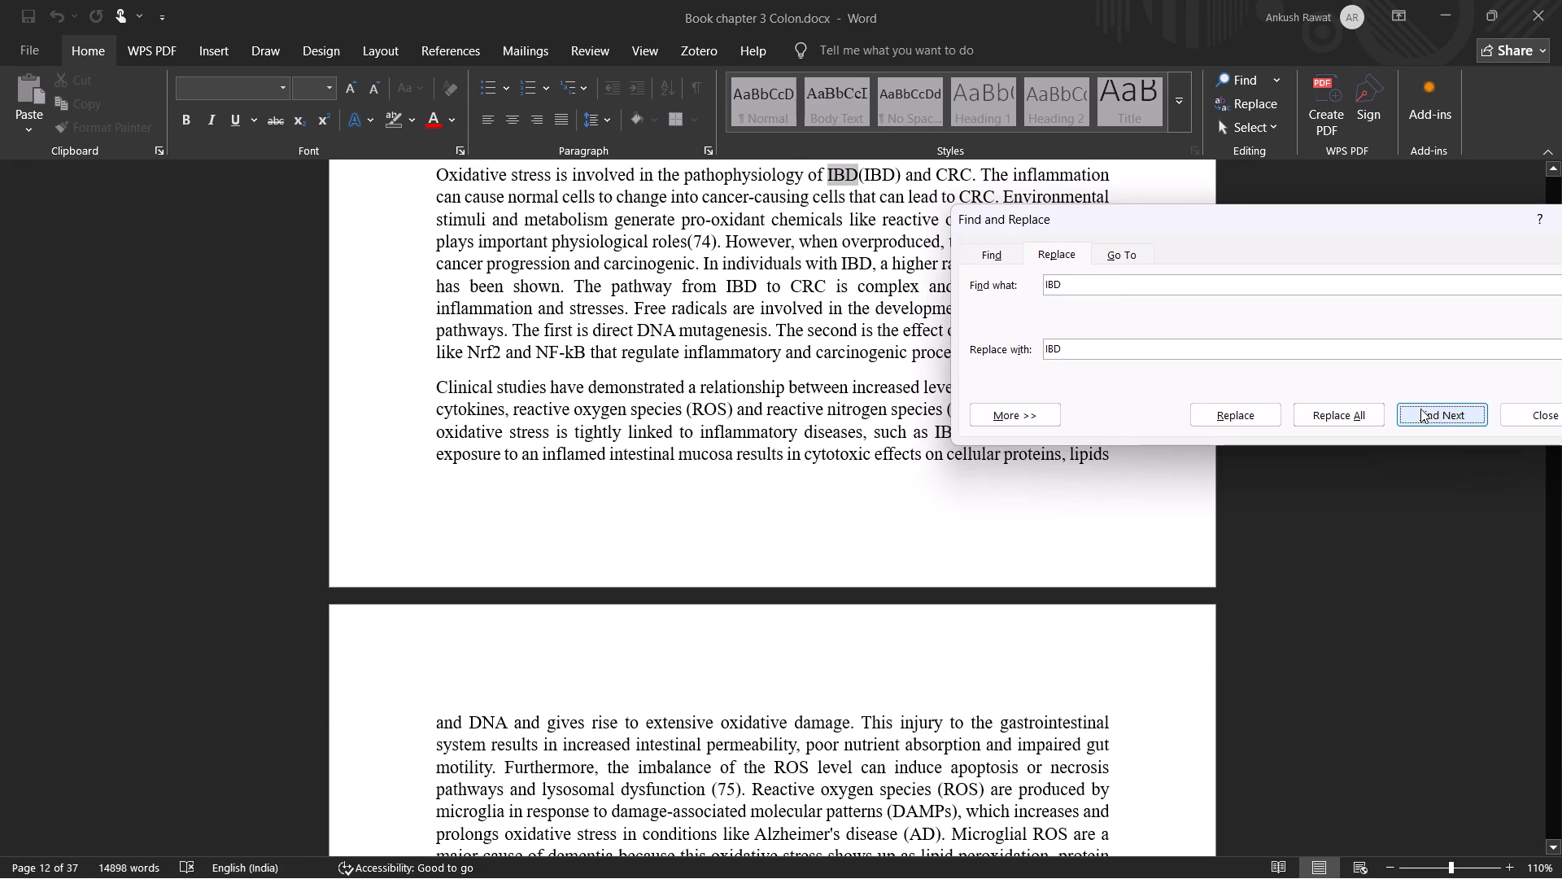
double_click(858, 173)
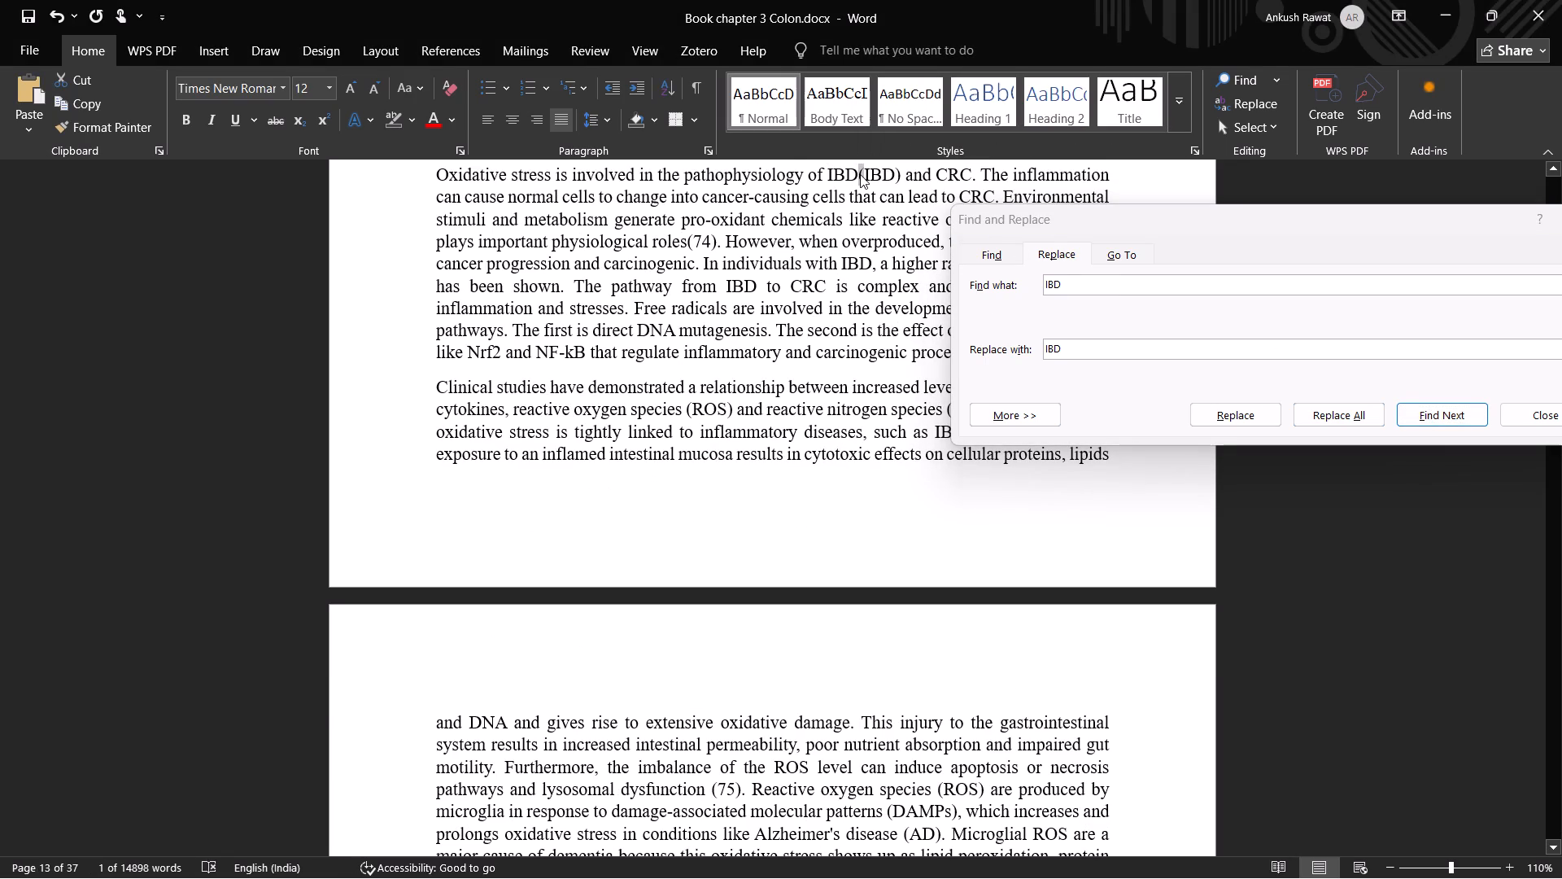
key("ctrl+shift+Right")
key("ctrl+shift+Right")
key("ctrl+shift+Right")
key("ctrl+shift+Right")
key("ctrl+shift+Left")
key("ctrl+shift+Left")
key("BackSpace")
key("Right")
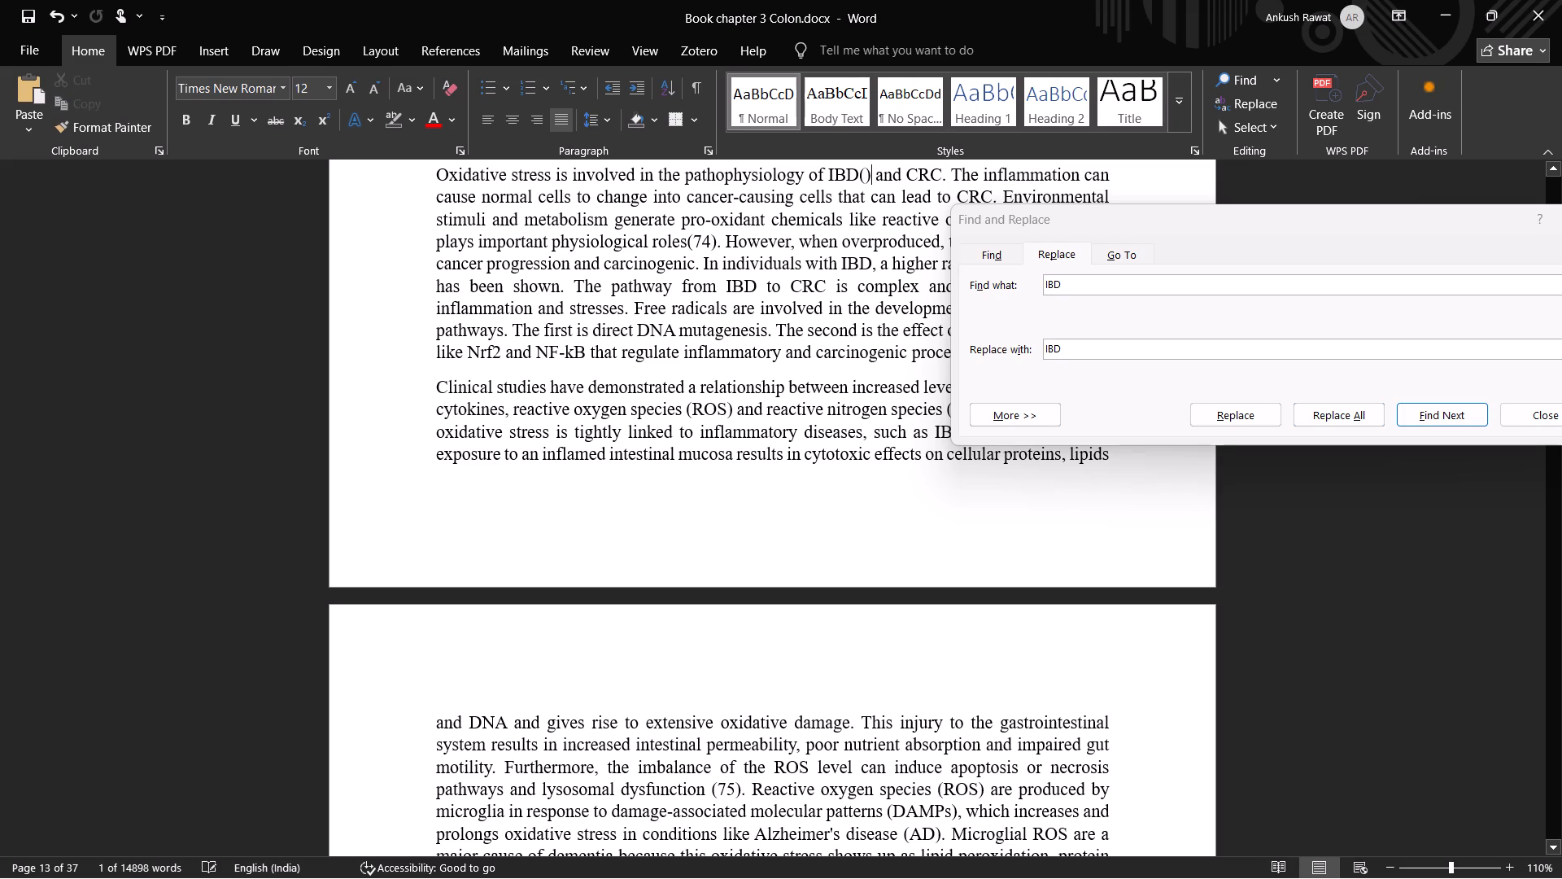
key("BackSpace")
key("BackSpace")
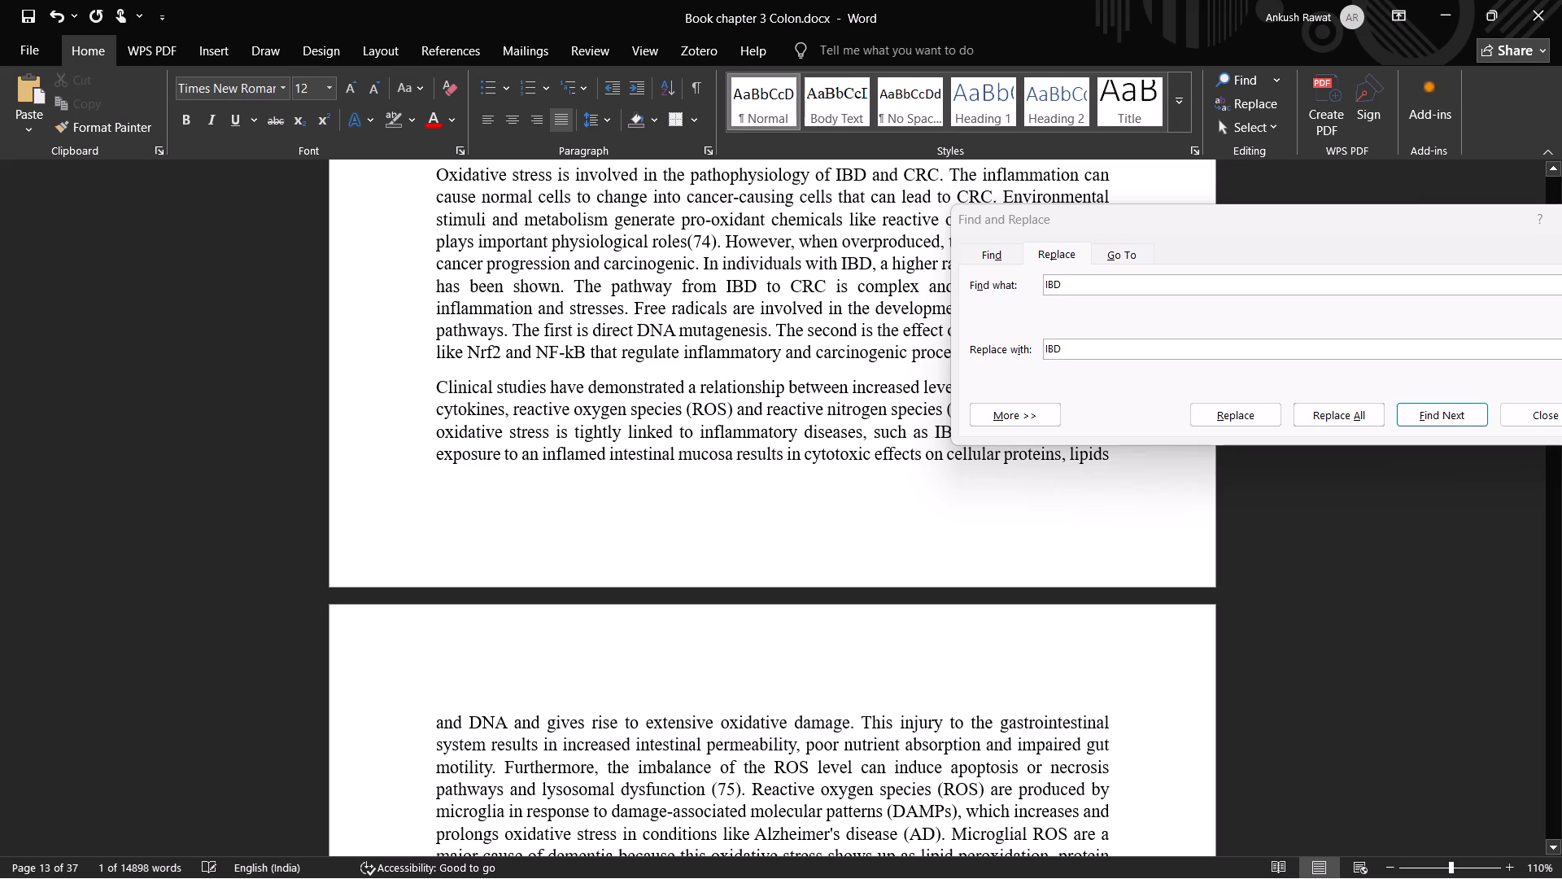
Find the duplicated abbreviation in the "Clinical studies" paragraph and delete "(IBD)" after "inflammatory diseases, such as IBD".
left_click(1416, 418)
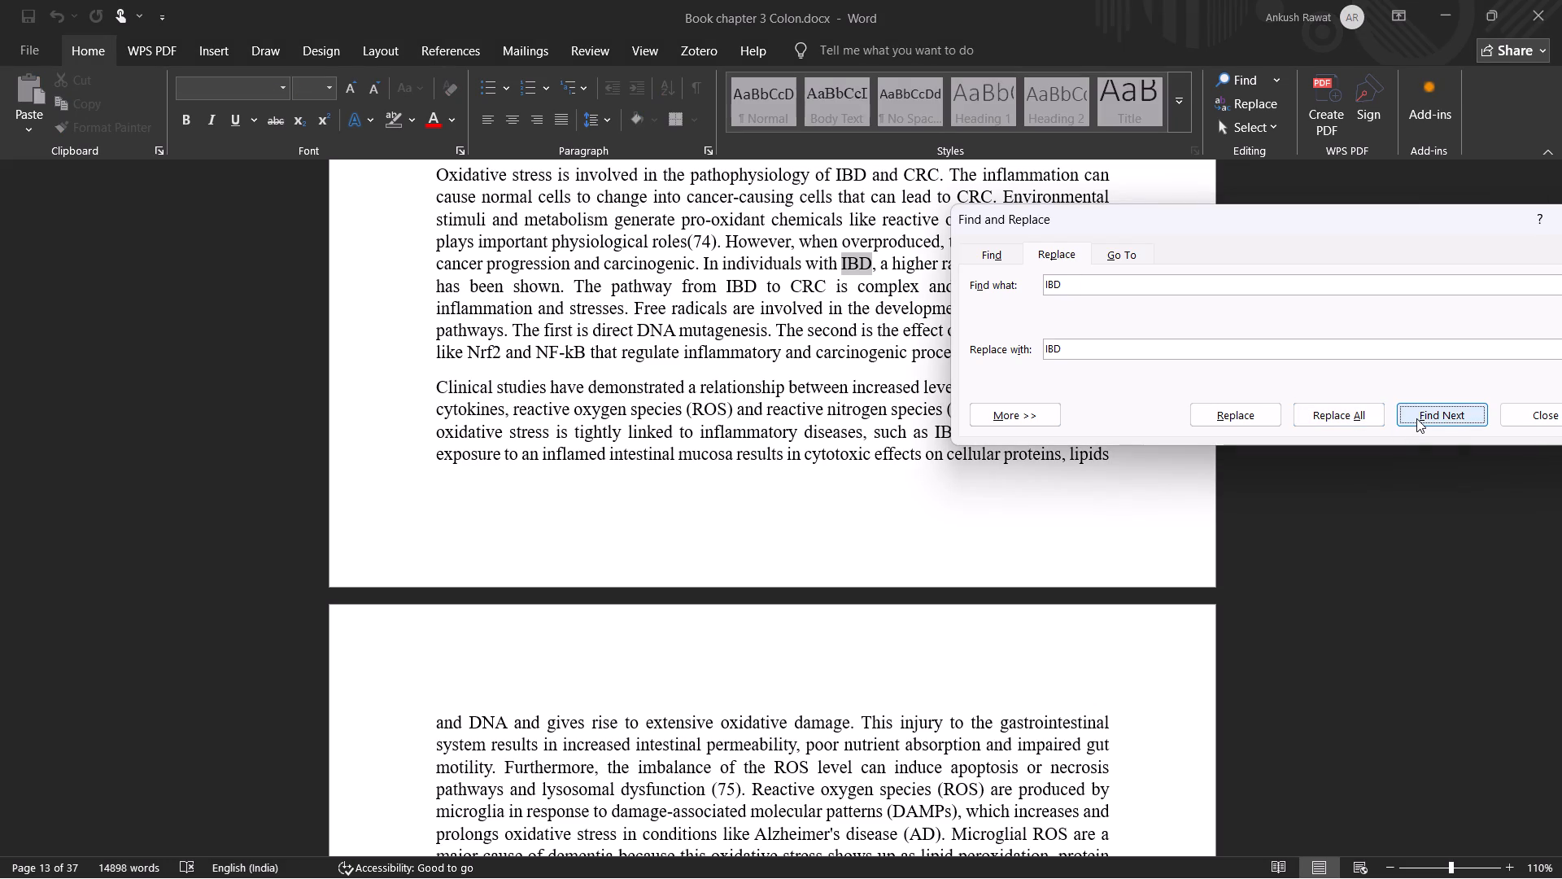
left_click(1416, 418)
left_click(1418, 418)
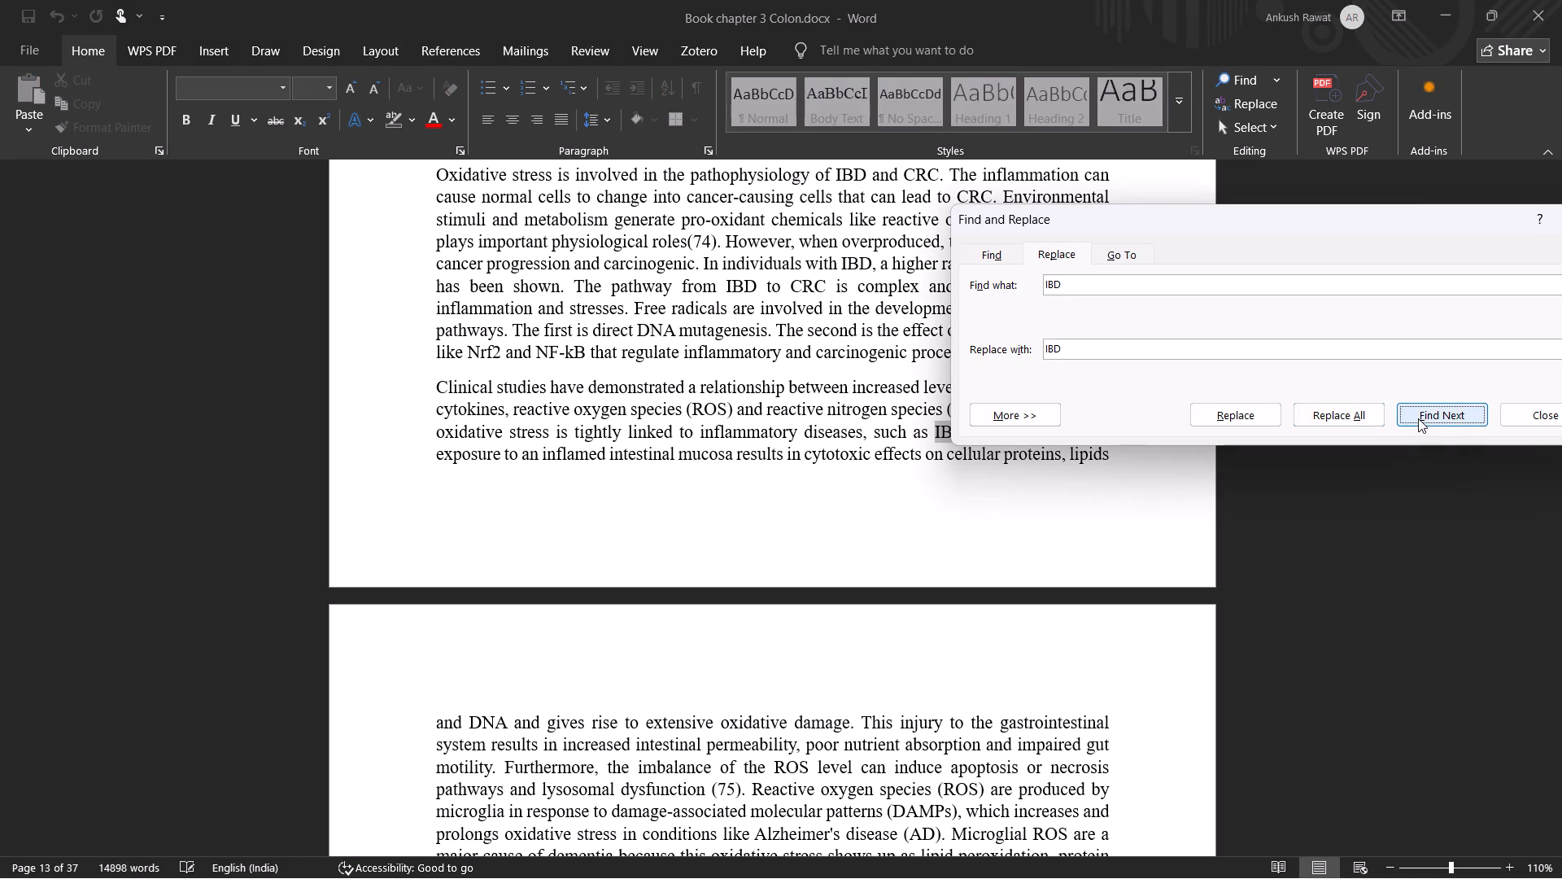
left_click_drag(1373, 227, 1367, 186)
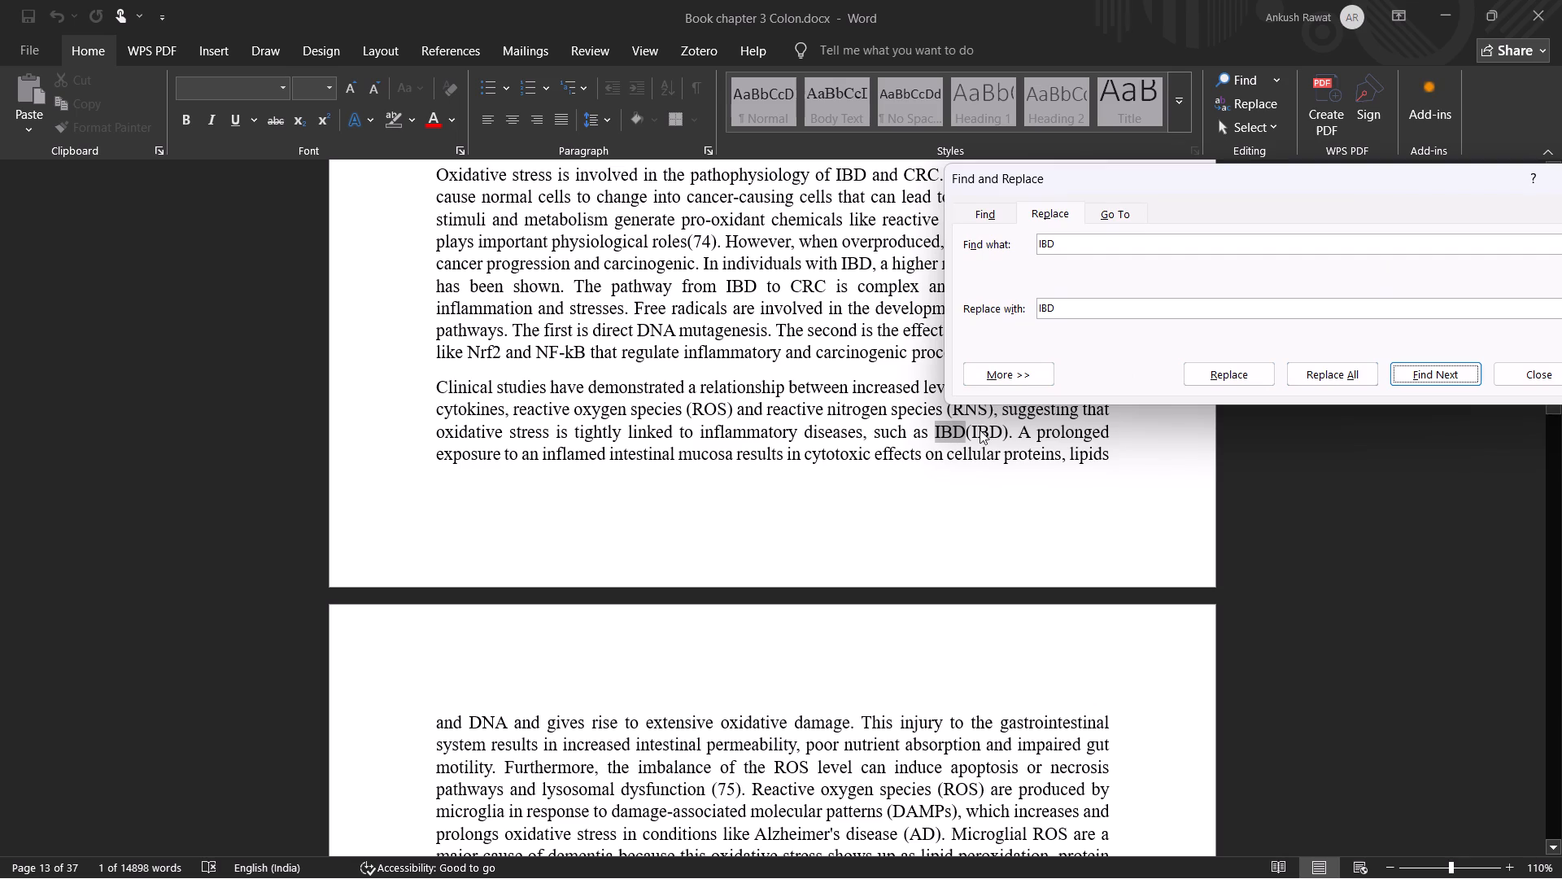
left_click(966, 431)
left_click(966, 431)
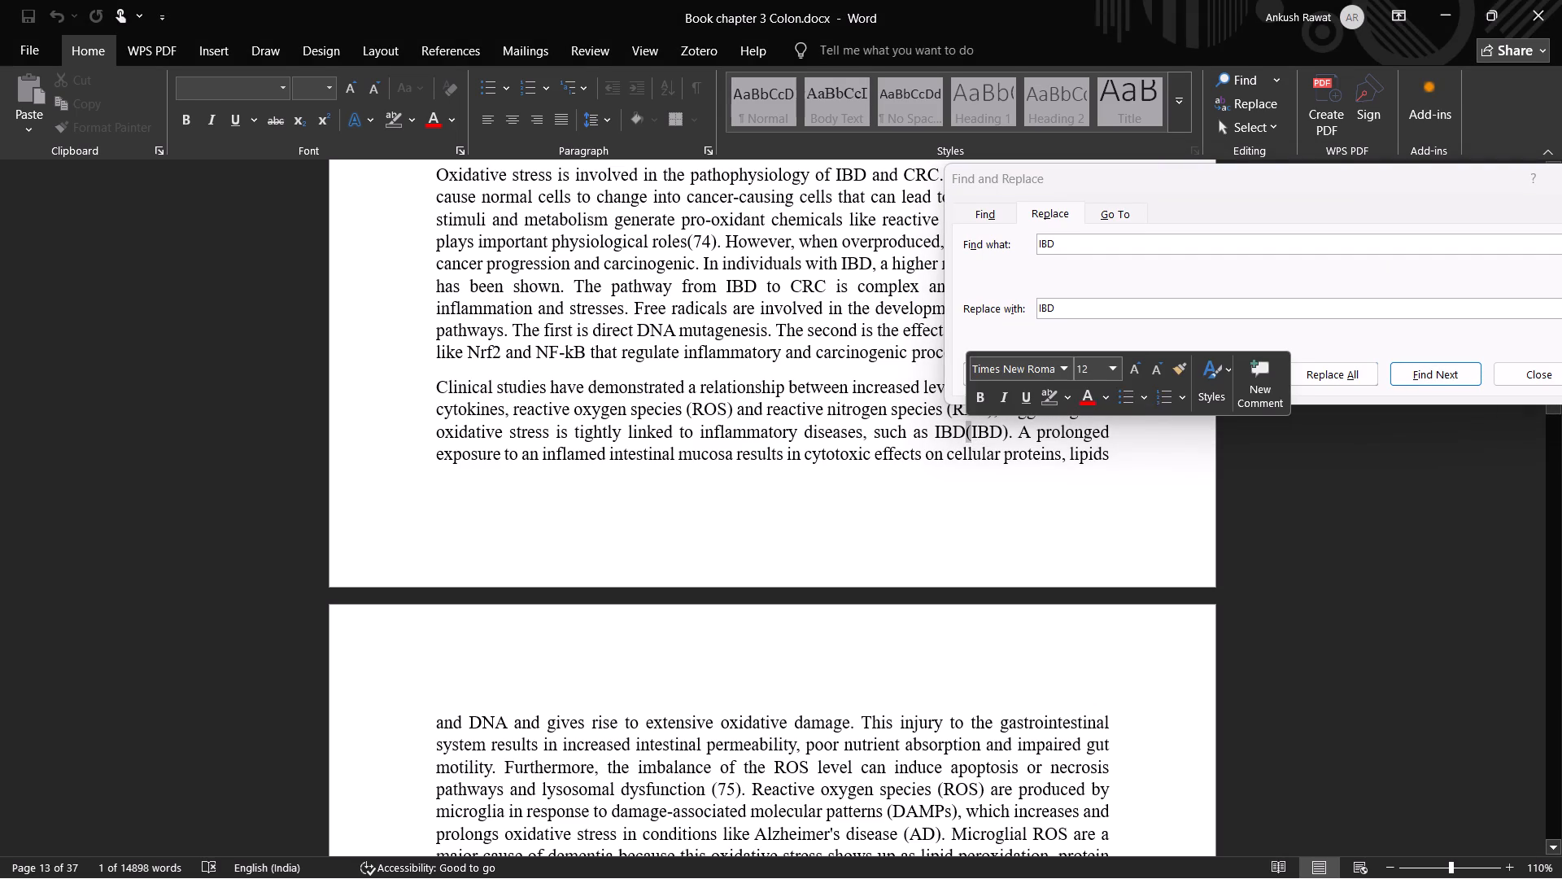
double_click(1010, 433)
key("BackSpace")
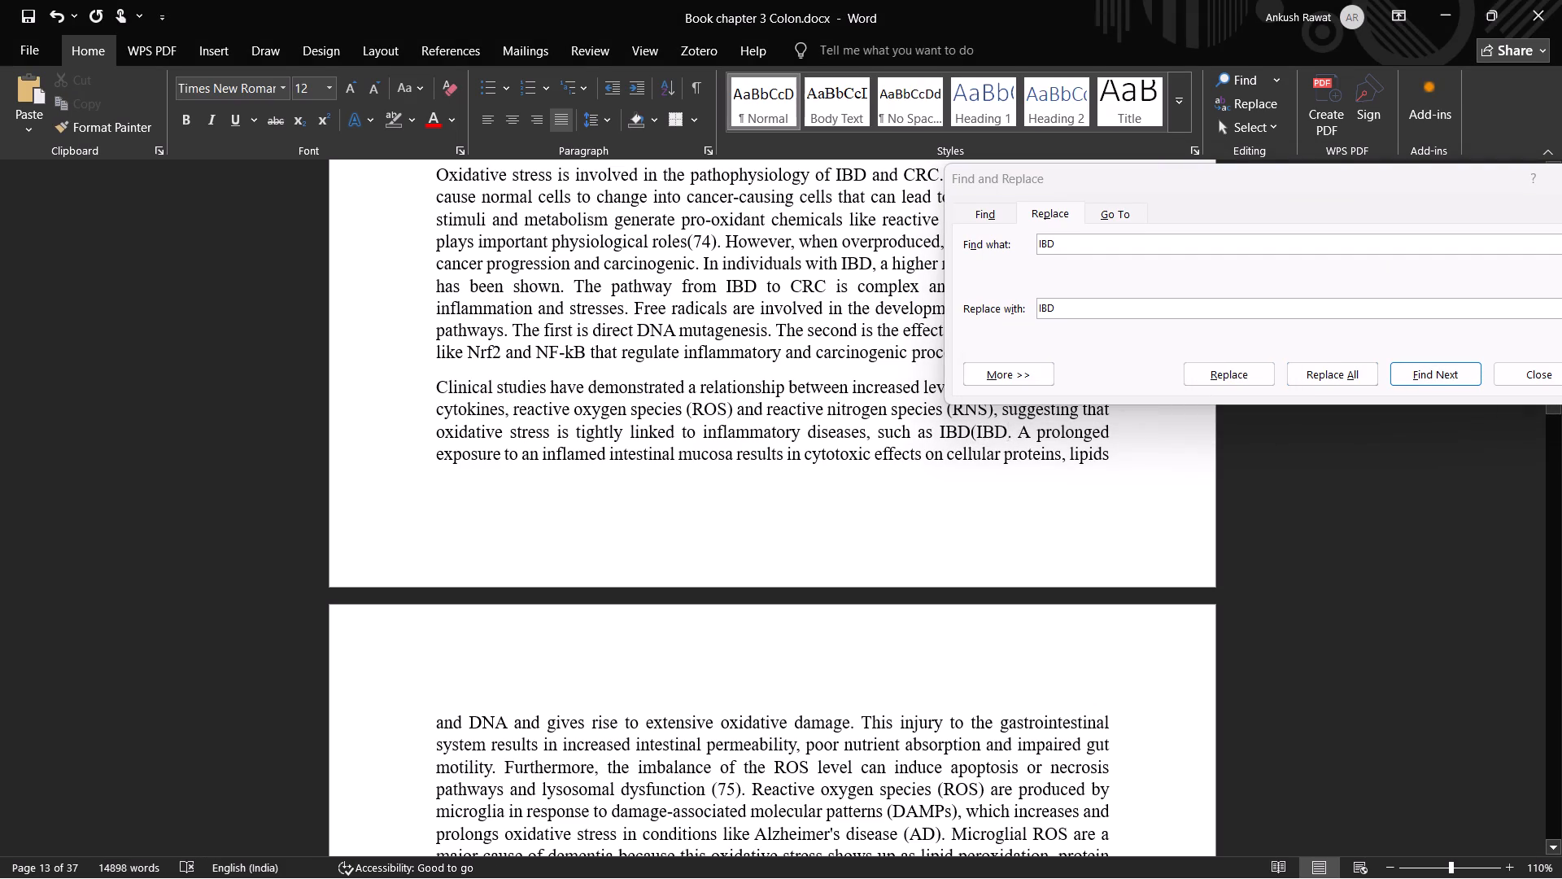
key("BackSpace")
key("BackSpace")
key("BackSpace")
key("BackSpace")
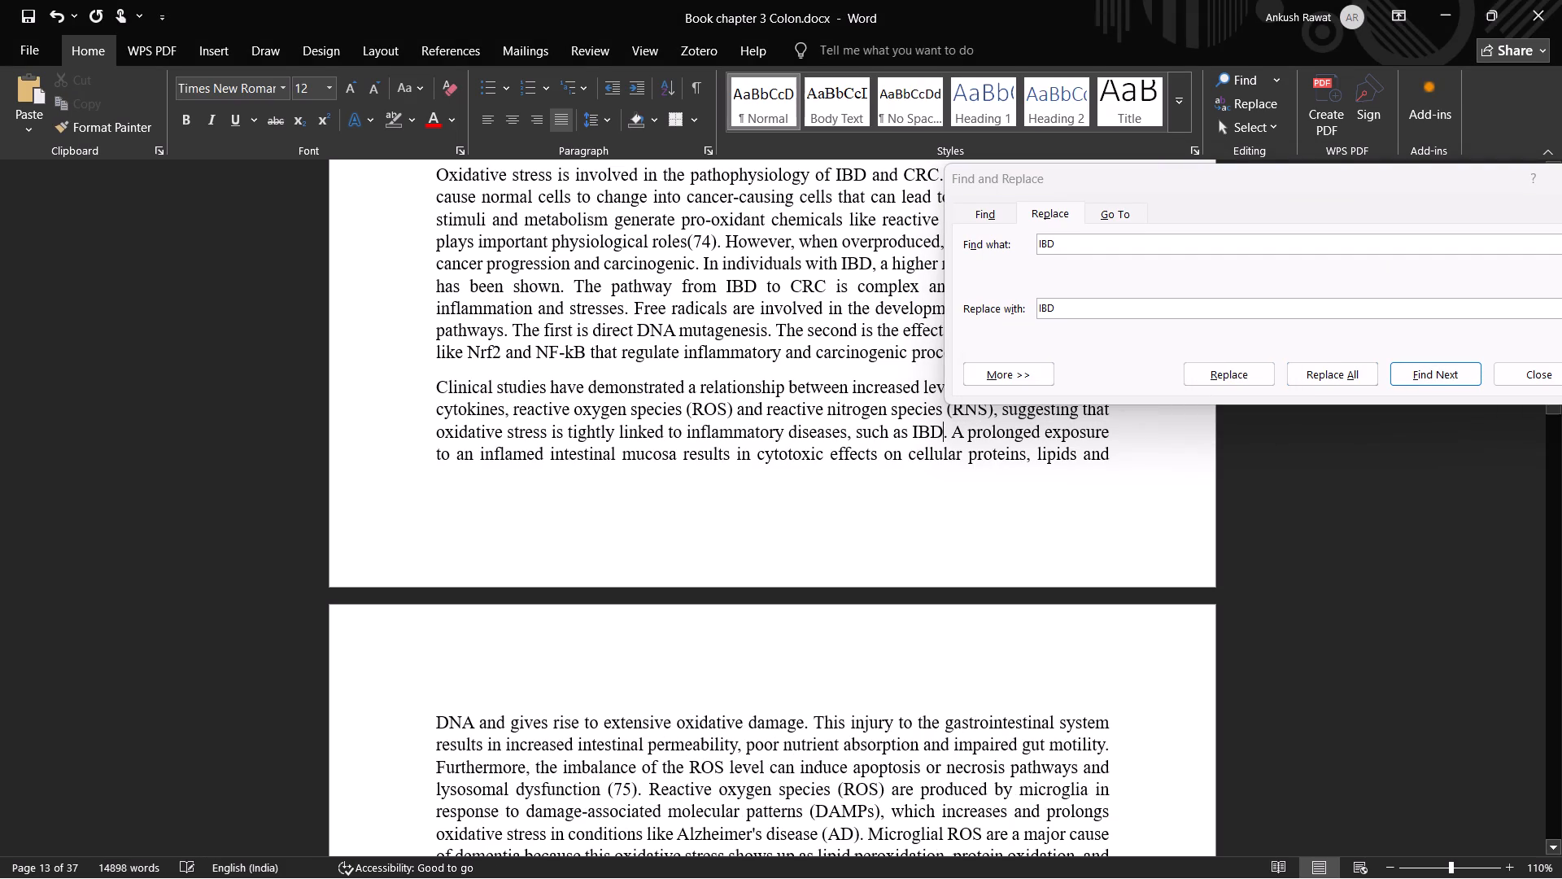
Find the next "IBD" and delete the duplicate "(IBD)" after "for the treatment of IBD" in the thioketal (TK) paragraph.
left_click(1438, 379)
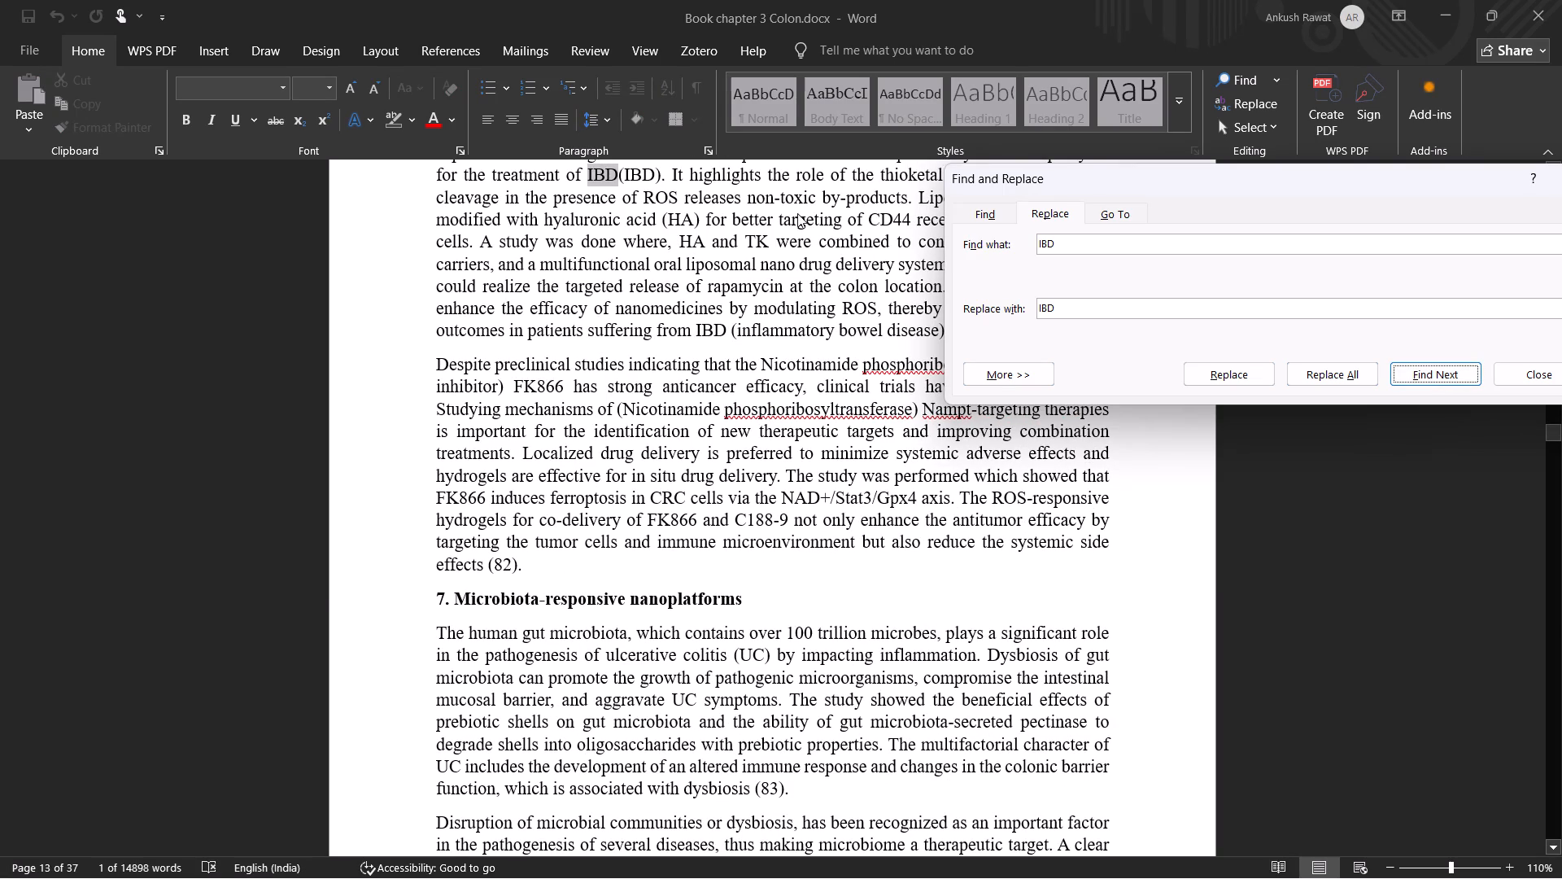
left_click(661, 173)
left_click(659, 180)
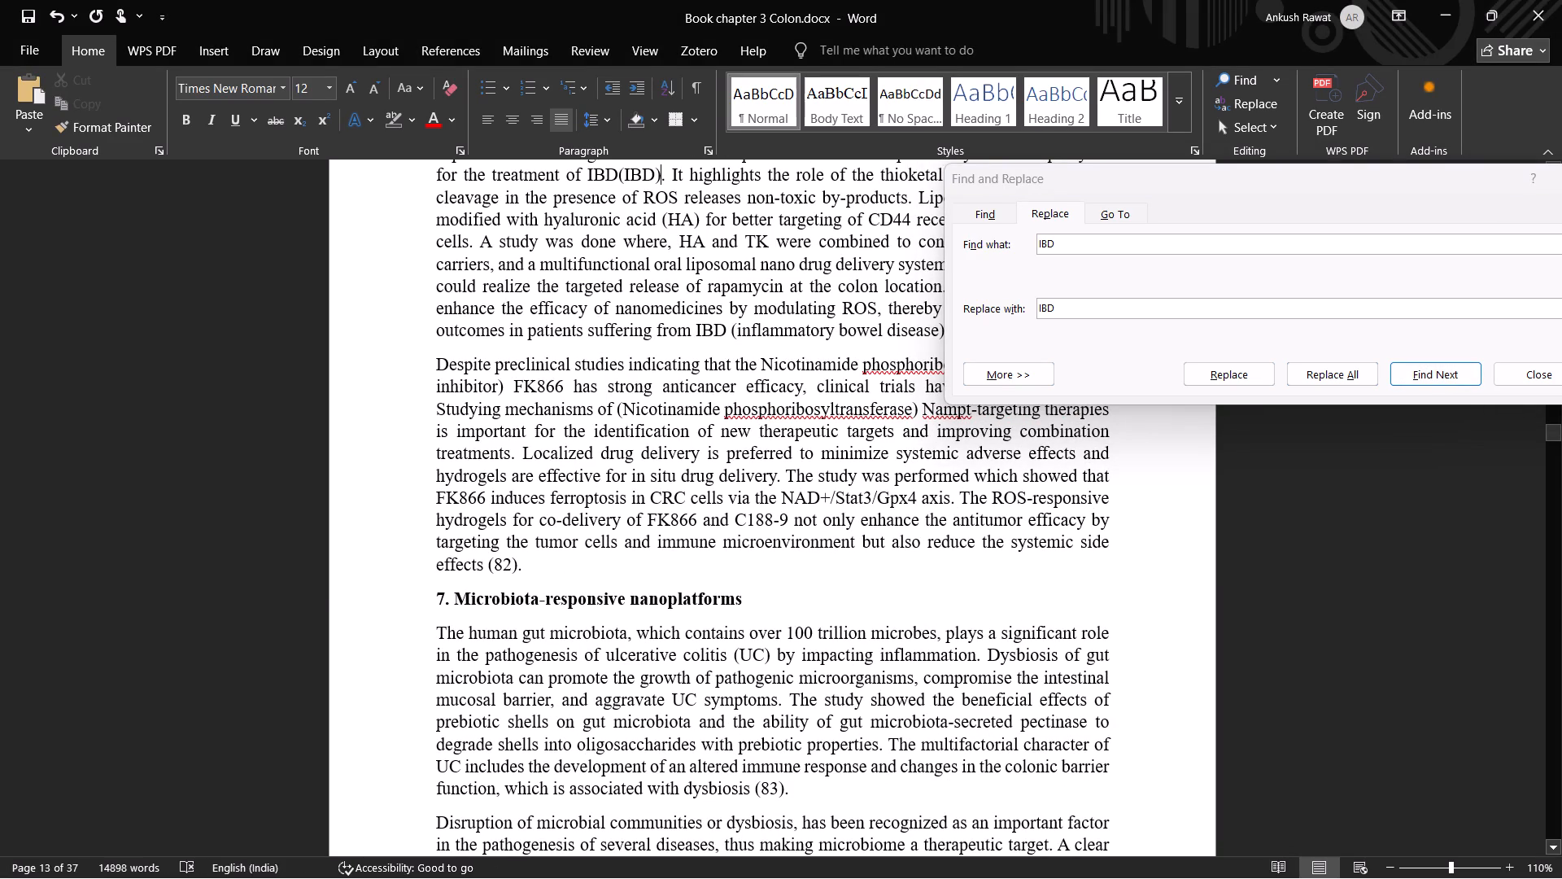
key("BackSpace")
key("BackSpace")
key("BackSpace")
key("BackSpace")
key("BackSpace")
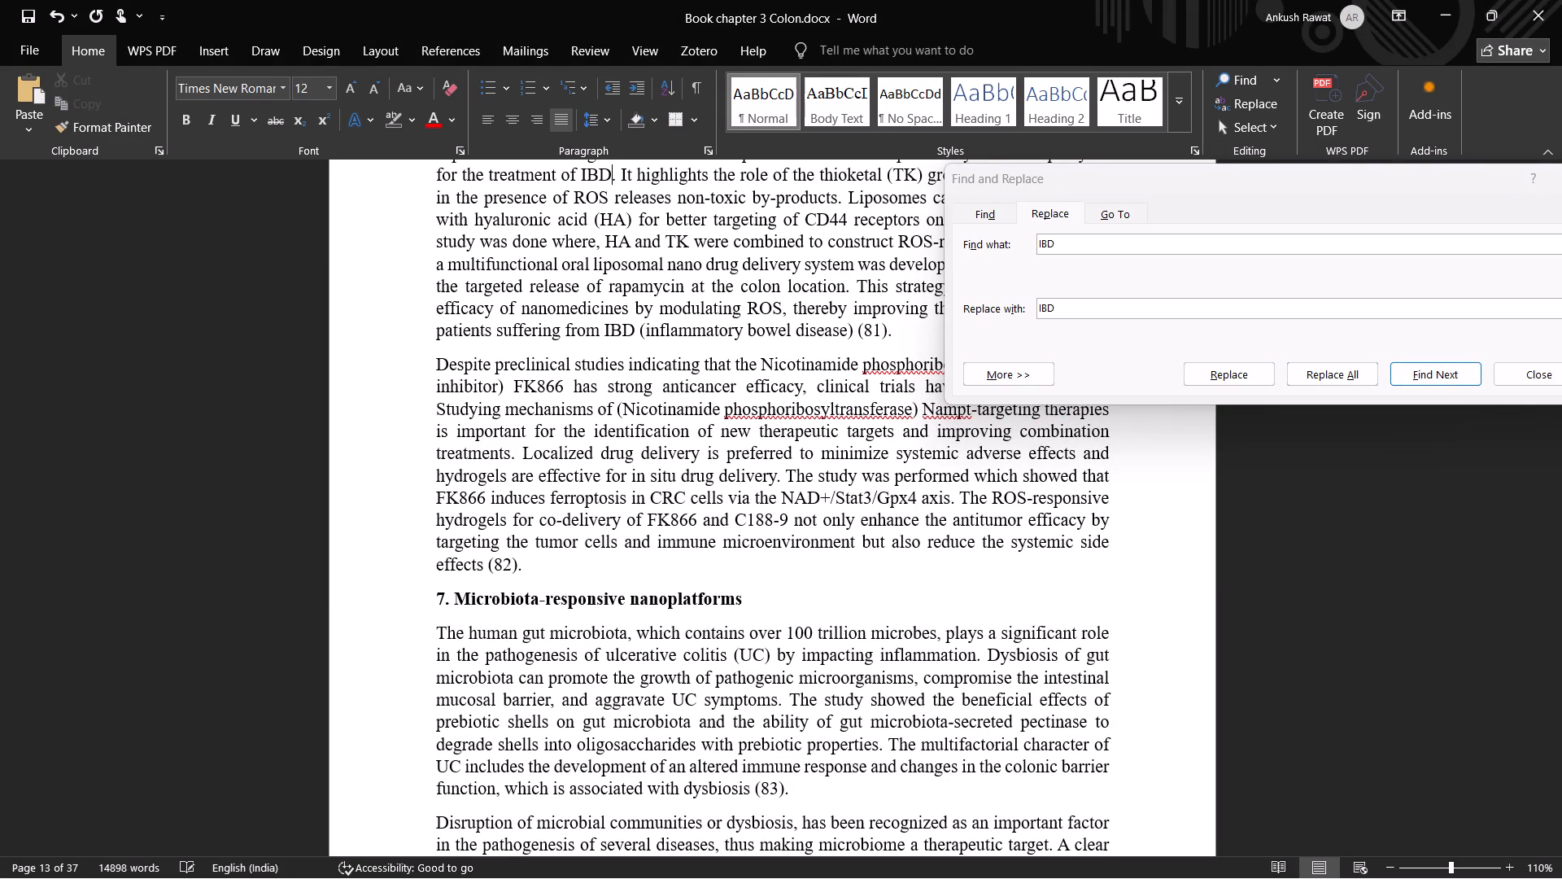
Find the next "IBD" and delete the redundant "(inflammatory bowel disease)" before citation (81), keeping one space before the citation.
left_click(1407, 377)
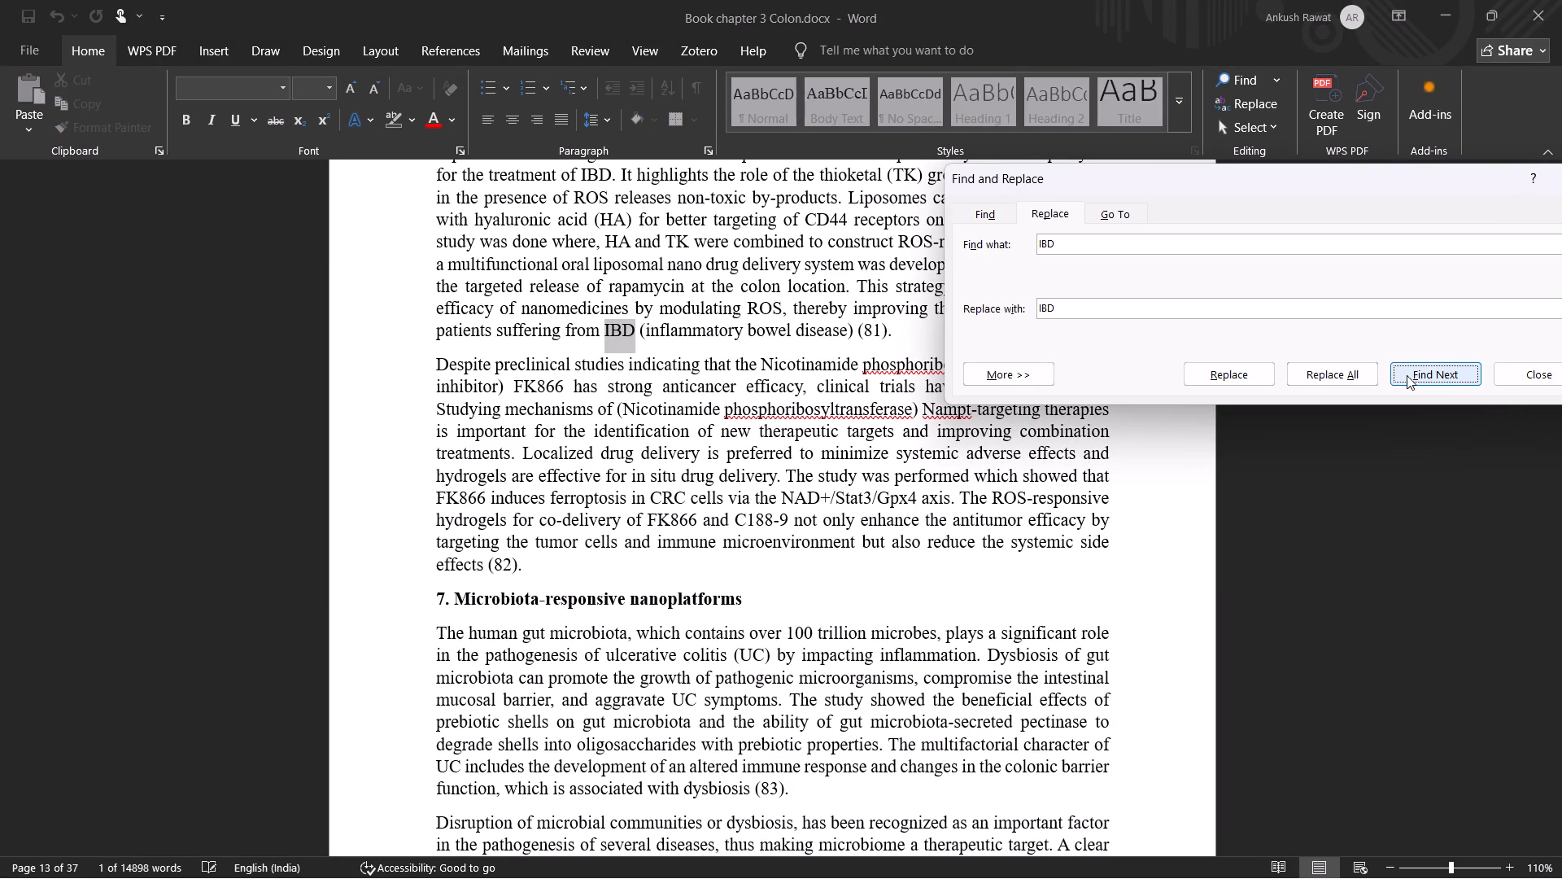
left_click(816, 330)
left_click(845, 330)
left_click(856, 330)
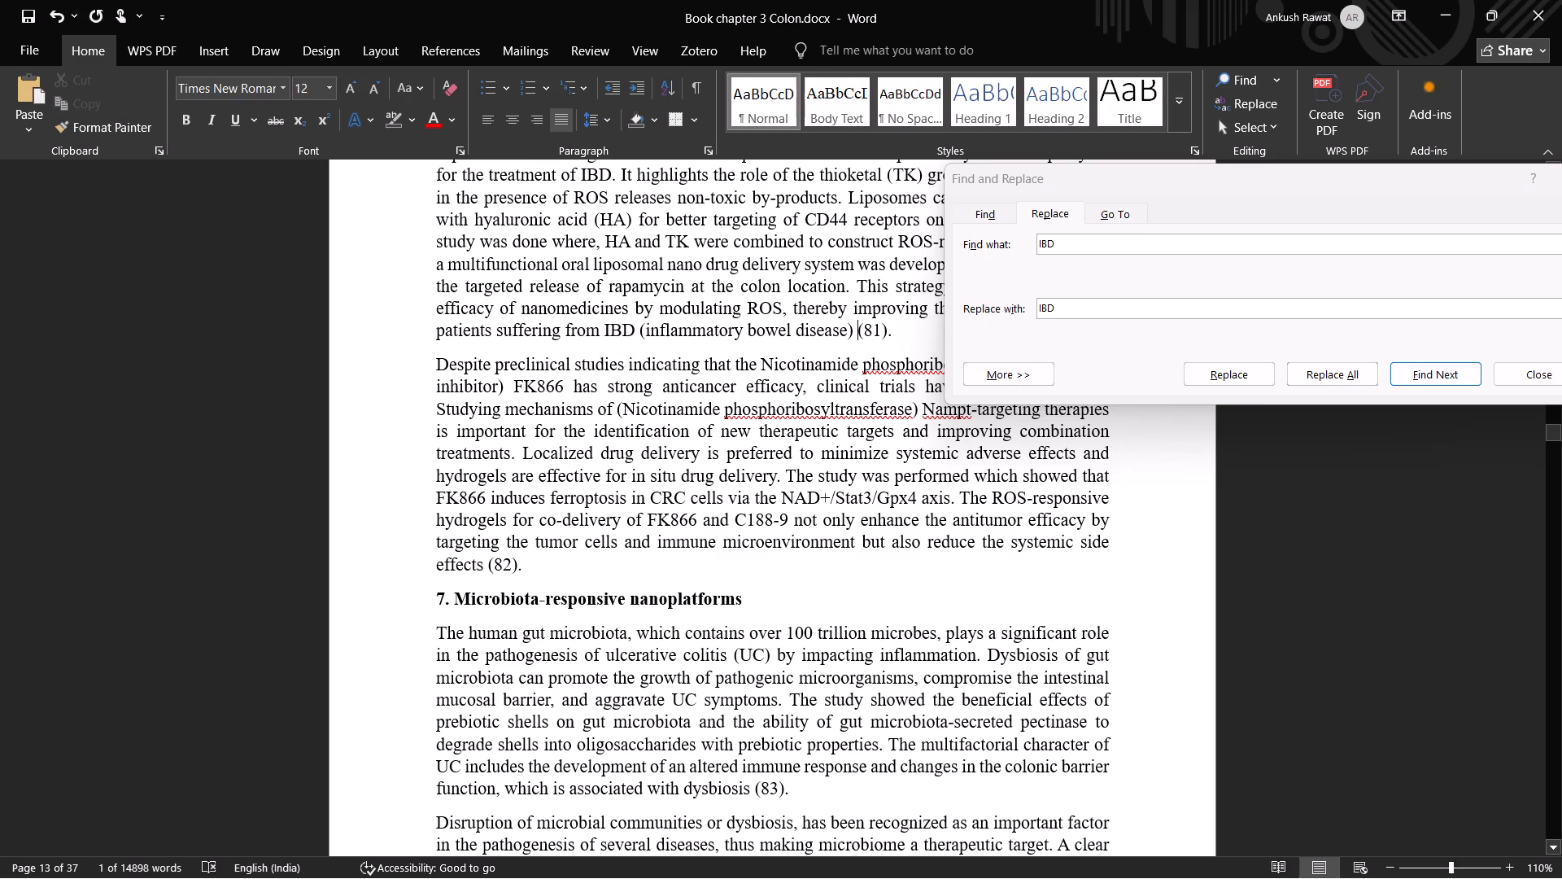
left_click(853, 330)
left_click_drag(853, 330, 644, 327)
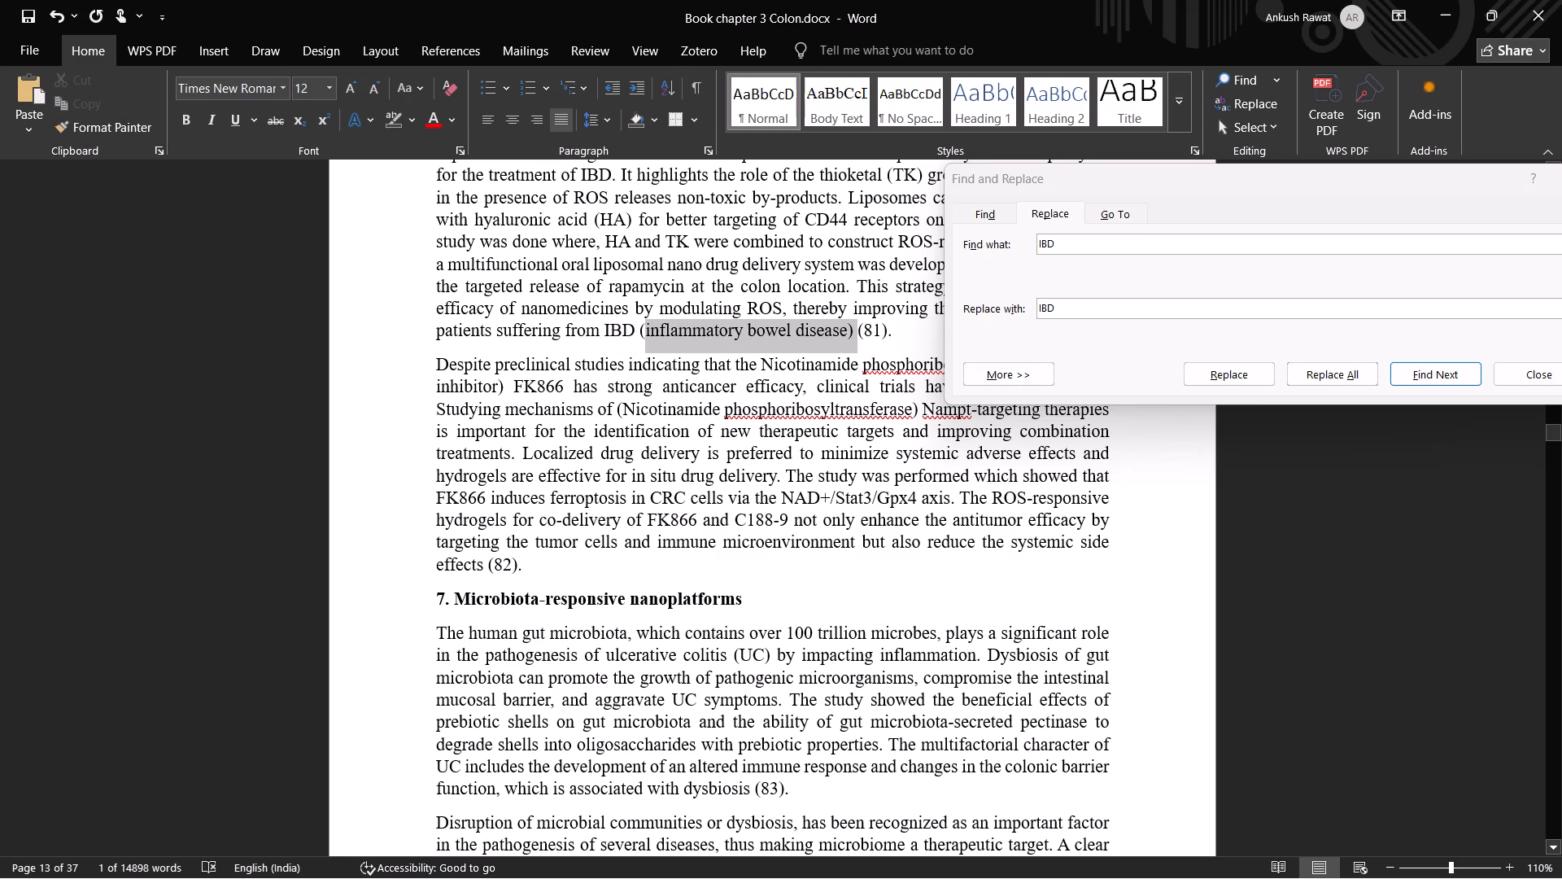
left_click_drag(644, 327, 640, 330)
key("BackSpace")
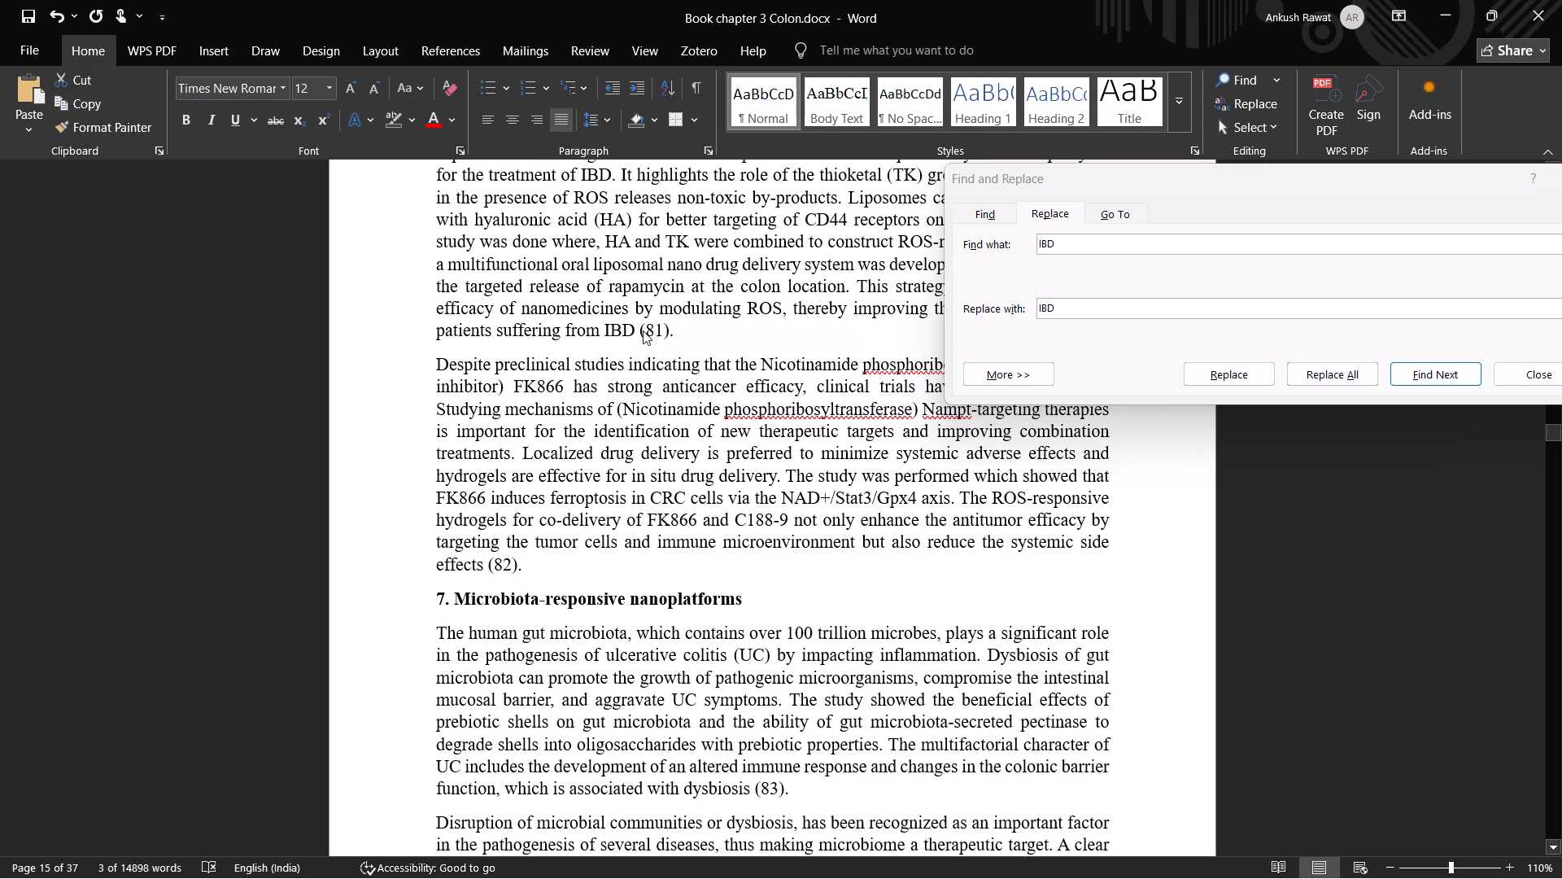
key("BackSpace")
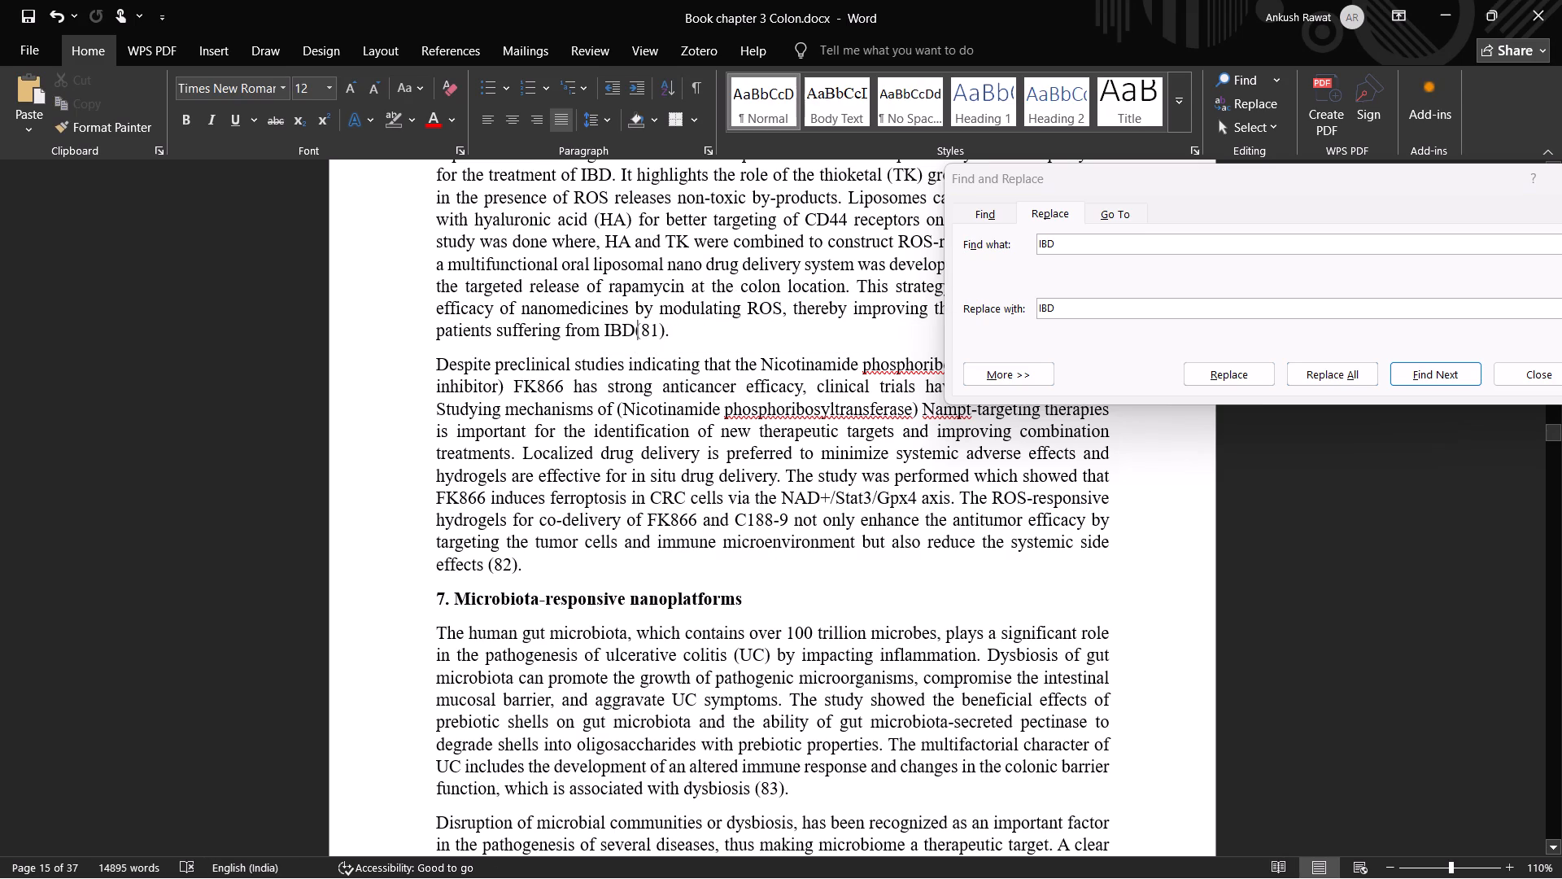
key("space")
Find the next "IBD" and delete the duplicate "(IBD)" in the sentence giving gut dysbiosis in IBD as an example.
left_click(1437, 371)
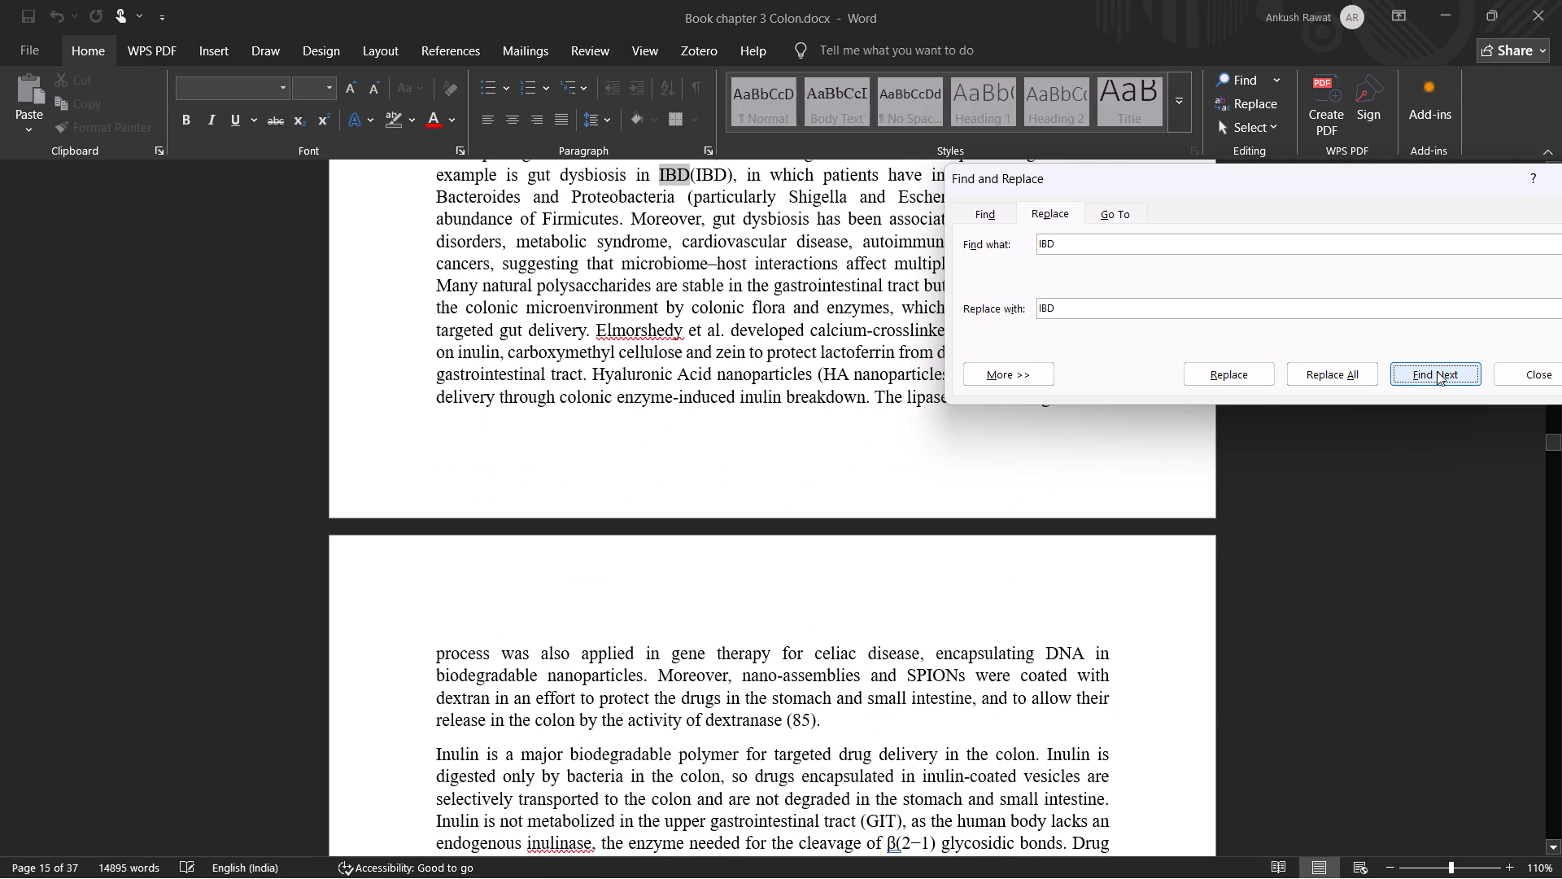
left_click(735, 176)
left_click(729, 176)
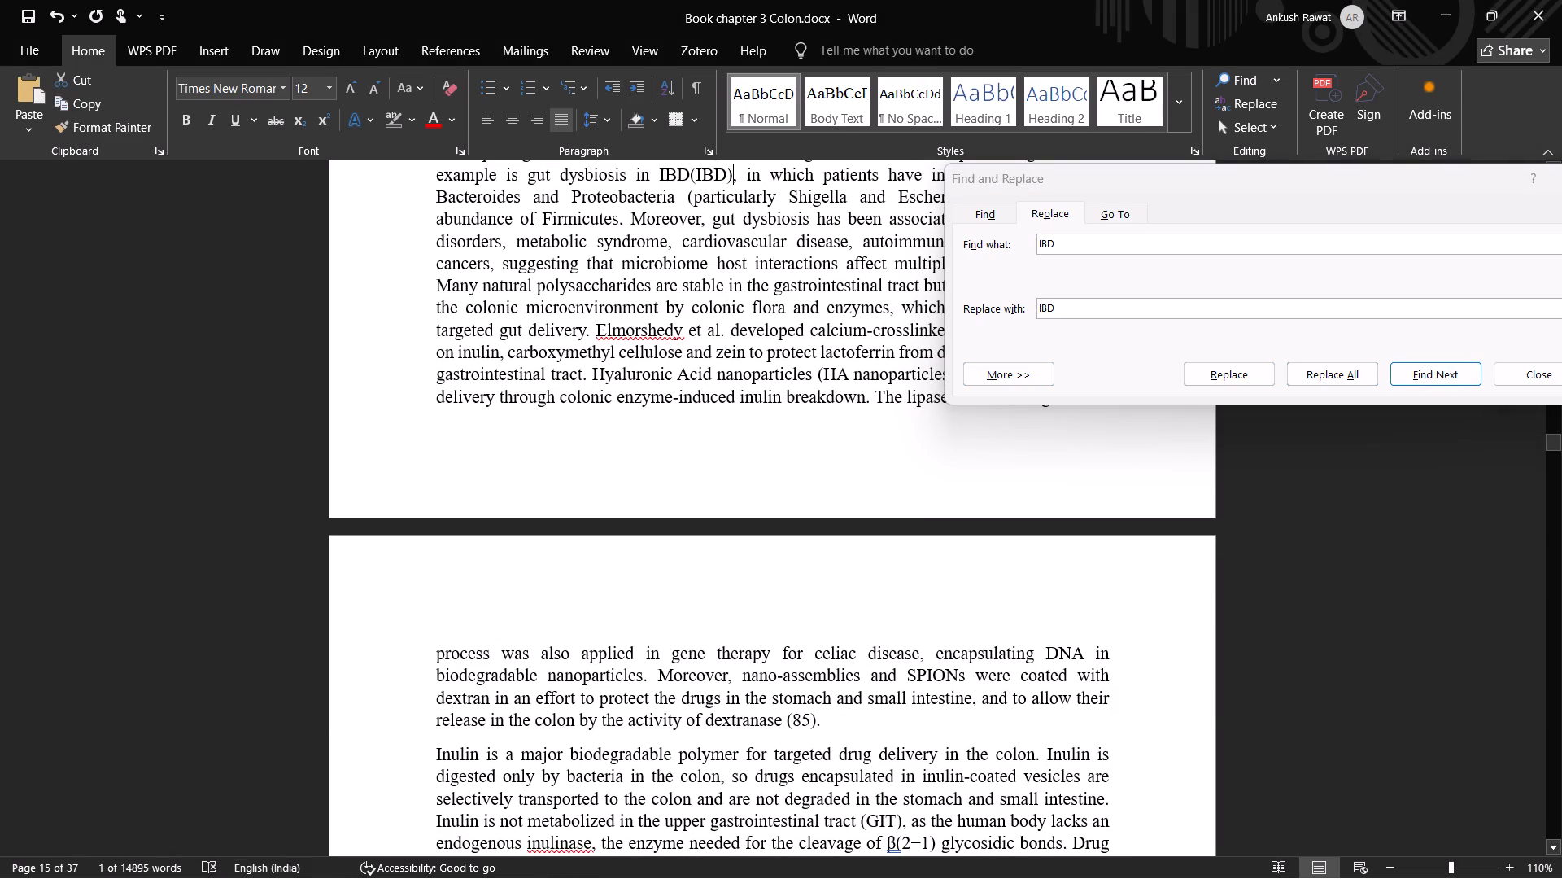
key("BackSpace")
key("BackSpace")
key("BackSpace")
key("BackSpace")
key("BackSpace")
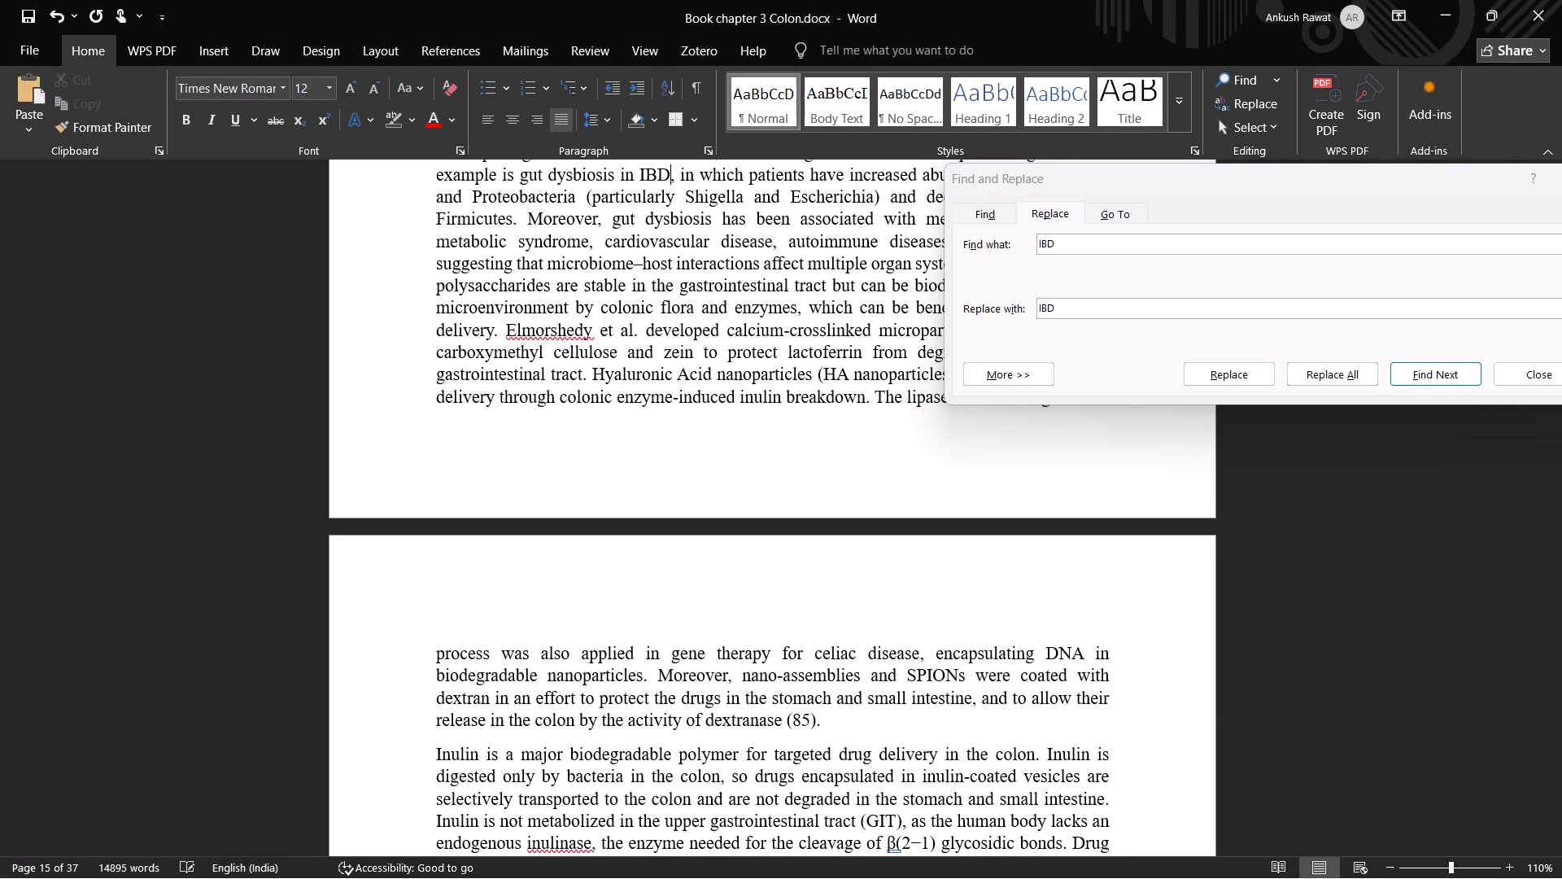
Continue through the "IBD" occurrences and reduce "bowel inflammatory disease (IBD)" before citation (90) to just "IBD".
left_click(1426, 373)
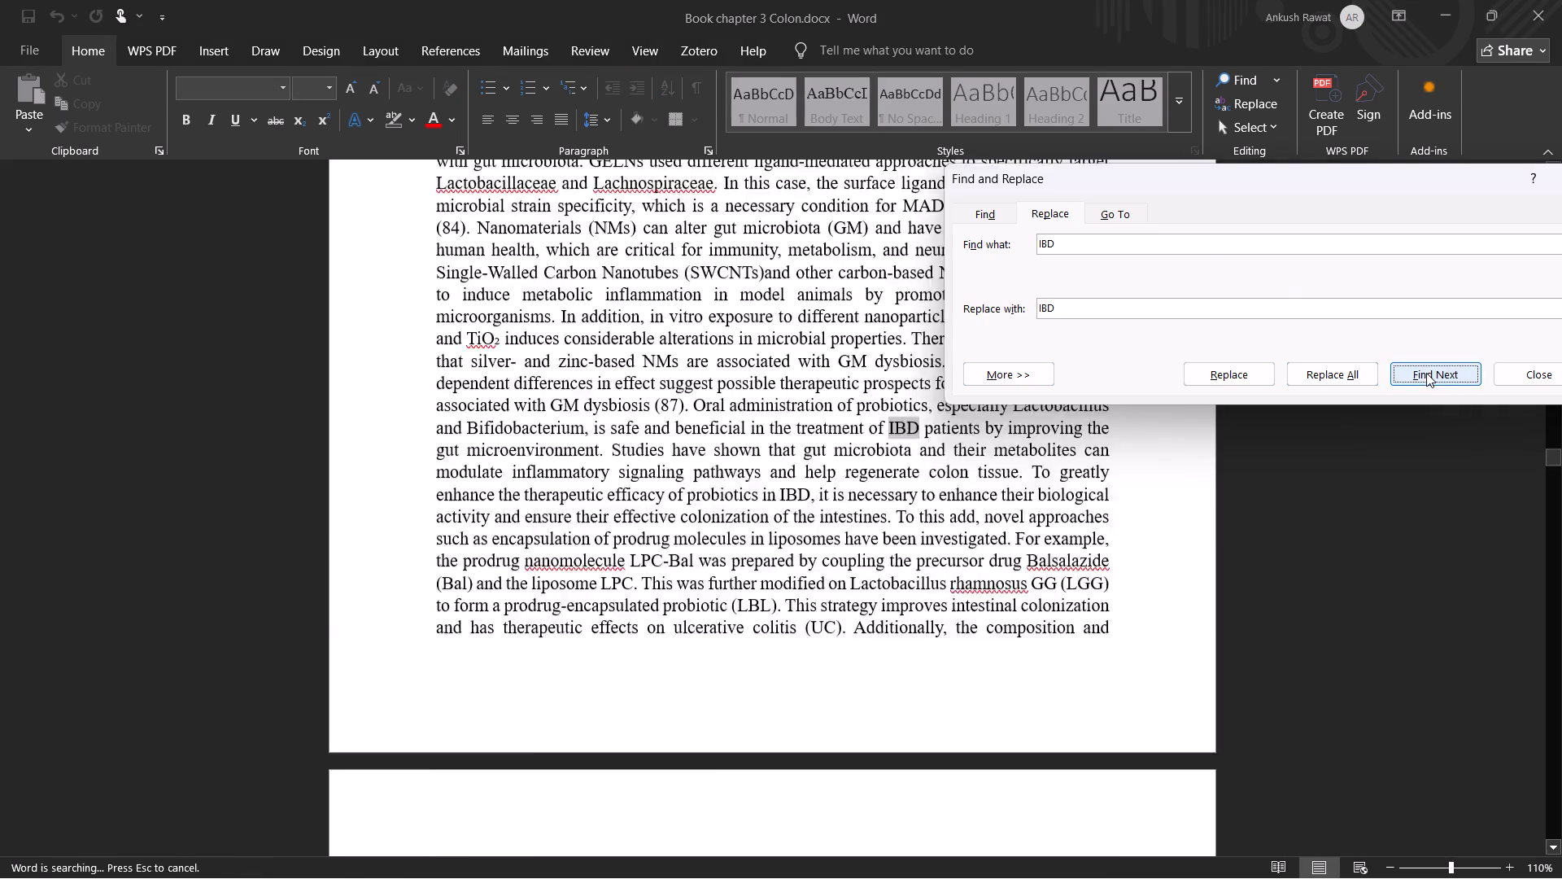
left_click(1428, 374)
left_click(1429, 375)
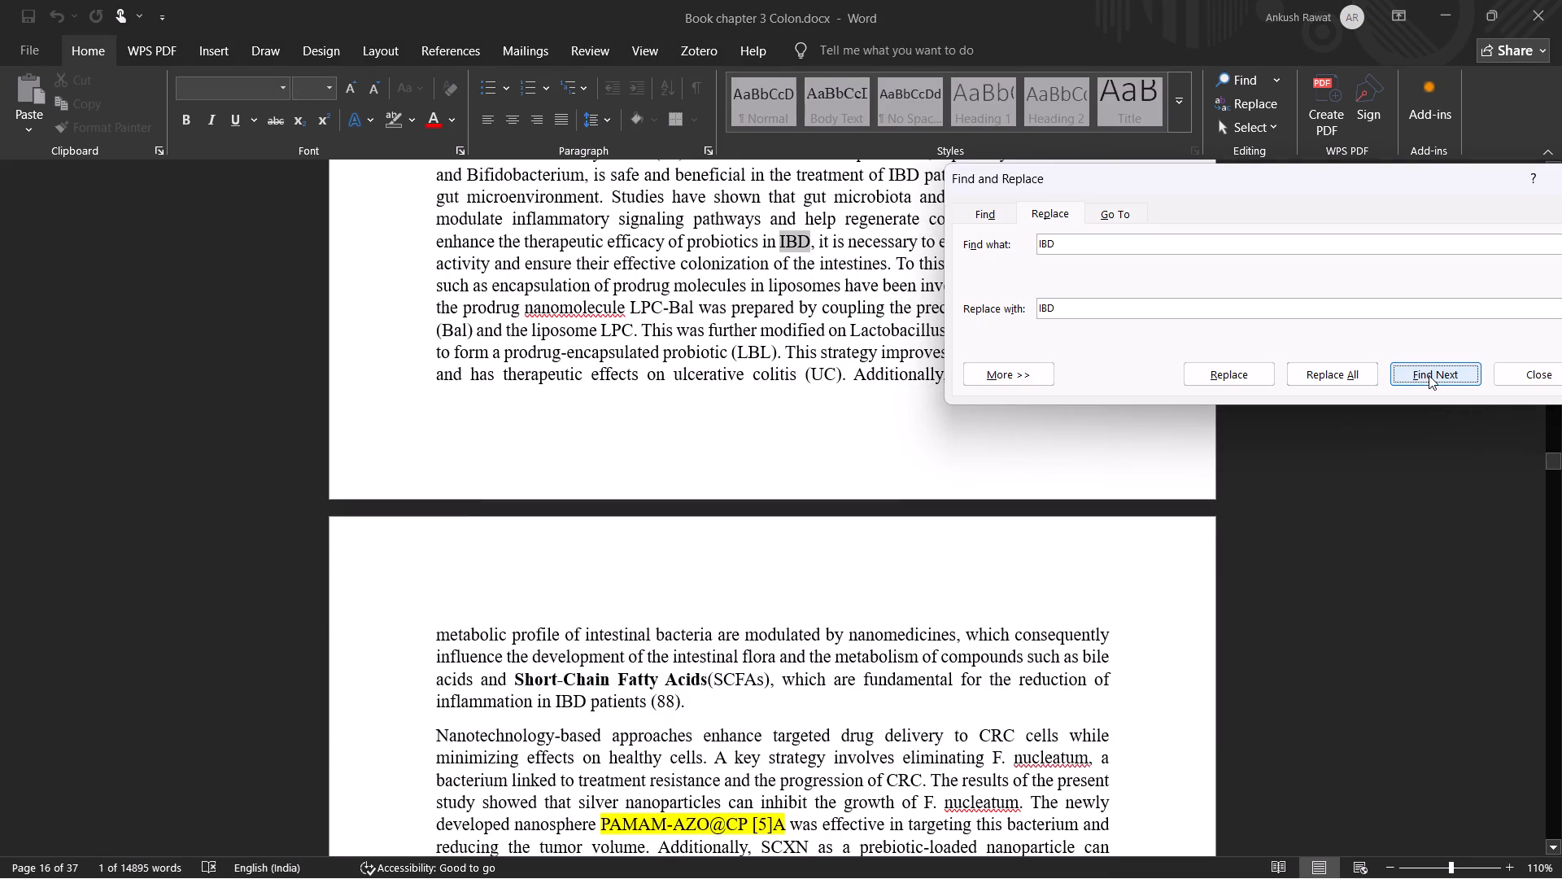
left_click(1429, 375)
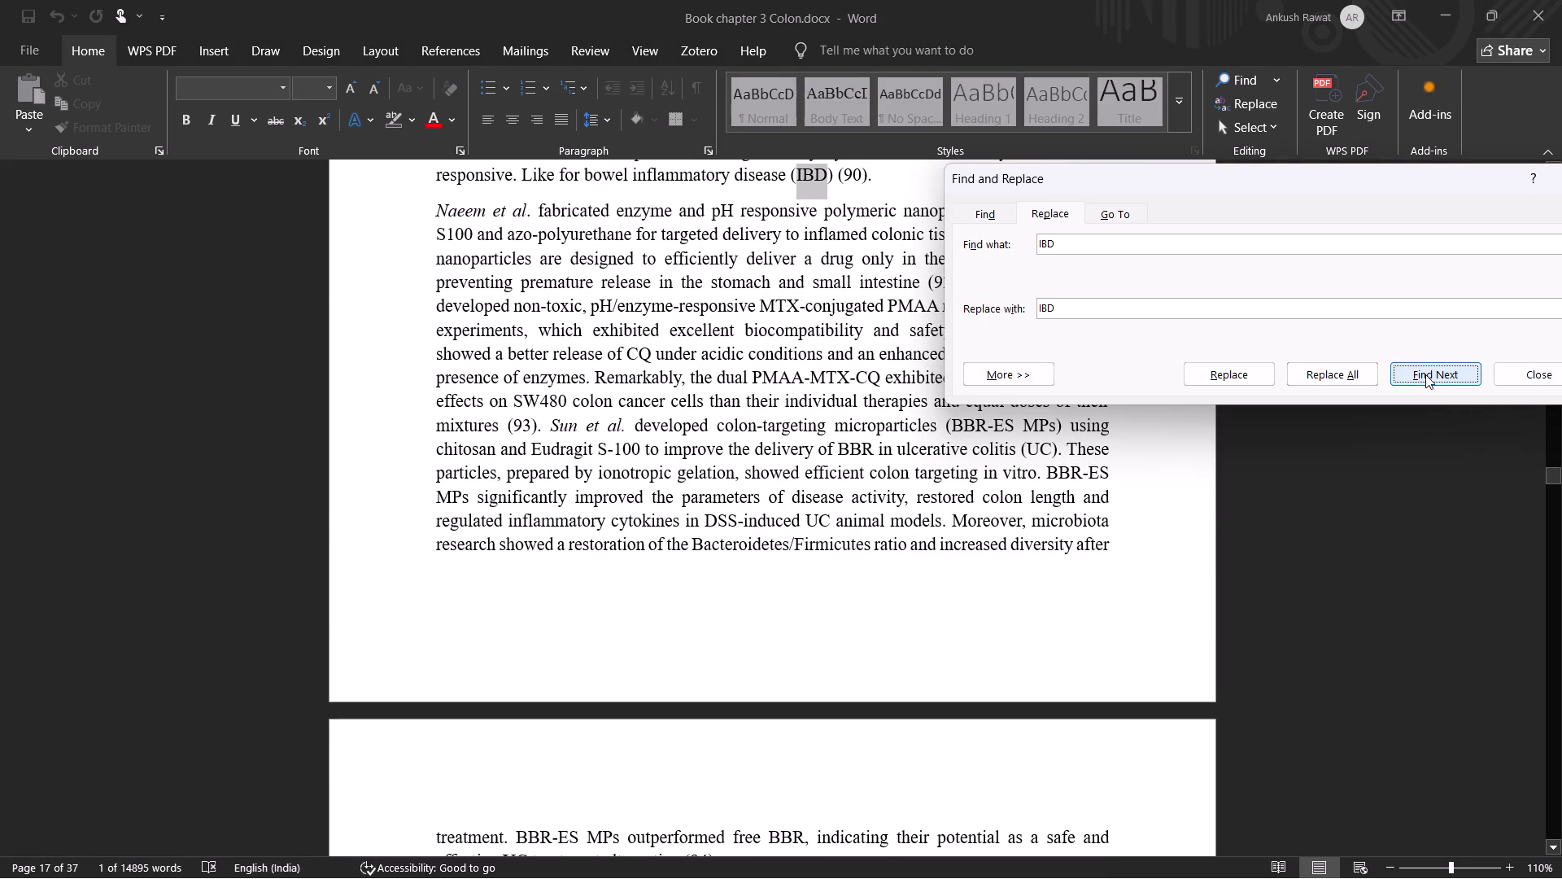
left_click(795, 177)
left_click(793, 177)
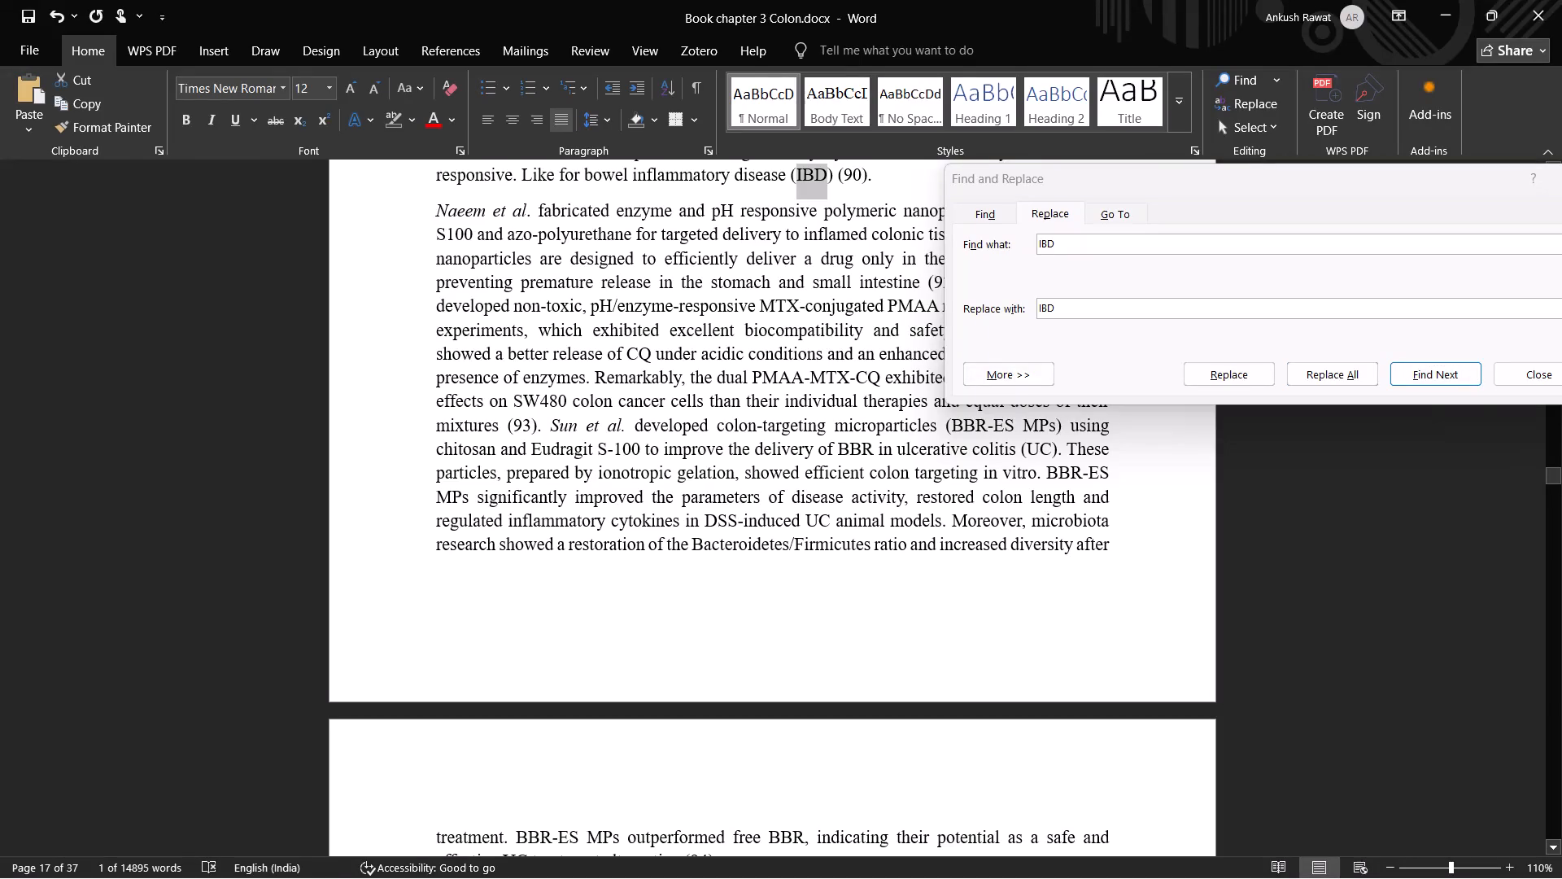
left_click(795, 175)
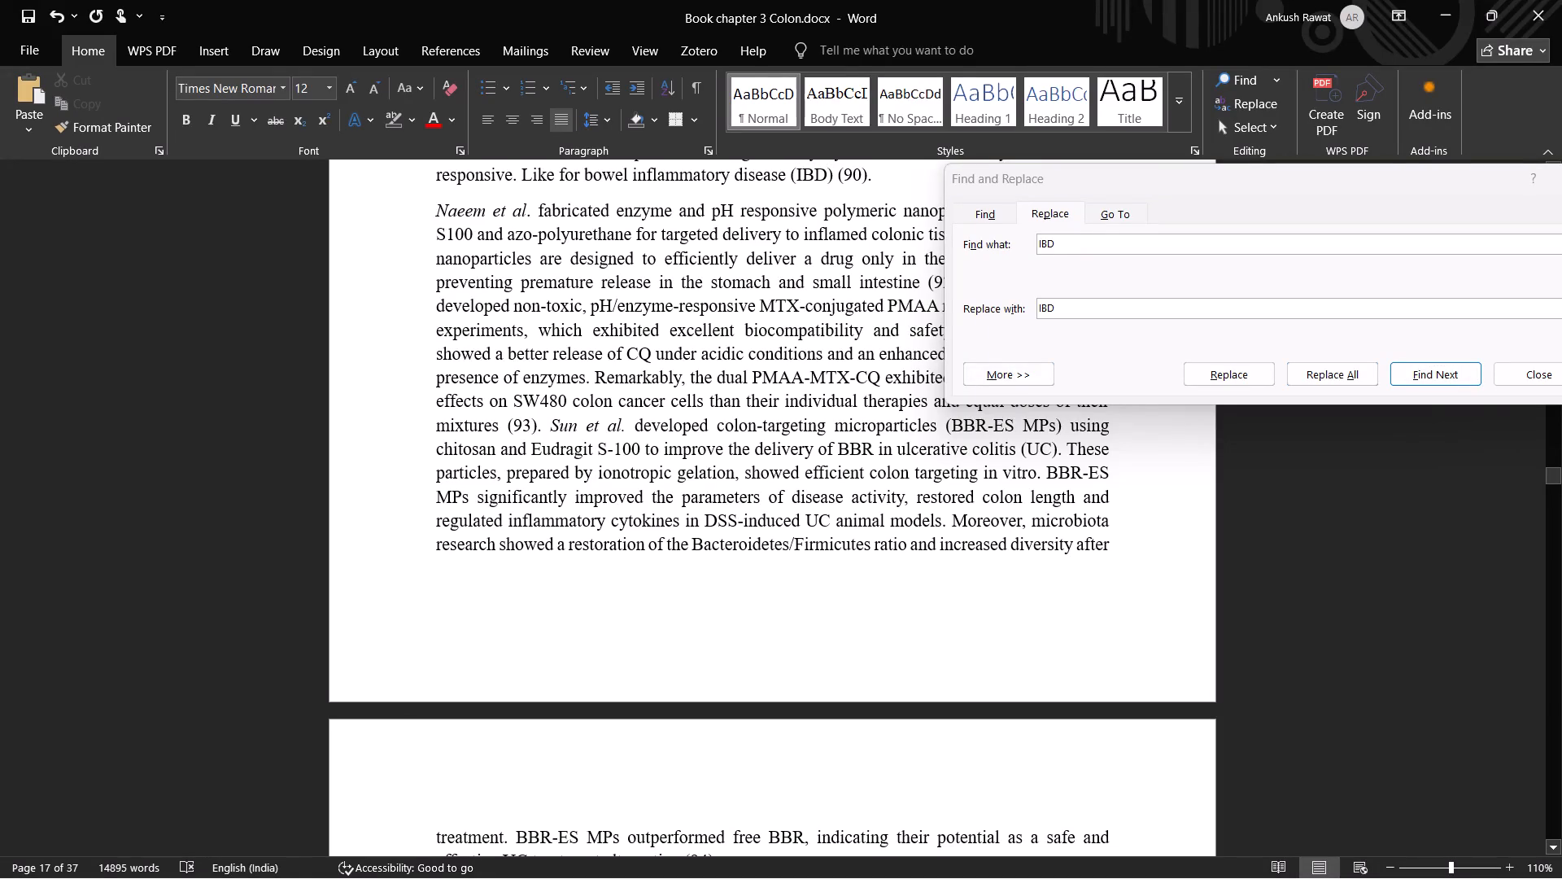
key("BackSpace")
key("BackSpace")
key("BackSpace")
key("BackSpace")
key("BackSpace")
key("BackSpace")
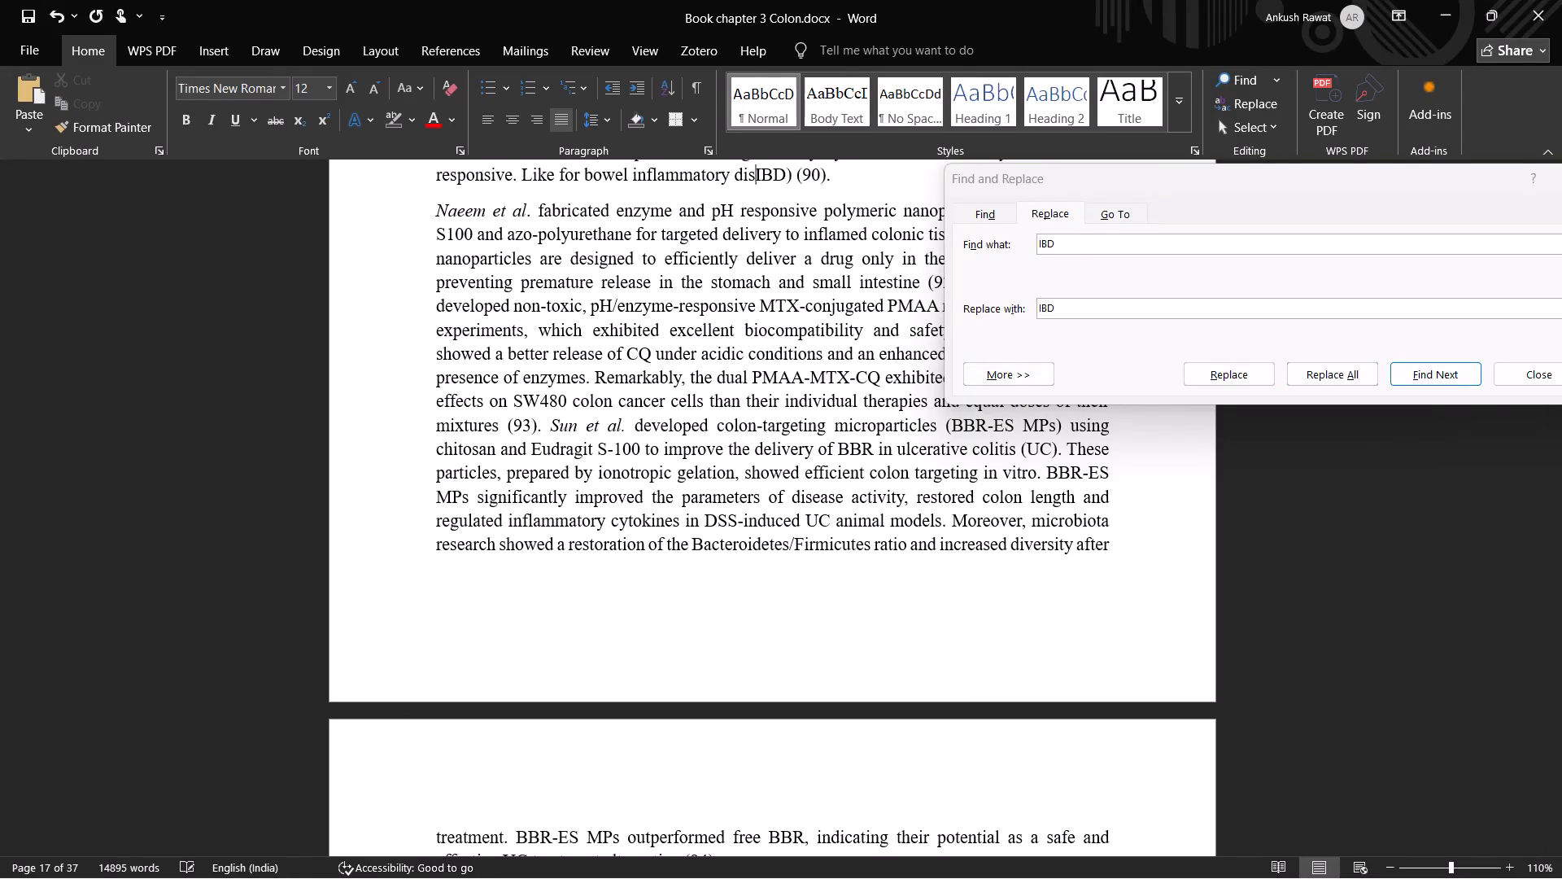
key("BackSpace")
key("BackSpace")
key("BackSpace")
key("BackSpace")
key("BackSpace")
key("BackSpace")
key("BackSpace")
key("BackSpace")
key("BackSpace")
key("BackSpace")
key("BackSpace")
key("BackSpace")
key("BackSpace")
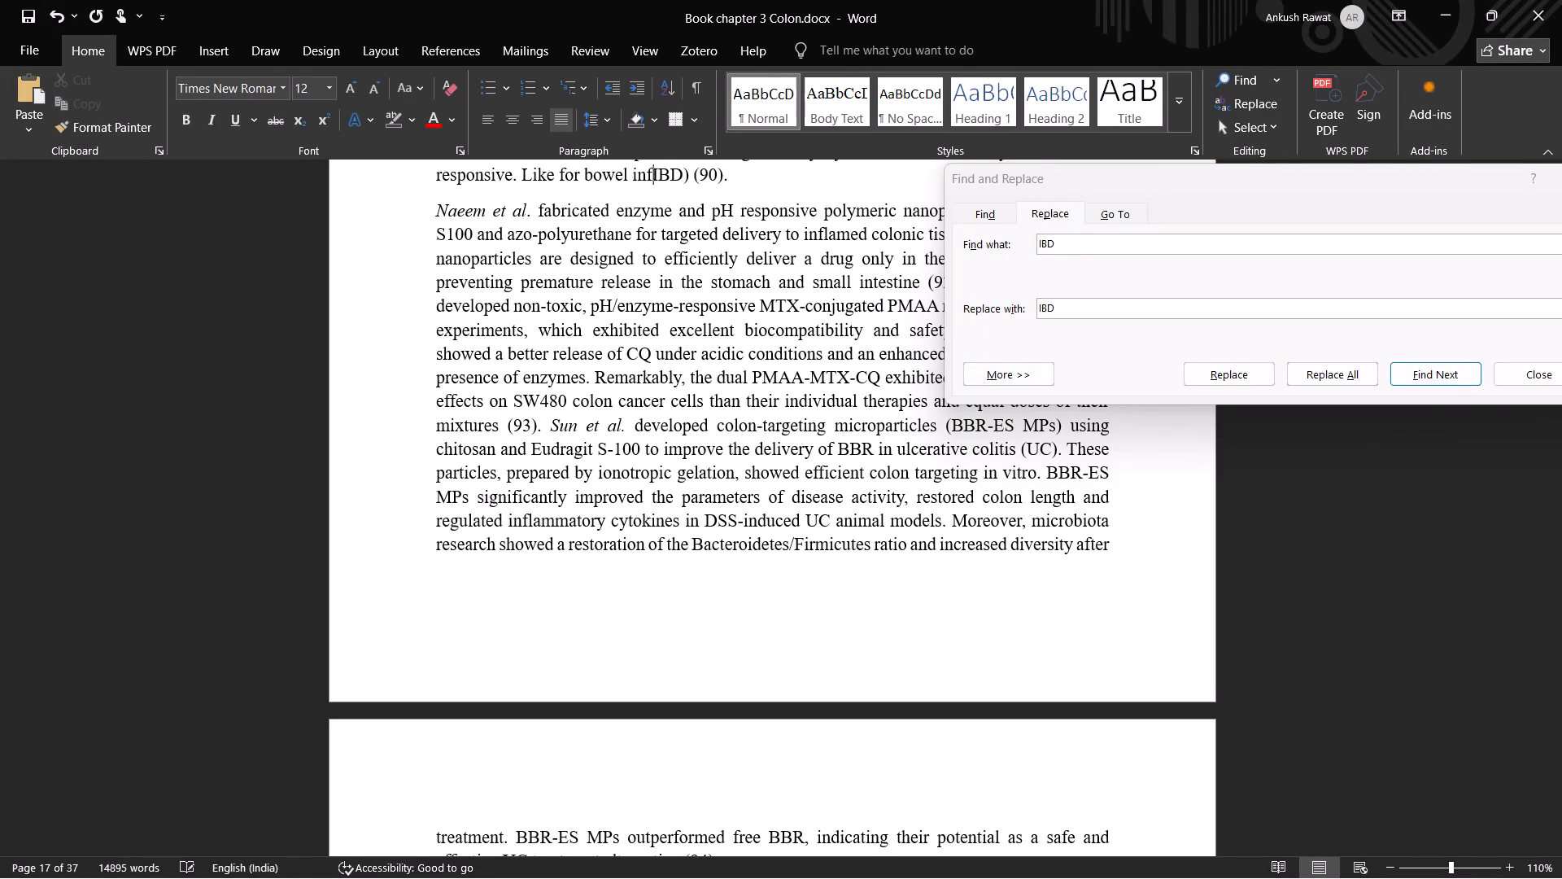
key("BackSpace")
key("BackSpace")
key("BackSpace")
key("BackSpace")
key("BackSpace")
key("BackSpace")
key("BackSpace")
key("BackSpace")
key("BackSpace")
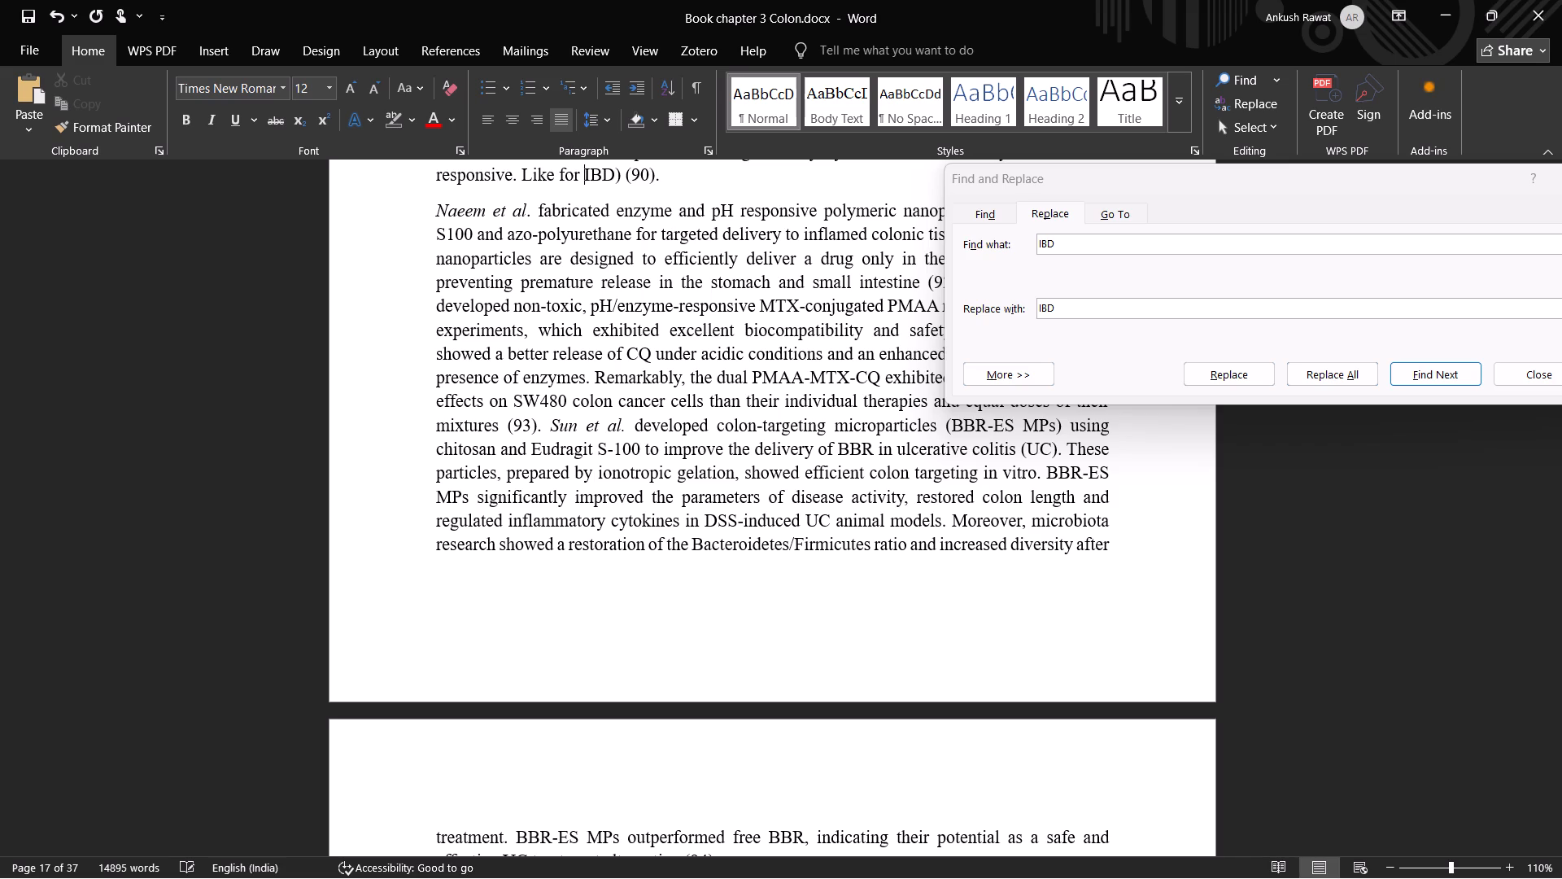
key("Right")
key("Right")
key("Right")
key("Right")
key("BackSpace")
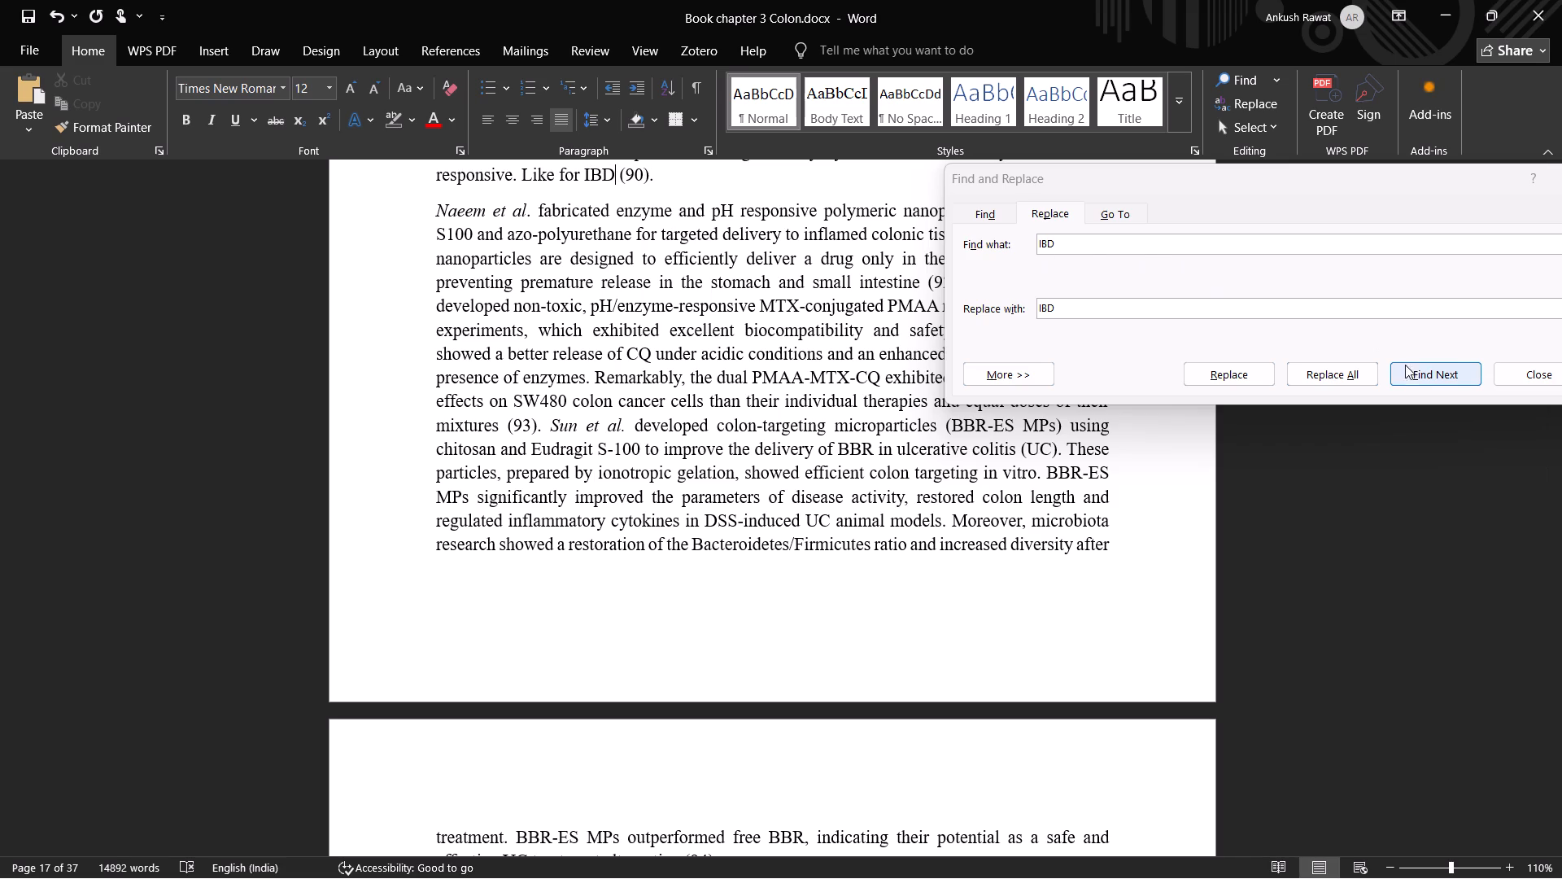
Continue through the "IBD" occurrences to section 9 and delete the duplicate "(IBD)" in "systems have been studied for IBD and CRC".
left_click(1416, 372)
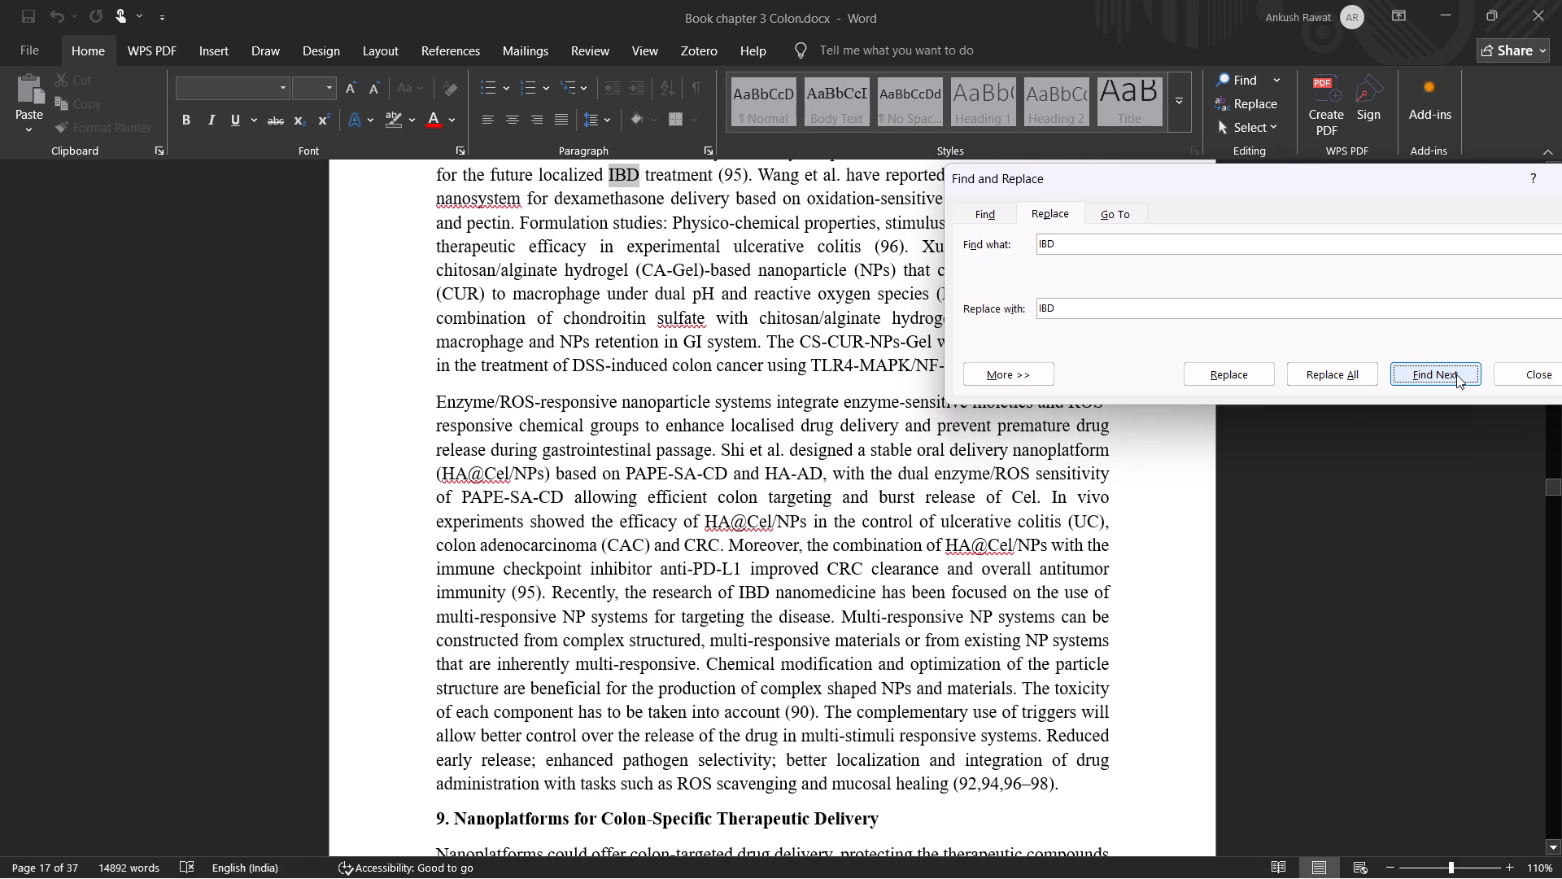
left_click(1456, 374)
left_click(1456, 374)
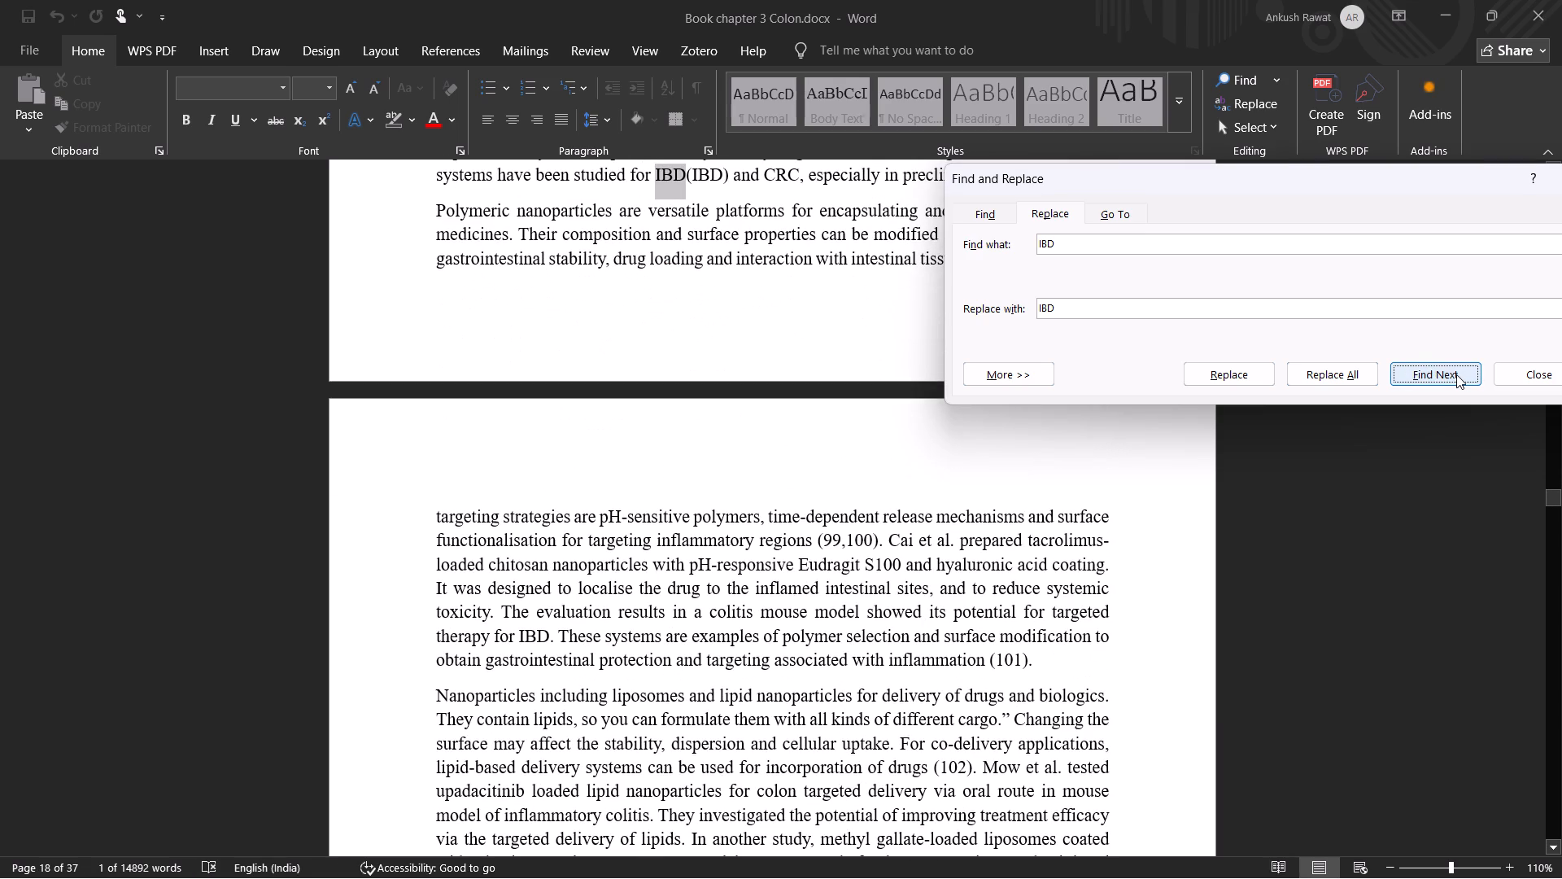
left_click(719, 175)
left_click(726, 175)
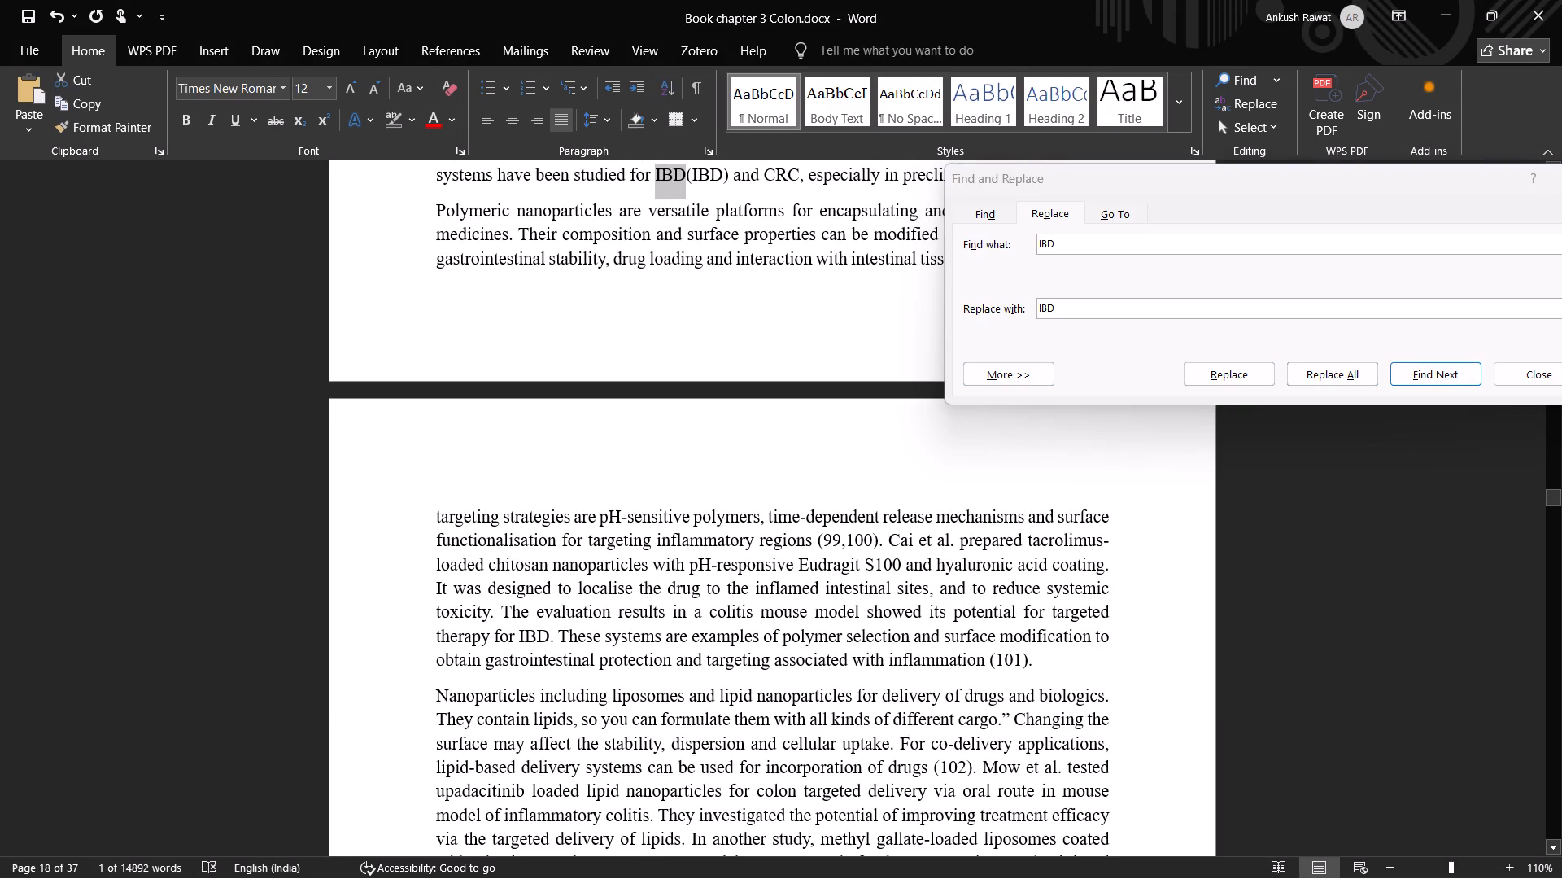
left_click(731, 178)
key("BackSpace")
key("BackSpace")
key("BackSpace")
key("BackSpace")
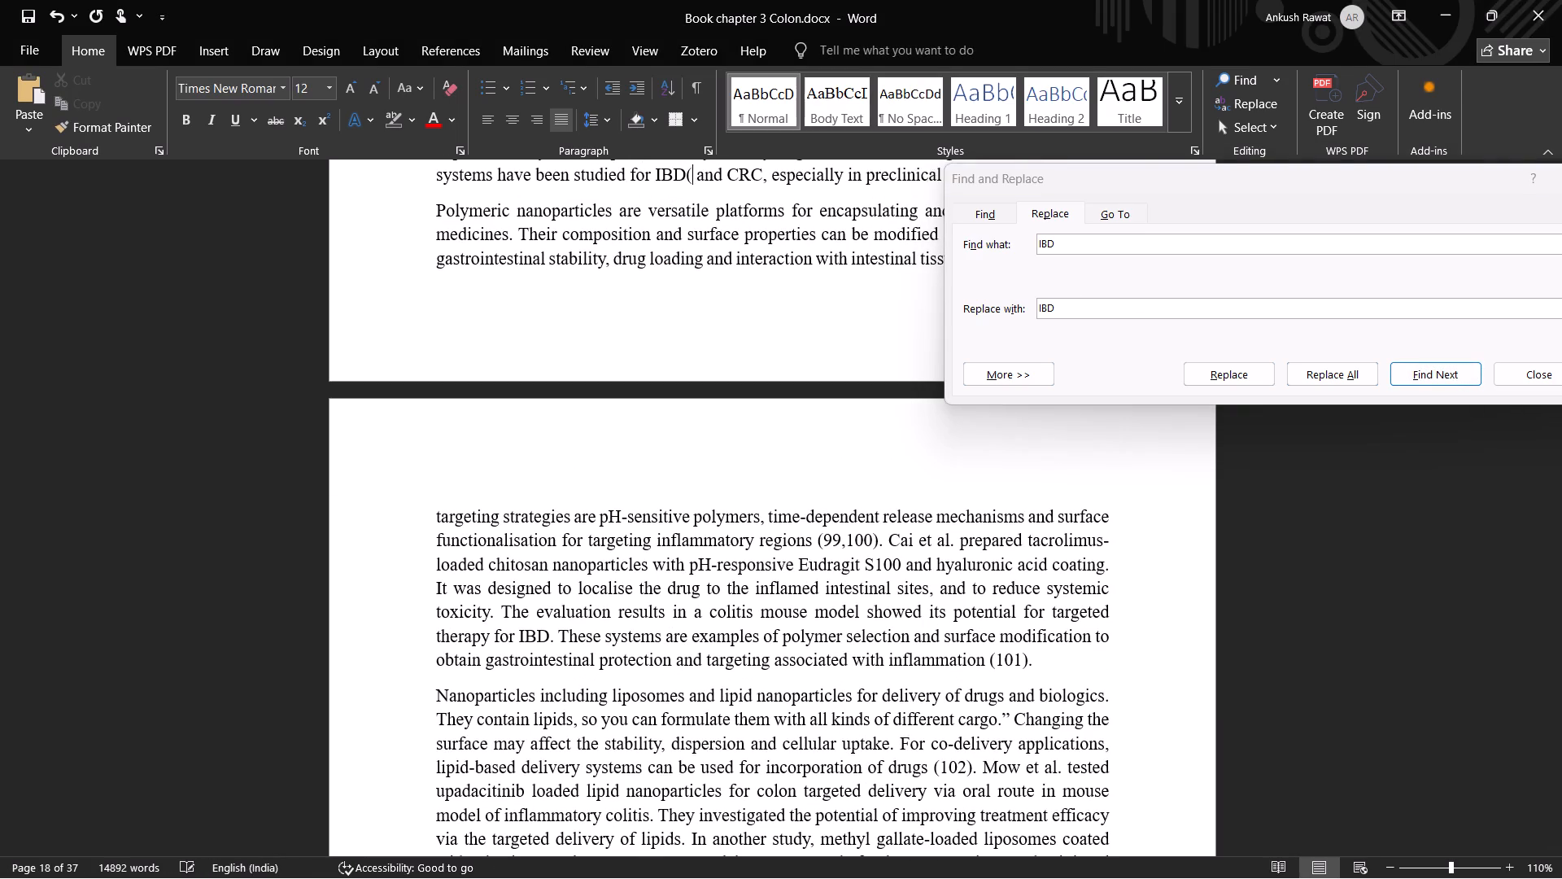
key("BackSpace")
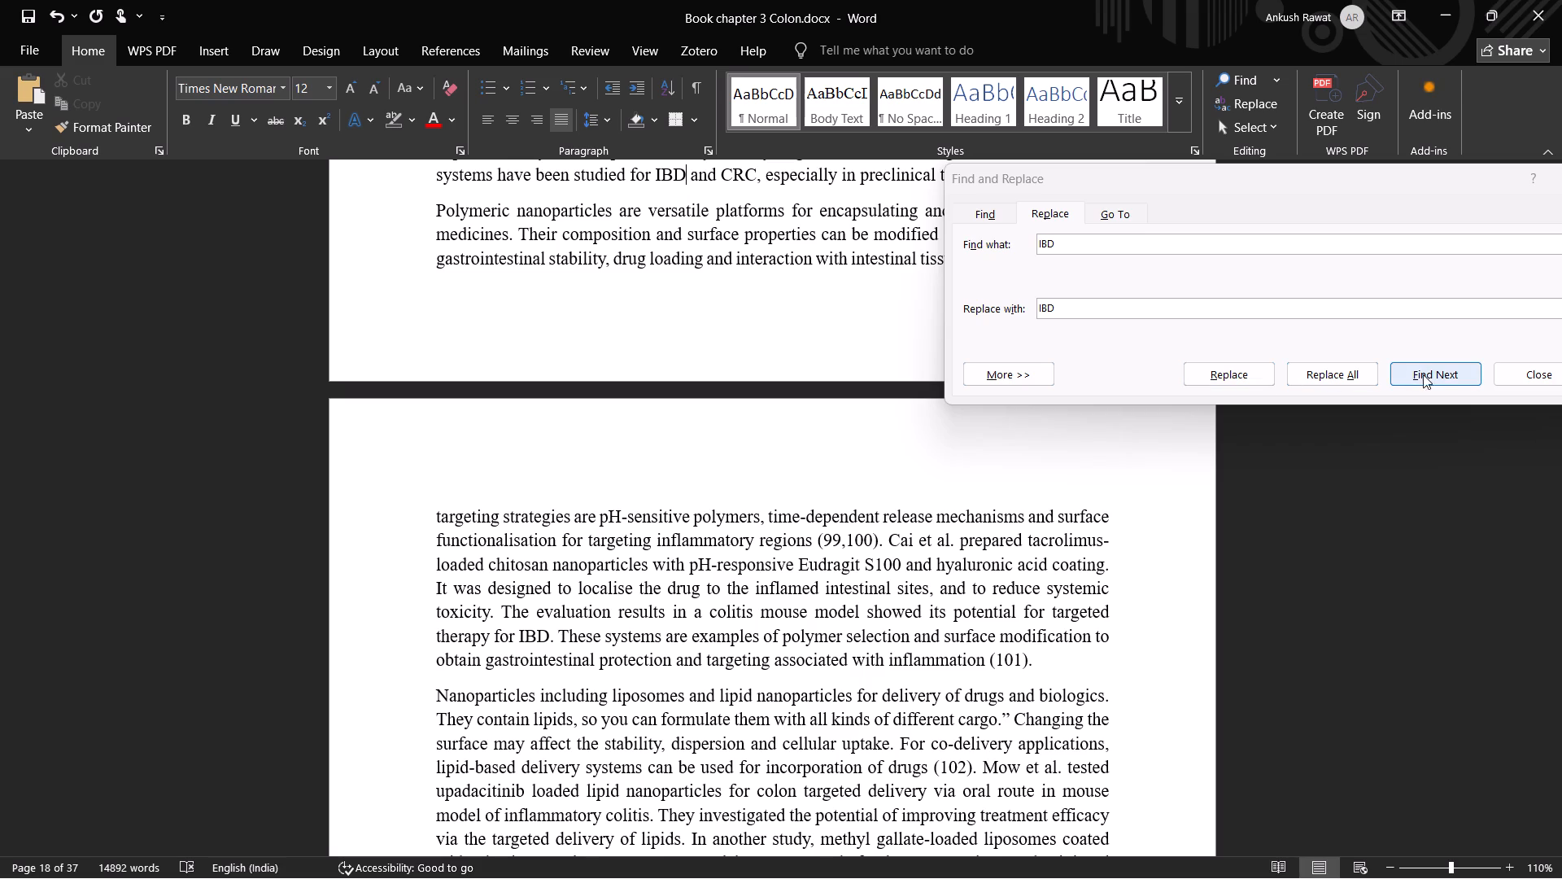
Continue through the "IBD" occurrences to section 10.1 and insert the missing space in "IBDis a chronic gastrointestinal tract disease".
left_click_drag(1325, 184, 1158, 403)
scroll(542, 308, "up", 1)
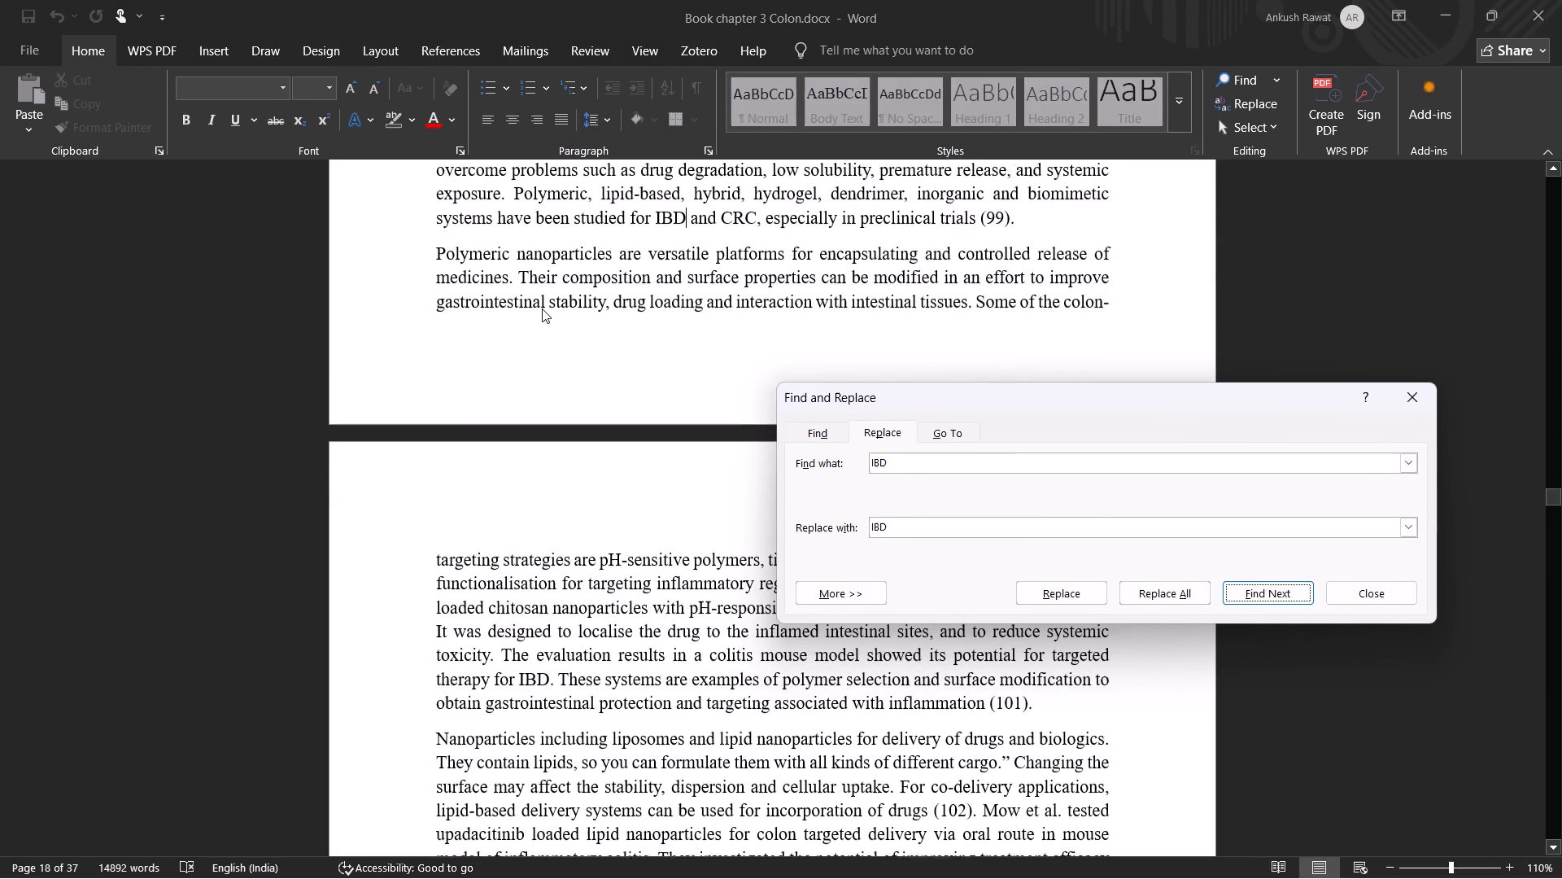
scroll(543, 308, "up", 2)
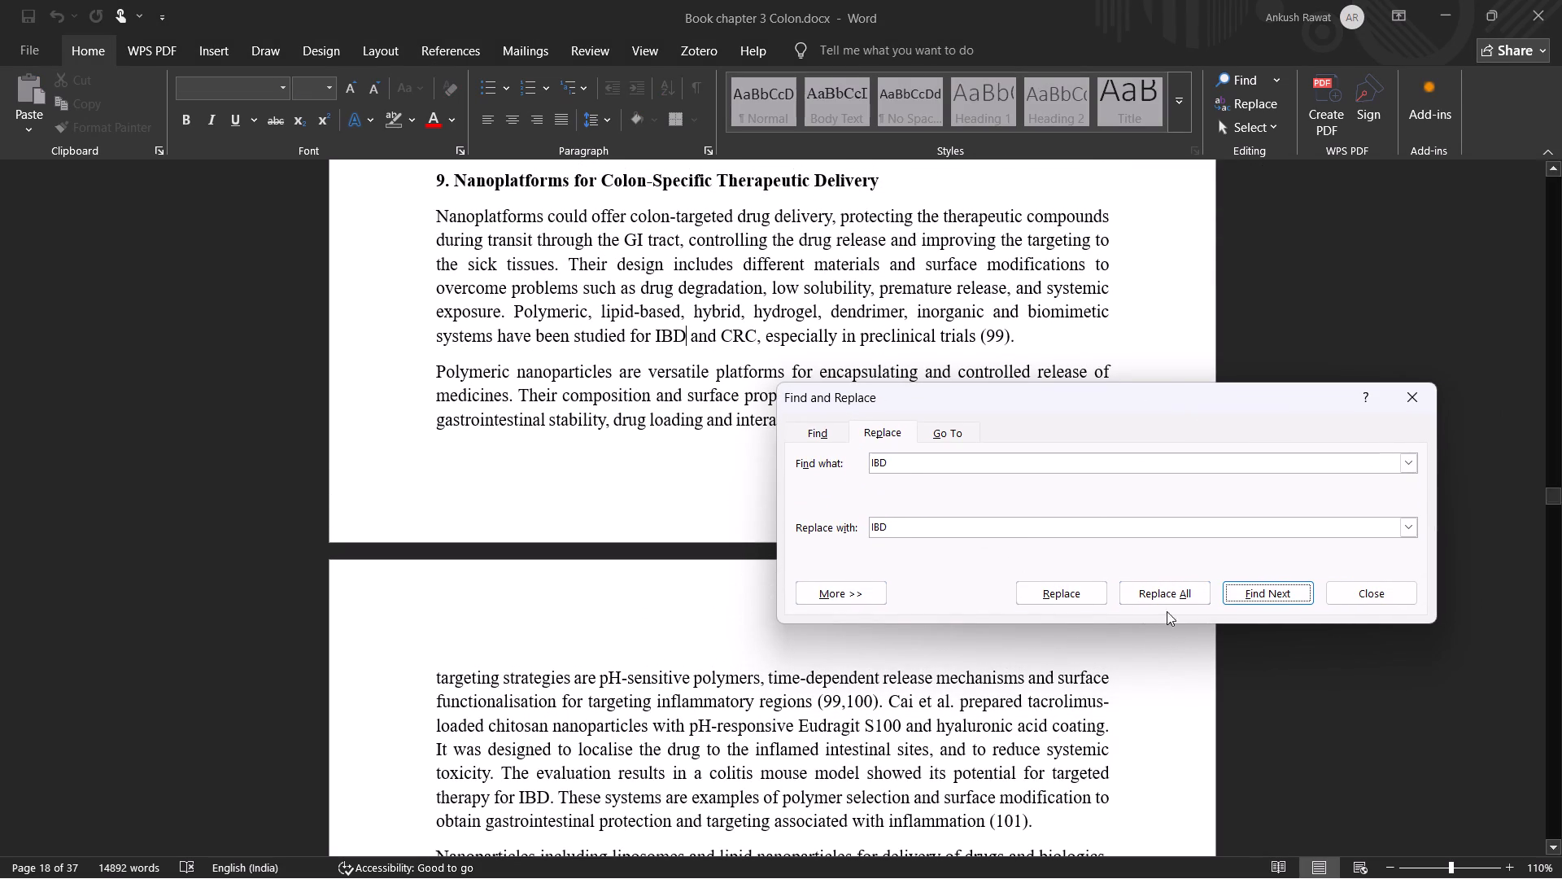
left_click(1273, 589)
left_click(1270, 590)
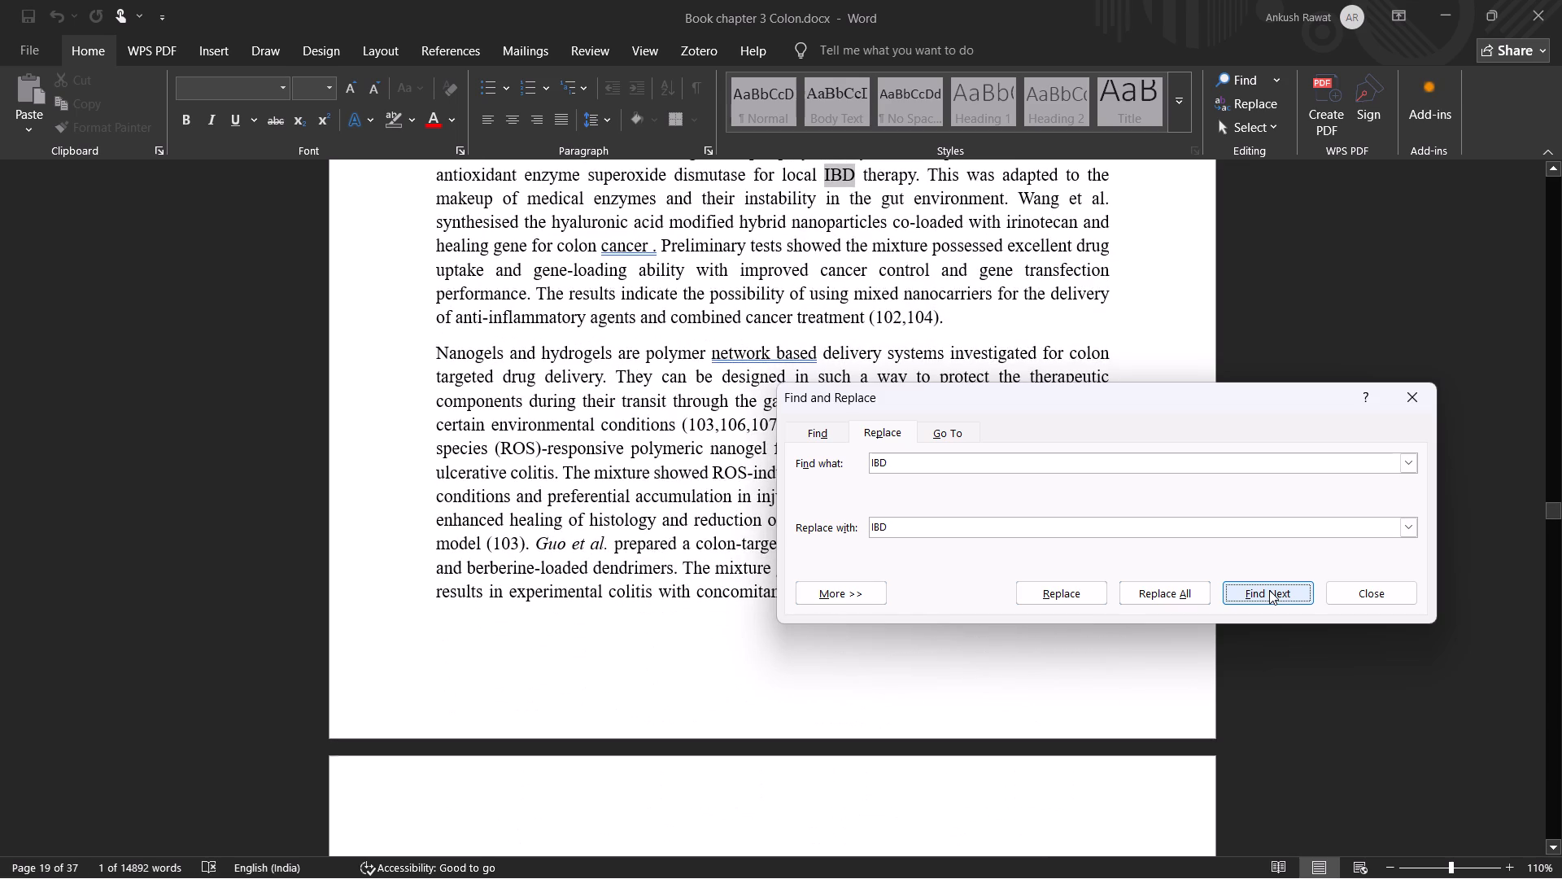
left_click(1276, 593)
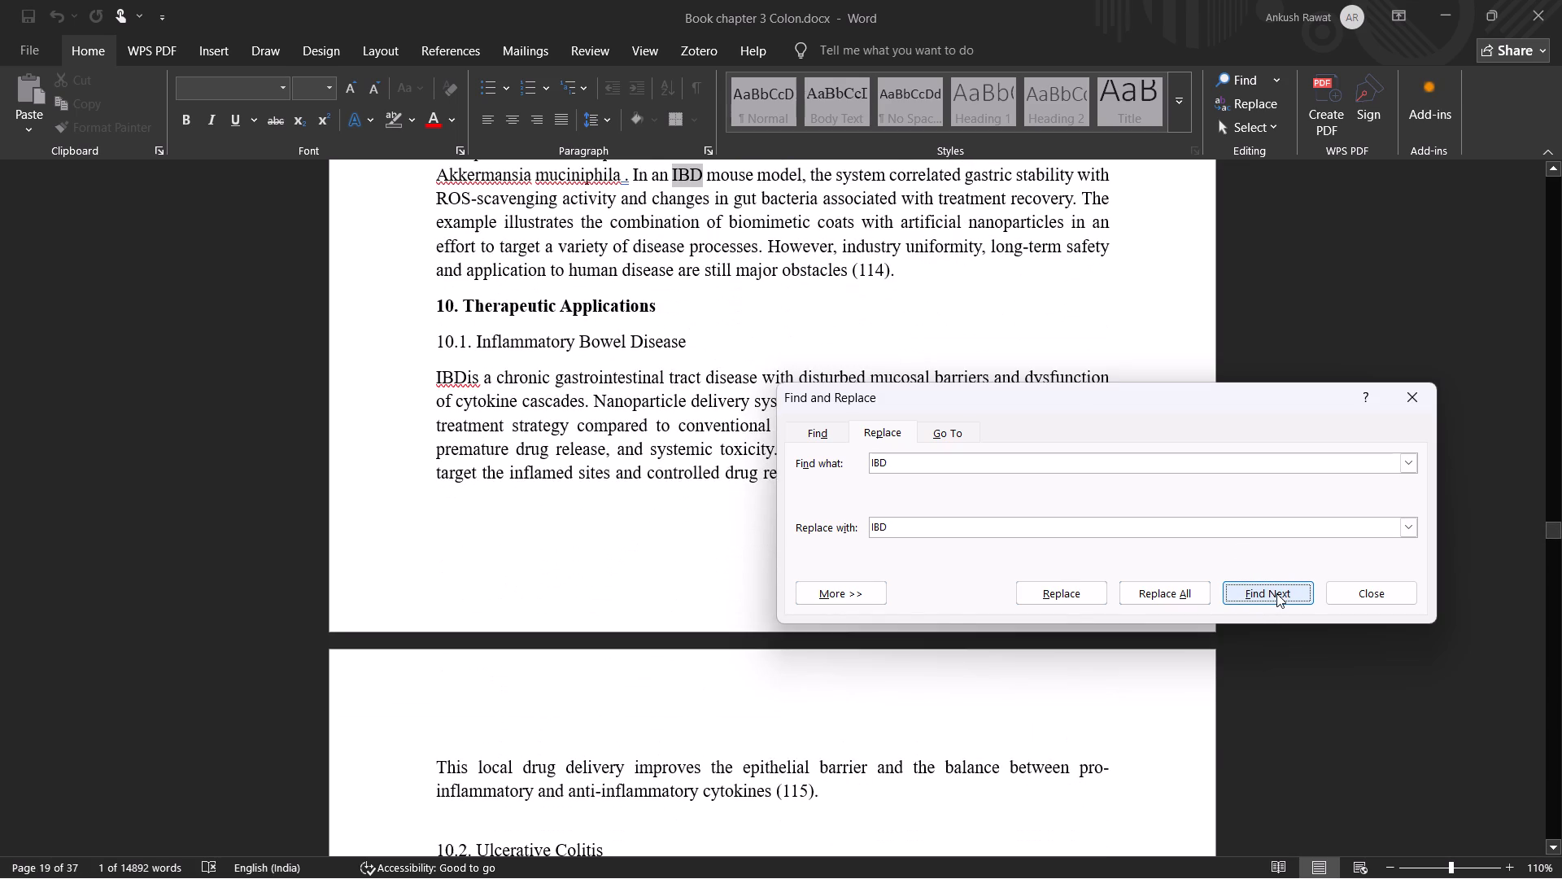
left_click(1276, 593)
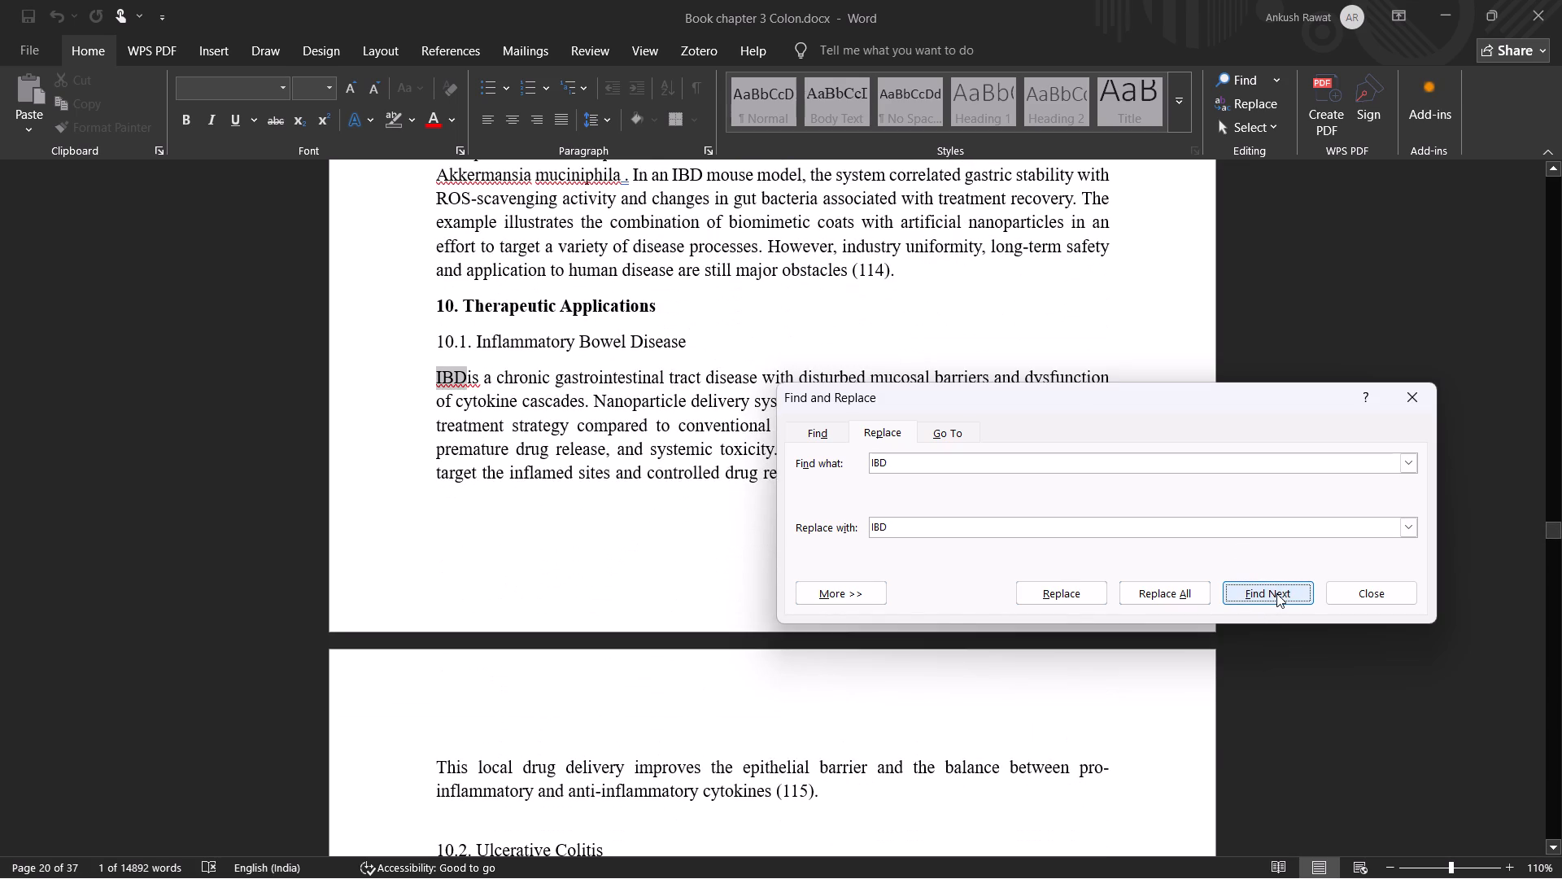
left_click(466, 374)
left_click(466, 379)
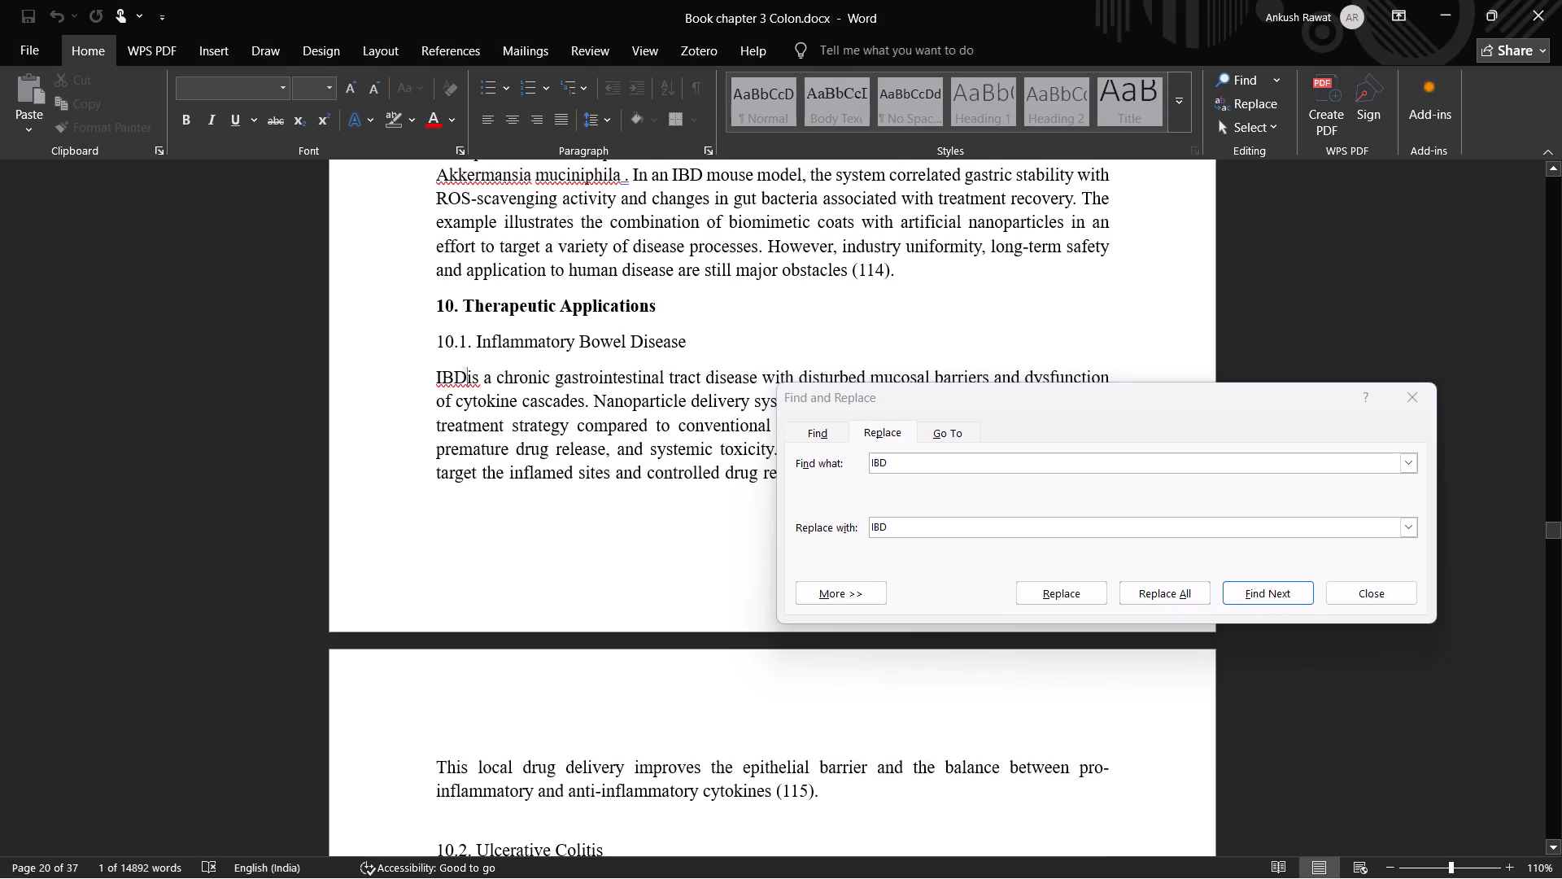
key("space")
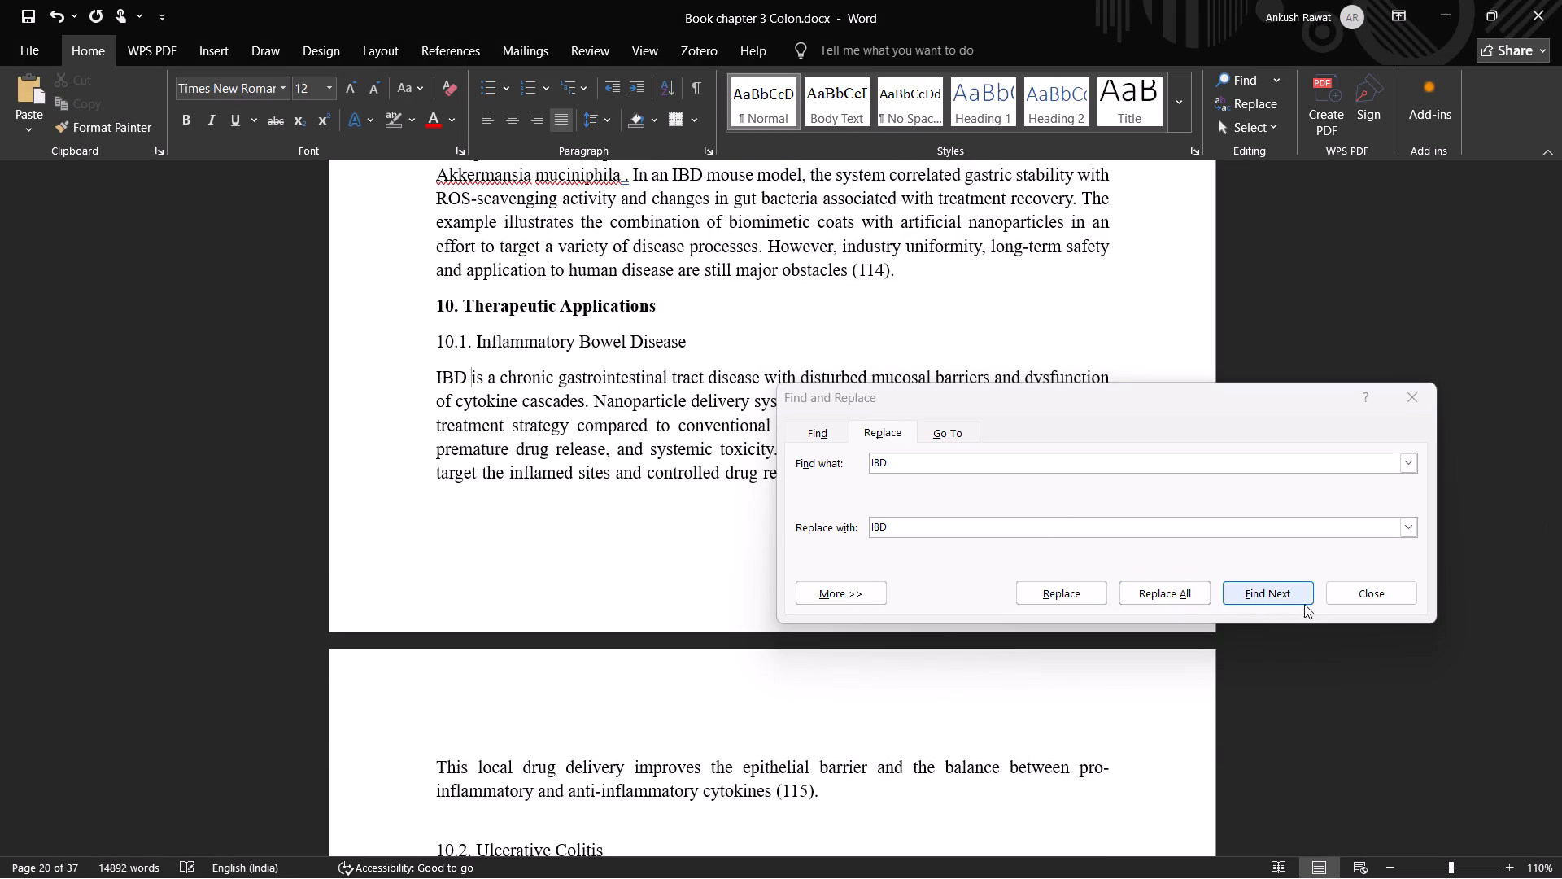
Continue through the "IBD" occurrences to the paragraph before the Conclusion and insert the missing space in "nanotherapy for IBDor CRC".
left_click(1287, 598)
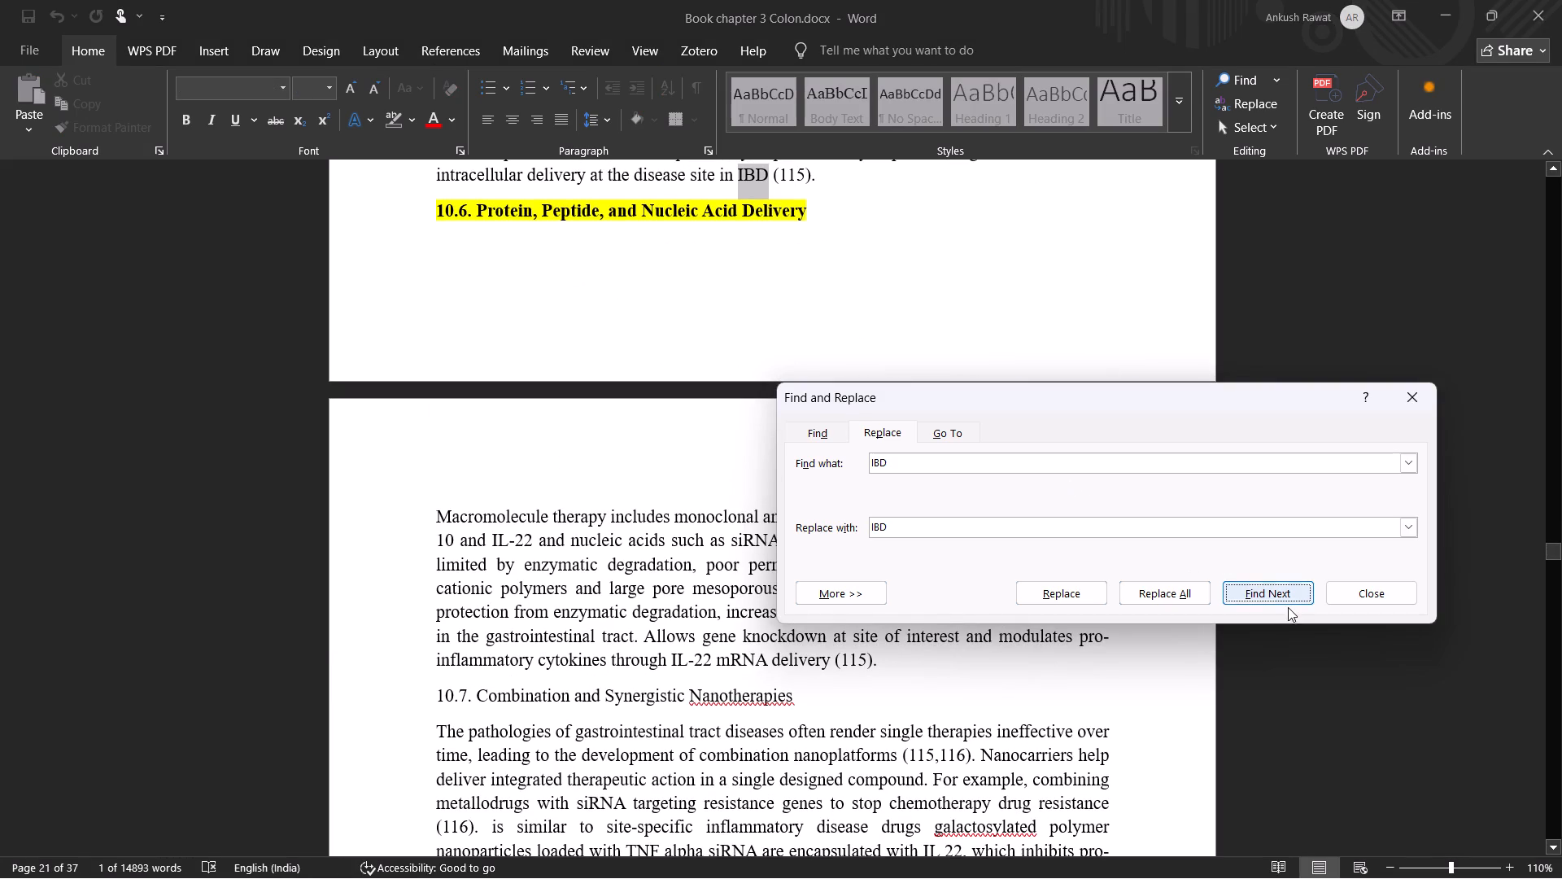
left_click(1274, 593)
left_click(1274, 593)
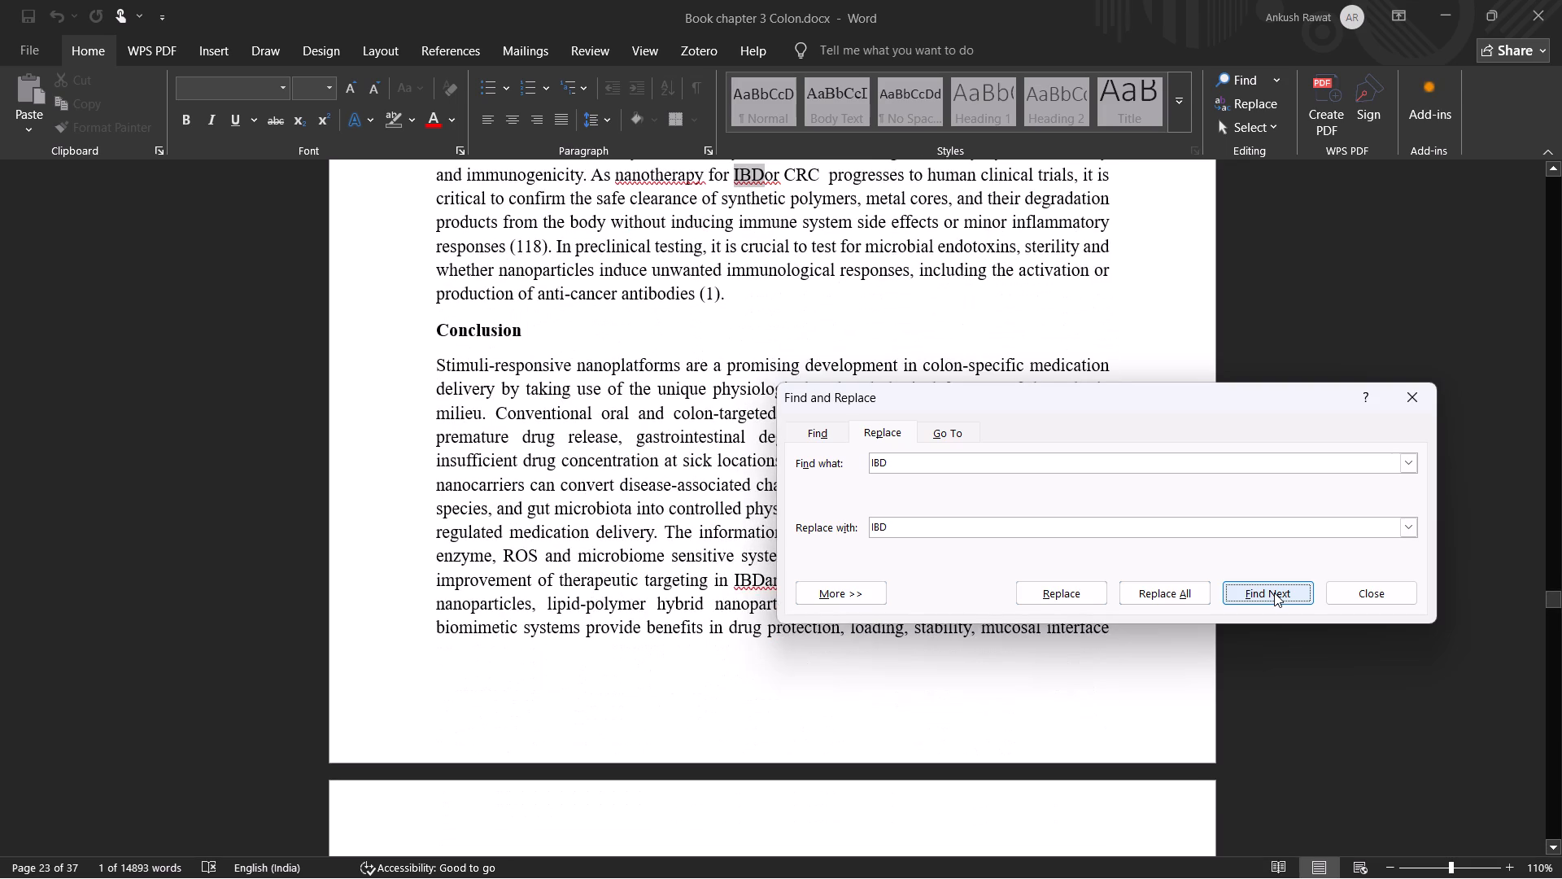
left_click(765, 178)
left_click(760, 179)
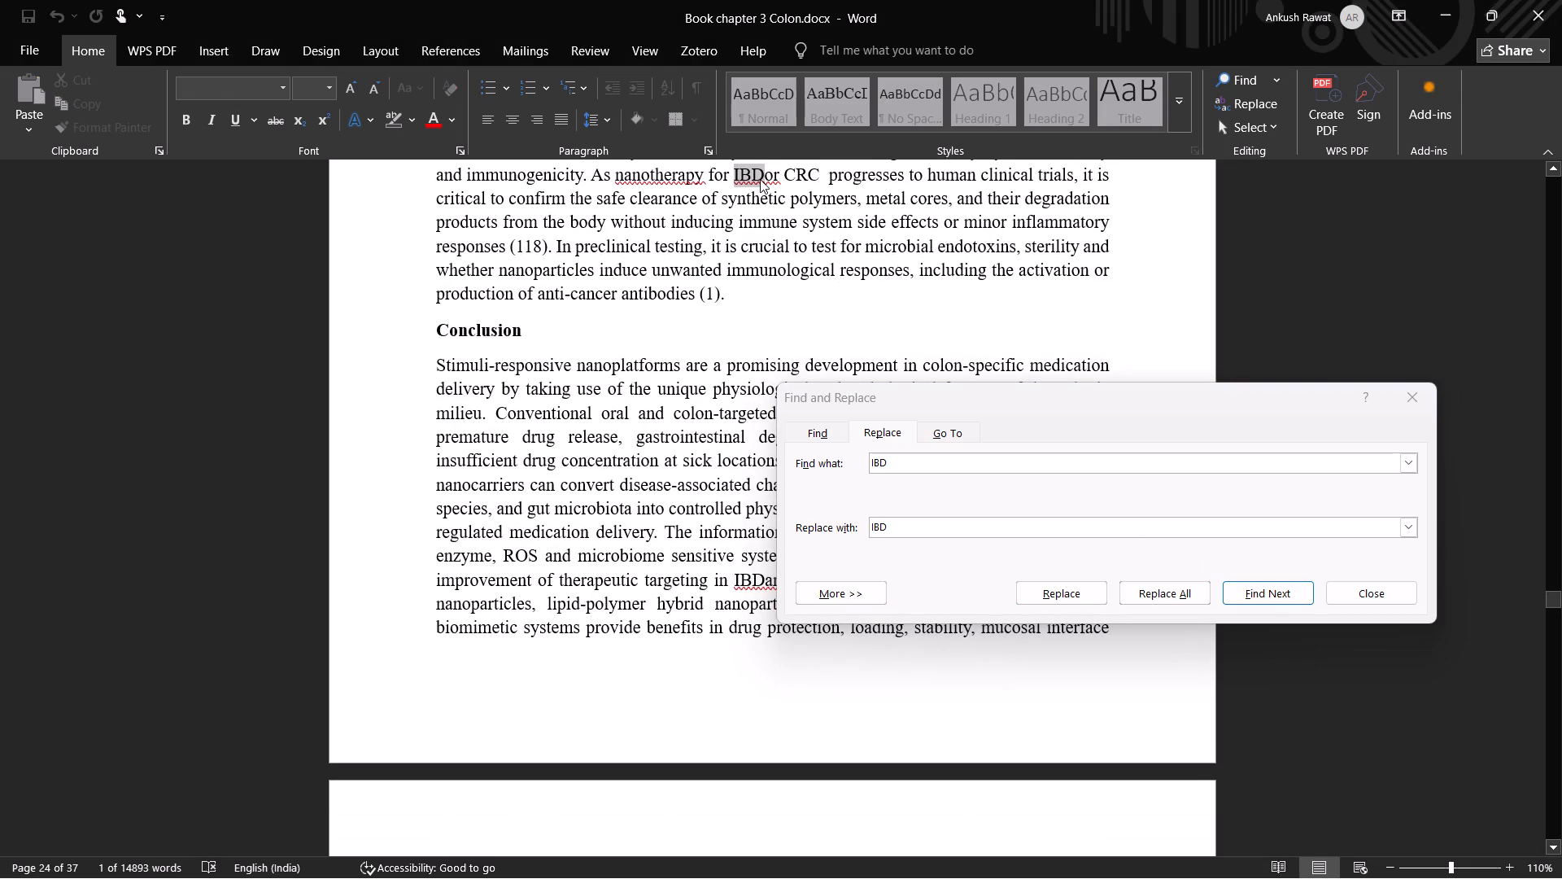
key("space")
Find the next "IBD" in the Conclusion and insert the missing space after it in "improvement of therapeutic targeting in IBDand CRC".
left_click(1268, 592)
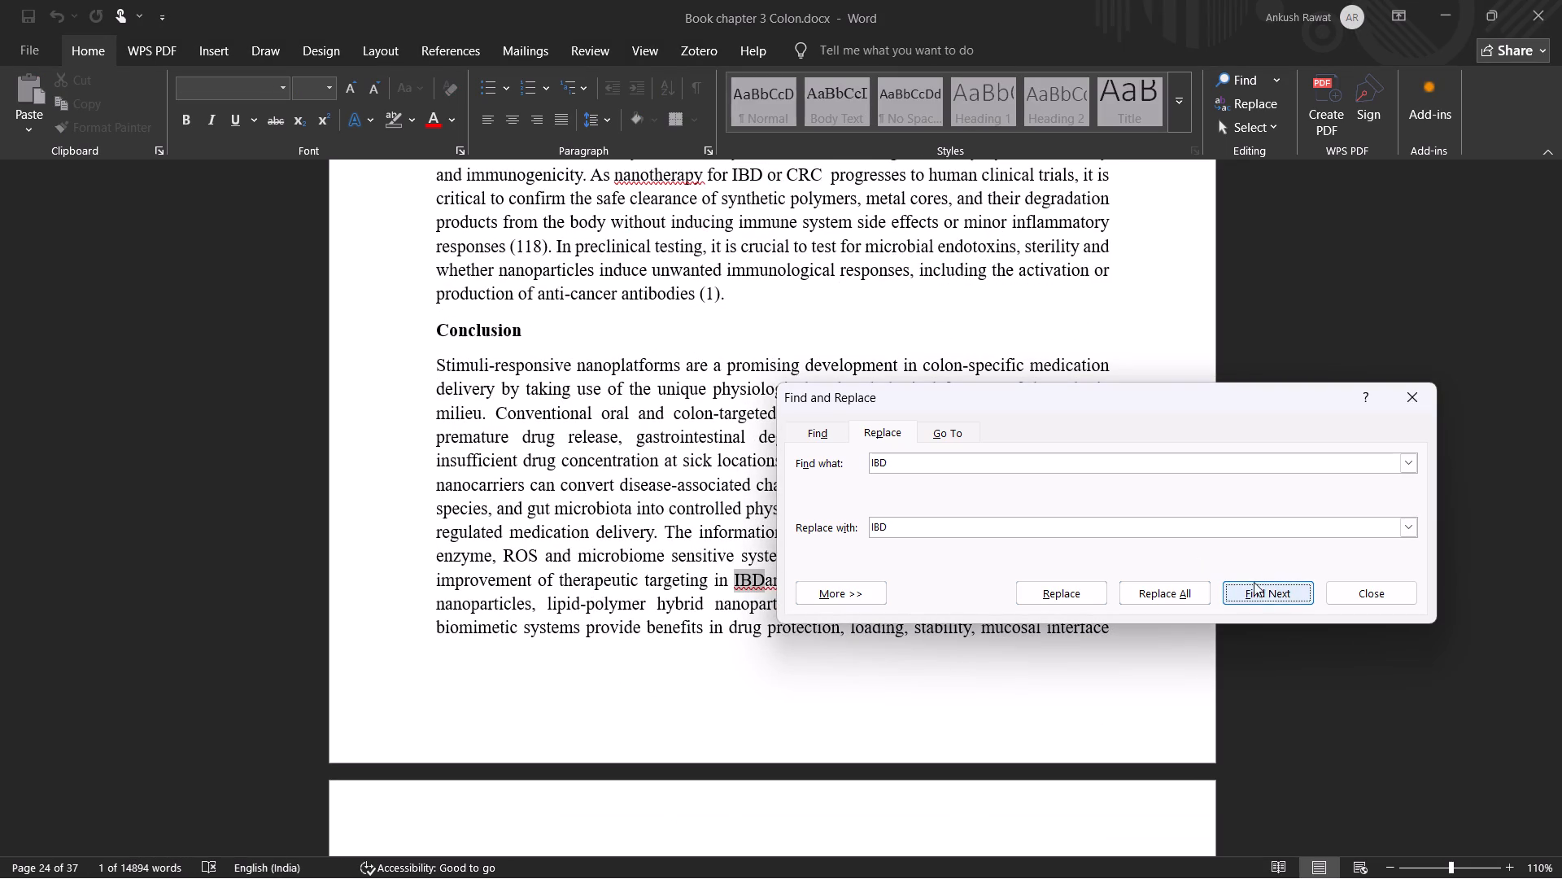
double_click(761, 579)
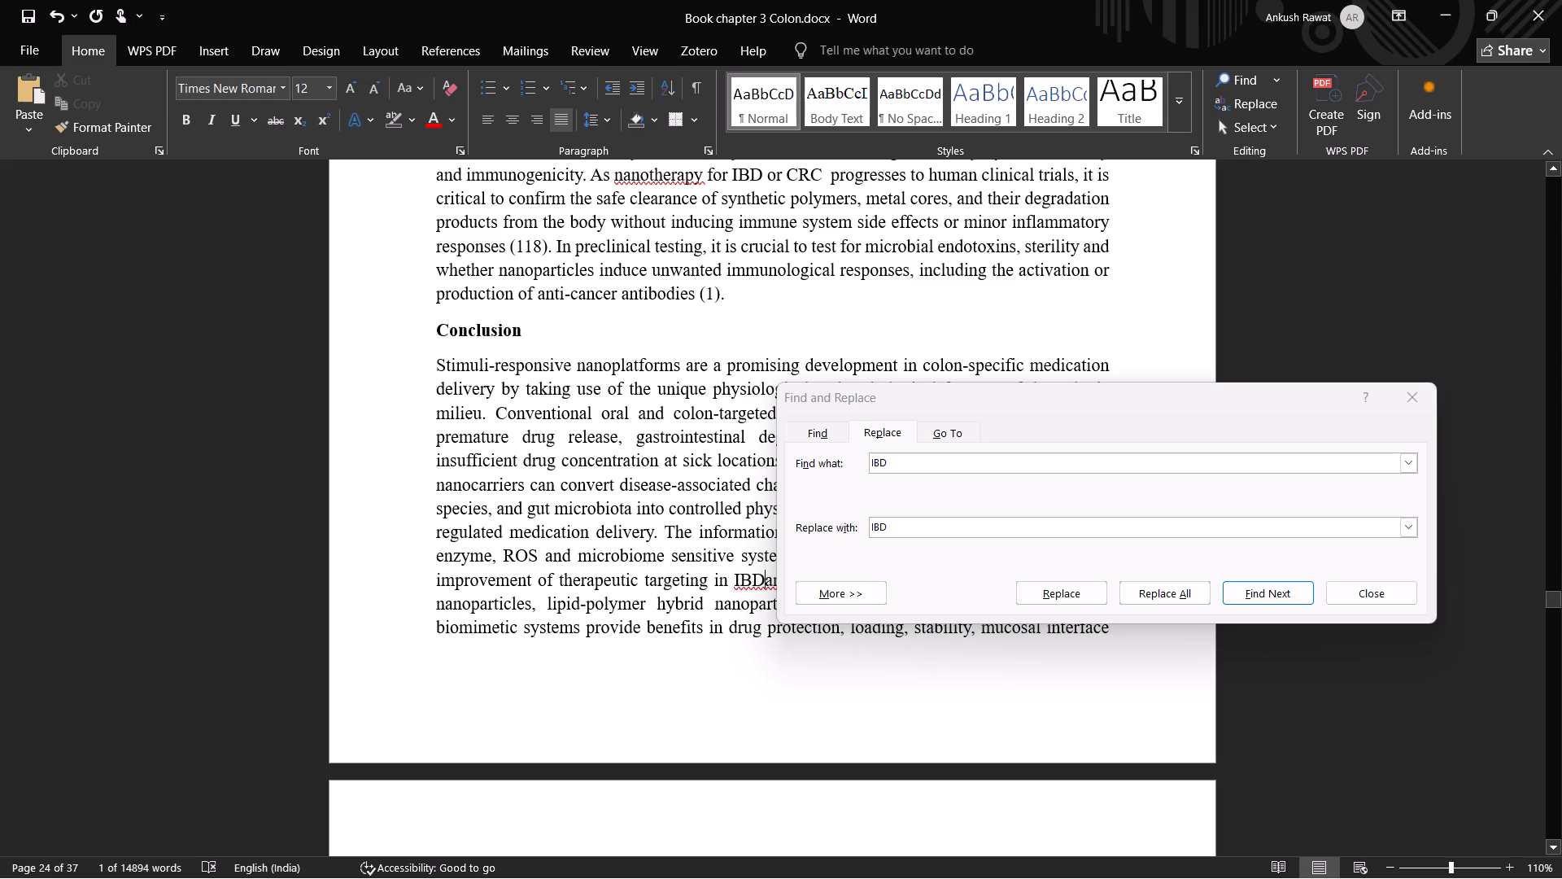
key("space")
Check the remaining "IBD" occurrences through the end of the Conclusion and the reference list.
left_click(1253, 600)
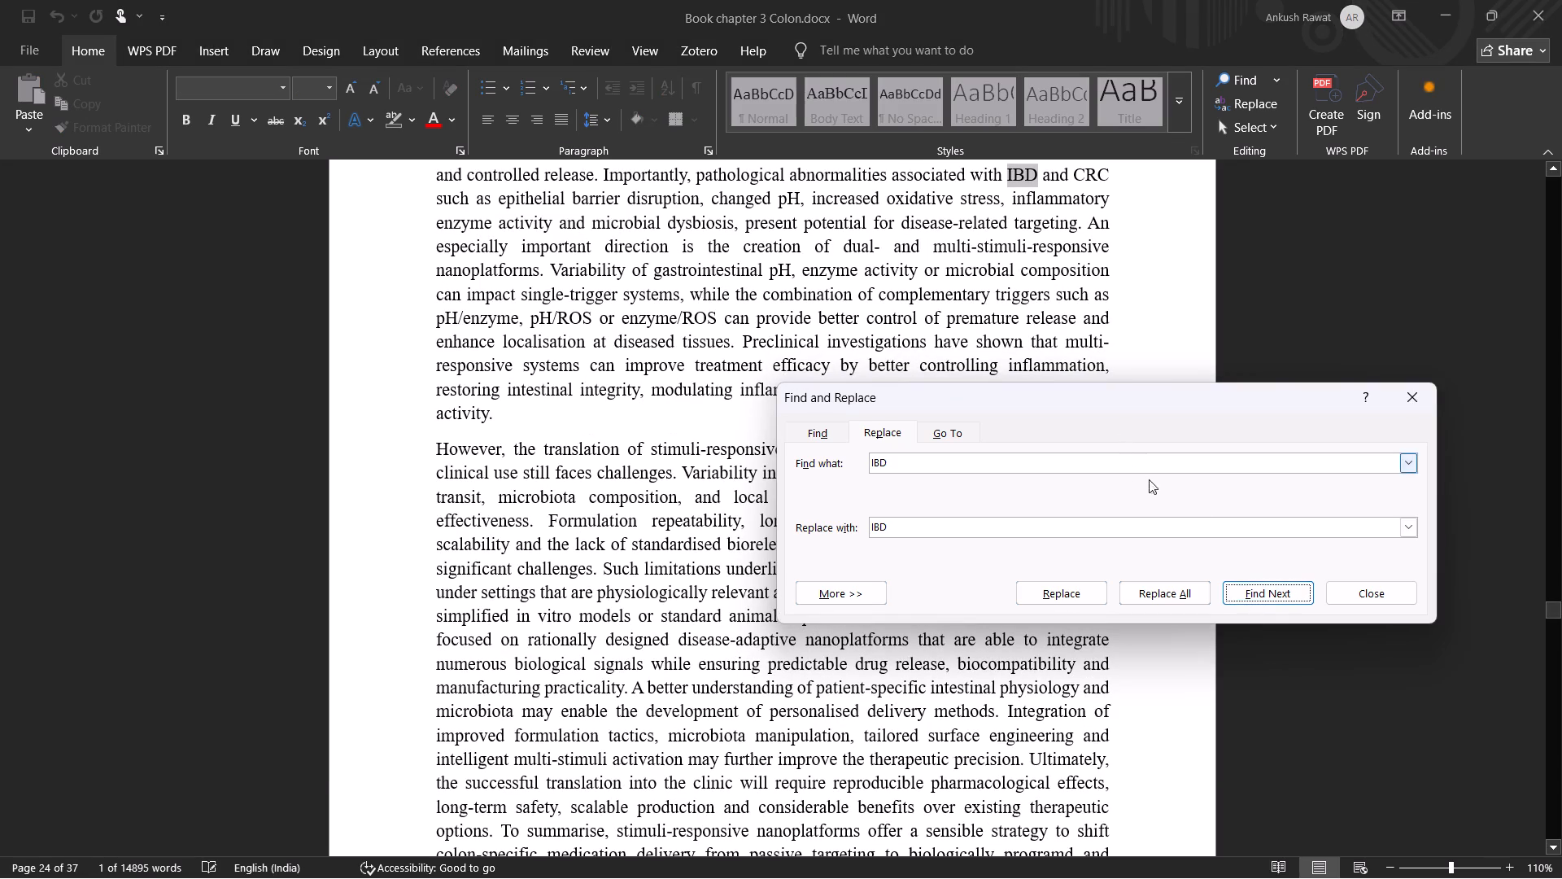
left_click(1271, 597)
left_click(1271, 597)
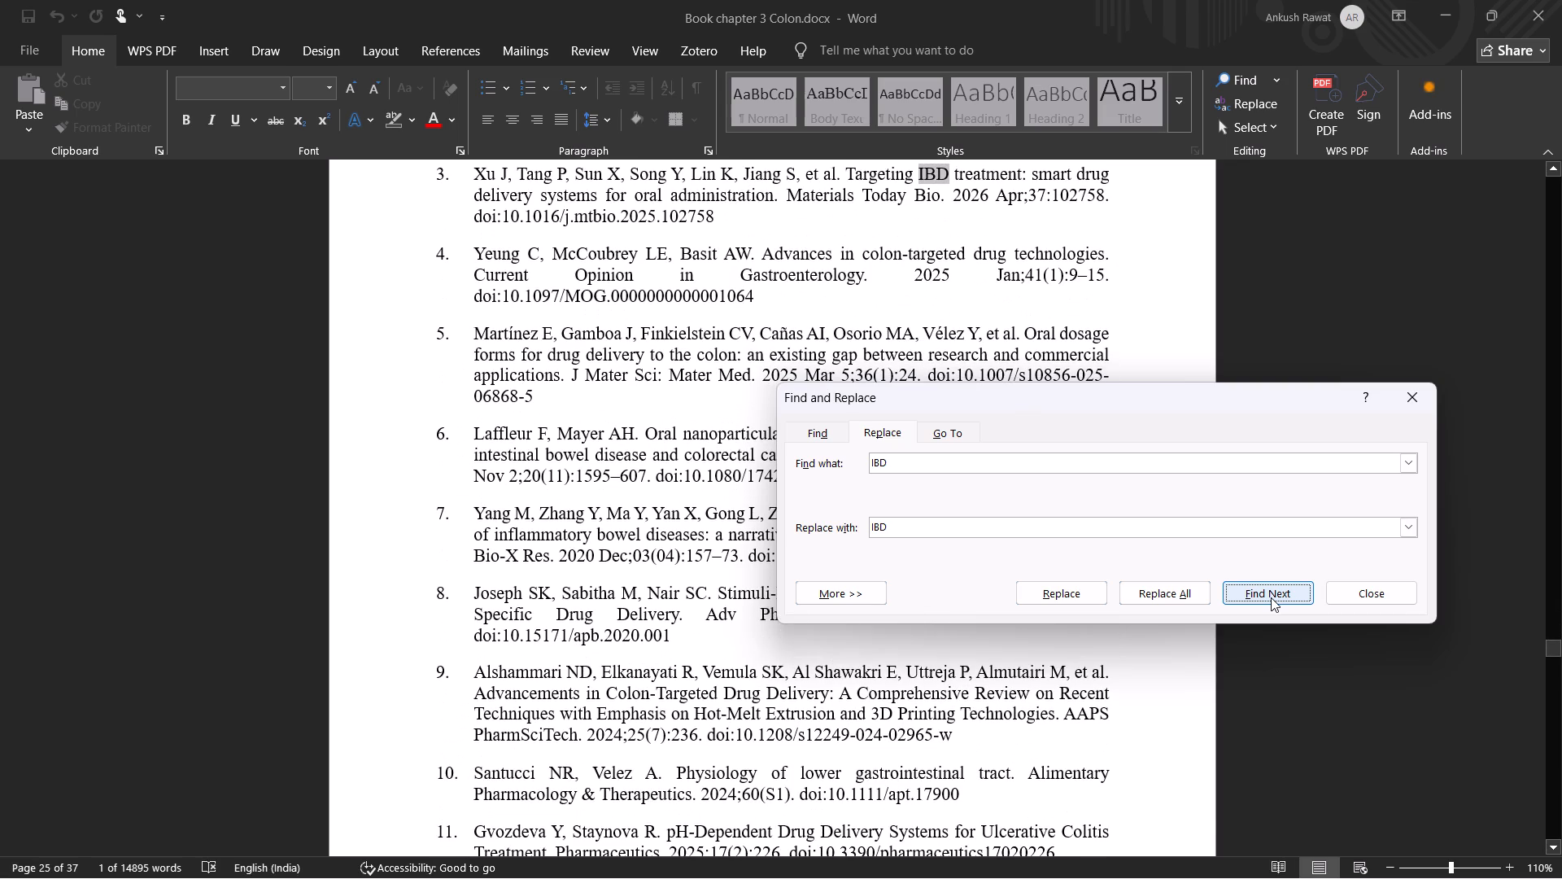
triple_click(1283, 594)
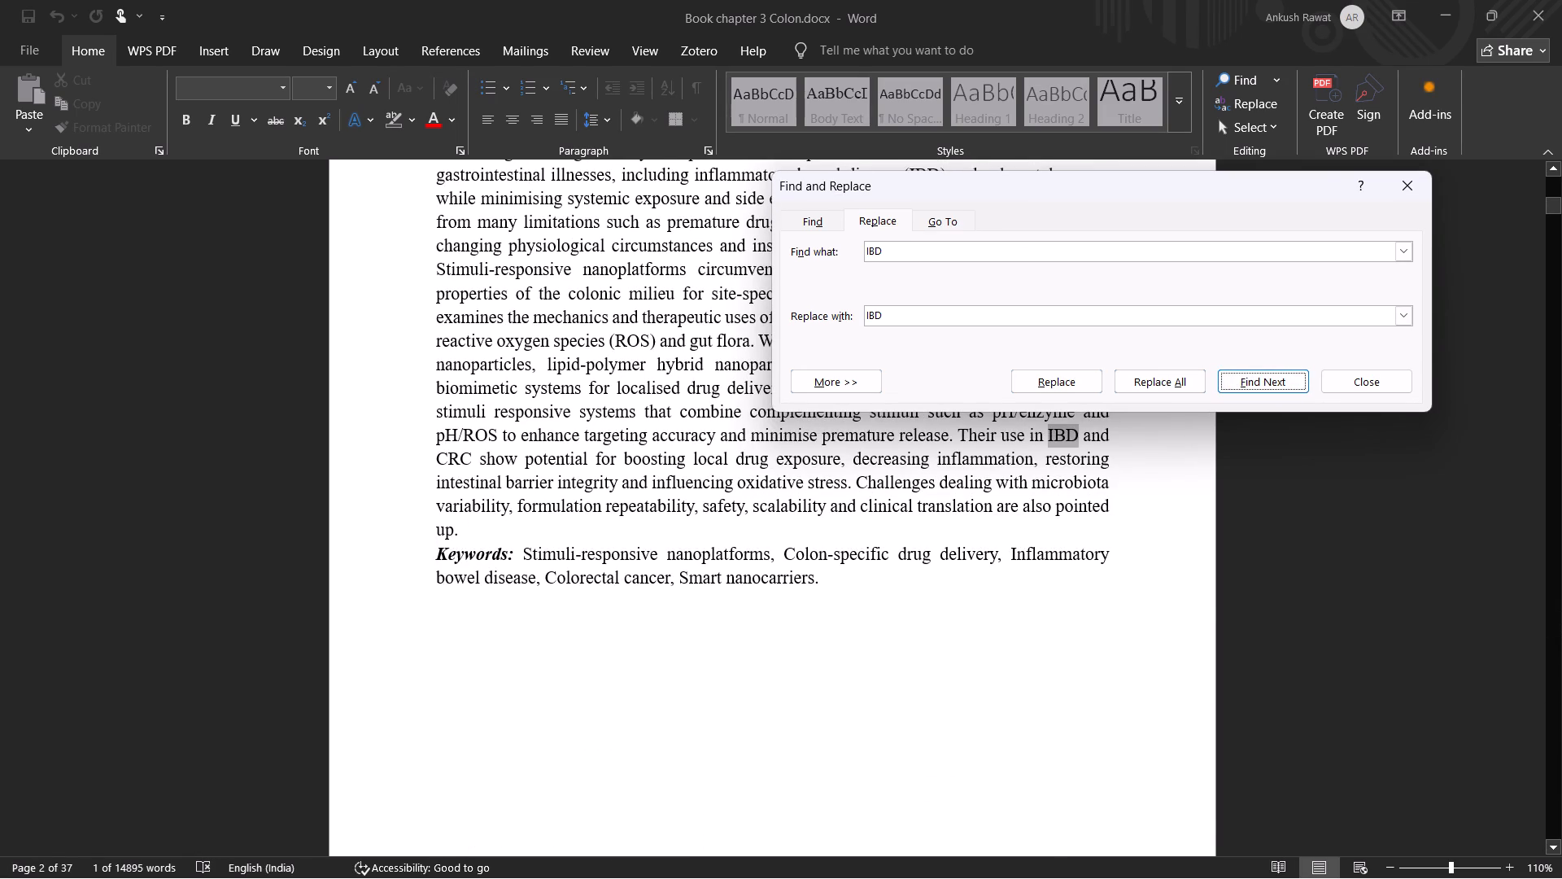
Recheck the "IBD" occurrences from the Abstract and Introduction through the table comparing pH, enzyme, microbiota and ROS triggers.
left_click_drag(1080, 197, 1118, 332)
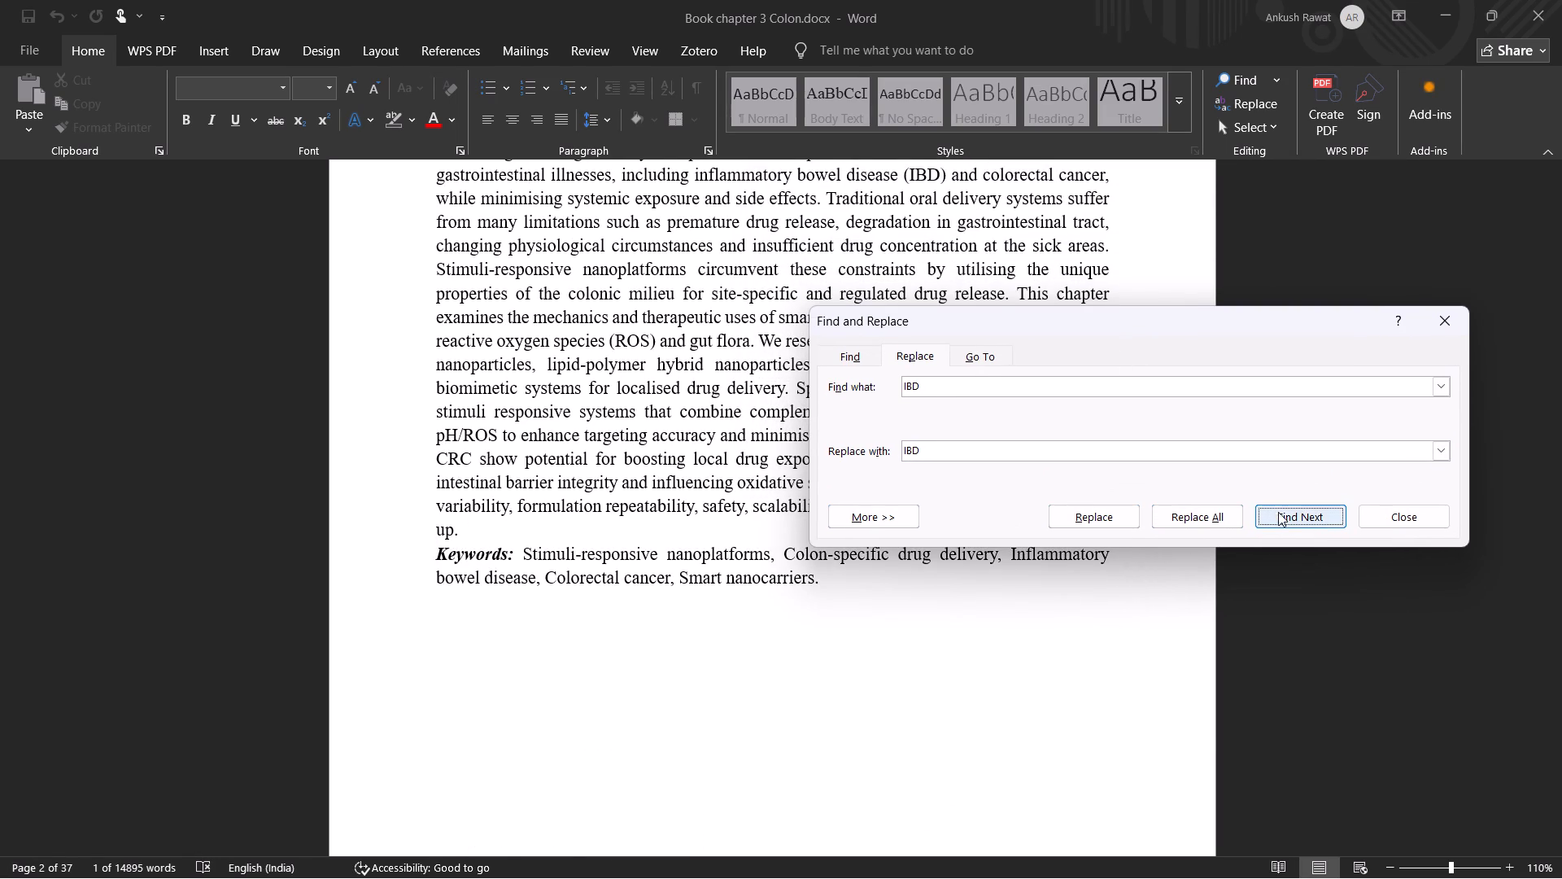
left_click(1293, 518)
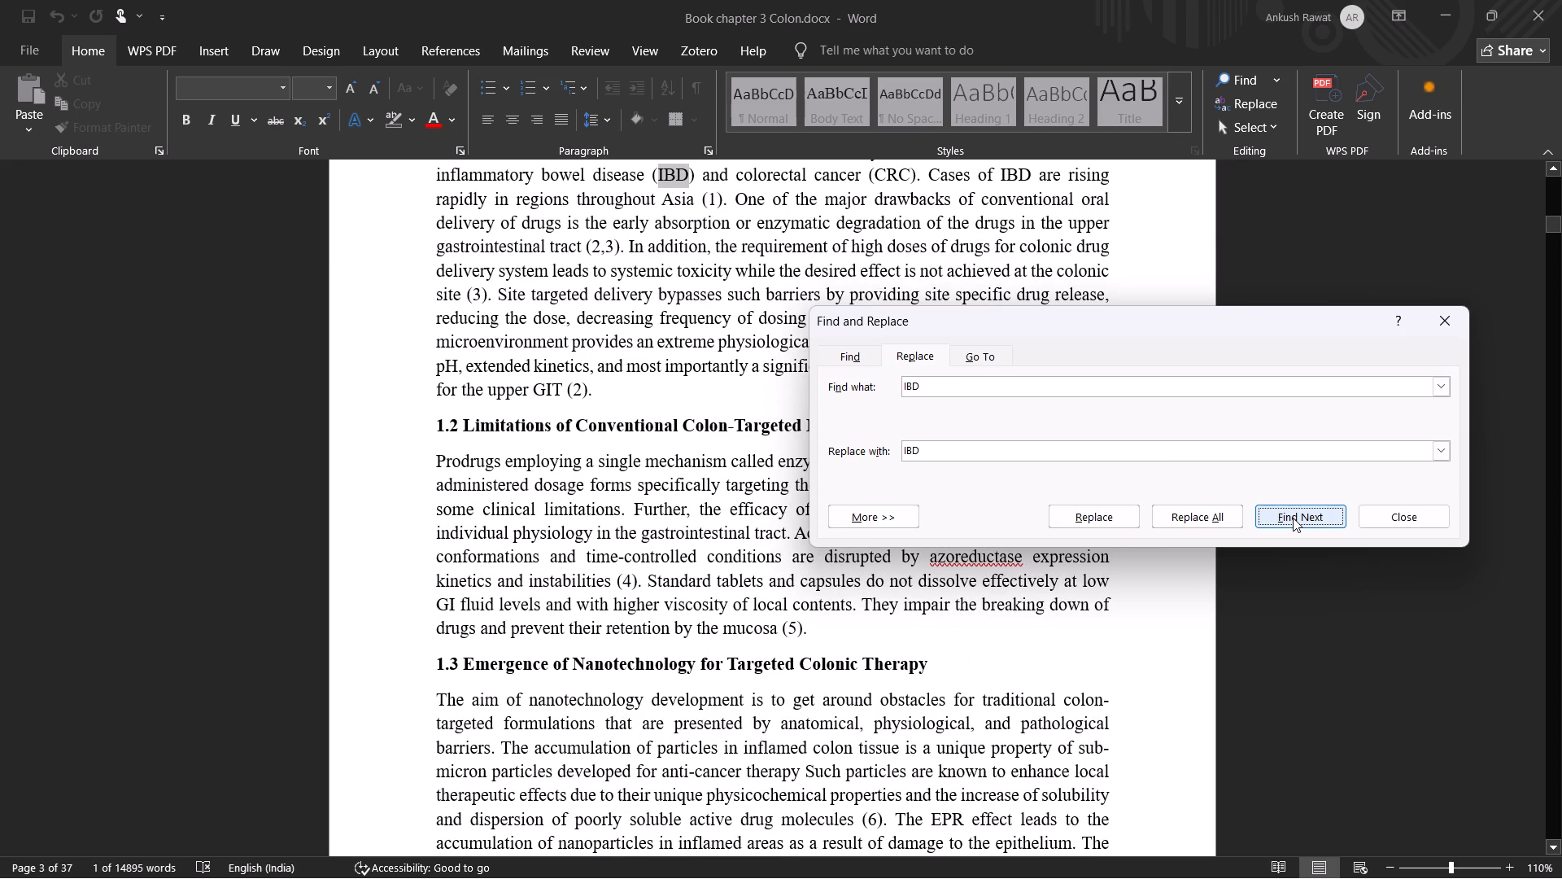
left_click(1307, 523)
left_click(1307, 523)
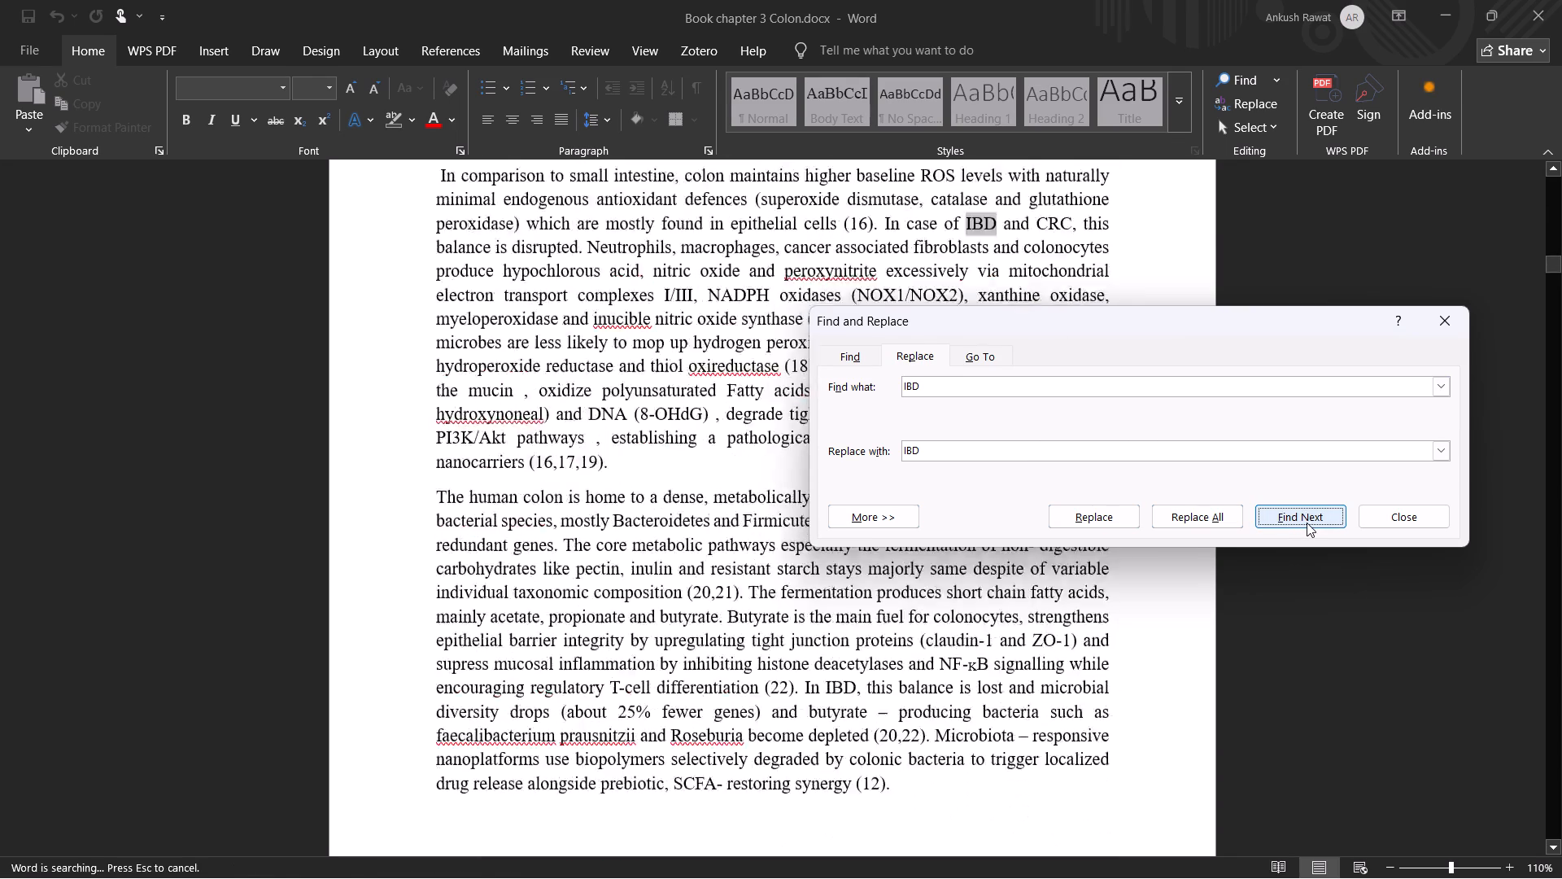
left_click(1307, 523)
left_click(1307, 523)
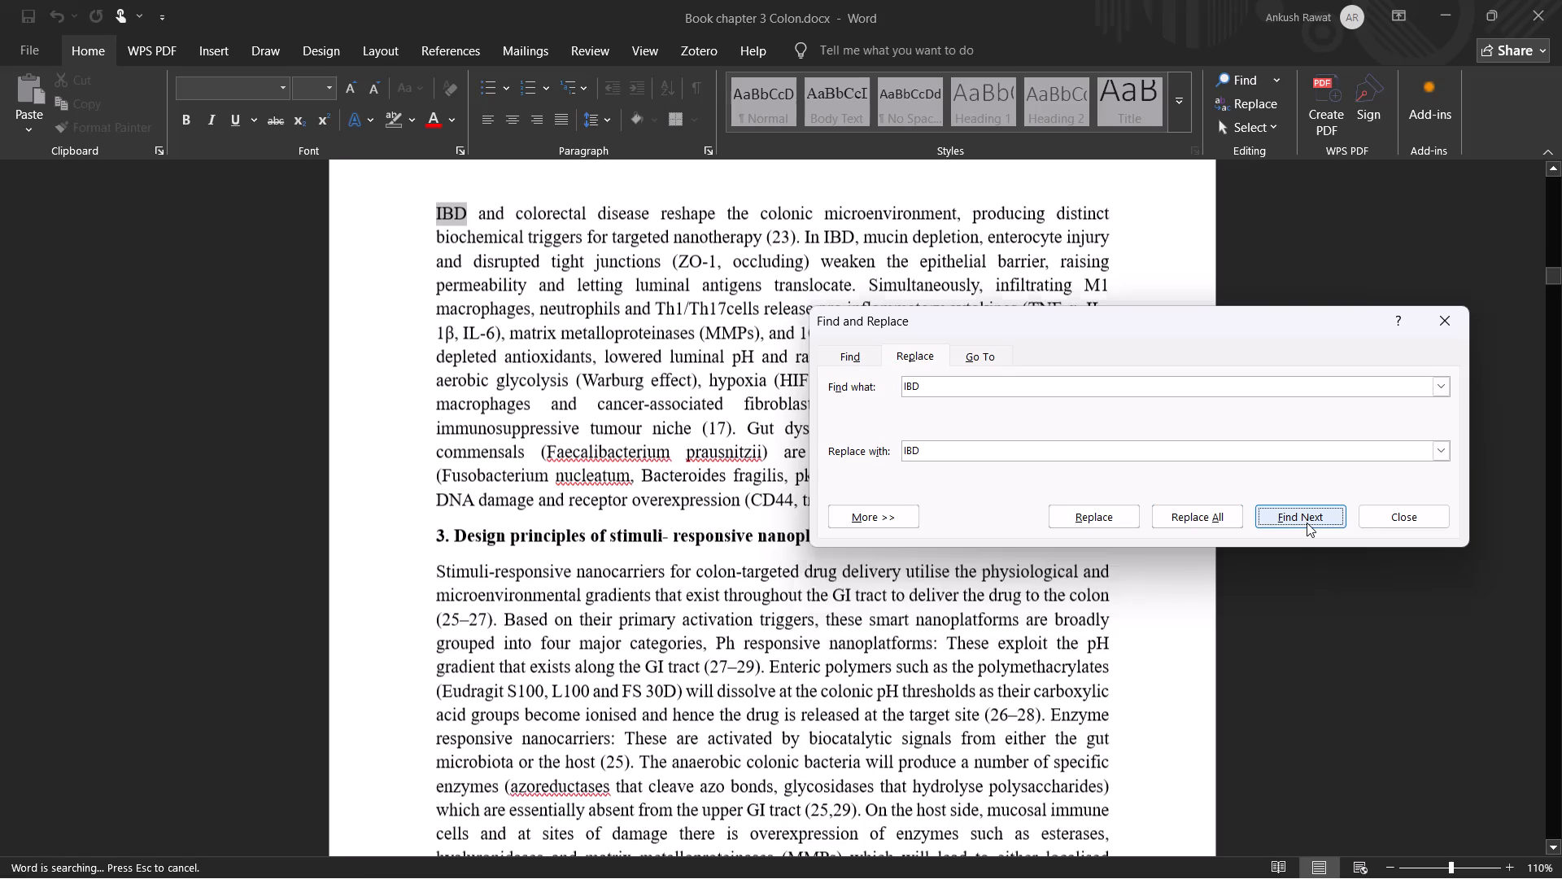
left_click(1307, 523)
left_click(1307, 523)
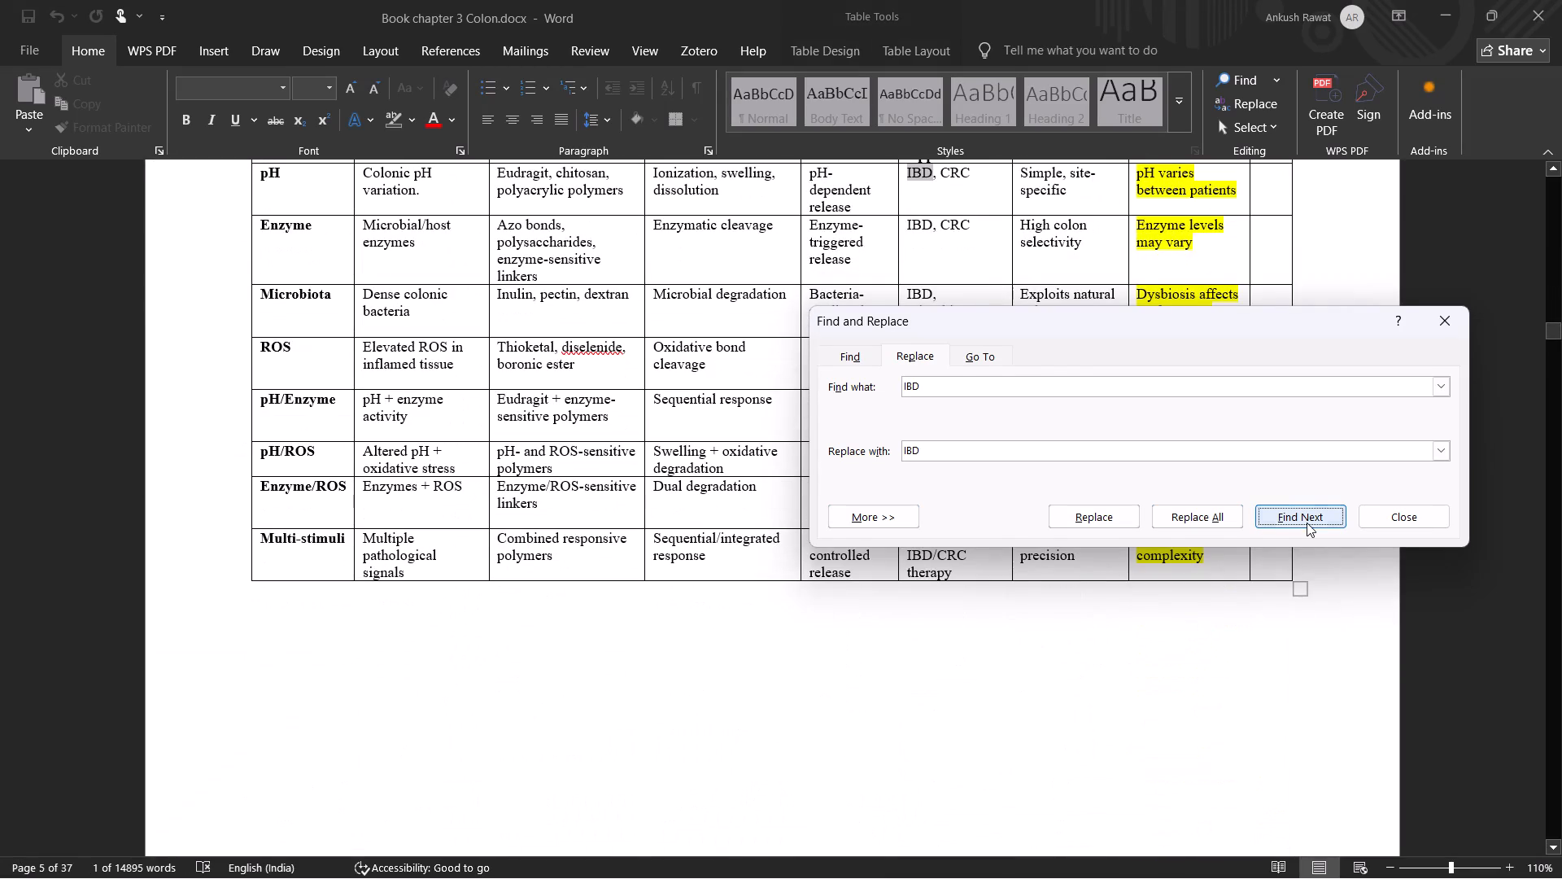
triple_click(1307, 523)
triple_click(1278, 249)
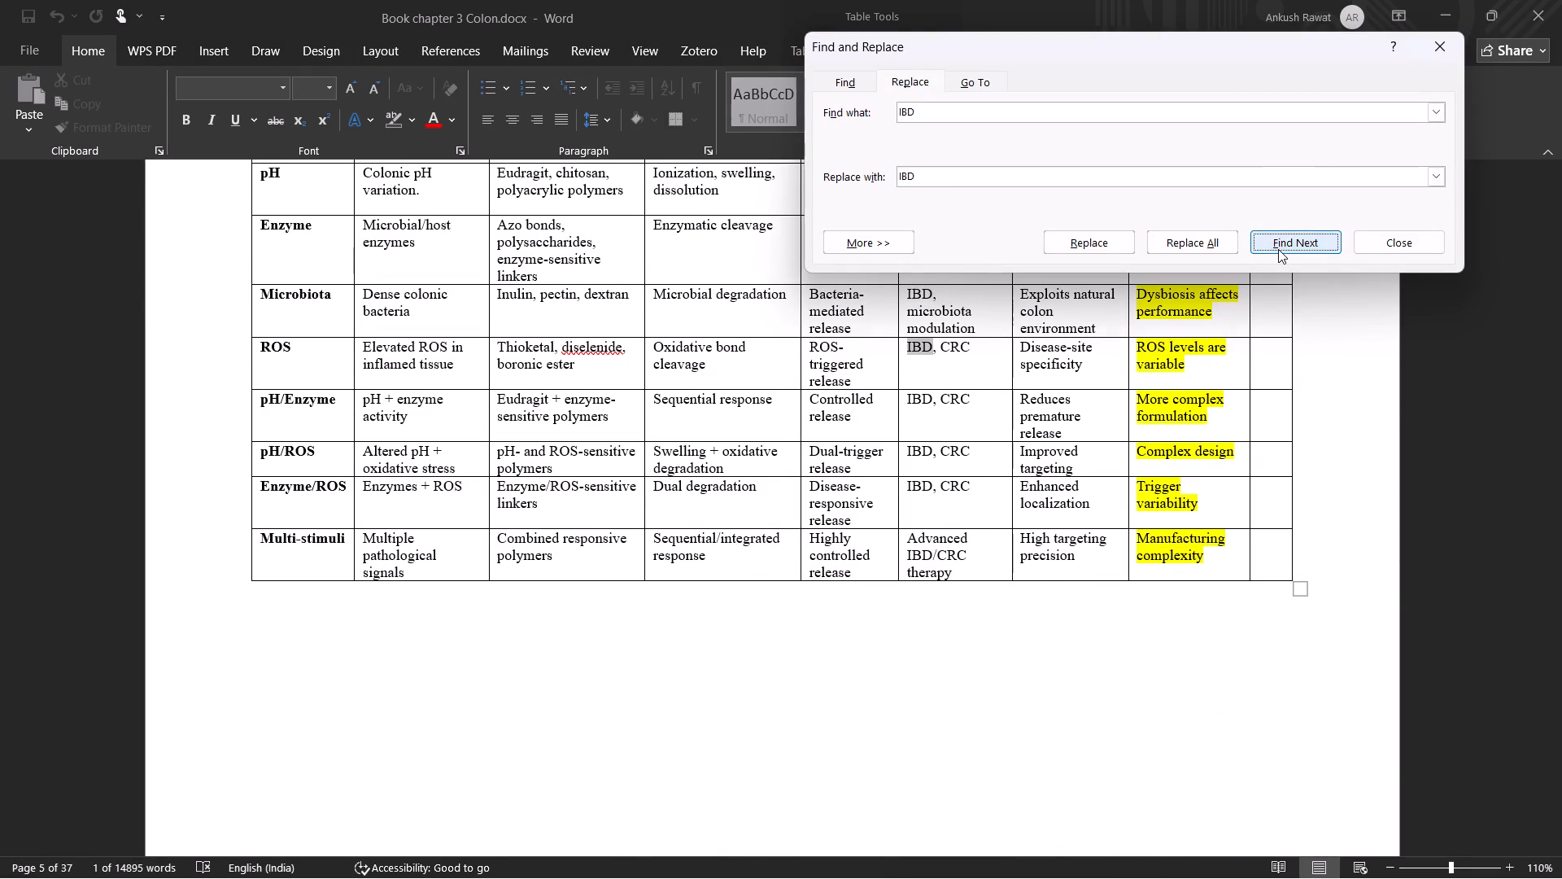
Recheck the "IBD" occurrences from the pH-responsive nanoplatforms text through the sentence ending with citation (90).
triple_click(1278, 249)
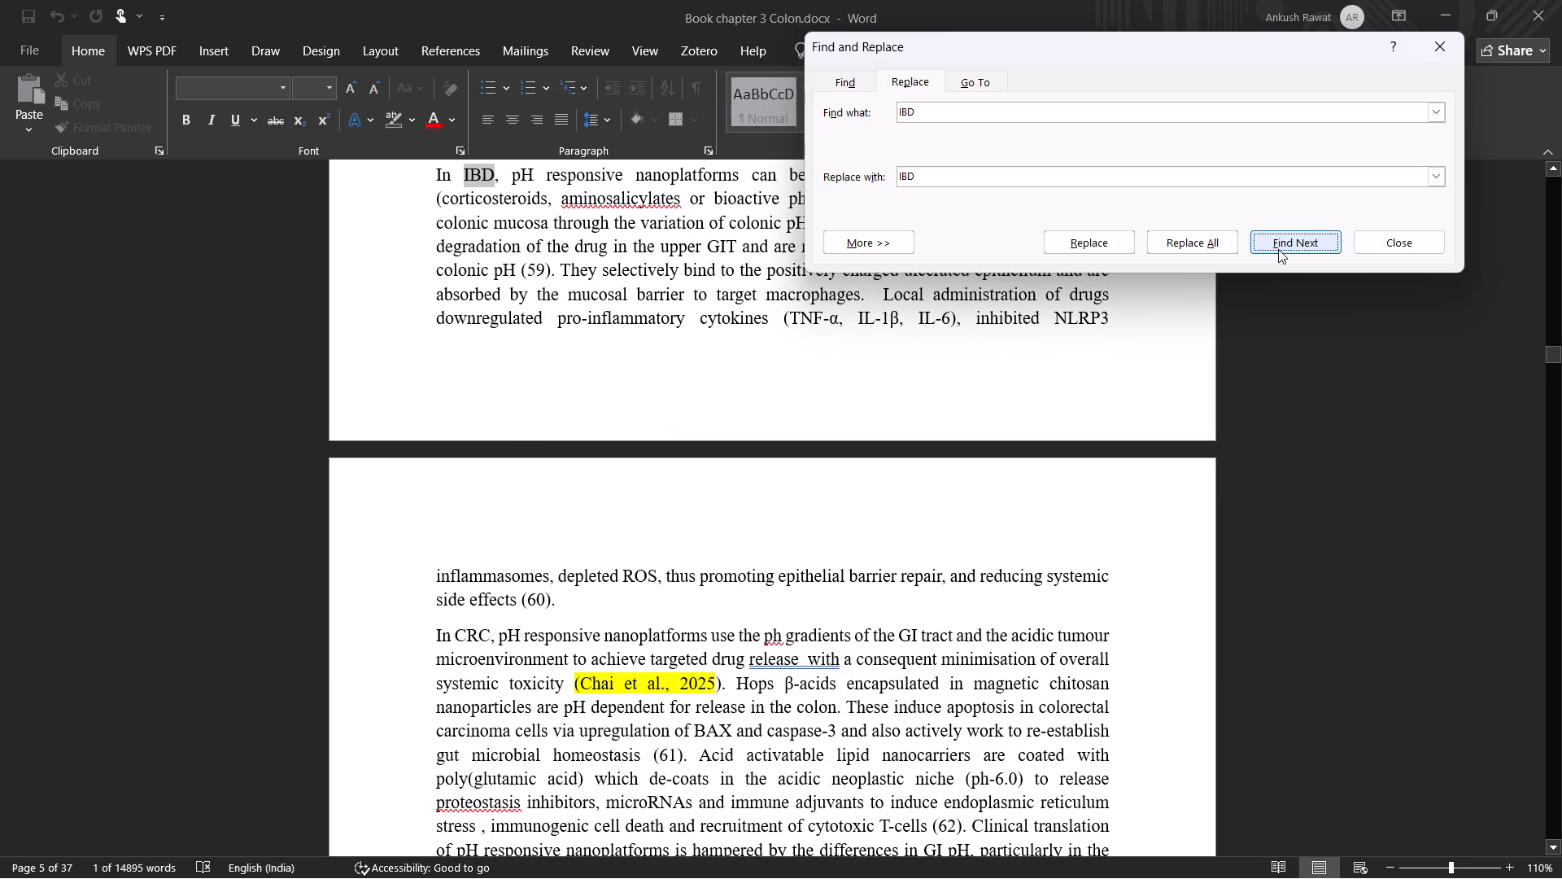
left_click(1278, 249)
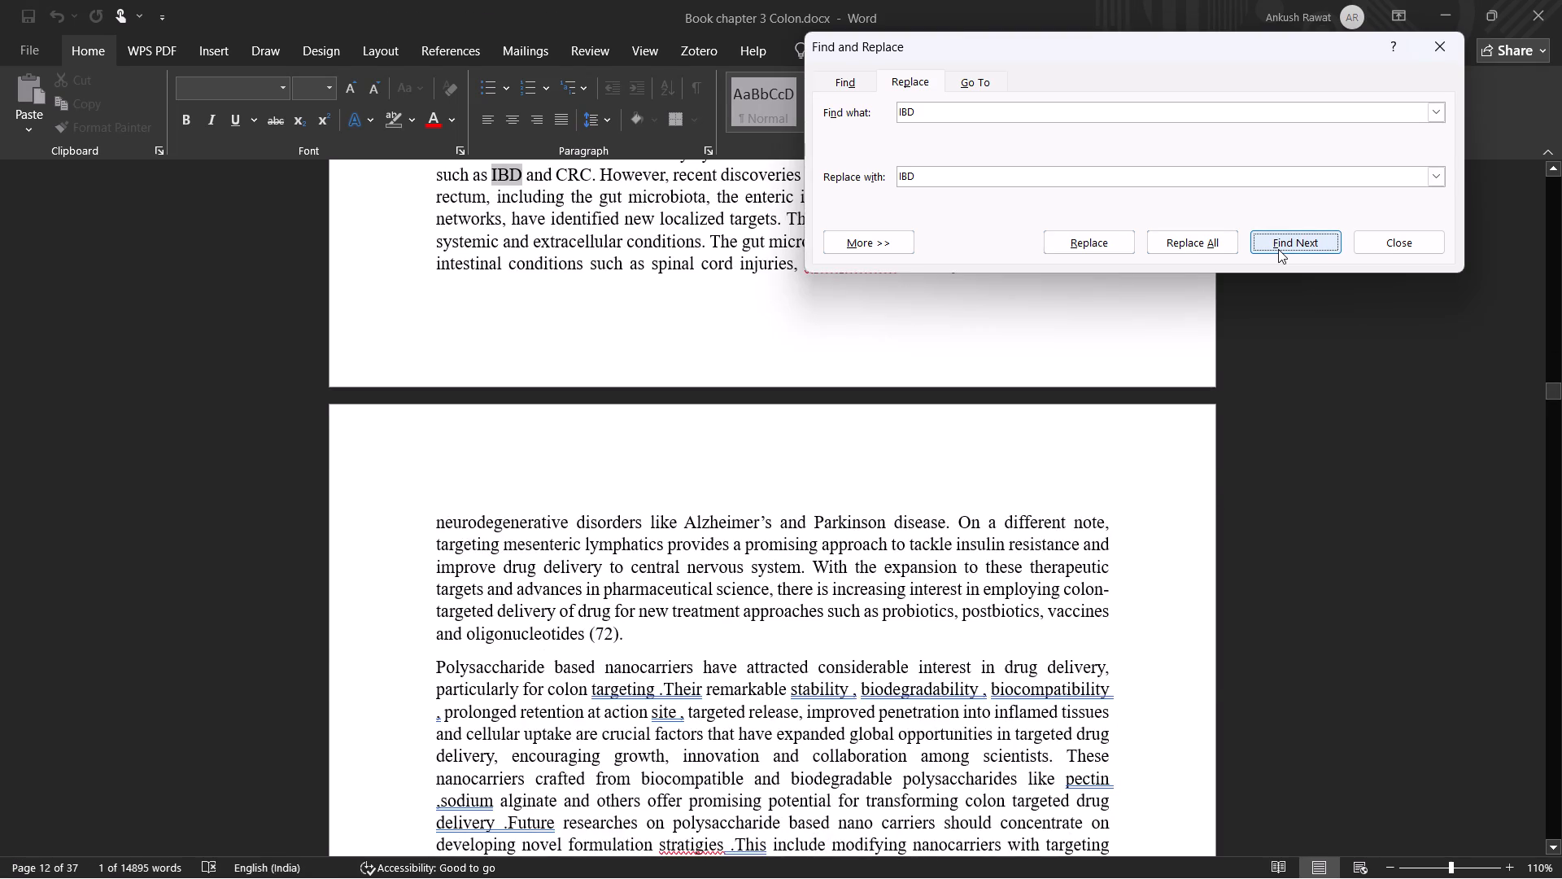
left_click(1278, 249)
left_click_drag(1221, 197, 1221, 198)
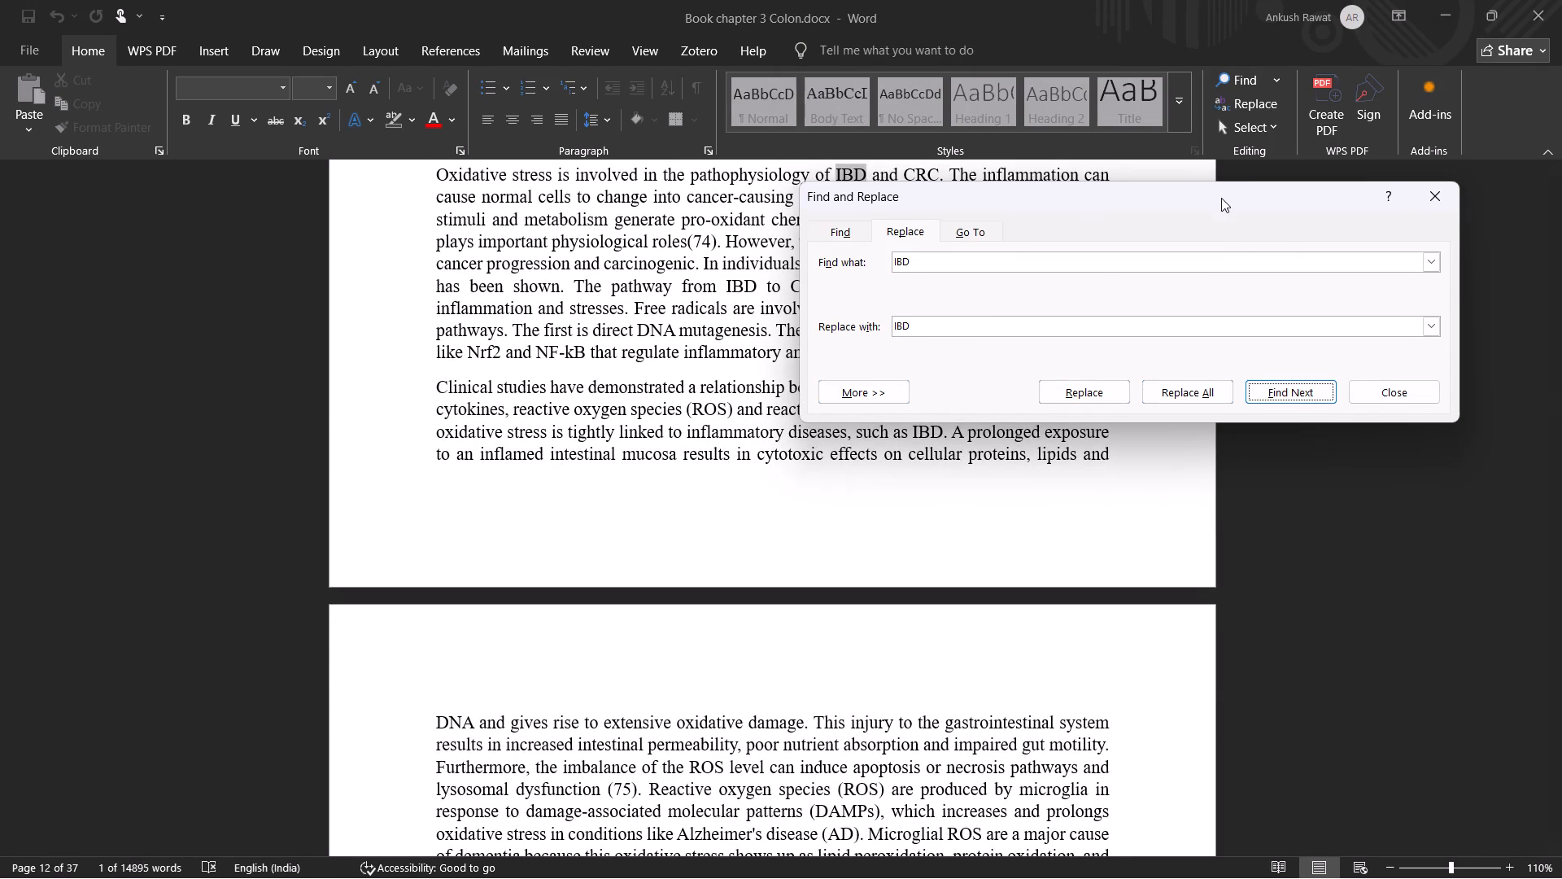
left_click_drag(1221, 198, 1246, 243)
left_click(1313, 441)
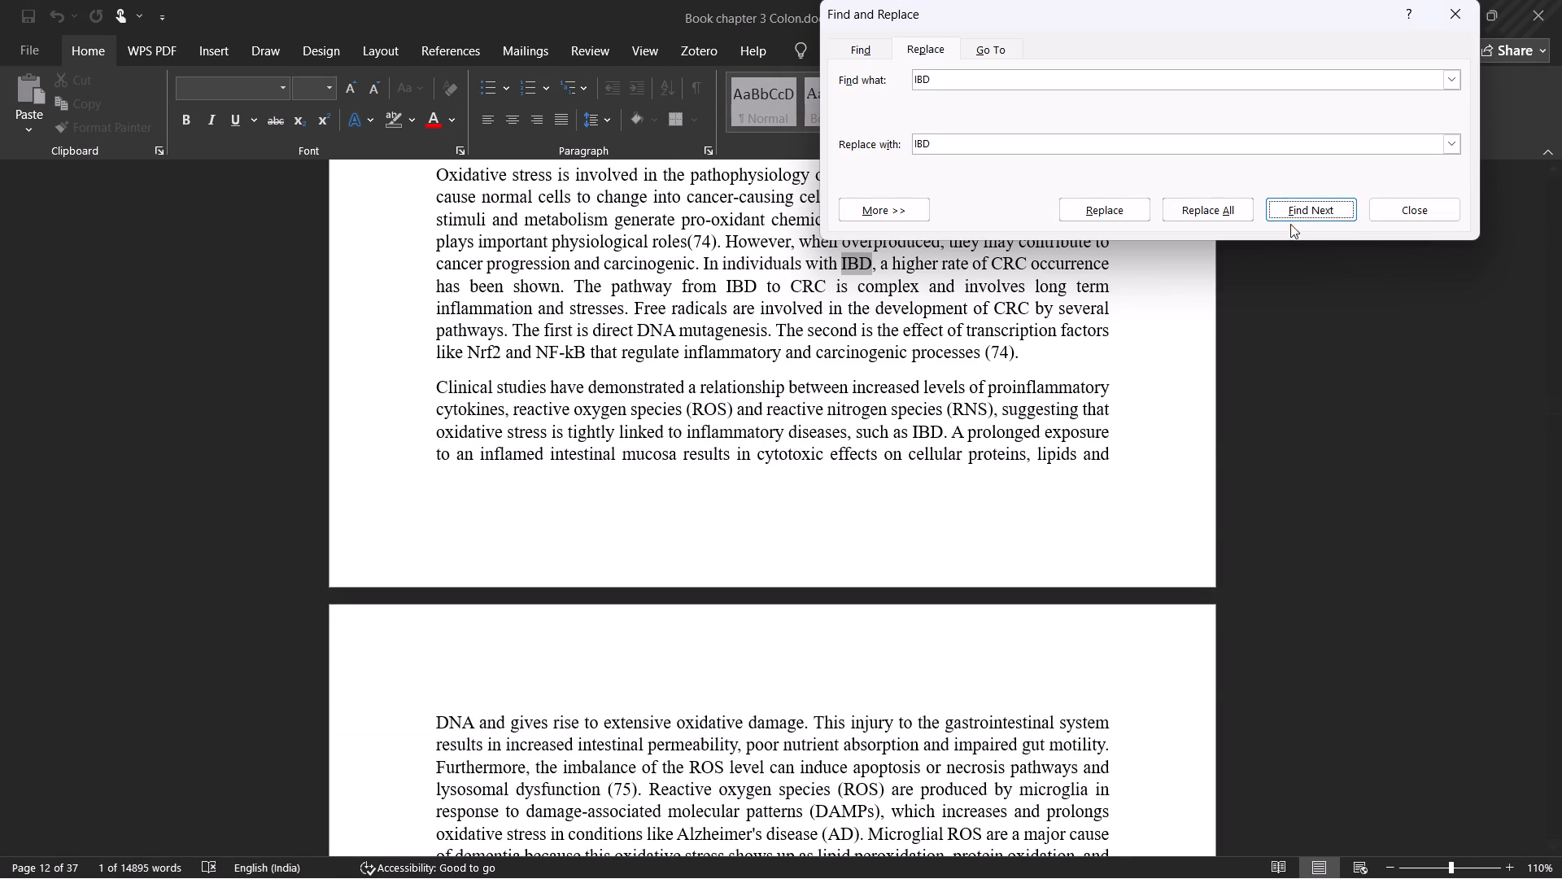
left_click(1290, 217)
double_click(1290, 217)
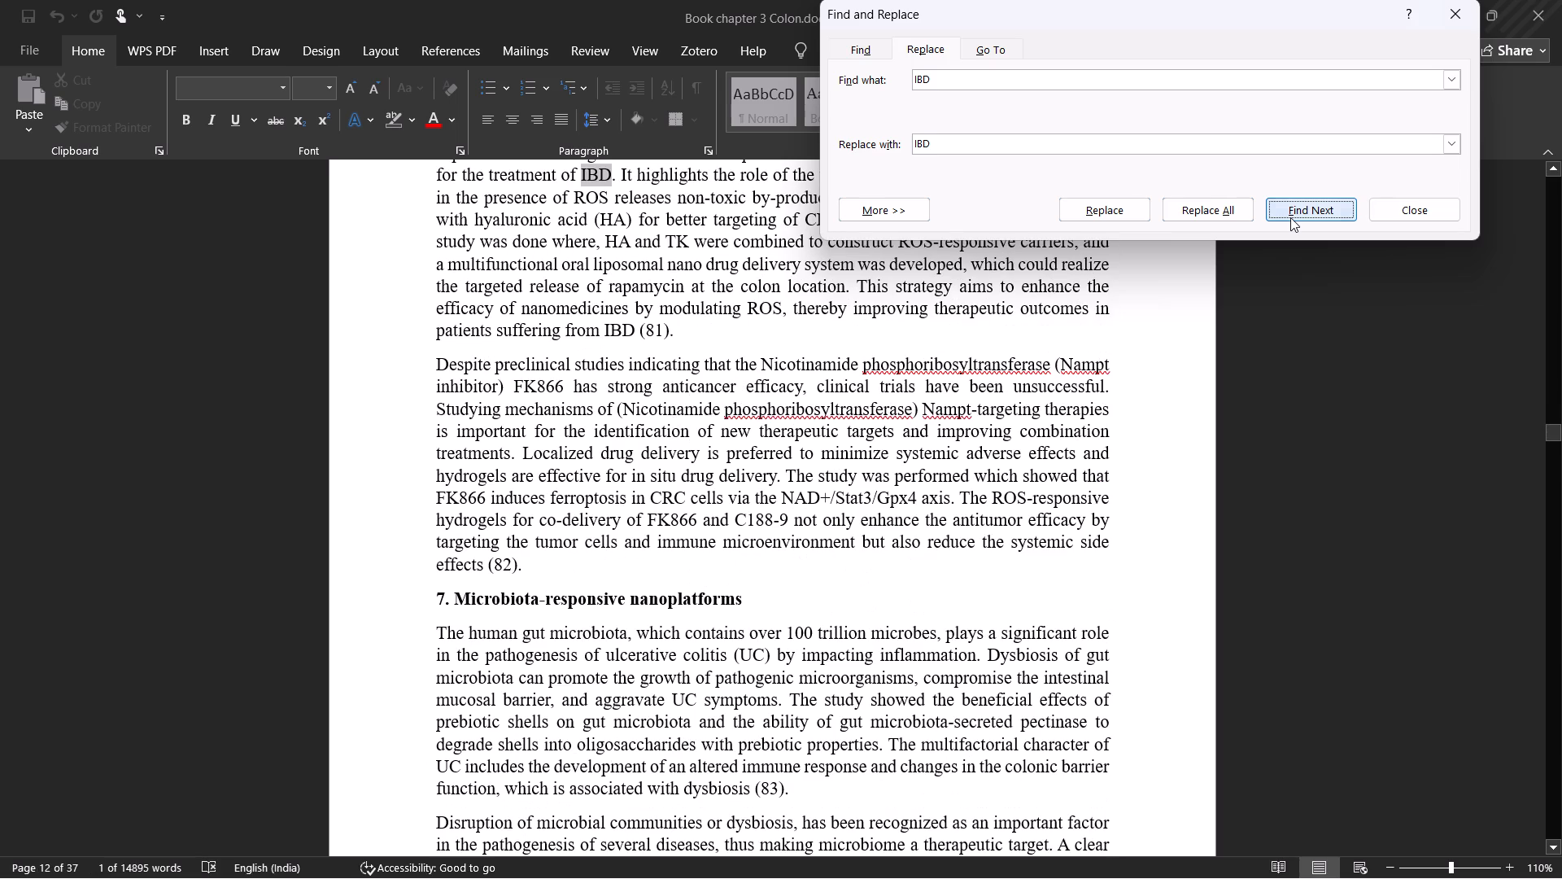
left_click(1290, 217)
left_click(1290, 217)
left_click(1290, 217)
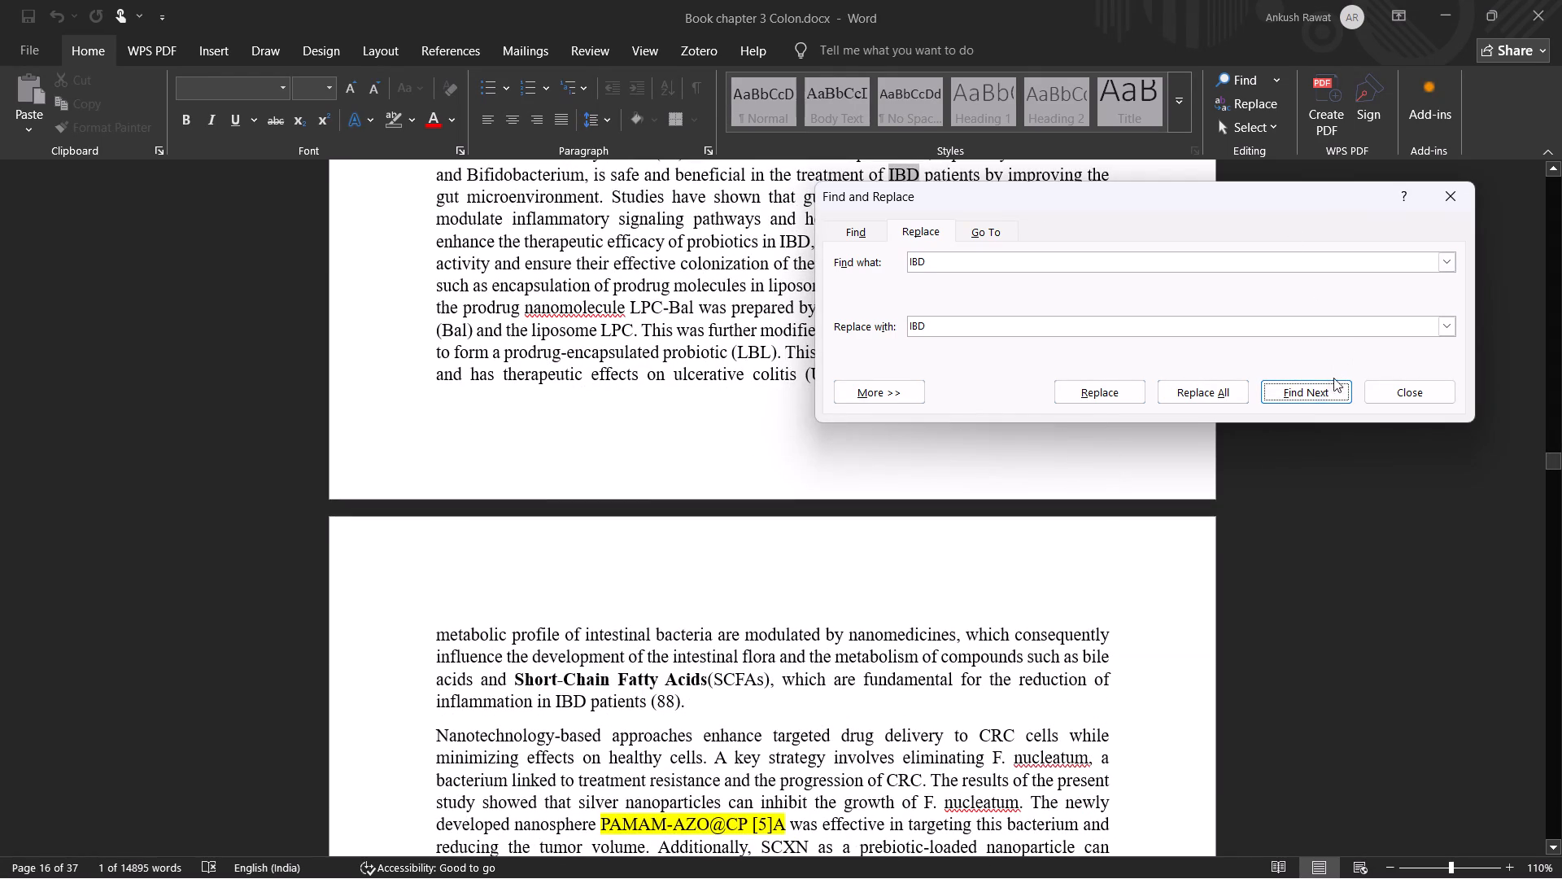
left_click(1328, 383)
left_click(1328, 383)
left_click(1328, 383)
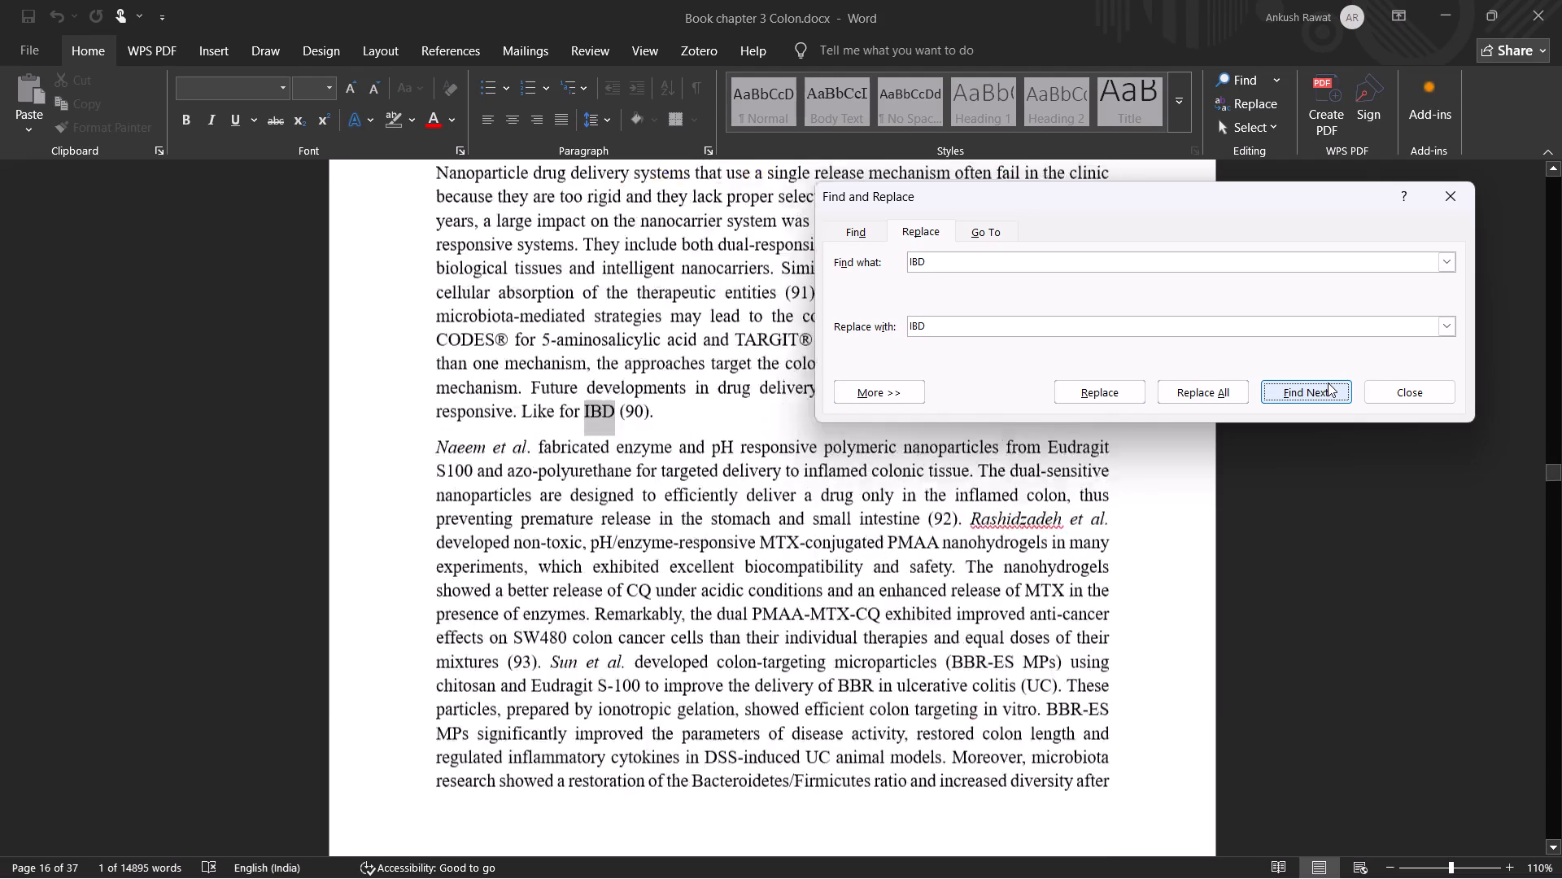
Recheck the "IBD" occurrences from the multi-responsive systems text onward until the whole document has been searched.
left_click(1328, 383)
left_click(1328, 383)
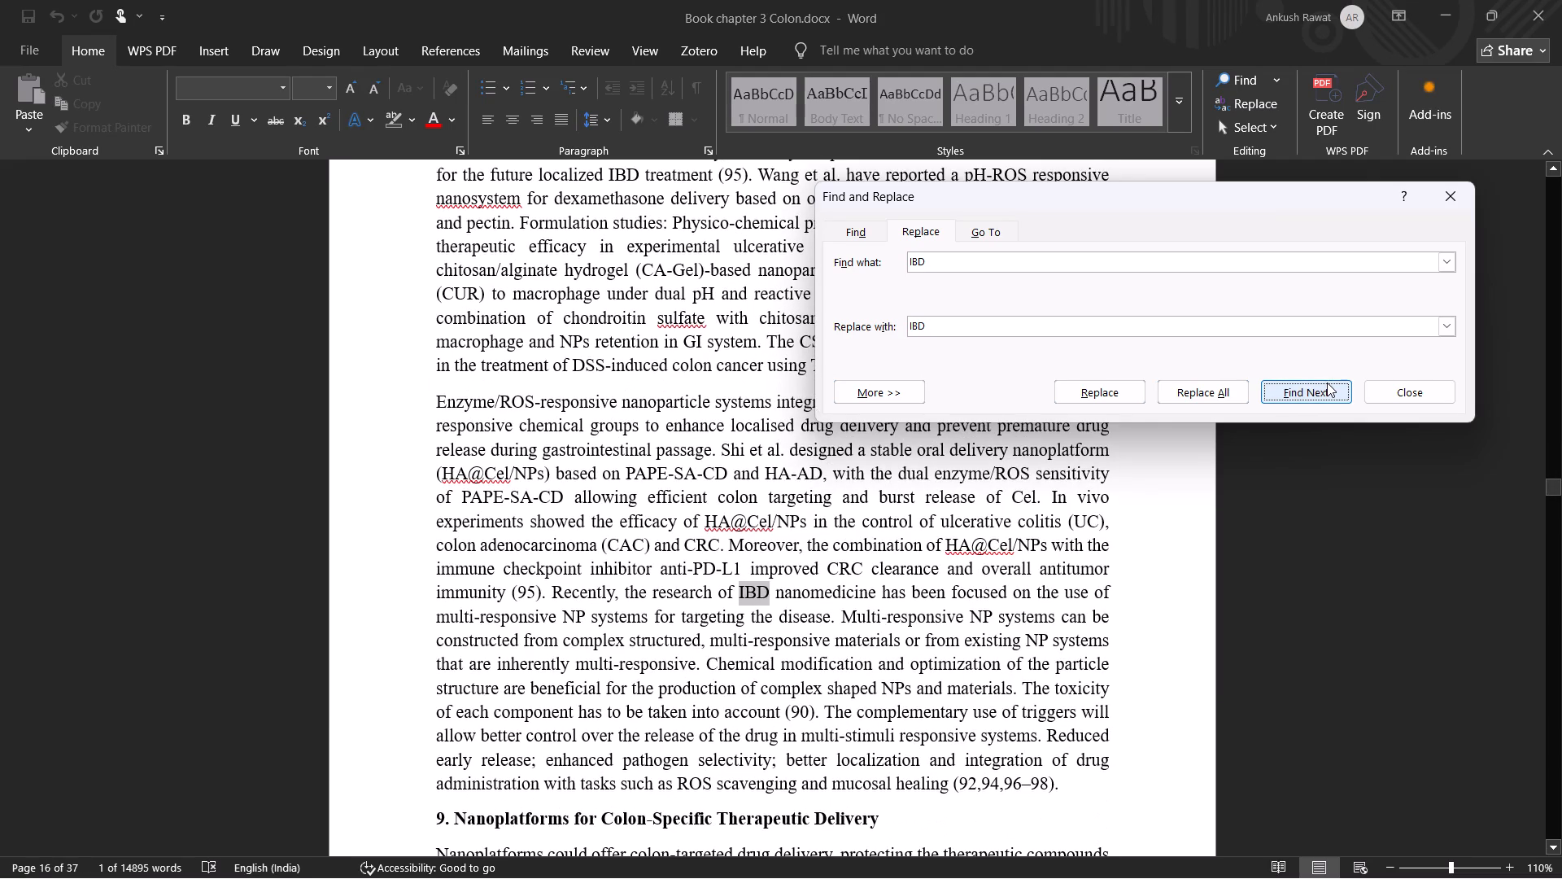
left_click(1327, 383)
left_click(1327, 383)
left_click(1327, 383)
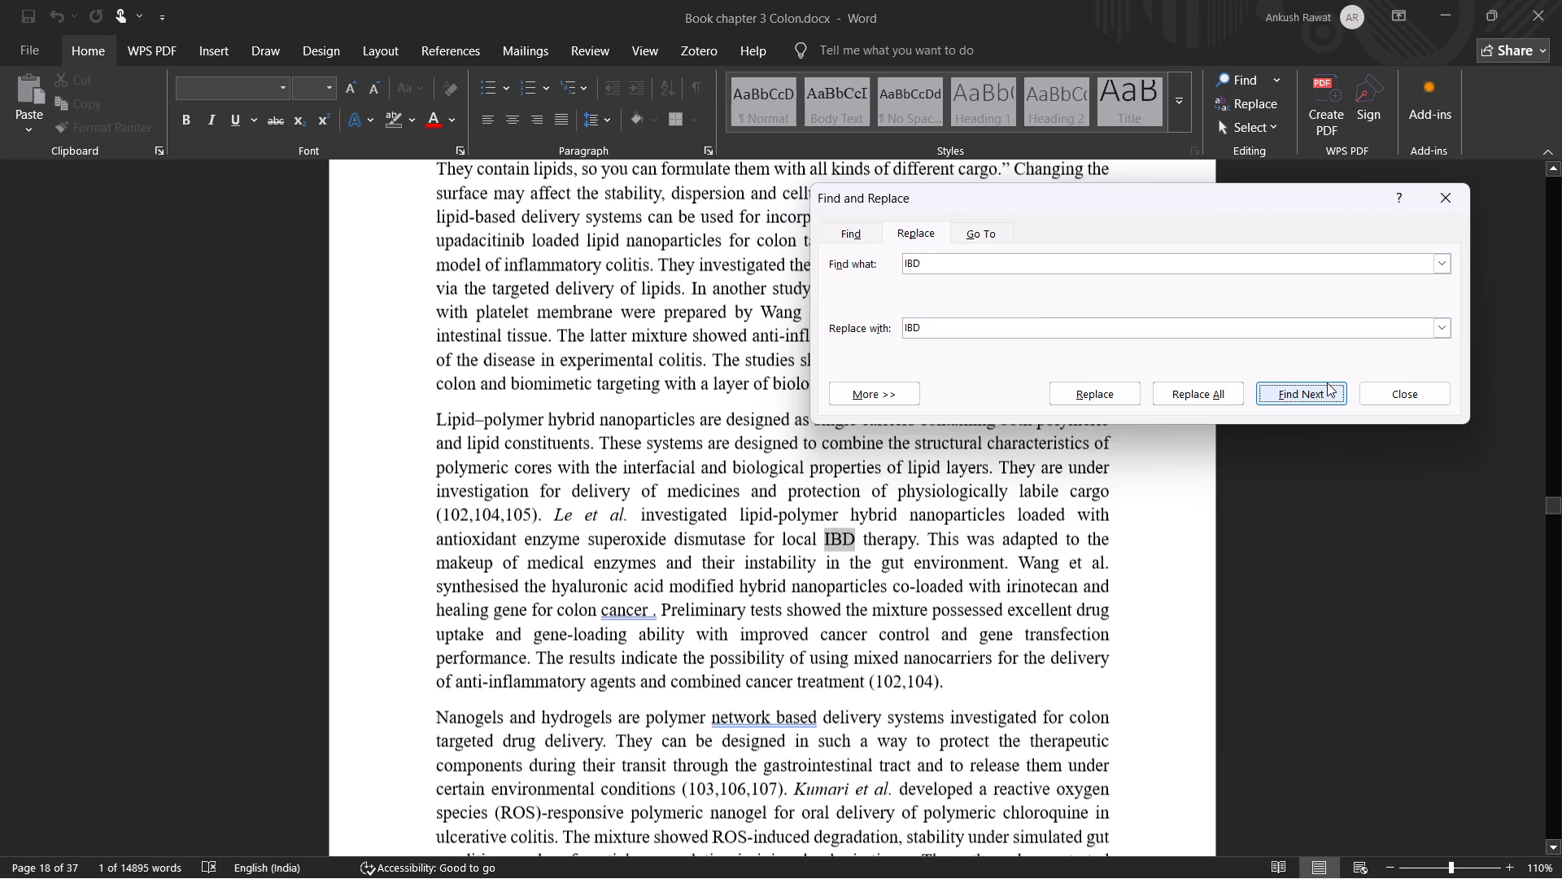
left_click(1327, 383)
left_click(1327, 383)
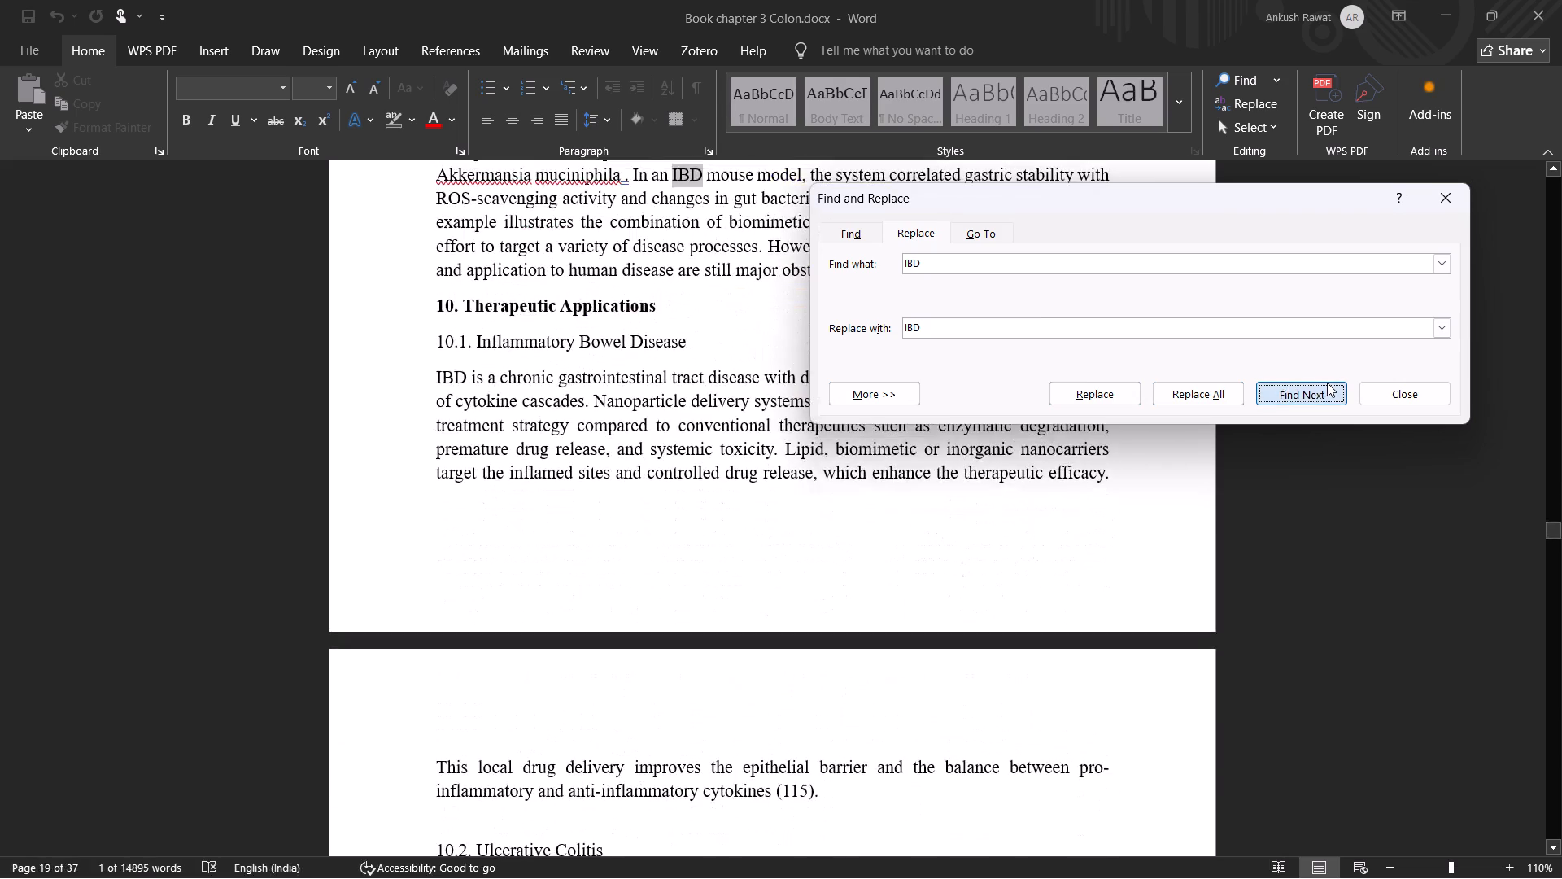
left_click(1327, 383)
left_click(1327, 383)
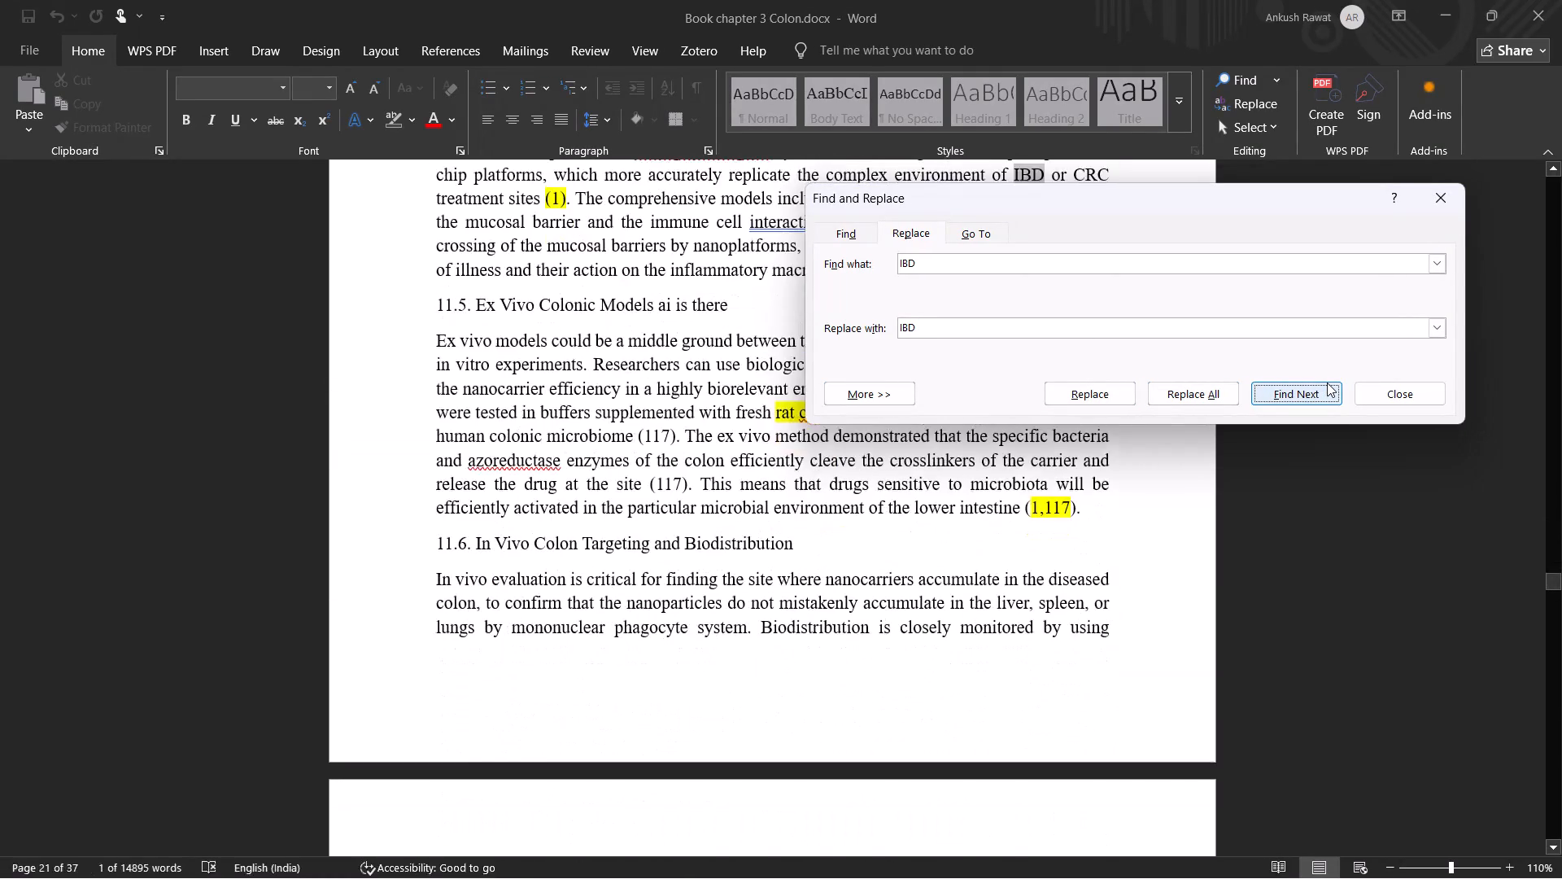
left_click(1327, 383)
left_click(1327, 383)
left_click(1325, 390)
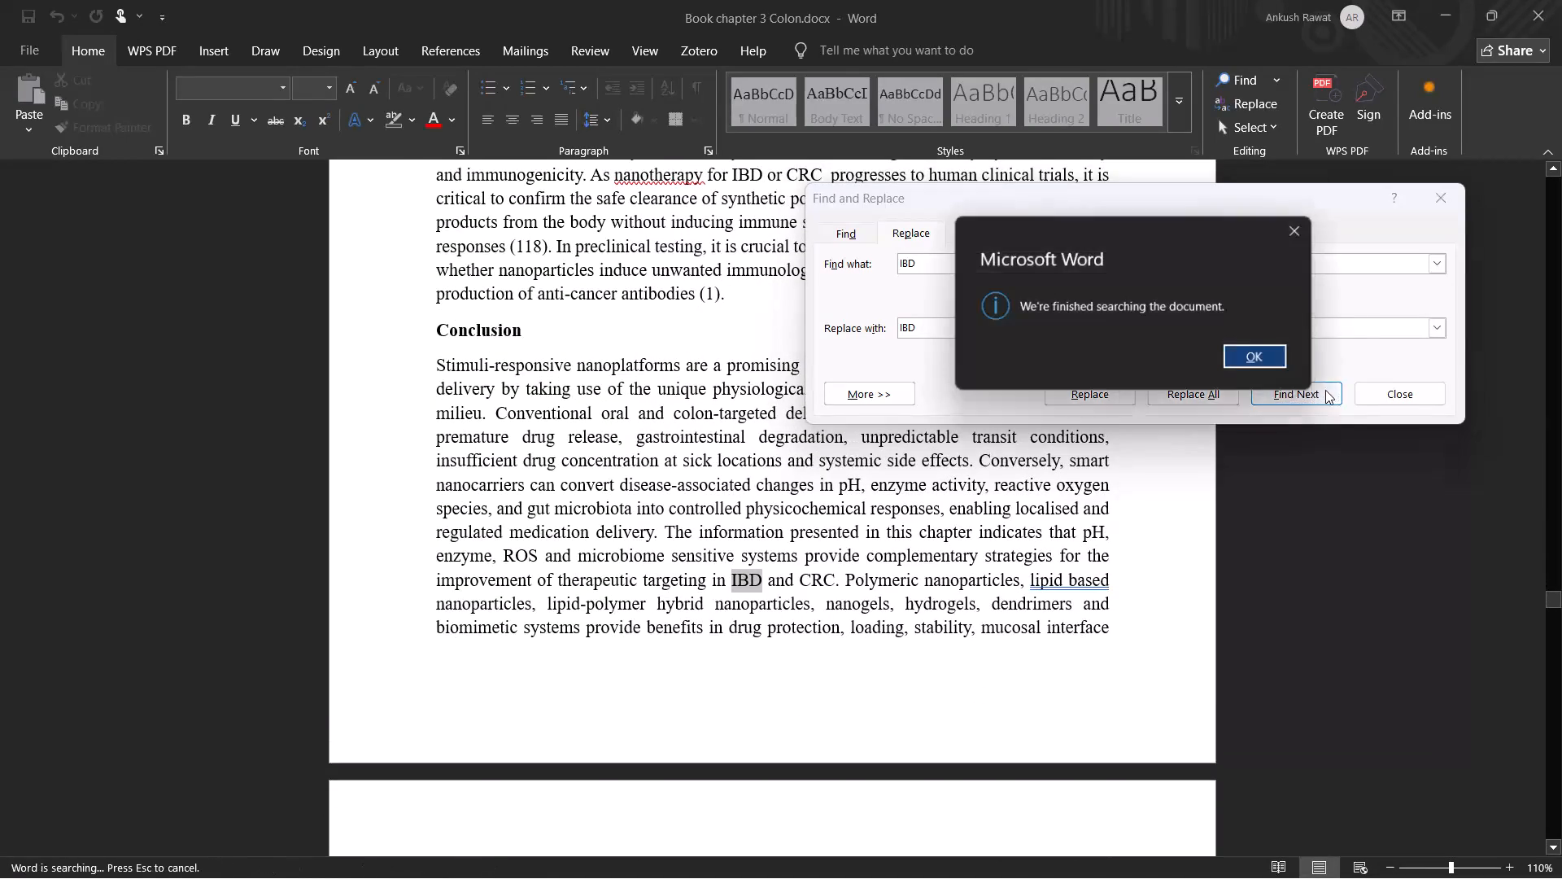
left_click(1286, 362)
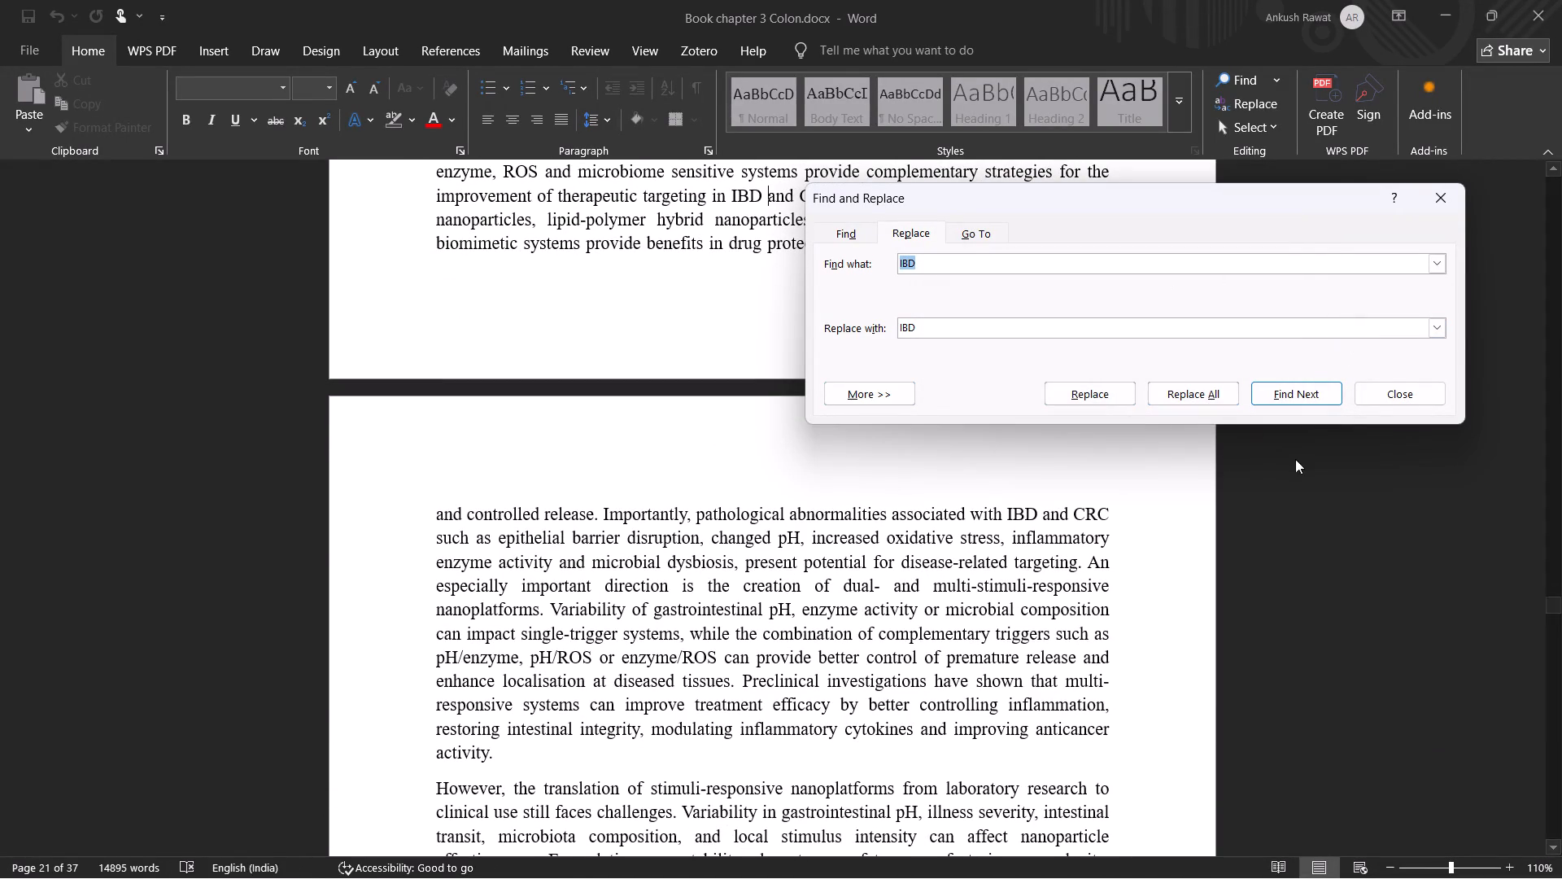
Reread the Introduction's sections 1.1 and 1.2, checking for abbreviations that are not spelled out at first mention.
left_click_drag(1553, 602, 1486, 194)
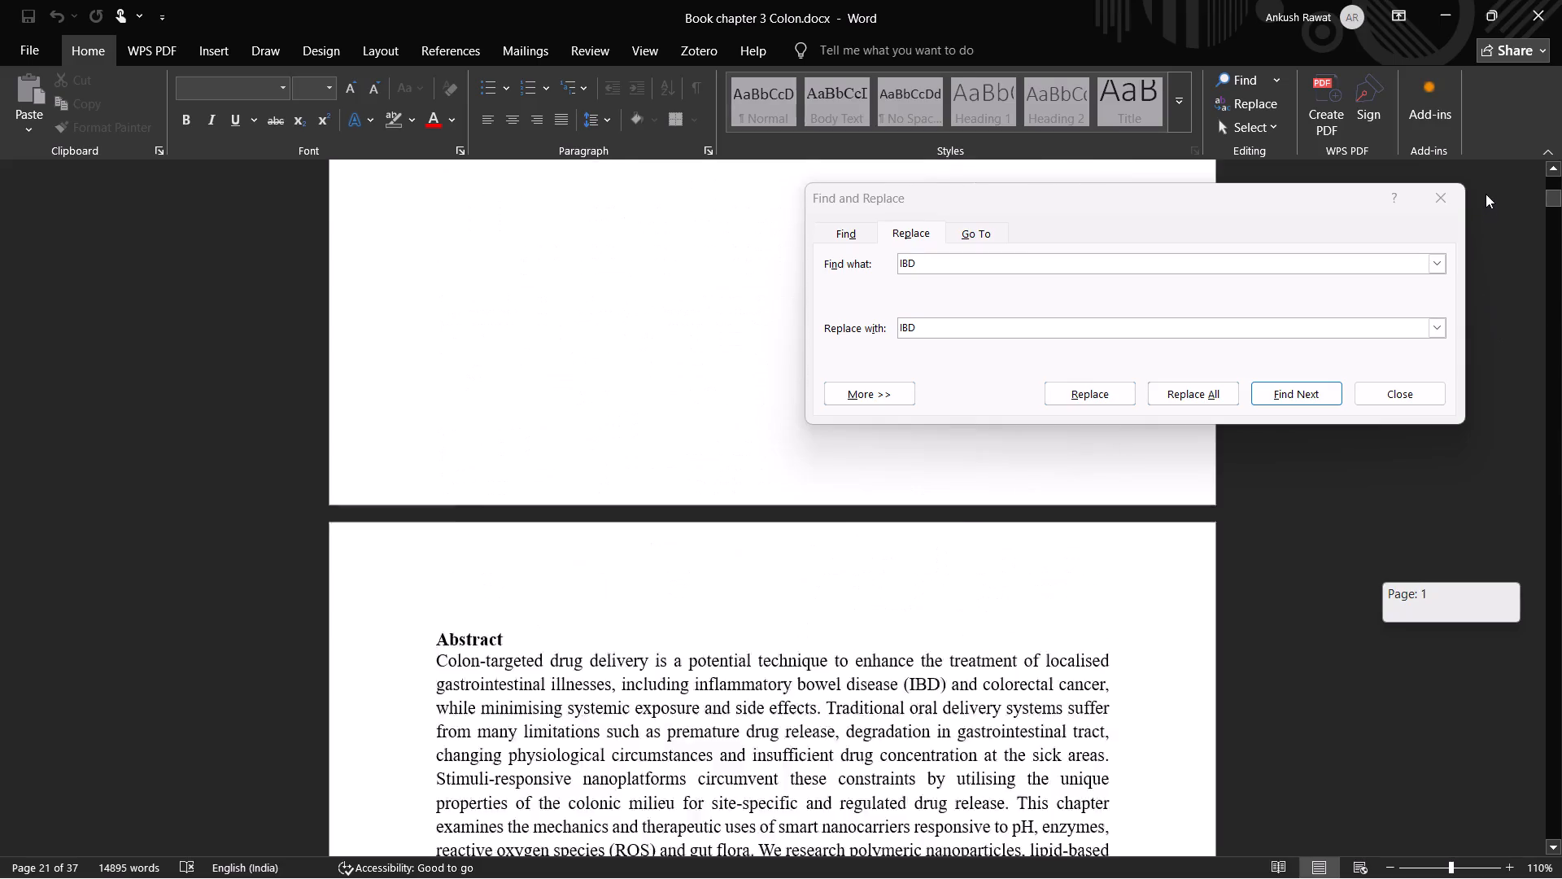
left_click_drag(1486, 194, 1486, 193)
left_click_drag(1549, 195, 1545, 178)
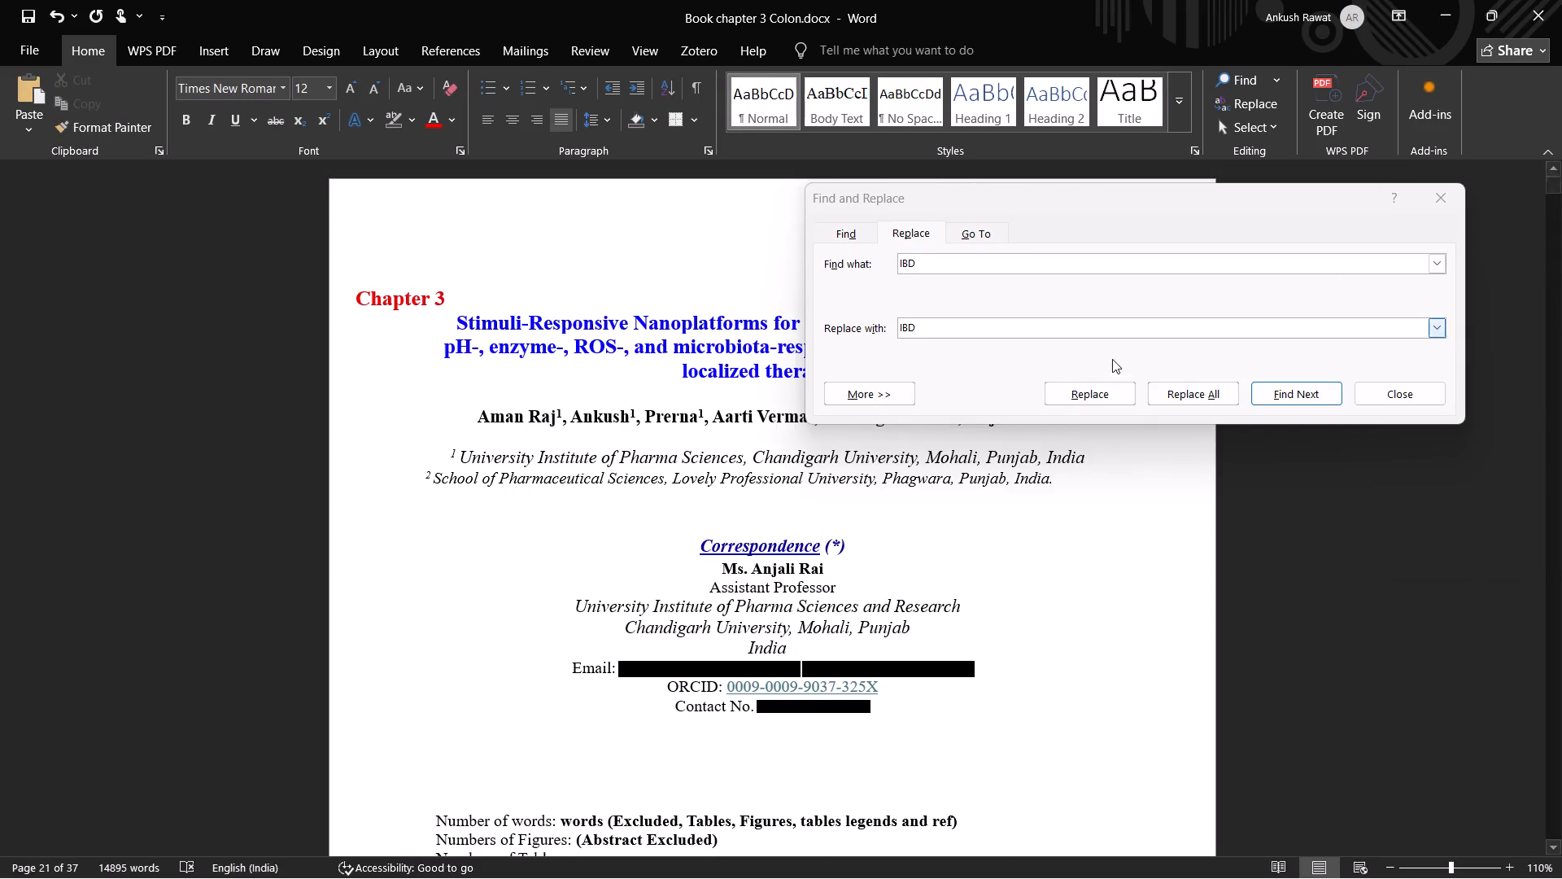
scroll(831, 546, "down", 4)
scroll(564, 510, "up", 1)
scroll(518, 510, "down", 5)
scroll(502, 523, "up", 1)
scroll(488, 525, "down", 1)
scroll(486, 525, "up", 1)
scroll(486, 525, "down", 1)
scroll(486, 525, "up", 1)
scroll(485, 525, "down", 1)
scroll(485, 525, "up", 1)
scroll(491, 523, "down", 2)
scroll(488, 523, "up", 3)
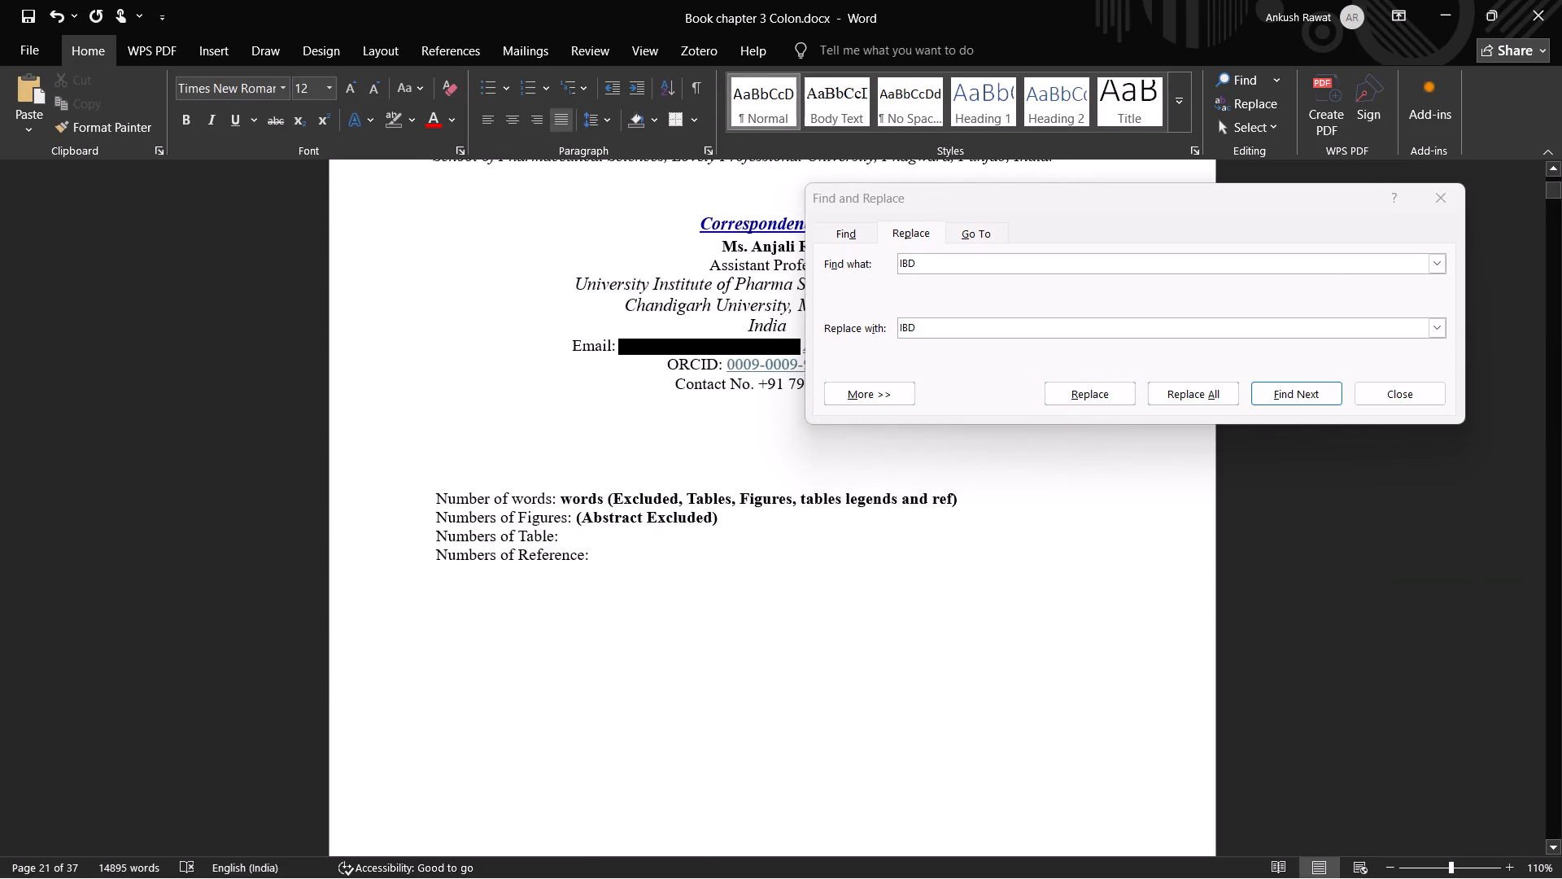
middle_click_drag(397, 389, 387, 526)
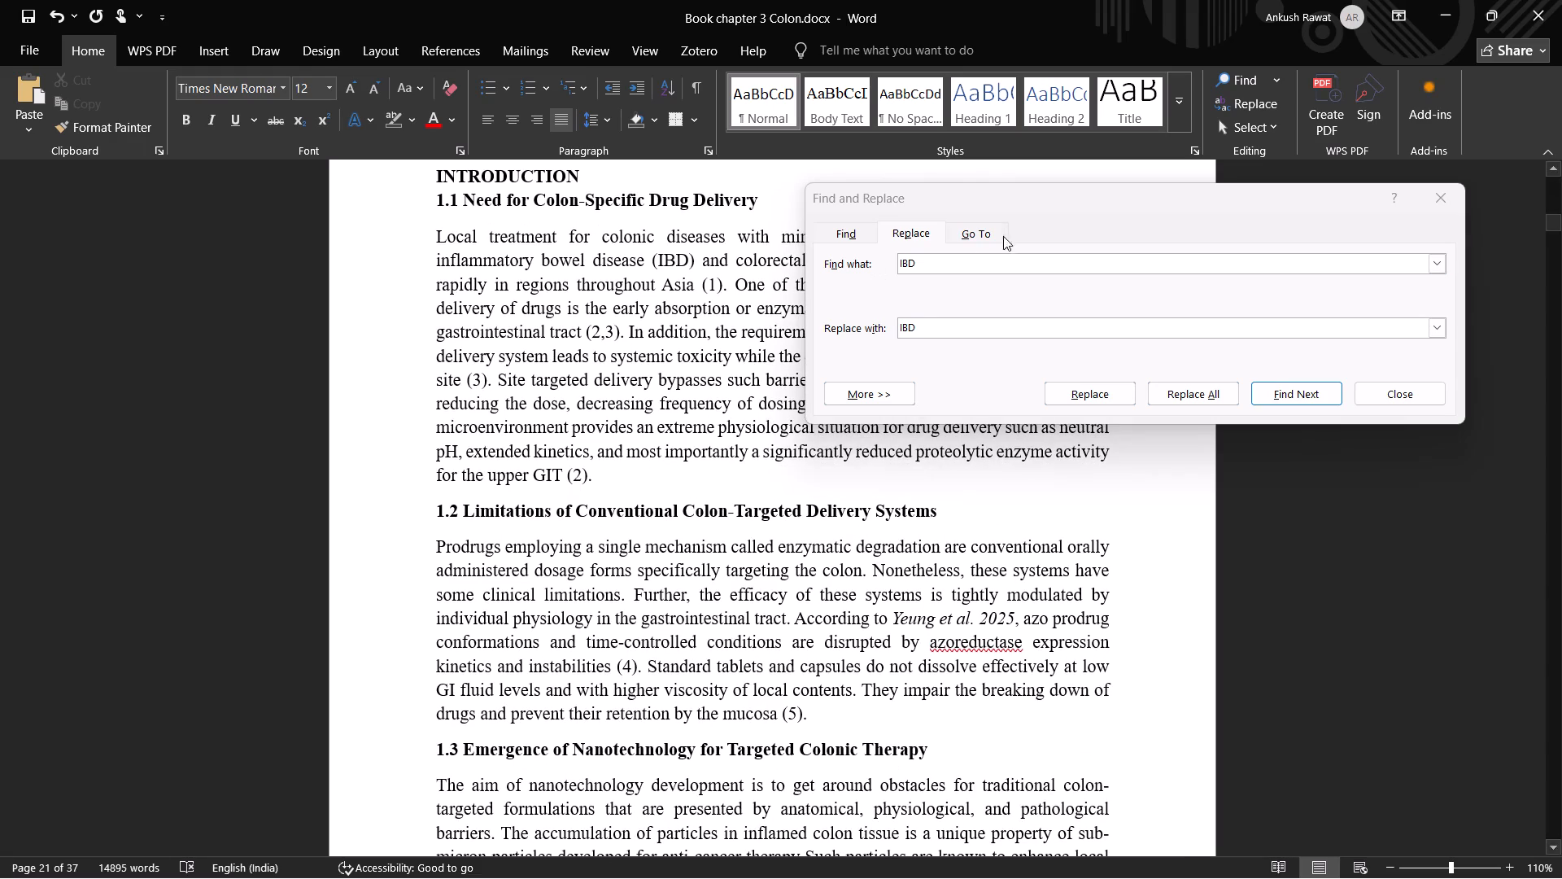
left_click_drag(1051, 202, 1056, 486)
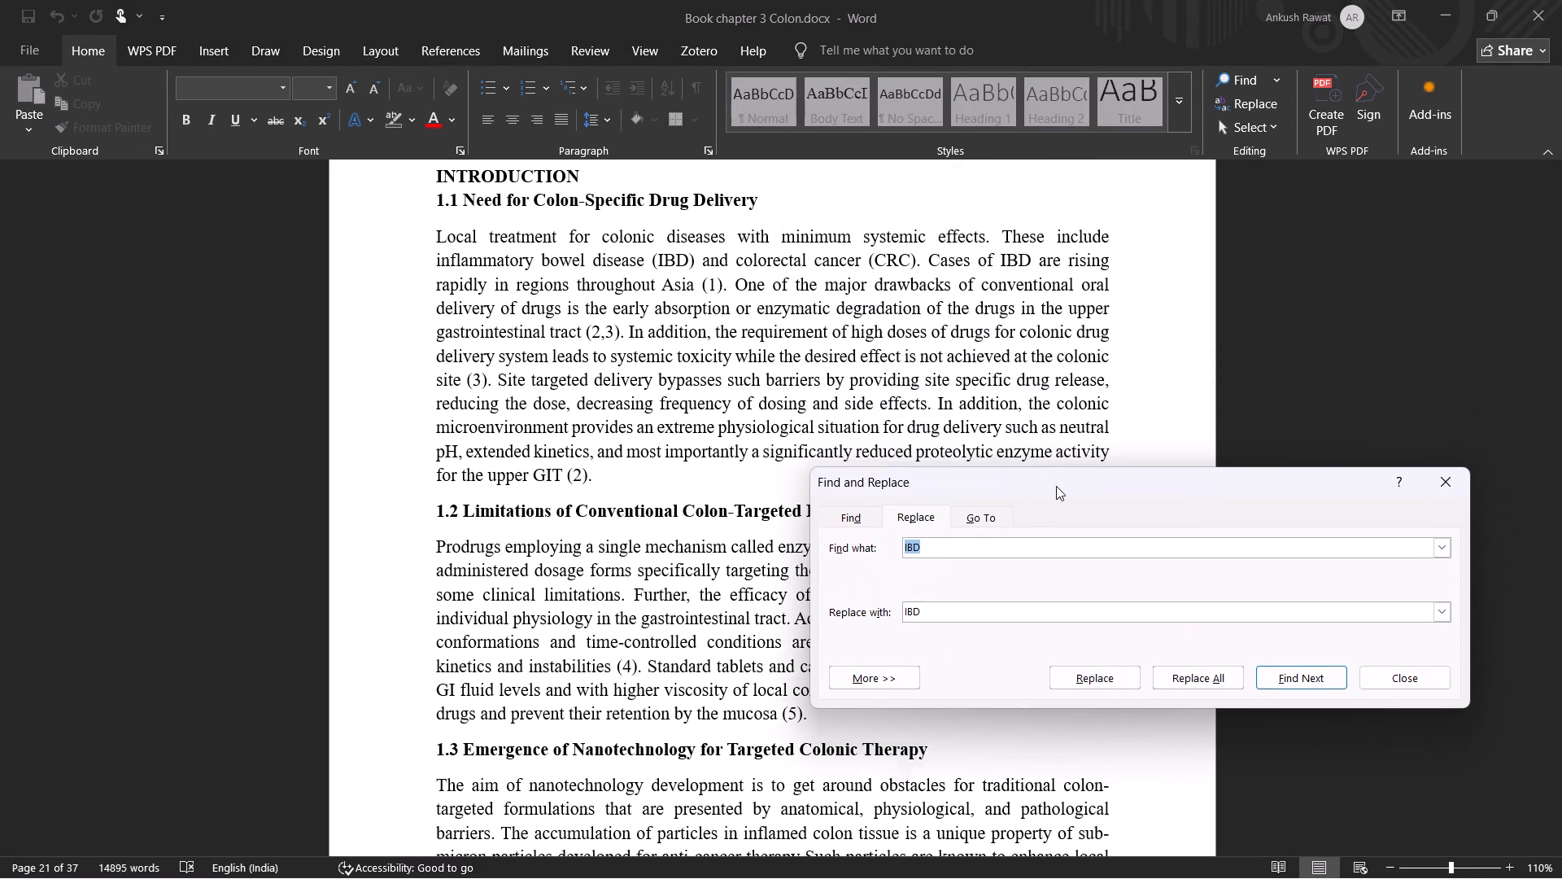
left_click_drag(1056, 486, 1029, 543)
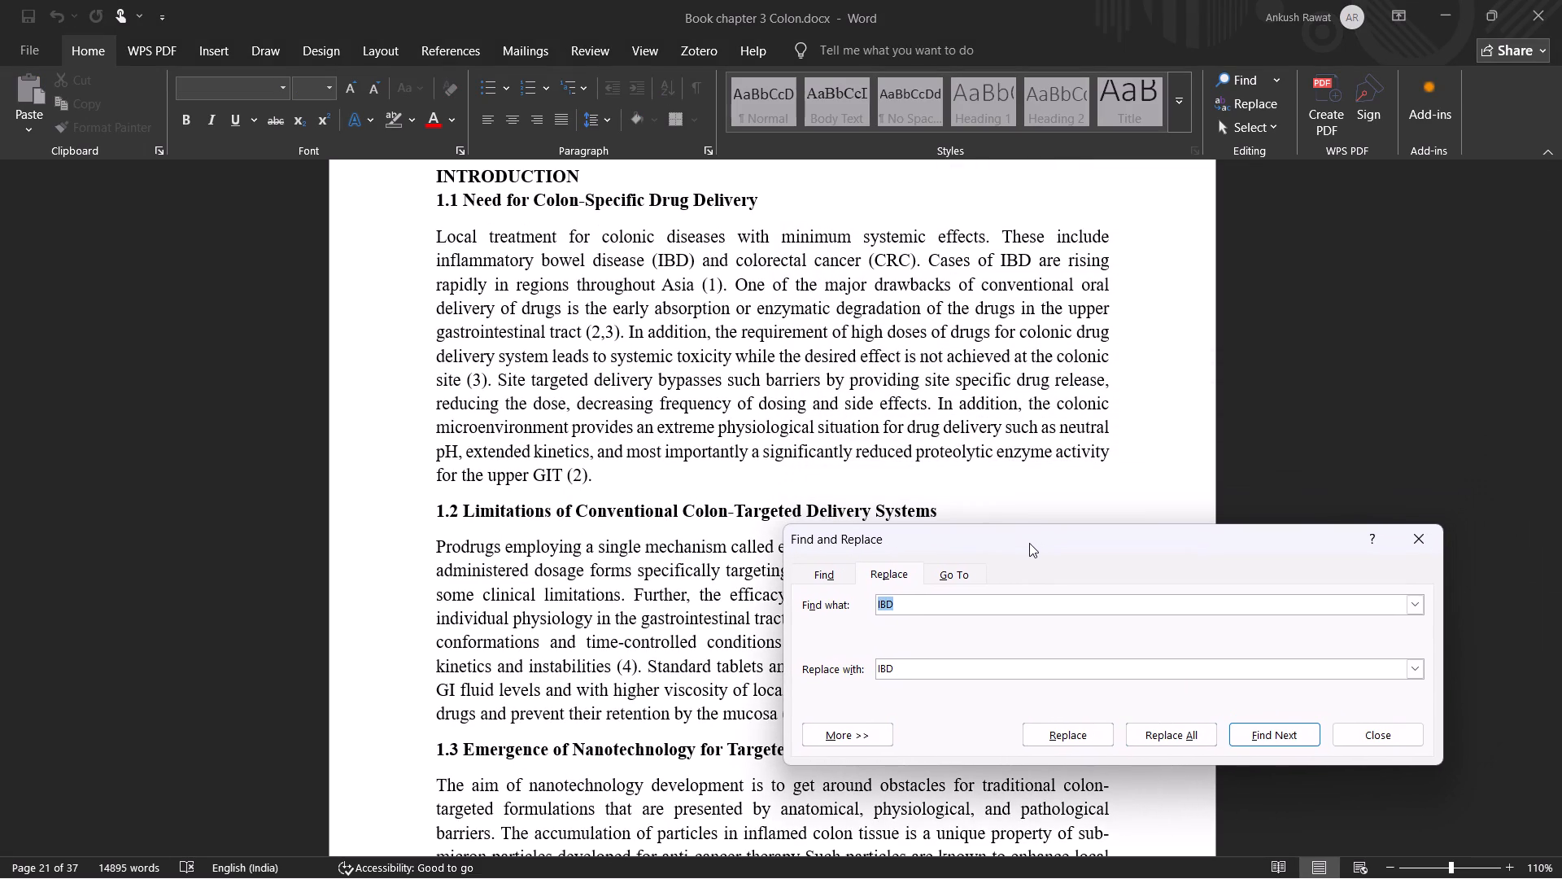
left_click_drag(1029, 543, 1034, 527)
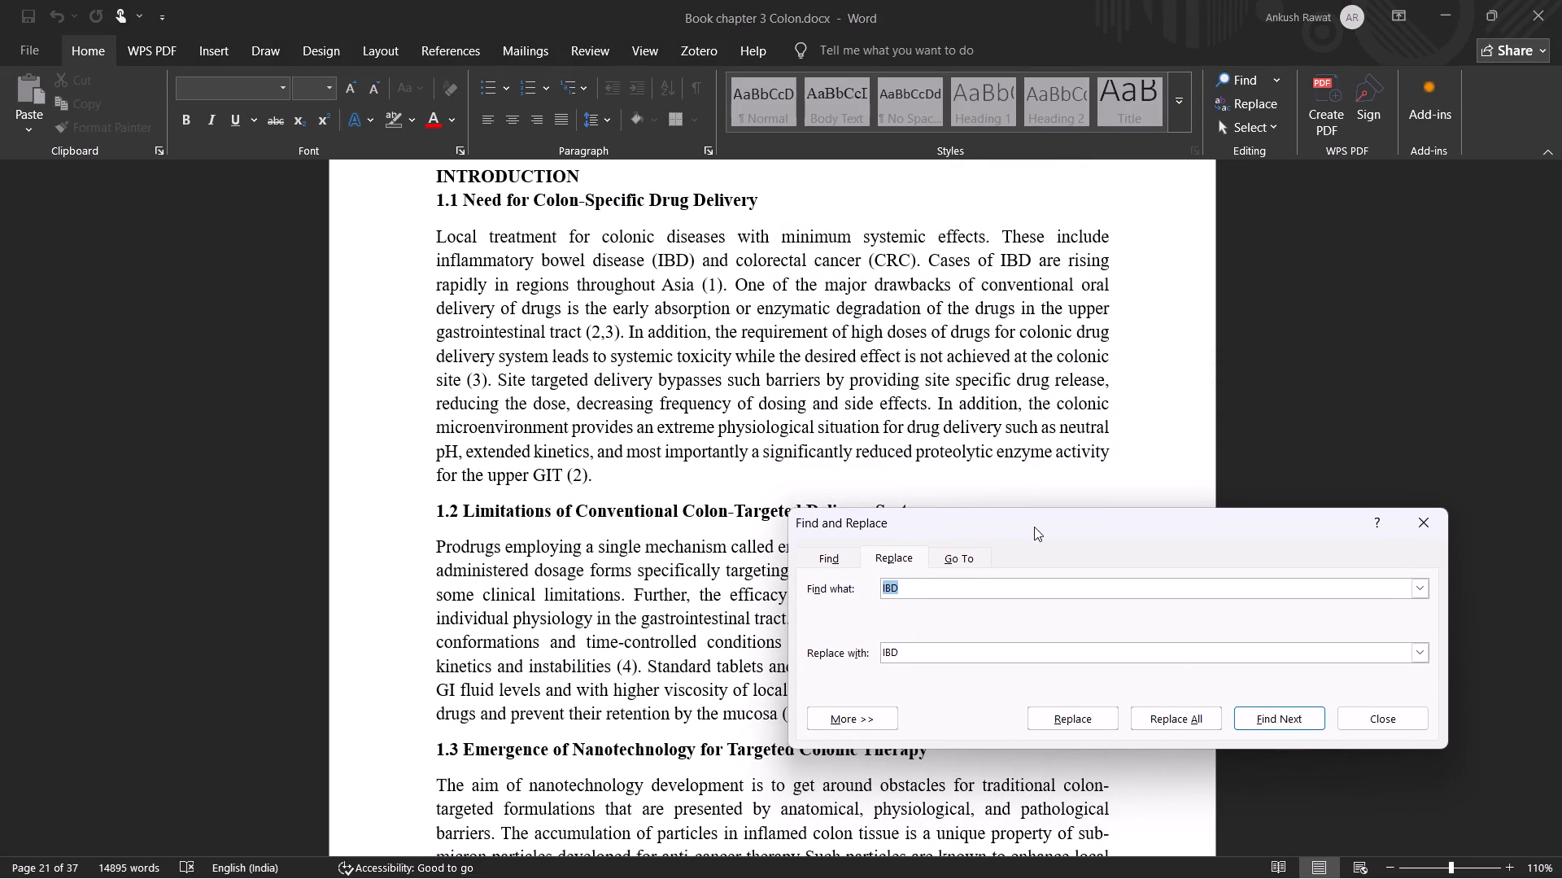
left_click_drag(1034, 527, 986, 509)
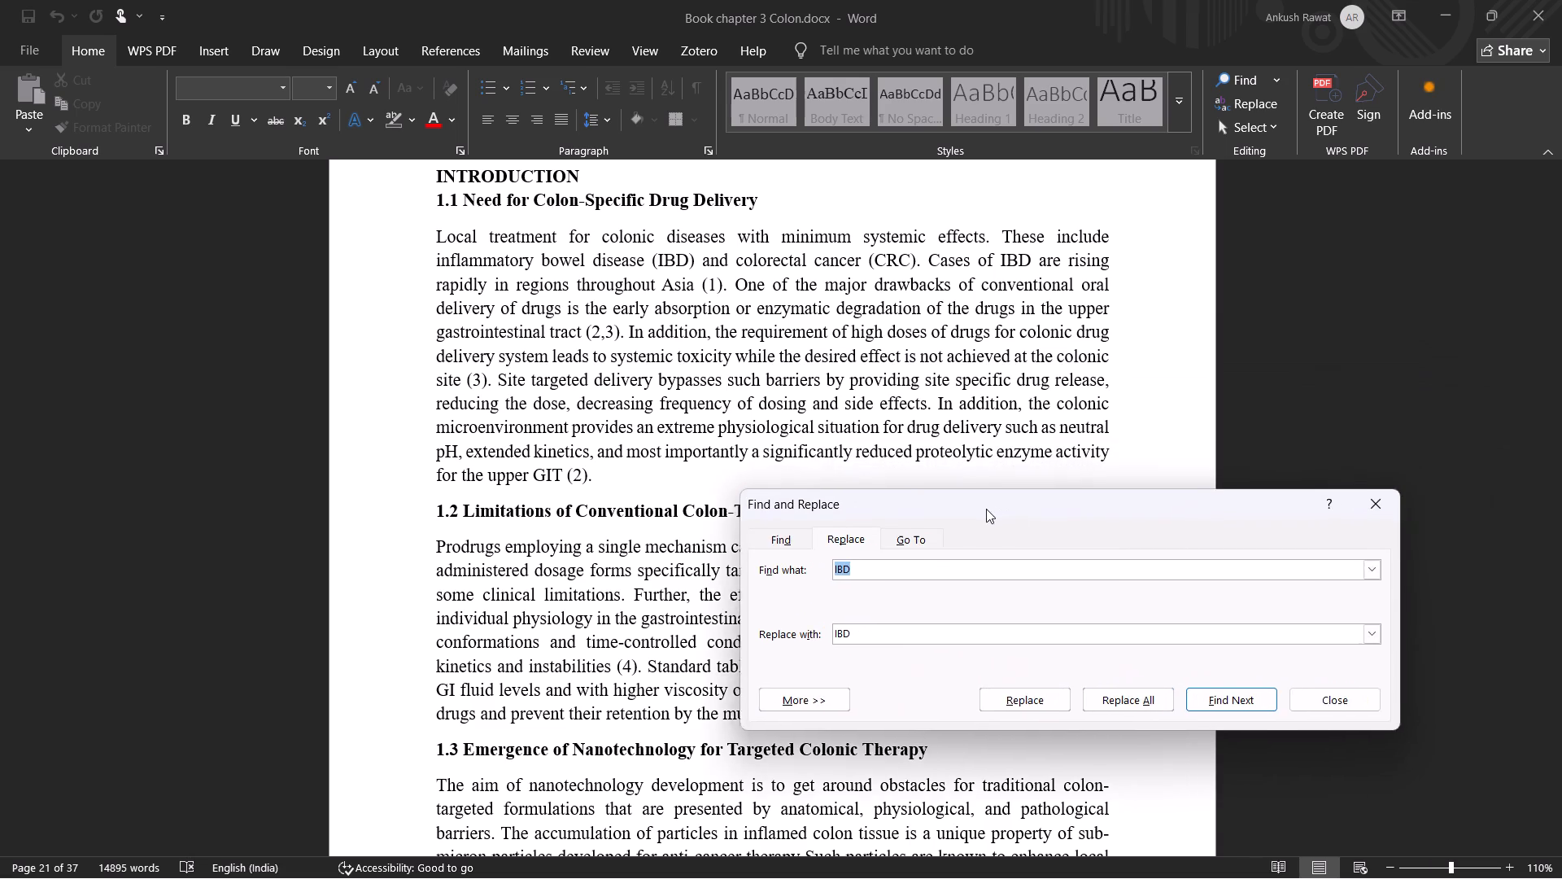
left_click_drag(986, 509, 997, 472)
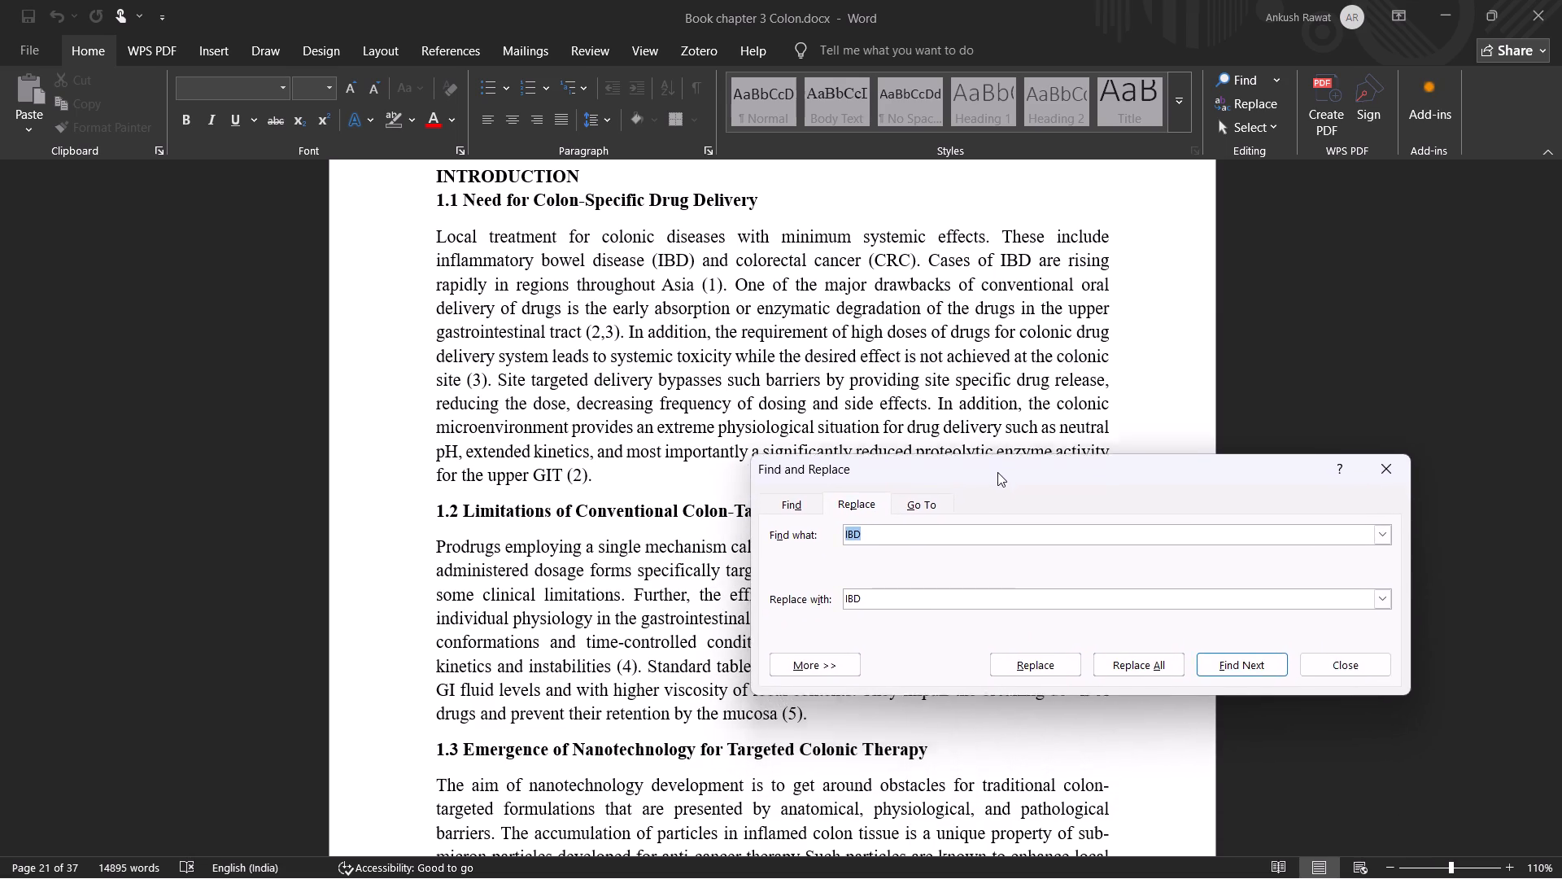
left_click_drag(997, 472, 981, 476)
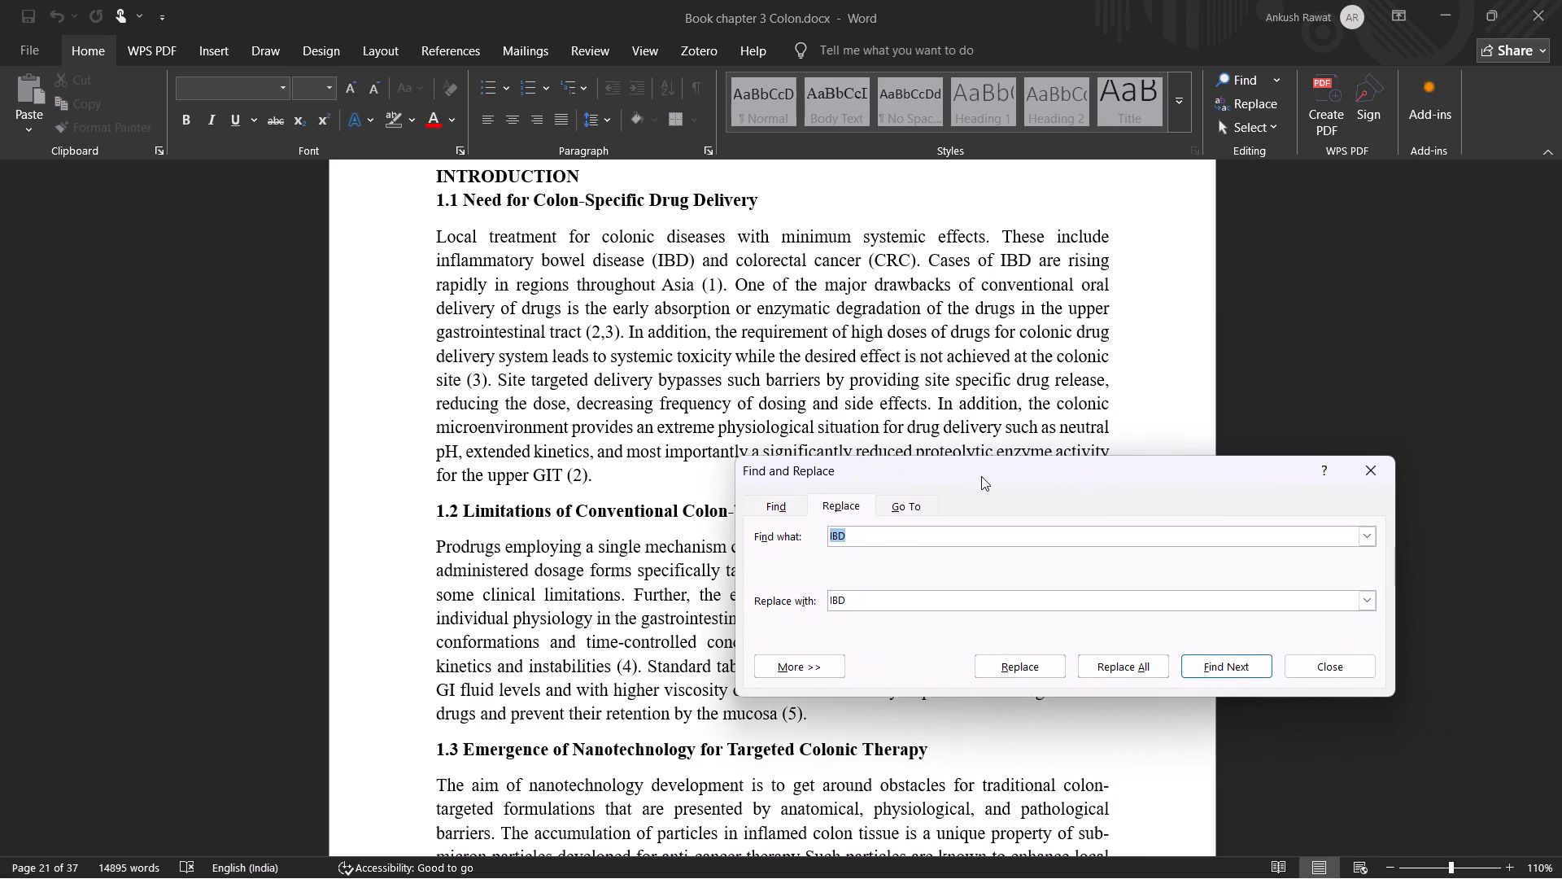
left_click_drag(981, 476, 995, 498)
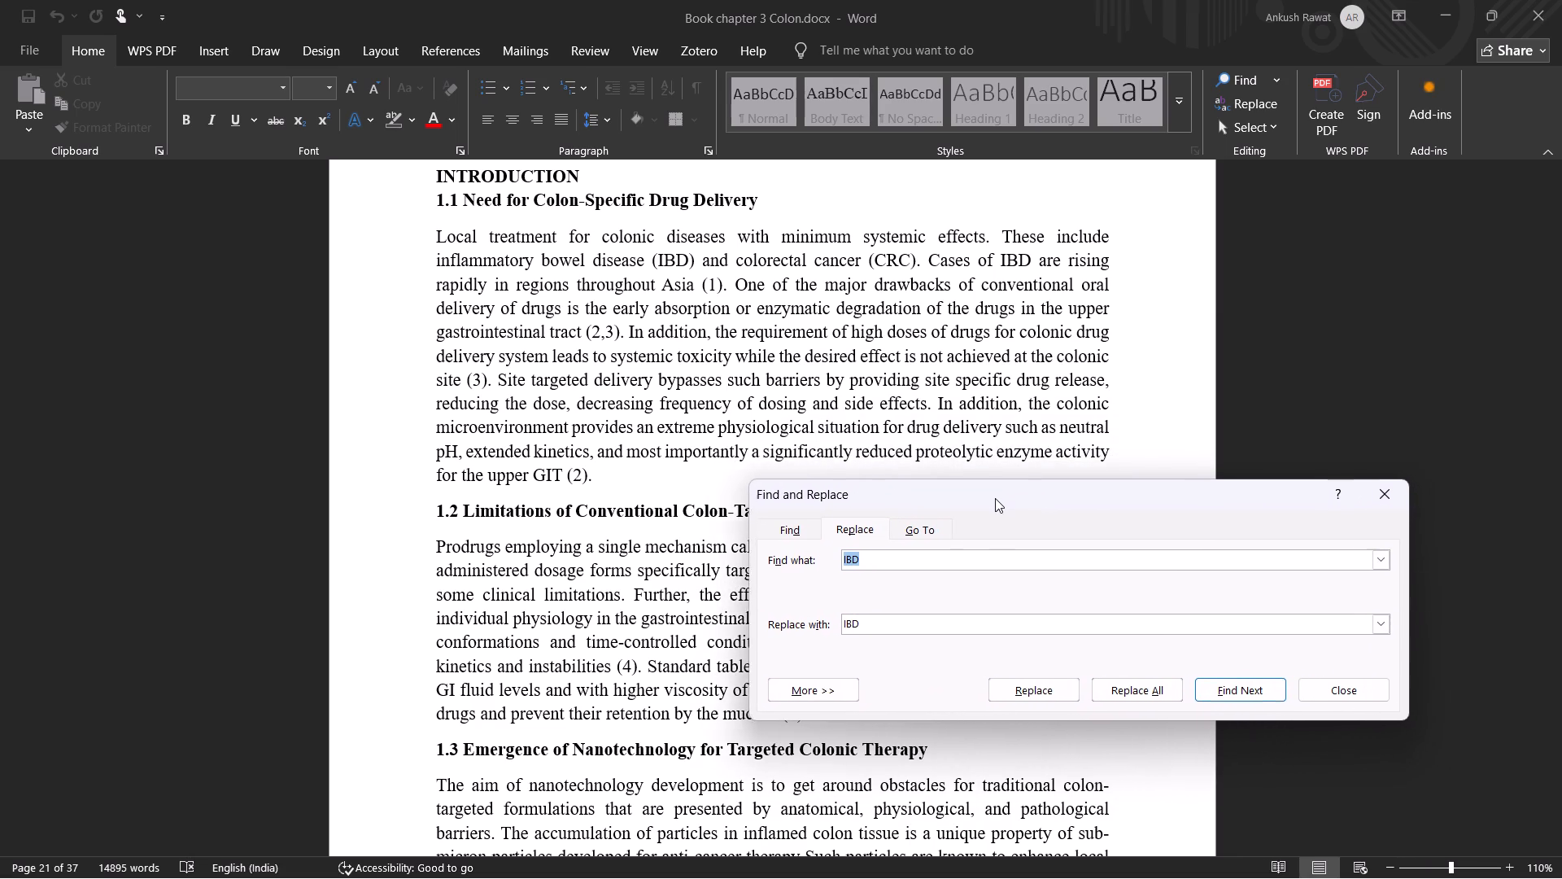
left_click_drag(995, 498, 1034, 504)
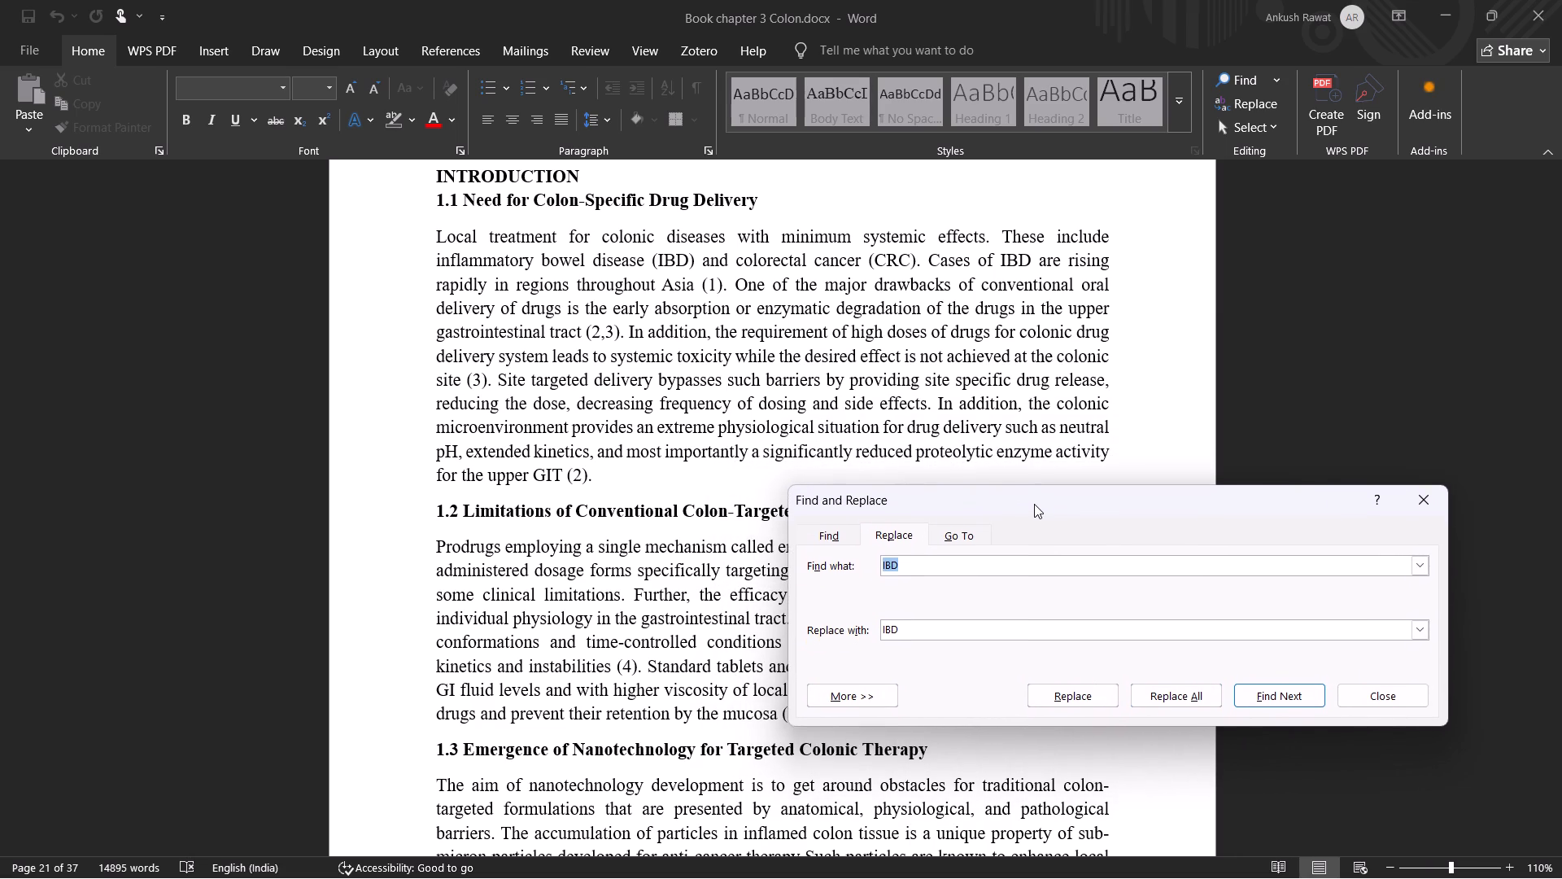
left_click_drag(1034, 504, 1045, 518)
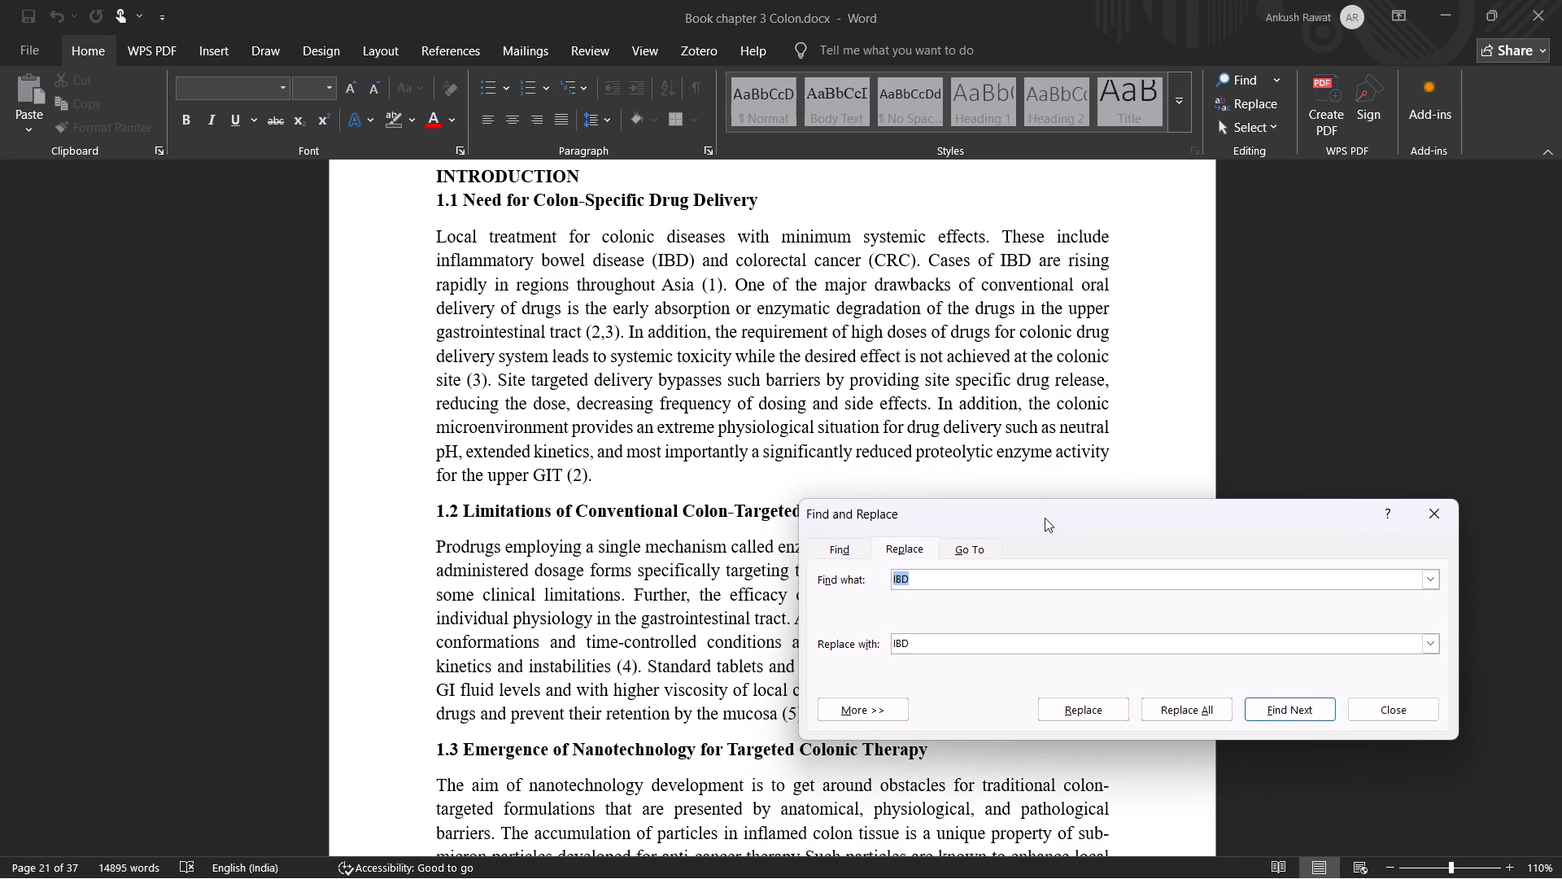
left_click_drag(1045, 518, 1118, 281)
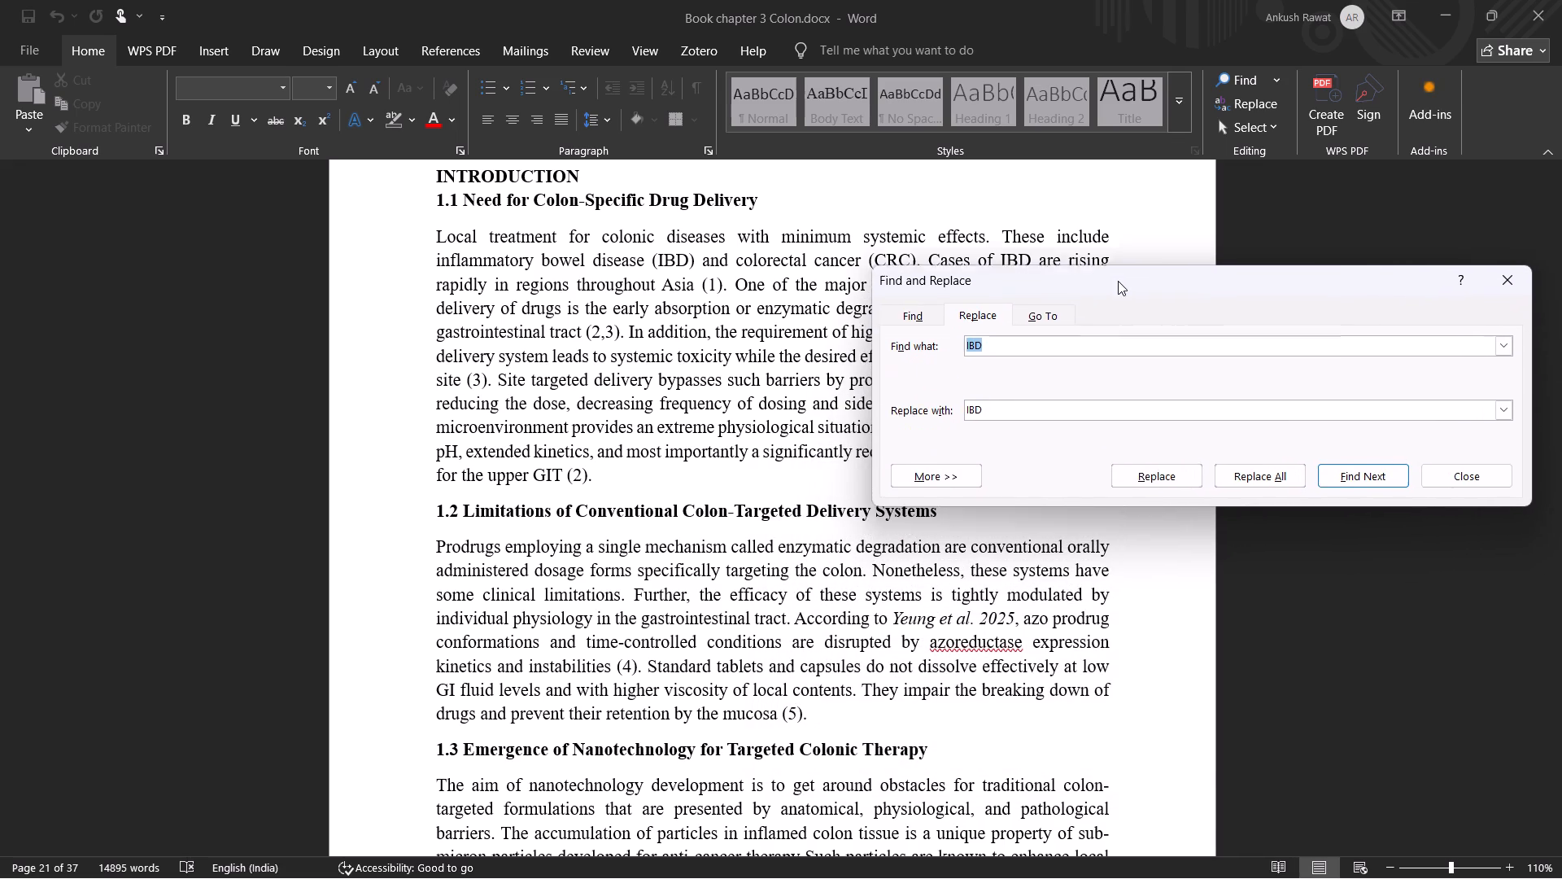
left_click_drag(1118, 281, 1037, 195)
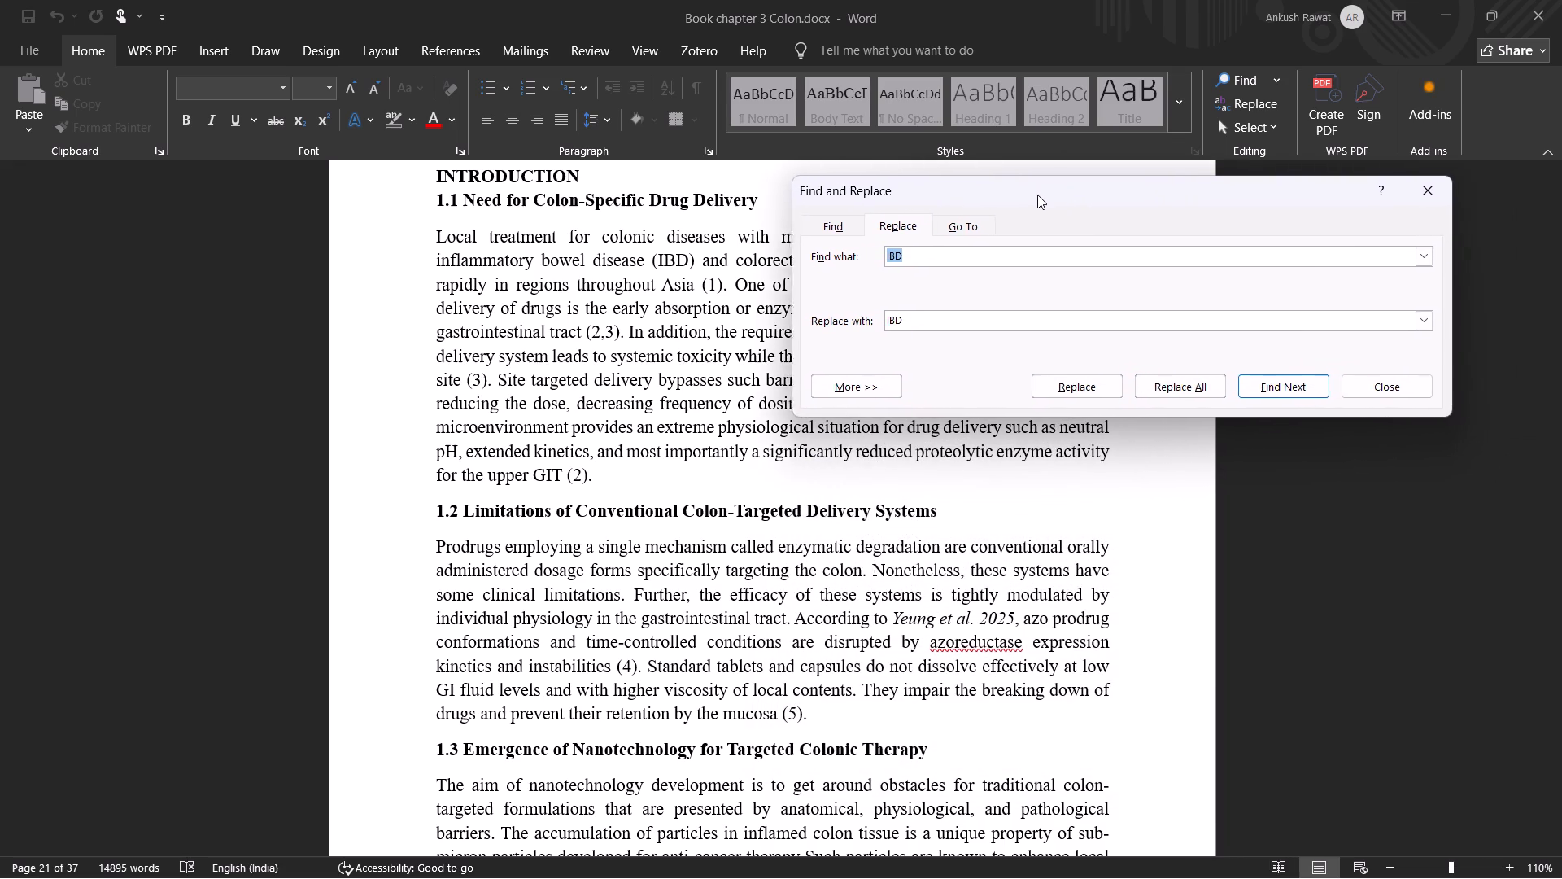
left_click_drag(1037, 195, 1067, 165)
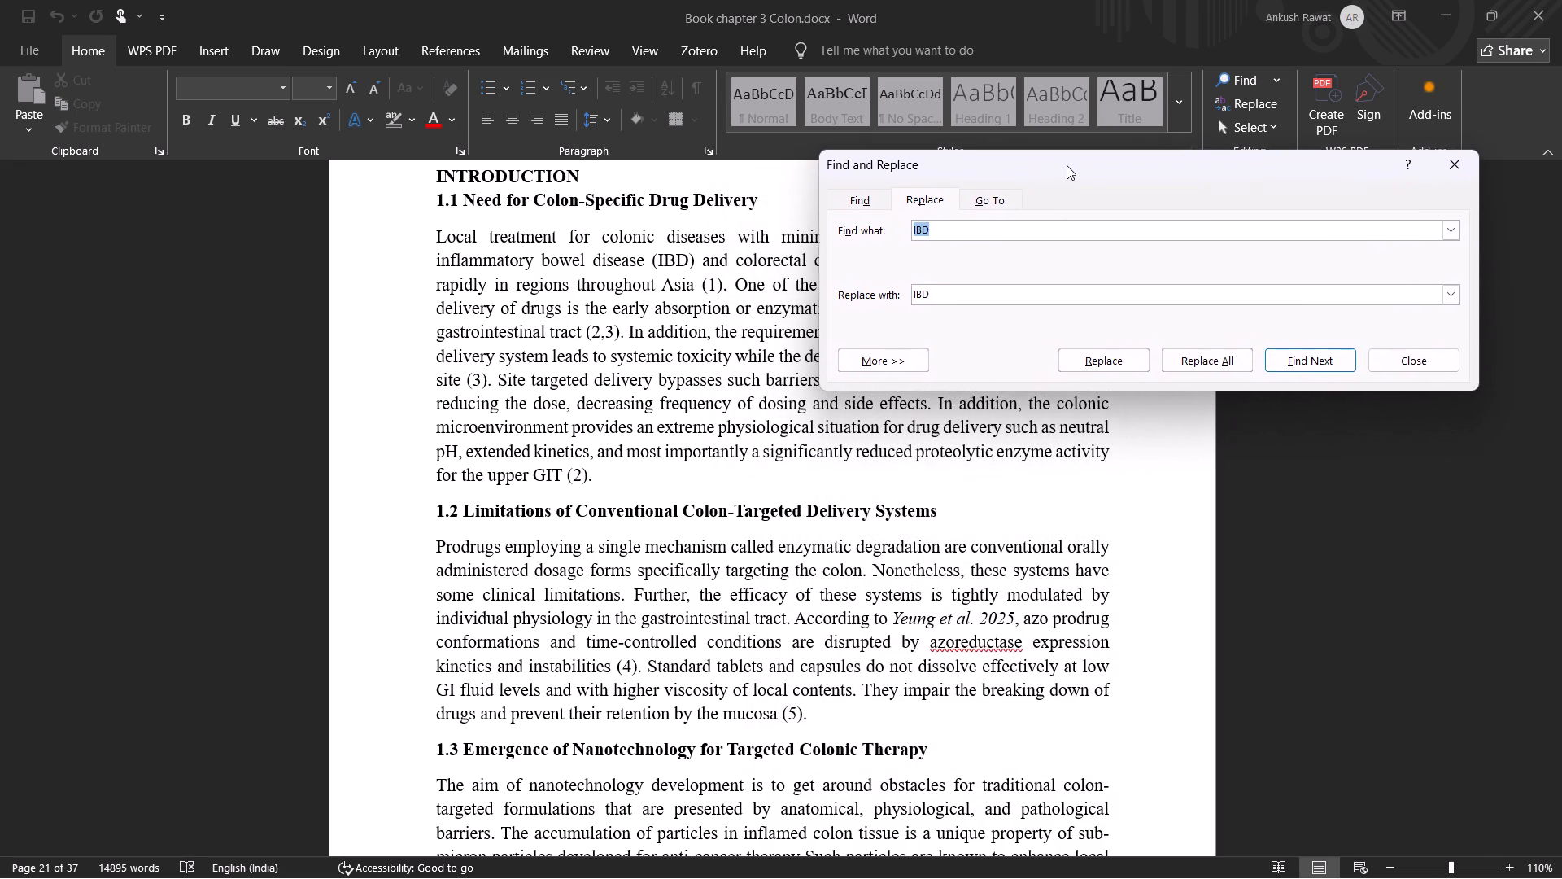
left_click_drag(1067, 165, 1103, 128)
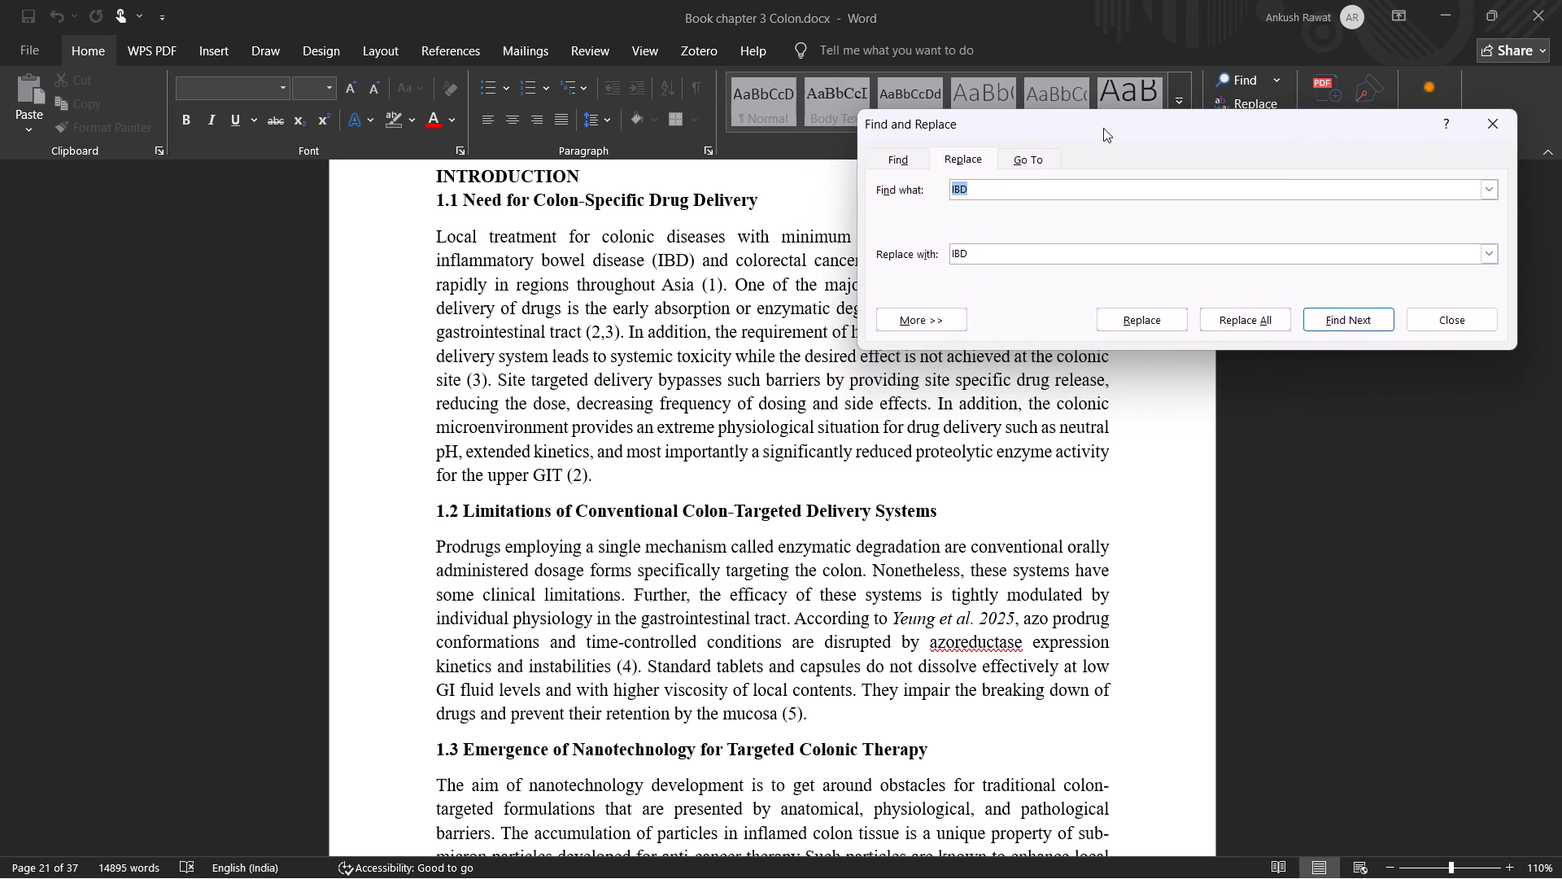
left_click_drag(1103, 128, 896, 506)
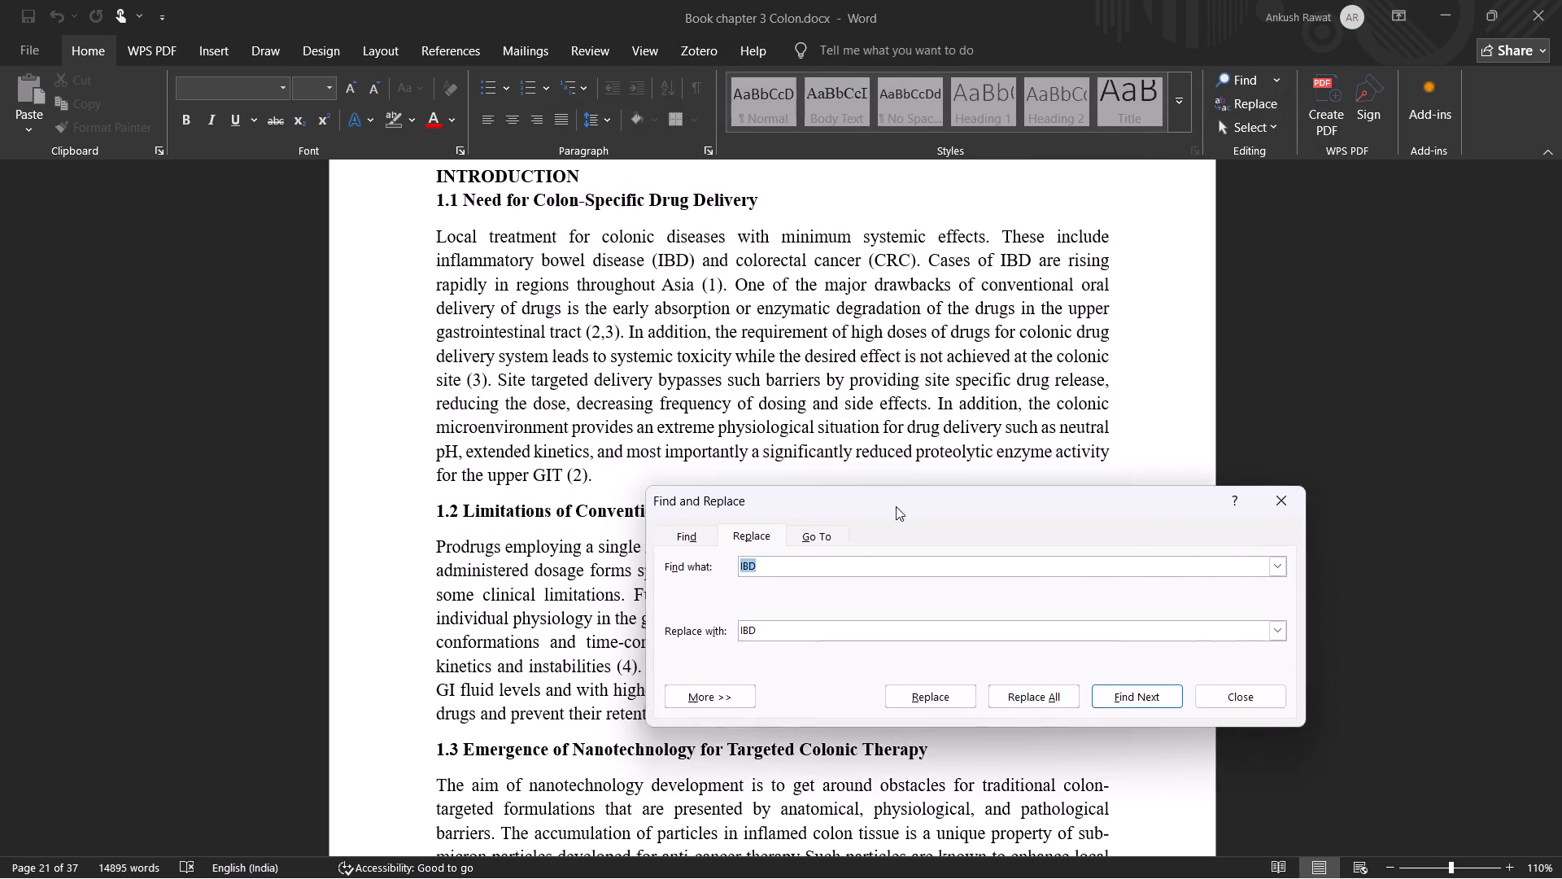
left_click_drag(896, 506, 958, 286)
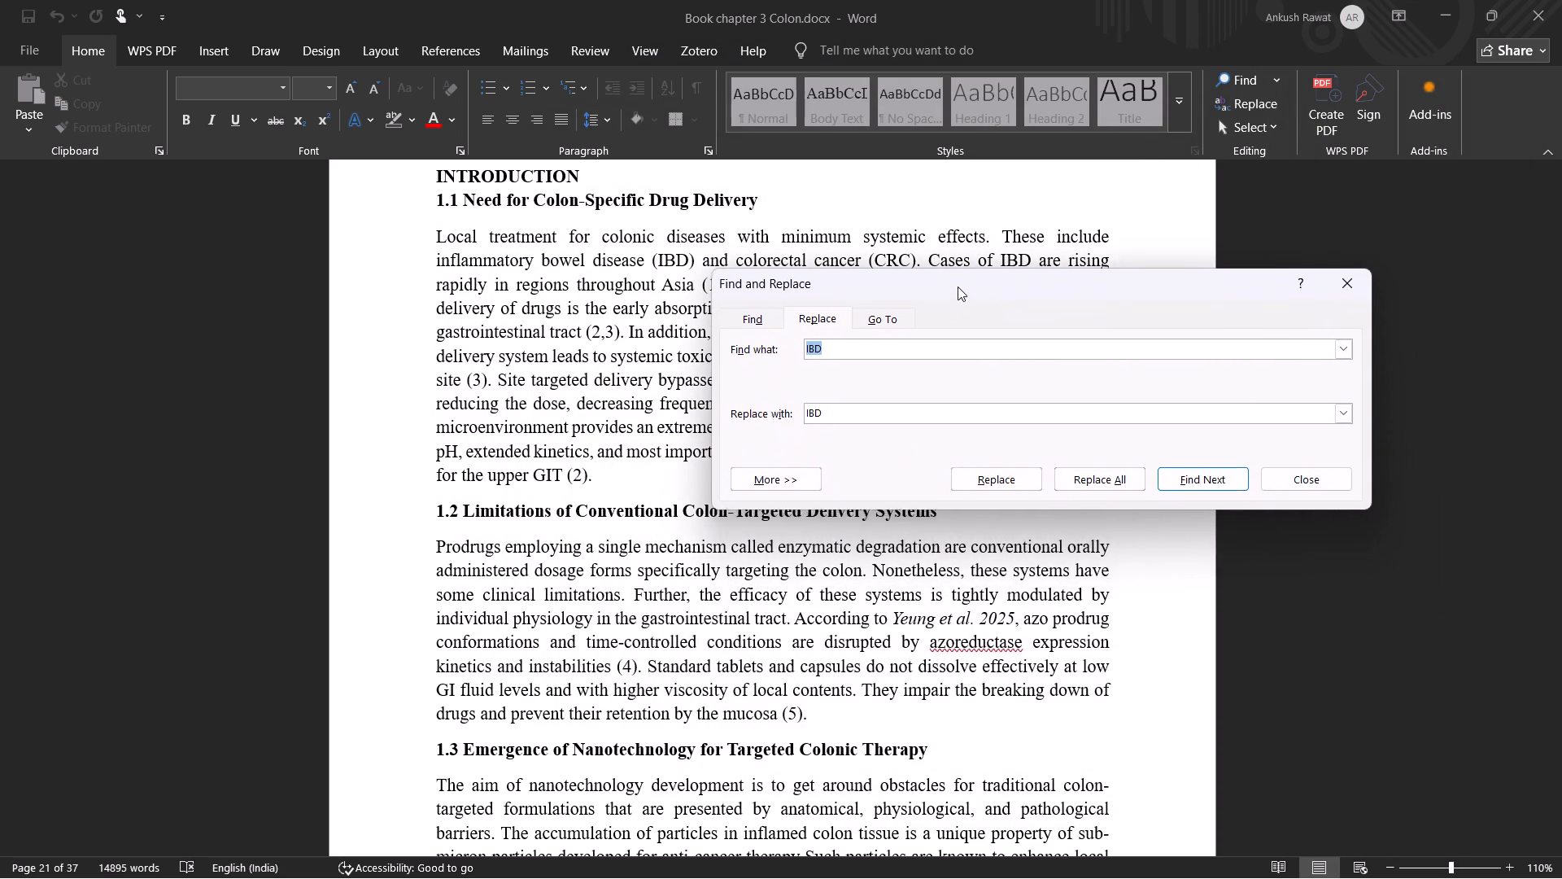
left_click_drag(958, 286, 976, 306)
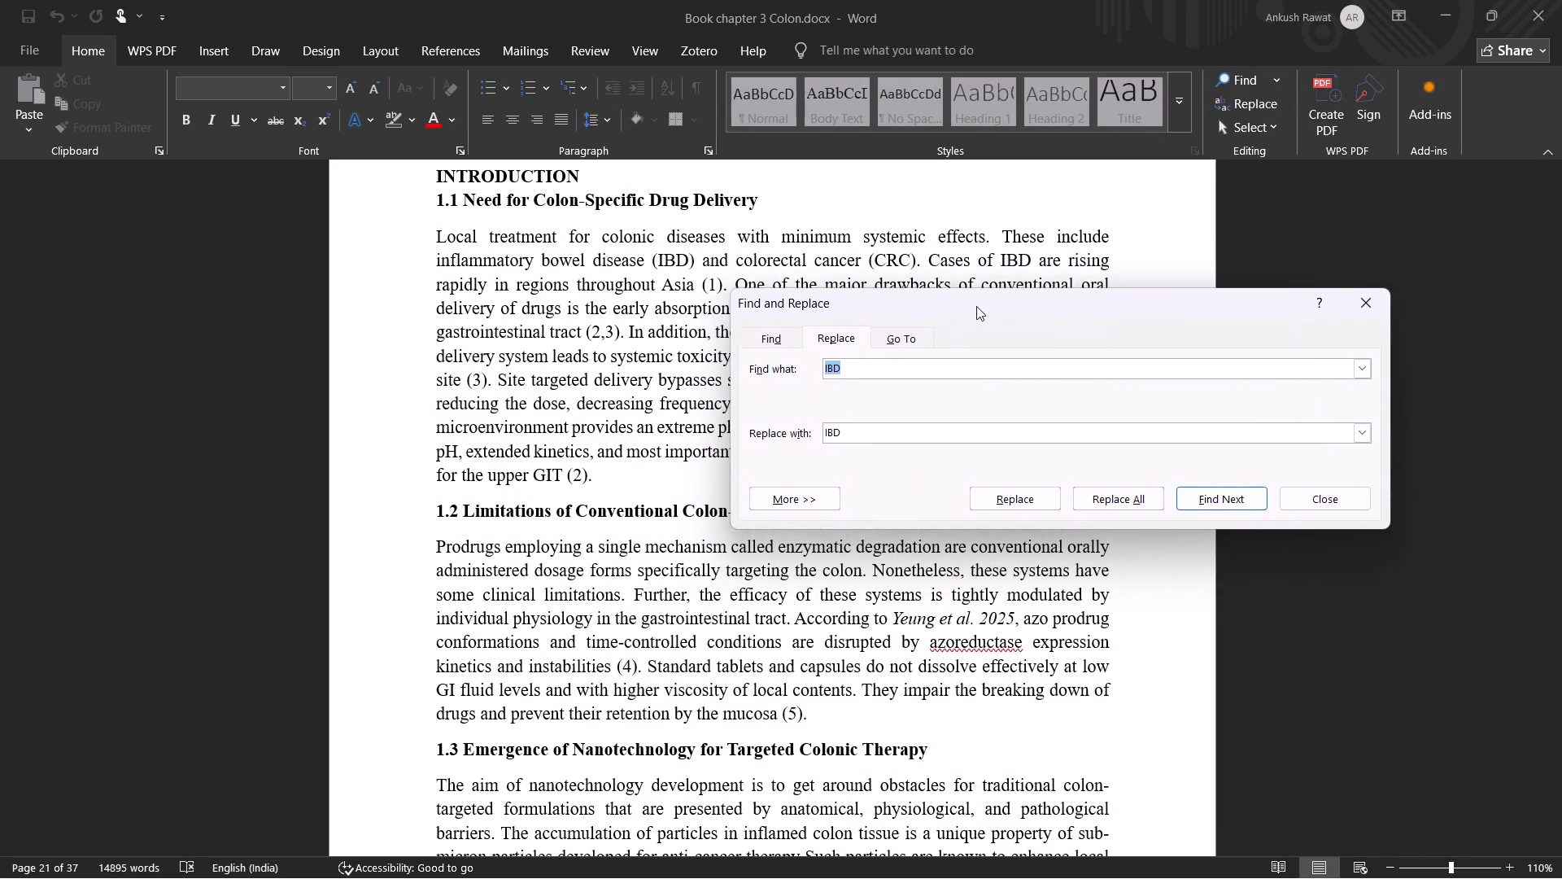
left_click_drag(976, 306, 988, 223)
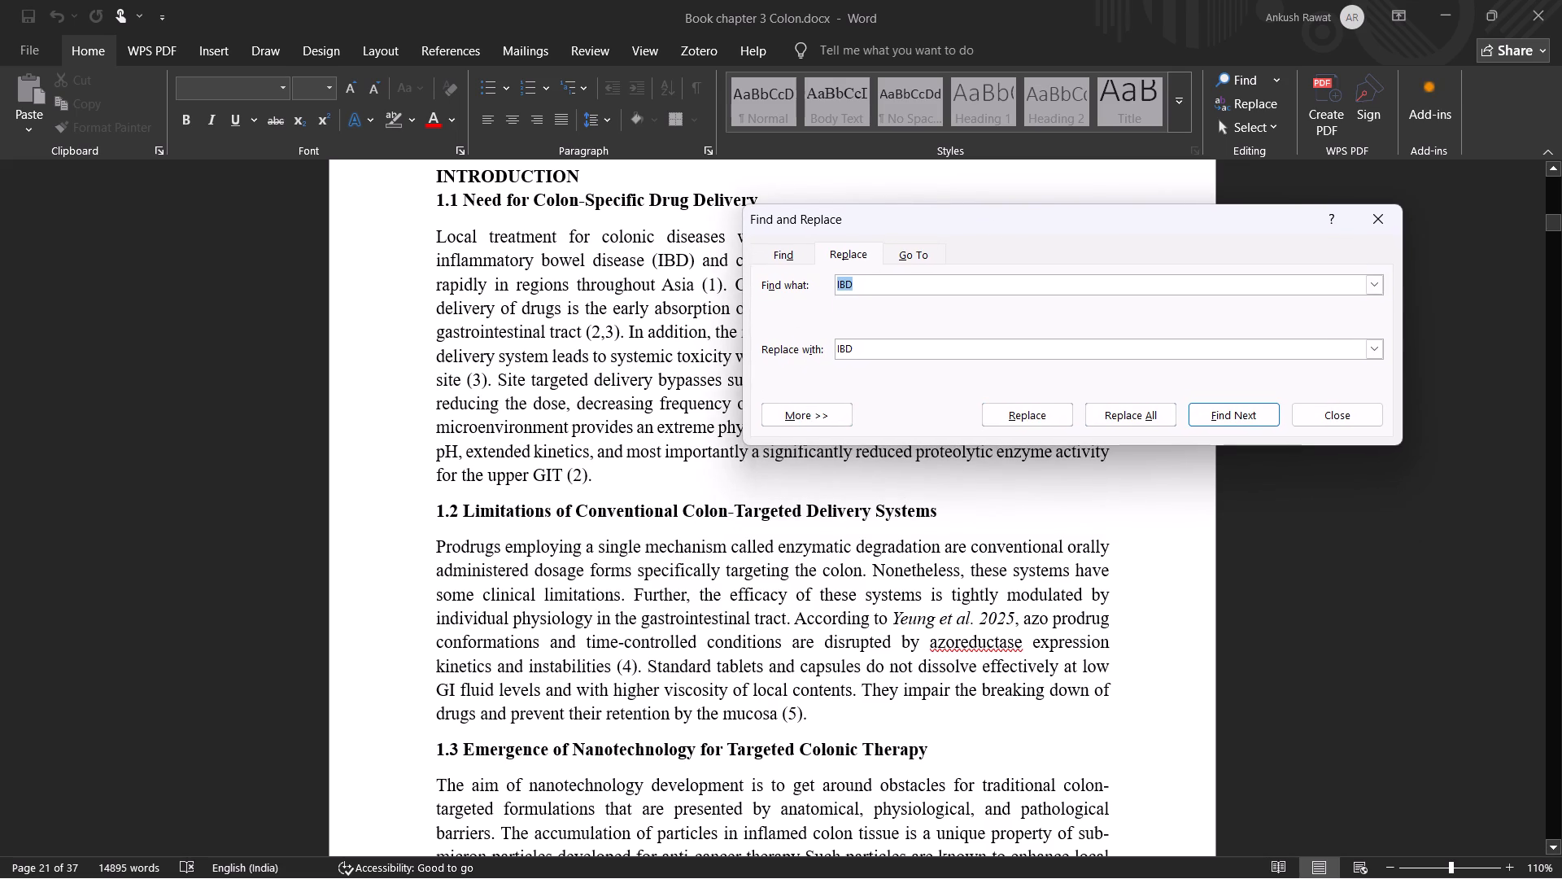
Spell out GIT as "Gastrointestinal tract (GIT)" in the last sentence of section 1.1, before citation (2).
left_click(534, 475)
left_click(527, 471)
left_click(533, 470)
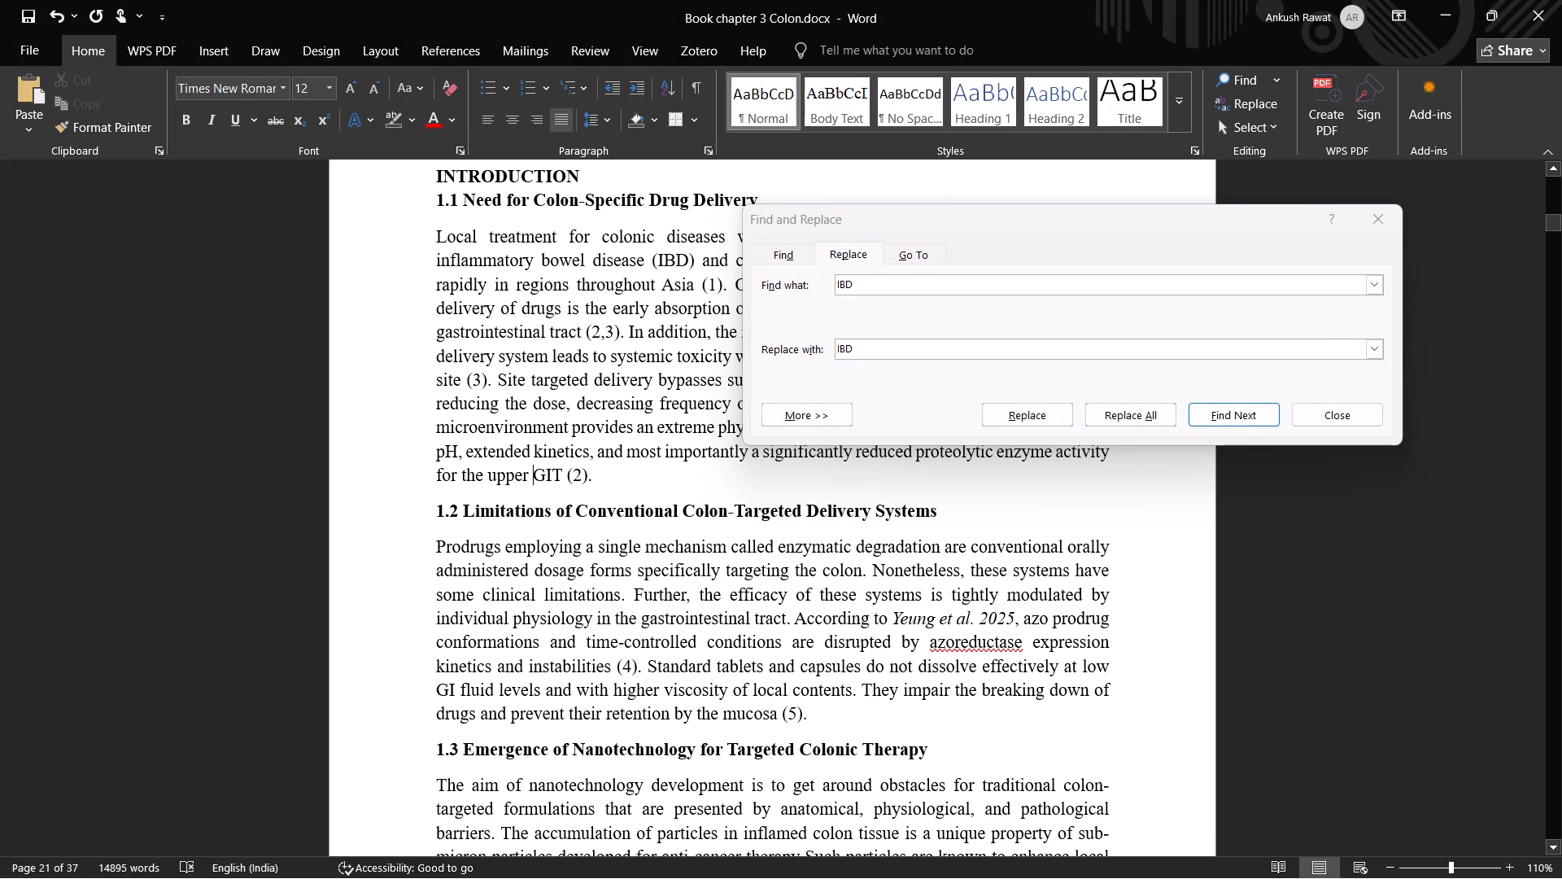
key("space")
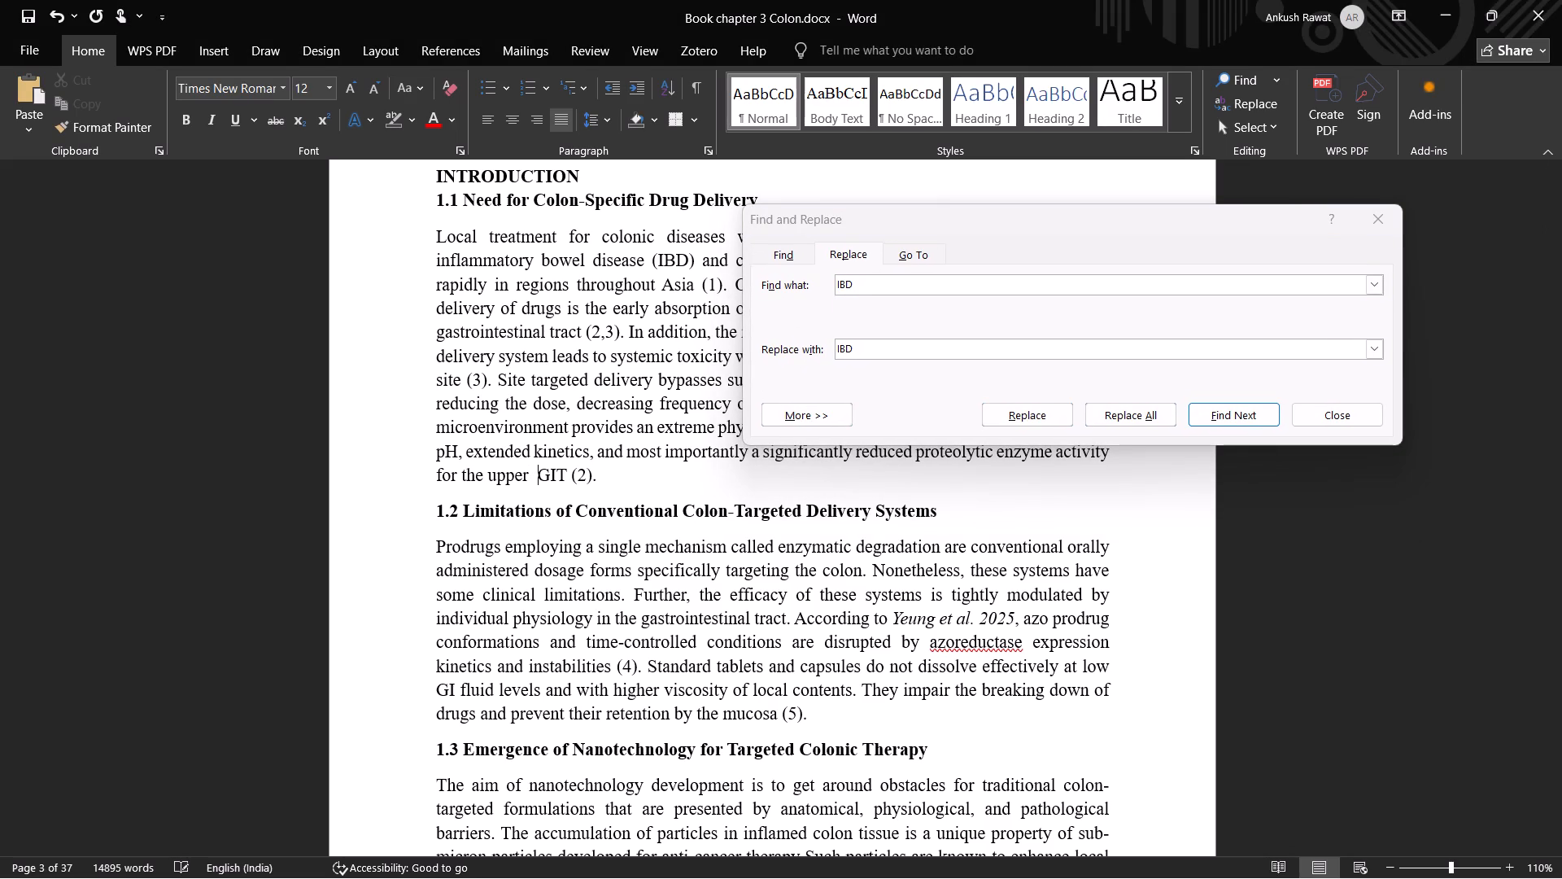
key("shift+g")
type("ast")
key("BackSpace")
type("trointer")
key("BackSpace")
type("stinal")
key("space")
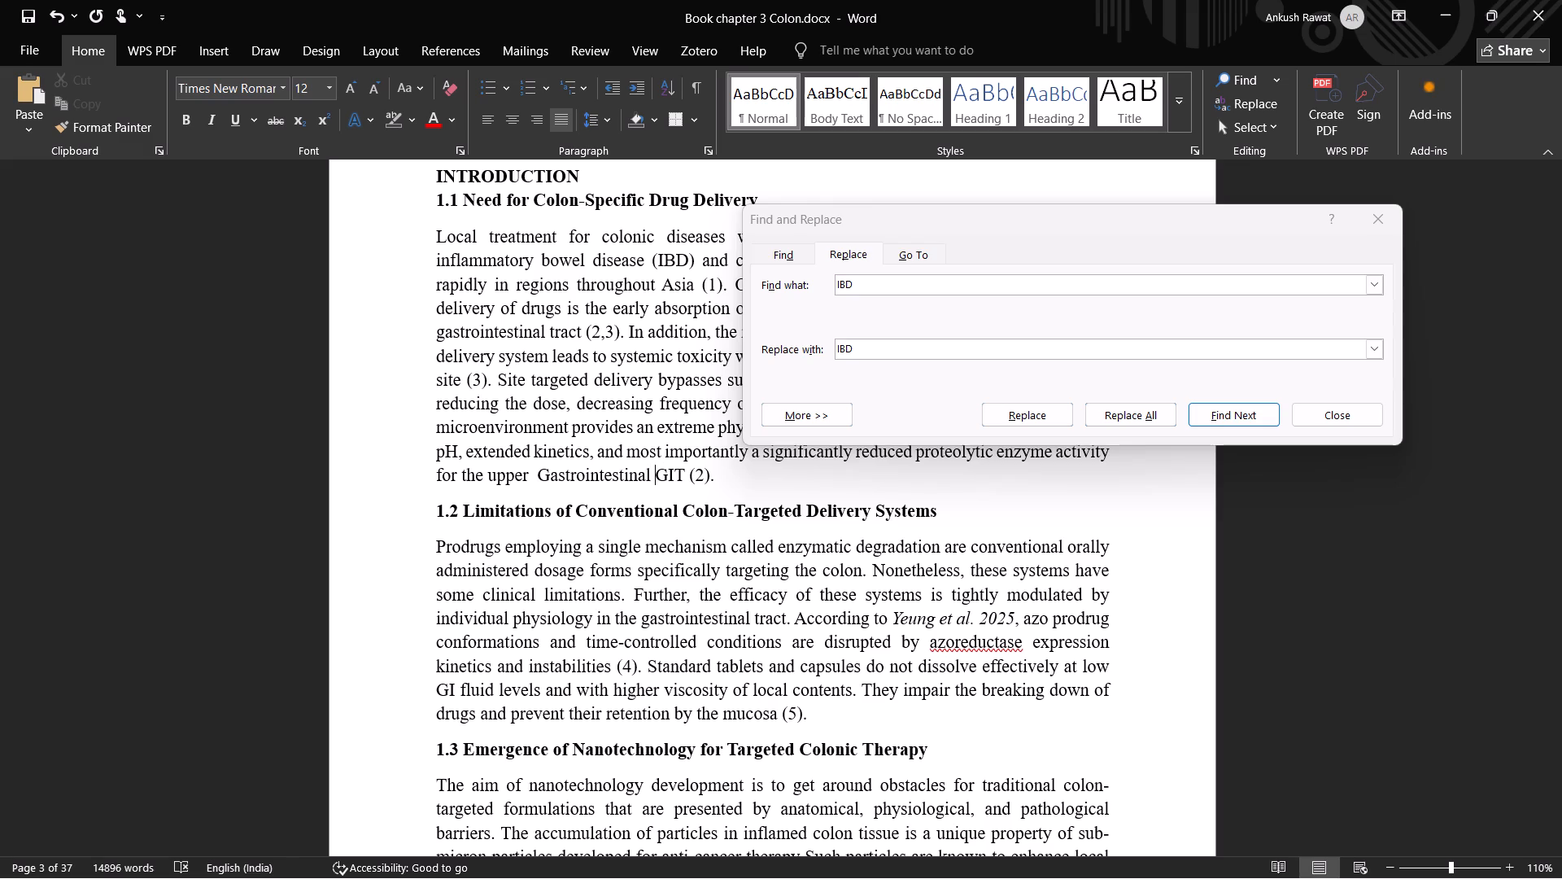
type("tra")
type("ct")
key("space")
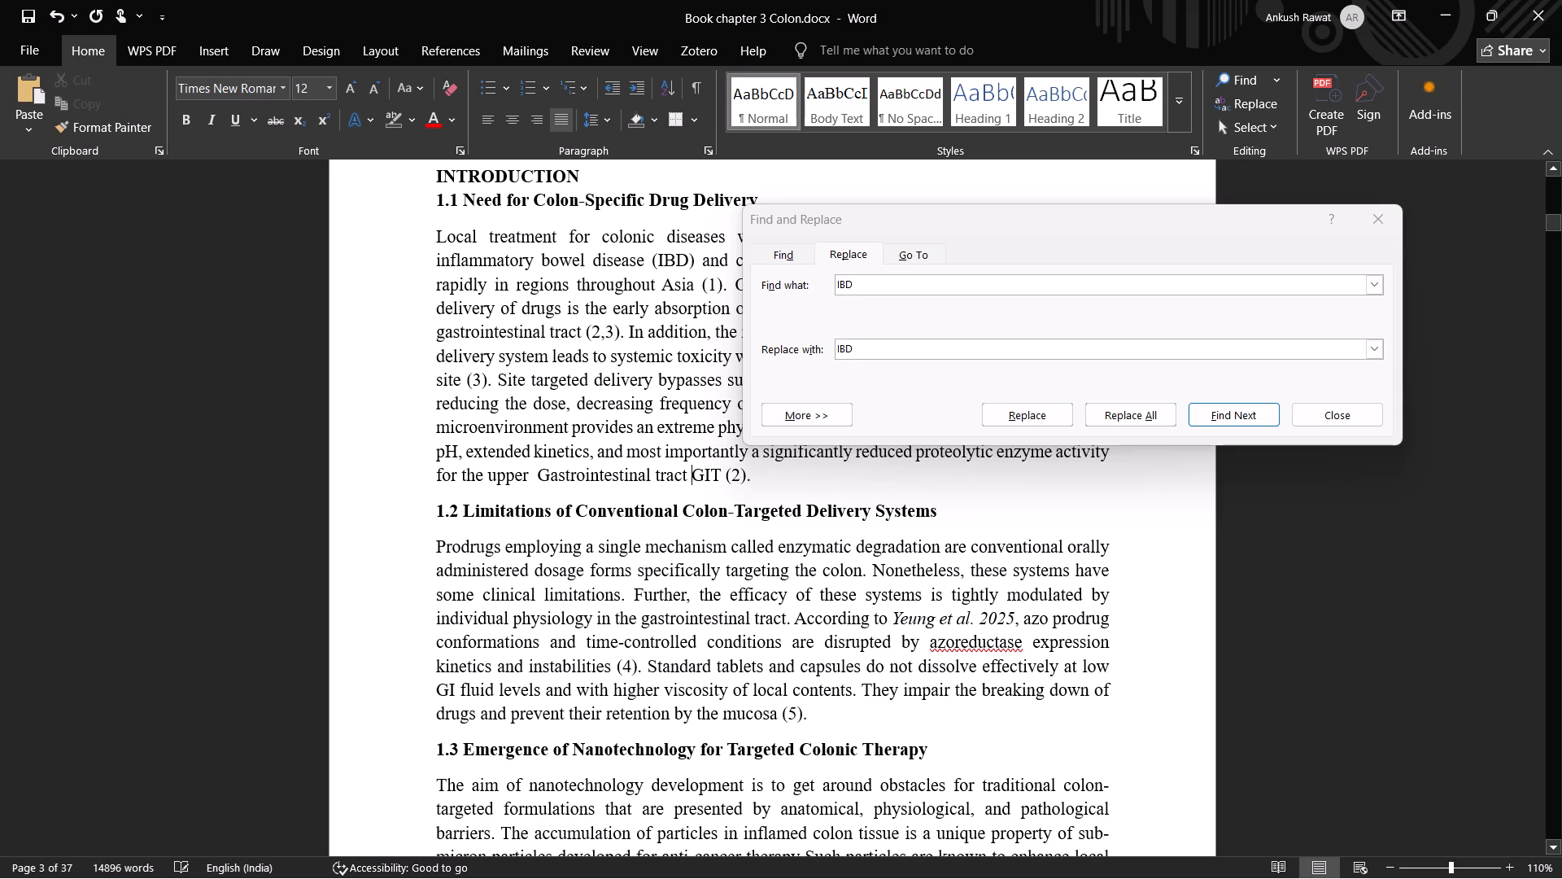
key("shift+parenleft")
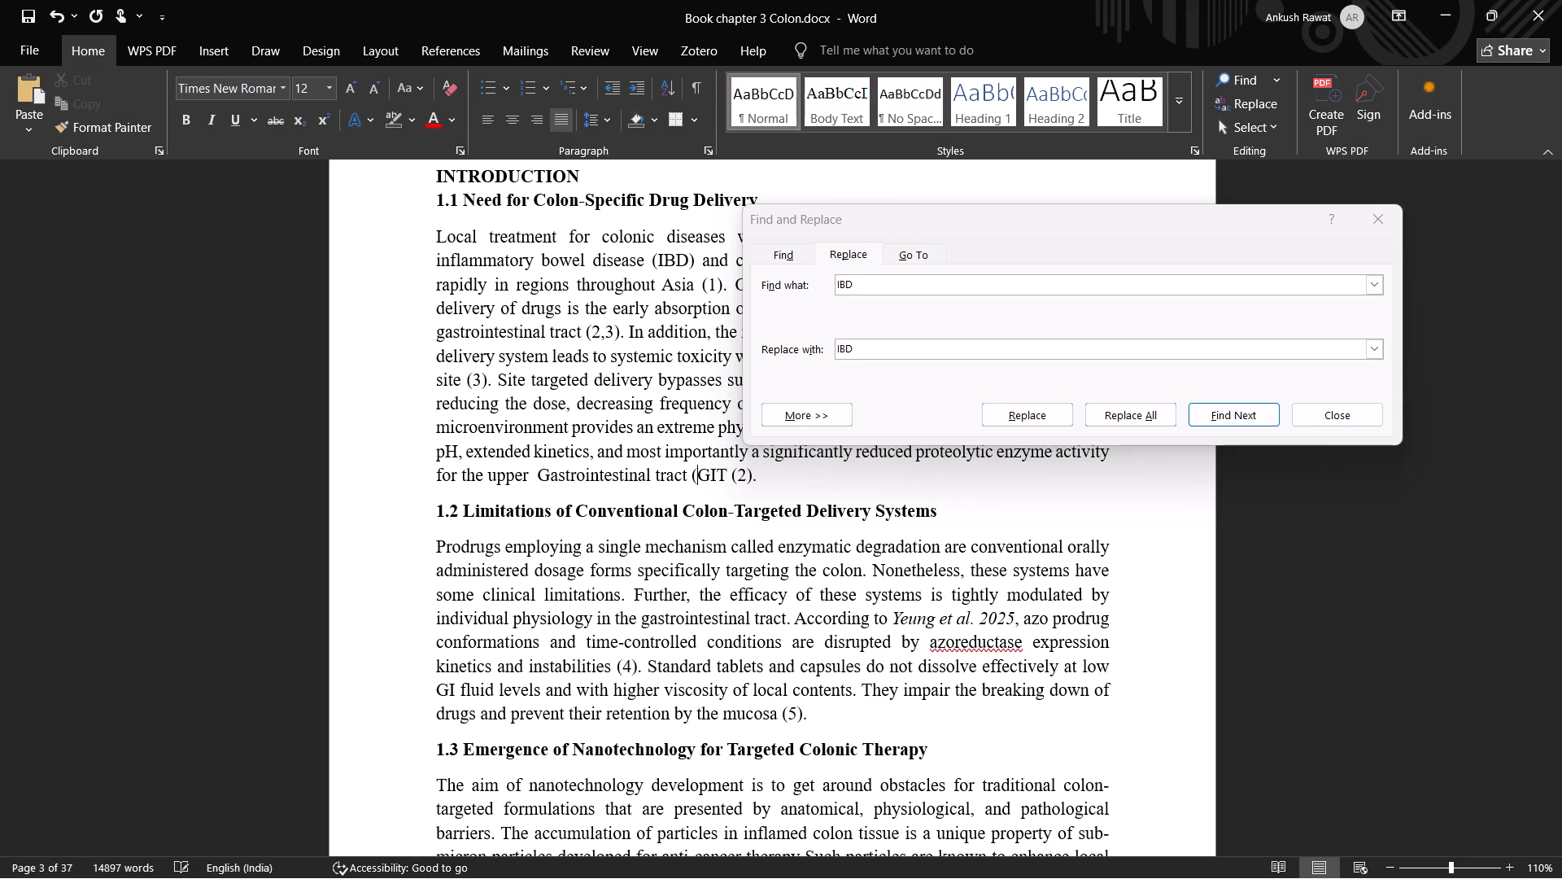
key("Right")
key("Right")
key("Right")
key("shift+parenright")
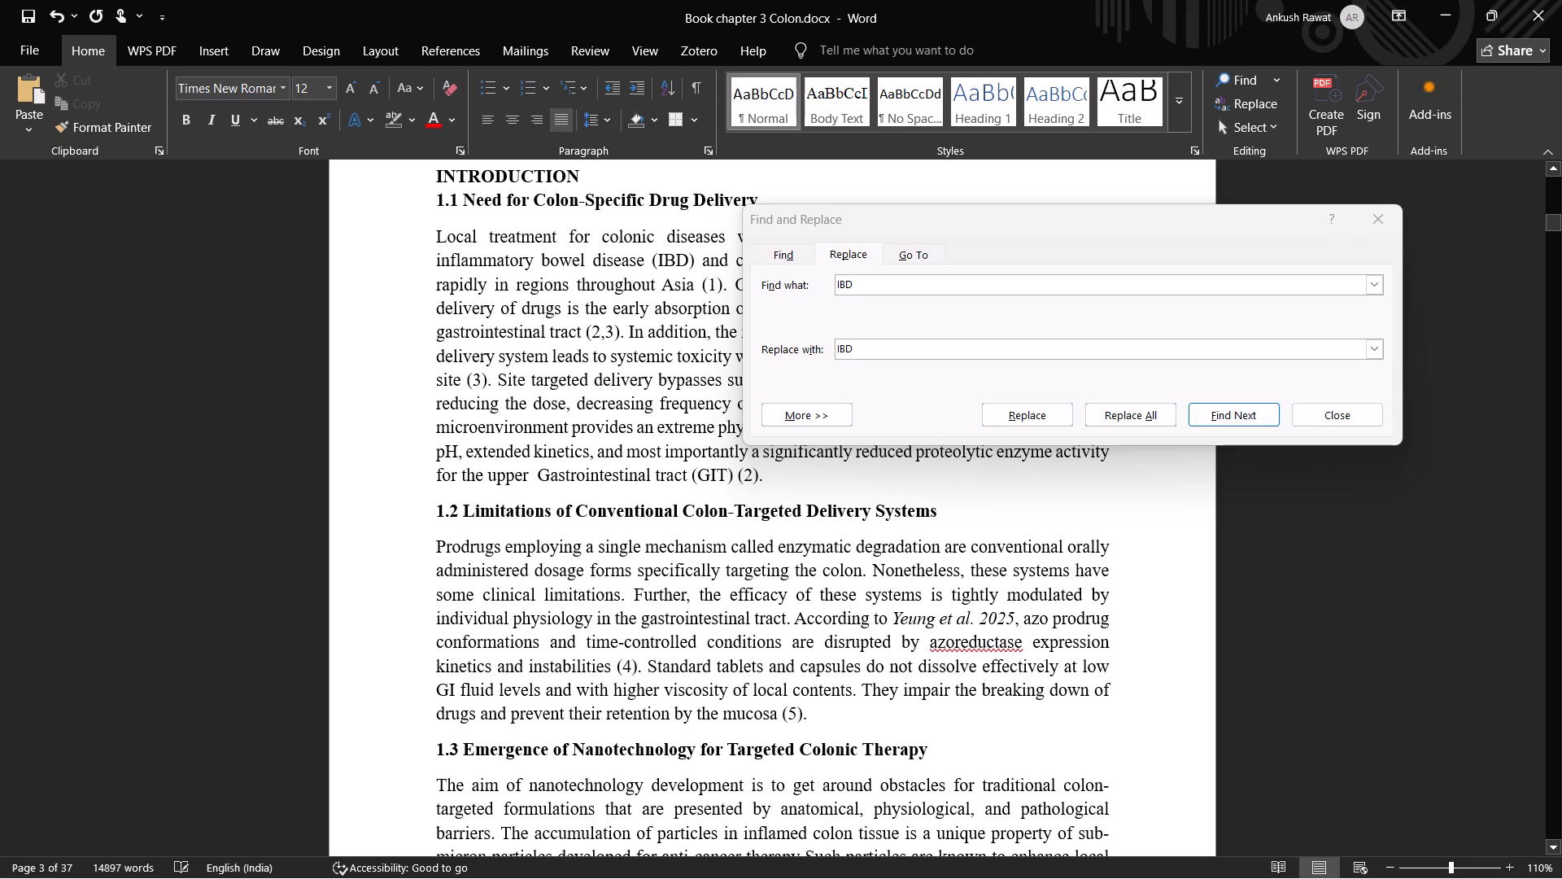
Copy "Gastrointestinal tract" from the end of section 1.1 and set it as the search term, without a trailing space.
left_click_drag(684, 475, 627, 475)
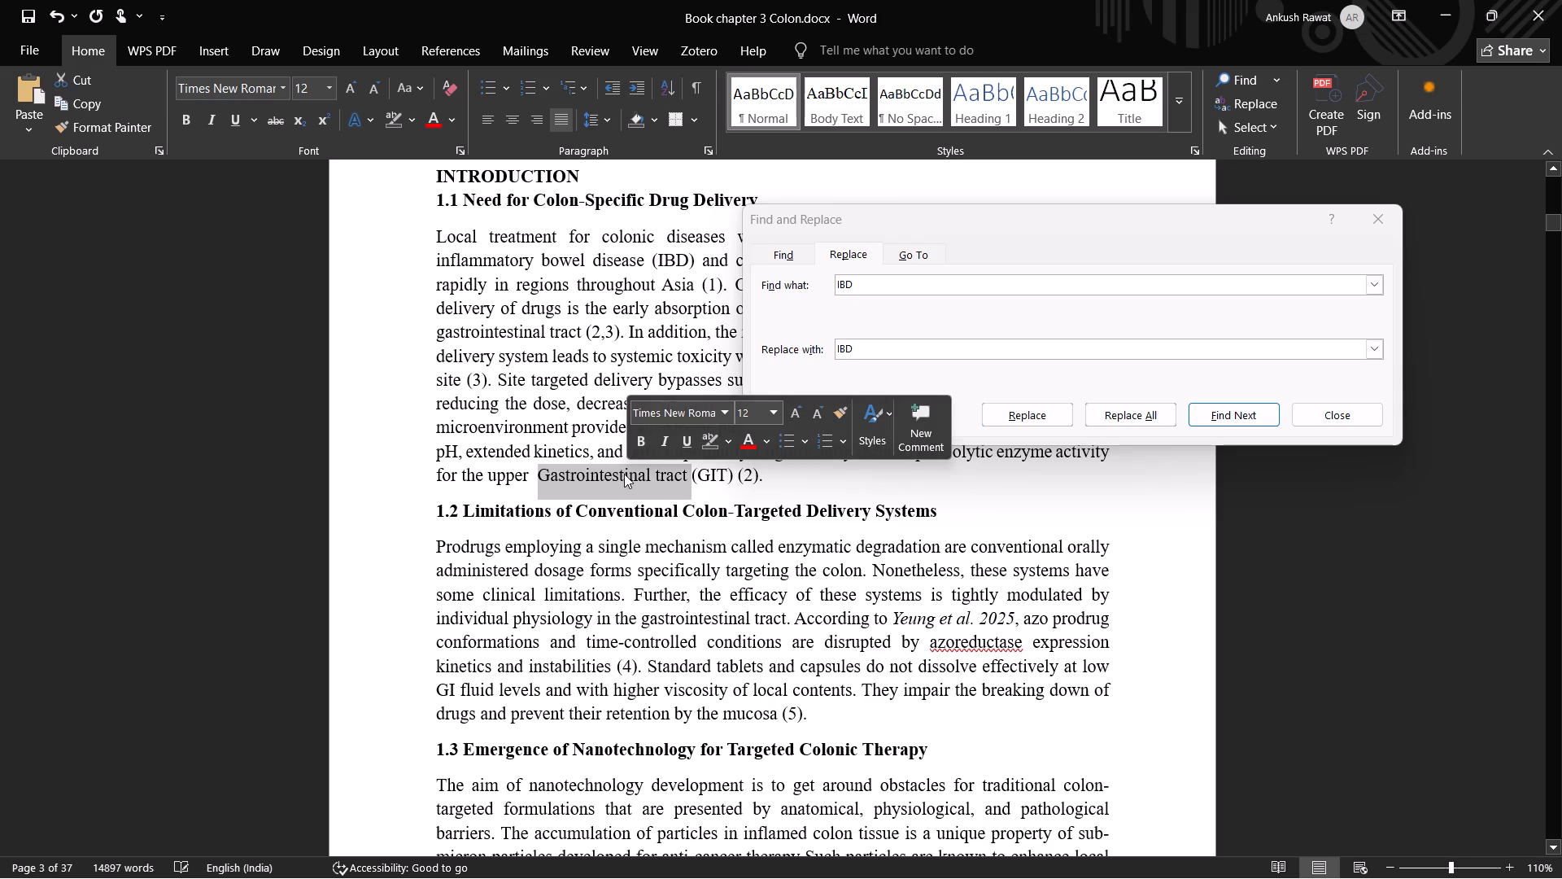
key("ctrl+c")
key("ctrl+c")
key("ctrl+c")
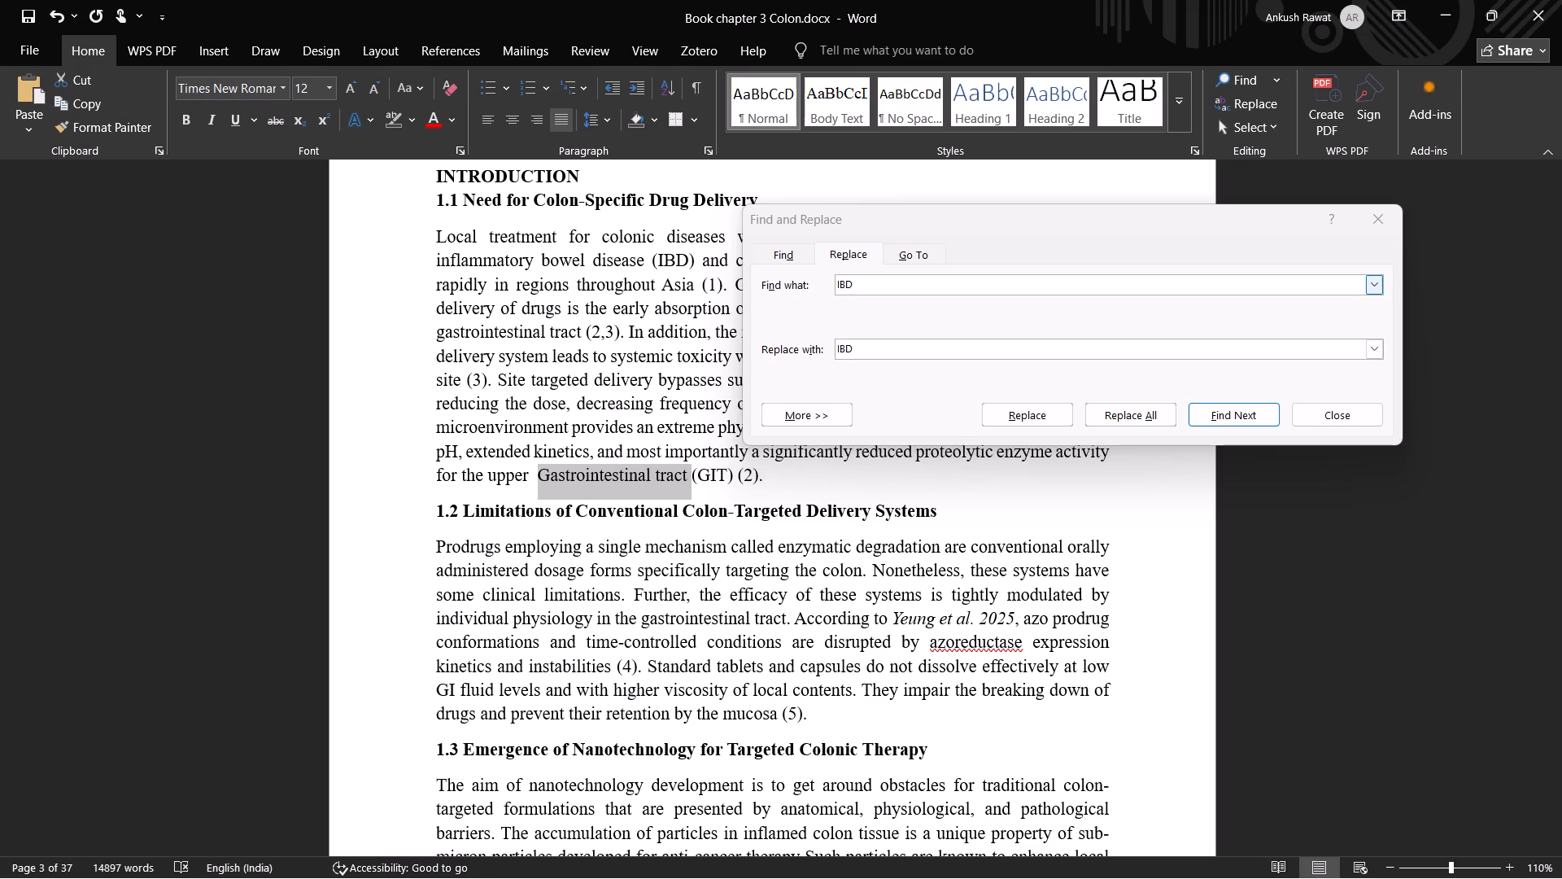
left_click(863, 290)
key("ctrl+v")
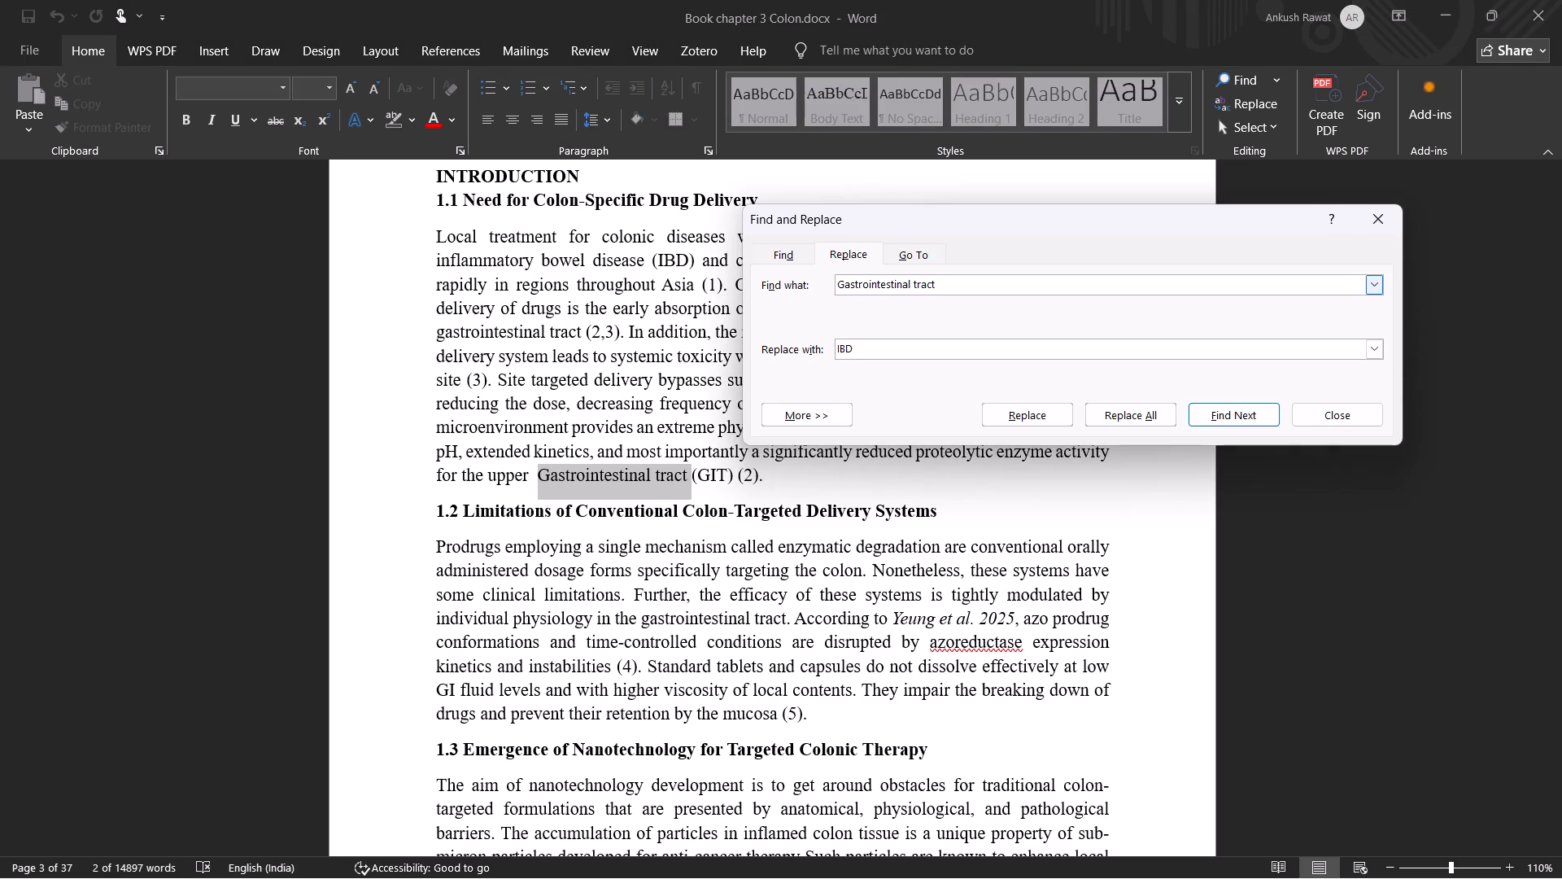
key("BackSpace")
Copy "GIT" from the brackets at the end of section 1.1 and set it as the replacement text.
left_click(870, 350)
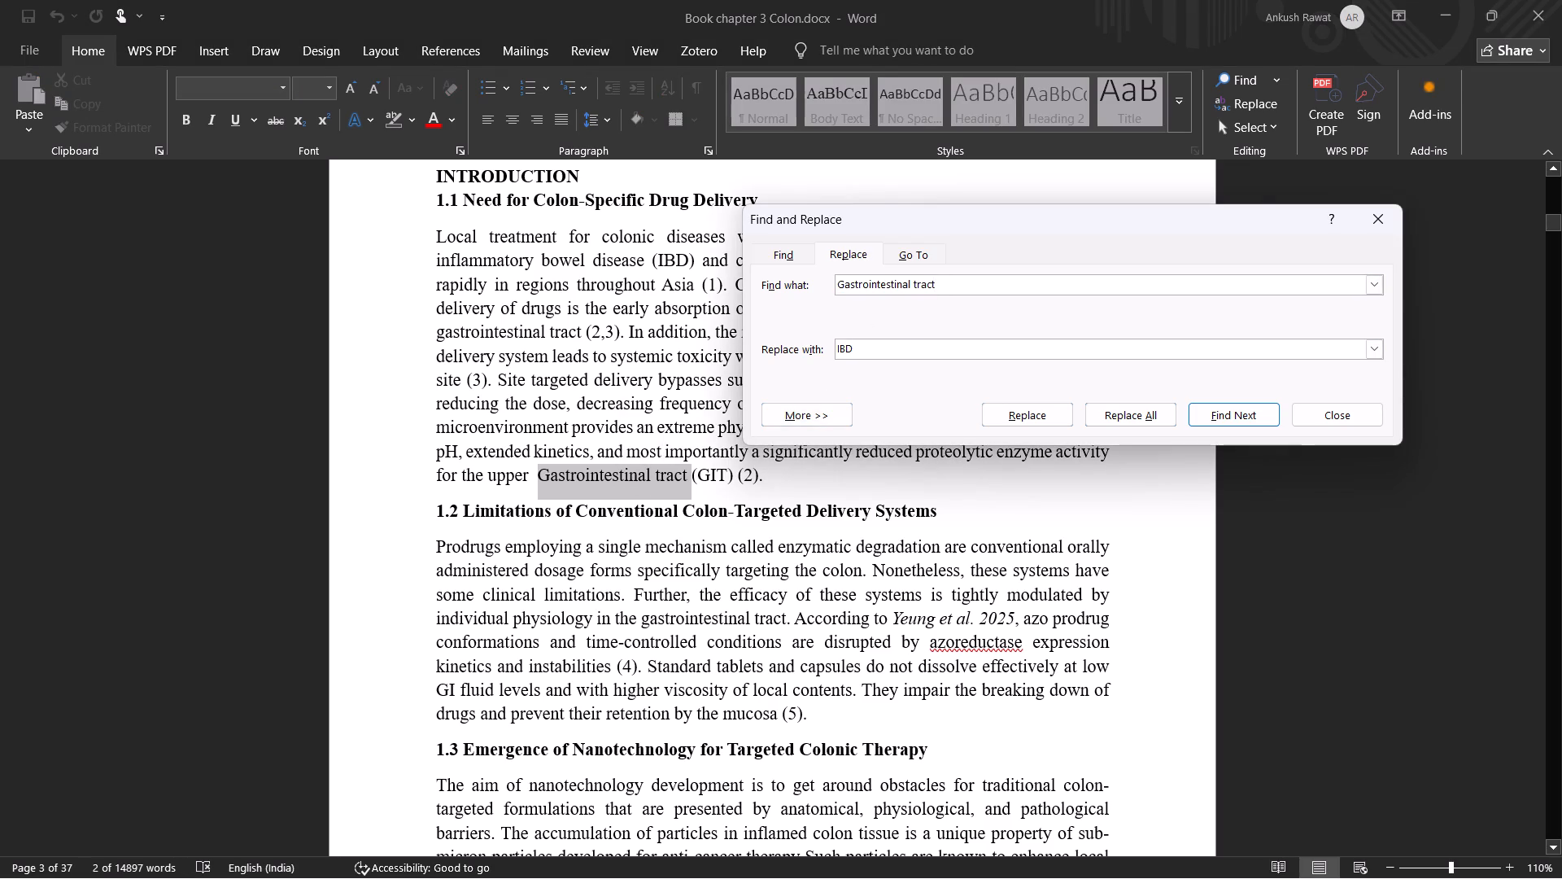
double_click(725, 477)
left_click(725, 477)
left_click_drag(725, 477, 709, 476)
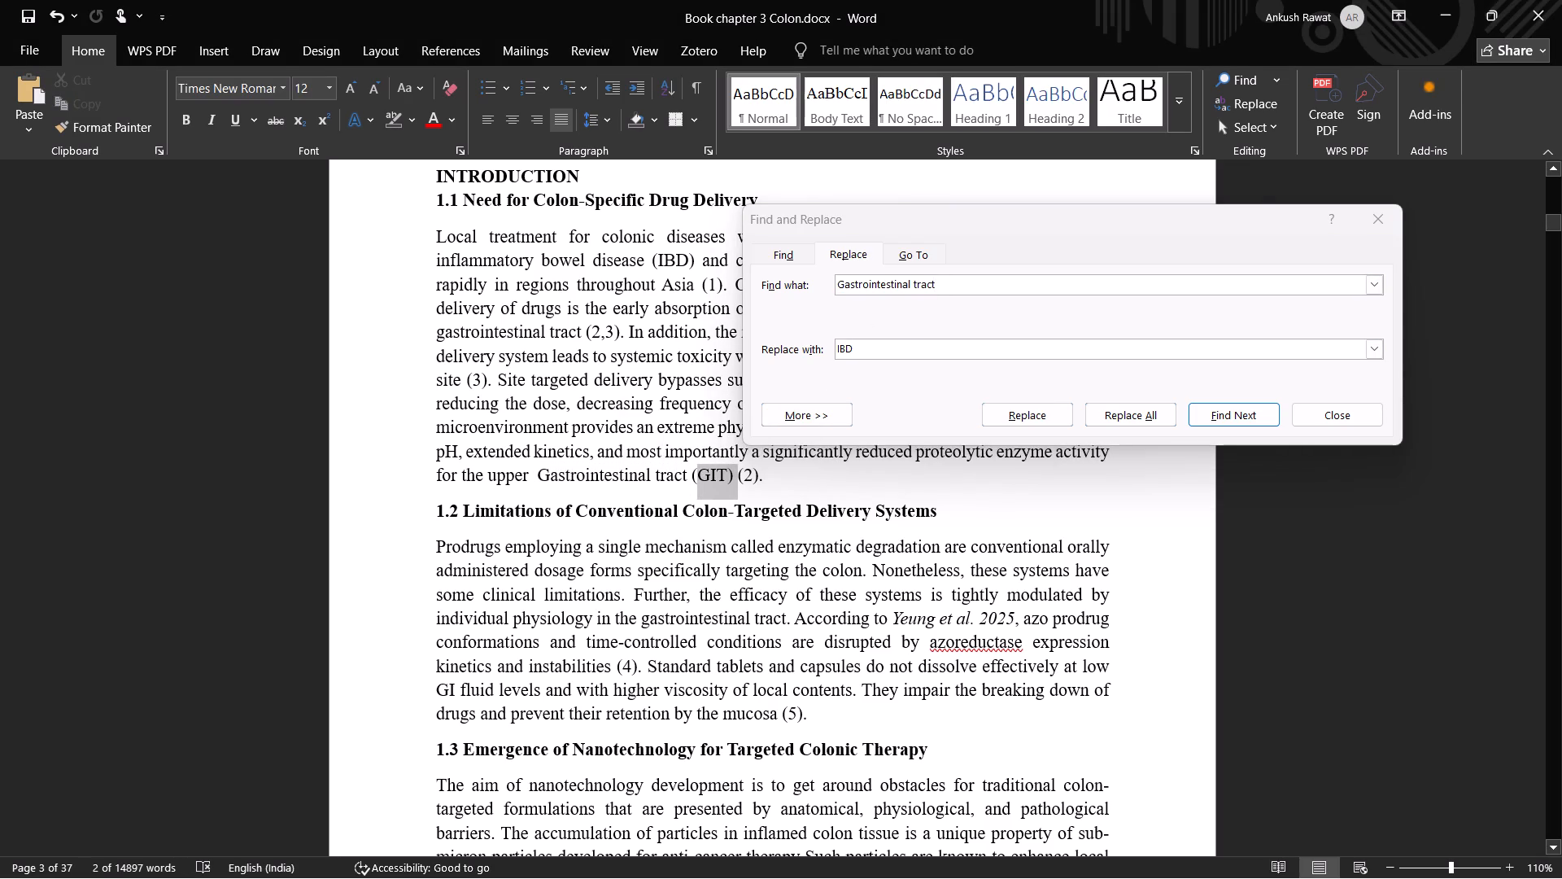
left_click_drag(709, 476, 707, 476)
left_click(704, 473)
left_click_drag(694, 473, 702, 475)
triple_click(702, 475)
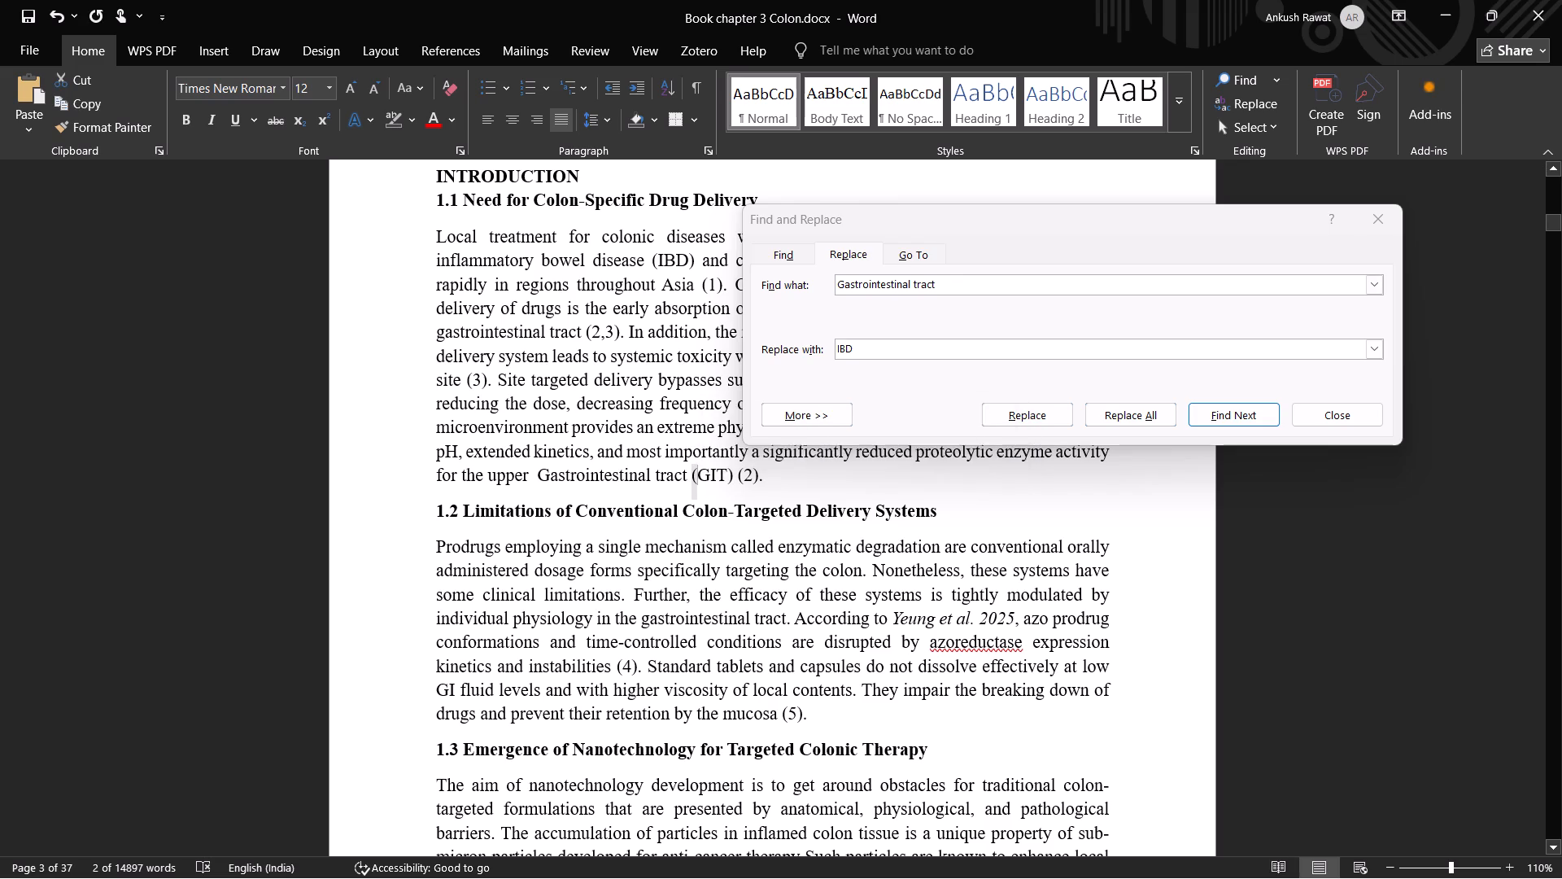
left_click(698, 475)
double_click(703, 475)
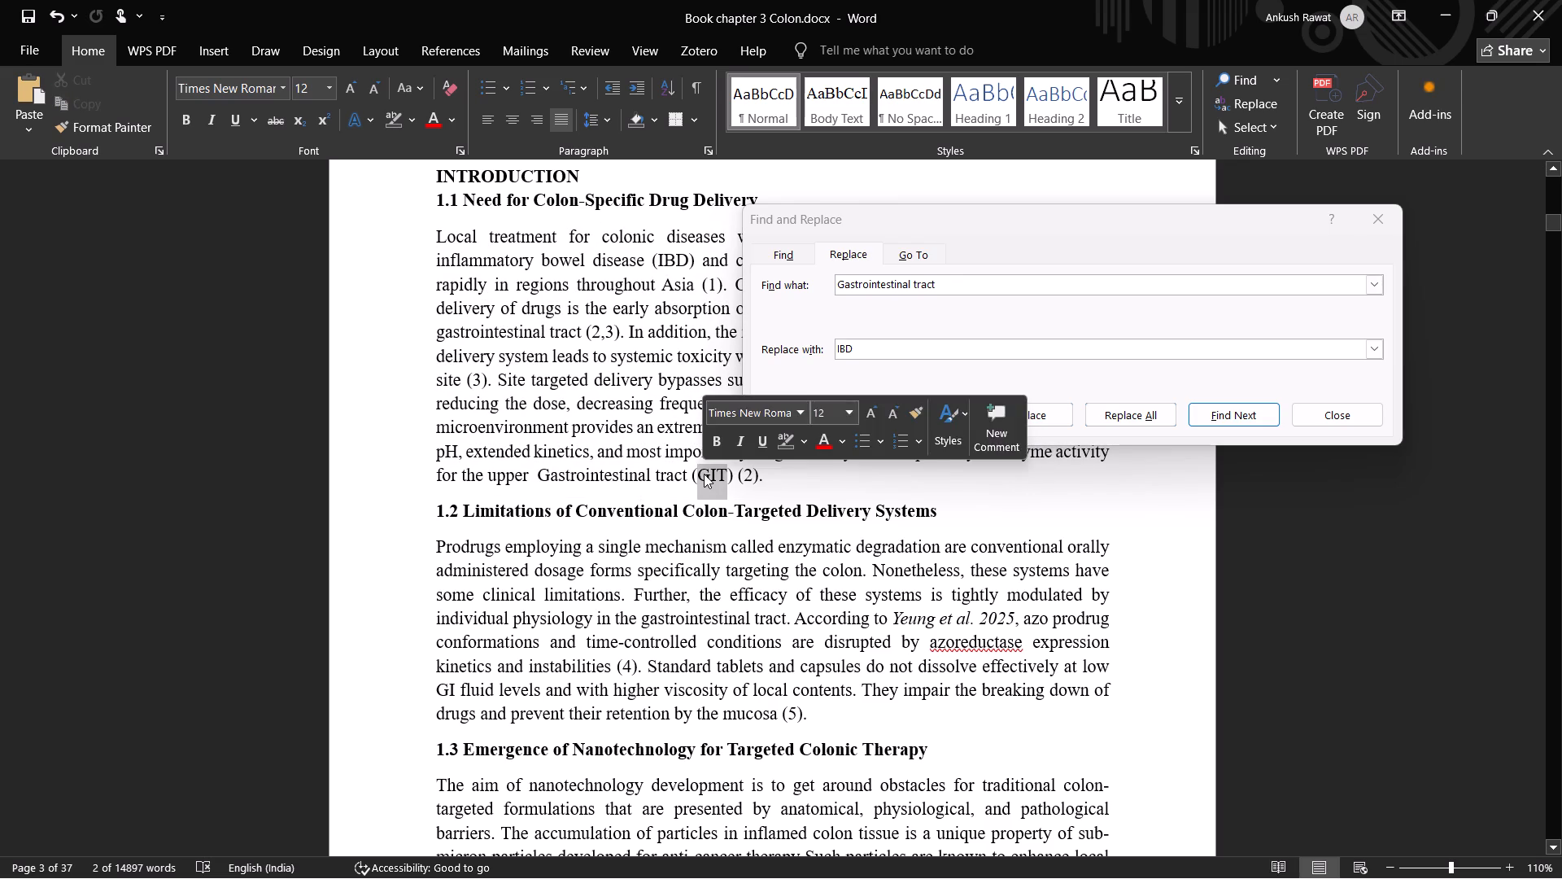
key("ctrl+c")
key("ctrl+c")
double_click(857, 351)
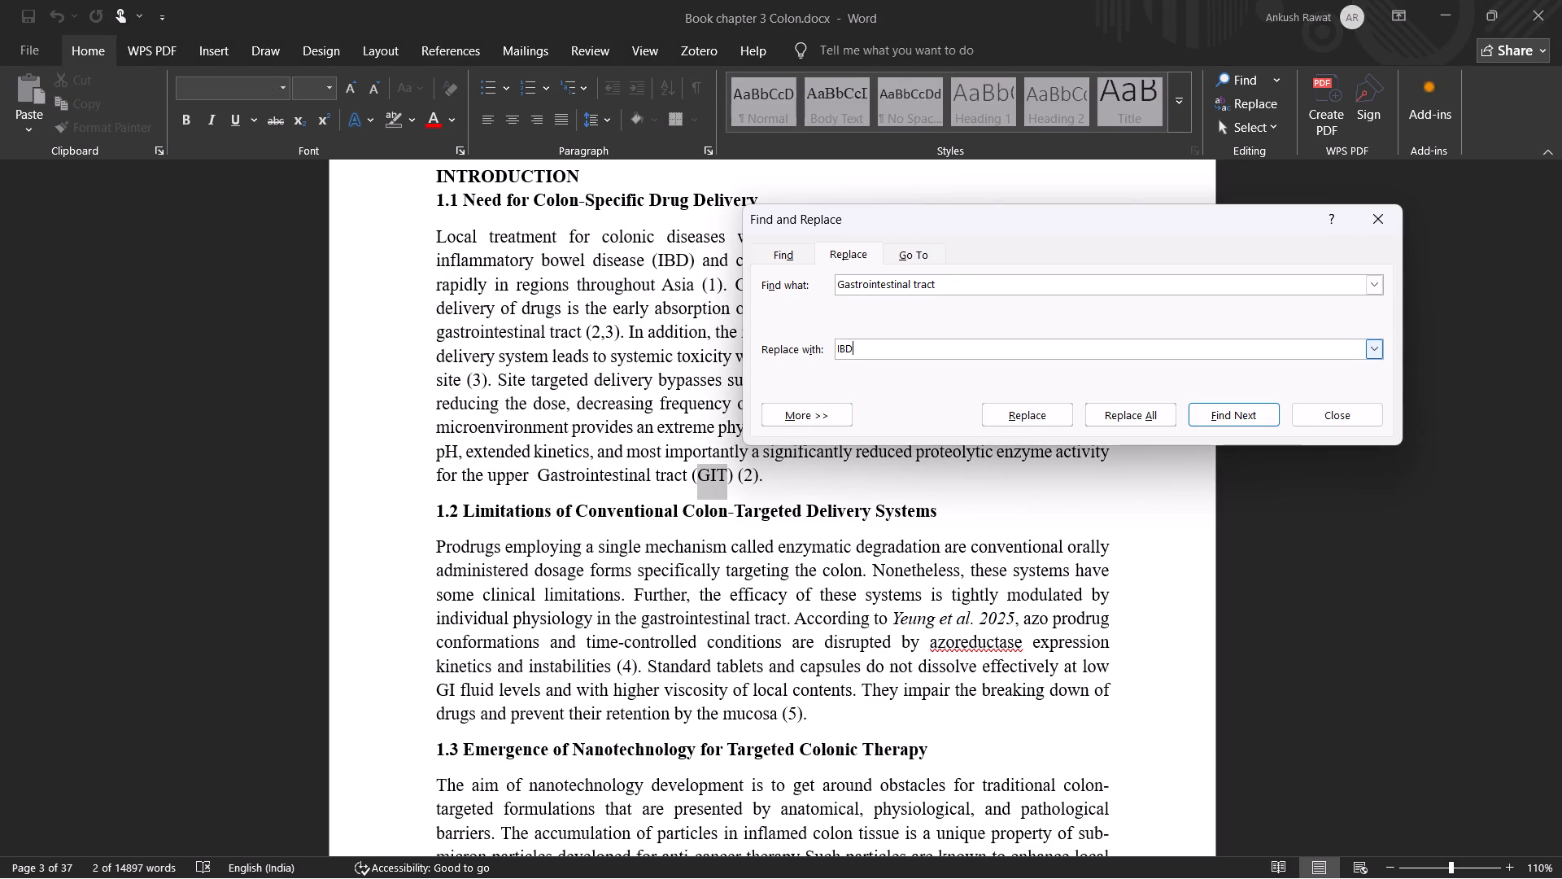
left_click_drag(857, 351, 831, 352)
key("ctrl+v")
Replace "Gastrointestinal tract" with "GIT" one occurrence at a time, from section 1.2 through the paragraph on lactoferrin microparticles.
left_click(1215, 412)
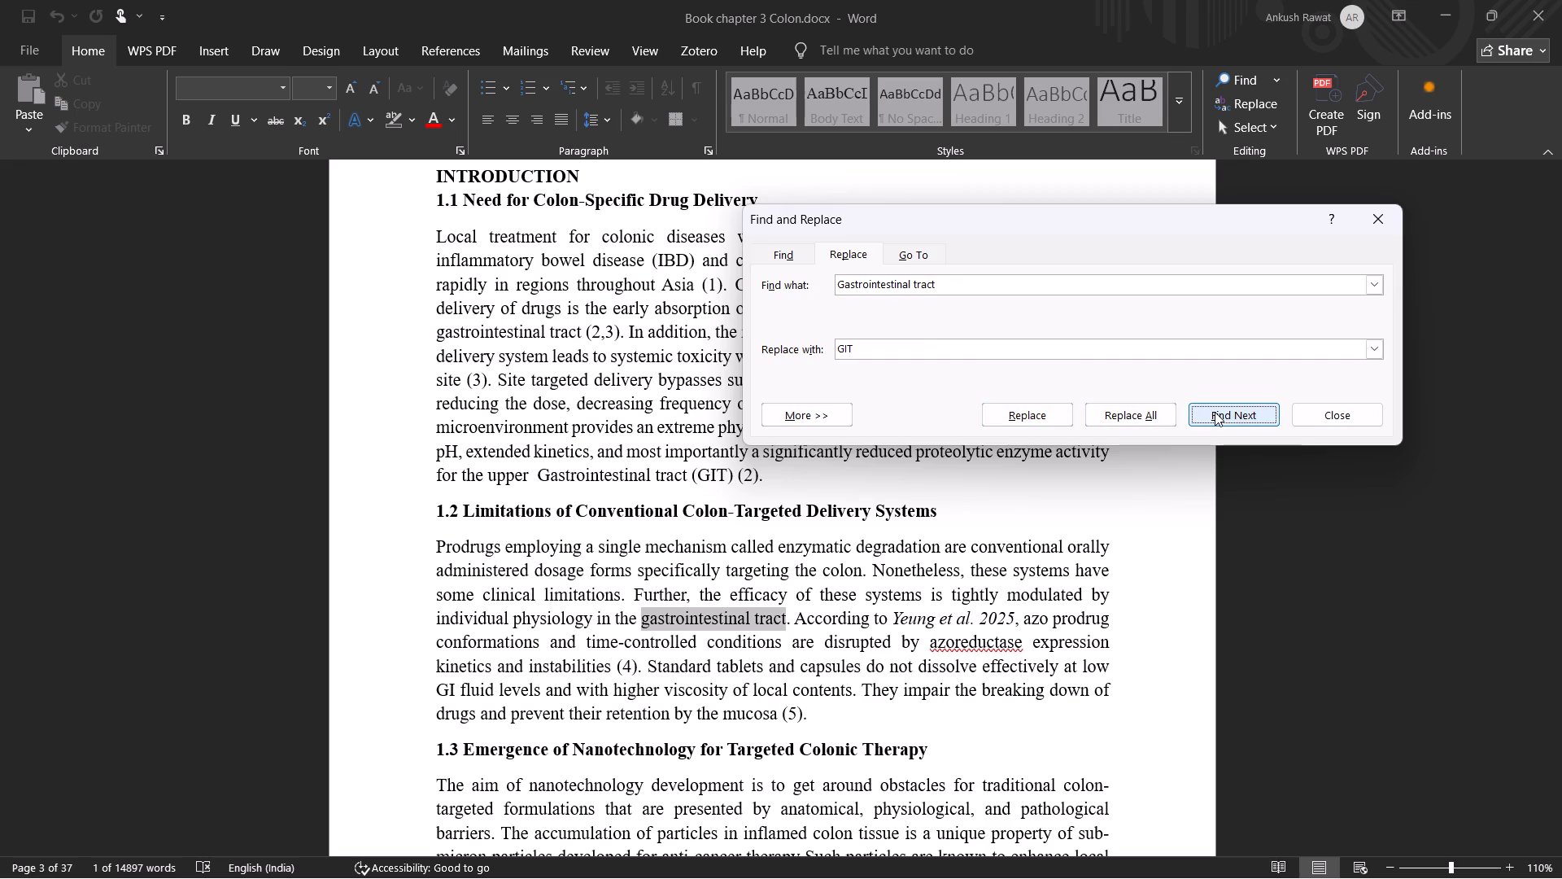
left_click(1036, 414)
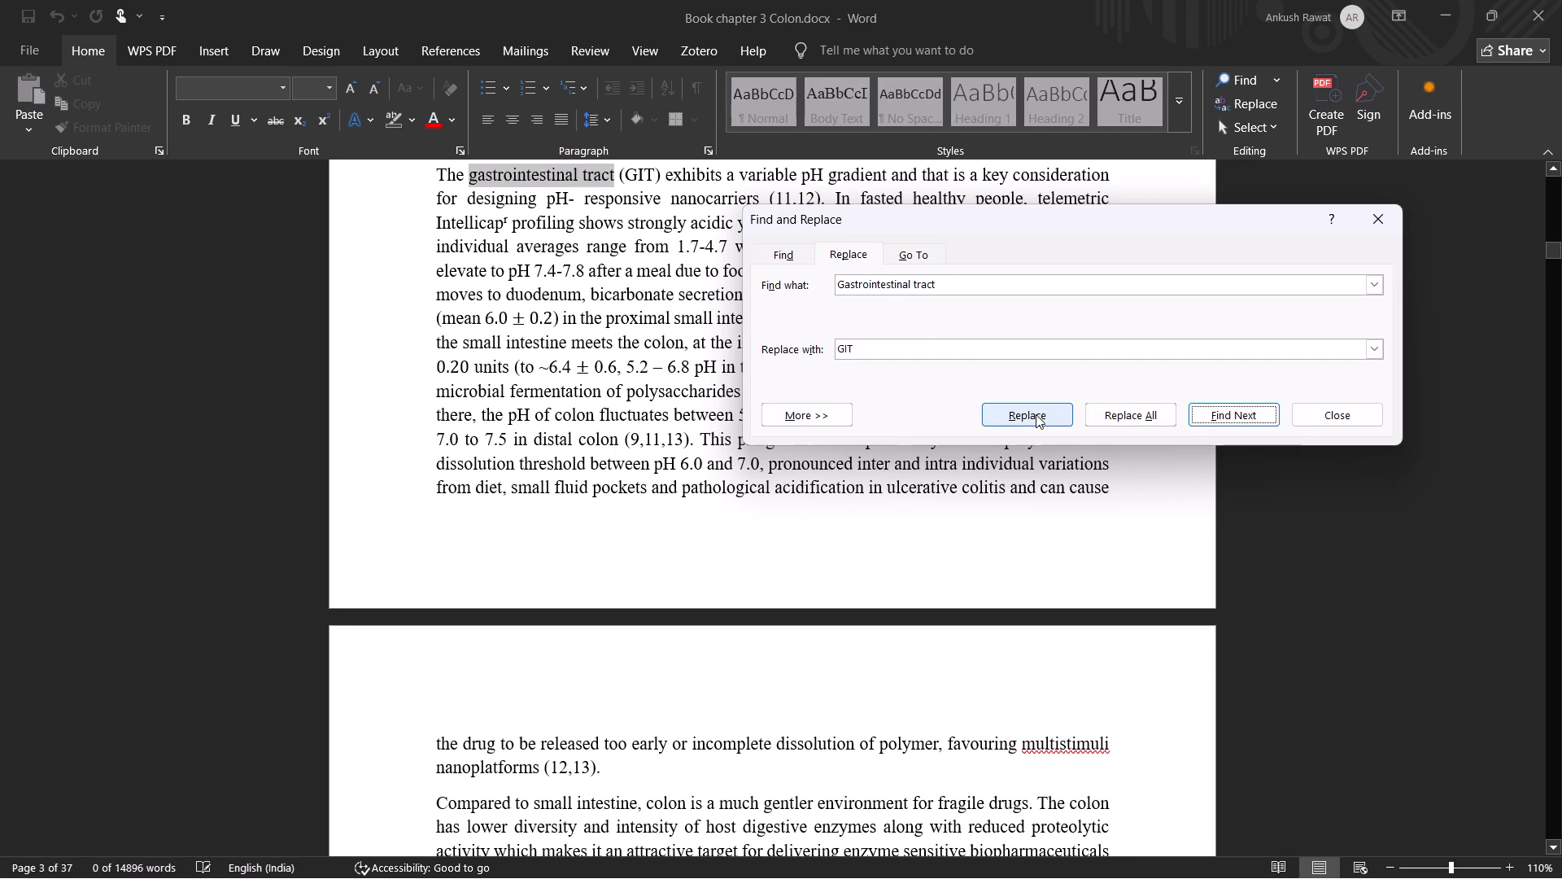
left_click(1036, 414)
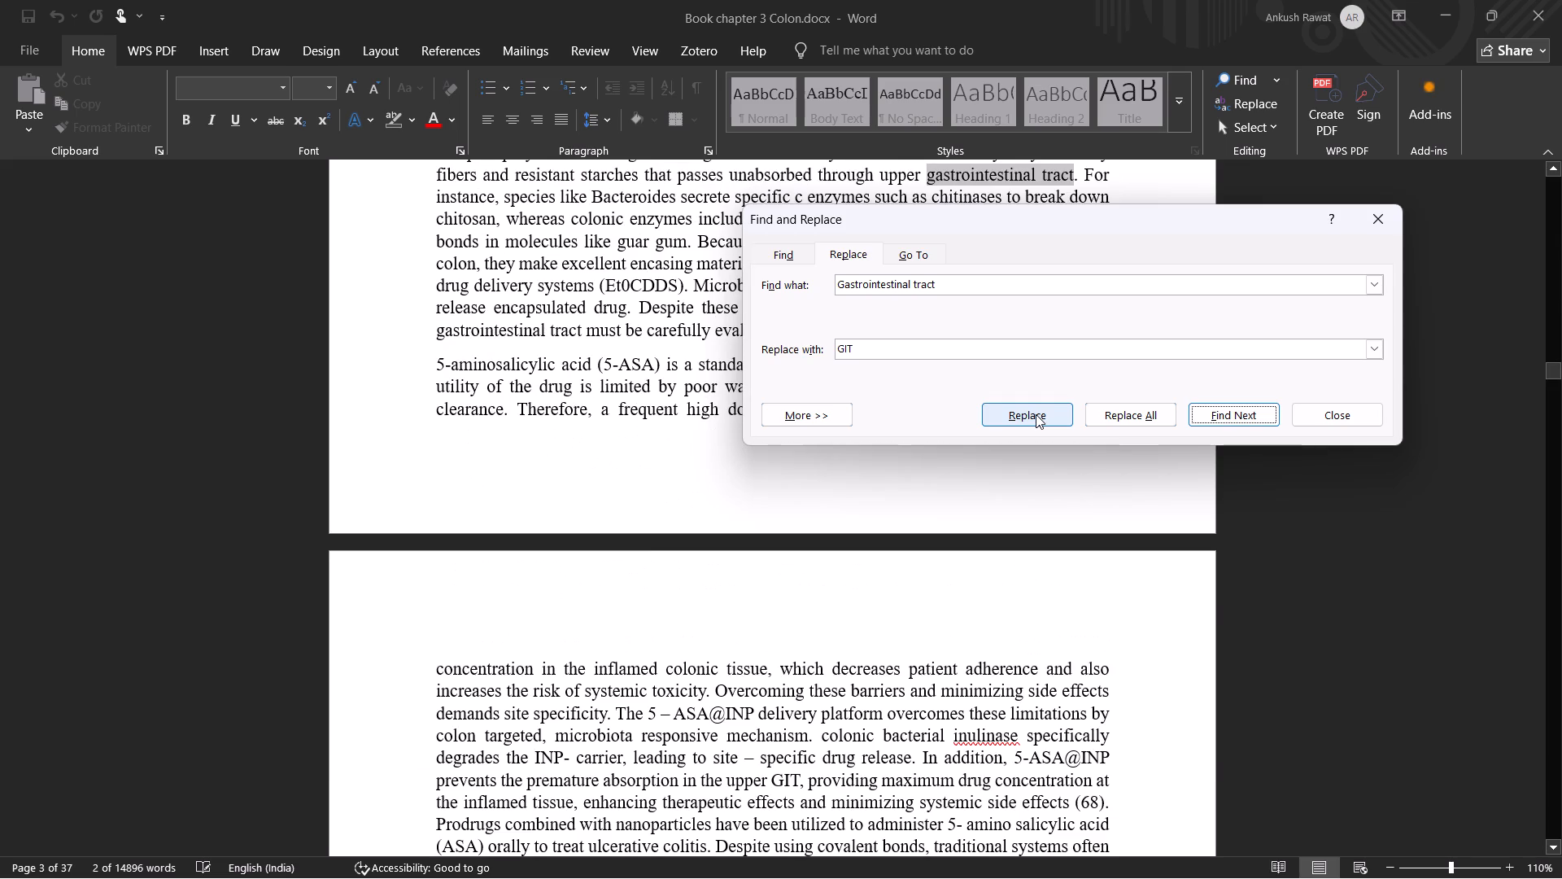
left_click(1036, 414)
left_click(1036, 414)
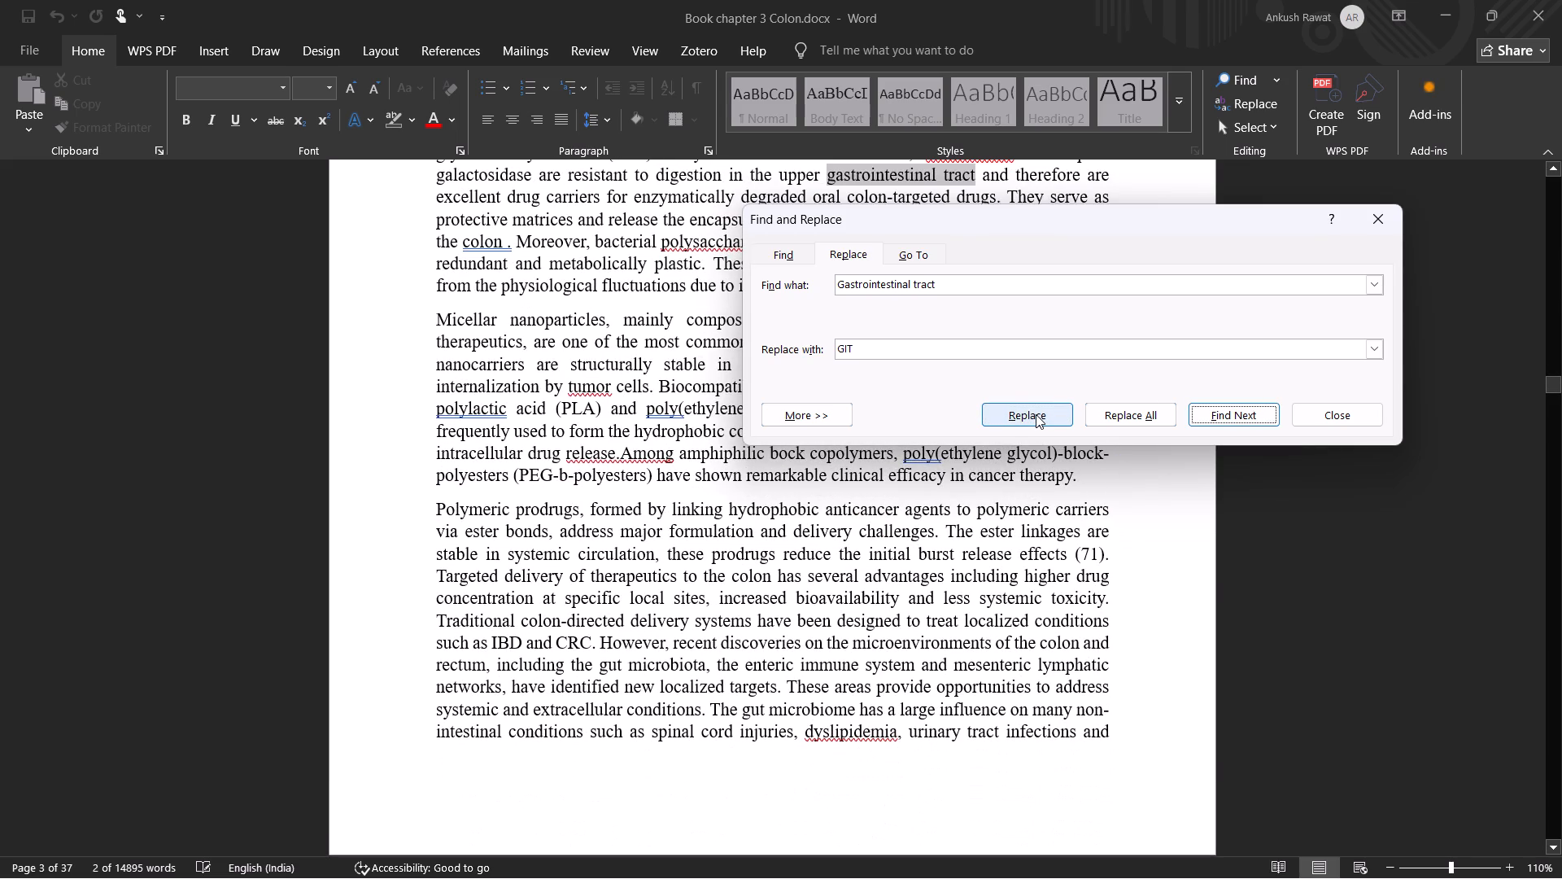
left_click(1036, 414)
left_click(1036, 414)
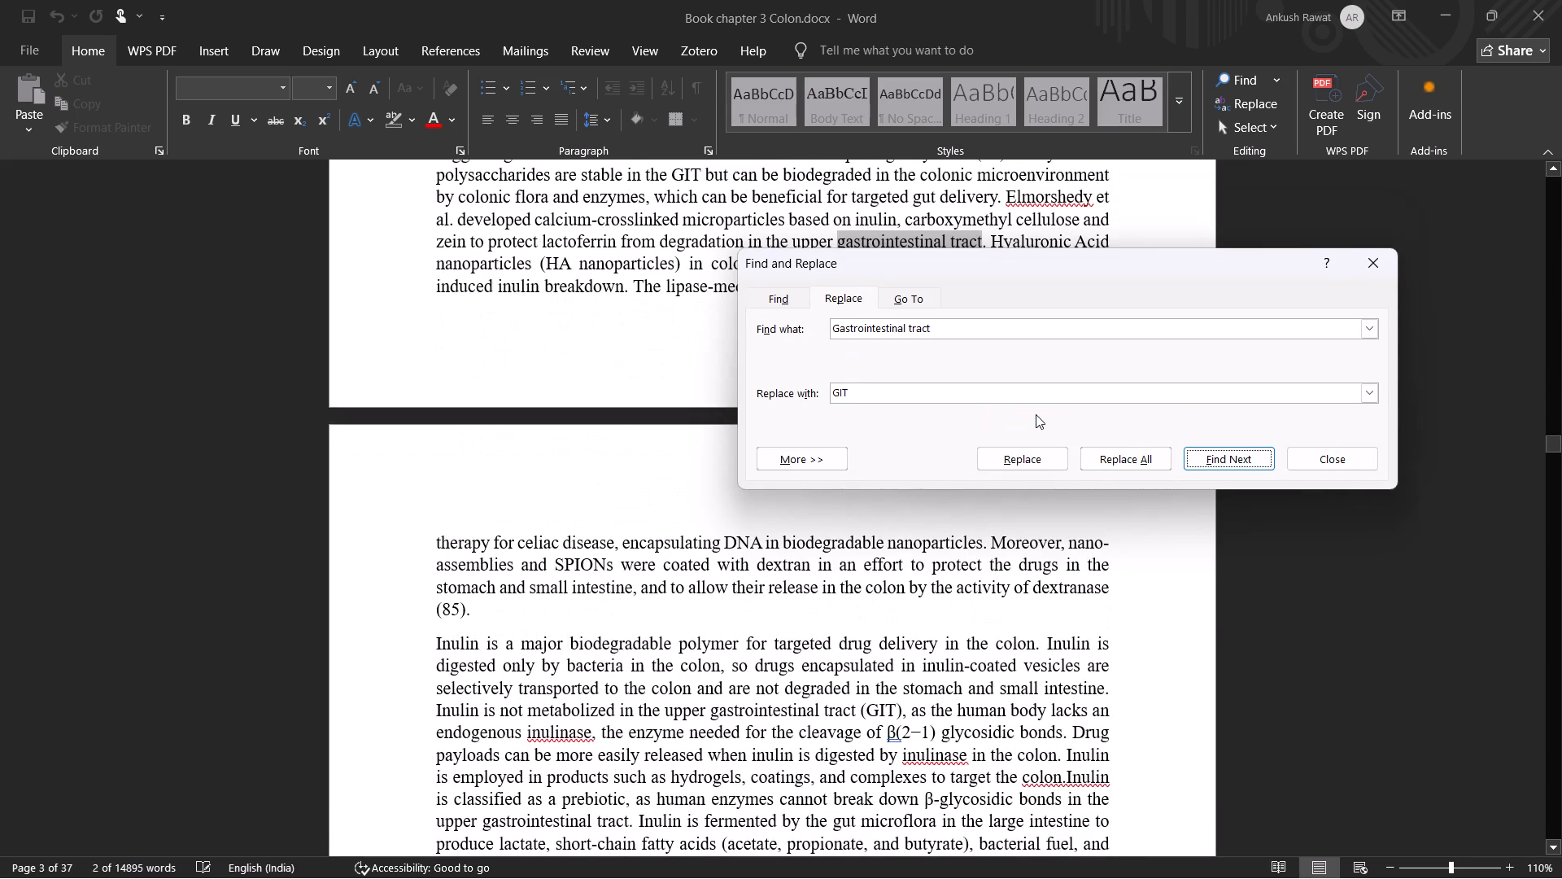
left_click(1036, 414)
left_click(1028, 448)
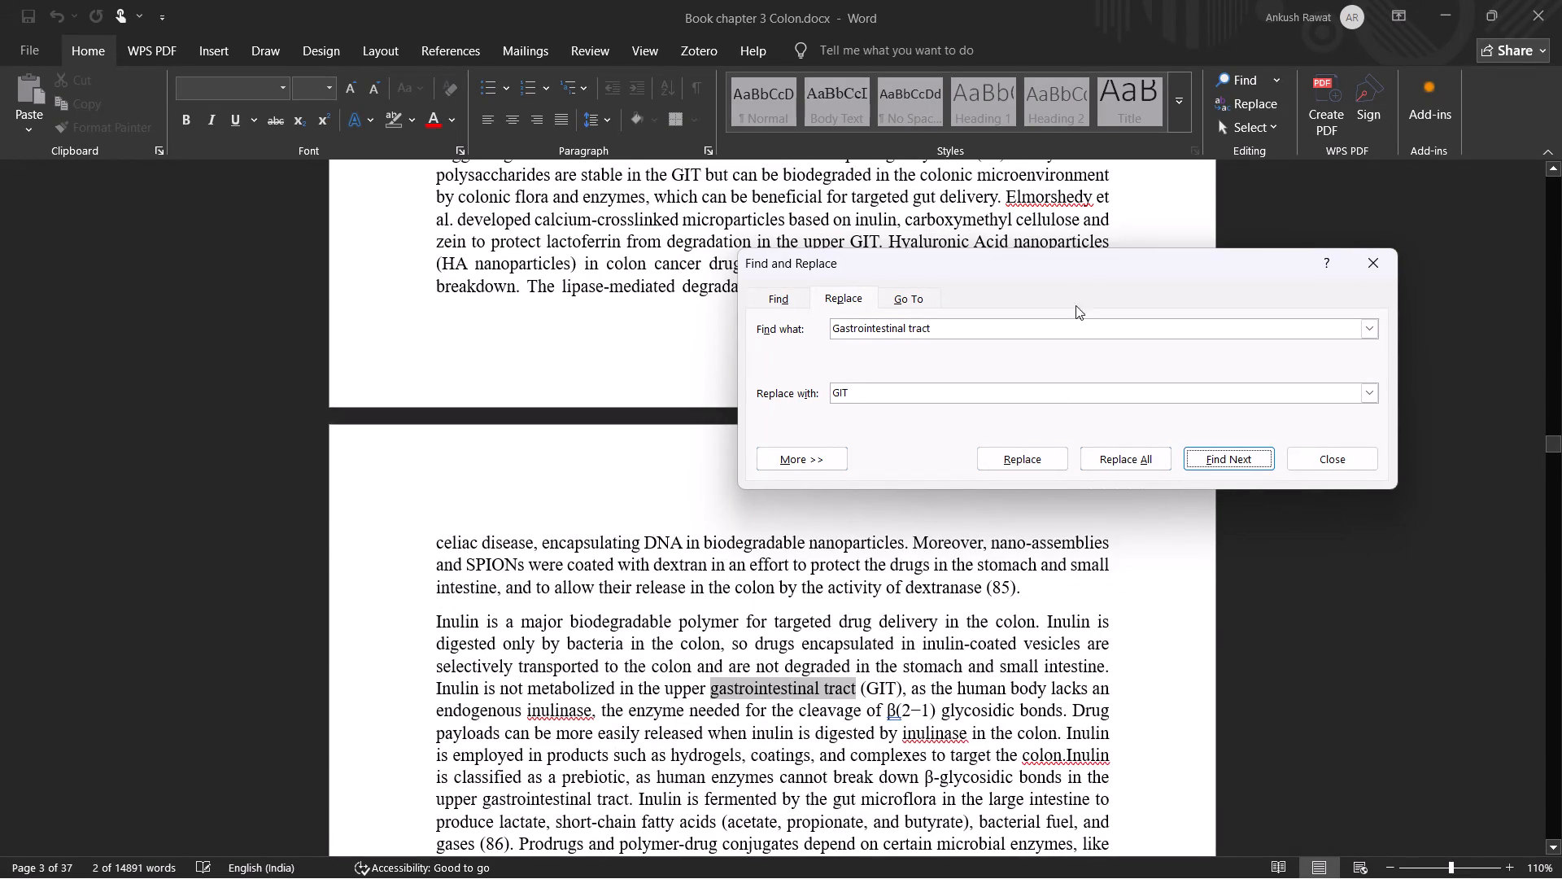
Continue replacing "Gastrointestinal tract" with "GIT" from the inulin paragraph through the text before section 11.4, stopping at the reference list.
left_click_drag(1083, 276, 1211, 281)
left_click(1153, 462)
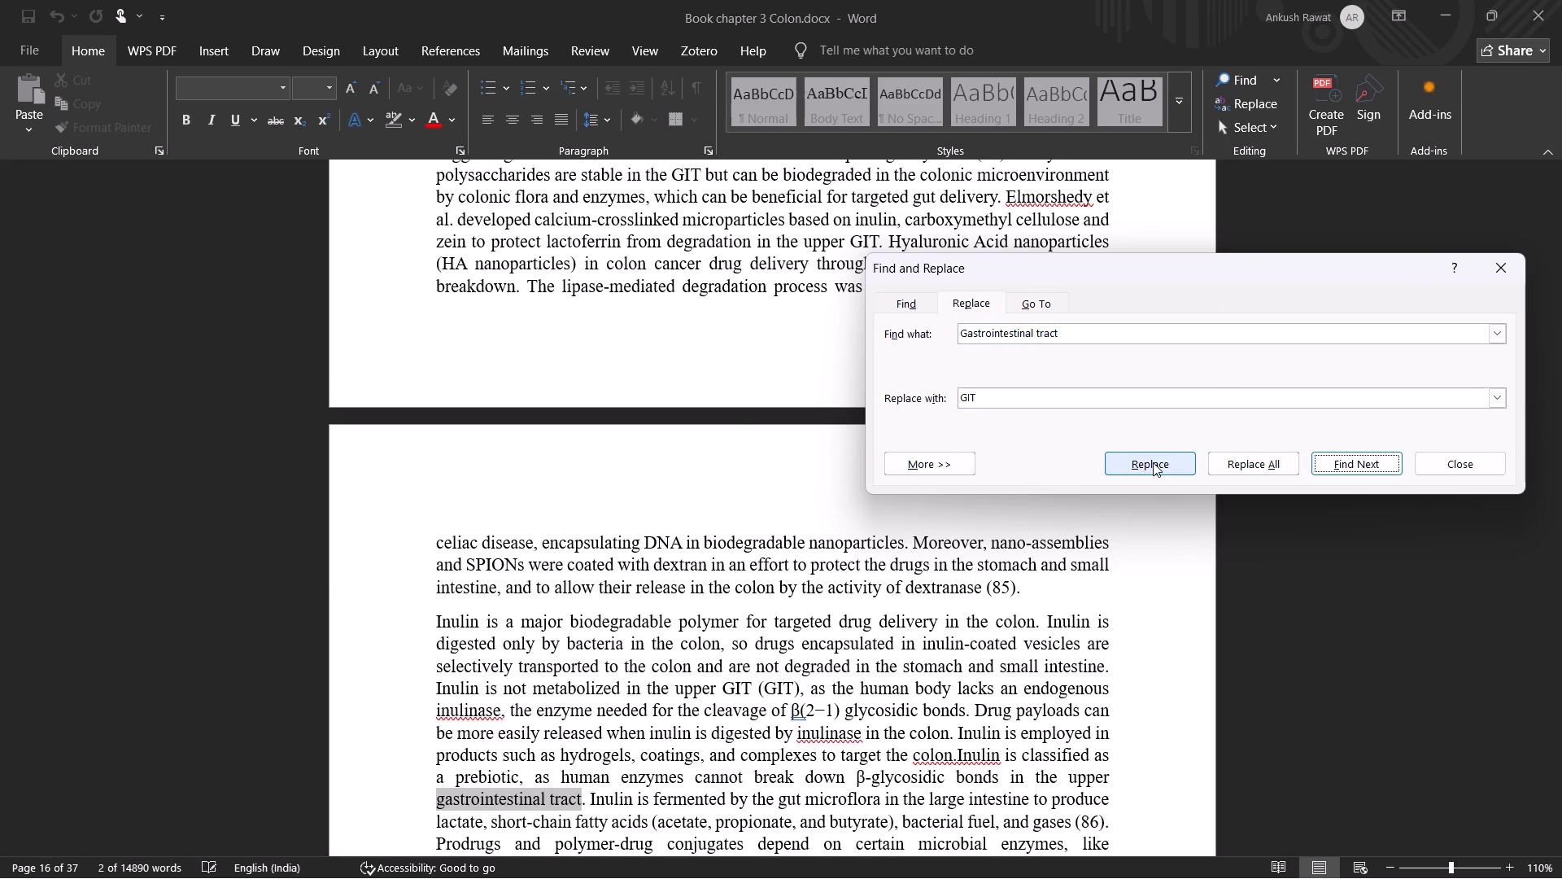
left_click(1153, 462)
left_click(1153, 462)
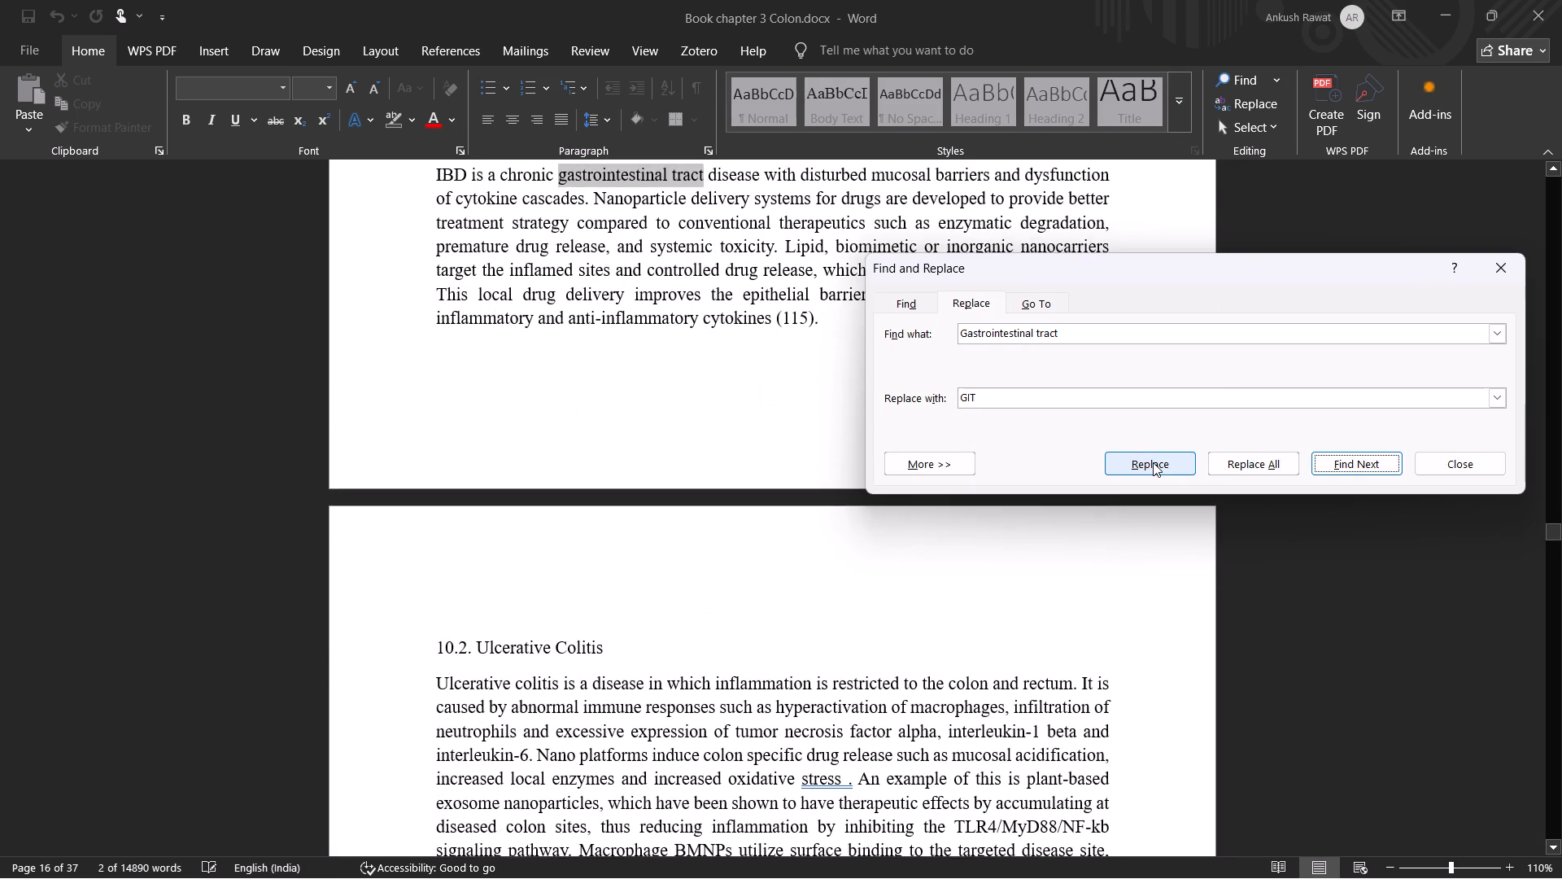
left_click(1153, 462)
left_click(1153, 462)
left_click(1153, 462)
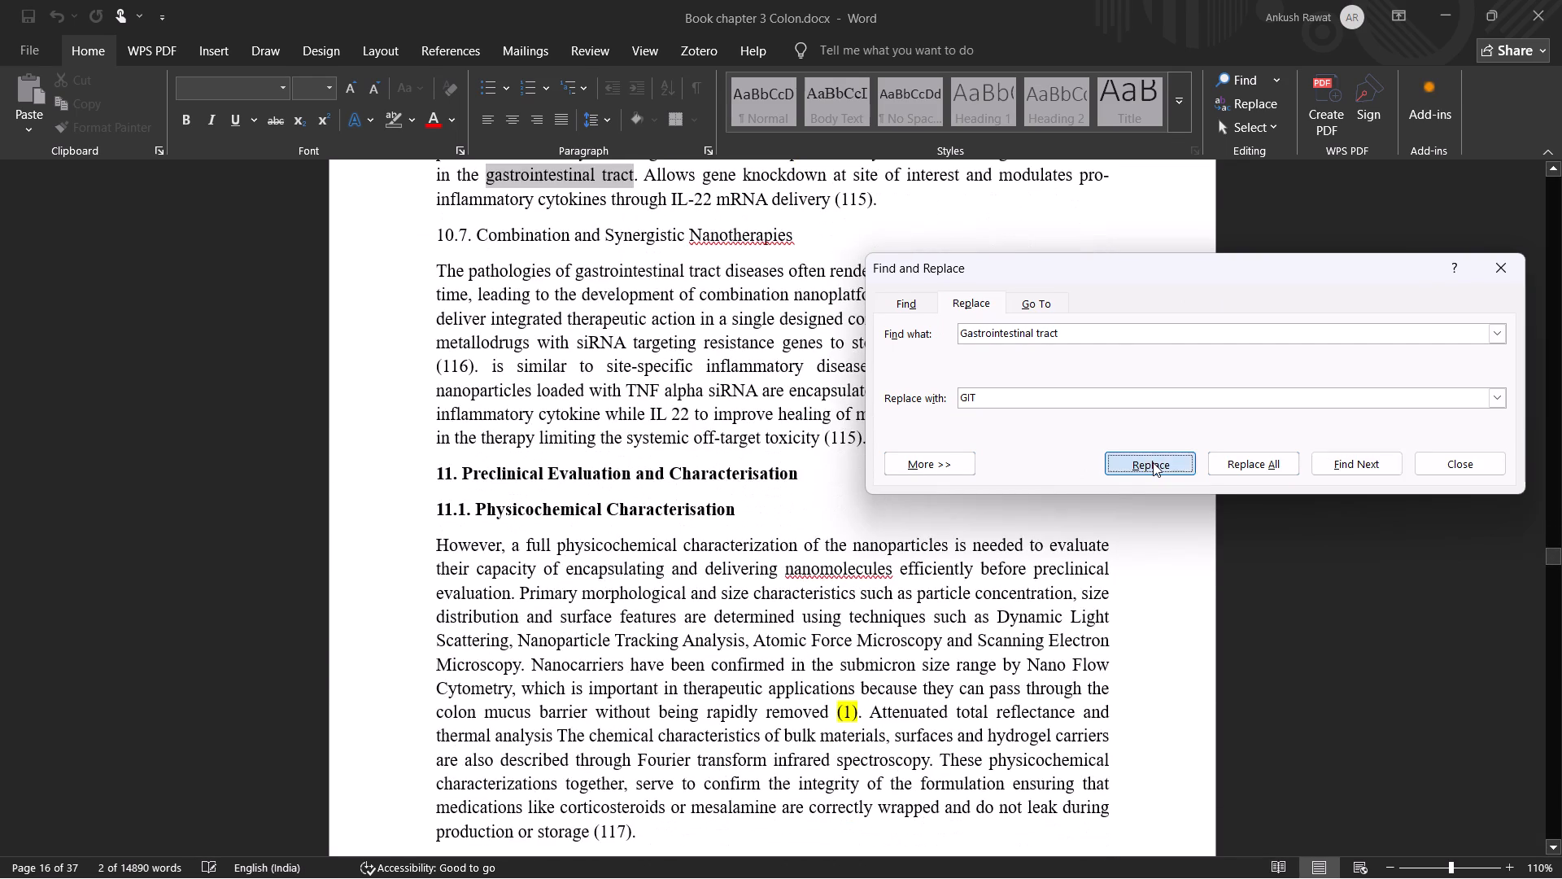
left_click(1153, 462)
left_click(1153, 462)
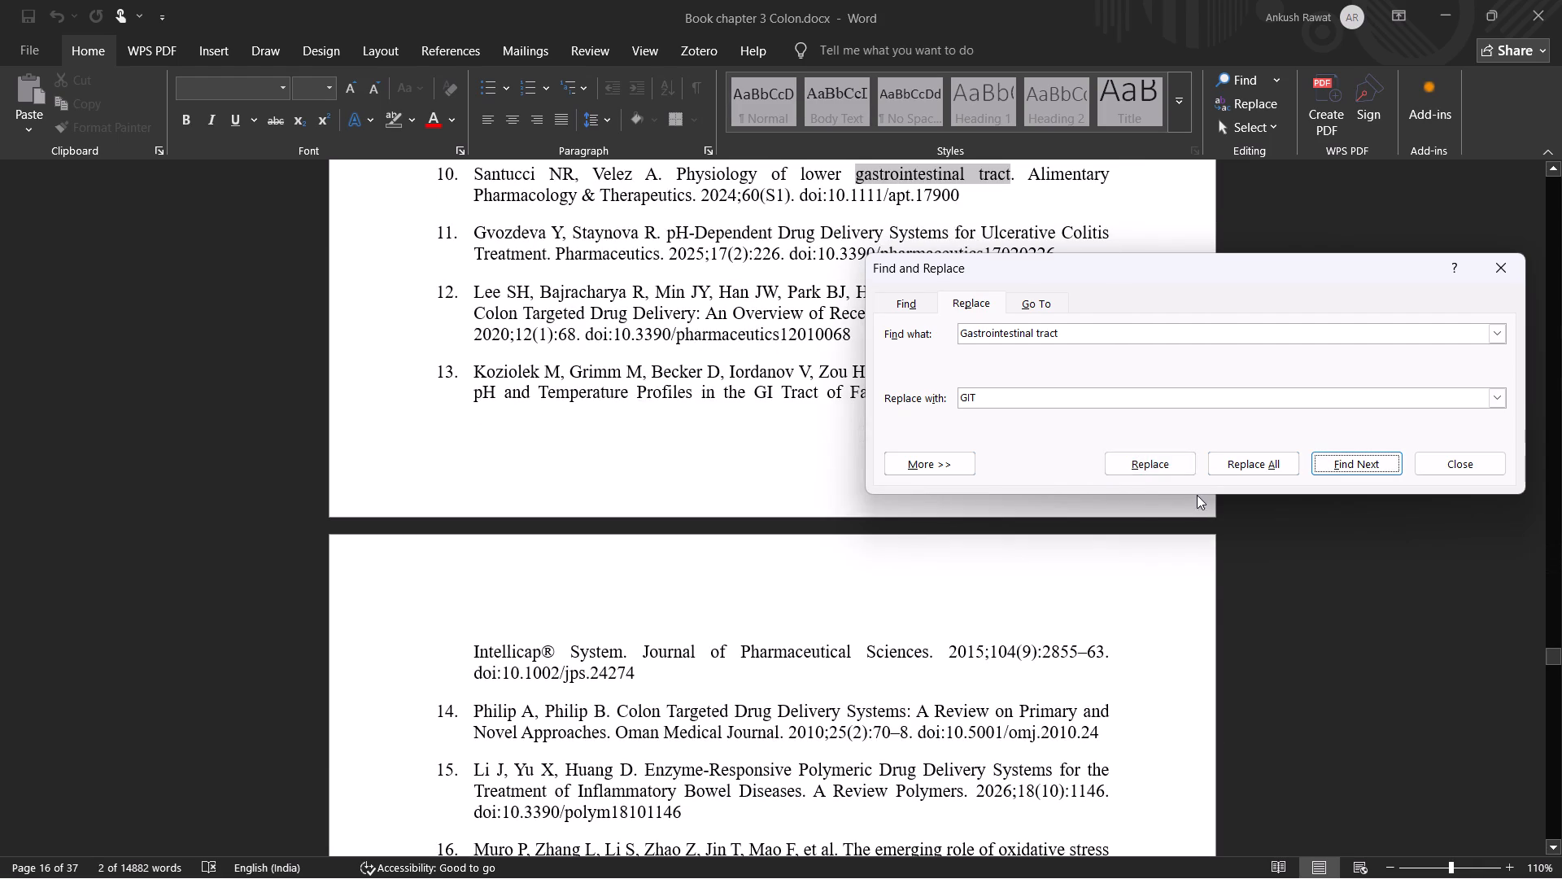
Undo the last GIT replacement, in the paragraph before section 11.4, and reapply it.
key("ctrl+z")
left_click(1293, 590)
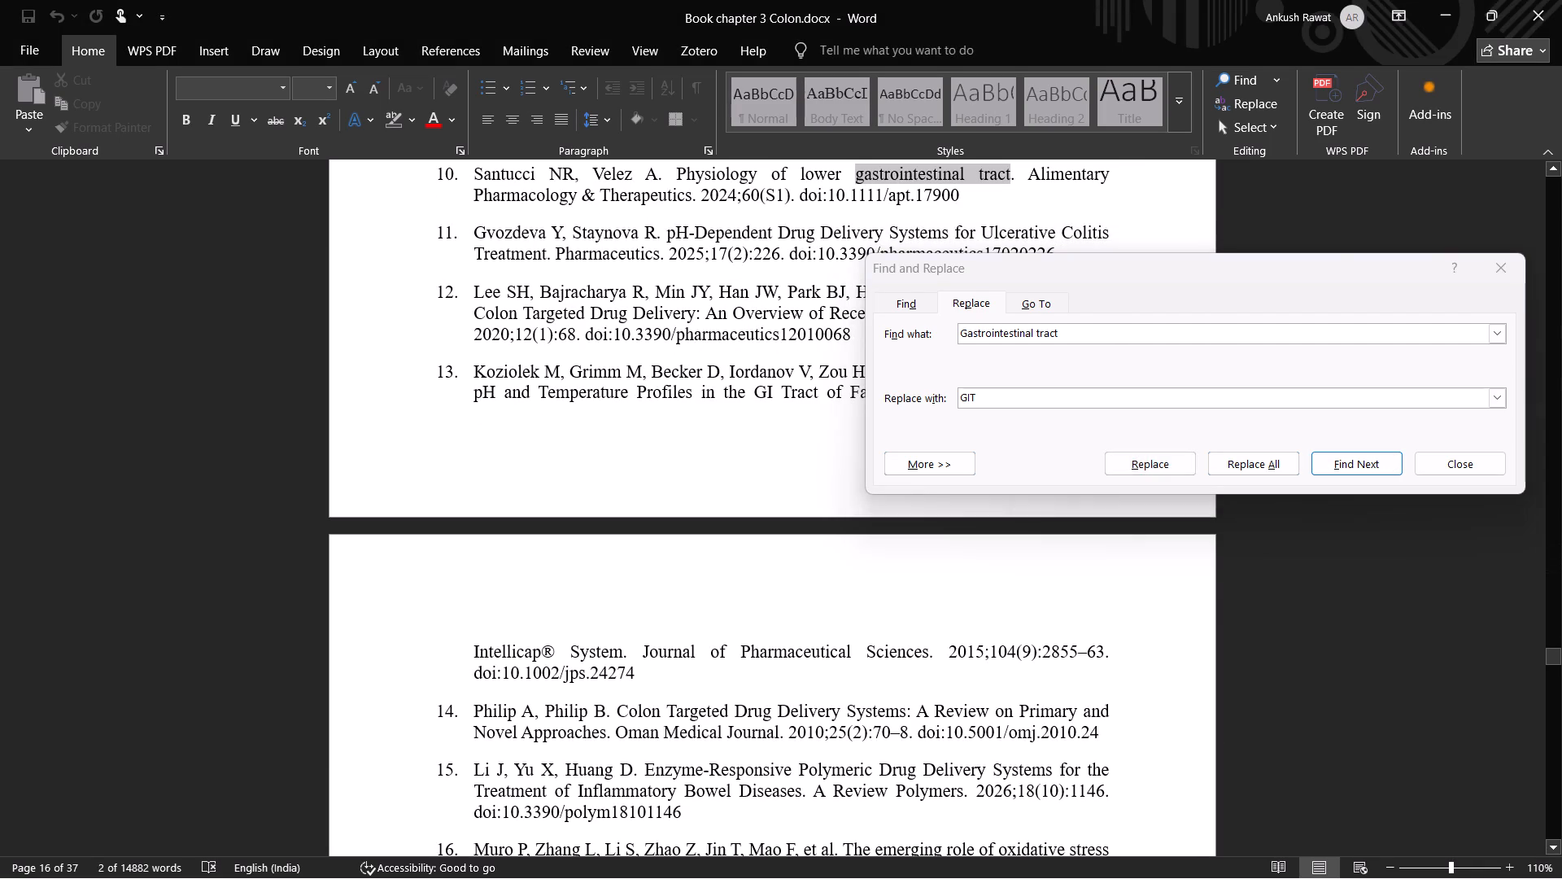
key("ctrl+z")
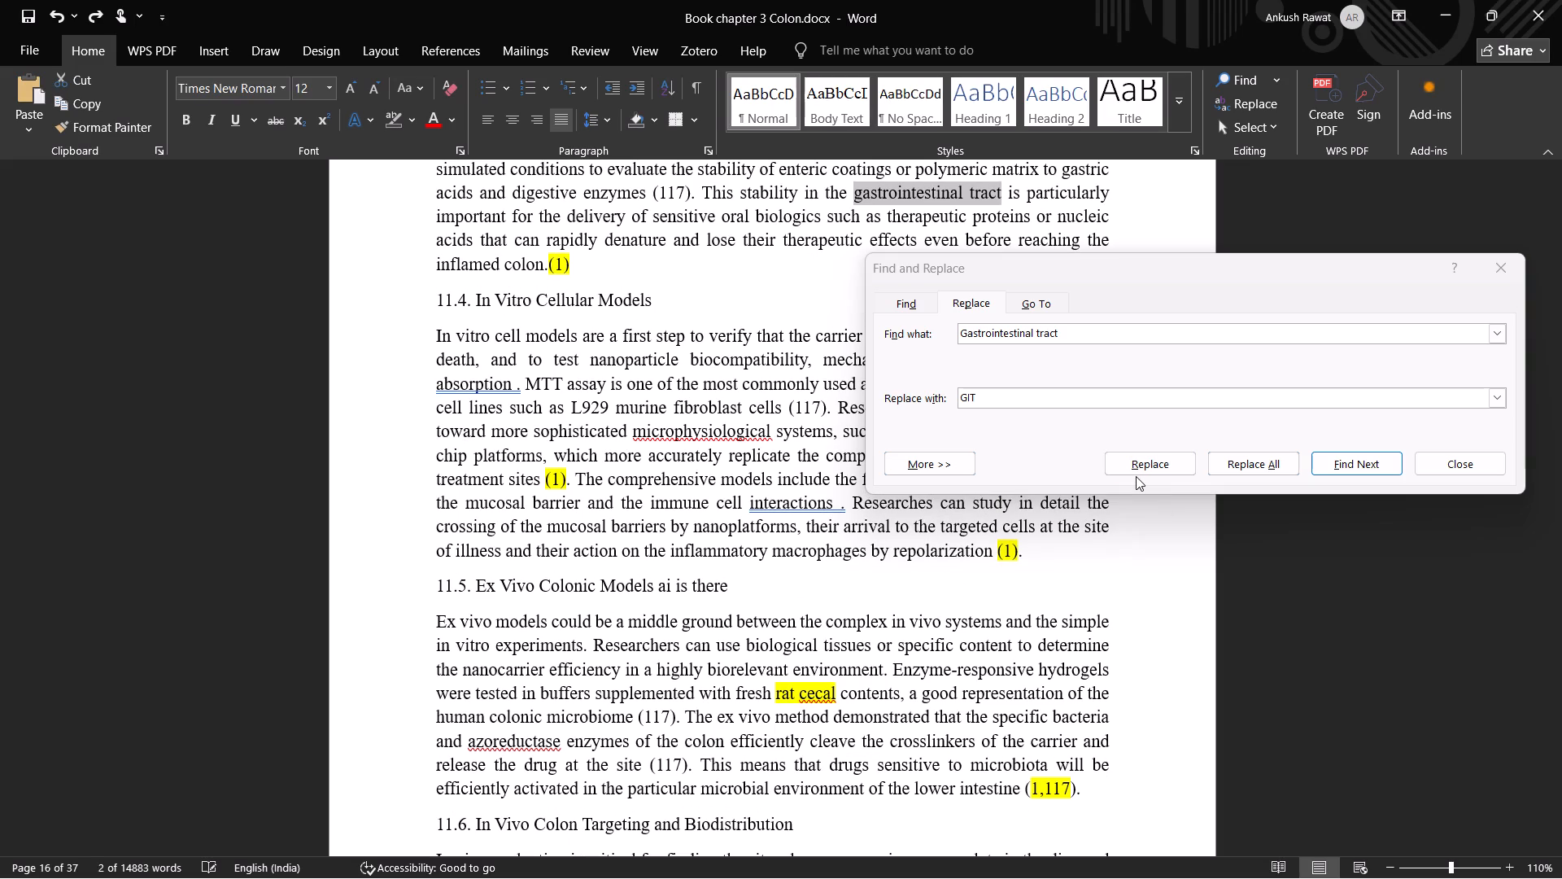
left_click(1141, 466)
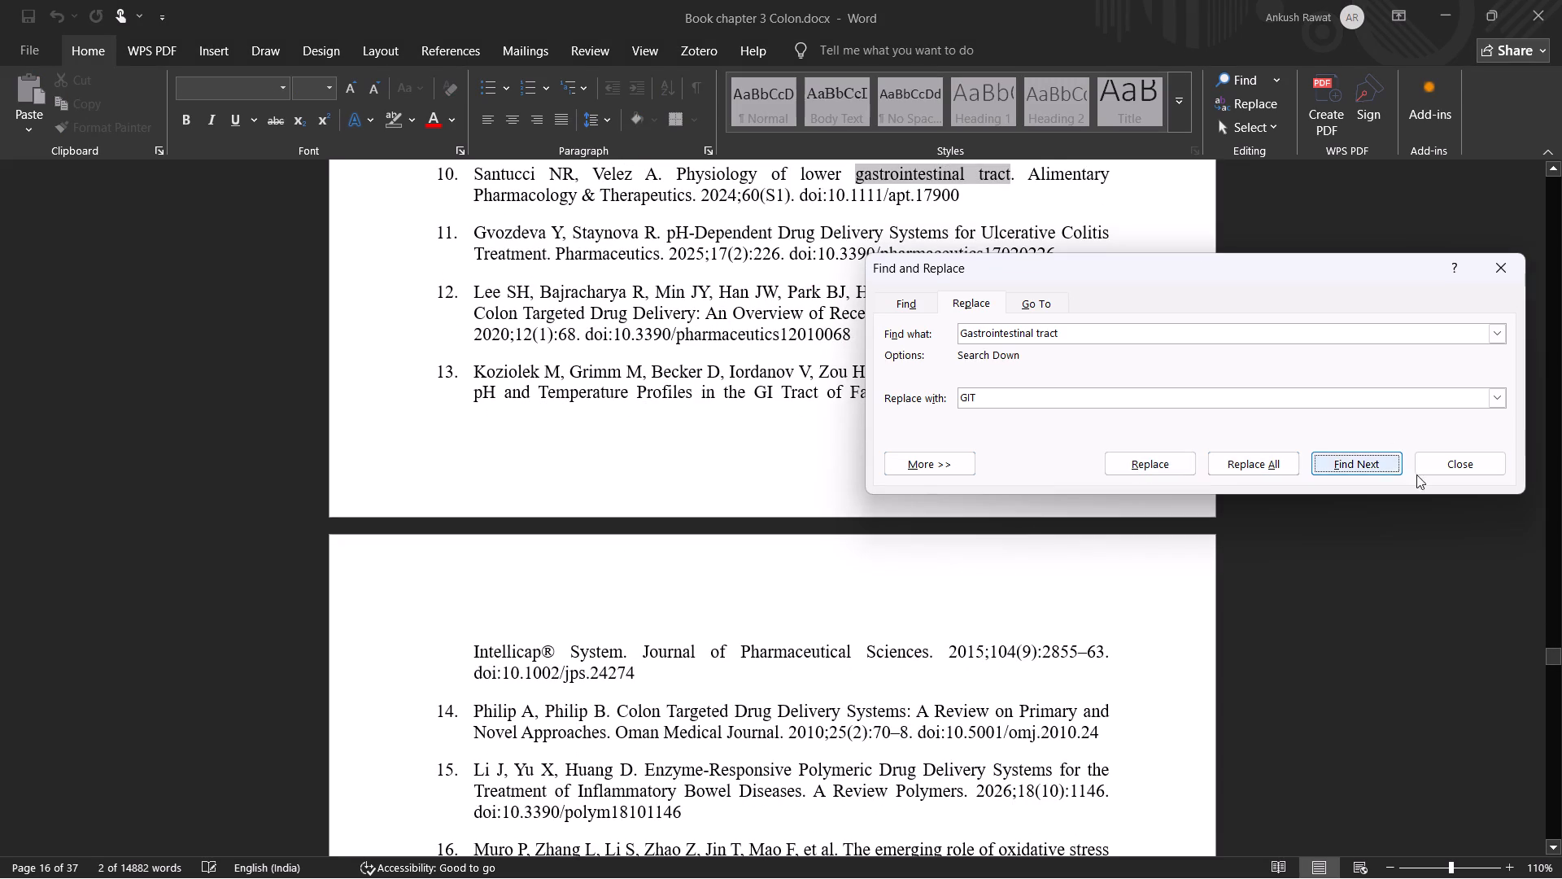
Return to the document's first page and copy the replacement text "GIT" into the search term.
left_click_drag(1553, 650, 1538, 186)
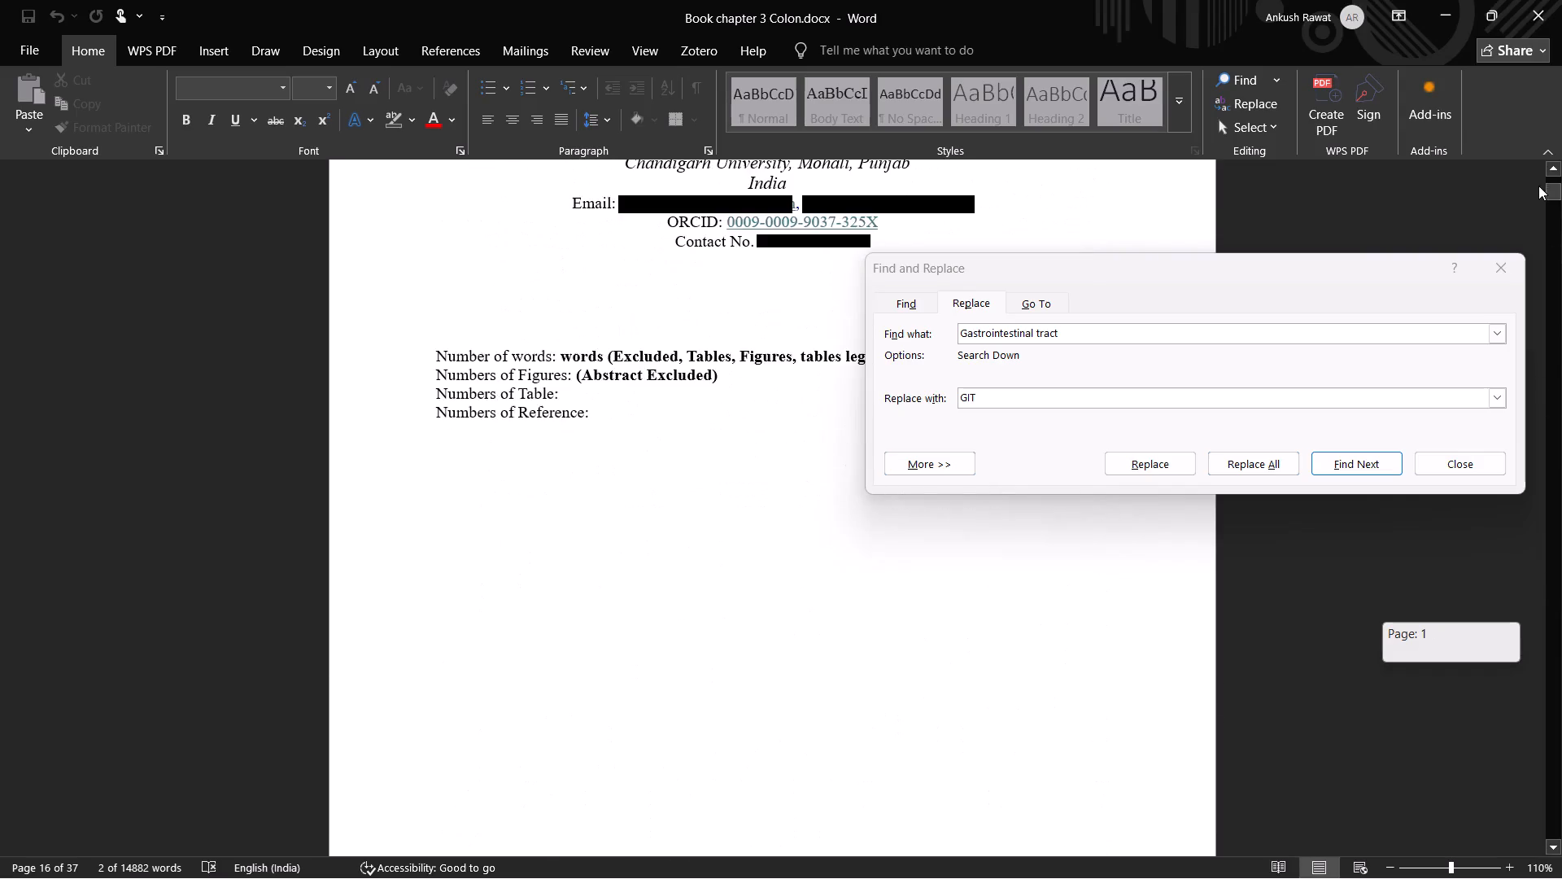
left_click_drag(1538, 186, 1538, 175)
left_click_drag(988, 394, 945, 397)
left_click(971, 395)
left_click(975, 395)
left_click_drag(977, 397, 947, 400)
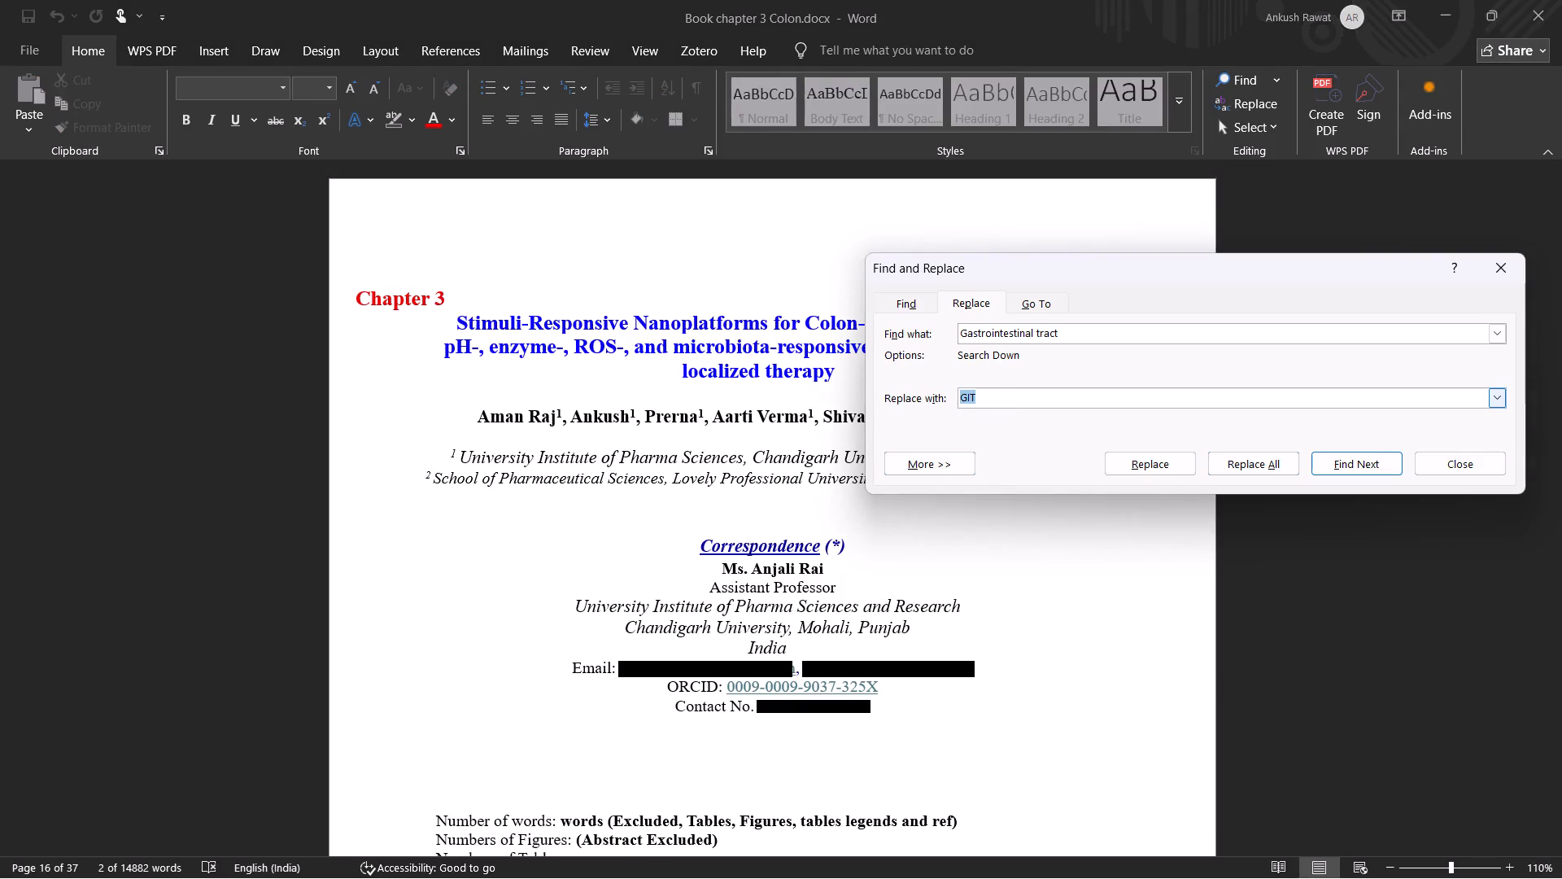
key("ctrl+c")
key("ctrl+c")
key("ctrl+c")
left_click_drag(1069, 336, 1033, 336)
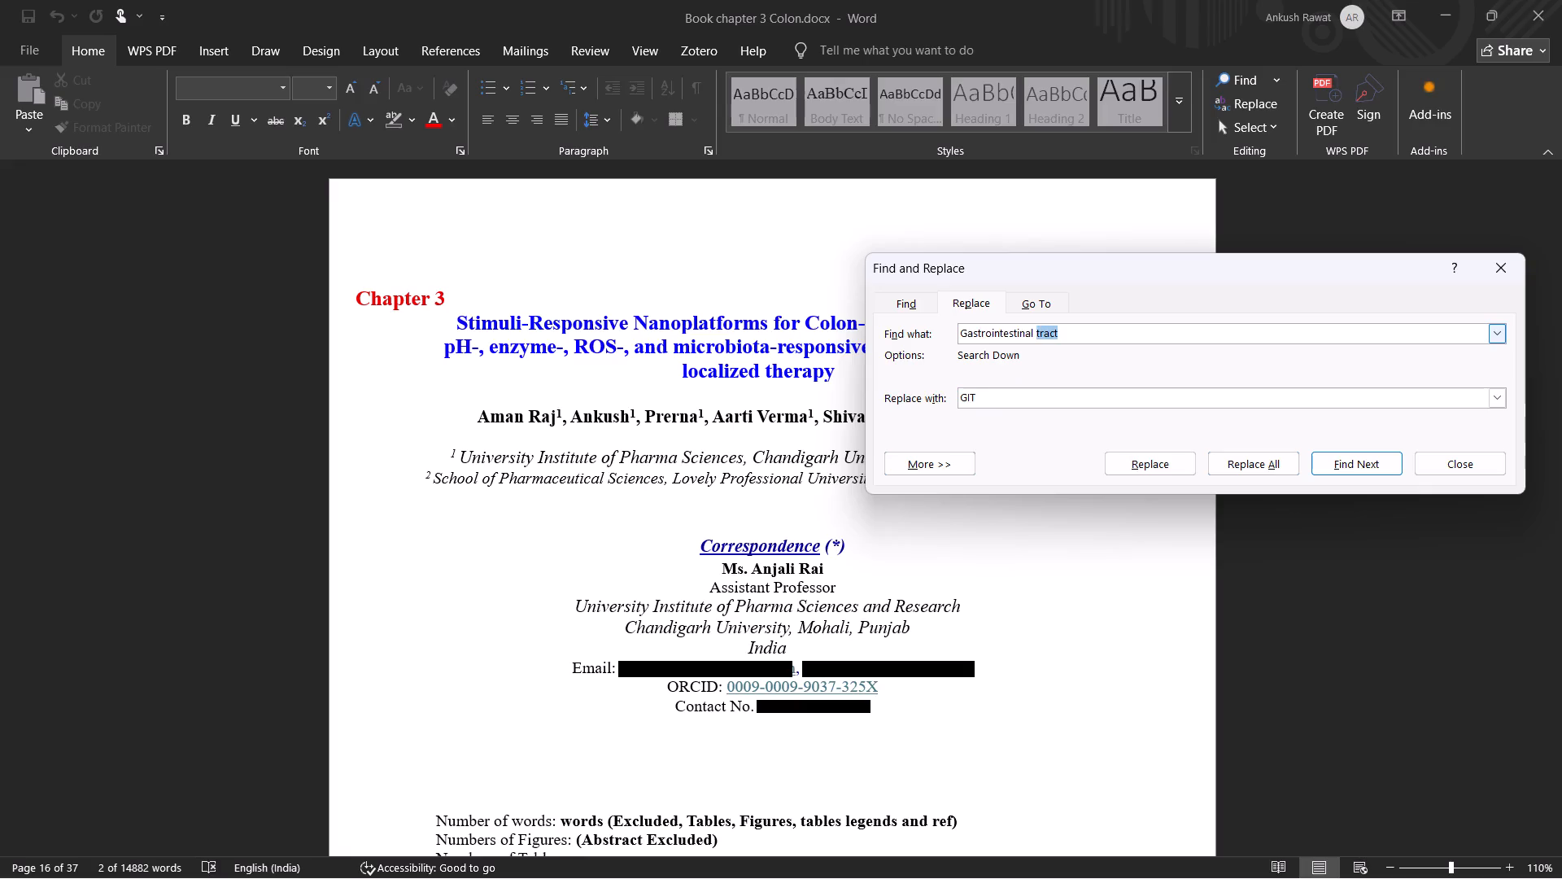
left_click_drag(1033, 336, 941, 339)
key("ctrl+v")
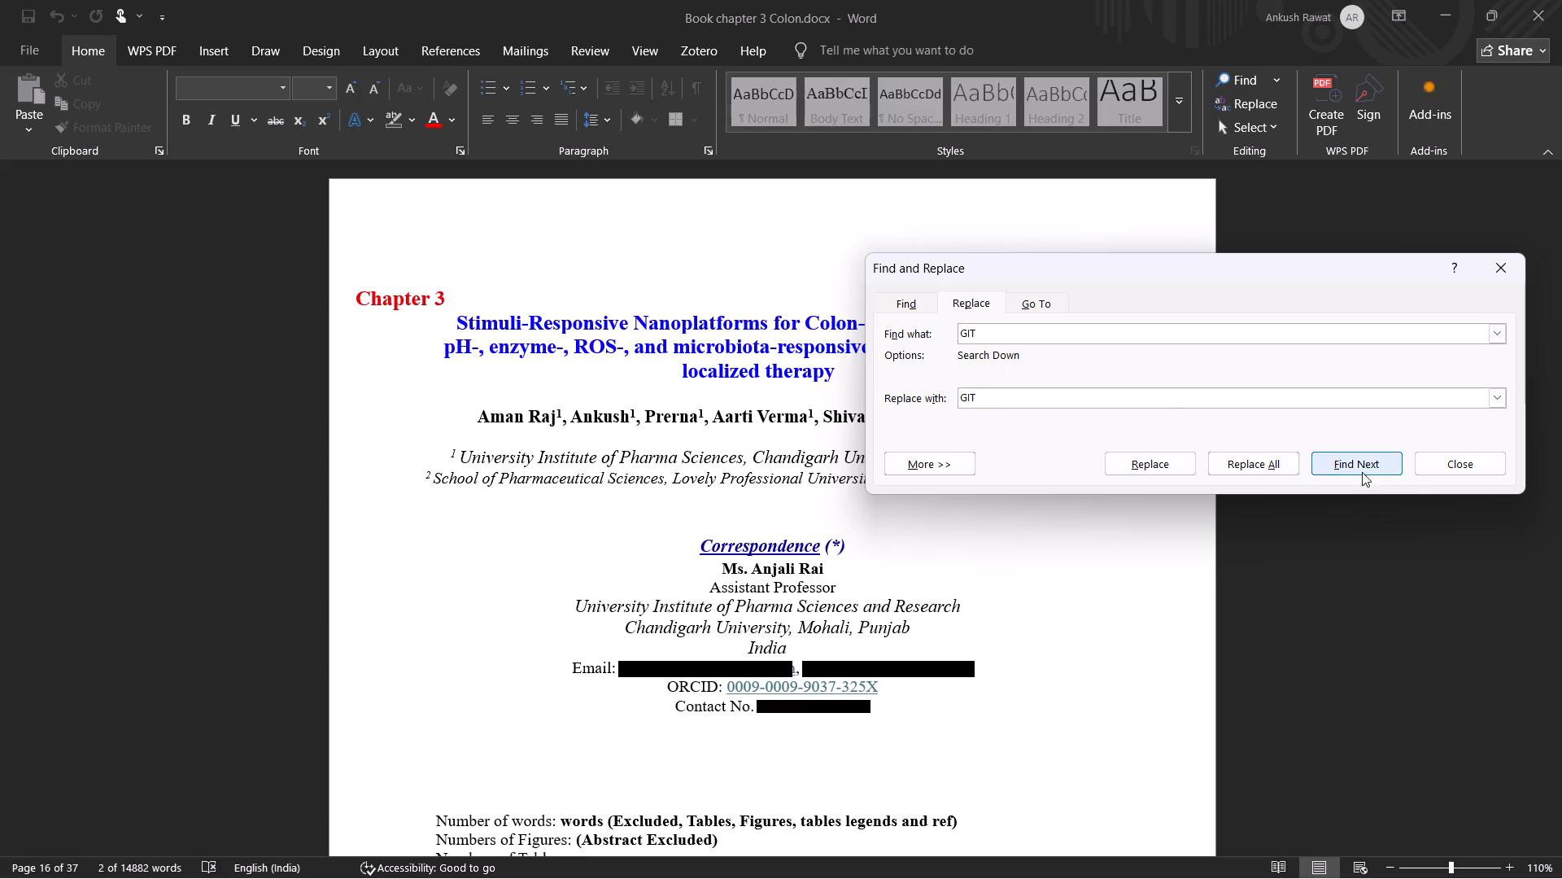
Check the "GIT" occurrences through the reference list and again from the document's beginning up to the pH-responsive text citing (59).
left_click(1350, 468)
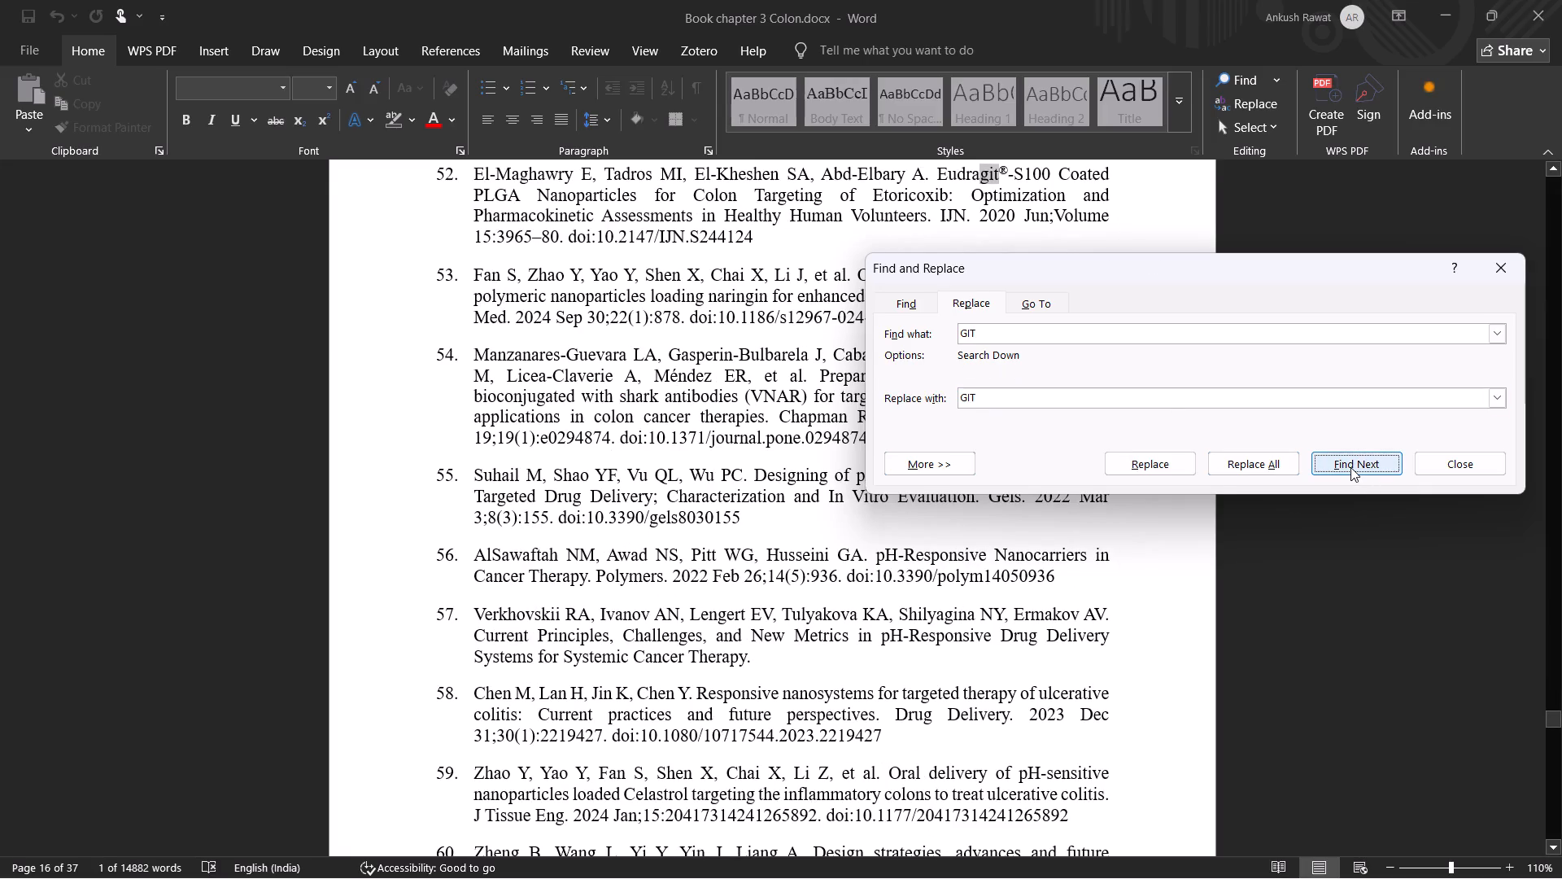
left_click(1350, 467)
left_click(1350, 467)
left_click(1251, 448)
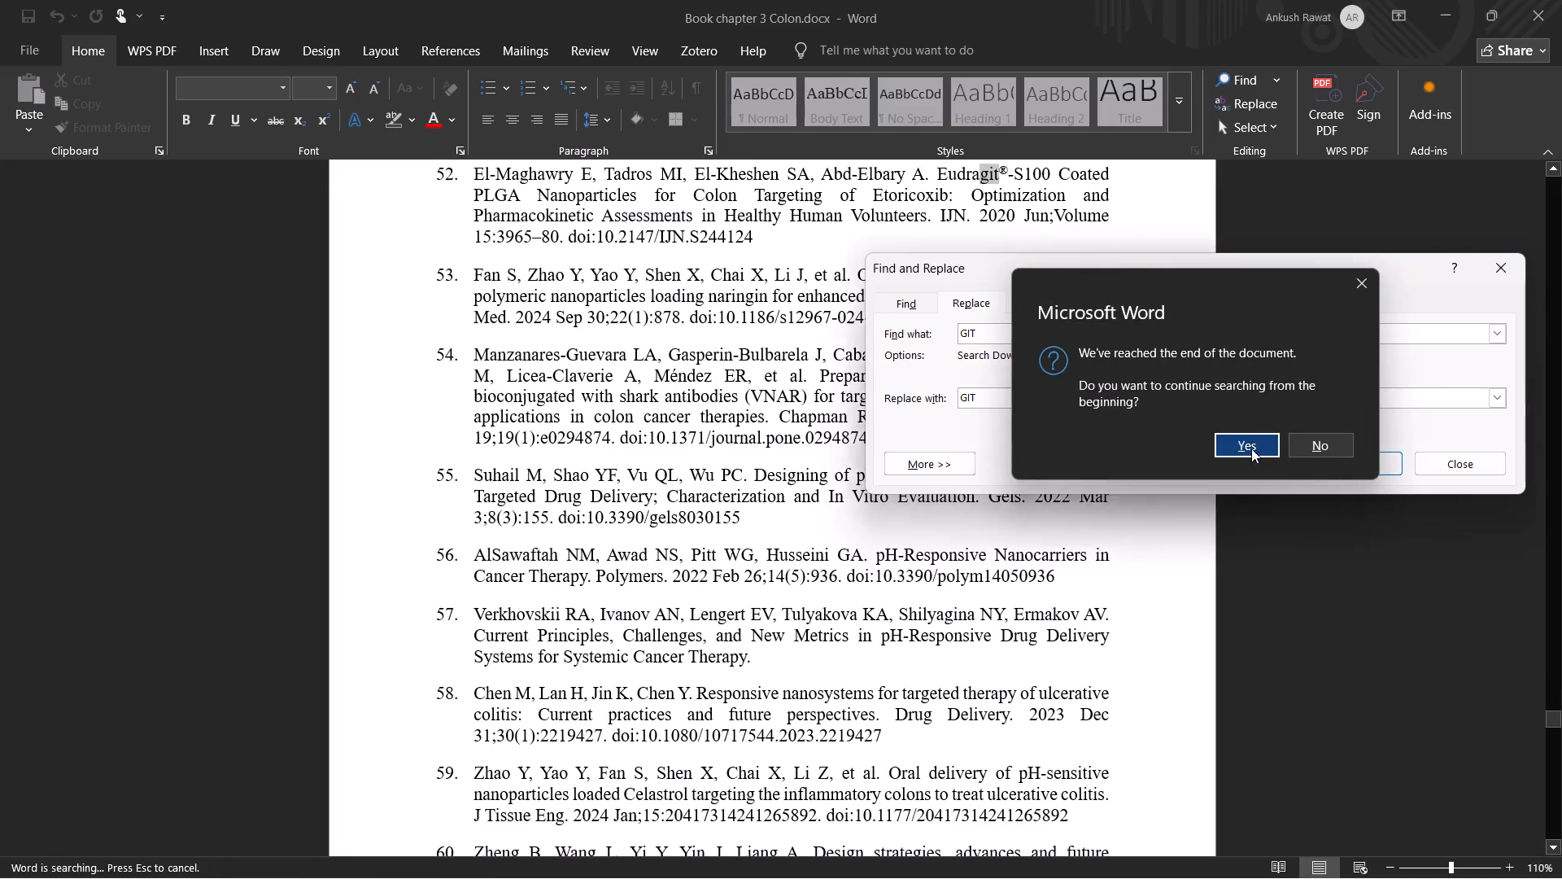
left_click(1337, 460)
left_click(1337, 460)
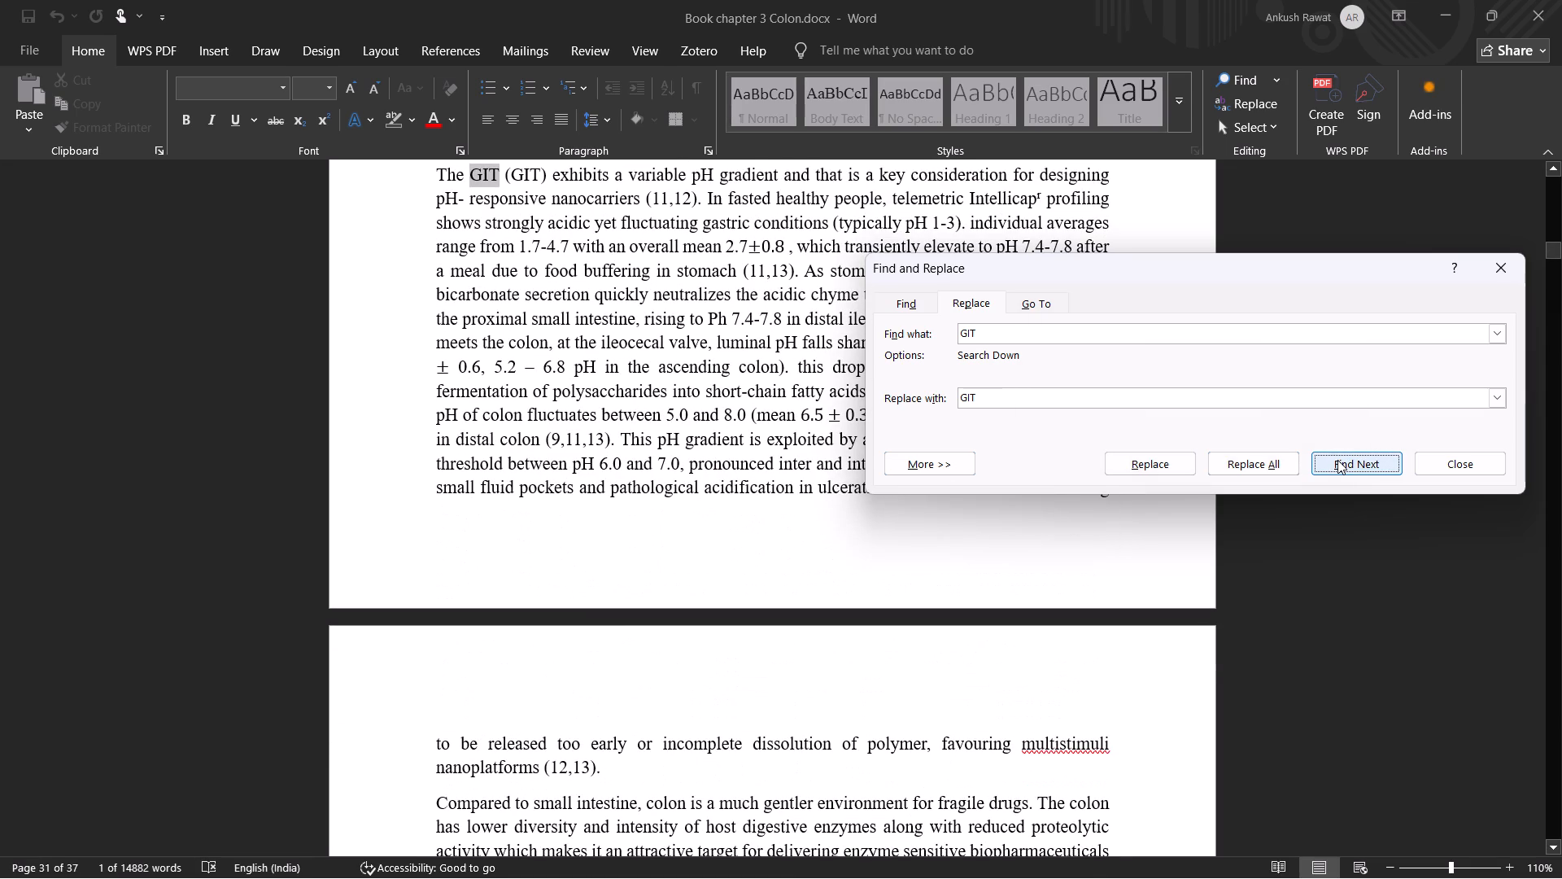
left_click(1337, 460)
left_click(1337, 460)
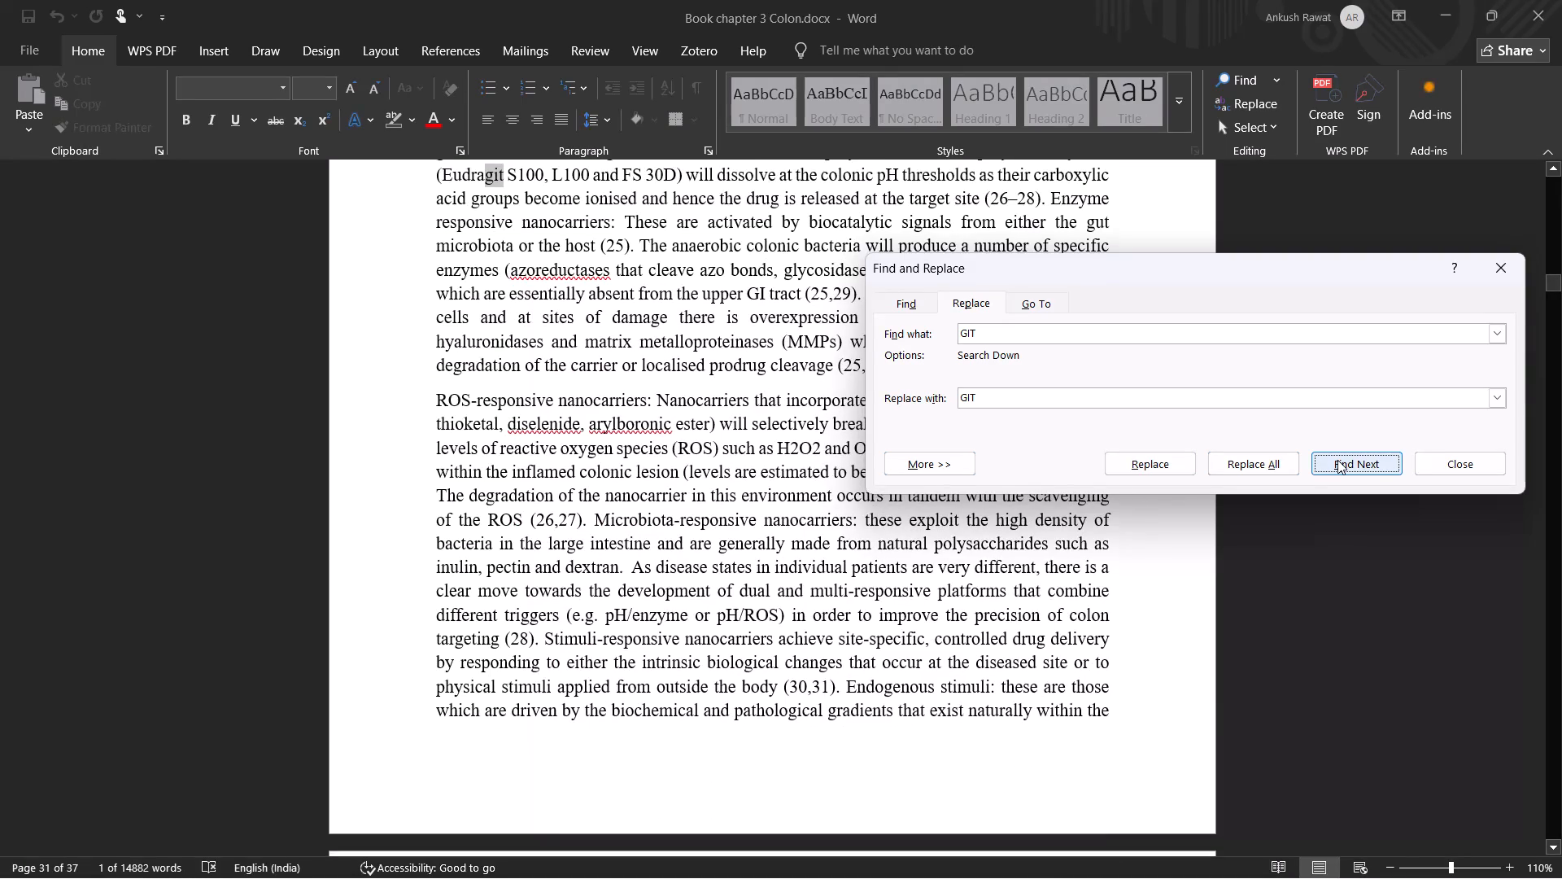
left_click(1337, 460)
left_click(1337, 460)
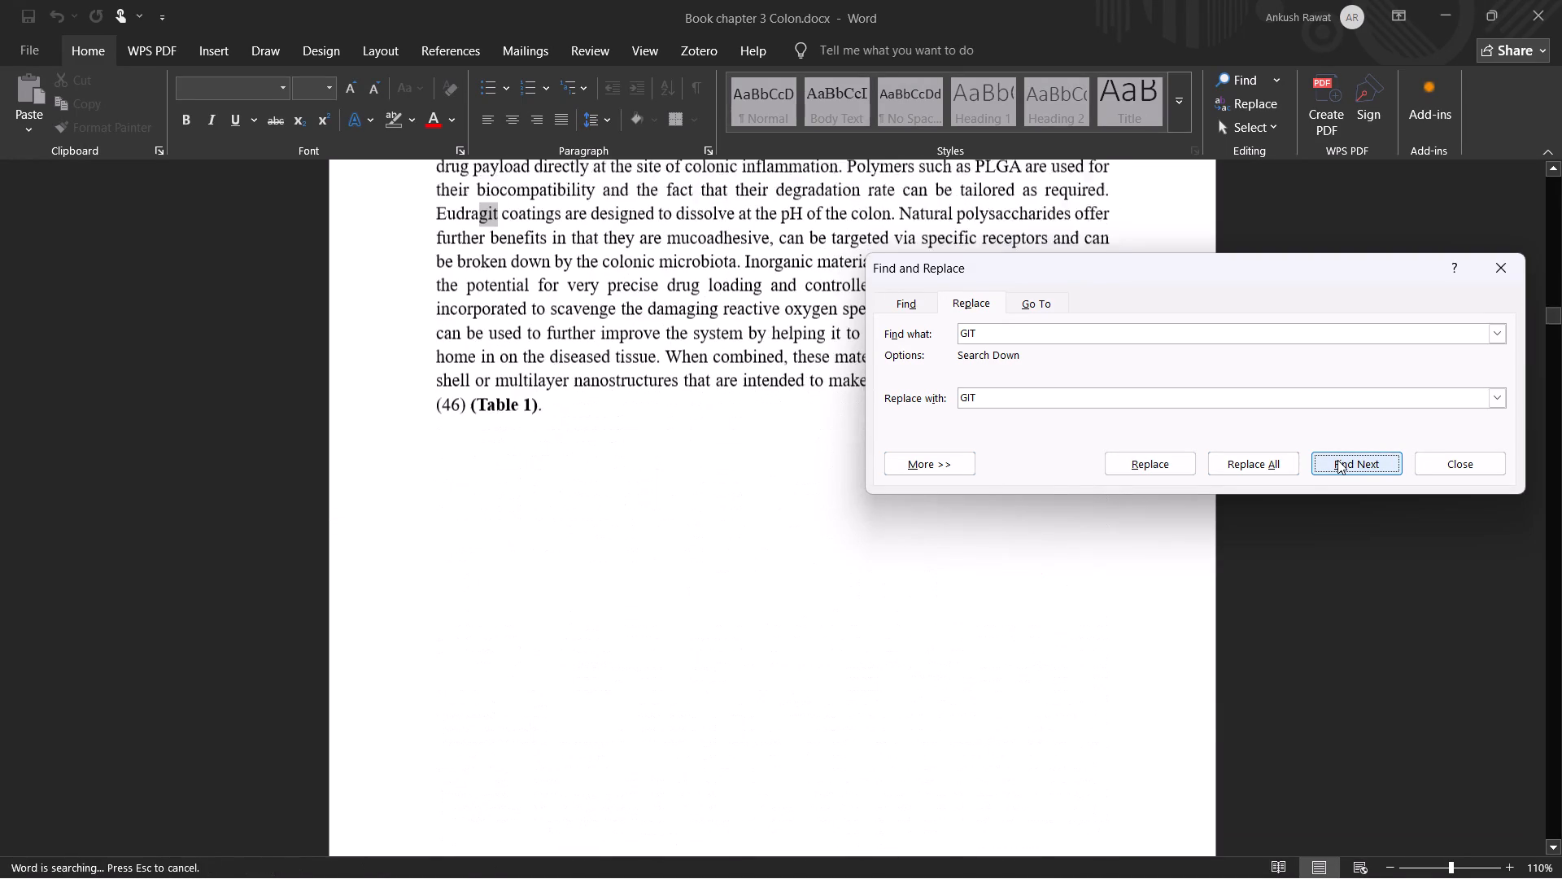
left_click(1337, 460)
triple_click(1337, 460)
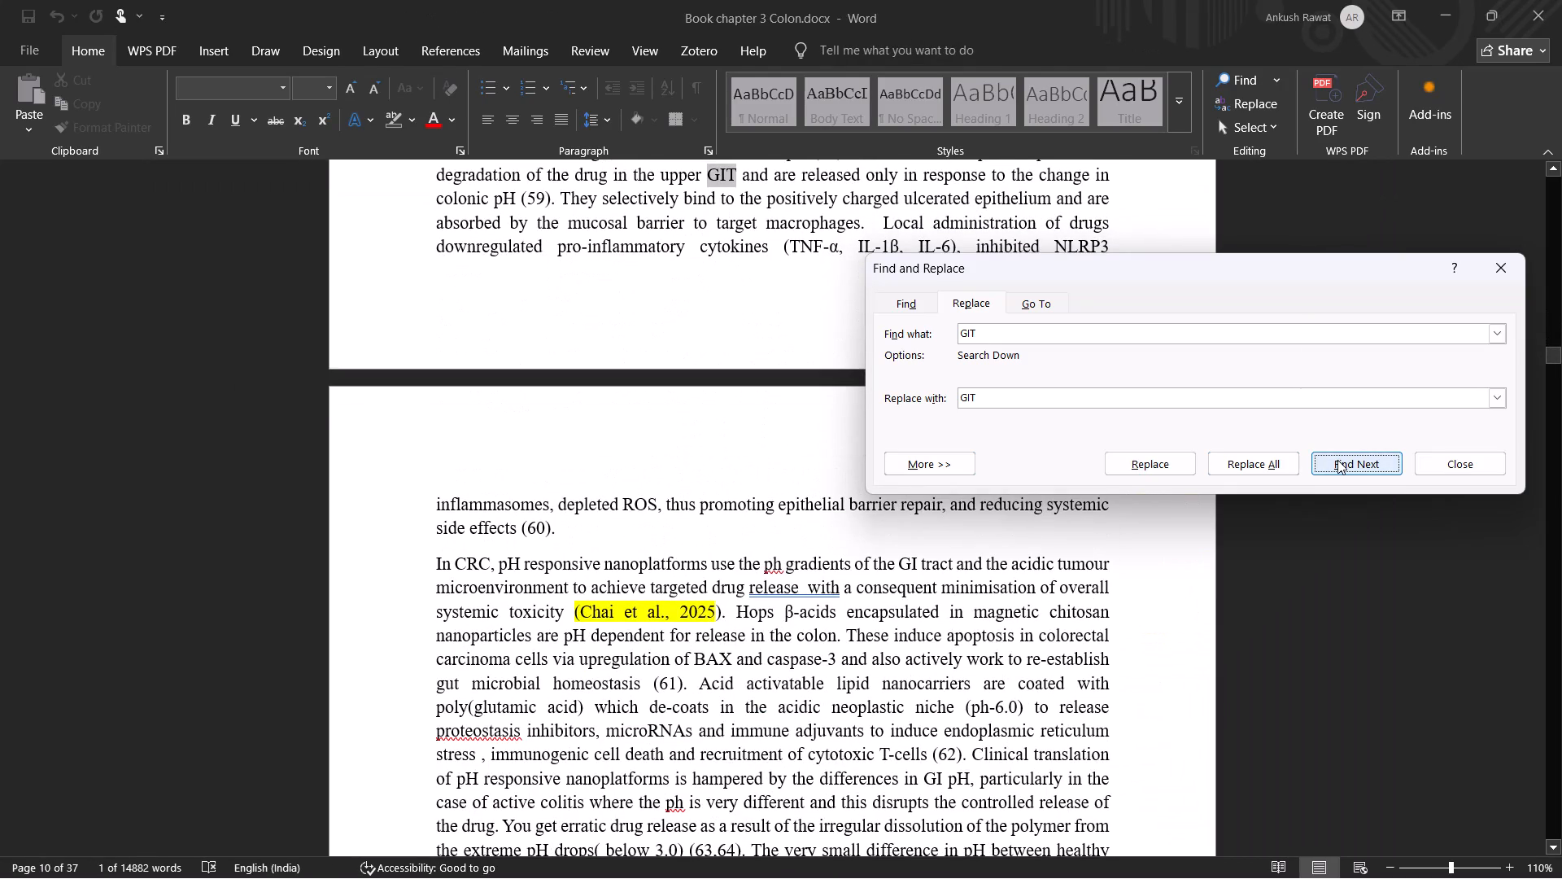
Check the remaining "GIT" occurrences from the enzyme-responsive text through the Naeem et al. paragraph for repeated or spelled-out definitions.
left_click(1337, 460)
left_click(1337, 460)
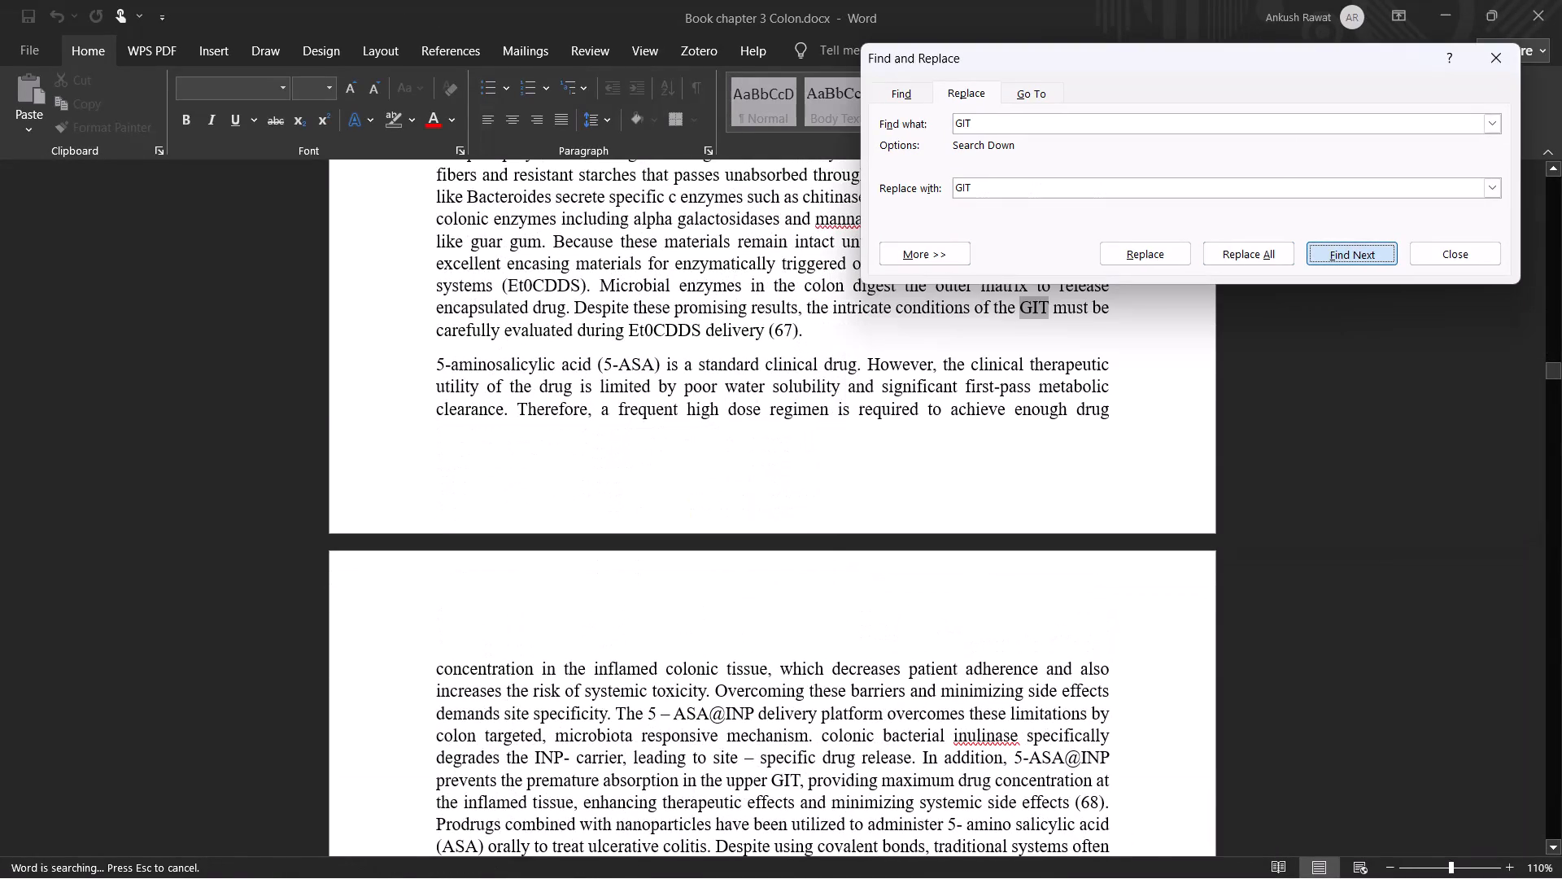
left_click(1355, 264)
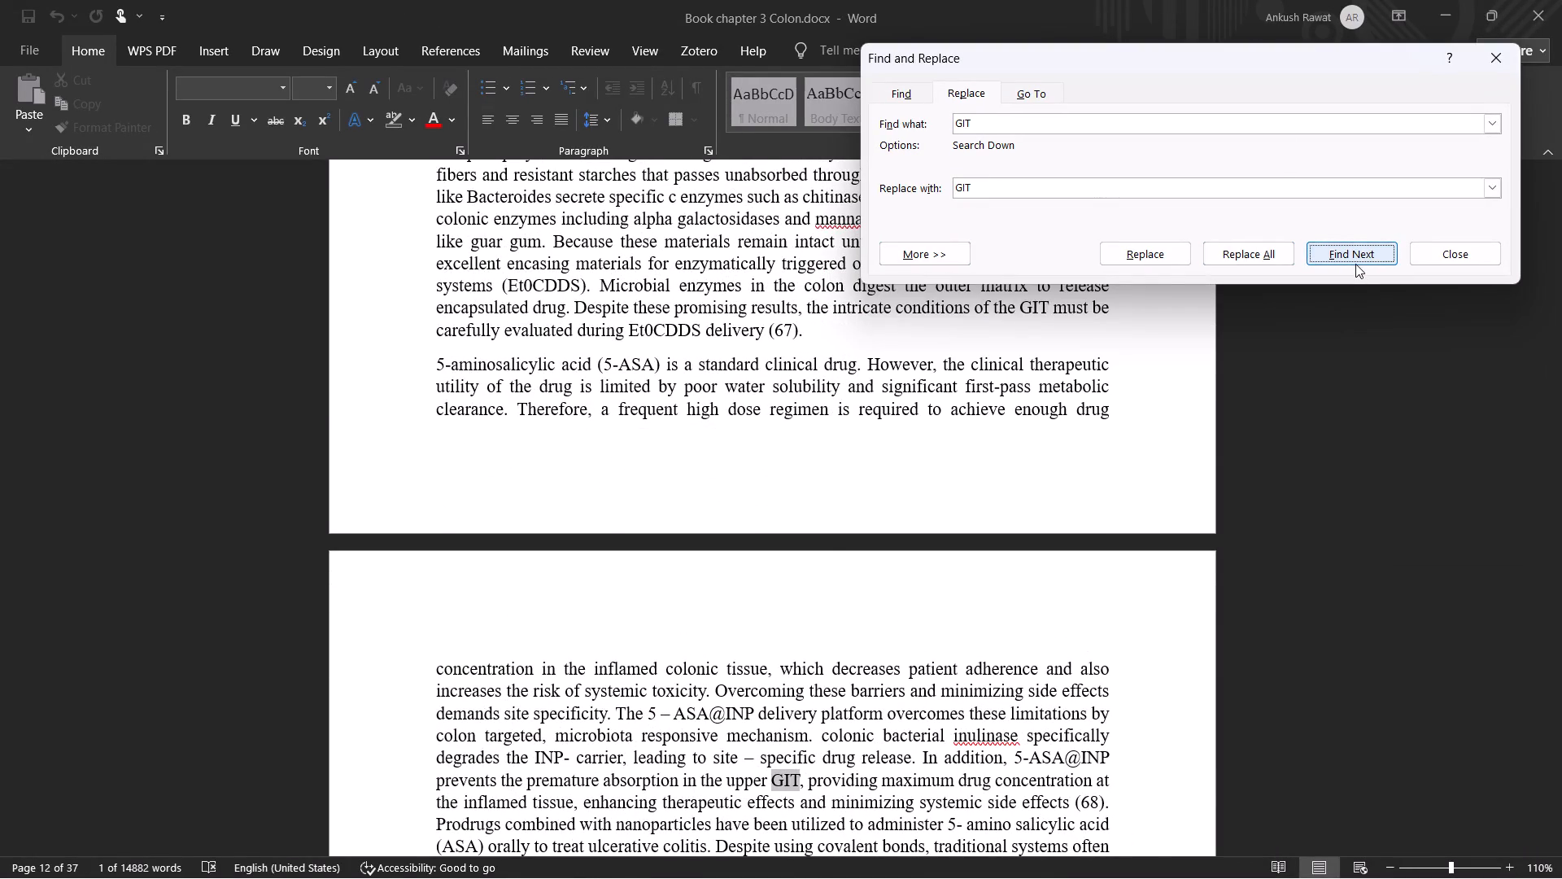
left_click(1355, 264)
left_click(1355, 264)
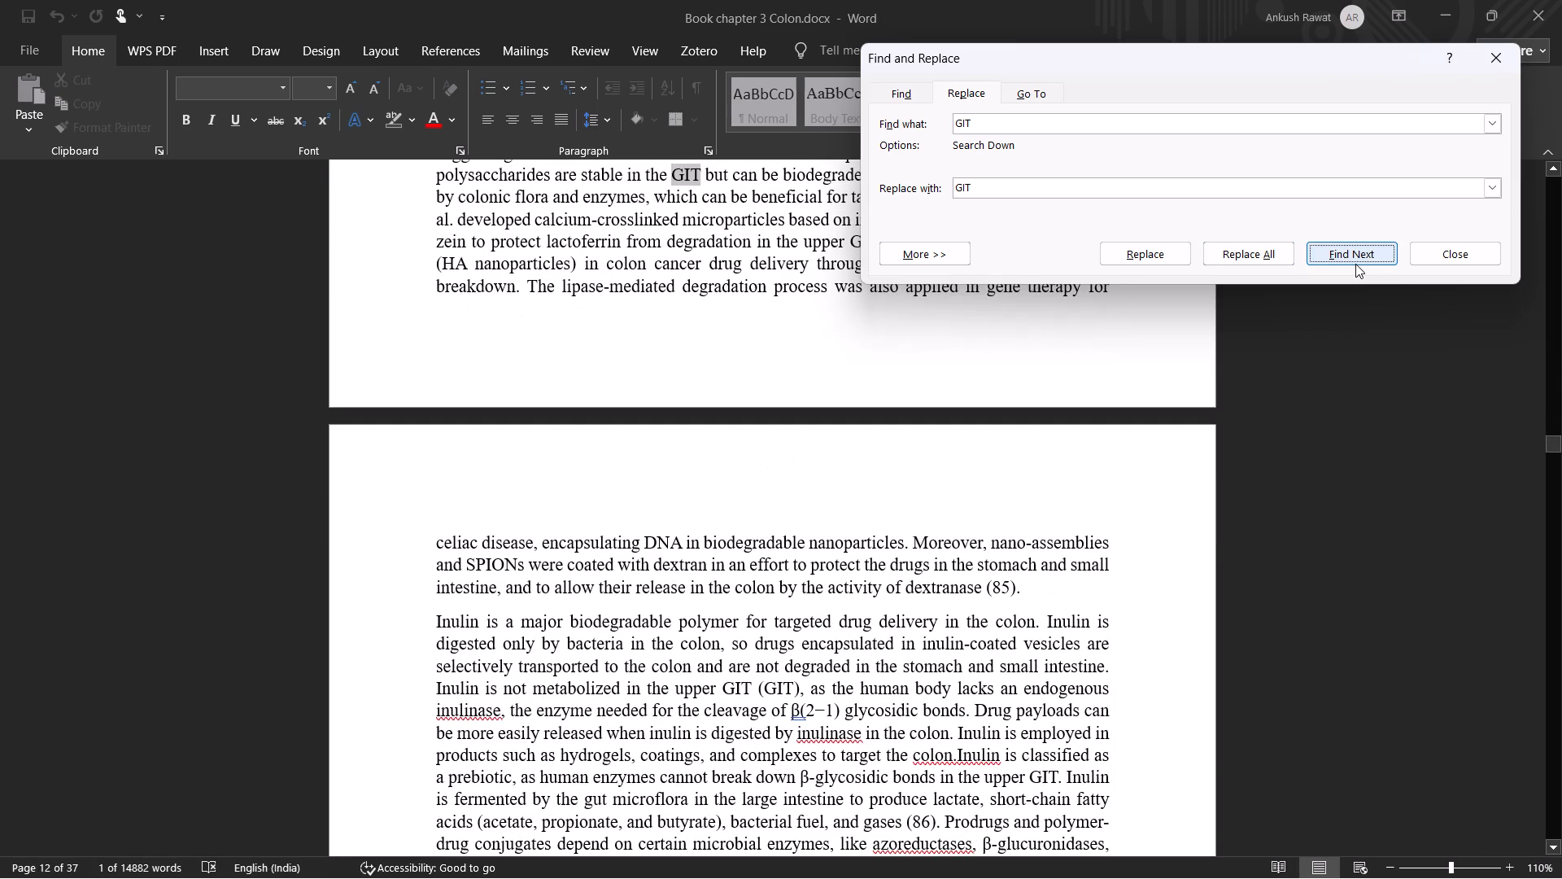
left_click(1355, 264)
left_click(1355, 264)
left_click(1355, 264)
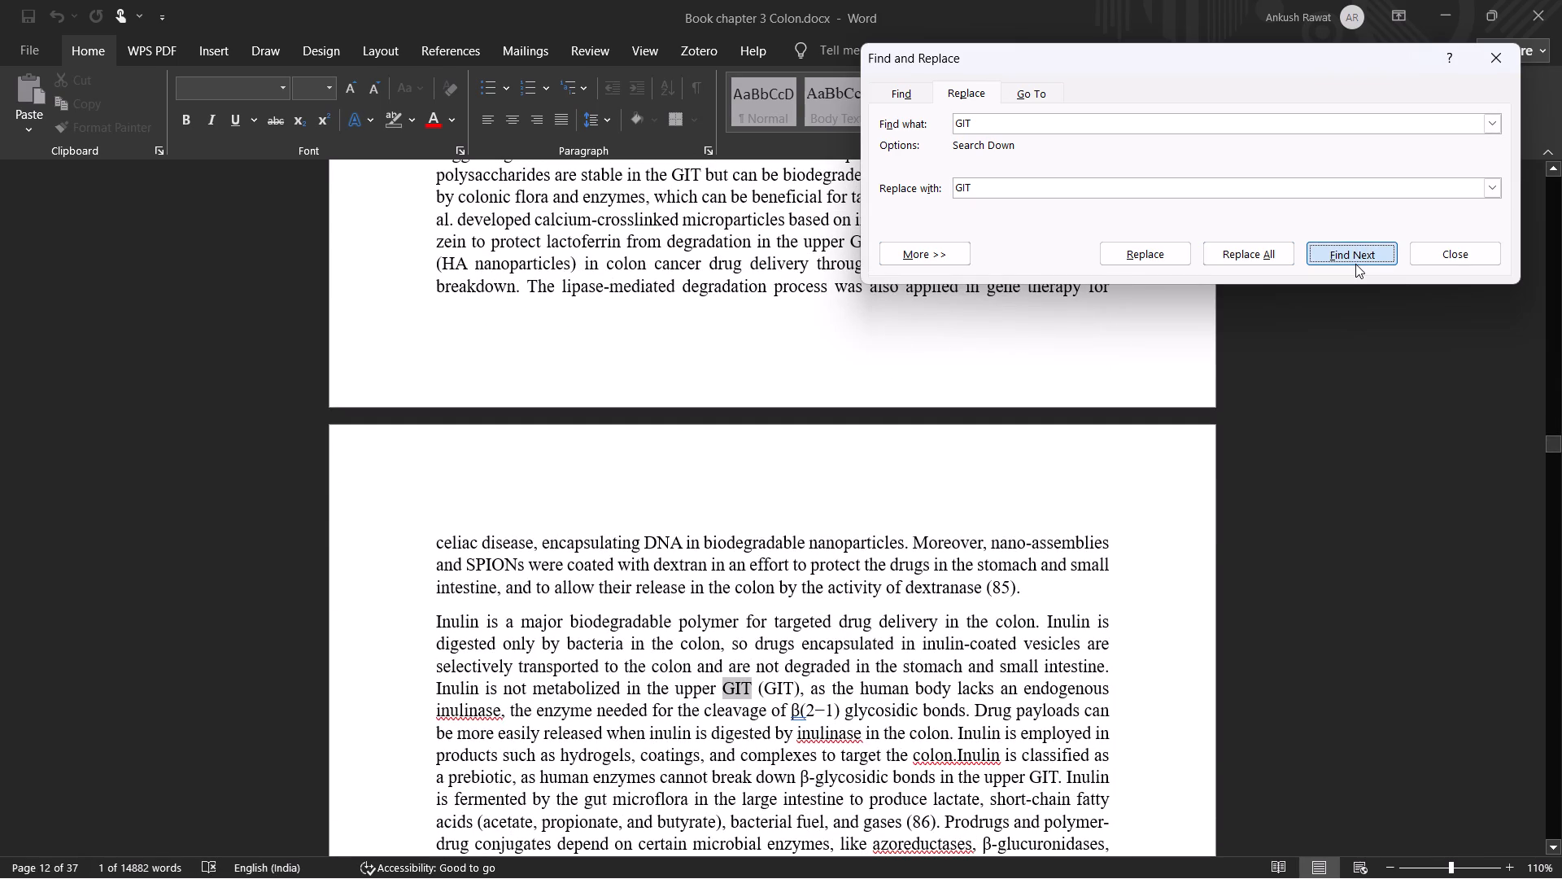
triple_click(1355, 264)
left_click(1355, 264)
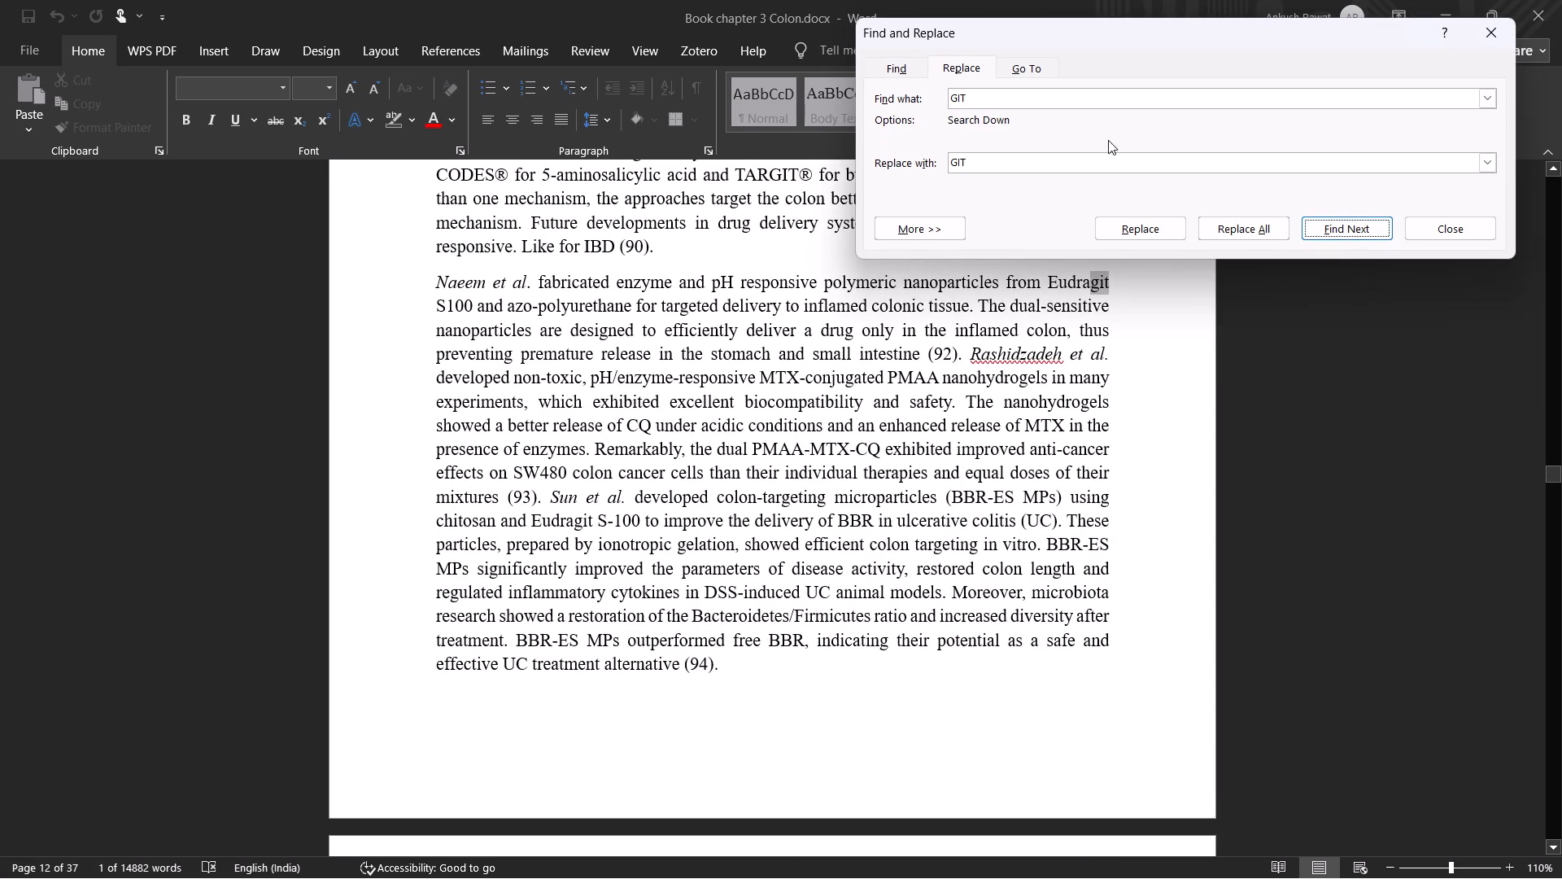
Search the document from the beginning for the parenthesised term "(GIT)", with the replacement text empty.
left_click(968, 98)
key("shift+parenright")
key("Left")
key("Left")
key("Left")
key("Left")
key("Left")
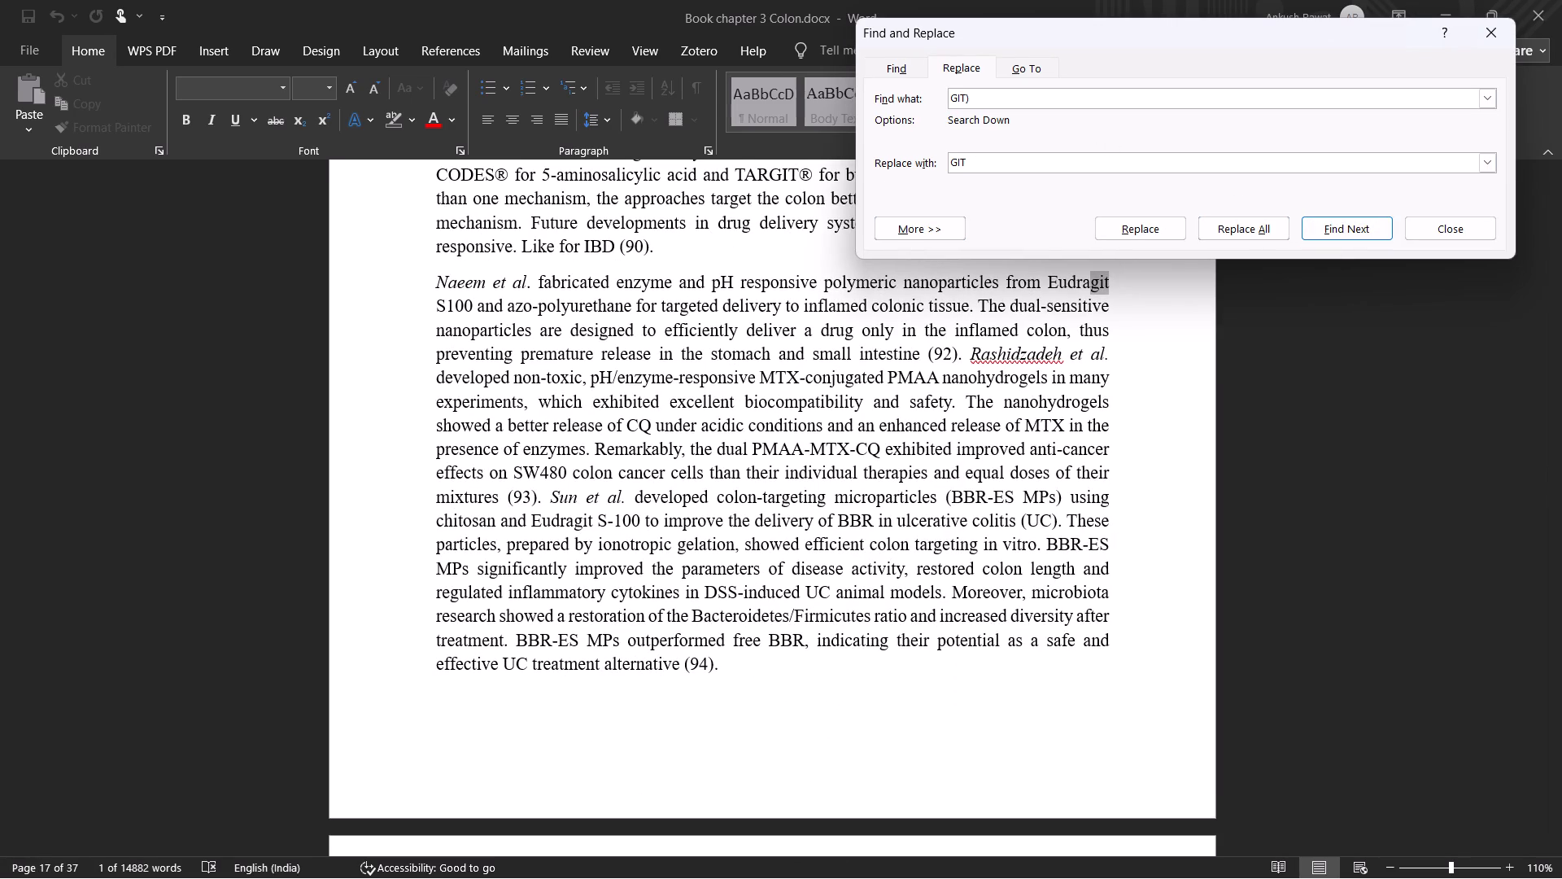
key("shift+parenleft")
left_click_drag(981, 157, 923, 164)
key("BackSpace")
left_click_drag(1155, 39, 1215, 242)
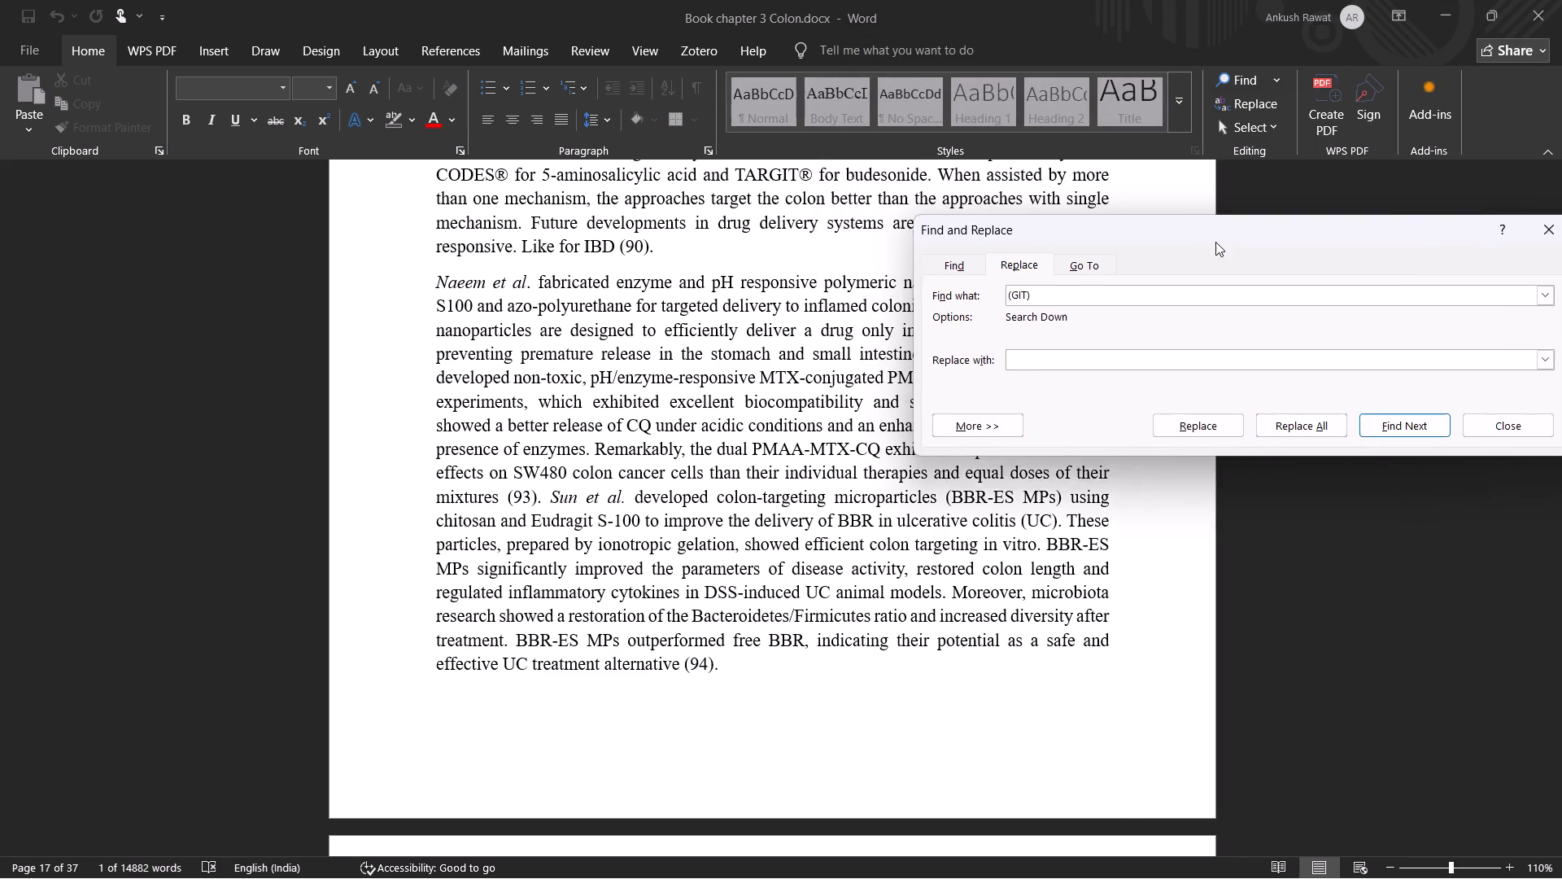
left_click_drag(1215, 242, 1251, 352)
left_click(1423, 541)
left_click(1414, 505)
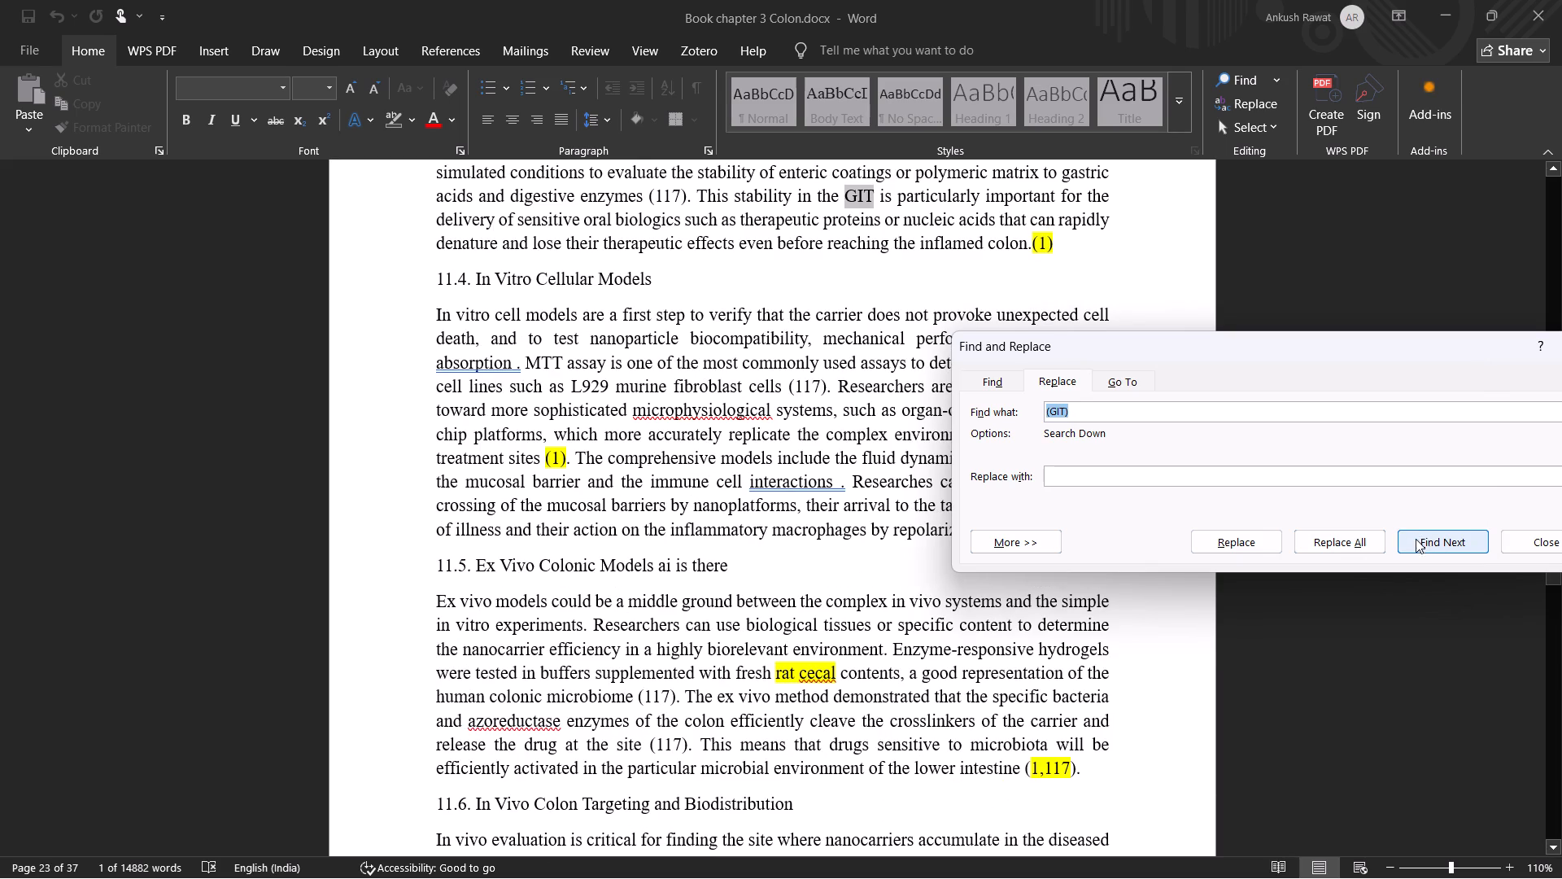
left_click(1437, 542)
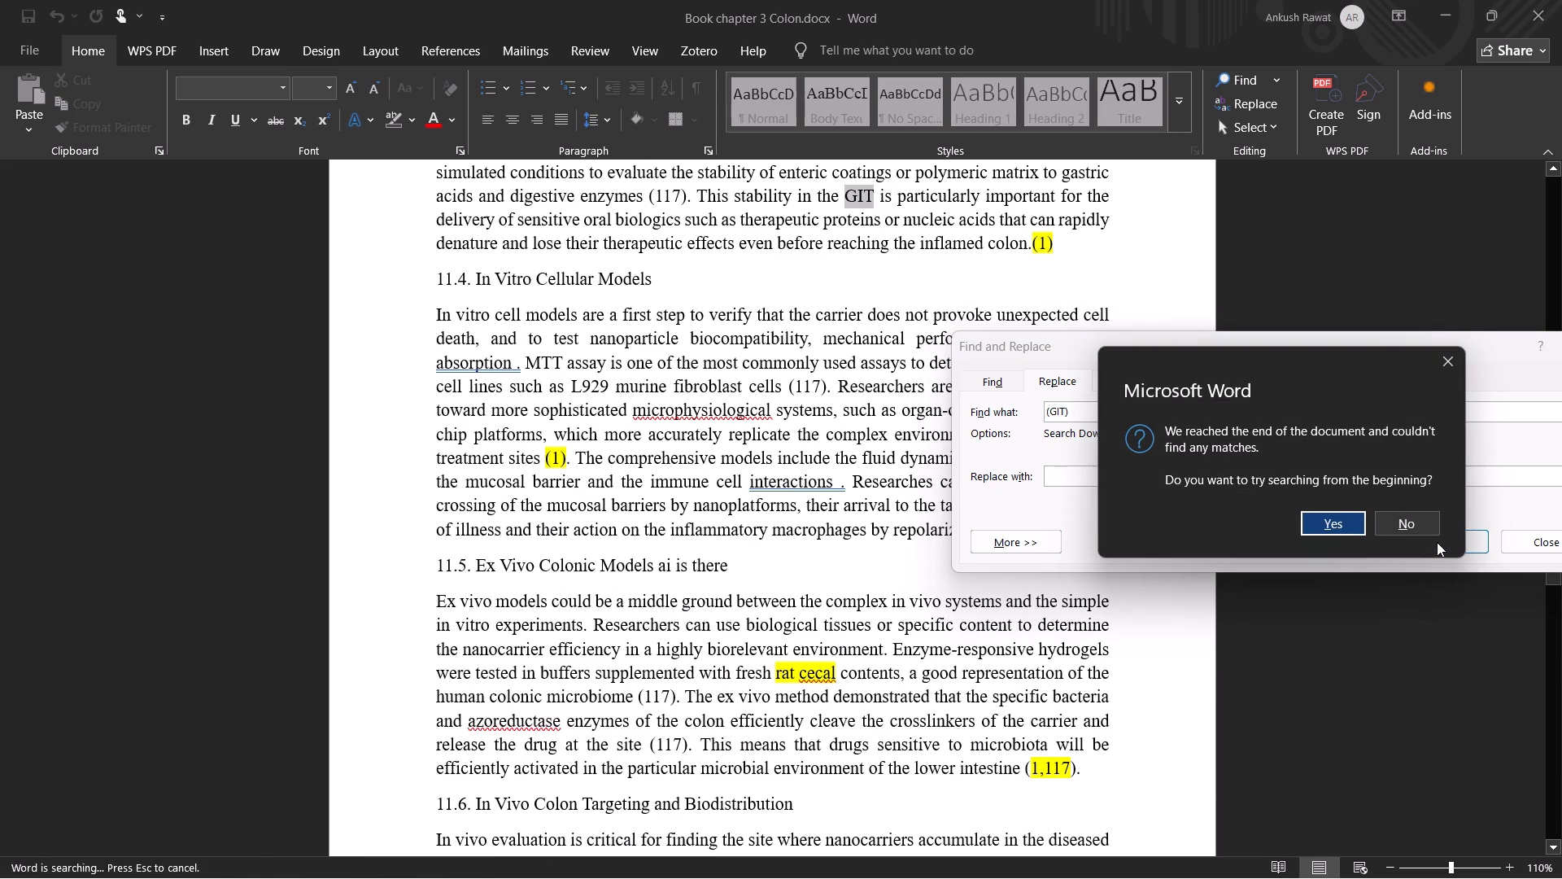
left_click(1327, 523)
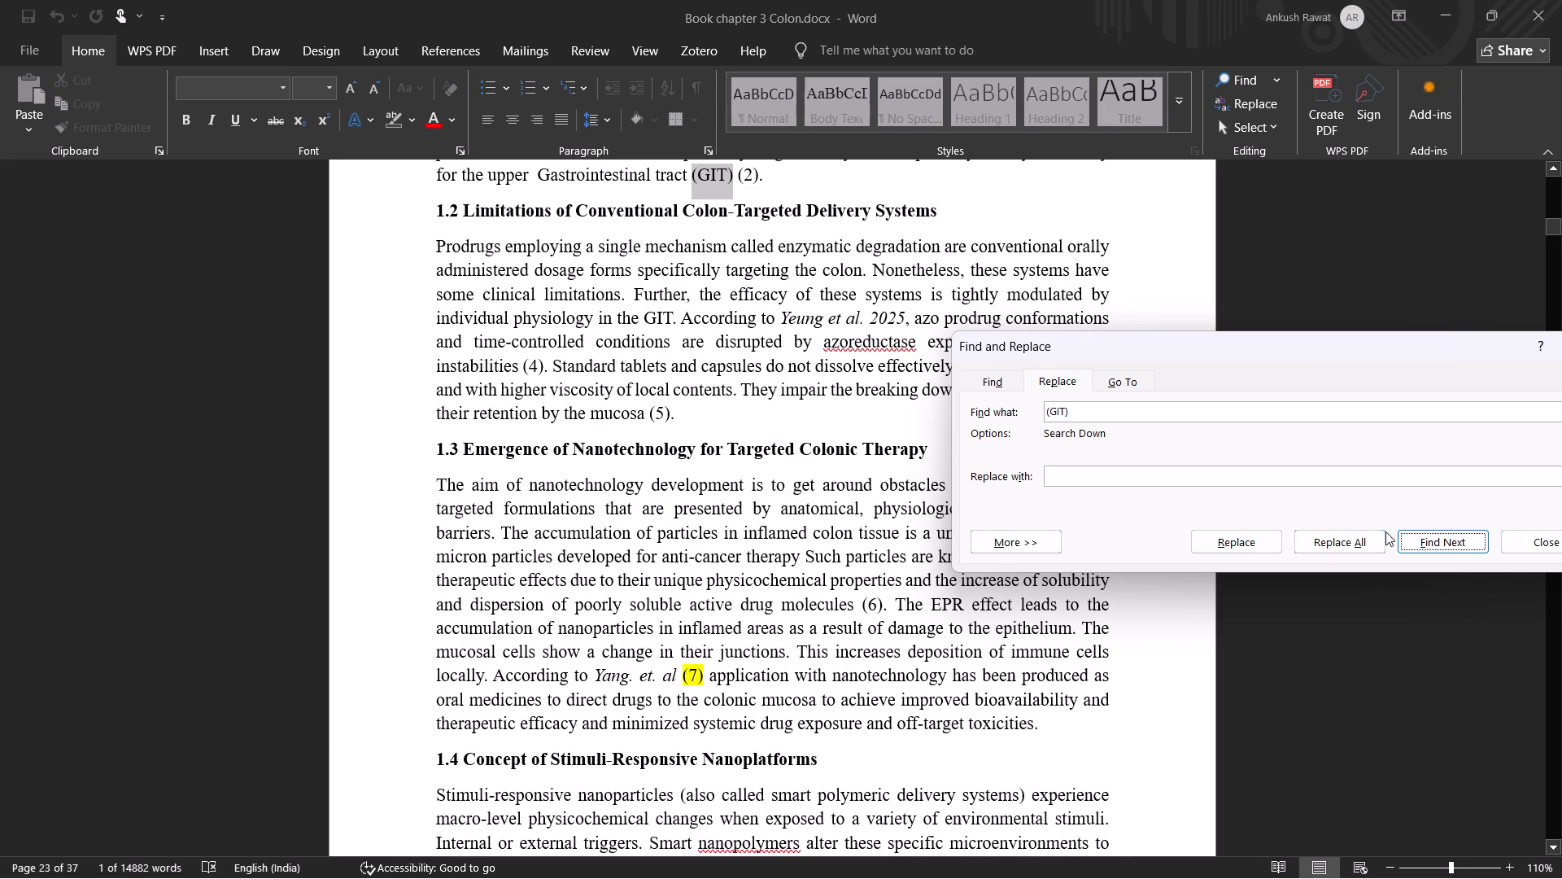
Delete the redundant "(GIT)" after "GIT" in the pH-gradient paragraph citing (11,12) and in the inulin paragraph.
left_click(1459, 545)
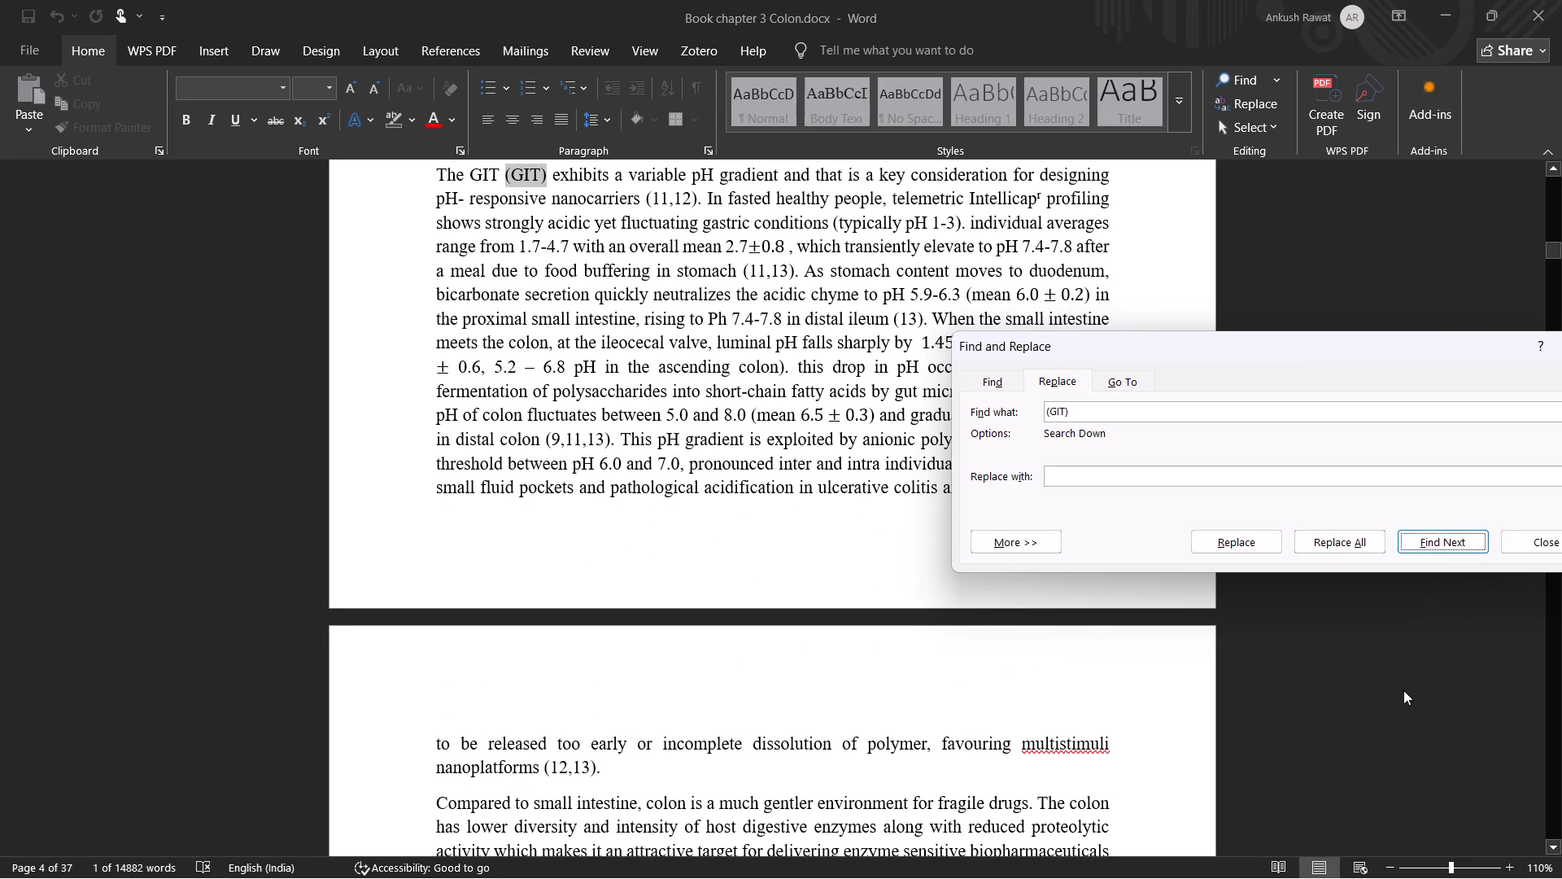
left_click(1390, 728)
key("BackSpace")
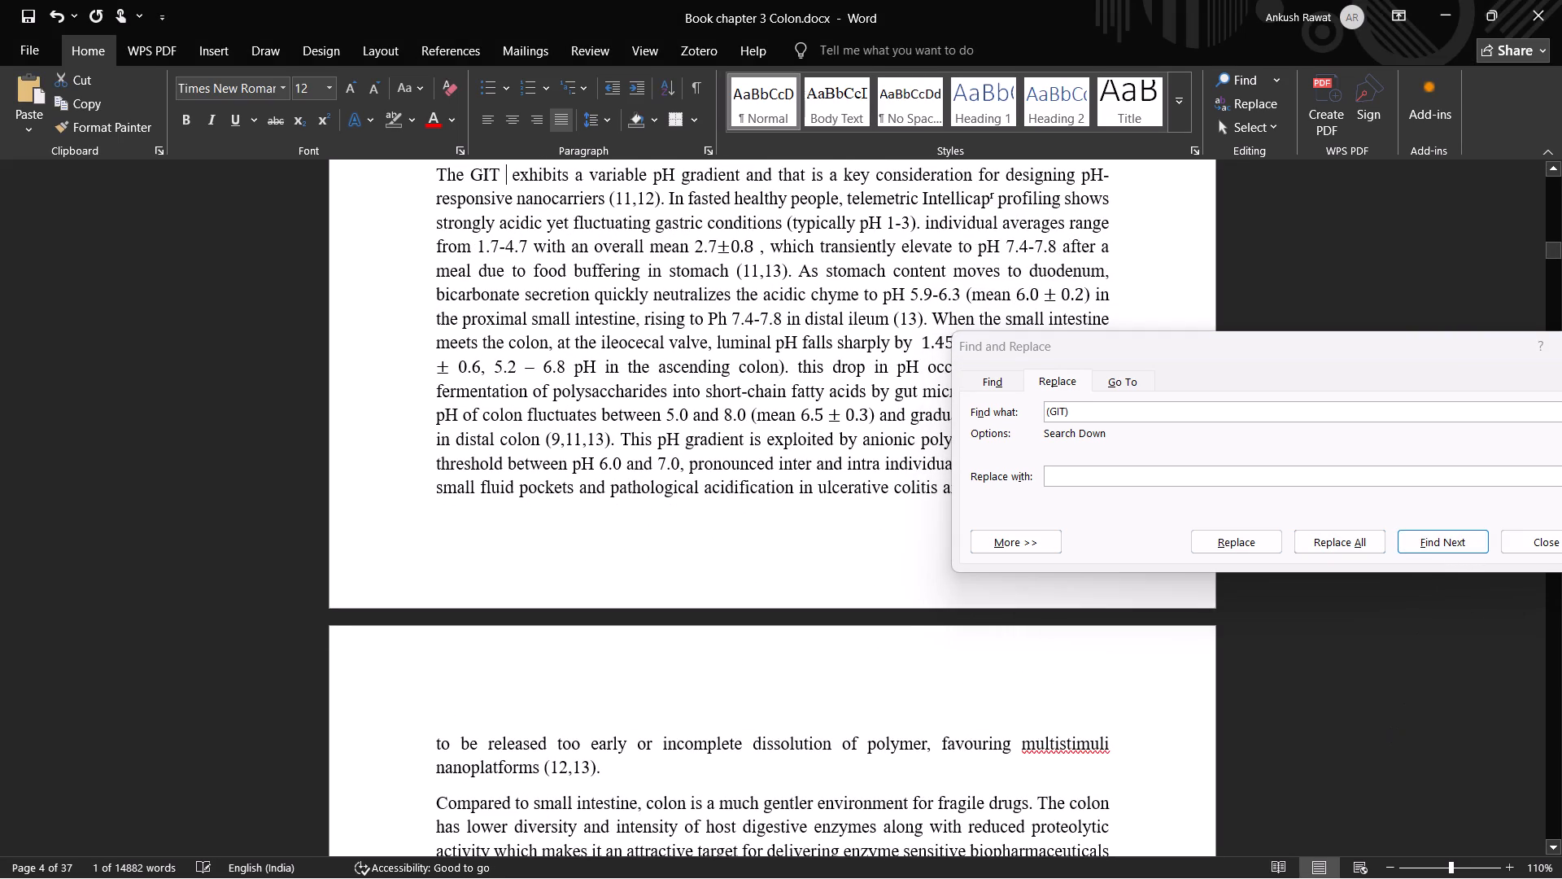
key("BackSpace")
left_click(1429, 550)
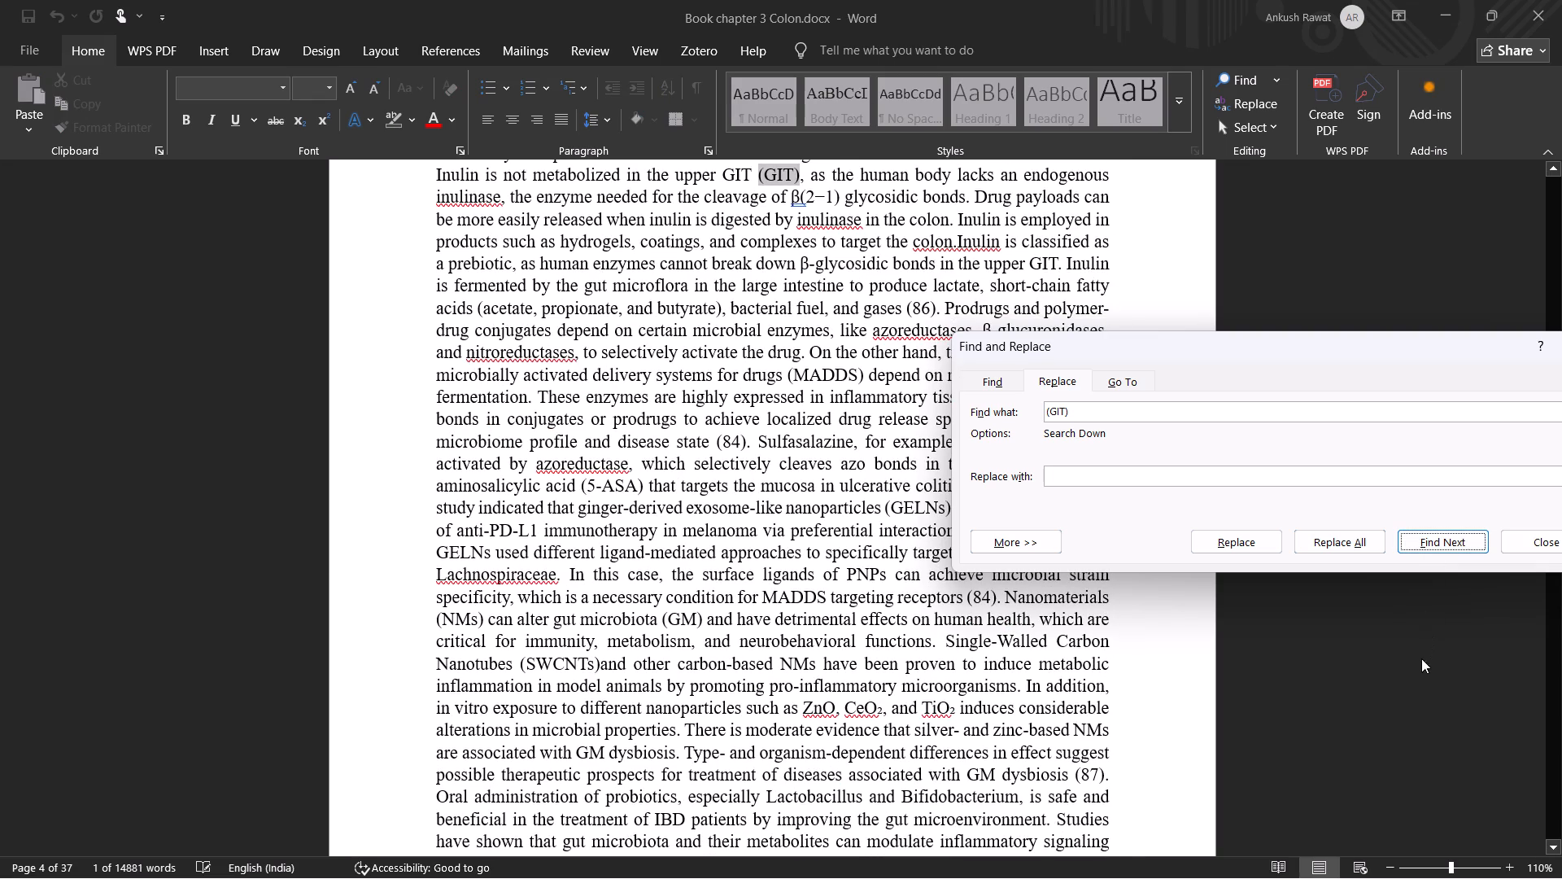
left_click(1421, 661)
key("BackSpace")
Check the document for further "(GIT)" occurrences and move the search dialog clear of the text in section 1.2.
left_click(1420, 540)
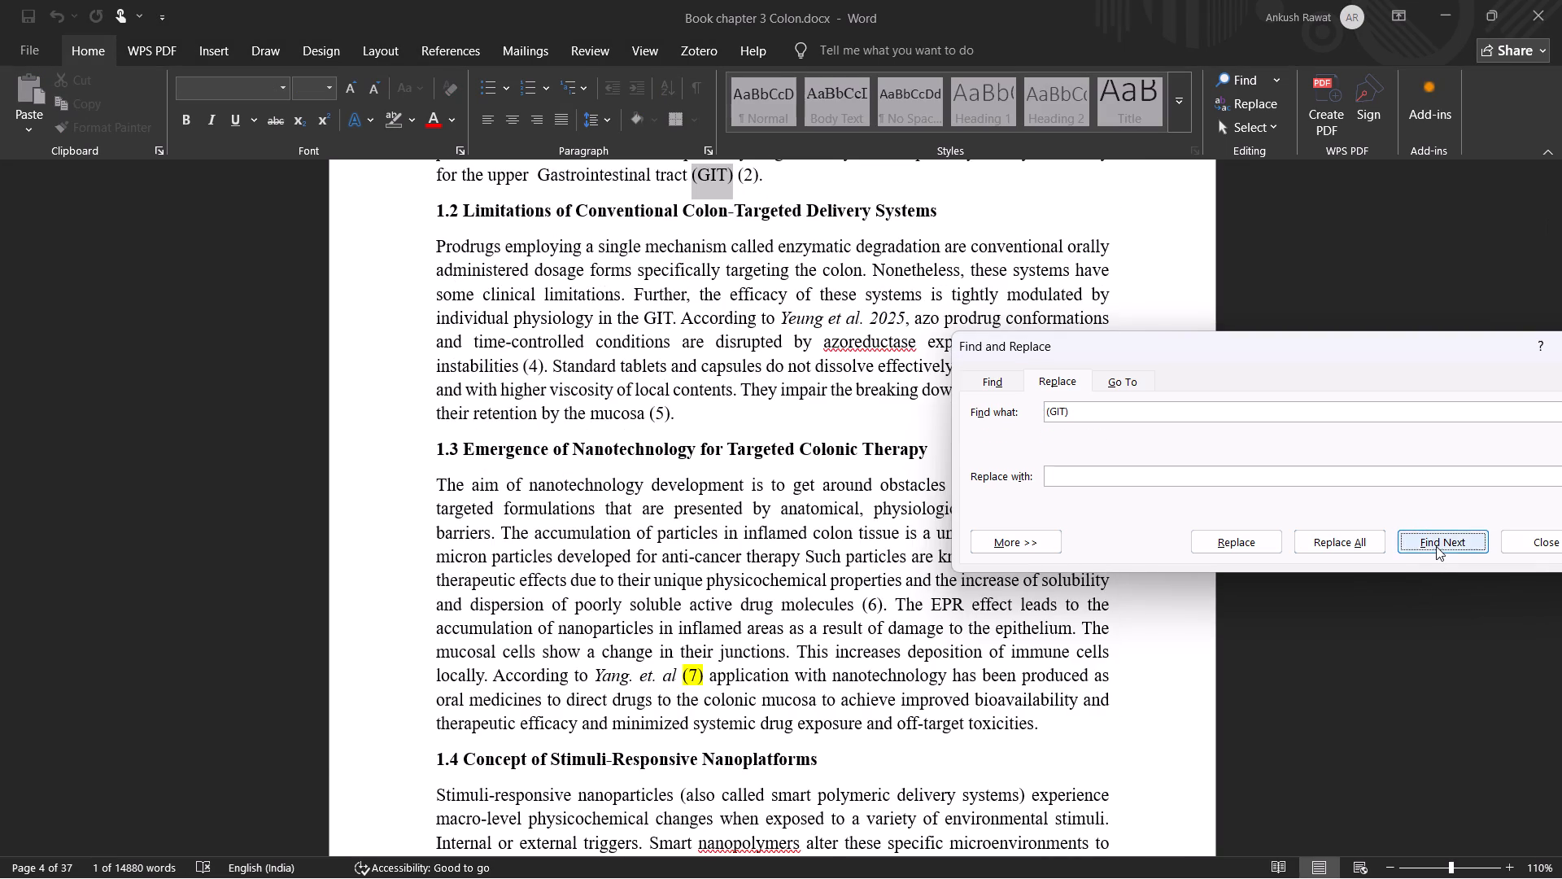
left_click(1436, 546)
left_click(1408, 507)
left_click(1425, 533)
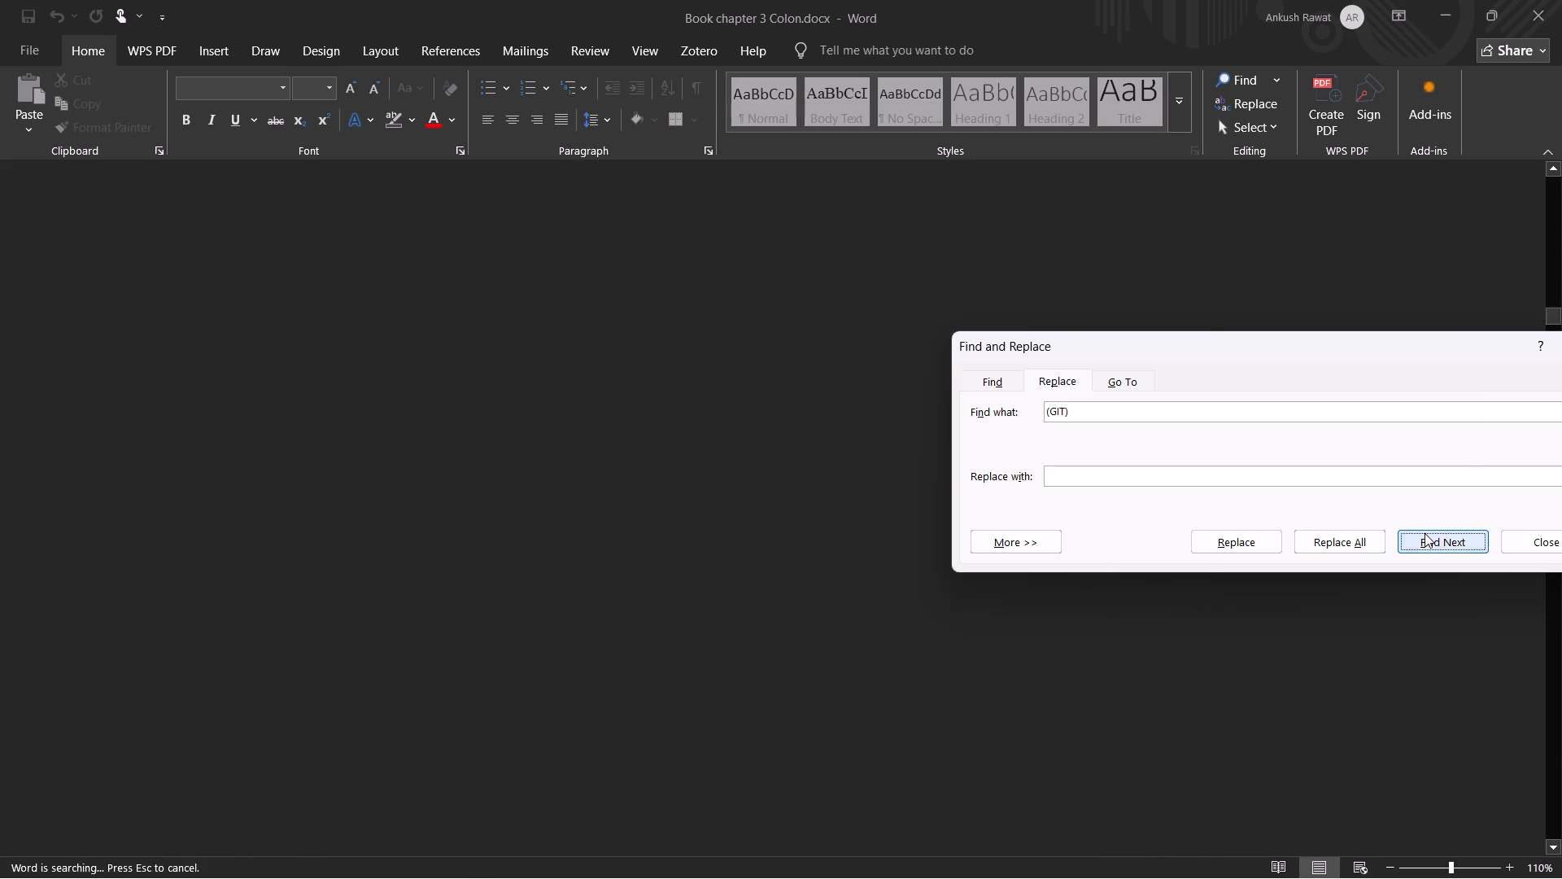
left_click_drag(1411, 355, 1404, 355)
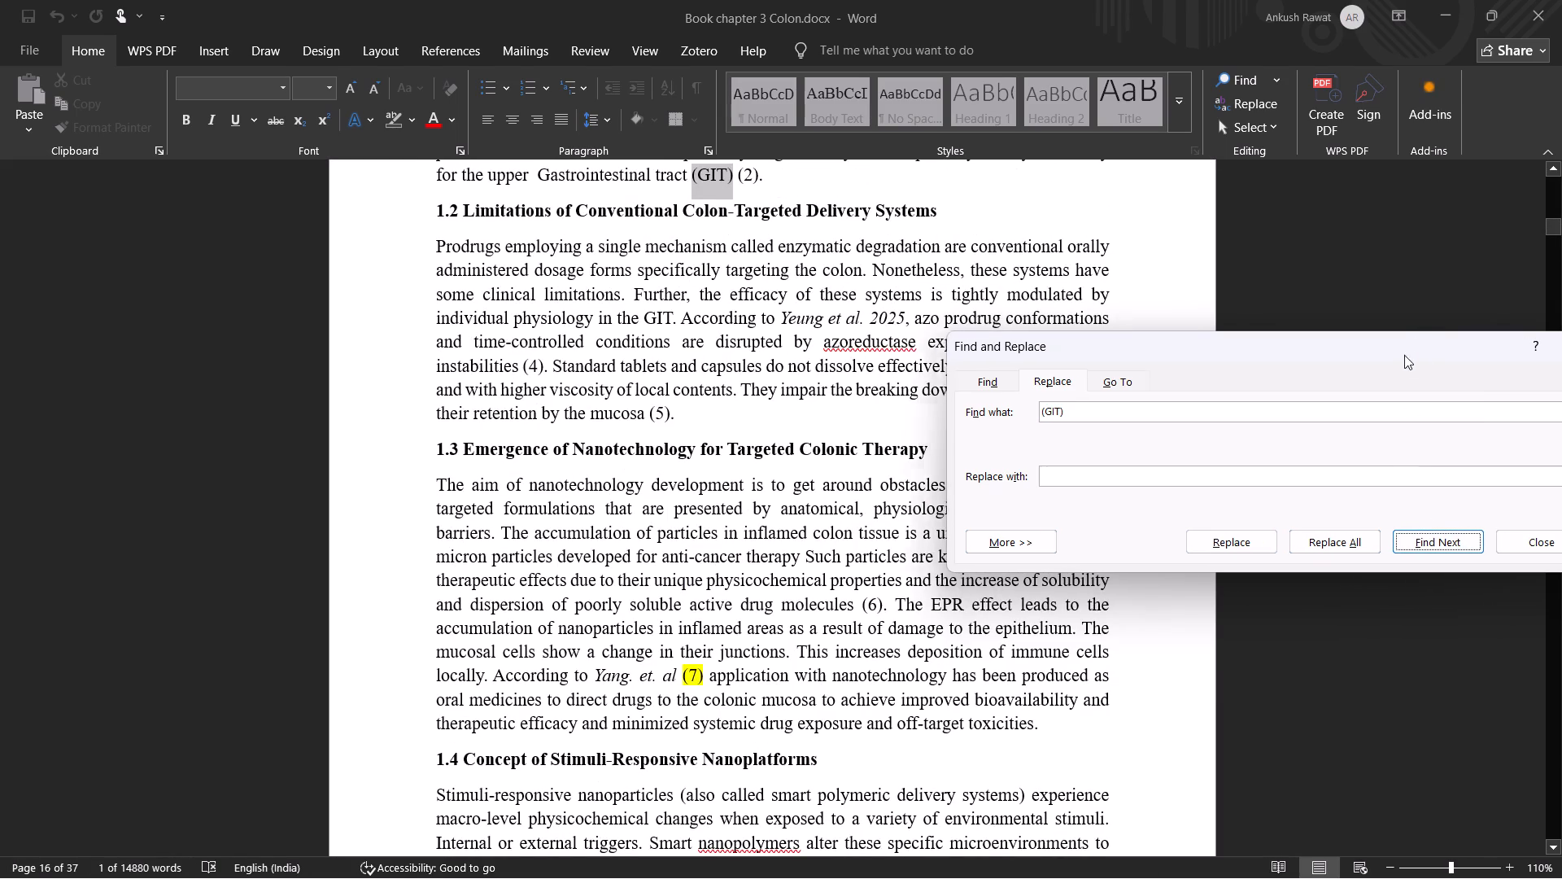
left_click_drag(1404, 355, 1197, 395)
left_click_drag(1145, 411, 1268, 468)
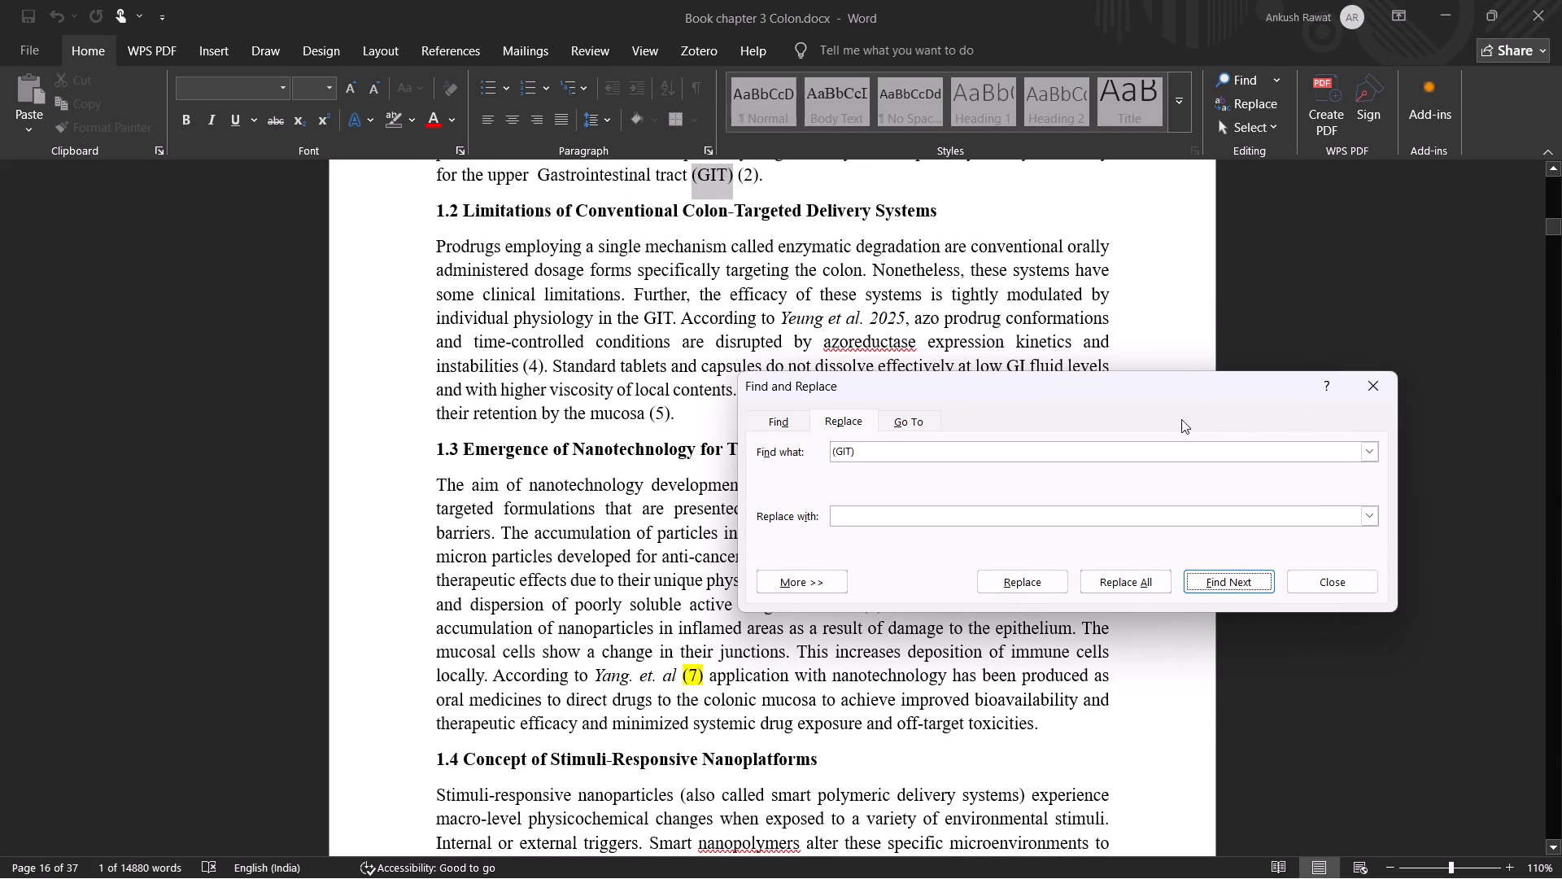
left_click_drag(1116, 394, 1266, 566)
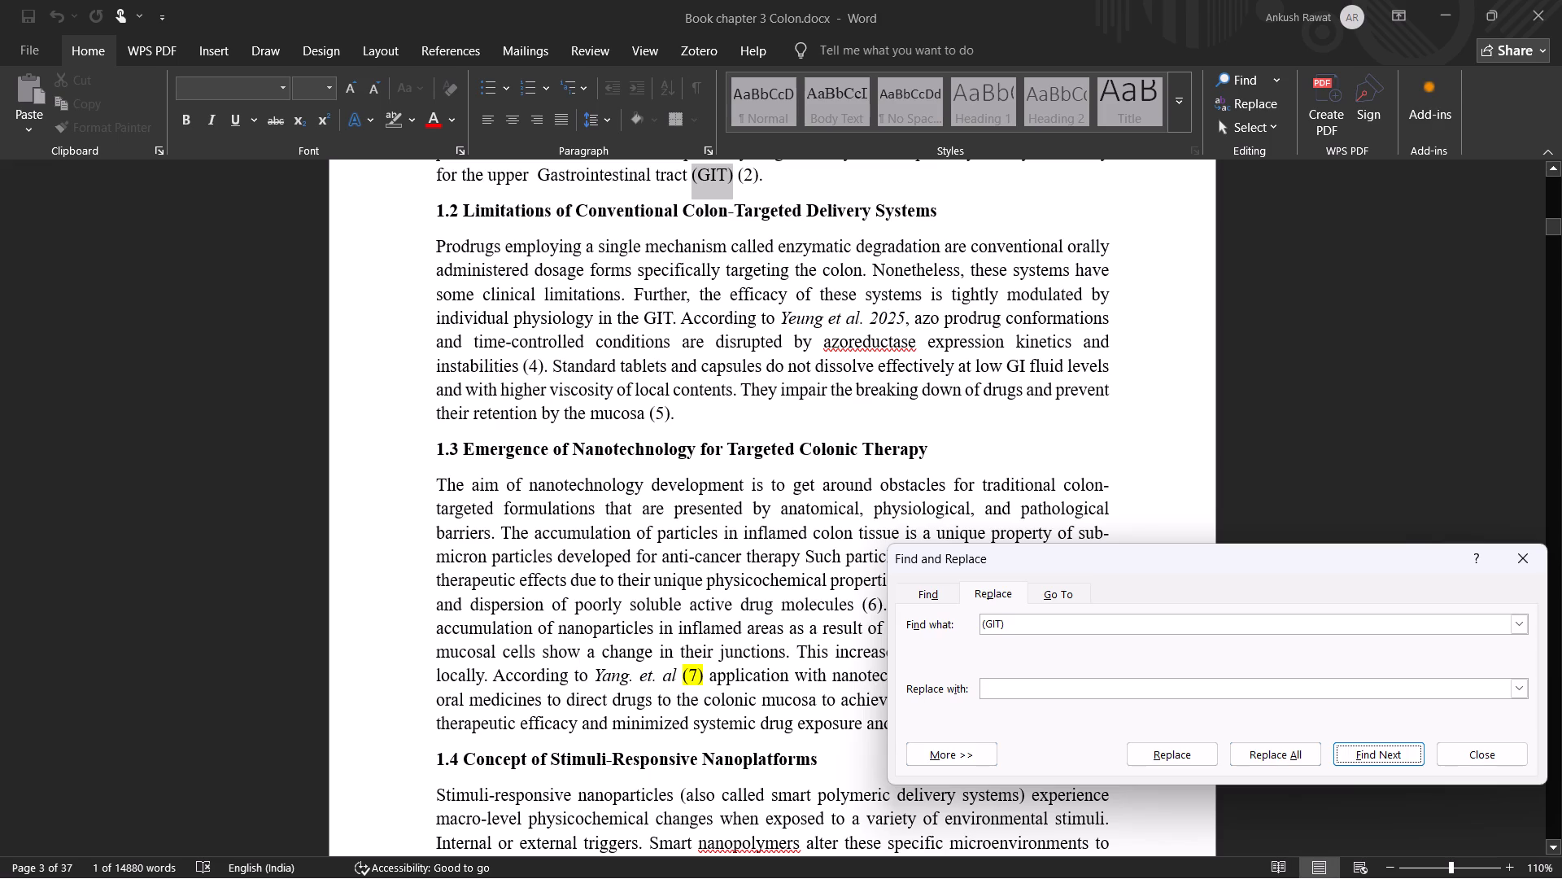
Insert the word "gastrointestinal" before "GI fluid levels" in section 1.2.
left_click(1004, 367)
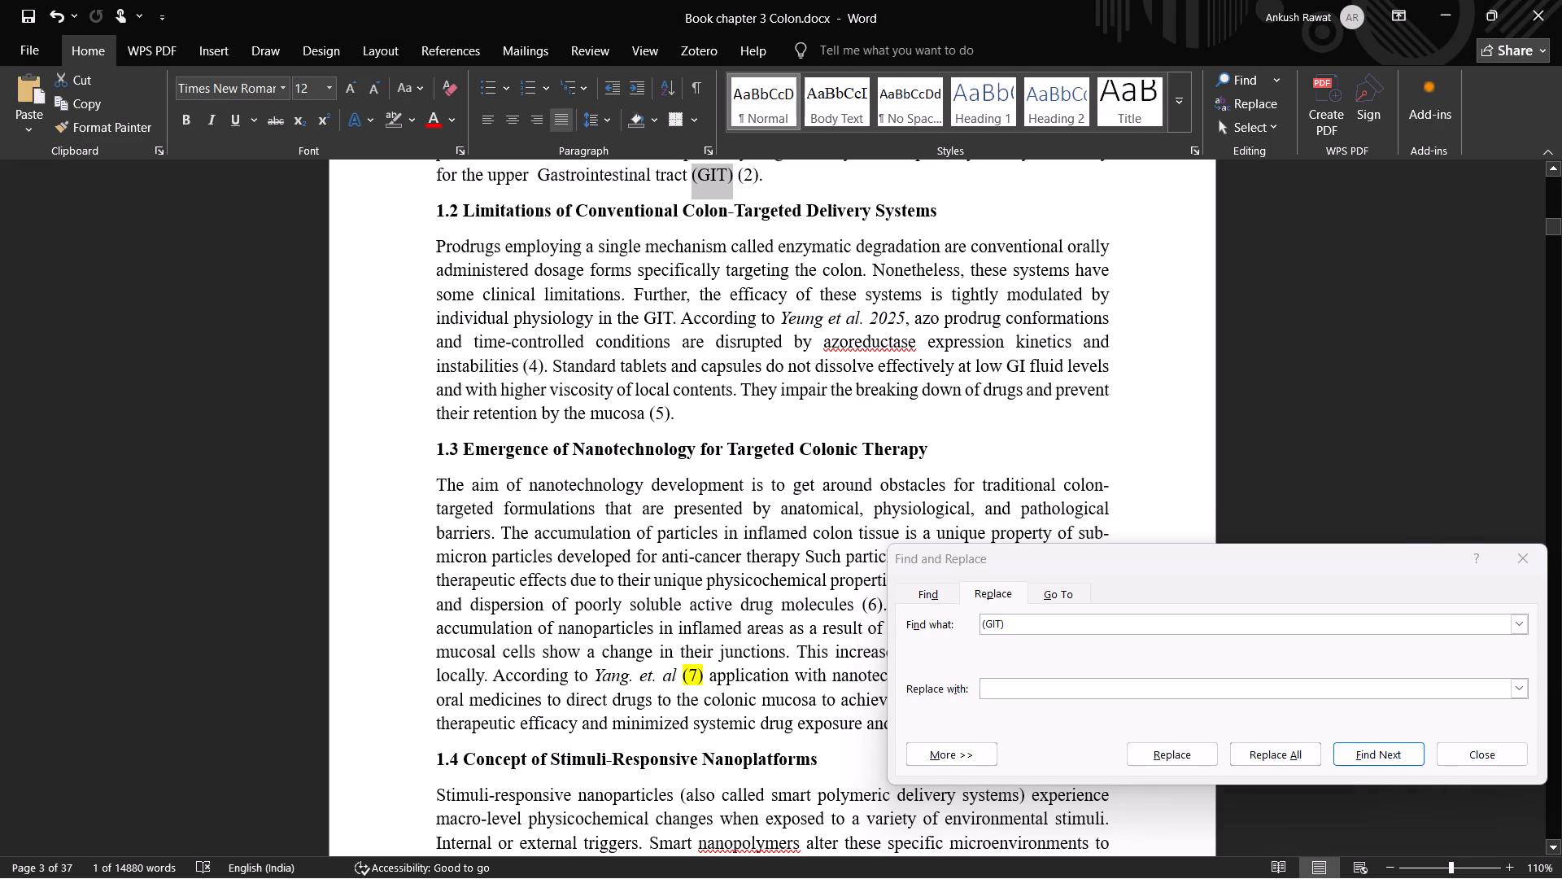
left_click(1004, 365)
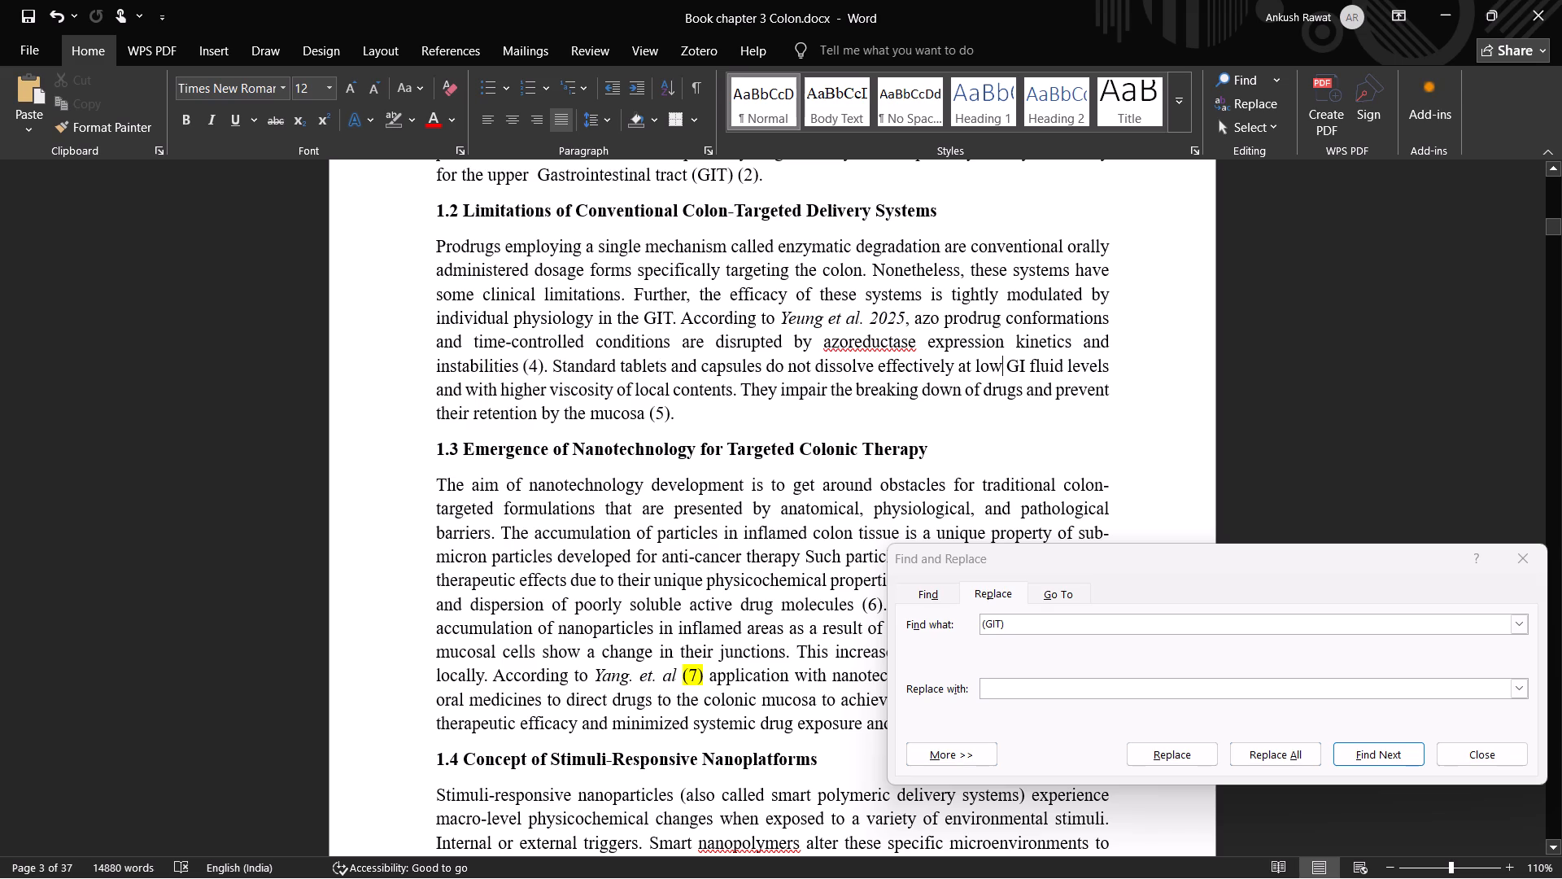
left_click(1007, 365)
key("shift+g")
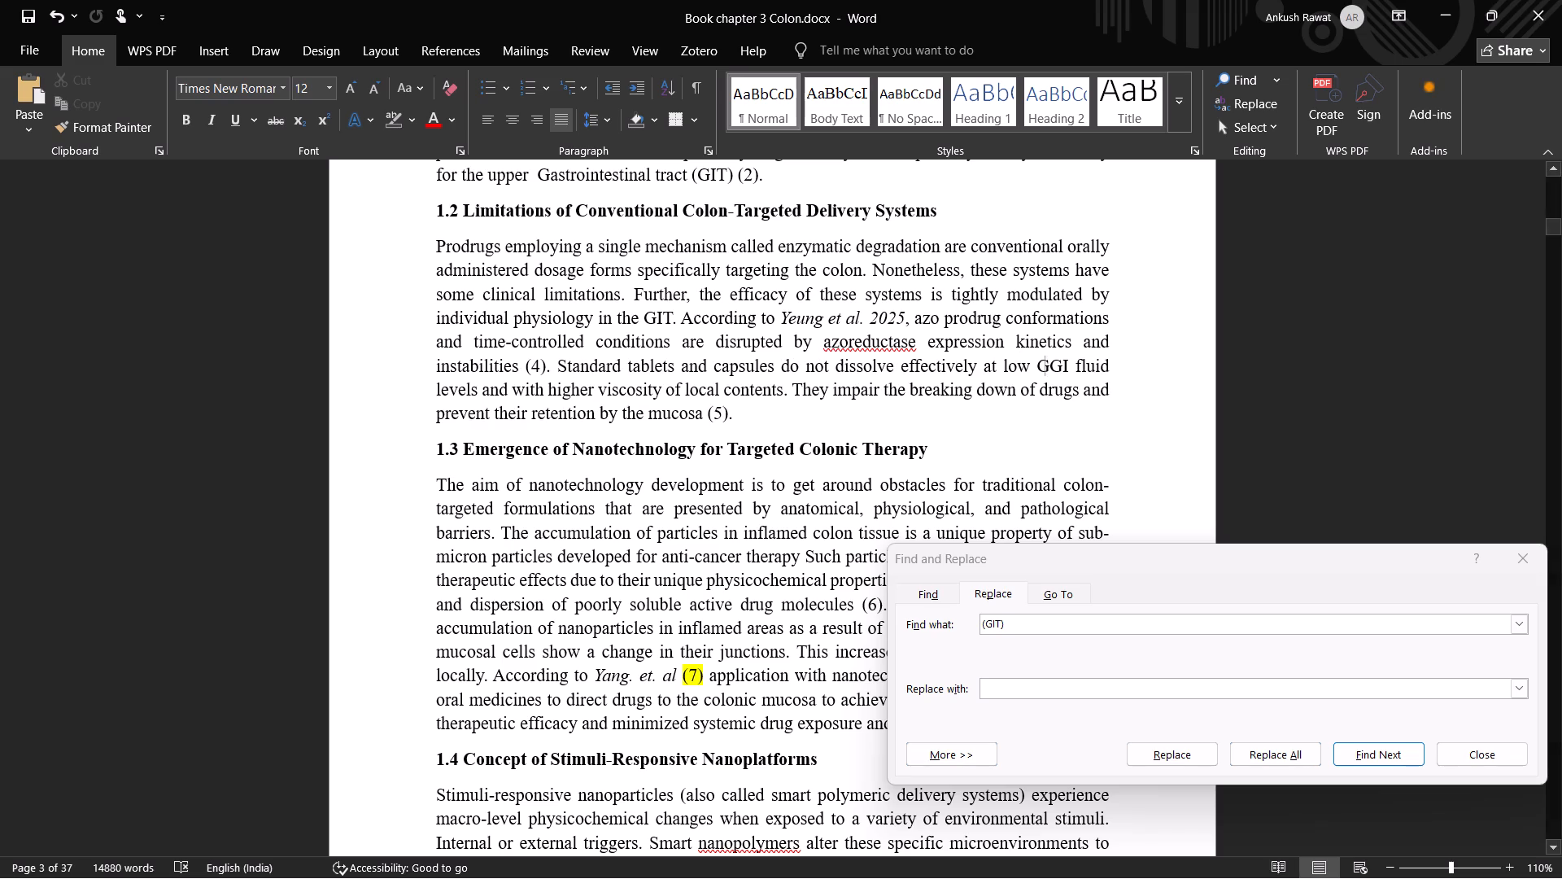
key("BackSpace")
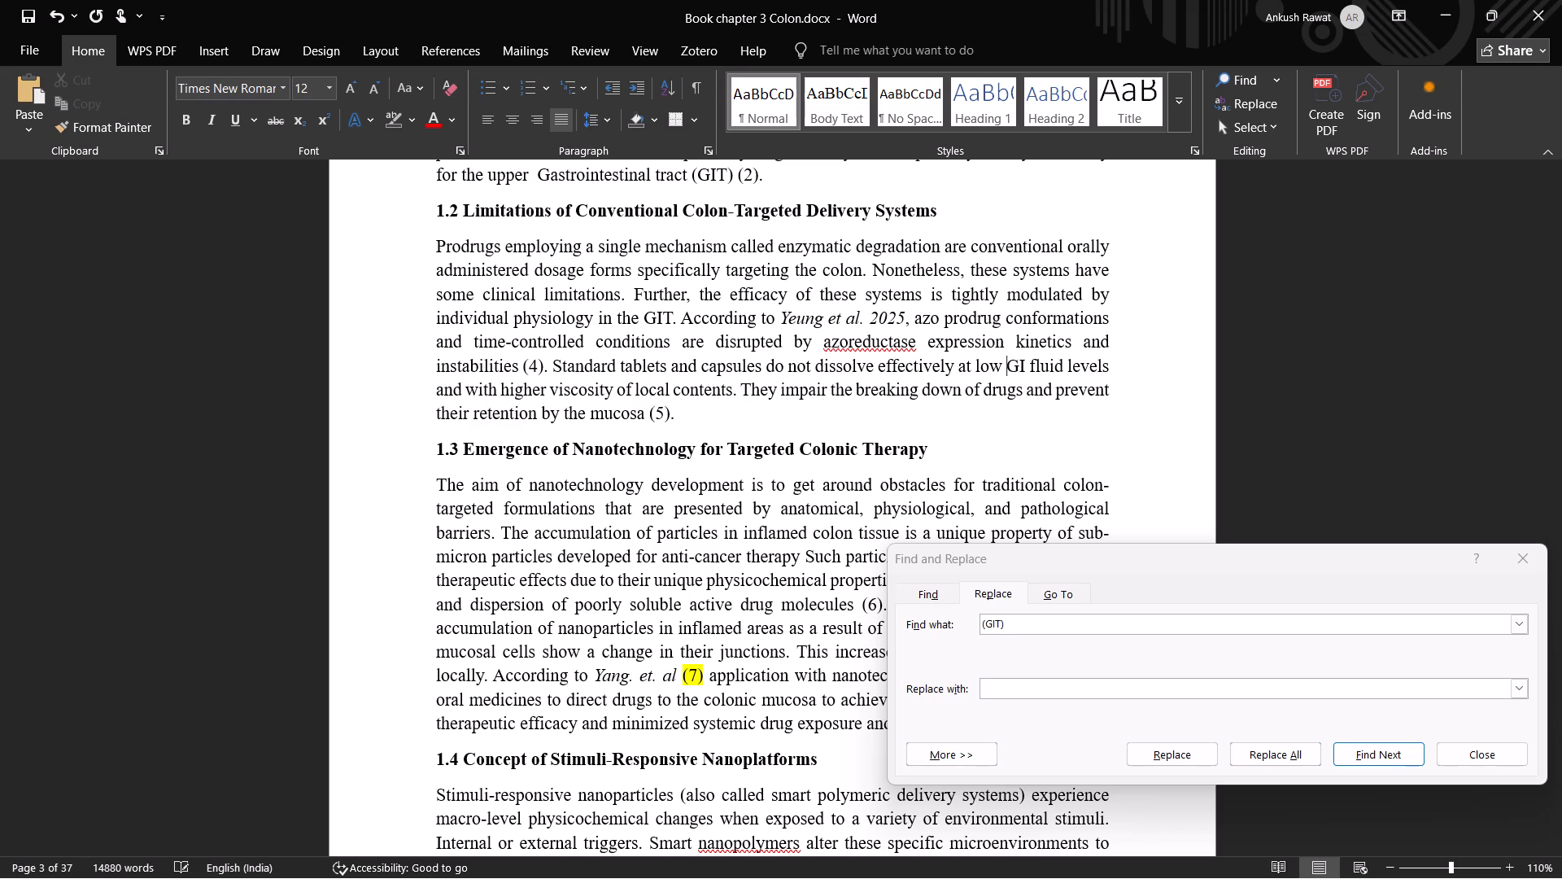
type("gastrio")
key("BackSpace")
key("BackSpace")
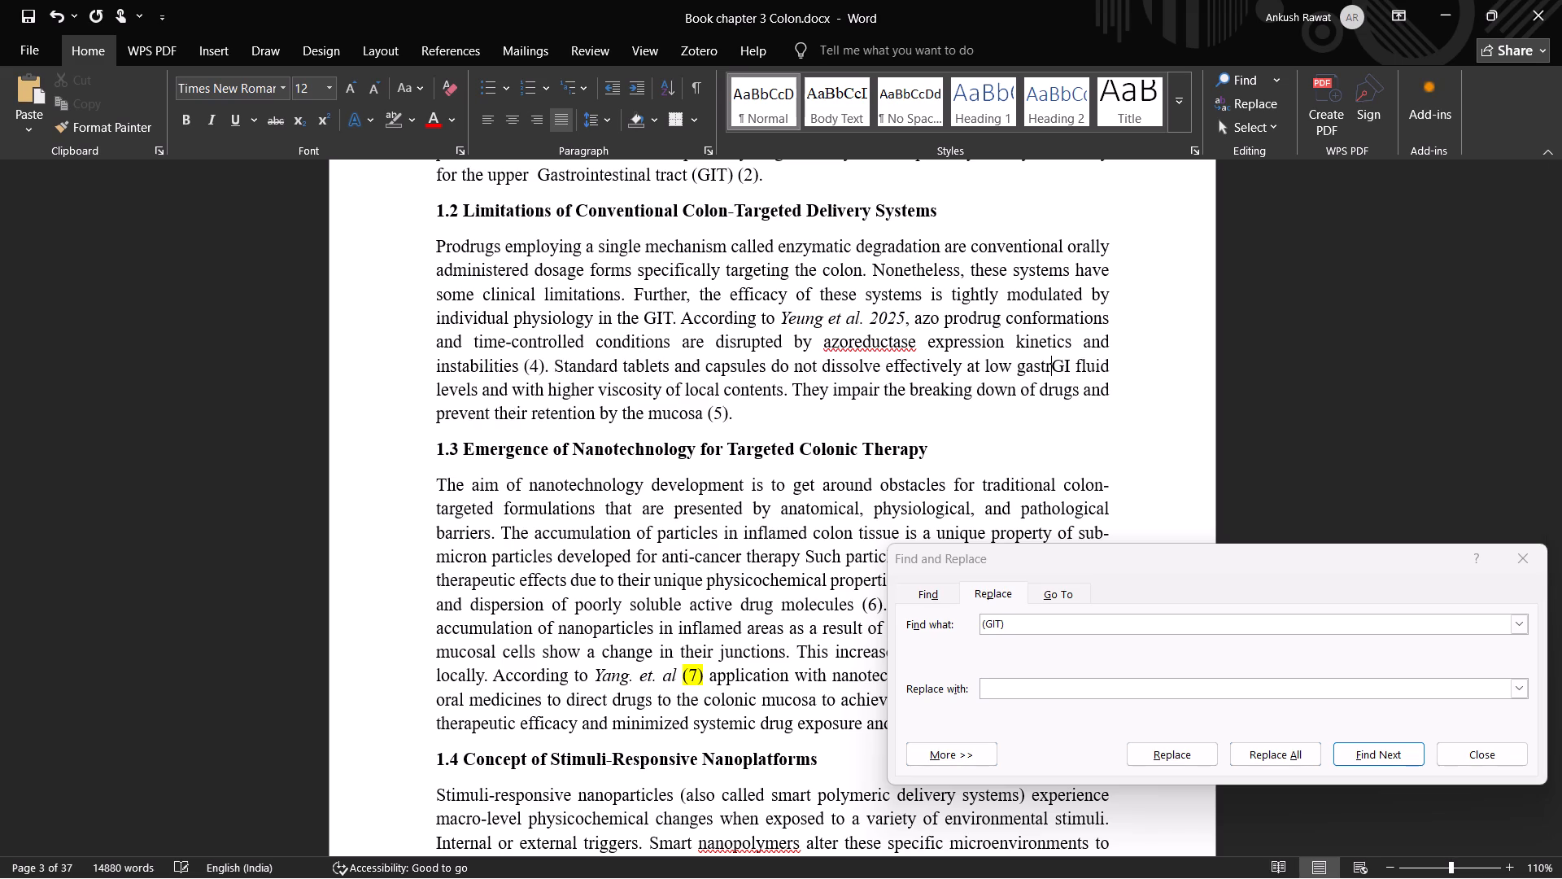
type("ointed=stinal")
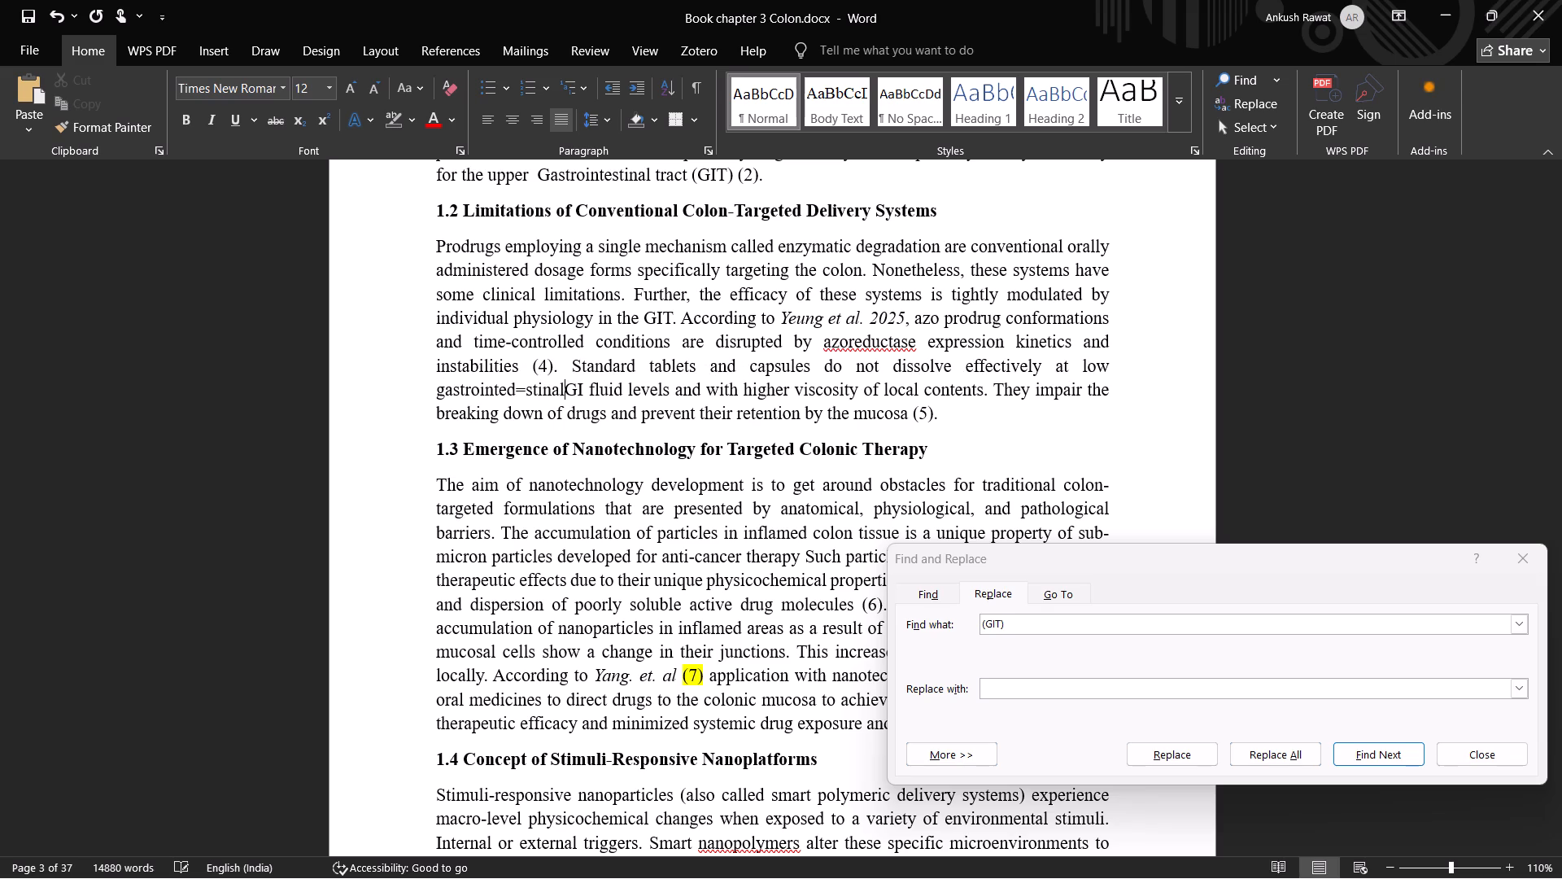
Correct the inserted word's spelling to "gastrointestinal" and separate it from "GI" with a space.
key("Left")
key("Left")
key("Left")
key("Left")
key("Left")
key("Left")
key("BackSpace")
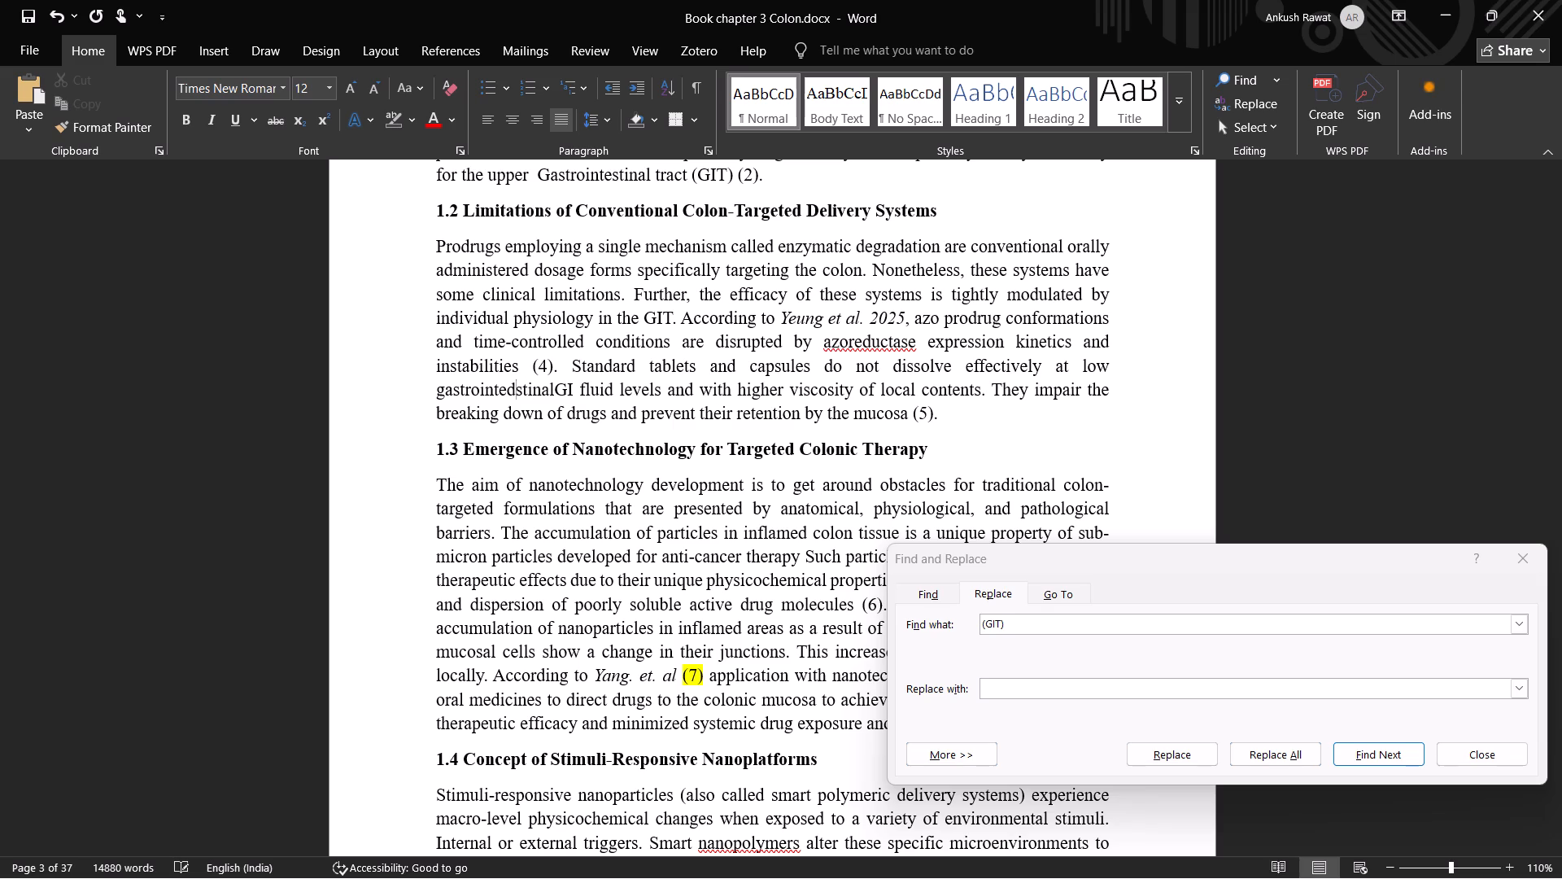
key("Left")
key("Left")
key("Left")
key("Right")
key("Right")
key("Right")
key("BackSpace")
key("Right")
key("Right")
key("Right")
key("Right")
key("Right")
key("Right")
key("space")
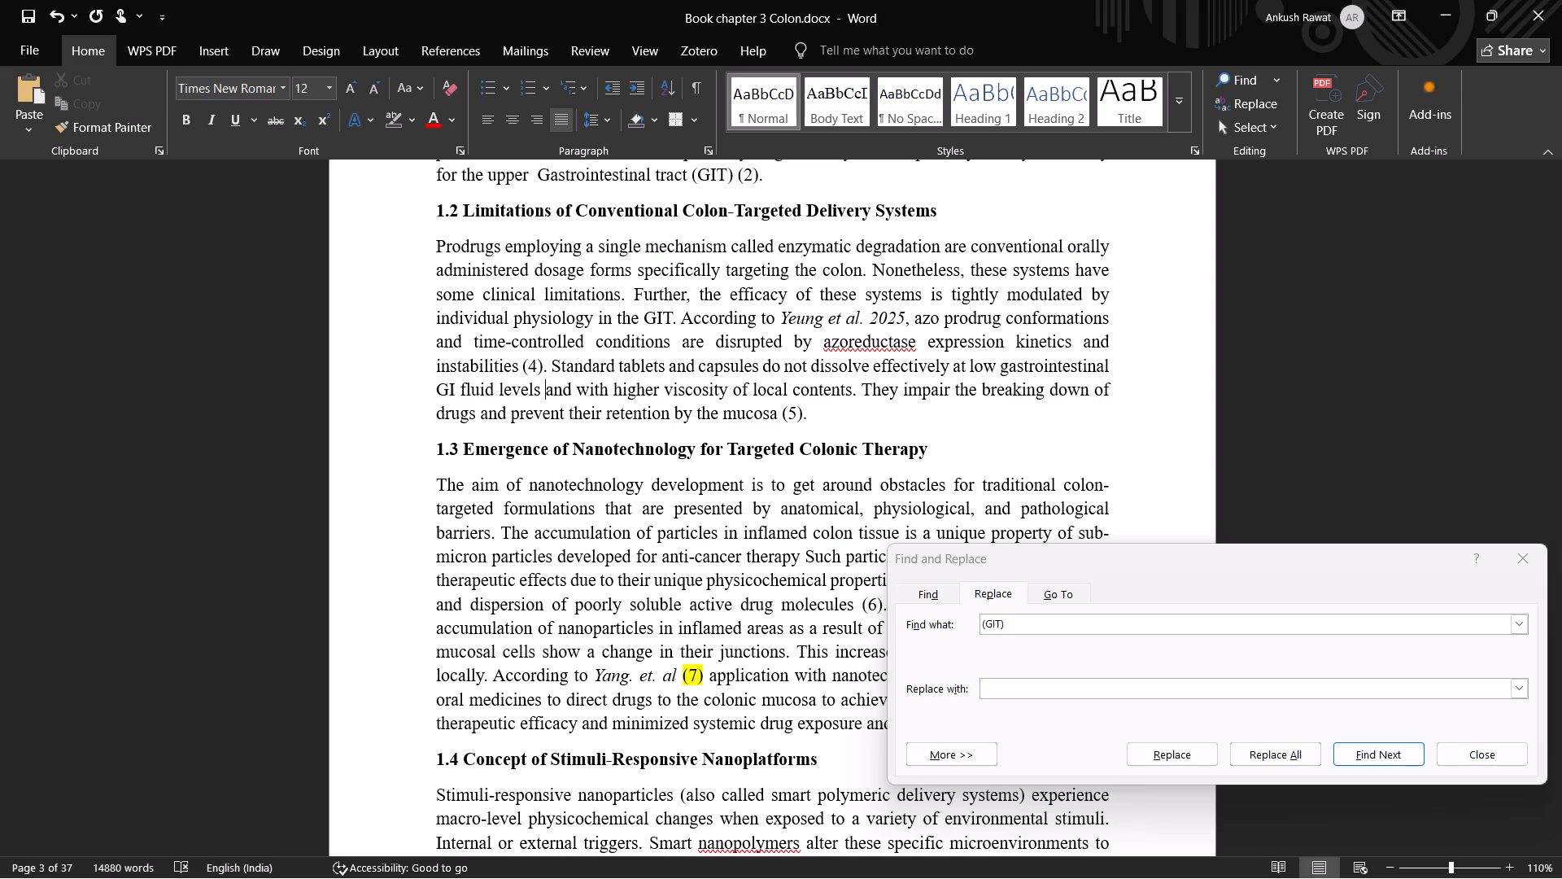
Enclose "GI" in parentheses after "gastrointestinal" in section 1.2.
key("shift+parenleft")
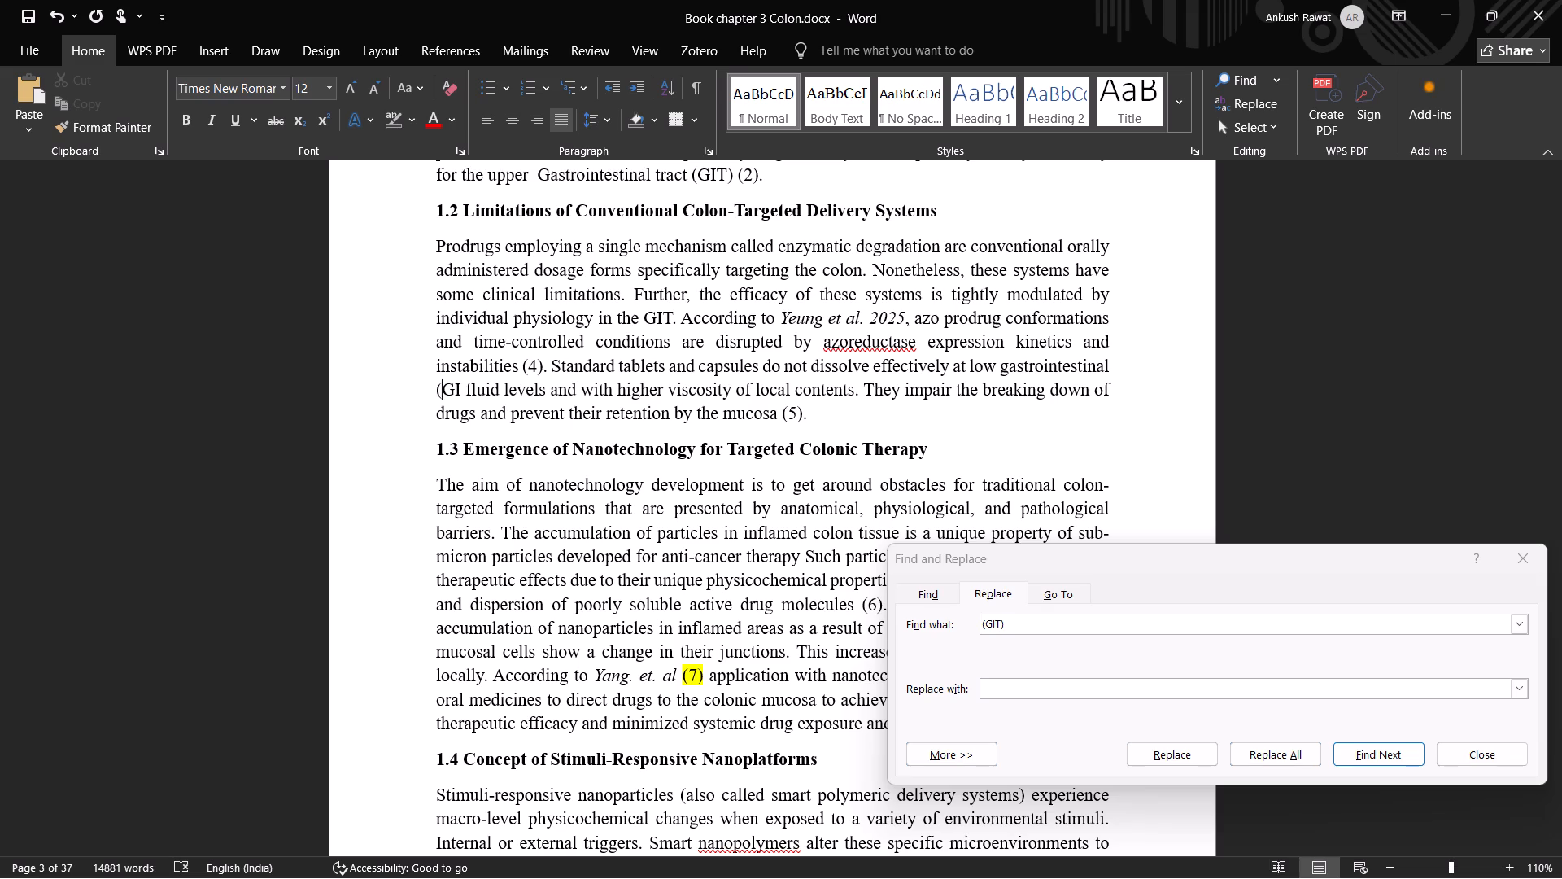
key("Right")
key("Right")
key("shift+parenright")
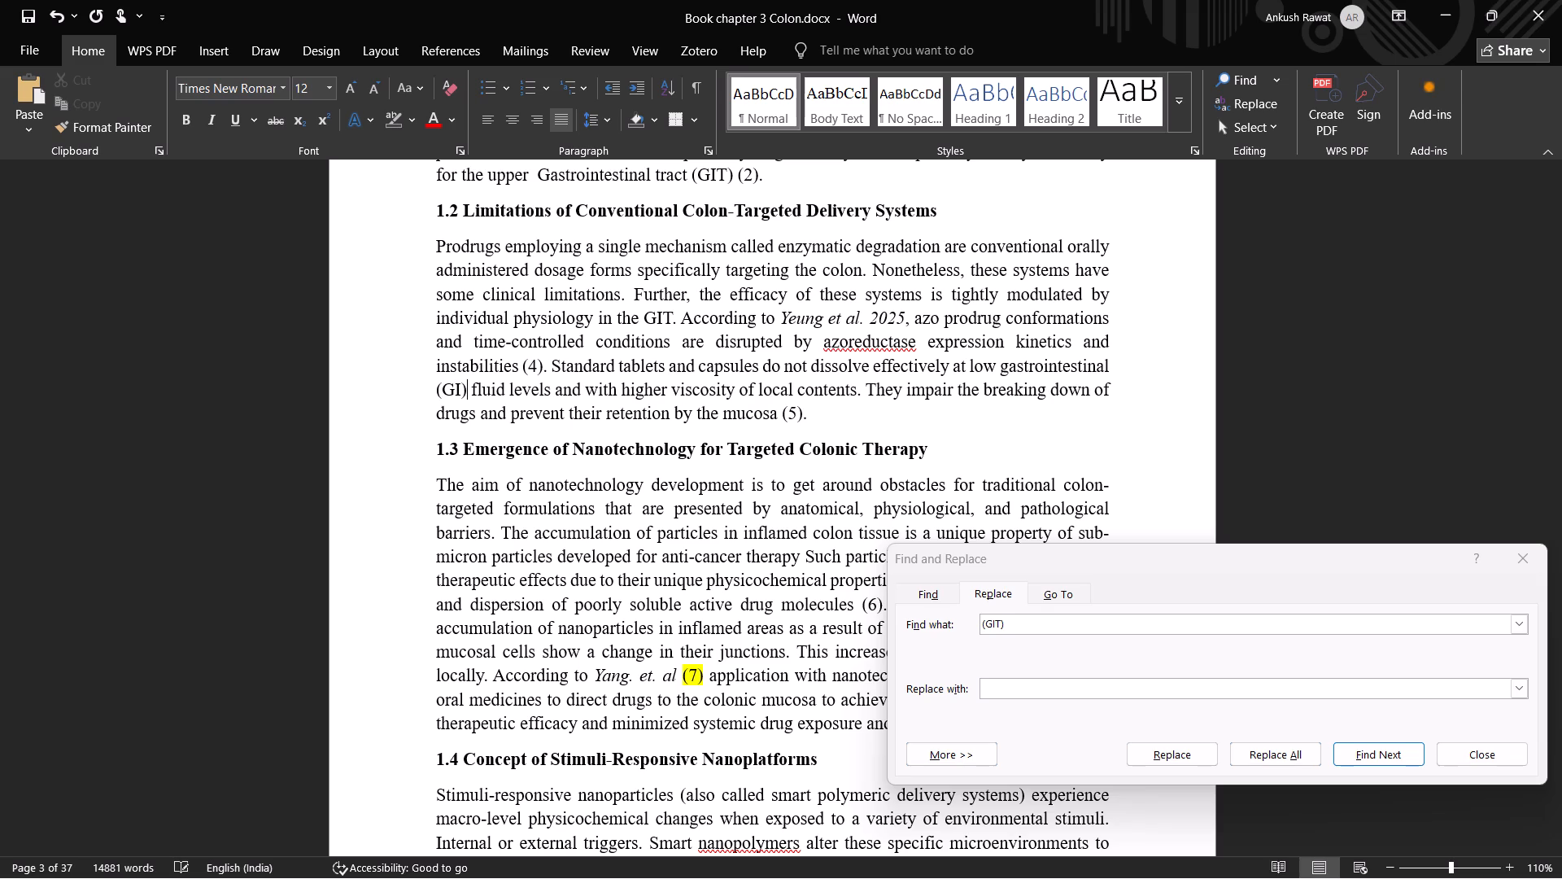
Copy "gastrointestinal" from section 1.2 into the search term, removing the trailing space.
left_click_drag(999, 366, 1000, 366)
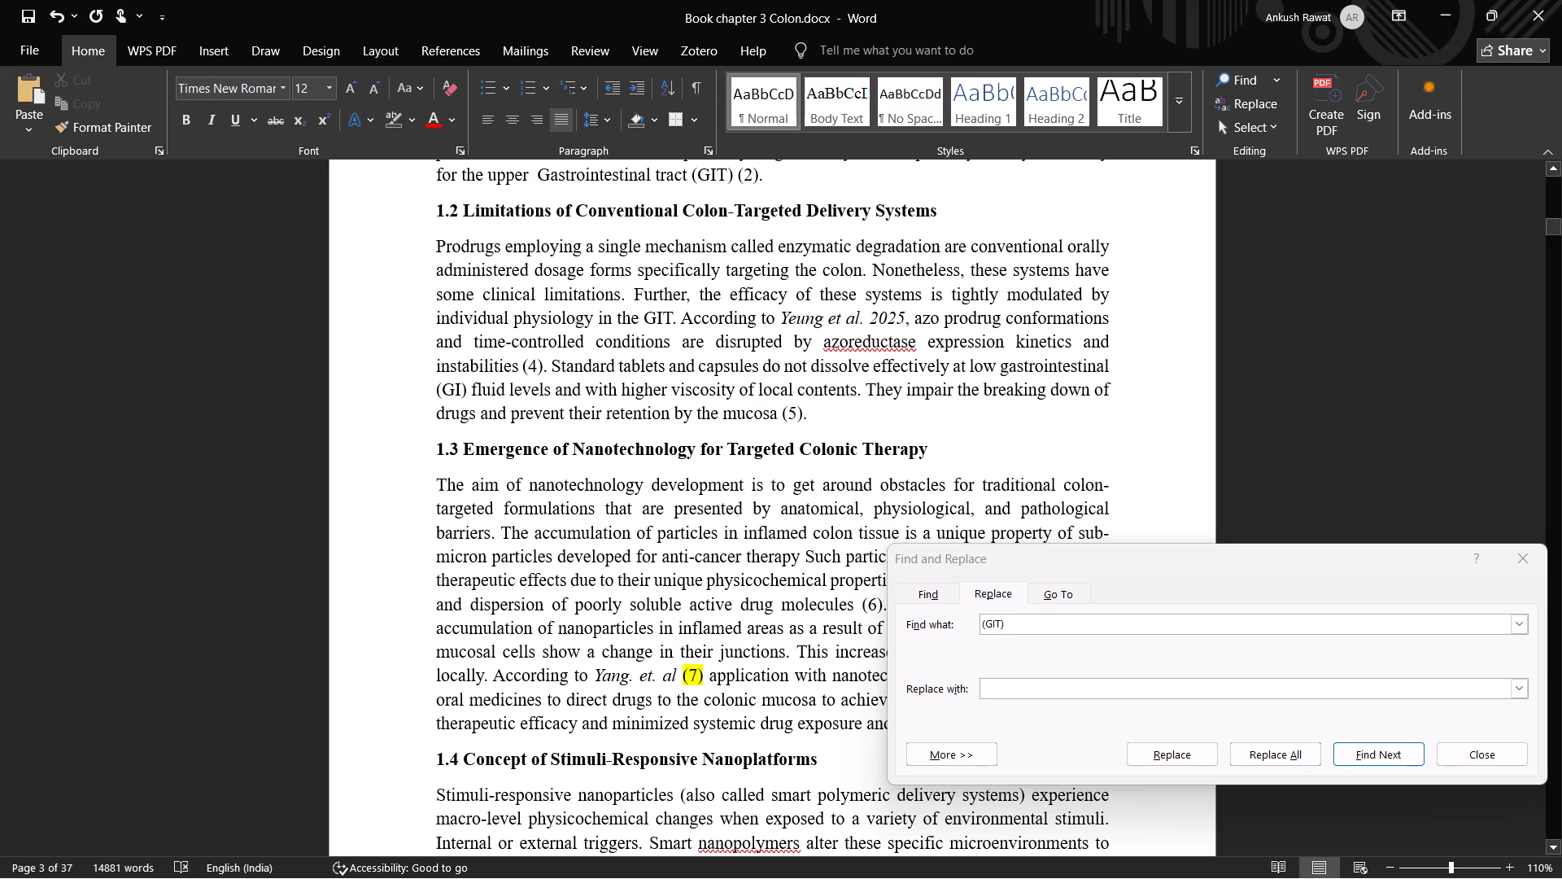
left_click_drag(1000, 366, 1113, 368)
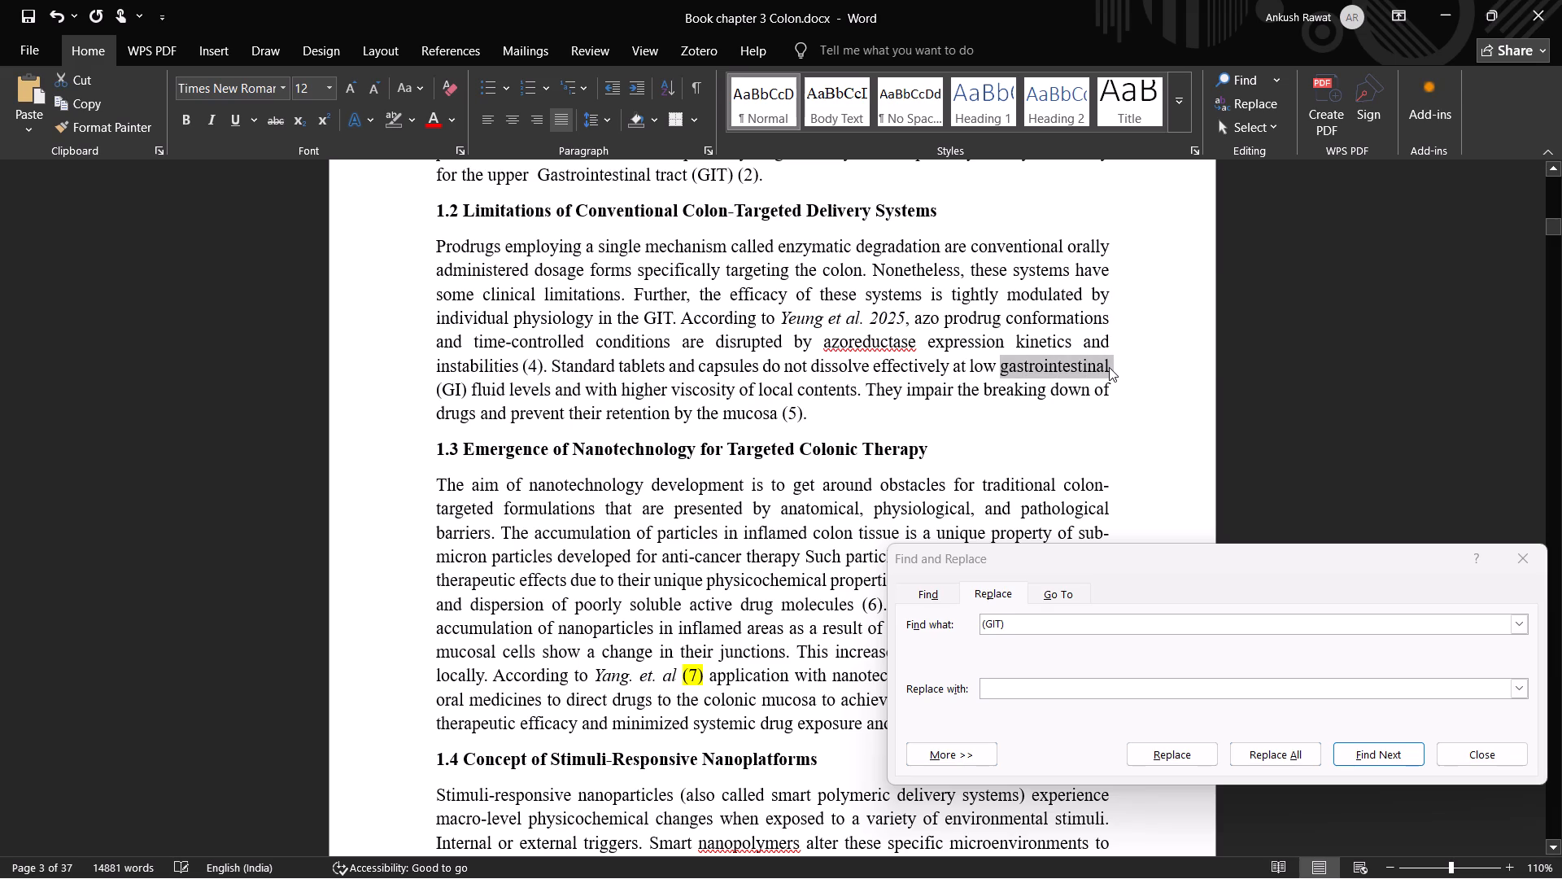
key("ctrl+c")
key("ctrl+c")
key("ctrl+c")
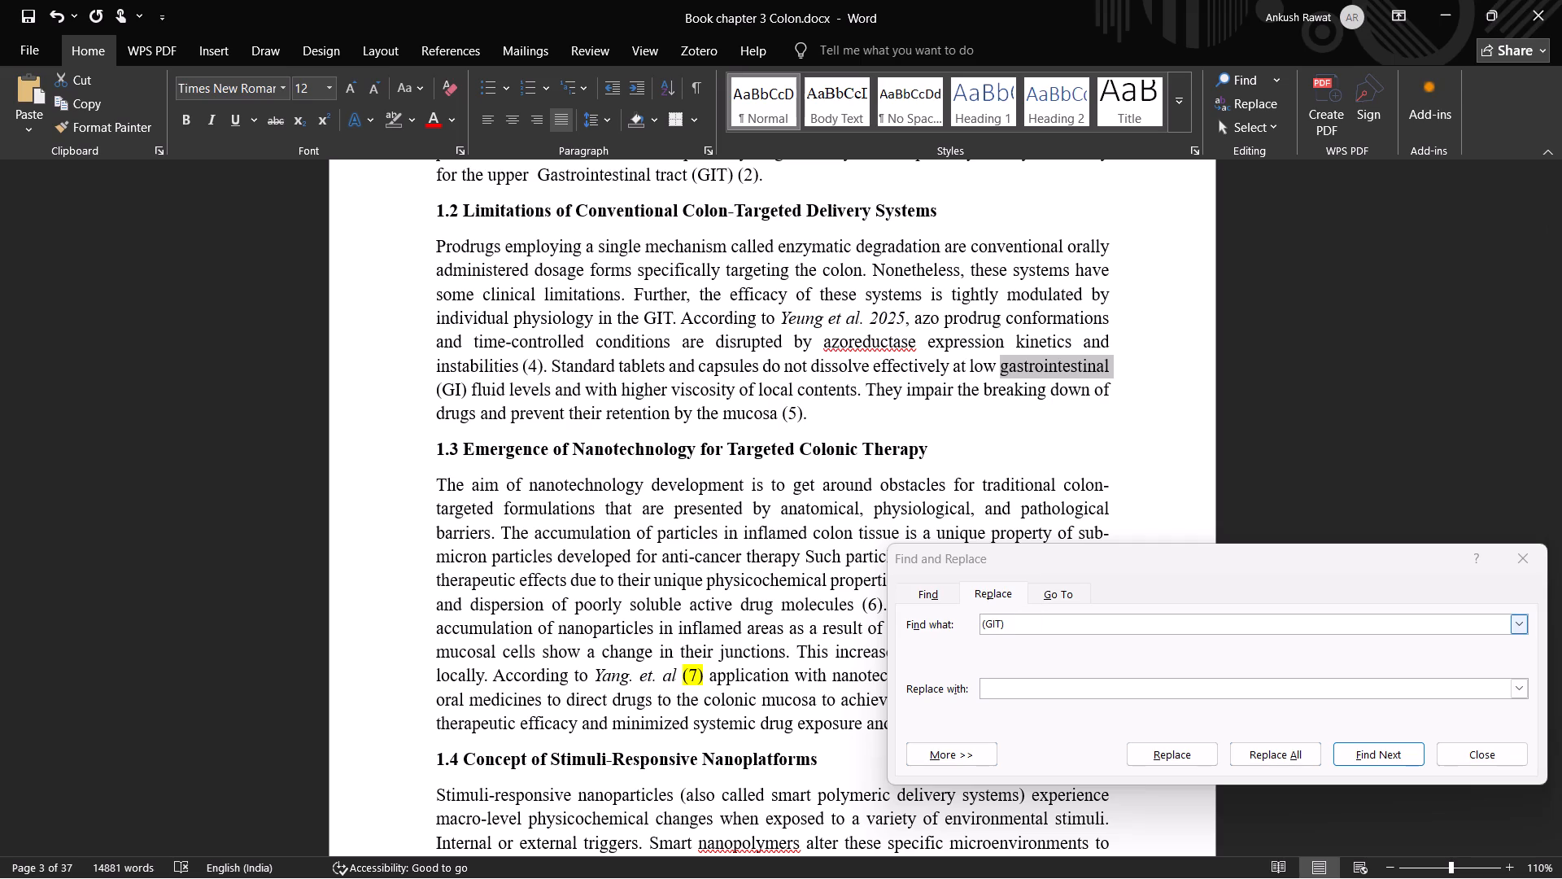
left_click(1019, 621)
key("ctrl+v")
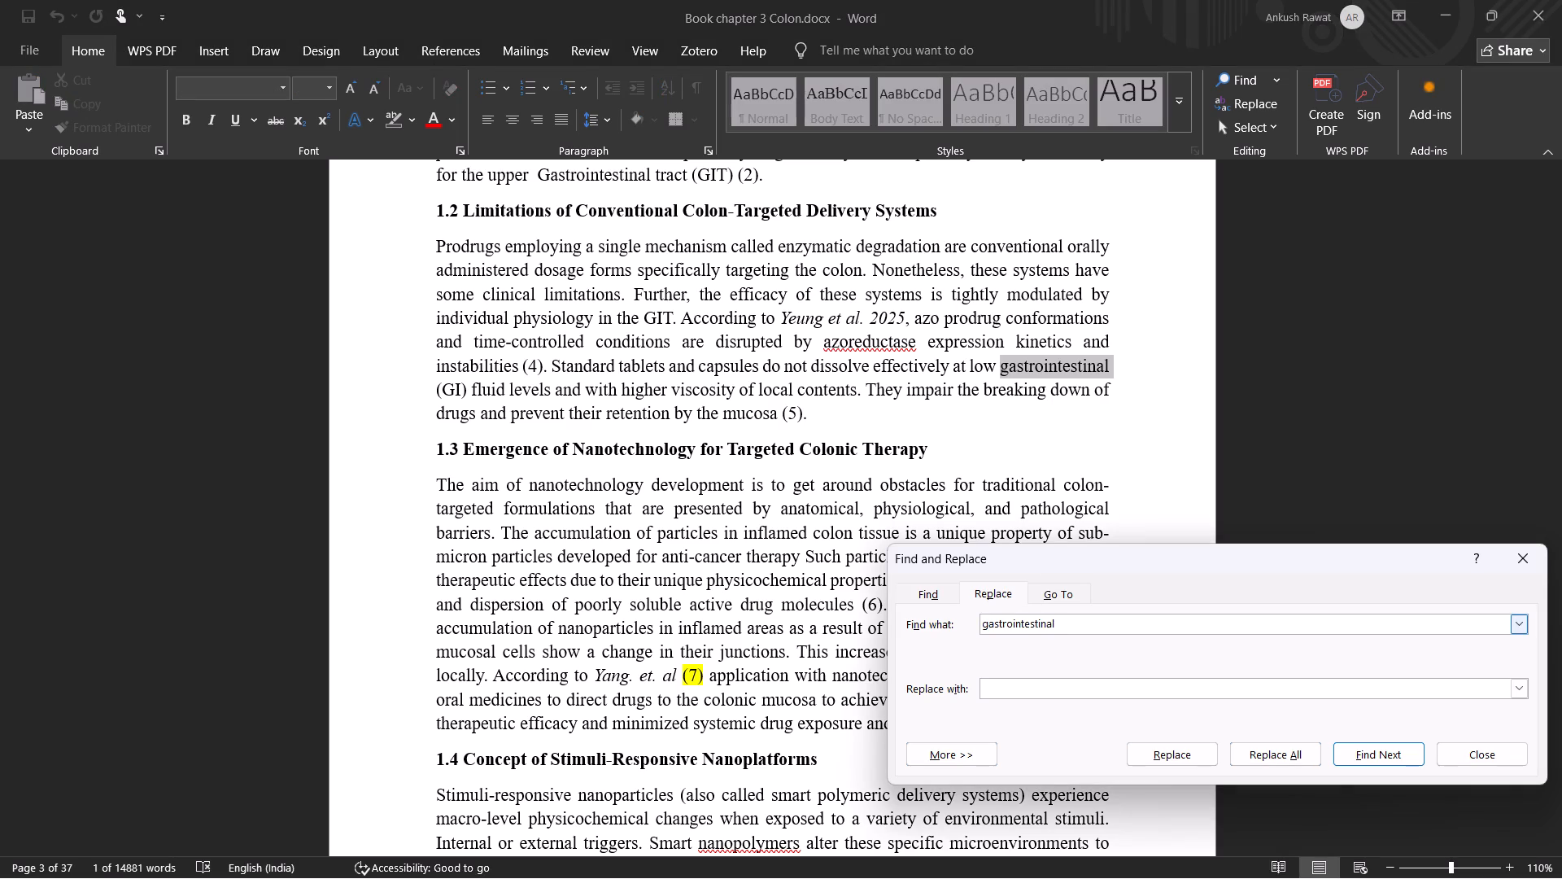
key("BackSpace")
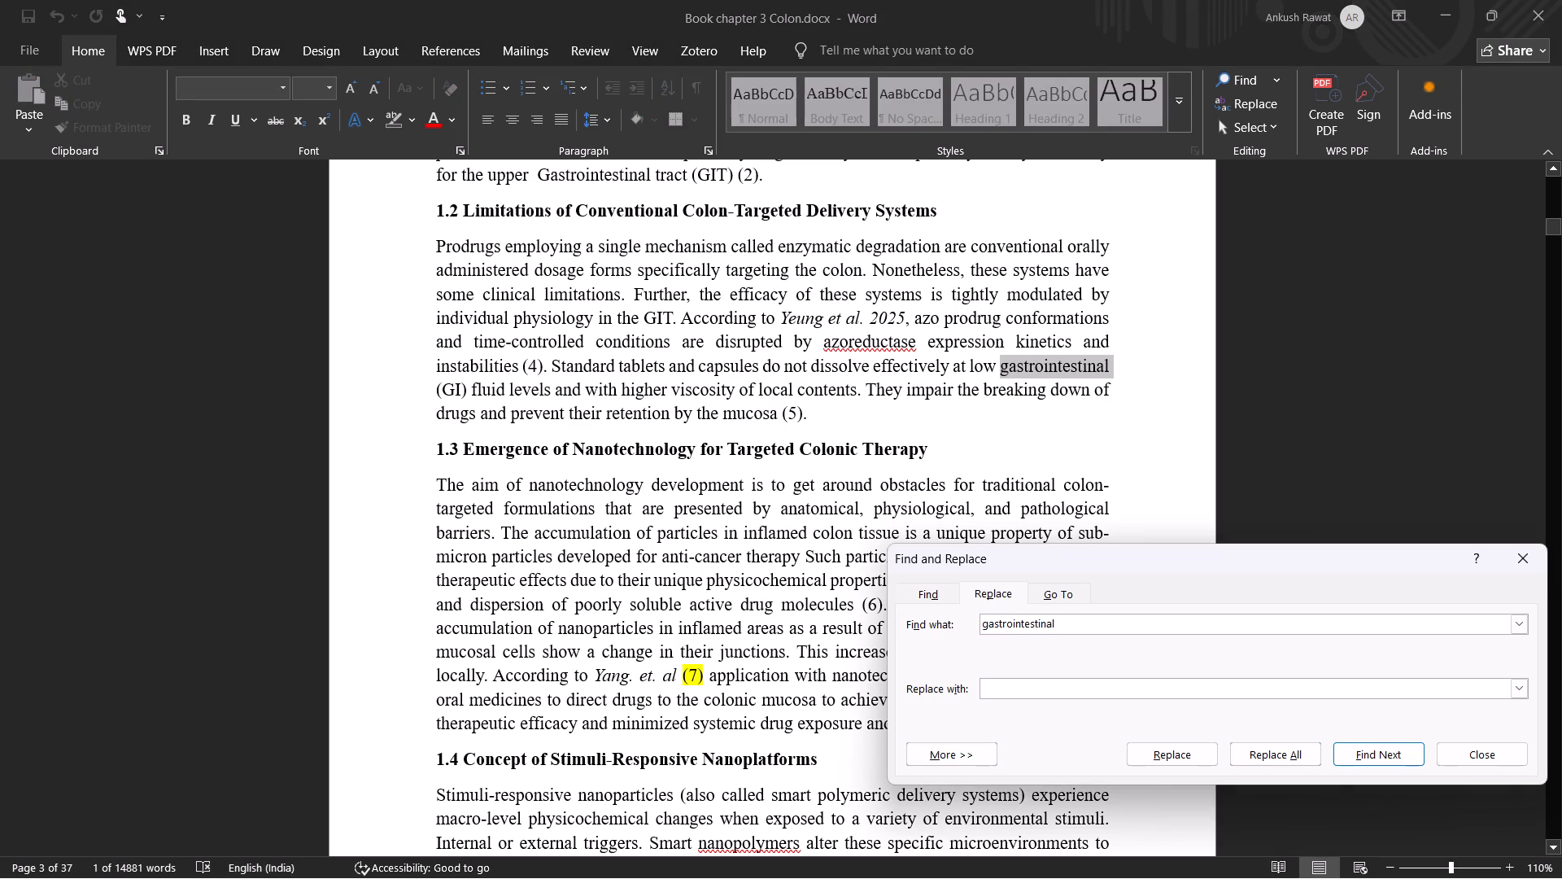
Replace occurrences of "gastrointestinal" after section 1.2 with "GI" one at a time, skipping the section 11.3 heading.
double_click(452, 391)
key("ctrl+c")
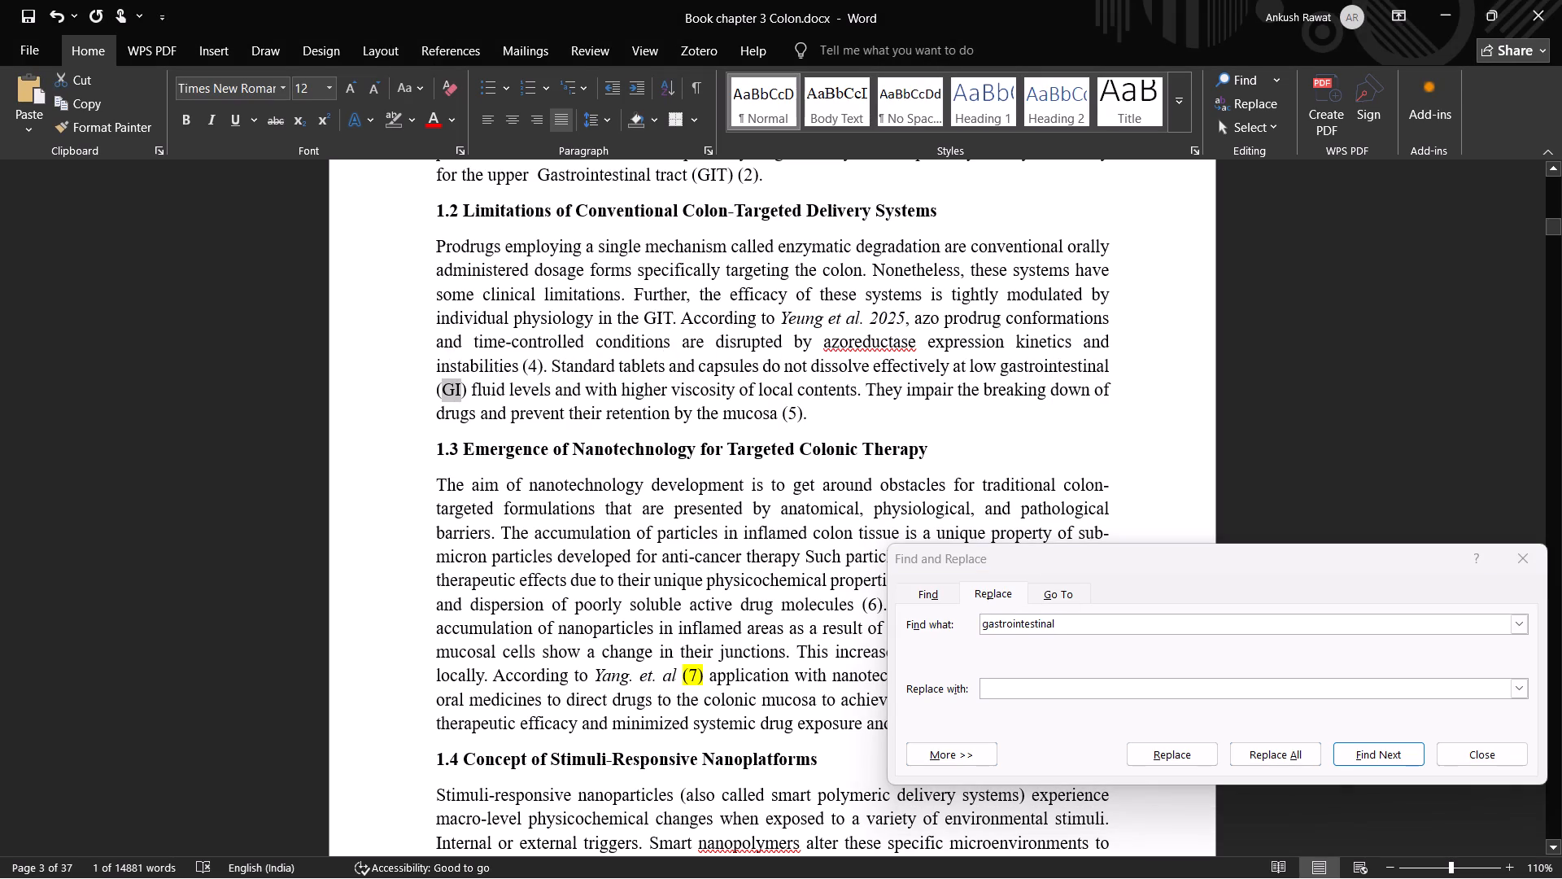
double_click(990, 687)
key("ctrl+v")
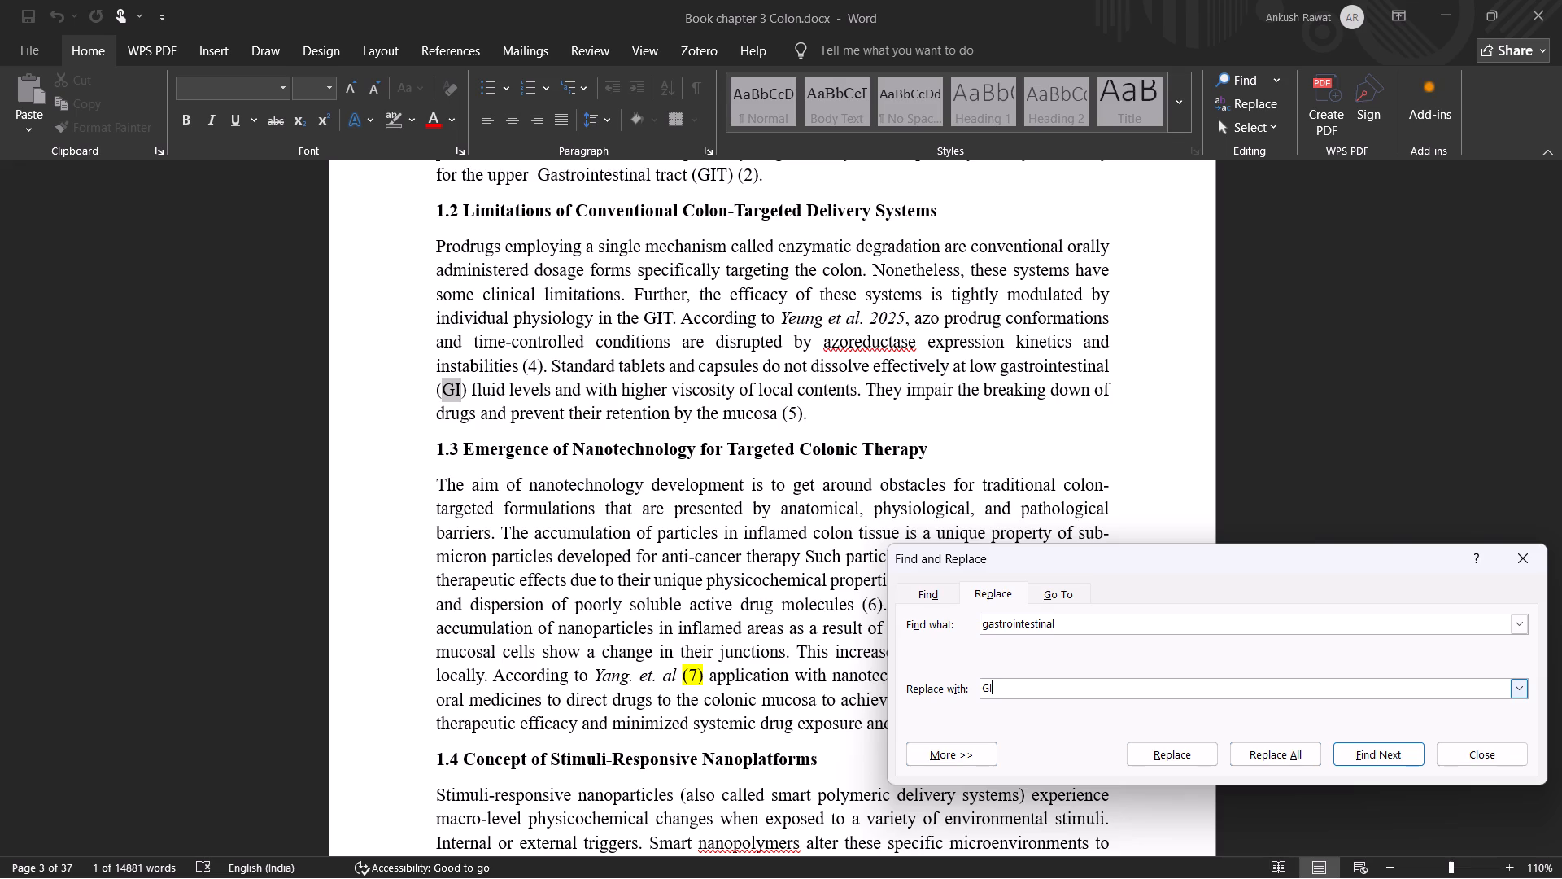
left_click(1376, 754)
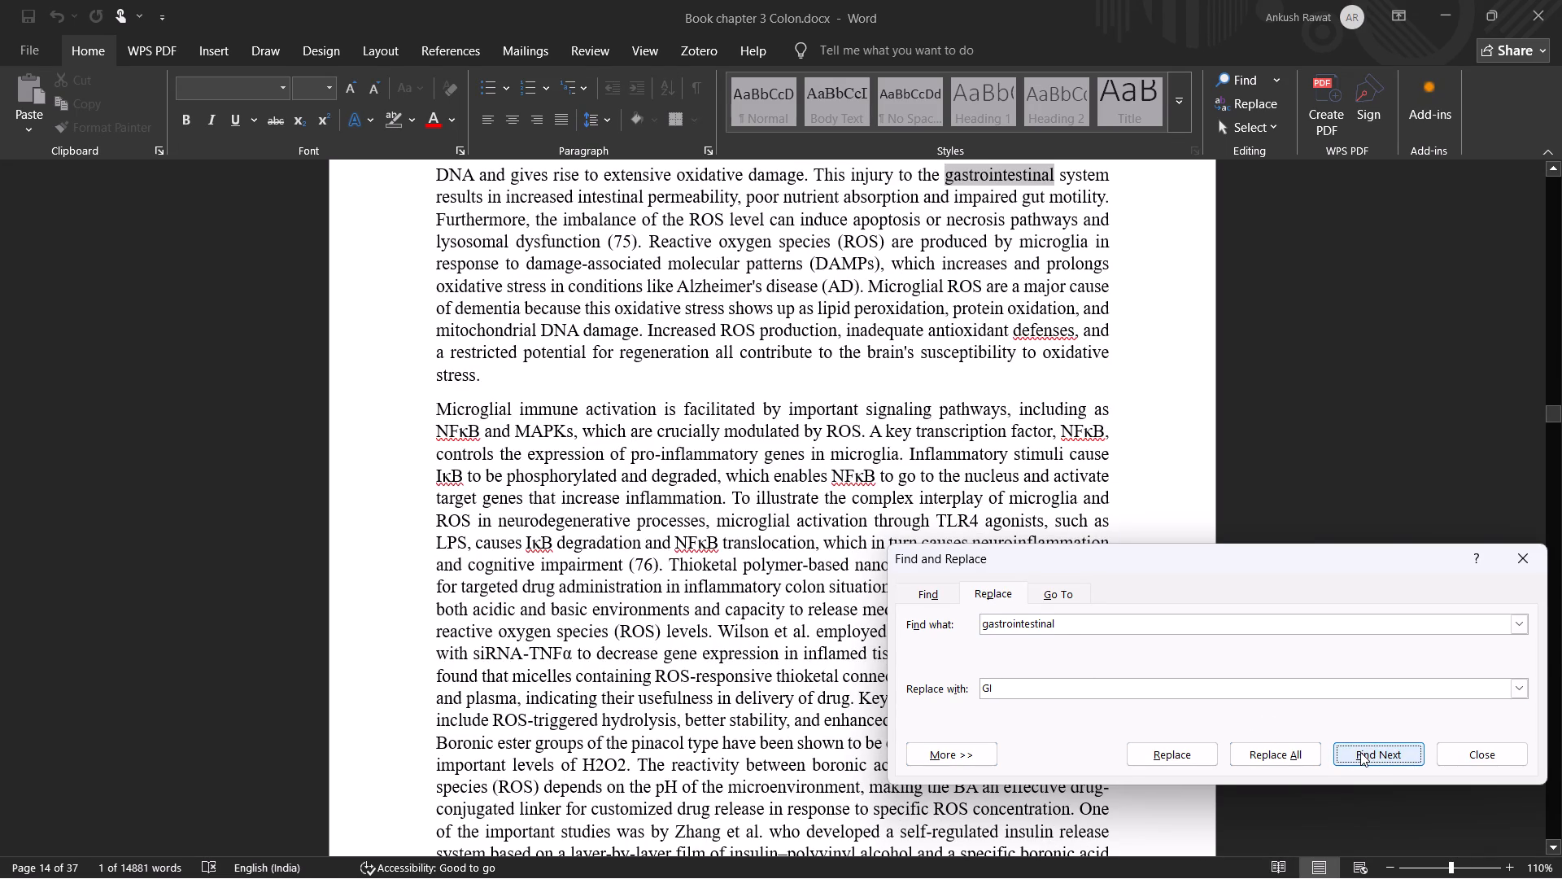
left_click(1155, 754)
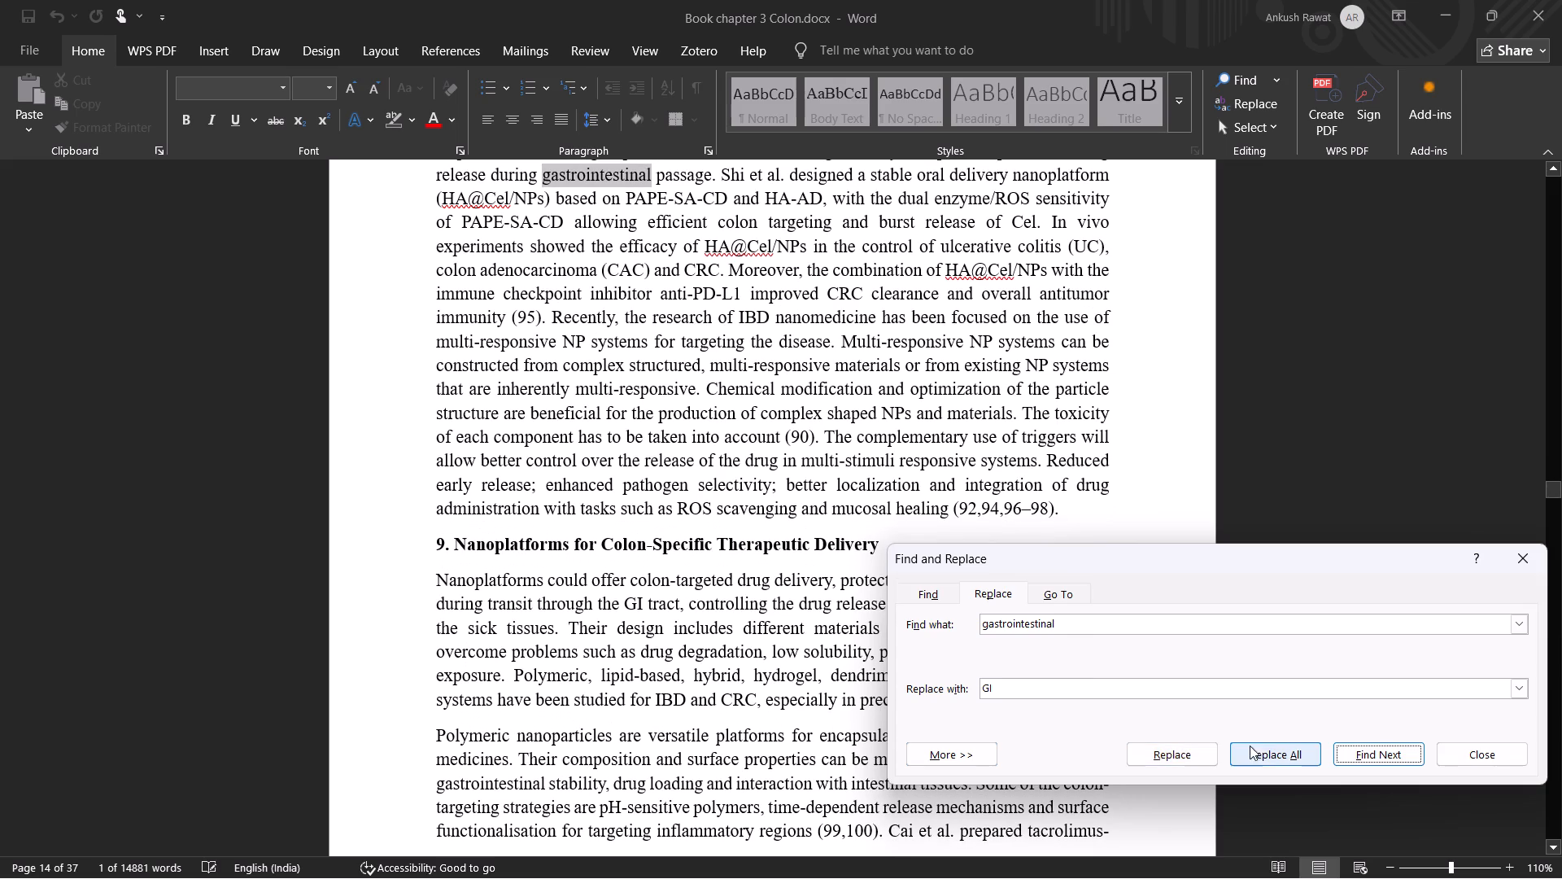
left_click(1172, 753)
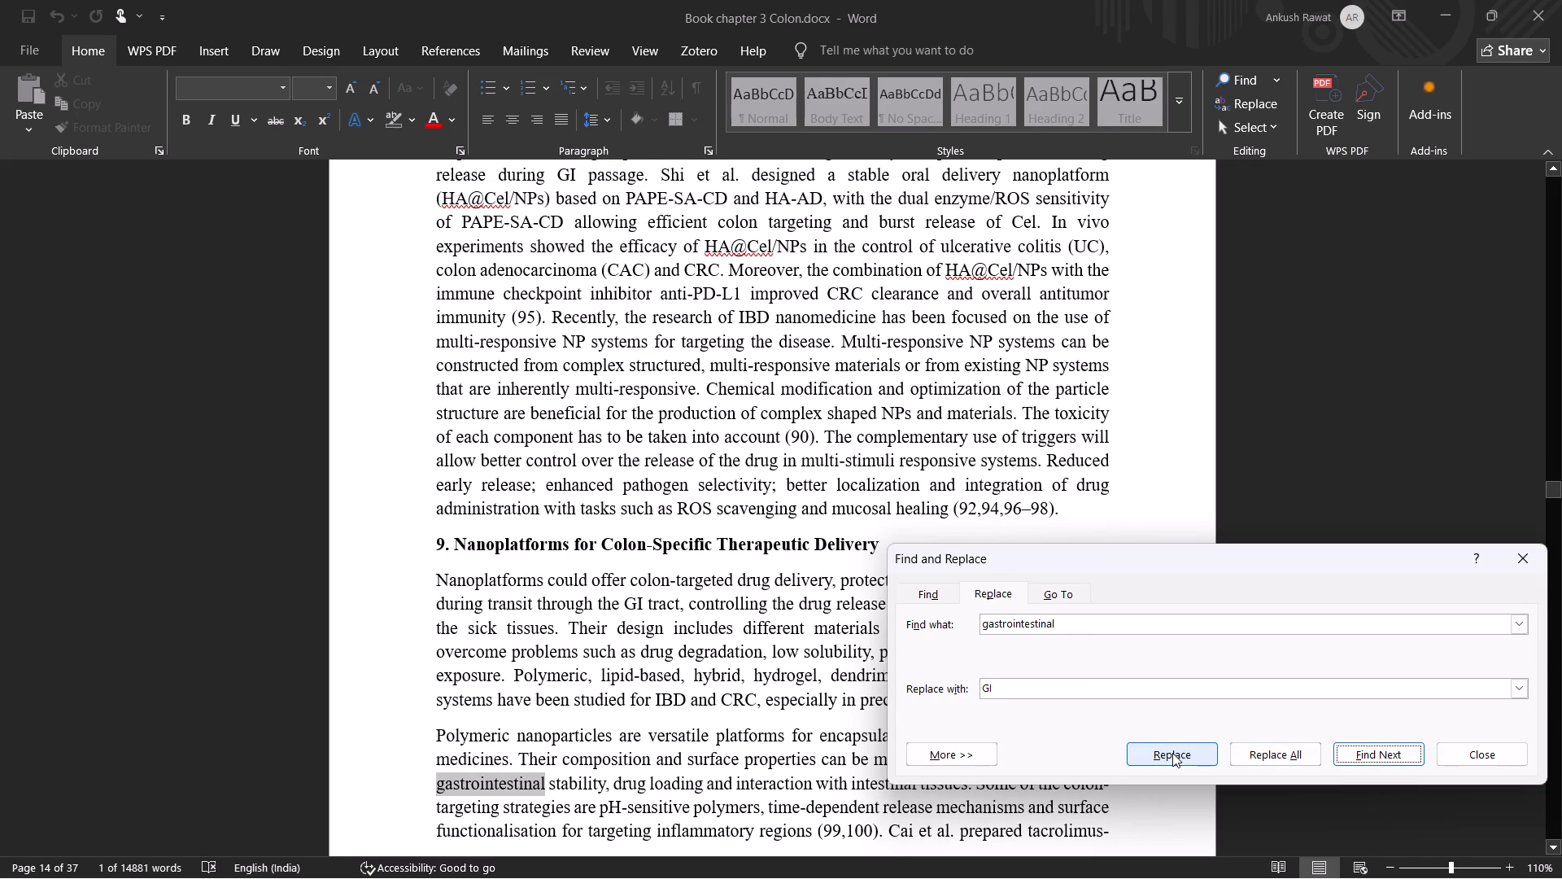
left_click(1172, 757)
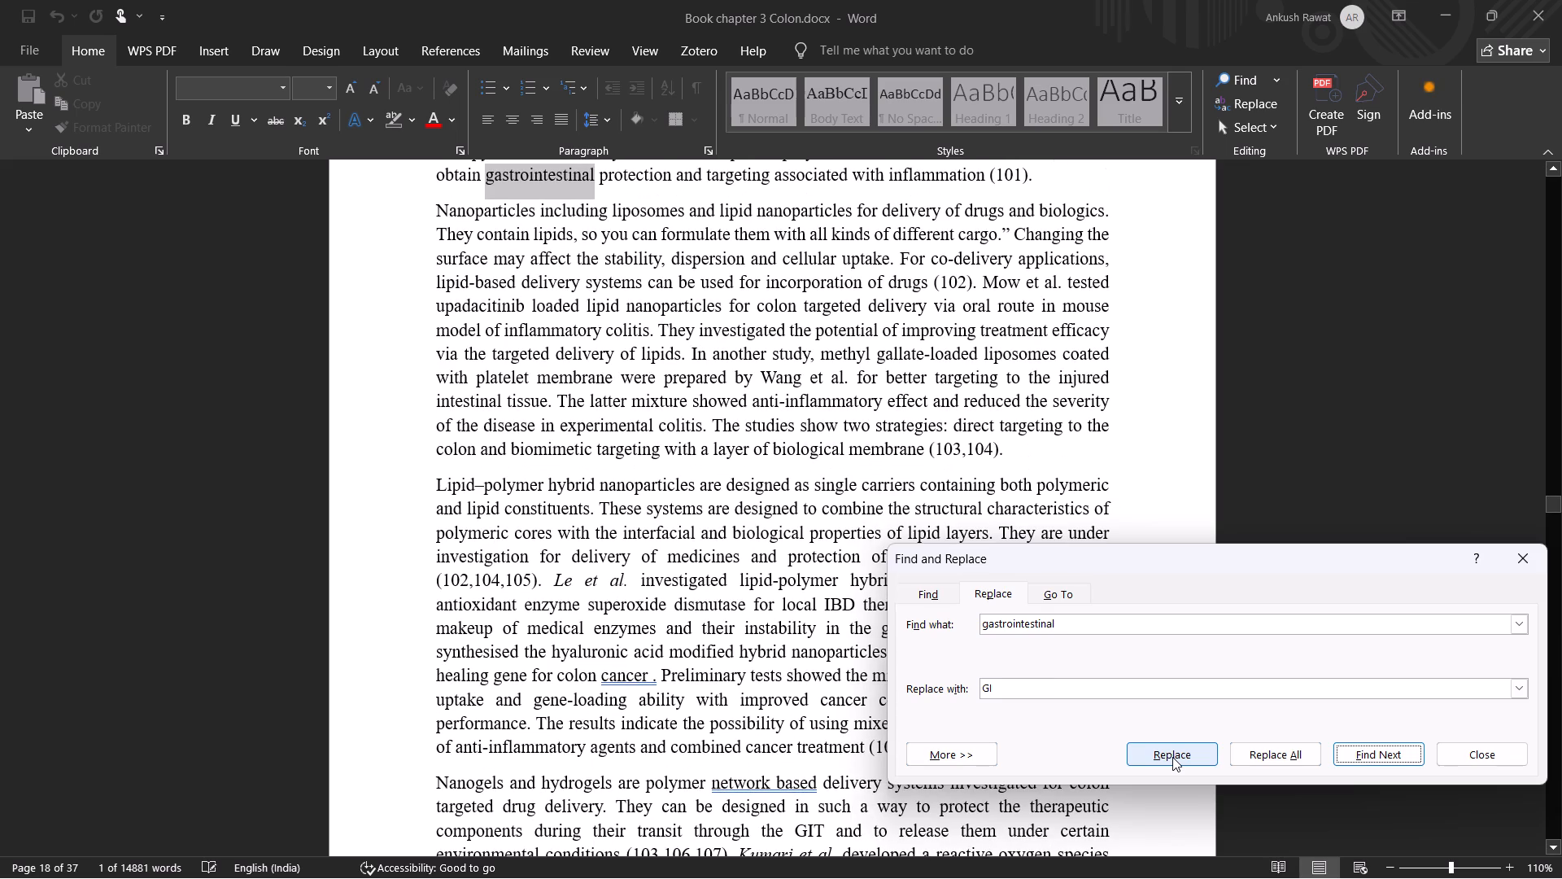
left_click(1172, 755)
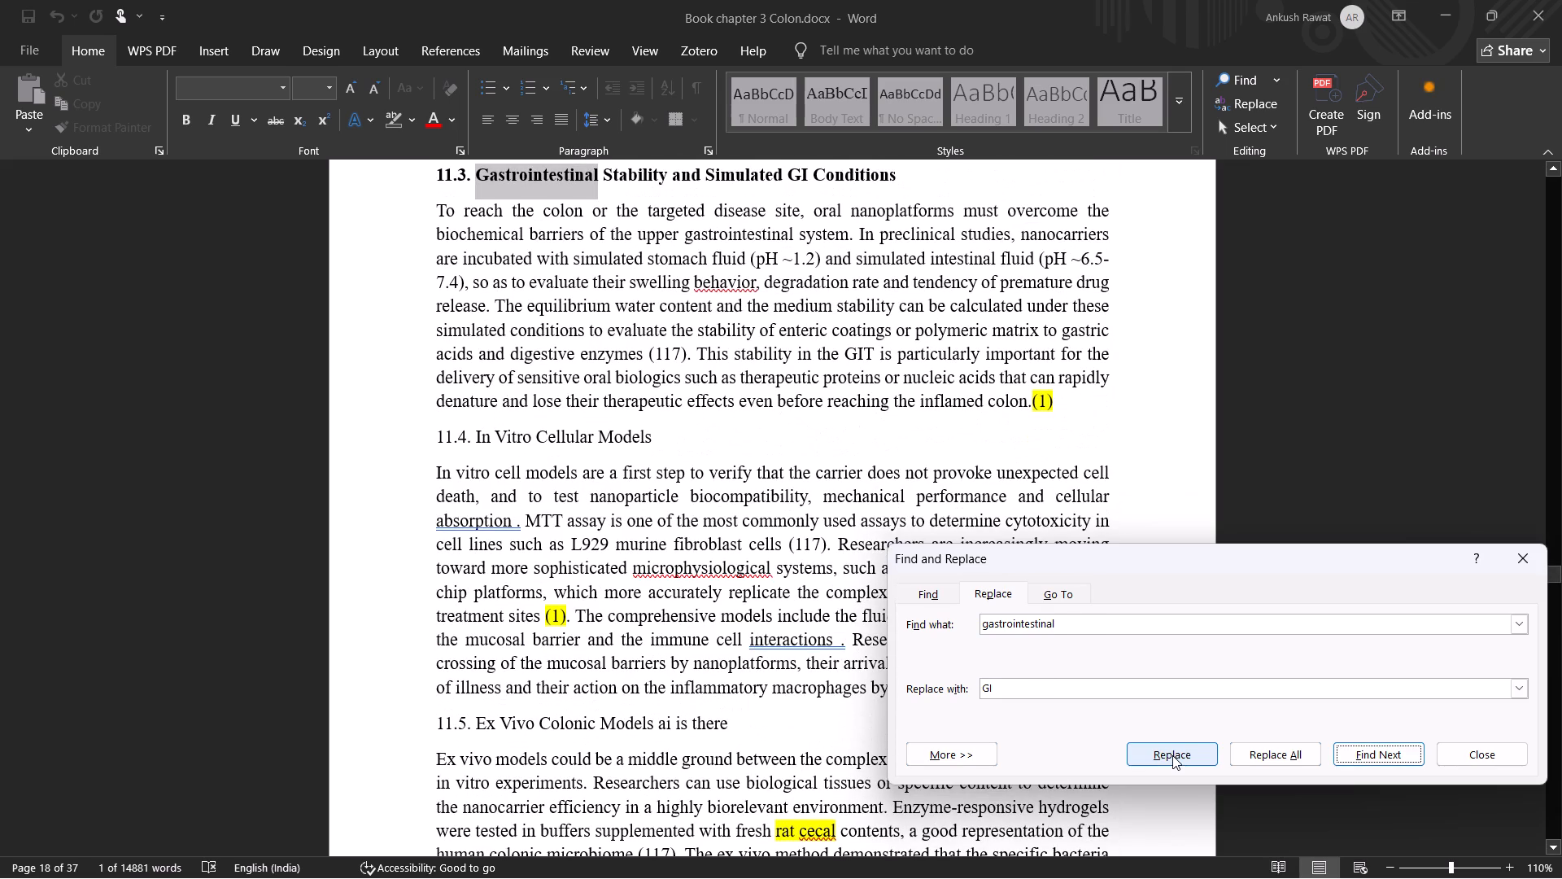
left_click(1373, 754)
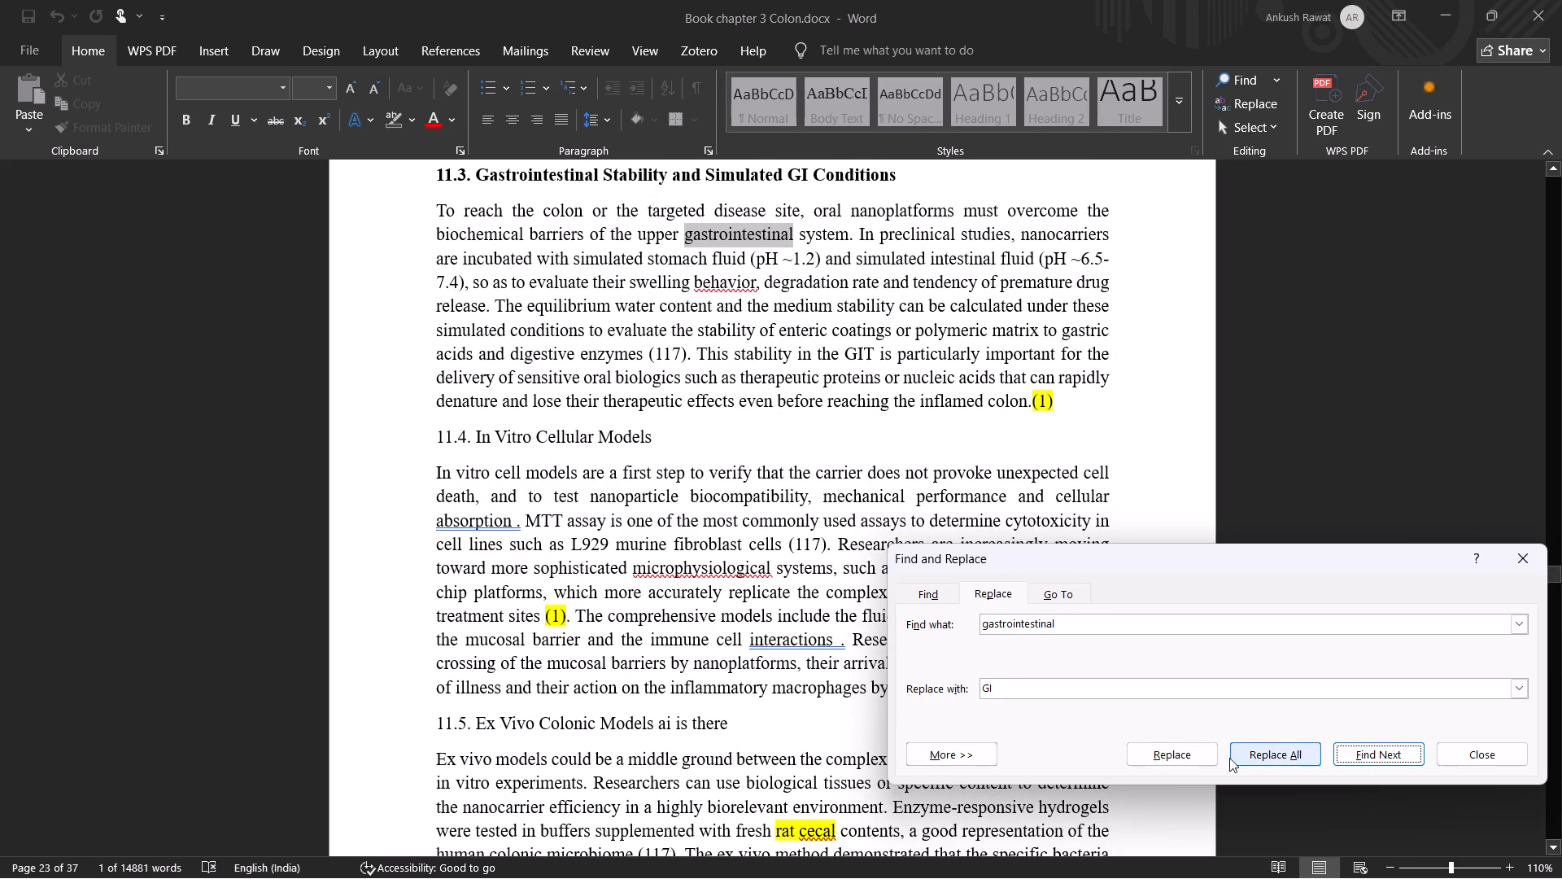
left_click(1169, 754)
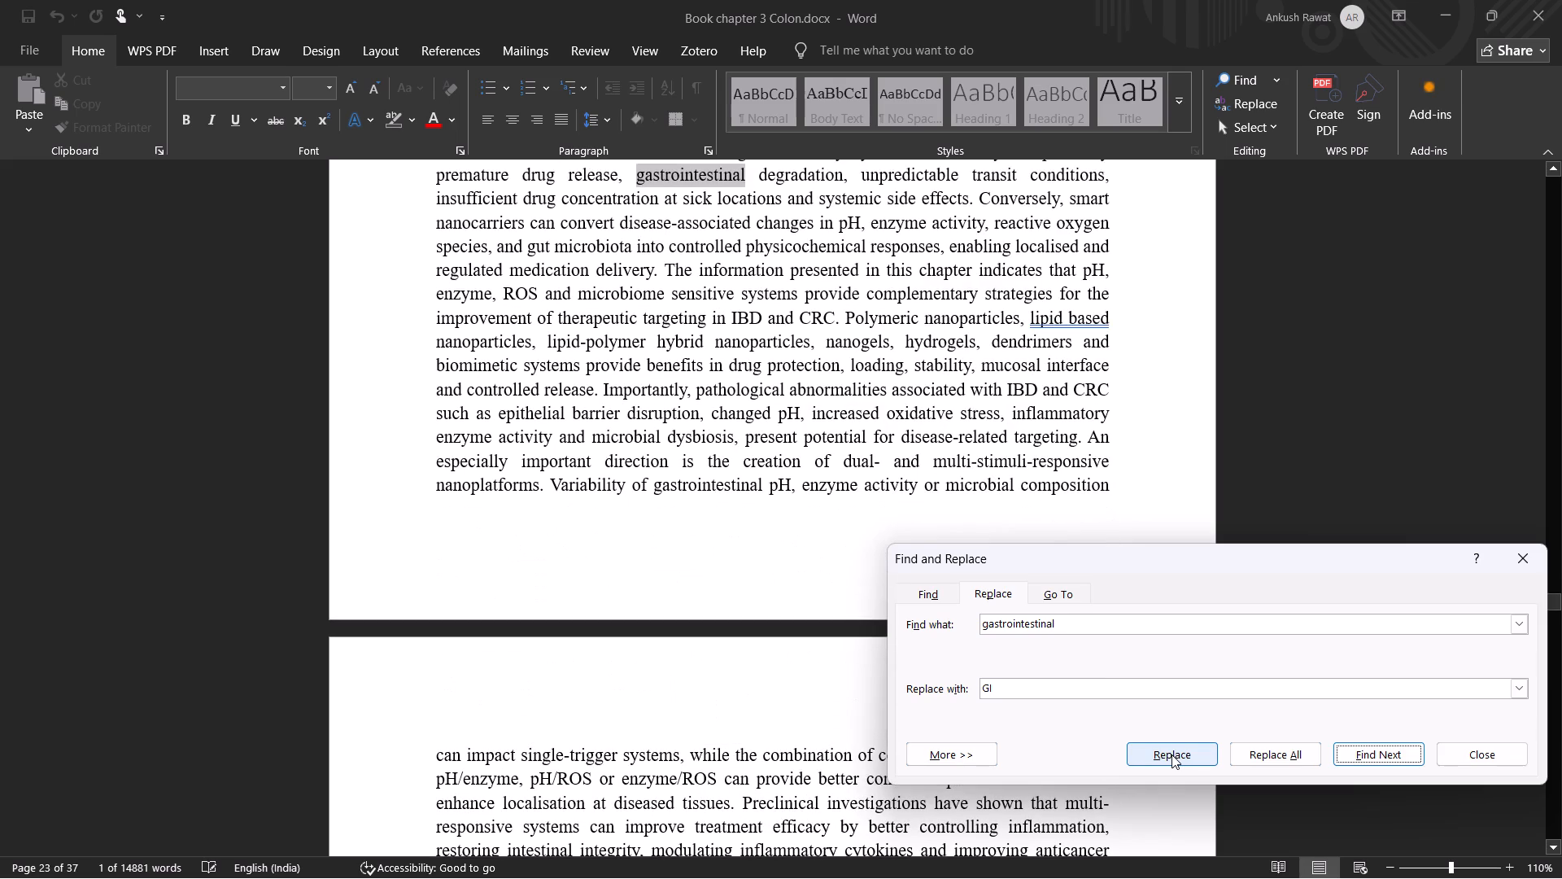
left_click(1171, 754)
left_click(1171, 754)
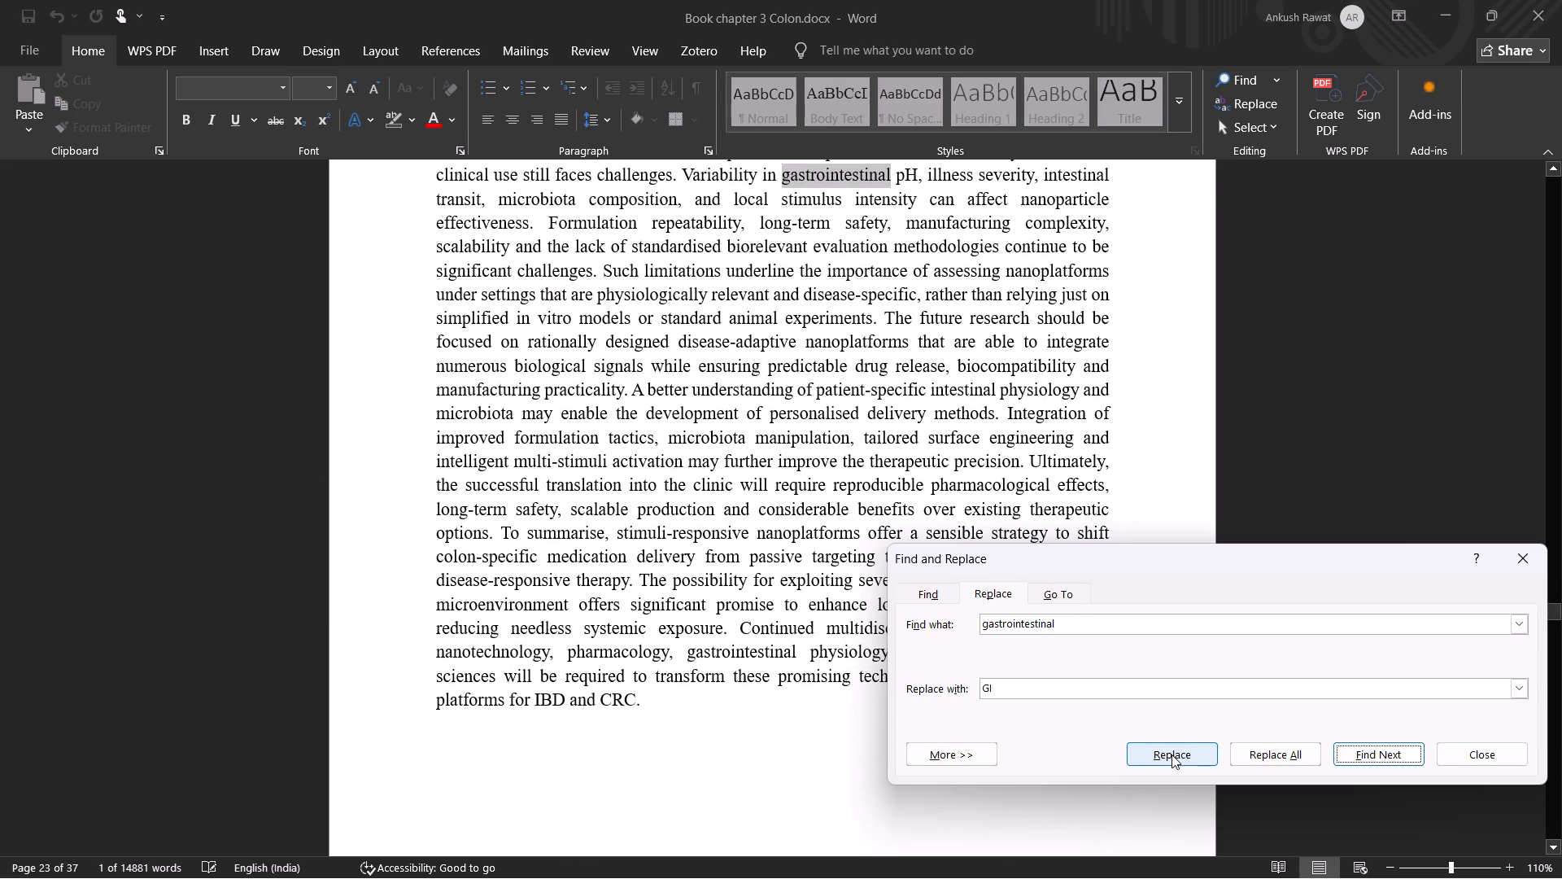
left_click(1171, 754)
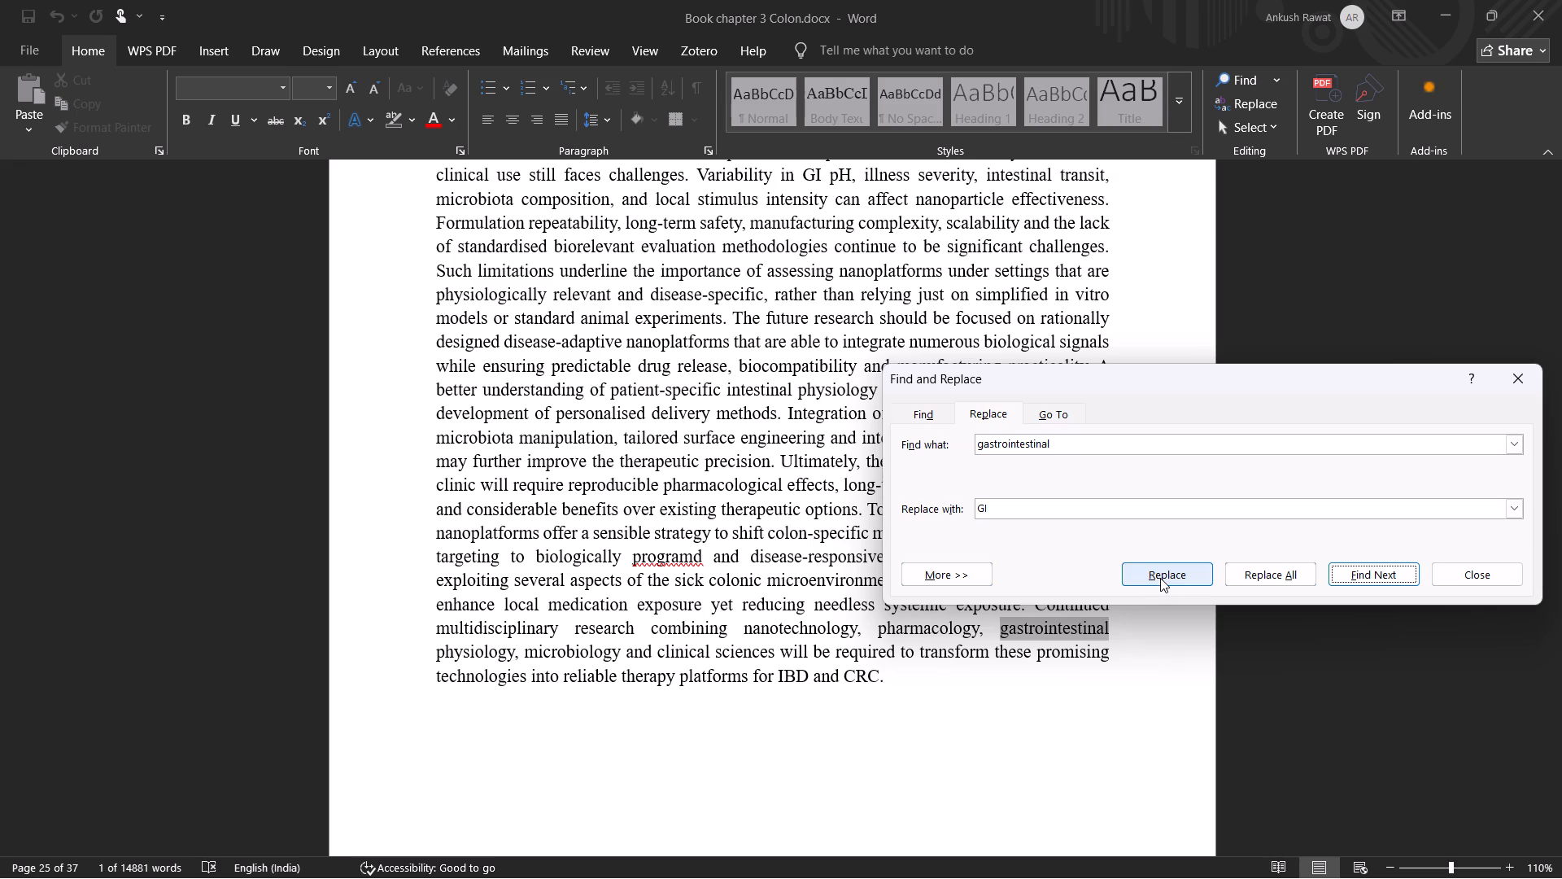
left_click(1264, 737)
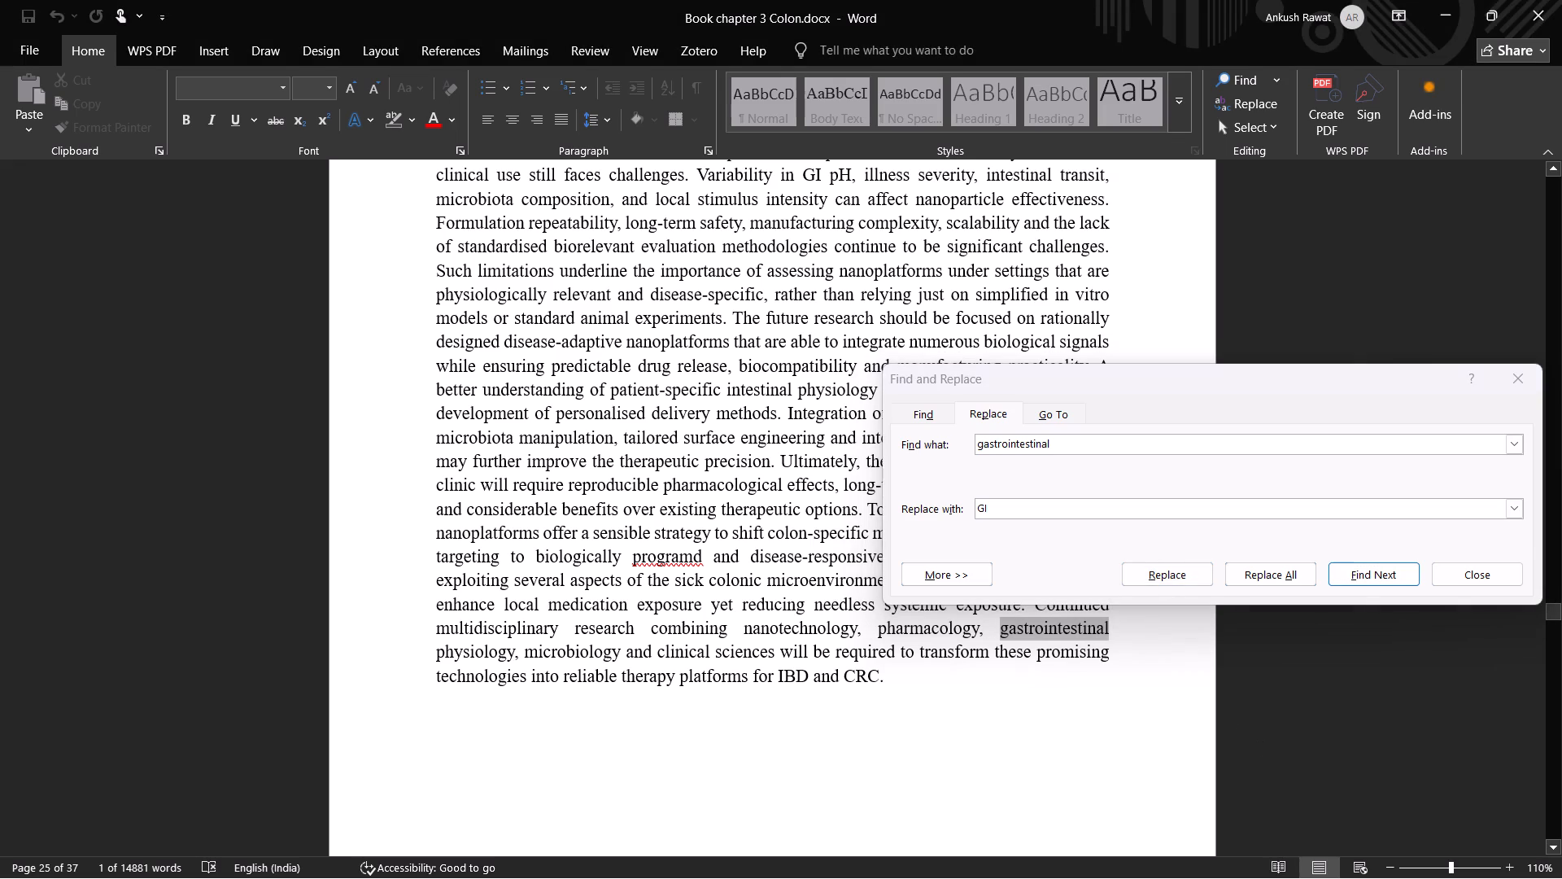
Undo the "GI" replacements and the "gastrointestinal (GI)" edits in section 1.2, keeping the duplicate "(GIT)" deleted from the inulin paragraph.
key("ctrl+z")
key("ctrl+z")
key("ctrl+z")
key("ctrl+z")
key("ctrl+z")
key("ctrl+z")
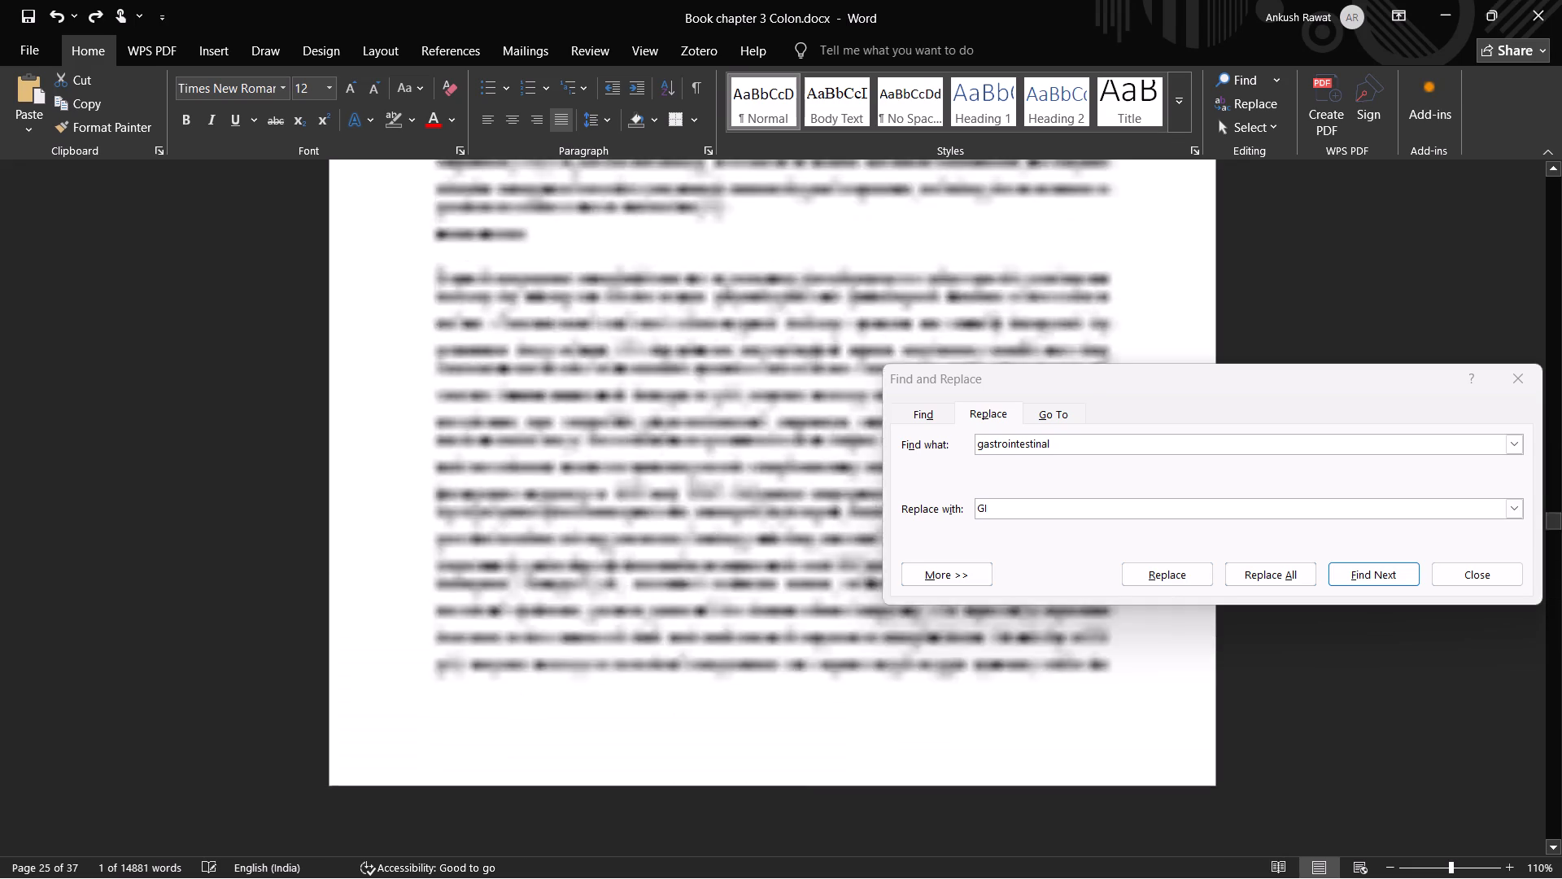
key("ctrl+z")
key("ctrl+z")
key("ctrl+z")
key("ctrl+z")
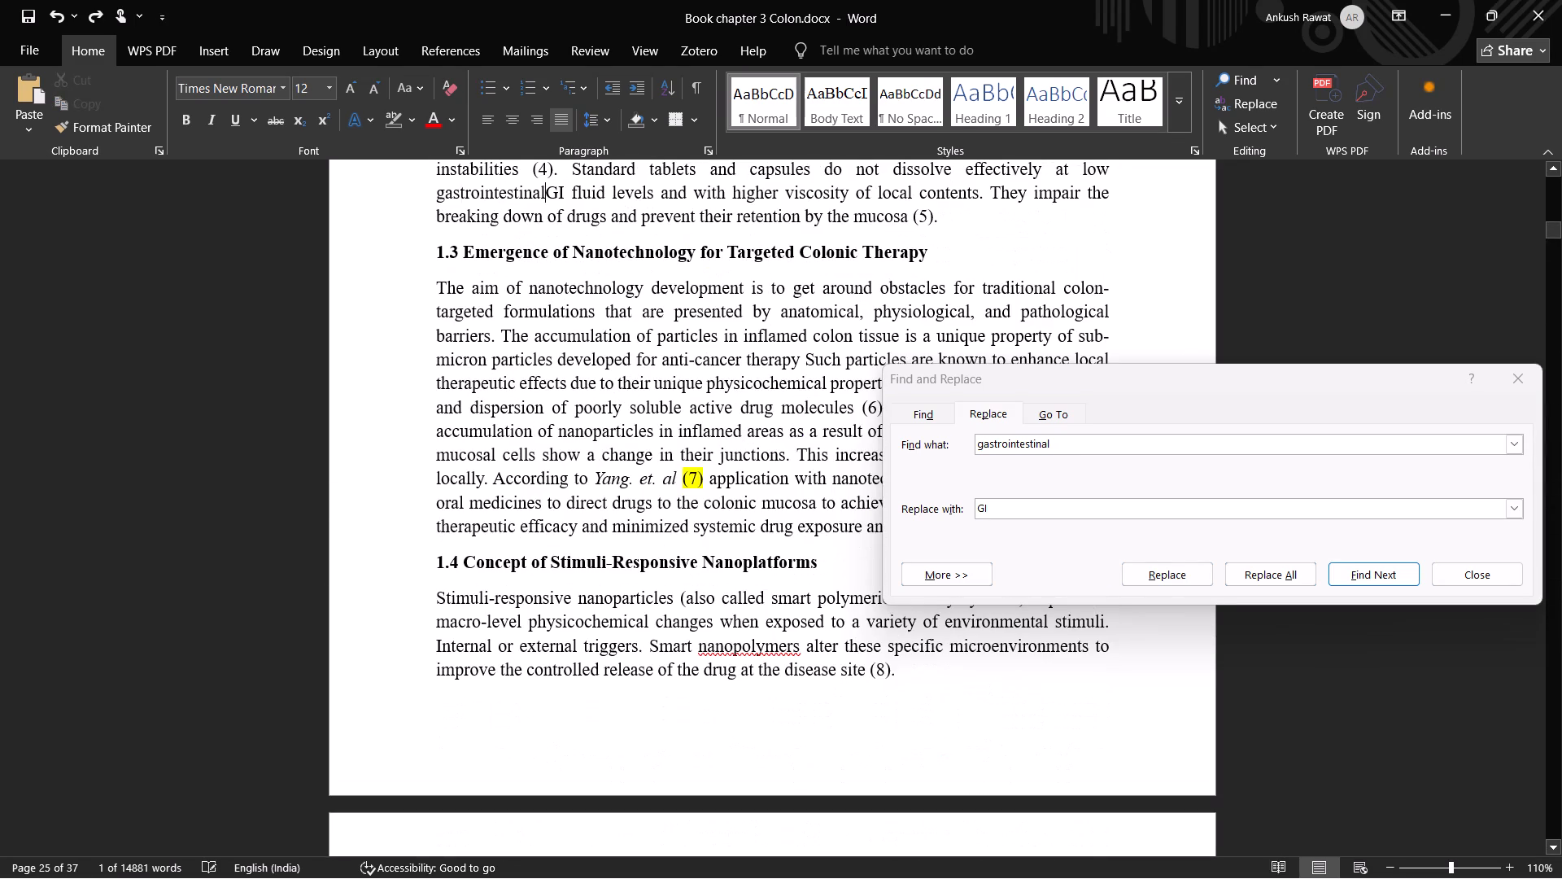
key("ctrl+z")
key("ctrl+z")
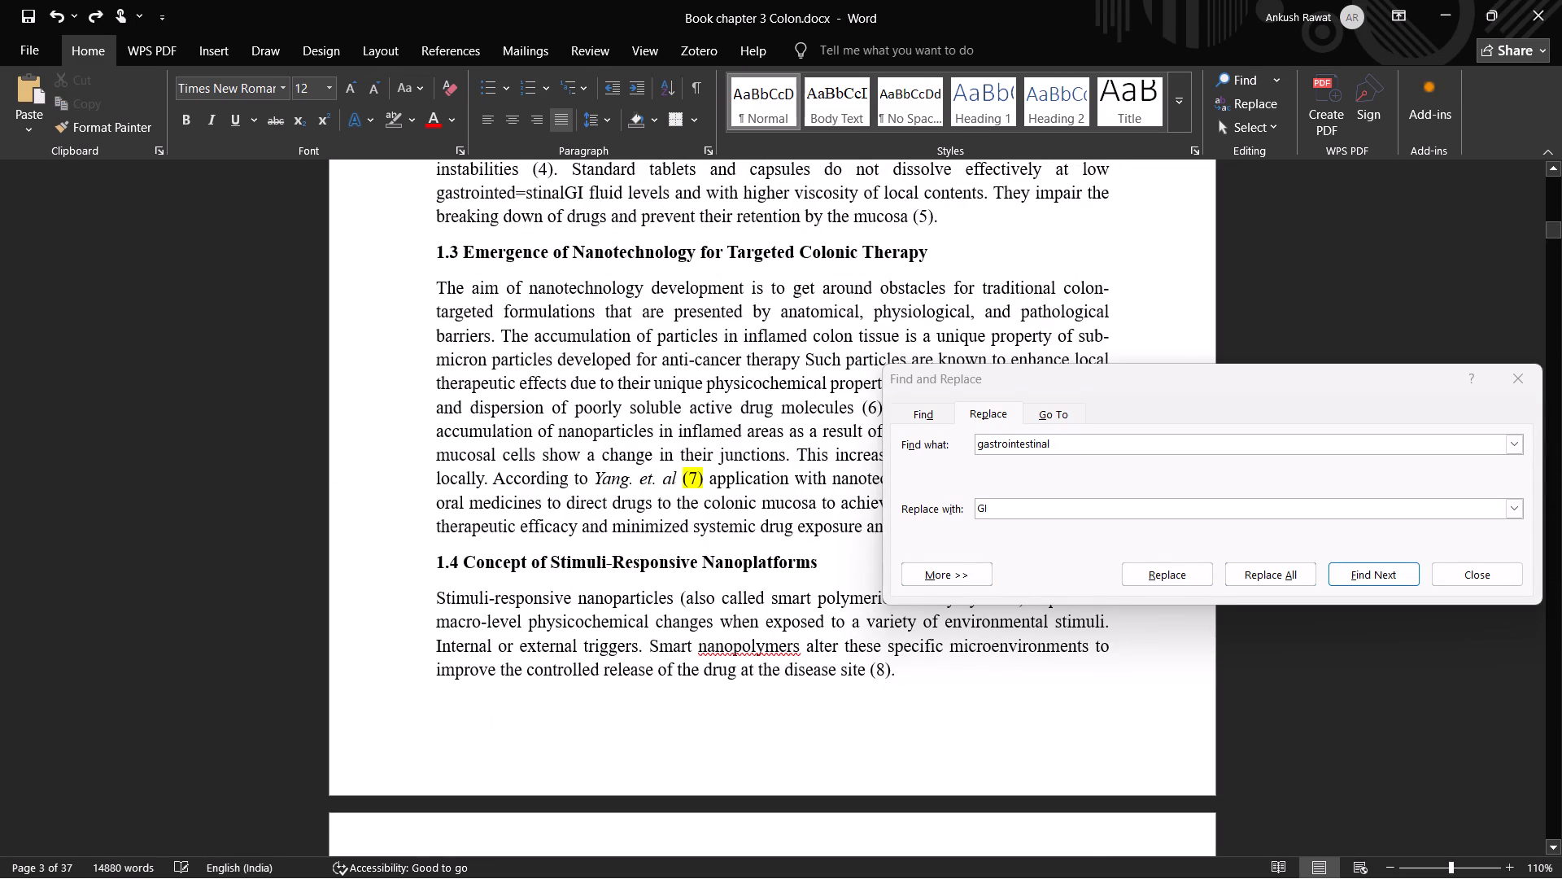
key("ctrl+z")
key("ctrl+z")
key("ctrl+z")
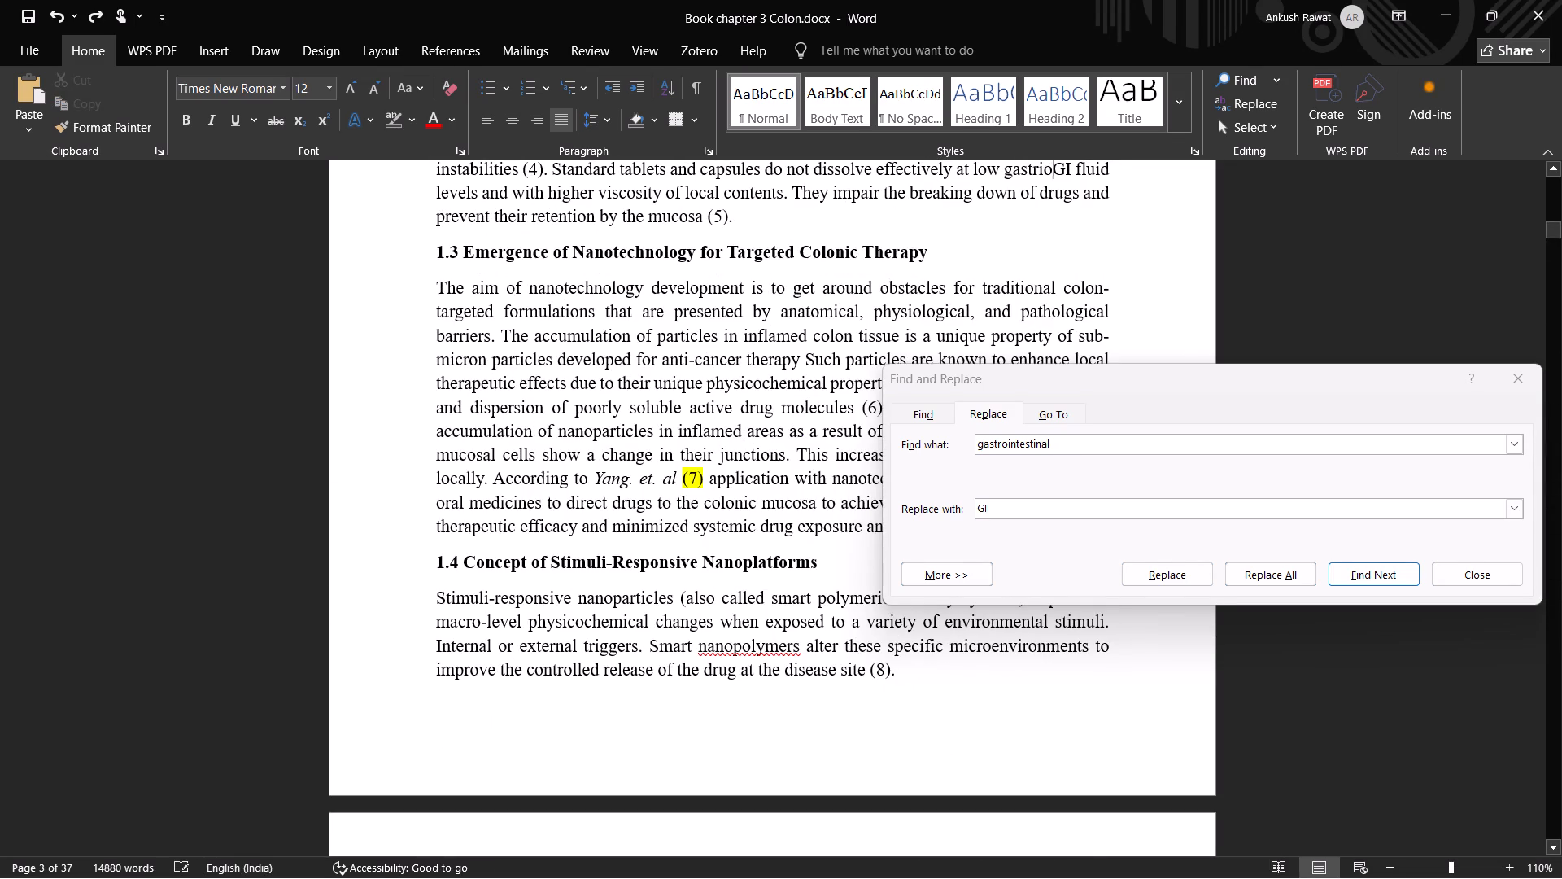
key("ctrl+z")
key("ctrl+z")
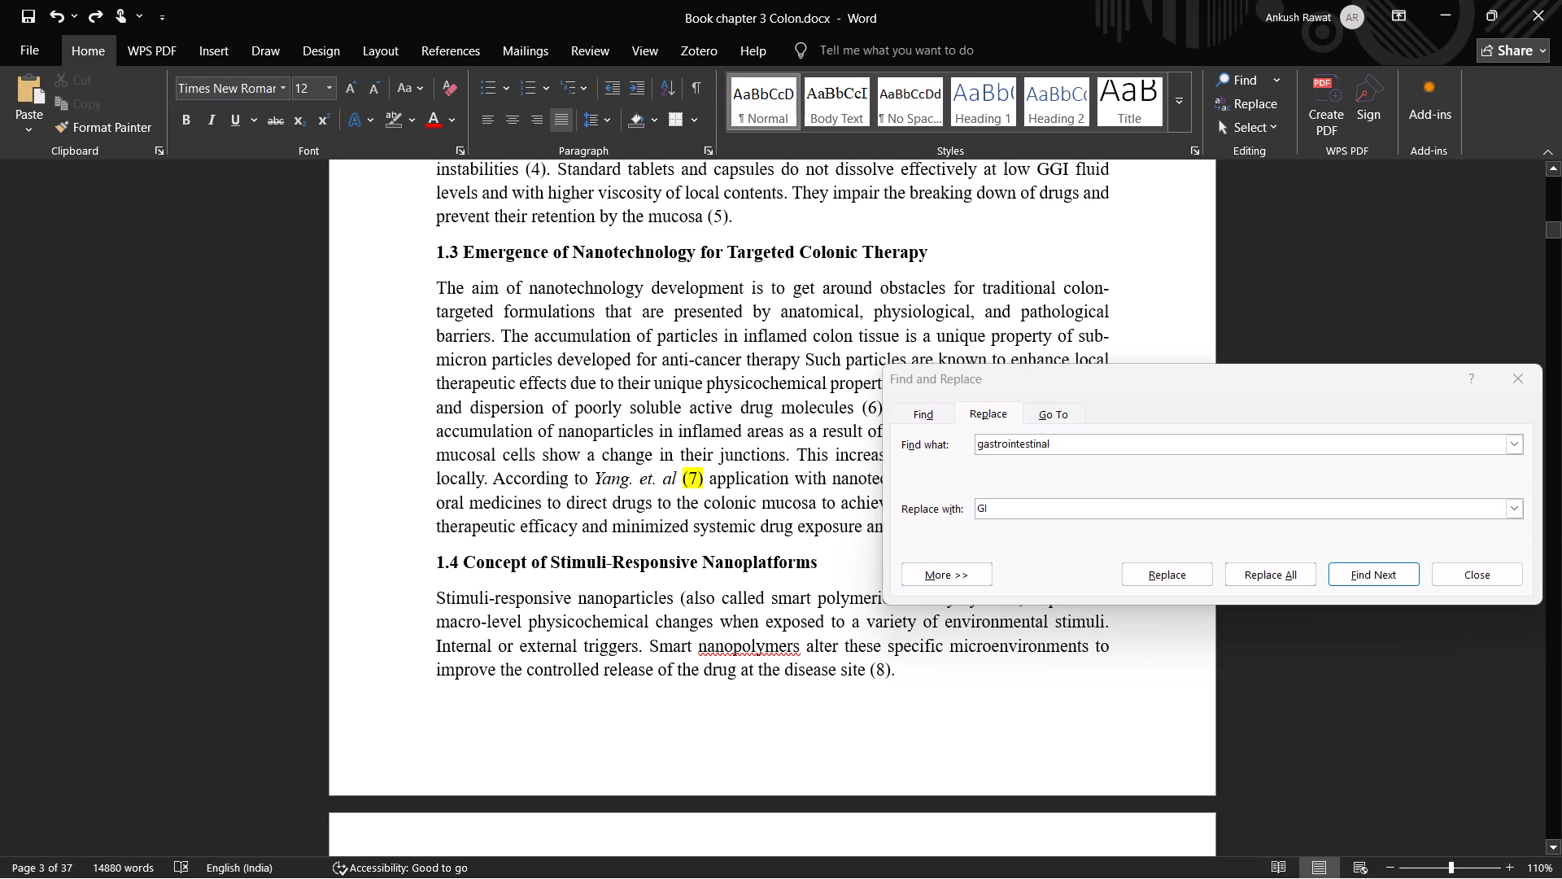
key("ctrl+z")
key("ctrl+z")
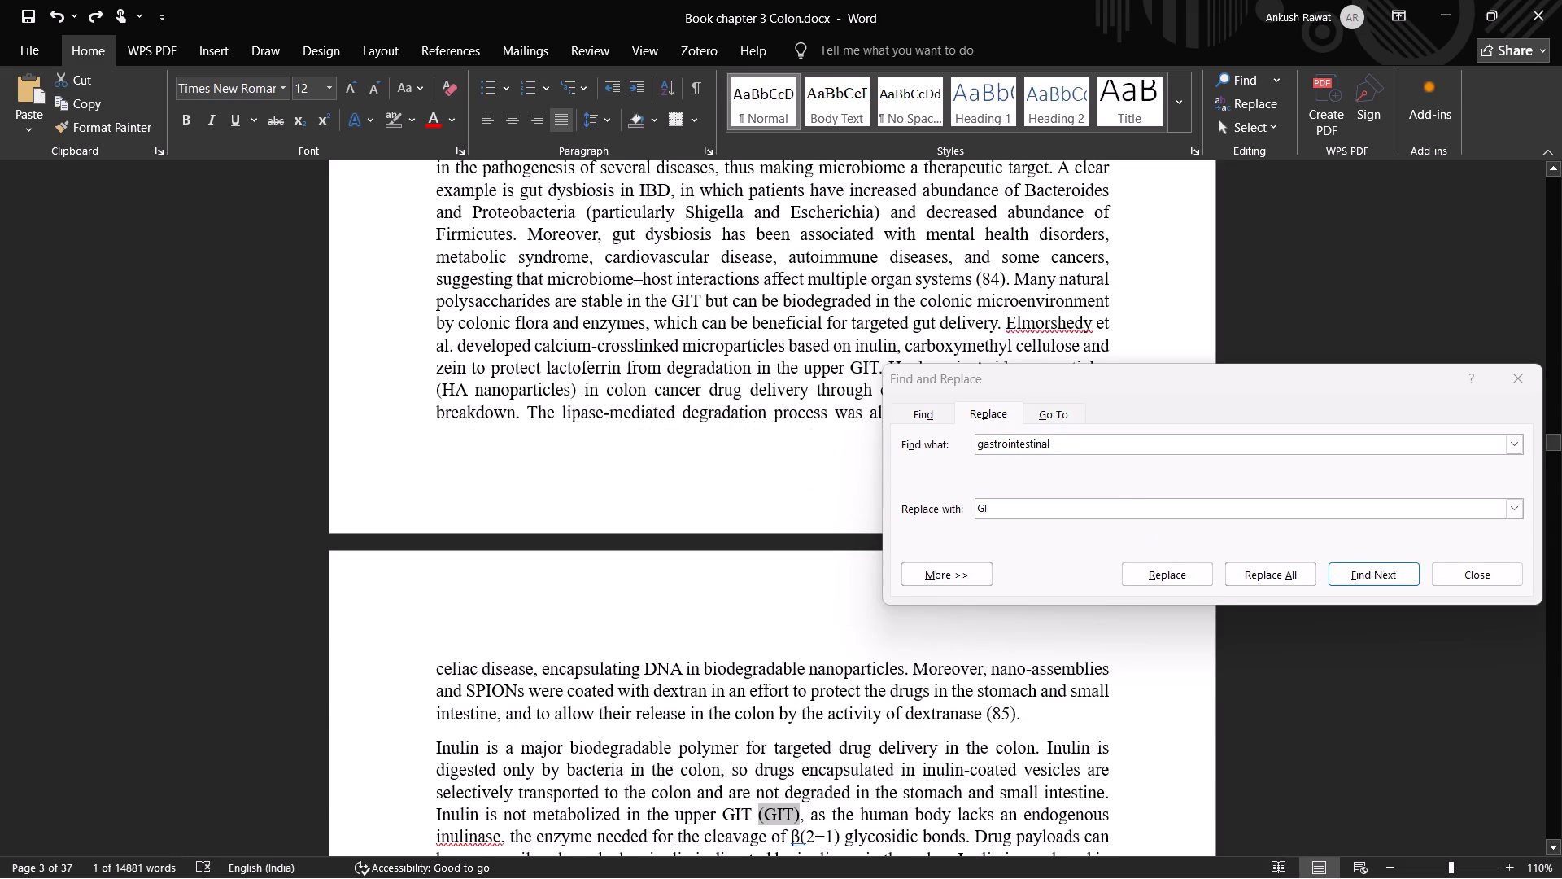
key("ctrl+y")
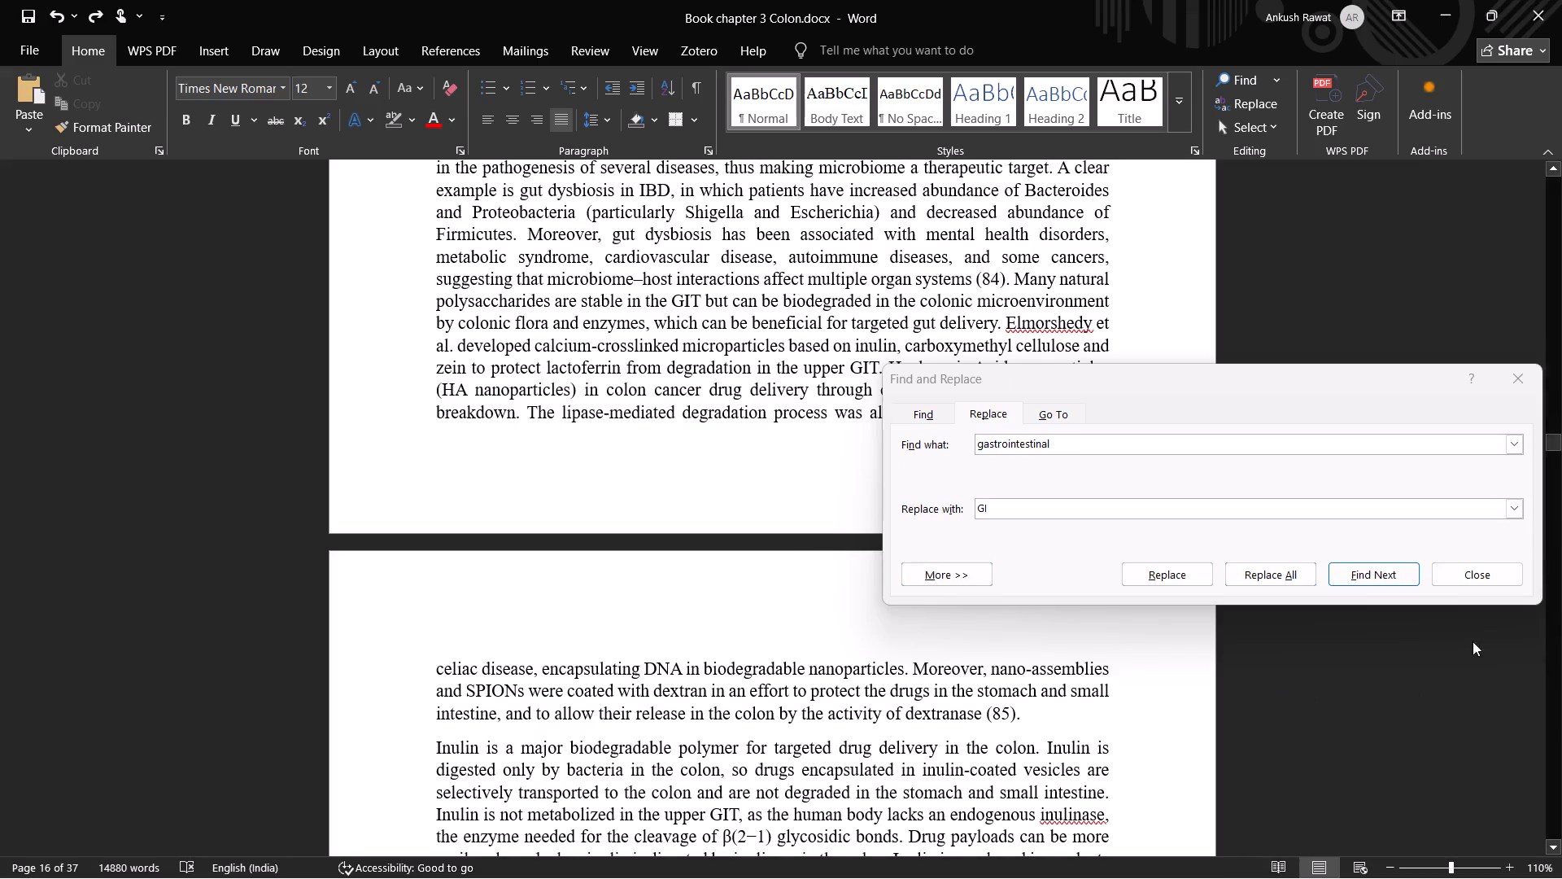
Highlight the abbreviation "EPR" in section 1.3 in yellow.
left_click_drag(1554, 441, 1542, 190)
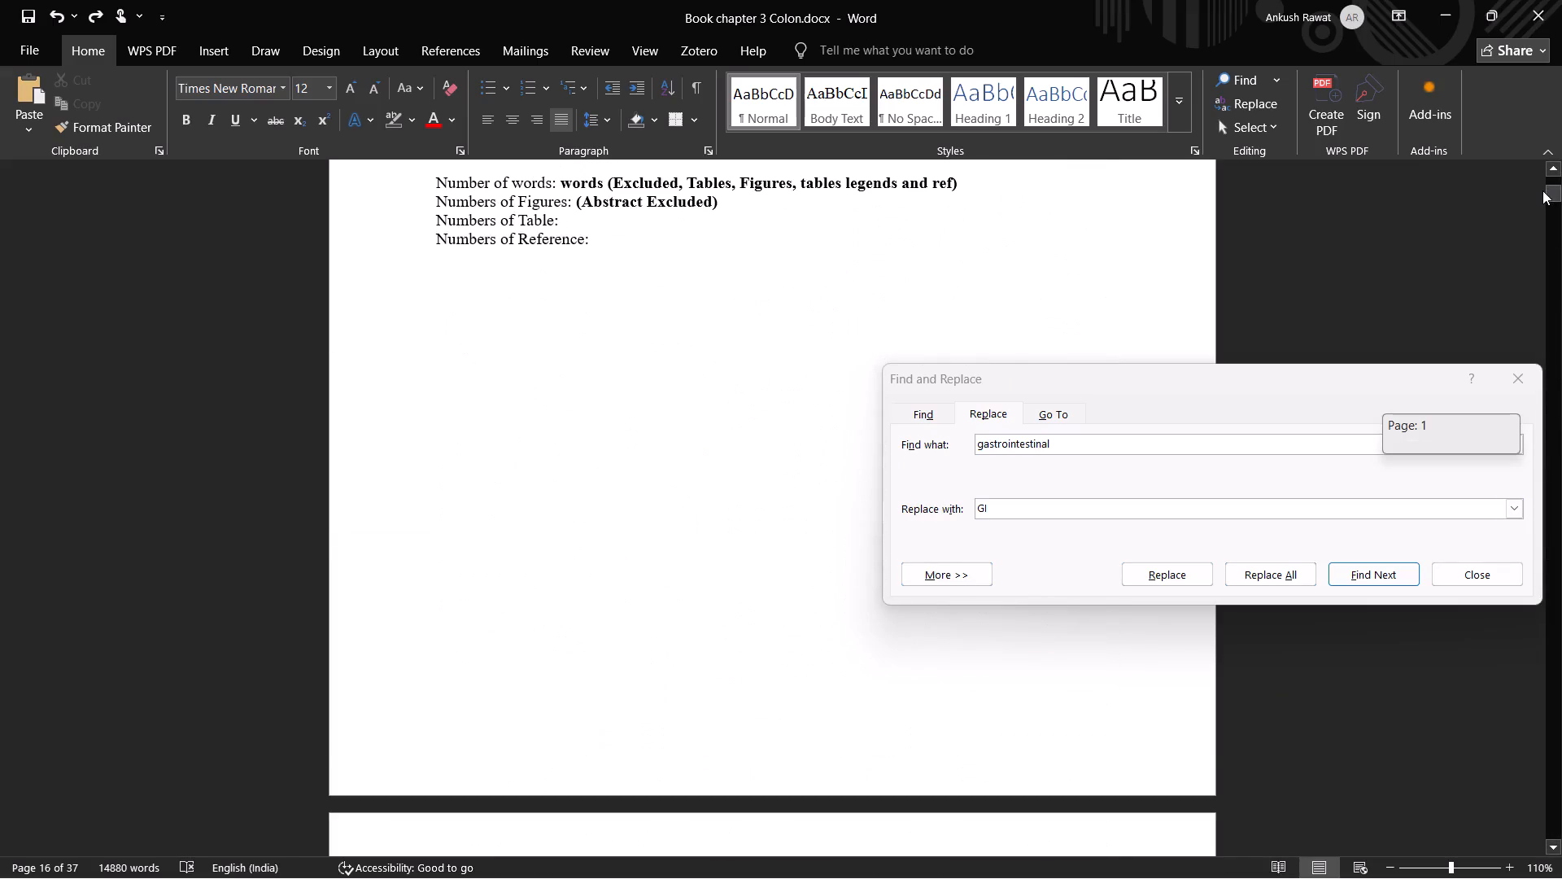
left_click_drag(1542, 190, 1541, 226)
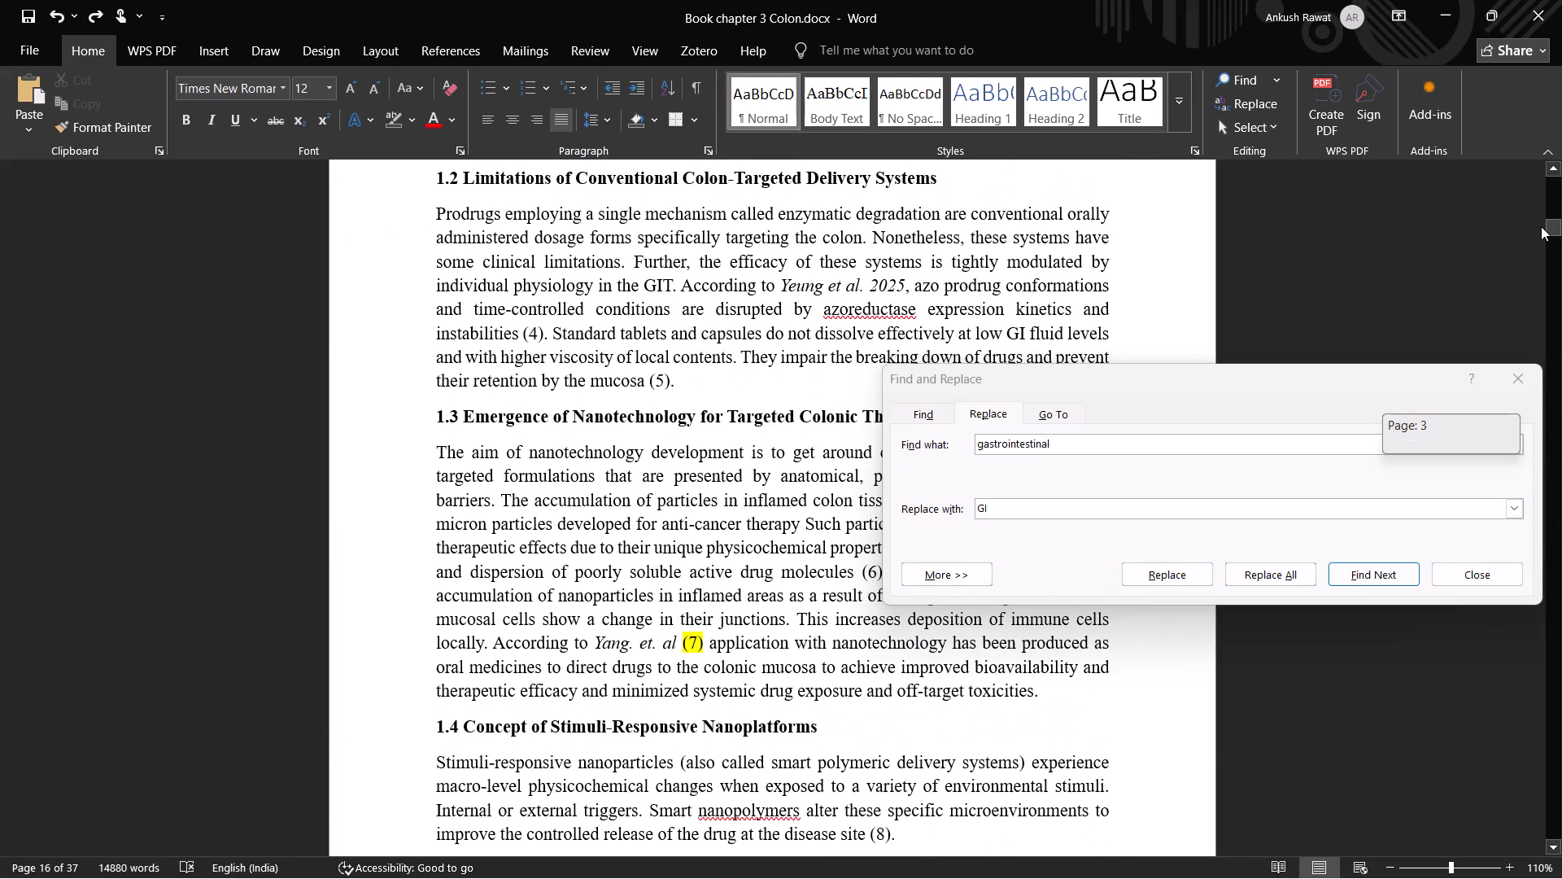
left_click_drag(1541, 226, 1542, 220)
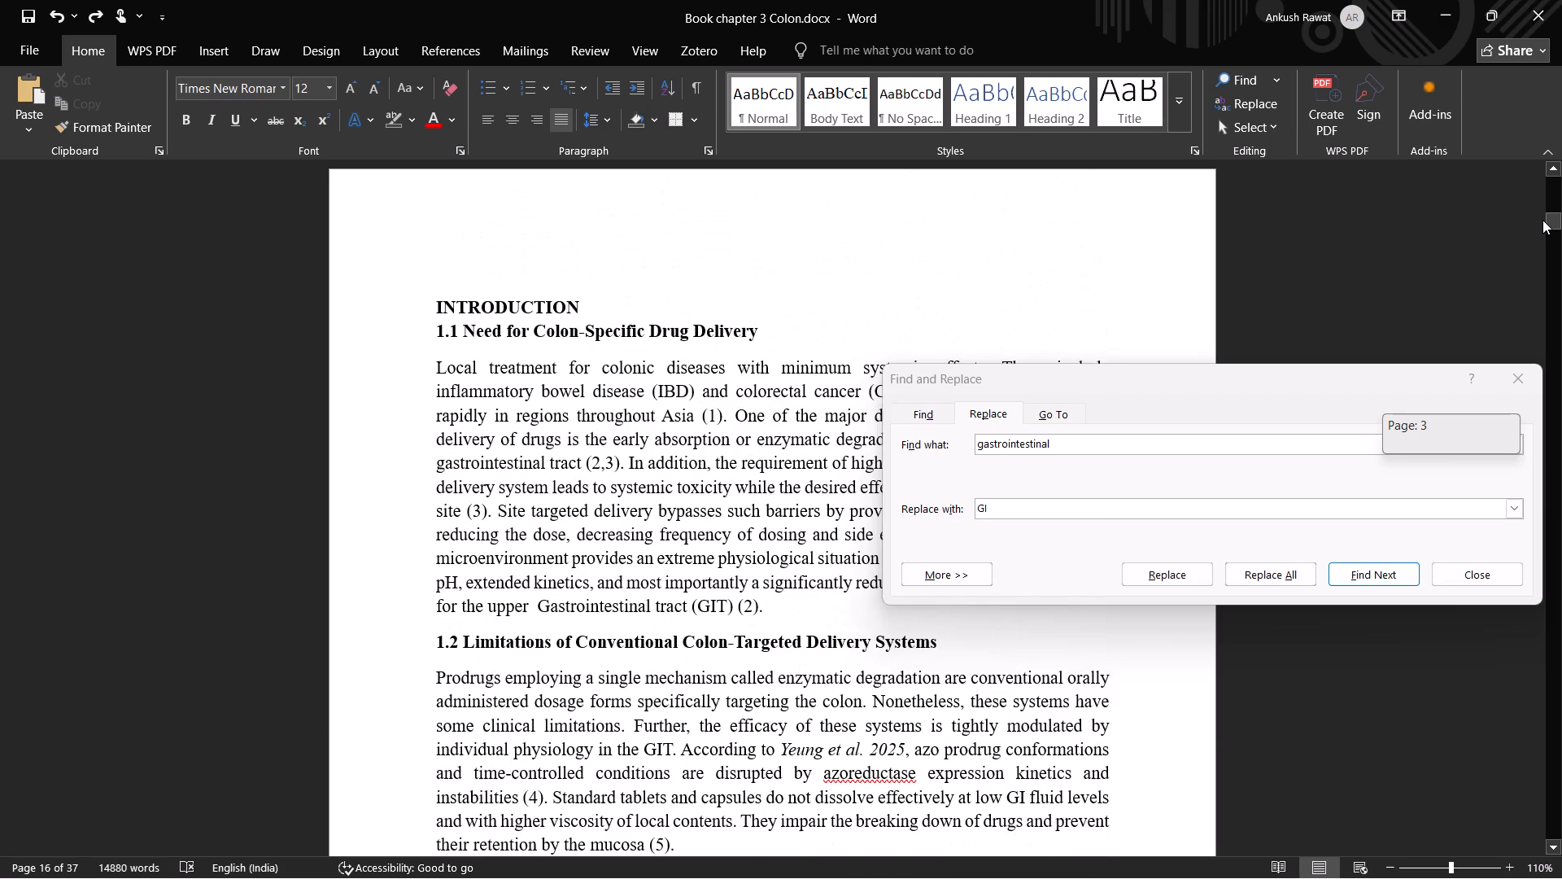
left_click_drag(1542, 220, 1543, 222)
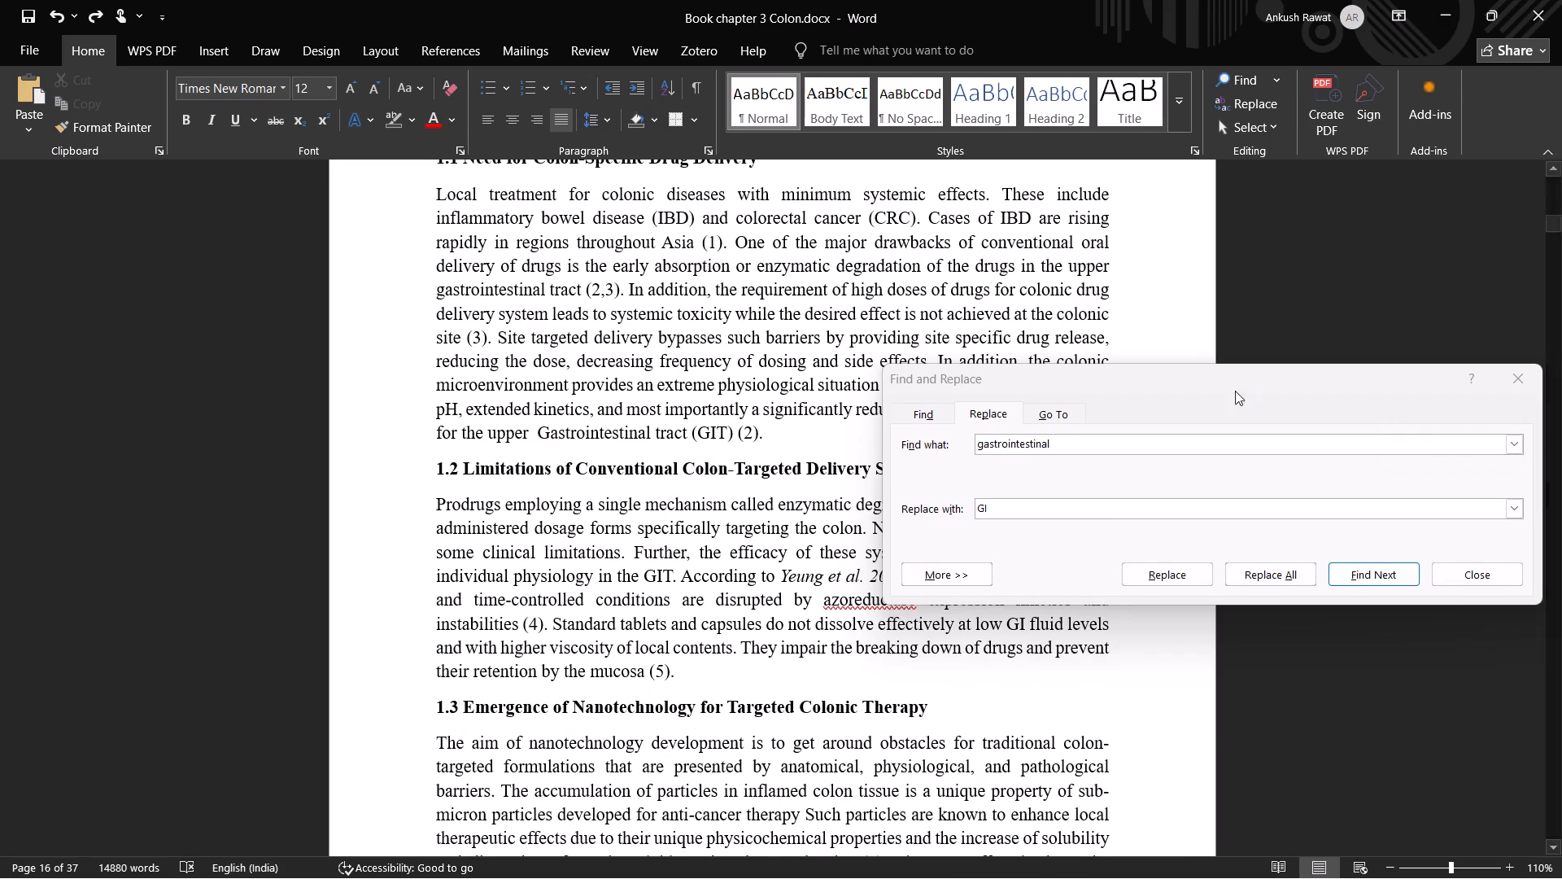
left_click_drag(1227, 391, 1324, 215)
scroll(709, 585, "down", 2)
scroll(705, 588, "up", 1)
scroll(702, 593, "down", 4)
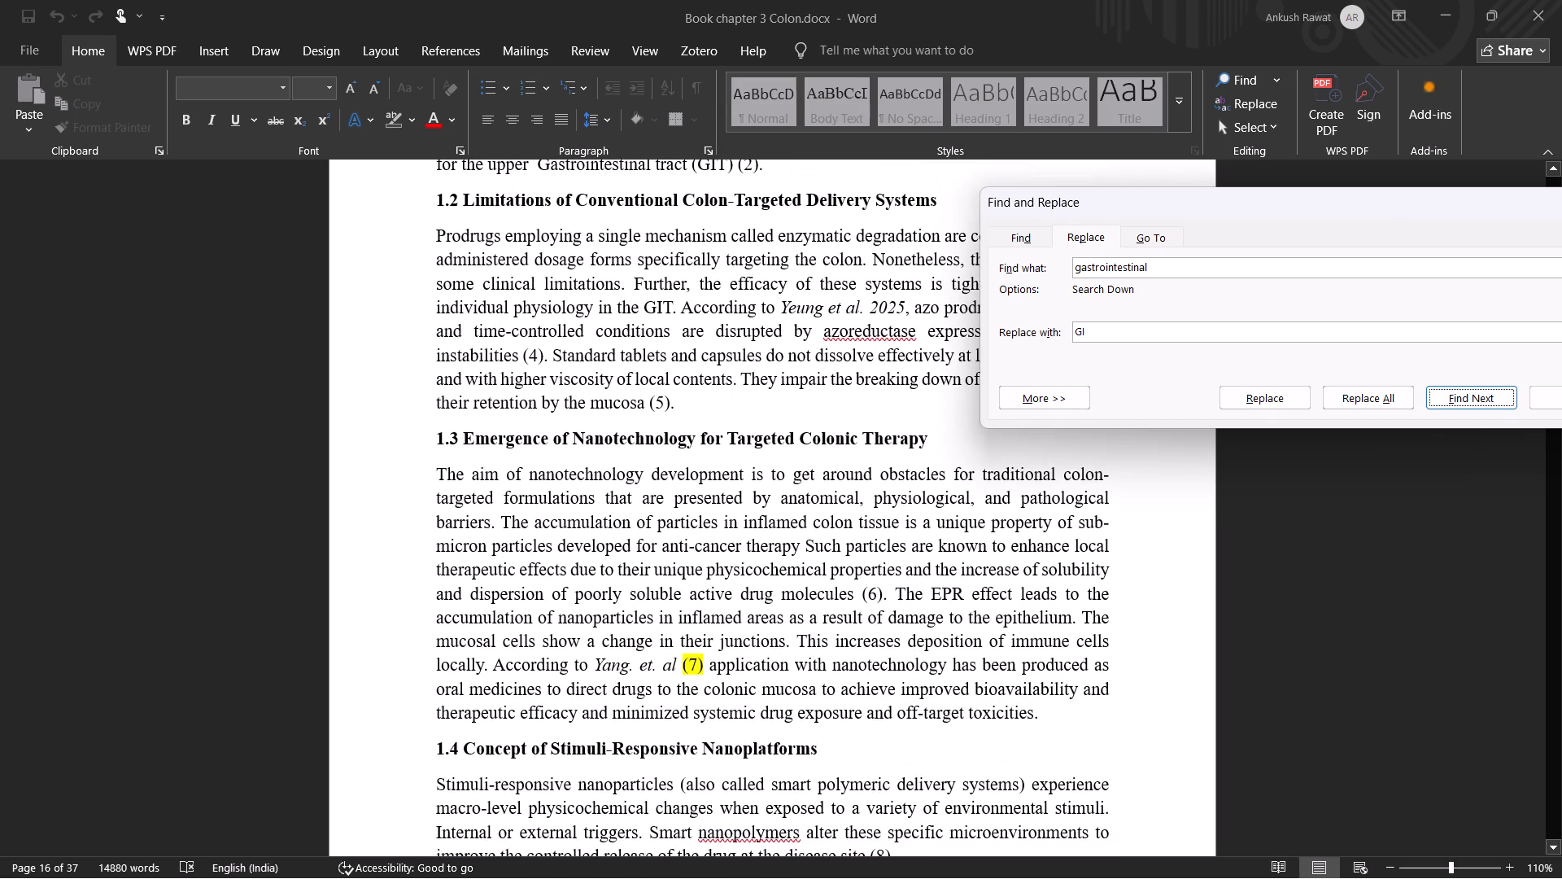
scroll(687, 510, "down", 1)
scroll(687, 510, "up", 3)
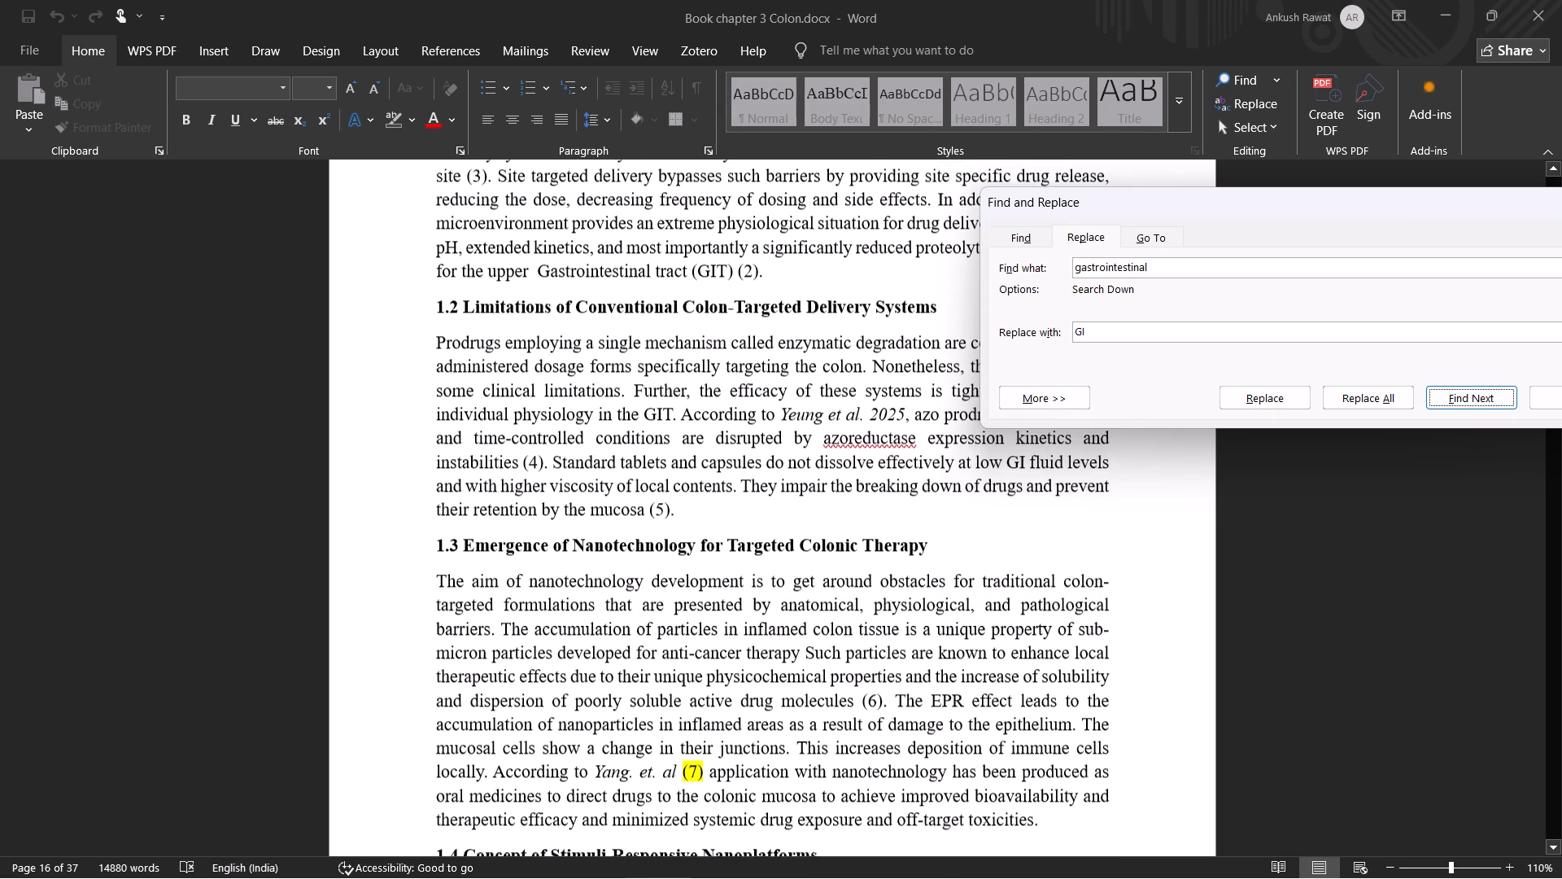
scroll(687, 512, "down", 2)
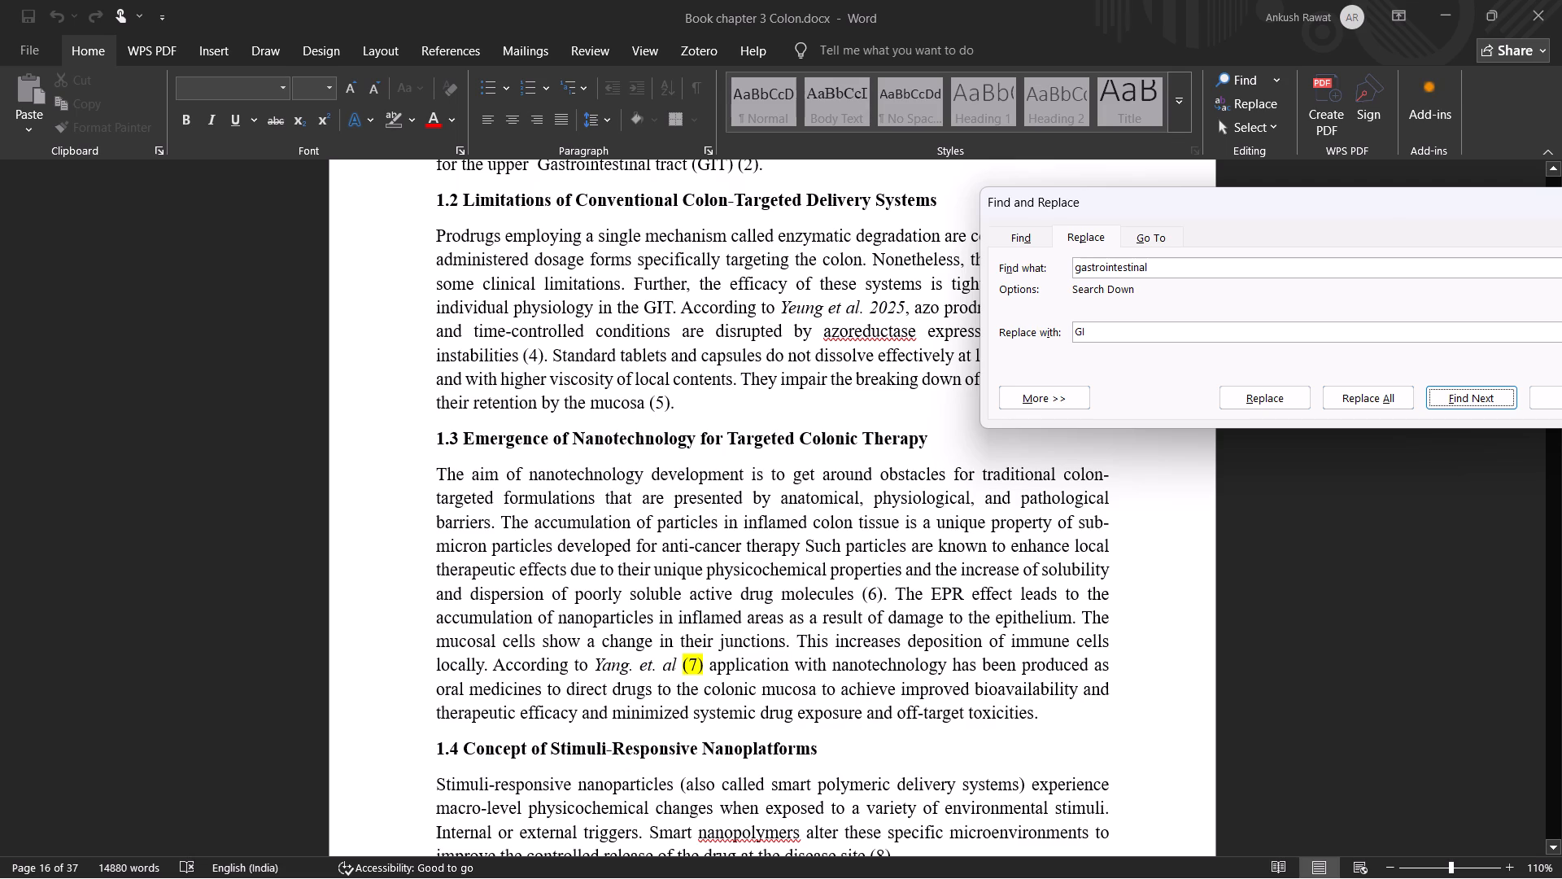
left_click(393, 116)
left_click(399, 124)
left_click(397, 121)
left_click(412, 119)
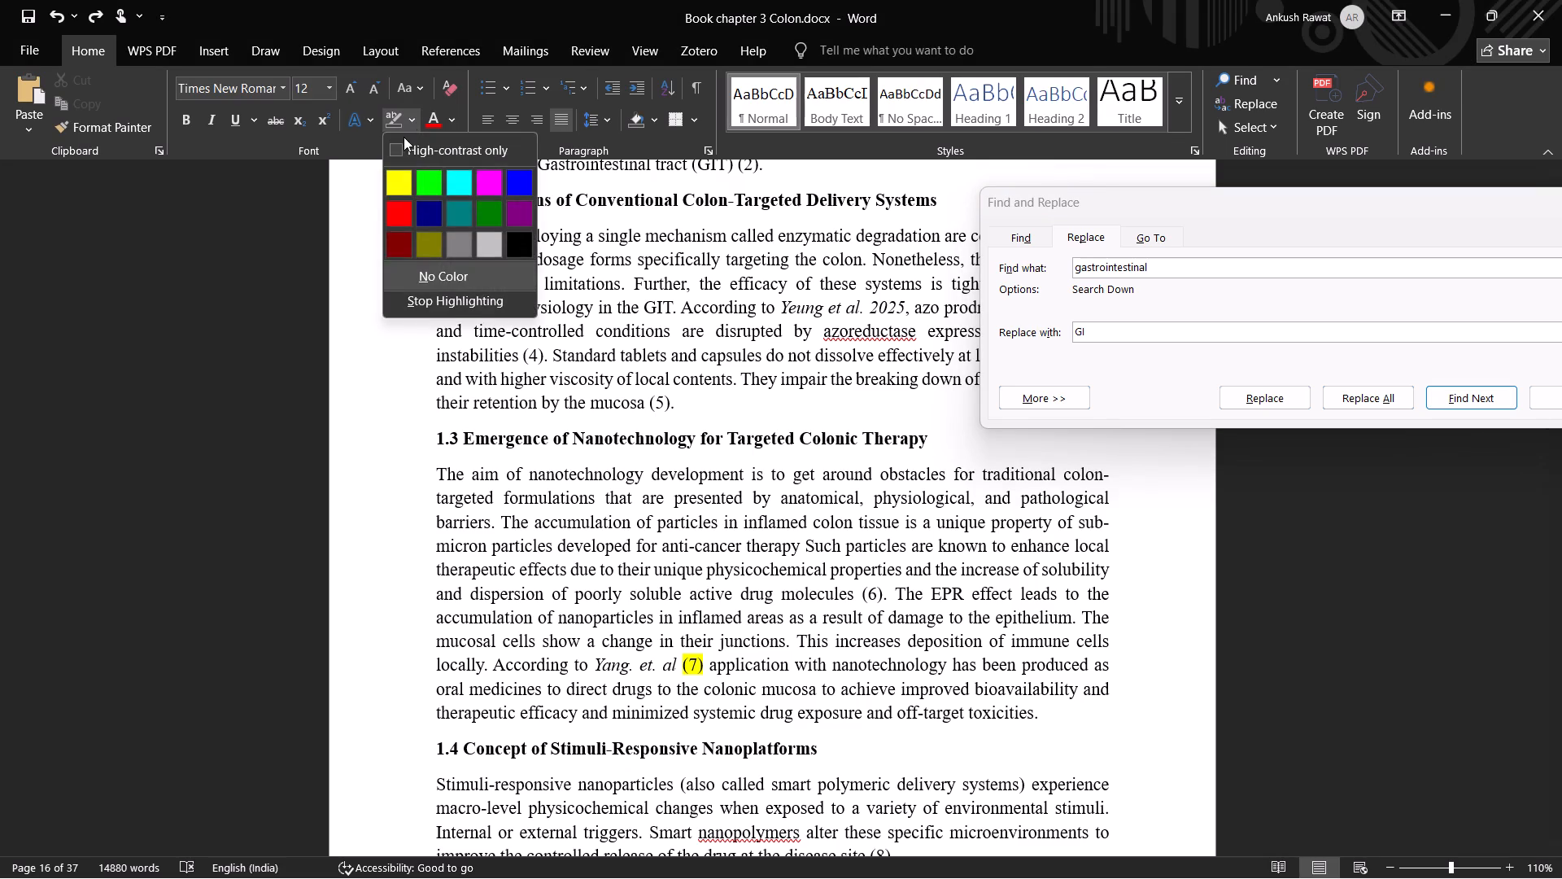
left_click(399, 172)
left_click_drag(933, 593, 946, 593)
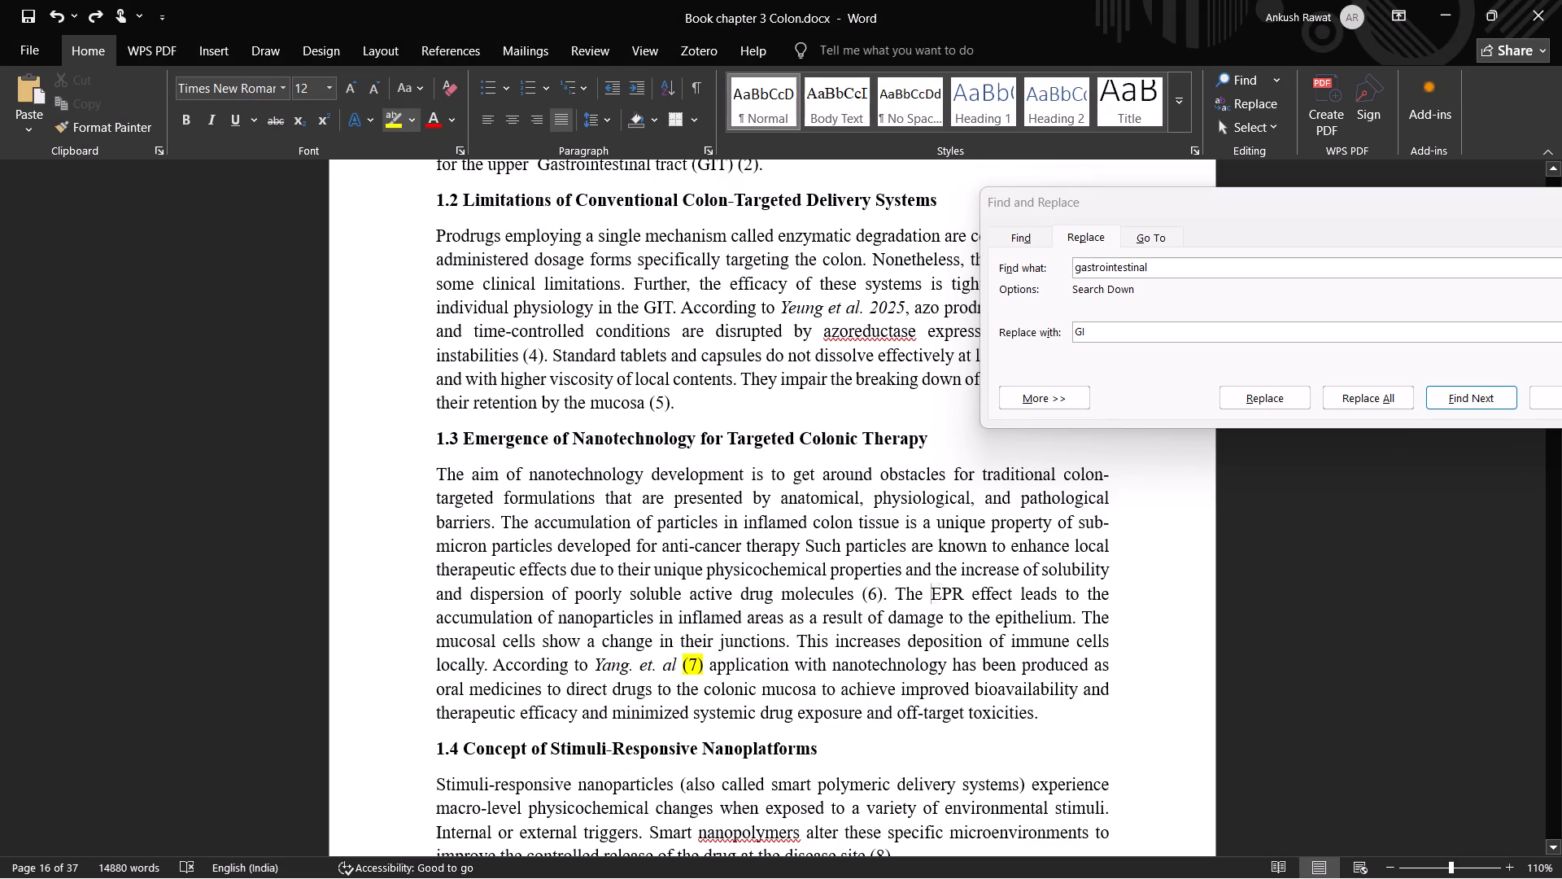
left_click_drag(946, 593, 962, 593)
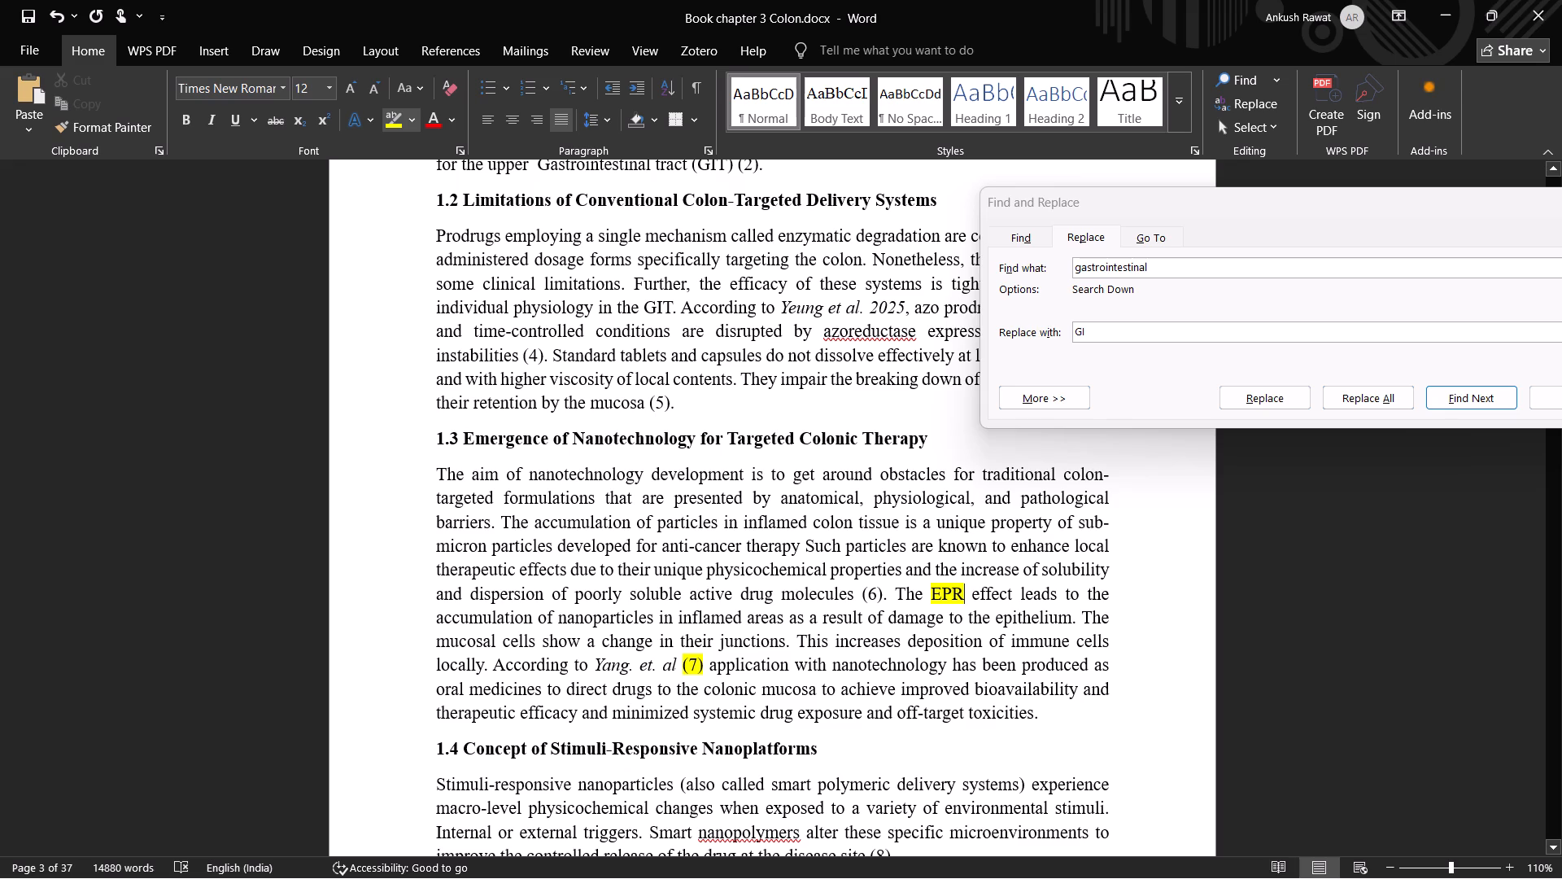
Copy "reactive oxygen species" and "ROS" from the overview paragraph below section 1.4 as the search term and its replacement.
scroll(1021, 712, "down", 2)
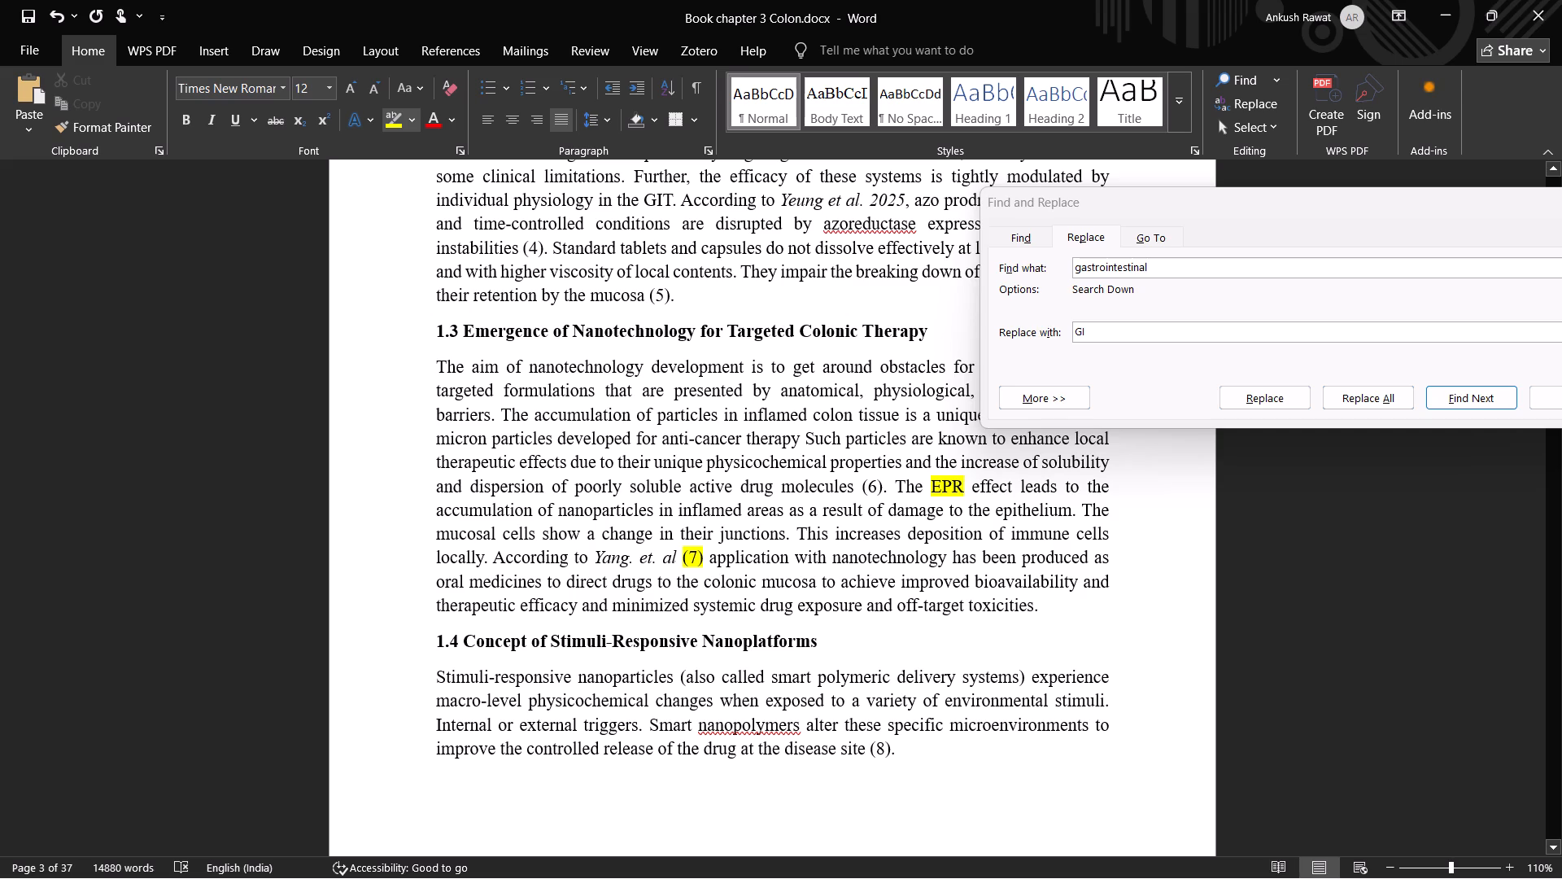
scroll(917, 617, "down", 1)
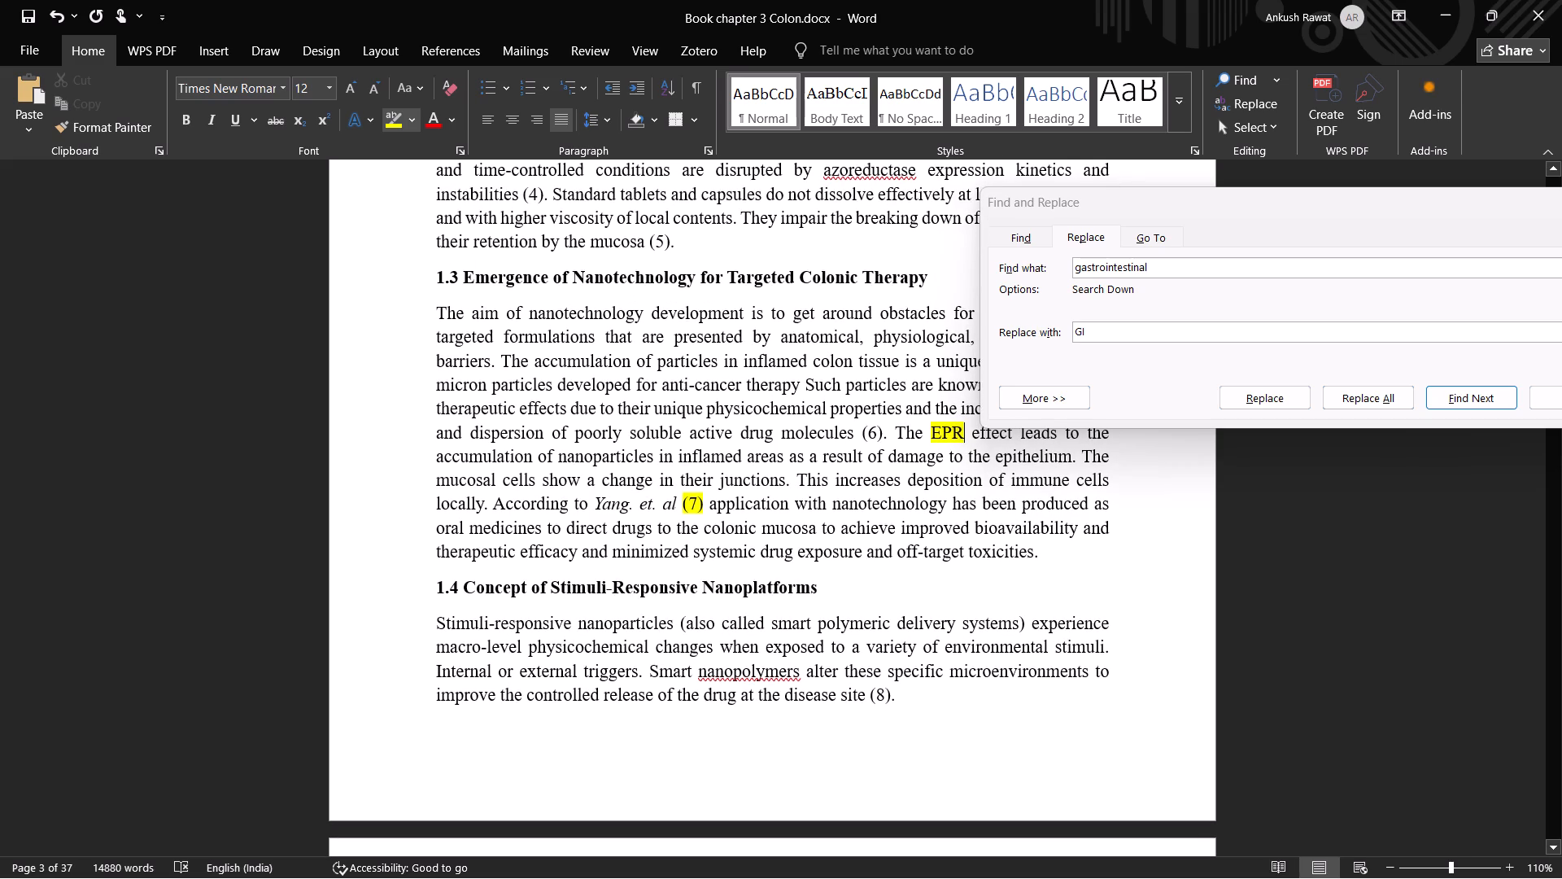
scroll(883, 693, "down", 3)
scroll(617, 649, "down", 2)
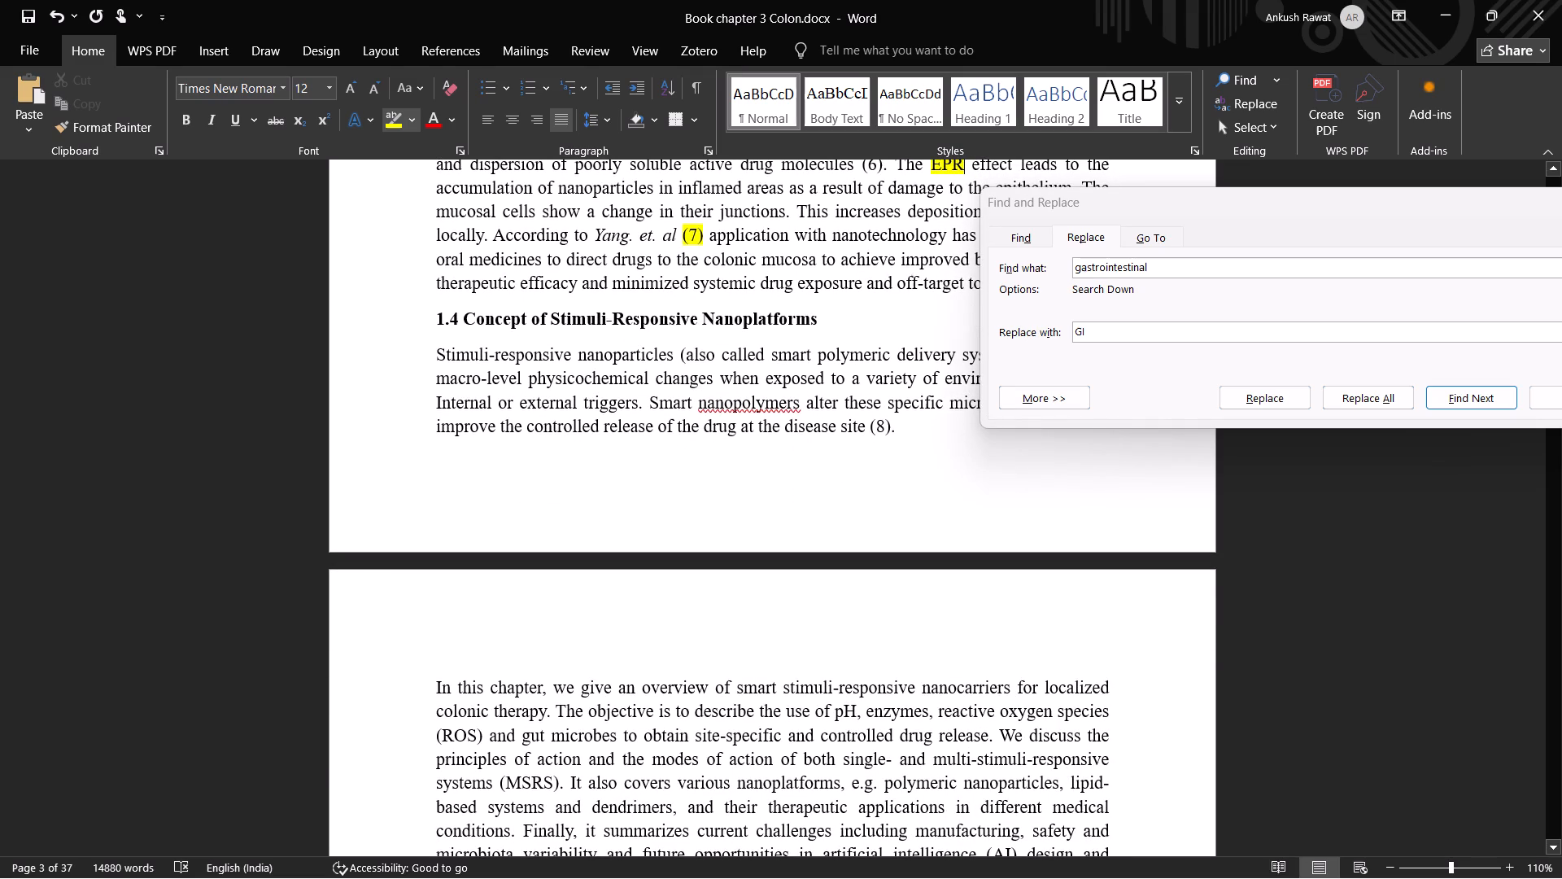
left_click(390, 109)
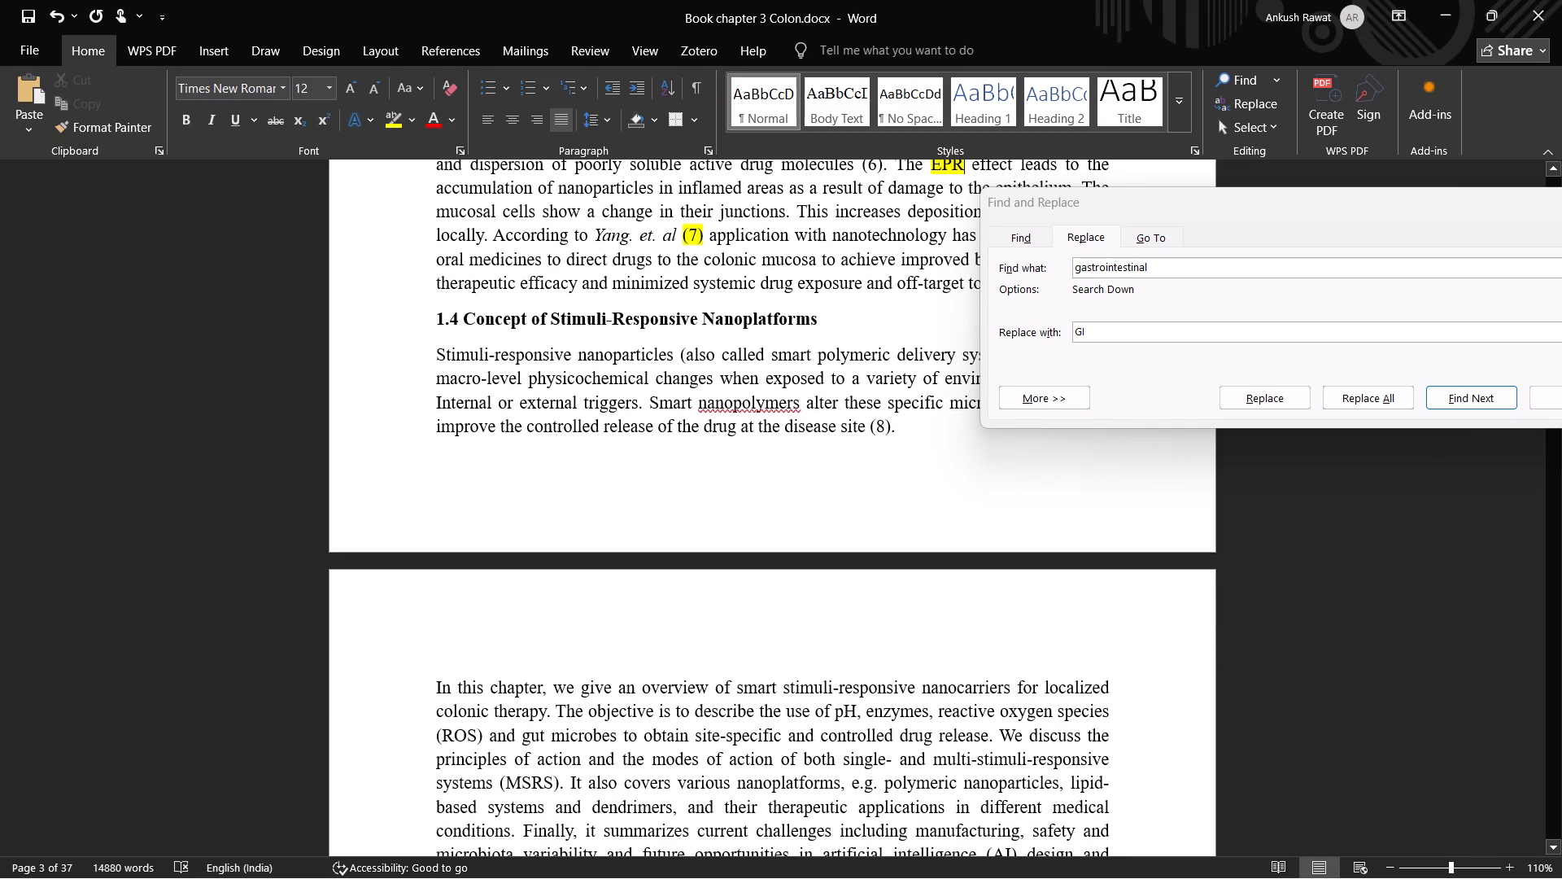
left_click_drag(936, 712, 1098, 719)
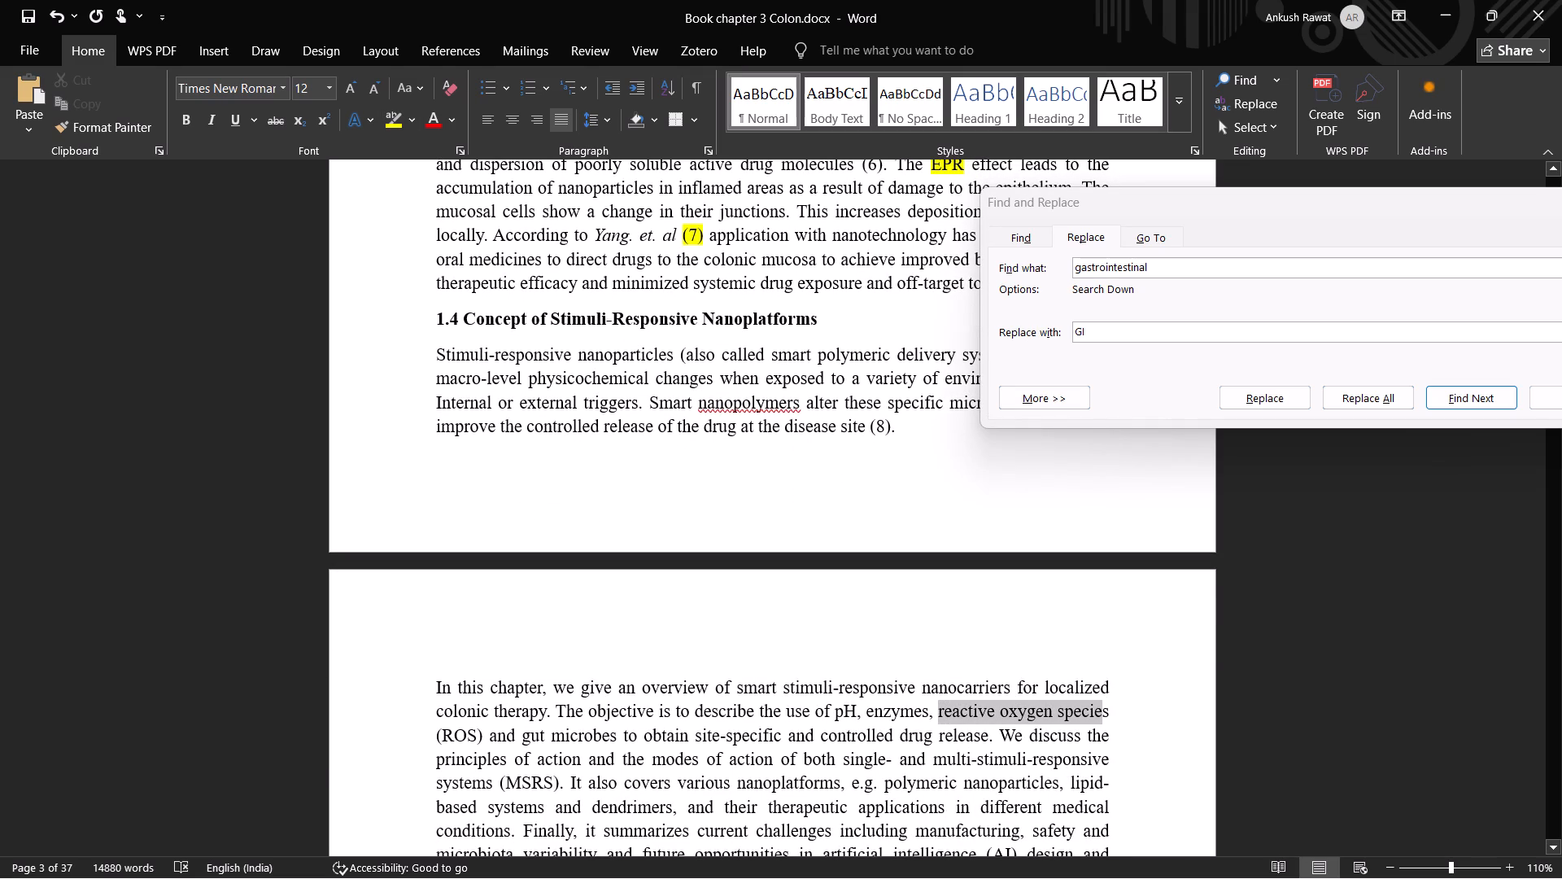
left_click_drag(1098, 719, 1106, 719)
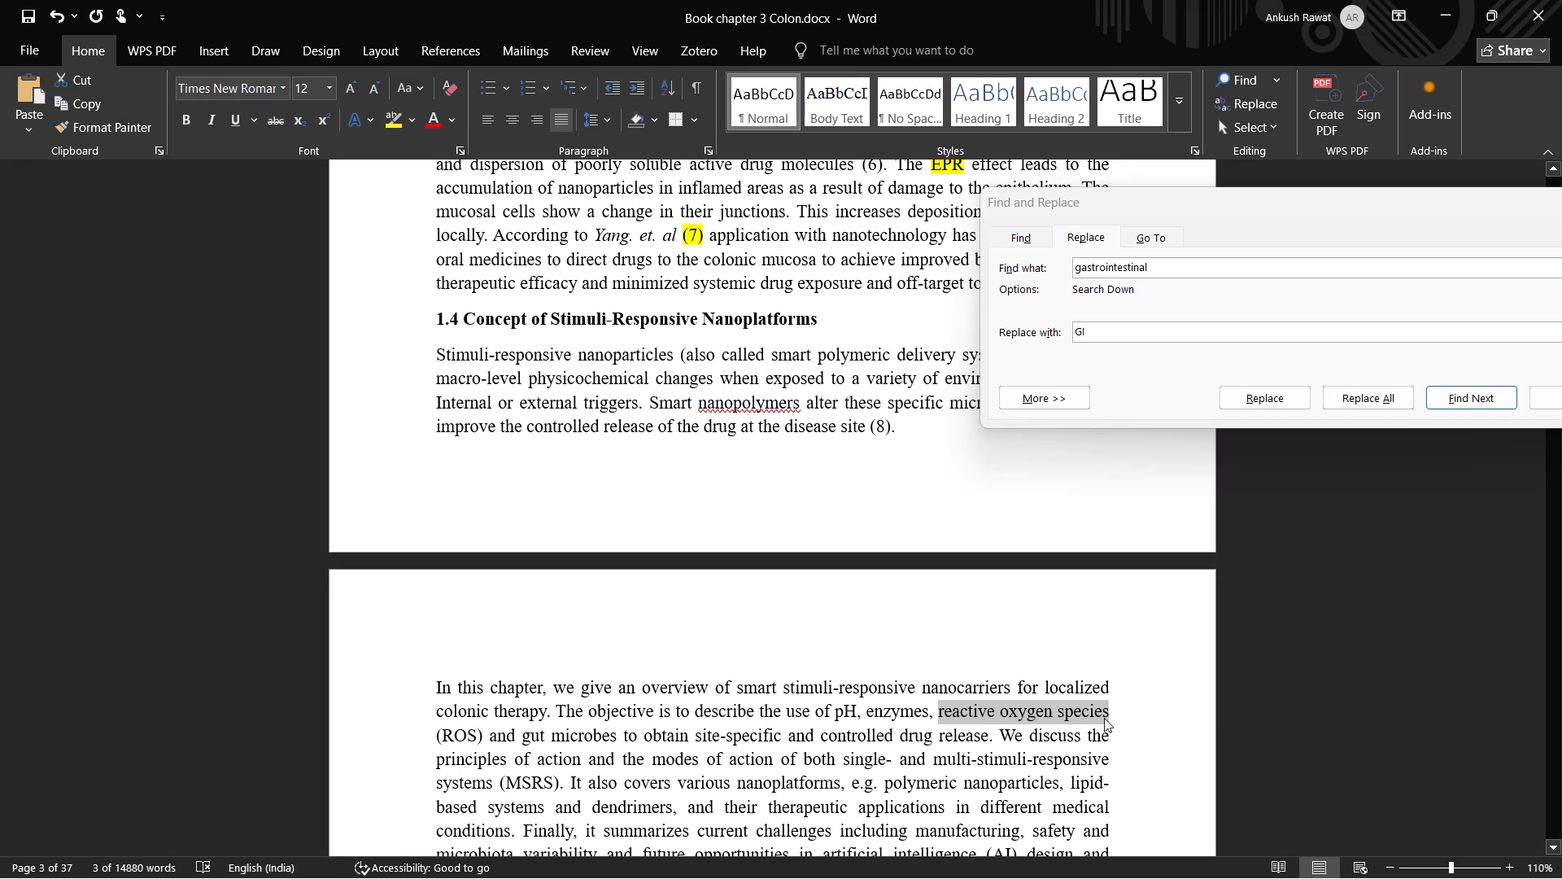
key("ctrl+c")
left_click_drag(1176, 266, 1070, 275)
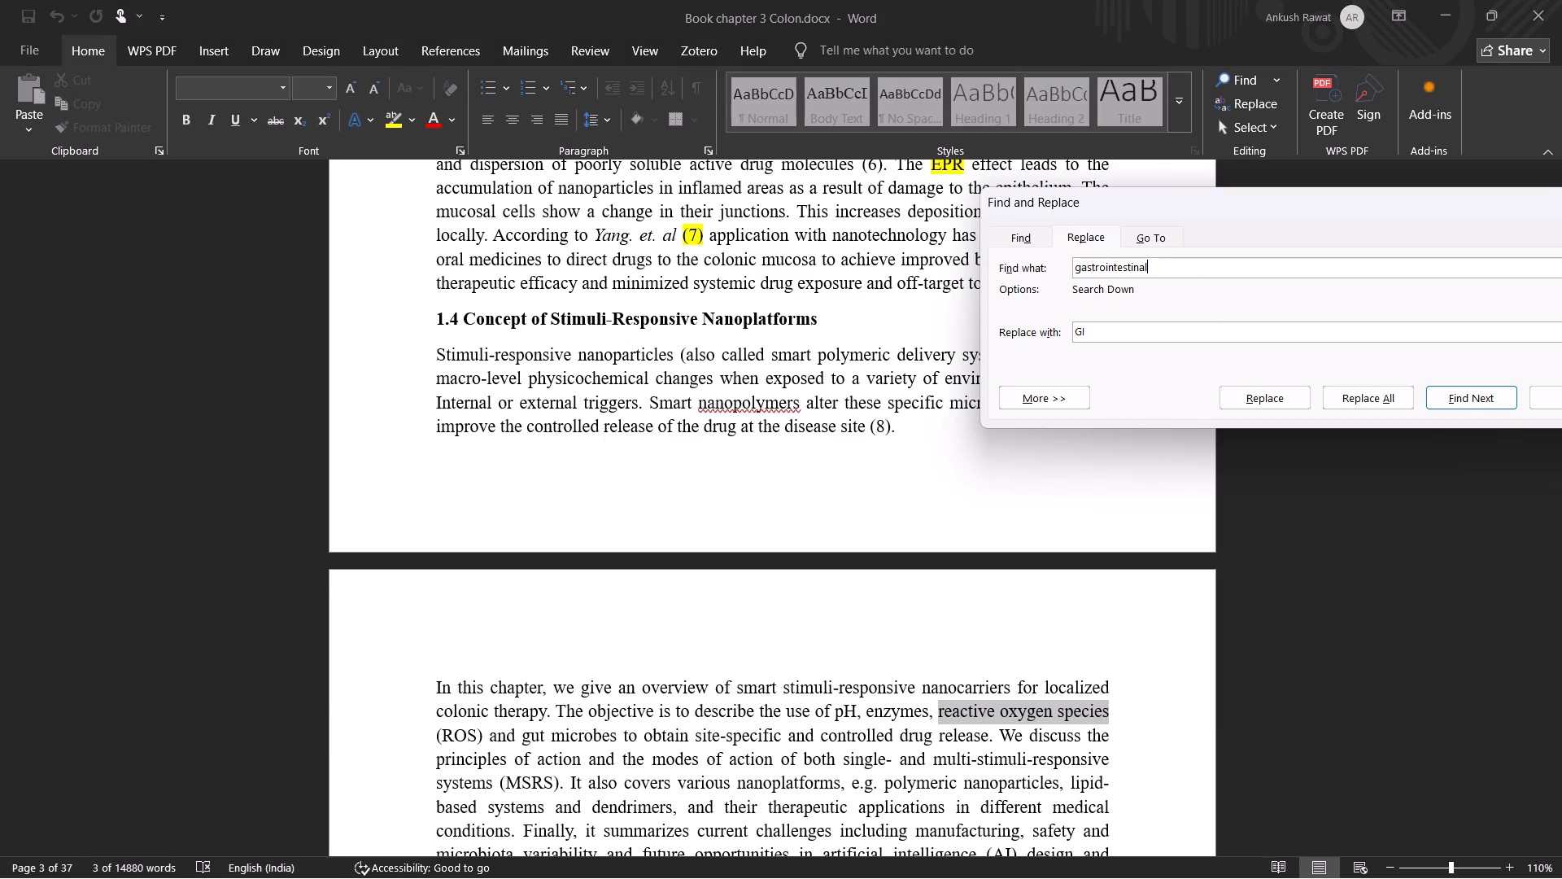
double_click(1142, 265)
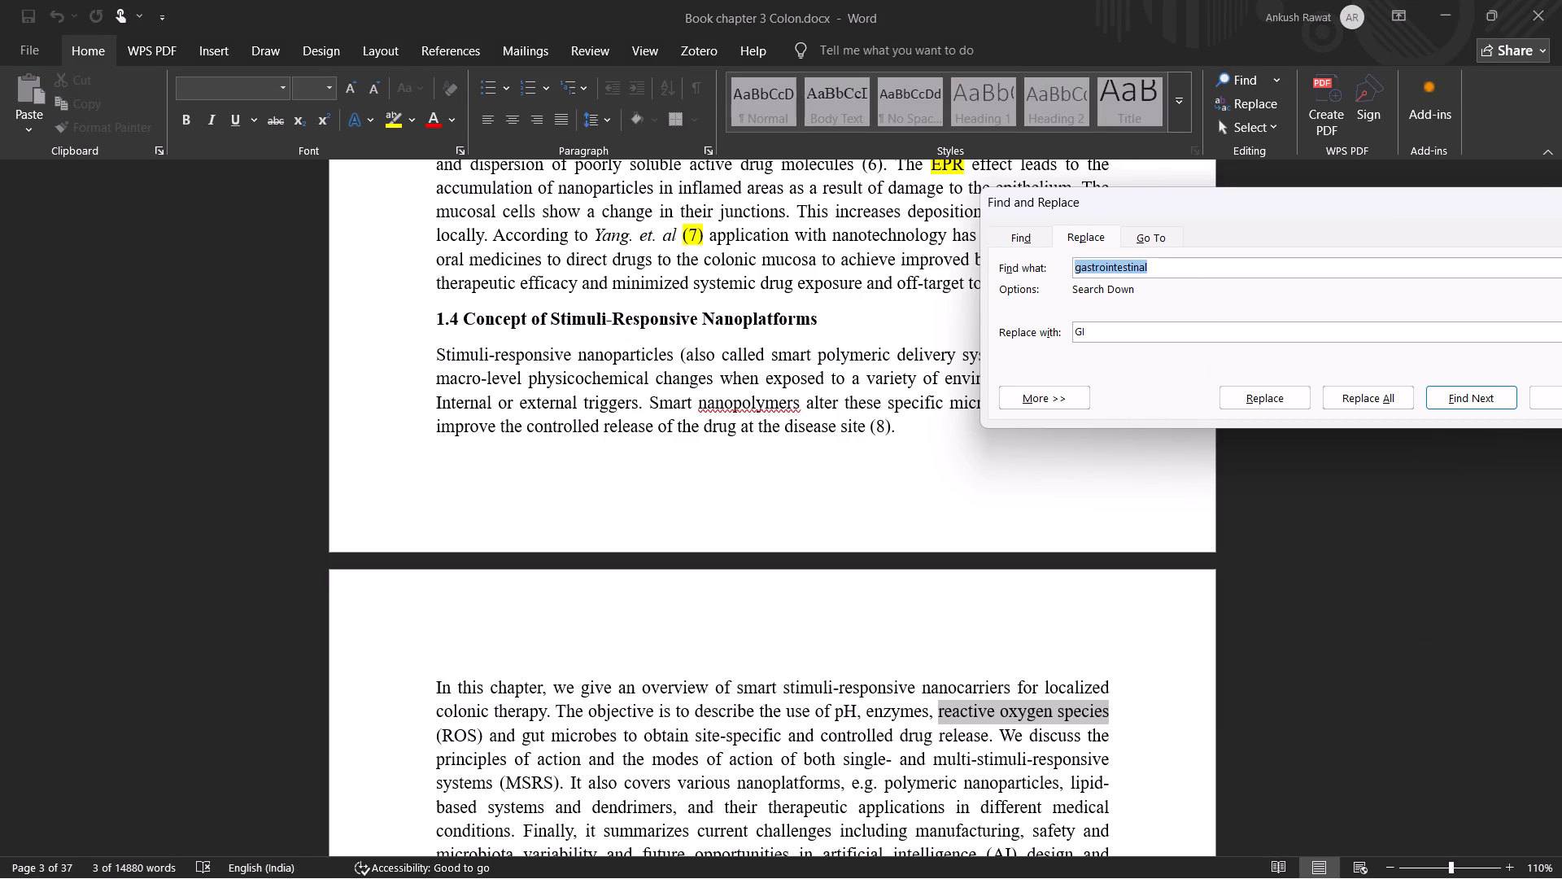
key("ctrl+v")
left_click(1115, 333)
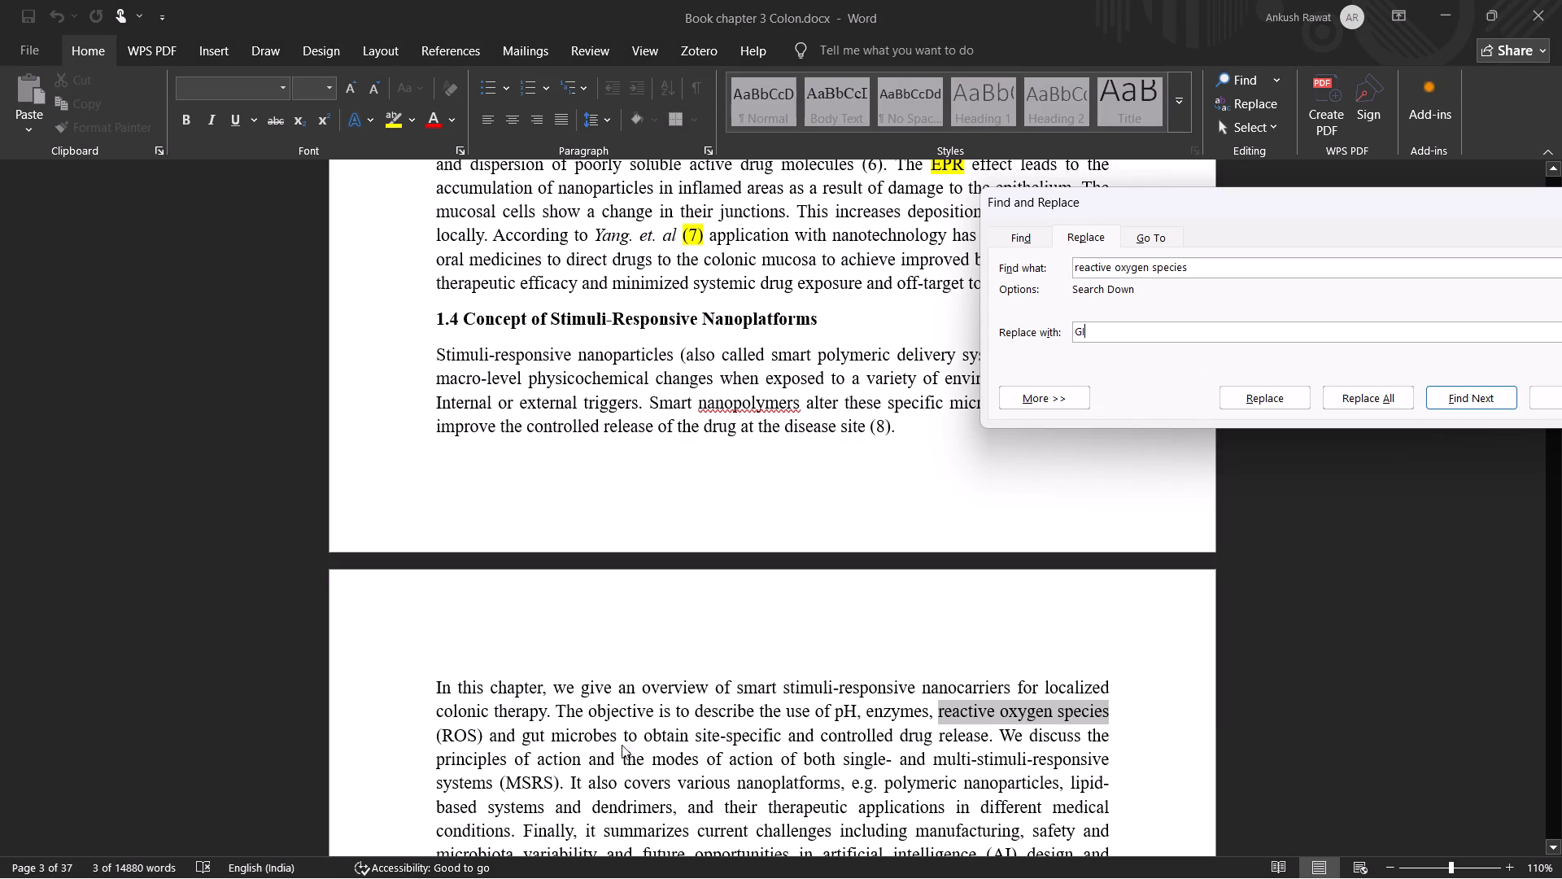
double_click(455, 738)
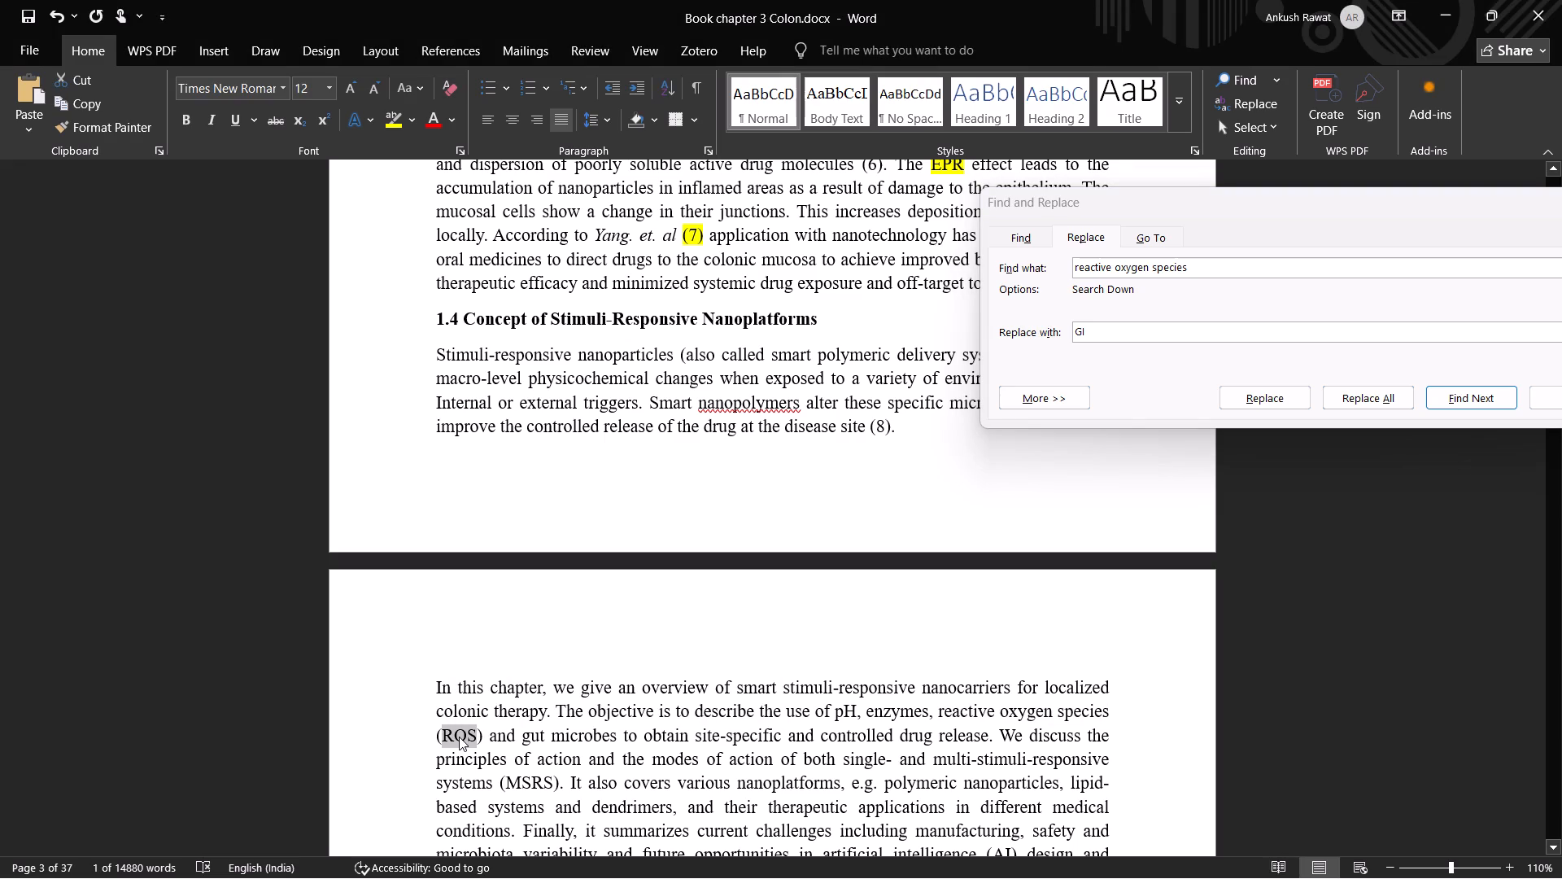
key("ctrl+c")
key("ctrl+c")
double_click(1111, 335)
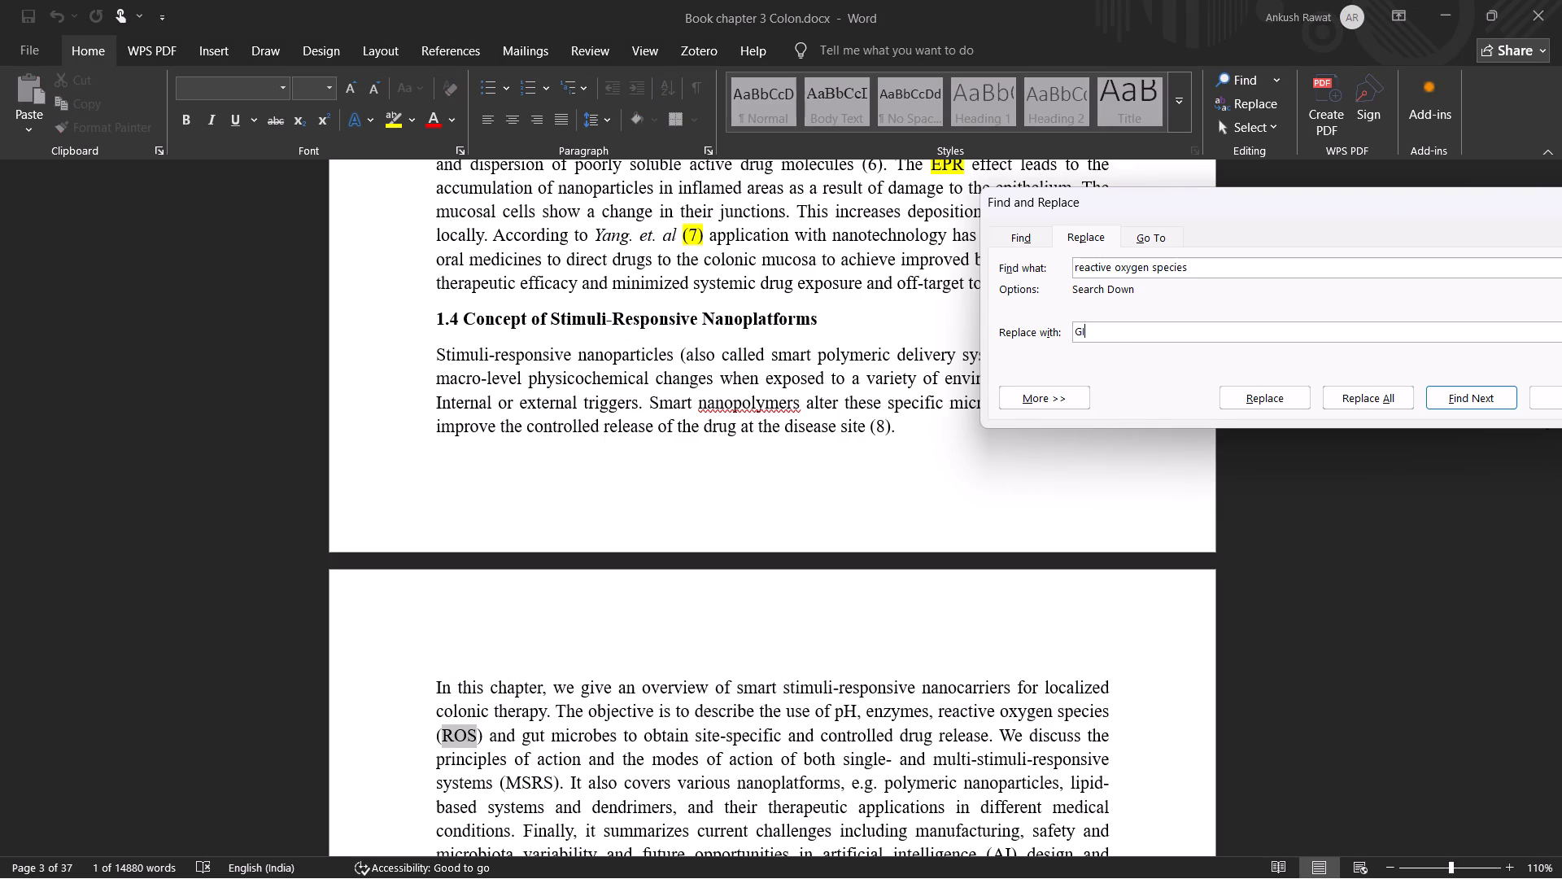
double_click(1076, 330)
key("ctrl+v")
Replace "reactive oxygen species" with "ROS" one occurrence at a time in the body text after the chapter overview, stopping at the reference list.
left_click_drag(1375, 212, 1163, 295)
left_click_drag(1549, 234, 1547, 195)
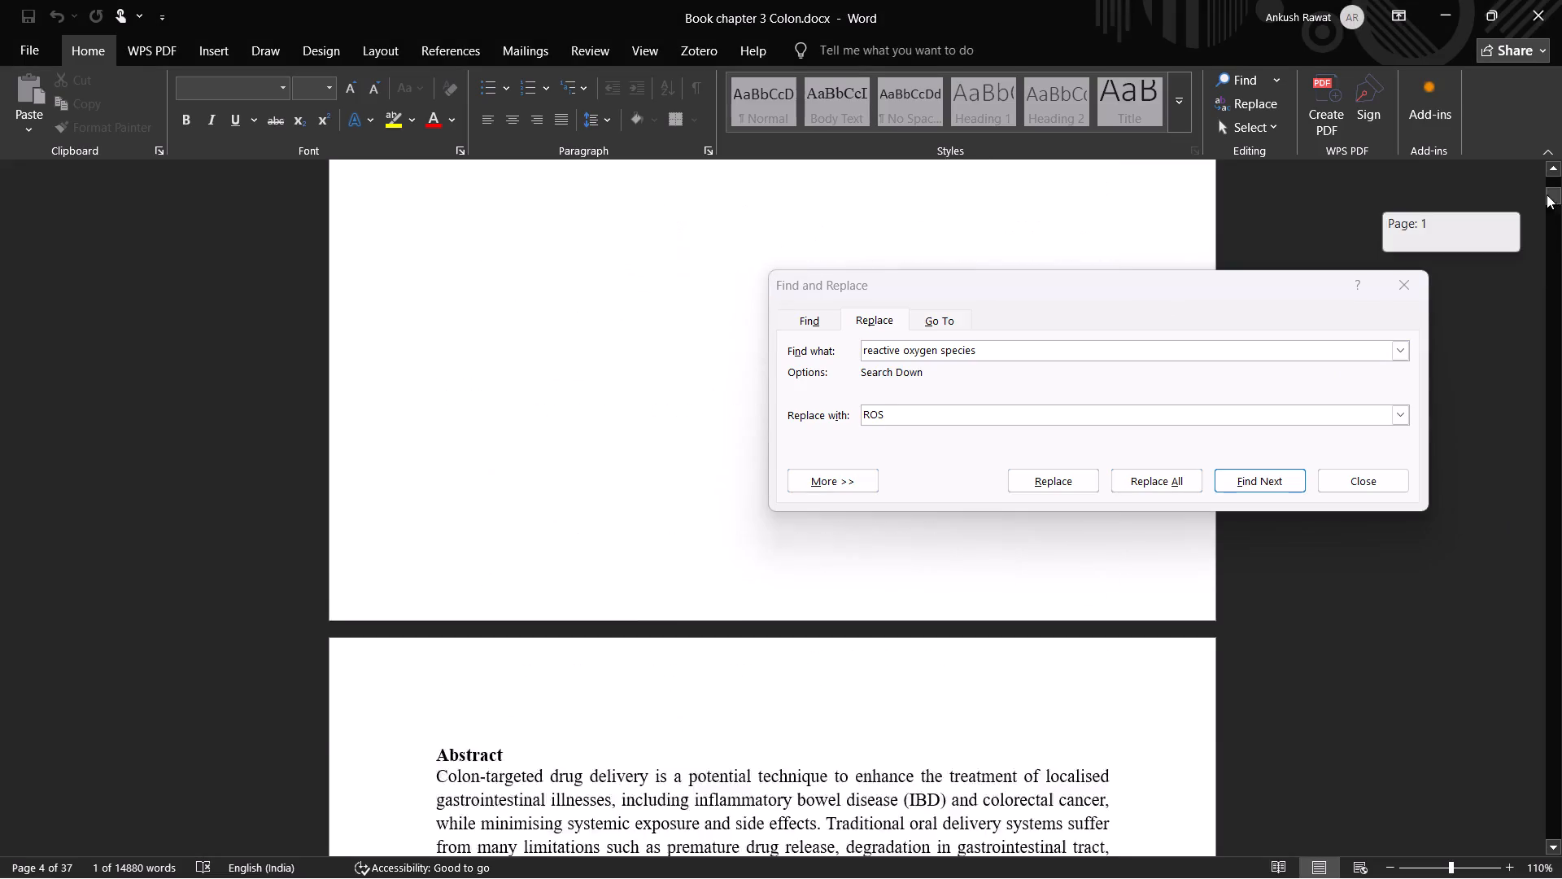
left_click_drag(1547, 195, 1543, 177)
left_click_drag(1115, 294, 1269, 280)
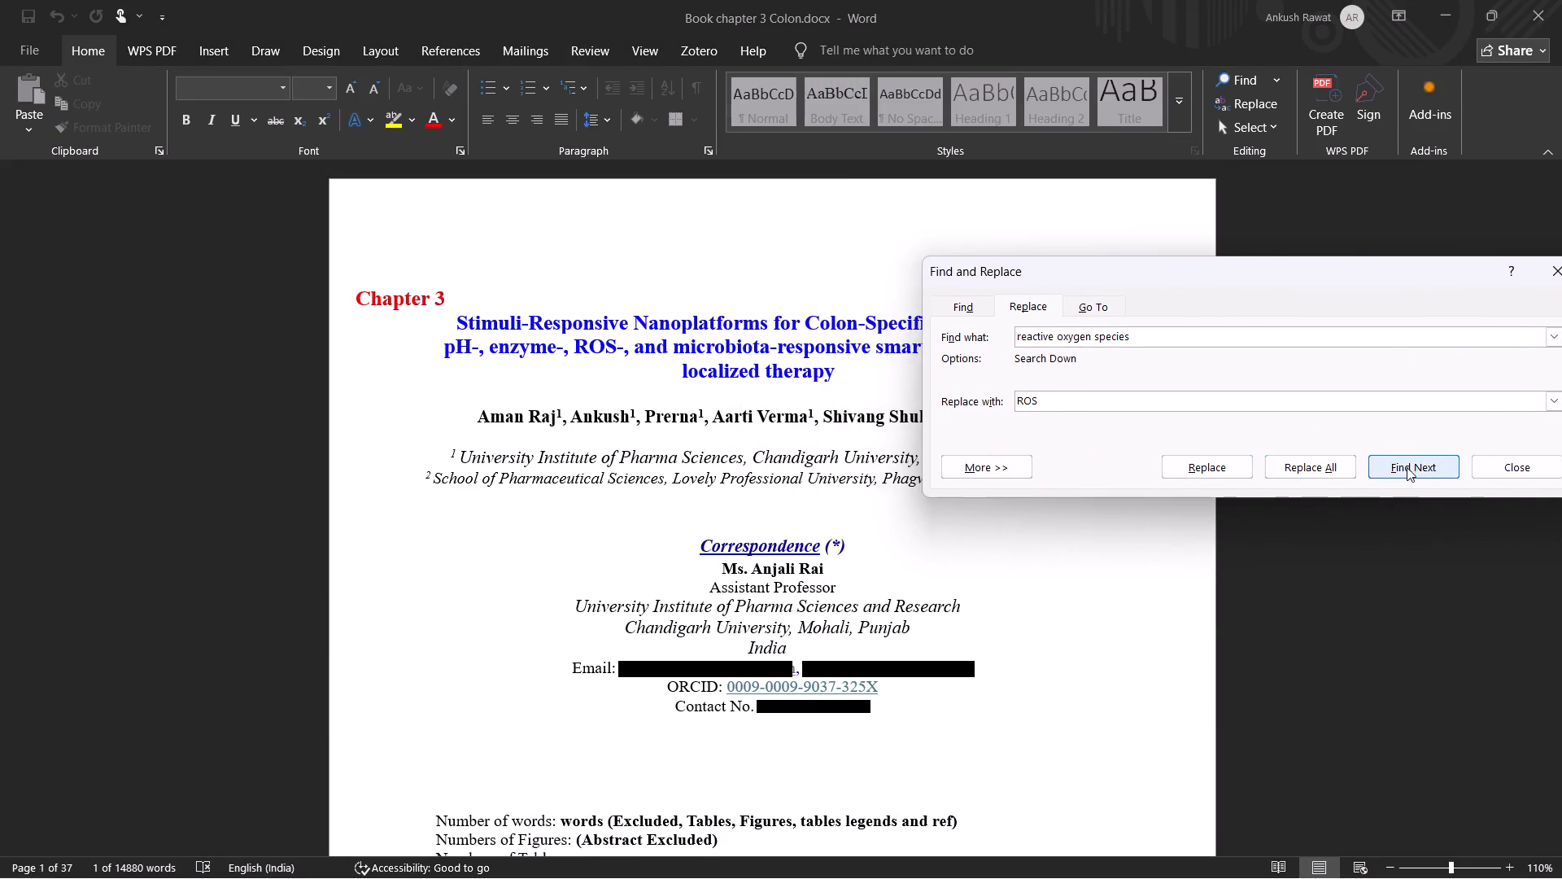
left_click(1417, 467)
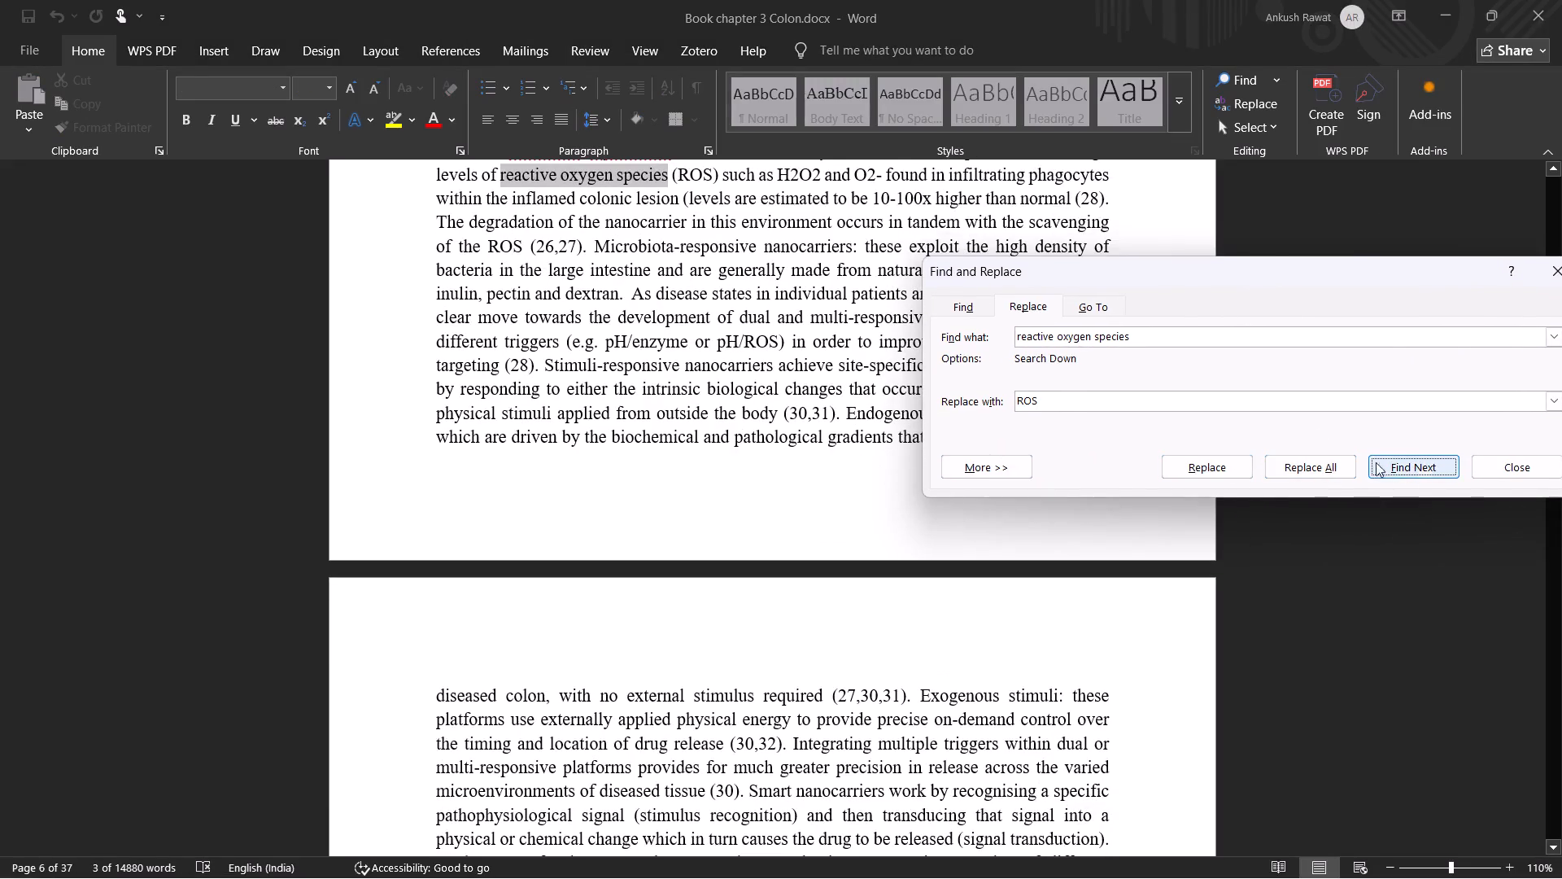
scroll(722, 508, "up", 3)
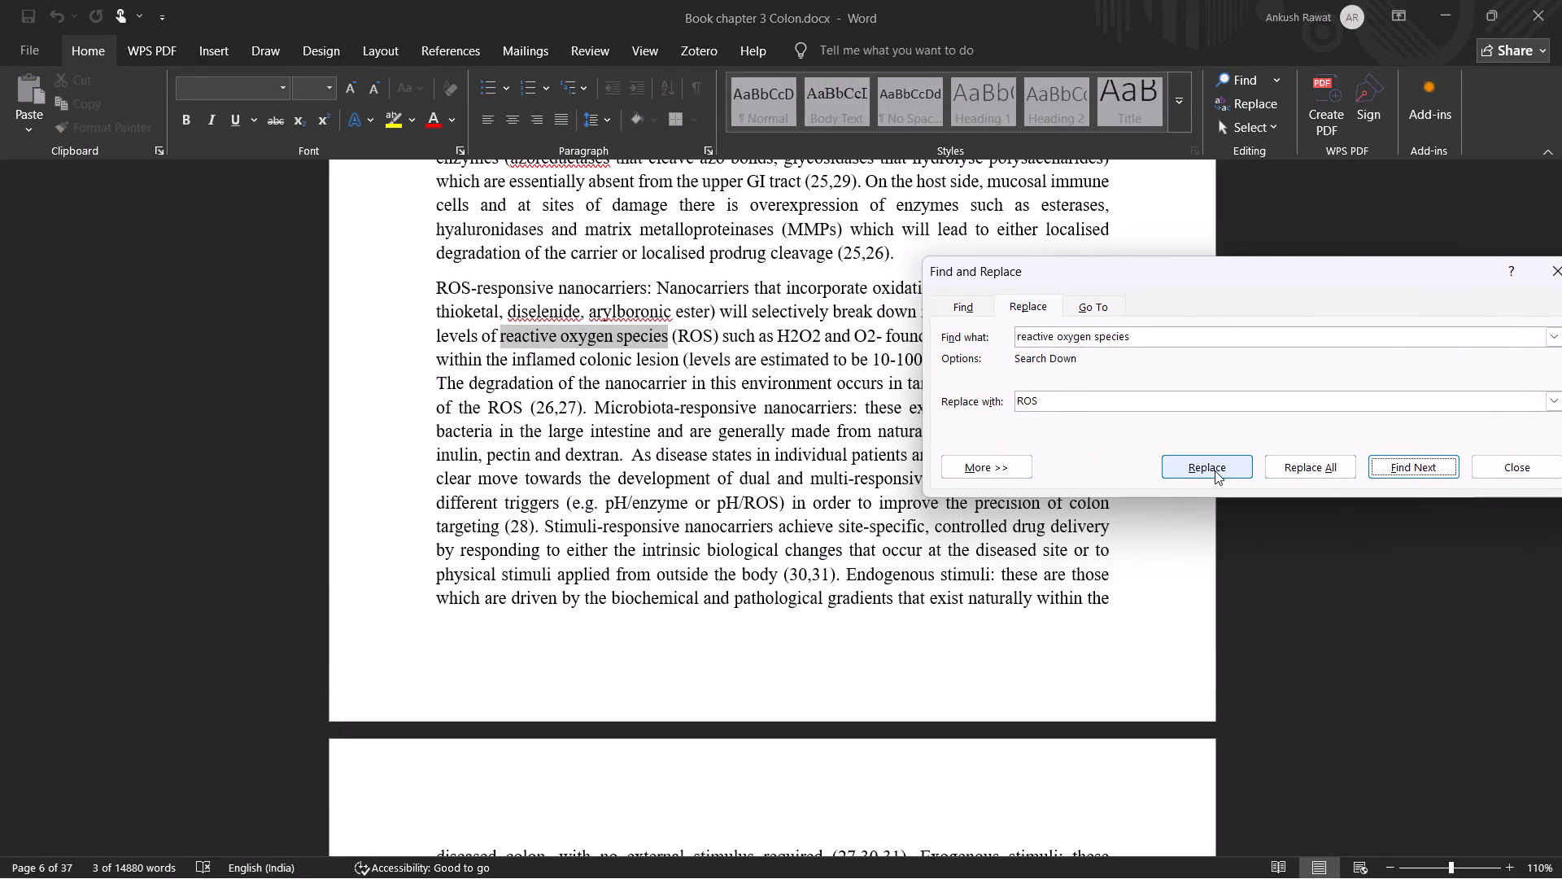
left_click(1213, 469)
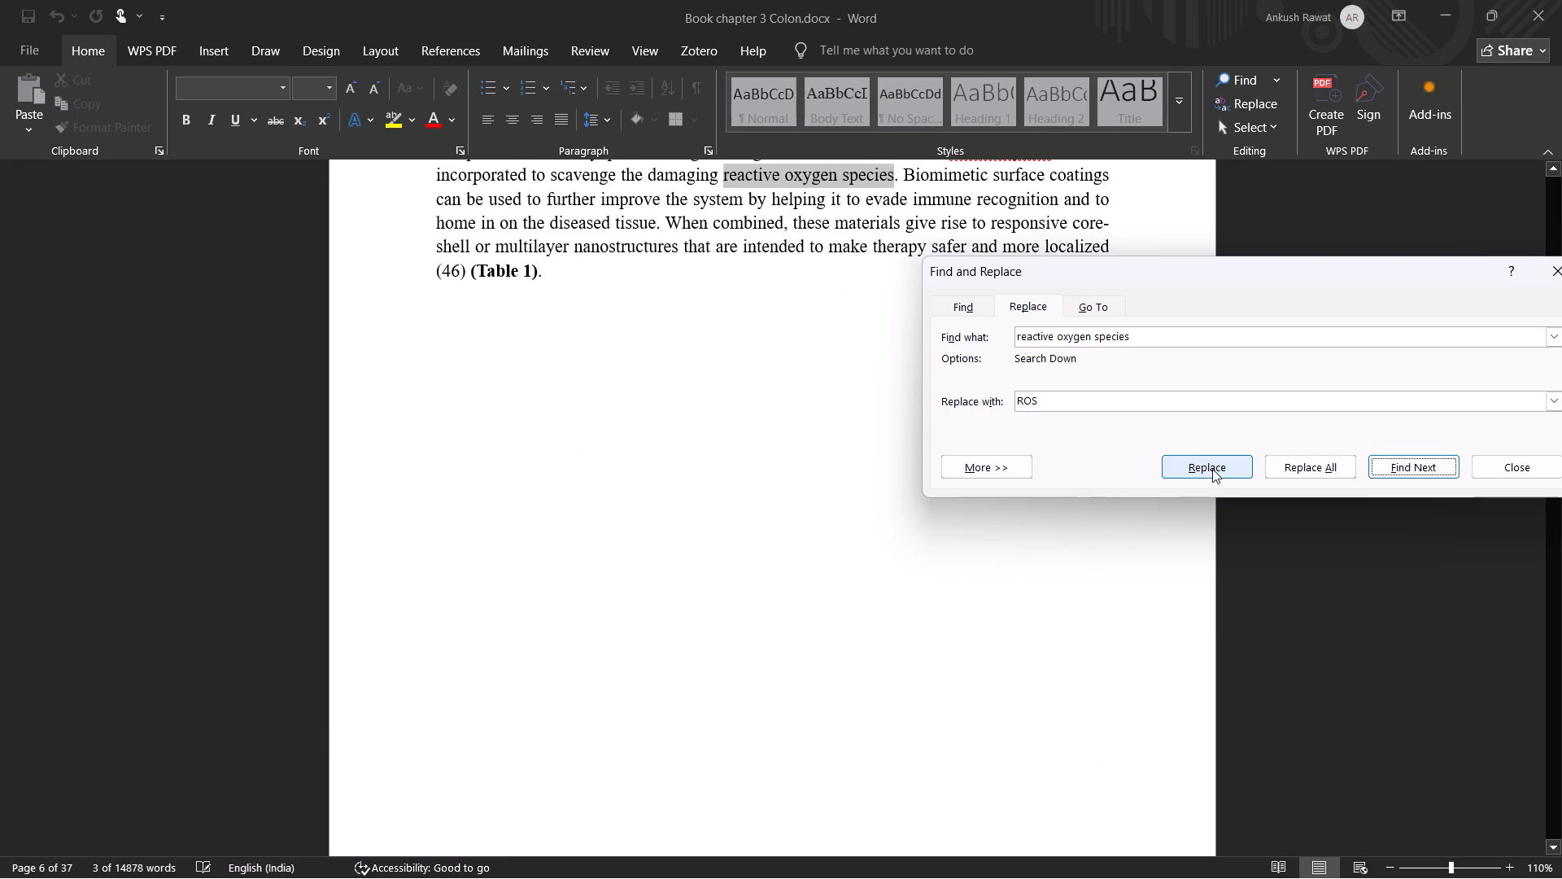
left_click(1212, 469)
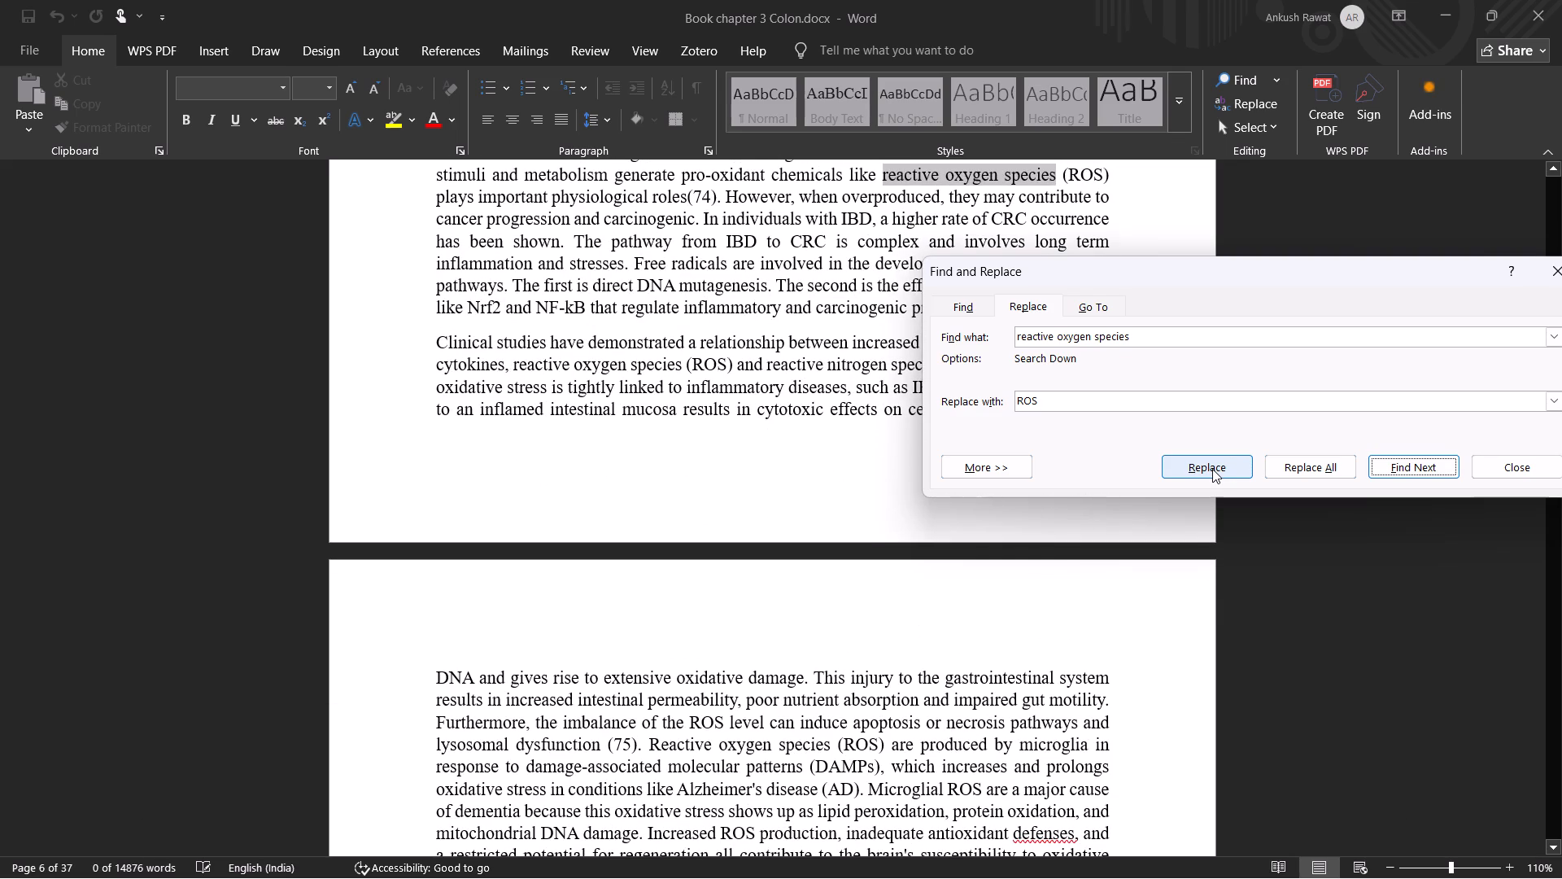
left_click(1212, 469)
left_click(1212, 469)
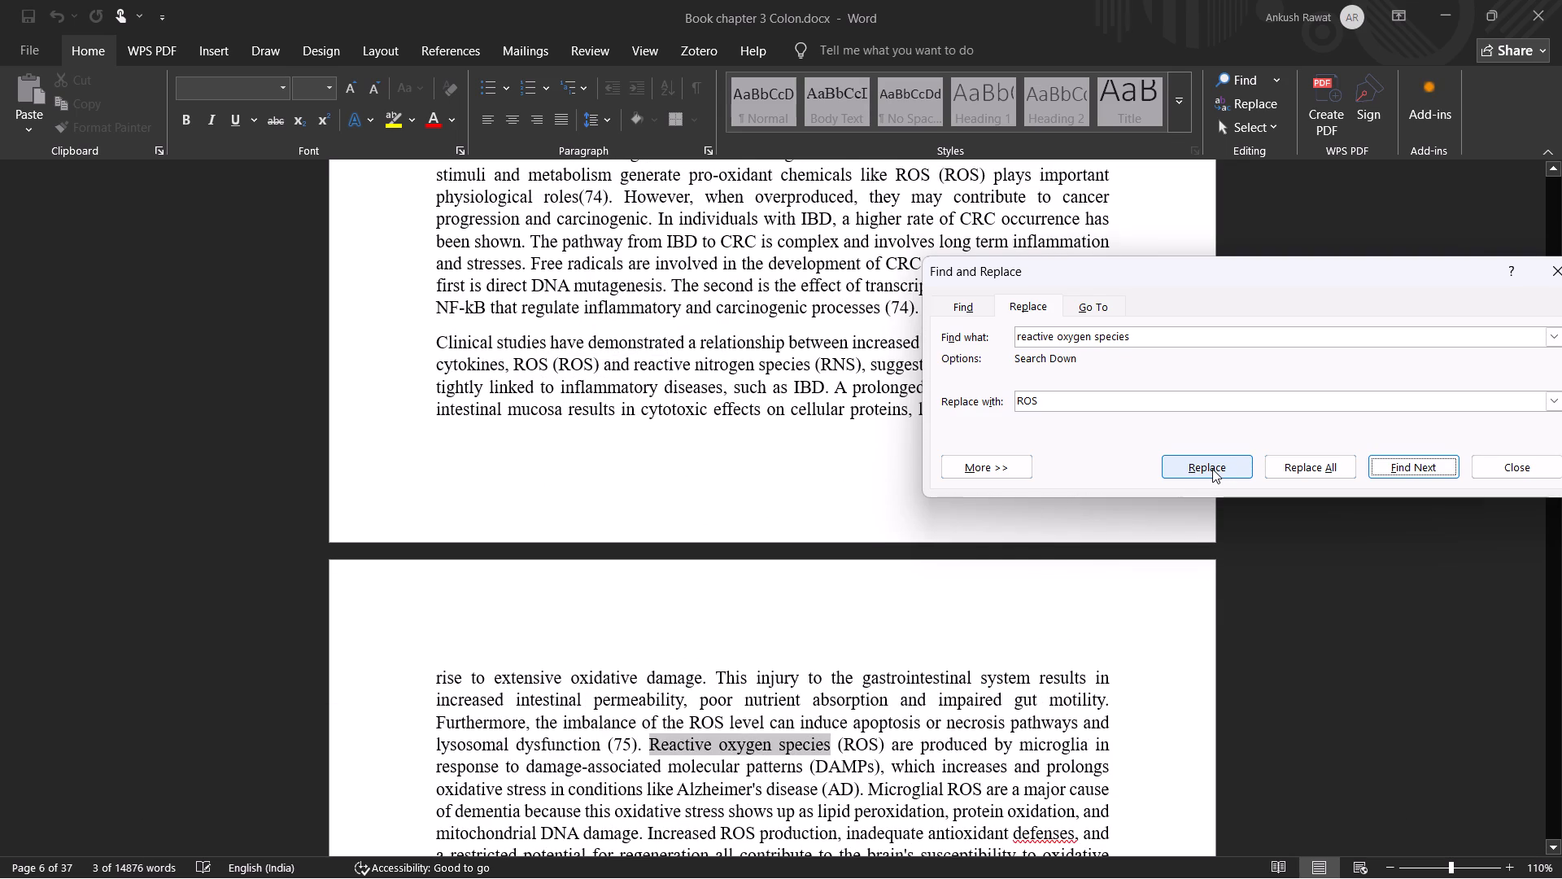
left_click(1212, 469)
left_click(1212, 469)
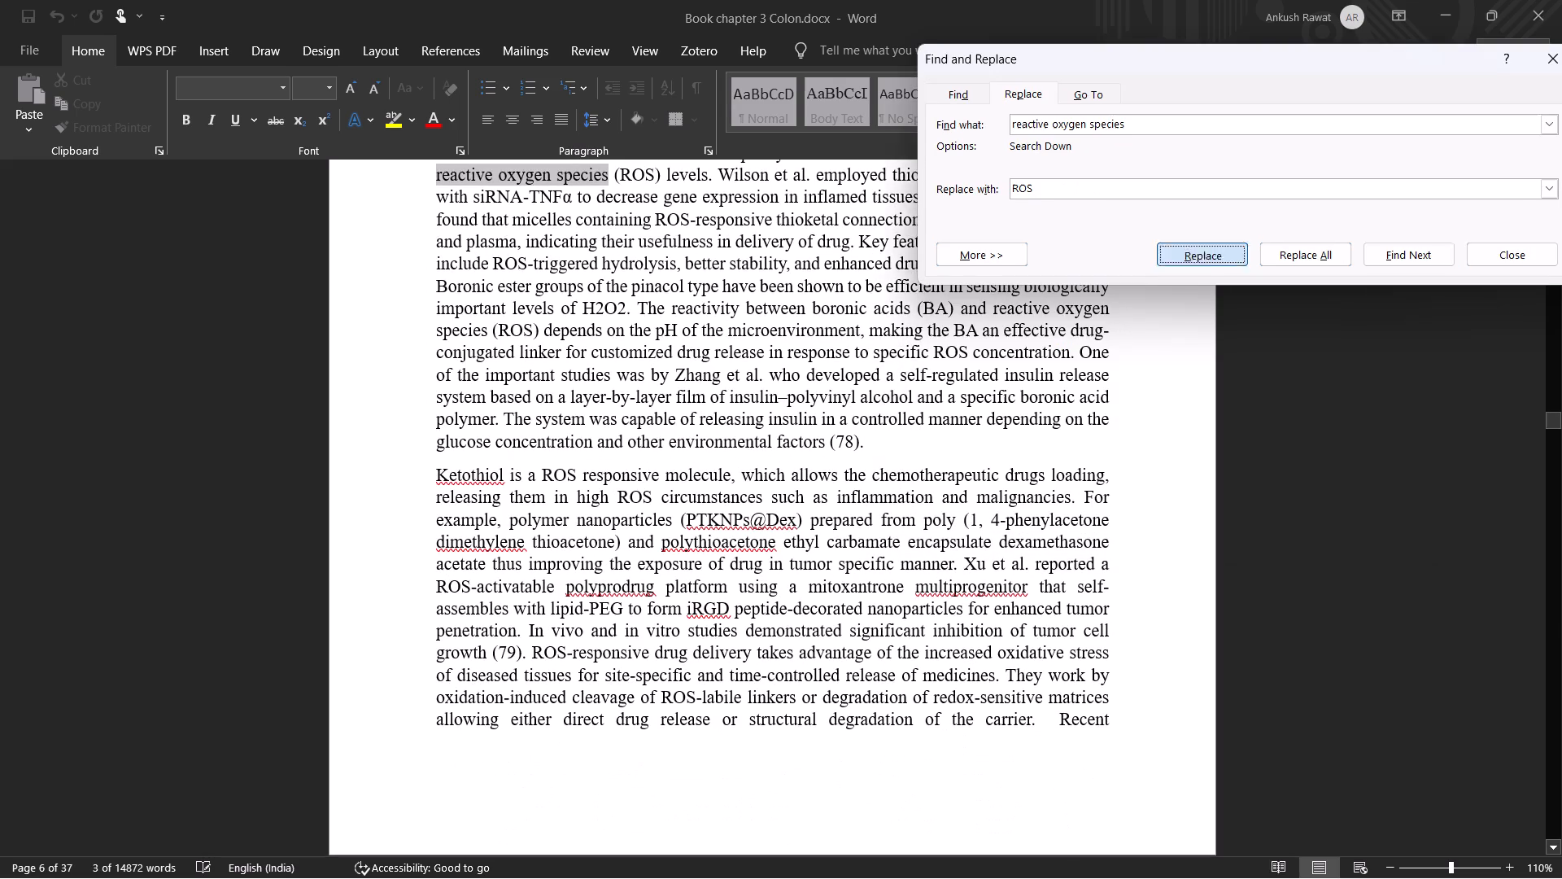
left_click(1215, 249)
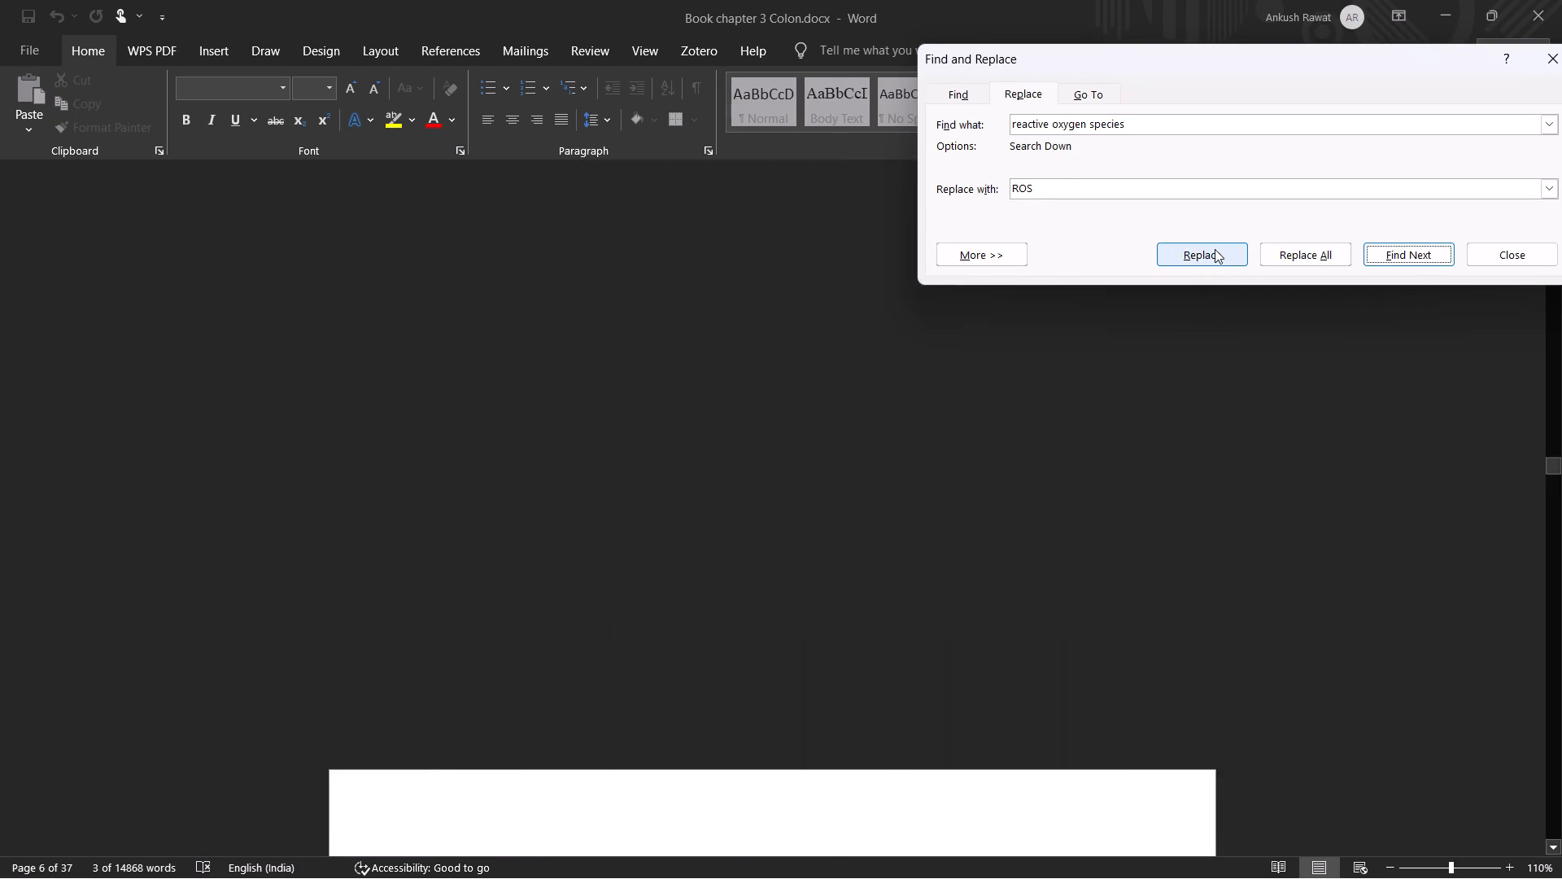
left_click(1215, 249)
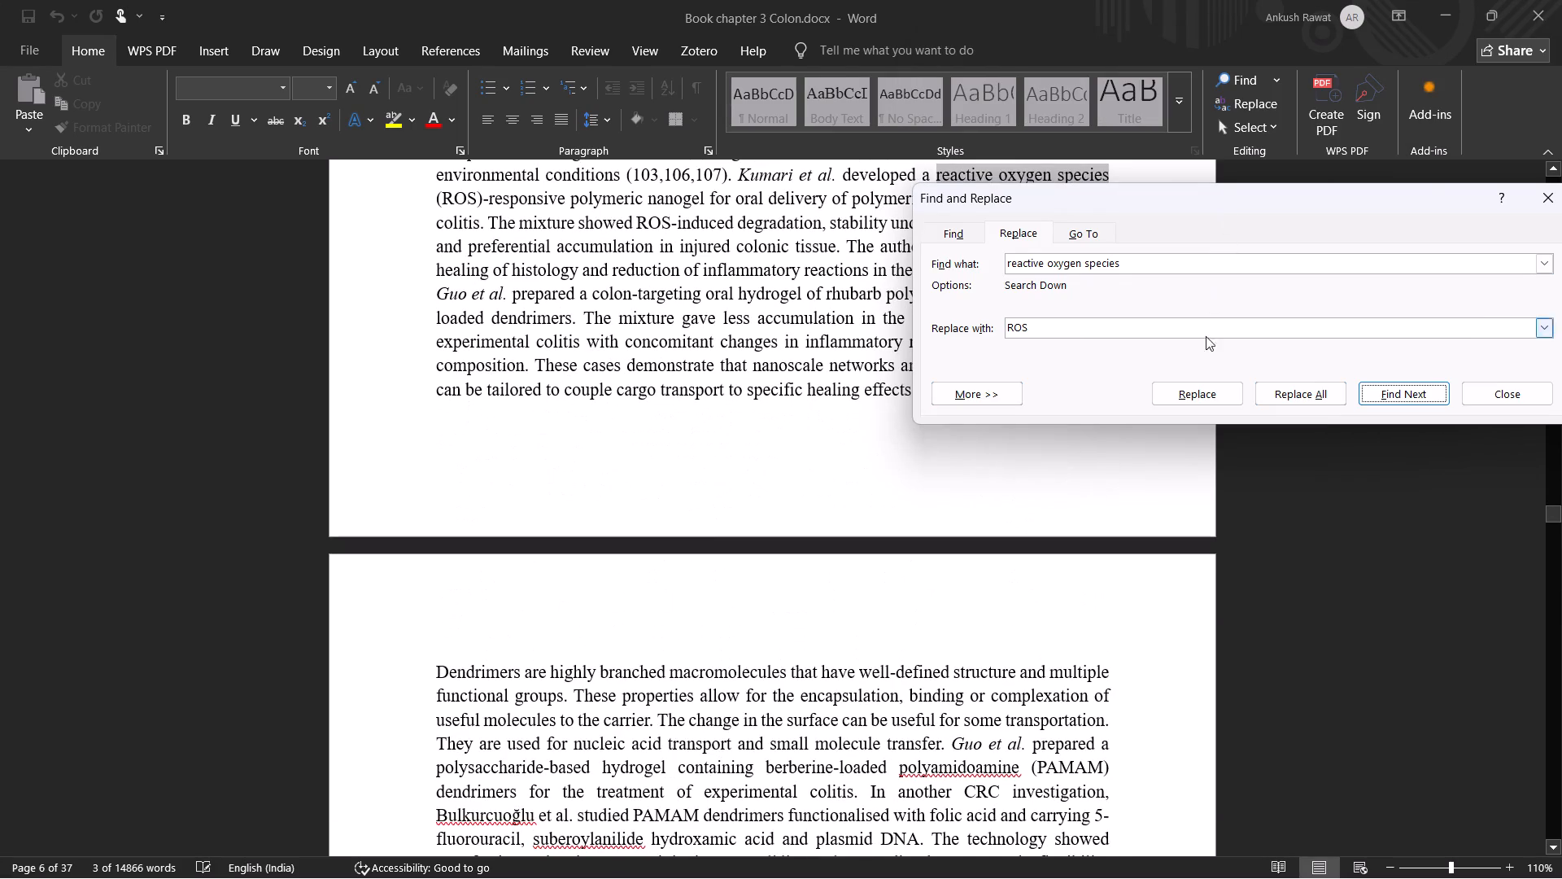
left_click(1216, 393)
left_click(1215, 392)
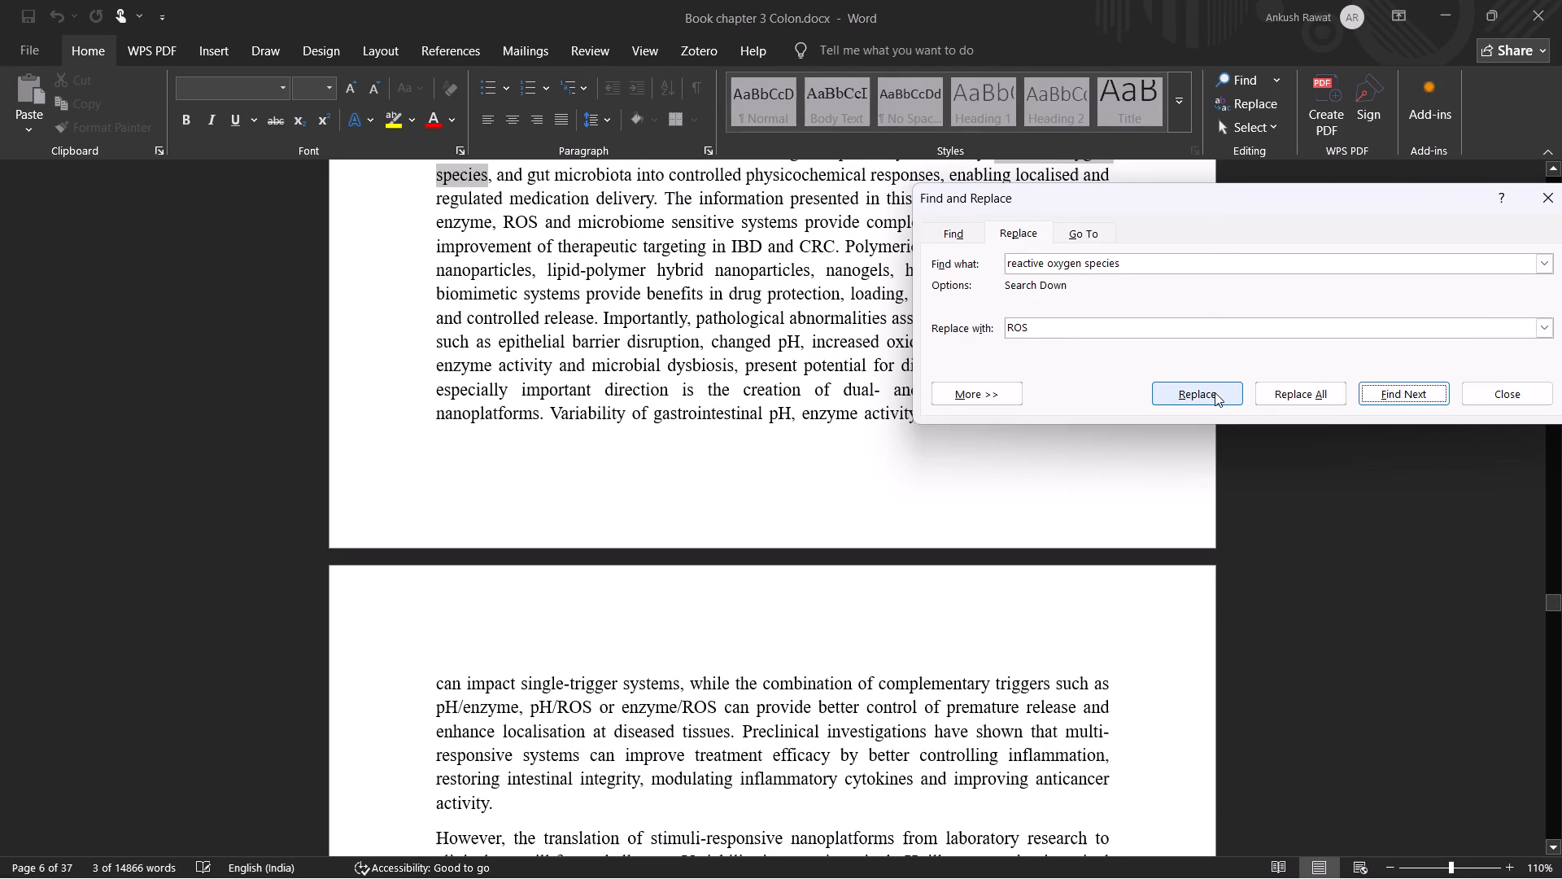
left_click(1215, 392)
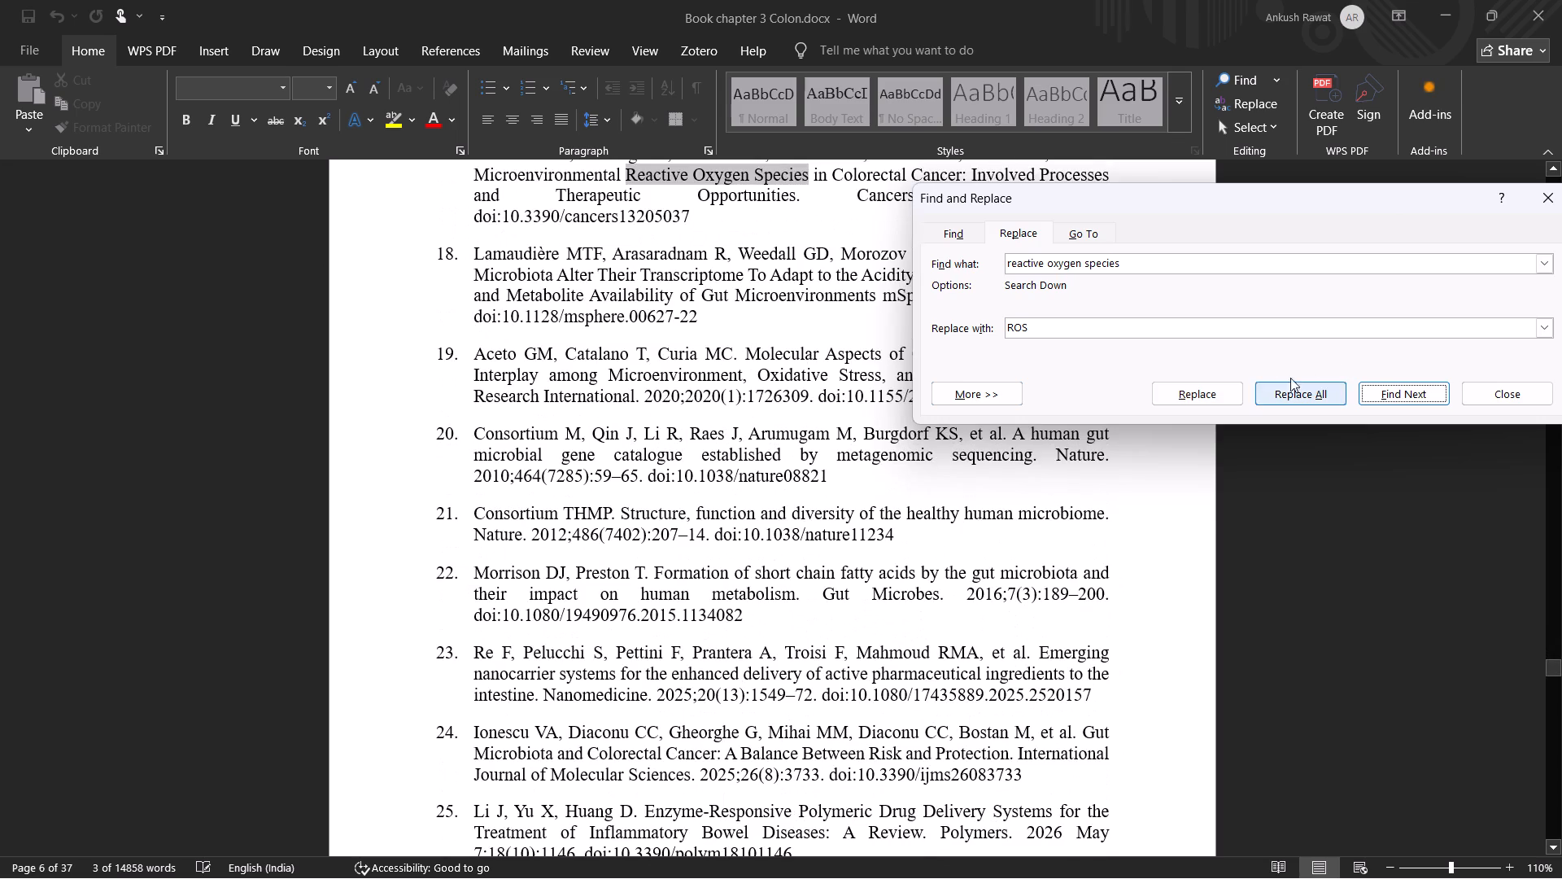
Check the "reactive oxygen species" matches in the reference list, the abstract and the chapter overview without replacing them.
left_click(1393, 393)
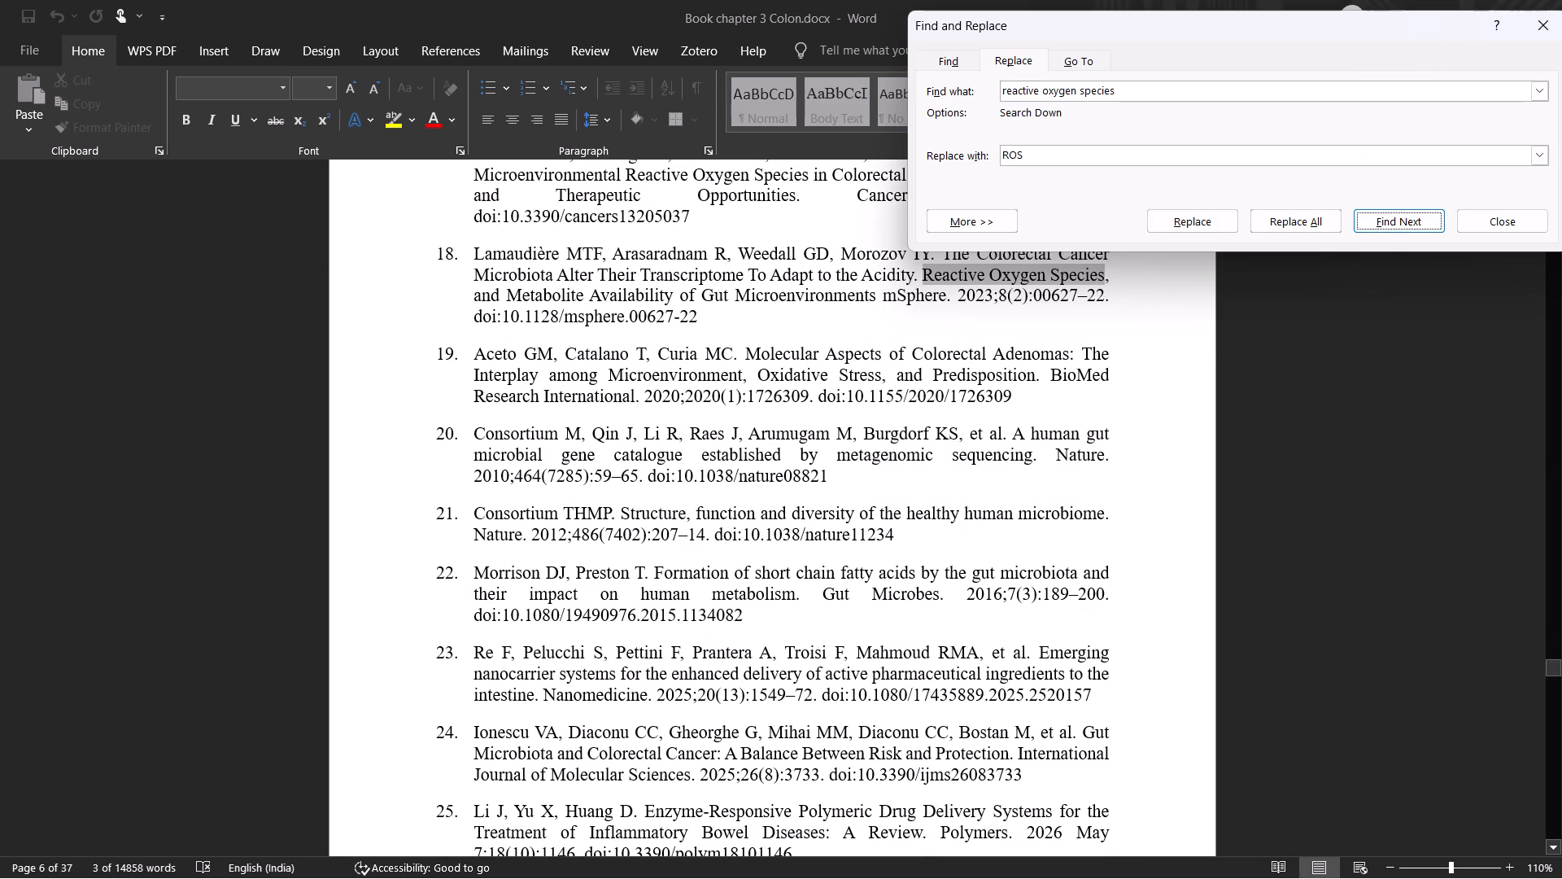
double_click(1394, 224)
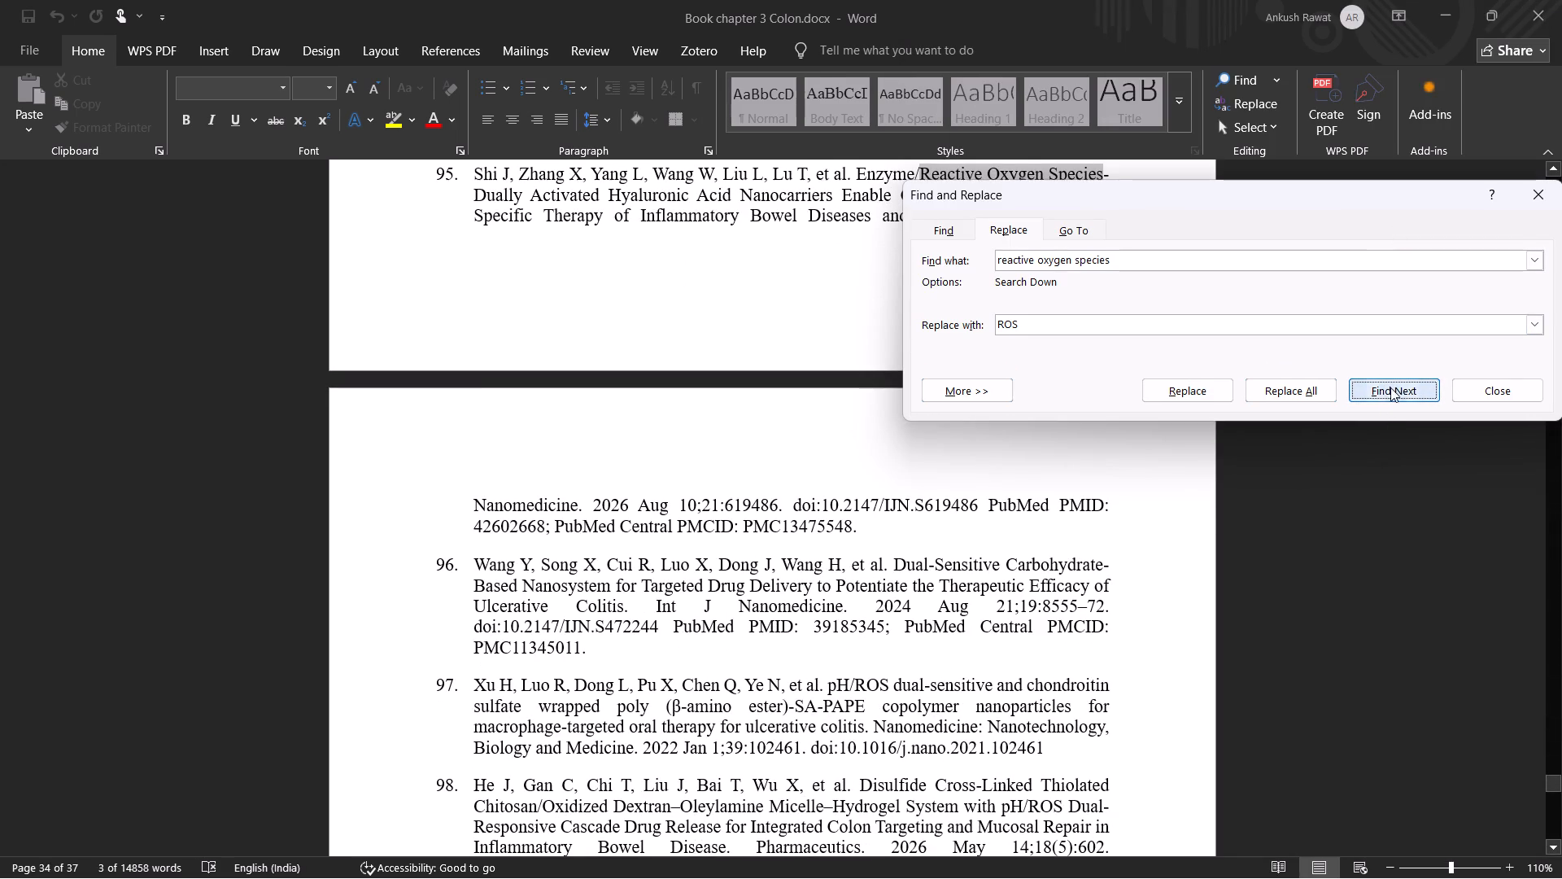
triple_click(1390, 387)
left_click(1390, 387)
left_click(1282, 367)
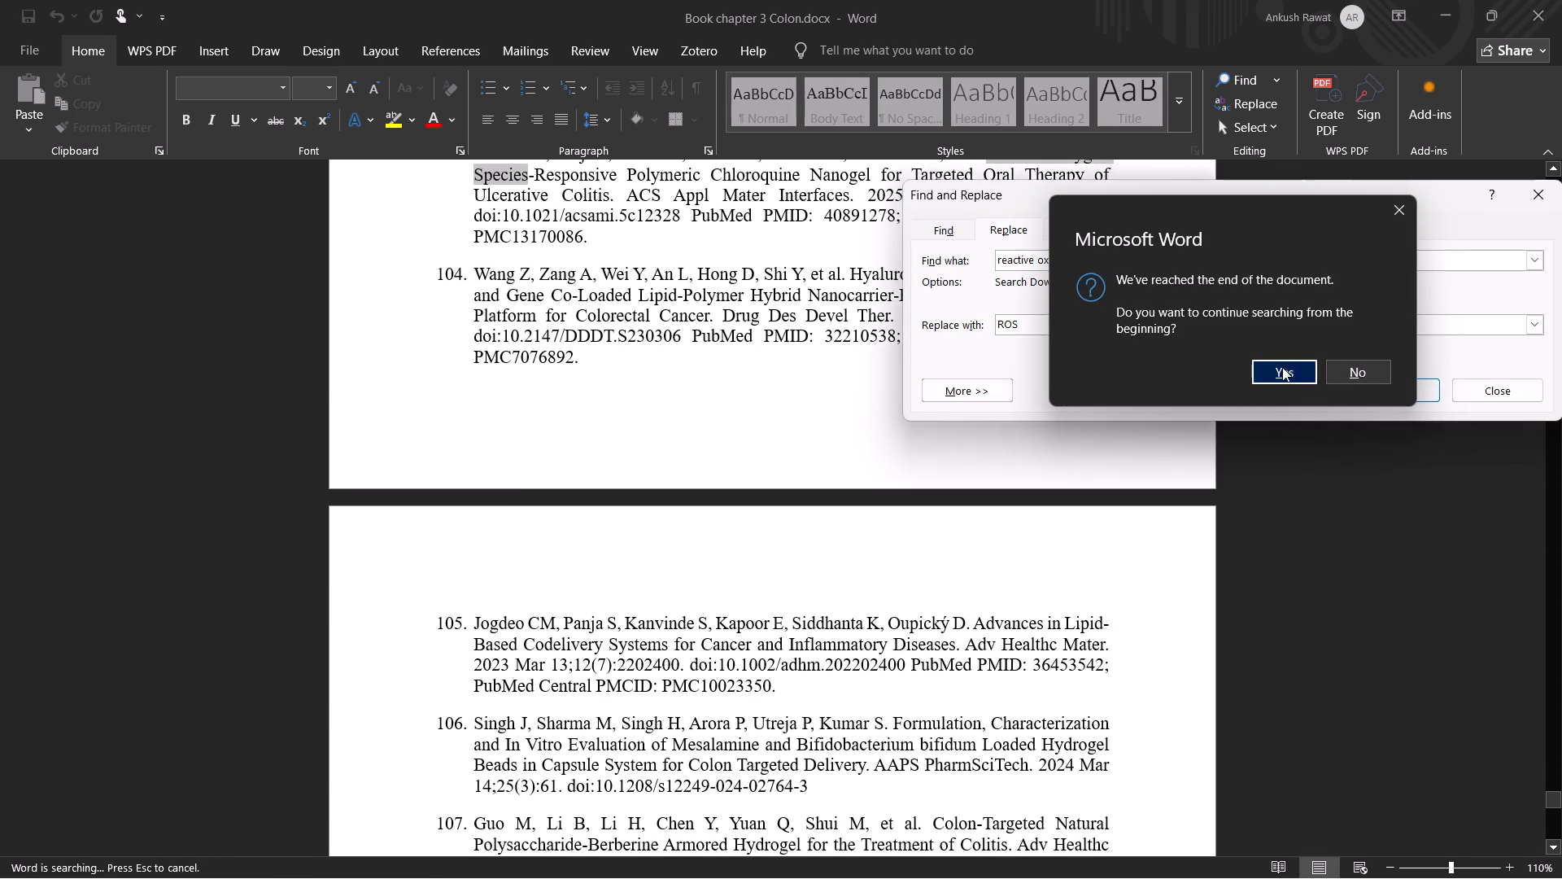
scroll(794, 524, "down", 1)
scroll(794, 524, "up", 1)
scroll(794, 525, "down", 1)
scroll(794, 525, "up", 1)
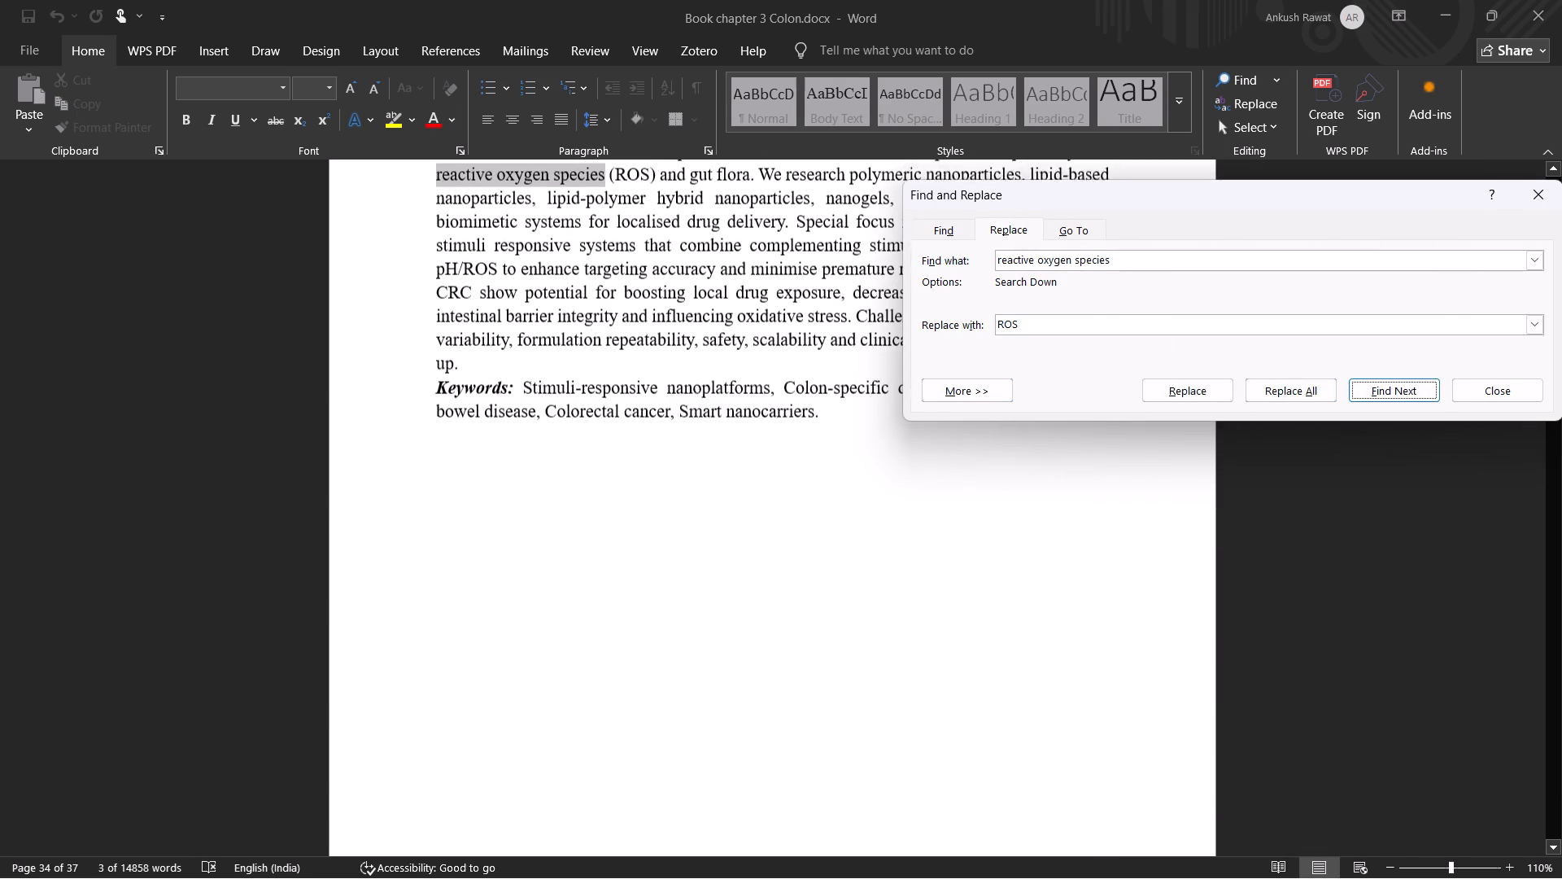
scroll(794, 525, "up", 1)
scroll(794, 525, "down", 1)
scroll(794, 525, "up", 2)
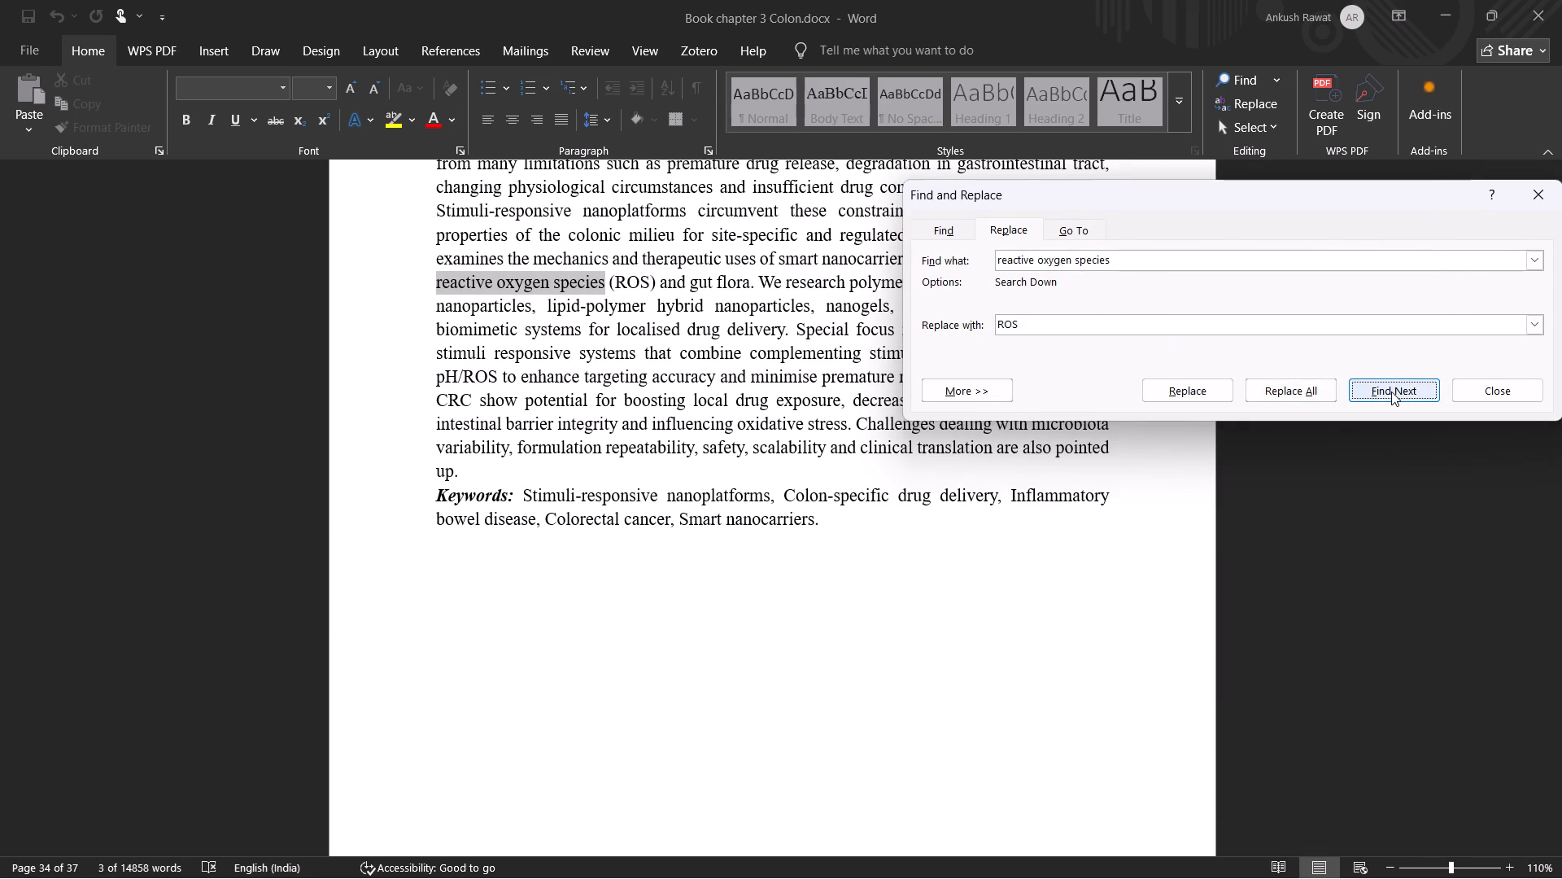
left_click(1391, 391)
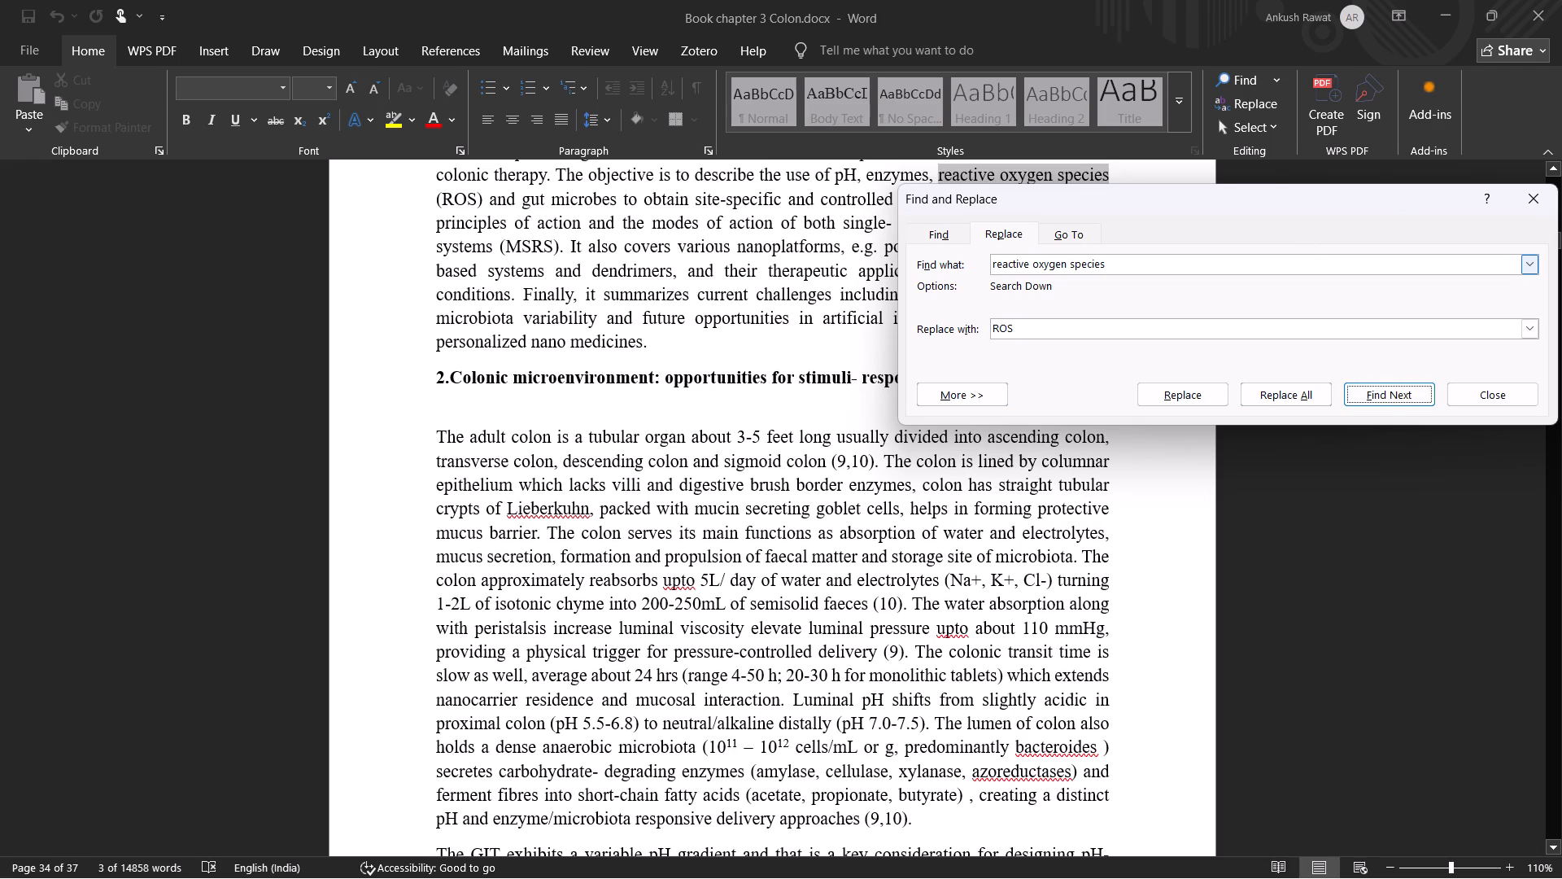
Set the search term to "(ROS)" and leave the replacement text empty.
left_click(1021, 324)
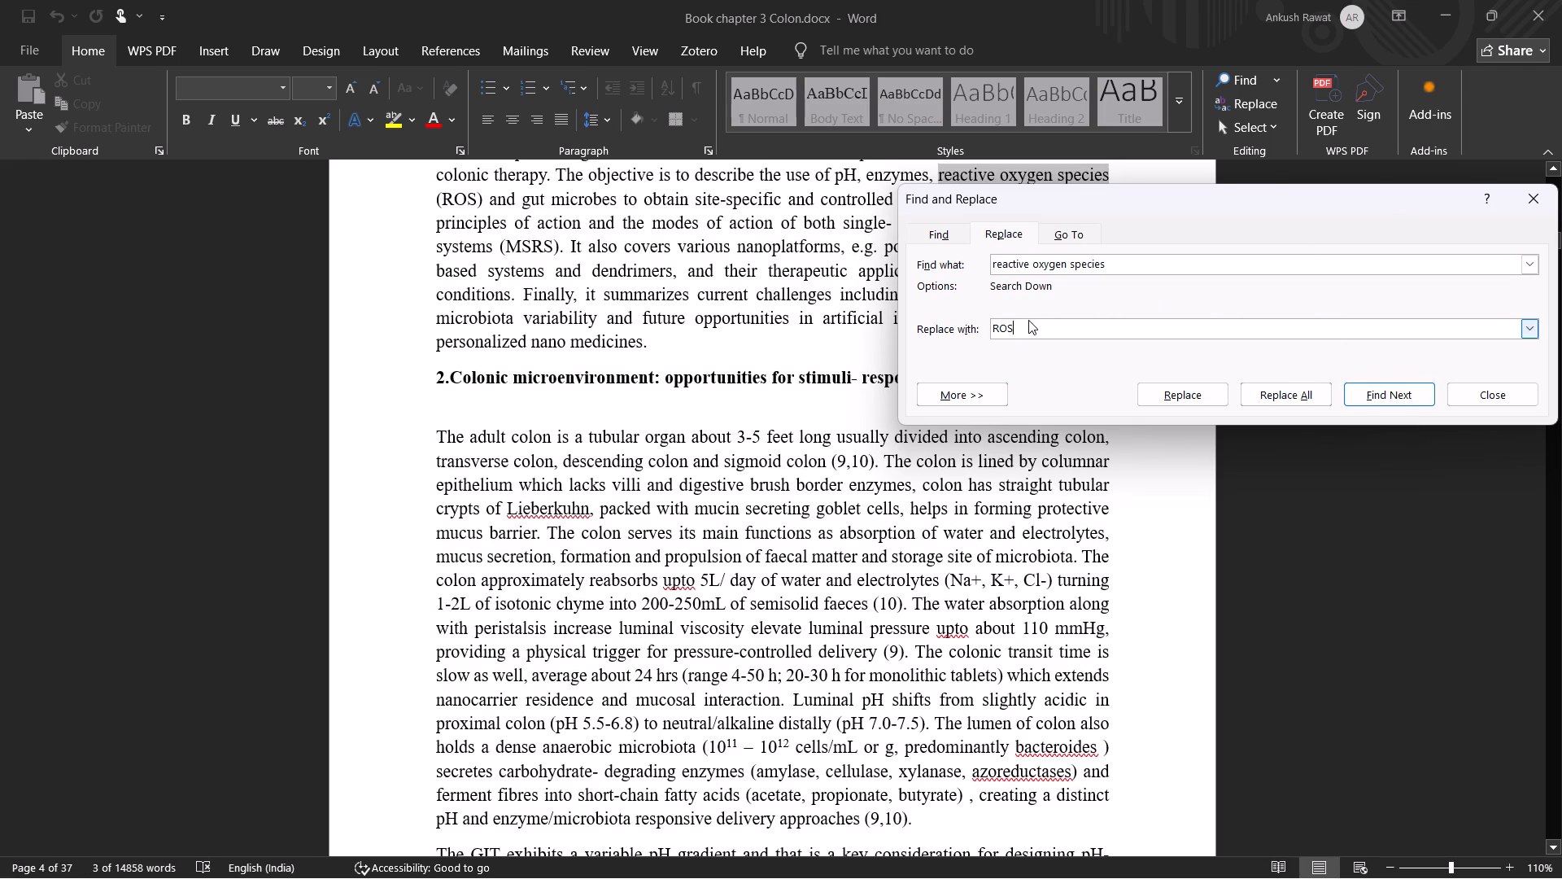
left_click(1109, 261)
left_click_drag(1109, 261, 974, 267)
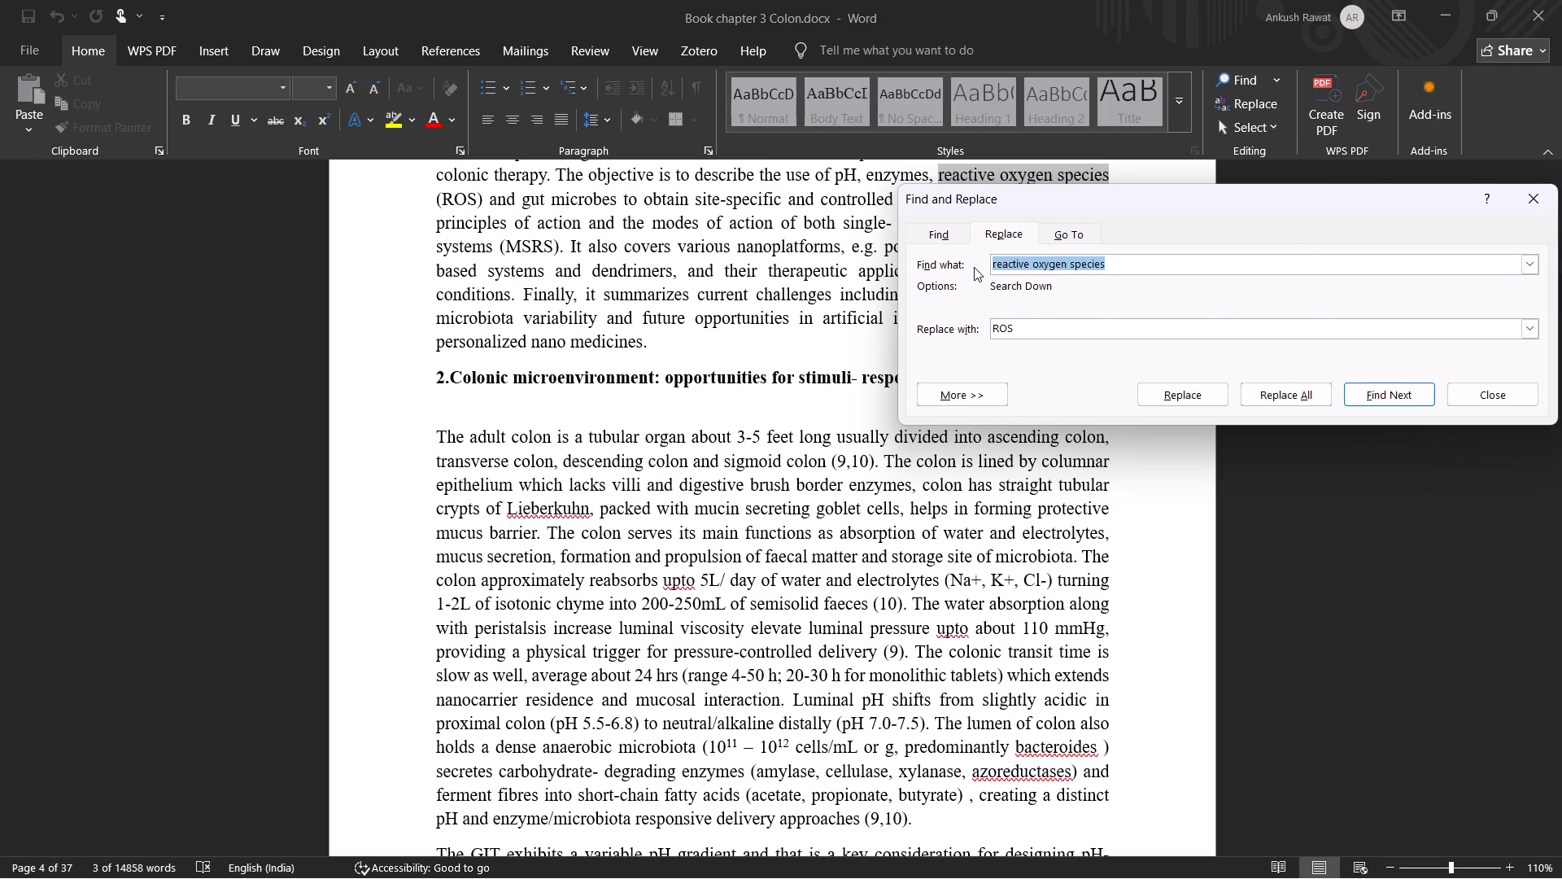
key("shift+r")
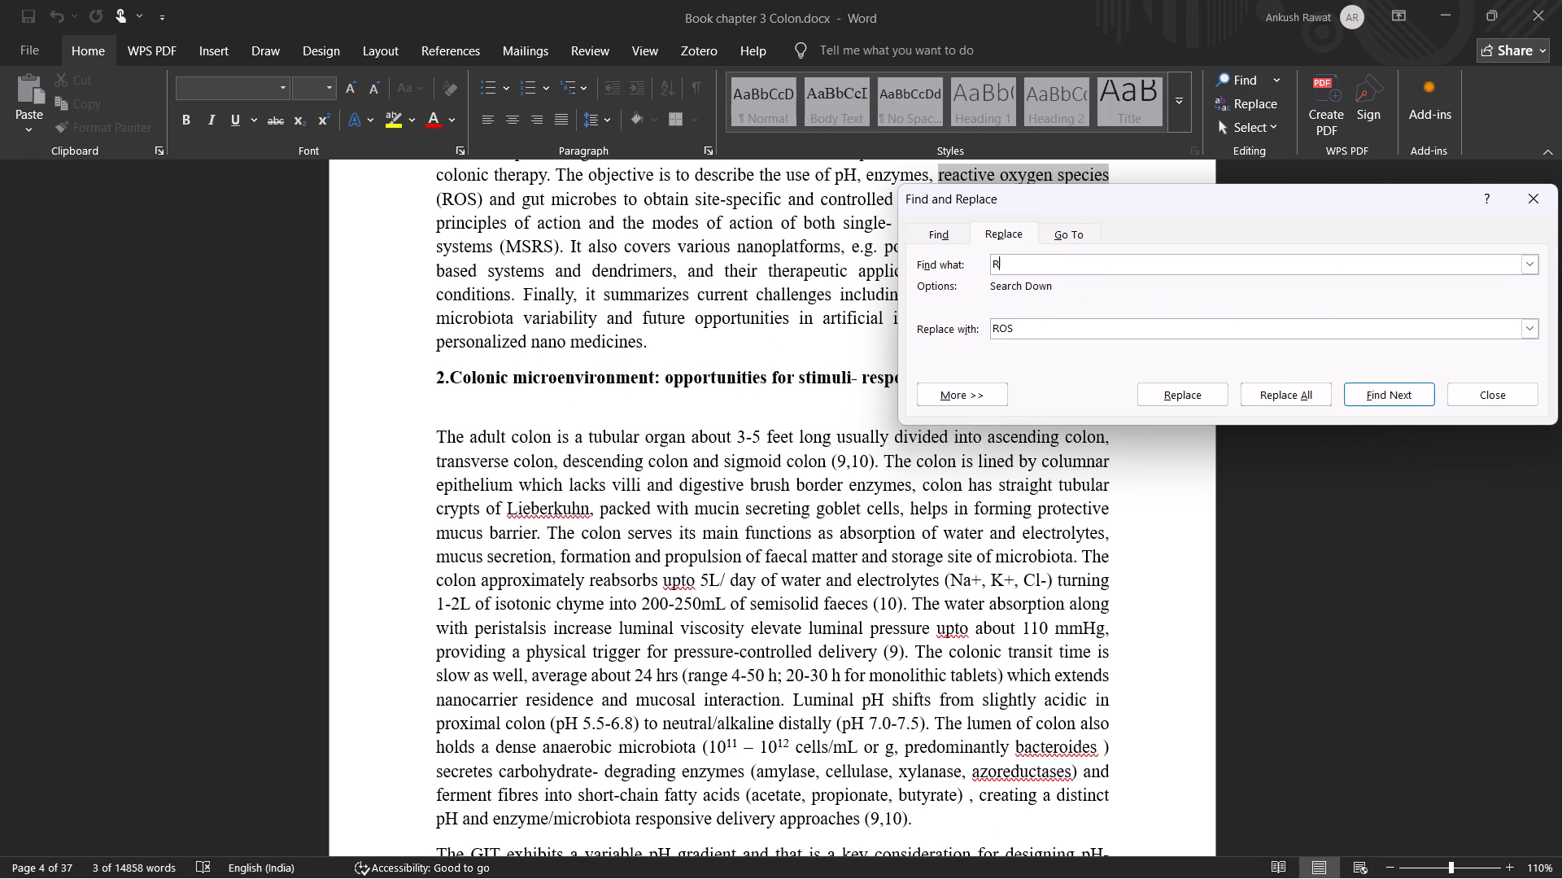
type("OS")
key("Left")
key("Left")
key("Left")
key("shift+parenleft")
key("Right")
key("Right")
key("Right")
key("shift+parenright")
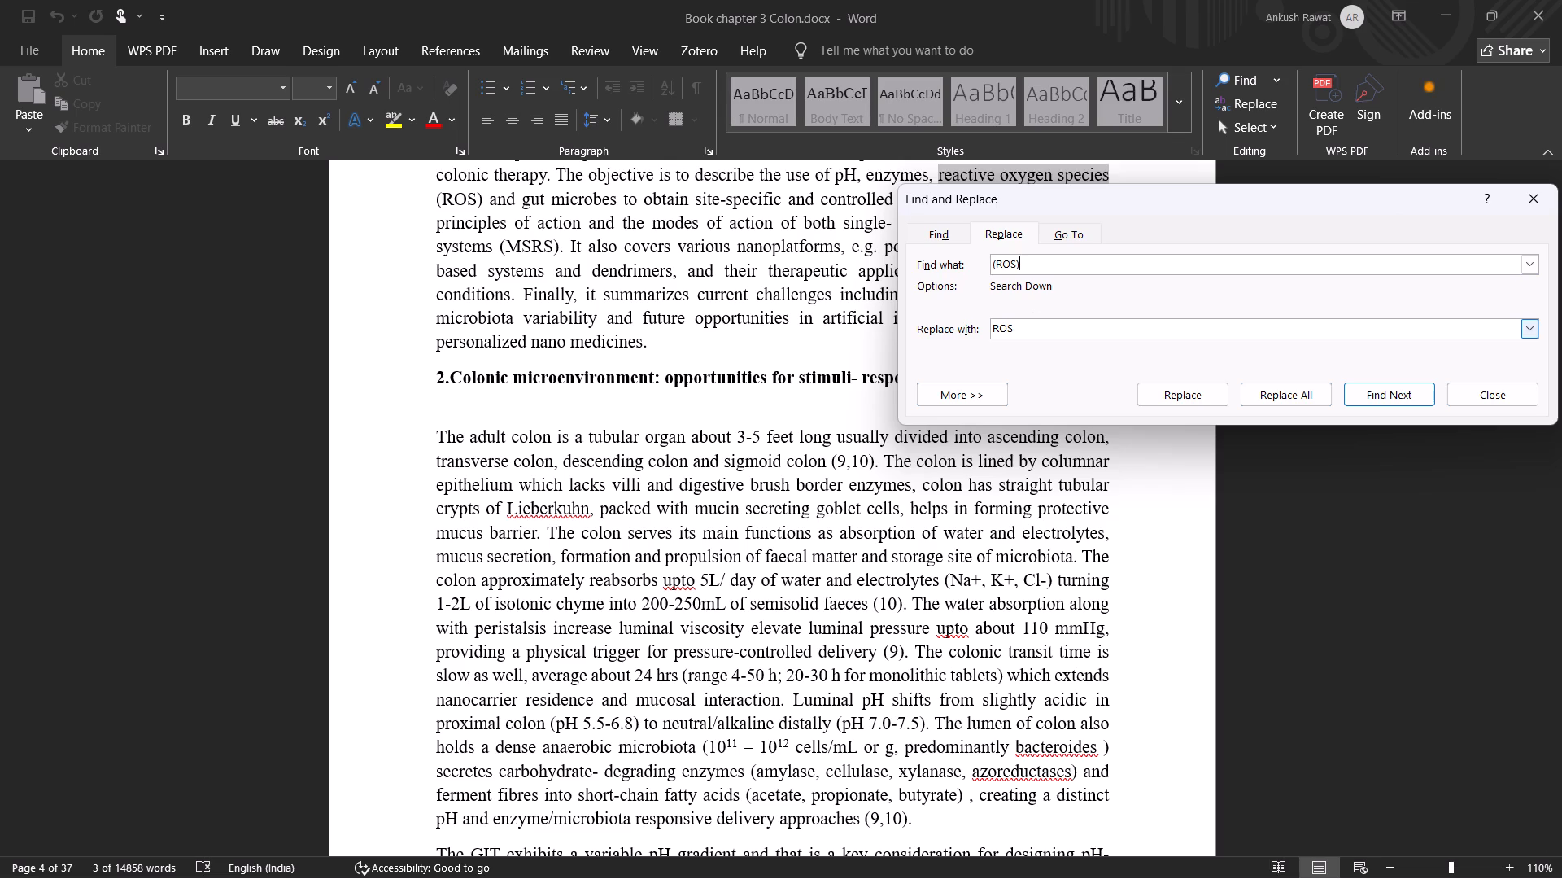
left_click(1029, 314)
left_click(1023, 330)
left_click_drag(1023, 330, 993, 329)
key("BackSpace")
Find and delete "(ROS)" in the chapter overview paragraph and in the sentence on H2O2 levels in infiltrating phagocytes.
left_click(1381, 391)
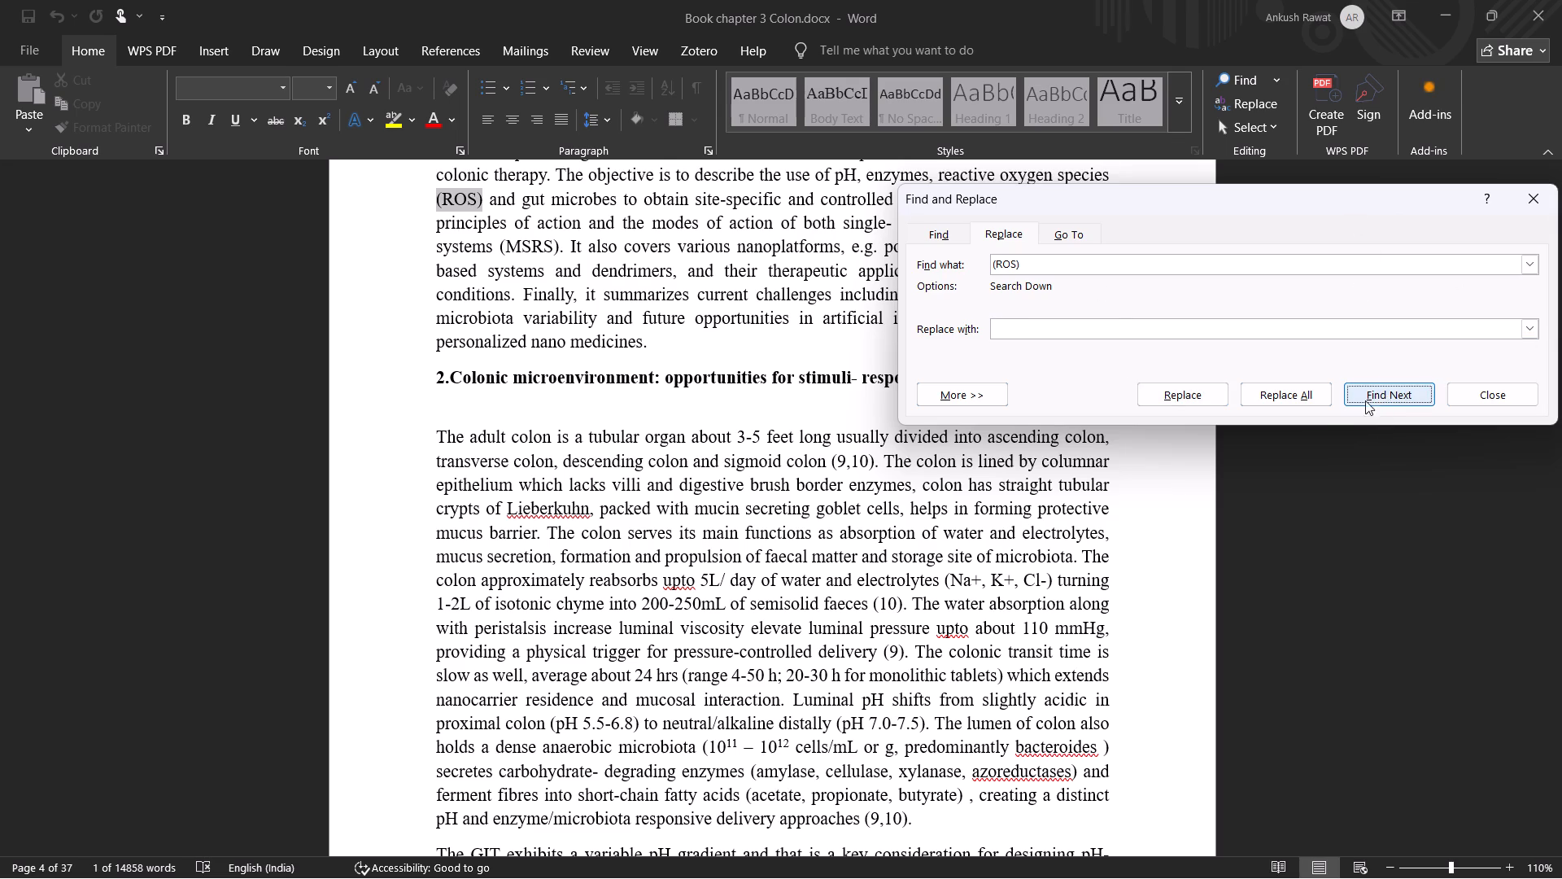
left_click(1291, 542)
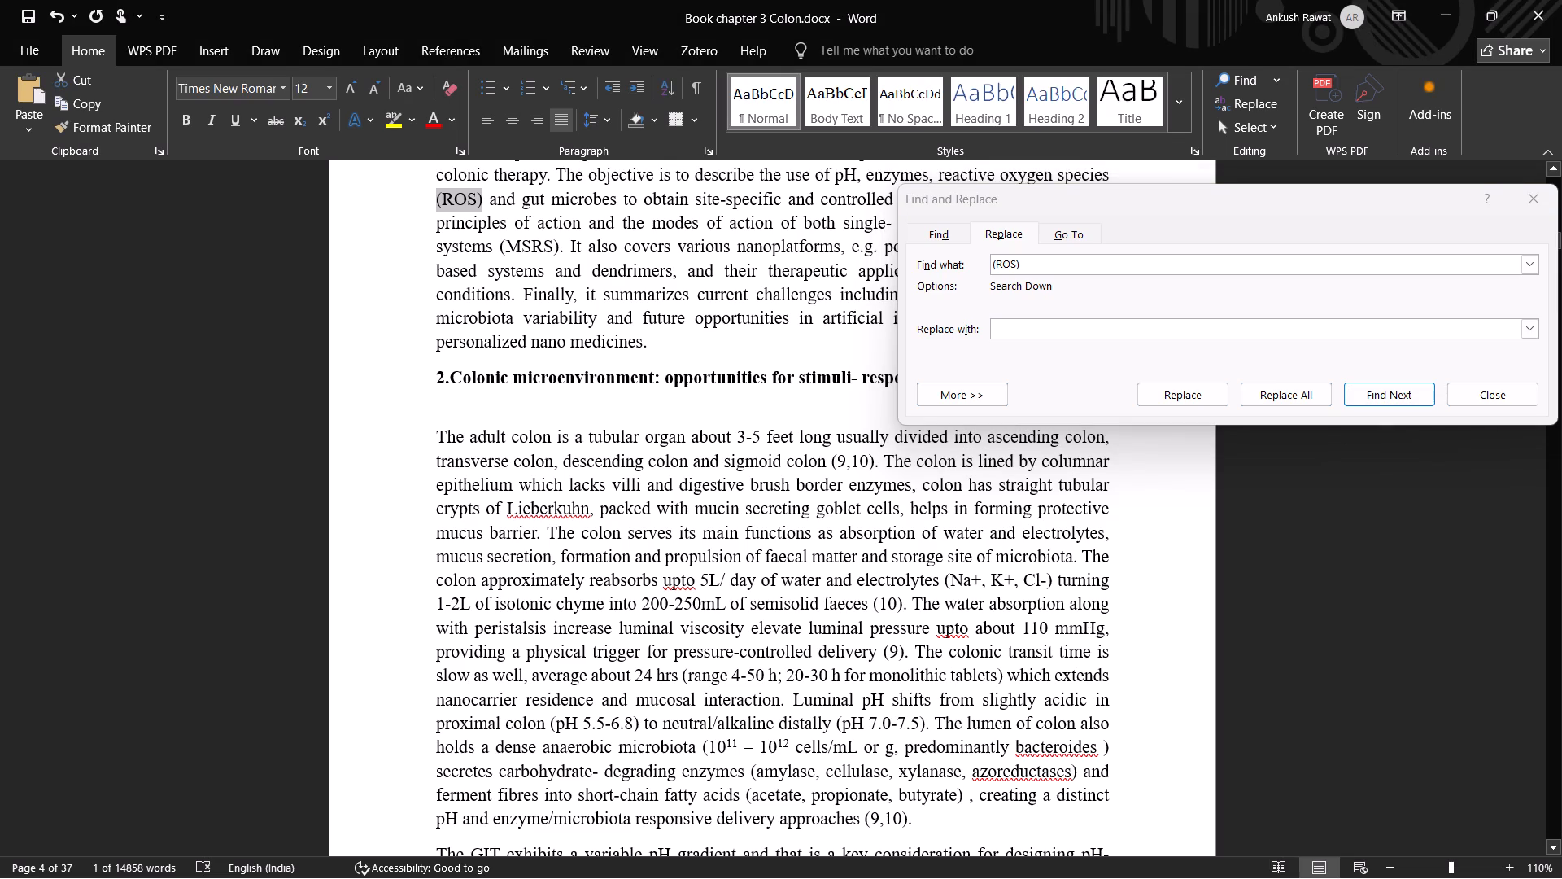
key("BackSpace")
left_click(1376, 391)
left_click(1301, 530)
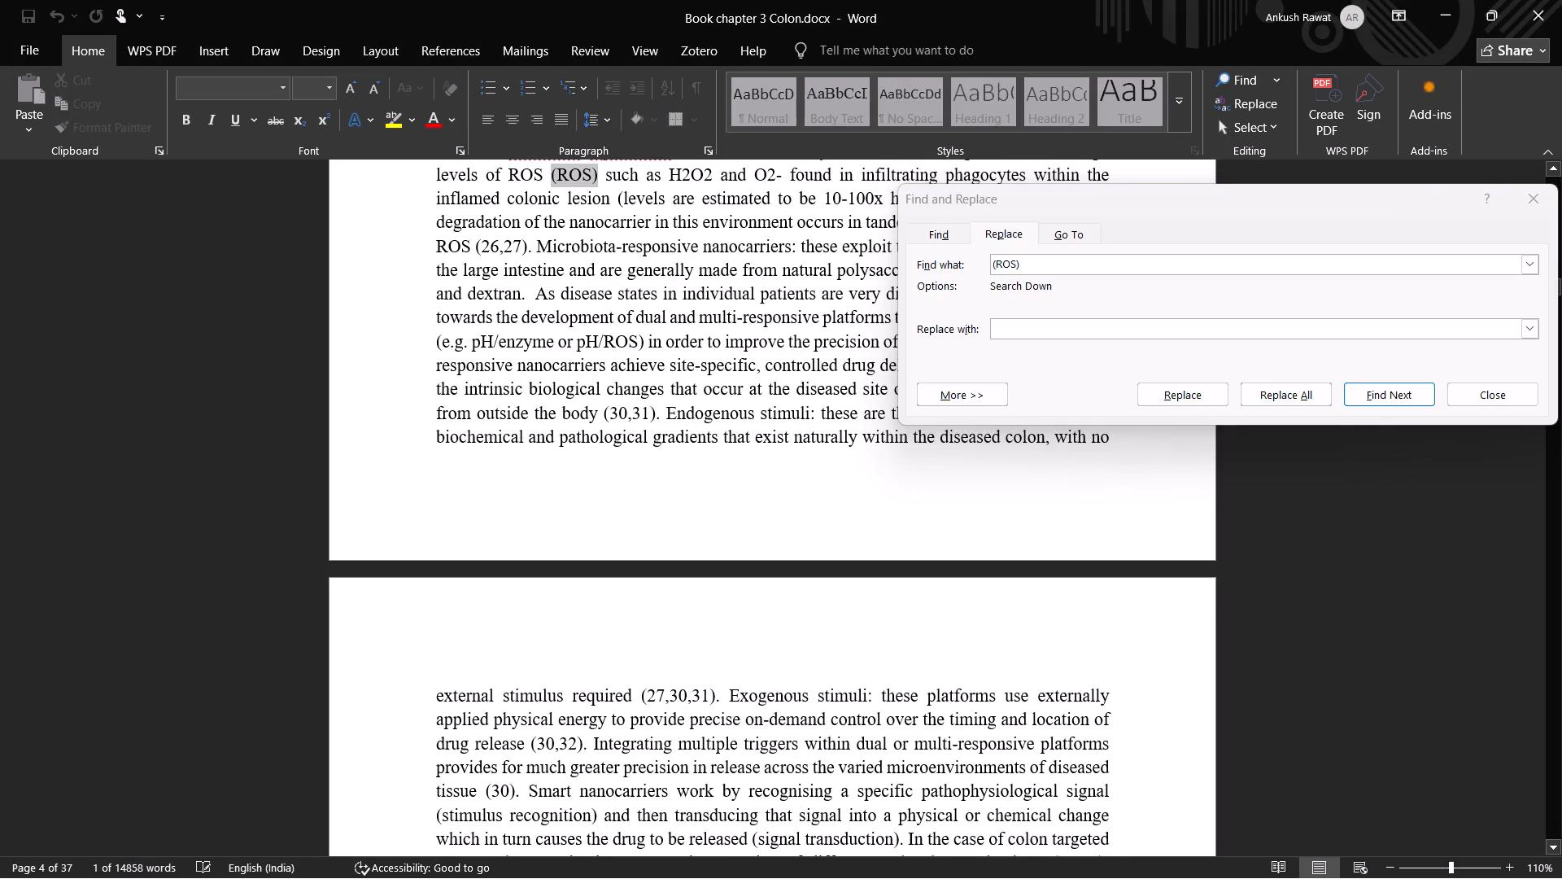
key("BackSpace")
key("BackSpace")
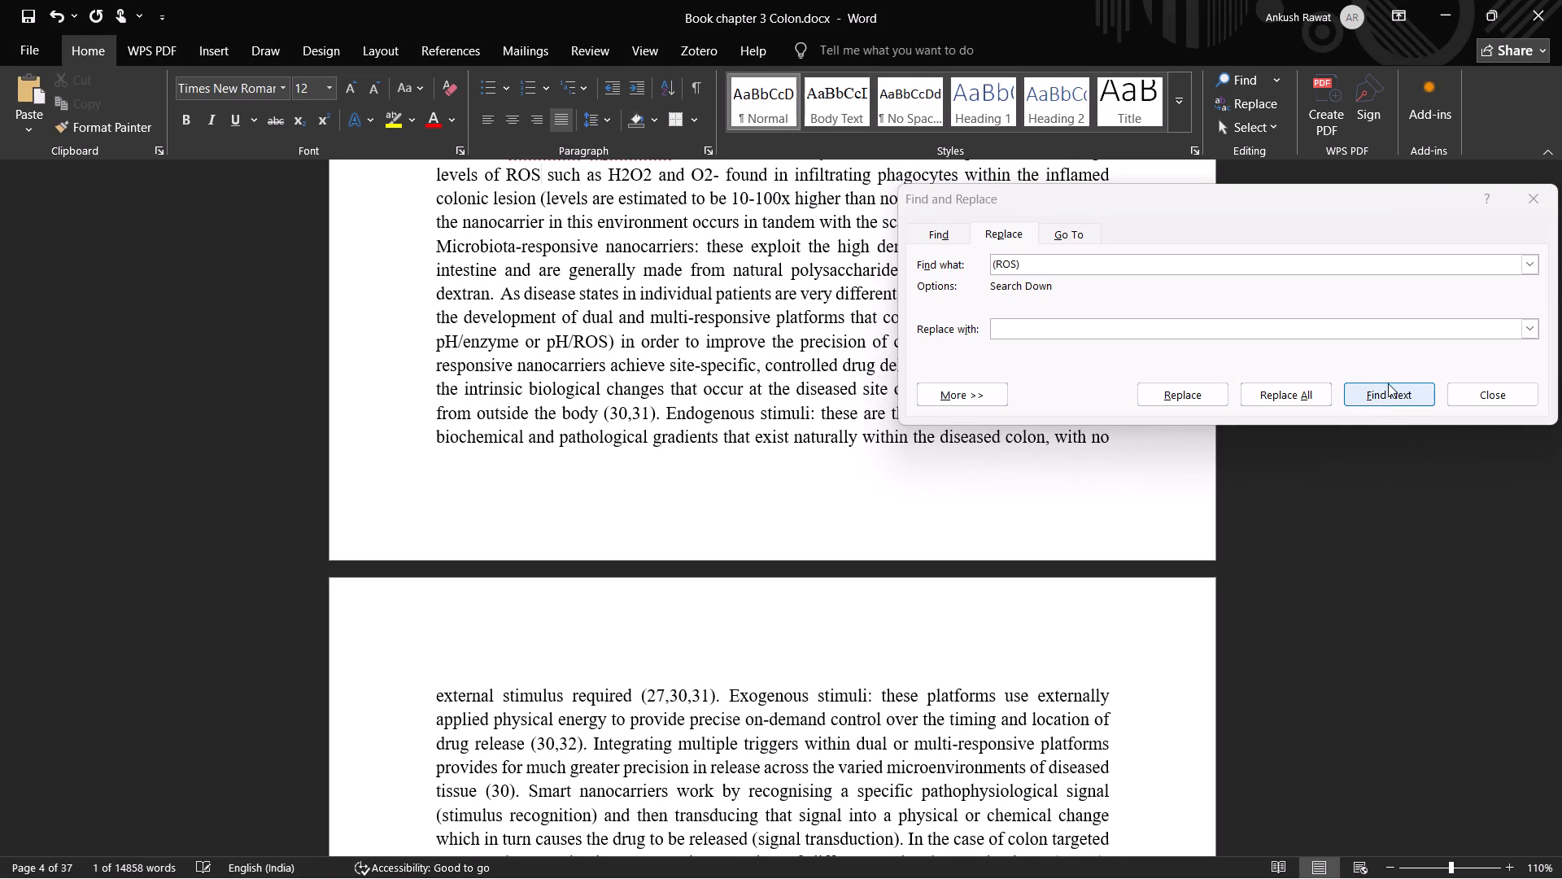
Find and delete the redundant "(ROS)" before "plays important physiological roles", leaving a single space between the words.
left_click(1387, 390)
left_click(1374, 518)
key("BackSpace")
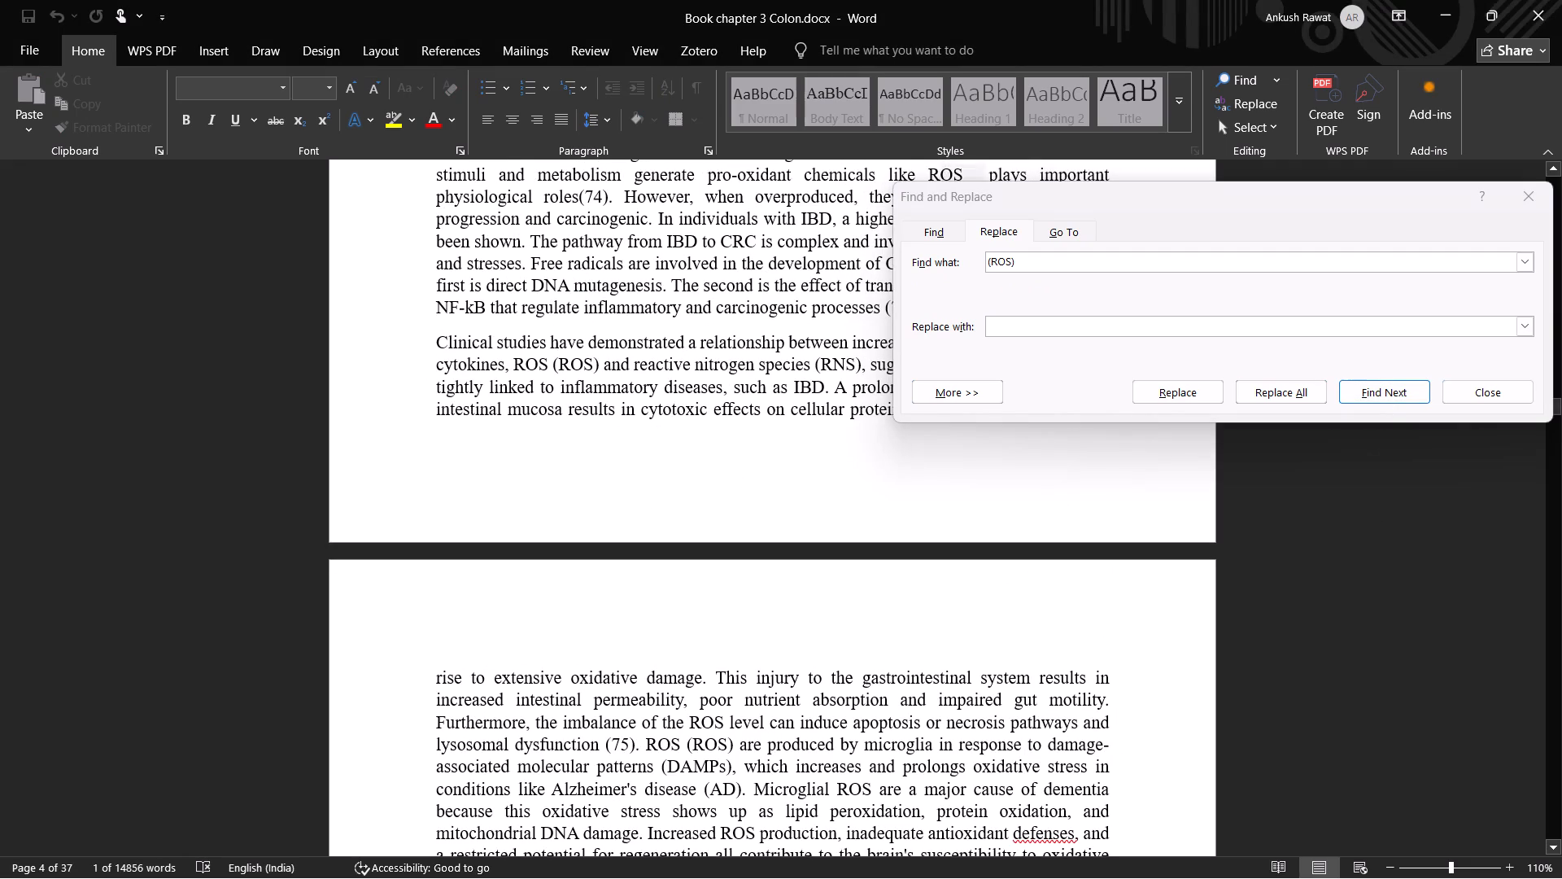
key("BackSpace")
key("Right")
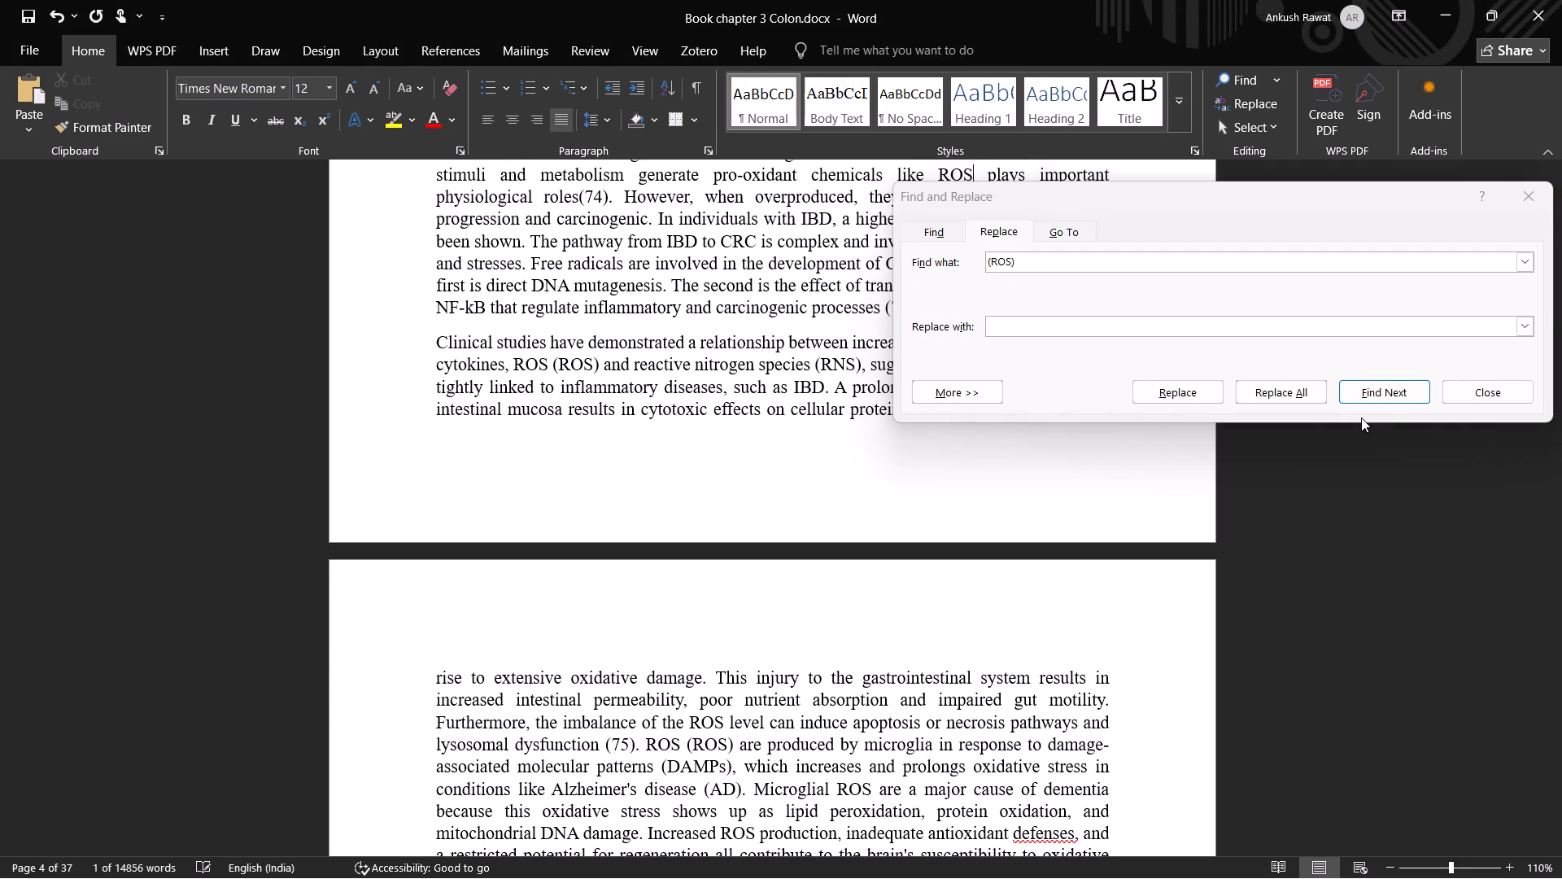
key("BackSpace")
key("space")
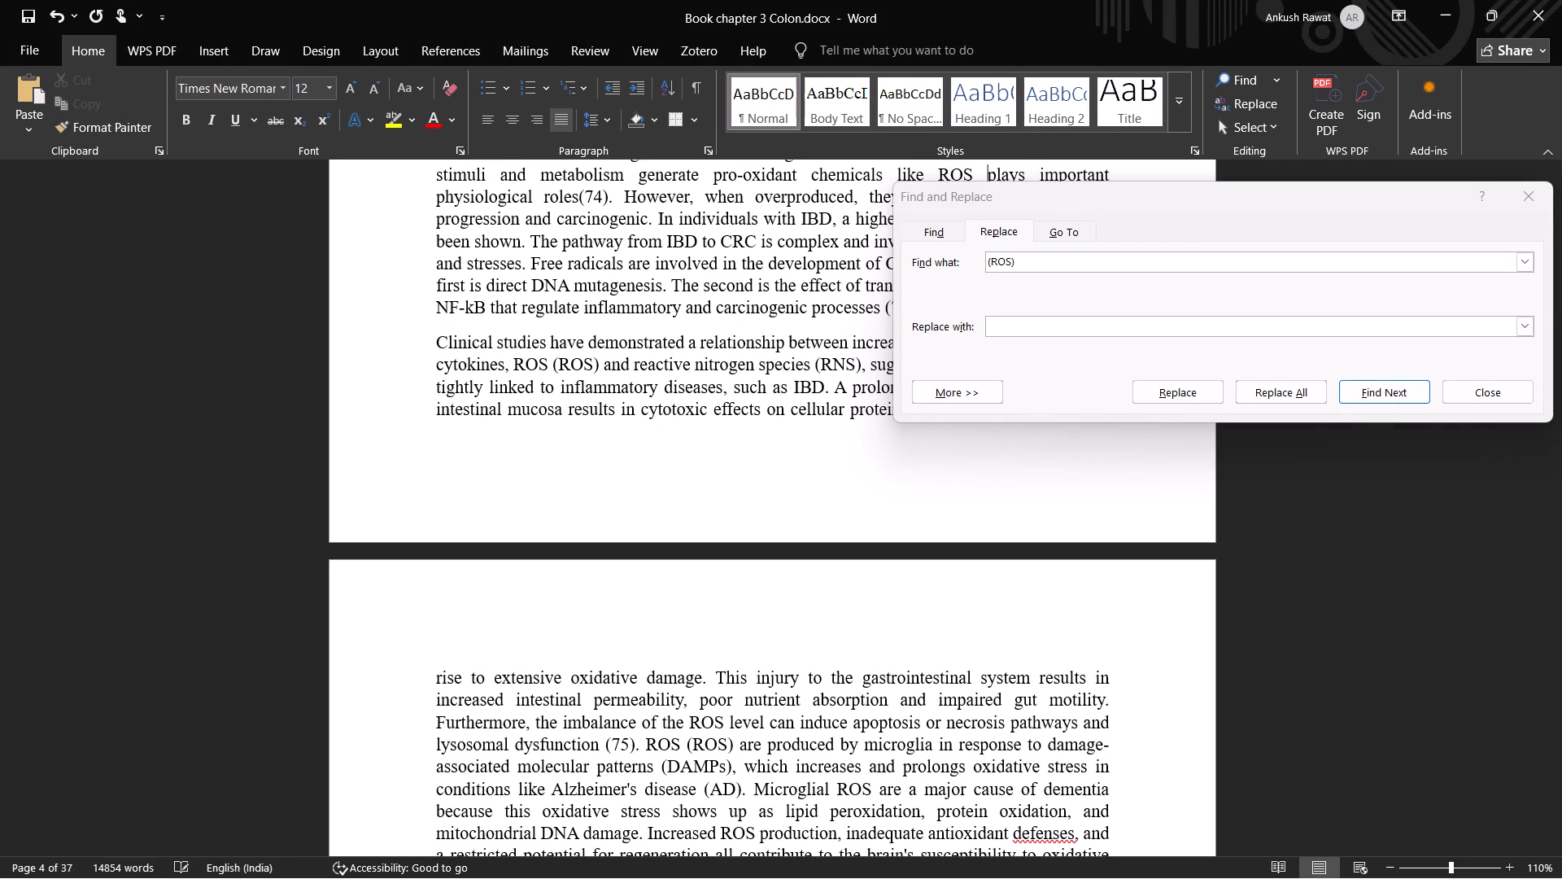
Delete the redundant "(ROS)" and the extra space before "and reactive nitrogen species" in the clinical studies paragraph.
left_click(1381, 393)
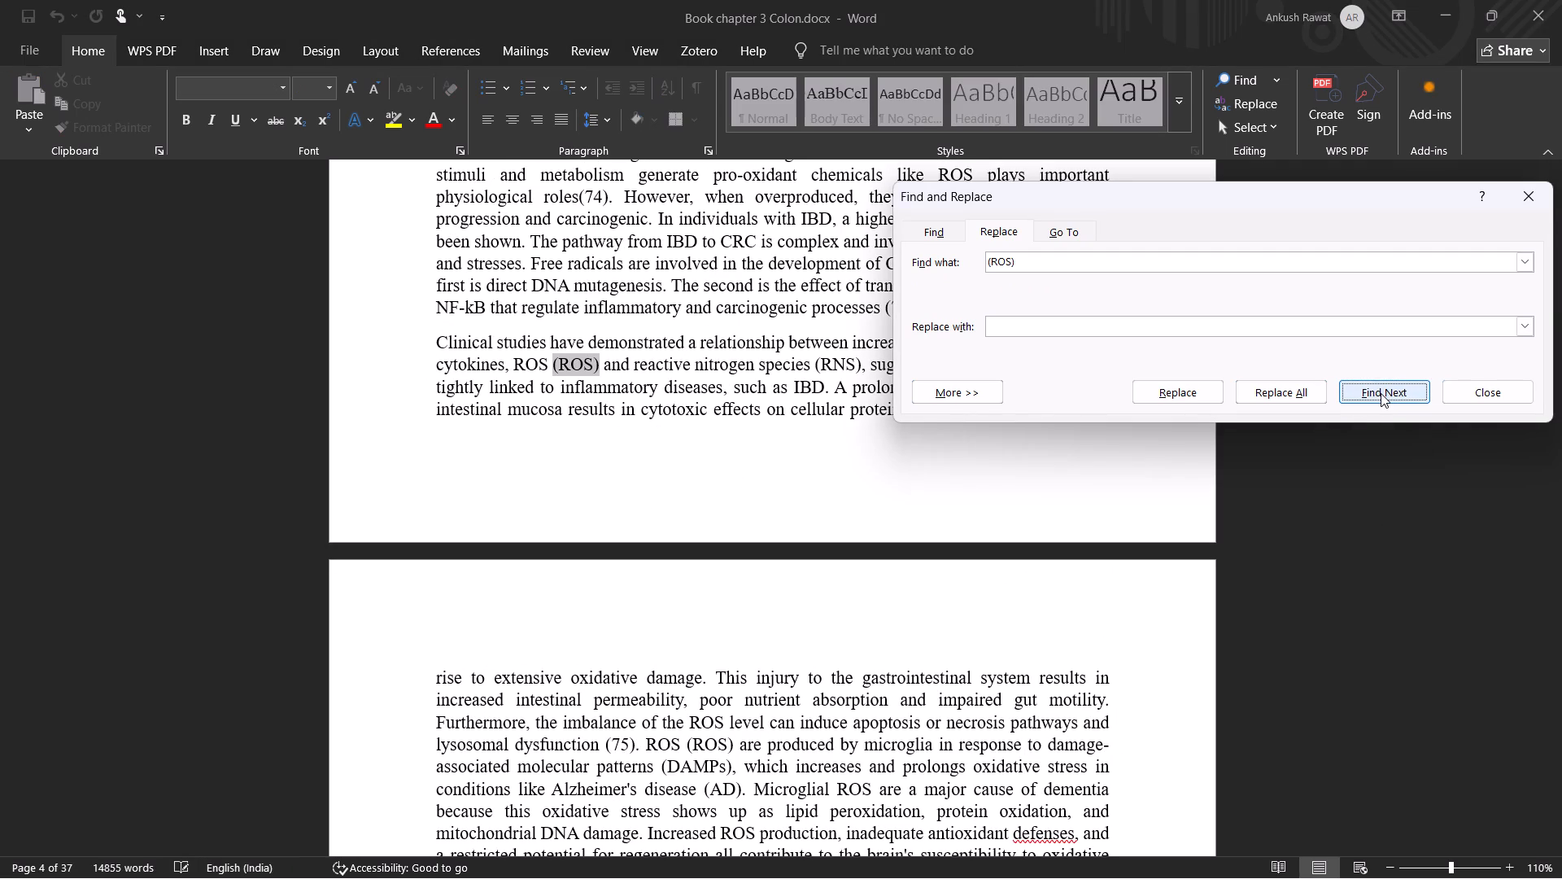
key("BackSpace")
left_click(1377, 509)
key("BackSpace")
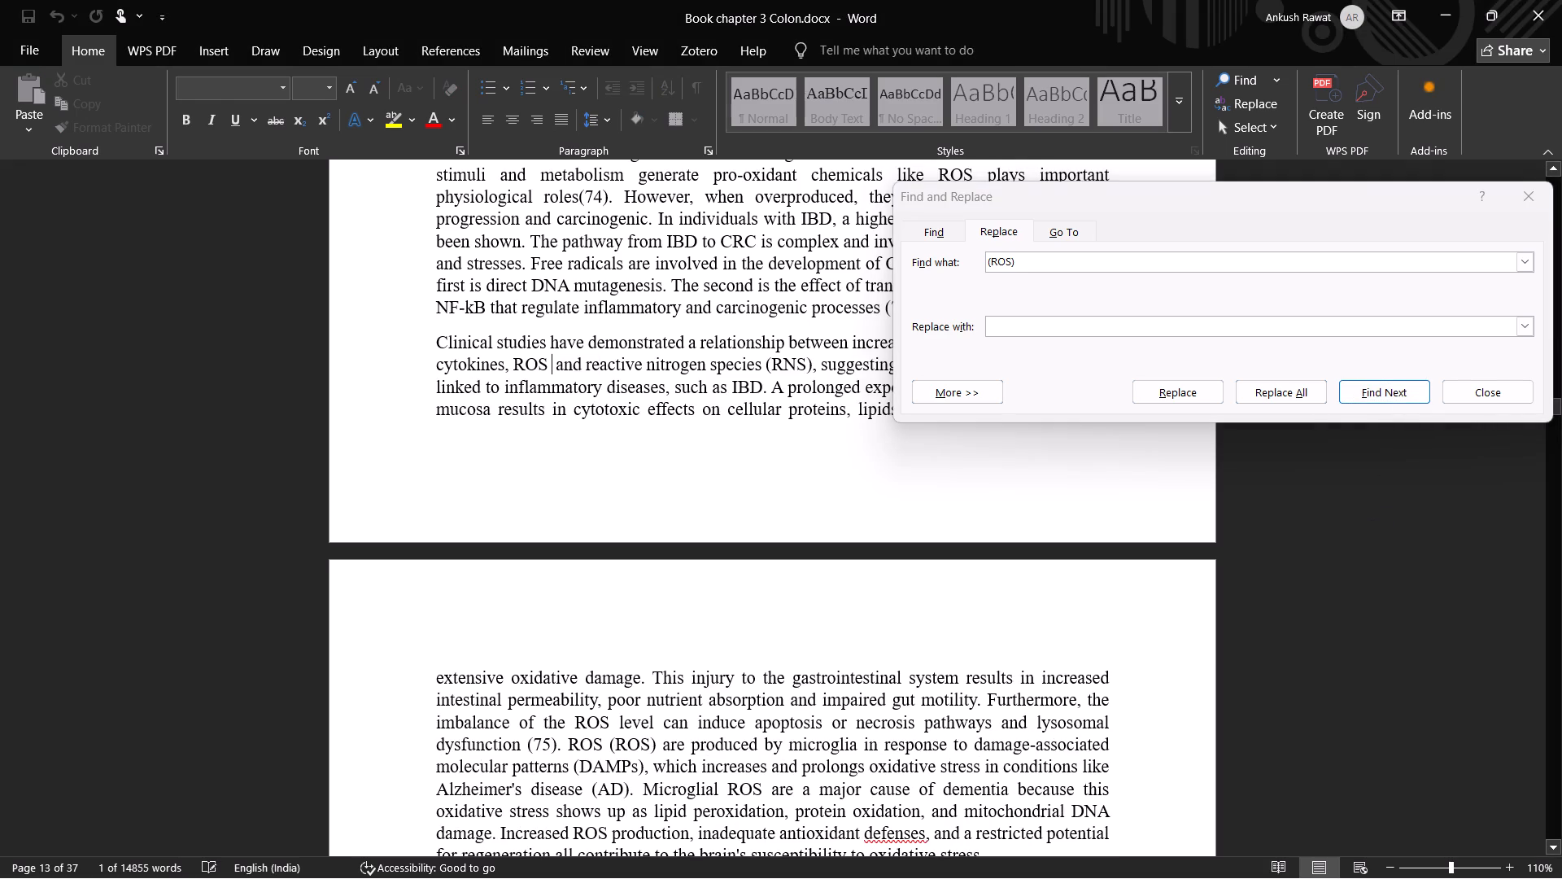
left_click(1389, 396)
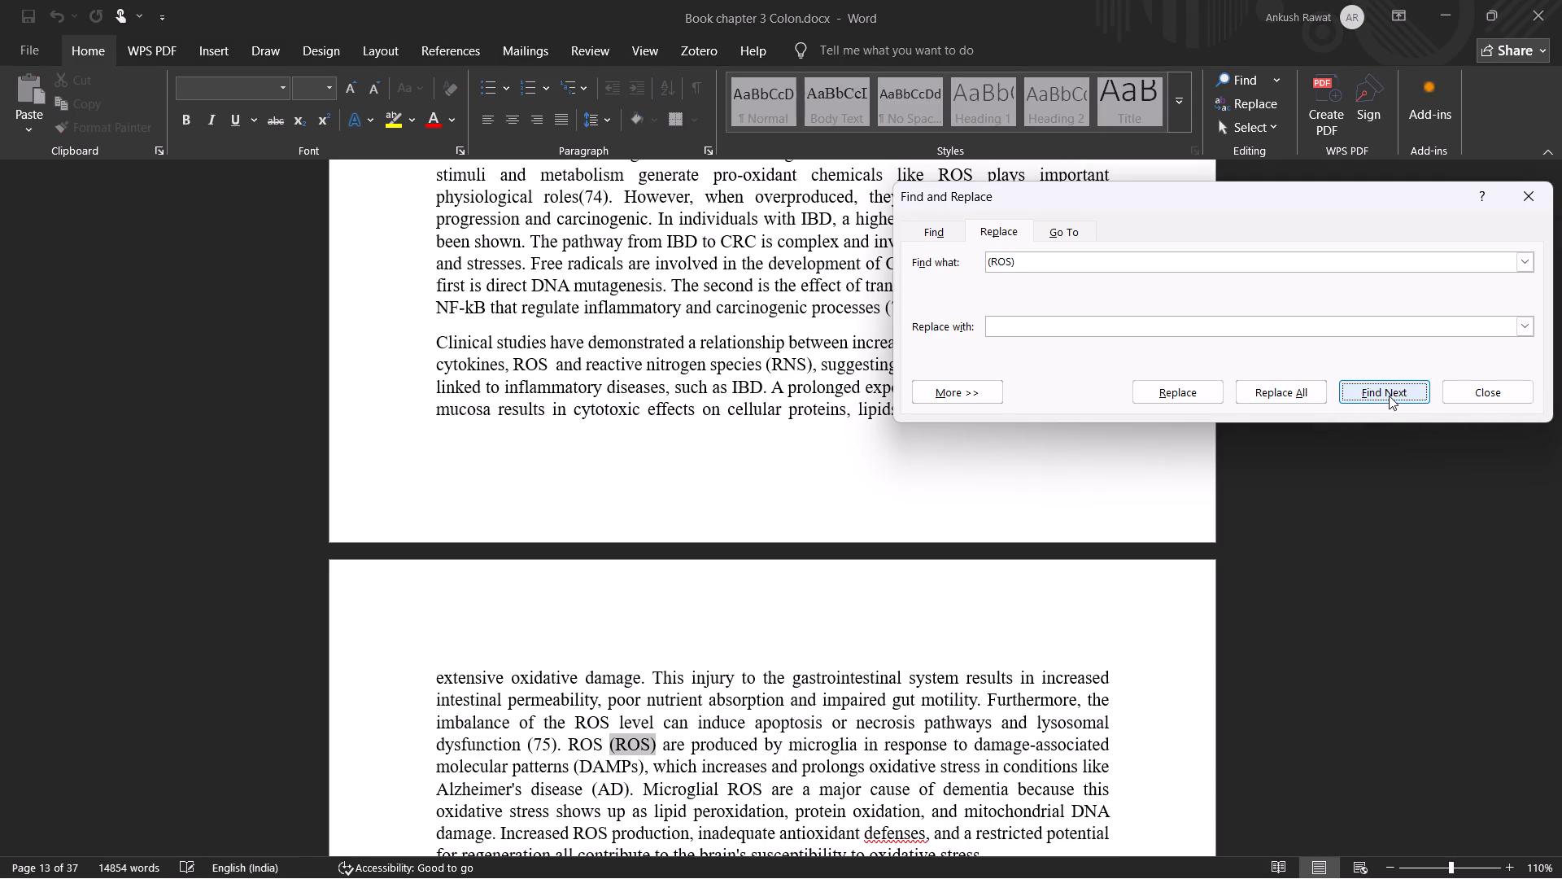
left_click(547, 365)
left_click(555, 367)
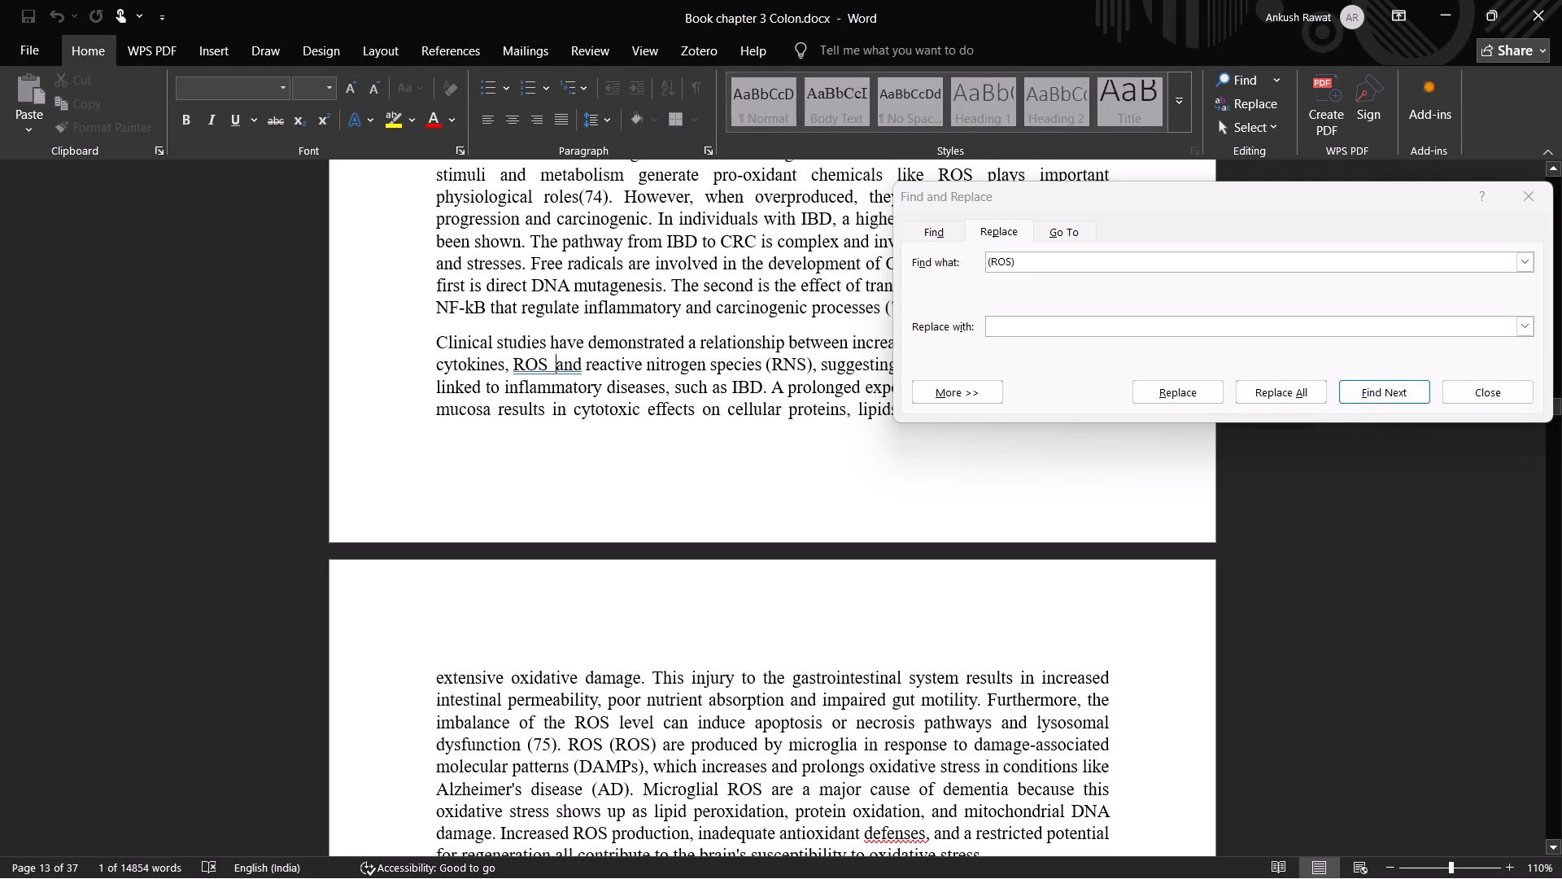
key("BackSpace")
Find and delete the redundant "(ROS)" in the sentence about production by microglia.
left_click(1375, 384)
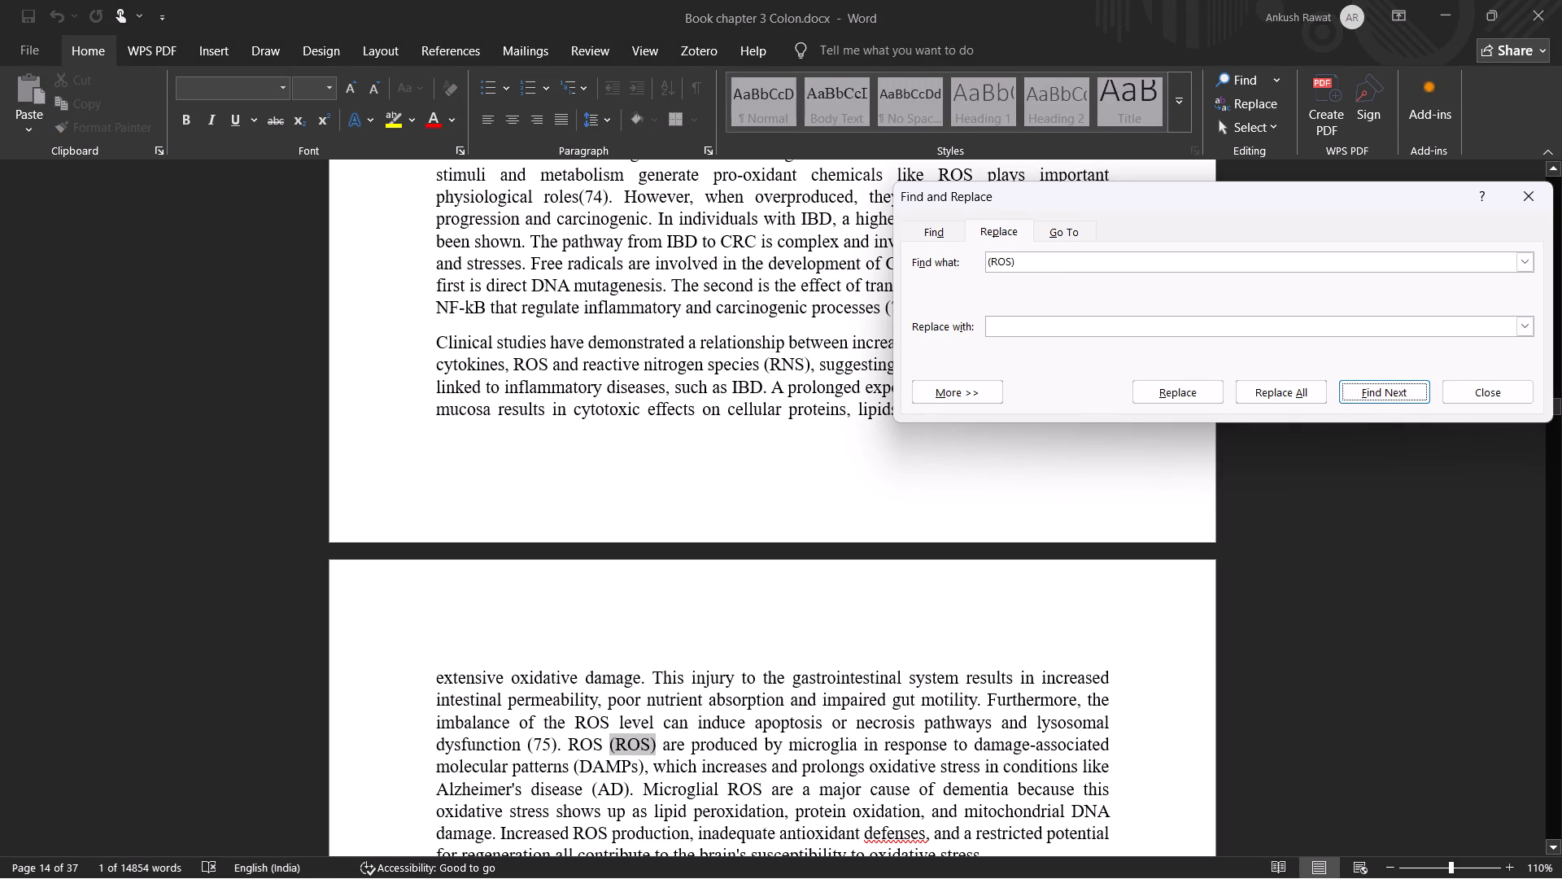
key("BackSpace")
left_click(1375, 571)
key("BackSpace")
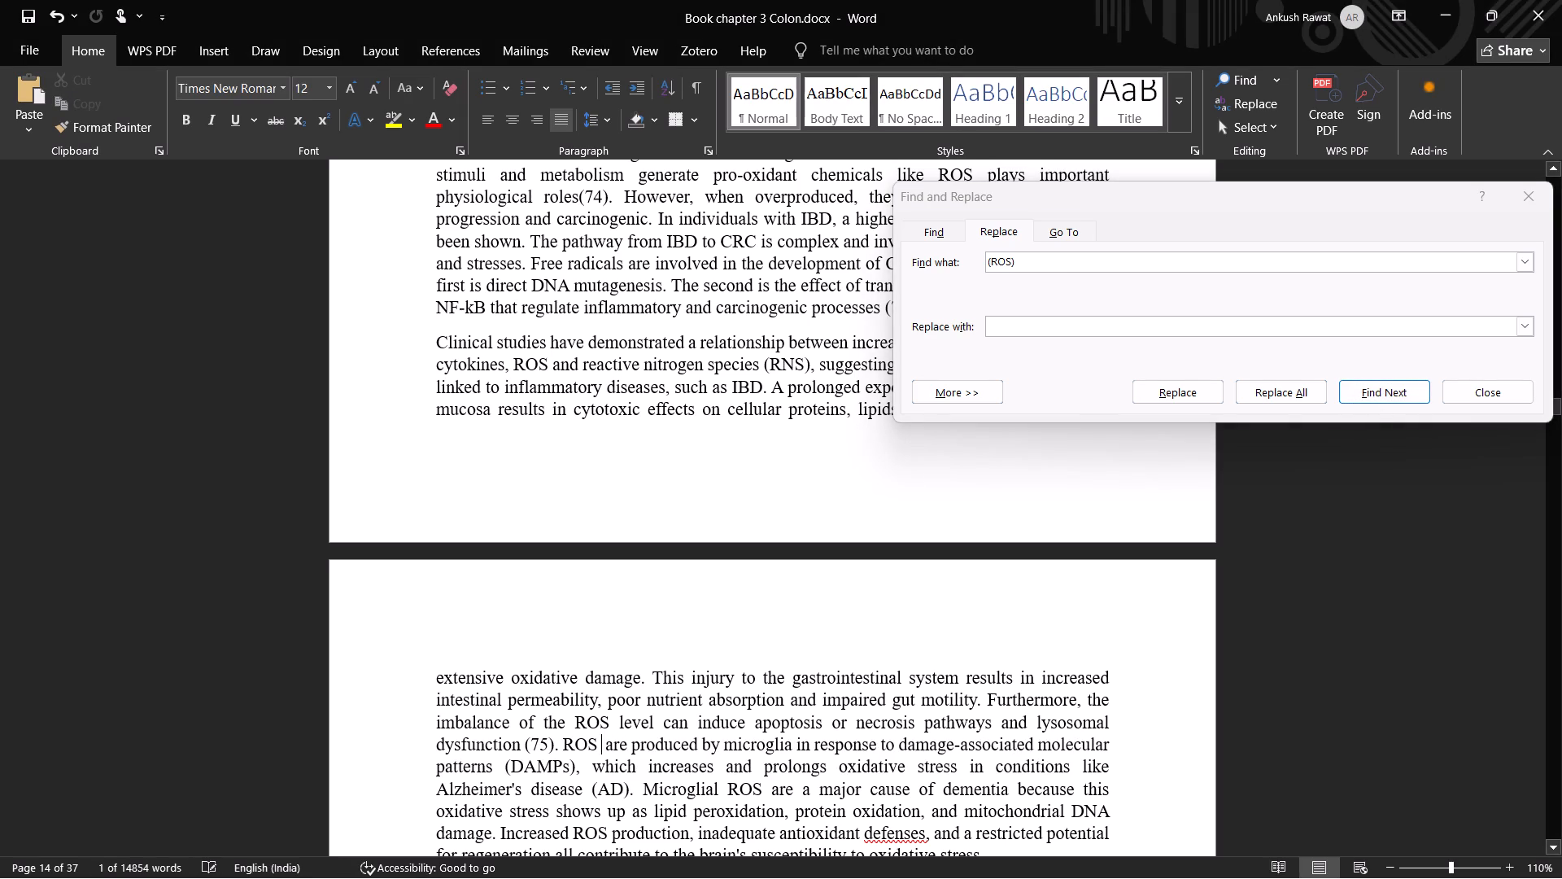
key("BackSpace")
Delete the redundant "(ROS)" before "levels" in the thioketal nanoparticle paragraph and after "boronic acids (BA) and ROS".
left_click(1355, 401)
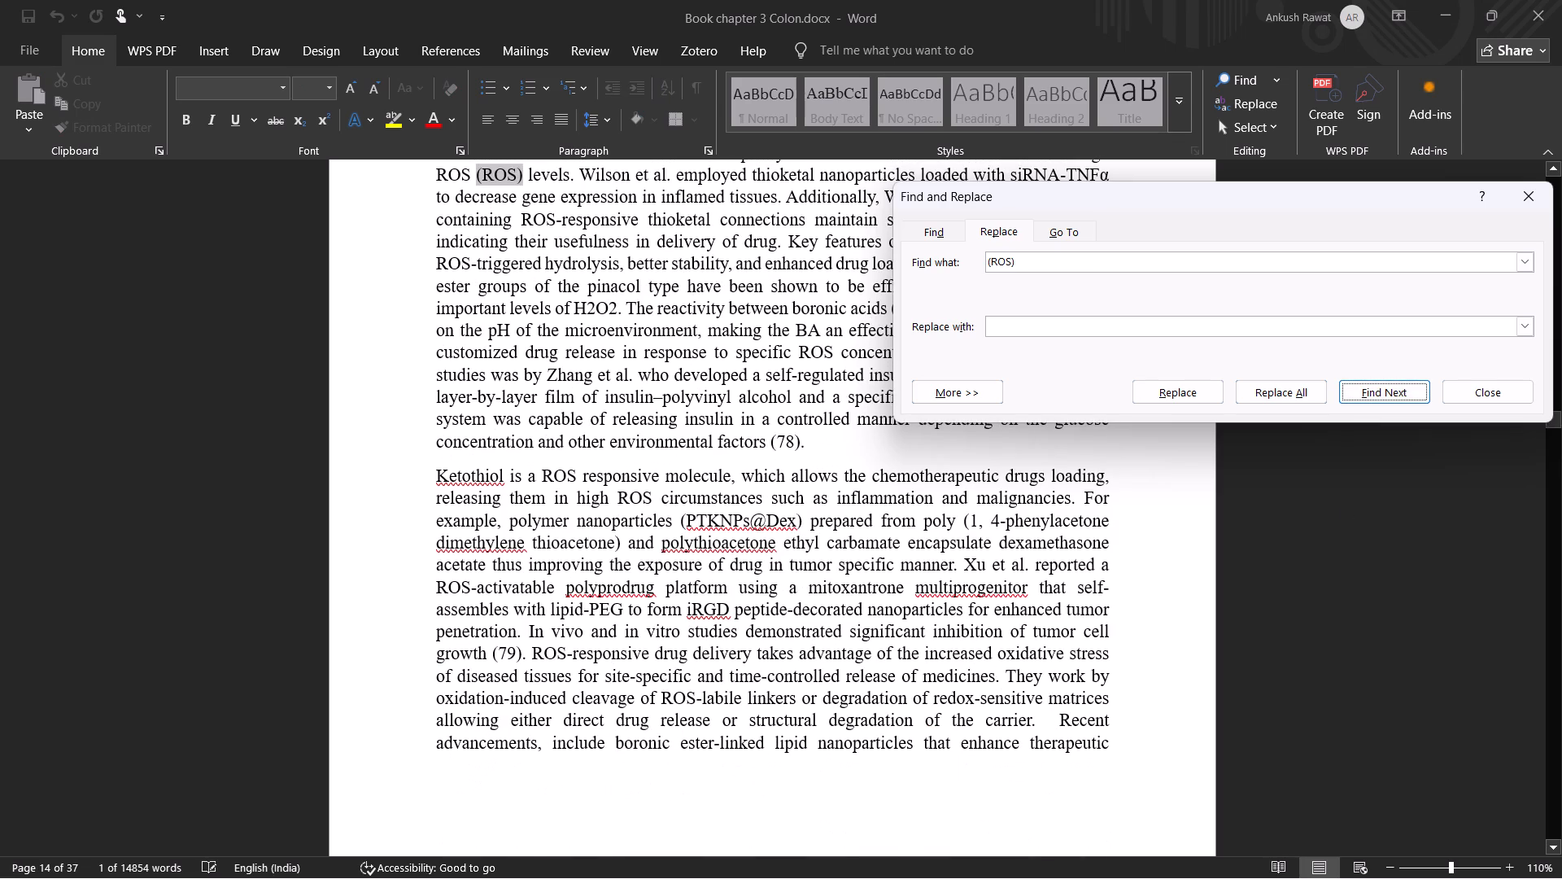
left_click(1347, 506)
key("BackSpace")
key("BackSpace")
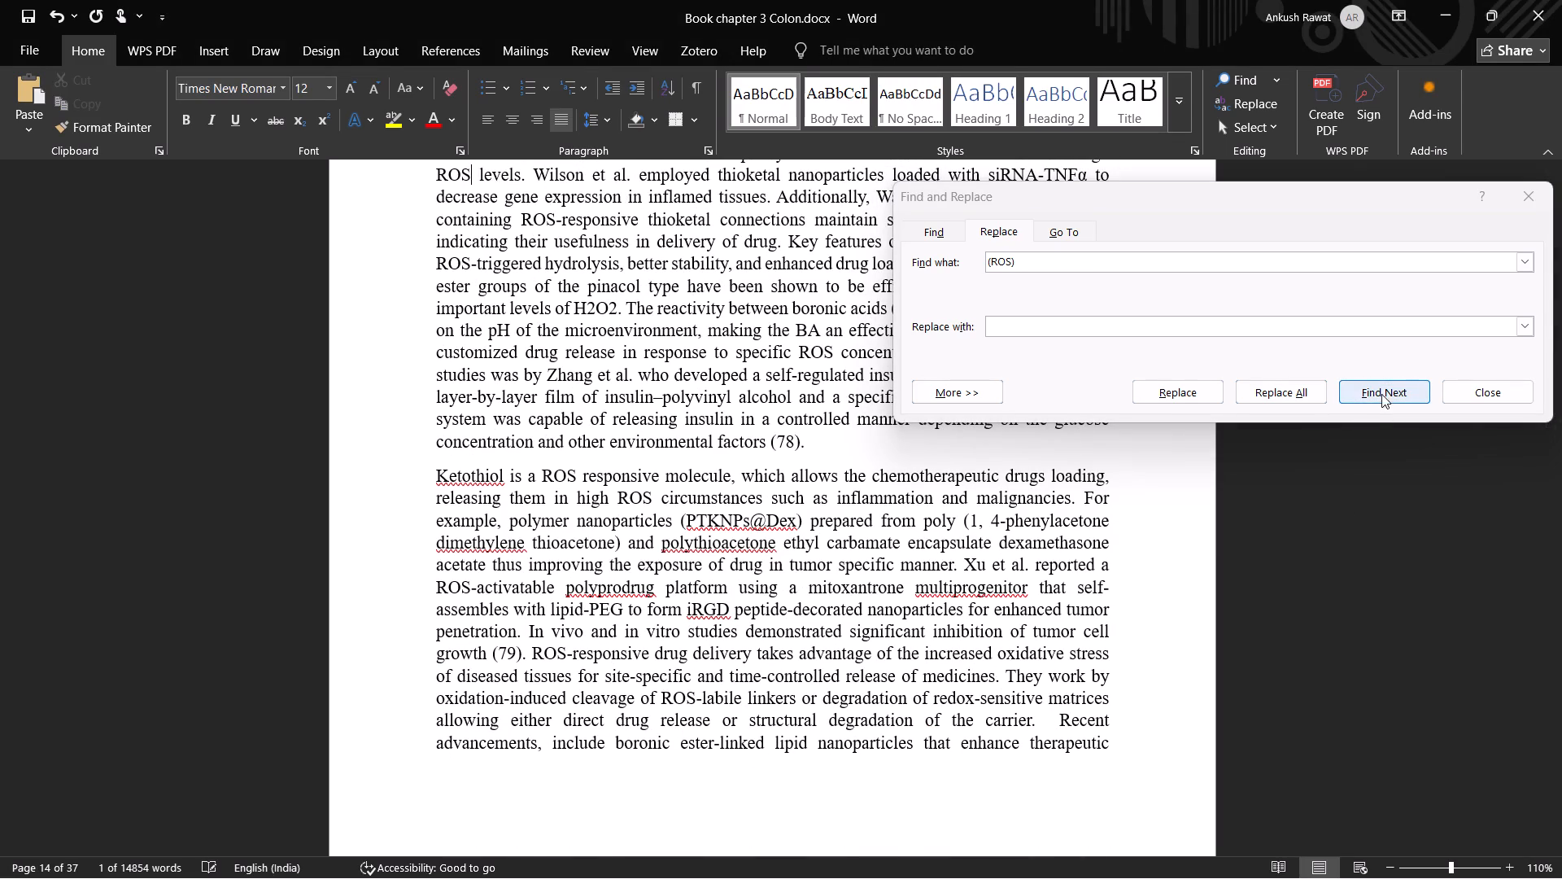
left_click(1382, 386)
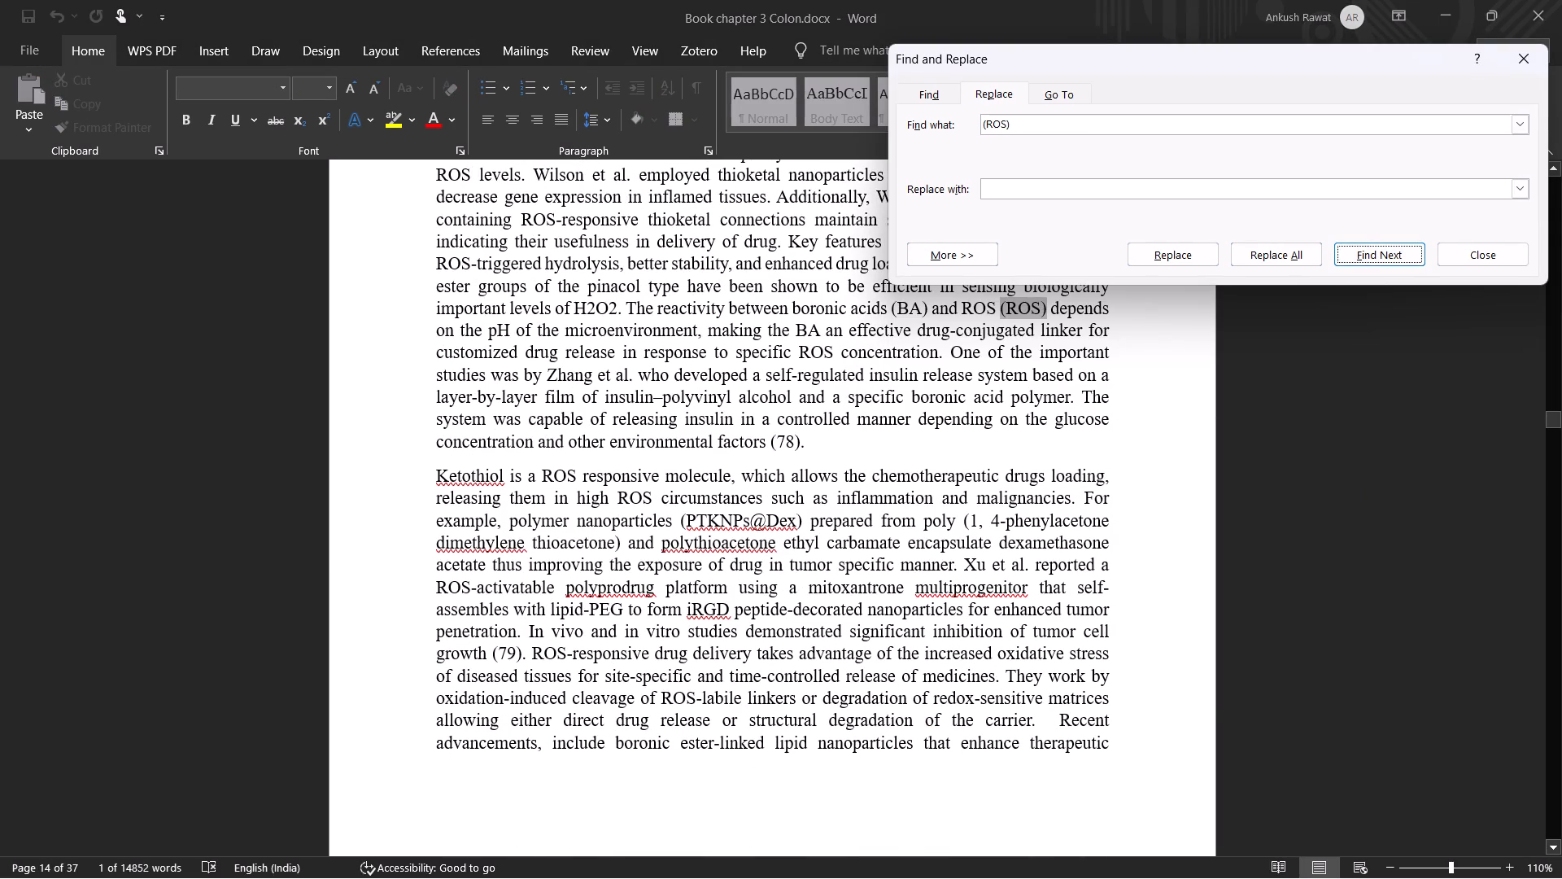
left_click(1343, 462)
key("BackSpace")
key("BackSpace")
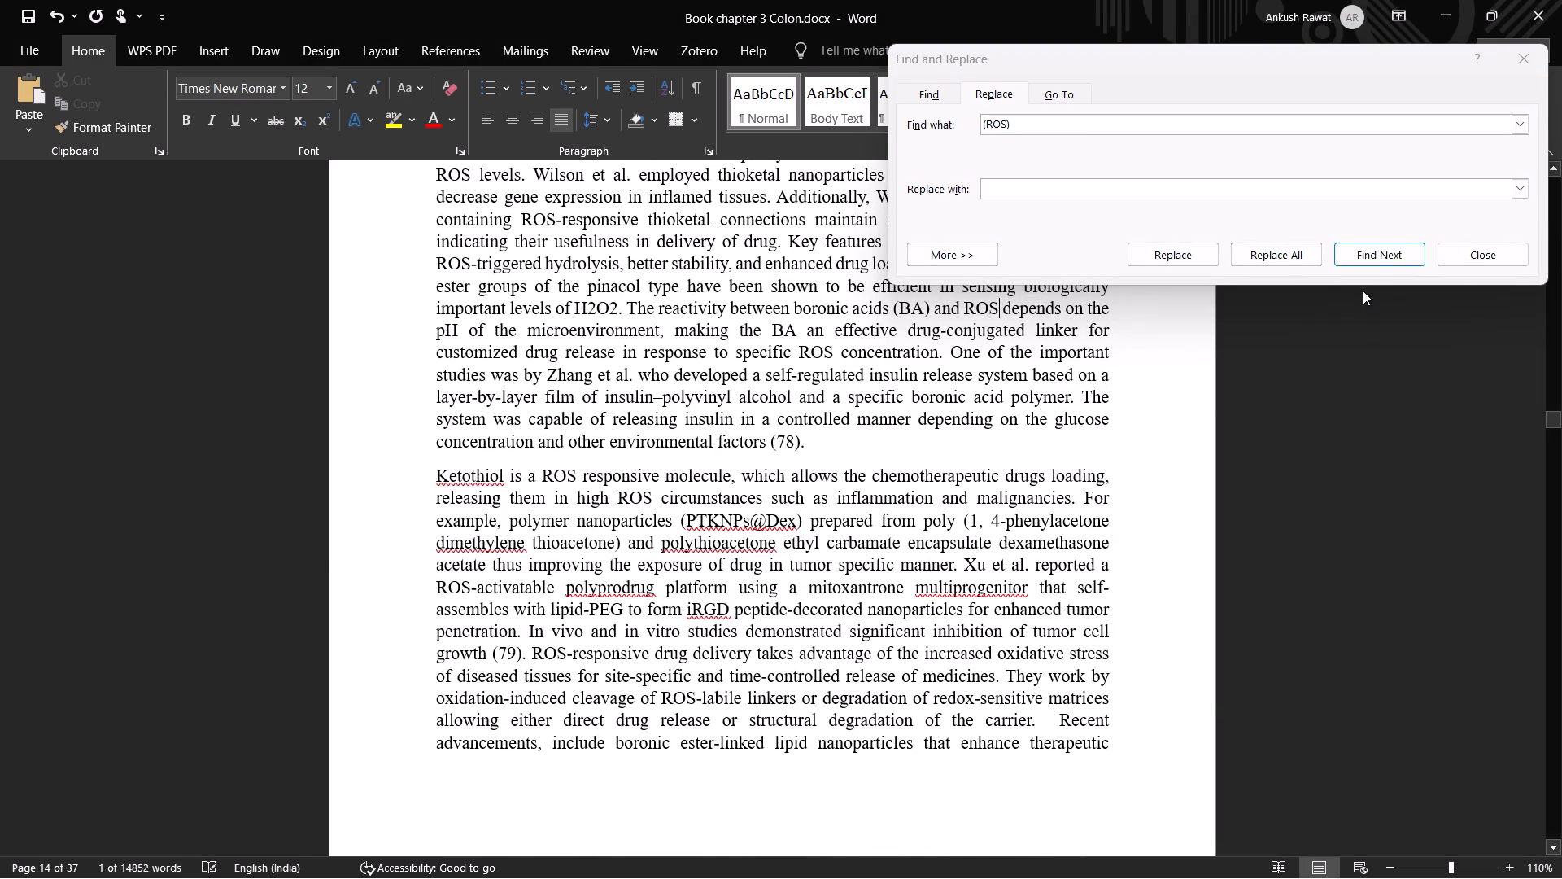
Delete the redundant "(ROS)" in the dual pH and ROS stimulation sentence and in the ROS-responsive polymeric nanogel sentence.
left_click(1377, 257)
left_click(1350, 440)
key("BackSpace")
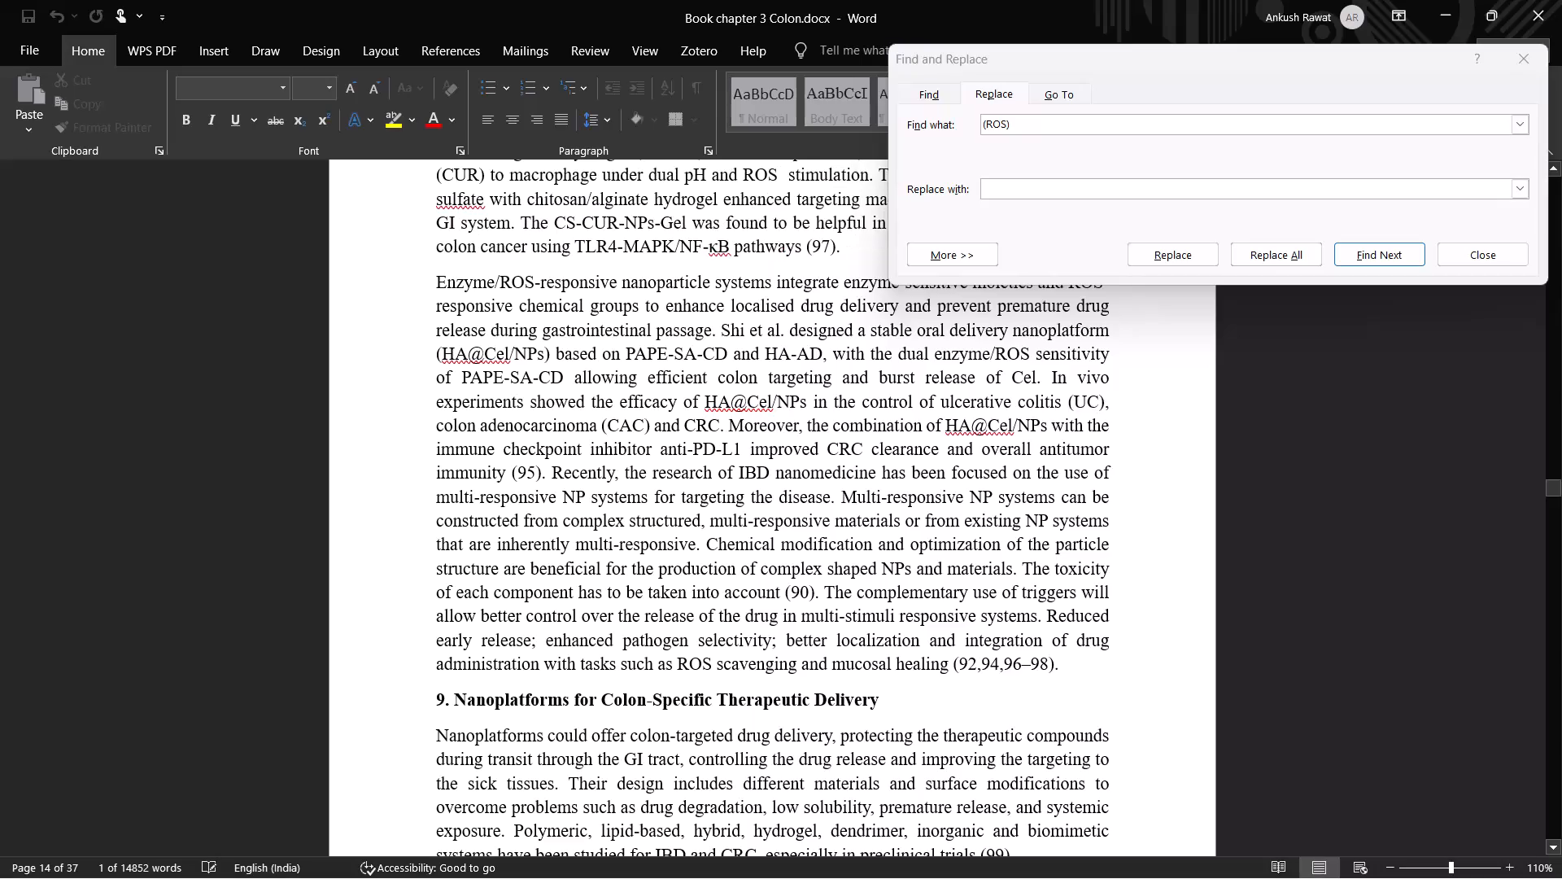
key("BackSpace")
left_click(1363, 253)
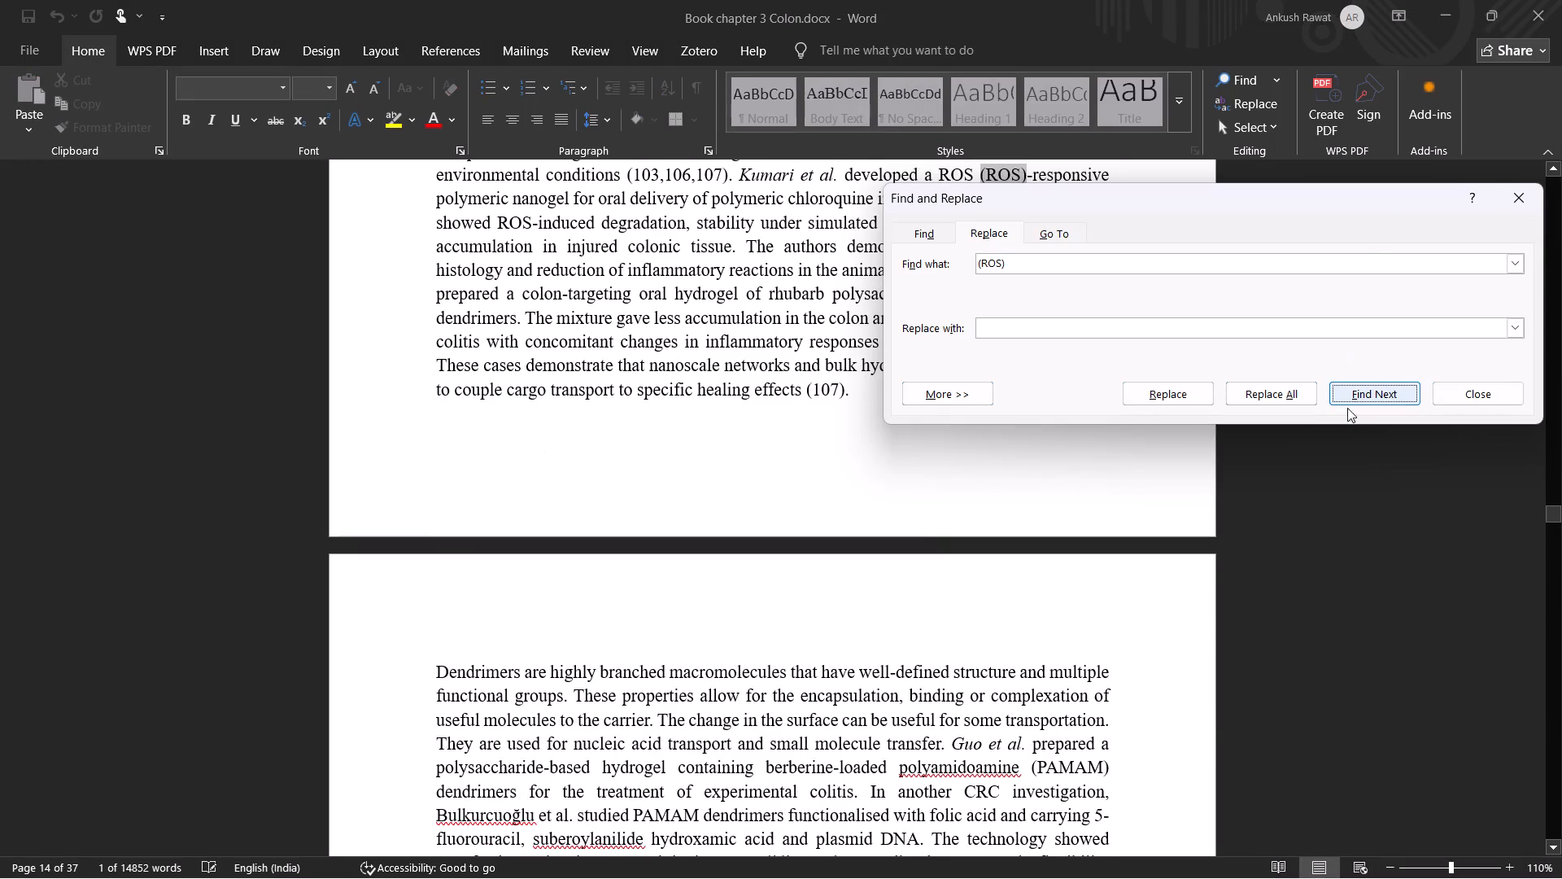
left_click(1372, 521)
key("BackSpace")
key("BackSpace")
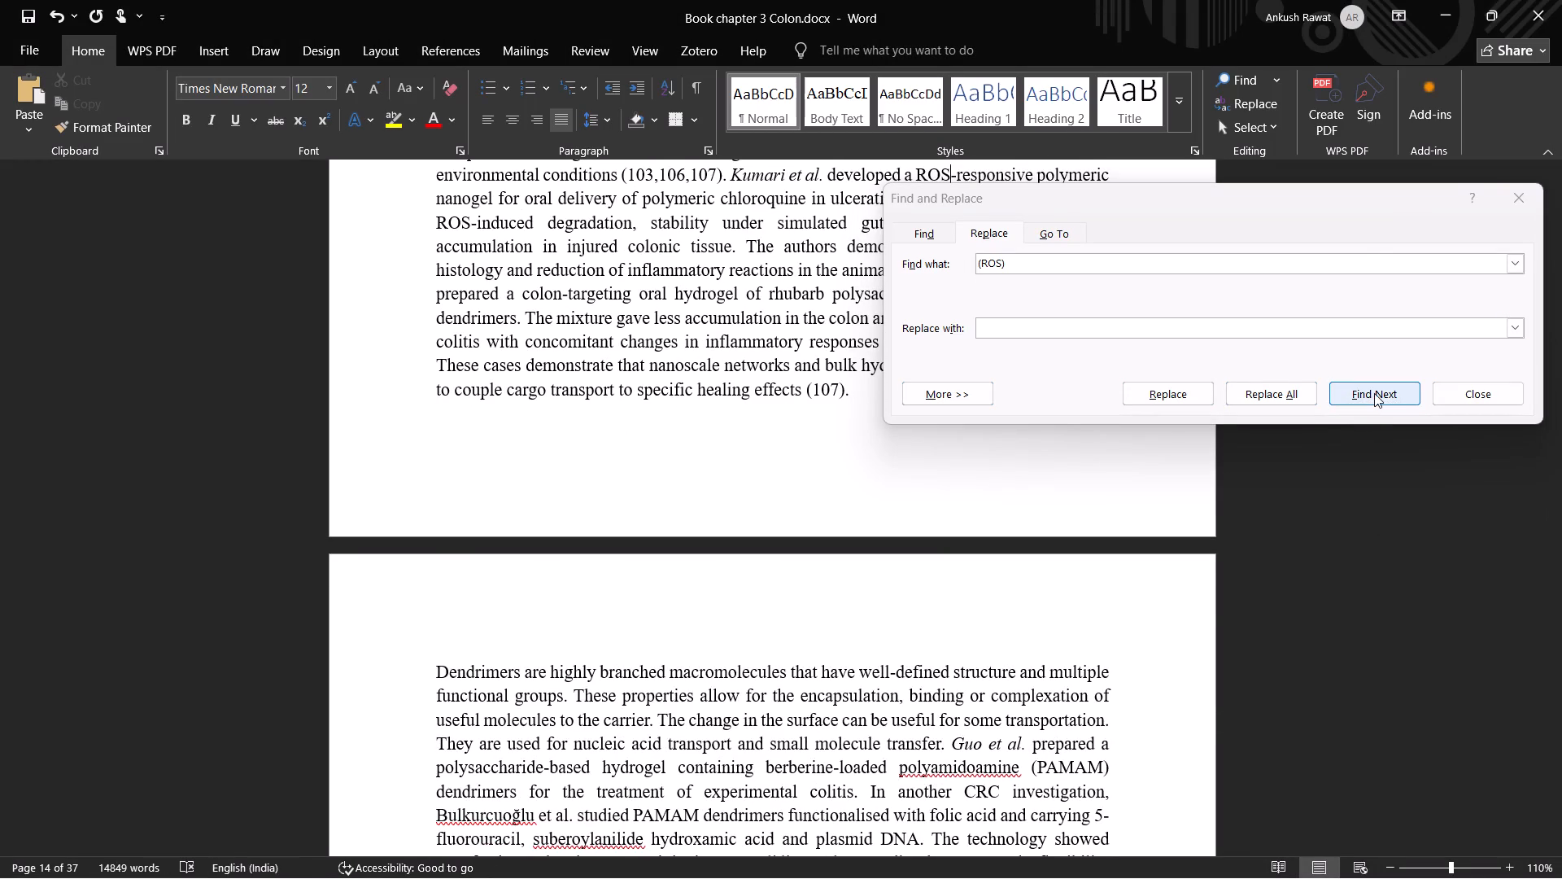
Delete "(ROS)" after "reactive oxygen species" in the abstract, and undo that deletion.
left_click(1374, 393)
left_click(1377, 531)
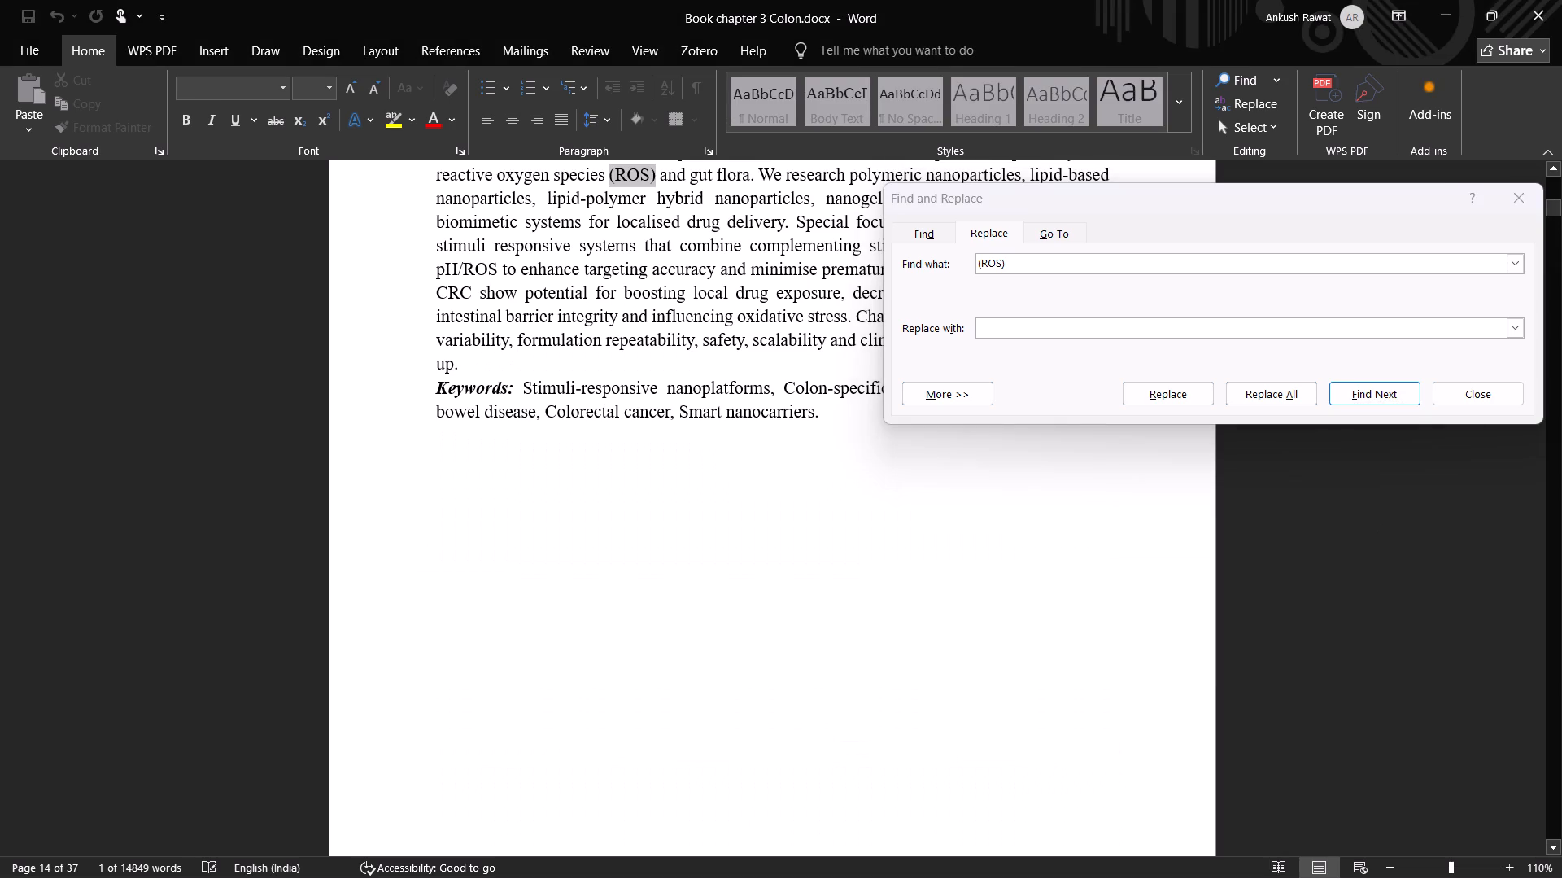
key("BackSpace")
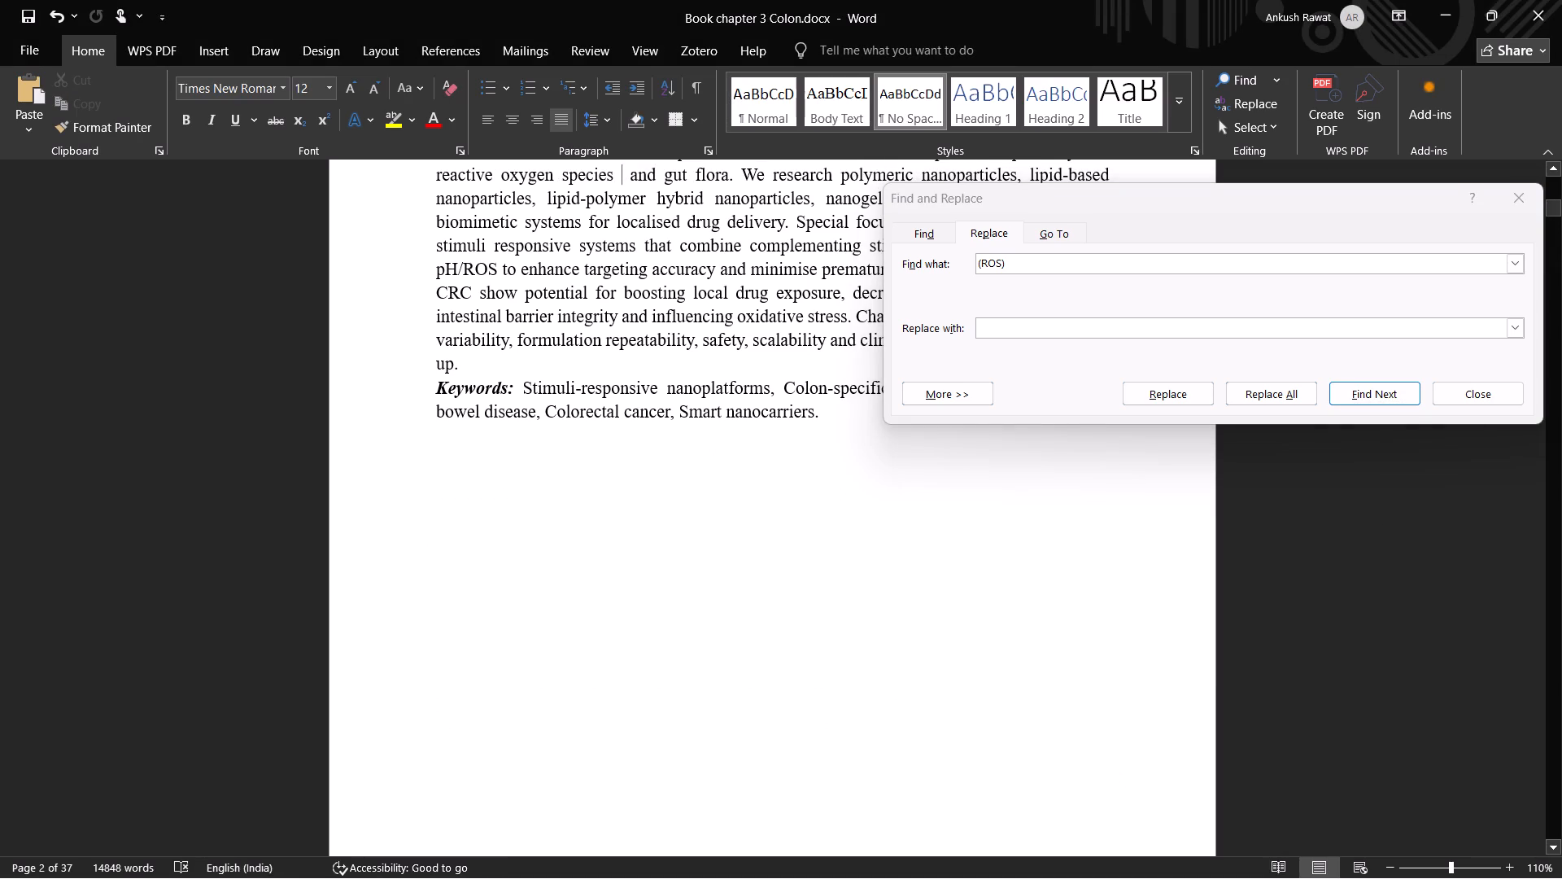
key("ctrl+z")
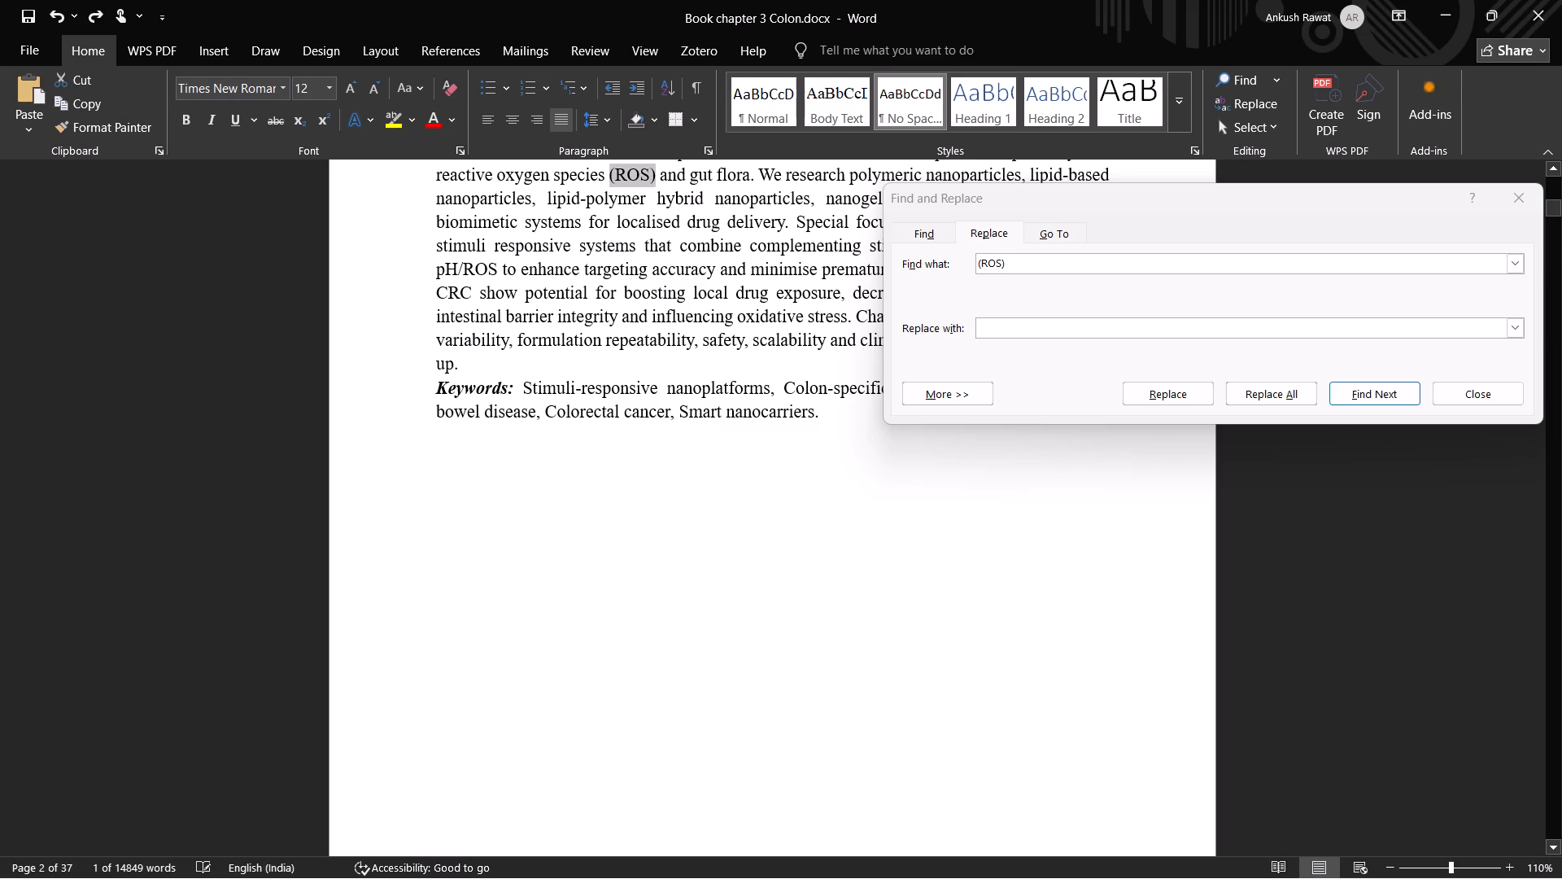
Review the abstract around its "(ROS)" definition and search the document for any further "(ROS)" matches.
scroll(1006, 650, "up", 3)
scroll(976, 653, "down", 1)
scroll(974, 653, "up", 1)
scroll(932, 651, "down", 1)
scroll(931, 651, "up", 1)
scroll(930, 651, "down", 1)
scroll(799, 617, "up", 1)
scroll(799, 617, "down", 1)
scroll(799, 617, "up", 4)
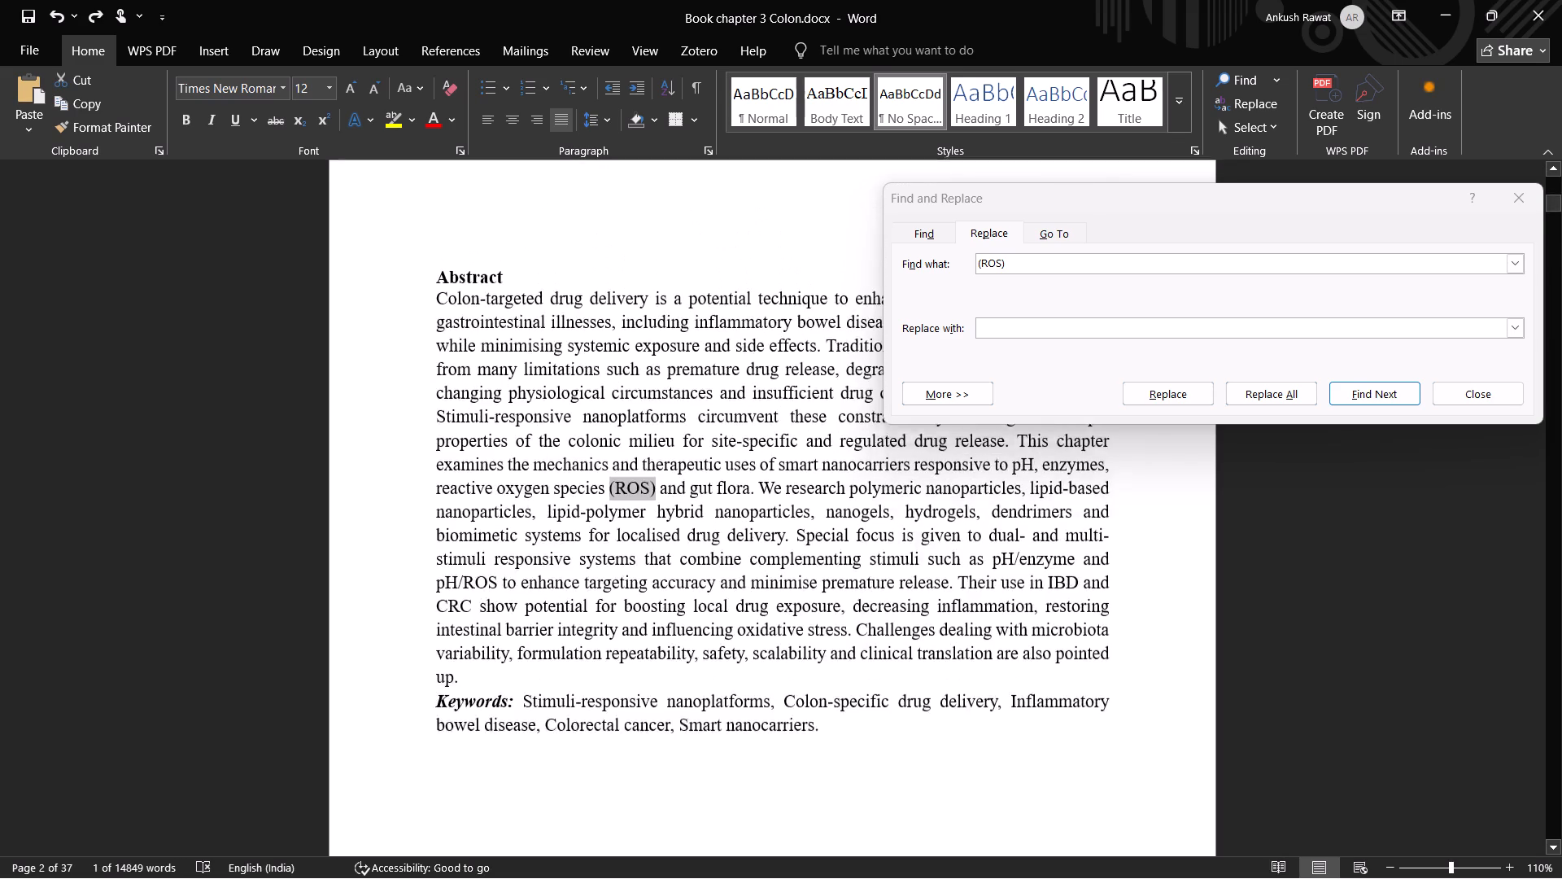
scroll(791, 616, "up", 2)
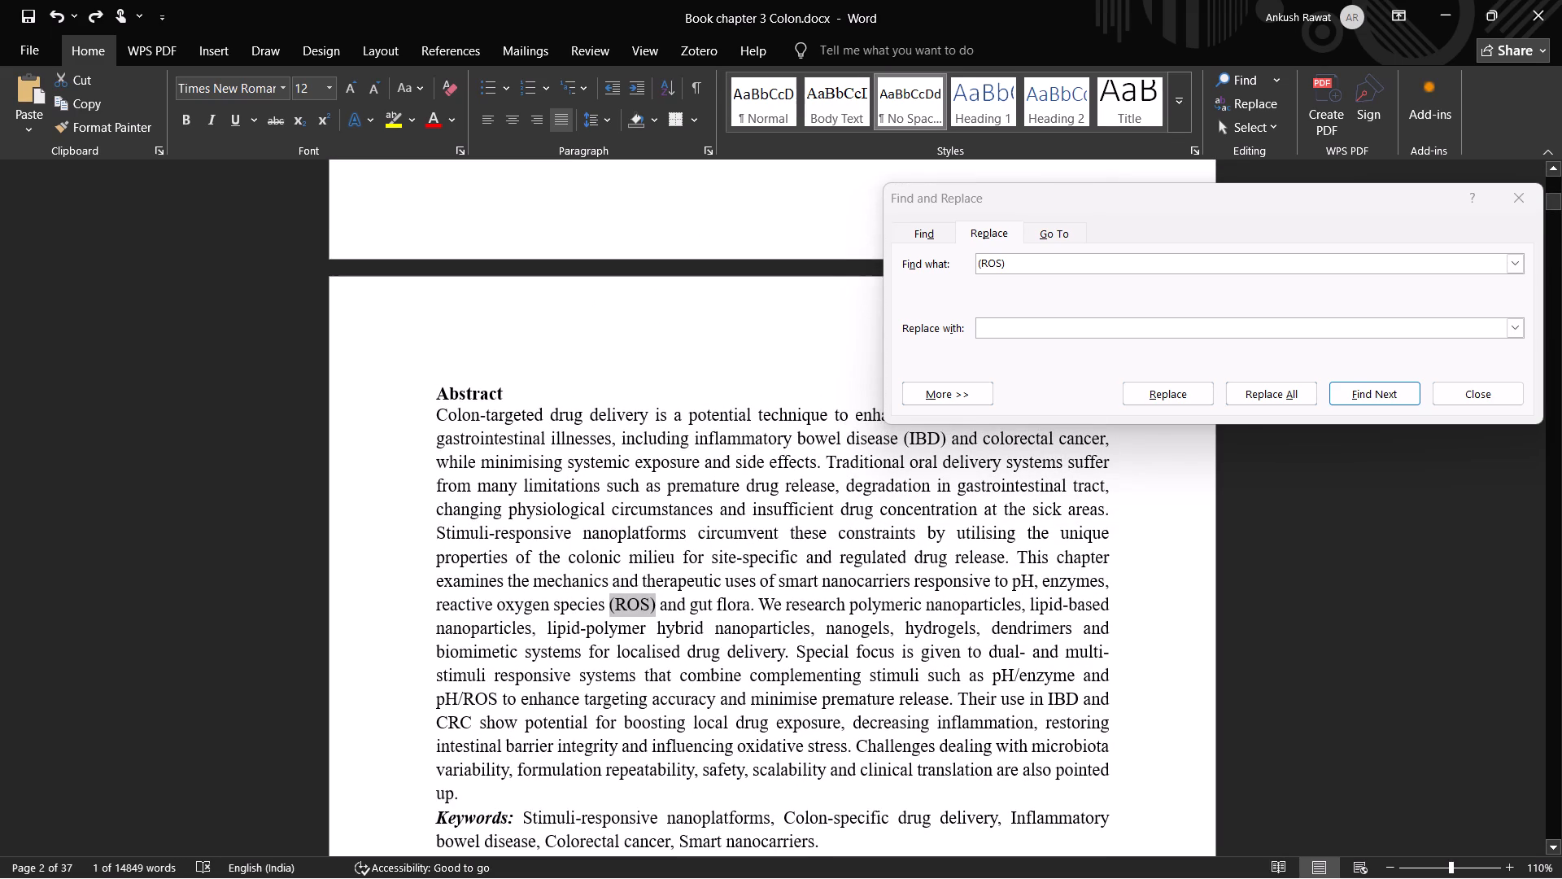
left_click(1371, 387)
left_click(1329, 355)
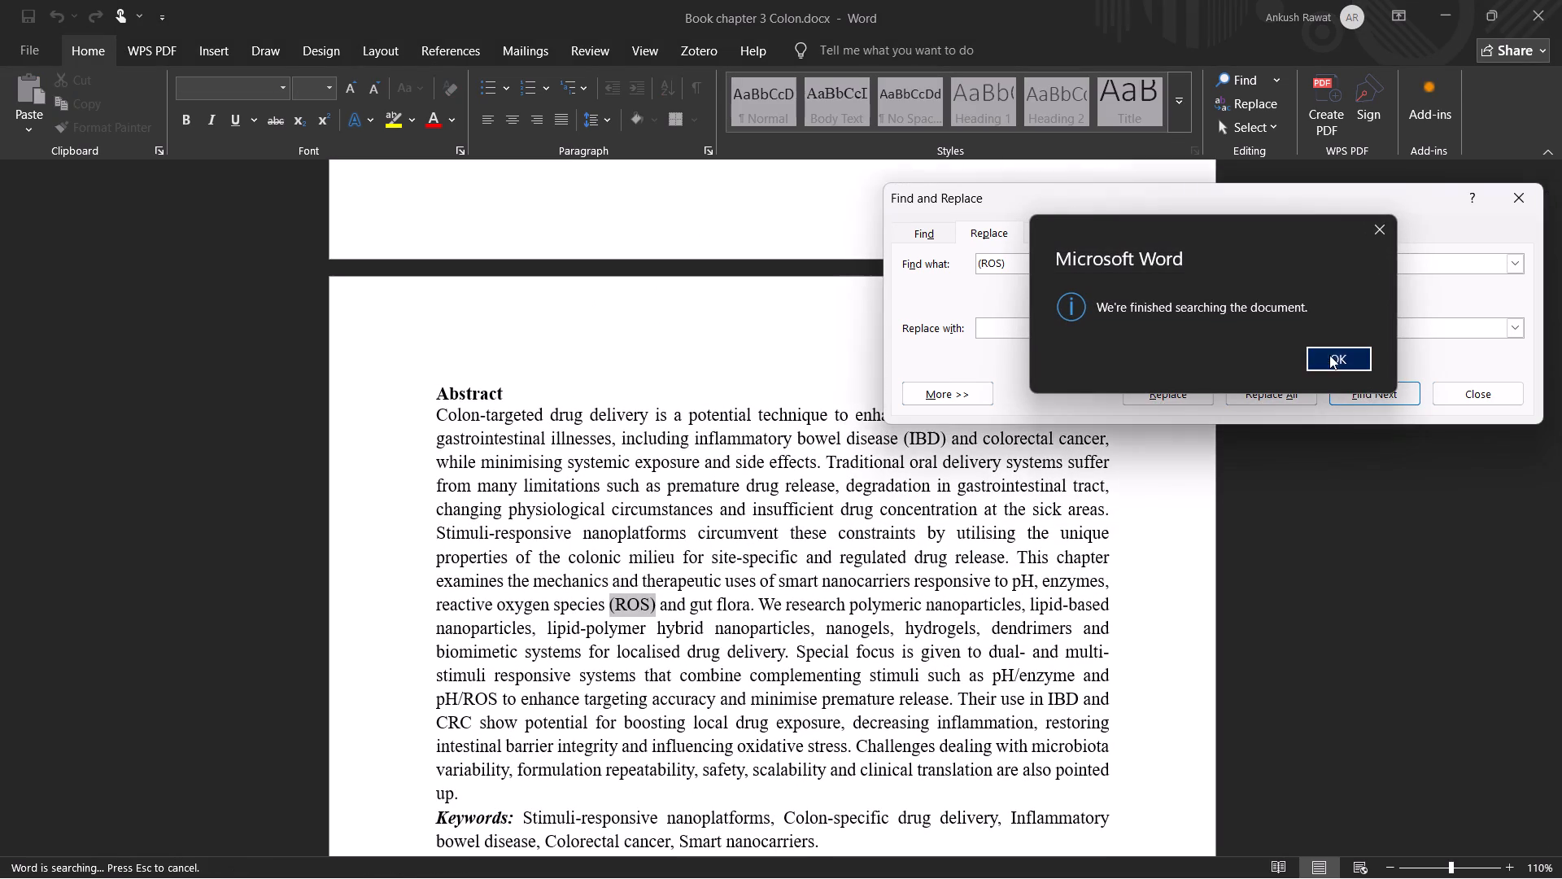
Search the whole document again for remaining "(ROS)" matches and check the abstract and the nanogel paragraph around them.
left_click(1365, 386)
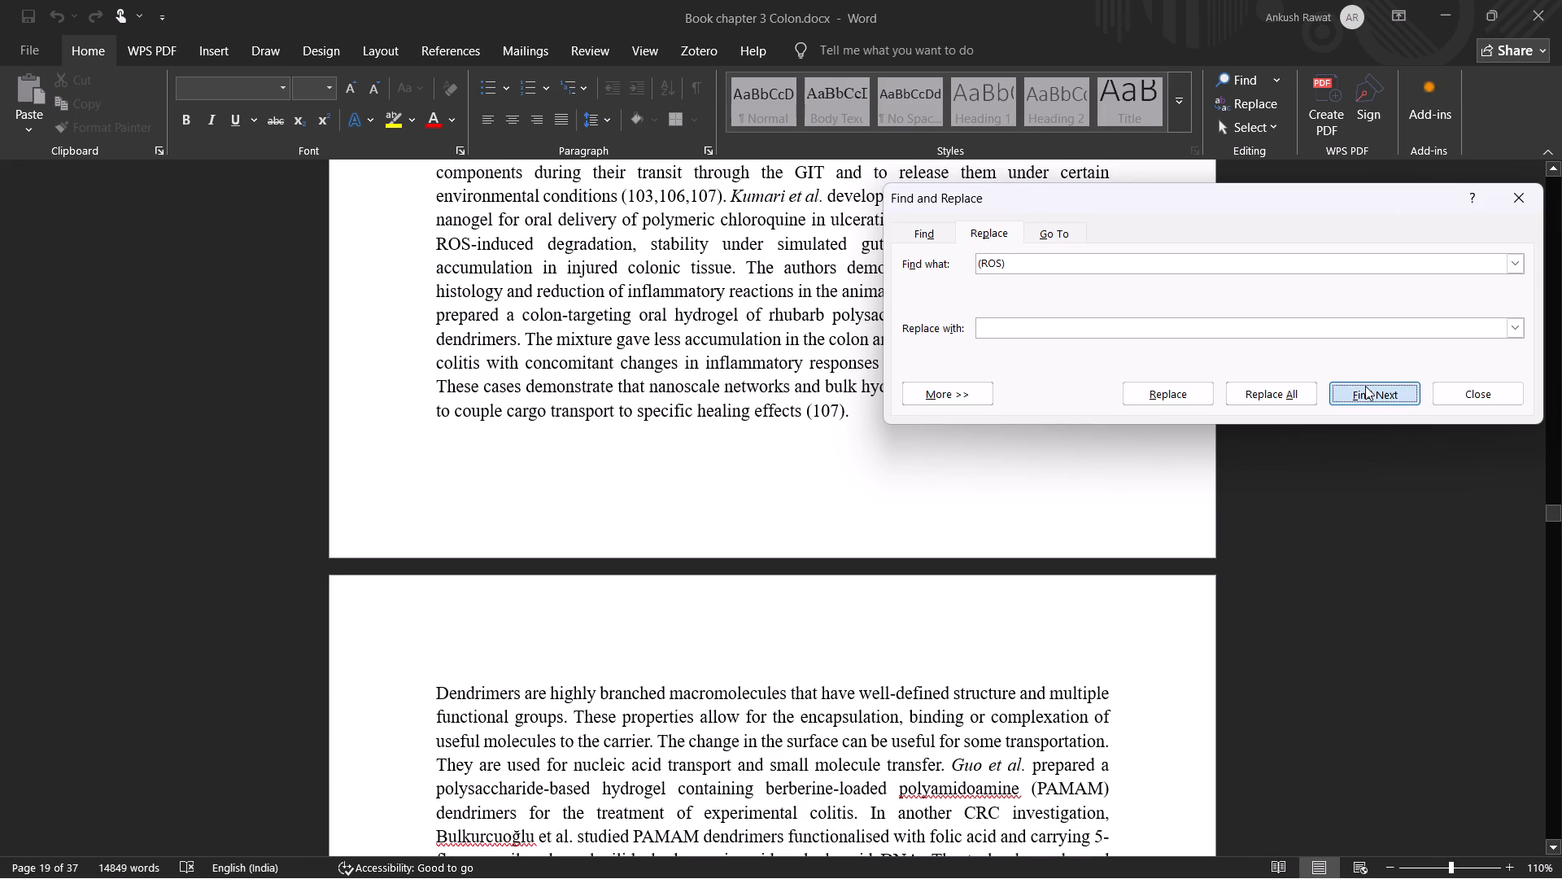
left_click(1365, 386)
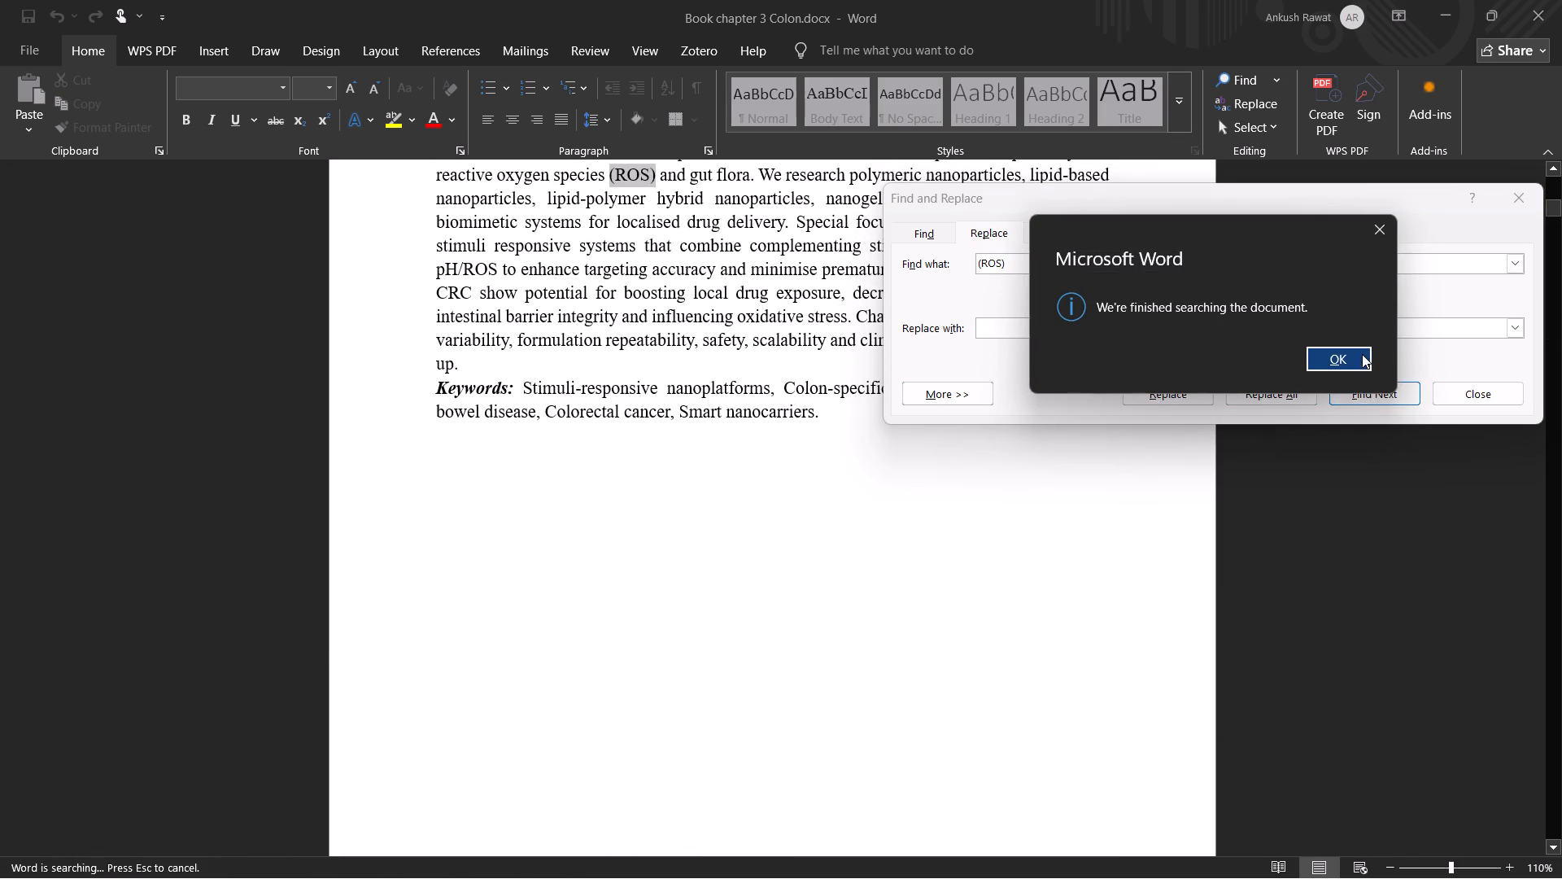
left_click(1354, 363)
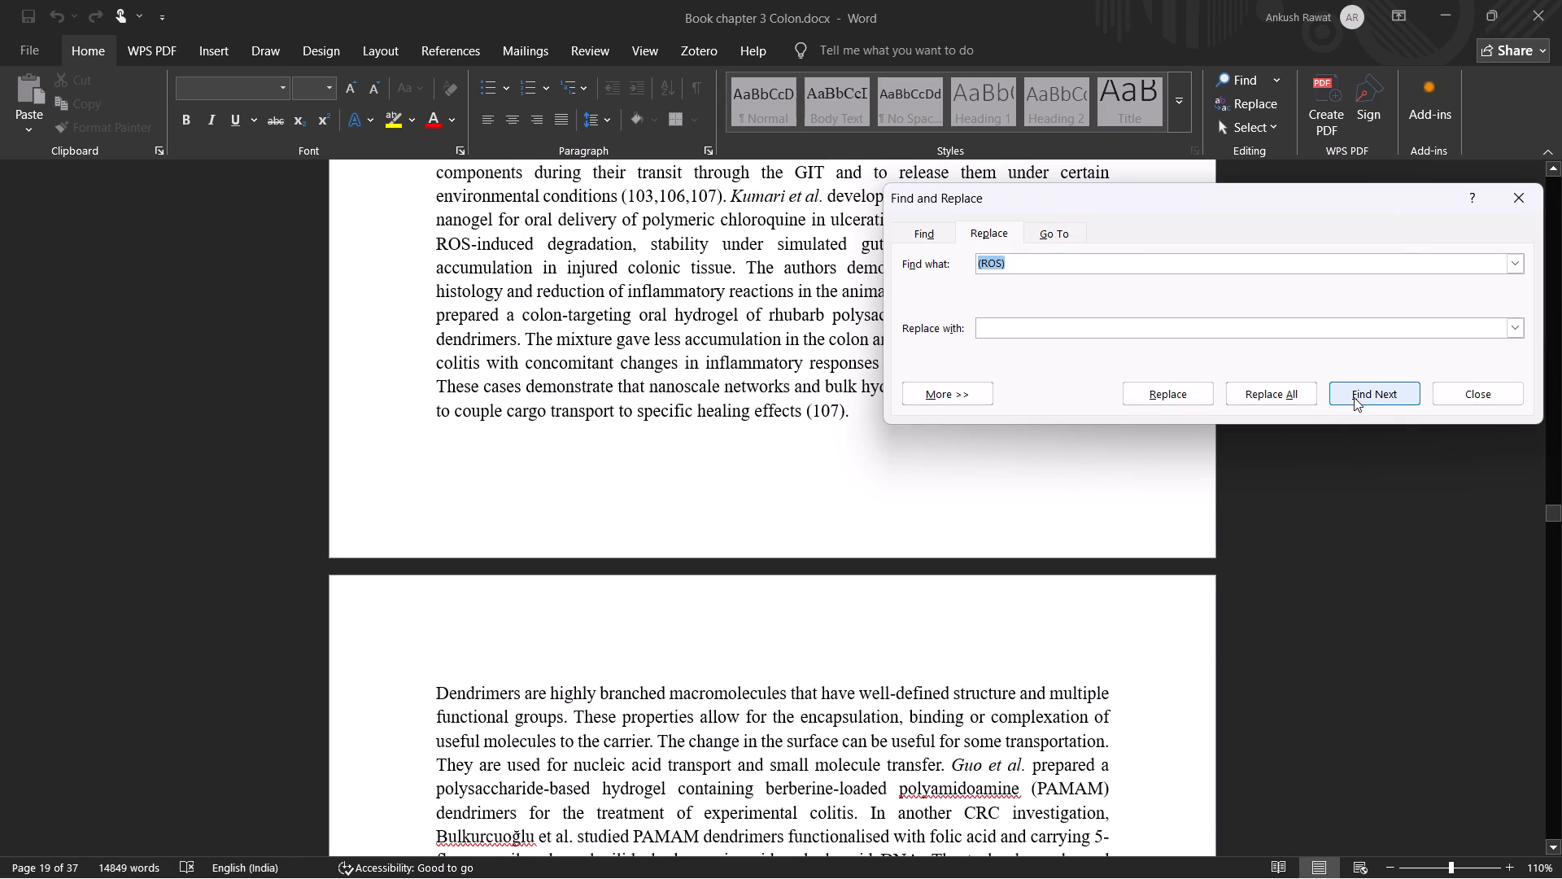
left_click_drag(1315, 219, 1290, 363)
left_click_drag(1268, 220, 1243, 234)
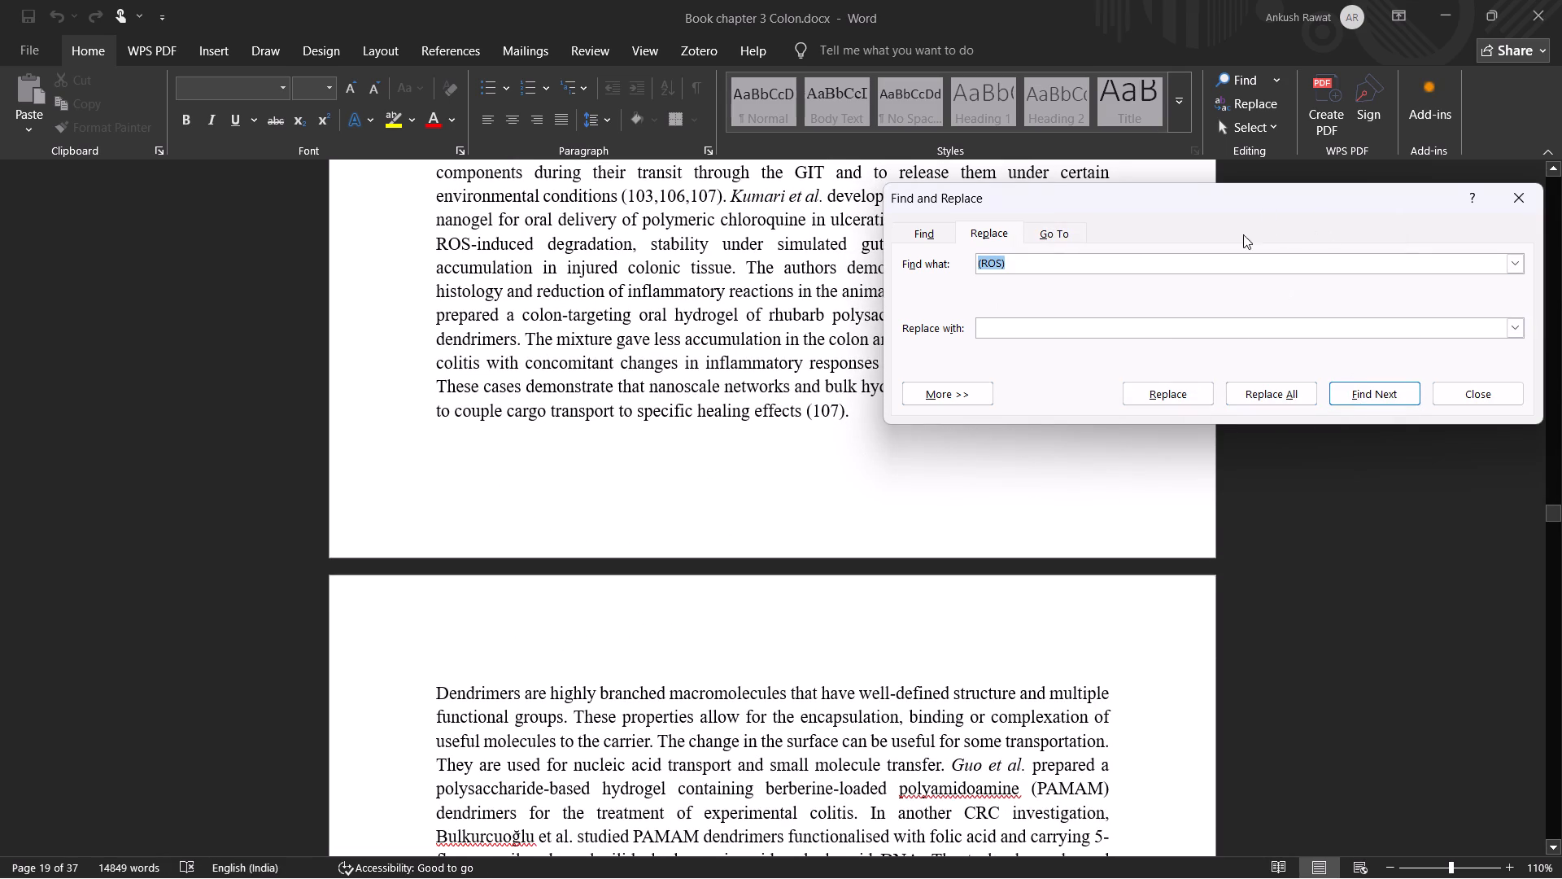
left_click_drag(1243, 234, 1173, 298)
left_click_drag(1198, 203, 1119, 415)
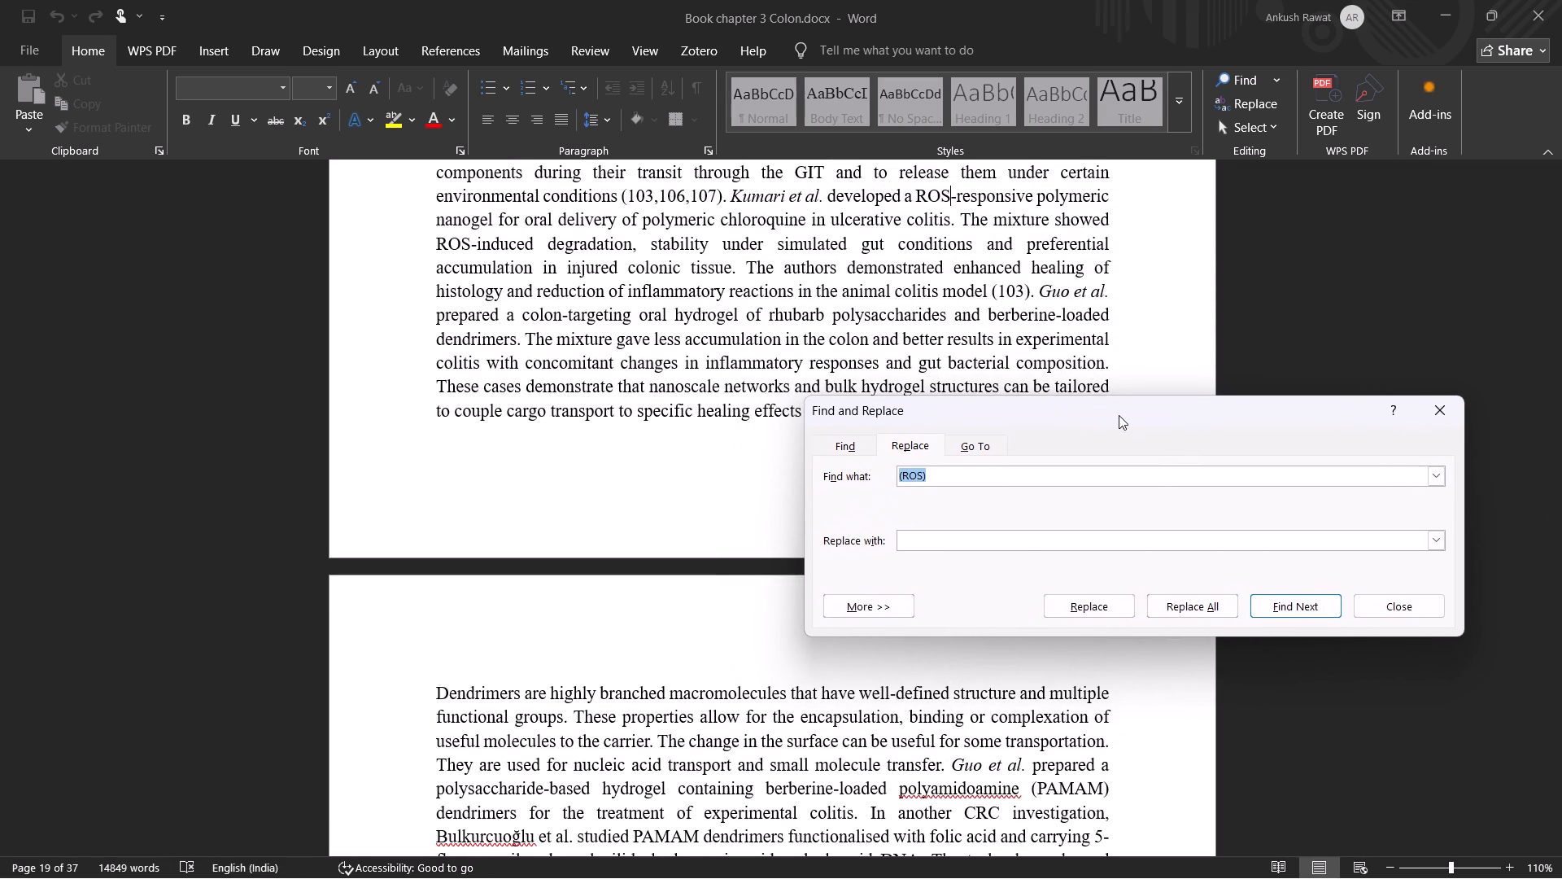
left_click_drag(1119, 415, 1125, 406)
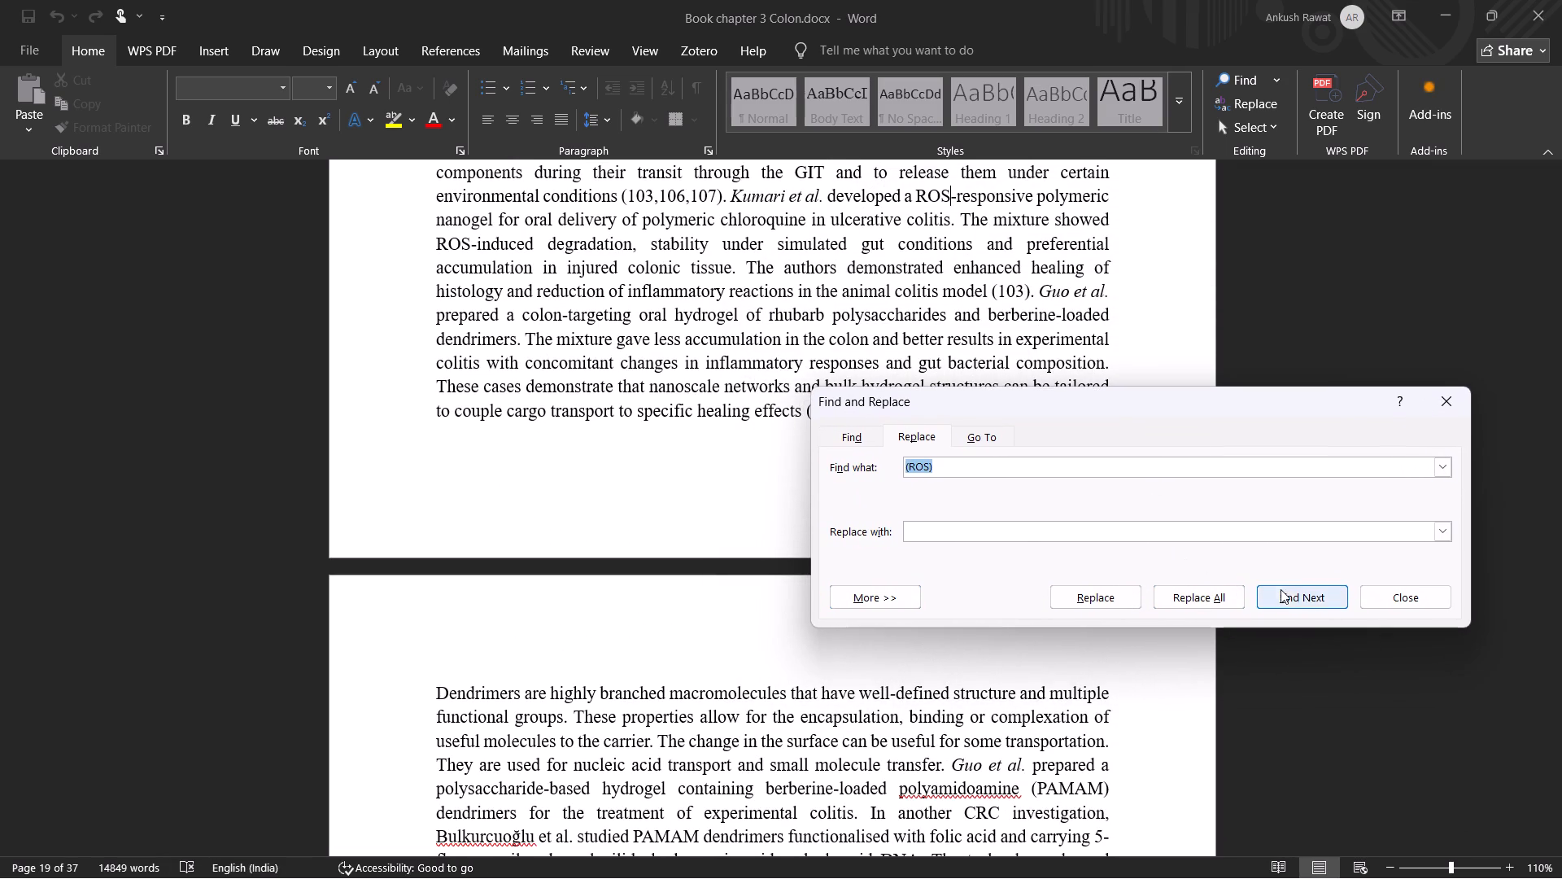
left_click(1285, 594)
scroll(594, 535, "up", 2)
scroll(567, 536, "down", 1)
scroll(565, 536, "up", 2)
scroll(560, 536, "down", 3)
scroll(560, 536, "up", 1)
scroll(560, 536, "down", 1)
scroll(560, 536, "up", 1)
scroll(560, 536, "down", 3)
scroll(560, 536, "up", 1)
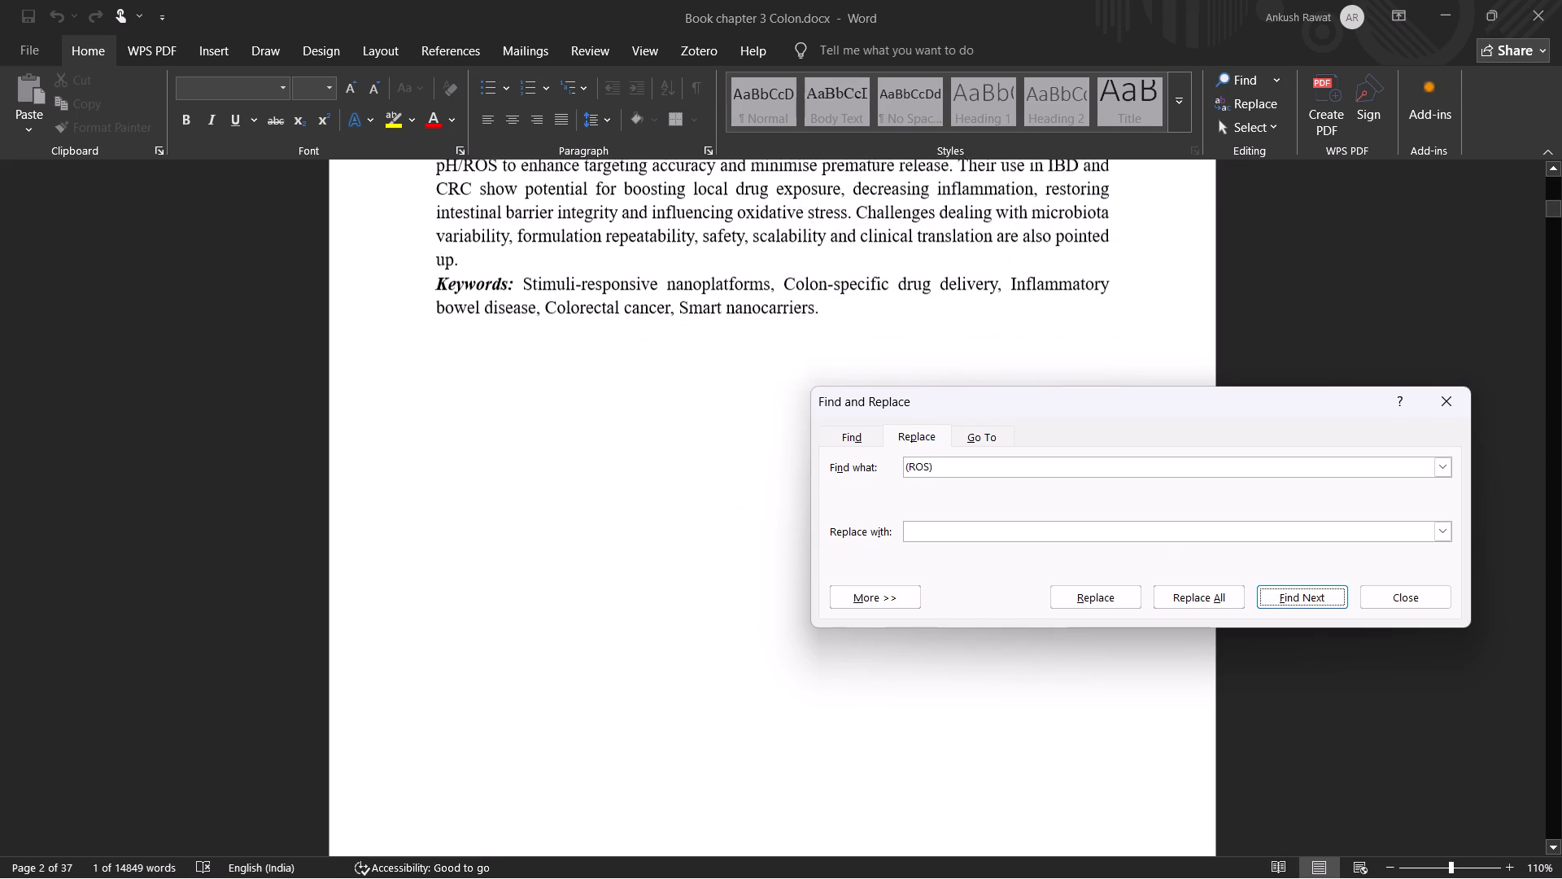
scroll(560, 535, "down", 2)
scroll(560, 535, "up", 1)
left_click(1282, 601)
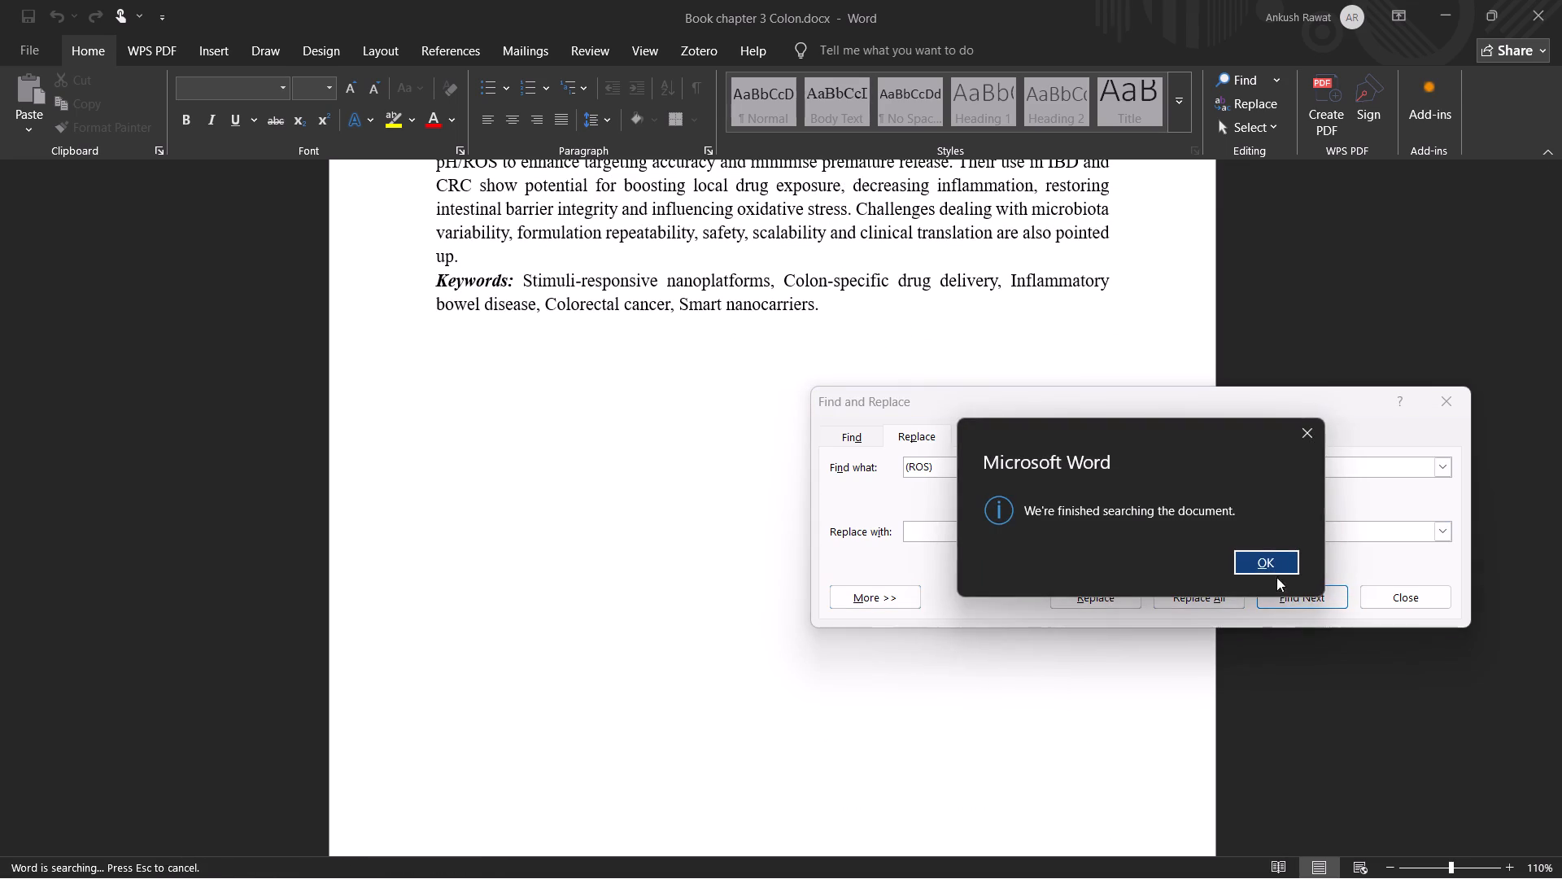
Search the document from its beginning for "ROS".
left_click(1285, 562)
left_click_drag(1189, 415, 1177, 435)
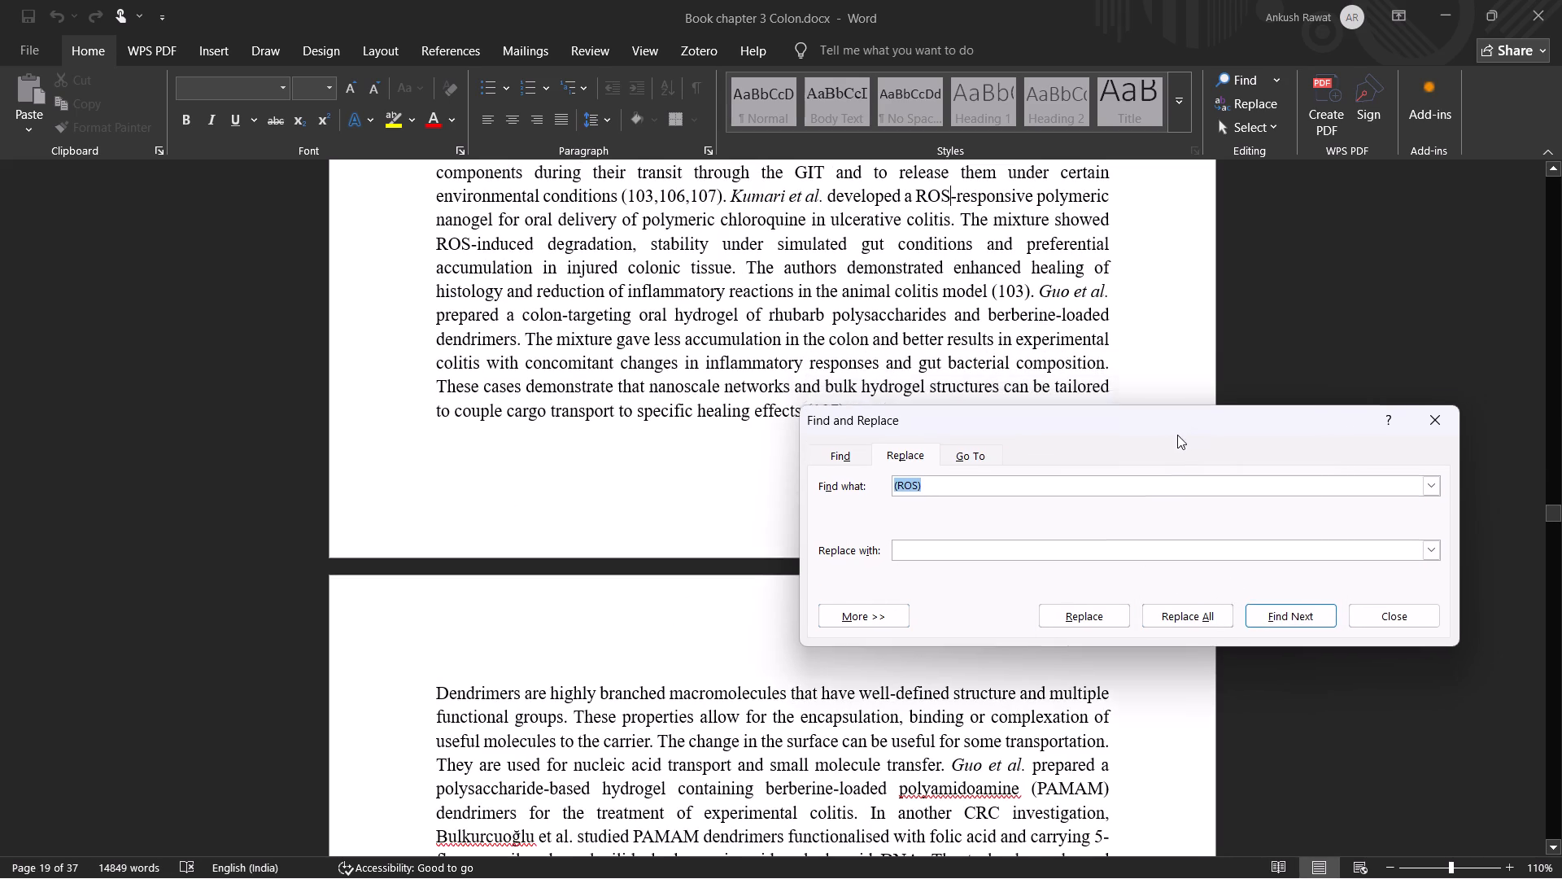
left_click_drag(1177, 435, 808, 385)
left_click_drag(1550, 514, 1557, 442)
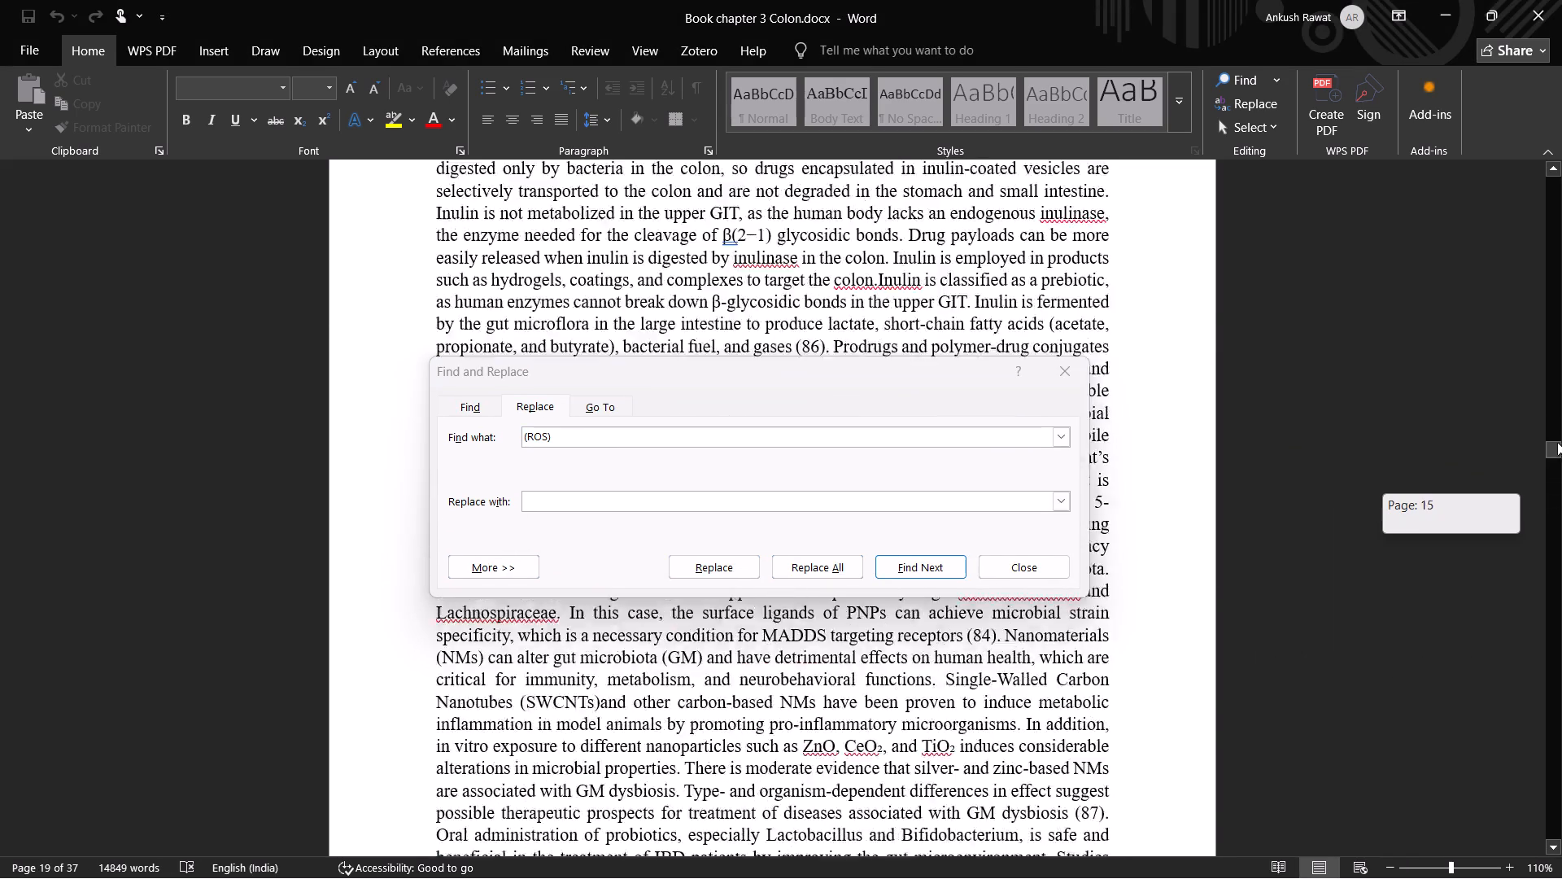
left_click_drag(1557, 442, 1556, 352)
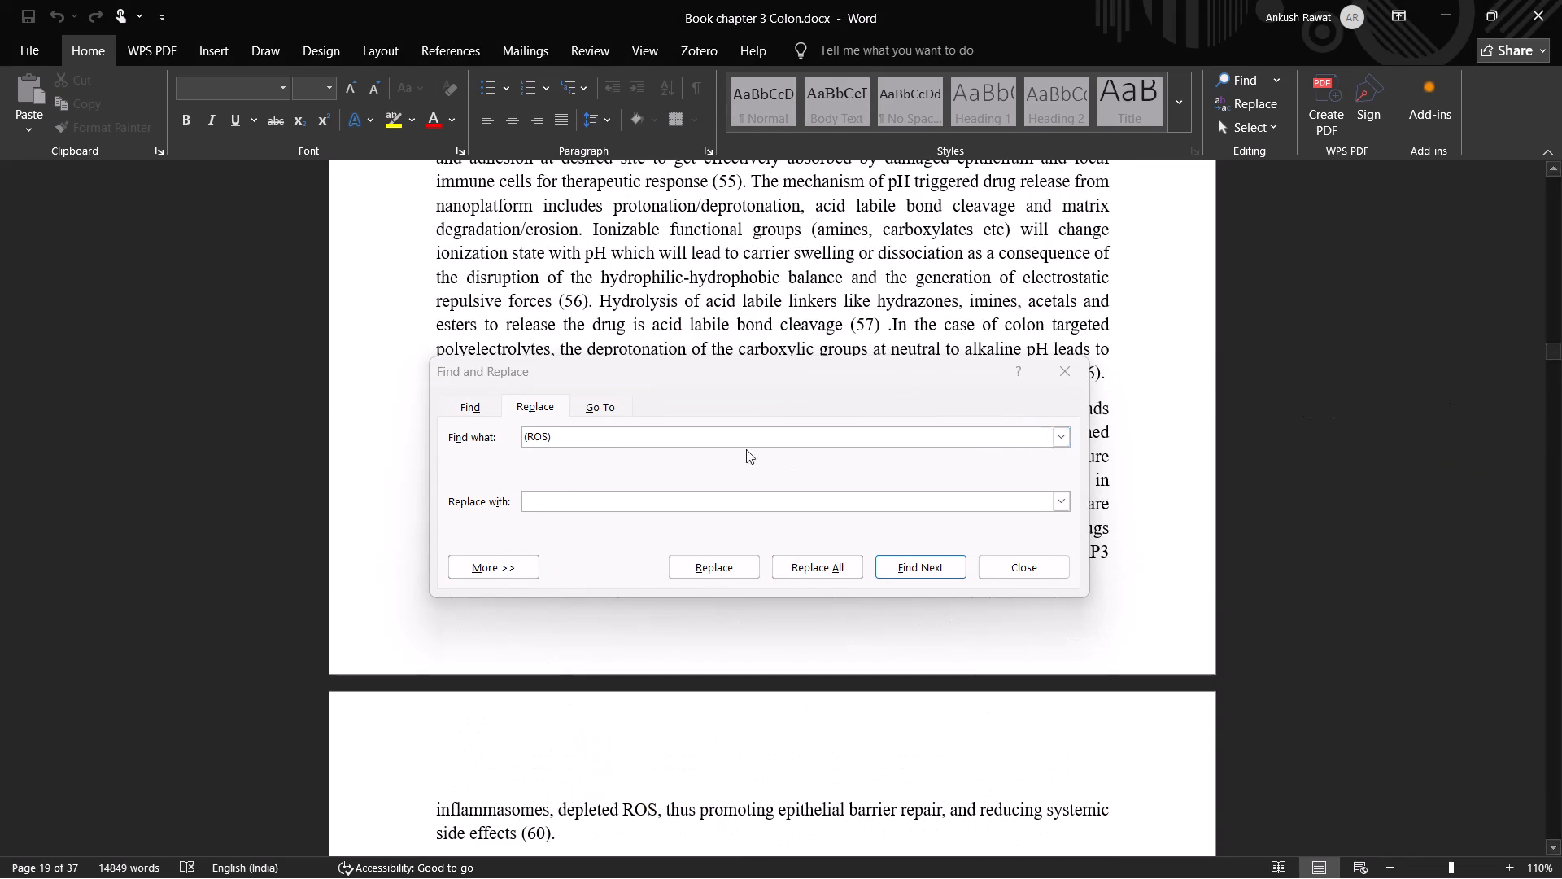
left_click_drag(565, 438, 499, 437)
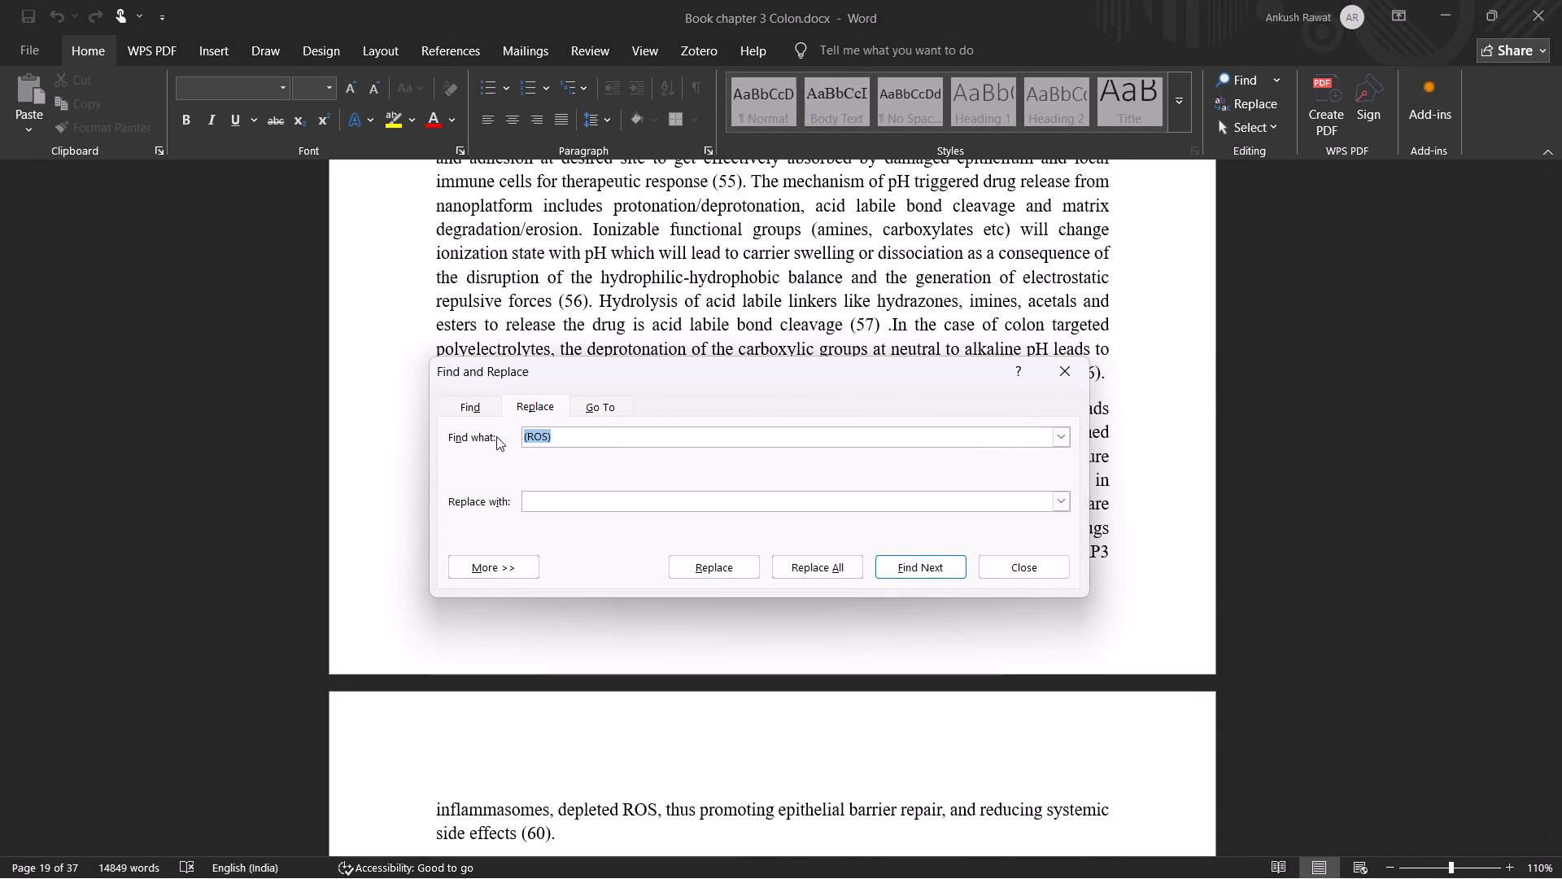
type("ROS")
left_click(931, 579)
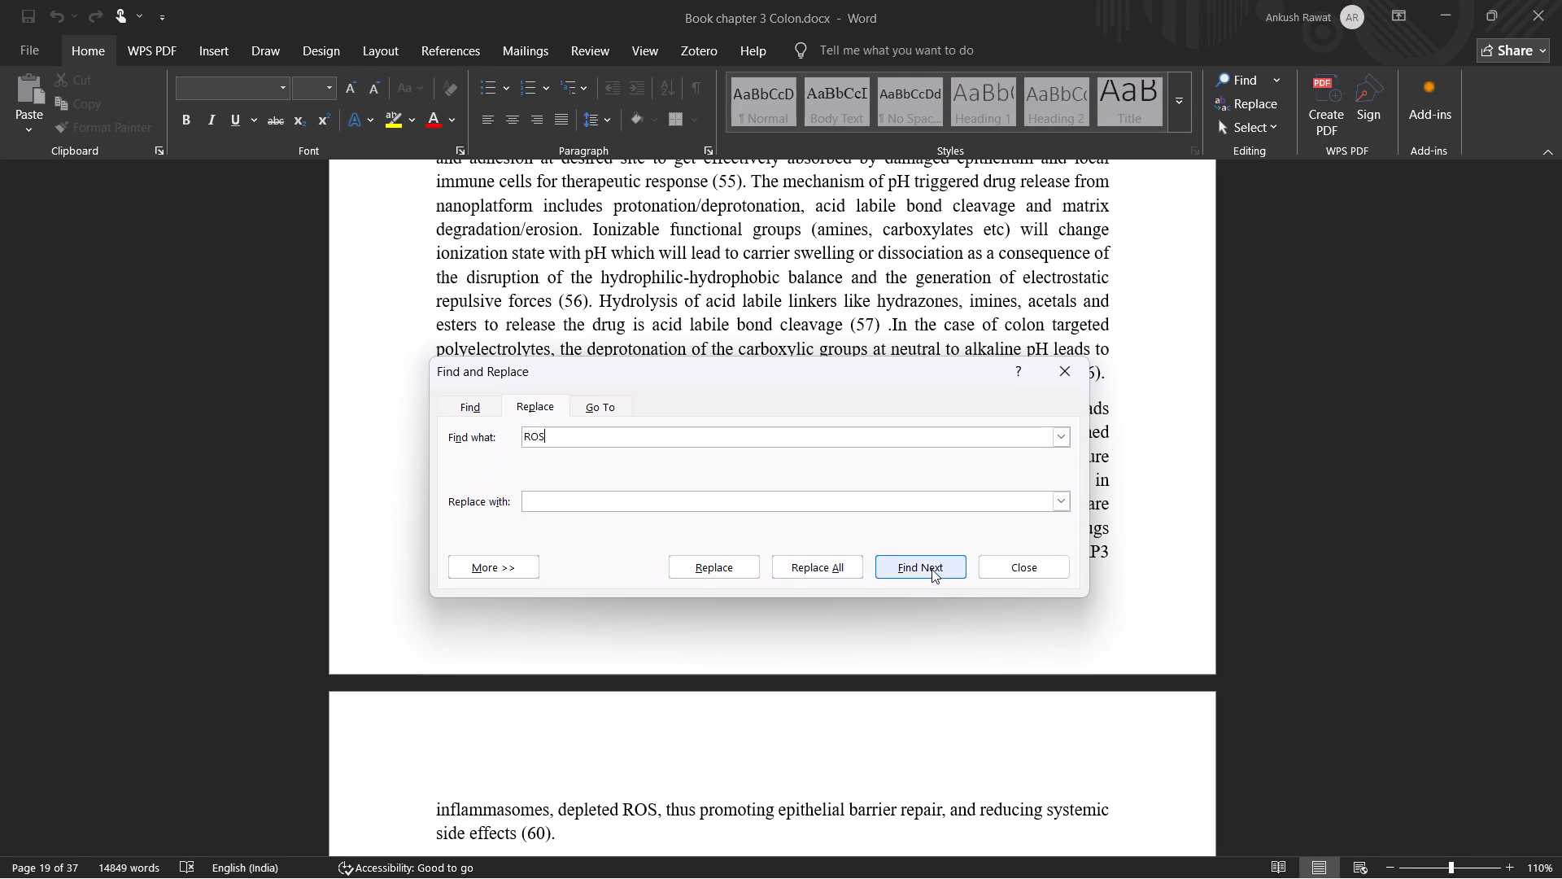
left_click(932, 569)
left_click_drag(1553, 515, 1508, 261)
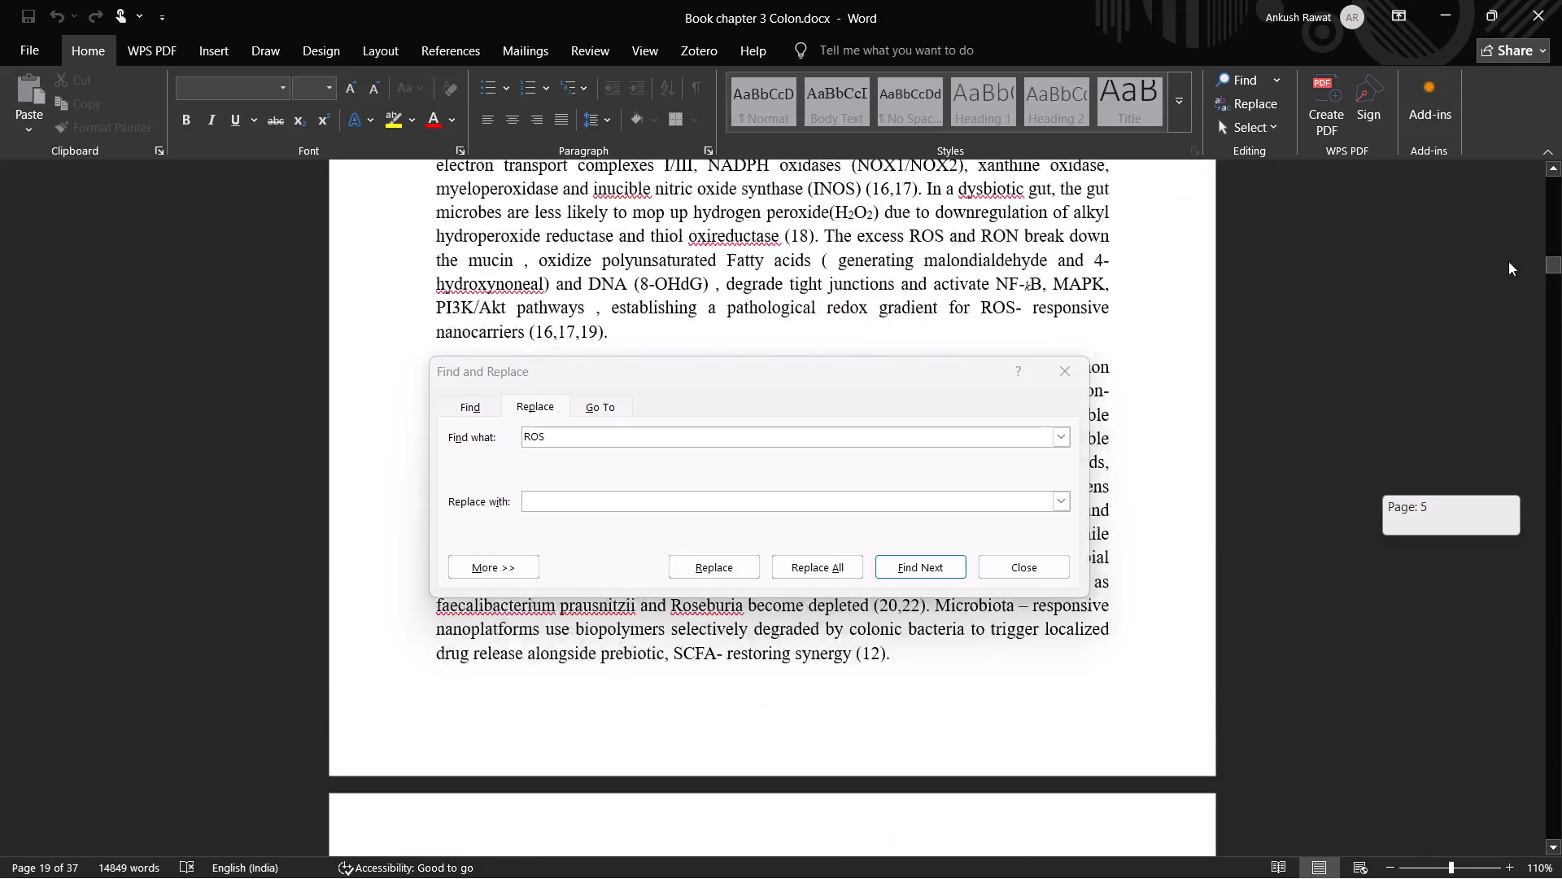
left_click_drag(1508, 261, 1507, 183)
left_click(1350, 237)
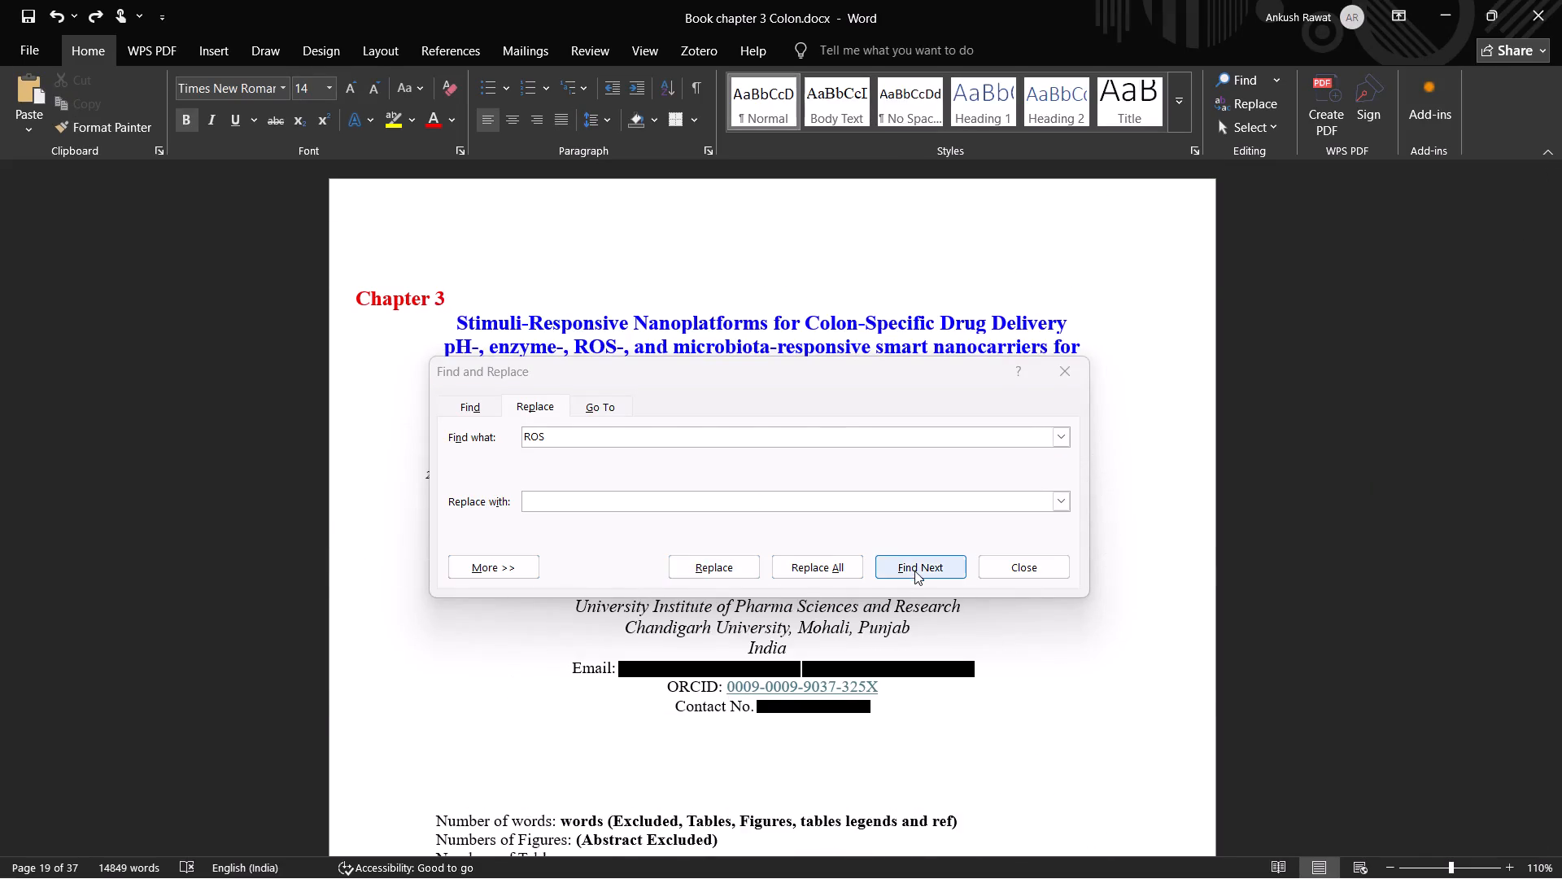
left_click(916, 569)
Go through the "ROS" matches from the abstract to the paragraph comparing the colon with the small intestine.
left_click(918, 300)
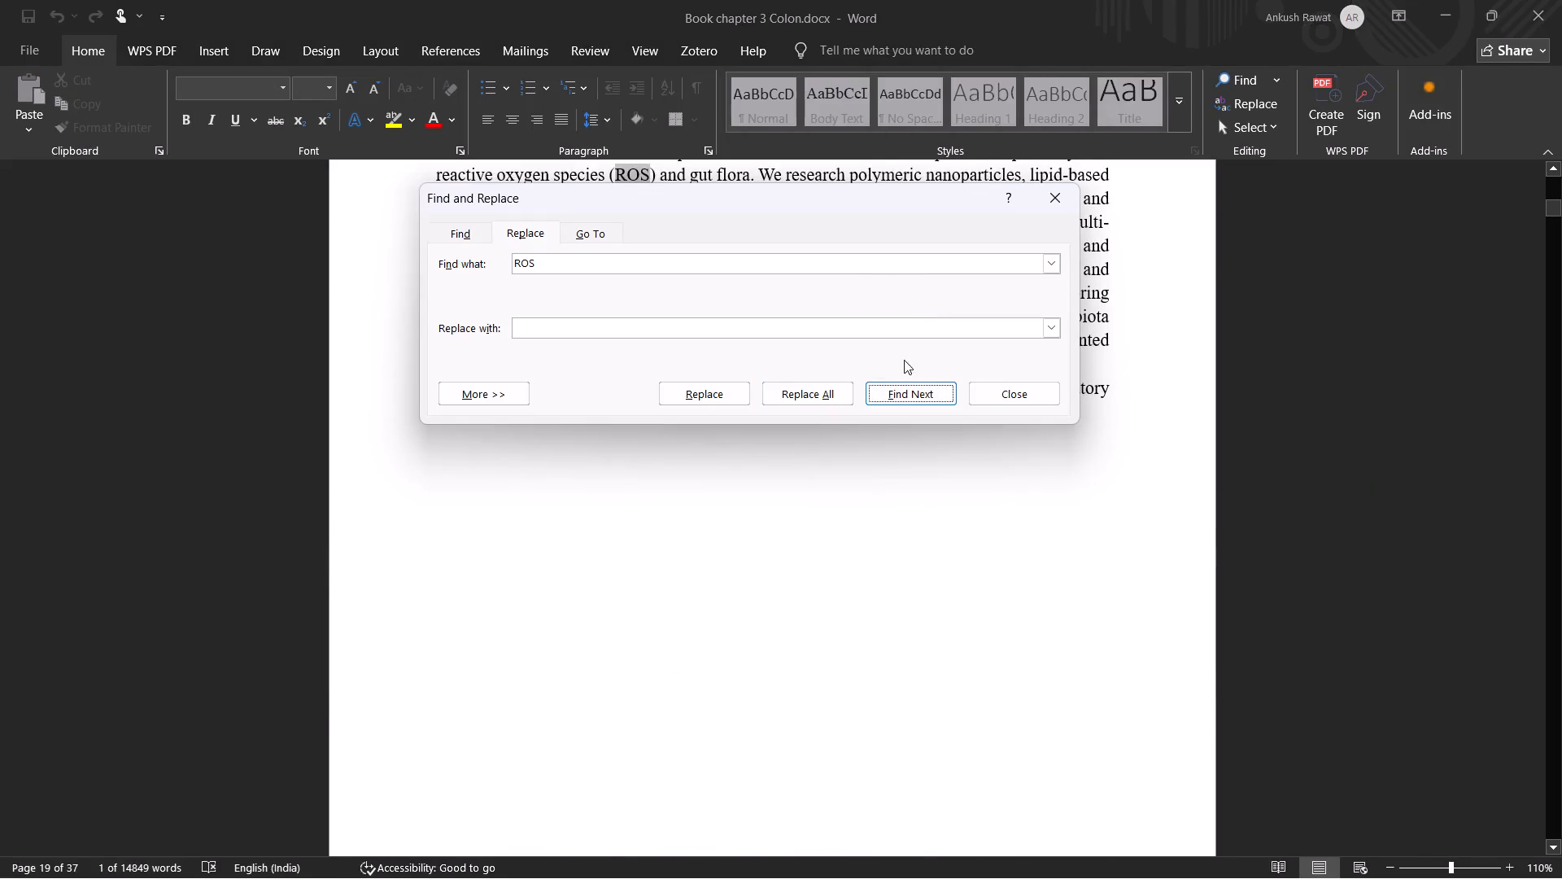
left_click_drag(840, 208, 1148, 469)
scroll(395, 547, "up", 2)
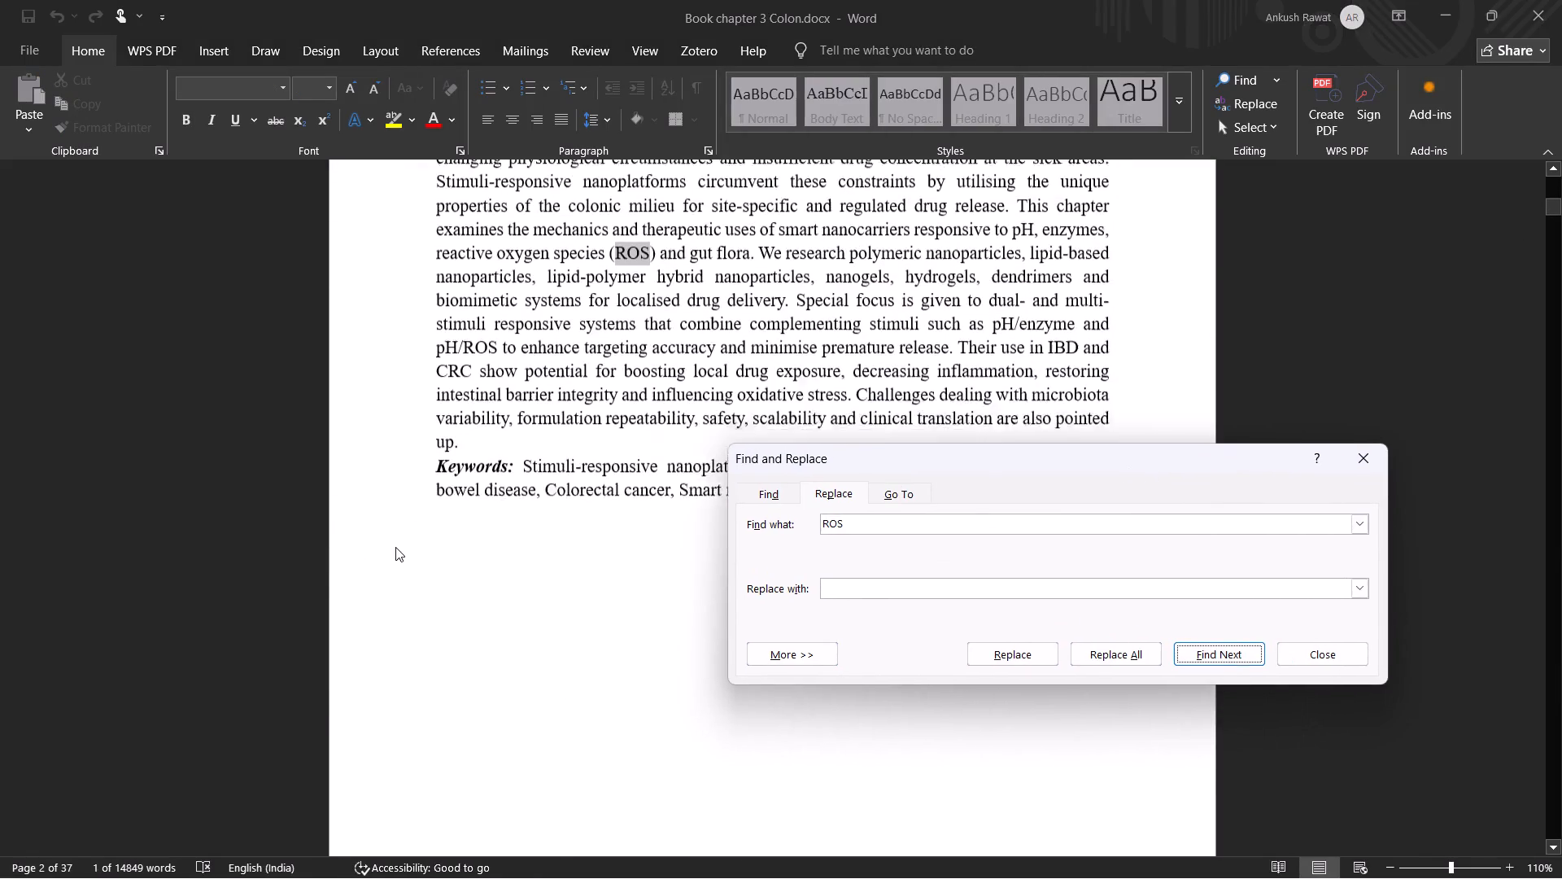
left_click(1216, 654)
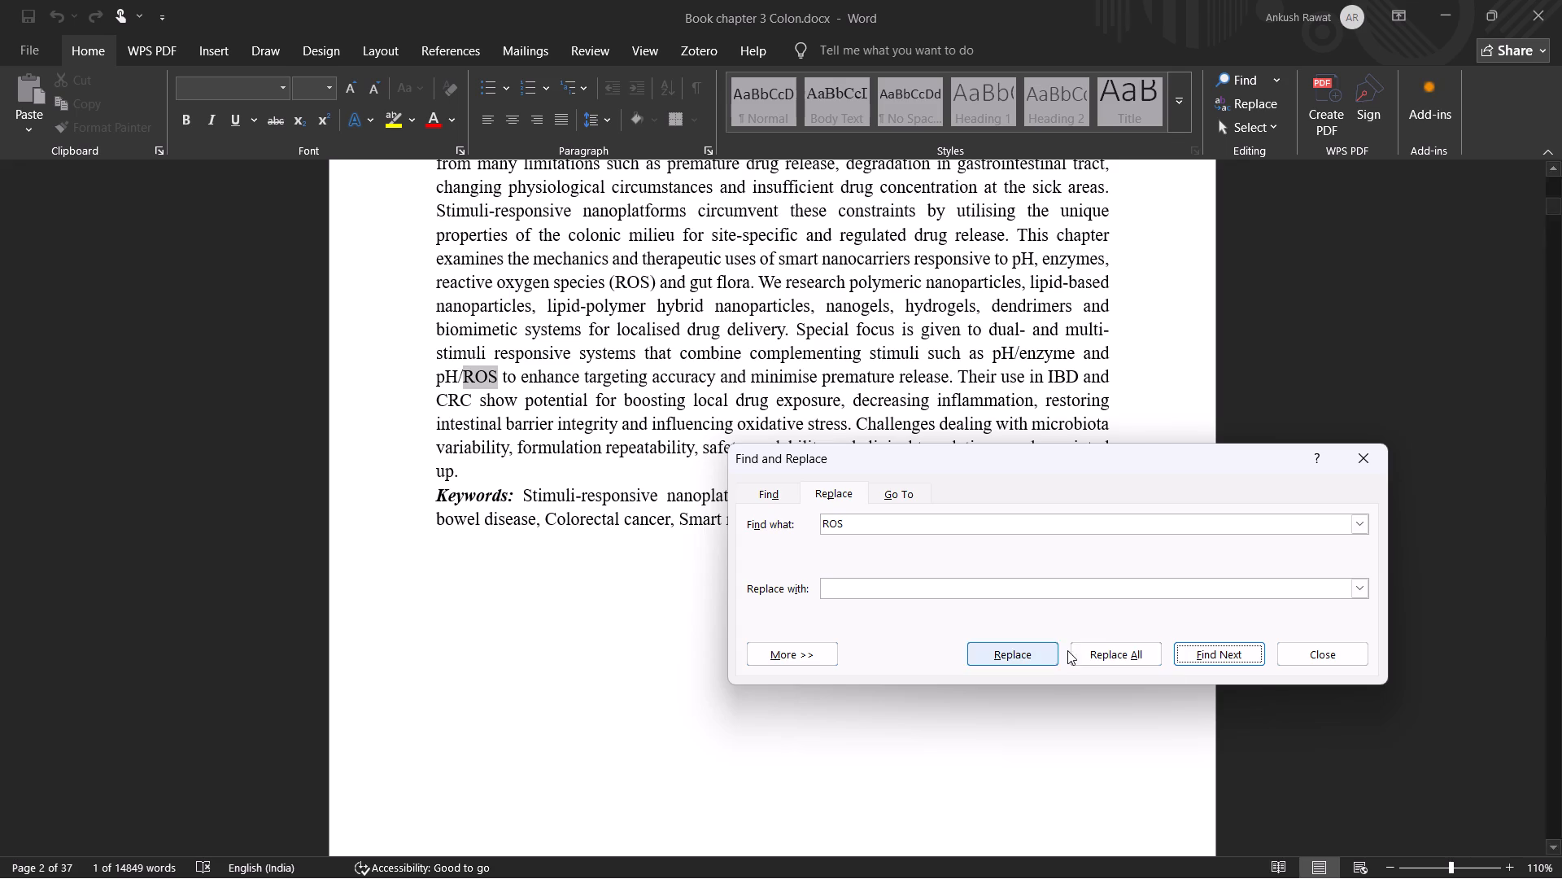
left_click(1223, 650)
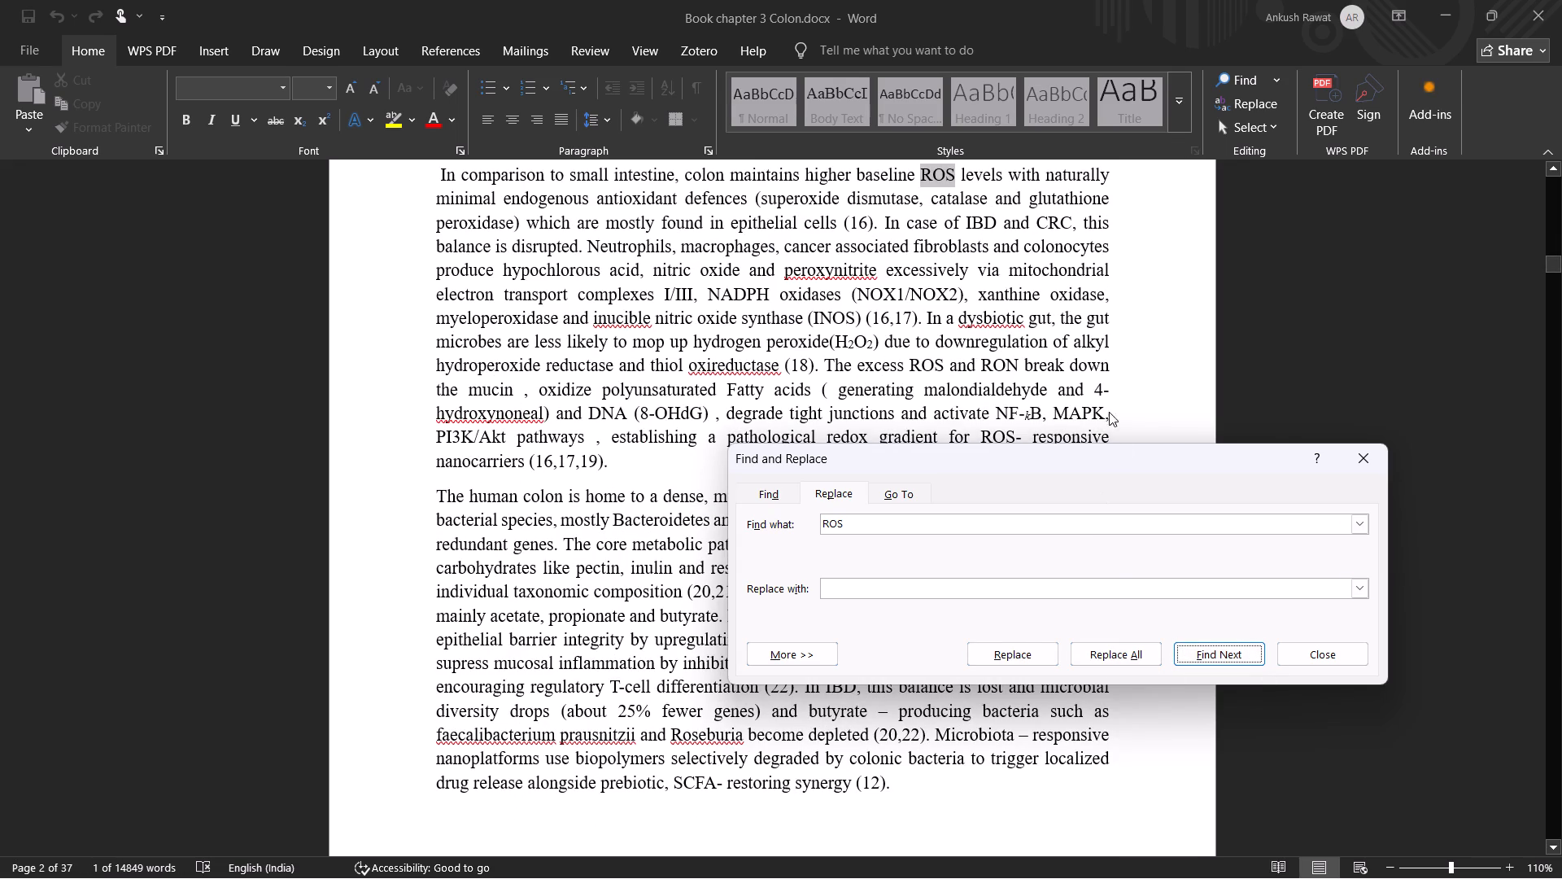
Examine the text preceding the "ROS levels" mention, back through section 2 on the colonic microenvironment.
scroll(833, 400, "up", 3)
scroll(631, 452, "down", 1)
scroll(626, 454, "up", 1)
scroll(582, 476, "down", 1)
scroll(531, 501, "up", 1)
scroll(496, 518, "down", 1)
scroll(495, 519, "up", 1)
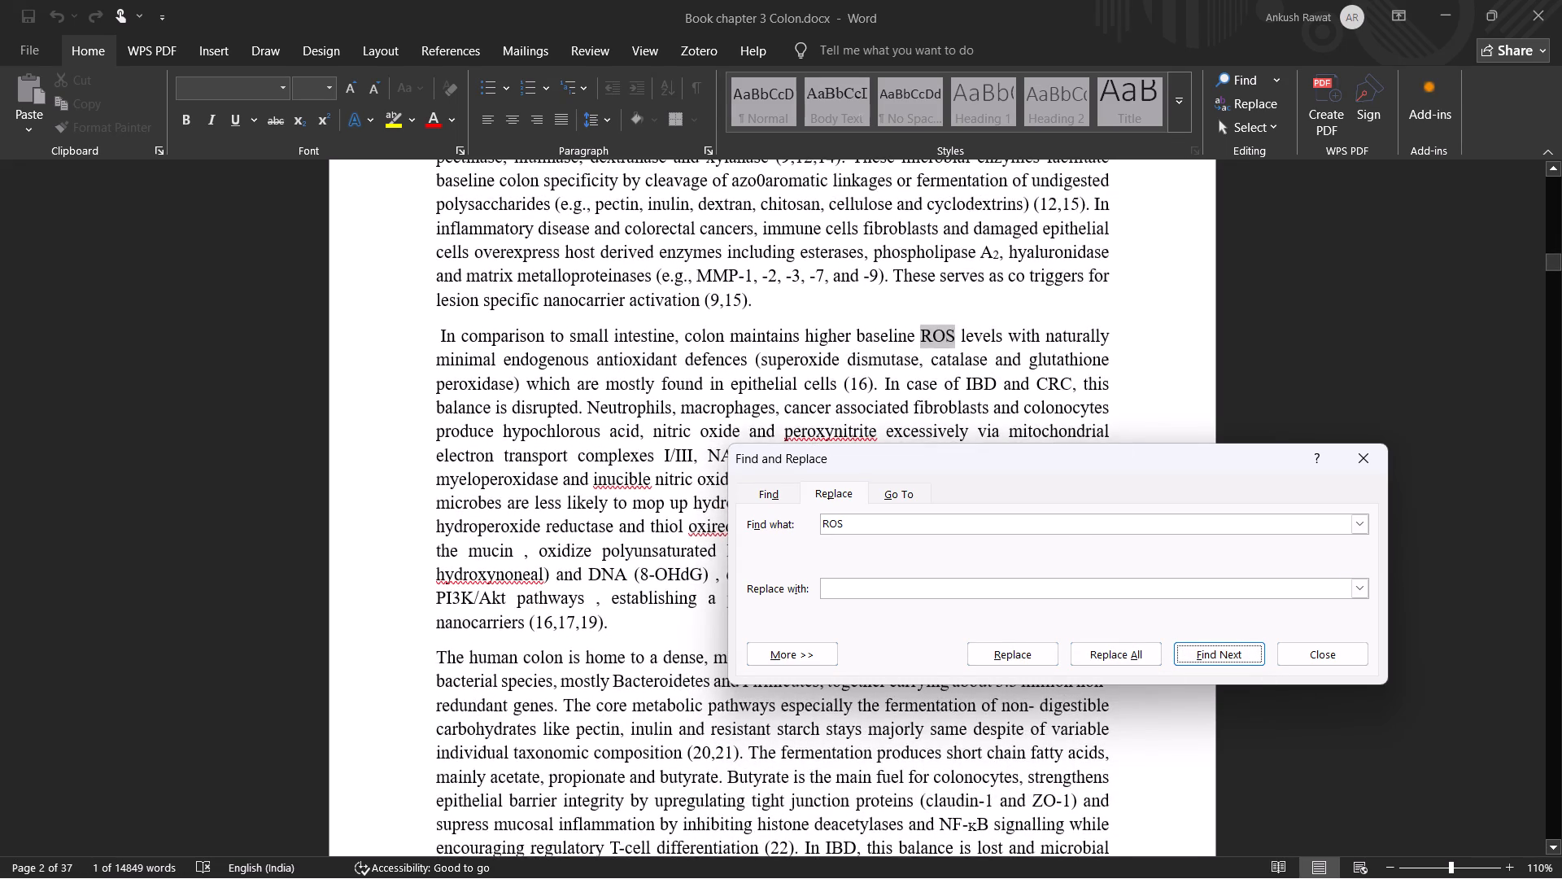
scroll(495, 519, "up", 1)
scroll(328, 542, "up", 3)
middle_click_drag(373, 575, 375, 482)
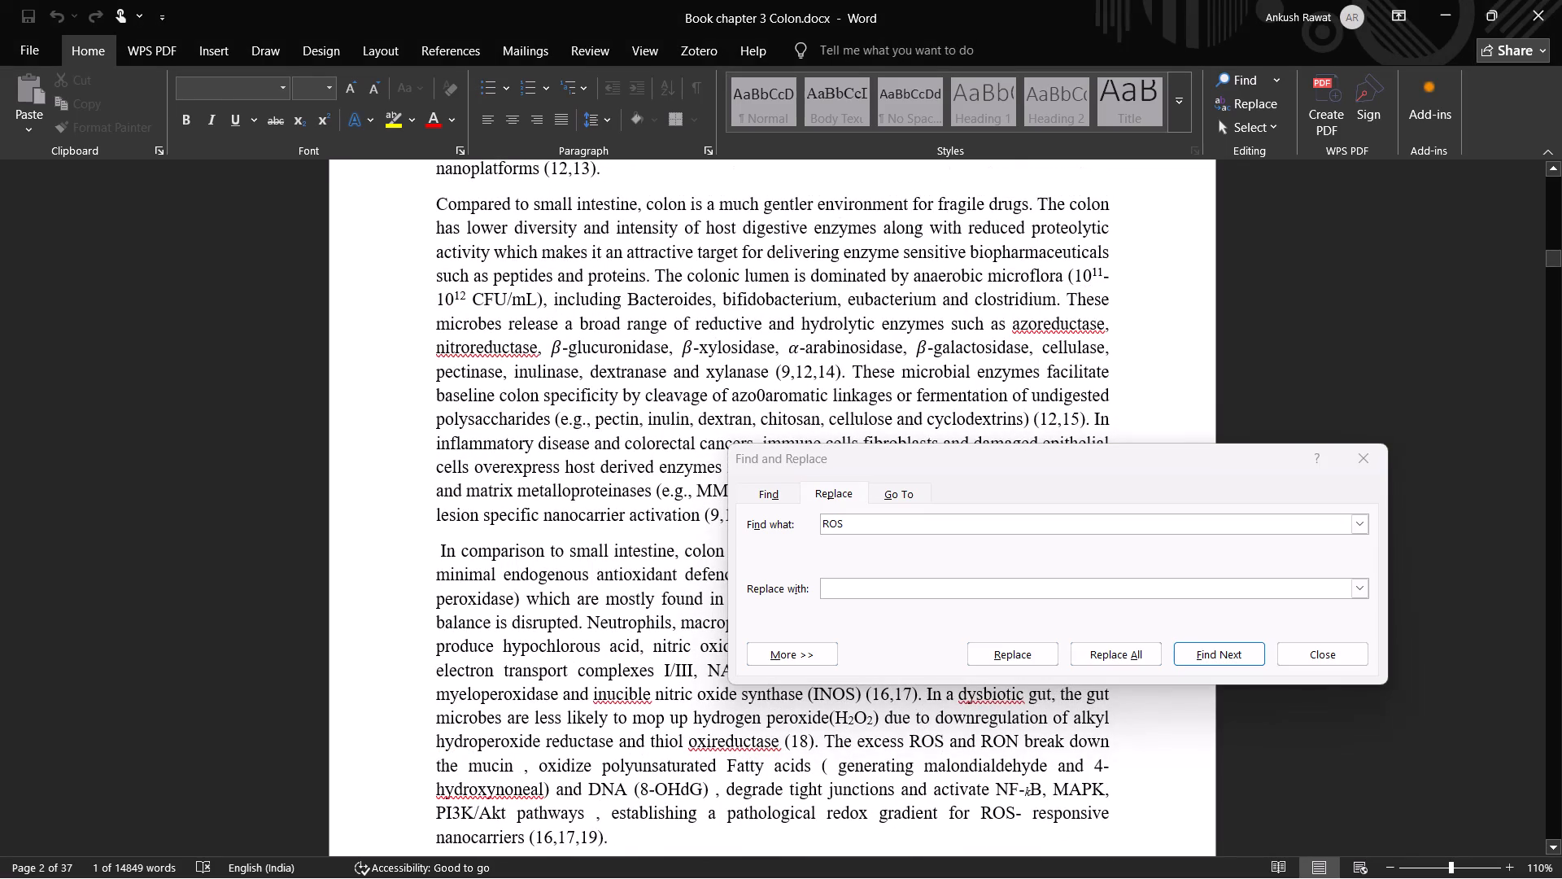
middle_click_drag(375, 482, 377, 456)
middle_click_drag(373, 525, 391, 426)
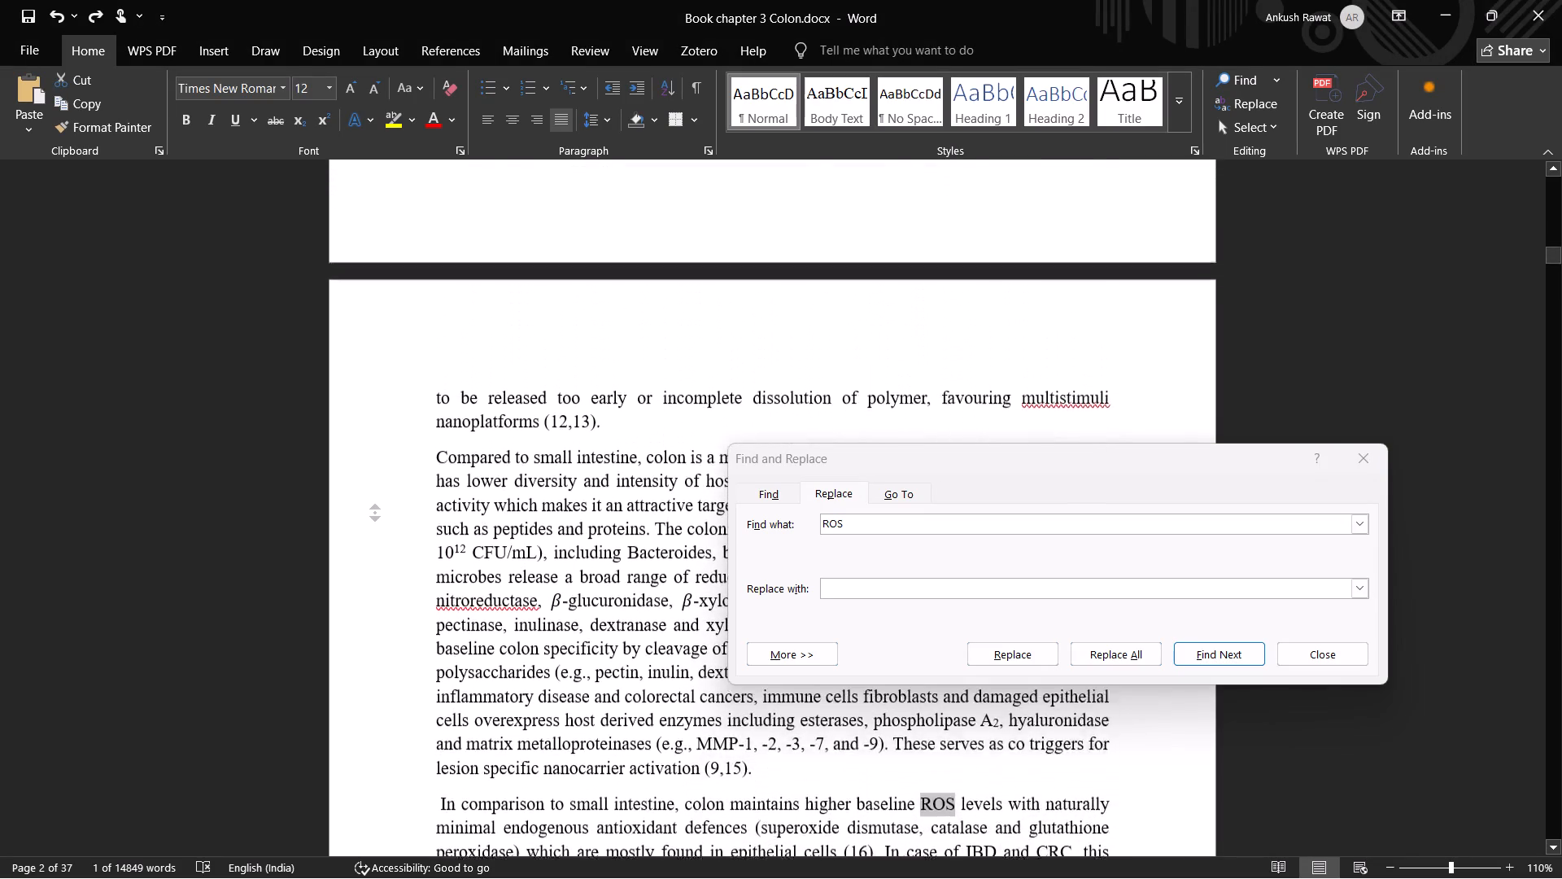
middle_click_drag(391, 426, 396, 408)
middle_click(396, 408)
middle_click(396, 408)
Search the document for the full term "Reactive oxygen species".
left_click(873, 514)
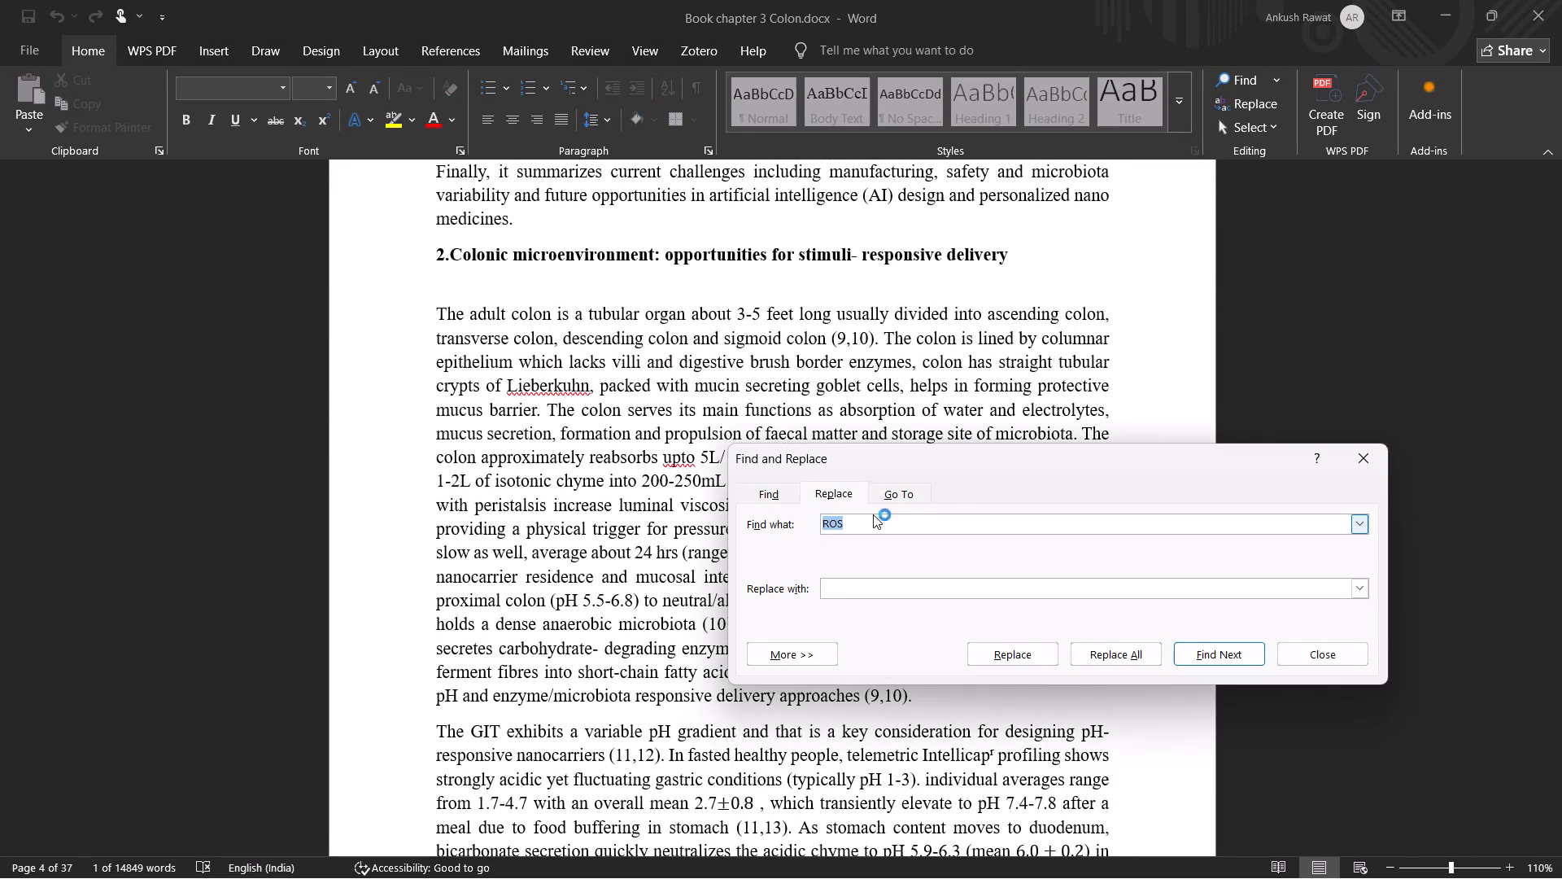
key("shift+r")
type("eactii")
type("ve")
key("Left")
key("Left")
key("BackSpace")
key("Right")
key("Right")
key("Right")
key("space")
type("oxygen")
key("space")
type("spe")
type("cies")
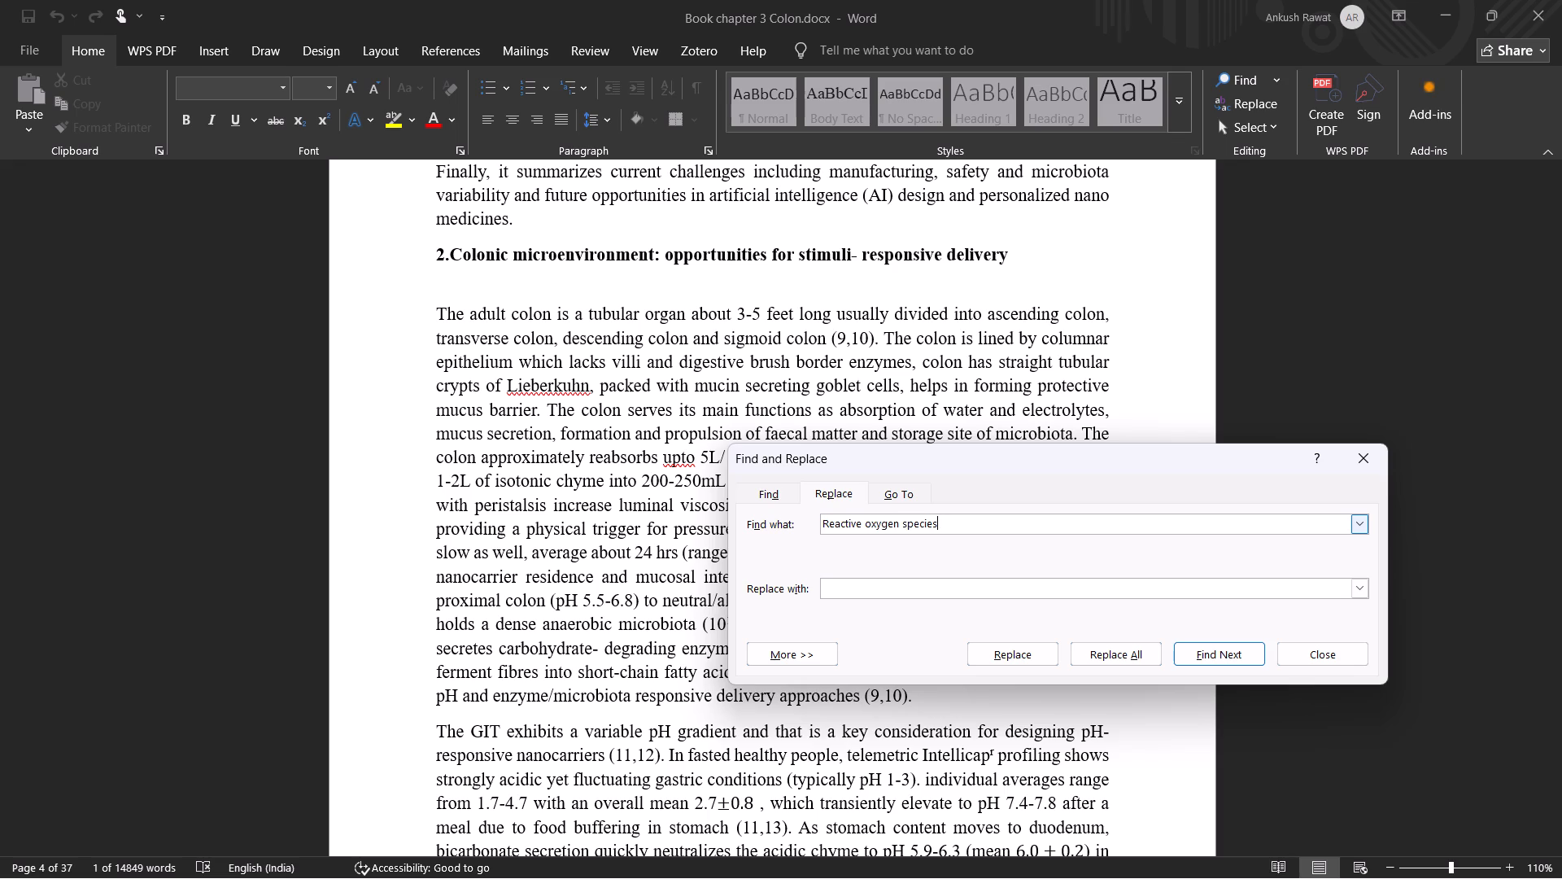
left_click(1204, 658)
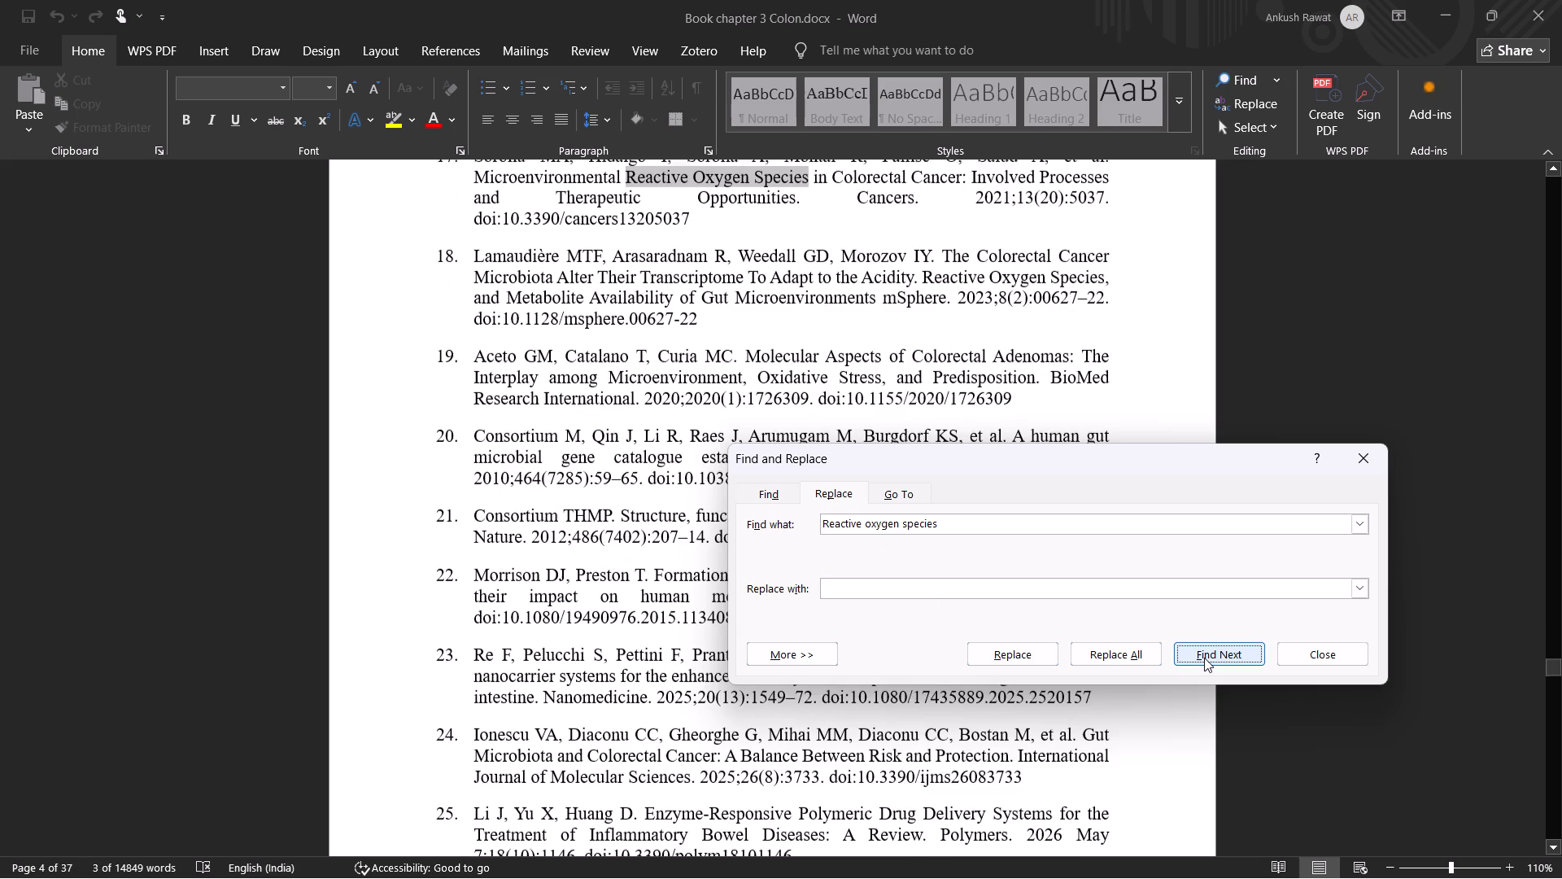
left_click(1204, 656)
Repeat the "Reactive oxygen species" search from the document's beginning, through the abstract to the chapter overview paragraph before section 2.
left_click_drag(1555, 673, 1516, 199)
left_click(1401, 212)
left_click(1214, 650)
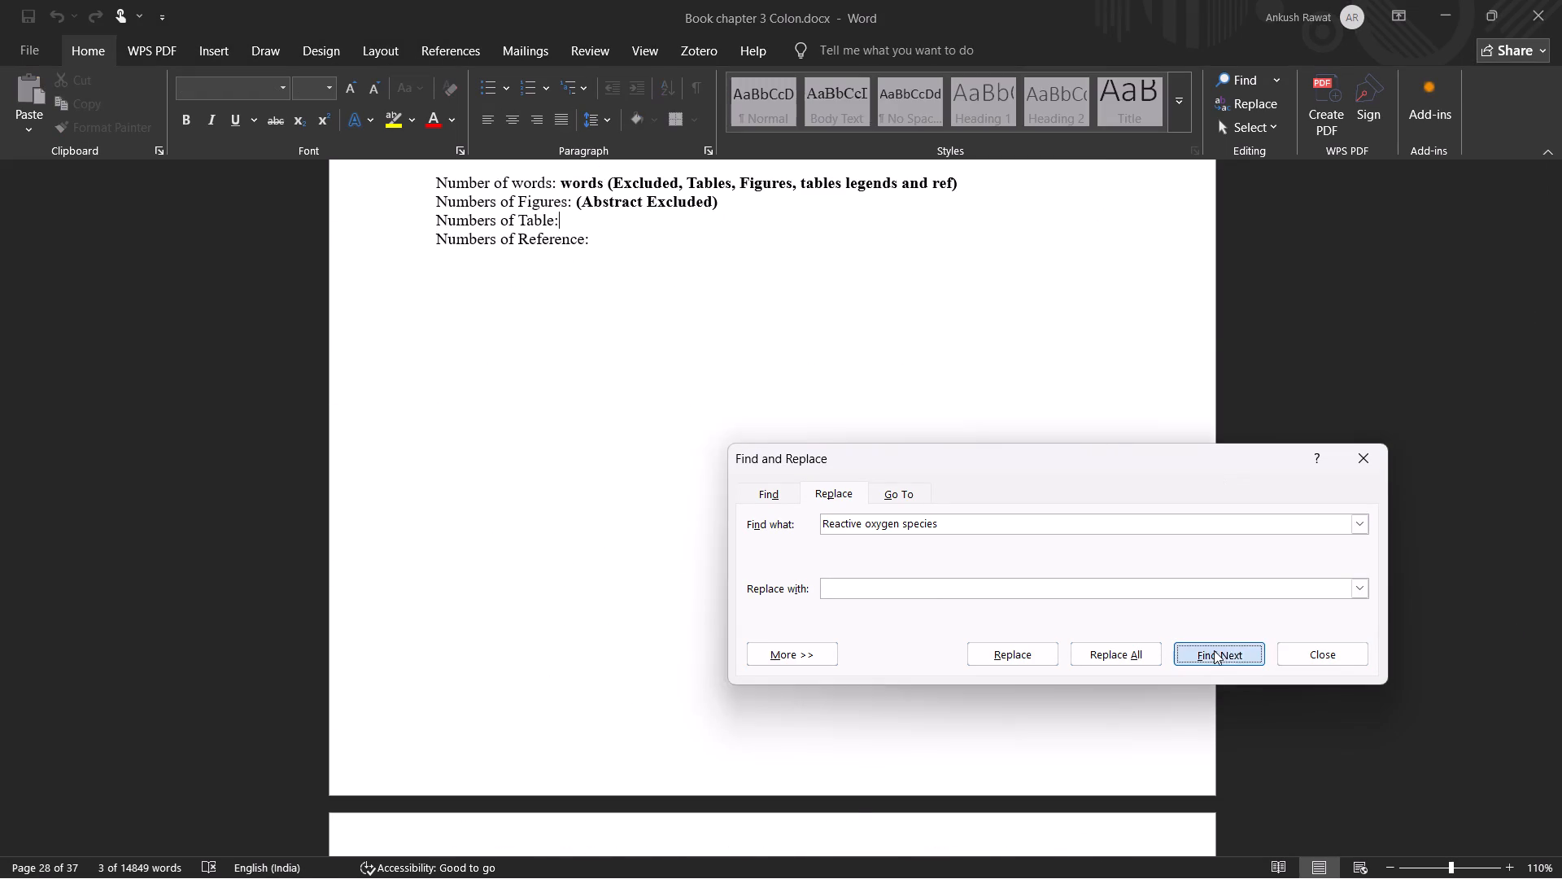
scroll(533, 547, "up", 3)
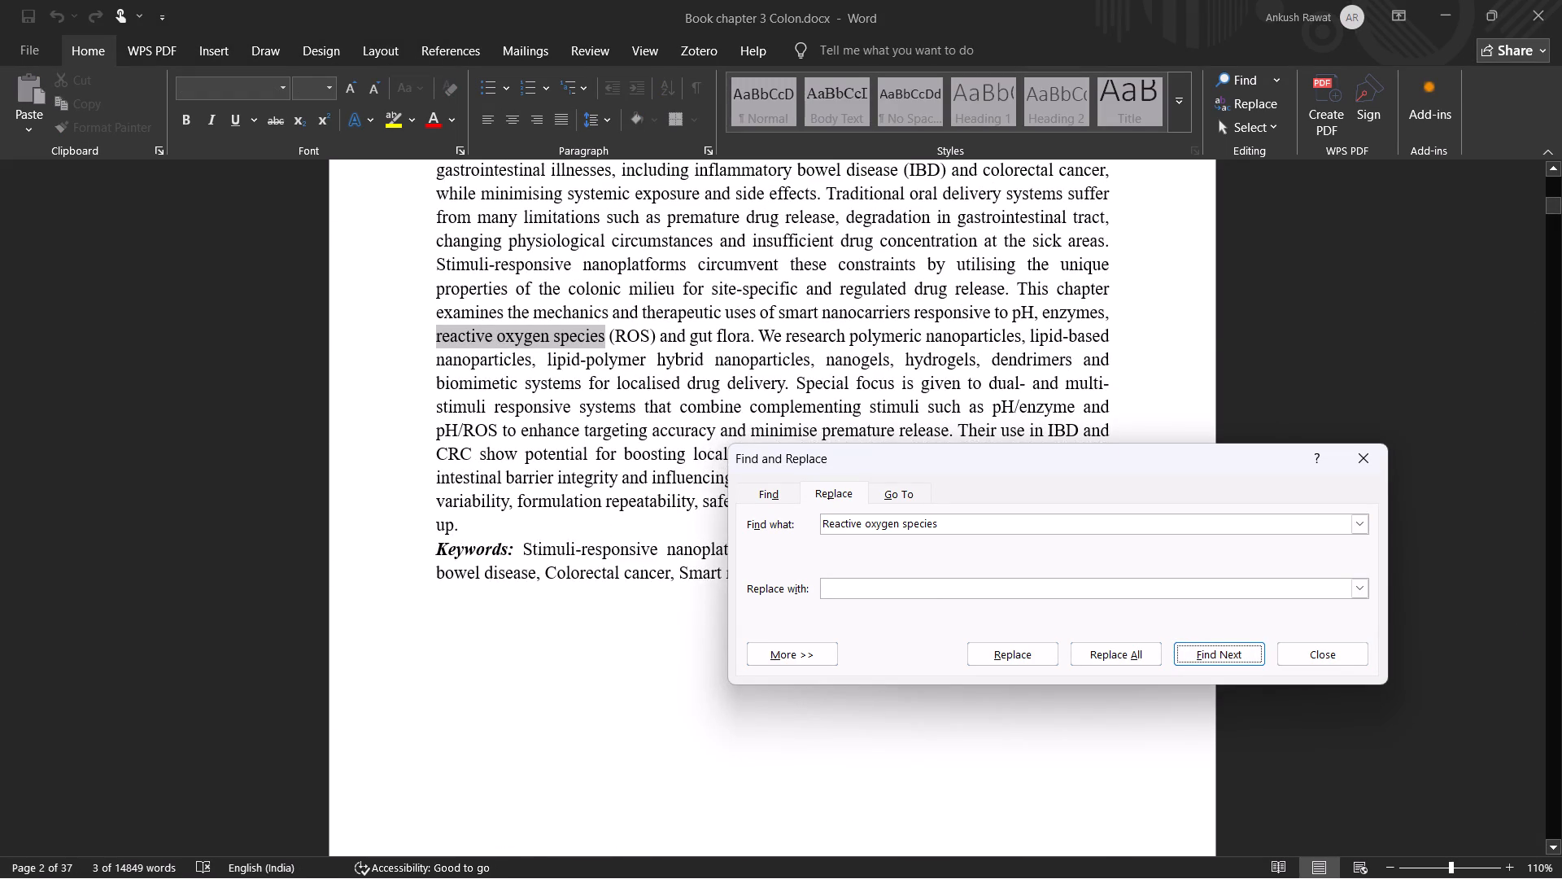
scroll(555, 527, "up", 1)
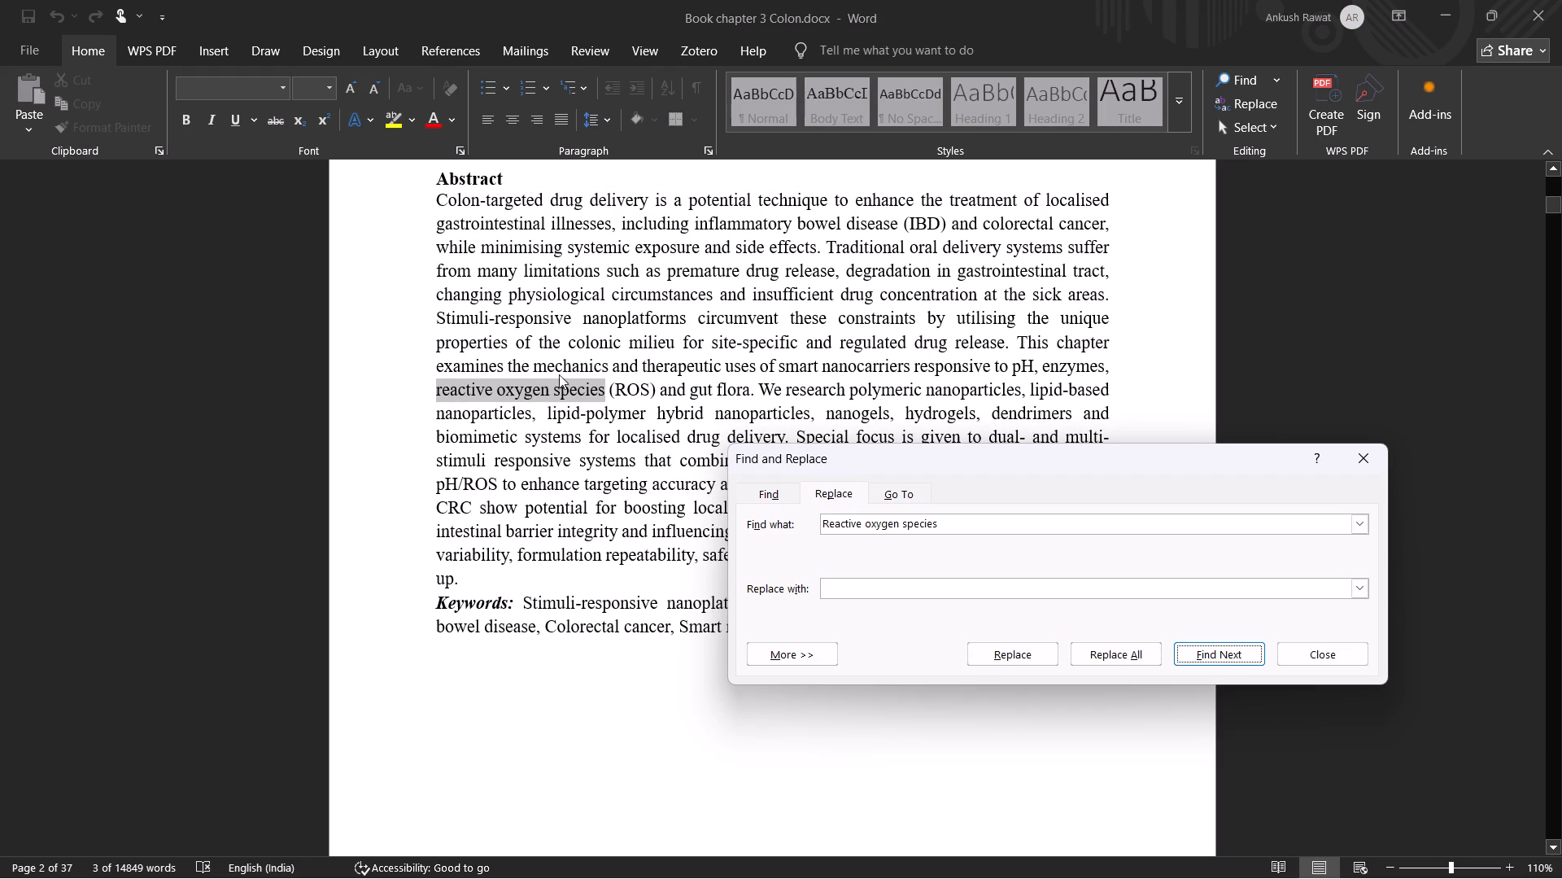
left_click(1206, 658)
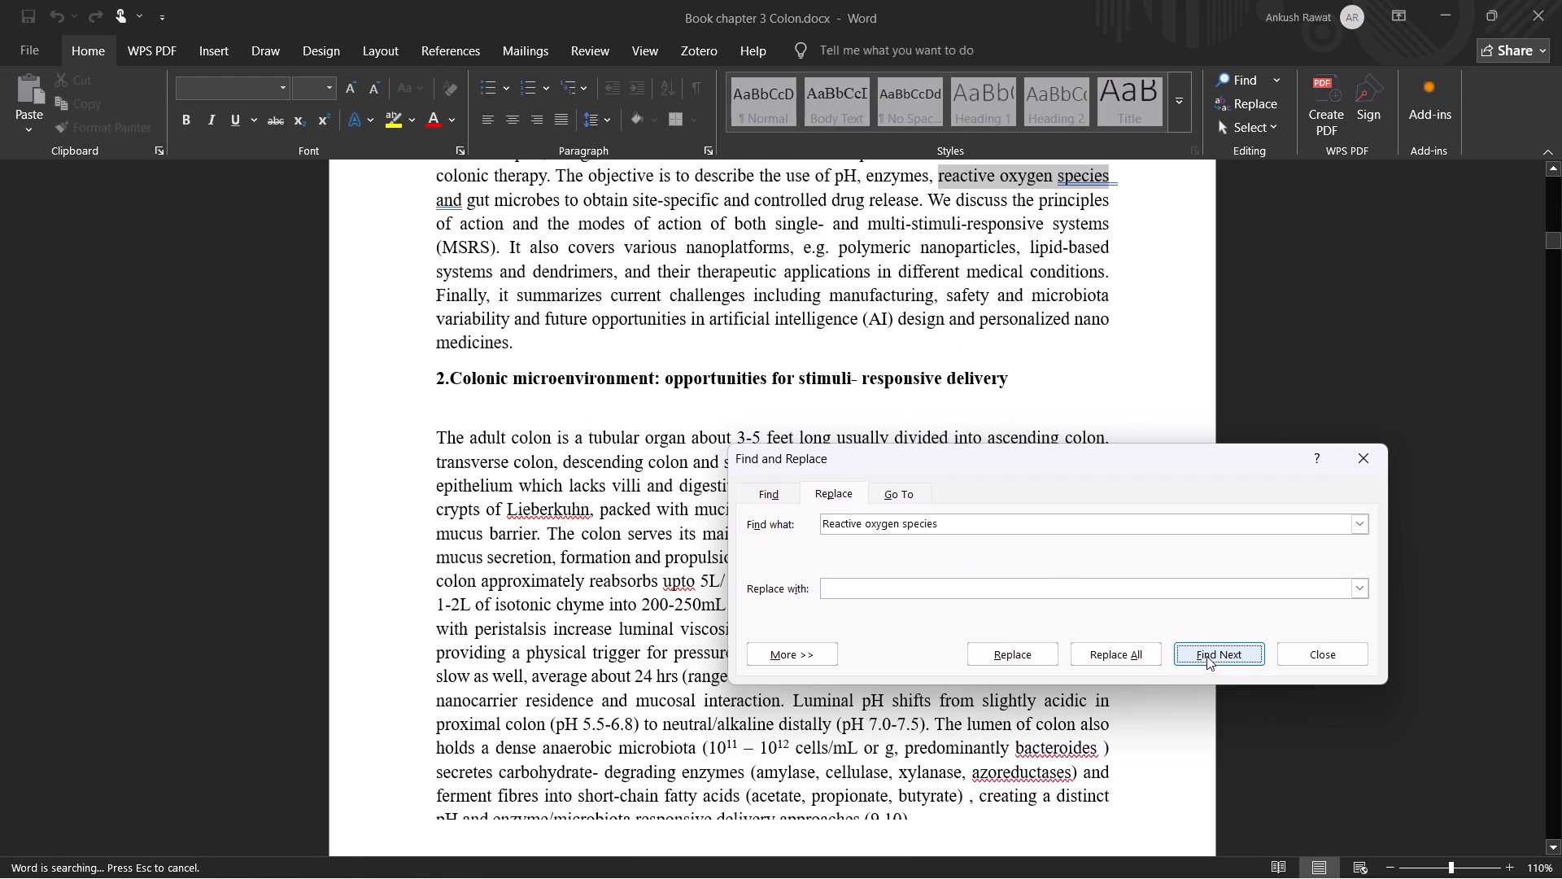
Insert the abbreviation "(ROS)" after "reactive oxygen species" in the chapter overview paragraph before section 2.
middle_click_drag(547, 562, 535, 496)
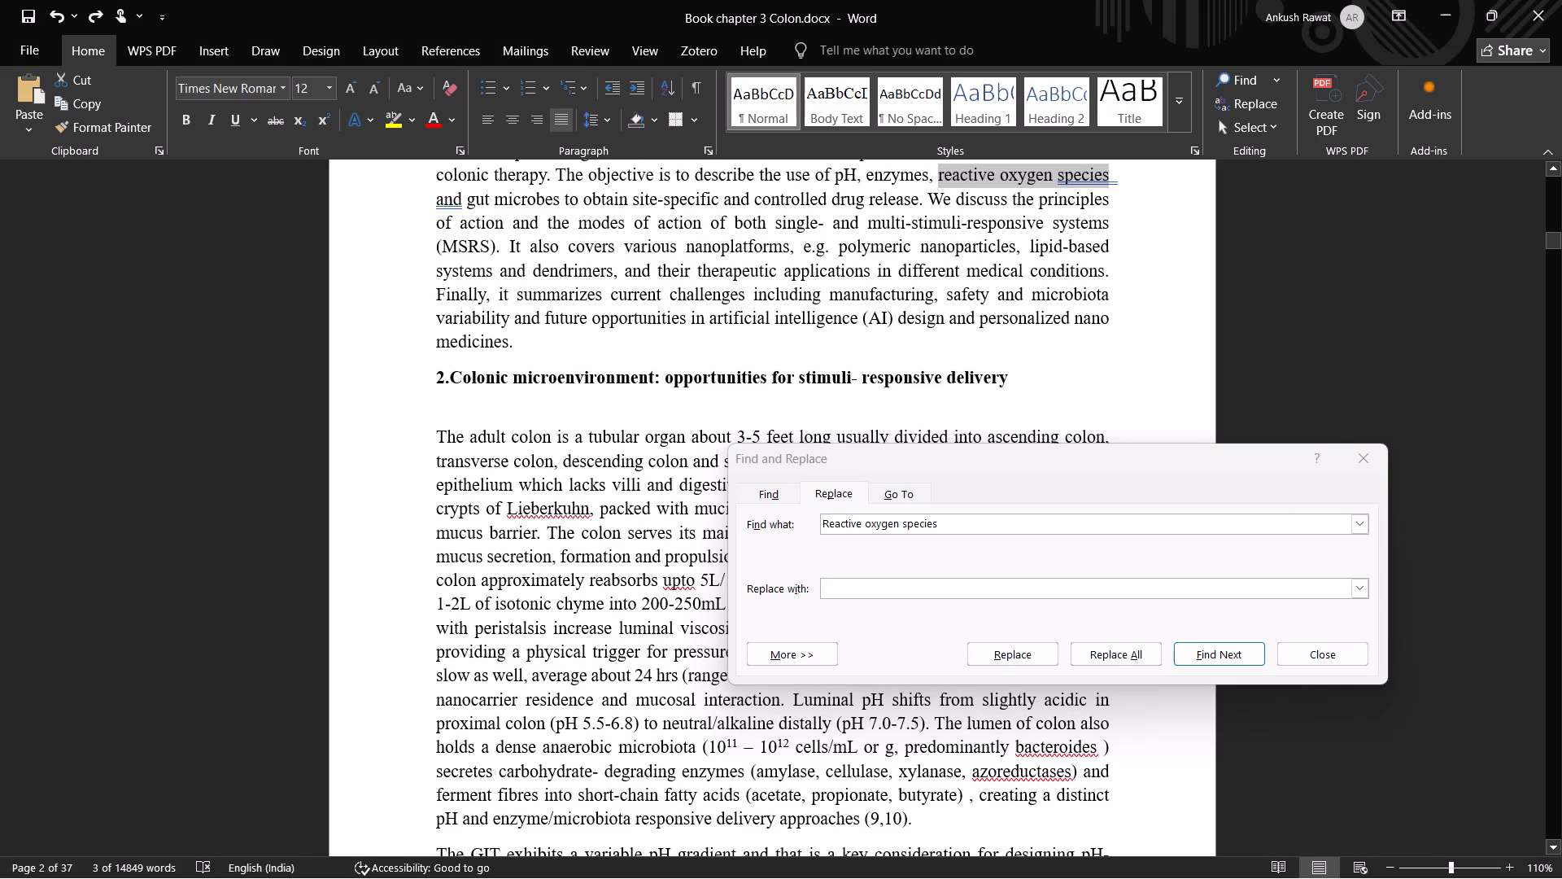
middle_click_drag(325, 529, 334, 483)
middle_click_drag(297, 519, 292, 459)
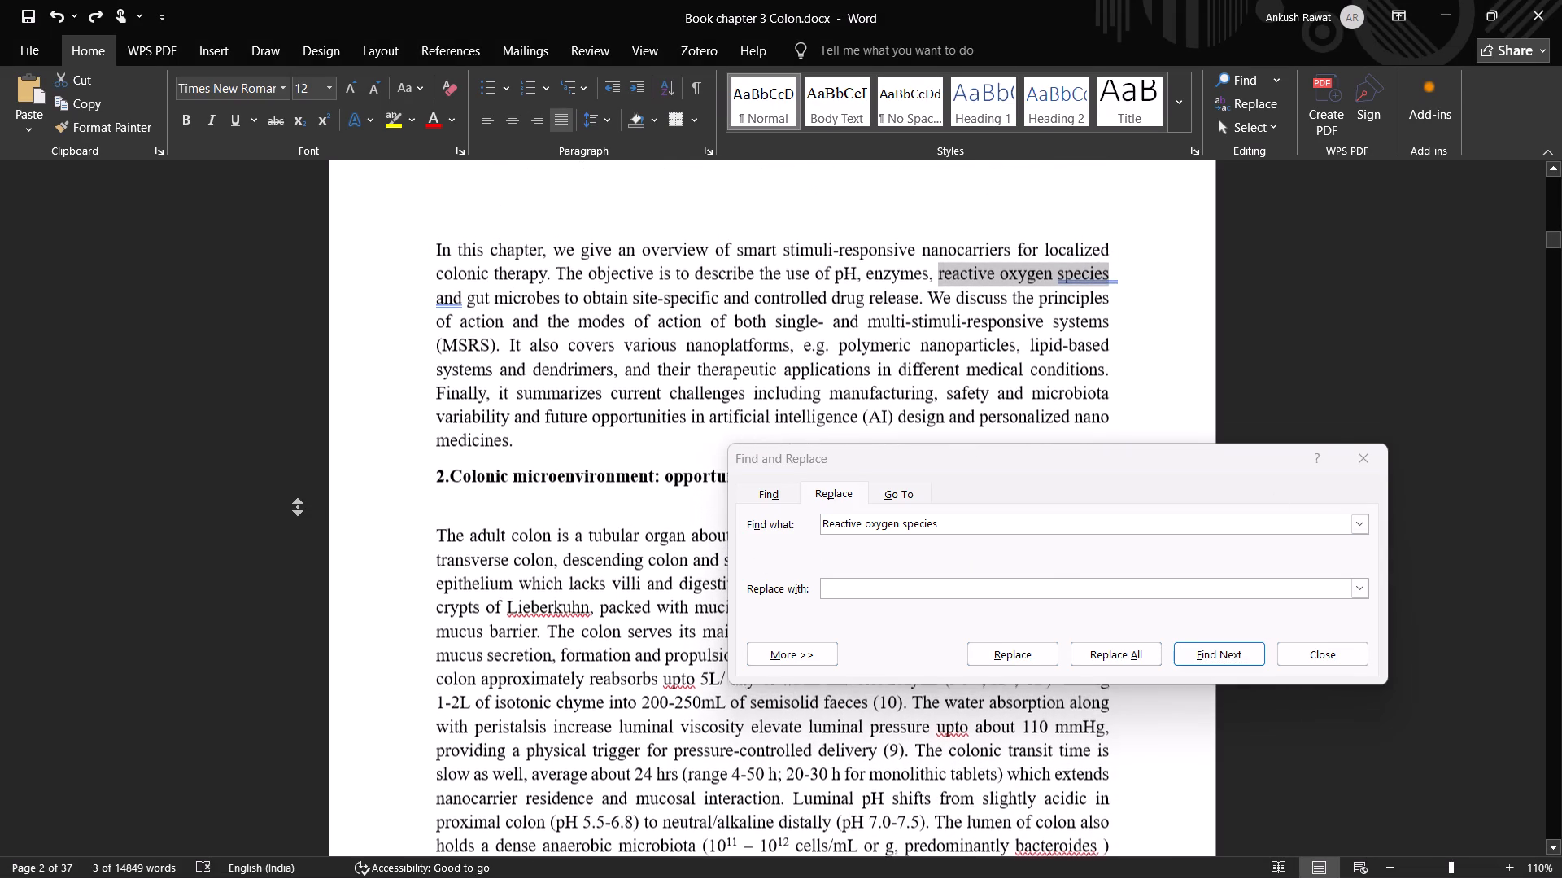
left_click(1115, 277)
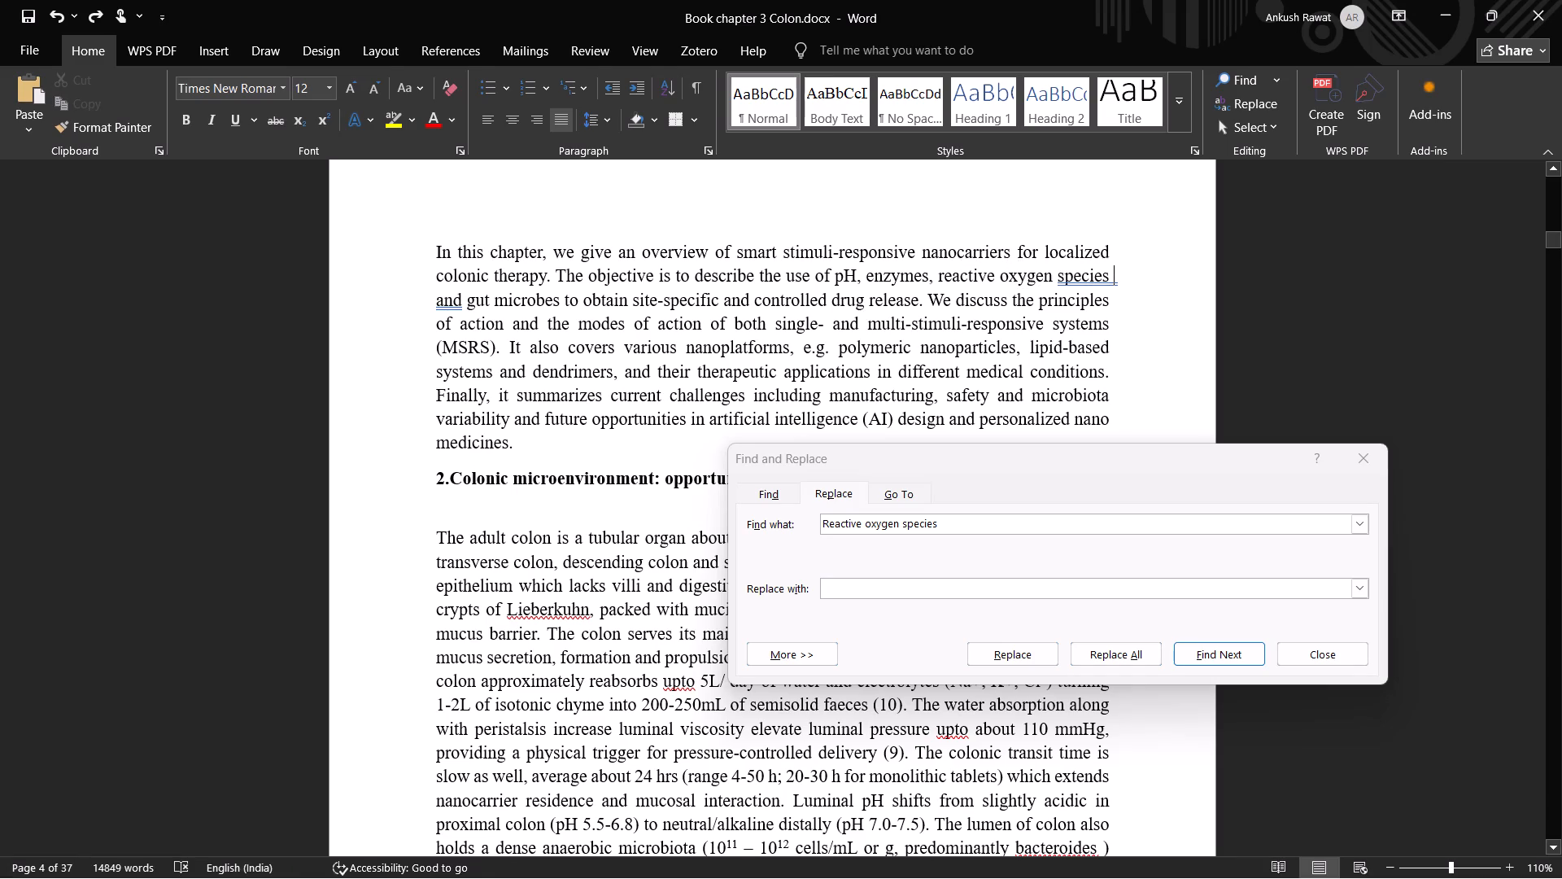
key("shift+parenleft")
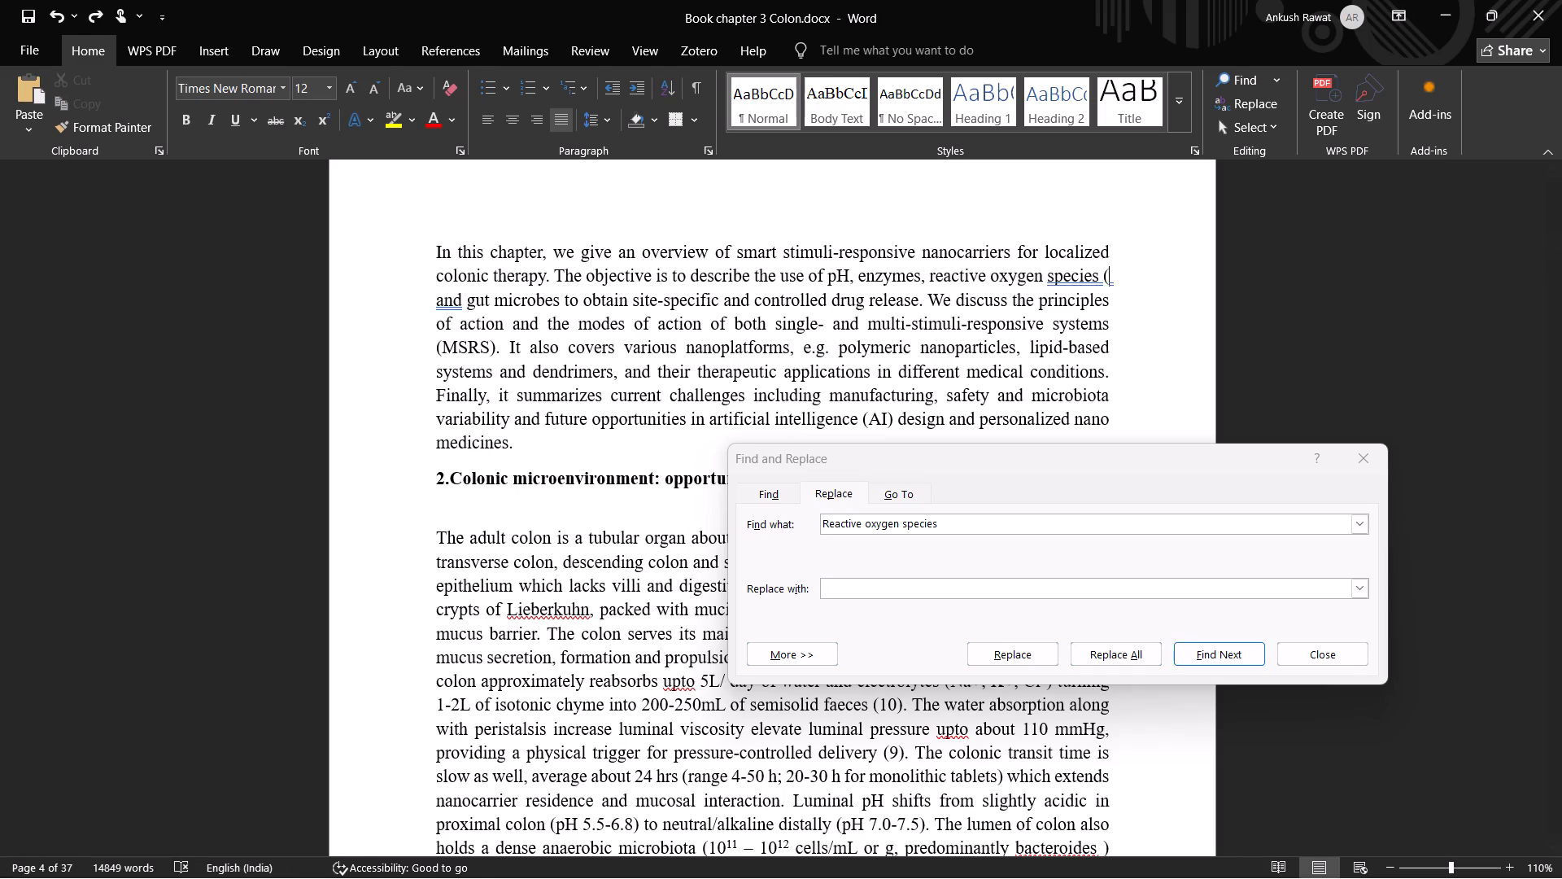
type("ROS")
key("shift+parenright")
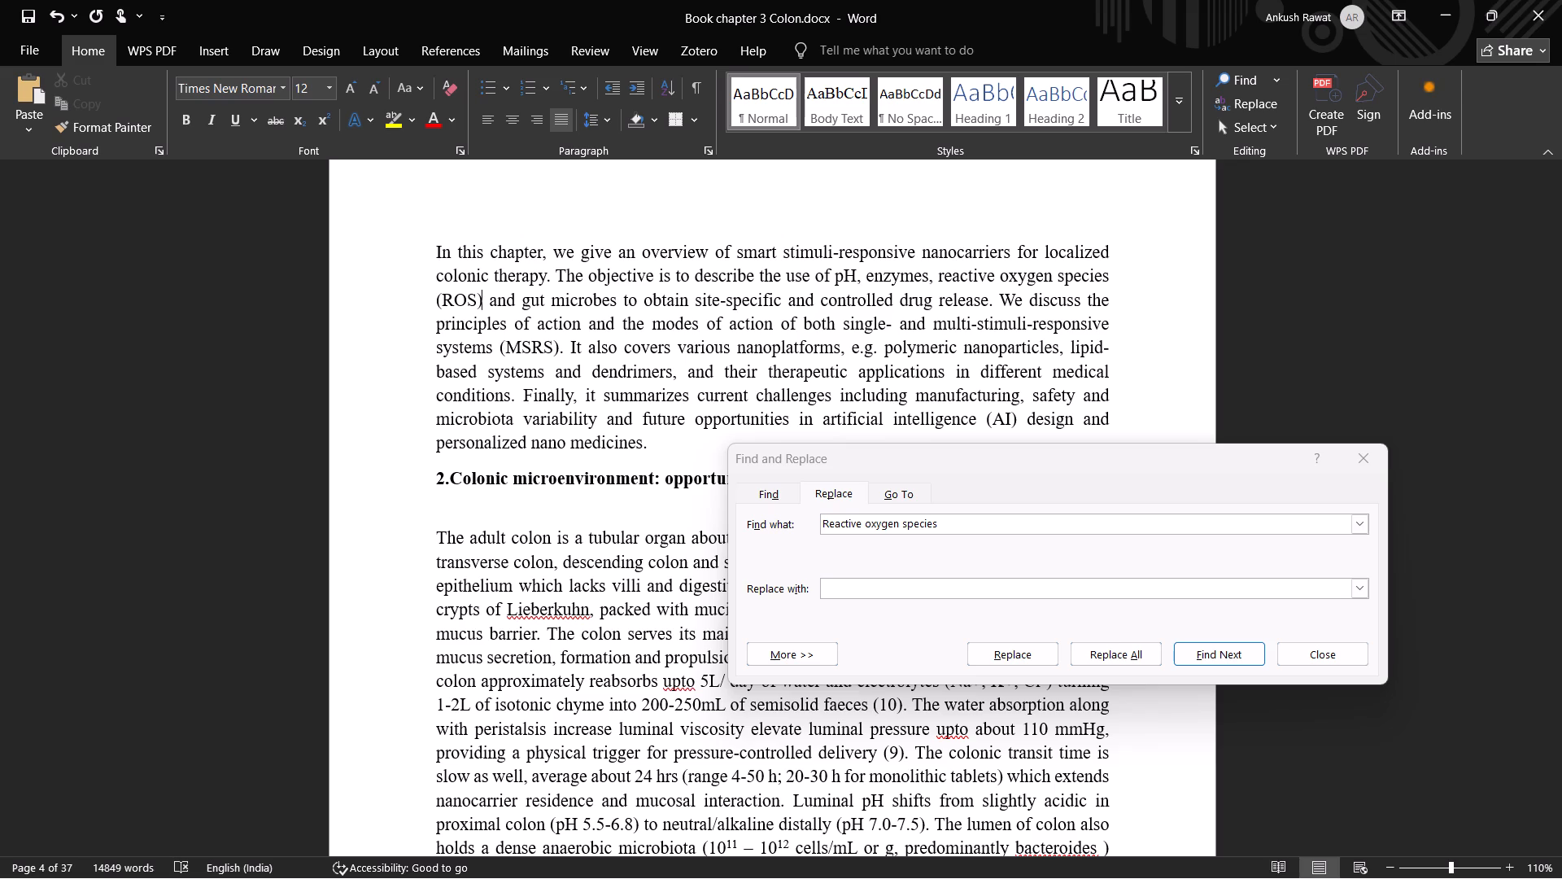
Examine sections 1.3 and 1.4 and the chapter overview paragraph, keeping the search dialog clear of the text.
scroll(552, 457, "down", 1)
scroll(552, 457, "up", 5)
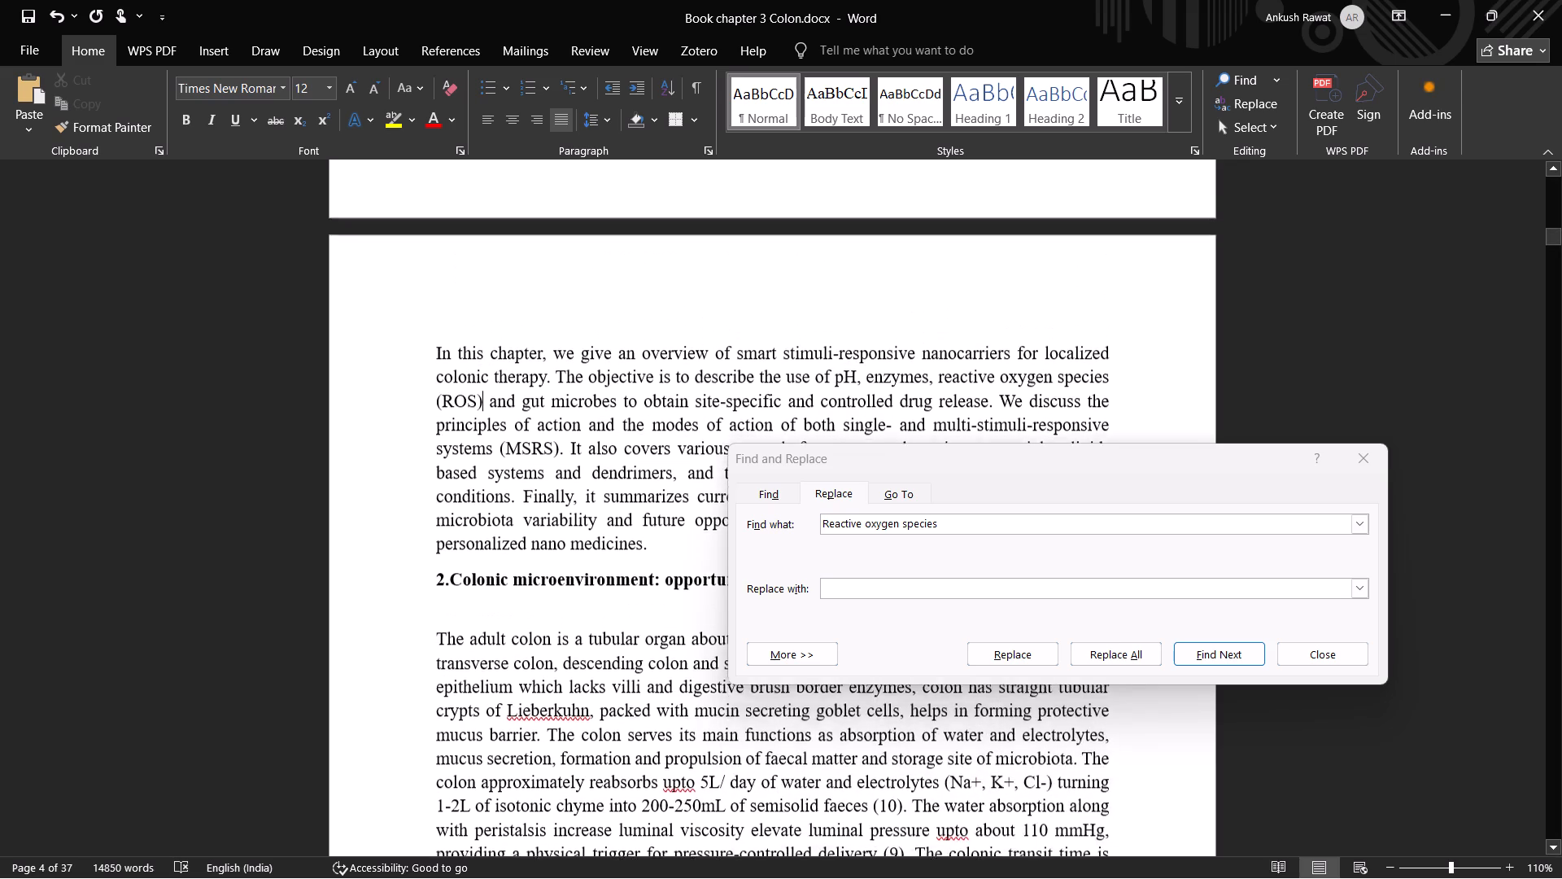
middle_click_drag(352, 500, 364, 421)
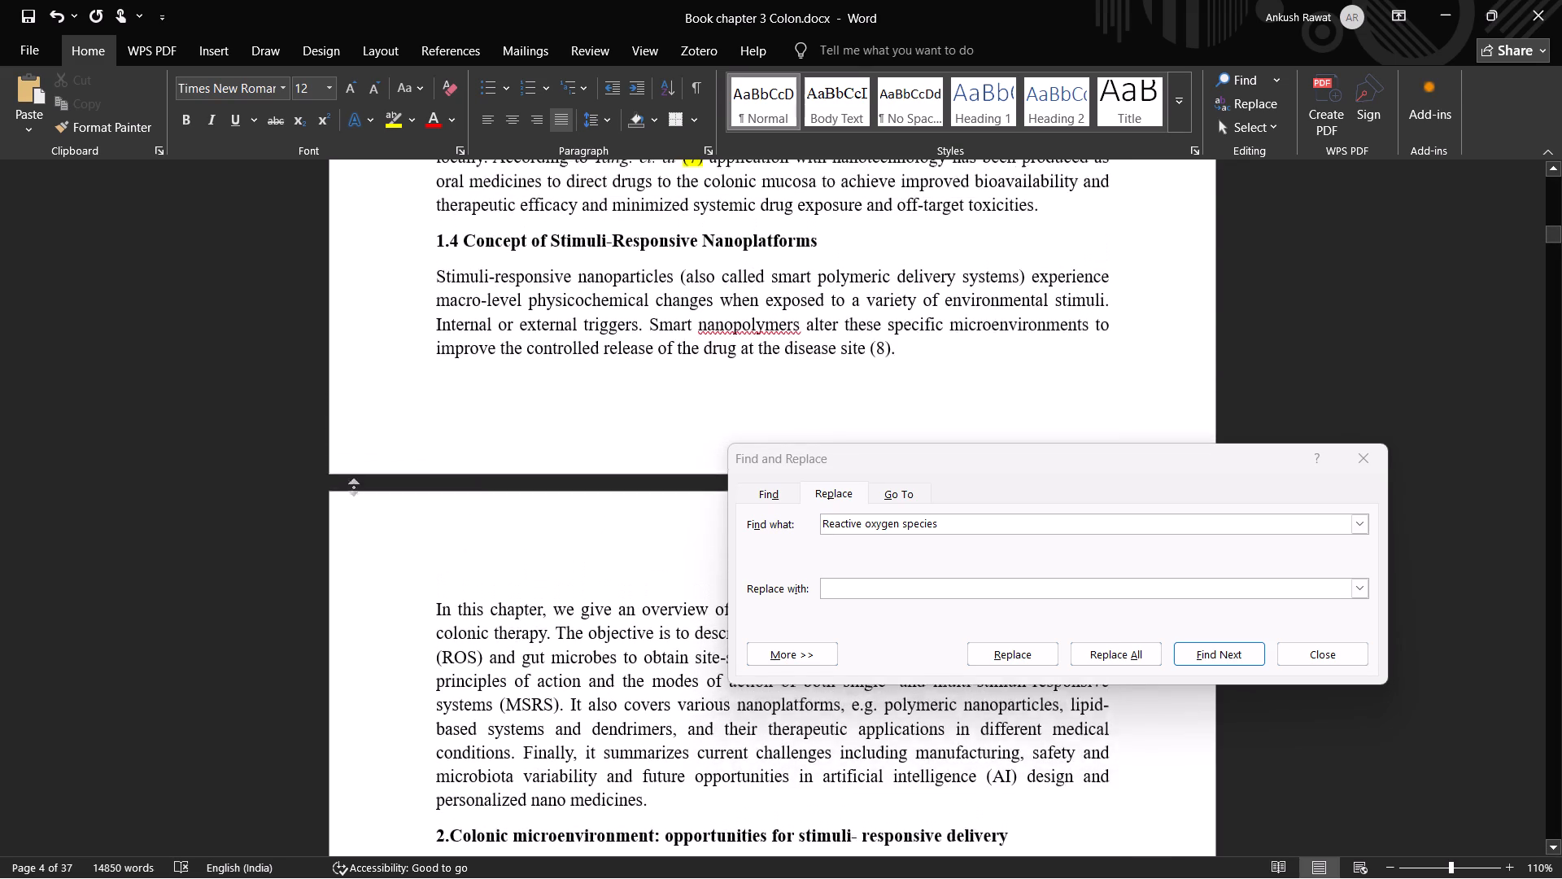
middle_click_drag(364, 421, 370, 454)
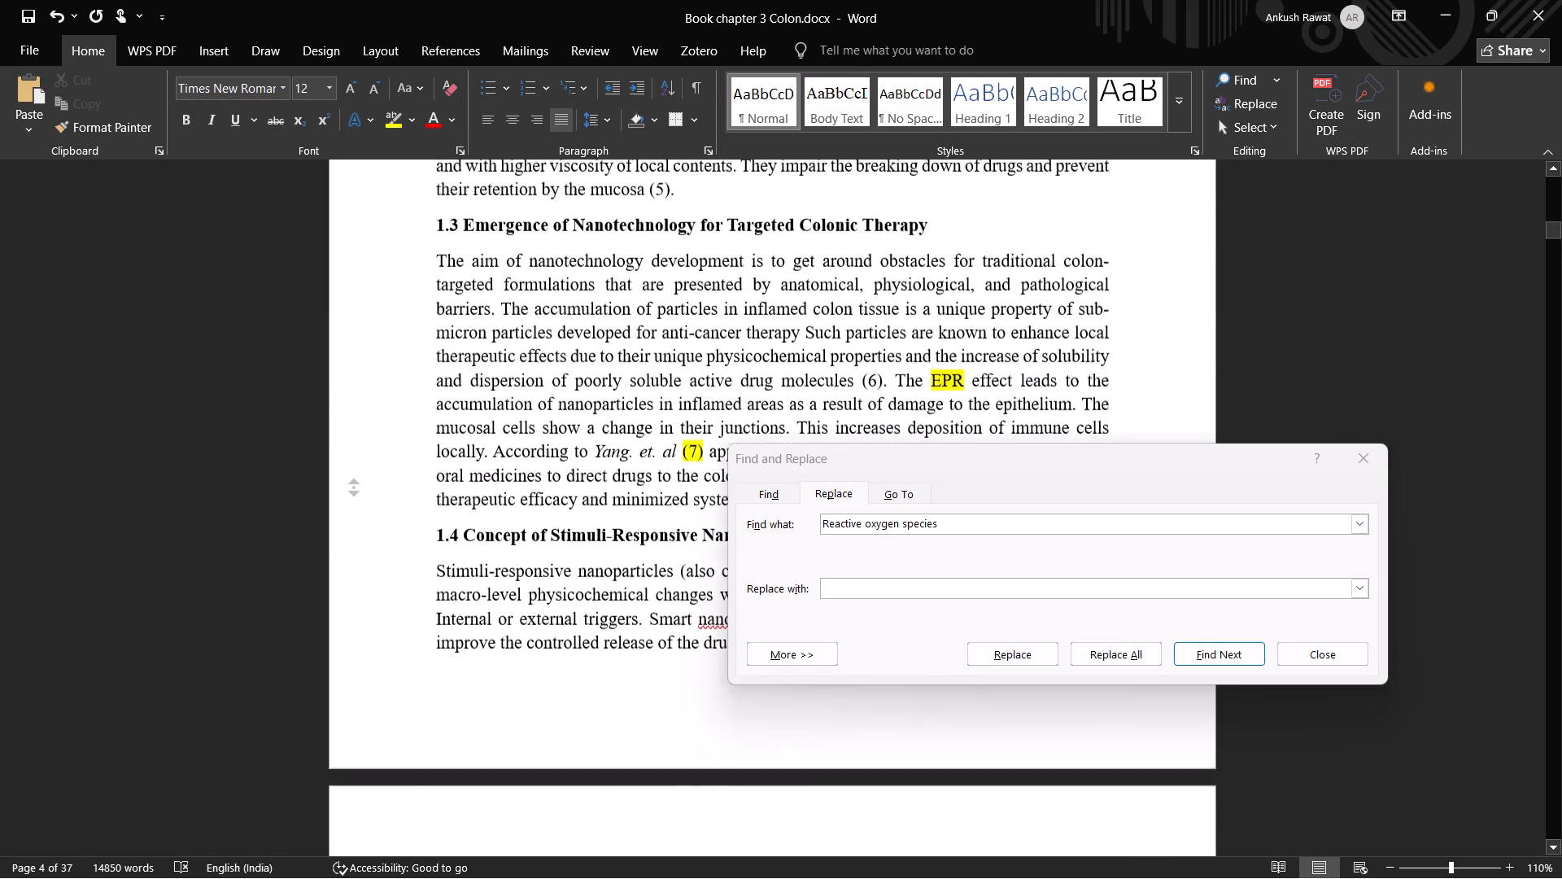
middle_click_drag(370, 454, 377, 494)
left_click_drag(944, 460, 1132, 385)
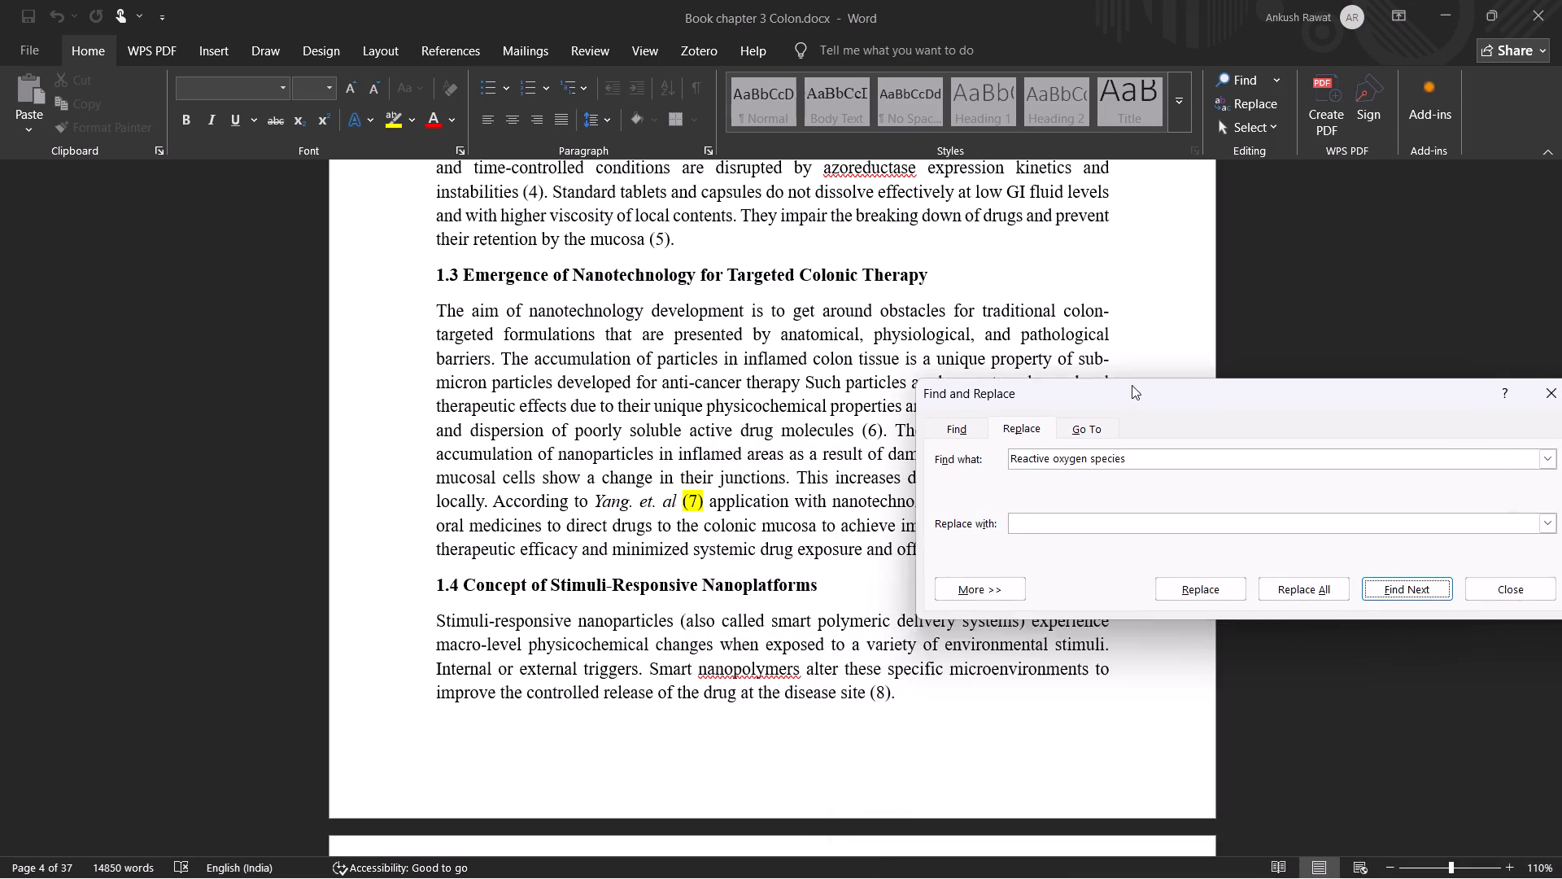
left_click_drag(1132, 385, 1155, 193)
scroll(547, 526, "down", 1)
scroll(547, 526, "up", 1)
scroll(547, 526, "down", 7)
scroll(547, 526, "up", 1)
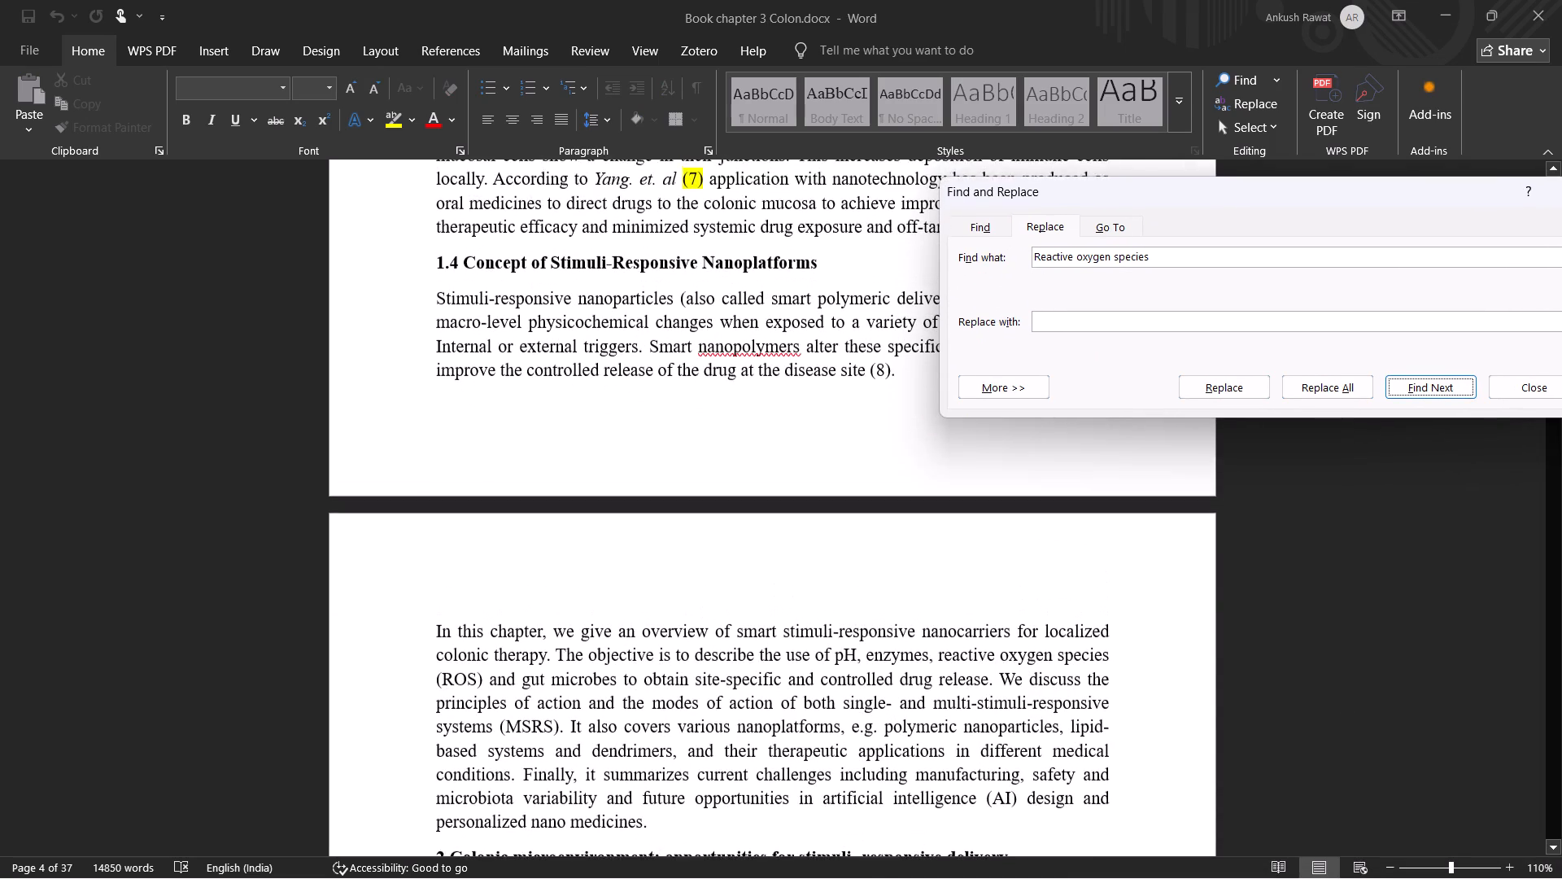
scroll(411, 404, "down", 1)
middle_click_drag(395, 365, 393, 454)
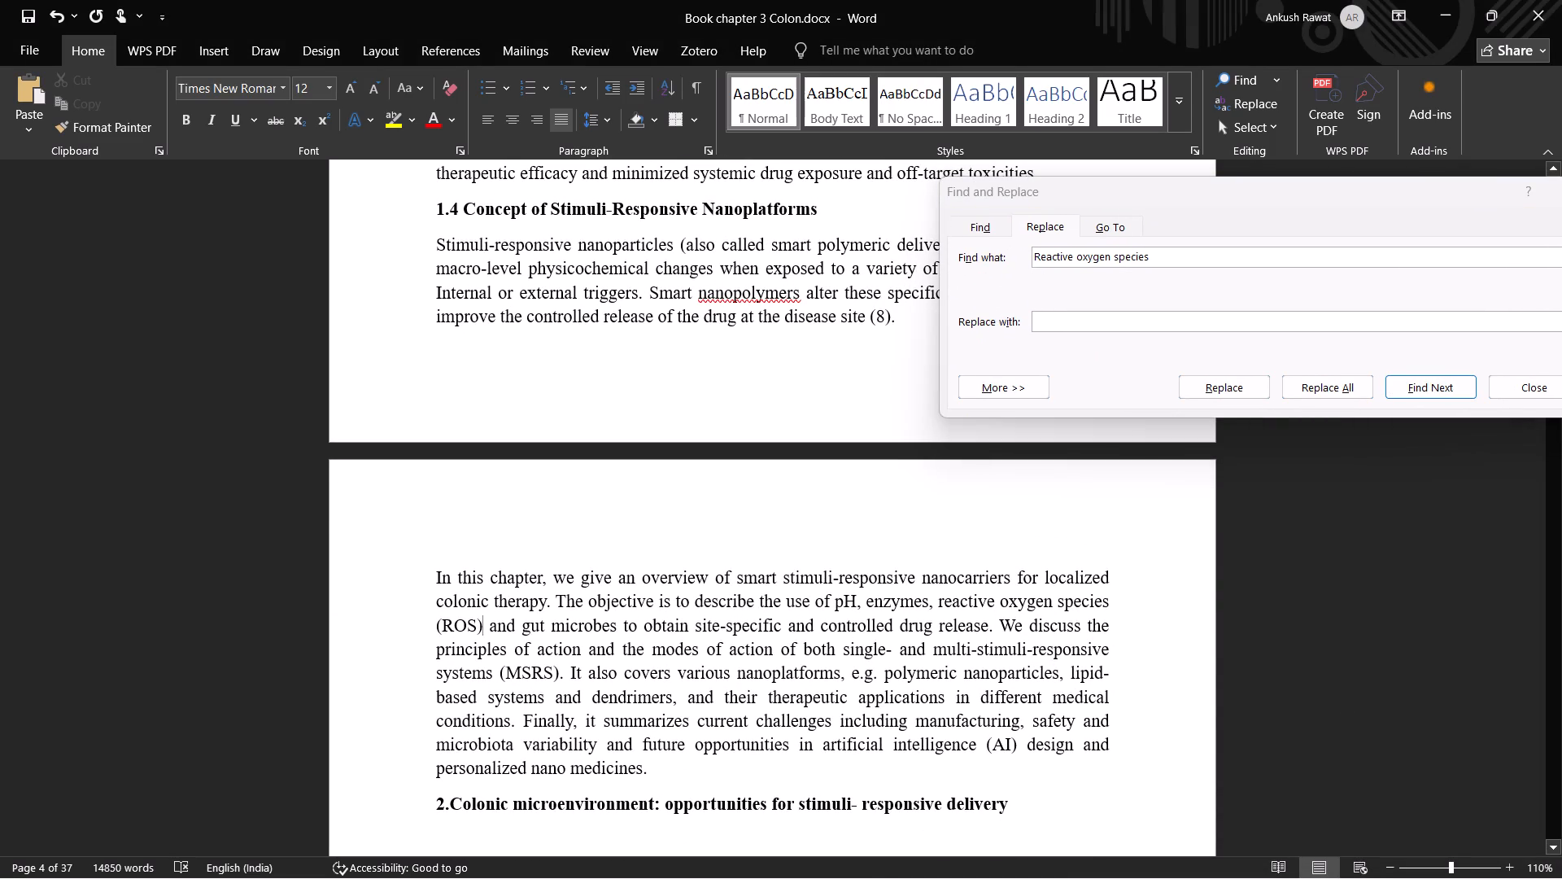
middle_click_drag(365, 478, 360, 552)
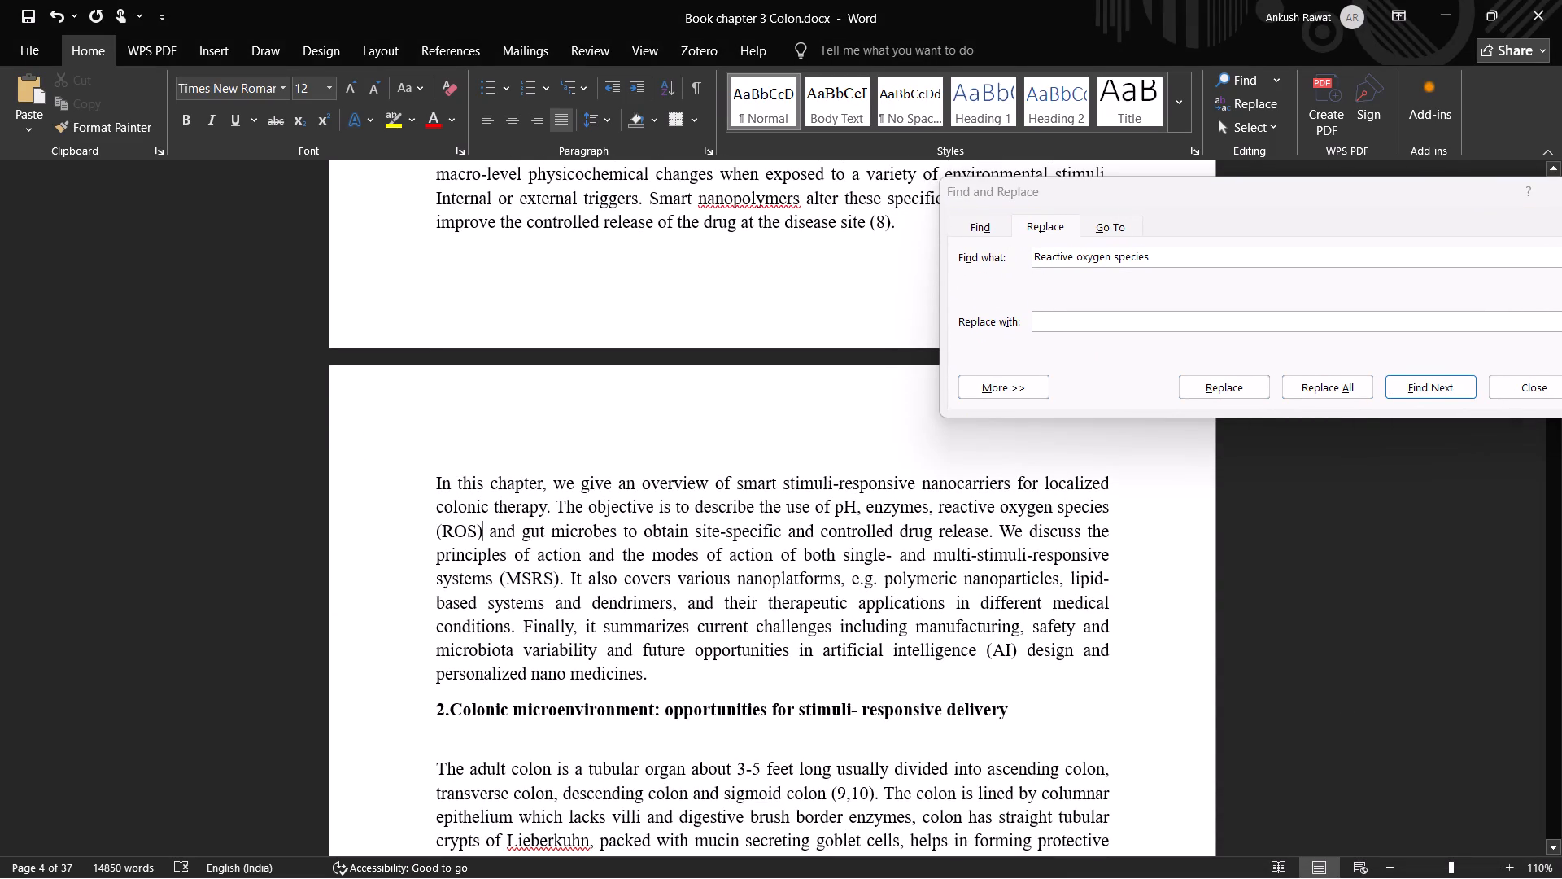
Set the search term to "multi-stimuli-responsive systems", copied from the chapter overview paragraph.
left_click_drag(933, 555, 490, 572)
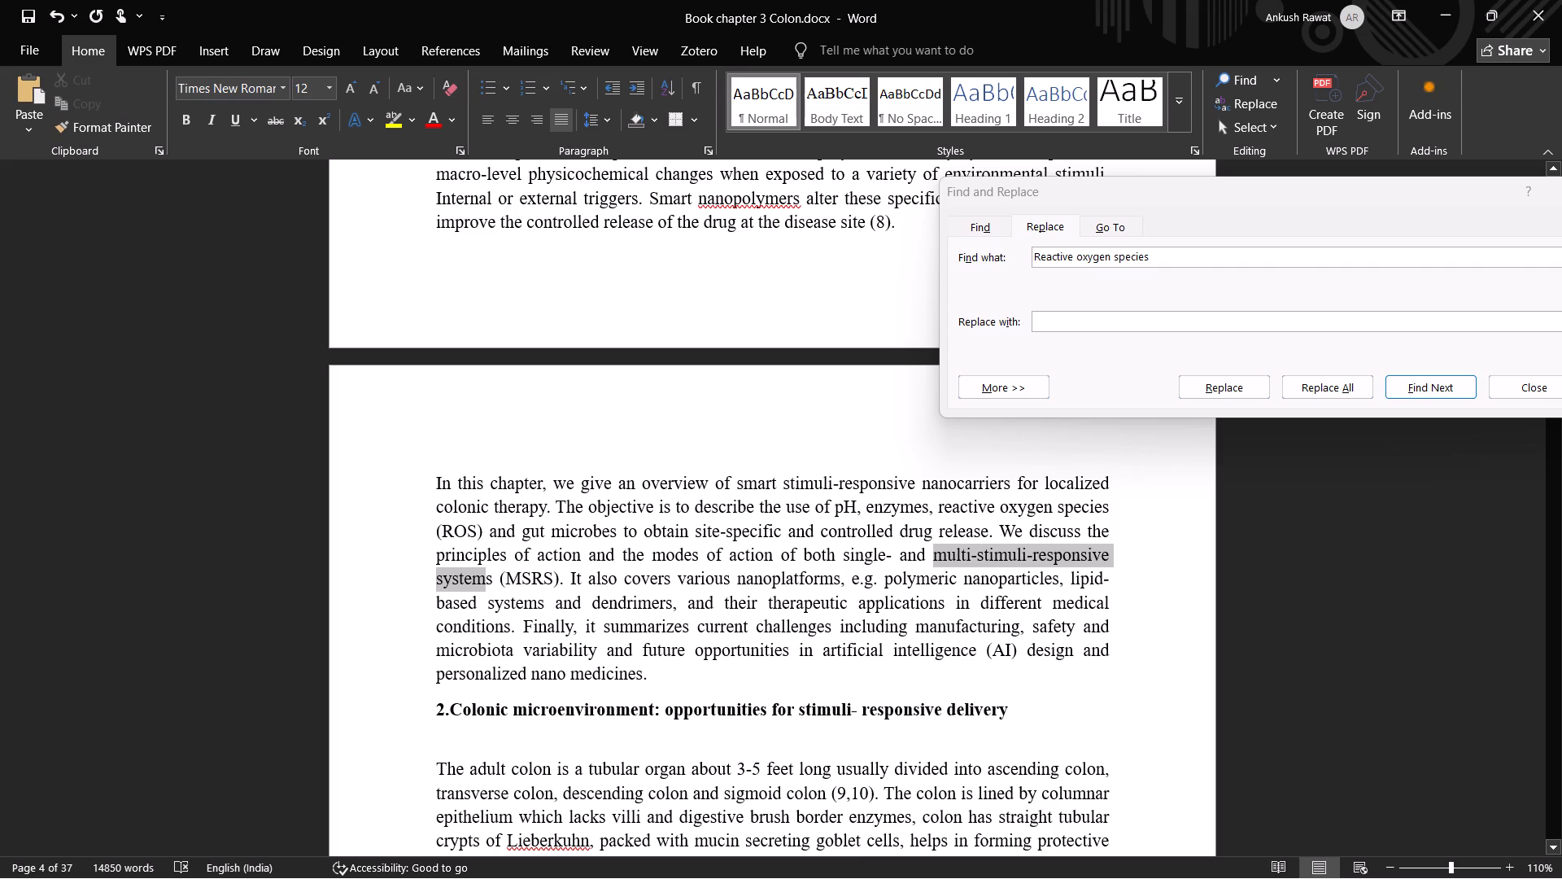
left_click_drag(490, 572, 491, 574)
key("ctrl+c")
key("ctrl+c")
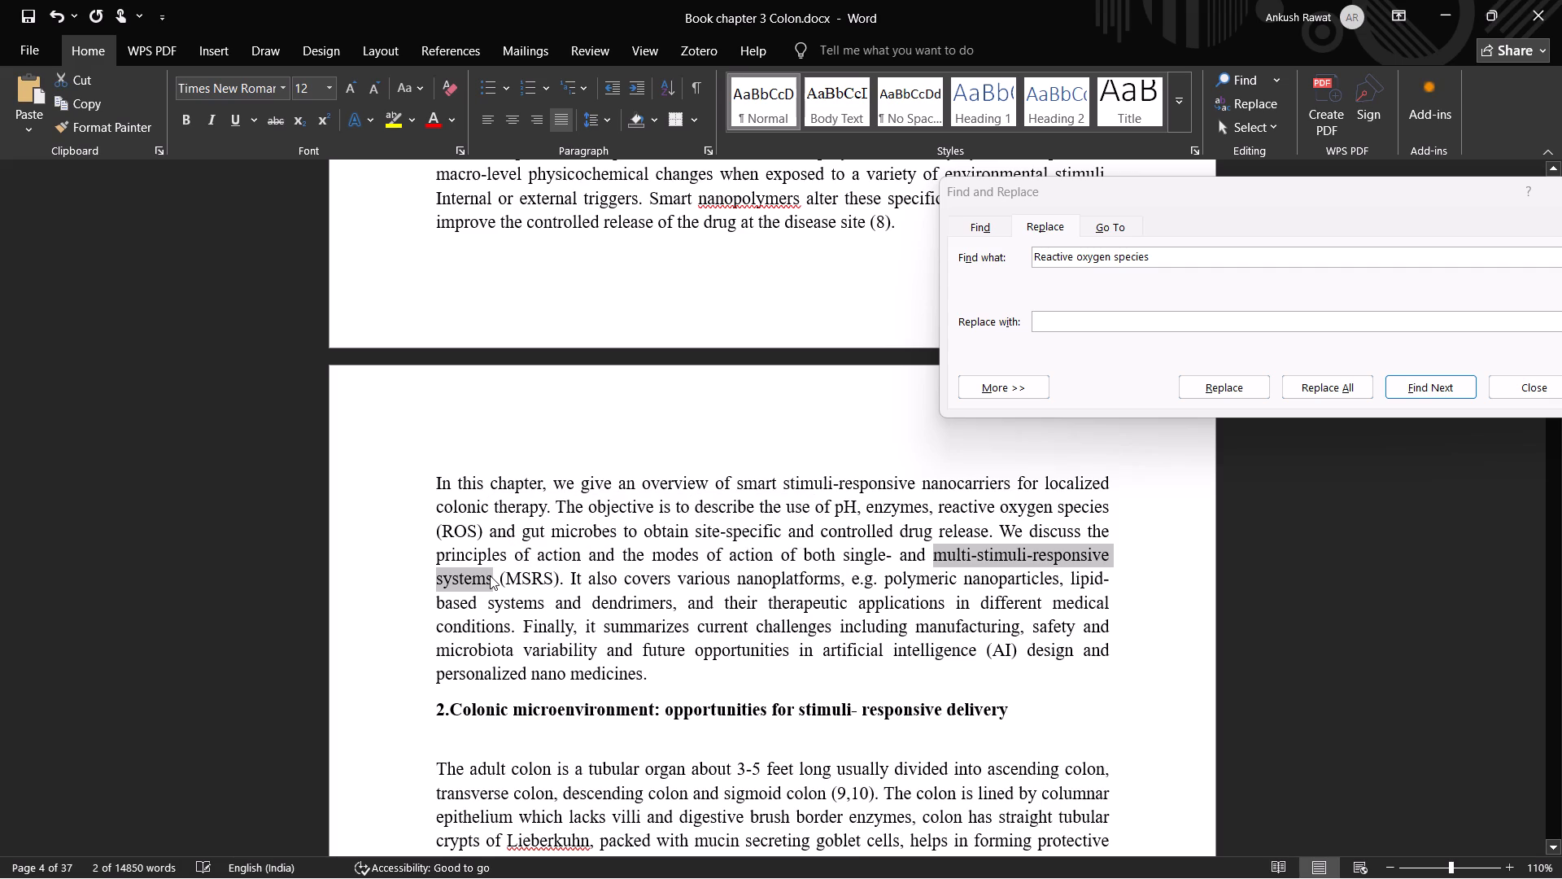
key("ctrl+c")
key("ctrl+c")
key("ctrl+c")
key("ctrl+c")
key("ctrl+c")
key("ctrl+c")
key("ctrl+c")
left_click_drag(1189, 250, 1012, 268)
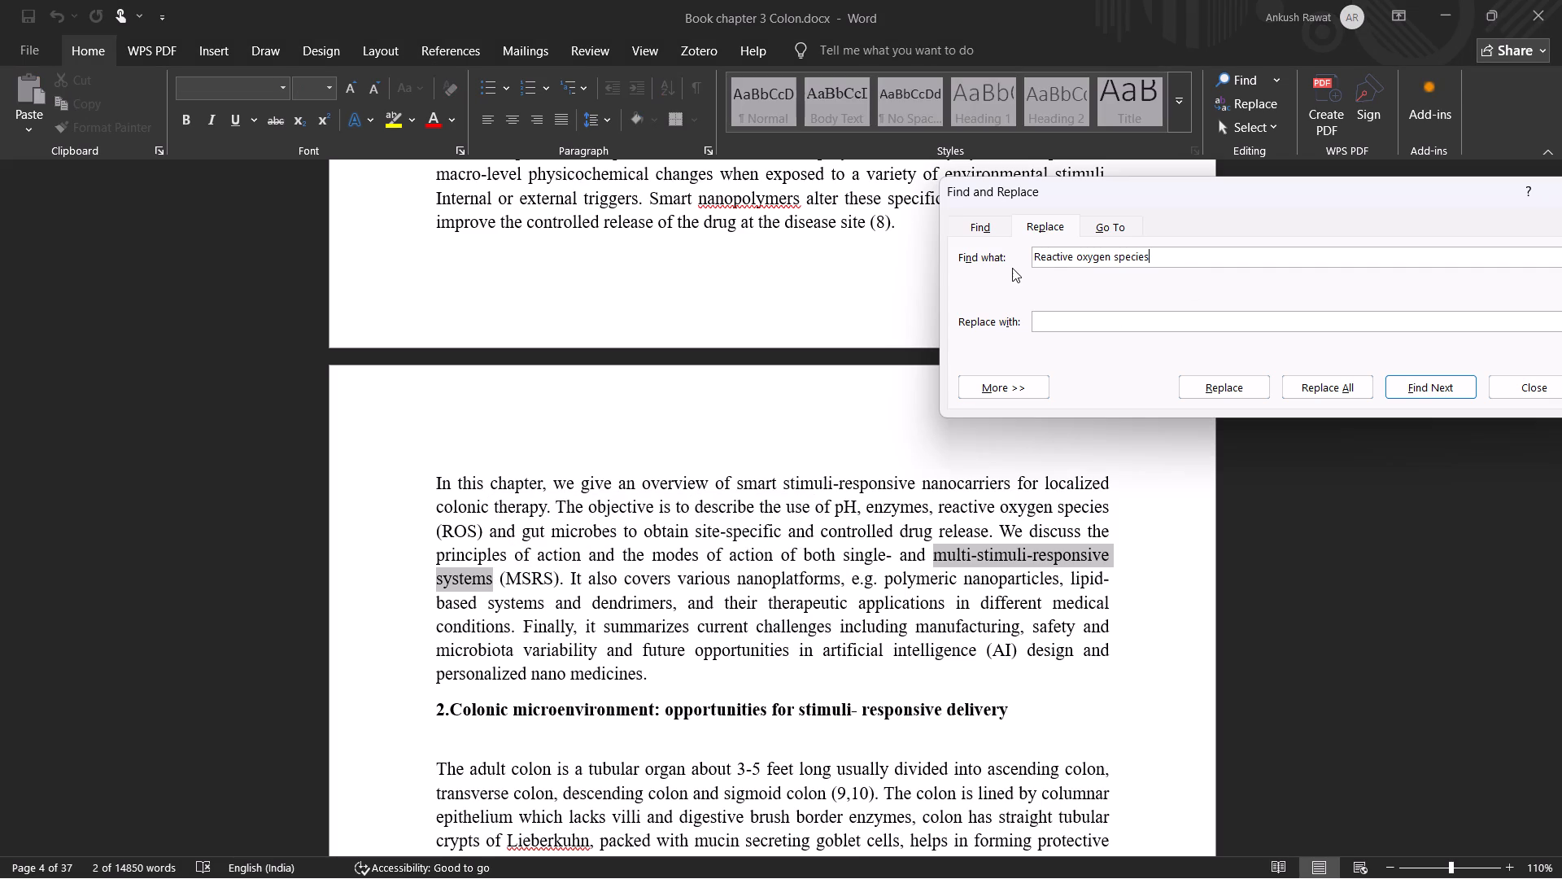
left_click_drag(1012, 268, 1015, 268)
double_click(1083, 257)
key("ctrl+a")
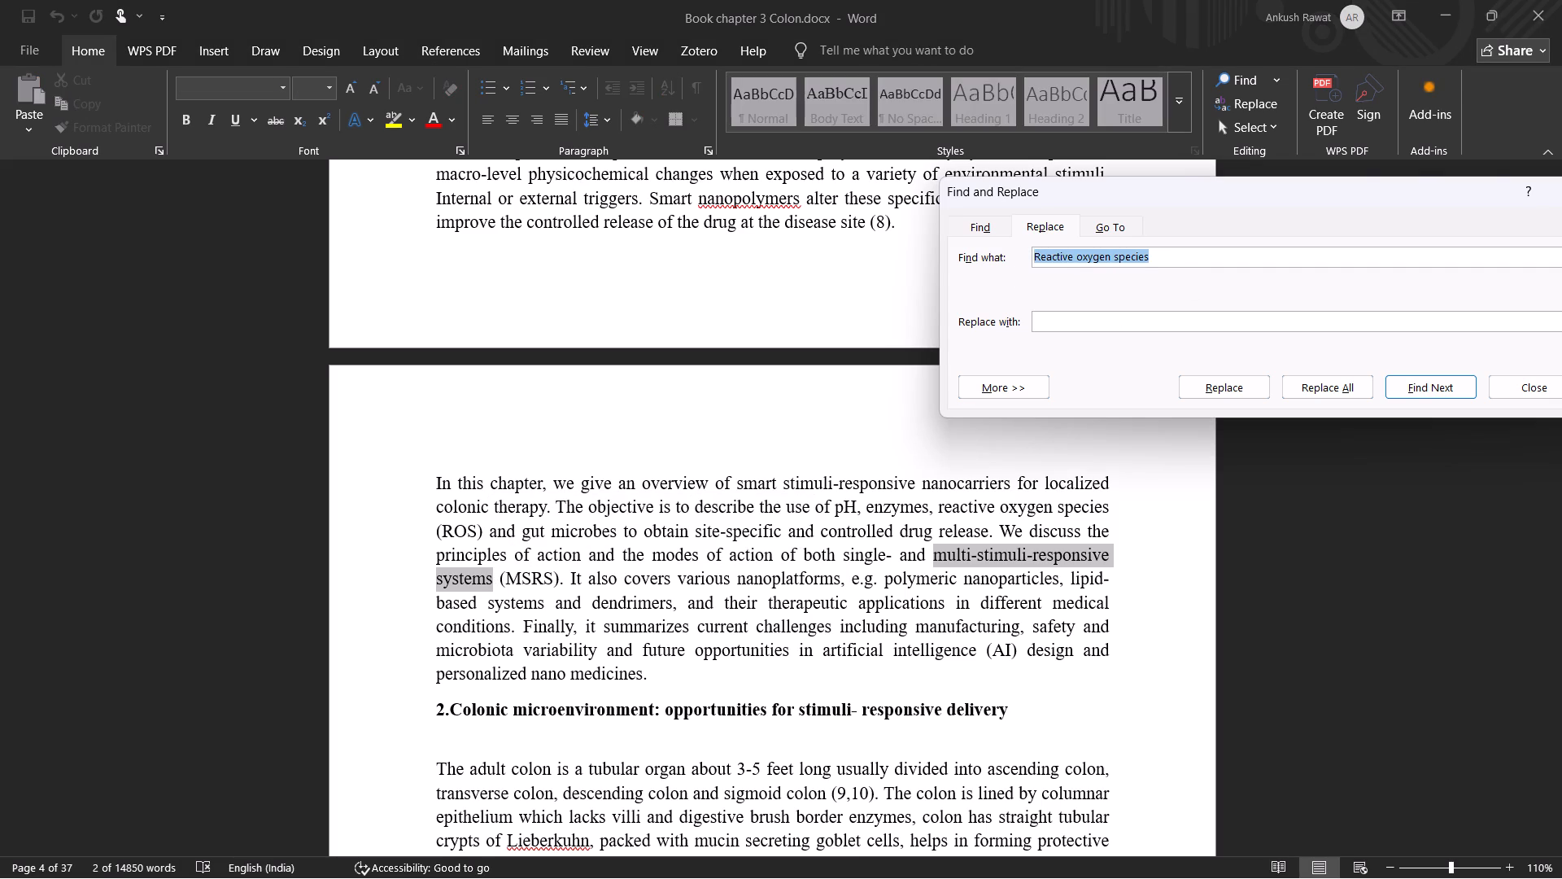
key("ctrl+v")
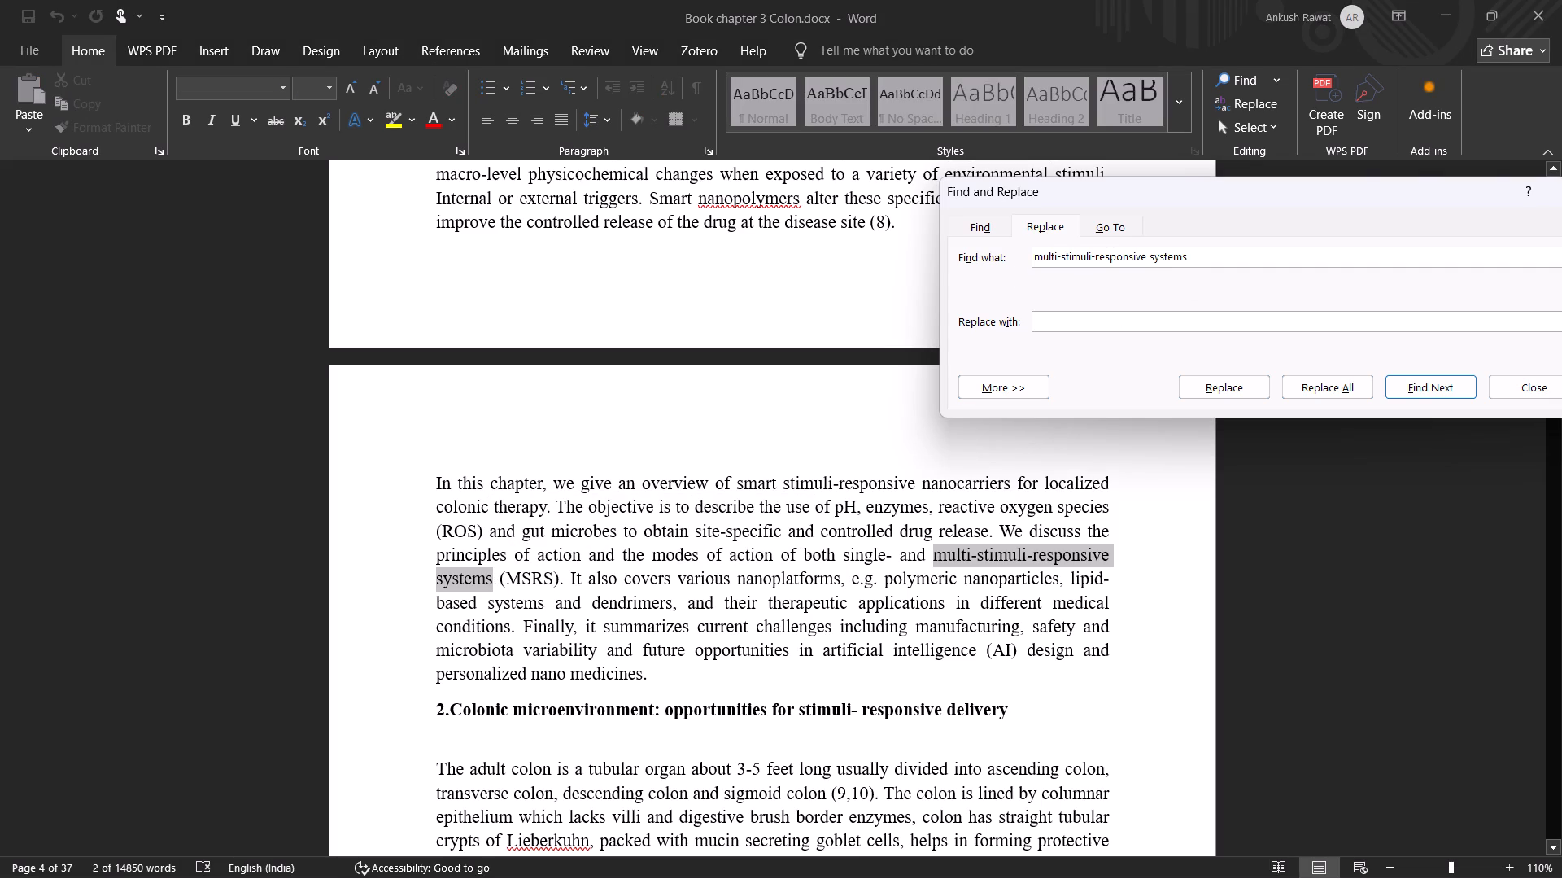
Enter MSRS as the replacement text and search the document for "multi-stimuli-responsive systems", continuing from the beginning.
double_click(517, 584)
key("ctrl+c")
key("ctrl+c")
key("ctrl+c")
key("ctrl+c")
key("ctrl+c")
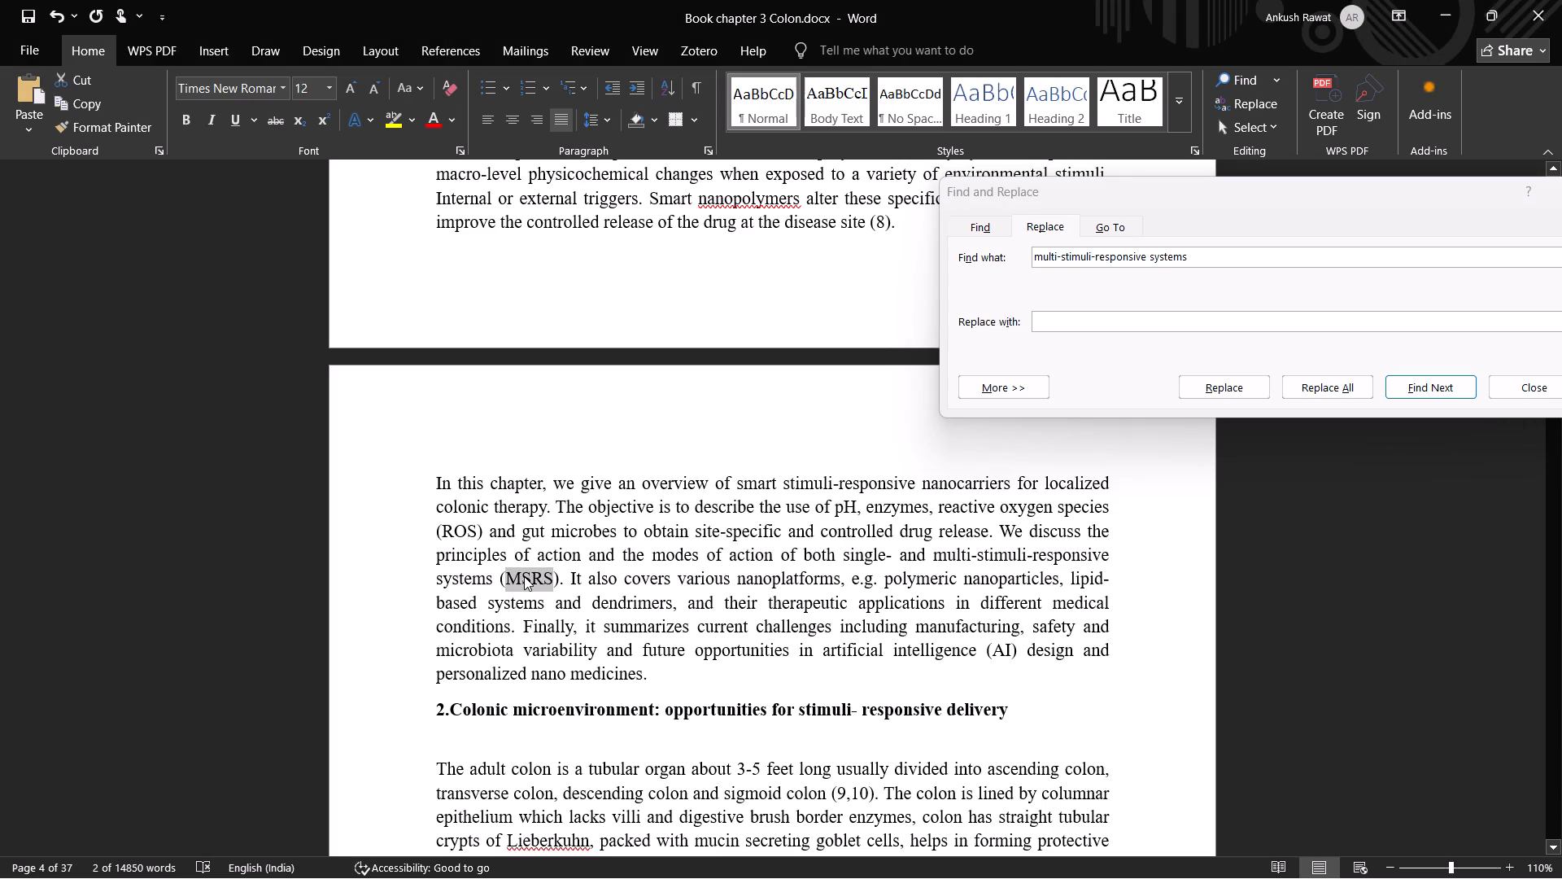
key("ctrl+c")
key("ctrl+c")
key("ctrl+c")
double_click(1105, 321)
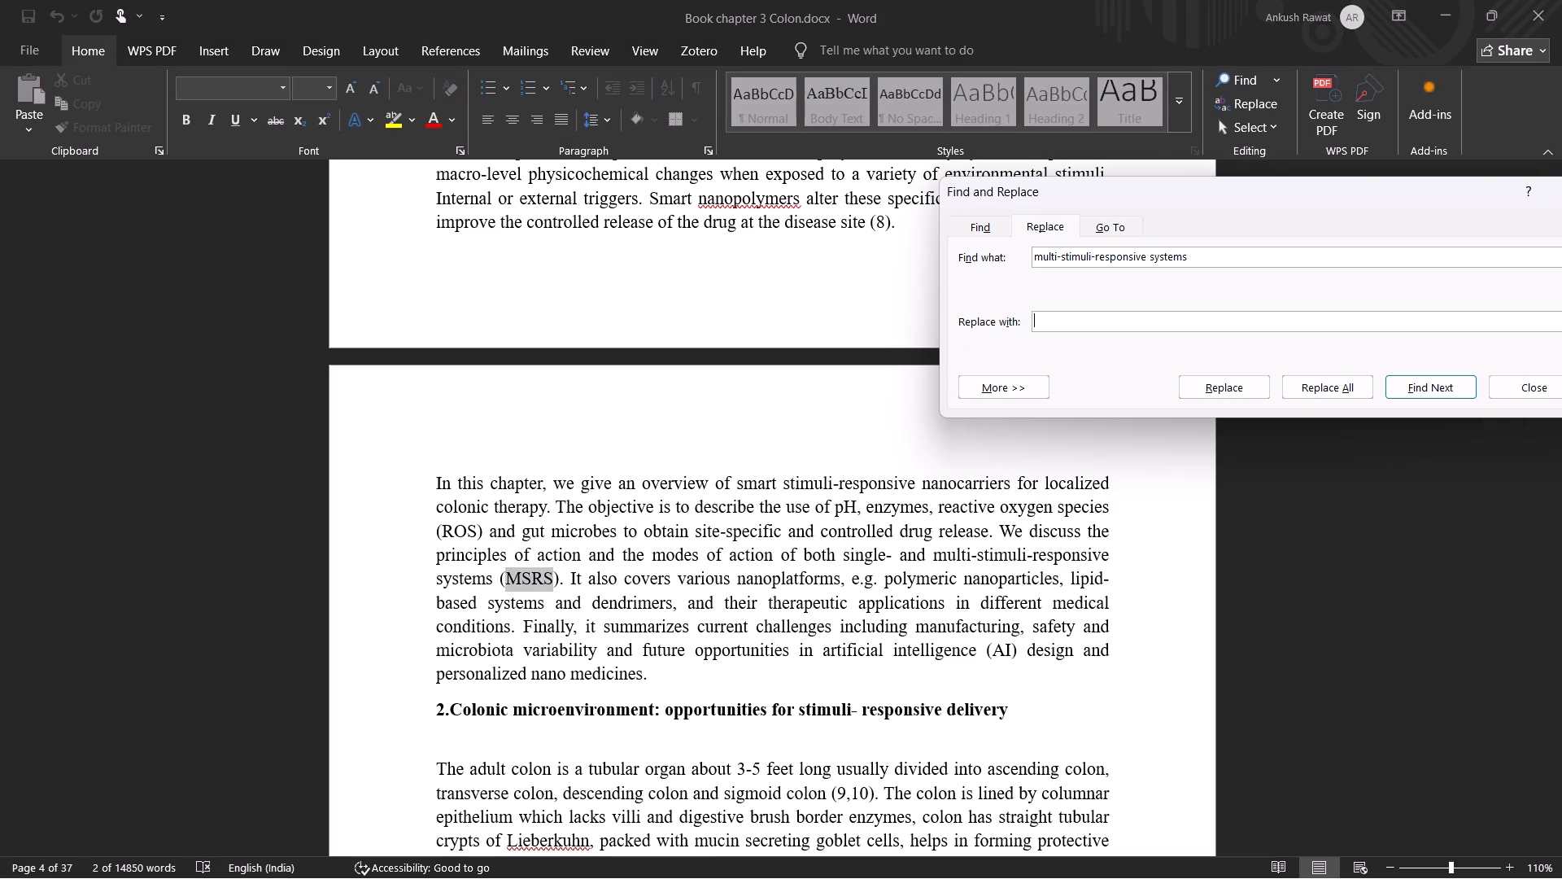
key("ctrl+v")
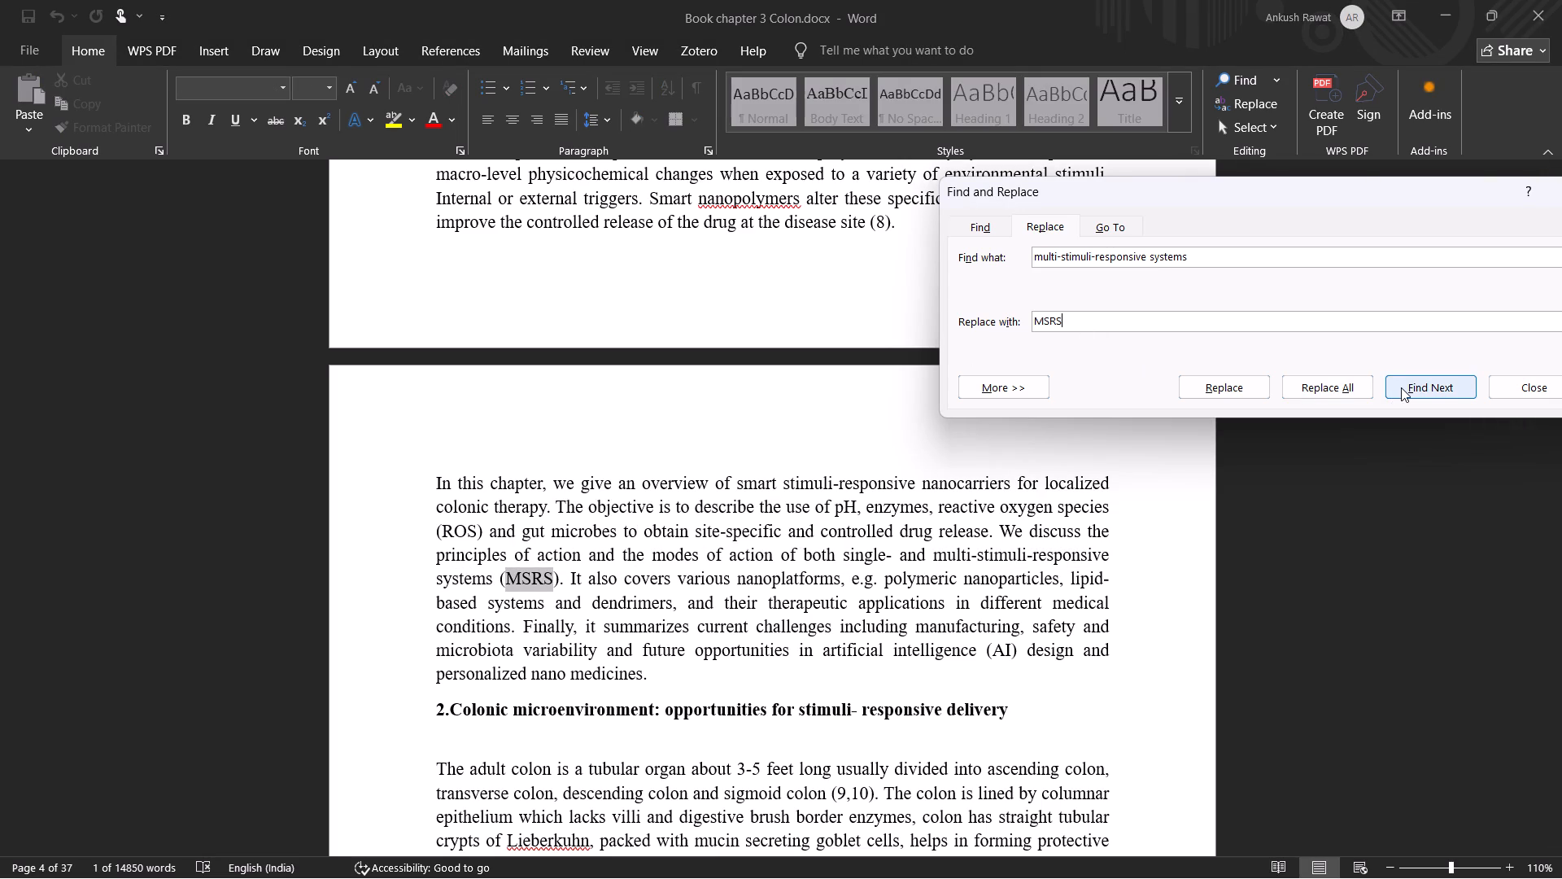
left_click(1401, 387)
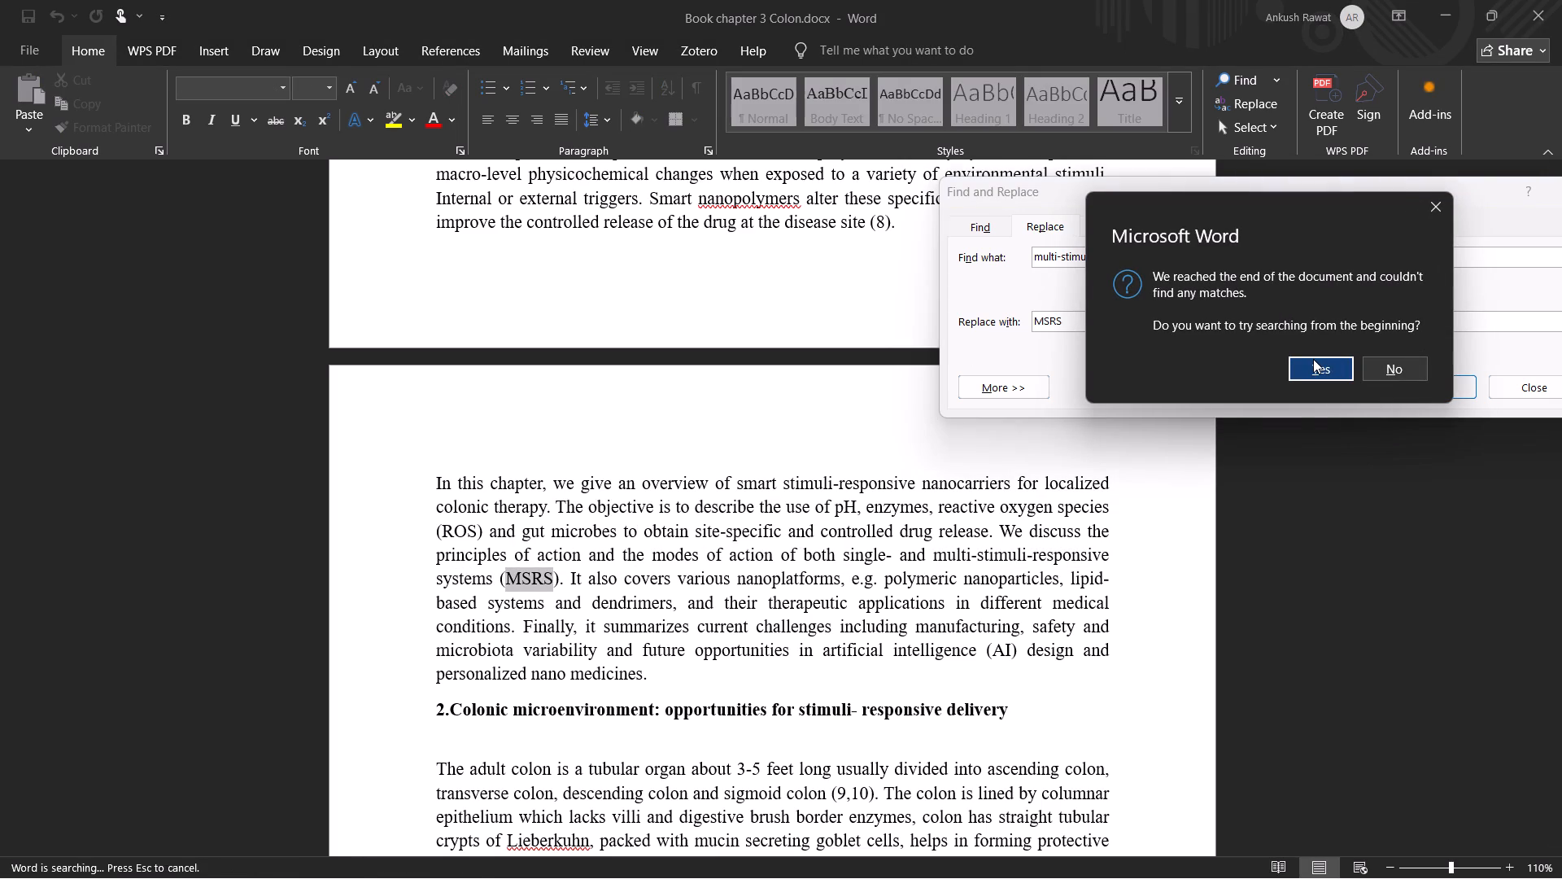
left_click(1312, 359)
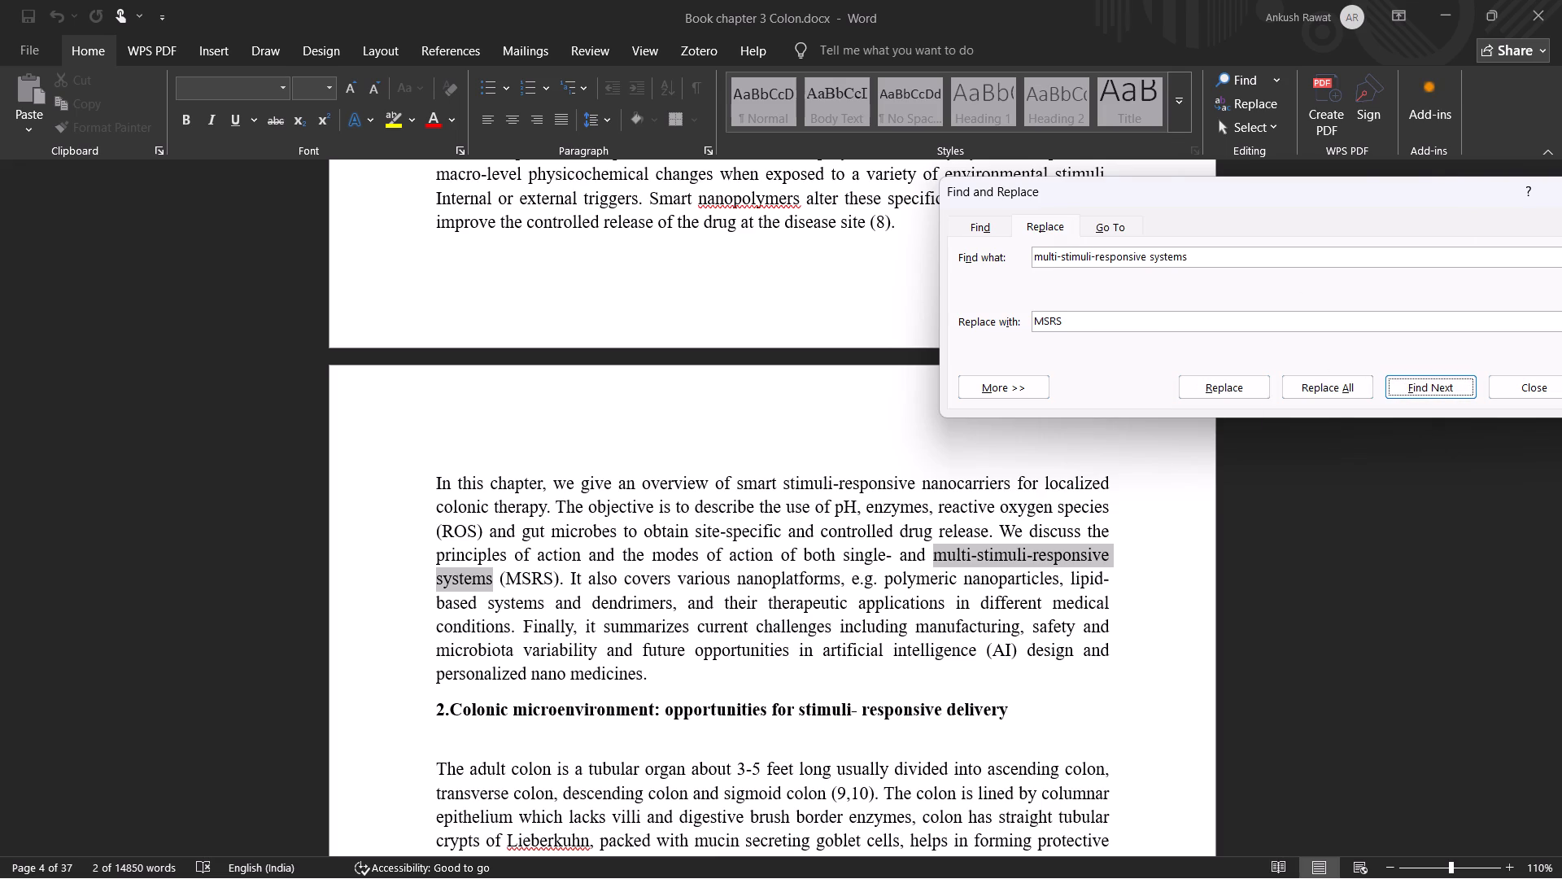
Search the whole document for the unhyphenated variant "multi stimuli responsive systems".
left_click(1094, 256)
key("BackSpace")
key("space")
left_click(1060, 256)
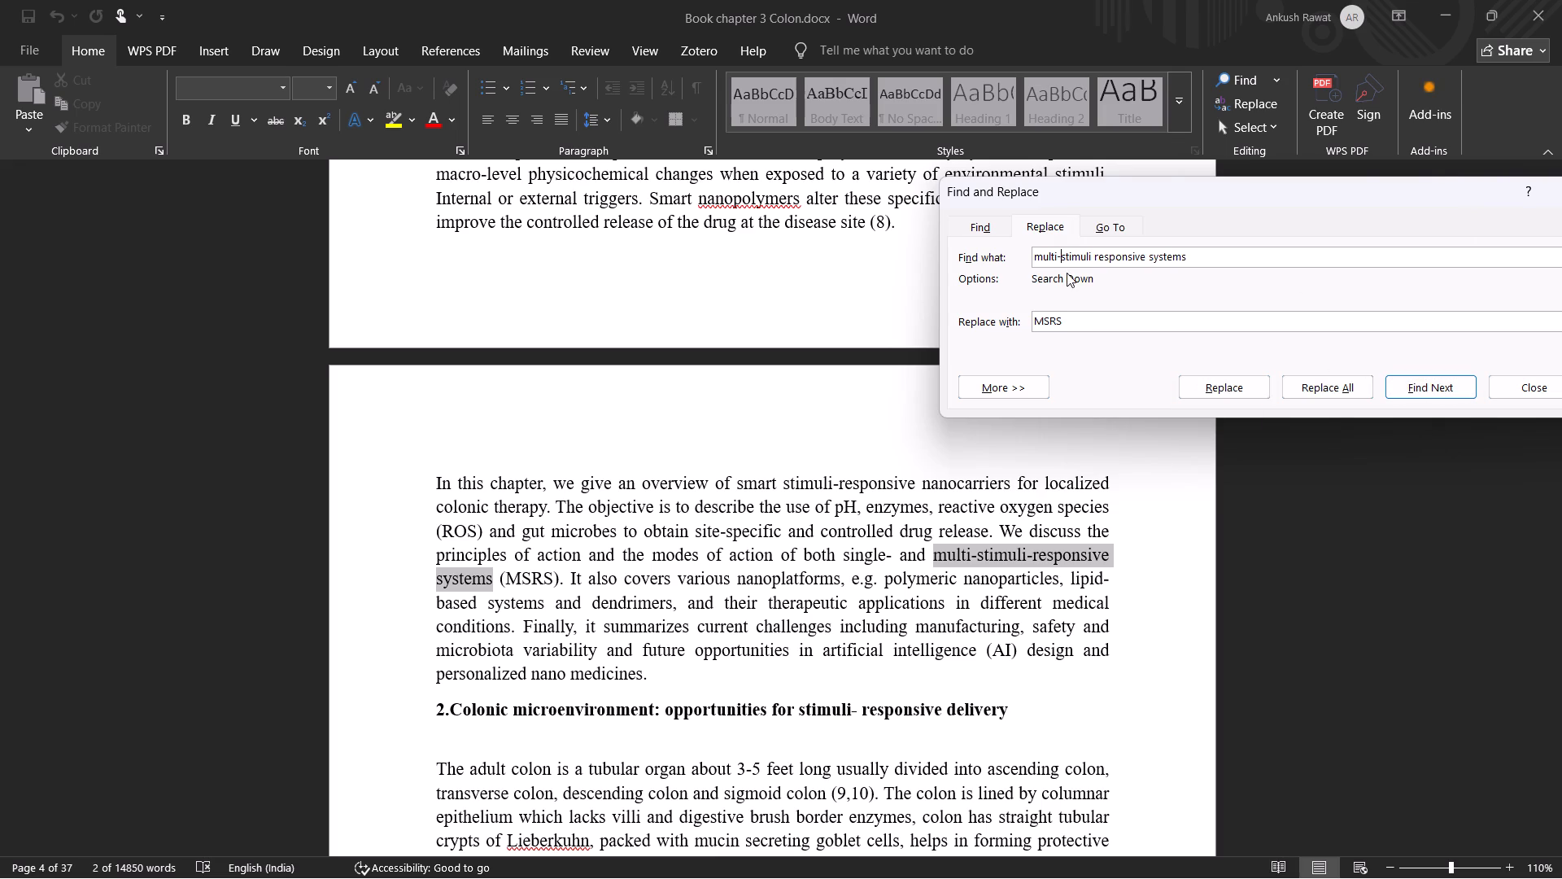
key("BackSpace")
key("space")
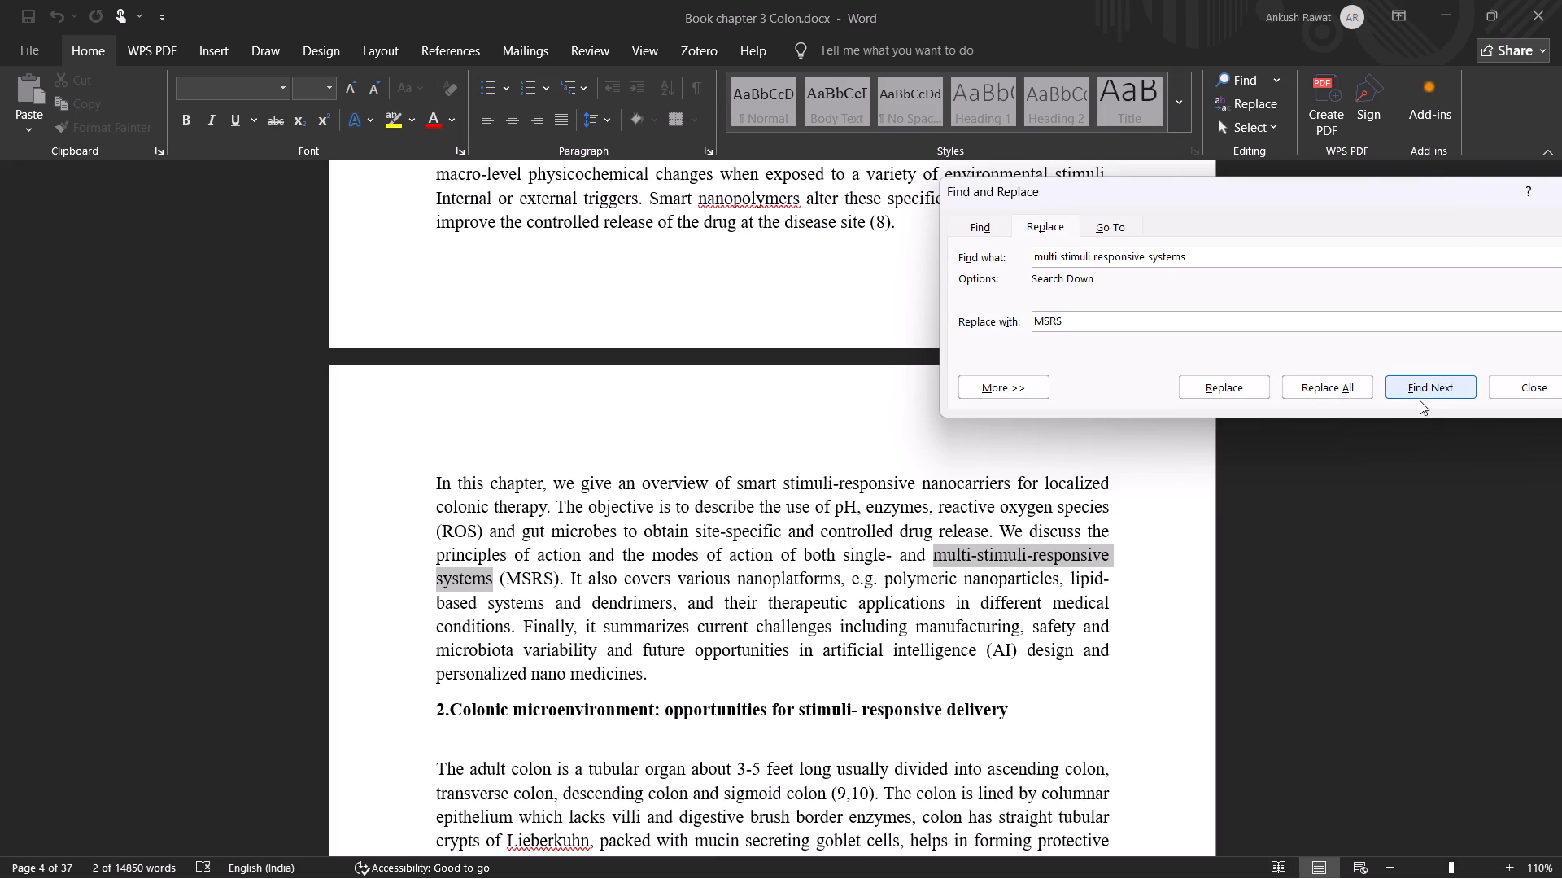
left_click(1425, 393)
left_click(1408, 356)
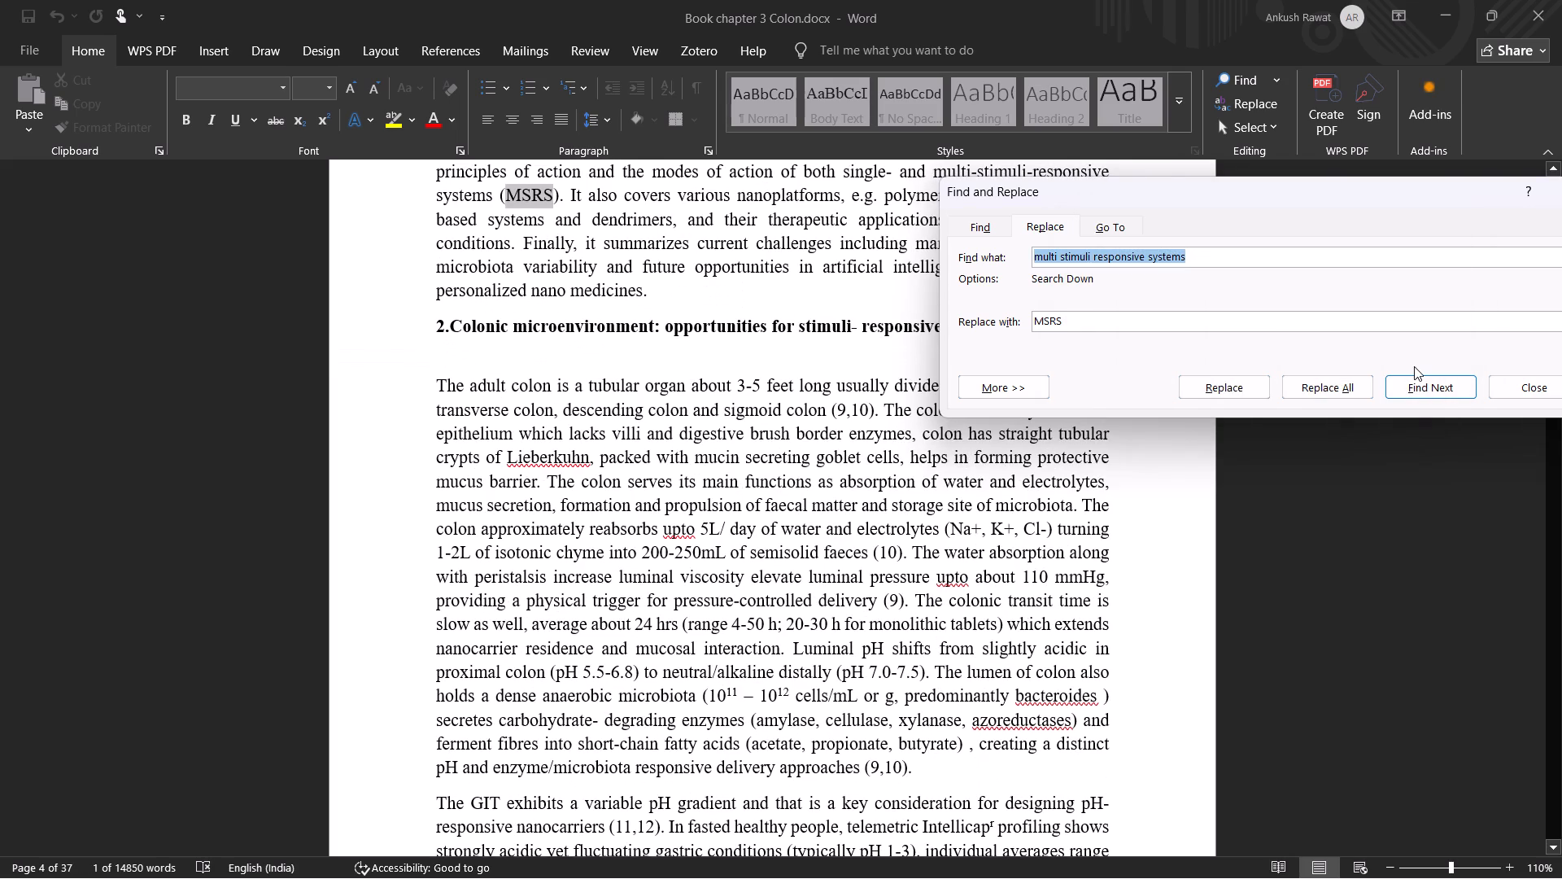
left_click(1426, 383)
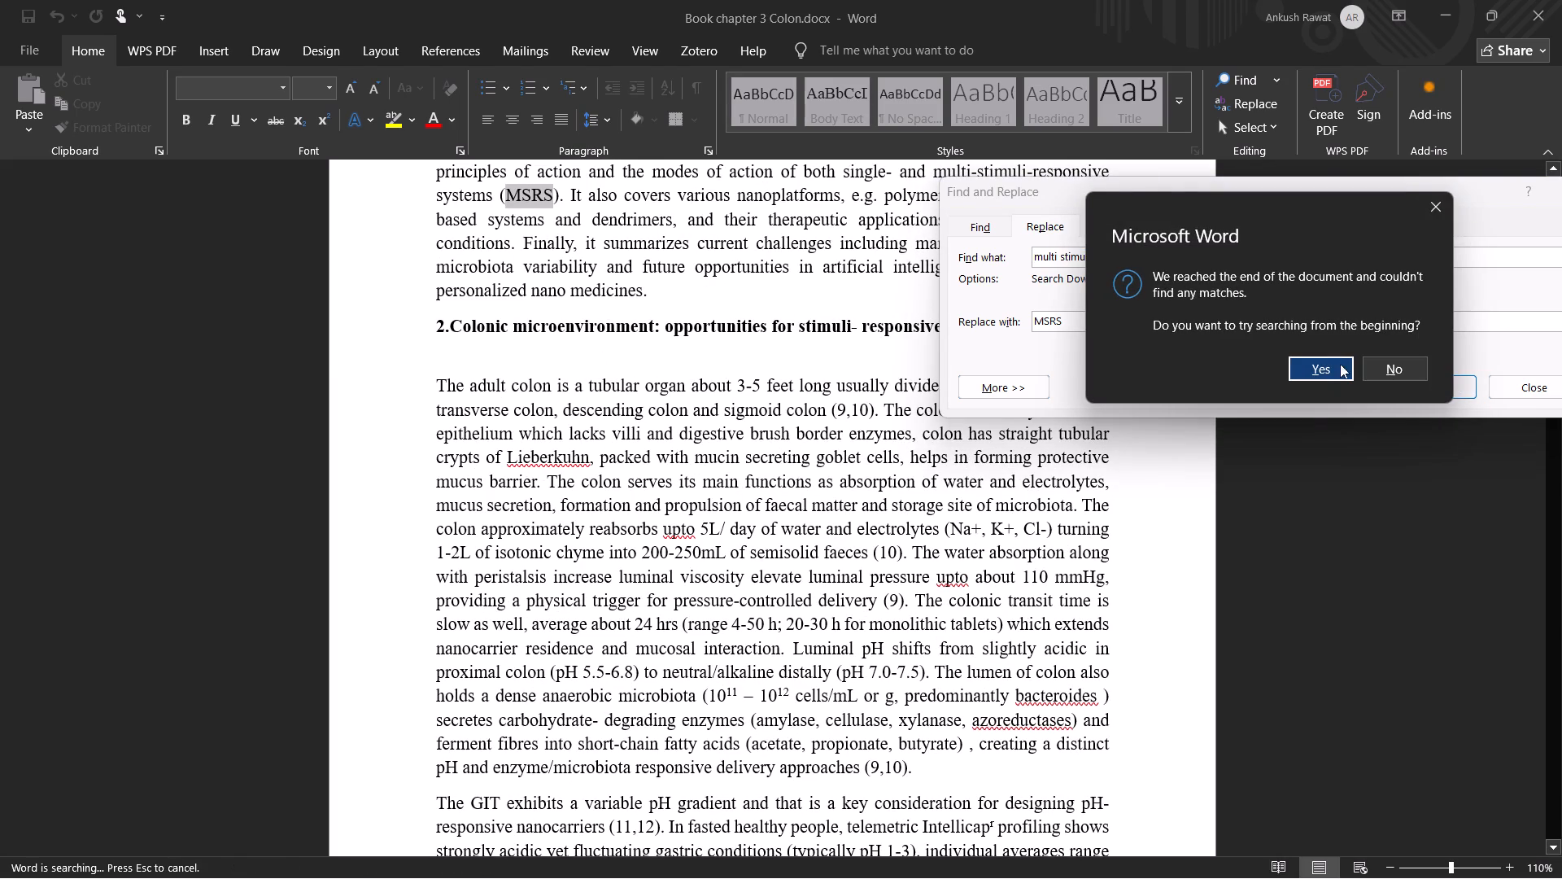
left_click(1326, 365)
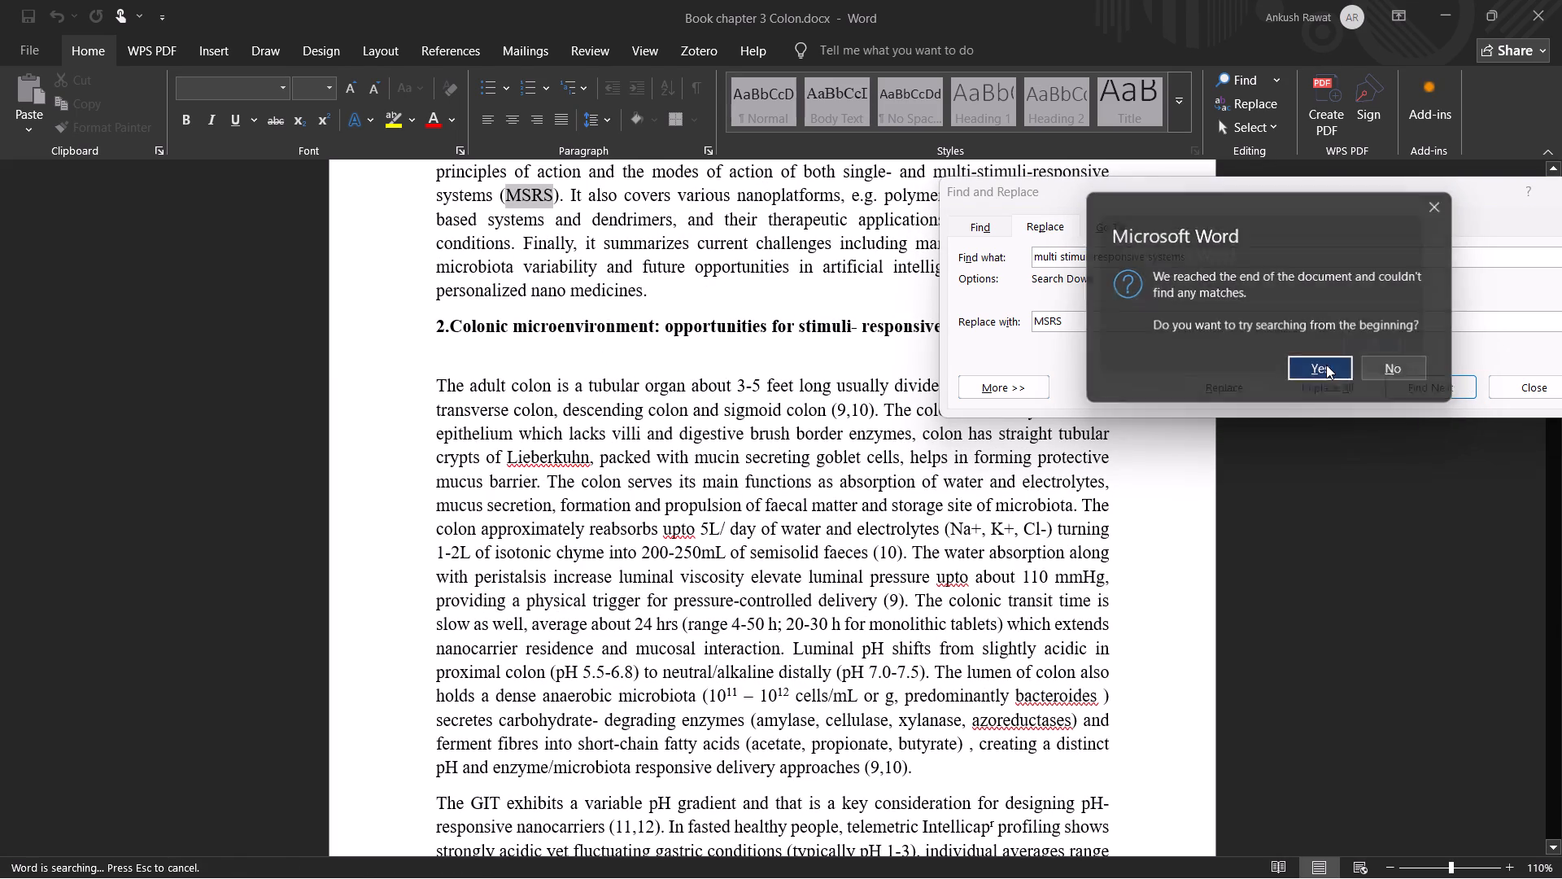
left_click(1390, 348)
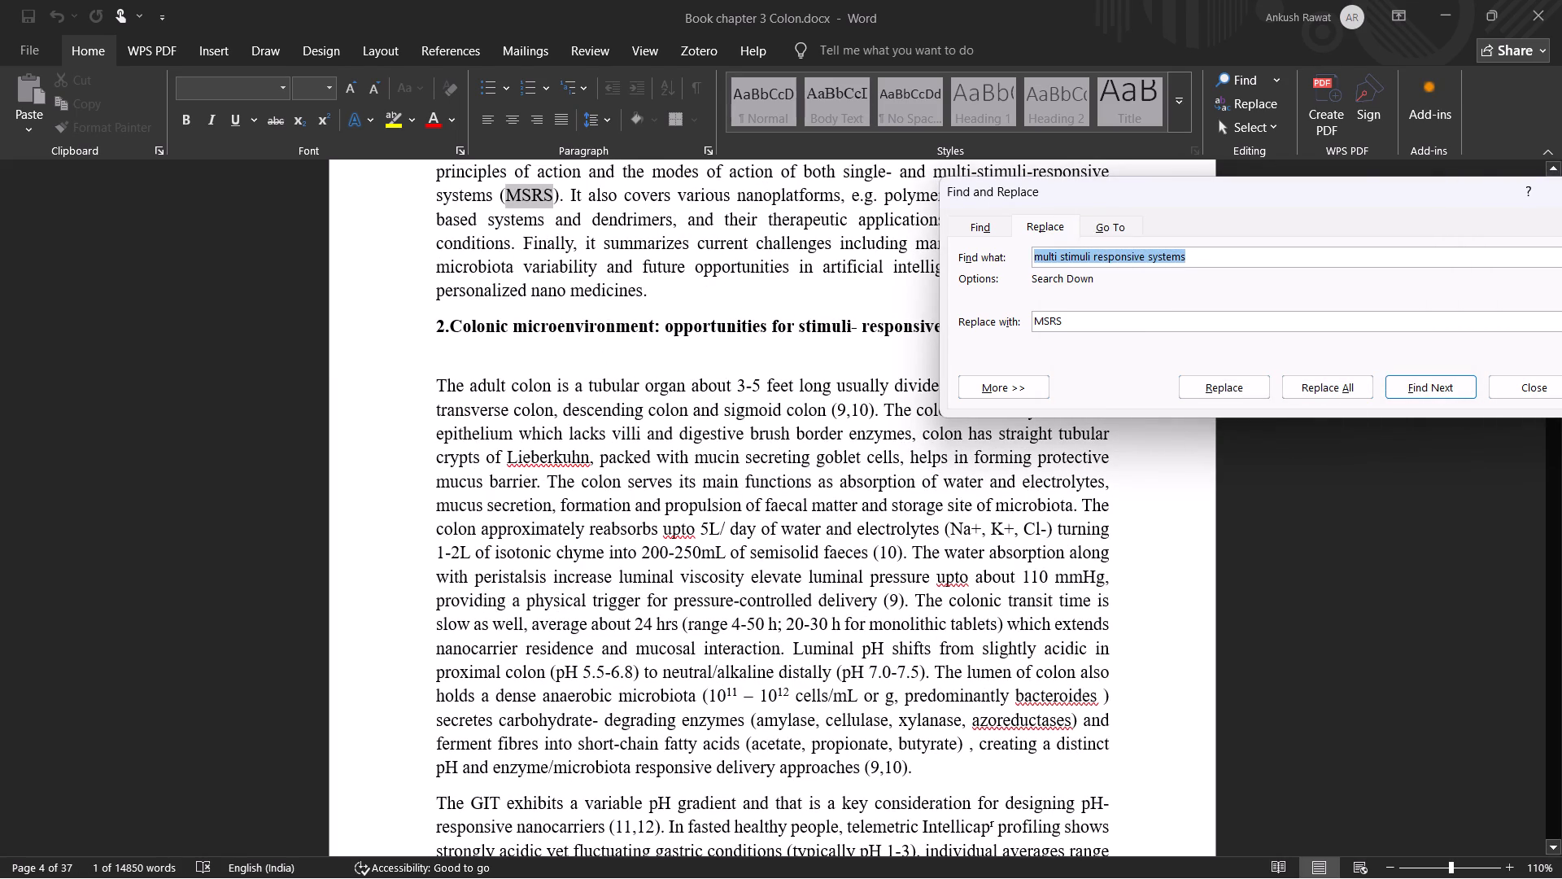
Hyphenate "multistimuli" as "multi-stimuli" before "nanoplatforms (12,13)" at the end of section 2's GIT pH gradient paragraph.
scroll(732, 437, "up", 1)
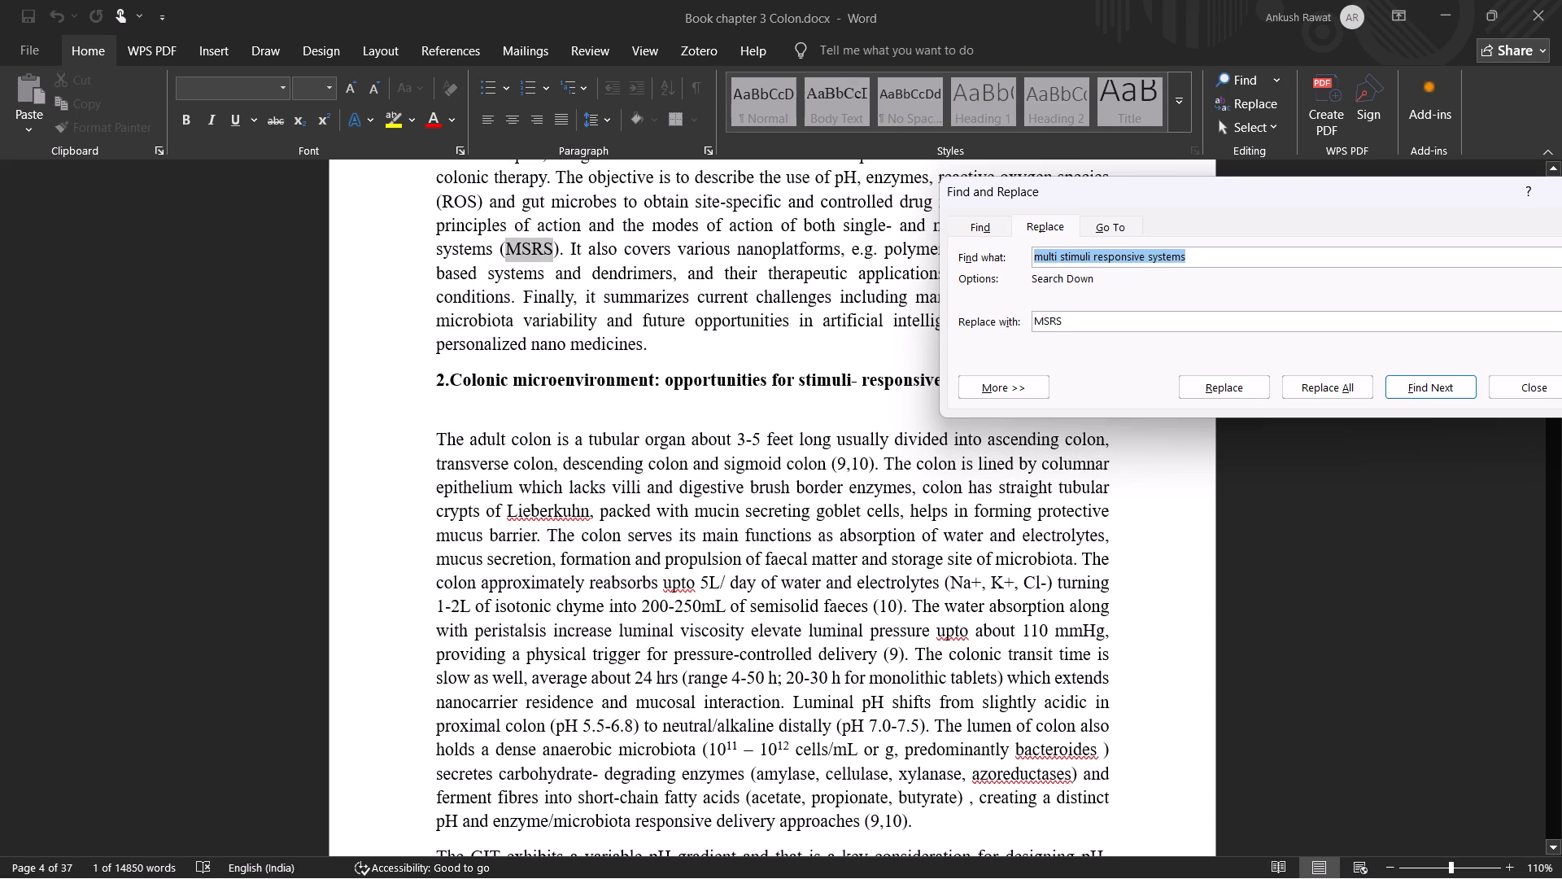
scroll(726, 439, "down", 1)
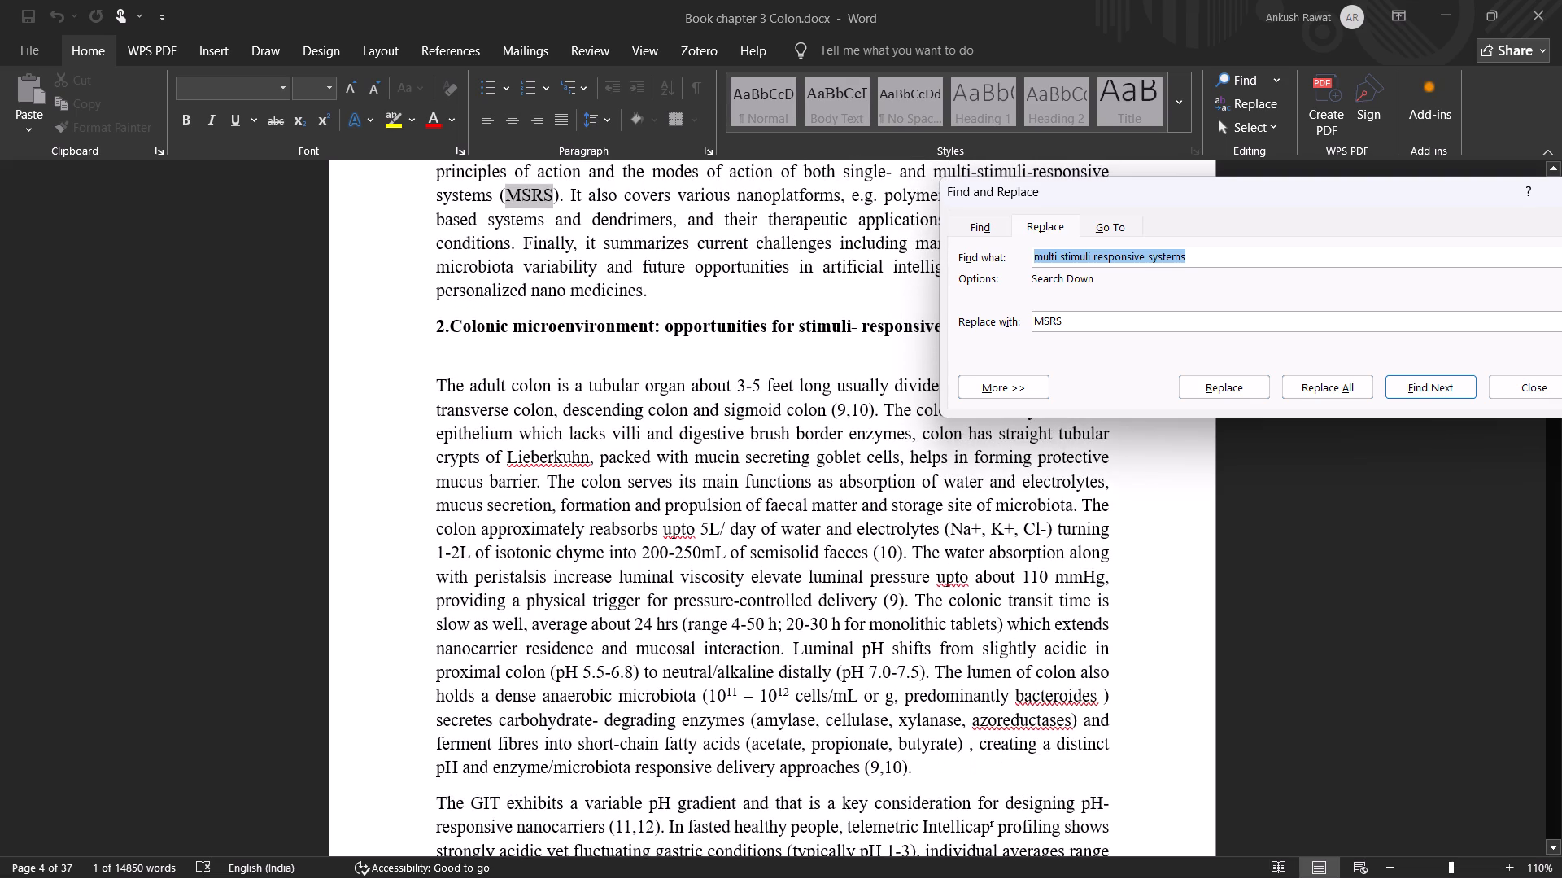
scroll(726, 441, "down", 2)
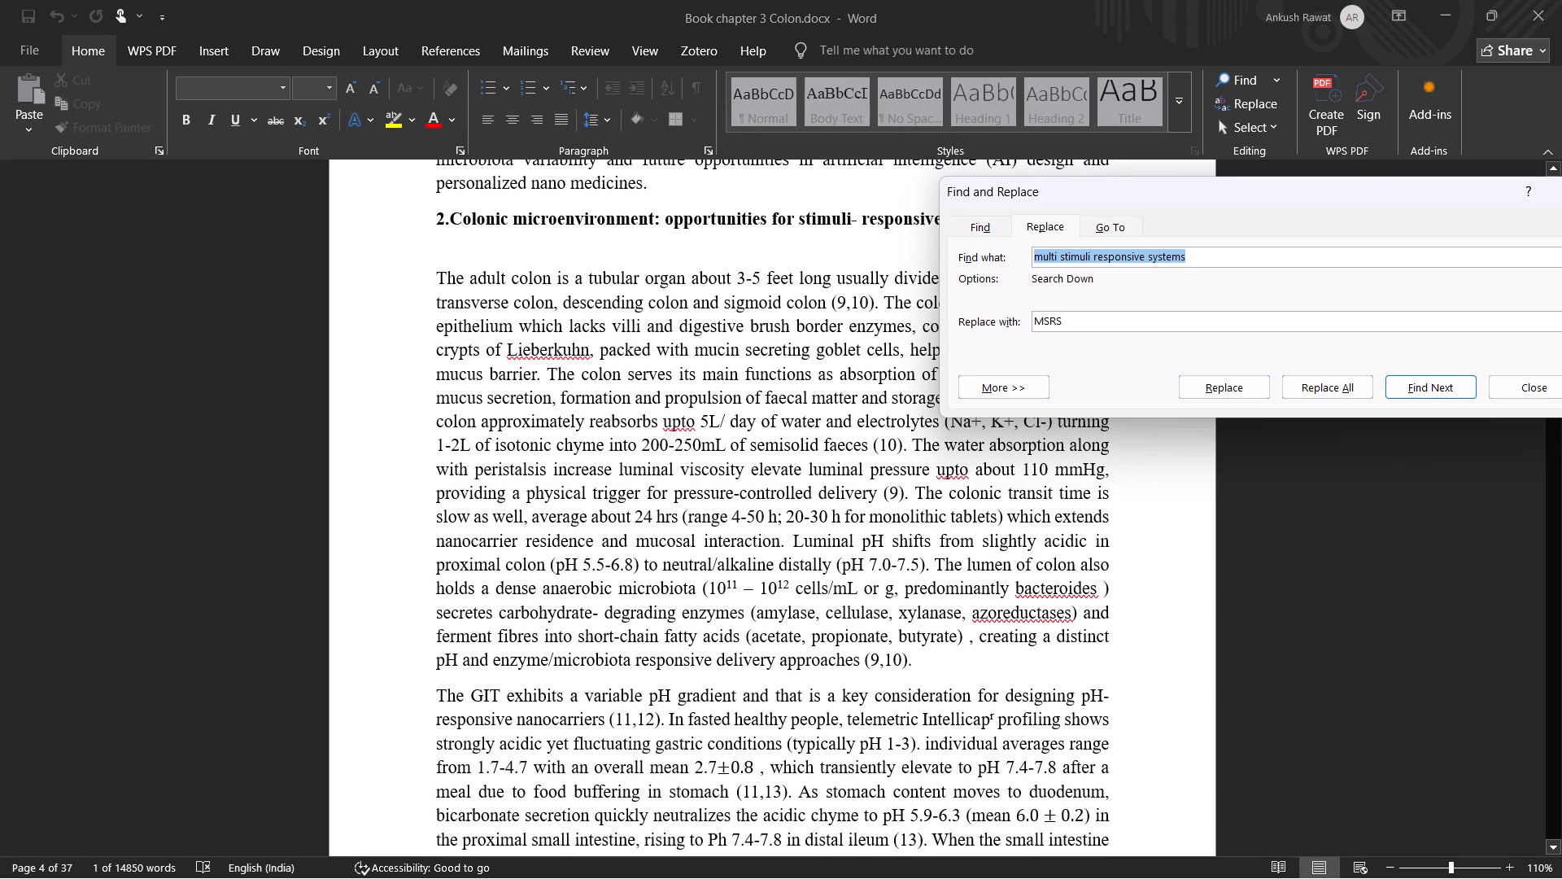
scroll(726, 441, "down", 4)
scroll(726, 441, "up", 2)
scroll(726, 441, "down", 1)
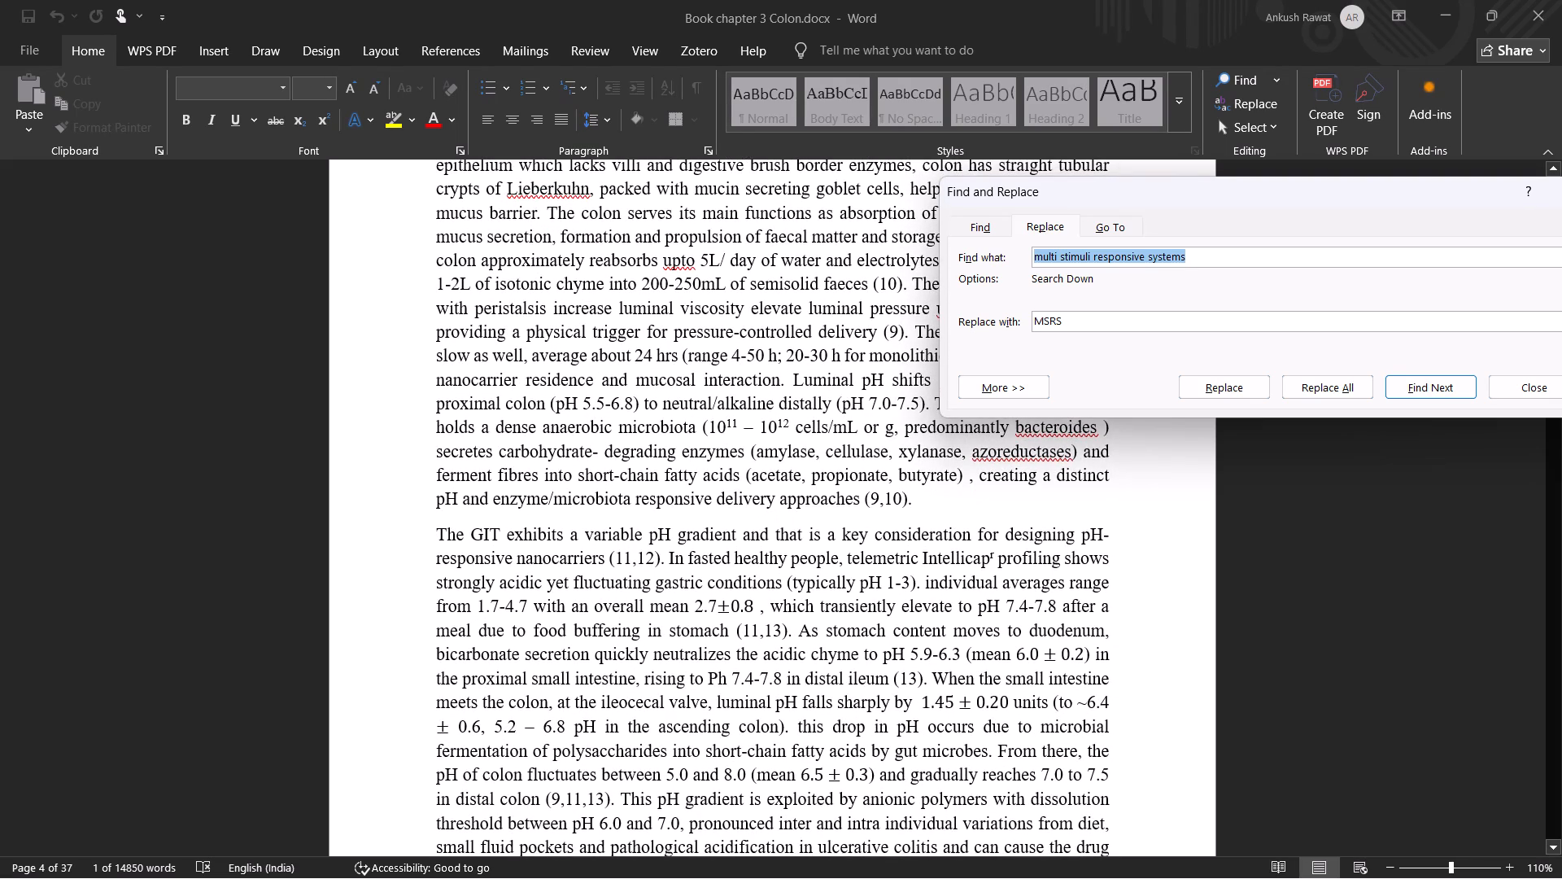
scroll(826, 496, "down", 2)
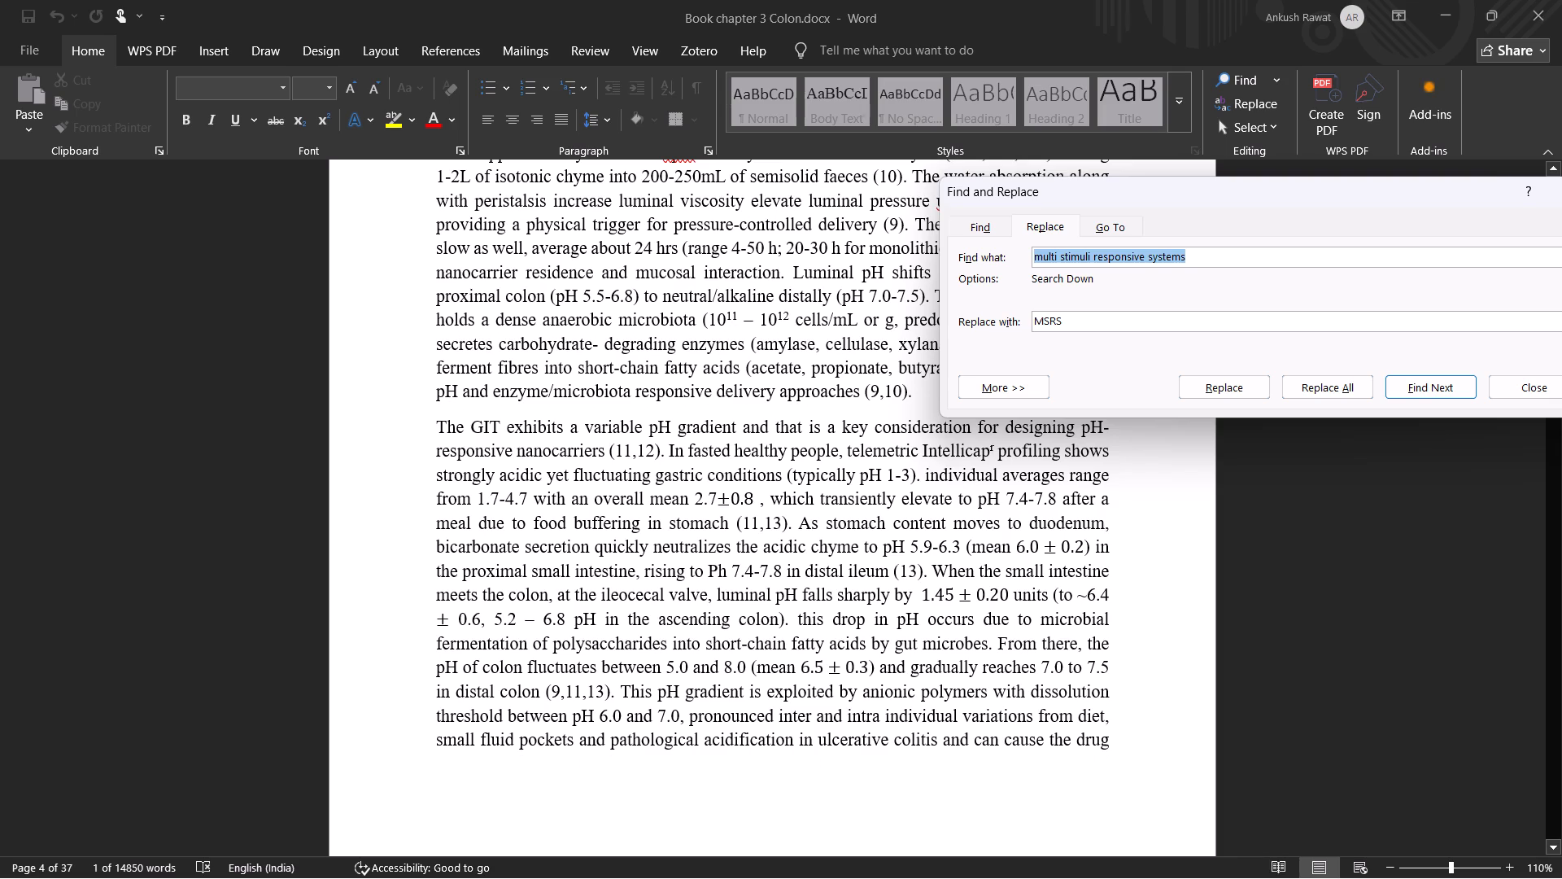
scroll(826, 496, "down", 1)
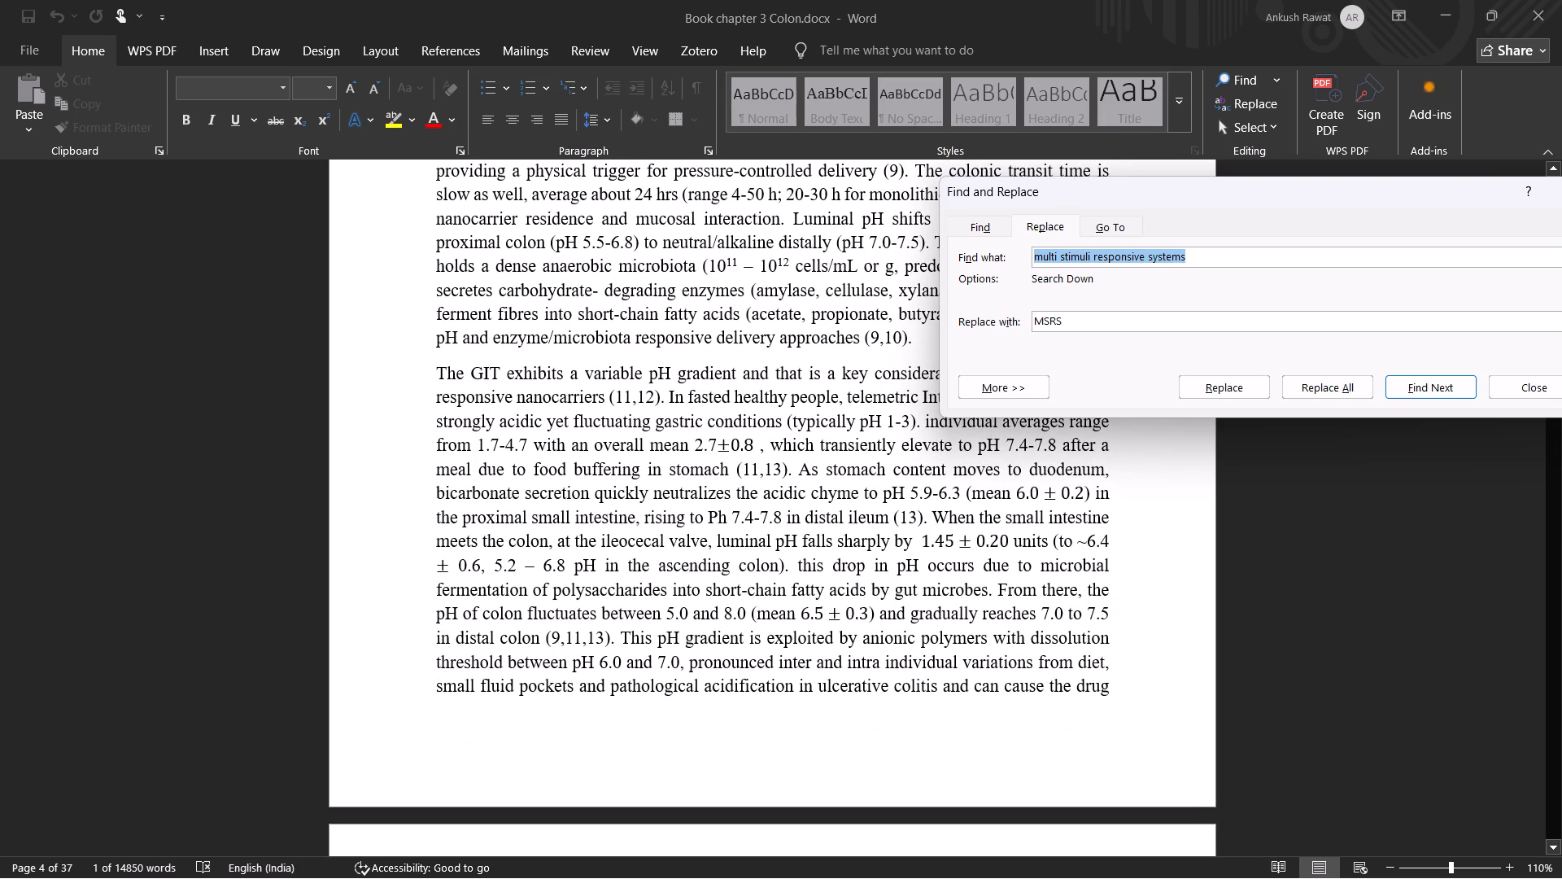
scroll(826, 496, "down", 3)
scroll(826, 496, "up", 1)
scroll(826, 496, "down", 1)
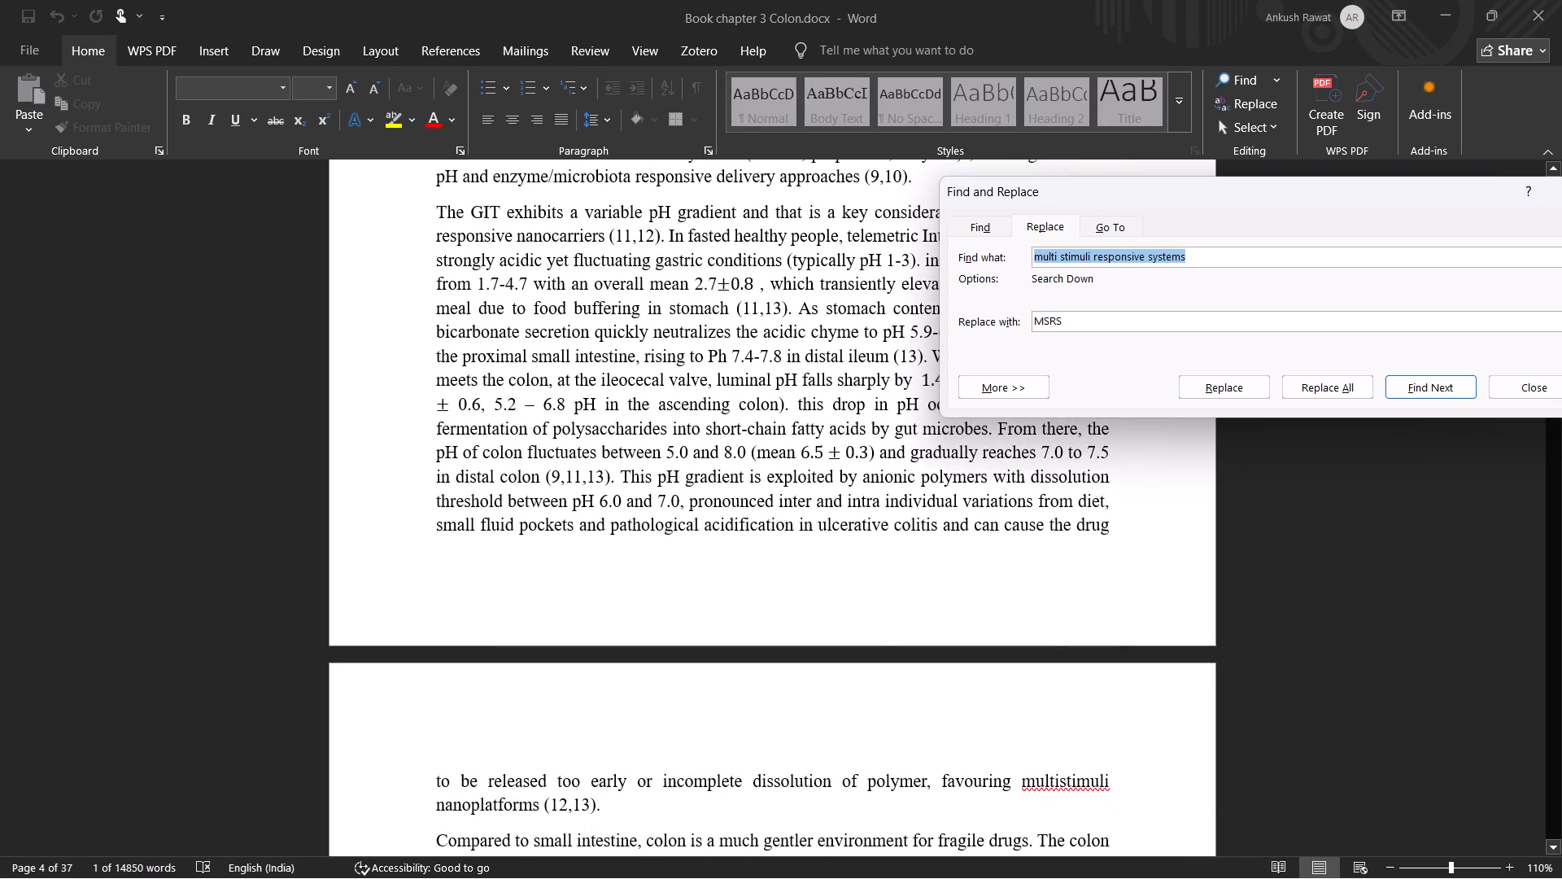
scroll(826, 496, "down", 2)
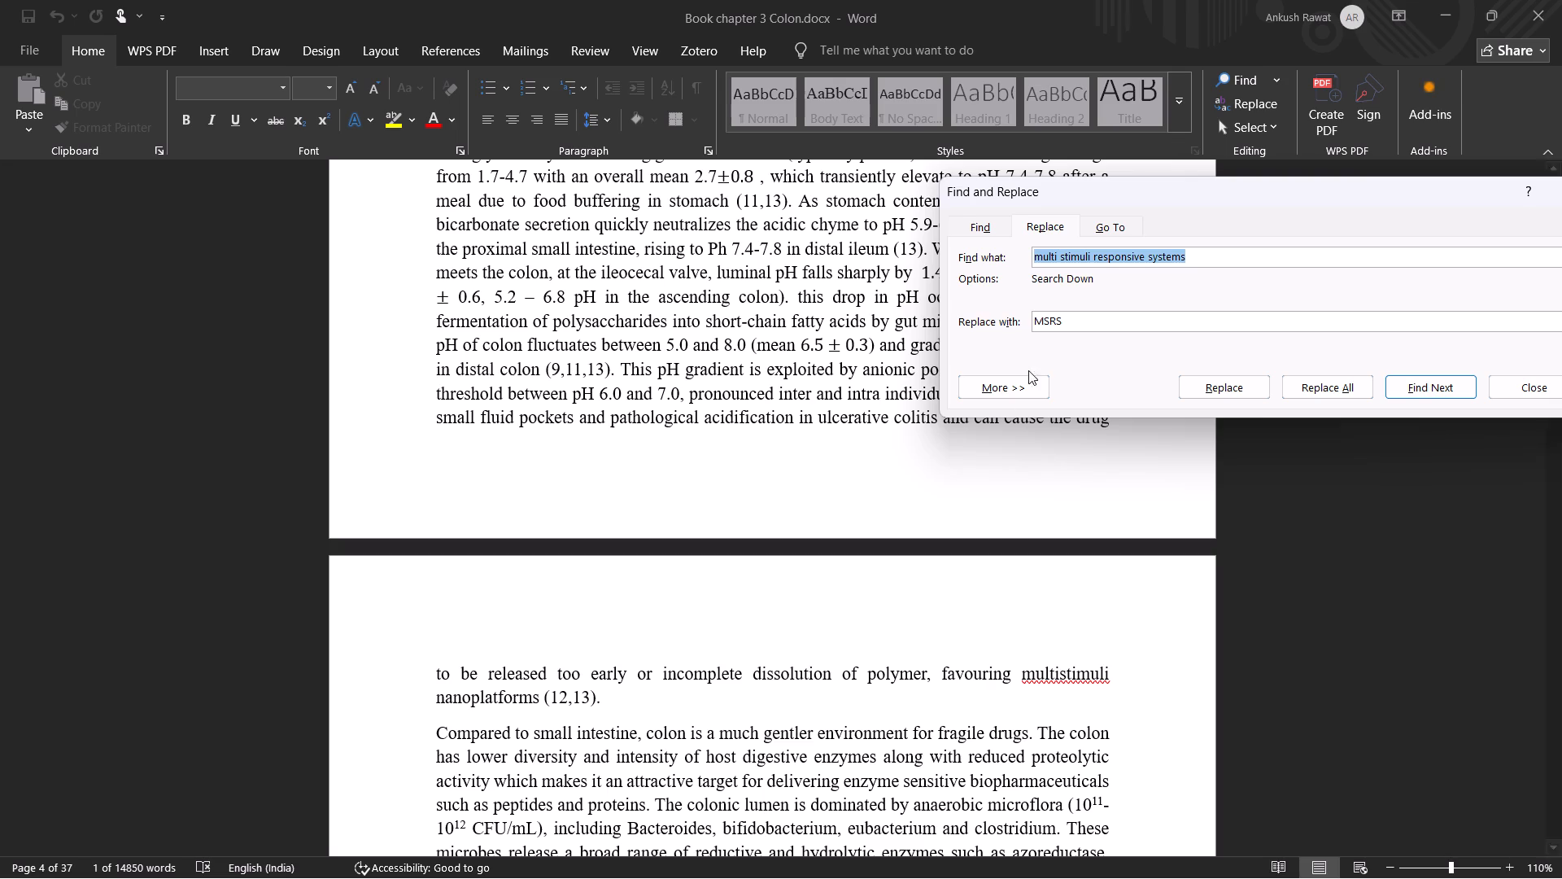
left_click(1060, 676)
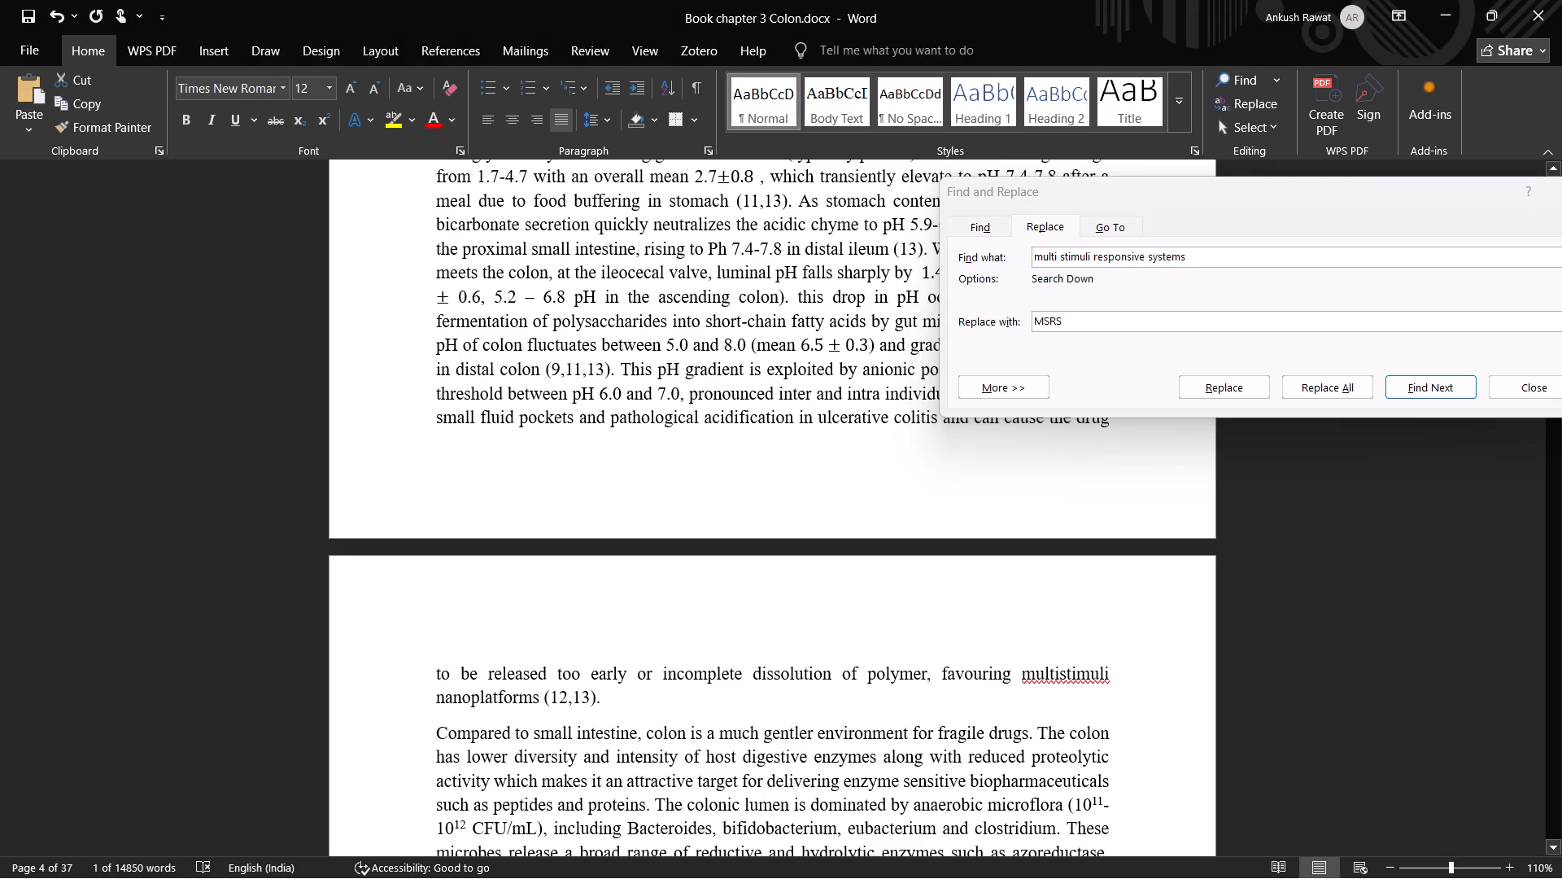
left_click(1068, 672)
left_click(1060, 675)
key("minus")
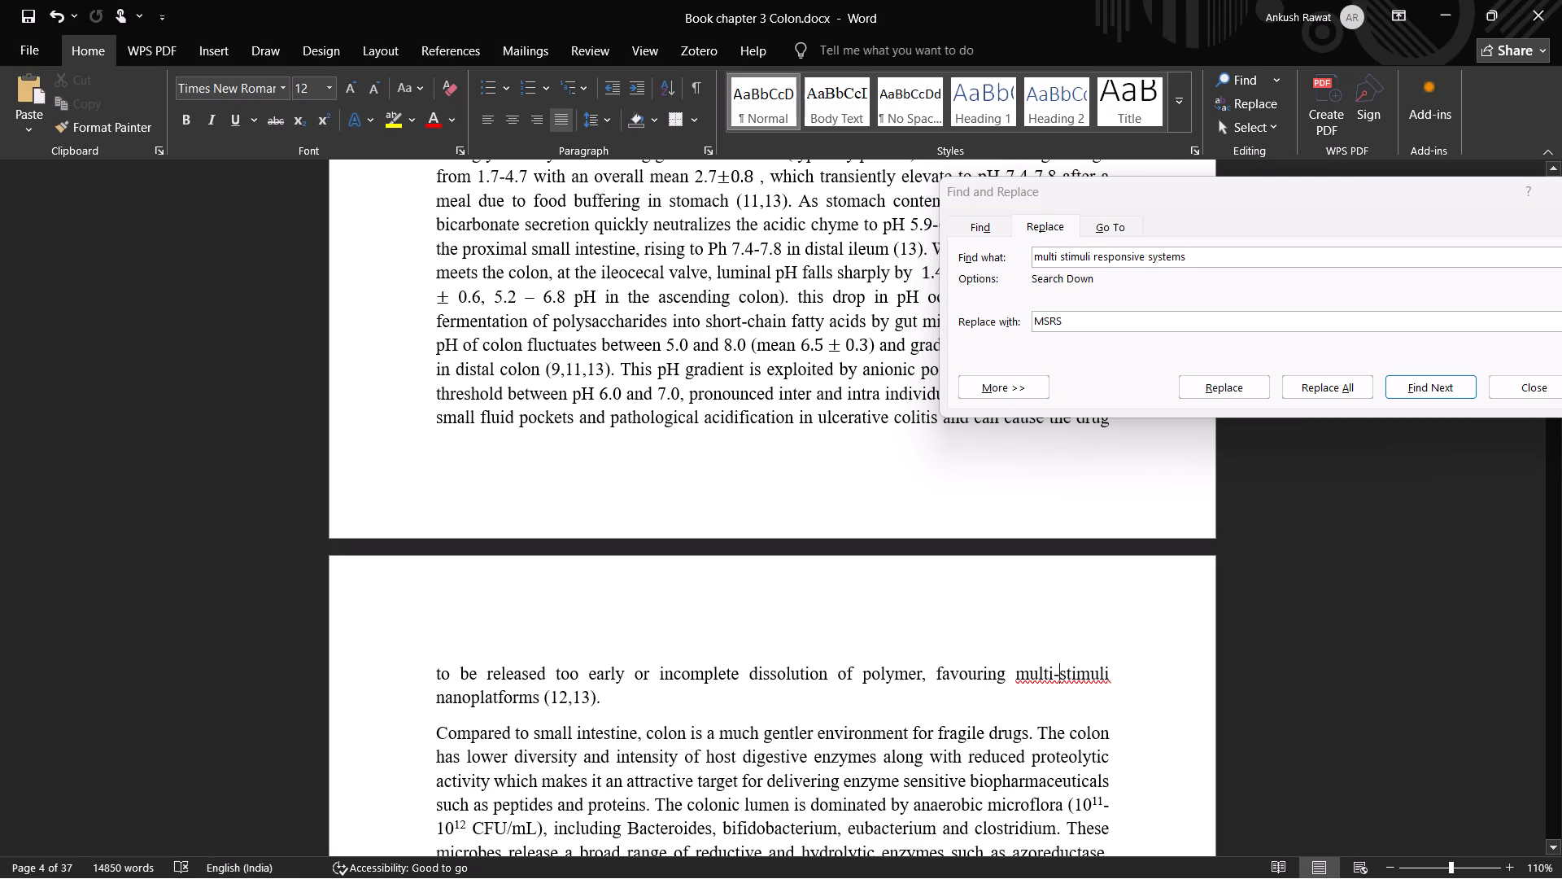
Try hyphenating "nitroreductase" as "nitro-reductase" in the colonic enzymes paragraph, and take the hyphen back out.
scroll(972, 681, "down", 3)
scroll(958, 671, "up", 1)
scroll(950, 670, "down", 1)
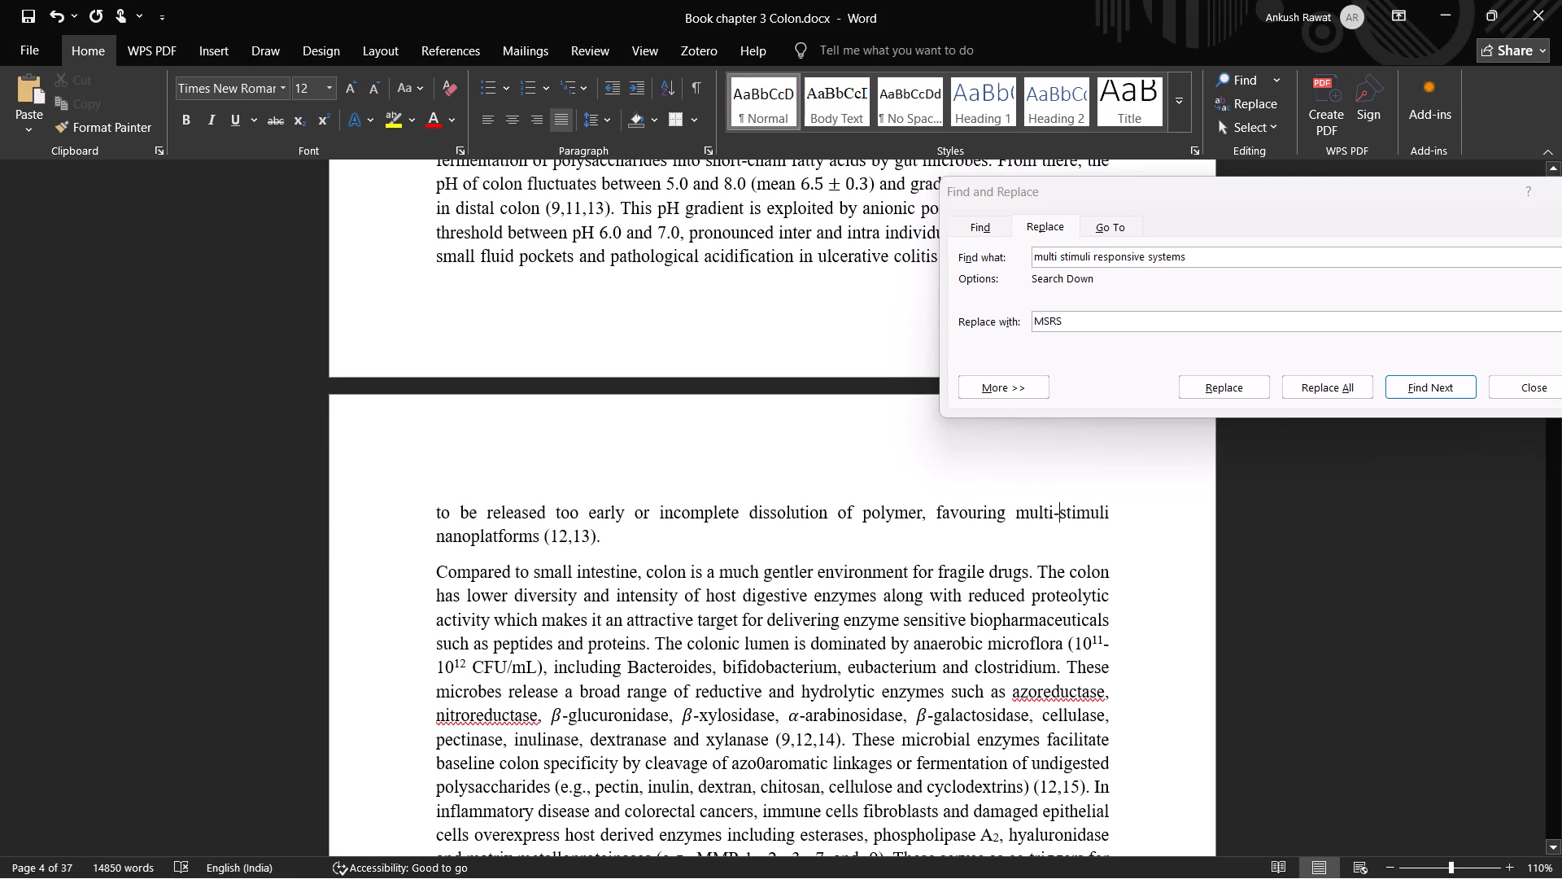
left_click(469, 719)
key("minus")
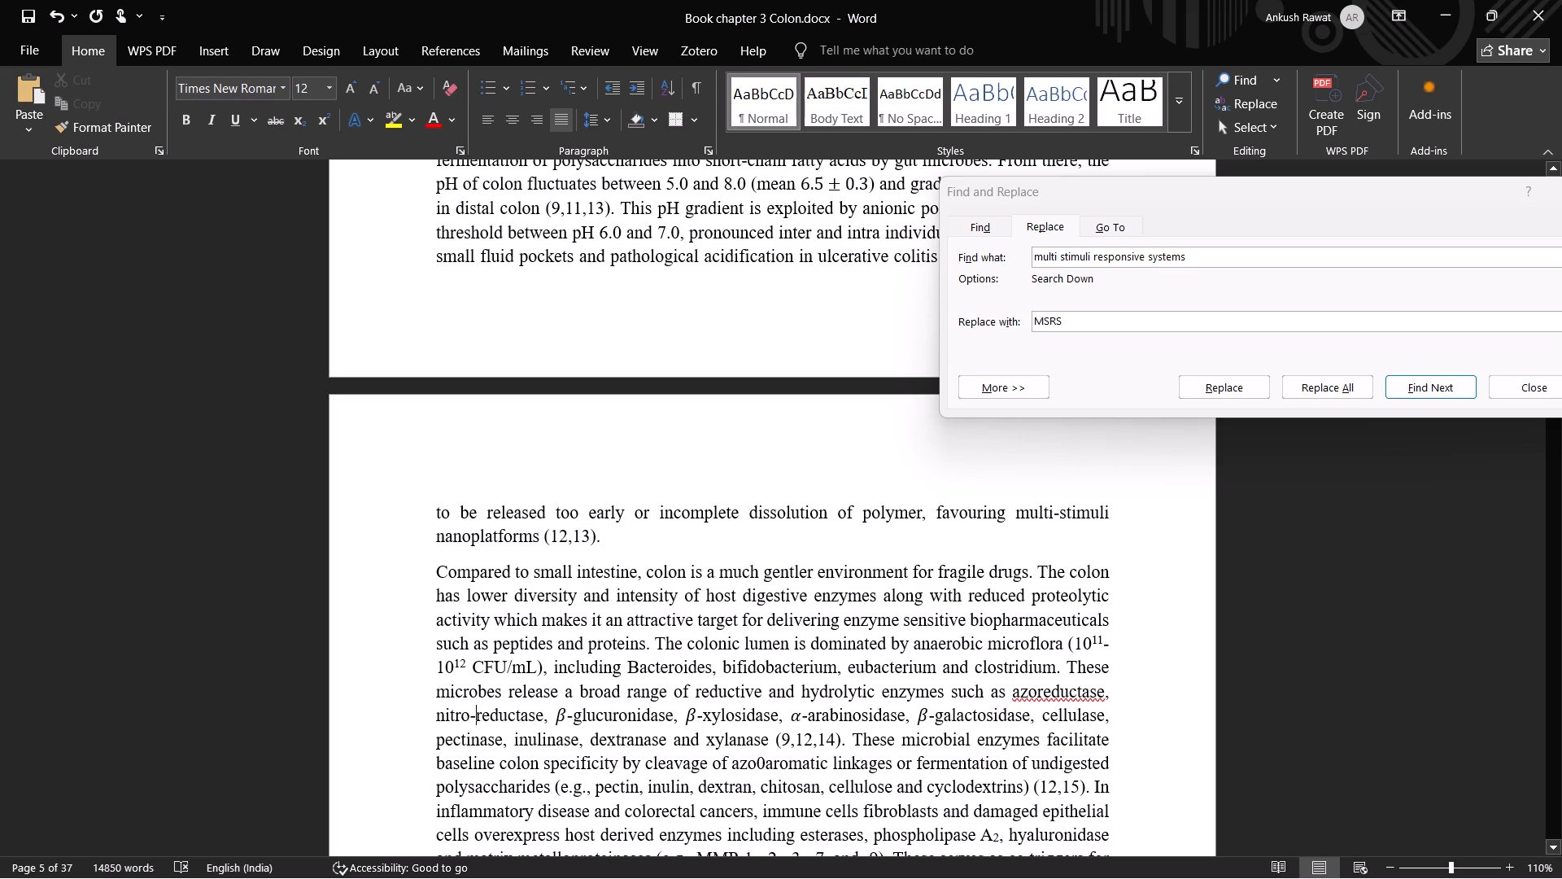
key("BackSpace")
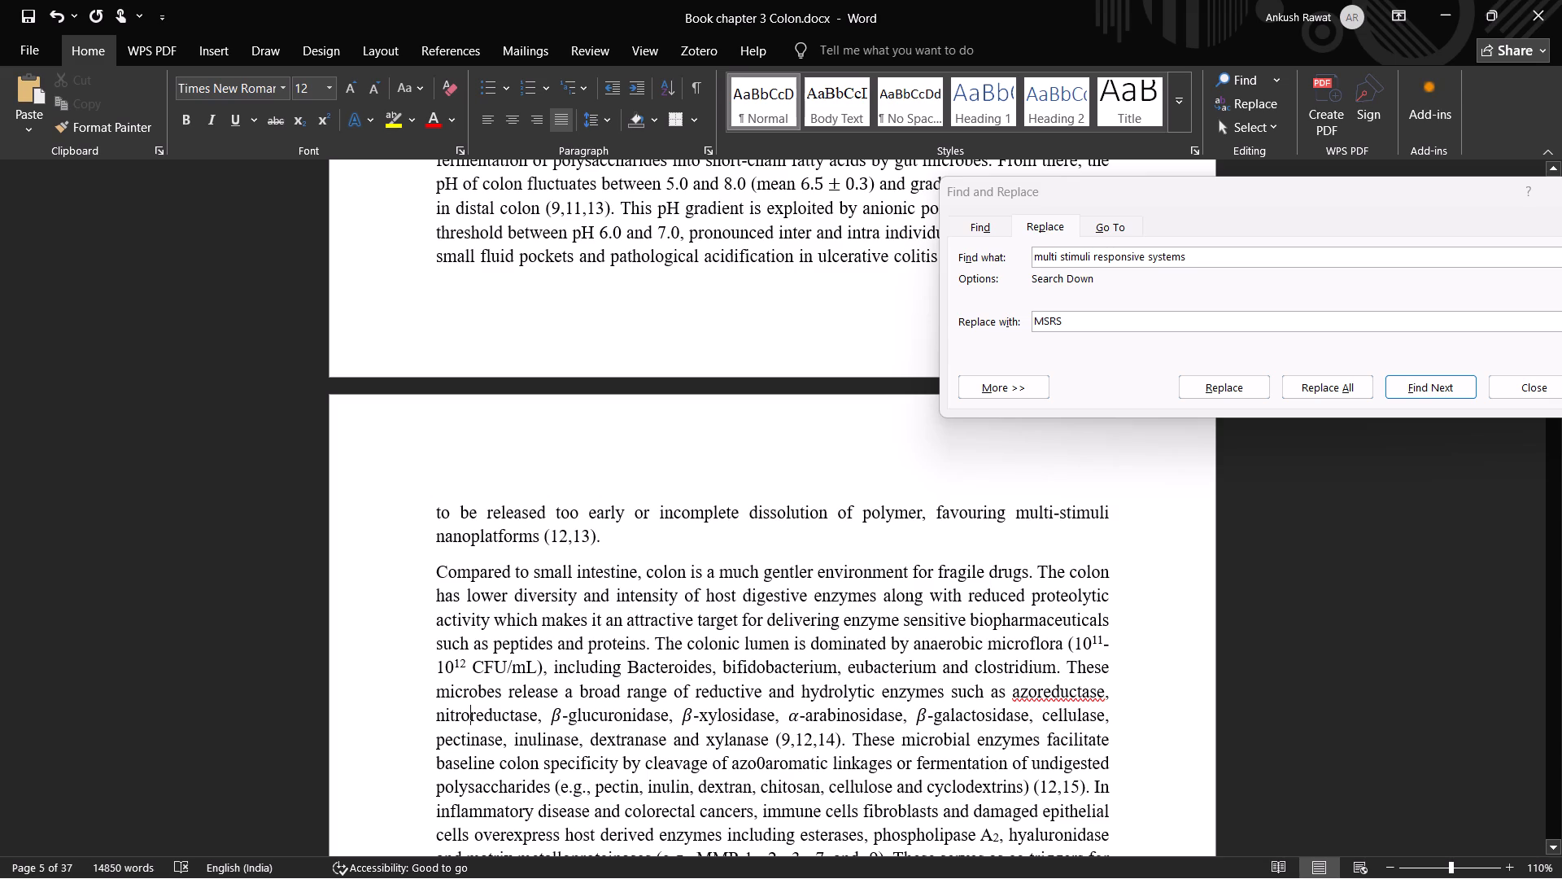
Highlight the whole word "azo0aromatic" in yellow in the colonic enzymes paragraph.
scroll(842, 603, "up", 1)
scroll(842, 603, "down", 3)
scroll(842, 601, "up", 1)
scroll(842, 601, "down", 2)
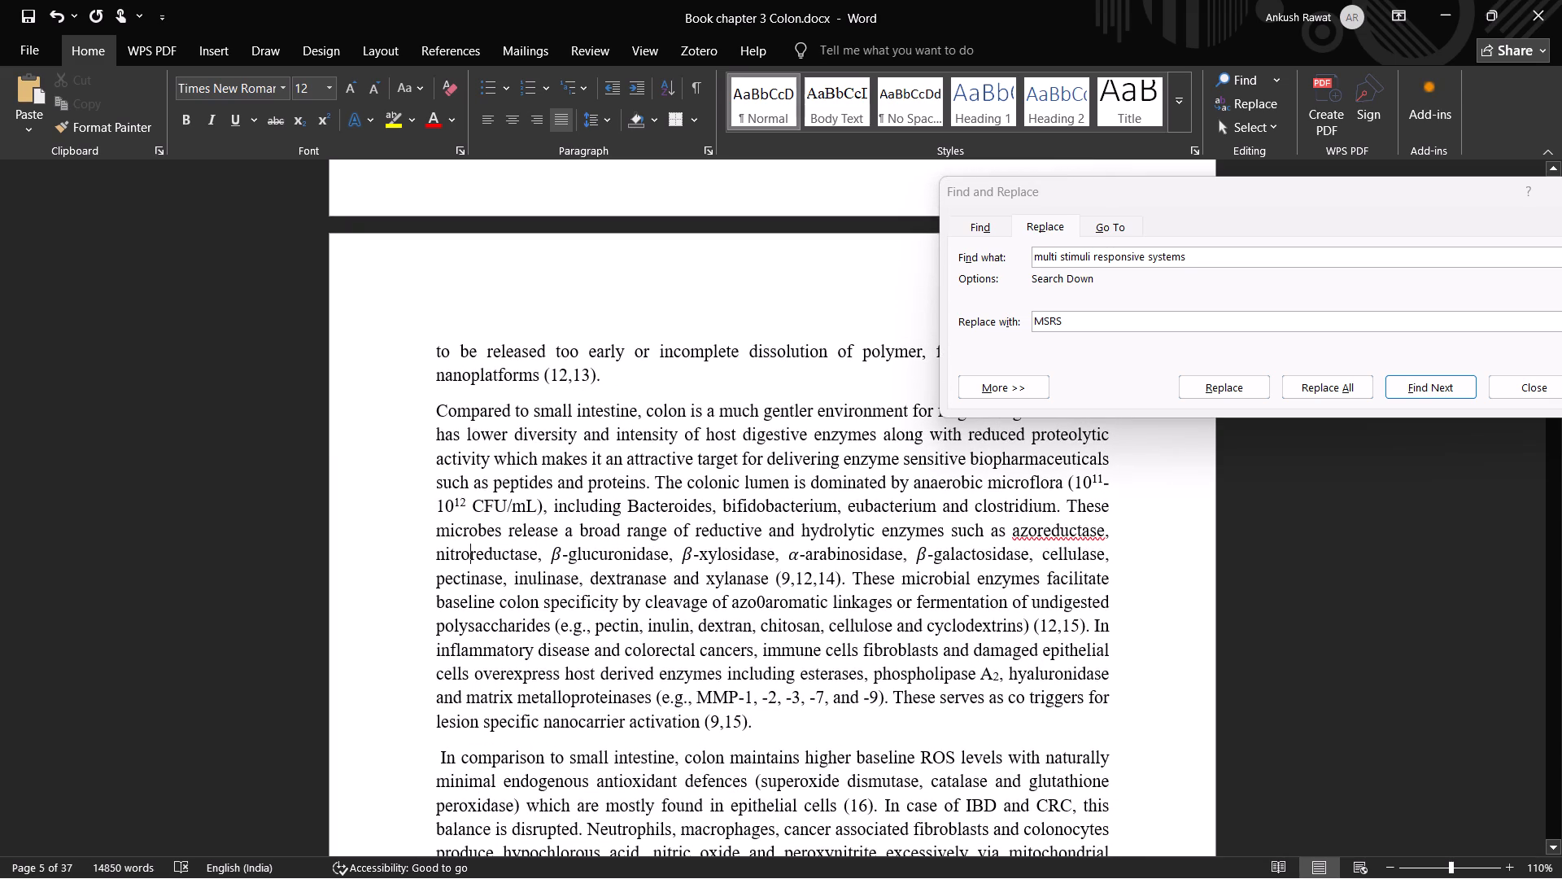
left_click(762, 601)
left_click(390, 118)
left_click_drag(739, 601, 787, 604)
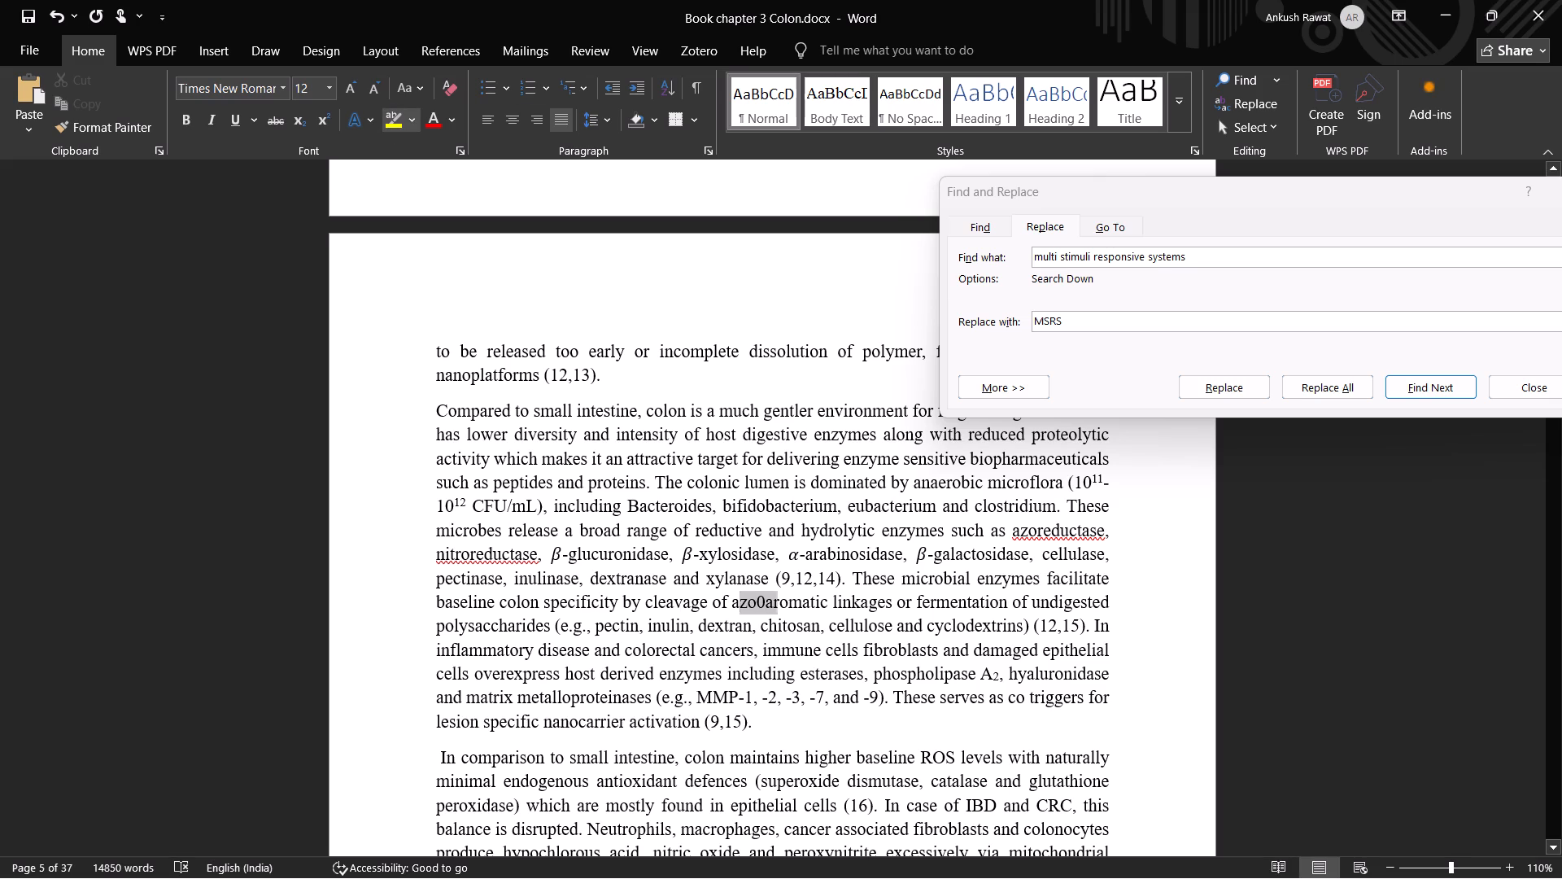
left_click_drag(787, 604, 823, 605)
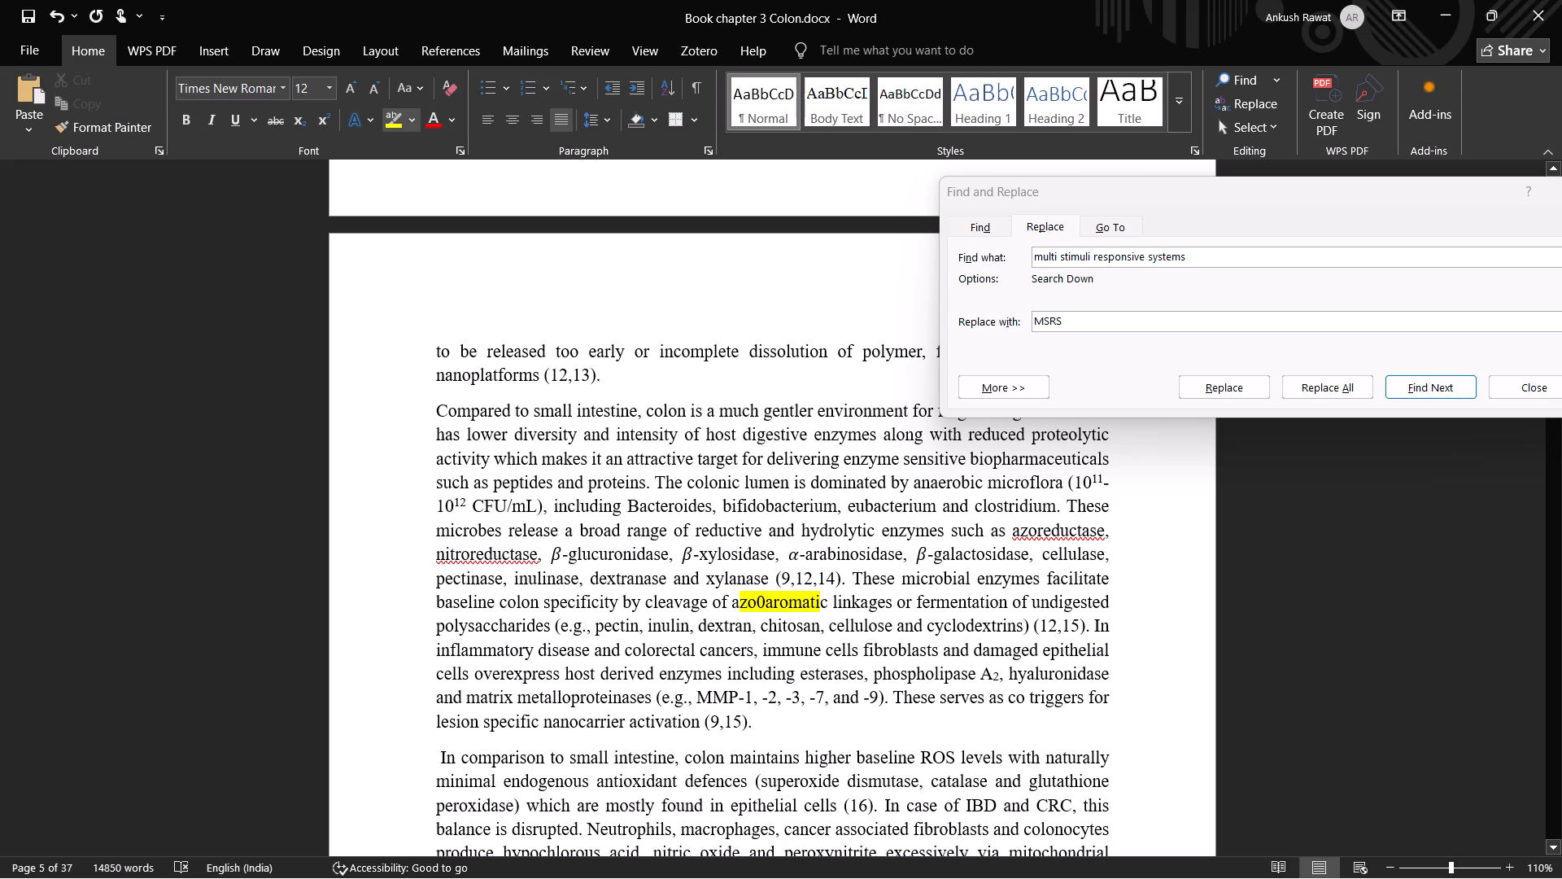
left_click_drag(732, 602, 744, 602)
left_click_drag(819, 600, 828, 601)
scroll(796, 607, "down", 2)
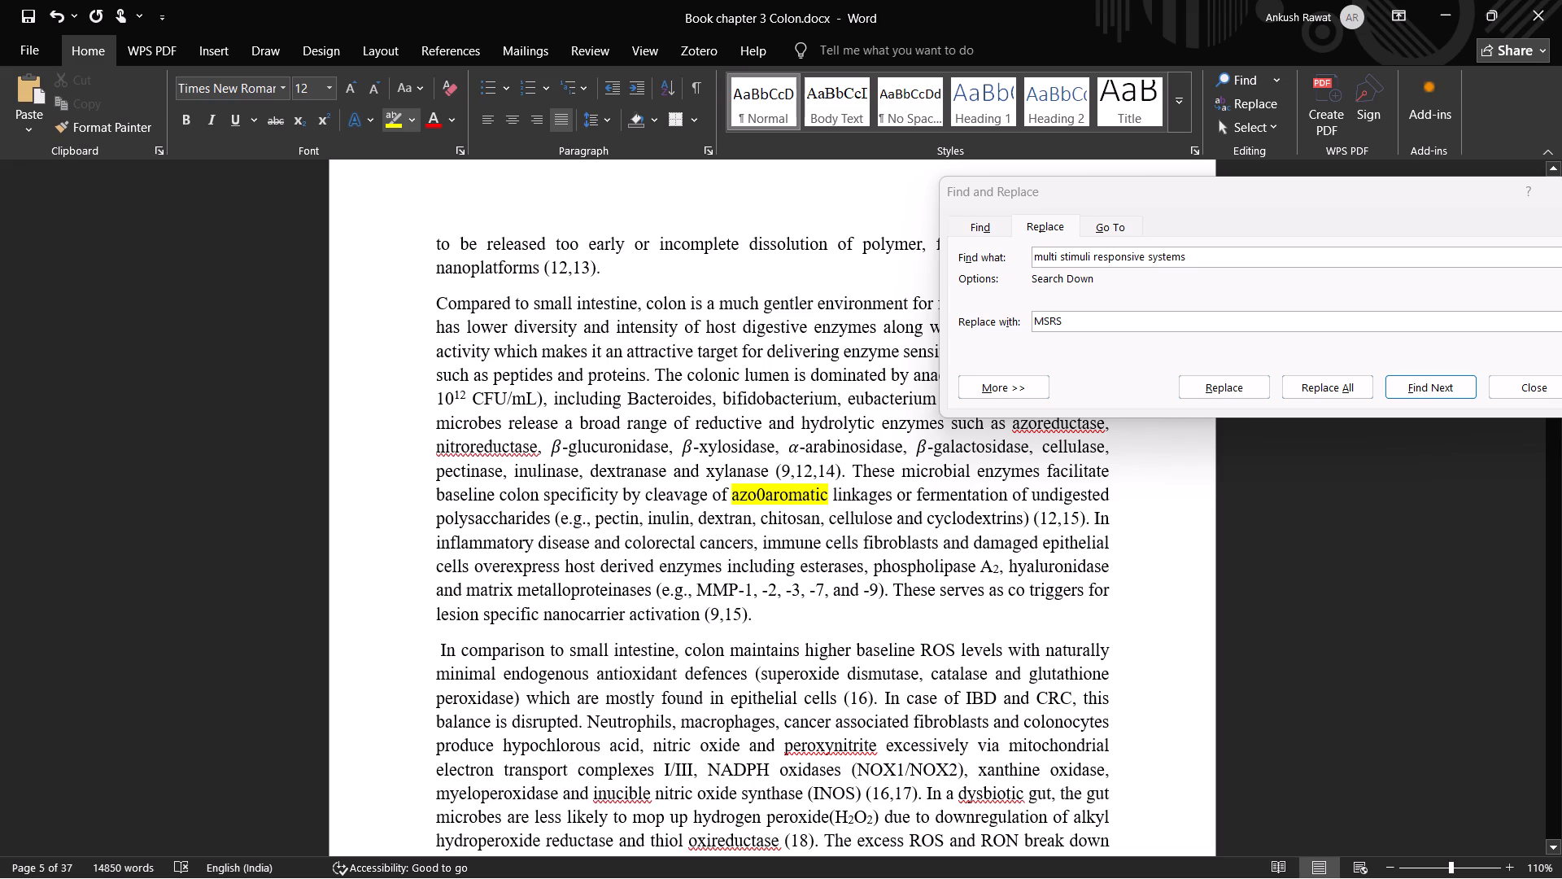
left_click(395, 120)
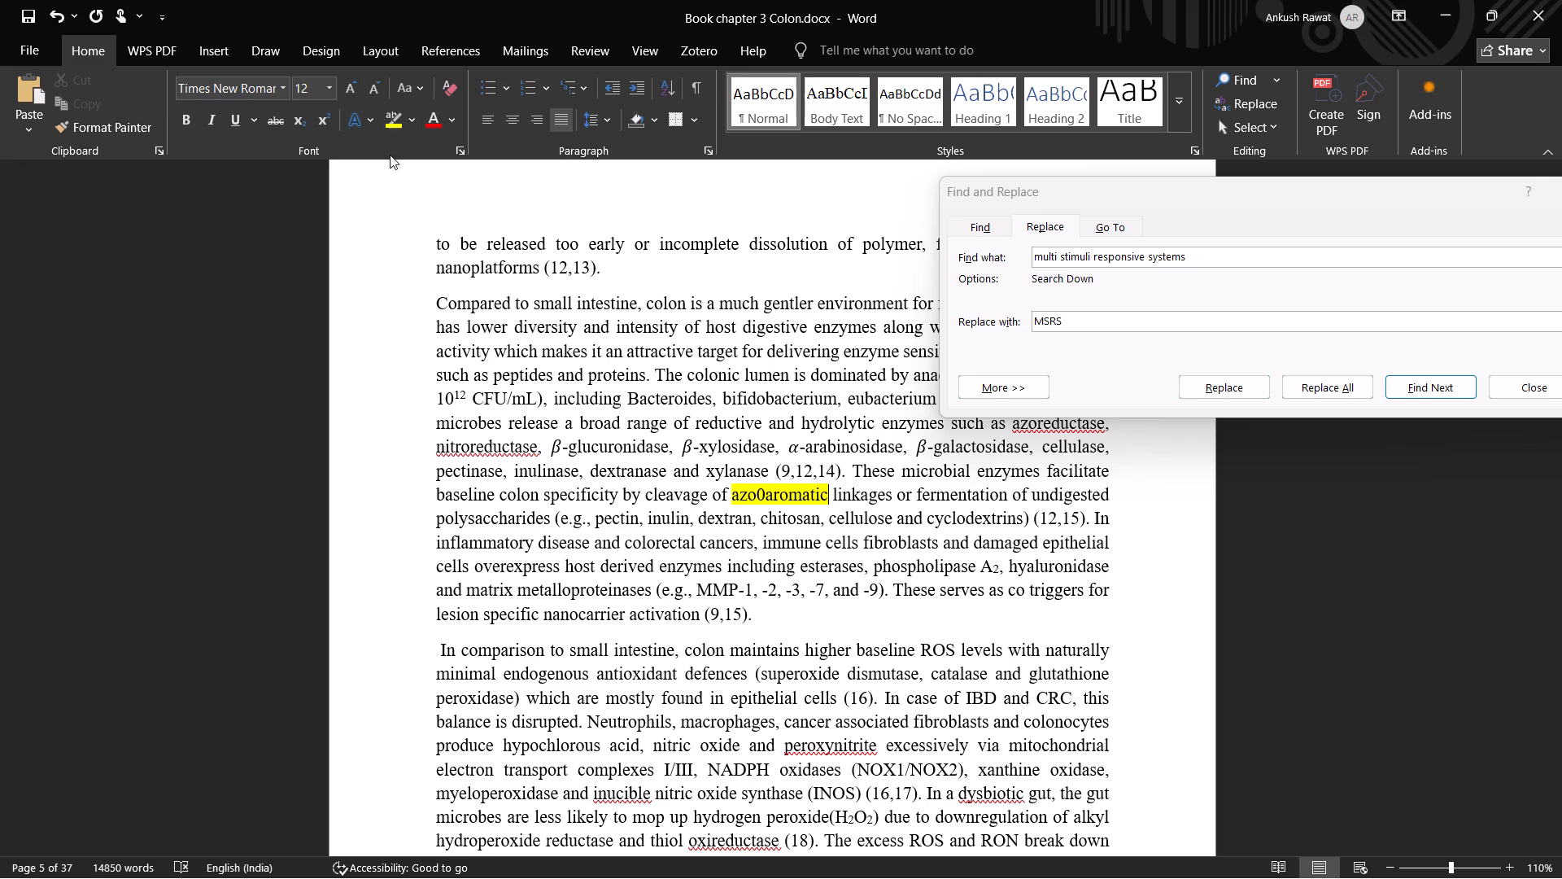
Set the search term to "matrix metalloproteinases", copied from the colonic enzymes paragraph, without the trailing space.
left_click_drag(465, 592, 483, 592)
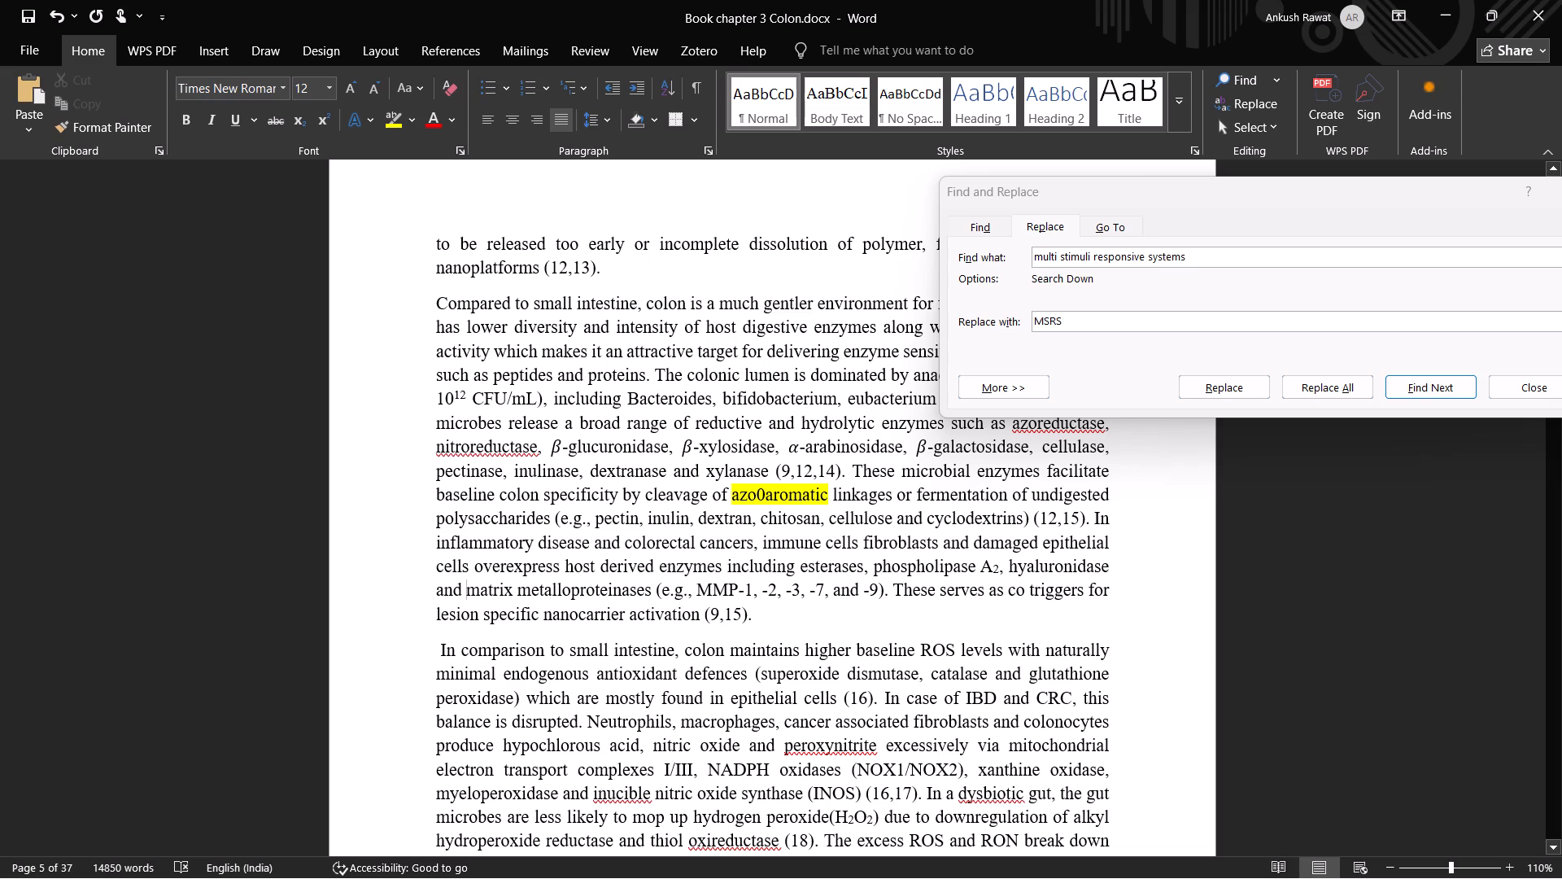
left_click_drag(483, 592, 616, 593)
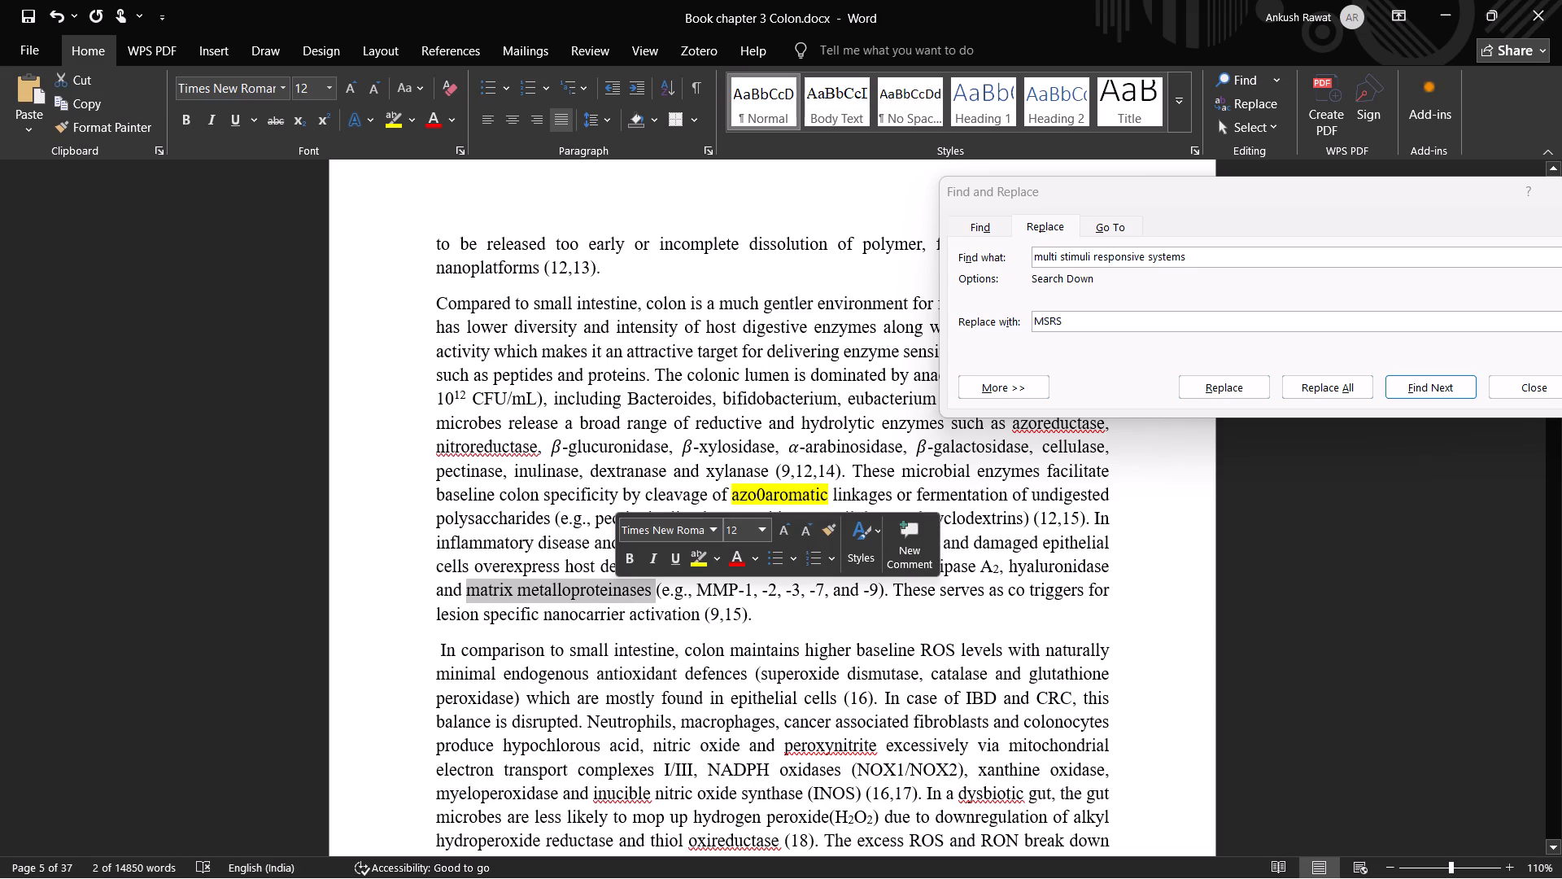
key("ctrl+c")
key("ctrl+c")
left_click(1141, 249)
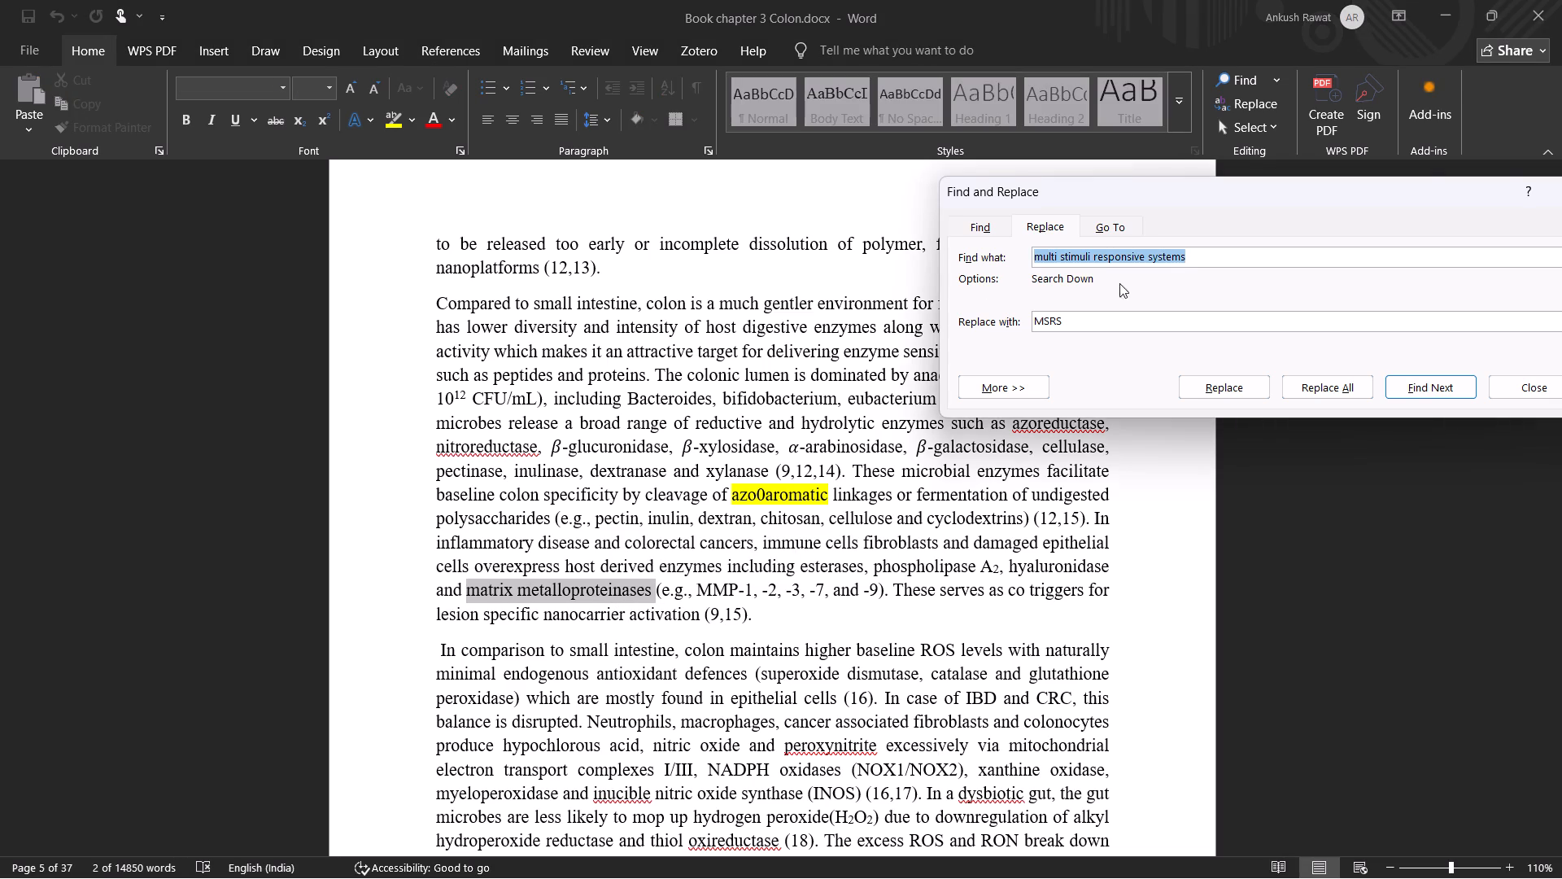
key("ctrl+v")
key("BackSpace")
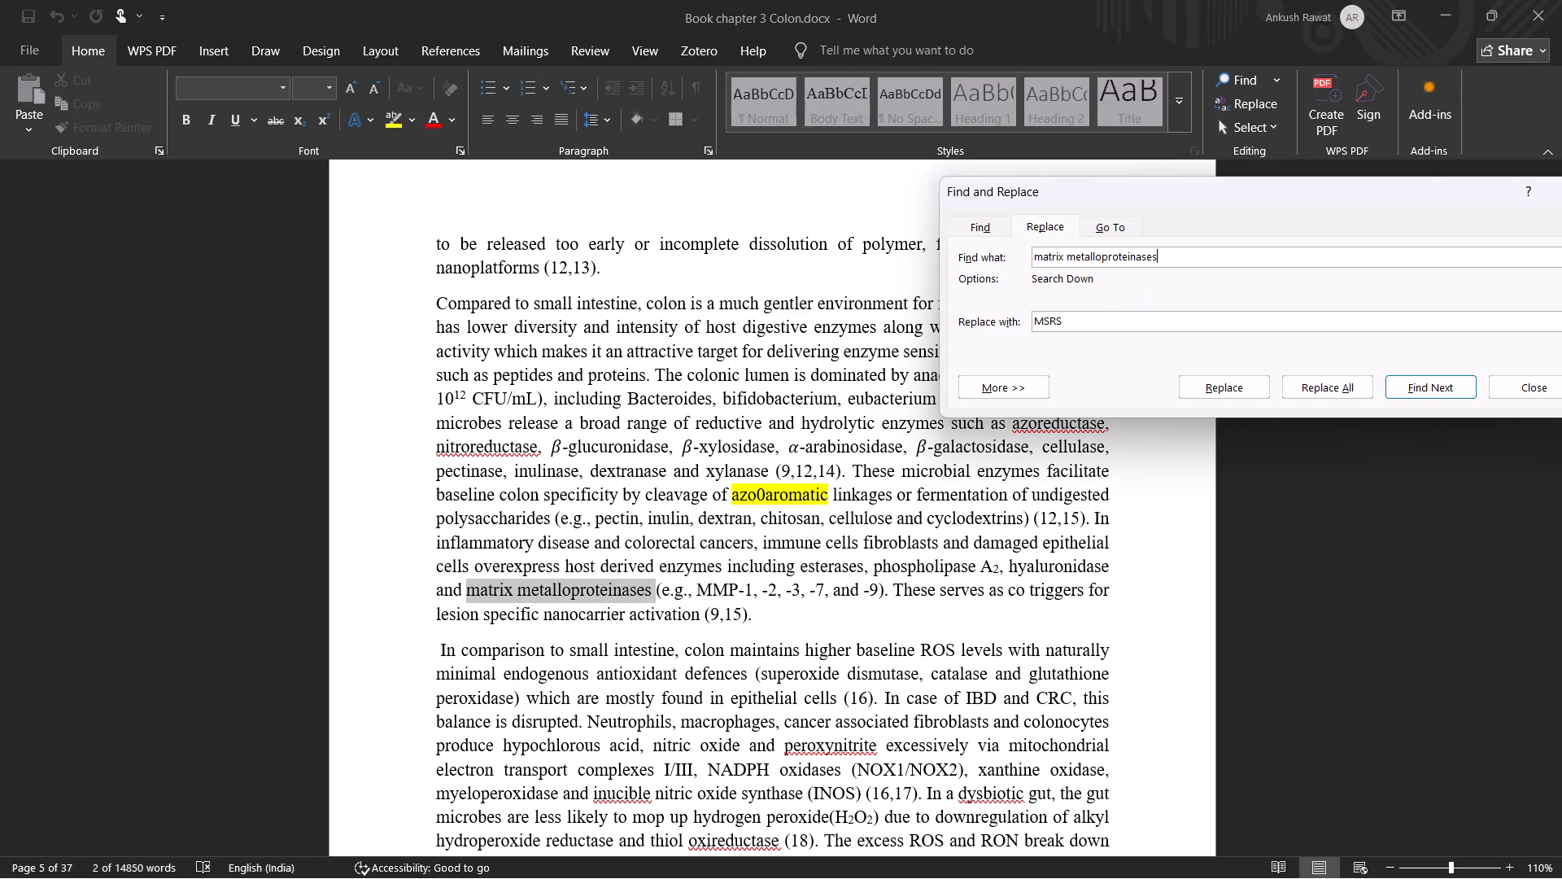
Enter MMP, copied from "MMP-1", as the replacement text and search for "matrix metalloproteinases" up to its occurrence in section 3.
left_click_drag(697, 589, 725, 589)
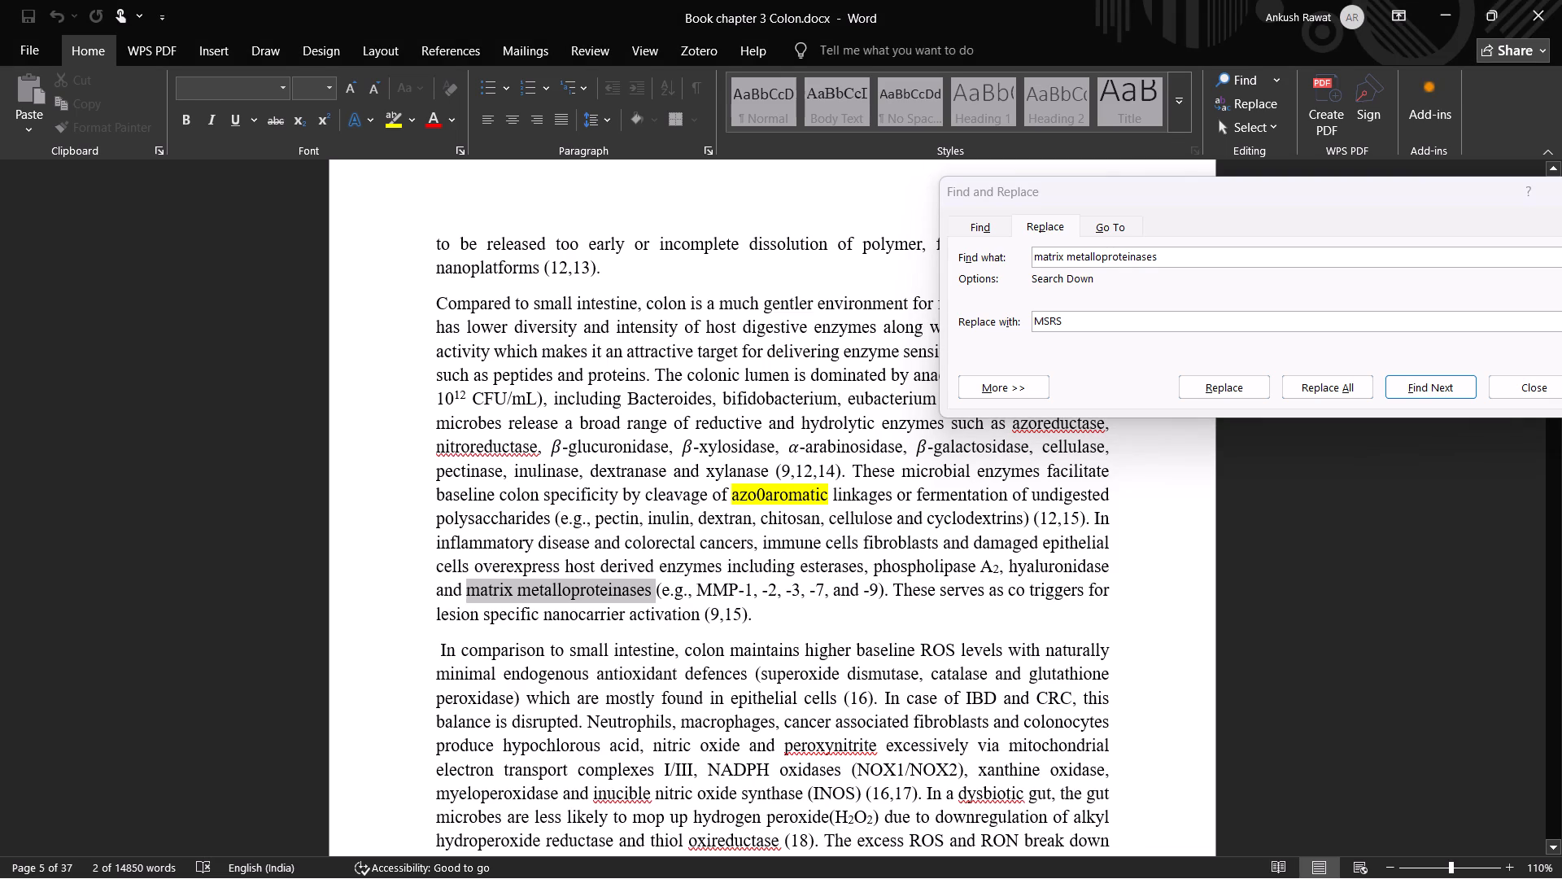
left_click_drag(725, 589, 728, 589)
left_click(737, 588)
left_click_drag(737, 588, 703, 587)
key("ctrl+c")
key("ctrl+c")
key("ctrl+c")
left_click(1093, 323)
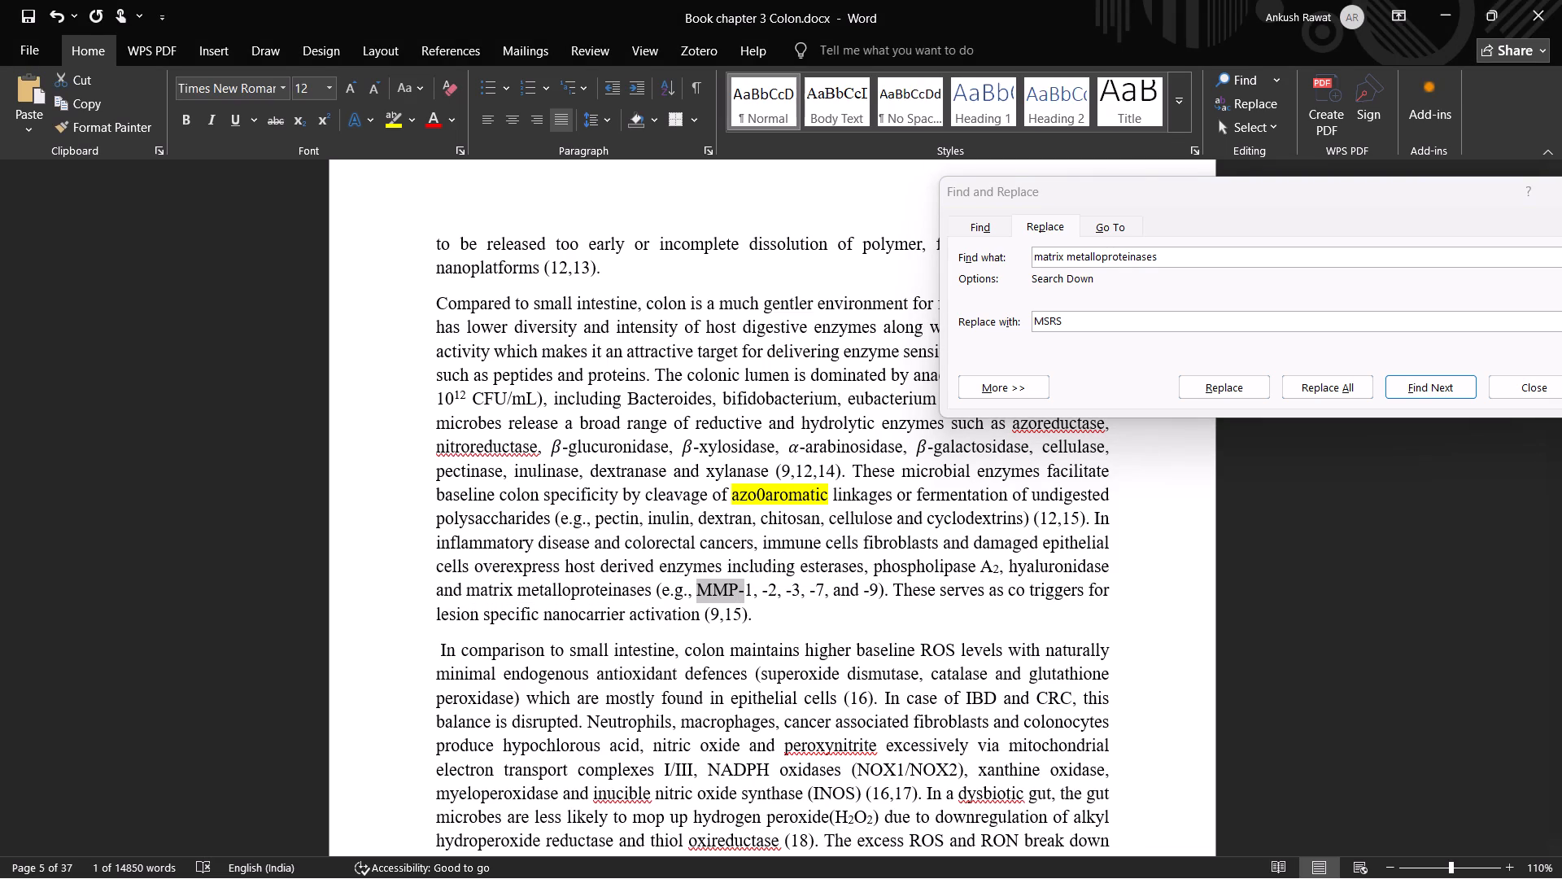
double_click(1049, 318)
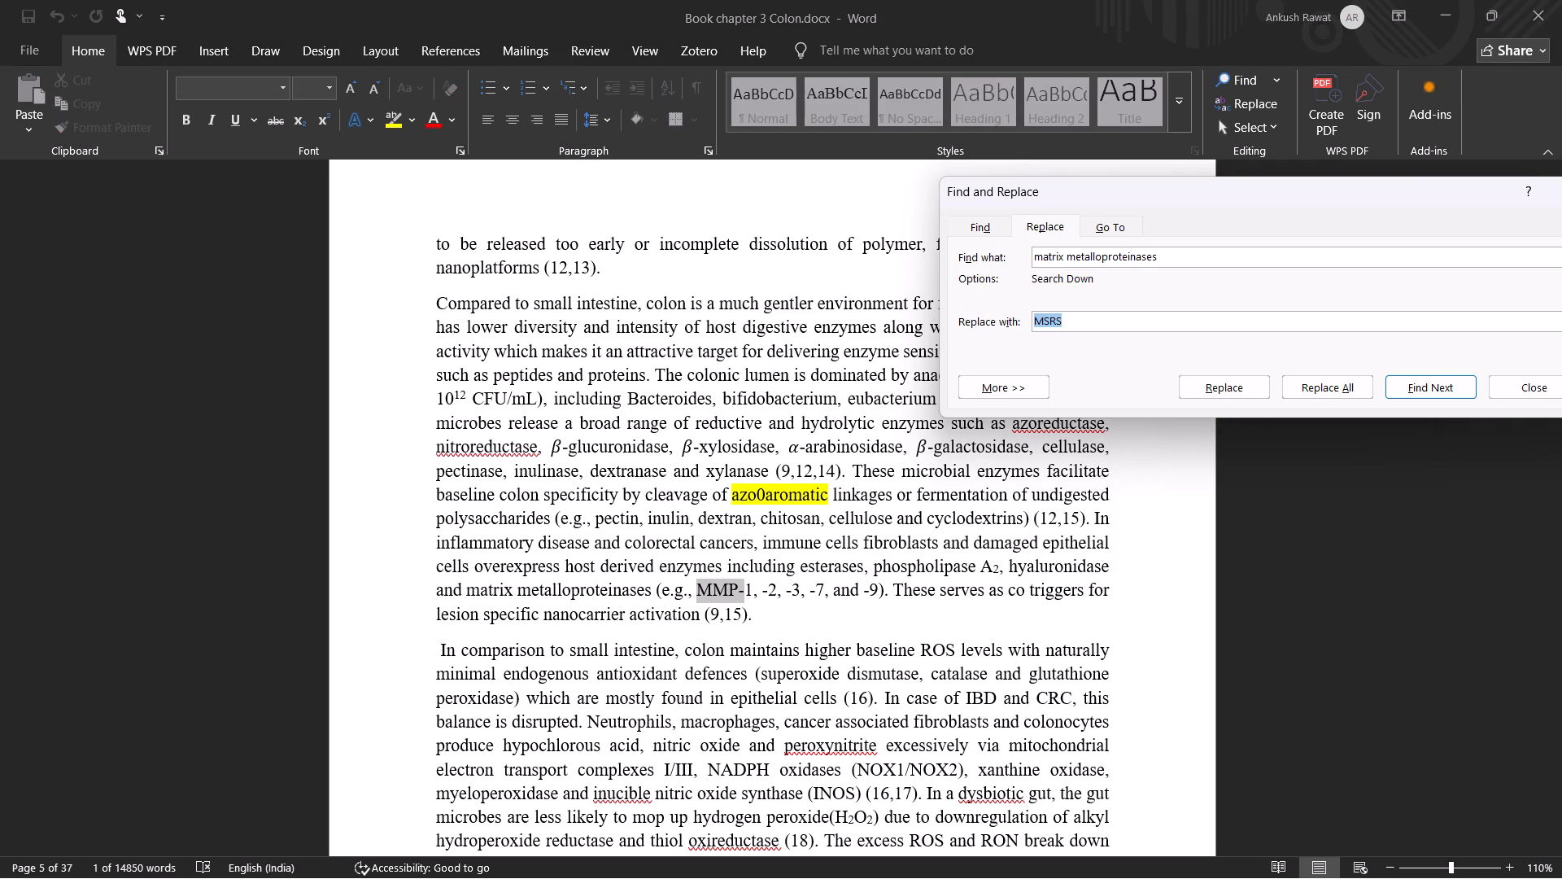
key("ctrl+v")
key("BackSpace")
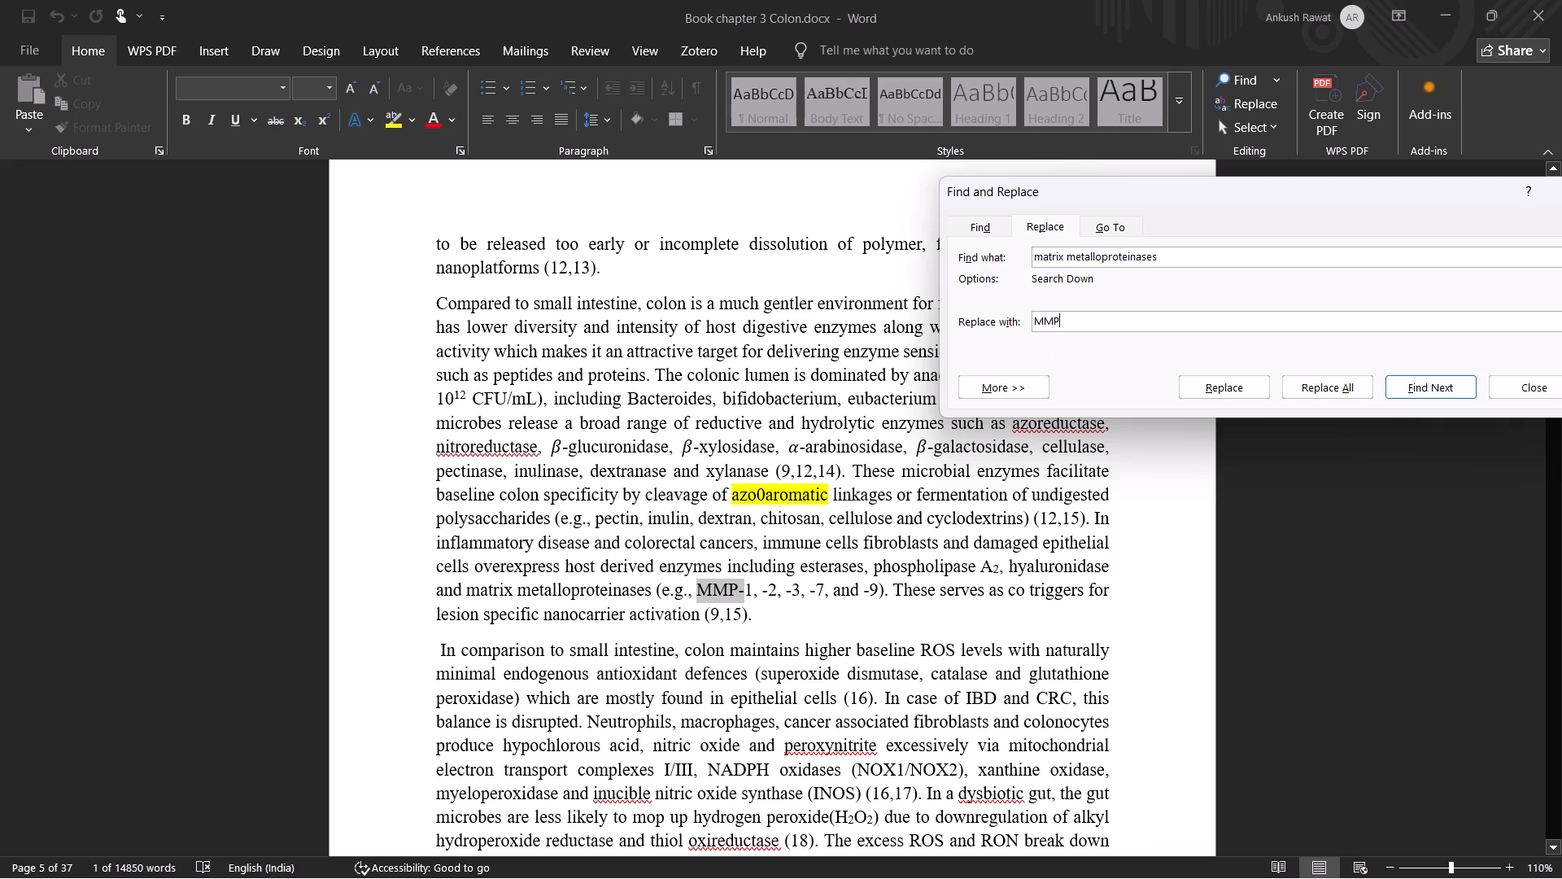
left_click(1417, 387)
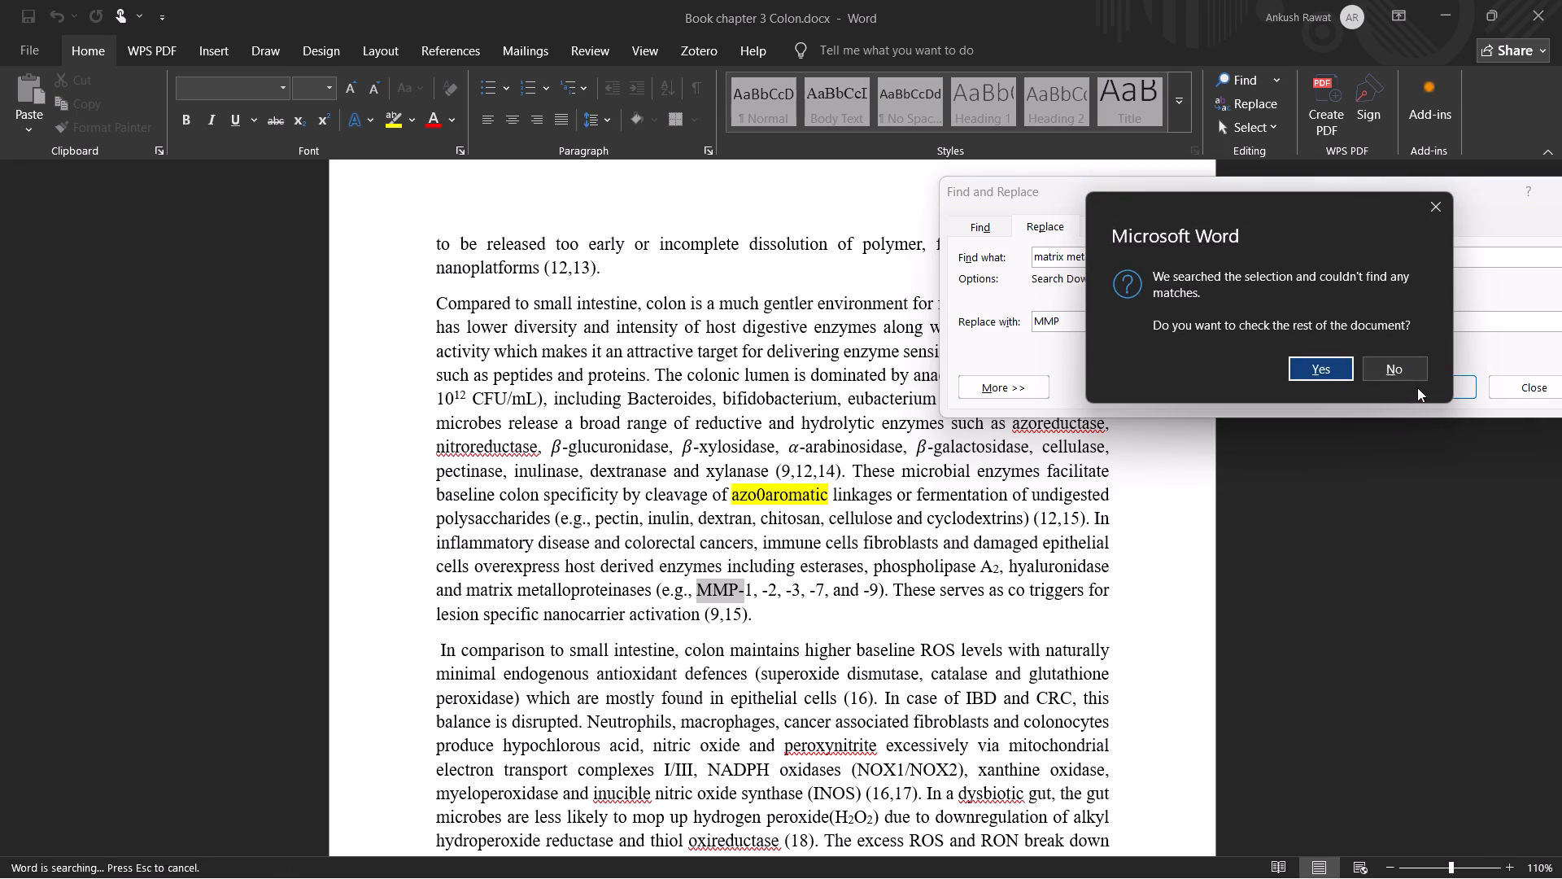
left_click(1311, 362)
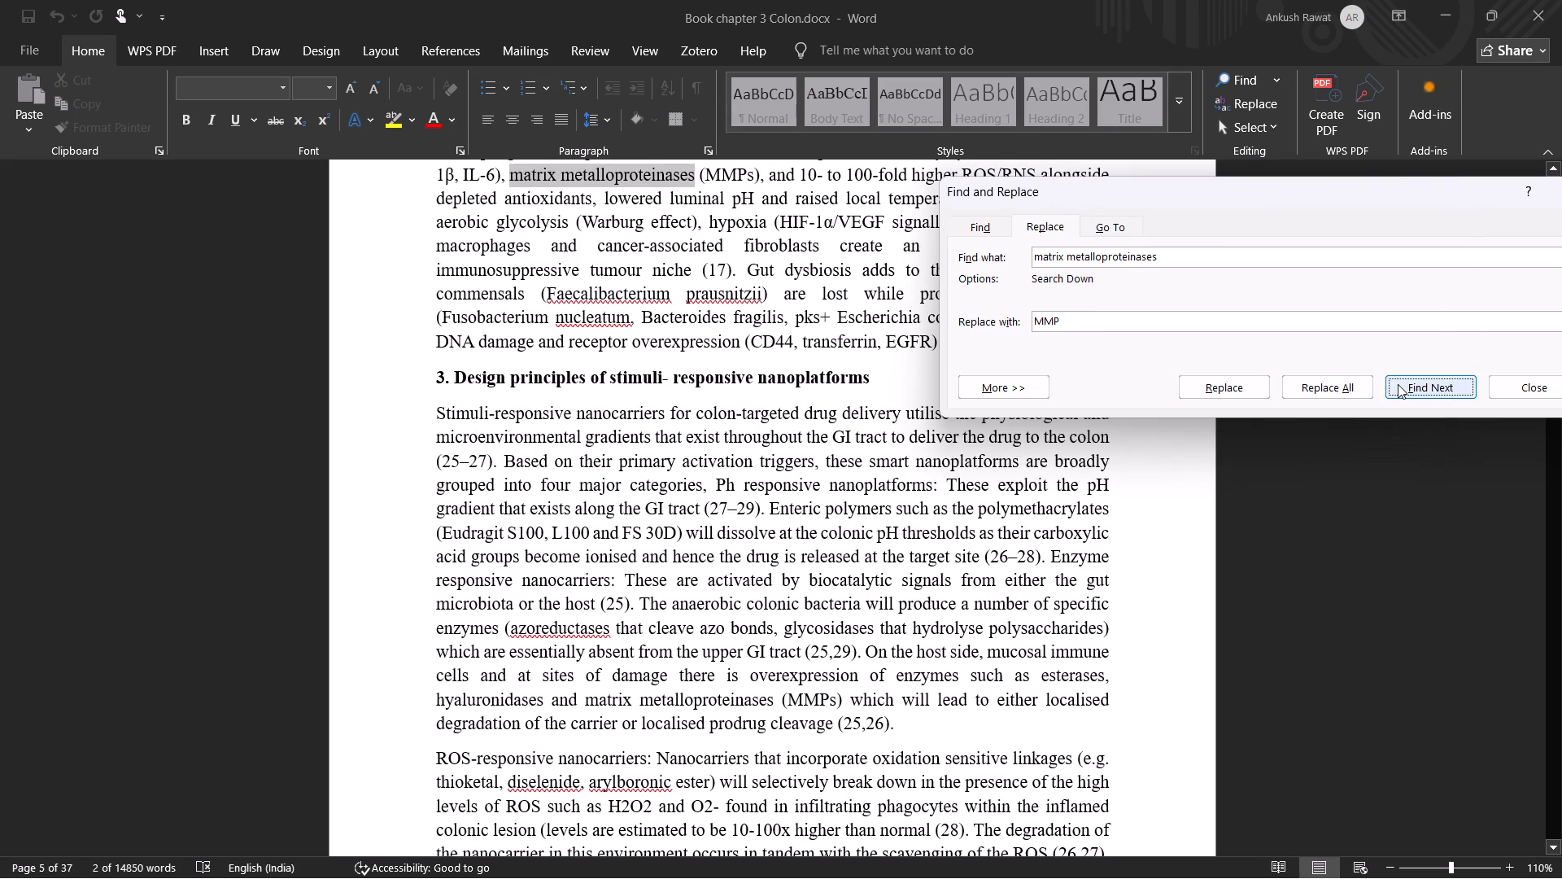
left_click(1415, 390)
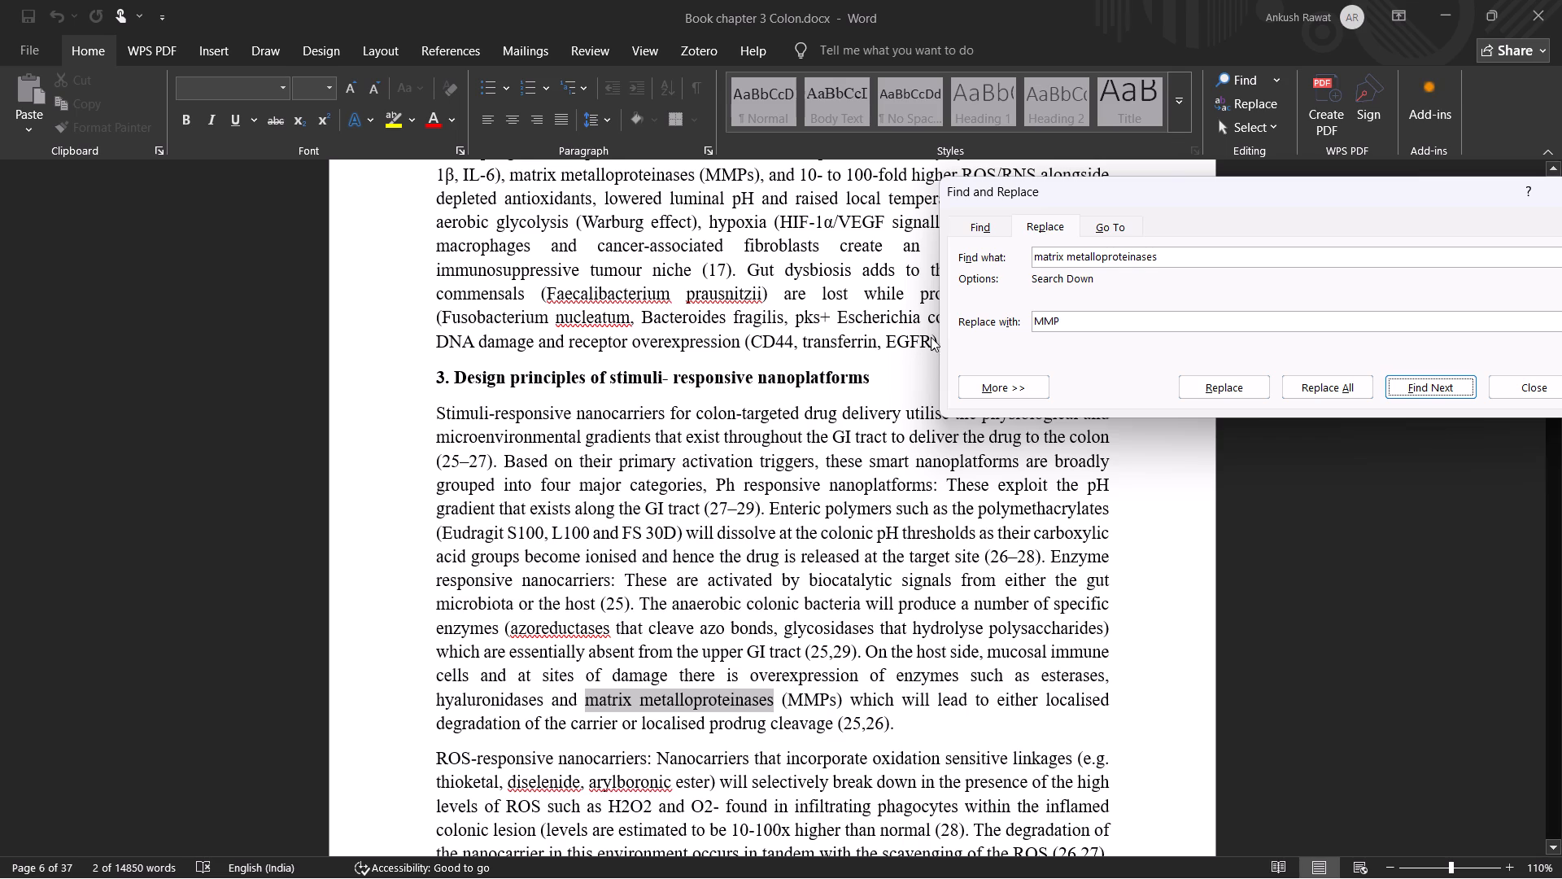
Change the replacement text to MMPs and replace the "matrix metalloproteinases" occurrence after "hyaluronidases and" in section 3.
left_click(1065, 318)
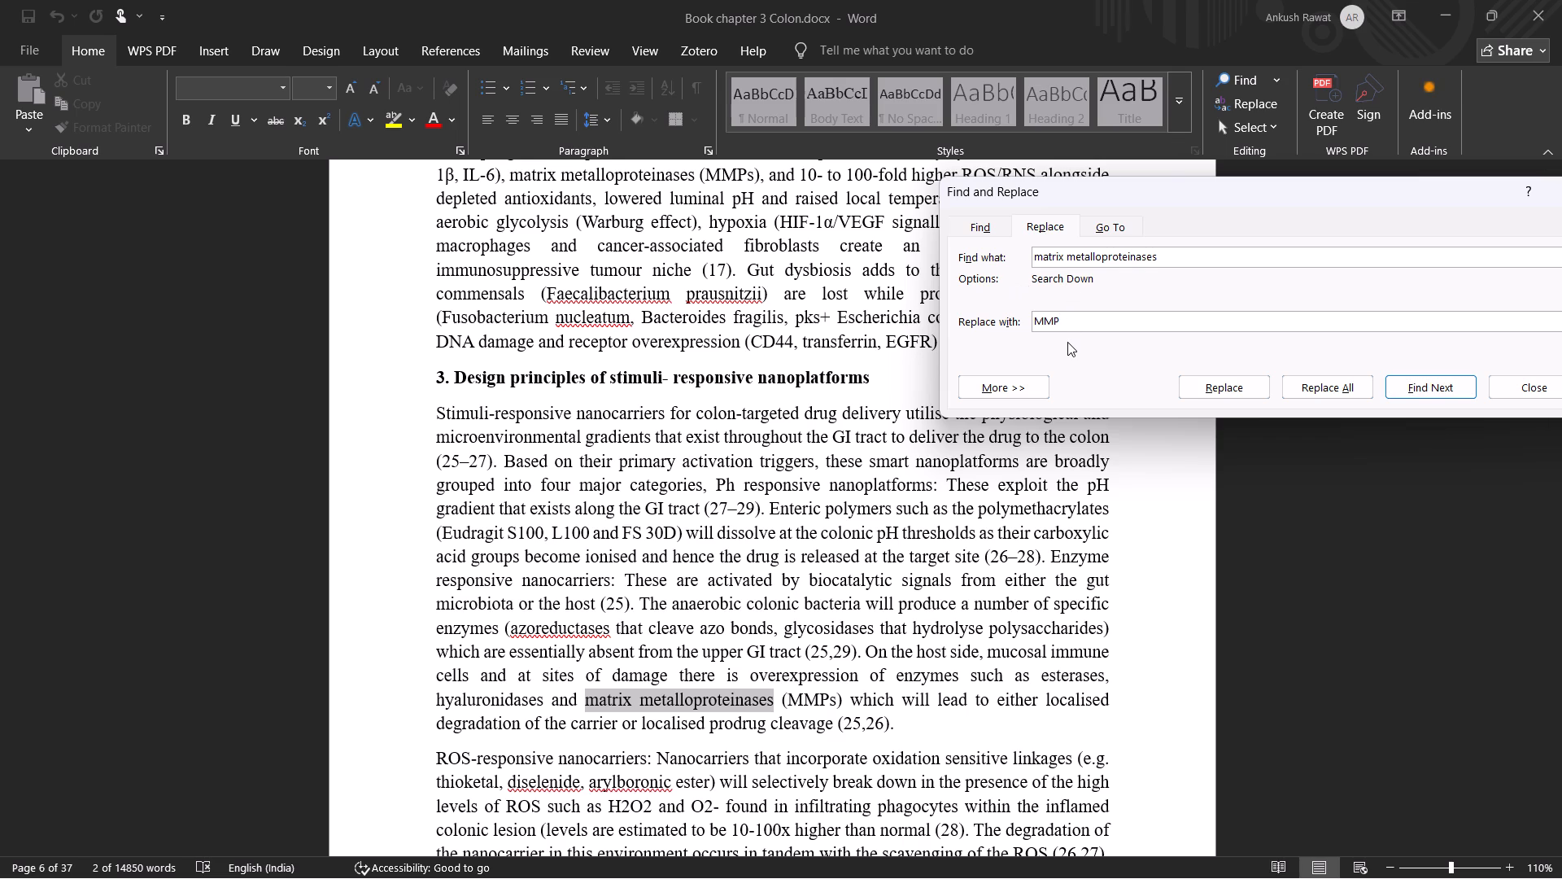
key("s")
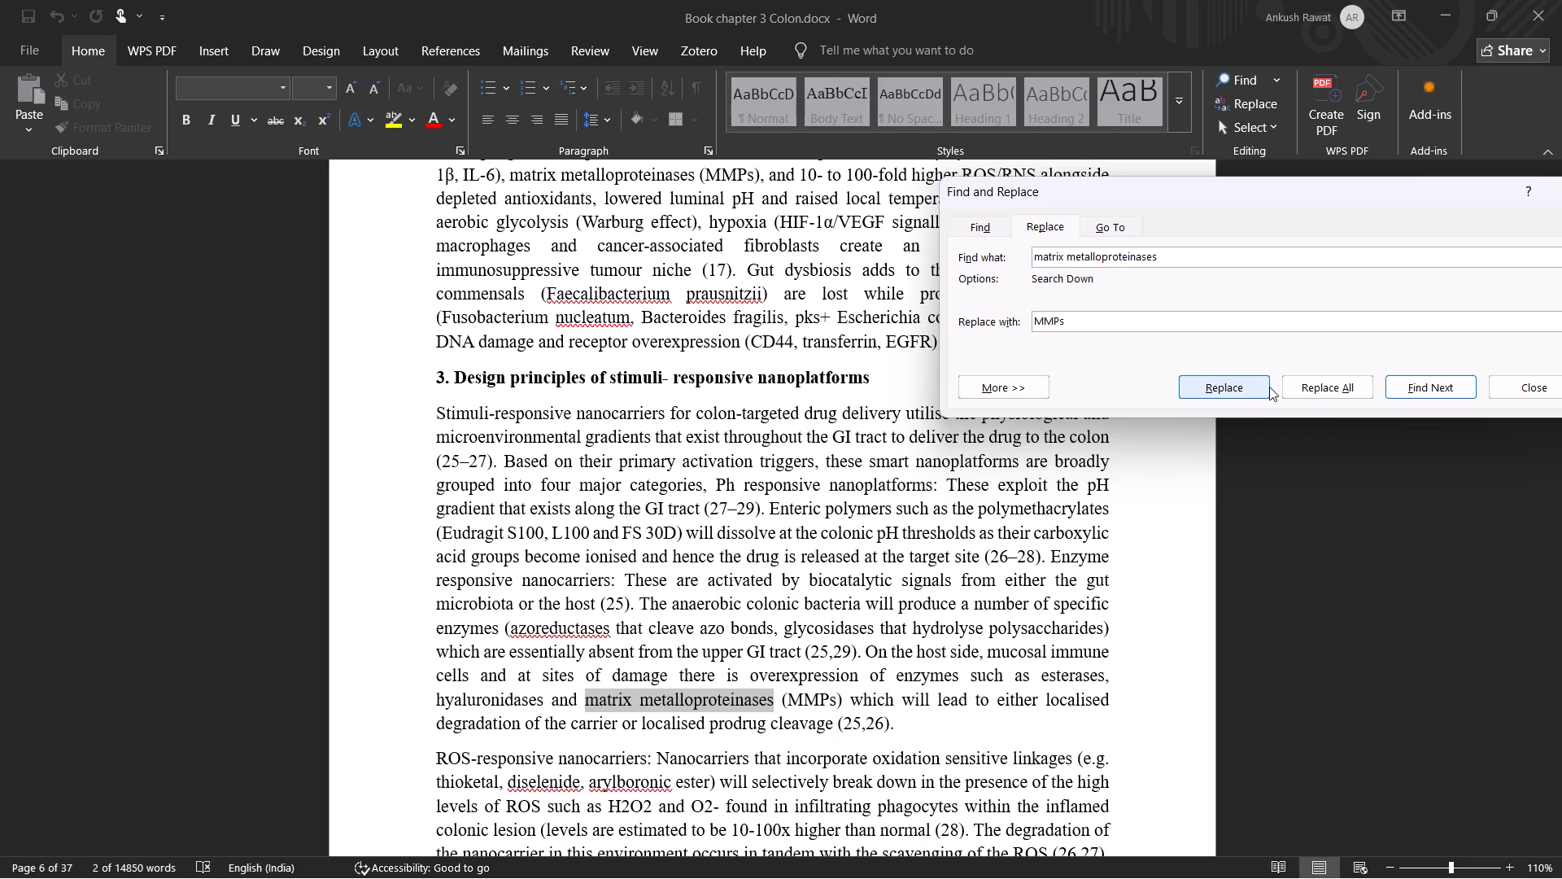
left_click(1238, 381)
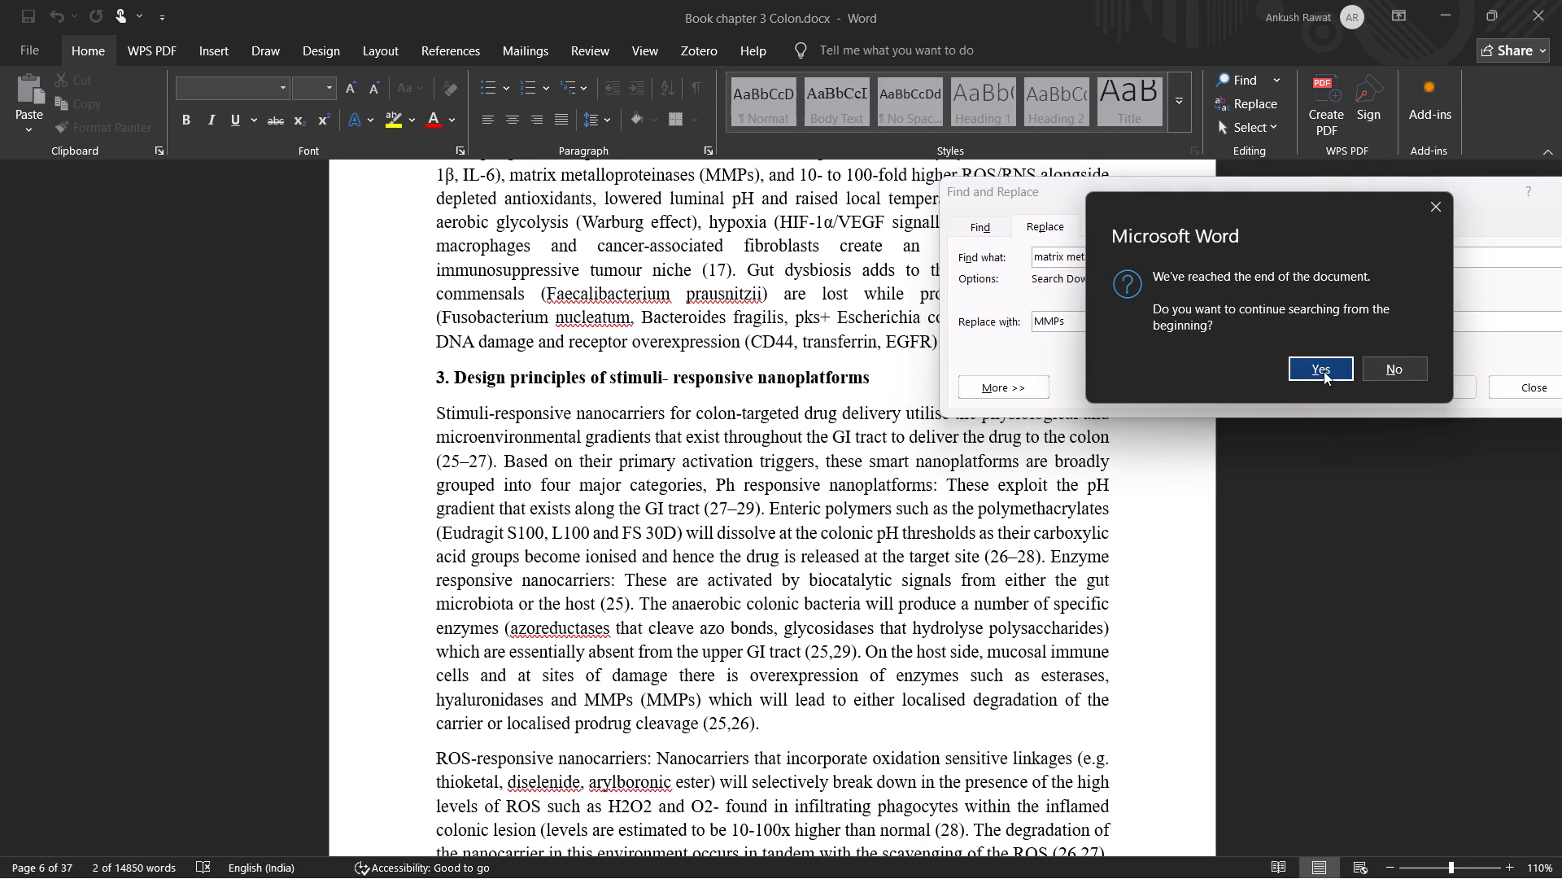
Continue the search for "matrix metalloproteinases" from the beginning of the document until it is finished.
left_click(1322, 368)
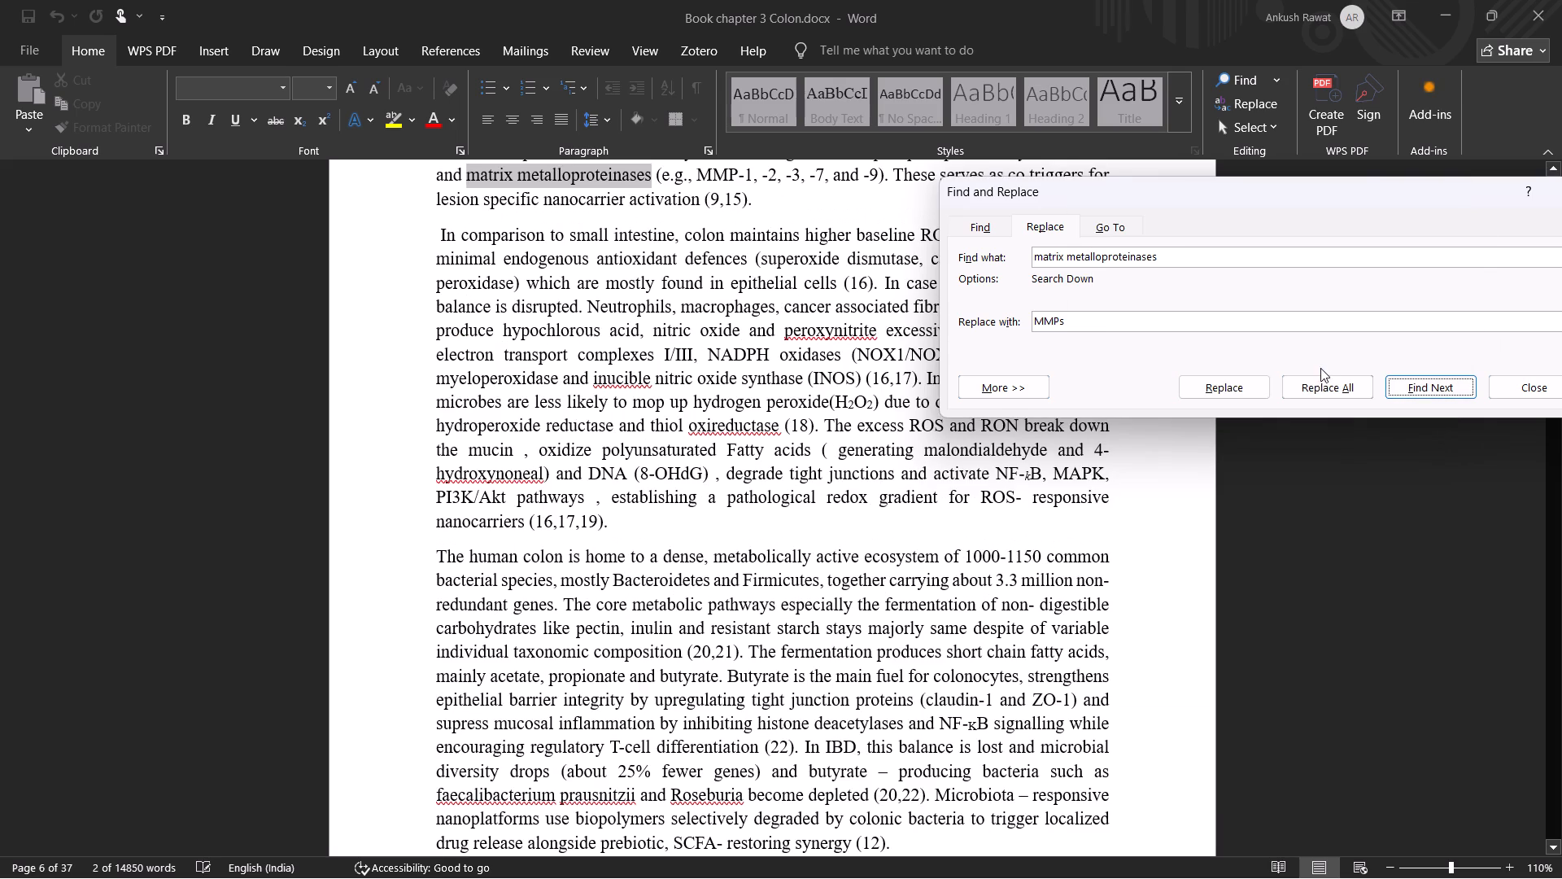
left_click(1430, 389)
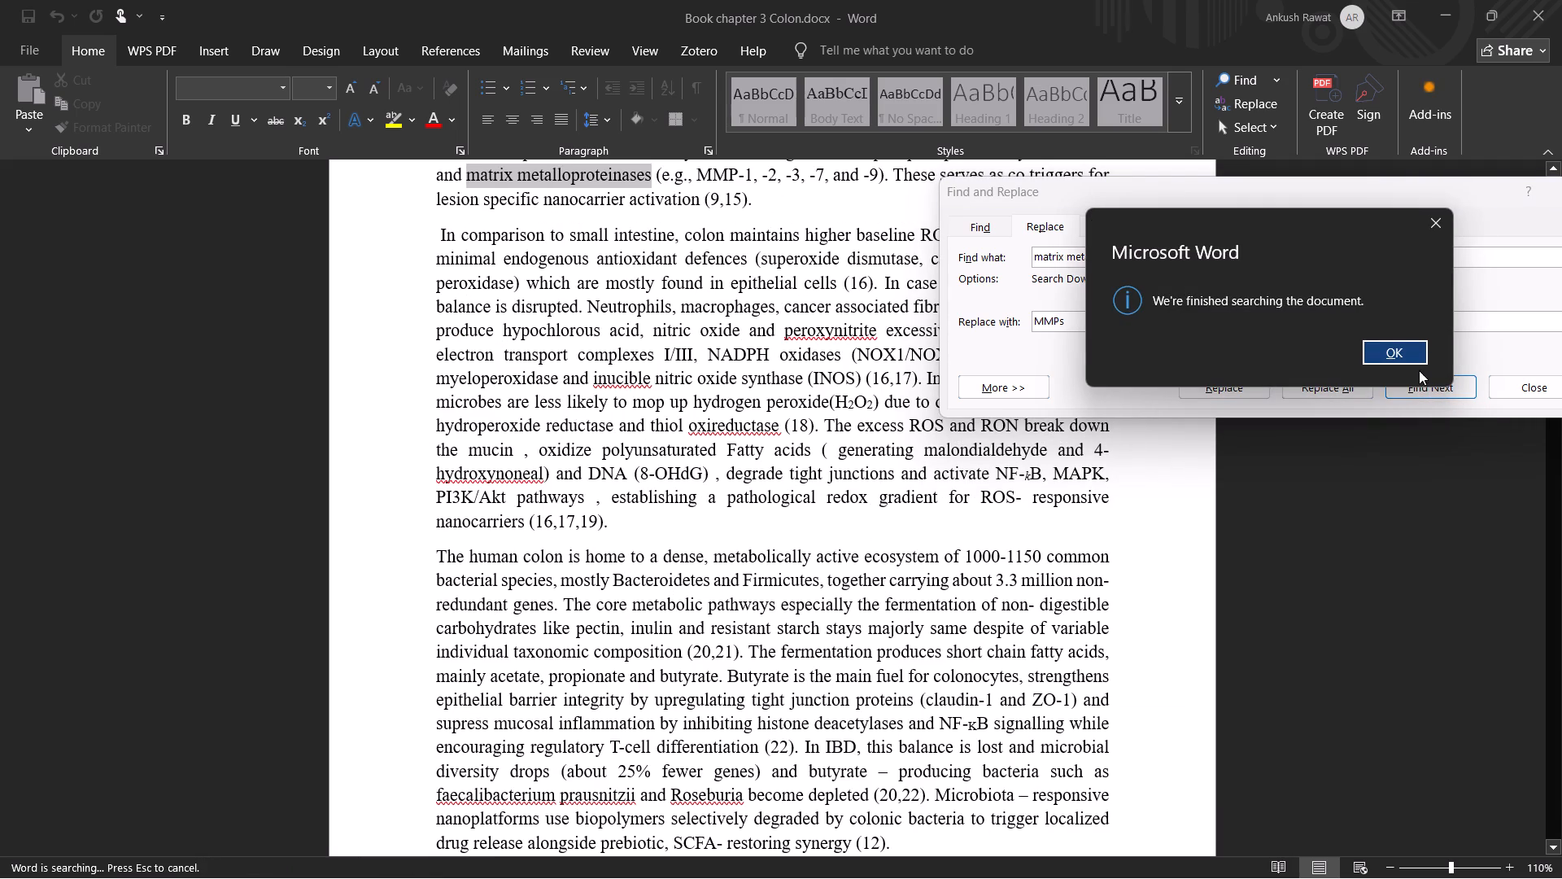
left_click(1407, 352)
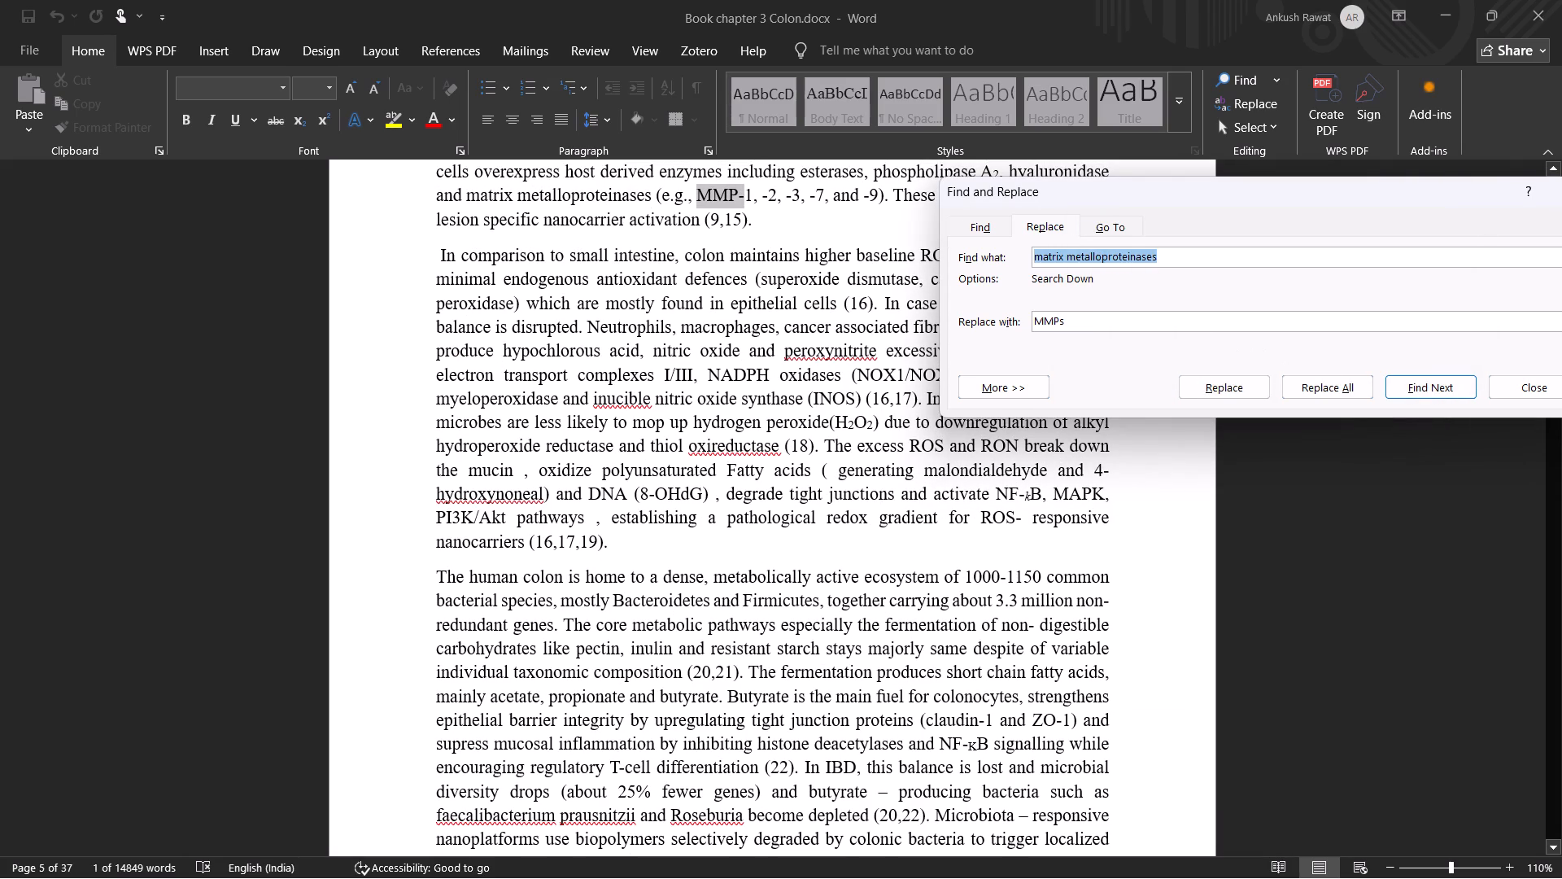
Search the rest of the document for "MMPs", moving to the occurrence after "hyaluronidases and" in section 3.
left_click(1067, 323)
left_click_drag(1067, 323, 1022, 323)
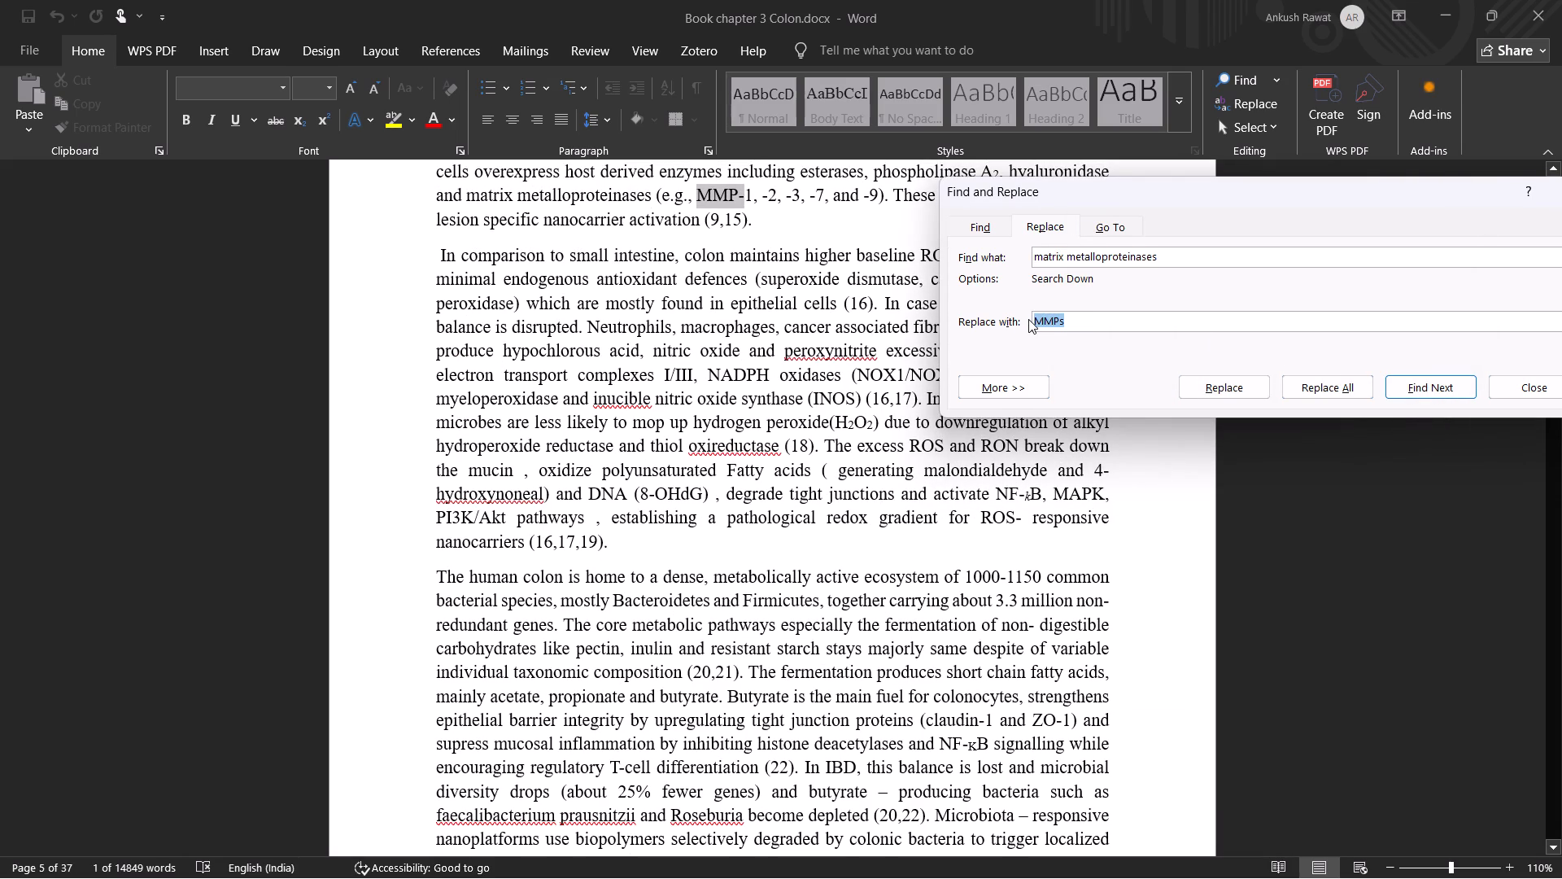
key("ctrl+c")
left_click_drag(1180, 257, 1019, 269)
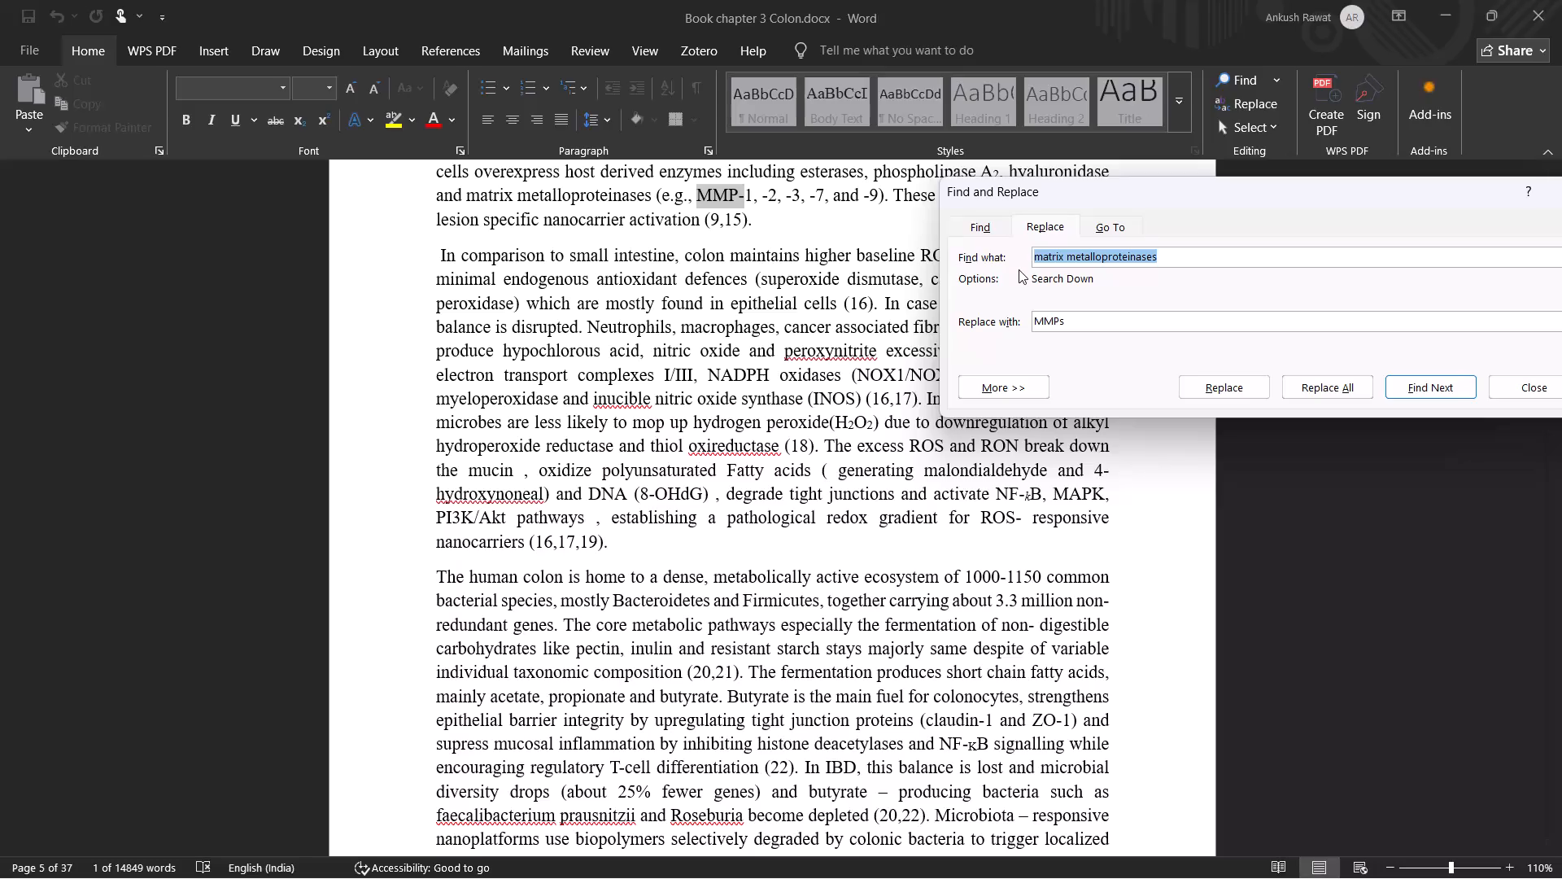
key("ctrl+v")
left_click(1402, 385)
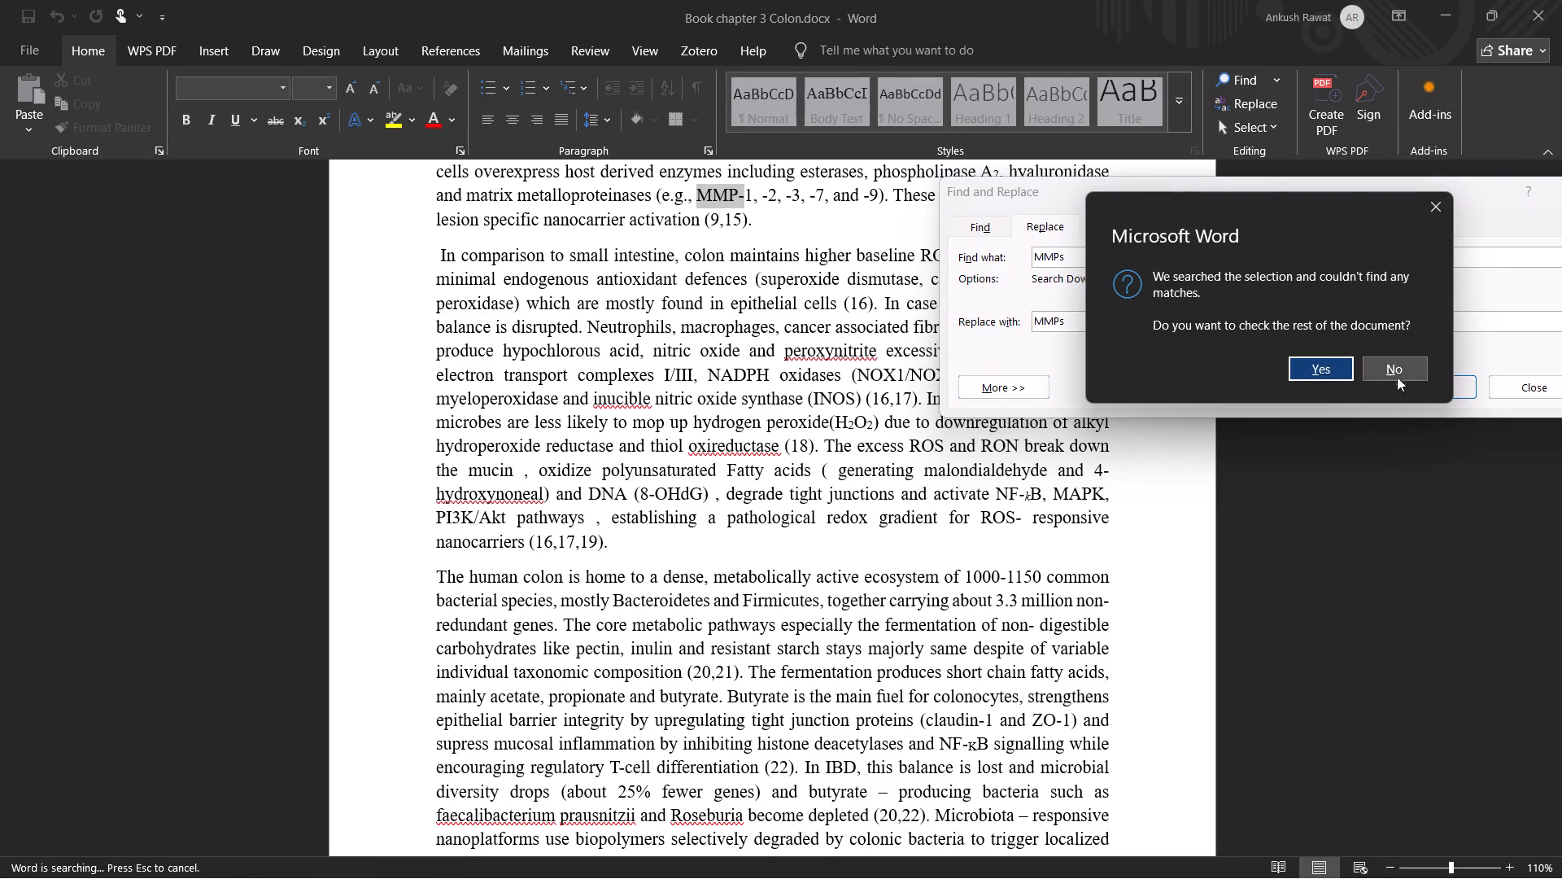
left_click(1319, 365)
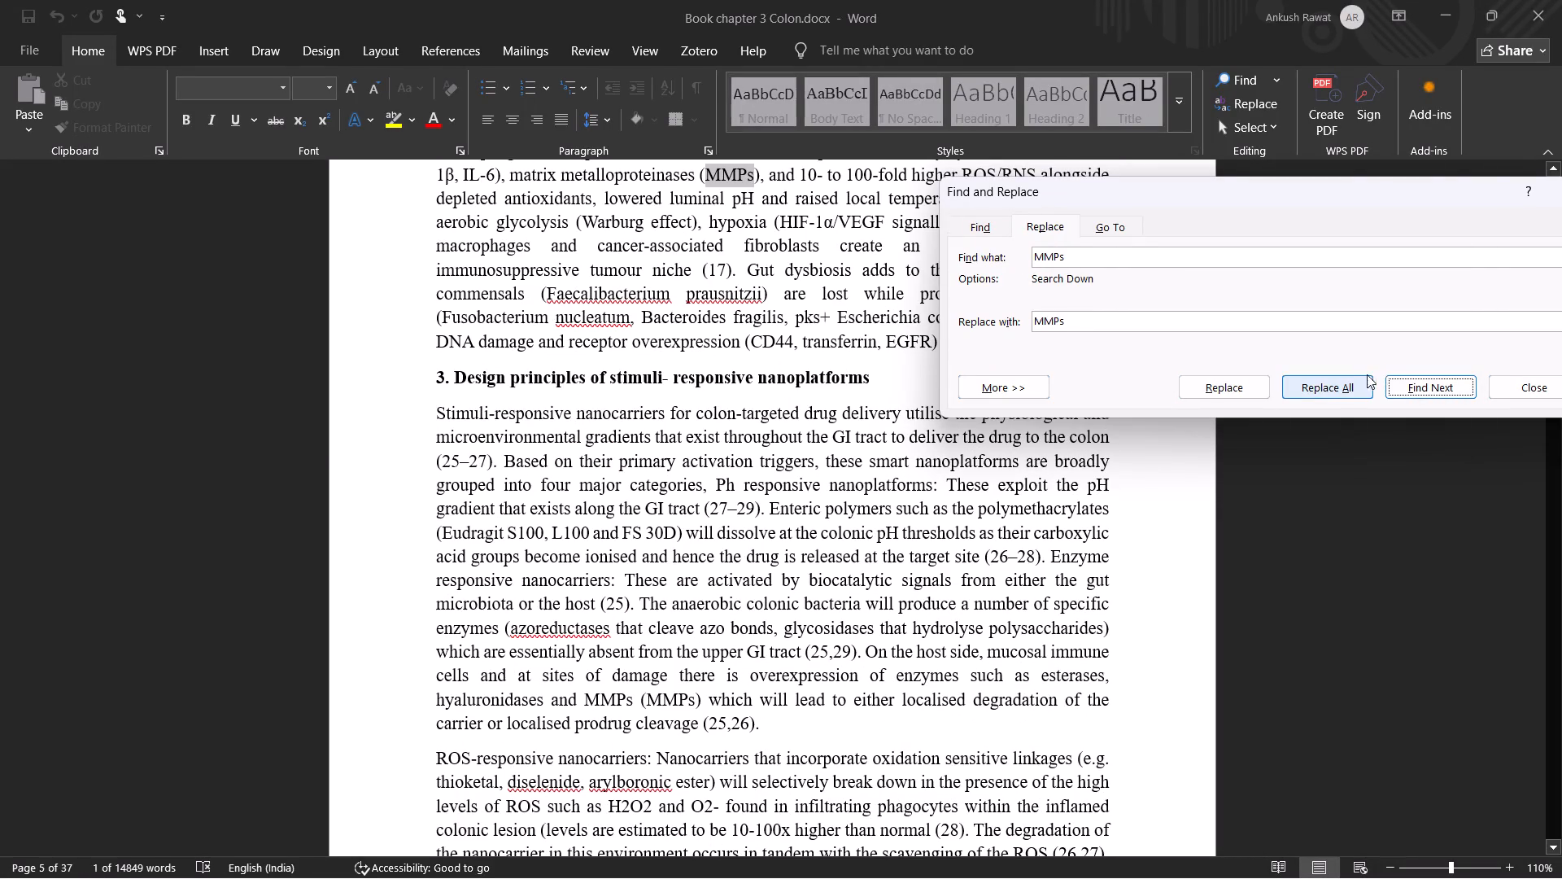
left_click(1412, 383)
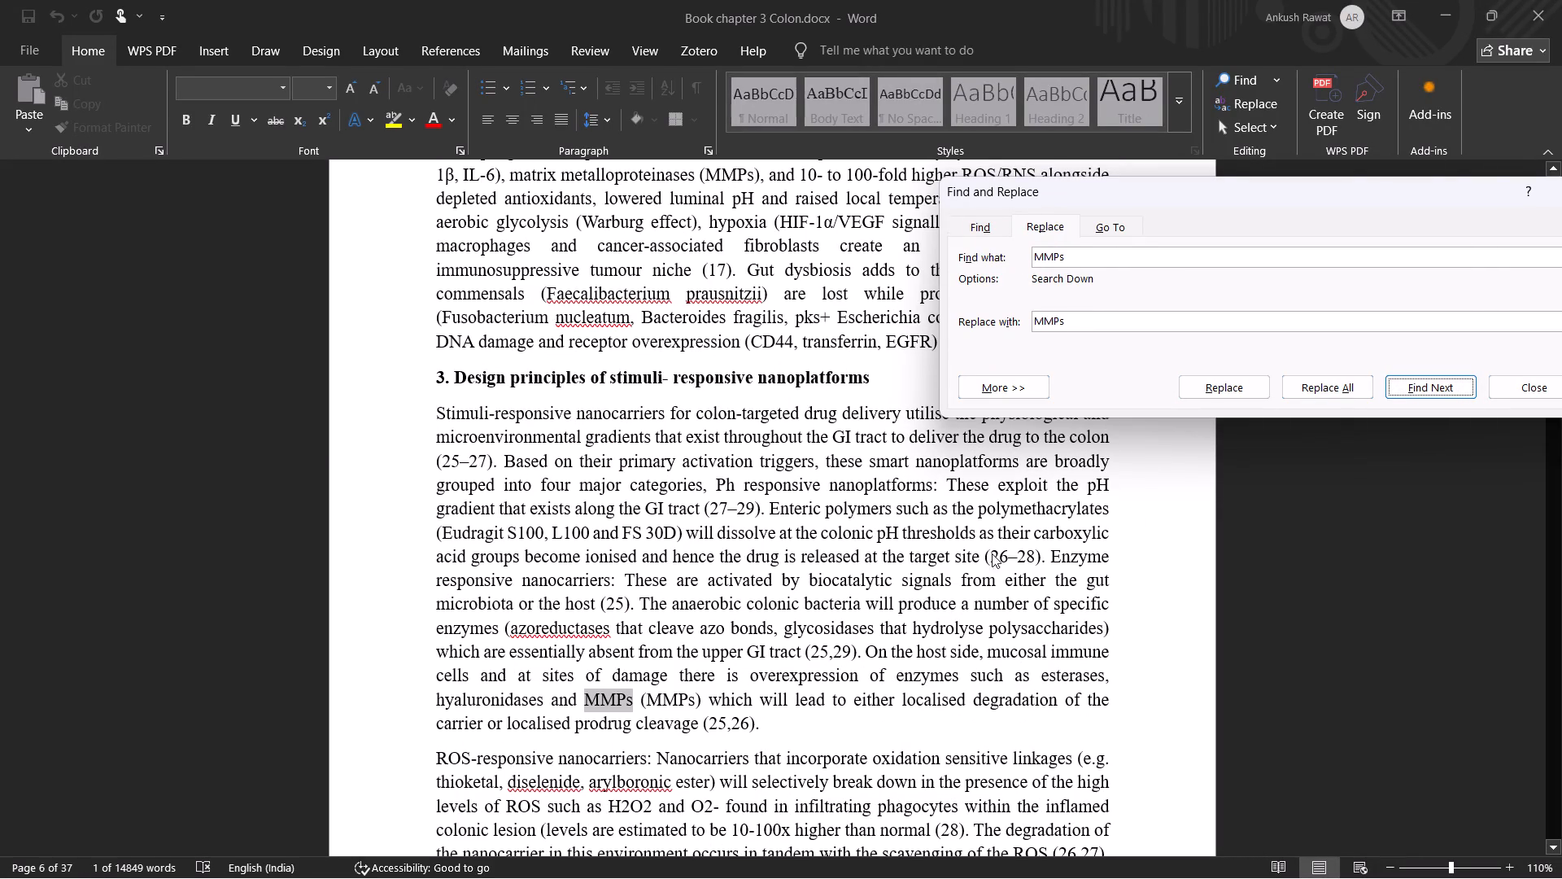
Delete the redundant "(MMPs)" after "hyaluronidases and MMPs" in section 3, keeping a single space before "which".
left_click_drag(704, 700, 693, 701)
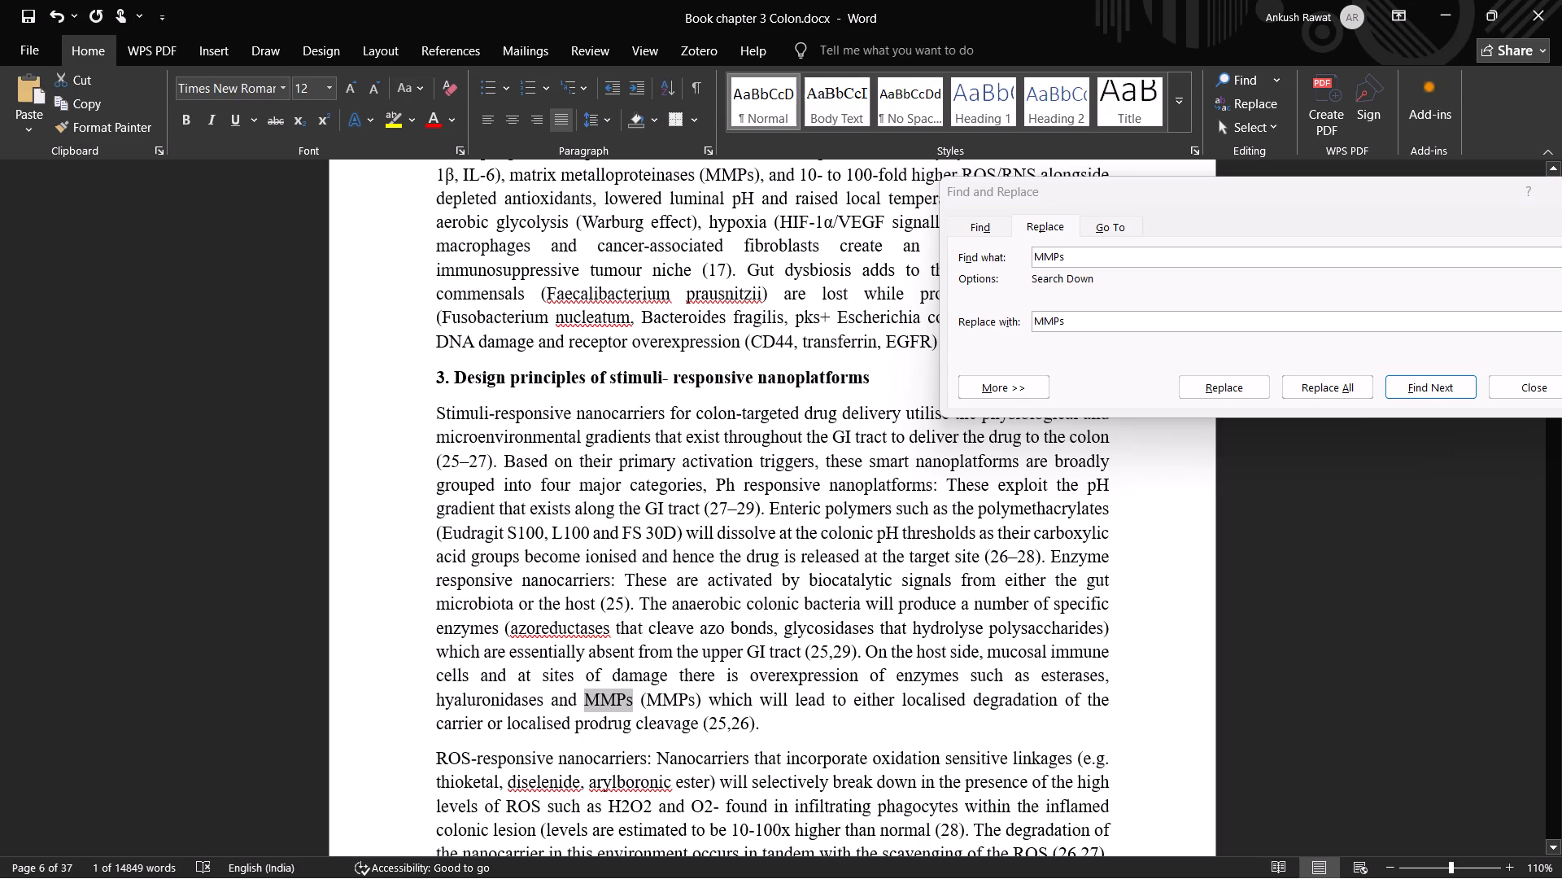
left_click(702, 699)
left_click_drag(702, 699, 639, 695)
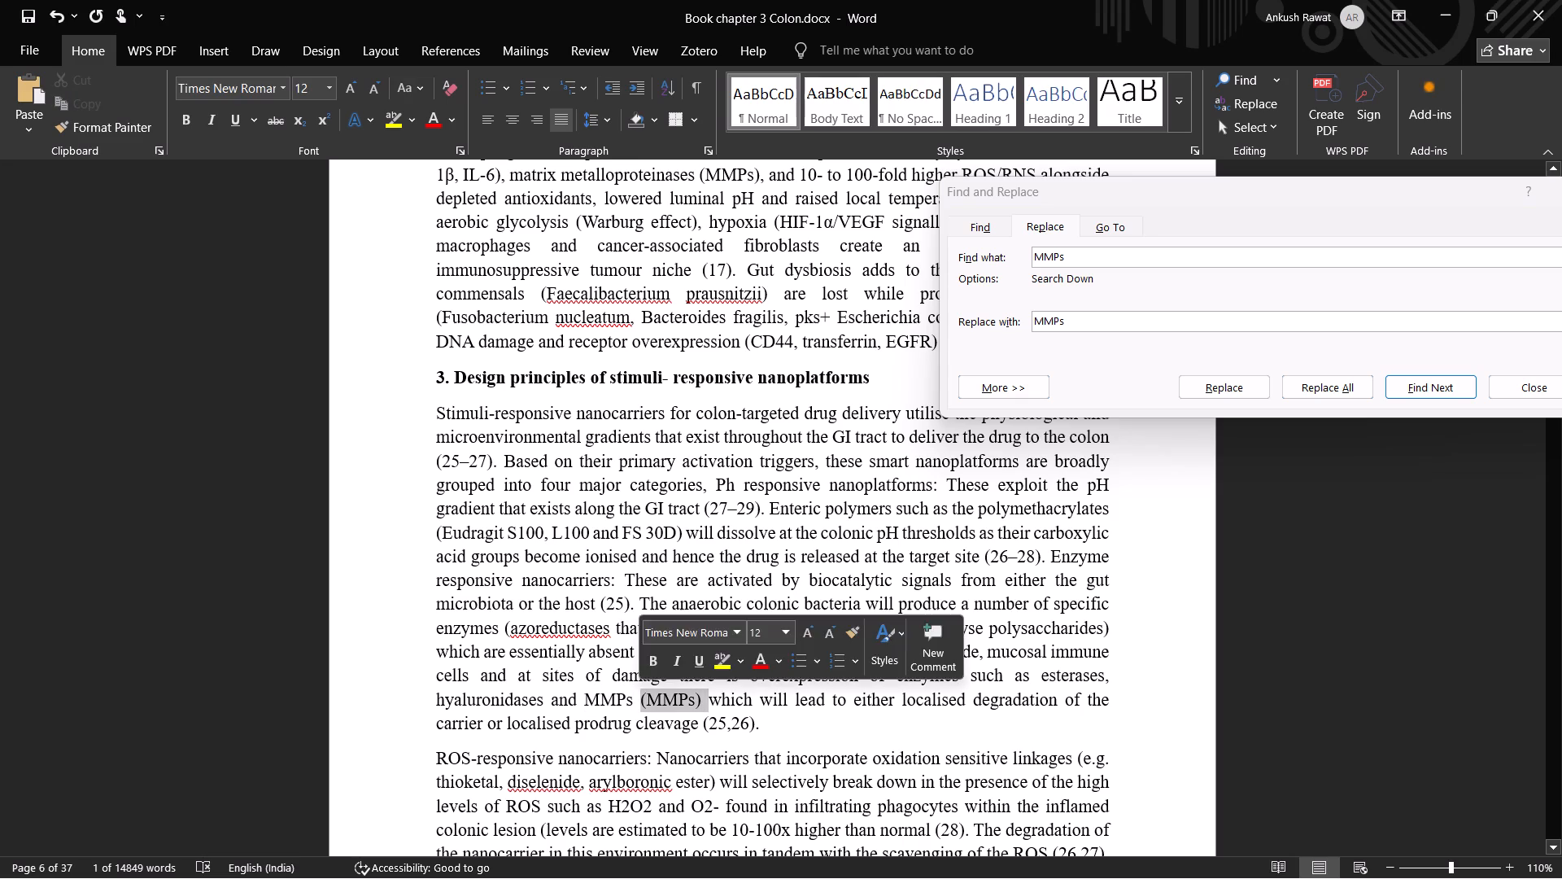
key("BackSpace")
key("BackSpace")
key("space")
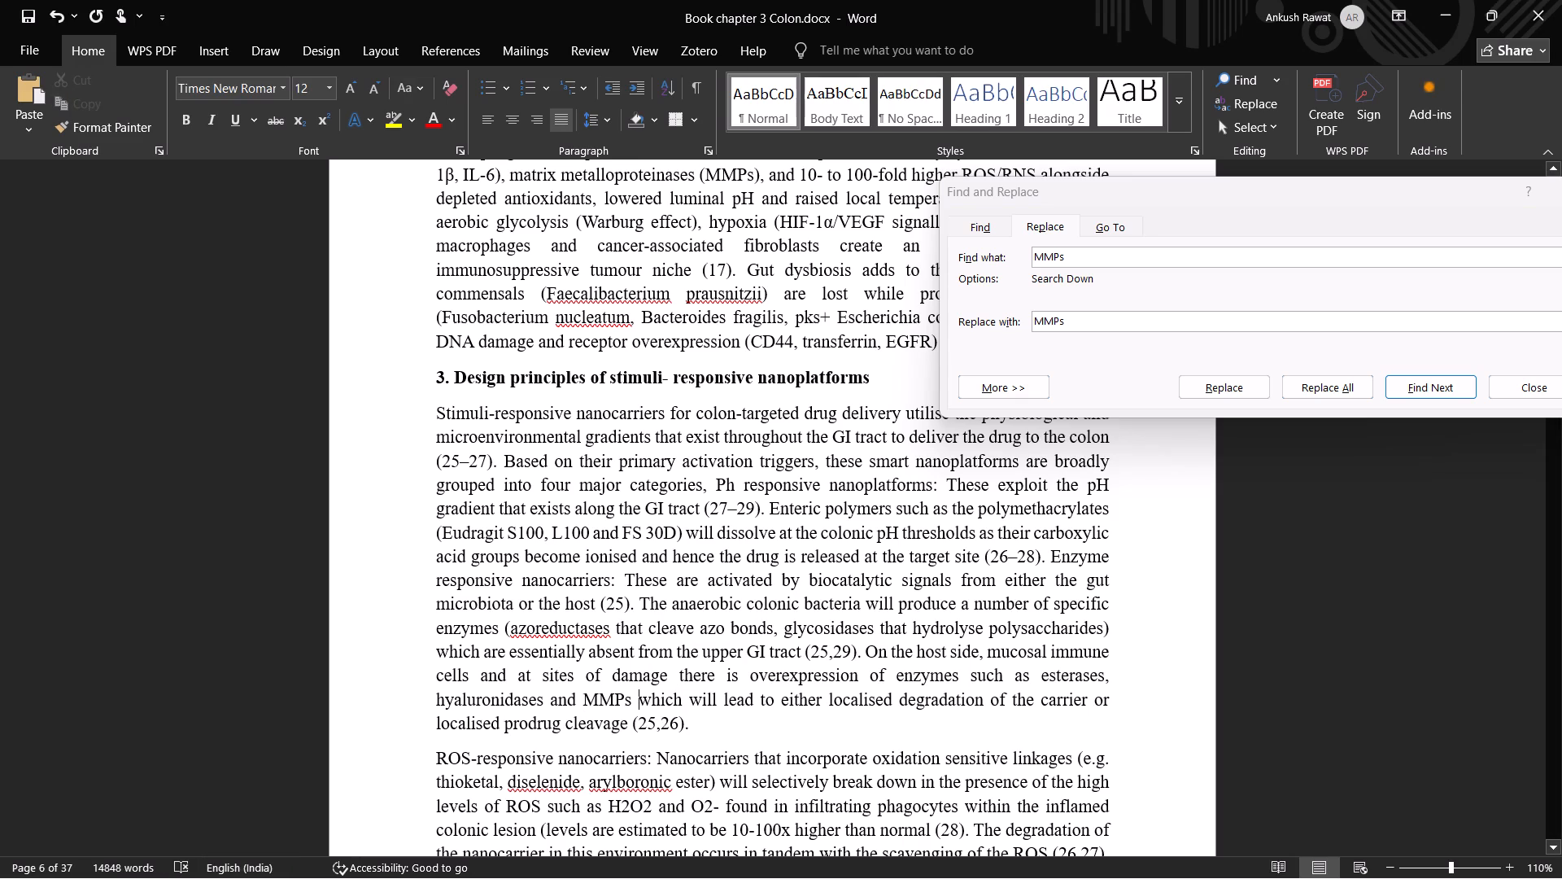
Delete the leading space at the start of the paragraph beginning "In comparison to small intestine".
middle_click_drag(1329, 636, 1314, 506)
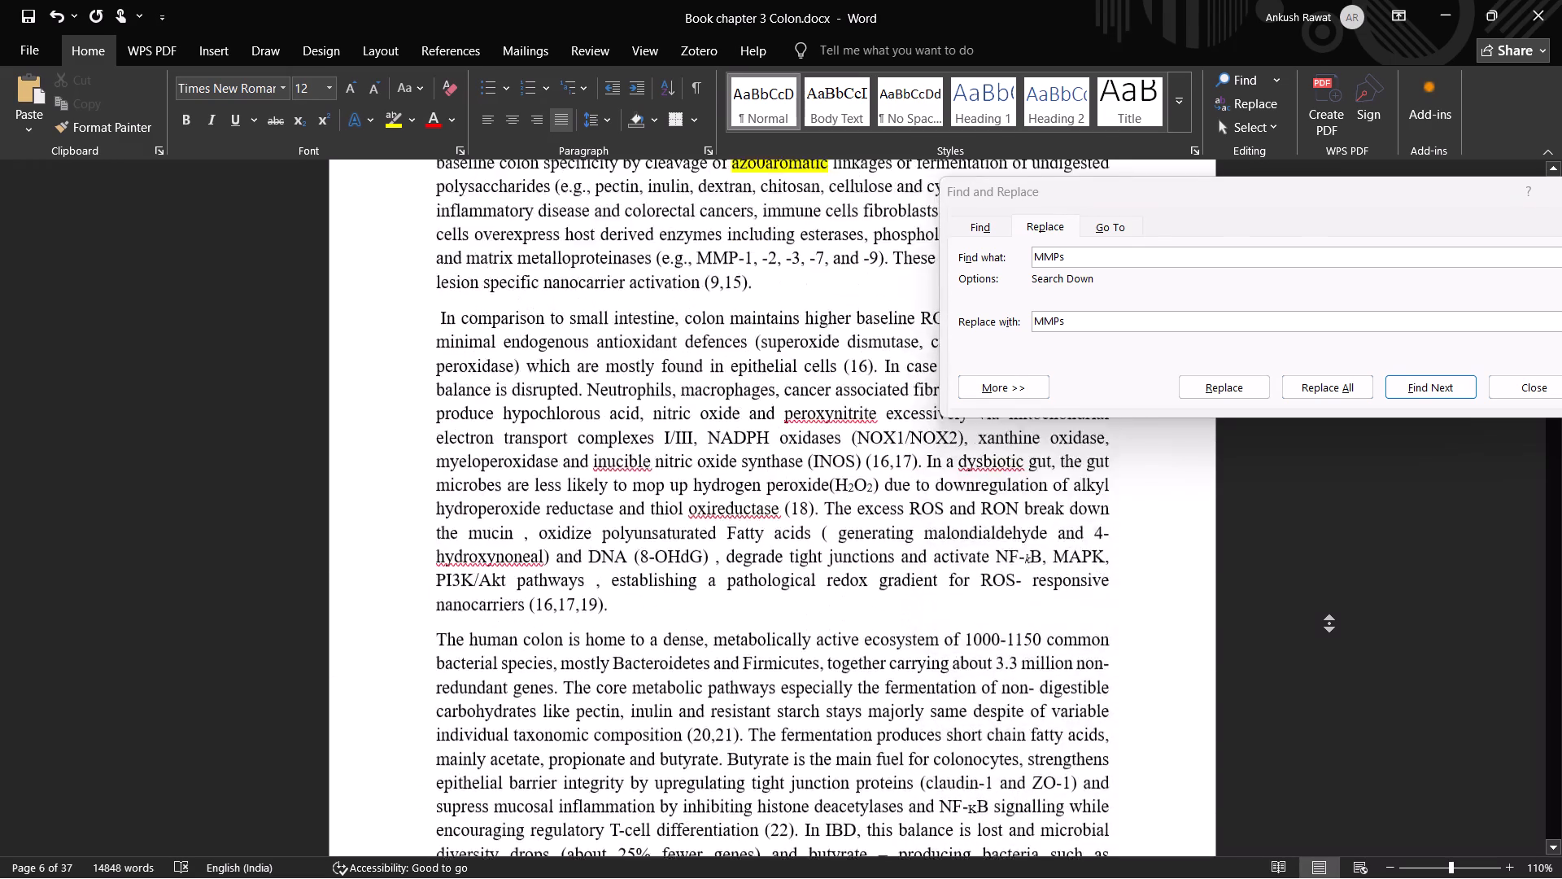
middle_click_drag(1314, 506, 1313, 505)
middle_click_drag(1301, 518, 1298, 588)
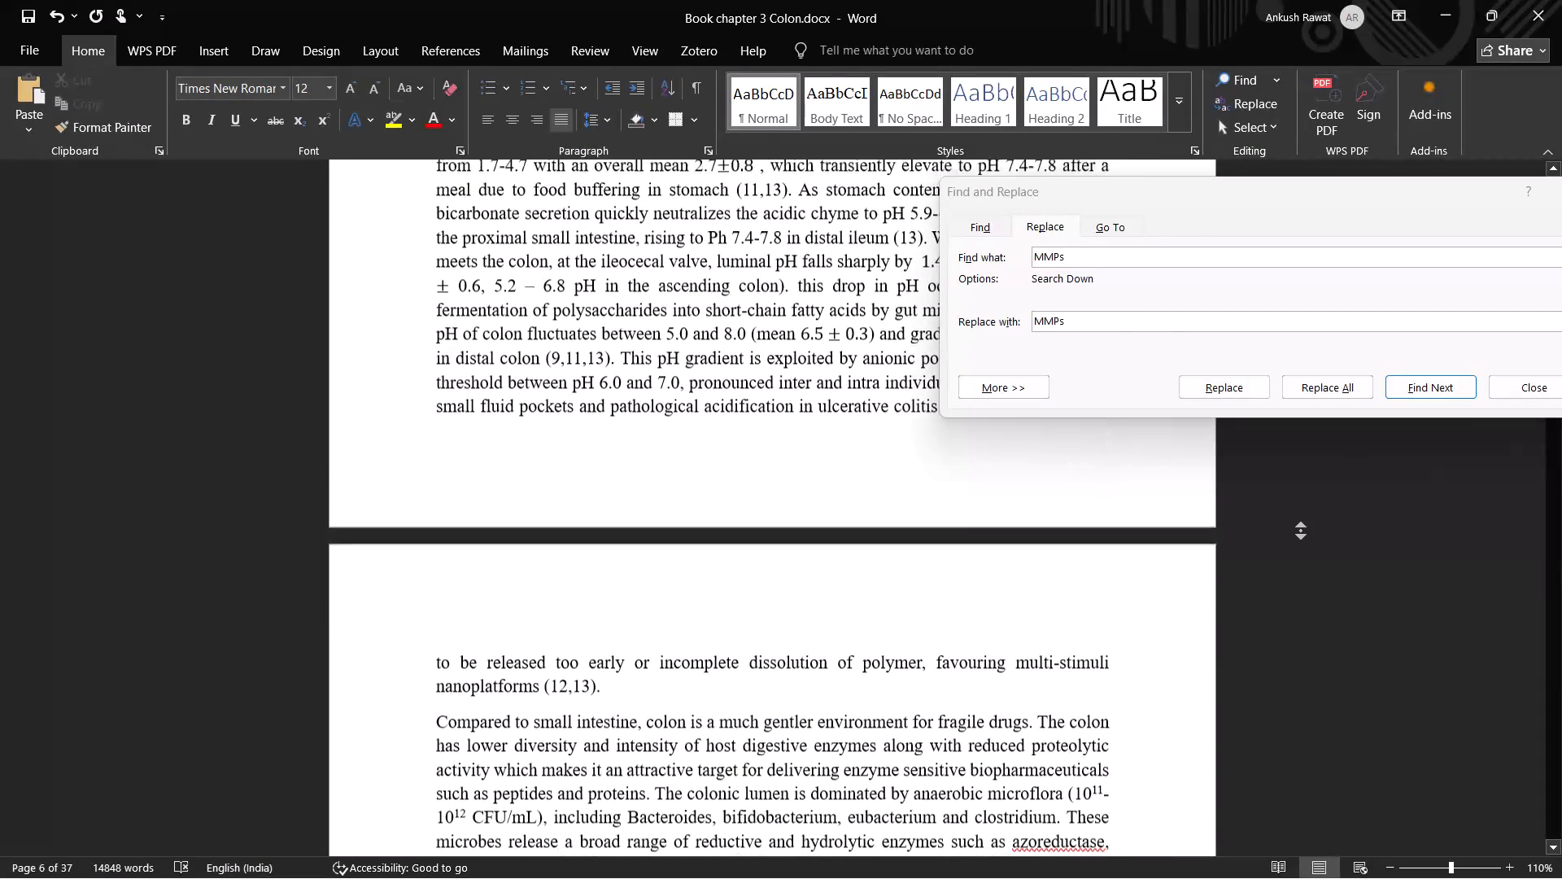
middle_click_drag(1298, 588, 1296, 619)
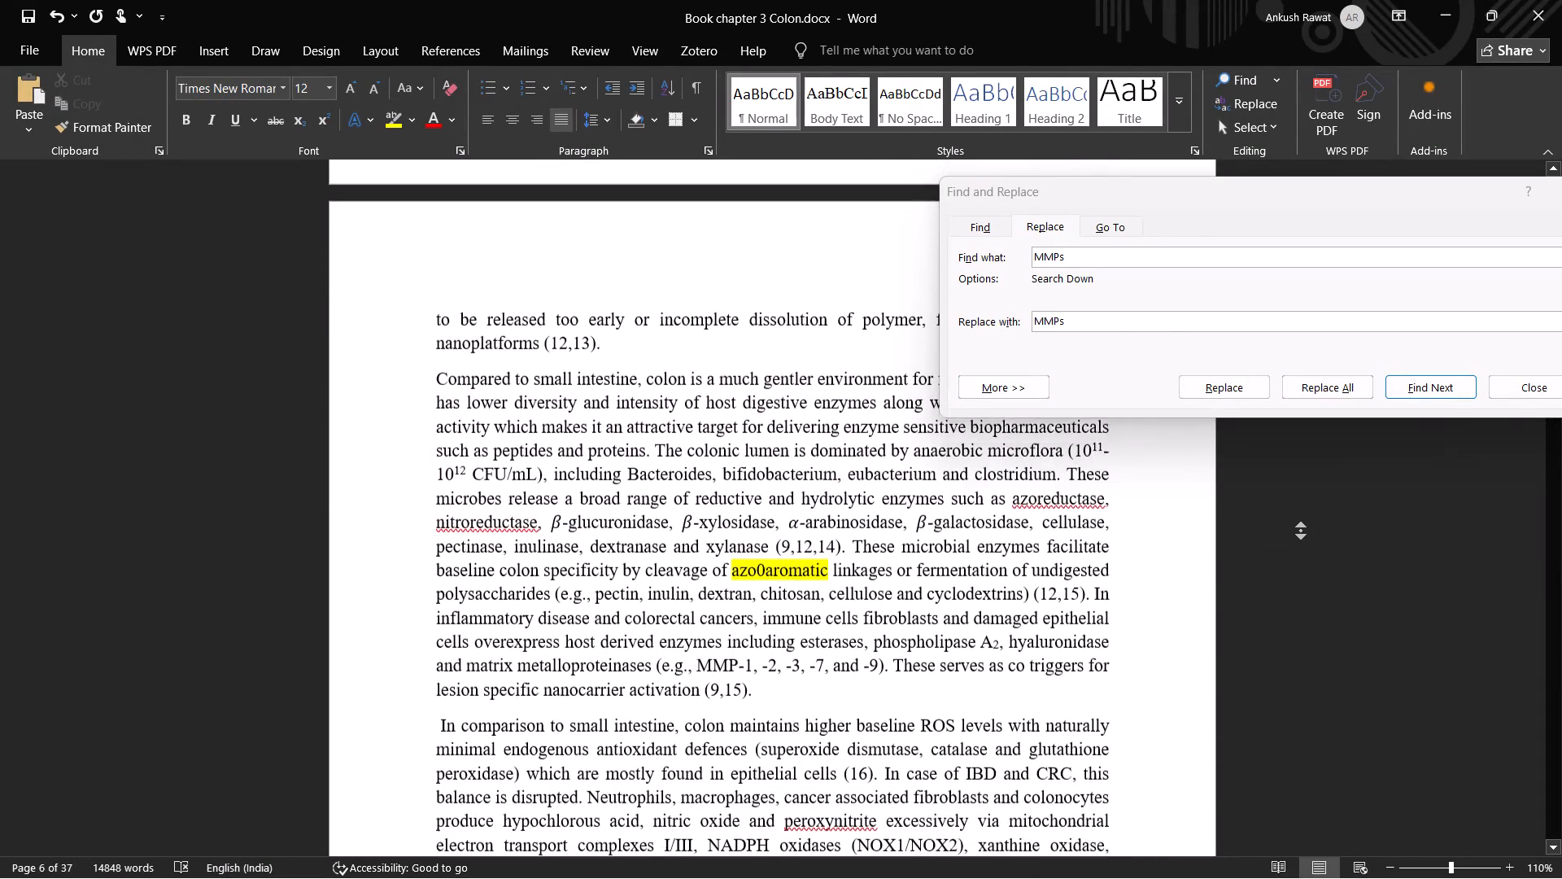
middle_click_drag(1296, 619, 1295, 620)
scroll(1255, 601, "down", 1)
scroll(1255, 601, "up", 1)
scroll(1255, 601, "down", 1)
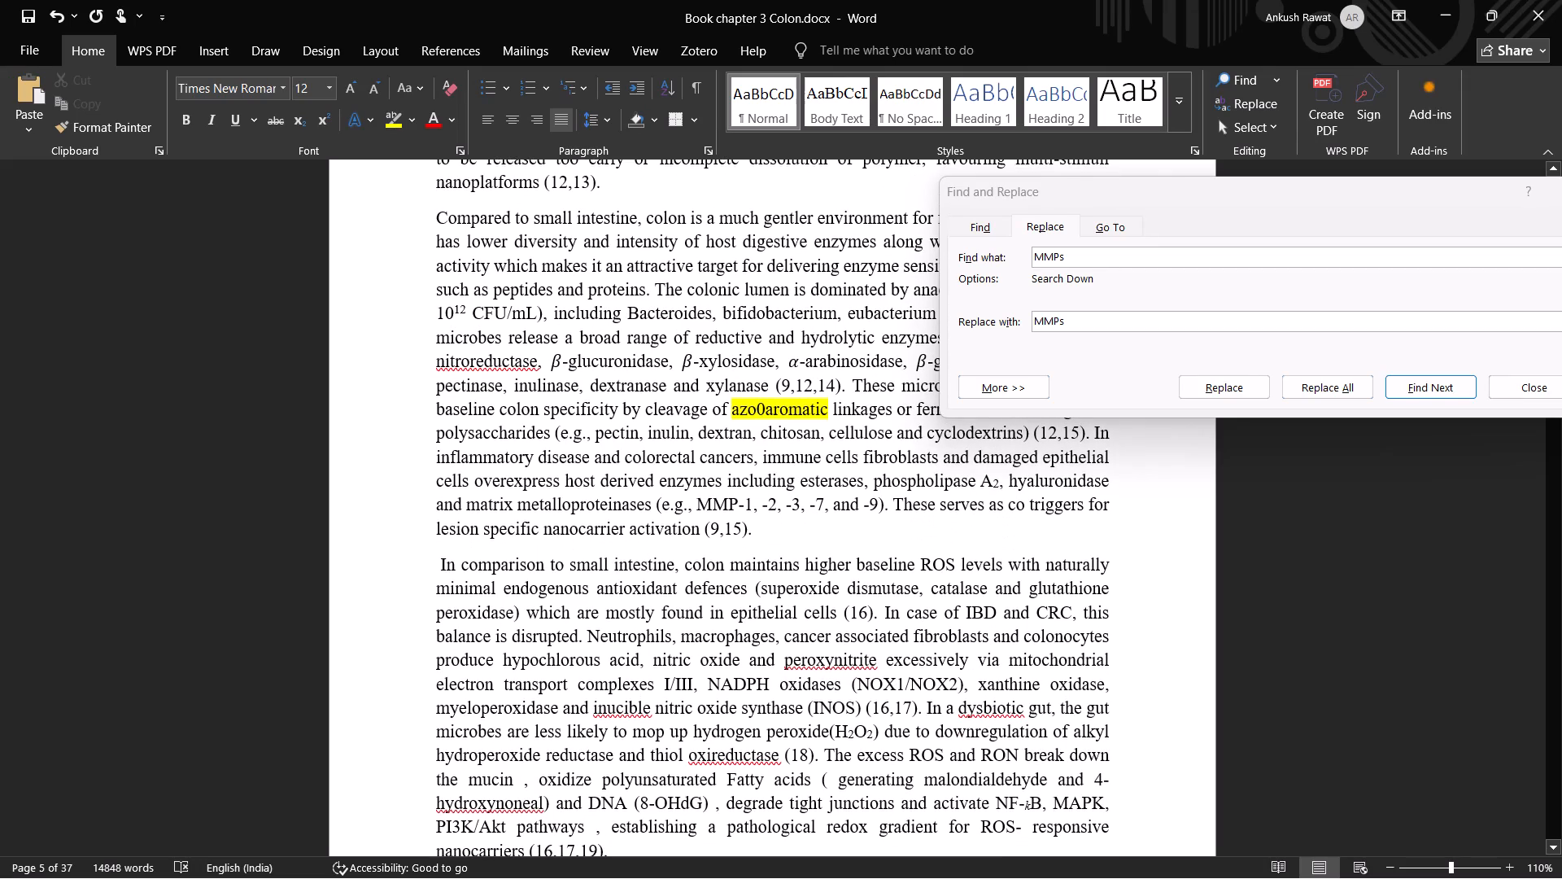
left_click(440, 566)
key("BackSpace")
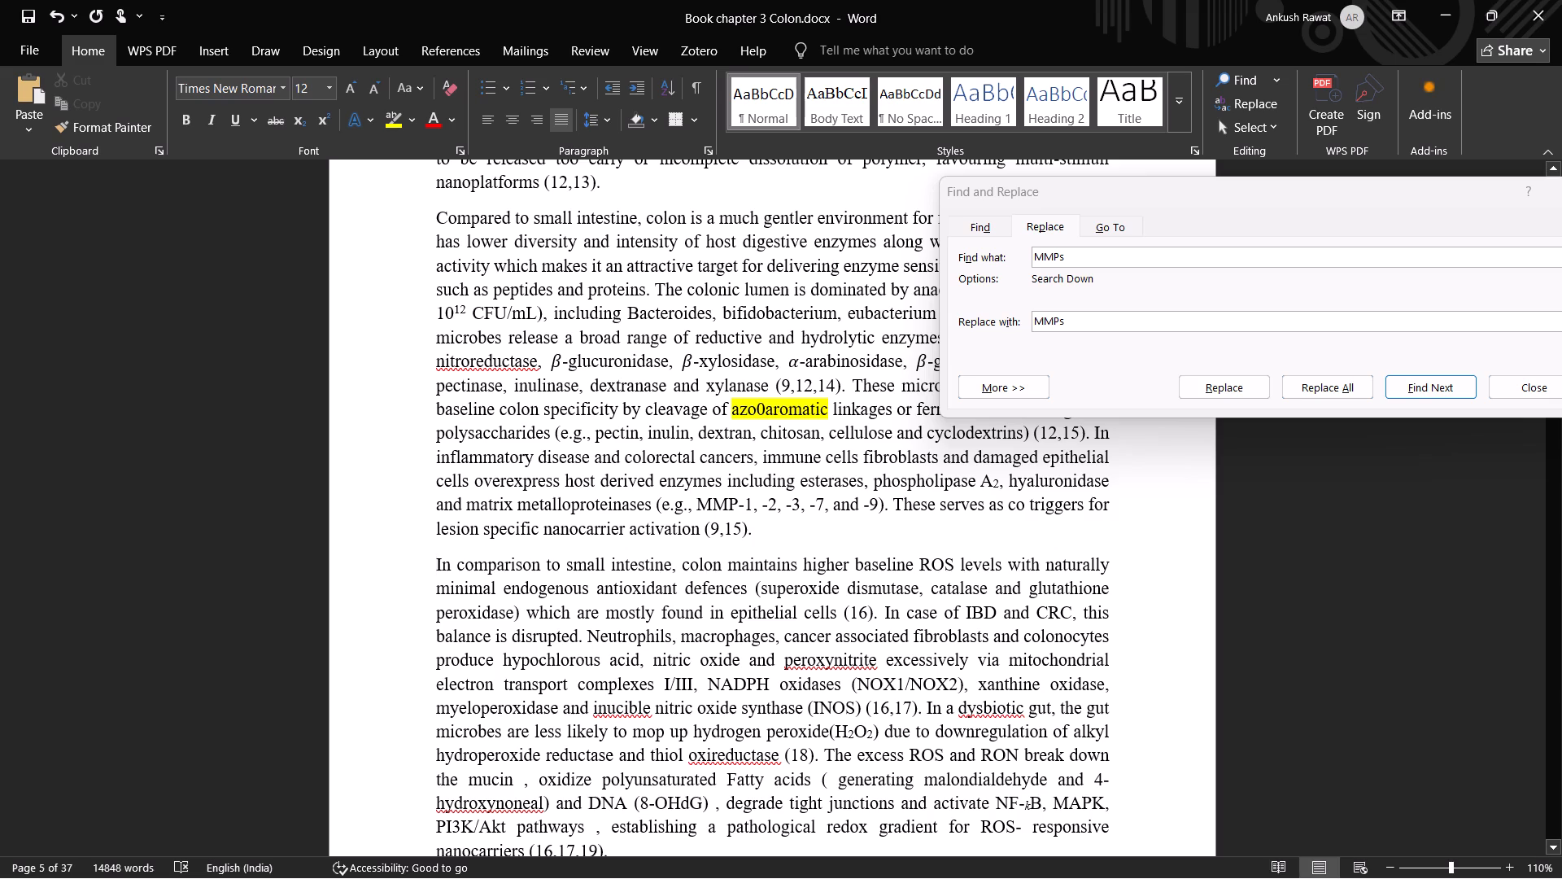
Remove the stray spaces before the comma after "mucin" and between the opening parenthesis and "generating" in the same paragraph.
scroll(805, 704, "down", 1)
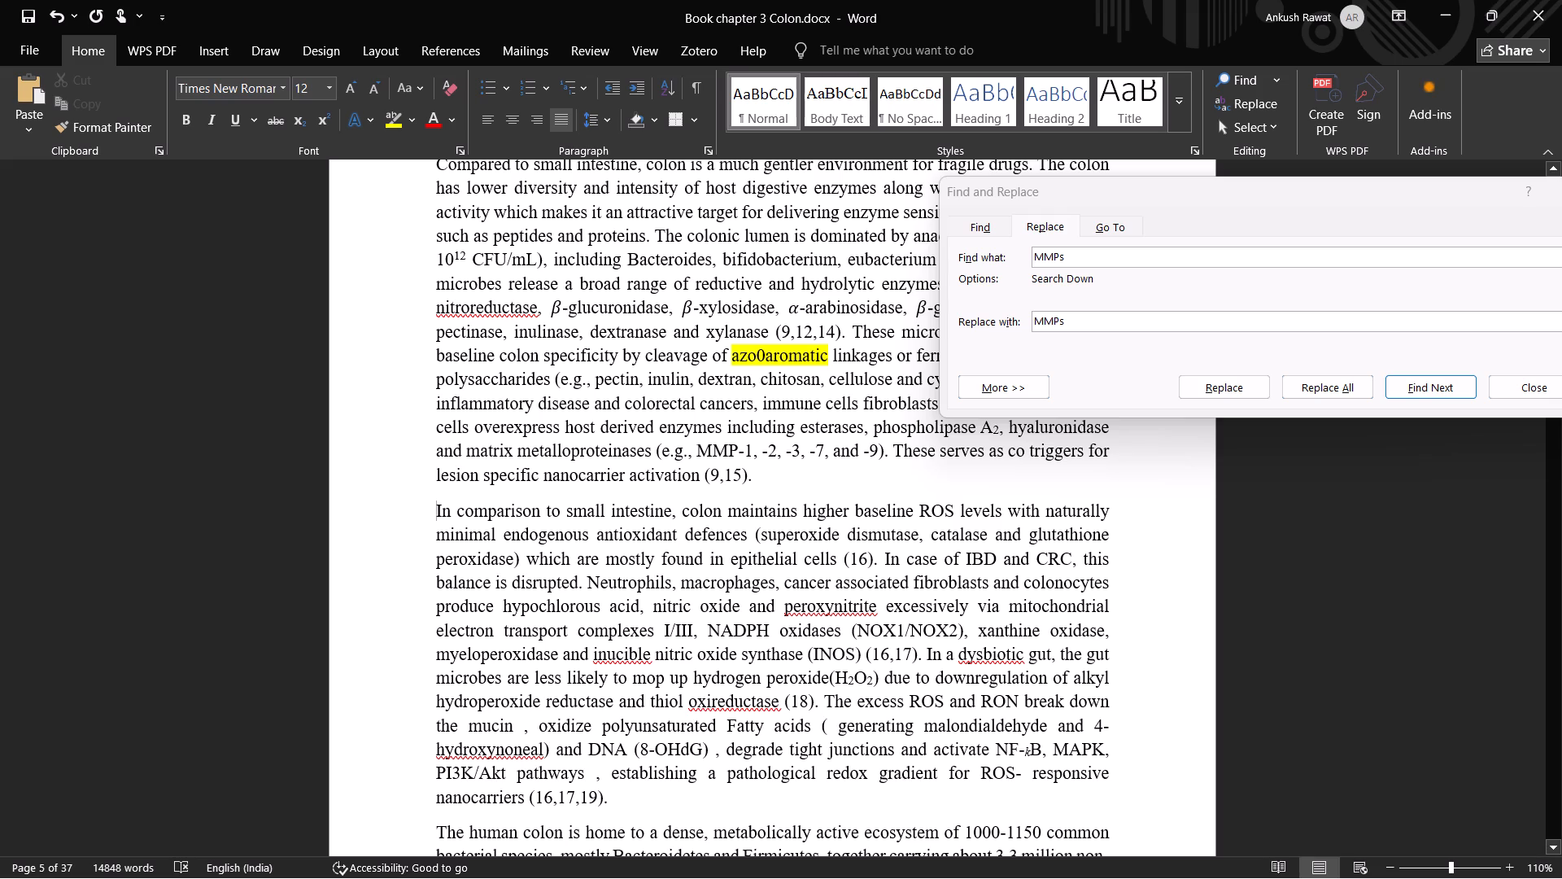
left_click(526, 731)
key("BackSpace")
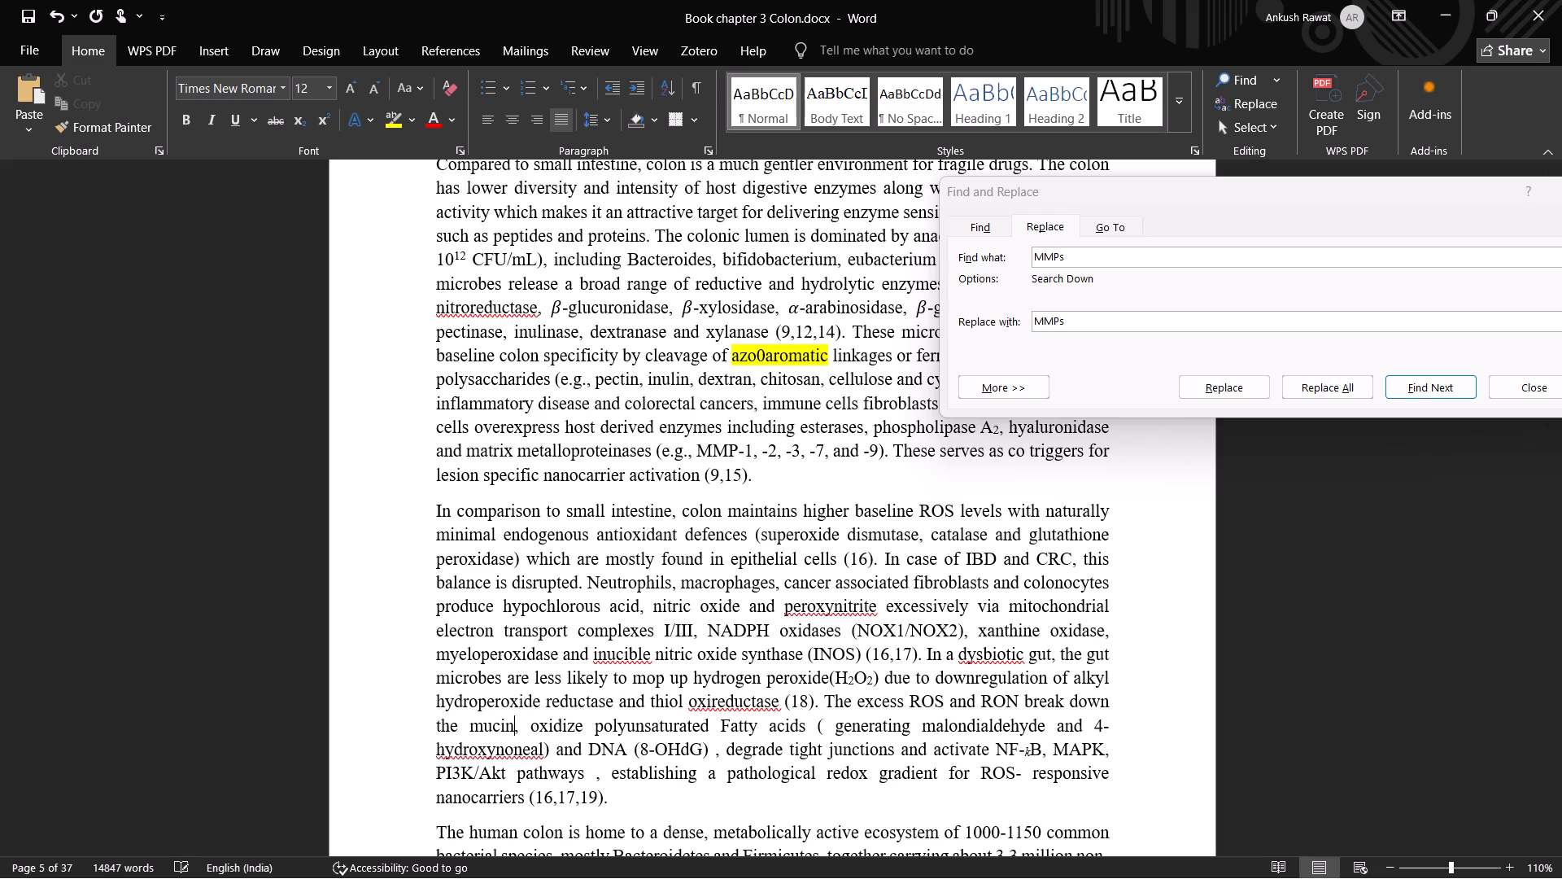
left_click(527, 731)
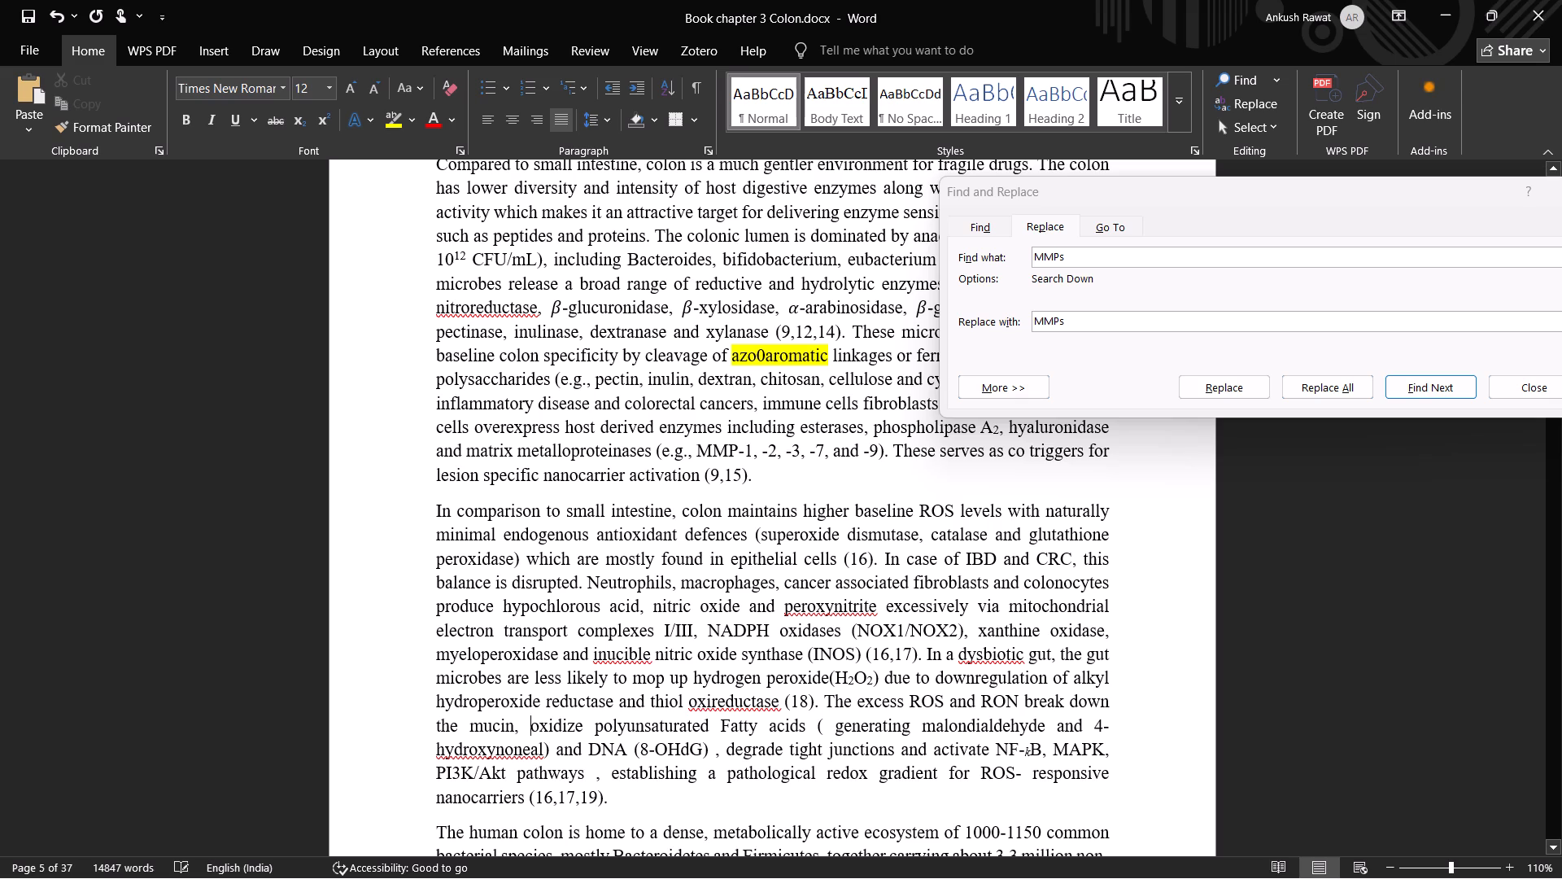
key("BackSpace")
key("space")
left_click(836, 729)
key("BackSpace")
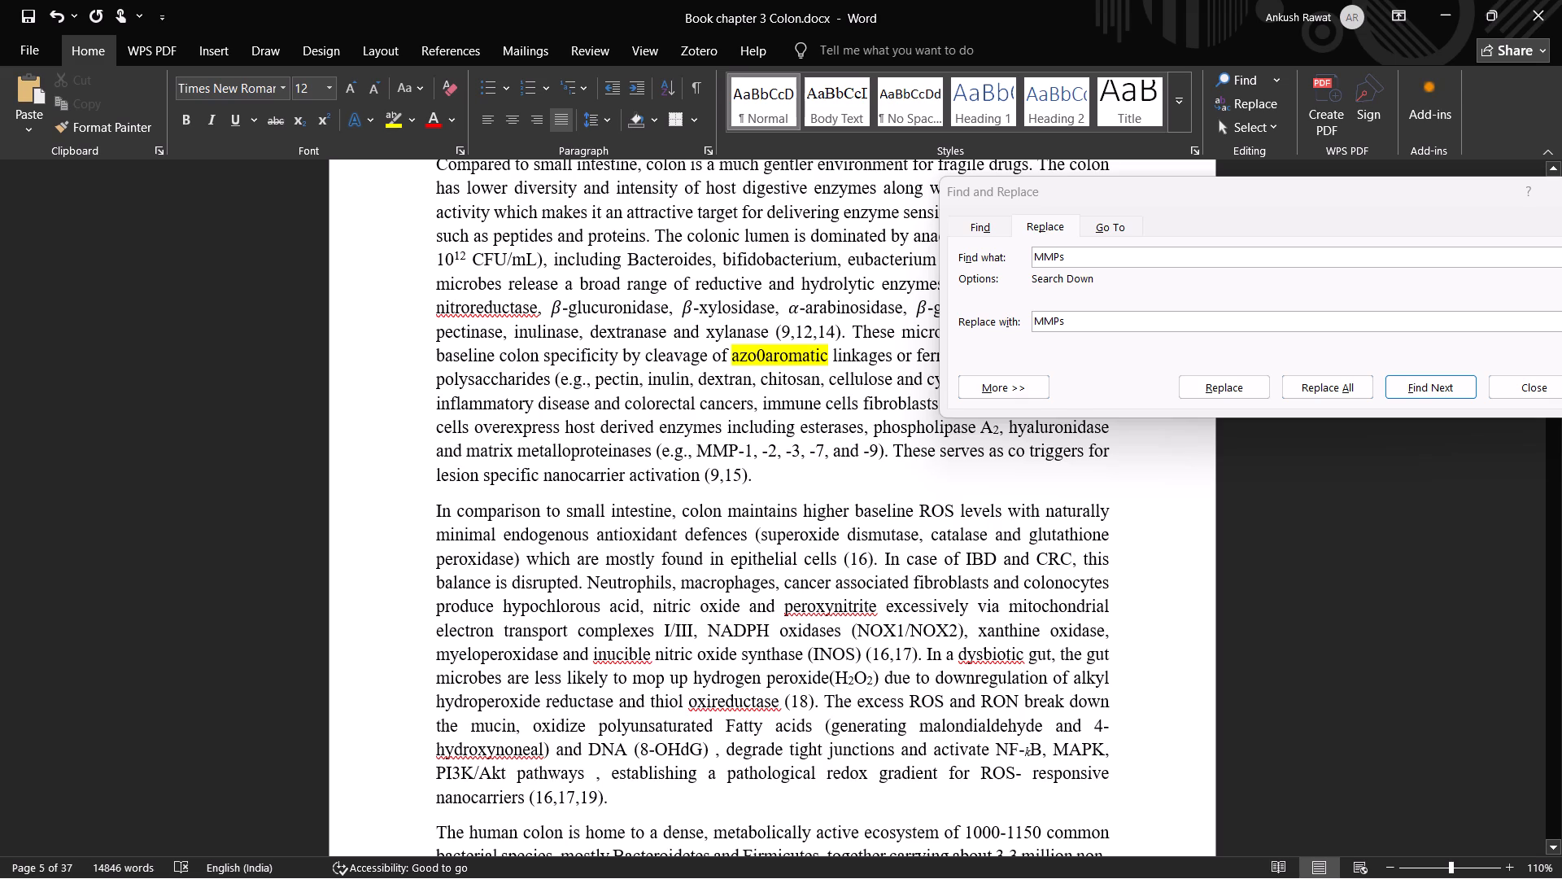
Close the gap after the hyphen so the term reads "ROS-responsive" before "nanocarriers (16,17,19)".
scroll(665, 817, "up", 1)
scroll(665, 817, "down", 4)
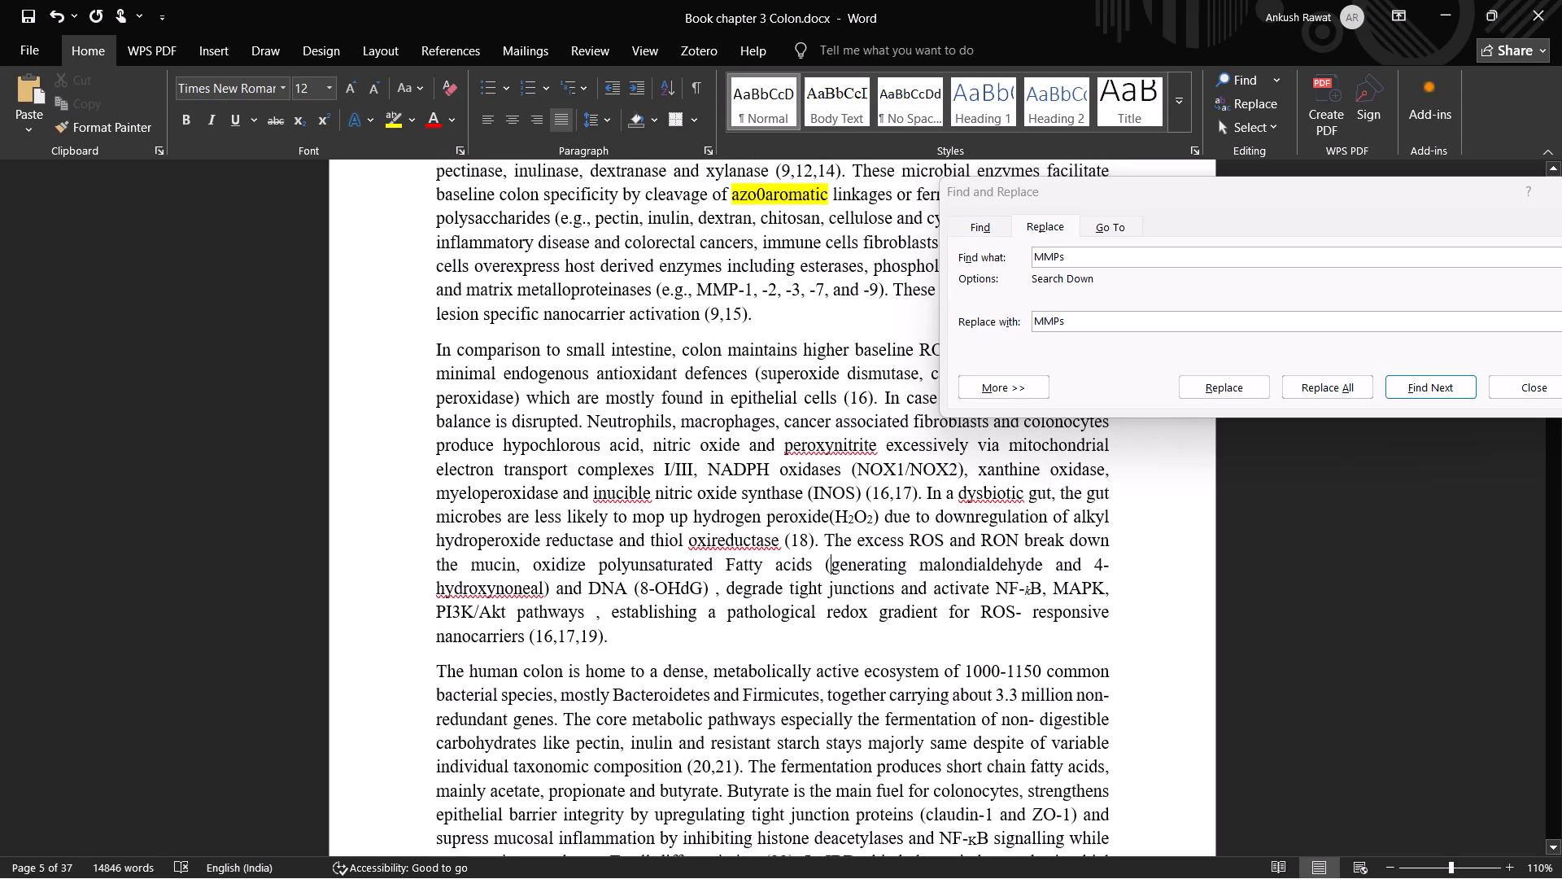
left_click(1032, 615)
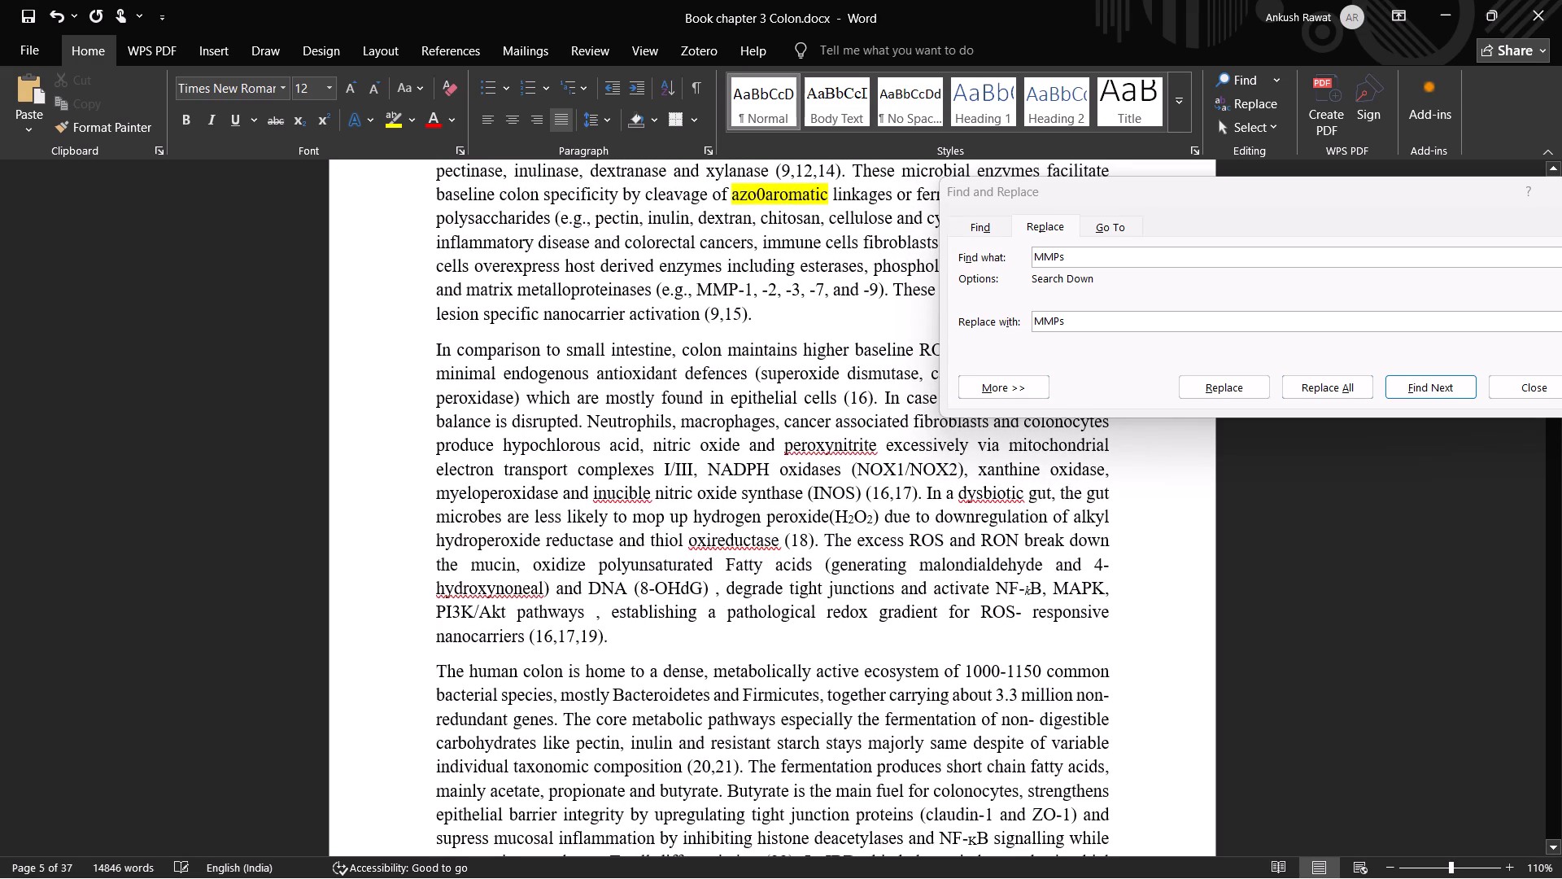
left_click(1026, 613)
left_click(1029, 614)
key("BackSpace")
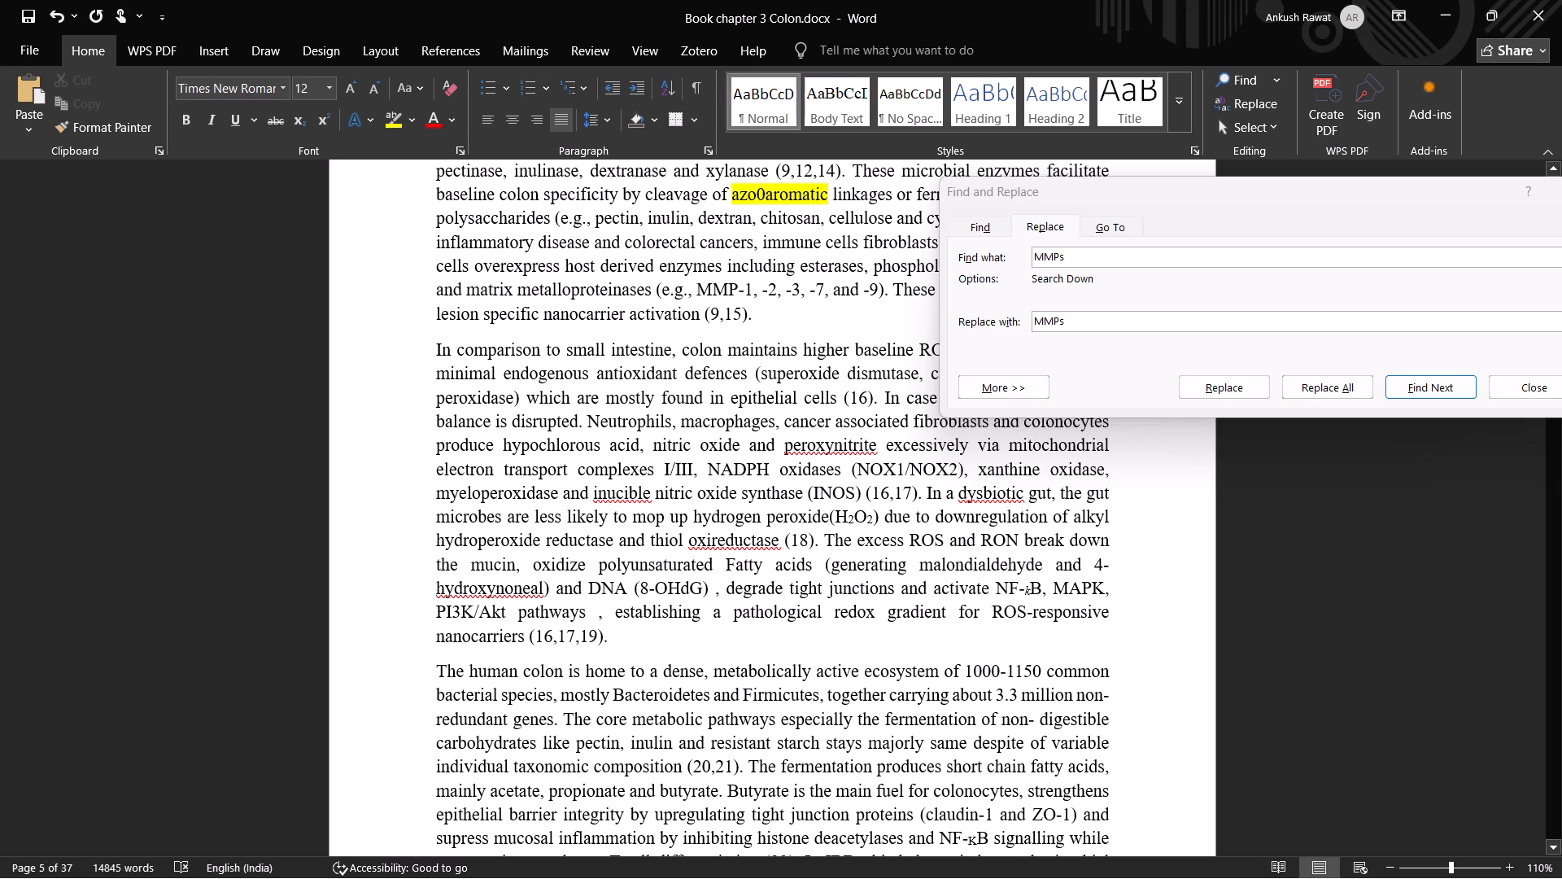
Read through the paragraphs on colon microbiota and on IBD and colorectal disease, checking abbreviations and spacing.
scroll(751, 735, "down", 4)
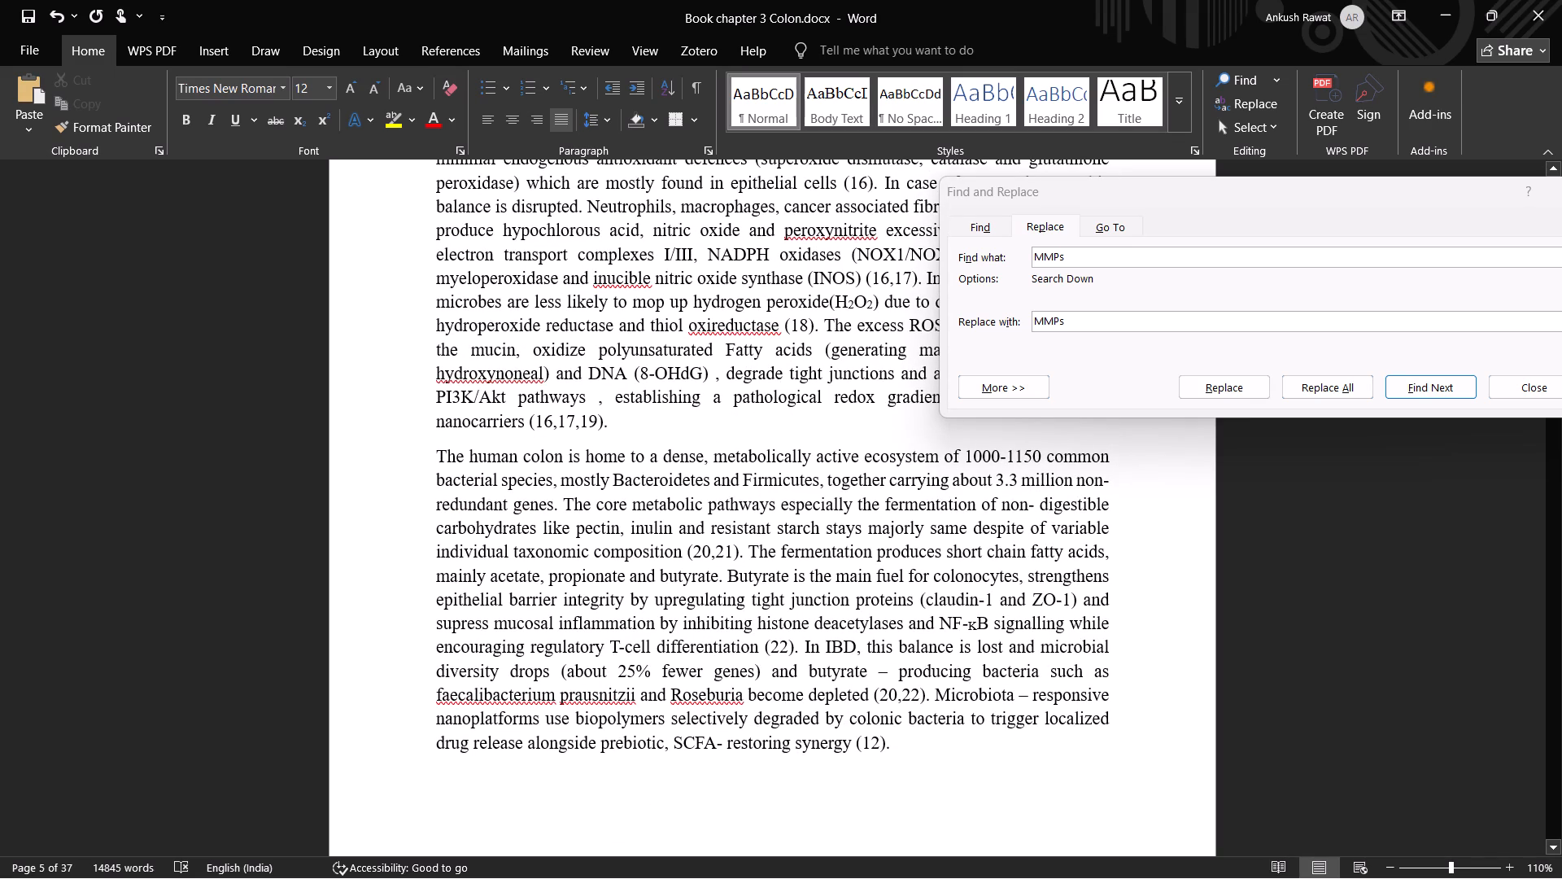
scroll(745, 759, "down", 1)
scroll(745, 759, "up", 1)
scroll(745, 759, "down", 3)
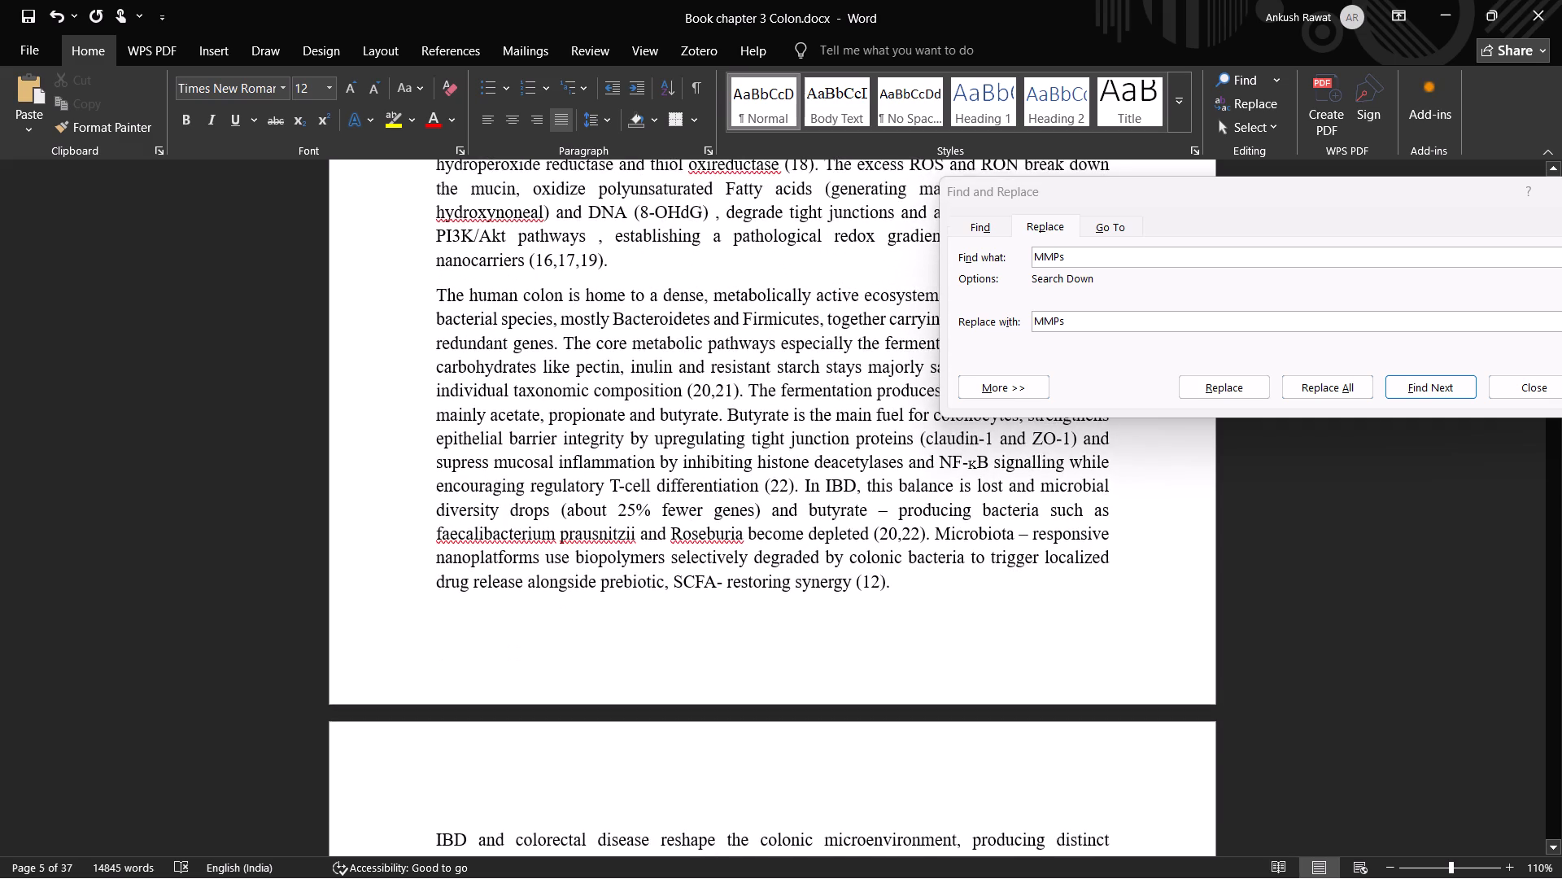
scroll(744, 759, "down", 3)
scroll(745, 759, "up", 1)
scroll(745, 759, "down", 2)
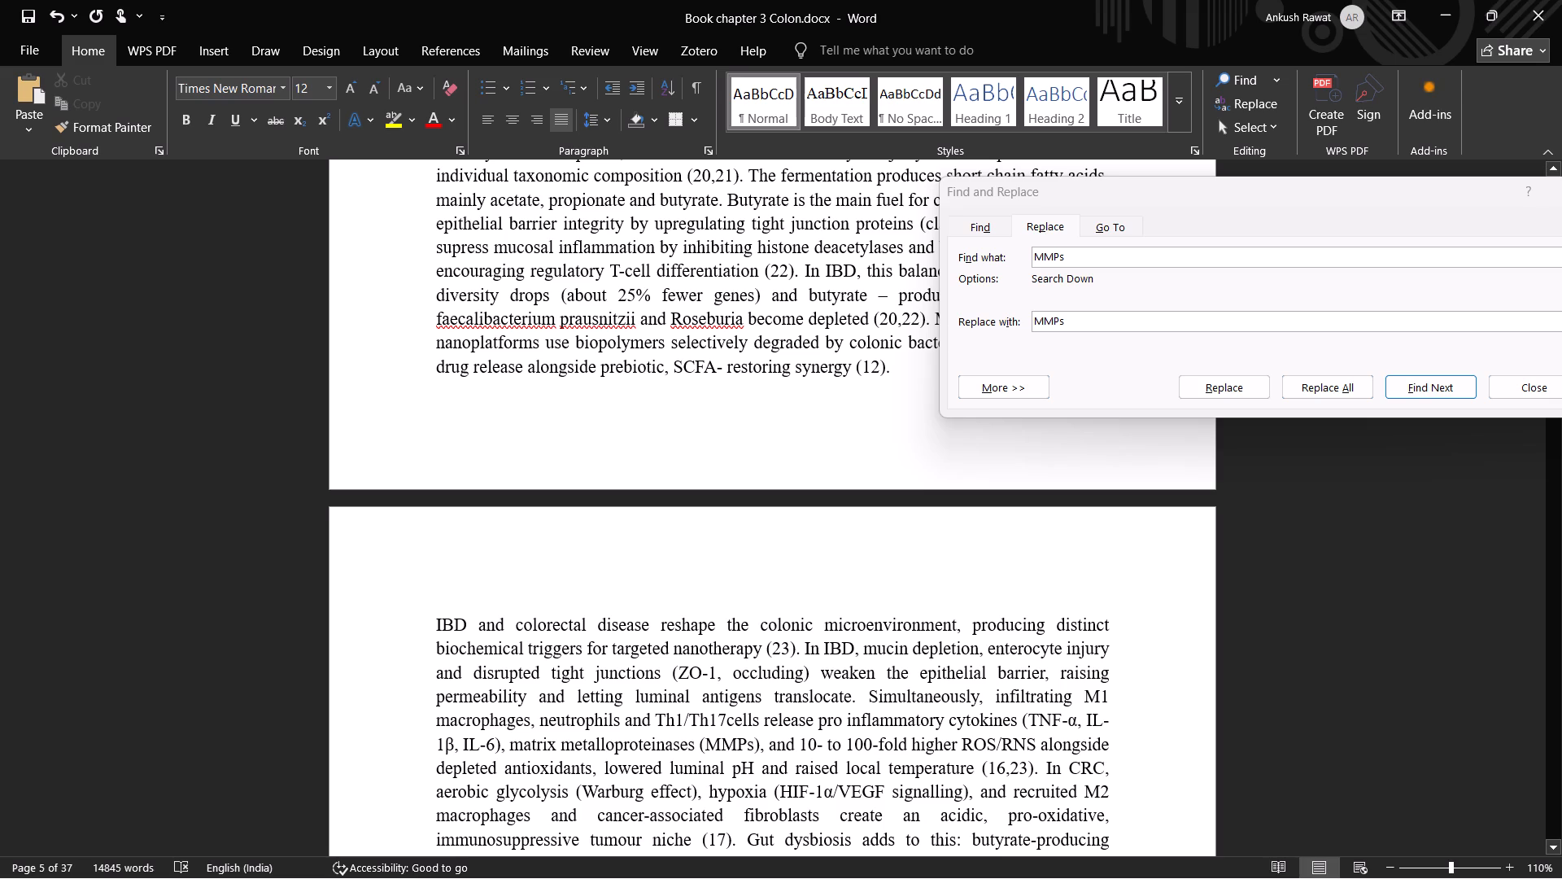
scroll(671, 785, "down", 2)
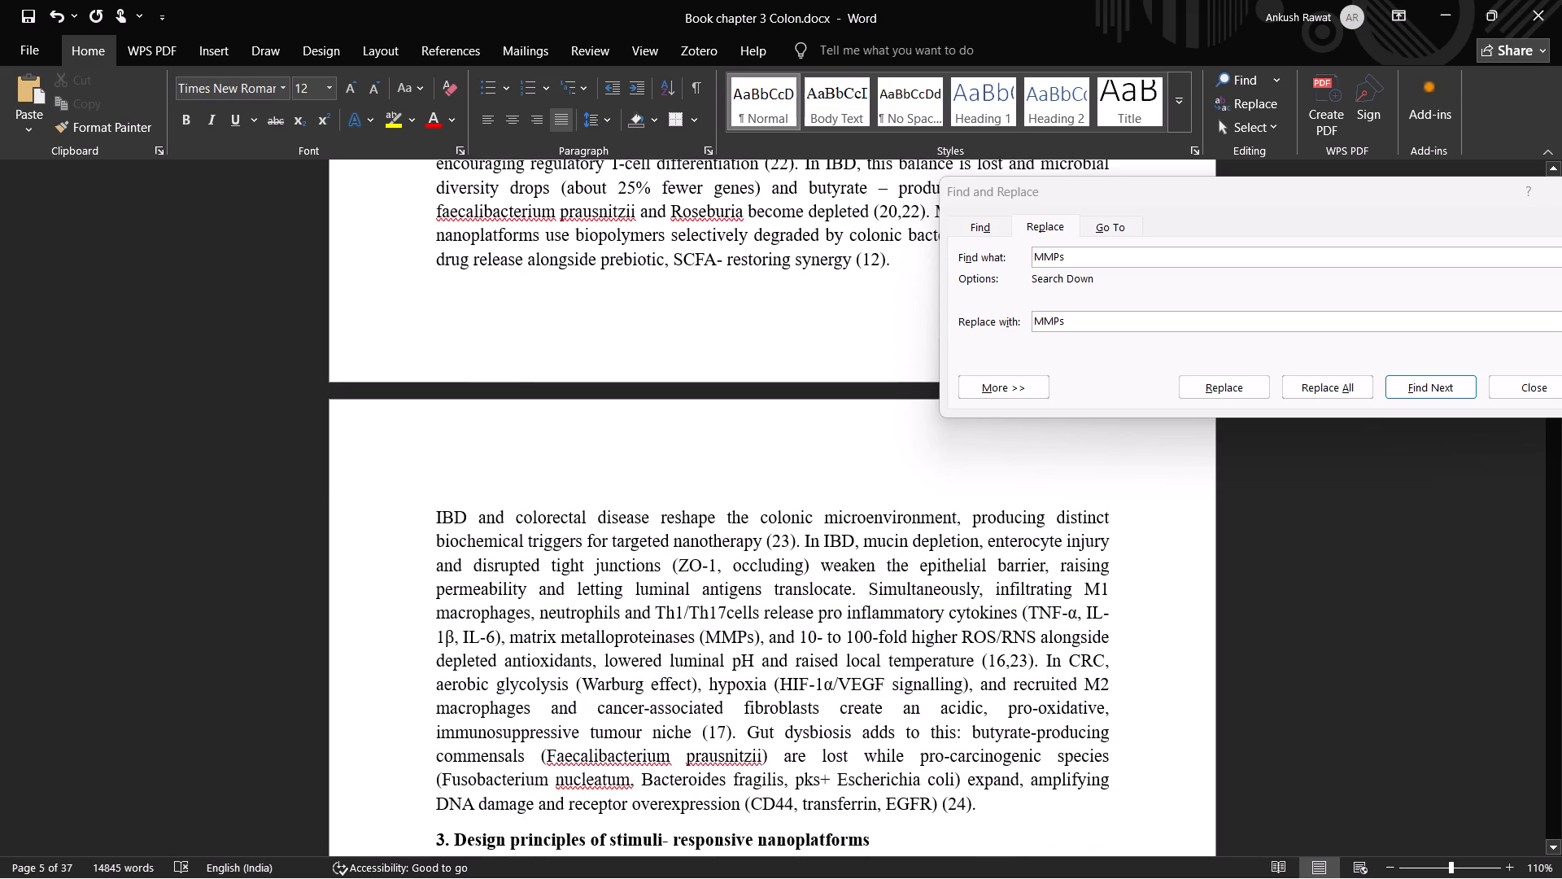
scroll(661, 759, "down", 2)
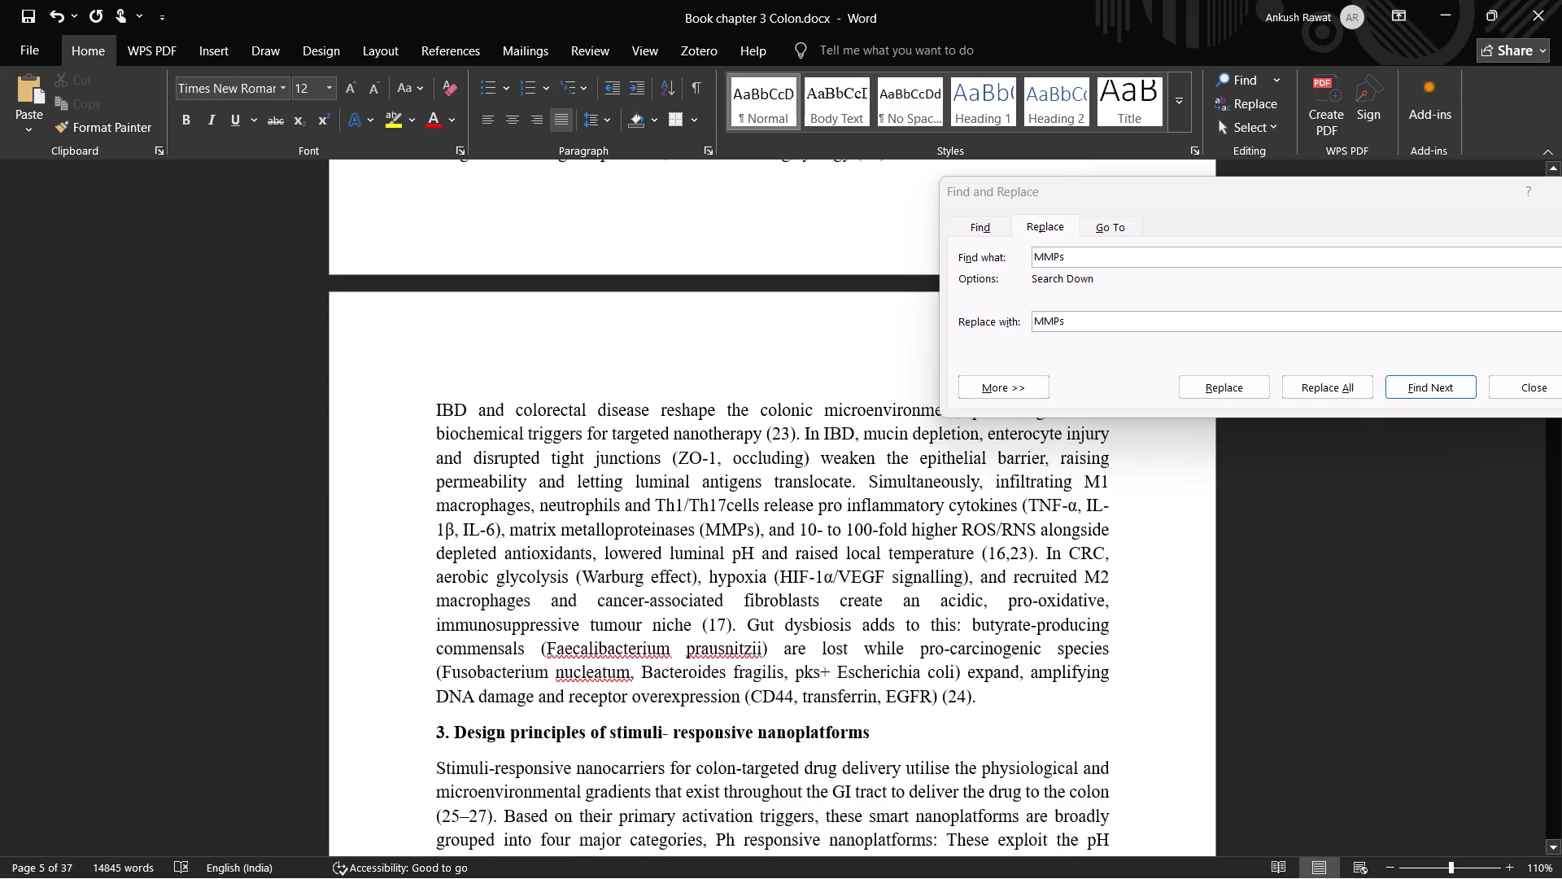
scroll(661, 750, "down", 4)
scroll(661, 750, "up", 1)
scroll(661, 750, "down", 1)
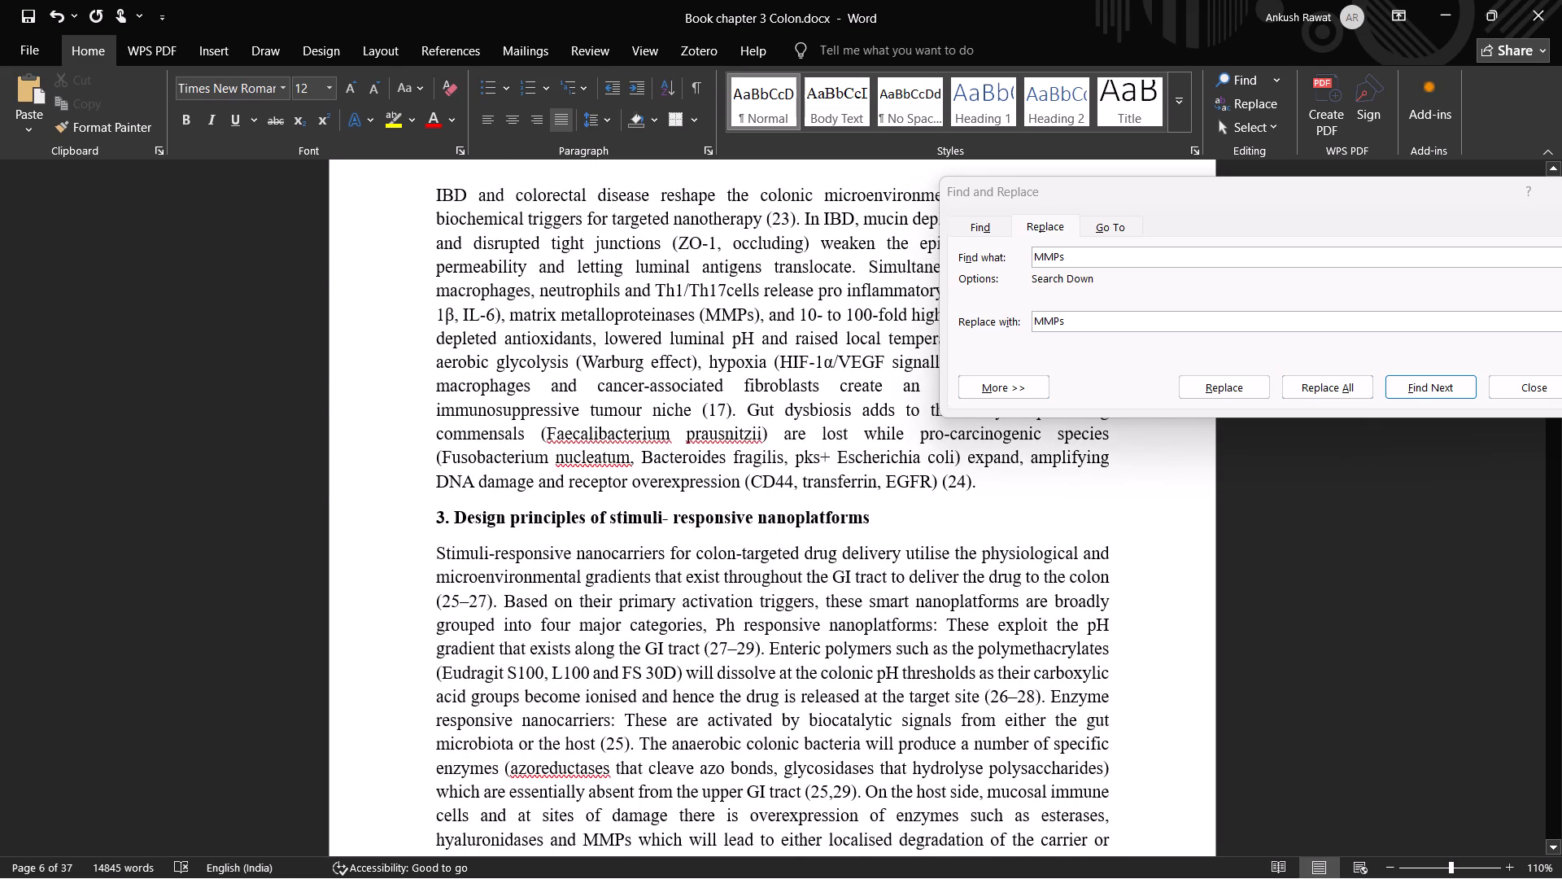
Read through section 3 on stimuli-responsive nanoplatform design up to the "Redox driven chemical transformations" paragraph, checking abbreviations and spacing.
scroll(654, 747, "down", 1)
scroll(654, 747, "up", 1)
scroll(654, 747, "down", 1)
scroll(654, 747, "up", 1)
scroll(654, 747, "down", 1)
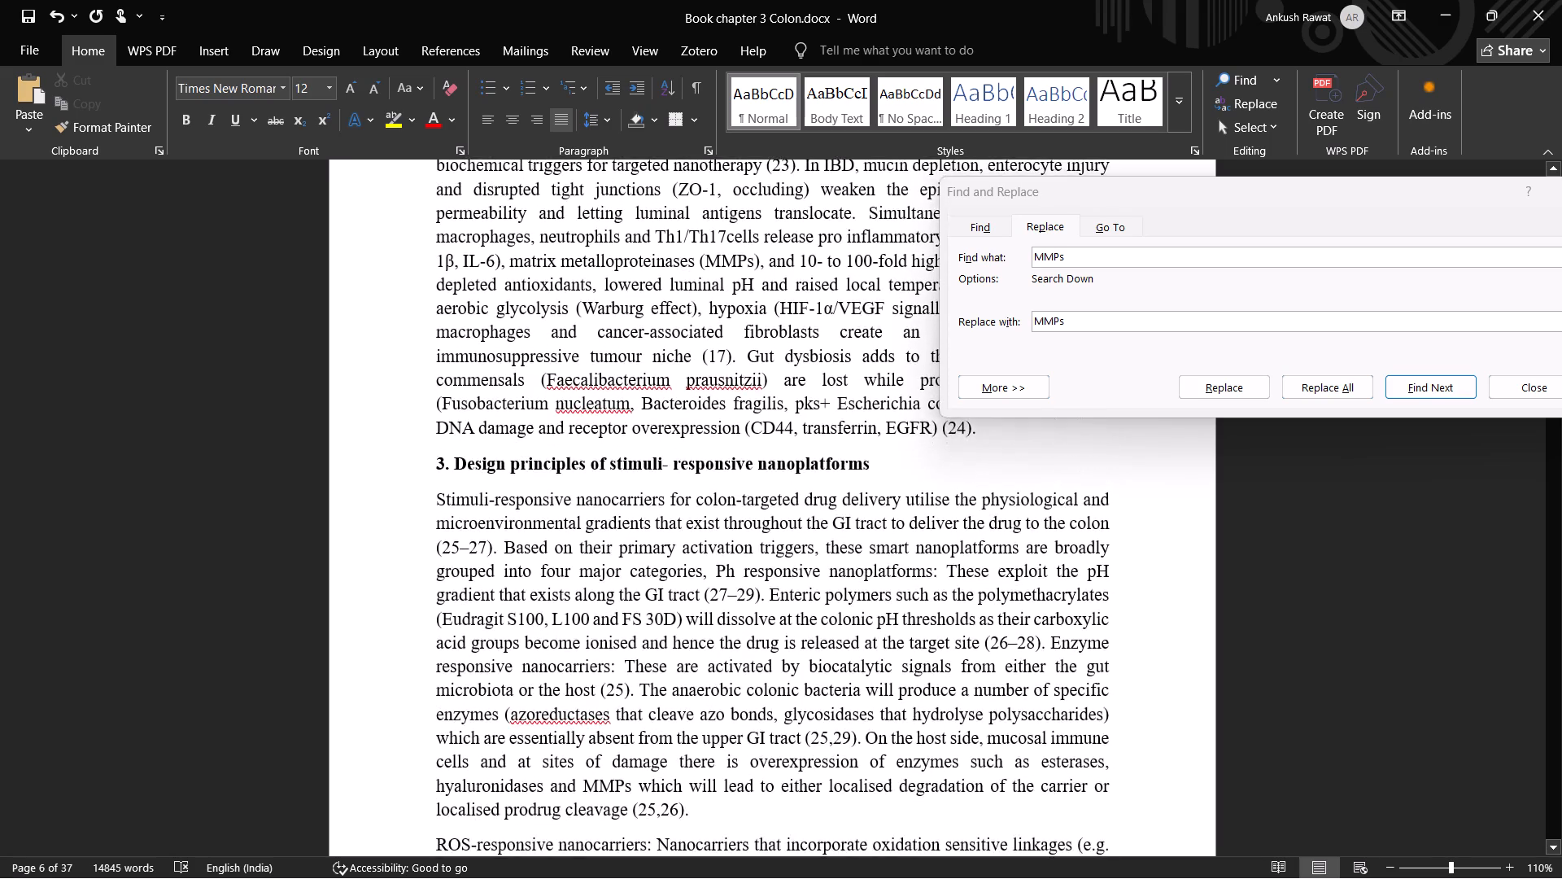
scroll(654, 747, "down", 1)
scroll(654, 747, "up", 1)
scroll(654, 747, "down", 2)
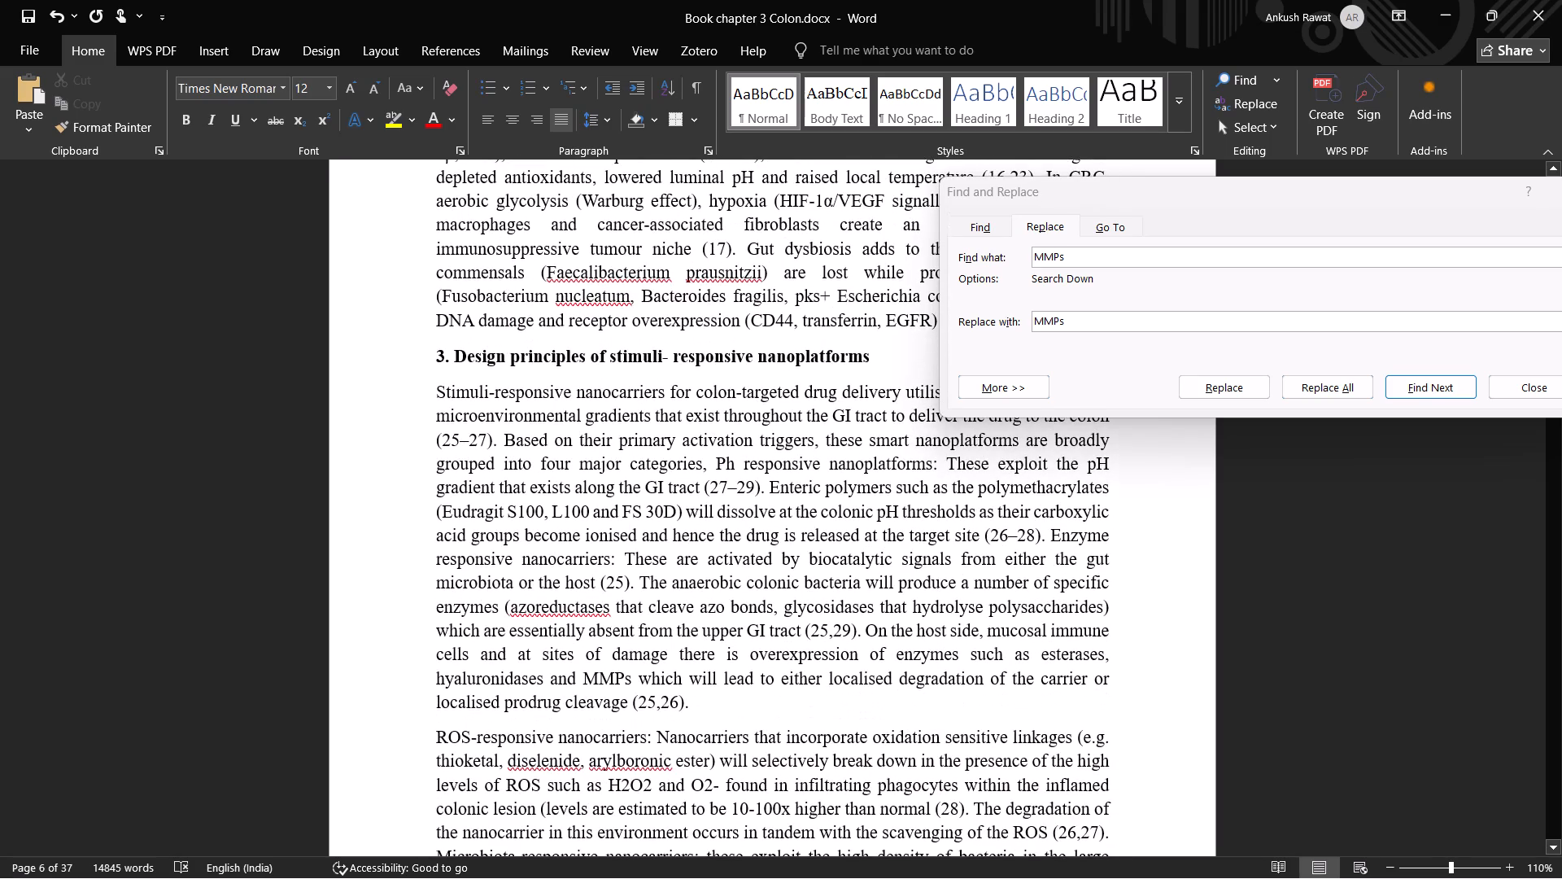
scroll(654, 747, "down", 2)
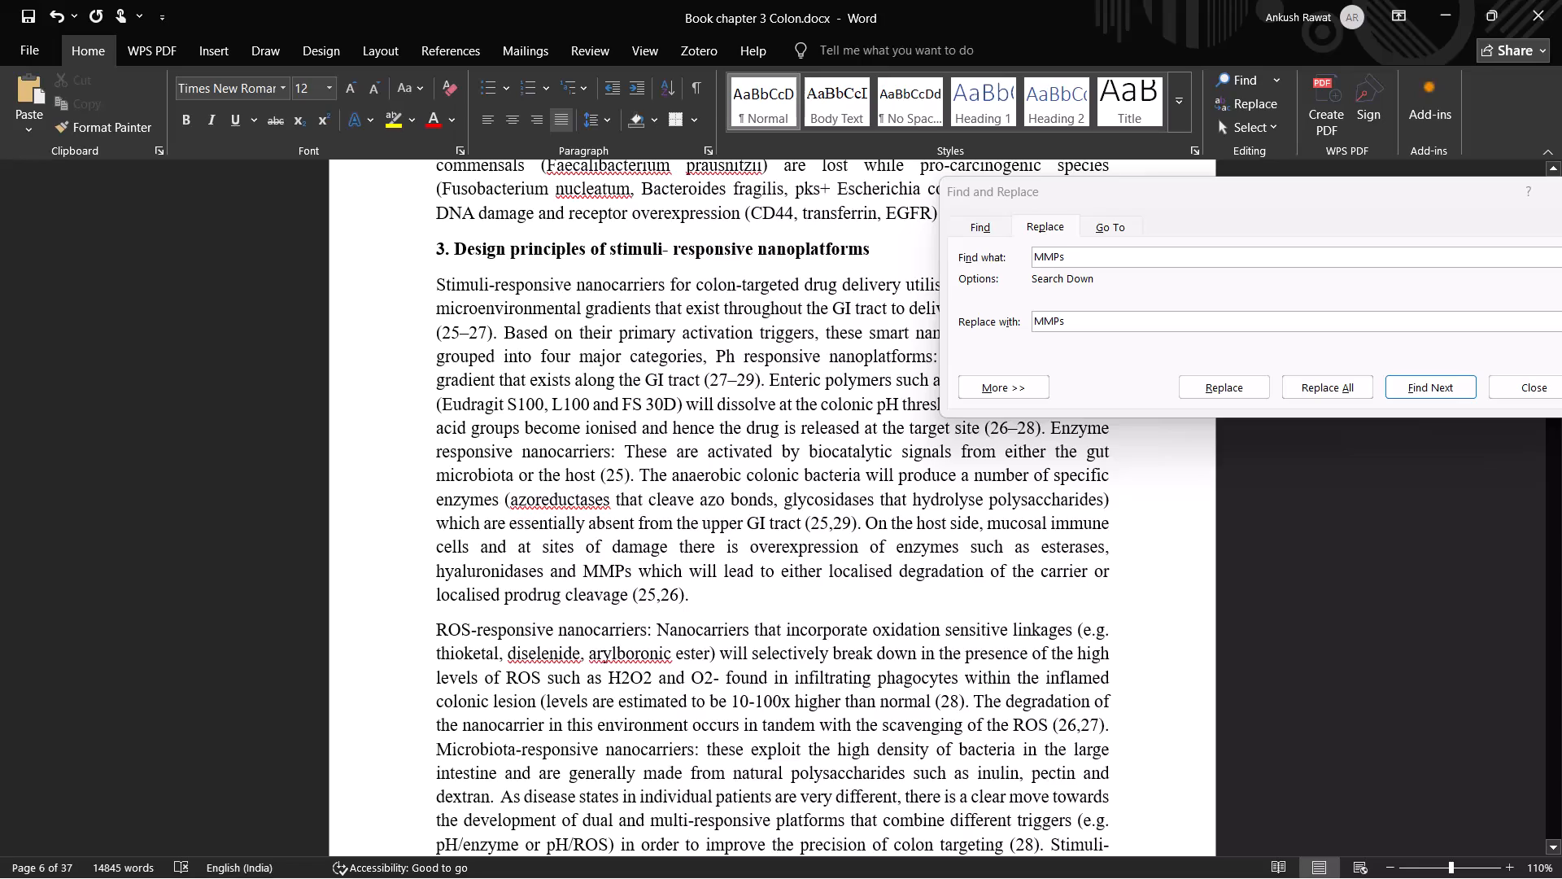
scroll(652, 749, "down", 2)
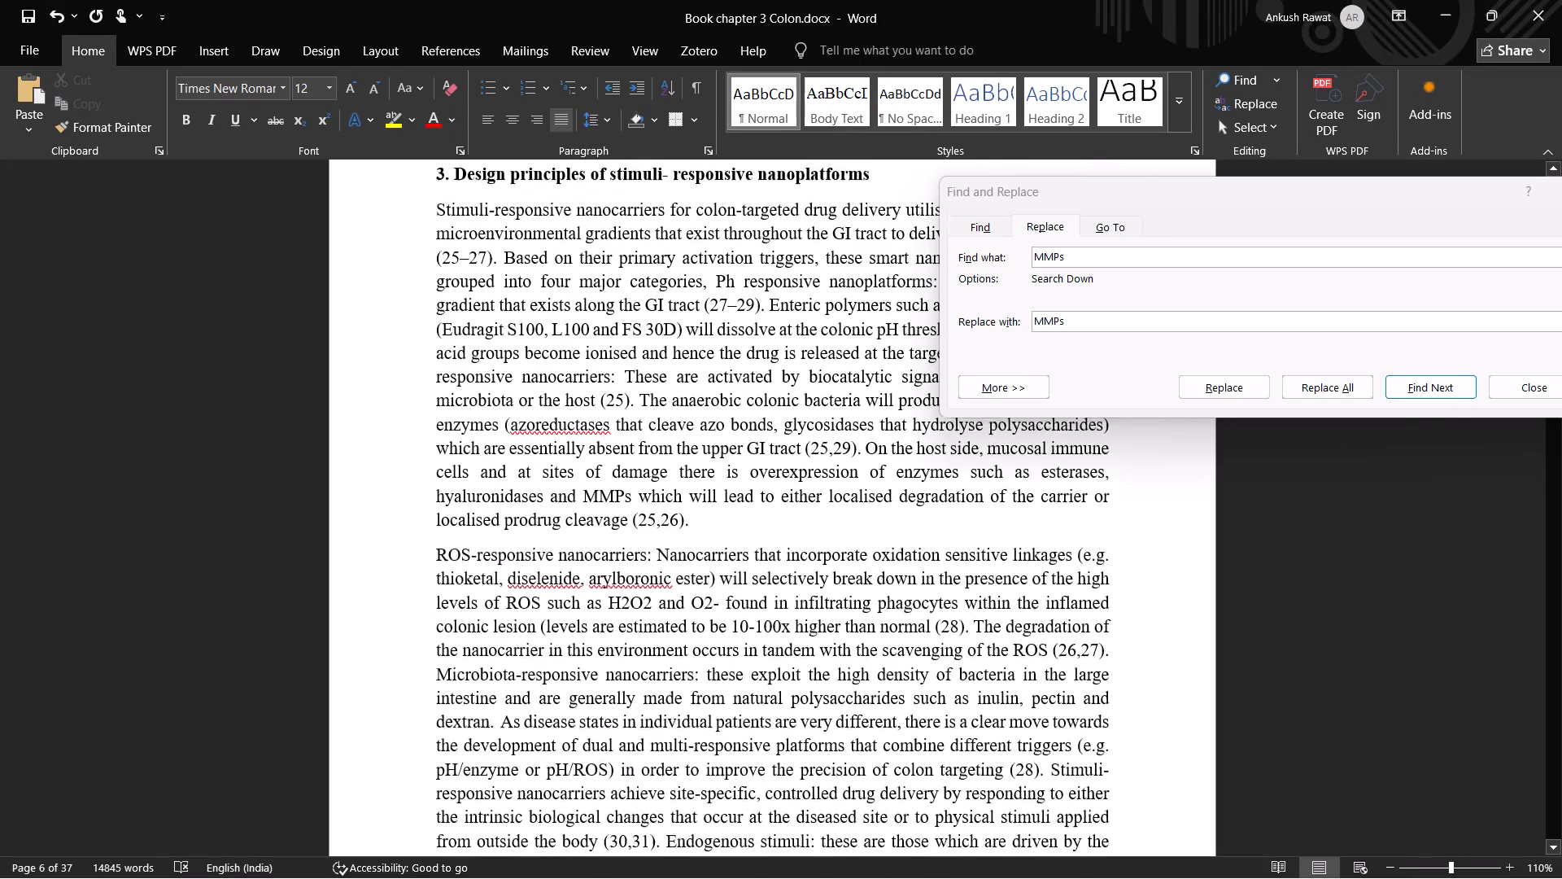
scroll(652, 749, "down", 3)
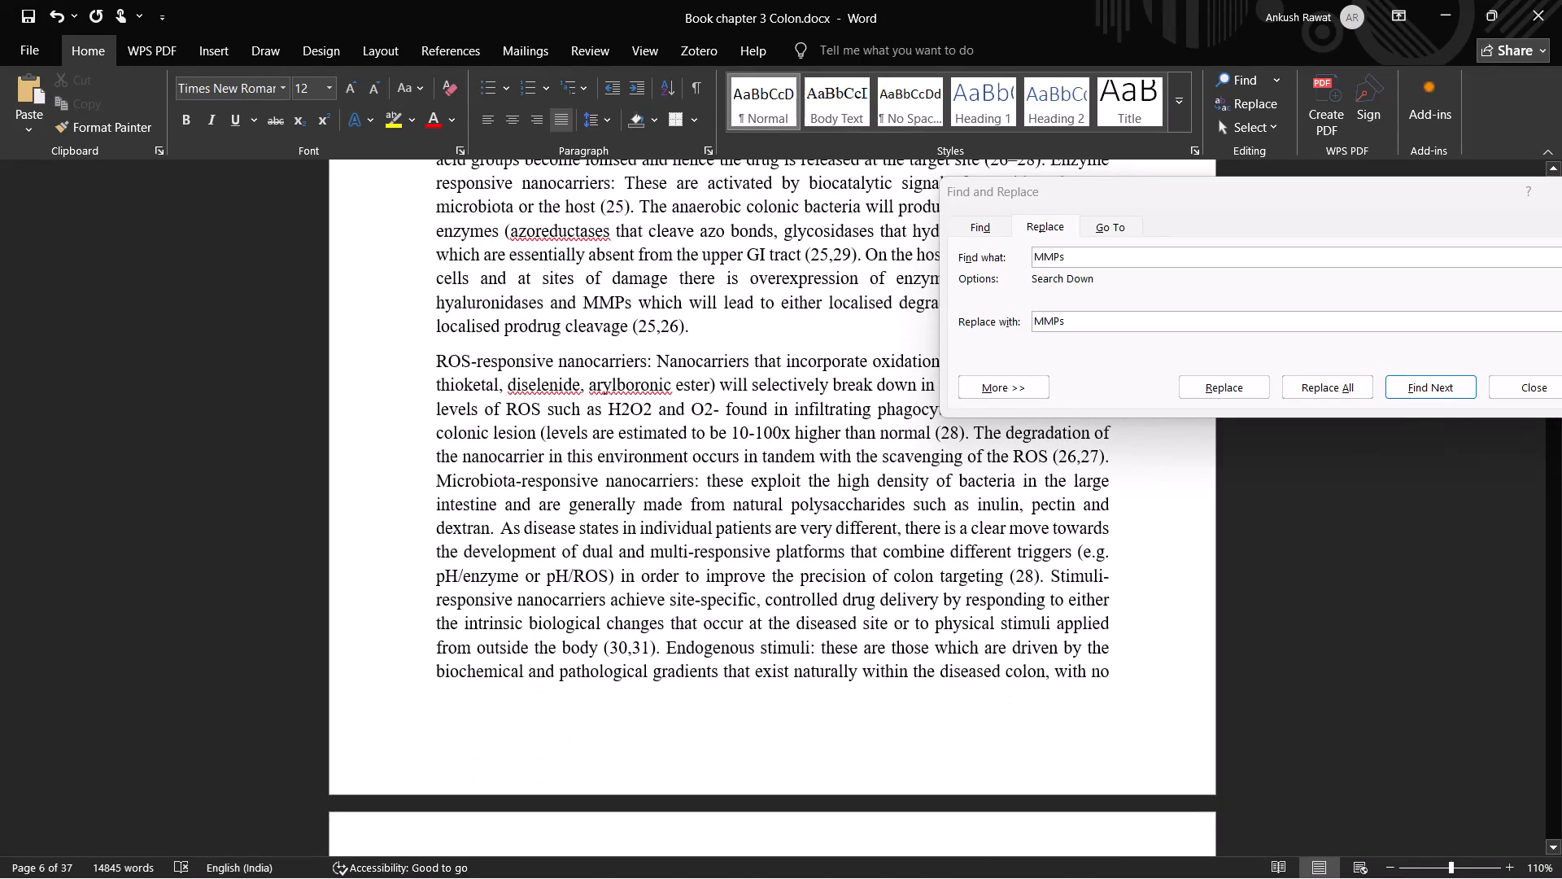
scroll(652, 749, "down", 4)
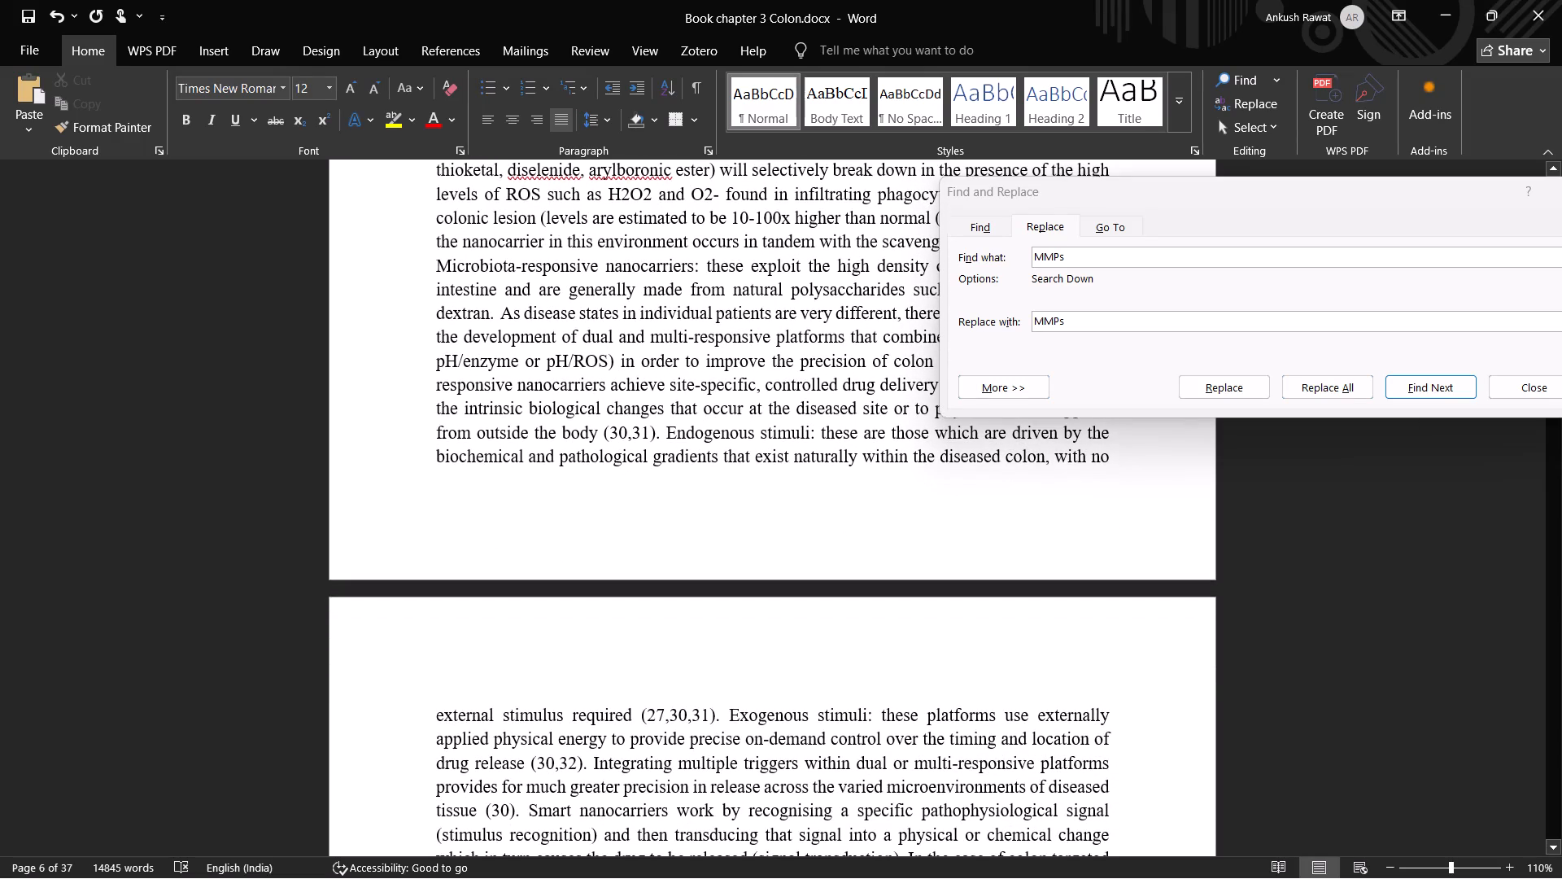
scroll(646, 754, "down", 2)
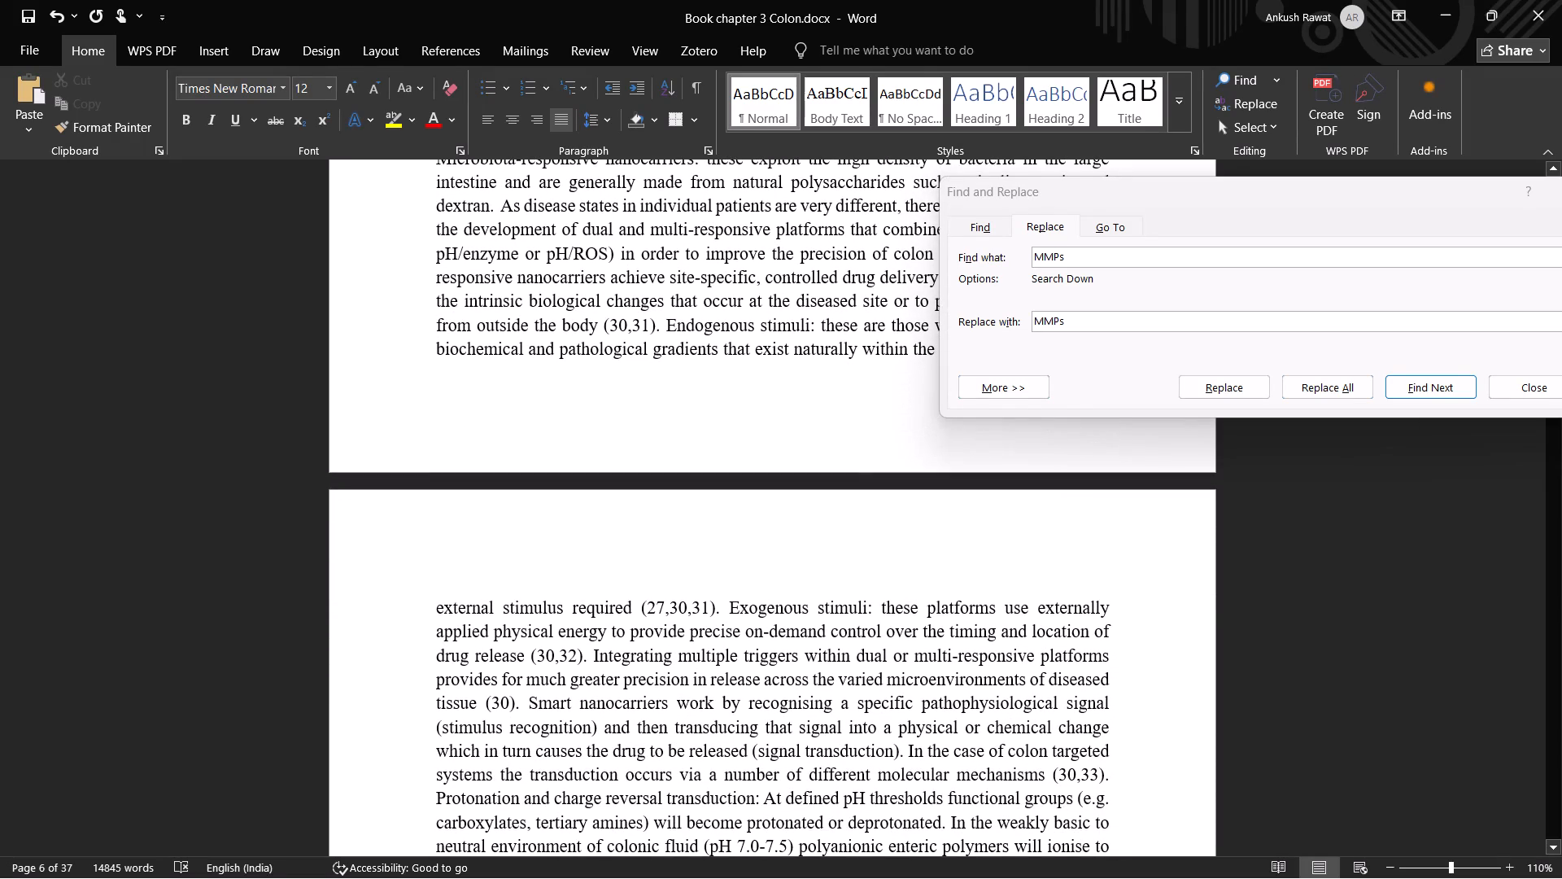
scroll(646, 754, "down", 2)
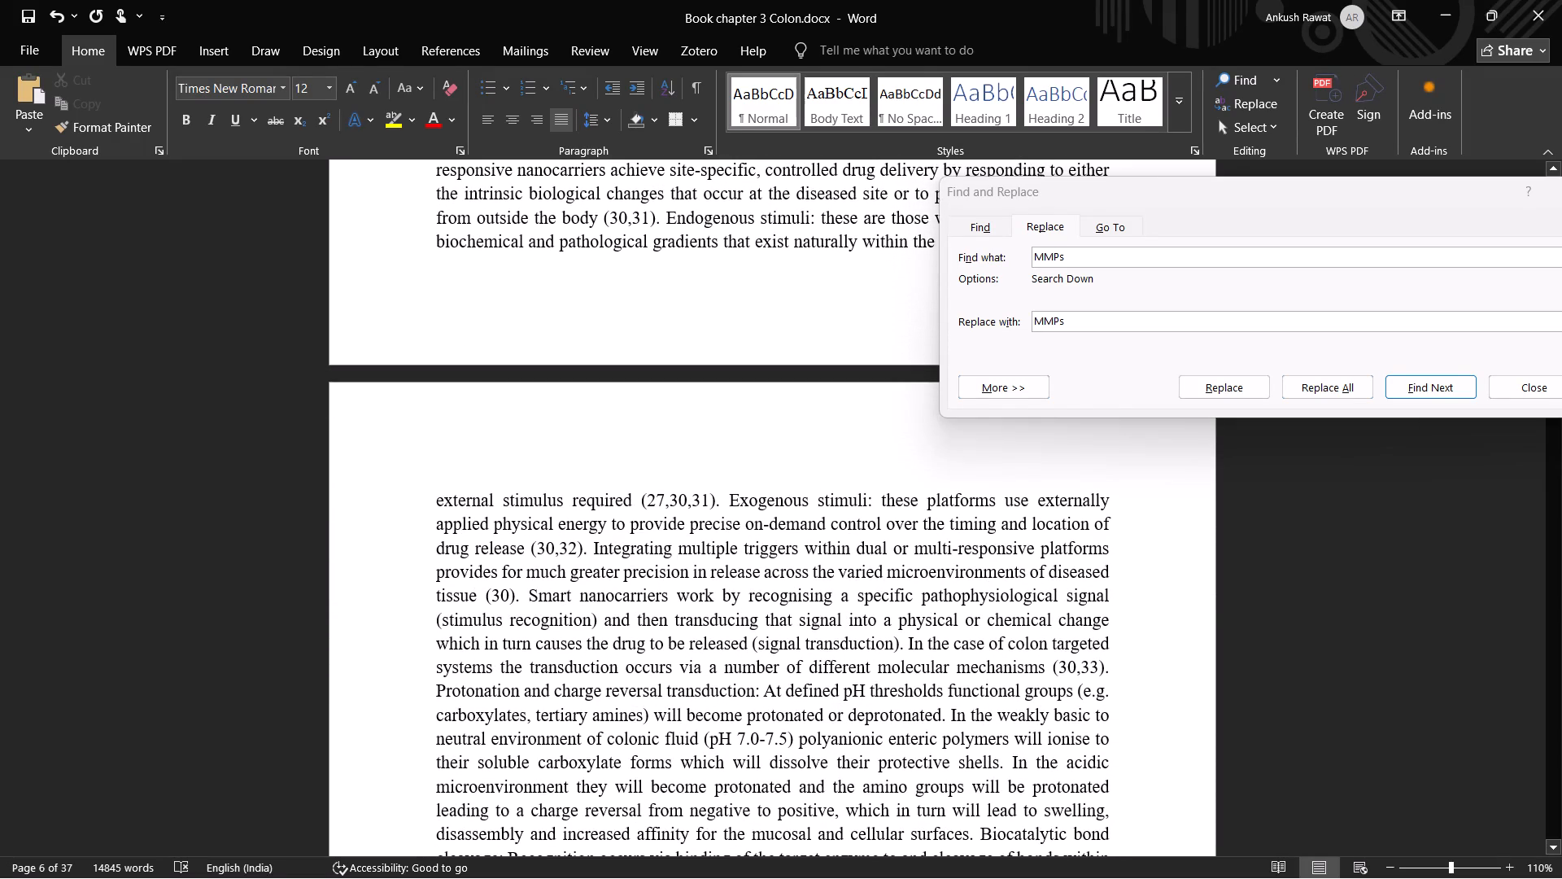
scroll(646, 754, "down", 1)
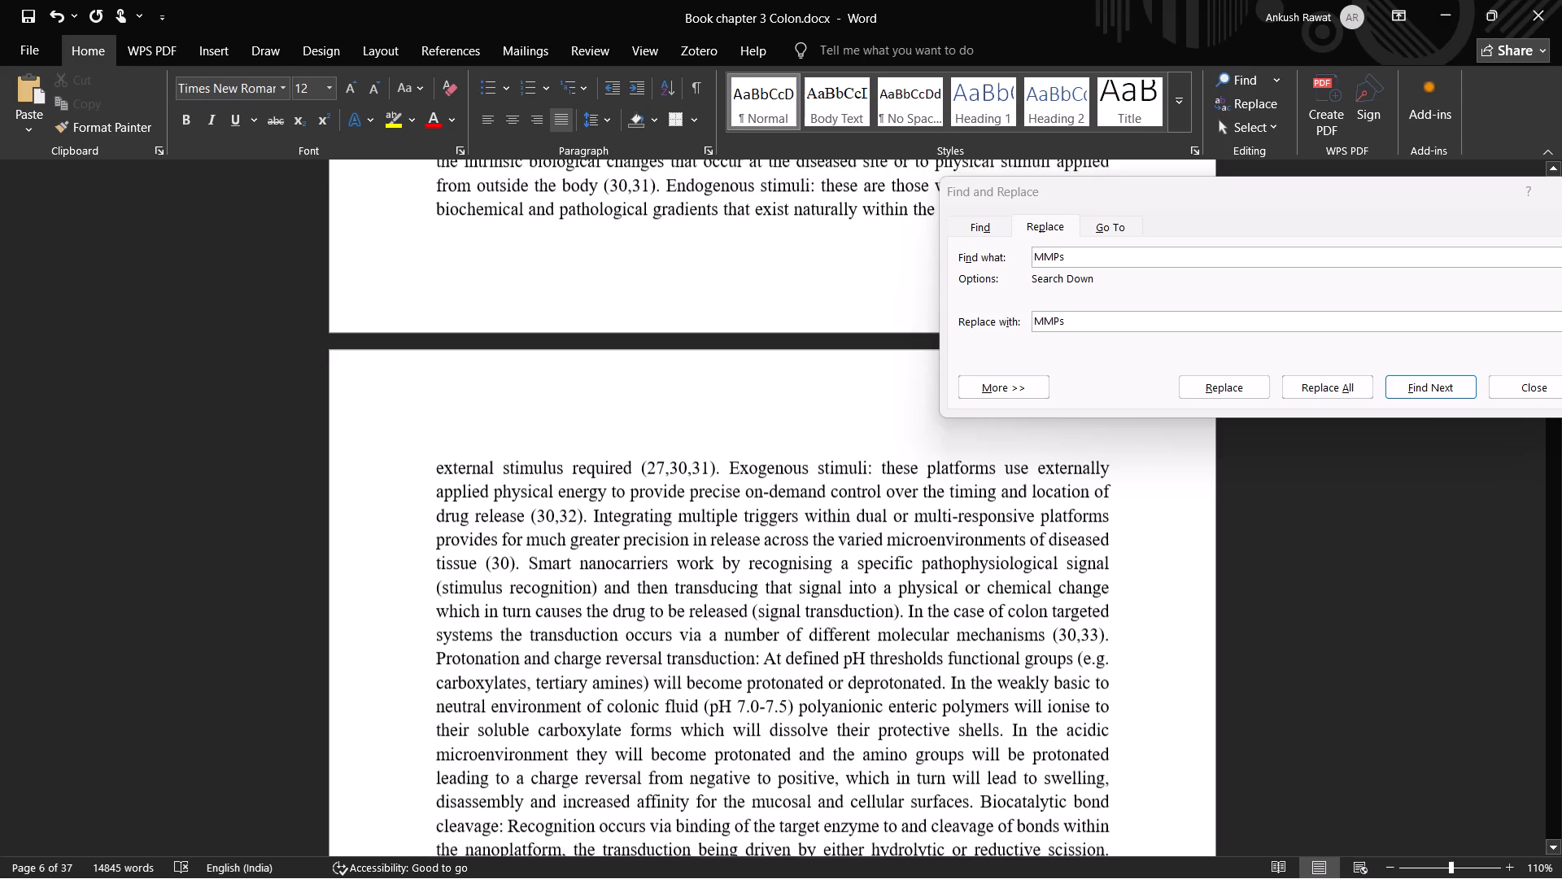
scroll(646, 754, "down", 1)
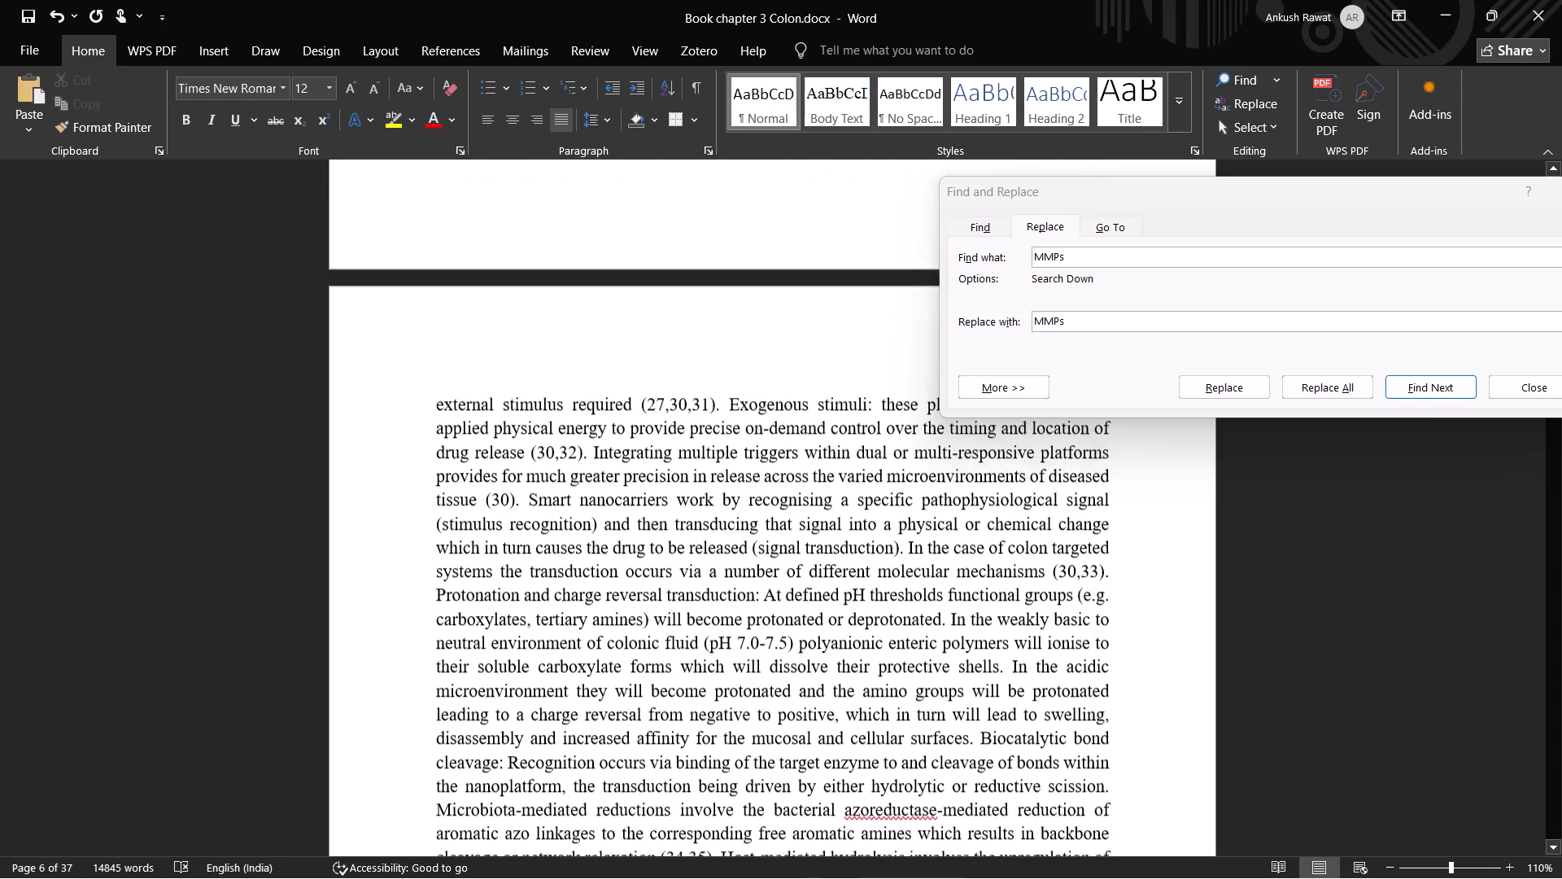
scroll(646, 754, "down", 2)
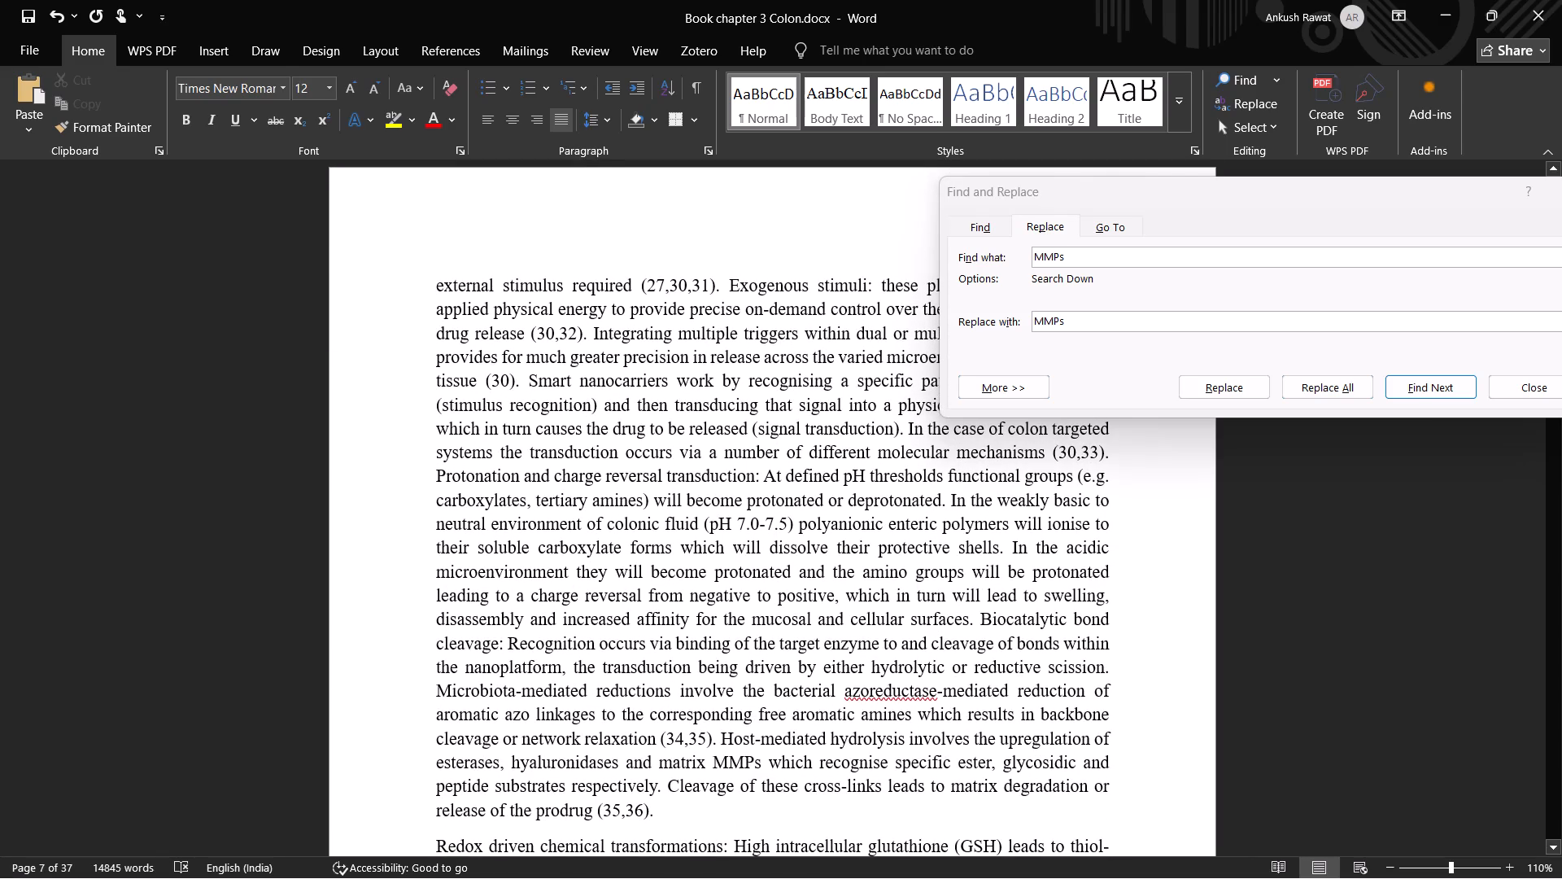
scroll(646, 754, "down", 2)
scroll(646, 754, "up", 1)
scroll(646, 754, "down", 1)
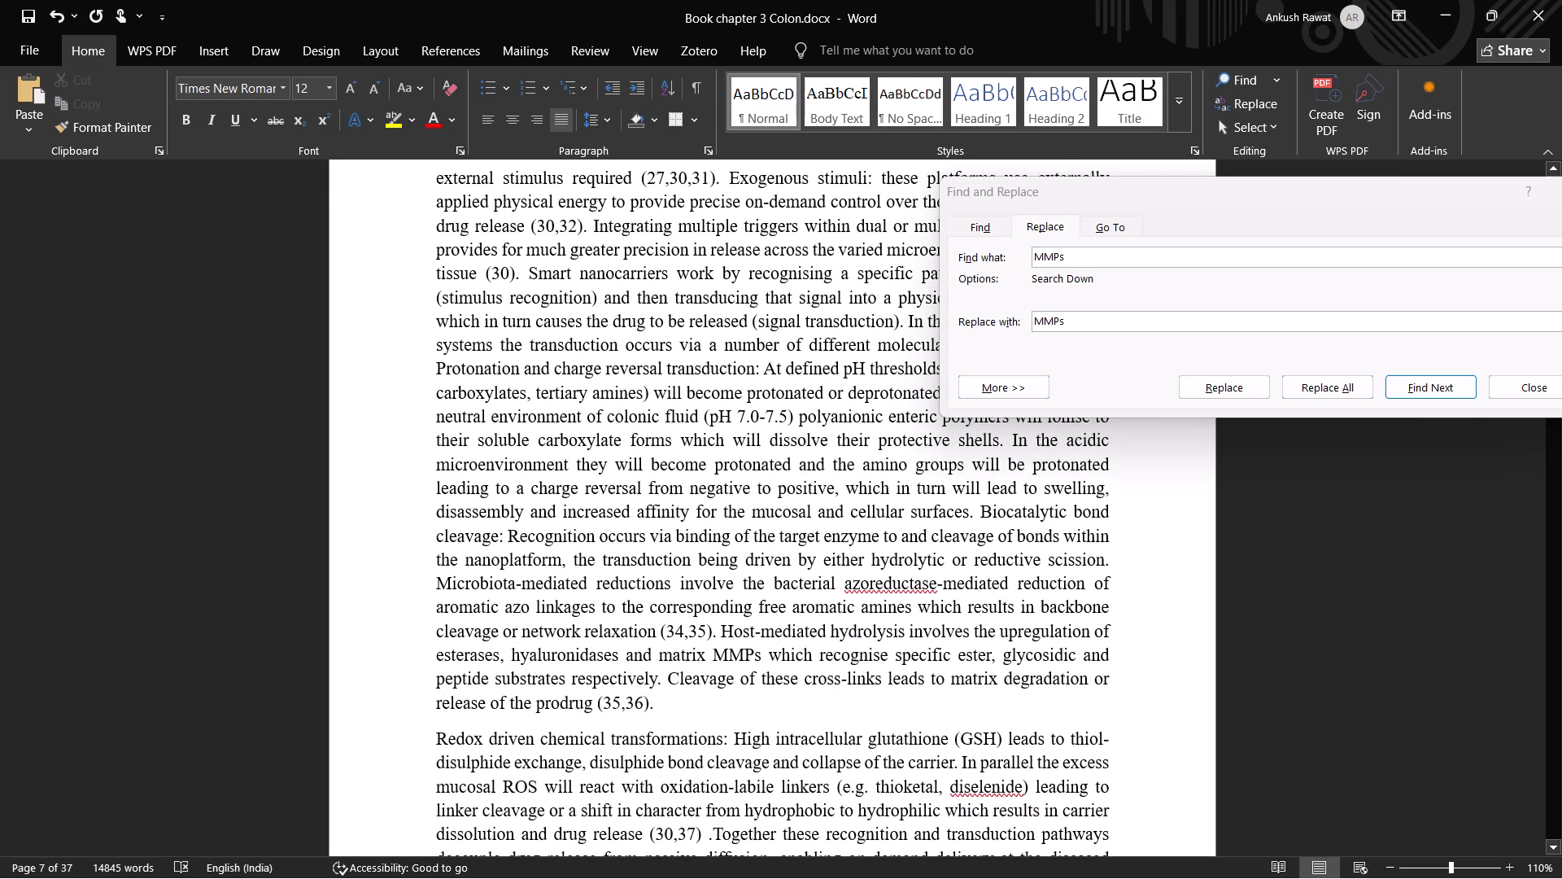
Find "glutathione" after its definition in the redox paragraph and replace it with "GSH" in the sentence about cleaving disulfide bonds.
left_click_drag(868, 741, 934, 747)
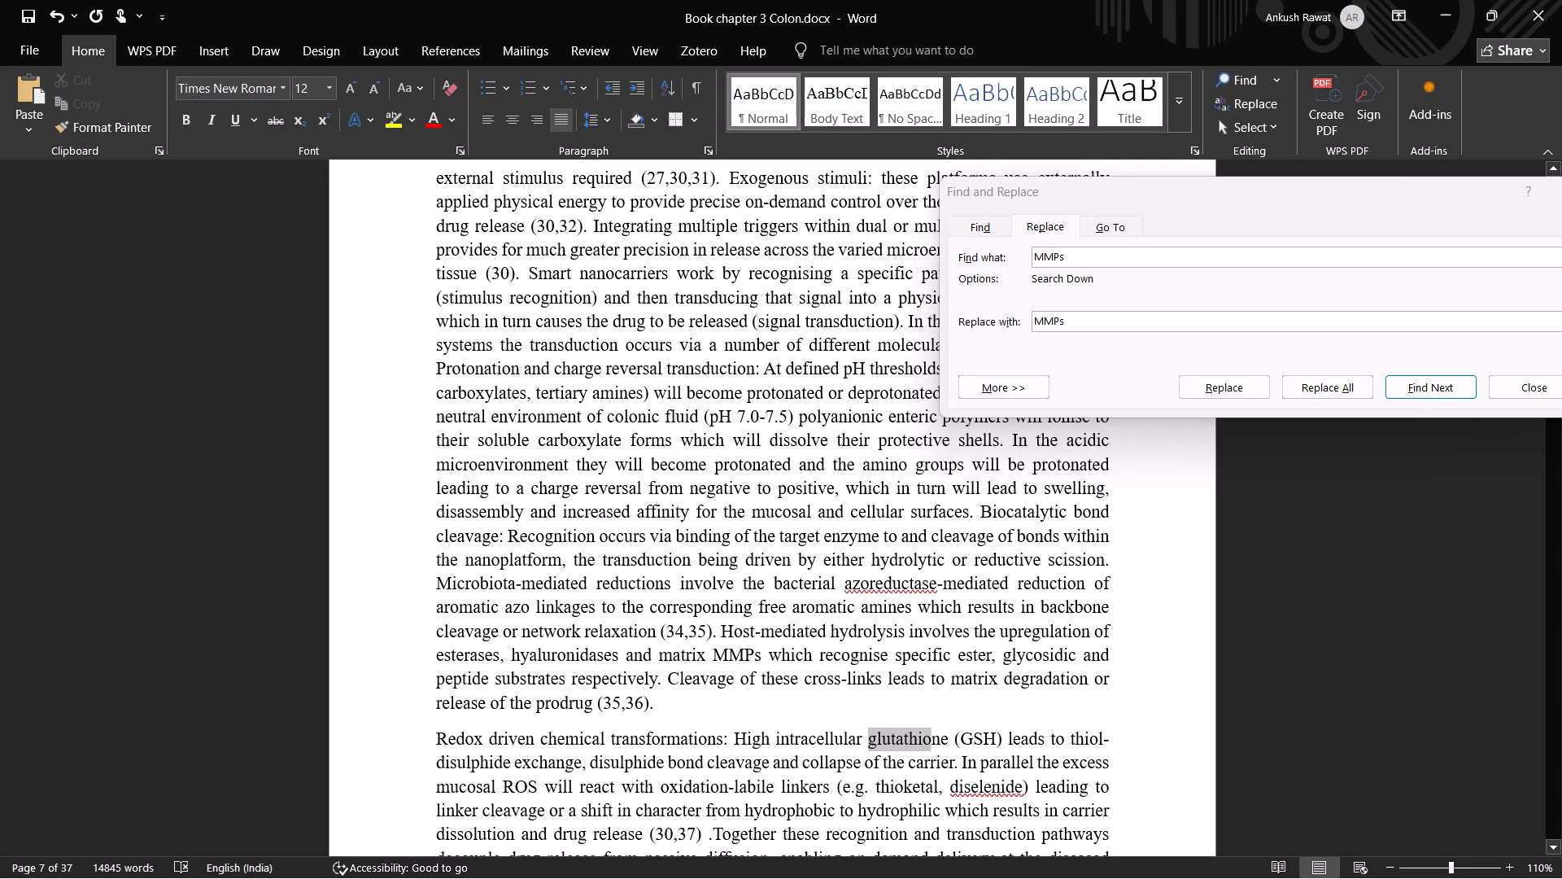
left_click_drag(934, 747, 948, 747)
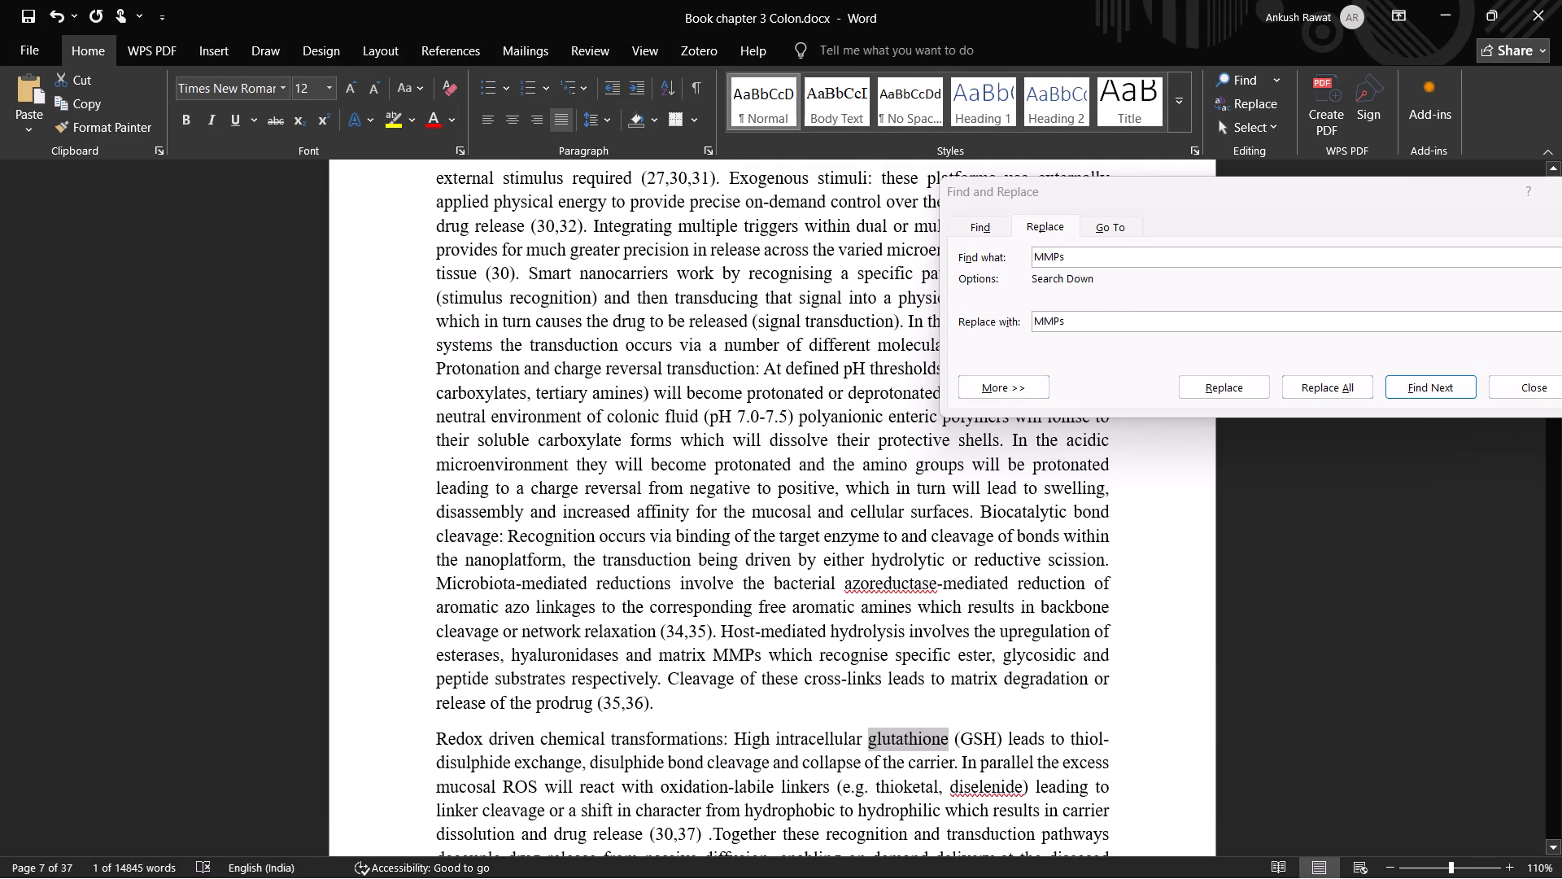
key("ctrl+c")
key("ctrl+c")
key("ctrl+c")
key("ctrl+c")
double_click(1067, 257)
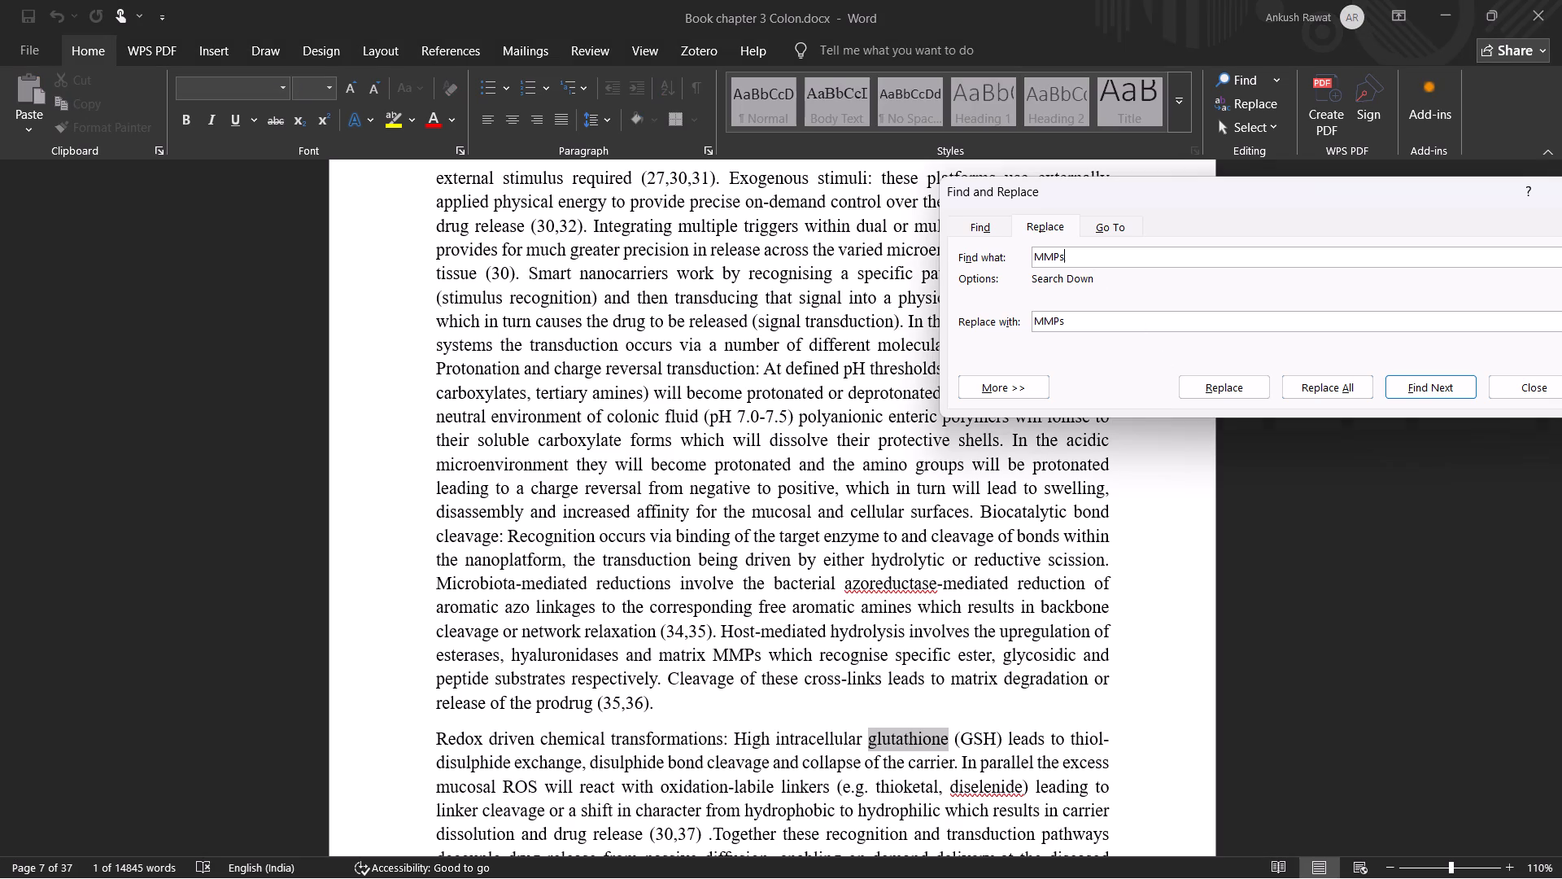
double_click(1055, 256)
key("ctrl+v")
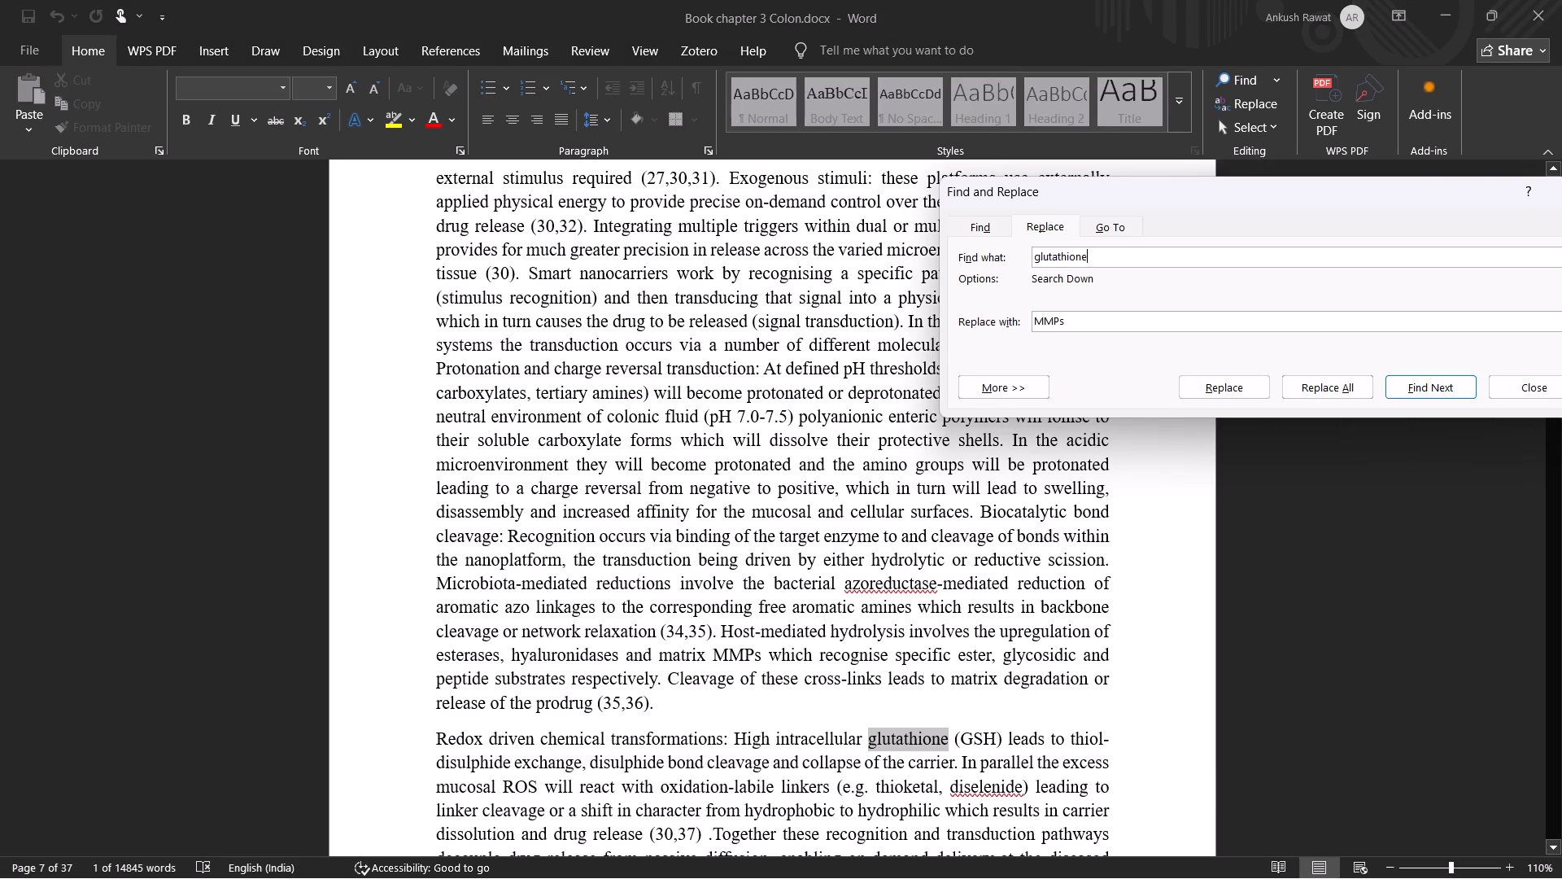
double_click(977, 735)
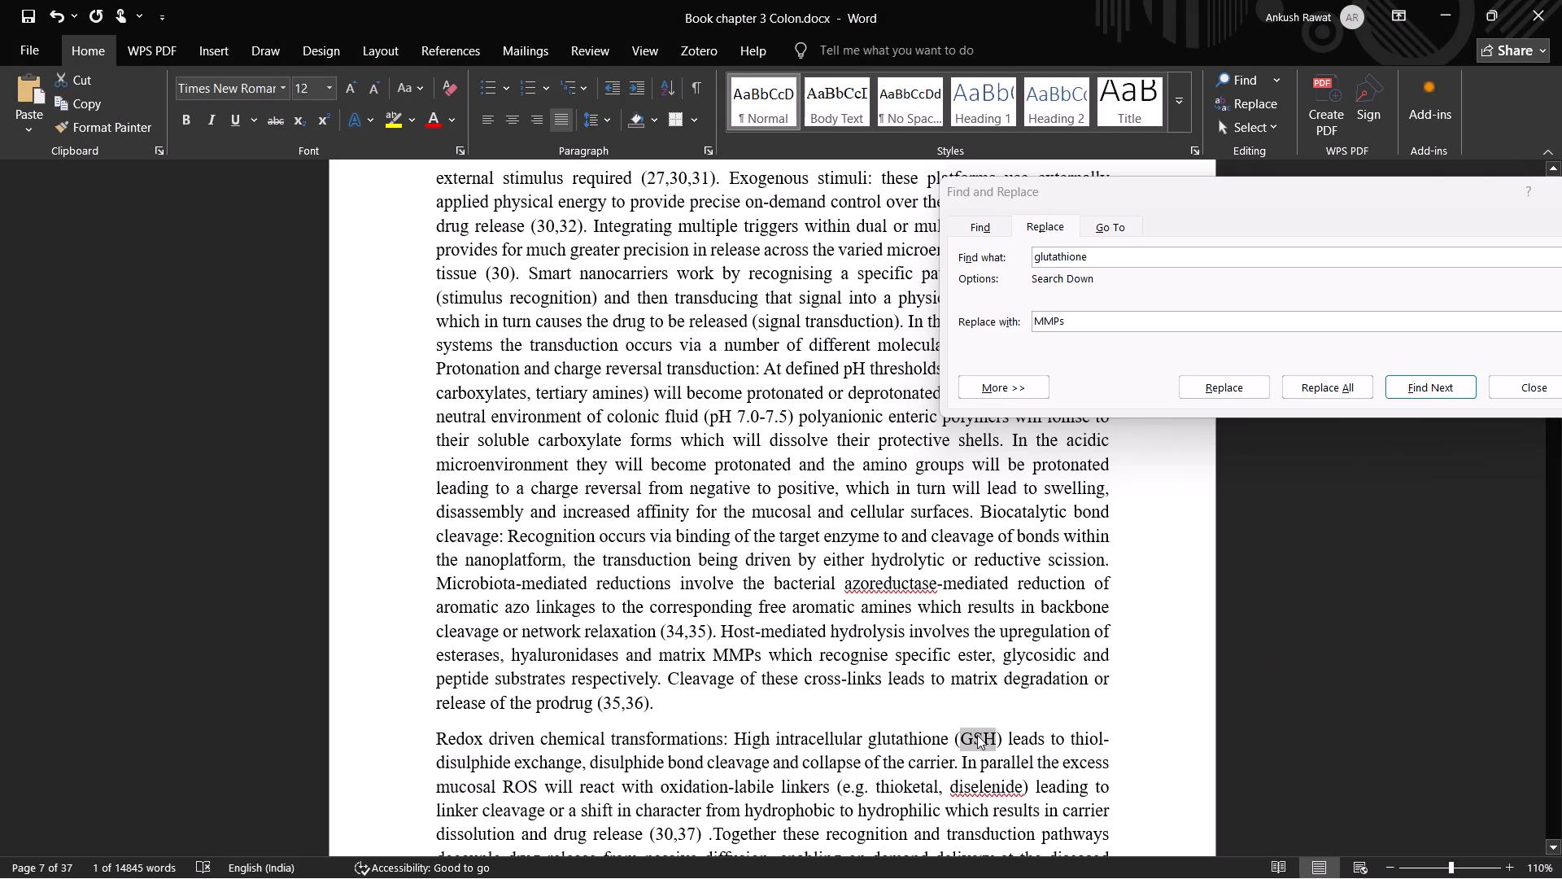
key("ctrl+c")
key("ctrl+c")
key("ctrl+c")
key("ctrl+c")
double_click(1046, 322)
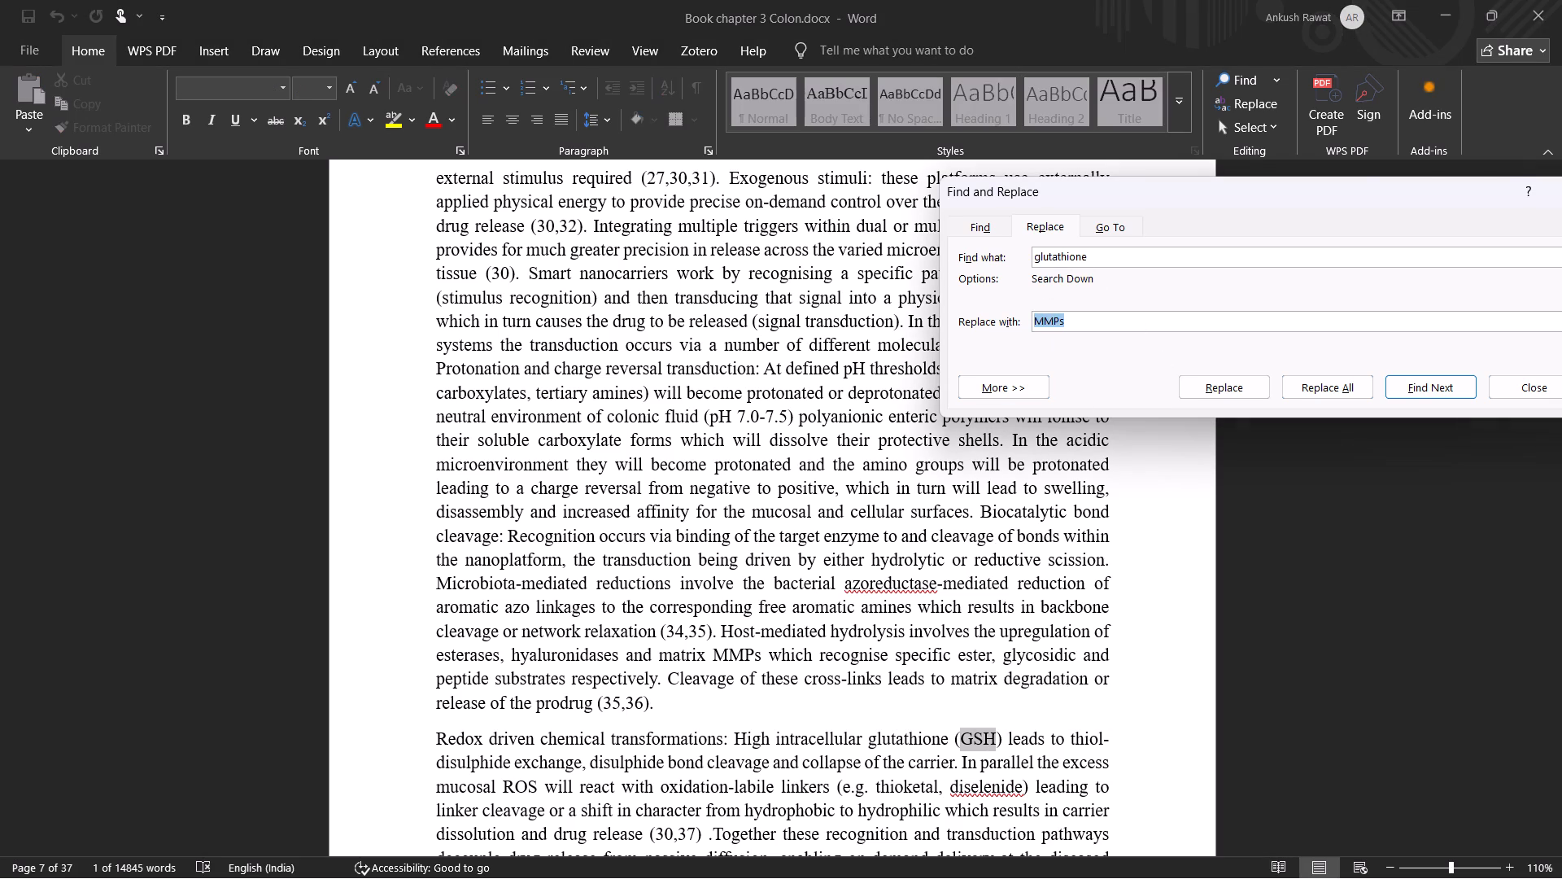
key("ctrl+v")
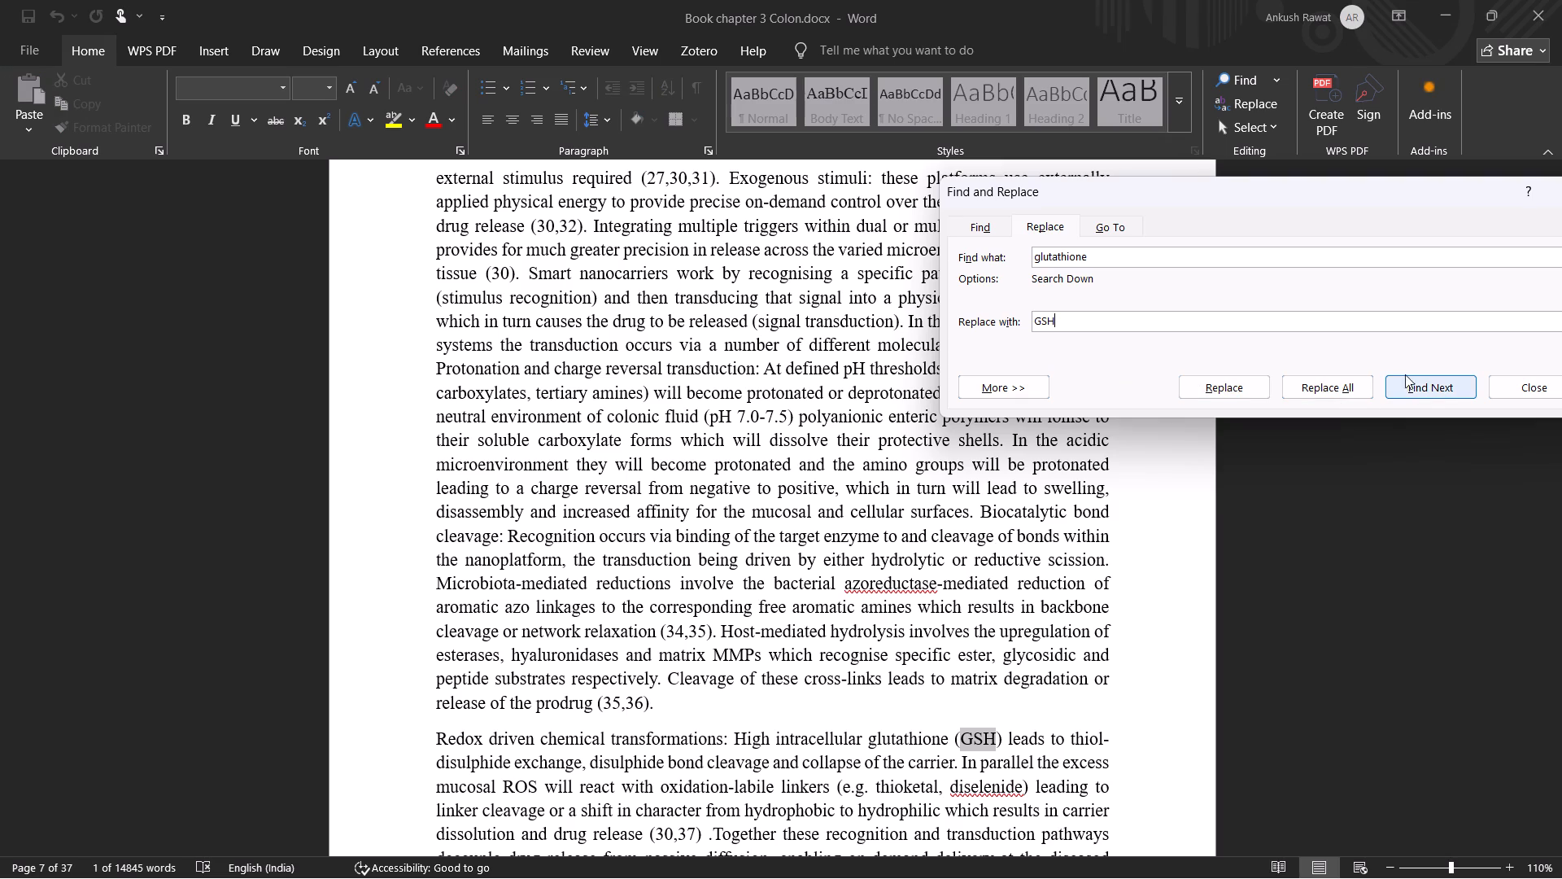
left_click(1429, 384)
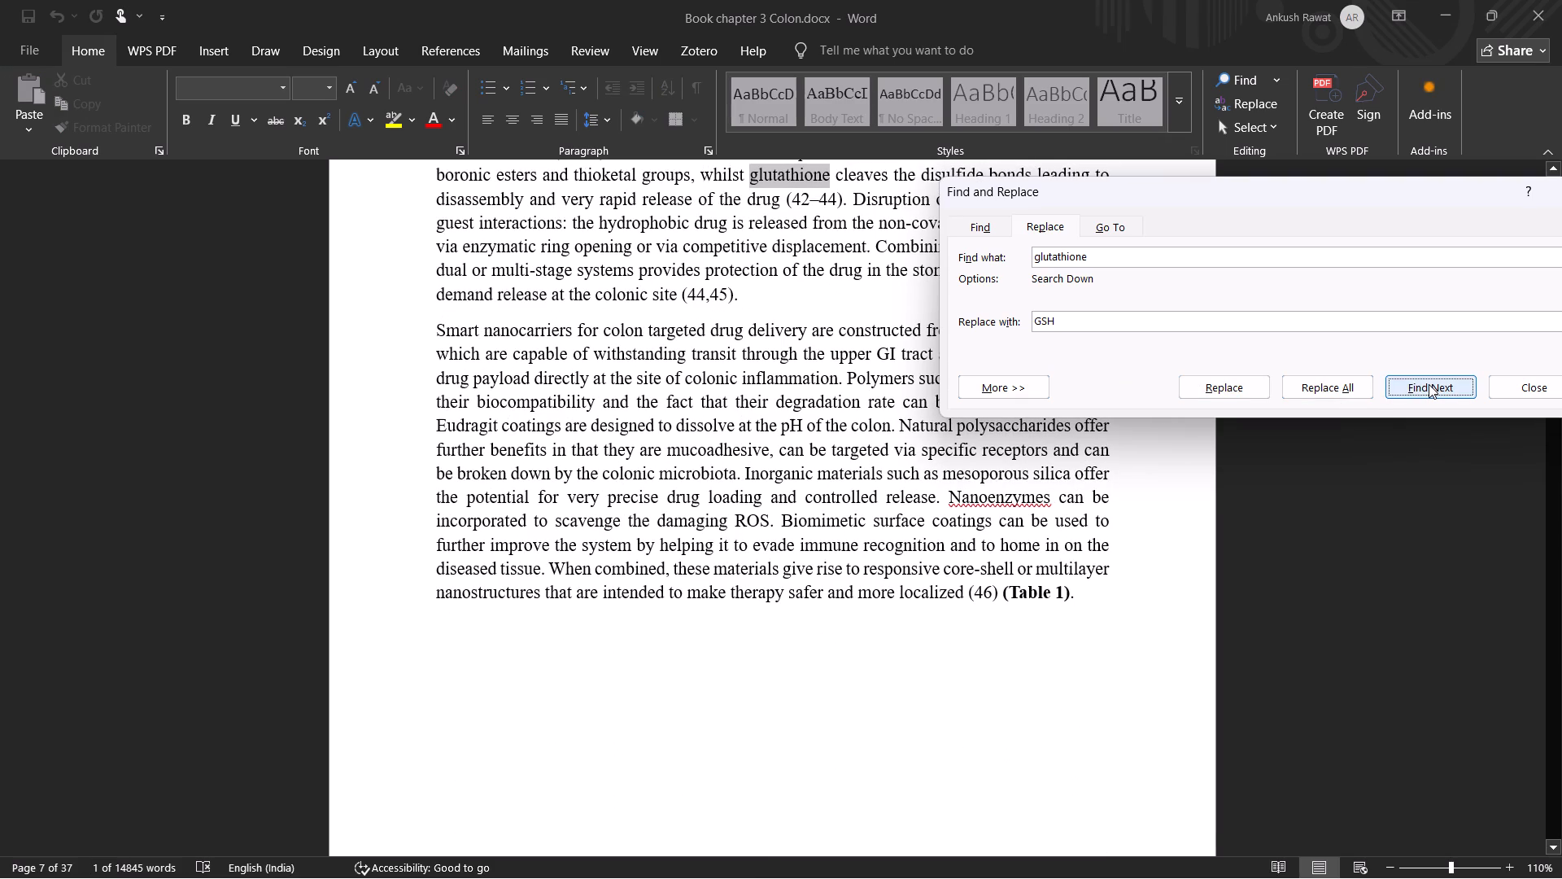
left_click(1225, 387)
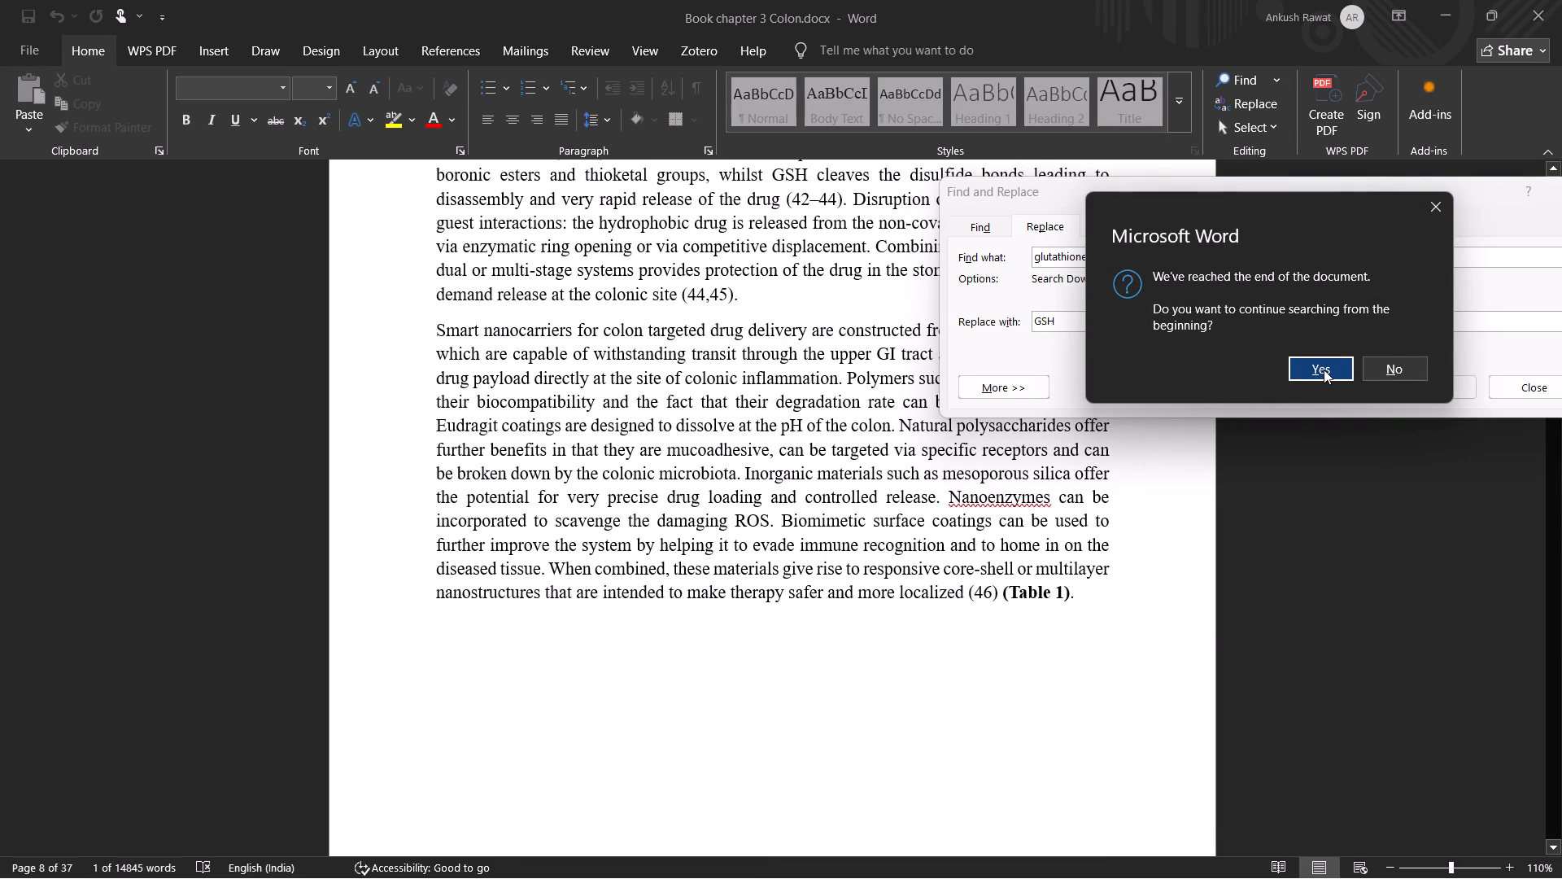
Continue searching for "glutathione" from the beginning of the document to check the remaining occurrences.
left_click(1324, 370)
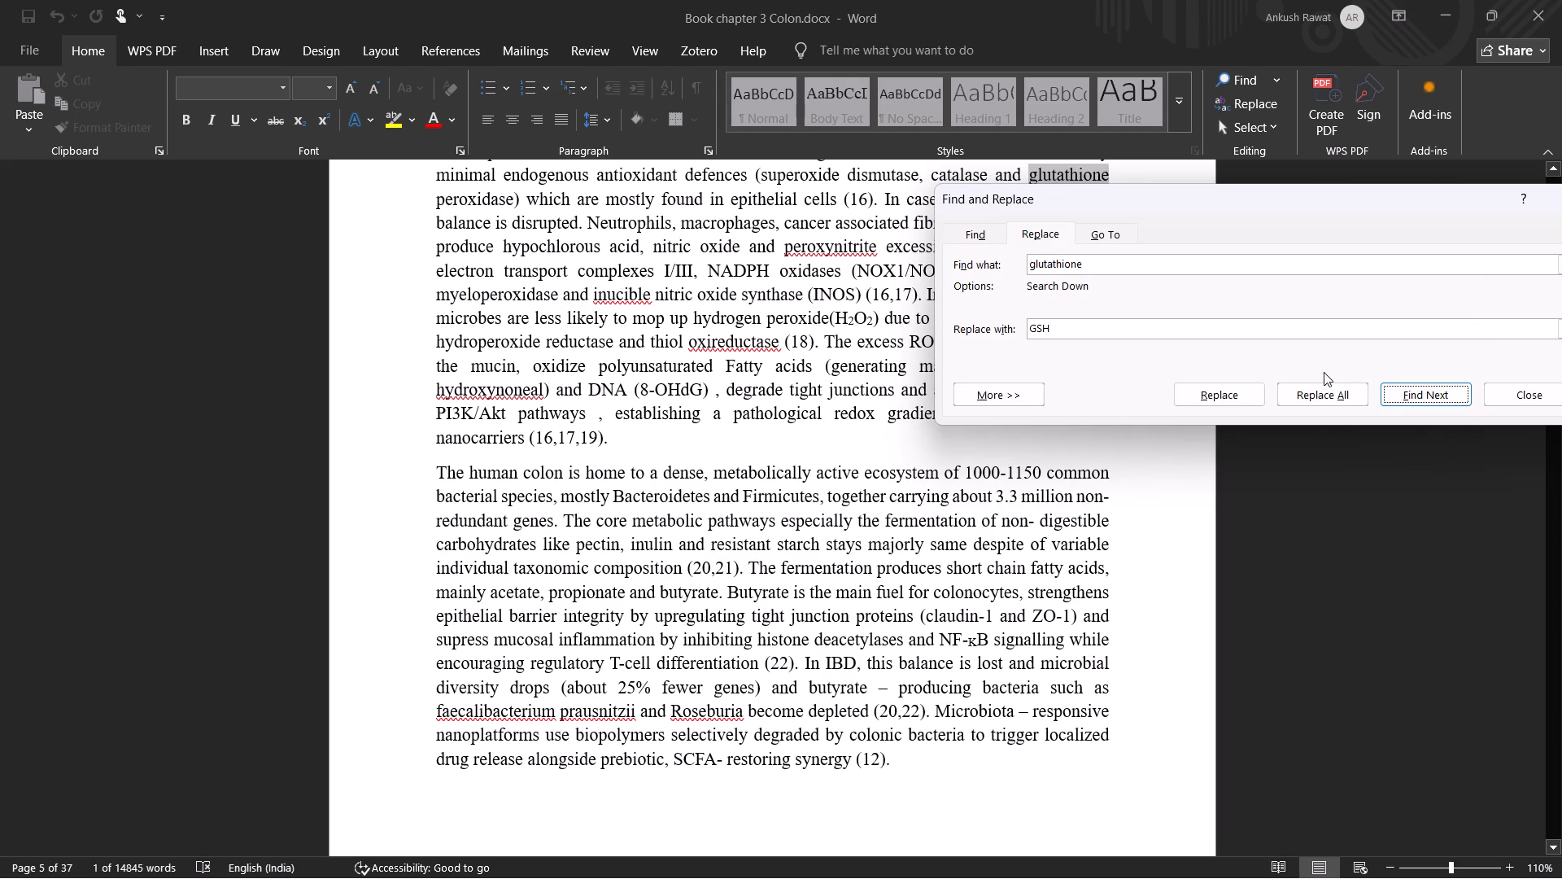
left_click(1401, 392)
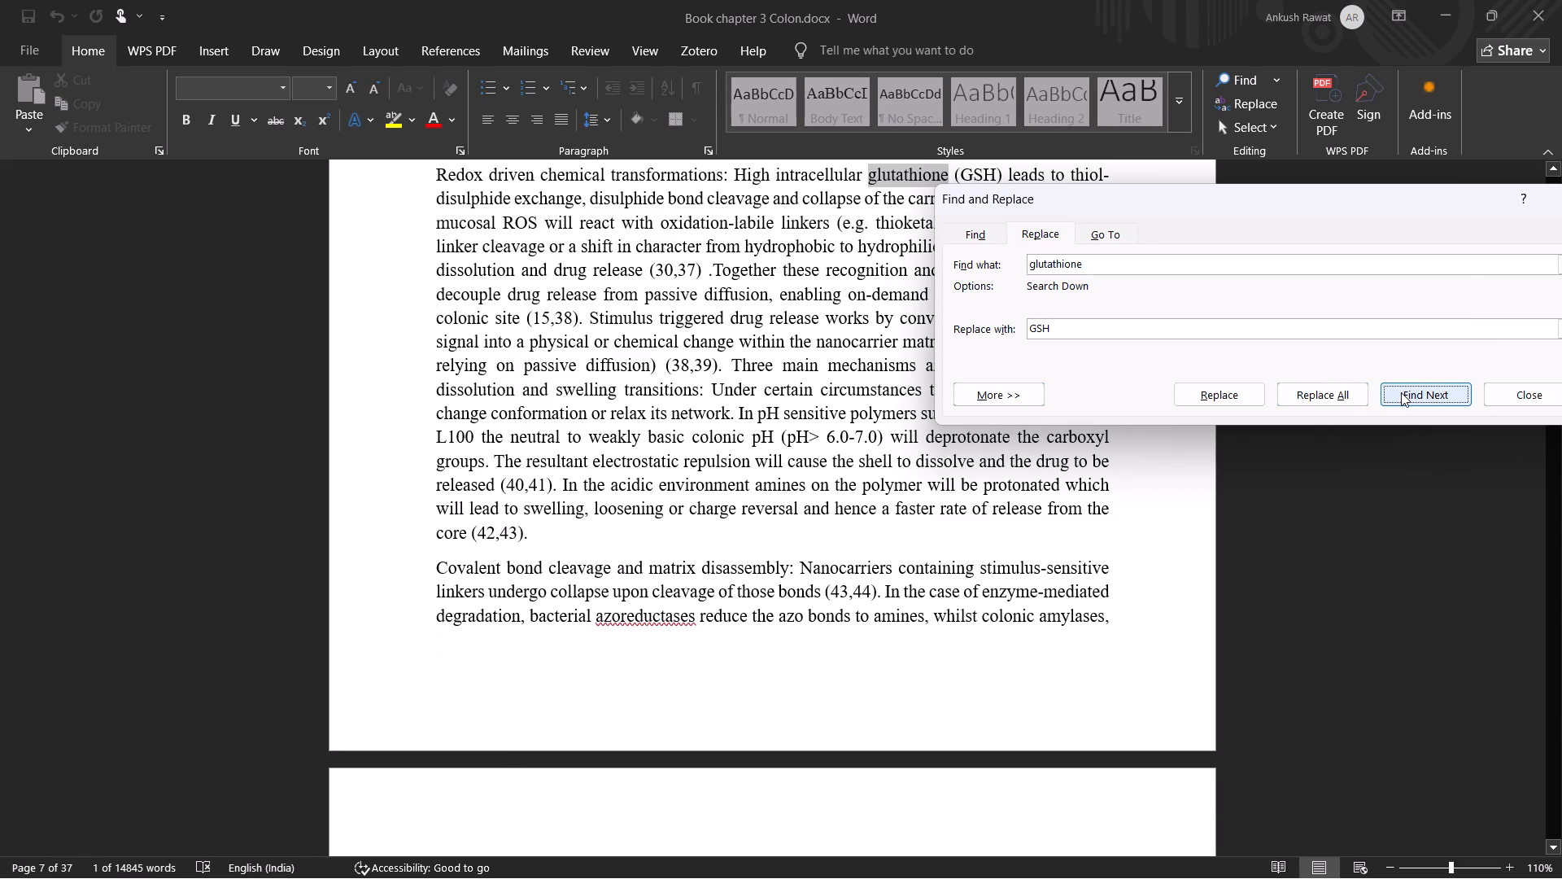
left_click(1423, 401)
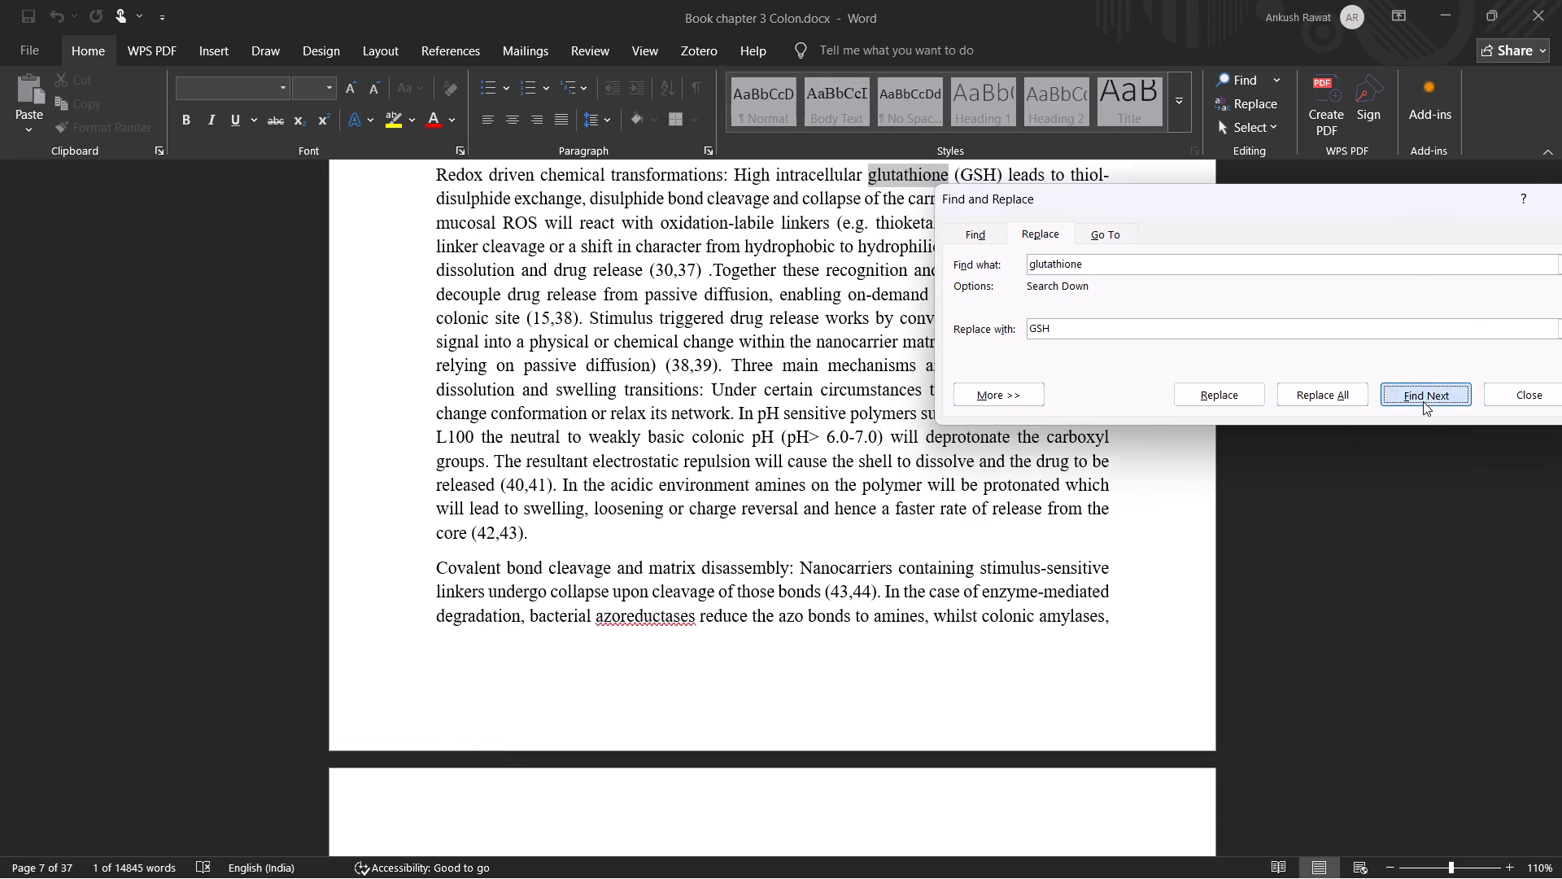
left_click(1368, 355)
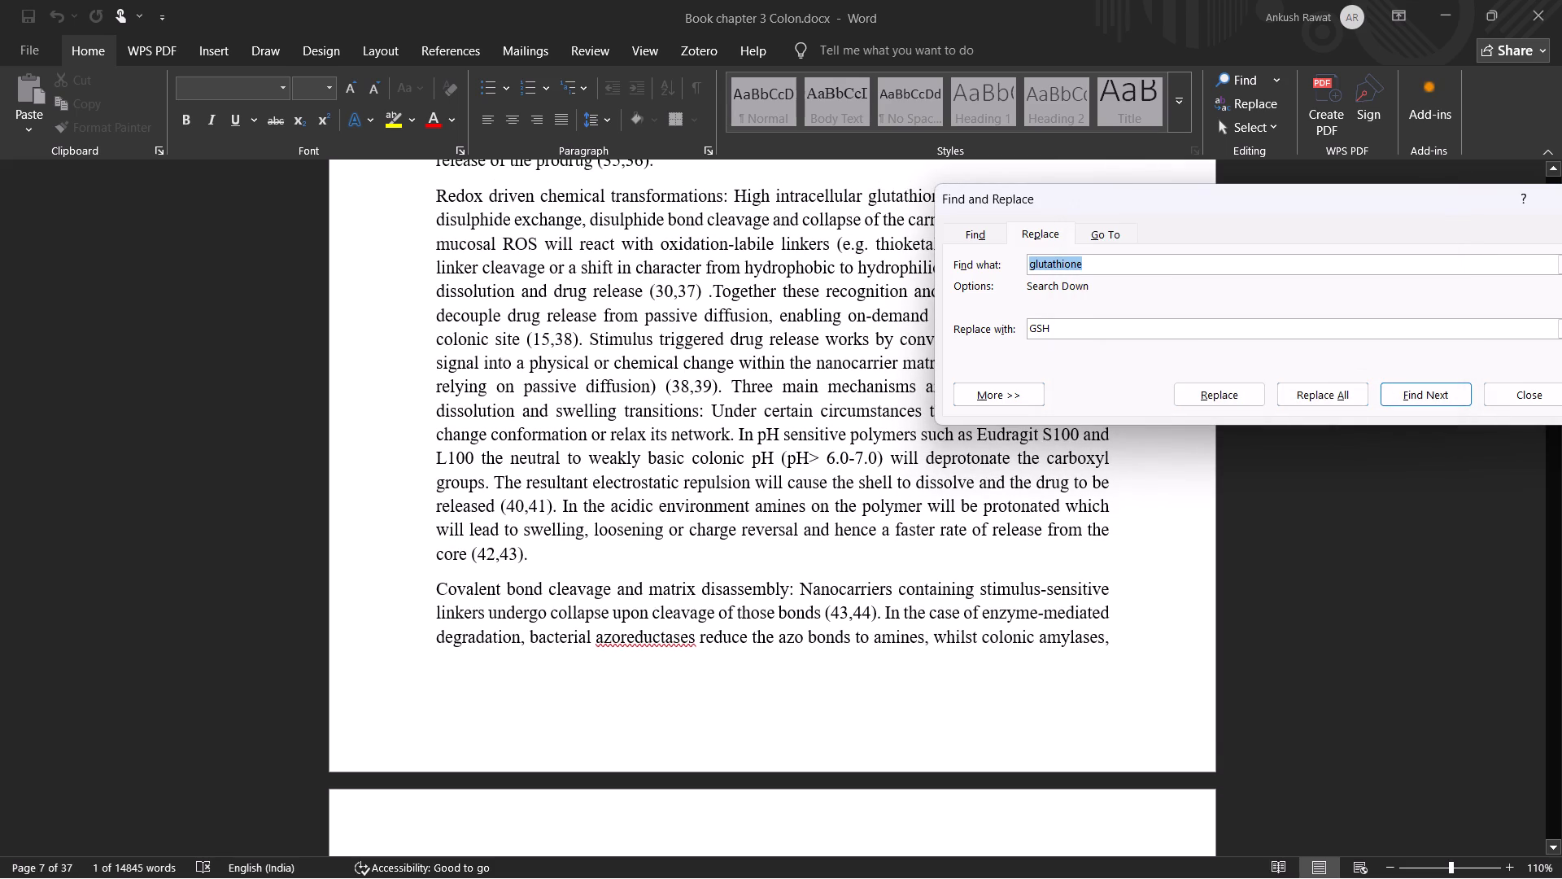
Read through the "Redox driven chemical transformations" paragraph, moving the Find and Replace window further off the text.
scroll(863, 578, "up", 1)
scroll(863, 578, "down", 2)
scroll(863, 578, "up", 1)
scroll(863, 578, "down", 2)
left_click_drag(1182, 222, 1183, 222)
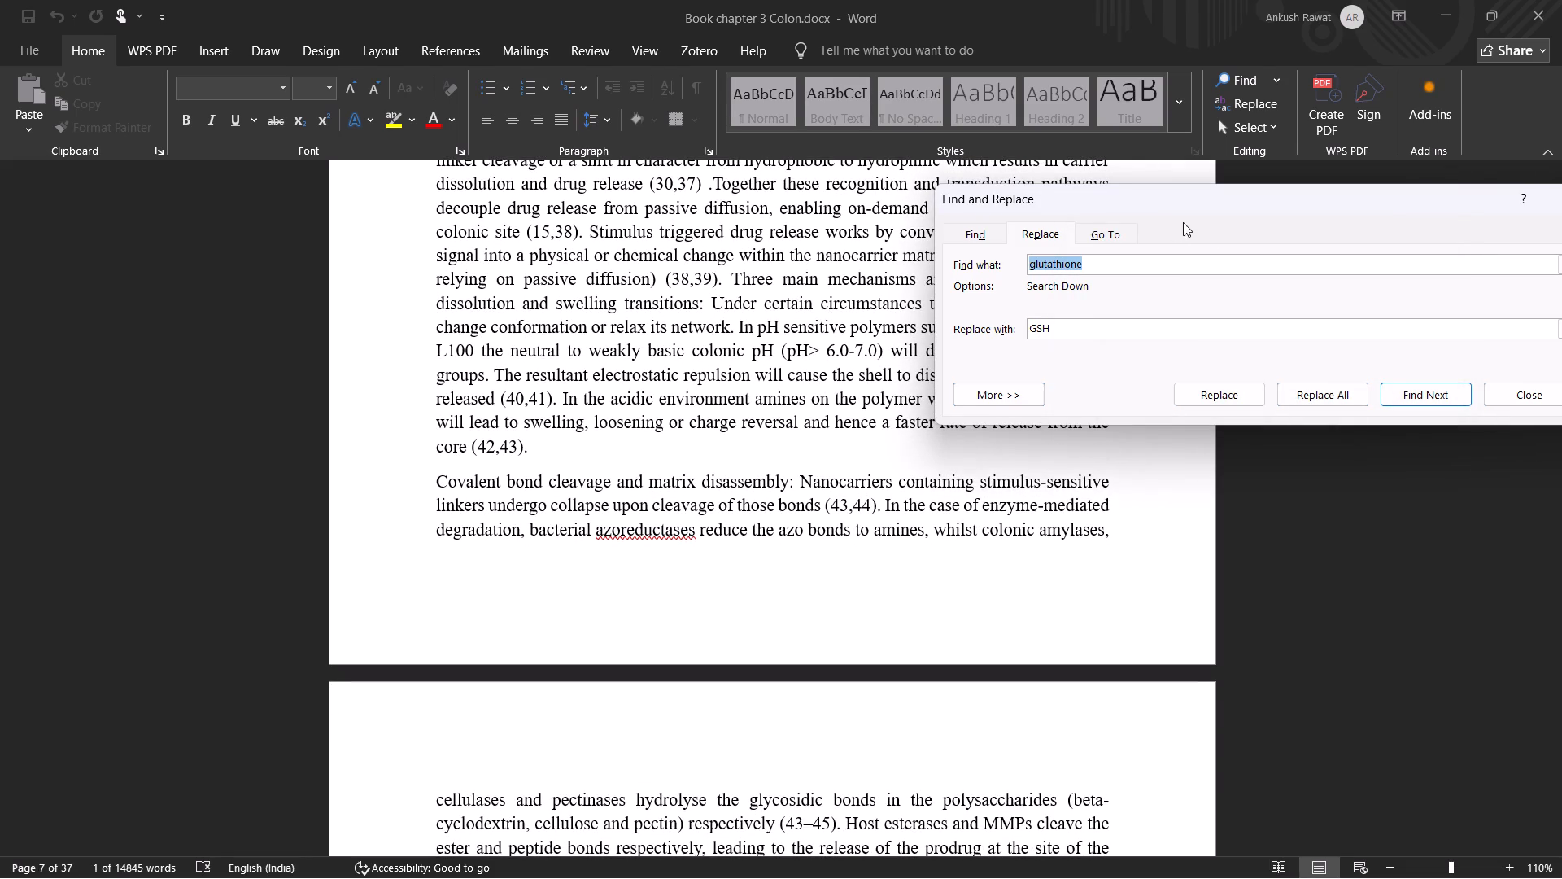
left_click_drag(1183, 222, 1244, 246)
left_click_drag(1228, 219, 1263, 227)
left_click(1227, 221)
left_click_drag(1226, 213, 1267, 218)
scroll(827, 453, "up", 3)
scroll(834, 535, "up", 2)
scroll(834, 536, "down", 1)
scroll(834, 536, "up", 2)
scroll(827, 594, "down", 1)
scroll(827, 595, "up", 4)
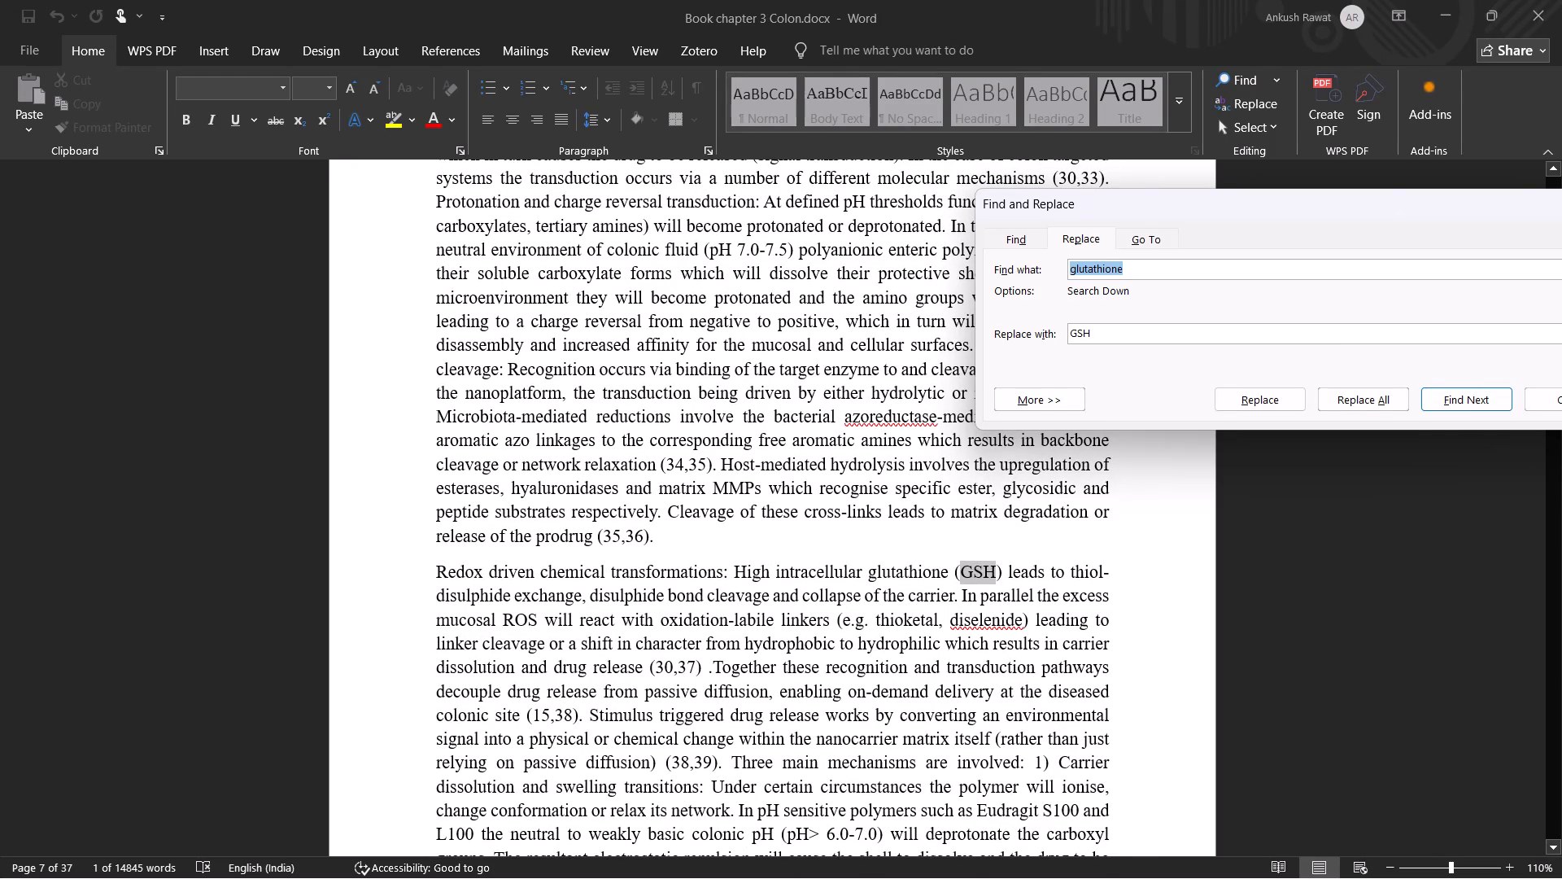
scroll(828, 642, "down", 1)
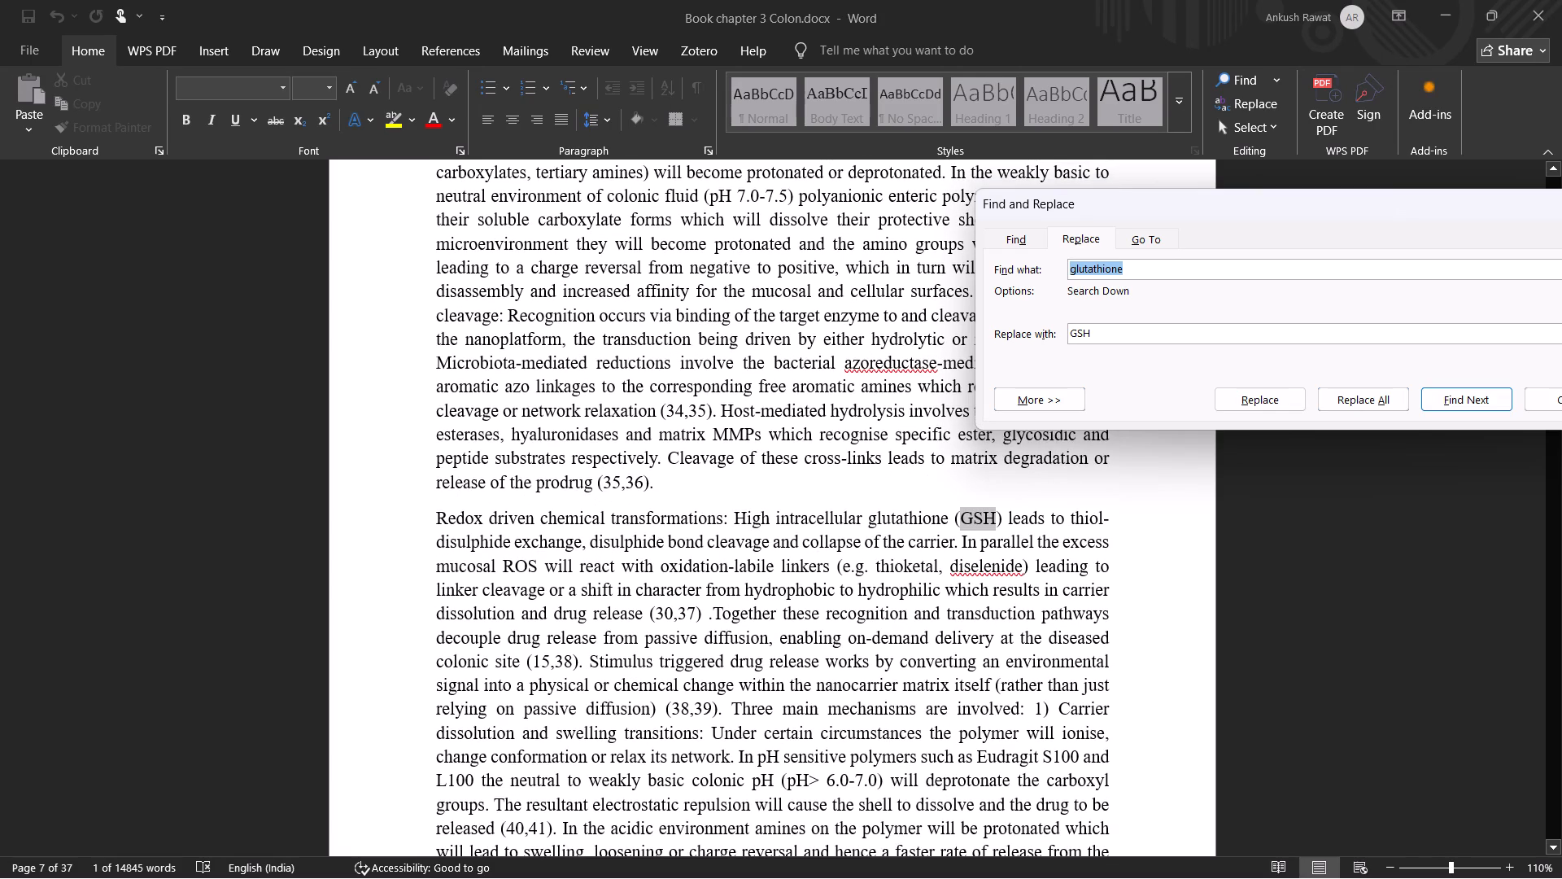
scroll(828, 642, "down", 1)
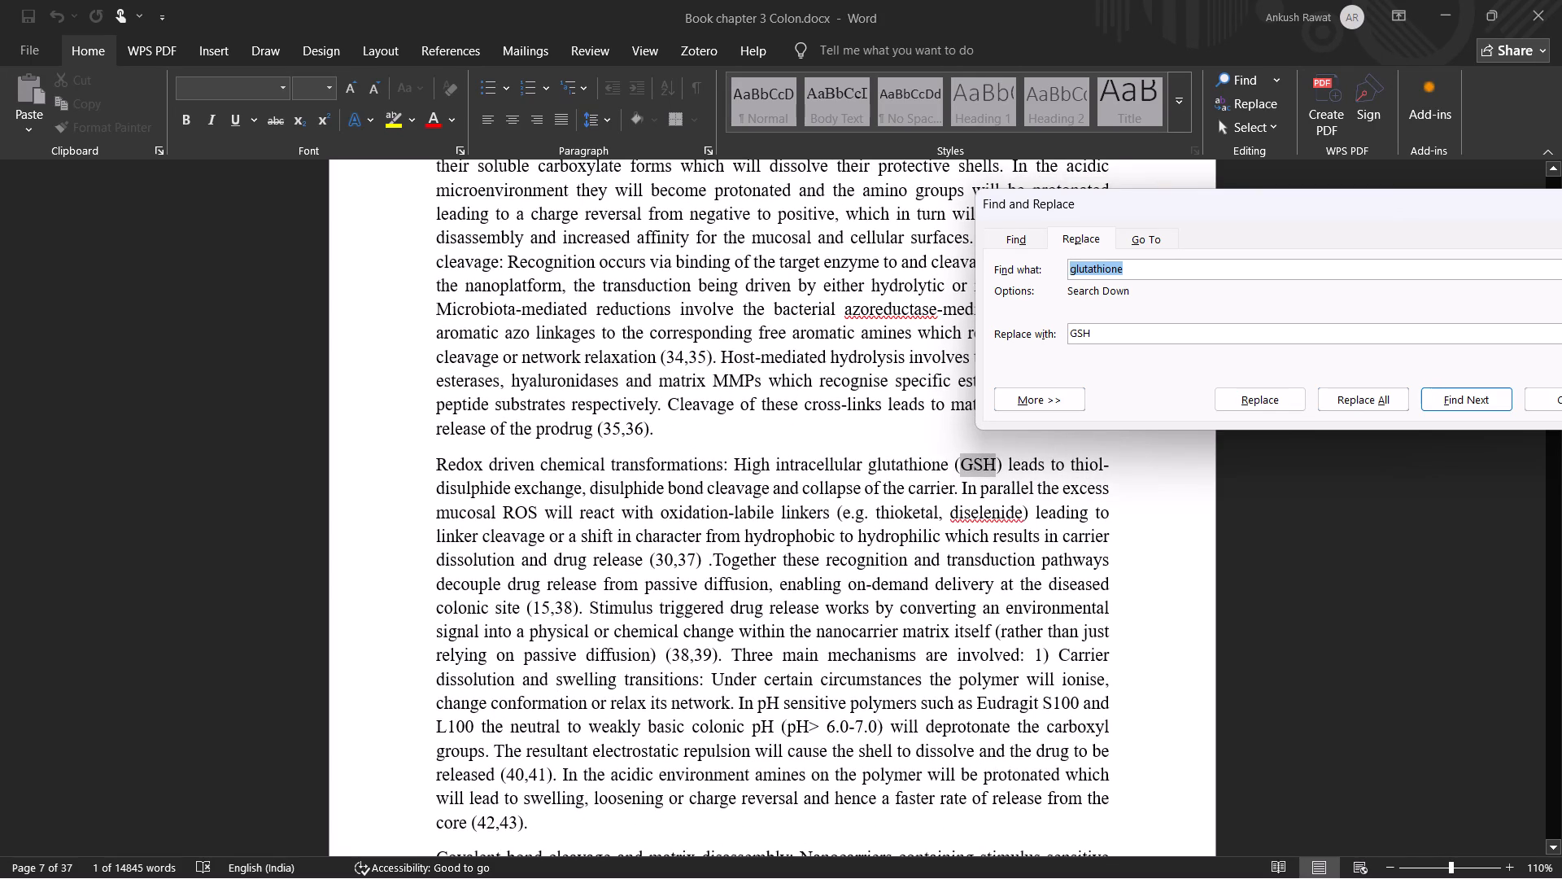
scroll(833, 654, "down", 3)
scroll(833, 654, "up", 1)
scroll(833, 654, "down", 1)
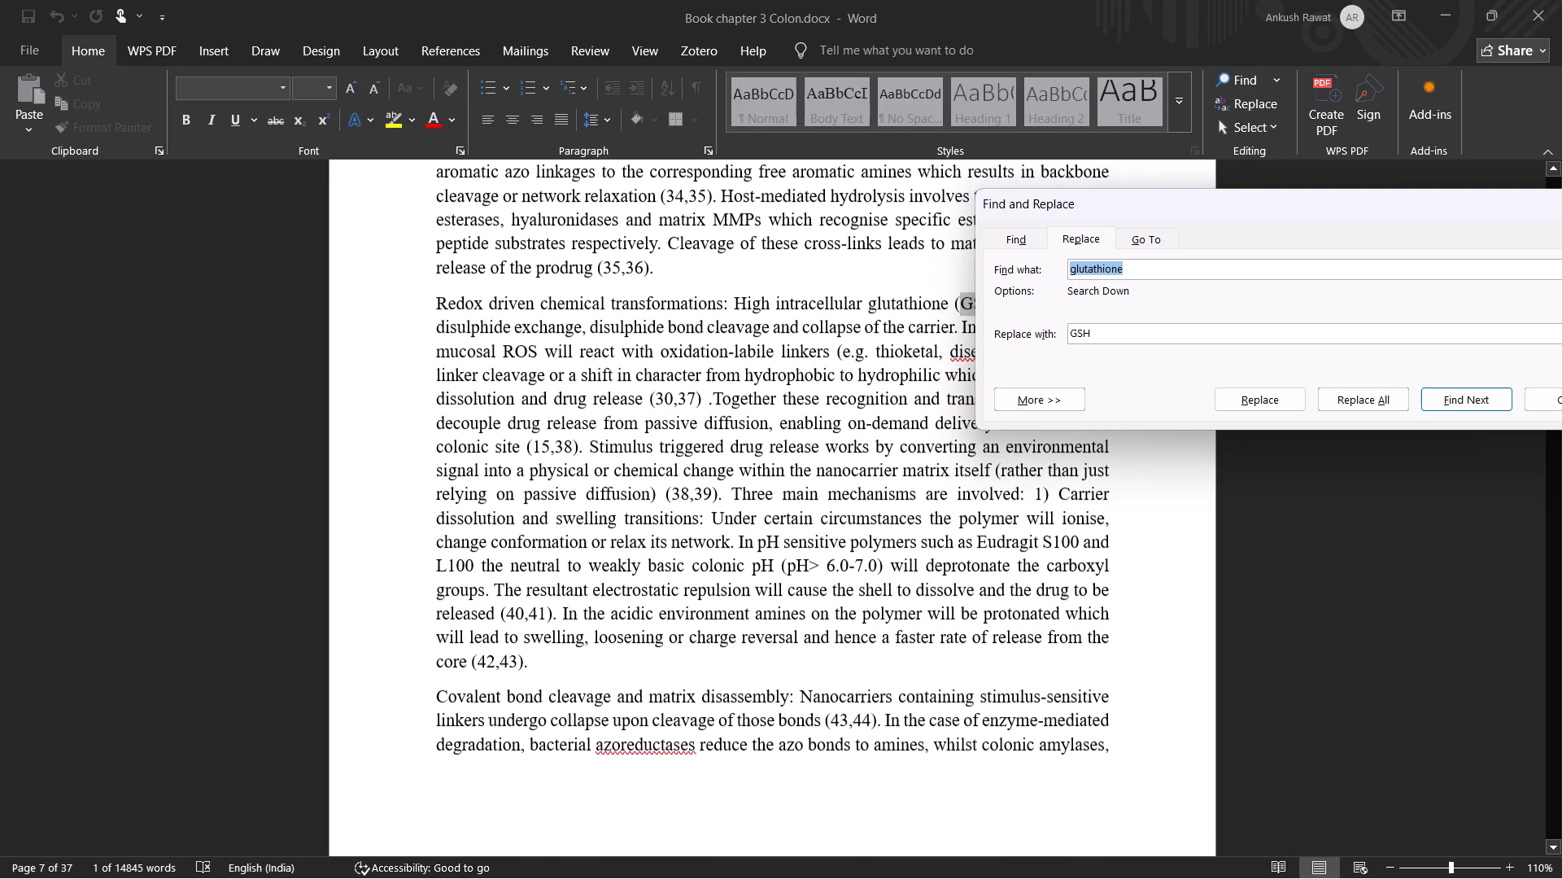
scroll(833, 654, "down", 2)
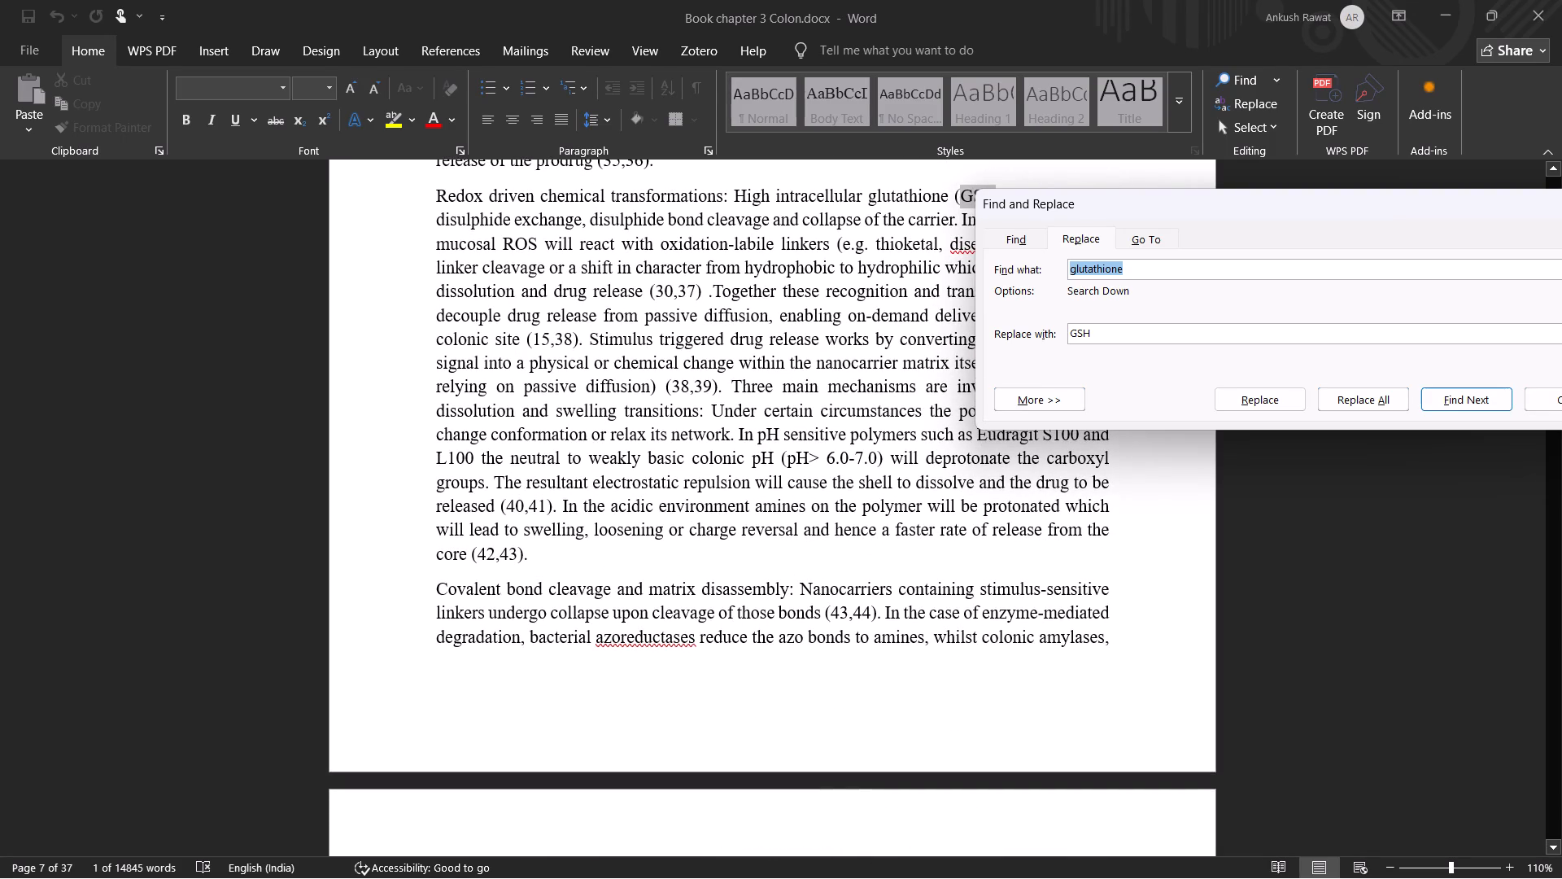
scroll(698, 645, "down", 1)
scroll(698, 645, "up", 1)
scroll(698, 645, "down", 1)
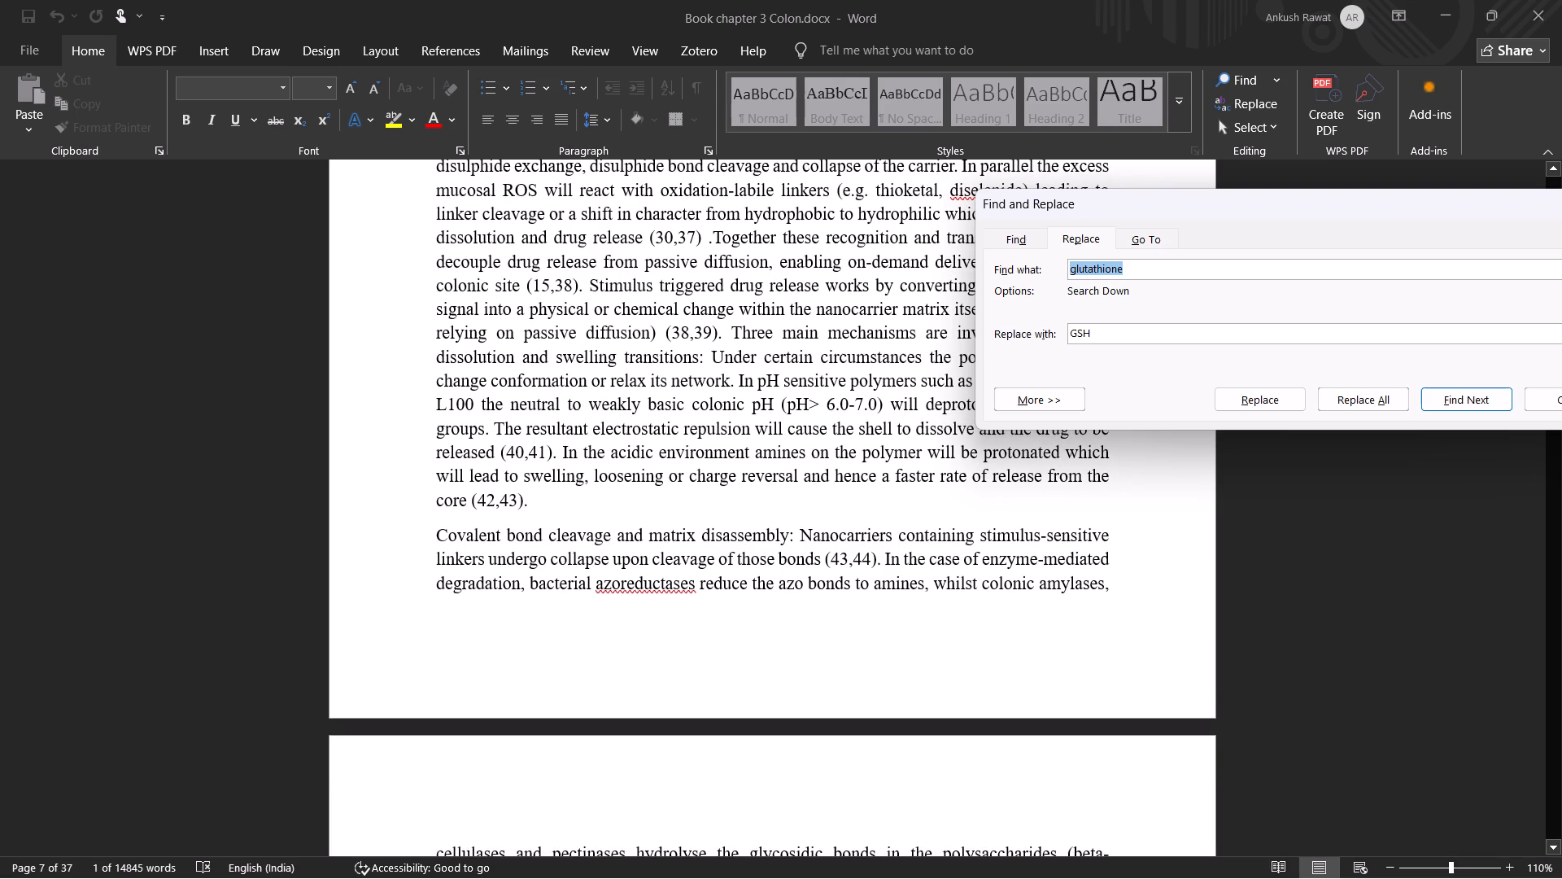
Read through the covalent bond cleavage and smart nanocarriers paragraphs up to the Table 1 reference, checking abbreviations and spacing.
scroll(698, 645, "down", 3)
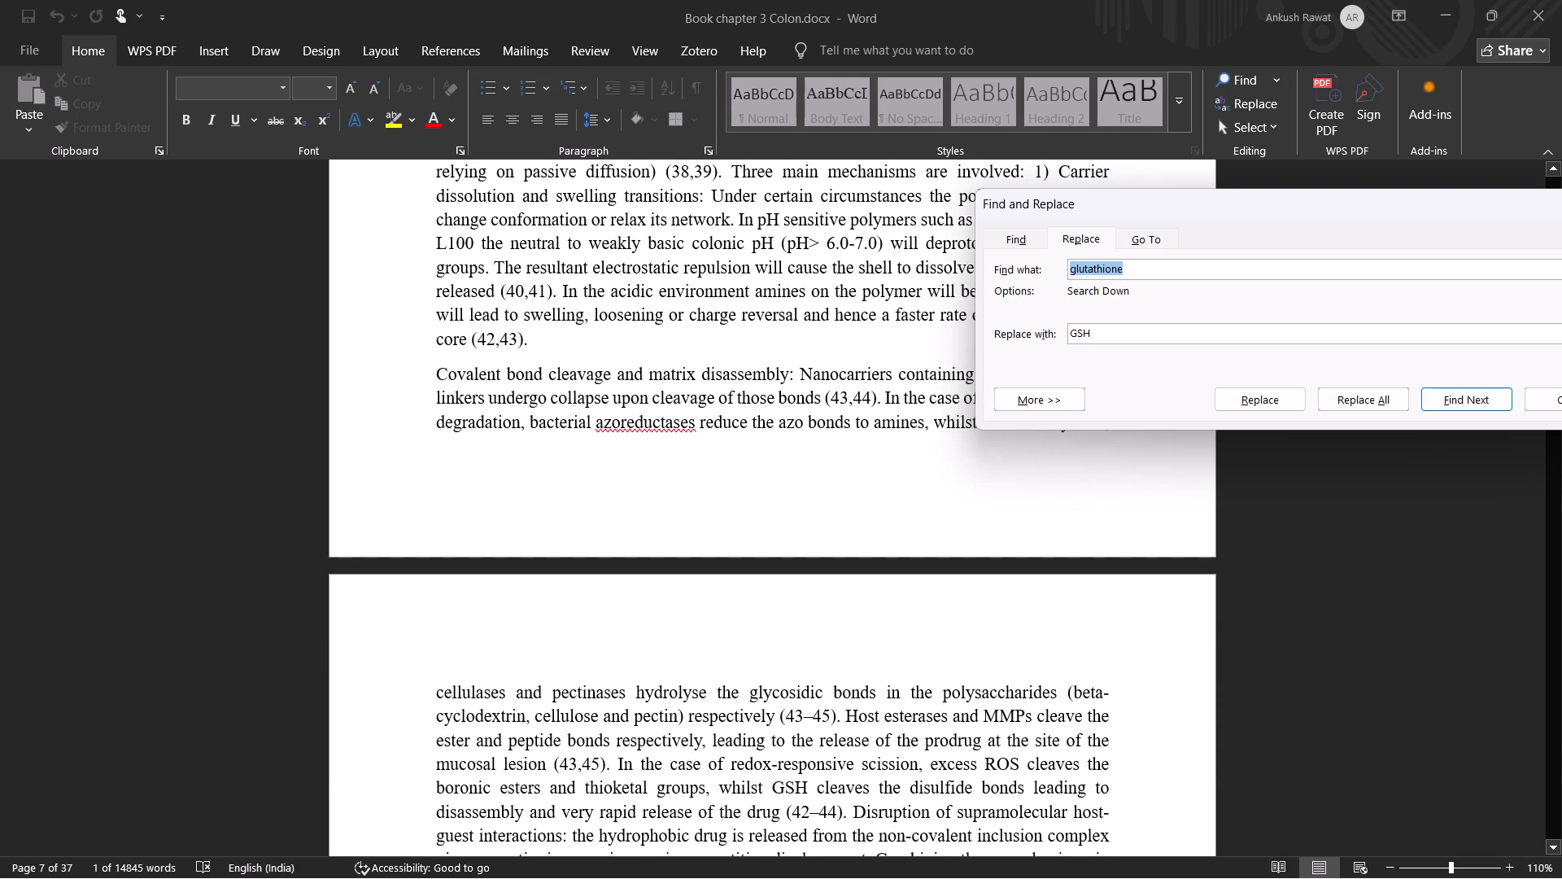
scroll(698, 645, "down", 2)
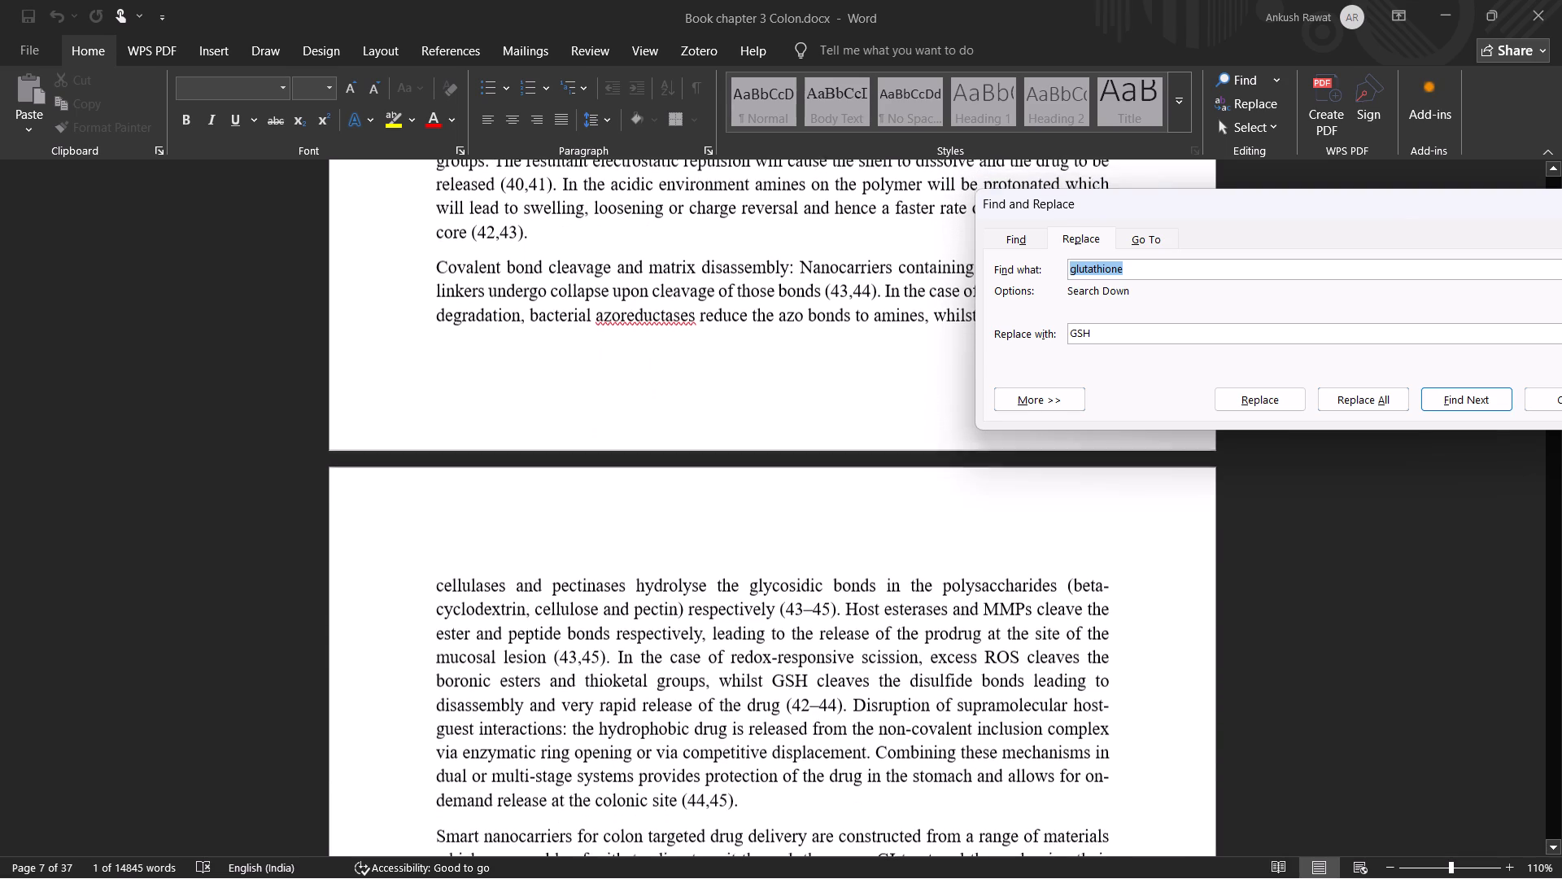
scroll(698, 645, "down", 3)
scroll(698, 645, "up", 2)
scroll(698, 645, "down", 1)
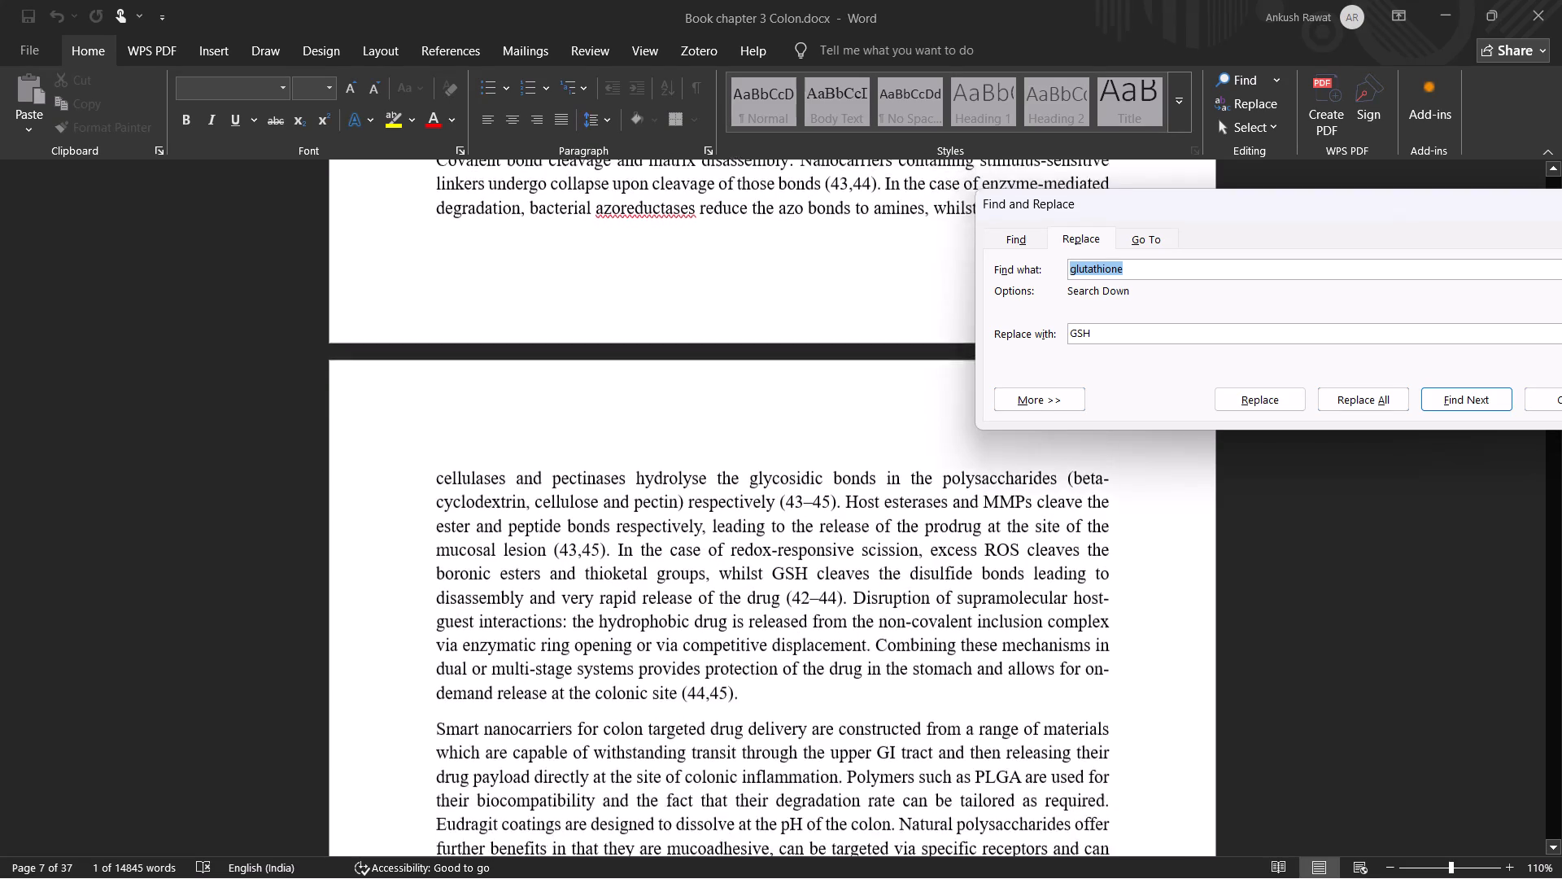
scroll(698, 645, "down", 1)
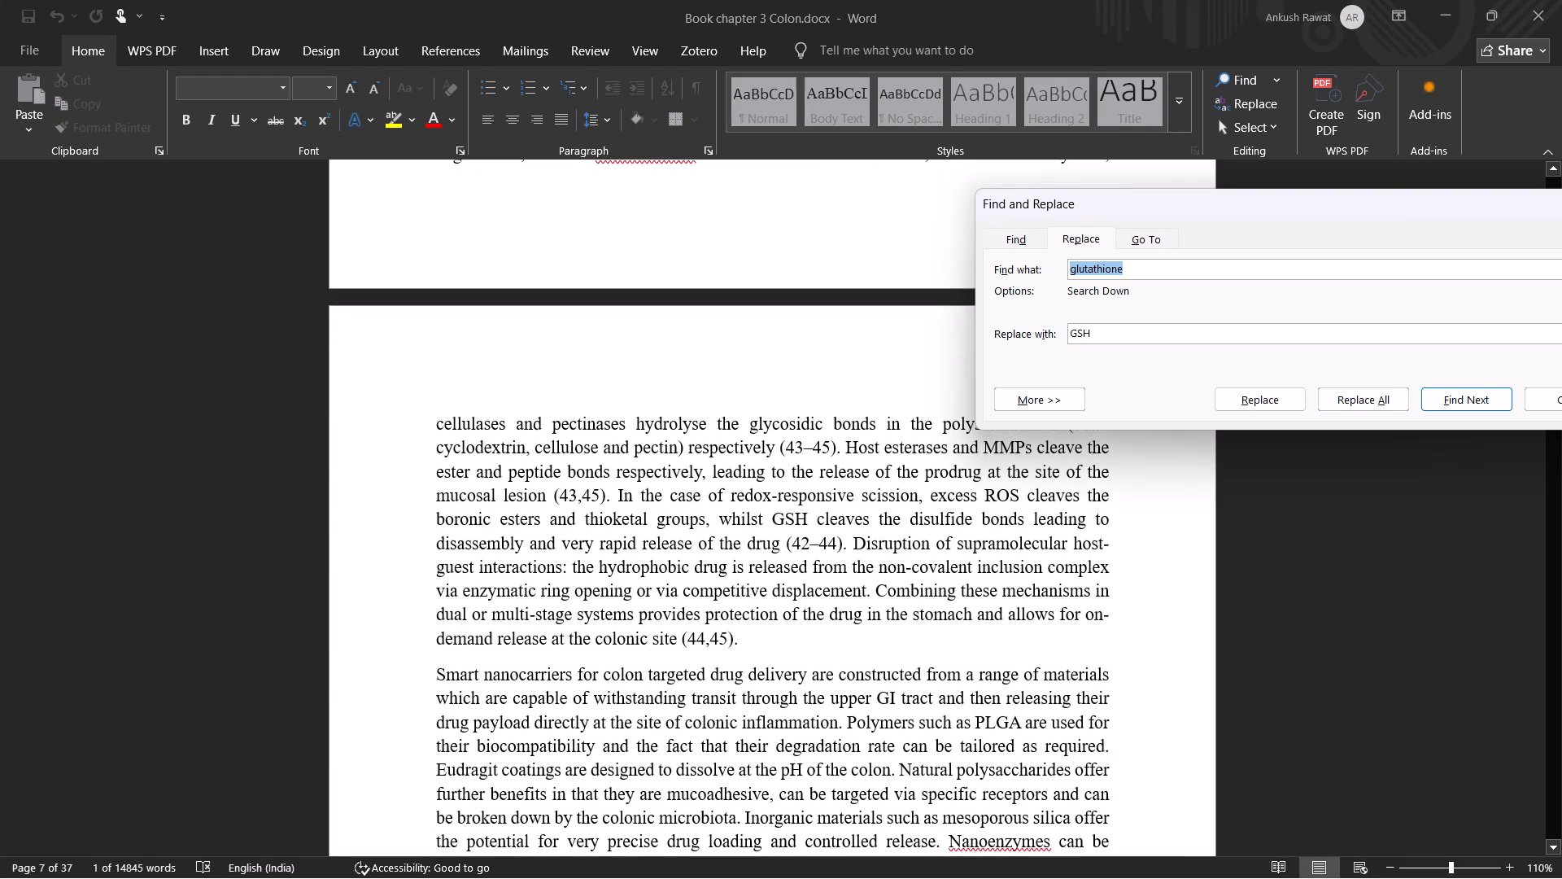
scroll(698, 645, "down", 5)
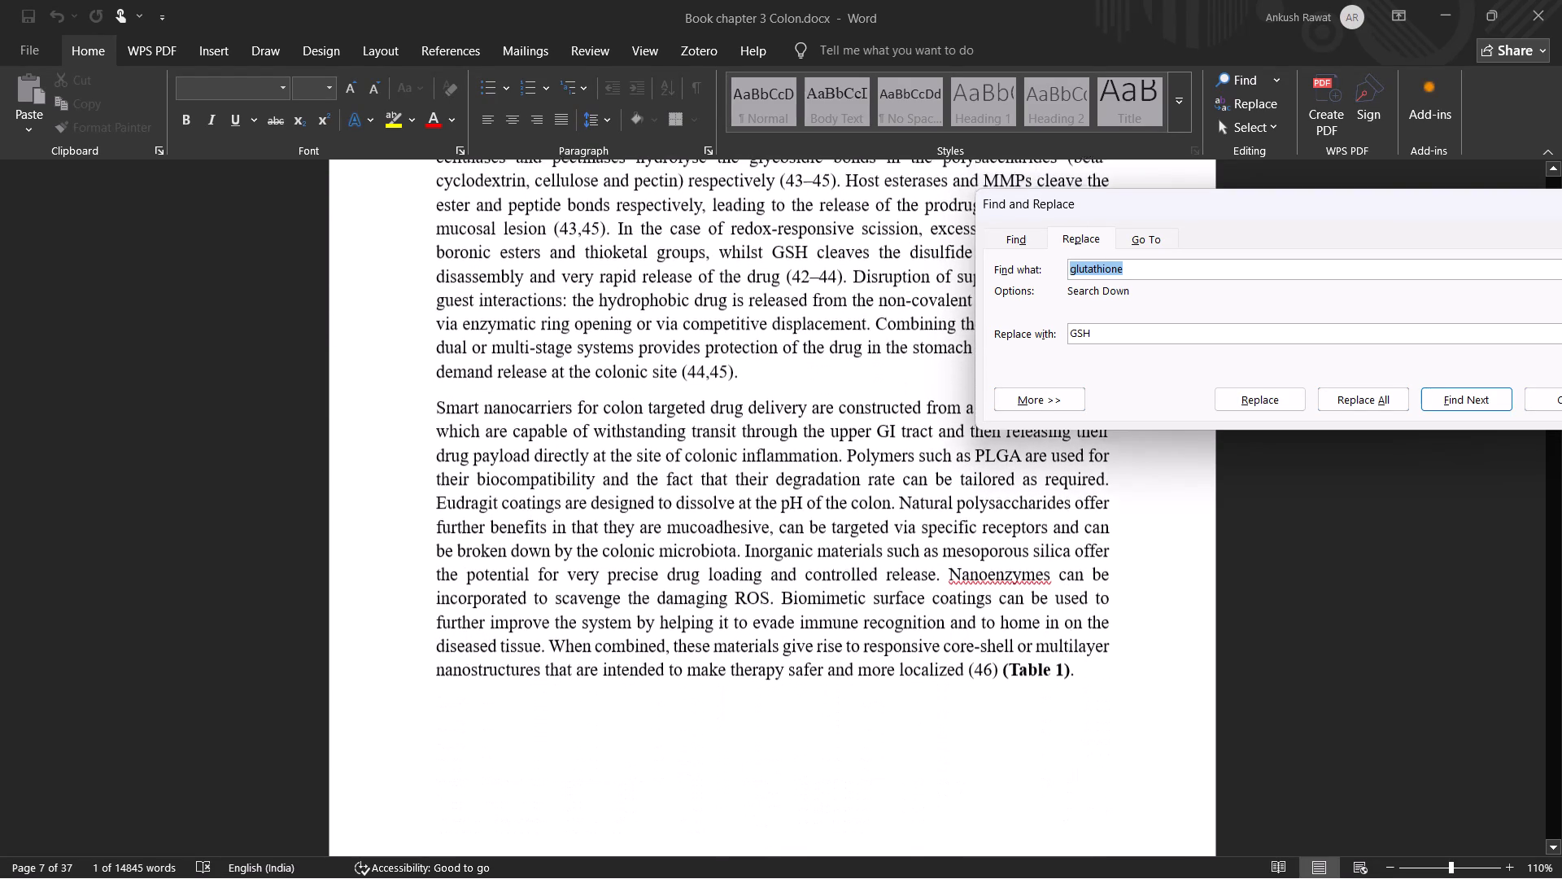
scroll(655, 690, "down", 4)
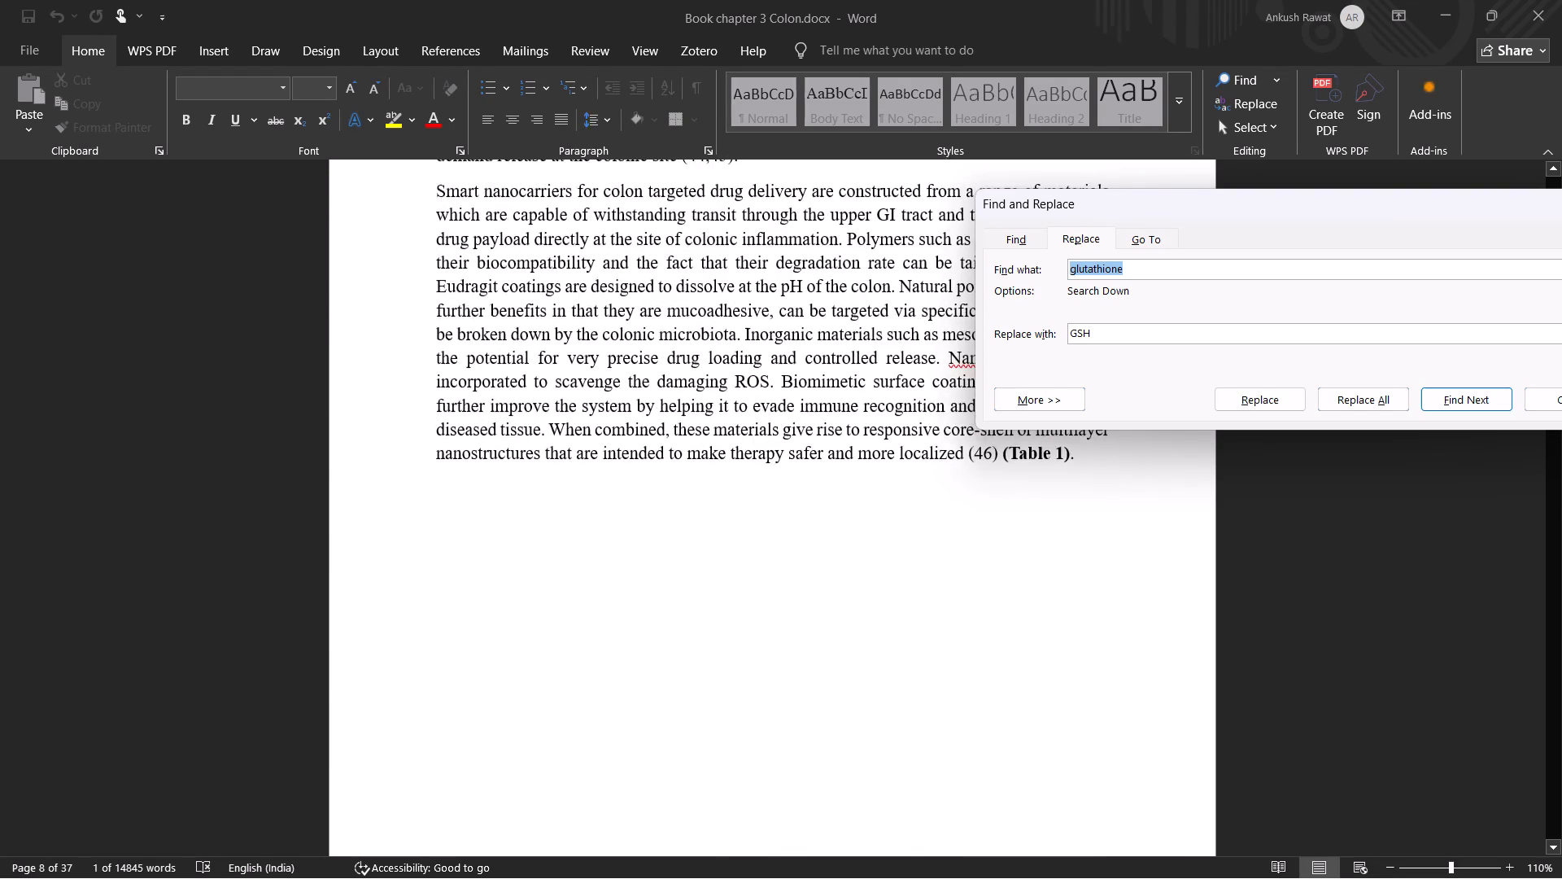
scroll(654, 690, "down", 2)
Look over Table 1 and read section 4 on pH responsive nanoplatforms up to the IBD paragraph, checking abbreviations and spacing.
middle_click_drag(665, 604, 678, 735)
middle_click_drag(670, 580, 670, 588)
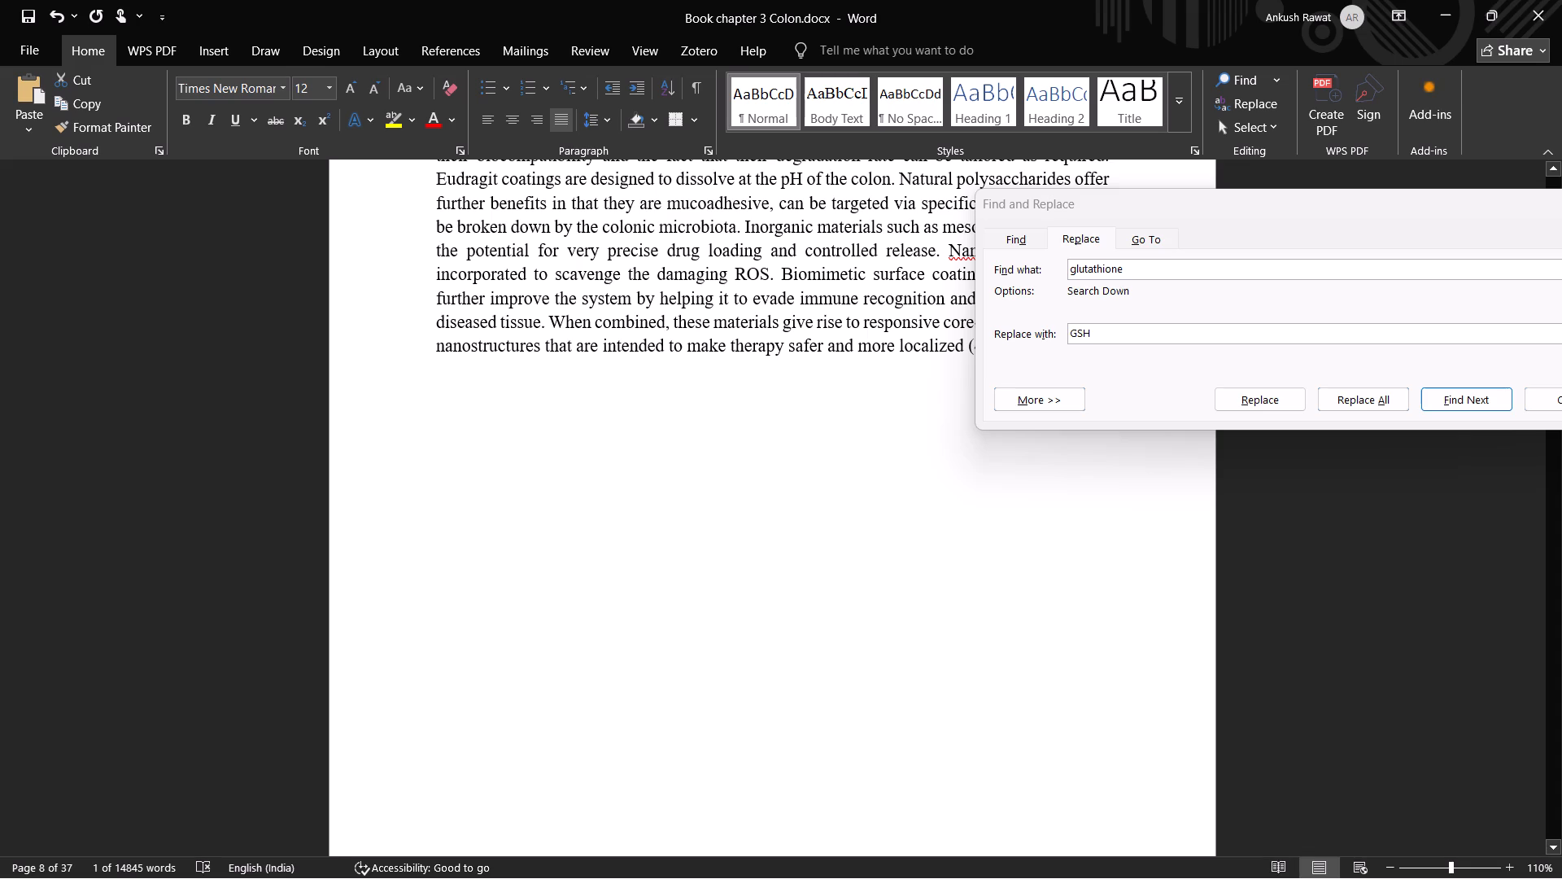
middle_click_drag(670, 588, 669, 693)
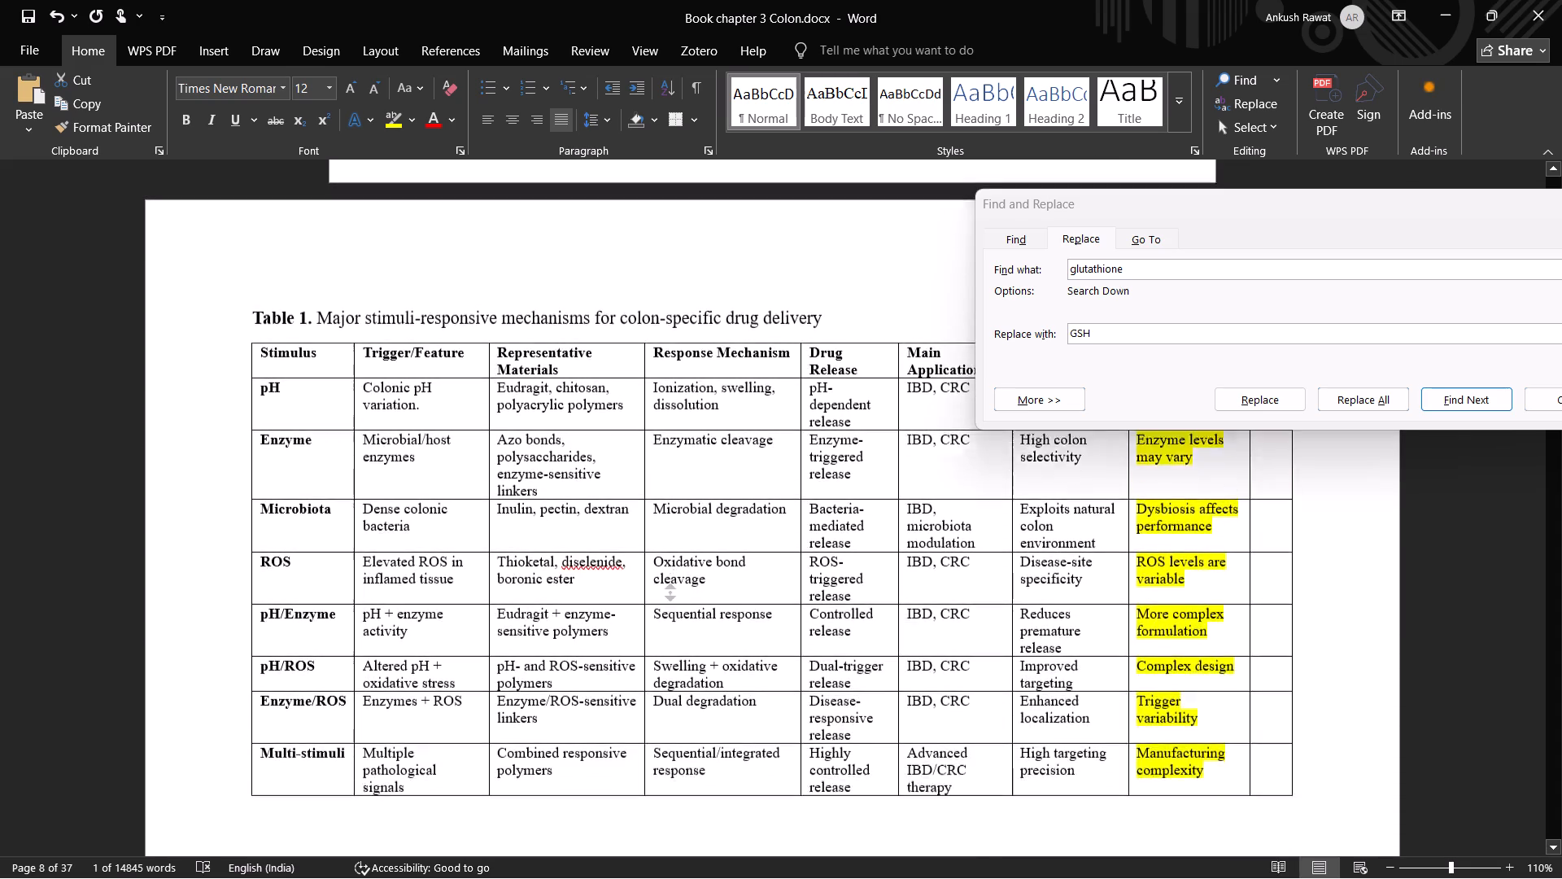
middle_click_drag(669, 693, 670, 696)
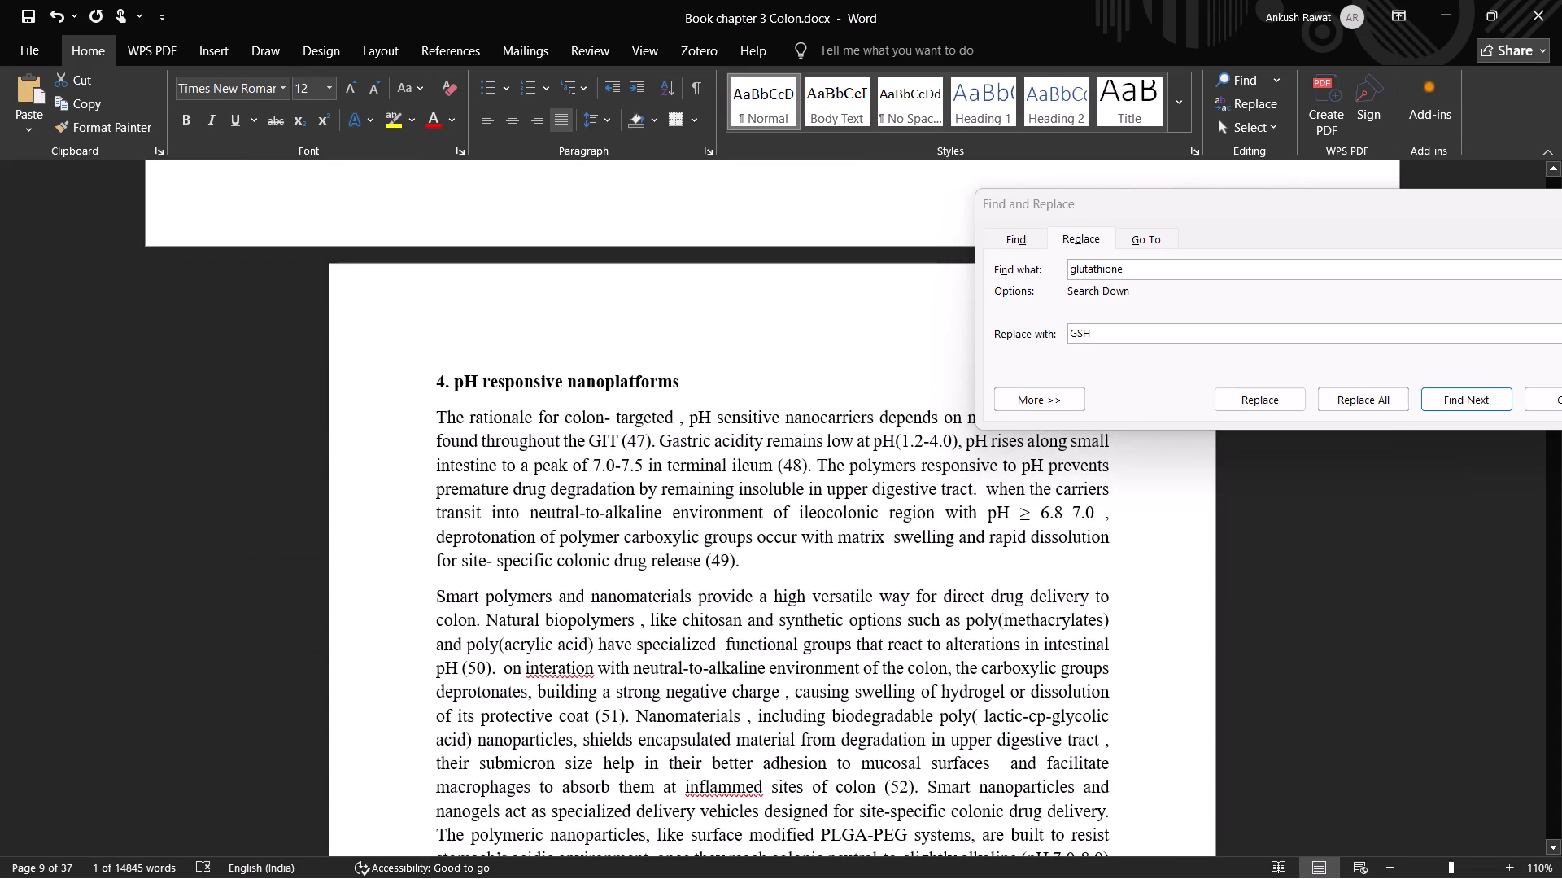
middle_click_drag(685, 568, 687, 624)
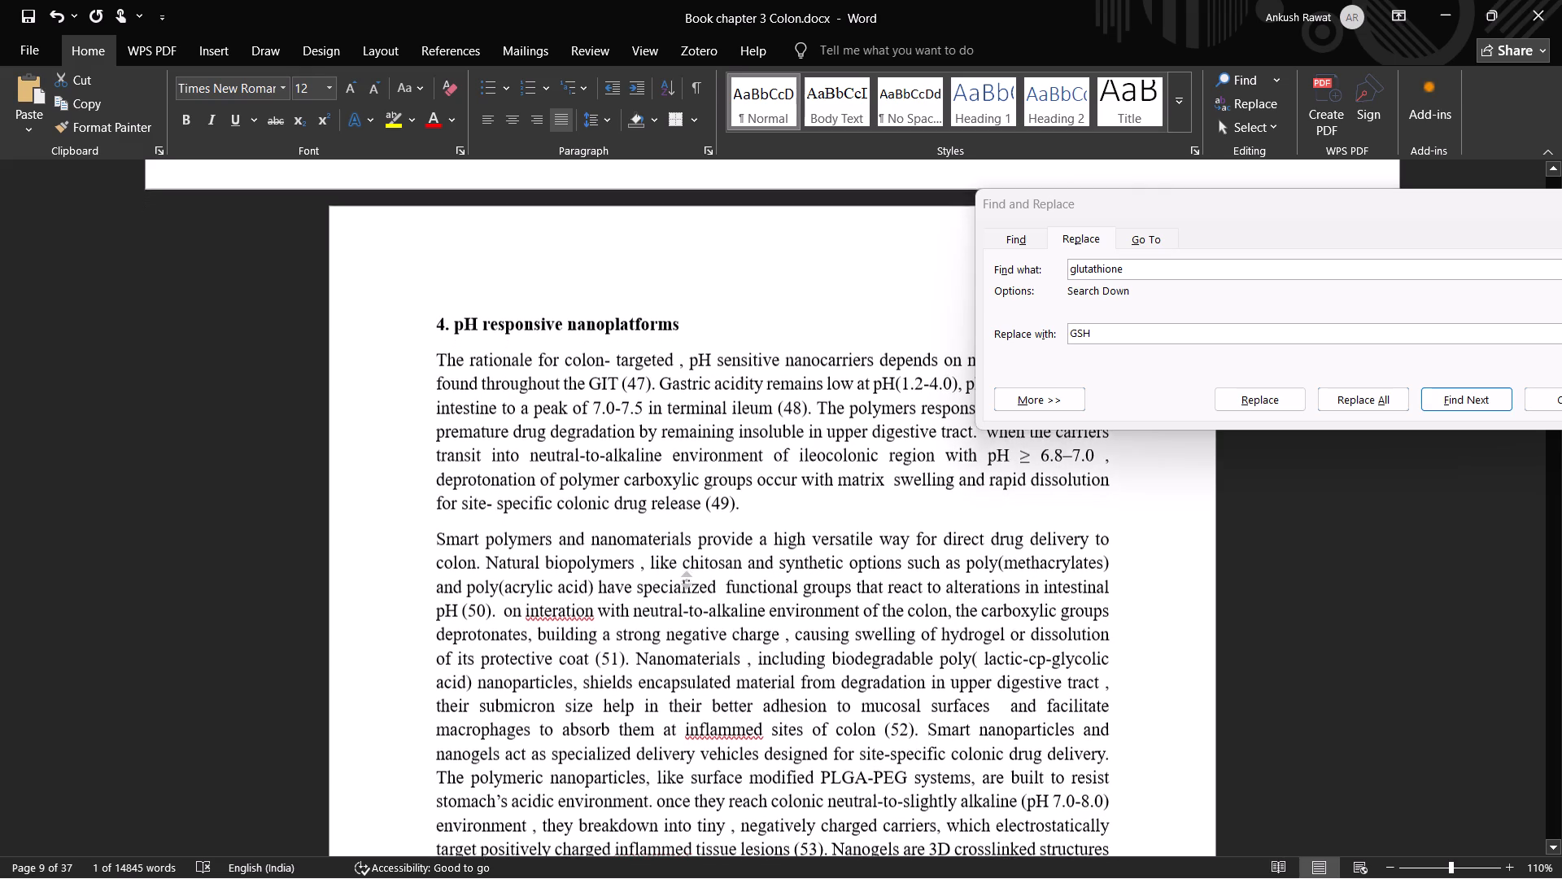
middle_click_drag(687, 624, 687, 627)
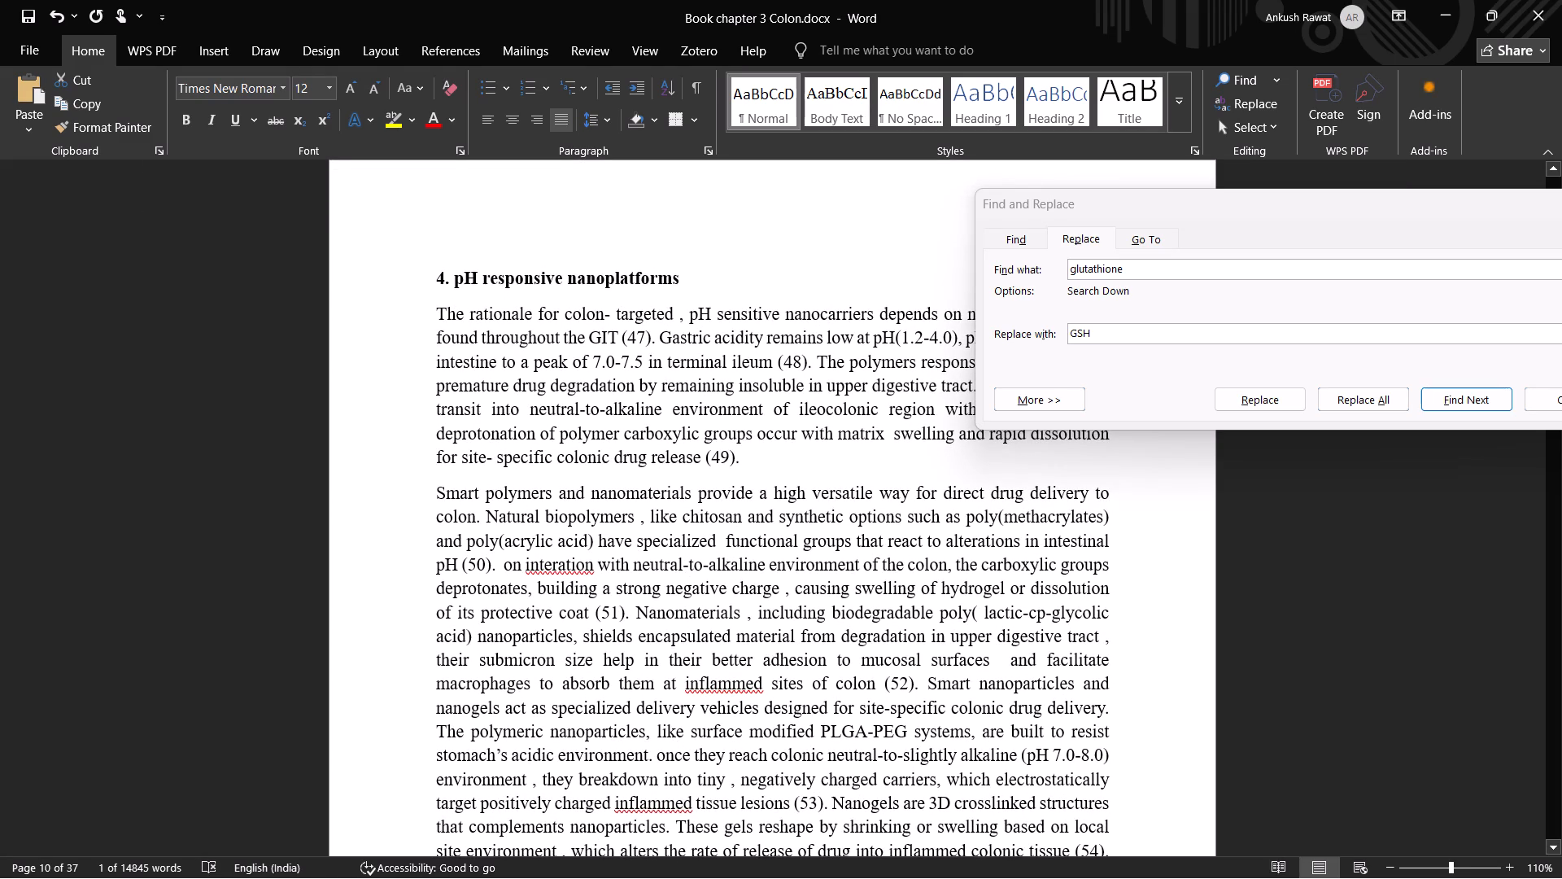
middle_click_drag(712, 554, 713, 593)
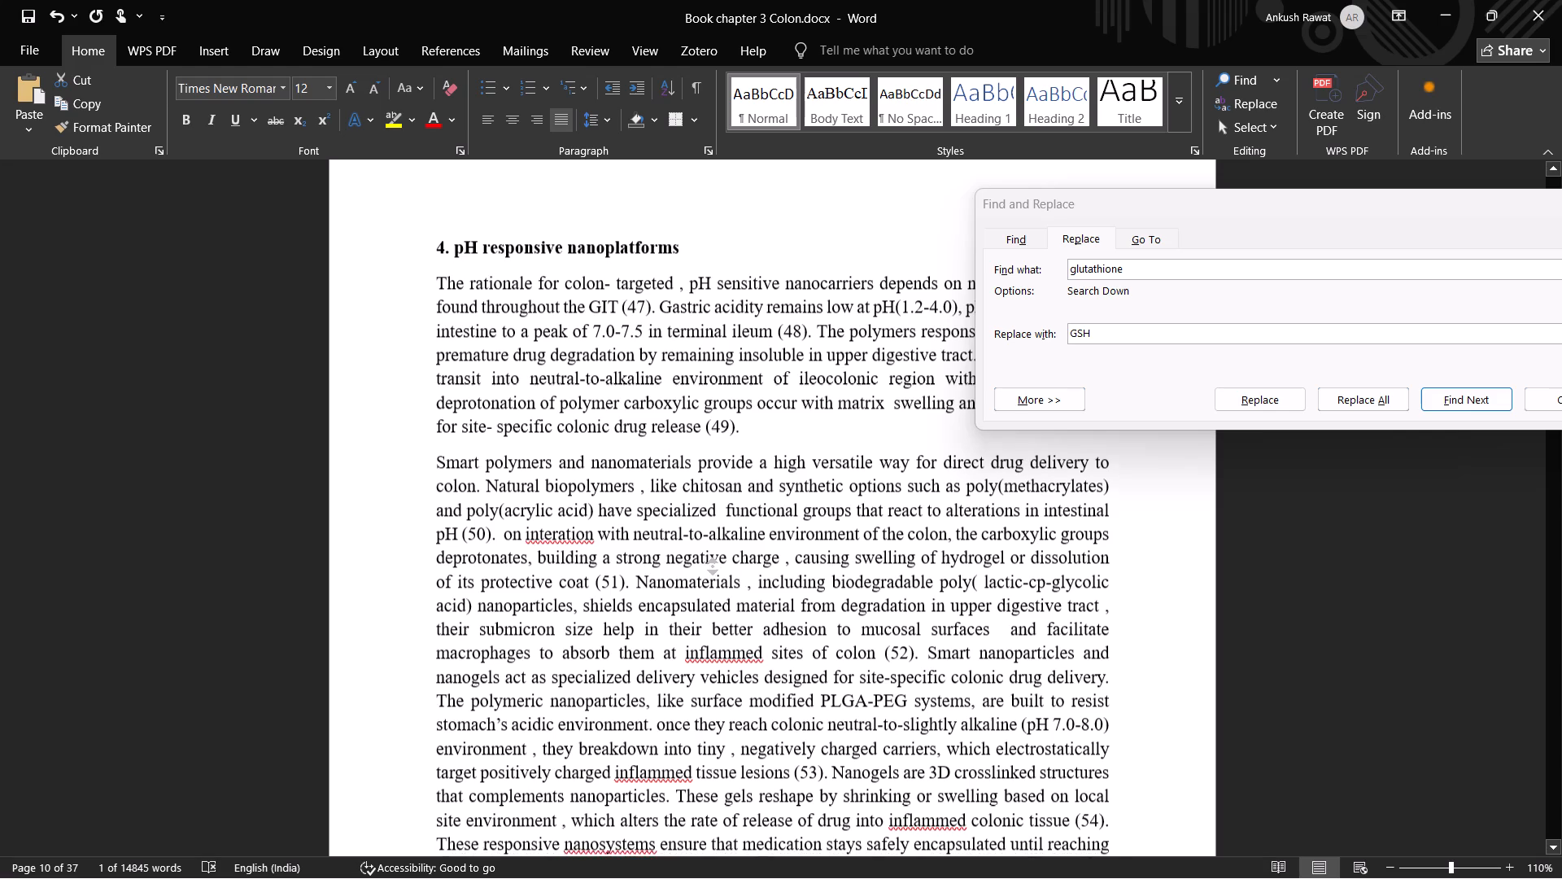
middle_click_drag(713, 593, 713, 608)
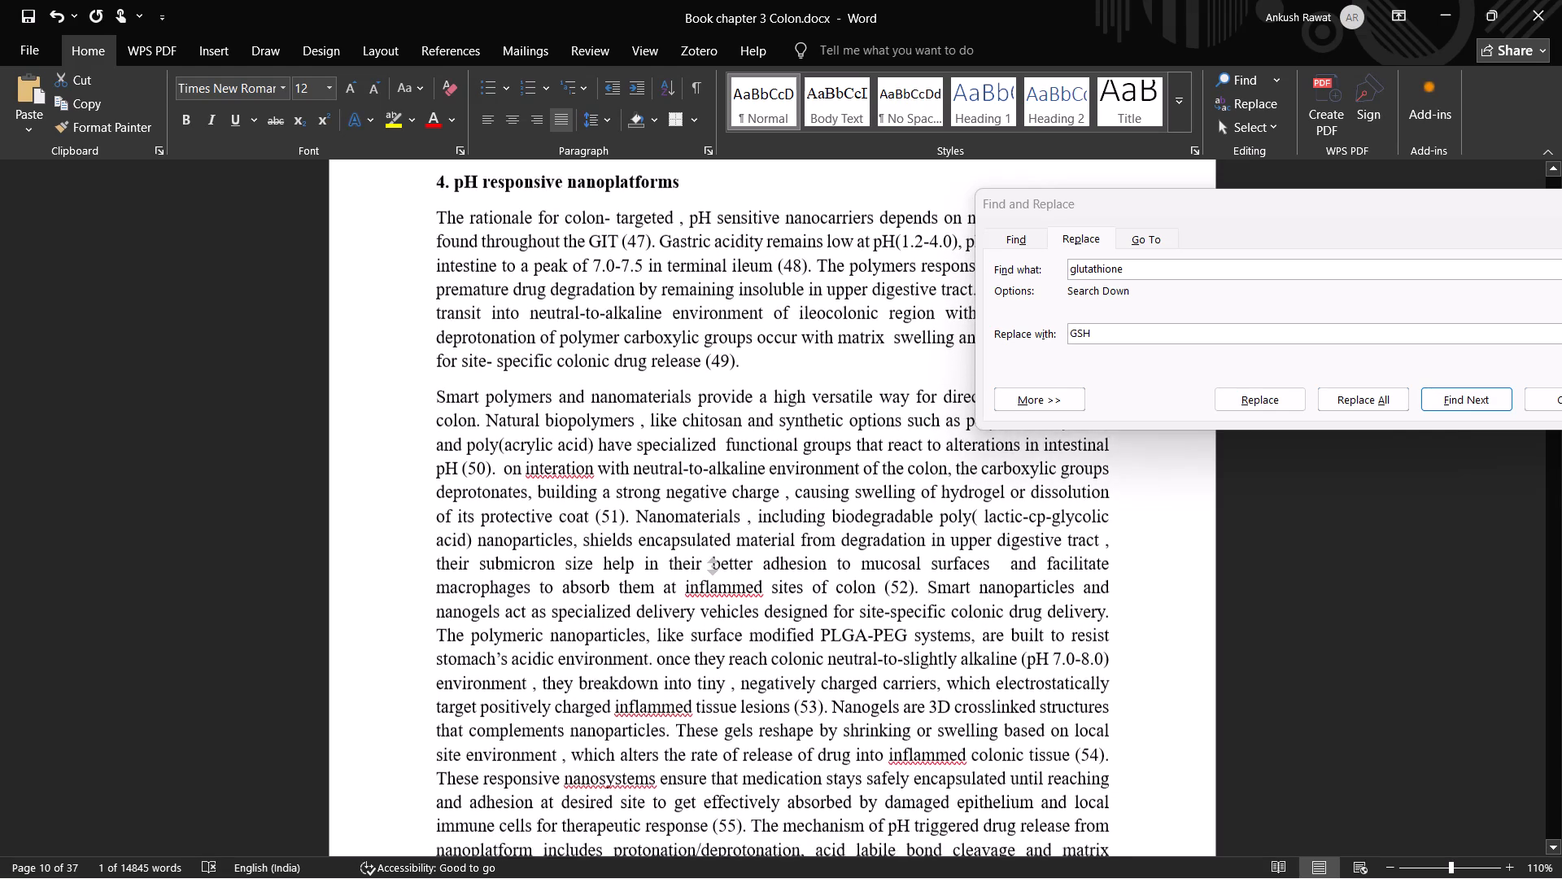
middle_click_drag(713, 608, 713, 609)
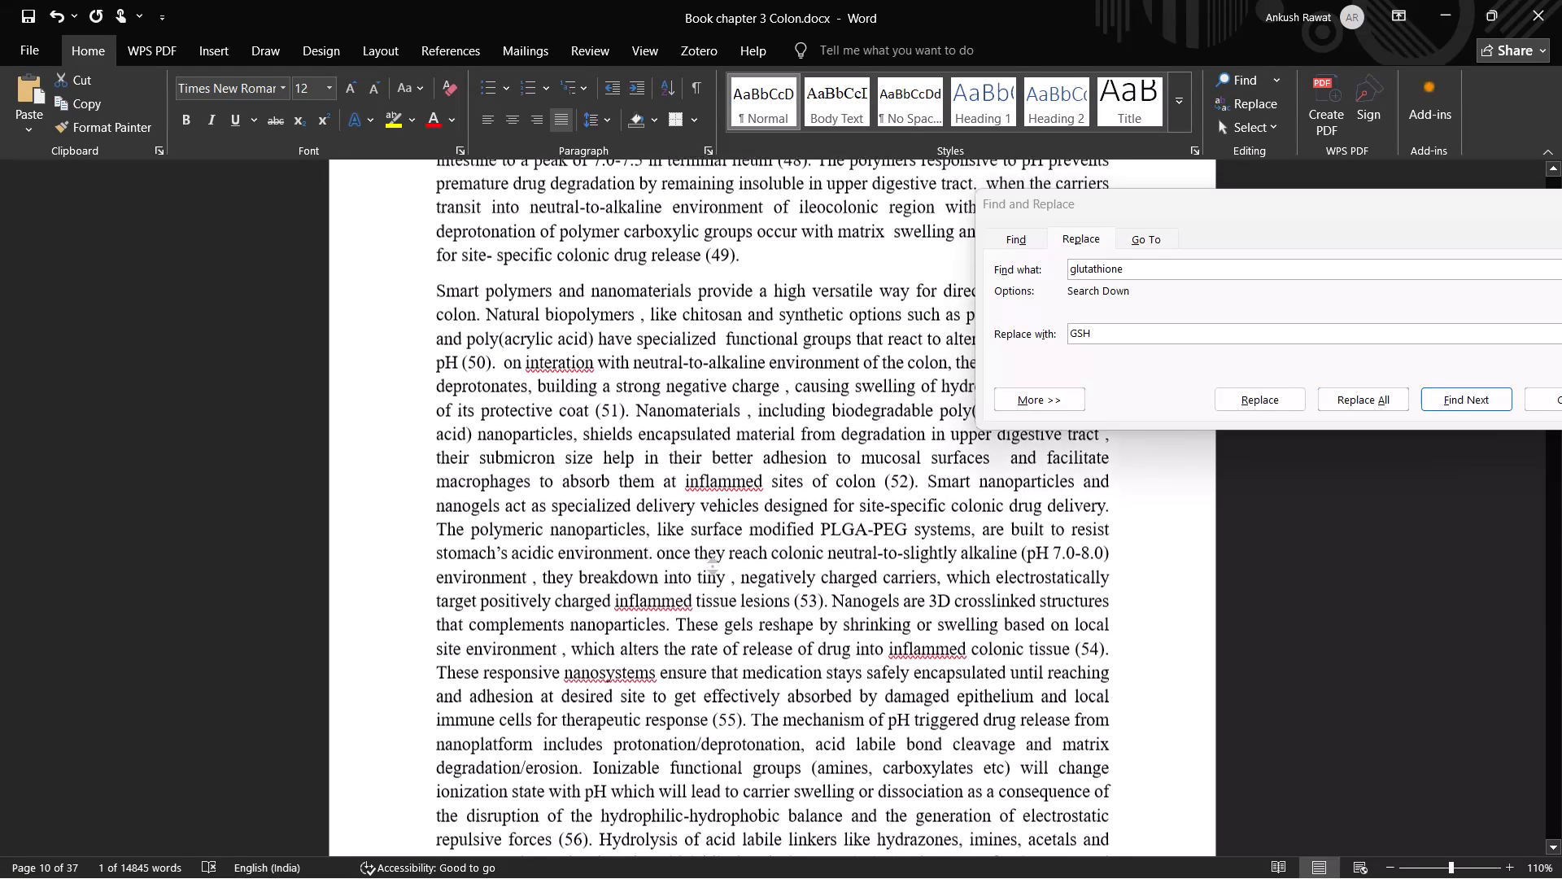
middle_click_drag(713, 609, 713, 611)
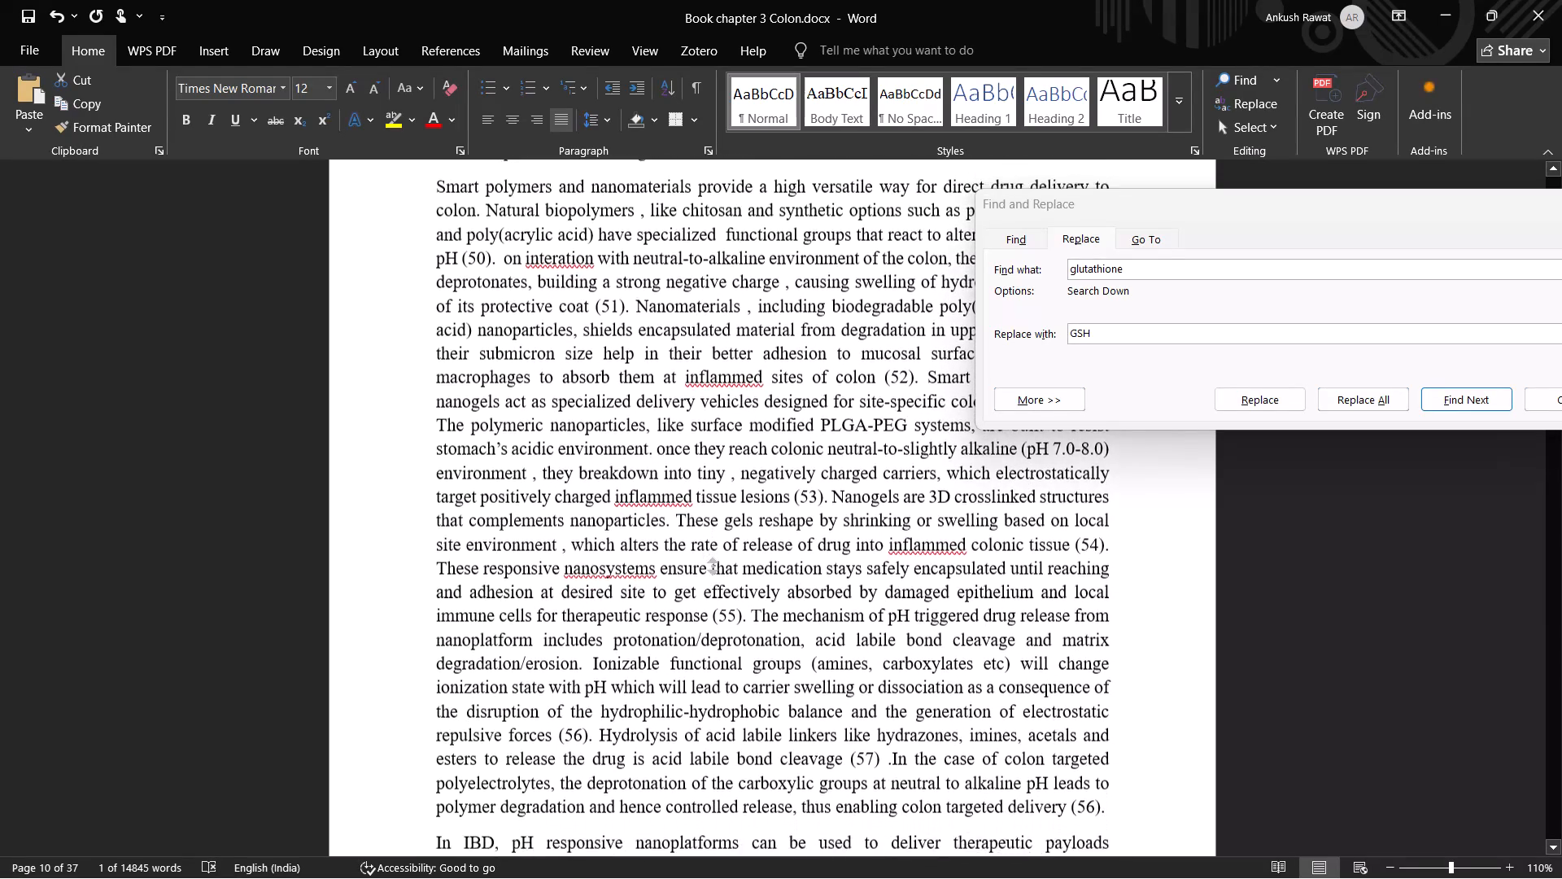
middle_click_drag(713, 611, 713, 612)
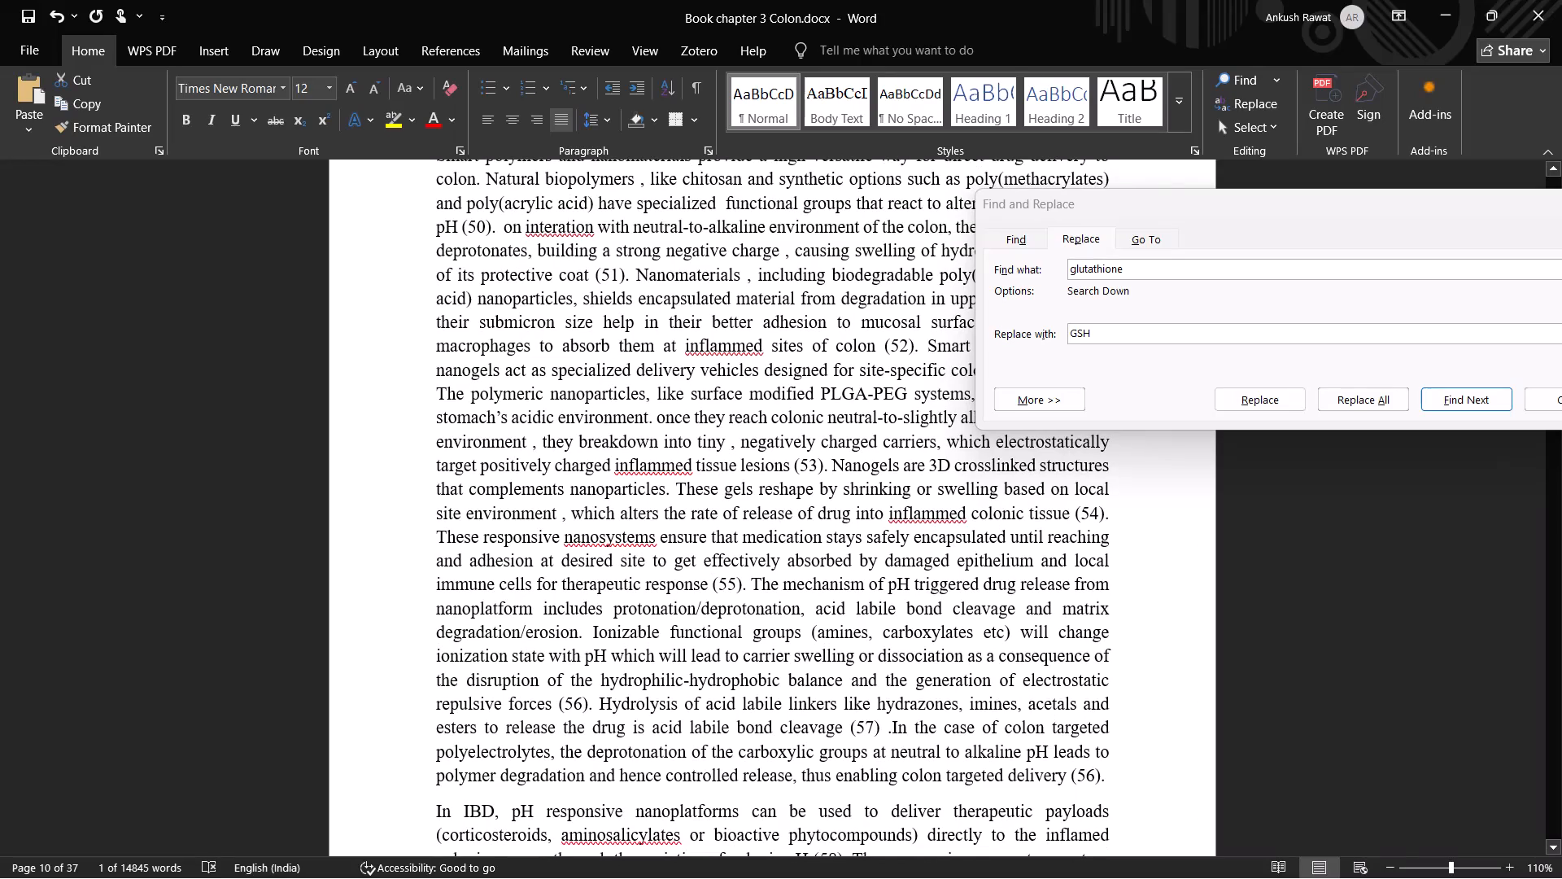
middle_click_drag(664, 526, 665, 549)
middle_click_drag(665, 549, 665, 562)
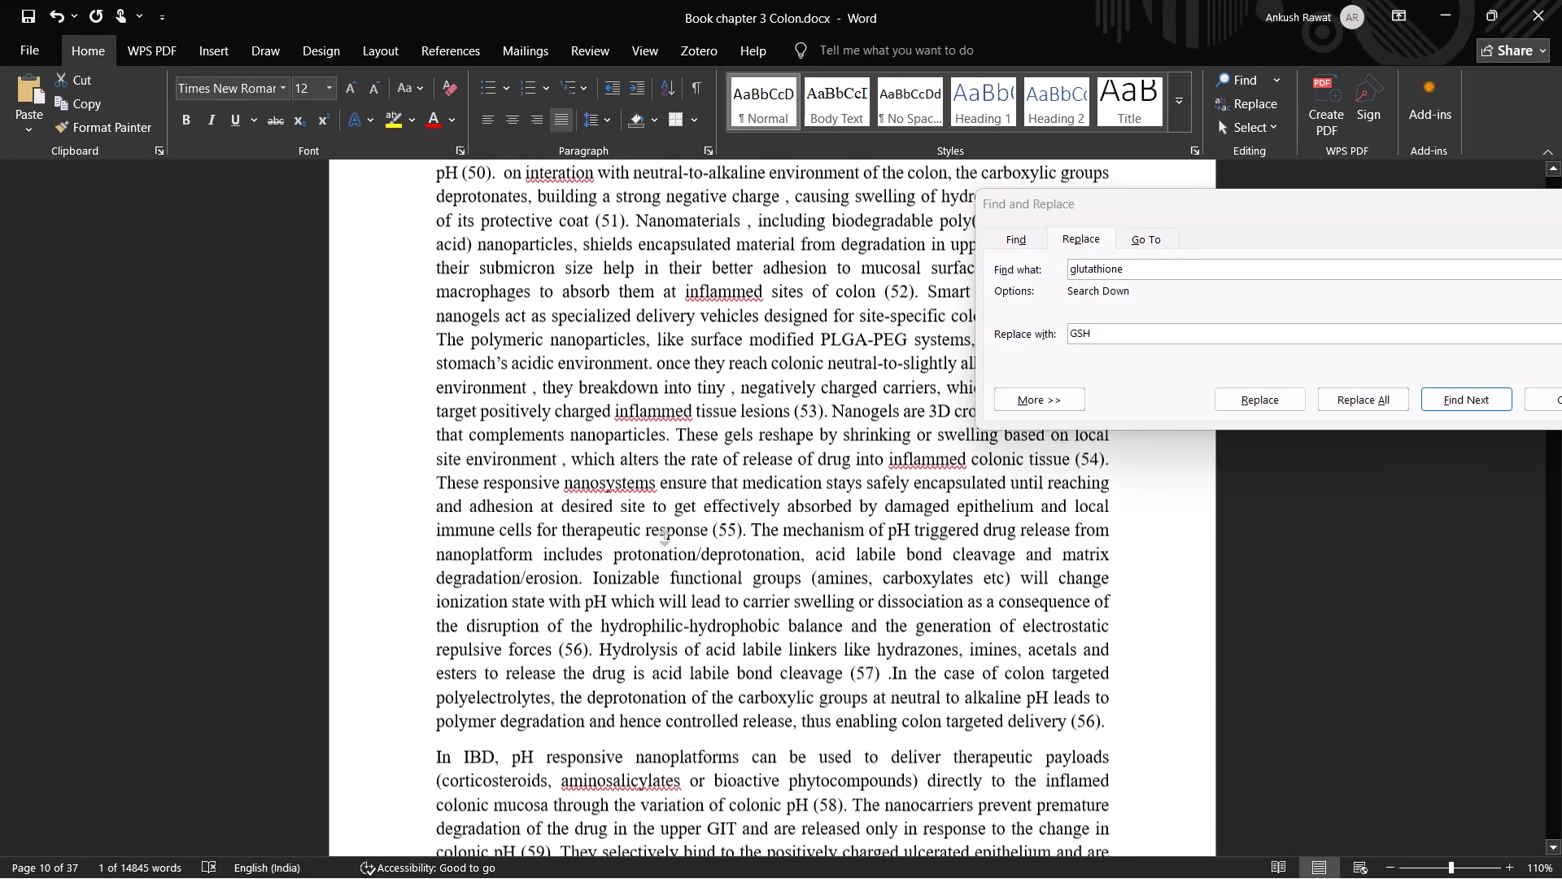
middle_click_drag(665, 562, 666, 566)
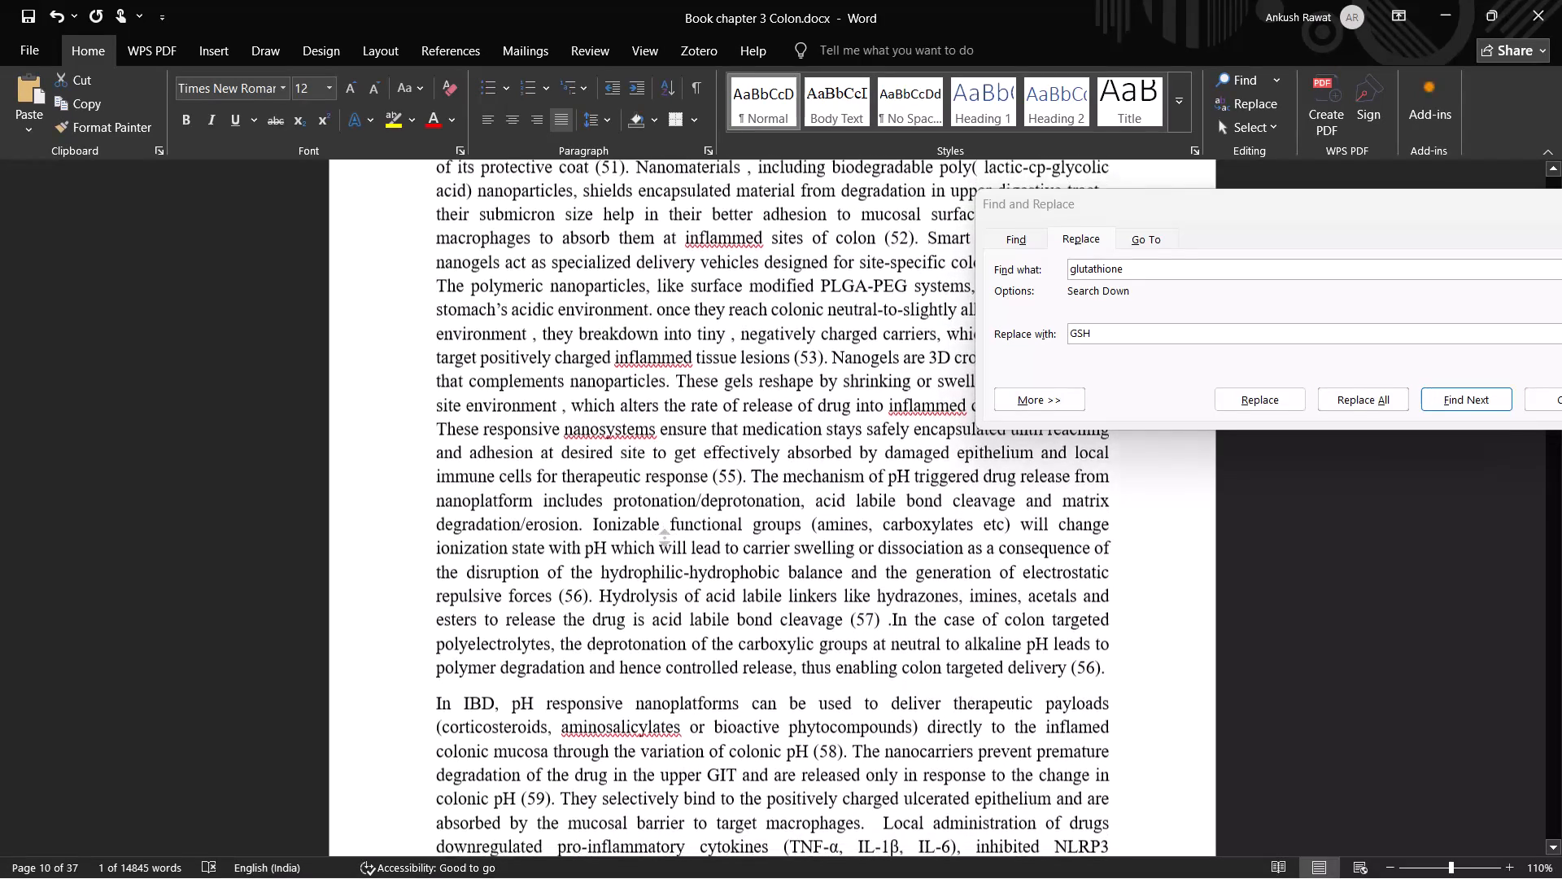
middle_click_drag(666, 566, 666, 567)
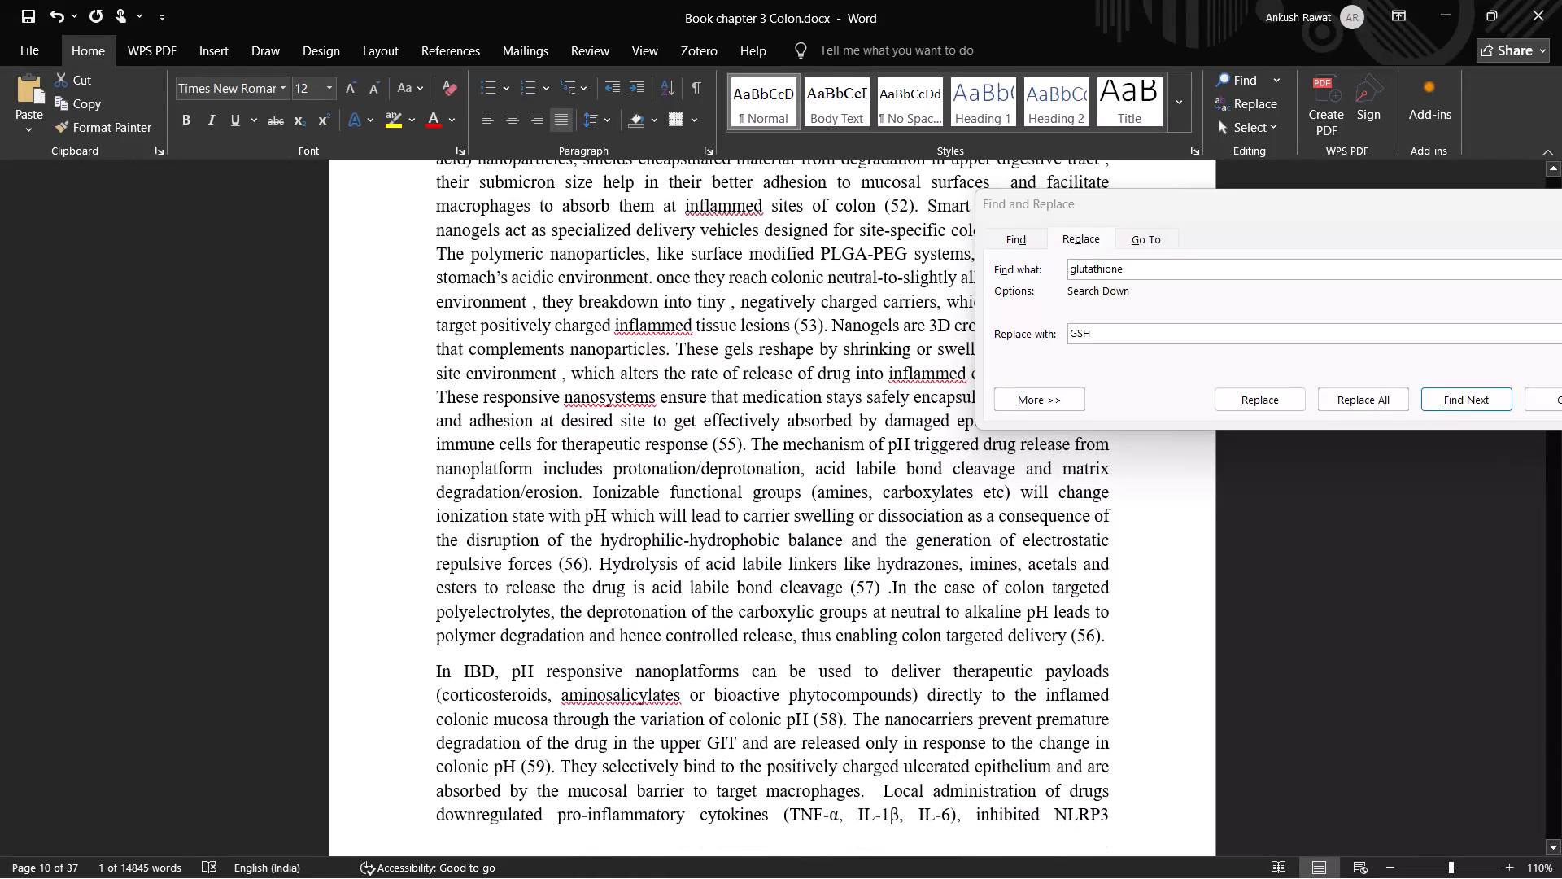
Remove the space before the full stop after citation (57) and insert one before "In the case of colon targeted".
left_click(889, 588)
key("BackSpace")
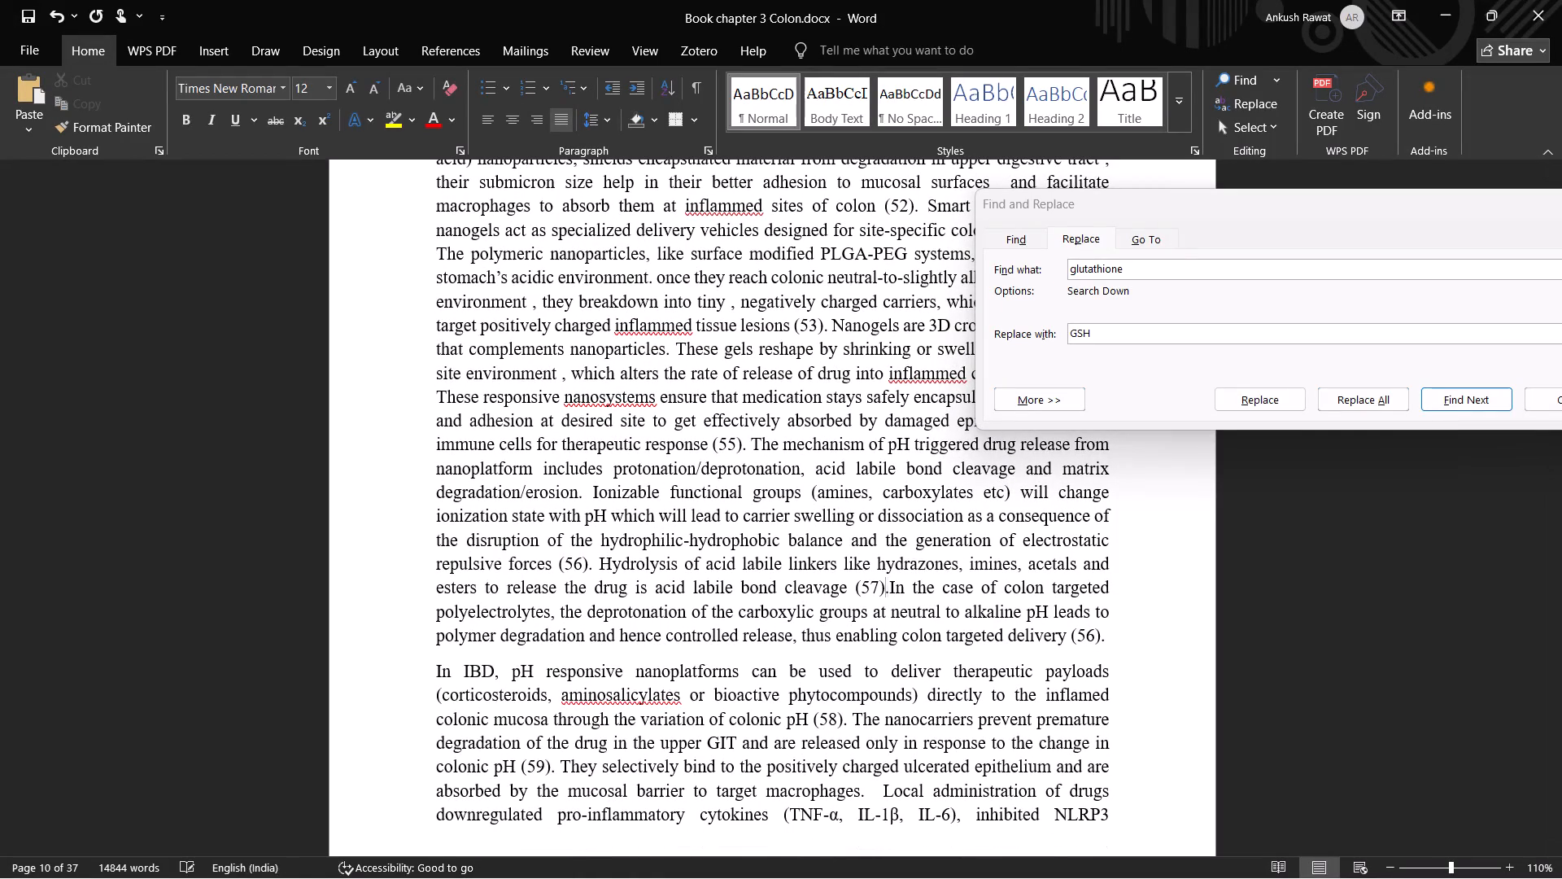
key("Right")
key("space")
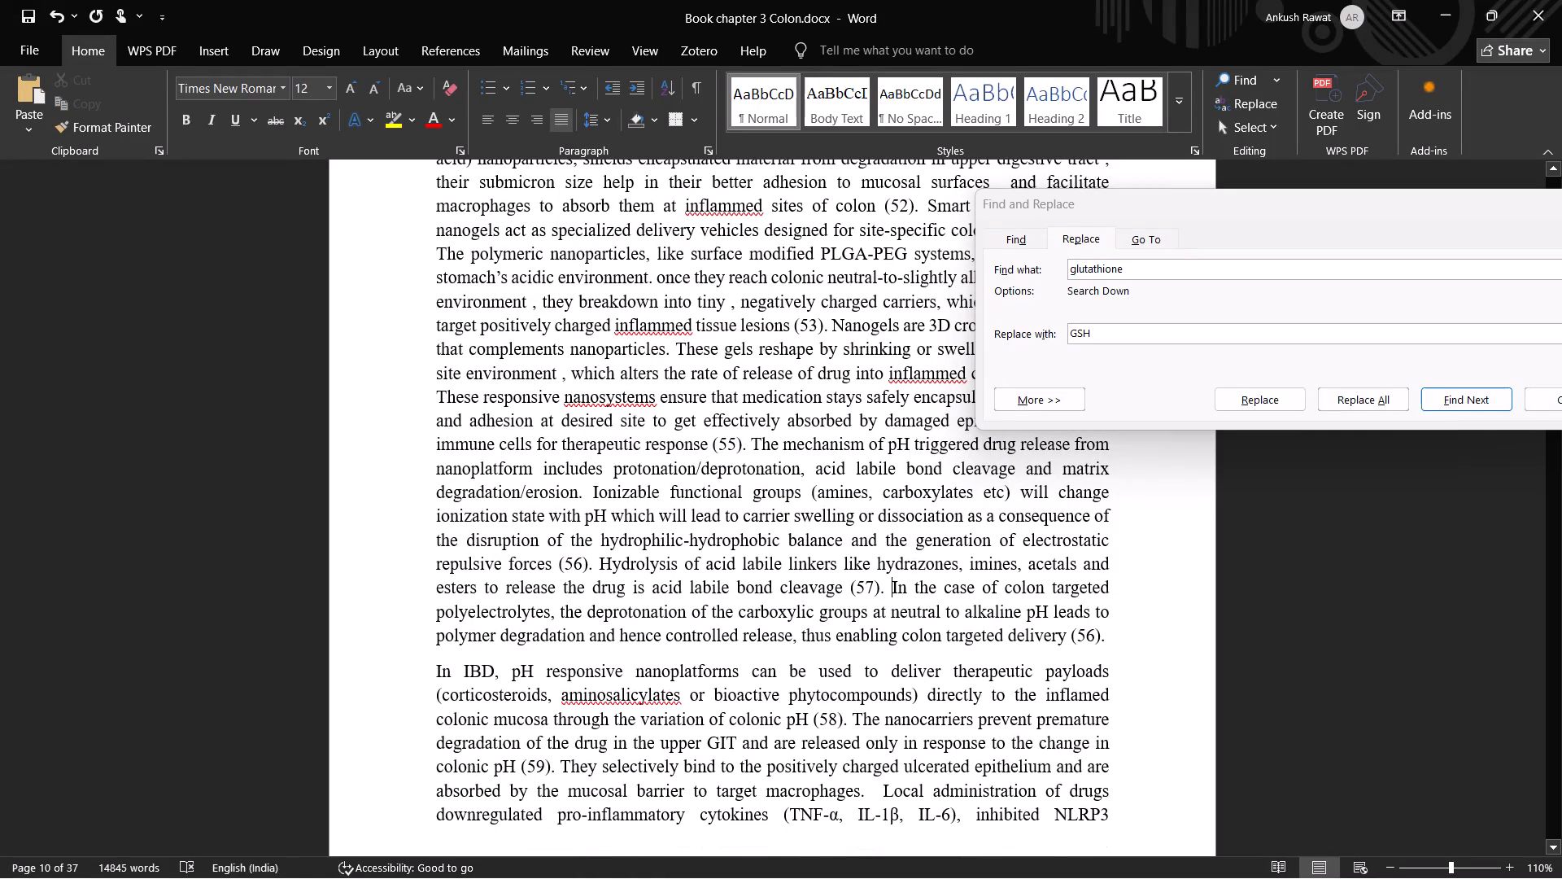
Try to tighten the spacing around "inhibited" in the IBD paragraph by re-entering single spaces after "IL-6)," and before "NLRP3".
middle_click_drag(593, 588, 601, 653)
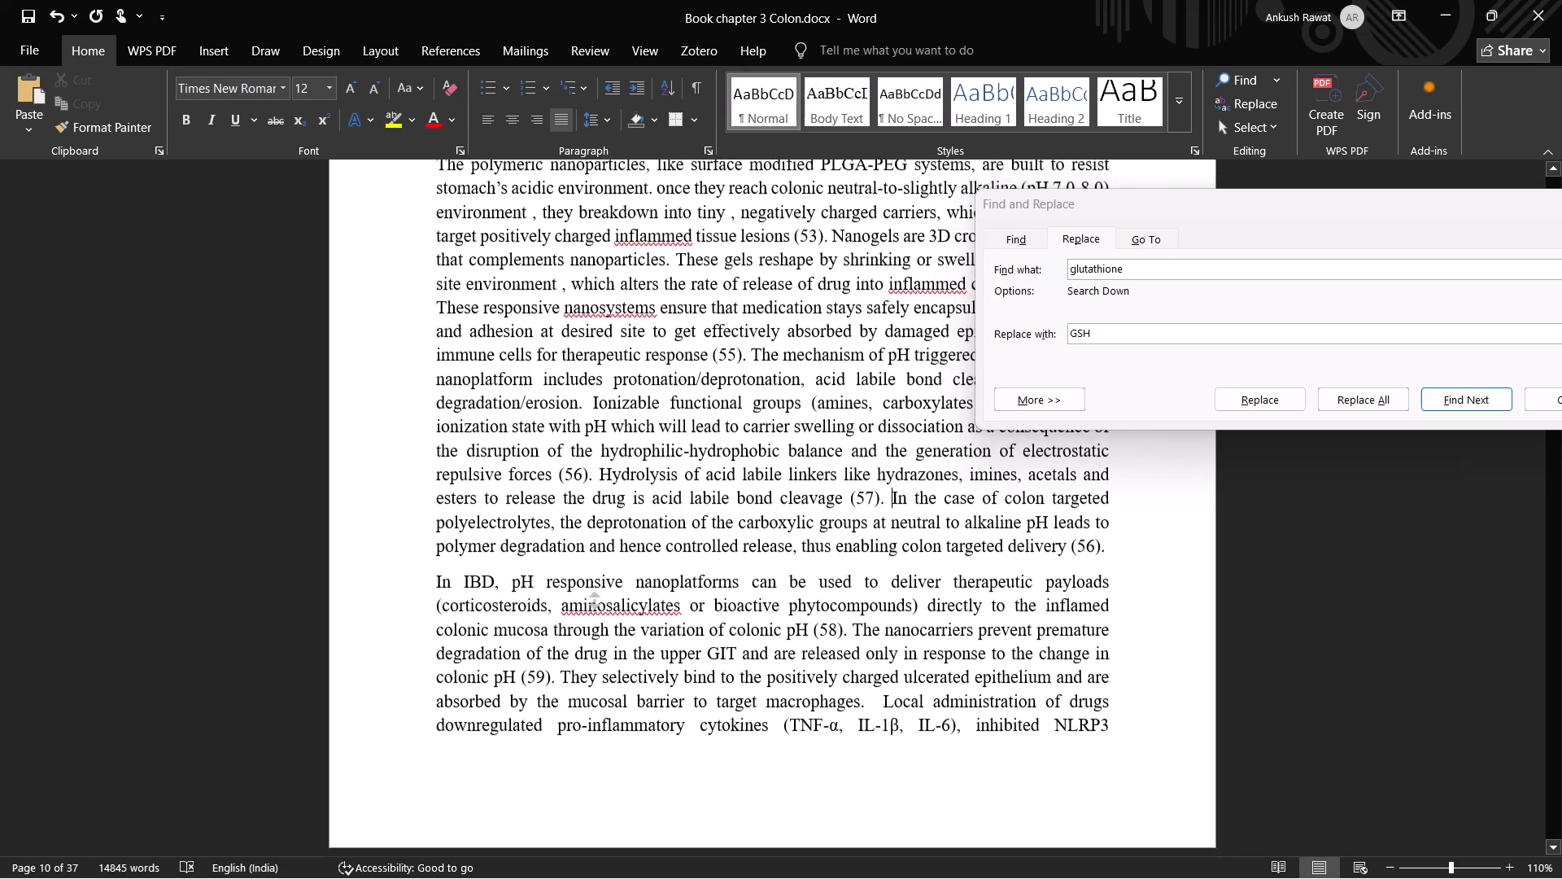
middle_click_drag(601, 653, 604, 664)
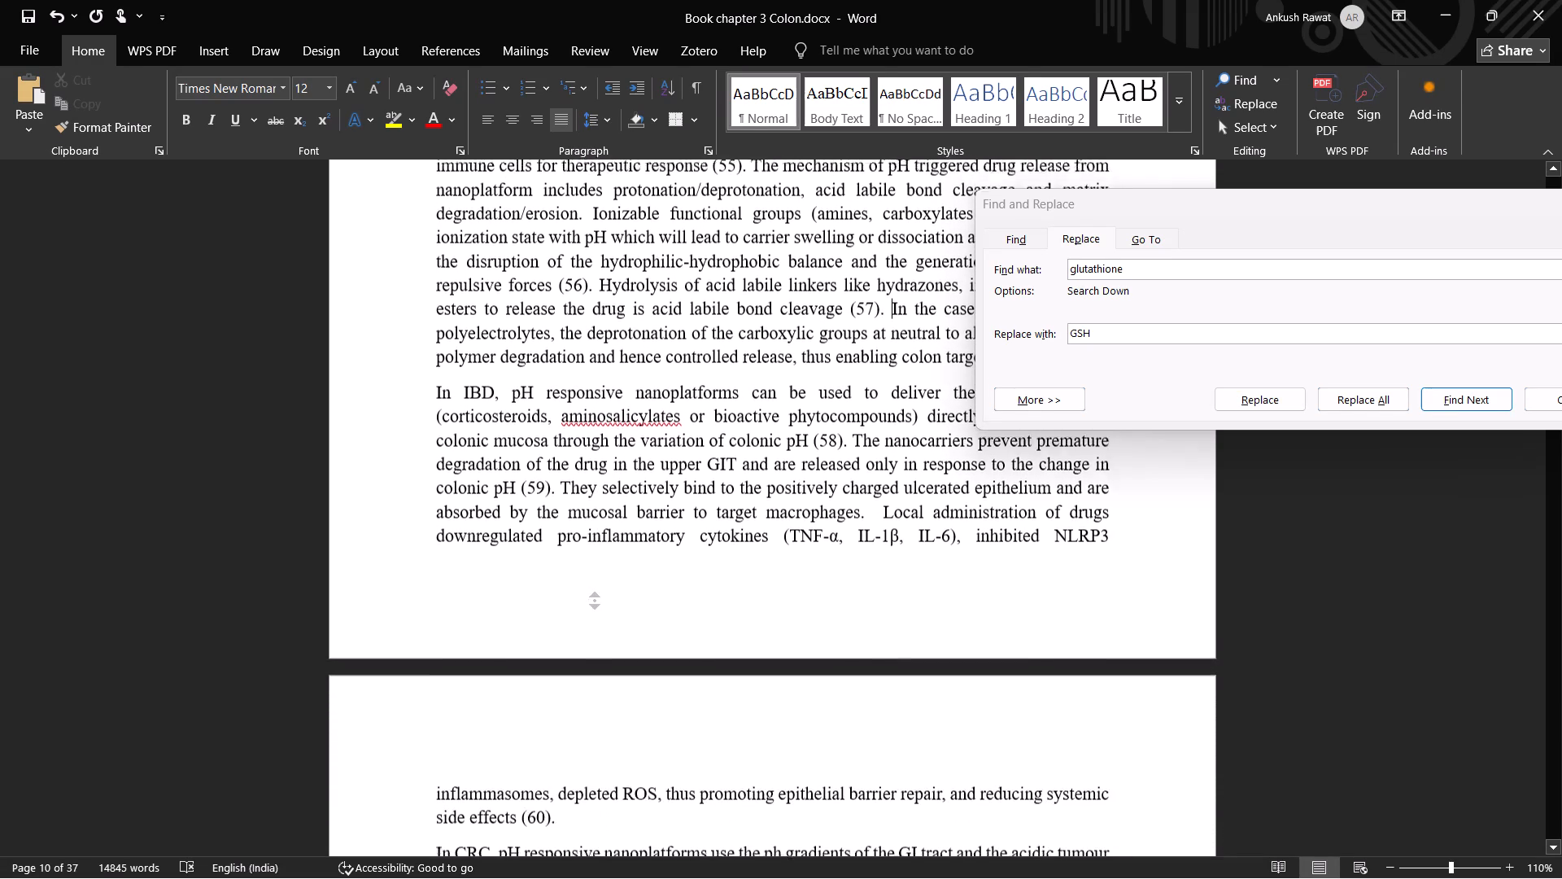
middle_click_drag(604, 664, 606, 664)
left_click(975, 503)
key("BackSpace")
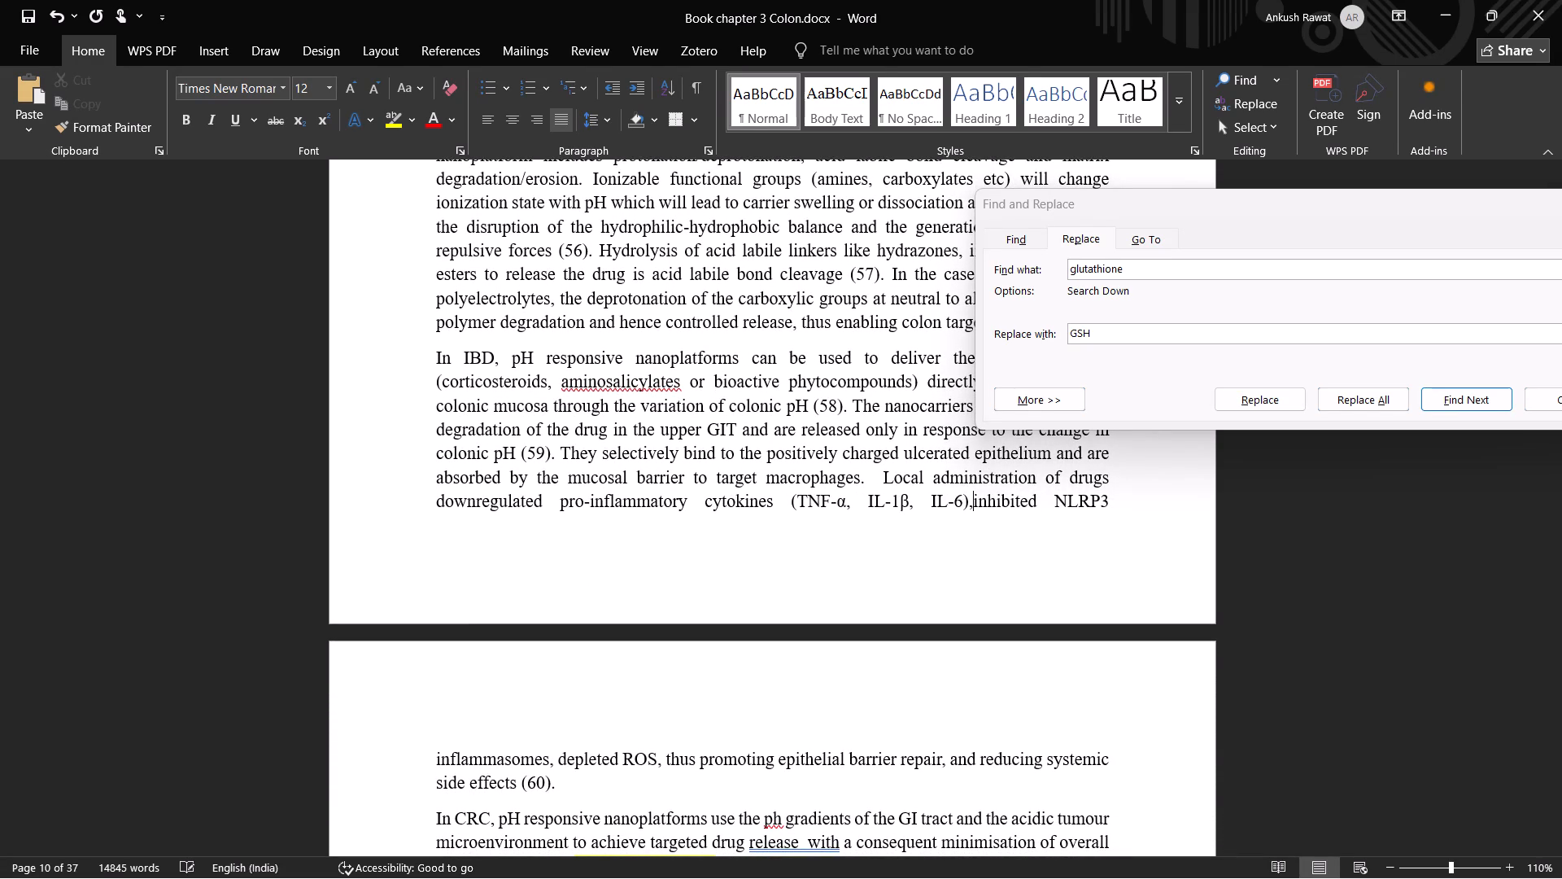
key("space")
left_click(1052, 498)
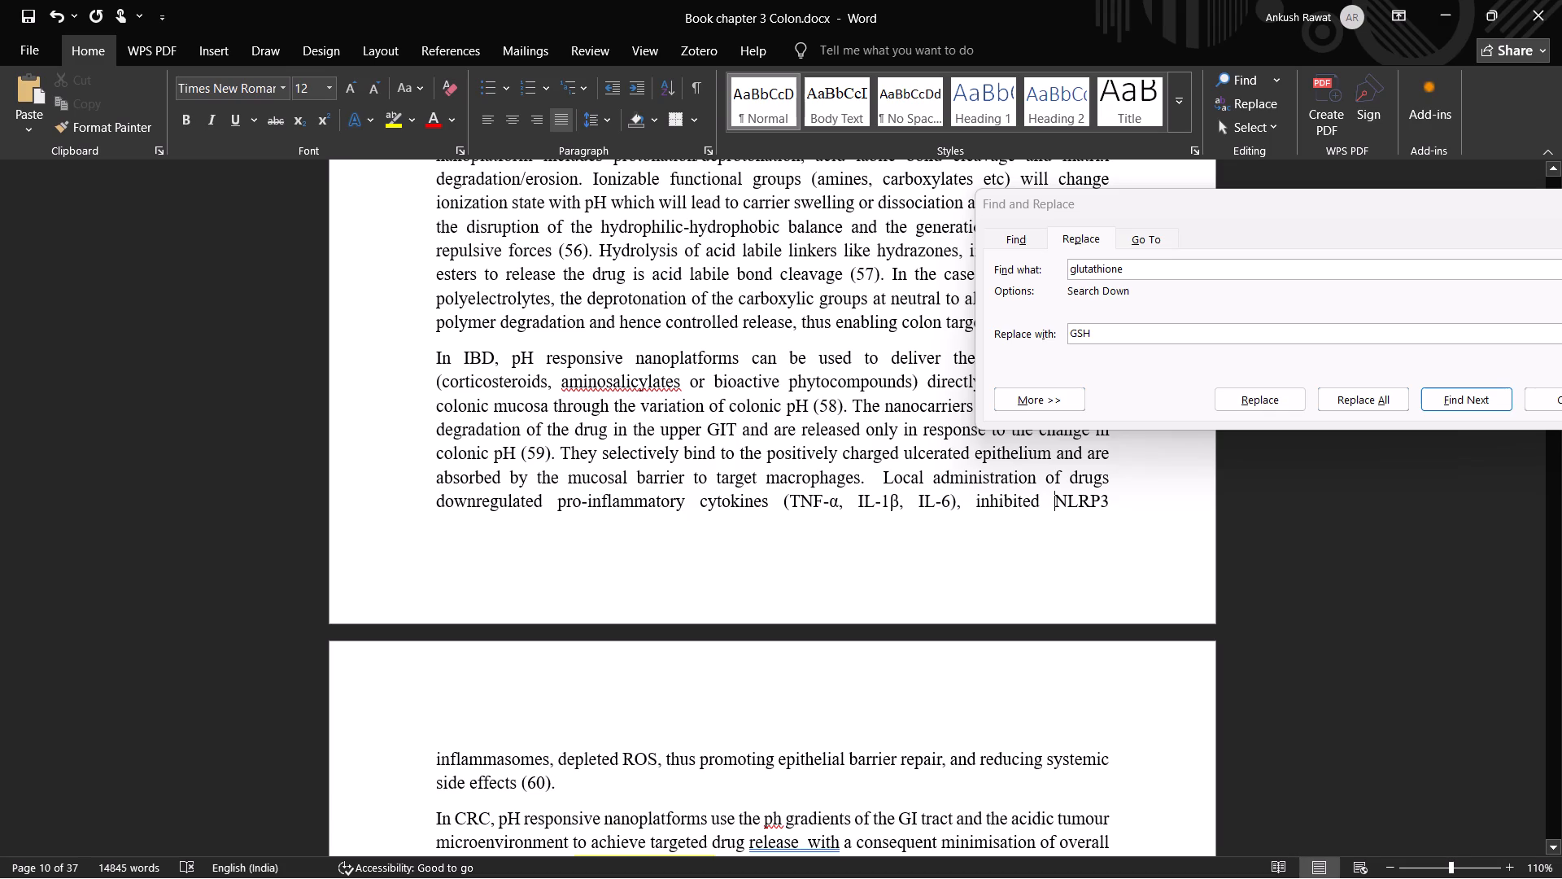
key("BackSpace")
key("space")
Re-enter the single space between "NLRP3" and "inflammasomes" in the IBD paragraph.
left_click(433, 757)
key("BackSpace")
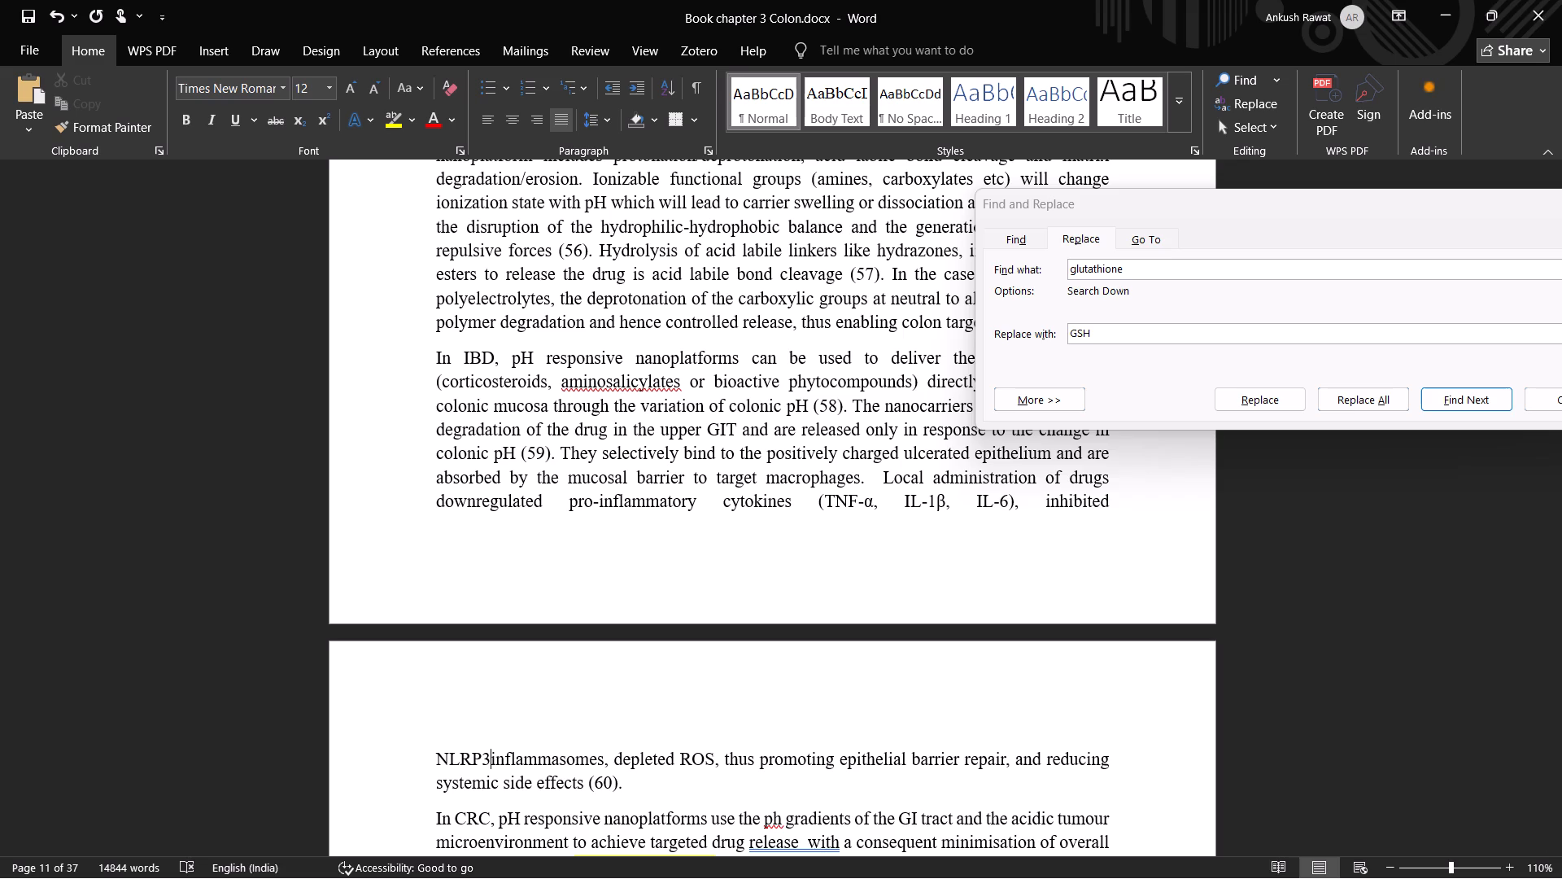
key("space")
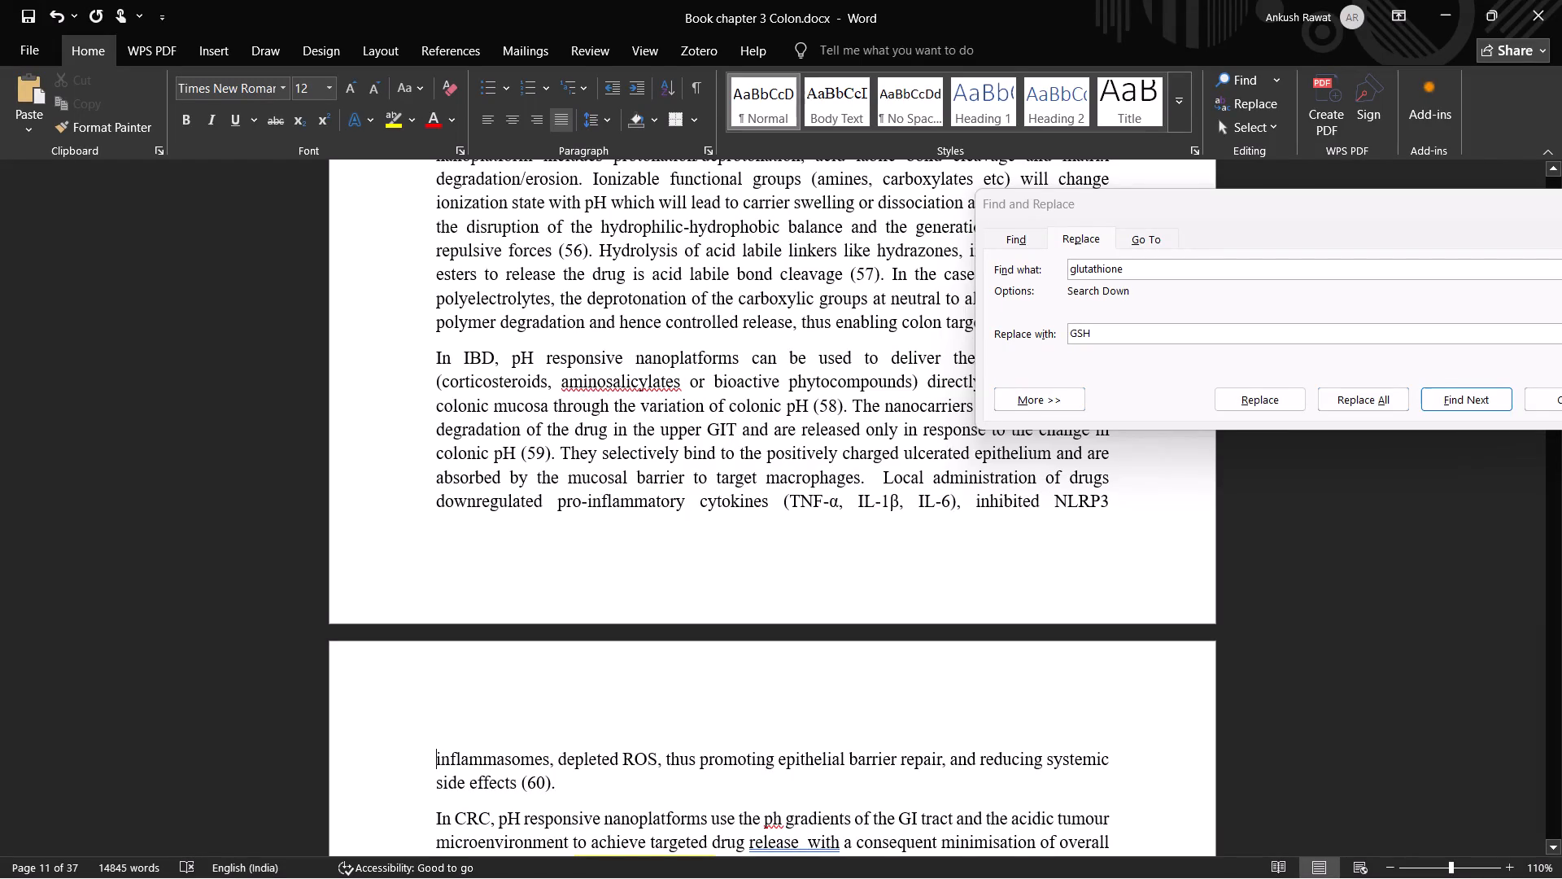
Reduce the gap between "target macrophages." and "Local administration of drugs" in the IBD paragraph to a single space.
left_click(882, 475)
key("BackSpace")
key("BackSpace")
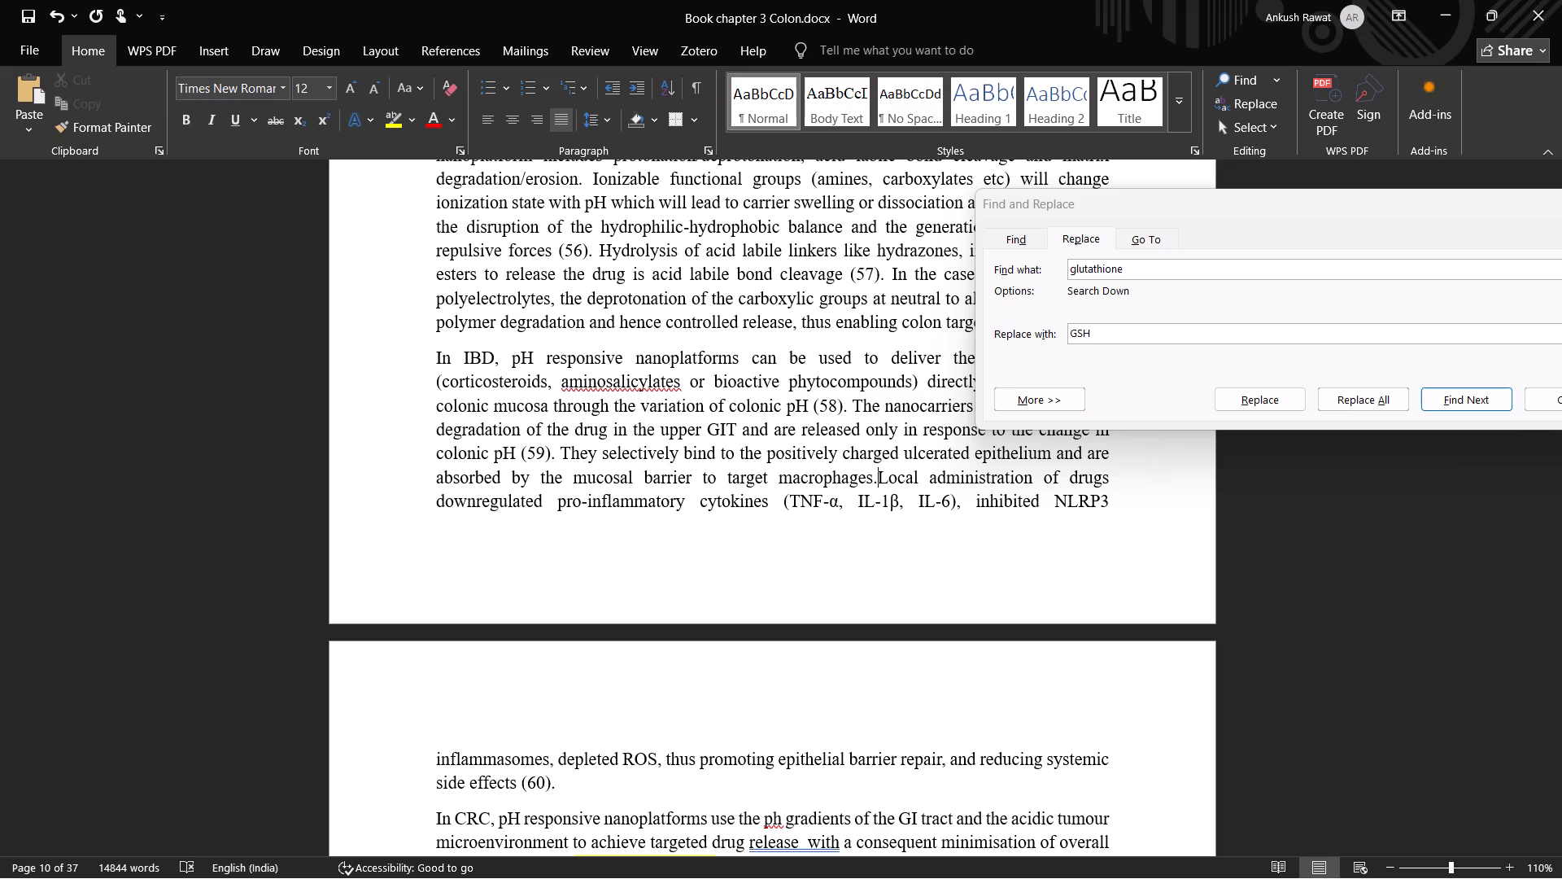
key("space")
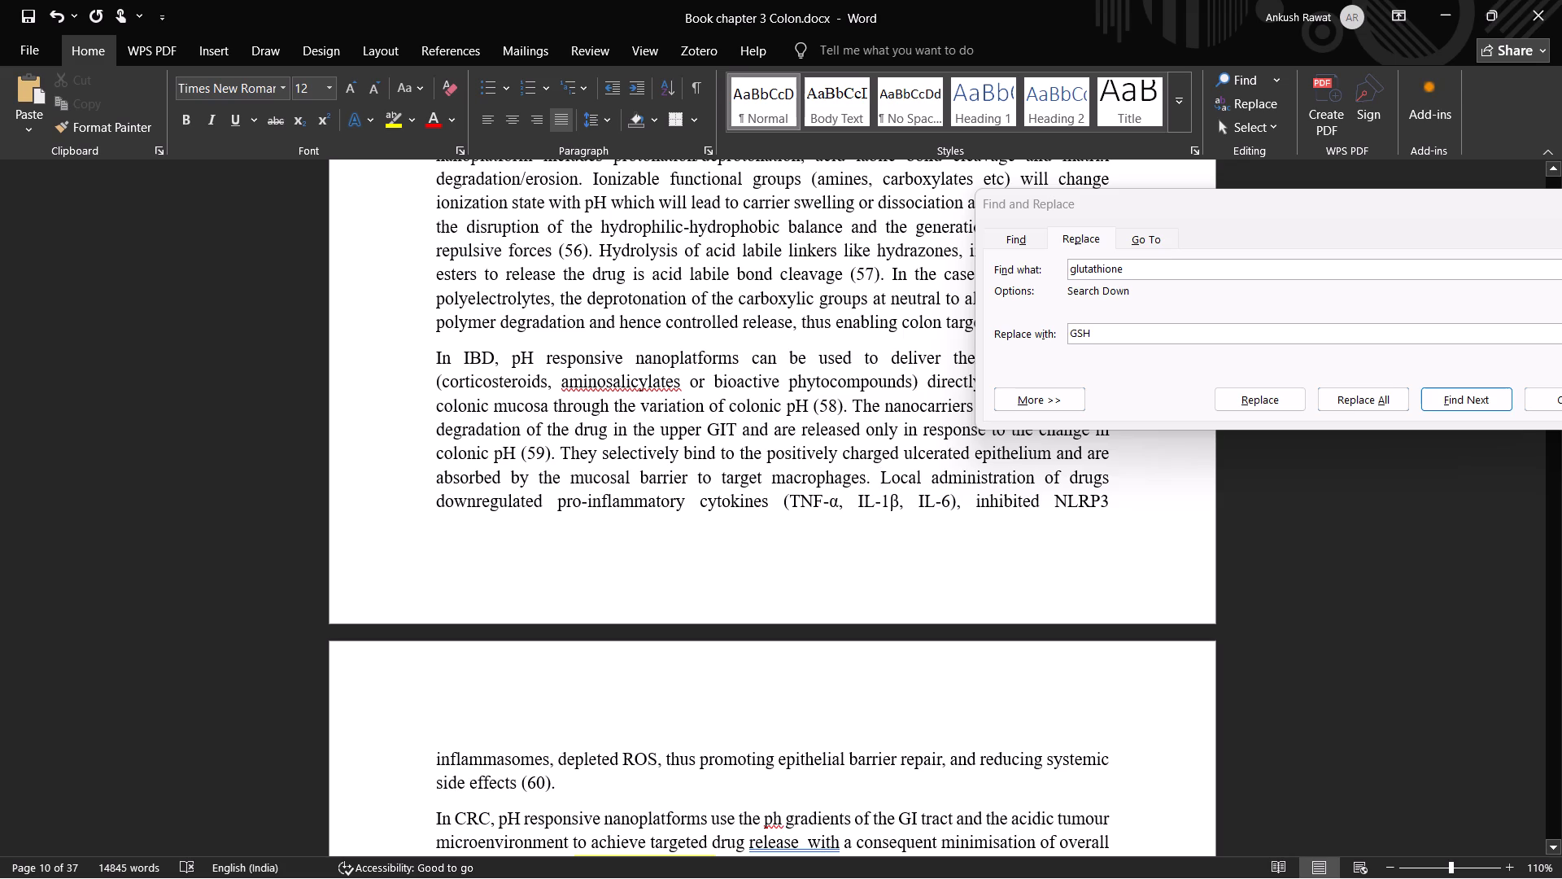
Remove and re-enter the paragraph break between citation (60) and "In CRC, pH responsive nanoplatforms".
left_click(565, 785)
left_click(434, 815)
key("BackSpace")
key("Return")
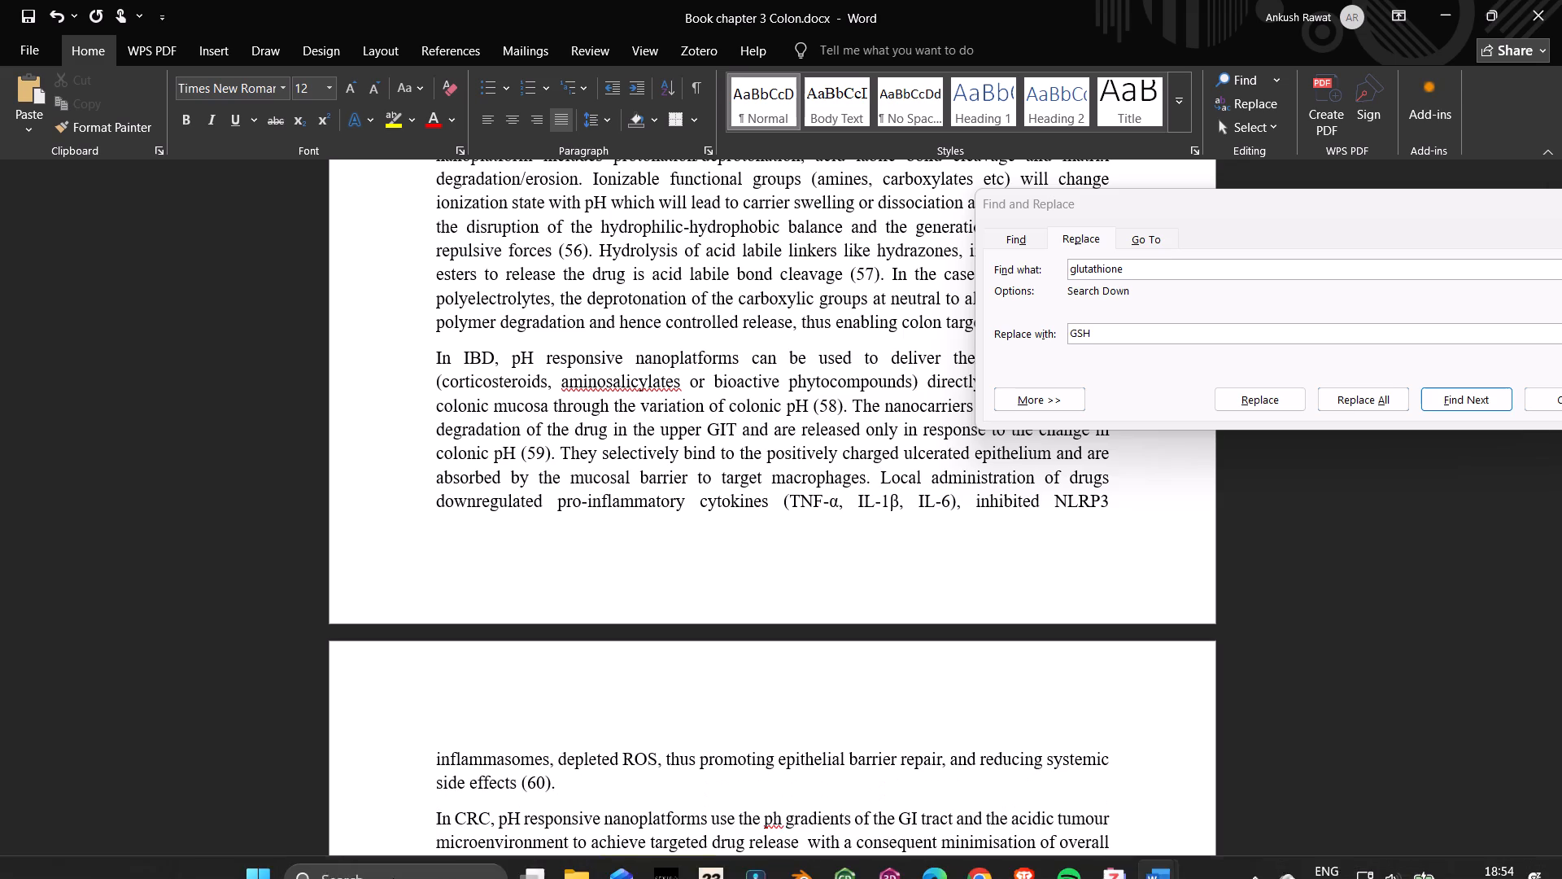
Correct "ph" to "pH" in the CRC paragraph's phrase "in the case of active colitis where the ph is very different".
scroll(488, 757, "down", 3)
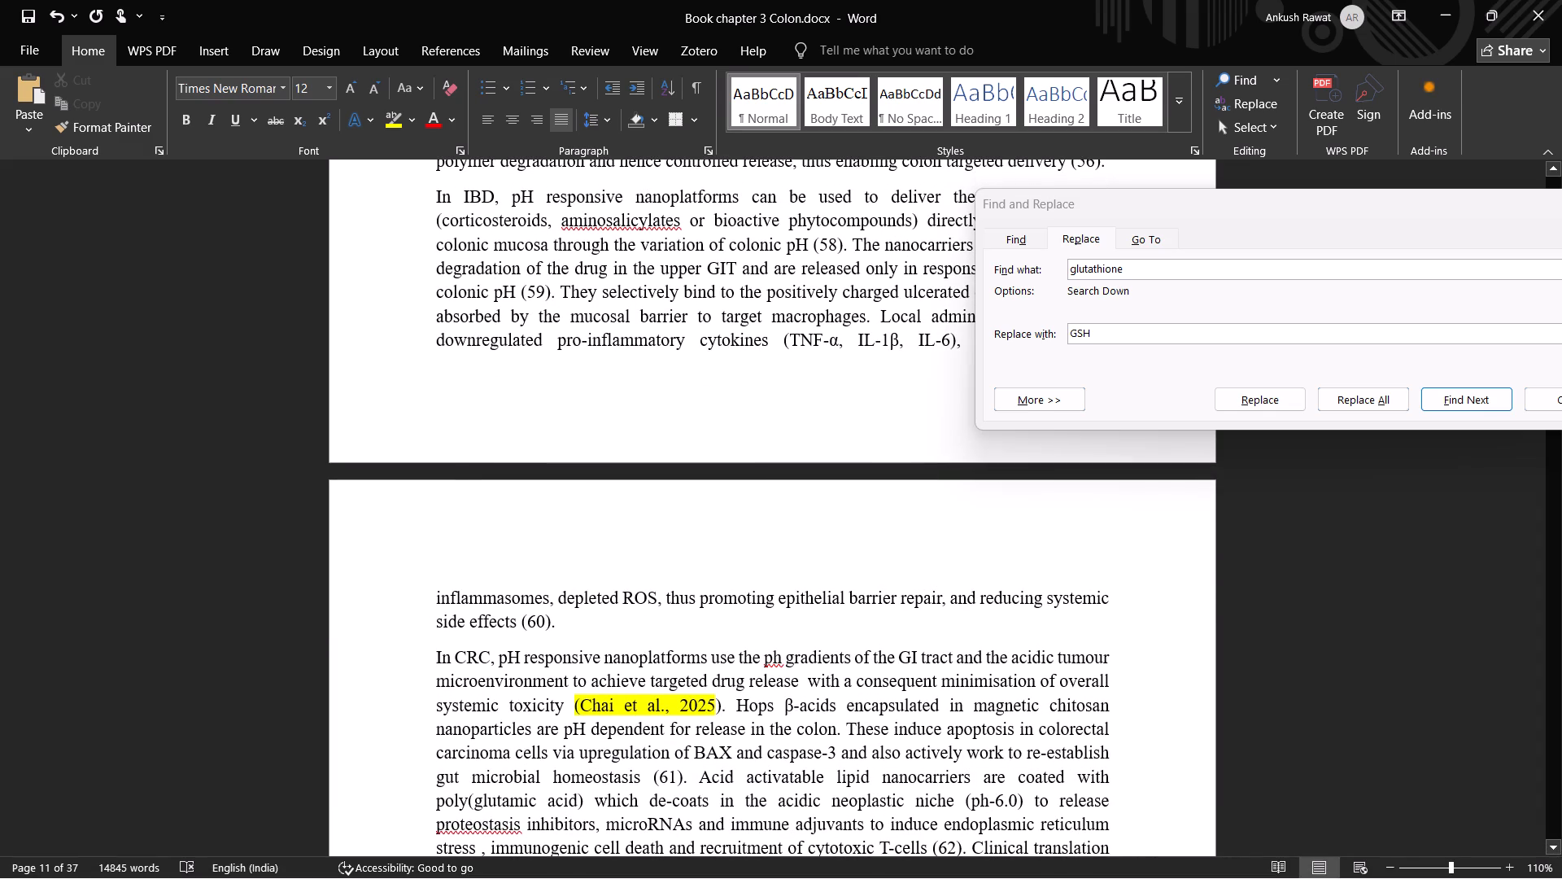
scroll(495, 727, "down", 1)
scroll(495, 727, "up", 1)
scroll(495, 724, "down", 1)
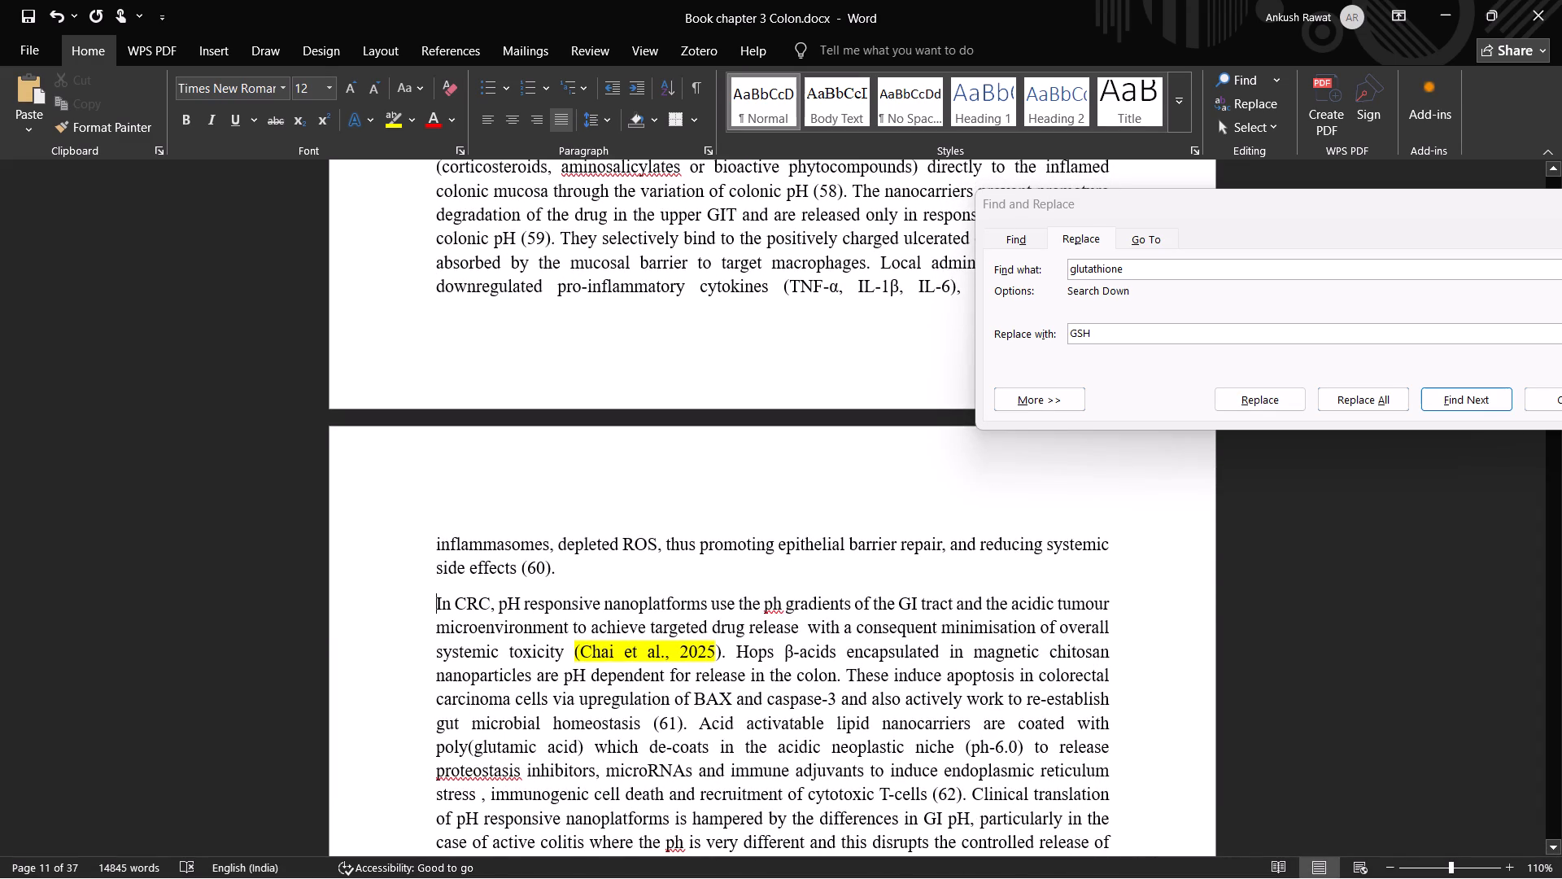
scroll(554, 665, "down", 2)
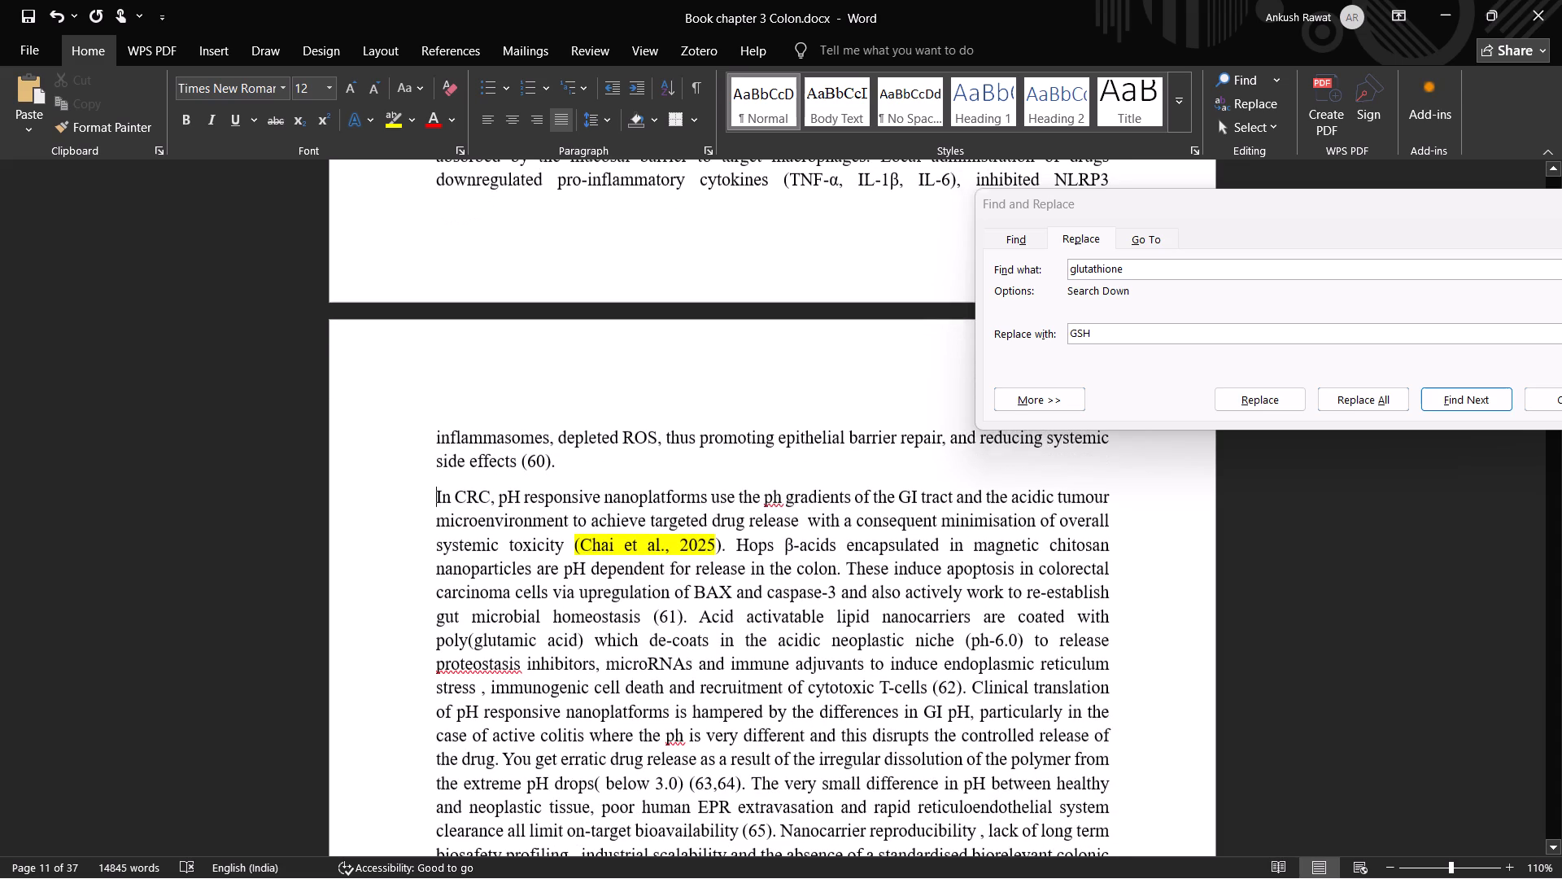
left_click(733, 544)
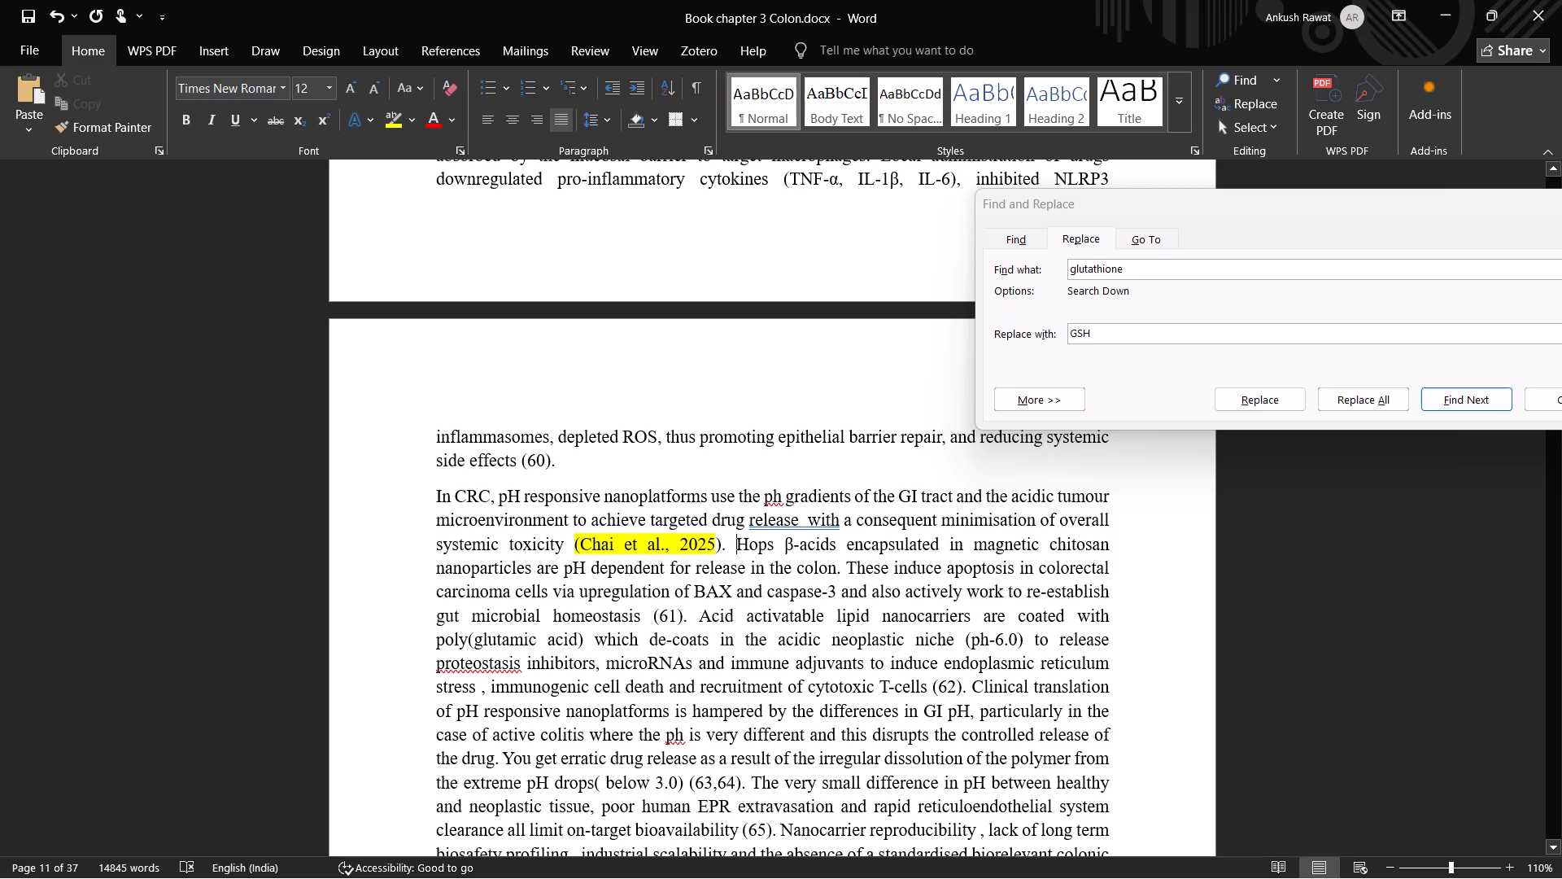
left_click(470, 639)
left_click(686, 735)
key("BackSpace")
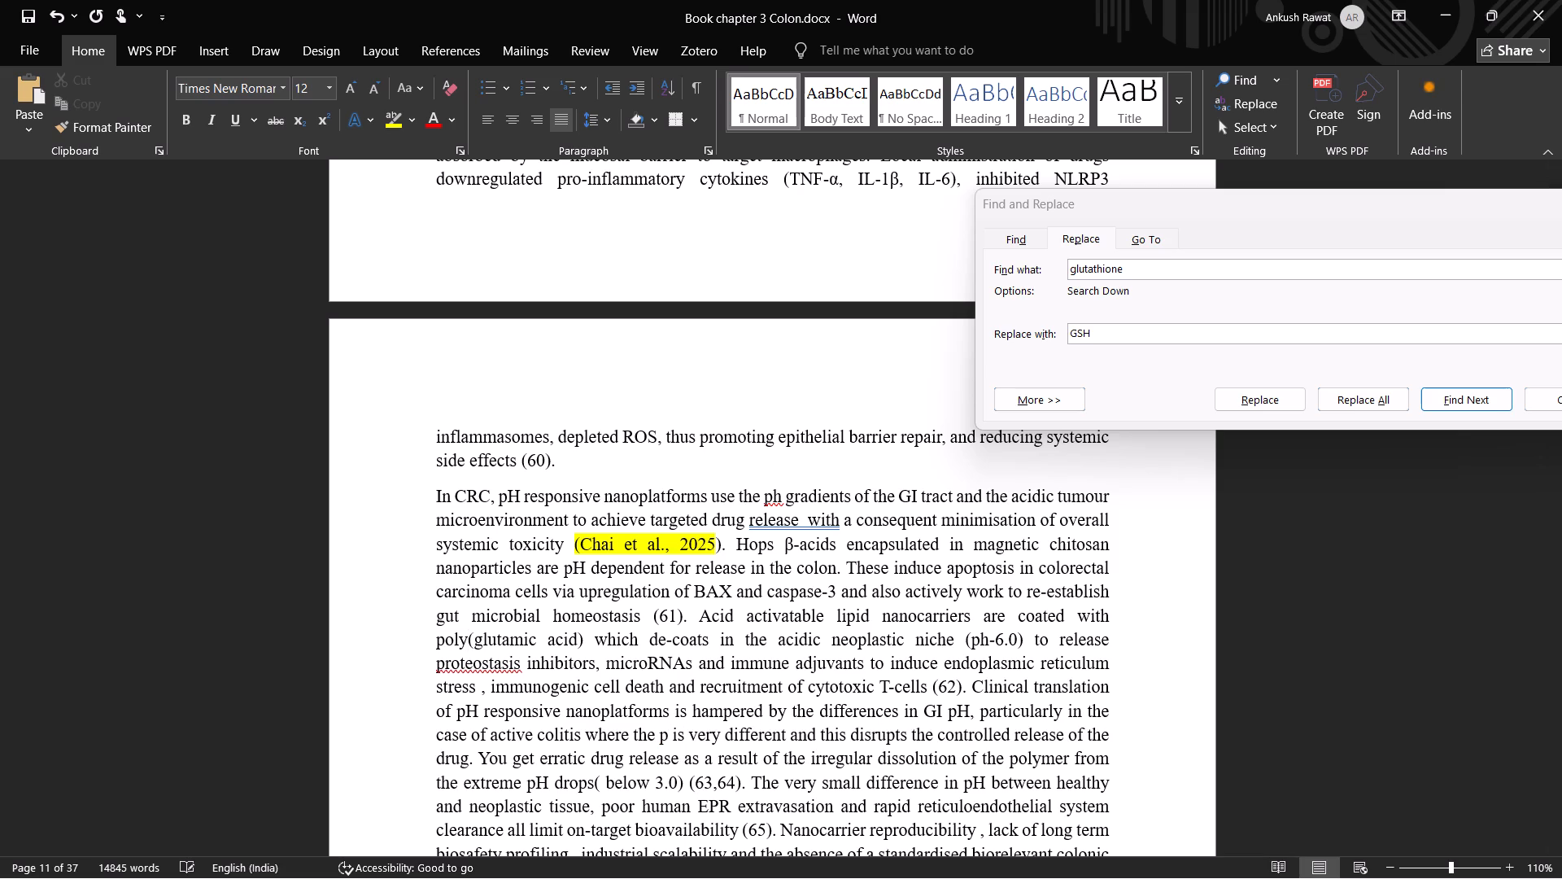
key("shift+h")
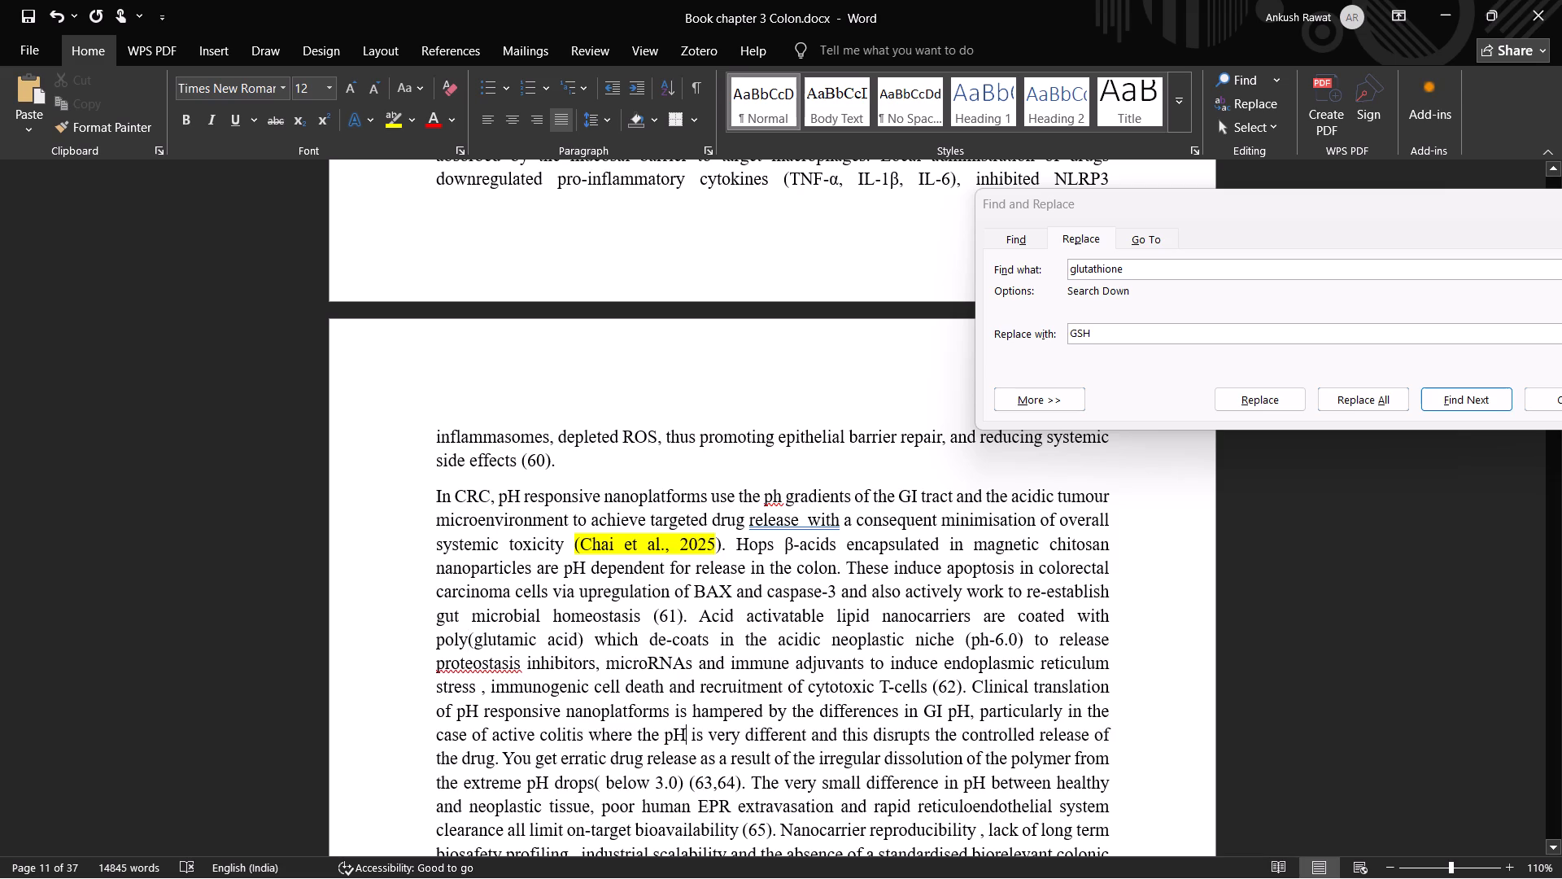
Highlight the abbreviation "EPR" in yellow in the phrase "poor human EPR extravasation" near the end of section 4.
scroll(591, 753, "down", 2)
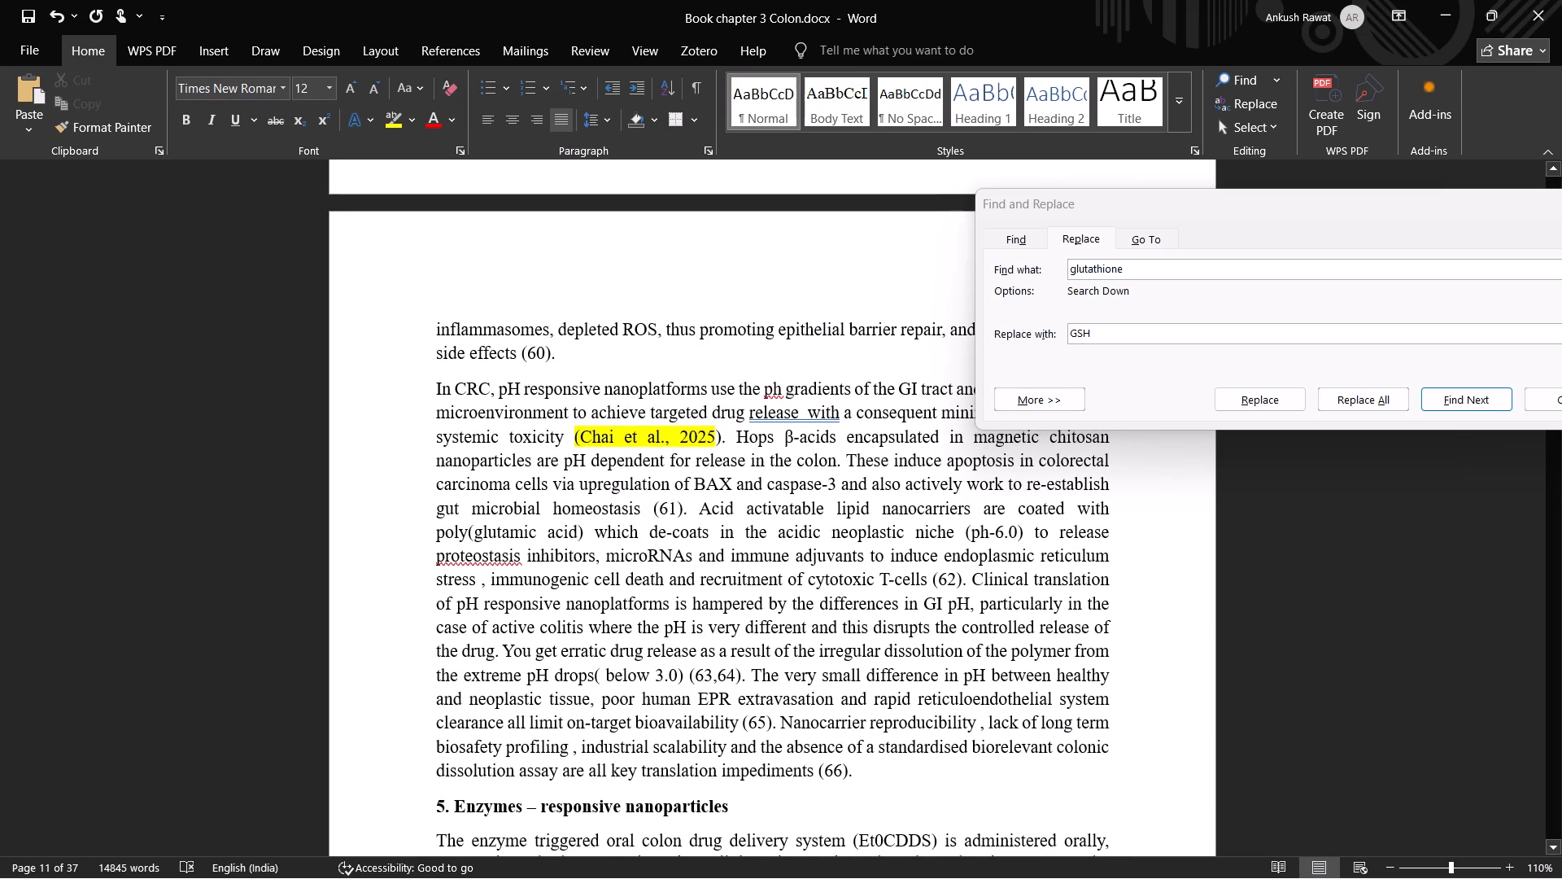
scroll(629, 746, "down", 1)
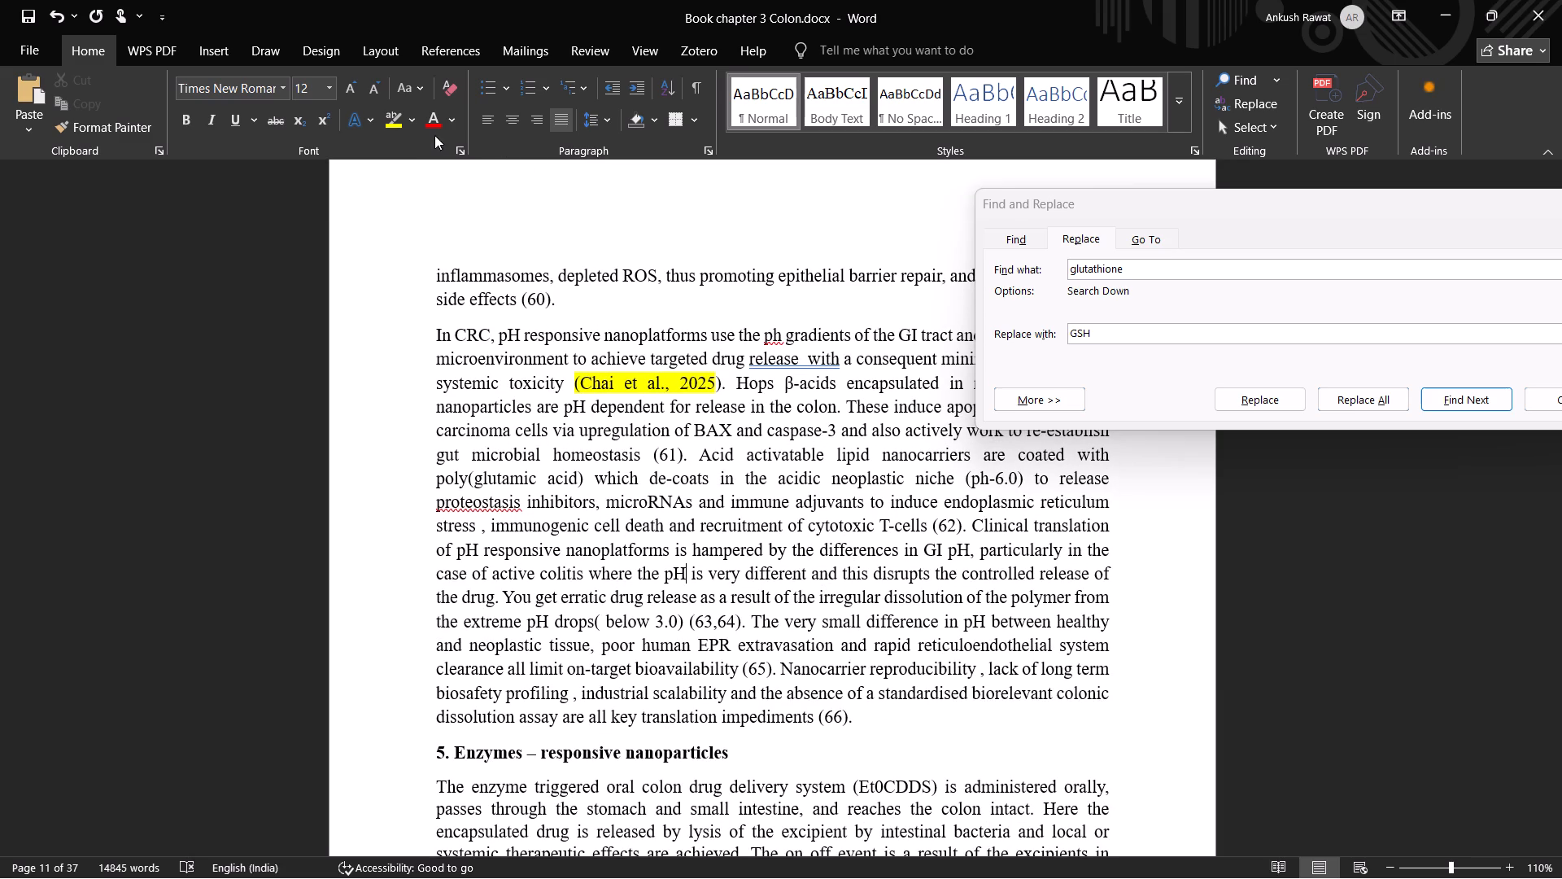
left_click(395, 120)
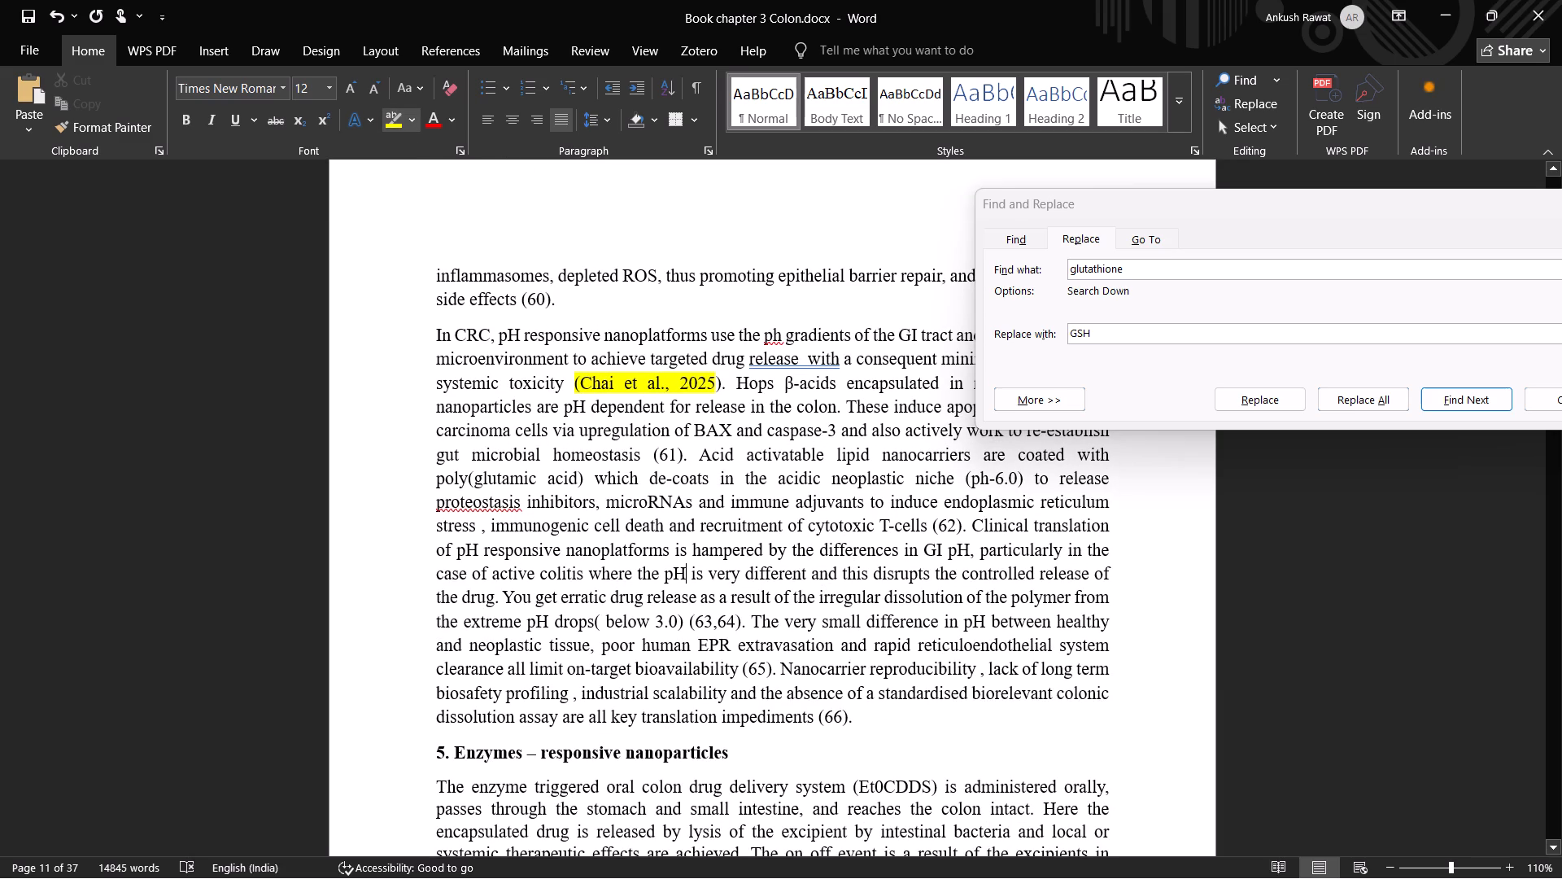
left_click_drag(698, 645, 729, 645)
left_click(404, 122)
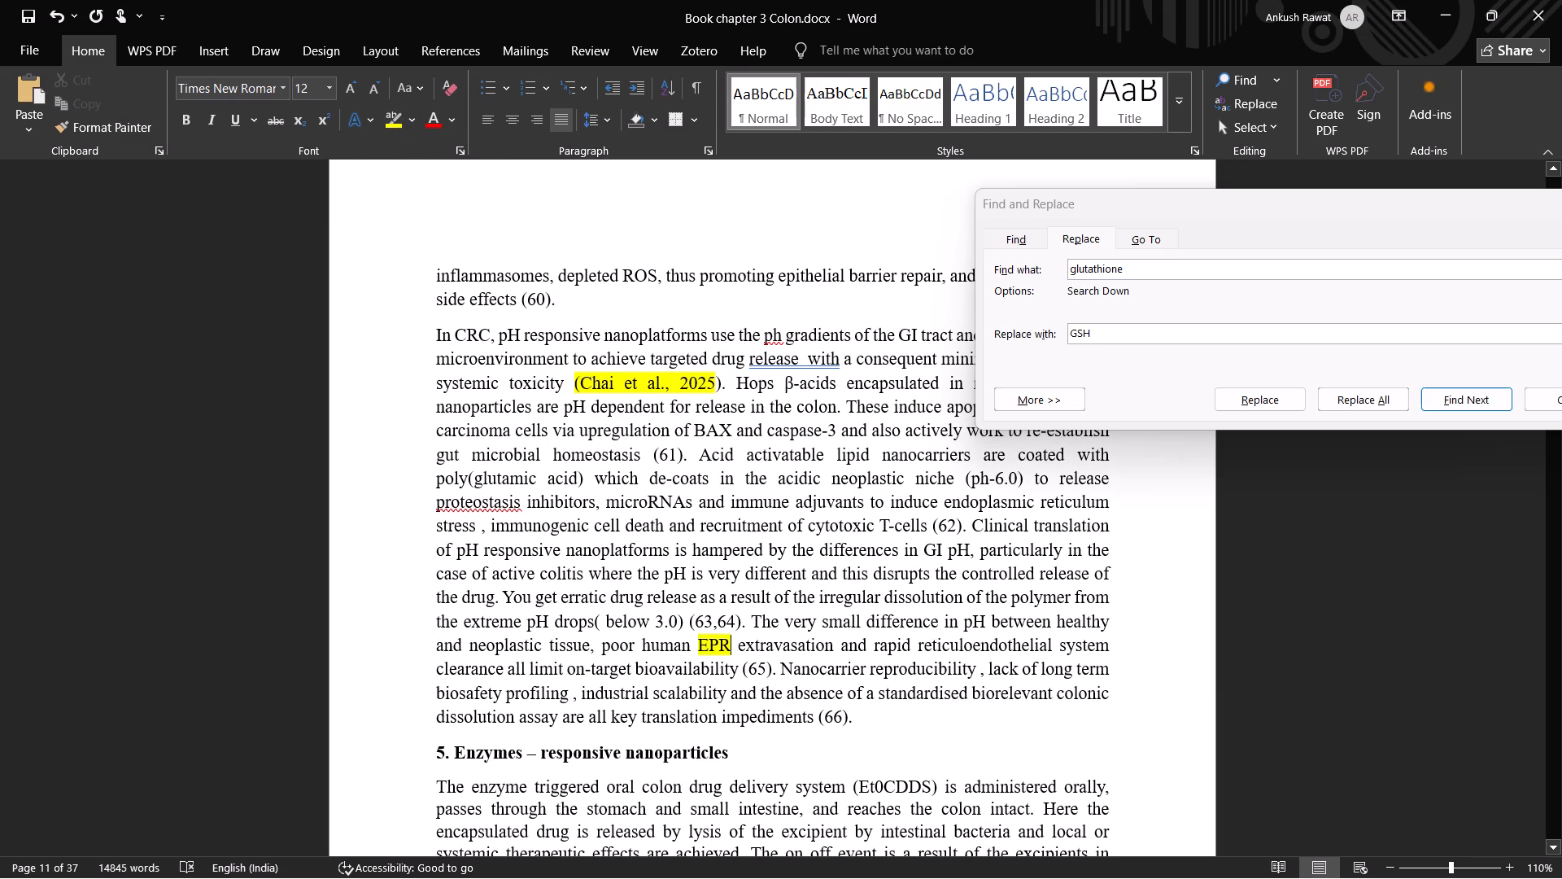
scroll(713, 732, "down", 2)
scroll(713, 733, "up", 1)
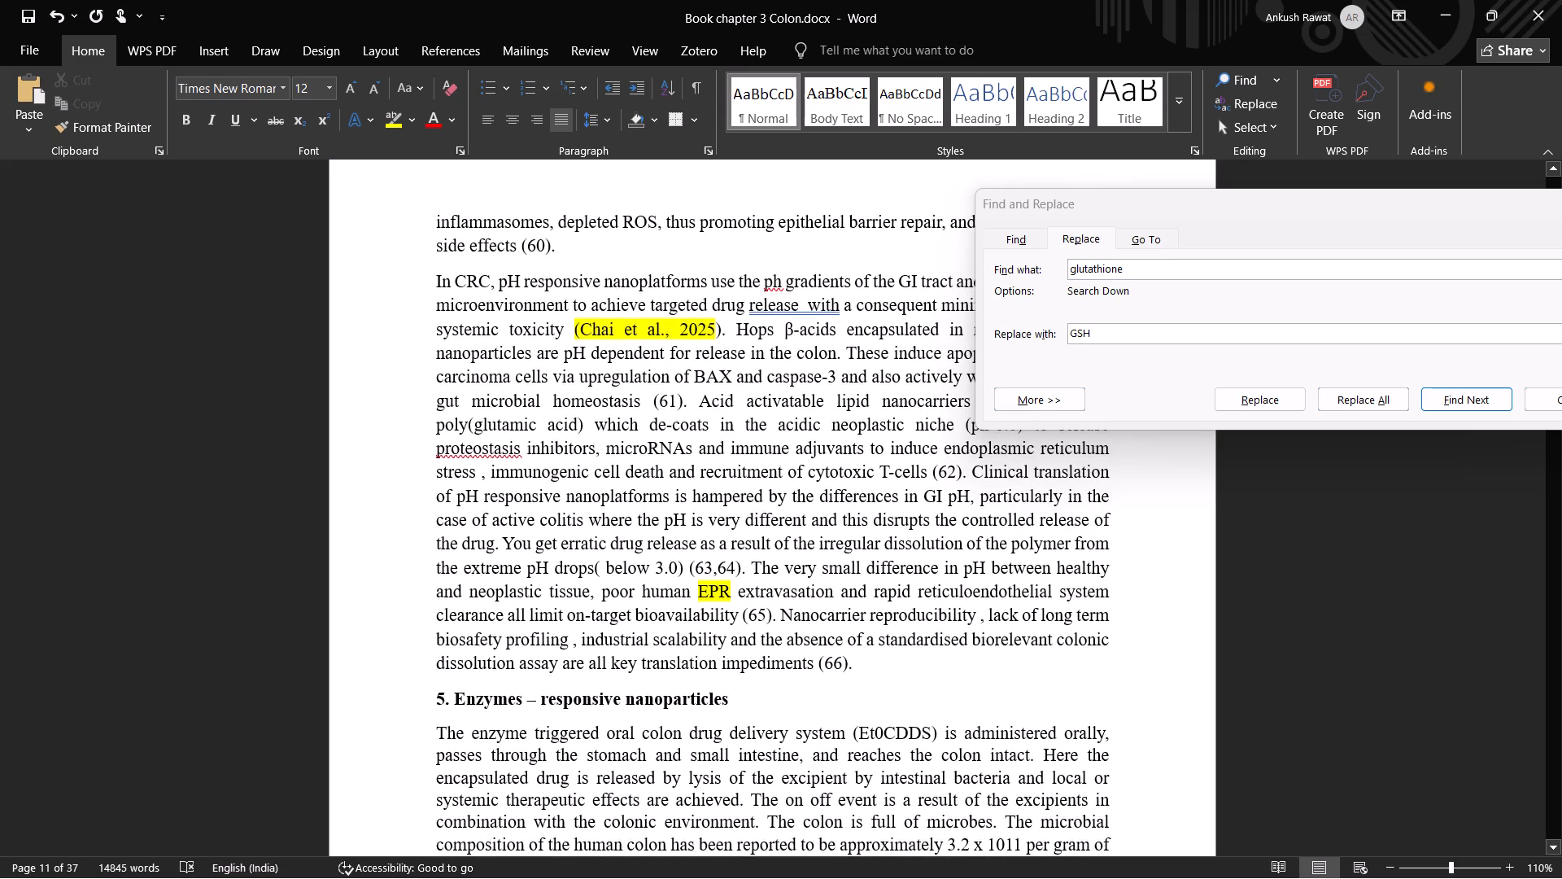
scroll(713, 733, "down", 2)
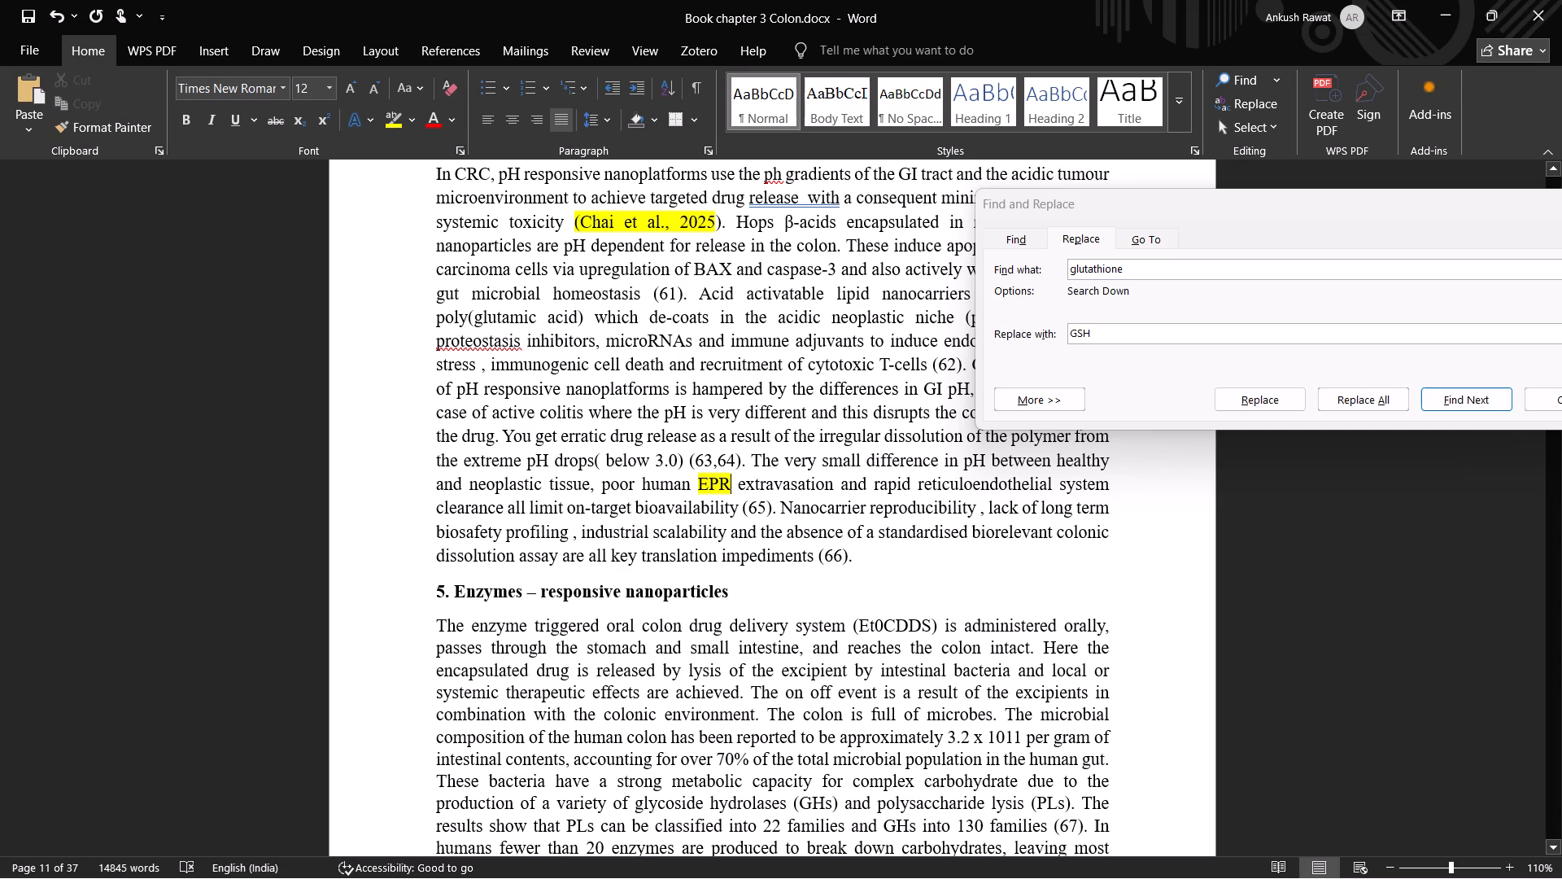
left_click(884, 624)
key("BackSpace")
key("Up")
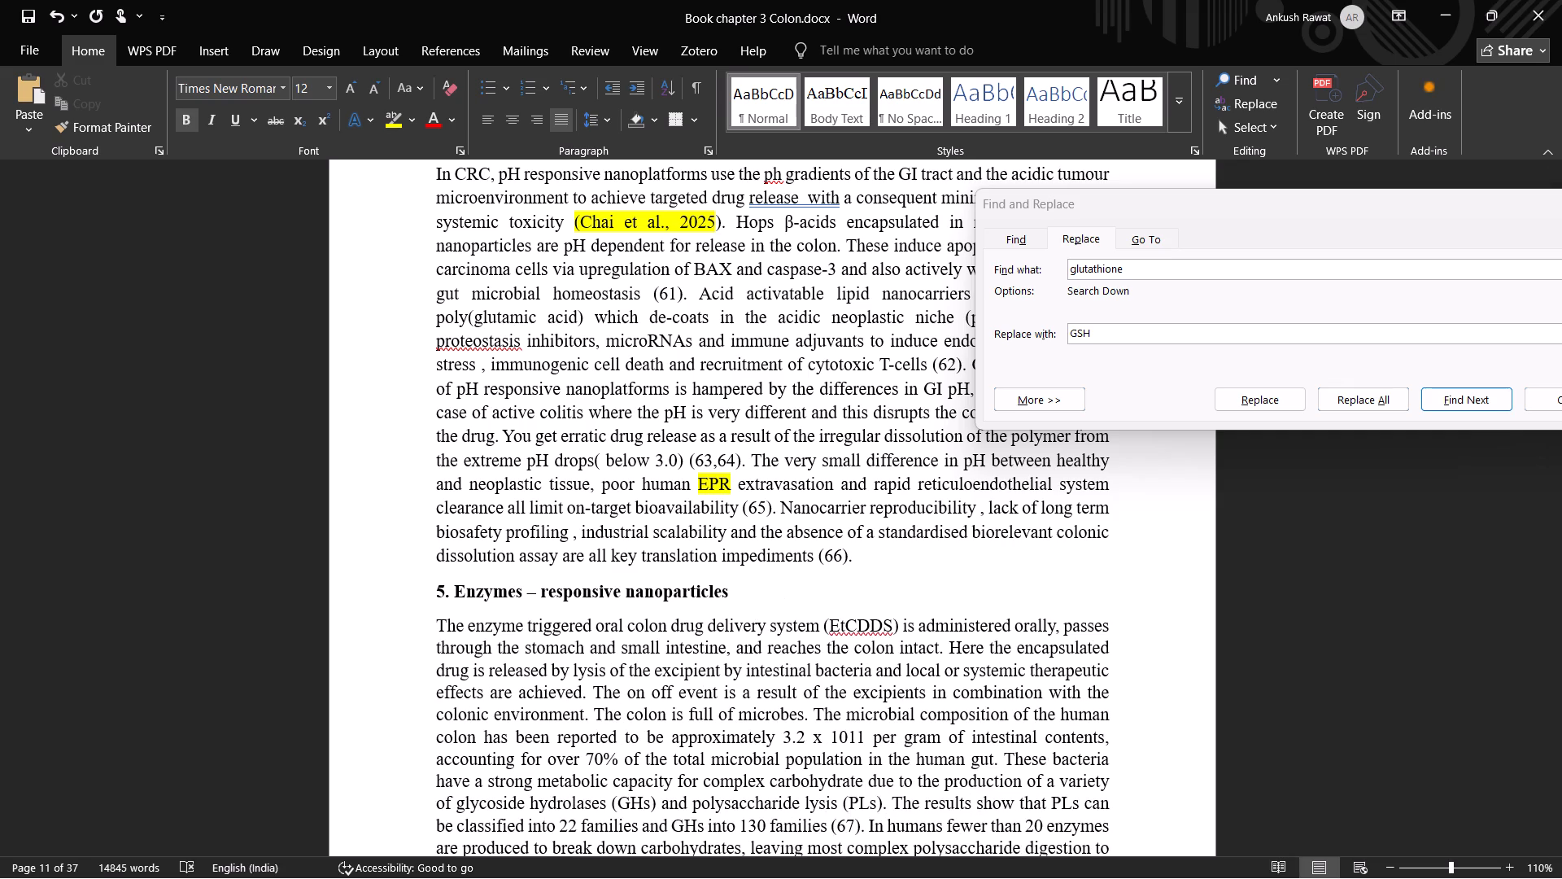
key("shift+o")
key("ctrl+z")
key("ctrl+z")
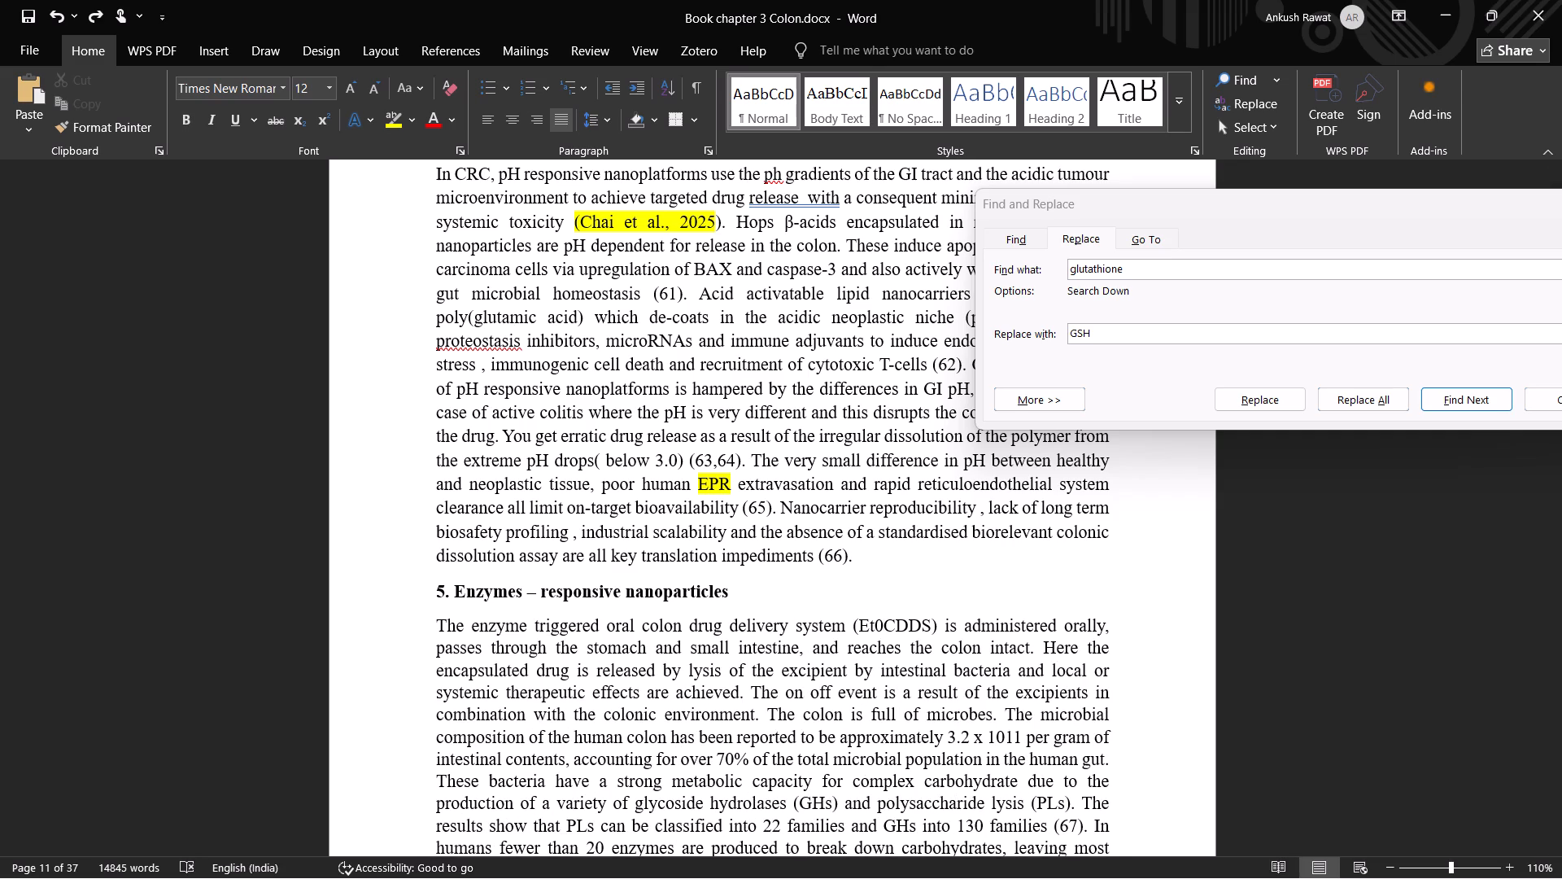
Replace the zero with a capital O so the abbreviation in section 5's first sentence reads EtOCDDS.
key("BackSpace")
key("shift+o")
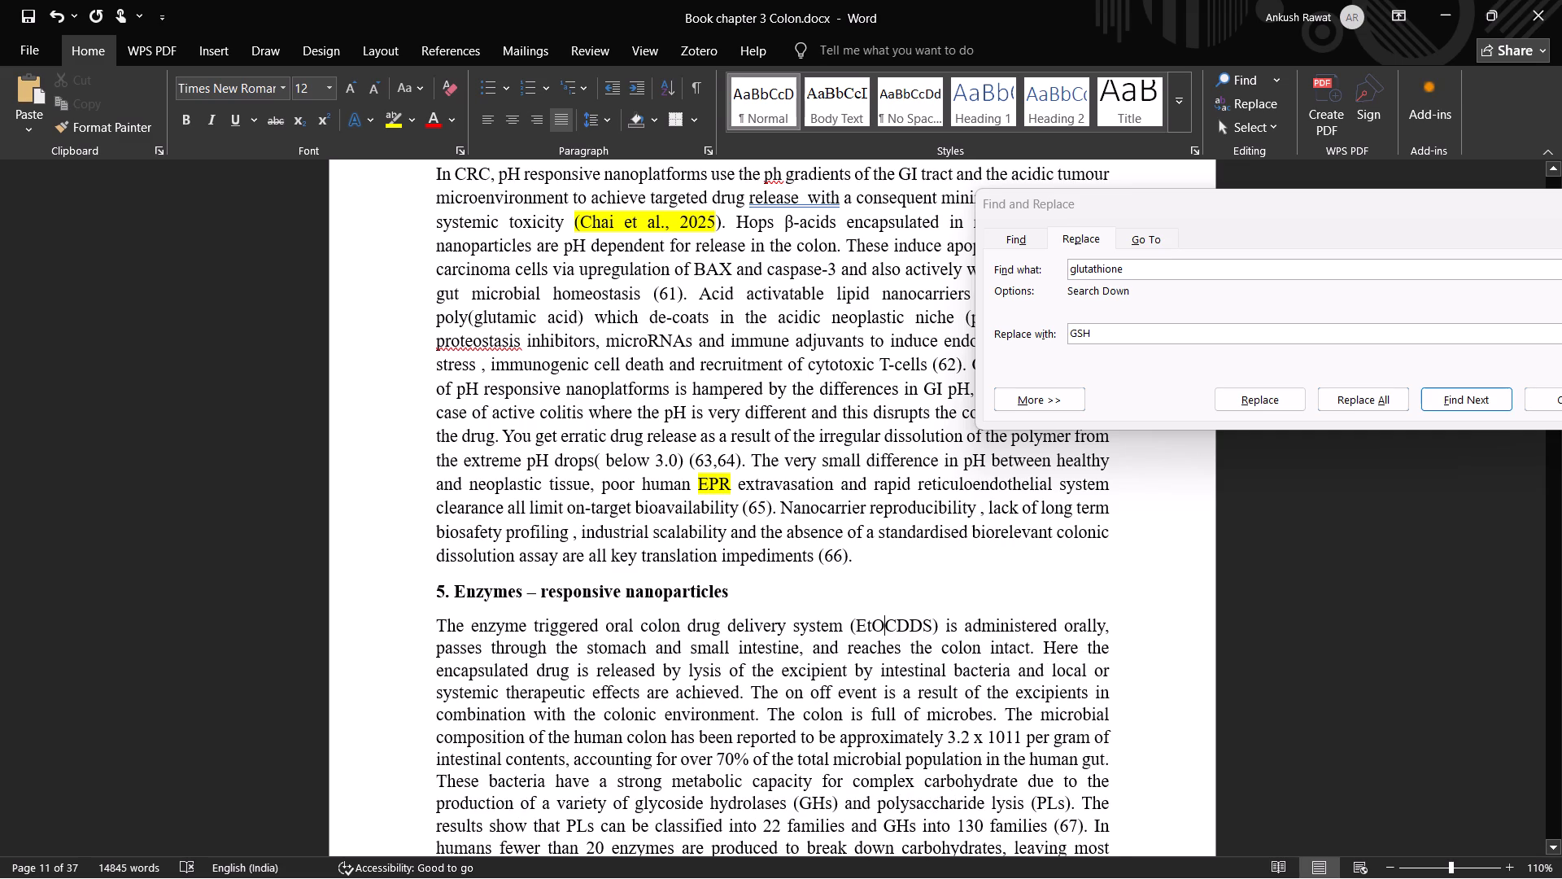
Set the search text to "enzyme triggered oral colon drug delivery system", copied from section 5's first sentence.
left_click_drag(470, 626, 831, 632)
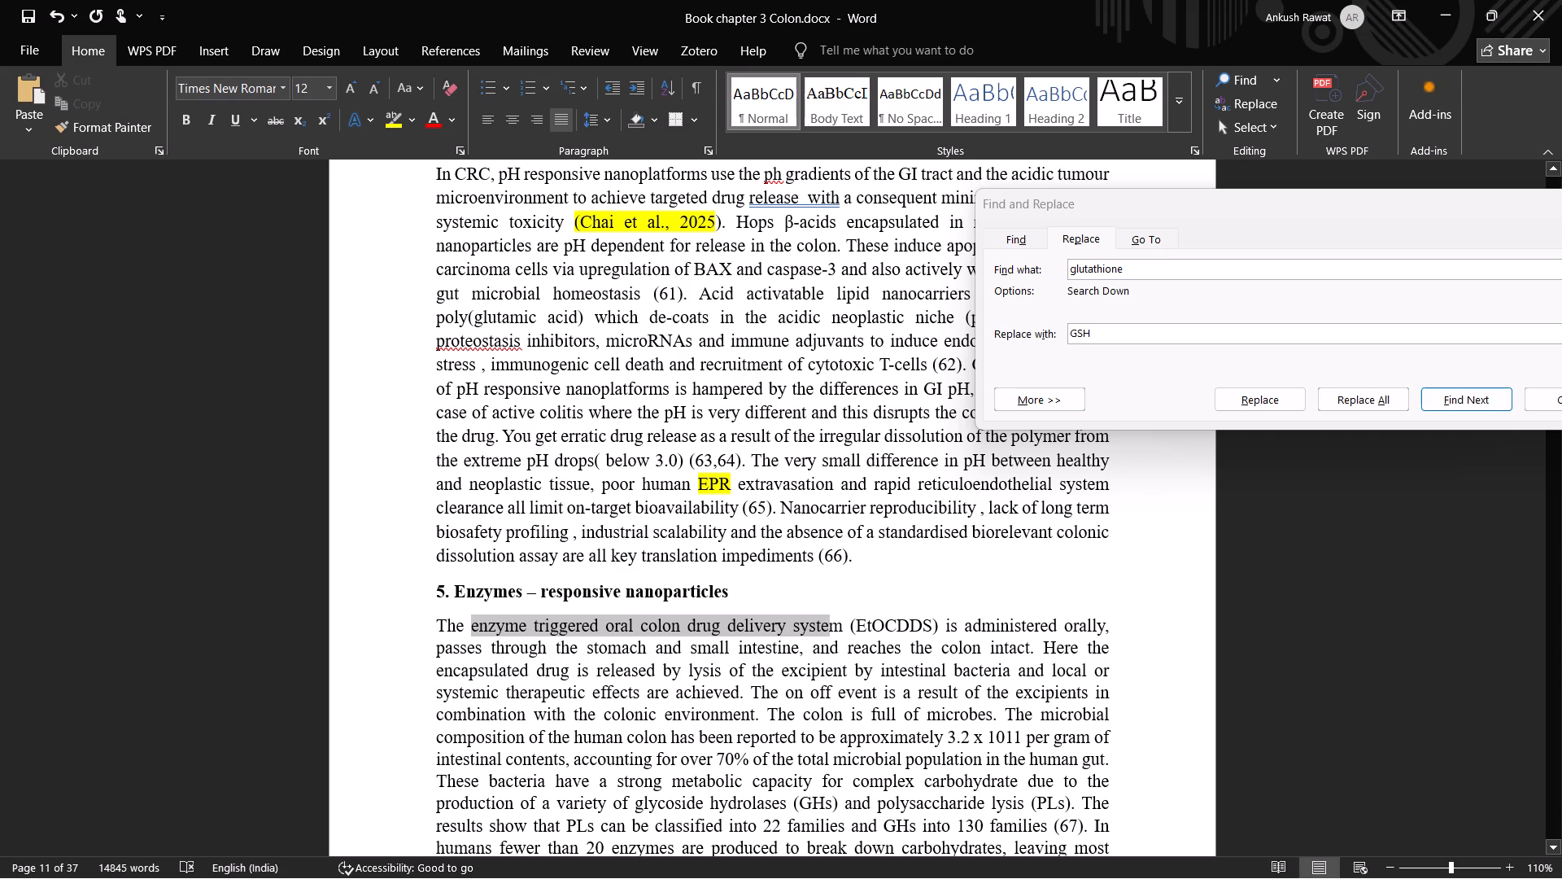
left_click_drag(831, 632, 837, 628)
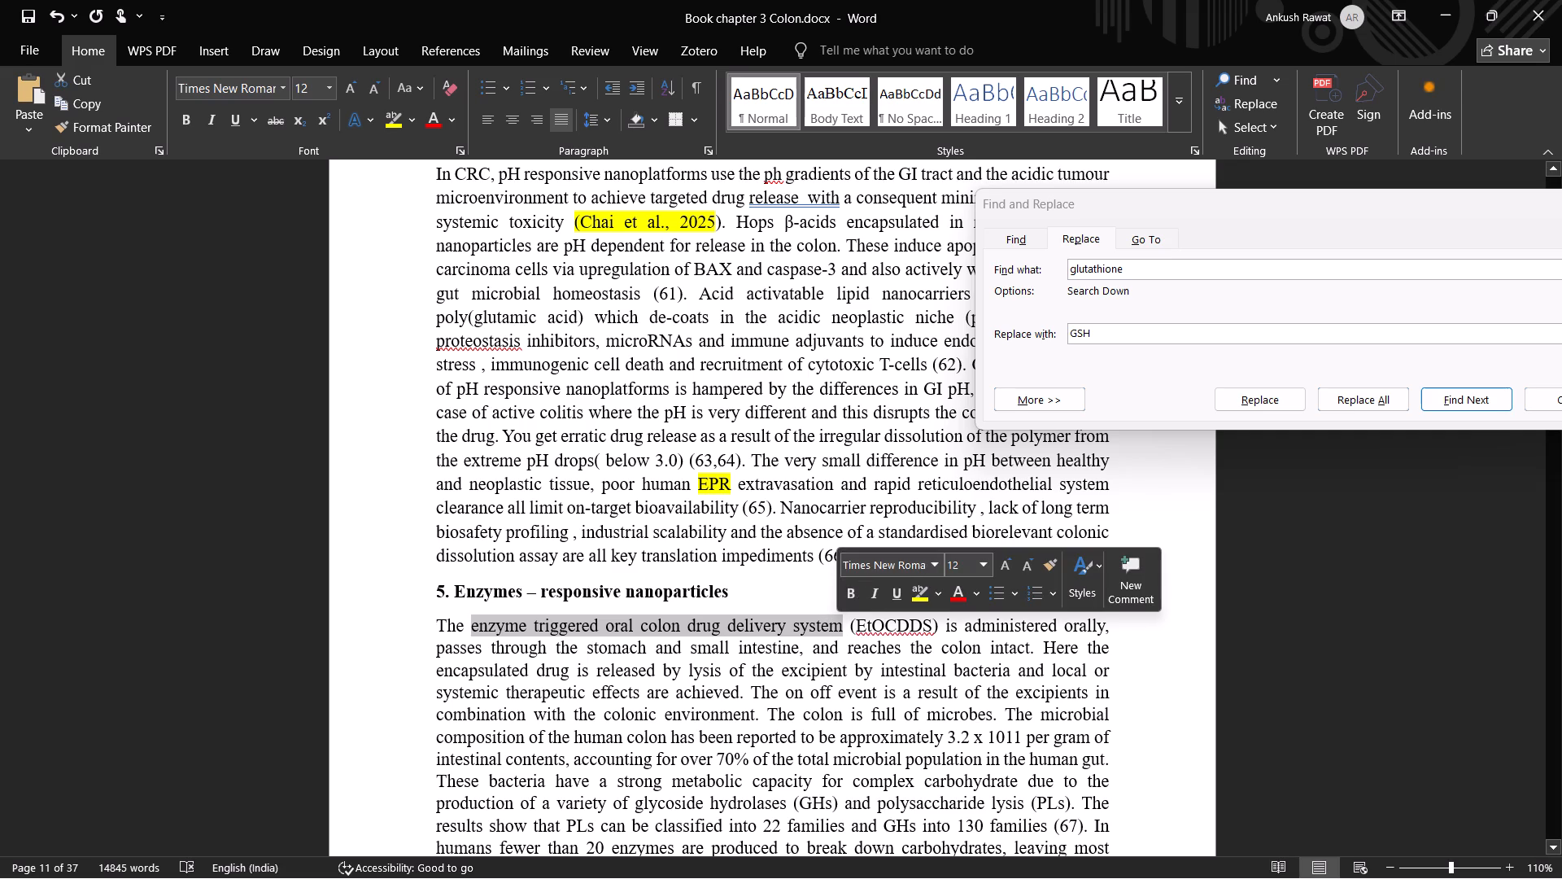
key("ctrl+c")
left_click_drag(1128, 265, 1122, 265)
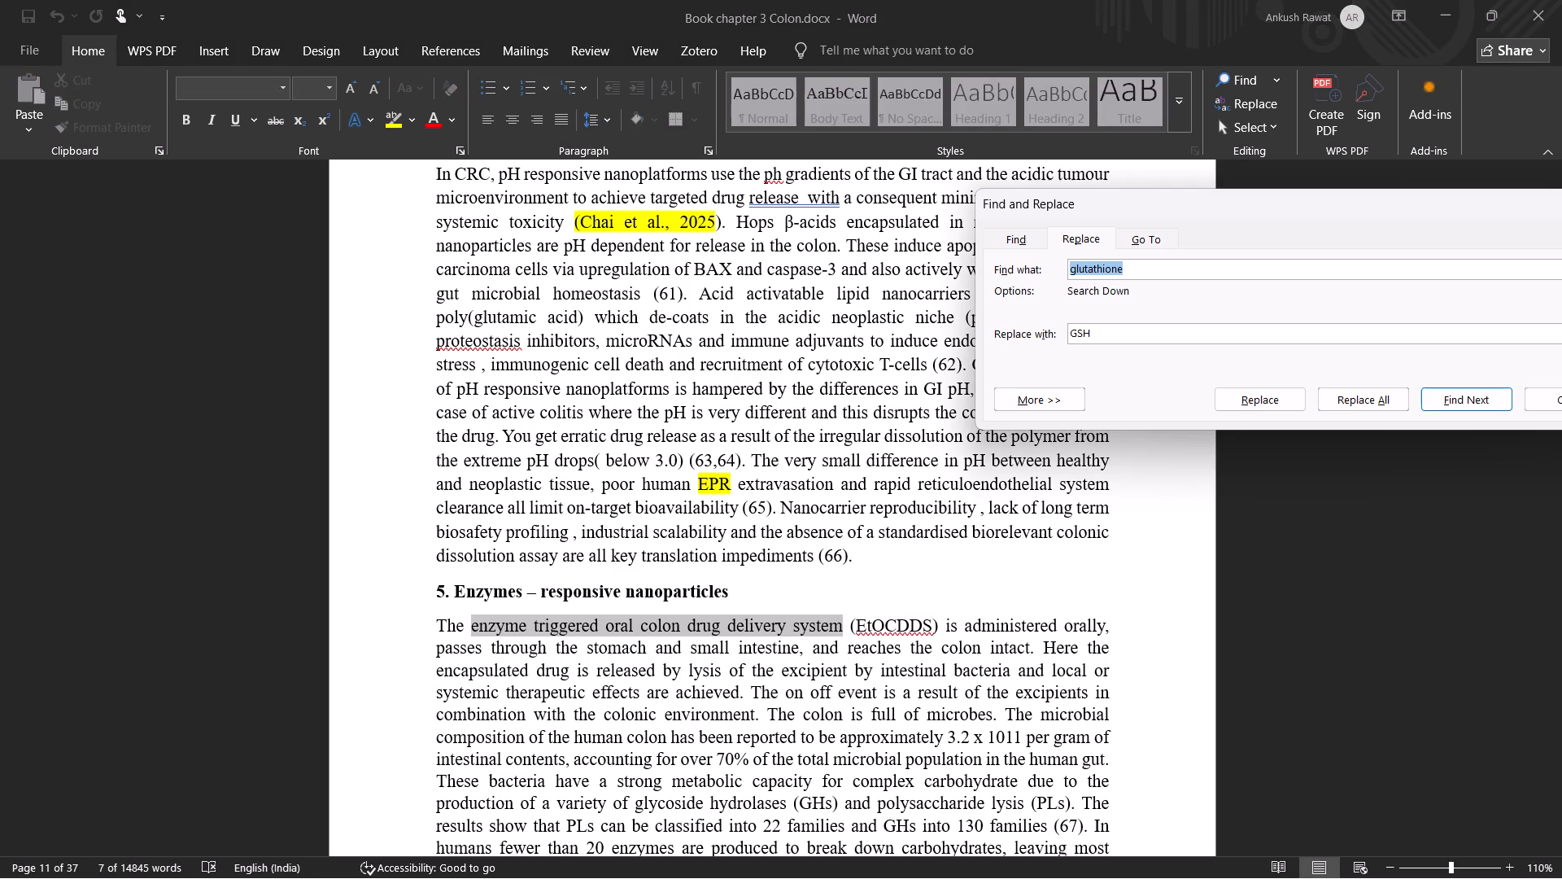
left_click_drag(1122, 265, 1058, 274)
key("ctrl+v")
Set the replacement text to EtOCDDS and search the whole document for "enzyme triggered oral colon drug delivery system".
left_click(1106, 337)
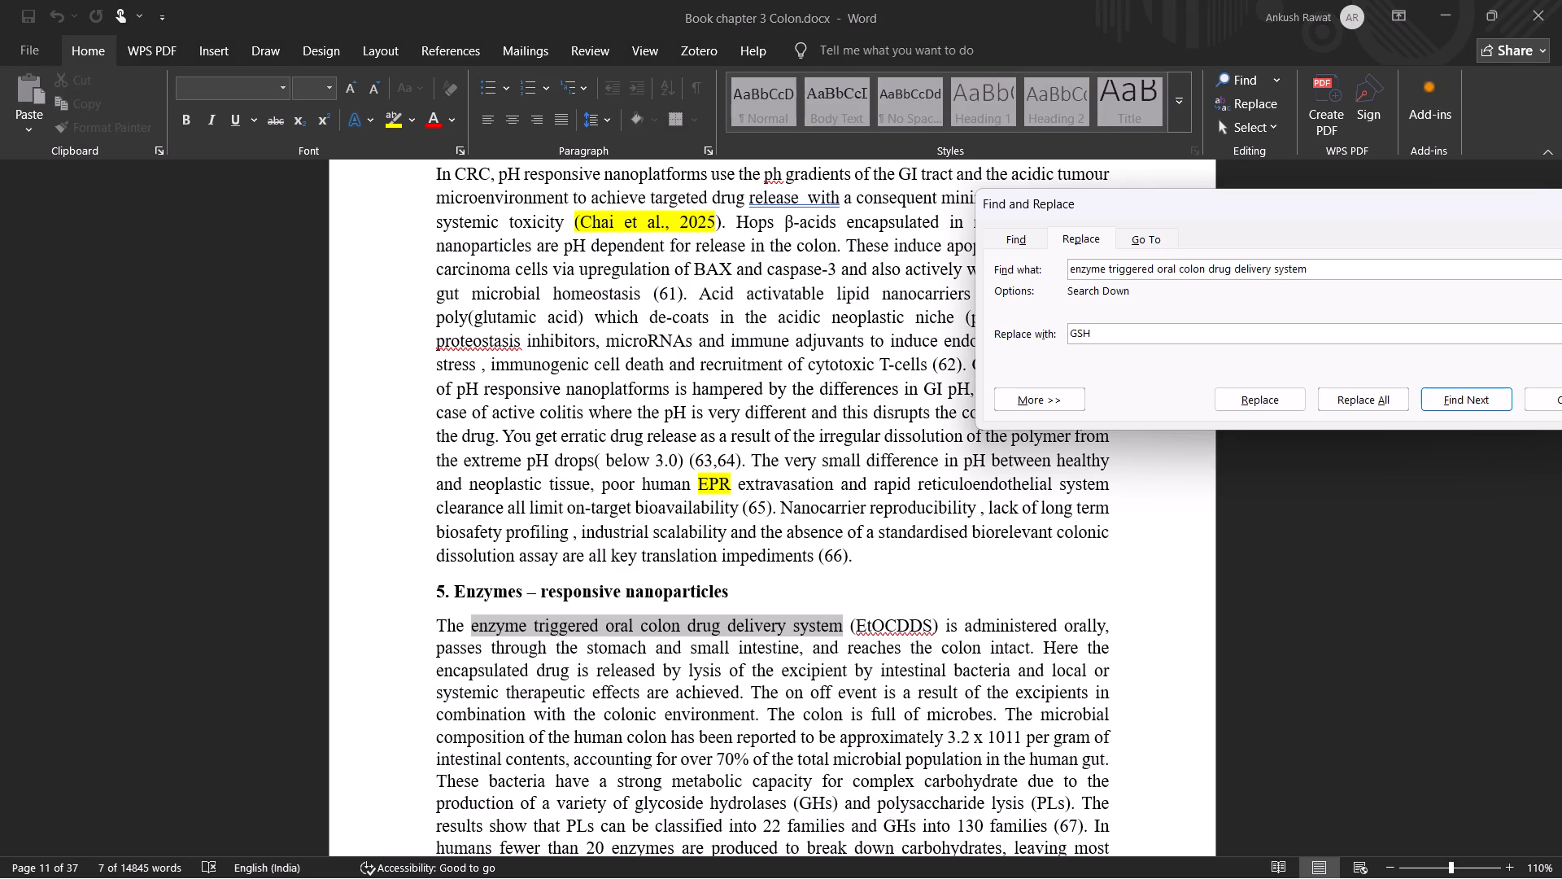
left_click_drag(856, 625, 917, 624)
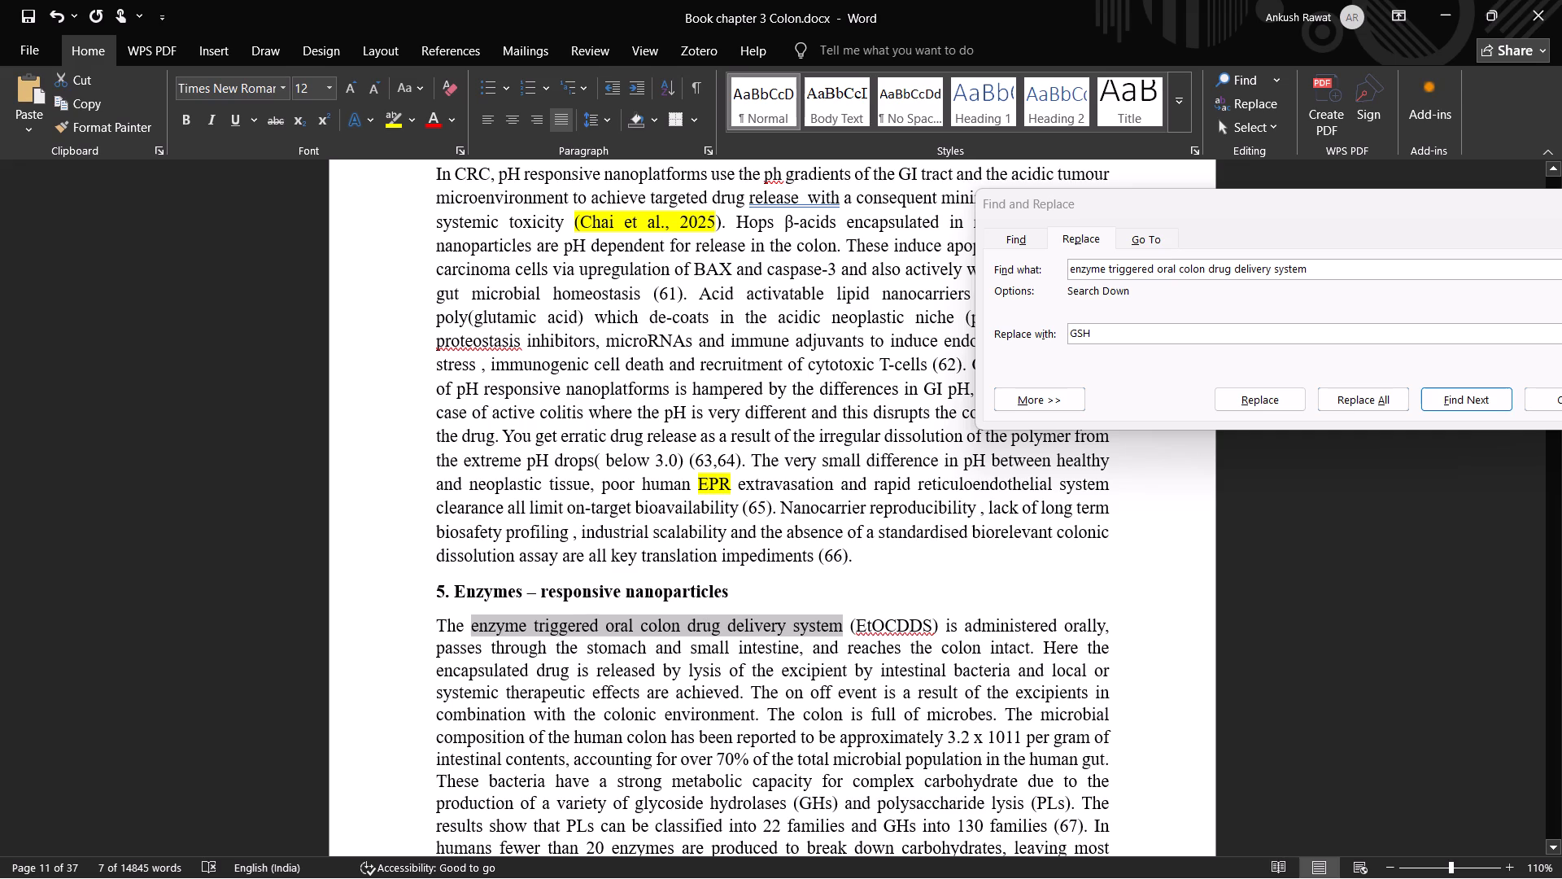
double_click(910, 623)
key("ctrl+c")
key("ctrl+c")
key("ctrl+c")
key("ctrl+c")
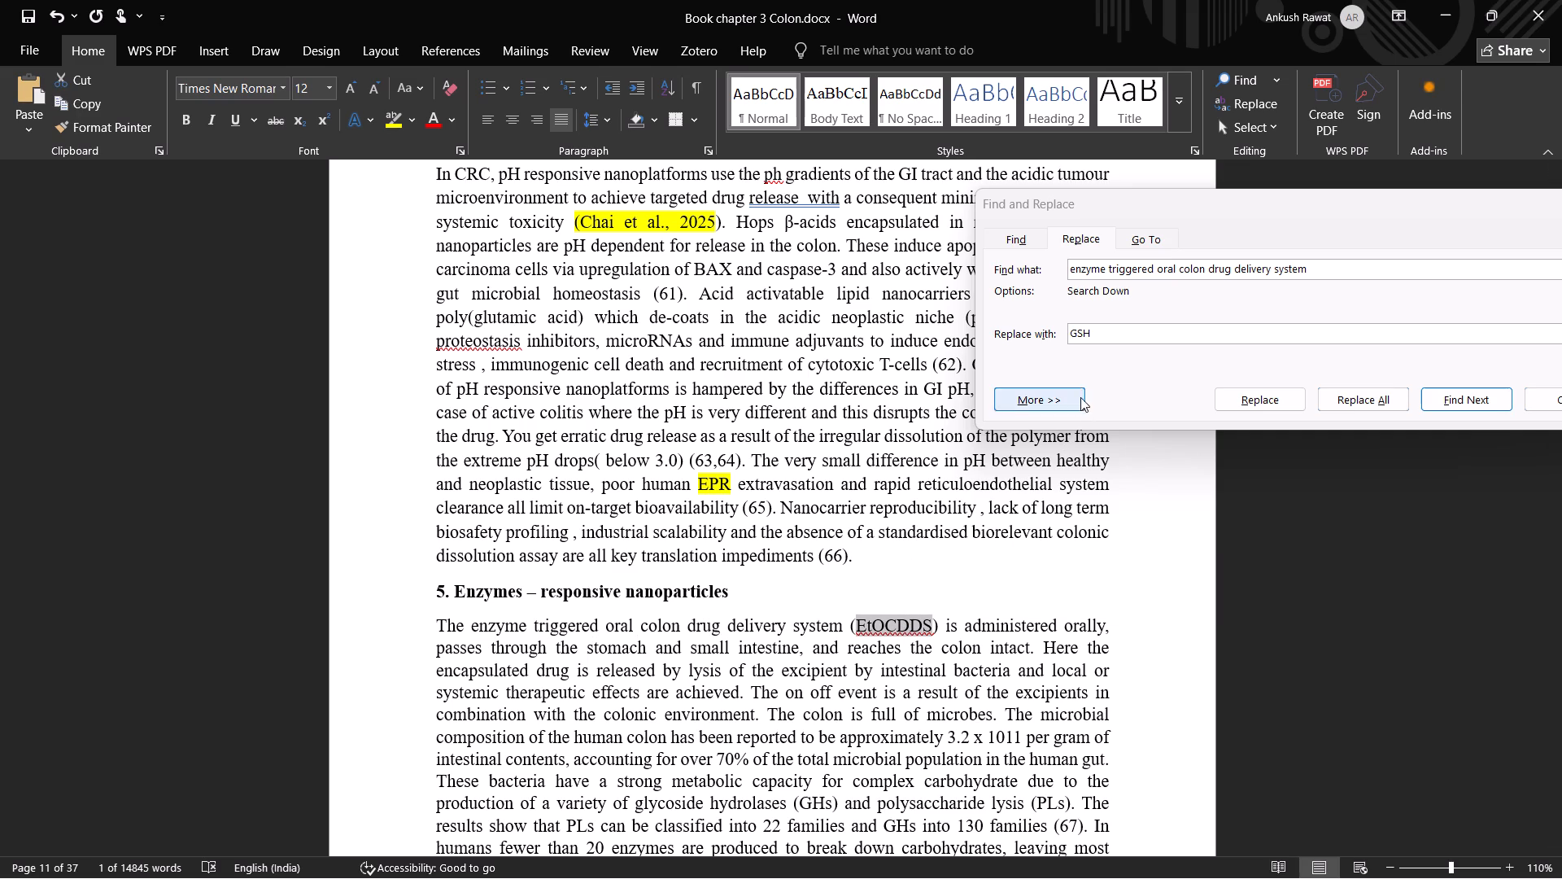
left_click(1101, 326)
left_click_drag(1096, 330, 1059, 335)
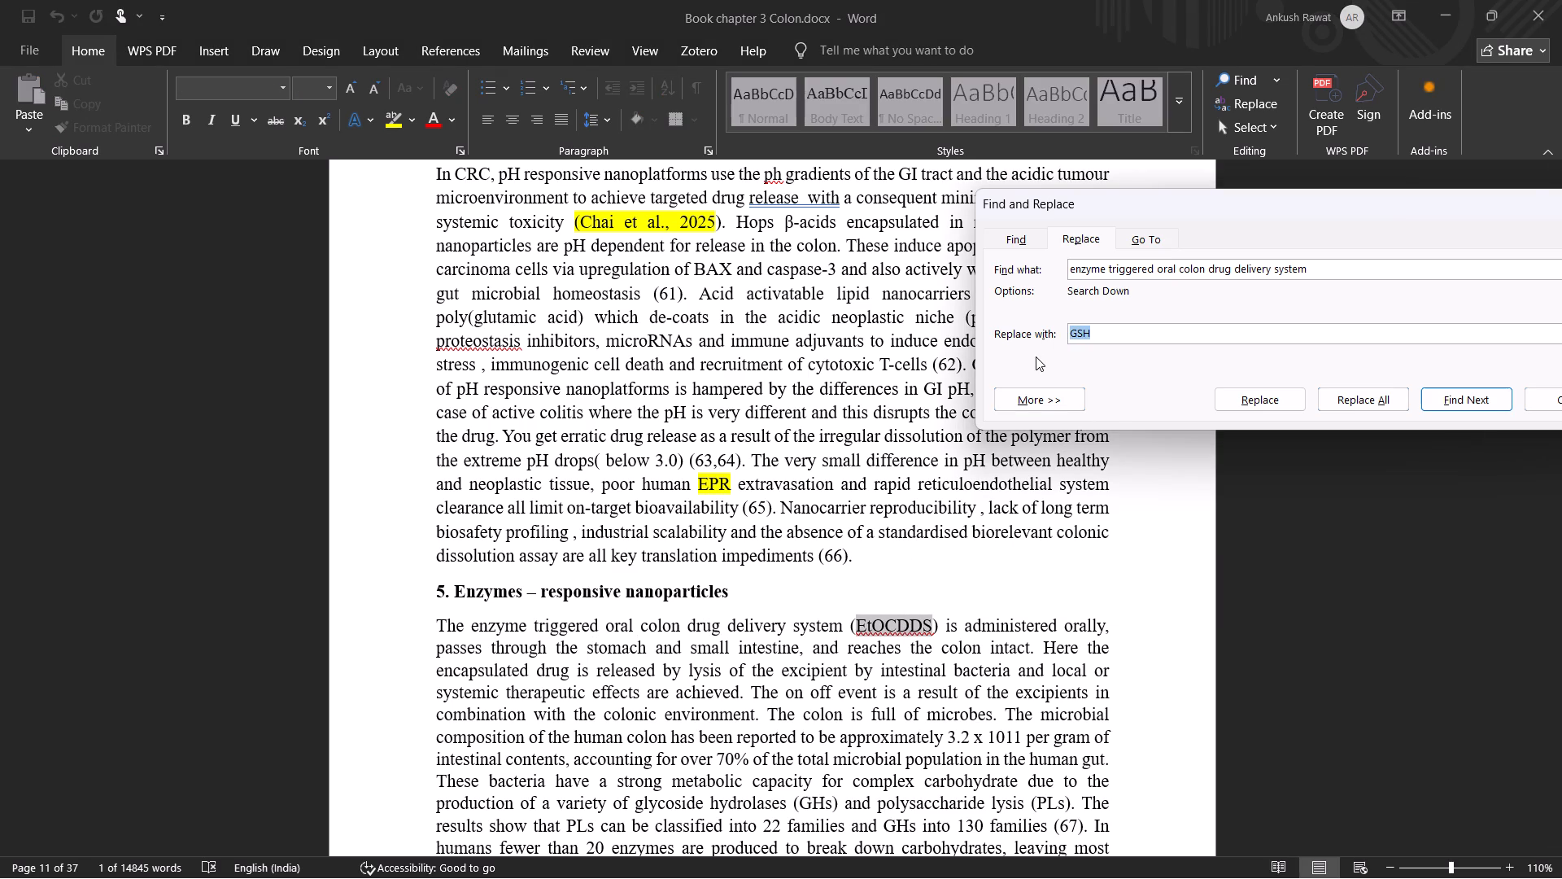
key("ctrl+v")
left_click(1436, 395)
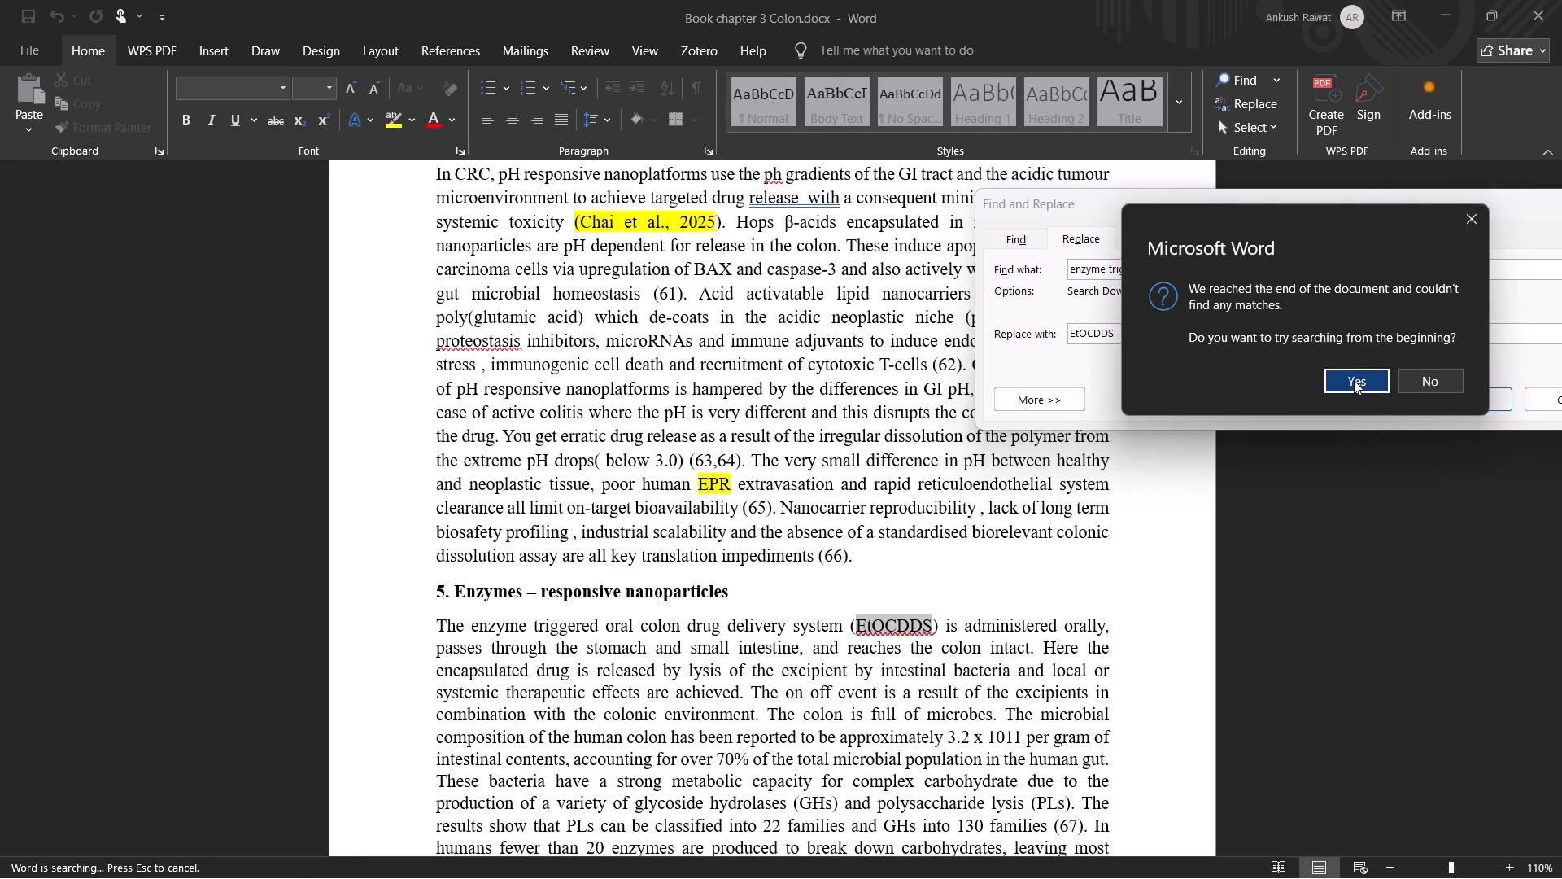
left_click(1354, 380)
Delete the bracketed abbreviation "(EtOCDDS)" from section 5's first sentence.
left_click(871, 628)
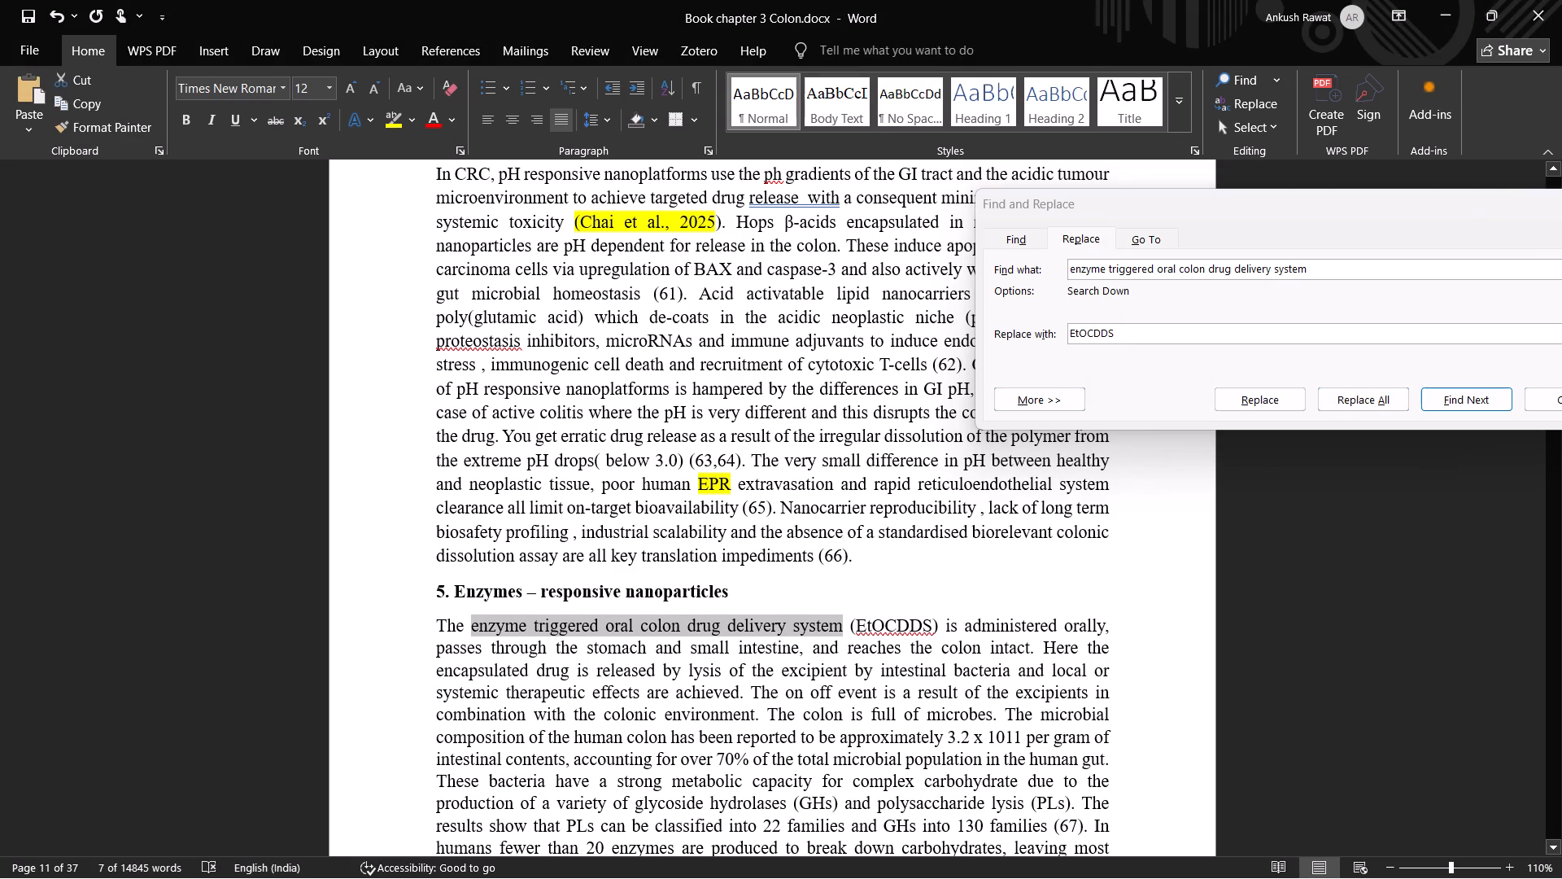
left_click(875, 625)
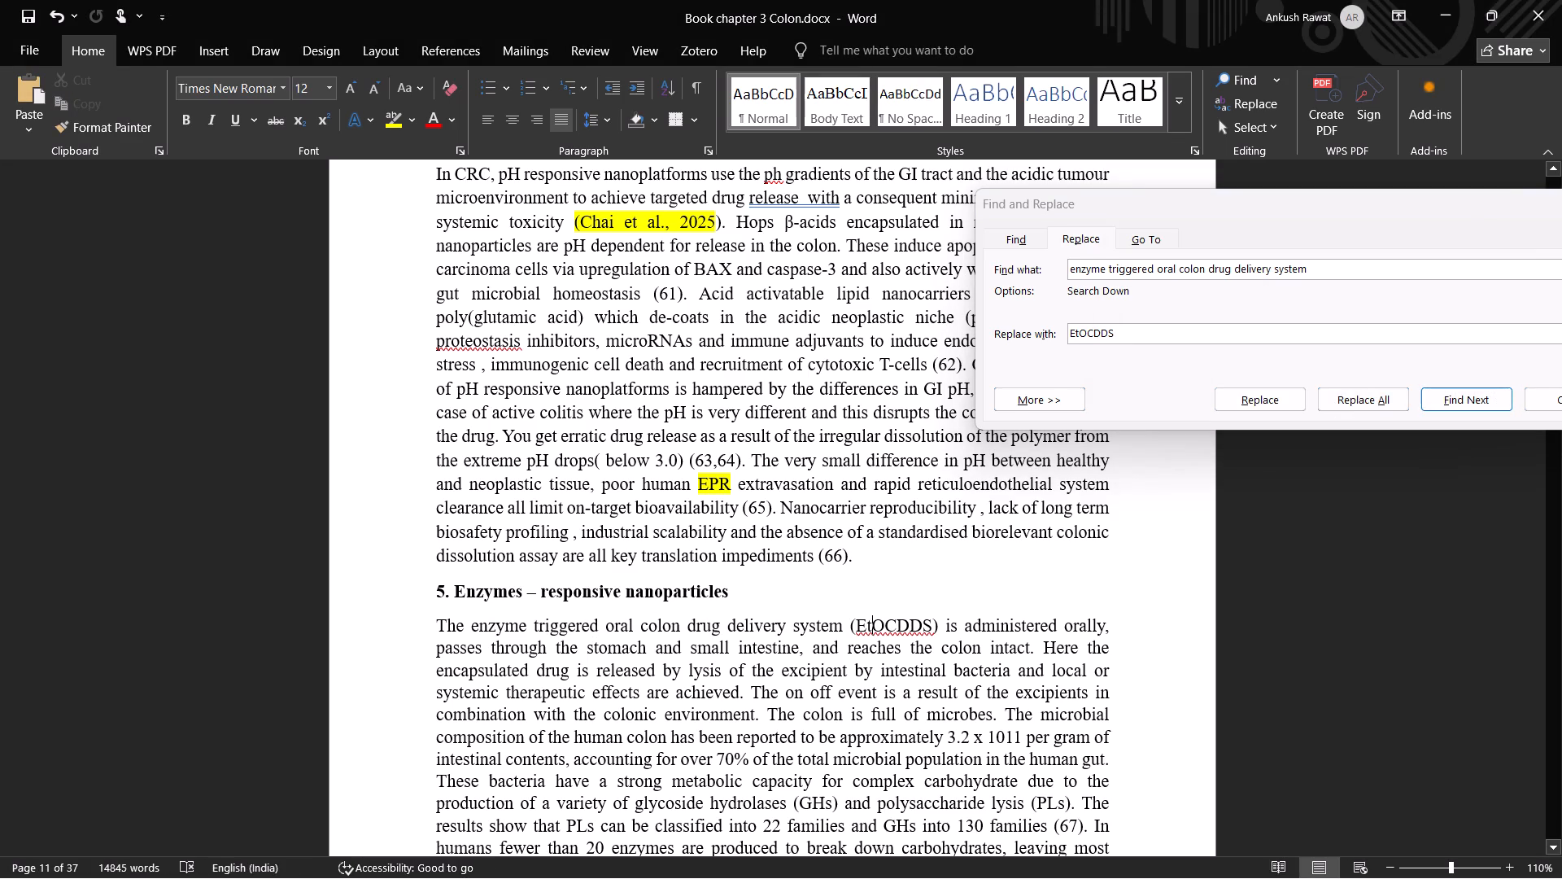
left_click(938, 627)
left_click_drag(938, 627, 849, 626)
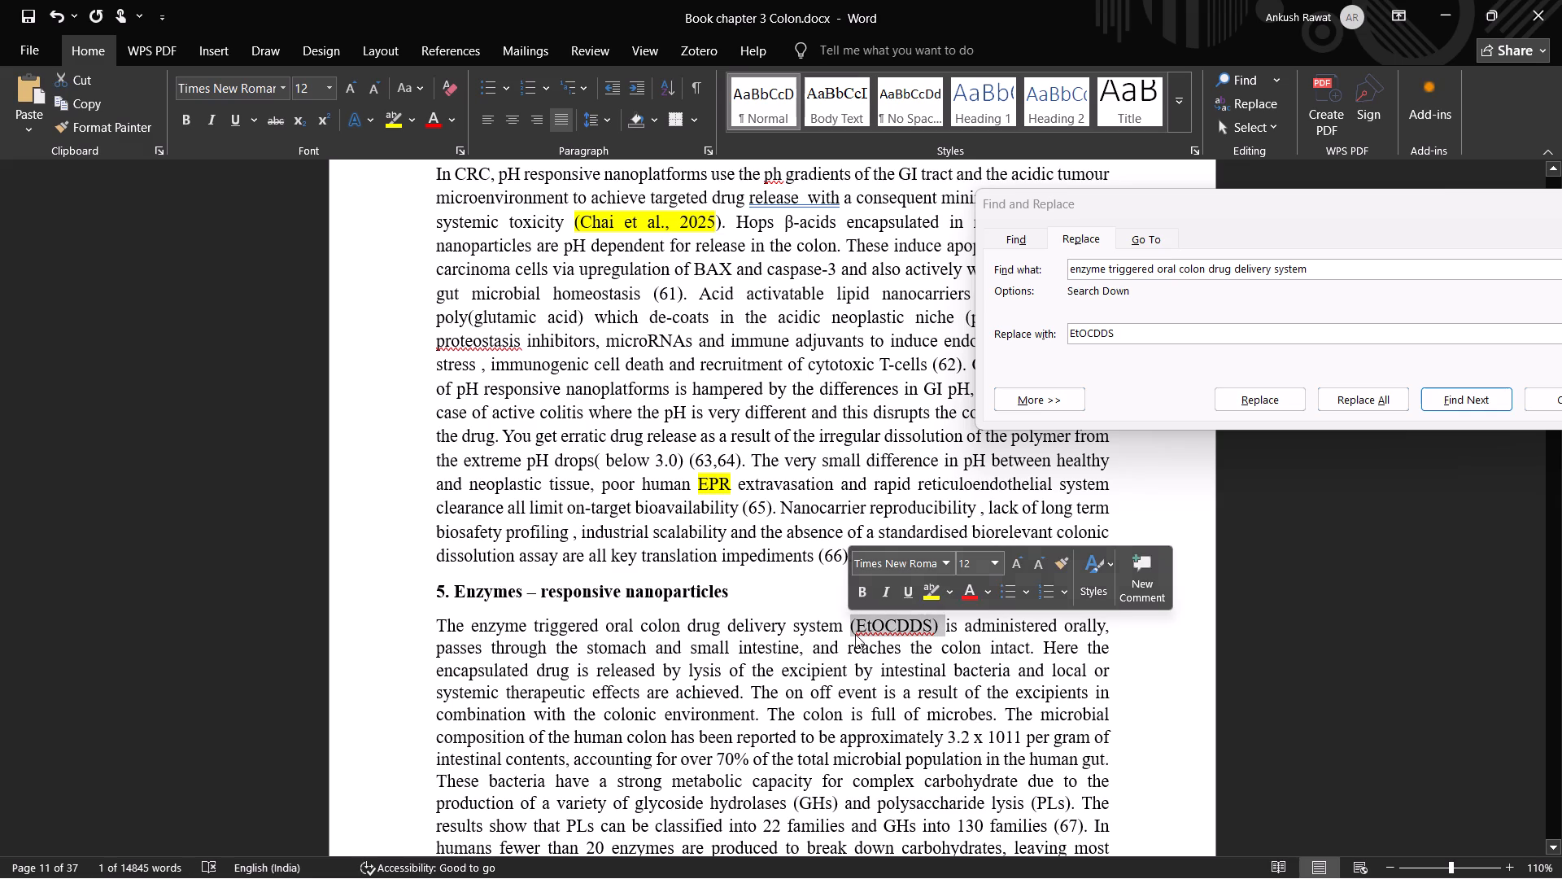
key("BackSpace")
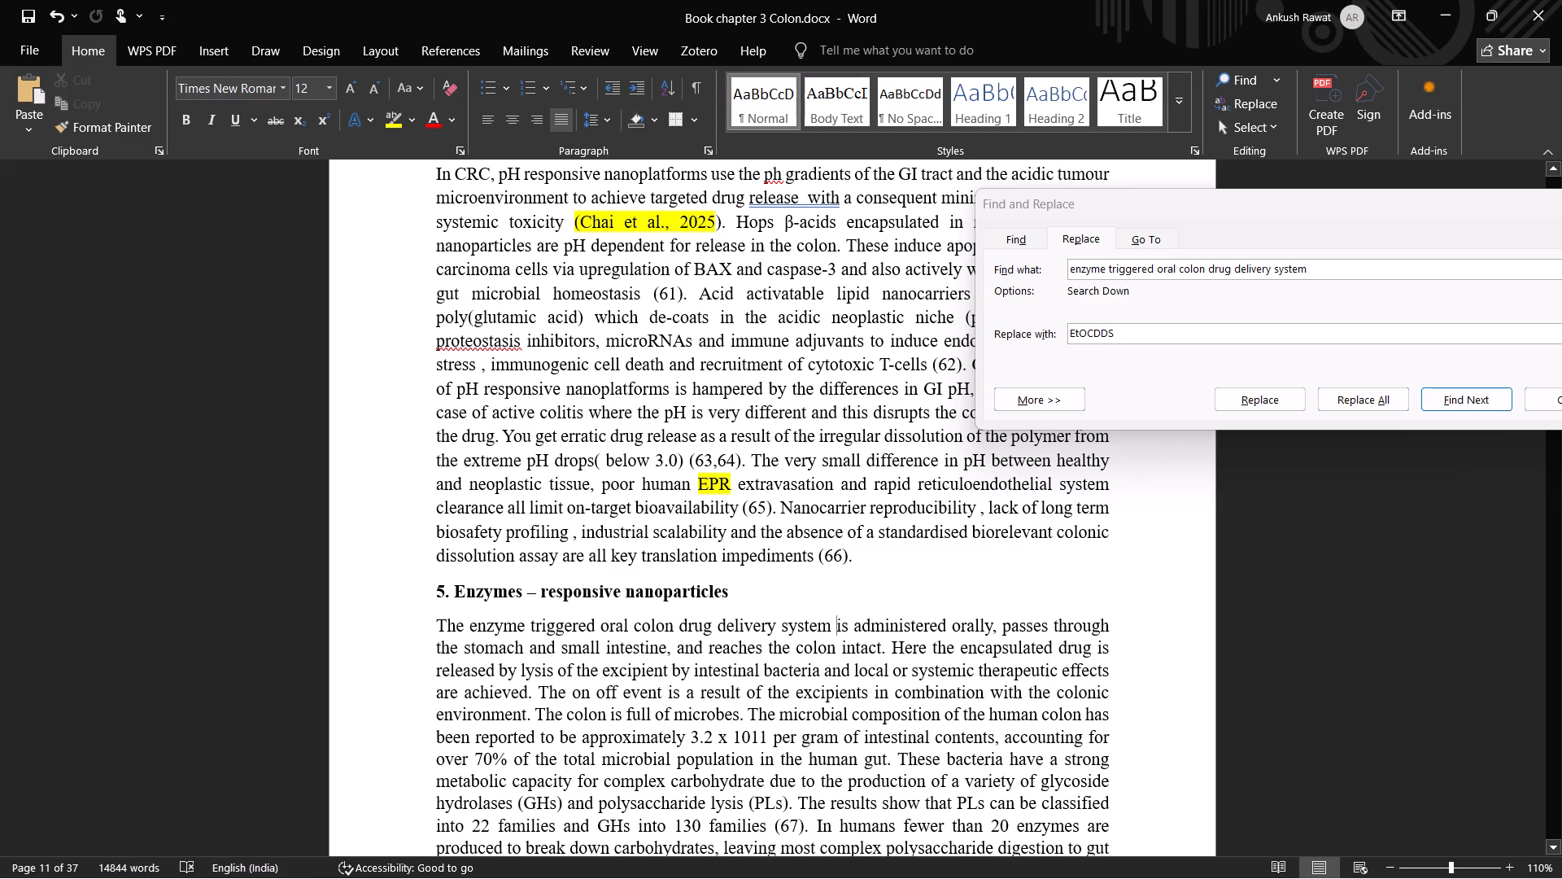
Set up replacing "glycoside hydrolases" with "GHs", copying both terms from section 5's first paragraph.
scroll(683, 739, "down", 1)
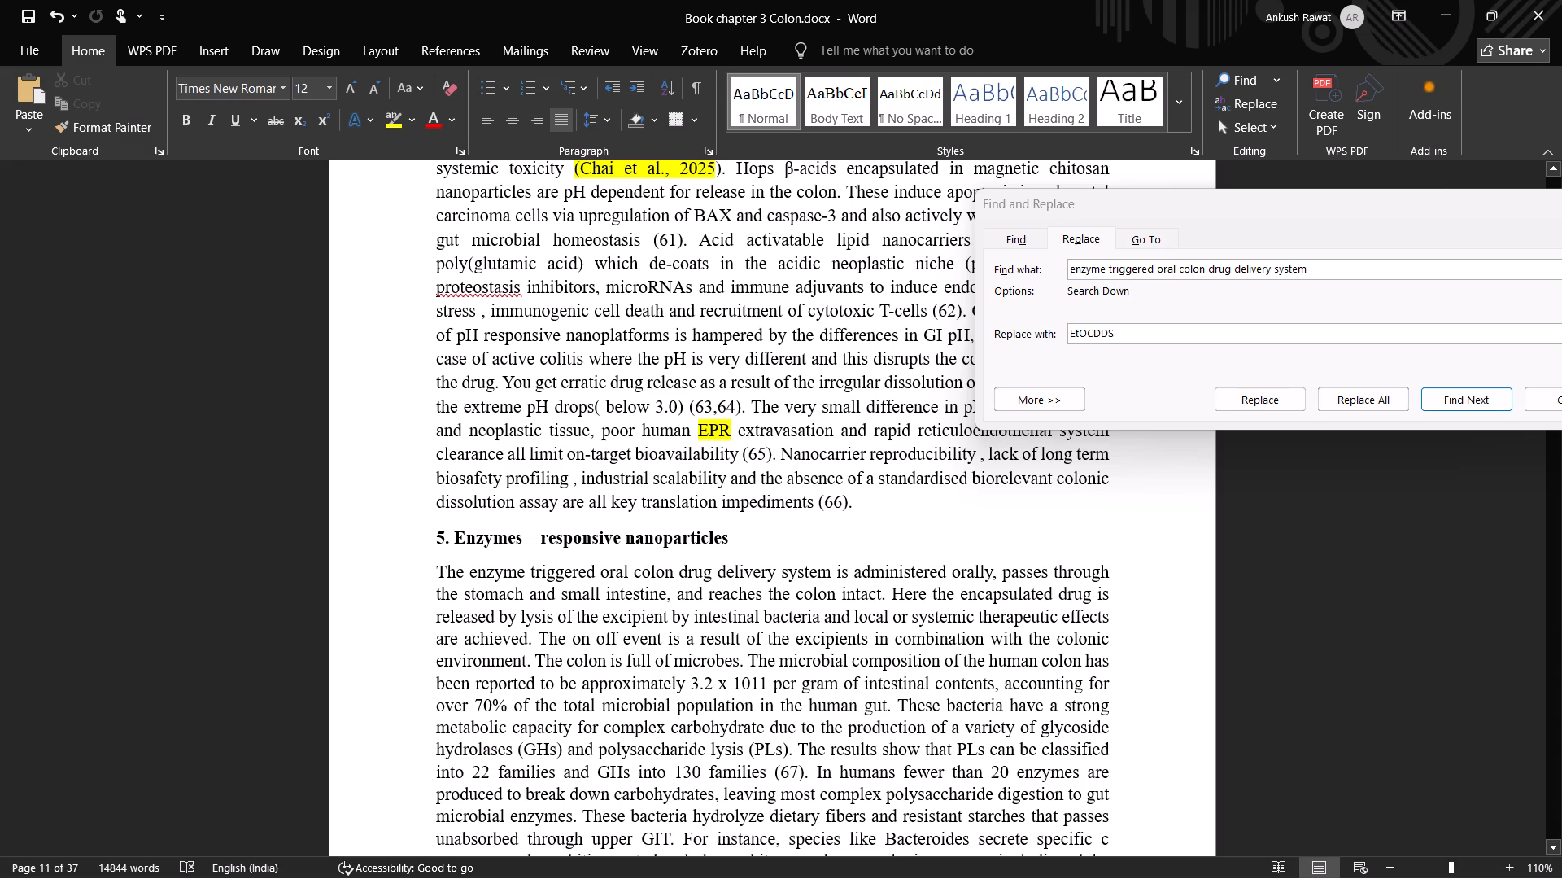
scroll(627, 733, "down", 1)
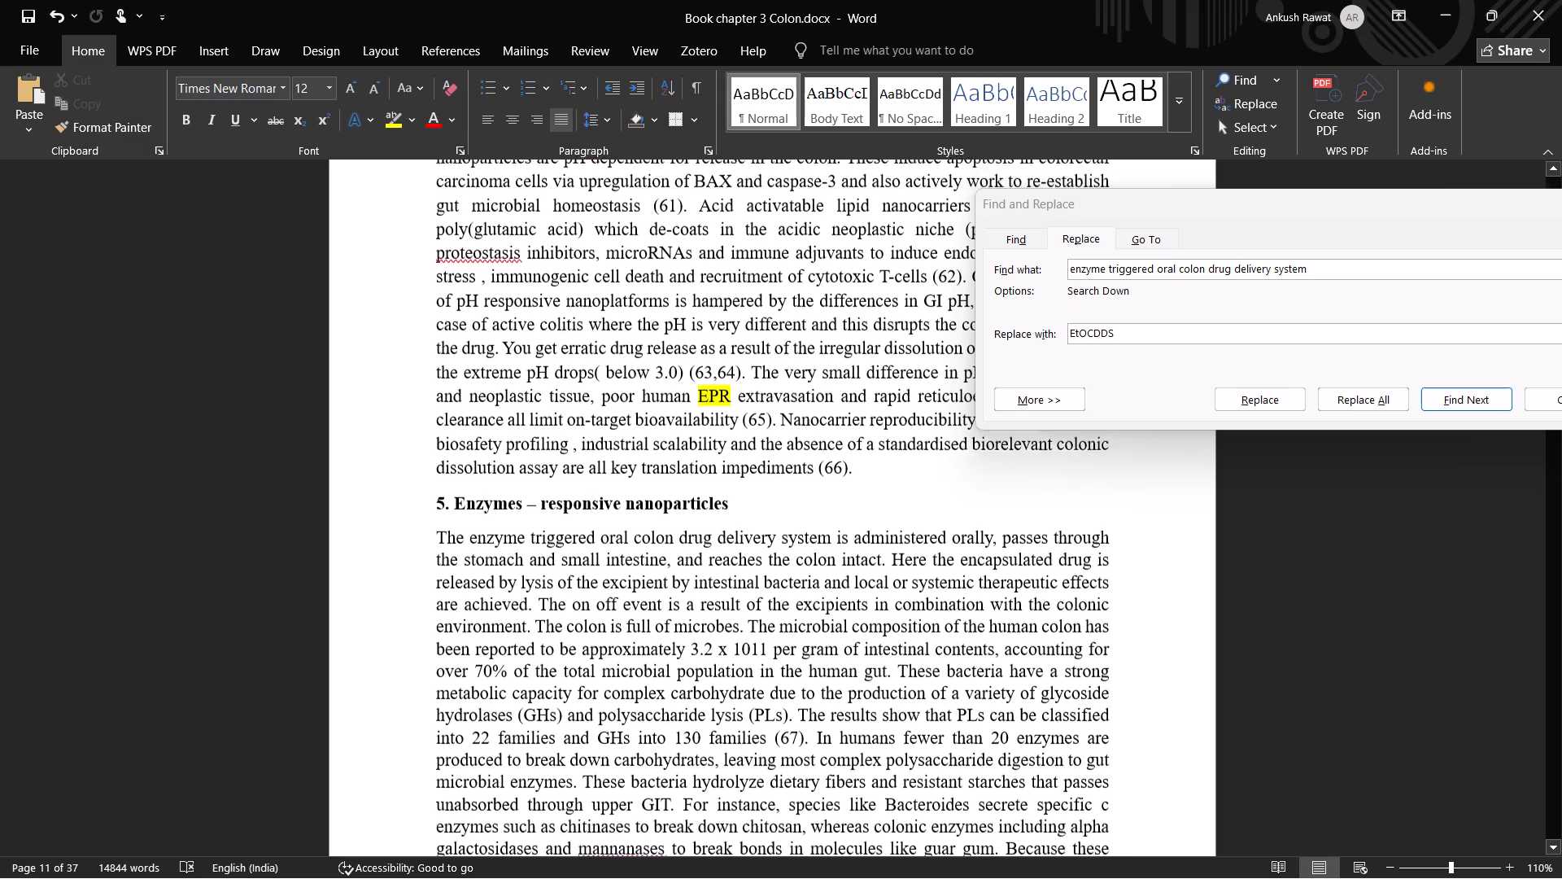
left_click_drag(1040, 674, 1080, 682)
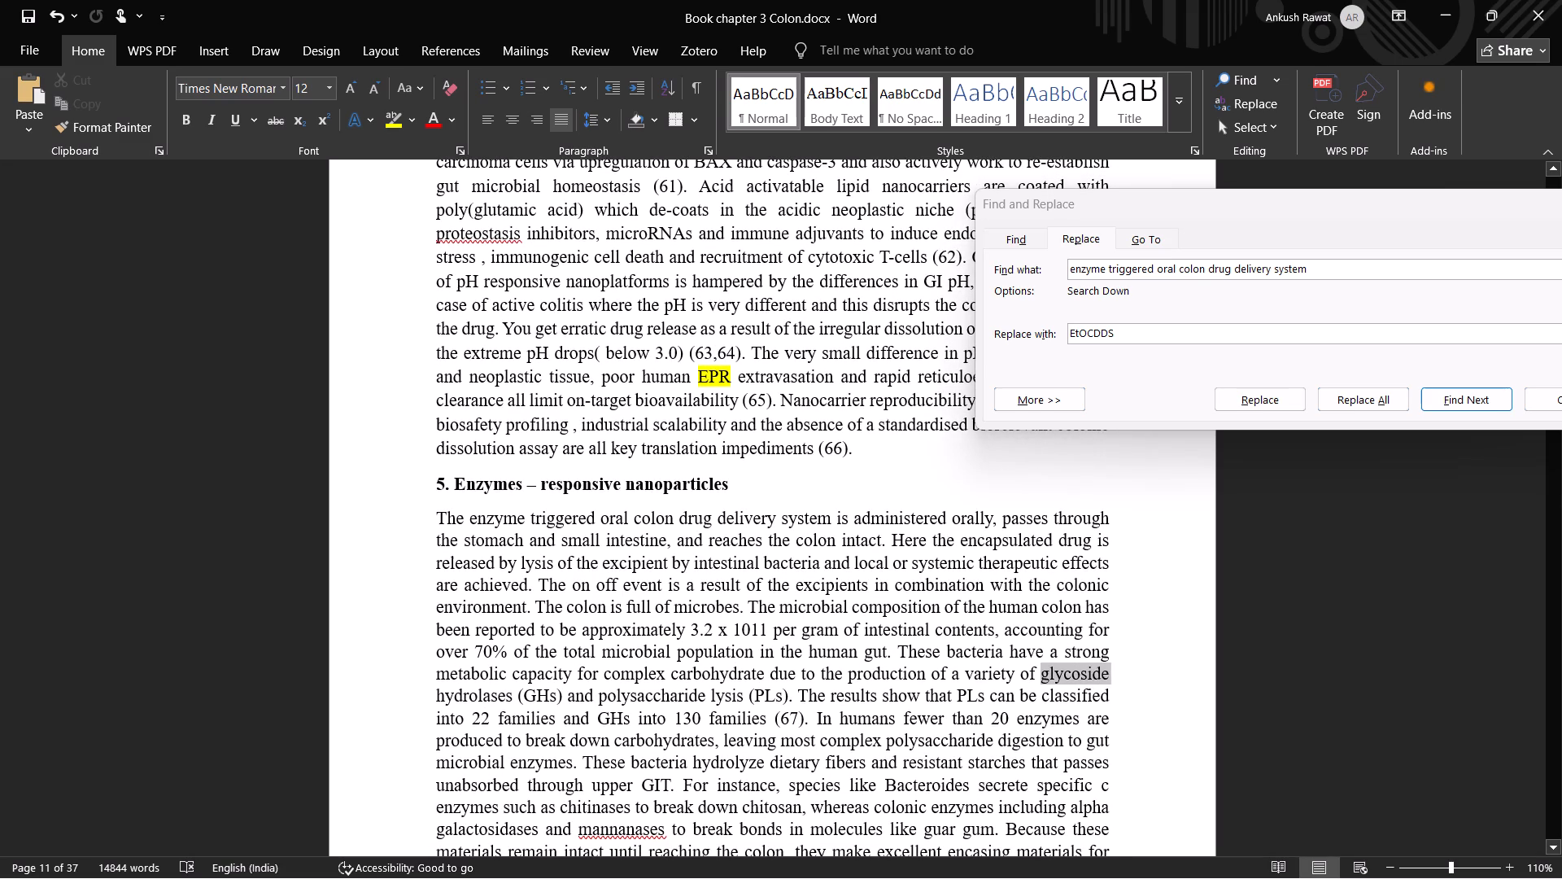
left_click_drag(1080, 682, 513, 690)
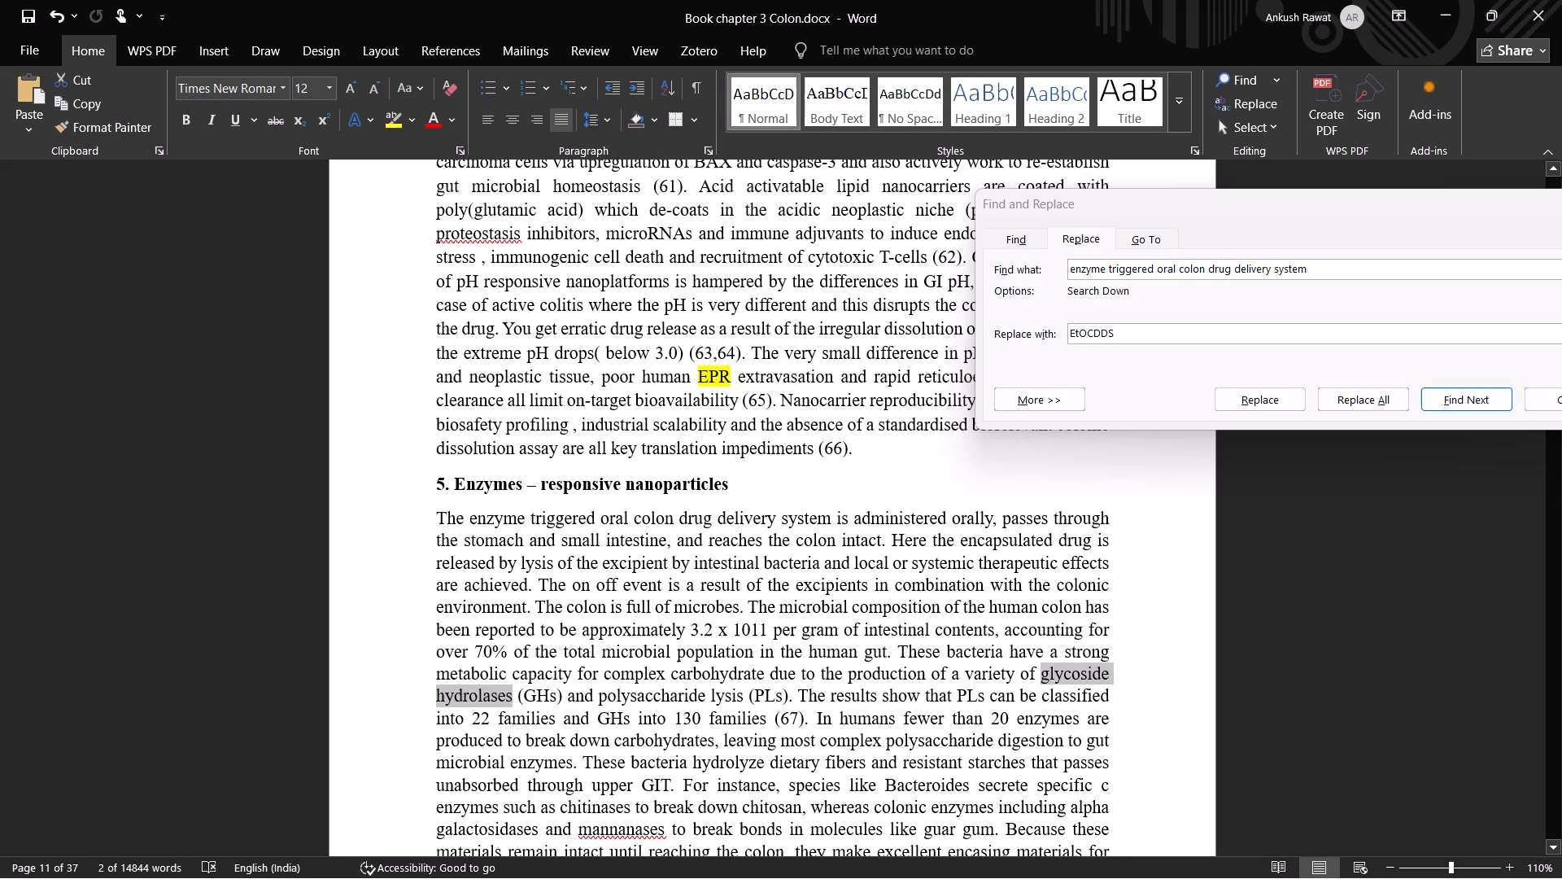
key("ctrl+c")
double_click(1177, 262)
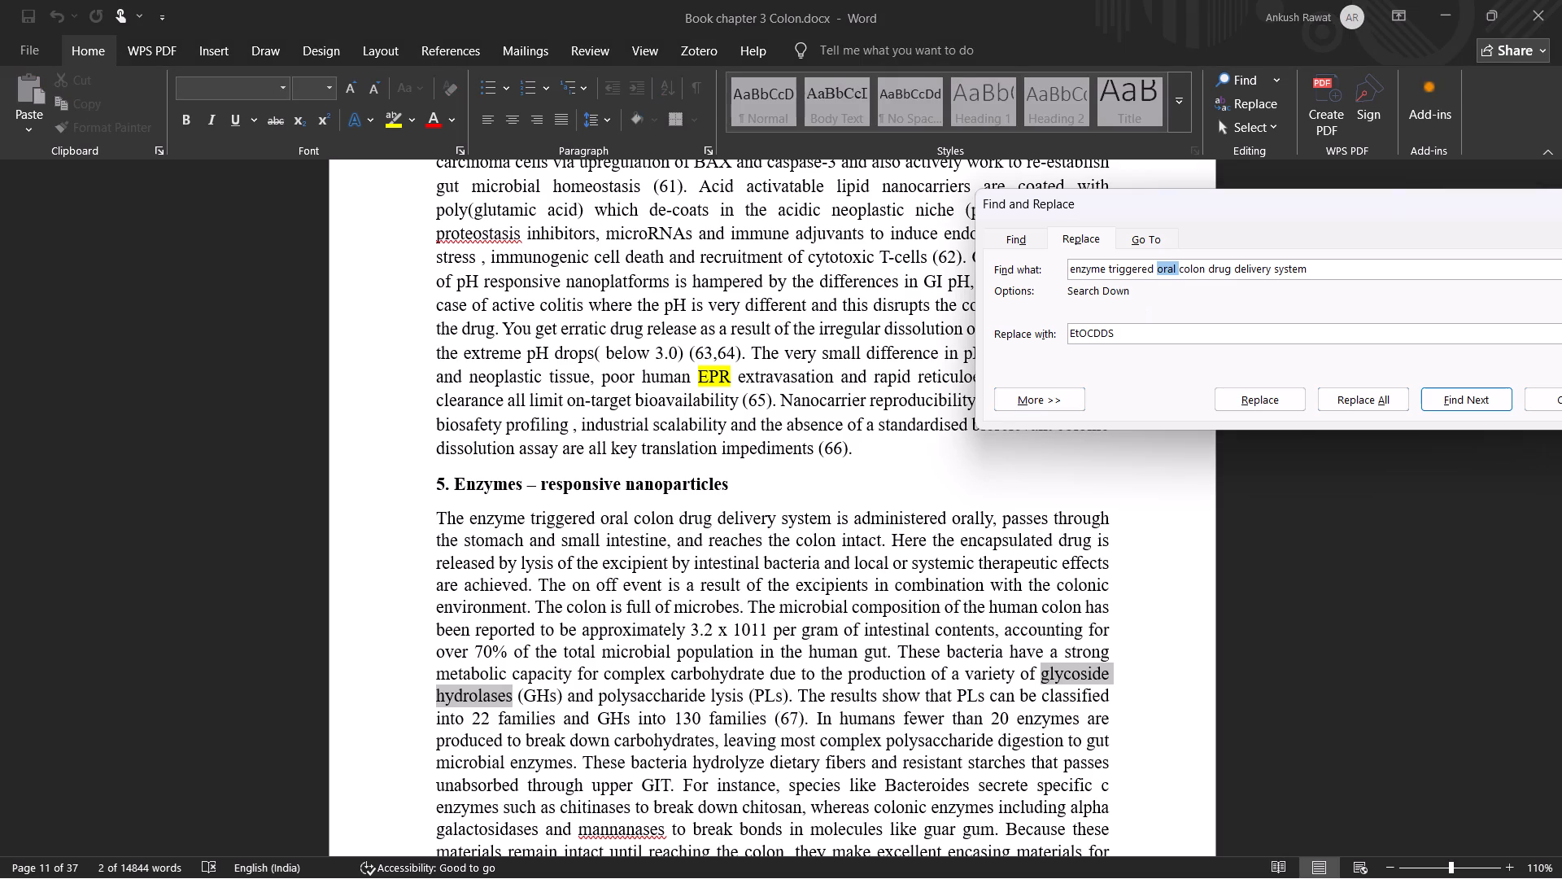
key("ctrl+a")
key("ctrl+v")
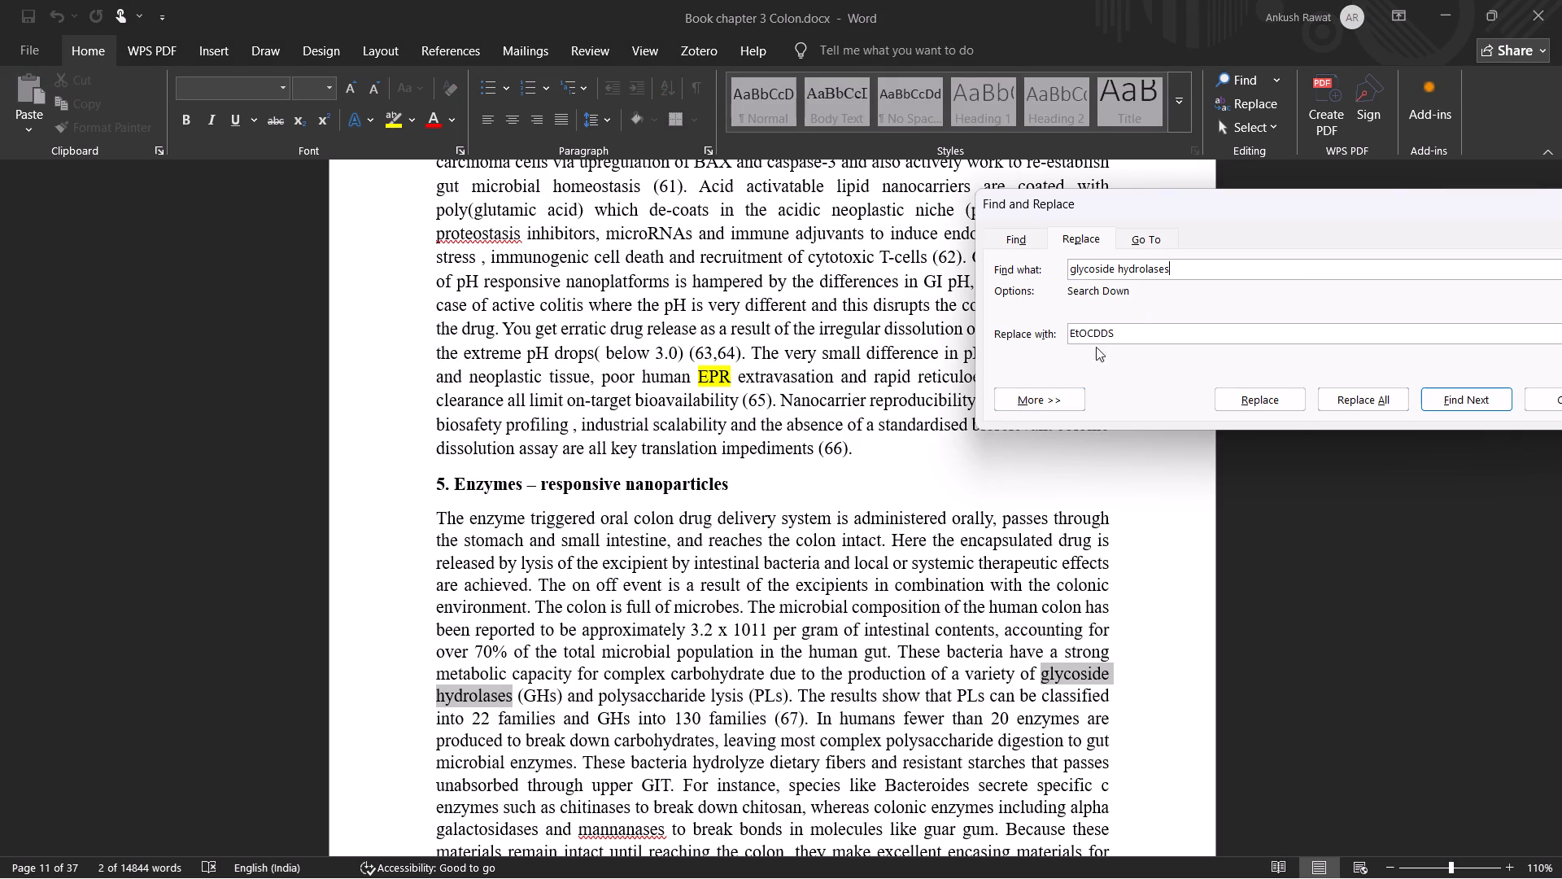
double_click(535, 698)
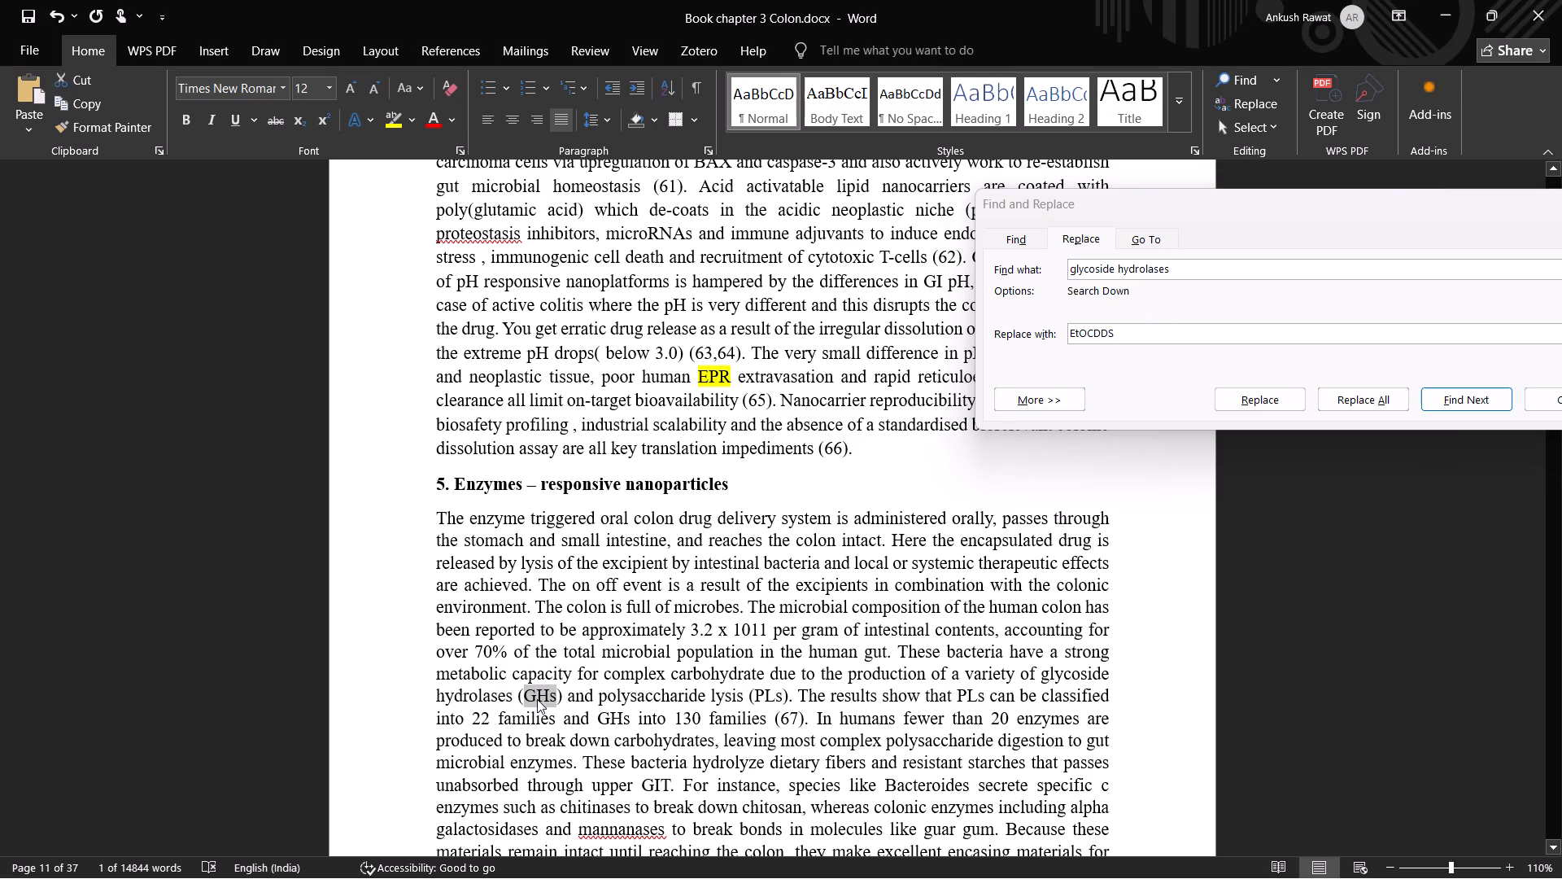
key("ctrl+c")
double_click(1097, 330)
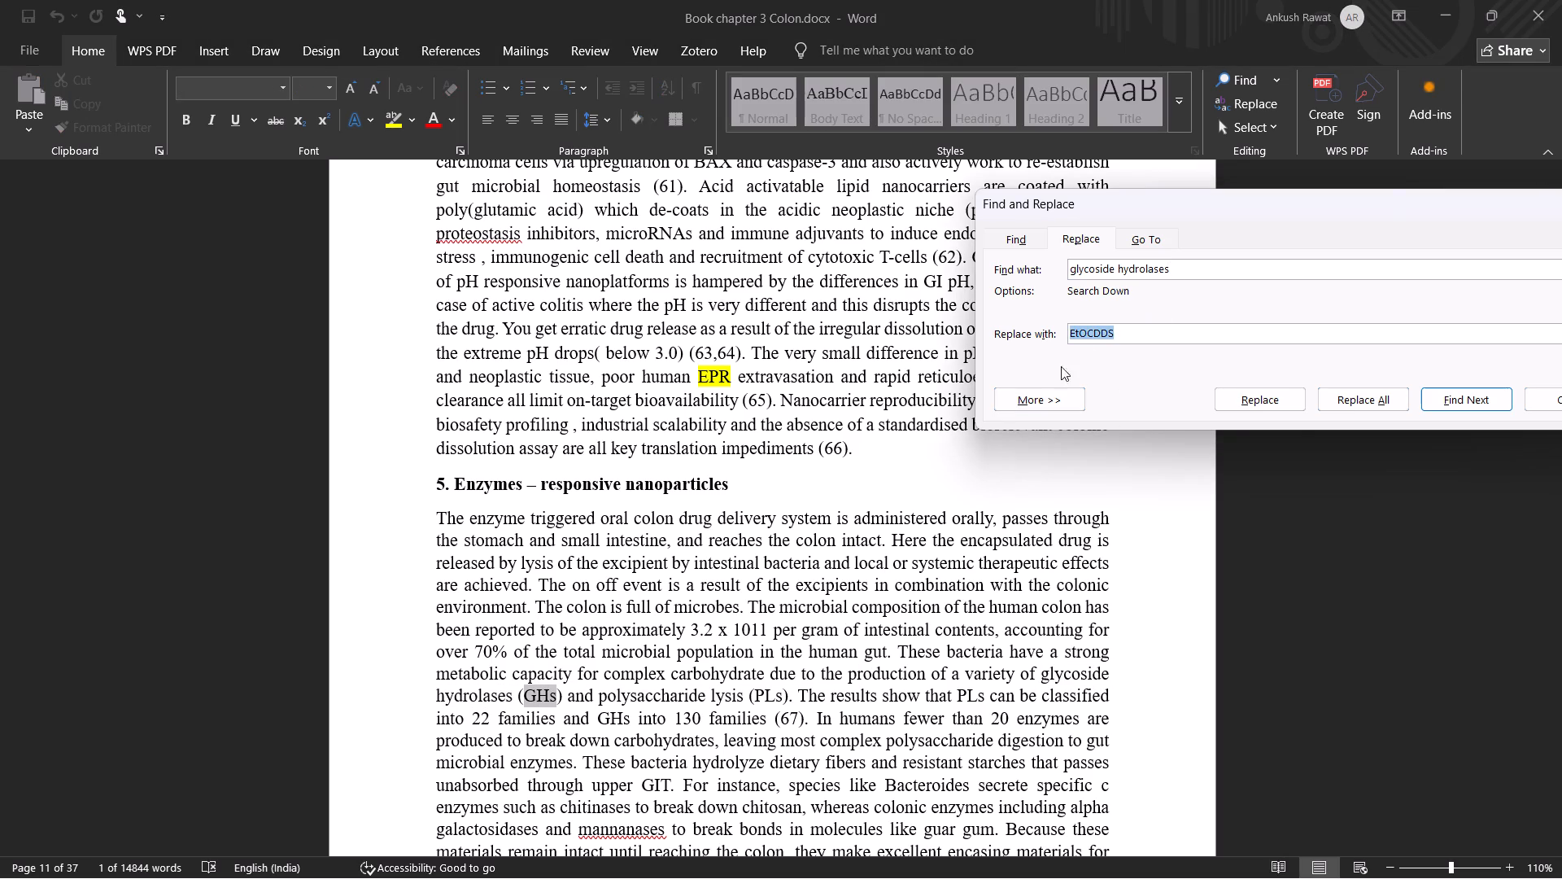
key("ctrl+v")
Replace "glycoside hydrolases" with "GHs" in the page 12 sentence on bacteroides thetaiotaomicron, skipping the spelled-out definition in section 5's first paragraph.
left_click(1434, 396)
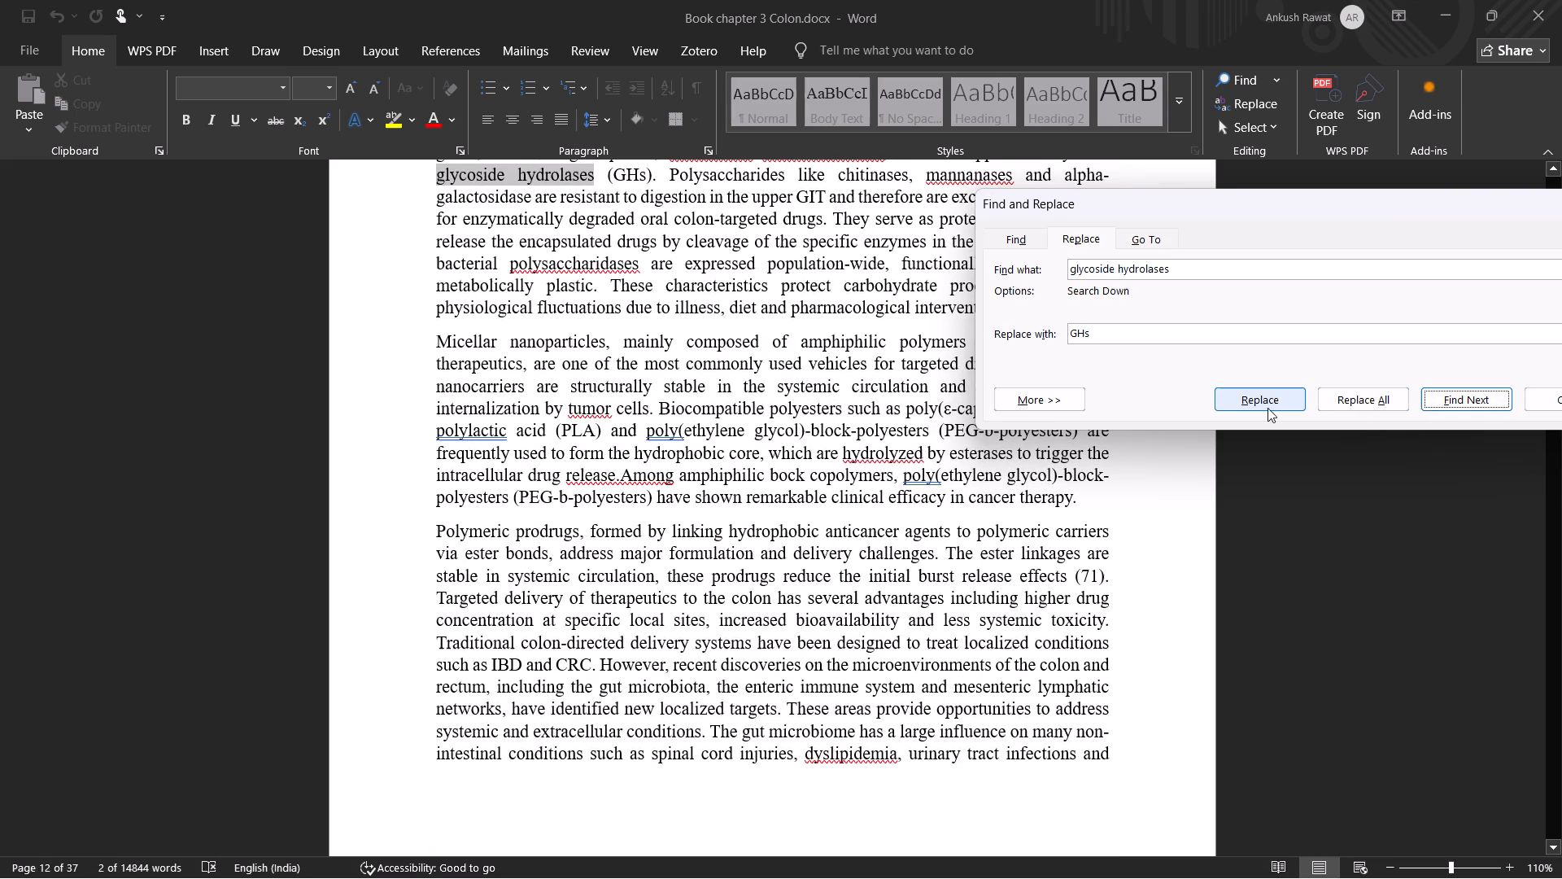
scroll(908, 574, "up", 1)
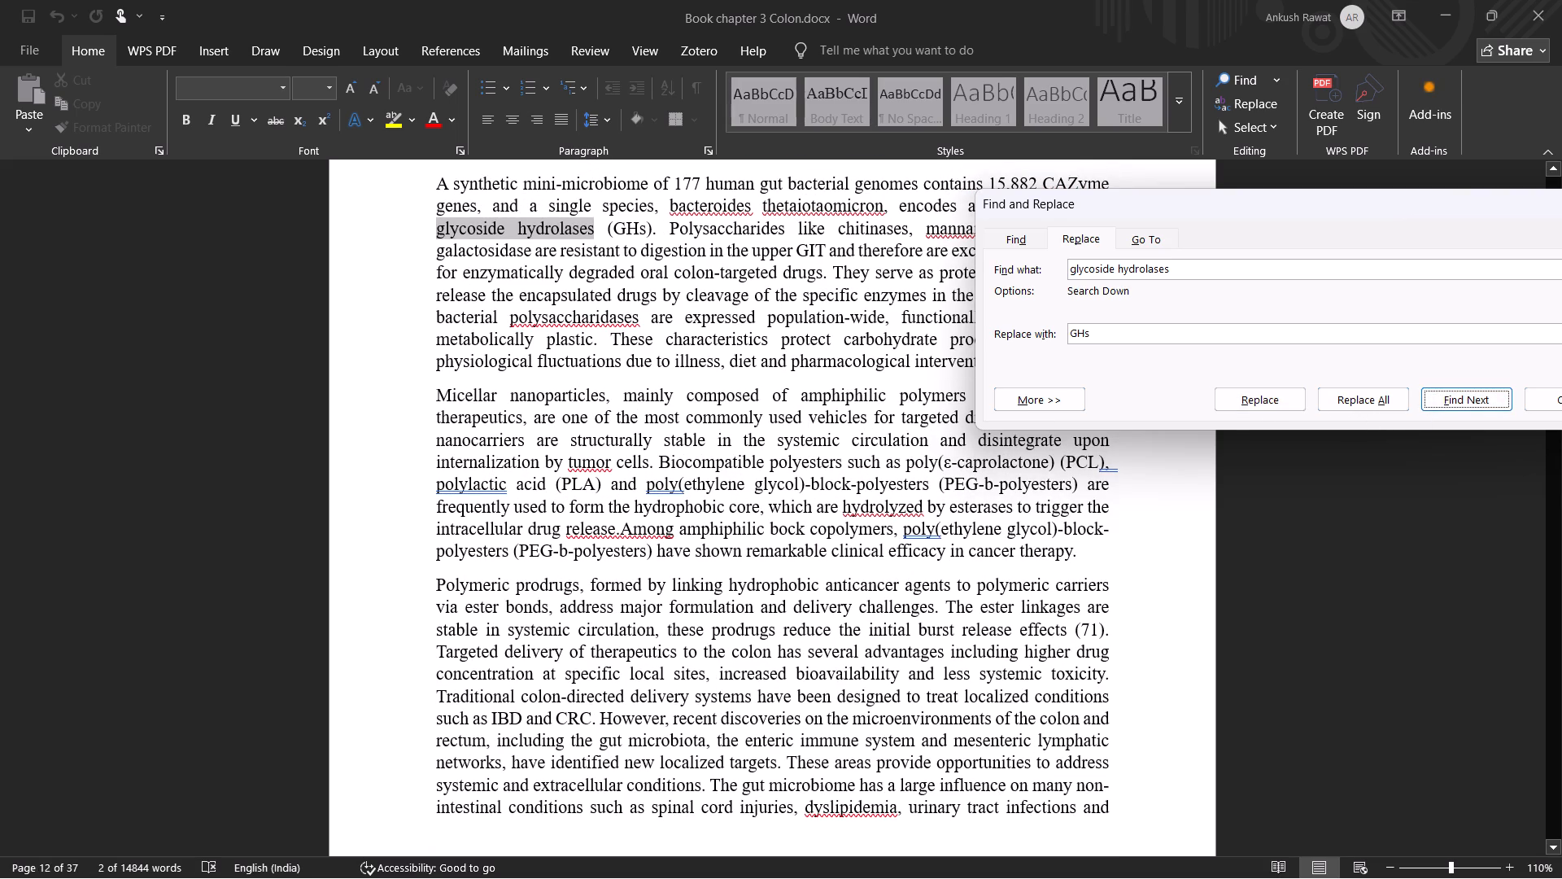
left_click(1241, 400)
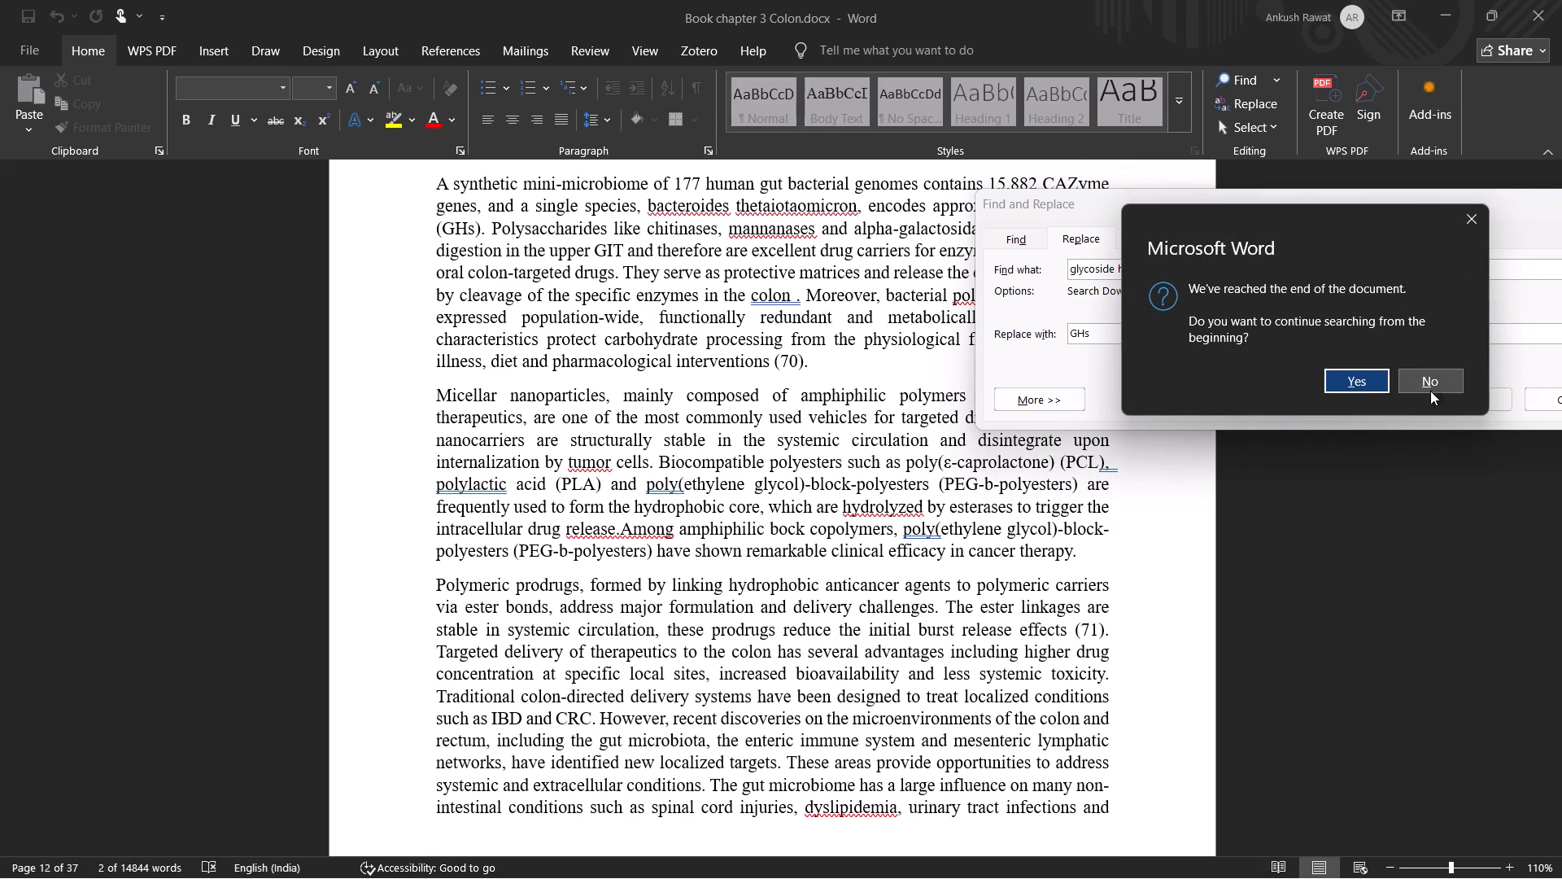
left_click(1347, 383)
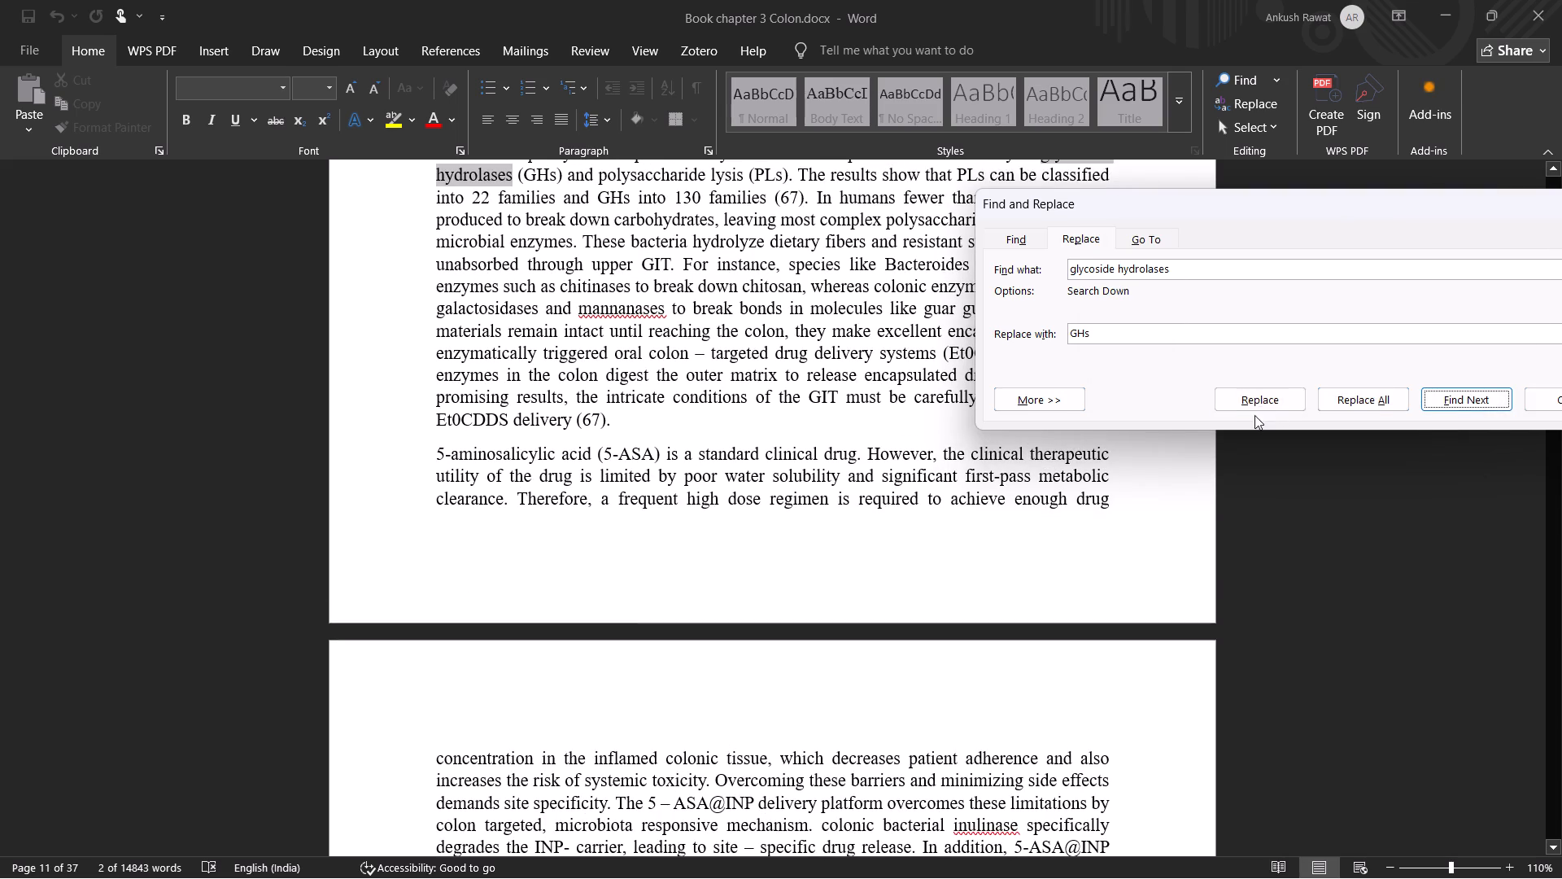
scroll(947, 606, "up", 3)
left_click(1456, 400)
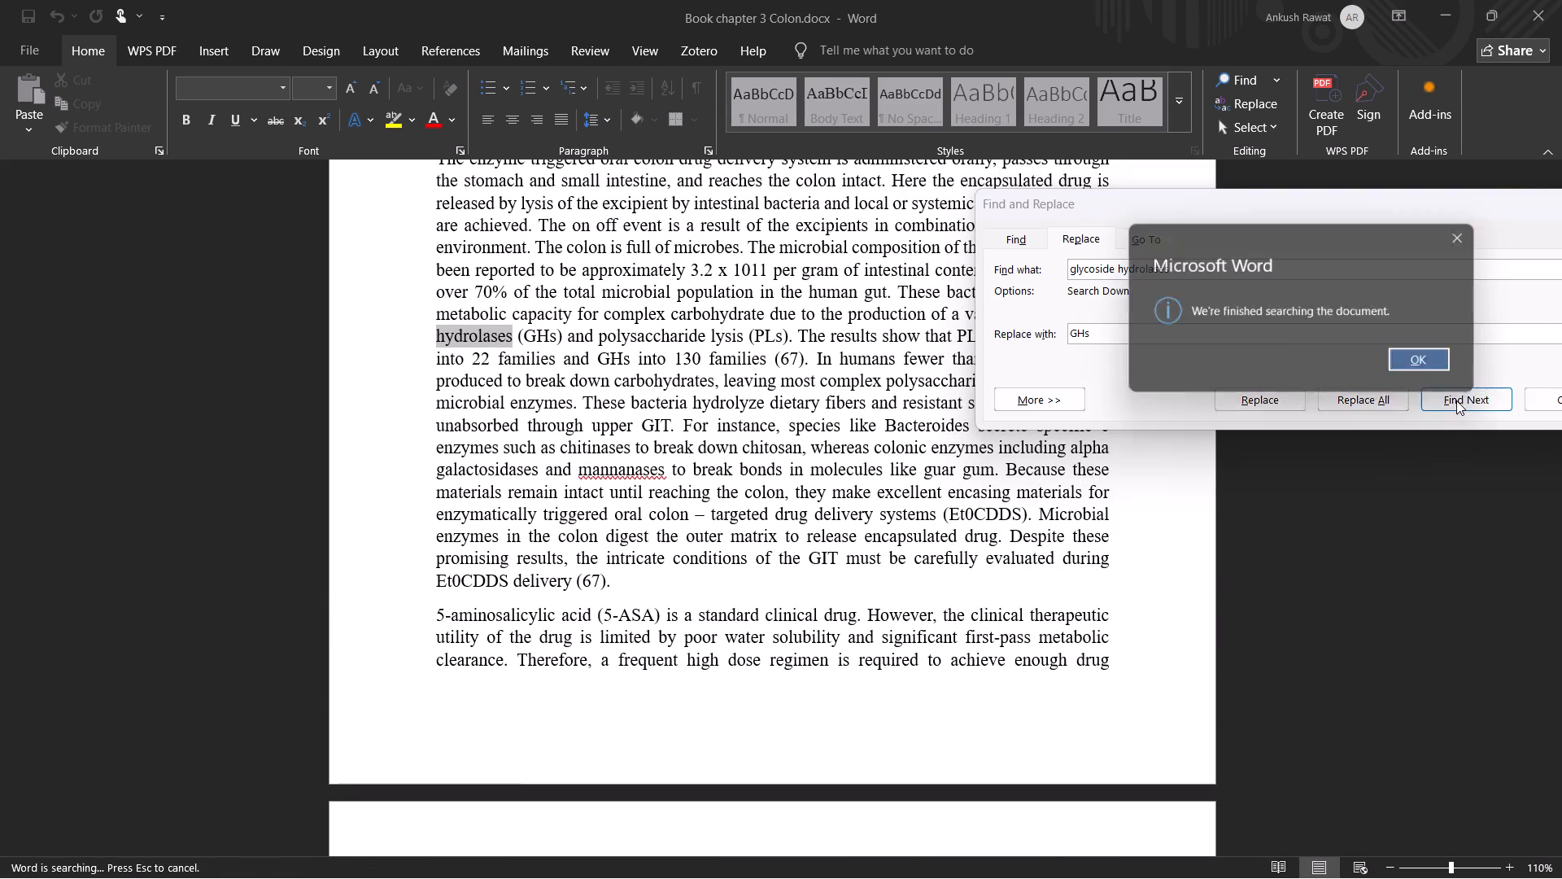
left_click(1440, 357)
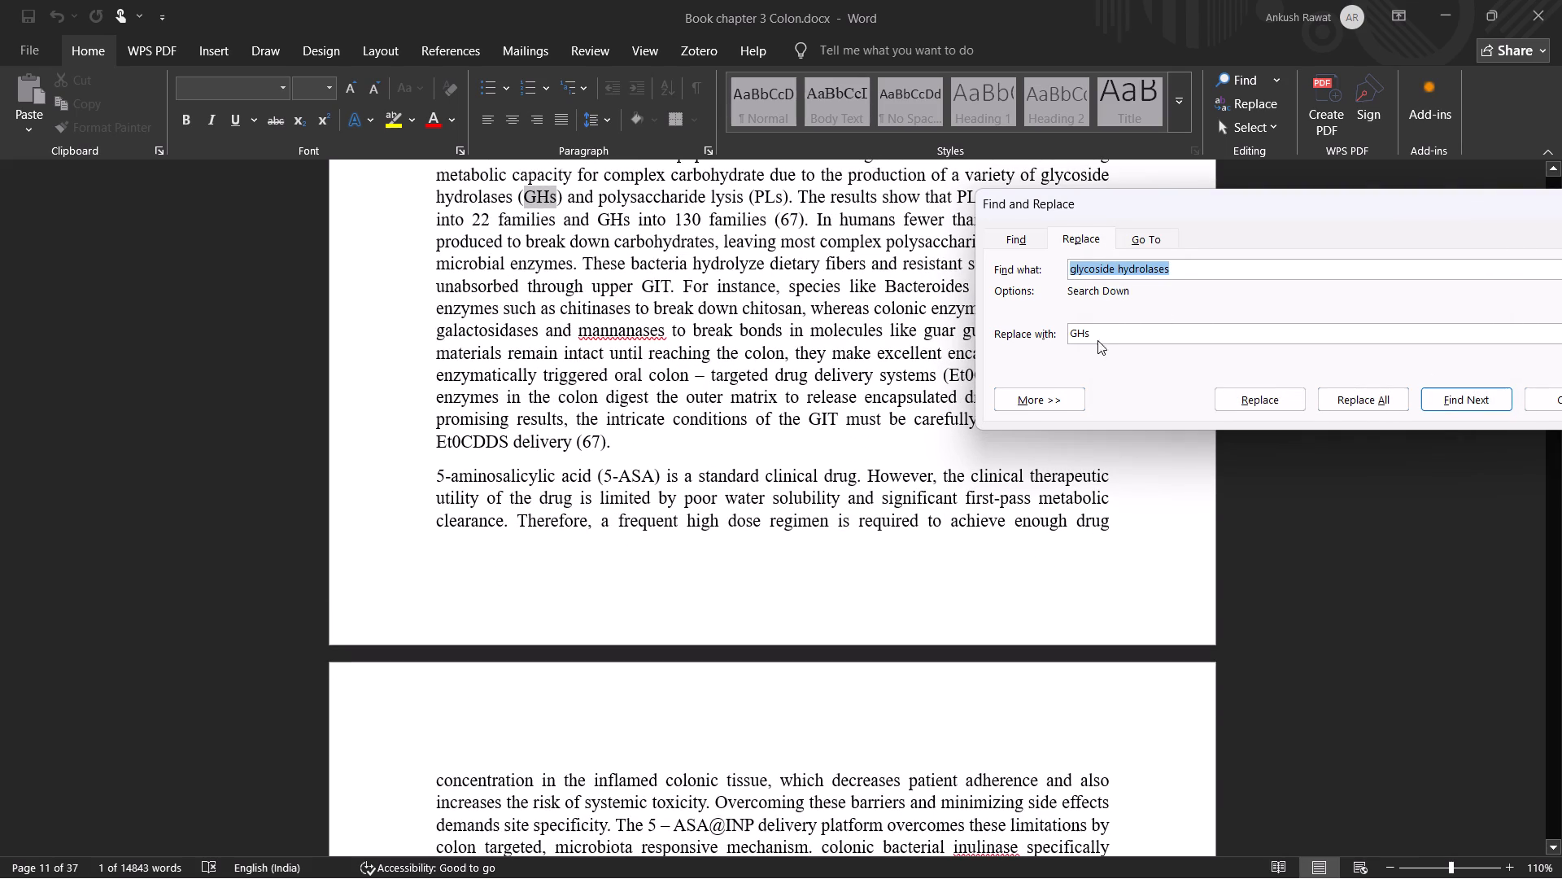
Change the search text to "GHs" and step through its occurrences to the bacteroides thetaiotaomicron sentence on page 12.
left_click_drag(1099, 335, 1048, 339)
key("ctrl+c")
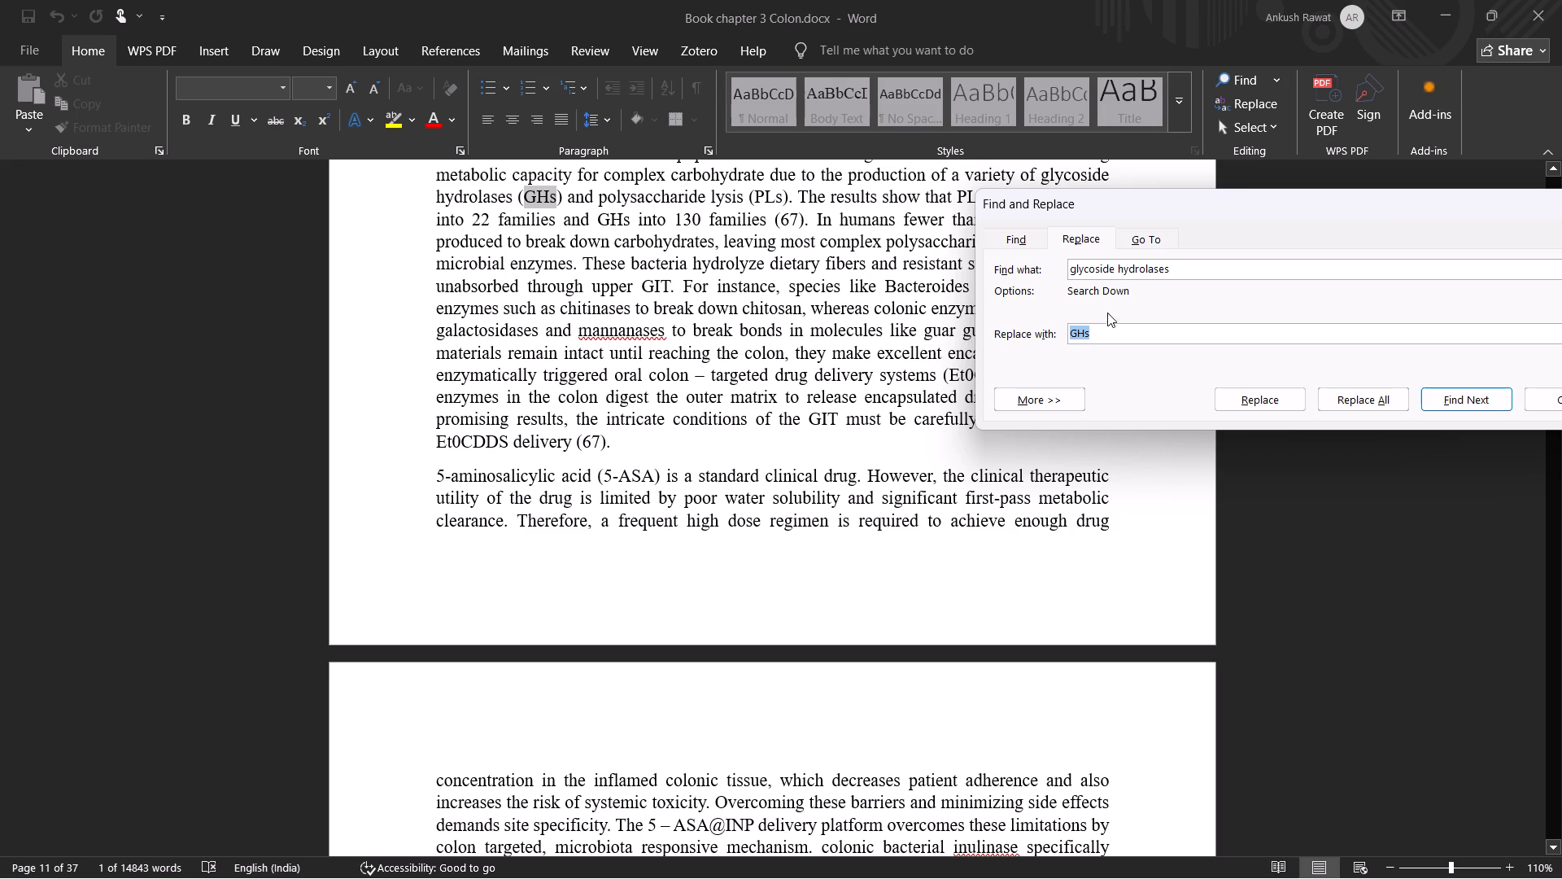
left_click_drag(1177, 264, 1052, 282)
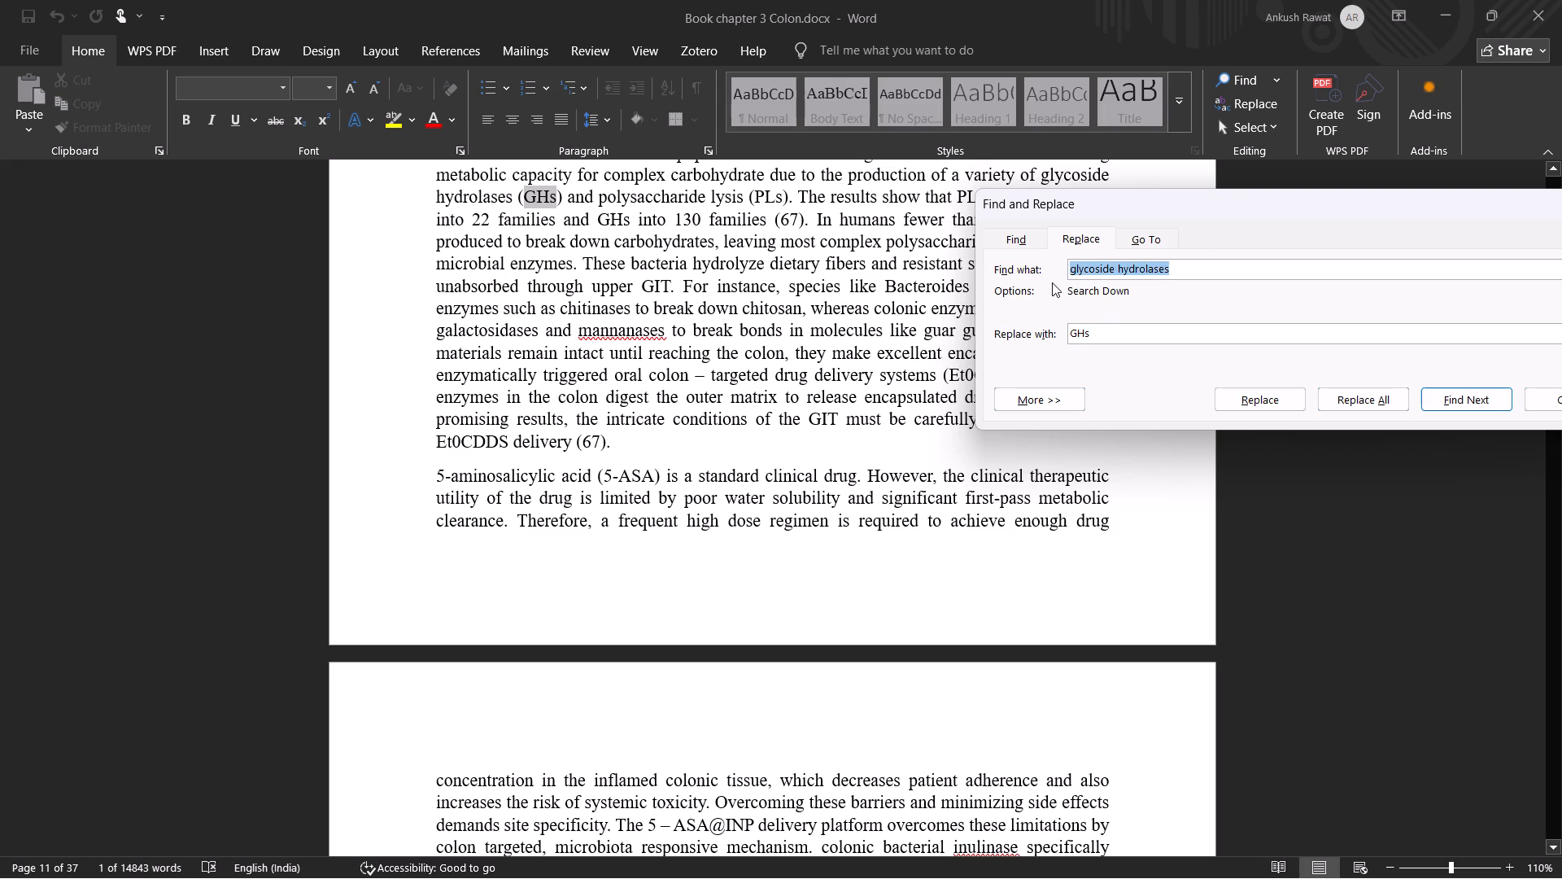
key("ctrl+v")
left_click_drag(1101, 330, 1054, 334)
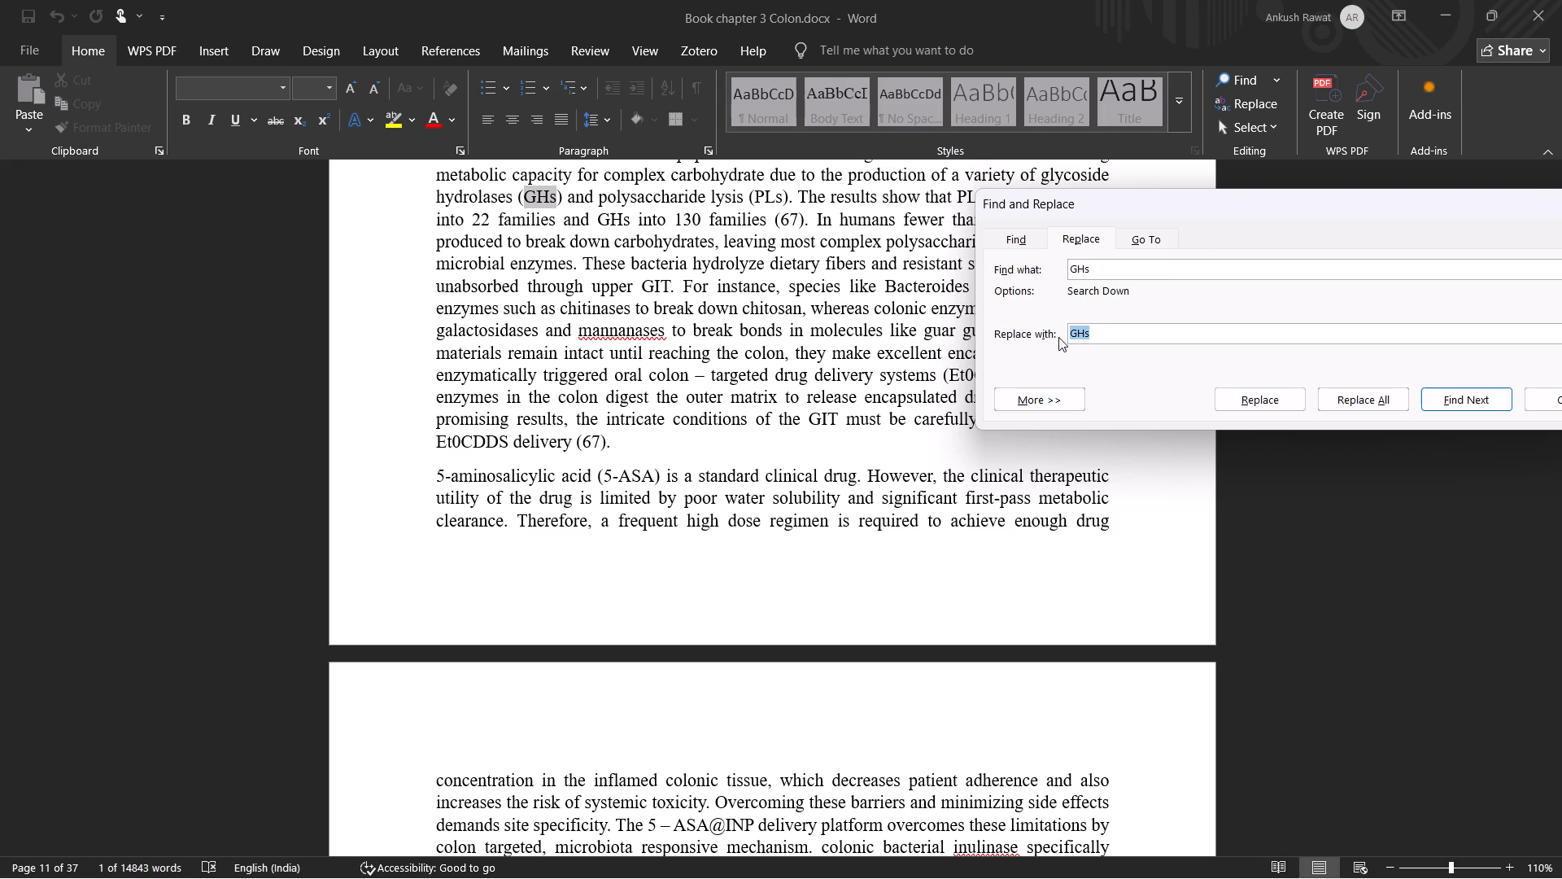
left_click(1457, 397)
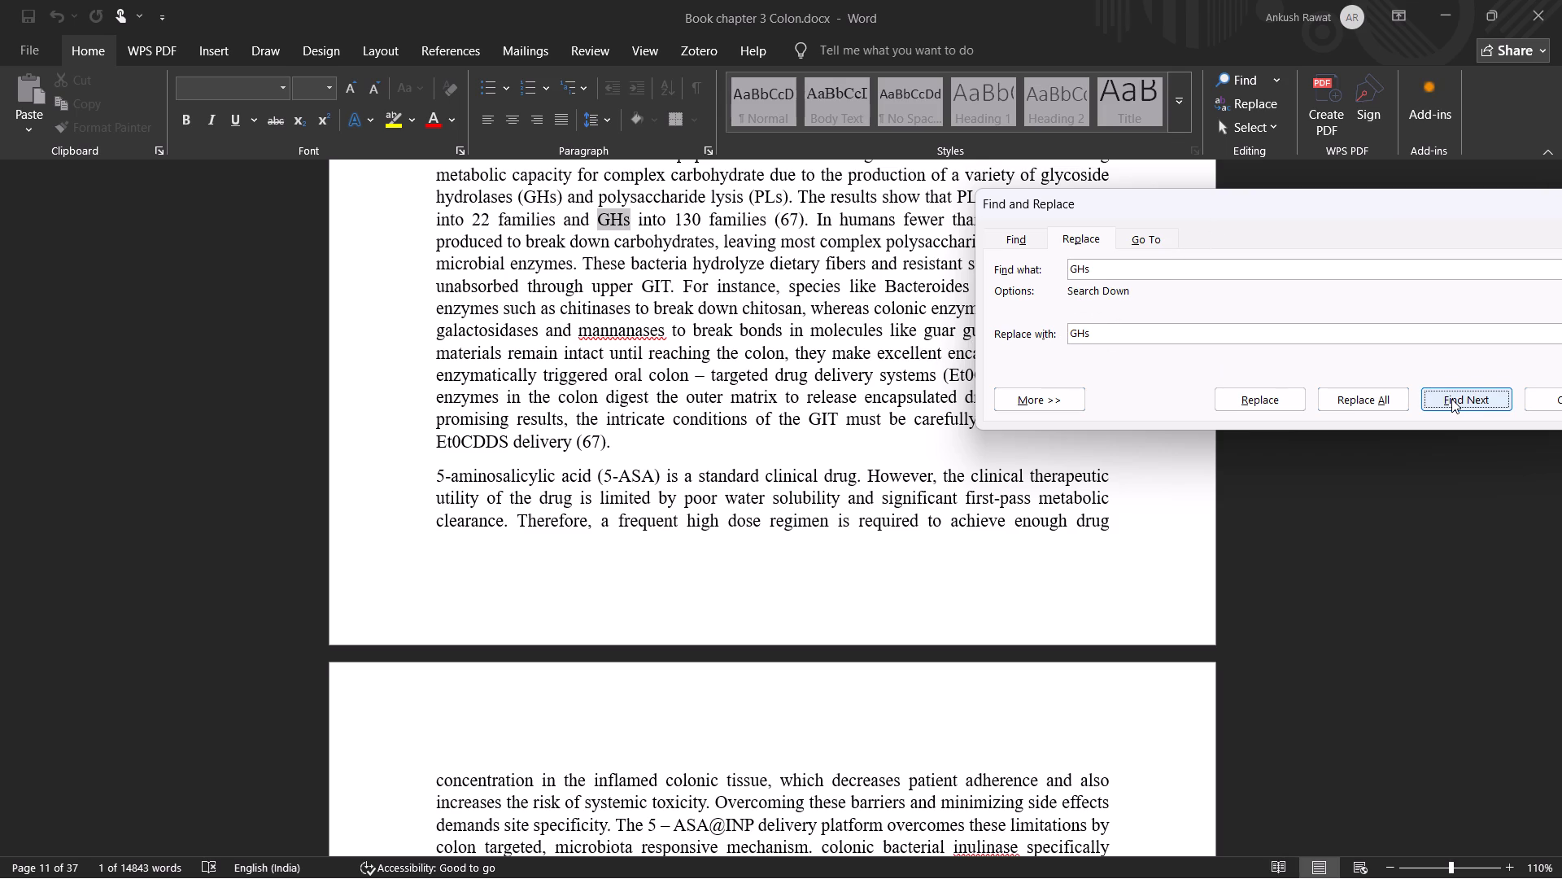
left_click(1451, 400)
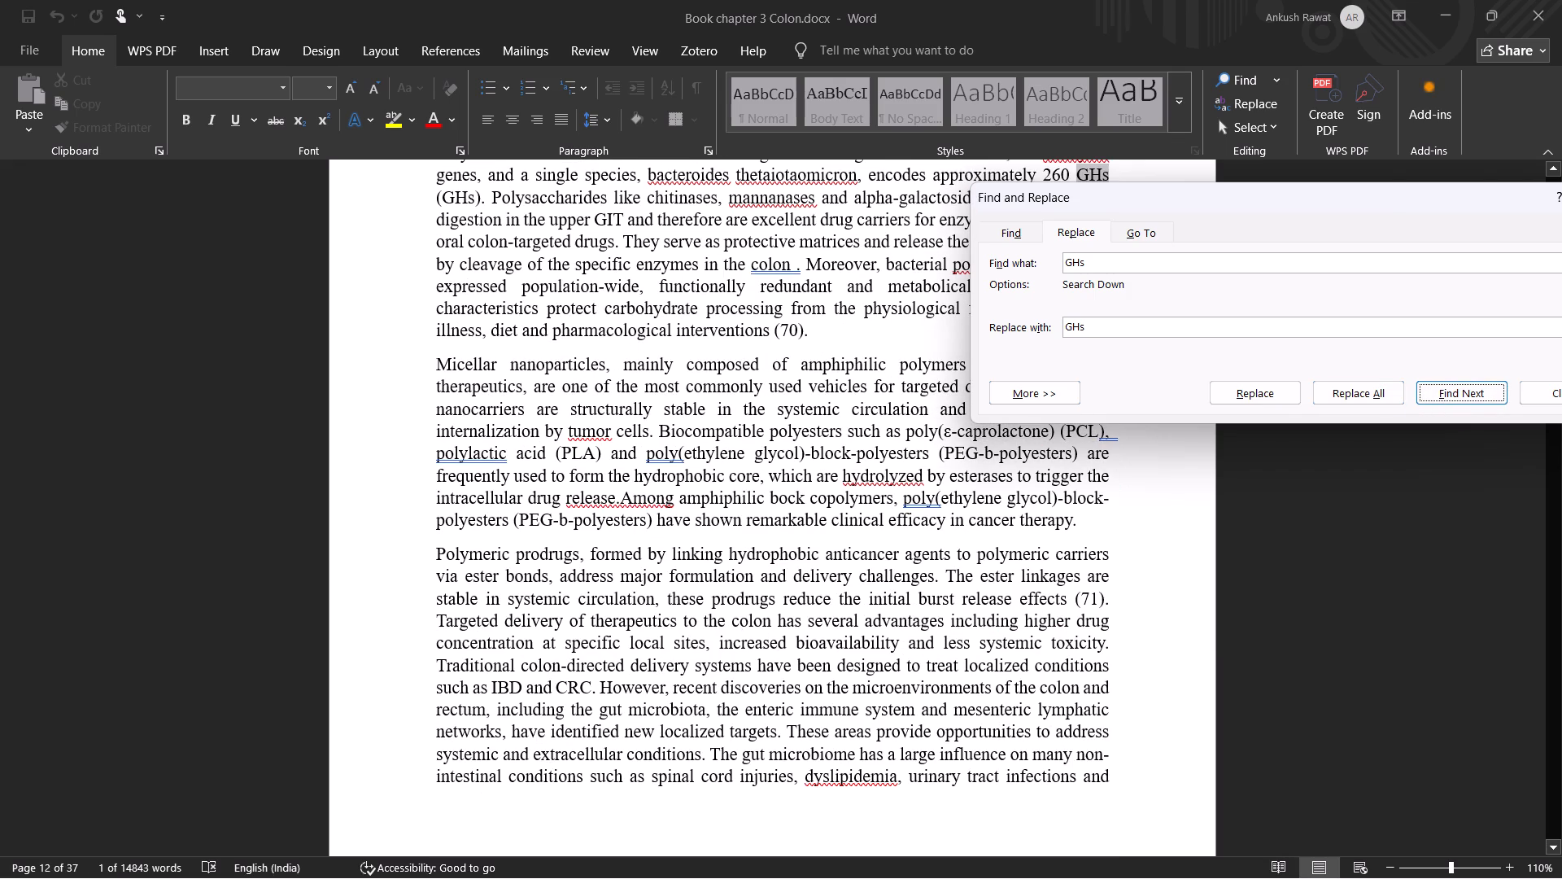
Delete the redundant "(GHs)" after "260 GHs" in the bacteroides thetaiotaomicron sentence.
left_click(481, 197)
left_click_drag(480, 198, 454, 198)
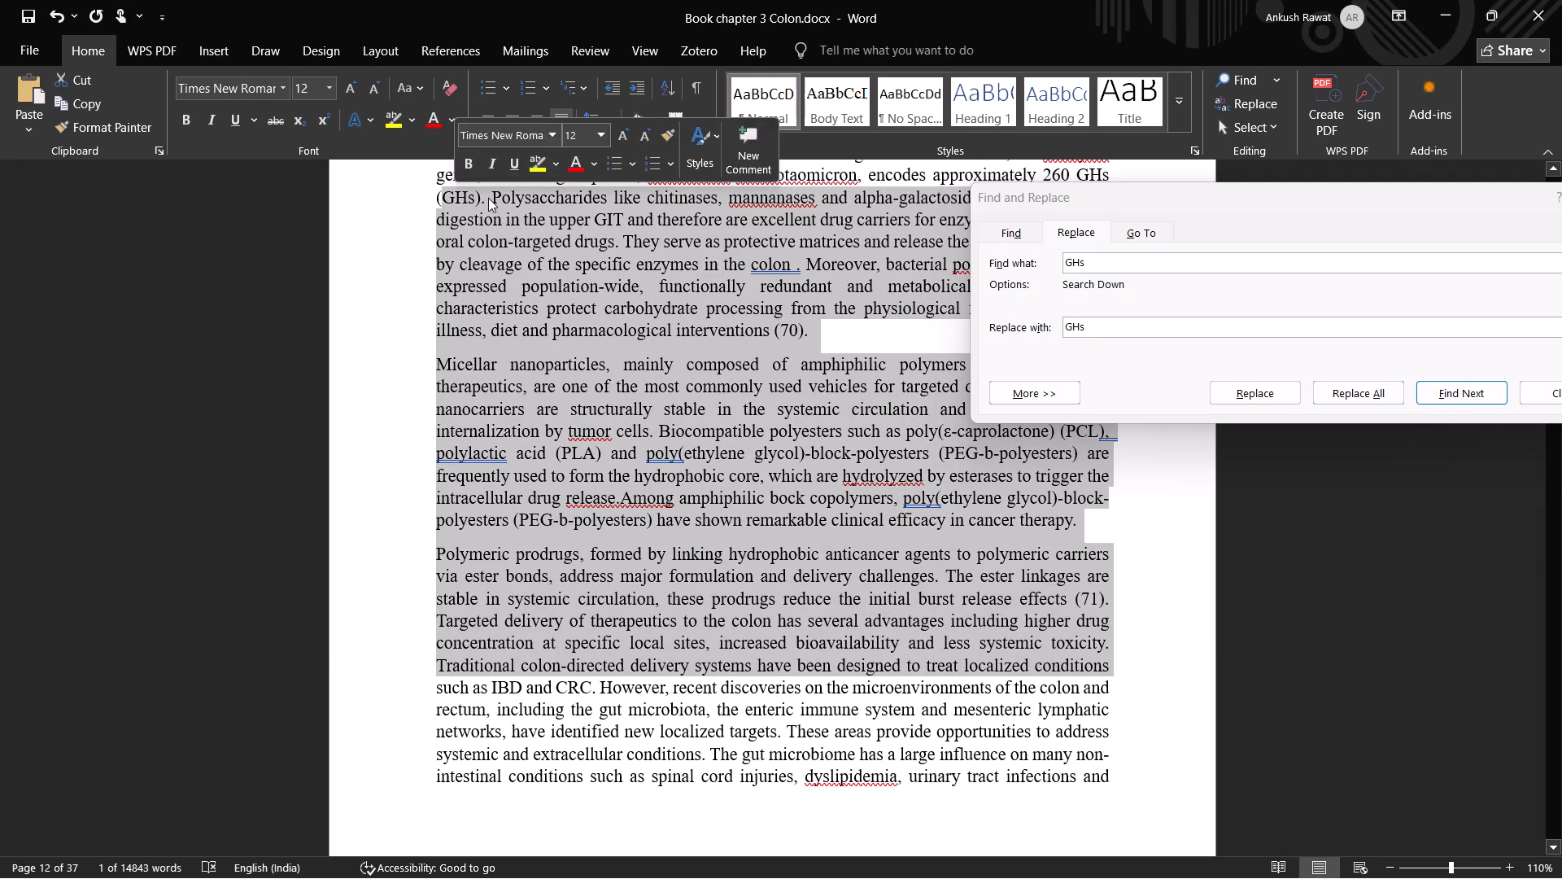
left_click(489, 198)
left_click(479, 197)
key("BackSpace")
key("BackSpace")
key("BackSpace")
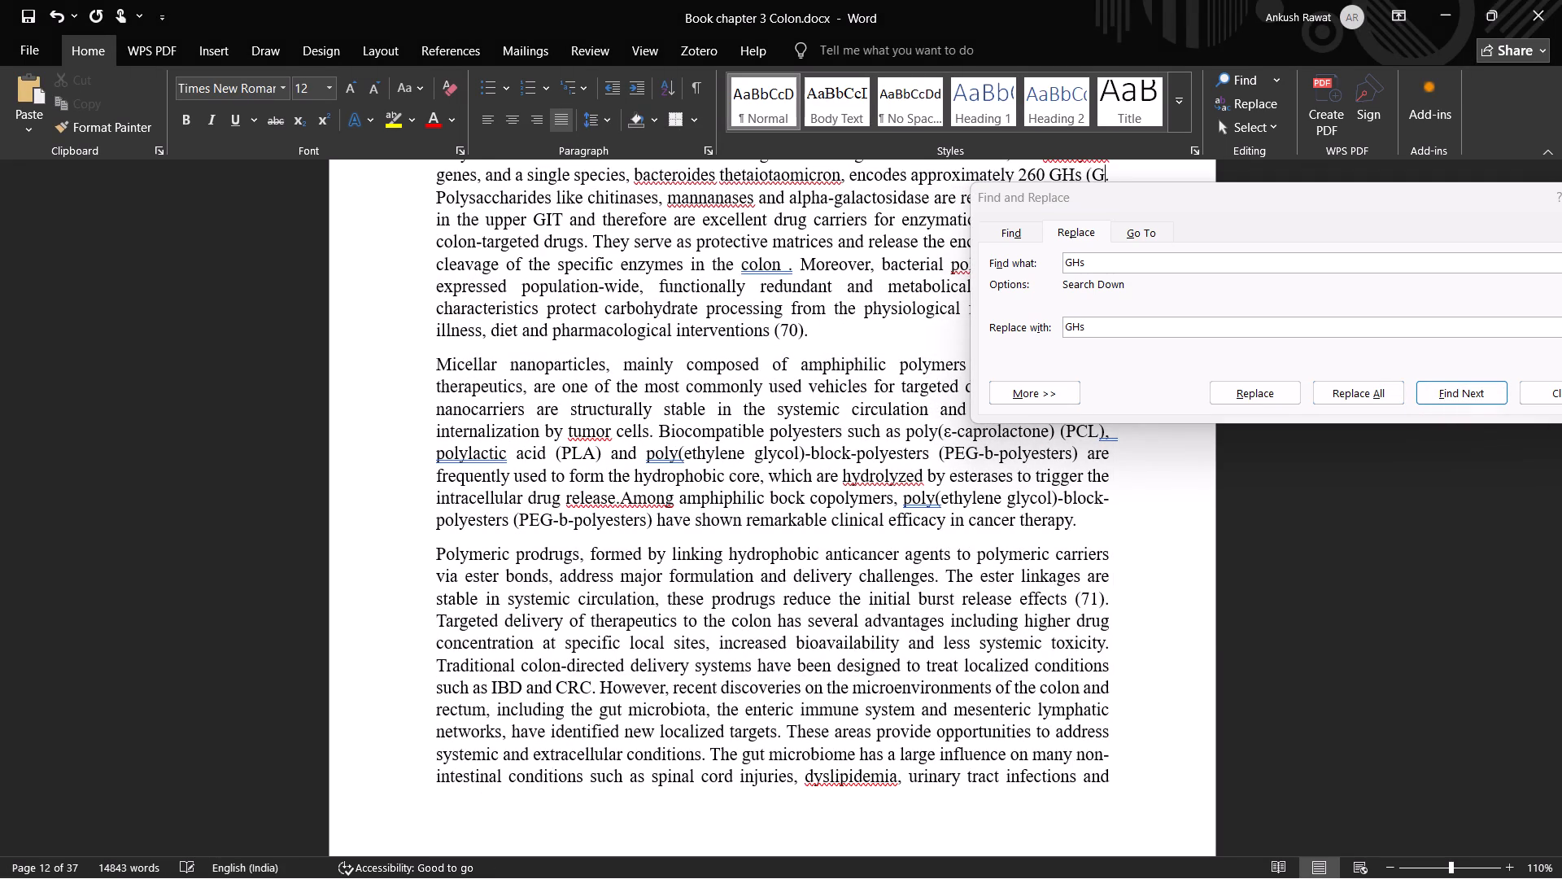
key("BackSpace")
key("BackSpace")
key("BackSpace")
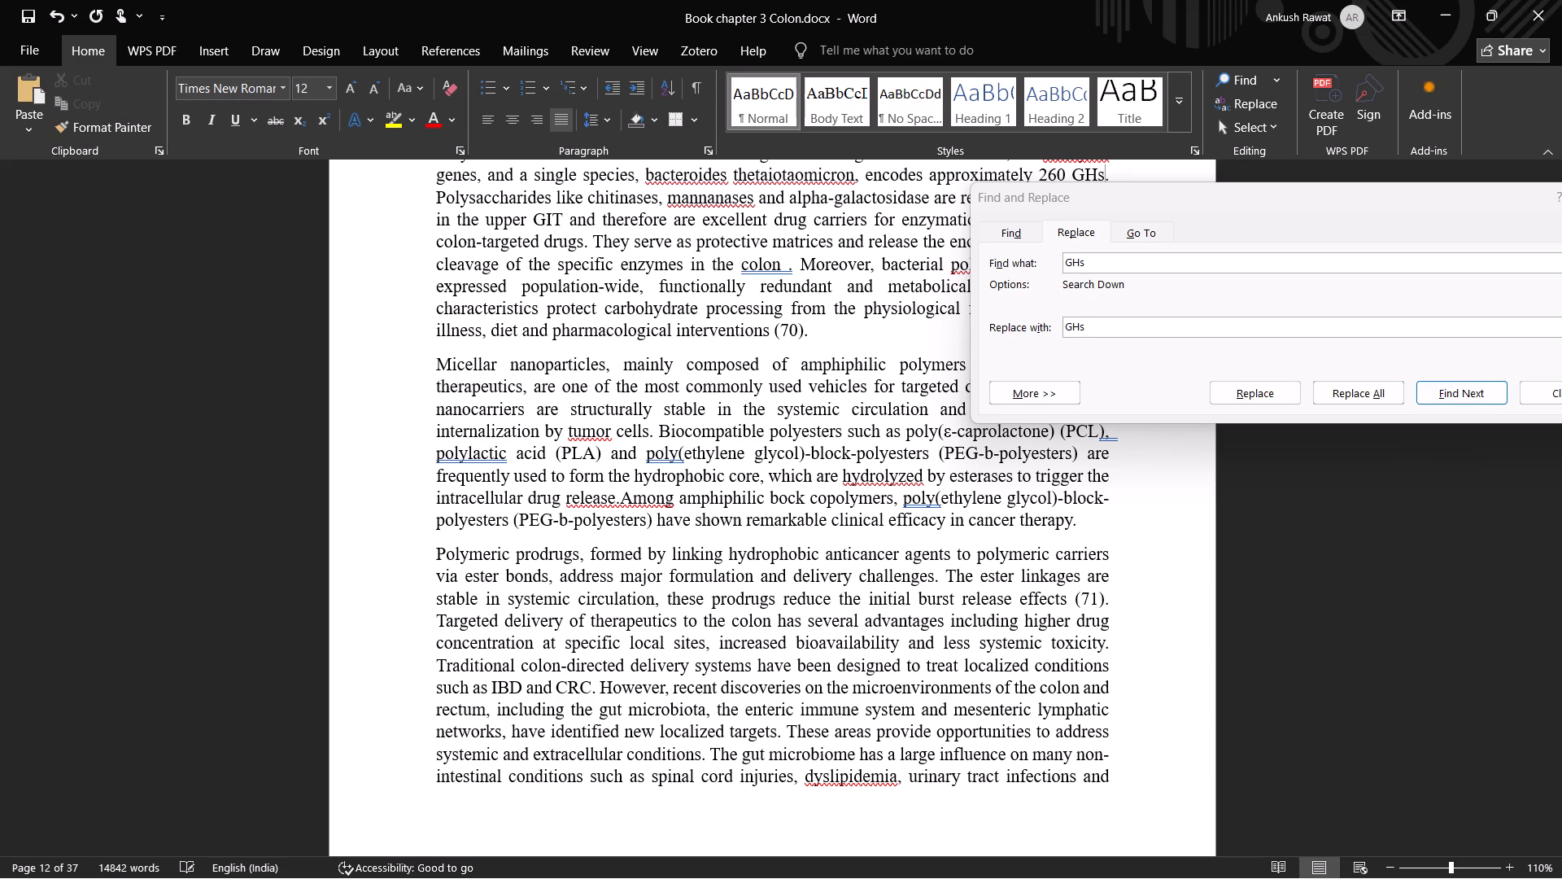
Search for the next occurrence of "GHs" in the document.
left_click(1453, 388)
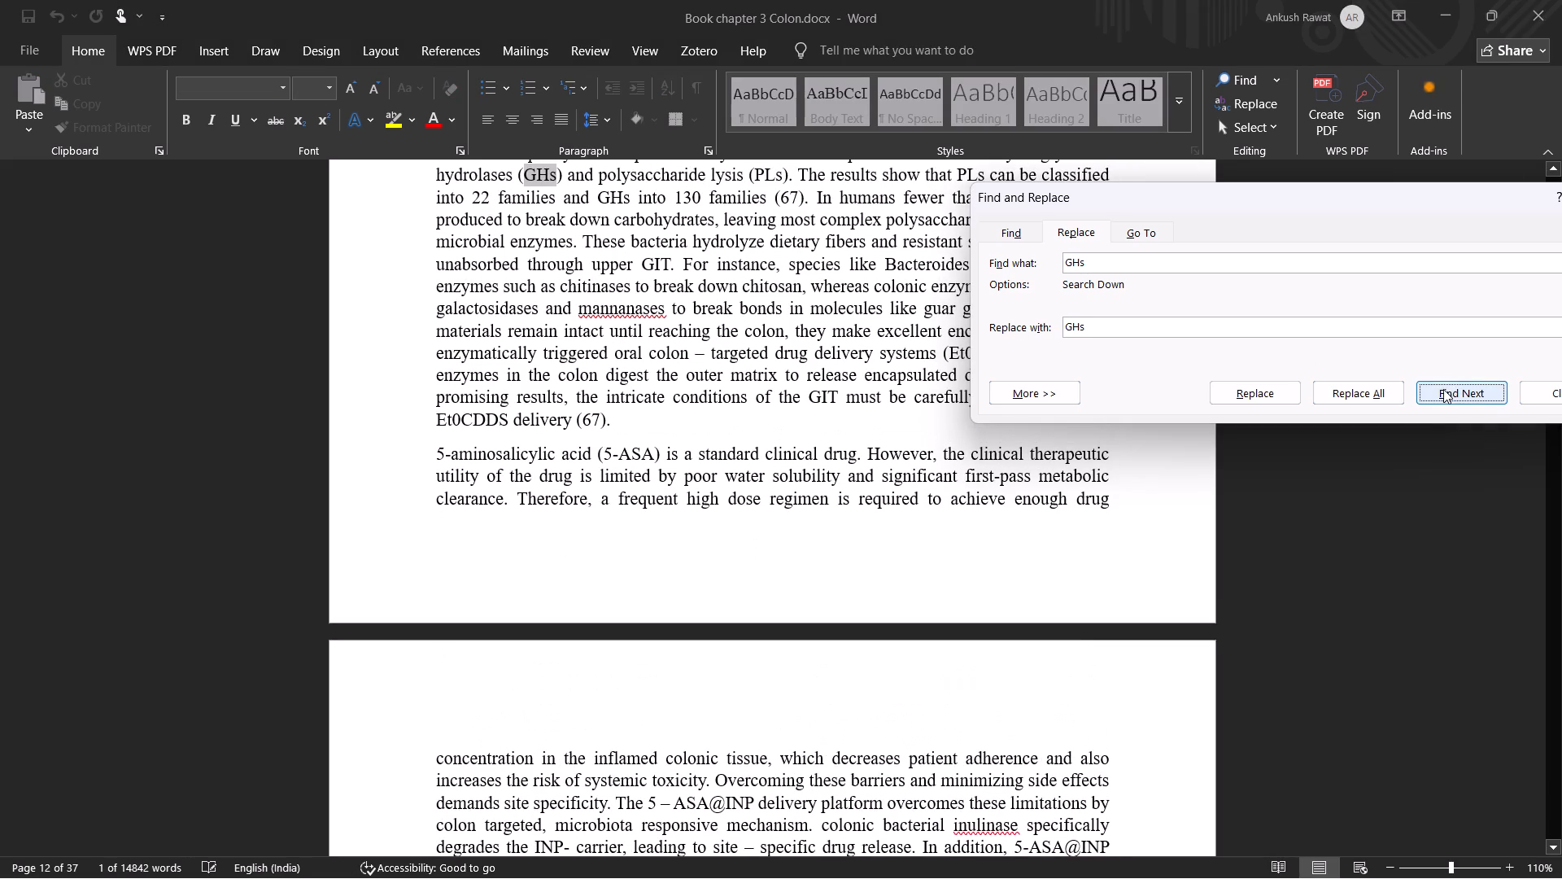
scroll(910, 532, "down", 1)
scroll(910, 532, "up", 1)
Set the search text to "polysaccharide lysis", taken from the first paragraph of section 5.
scroll(910, 532, "up", 2)
left_click(598, 283)
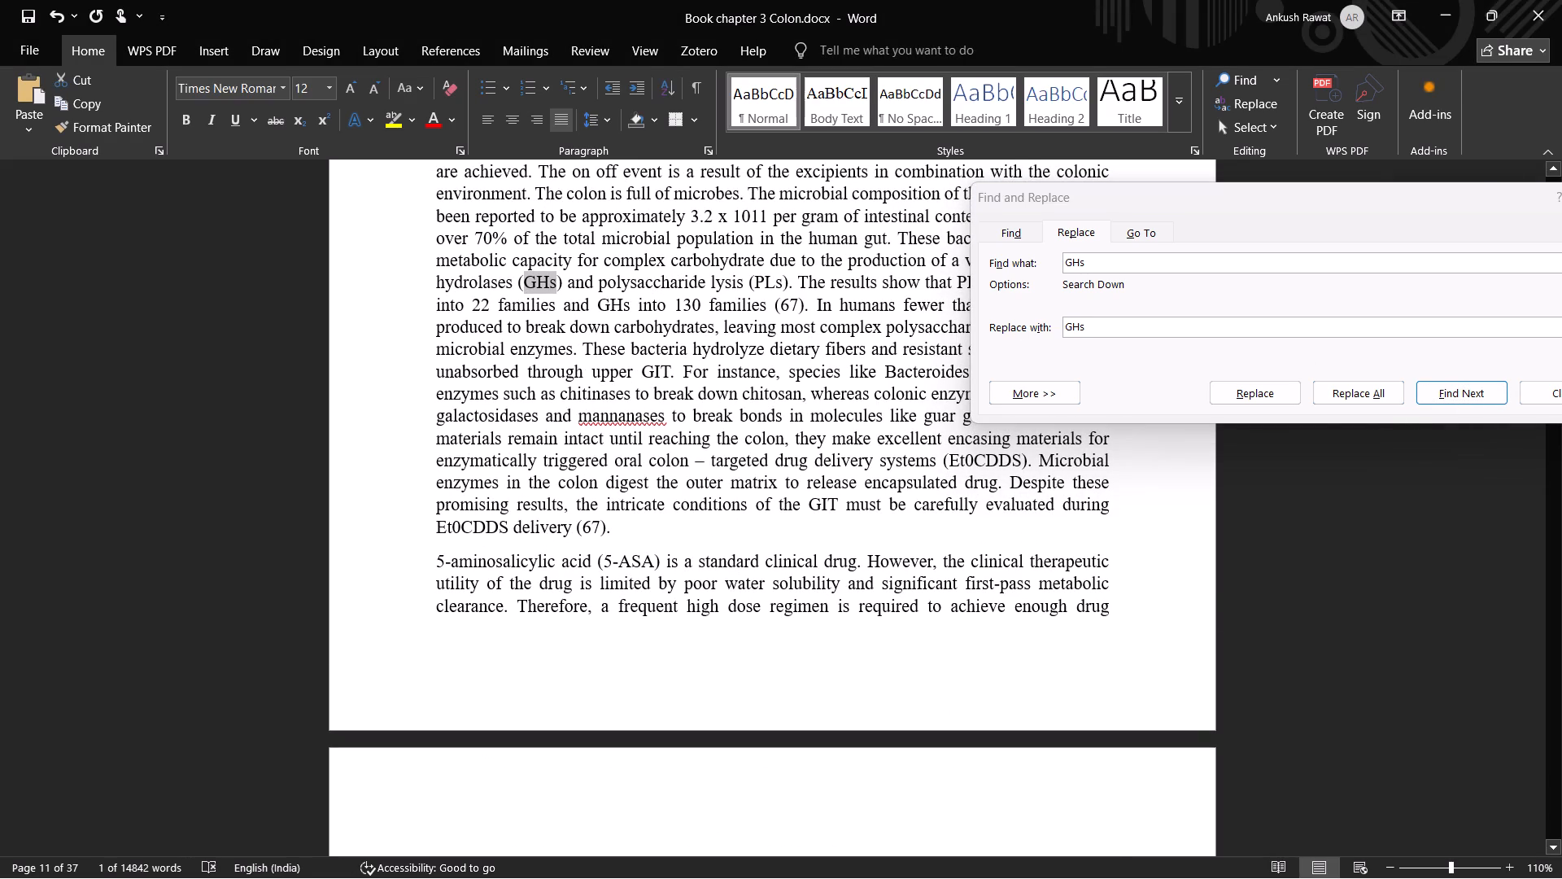
left_click_drag(598, 283, 674, 281)
left_click(721, 281)
left_click(747, 281)
left_click(743, 282)
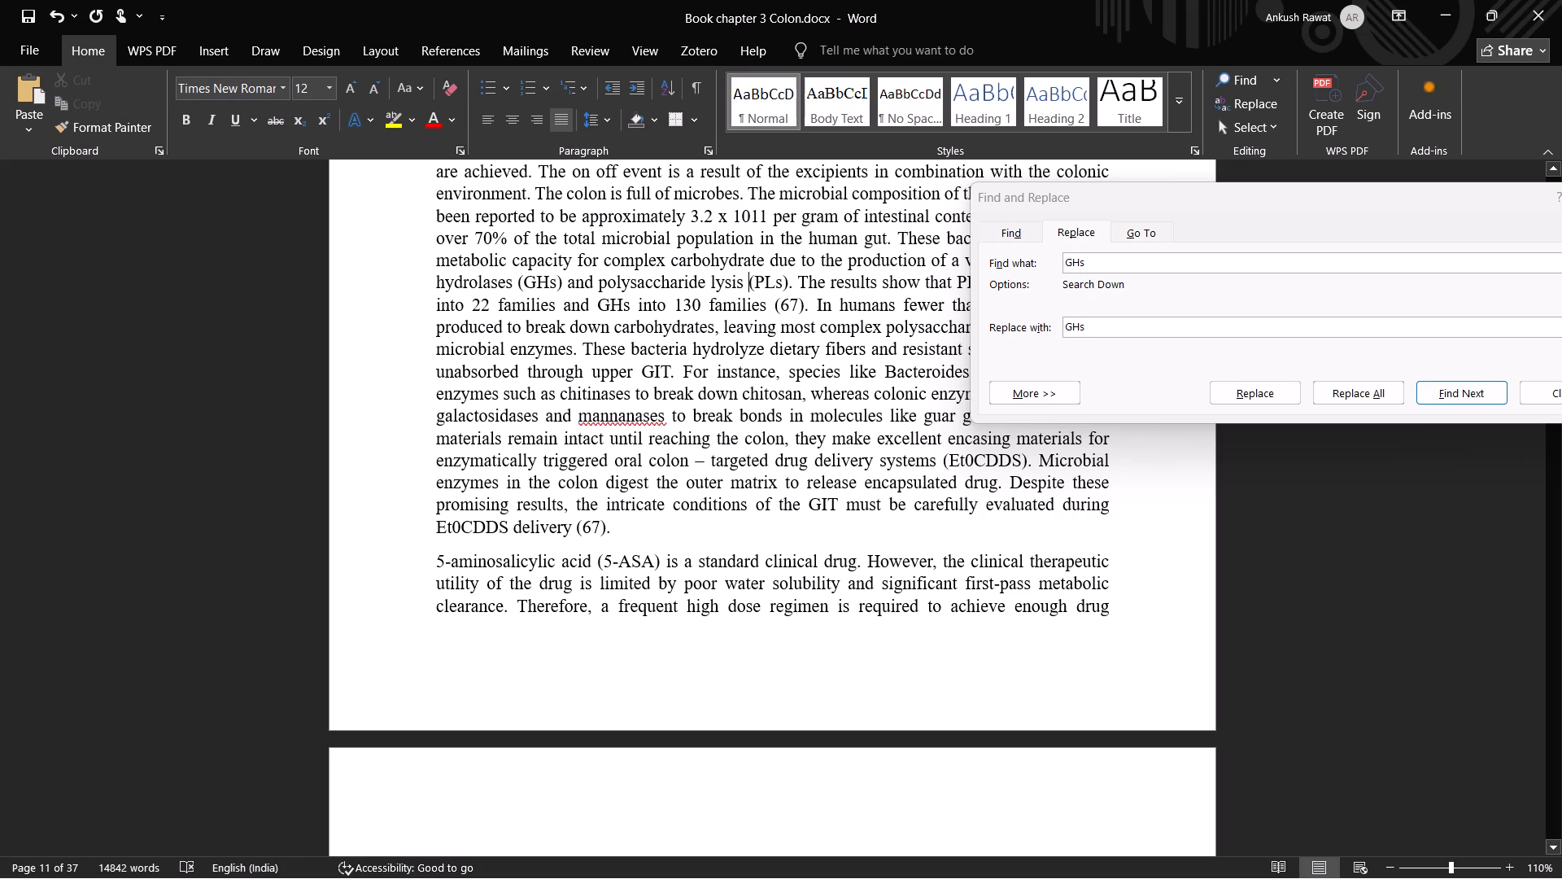
left_click_drag(743, 282, 629, 285)
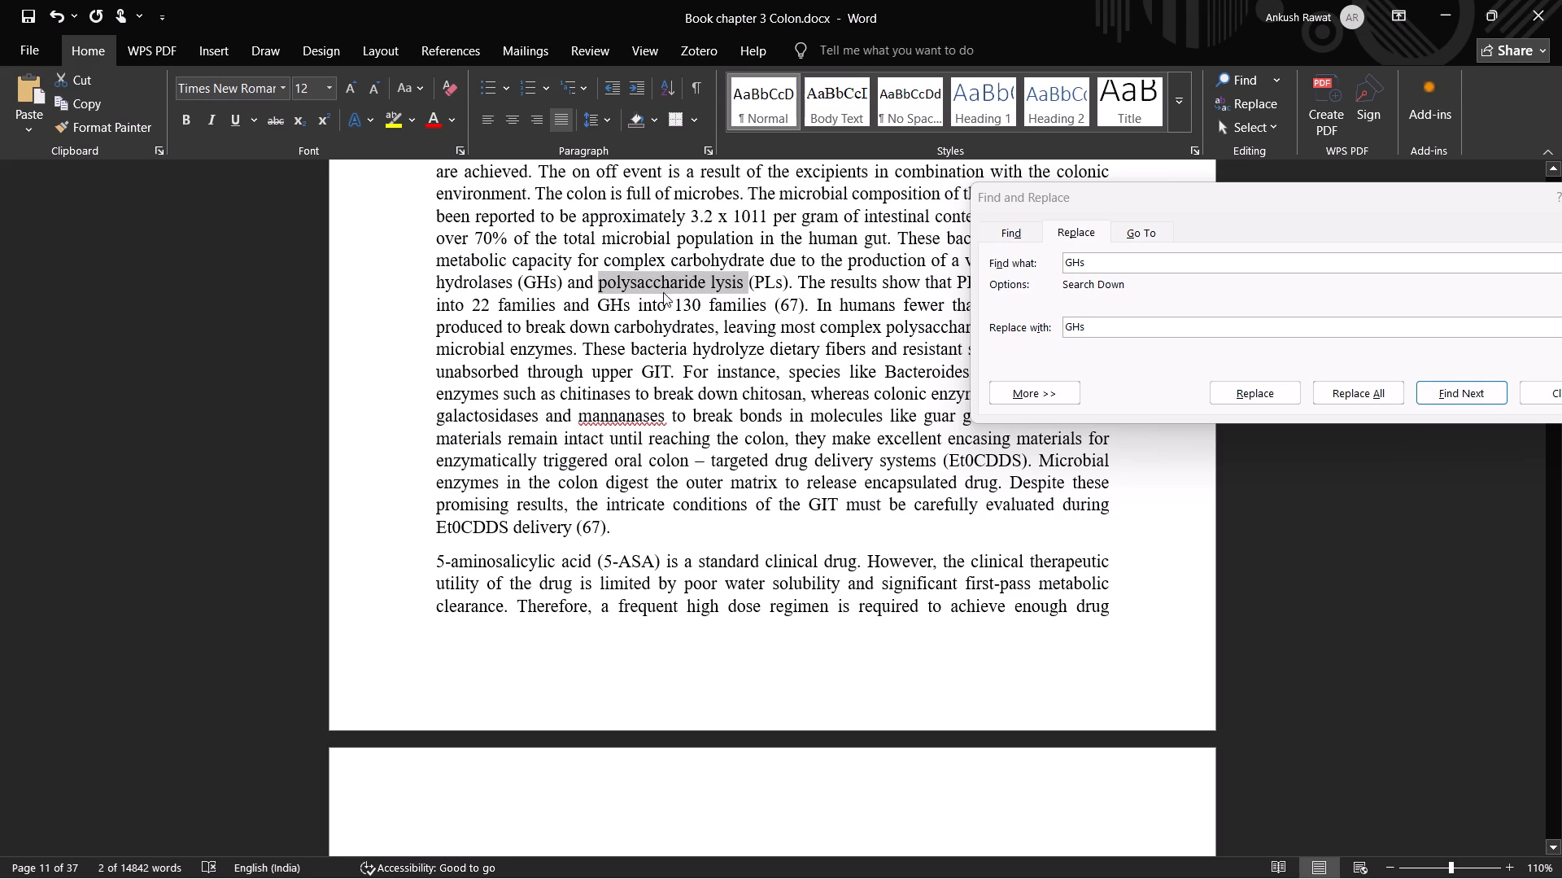
key("ctrl+c")
left_click(1102, 262)
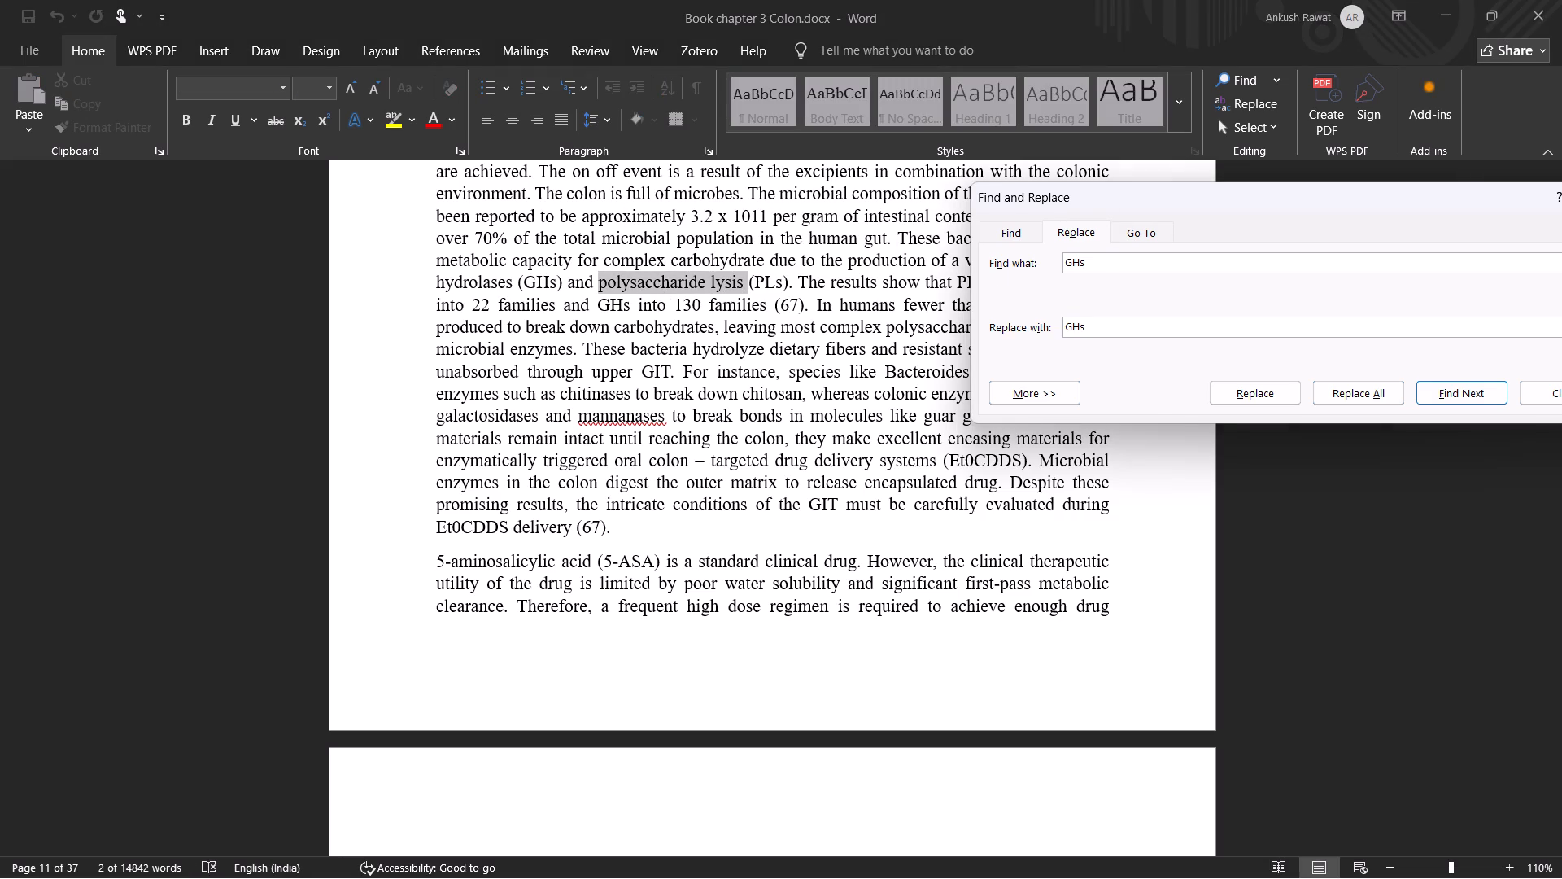
double_click(1089, 265)
key("ctrl+a")
key("ctrl+v")
key("BackSpace")
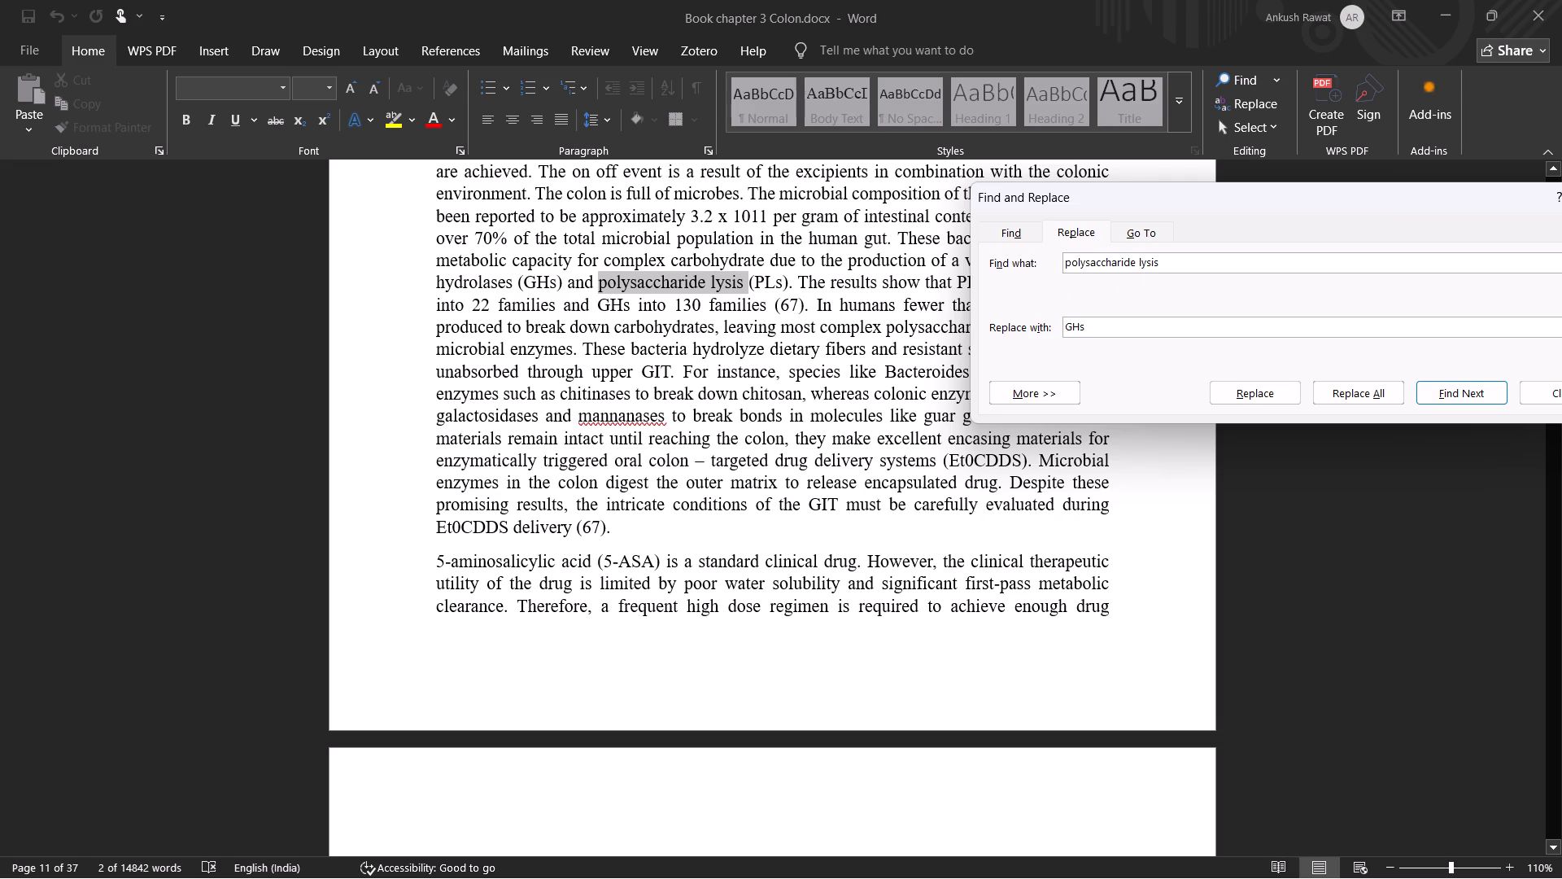
Set the replacement text to "PLs" and find the next occurrence of "polysaccharide lysis", keeping the paragraph text uncovered.
double_click(770, 281)
key("ctrl+c")
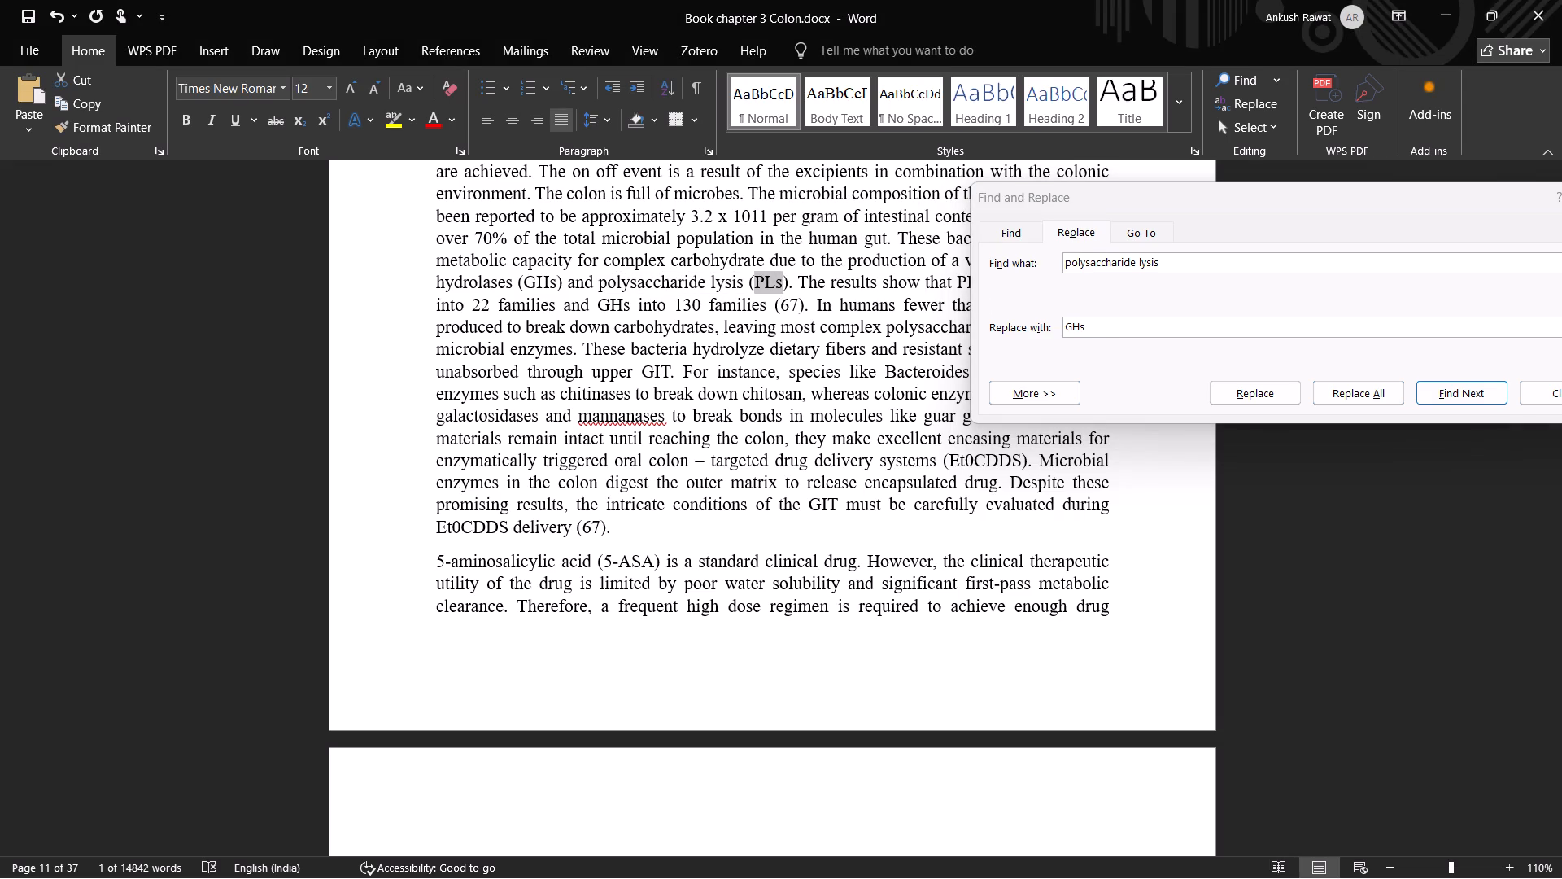
double_click(1076, 324)
key("ctrl+v")
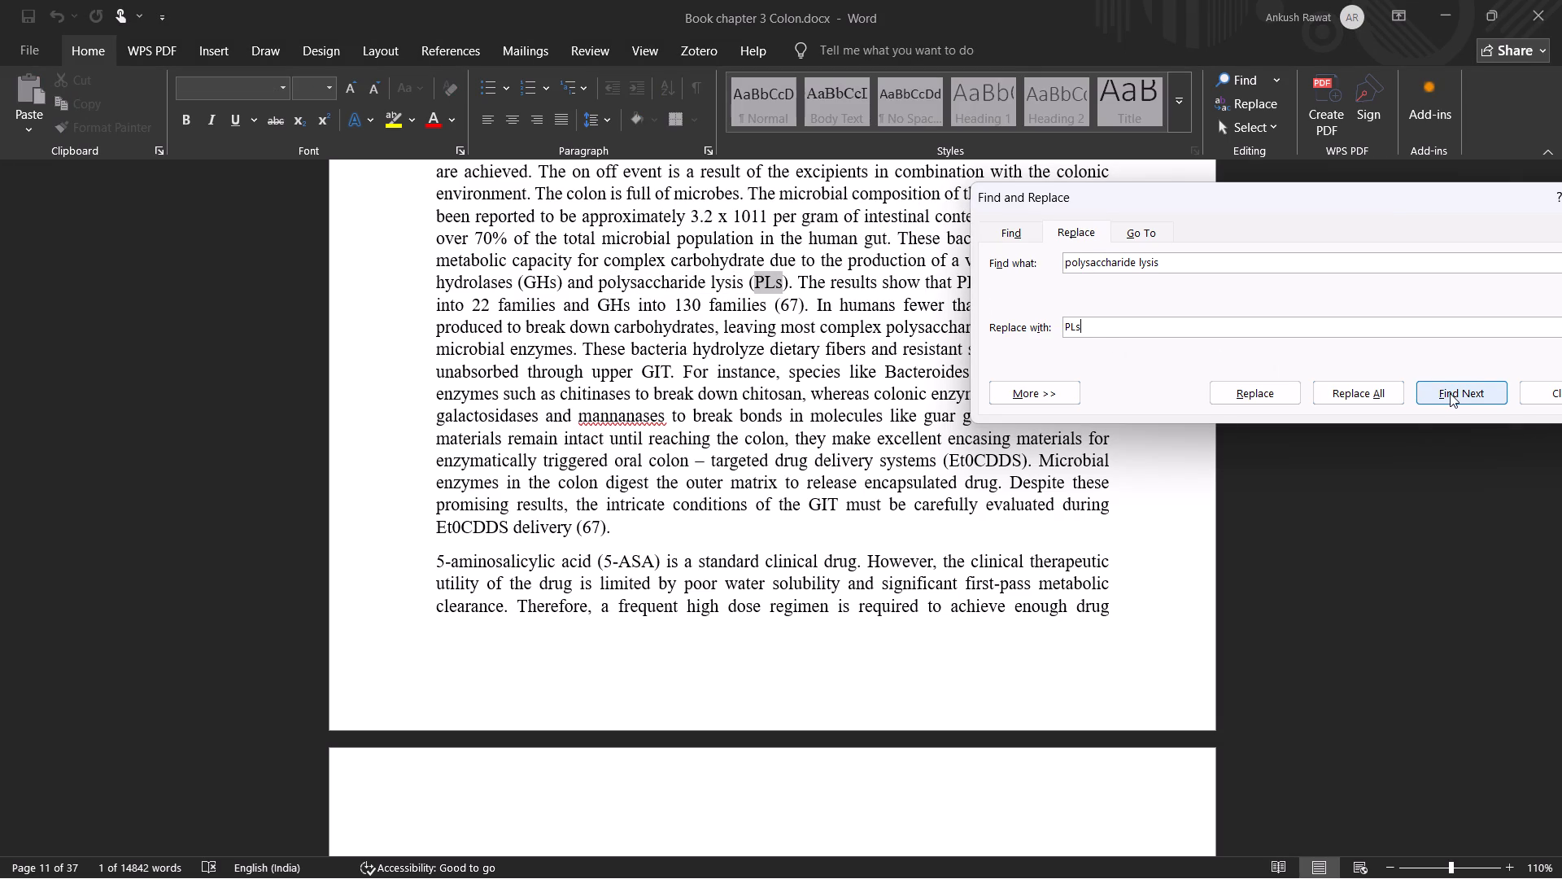
left_click(1451, 394)
left_click(1346, 374)
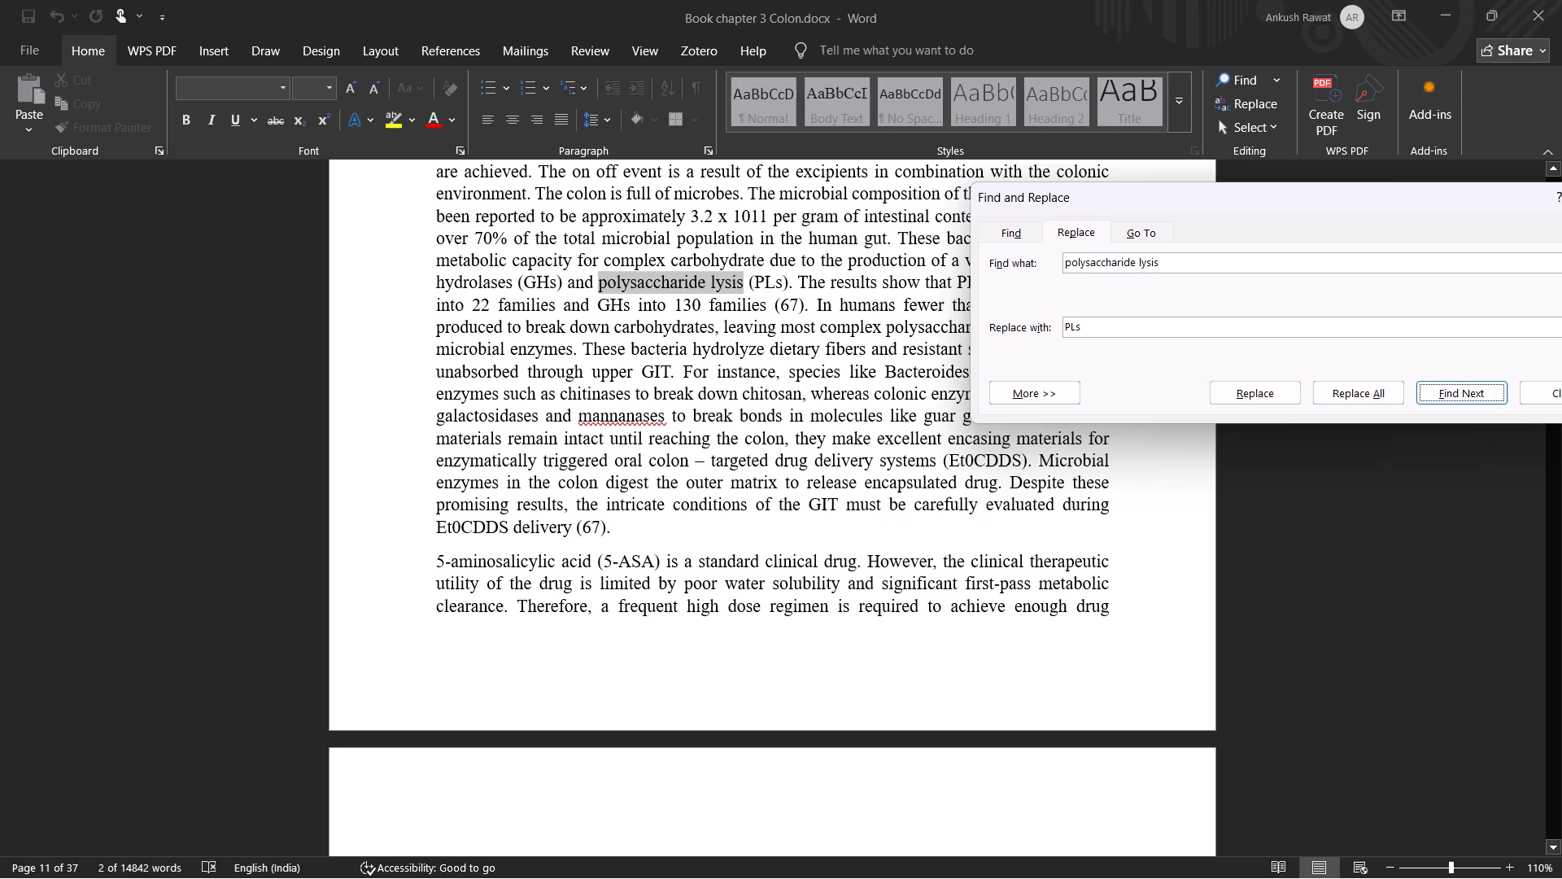
left_click_drag(1169, 199, 1298, 260)
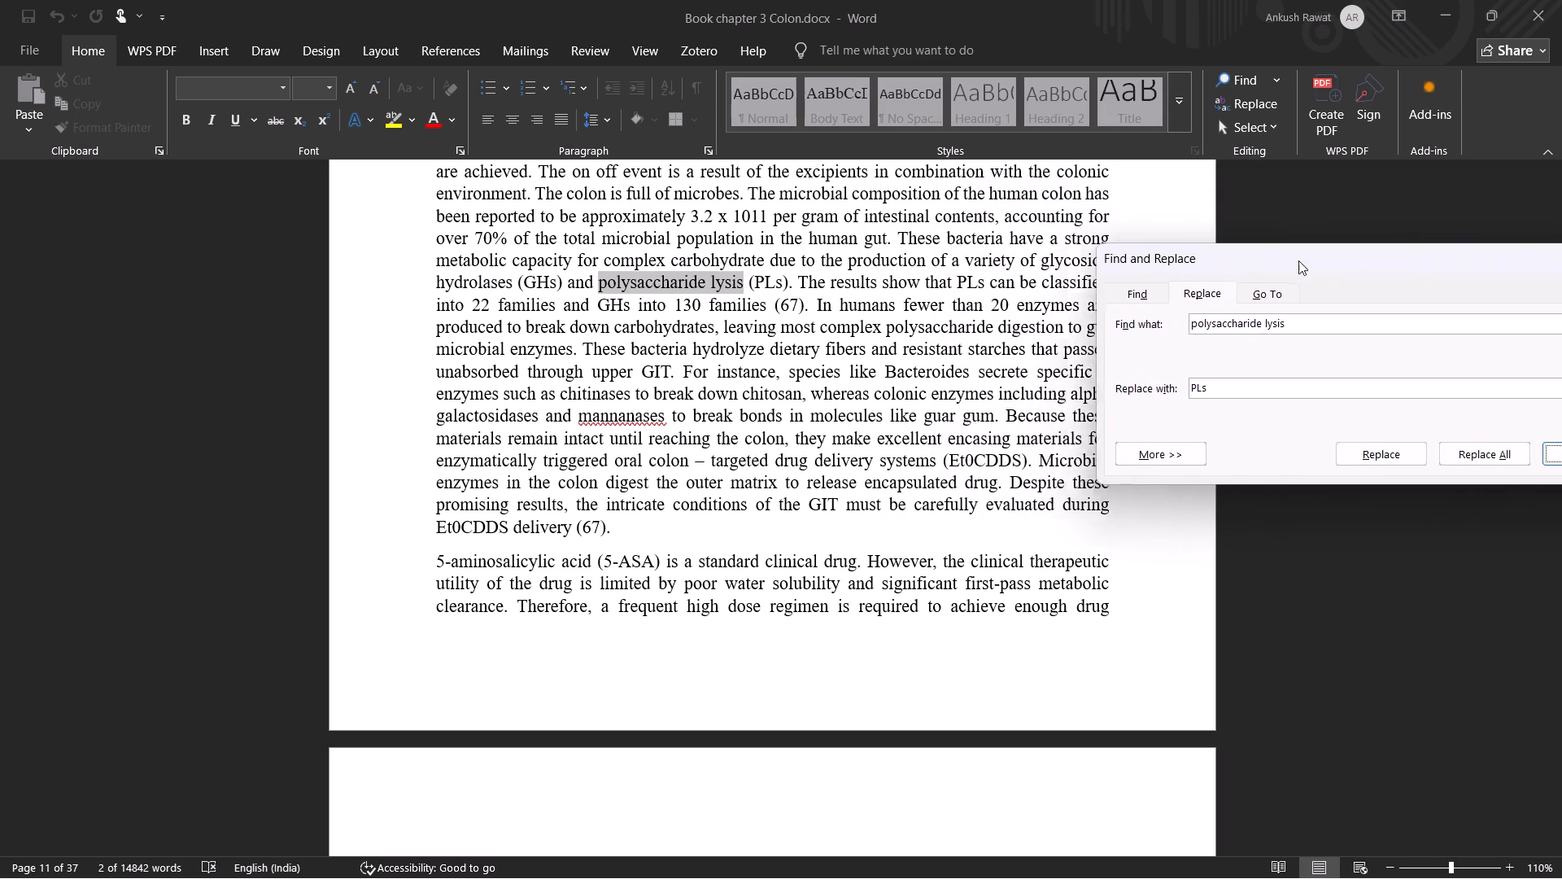
left_click_drag(1298, 260, 1355, 211)
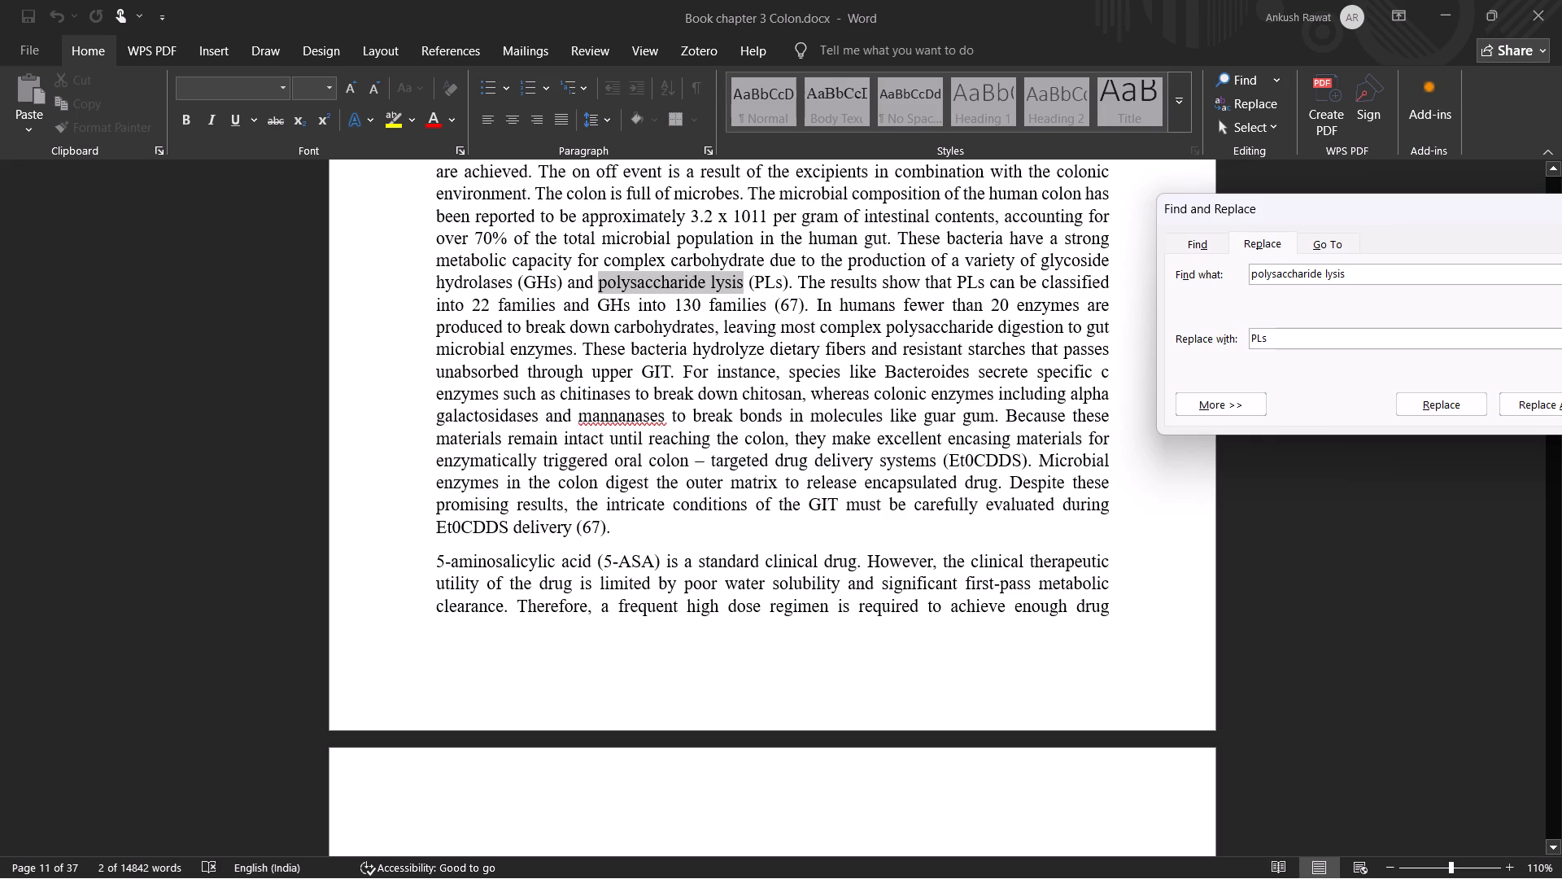
Replace the spaced dash in "oral colon – targeted drug delivery systems" with a plain hyphen, giving "colon-targeted".
left_click(711, 463)
left_click(709, 463)
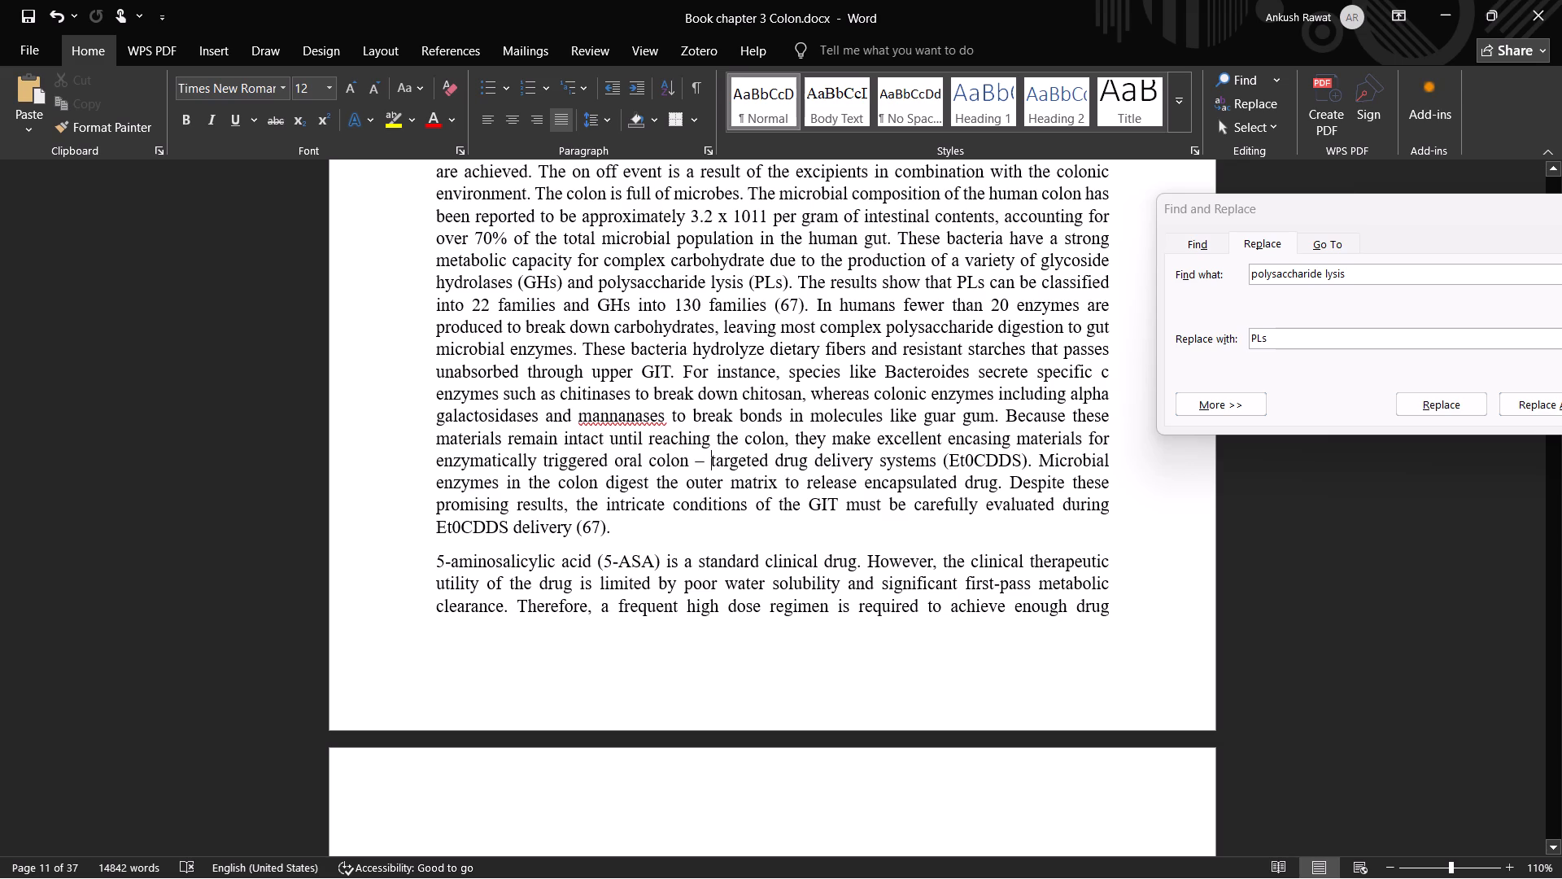
key("BackSpace")
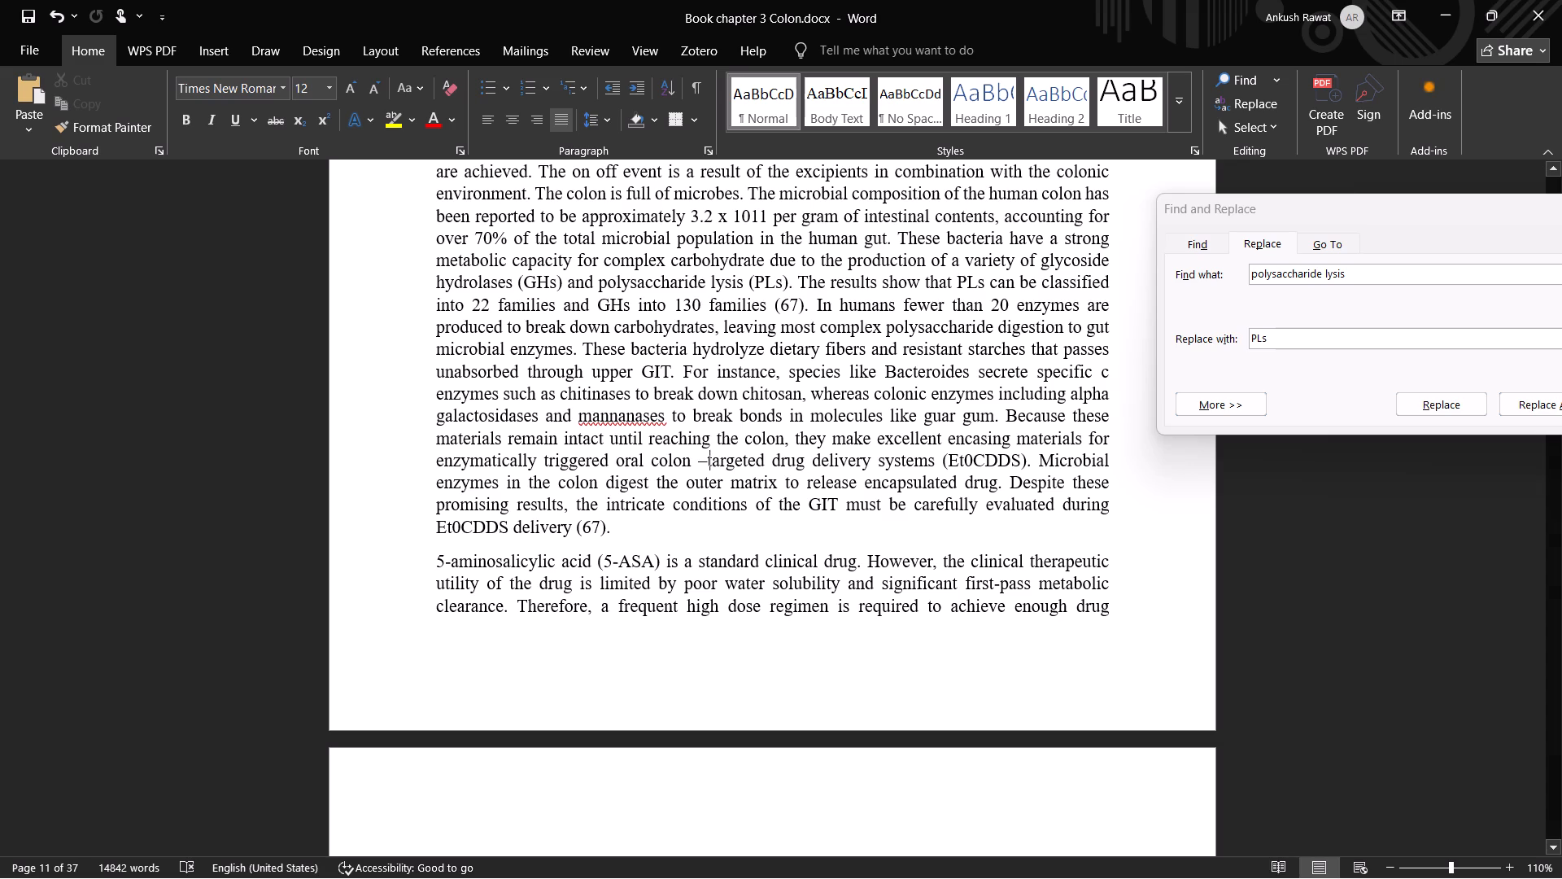
key("Left")
key("BackSpace")
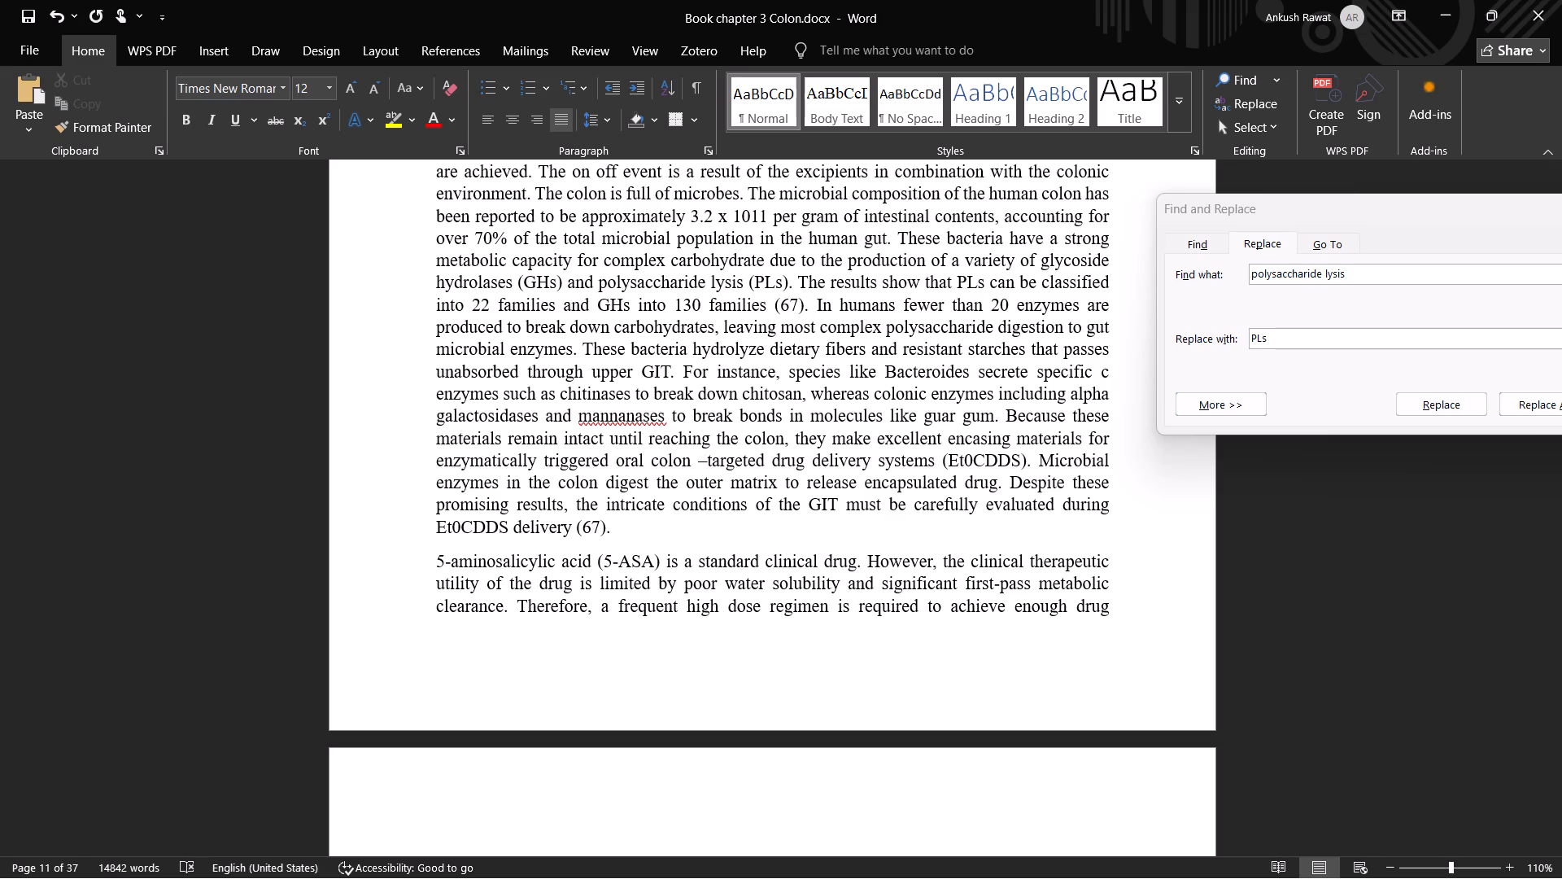
key("Right")
key("BackSpace")
key("minus")
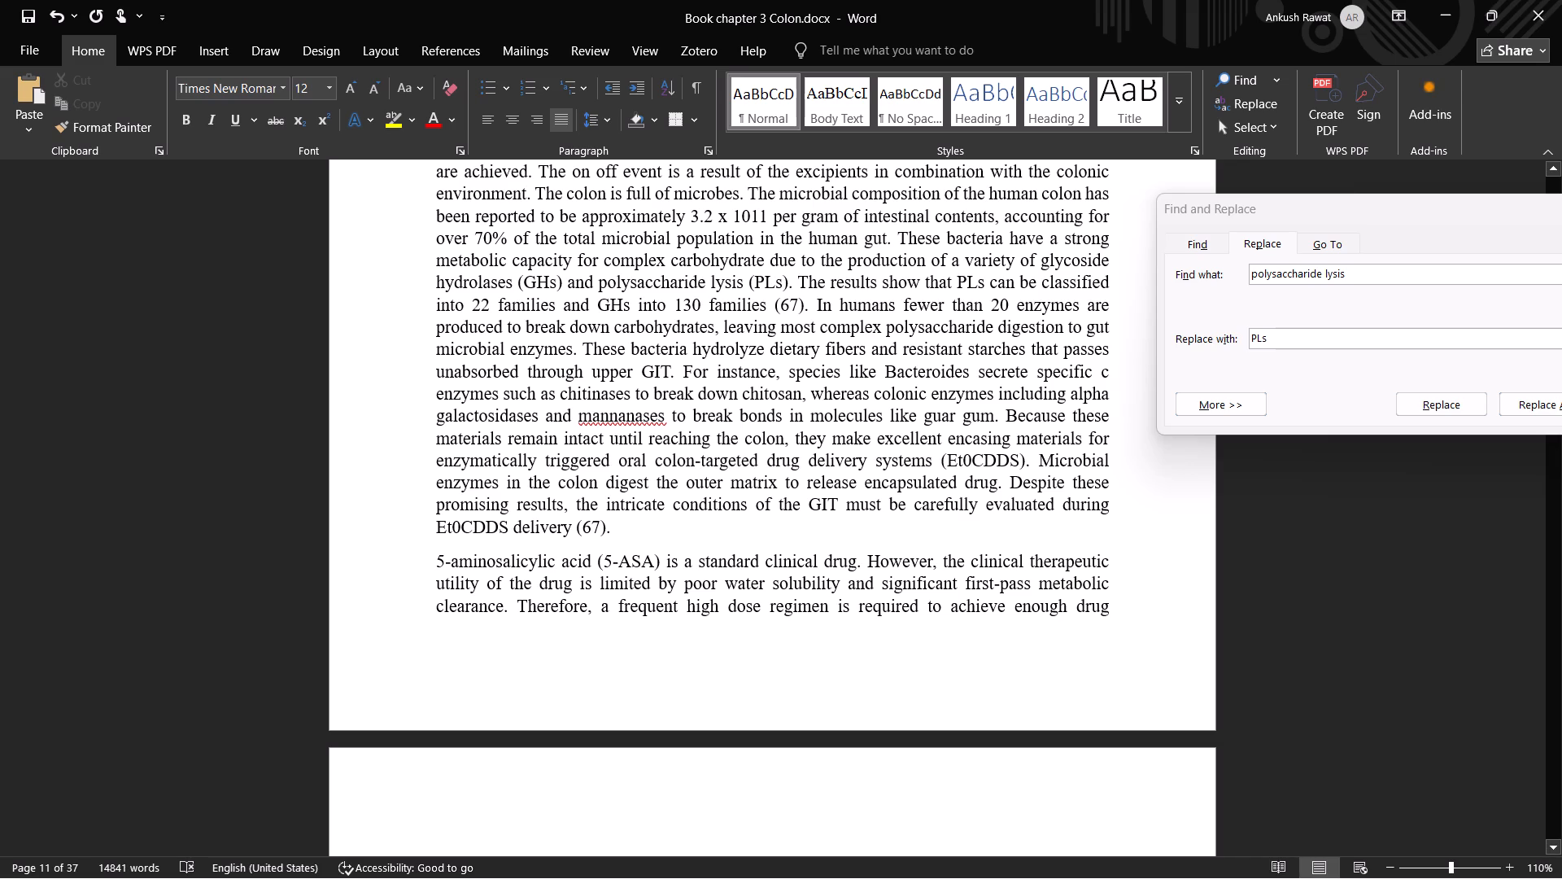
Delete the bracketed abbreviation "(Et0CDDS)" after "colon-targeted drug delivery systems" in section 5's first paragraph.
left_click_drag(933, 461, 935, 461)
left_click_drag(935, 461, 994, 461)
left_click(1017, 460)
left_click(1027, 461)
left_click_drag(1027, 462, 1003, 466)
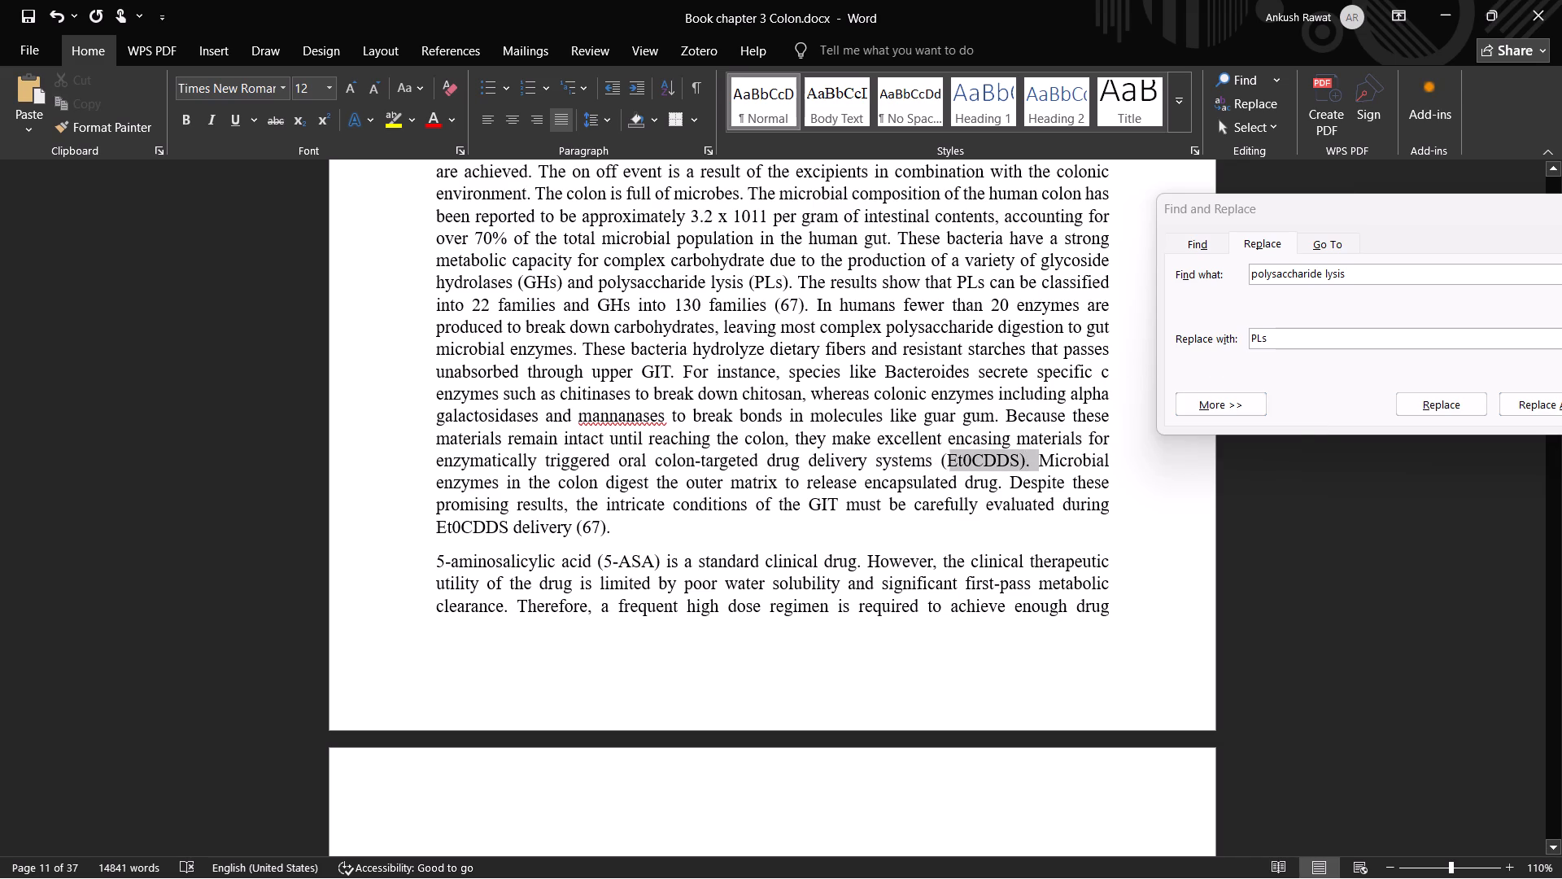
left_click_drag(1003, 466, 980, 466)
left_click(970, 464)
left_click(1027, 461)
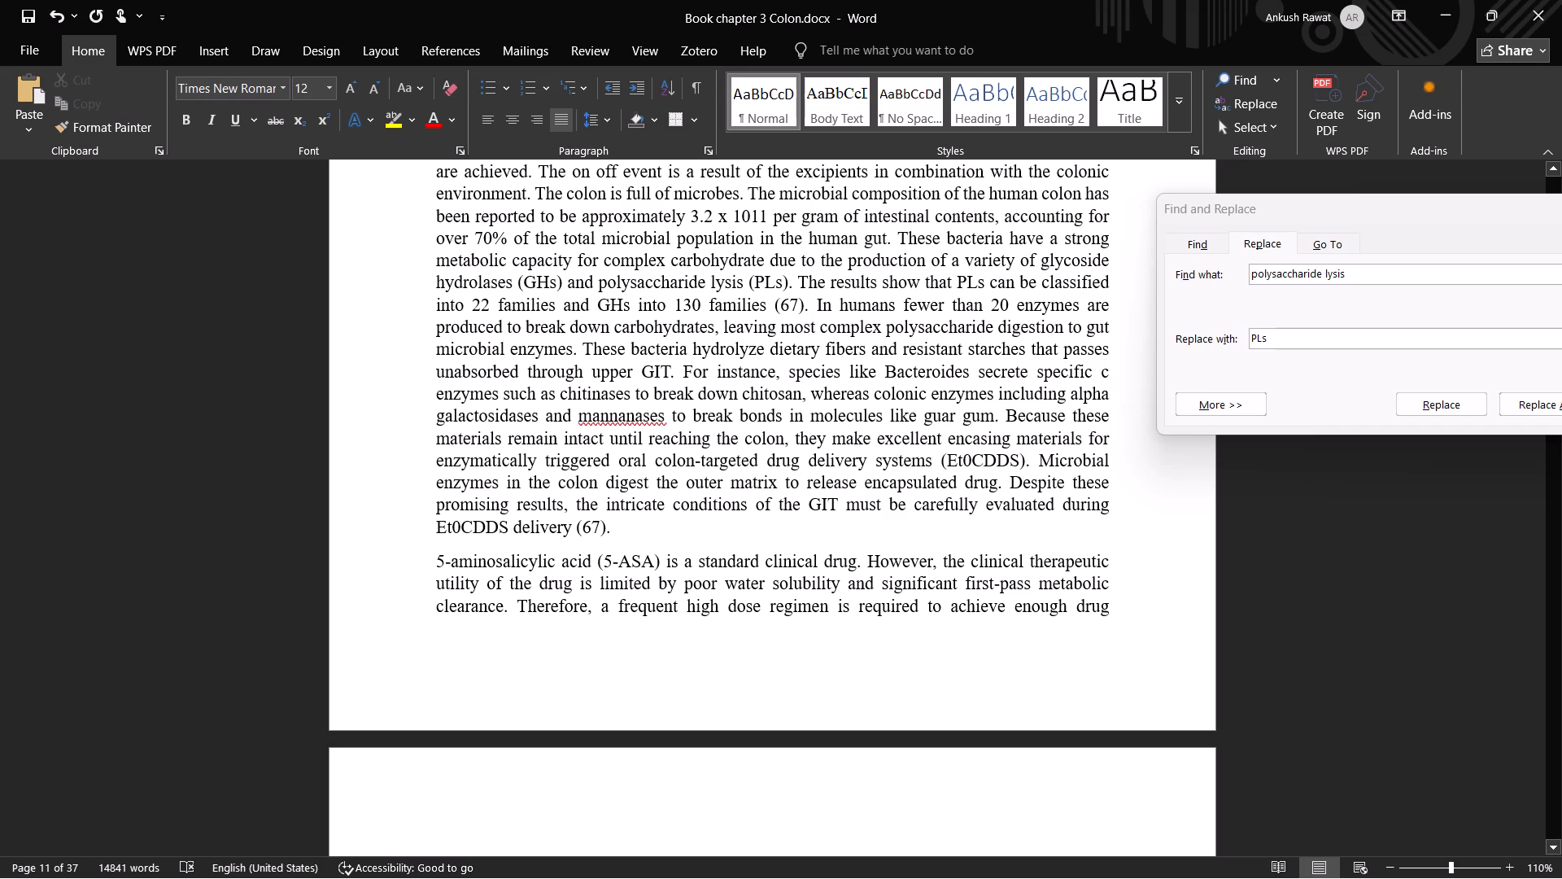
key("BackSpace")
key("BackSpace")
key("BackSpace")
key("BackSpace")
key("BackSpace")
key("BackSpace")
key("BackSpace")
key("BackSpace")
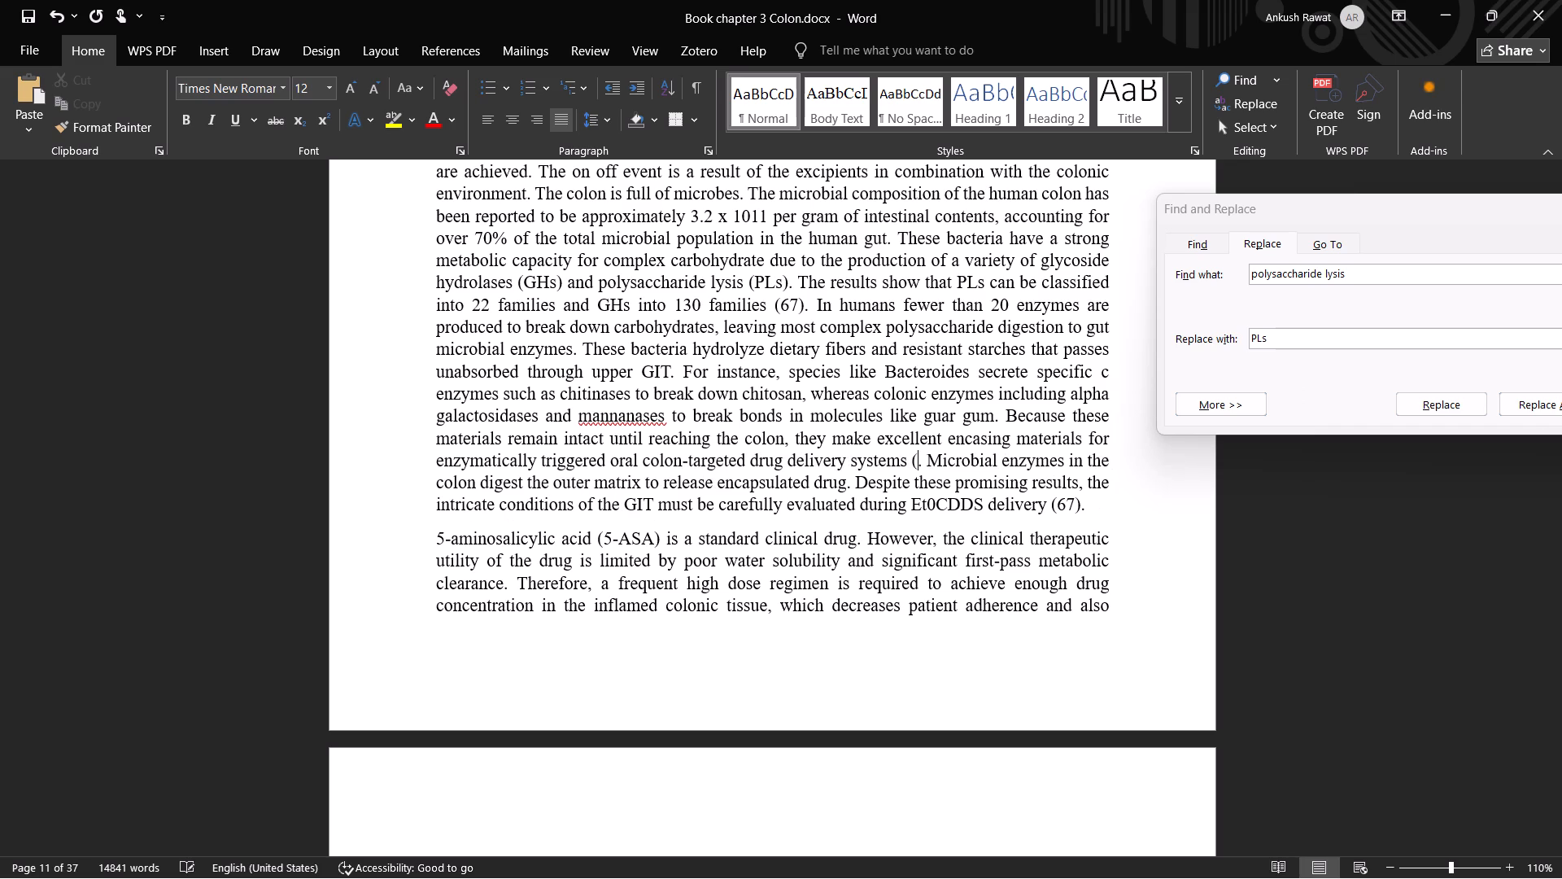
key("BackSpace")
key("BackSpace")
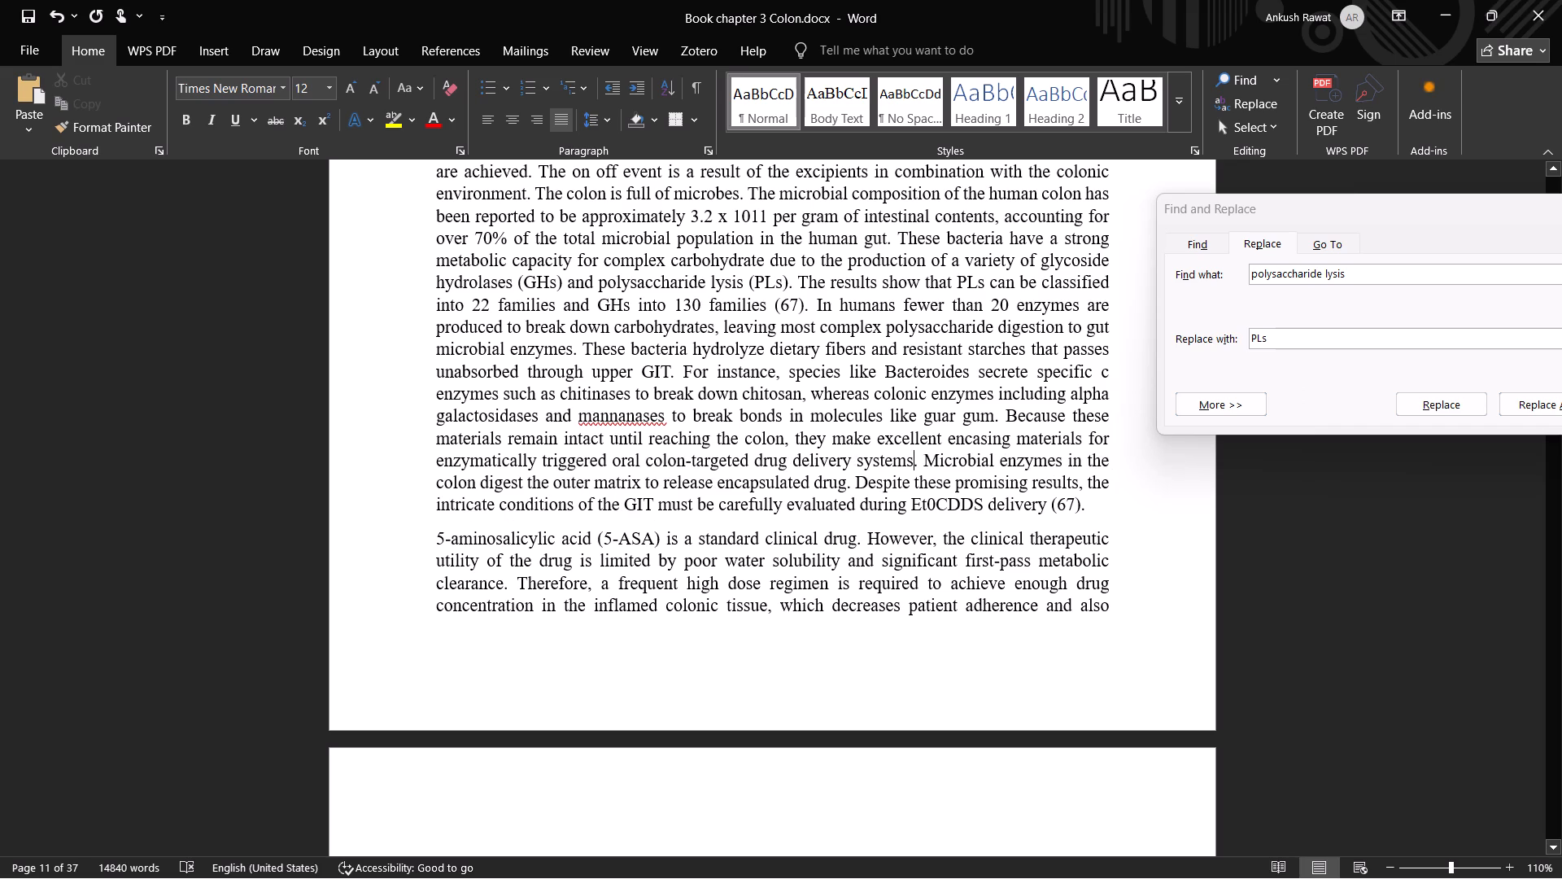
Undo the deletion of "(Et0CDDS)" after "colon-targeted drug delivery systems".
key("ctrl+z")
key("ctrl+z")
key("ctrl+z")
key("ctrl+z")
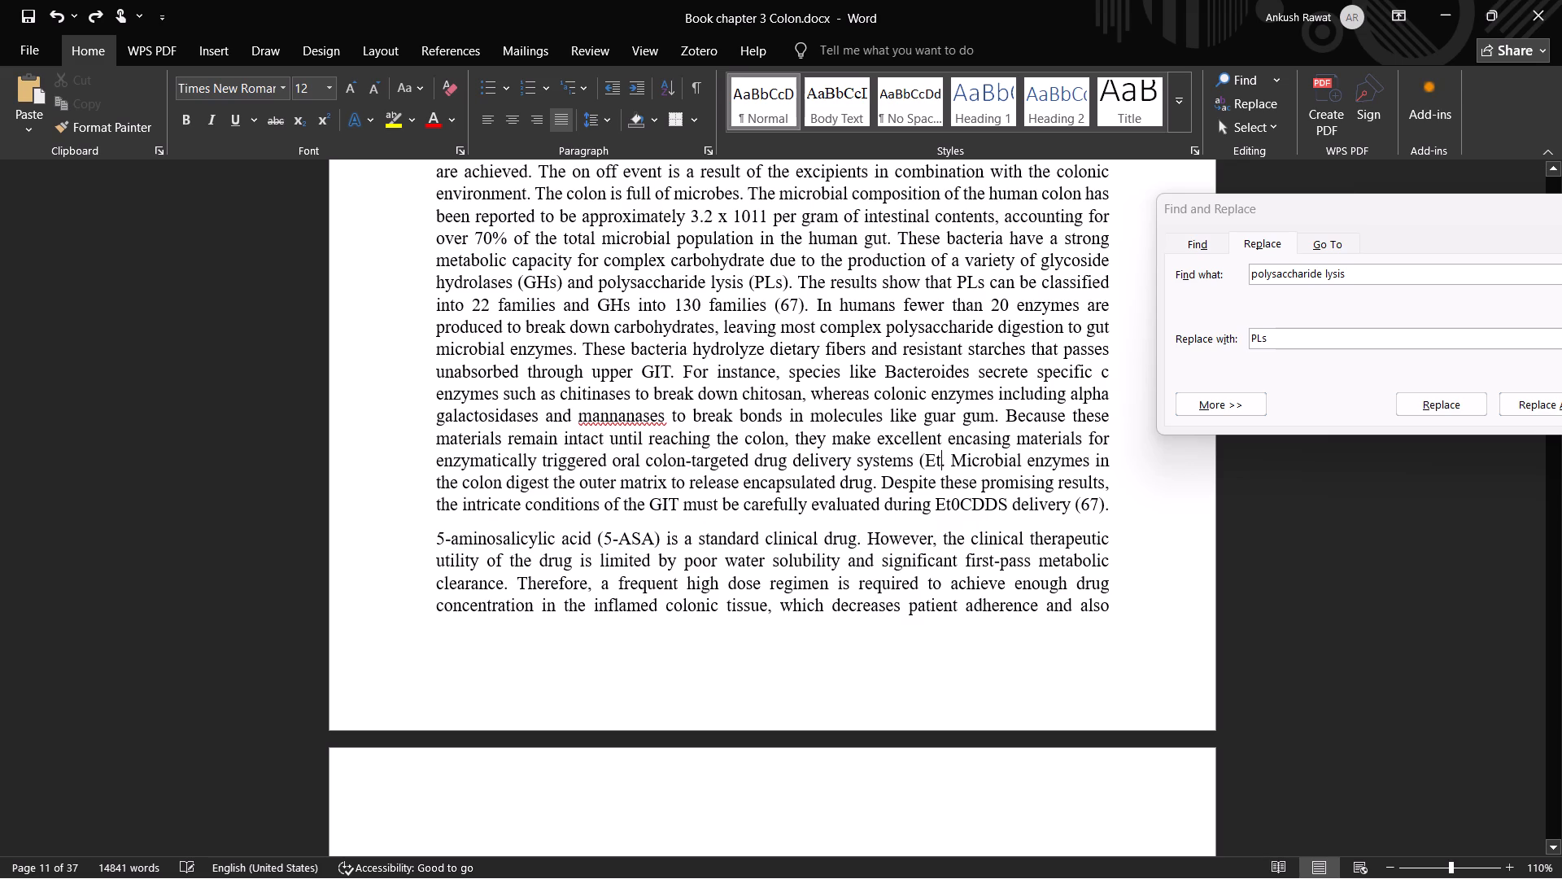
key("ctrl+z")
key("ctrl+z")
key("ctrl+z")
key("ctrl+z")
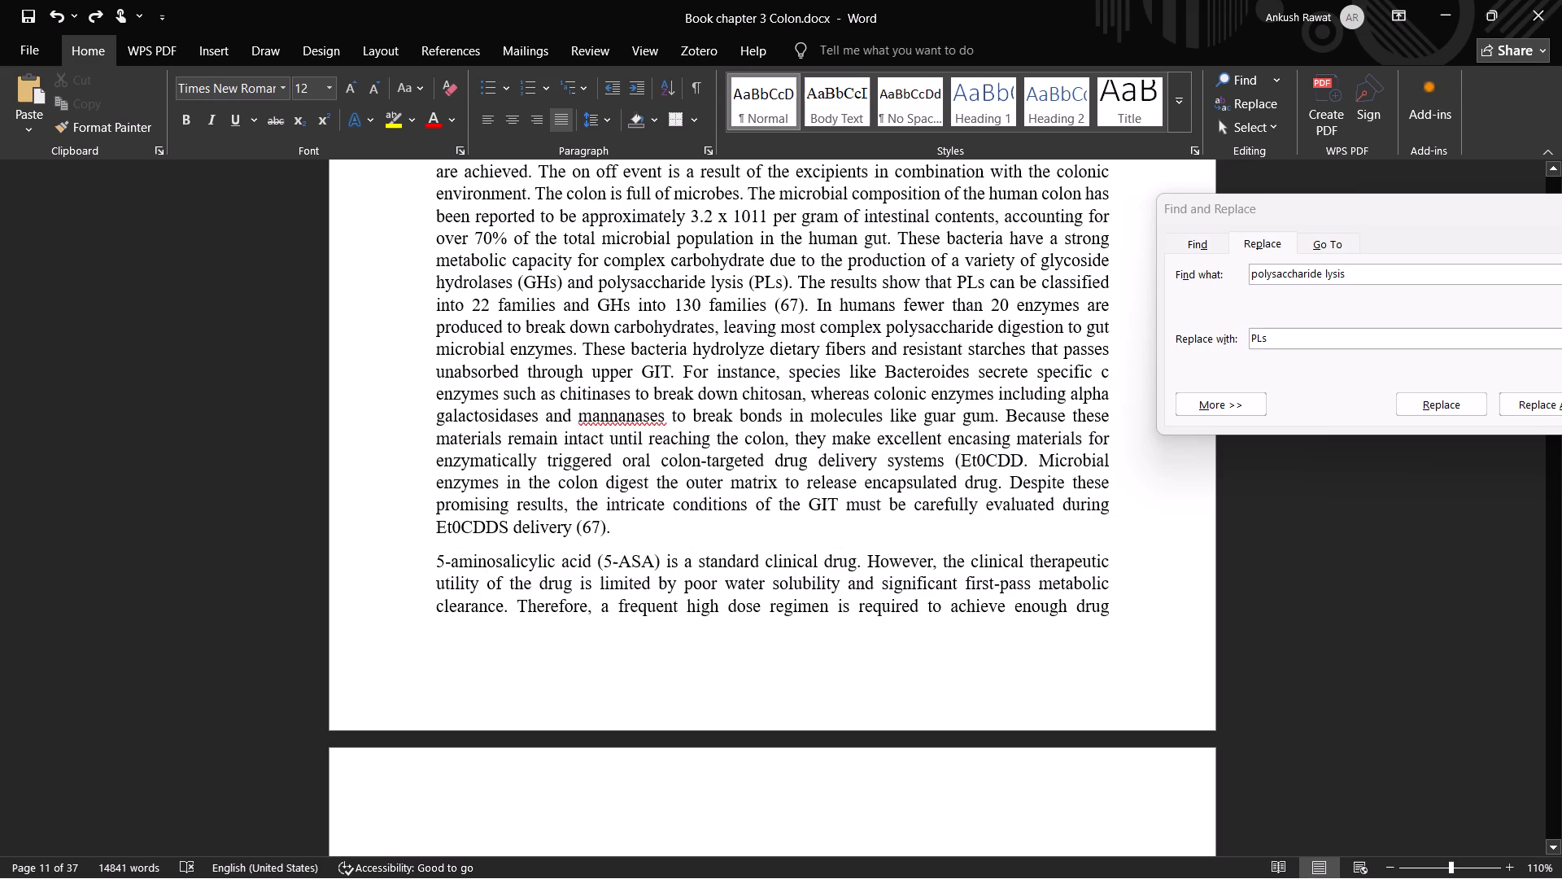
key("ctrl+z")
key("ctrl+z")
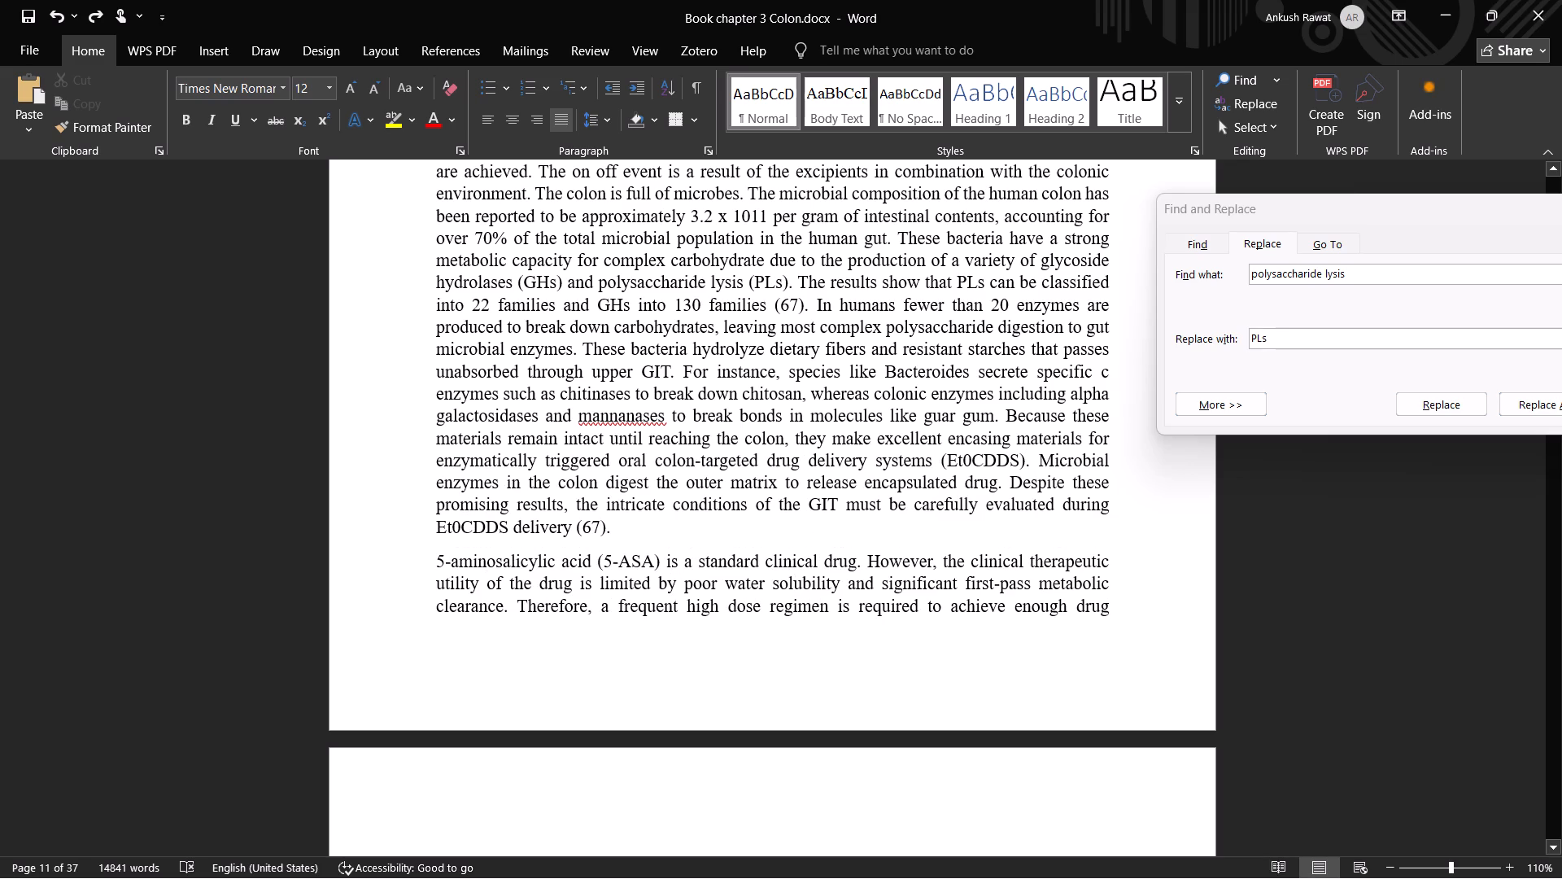
Examine how the Et0CDDS abbreviation is defined and used across section 5's first paragraph.
left_click(461, 527)
middle_click_drag(709, 546, 705, 504)
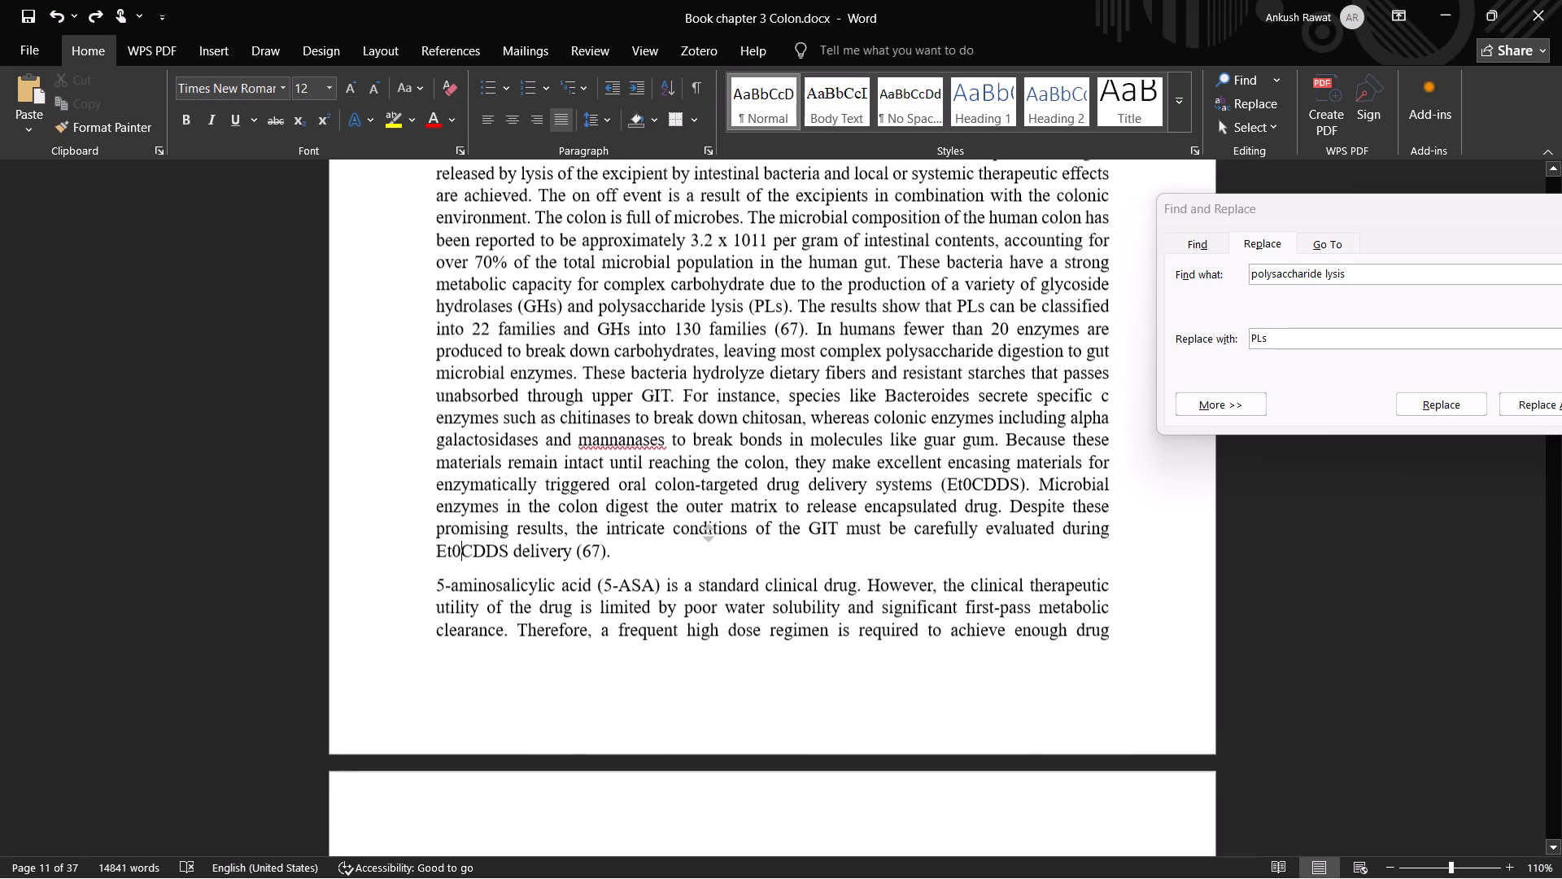
middle_click_drag(705, 504, 699, 470)
middle_click(699, 470)
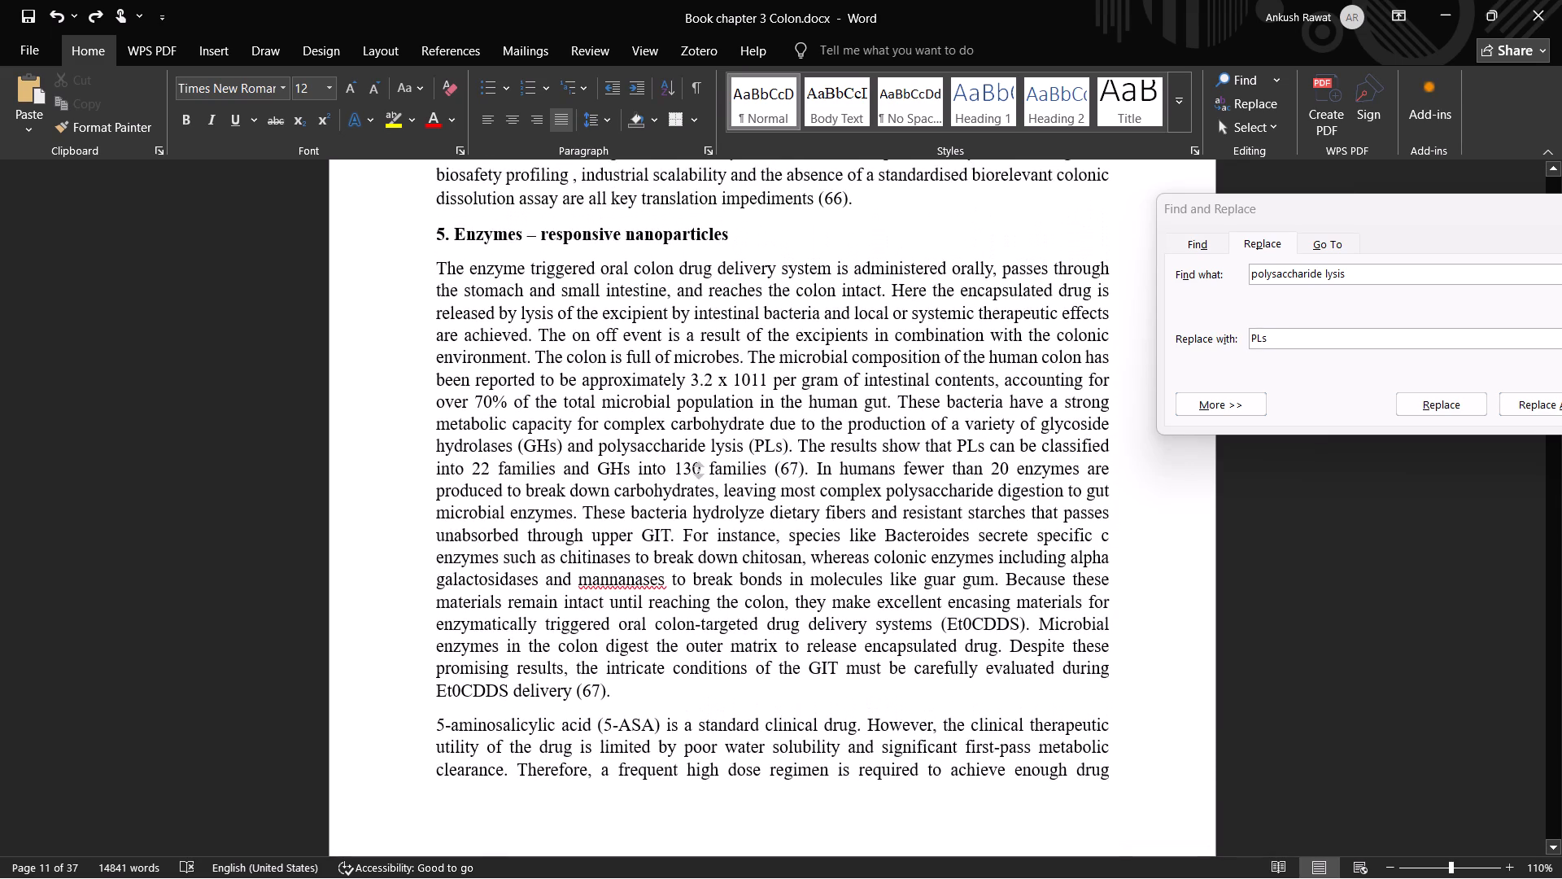
middle_click_drag(732, 502, 729, 452)
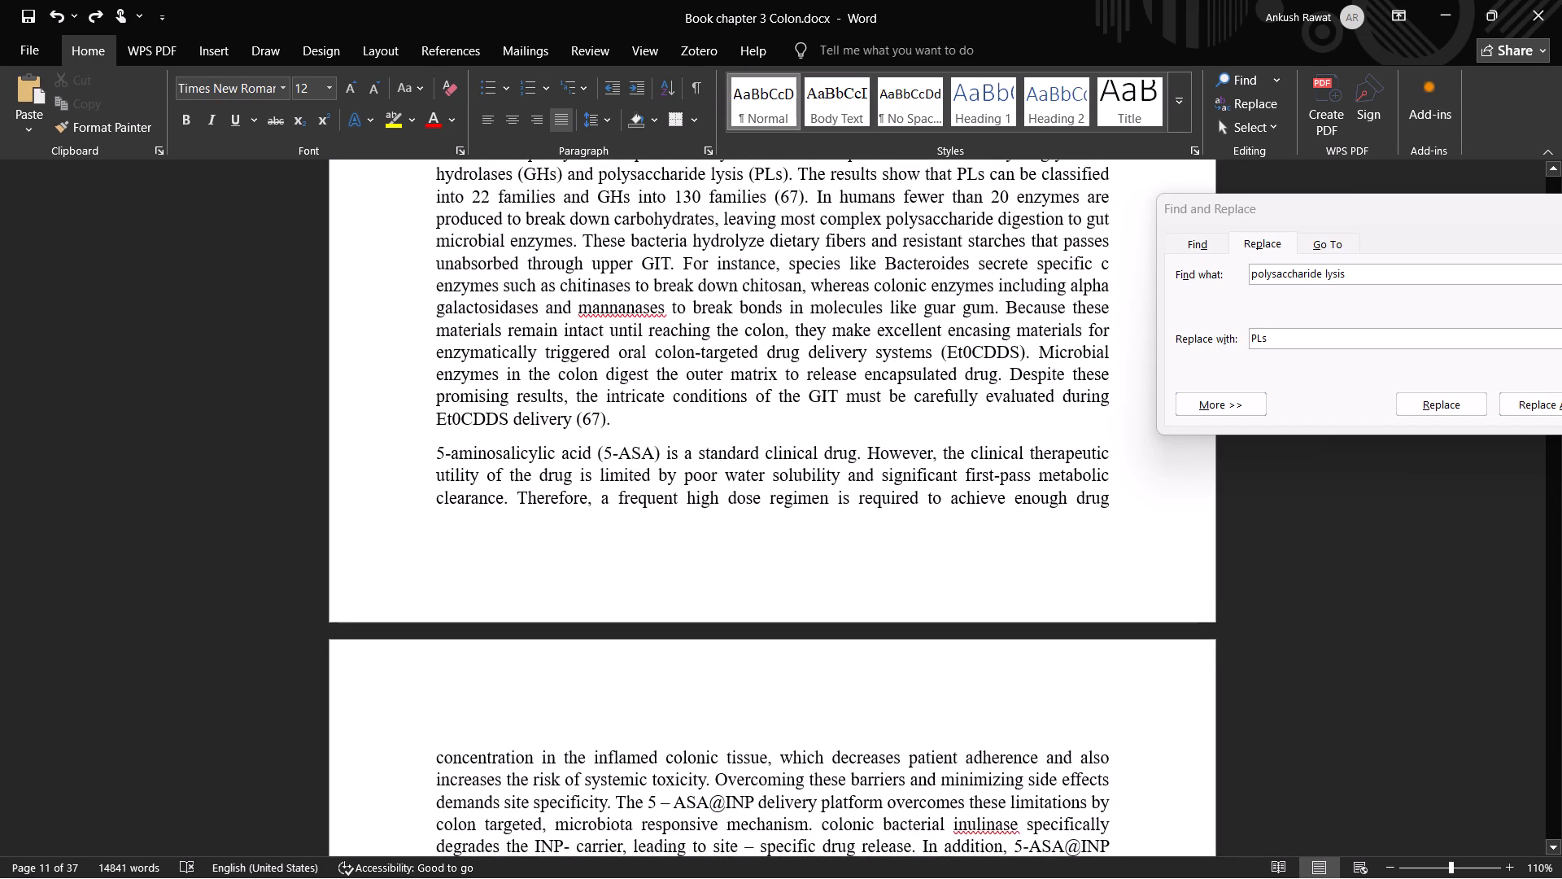
left_click(770, 427)
middle_click_drag(818, 451, 828, 386)
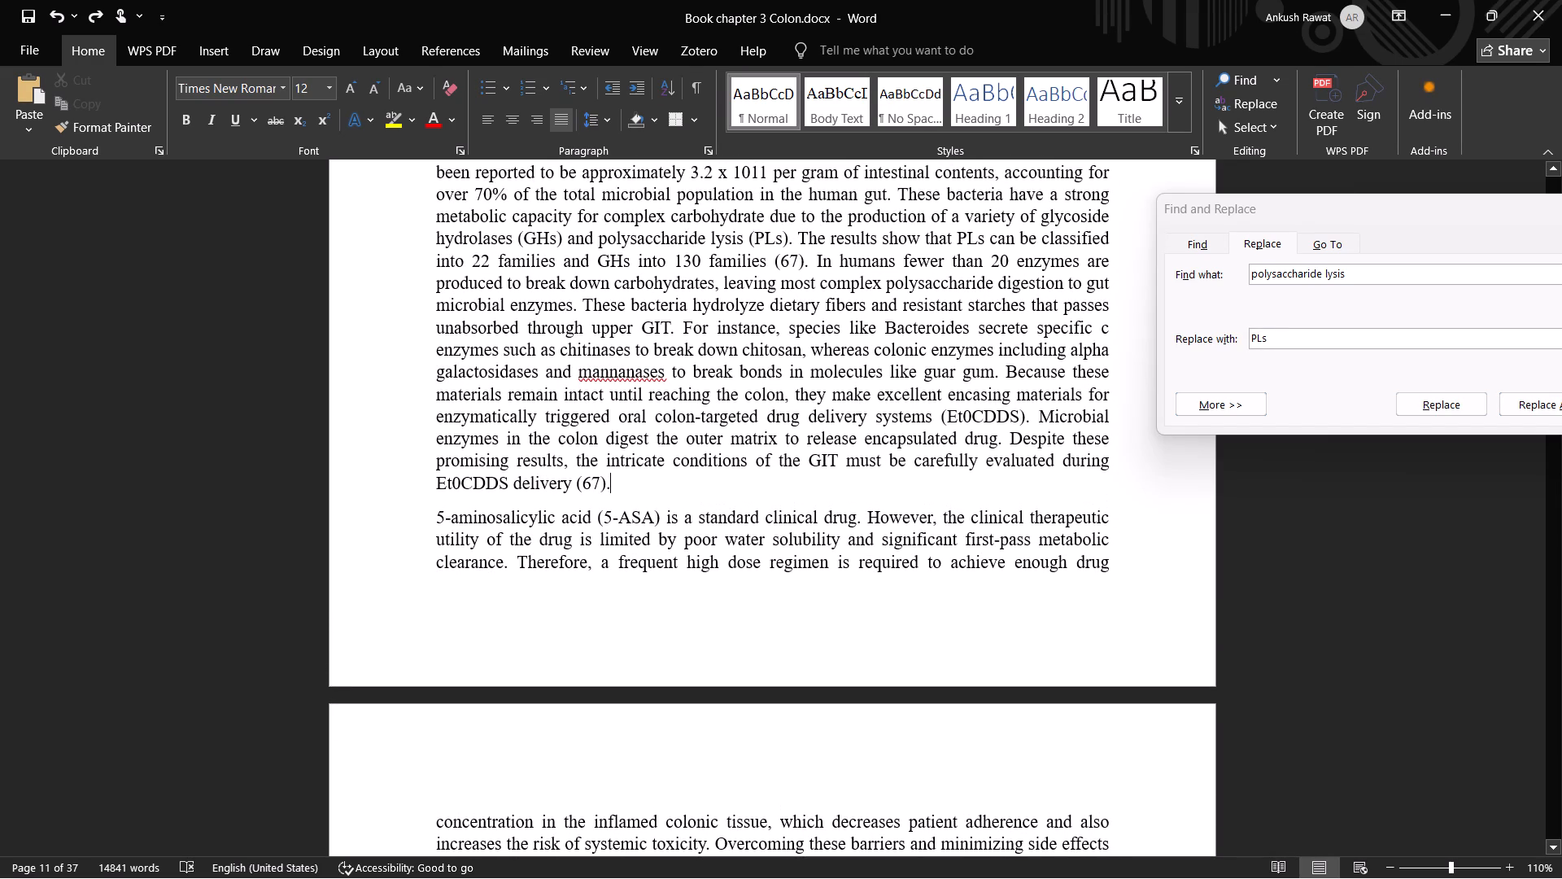
left_click(936, 413)
left_click(1023, 417)
left_click_drag(1023, 417, 985, 416)
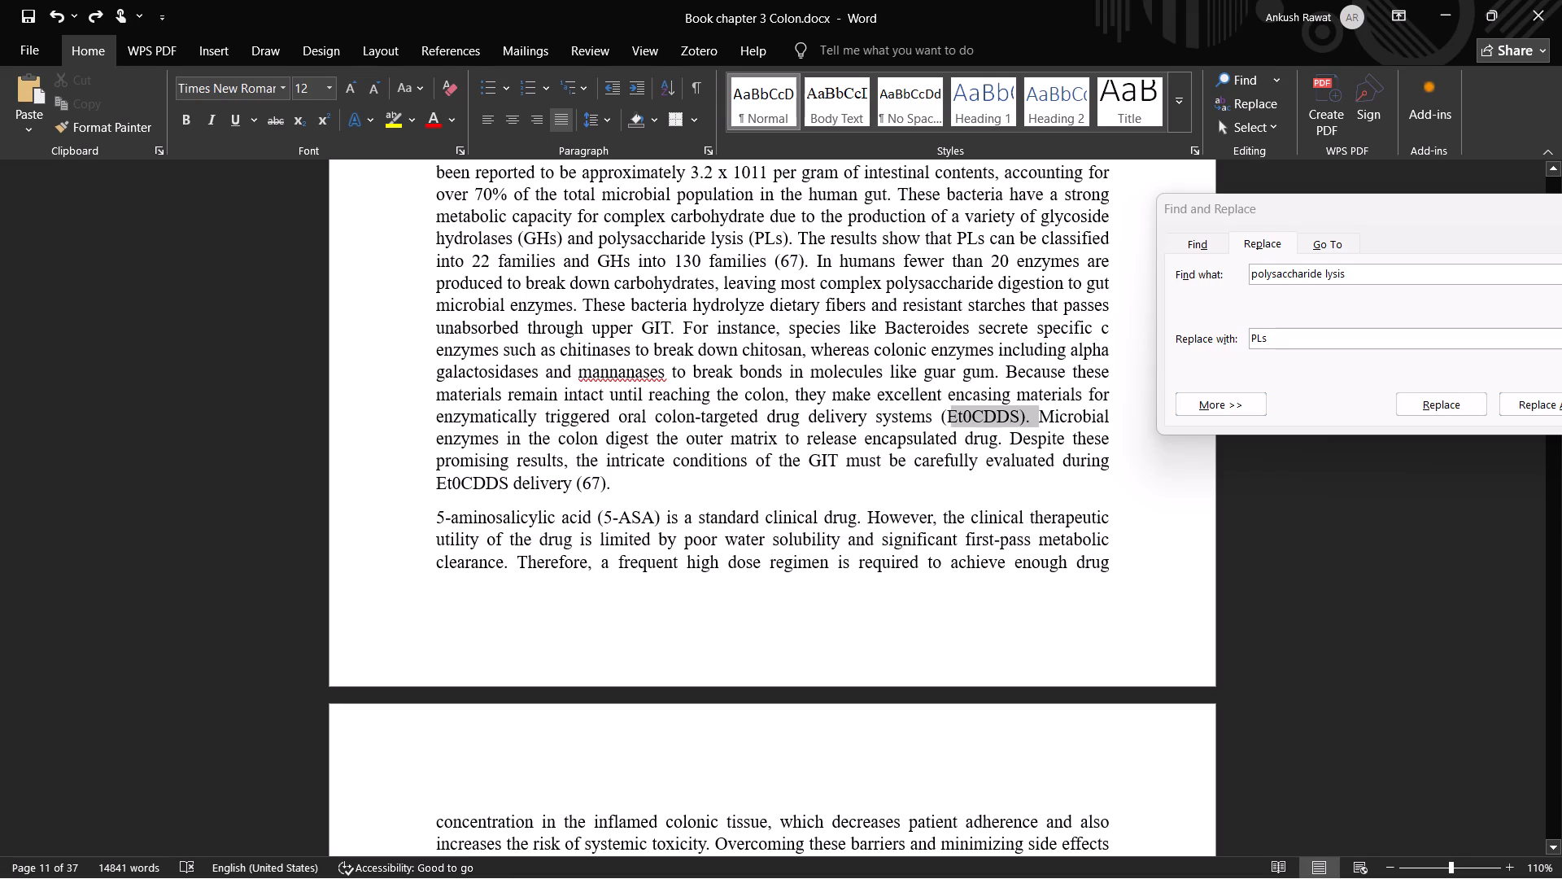
left_click_drag(985, 416, 962, 416)
left_click(962, 416)
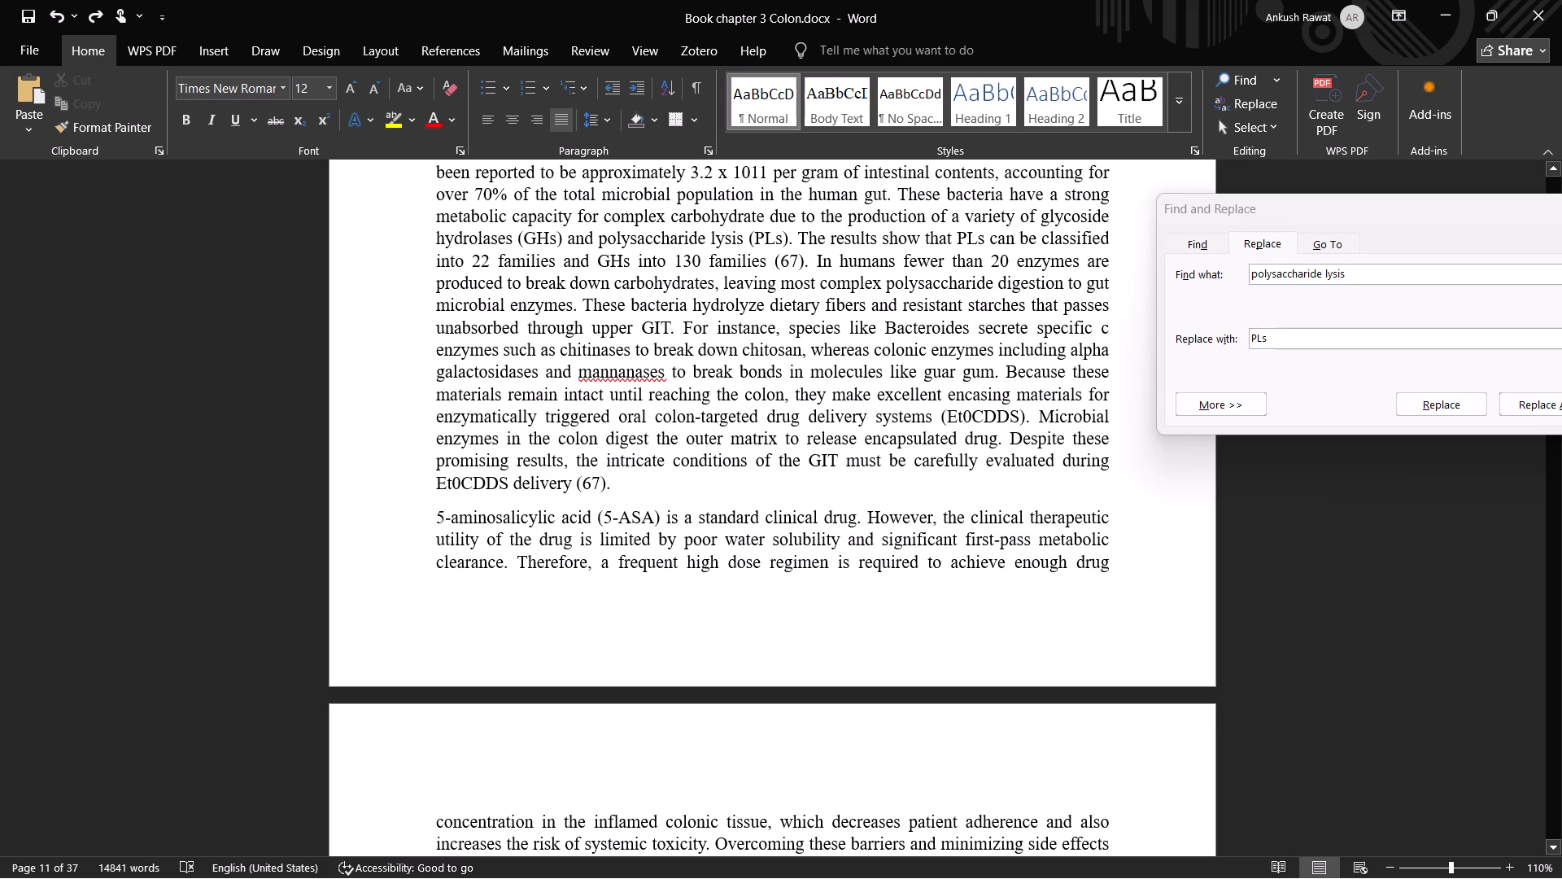
scroll(793, 461, "up", 2)
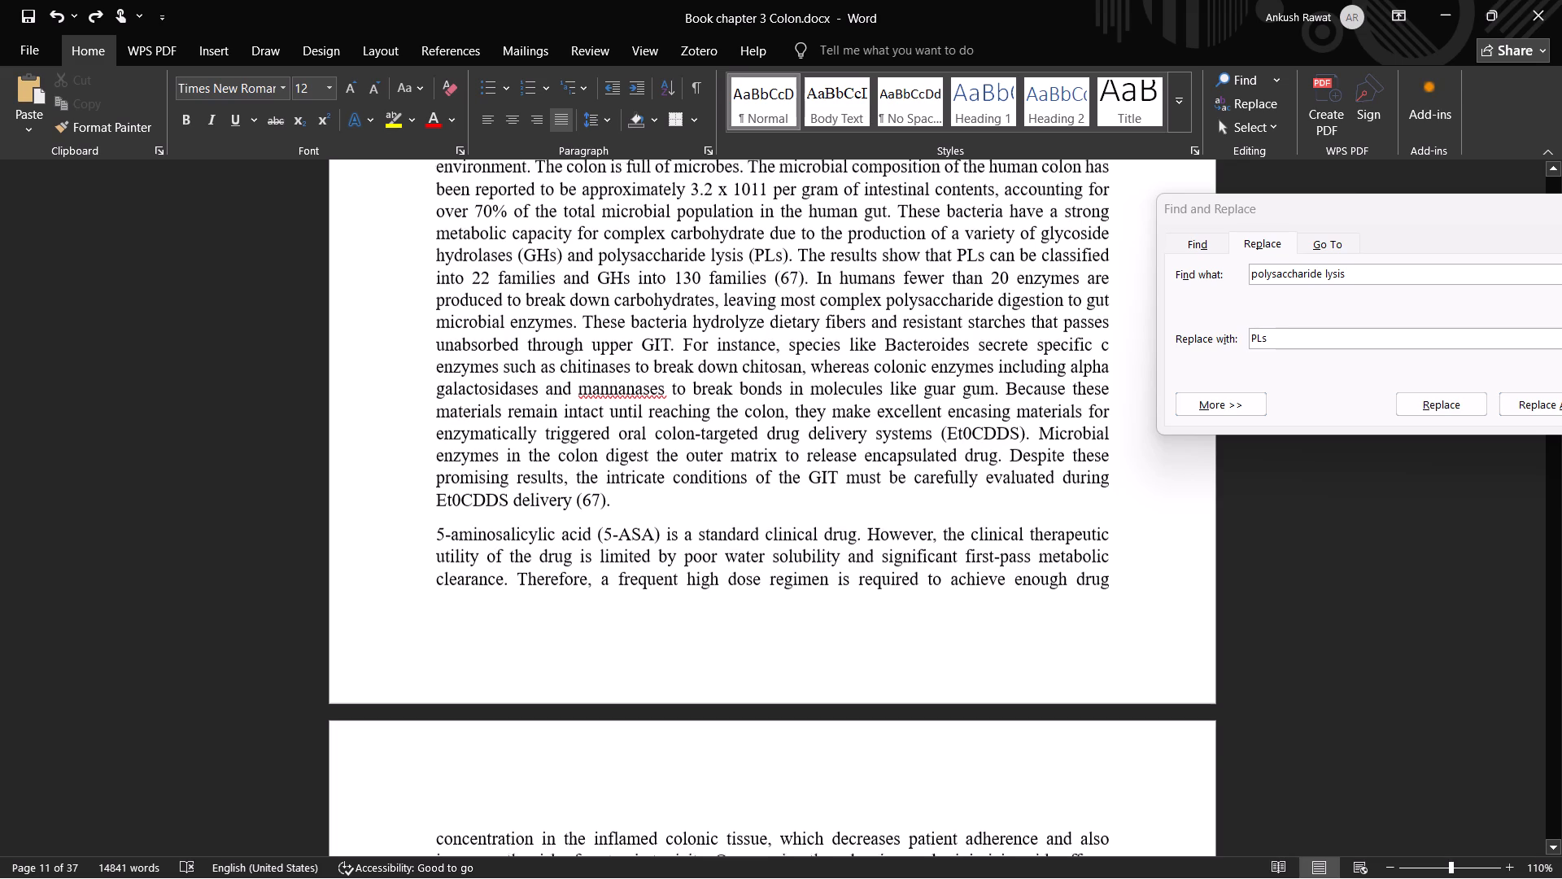
scroll(794, 461, "up", 1)
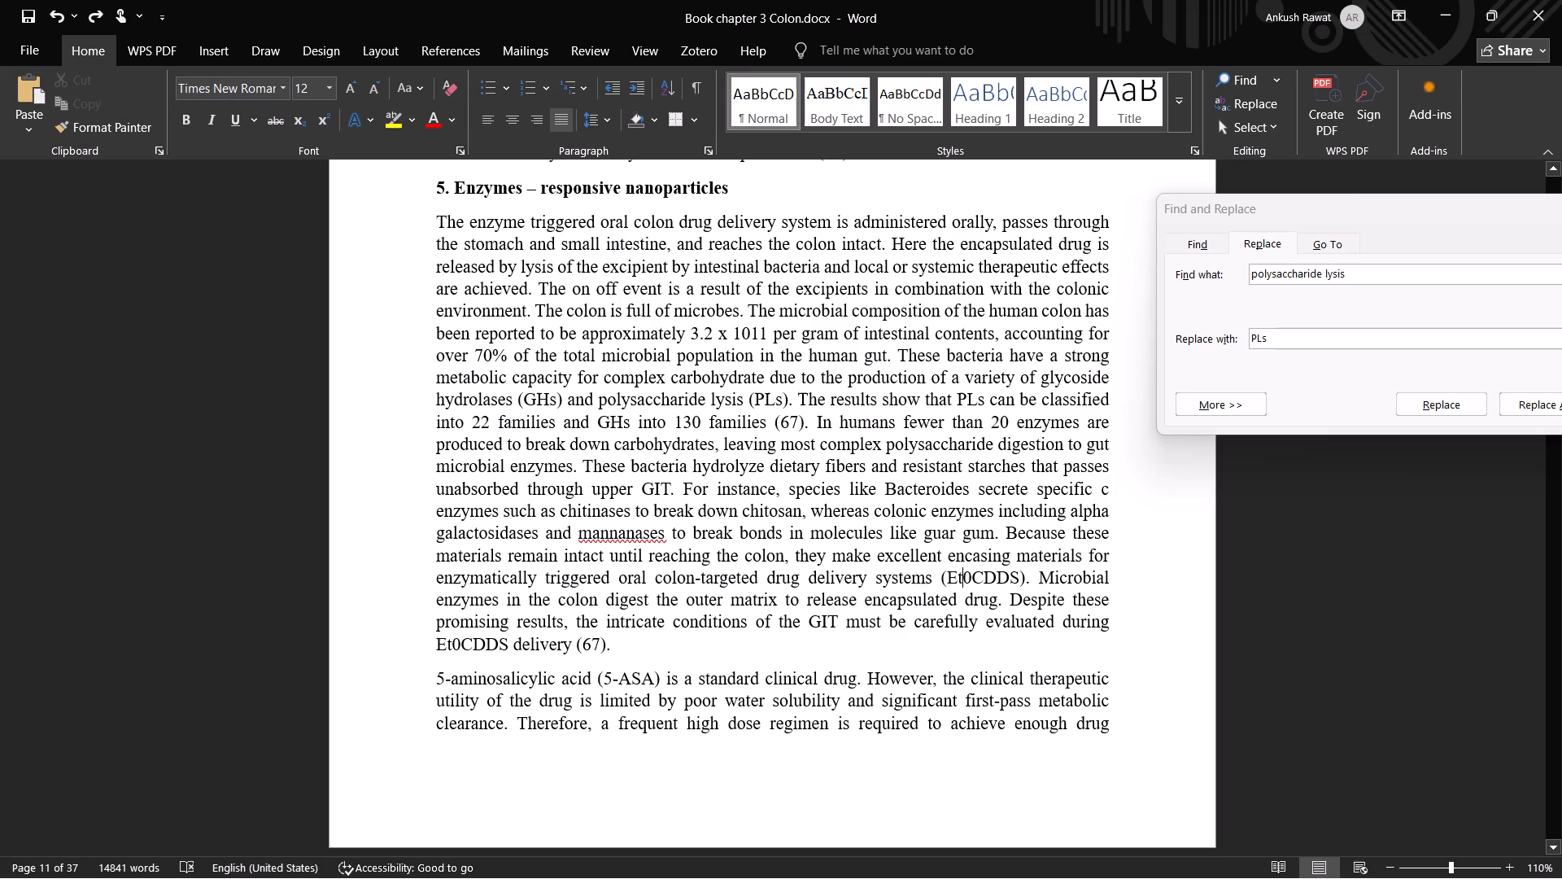
Copy "(Et0CDDS)" and paste it after "oral colon drug delivery system" in section 5's opening sentence, followed by a space.
left_click(936, 581)
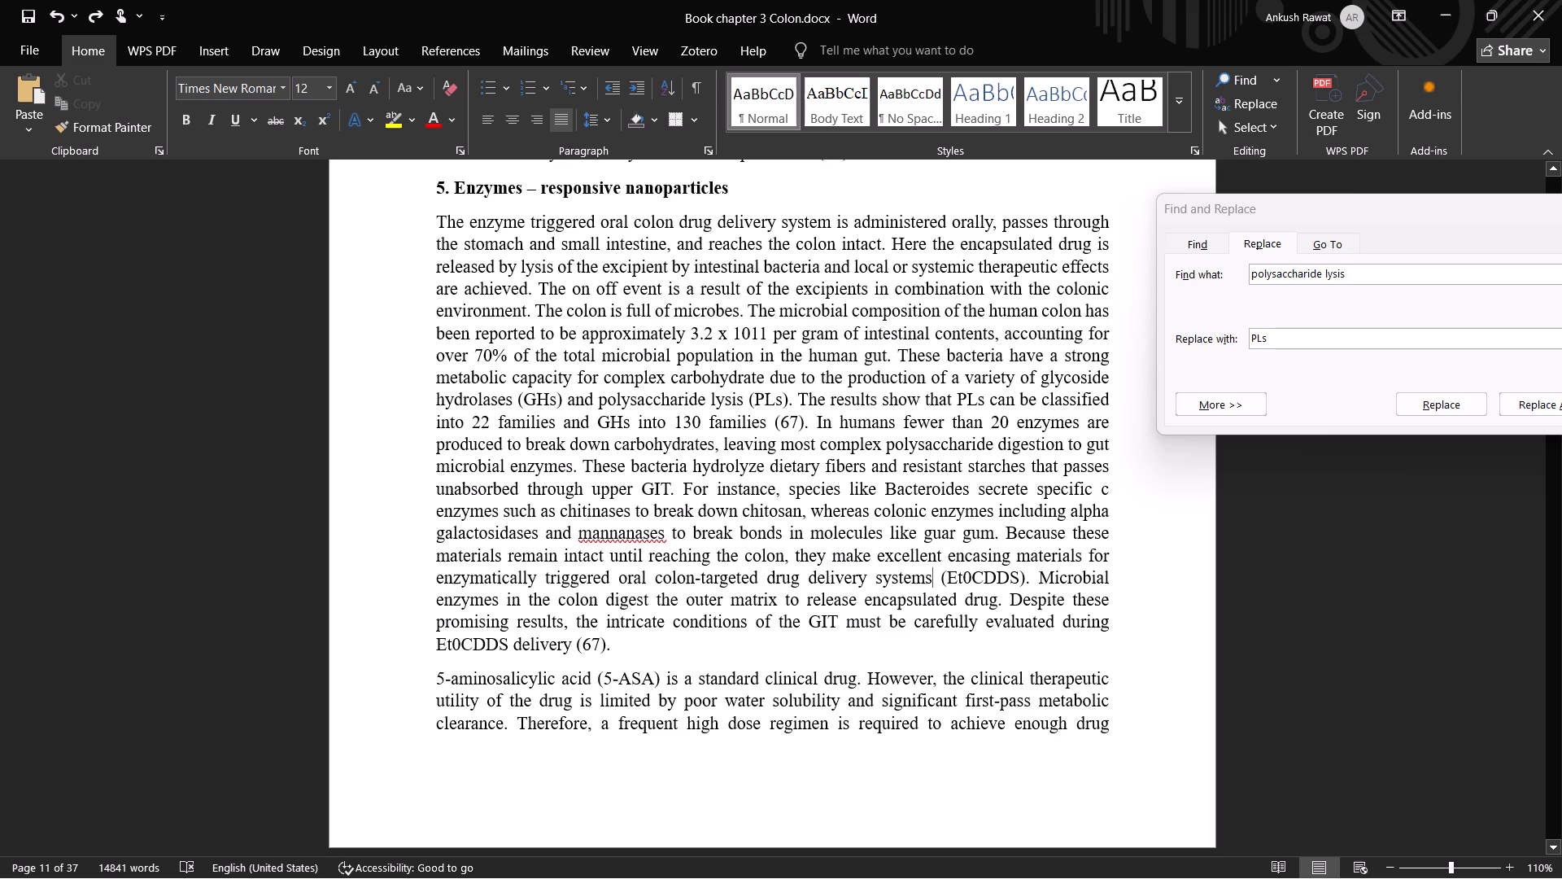
left_click(940, 579)
left_click(949, 579)
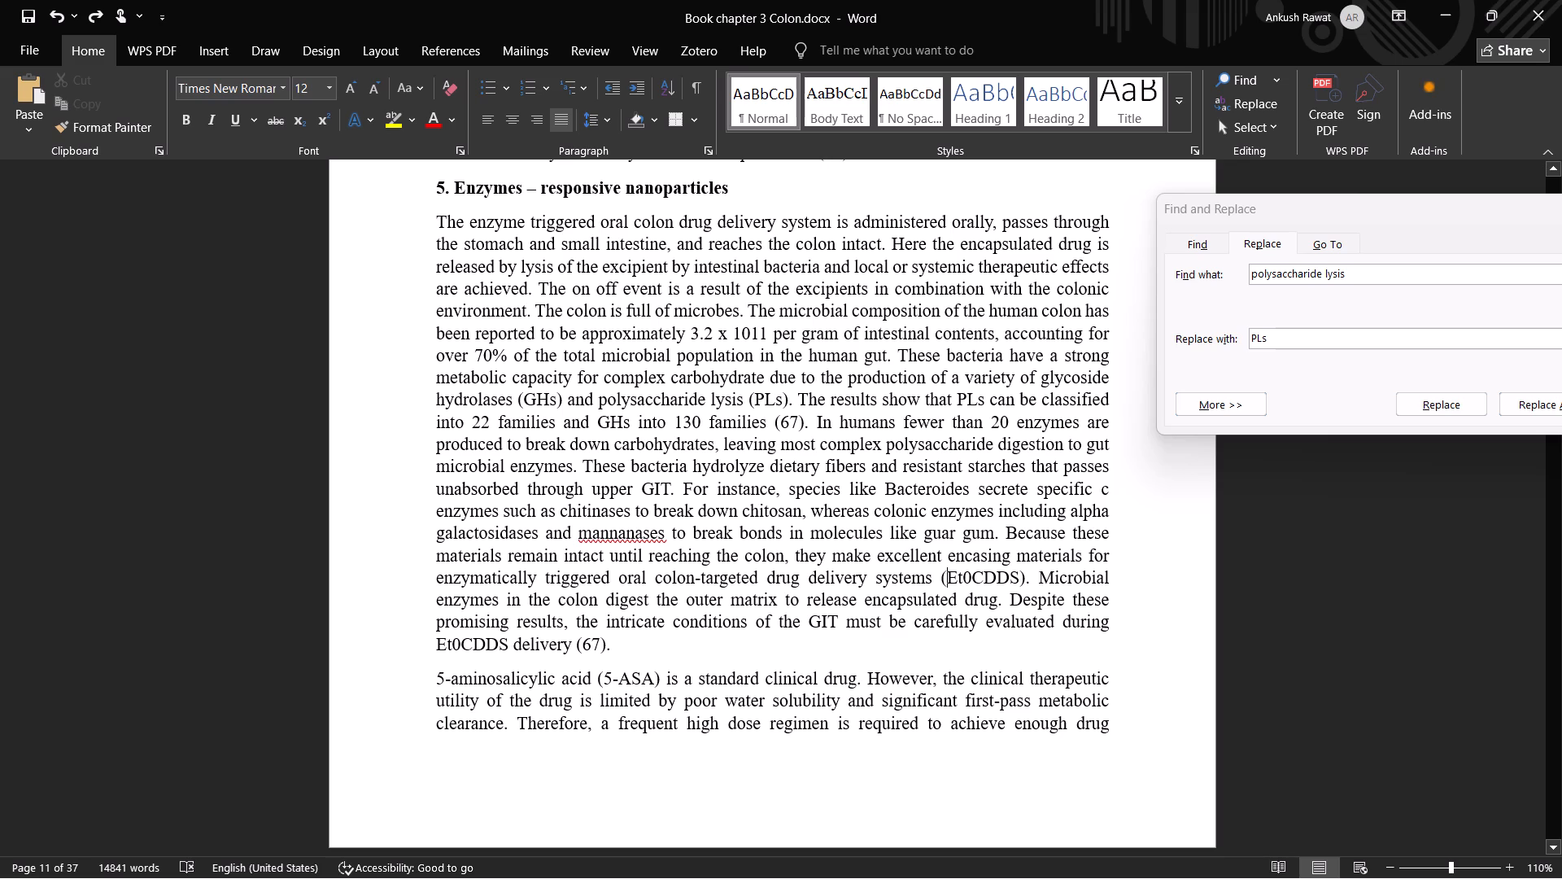
left_click(936, 579)
left_click(939, 579)
key("ctrl+shift+Right")
key("ctrl+shift+Right")
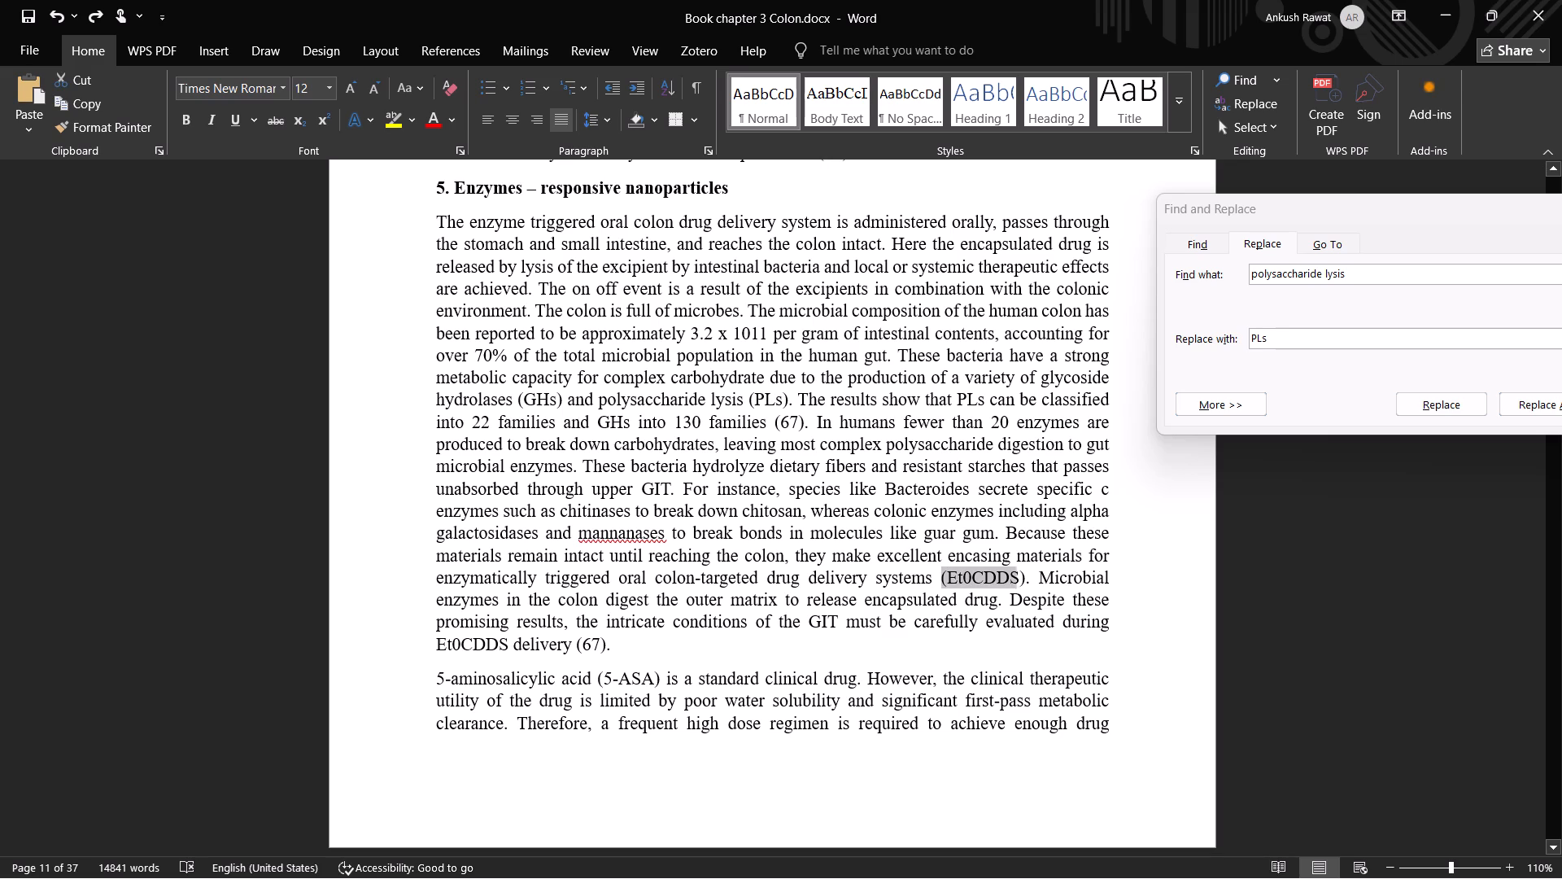
key("ctrl+shift+Right")
key("ctrl+shift+Left")
key("Right")
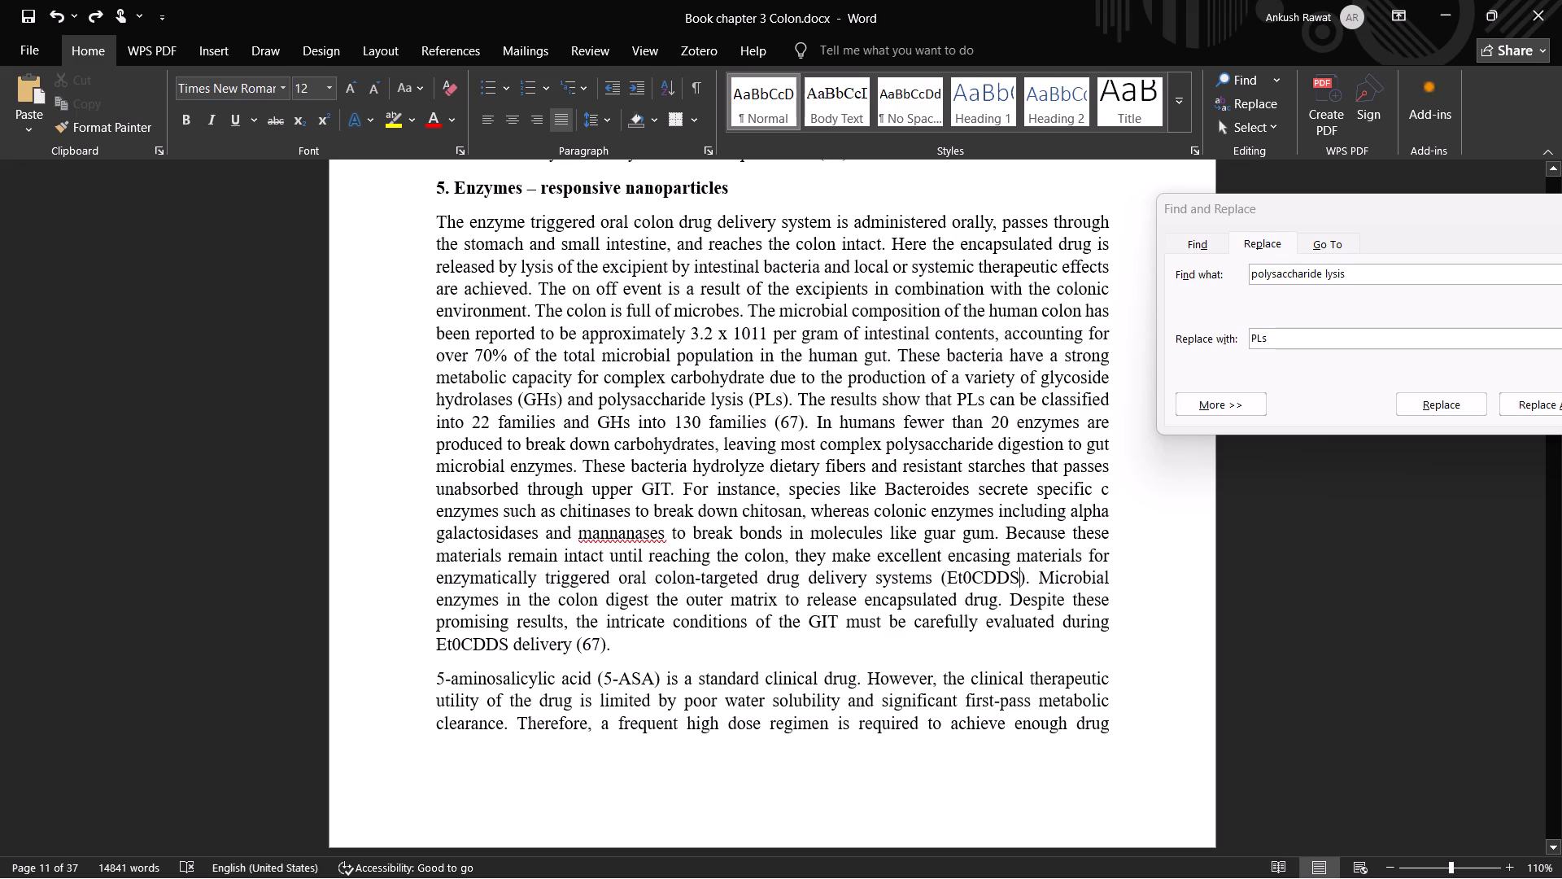
key("Down")
key("Right")
key("Up")
key("Left")
key("ctrl+shift+Left")
key("ctrl+shift+Left")
key("ctrl+shift+Left")
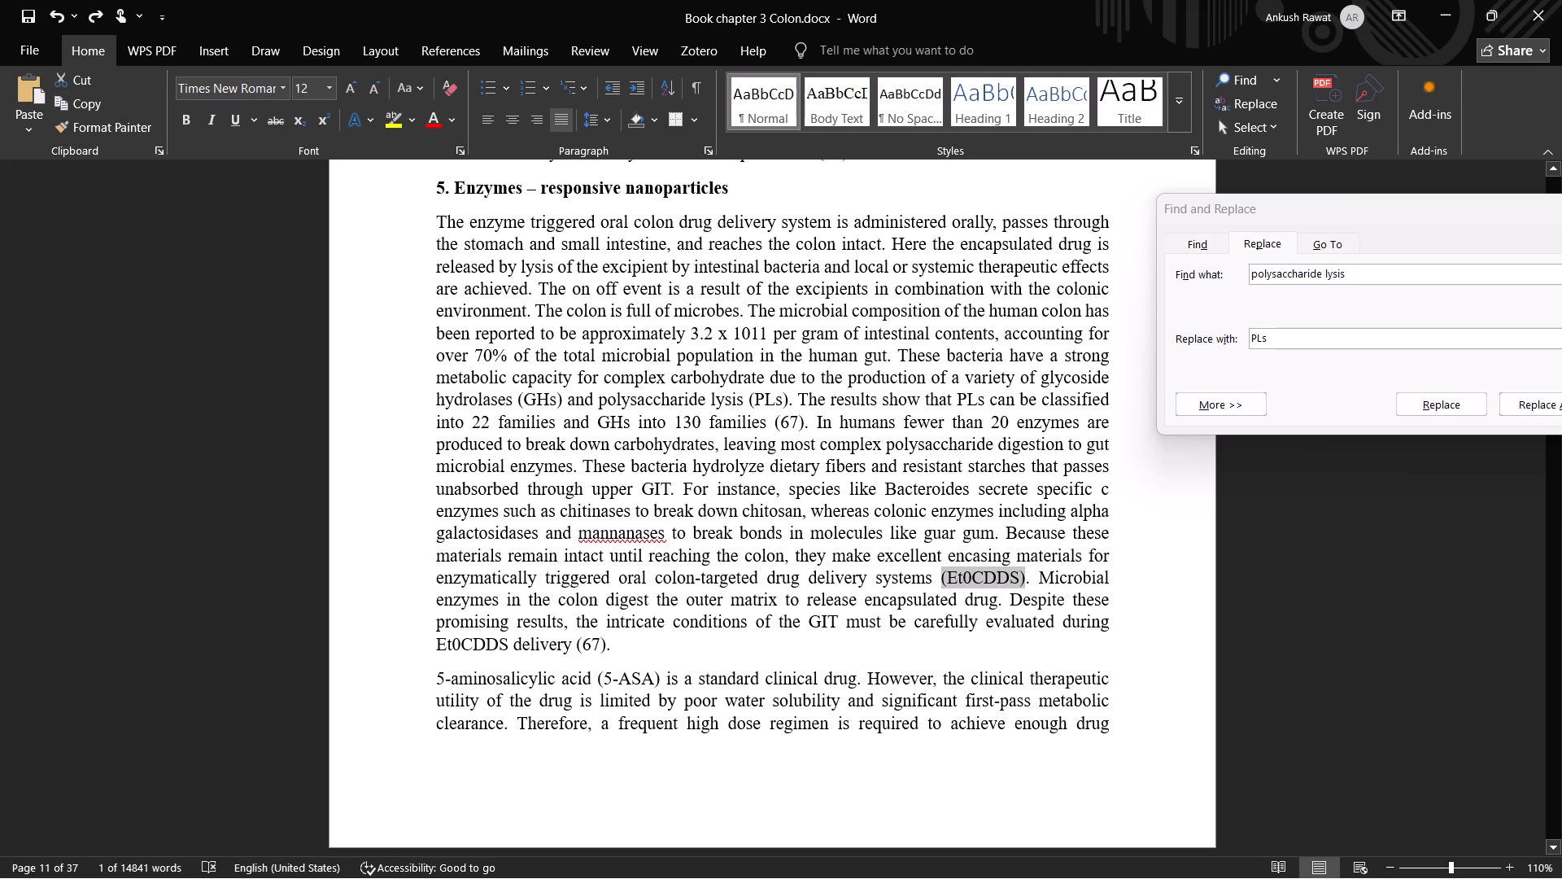
key("ctrl+c")
key("ctrl+c")
key("ctrl+c")
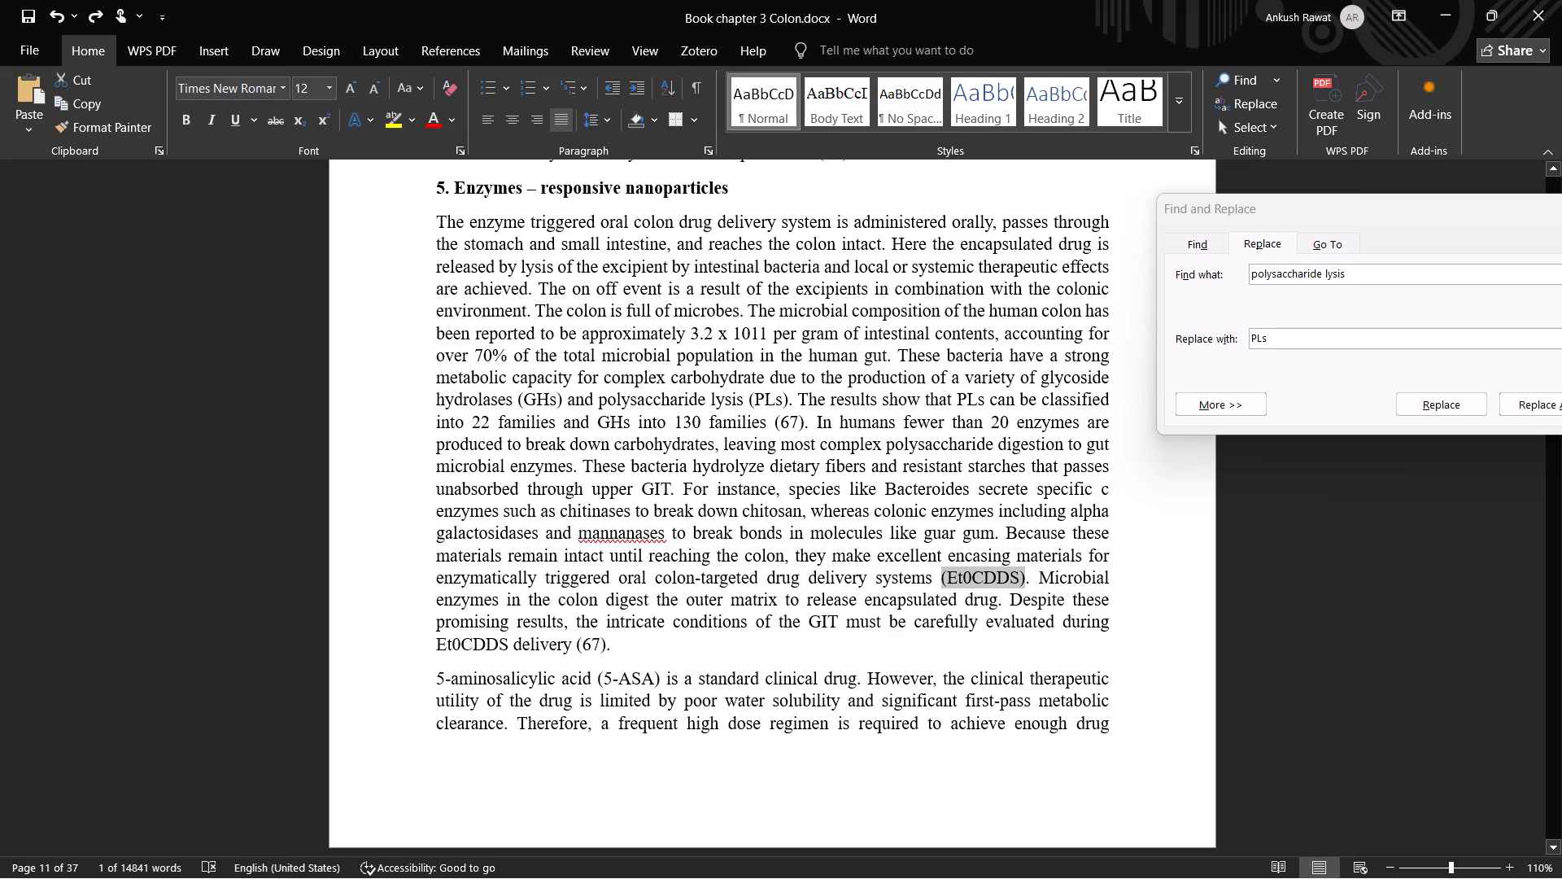
left_click(836, 225)
key("ctrl+v")
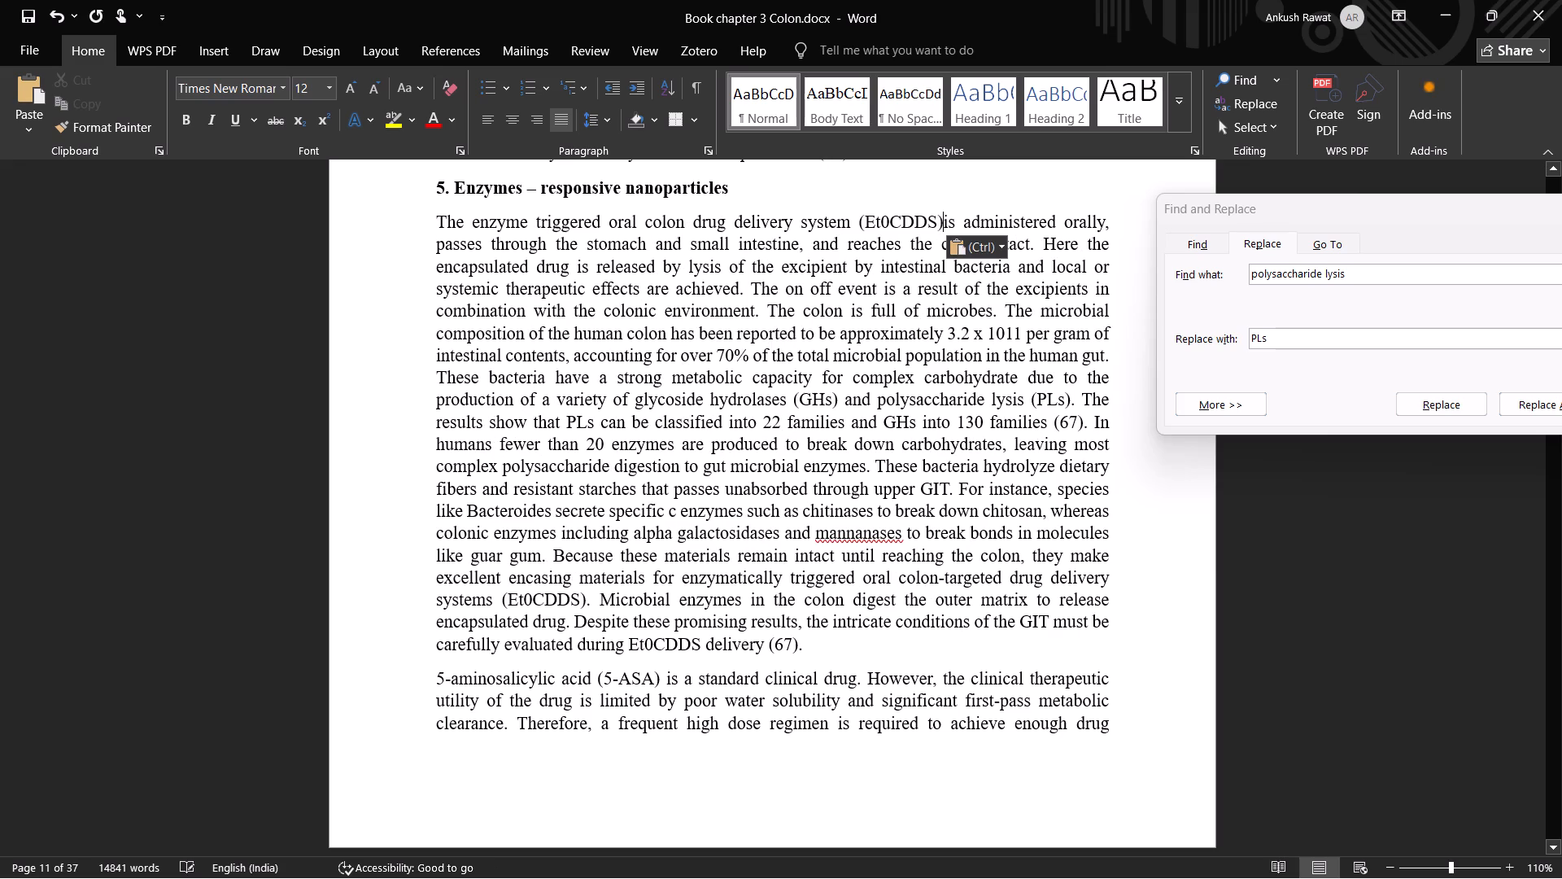
key("space")
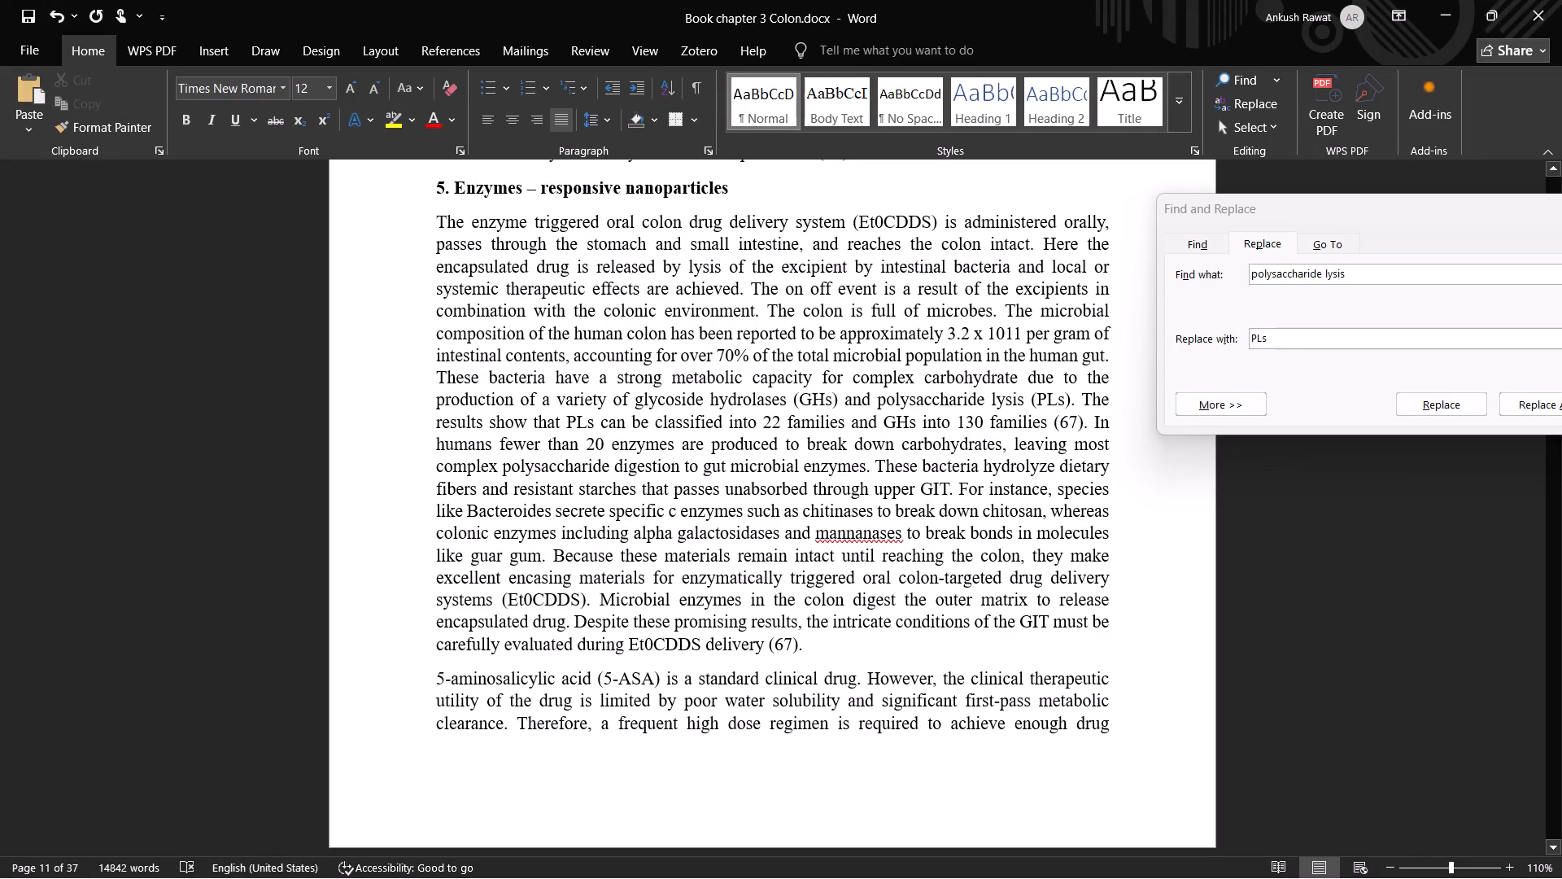
Delete "enzymatically triggered oral colon-targeted drug delivery systems" before "(Et0CDDS)" near the end of section 5's first paragraph.
scroll(973, 610, "down", 2)
scroll(973, 610, "up", 1)
scroll(973, 610, "down", 3)
scroll(973, 610, "up", 1)
scroll(973, 610, "down", 1)
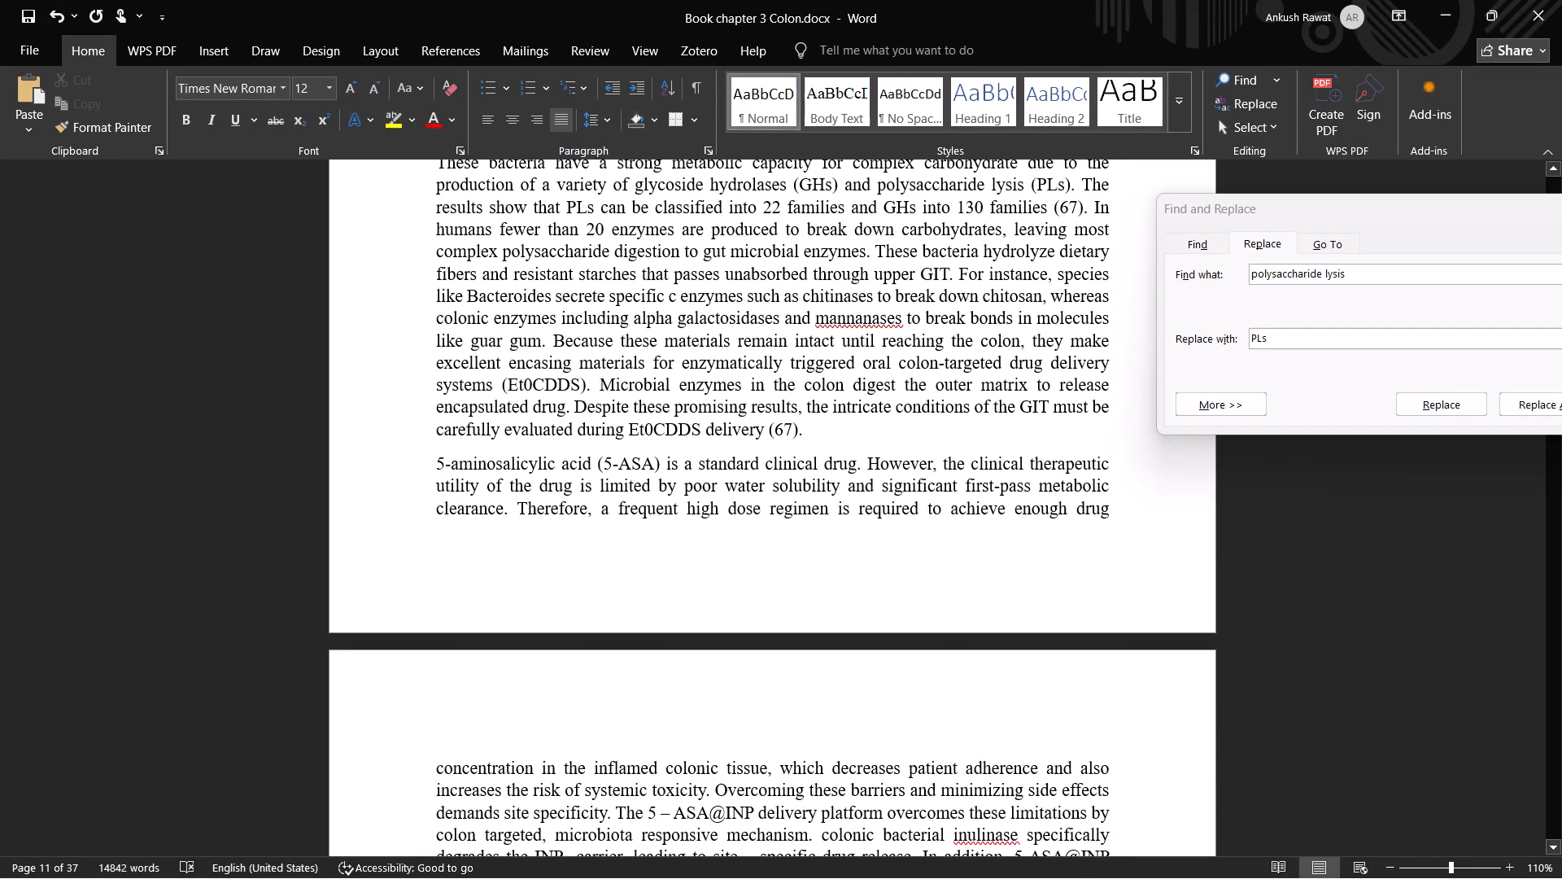
left_click(500, 385)
key("ctrl+shift+Left")
key("ctrl+shift+Left")
key("ctrl+shift+Left")
key("ctrl+shift+Left")
key("ctrl+shift+Left")
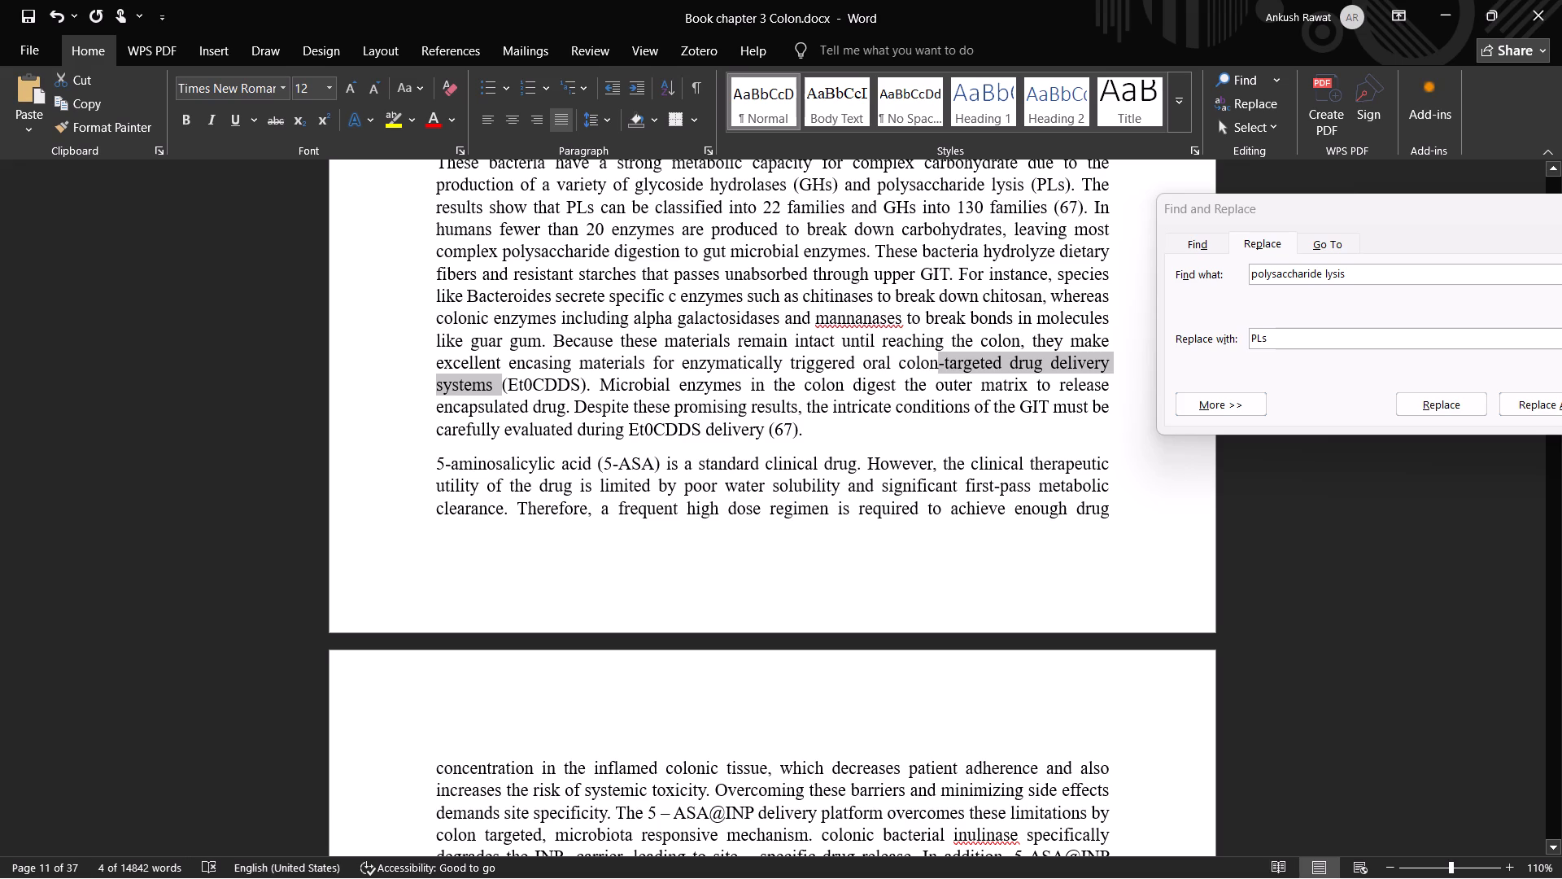
key("ctrl+shift+Left")
key("ctrl+shift+Left")
key("ctrl+shift+Left")
key("ctrl+shift+Left")
key("BackSpace")
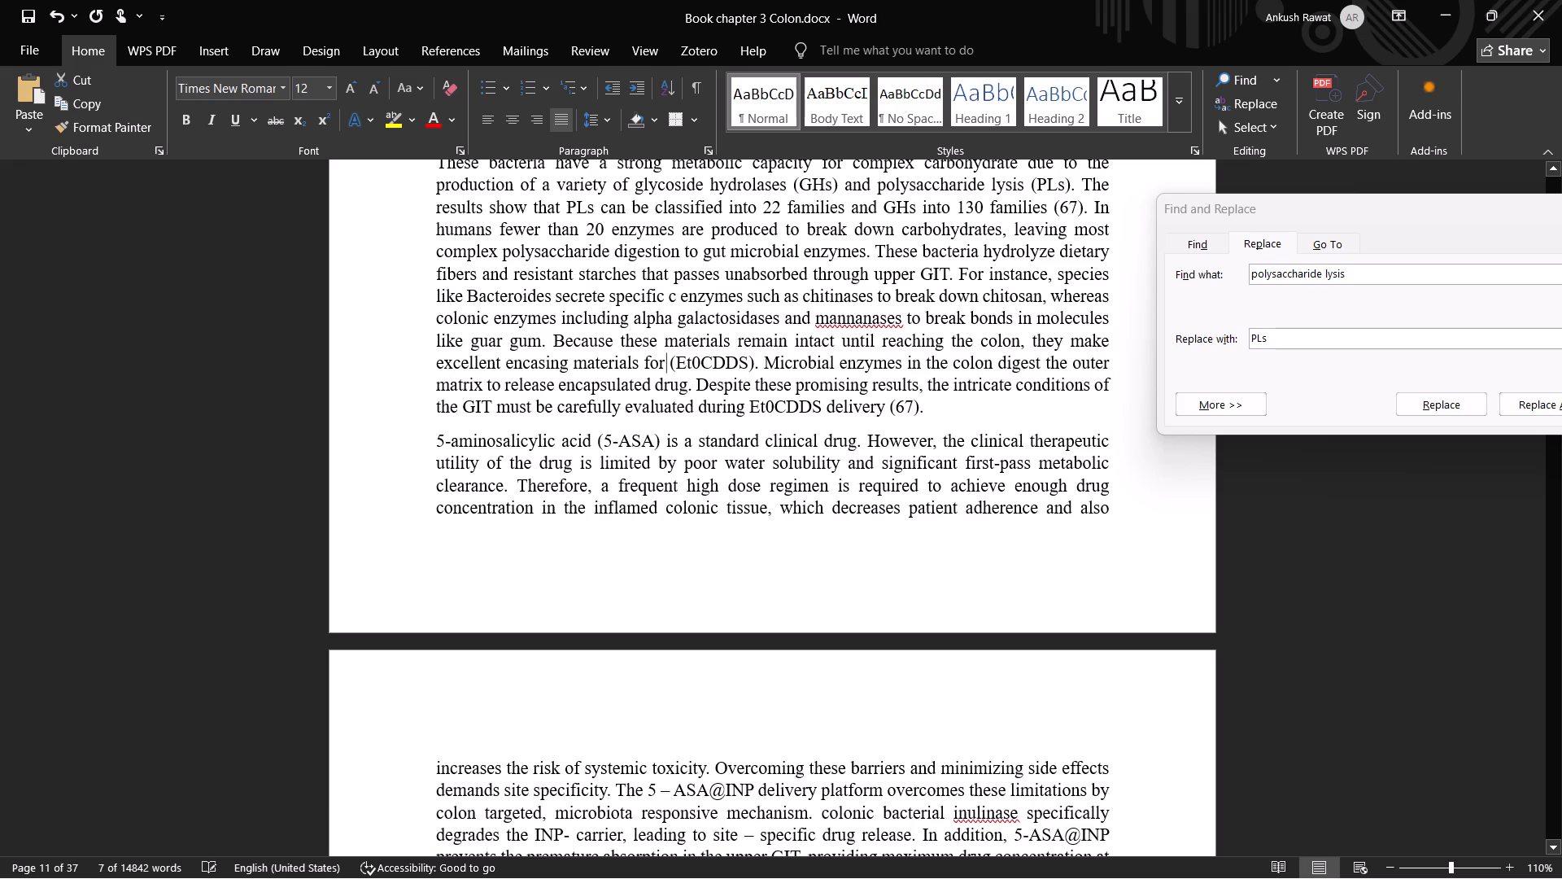
Remove the brackets around Et0CDDS after "excellent encasing materials for".
left_click(674, 364)
key("BackSpace")
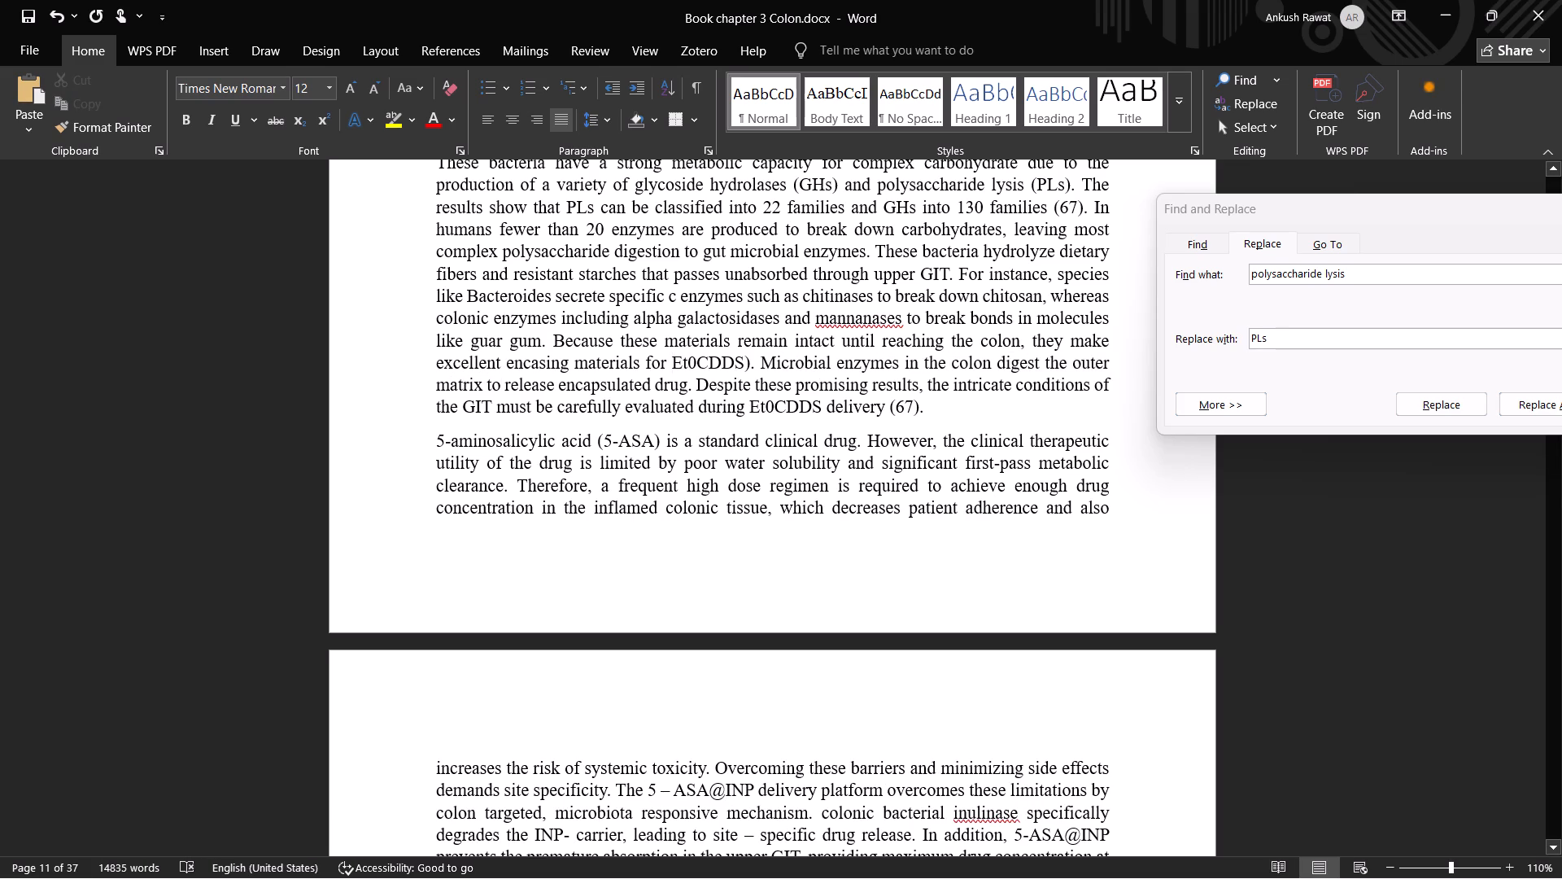
left_click(748, 361)
key("BackSpace")
left_click(798, 409)
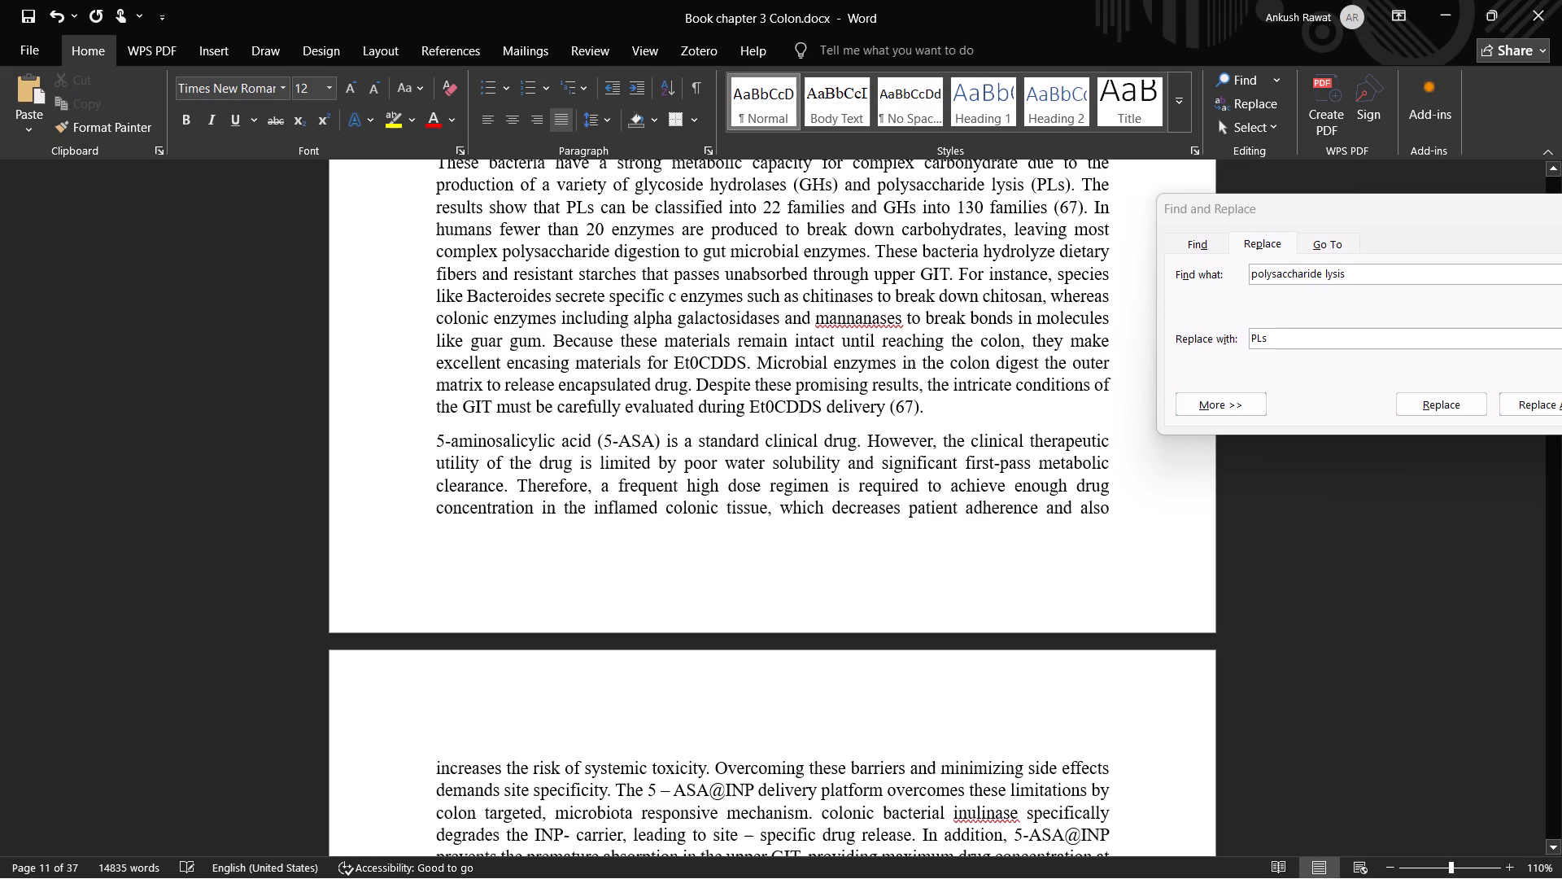
left_click(861, 404)
Copy "5-aminosalicylic acid" from the second paragraph and set it as the Find and Replace search text, without a trailing space.
left_click(435, 440)
left_click_drag(434, 442, 582, 446)
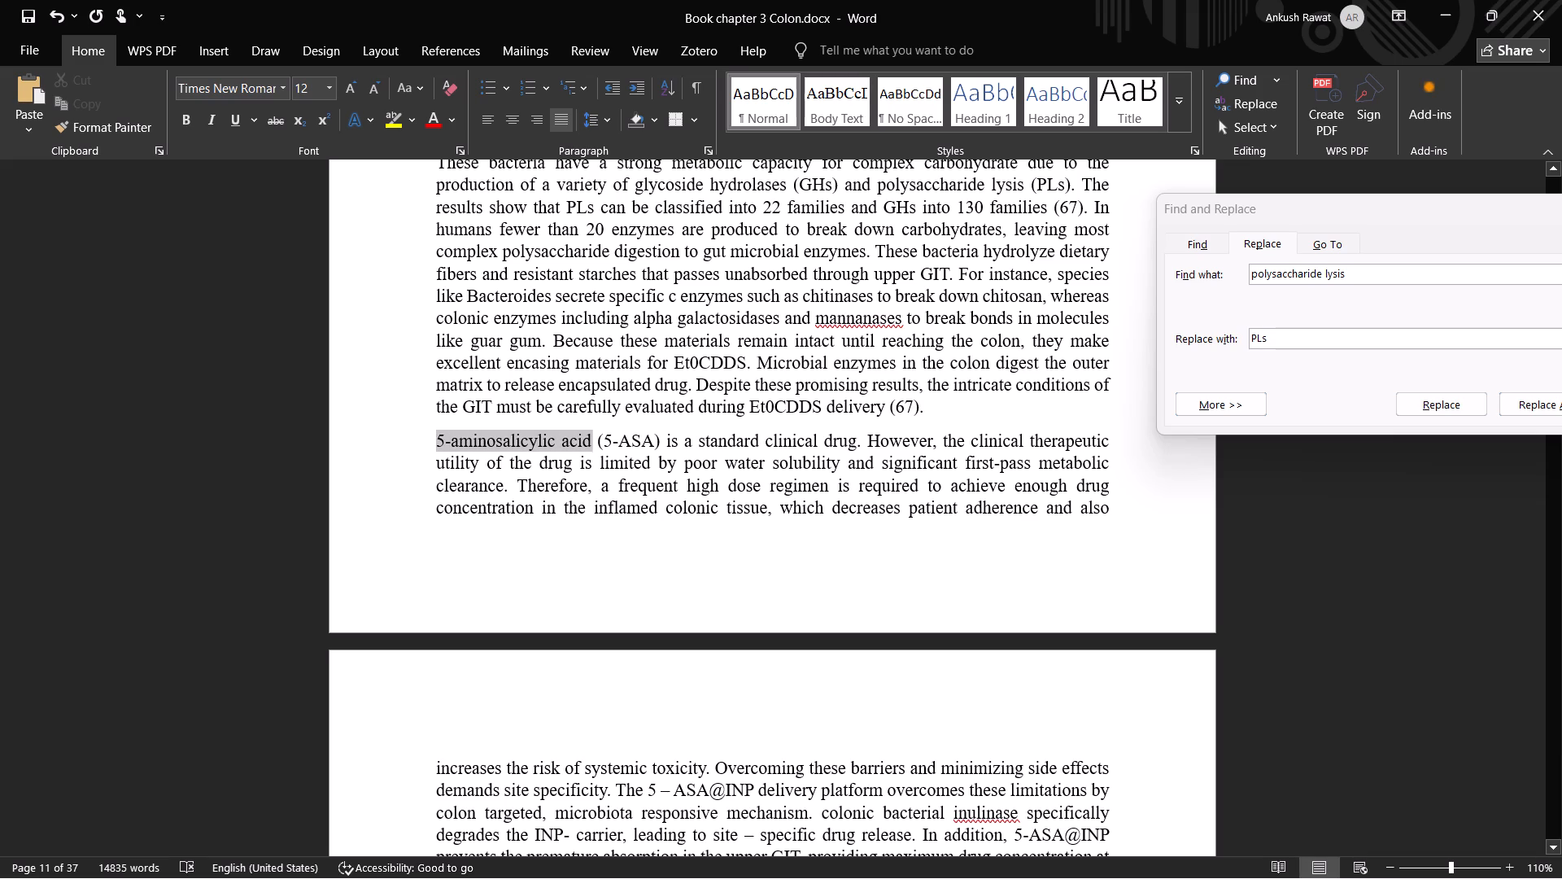
left_click_drag(582, 446, 581, 446)
left_click(595, 442)
left_click(591, 442)
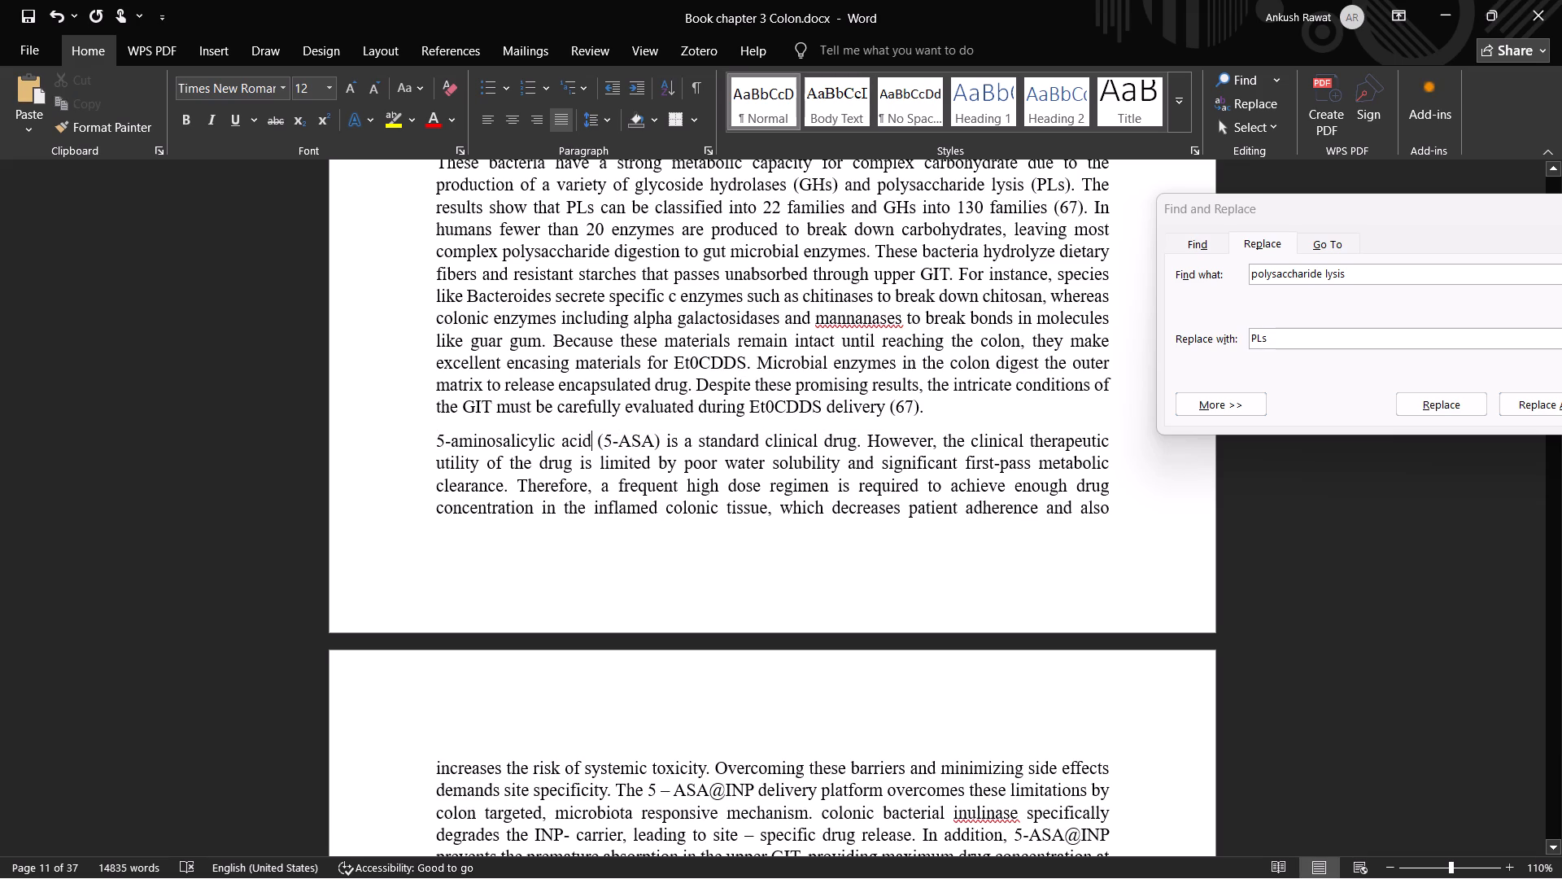
left_click_drag(590, 437, 433, 448)
key("ctrl+c")
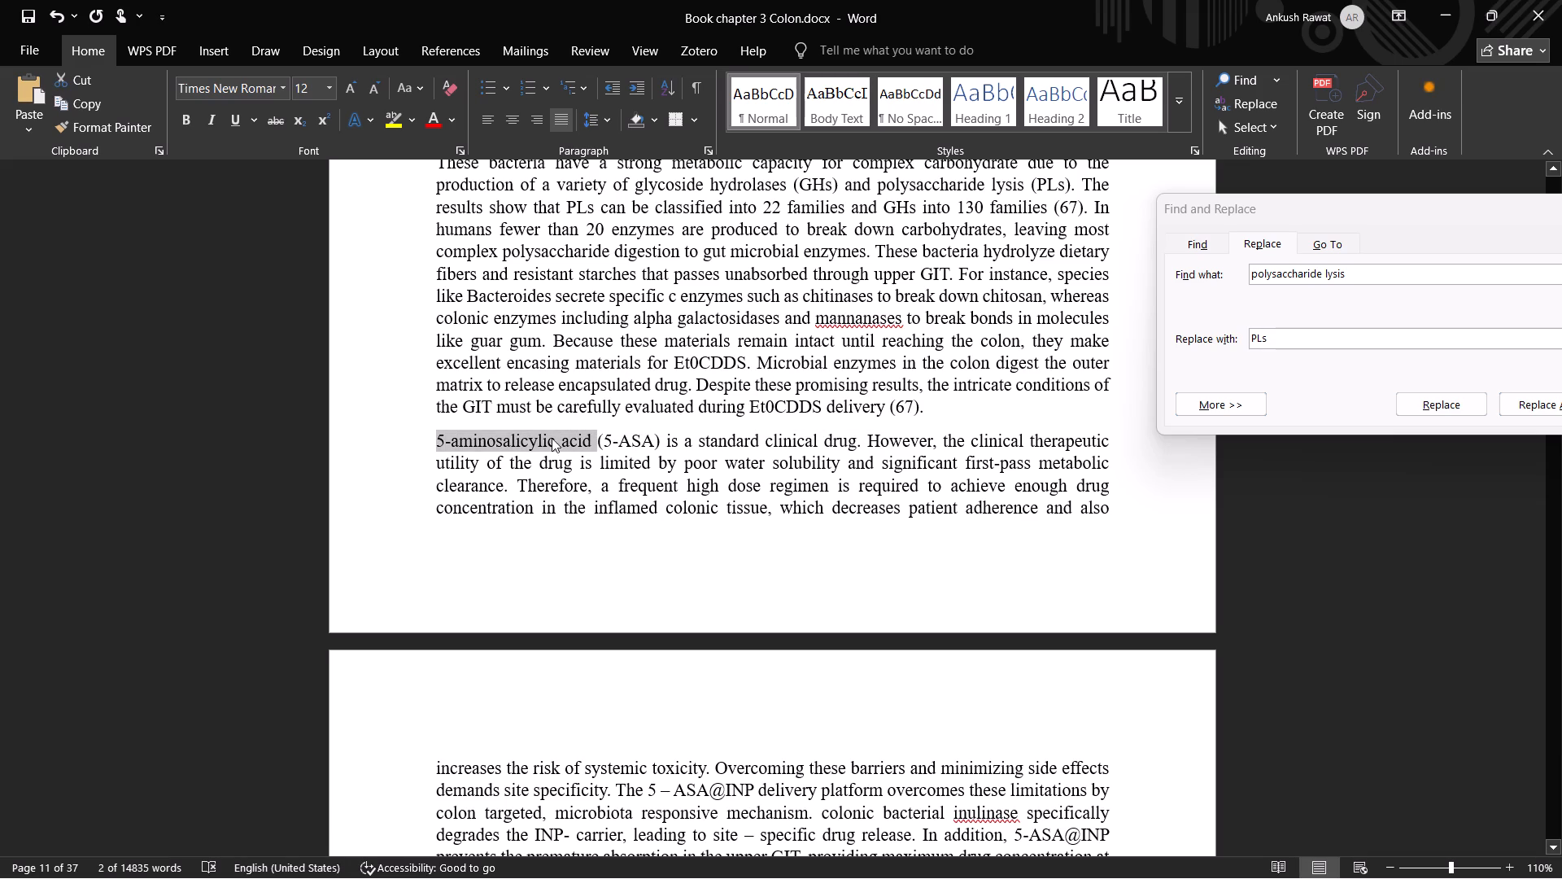
key("ctrl+c")
double_click(1301, 273)
left_click(1301, 273)
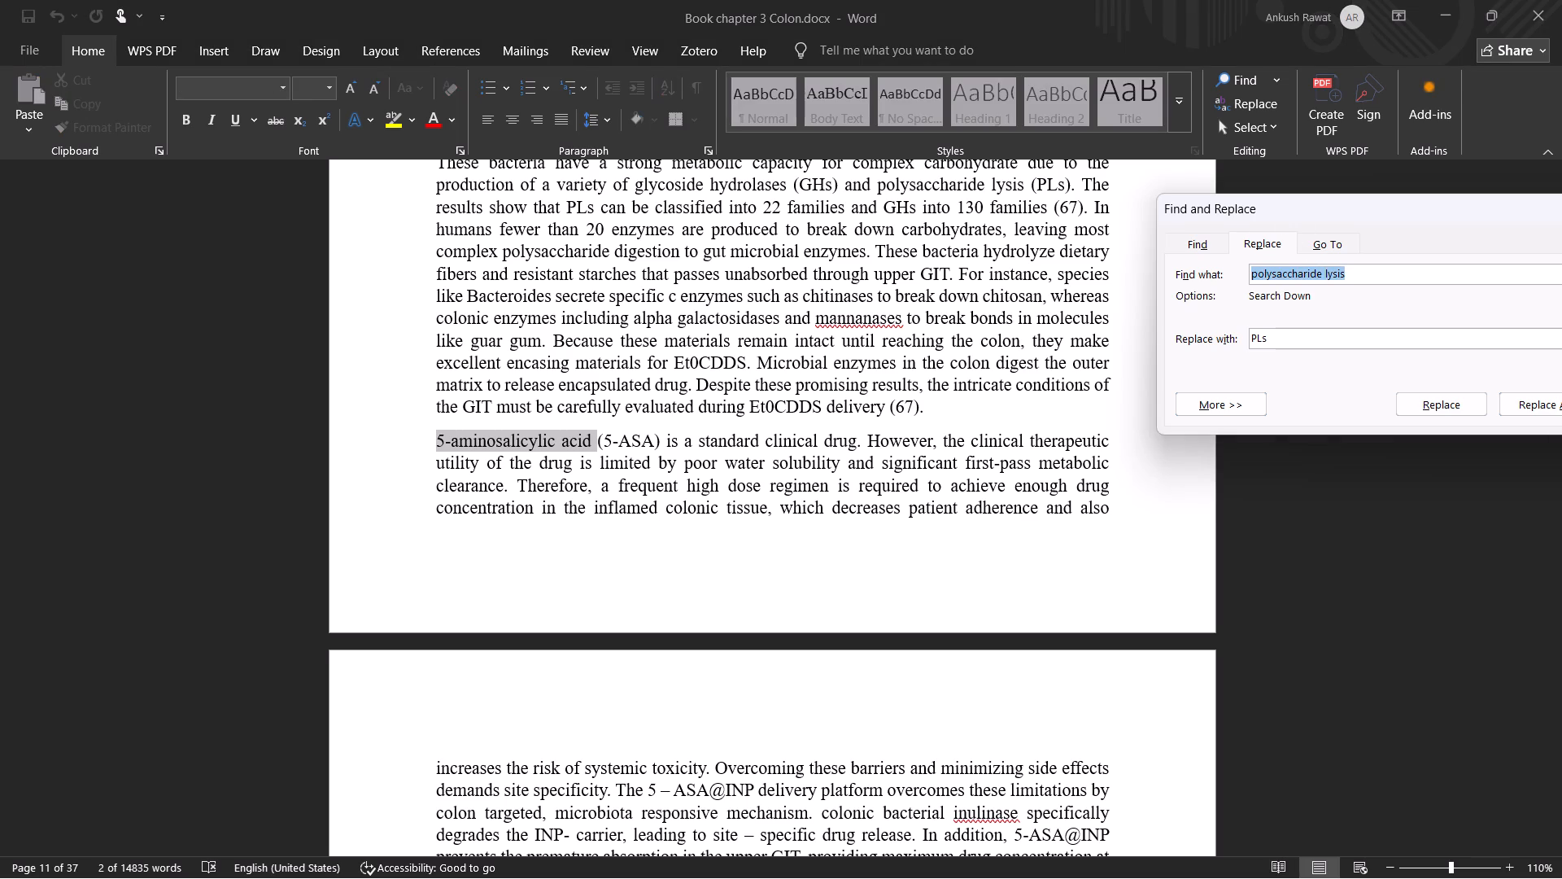
key("ctrl+v")
key("BackSpace")
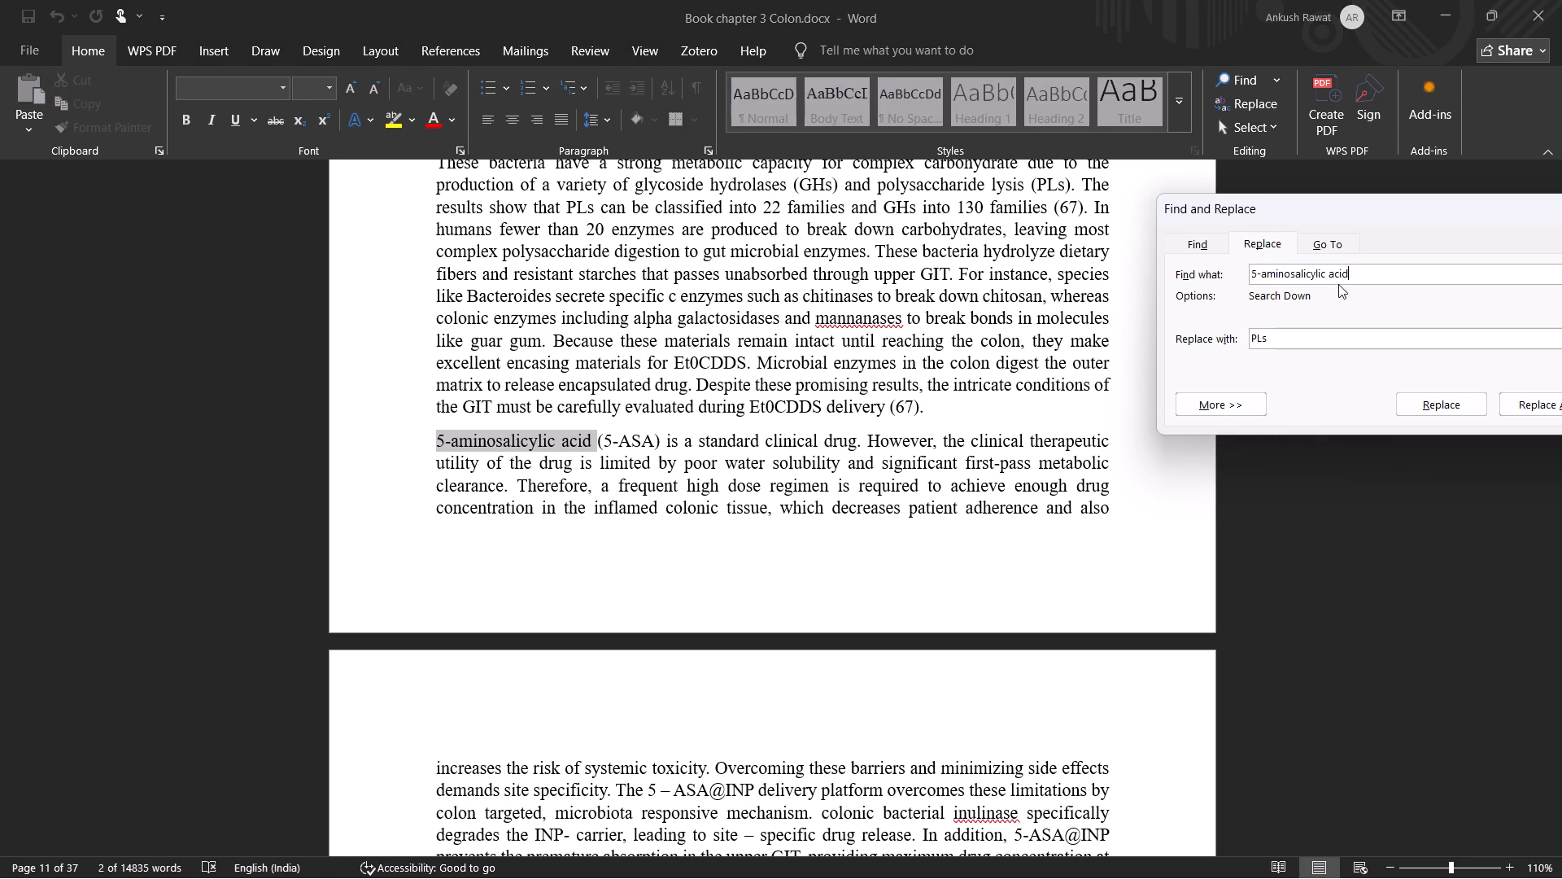
Copy "5-ASA" from the brackets in the second paragraph and set it as the replacement text.
double_click(631, 446)
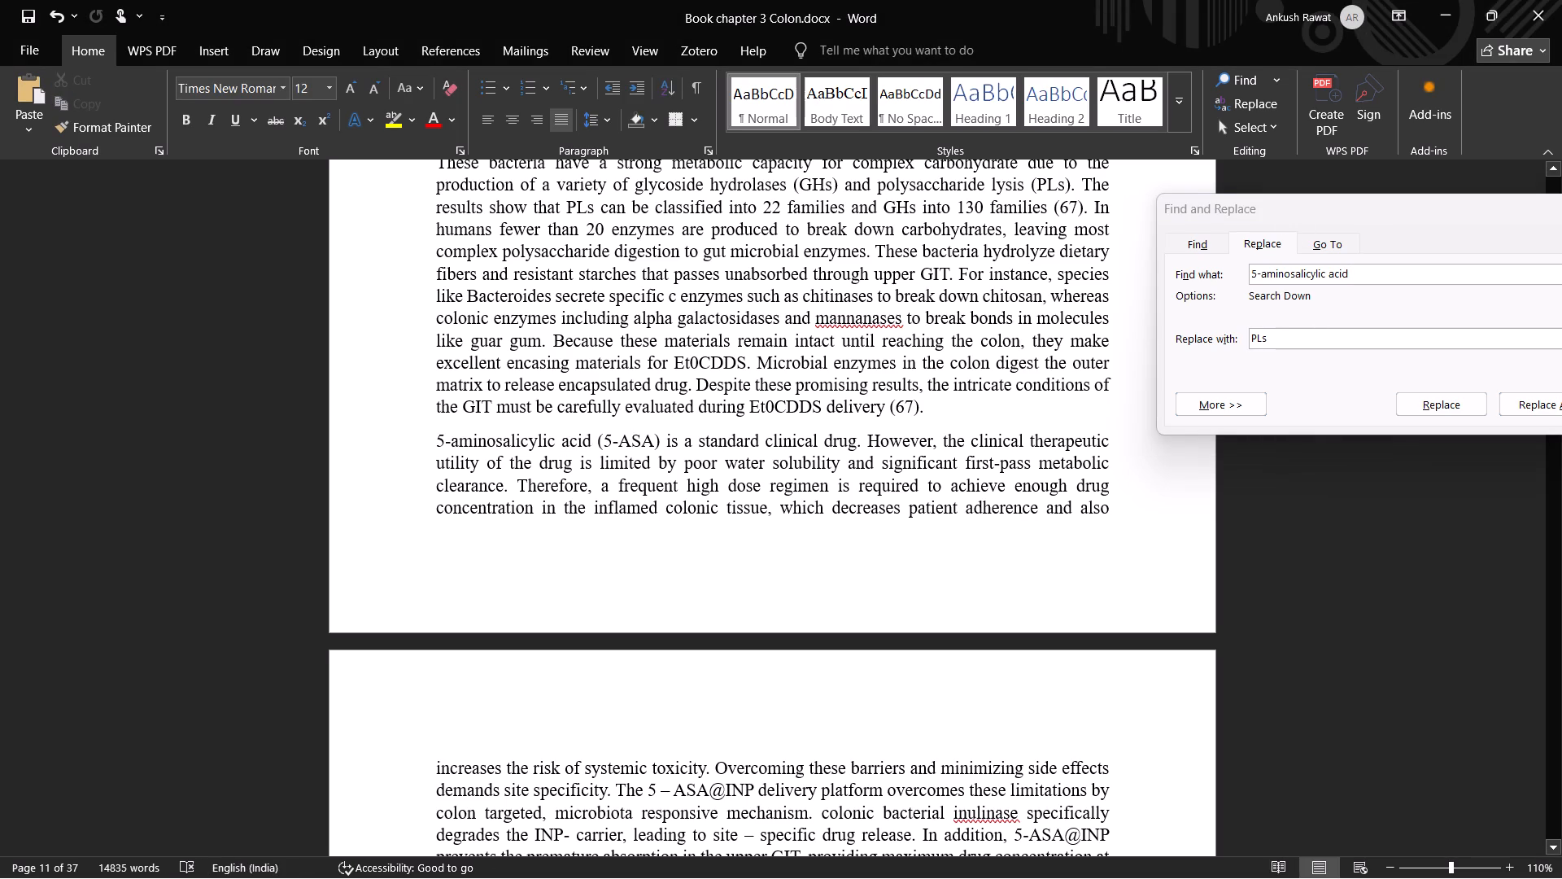
key("ctrl+a")
double_click(643, 438)
double_click(636, 438)
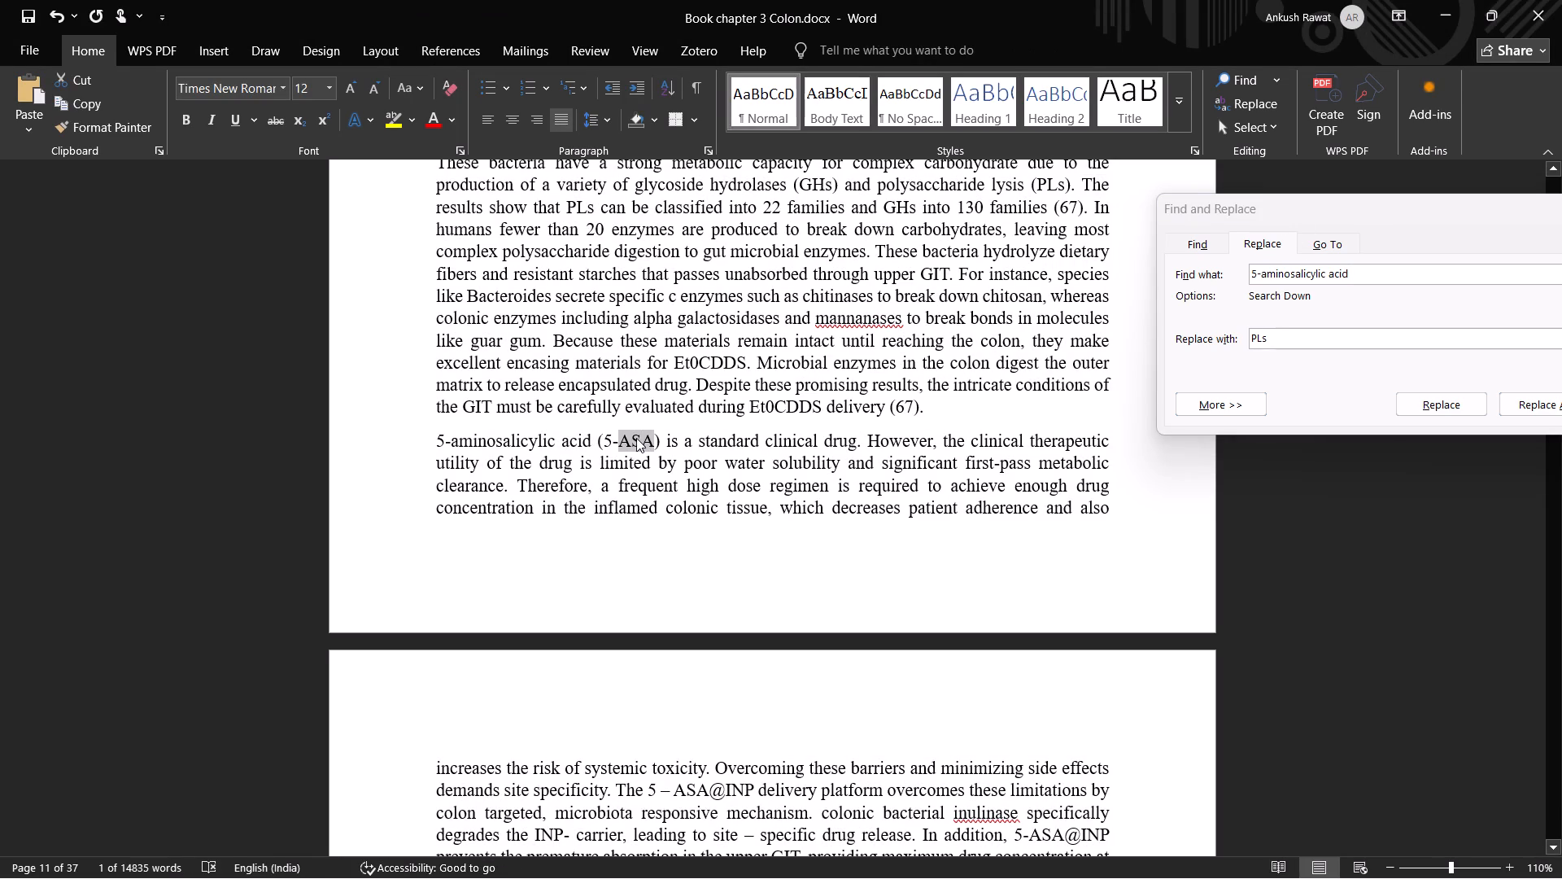
double_click(610, 435)
left_click_drag(606, 438, 638, 442)
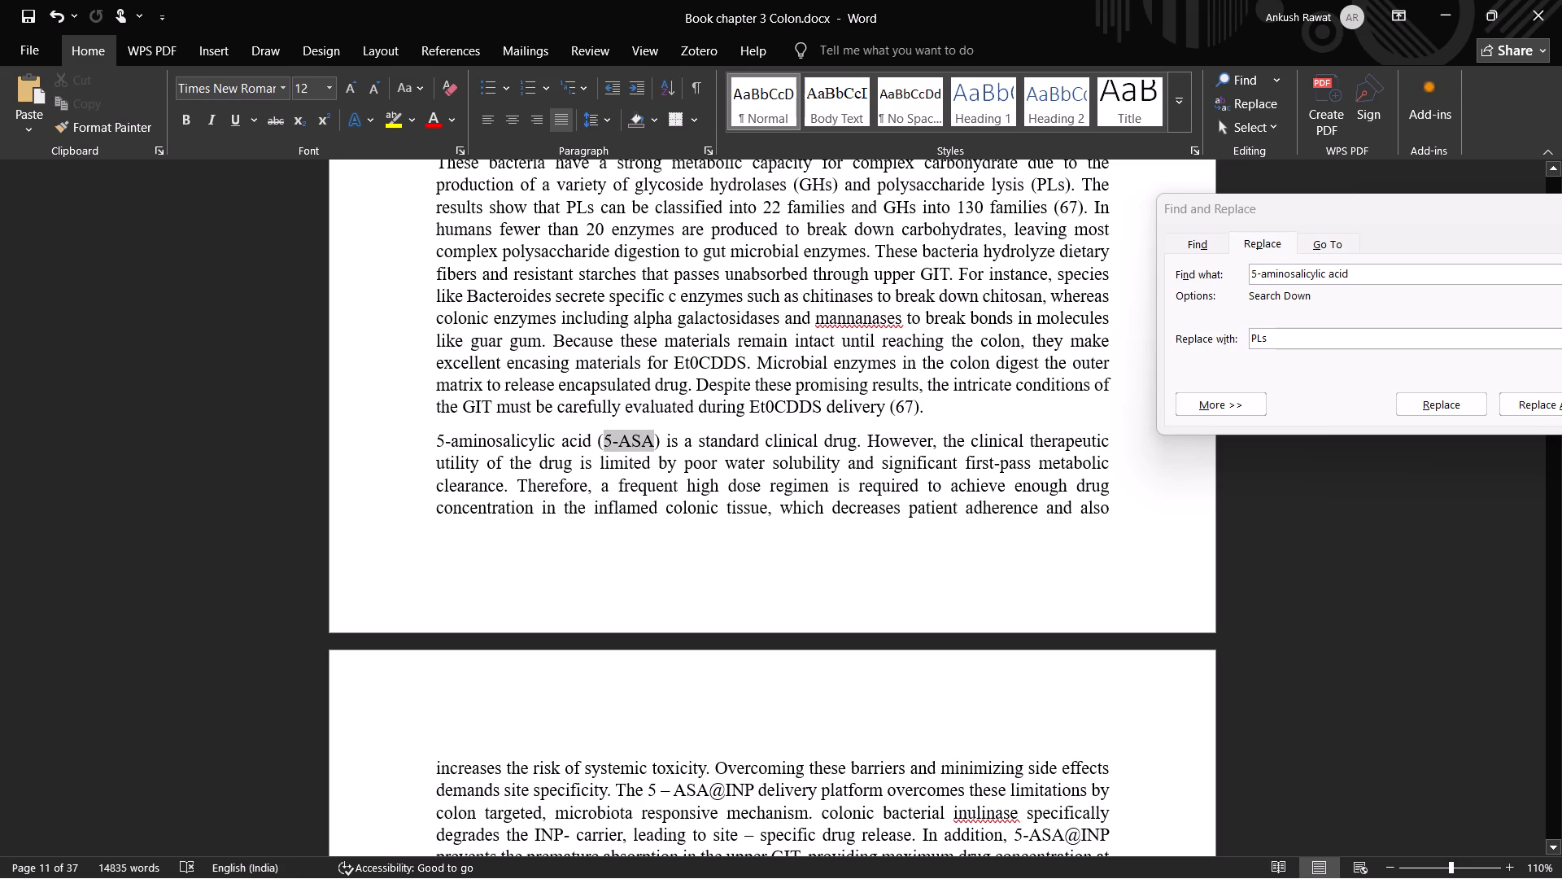
left_click_drag(638, 442, 646, 442)
key("ctrl+c")
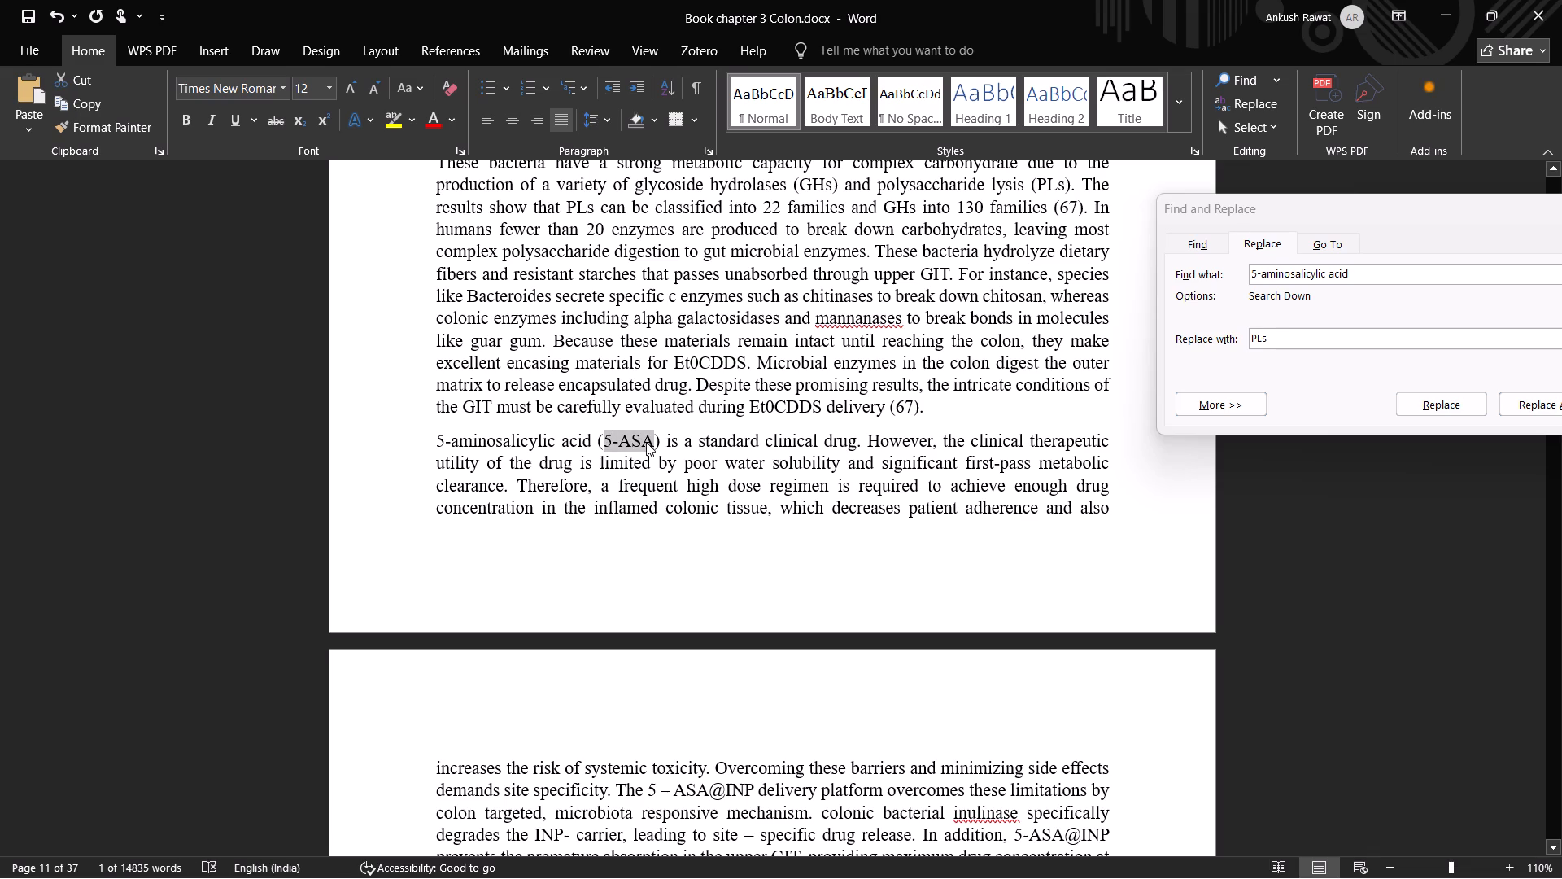
key("ctrl+c")
key("ctrl+c")
double_click(1259, 336)
key("ctrl+v")
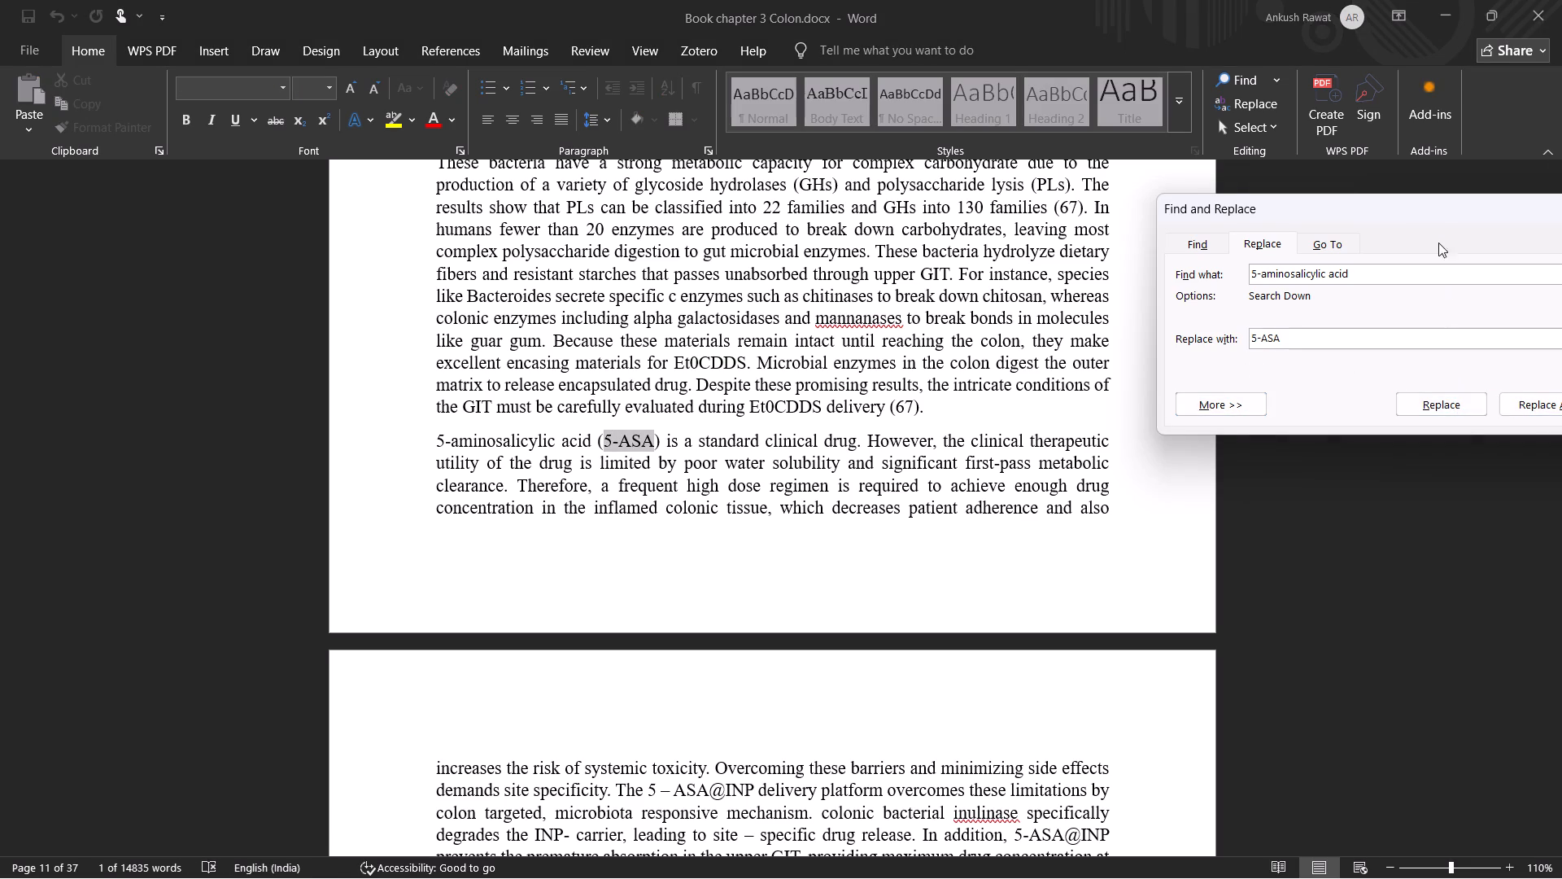
Find the next "5-aminosalicylic acid" across the whole document, check its context in the Sulfasalazine sentence, and replace it with "5-ASA".
left_click_drag(1430, 203, 1333, 209)
left_click(1523, 411)
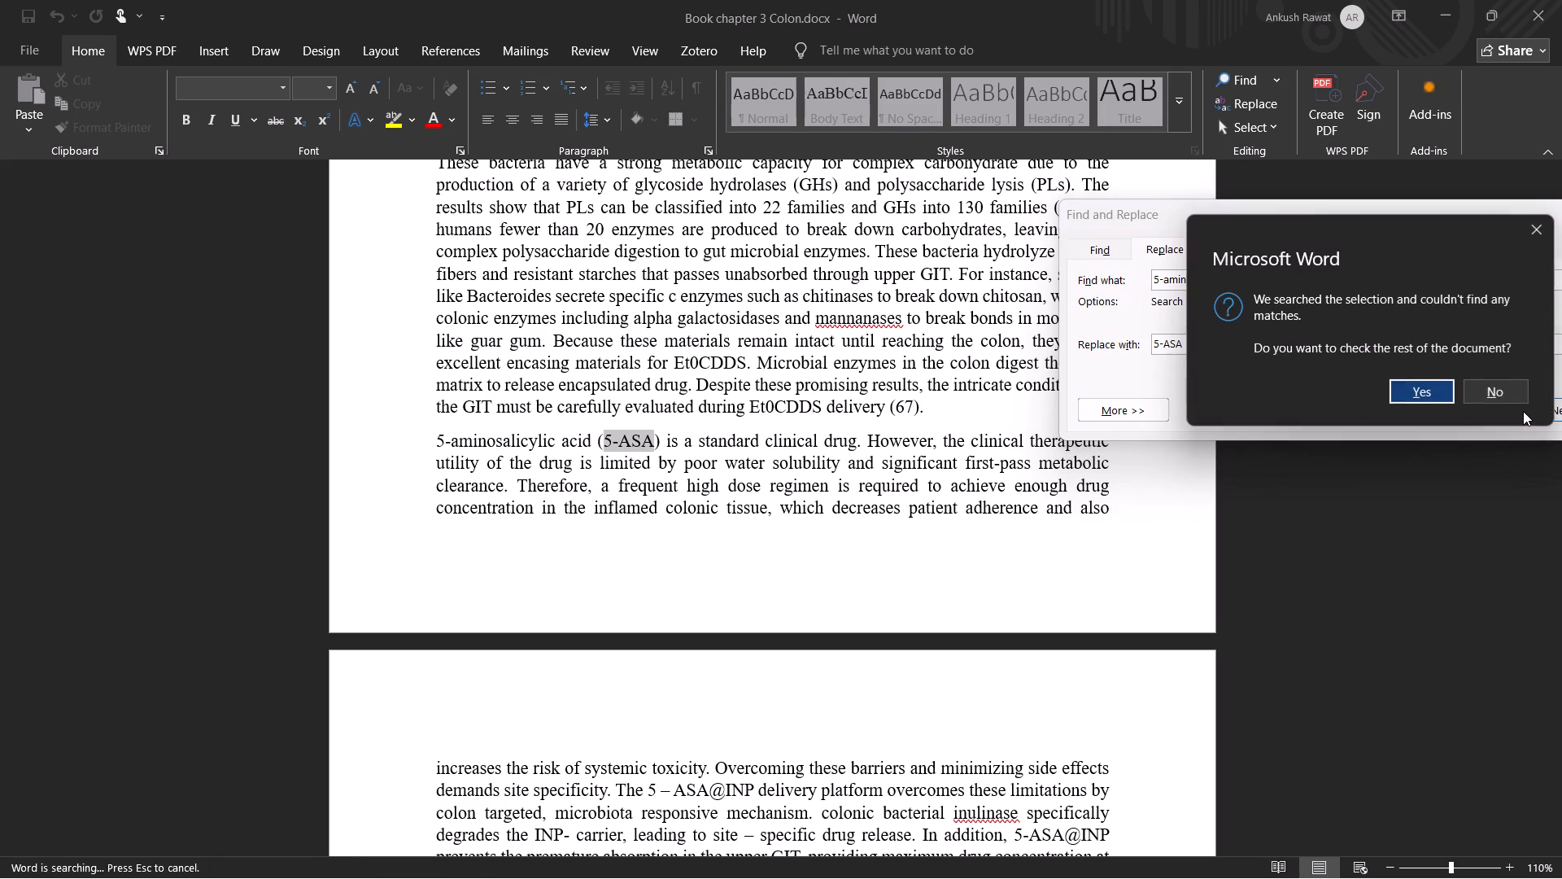
left_click(1418, 398)
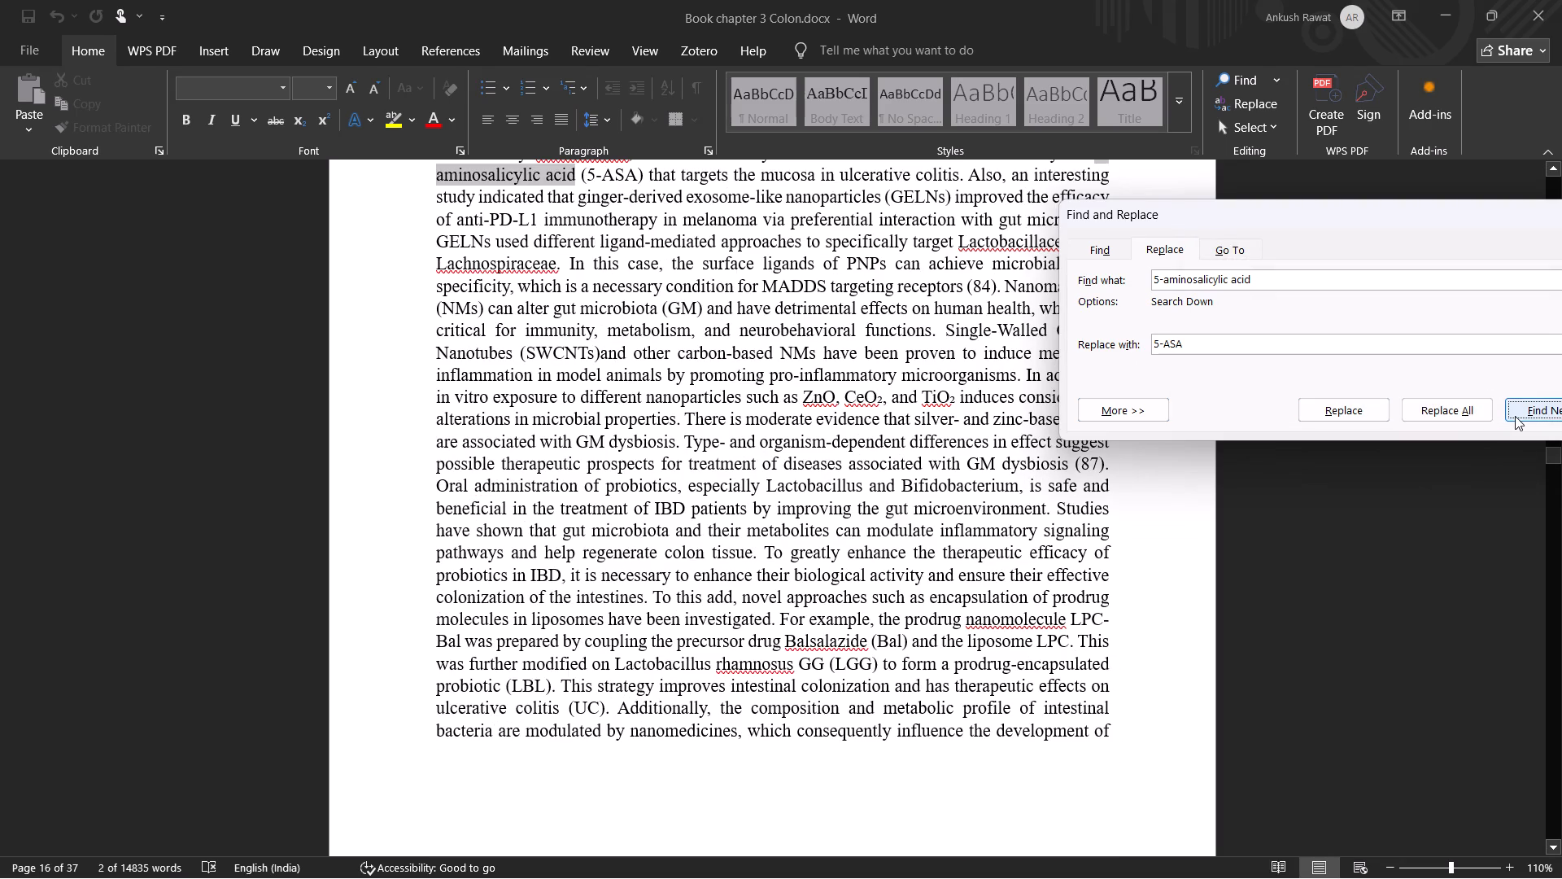
scroll(970, 458, "up", 2)
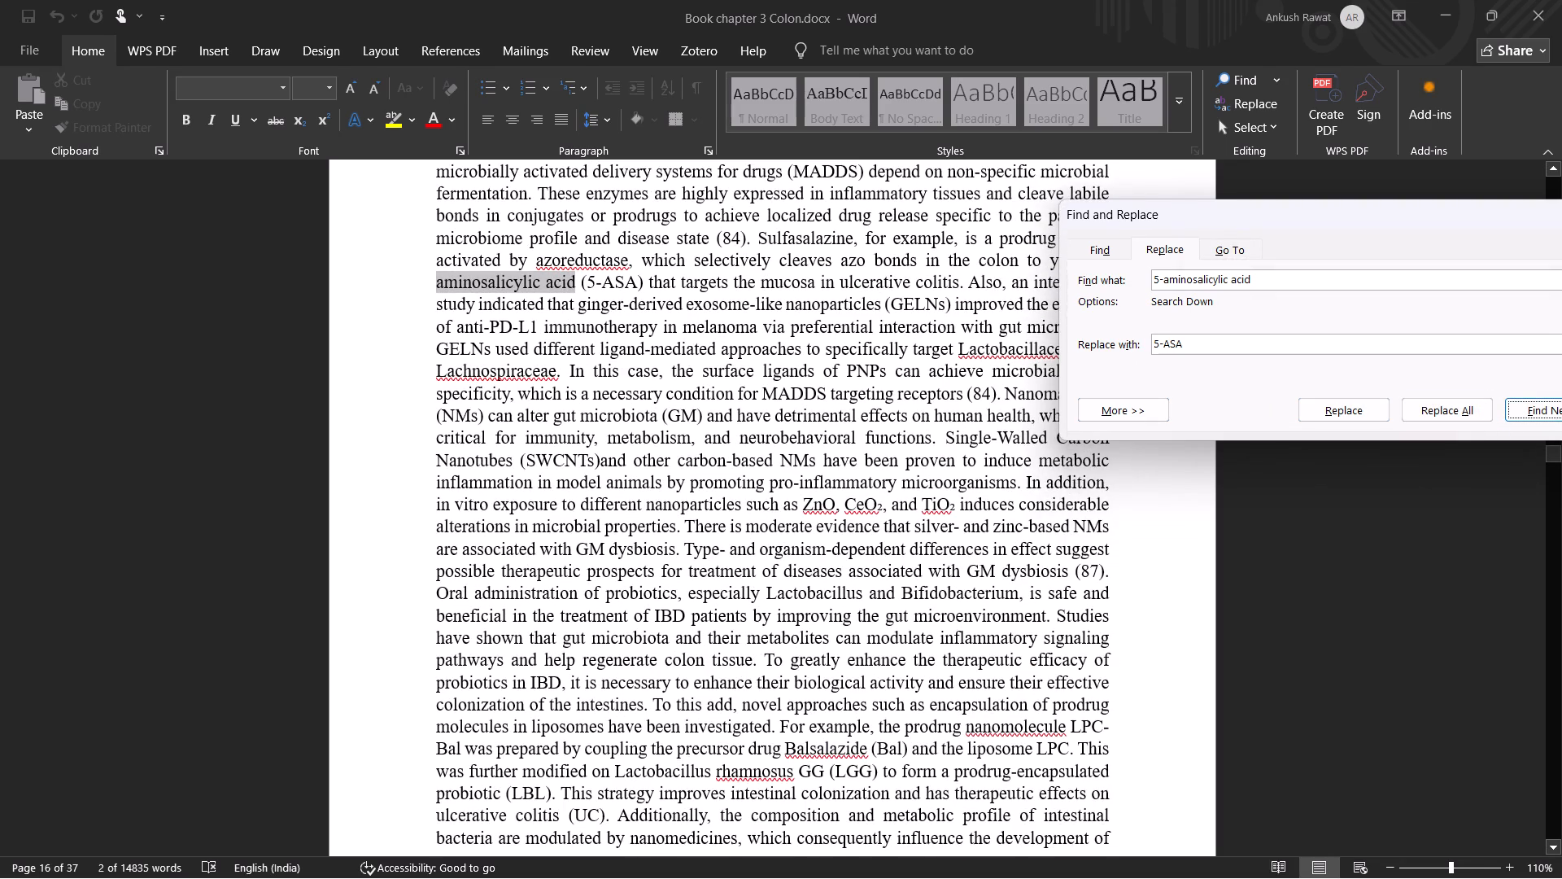
scroll(761, 448, "up", 1)
scroll(718, 442, "down", 1)
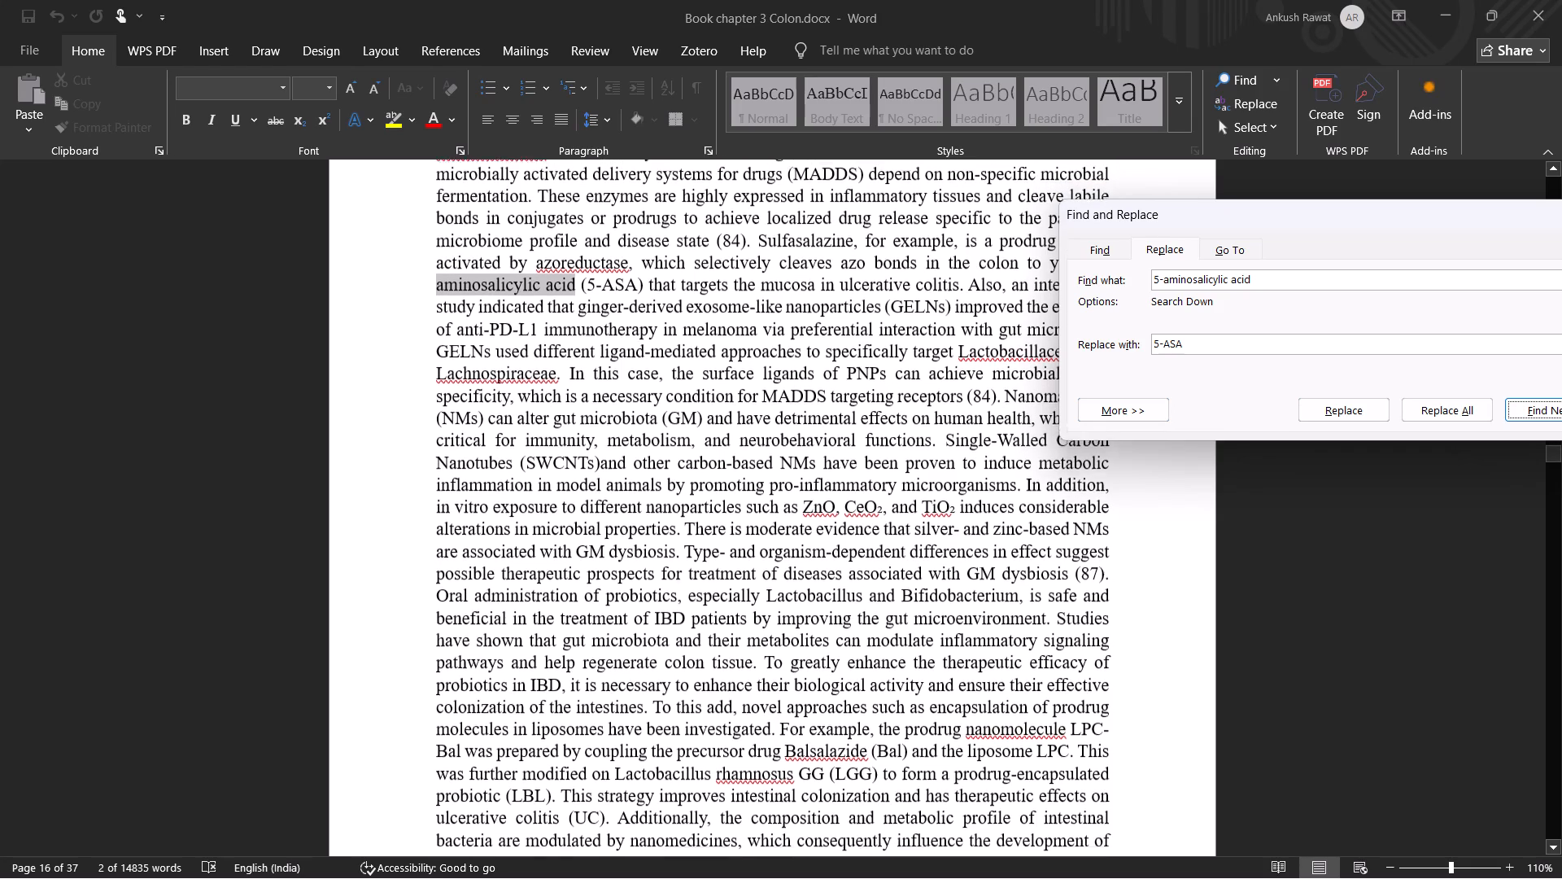
scroll(718, 442, "down", 2)
scroll(718, 442, "up", 3)
scroll(719, 439, "down", 1)
scroll(719, 439, "up", 2)
scroll(719, 439, "down", 1)
scroll(719, 439, "up", 6)
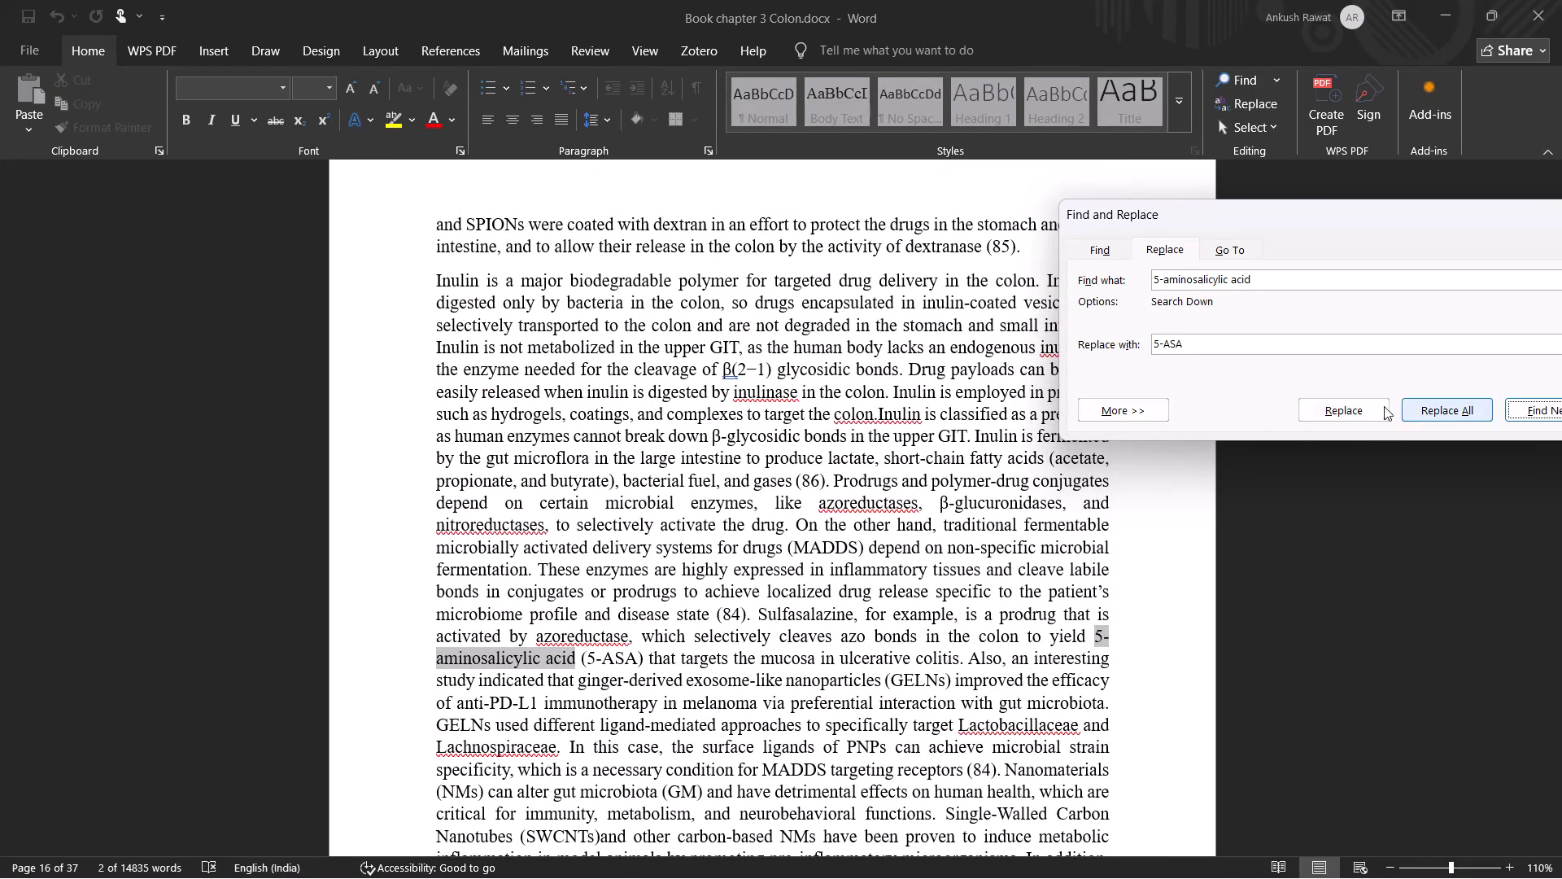
left_click(1350, 410)
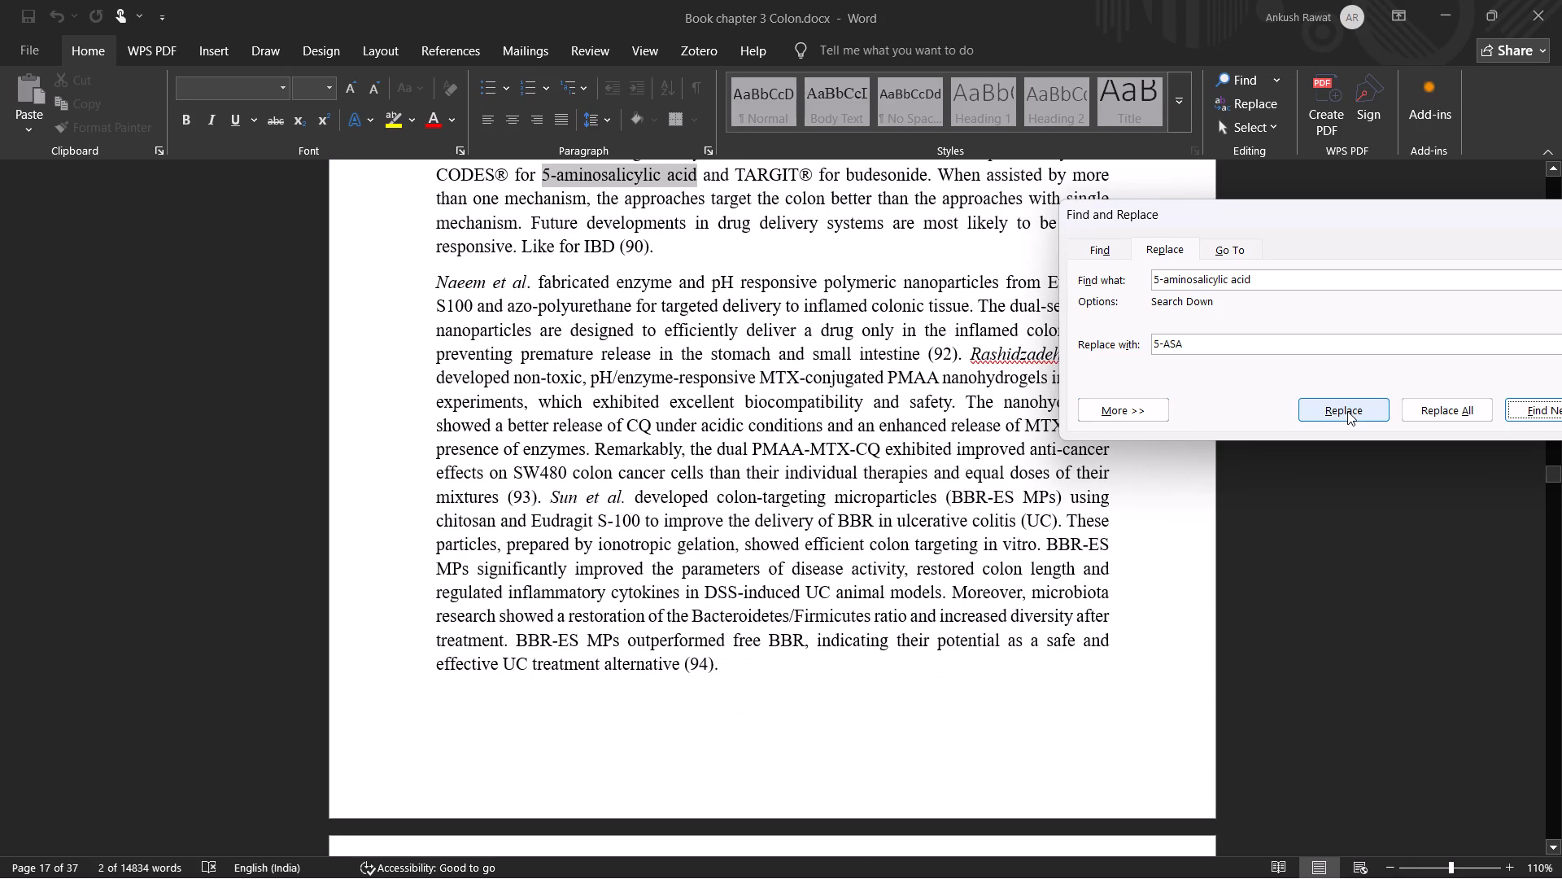
Replace "5-aminosalicylic acid" after "CODES® for" with "5-ASA".
left_click(1347, 411)
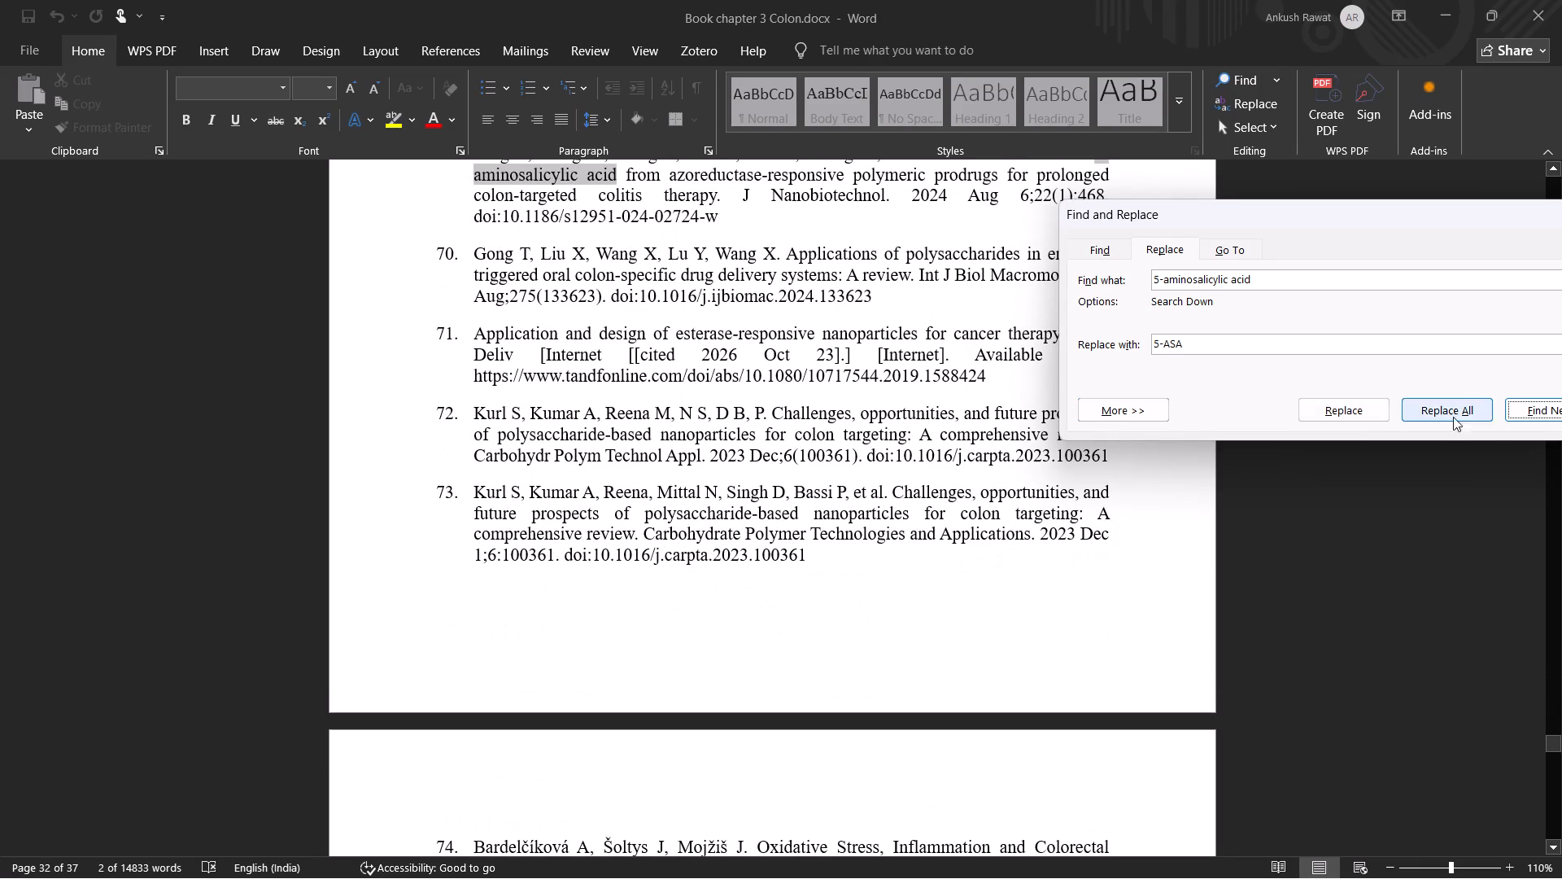
Skip the match in the reference list and find the next "5-aminosalicylic acid", continuing the search through the rest of the document.
left_click(1533, 411)
left_click(1421, 387)
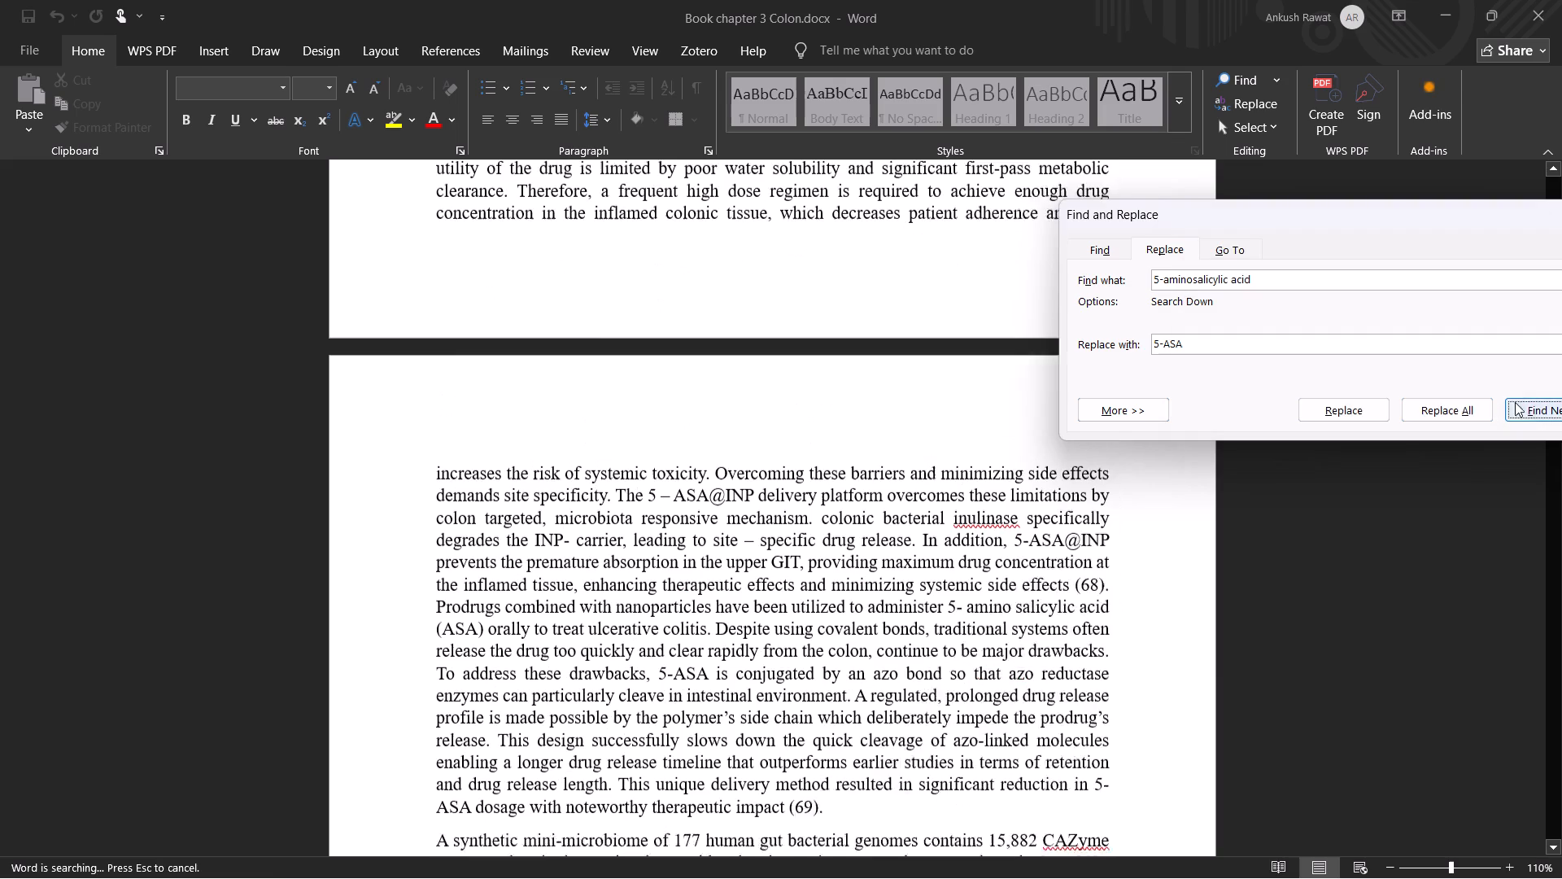
scroll(949, 505, "up", 3)
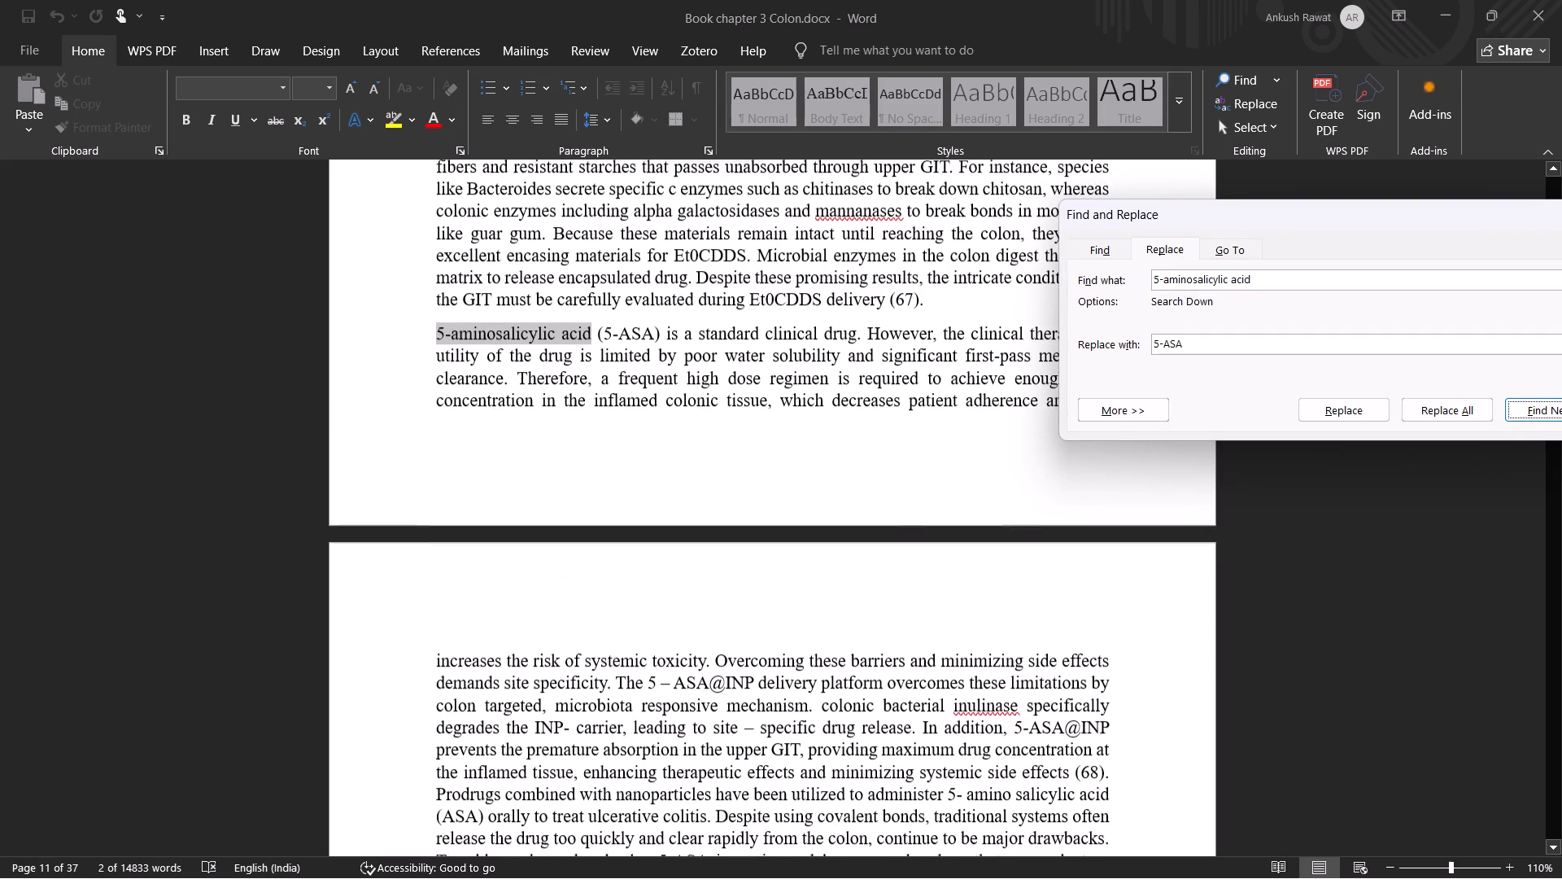
Search the whole document again for remaining "5-aminosalicylic acid" matches, checking those in the second paragraph and the reference list.
scroll(949, 501, "down", 1)
scroll(949, 501, "up", 6)
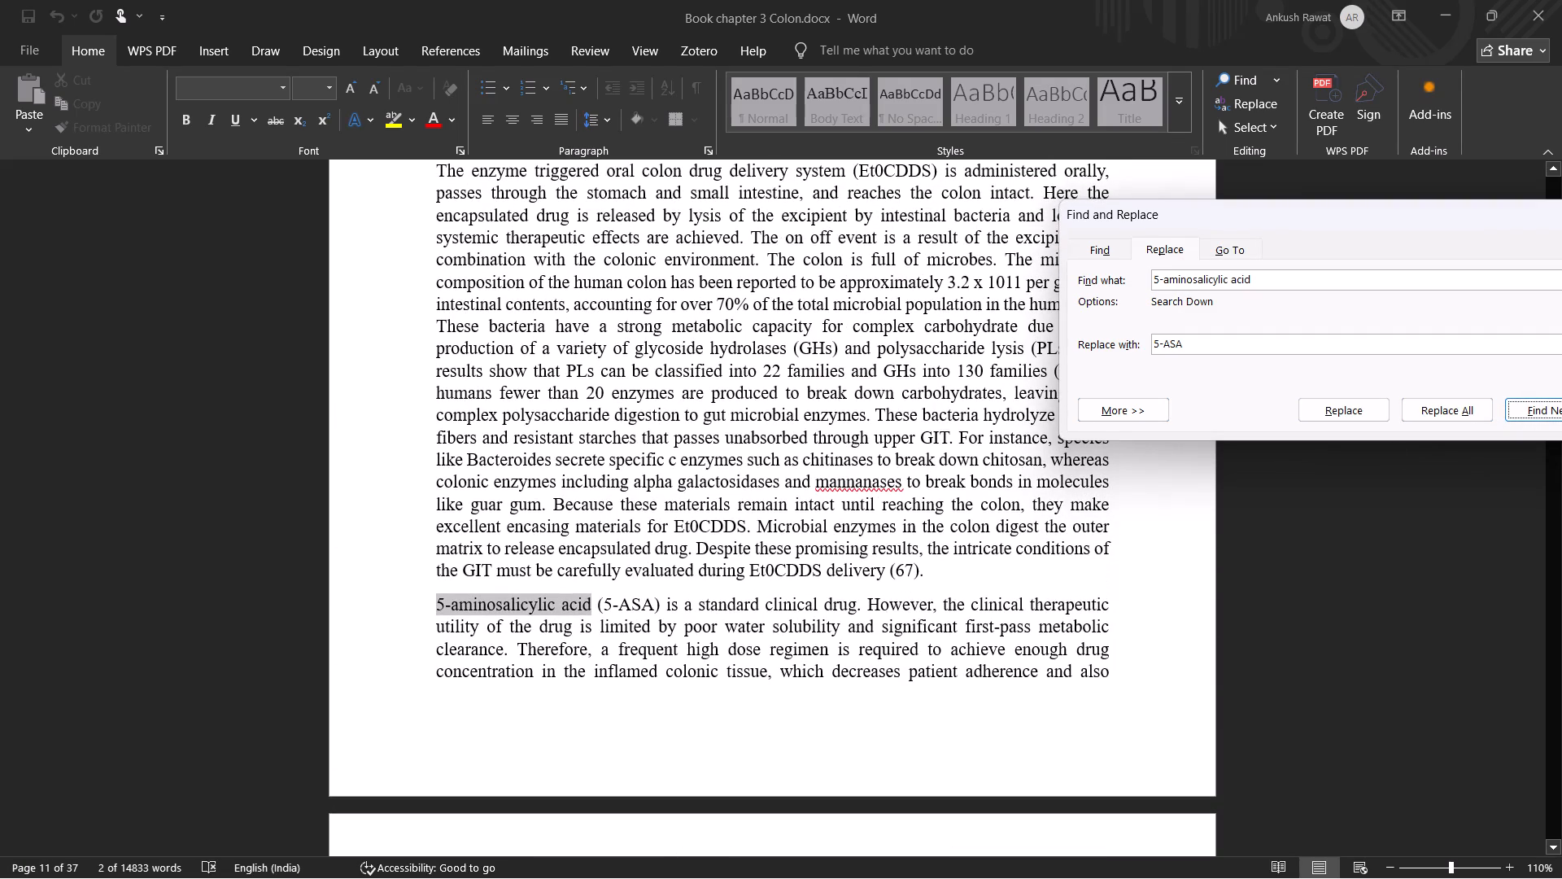
left_click(1532, 406)
left_click(1497, 371)
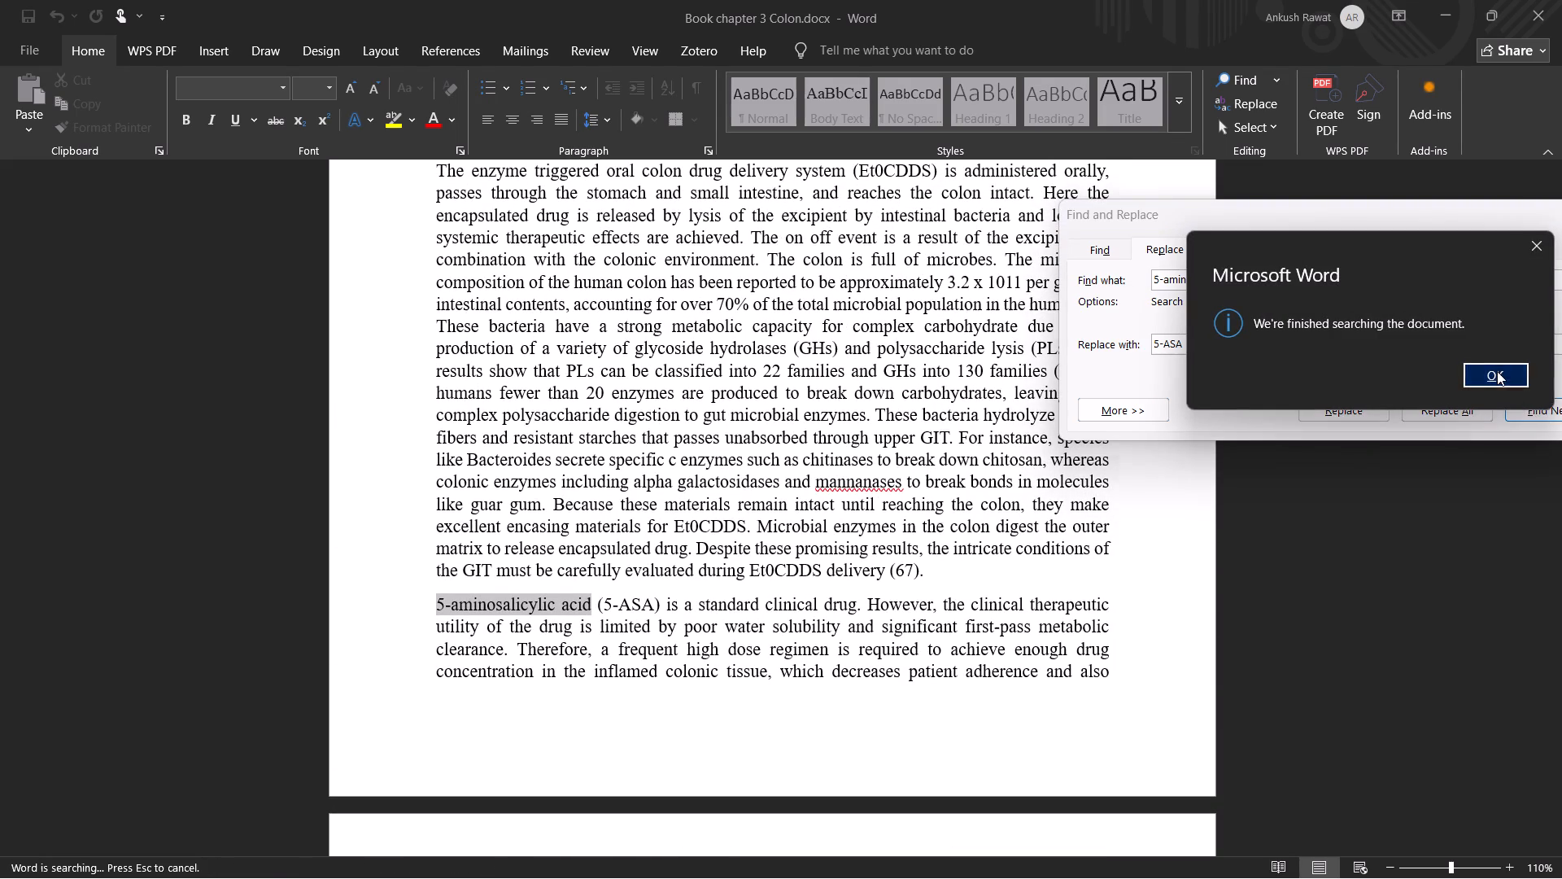
left_click(1539, 417)
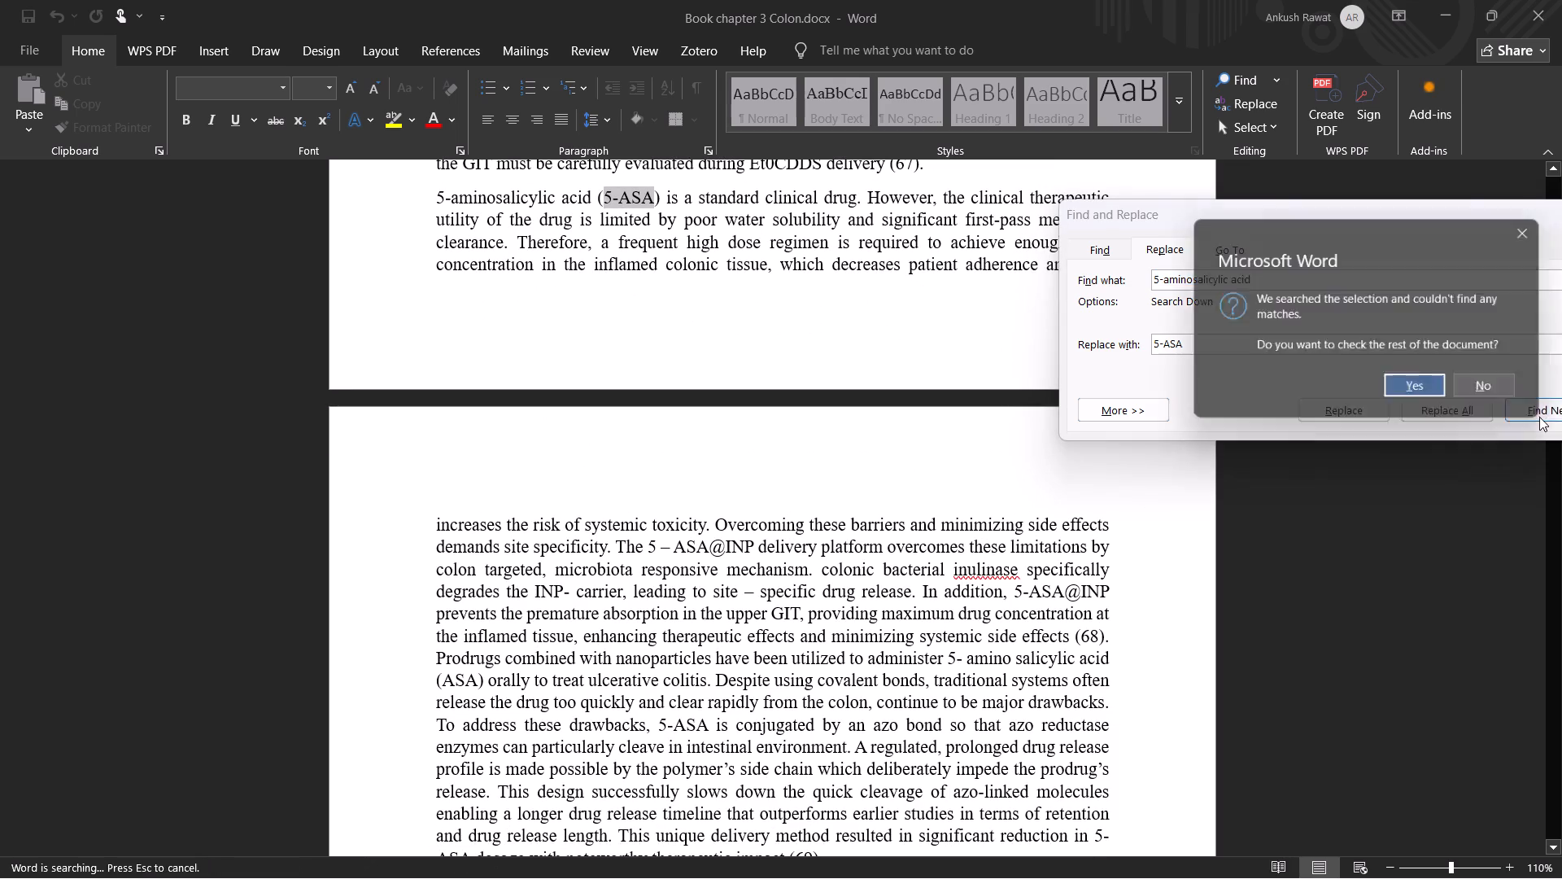
left_click(1429, 396)
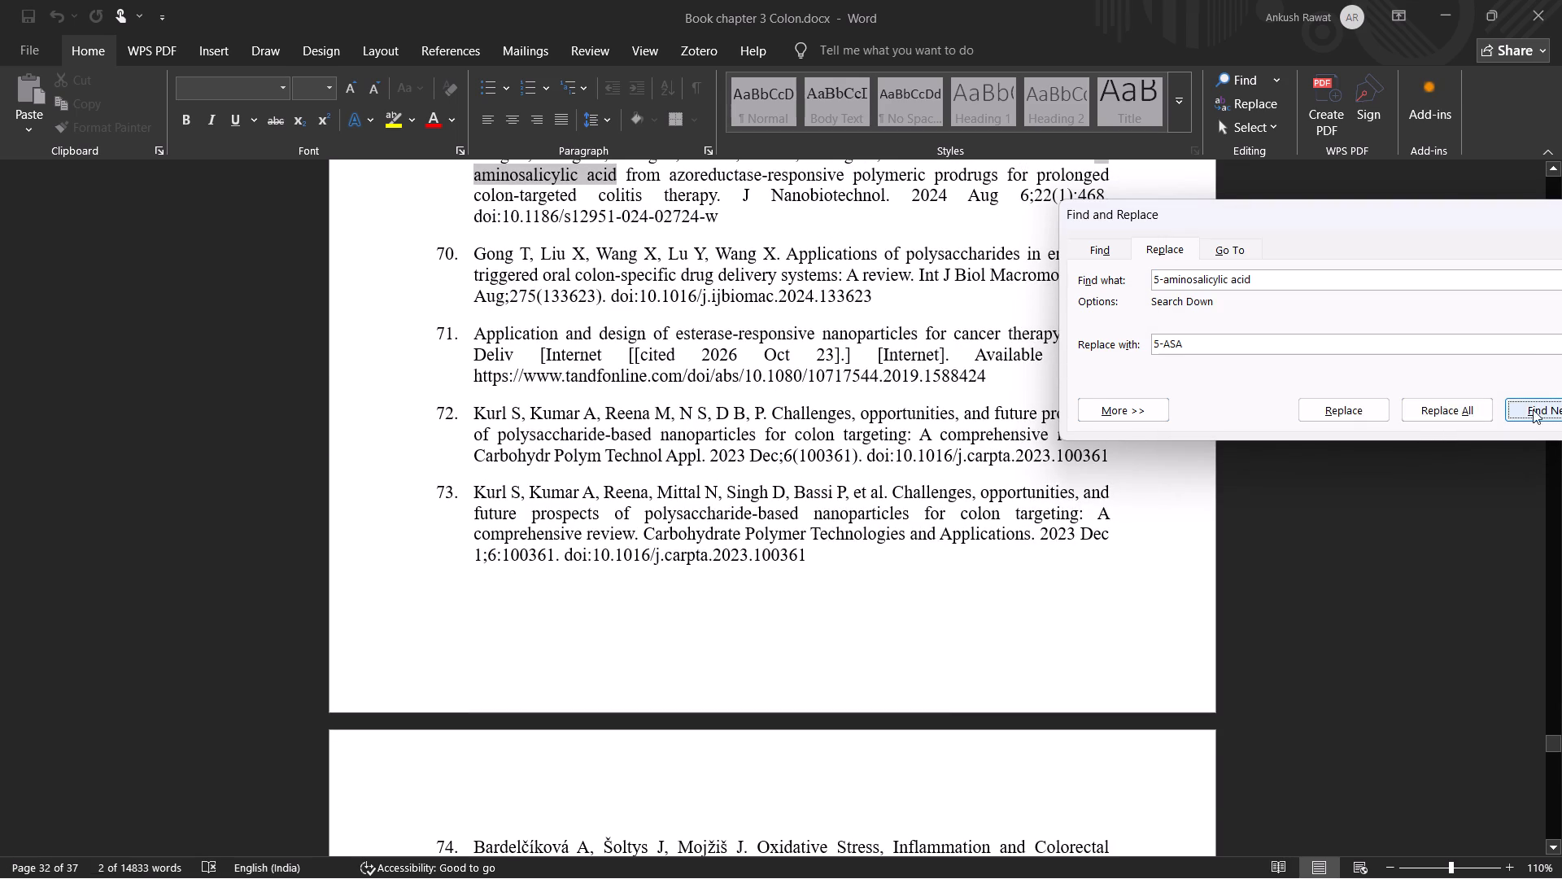
left_click(1533, 409)
left_click(1416, 391)
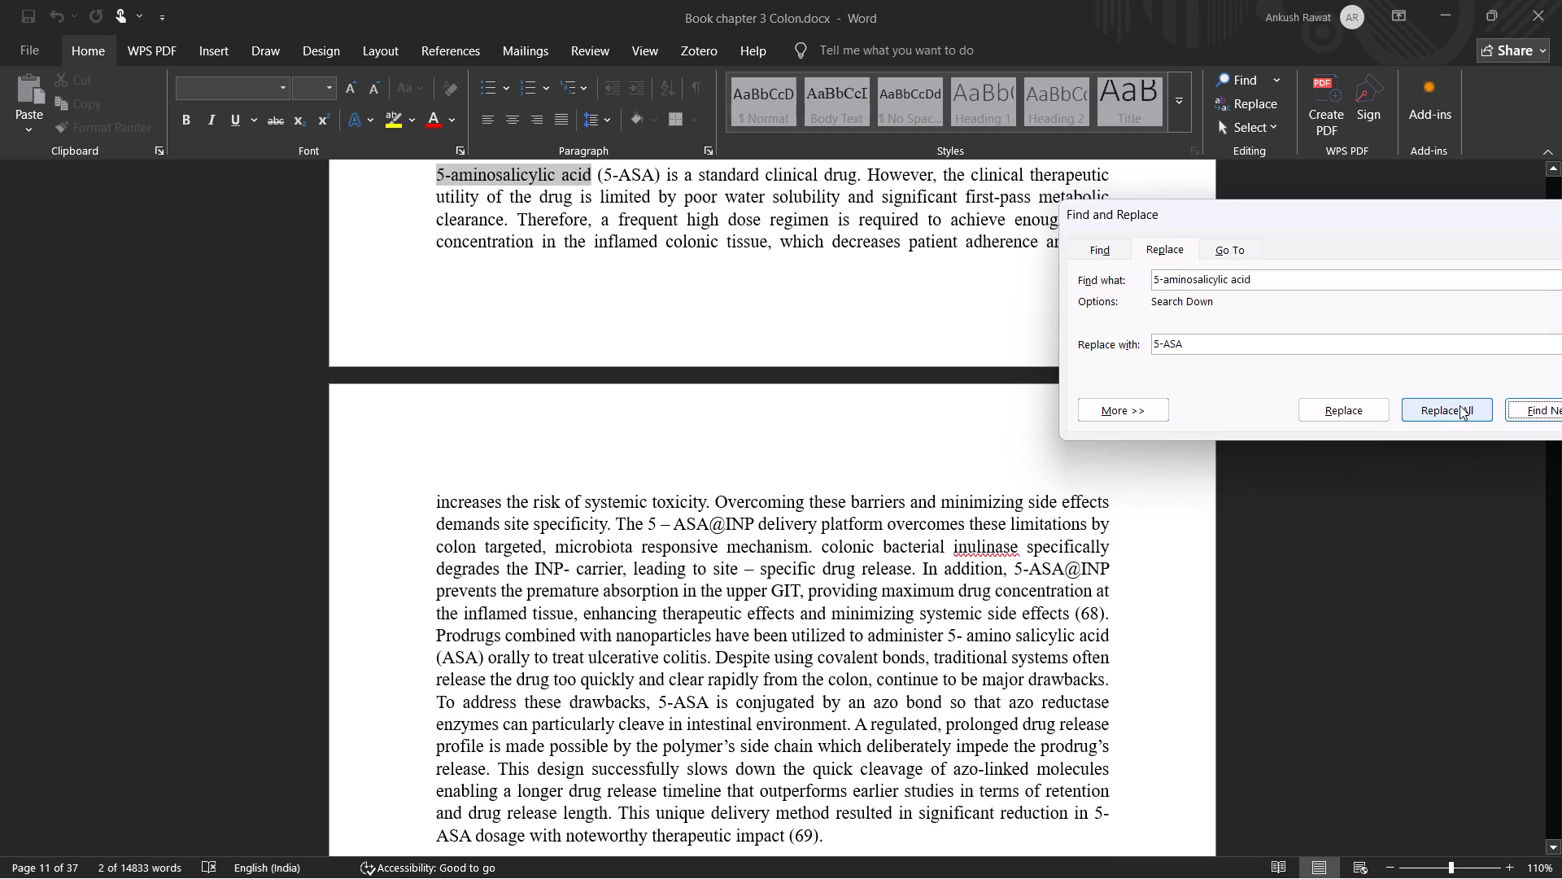
scroll(648, 474, "up", 2)
scroll(648, 474, "down", 1)
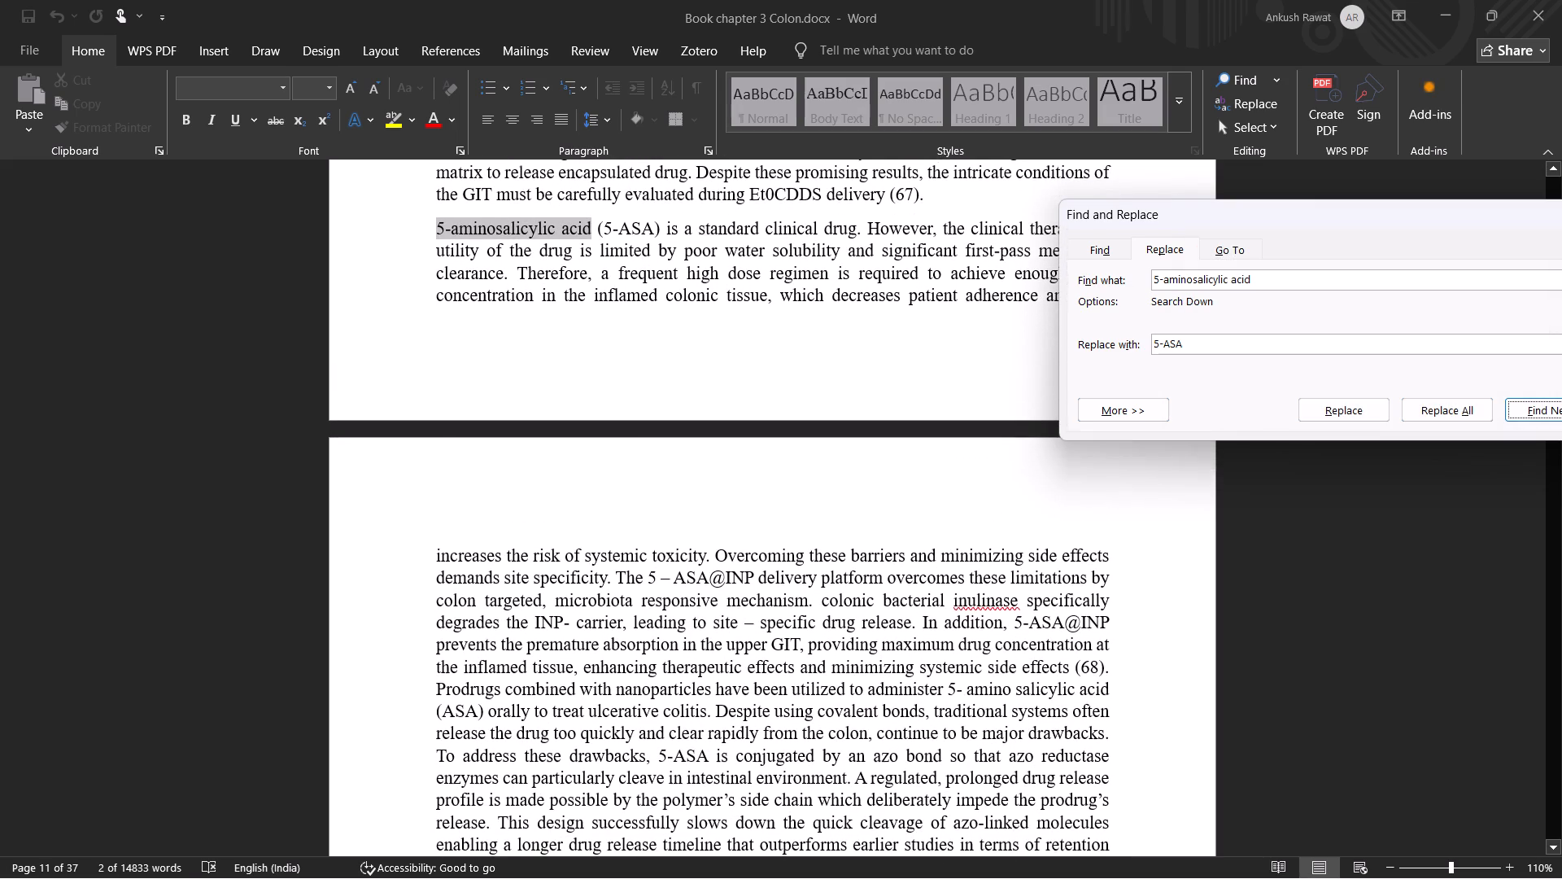
left_click(1536, 408)
left_click(1503, 376)
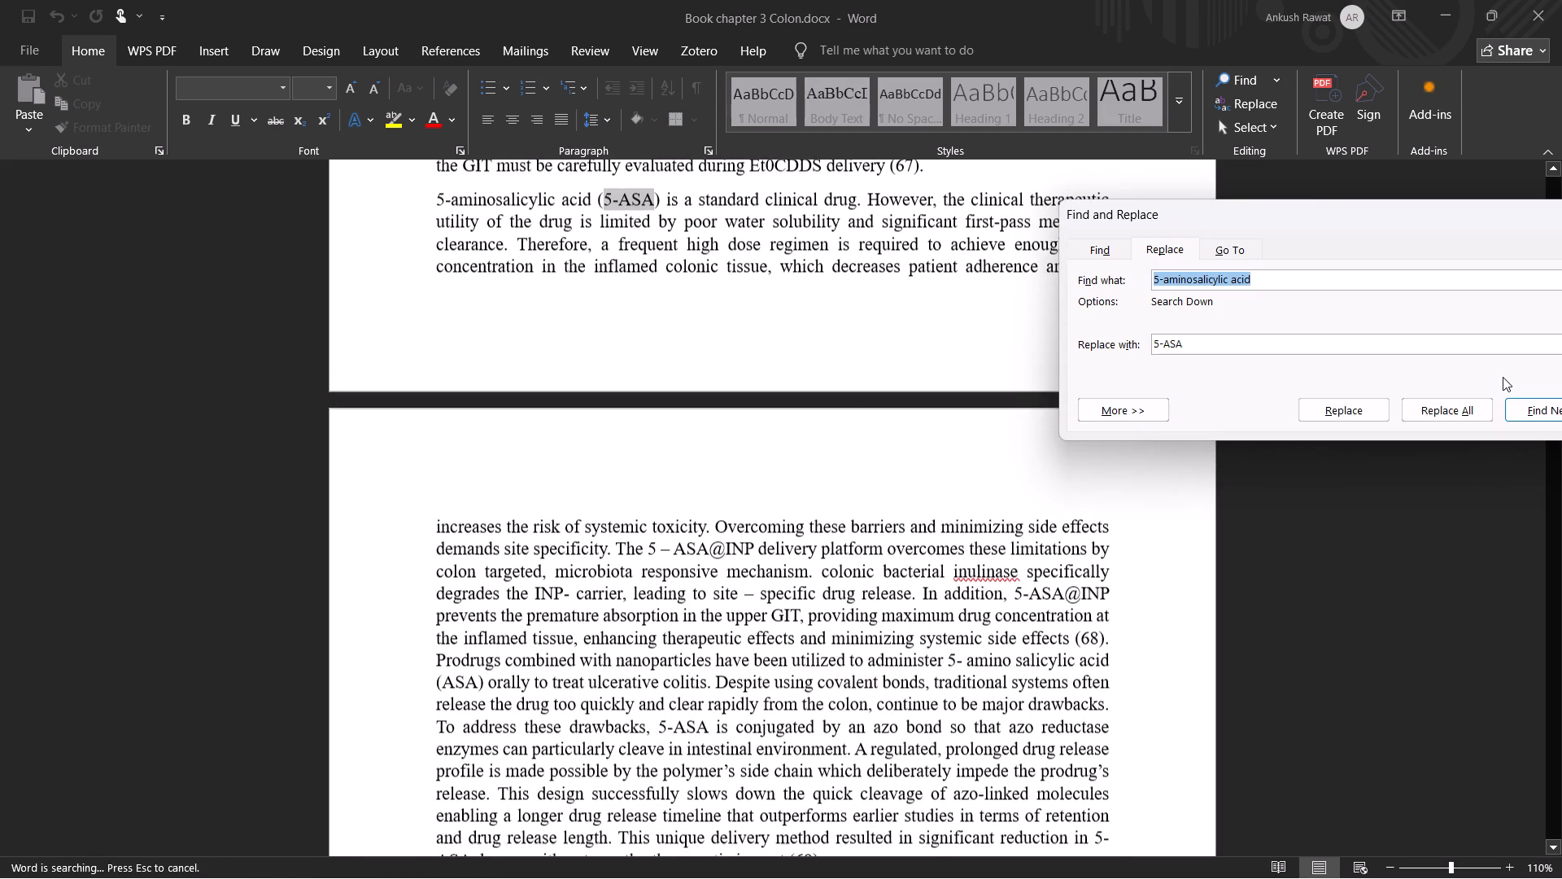
Reuse the replacement text "5-ASA" as the search text and step through its occurrences in the 5-ASA@INP and prodrug paragraph.
left_click(1198, 343)
left_click_drag(1188, 343, 1187, 343)
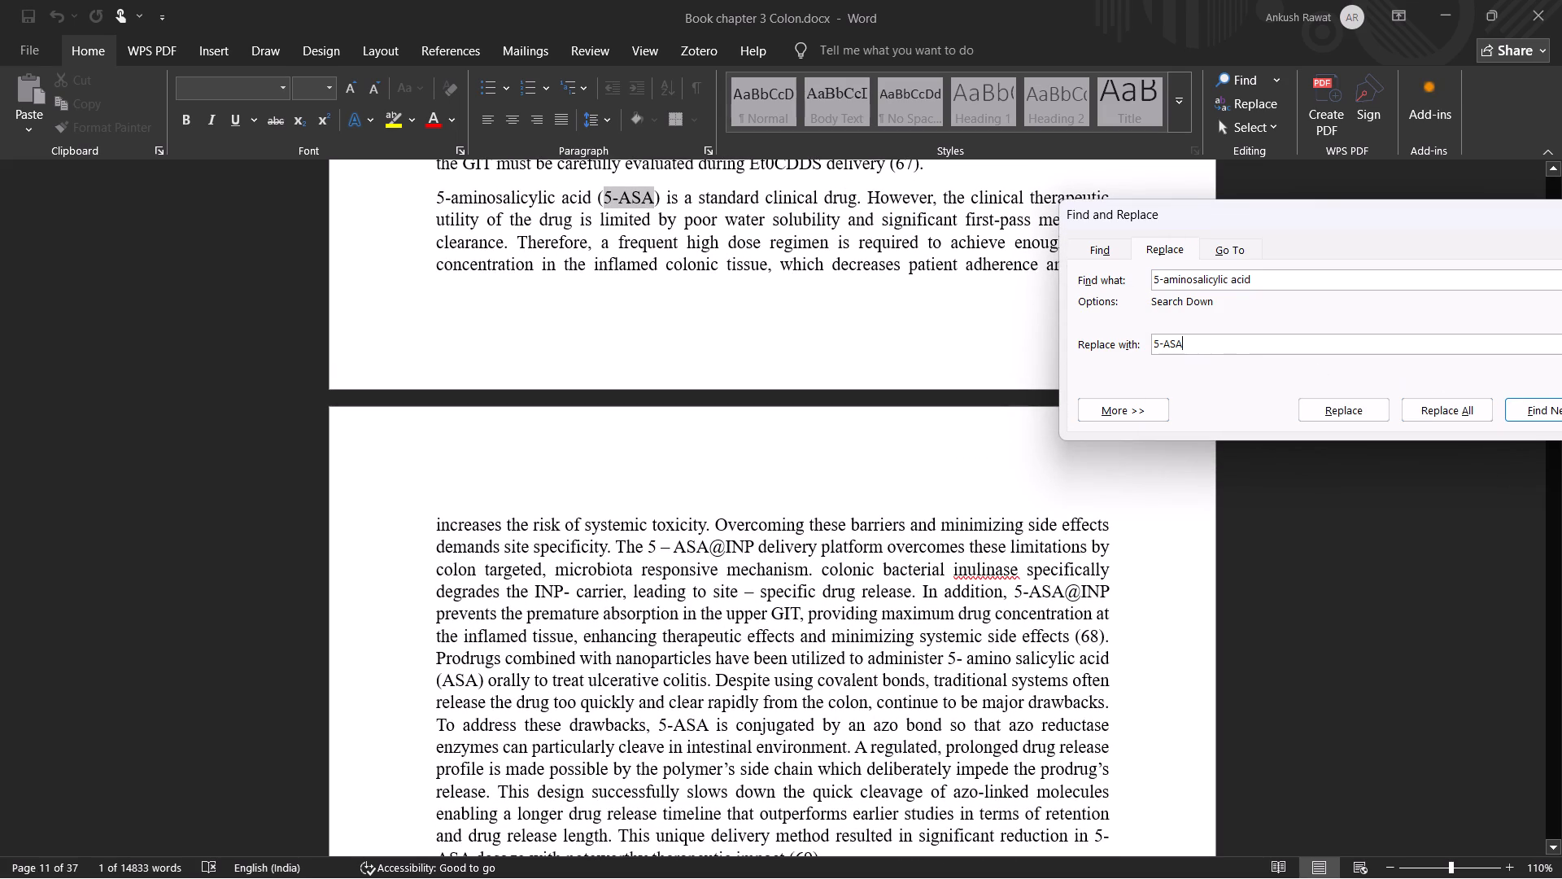
left_click_drag(1187, 343, 1146, 343)
key("ctrl+c")
key("ctrl+c")
double_click(1220, 275)
key("ctrl+a")
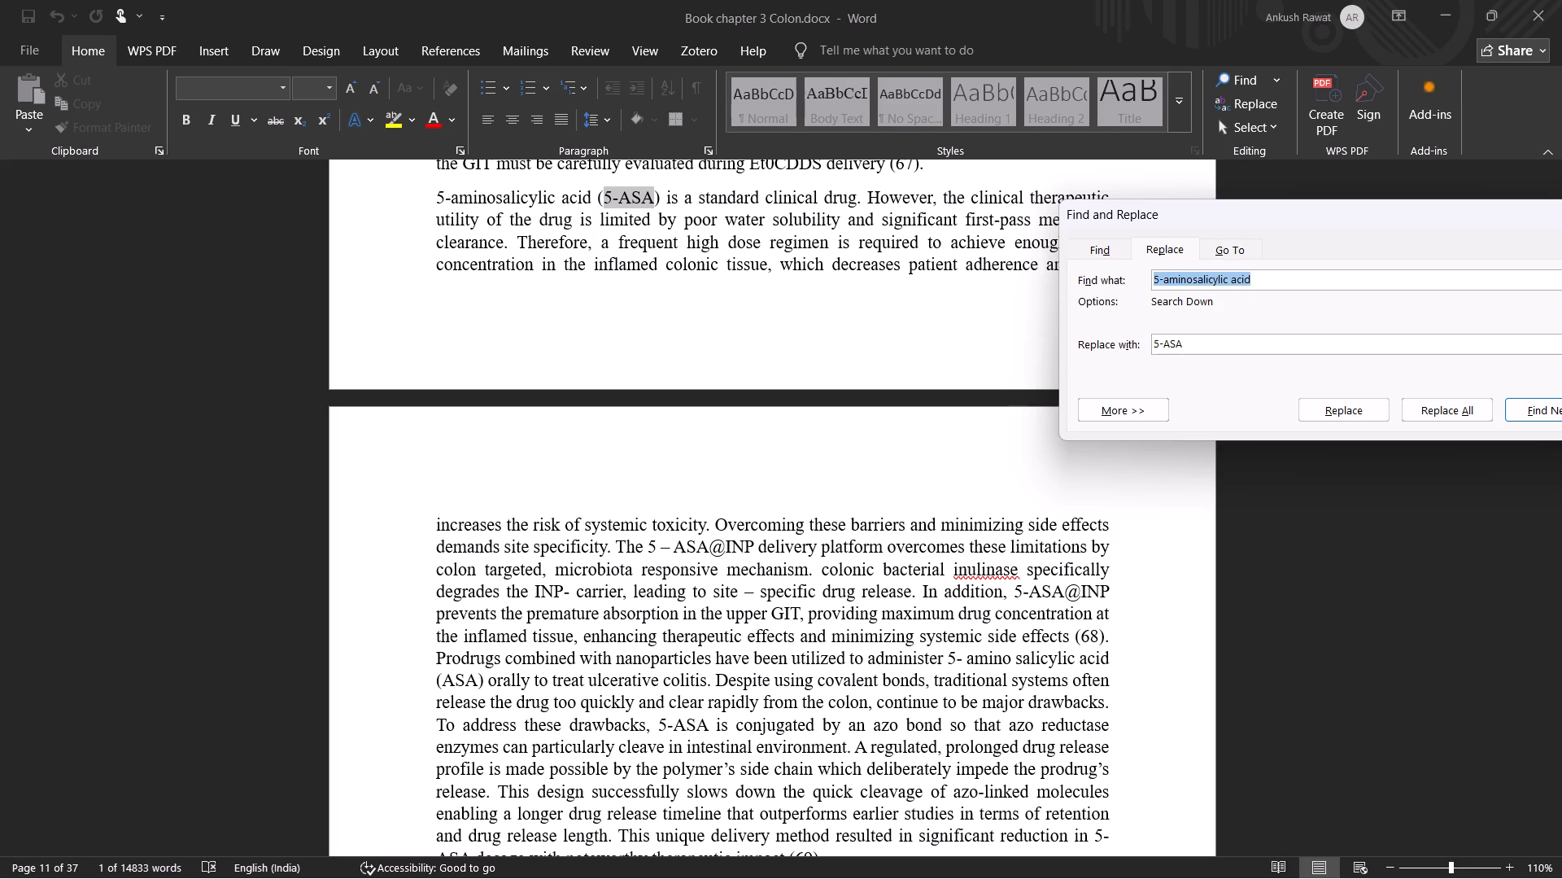
key("ctrl+v")
left_click(1526, 405)
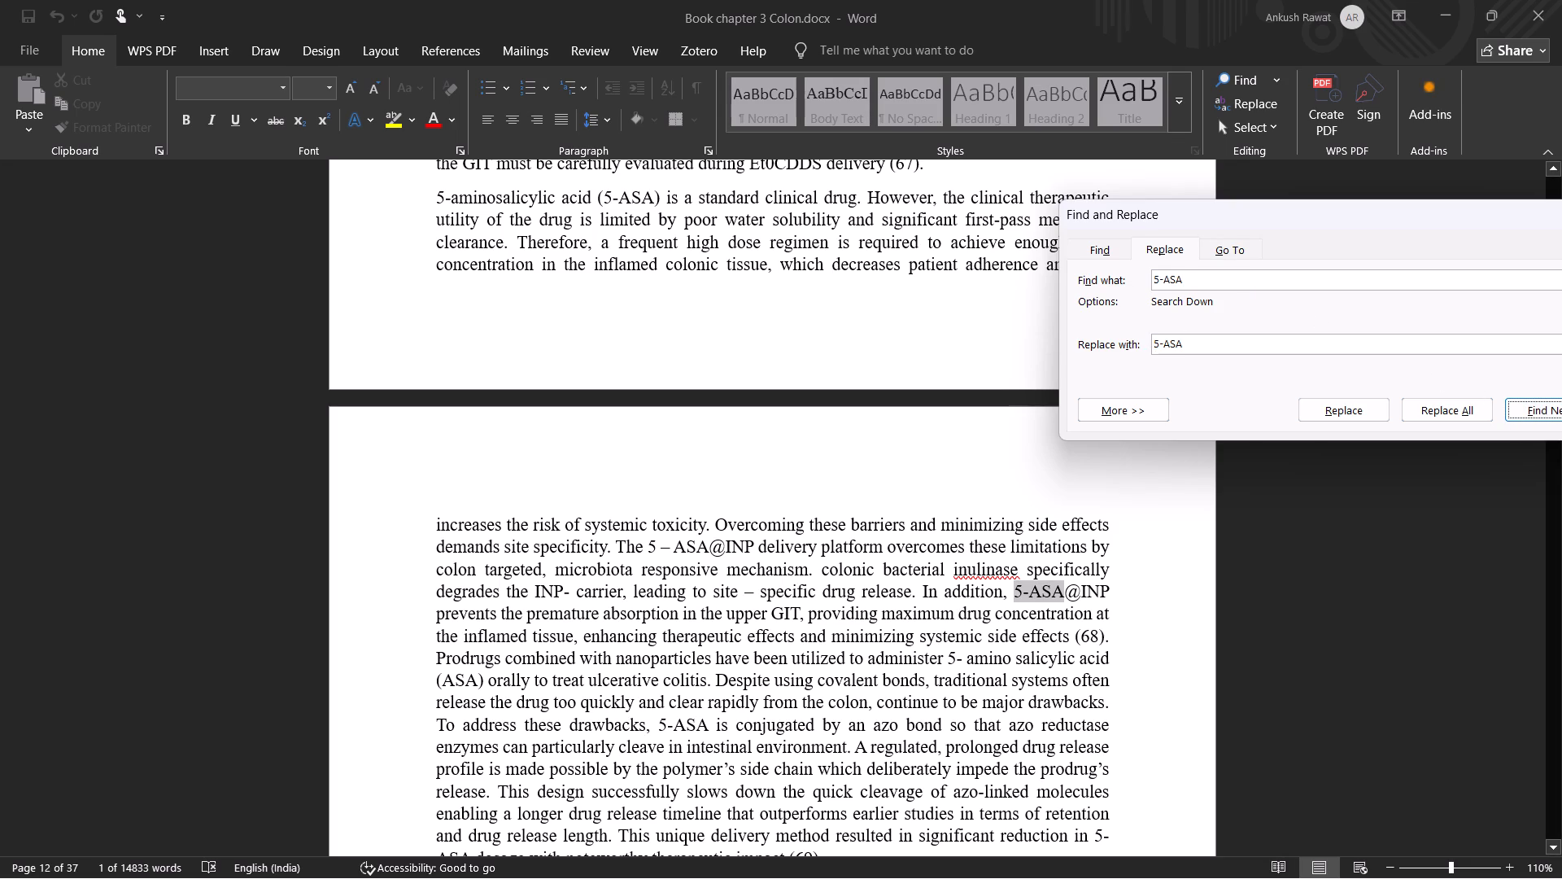
left_click(1062, 587)
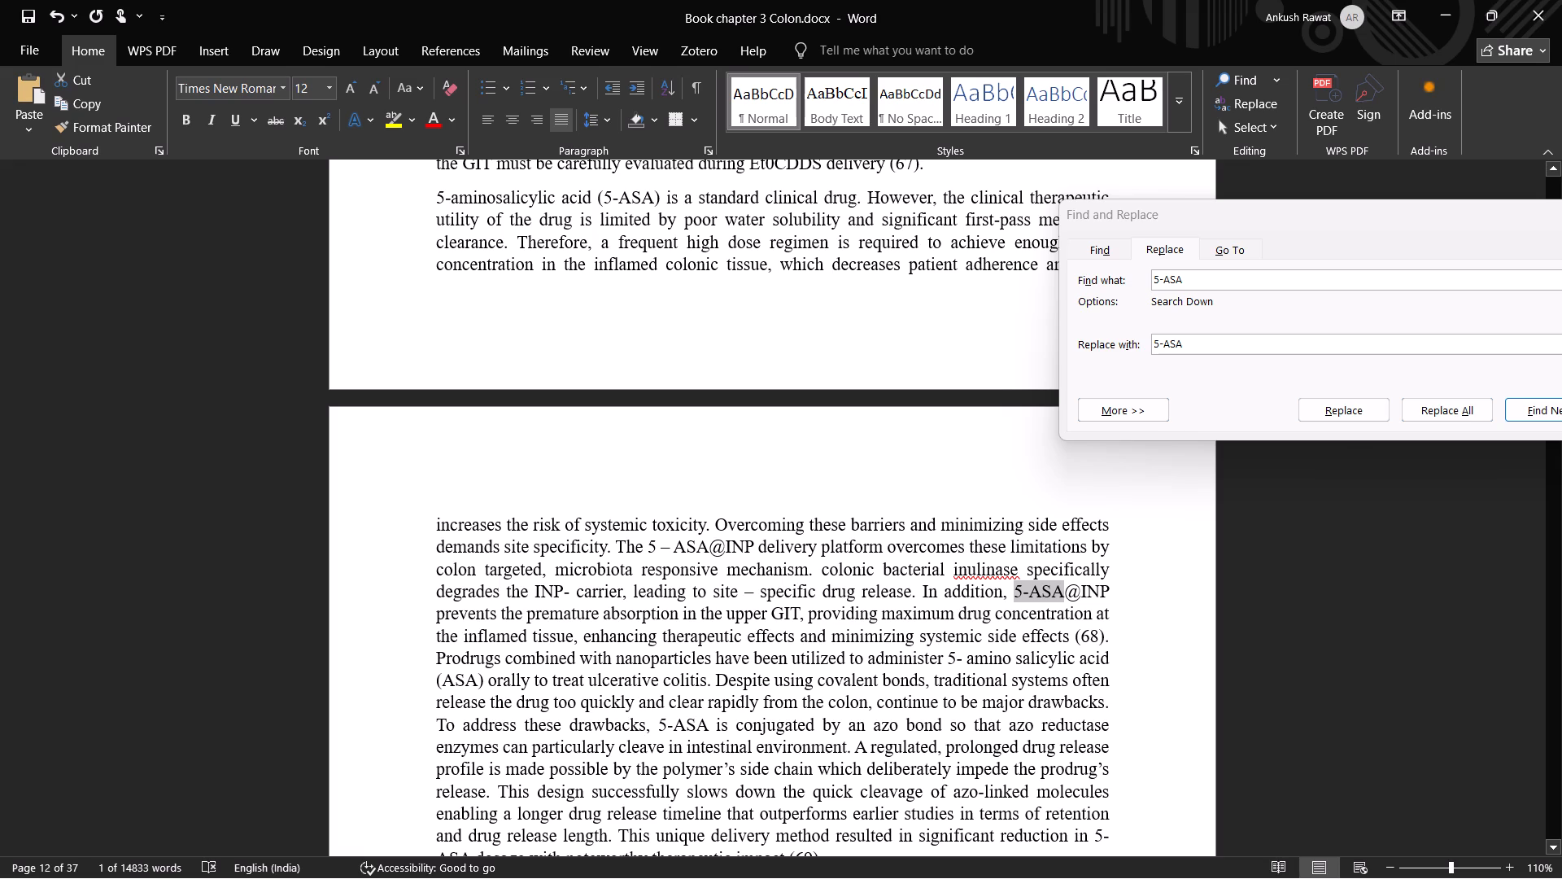
left_click(1064, 593)
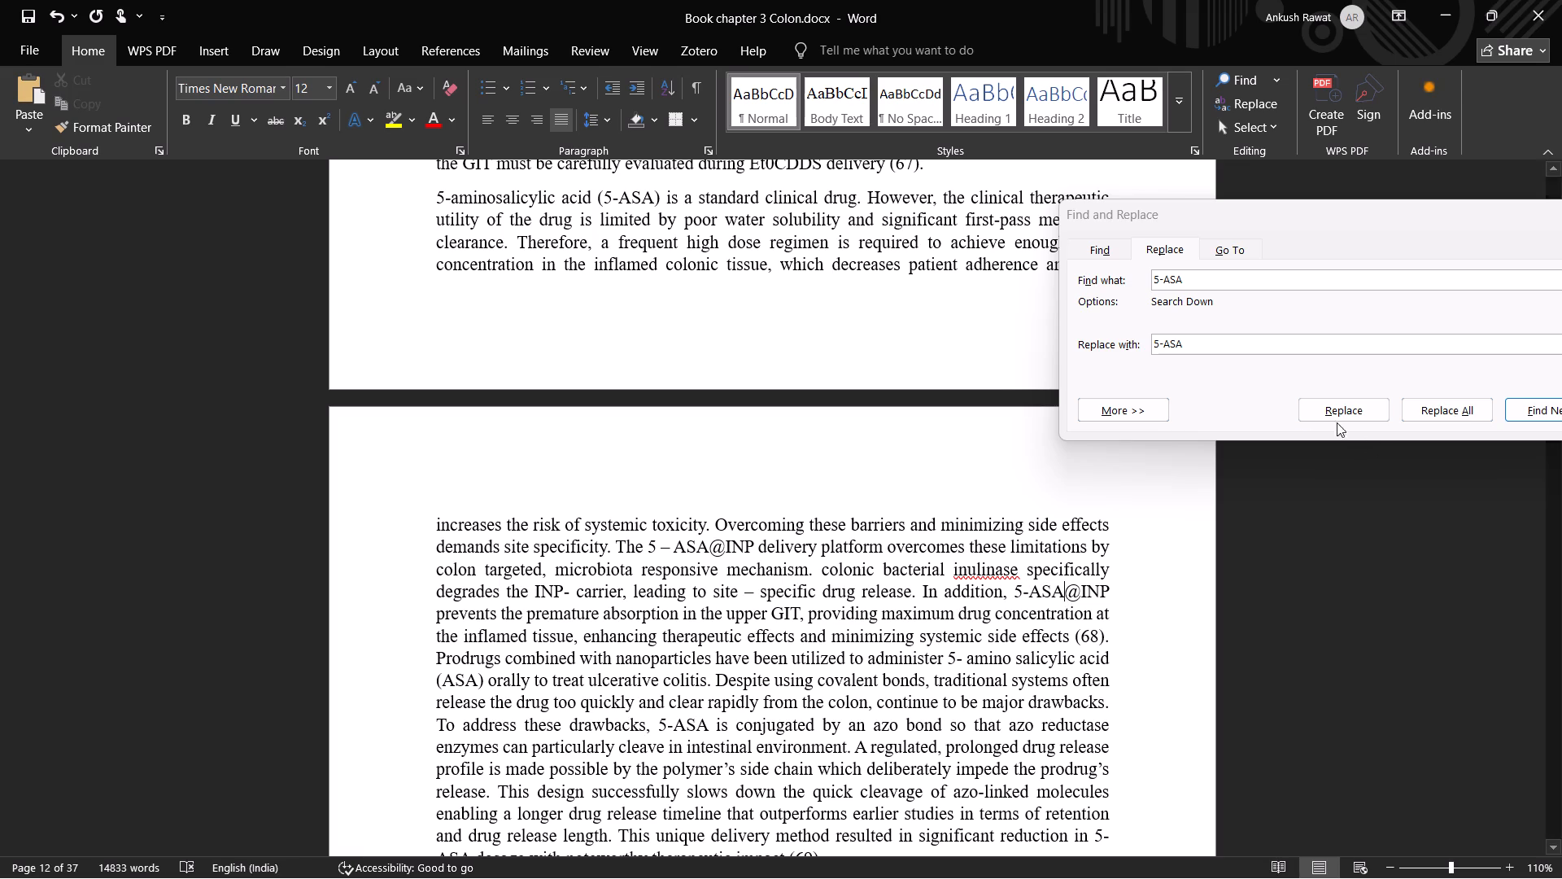
left_click(1543, 409)
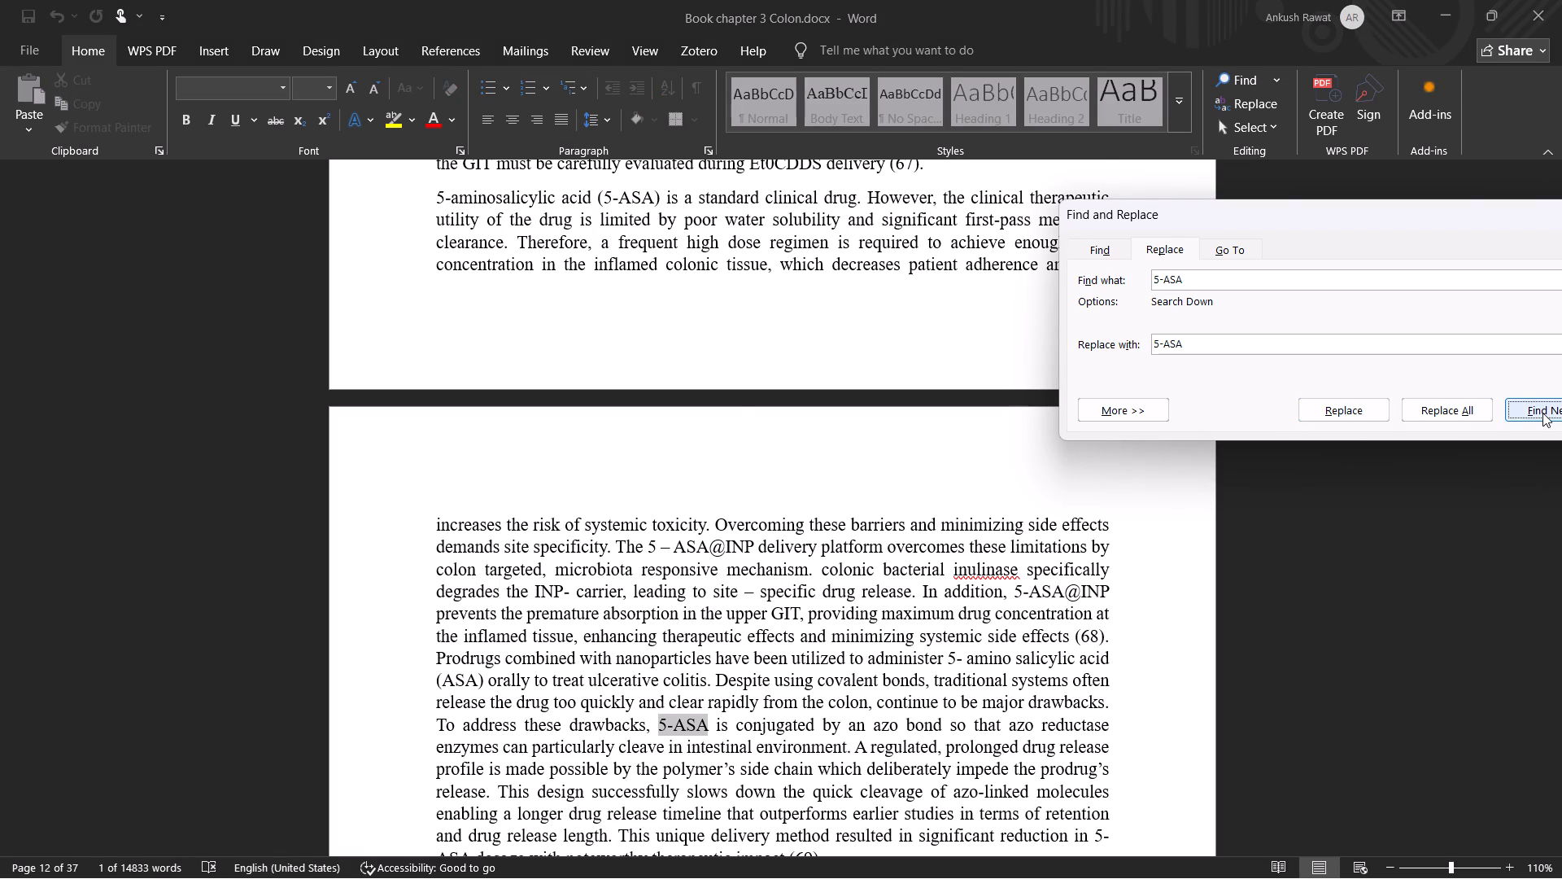
left_click(1542, 413)
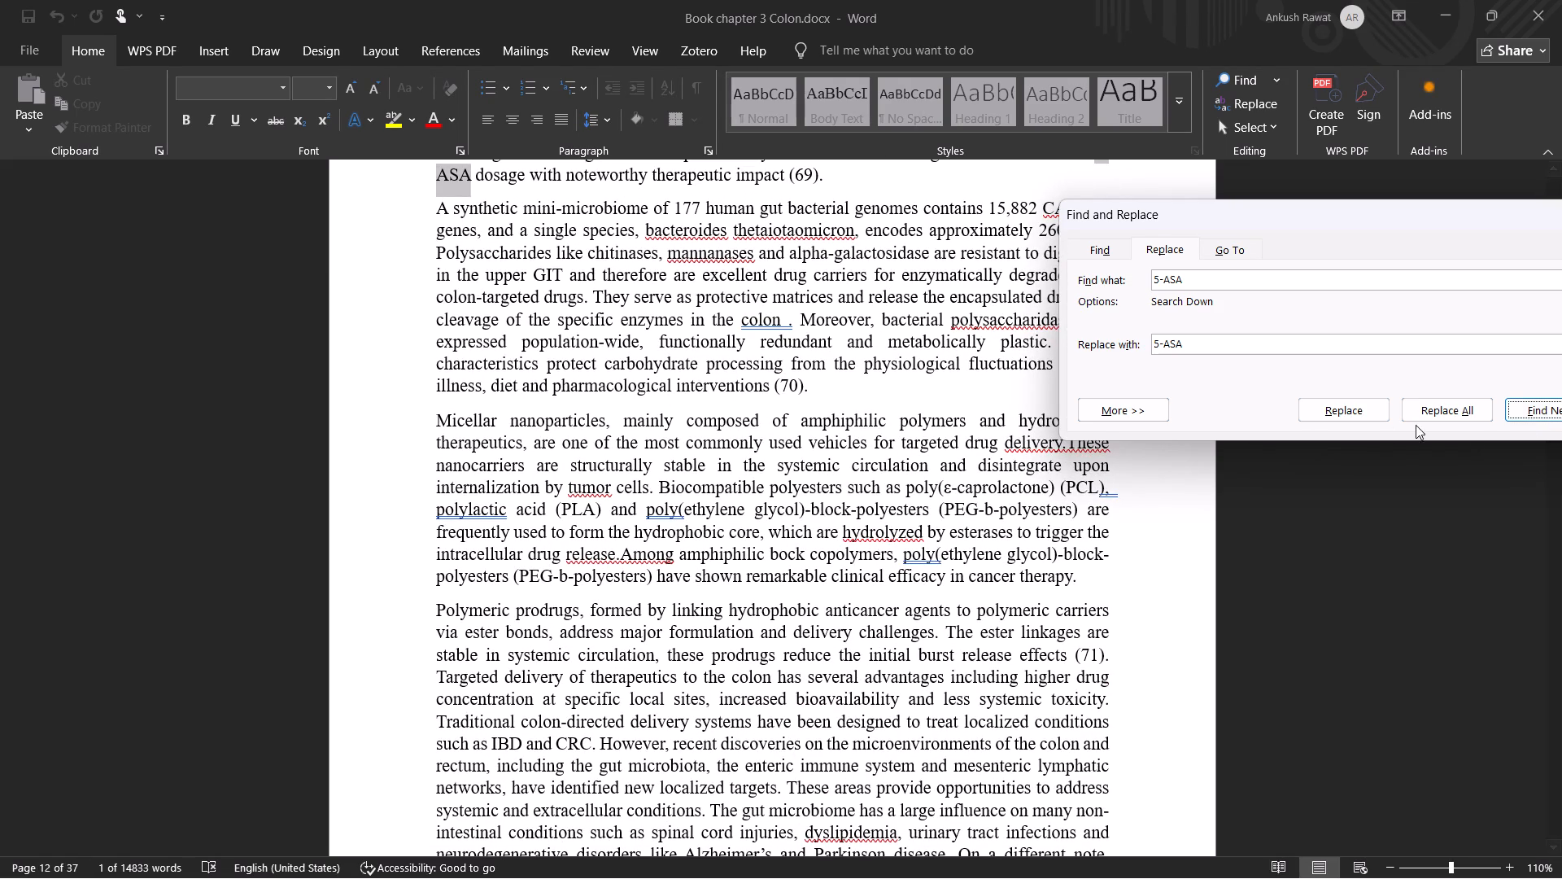
Find the next "5-ASA" and delete the redundant bracketed "(5-ASA)" after "azo bonds in the colon to yield 5-ASA".
left_click(1541, 408)
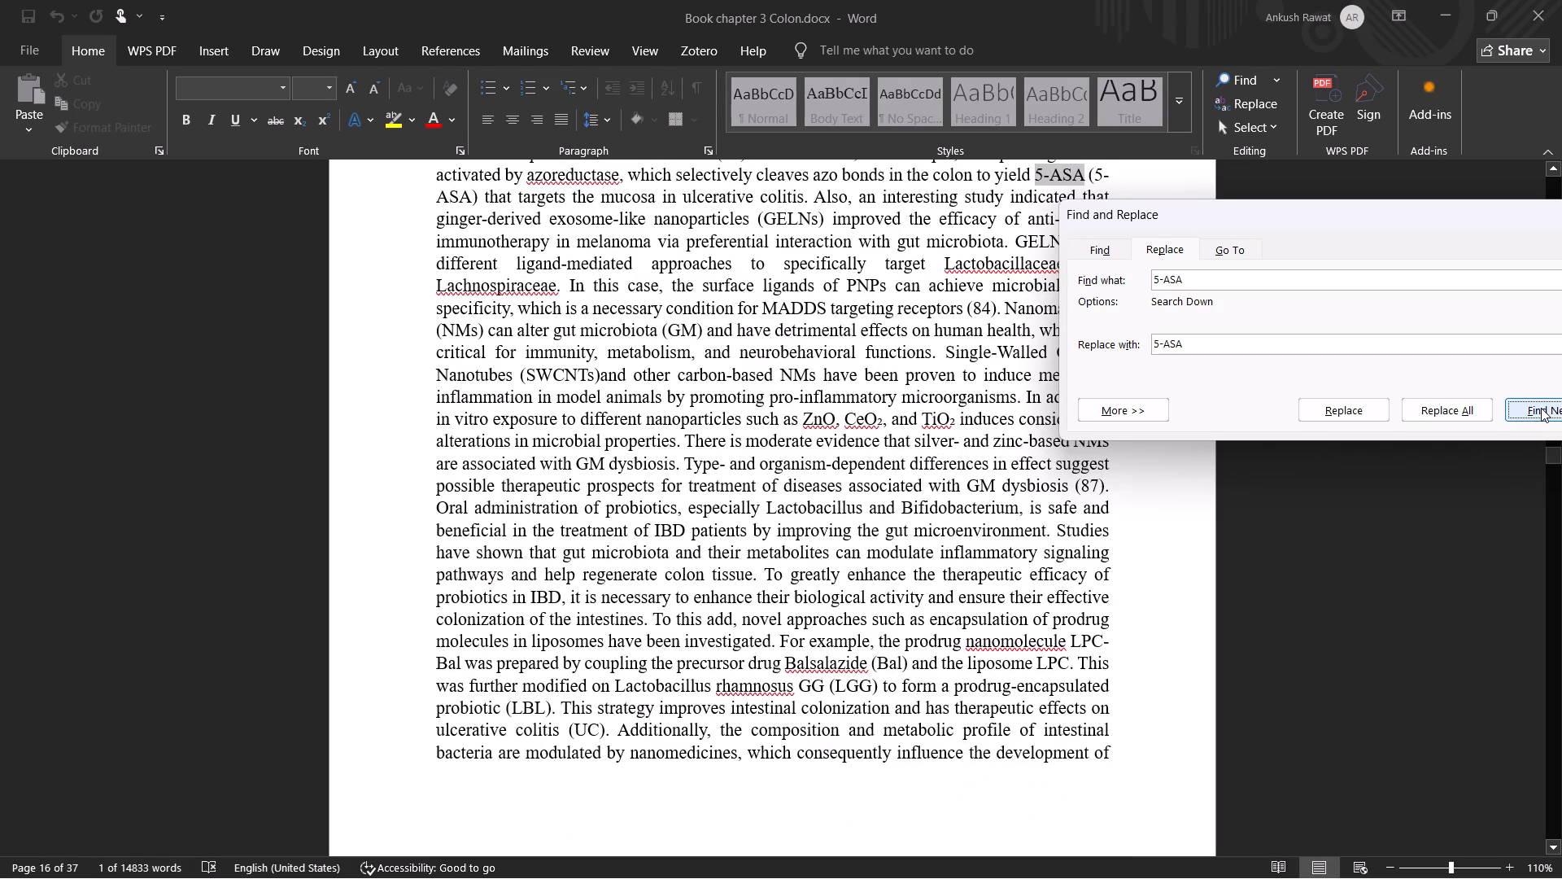
left_click(1089, 176)
left_click(1086, 173)
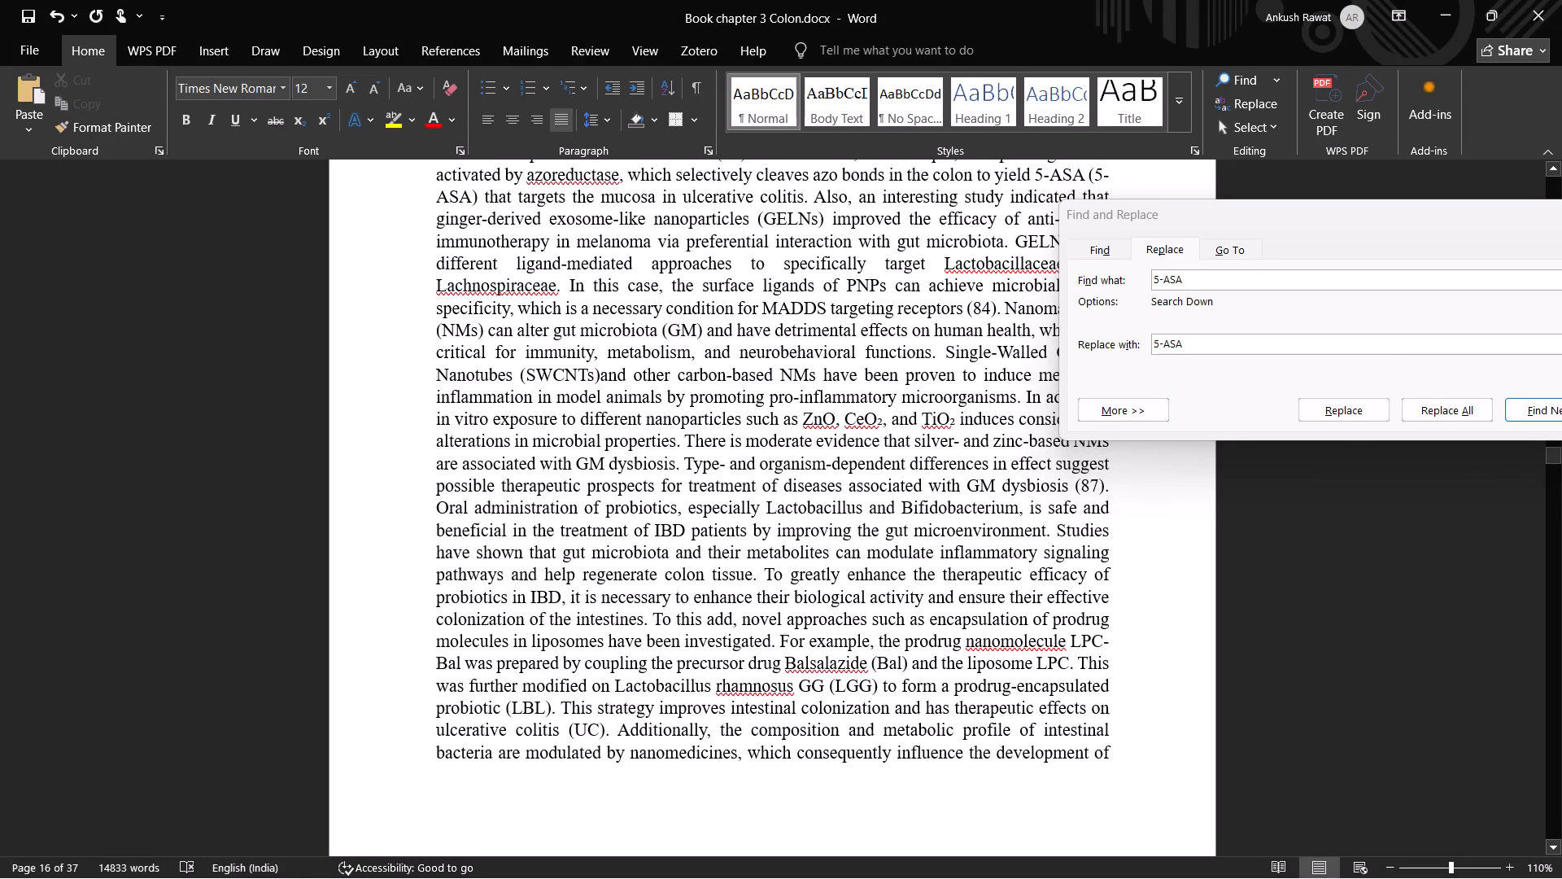
left_click(476, 195)
key("BackSpace")
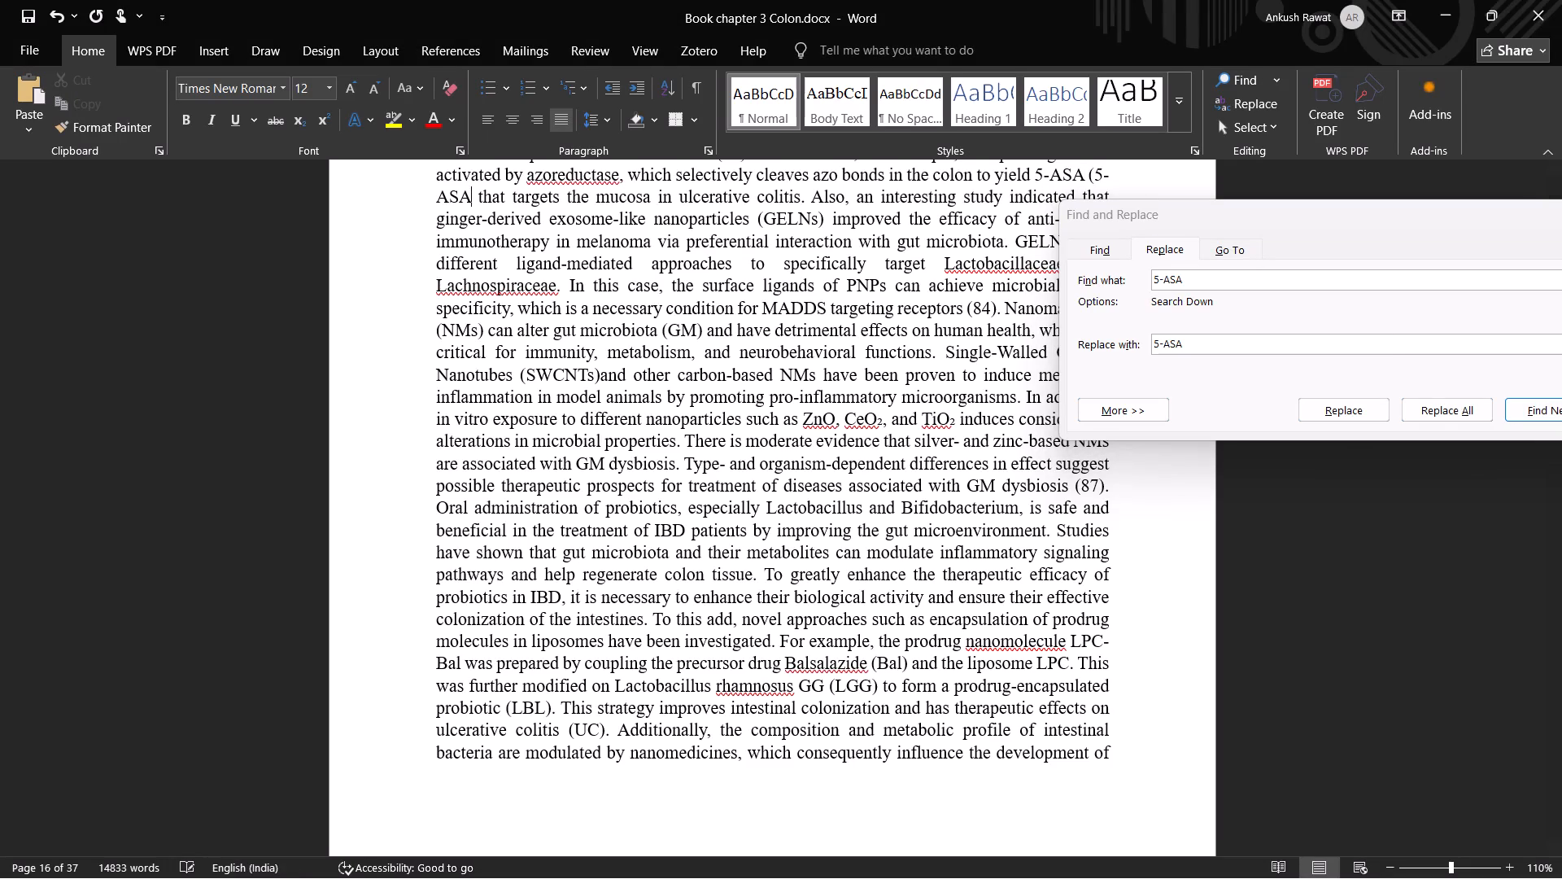
key("BackSpace")
key("BackSpace")
key("BackSpace")
key("BackSpace")
key("BackSpace")
key("BackSpace")
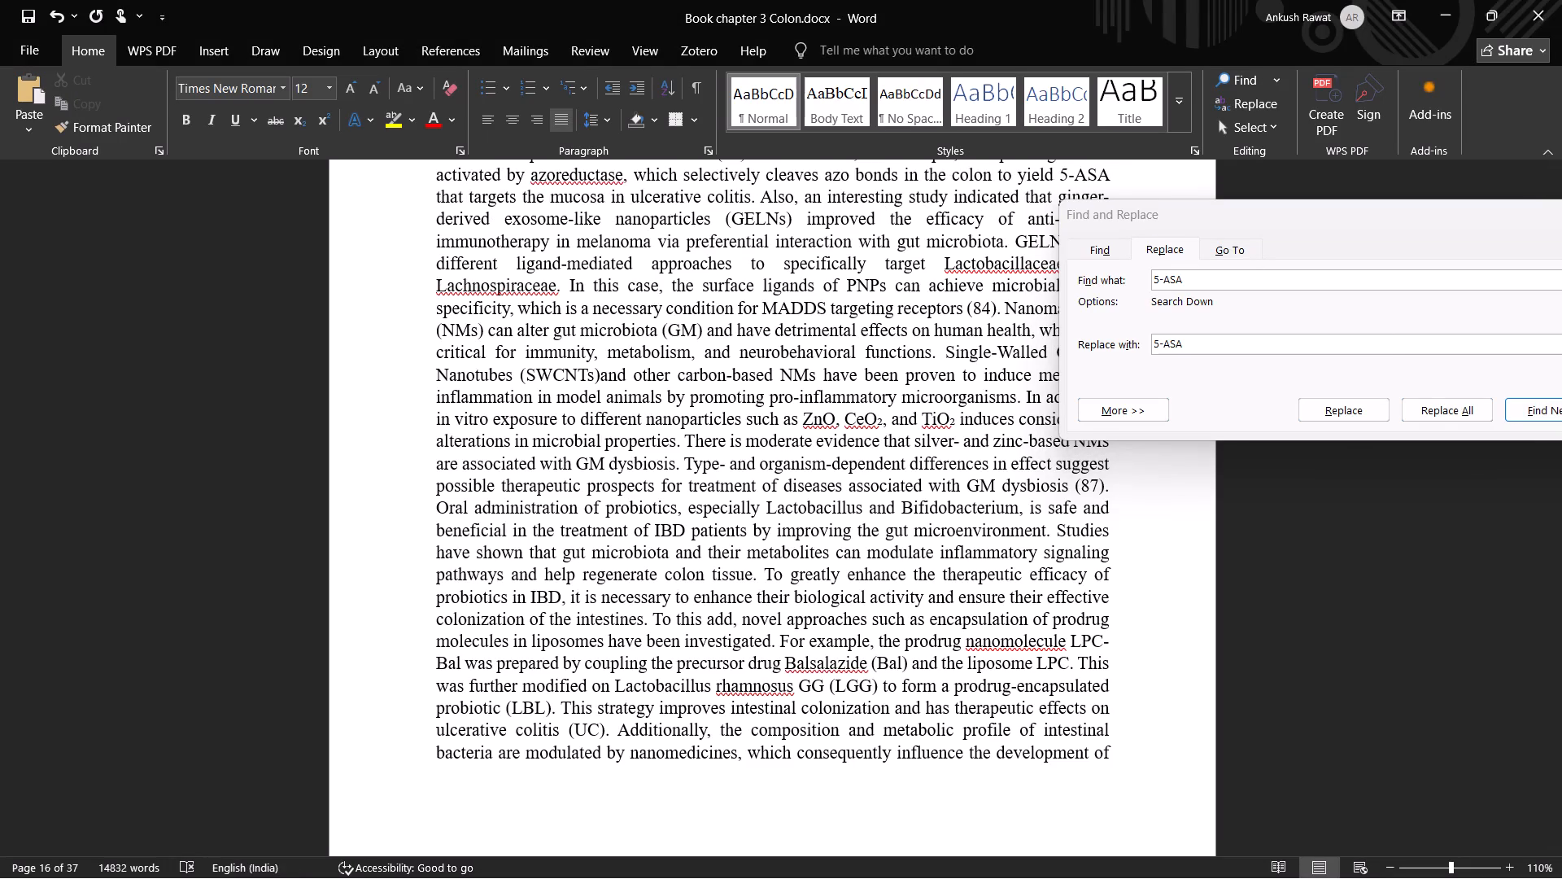
key("BackSpace")
Step through the remaining "5-ASA" matches, from "CODES® for" onwards, until the search wraps around to its first mention.
left_click(1527, 405)
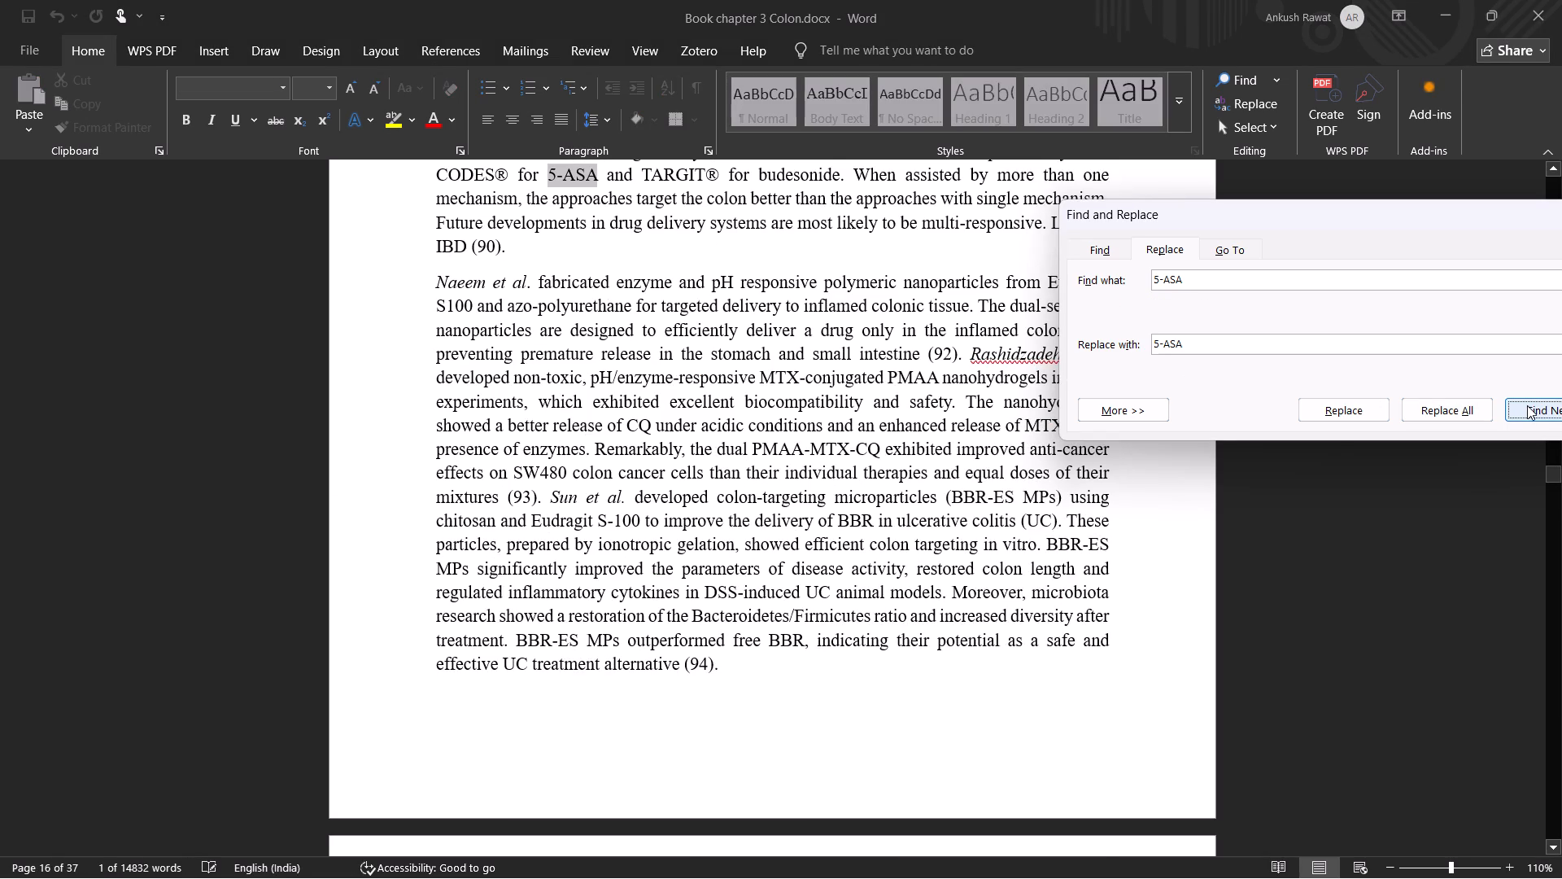
left_click(1527, 406)
left_click(1533, 409)
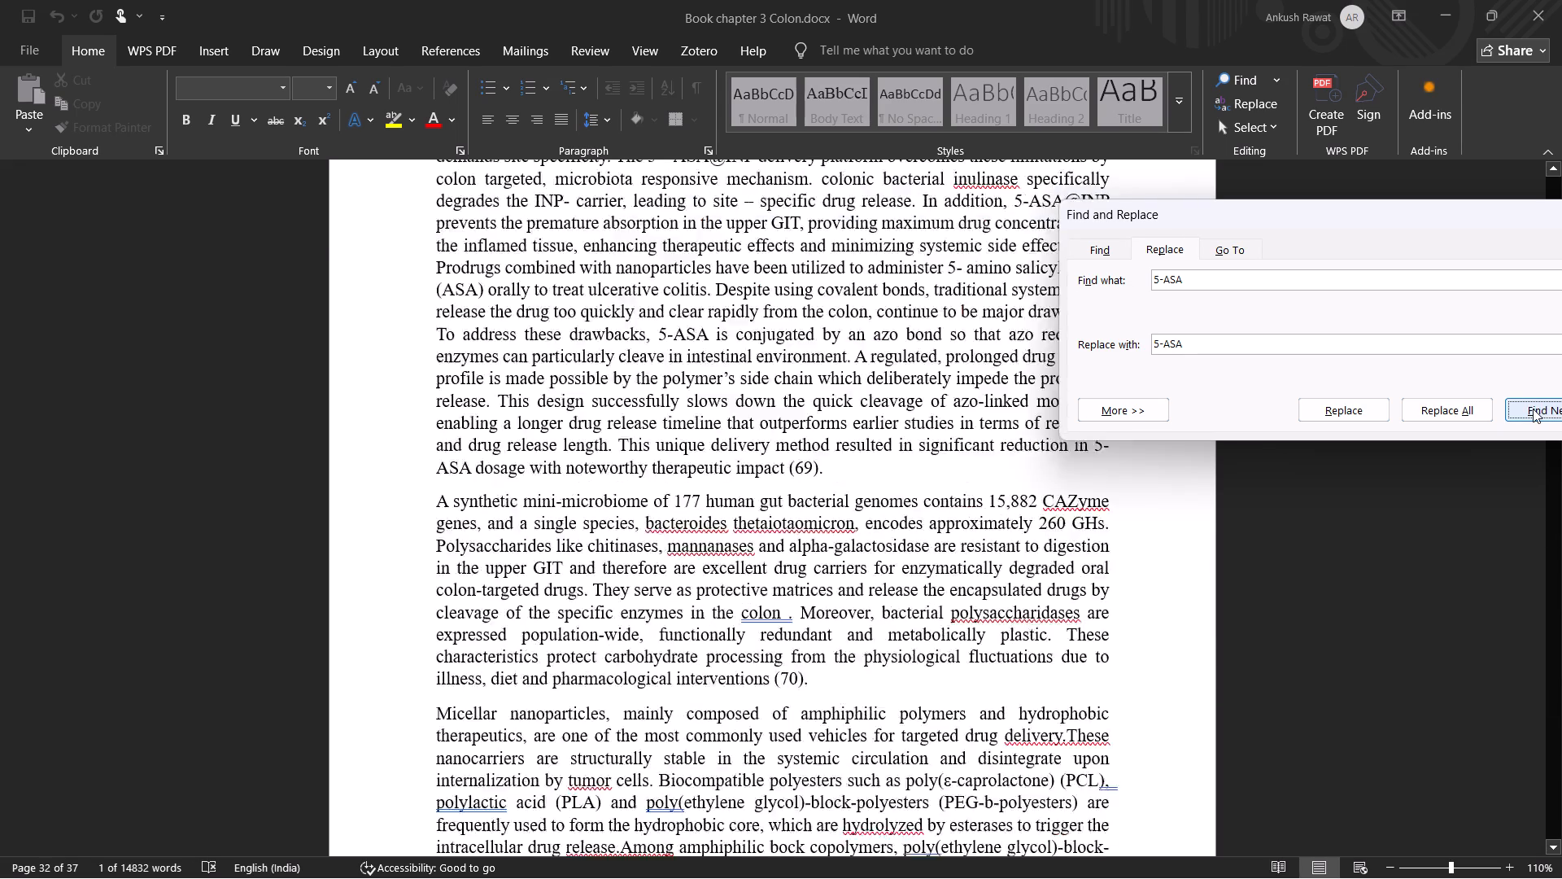
Correct "5 – ASA@INP" to "5-ASA@INP" in the sentence about the delivery platform.
scroll(620, 476, "up", 4)
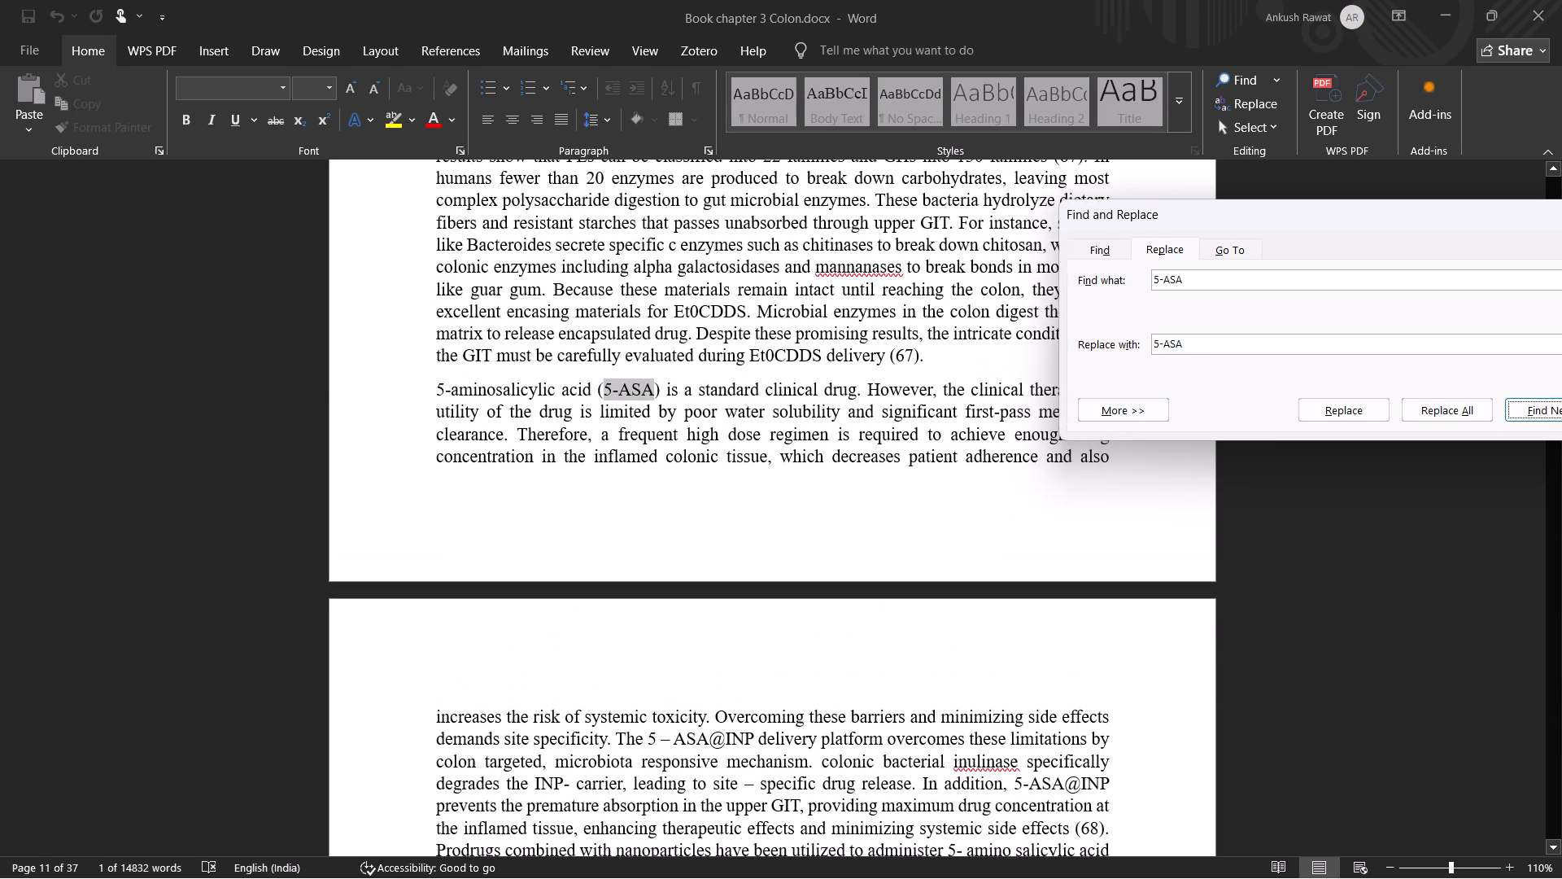
scroll(626, 464, "up", 1)
scroll(644, 463, "down", 3)
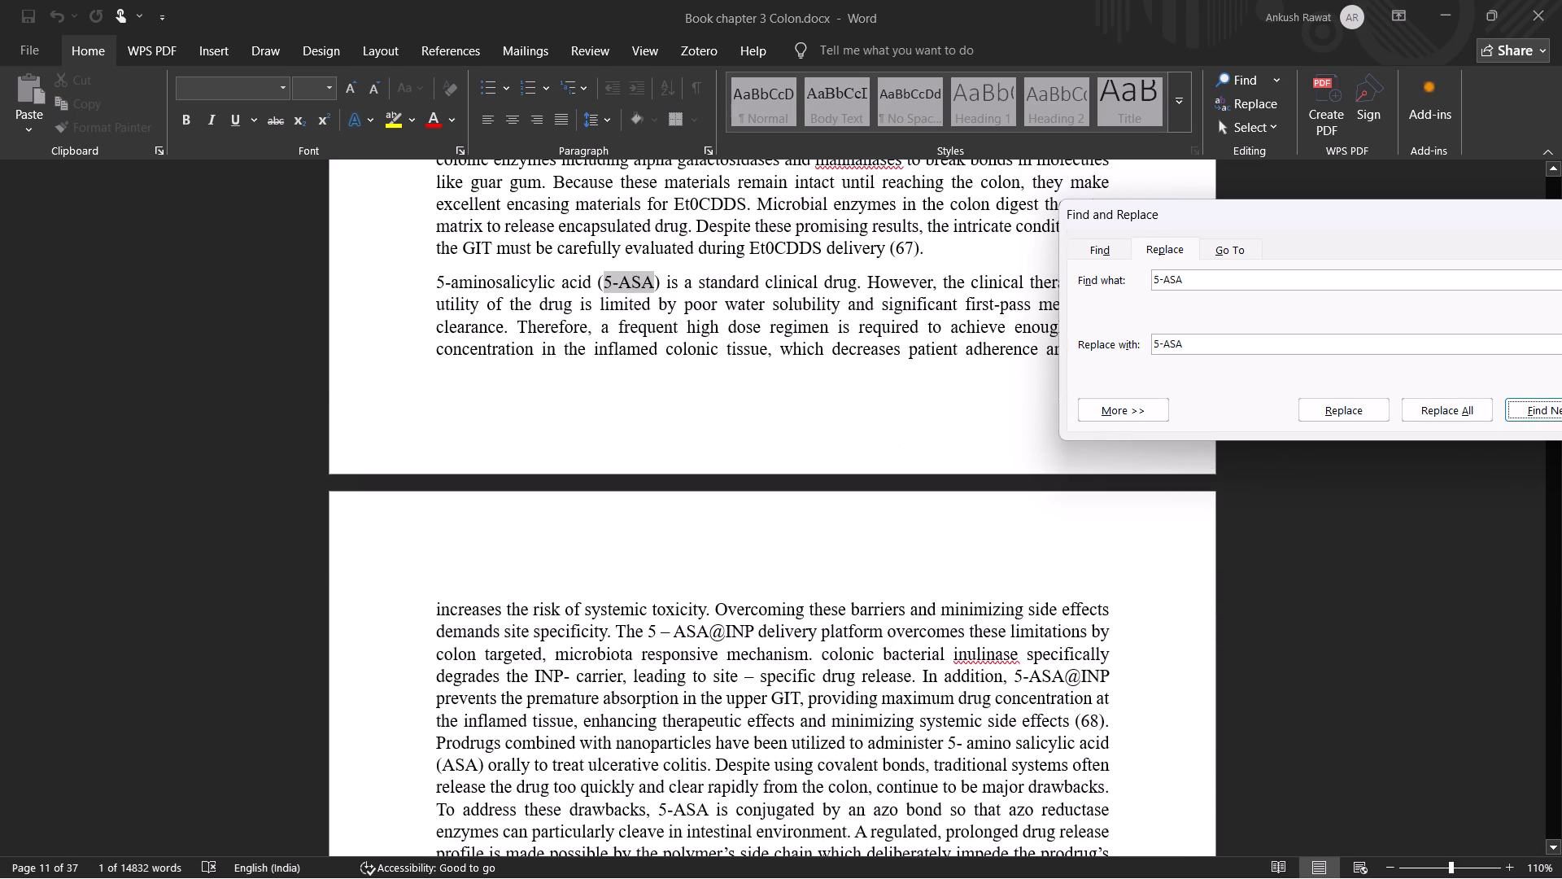
left_click(670, 632)
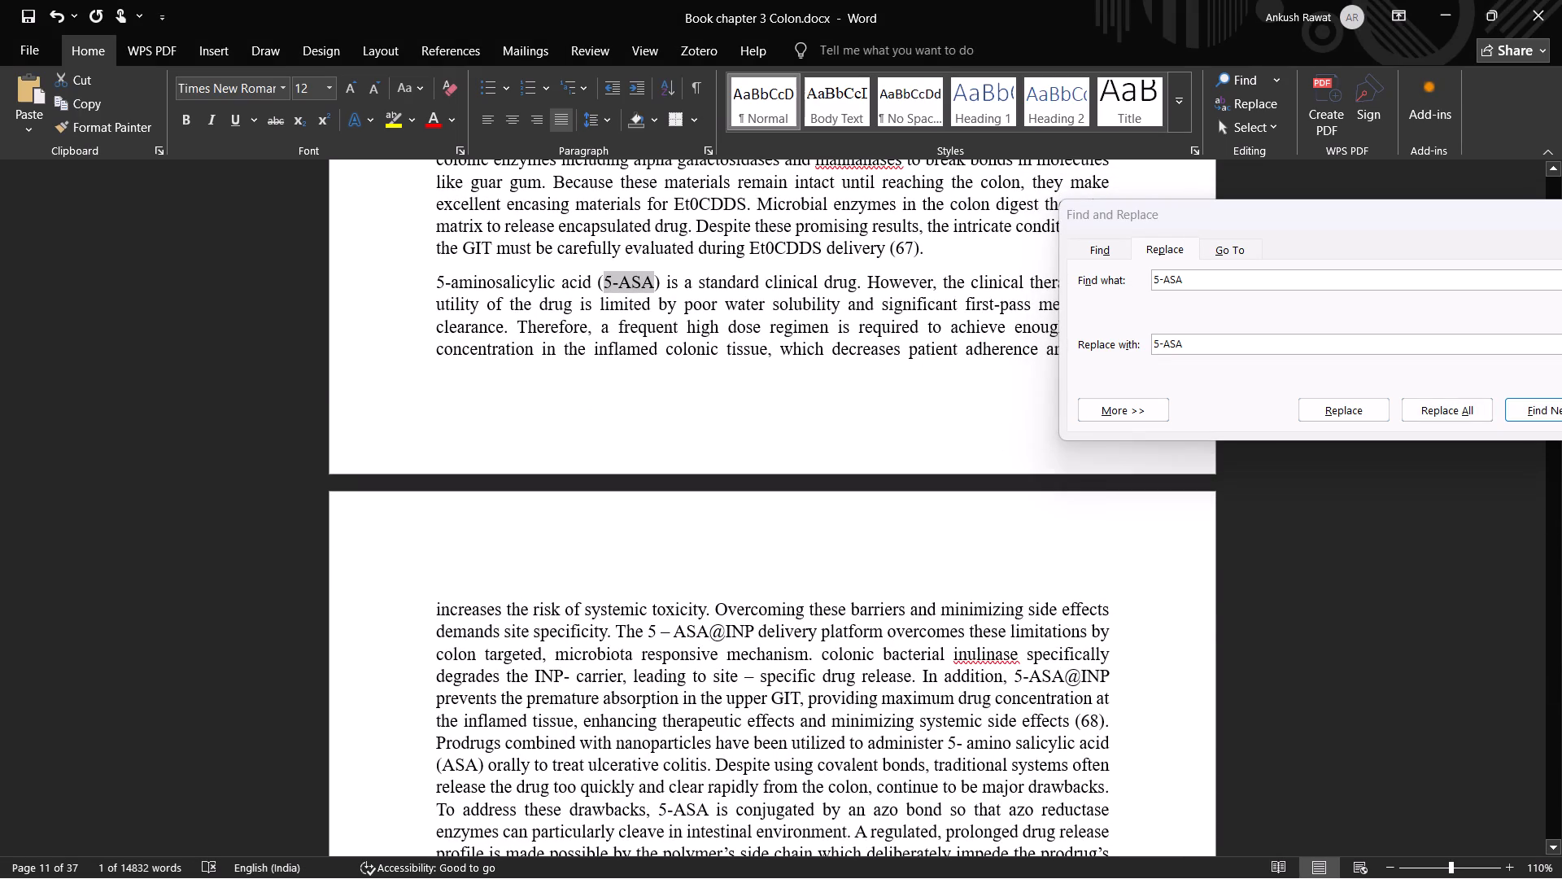
left_click(676, 632)
key("BackSpace")
key("BackSpace")
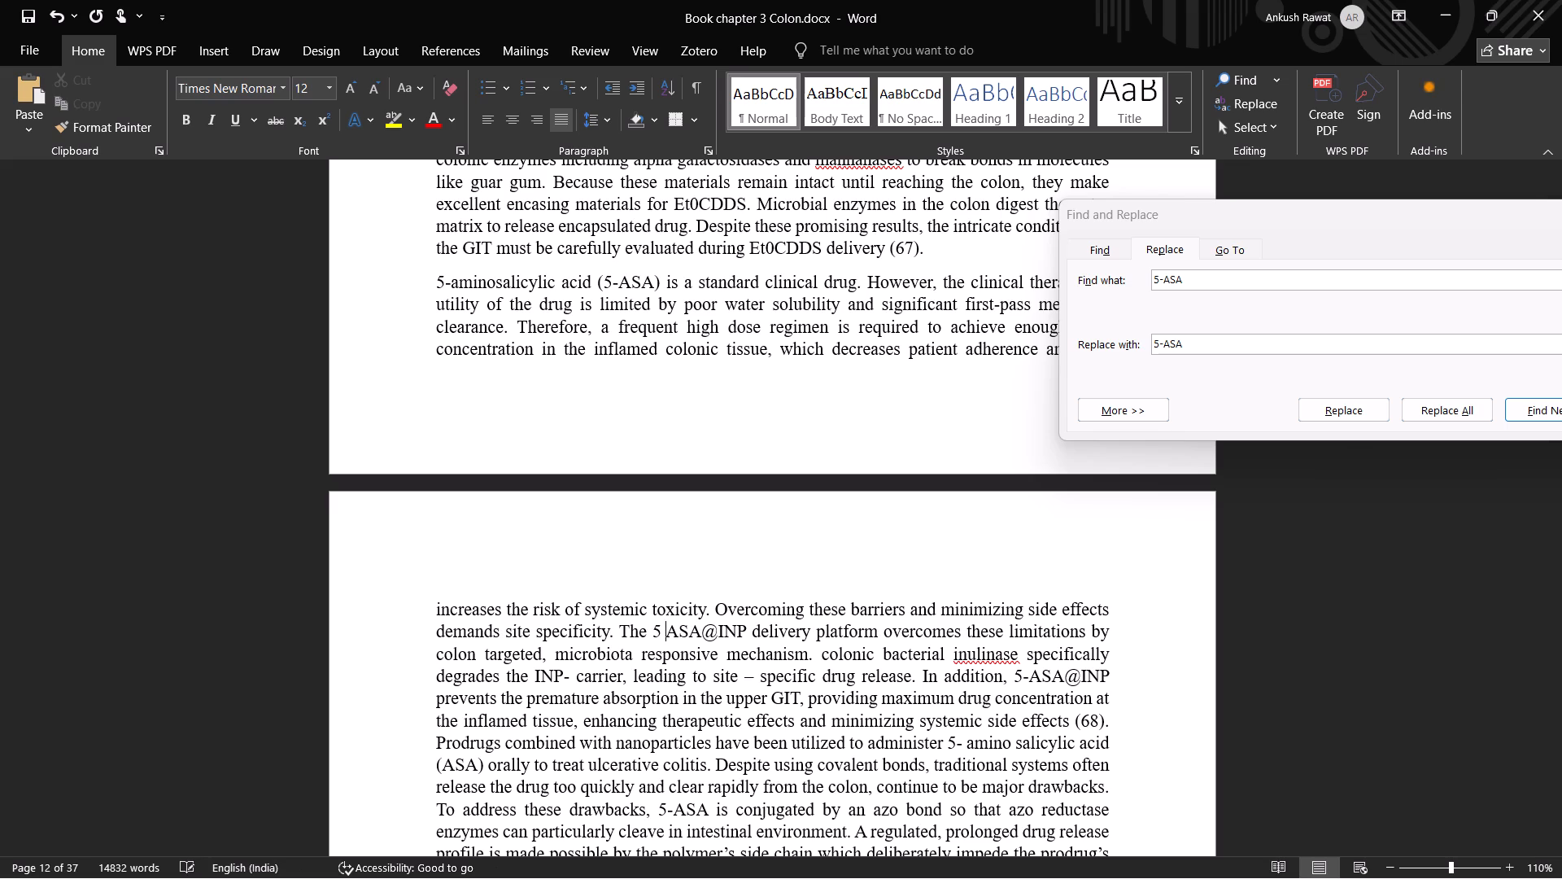
key("BackSpace")
key("minus")
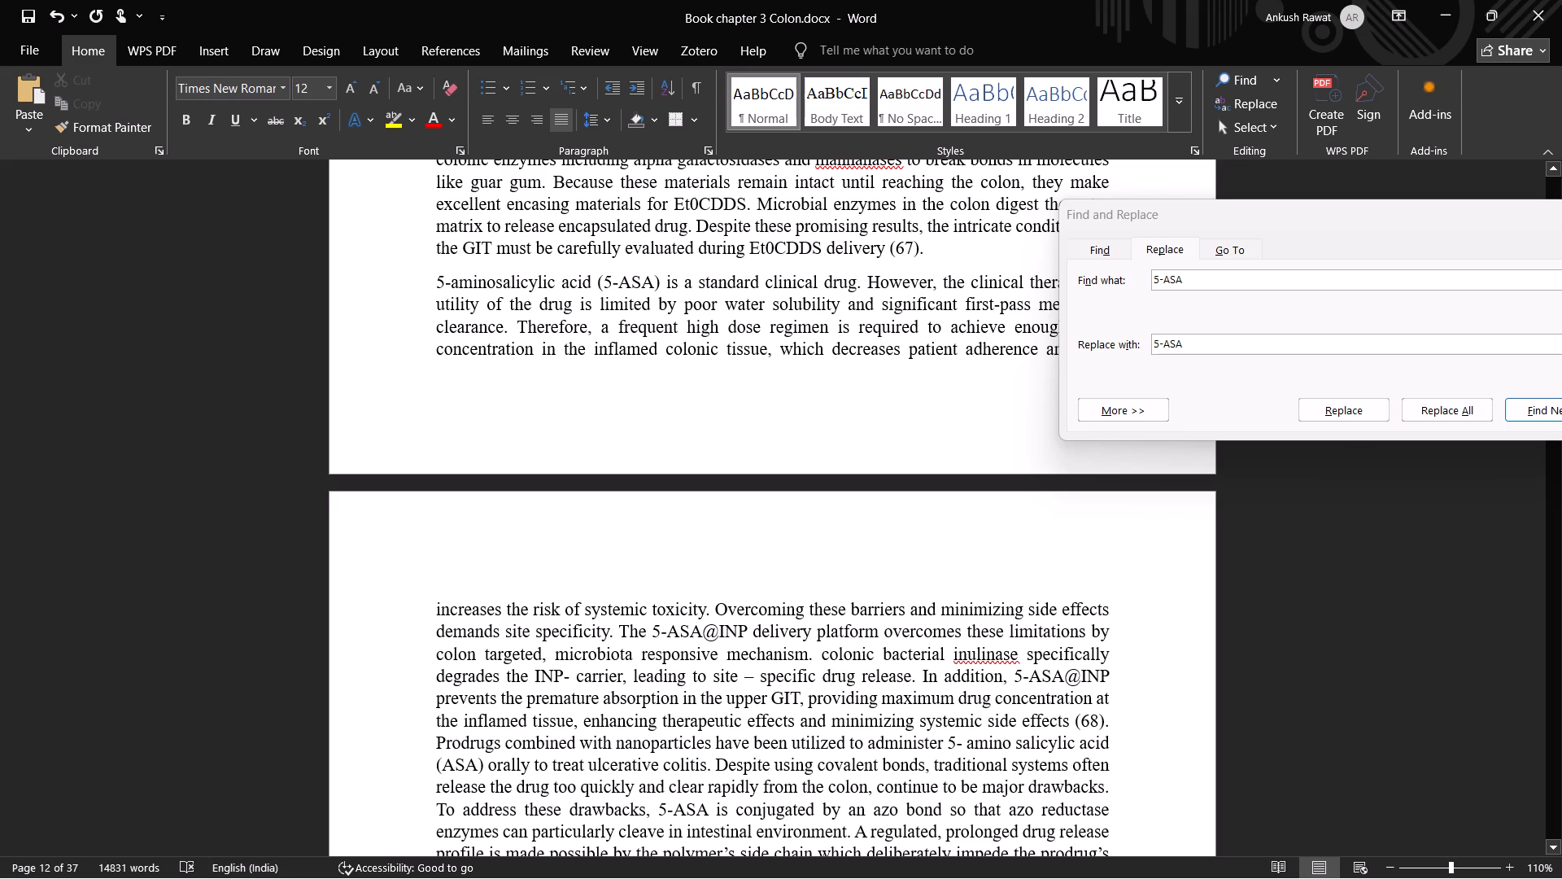
Change "site – specific" to "site-specific" in the phrase about drug release from the INP carrier.
scroll(726, 549, "up", 3)
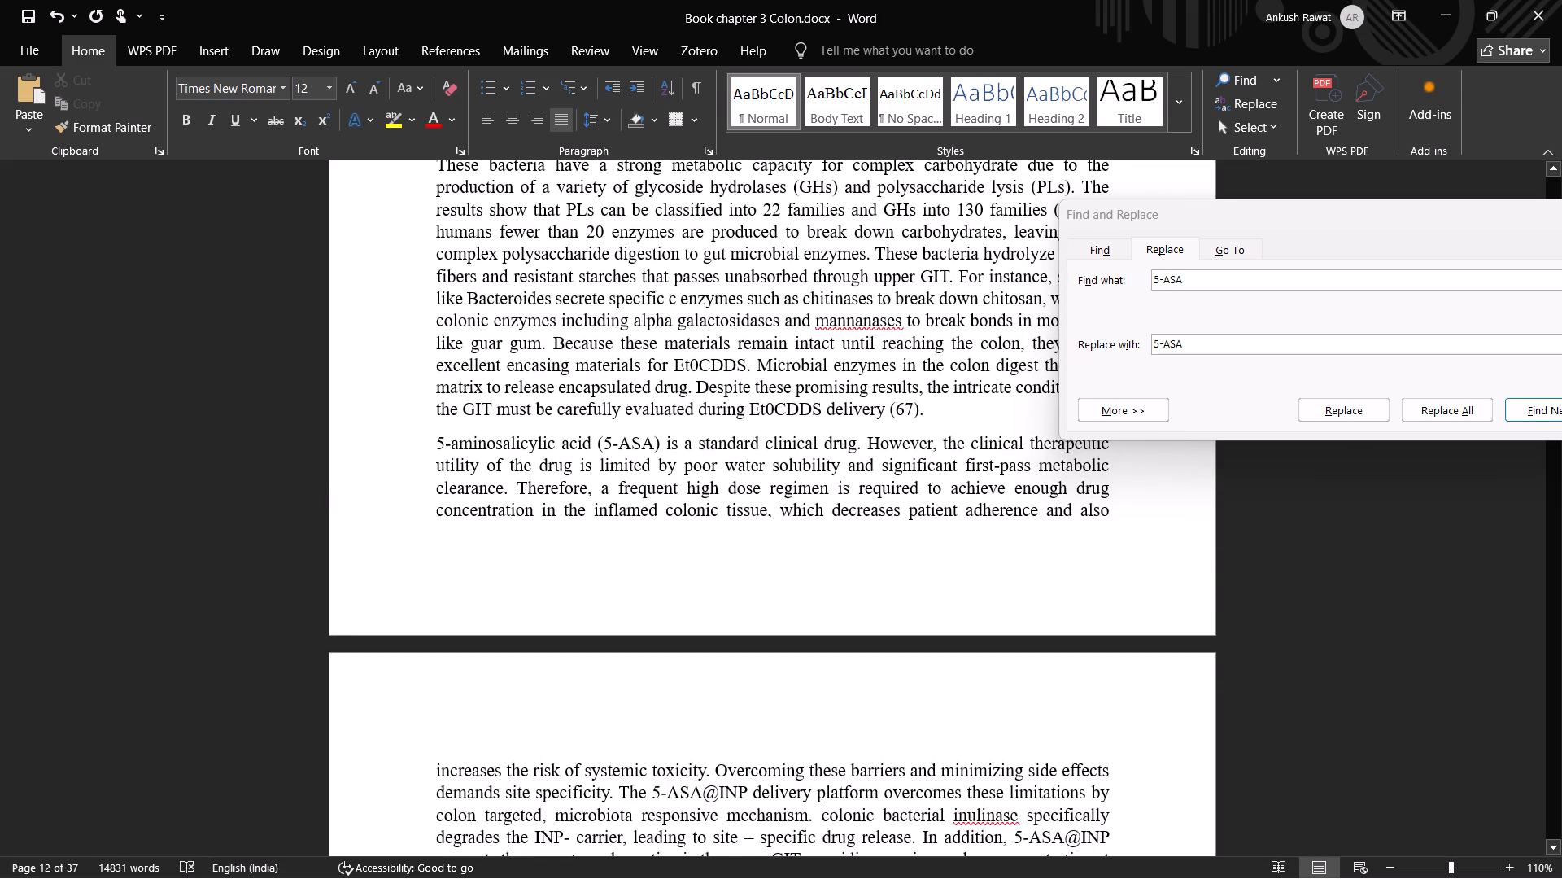
scroll(726, 548, "down", 2)
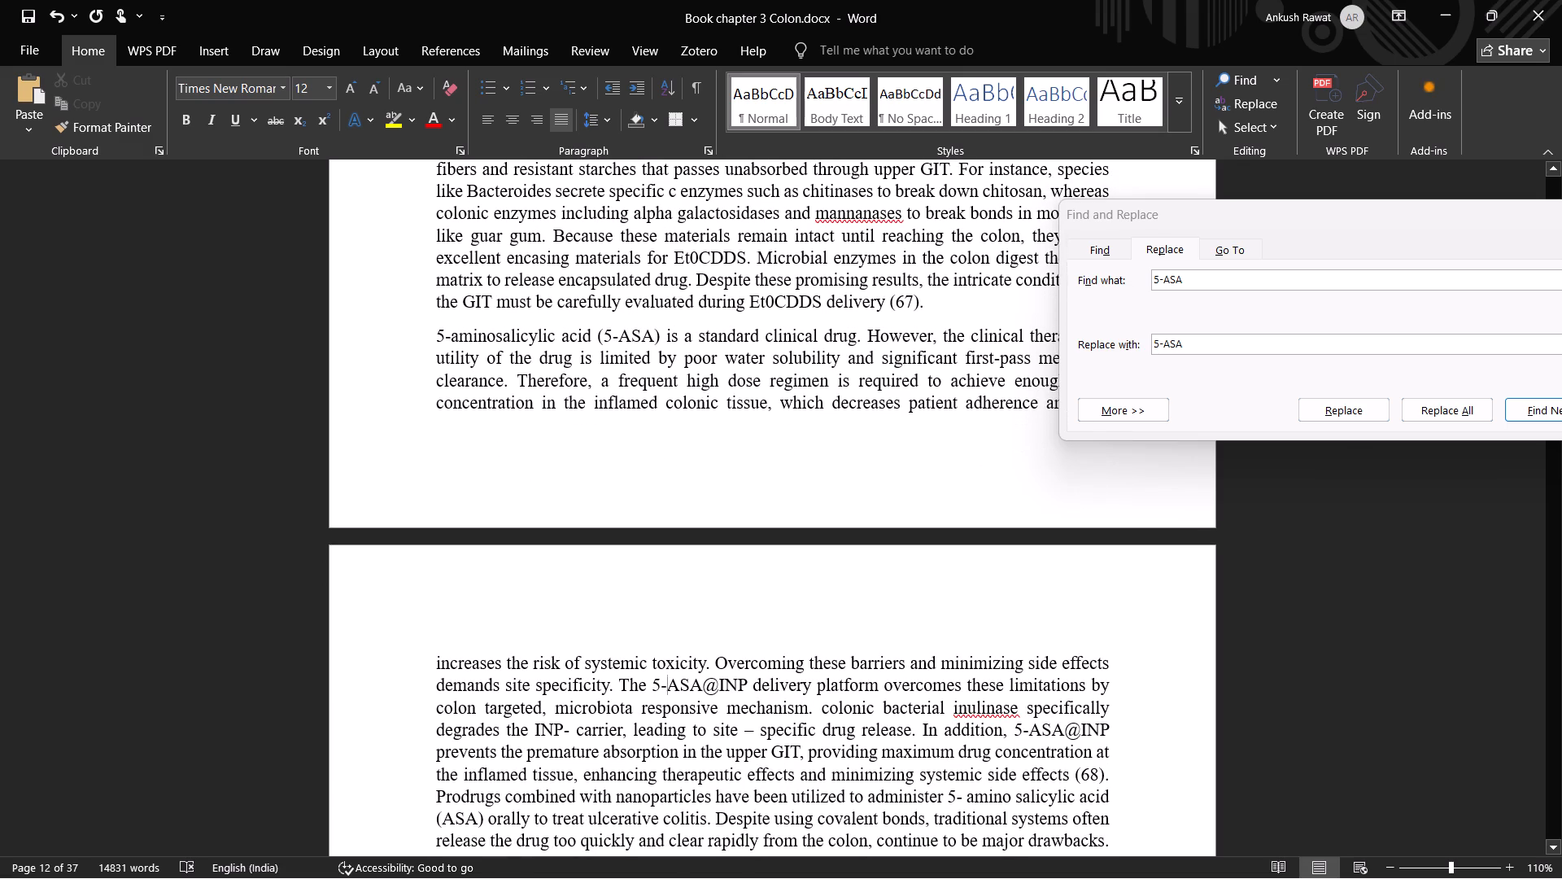
left_click(757, 729)
key("BackSpace")
key("Left")
key("Left")
key("Right")
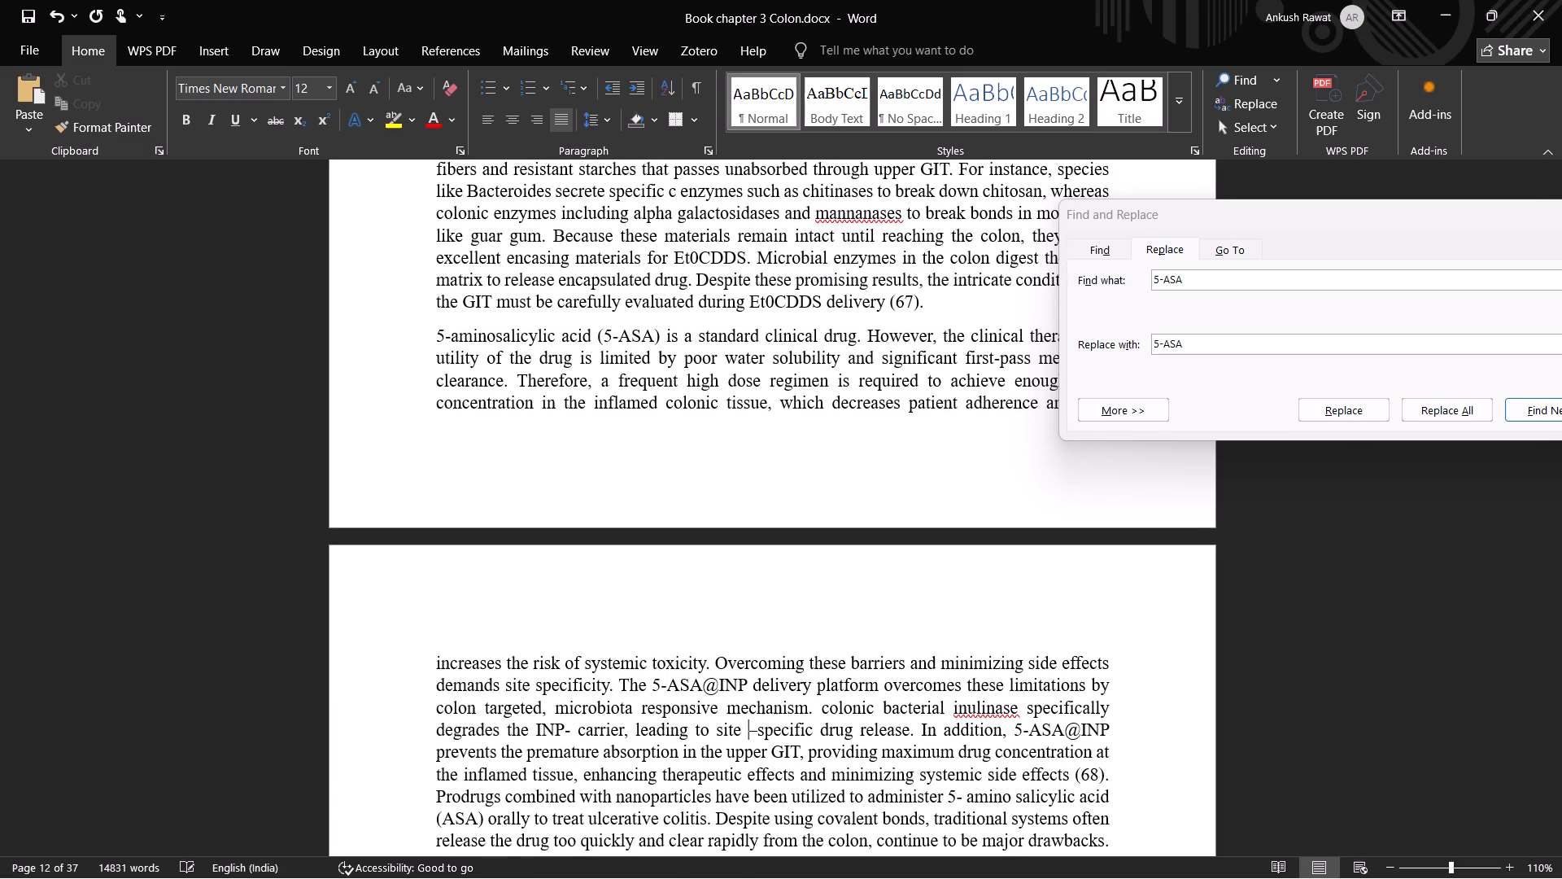
key("Right")
key("BackSpace")
key("BackSpace")
key("minus")
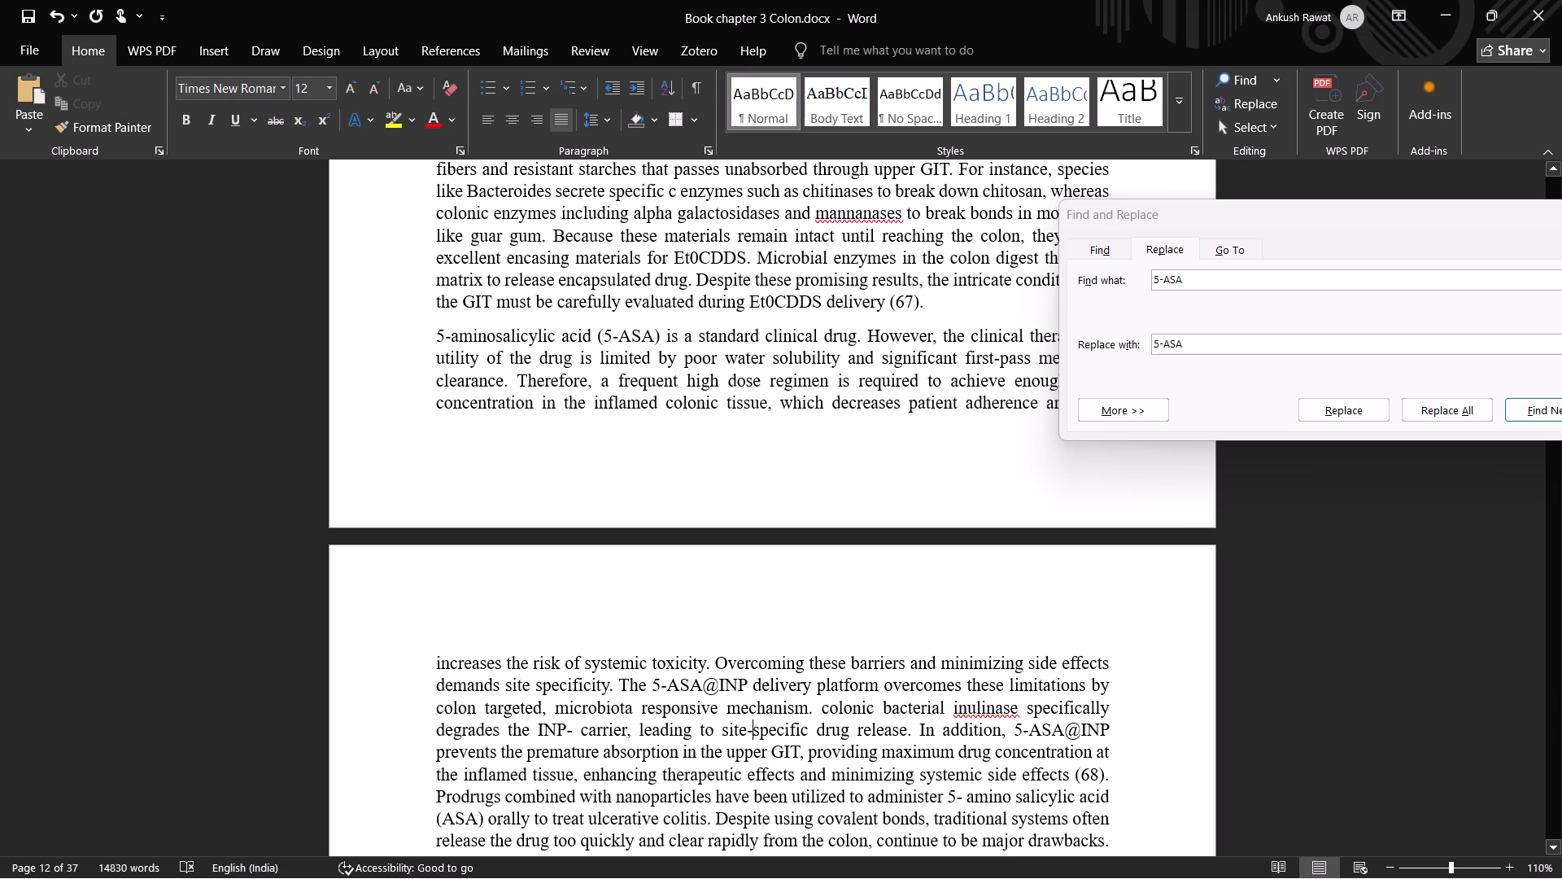
Remove the space after the hyphen in "INP- carrier" so the sentence on colonic bacterial inulinase reads "INP-carrier".
scroll(628, 676, "down", 2)
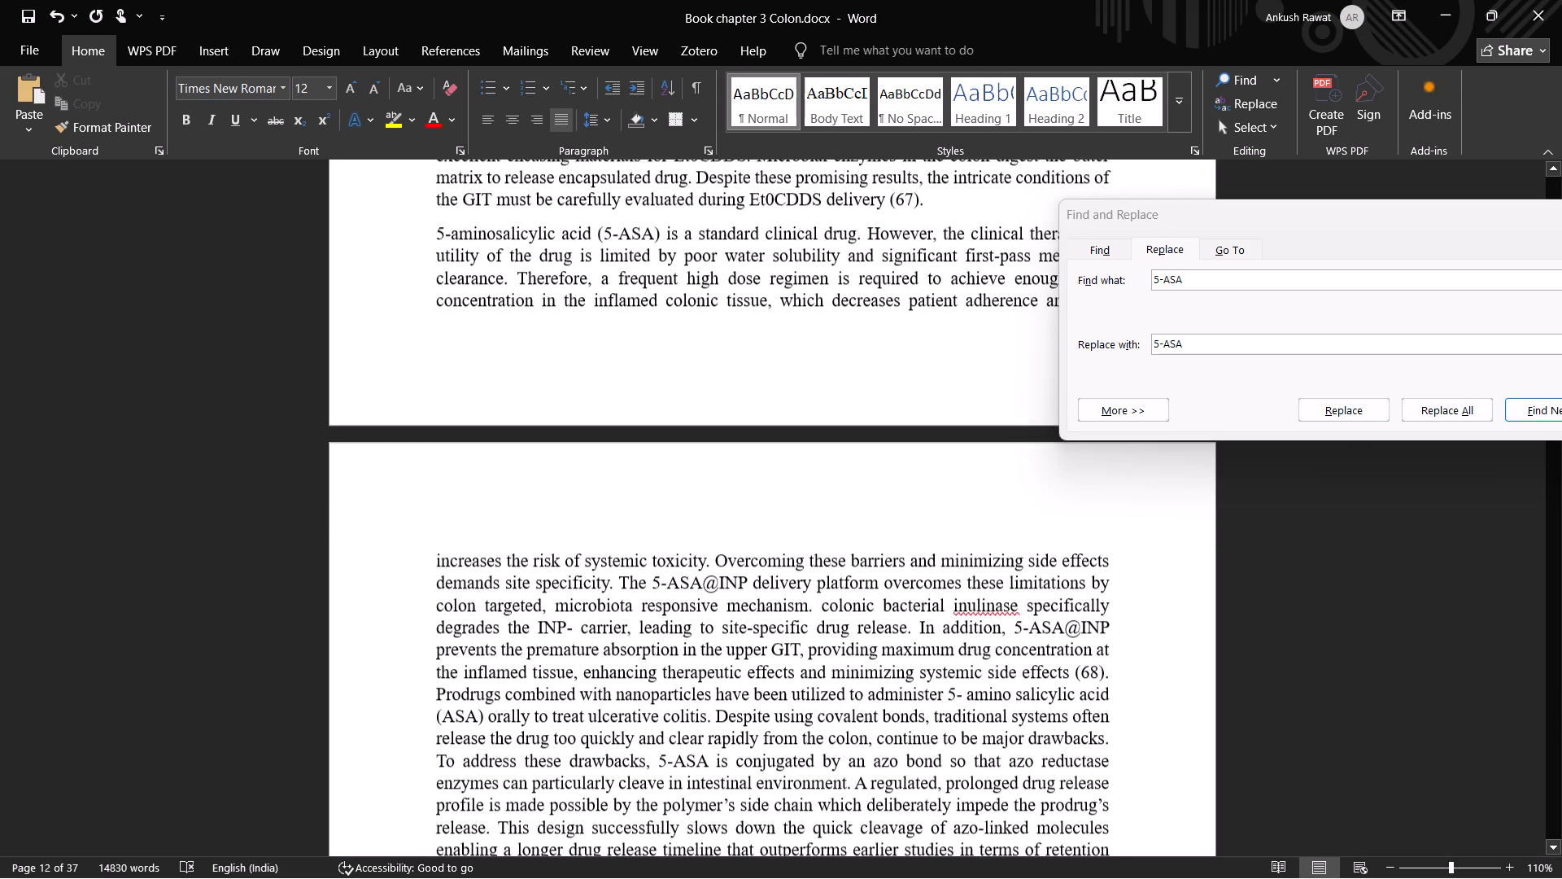
left_click(580, 623)
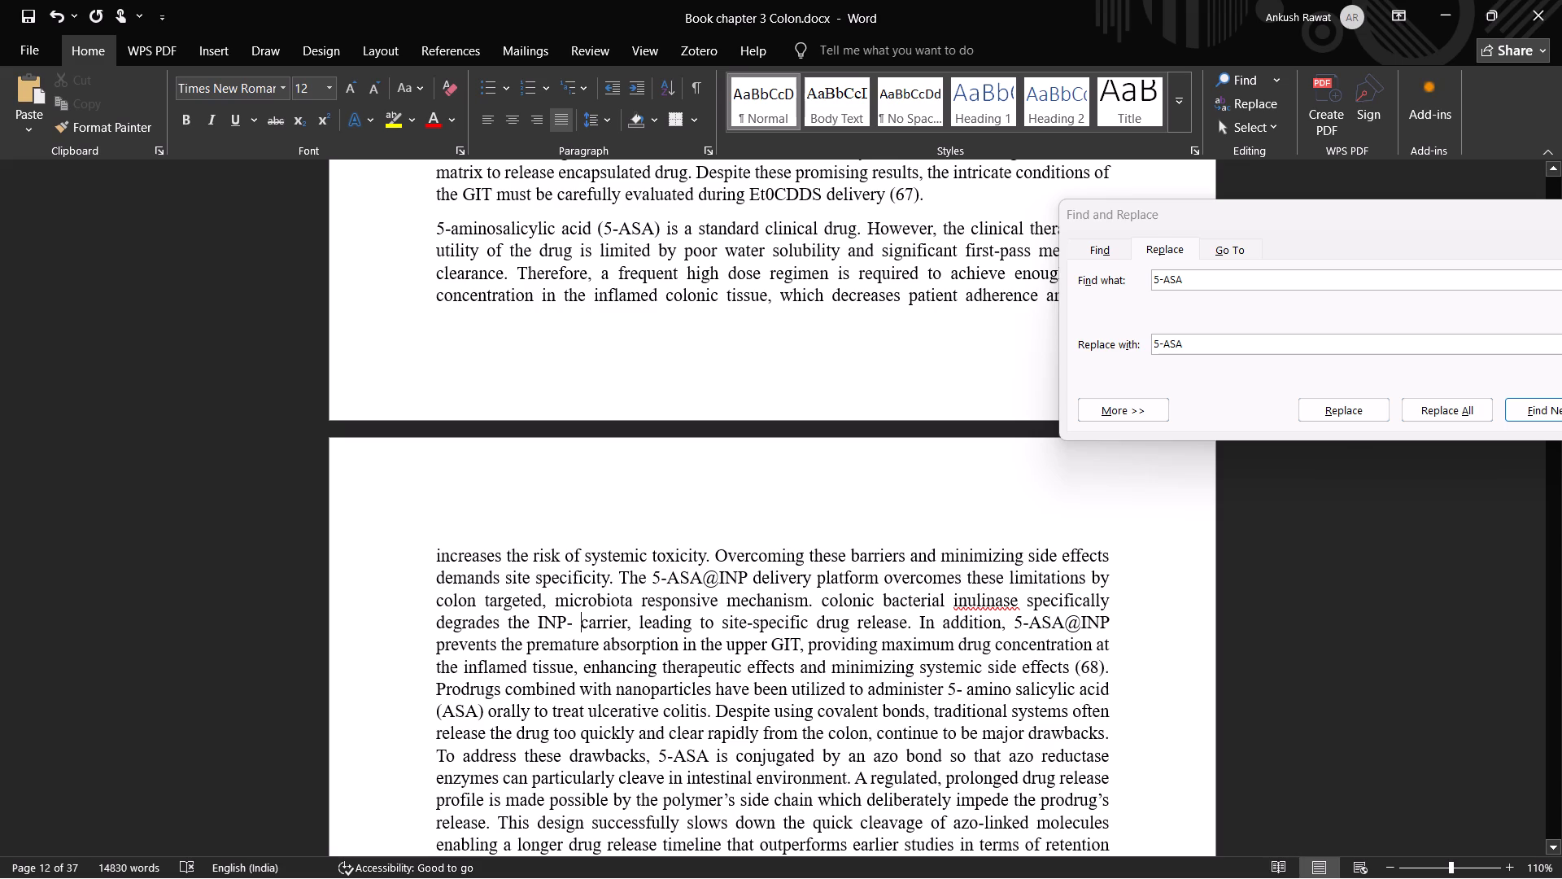
left_click(989, 601)
left_click(966, 604)
left_click(980, 603)
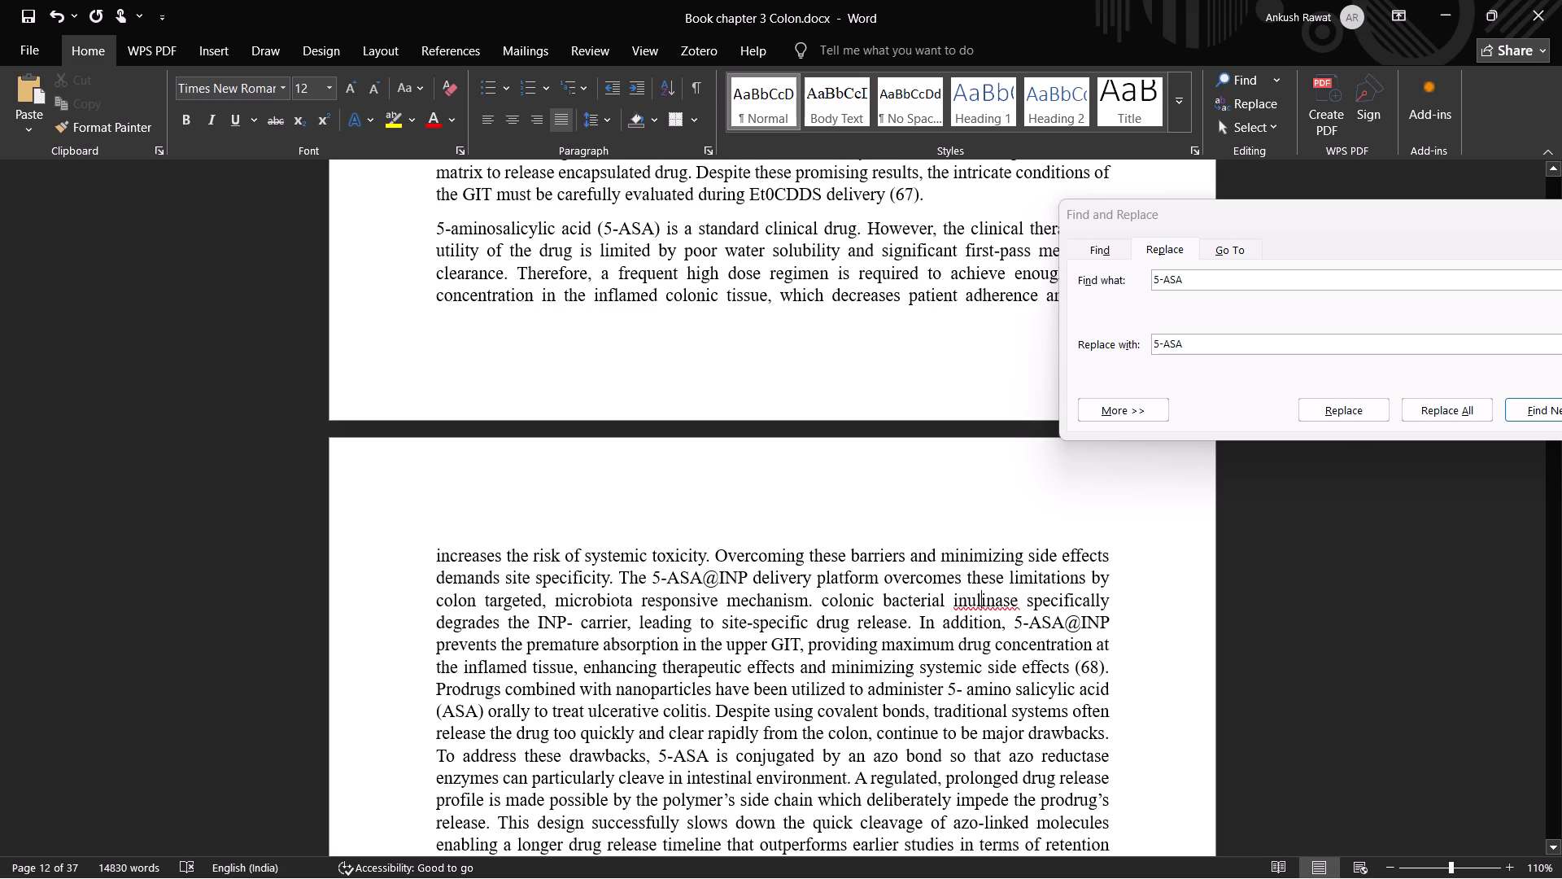
left_click(991, 603)
left_click(582, 623)
key("BackSpace")
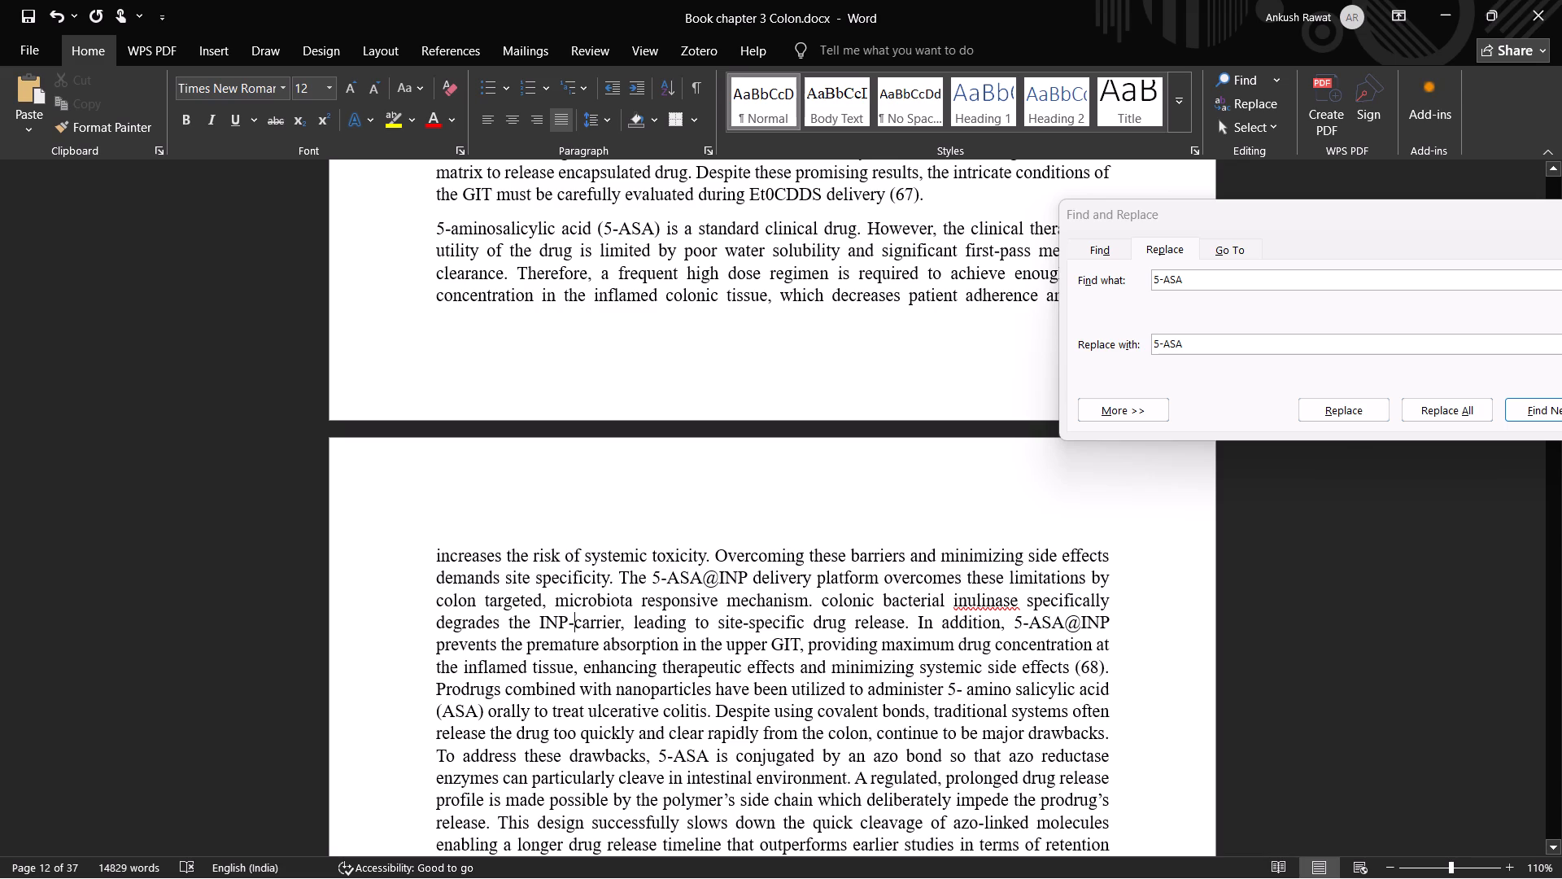
Replace "5- amino salicylic acid (ASA)" with "5-ASA" in the sentence about prodrugs combined with nanoparticles.
left_click(484, 712)
key("BackSpace")
key("BackSpace")
key("BackSpace")
key("BackSpace")
key("BackSpace")
key("BackSpace")
key("BackSpace")
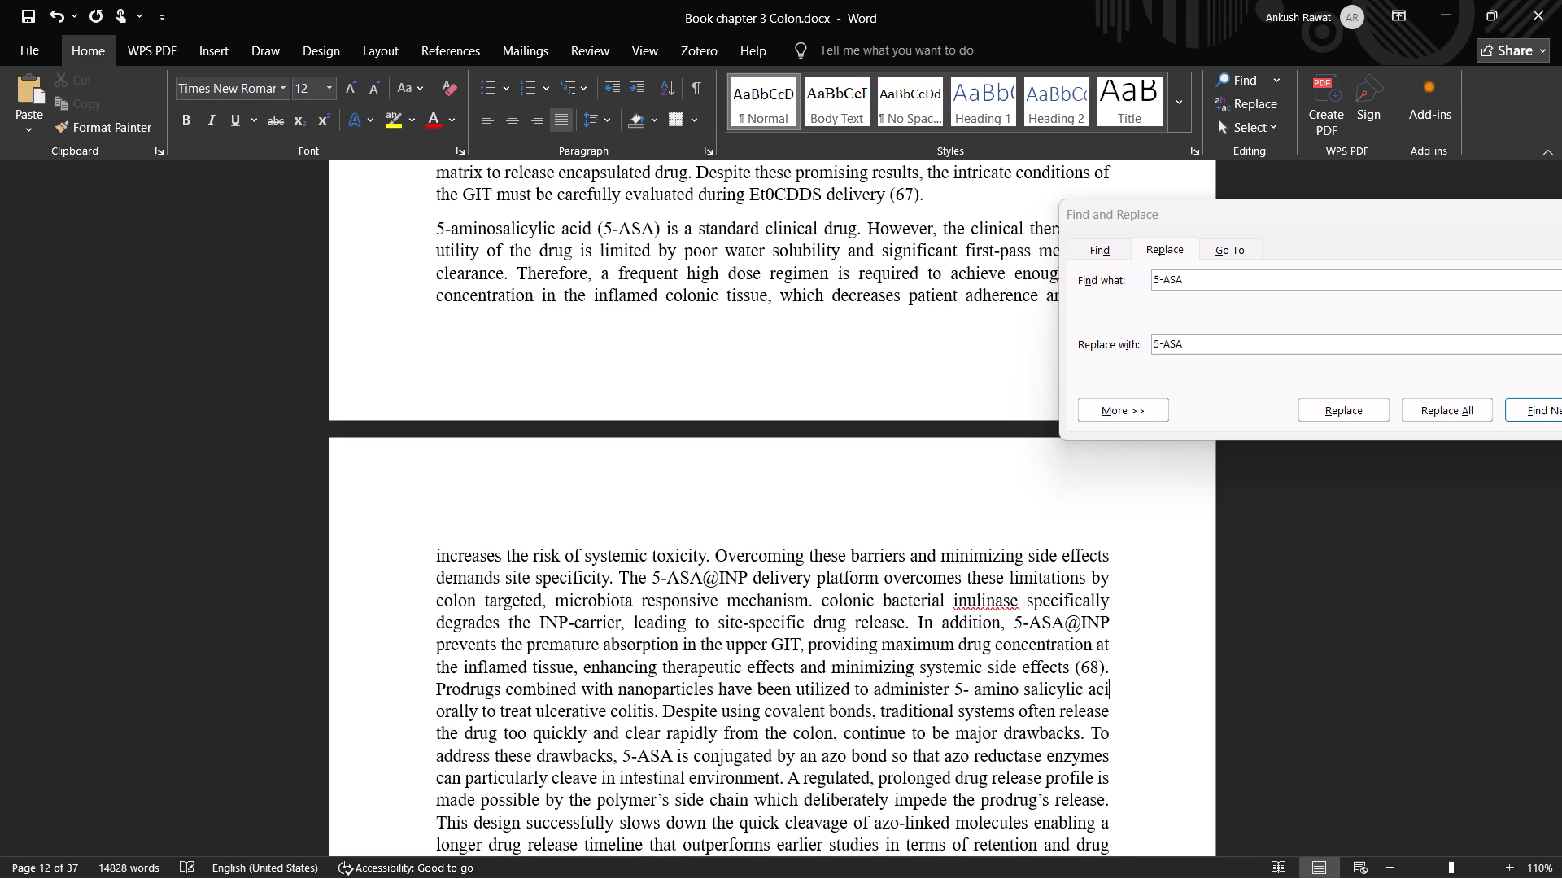
key("BackSpace")
key("BackSpace")
key("BackSpace")
key("BackSpace")
key("BackSpace")
key("BackSpace")
key("BackSpace")
key("BackSpace")
key("BackSpace")
key("BackSpace")
key("BackSpace")
key("BackSpace")
key("BackSpace")
key("BackSpace")
key("BackSpace")
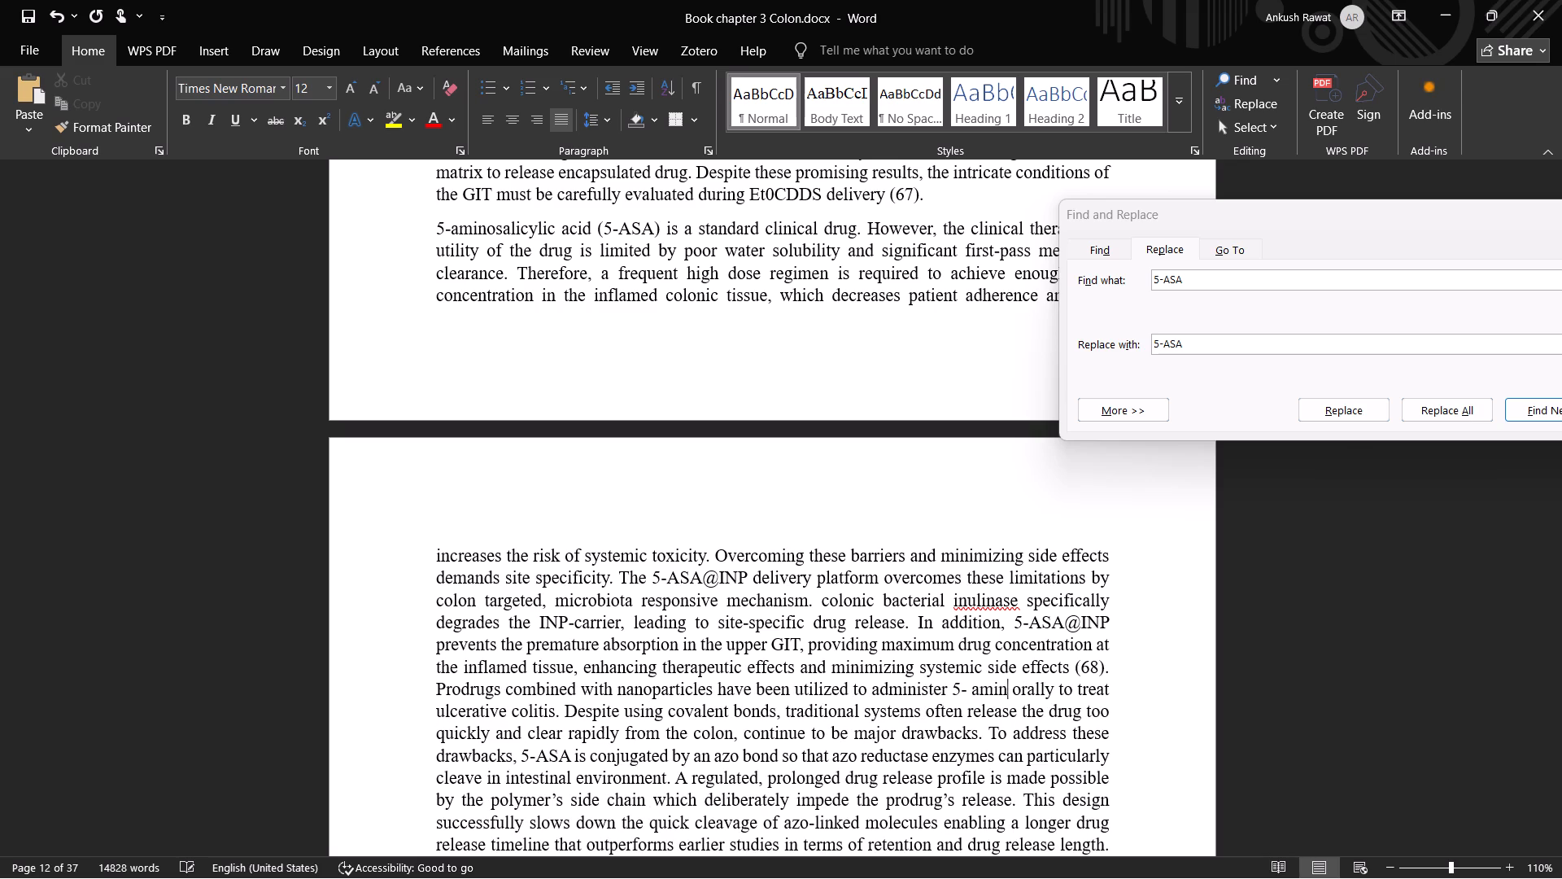
key("BackSpace")
key("BackSpace")
key("BackSpace")
key("BackSpace")
key("BackSpace")
key("BackSpace")
key("BackSpace")
key("BackSpace")
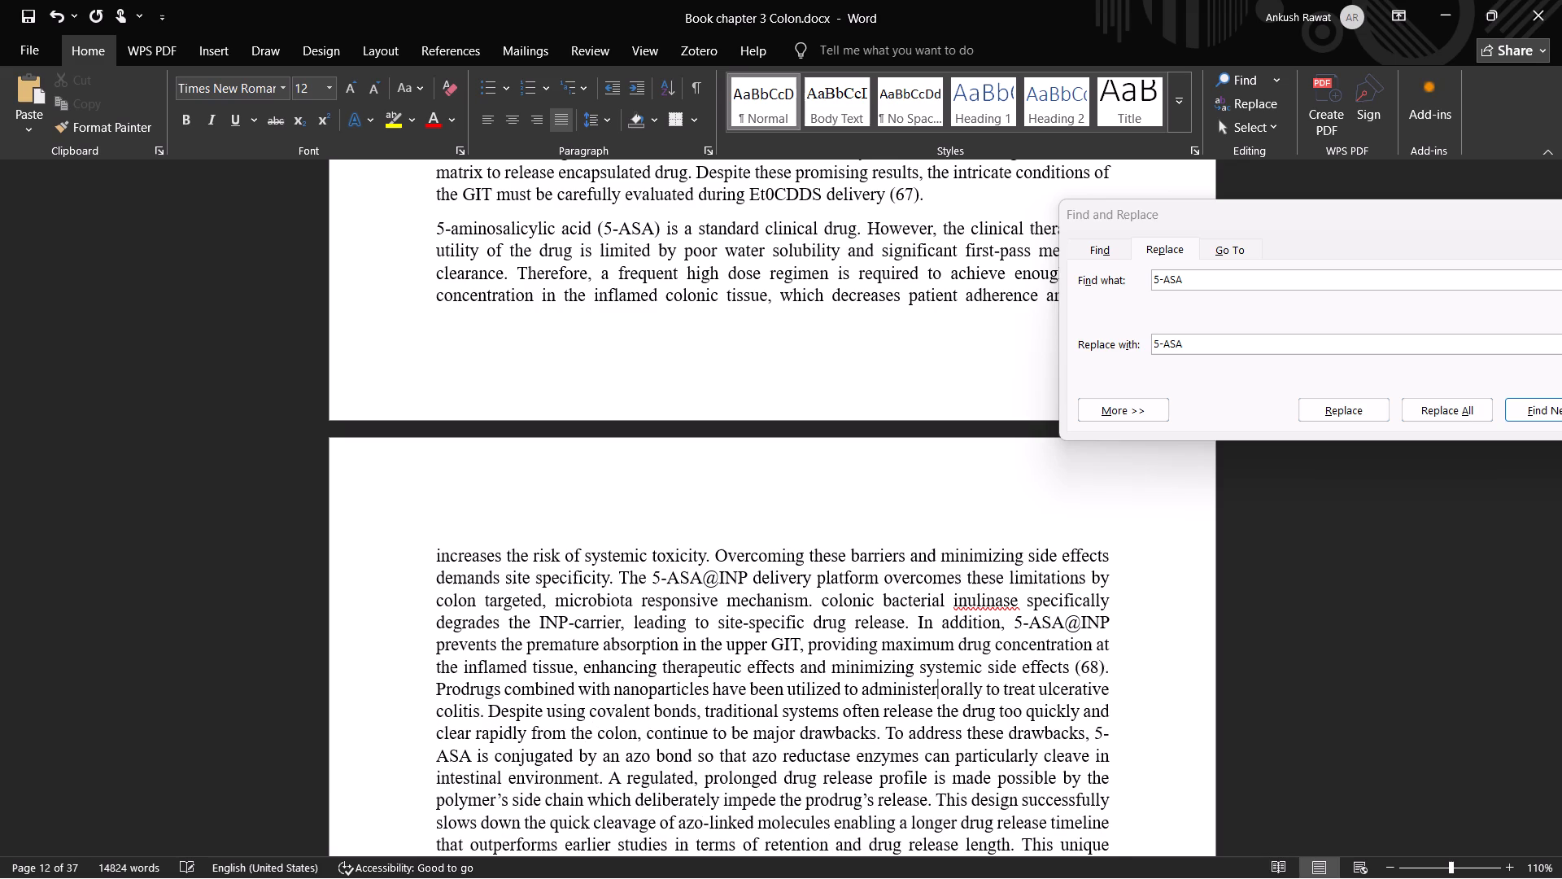
key("space")
key("ctrl+v")
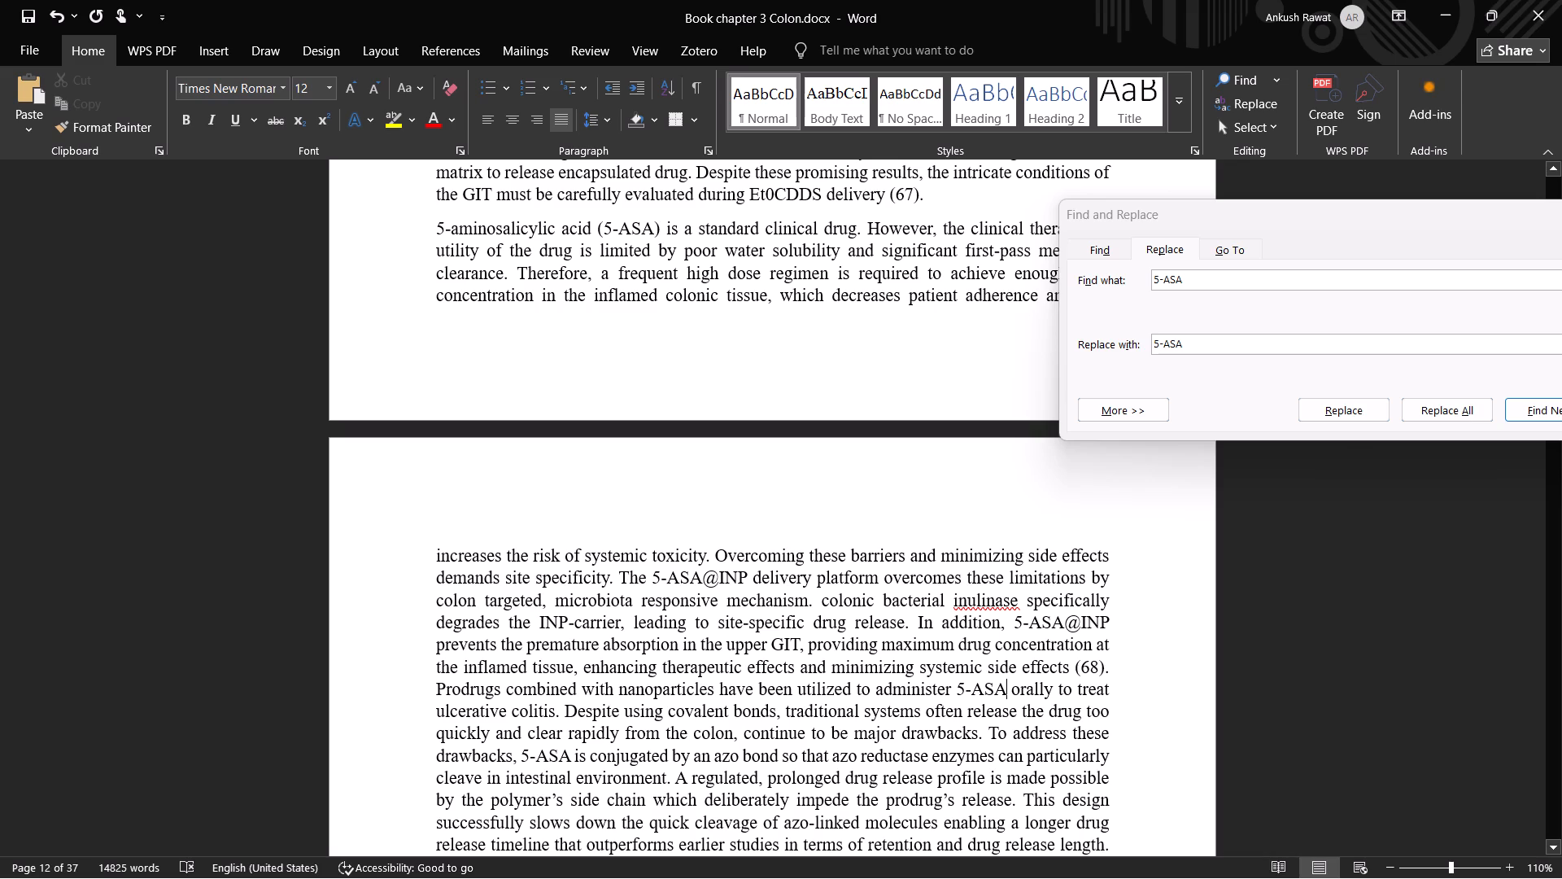
Highlight in yellow "5-ASA@INP" before "delivery platform" and "INP" in "INP-carrier".
scroll(663, 772, "down", 1)
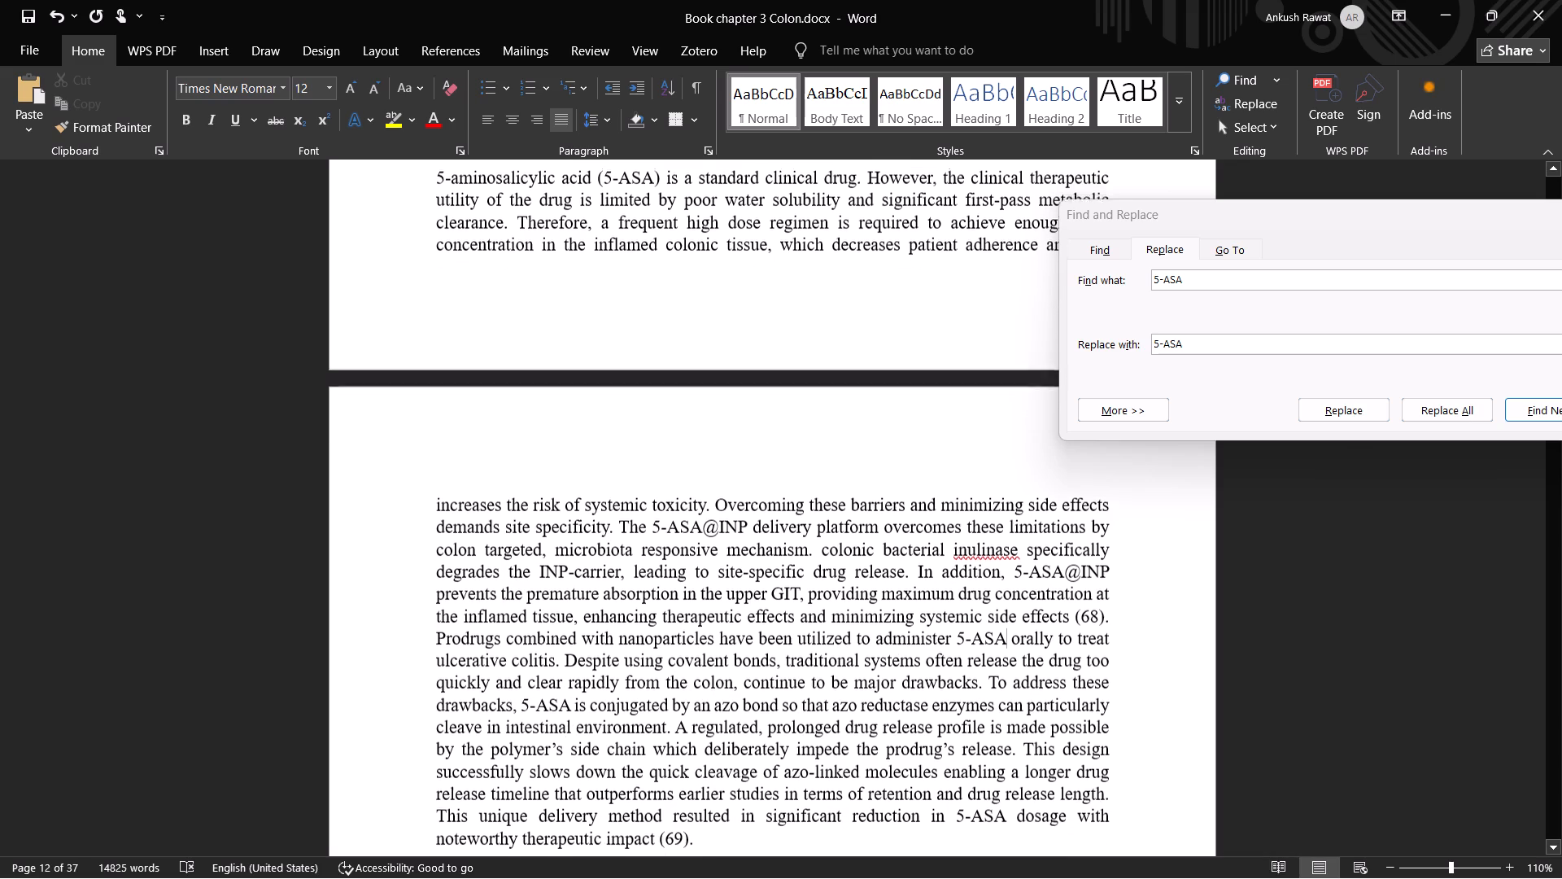
scroll(663, 770, "down", 1)
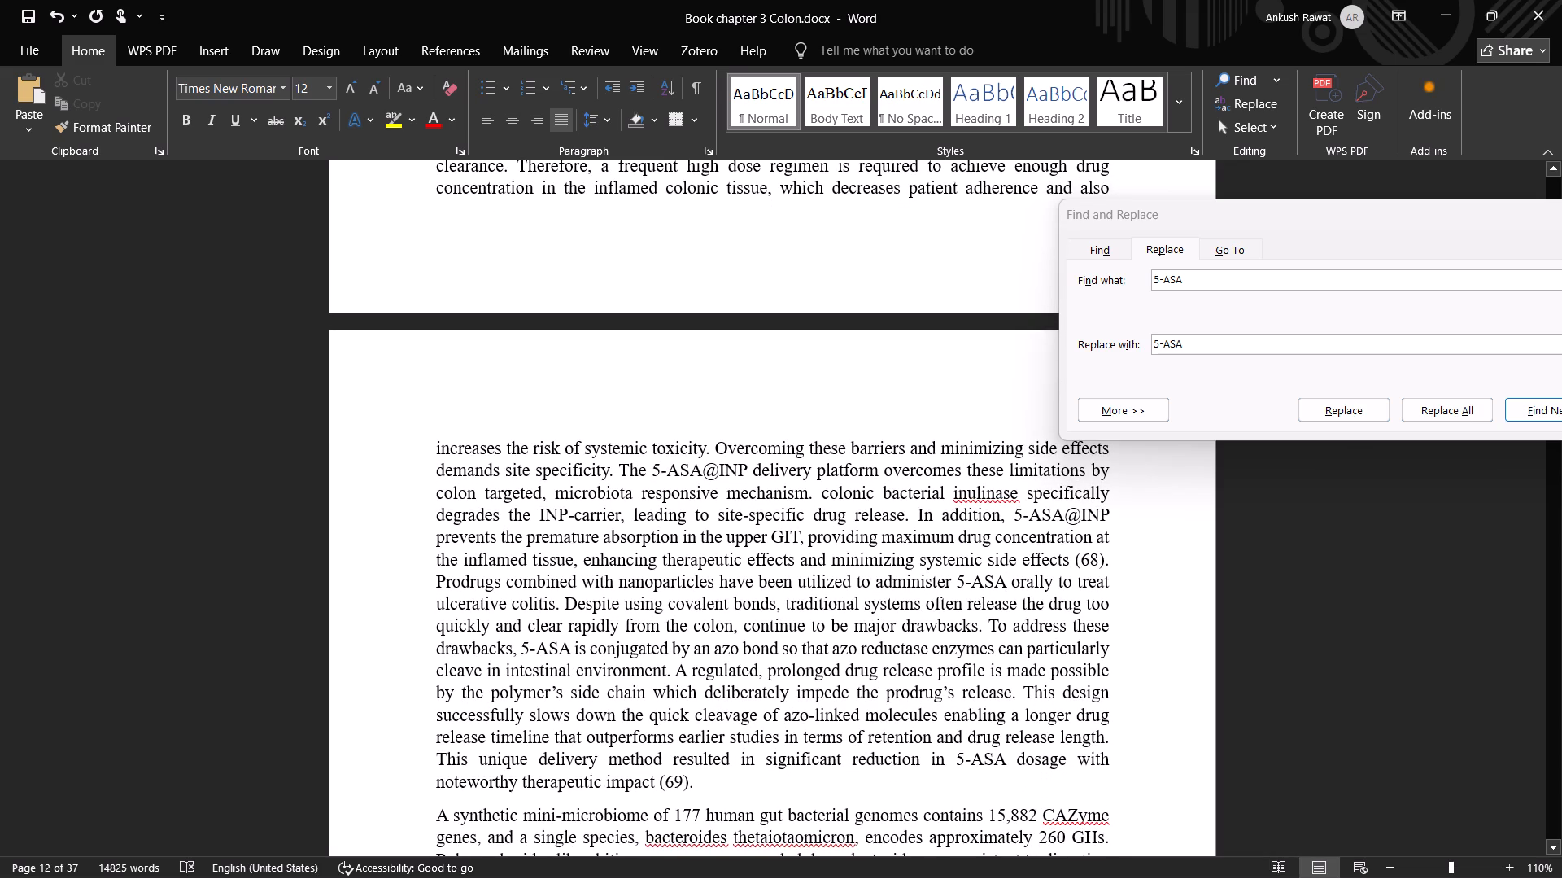
scroll(700, 716, "down", 1)
scroll(700, 716, "up", 2)
scroll(700, 716, "down", 1)
scroll(700, 716, "up", 1)
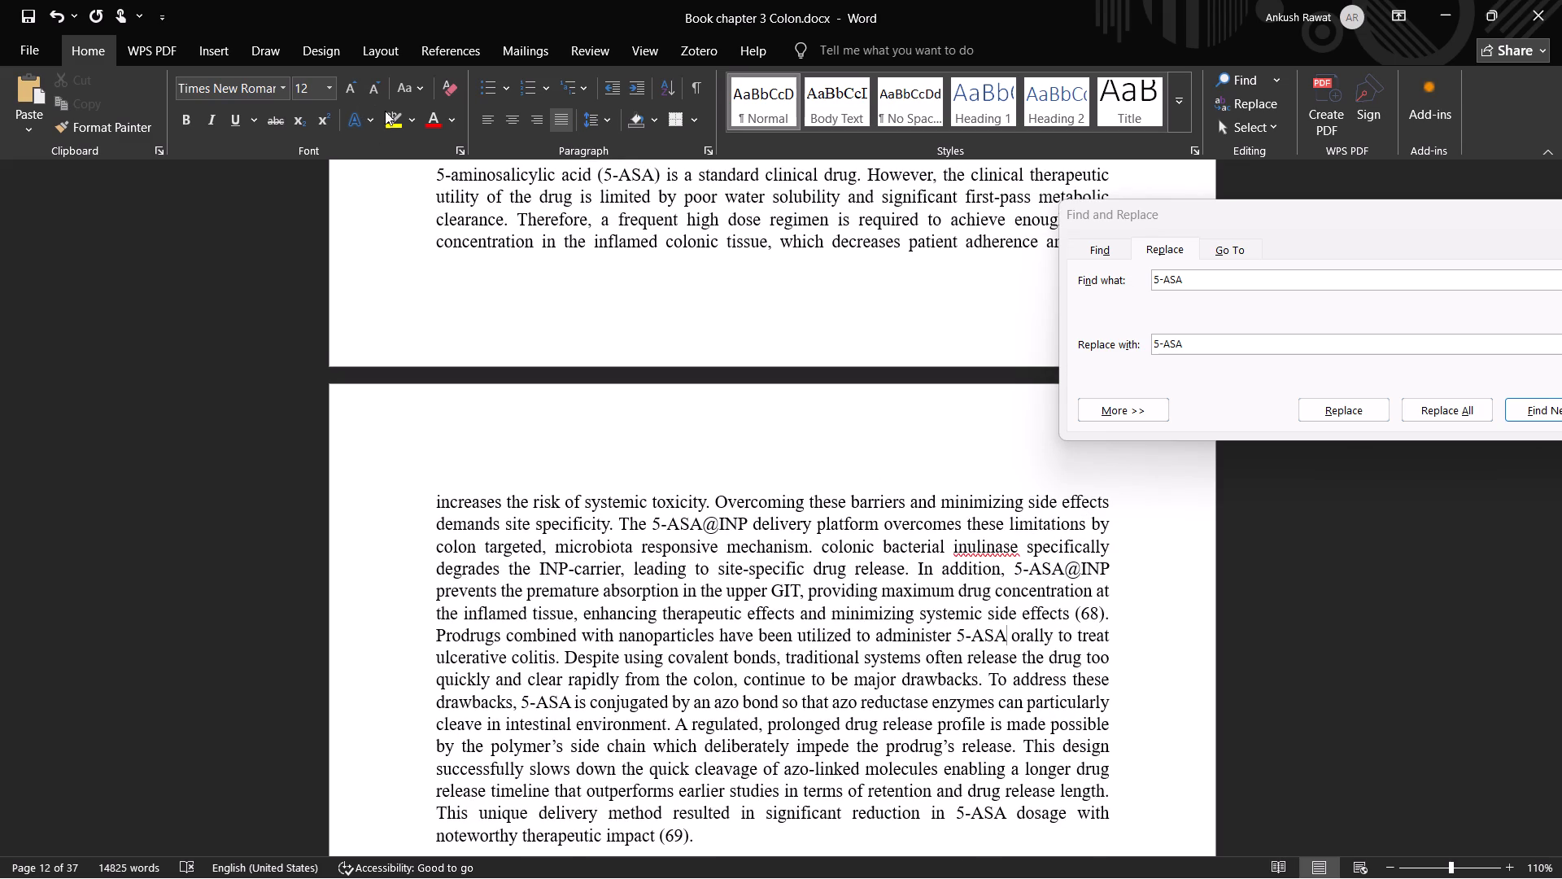
left_click(395, 119)
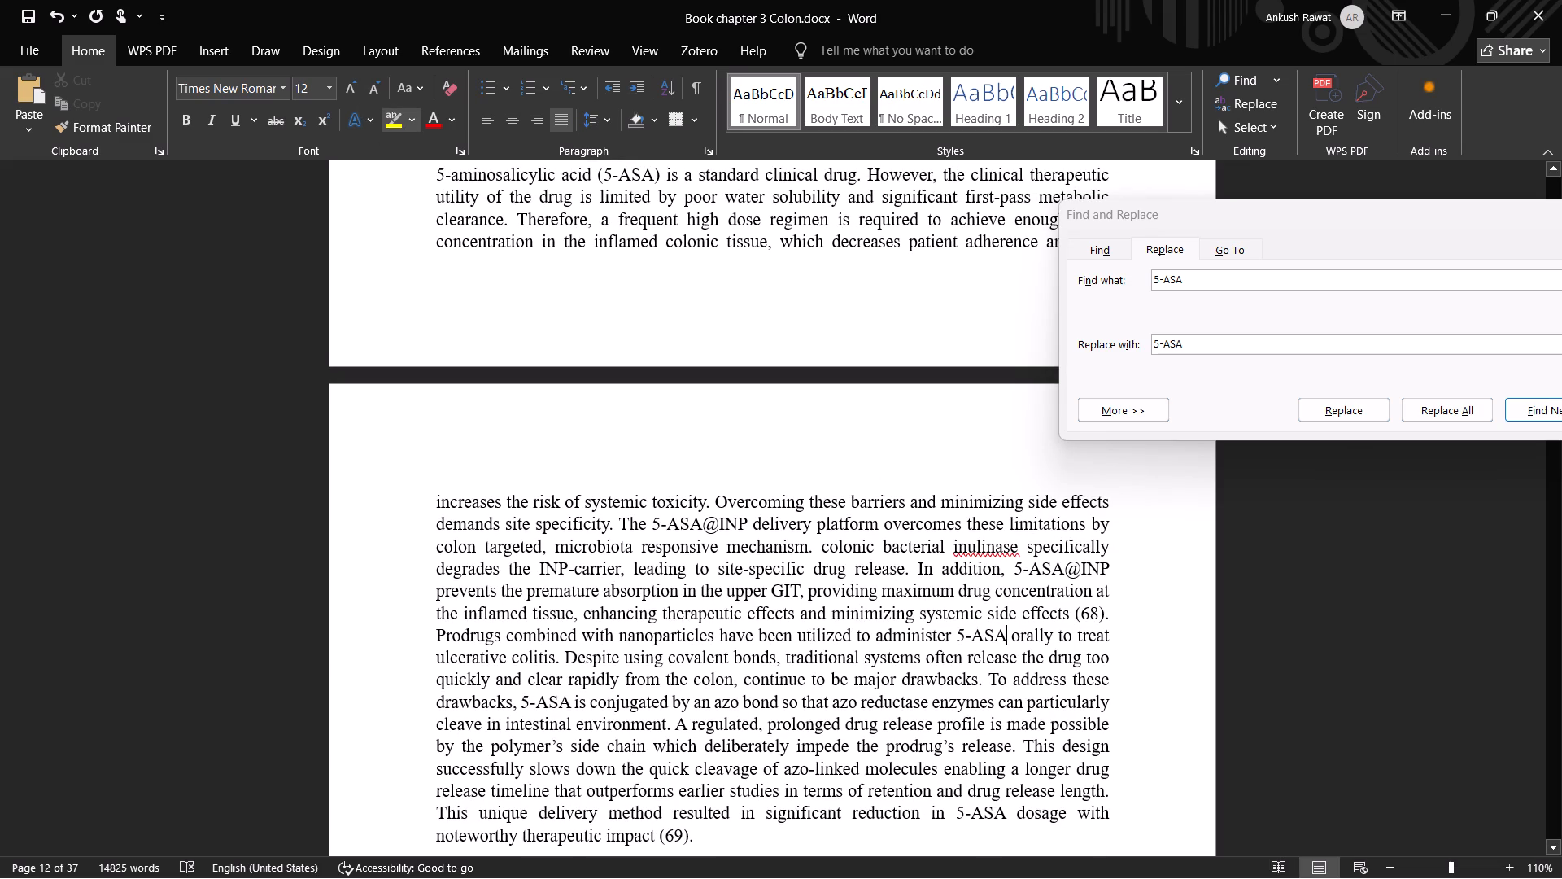
left_click_drag(752, 519, 653, 526)
left_click_drag(539, 566, 563, 568)
scroll(612, 726, "down", 2)
scroll(612, 726, "up", 1)
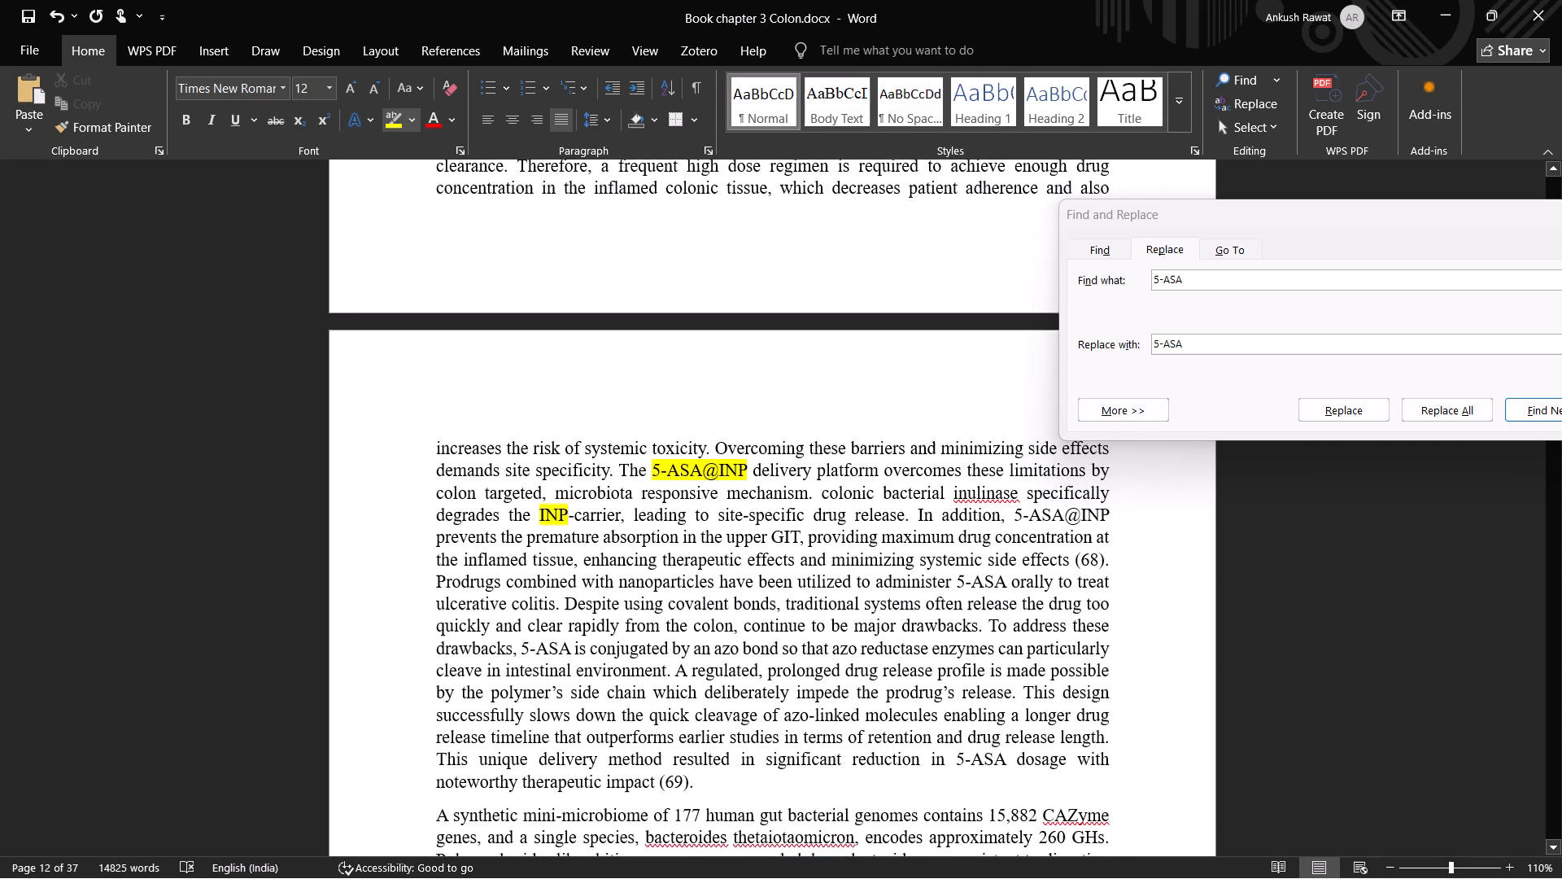
scroll(612, 724, "down", 3)
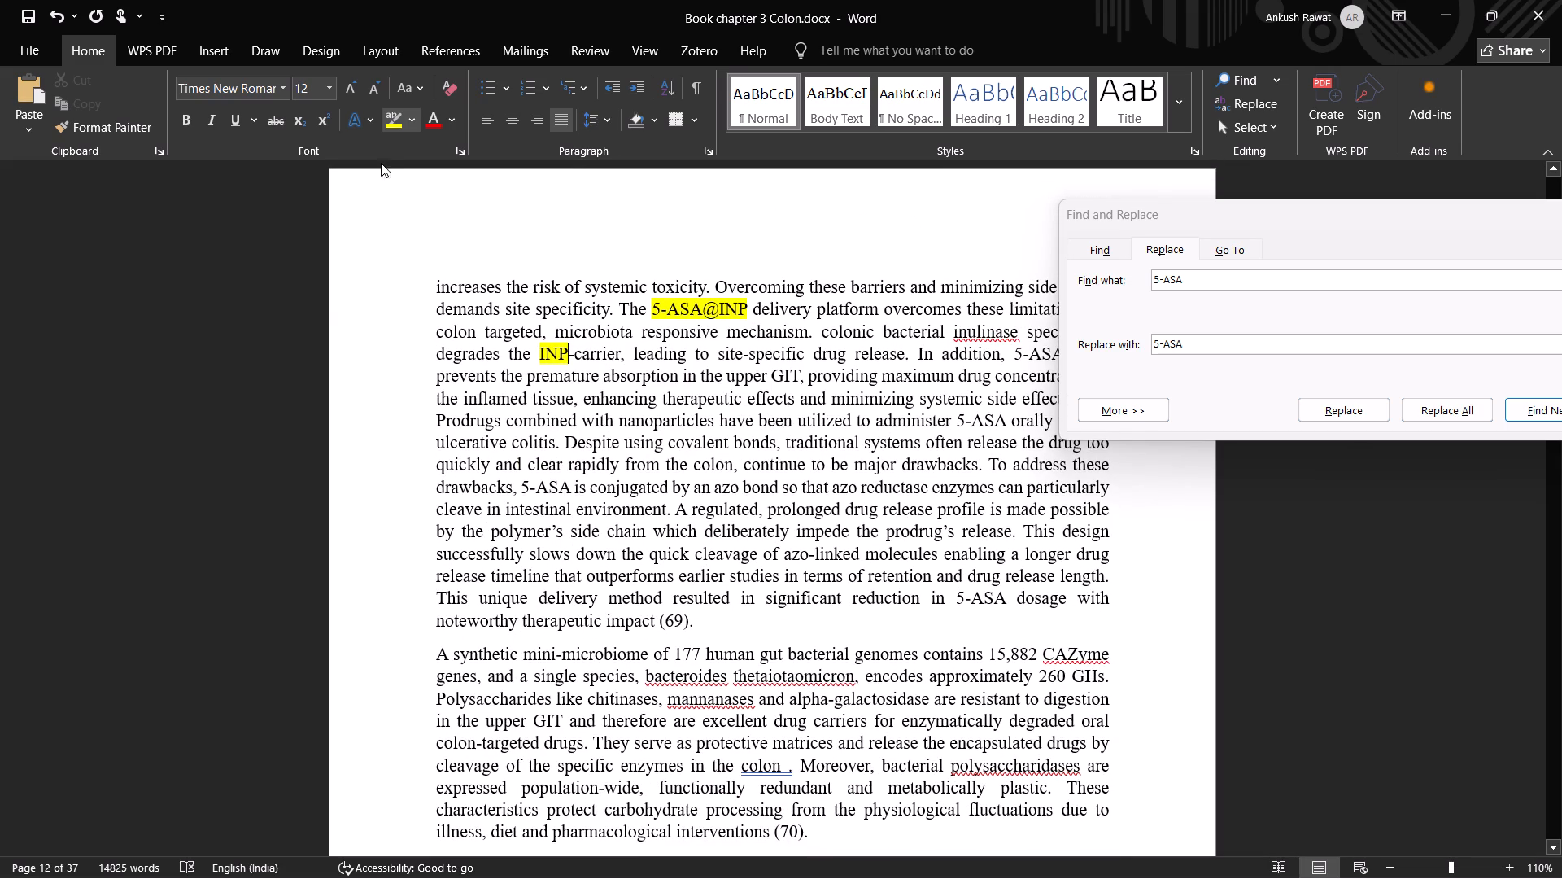
left_click(391, 124)
Search the document for "INP", with "INP" also as the replacement text, and step through all its occurrences.
left_click_drag(1184, 280, 1132, 278)
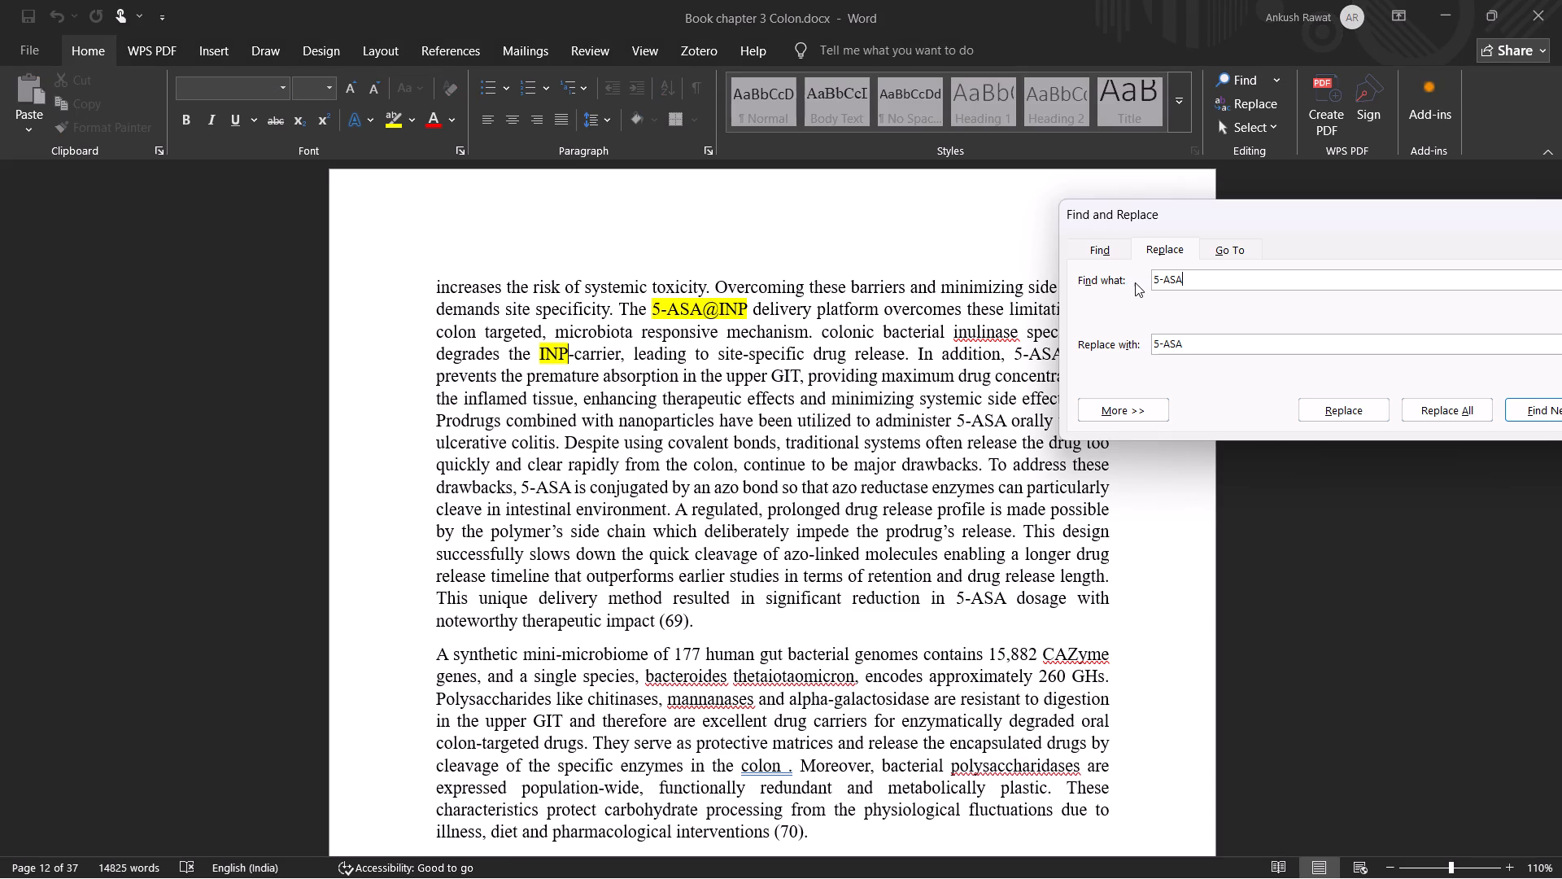
left_click(1186, 279)
left_click_drag(1185, 279, 1151, 278)
key("shift+i")
type("NP")
left_click_drag(1198, 337, 1139, 347)
key("BackSpace")
left_click(1533, 413)
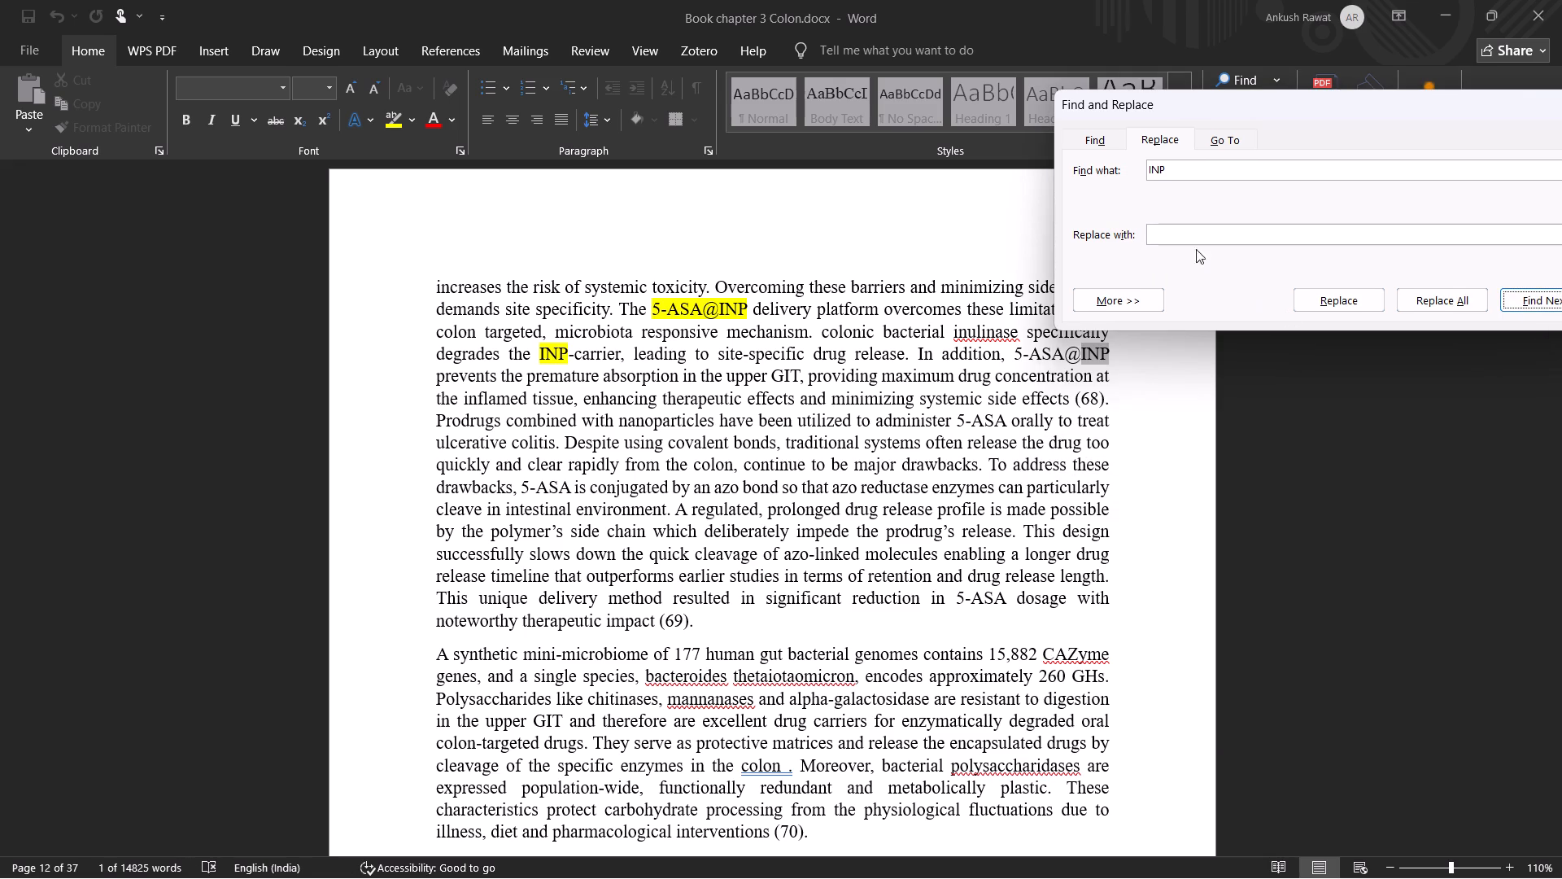
left_click(1178, 231)
type("INP")
left_click(1521, 298)
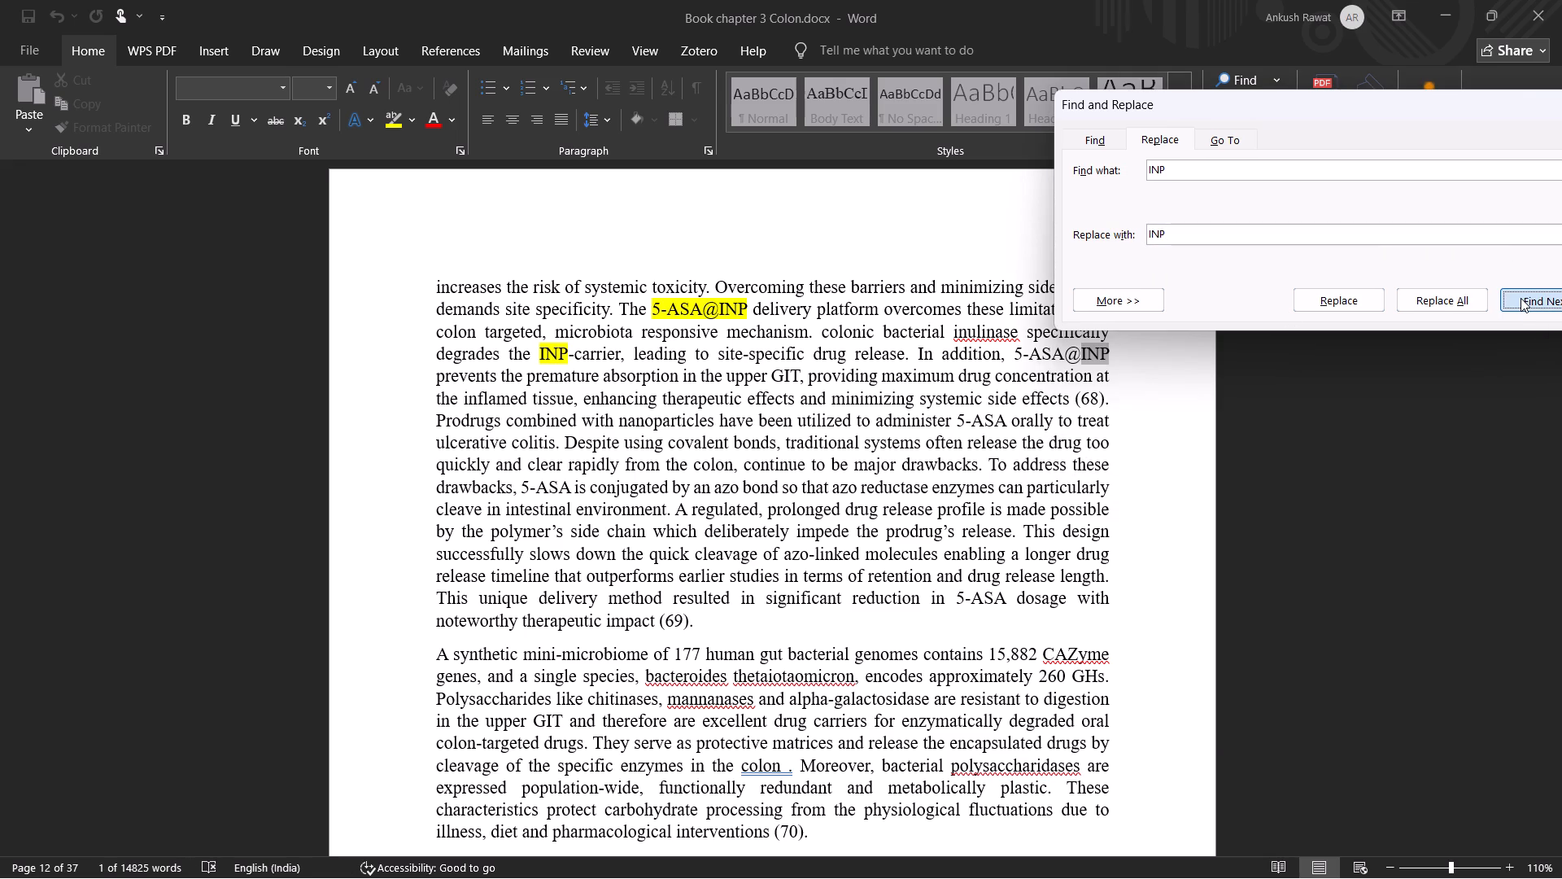
left_click(1521, 298)
left_click(1521, 298)
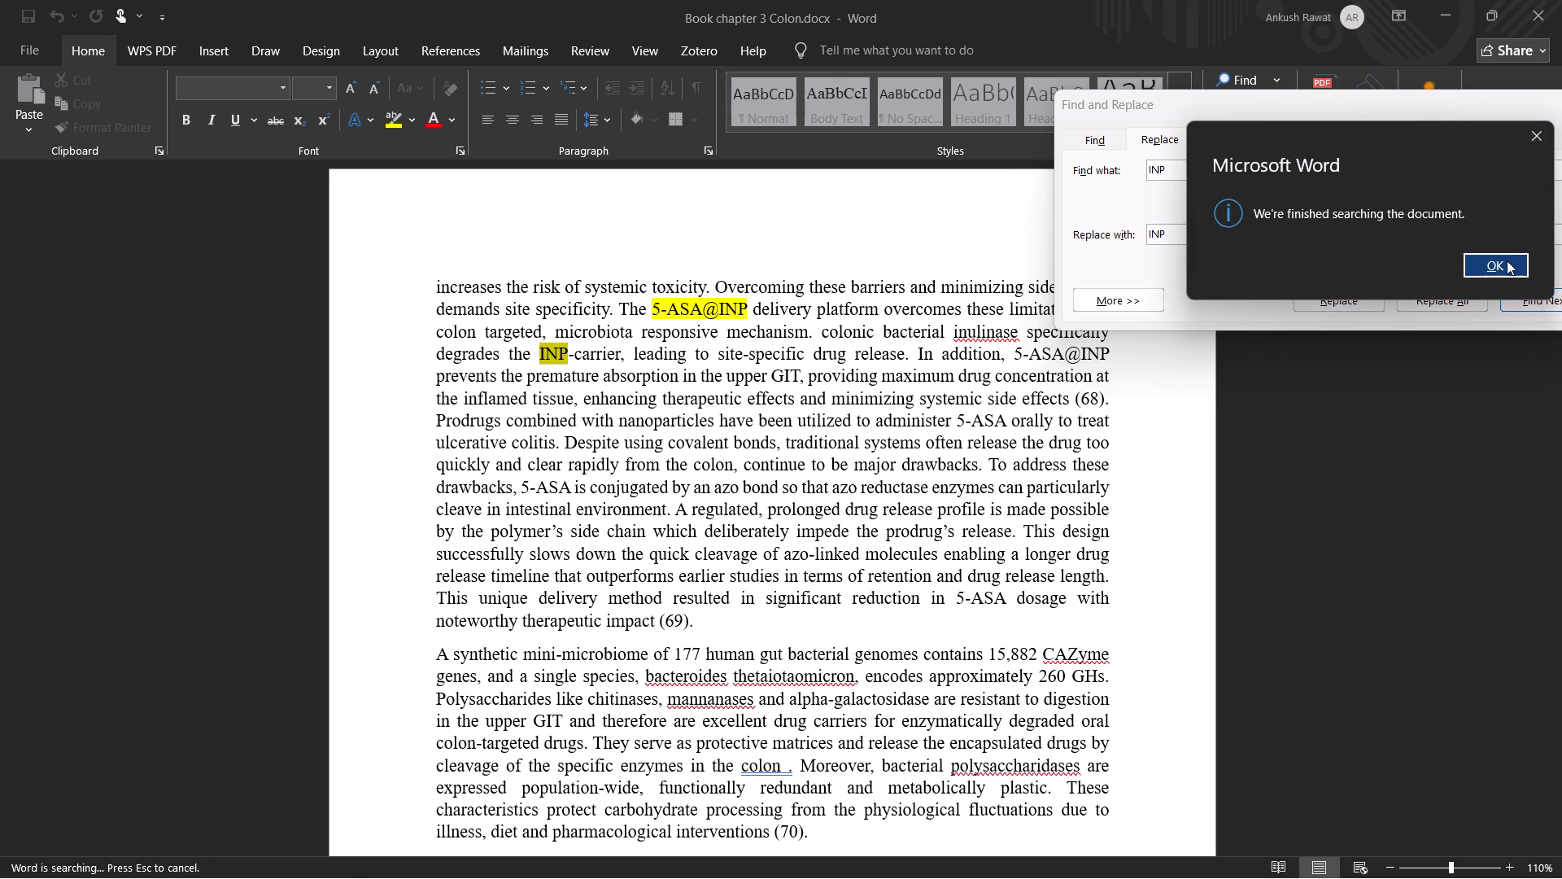
left_click(1507, 260)
left_click(1534, 292)
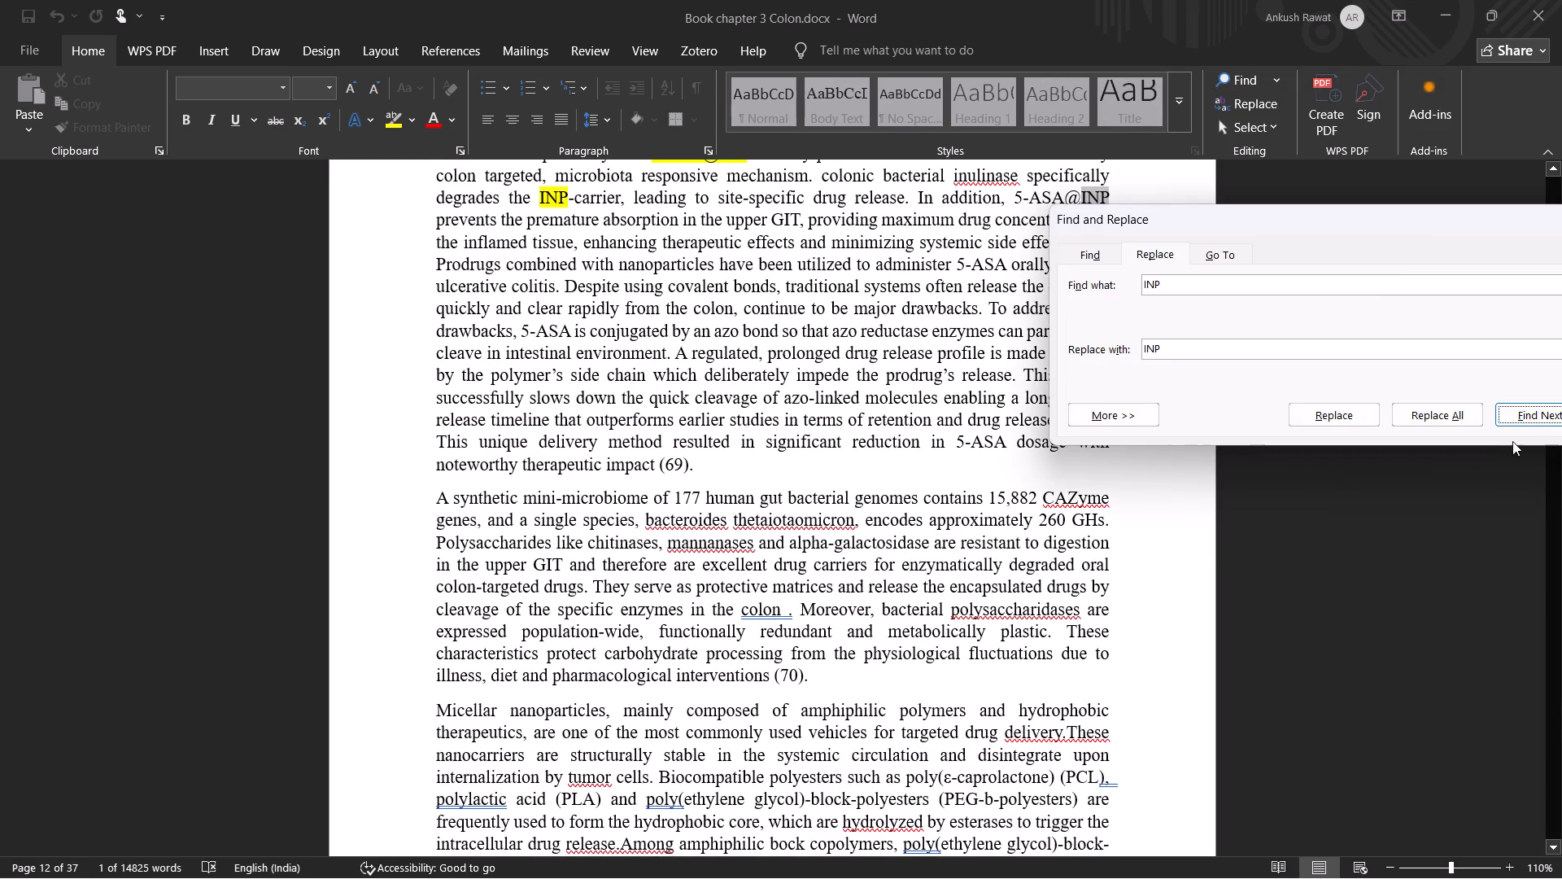
left_click(1526, 413)
left_click(1526, 413)
left_click(1526, 413)
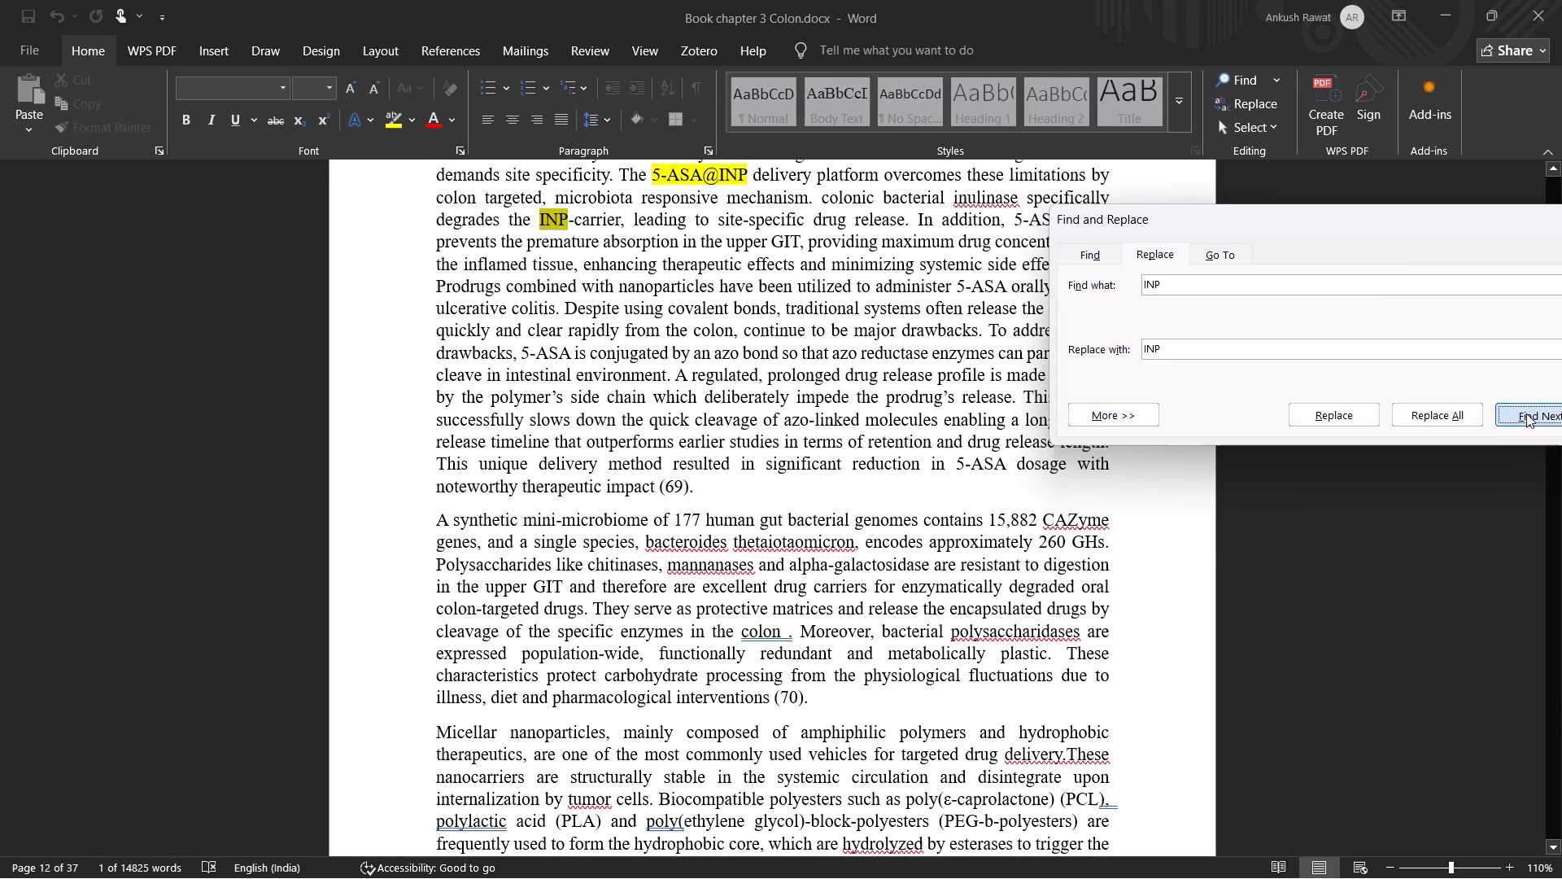
left_click(1501, 370)
left_click(1518, 408)
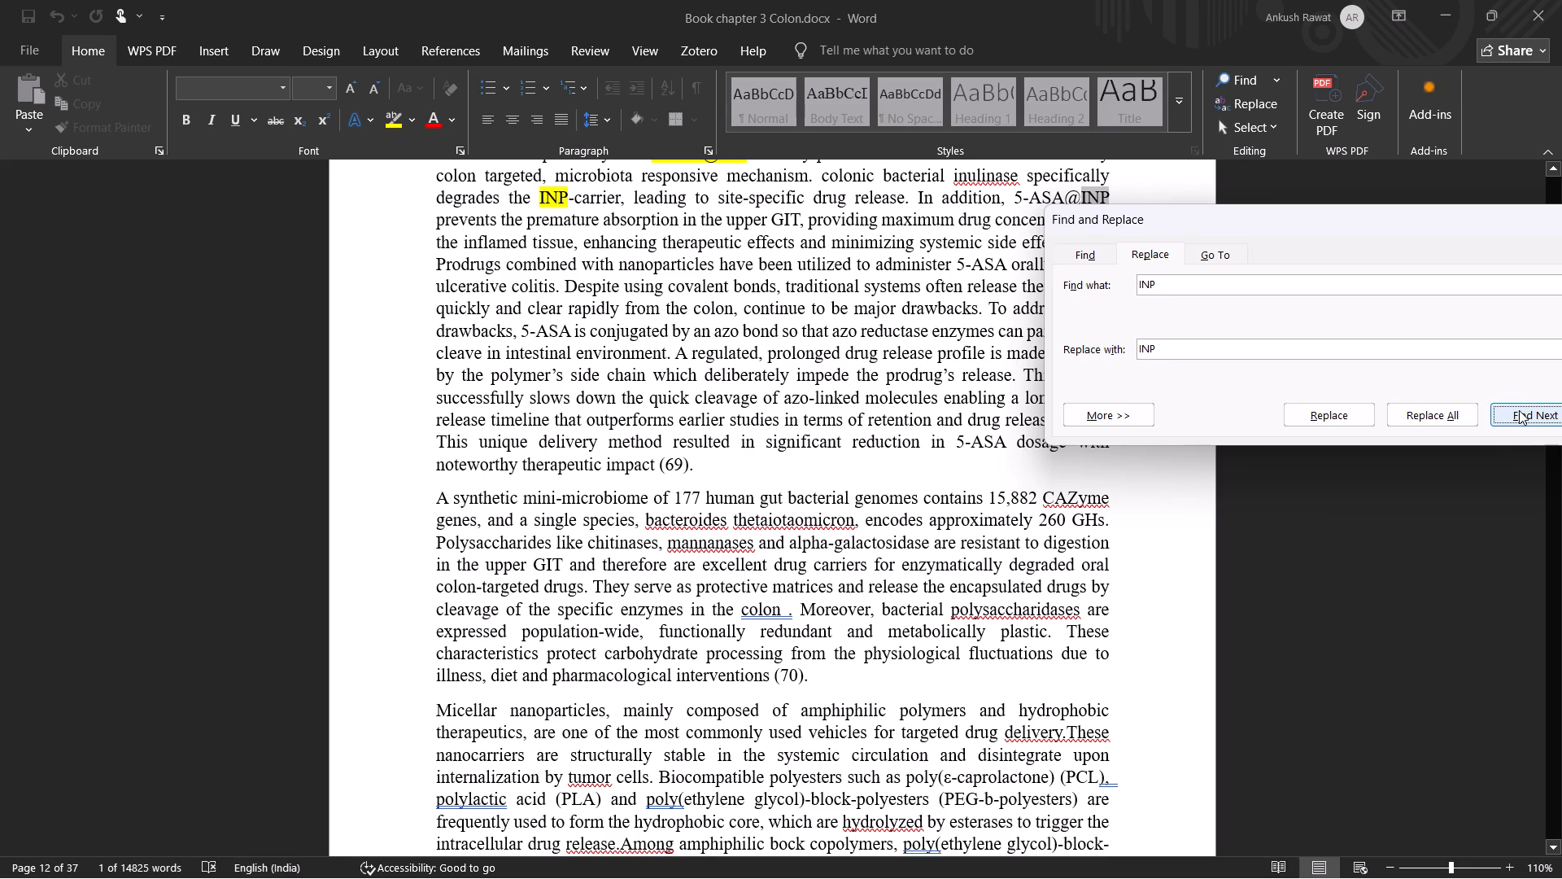
left_click(1519, 410)
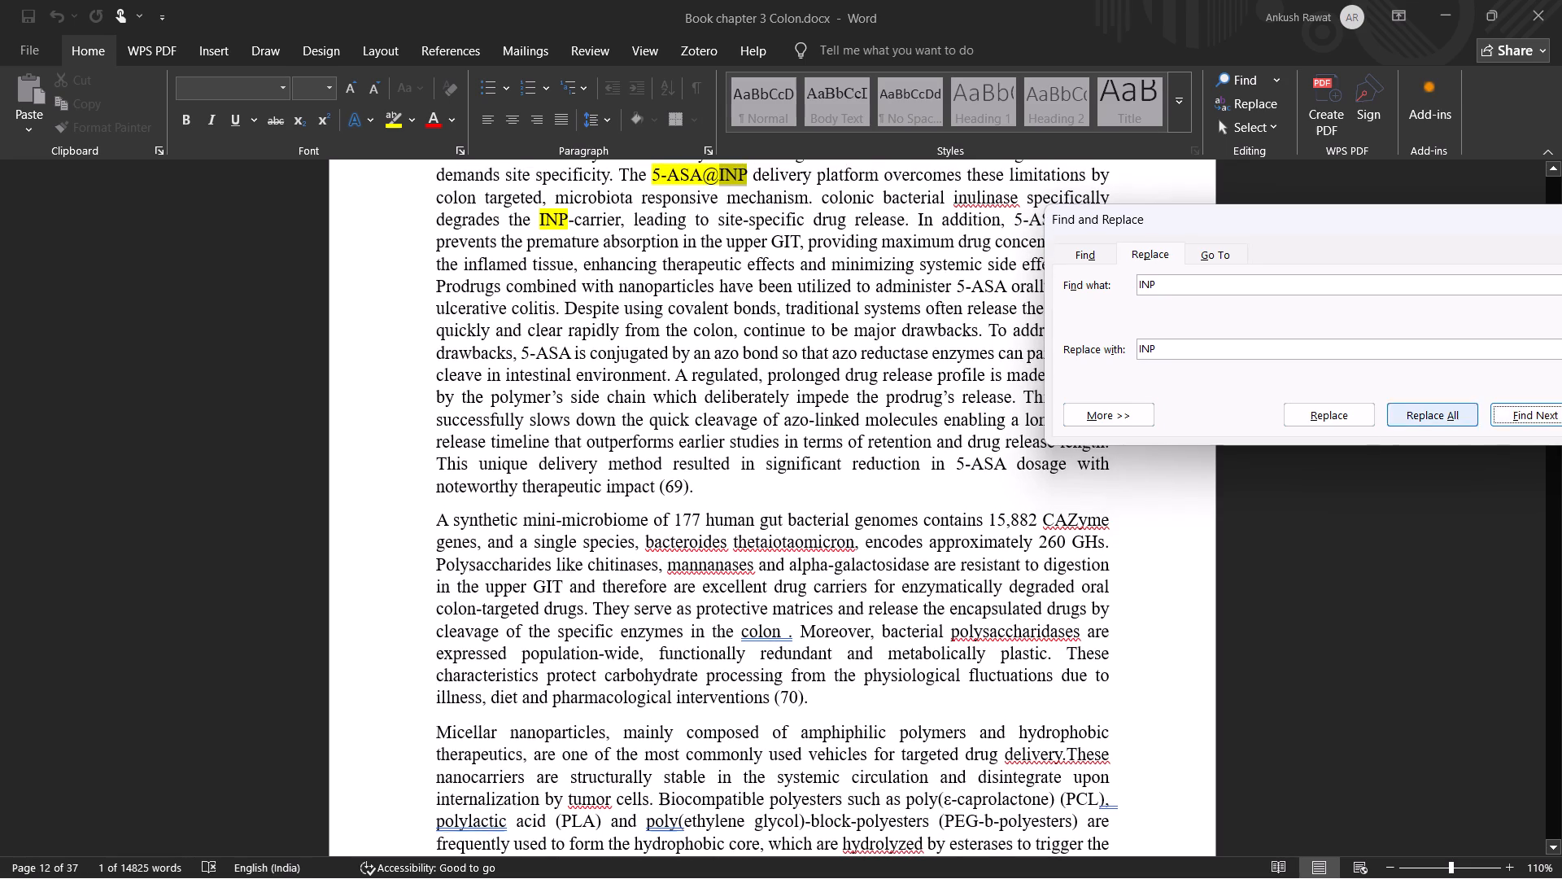
Look back through section 5, Enzymes – responsive nanoparticles, and the 5-aminosalicylic acid paragraph preceding the first "5-ASA@INP".
scroll(839, 480, "up", 5)
scroll(838, 489, "down", 1)
scroll(838, 491, "up", 1)
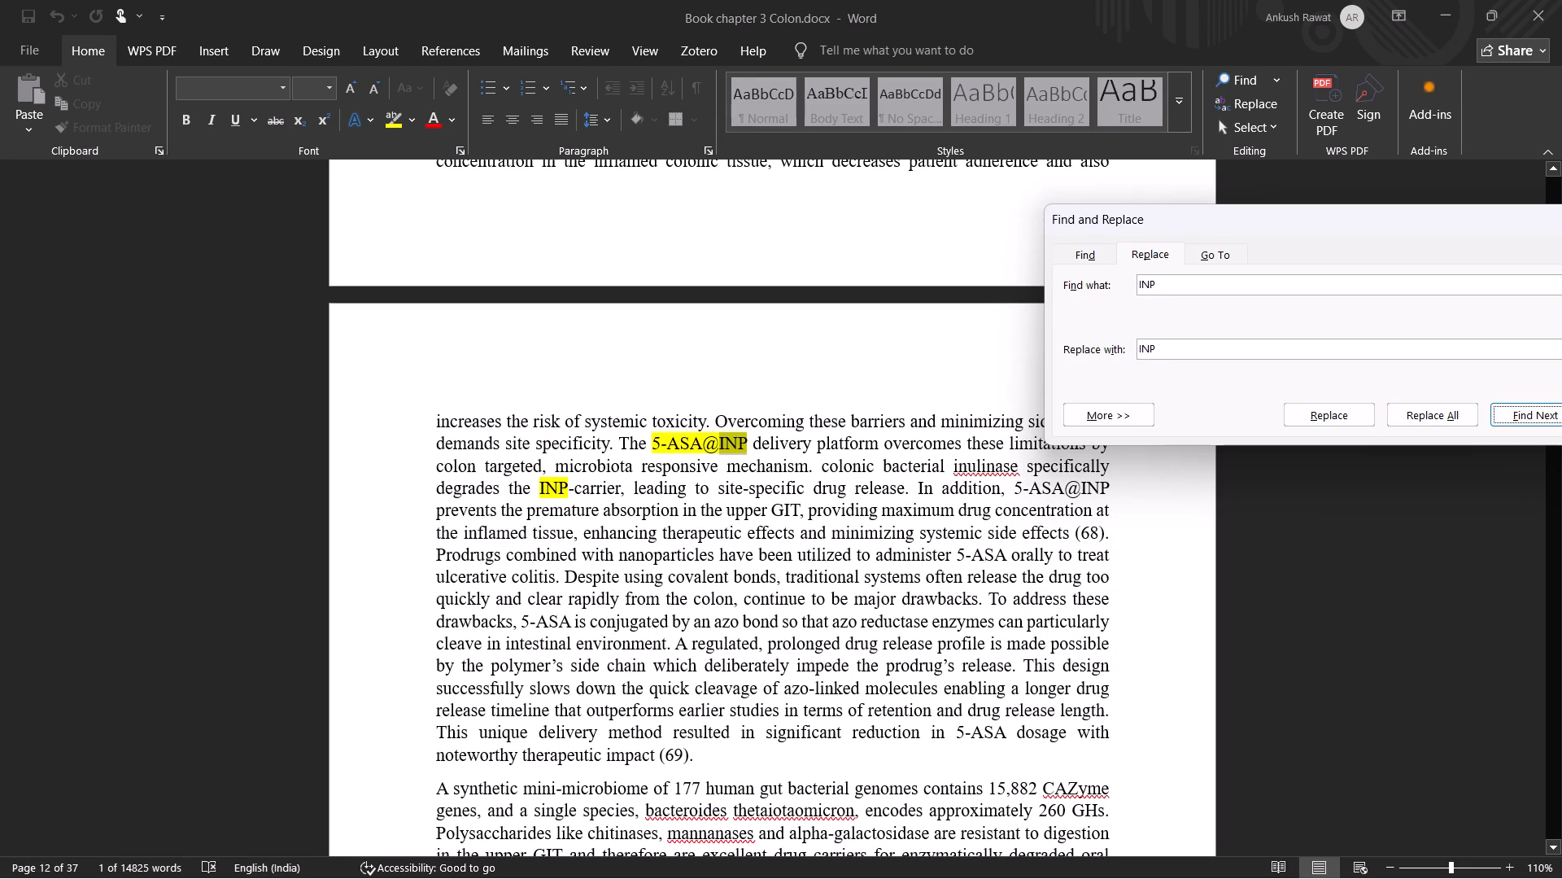
scroll(726, 580, "up", 5)
scroll(725, 582, "down", 1)
scroll(725, 582, "up", 1)
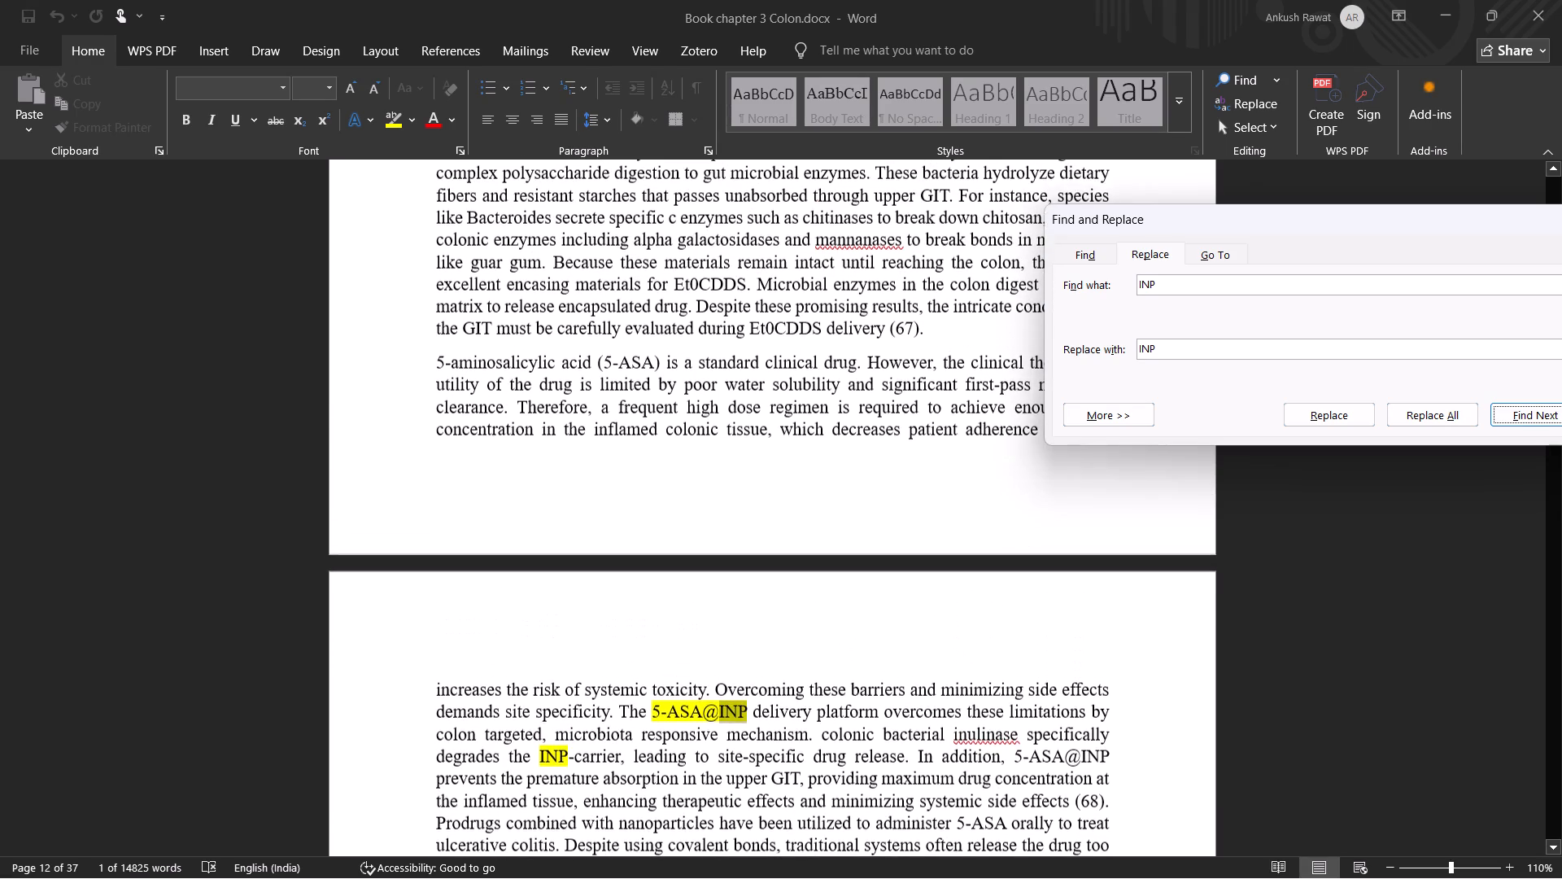
scroll(724, 584, "up", 2)
scroll(724, 584, "down", 1)
scroll(724, 584, "up", 7)
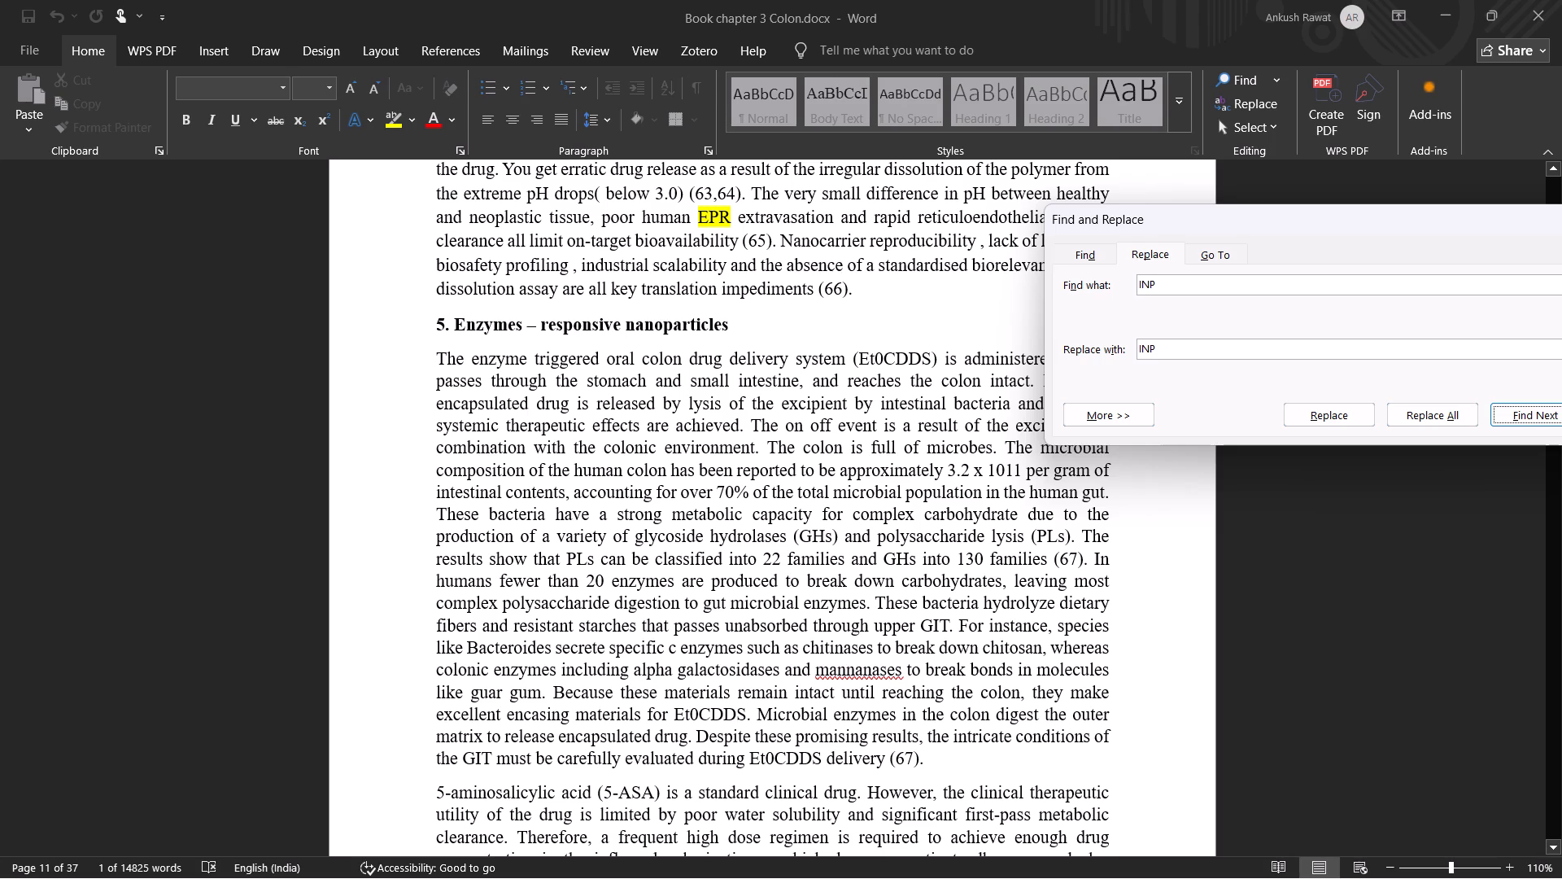
scroll(719, 627, "down", 5)
scroll(720, 631, "up", 1)
scroll(720, 631, "down", 2)
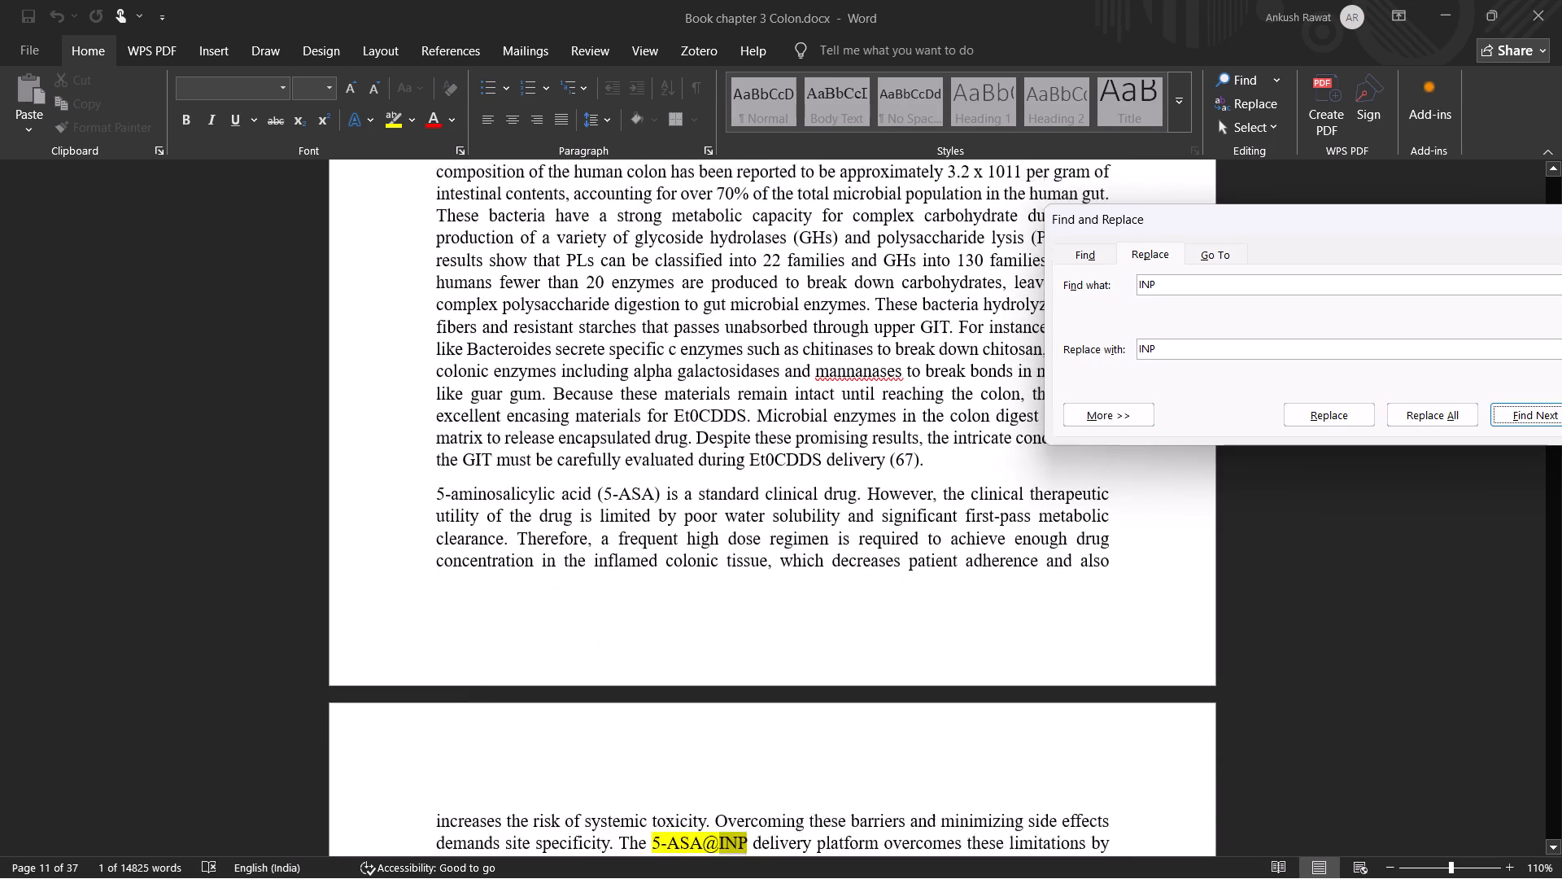
Reread the end of the 5-aminosalicylic acid paragraph and the highlighted "5-ASA@INP" and "INP" passage that continues it.
scroll(721, 631, "up", 1)
scroll(721, 631, "down", 8)
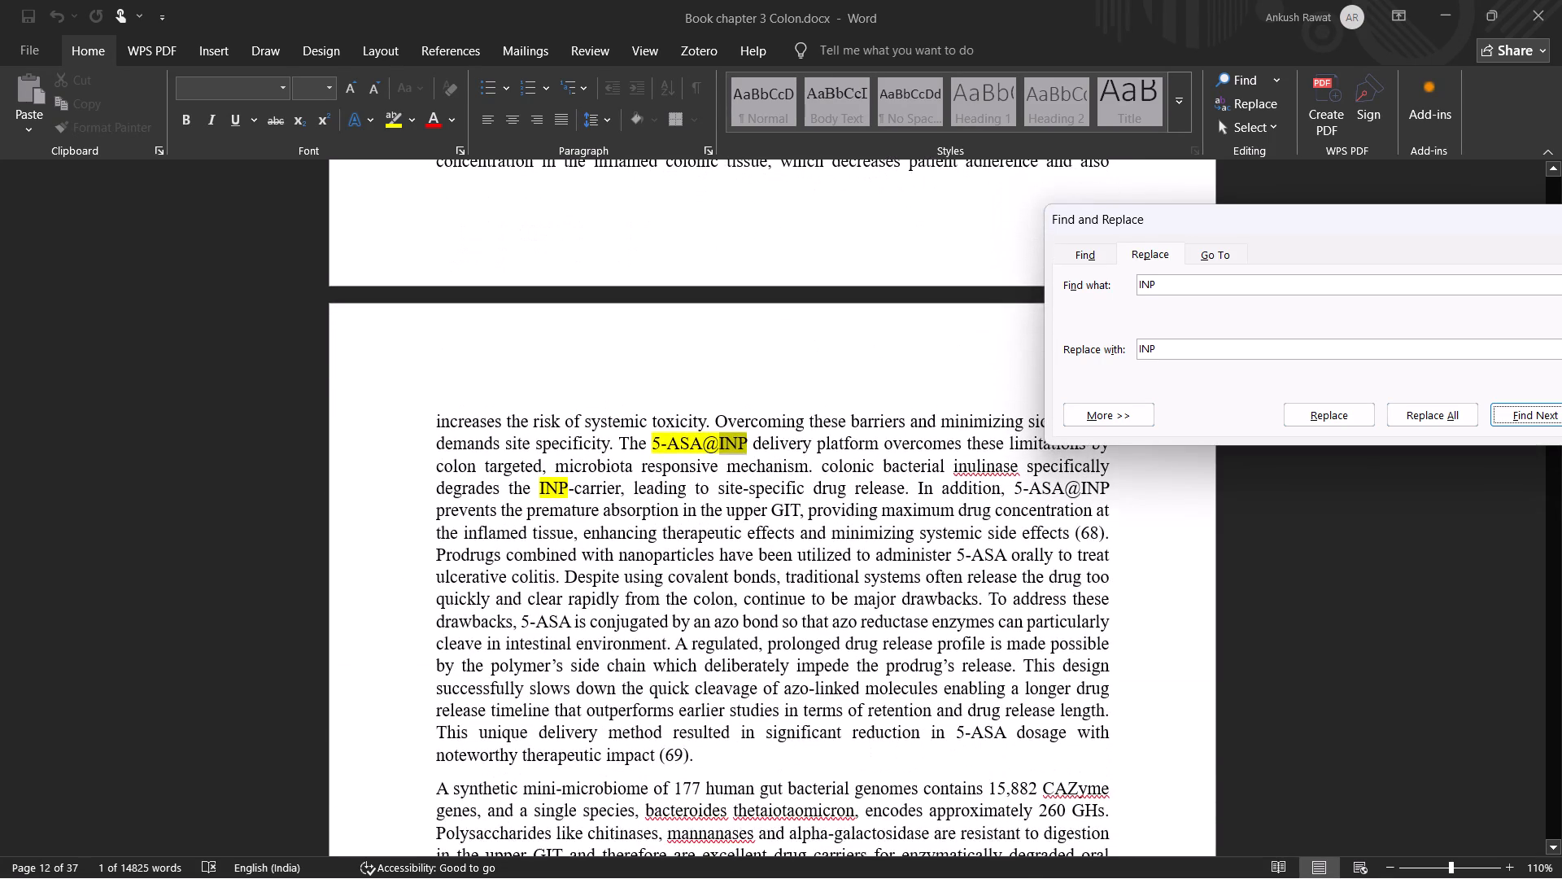
scroll(721, 632, "up", 2)
scroll(721, 632, "down", 1)
scroll(721, 632, "up", 1)
scroll(721, 632, "down", 1)
scroll(721, 632, "up", 1)
scroll(721, 632, "down", 2)
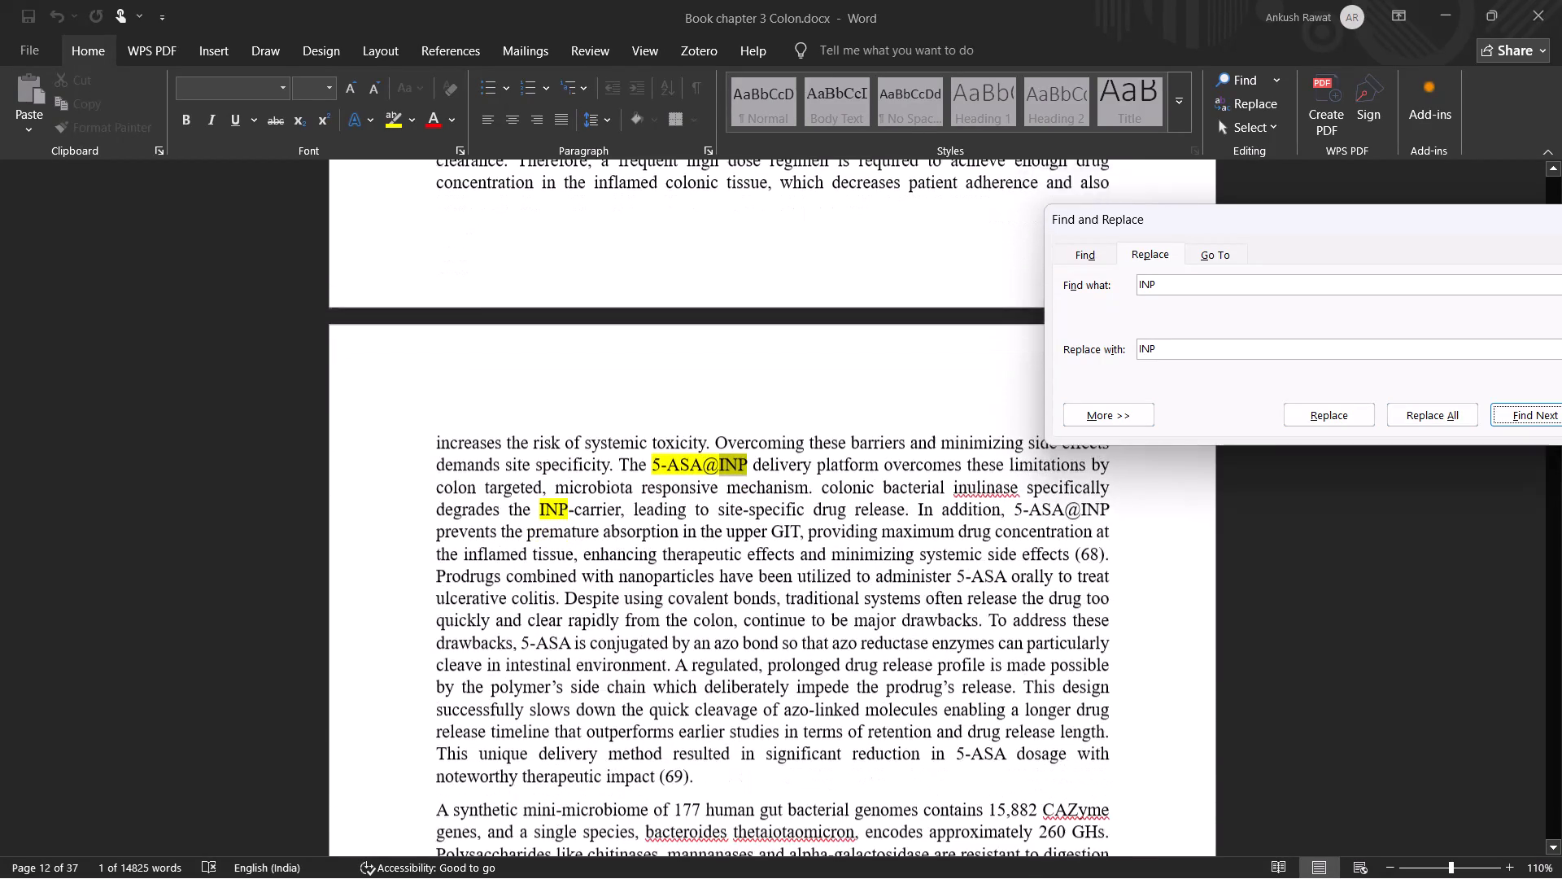
scroll(735, 646, "down", 3)
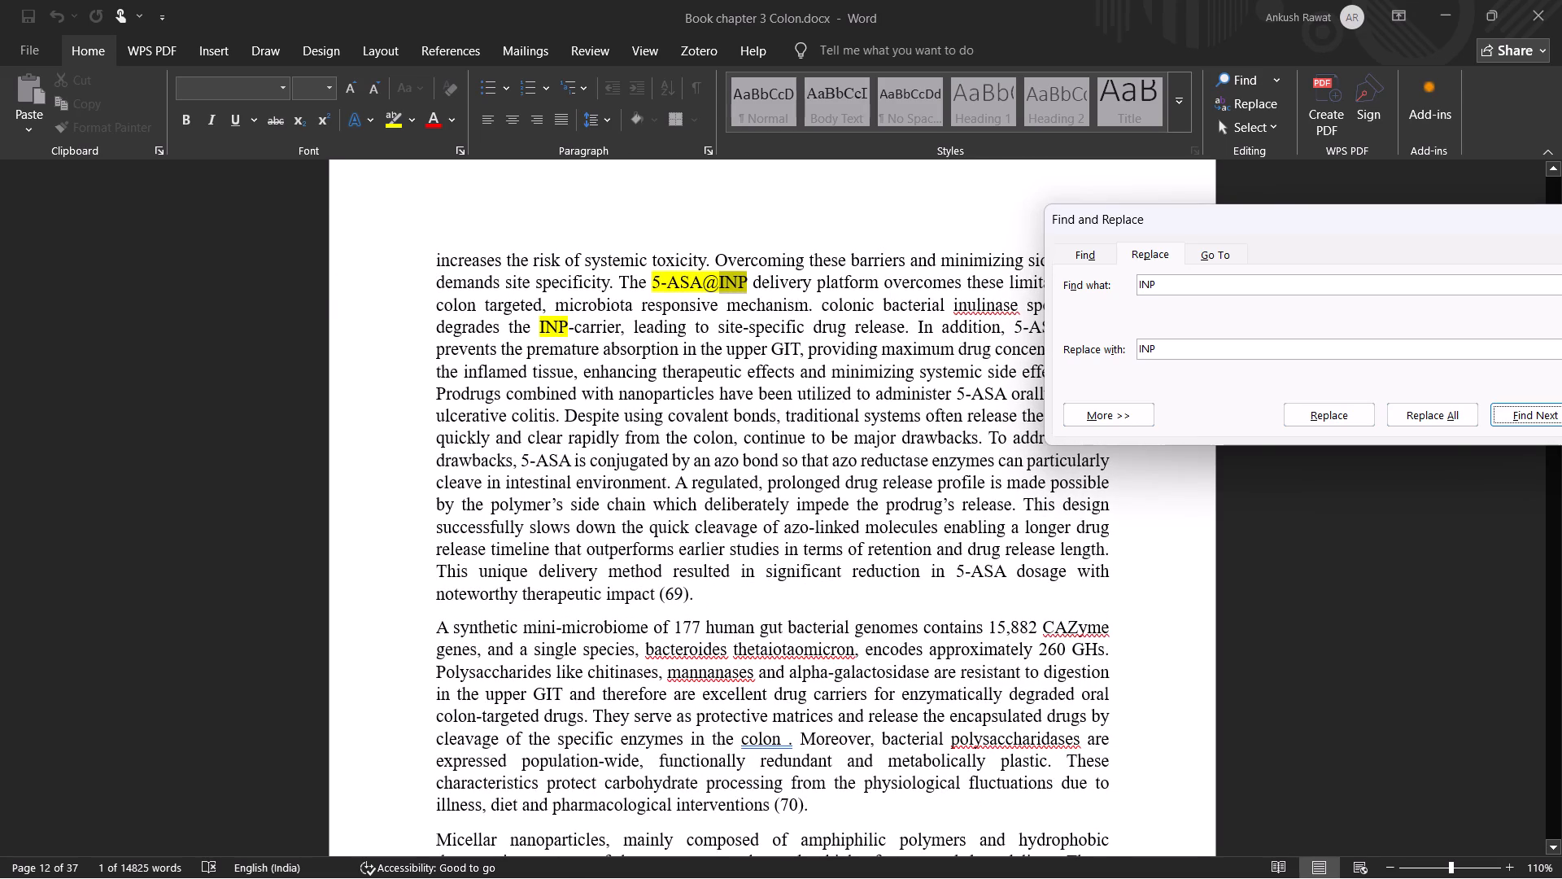
Remove the extra space before the full stop after "specific enzymes in the colon" in the synthetic mini-microbiome paragraph.
left_click(1070, 631)
left_click(882, 623)
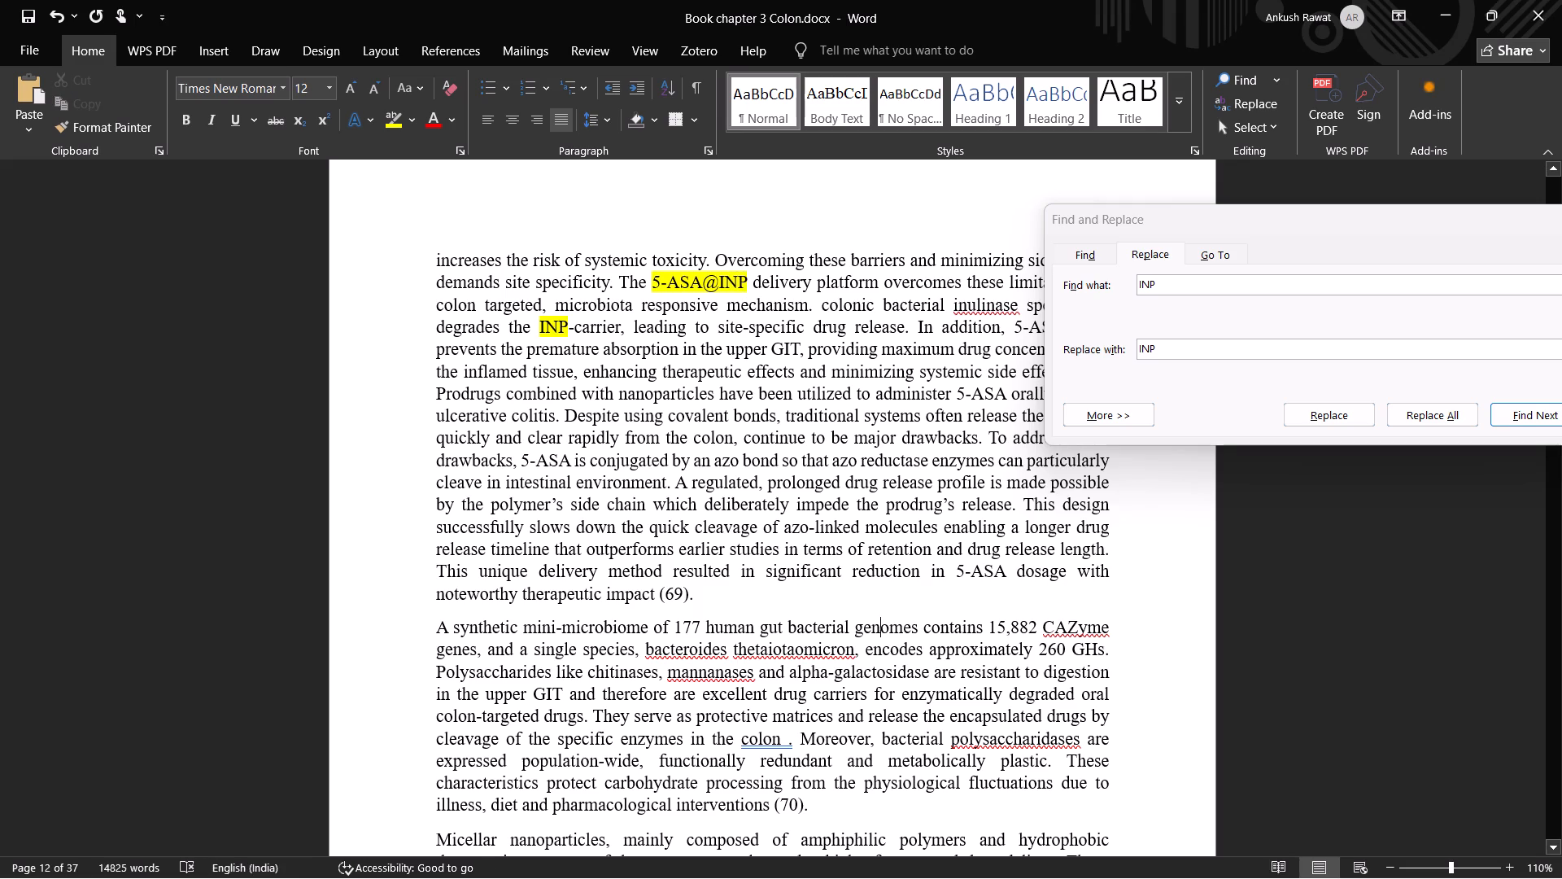
left_click(757, 651)
left_click(680, 655)
left_click(700, 678)
left_click(786, 743)
key("BackSpace")
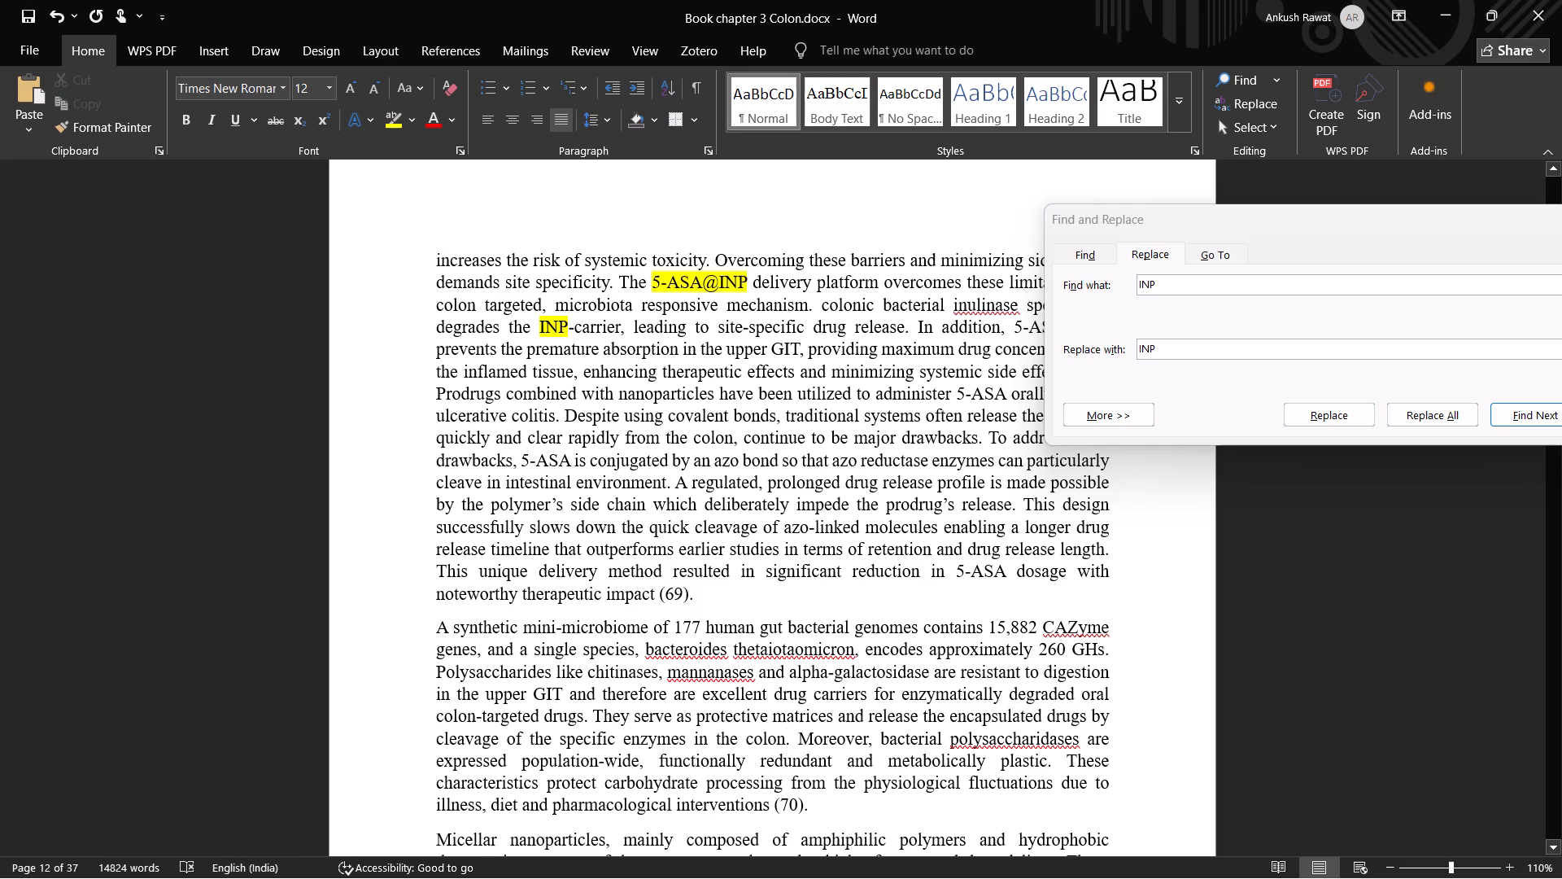
Check the spelling suggestions for "polysaccharidases" in the synthetic mini-microbiome paragraph.
left_click(976, 740)
right_click(976, 740)
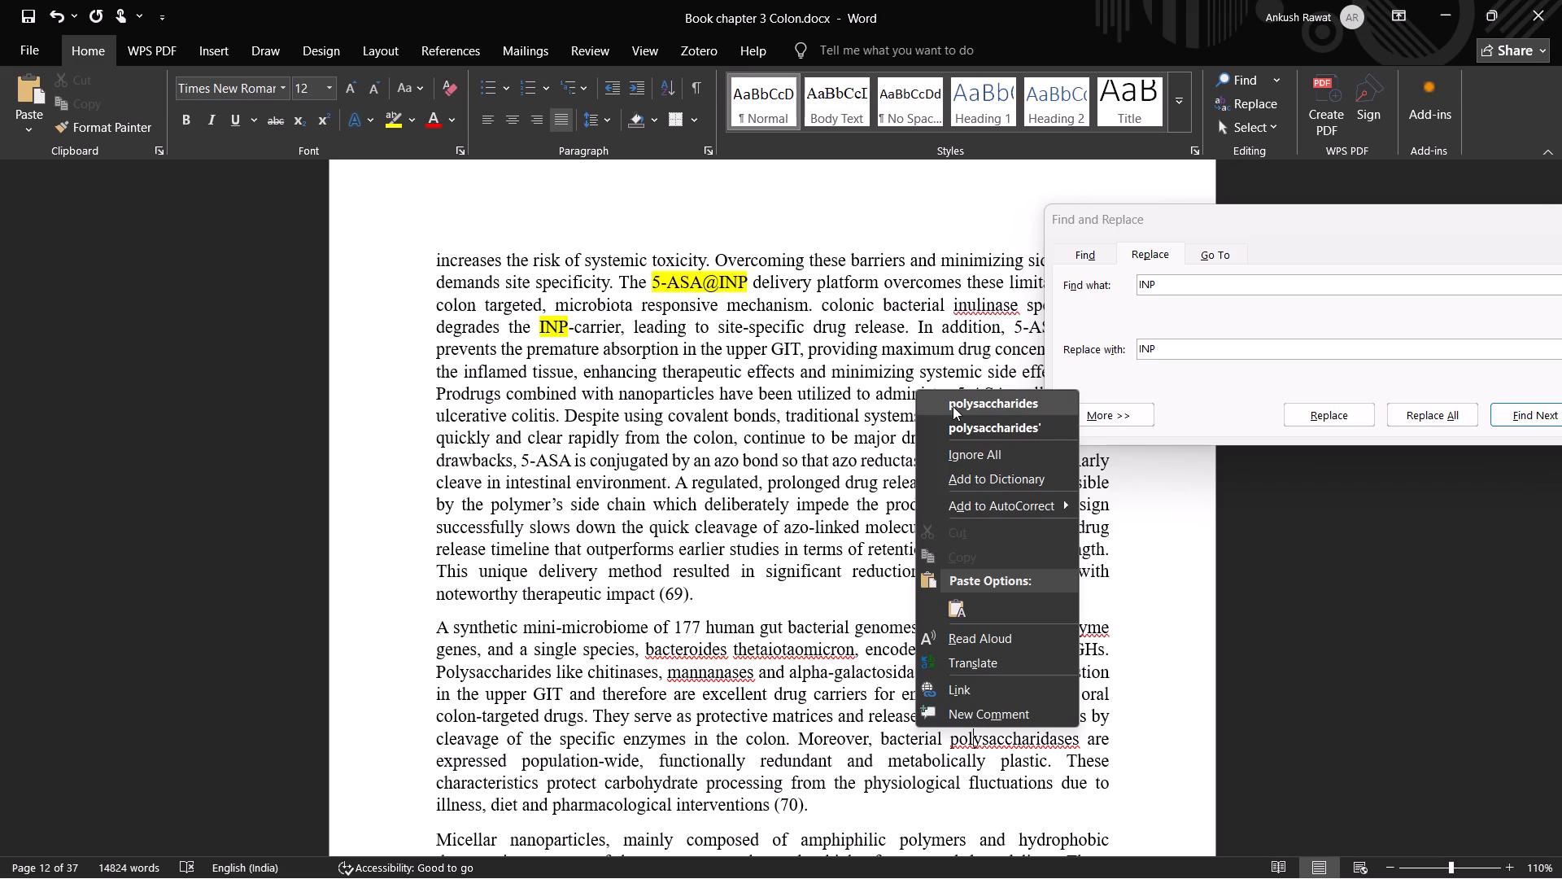
left_click(718, 608)
Remove the extra space between "(PCL)," and "polylactic acid" in the micellar nanoparticles paragraph.
scroll(734, 728, "down", 3)
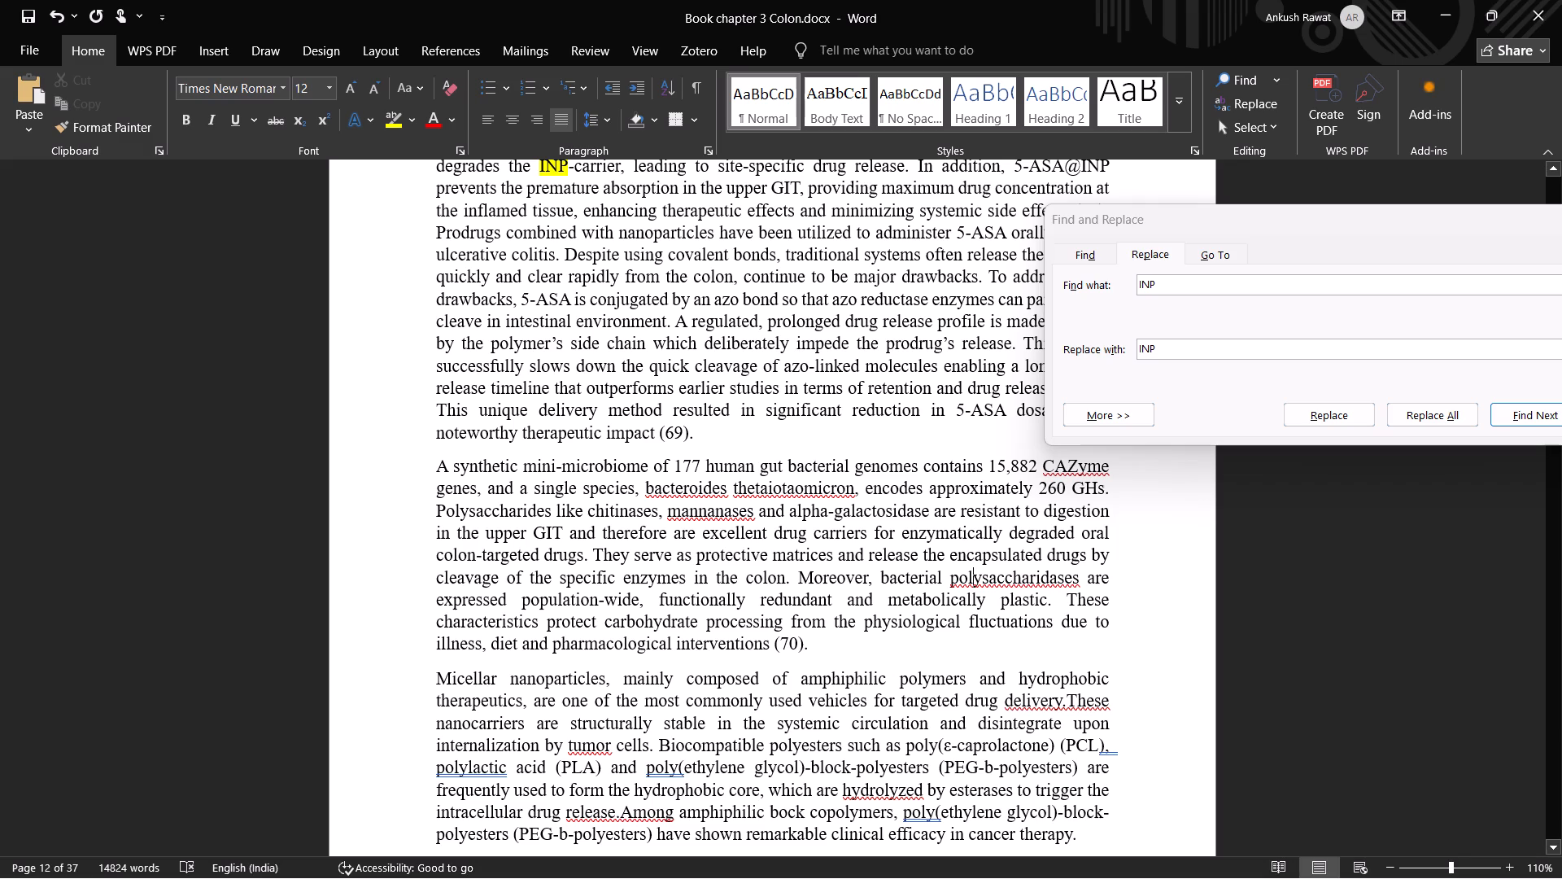
left_click_drag(436, 770, 506, 771)
left_click(478, 770)
right_click(477, 770)
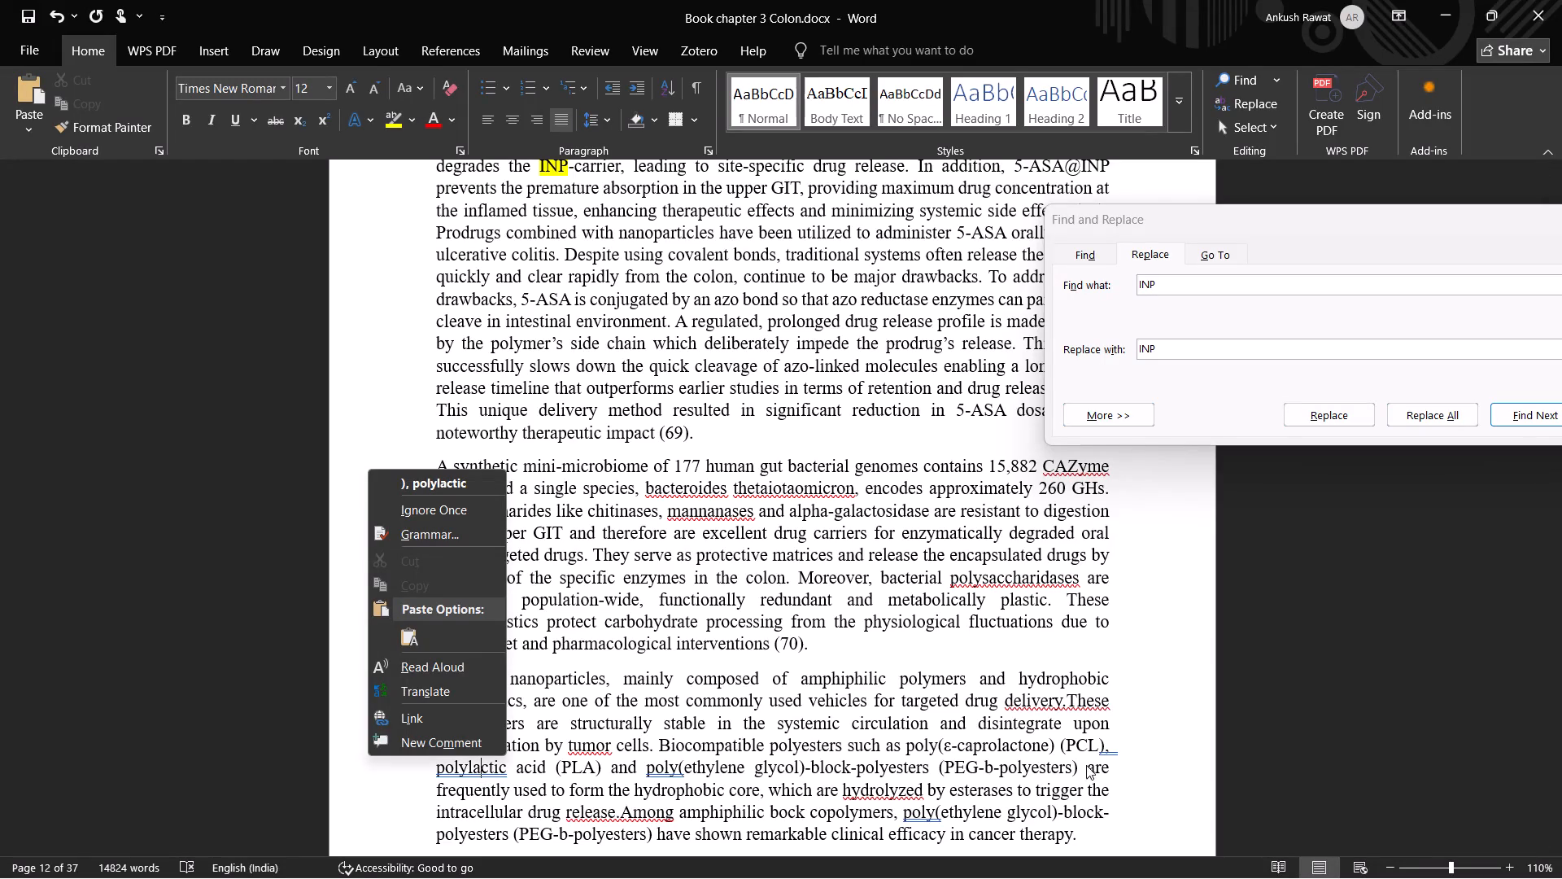
left_click(1113, 747)
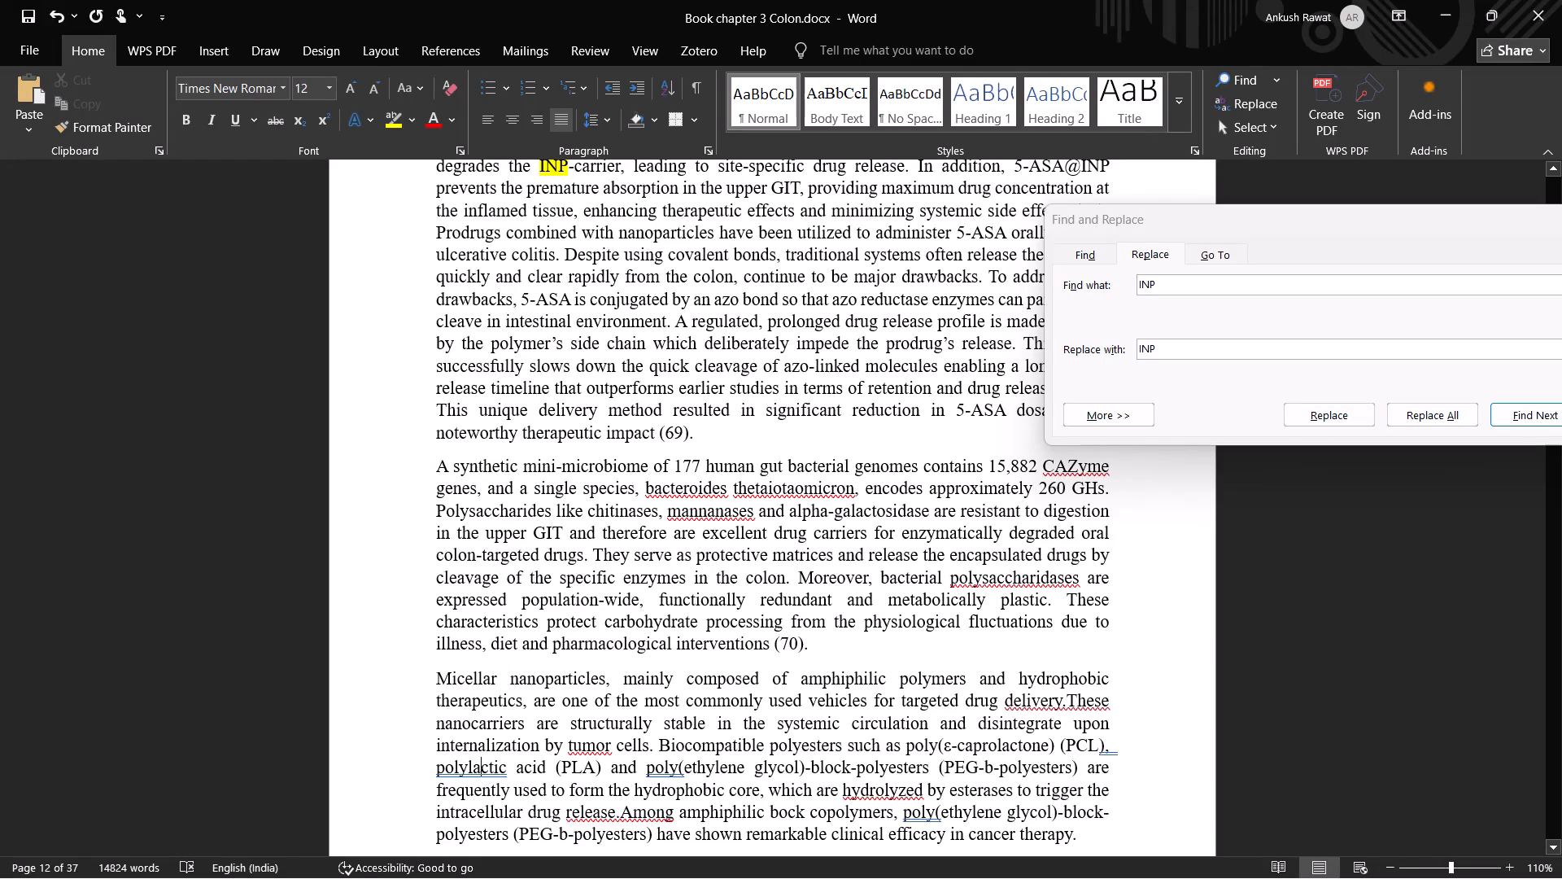
left_click(437, 772)
key("BackSpace")
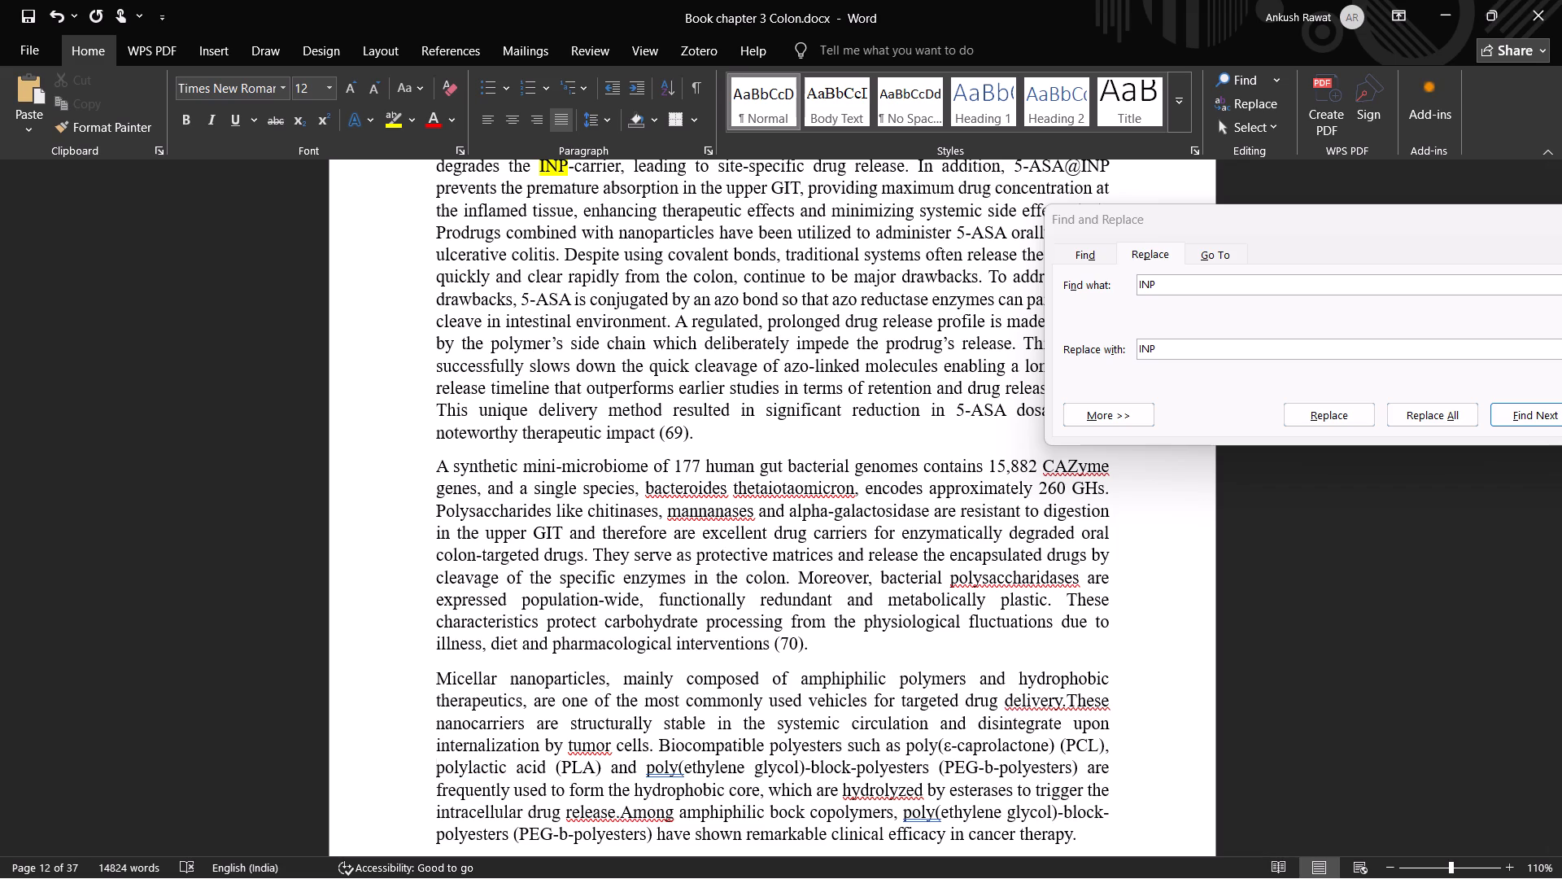
Search the whole document for "polylactic acid", with "PLA" as the replacement text.
left_click_drag(432, 767, 434, 767)
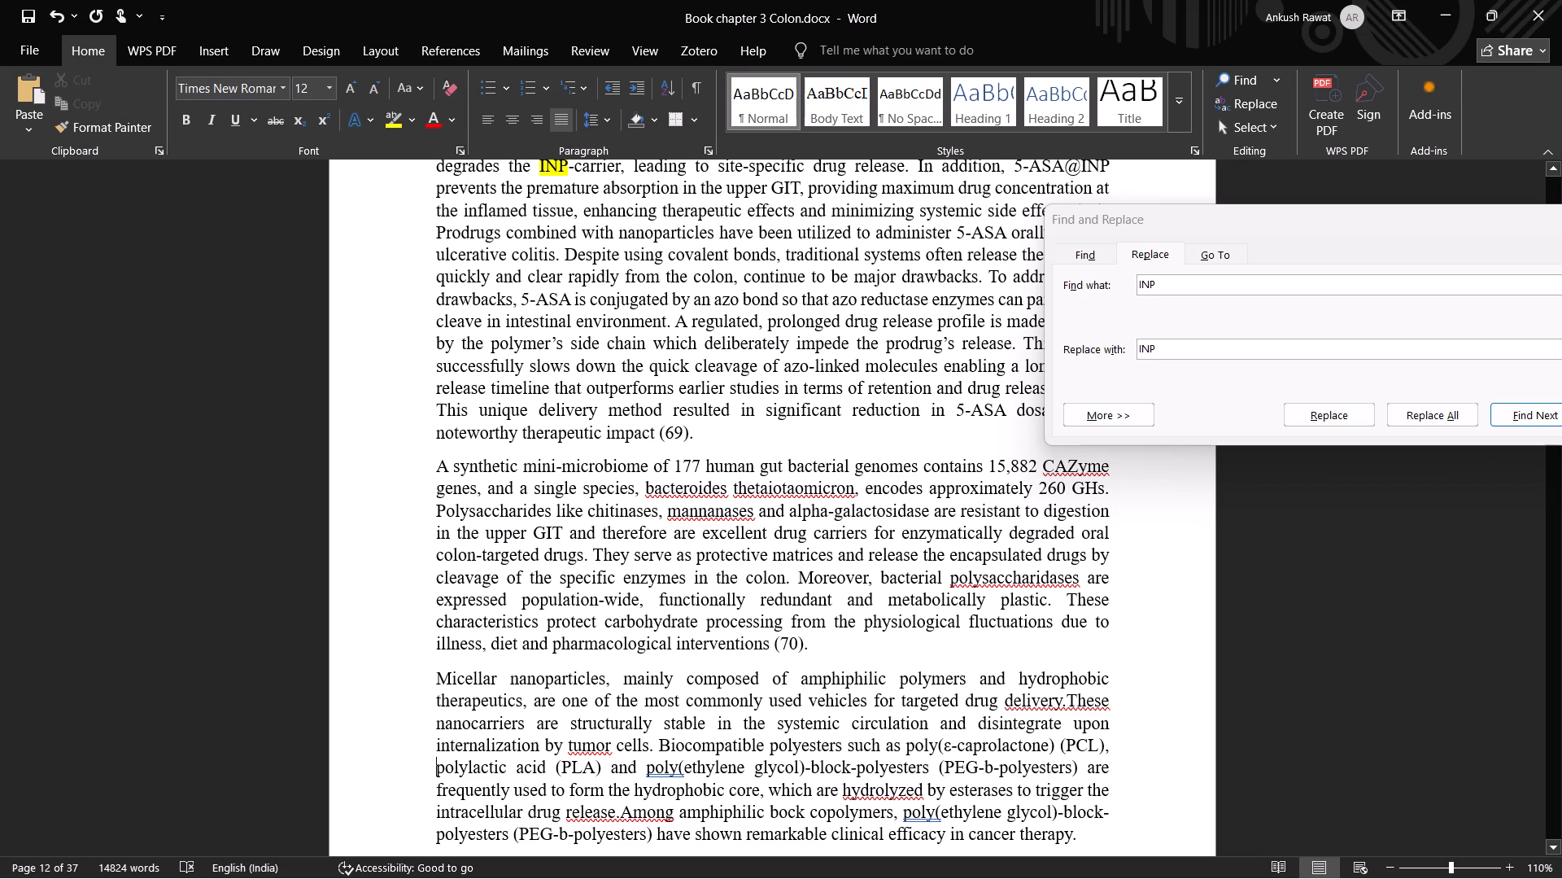
left_click_drag(434, 767, 541, 772)
left_click(542, 767)
left_click_drag(547, 767, 500, 767)
left_click_drag(500, 767, 444, 767)
key("ctrl+c")
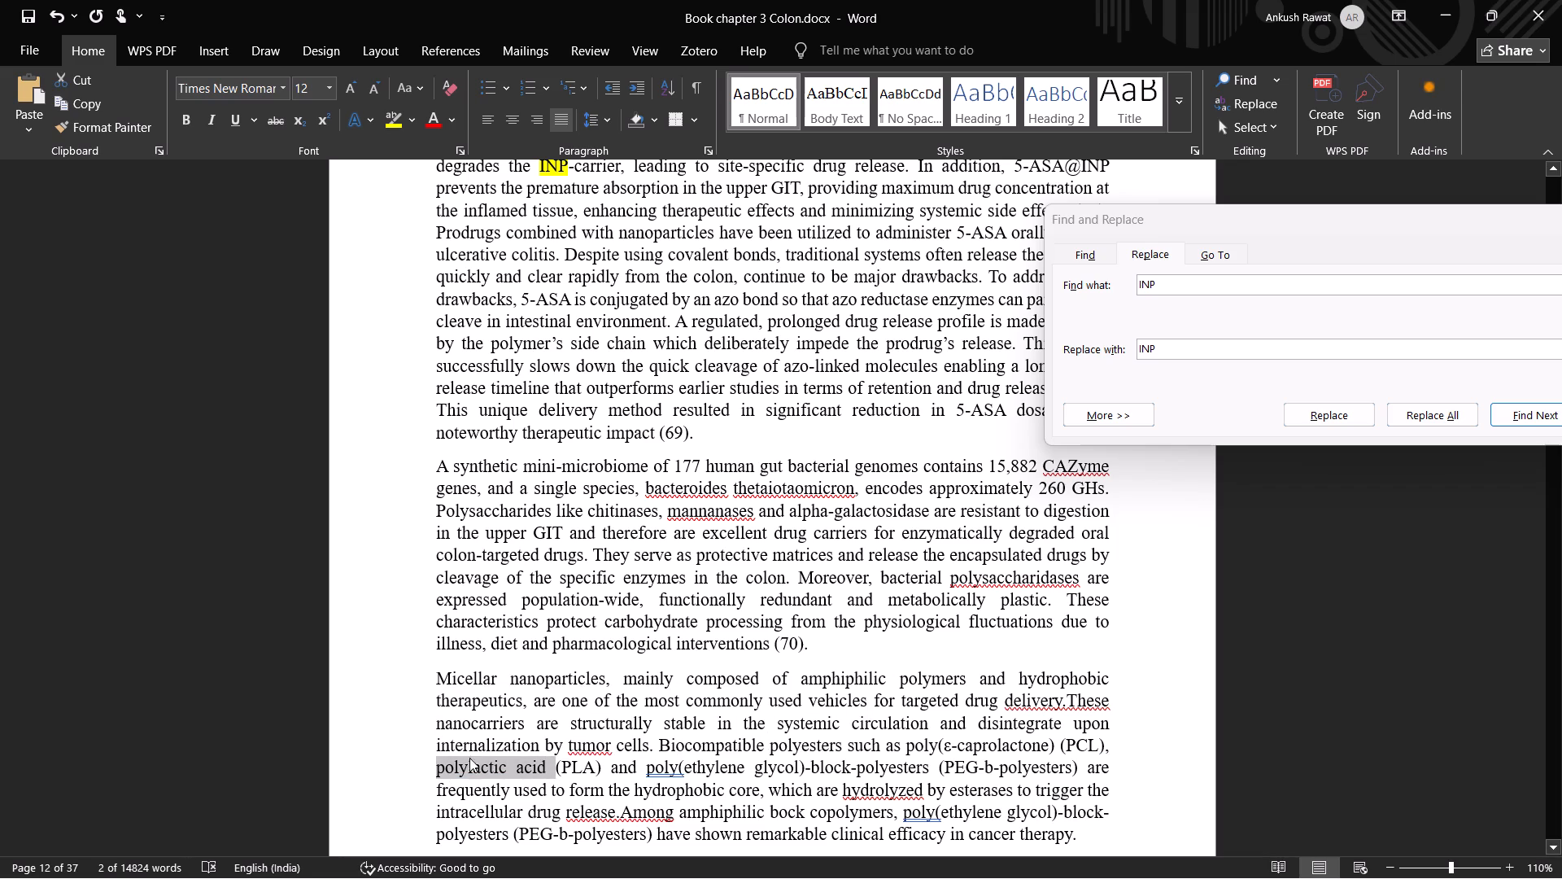
key("ctrl+c")
key("ctrl+c")
left_click_drag(1174, 281, 1137, 282)
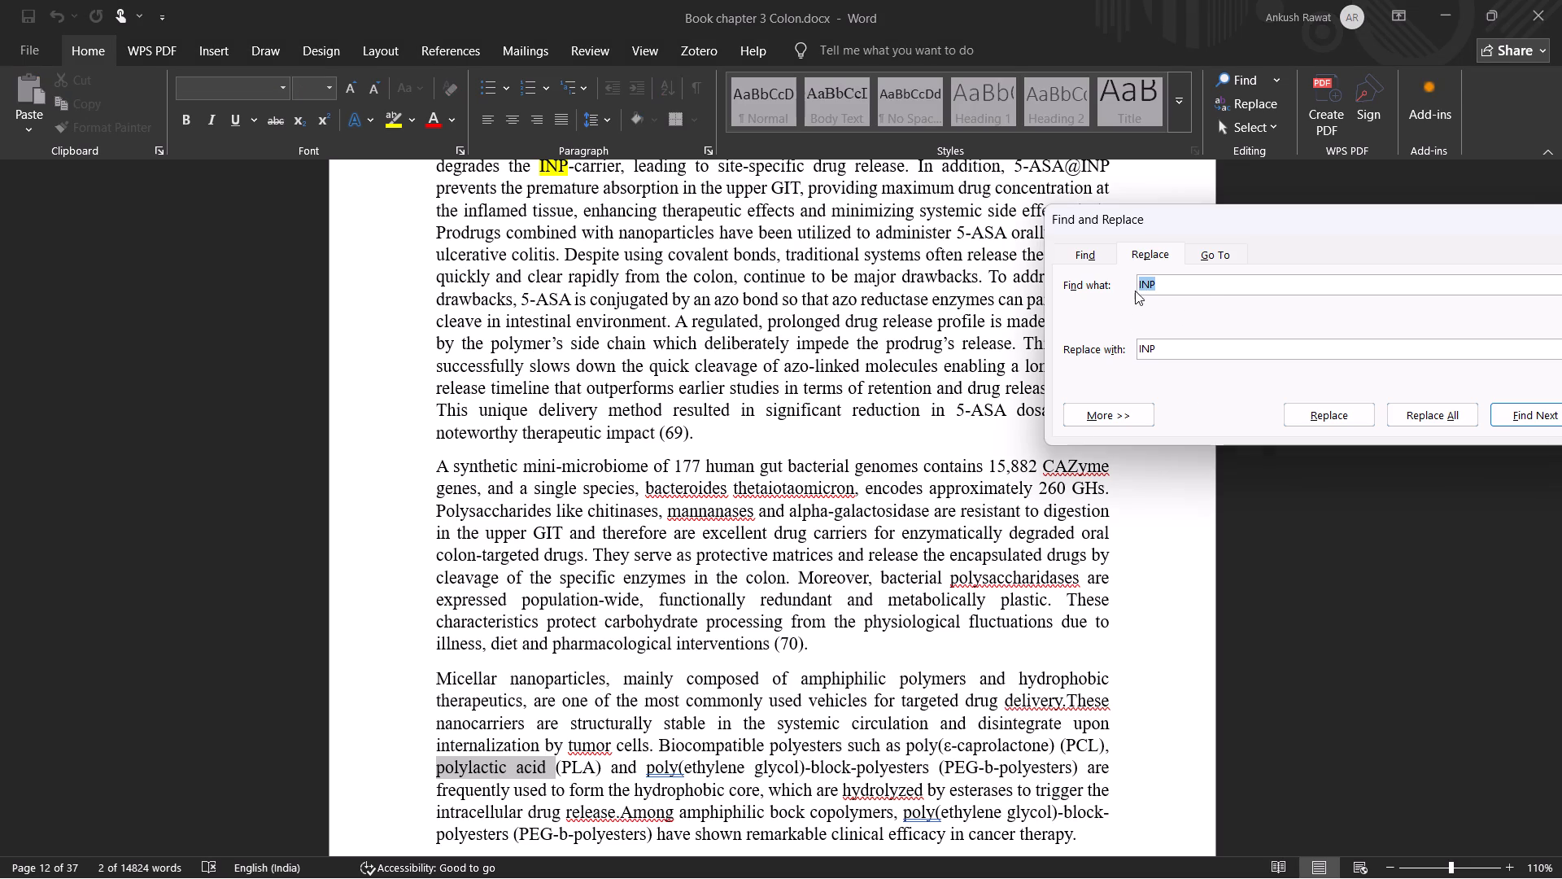
key("ctrl+v")
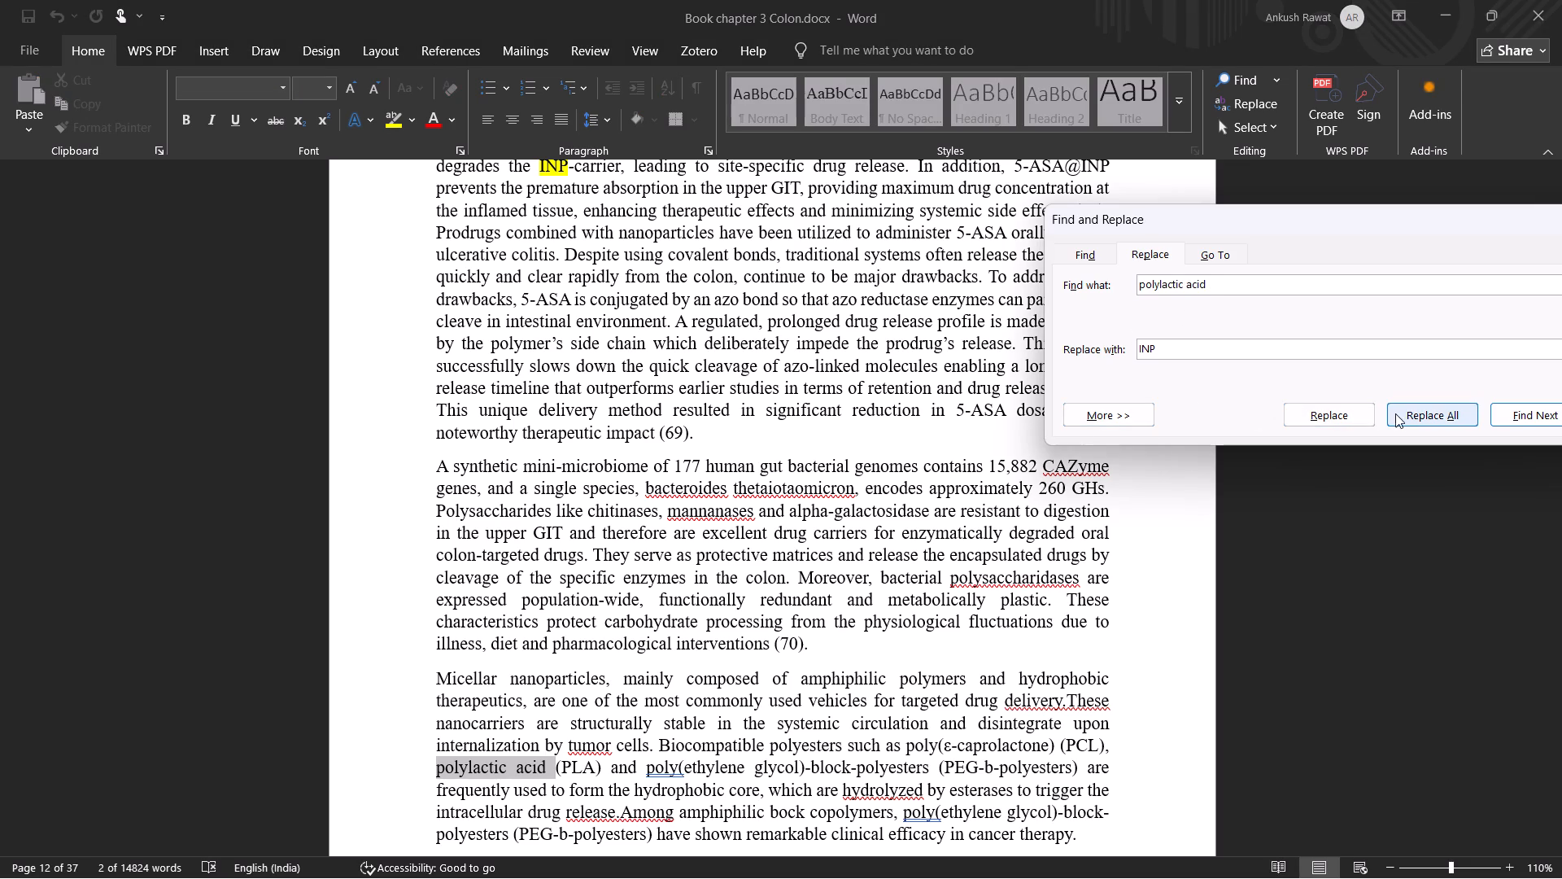
double_click(573, 770)
key("ctrl+c")
key("ctrl+c")
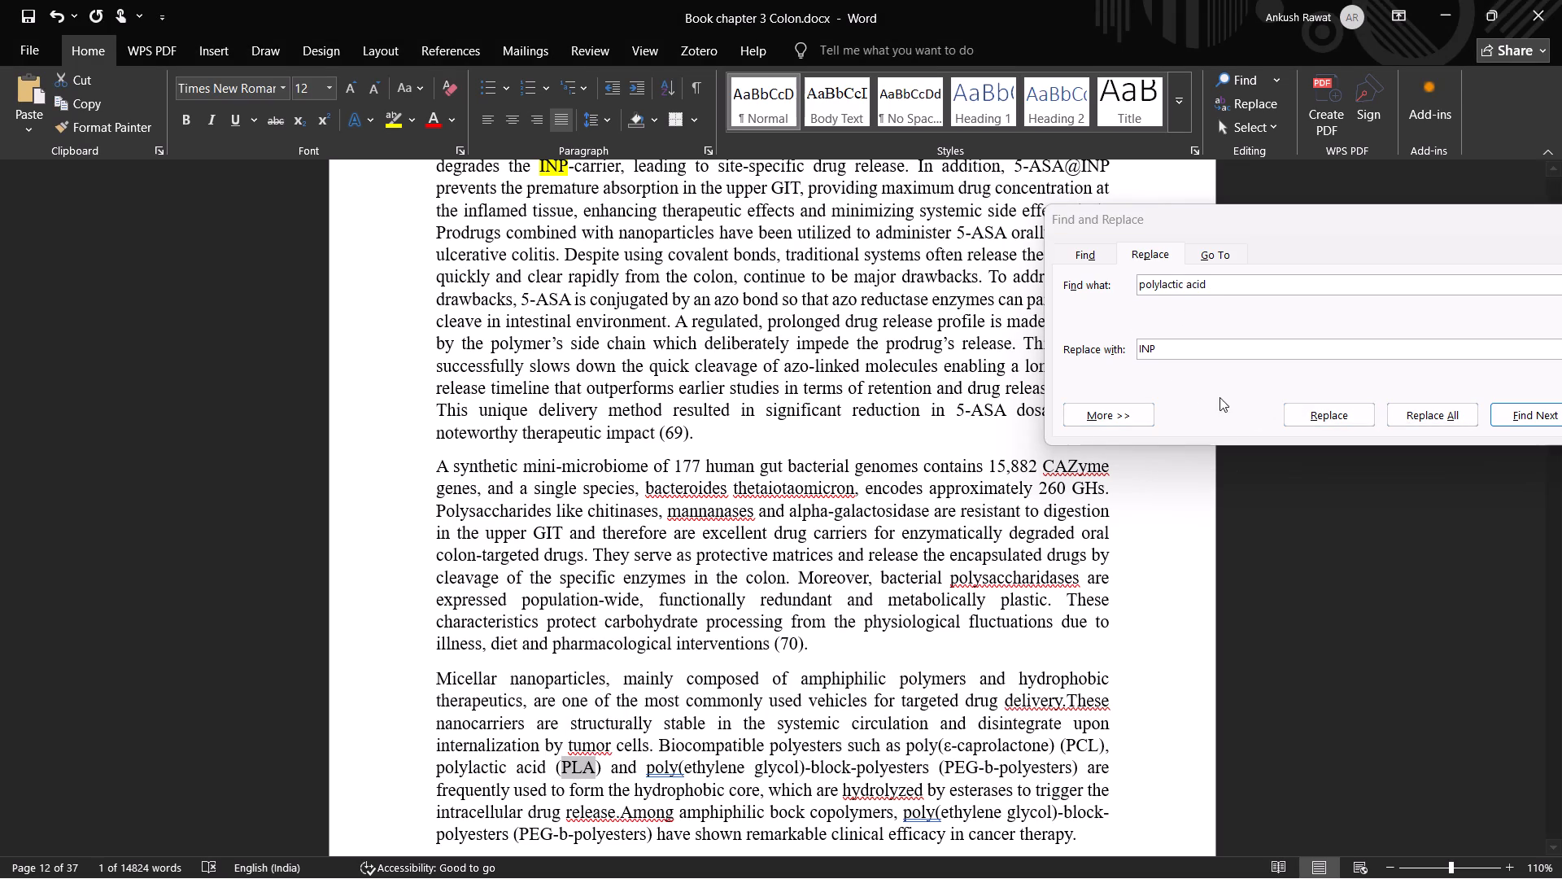
double_click(1155, 344)
double_click(1149, 344)
key("ctrl+v")
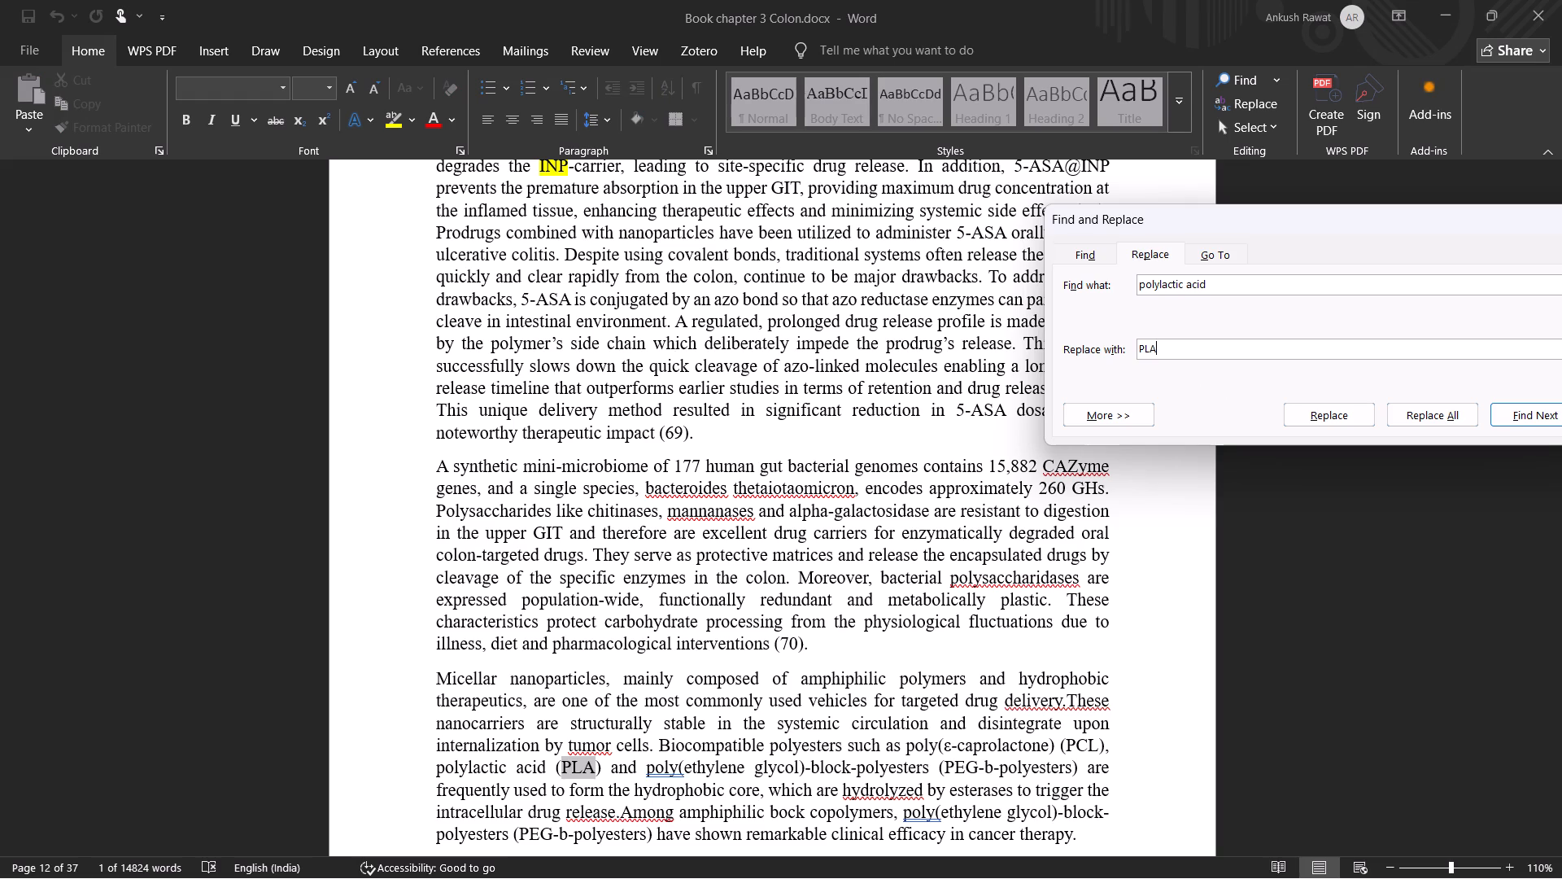
left_click(1534, 413)
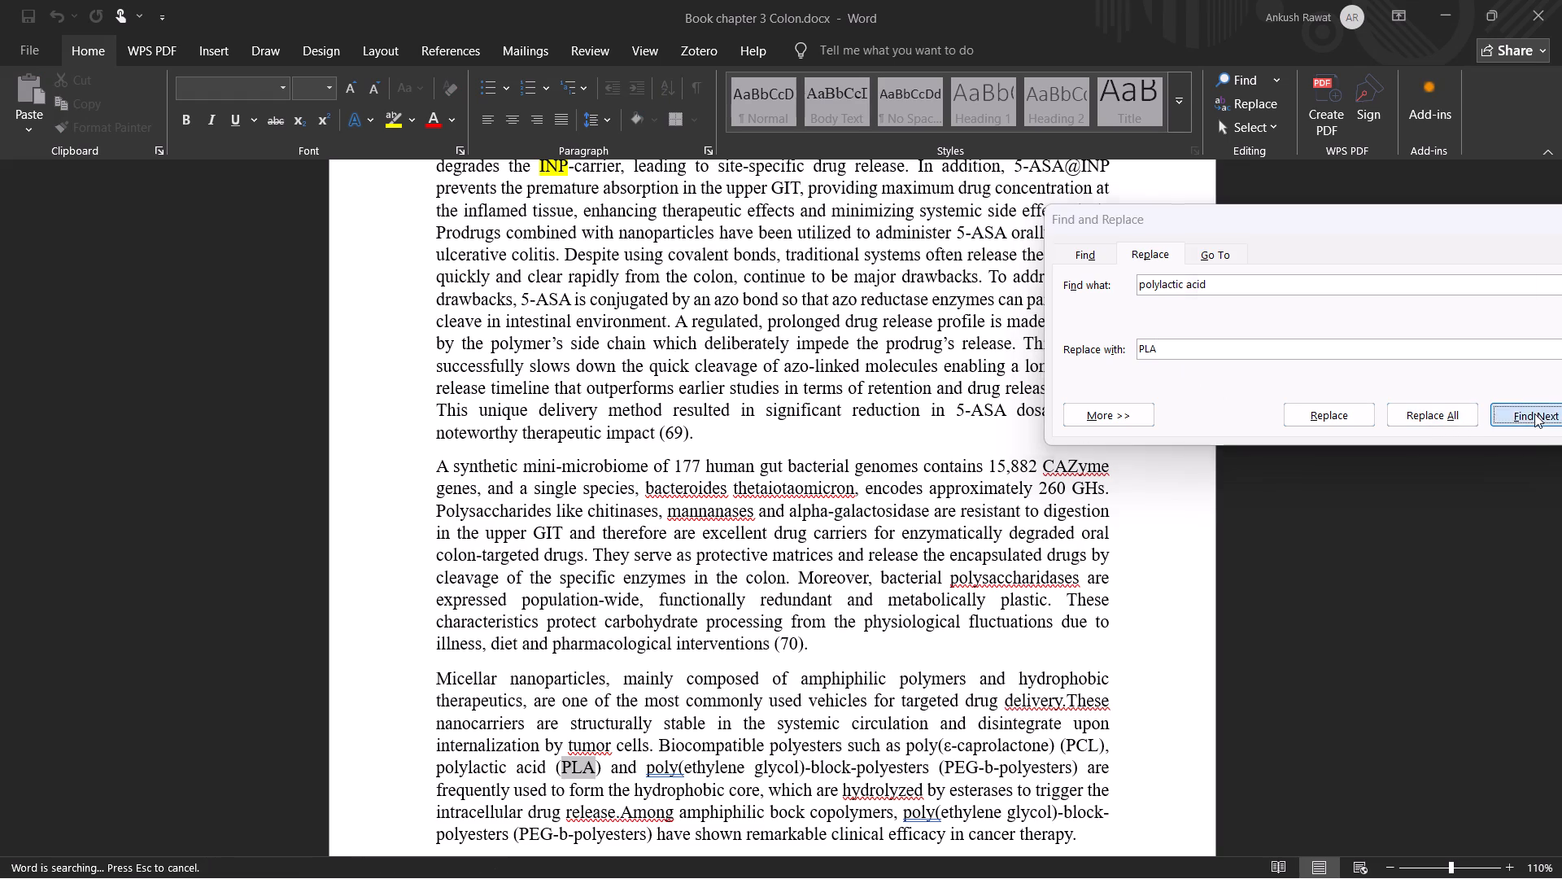
left_click(1422, 399)
left_click(1502, 410)
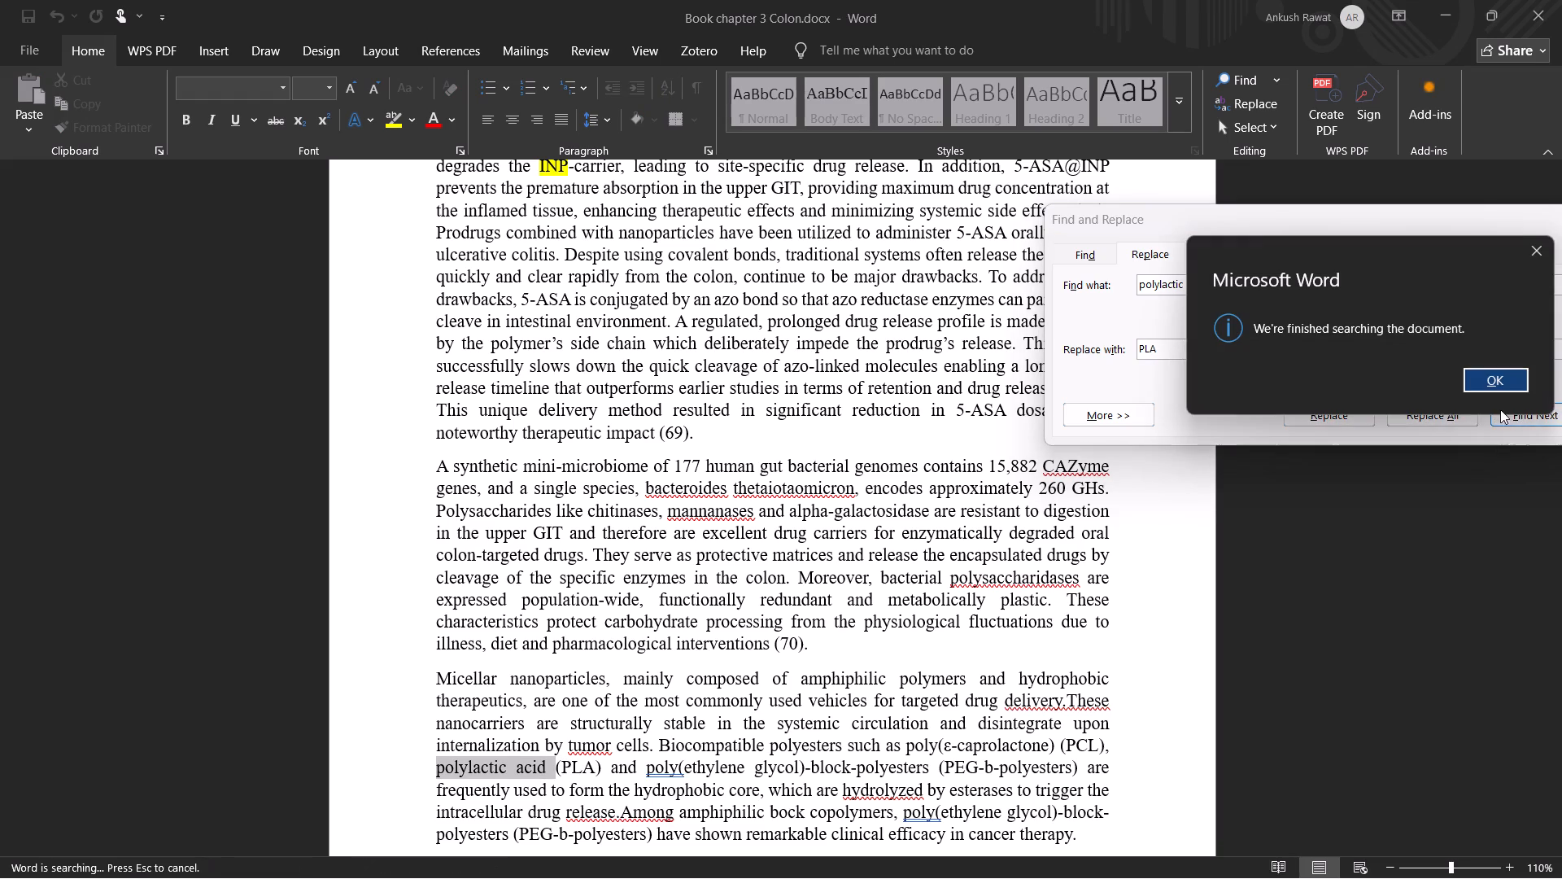
left_click(1478, 382)
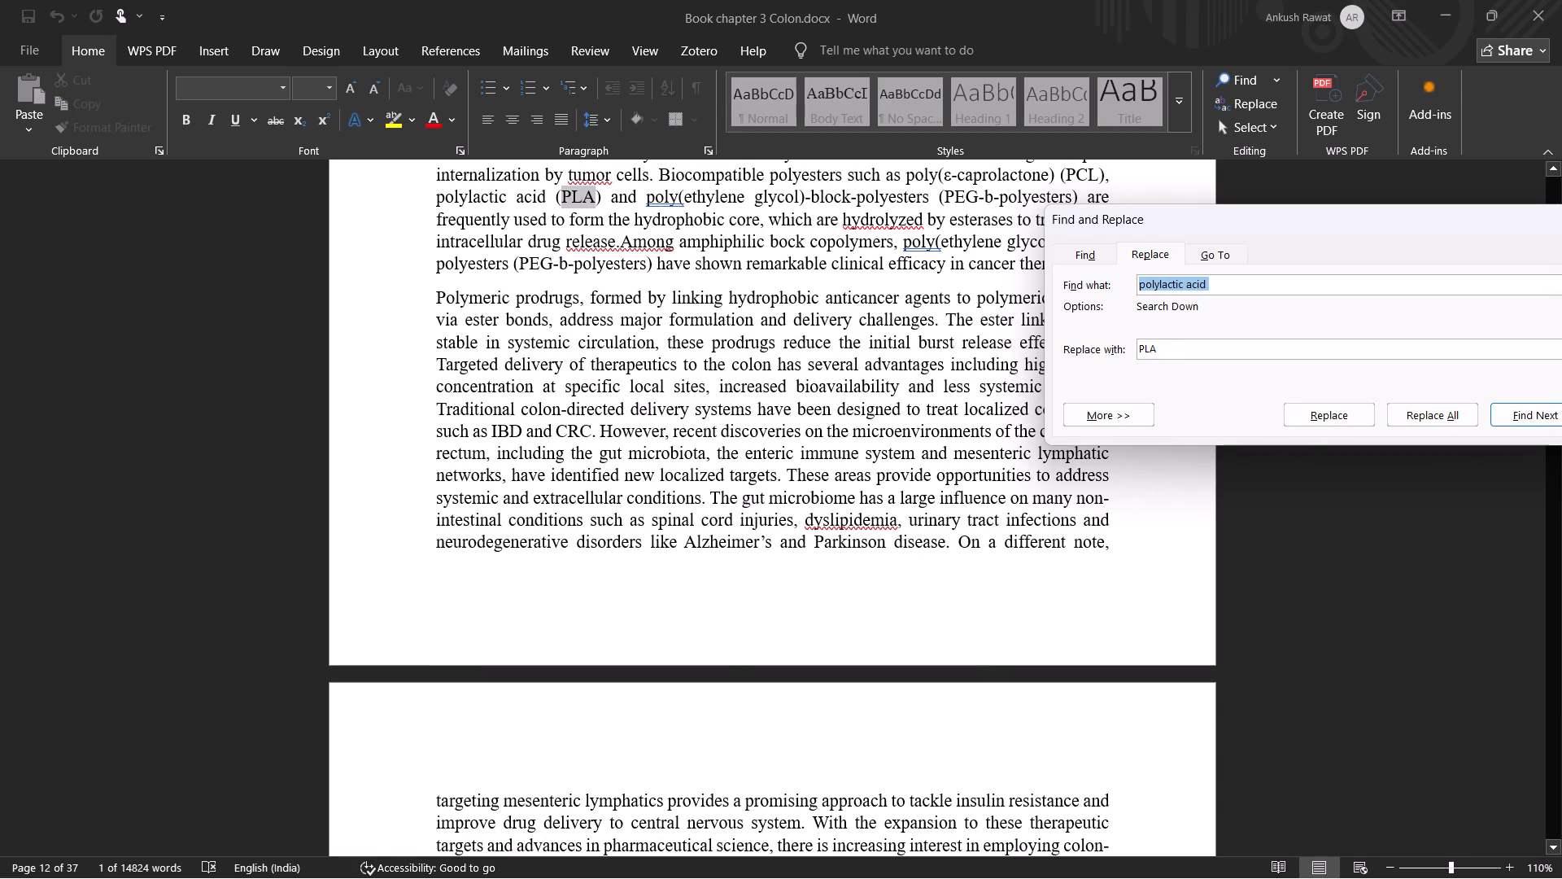
Search the document for "poly(ethylene glycol)-block-polyesters", with "PEG-b-polyesters" as the replacement text.
scroll(673, 466, "up", 9)
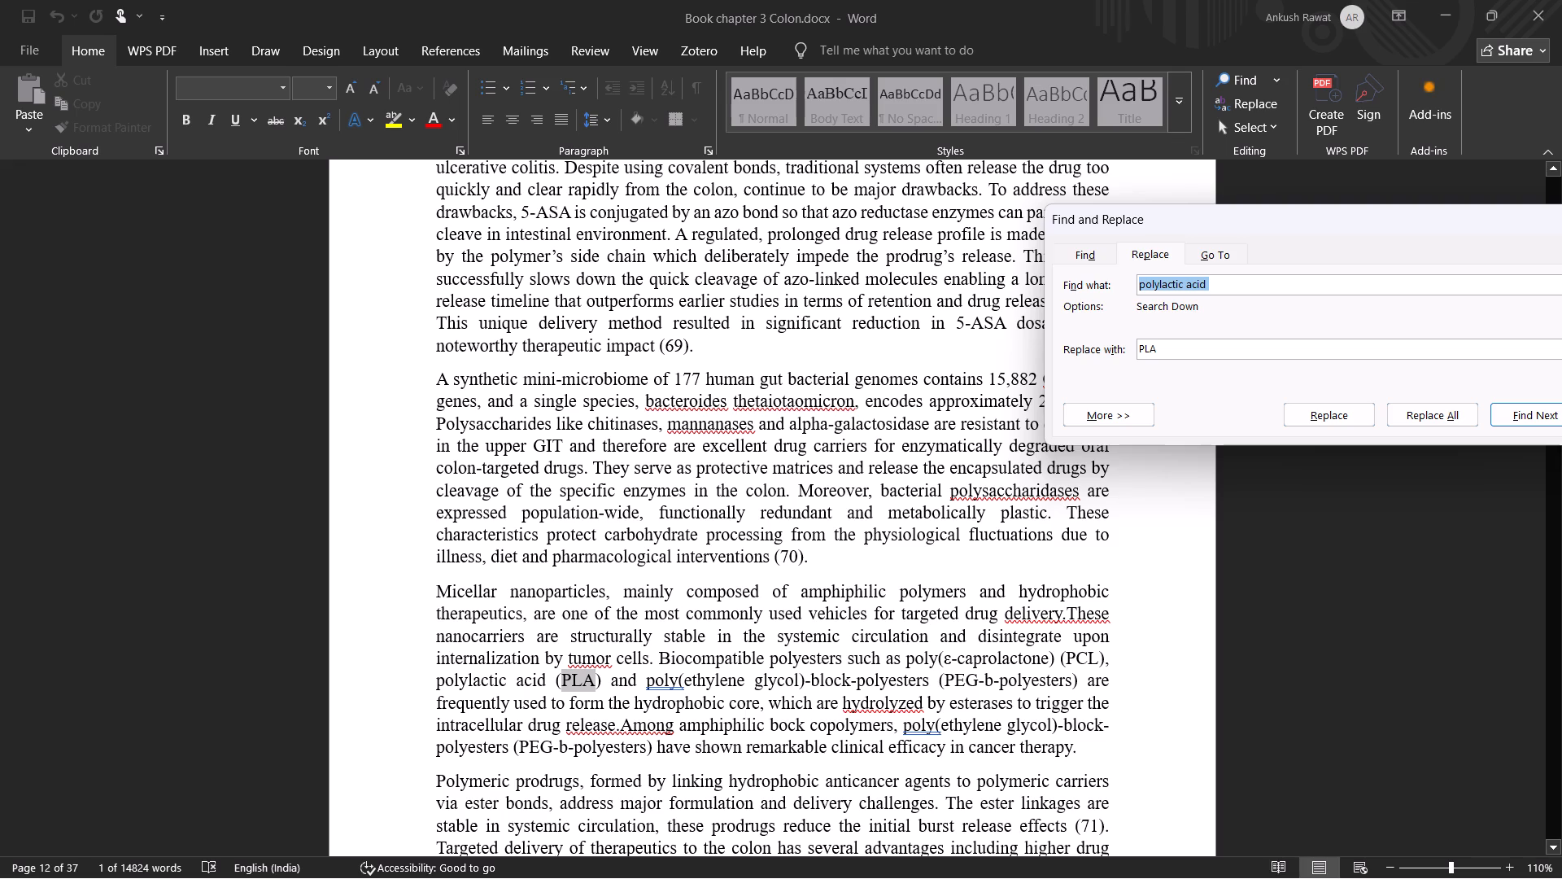
left_click_drag(646, 682, 708, 684)
left_click(646, 679)
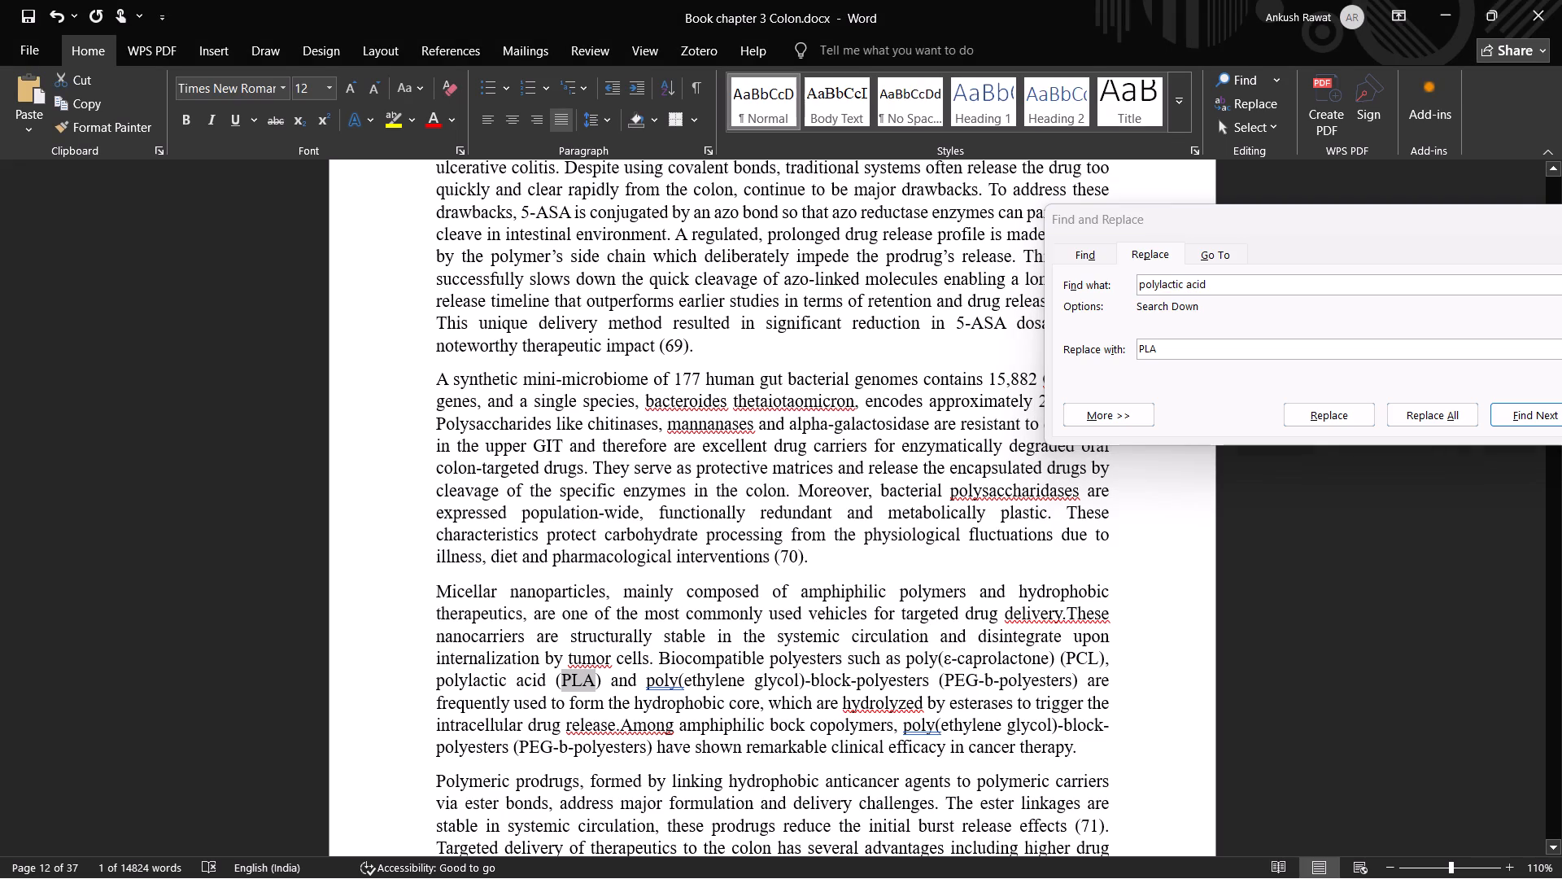
left_click_drag(646, 680, 914, 689)
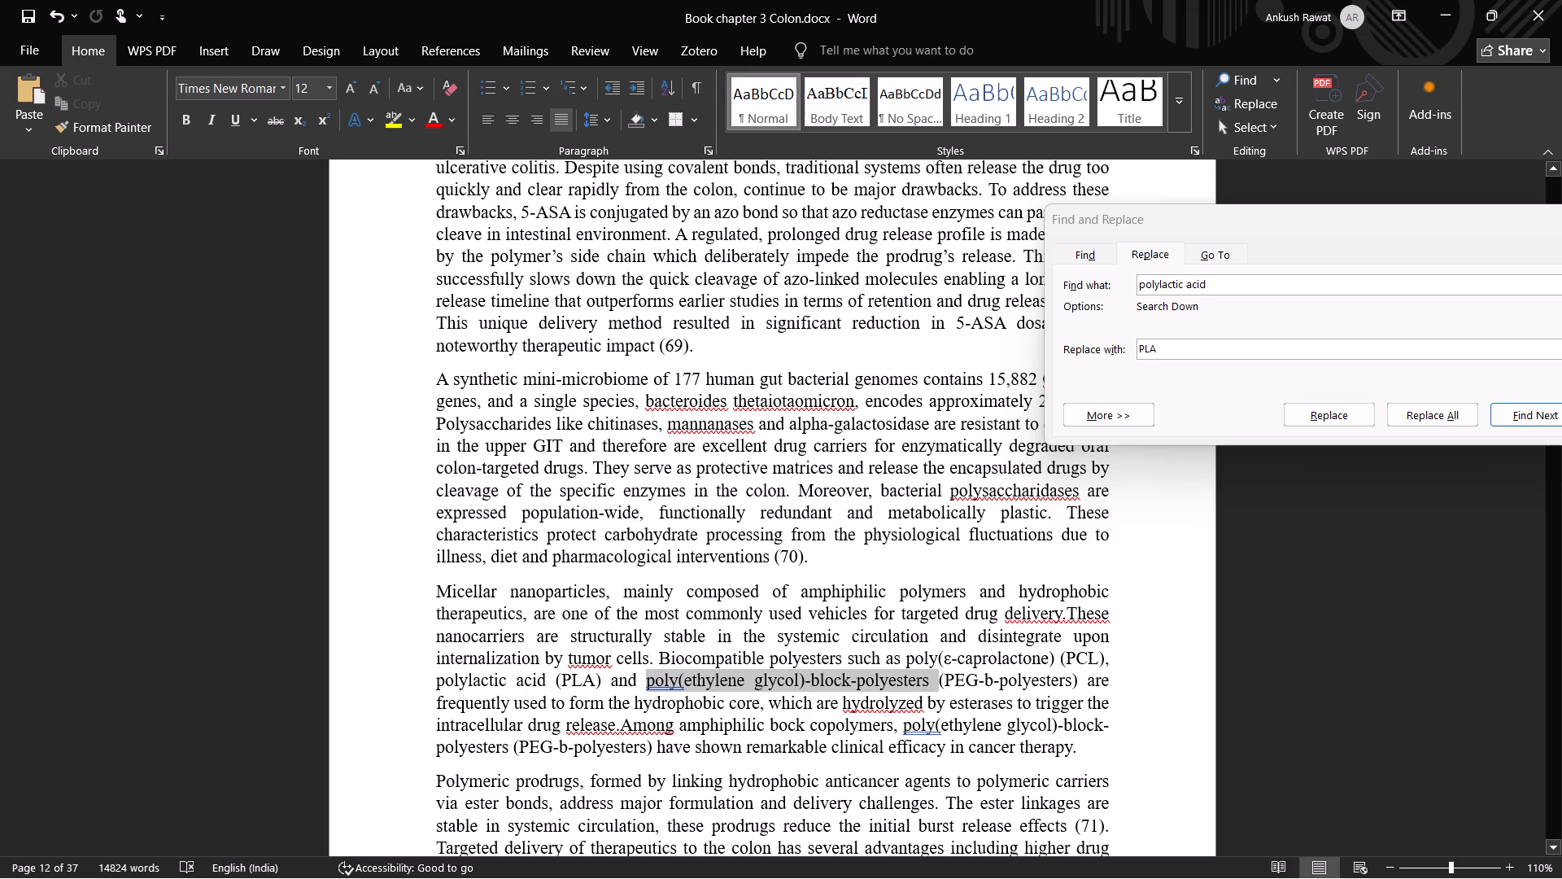
left_click_drag(914, 689, 912, 689)
key("ctrl+c")
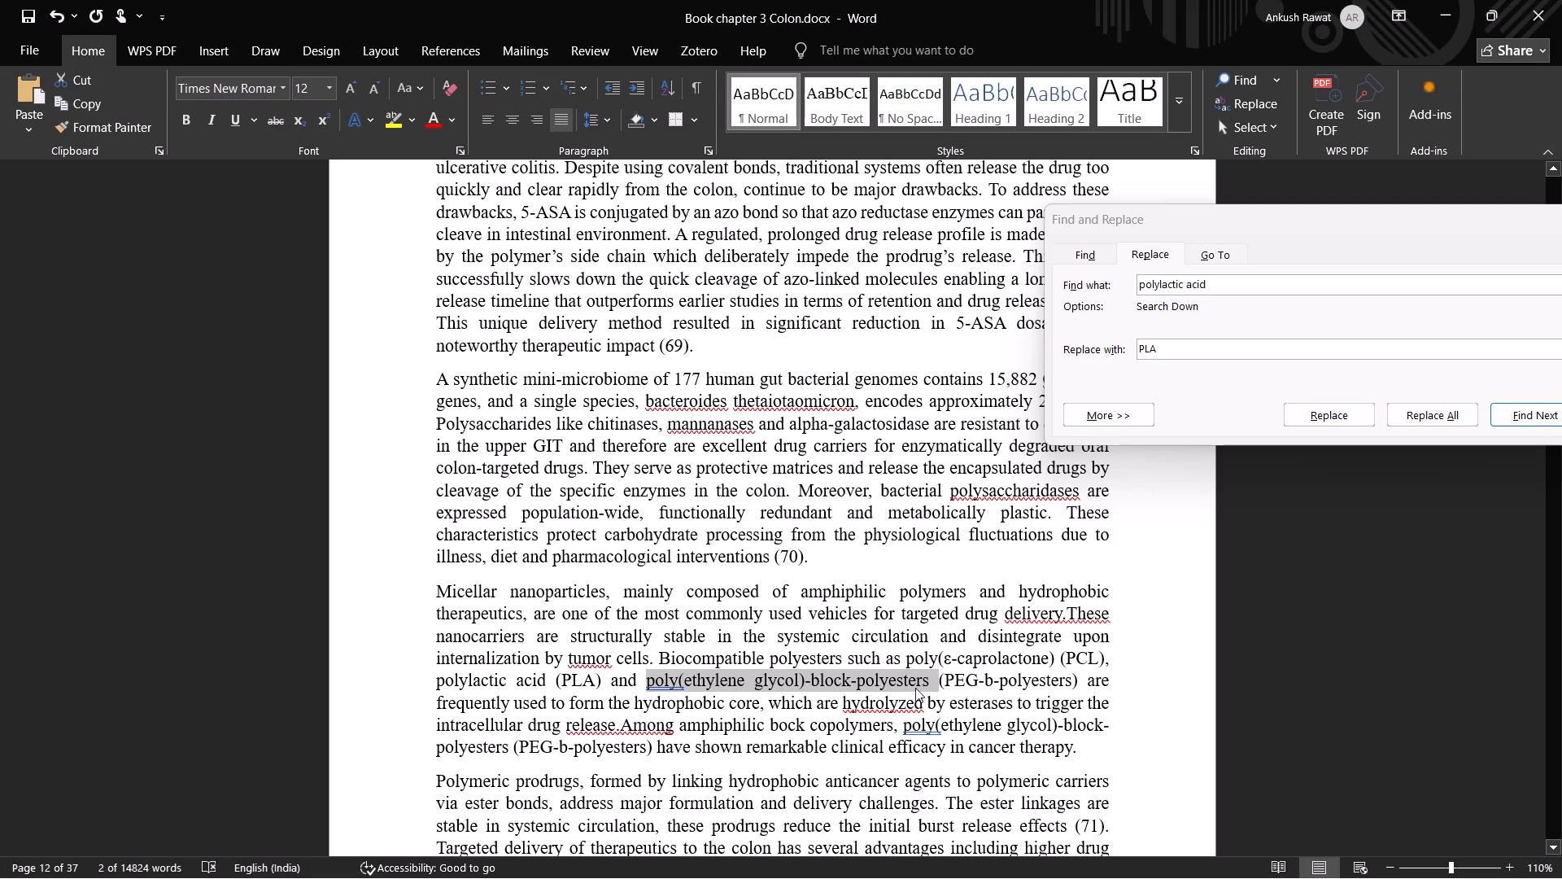
key("ctrl+c")
left_click(1193, 287)
key("ctrl+v")
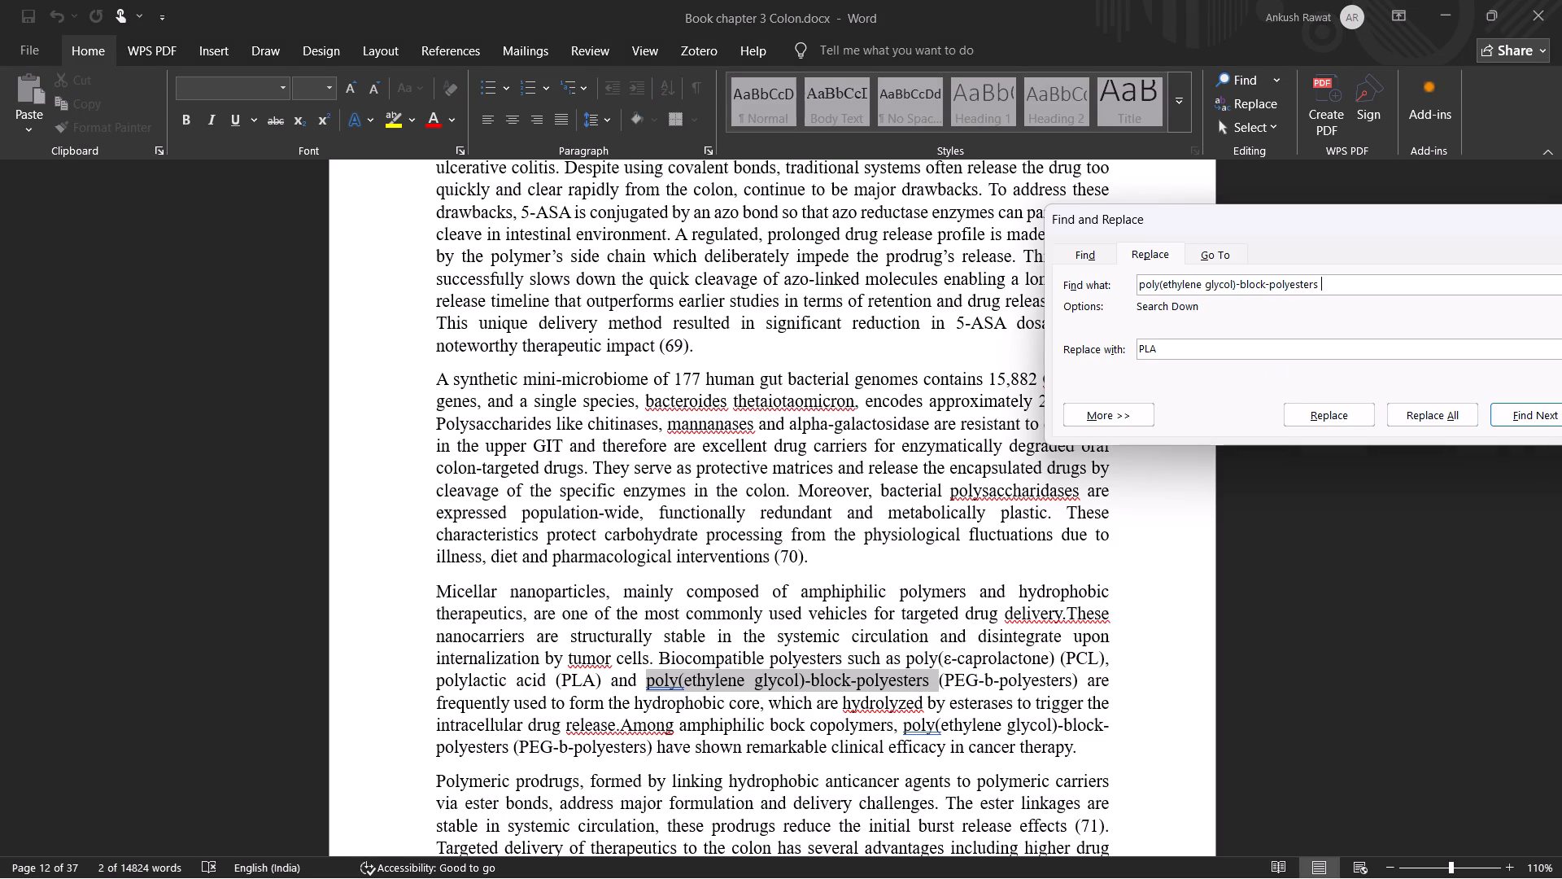
key("BackSpace")
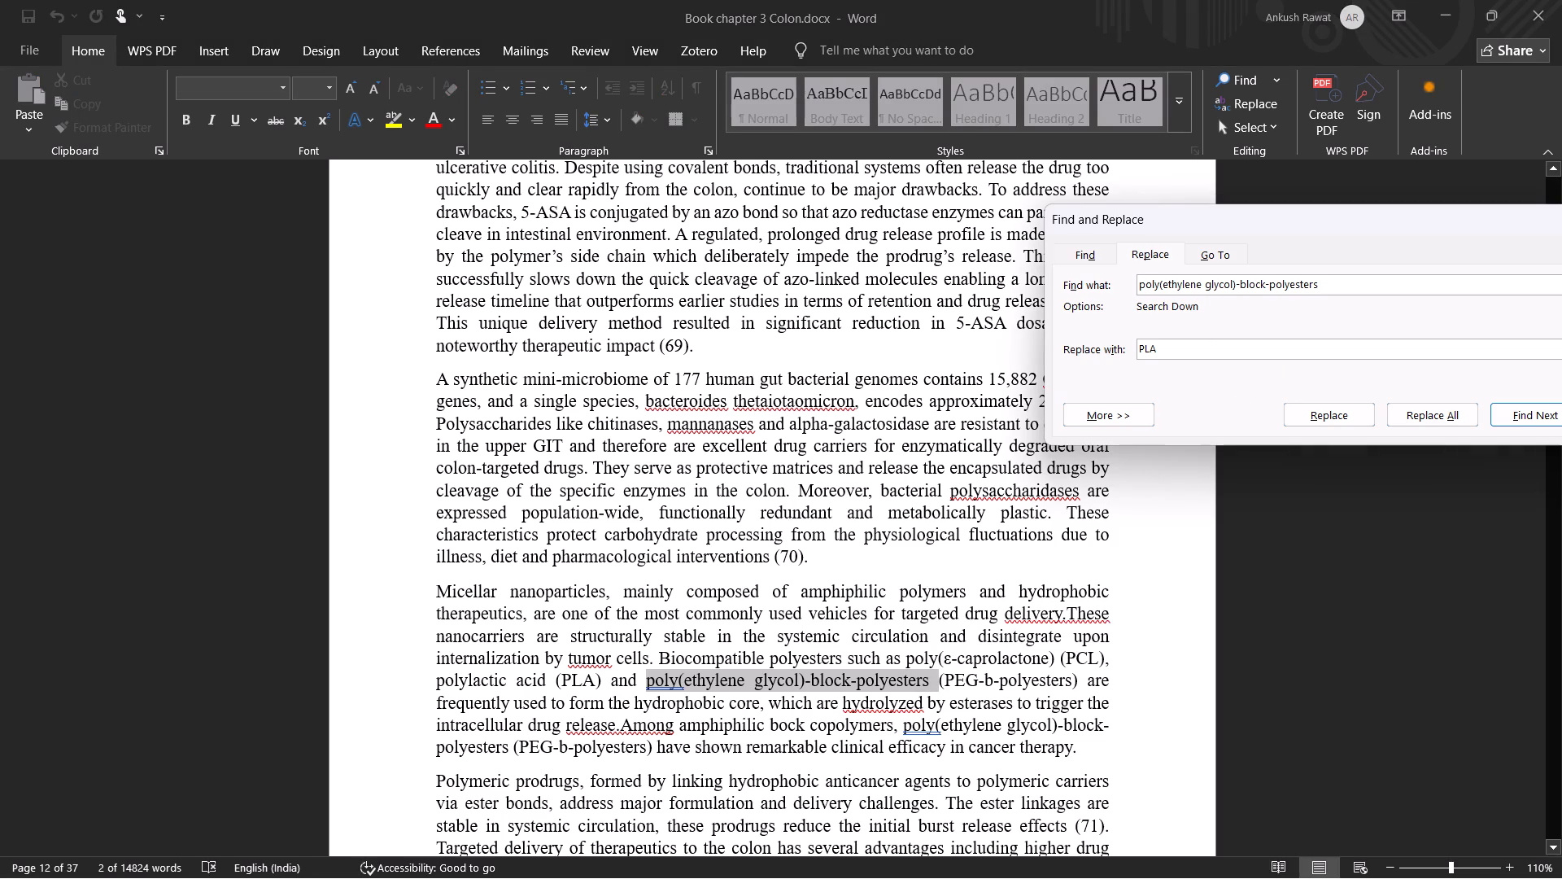
double_click(960, 683)
left_click(963, 682)
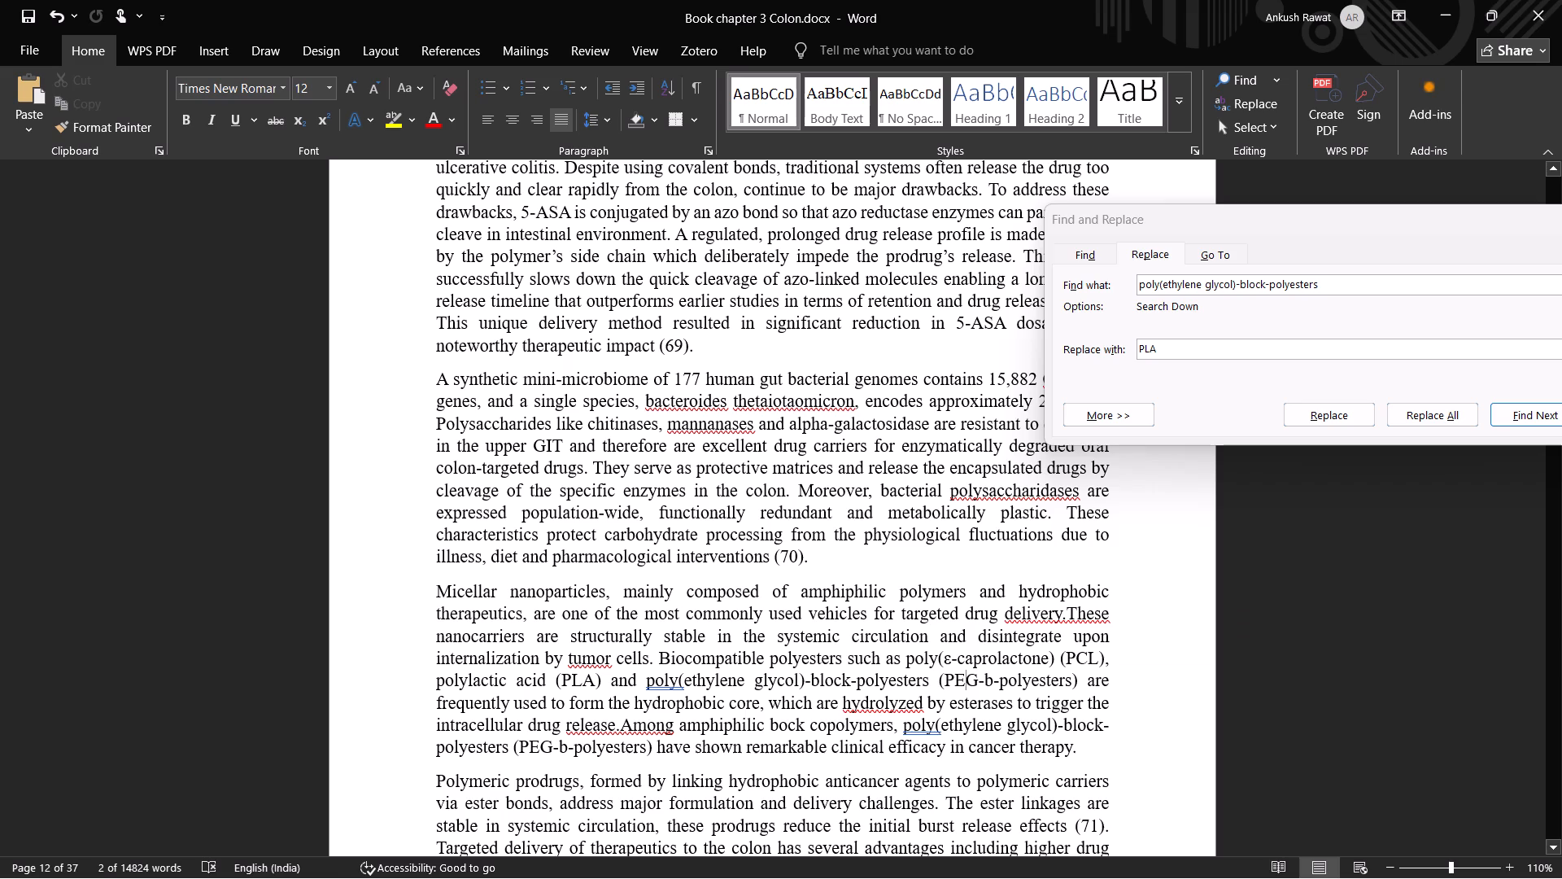
left_click_drag(942, 680, 1053, 681)
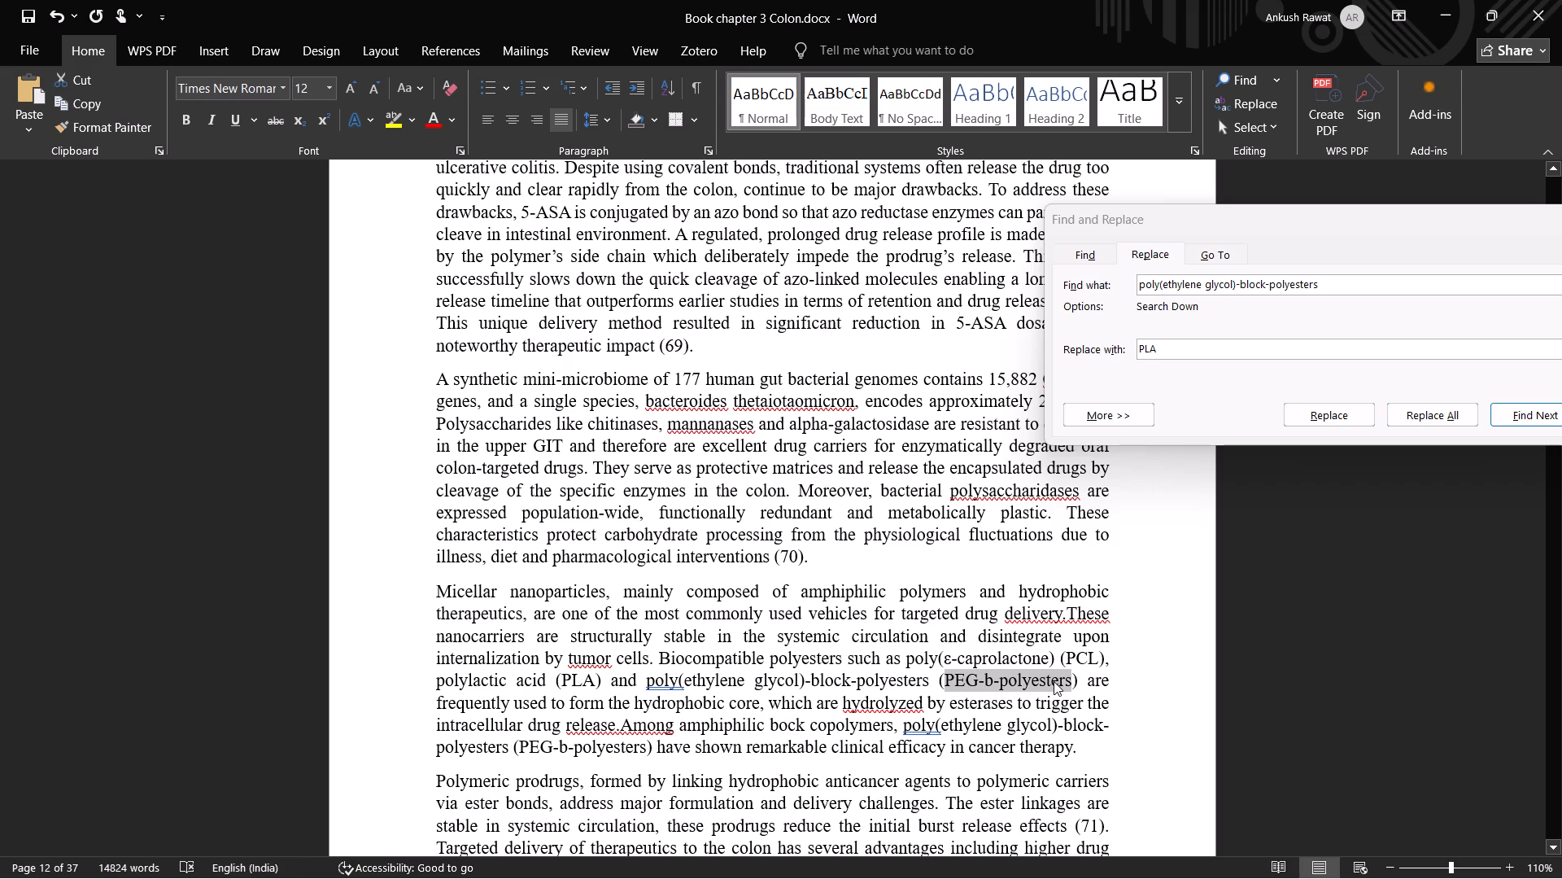
key("ctrl+c")
key("ctrl+c")
double_click(1147, 341)
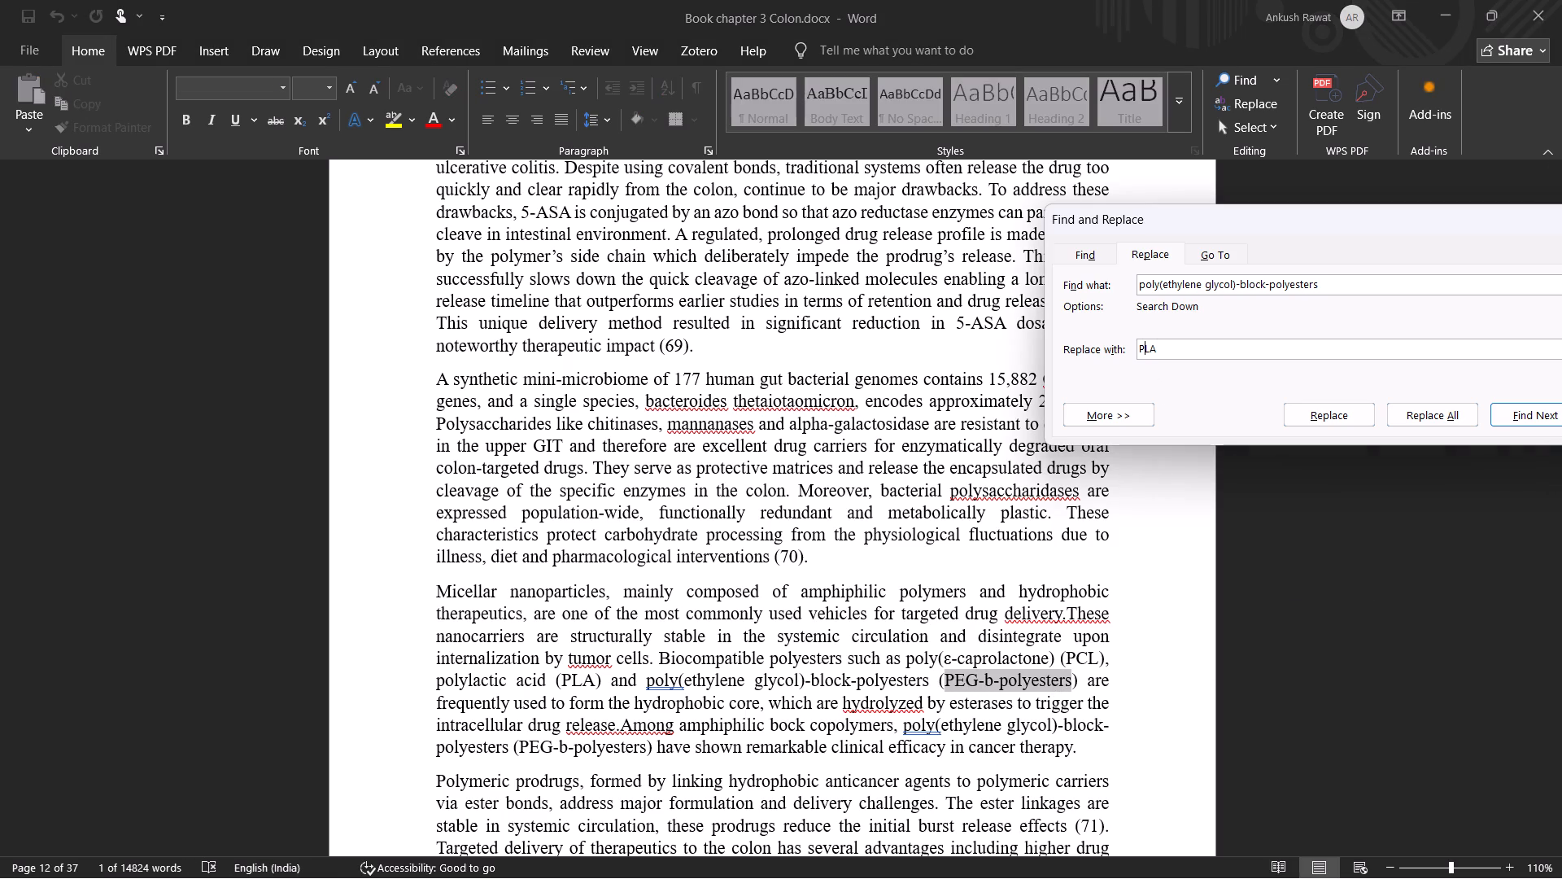
double_click(1147, 347)
key("ctrl+v")
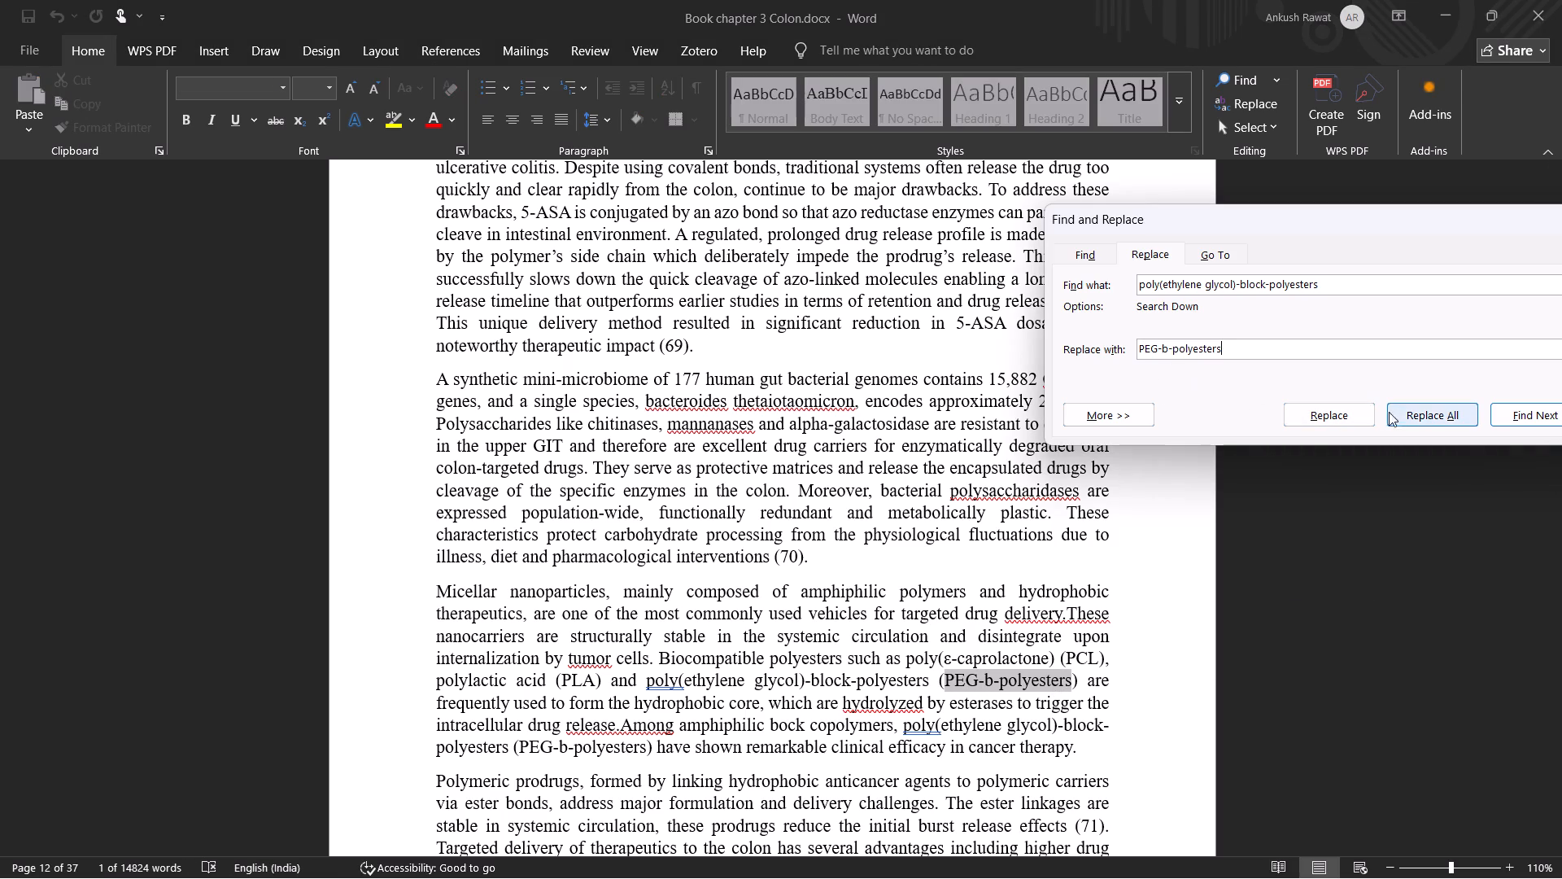
left_click(1520, 414)
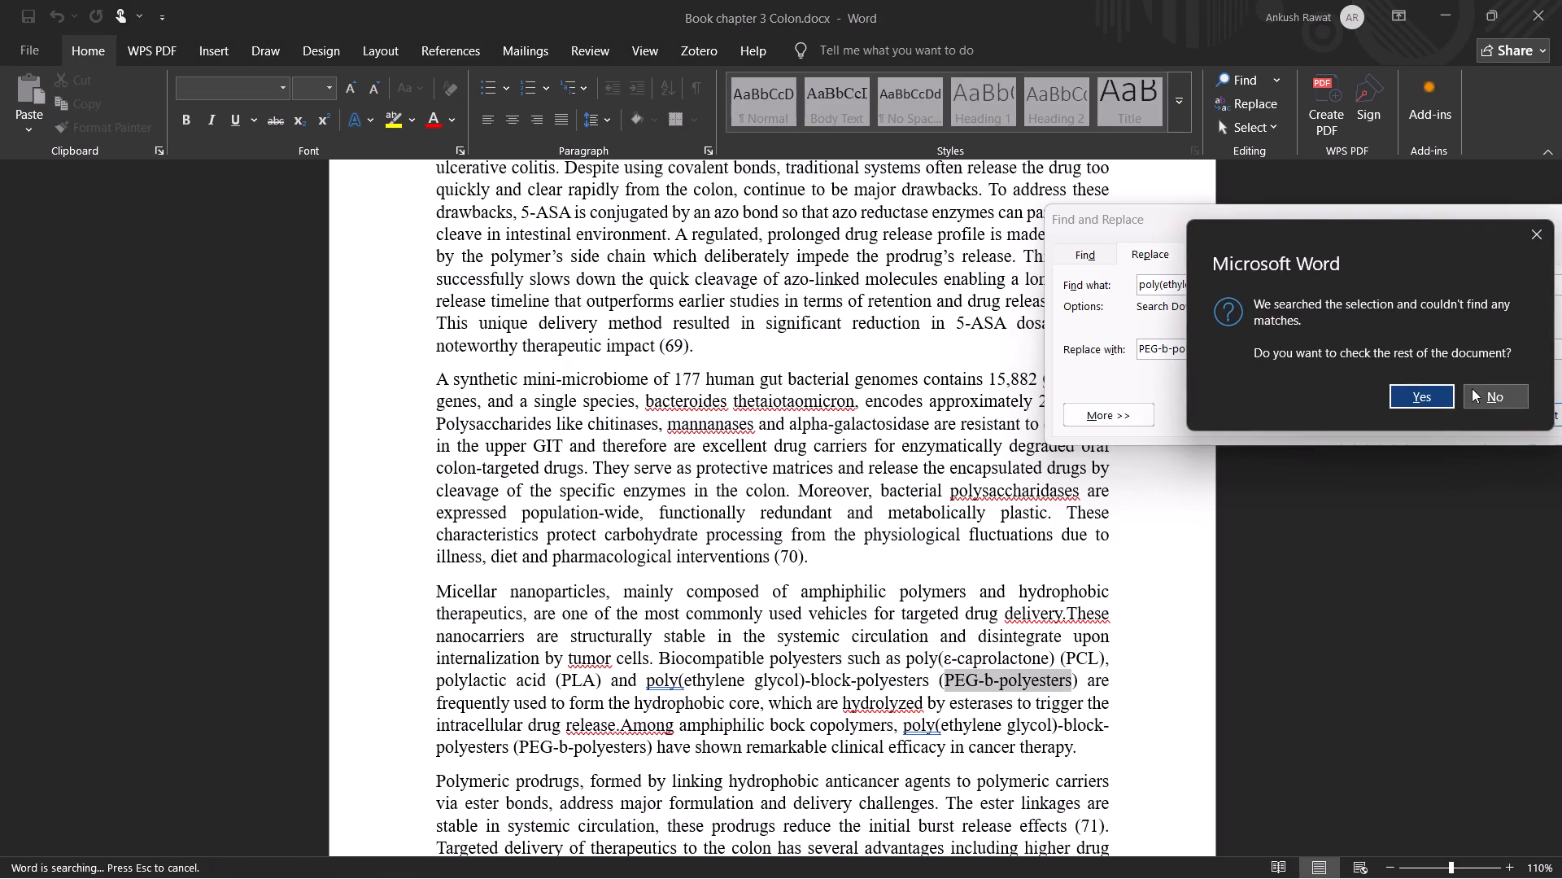
left_click(1419, 404)
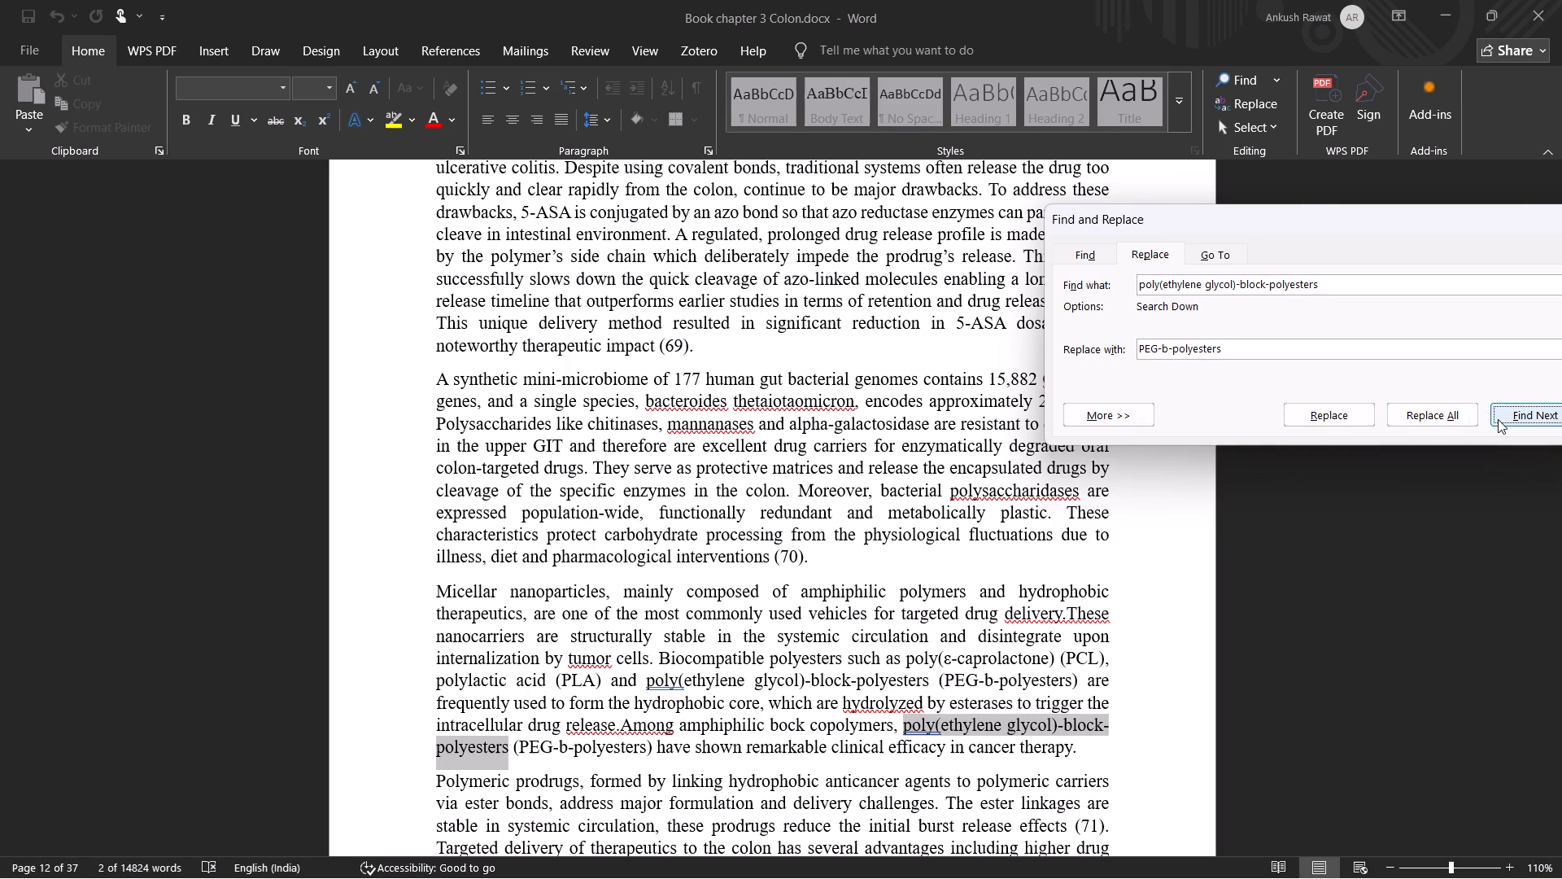
Shorten the second mention of poly(ethylene glycol)-block-polyesters in the micellar nanoparticles paragraph to "PEG-b-polyesters" without parentheses.
key("BackSpace")
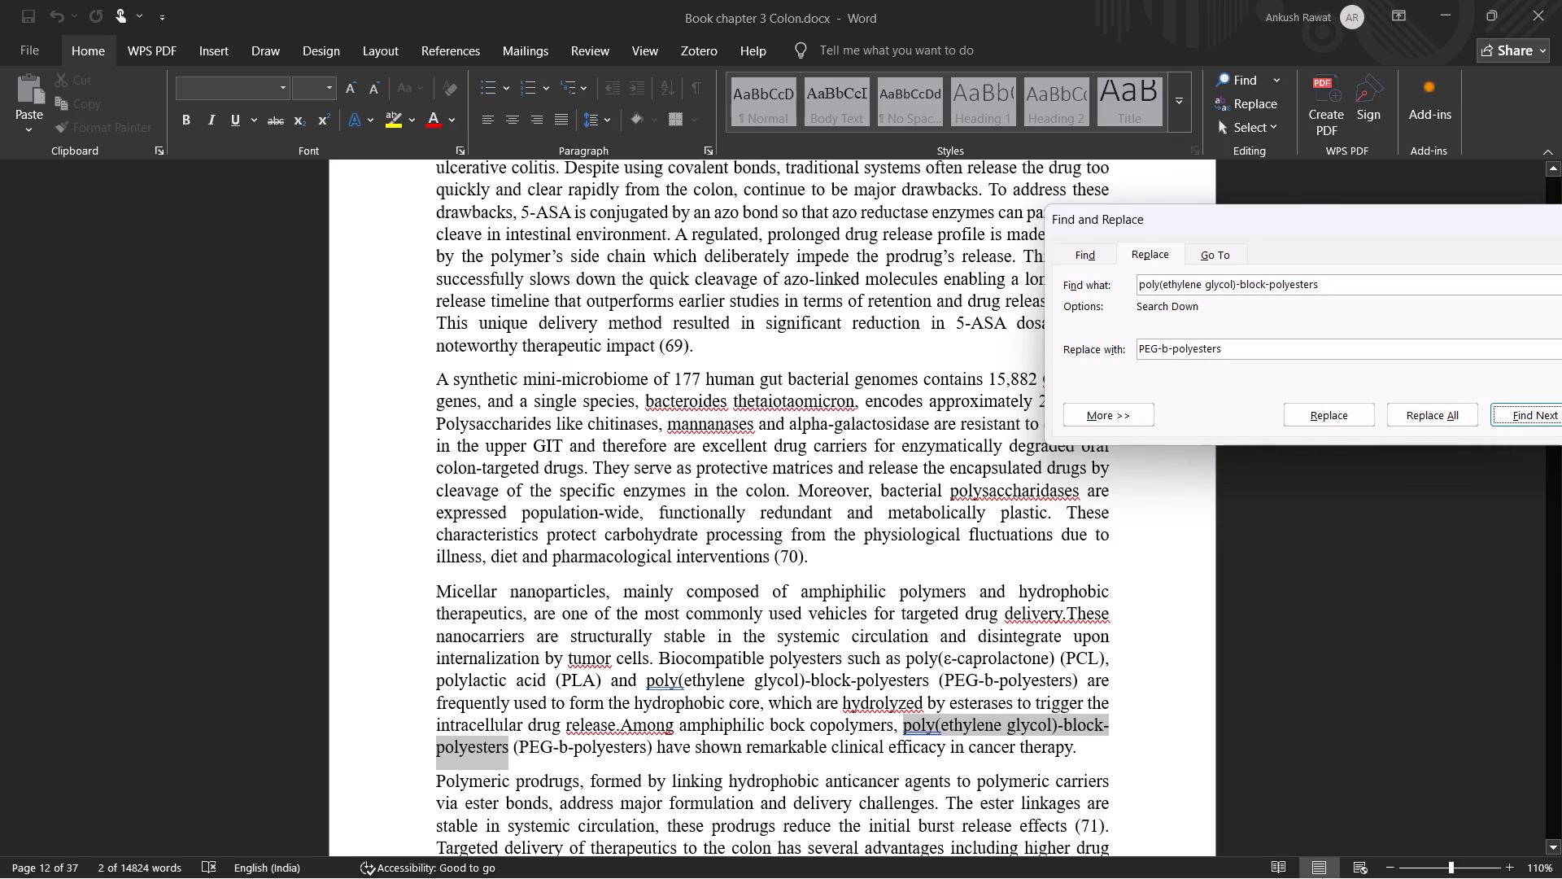
left_click(1250, 704)
key("BackSpace")
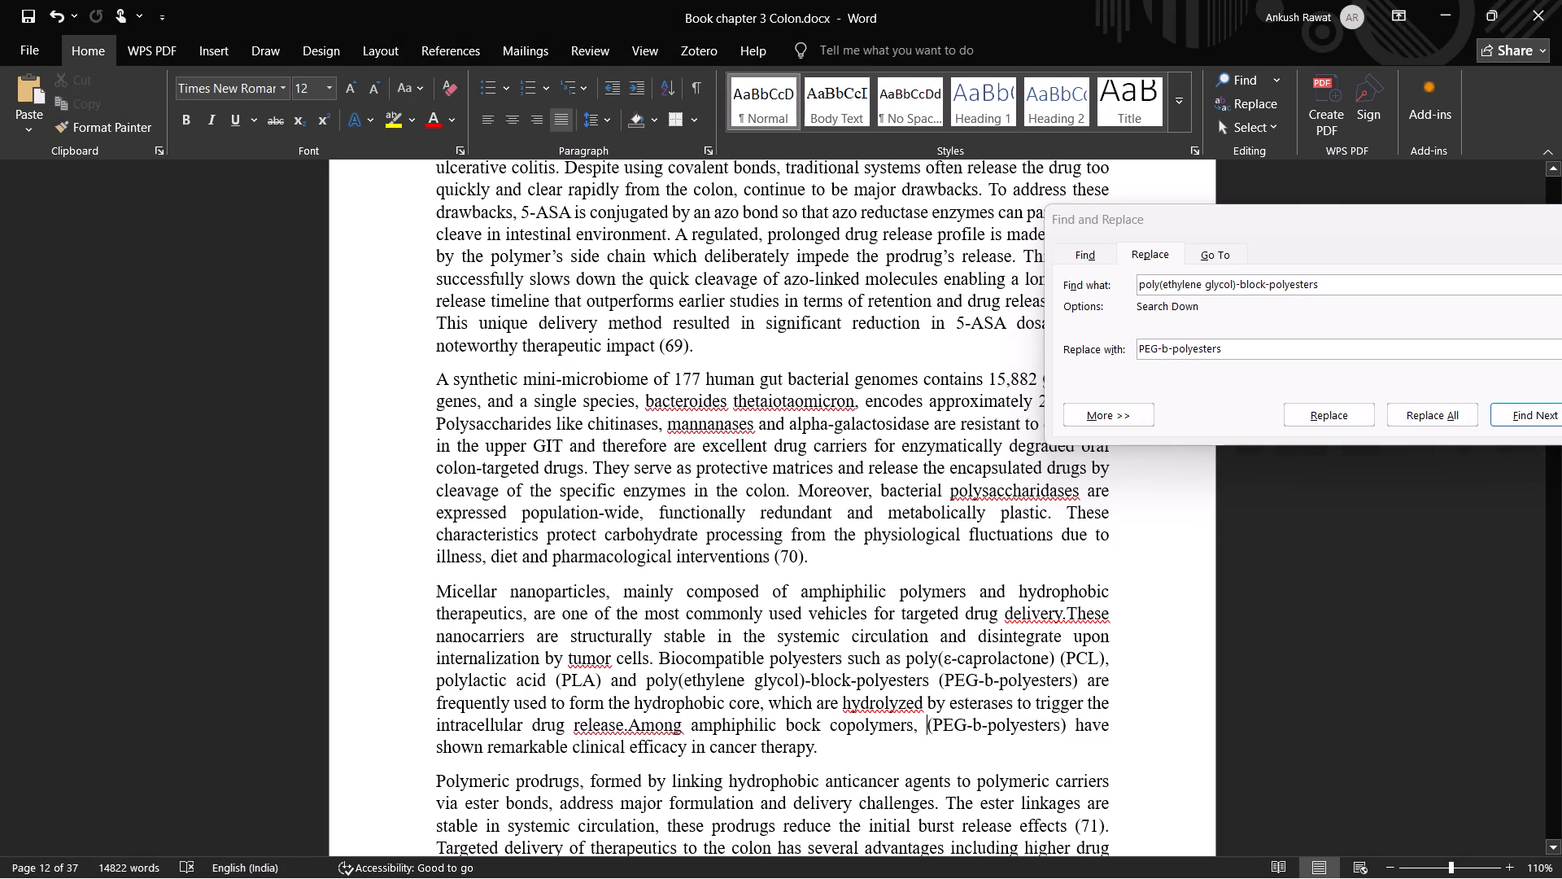
left_click(931, 725)
key("BackSpace")
left_click(1067, 724)
key("BackSpace")
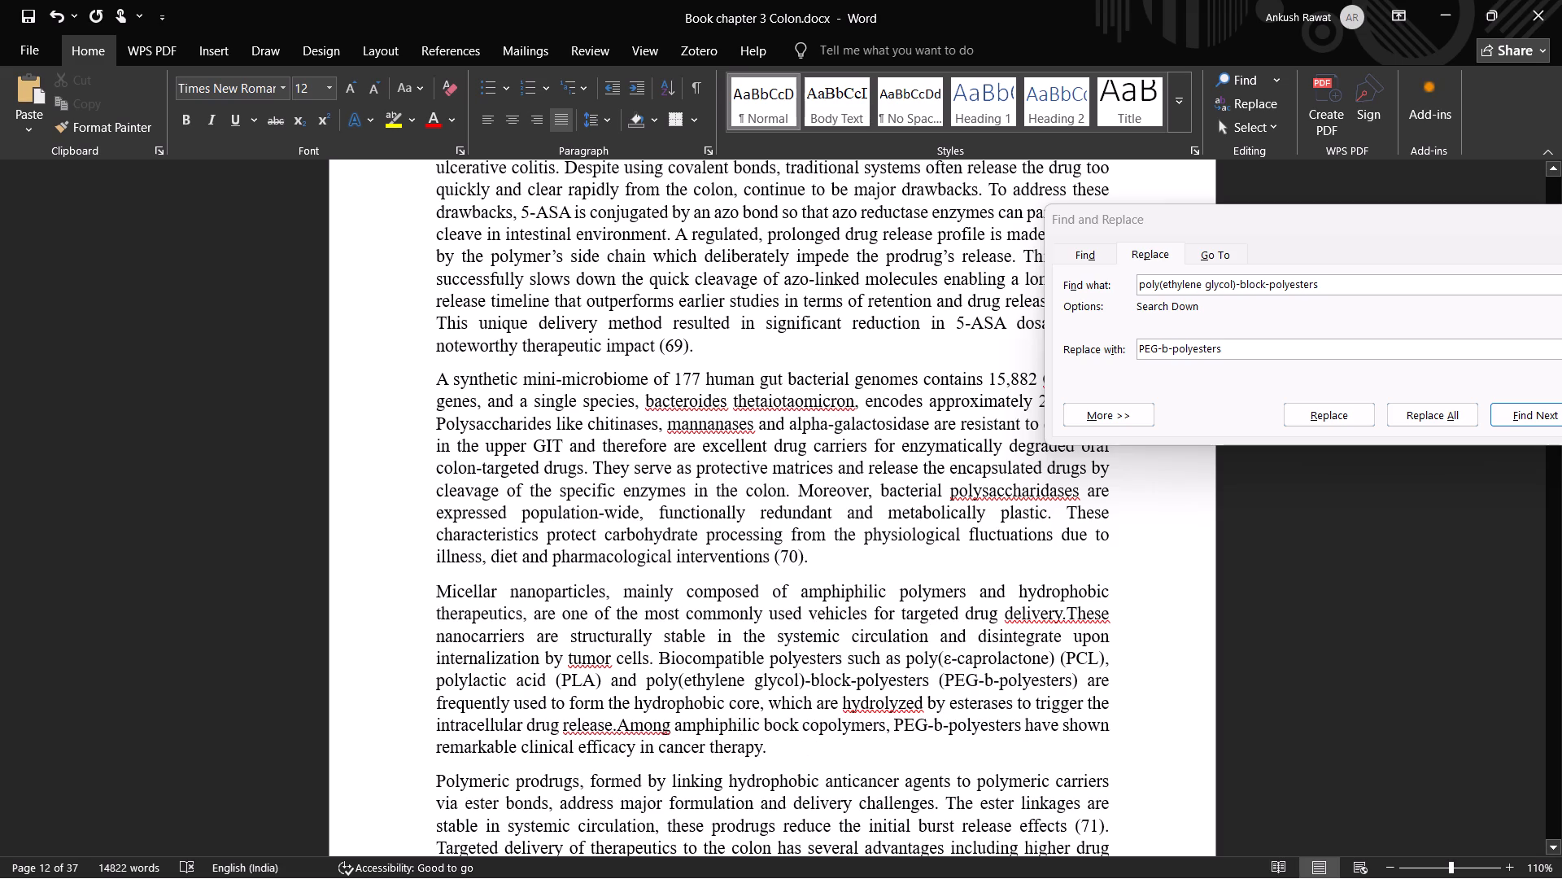
Insert the missing space between "release." and "Among" in the micellar nanoparticles paragraph.
left_click(615, 726)
key("space")
Check the spelling suggestions for "hydrolyzed" in the micellar nanoparticles paragraph.
left_click(854, 703)
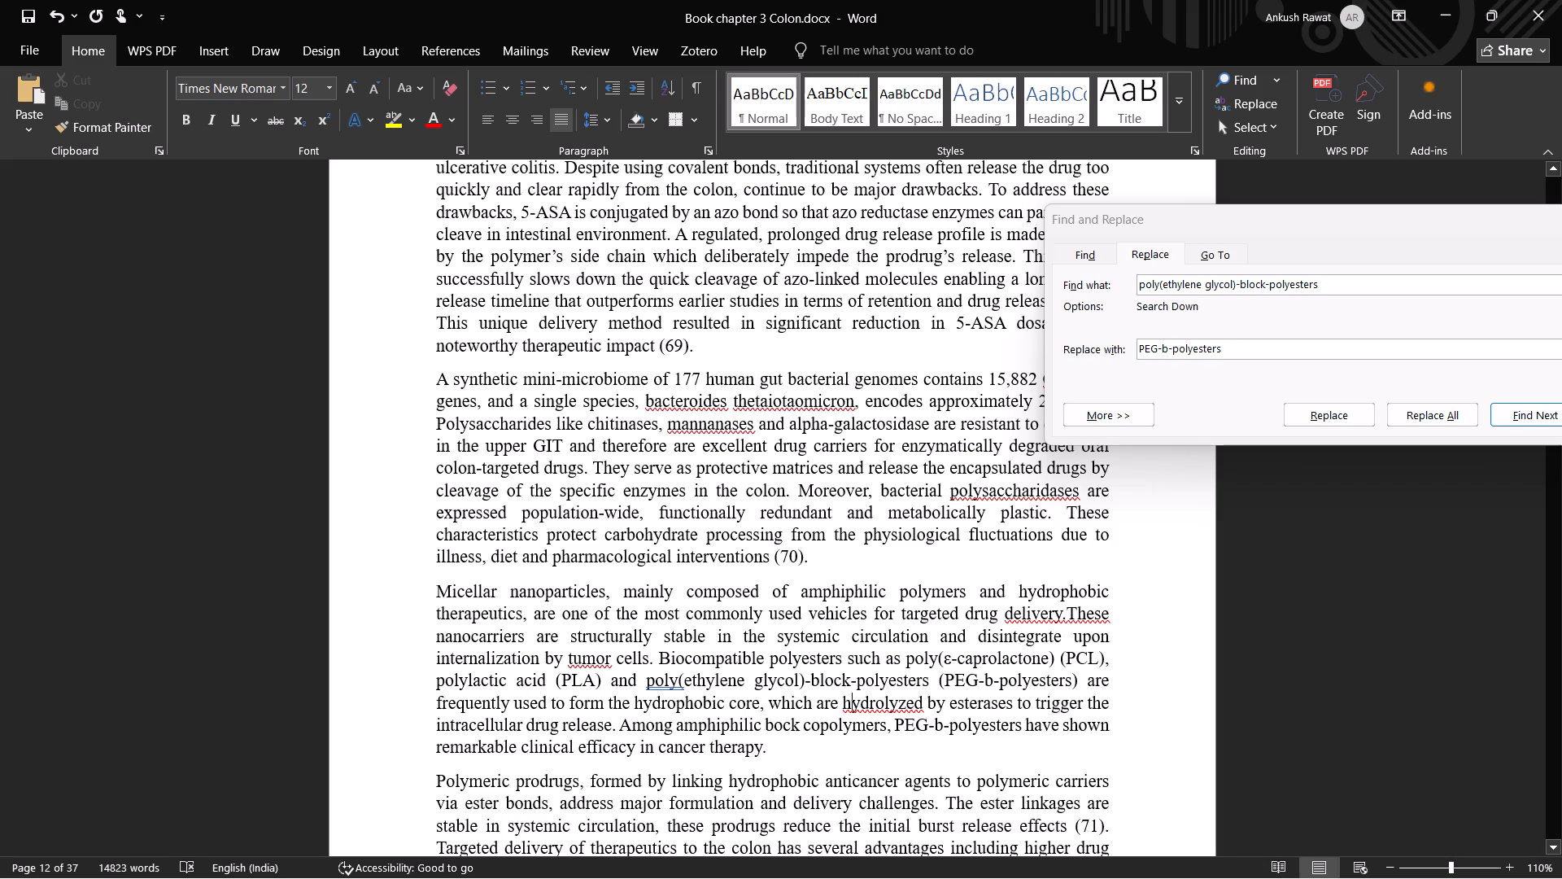
left_click(894, 705)
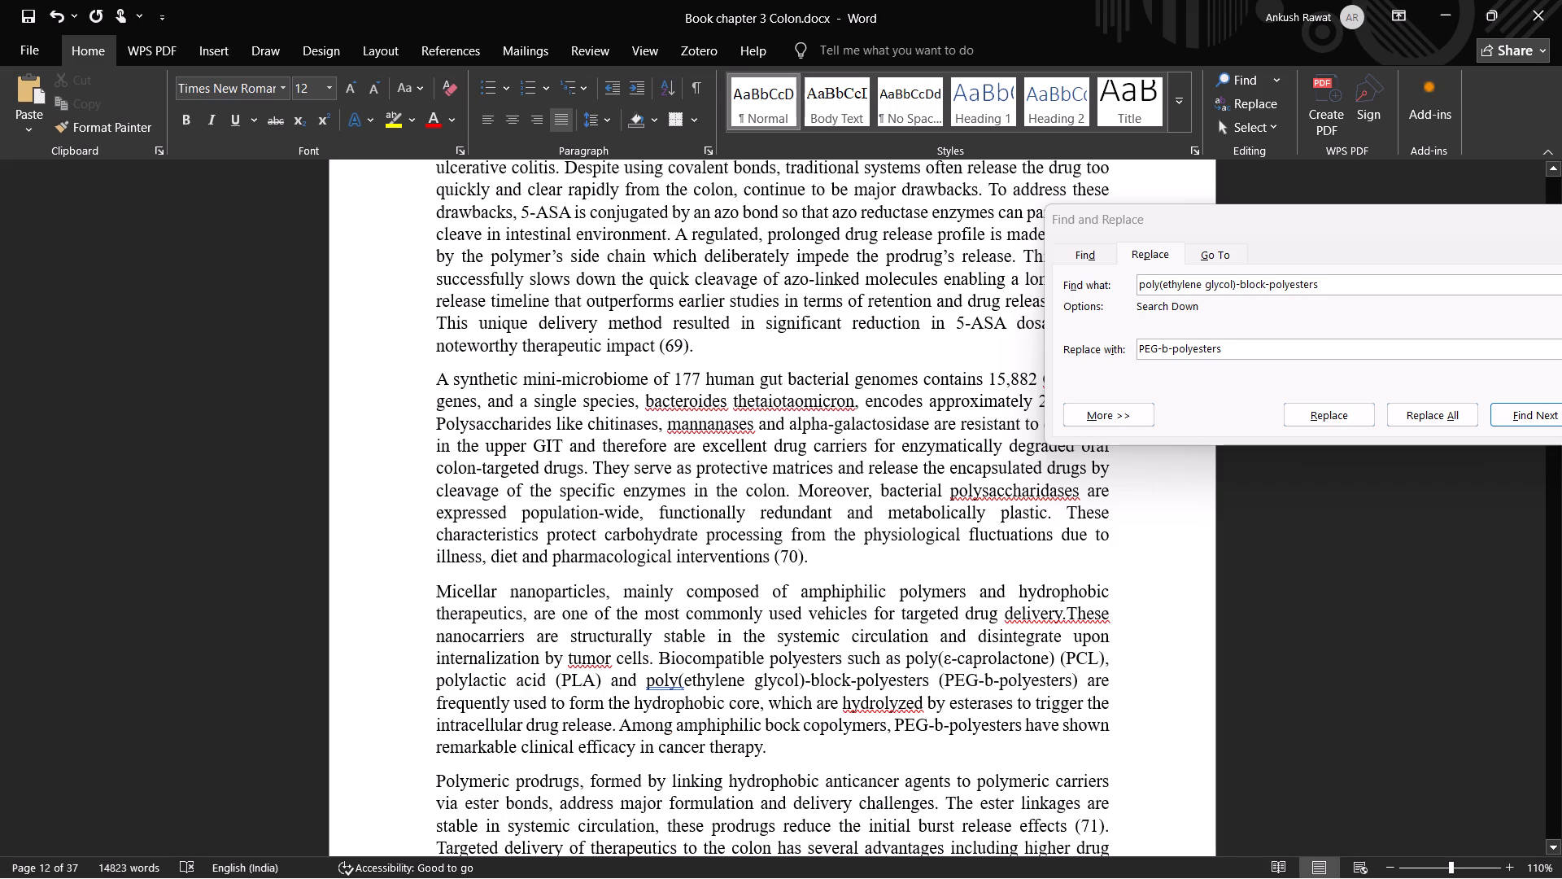
right_click(894, 705)
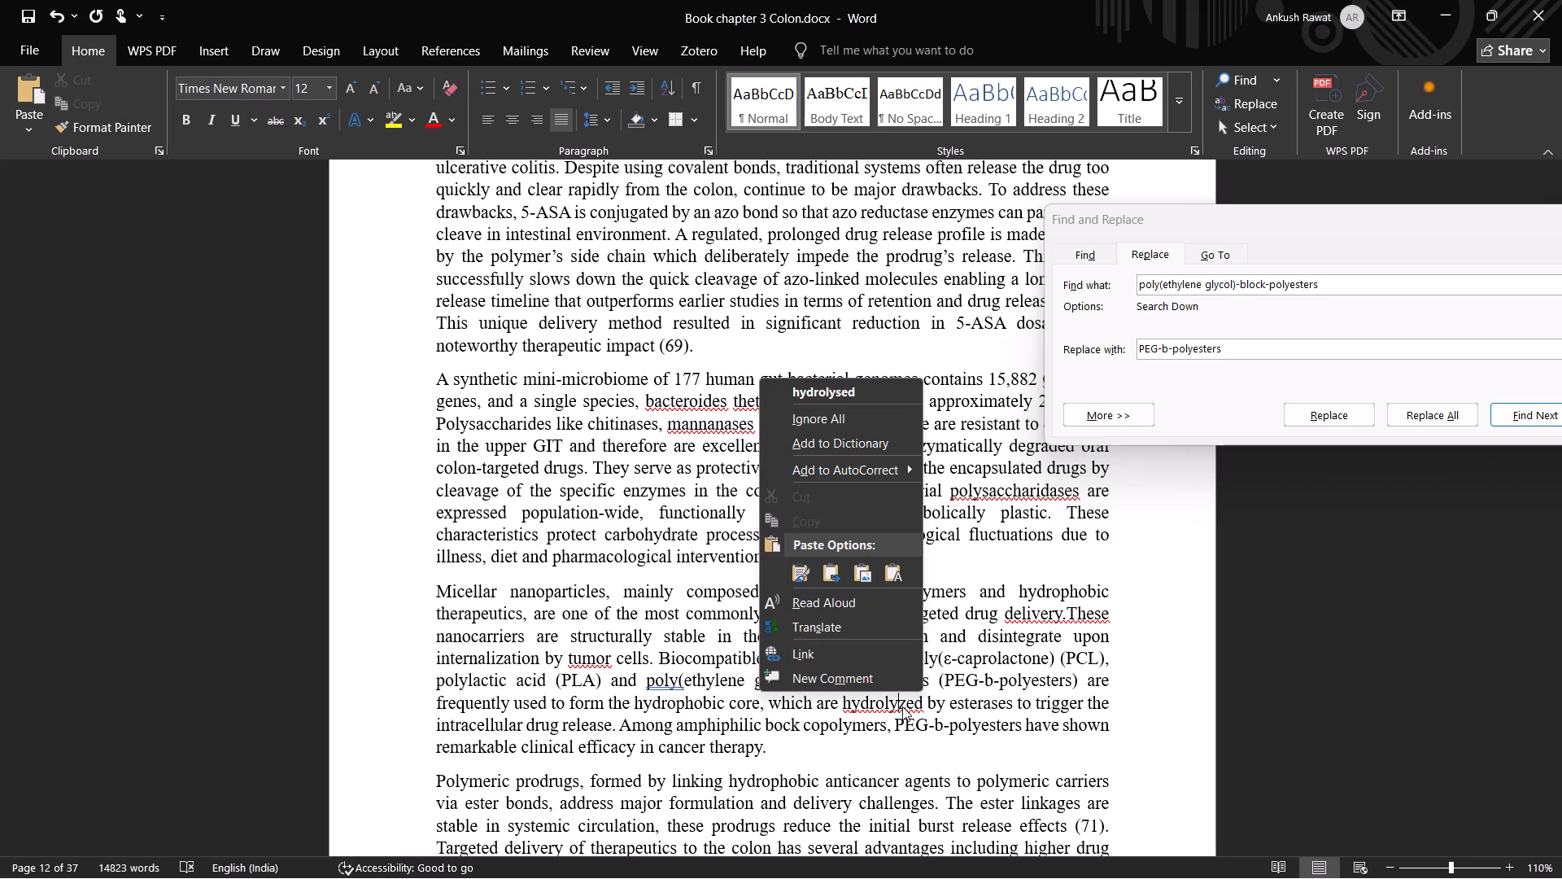
left_click(914, 708)
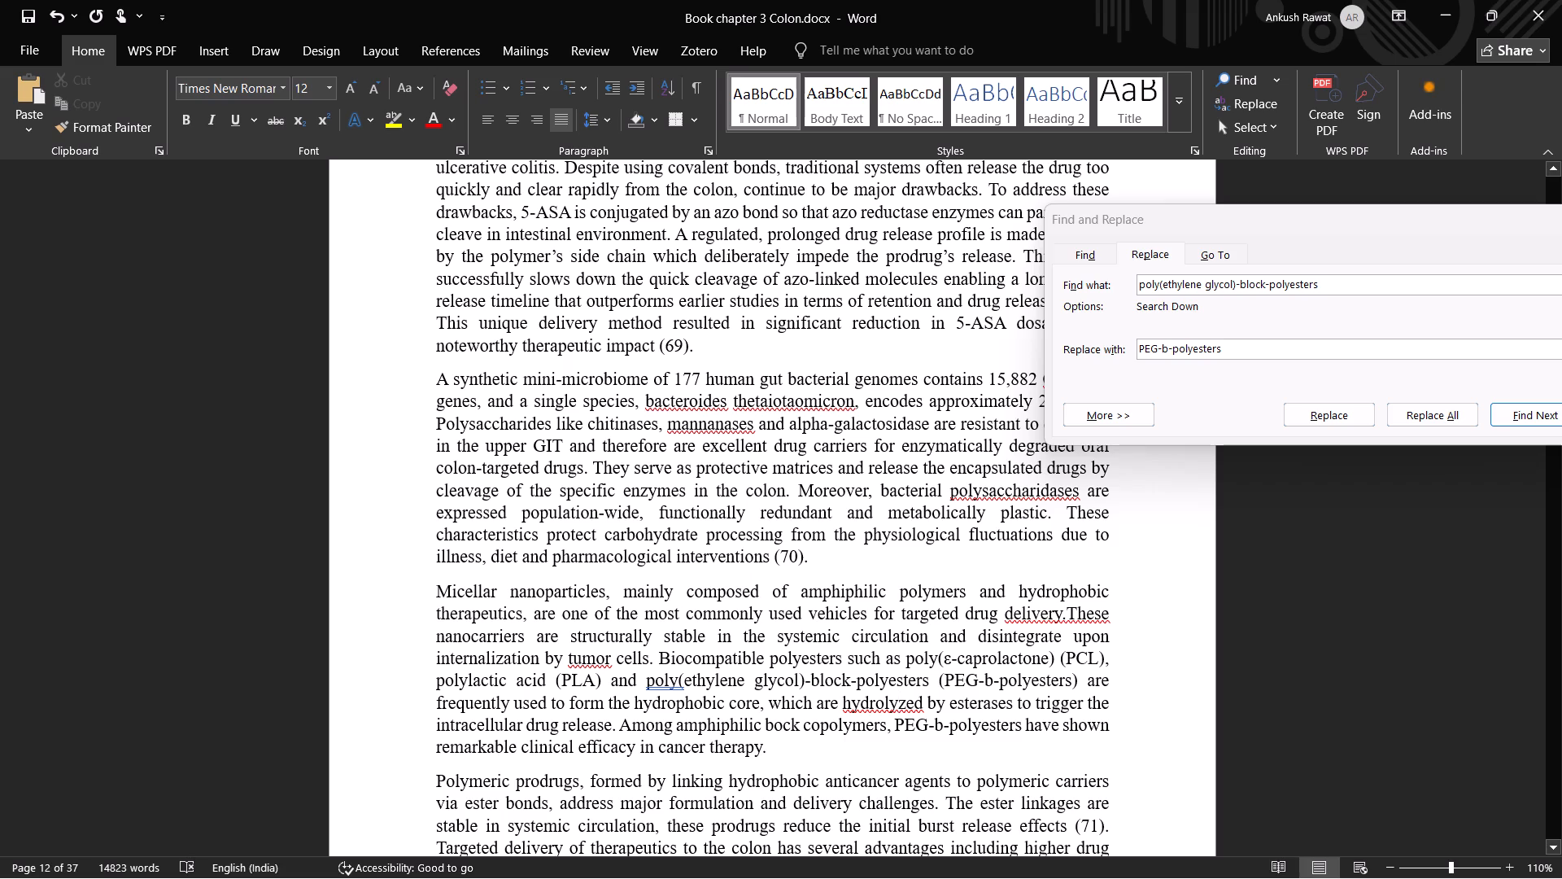
Insert the missing space between "delivery." and "These" in the micellar nanoparticles paragraph, keeping a single space before "nanocarriers".
left_click(1065, 612)
key("space")
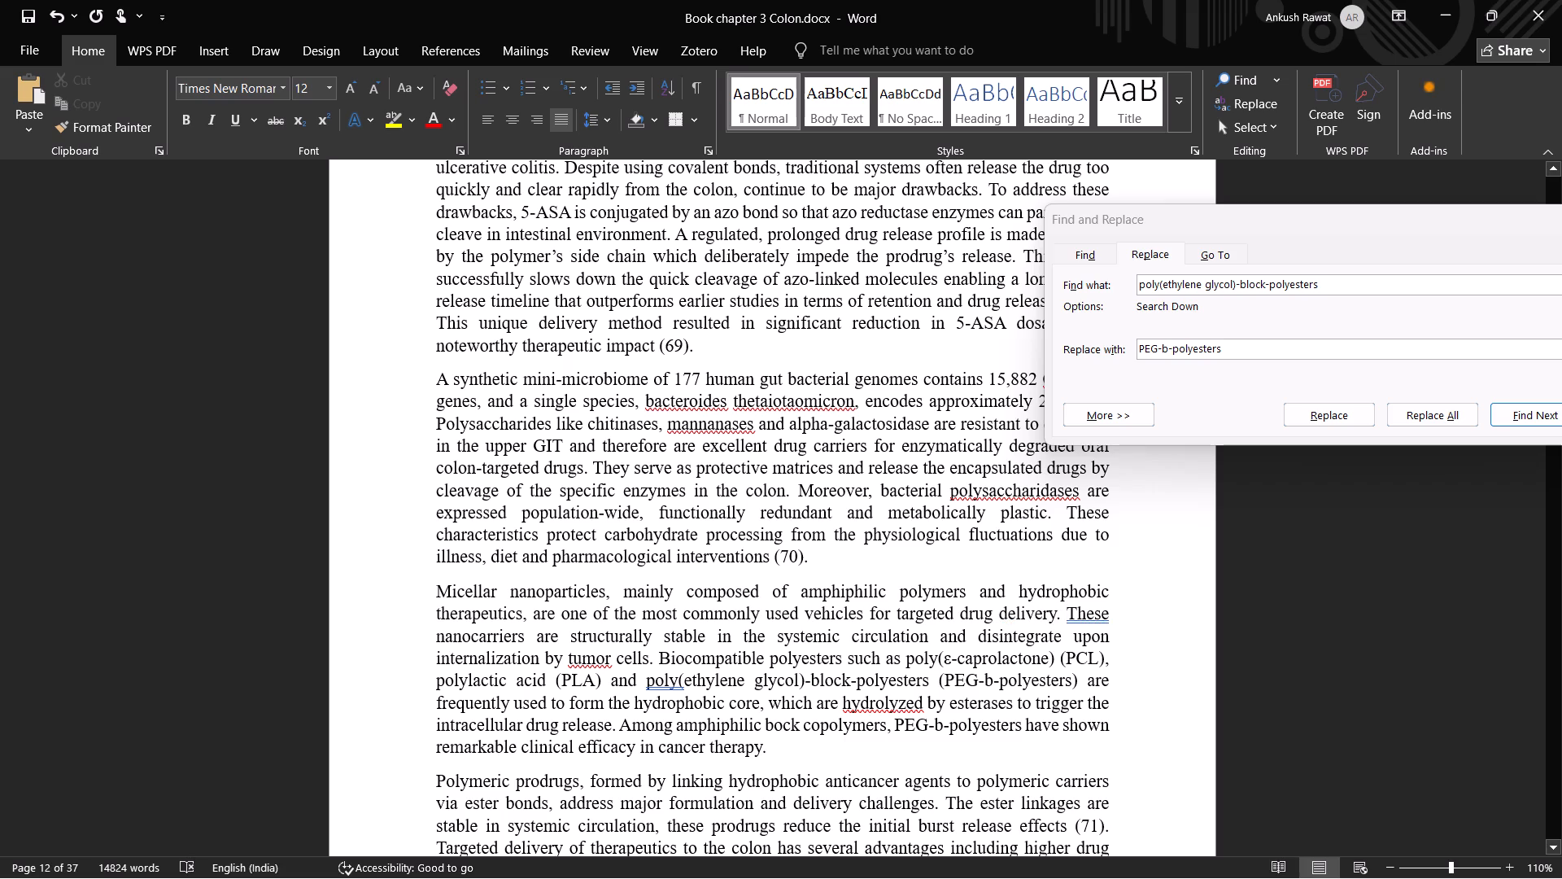
left_click(433, 639)
key("space")
key("BackSpace")
key("BackSpace")
key("space")
left_click(675, 684)
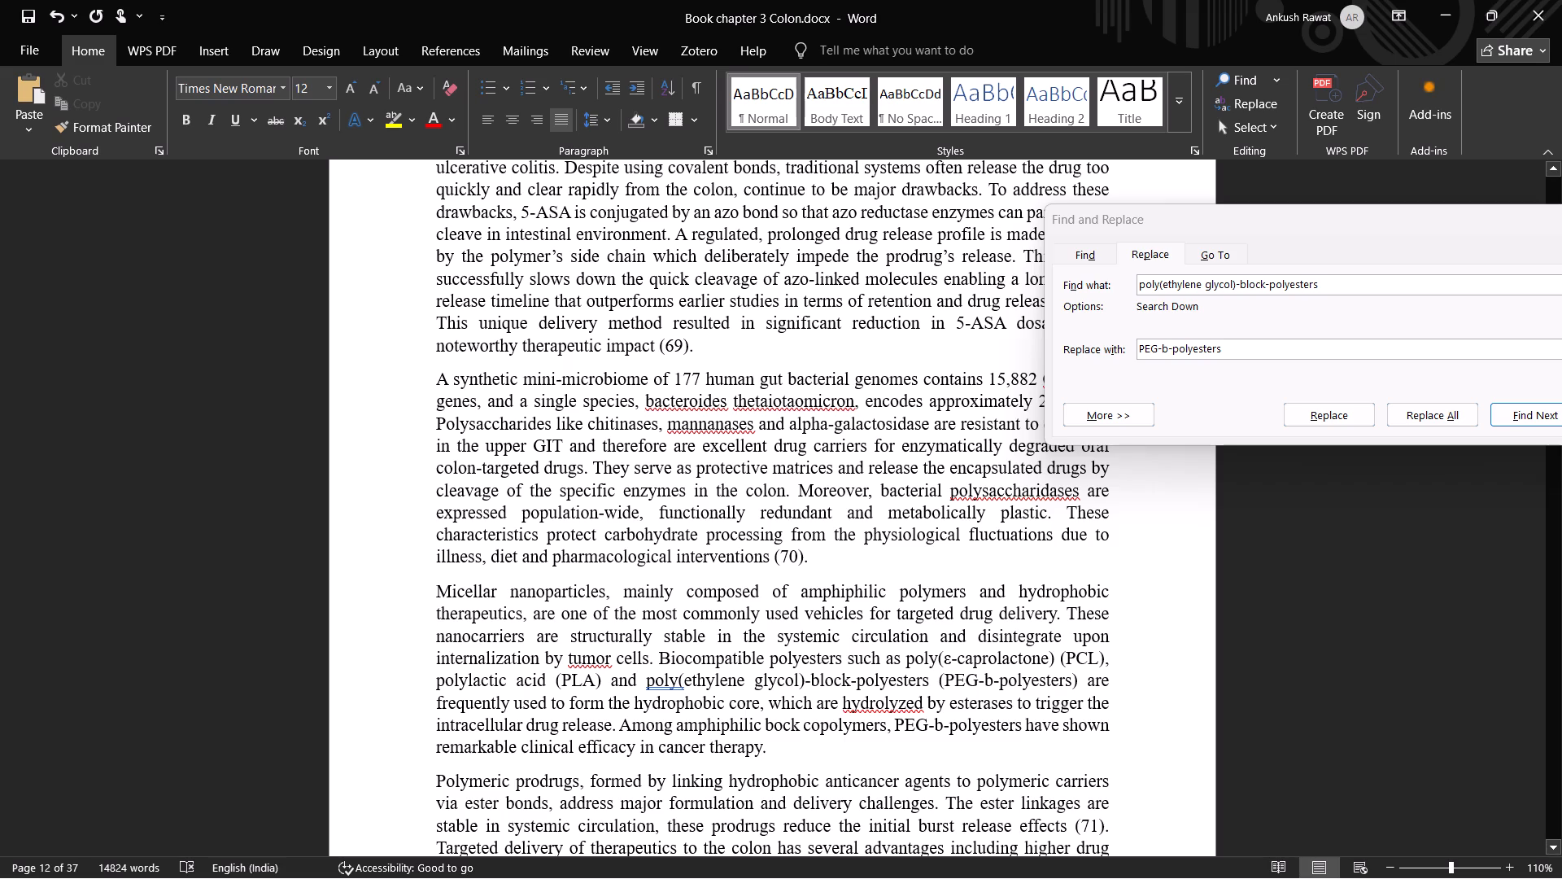
Remove the spaces before the commas following "stability", "biodegradability" and "biocompatibility" in the polysaccharide based nanocarriers paragraph.
scroll(685, 705, "down", 1)
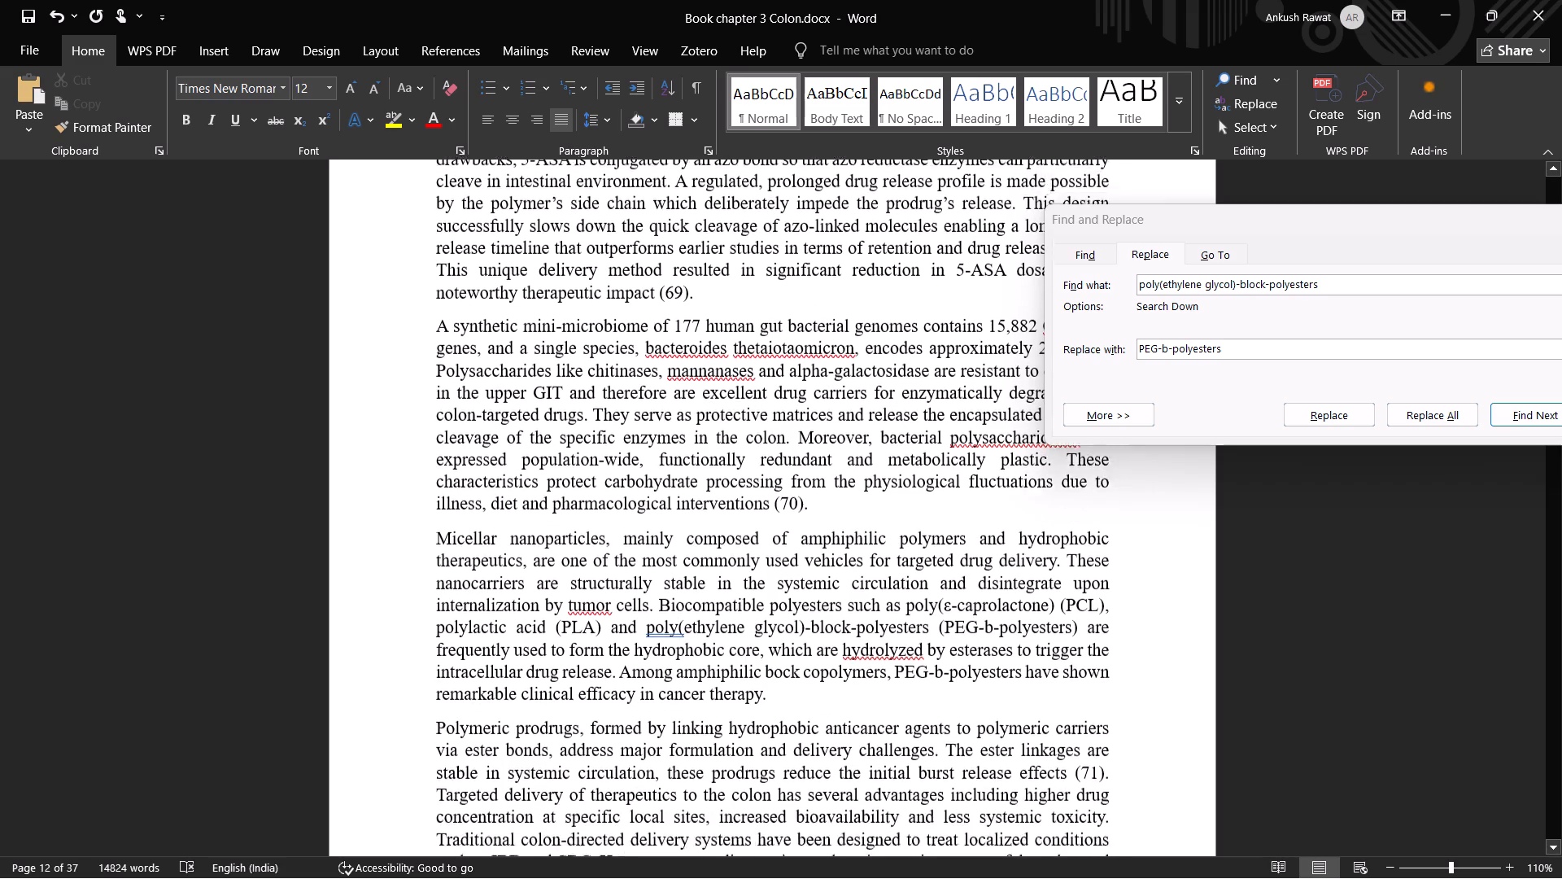
scroll(685, 705, "down", 3)
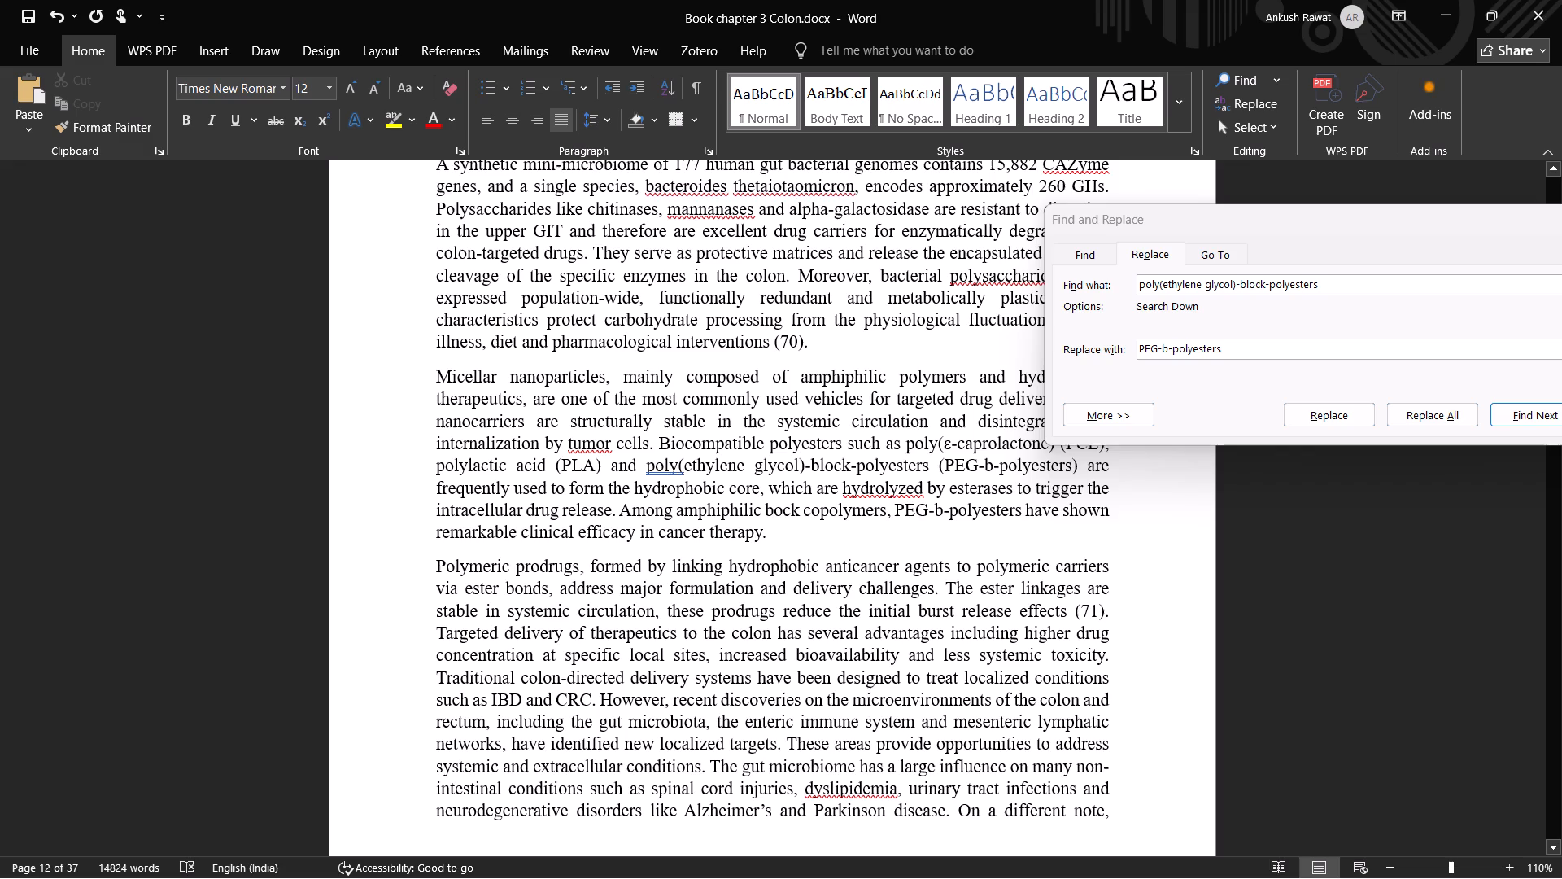
scroll(670, 689, "down", 1)
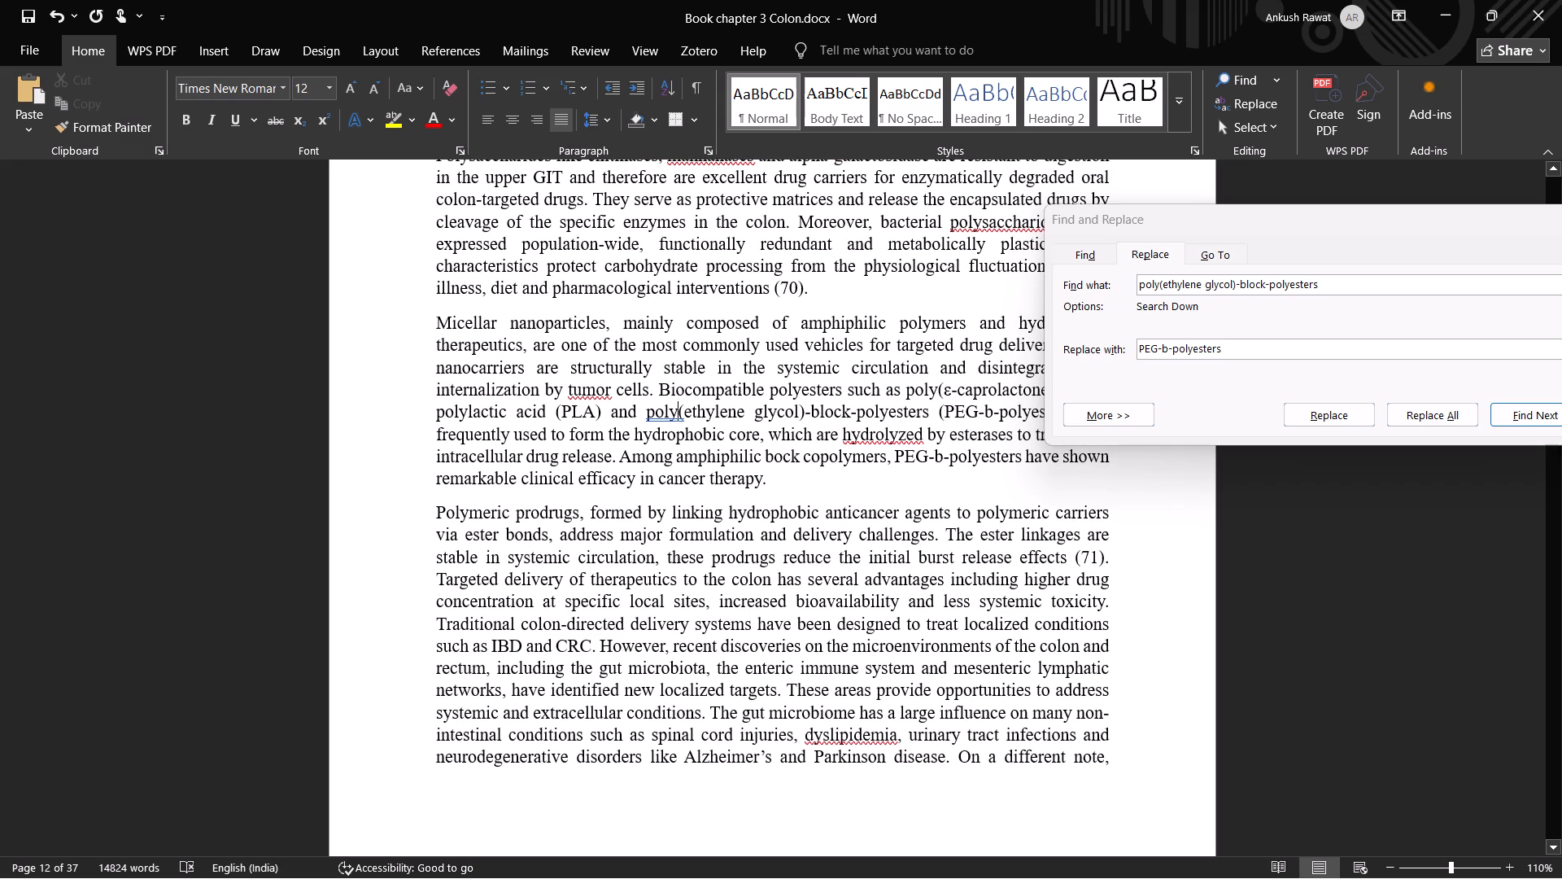
scroll(600, 673, "down", 2)
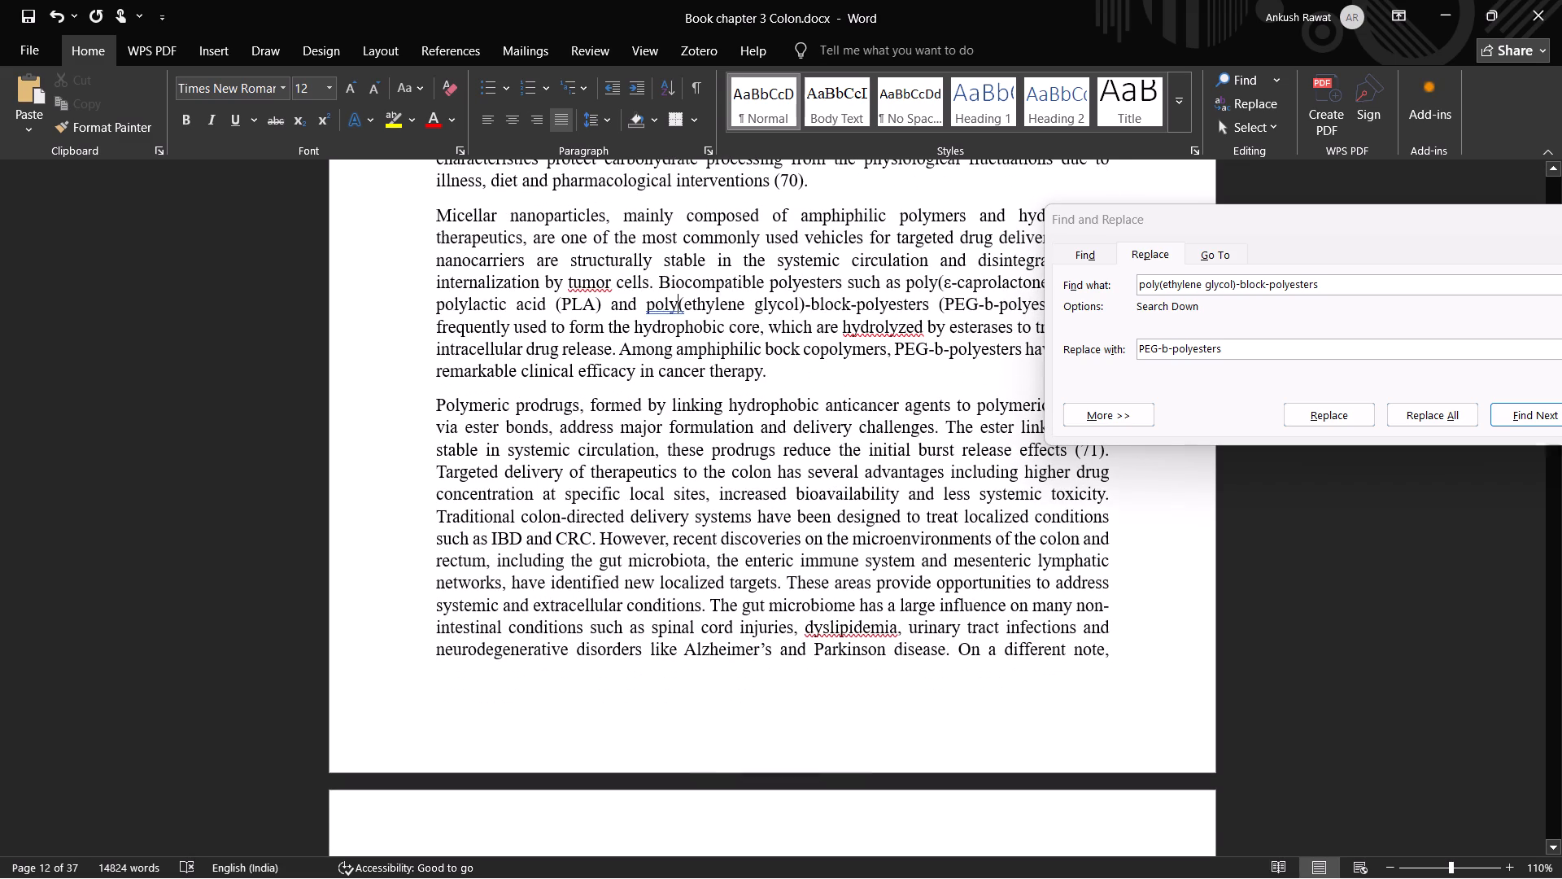
scroll(818, 662, "down", 5)
scroll(781, 674, "up", 1)
scroll(775, 674, "down", 3)
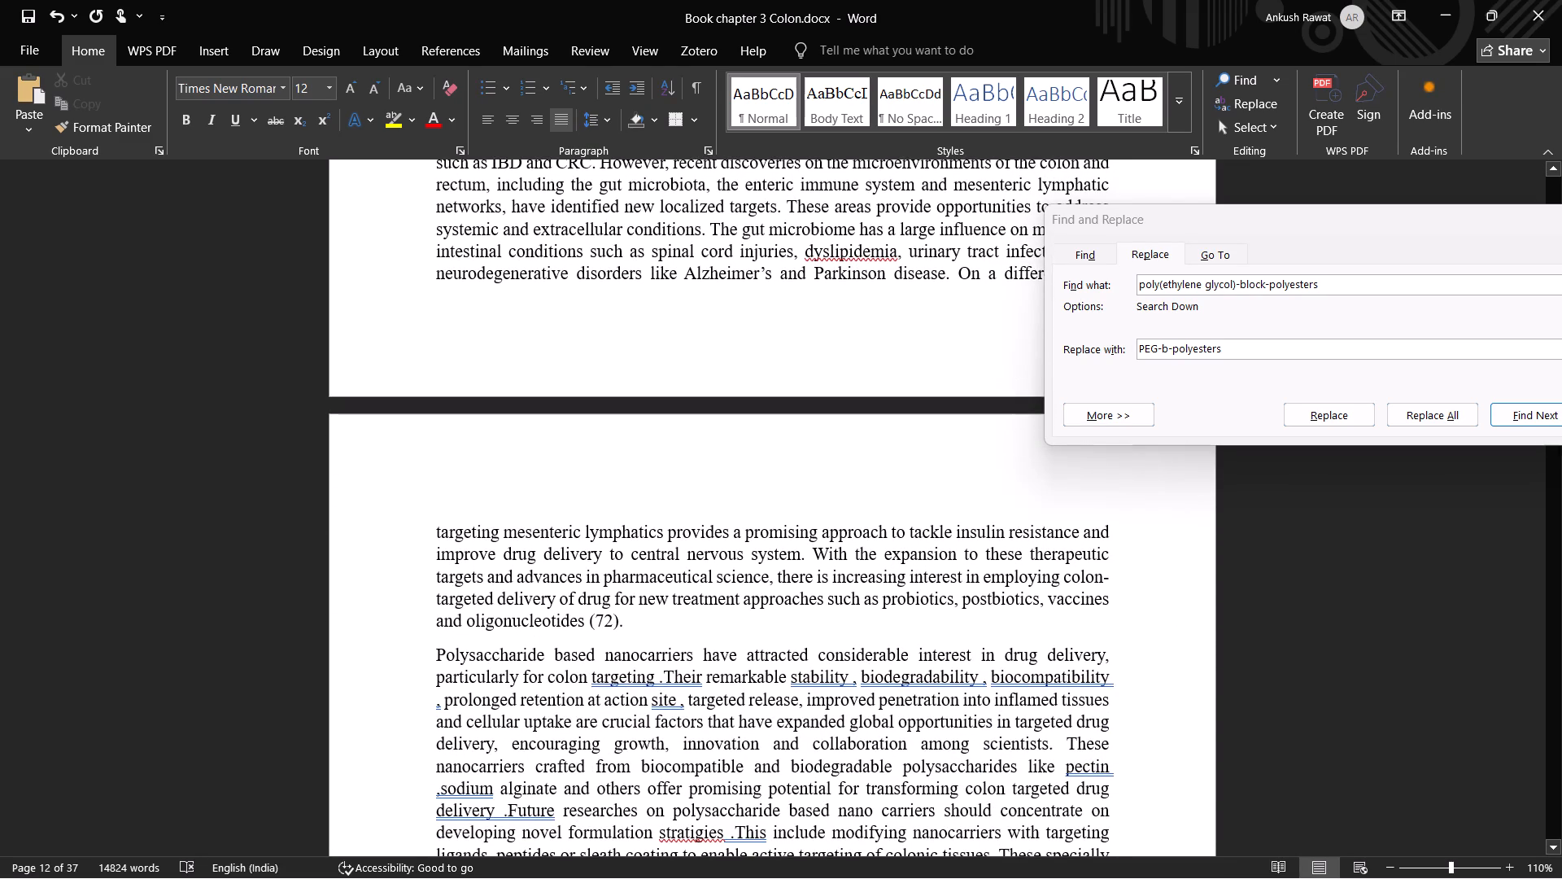
left_click(849, 682)
left_click(854, 680)
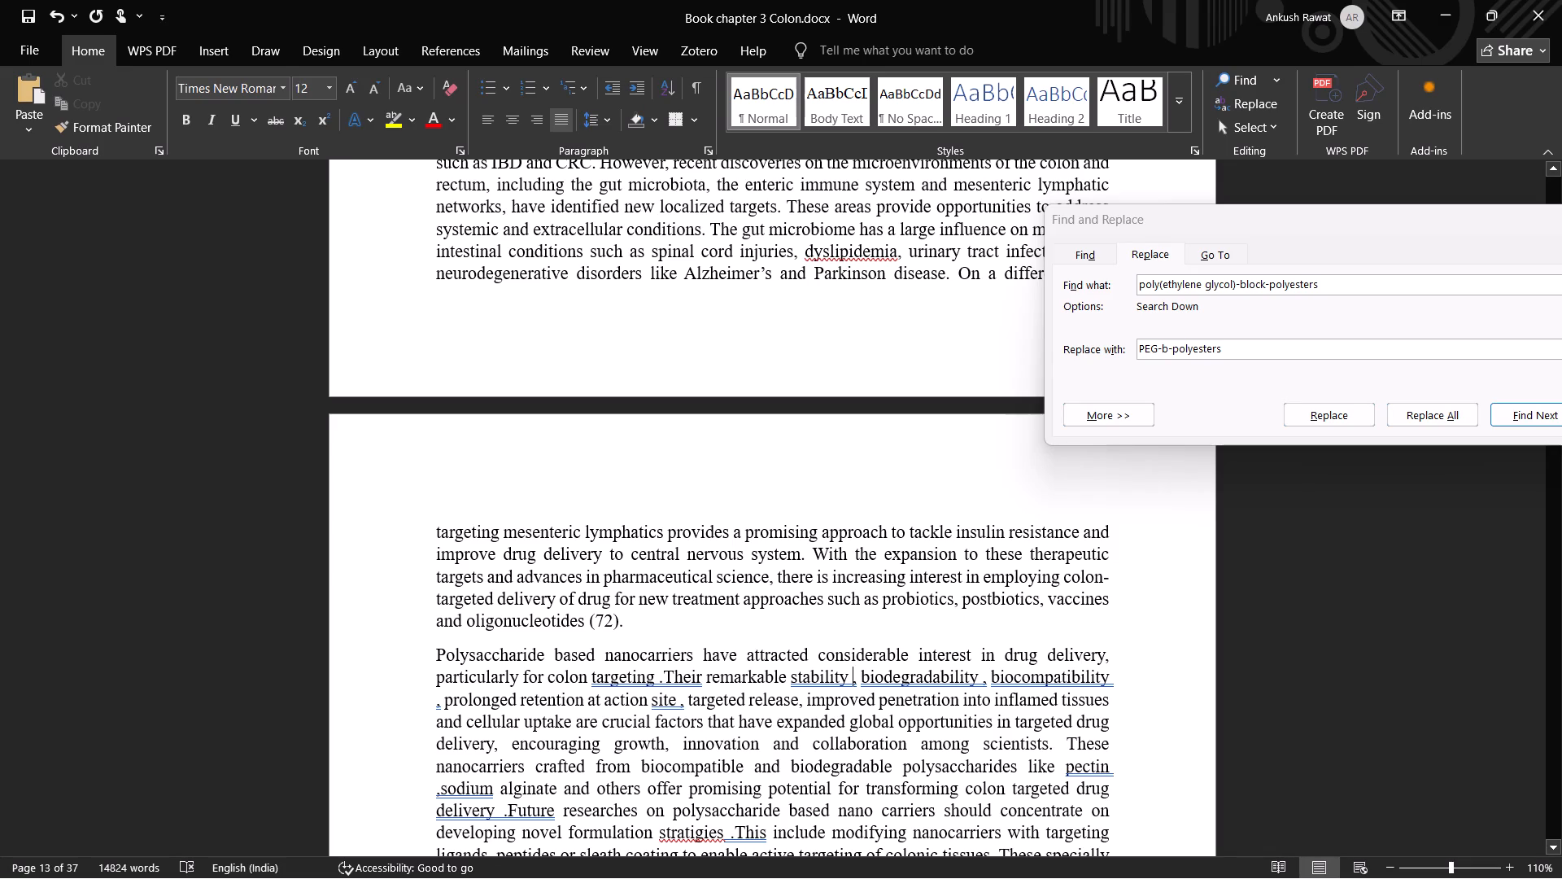
key("BackSpace")
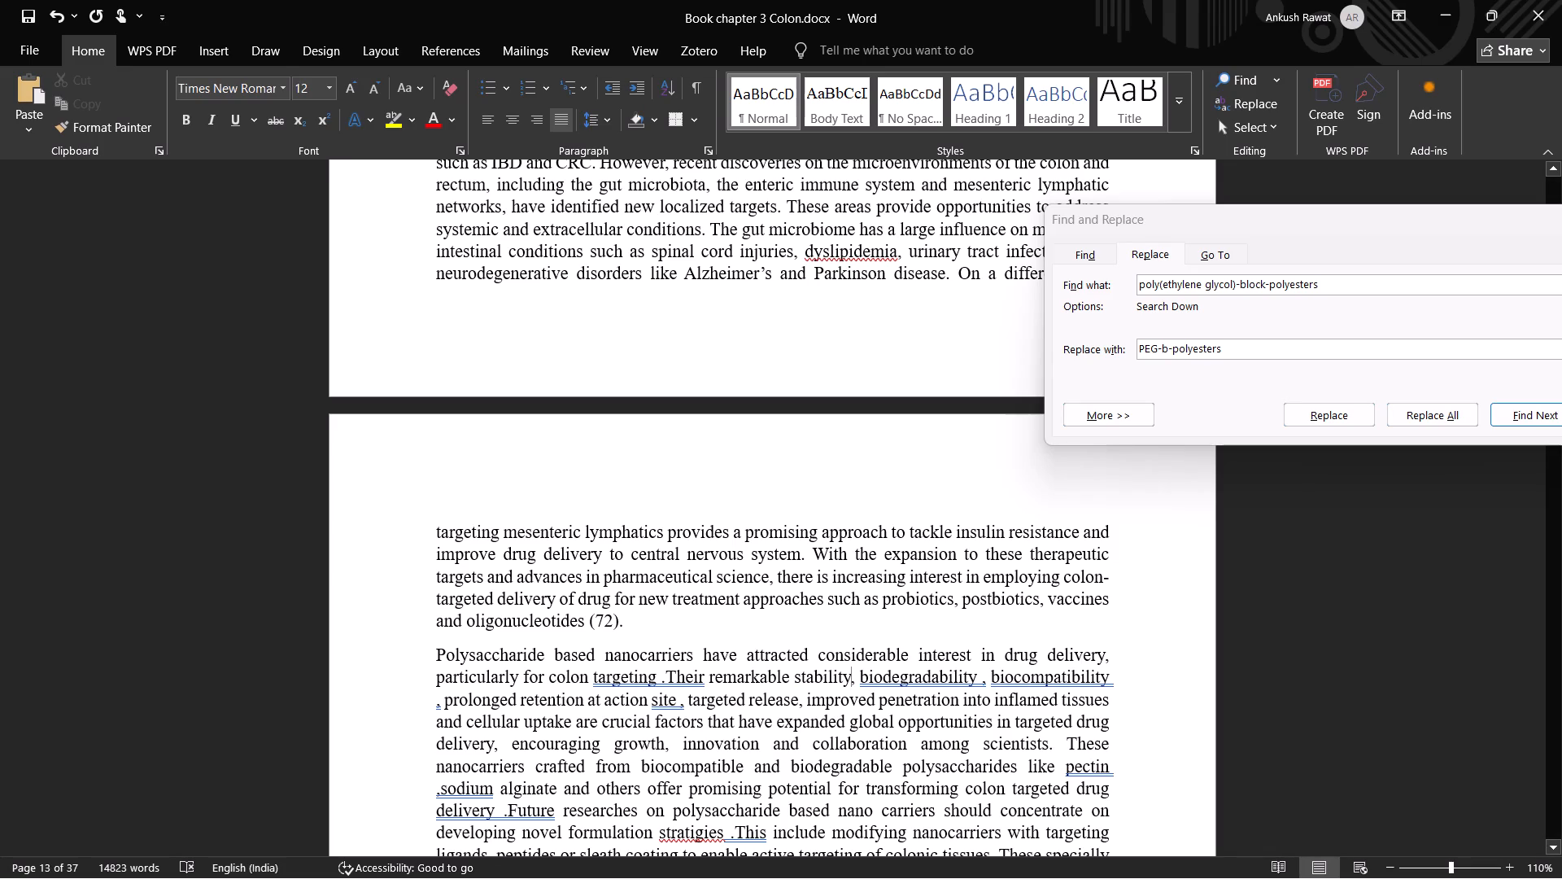
left_click(980, 683)
key("BackSpace")
left_click(1103, 680)
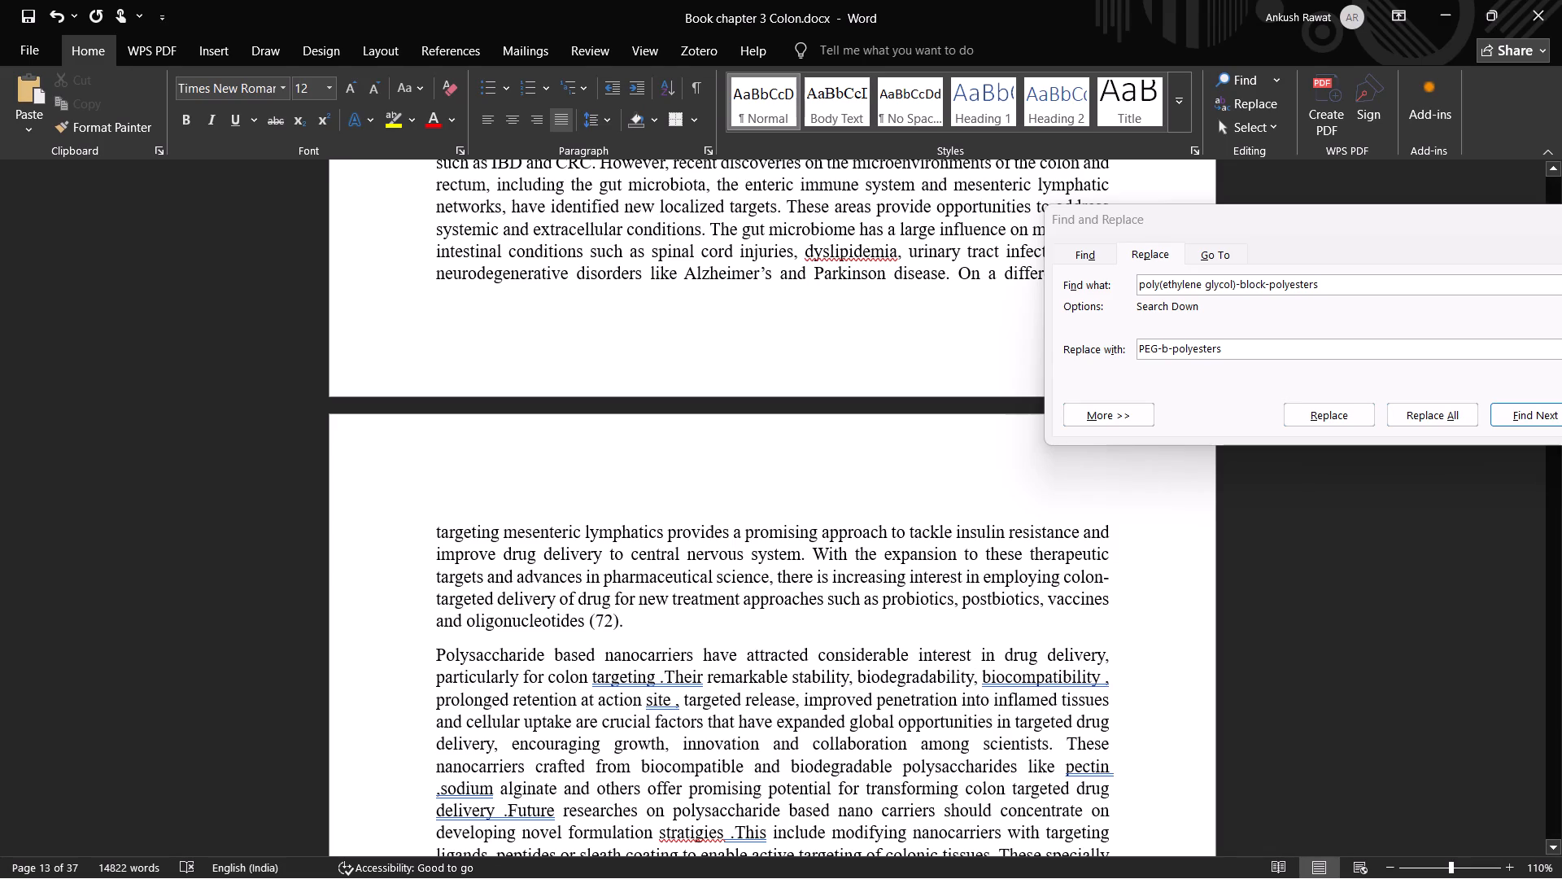
key("BackSpace")
Correct the full stop spacing to "targeting. Their" in the polysaccharide based nanocarriers paragraph.
left_click(660, 684)
key("BackSpace")
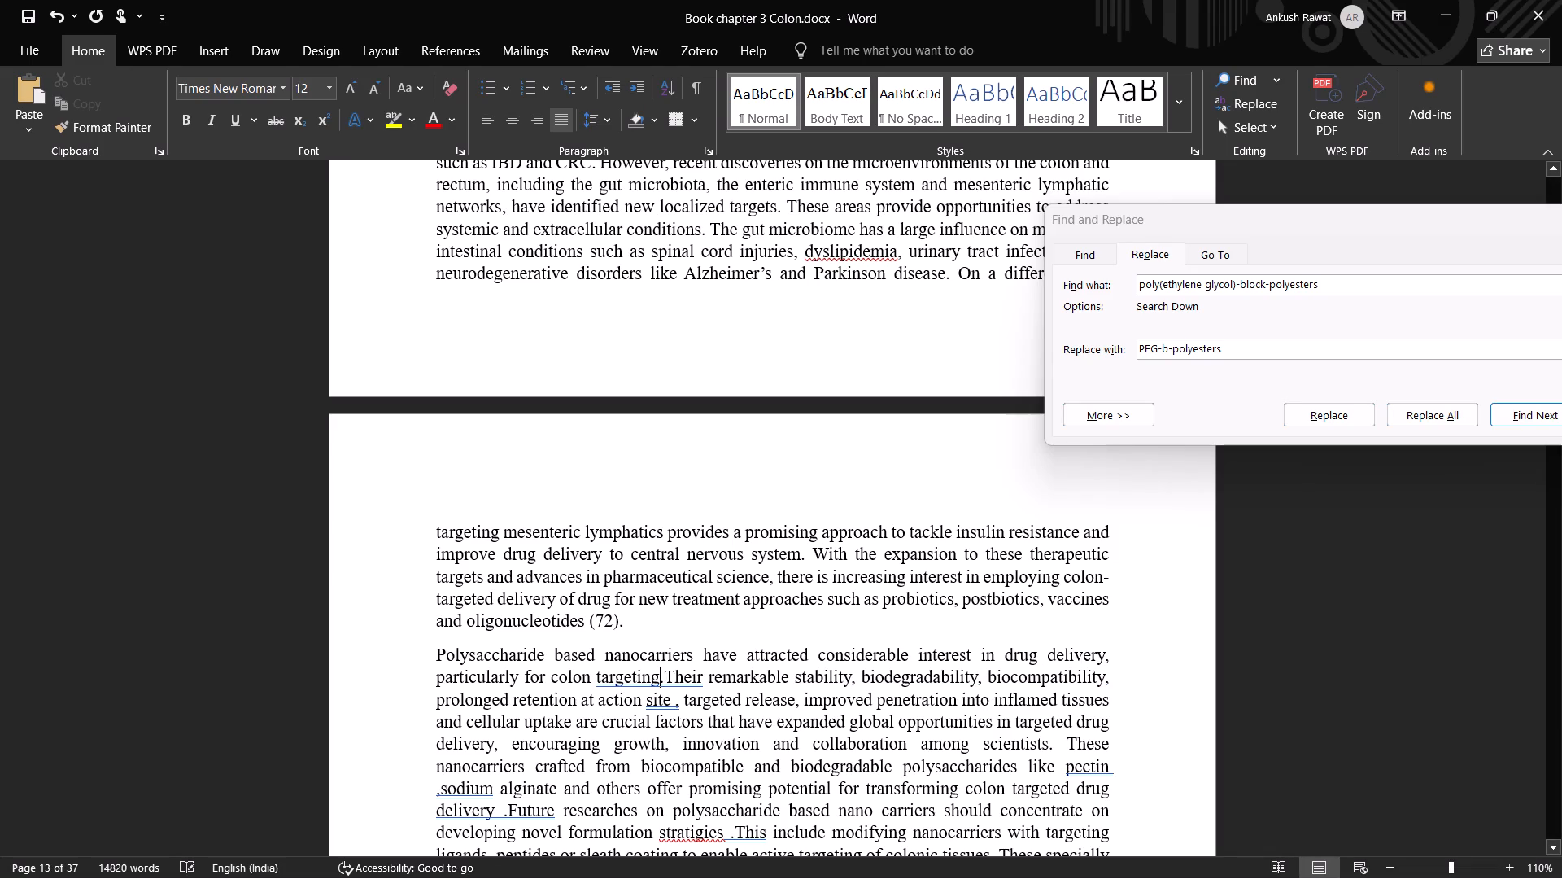
left_click(668, 680)
key("space")
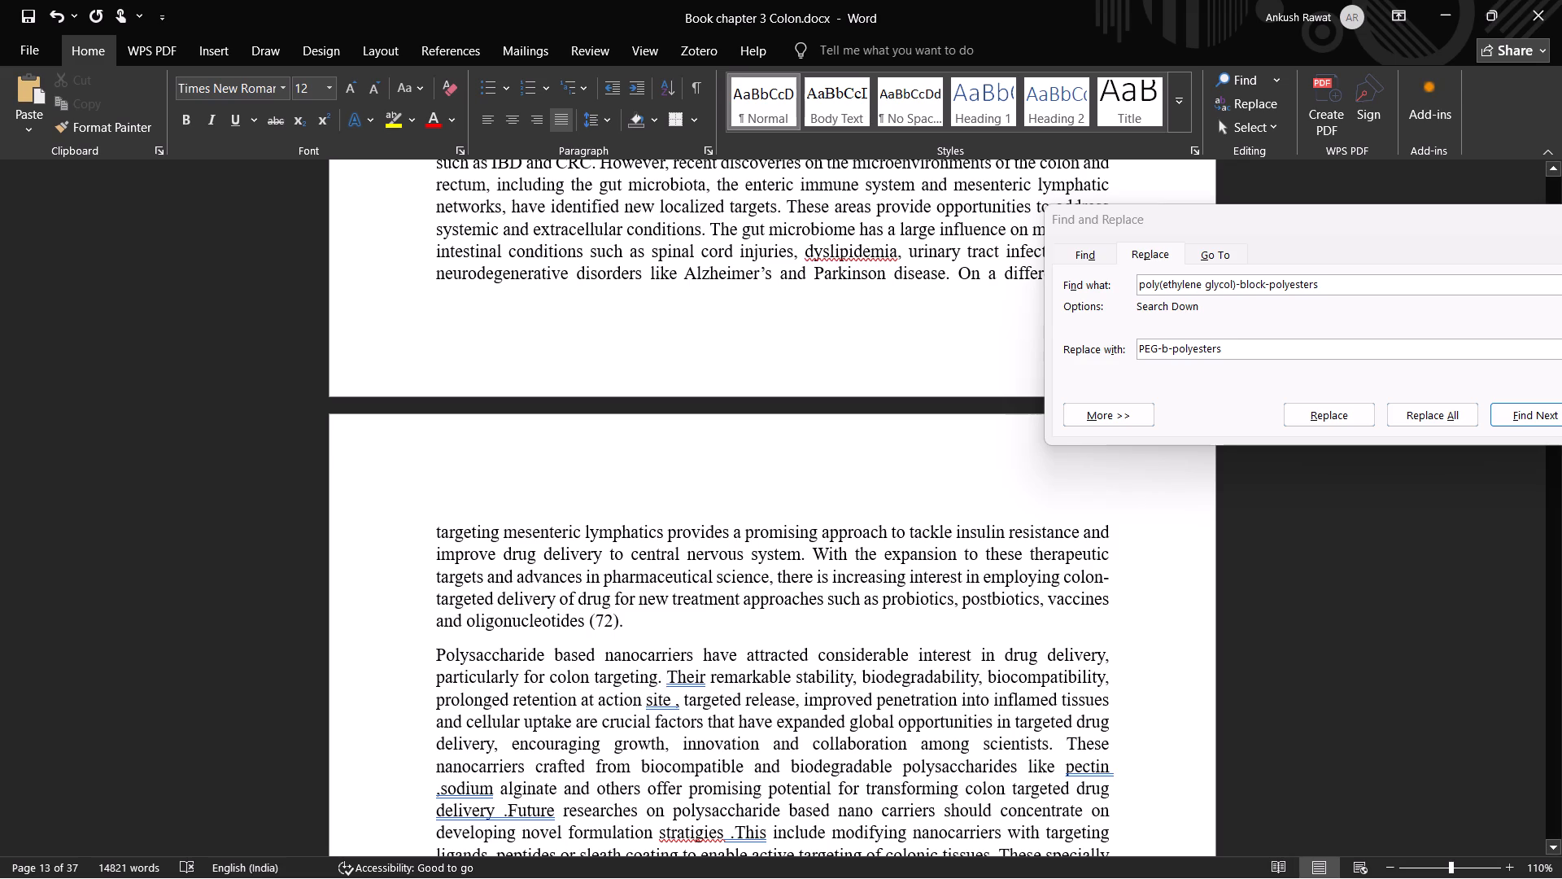
Correct the comma spacing to "site, targeted" and "pectin, sodium alginate" in the polysaccharide based nanocarriers paragraph.
left_click(670, 706)
left_click(674, 703)
key("BackSpace")
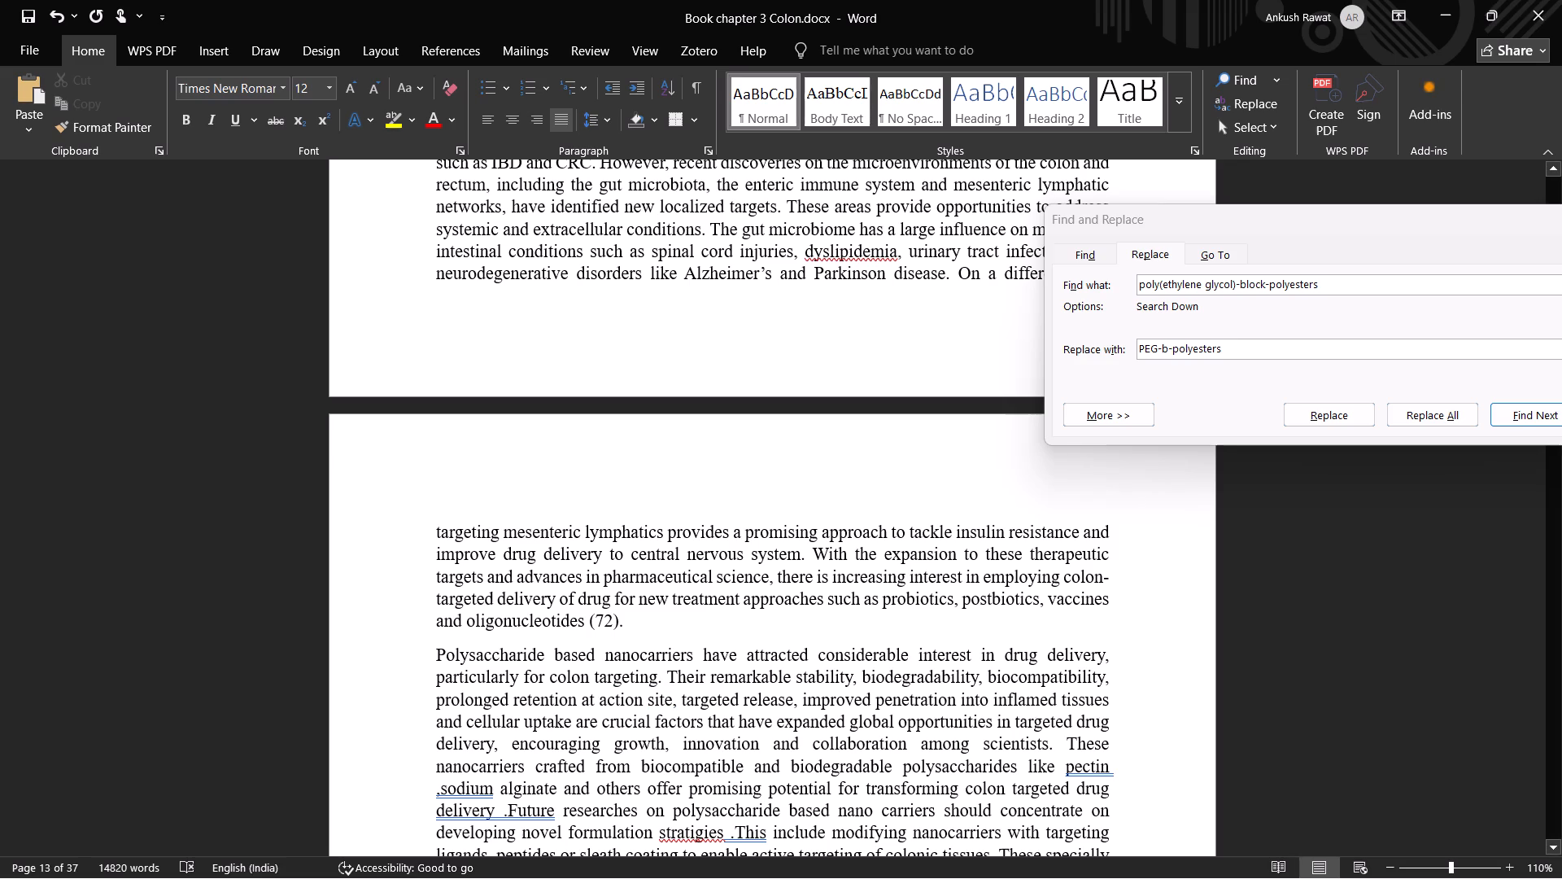
left_click(440, 794)
key("space")
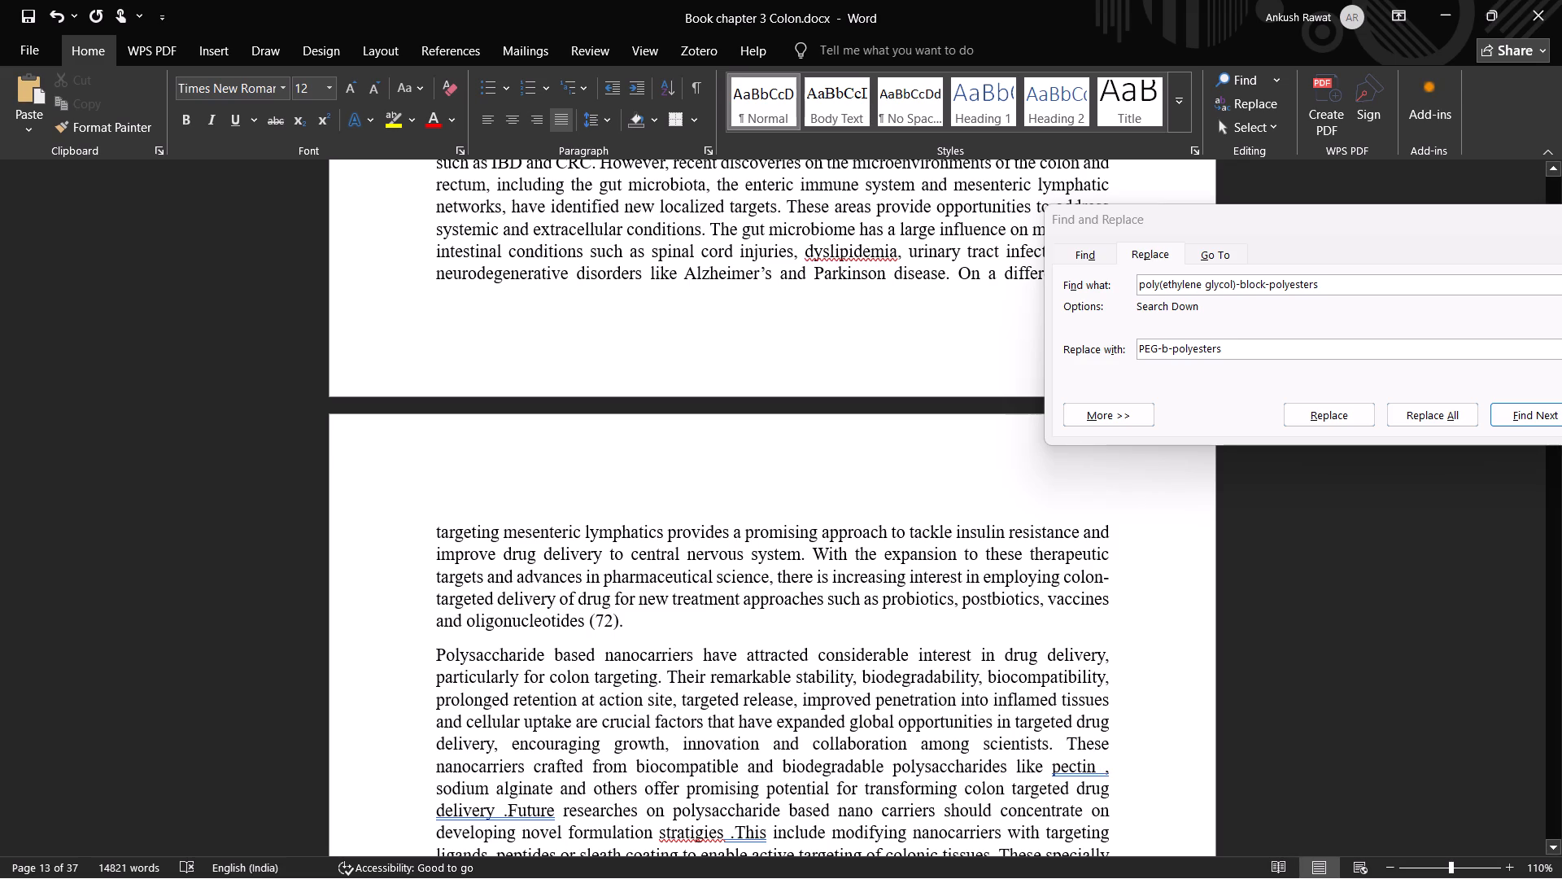
left_click(1104, 767)
key("BackSpace")
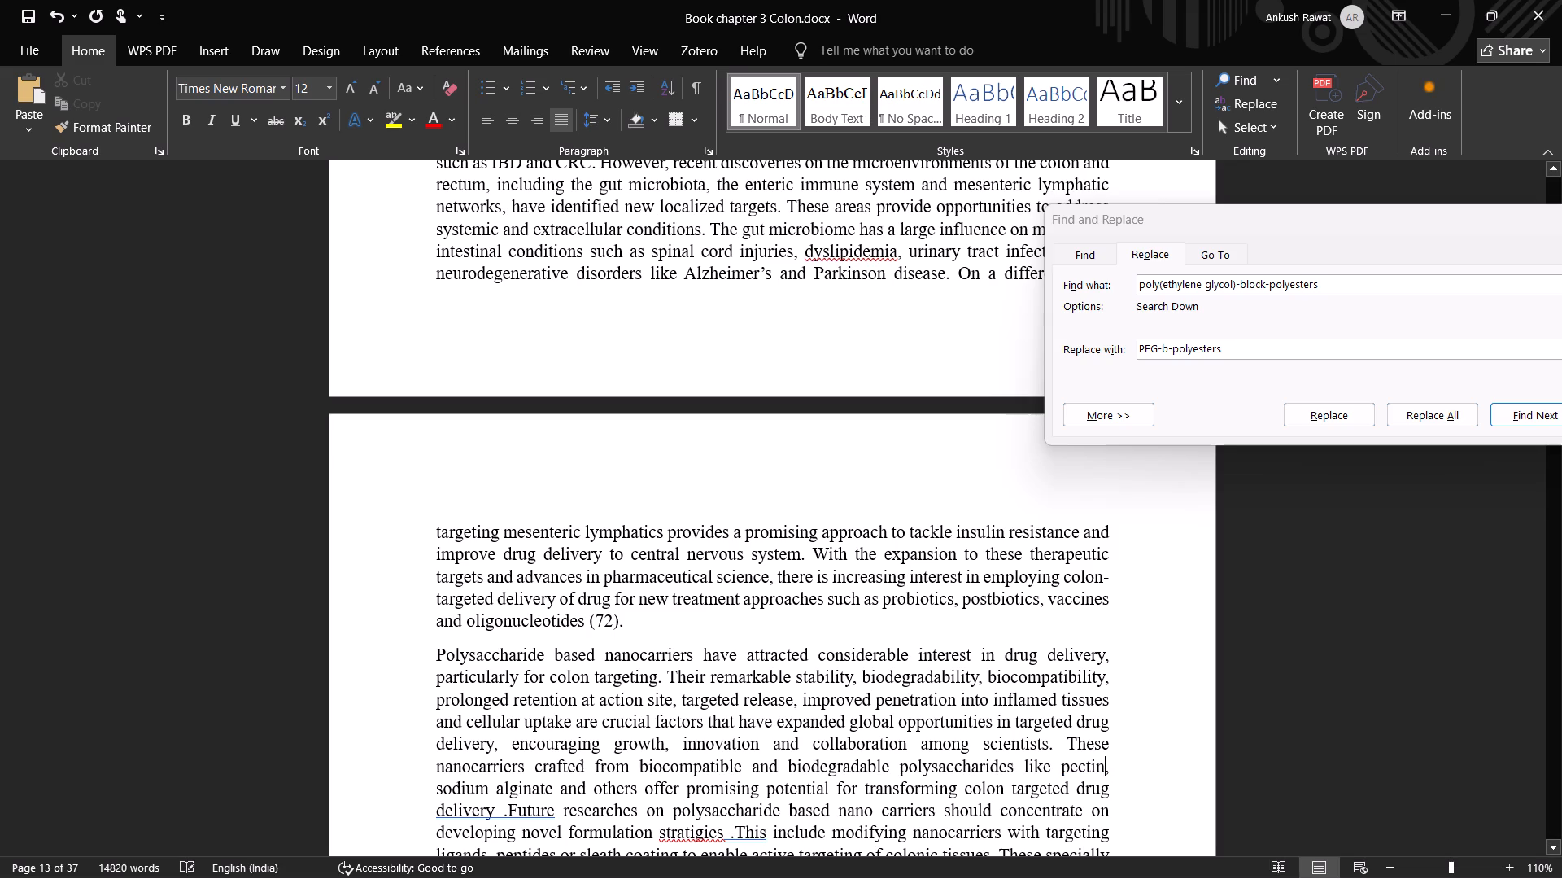
Move the spaces from before to after the full stops preceding "Future researches" and "This include" in the polysaccharide based nanocarriers paragraph.
scroll(636, 798, "down", 2)
left_click(503, 712)
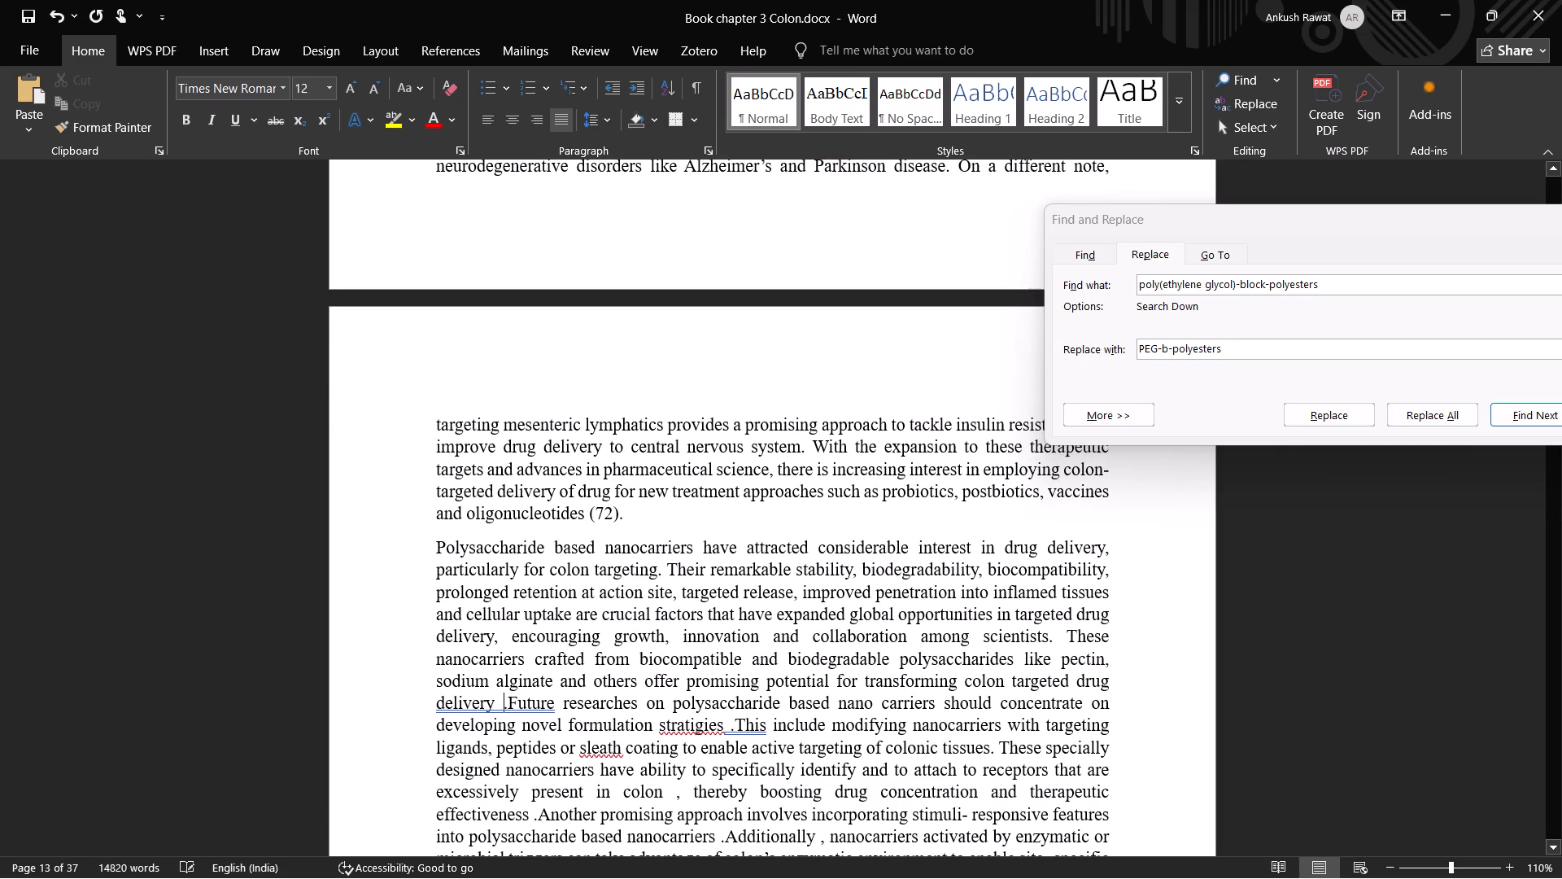
key("BackSpace")
left_click(500, 707)
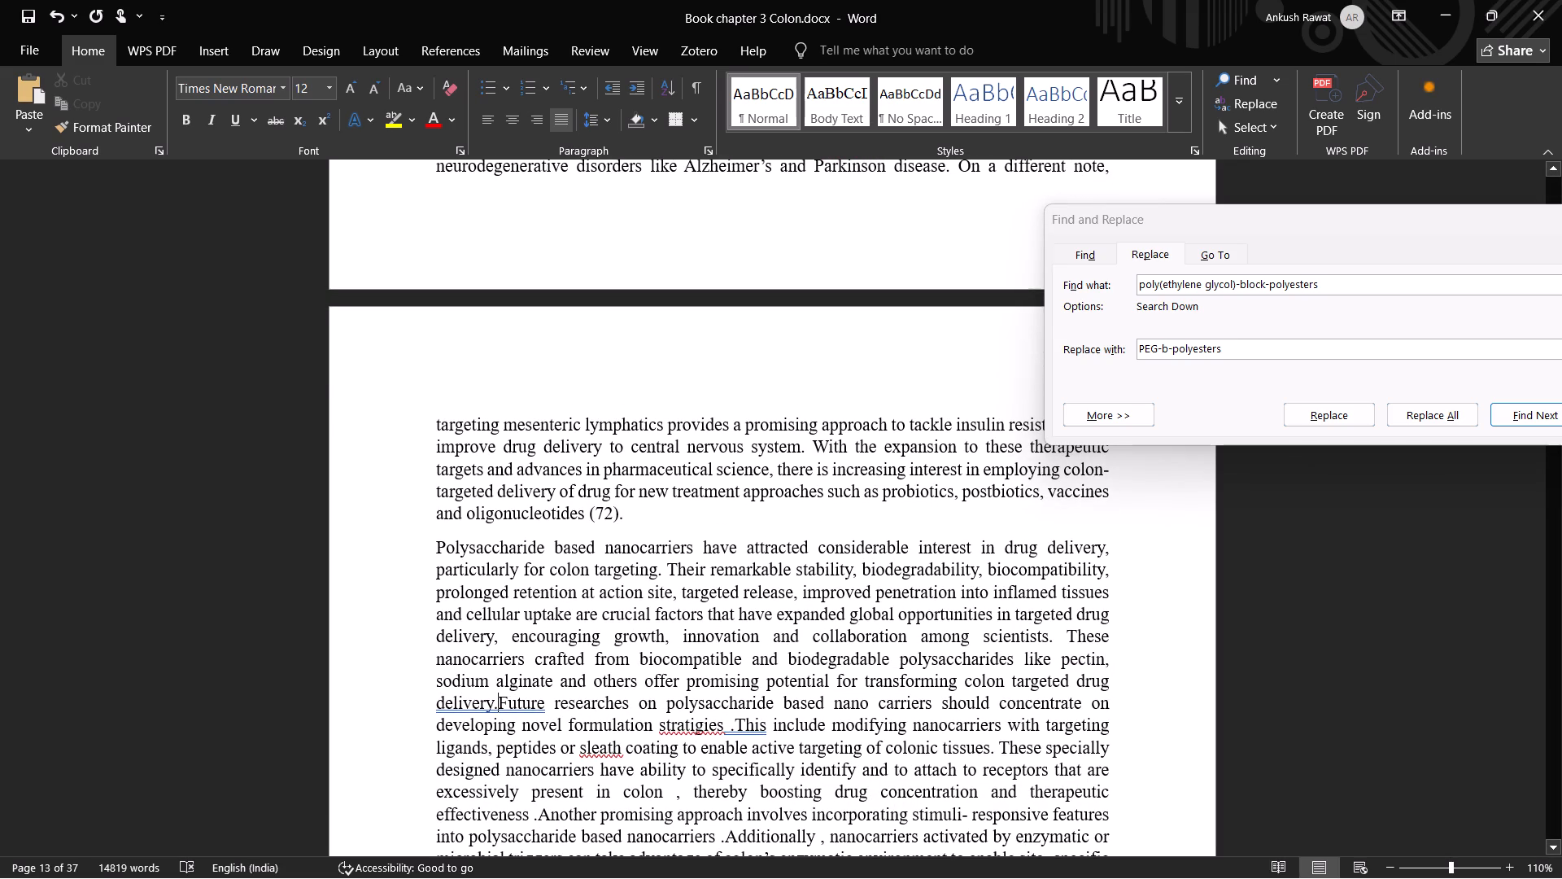
key("space")
left_click(735, 734)
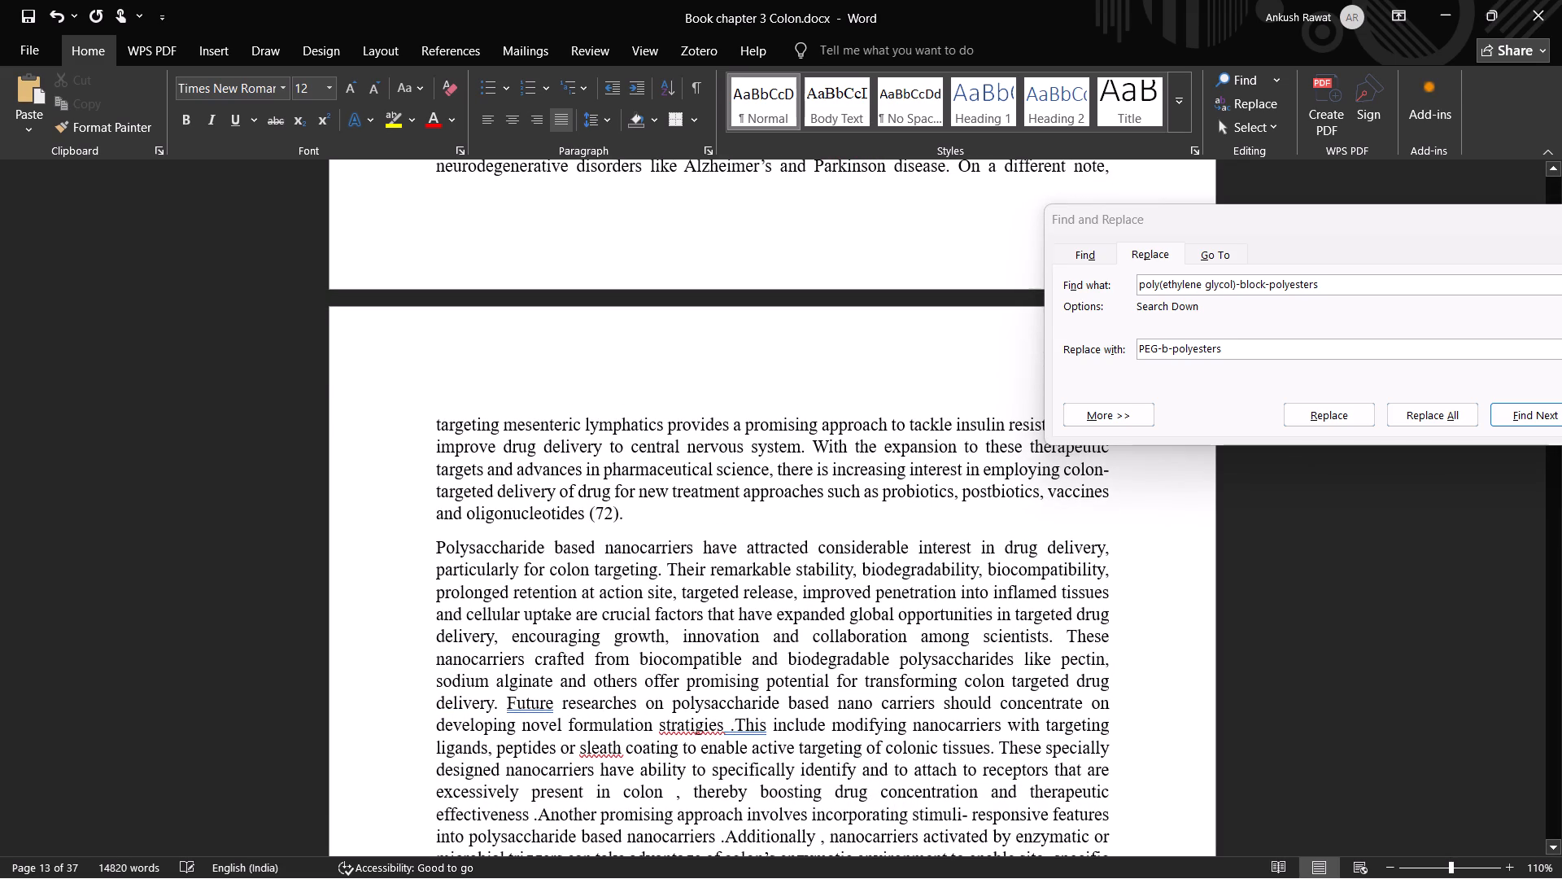
left_click(726, 730)
left_click(731, 732)
key("BackSpace")
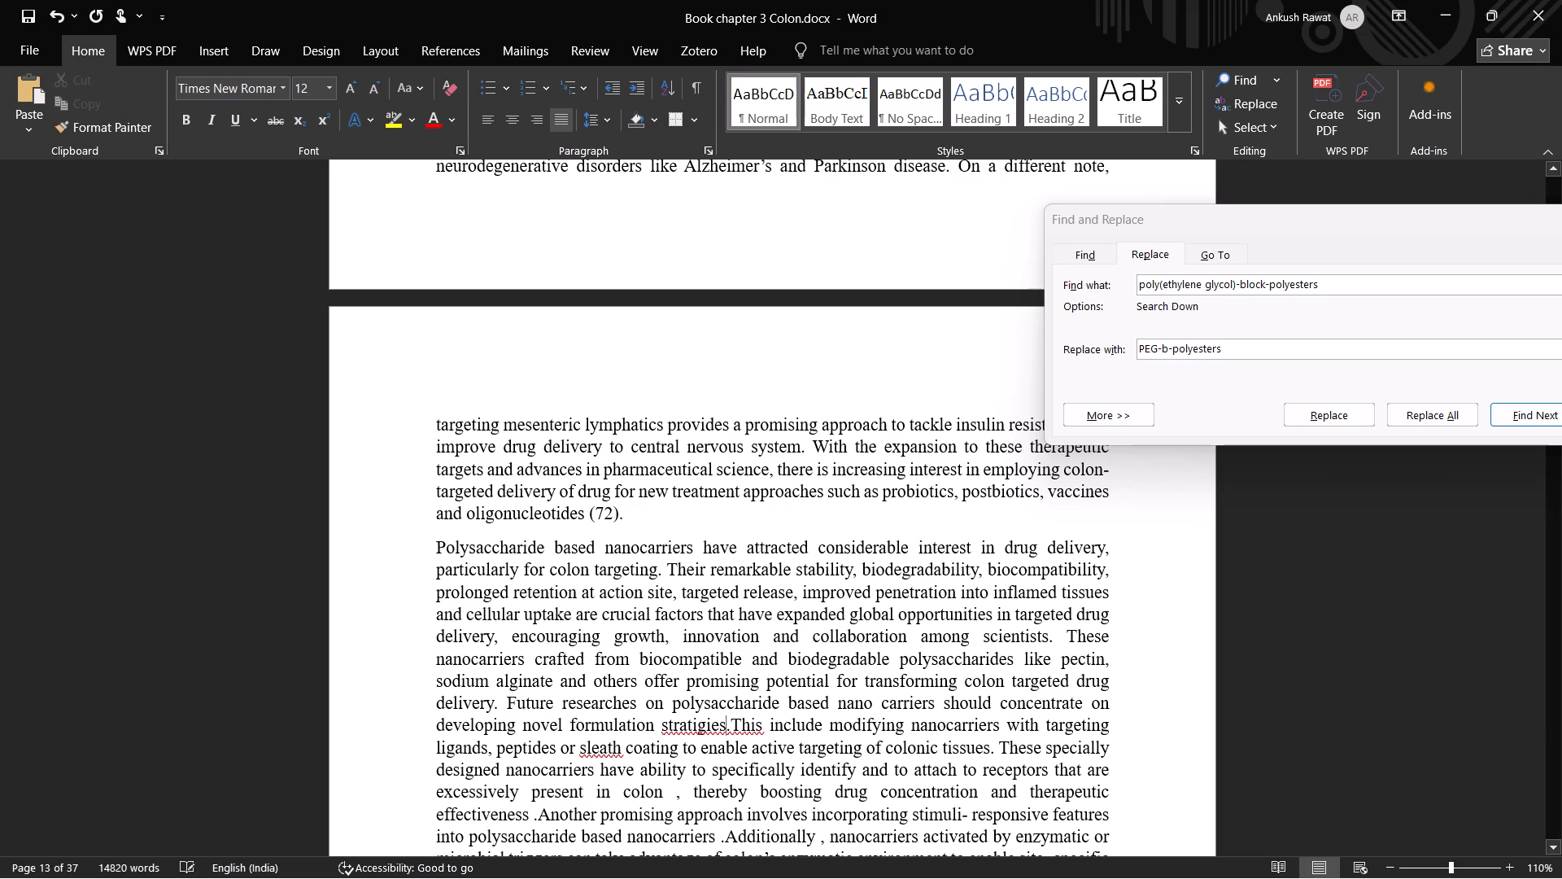
left_click(732, 727)
key("space")
Correct the misspelled "stratigies" to "strategies" in the polysaccharide based nanocarriers paragraph using the spelling suggestion.
left_click(720, 730)
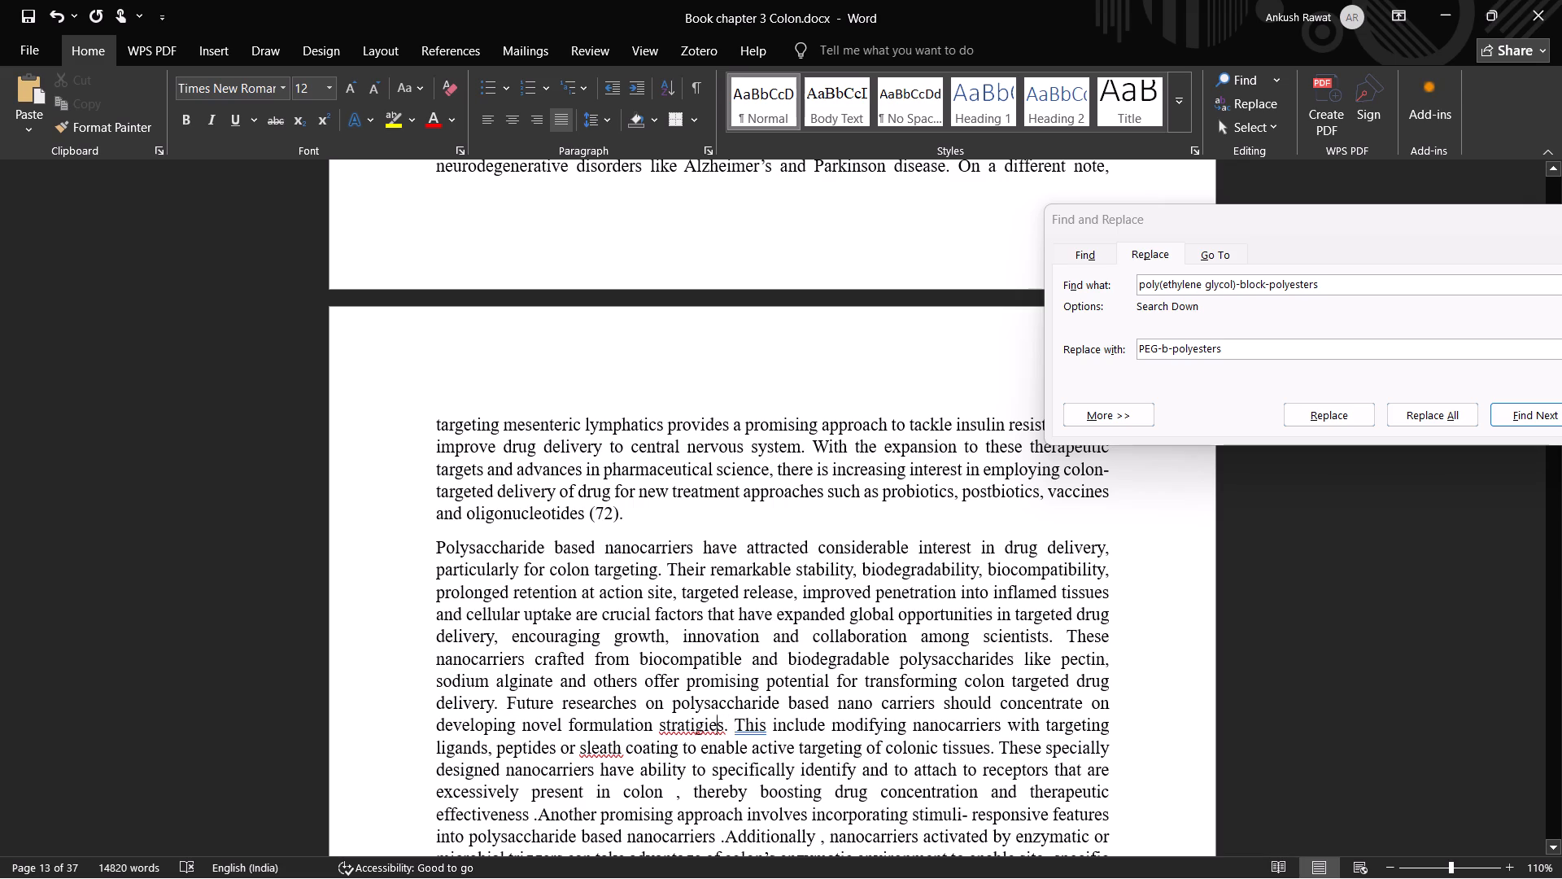
left_click(679, 730)
right_click(684, 729)
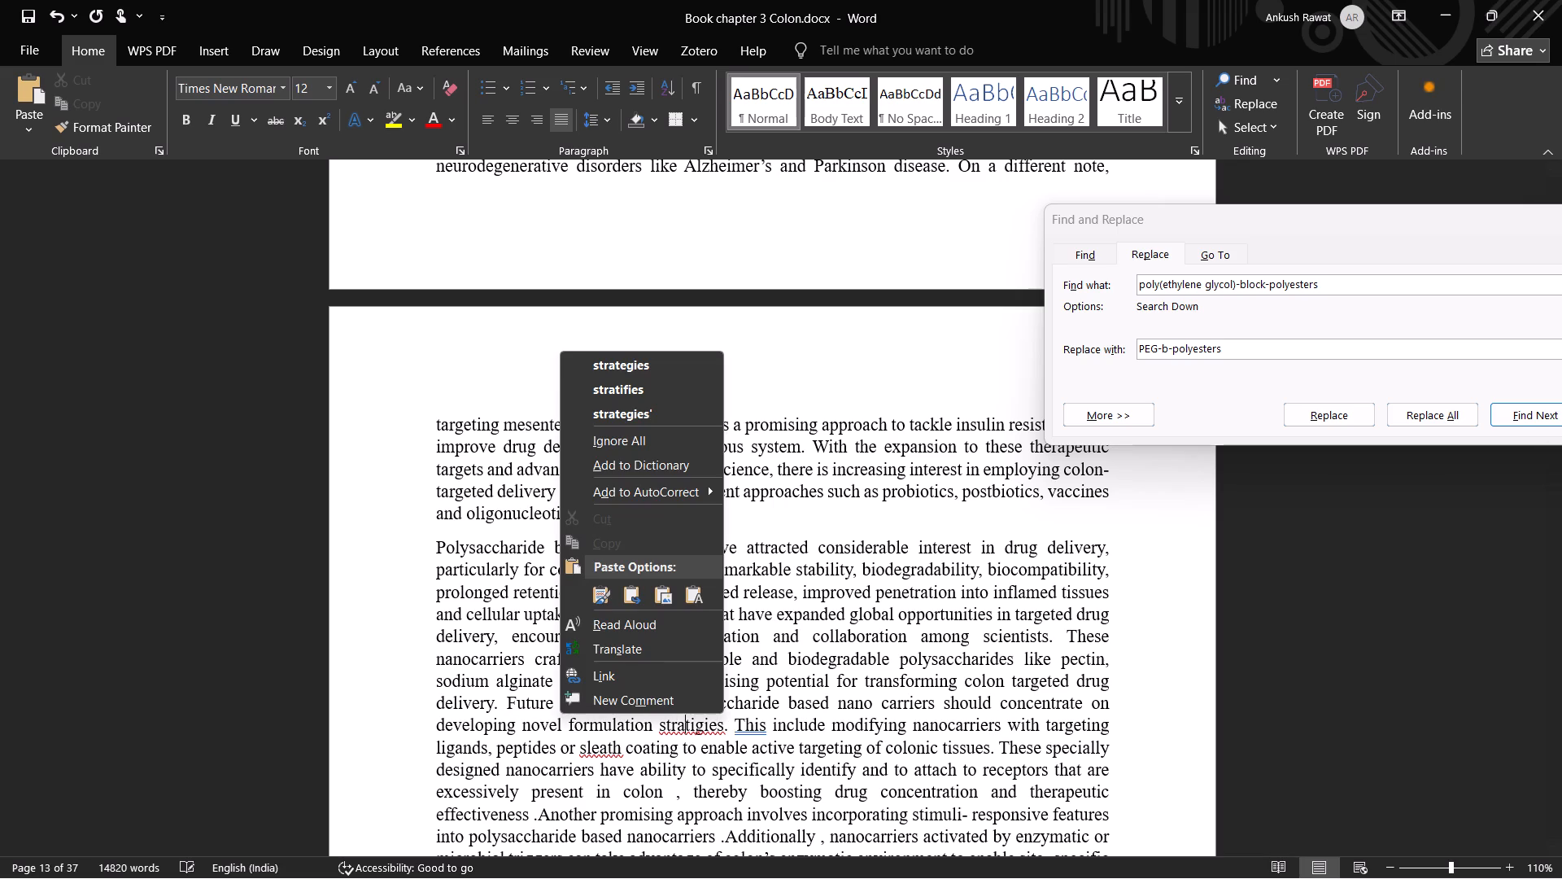
left_click(620, 368)
left_click(756, 727)
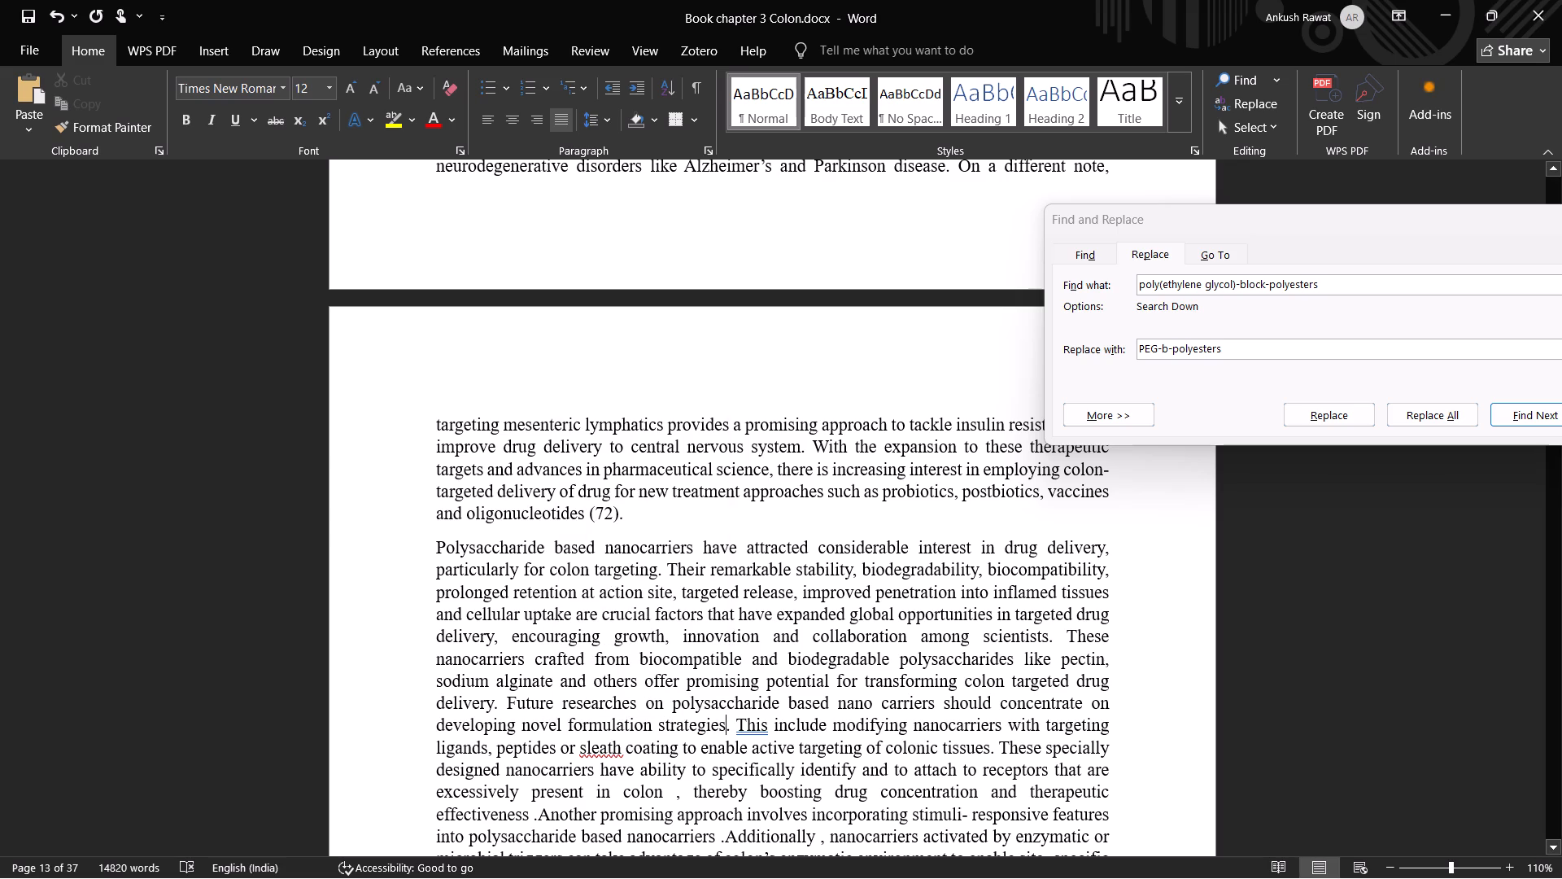
left_click(776, 724)
left_click(770, 729)
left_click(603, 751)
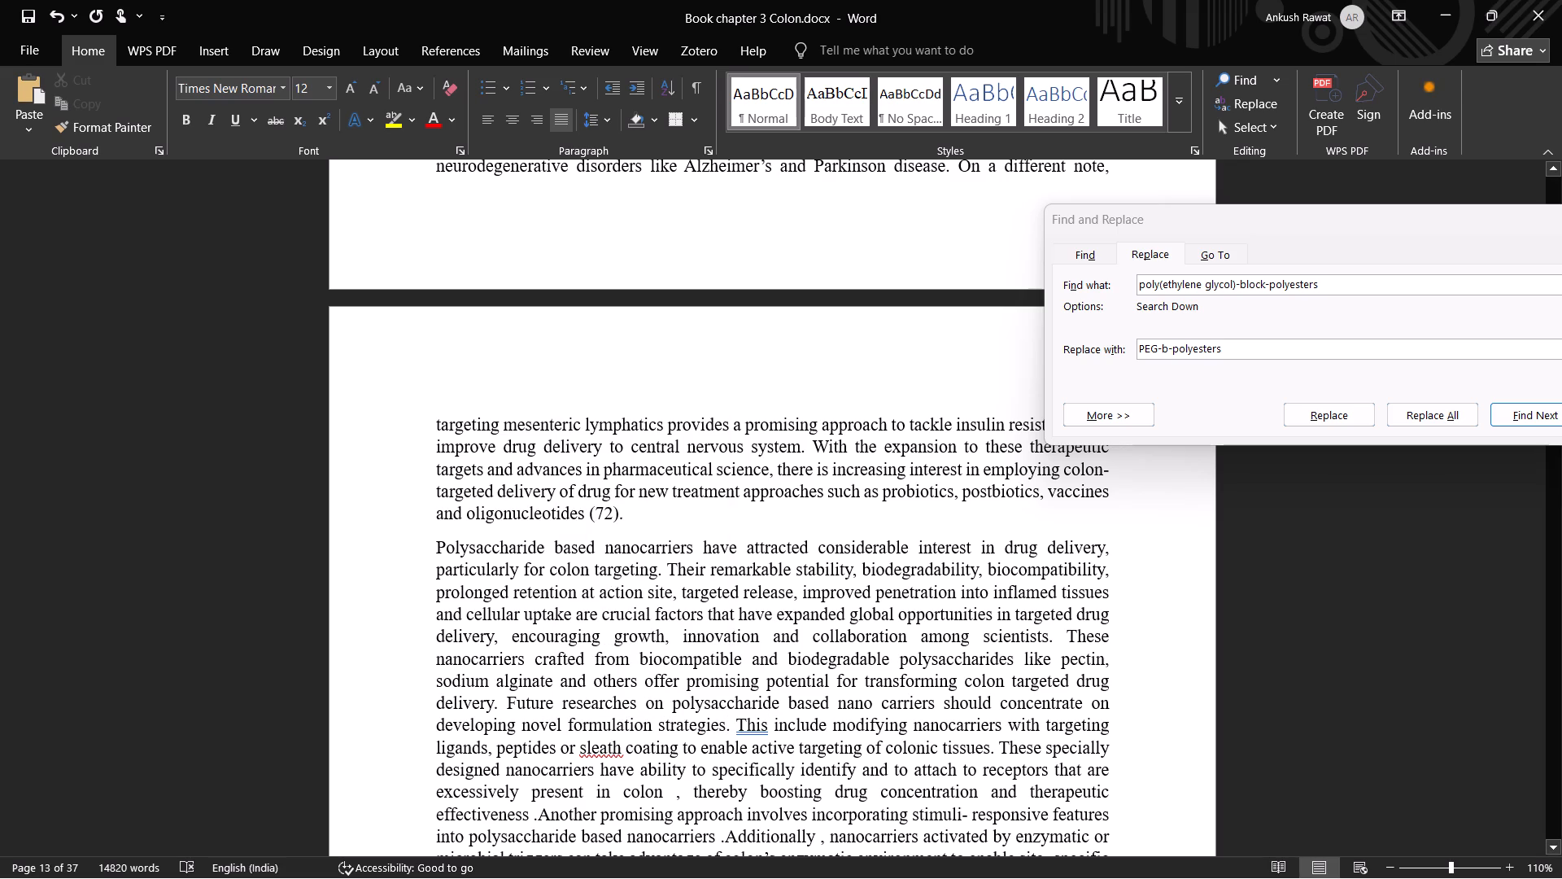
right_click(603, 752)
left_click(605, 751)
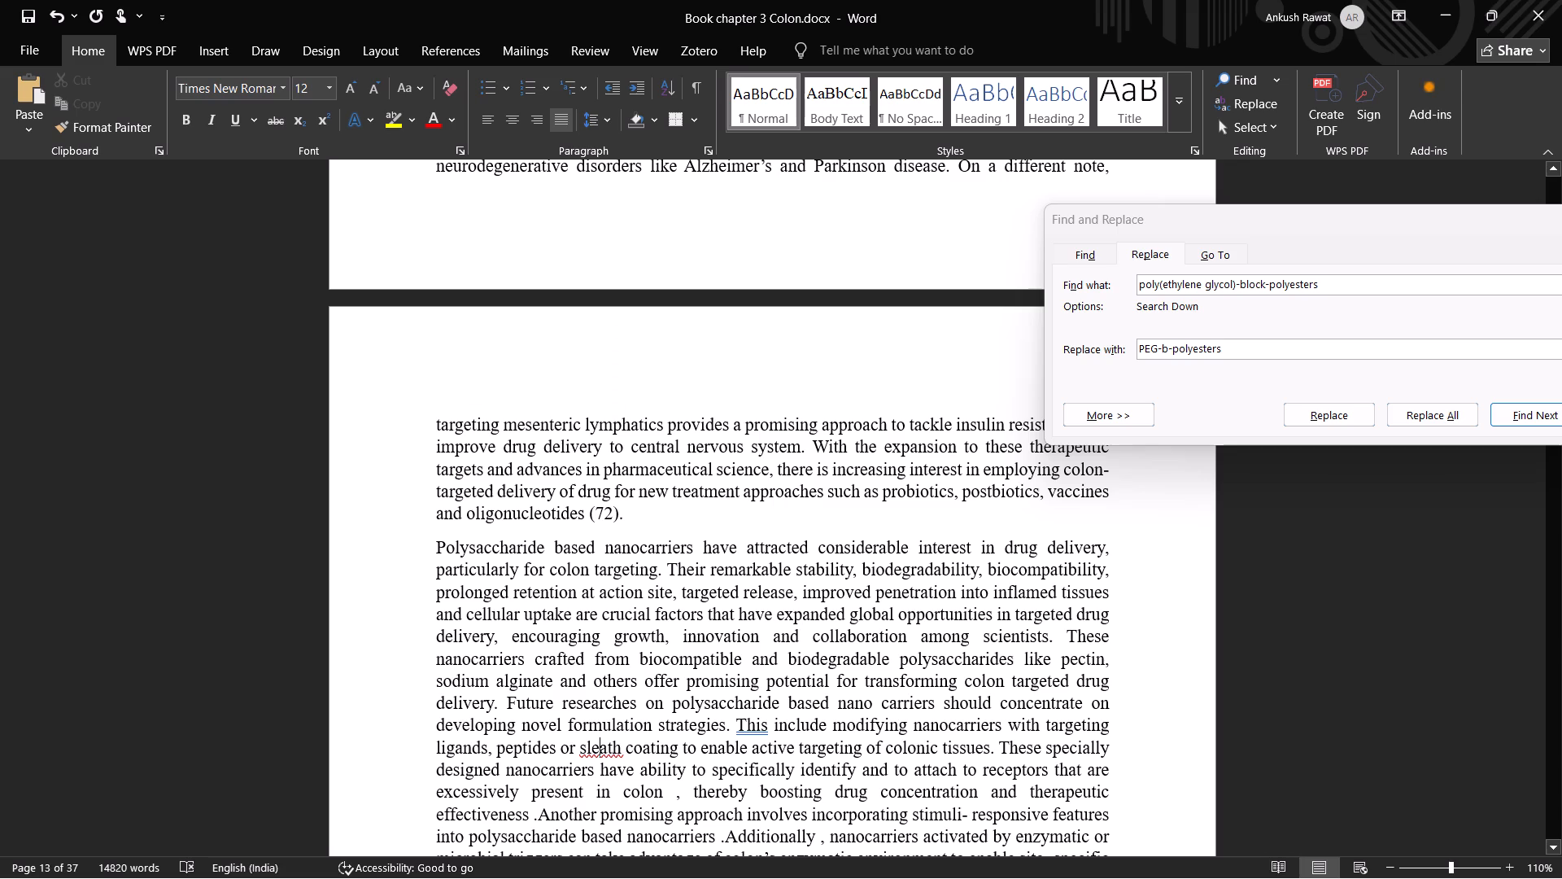
Re-enter the space after the flagged word "This" in "This include modifying nanocarriers".
left_click(773, 728)
left_click(752, 728)
left_click(777, 729)
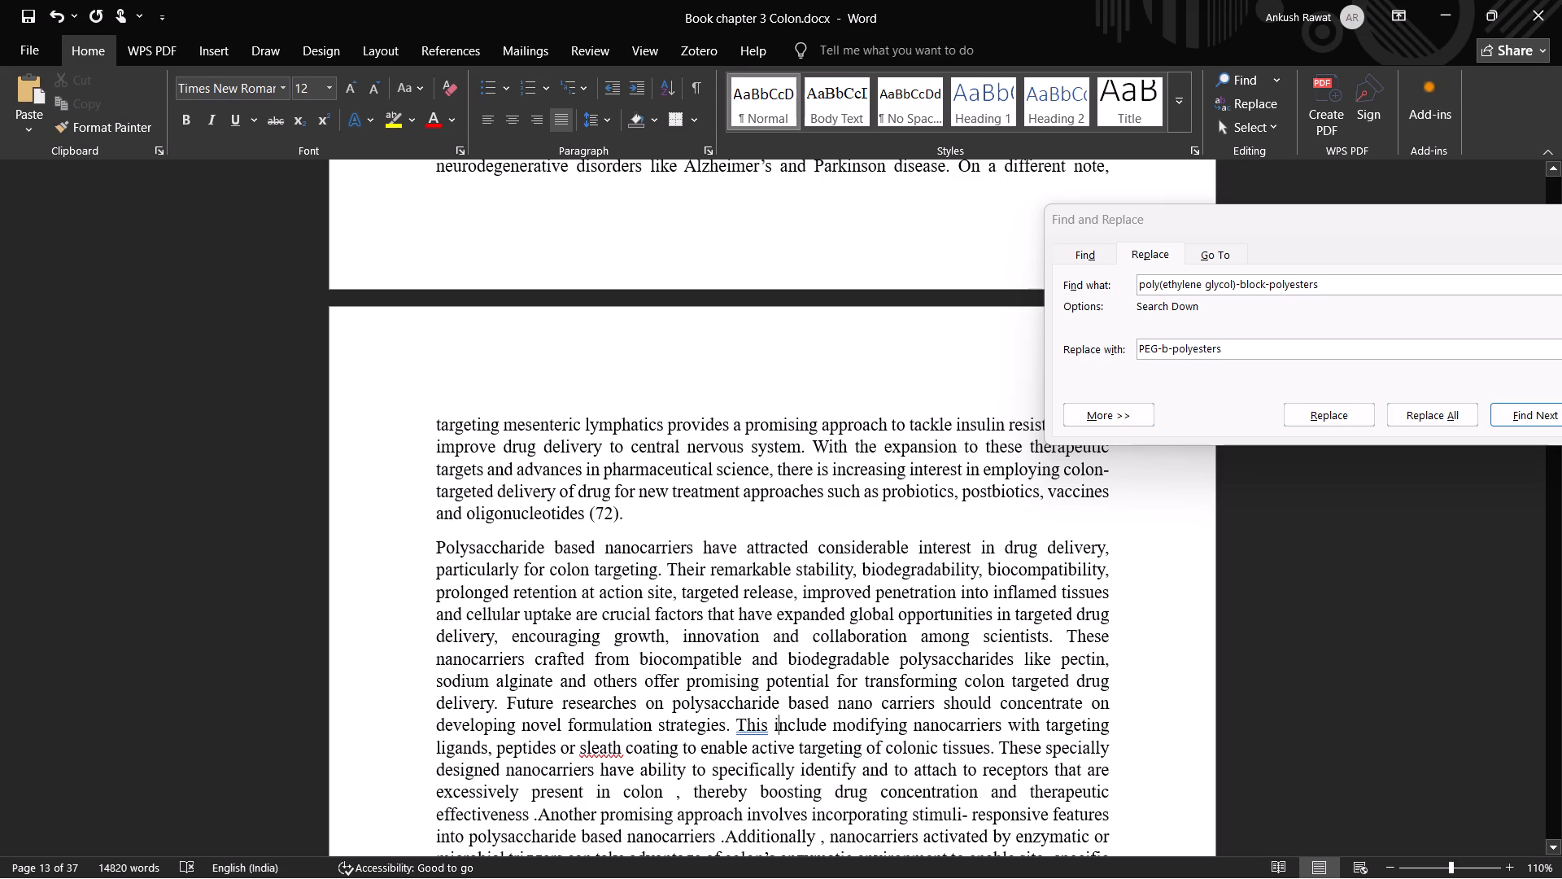
left_click(770, 730)
left_click(756, 727)
left_click(745, 727)
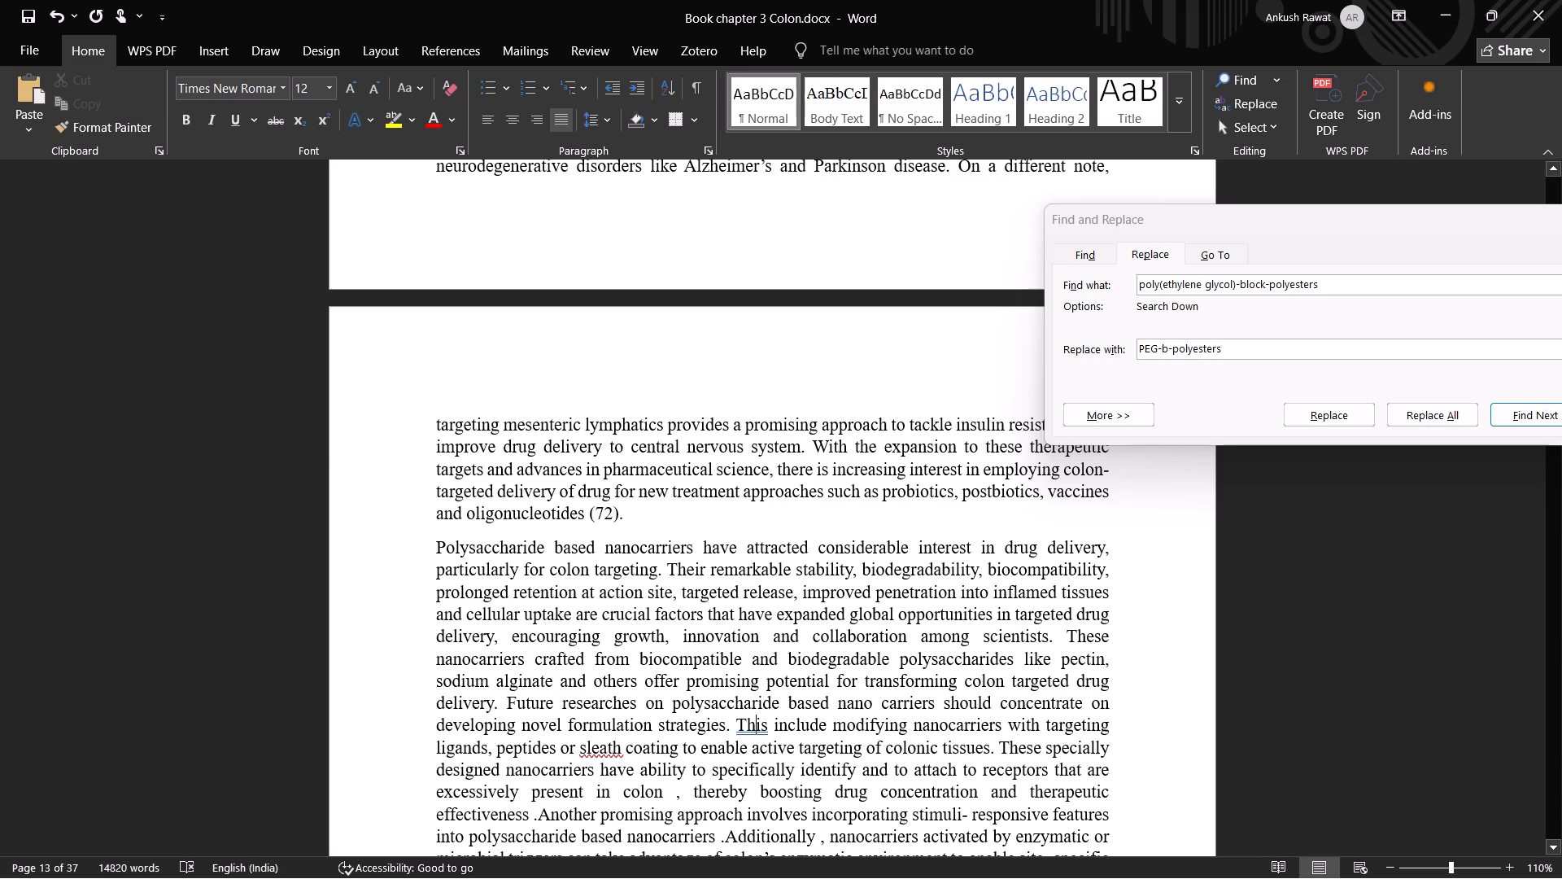
left_click(736, 727)
left_click(774, 725)
key("BackSpace")
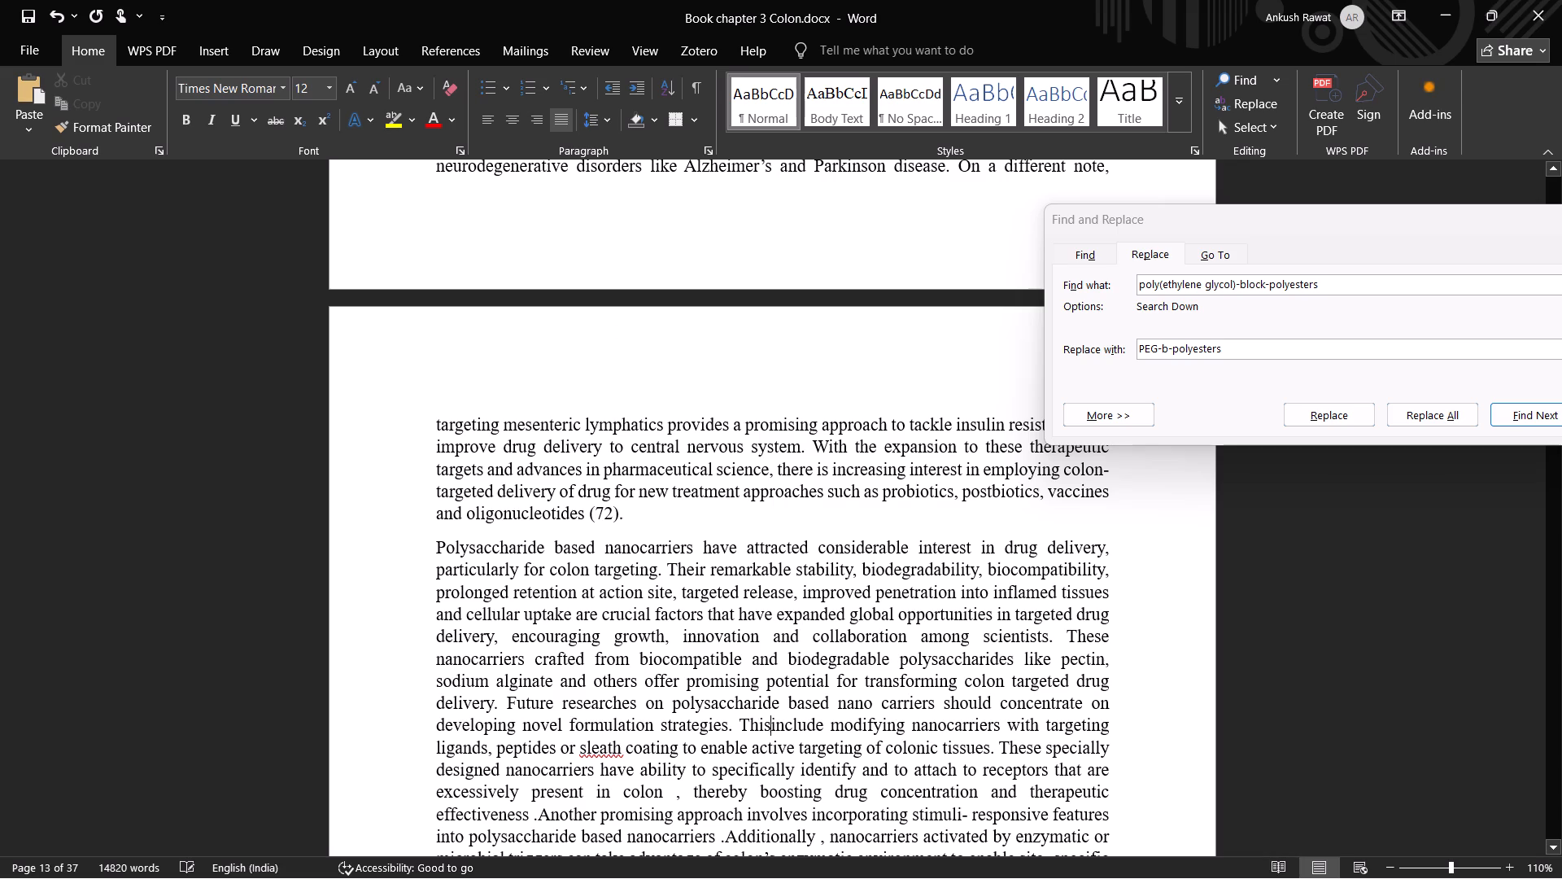
key("space")
Correct the comma spacing to "polysaccharides, including" in the polysaccharide based nanocarriers paragraph.
scroll(803, 743, "down", 3)
scroll(793, 739, "up", 1)
scroll(793, 739, "down", 1)
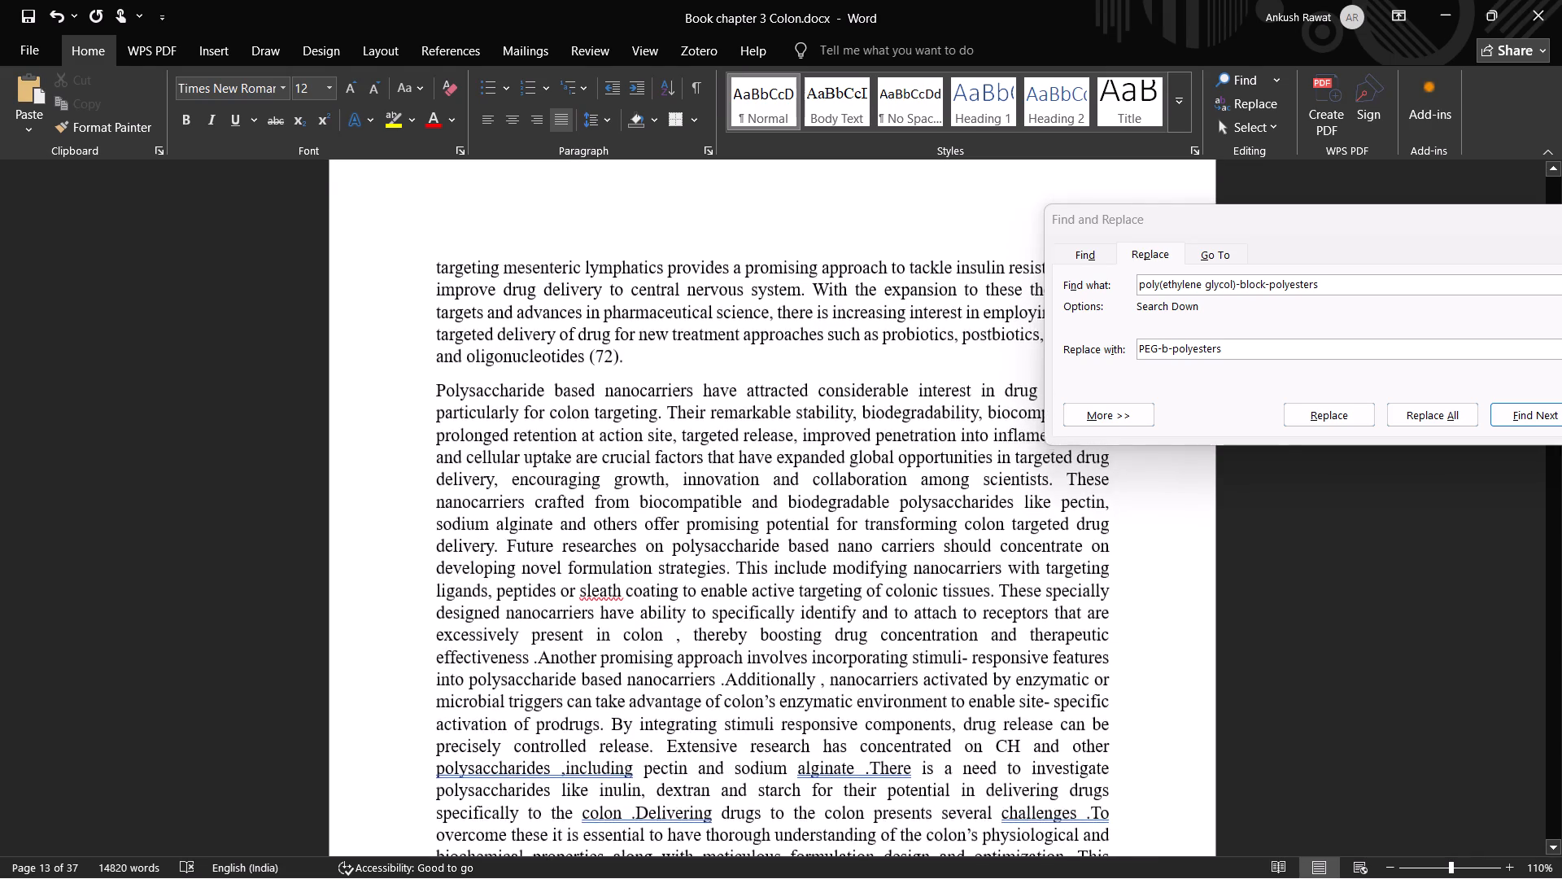
left_click(561, 768)
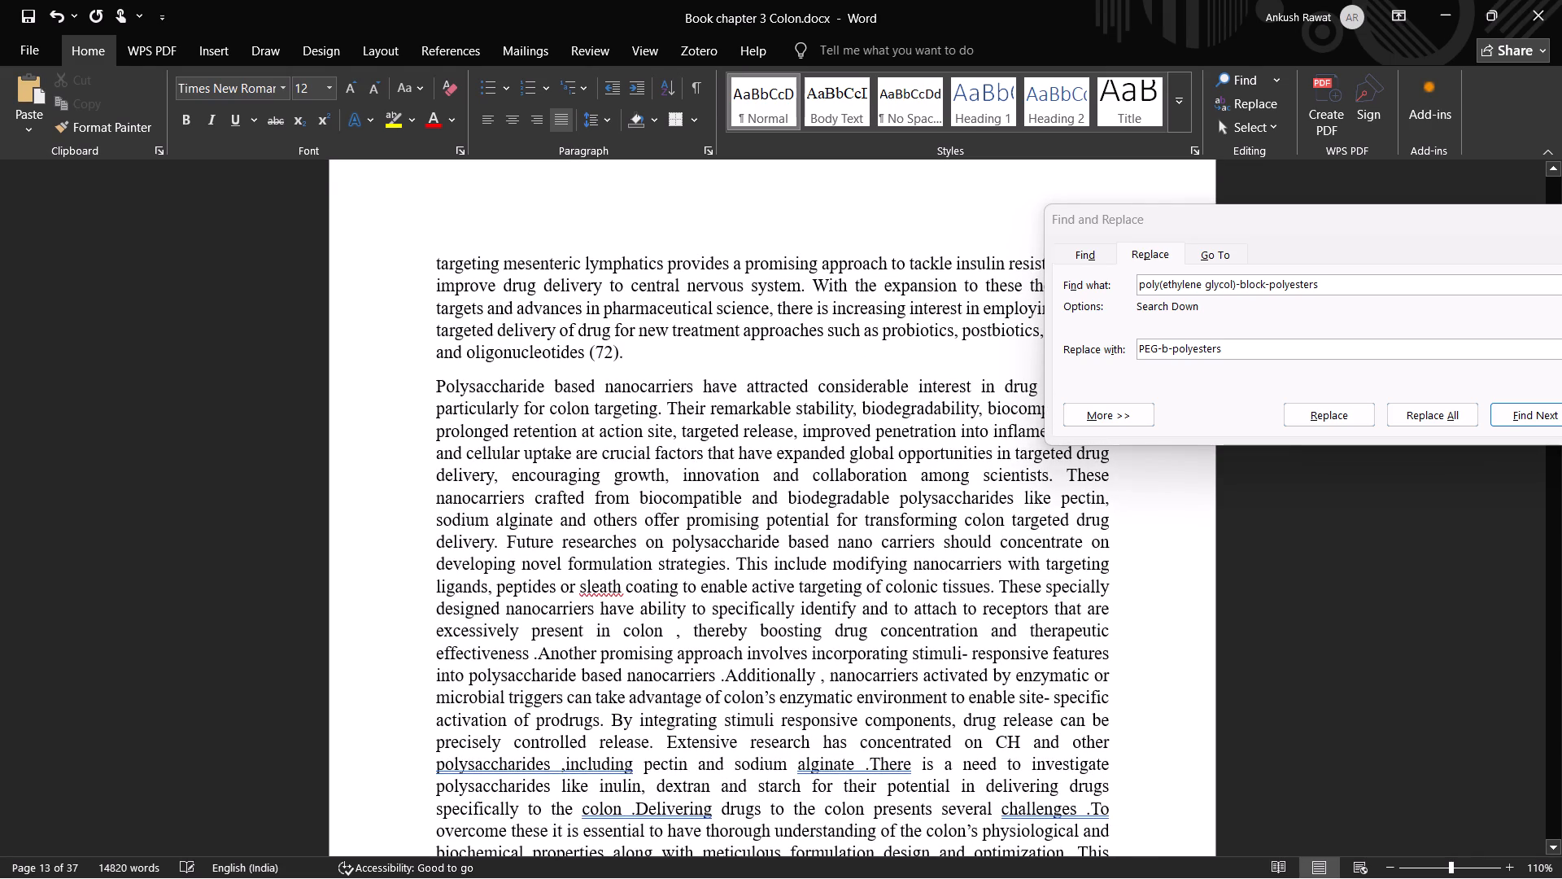
key("BackSpace")
left_click(554, 767)
key("space")
Correct the full stop spacing to "alginate. There" and re-enter the space following "There" in the polysaccharide based nanocarriers paragraph.
left_click(863, 772)
key("BackSpace")
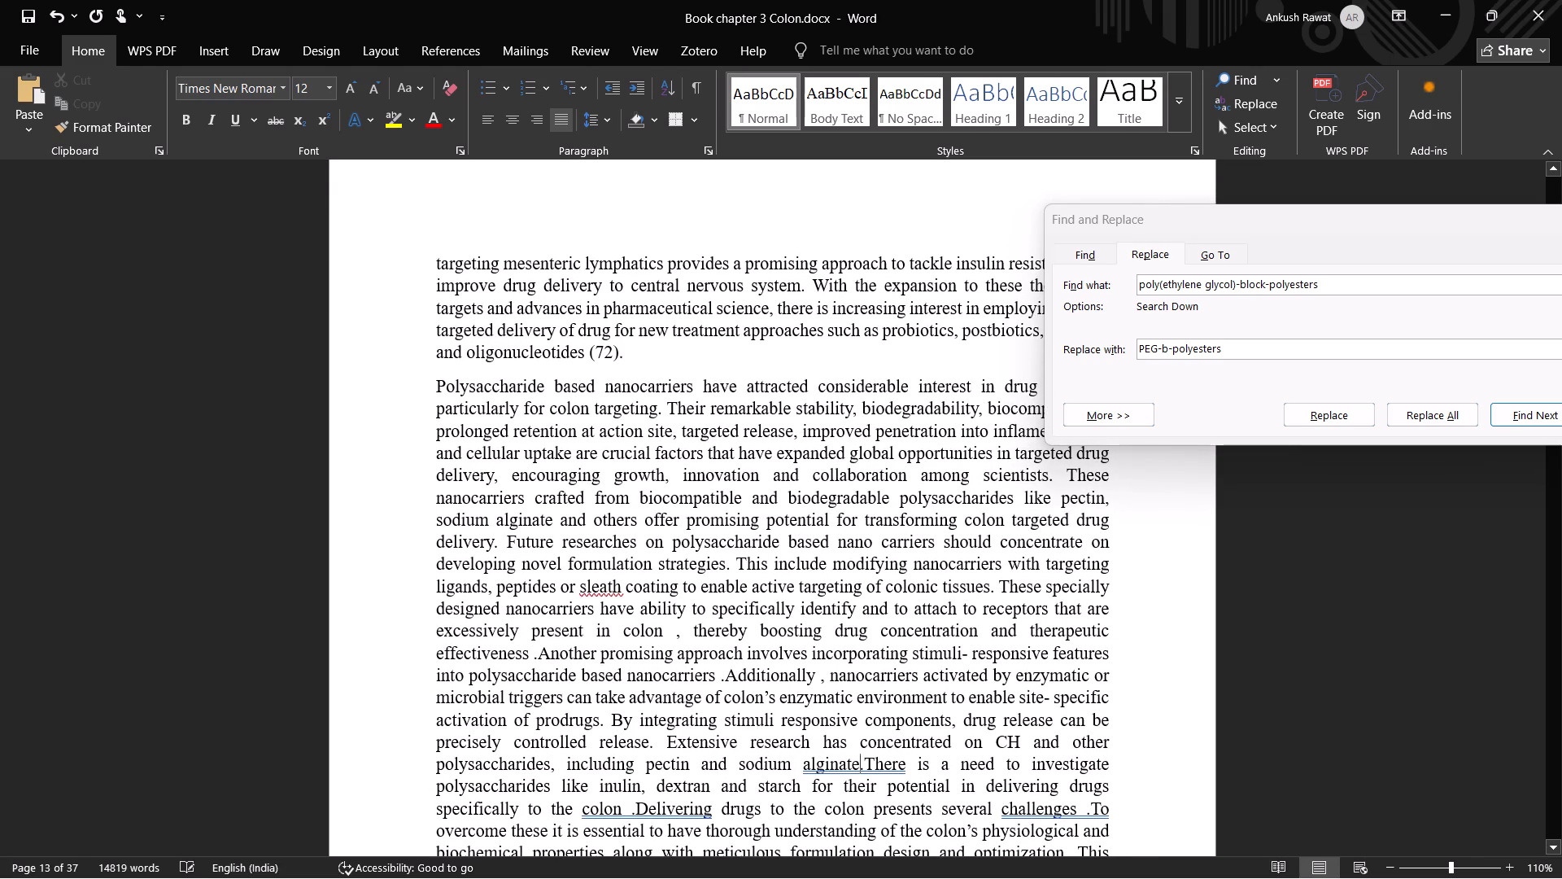
left_click(863, 769)
key("space")
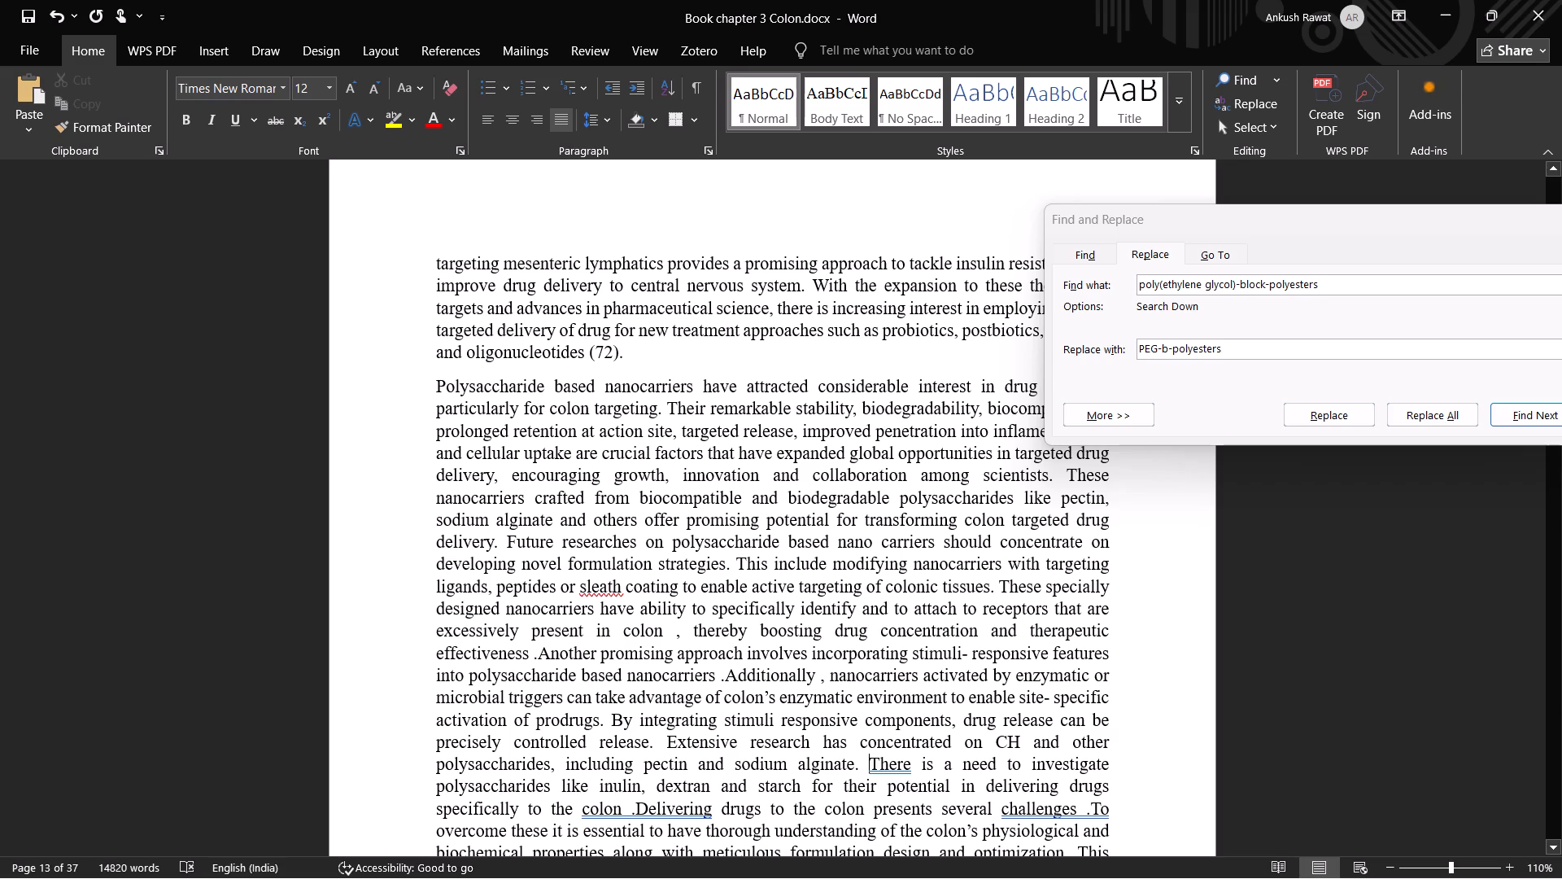
left_click(912, 769)
left_click(924, 761)
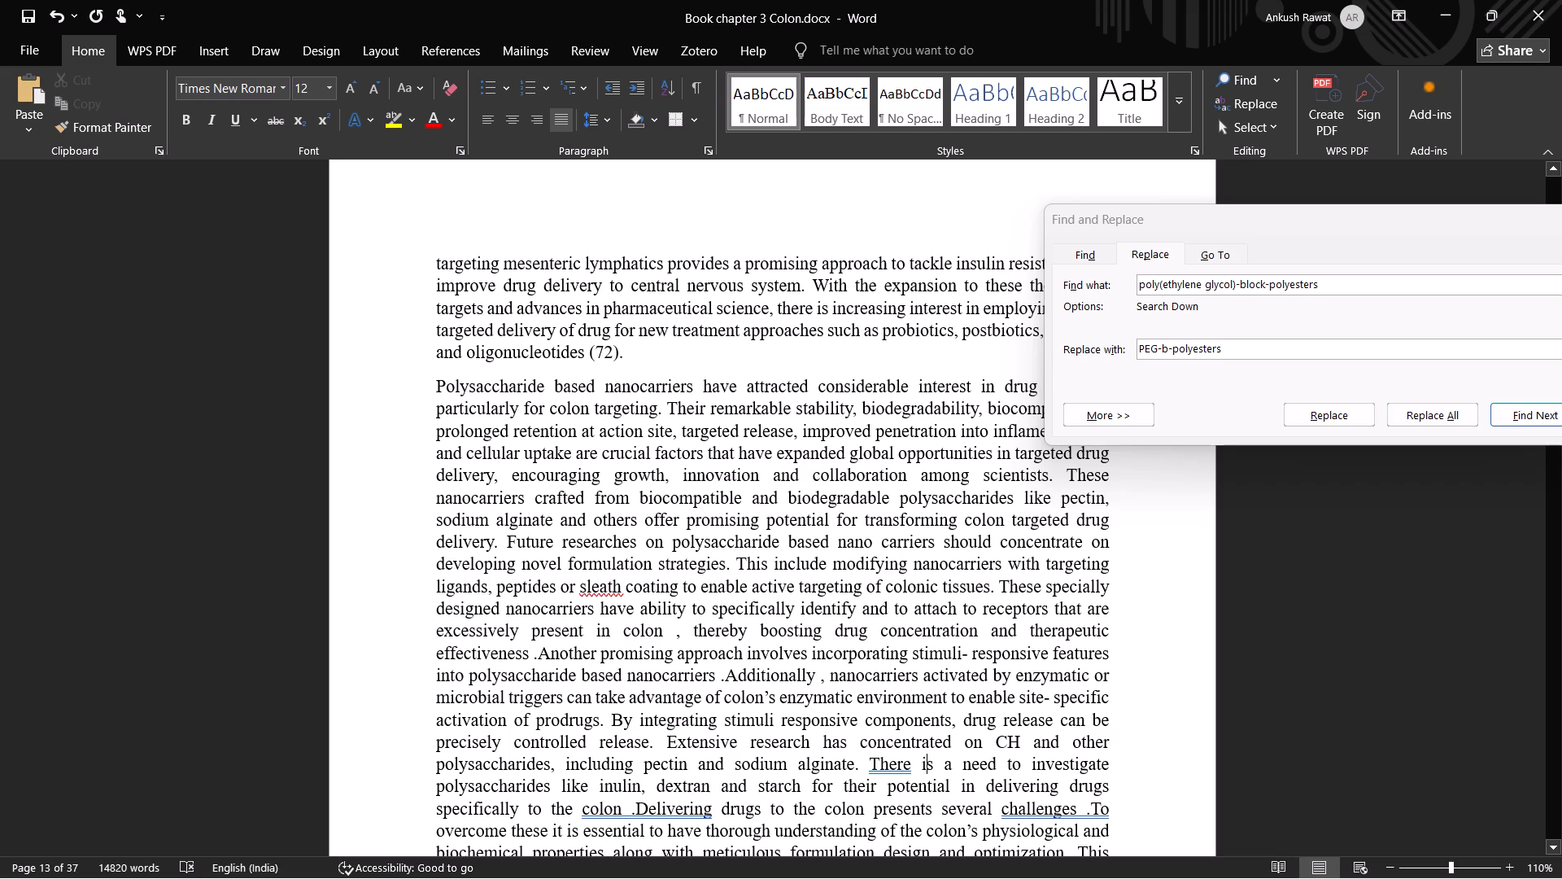
left_click(919, 764)
key("BackSpace")
key("space")
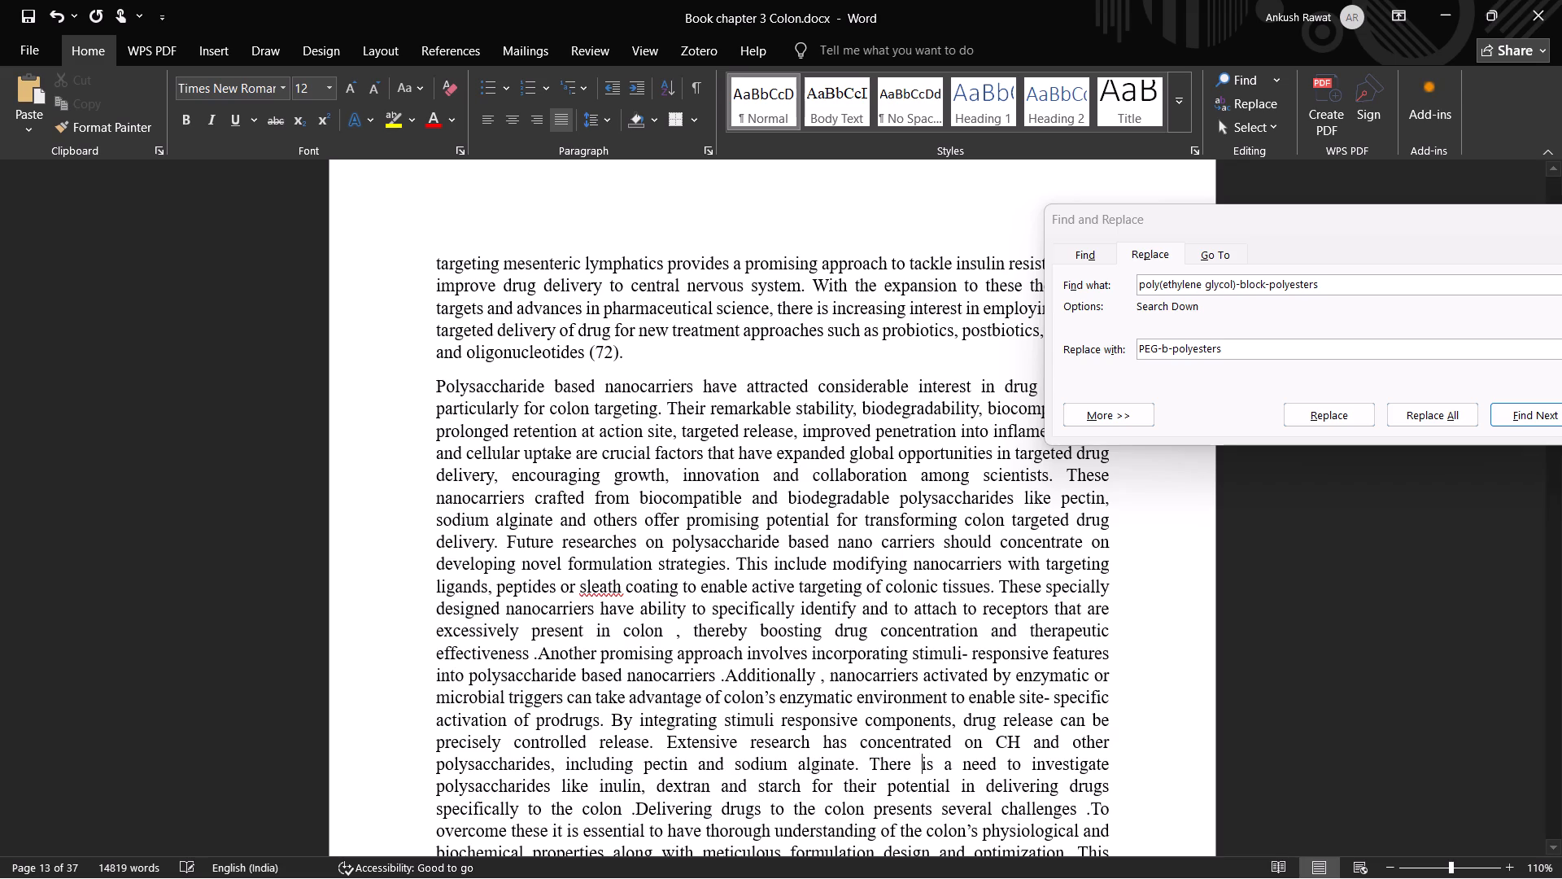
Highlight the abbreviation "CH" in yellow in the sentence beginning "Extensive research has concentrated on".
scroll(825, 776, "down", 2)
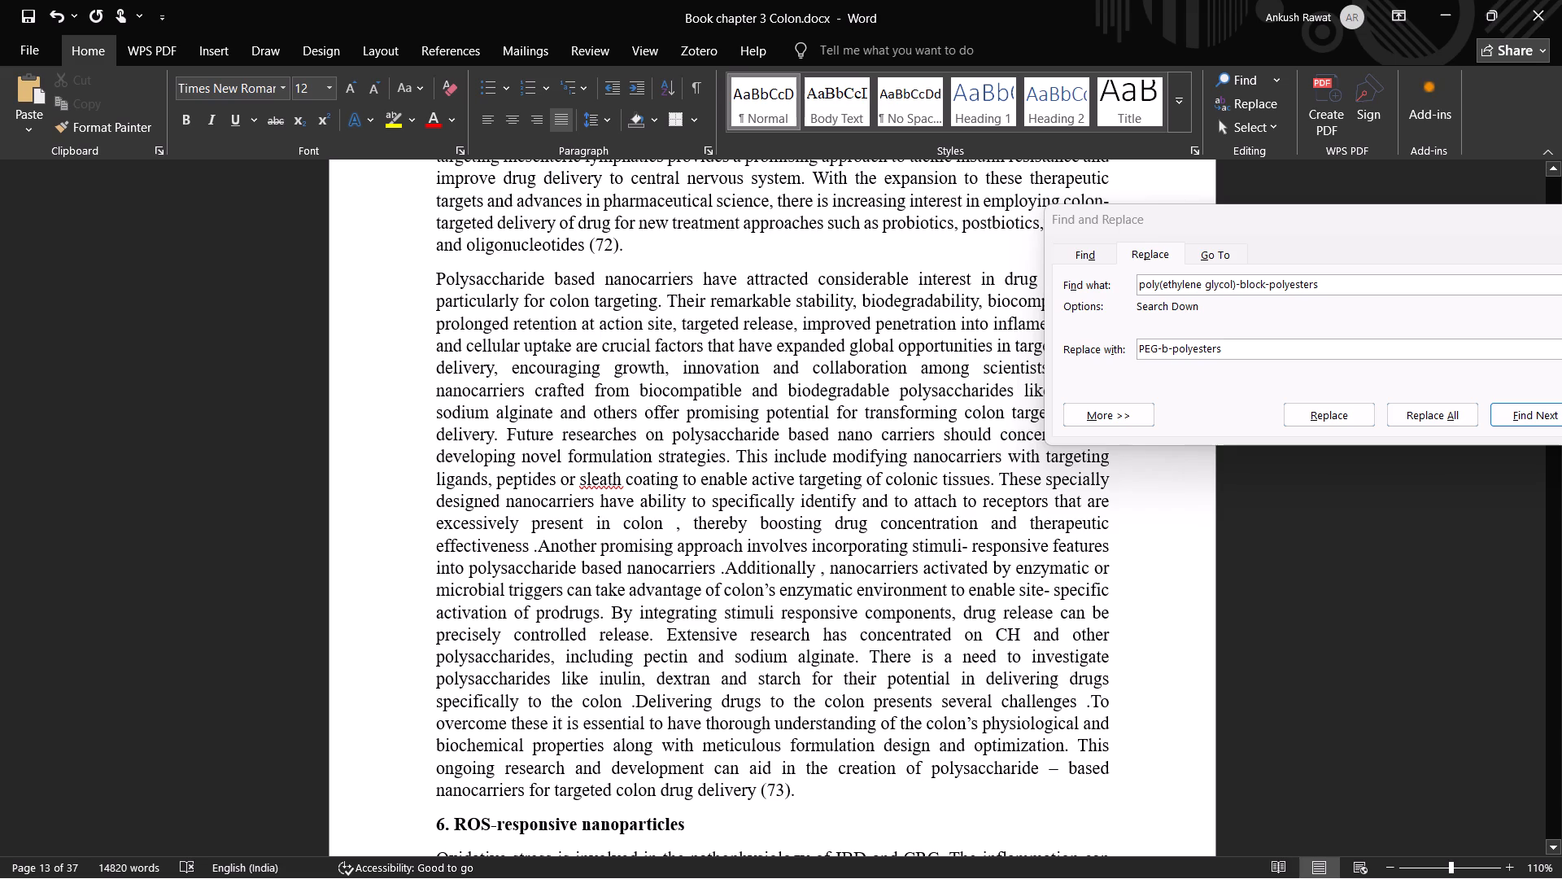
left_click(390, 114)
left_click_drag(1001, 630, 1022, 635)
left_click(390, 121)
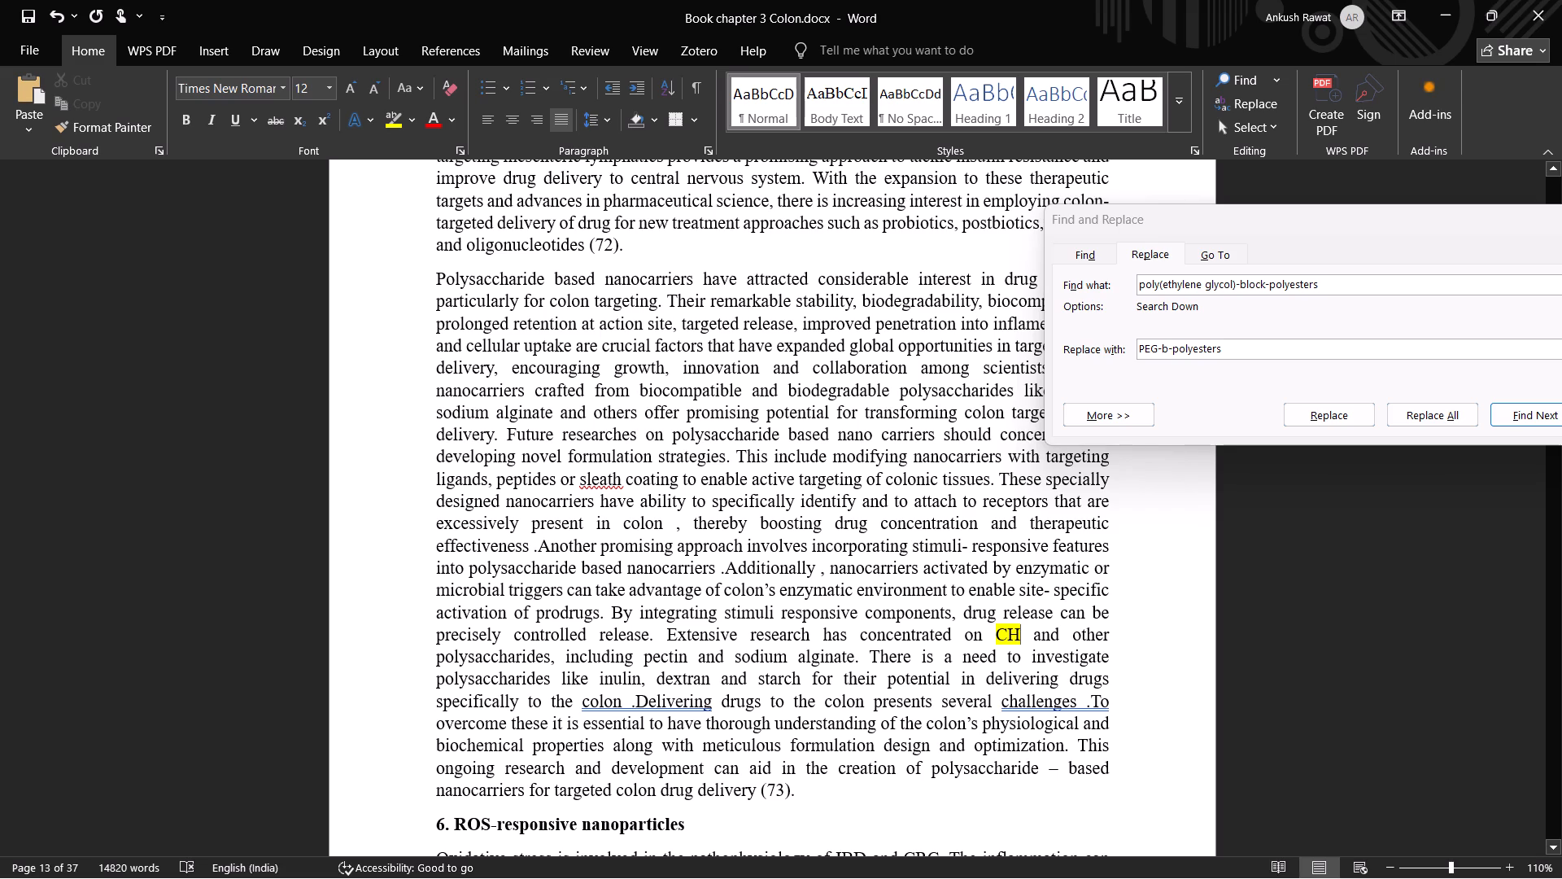
Replace the spaced dash with a hyphen so the phrase reads "polysaccharide-based nanocarriers" in the paragraph's last sentence.
scroll(829, 665, "down", 2)
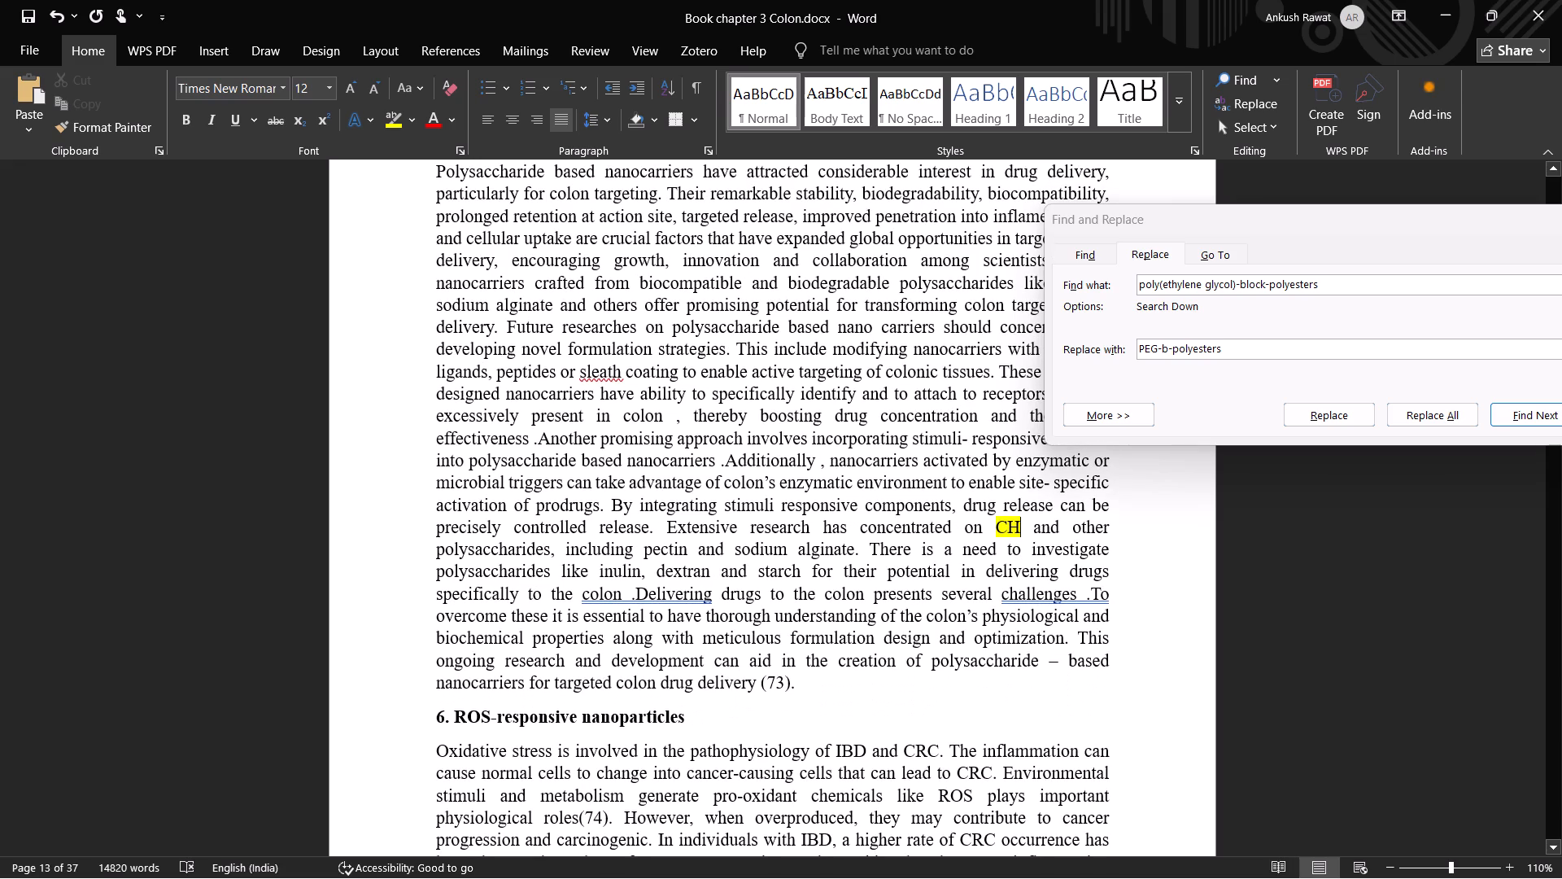
left_click(1065, 661)
key("BackSpace")
key("BackSpace")
key("BackSpace")
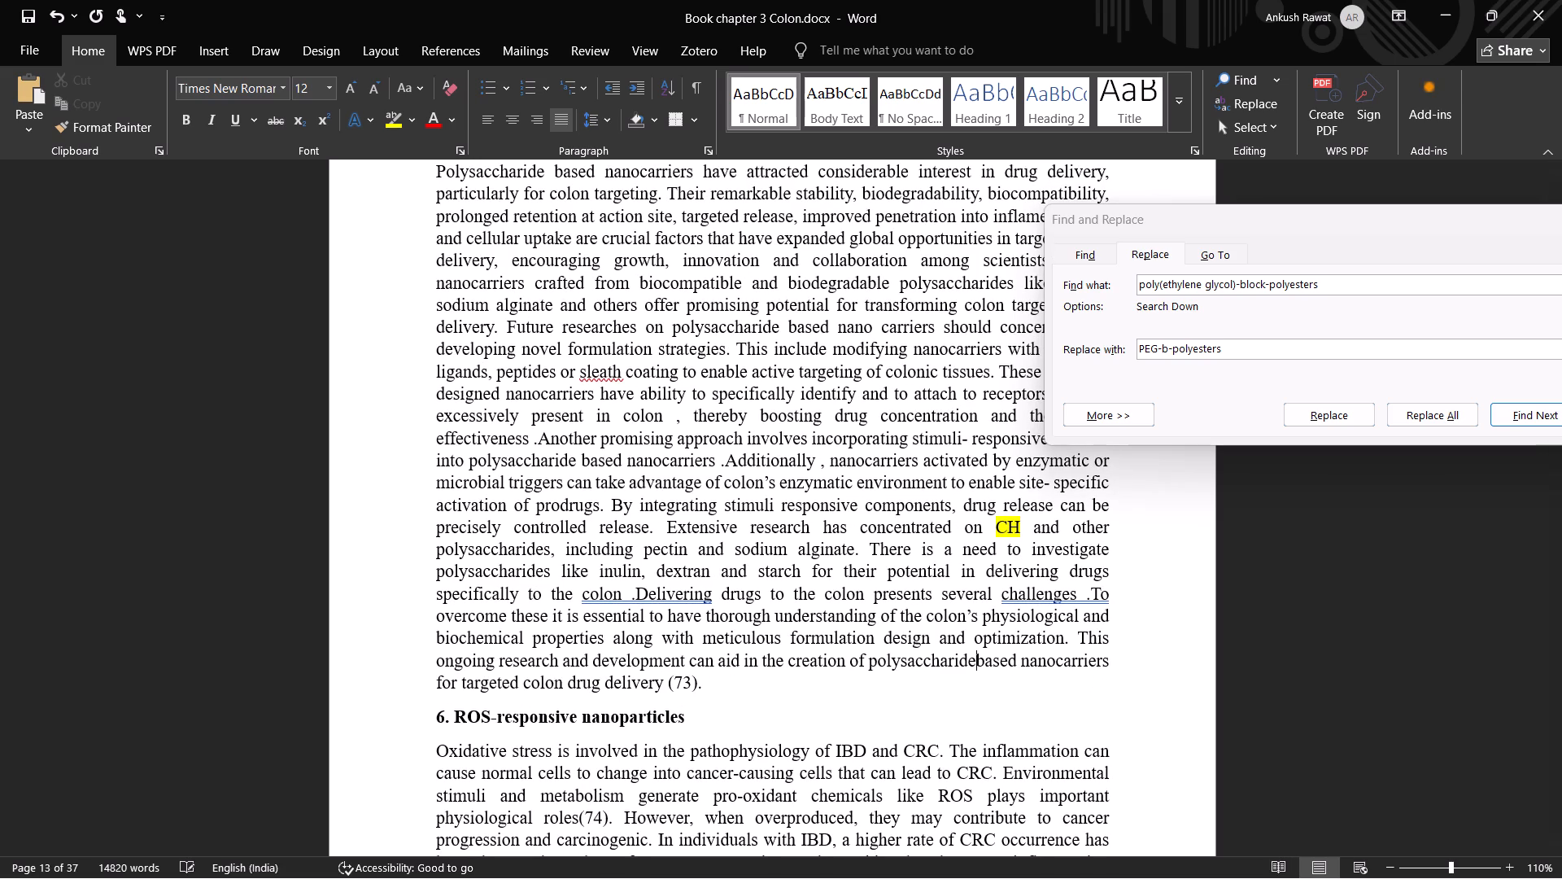
key("minus")
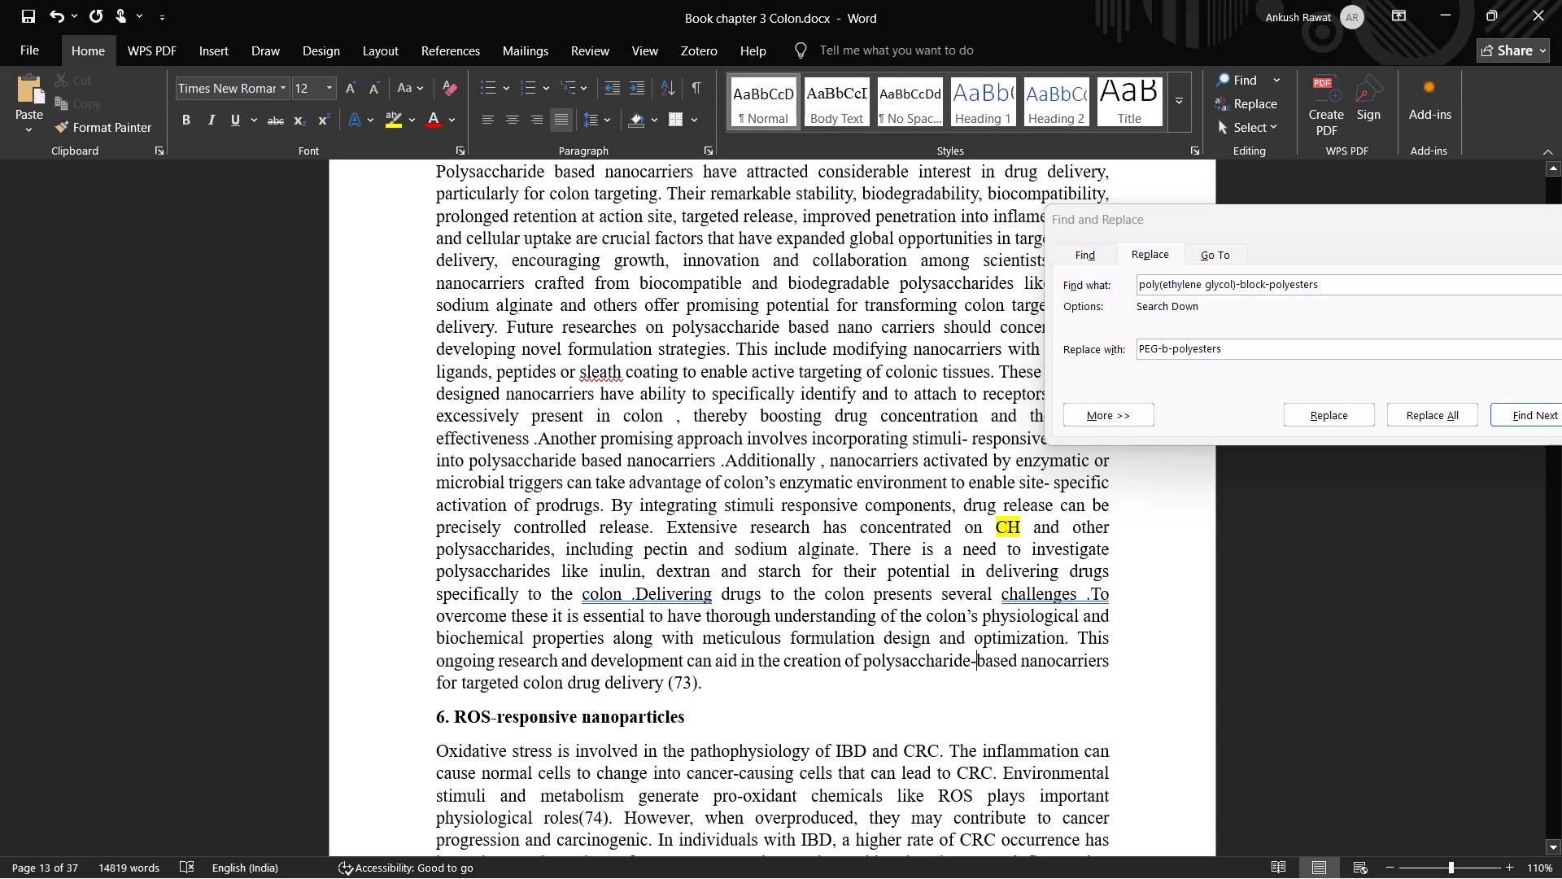
Delete the words "CH and" from the sentence beginning "Extensive research has concentrated on".
left_click(1072, 529)
left_click_drag(1071, 527, 1030, 527)
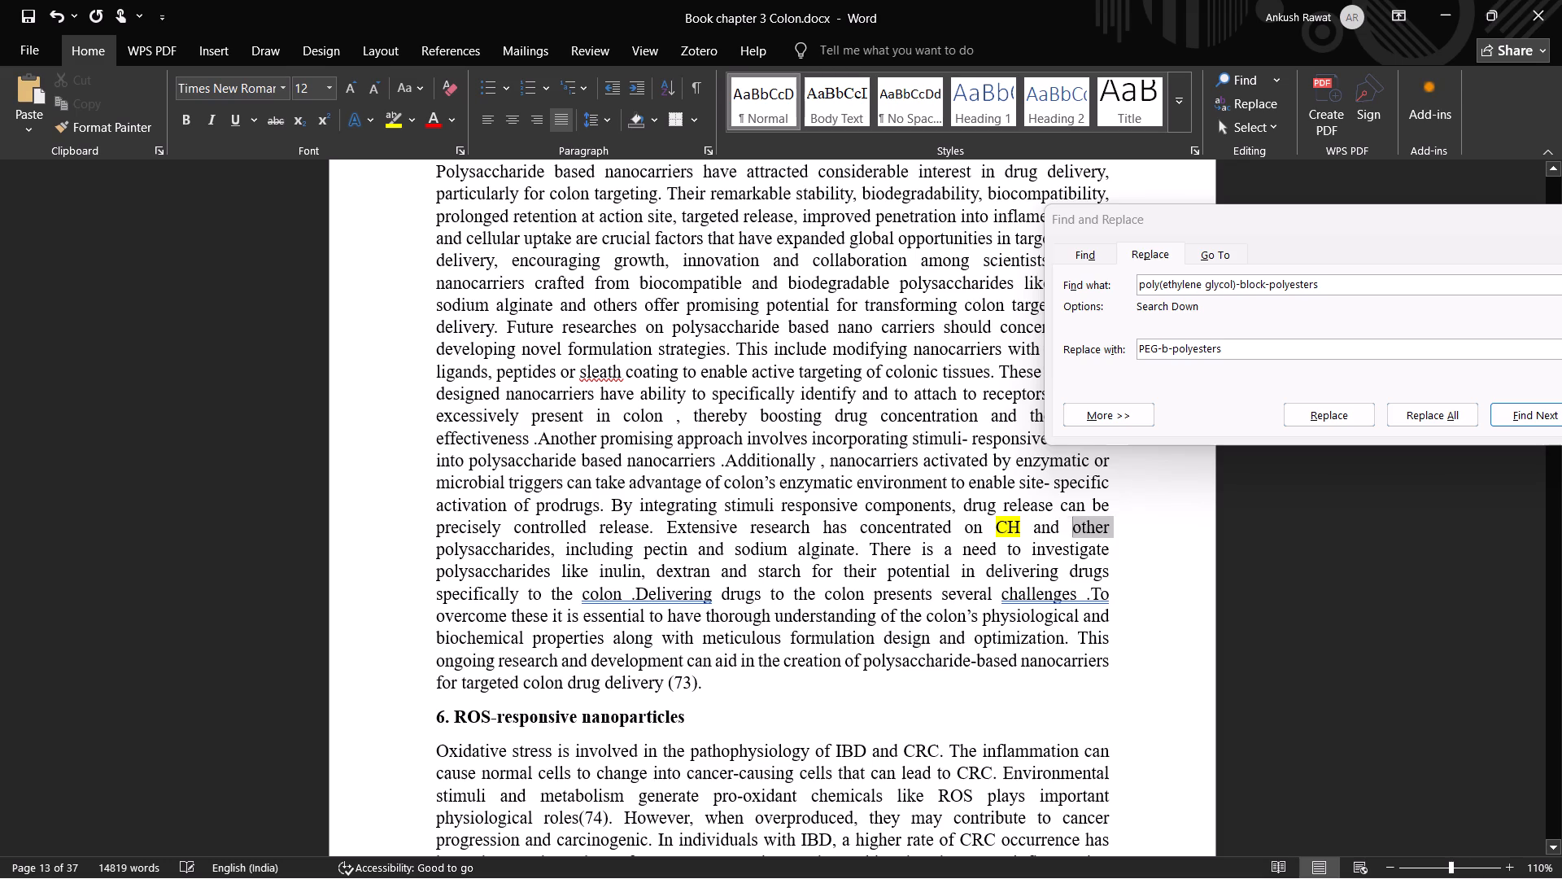
left_click_drag(1030, 527, 976, 525)
left_click(1014, 528)
left_click(1070, 529)
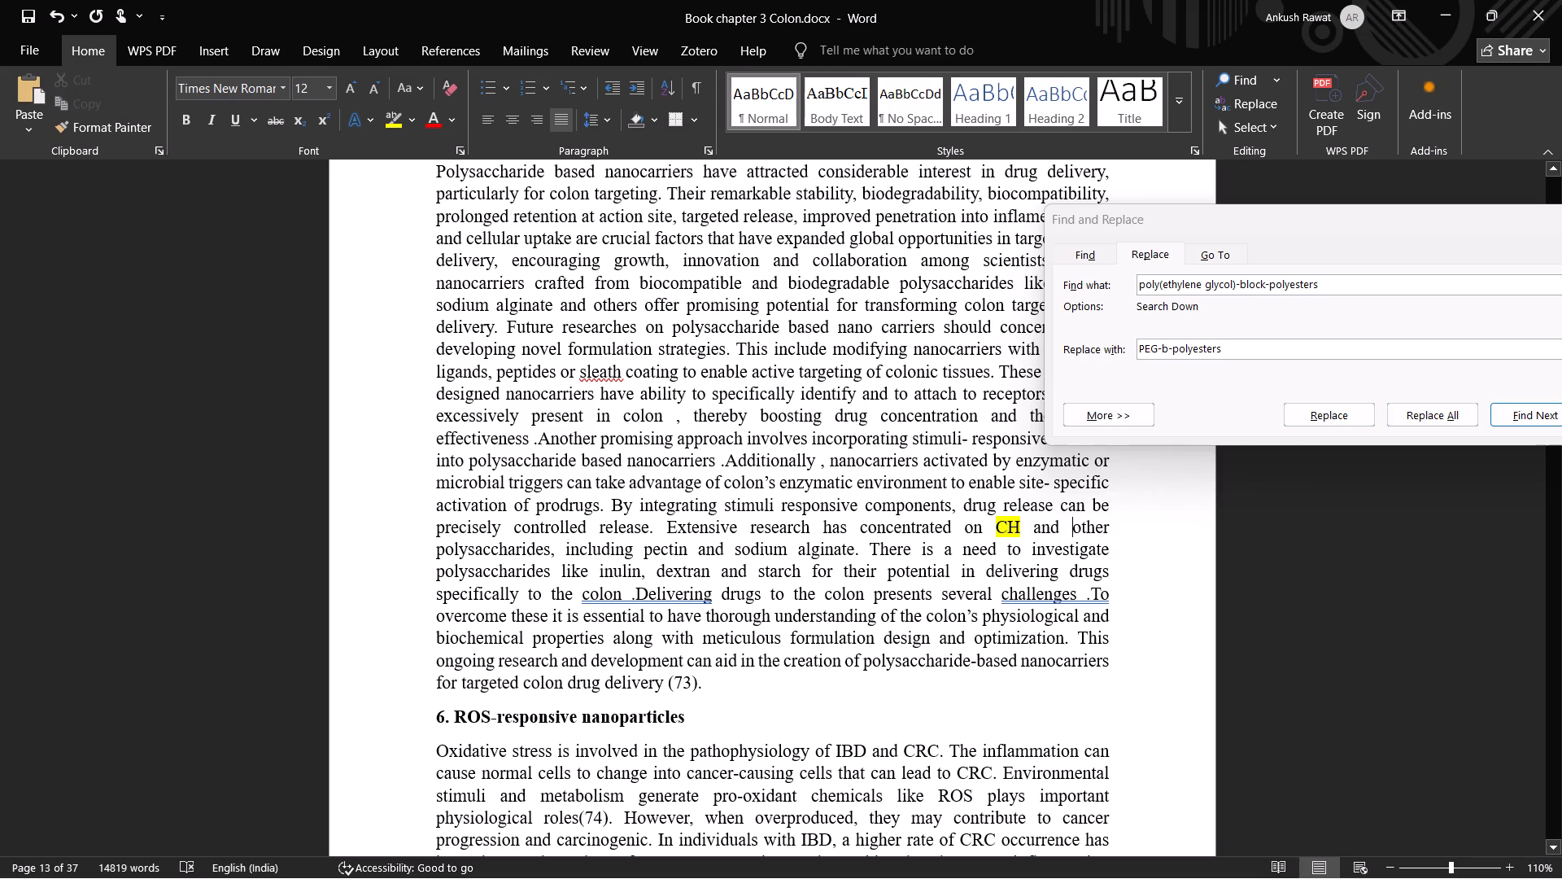
key("BackSpace")
key("BackSpace")
key("BackSpace")
key("BackSpace")
key("BackSpace")
key("BackSpace")
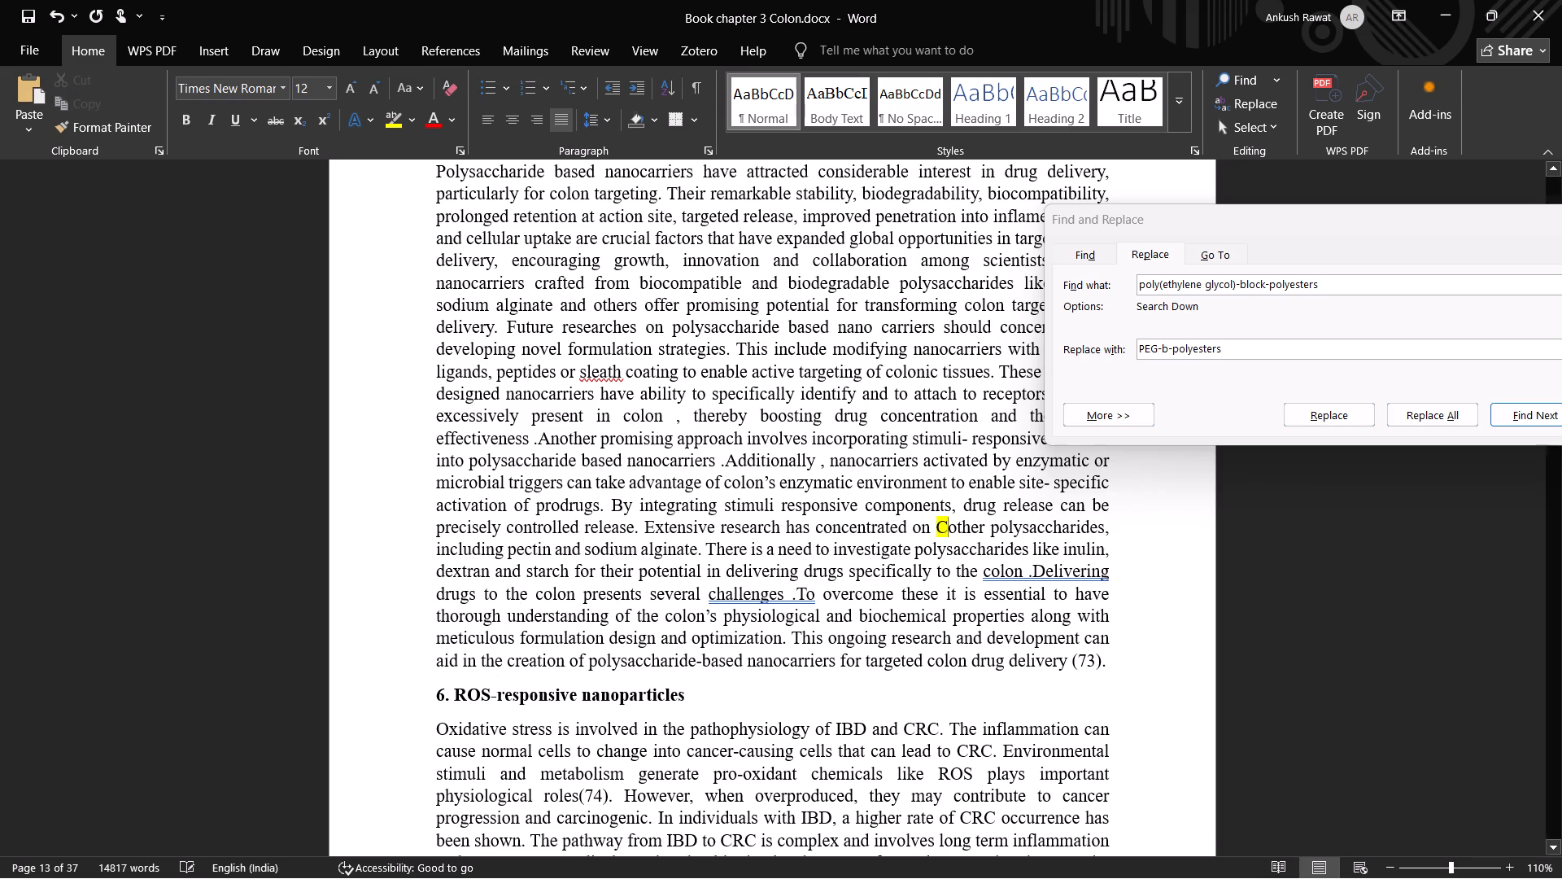
key("BackSpace")
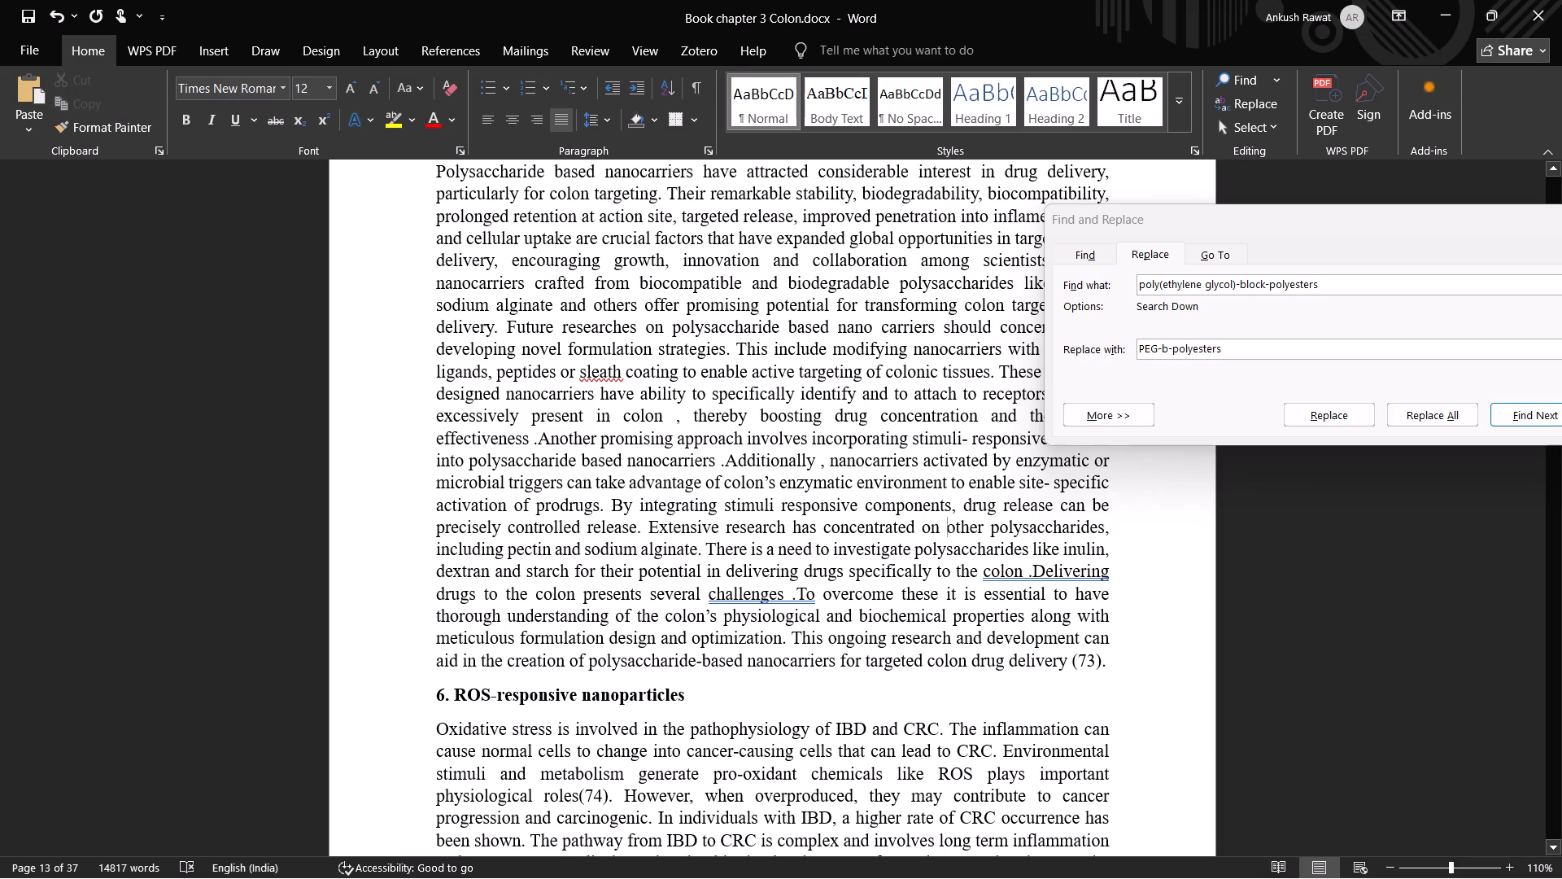
Delete the word "other" before "polysaccharides" so the sentence reads "Extensive research has concentrated on polysaccharides".
left_click(984, 531)
left_click(992, 531)
key("BackSpace")
key("BackSpace")
key("BackSpace")
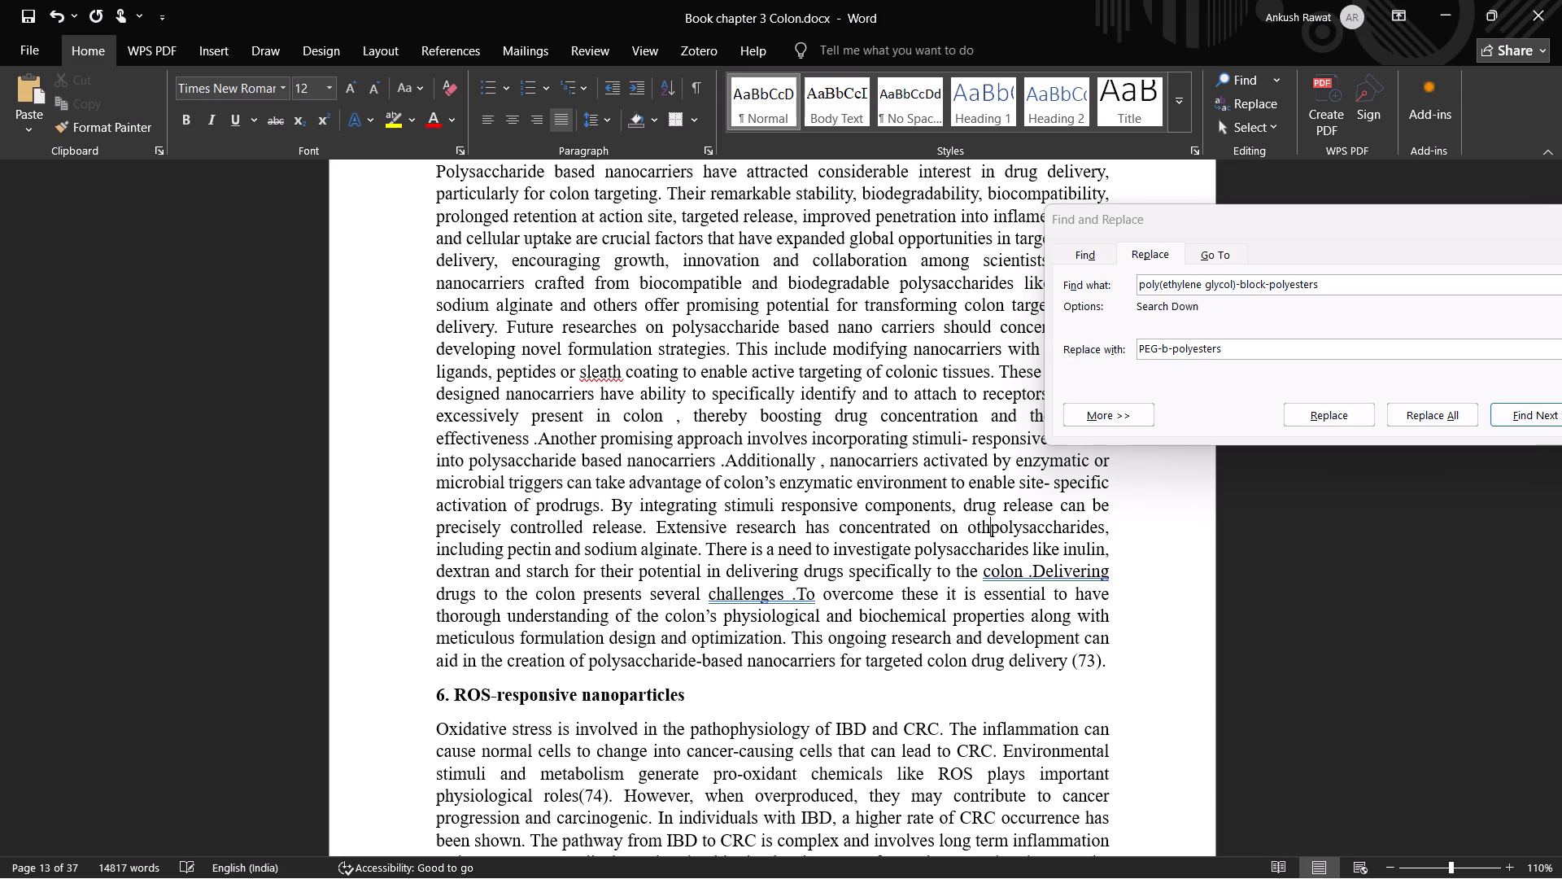
key("BackSpace")
key("BackSpace")
key("BackSpace")
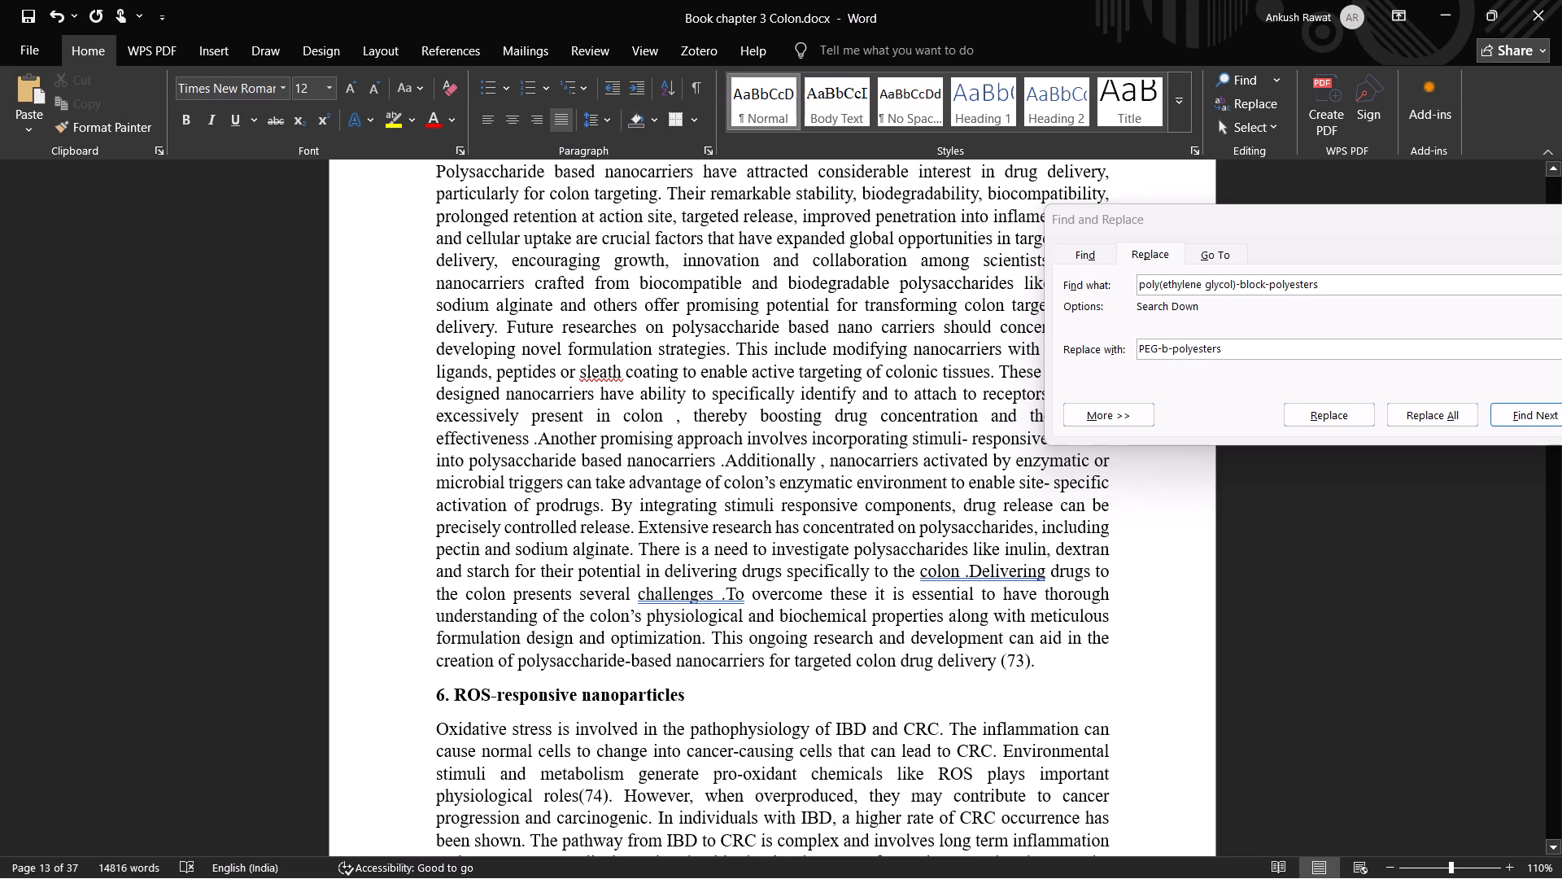
Correct the full stop spacing to "colon. Delivering" in the polysaccharide based nanocarriers paragraph.
left_click(971, 577)
left_click(962, 575)
left_click(962, 575)
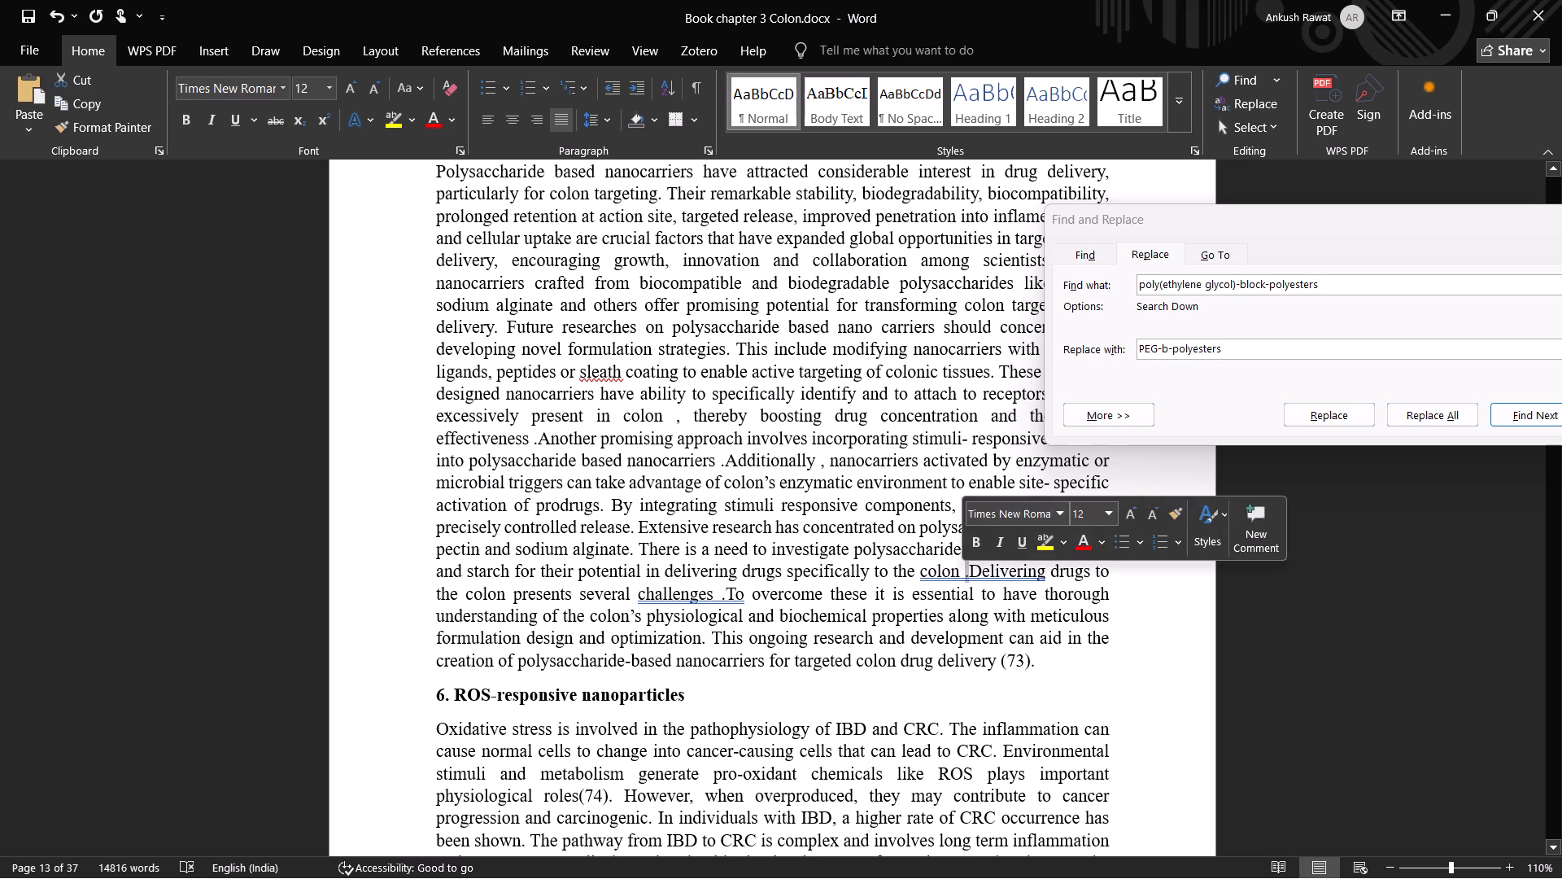
left_click(963, 576)
key("BackSpace")
left_click(966, 575)
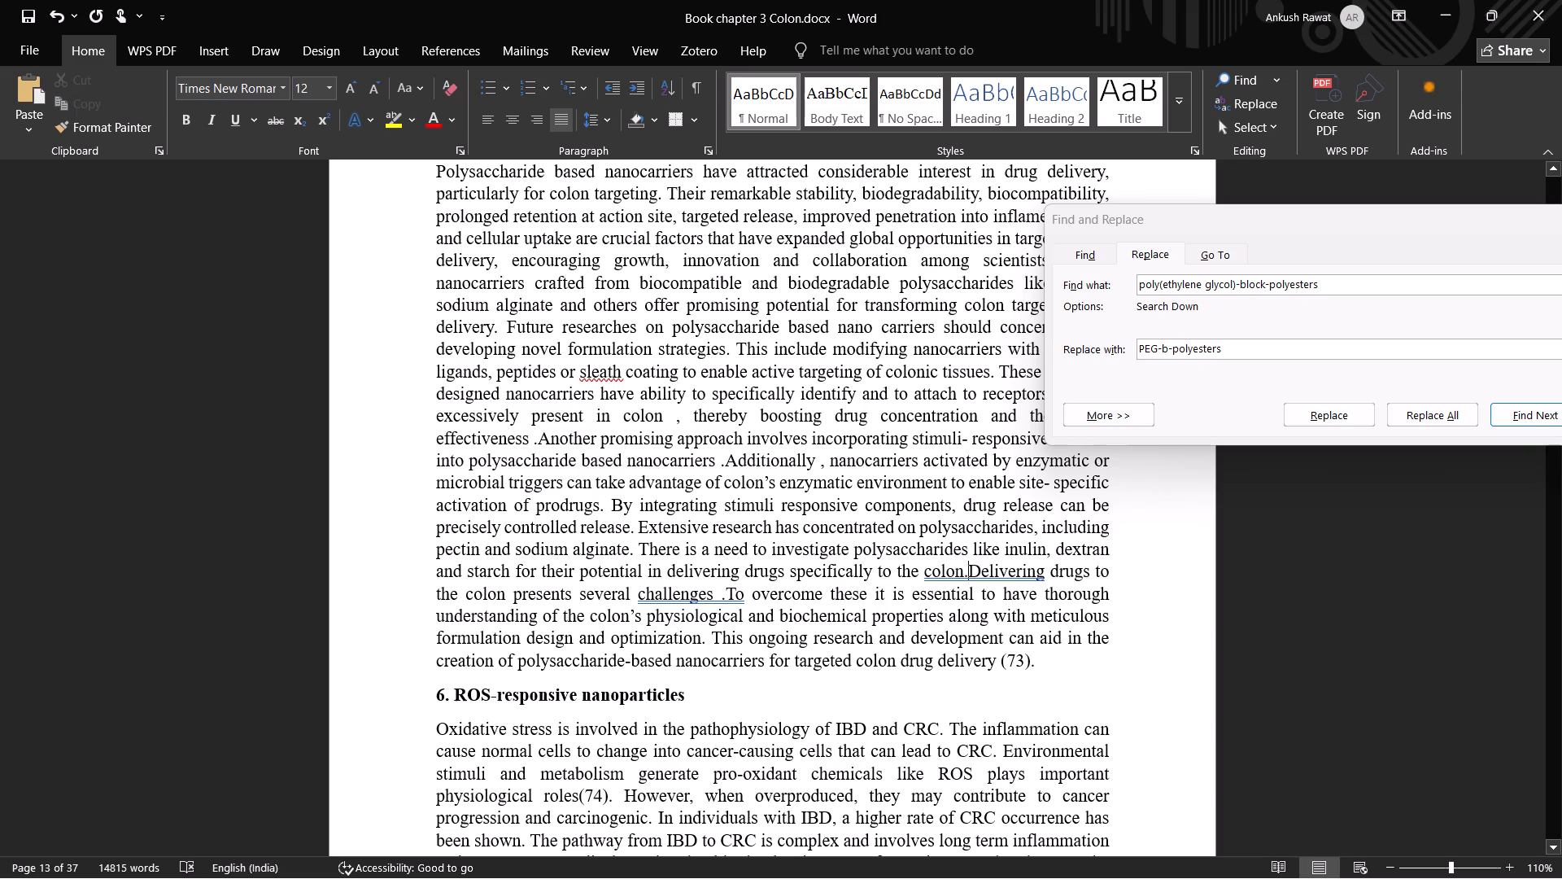
key("space")
Correct the full stop spacing to "challenges. To" and re-enter the space before "overcome".
left_click(721, 604)
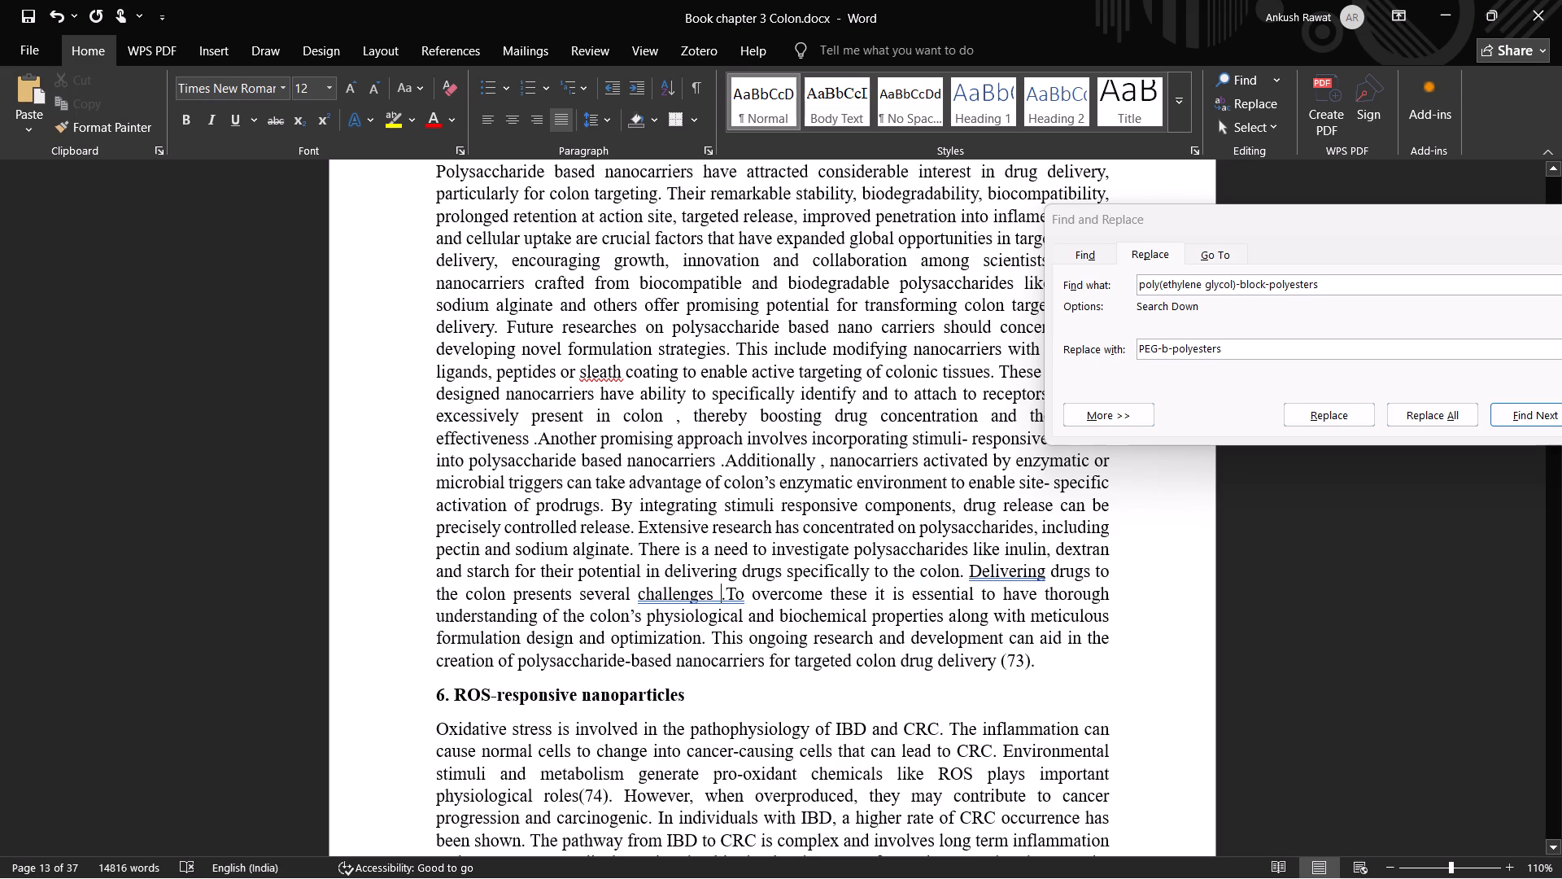
key("BackSpace")
left_click(724, 596)
key("space")
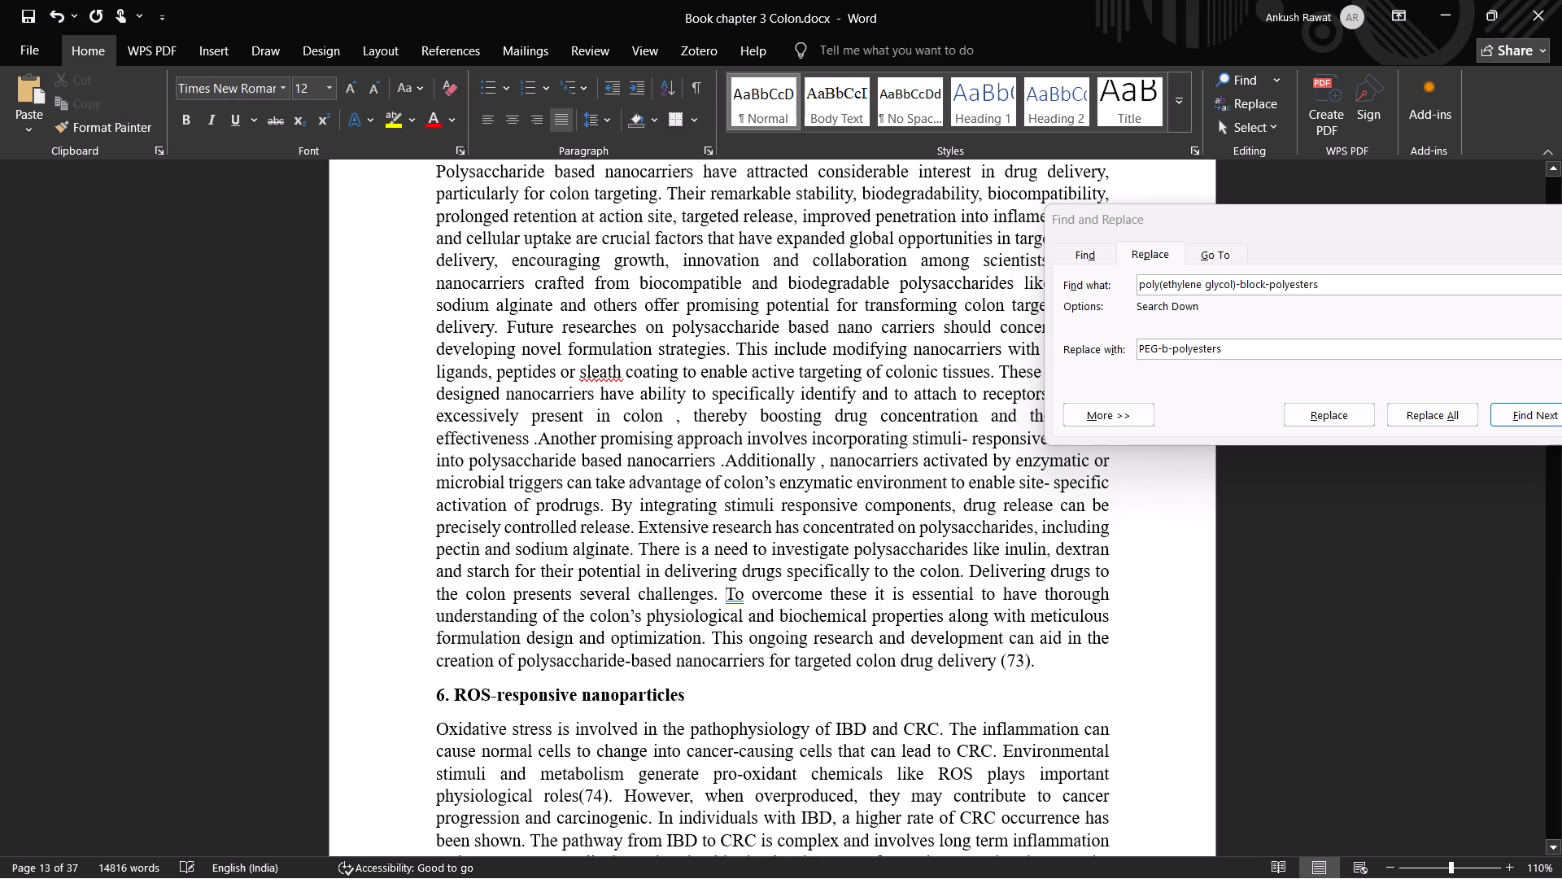
left_click(739, 600)
left_click(751, 595)
key("BackSpace")
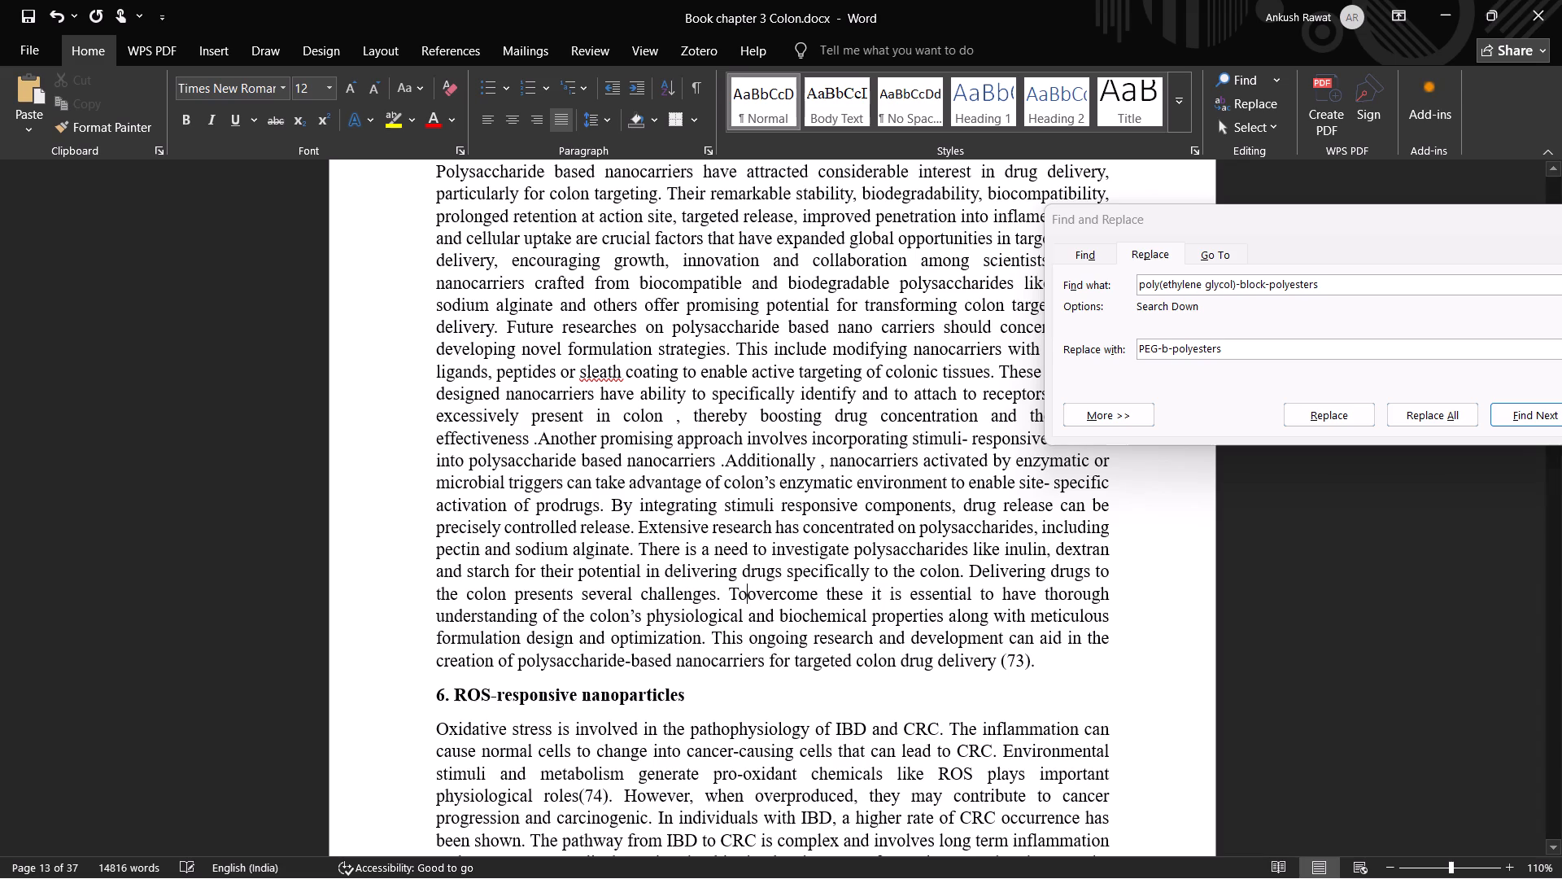
key("space")
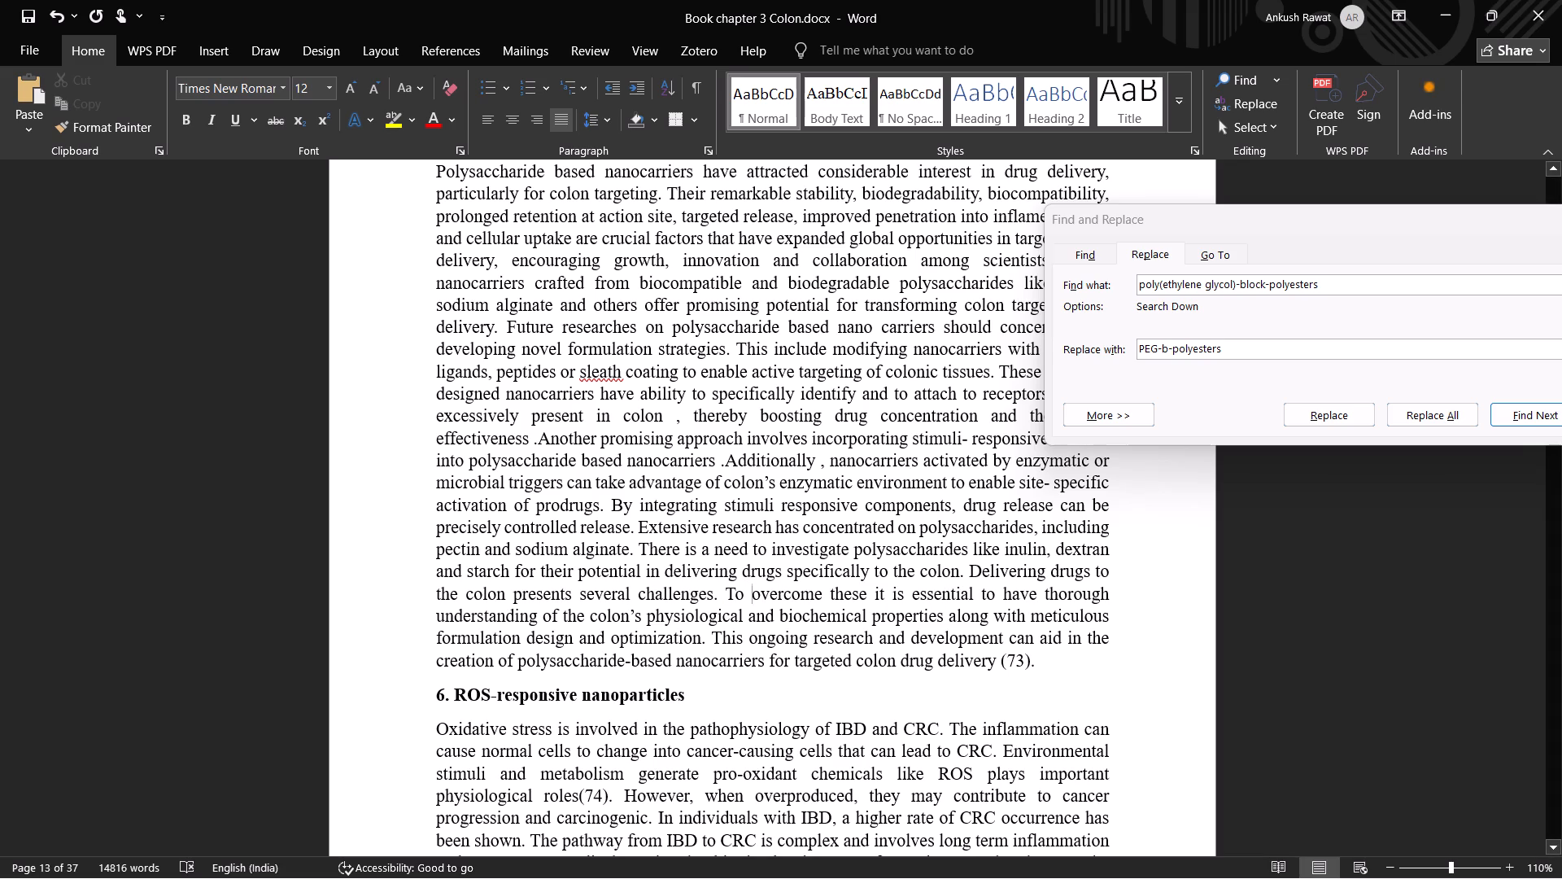
Remove the space before the comma in "Additionally, nanocarriers" in the polysaccharide based nanocarriers paragraph.
scroll(734, 658, "down", 1)
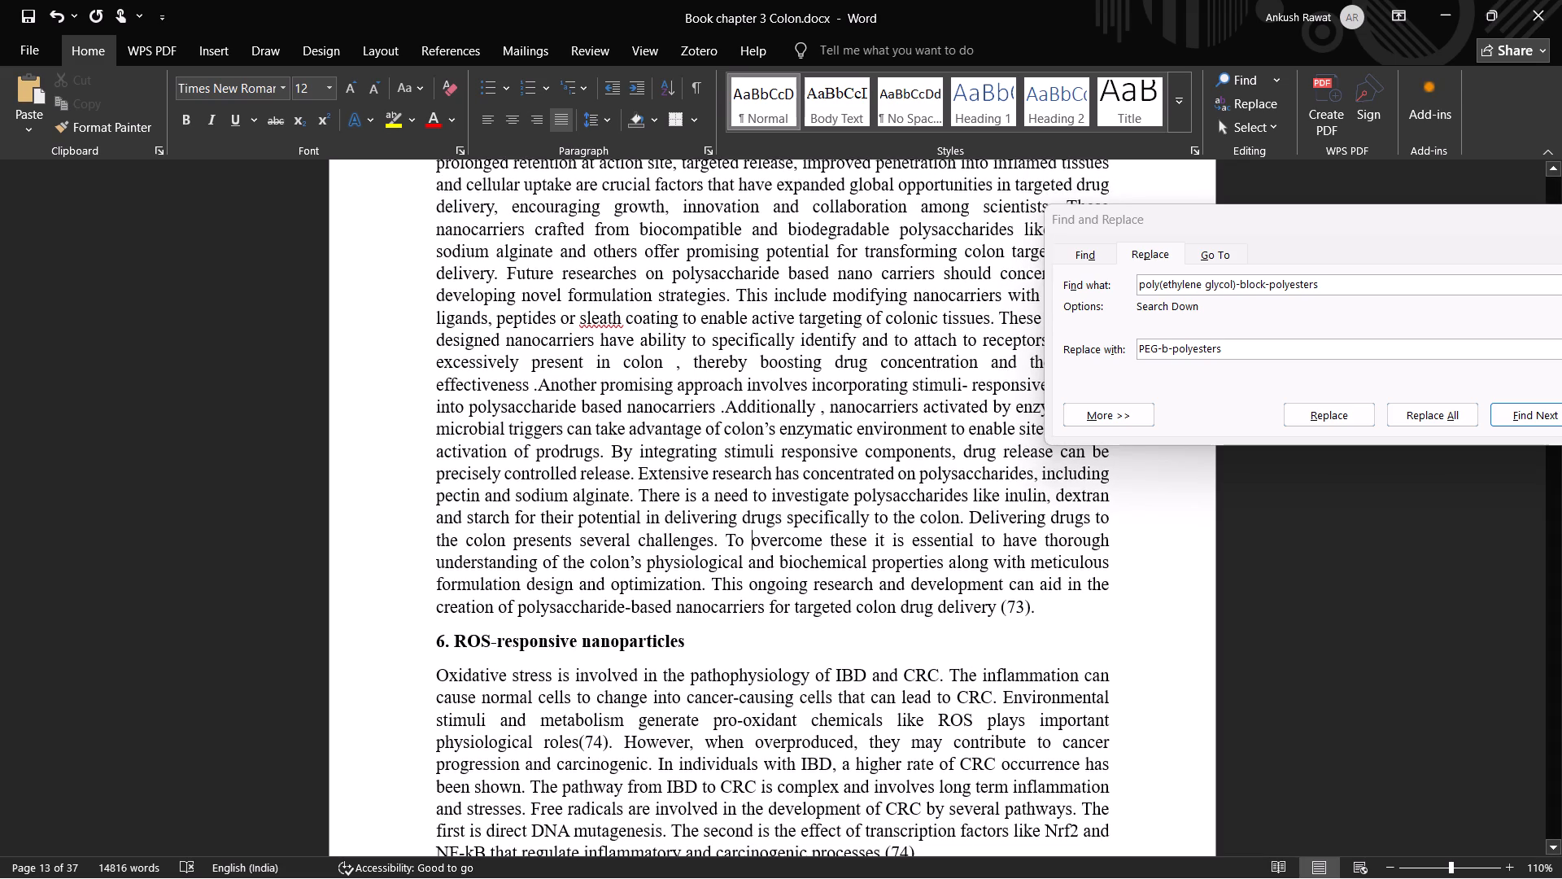
left_click(820, 407)
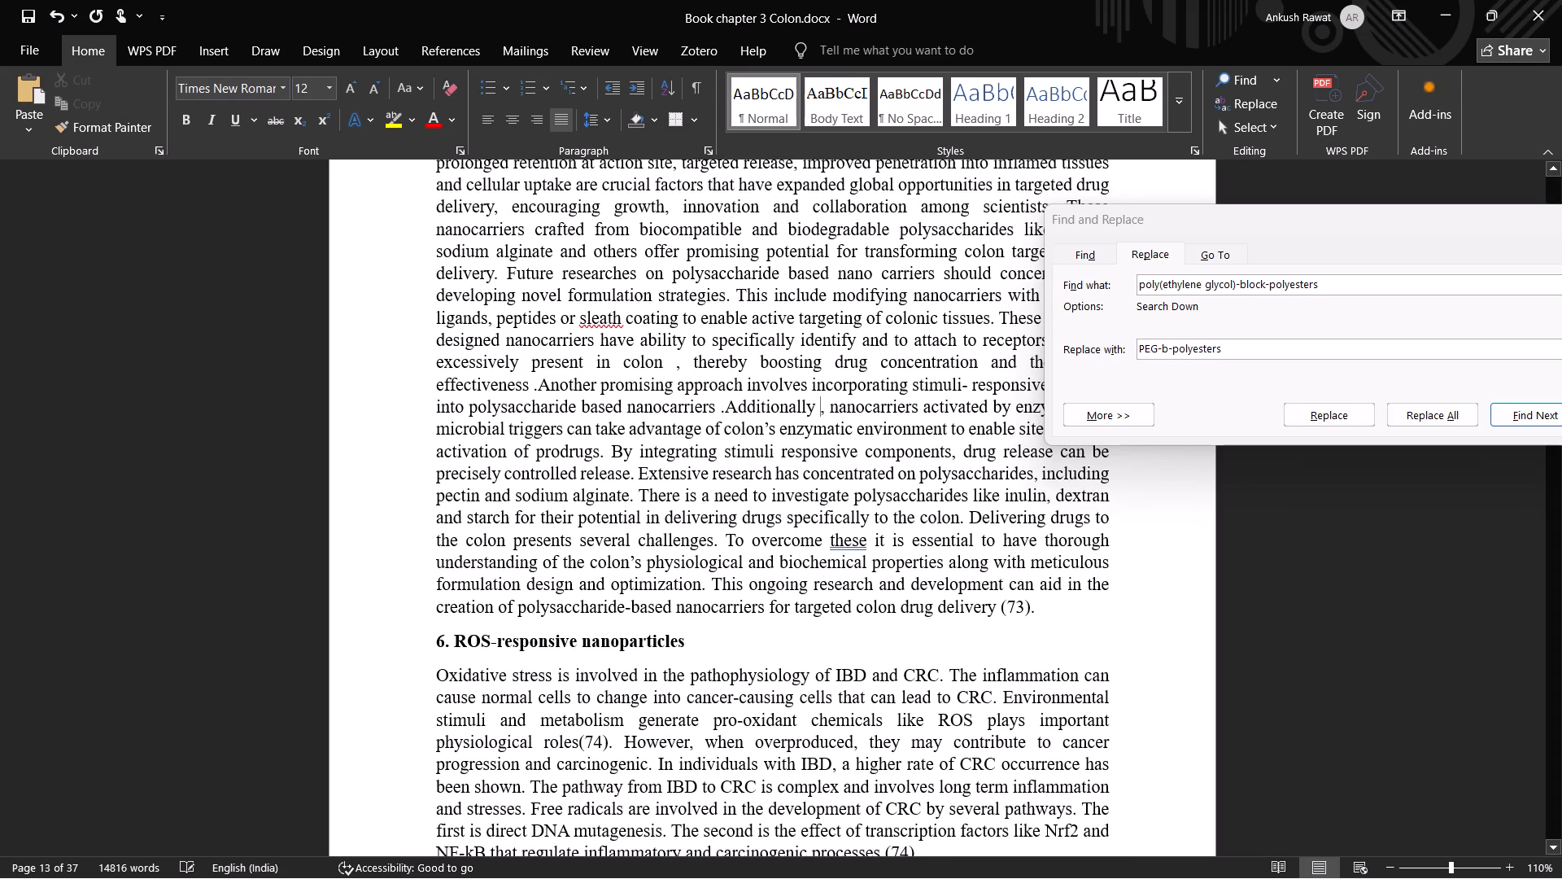
left_click(816, 416)
double_click(818, 413)
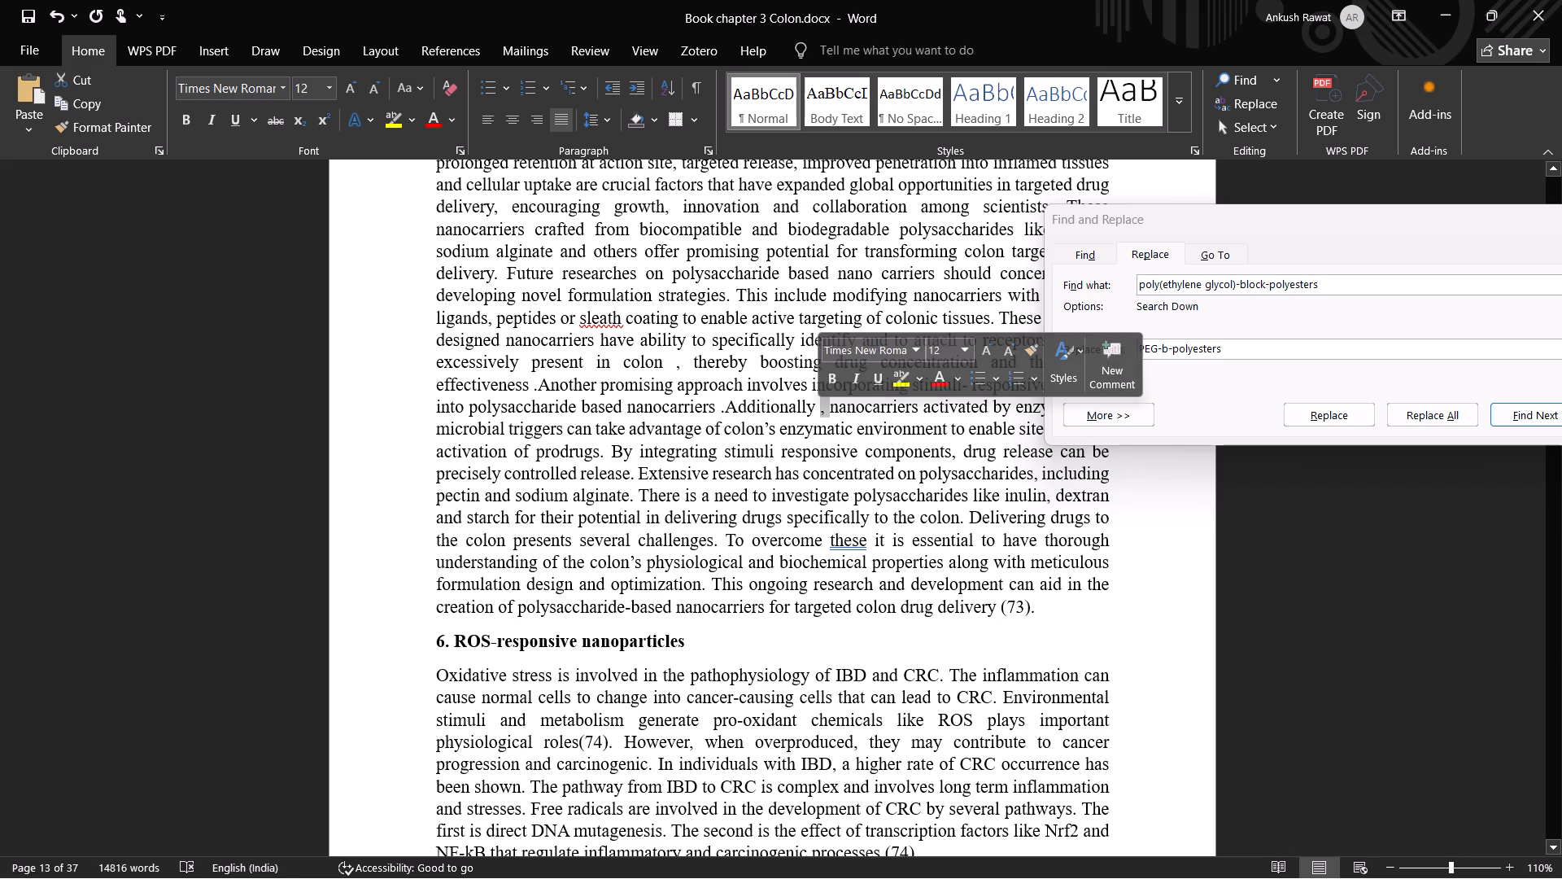
left_click(818, 413)
key("BackSpace")
Re-enter the space after the flagged word "these" in "To overcome these it is essential".
left_click(845, 542)
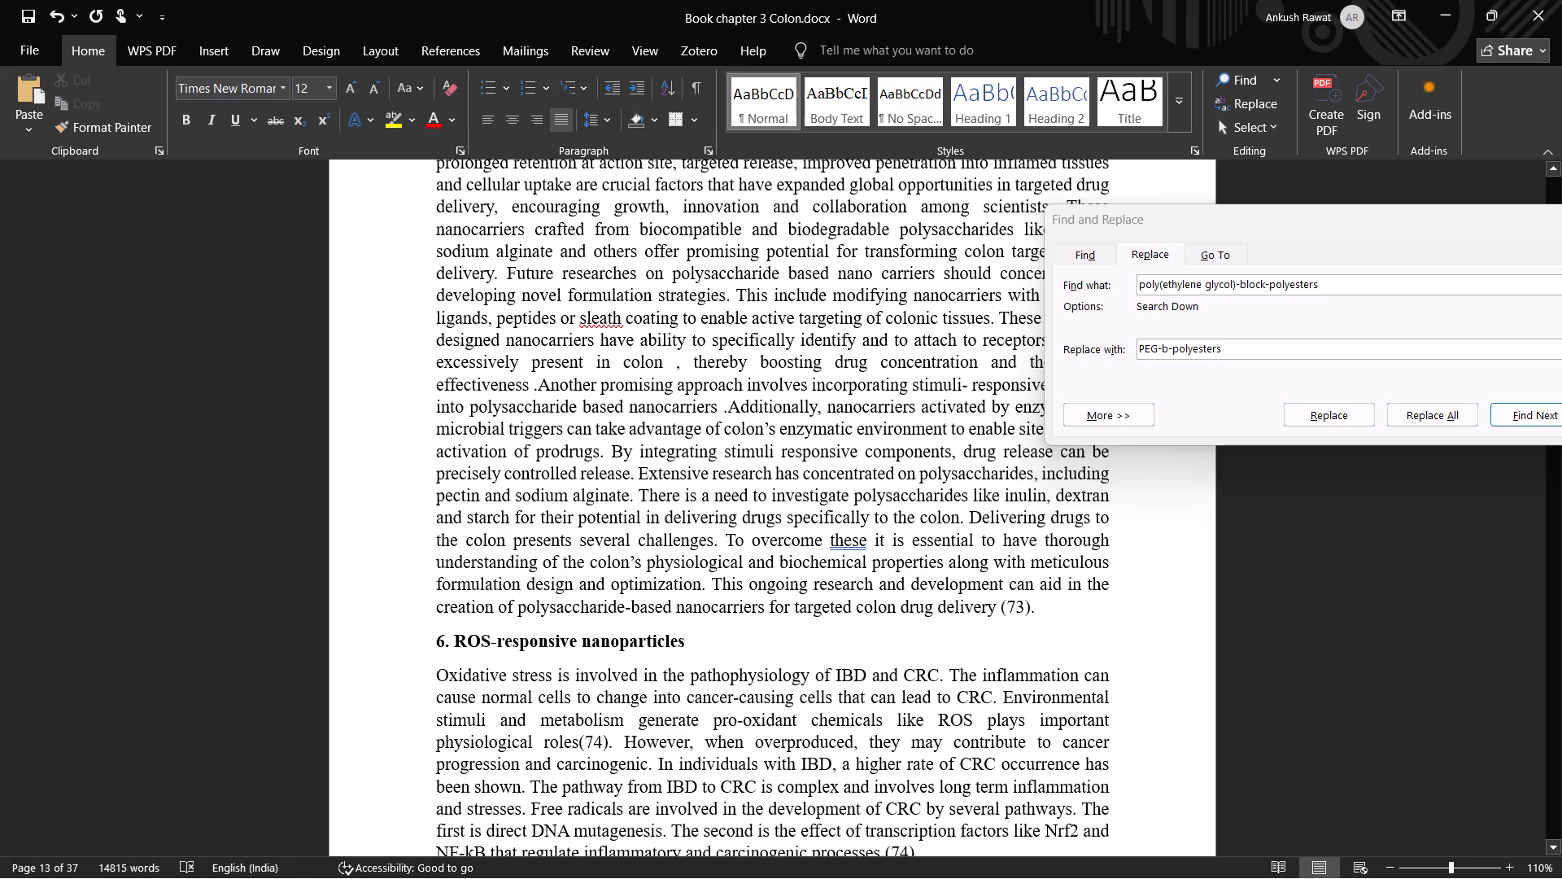
left_click(873, 543)
key("BackSpace")
key("space")
Insert a space before the citation "(74)" after "physiological roles" in the first paragraph of section 6, ROS-responsive nanoparticles.
scroll(661, 523, "down", 3)
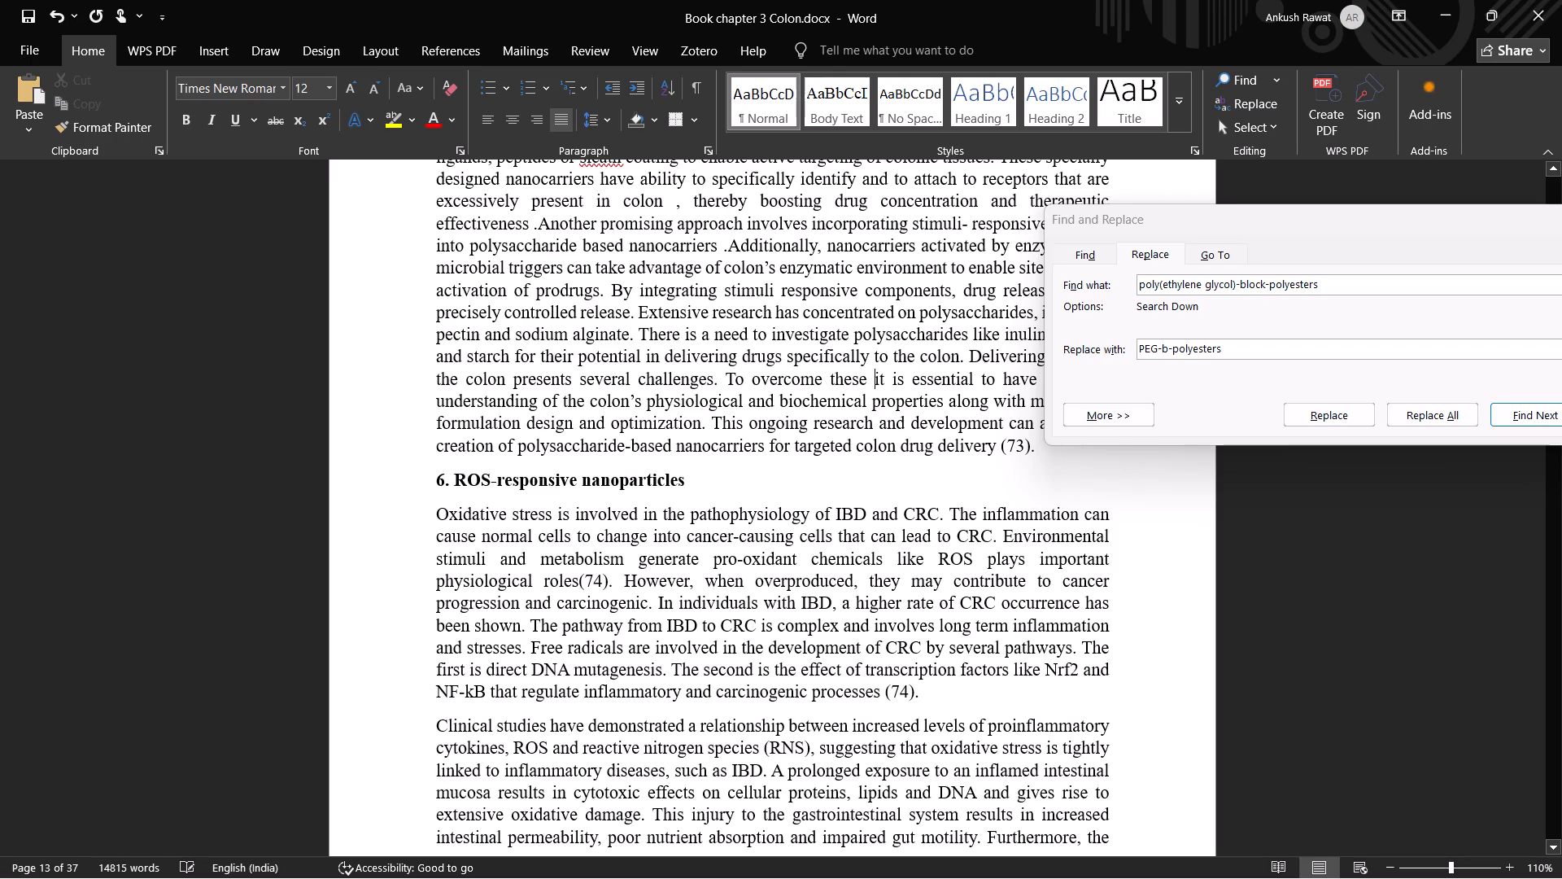
left_click(931, 561)
left_click(936, 561)
key("Left")
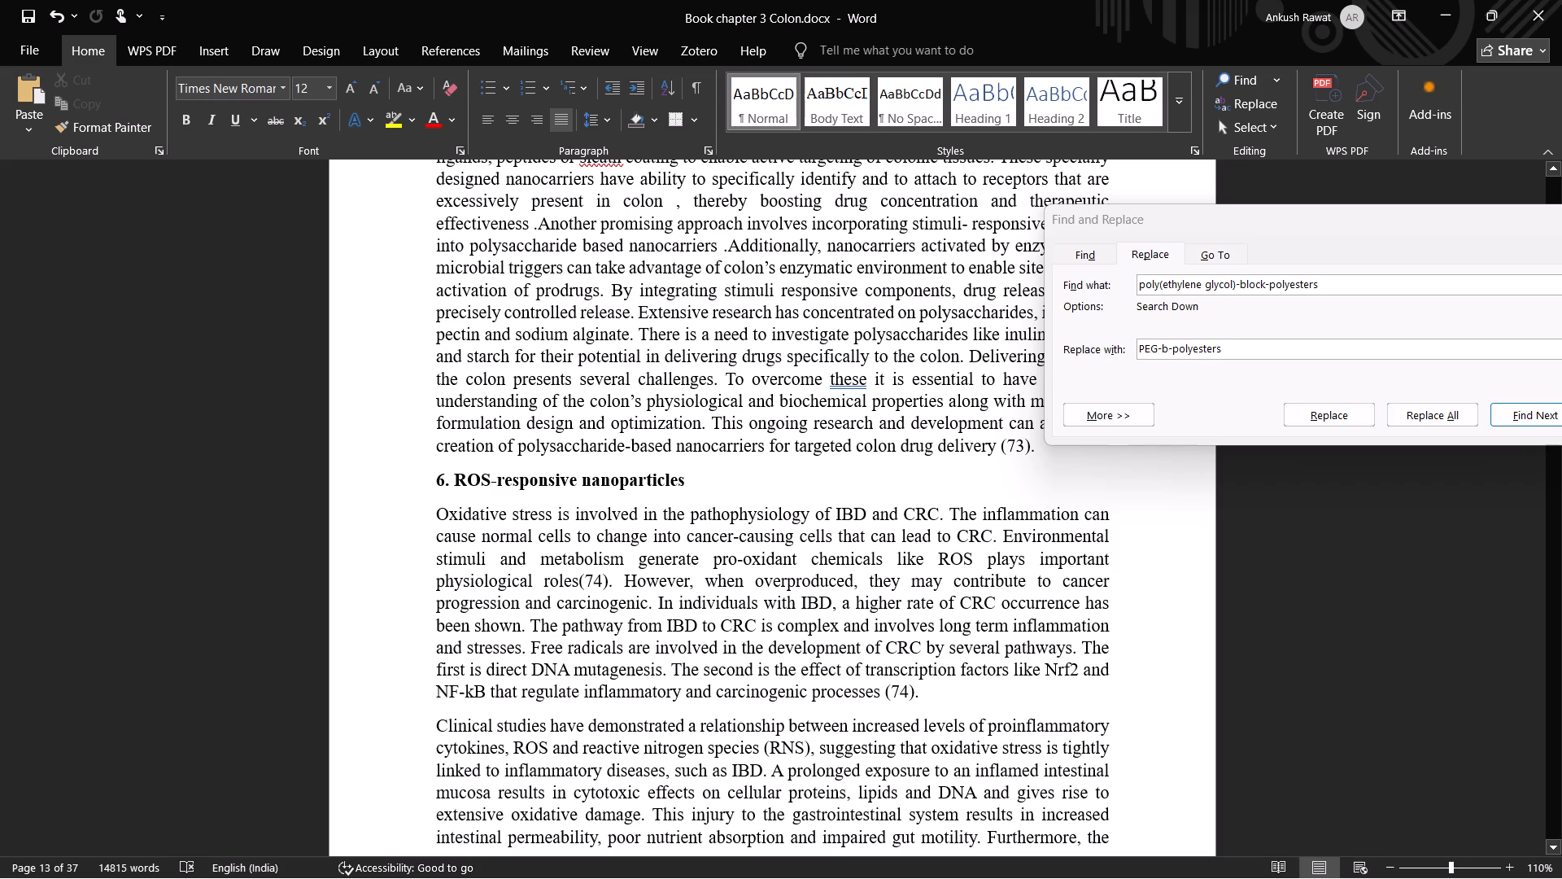
left_click(585, 584)
left_click(576, 584)
key("space")
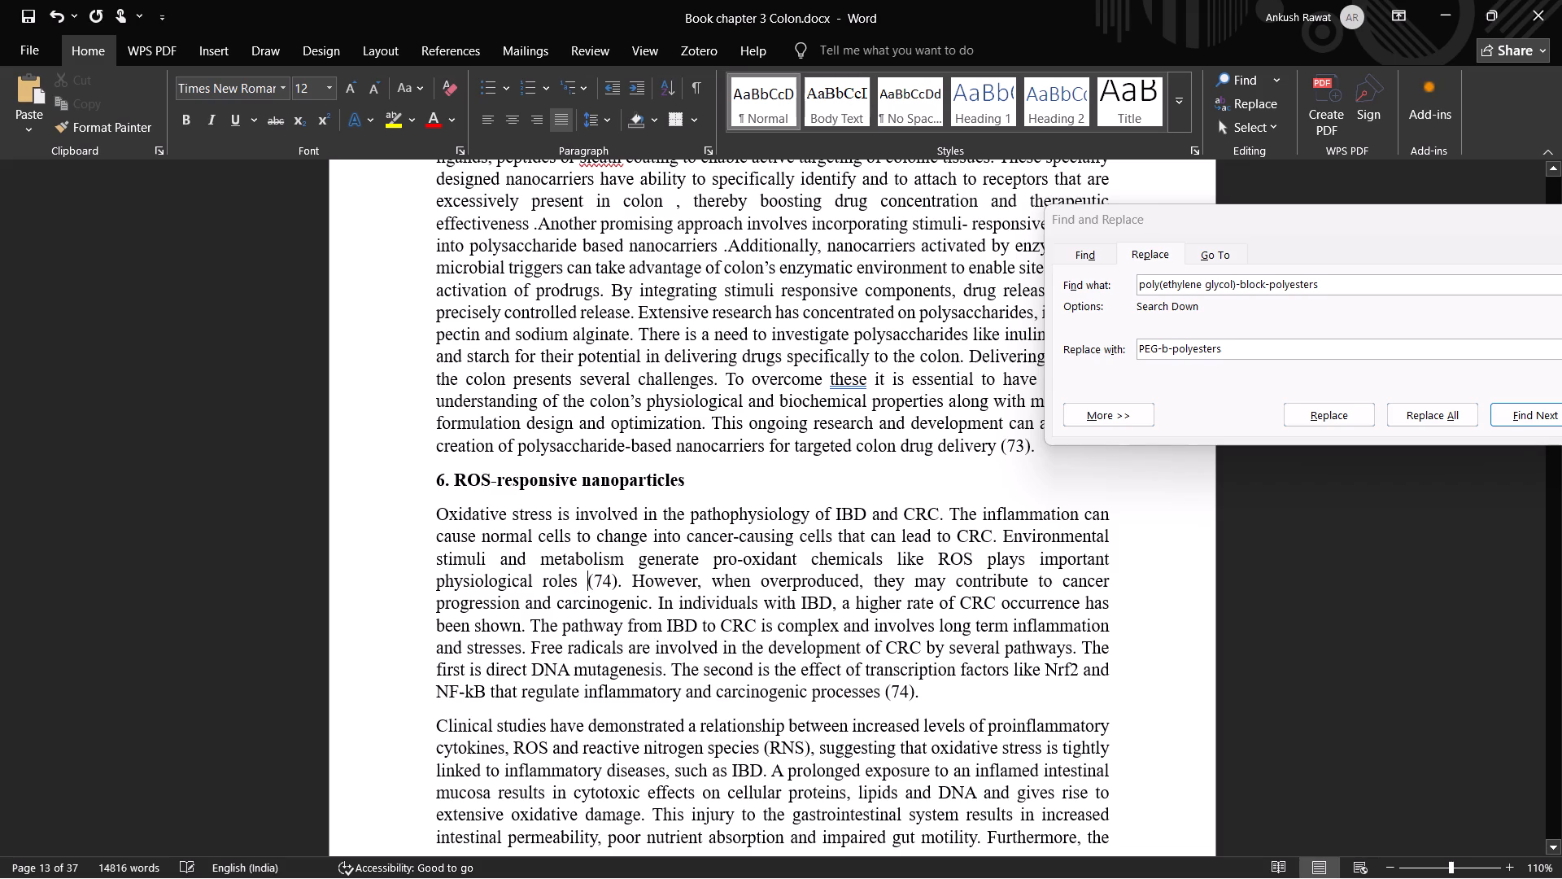
Highlight "Nrf2" and "NF-kB" in yellow in the first ROS-responsive nanoparticles paragraph, and turn the highlighter off.
left_click(1049, 669)
left_click(382, 121)
left_click(386, 123)
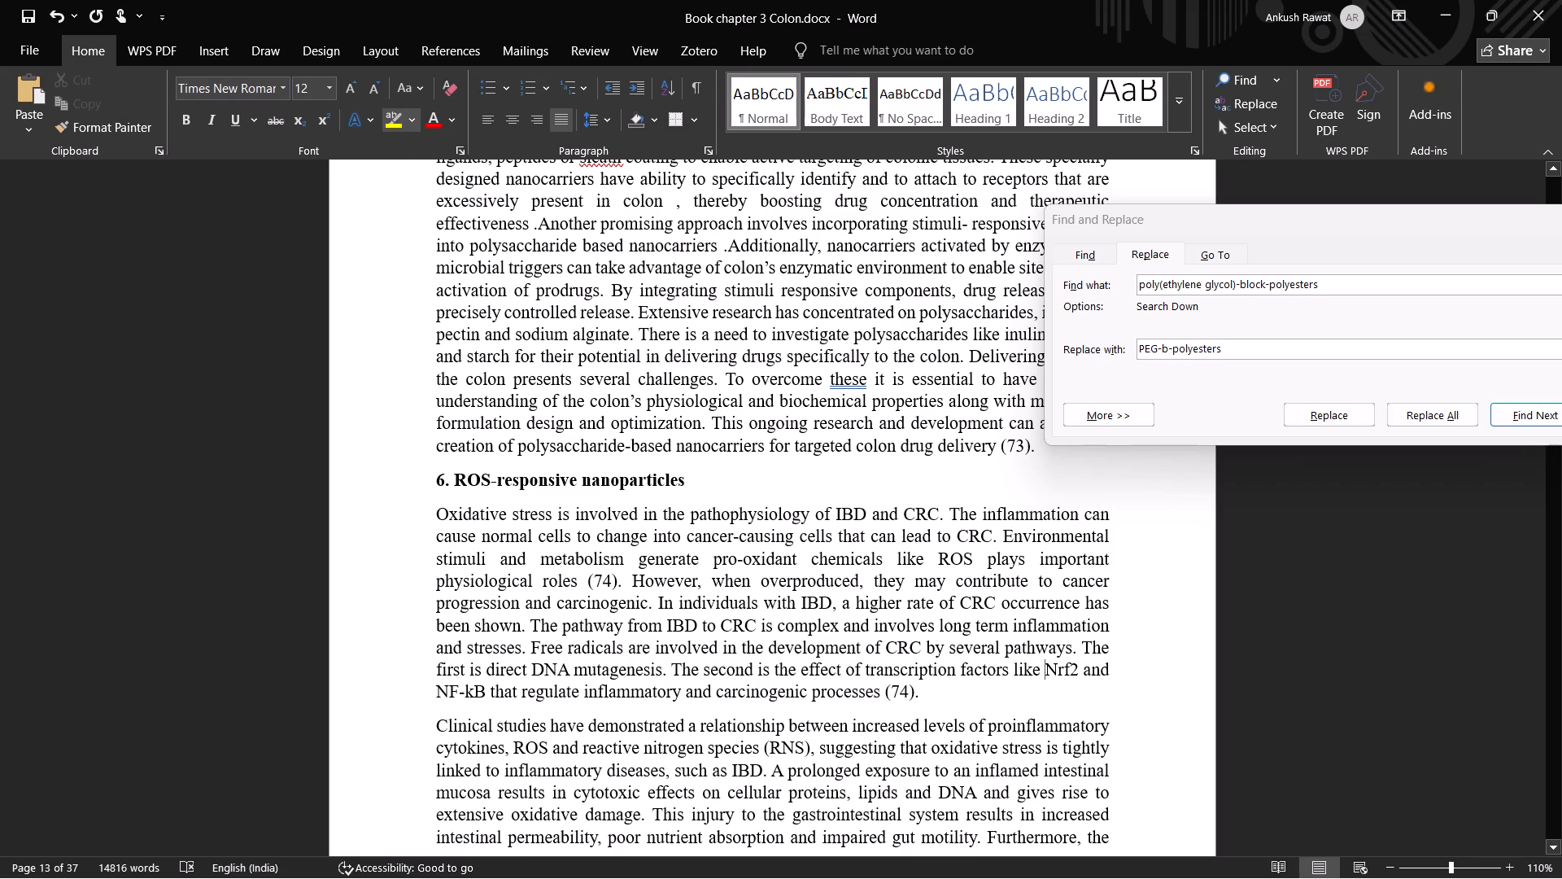
left_click_drag(1048, 671, 1080, 676)
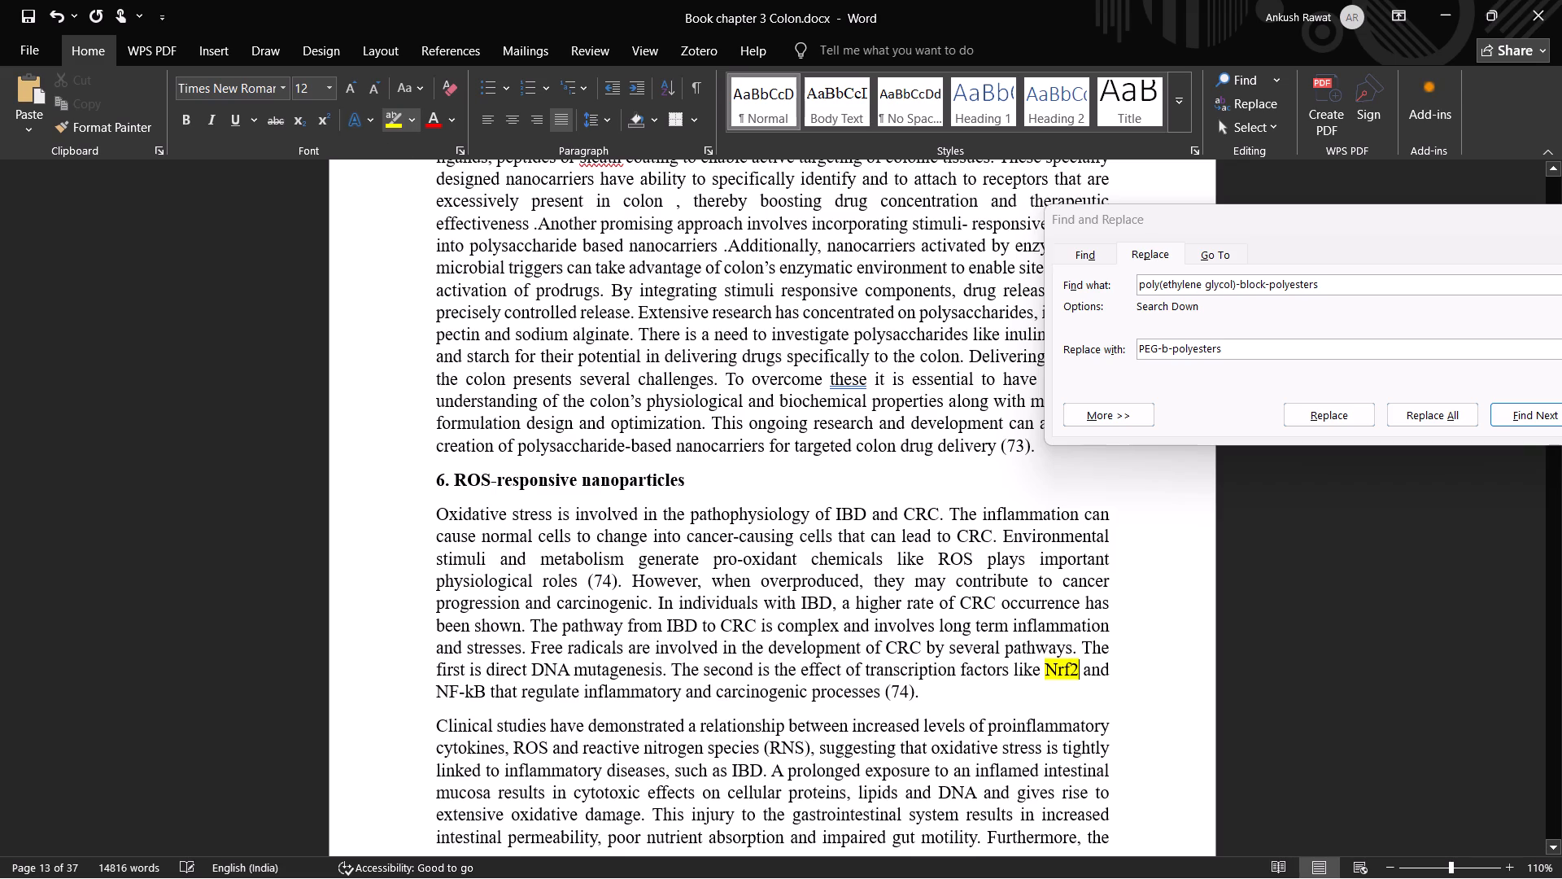
left_click_drag(438, 691, 478, 695)
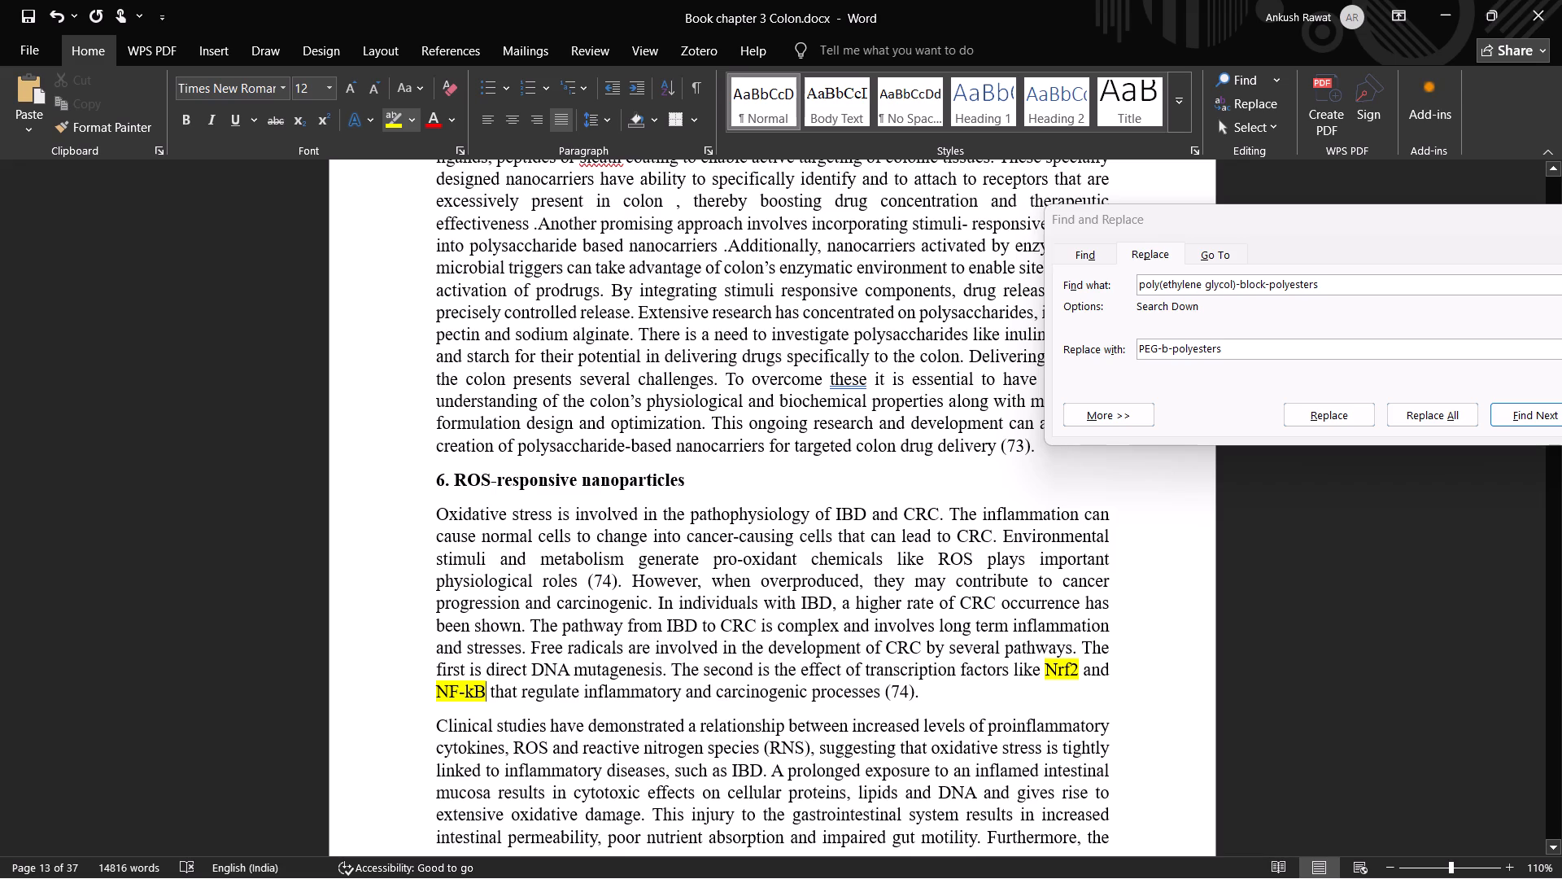
scroll(602, 677, "down", 1)
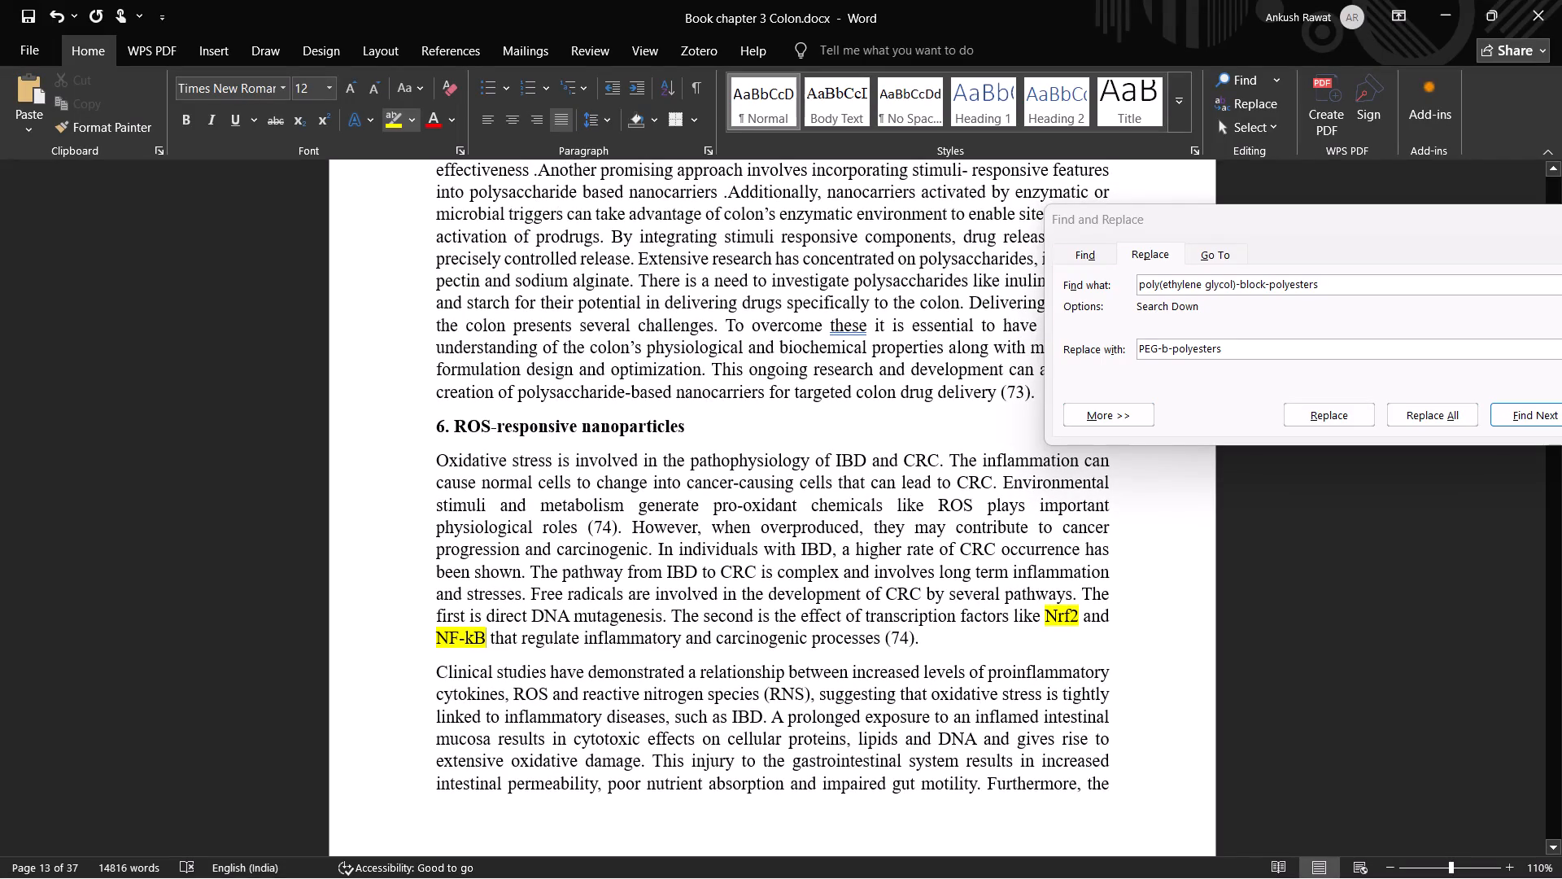
left_click(390, 125)
Copy "reactive nitrogen species" from the clinical studies paragraph and set it as the search text in Find and Replace.
left_click_drag(581, 696, 753, 699)
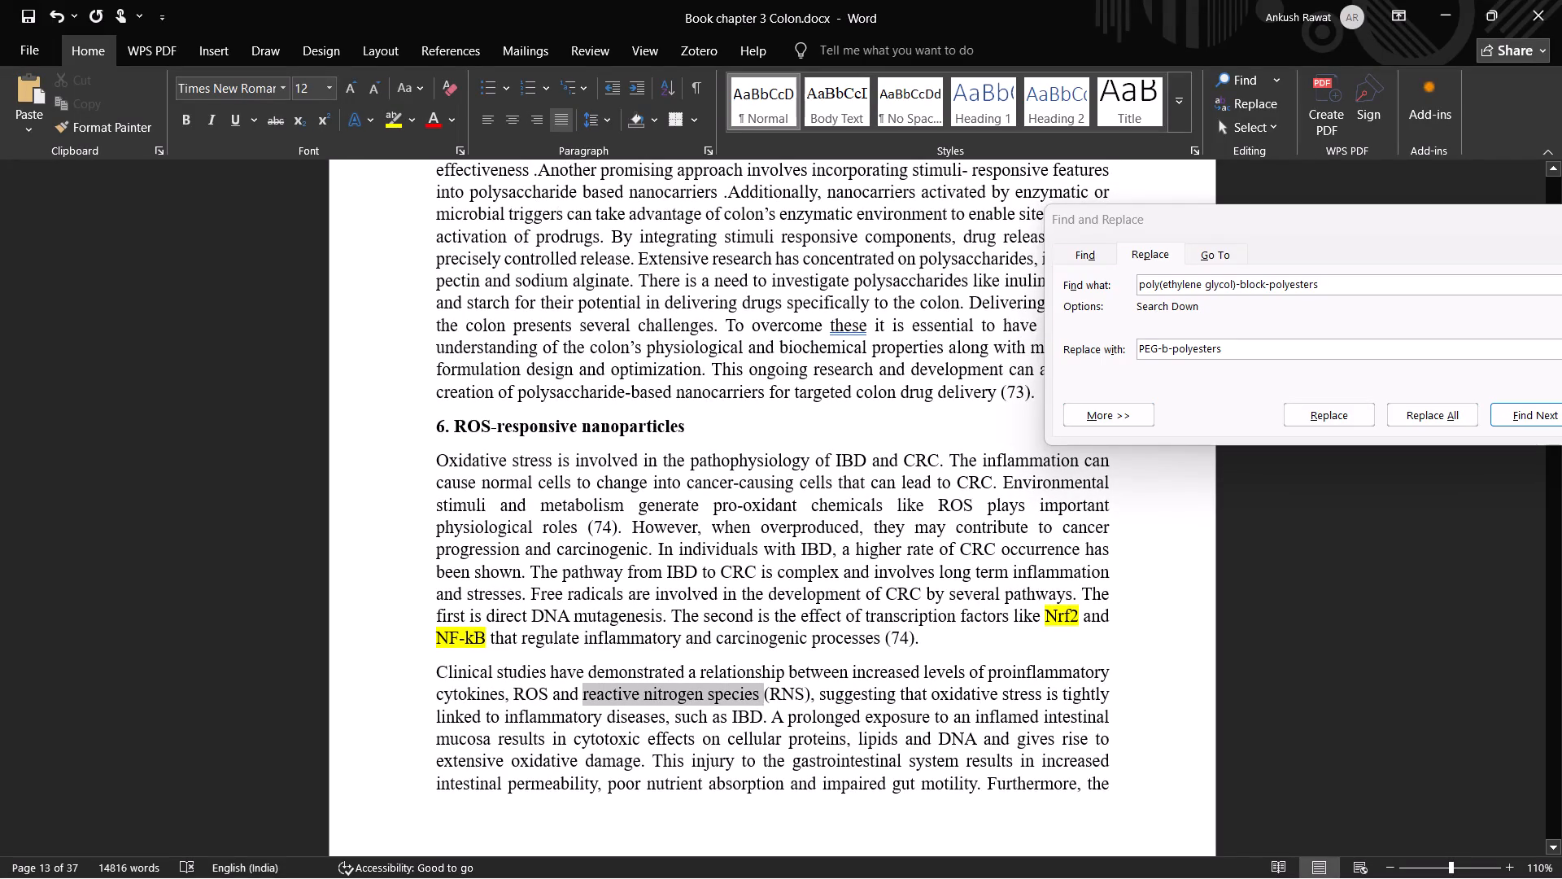
left_click_drag(753, 699, 757, 698)
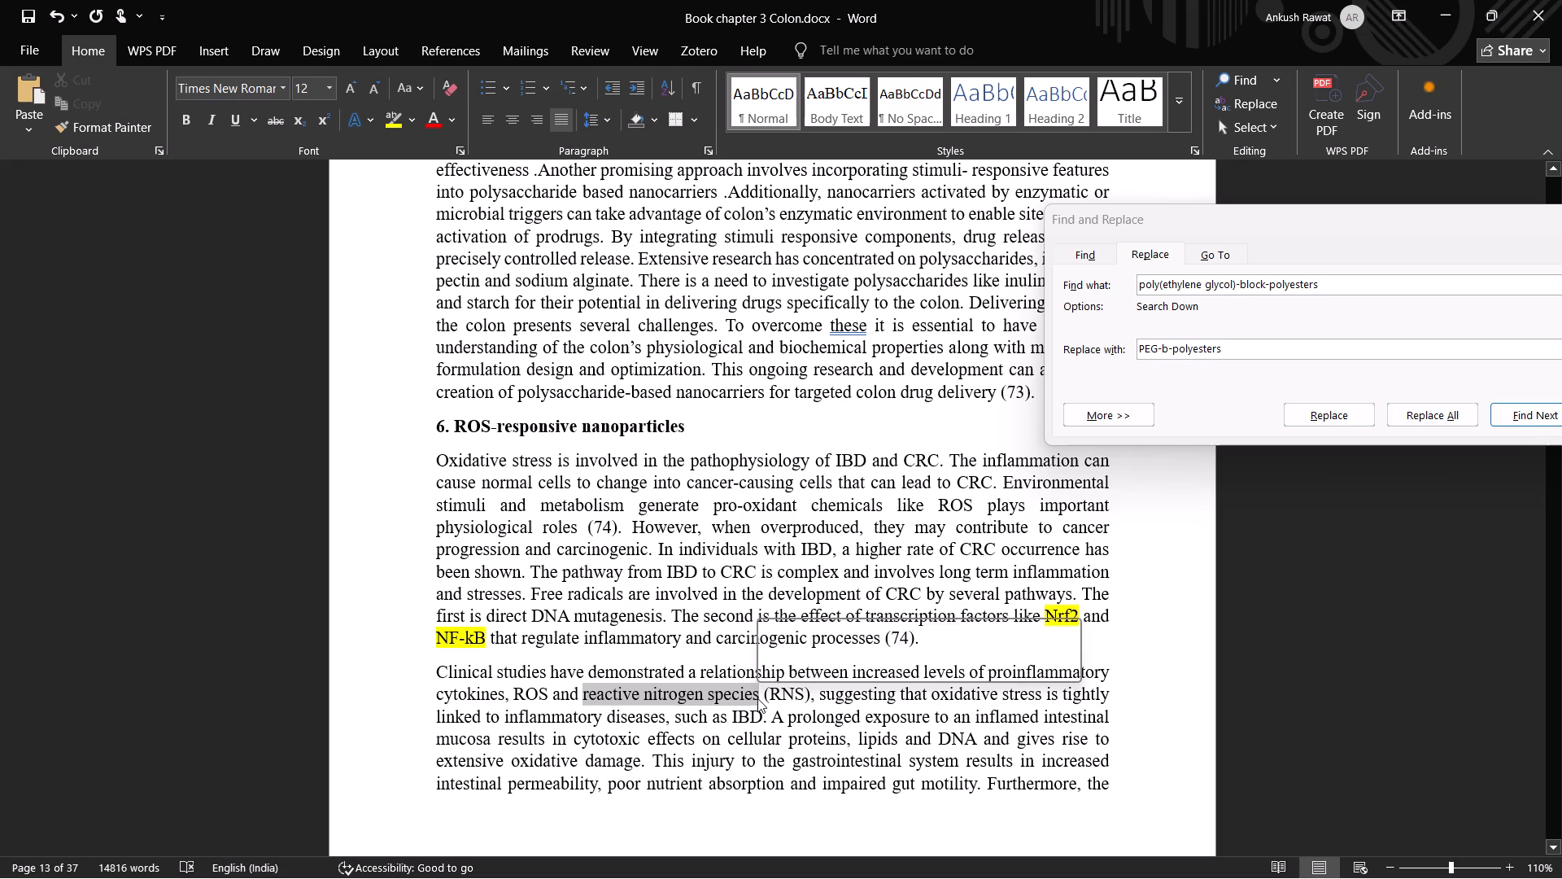
key("ctrl+c")
key("ctrl+c")
key("ctrl+c")
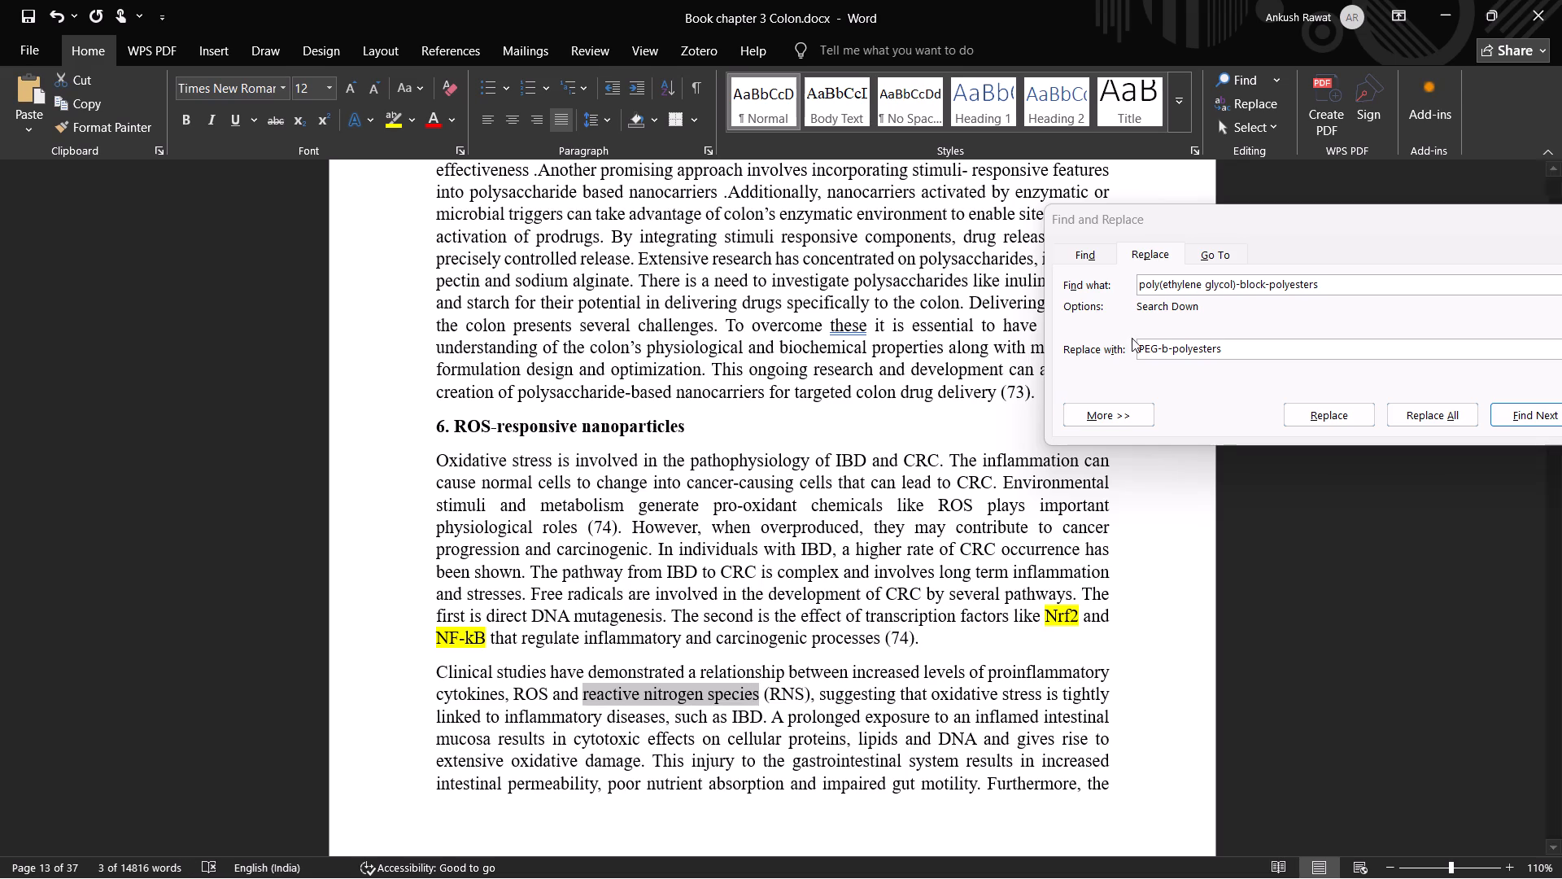
double_click(1182, 286)
key("ctrl+a")
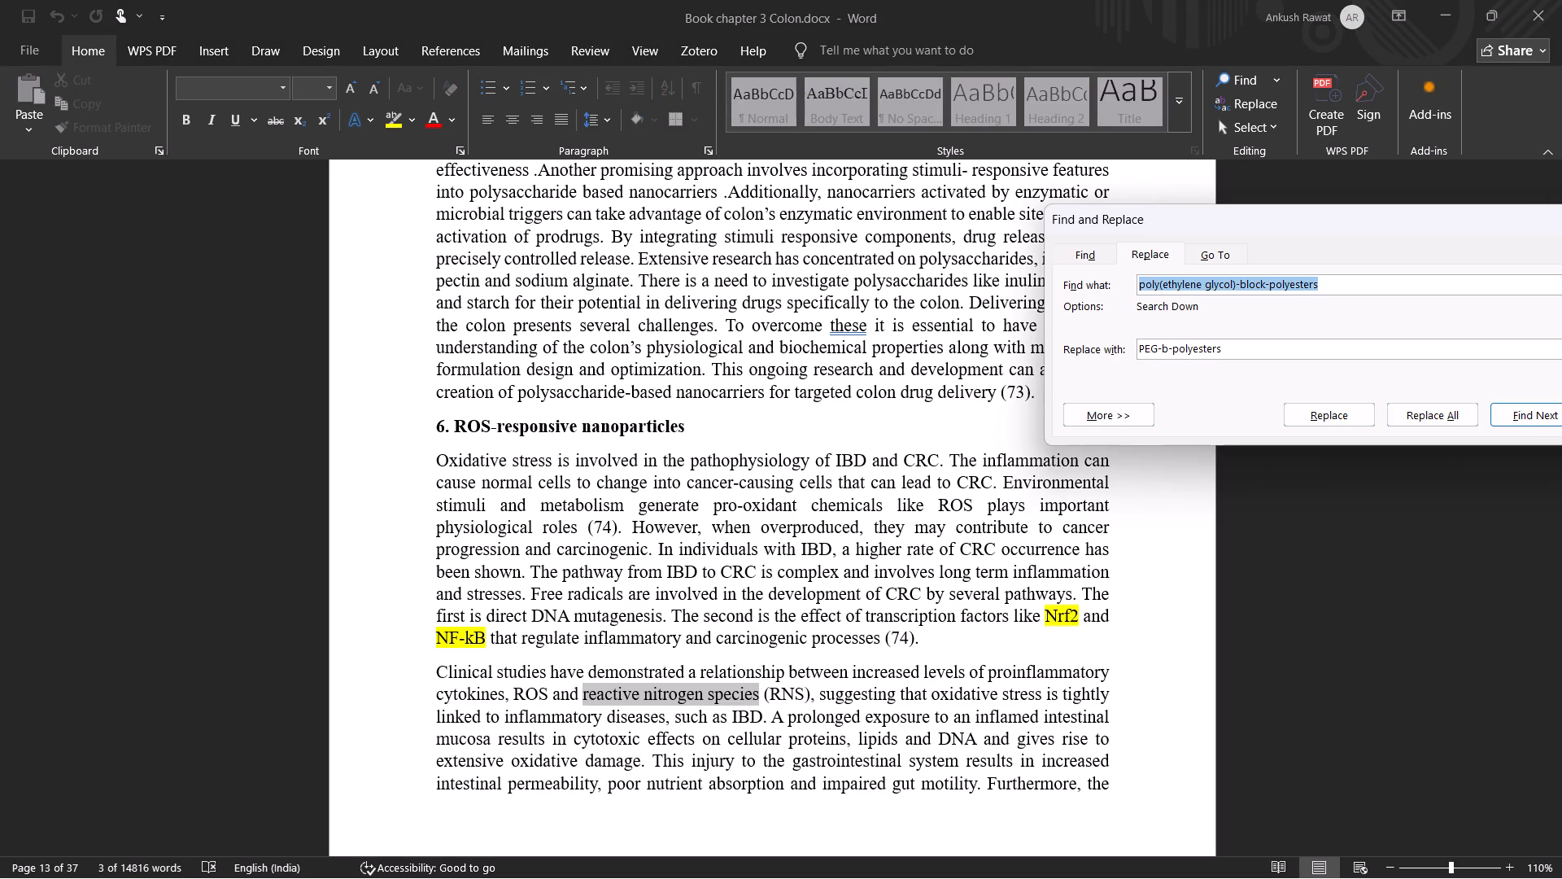
key("ctrl+v")
Copy "RNS" from the clinical studies paragraph and set it as the replacement text in Find and Replace.
left_click(775, 689)
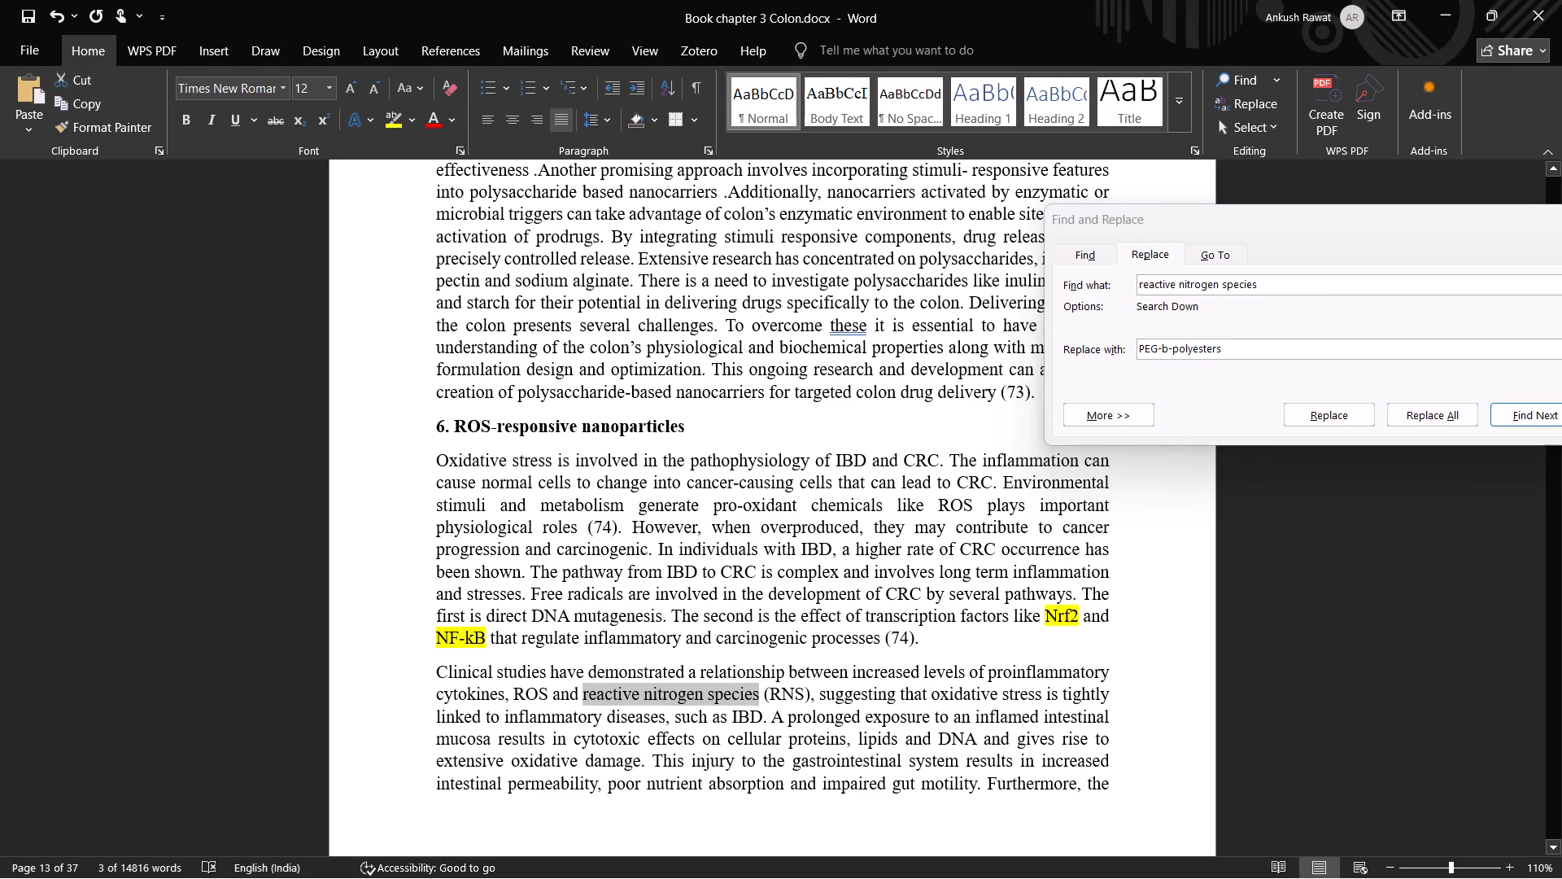
double_click(777, 691)
key("ctrl+c")
key("ctrl+c")
key("ctrl+c")
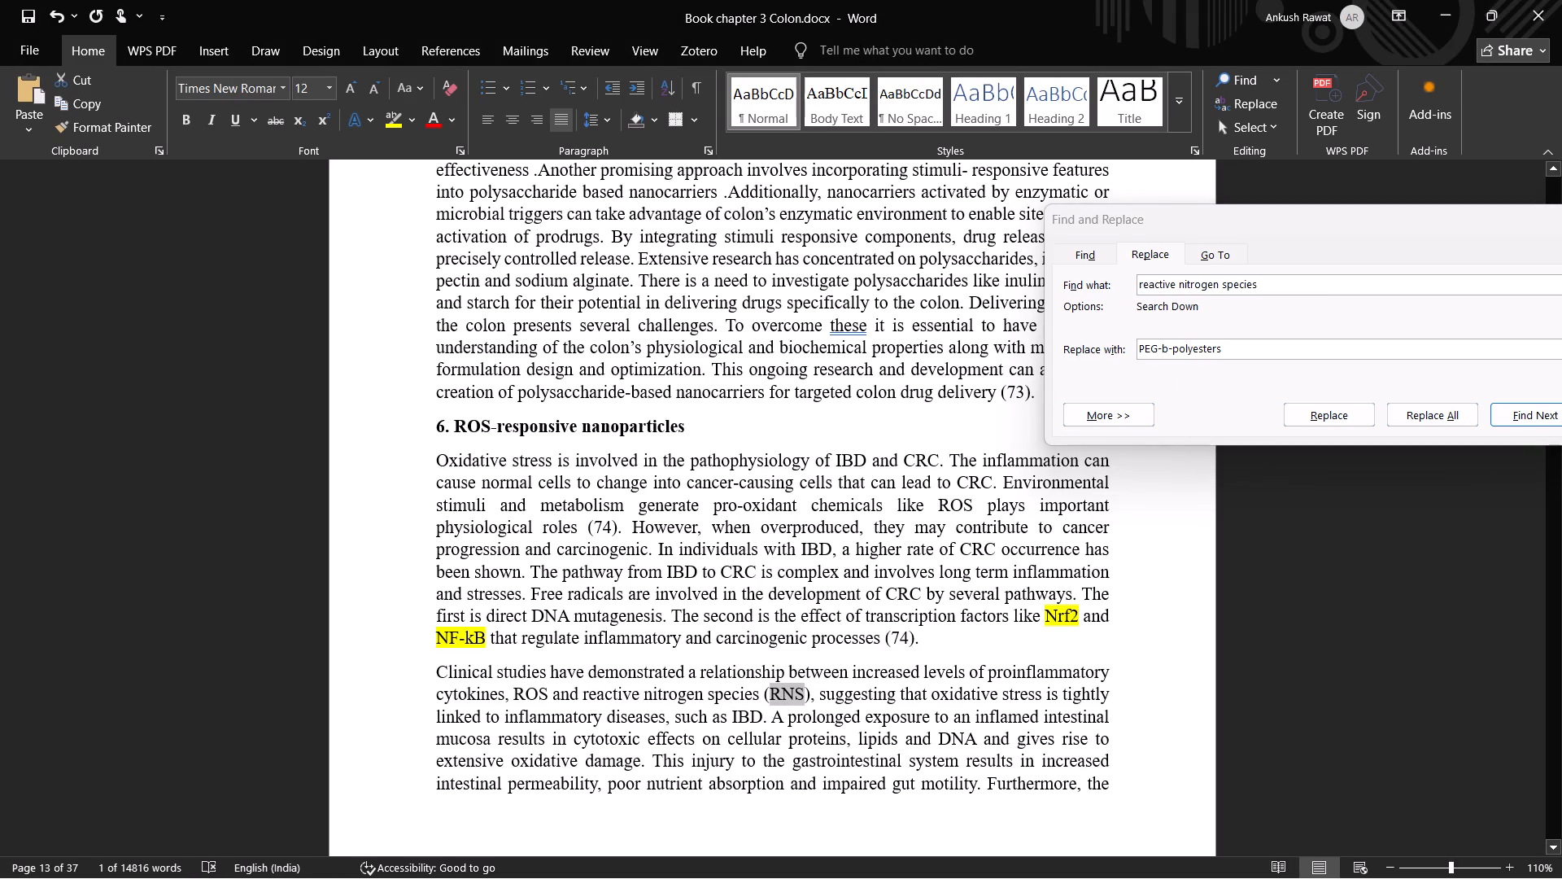
key("ctrl+c")
double_click(1186, 349)
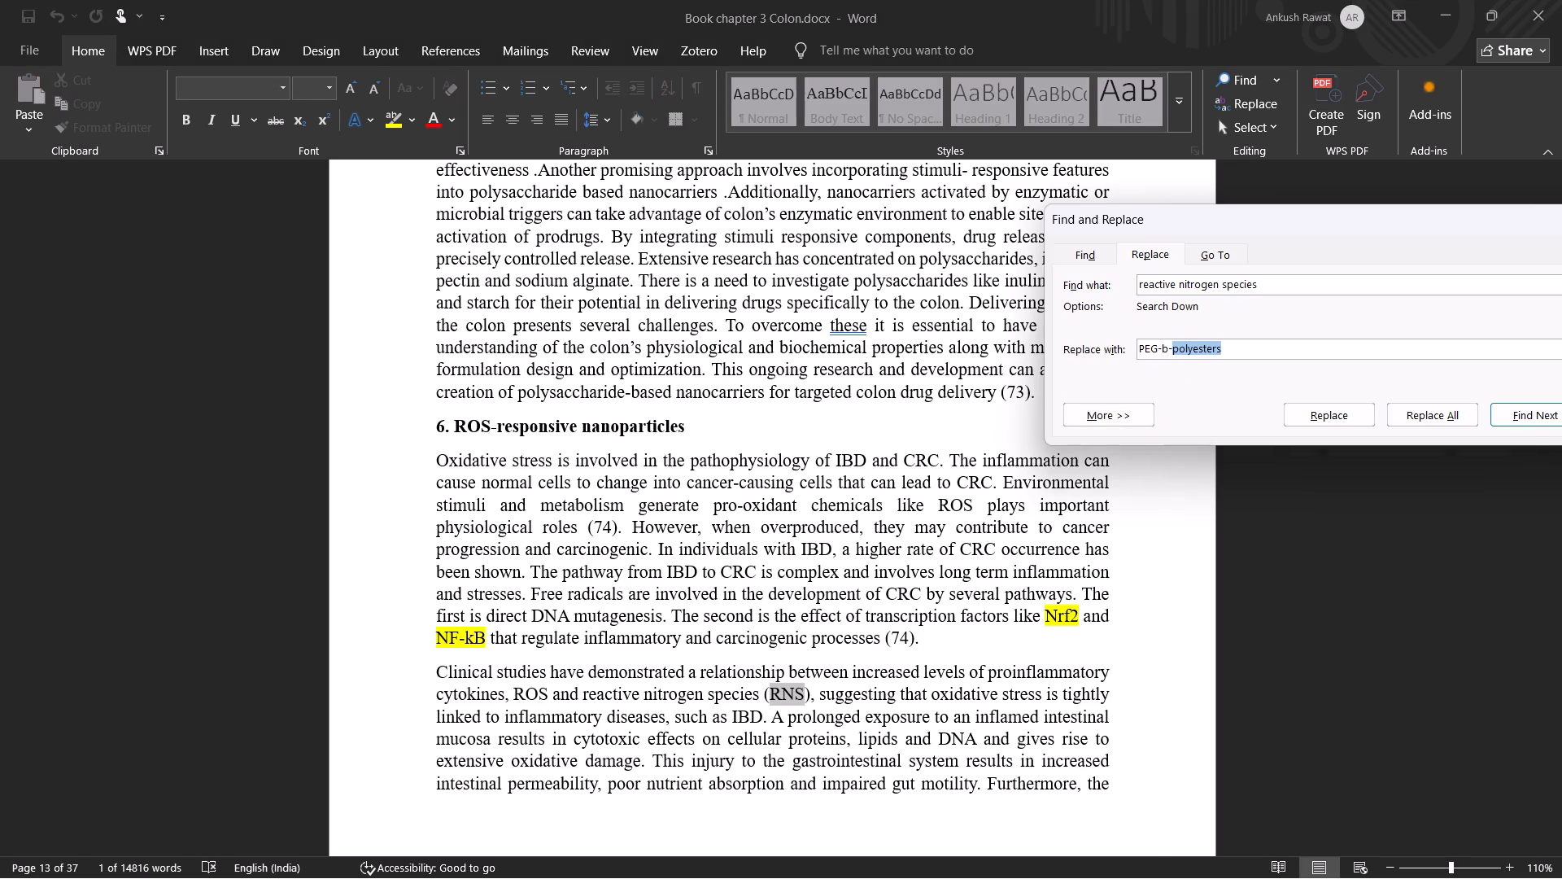
key("ctrl+a")
key("ctrl+v")
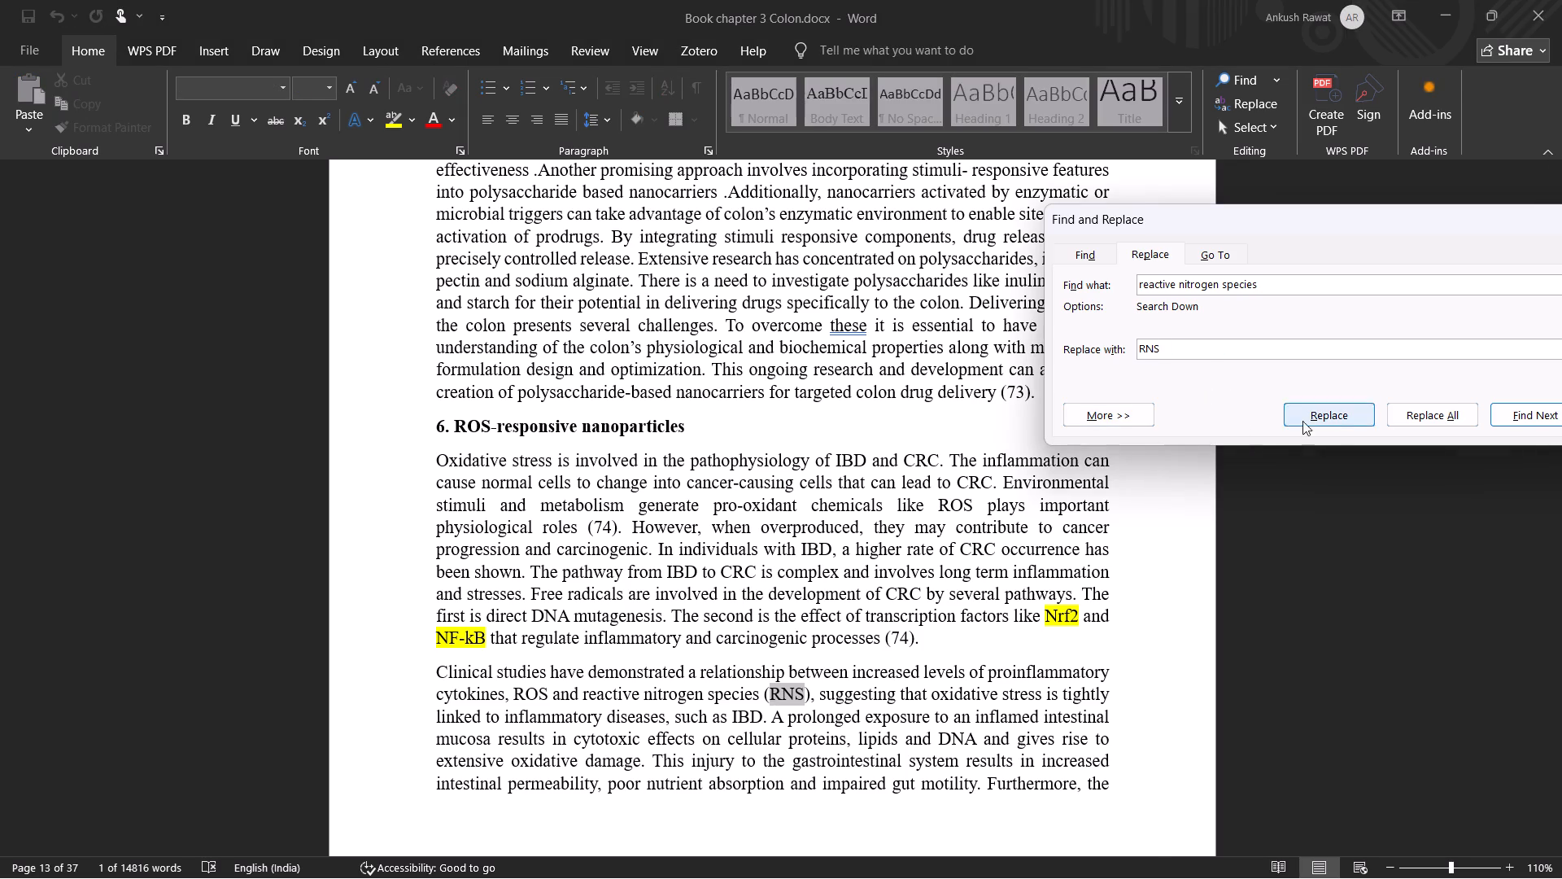
Search for further occurrences of "reactive nitrogen species", continuing from the beginning of the document.
left_click(1512, 413)
left_click(1427, 391)
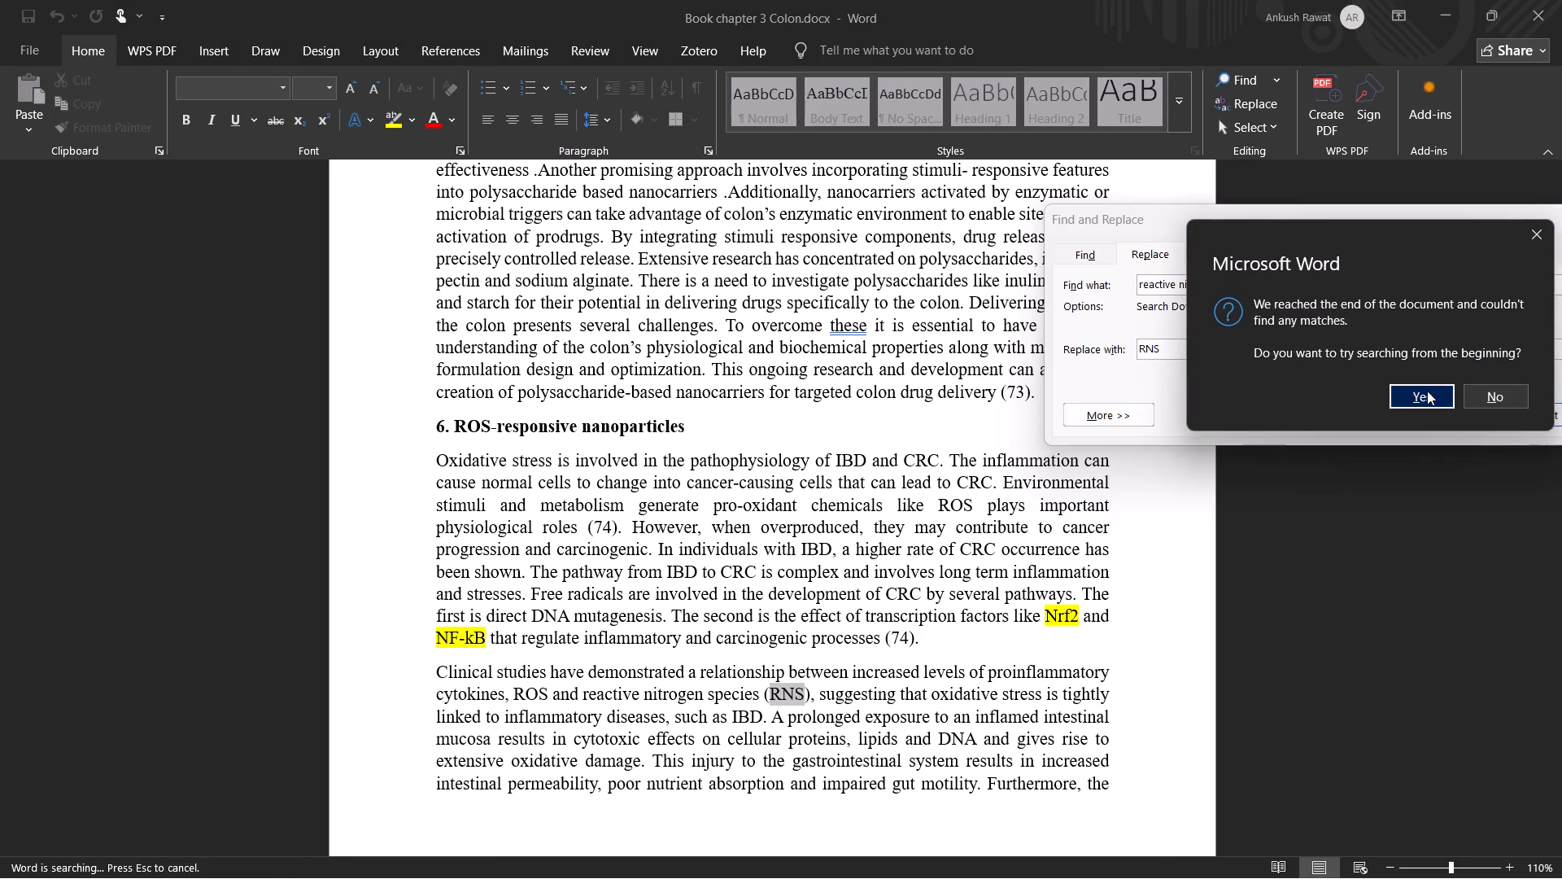
left_click(1512, 412)
left_click(1485, 384)
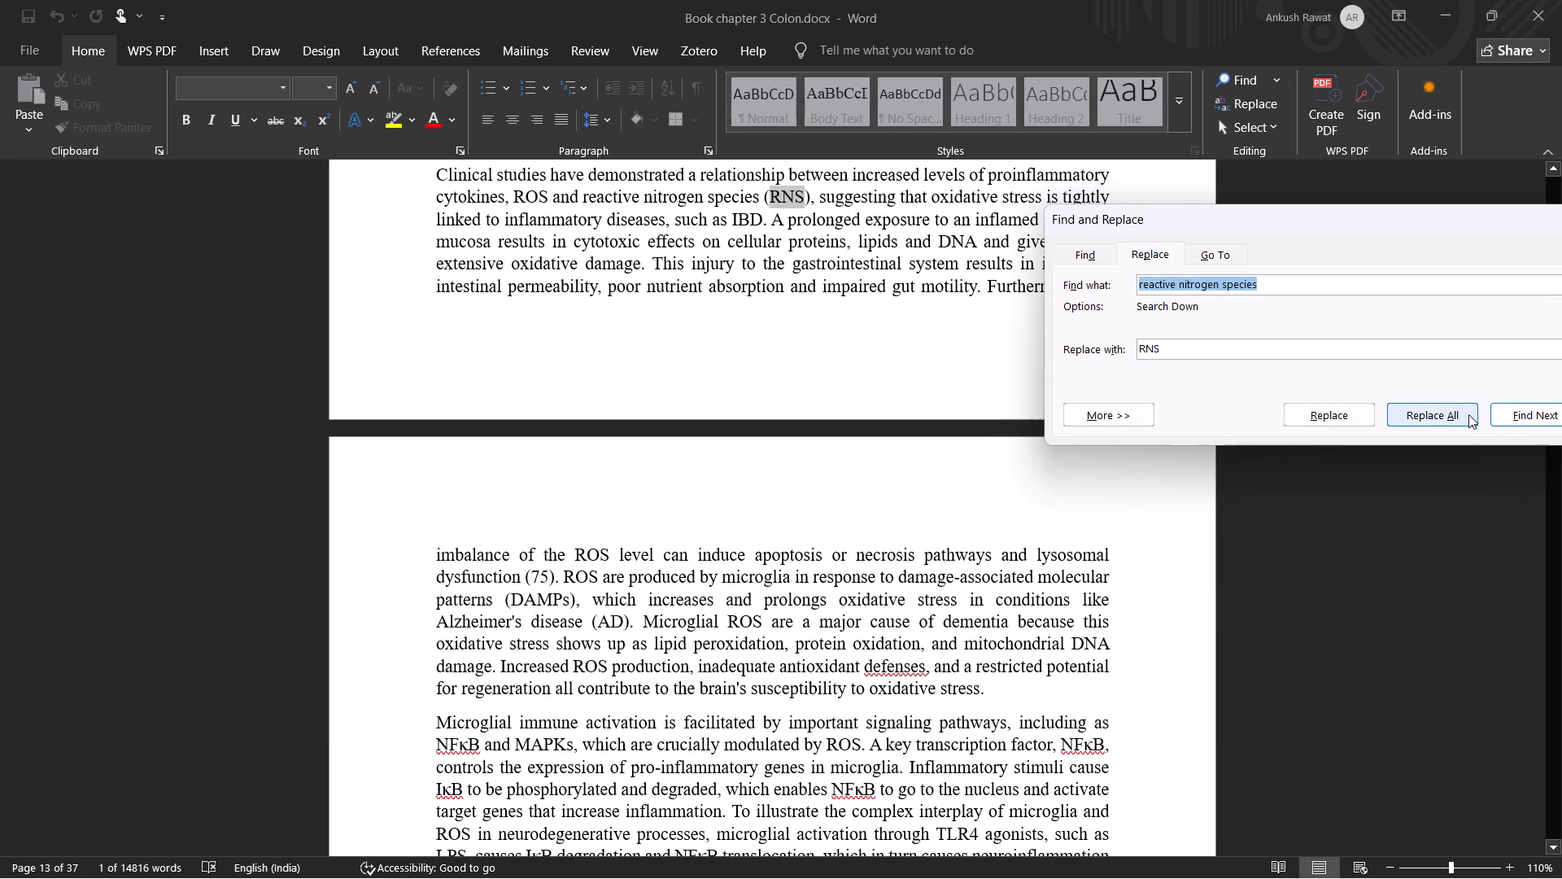
left_click(1526, 417)
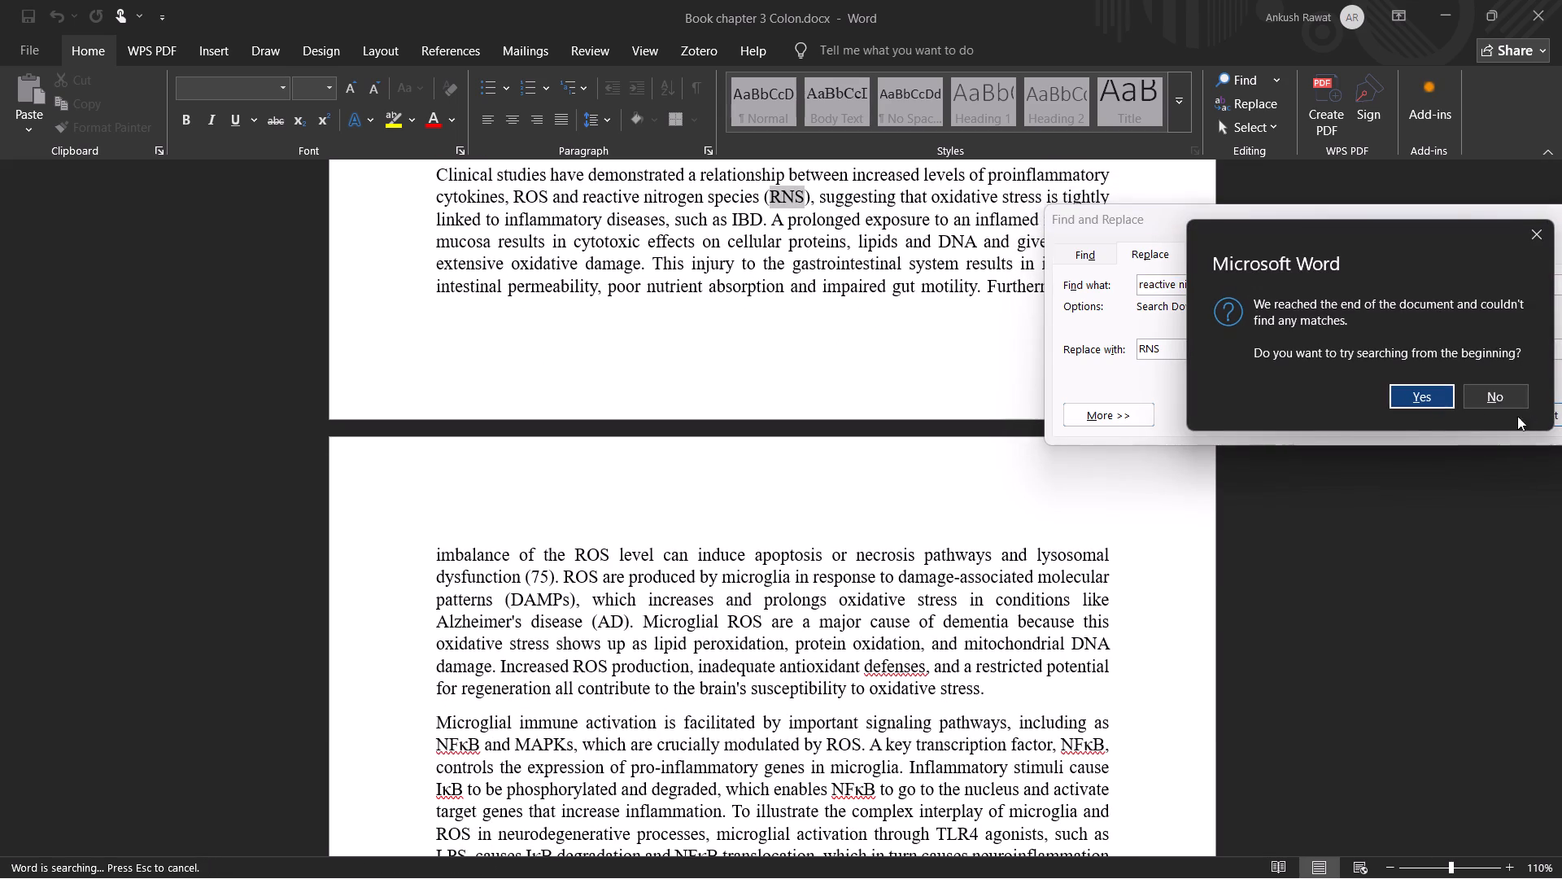
left_click(1429, 402)
Go back to the chapter's first page and search the whole document for "reactive nitrogen species".
left_click_drag(1415, 239, 1128, 356)
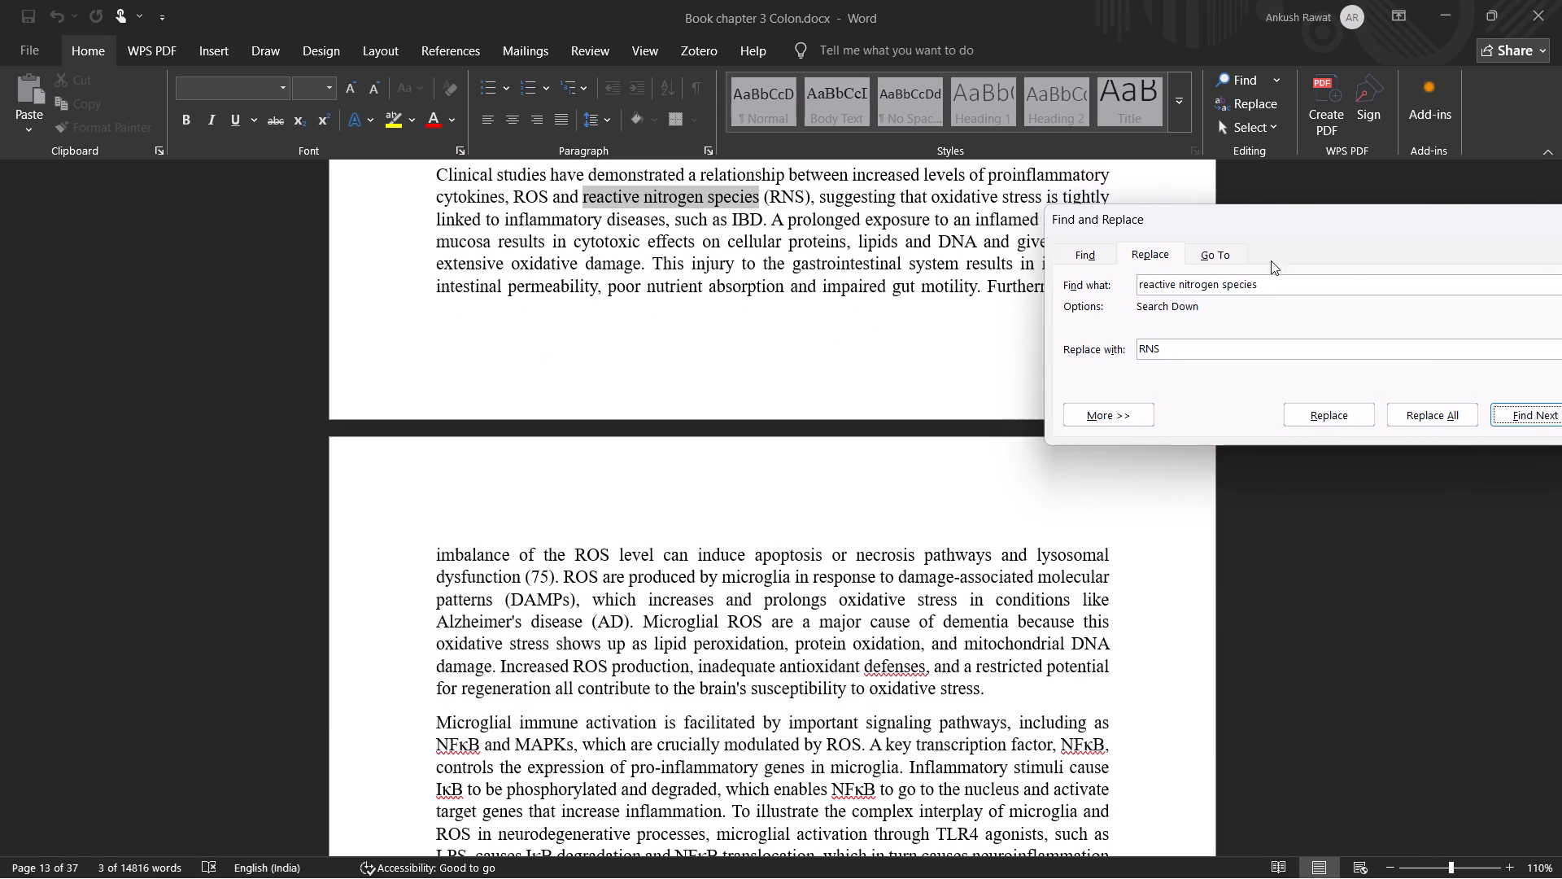
left_click_drag(1306, 230, 950, 345)
left_click(1430, 514)
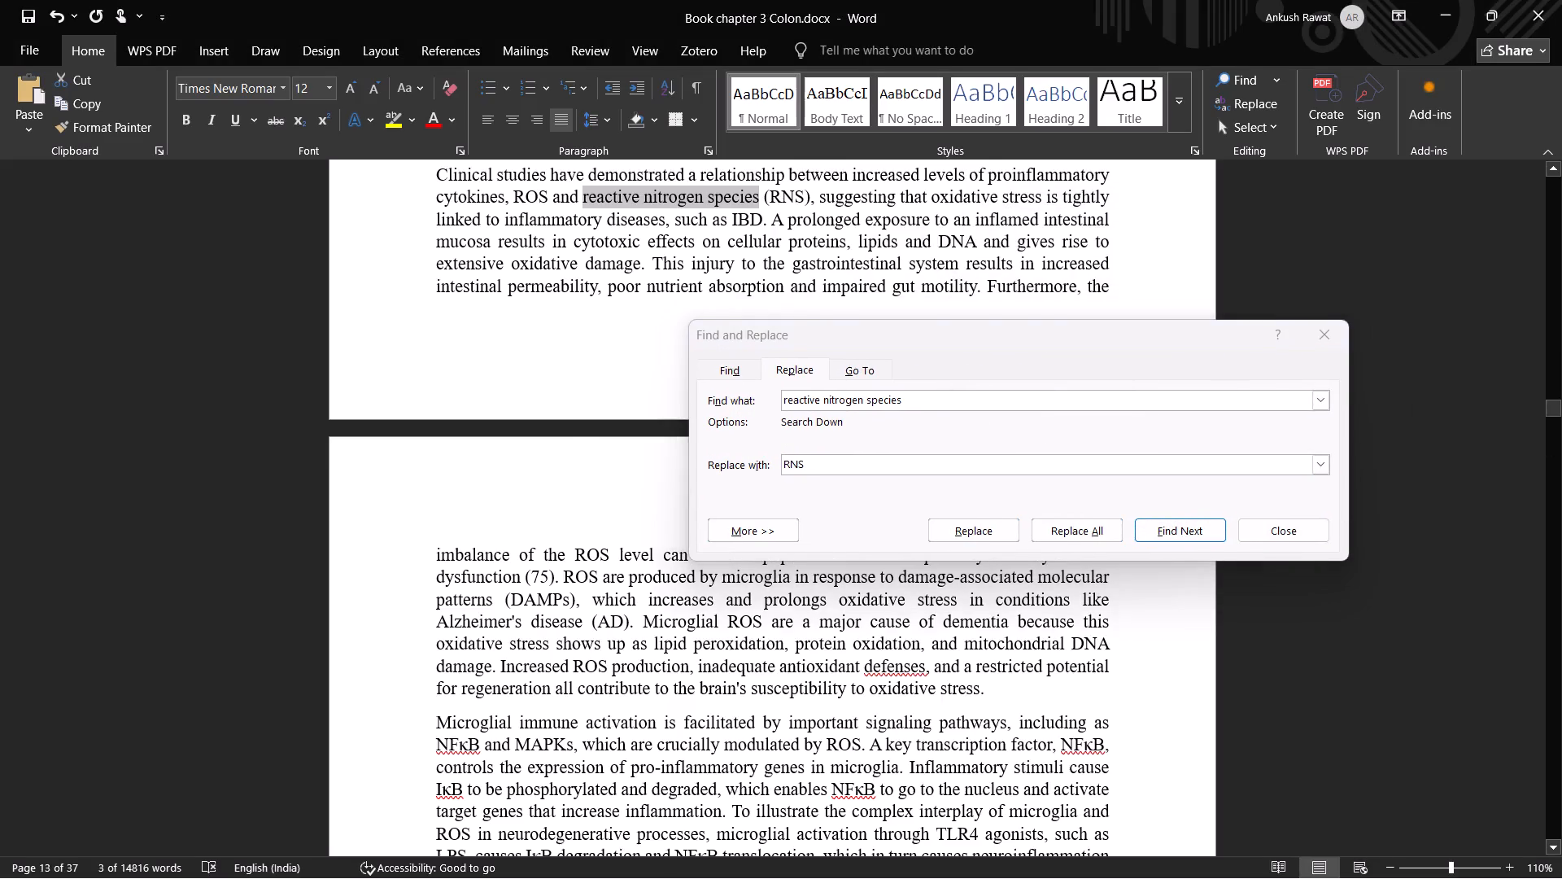
left_click_drag(1547, 409, 1480, 184)
left_click(1418, 243)
double_click(1418, 238)
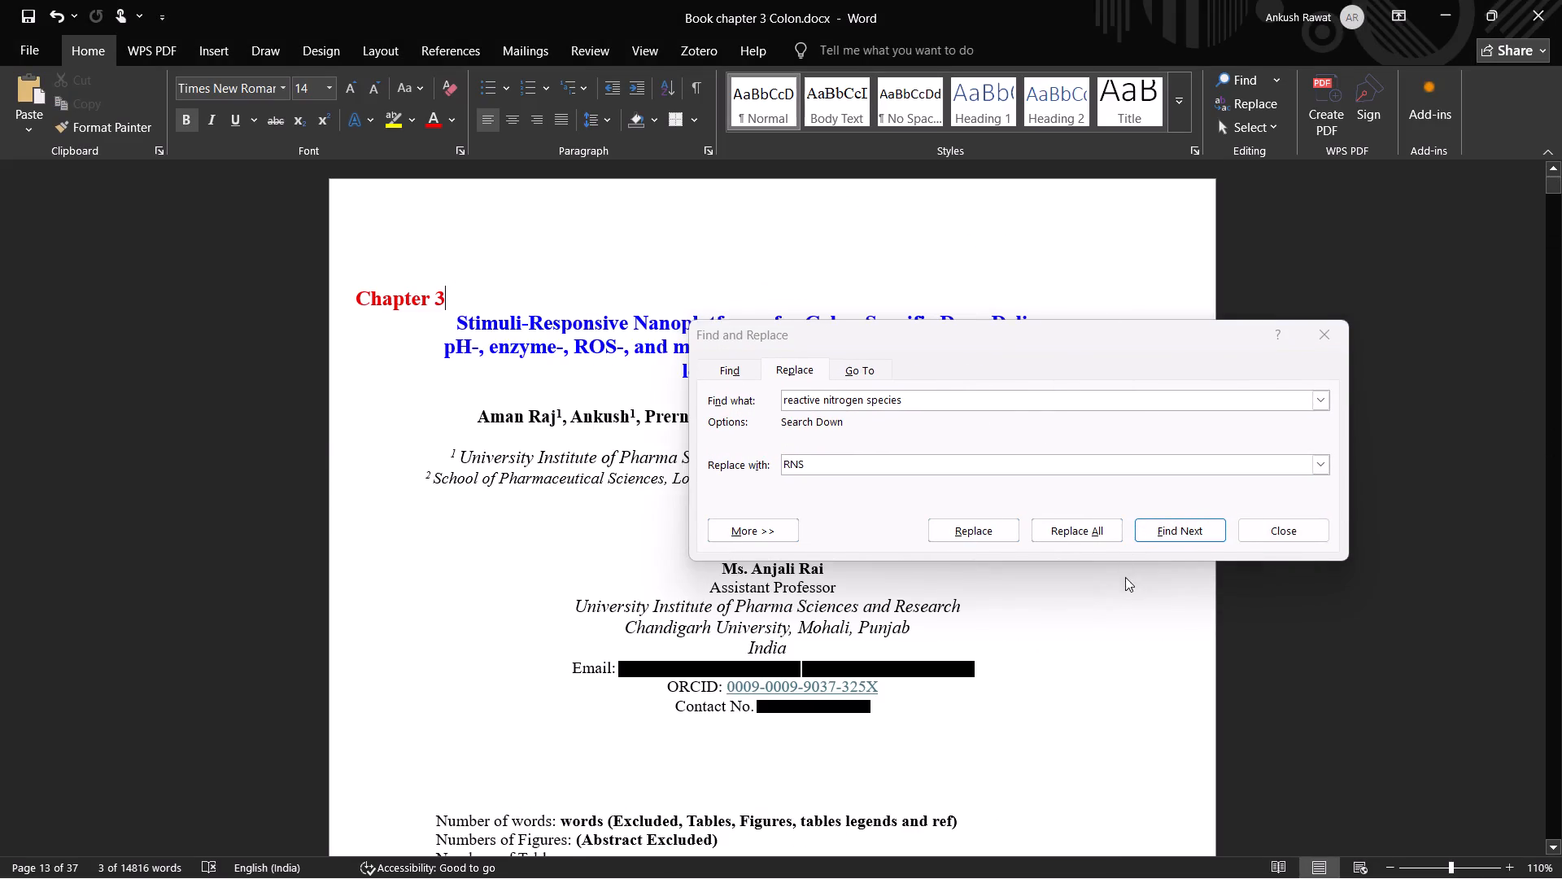
left_click(1170, 544)
left_click(934, 690)
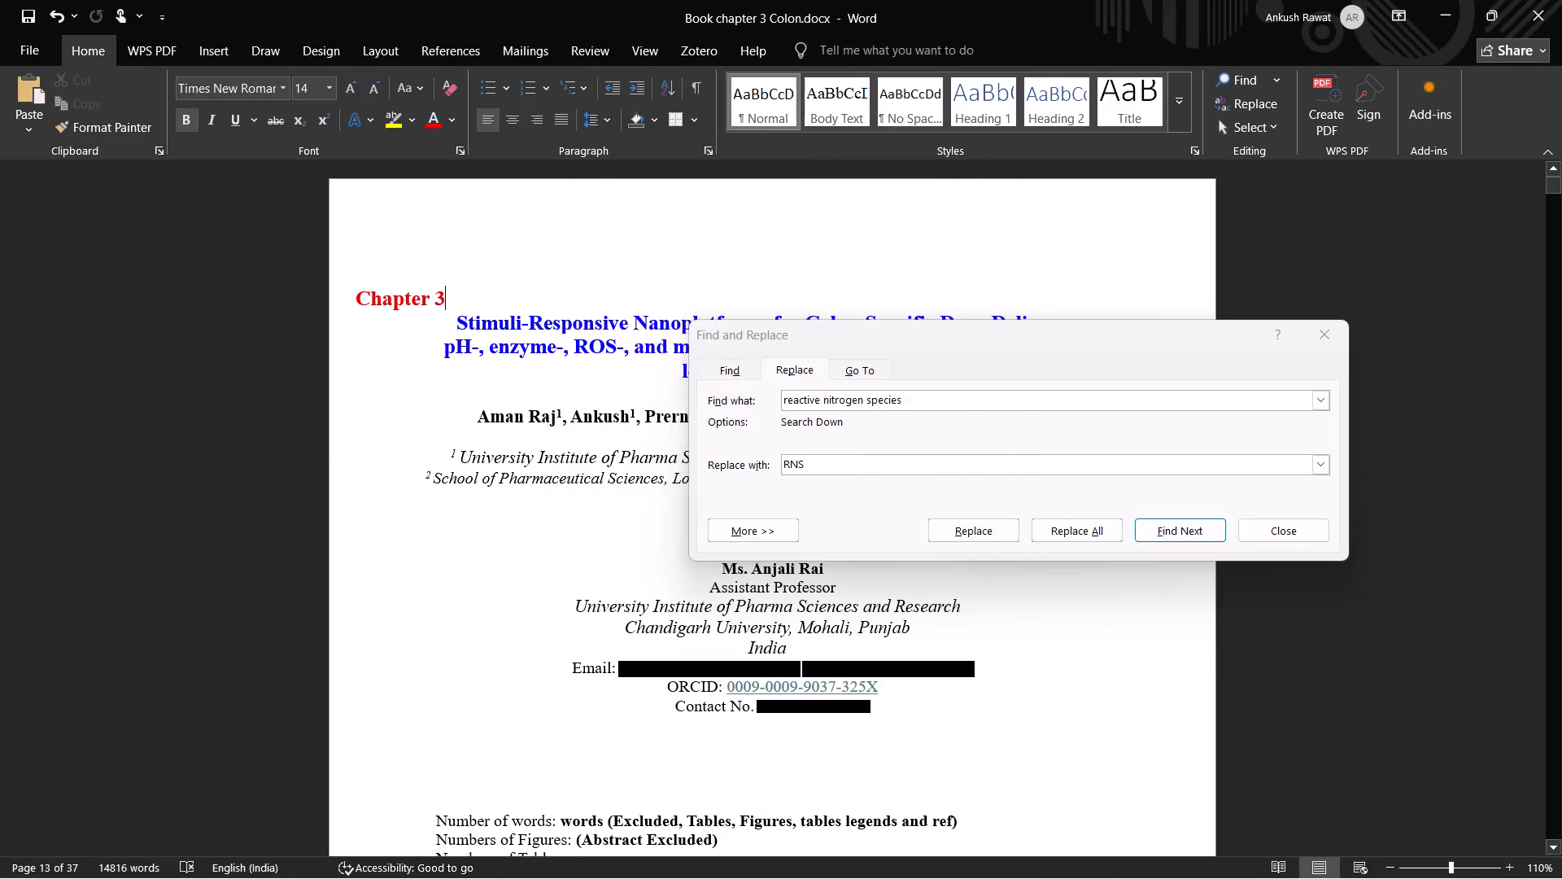
left_click(1173, 531)
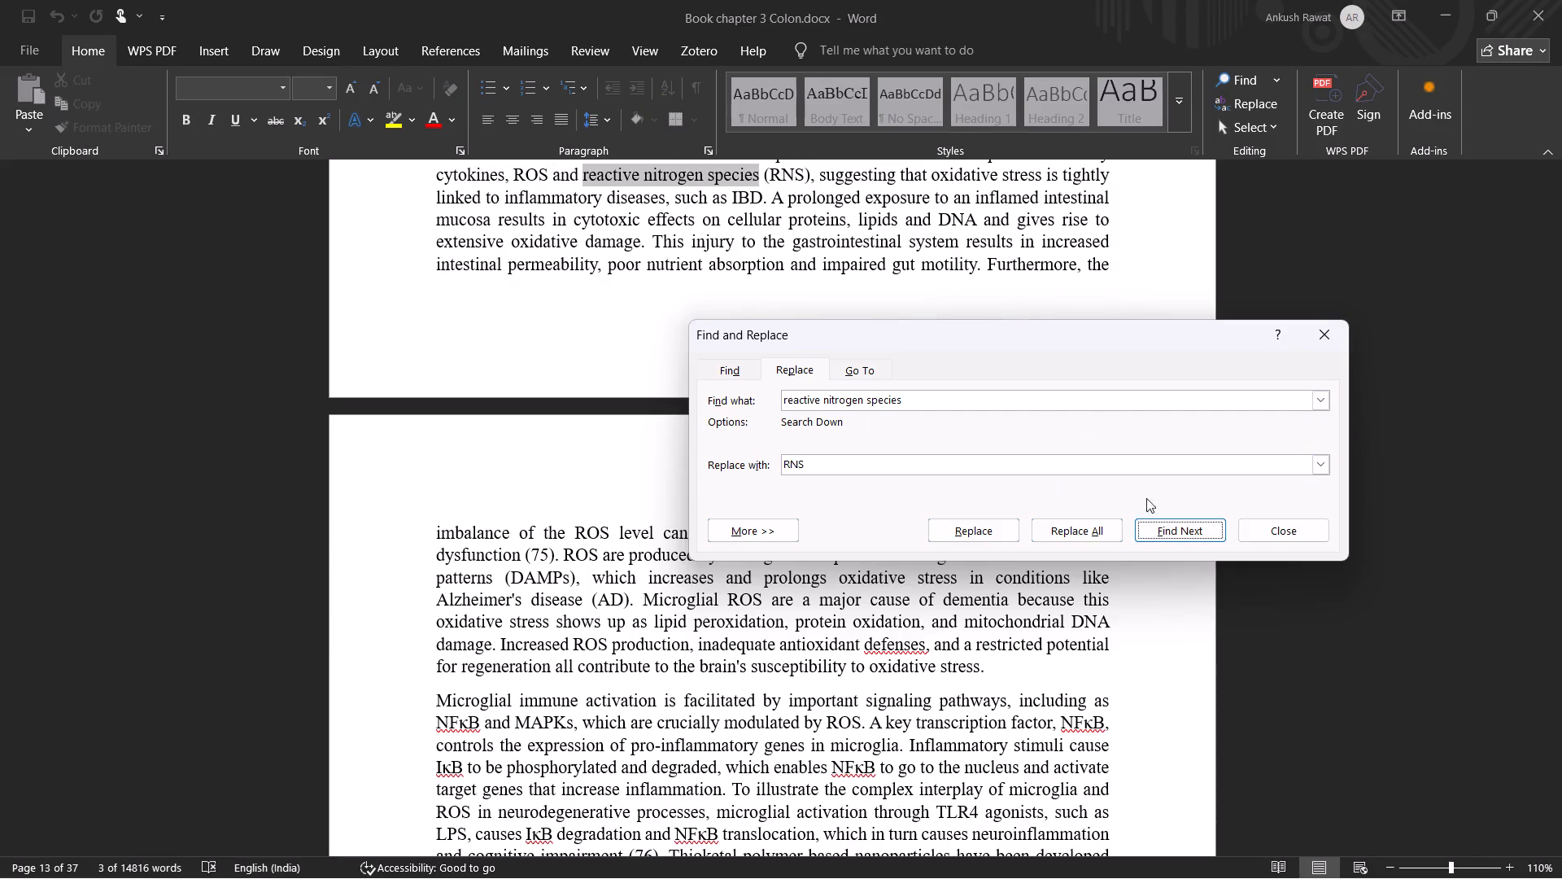
left_click(1172, 528)
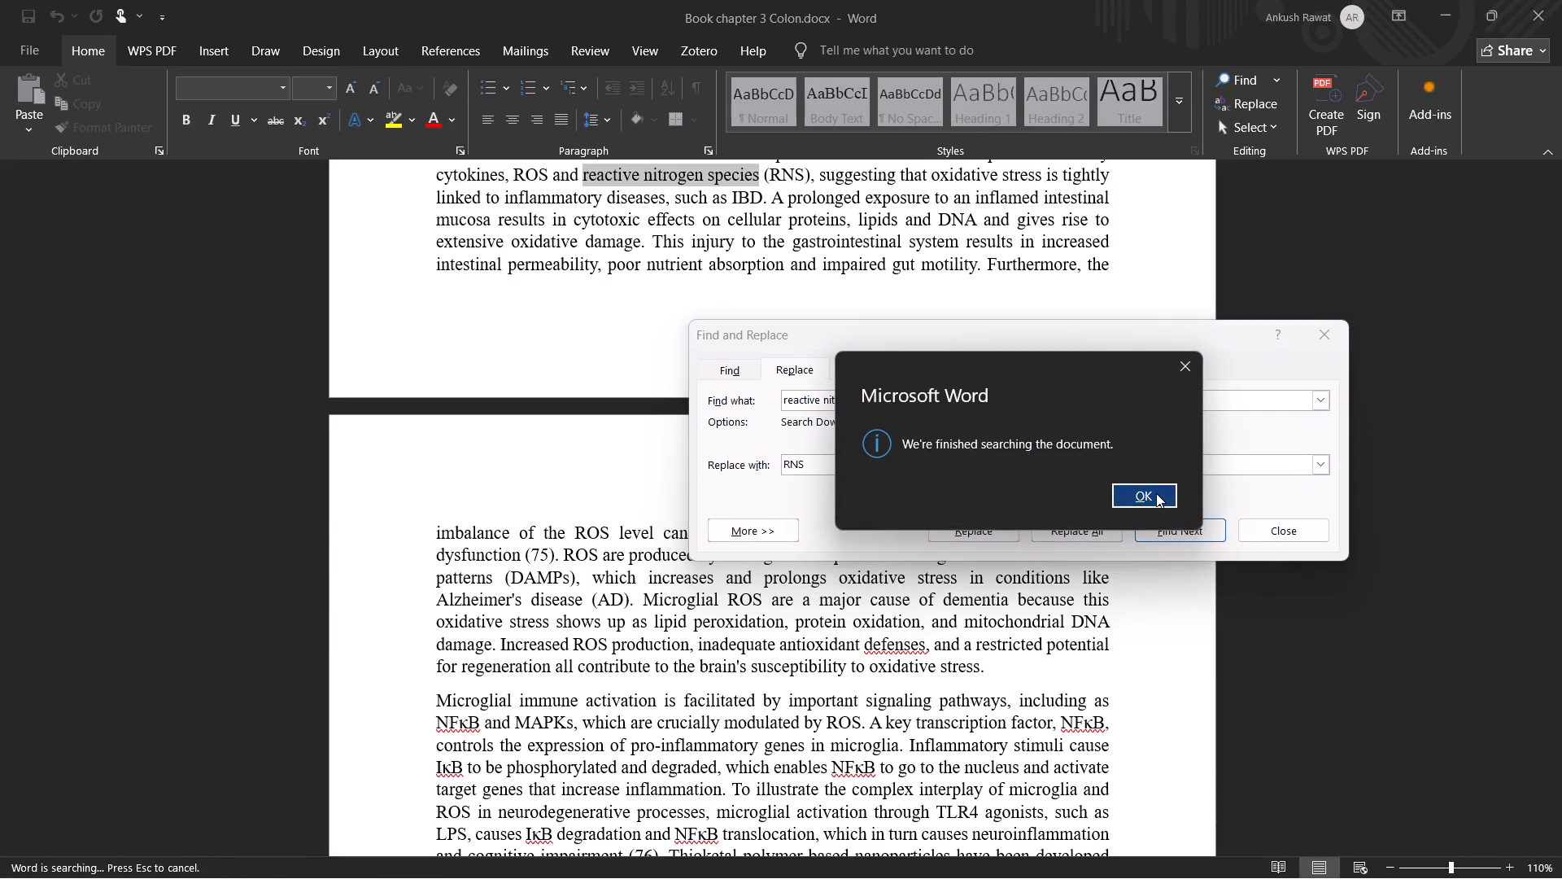
left_click(1156, 493)
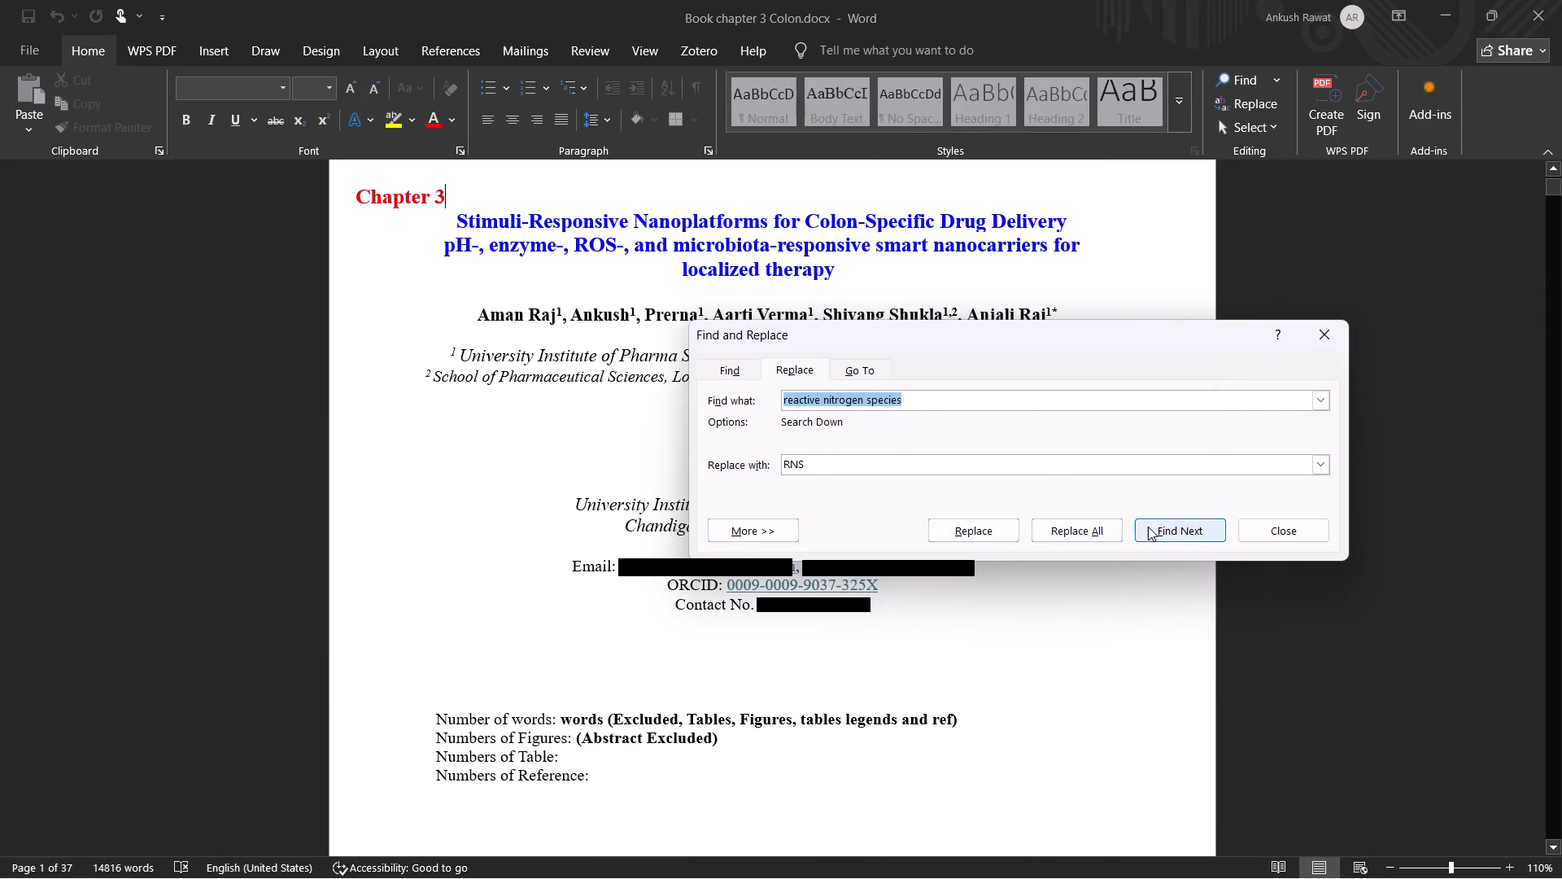
left_click(1150, 527)
Move the Find and Replace dialog clear of the clinical studies paragraph text.
left_click_drag(984, 352, 1014, 371)
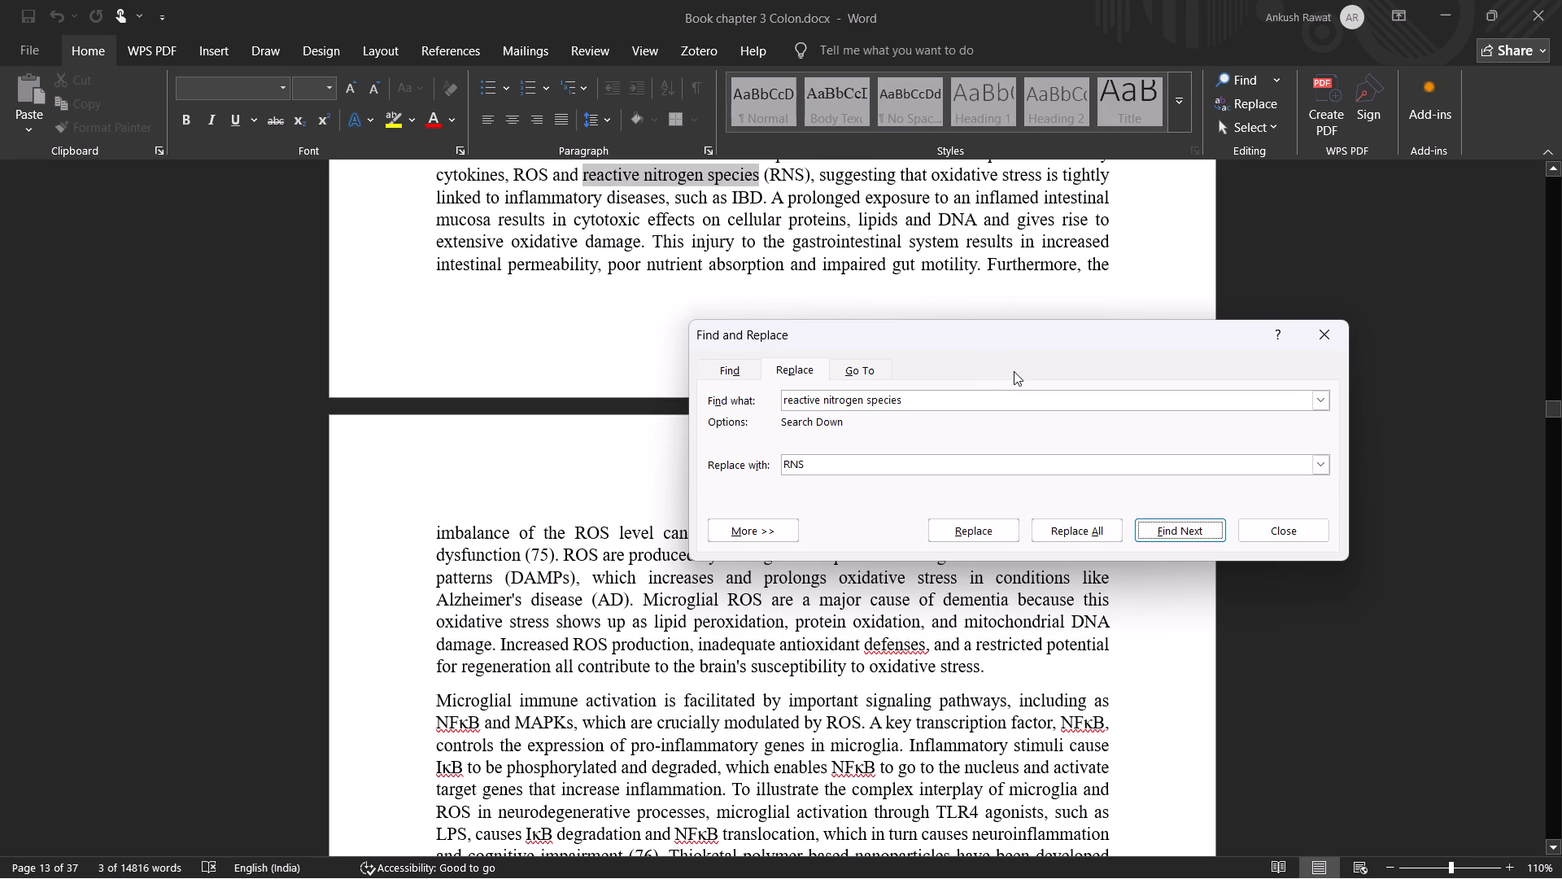
left_click_drag(1014, 371, 1115, 384)
left_click_drag(1018, 351, 1088, 387)
left_click(1023, 363)
left_click_drag(1018, 346, 1027, 347)
left_click_drag(1035, 347, 1245, 389)
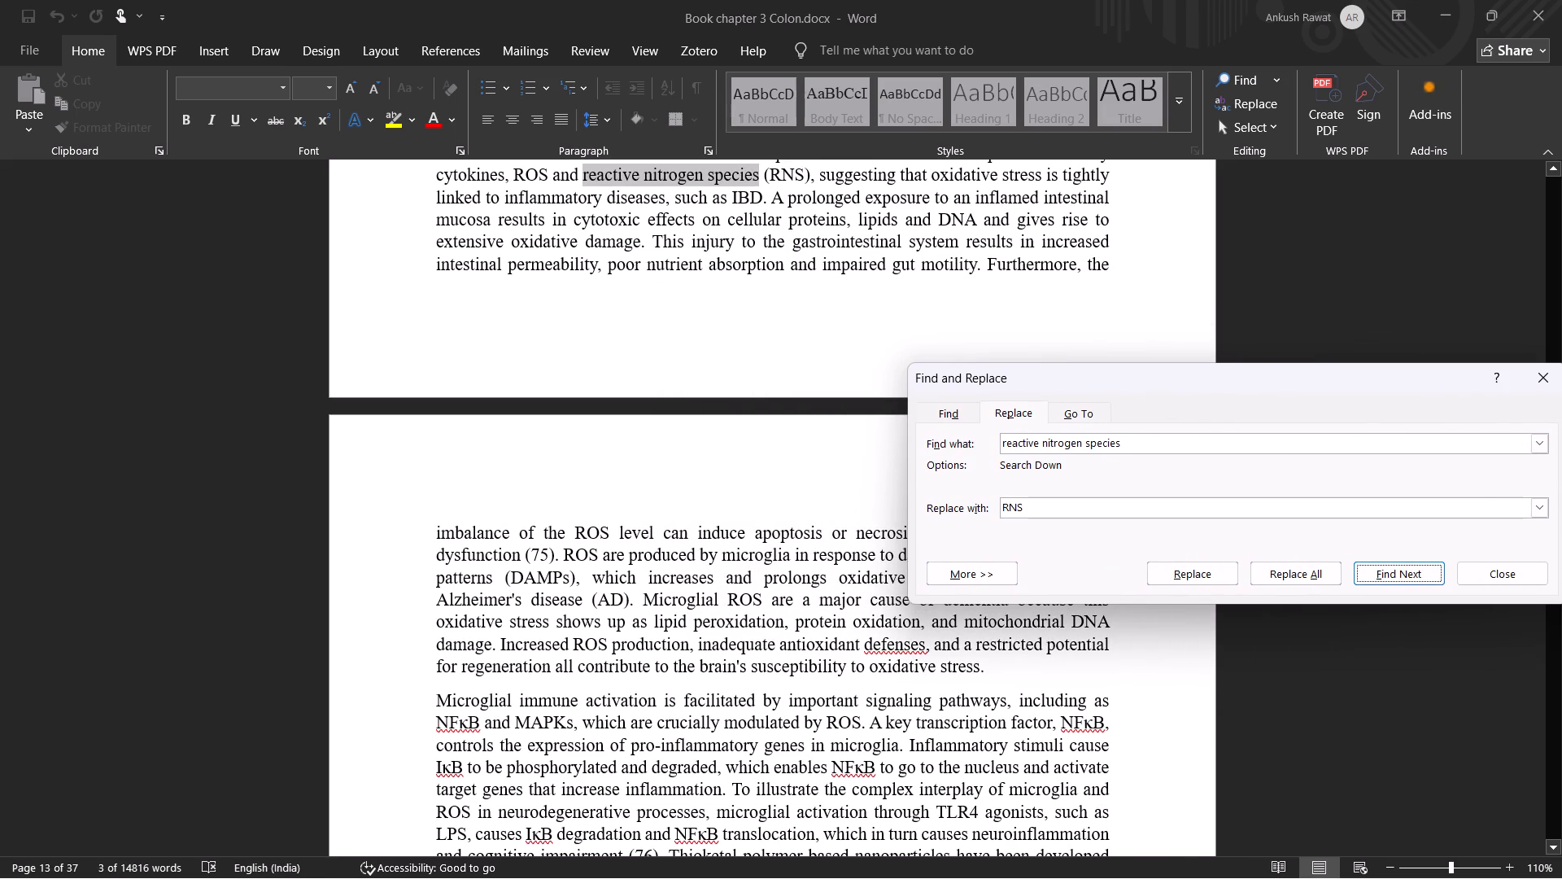
Copy "RNS" from the clinical studies paragraph into the search text and find its first occurrence from the beginning of the chapter.
scroll(630, 457, "up", 1)
left_click(791, 231)
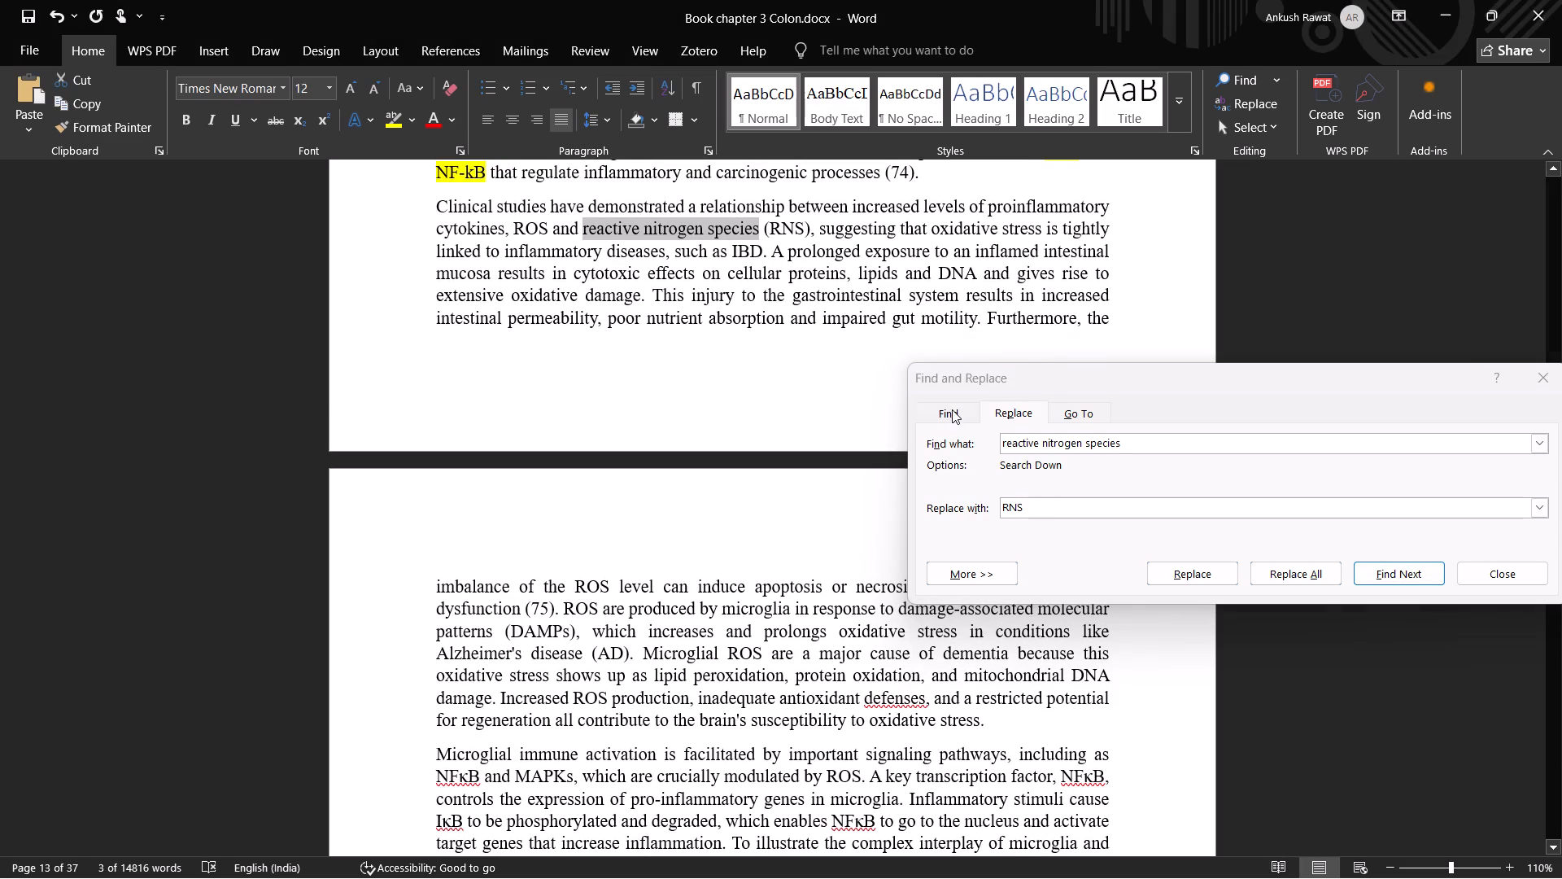
double_click(789, 225)
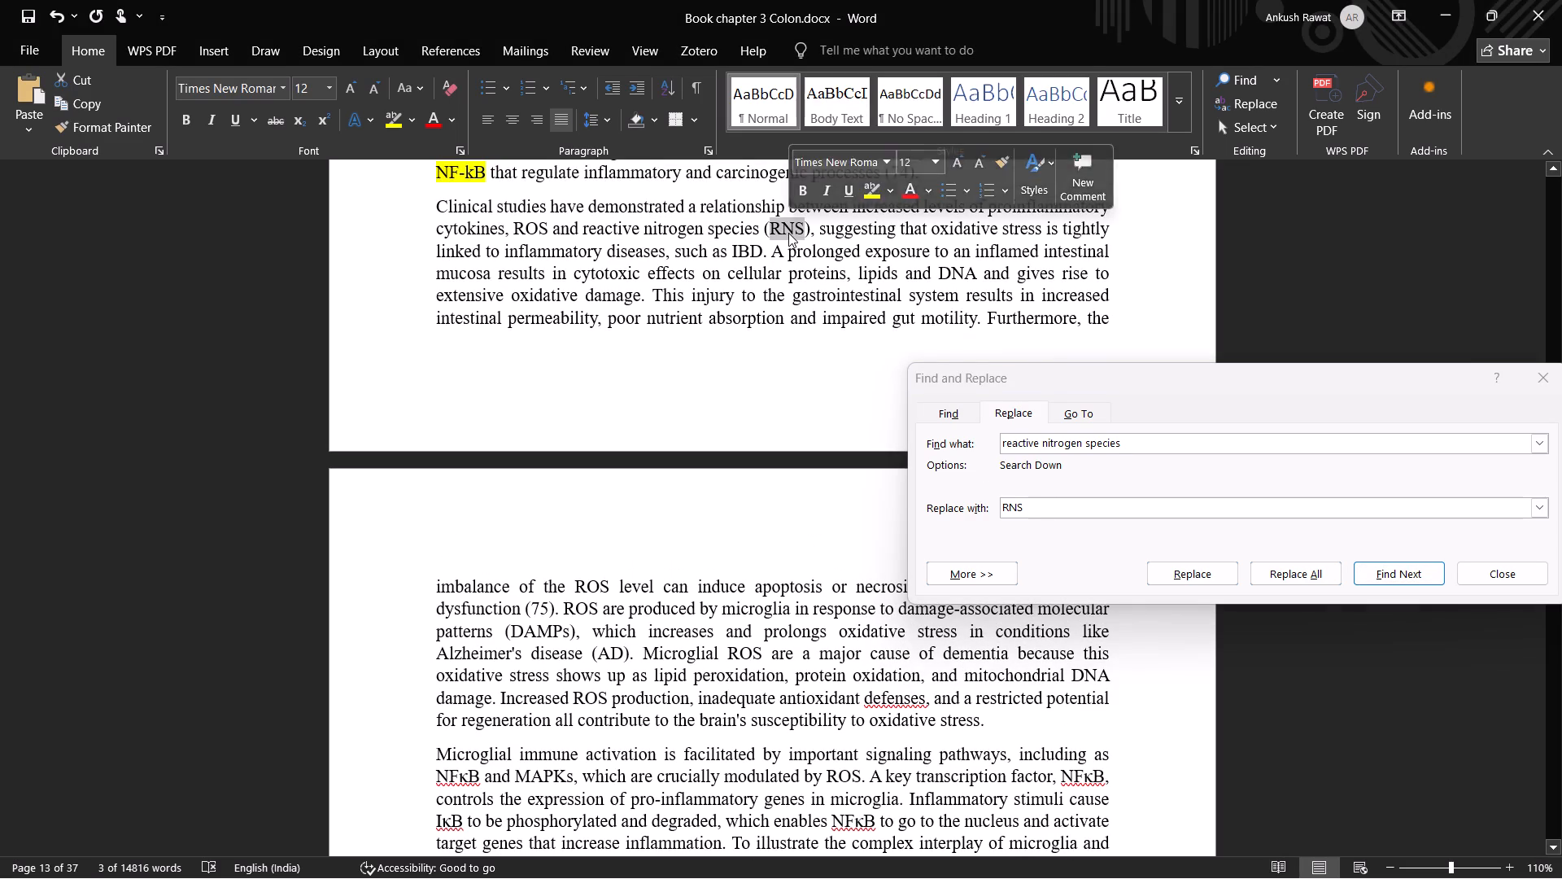
key("ctrl+c")
key("ctrl+c")
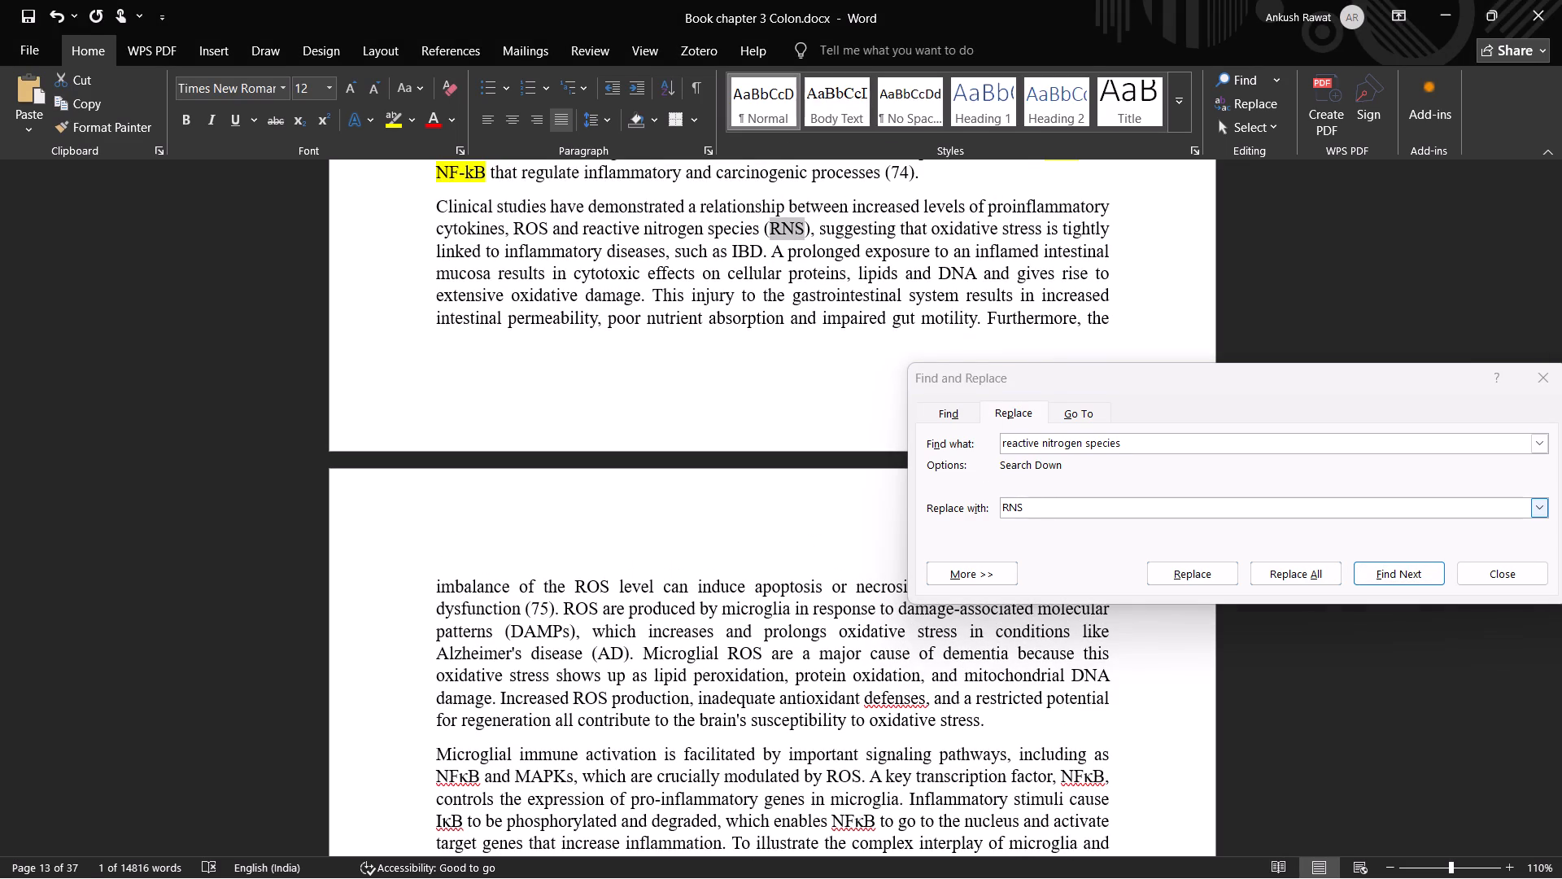
left_click(1027, 503)
left_click_drag(1025, 503, 1001, 505)
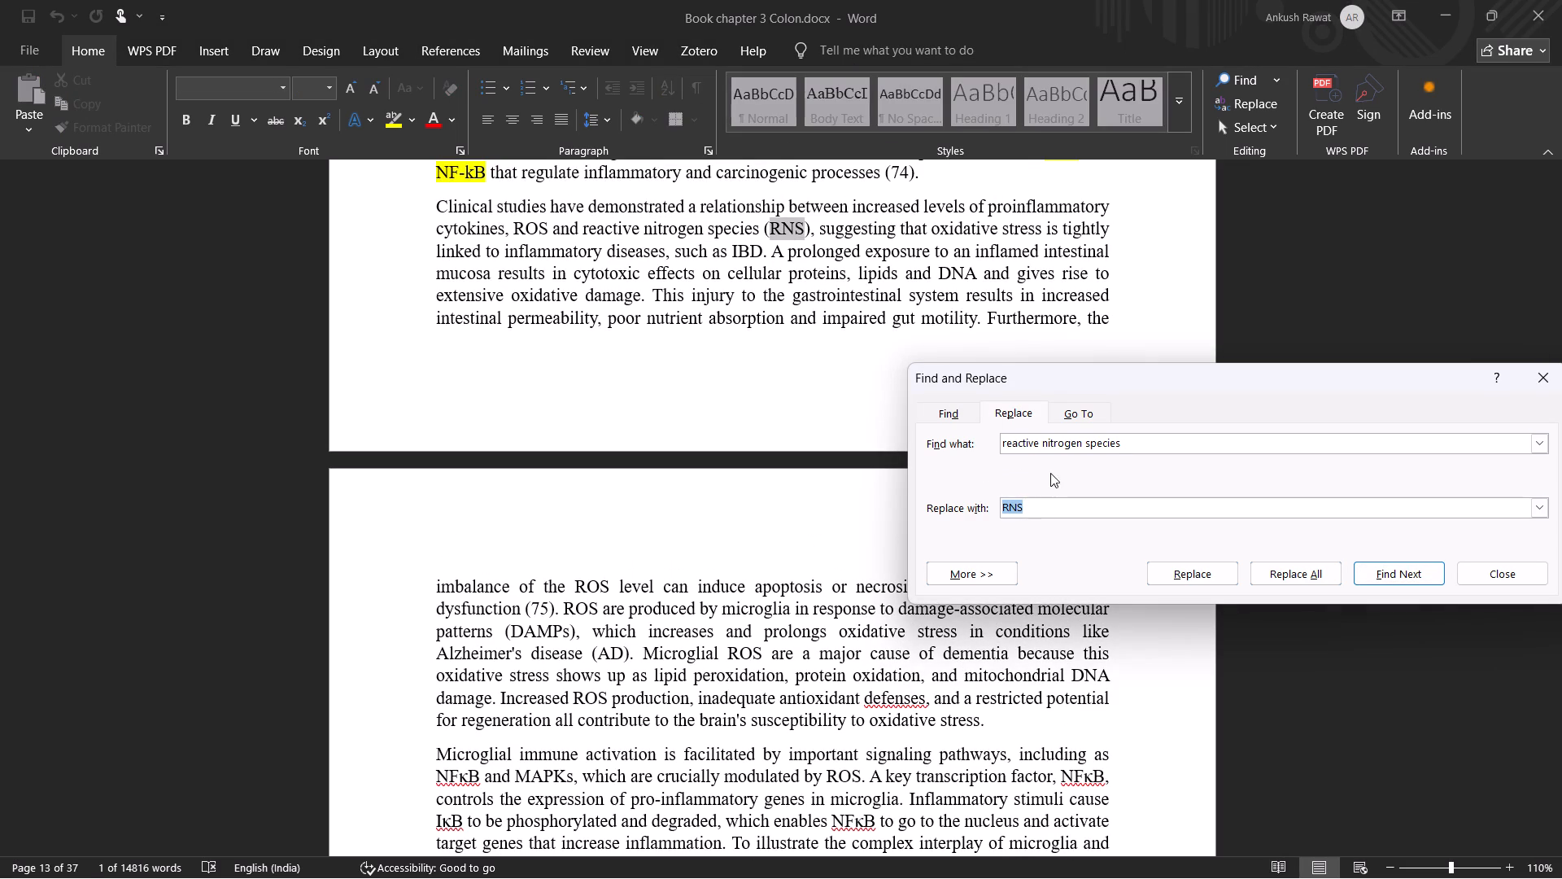
double_click(1102, 445)
left_click(1090, 439)
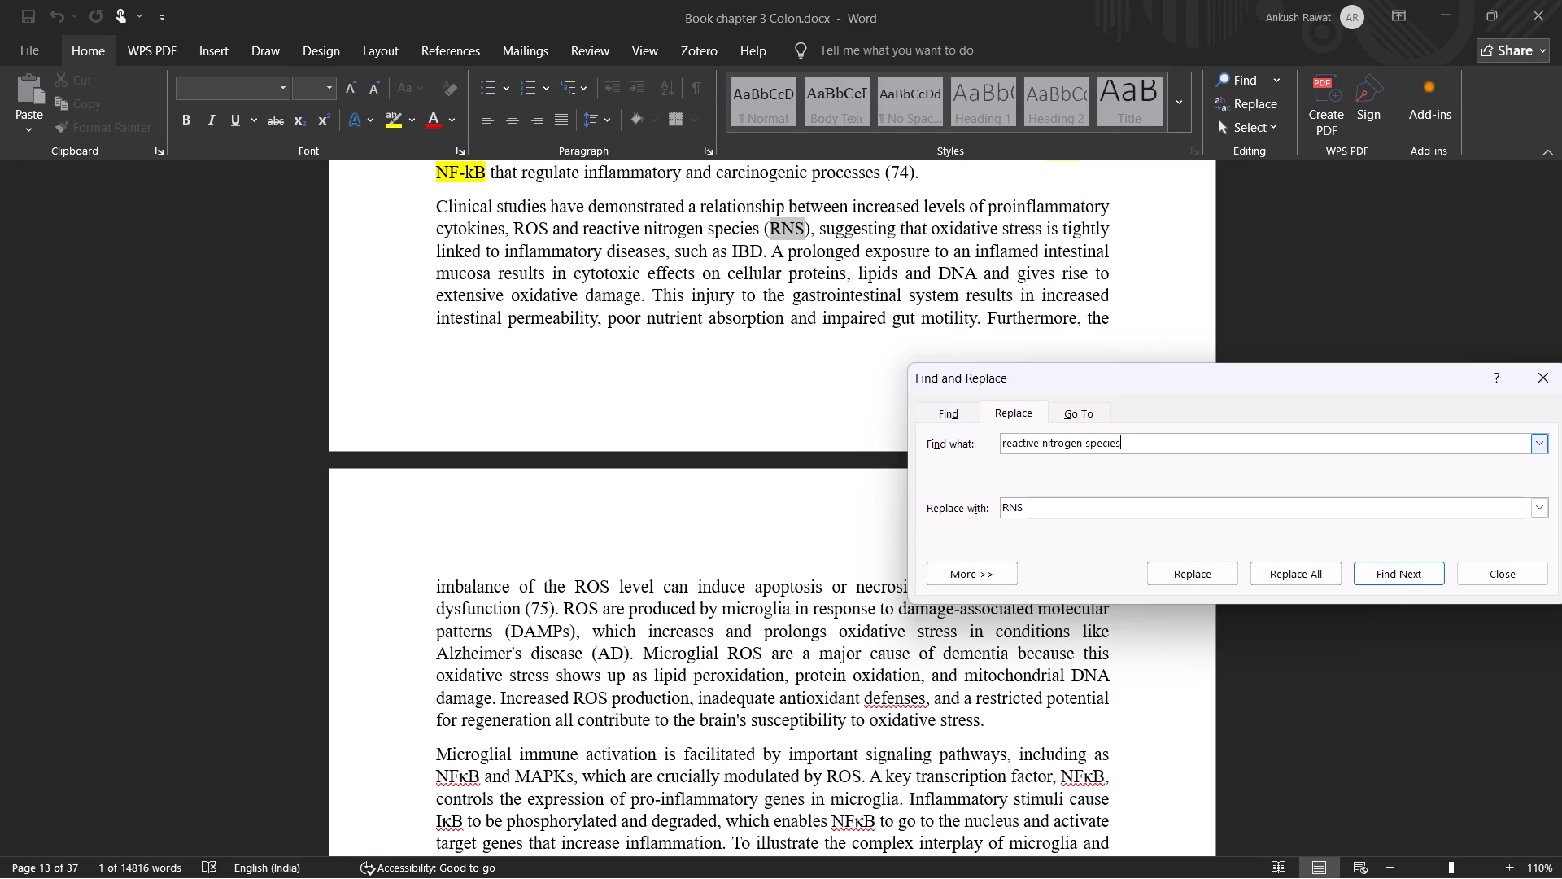
left_click(1119, 440)
left_click_drag(1118, 441, 989, 446)
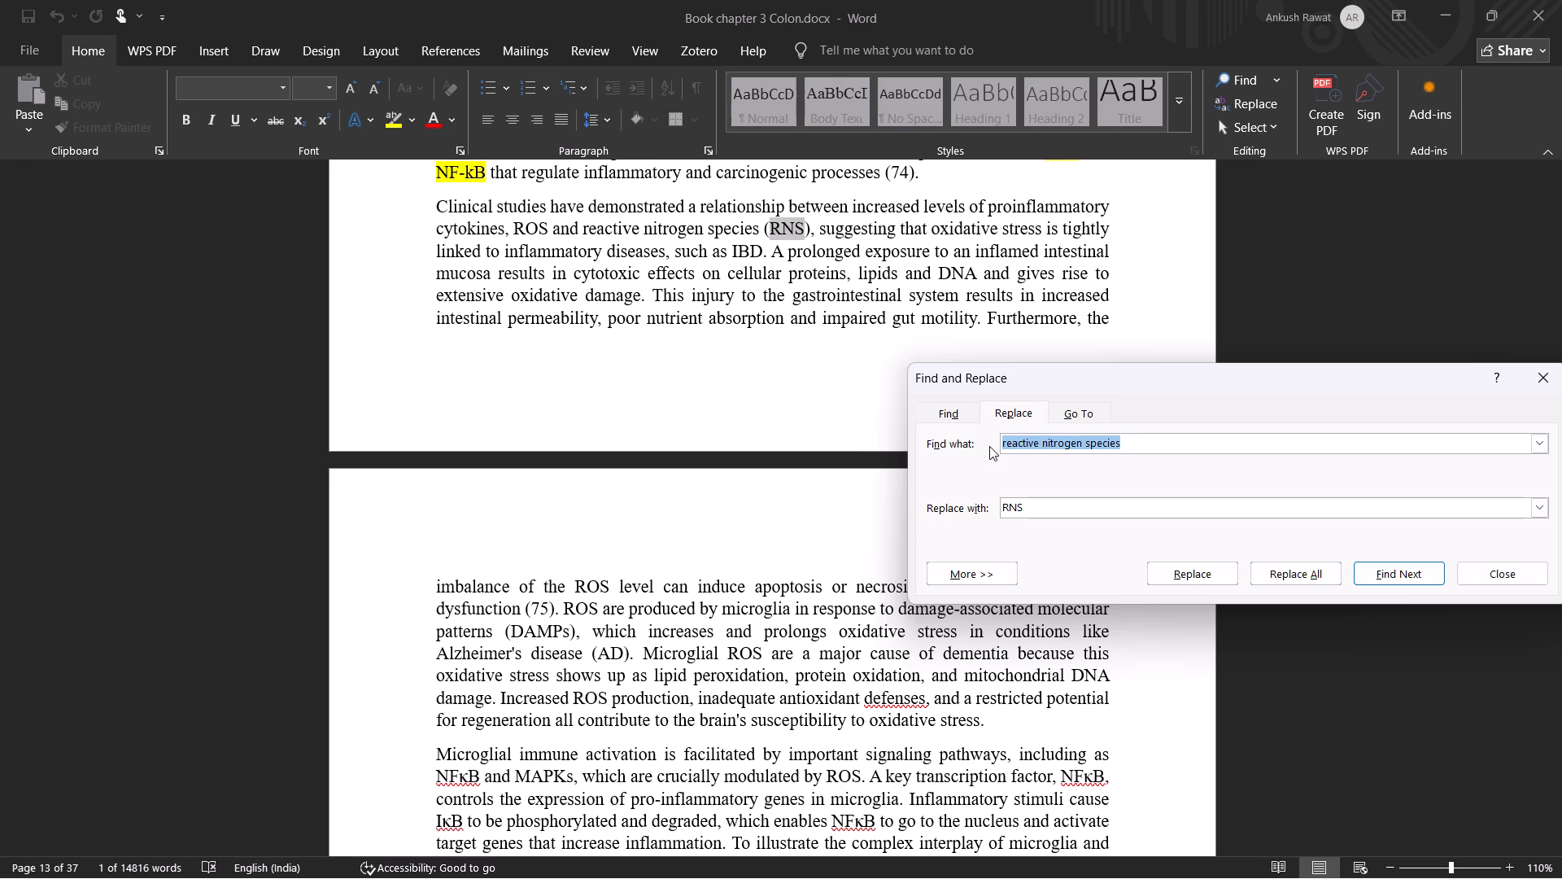
key("ctrl+v")
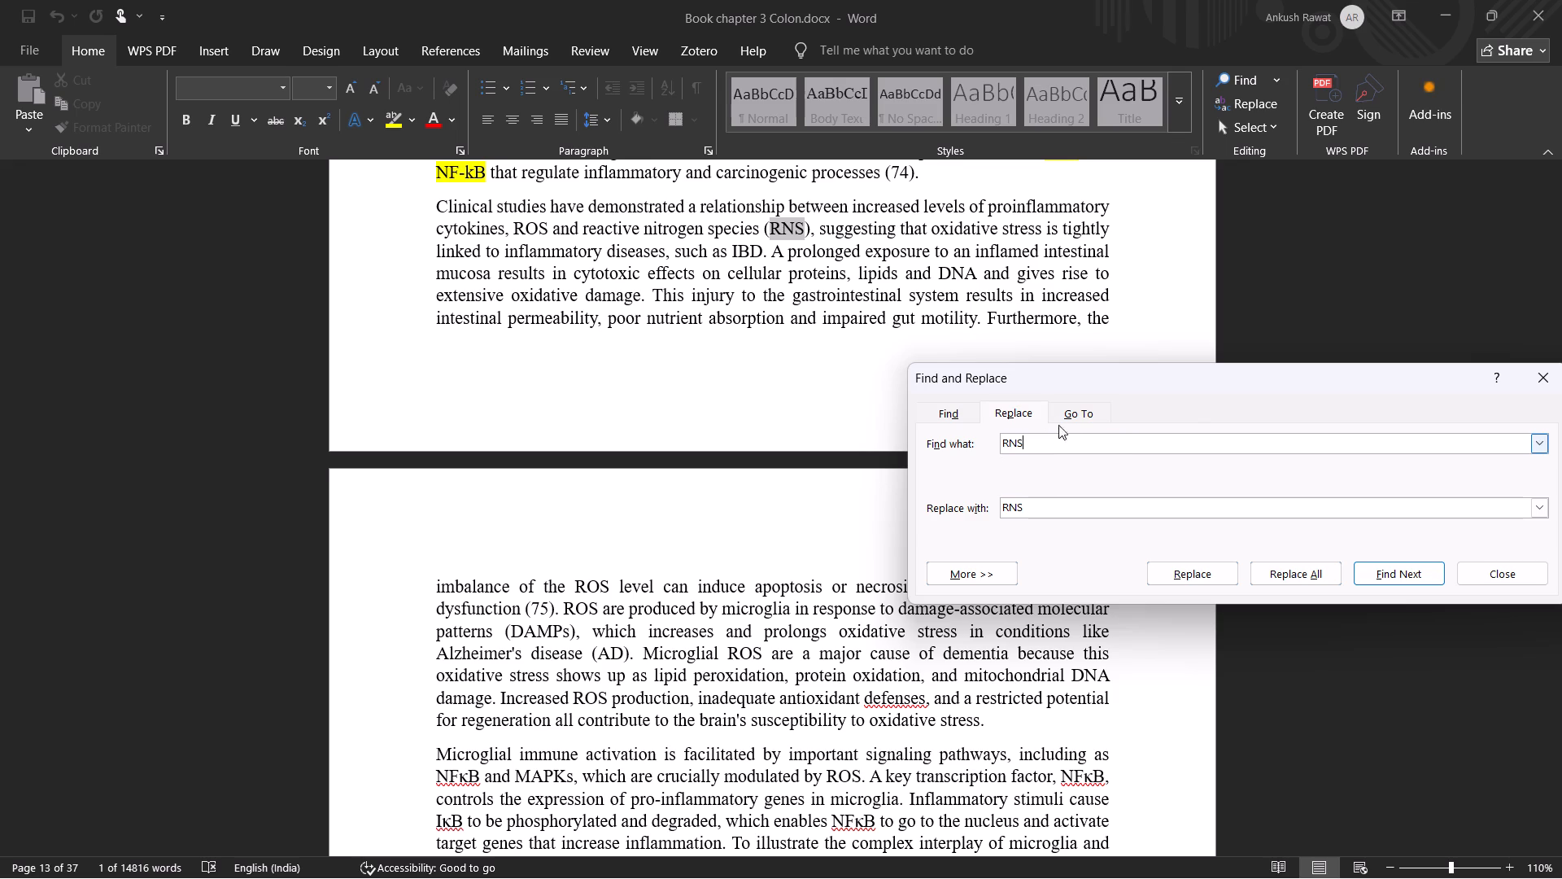
left_click_drag(1401, 389, 1259, 440)
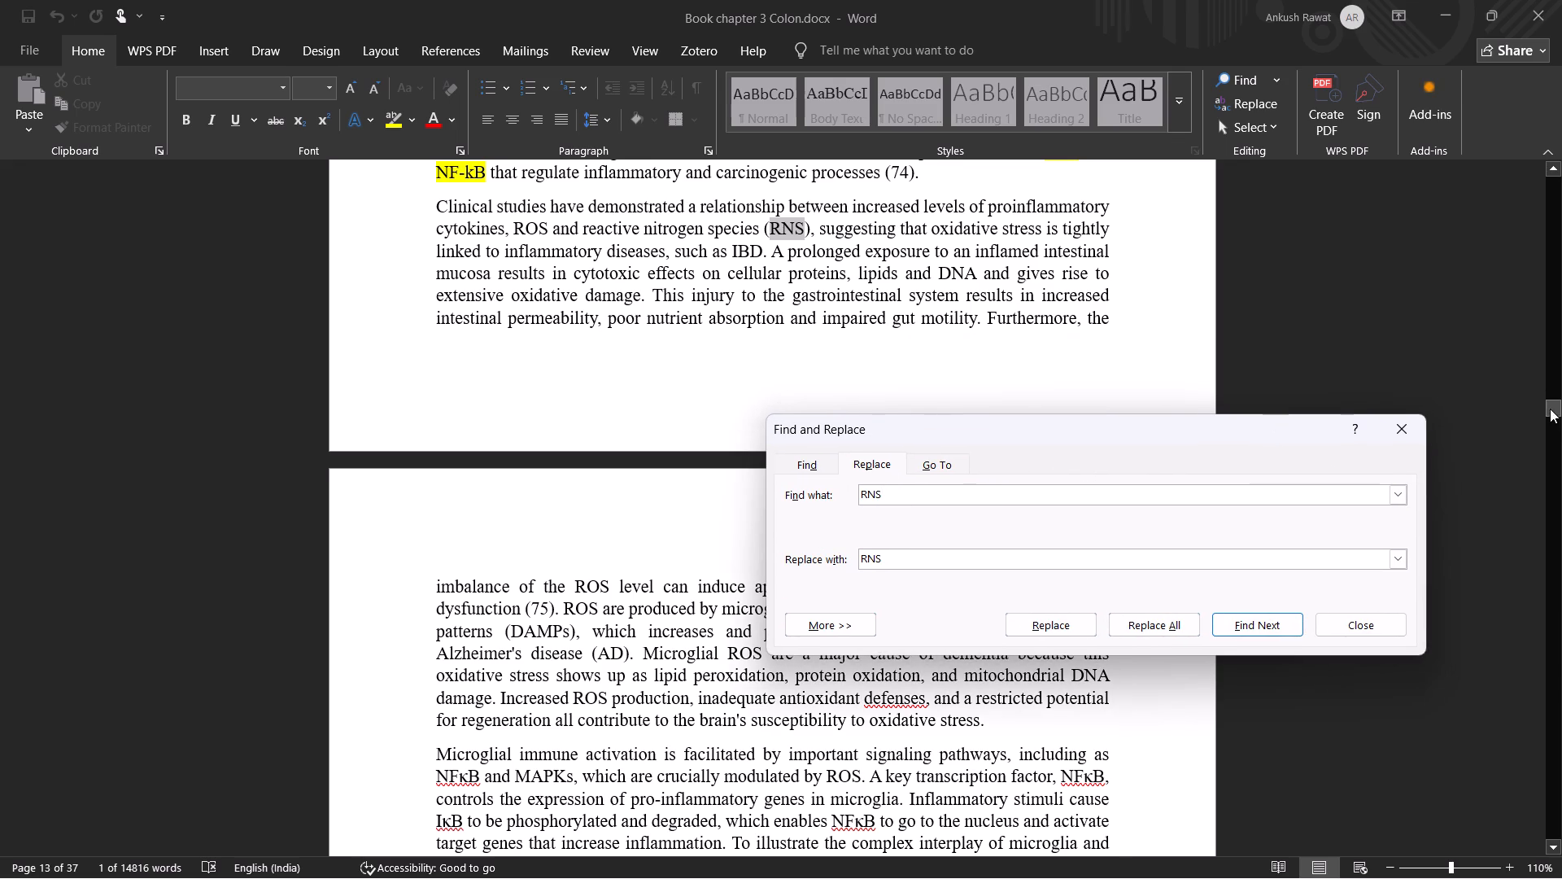
left_click_drag(1552, 404, 1495, 210)
double_click(1333, 236)
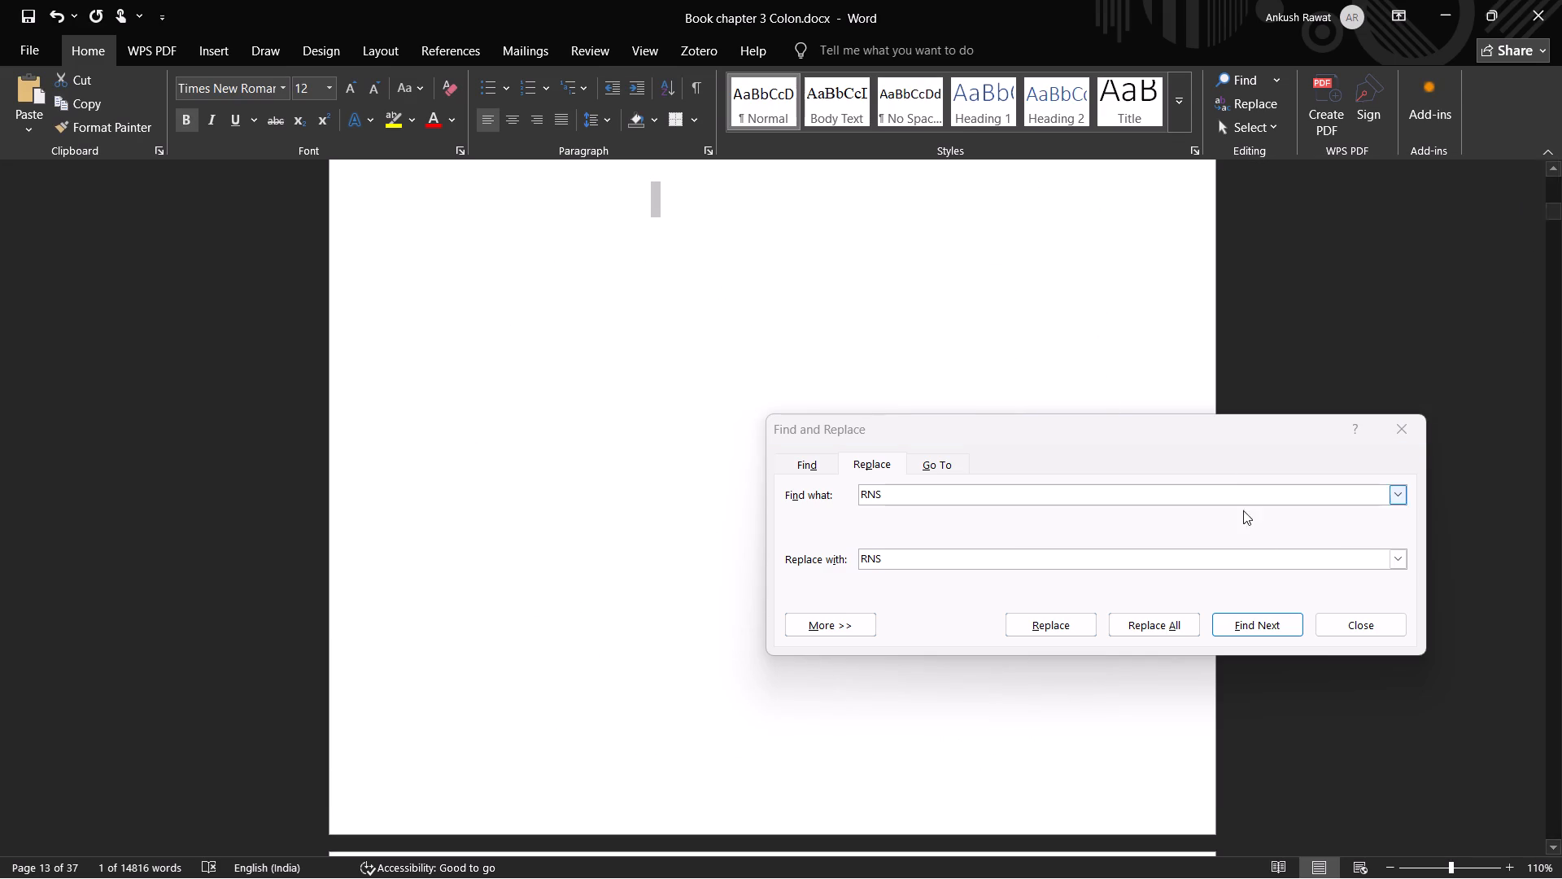
left_click(1257, 619)
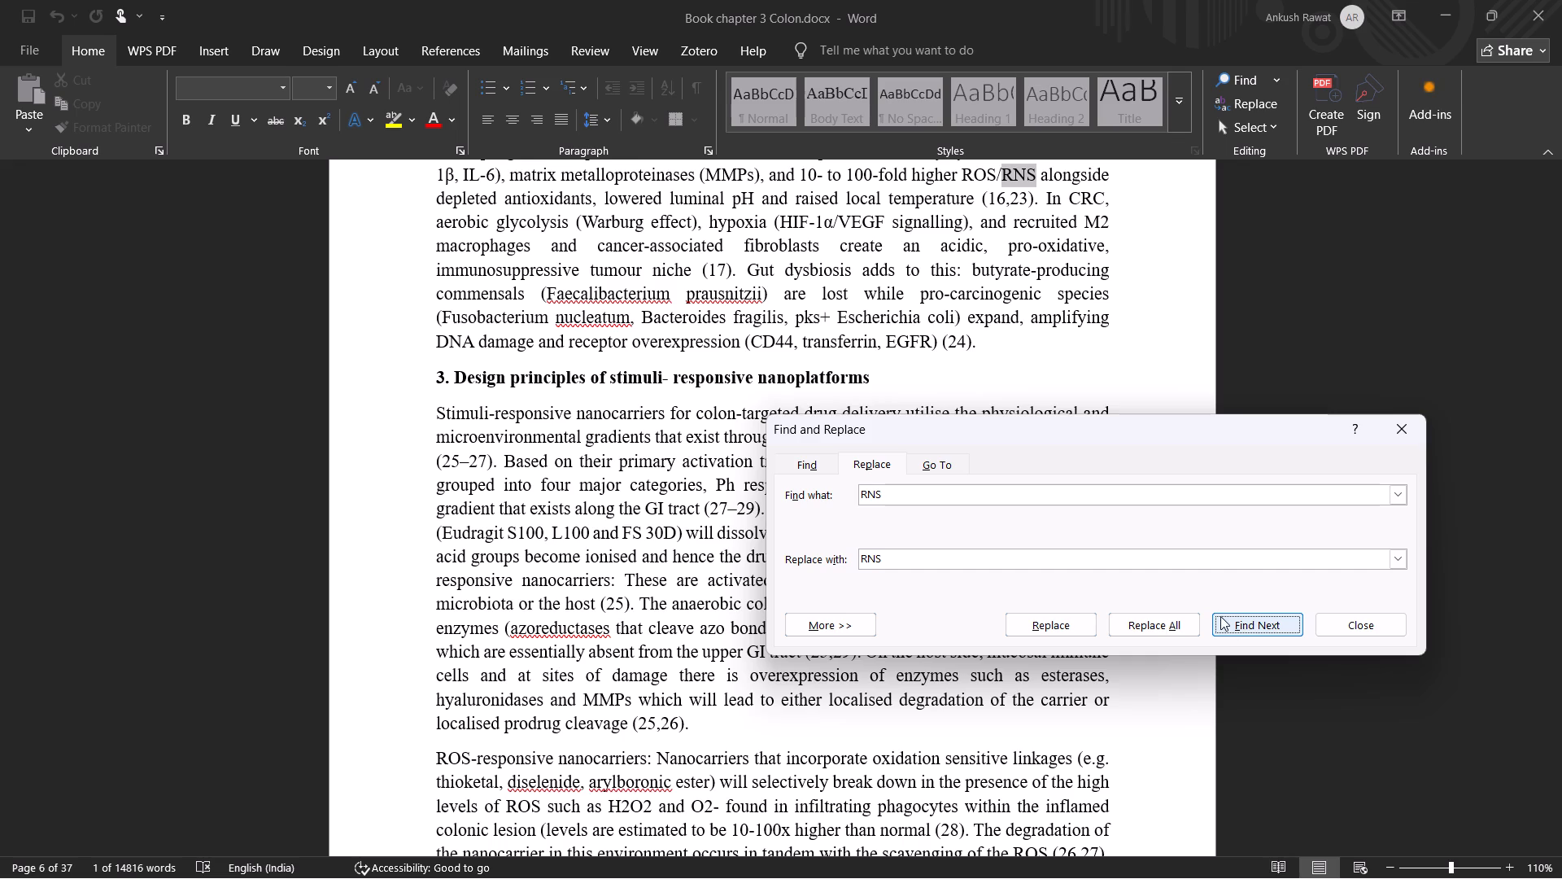
Expand "RNS" after "ROS/" in the paragraph before section 3 to "reactive nitrogen species (RNS)", with no space after the slash.
left_click(1000, 179)
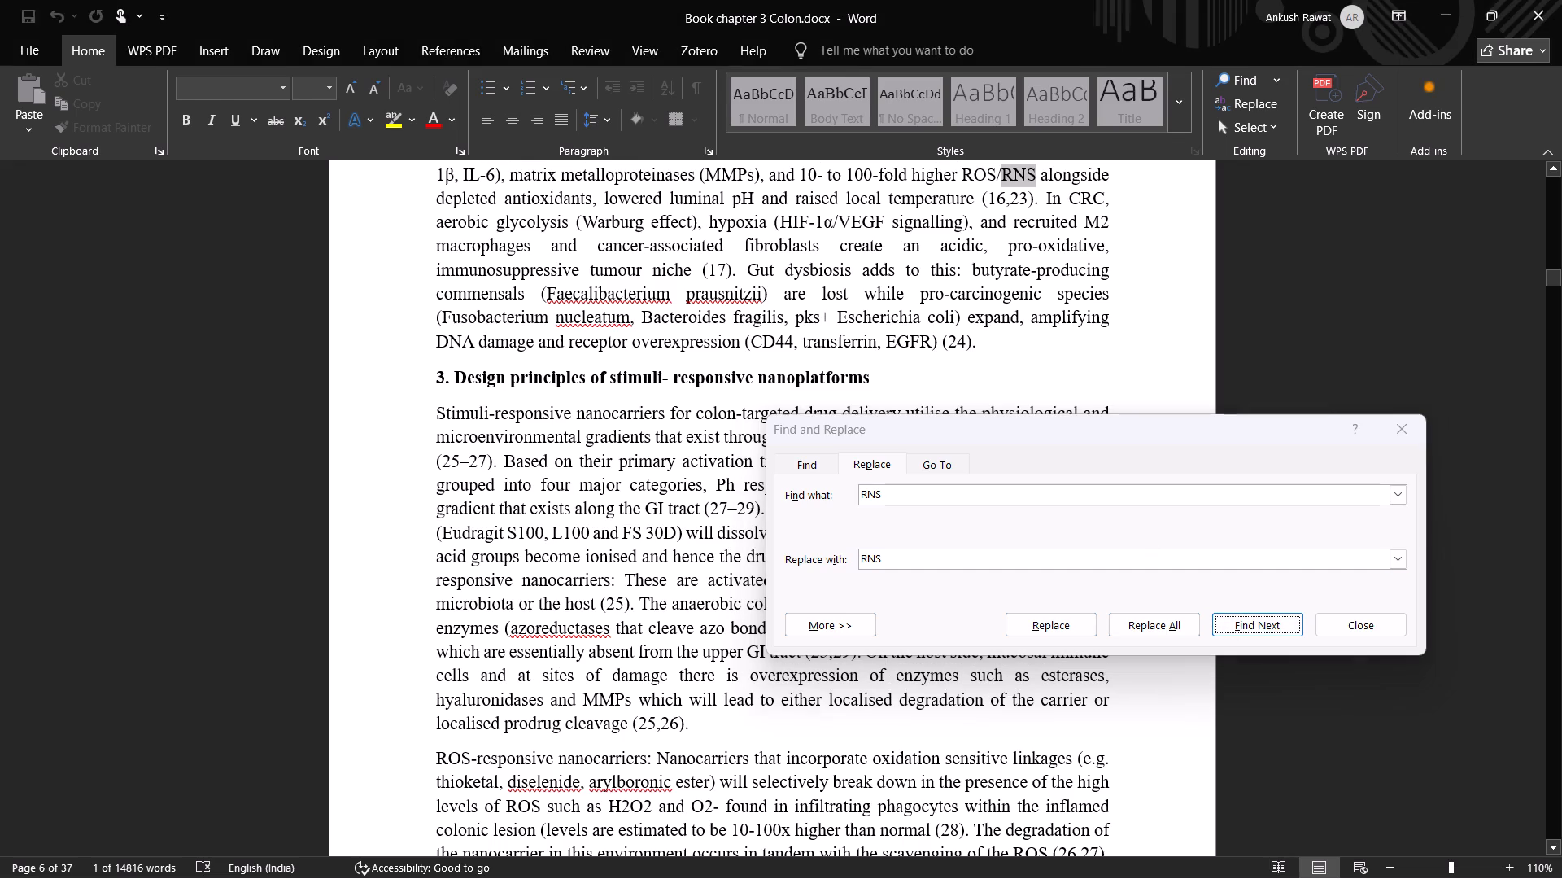
left_click(999, 182)
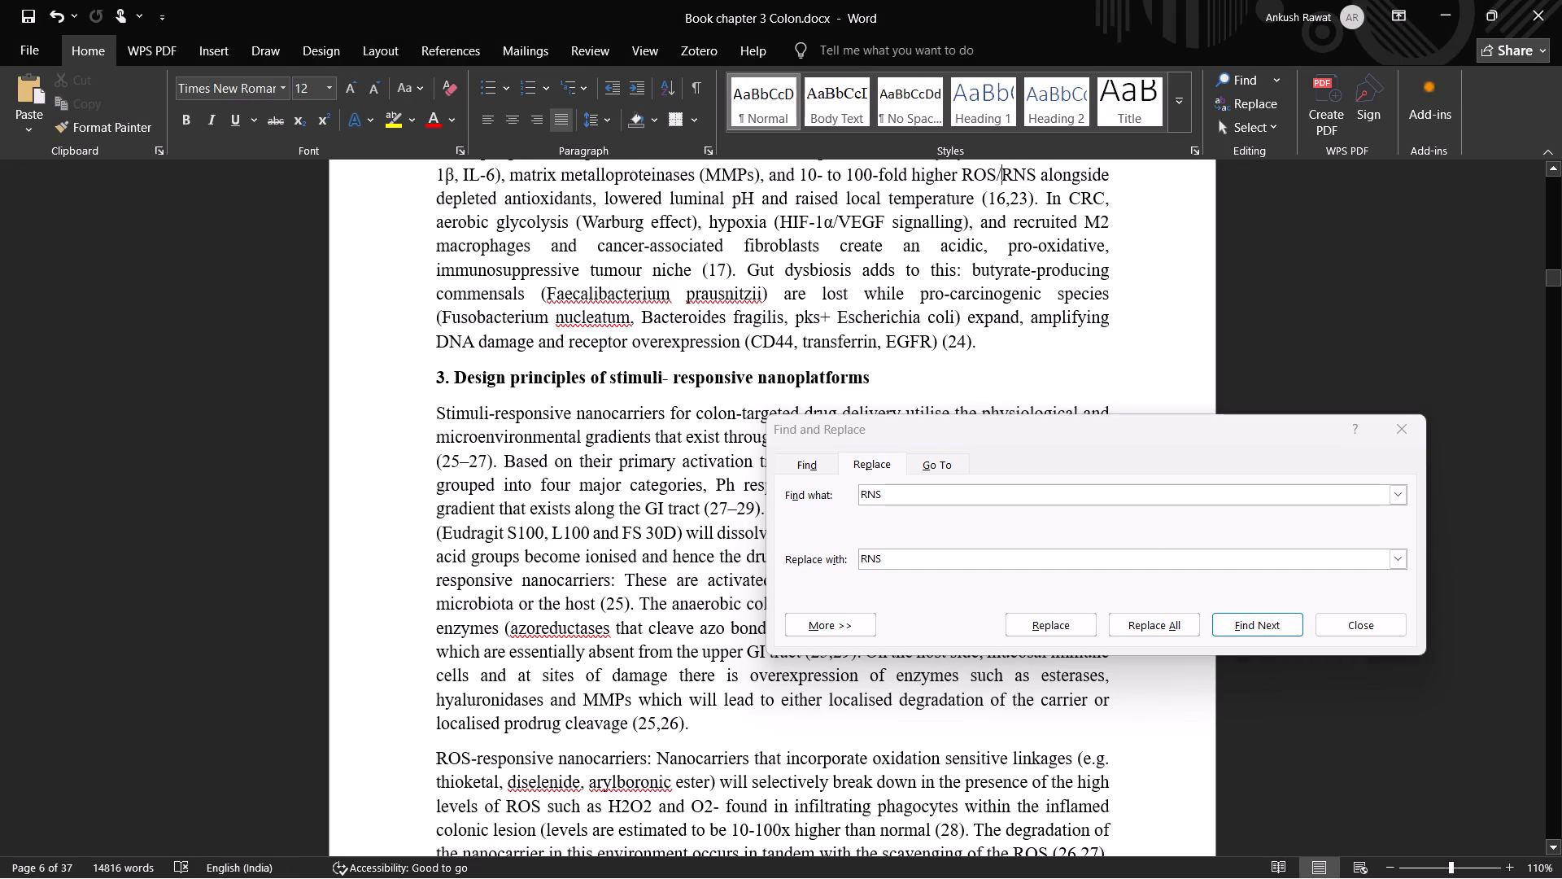
key("space")
type("reac")
type("tive")
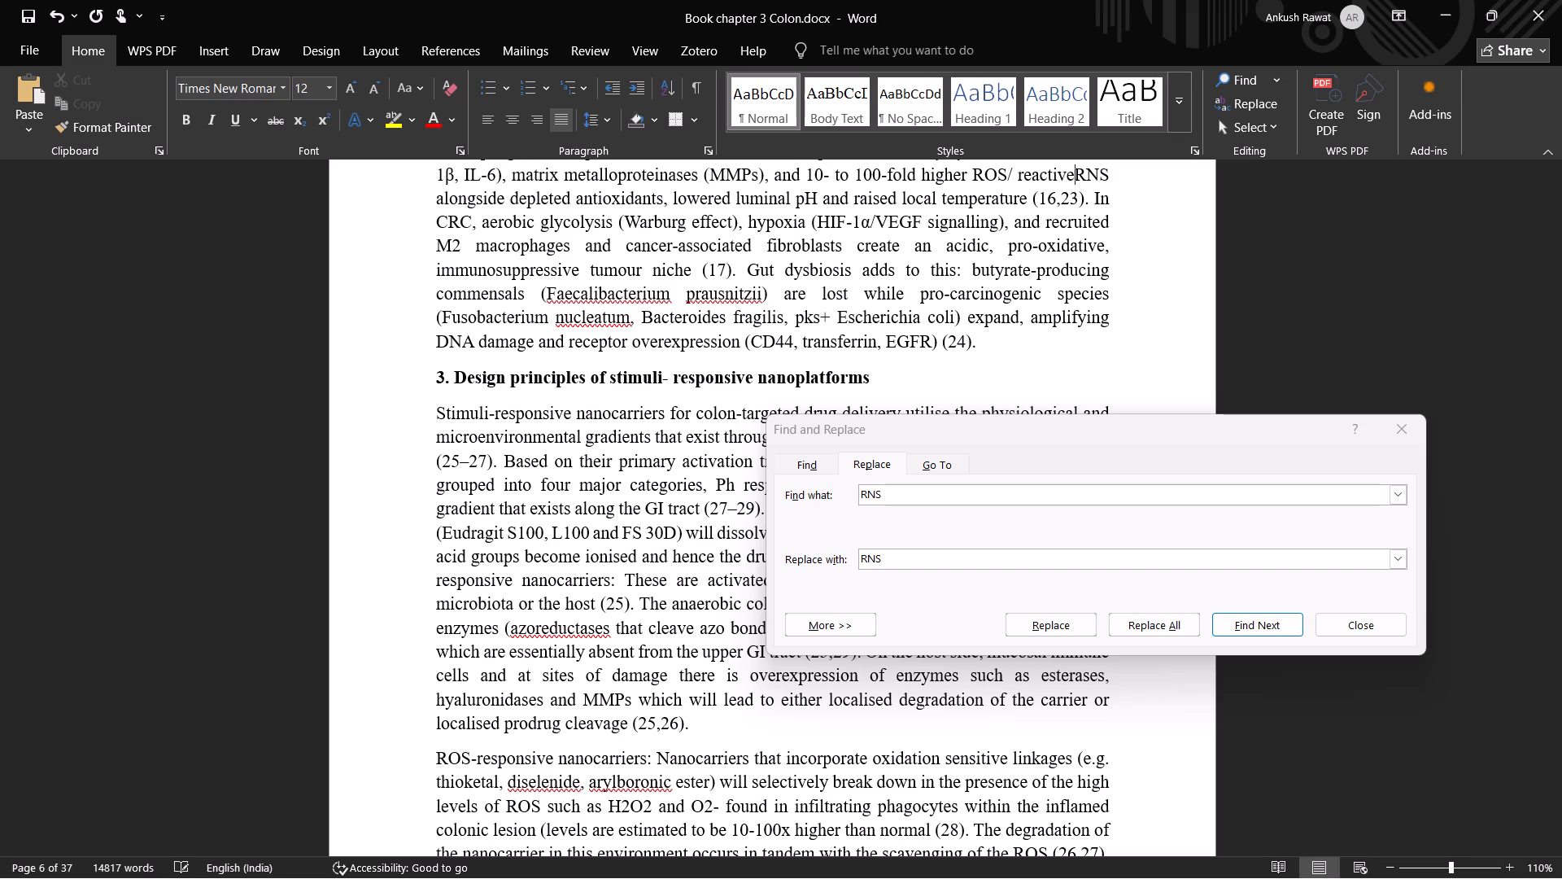
key("space")
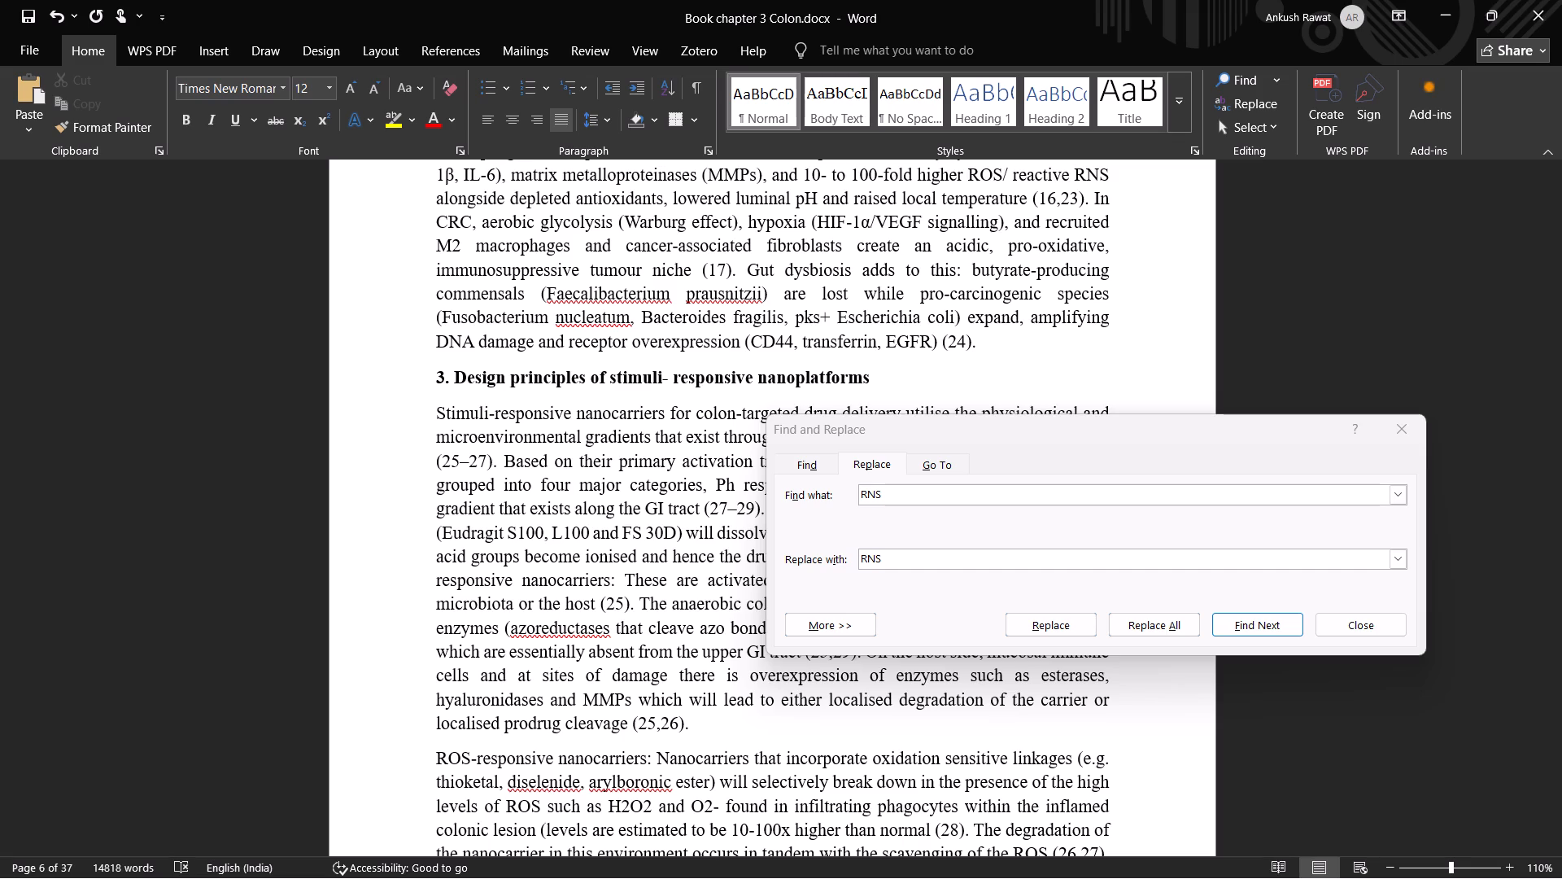
type("nitro")
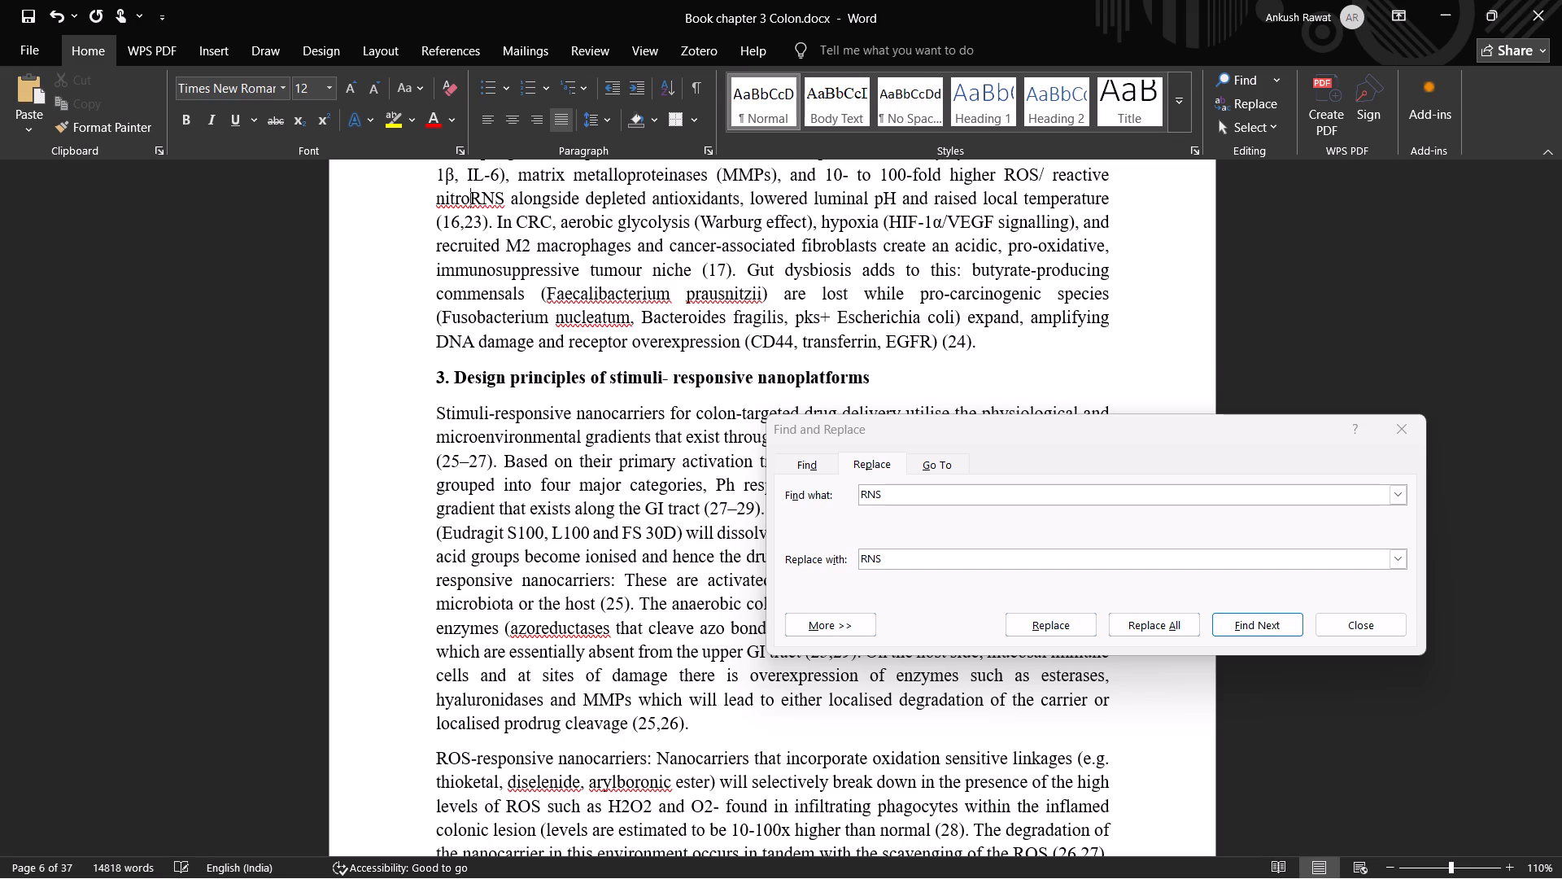
type("gen spe")
type("cies")
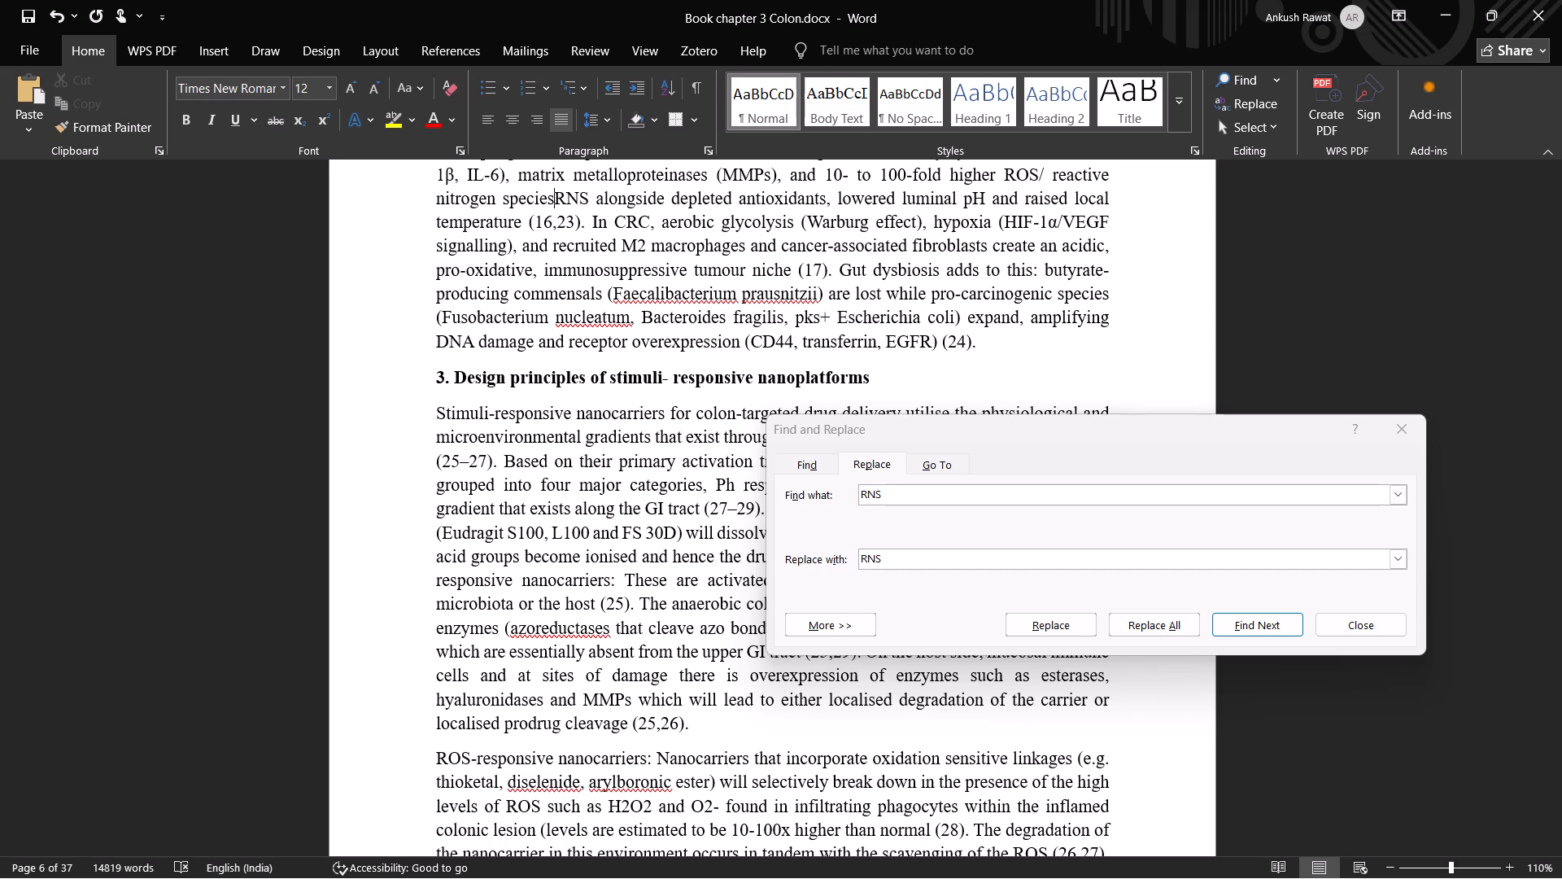
key("space")
key("shift+parenleft")
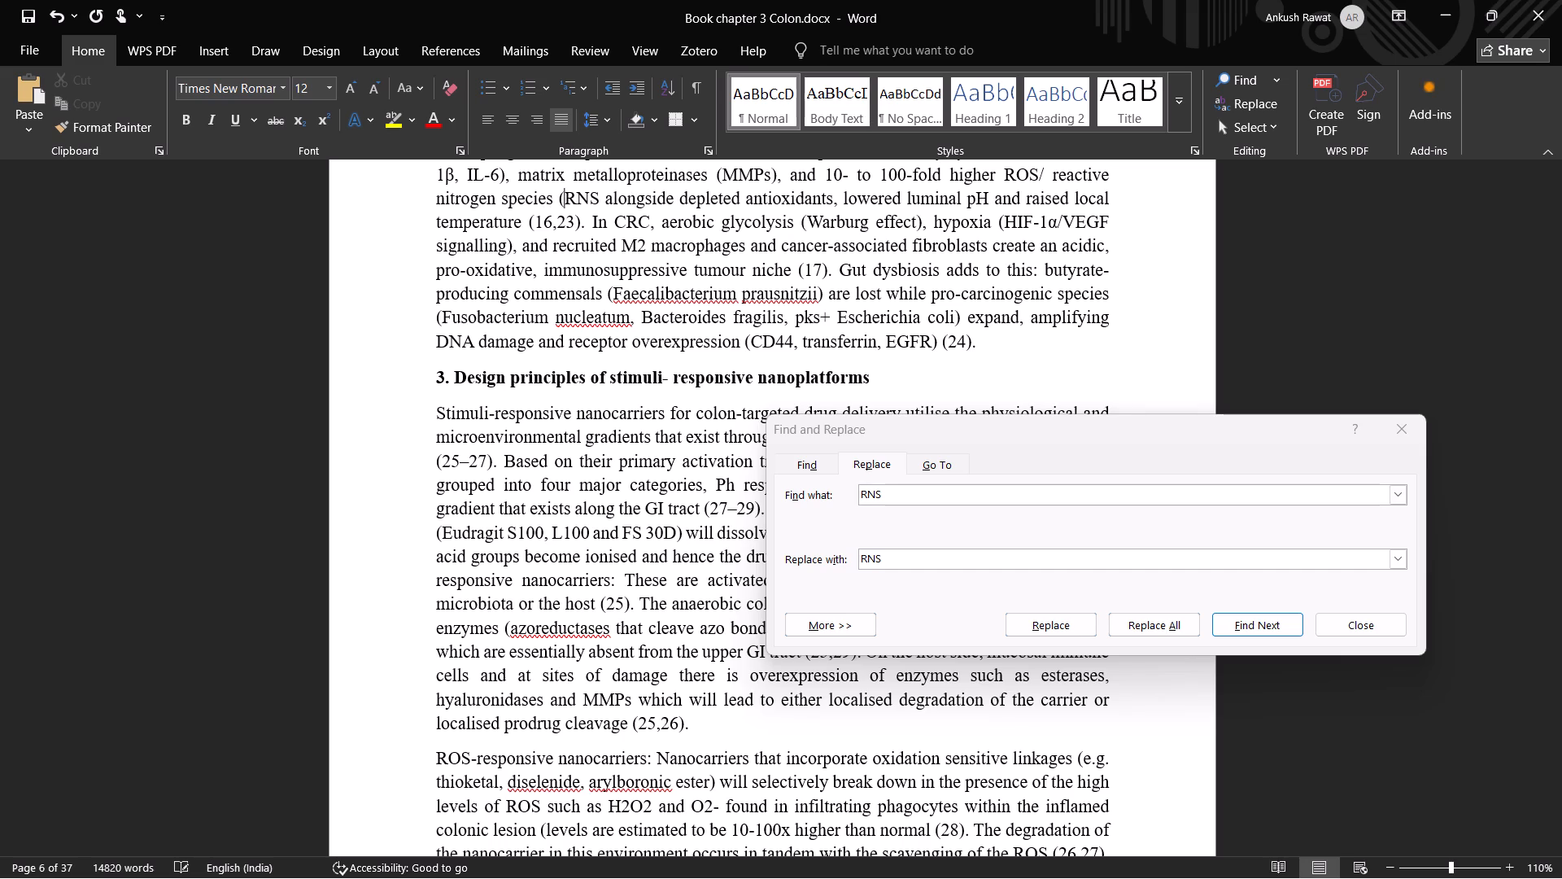
key("Right")
key("Right")
key("Right")
key("shift+parenright")
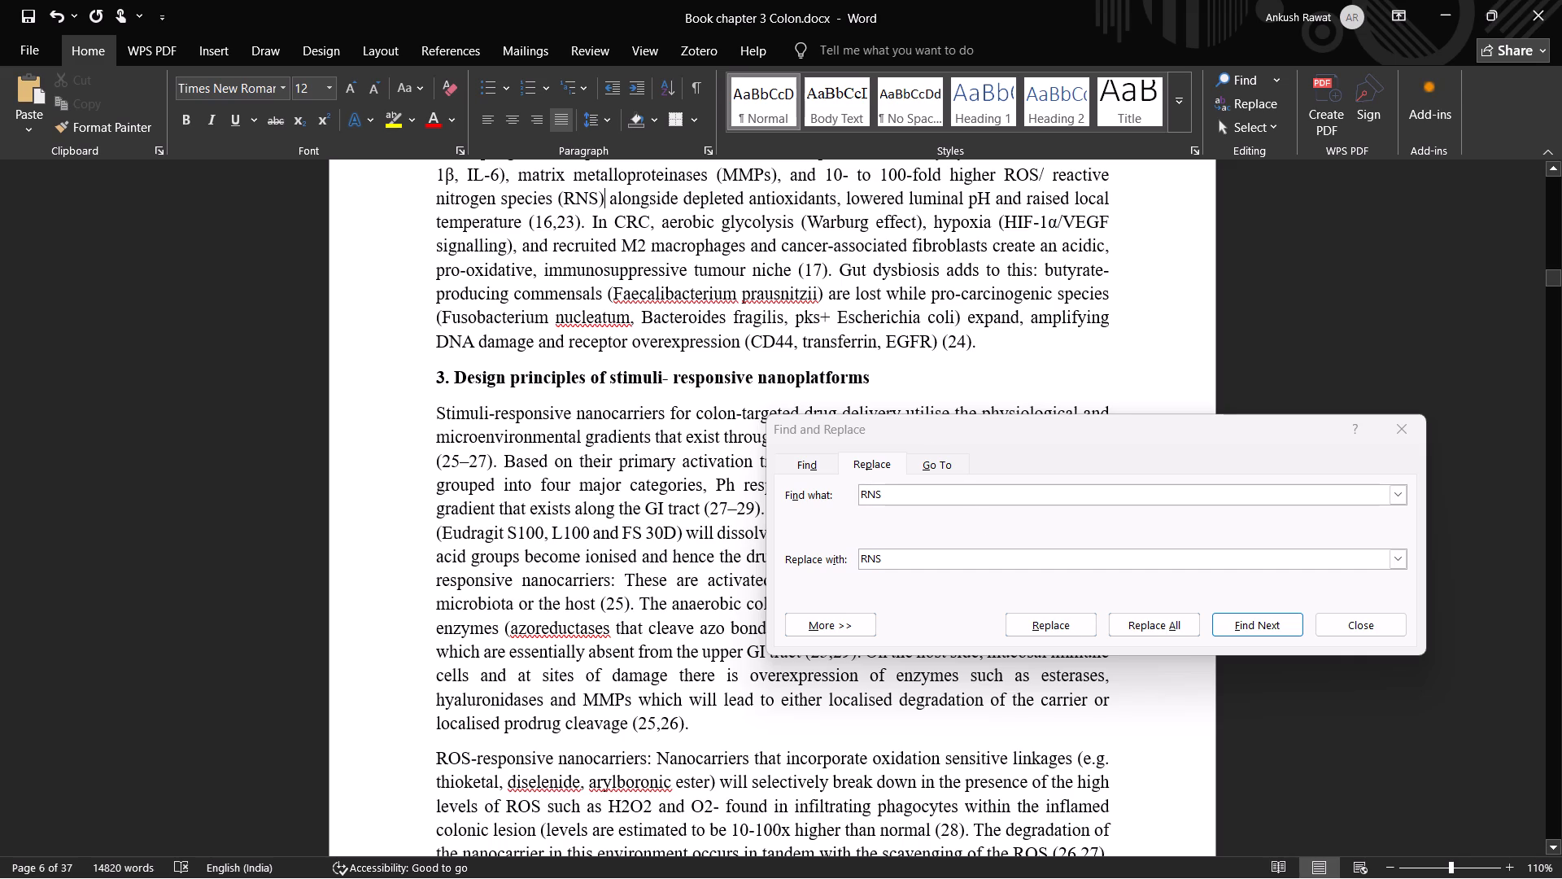
left_click(1054, 172)
key("BackSpace")
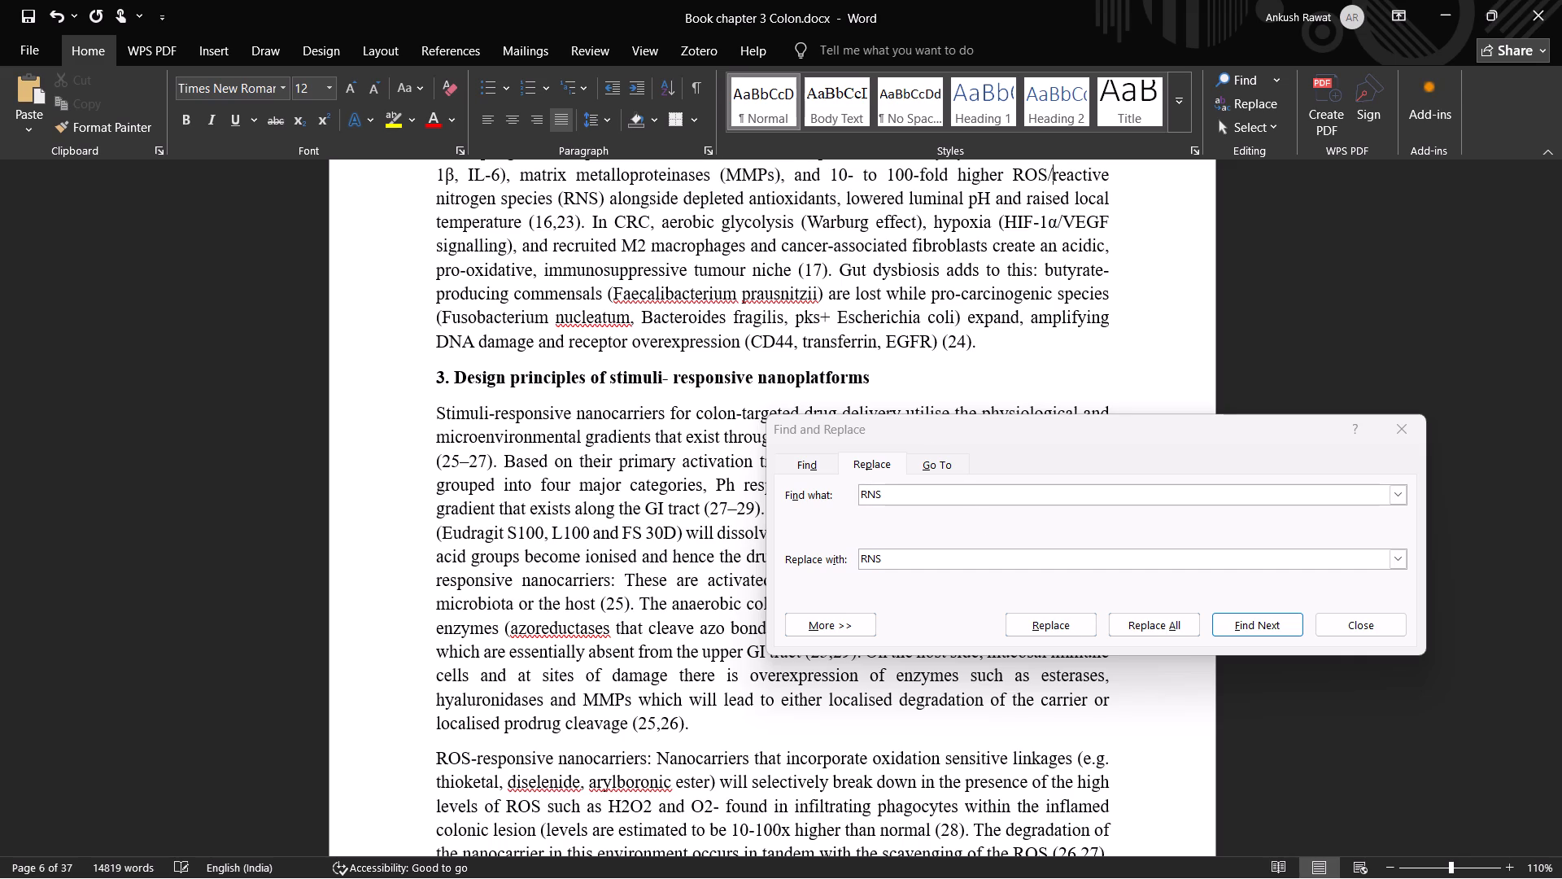
Copy "reactive nitrogen species" from the paragraph before section 3 into the search text and find its next occurrence.
key("Right")
key("Left")
key("ctrl+shift+Right")
key("ctrl+shift+Right")
key("ctrl+shift+Right")
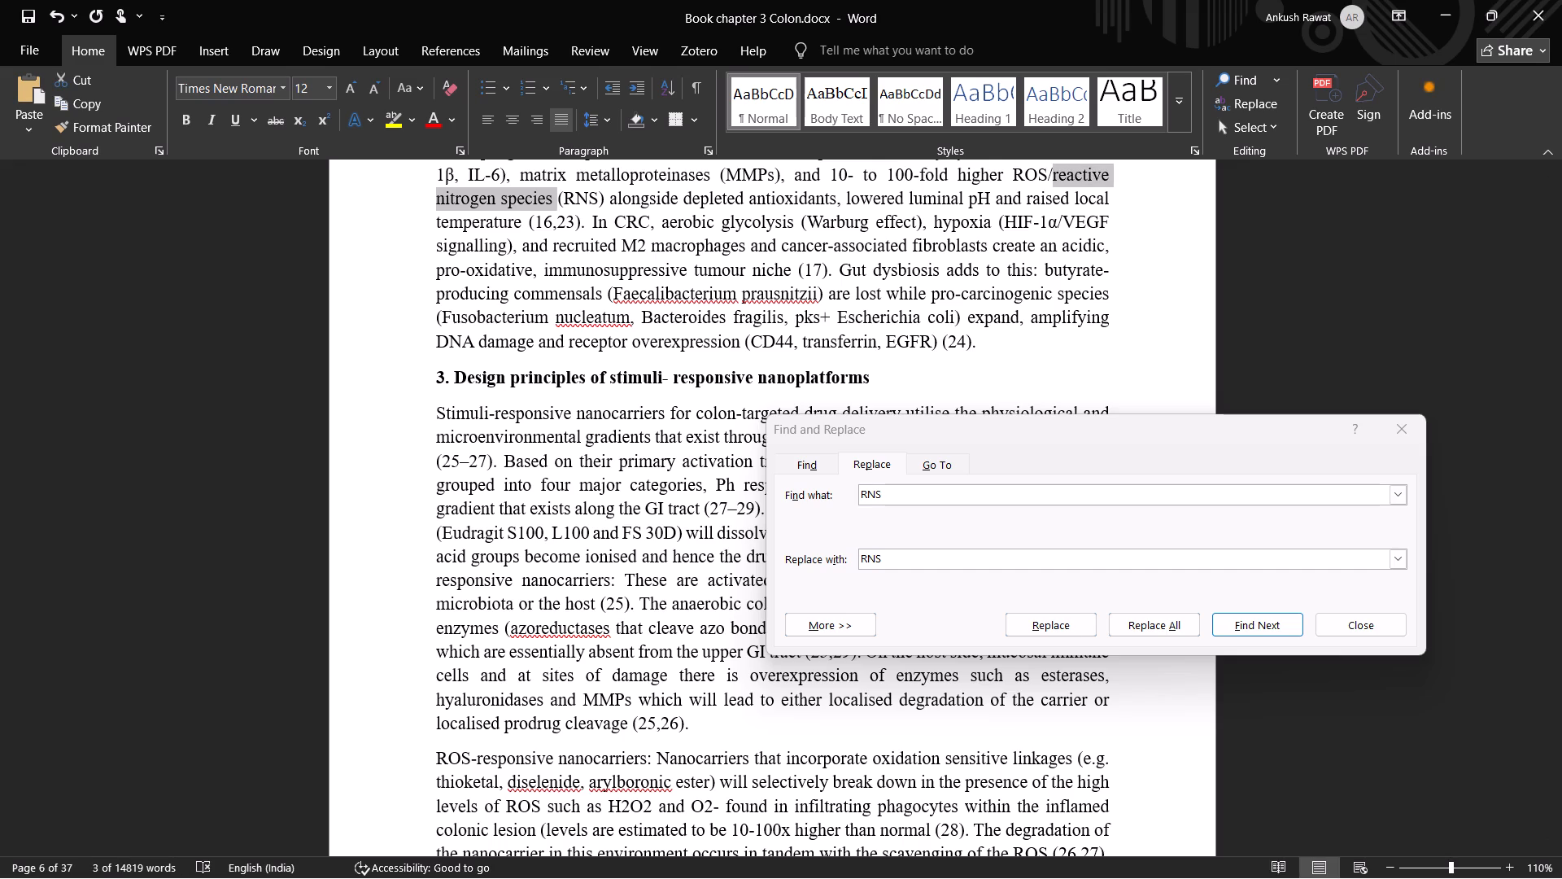
key("ctrl+c")
key("ctrl+c")
key("ctrl+c")
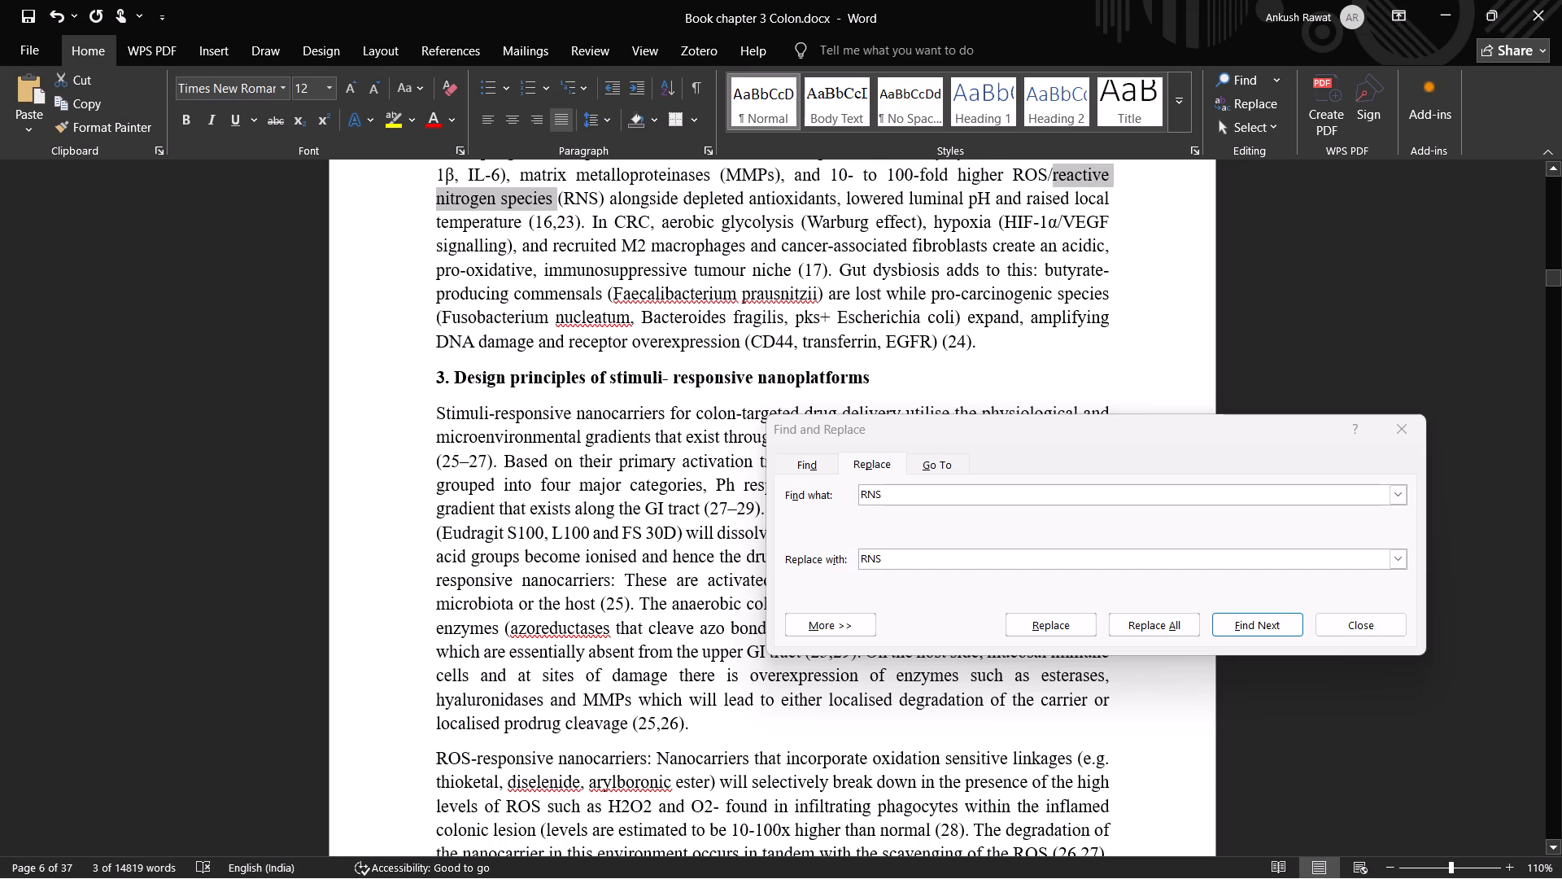
double_click(882, 489)
double_click(882, 489)
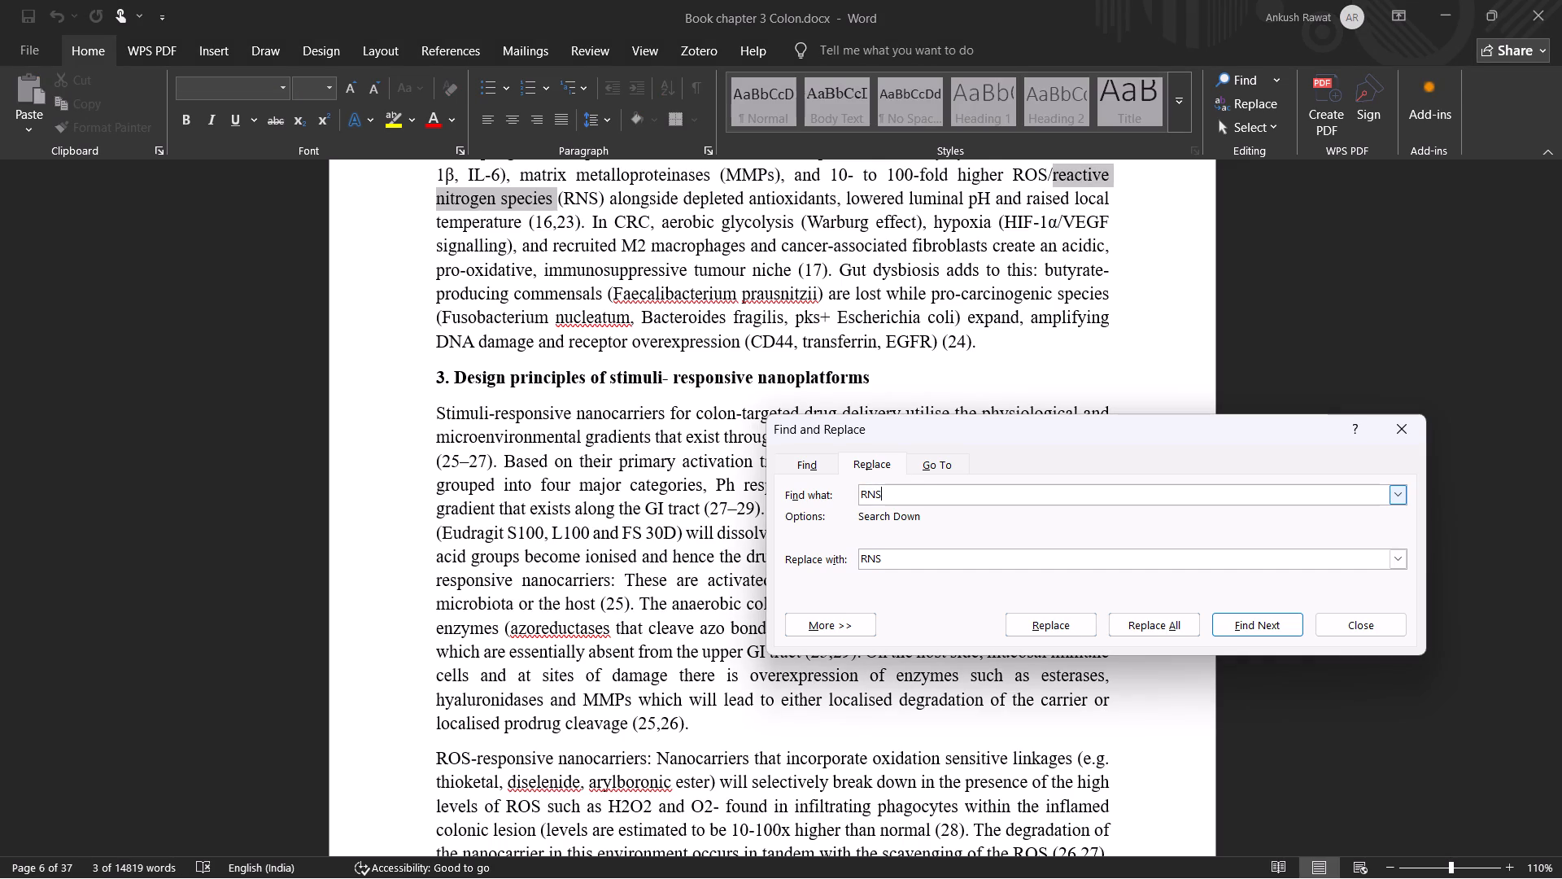
double_click(881, 492)
key("ctrl+v")
key("BackSpace")
left_click(1241, 619)
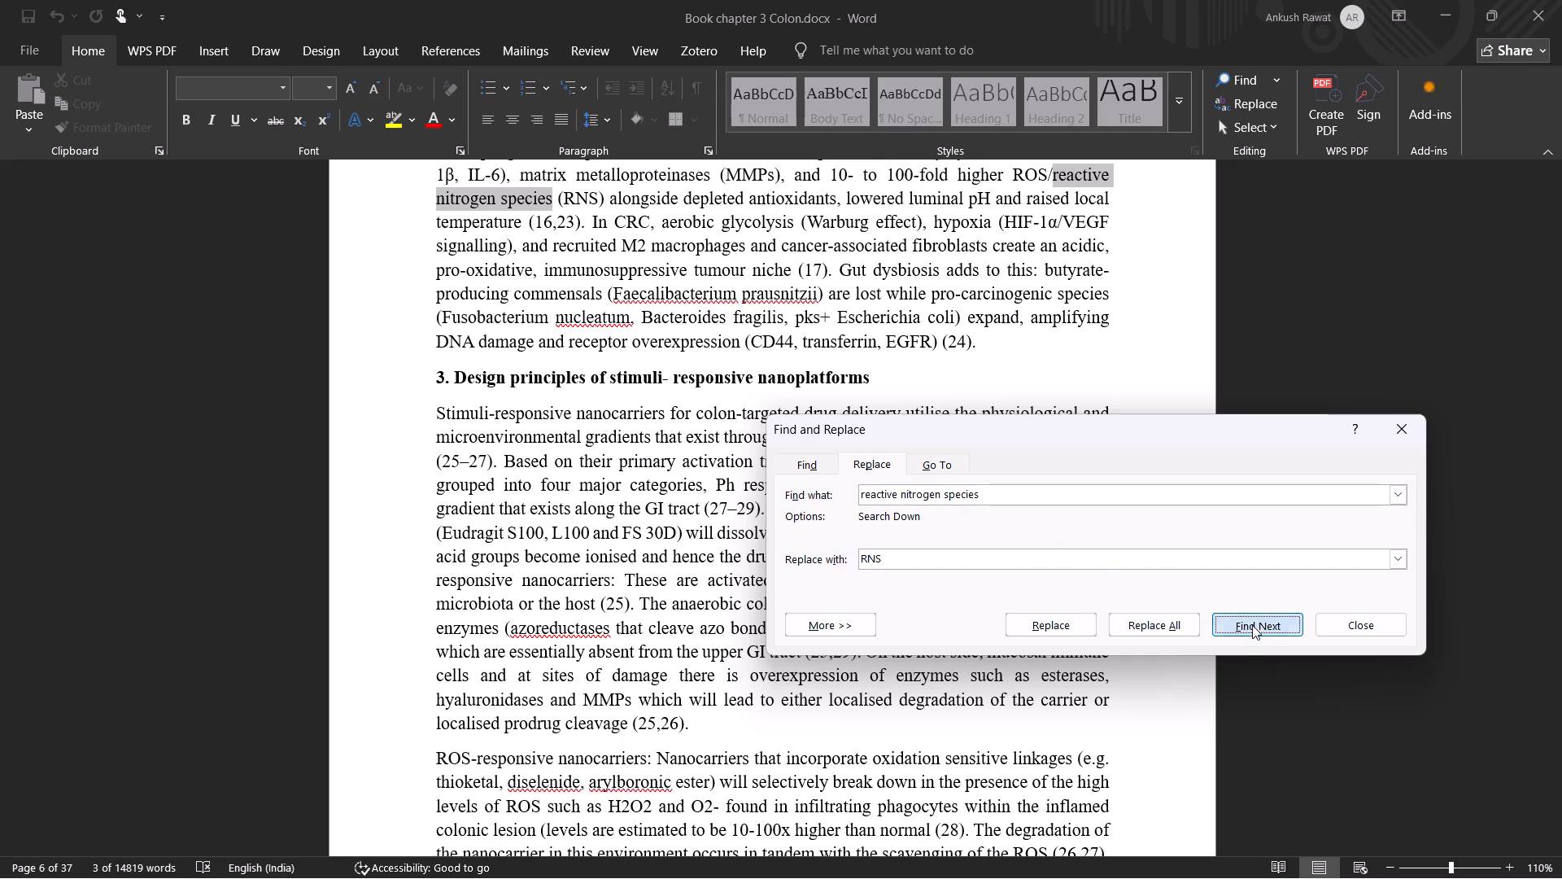
left_click(1252, 625)
left_click(1136, 588)
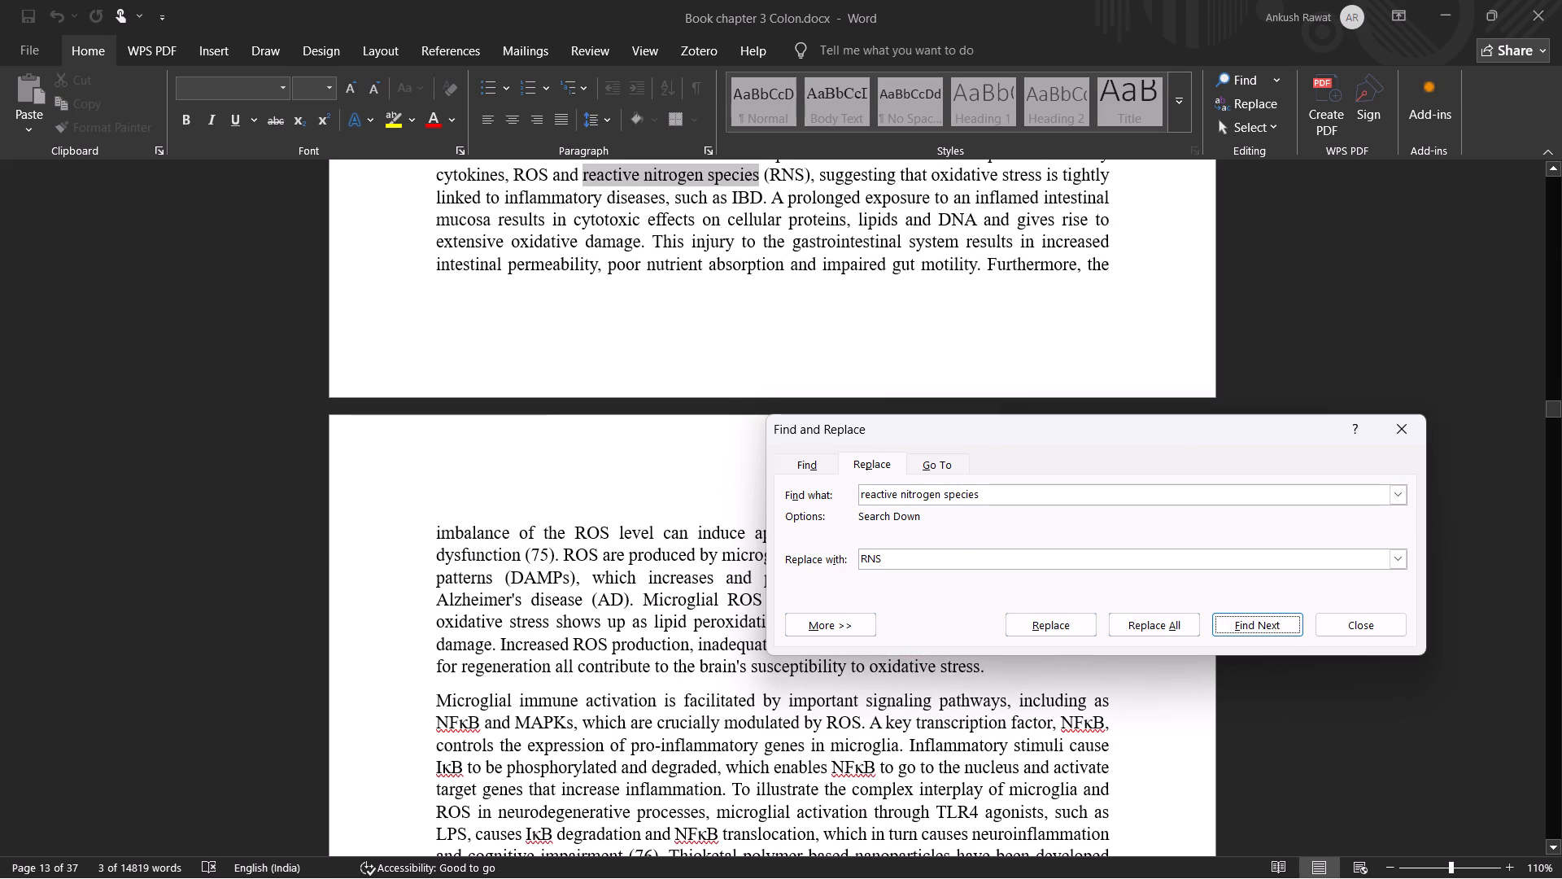
Reduce "reactive nitrogen species (RNS)" in the clinical studies paragraph to plain "RNS", removing the full term and the parentheses.
key("BackSpace")
left_click(1201, 250)
key("BackSpace")
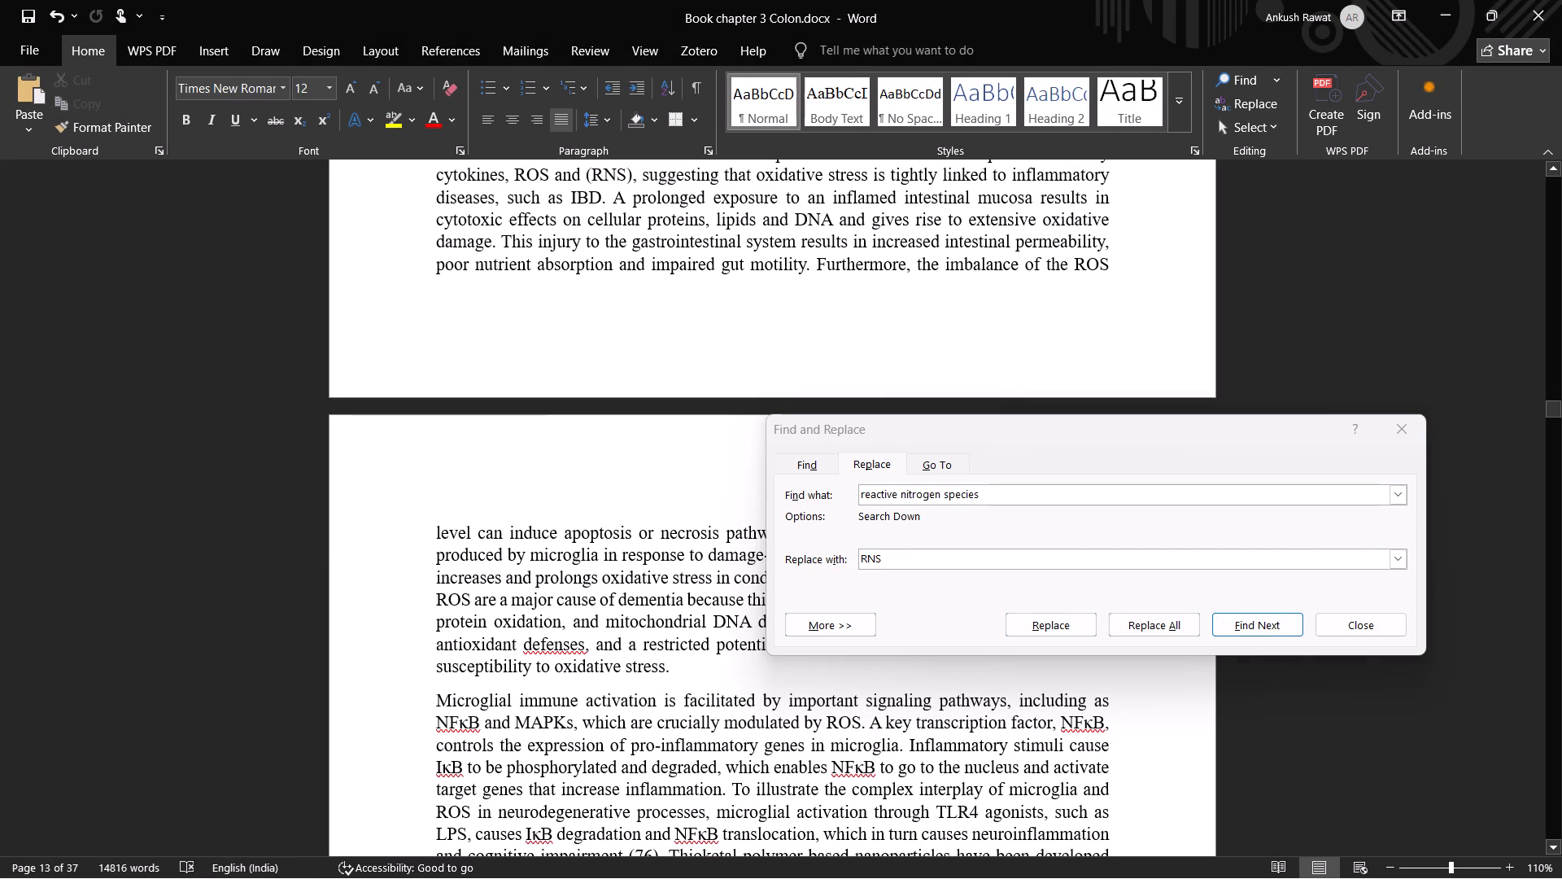
key("Right")
key("BackSpace")
key("Right")
key("Right")
key("Right")
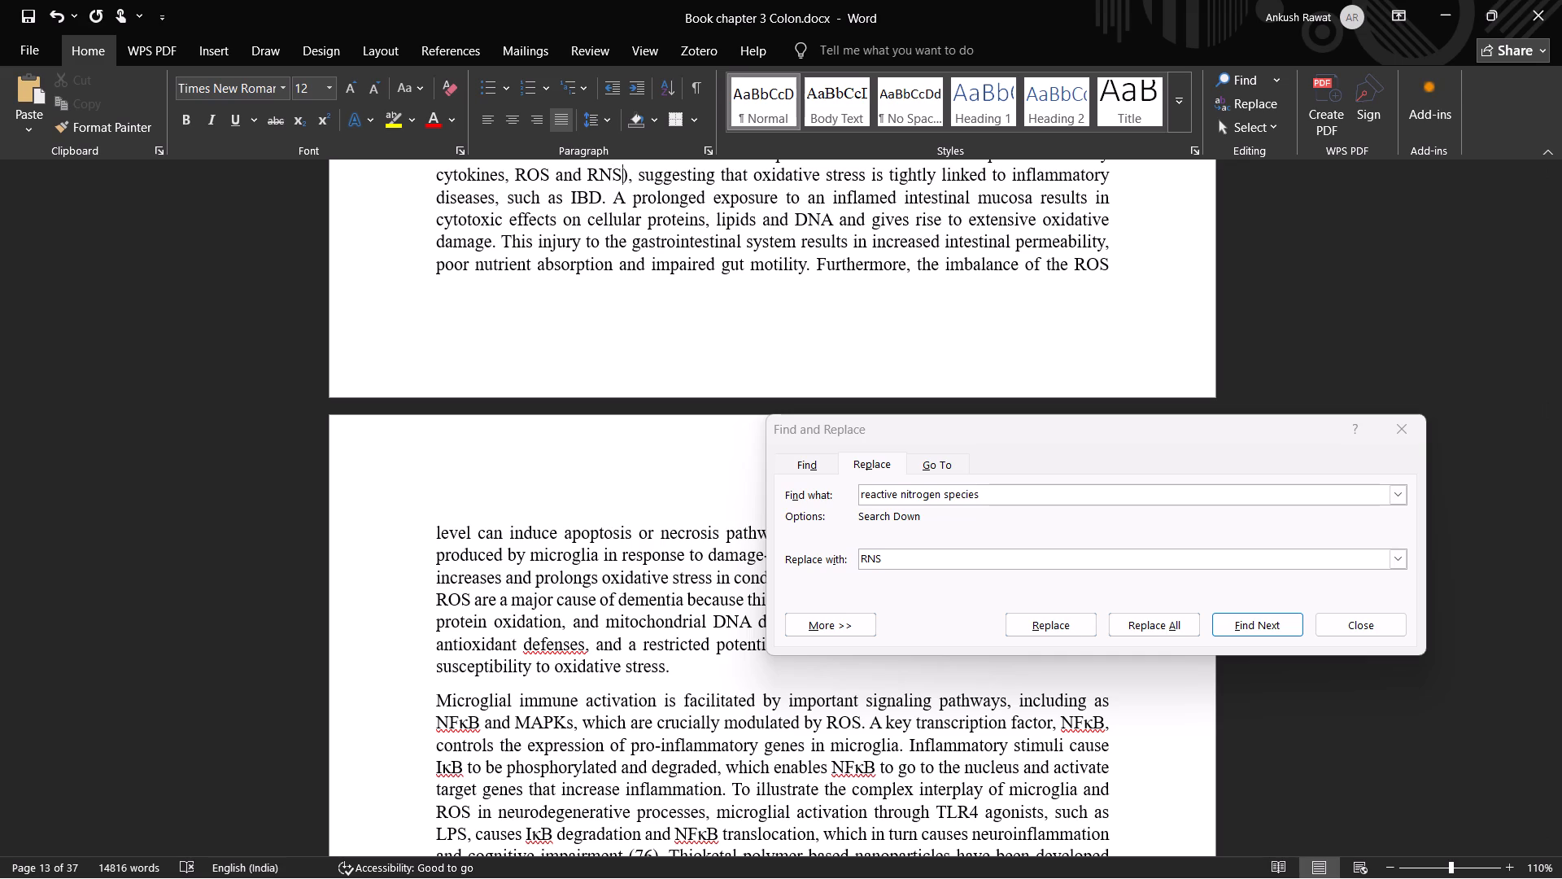
key("Right")
key("BackSpace")
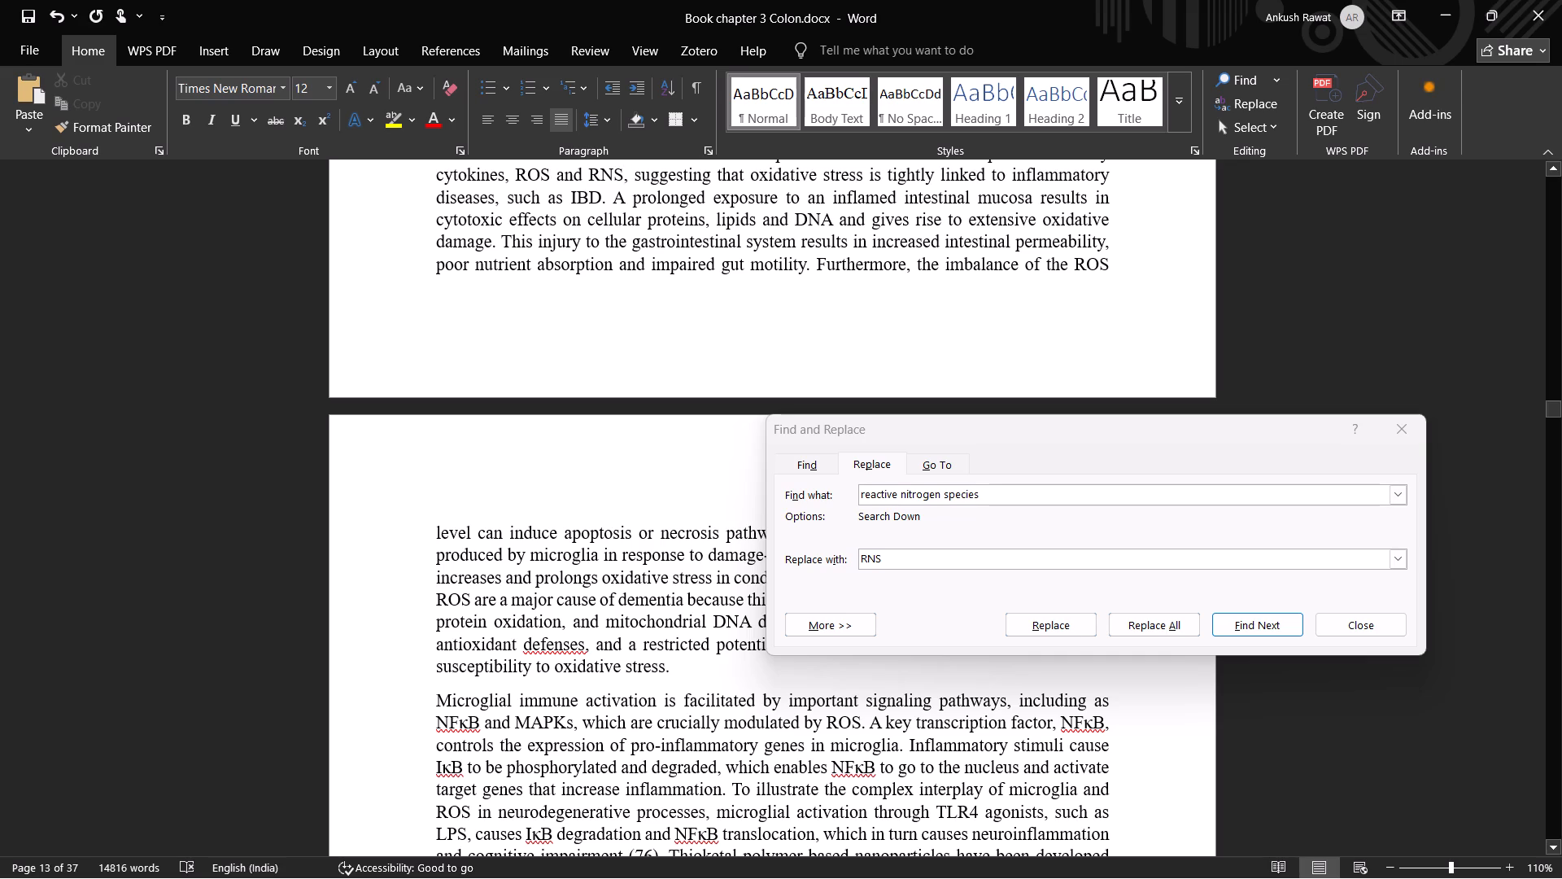
Search the document again for remaining occurrences of "reactive nitrogen species".
left_click(1237, 624)
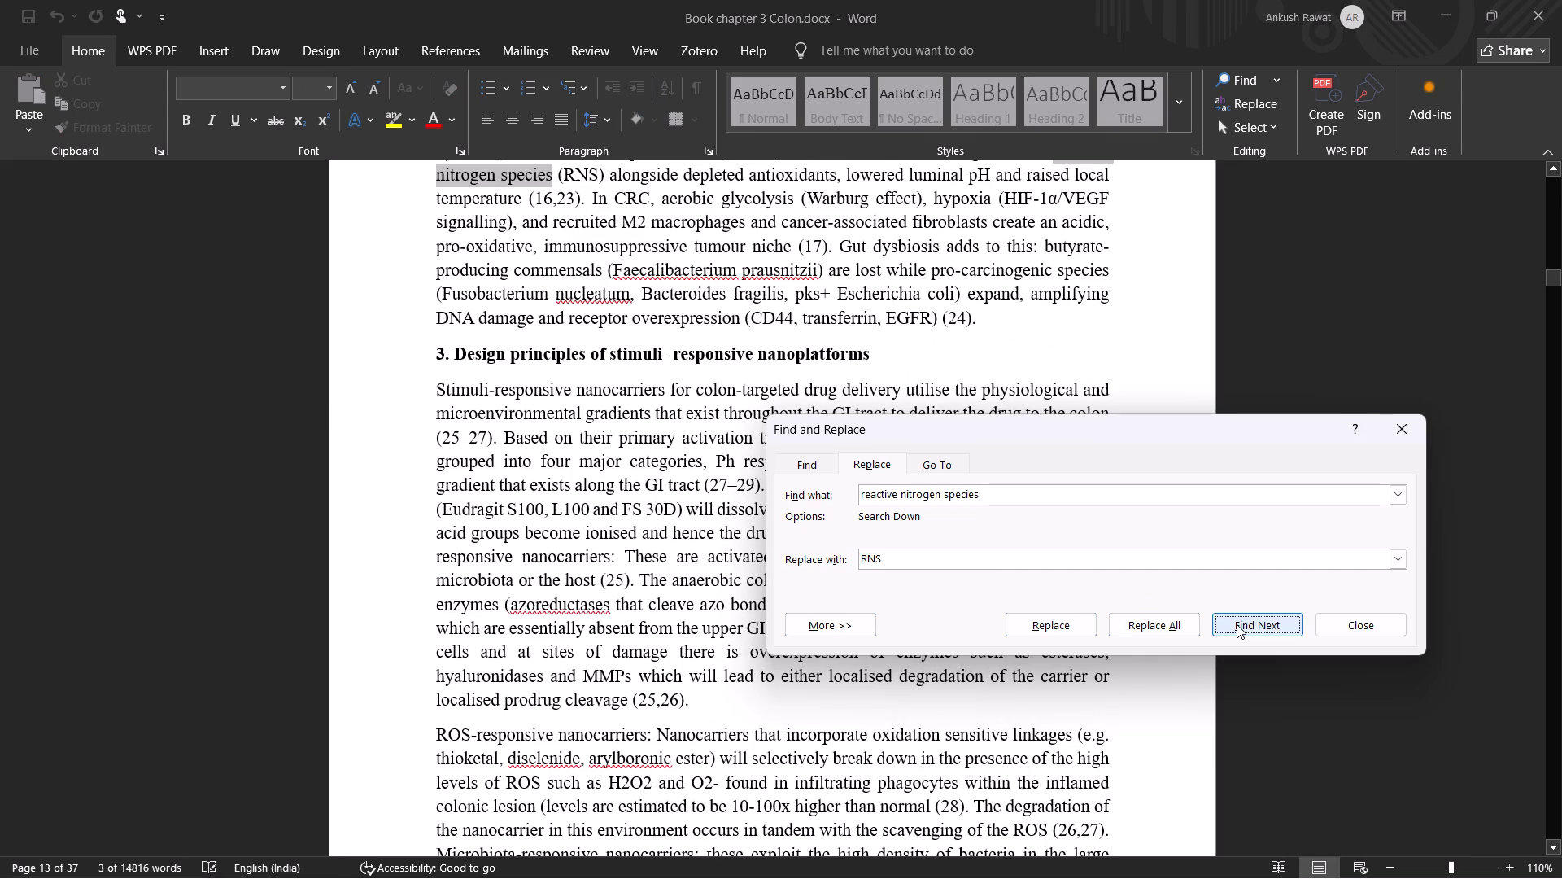
left_click(1248, 629)
left_click(1234, 592)
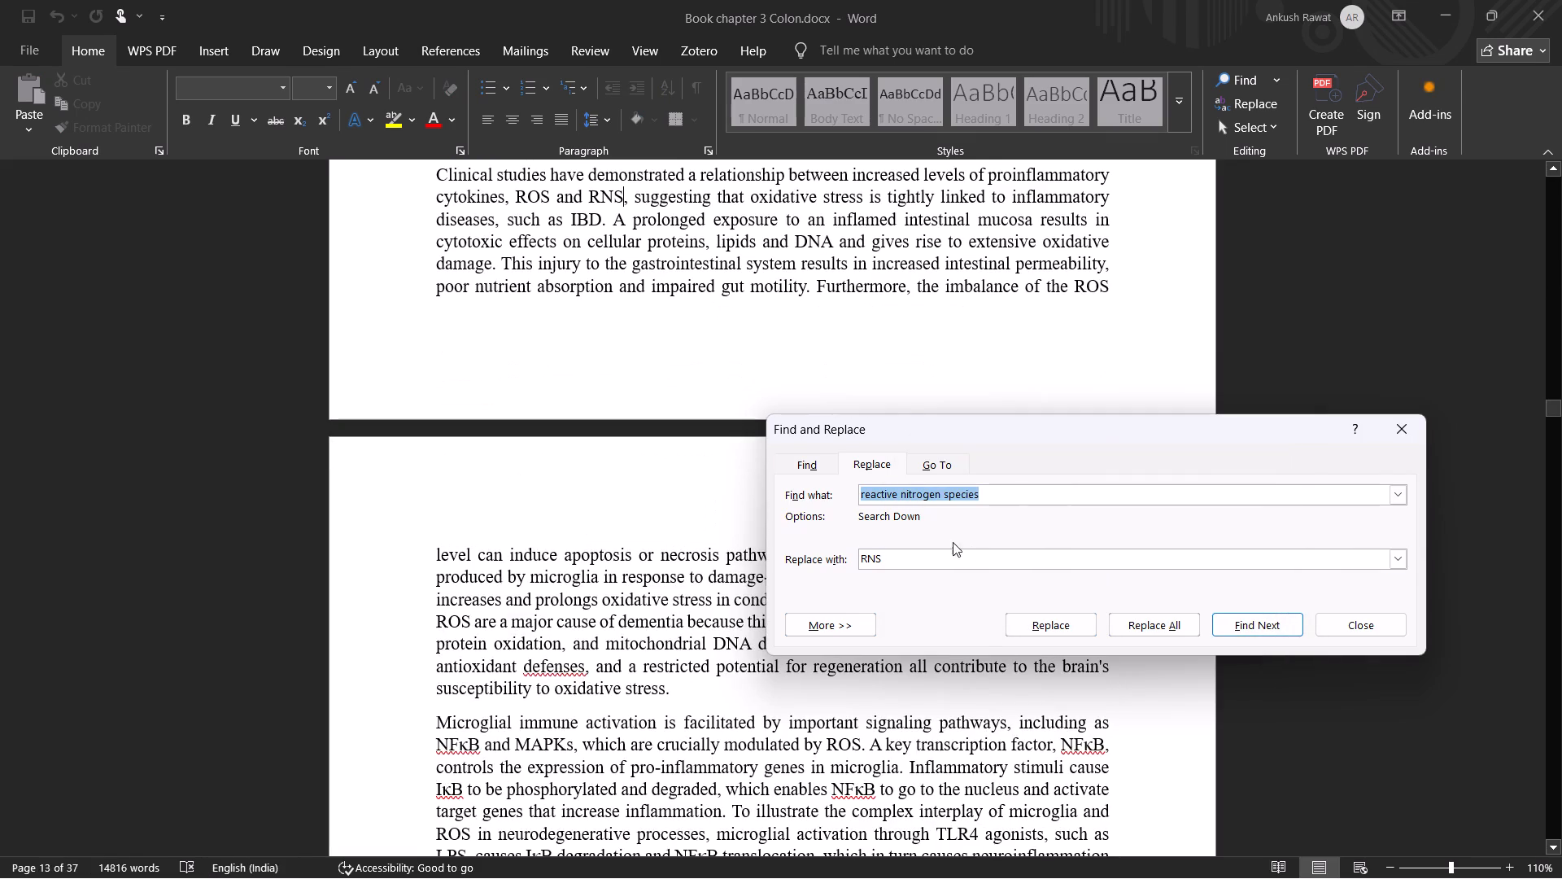
left_click_drag(1119, 444, 1280, 396)
Move the Find and Replace window clear of the text and copy "damage-associated molecular patterns" from the page 14 paragraph in as the search text.
left_click(1128, 431)
left_click_drag(1127, 431, 1233, 440)
left_click(1306, 383)
left_click(1272, 431)
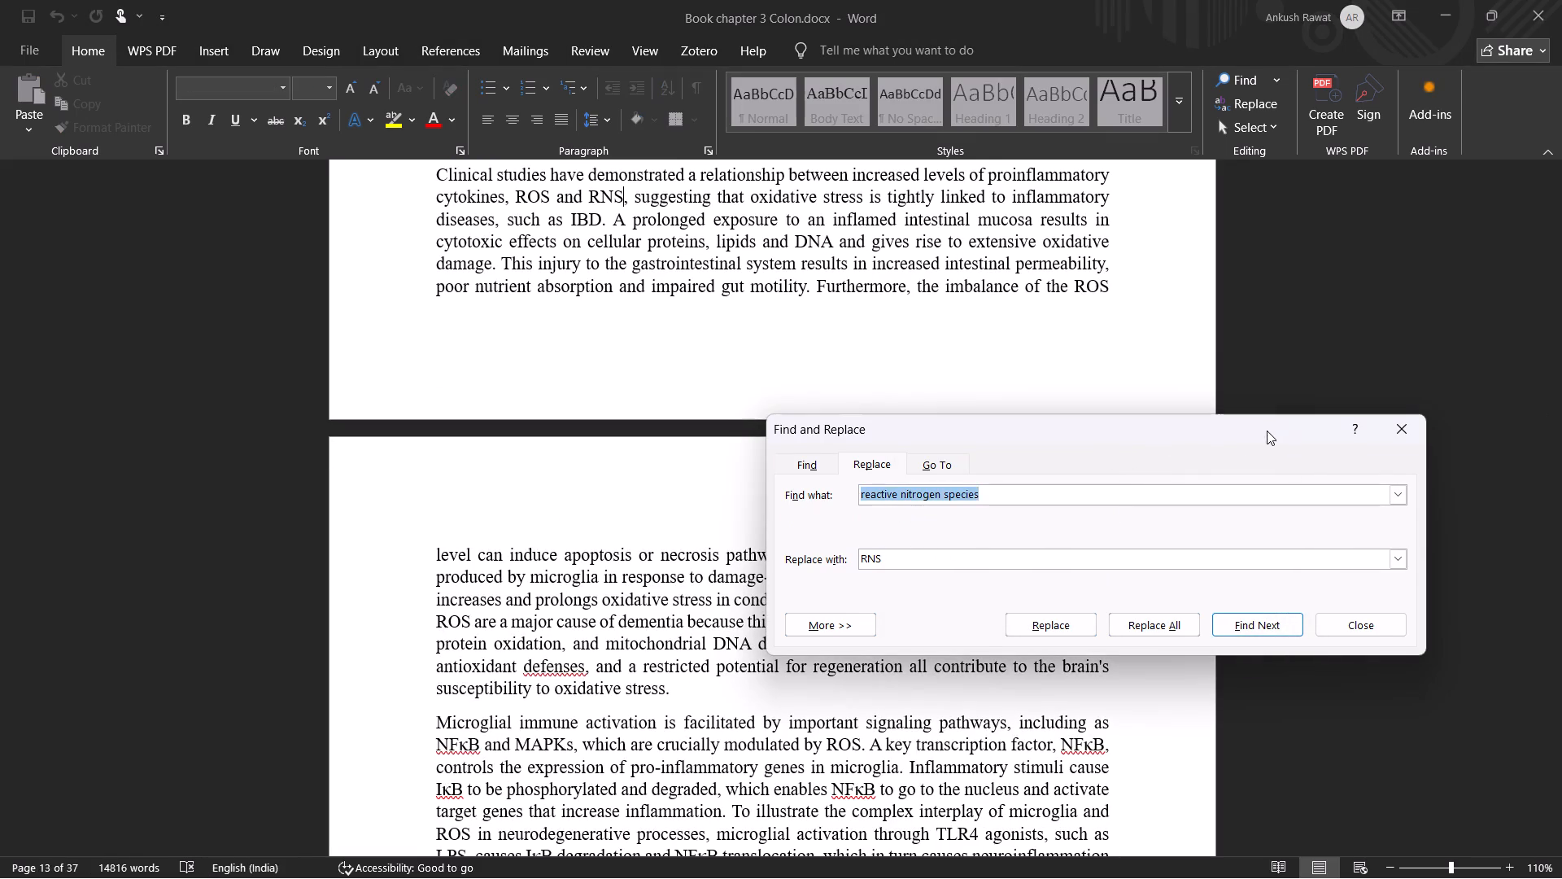
left_click_drag(1252, 428, 1561, 322)
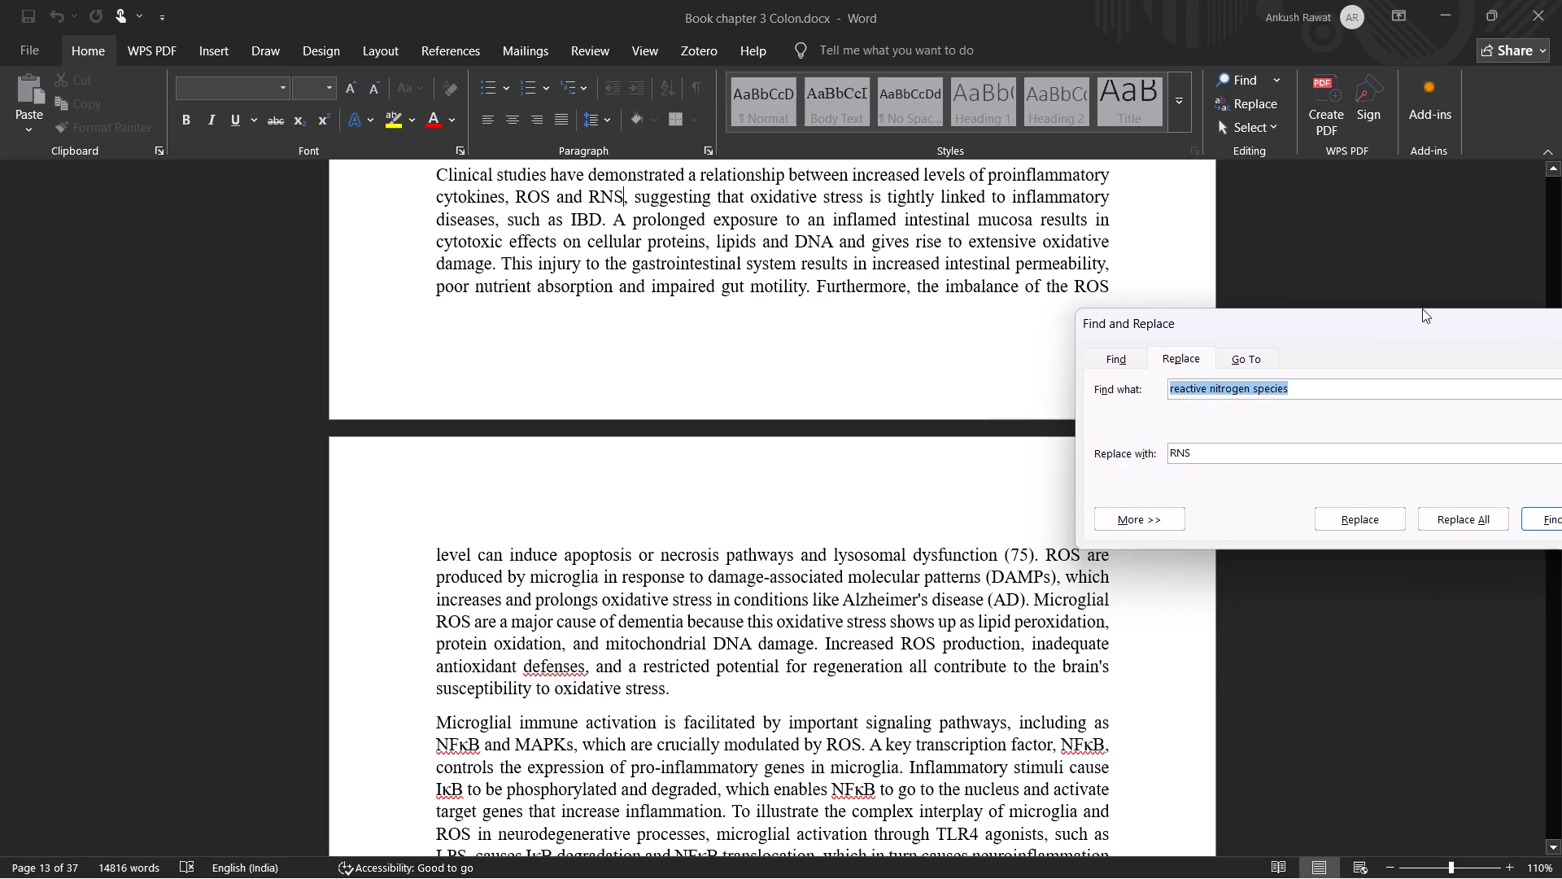
left_click_drag(1420, 327, 1447, 332)
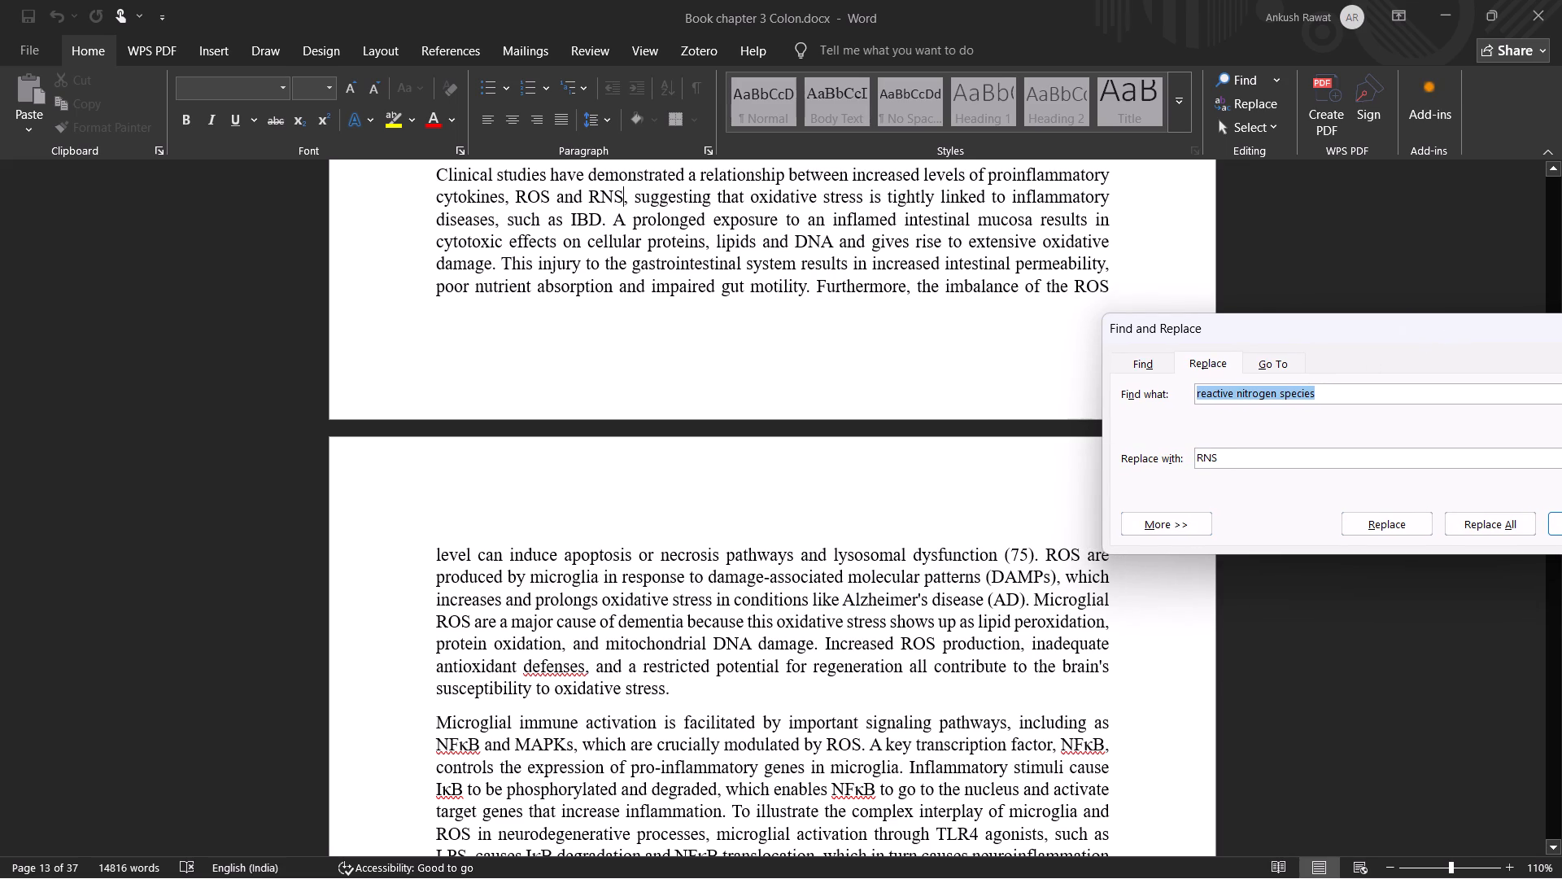
left_click(940, 580)
left_click(730, 575)
left_click(707, 575)
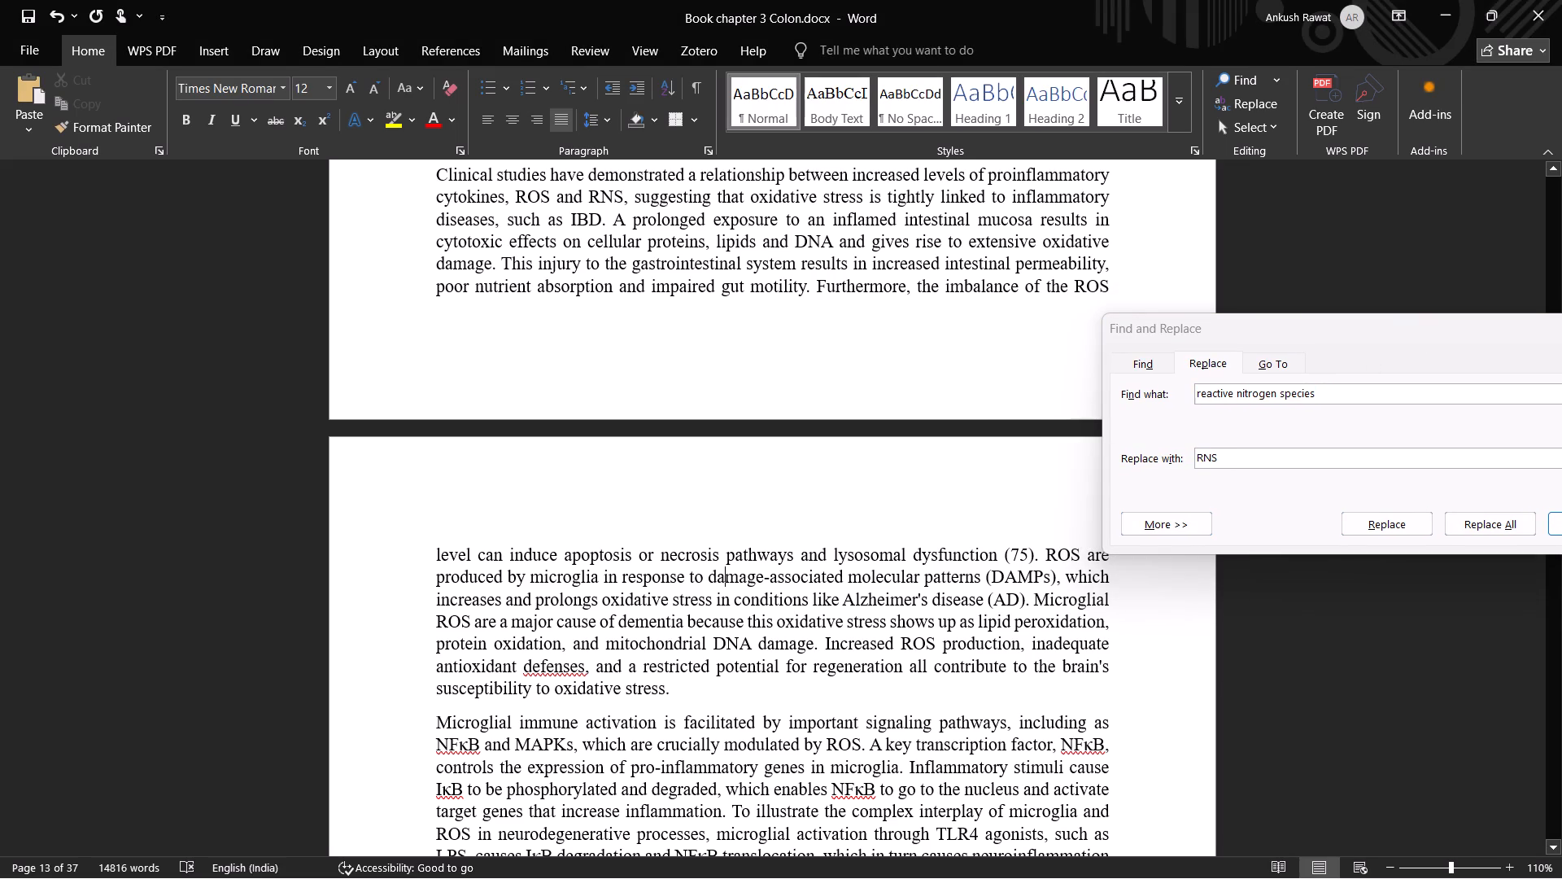
left_click_drag(708, 577, 946, 573)
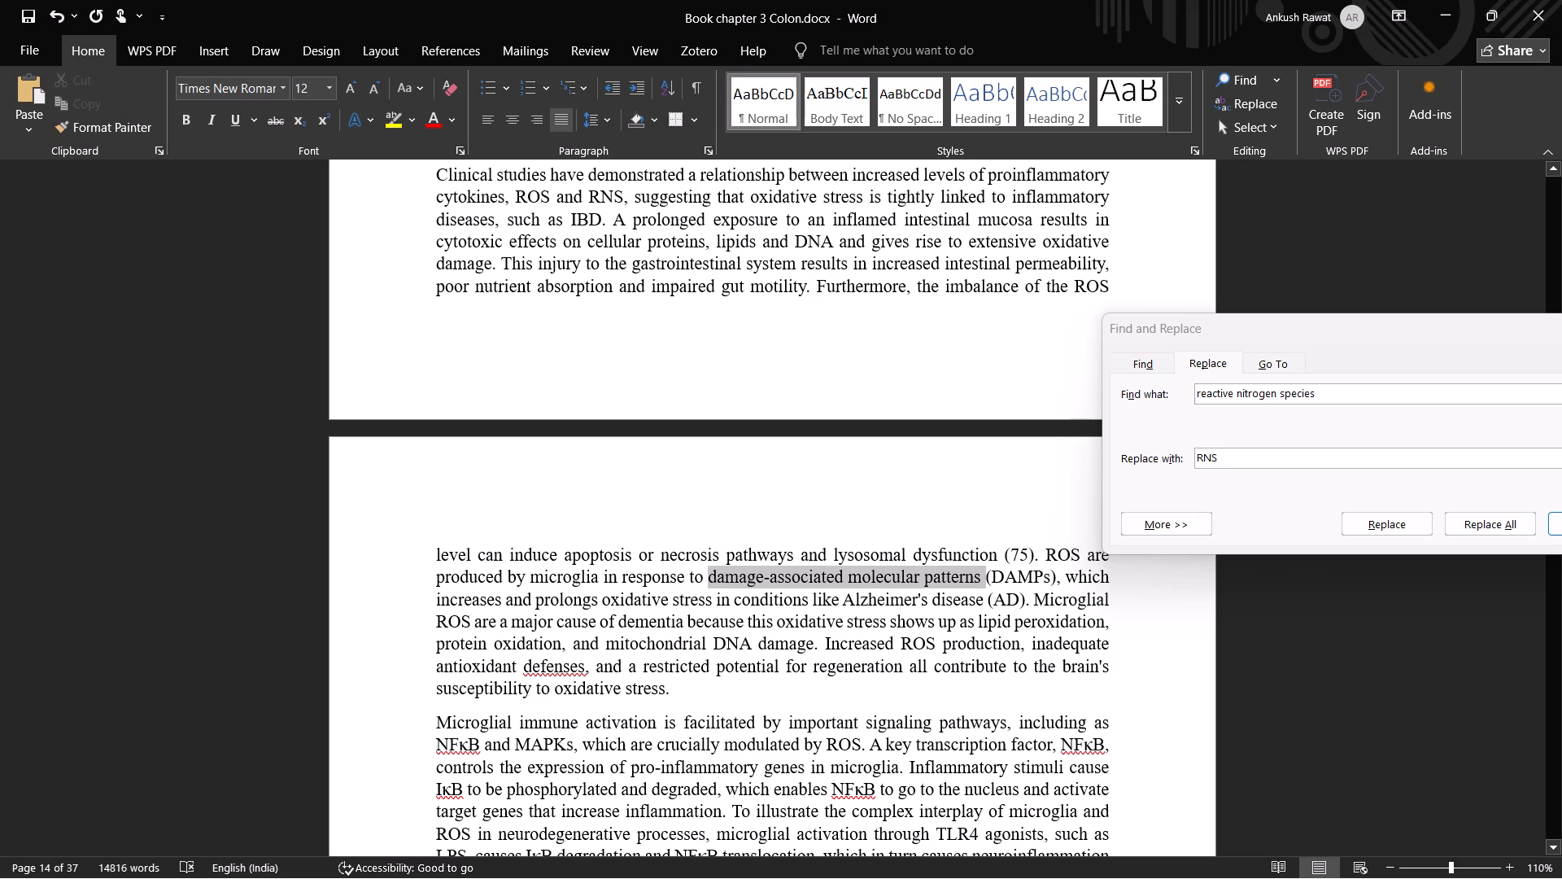
left_click_drag(946, 573, 981, 579)
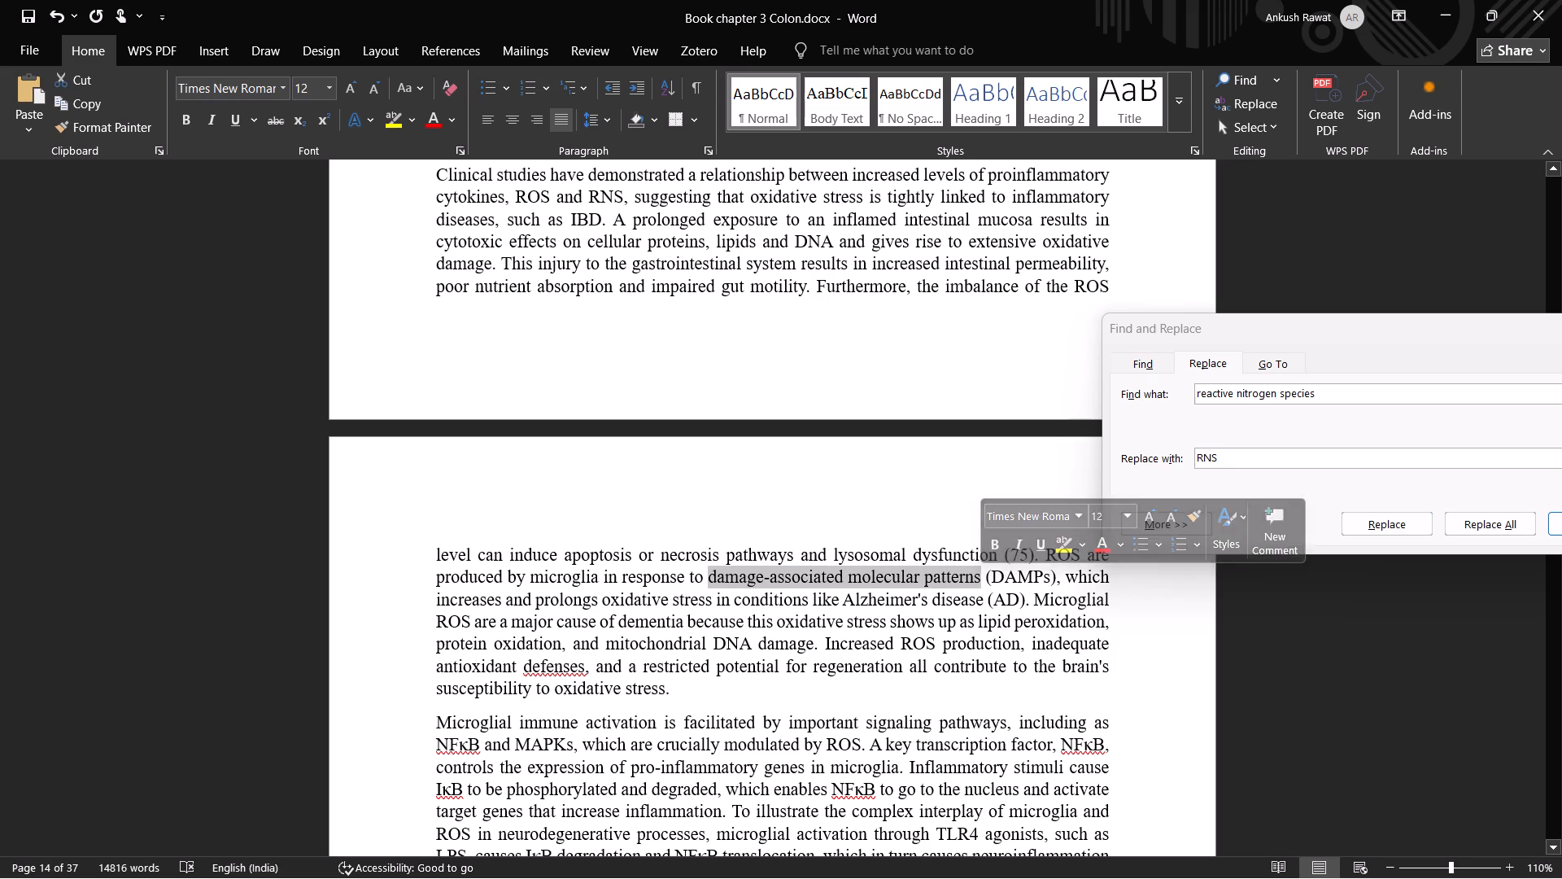
key("ctrl+c")
key("ctrl+c")
key("ctrl+c")
double_click(1308, 388)
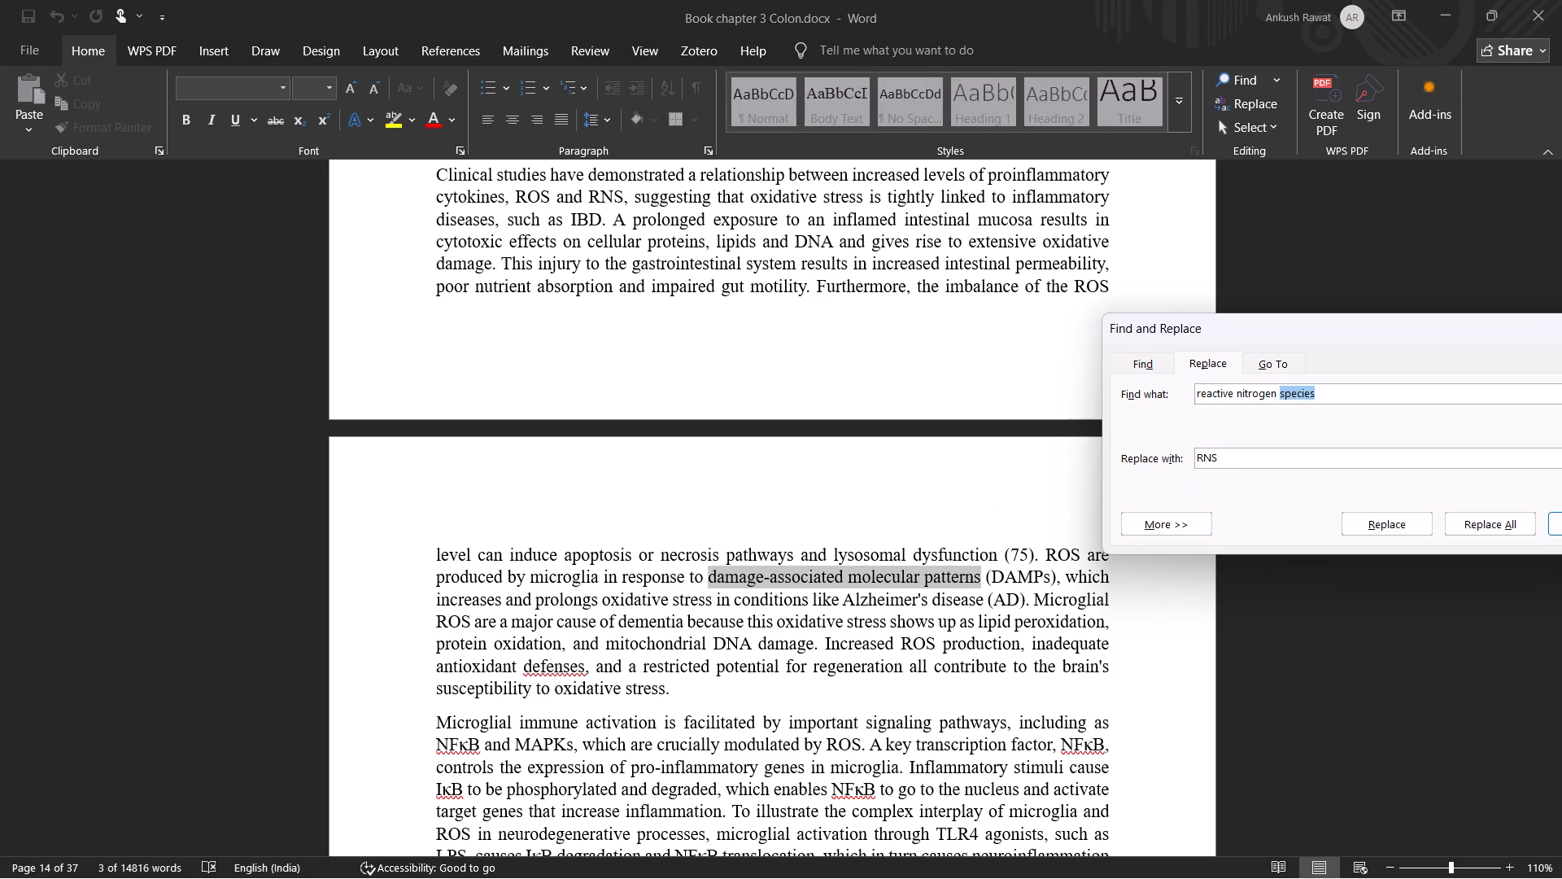
key("ctrl+a")
key("ctrl+v")
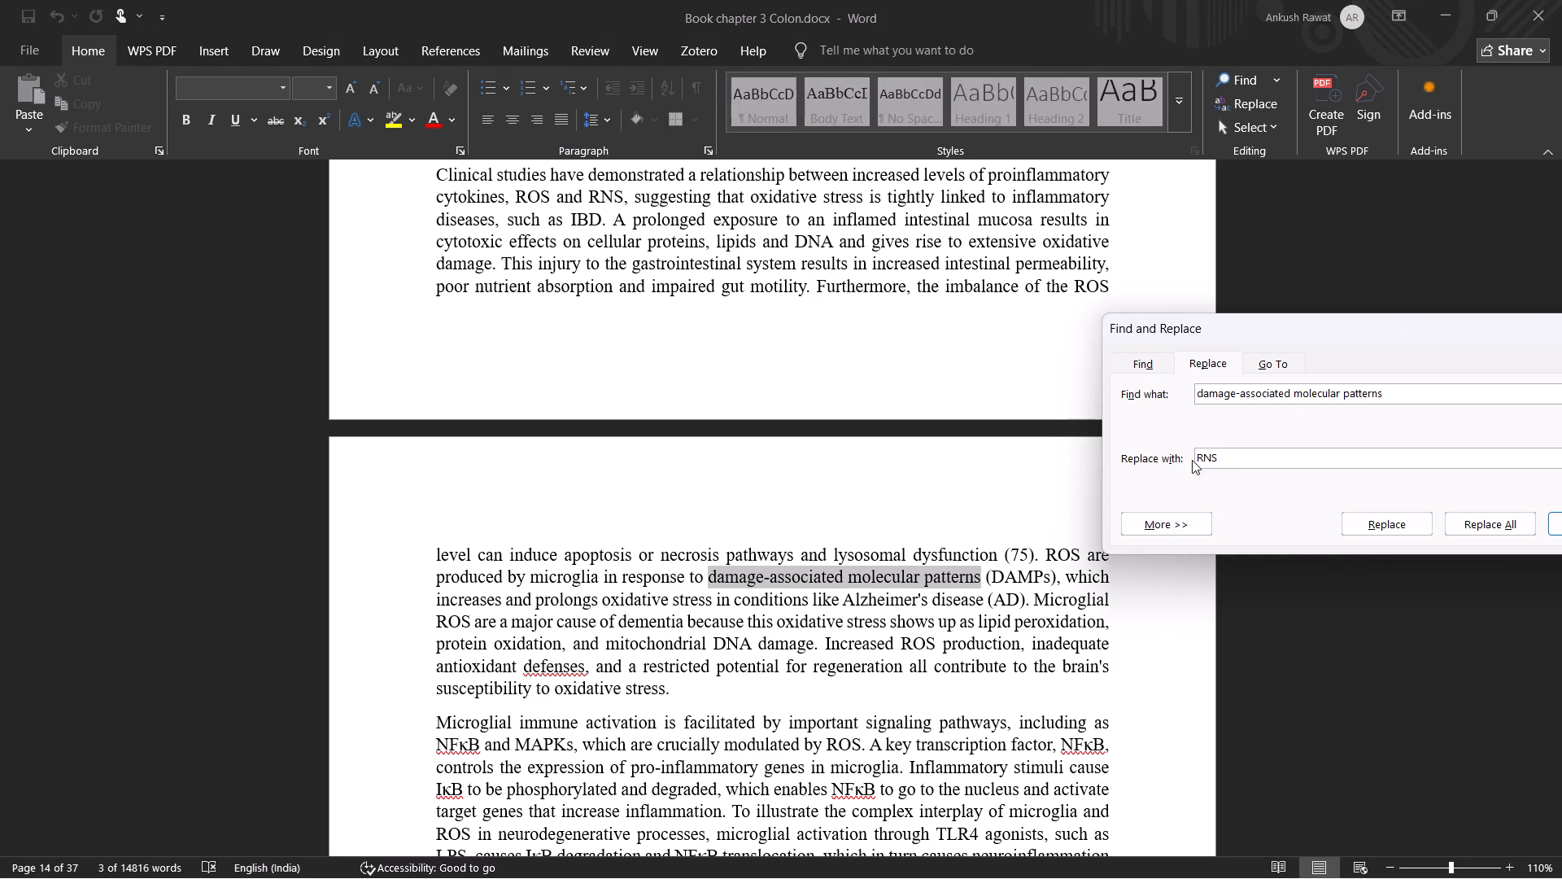
Set the replacement text to "DAMPs", copied from the parentheses after "damage-associated molecular patterns".
double_click(1022, 574)
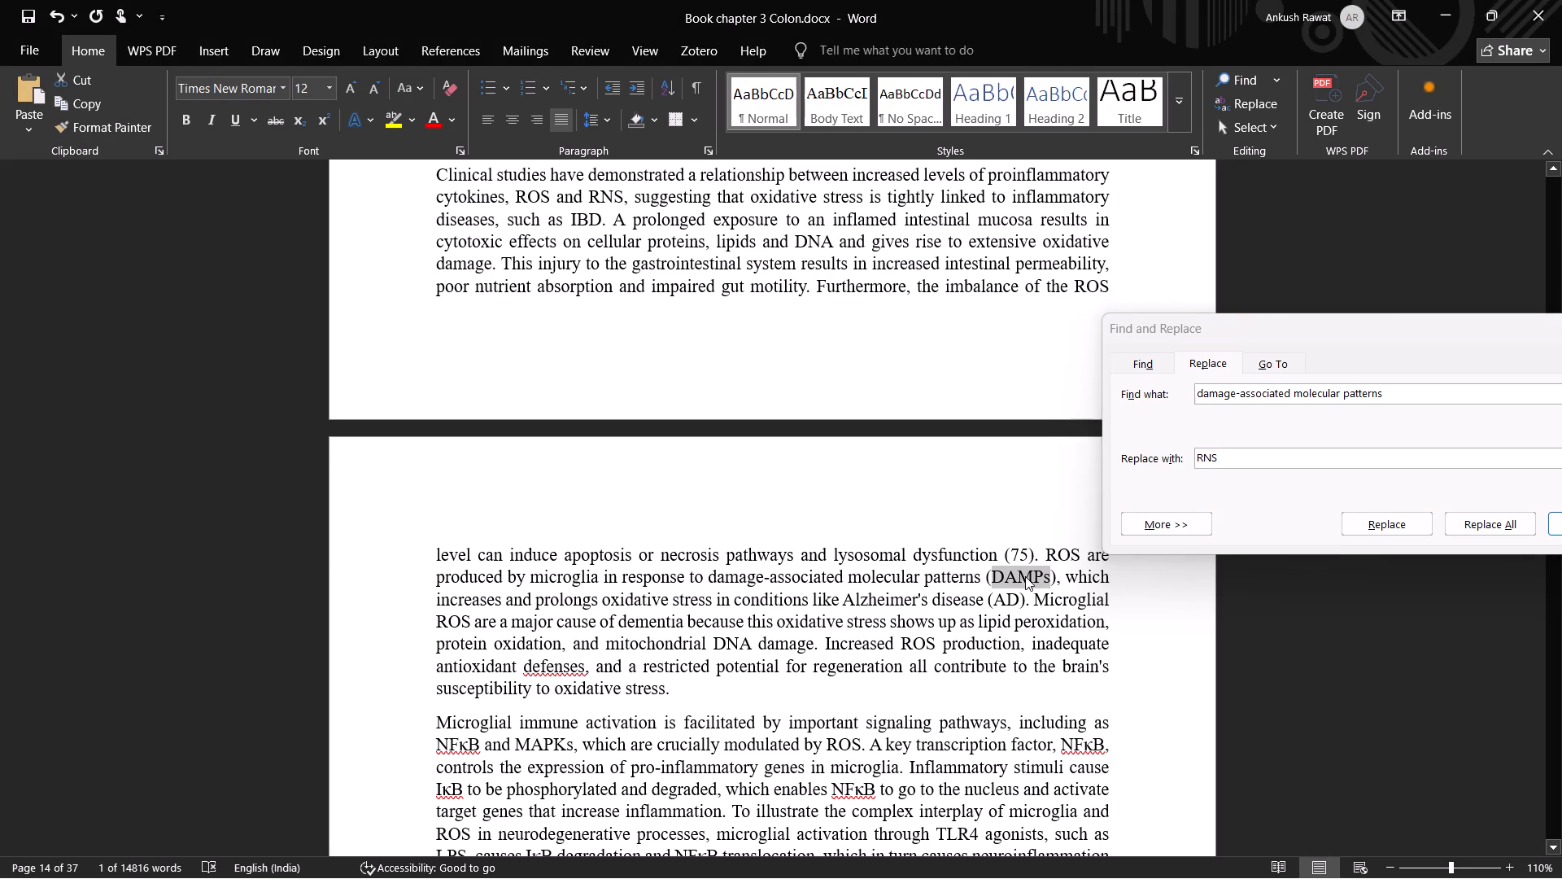
key("ctrl+c")
double_click(1209, 461)
key("ctrl+v")
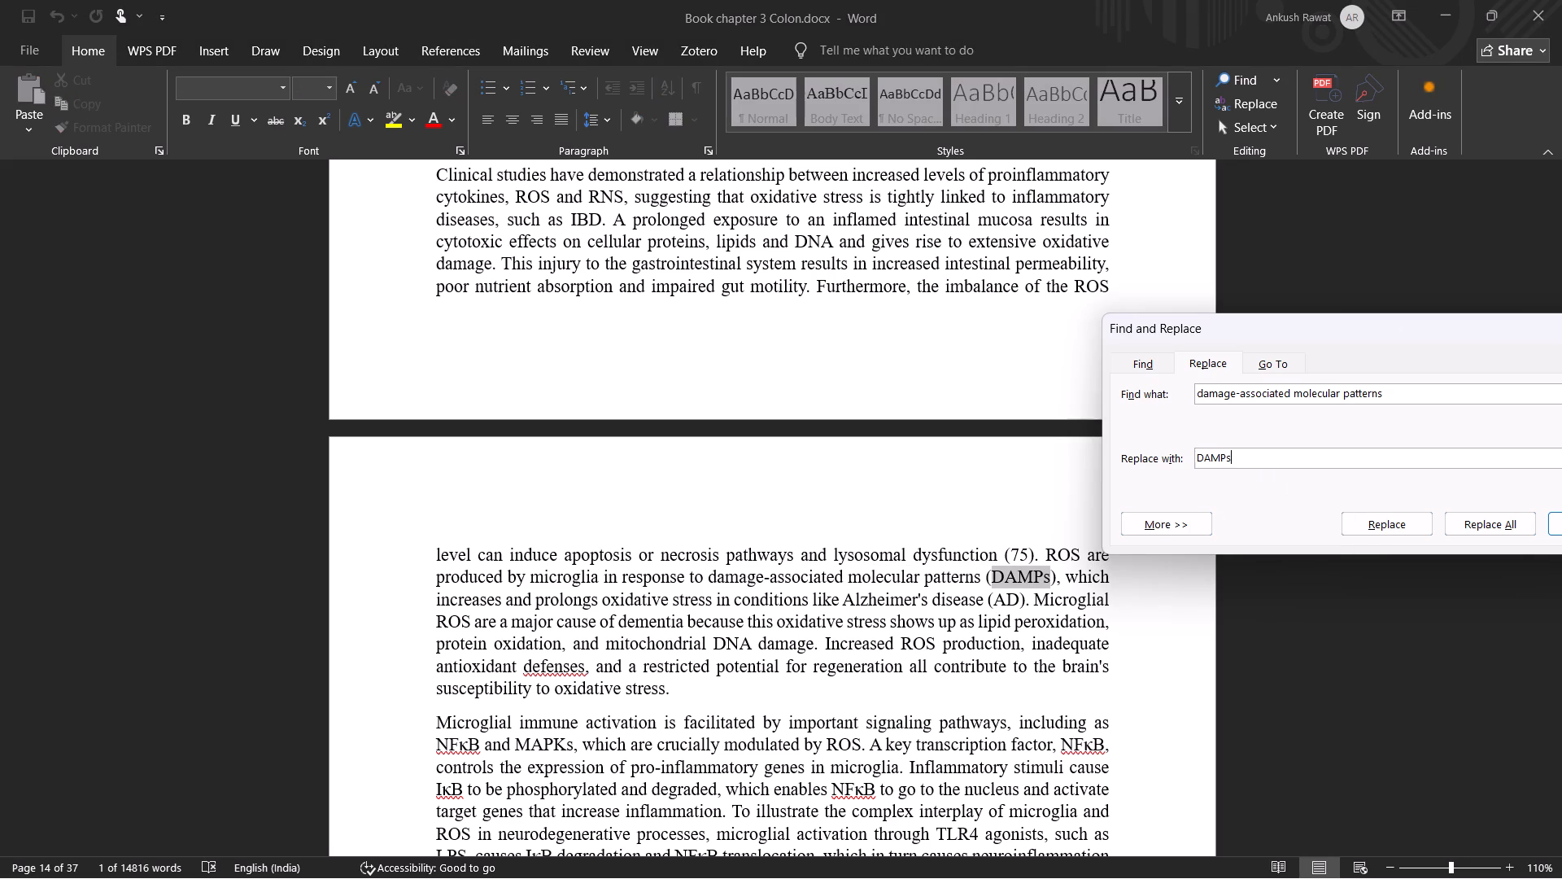
Search the whole document, continuing from the beginning, for further occurrences of "damage-associated molecular patterns".
left_click_drag(1478, 343, 1459, 339)
left_click_drag(1459, 339, 1458, 339)
left_click(1554, 518)
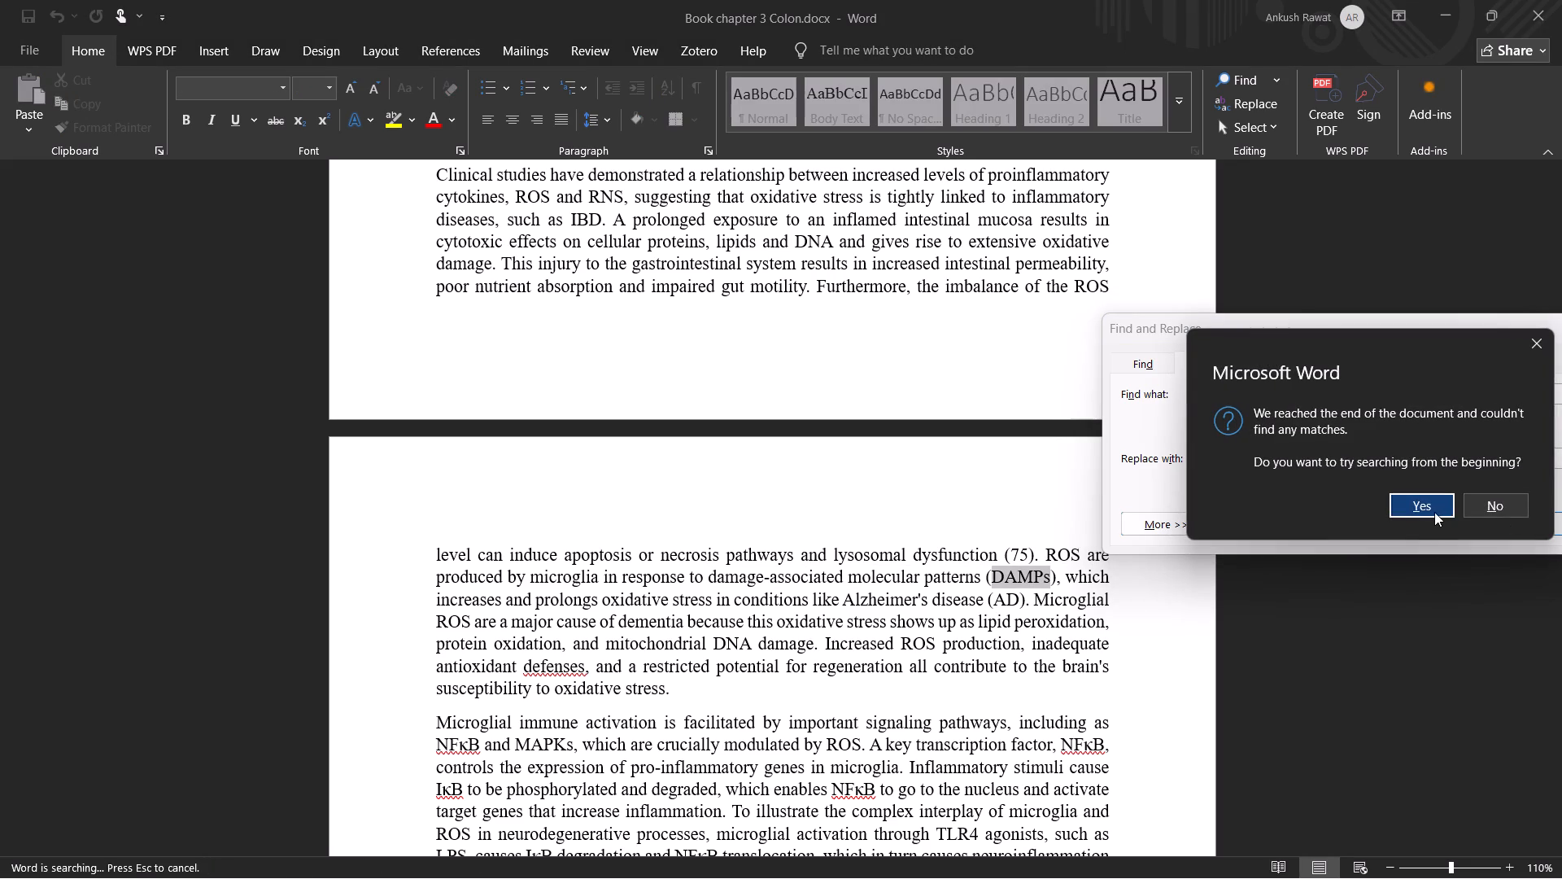
left_click(1434, 512)
left_click(1550, 520)
left_click(1485, 488)
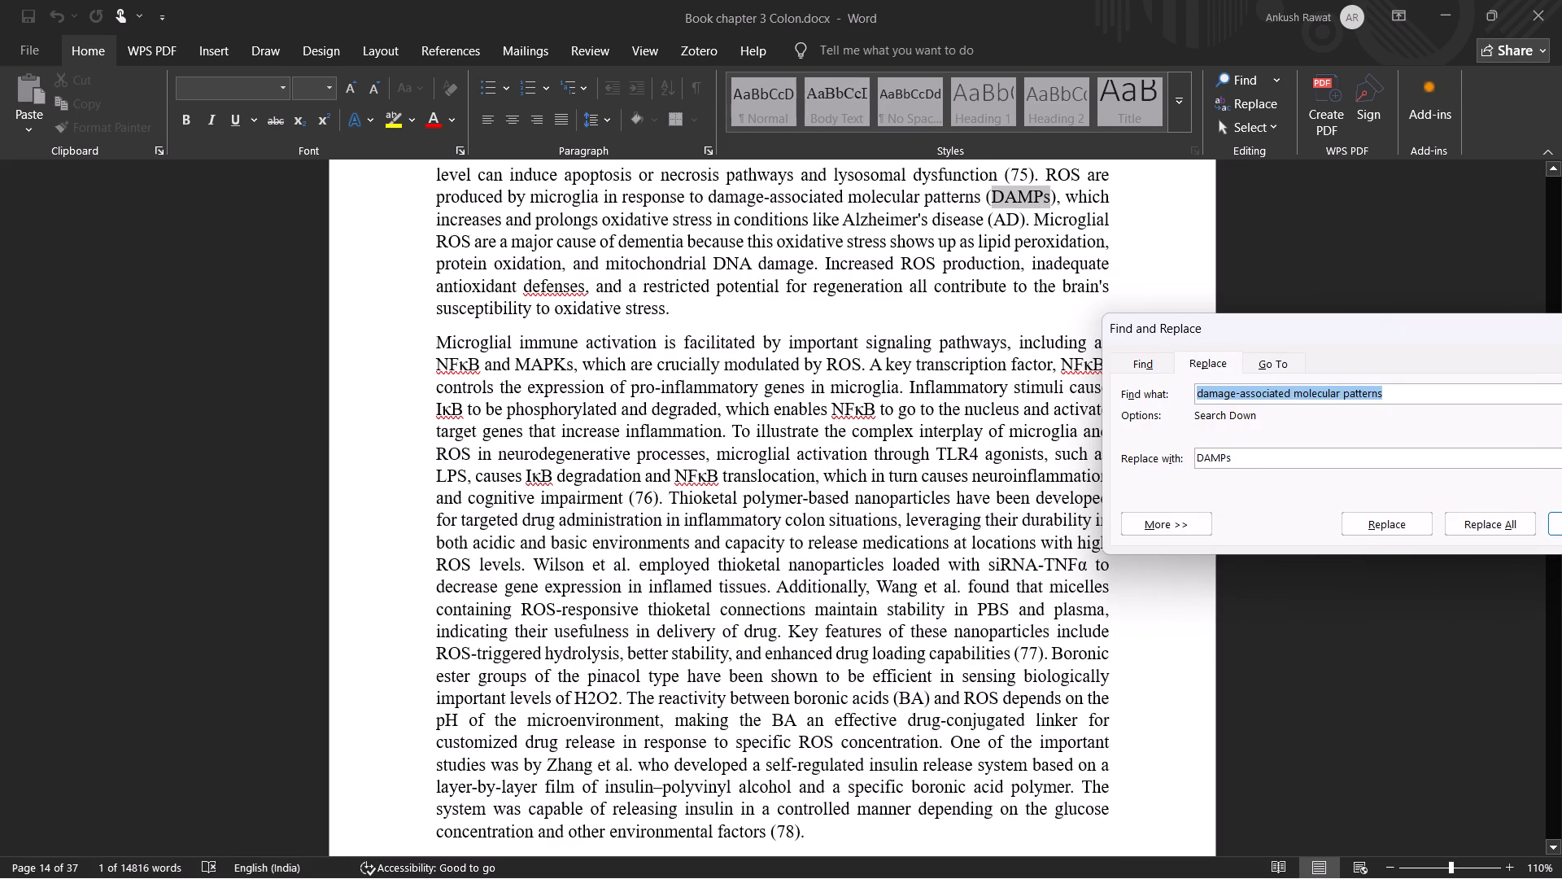
double_click(1210, 457)
left_click(1561, 520)
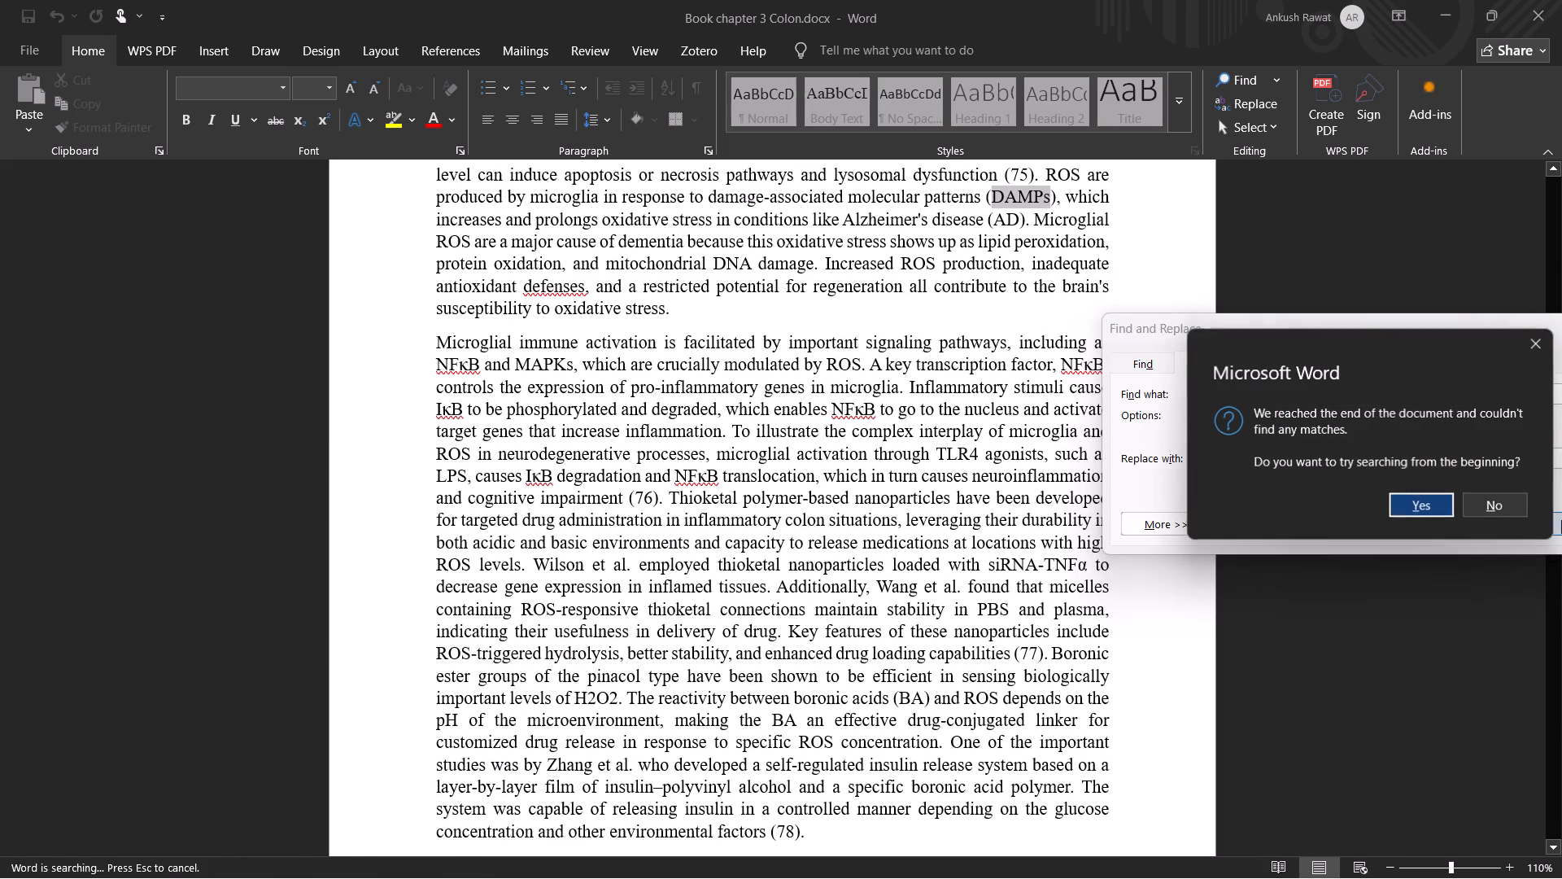
left_click(1407, 501)
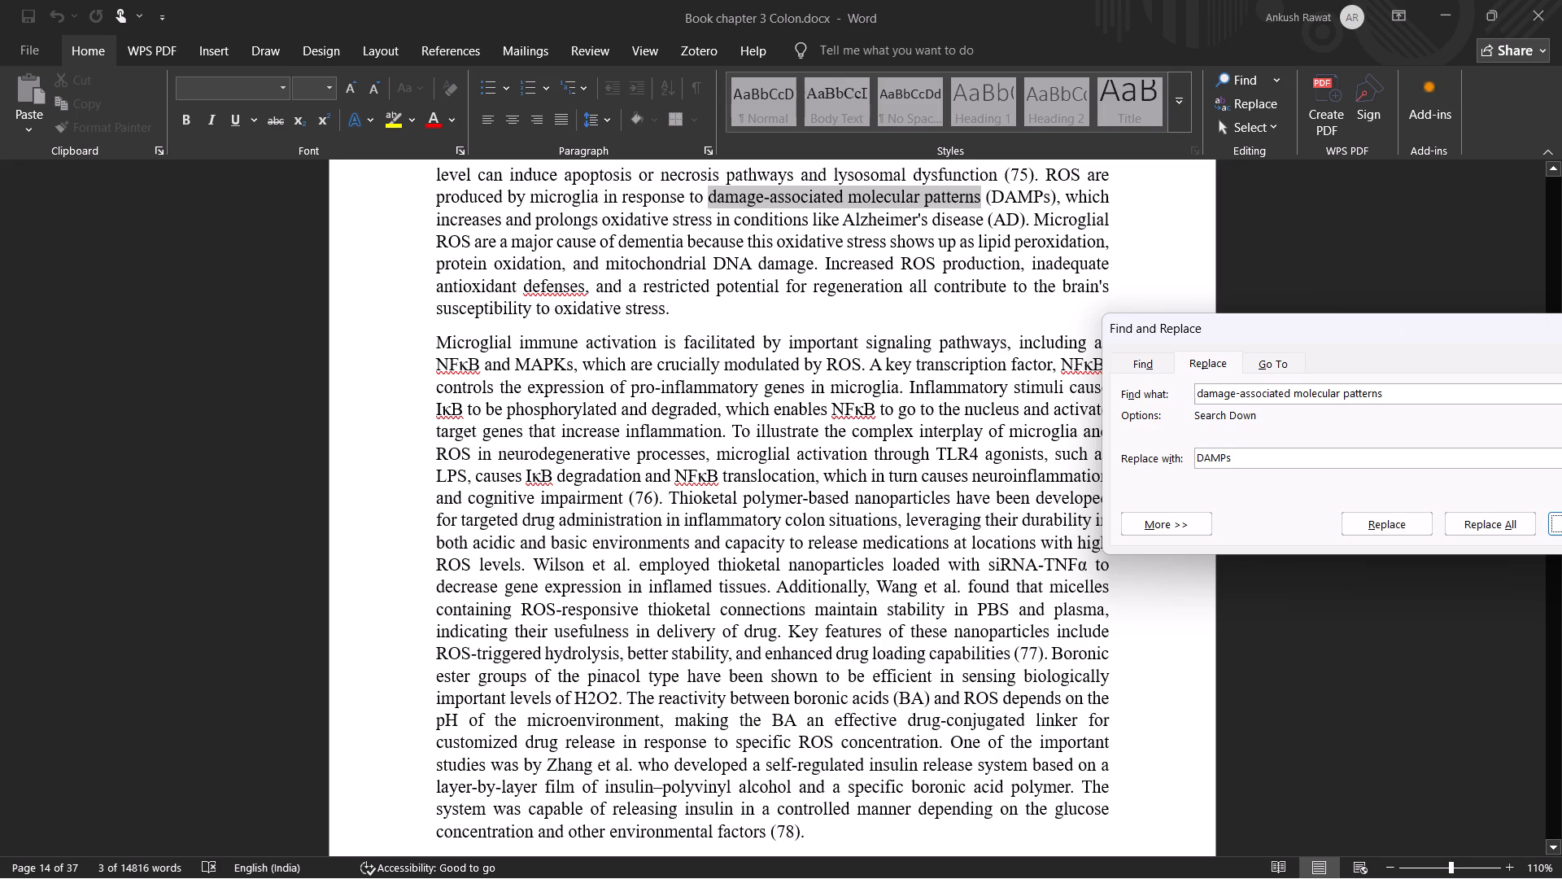
Highlight "damage-associated molecular patterns" in yellow, along with "NFκB" and "MAPK" in the first sentence of the microglial immune activation paragraph.
scroll(604, 386, "down", 2)
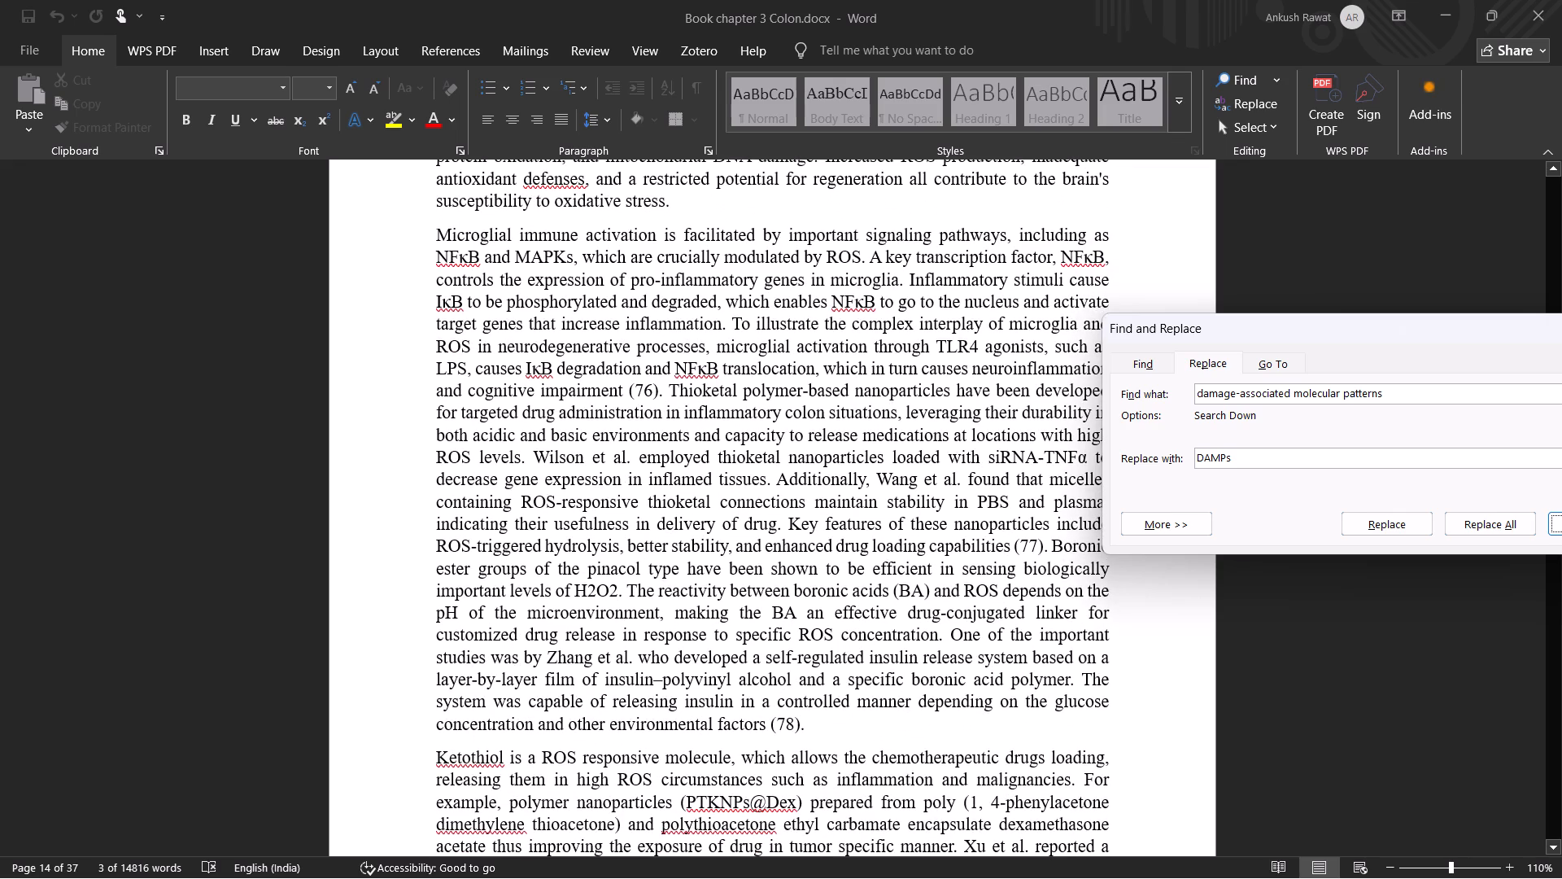
left_click(394, 120)
left_click_drag(437, 253, 468, 258)
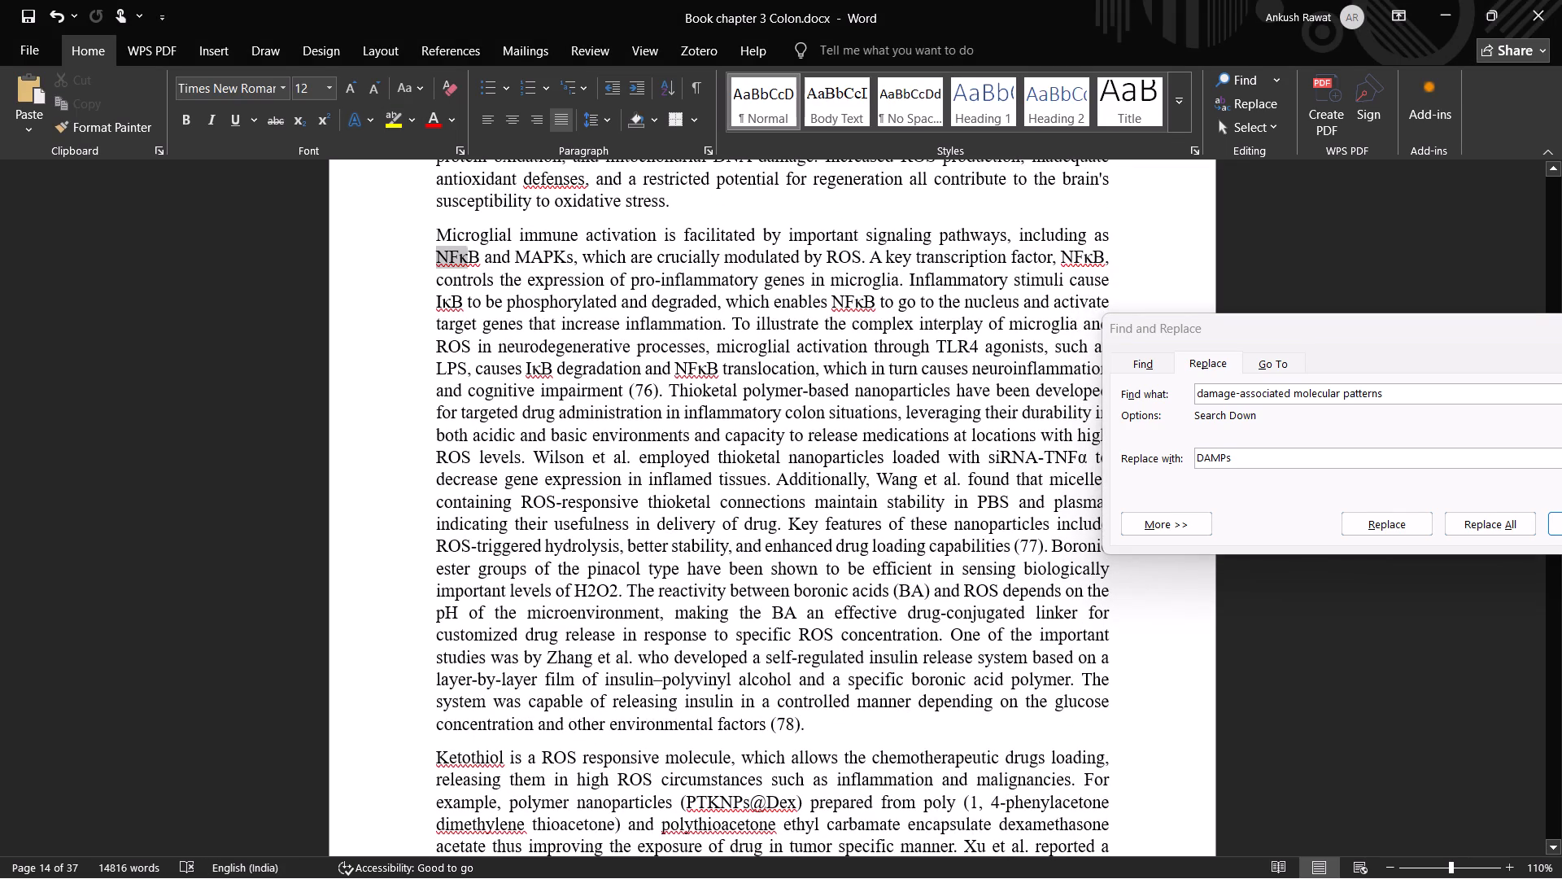
left_click_drag(468, 258, 474, 259)
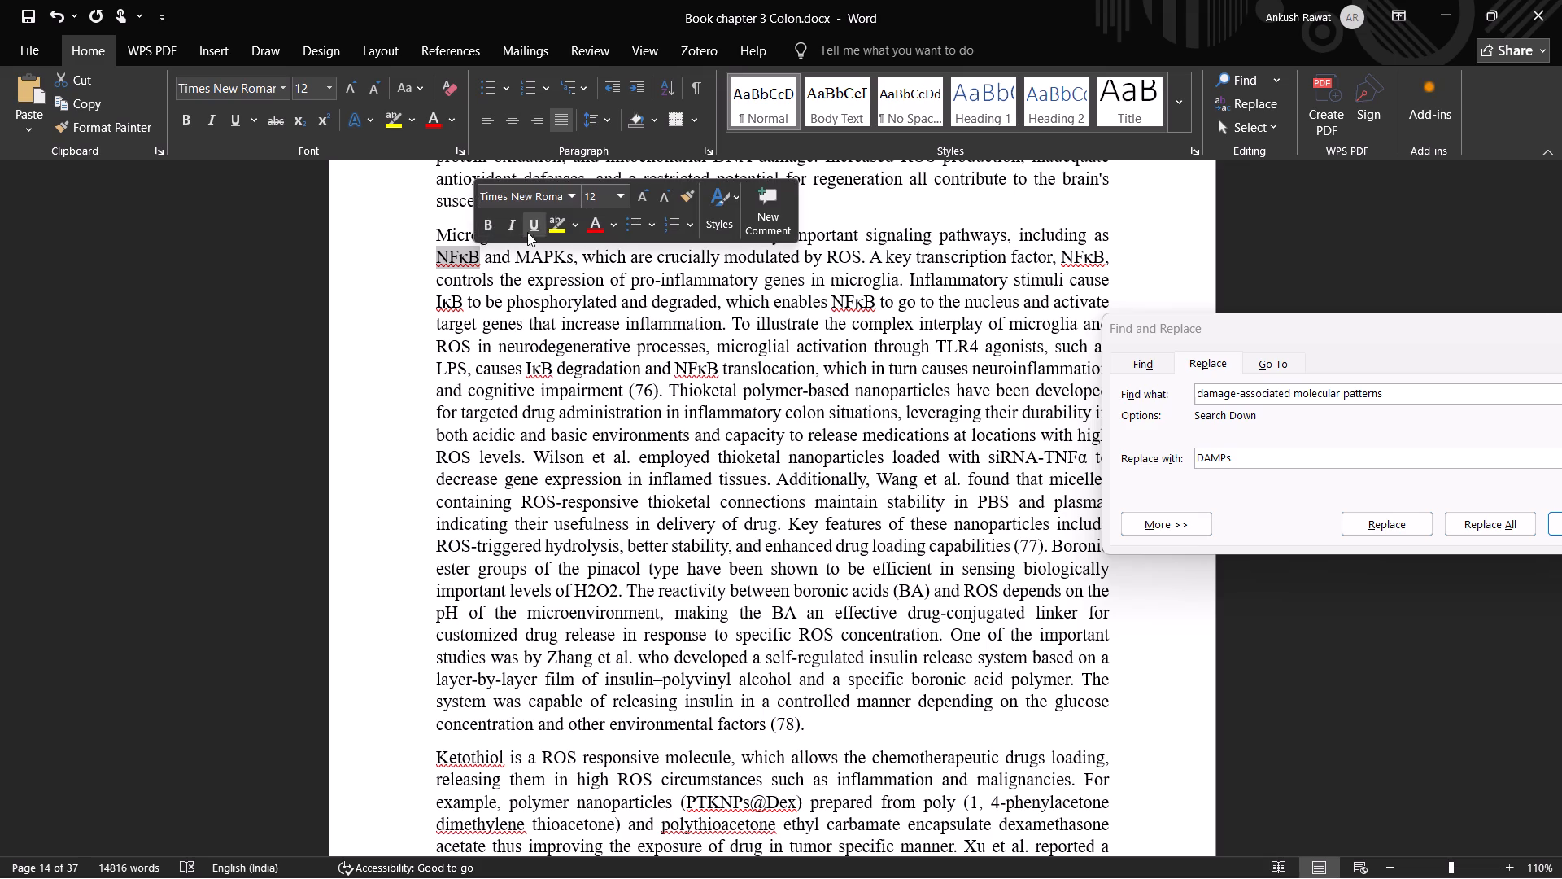
left_click(554, 224)
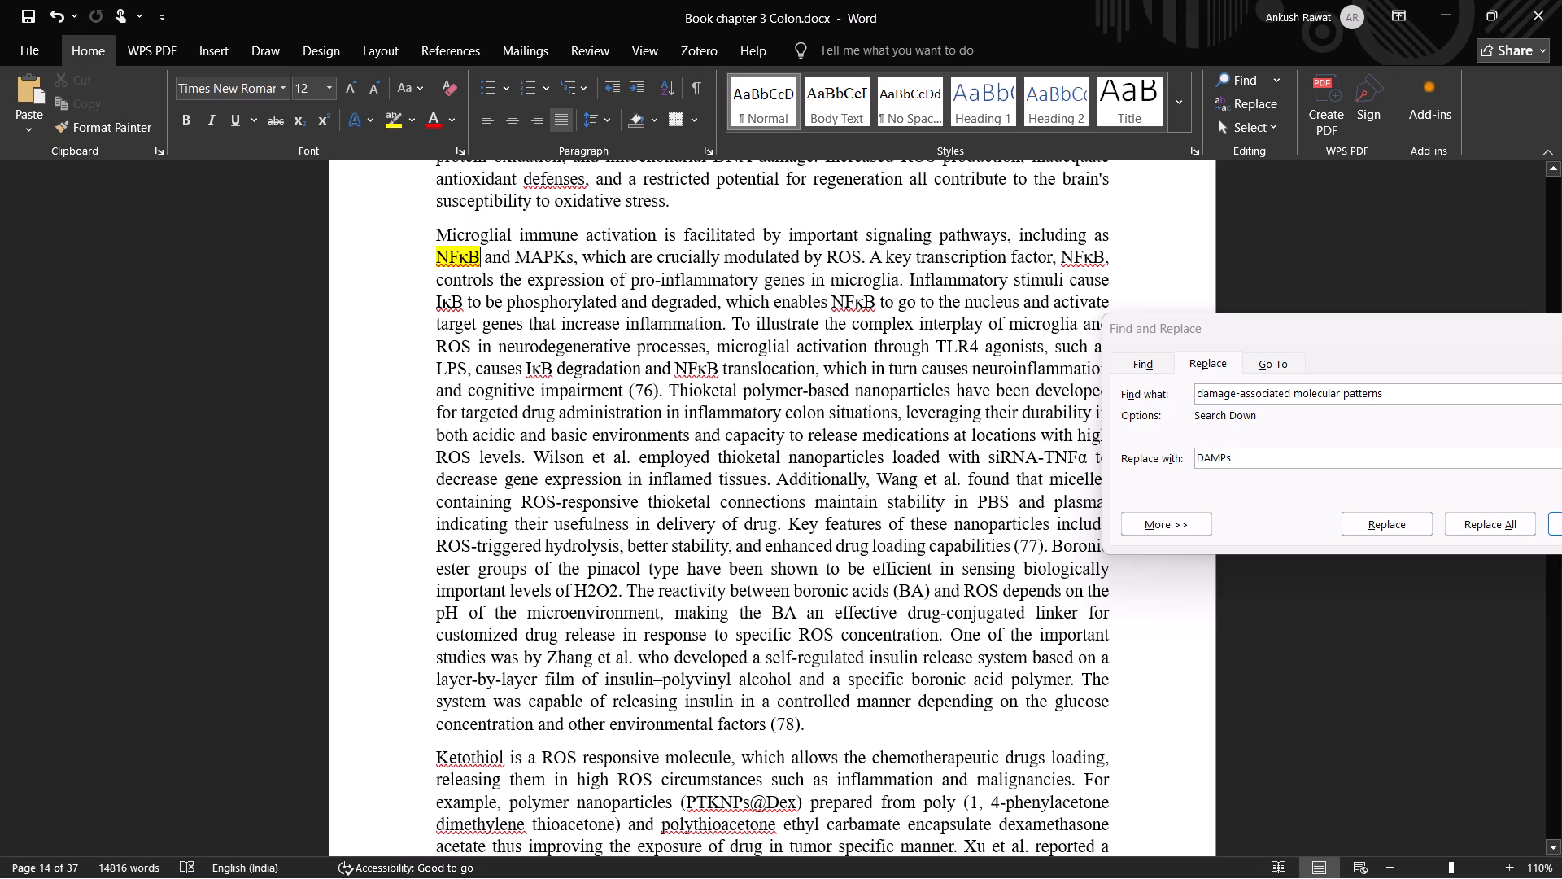
left_click(393, 112)
left_click_drag(524, 251, 527, 251)
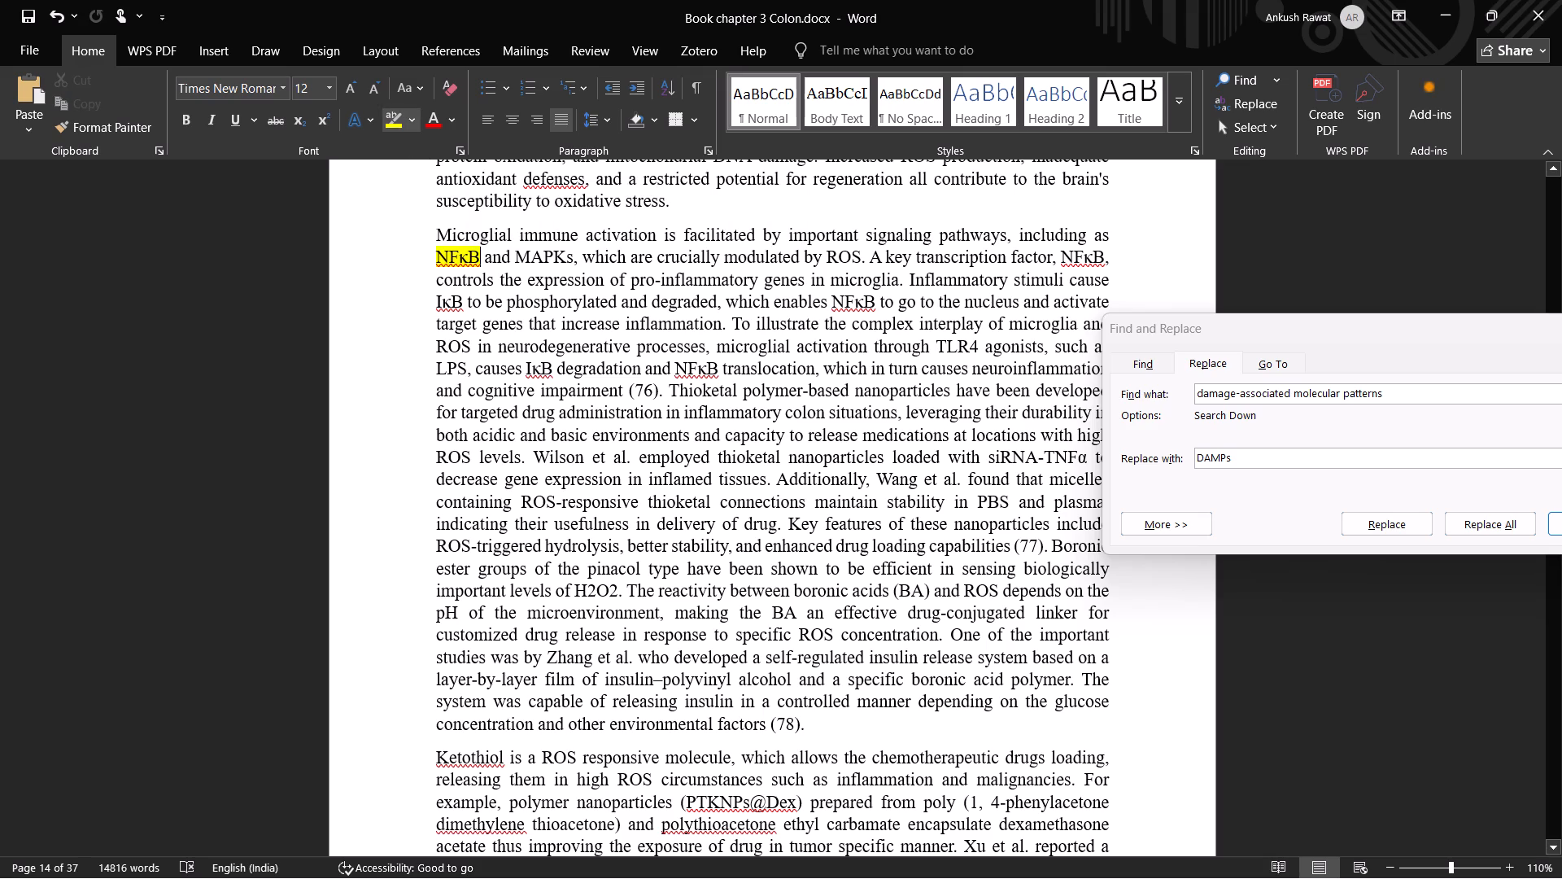
left_click_drag(527, 251, 567, 253)
left_click(517, 250)
left_click_drag(521, 250, 537, 252)
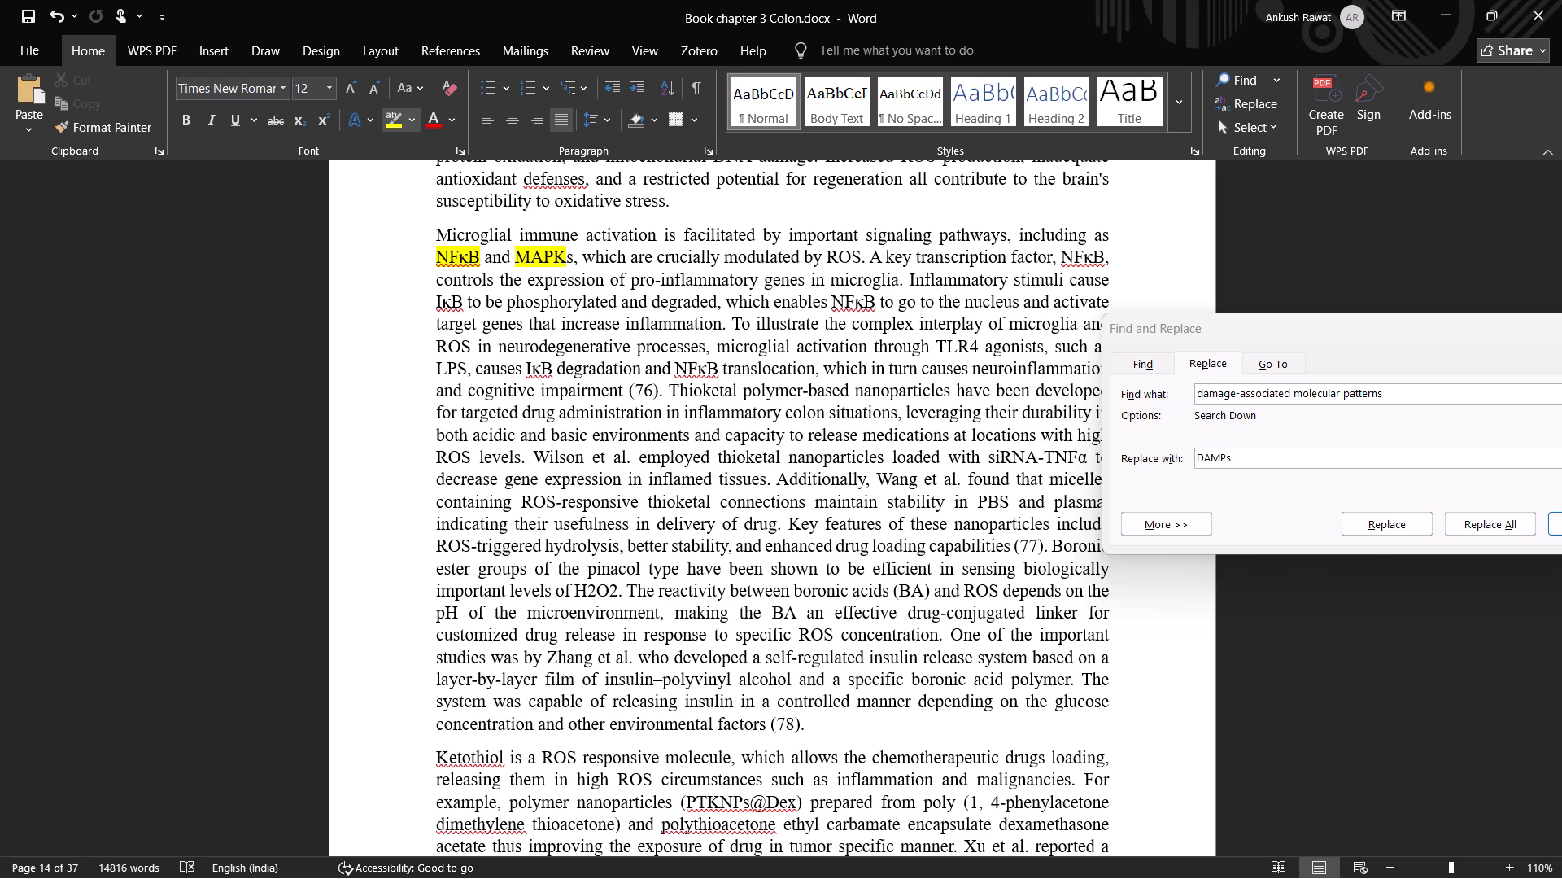
In the microglial activation paragraph, highlight "siRNA-TNFα", "κB" in "IκB degradation", the remaining "NFκB" mentions and "TLR4" in yellow, and turn off the highlighter.
scroll(647, 422, "up", 2)
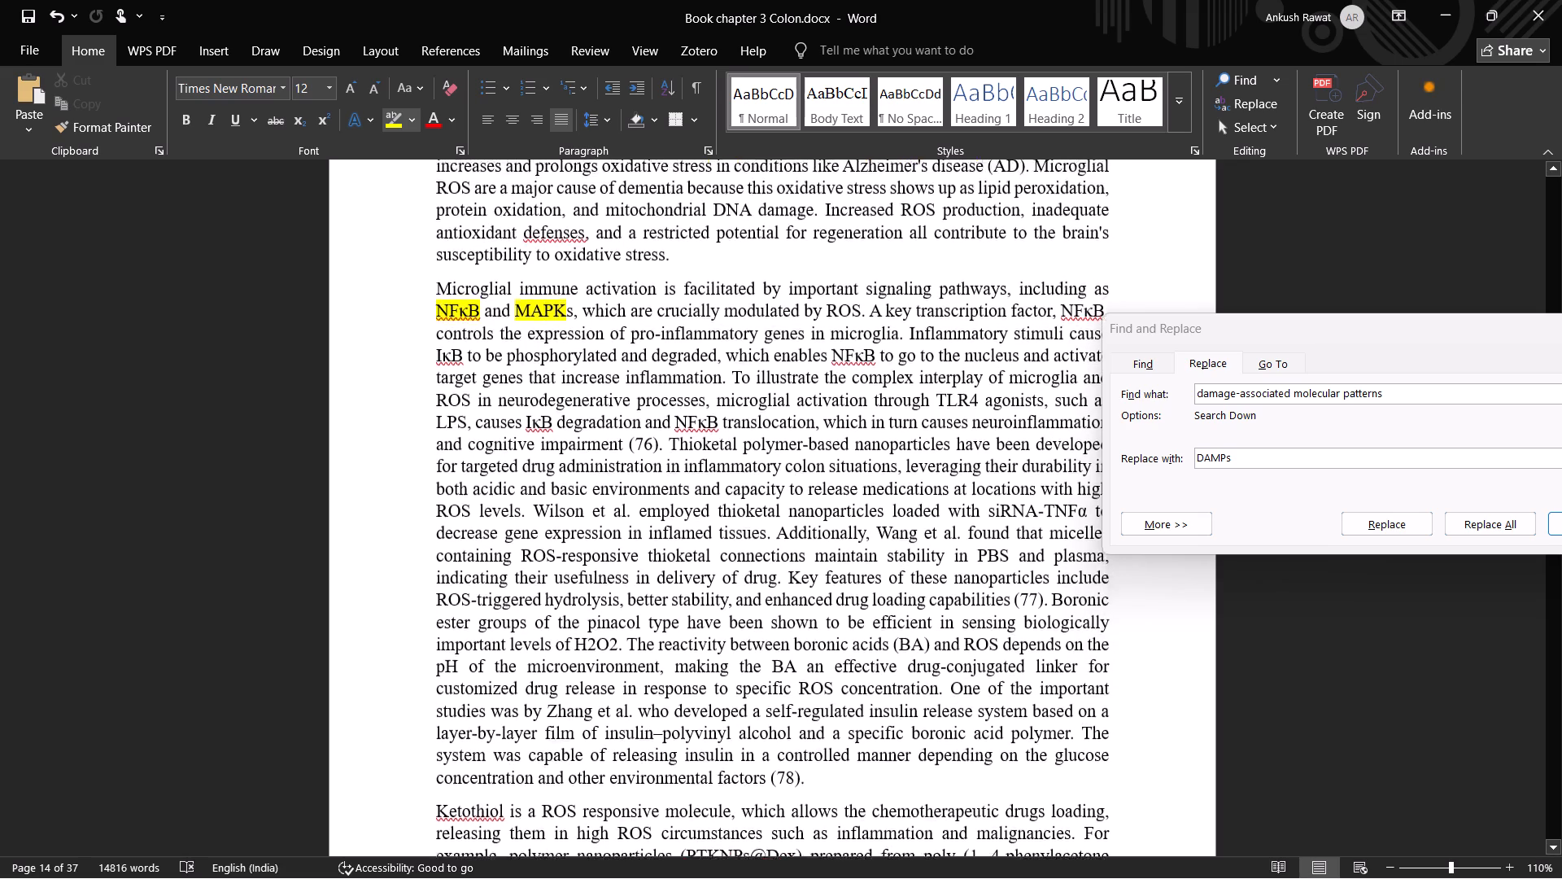
scroll(647, 422, "up", 1)
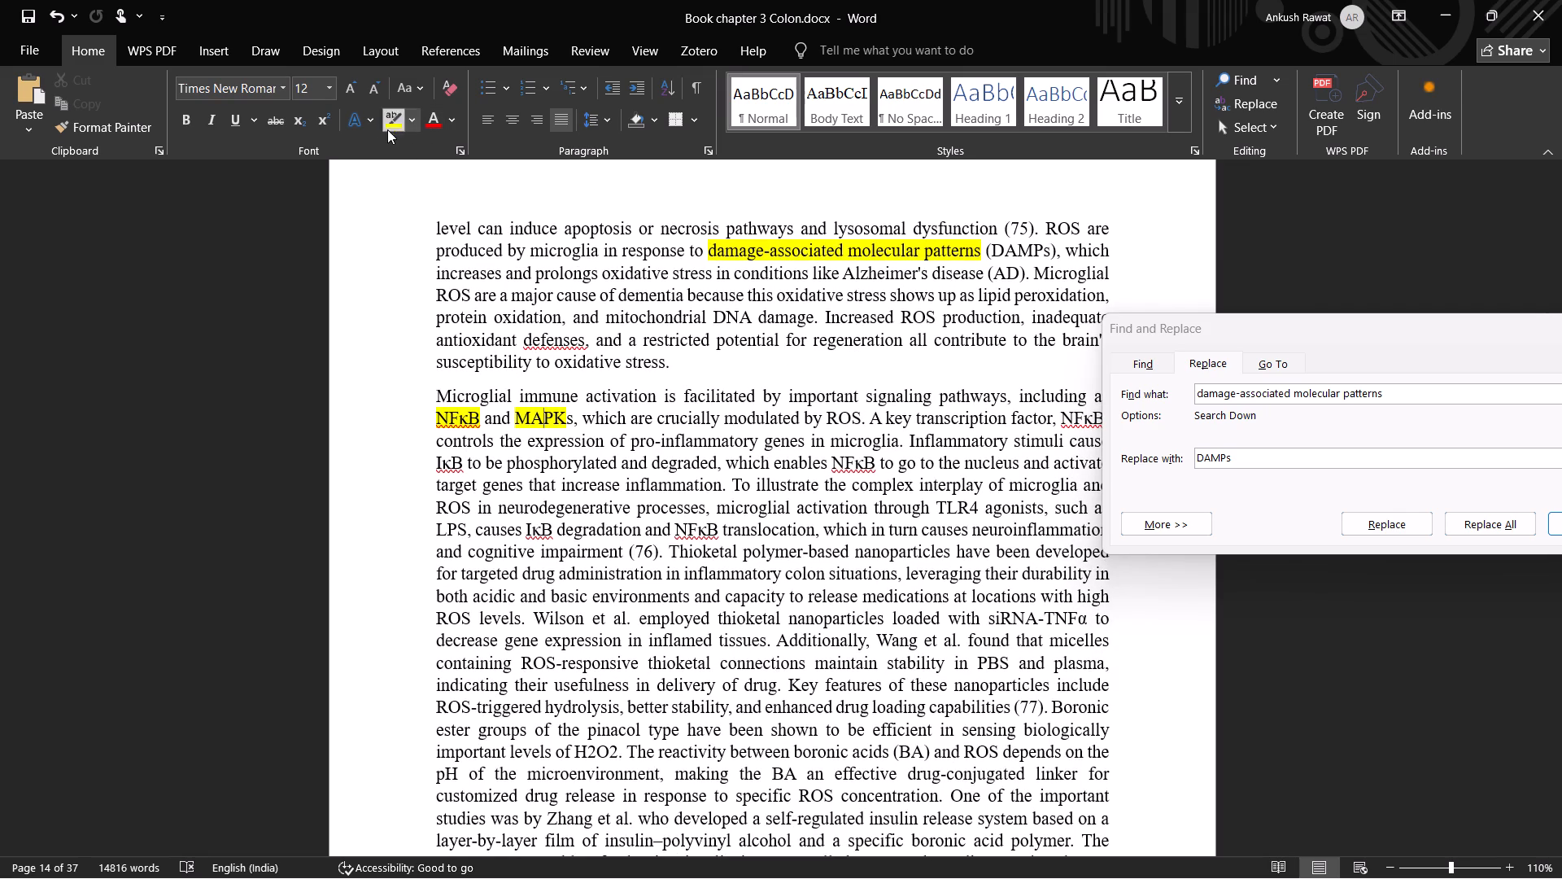
left_click_drag(995, 616, 1064, 622)
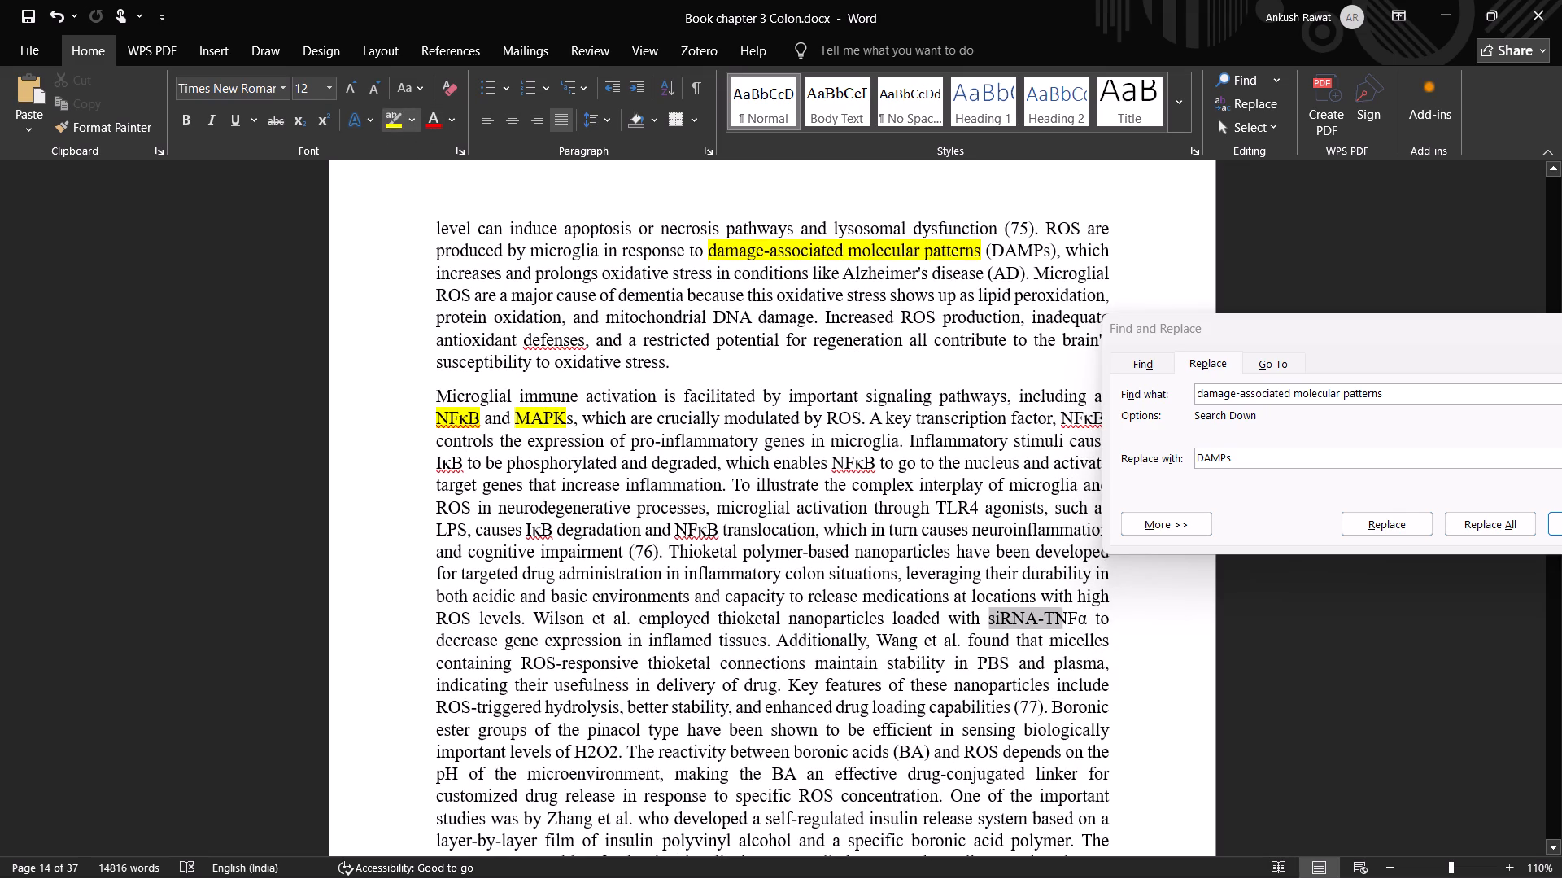
left_click_drag(1064, 622, 1080, 620)
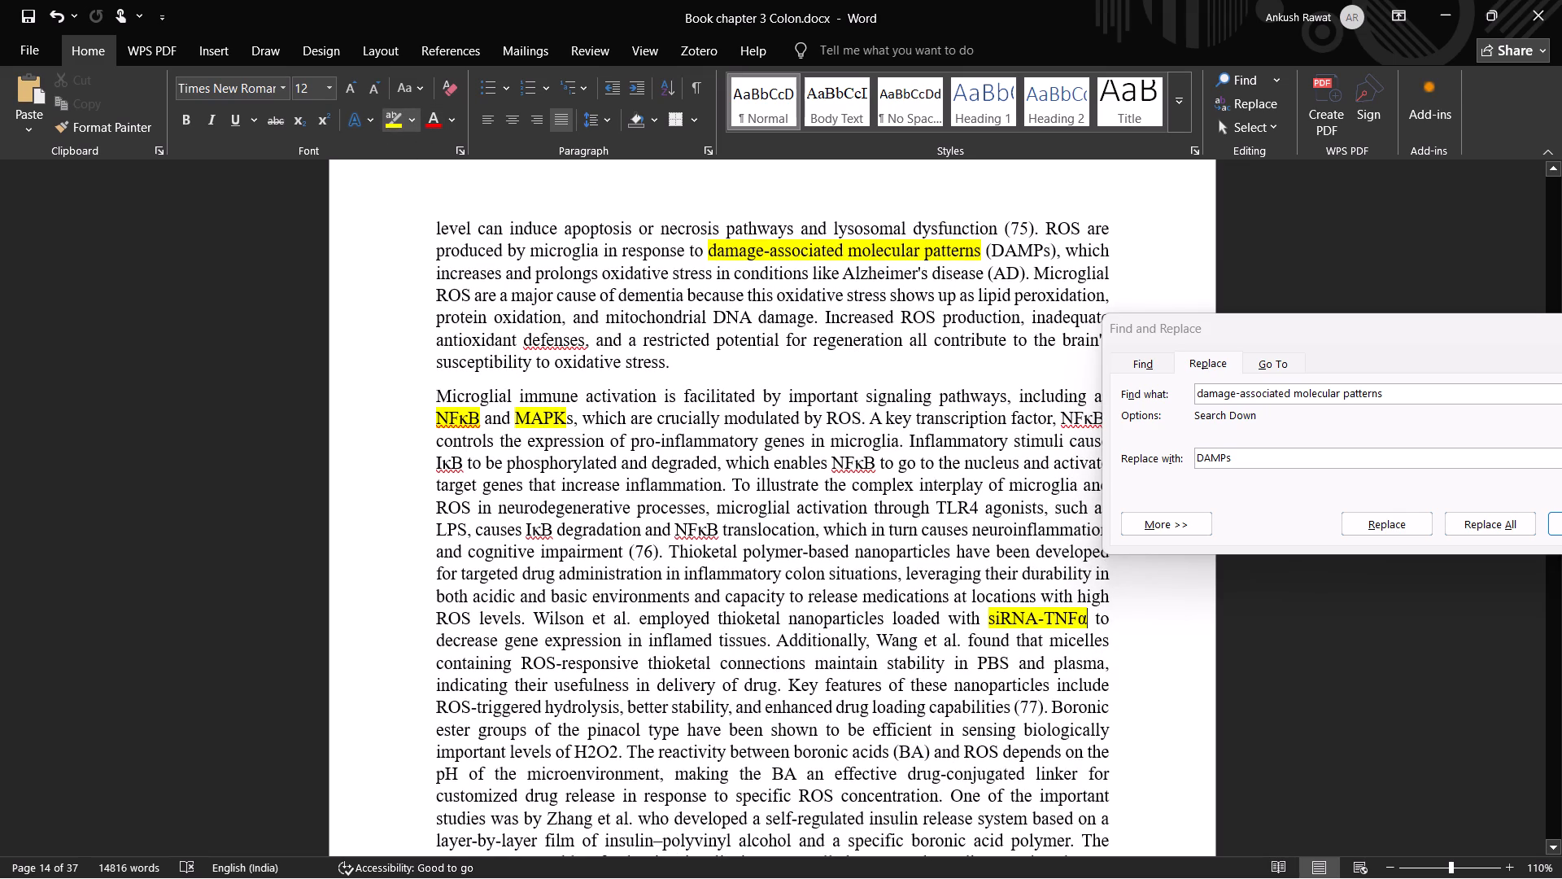
left_click_drag(529, 529, 549, 530)
left_click_drag(683, 527, 710, 532)
left_click_drag(837, 461, 881, 463)
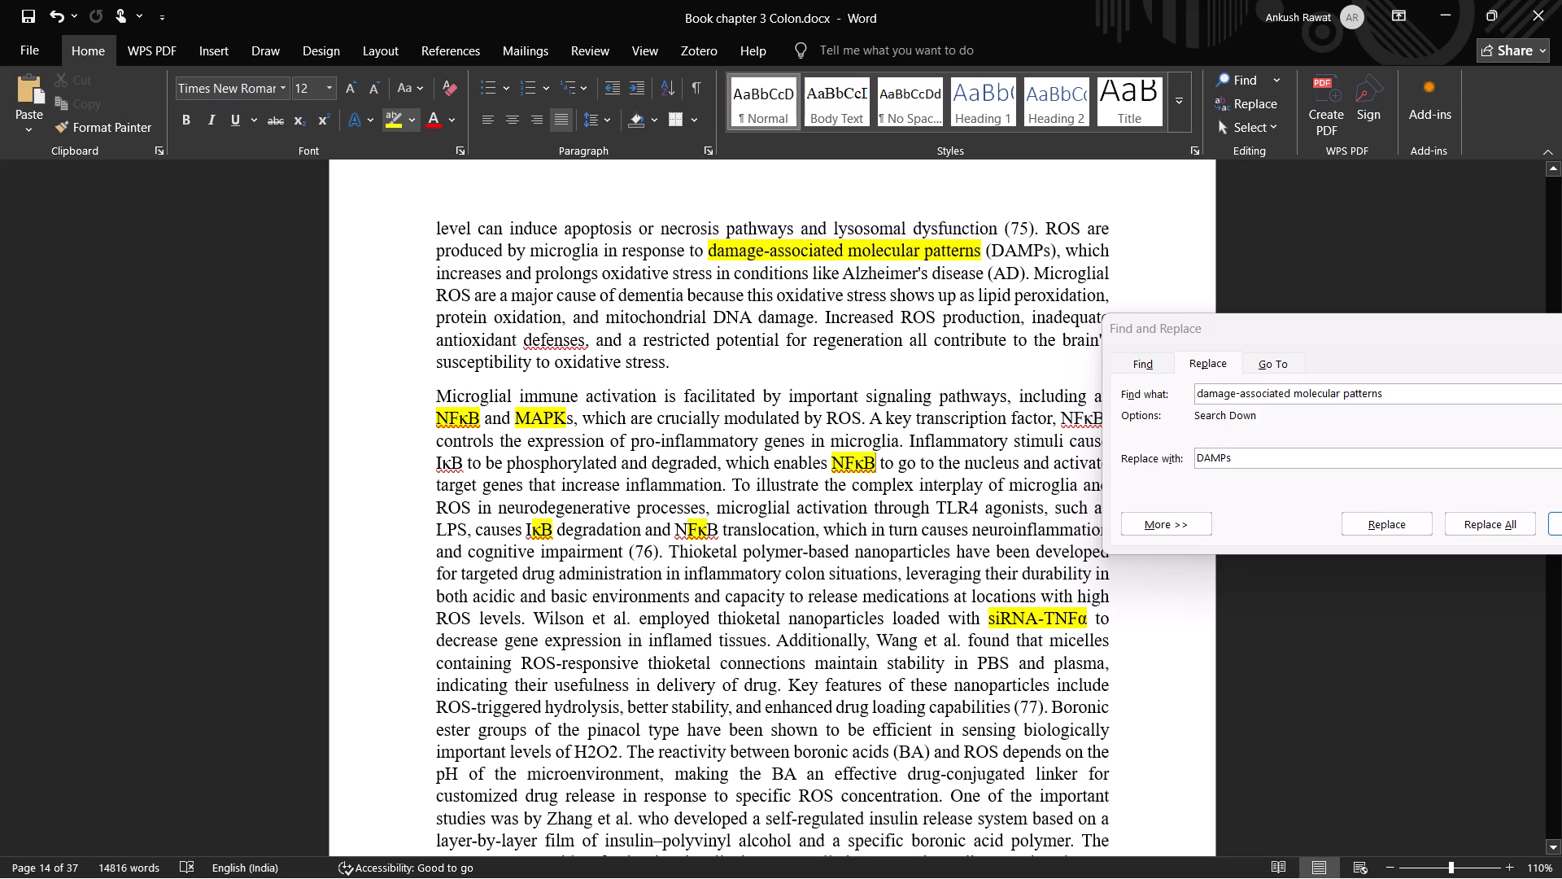
left_click_drag(1071, 414, 1098, 419)
left_click_drag(938, 506, 972, 507)
left_click_drag(972, 507, 981, 506)
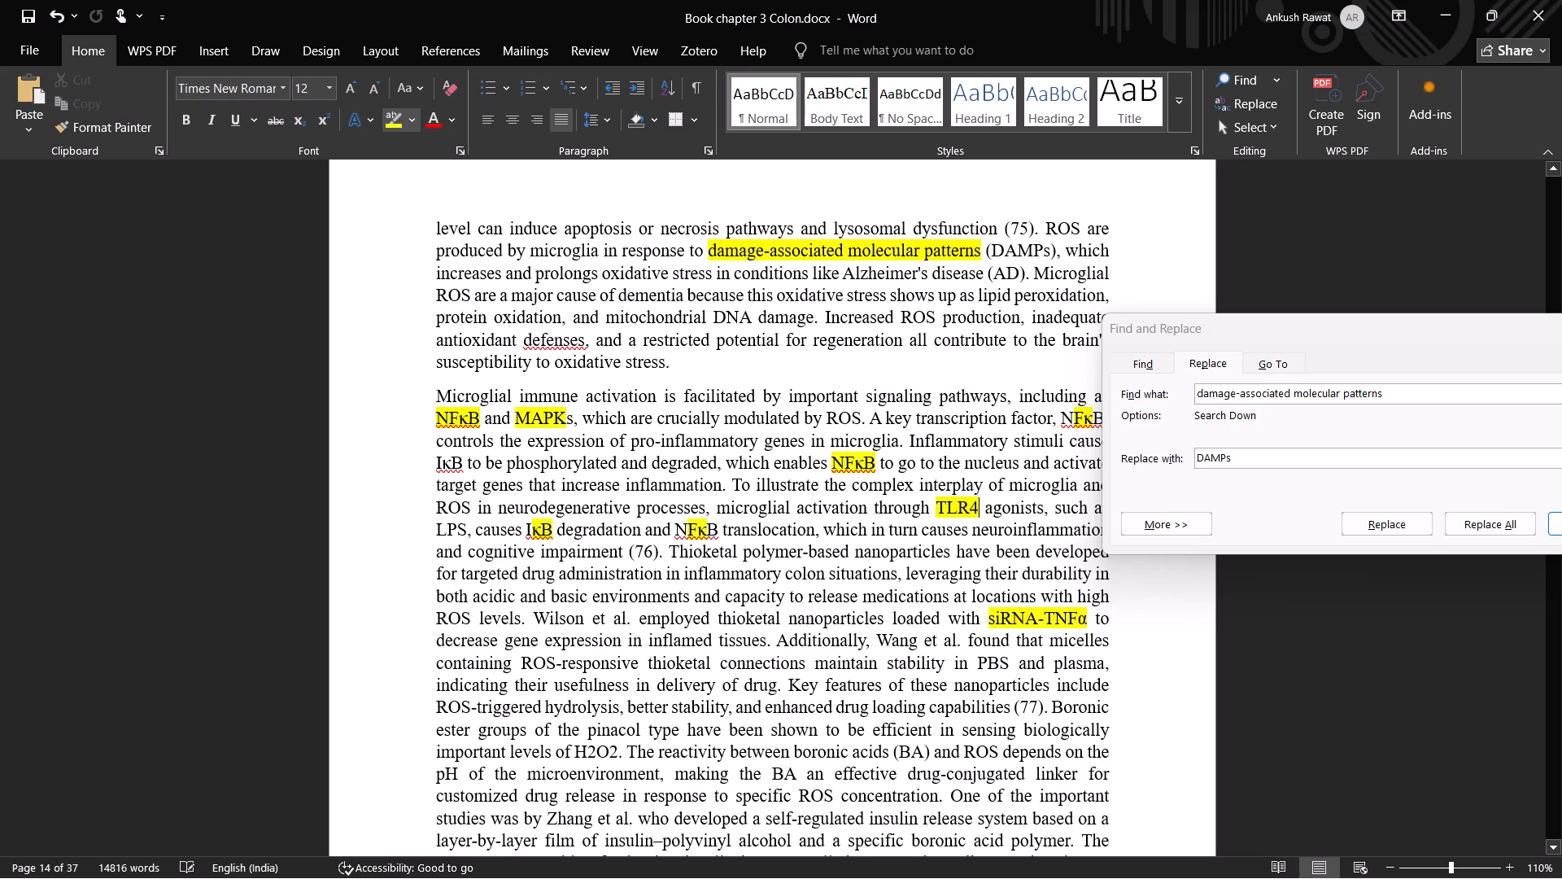
scroll(856, 585, "up", 1)
scroll(856, 585, "down", 1)
scroll(856, 585, "up", 1)
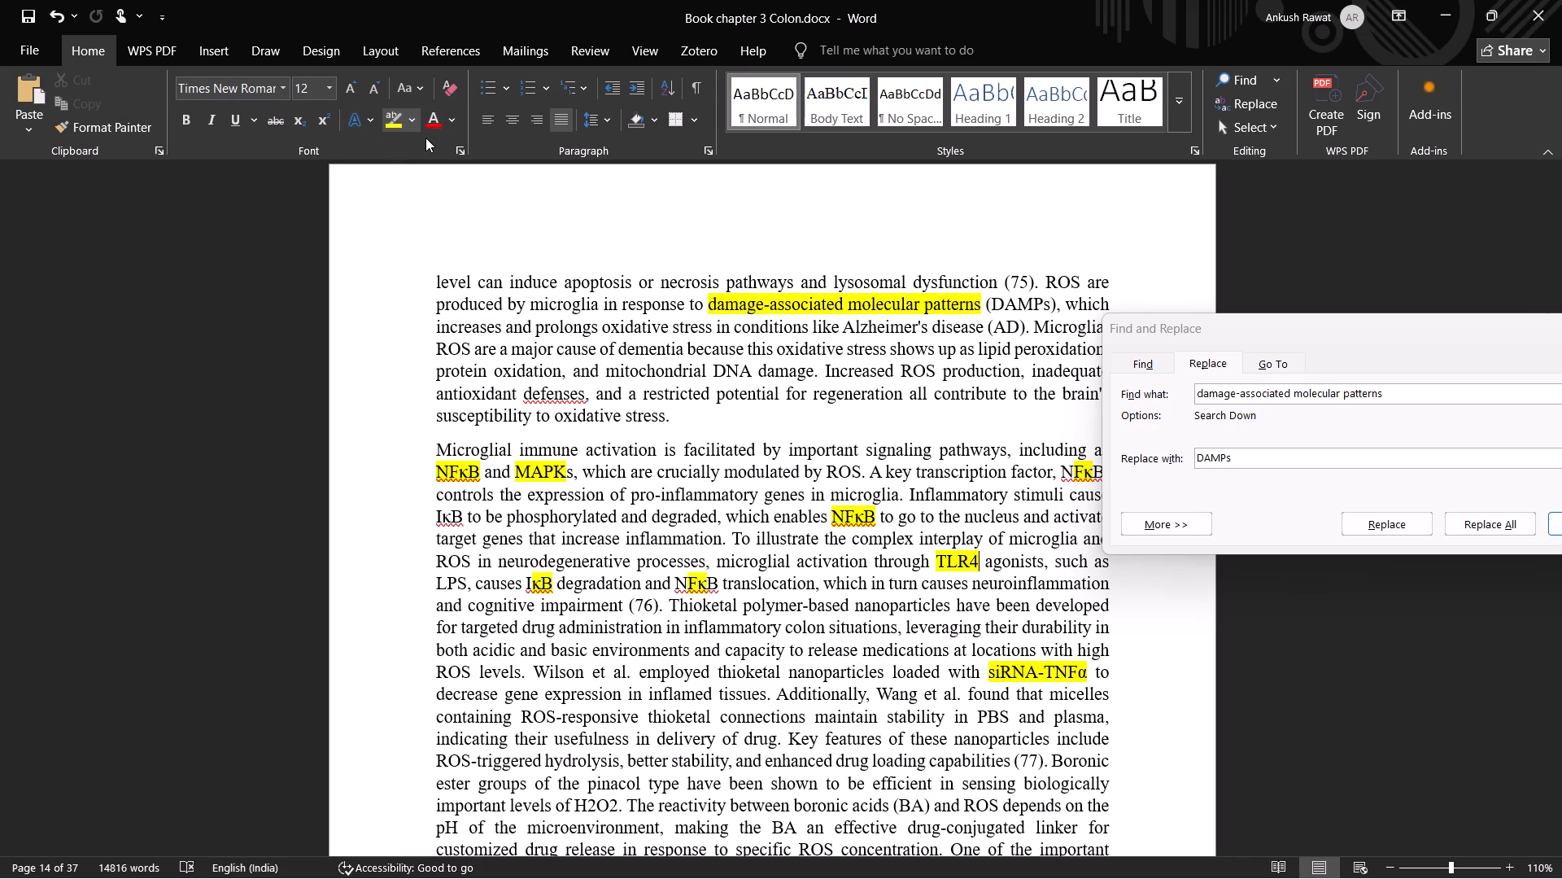
left_click(386, 116)
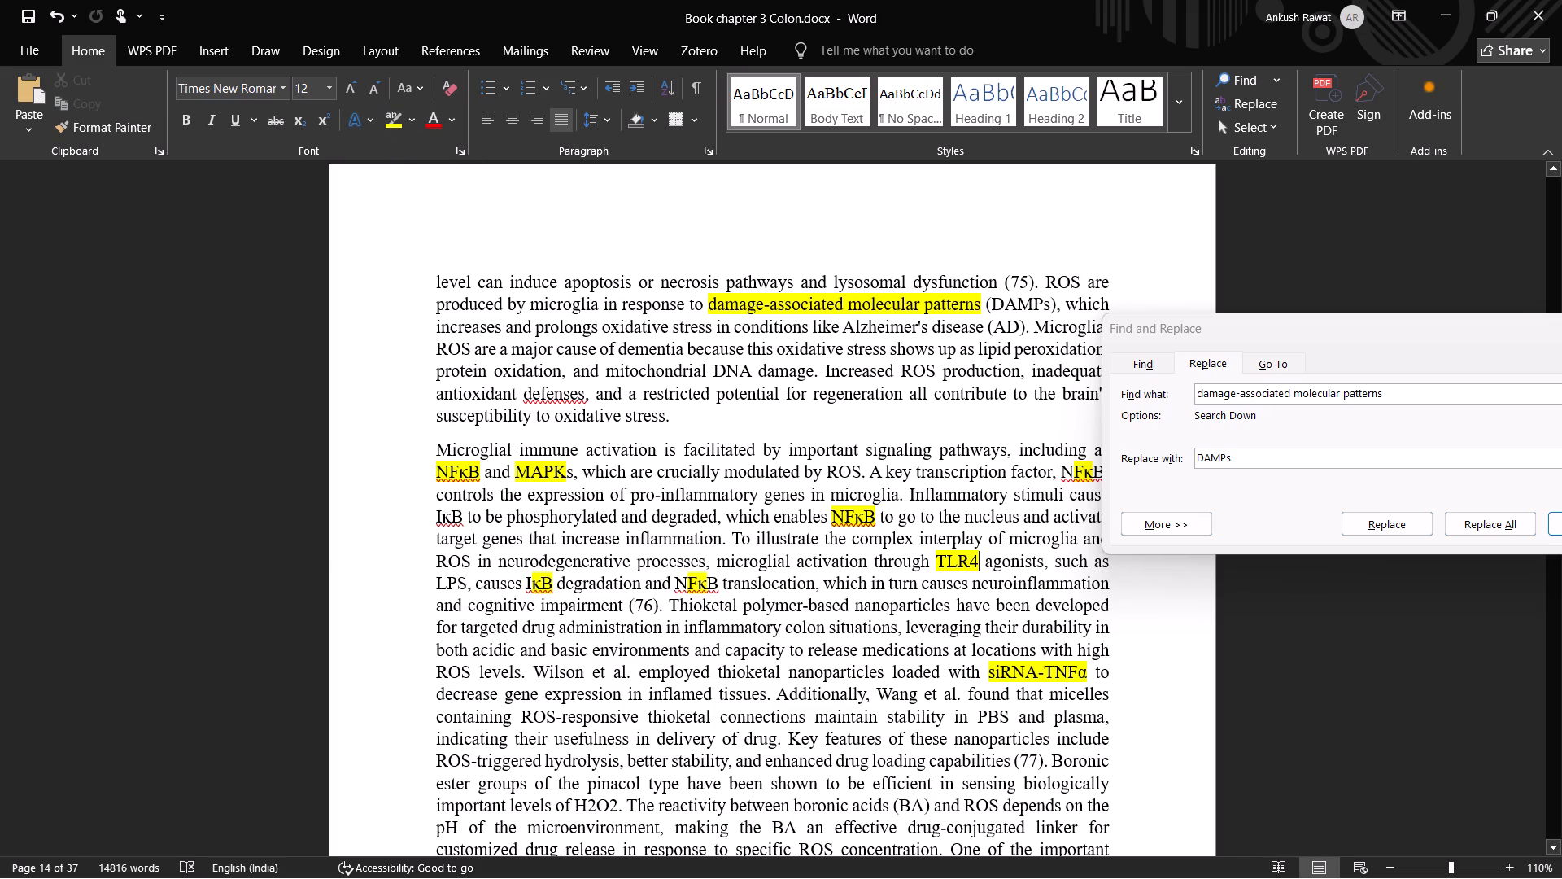
Search the whole document for "Alzheimer's disease", copied from the text, with its abbreviation "AD" set as the replacement.
left_click_drag(842, 329, 962, 329)
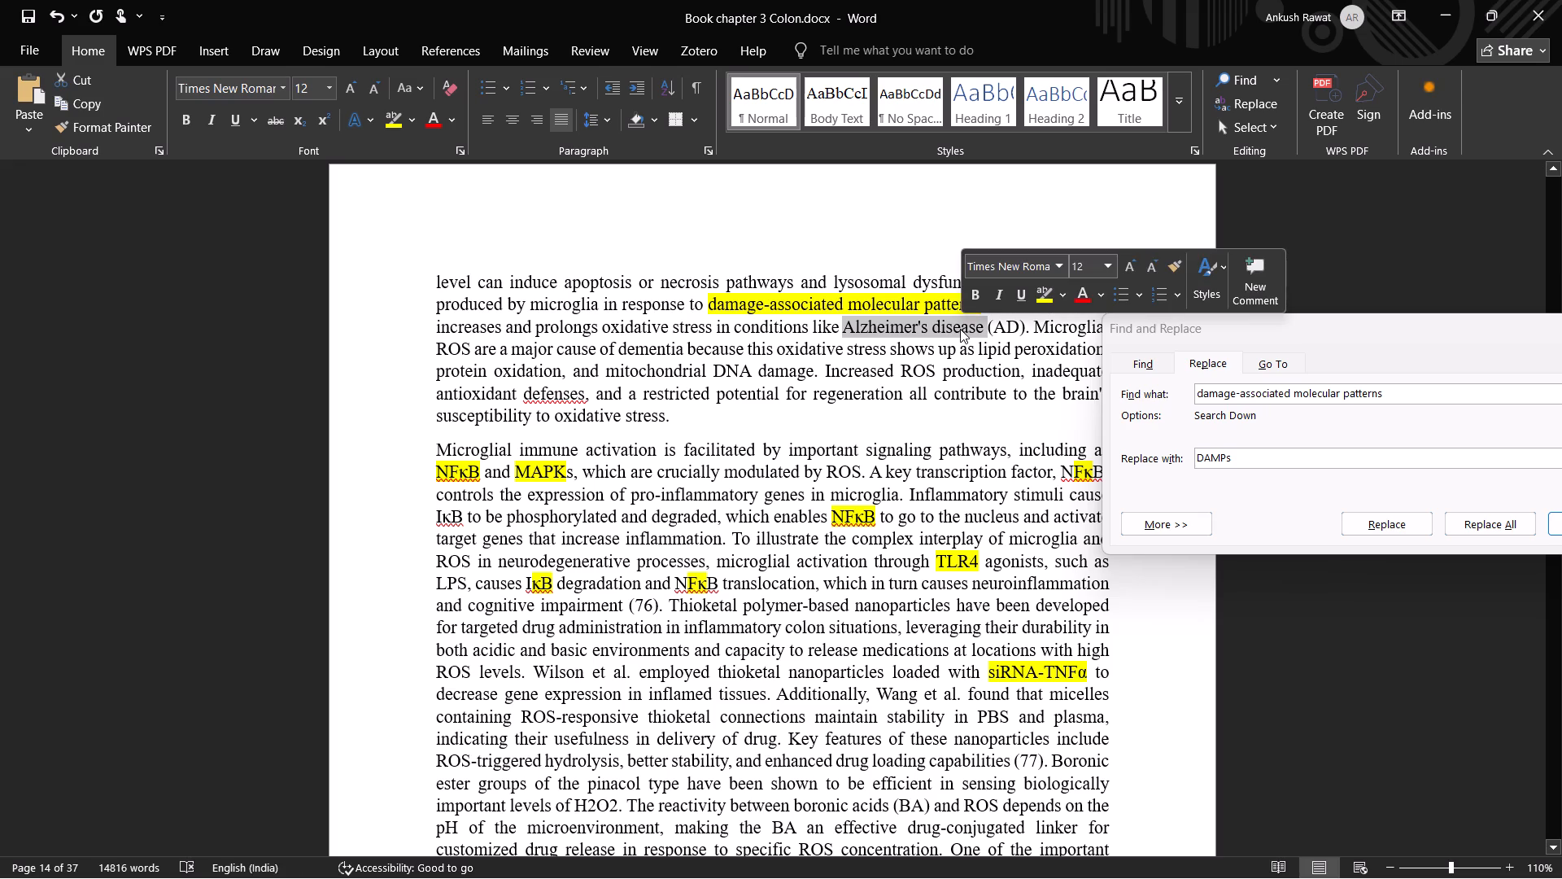
key("ctrl+c")
key("ctrl+c")
key("ctrl+c")
left_click(1380, 392)
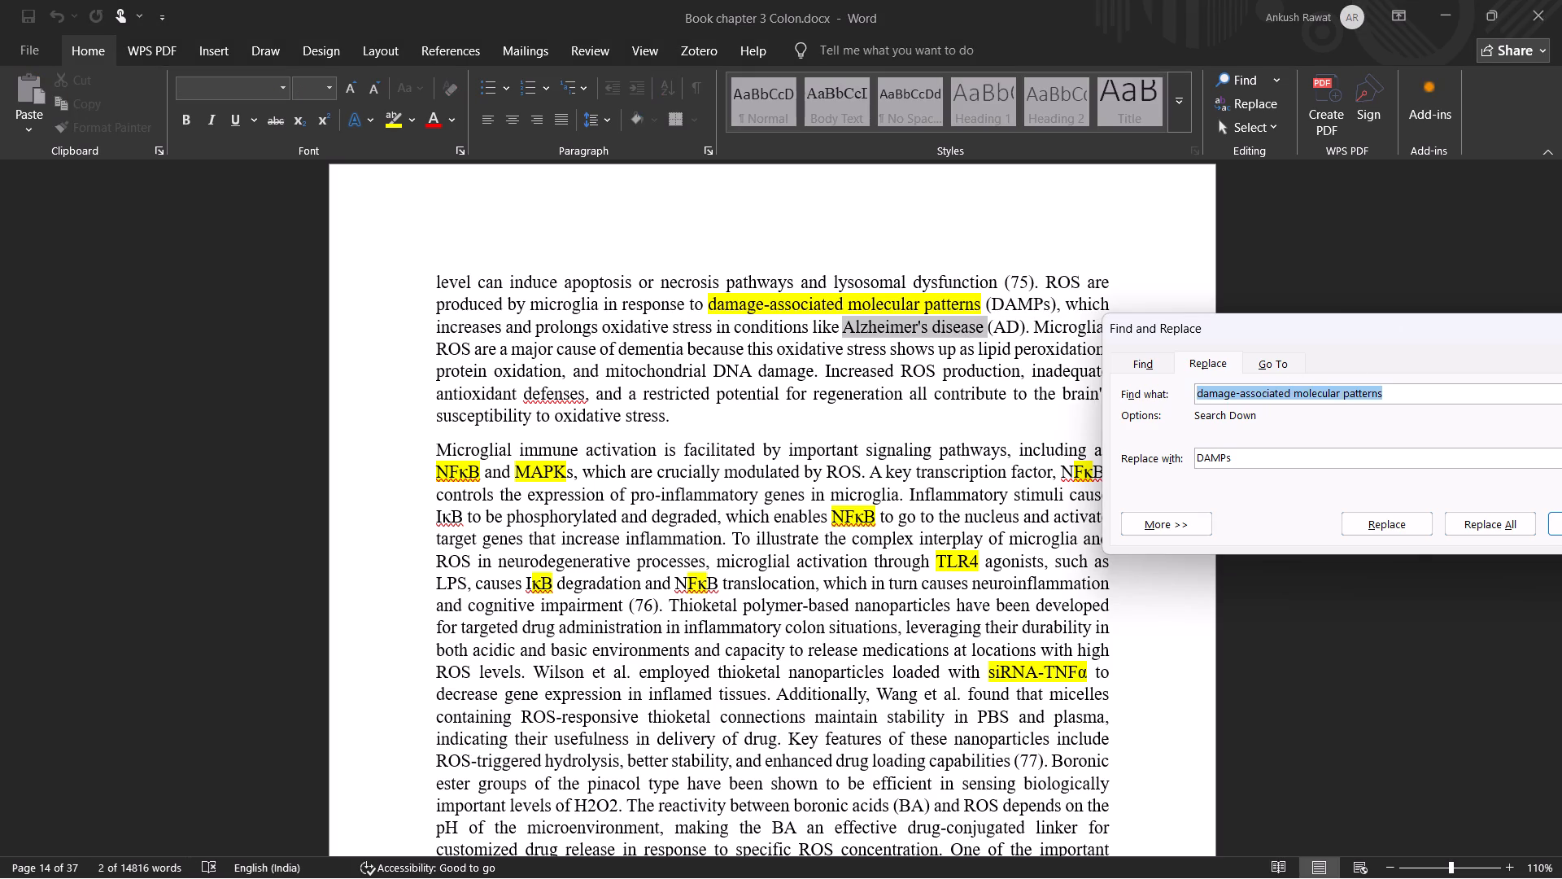
key("ctrl+v")
double_click(1005, 330)
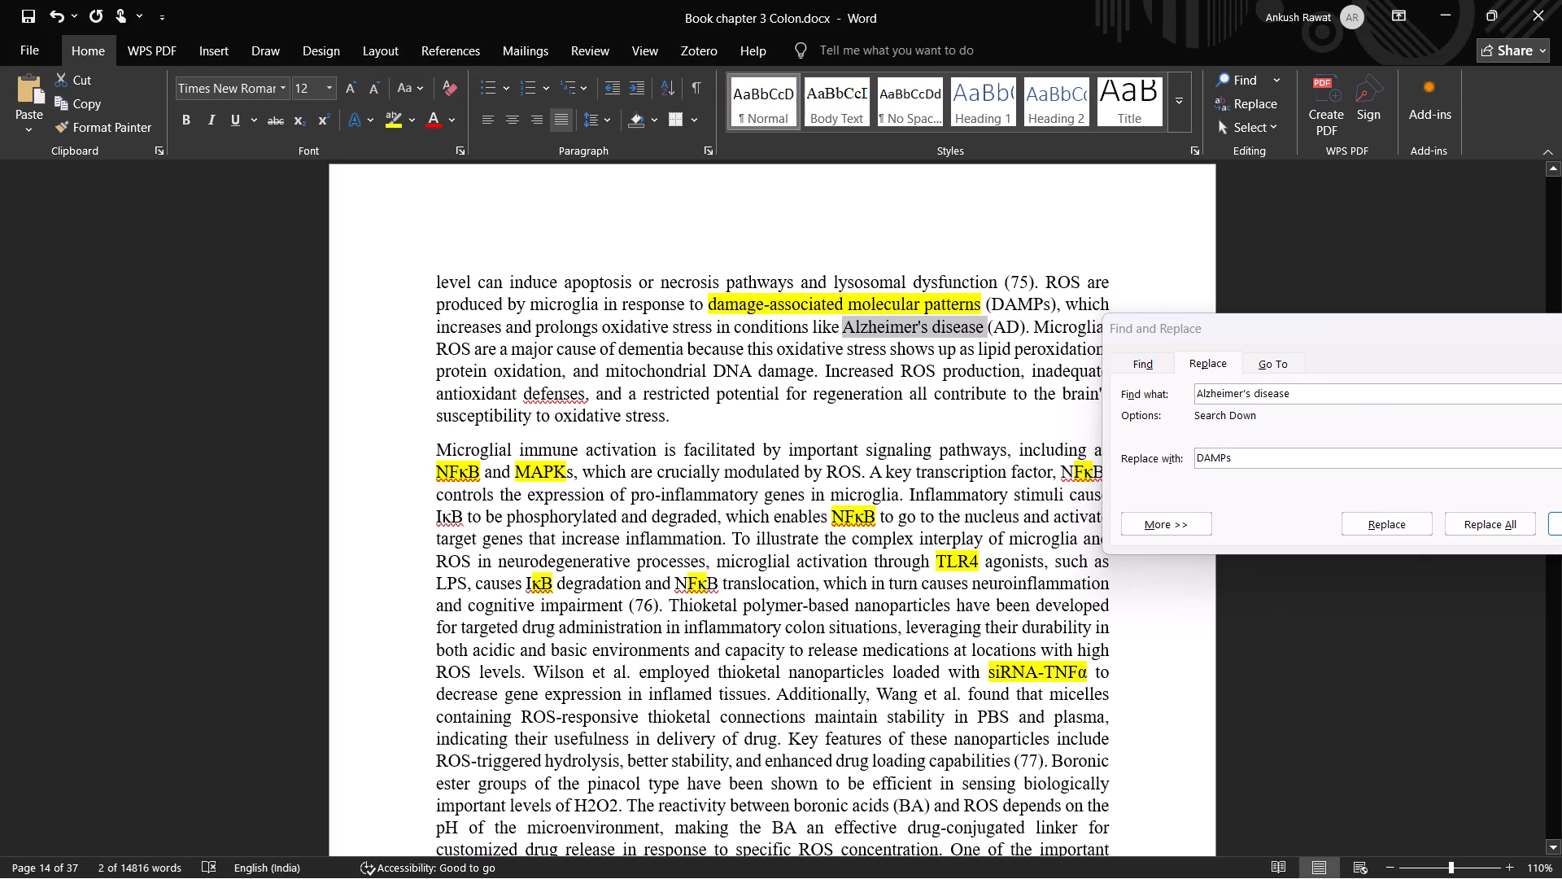
key("ctrl+c")
left_click(1231, 450)
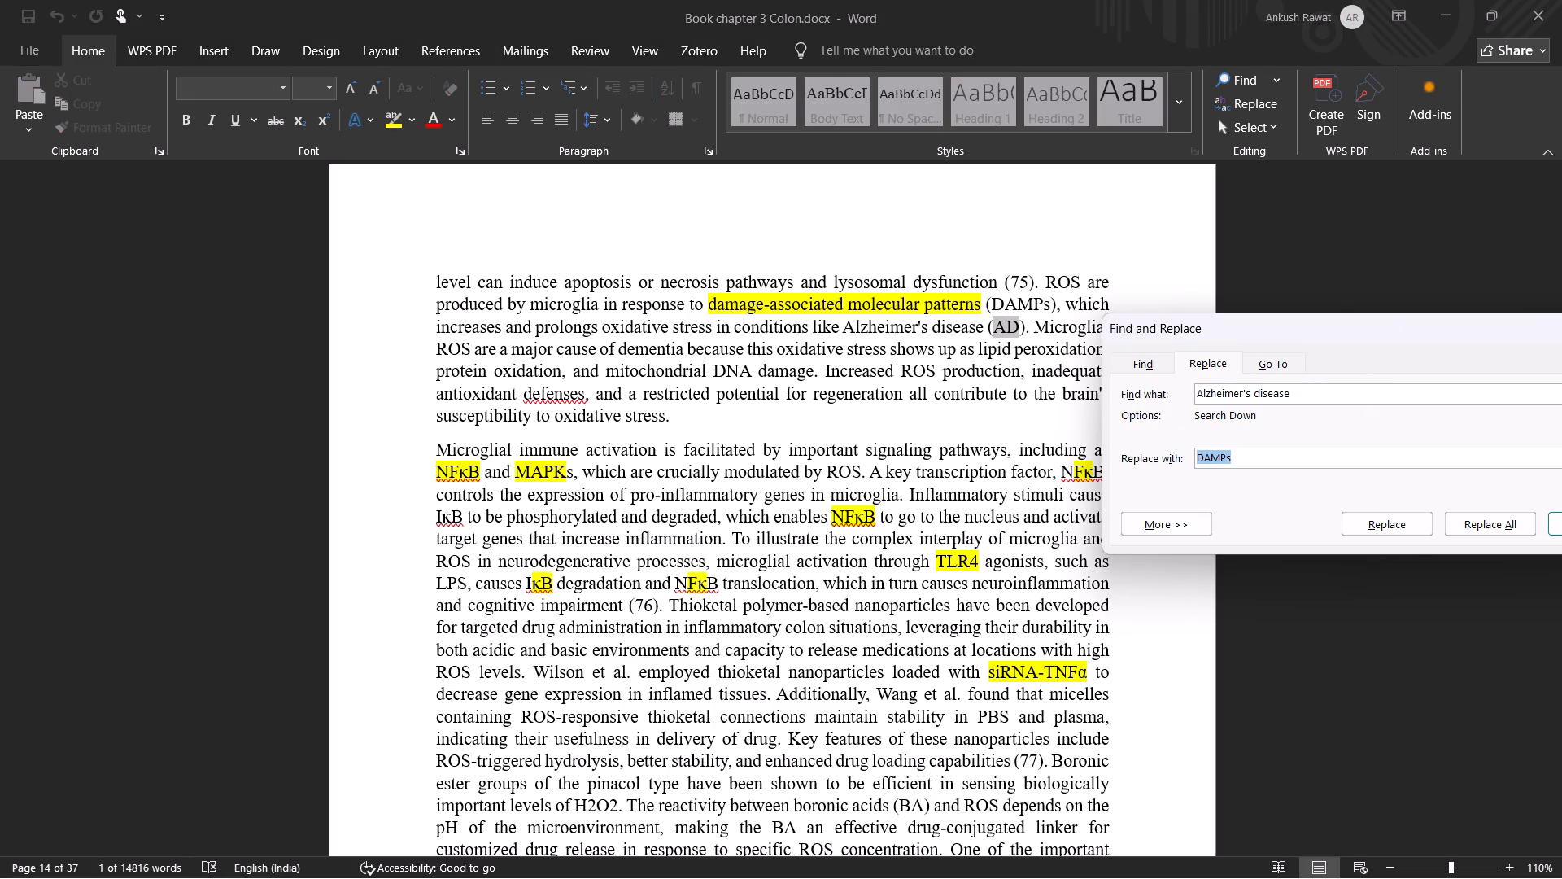
key("ctrl+v")
double_click(1287, 393)
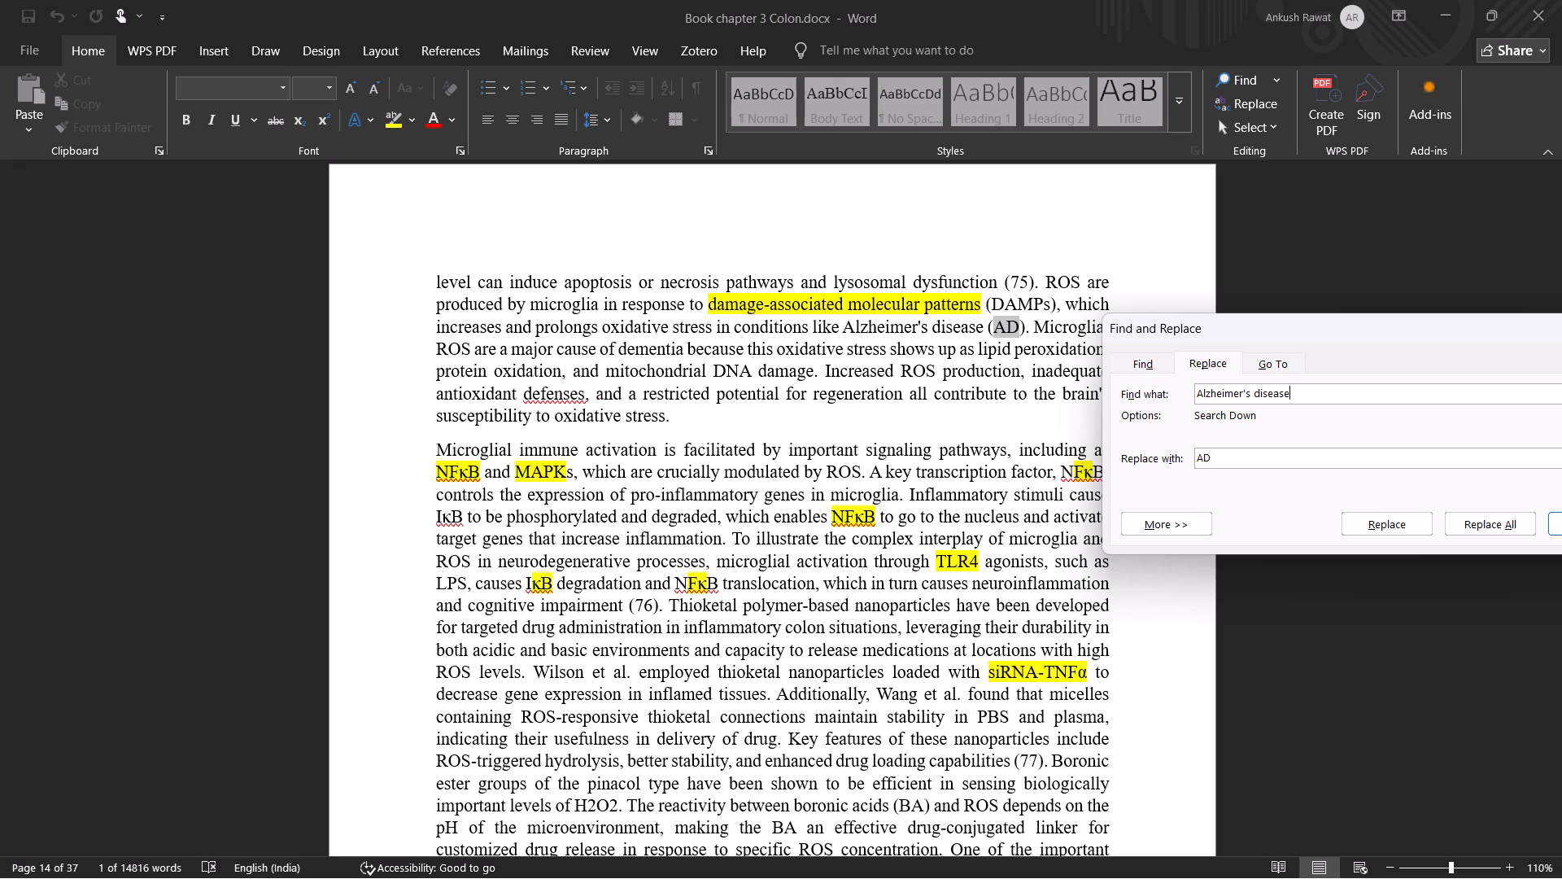
left_click(1302, 396)
key("BackSpace")
left_click(1553, 523)
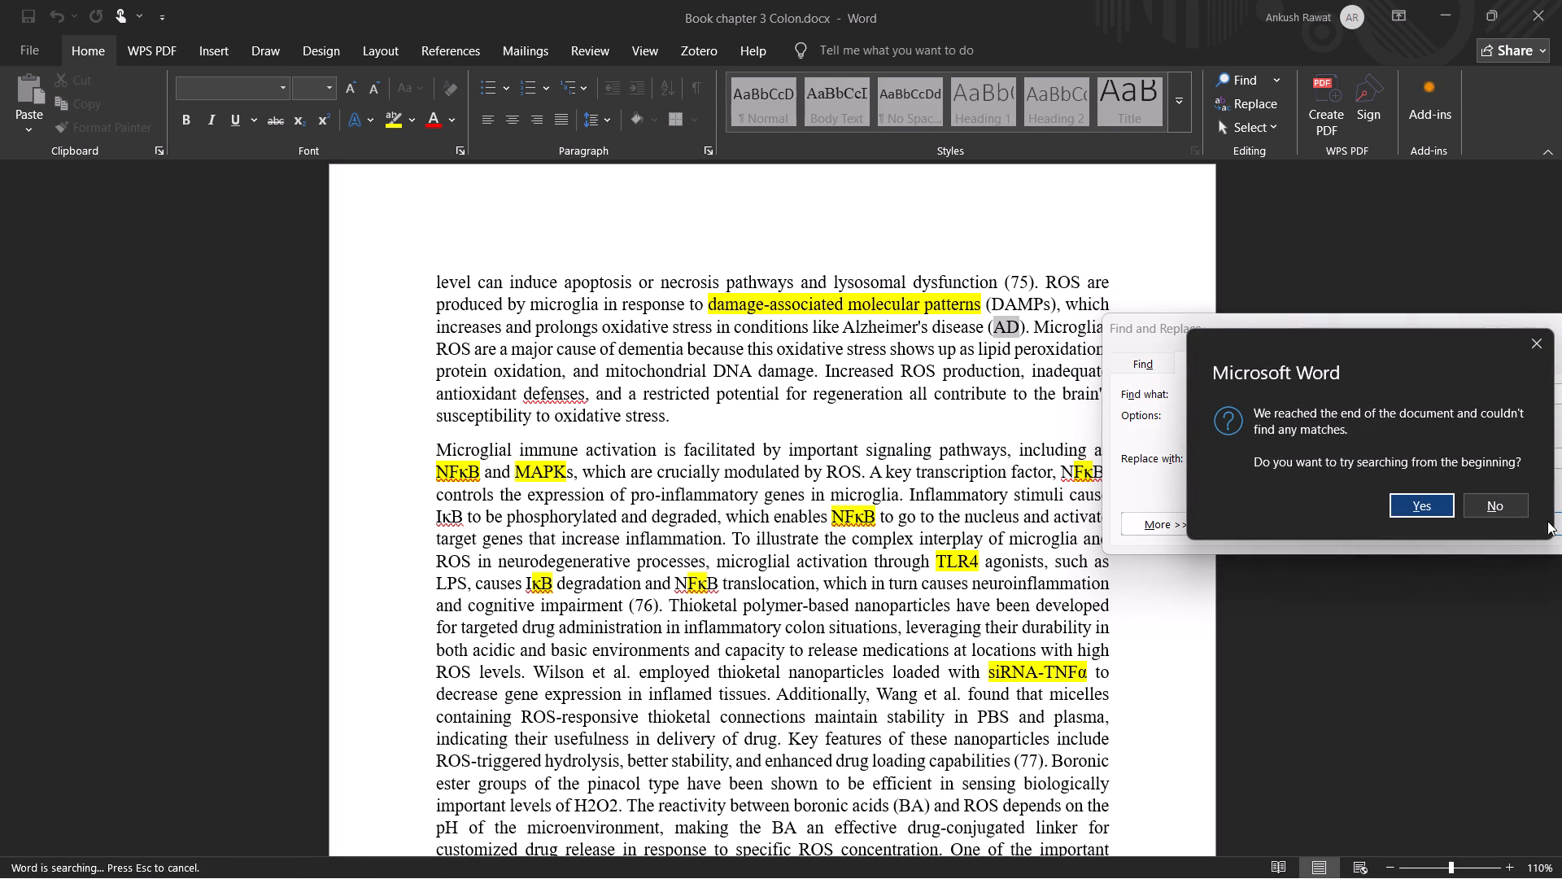
left_click(1425, 509)
left_click(1560, 520)
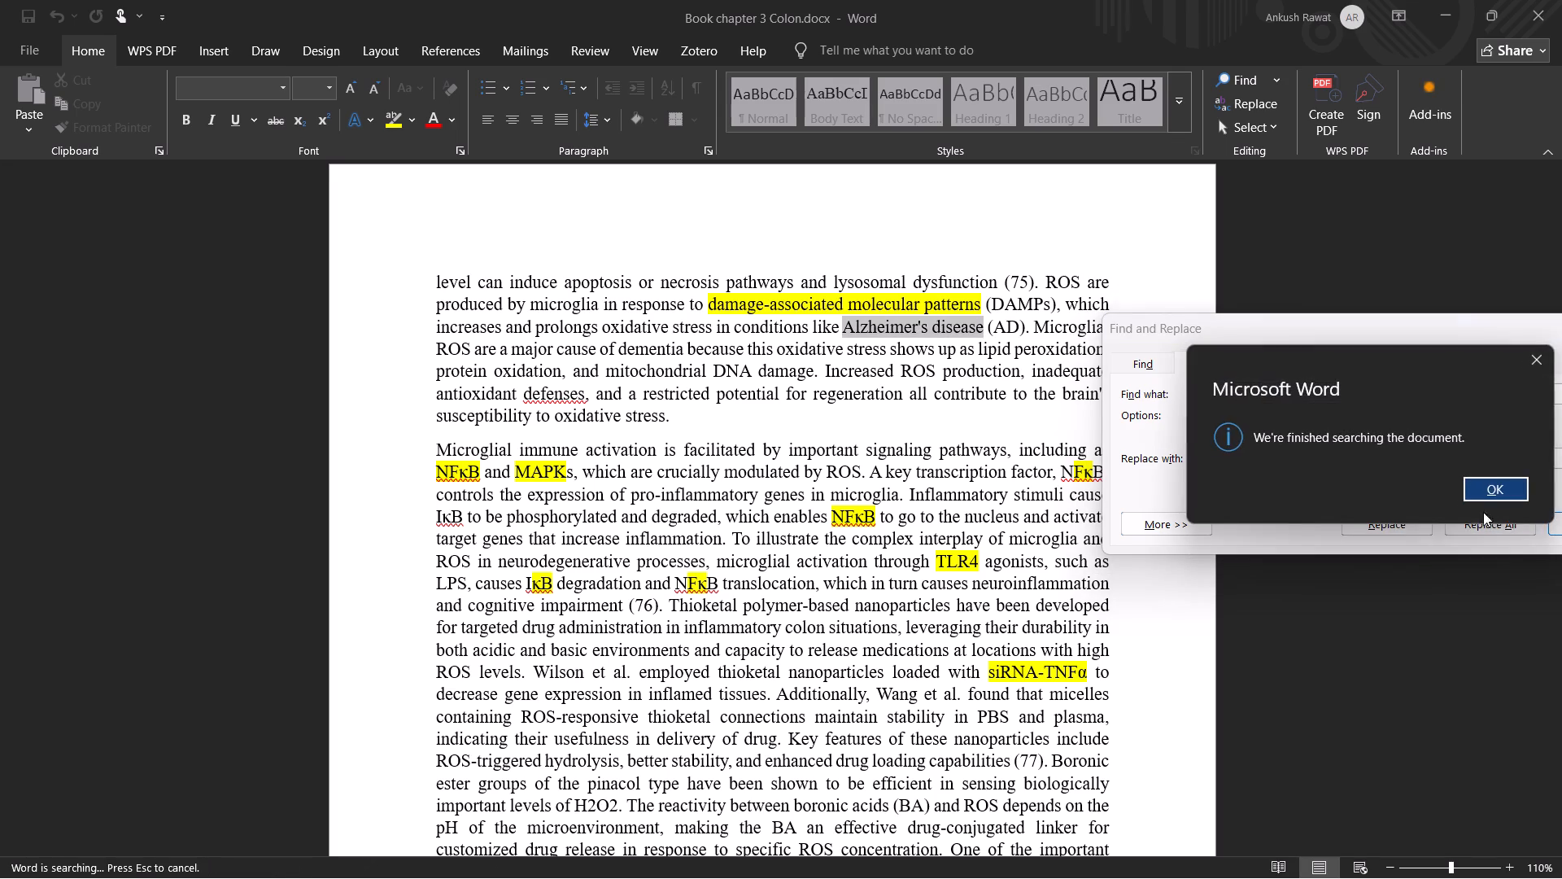
left_click(1483, 488)
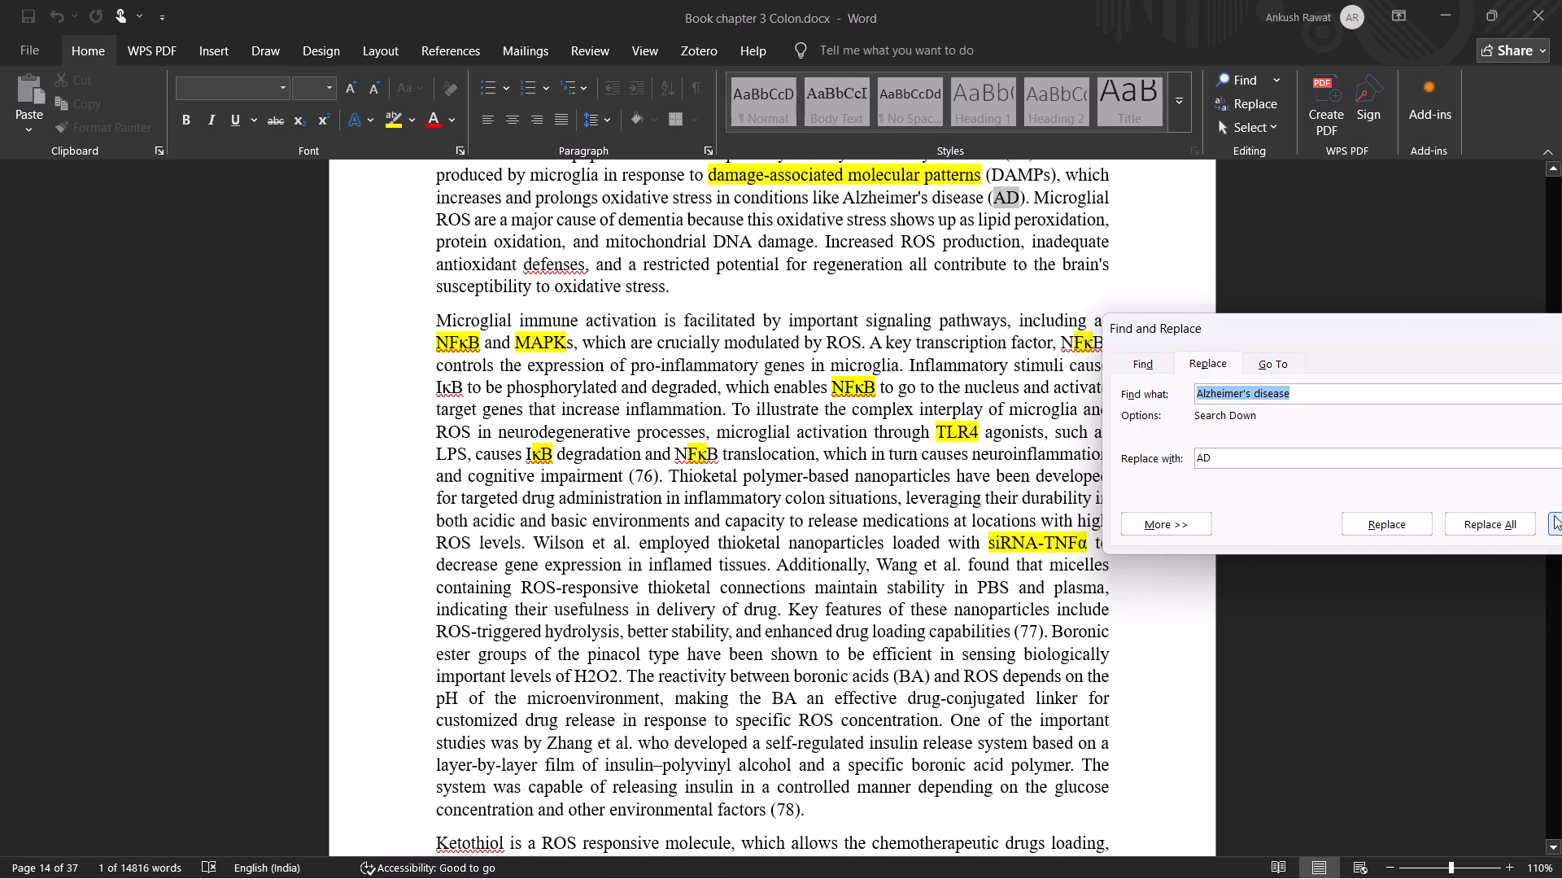
Find "Alzheimer's disease" before "(AD)" again and highlight it in yellow.
left_click(1552, 517)
left_click(1422, 500)
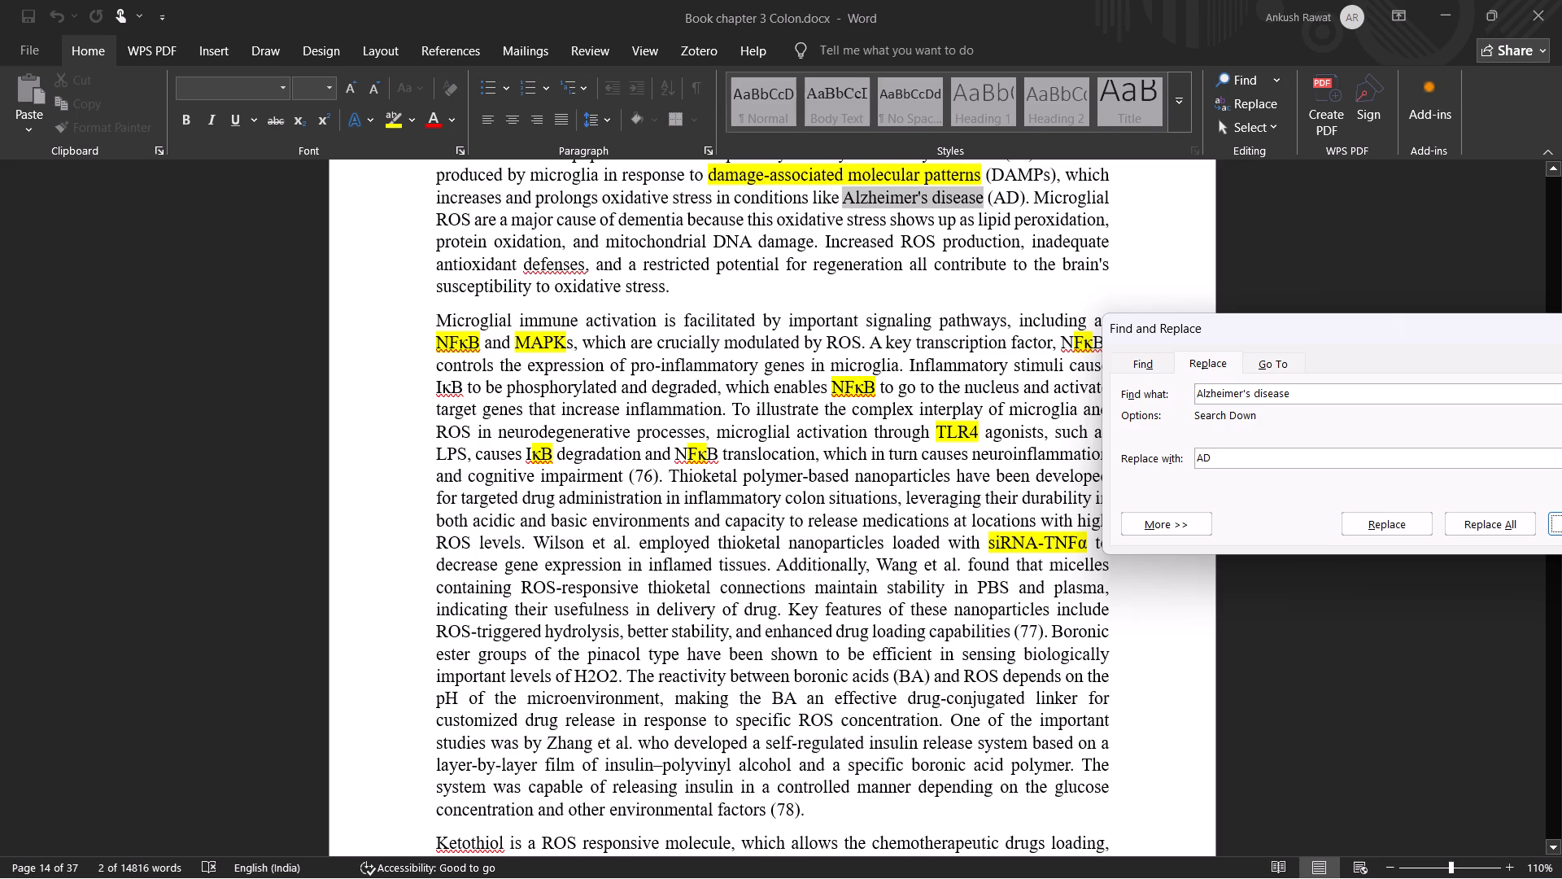
left_click(389, 112)
left_click_drag(977, 588, 1006, 589)
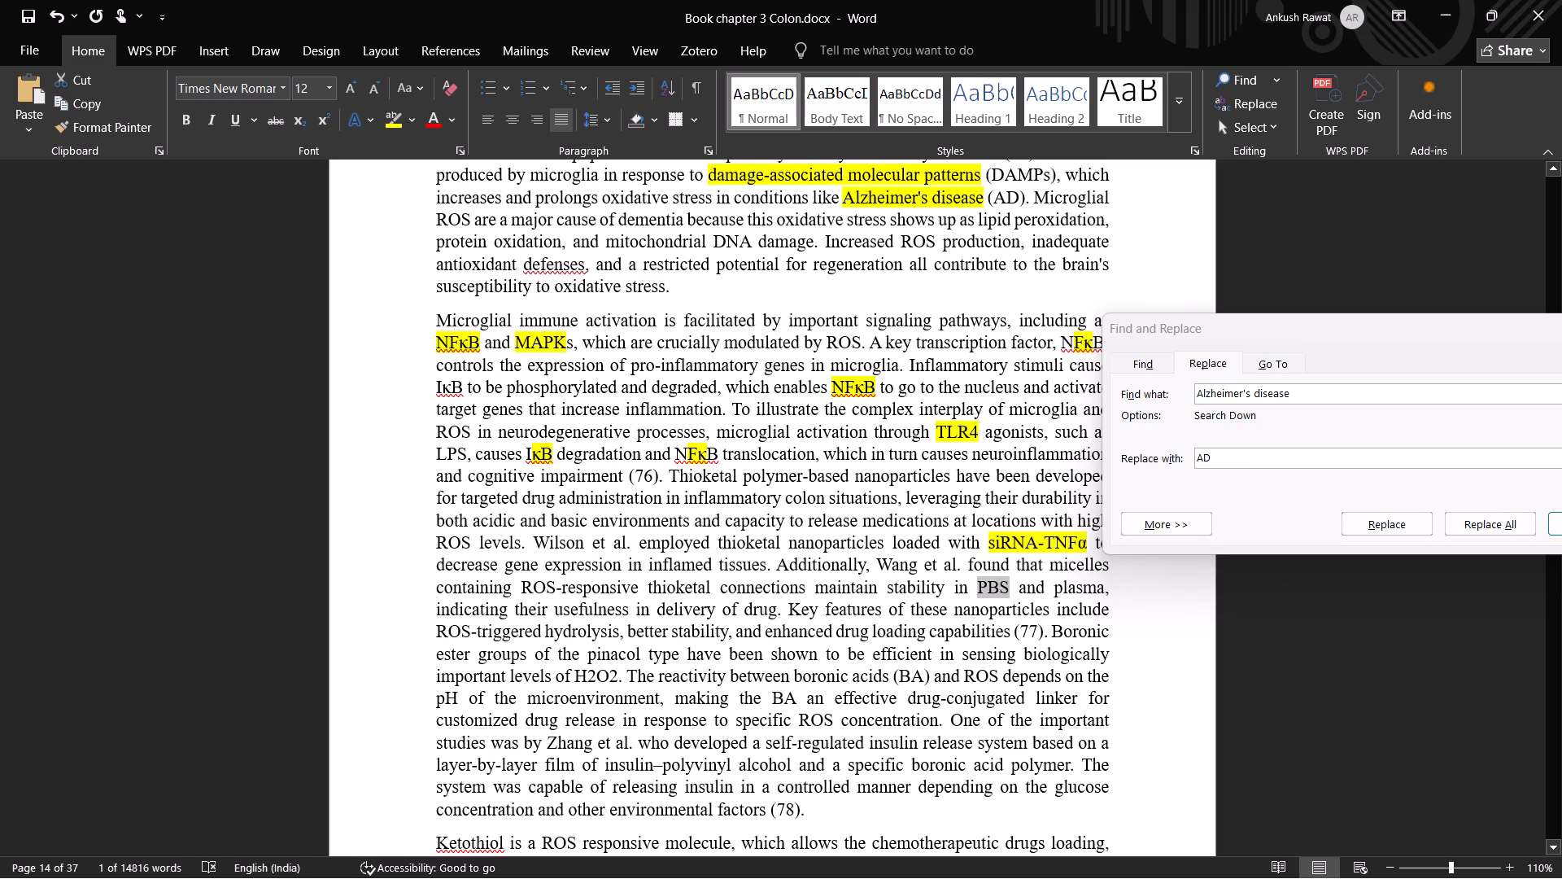
Search the whole document for "boronic acids", copied from the text, with its abbreviation "BA" set as the replacement.
left_click_drag(792, 674, 857, 674)
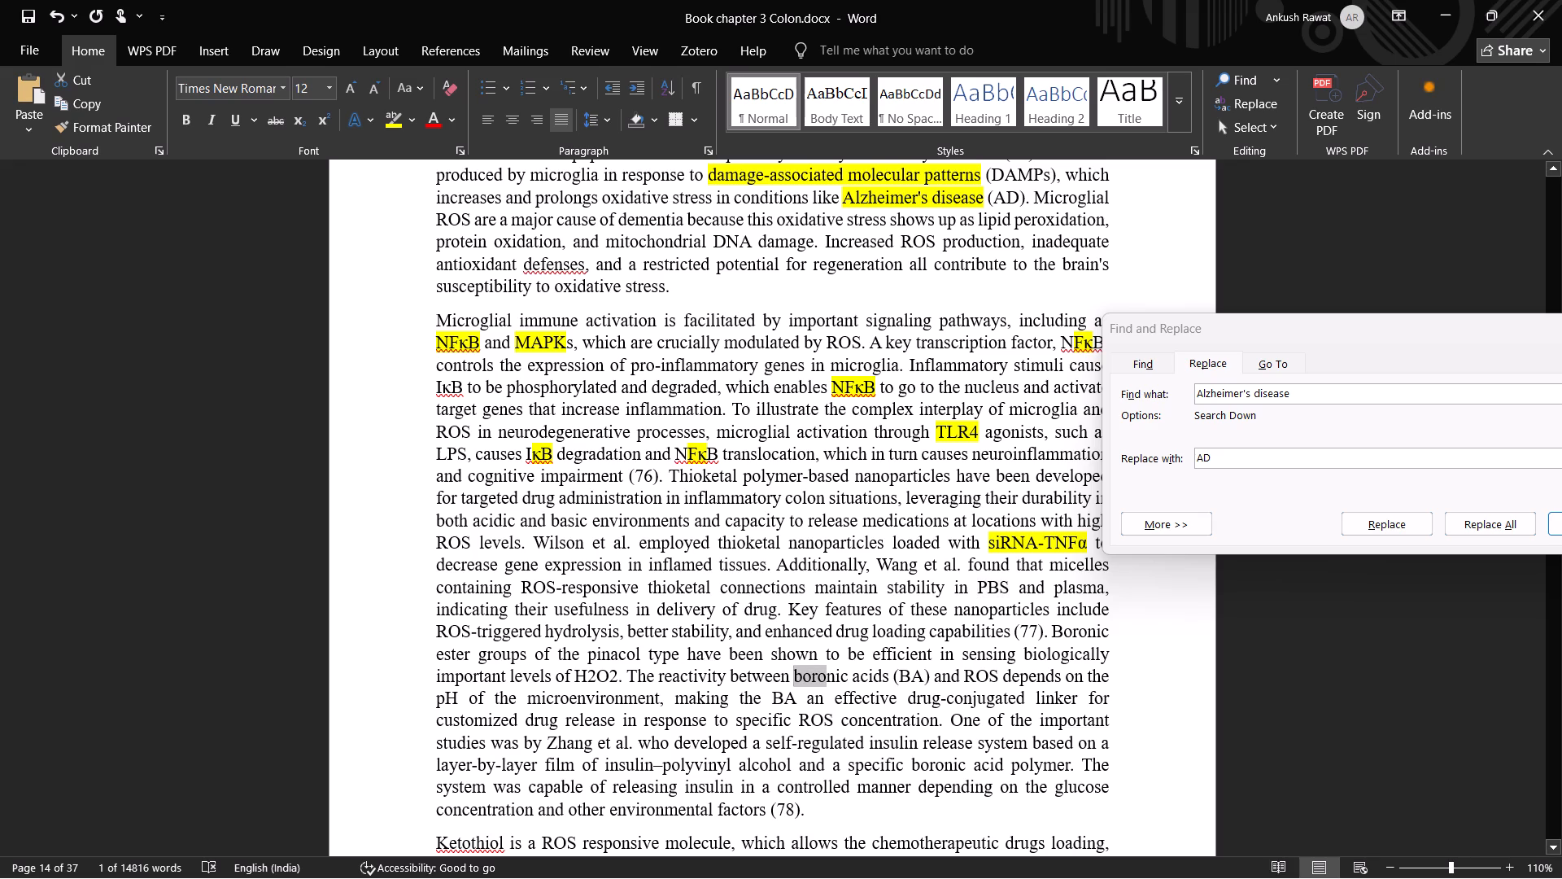
left_click_drag(857, 674, 873, 672)
key("ctrl+c")
double_click(1273, 388)
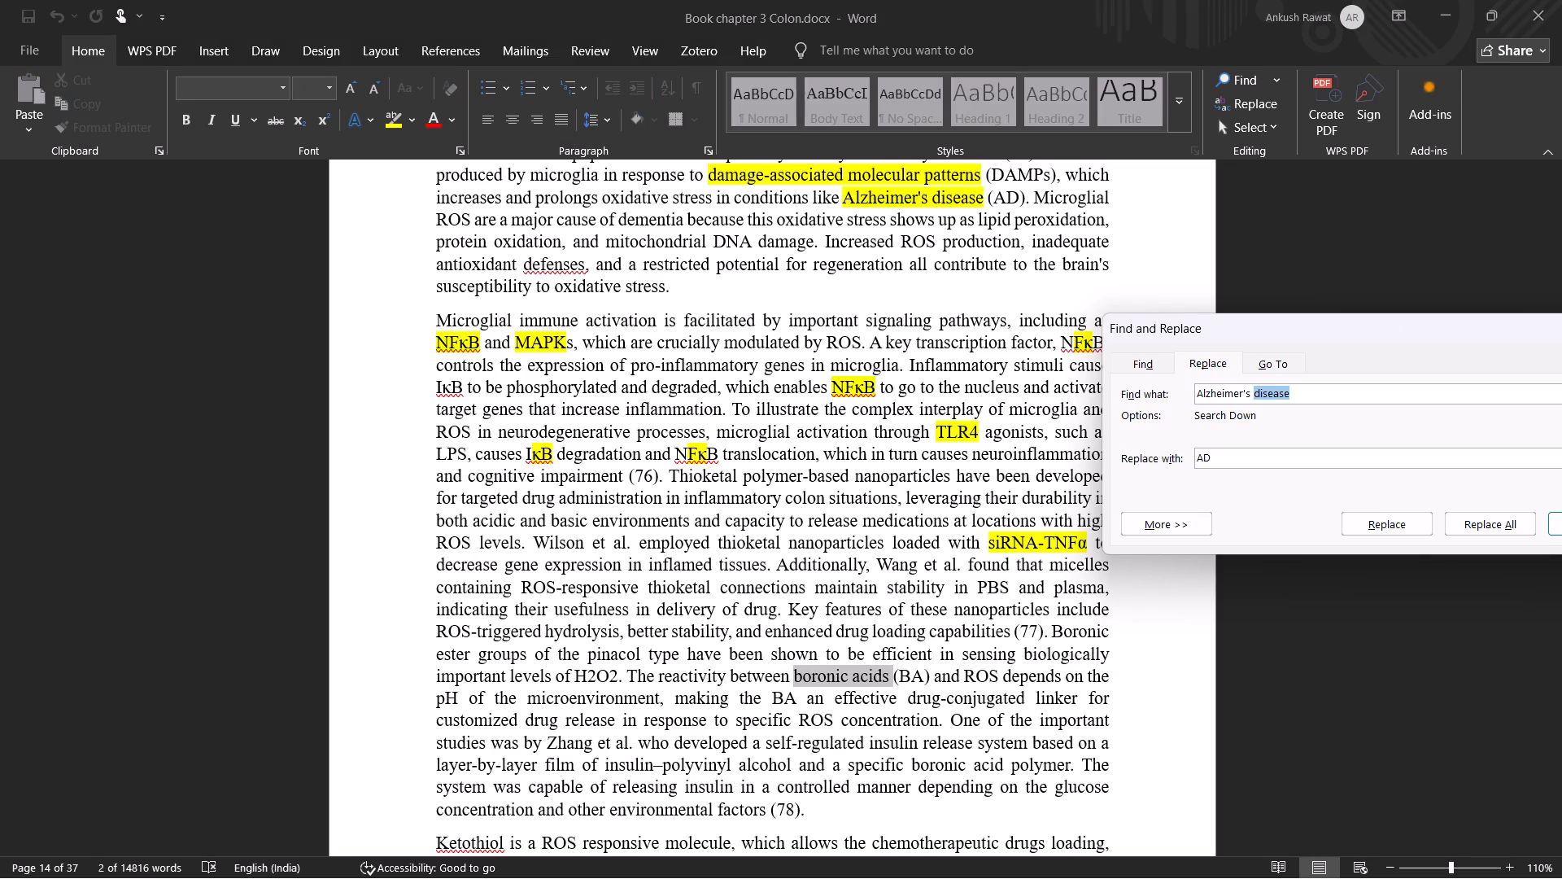
left_click(1287, 396)
left_click_drag(1291, 396, 1184, 401)
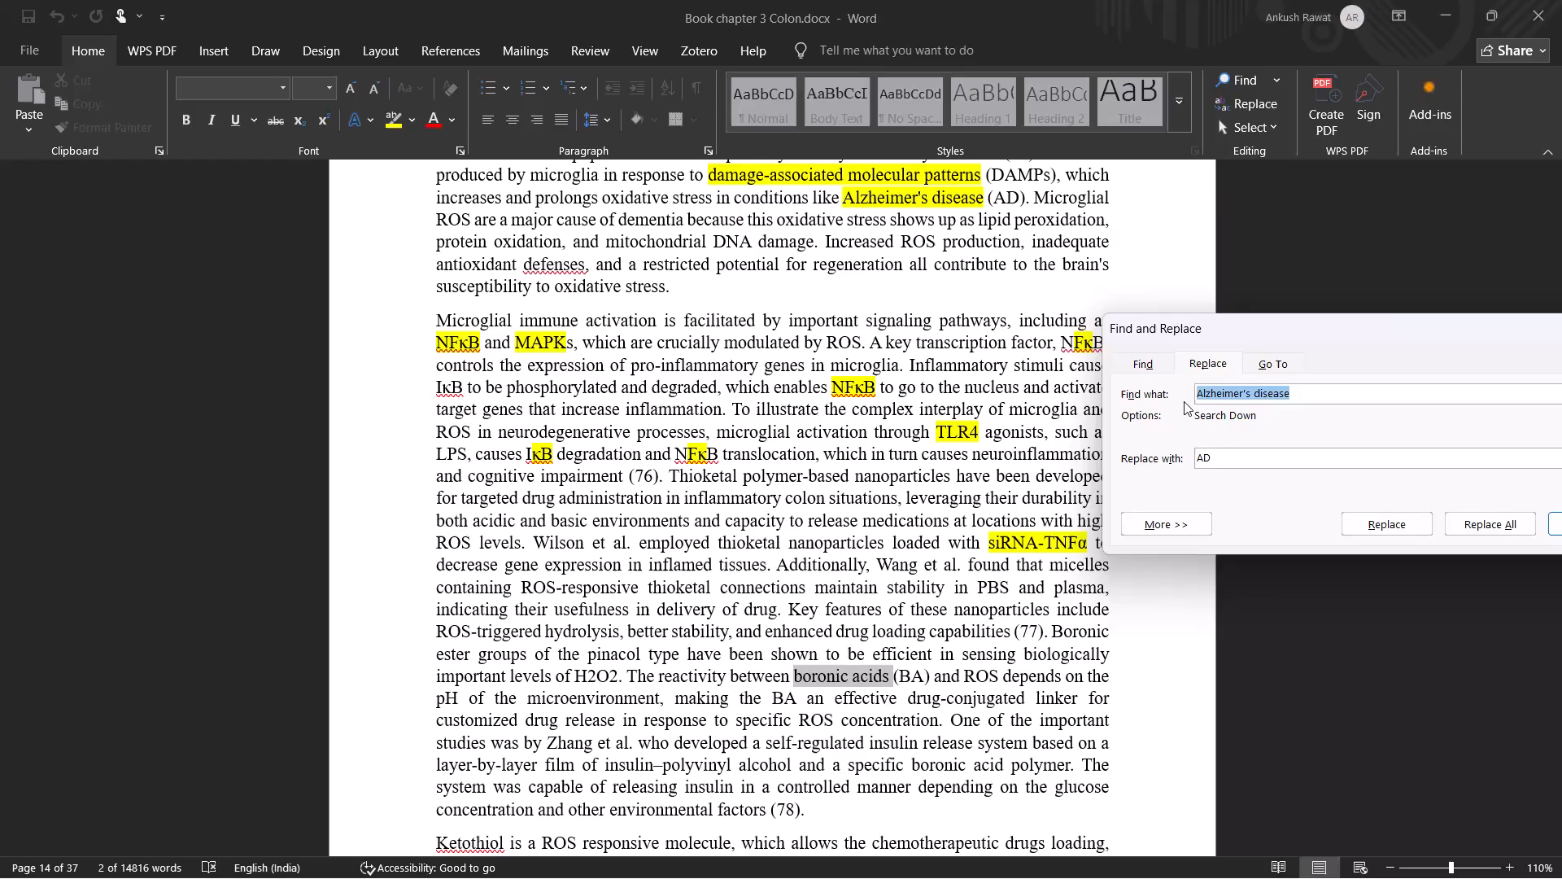
key("ctrl+v")
double_click(905, 676)
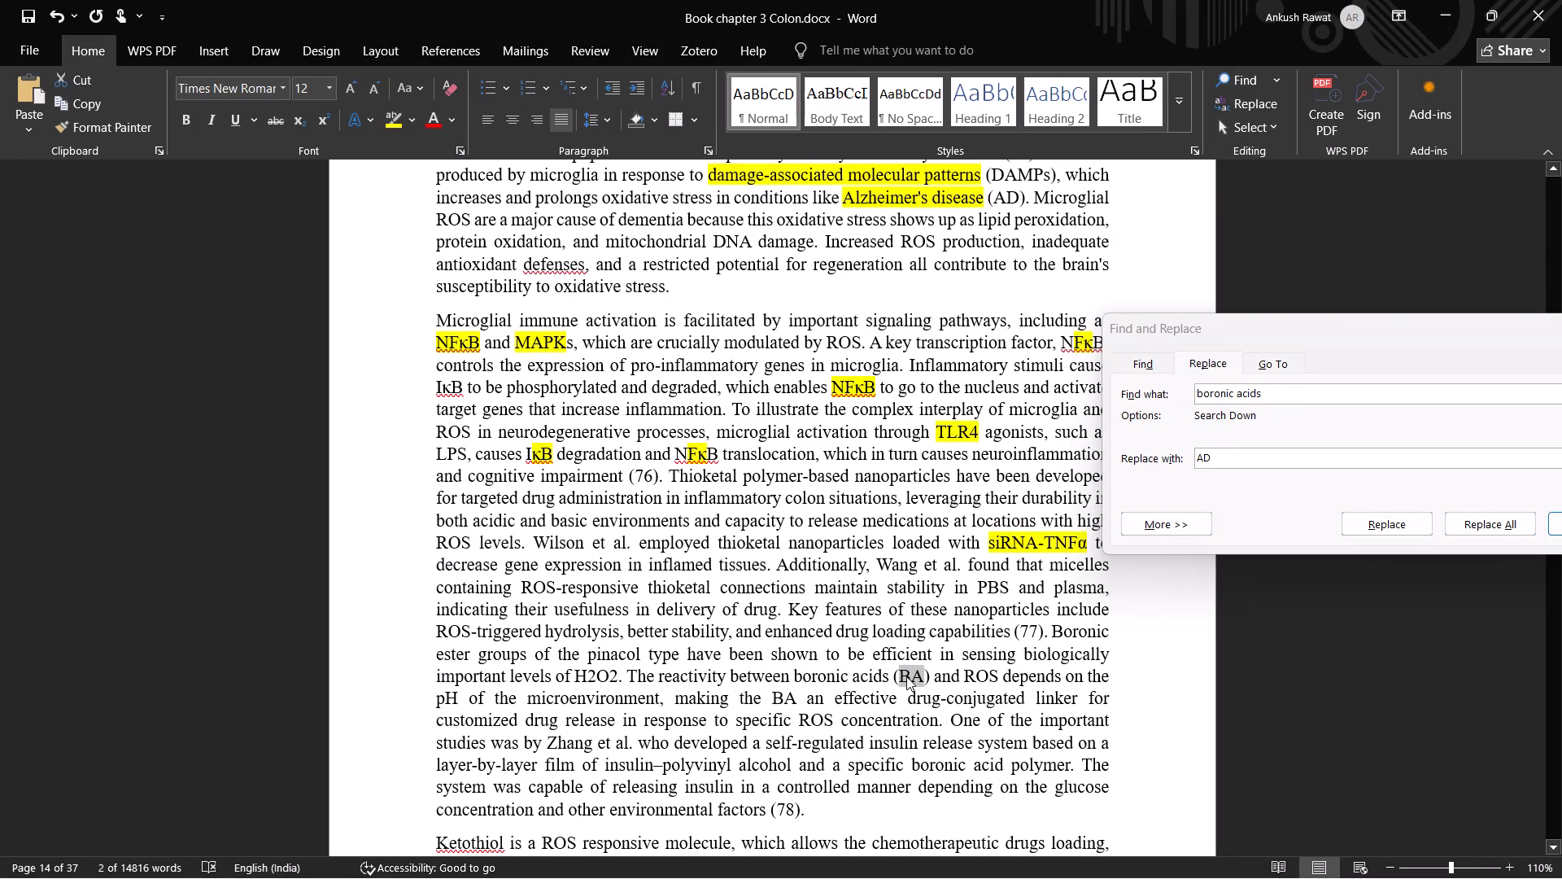
key("ctrl+c")
double_click(1202, 461)
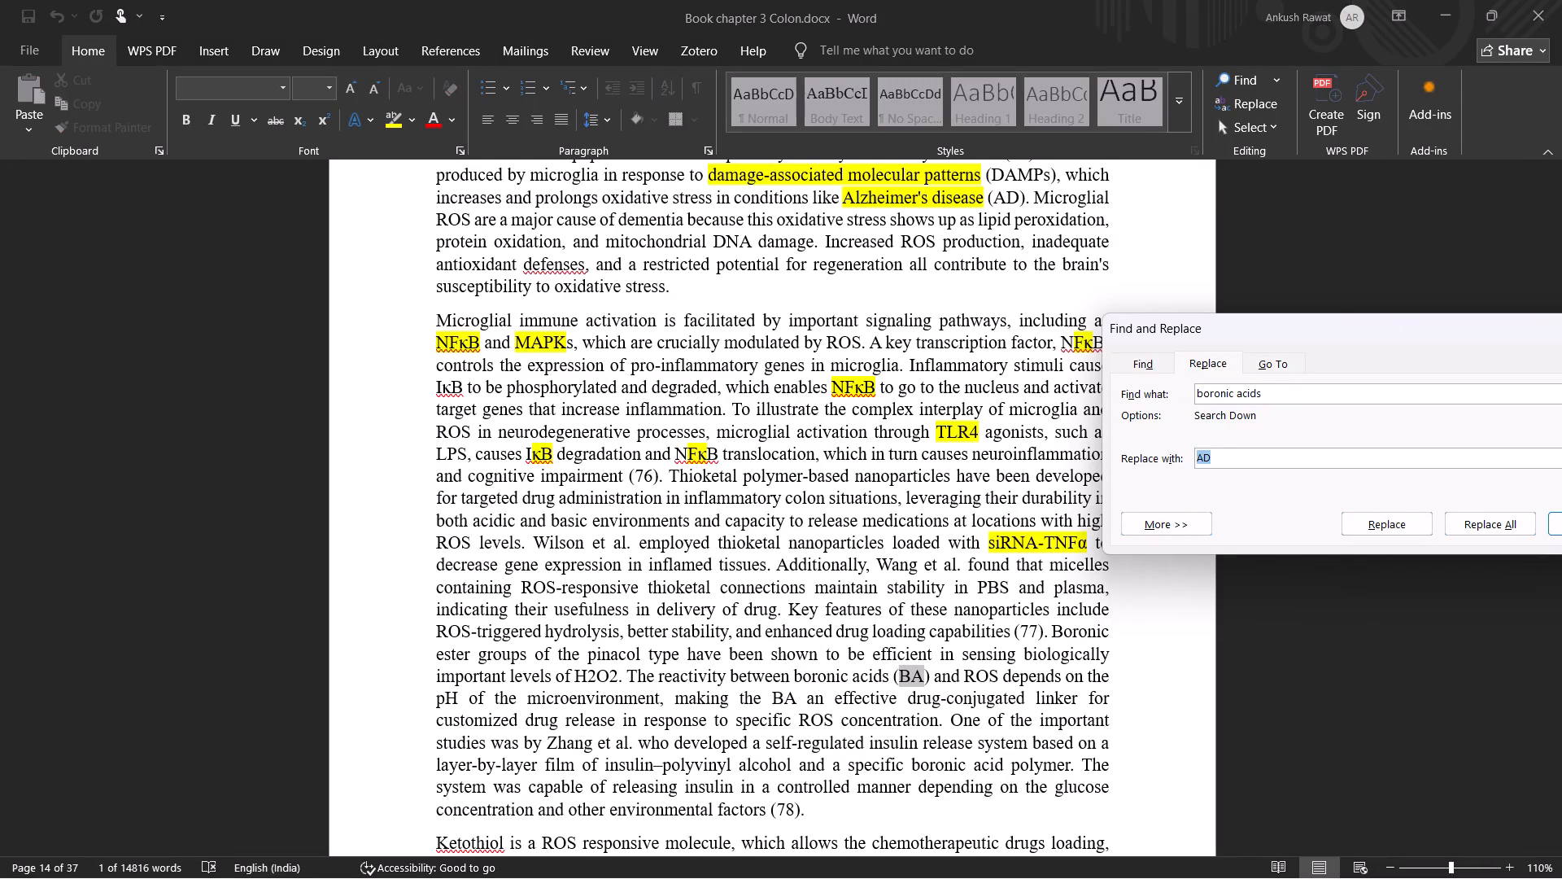
key("ctrl+v")
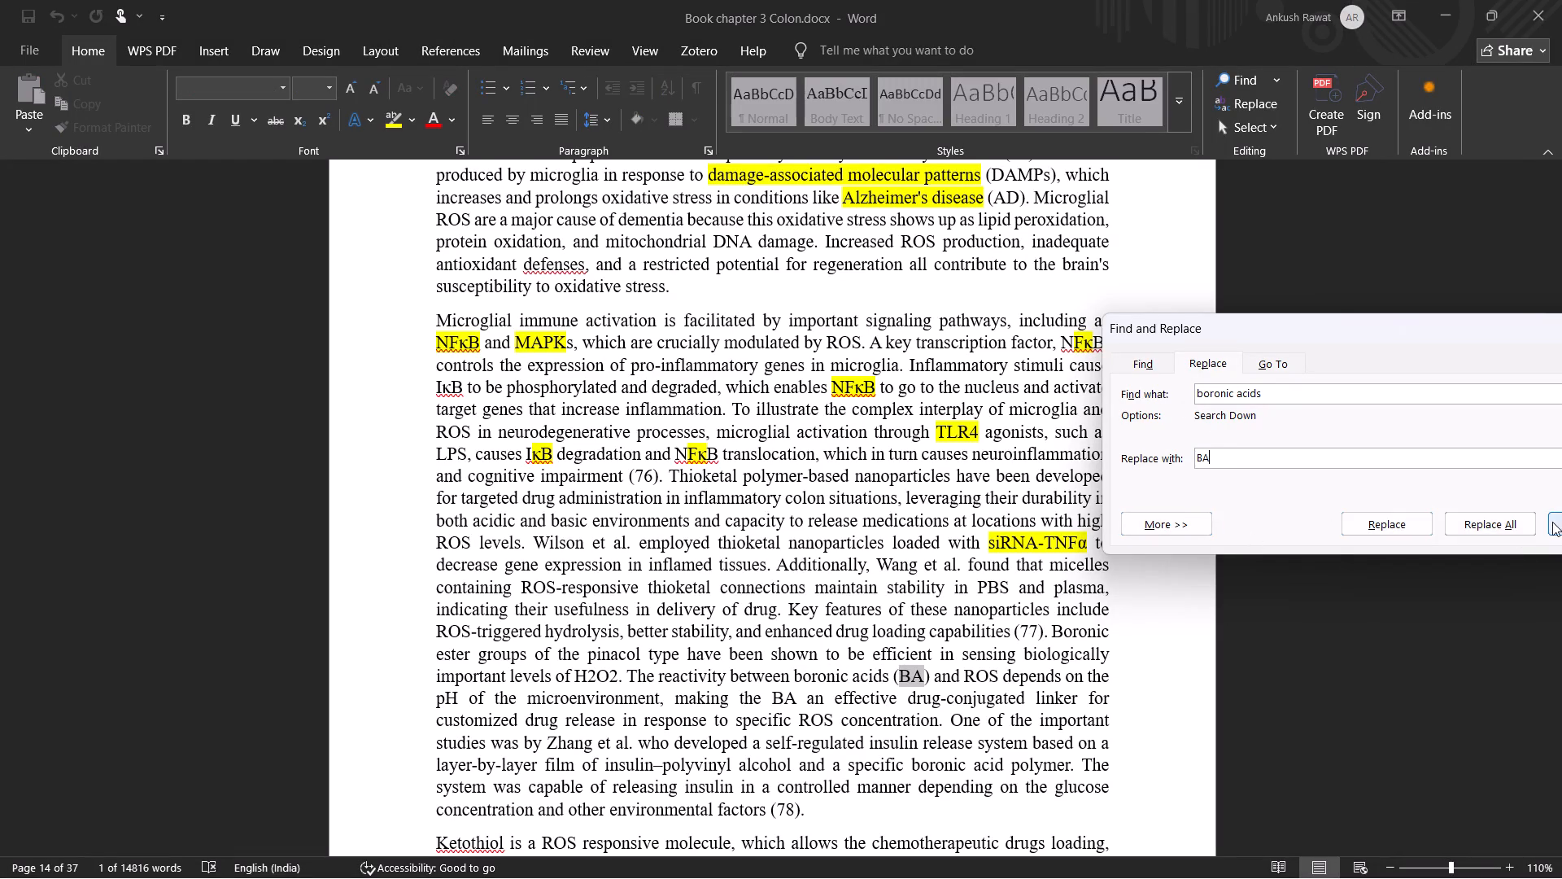
left_click(1553, 523)
left_click(1429, 509)
left_click(1556, 527)
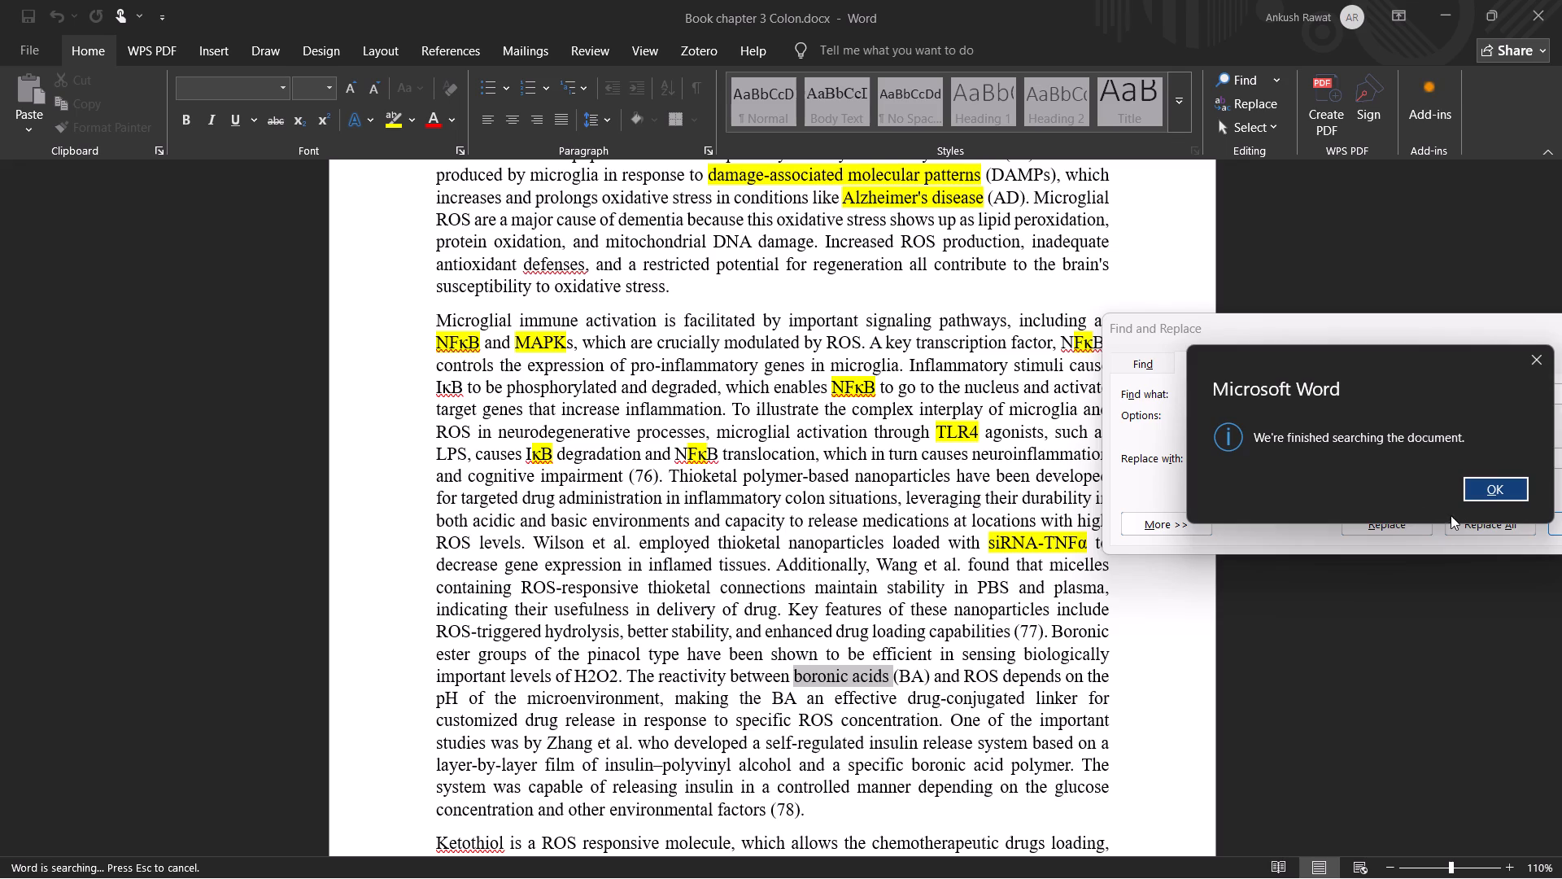
left_click(1483, 499)
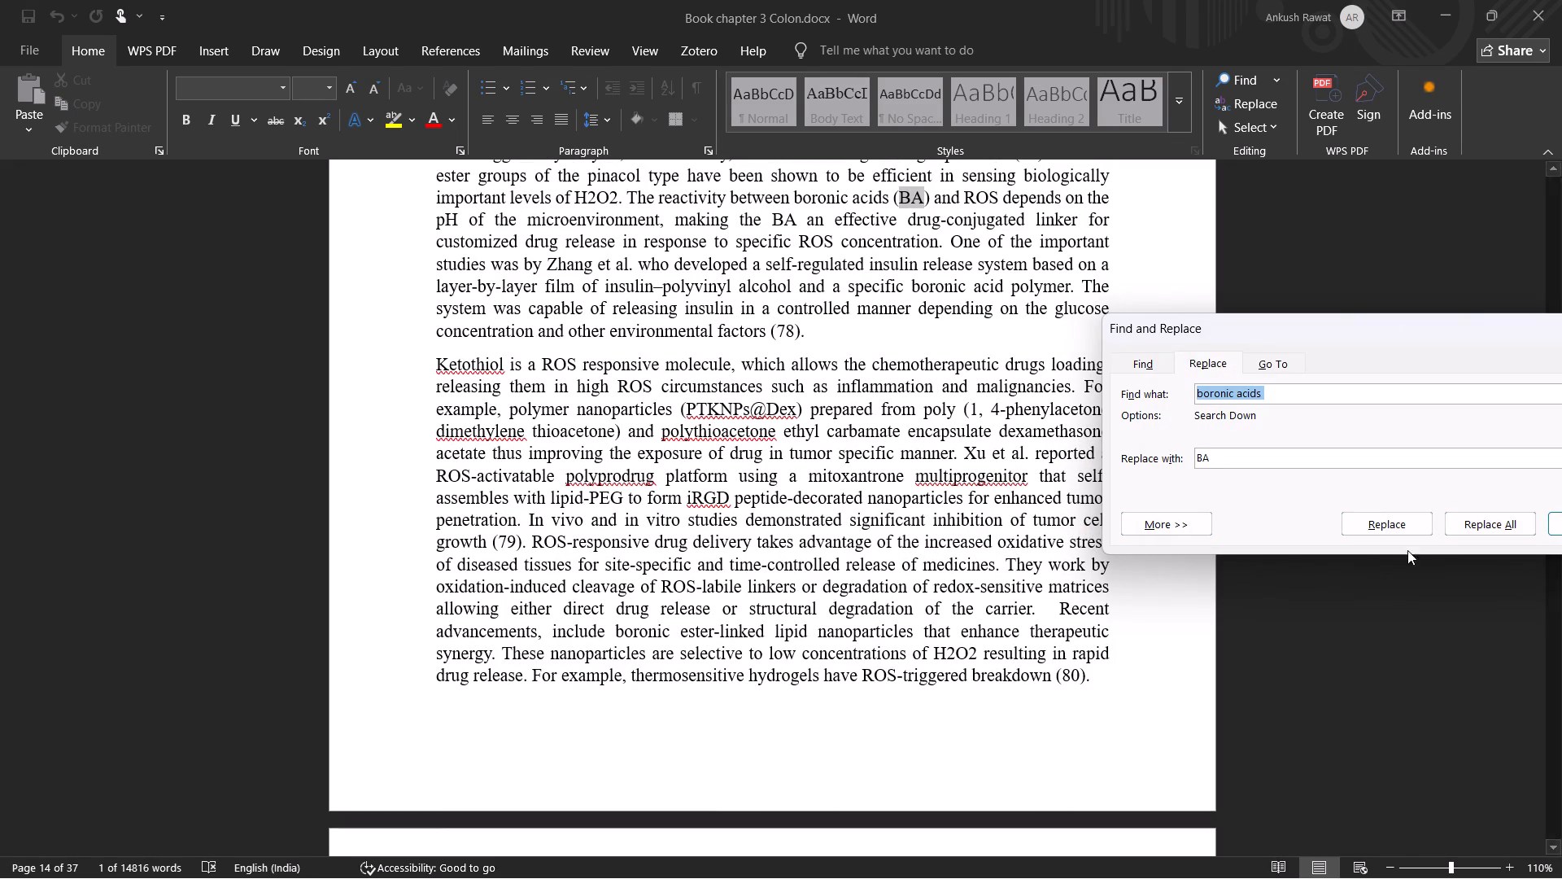
Highlight in yellow the parenthesized "BA" after "boronic acids" and "PTKNPs@Dex" in the Ketothiol paragraph.
scroll(842, 575, "up", 4)
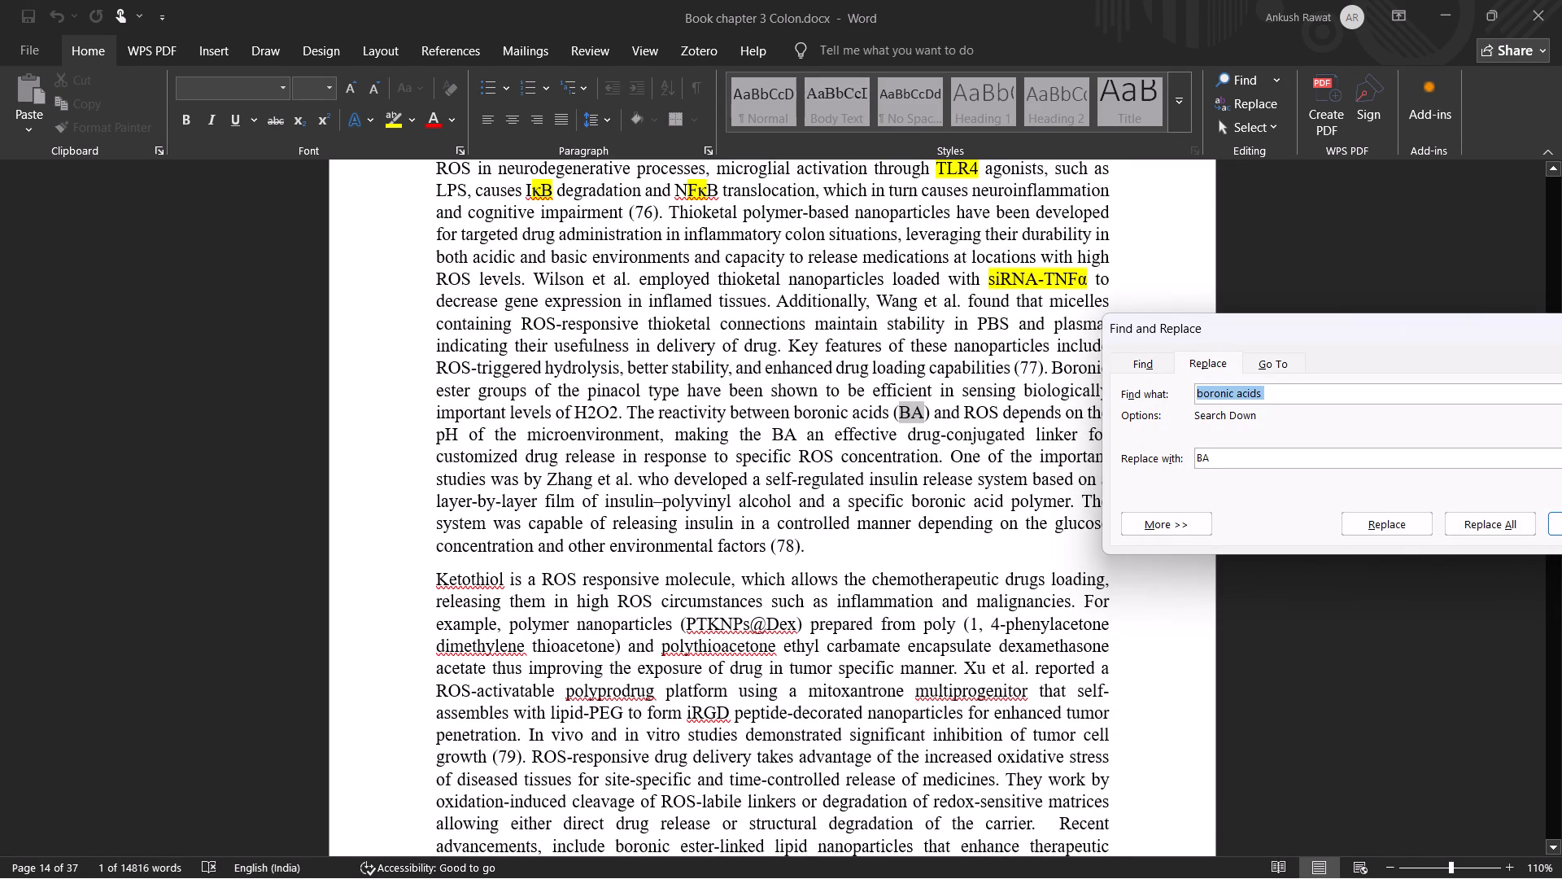
left_click(730, 622)
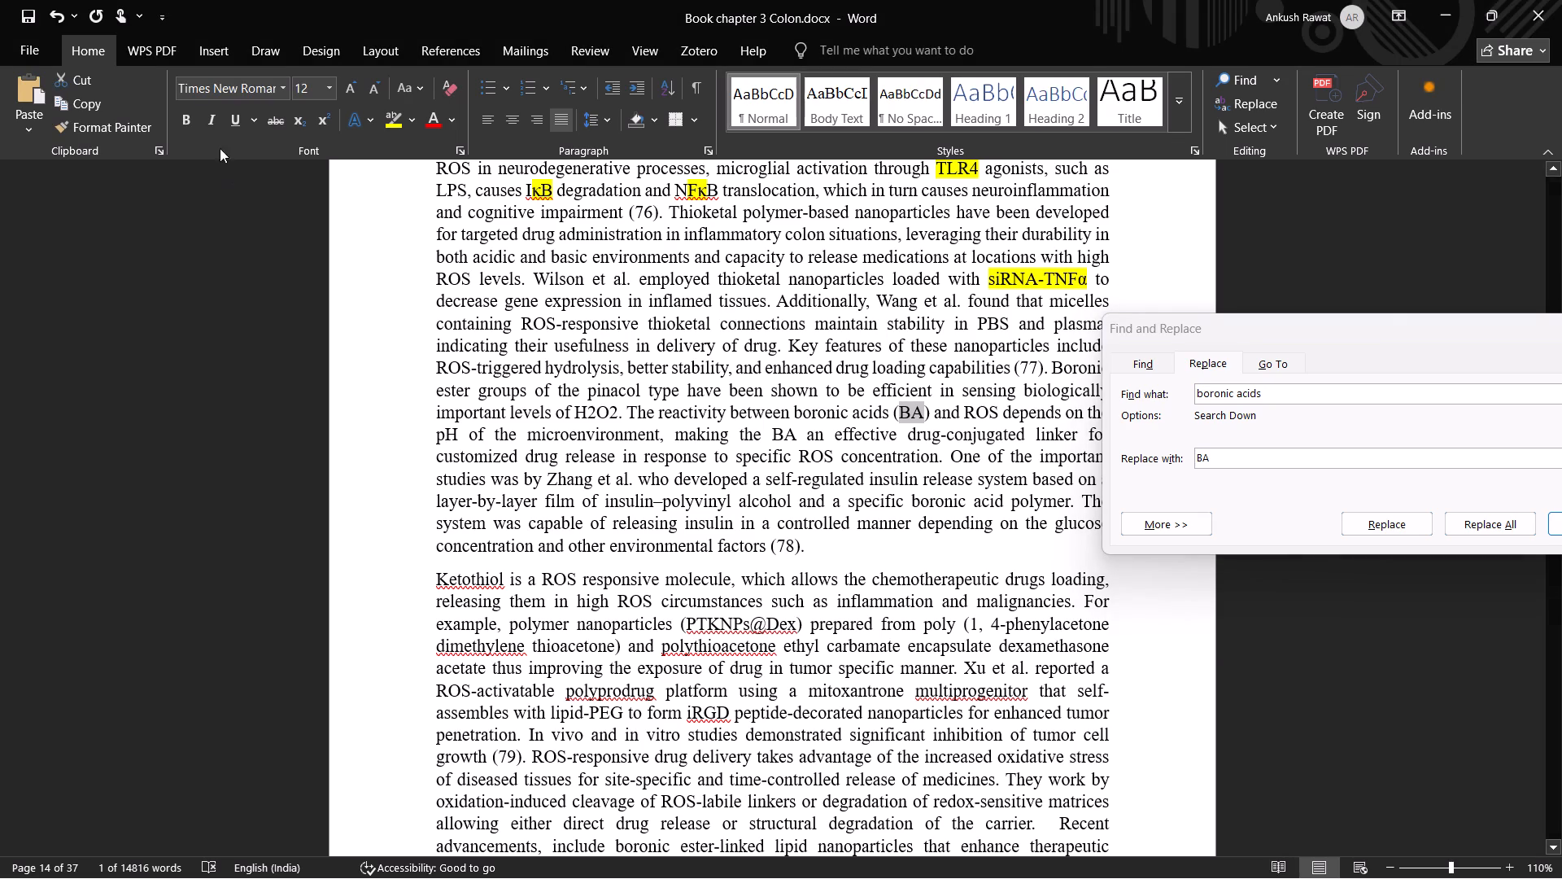
left_click(391, 123)
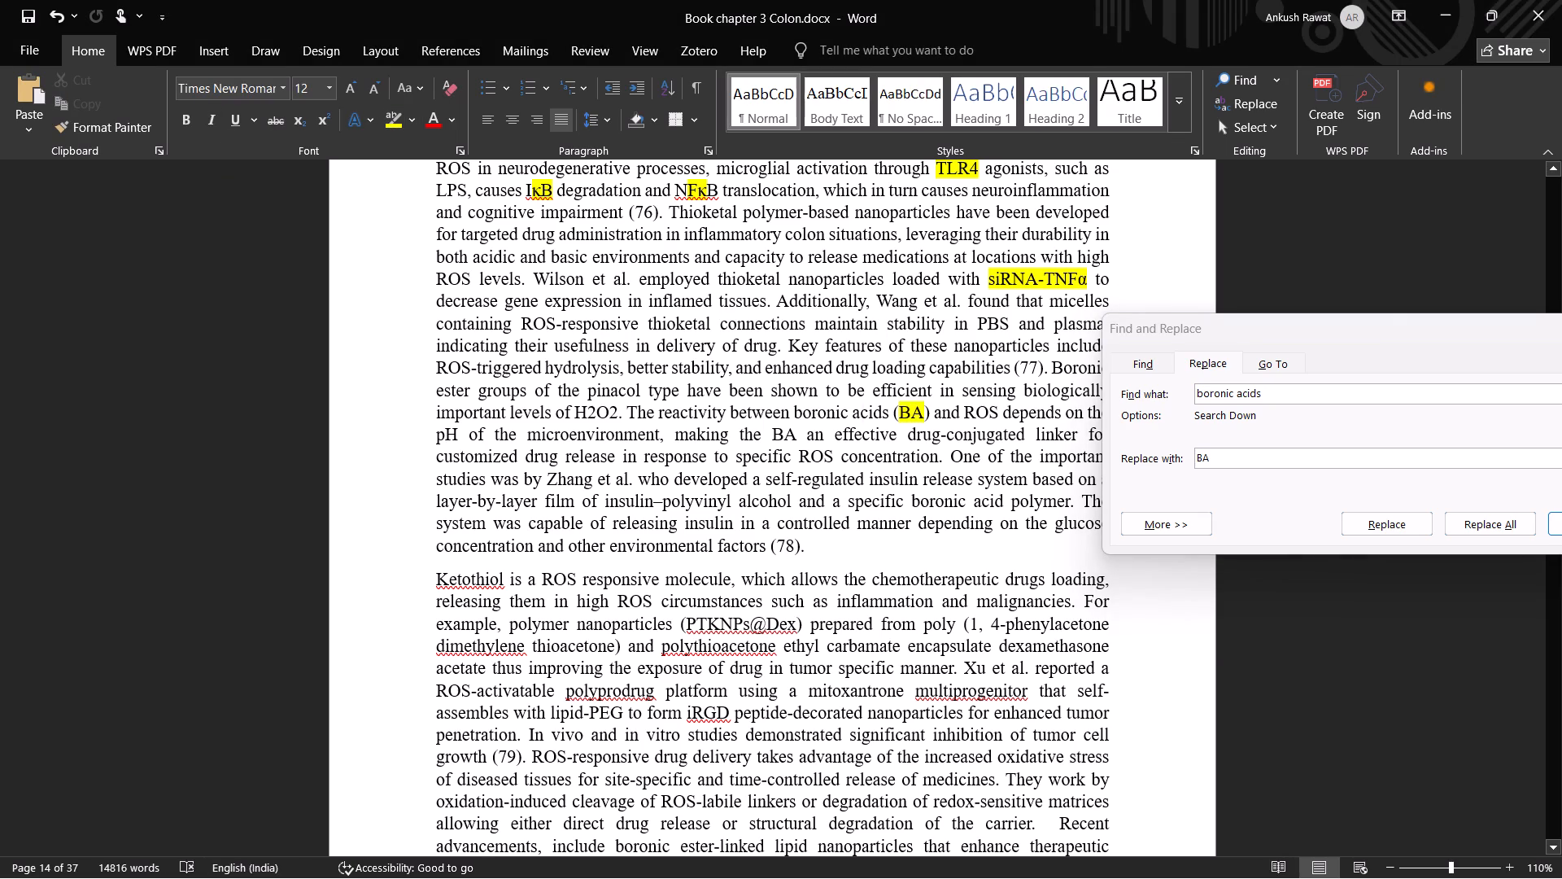
left_click_drag(684, 623, 793, 628)
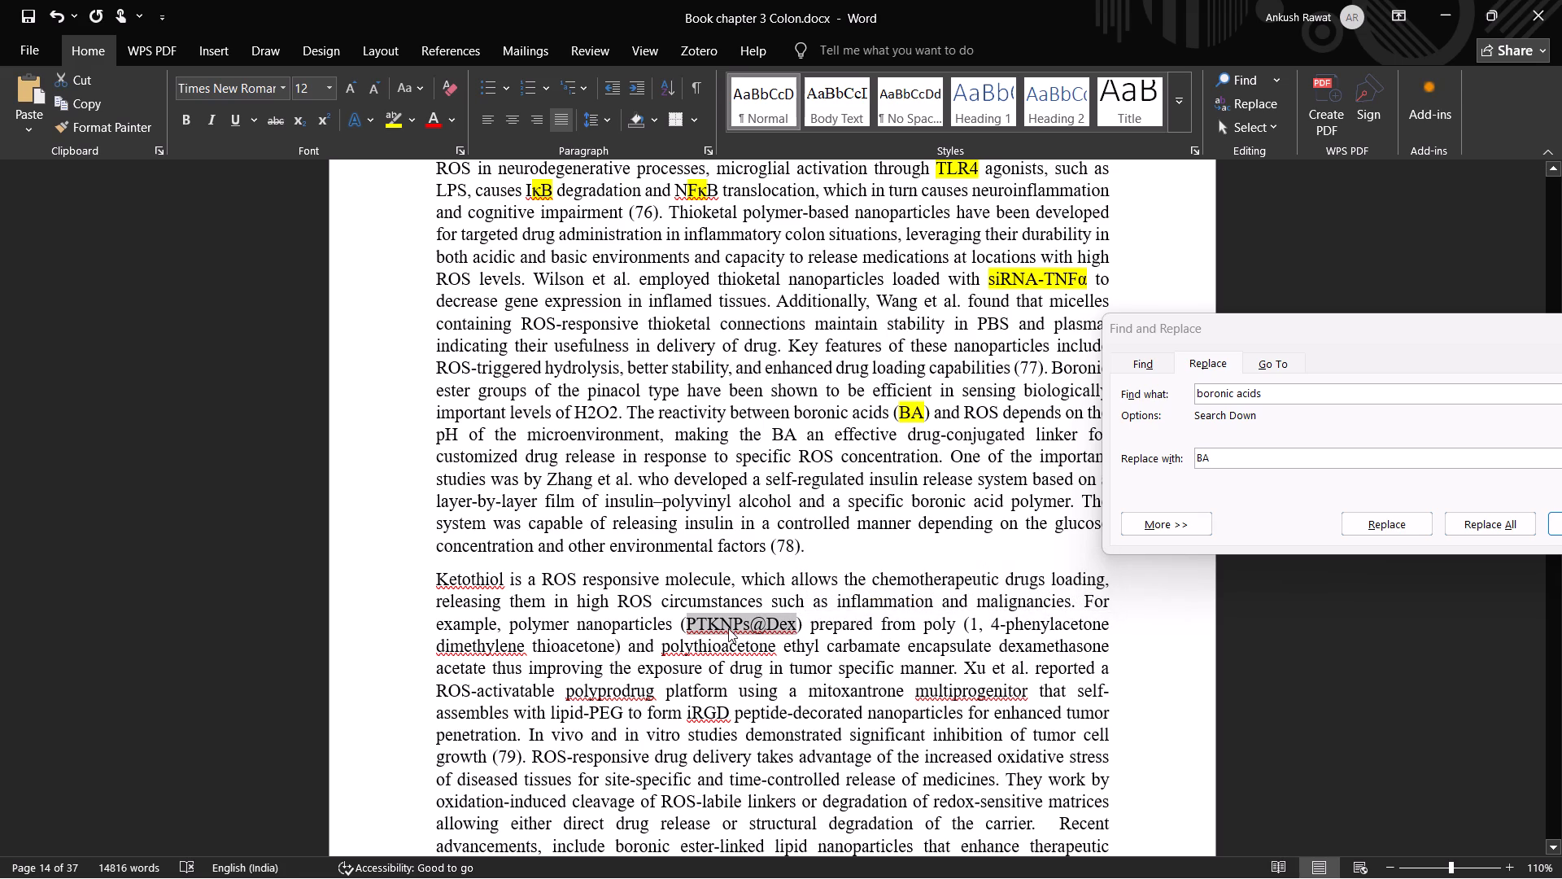
left_click(384, 112)
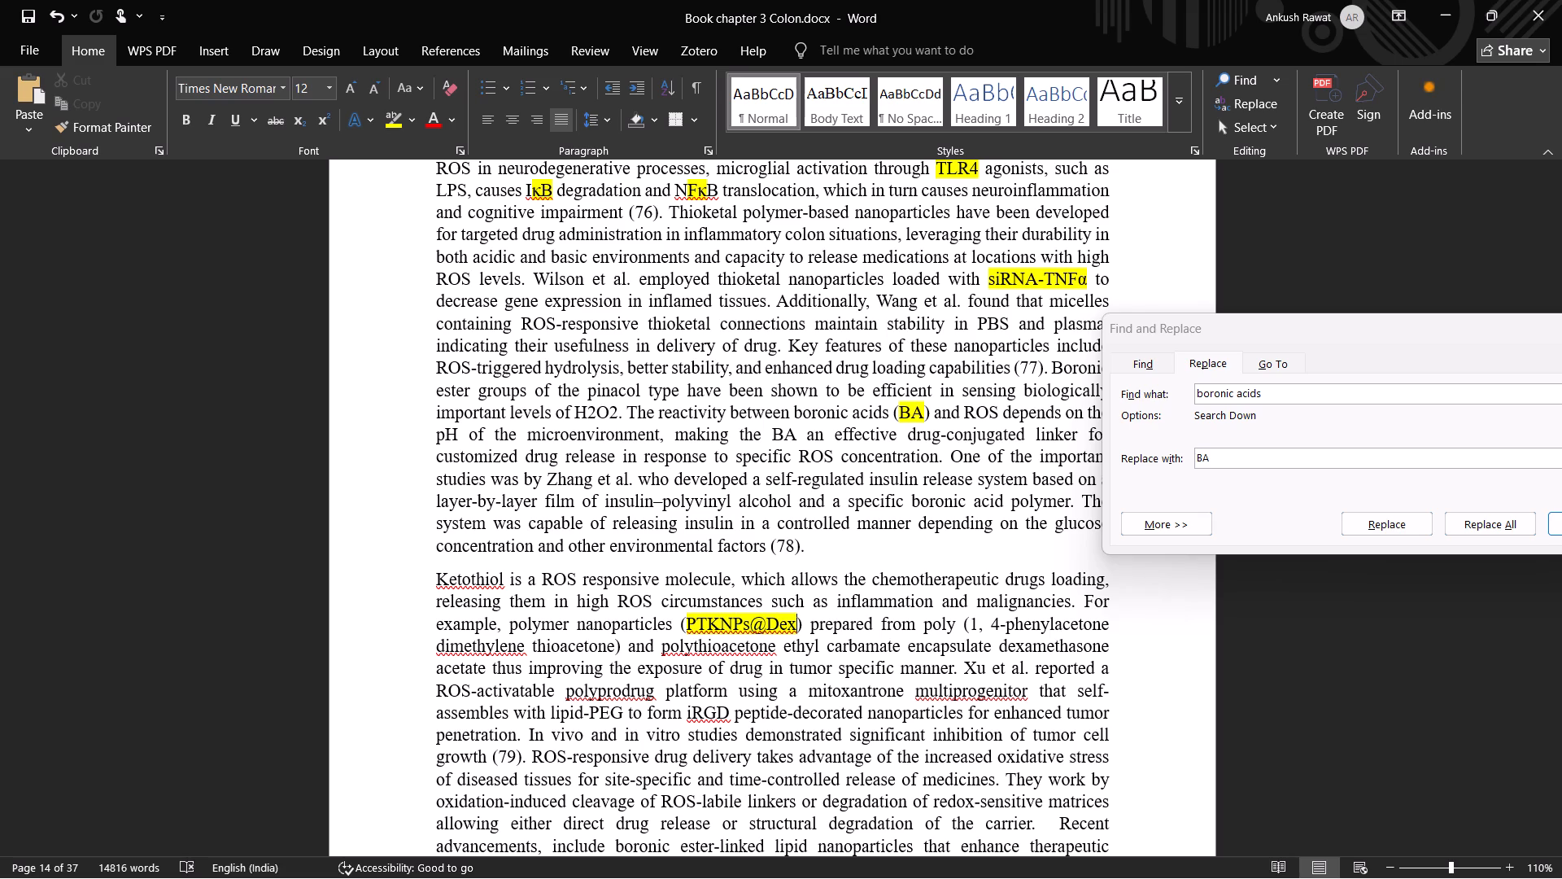
Italicize "Xu et al." in the Ketothiol paragraph.
left_click(963, 668)
left_click_drag(966, 668, 1029, 671)
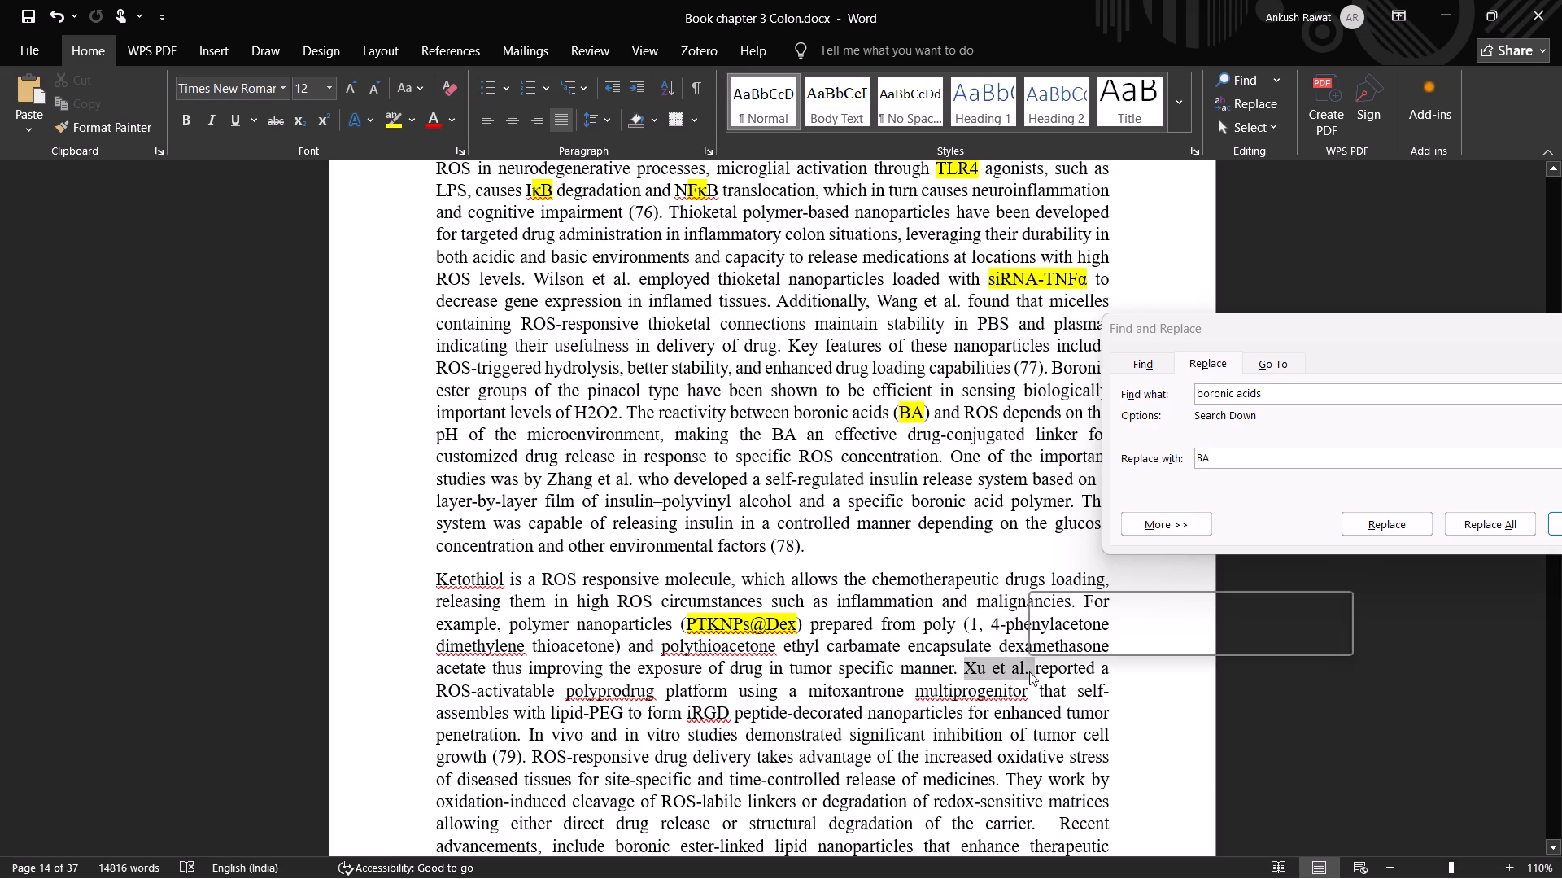
left_click(213, 127)
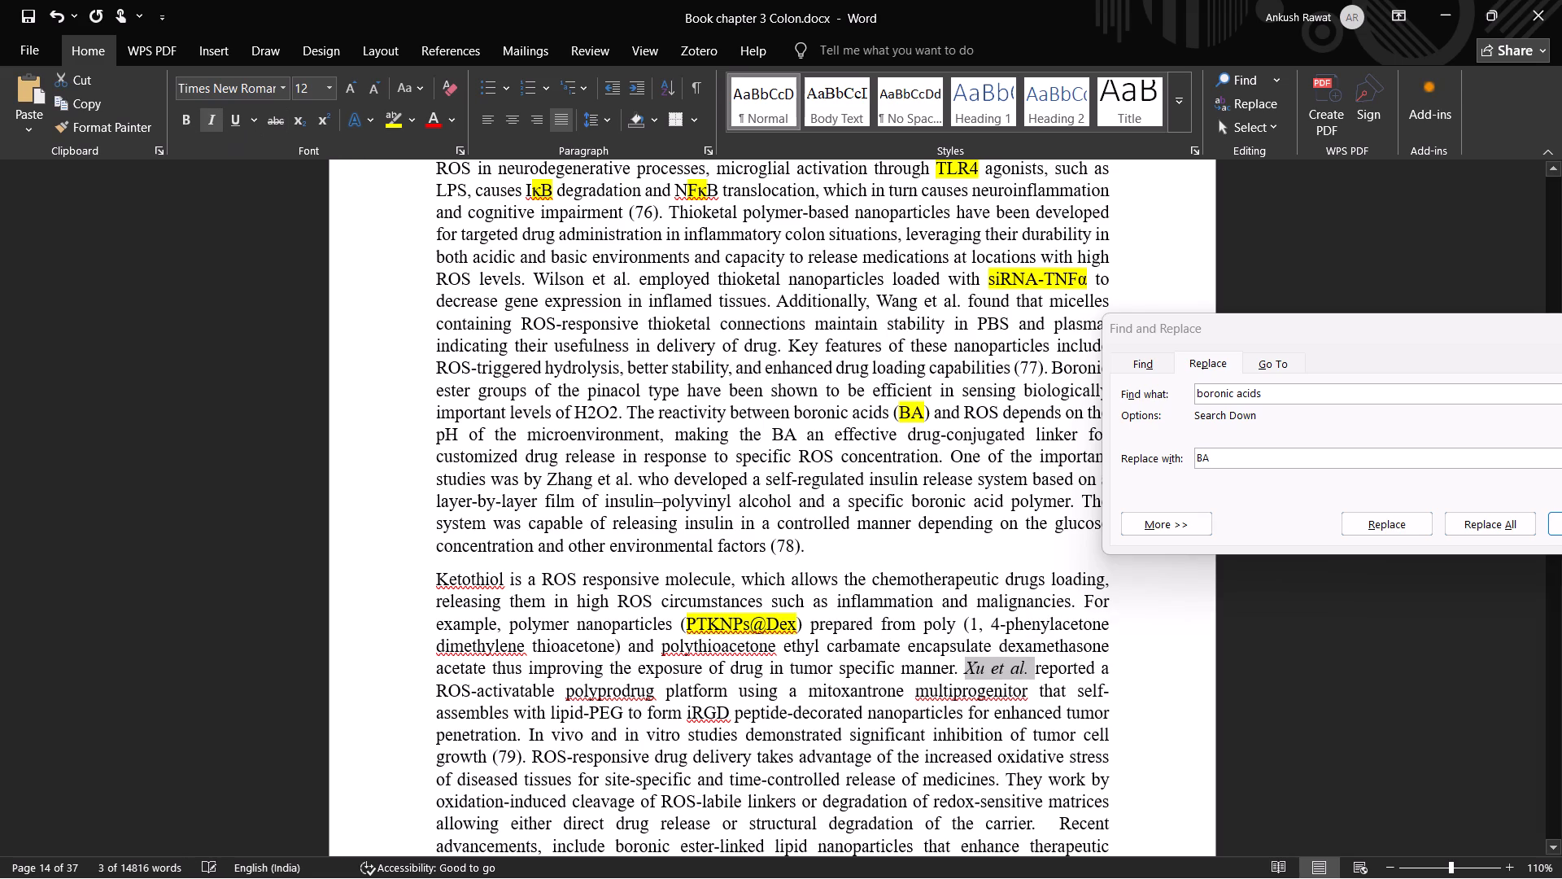
Highlight "iRGD" before "peptide-decorated nanoparticles" in the Ketothiol paragraph in yellow.
left_click(456, 586)
left_click(501, 580)
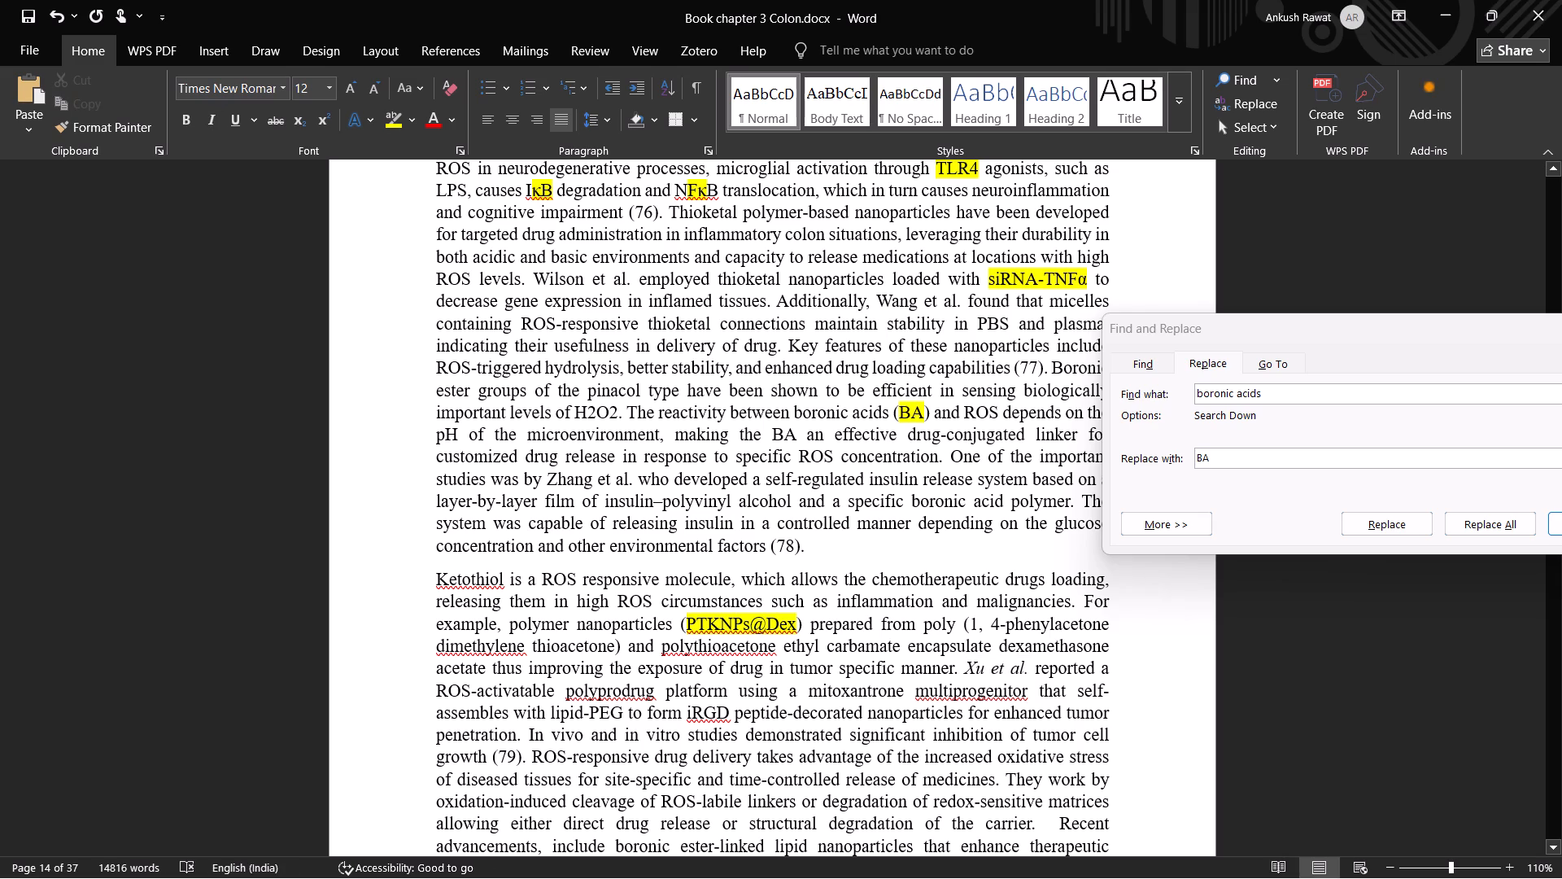
left_click(400, 116)
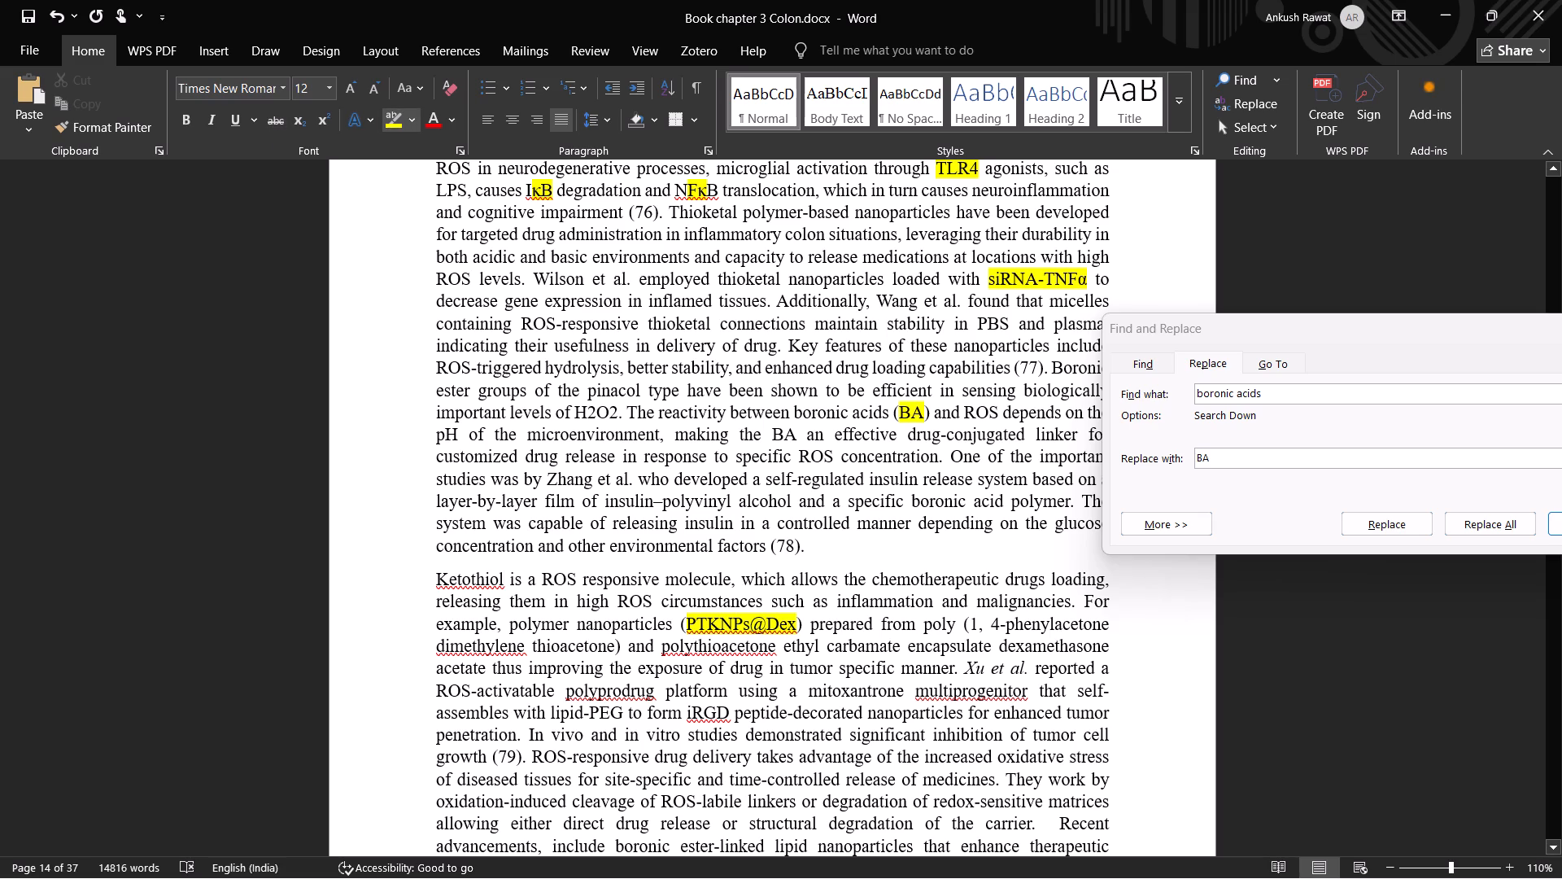
left_click_drag(684, 711, 726, 710)
left_click_drag(726, 710, 726, 710)
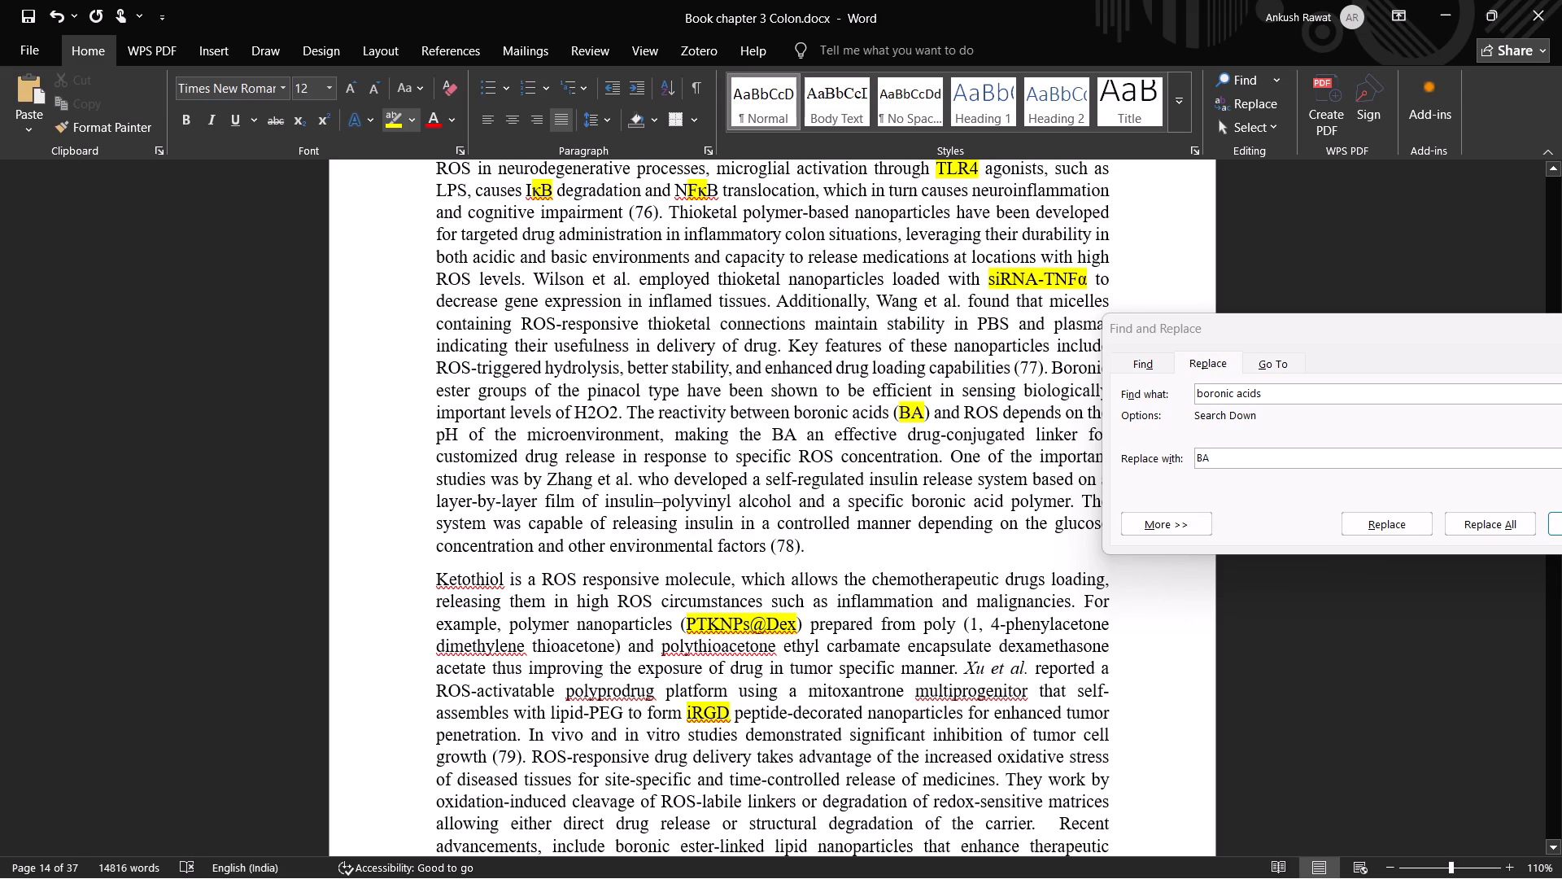
Reduce the double space between "carrier." and "Recent advancements" to a single space.
scroll(569, 757, "down", 2)
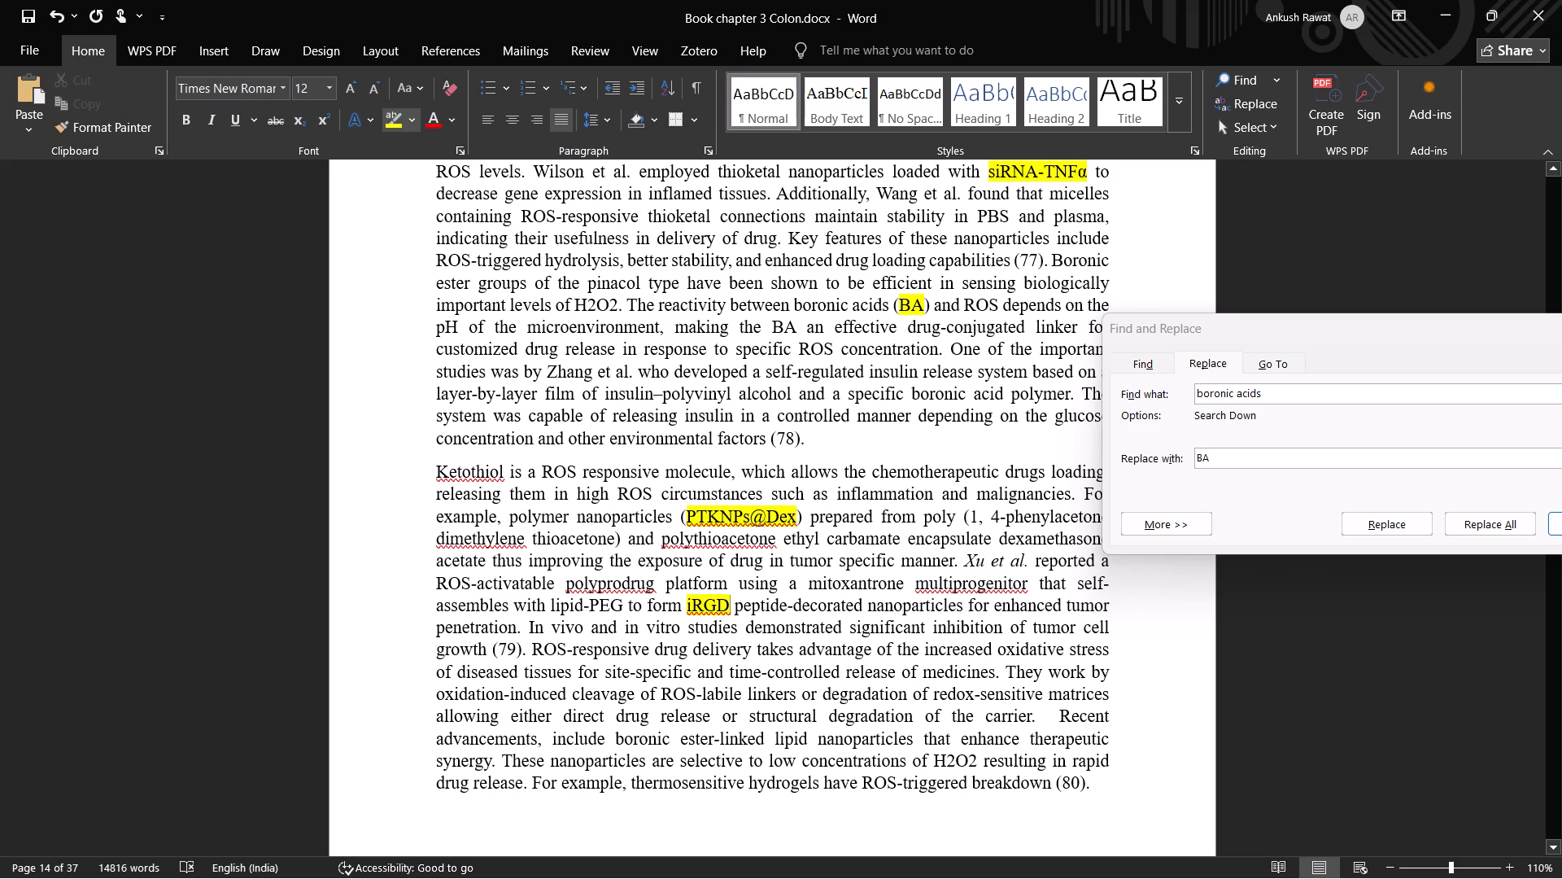
left_click(1059, 715)
key("BackSpace")
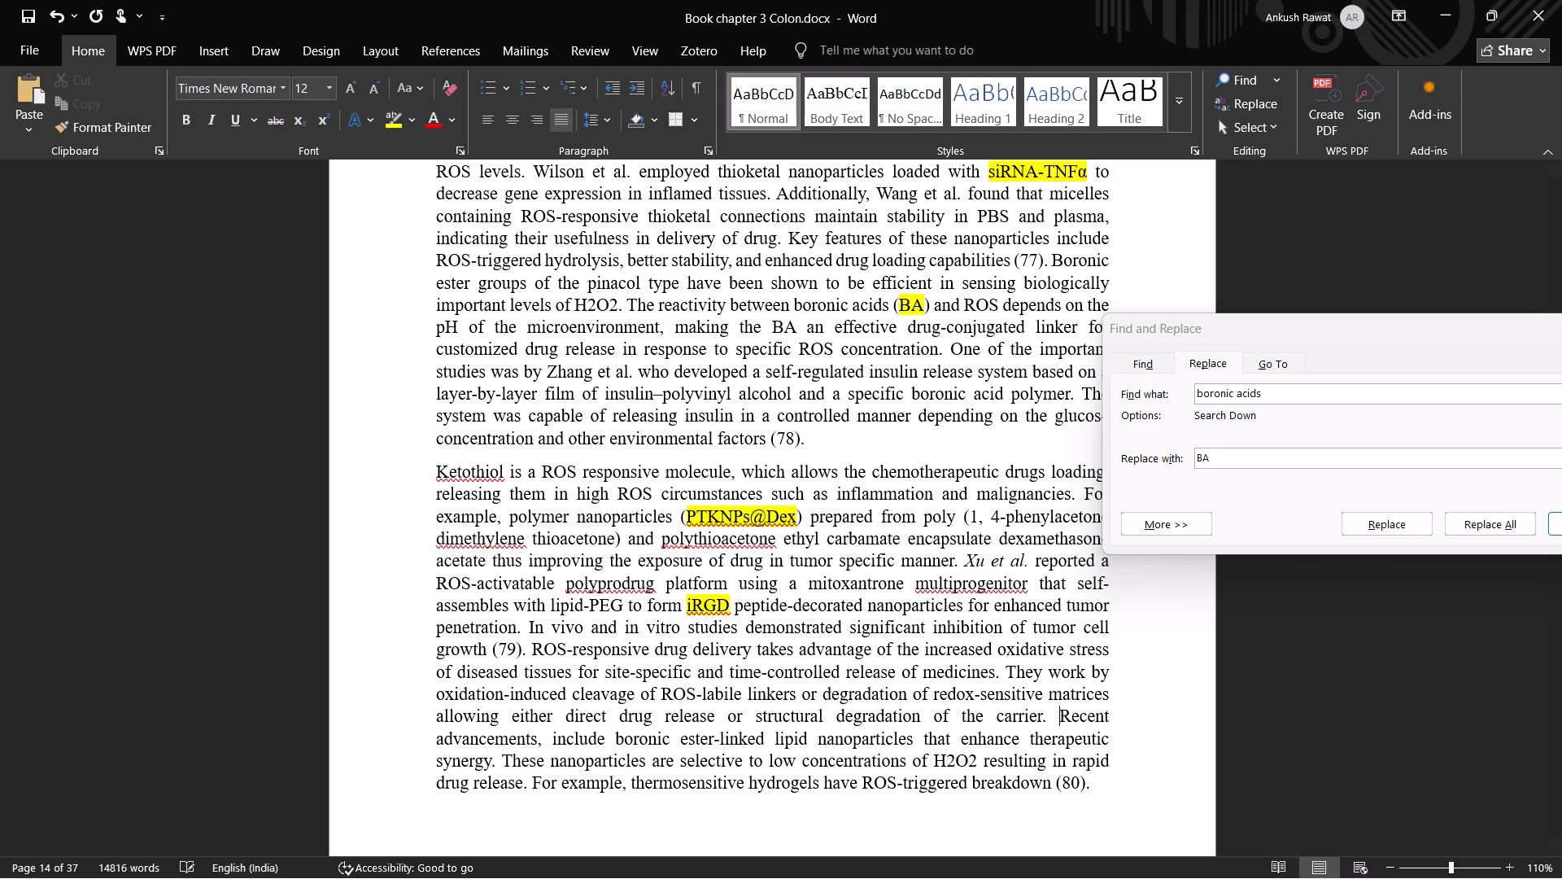
key("BackSpace")
key("space")
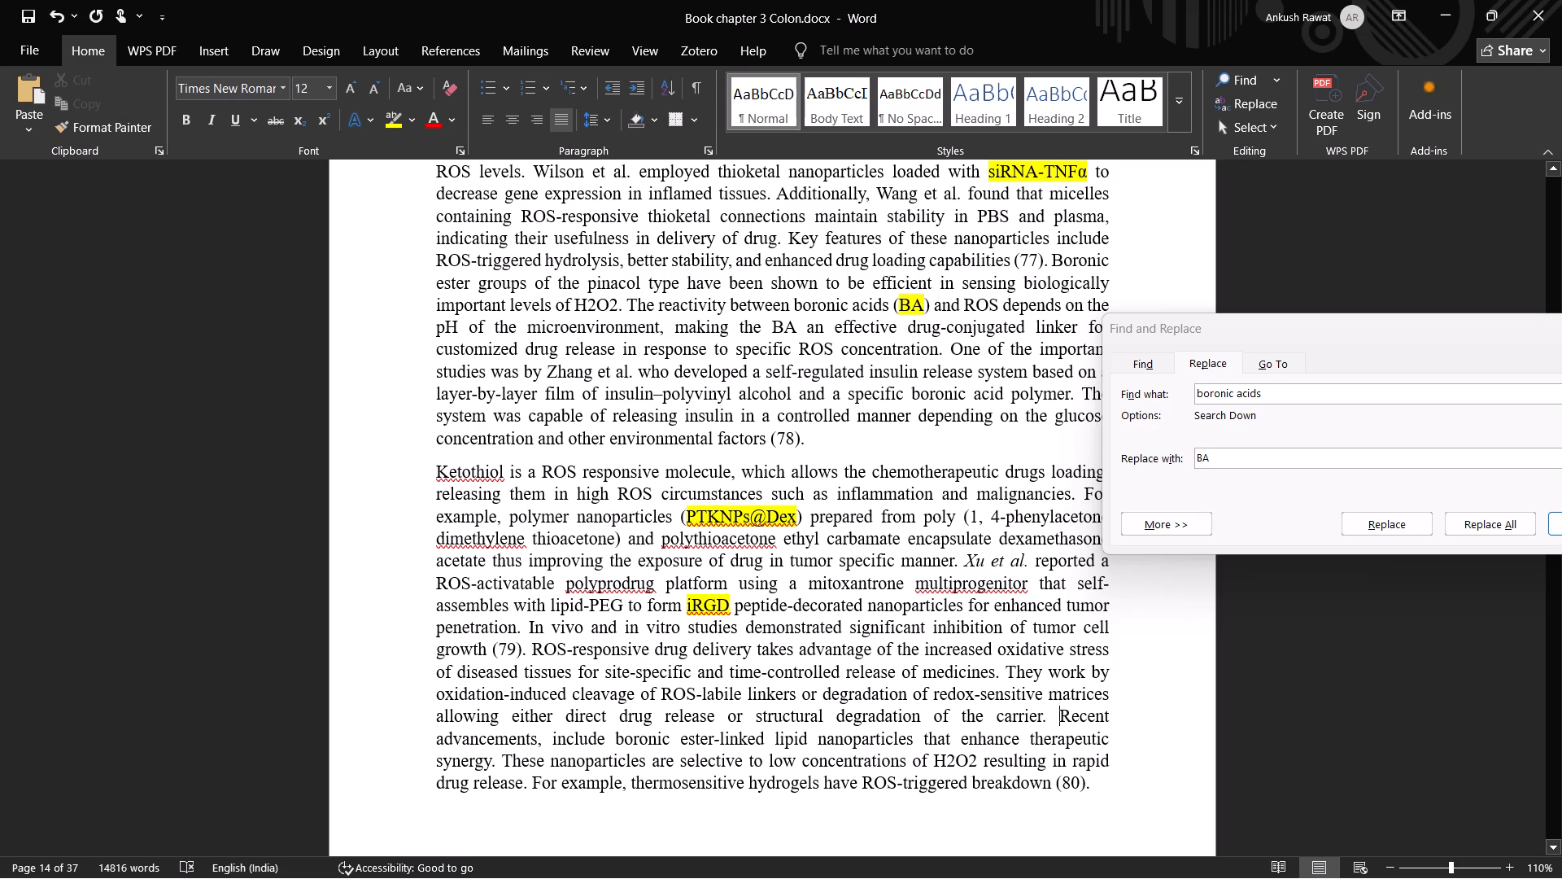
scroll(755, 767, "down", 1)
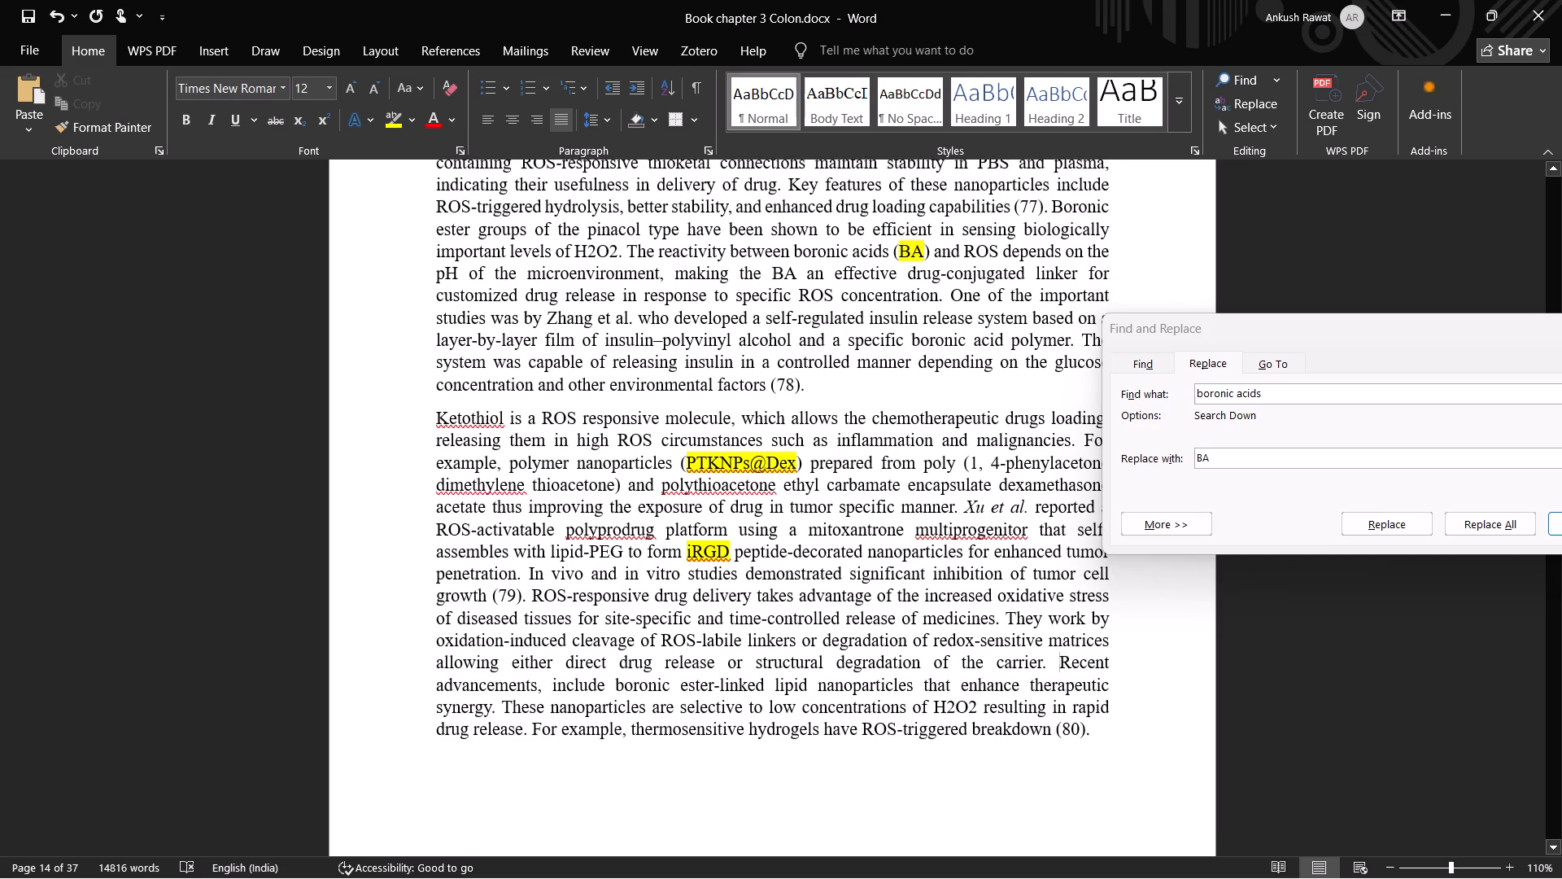
Read through the rest of the Ketothiol paragraph and on to the following paragraph about liposomes with ROS-sensitive components.
scroll(692, 768, "down", 2)
scroll(688, 767, "up", 2)
scroll(688, 767, "down", 5)
scroll(686, 767, "up", 1)
scroll(686, 767, "down", 1)
scroll(686, 767, "up", 1)
scroll(686, 767, "down", 1)
scroll(686, 767, "up", 1)
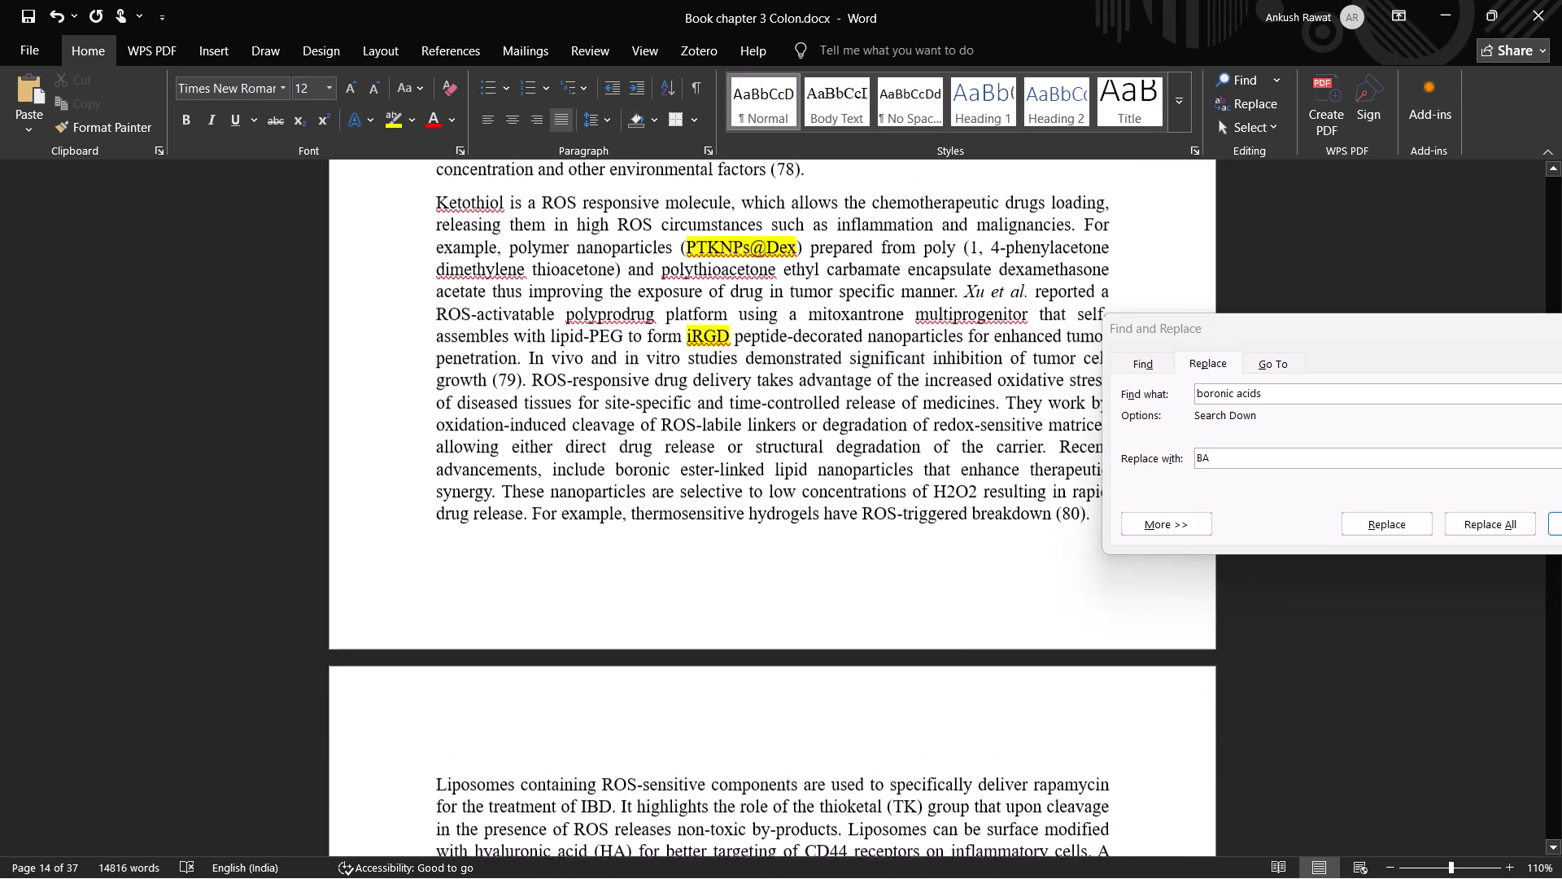
scroll(686, 767, "down", 5)
scroll(686, 767, "up", 1)
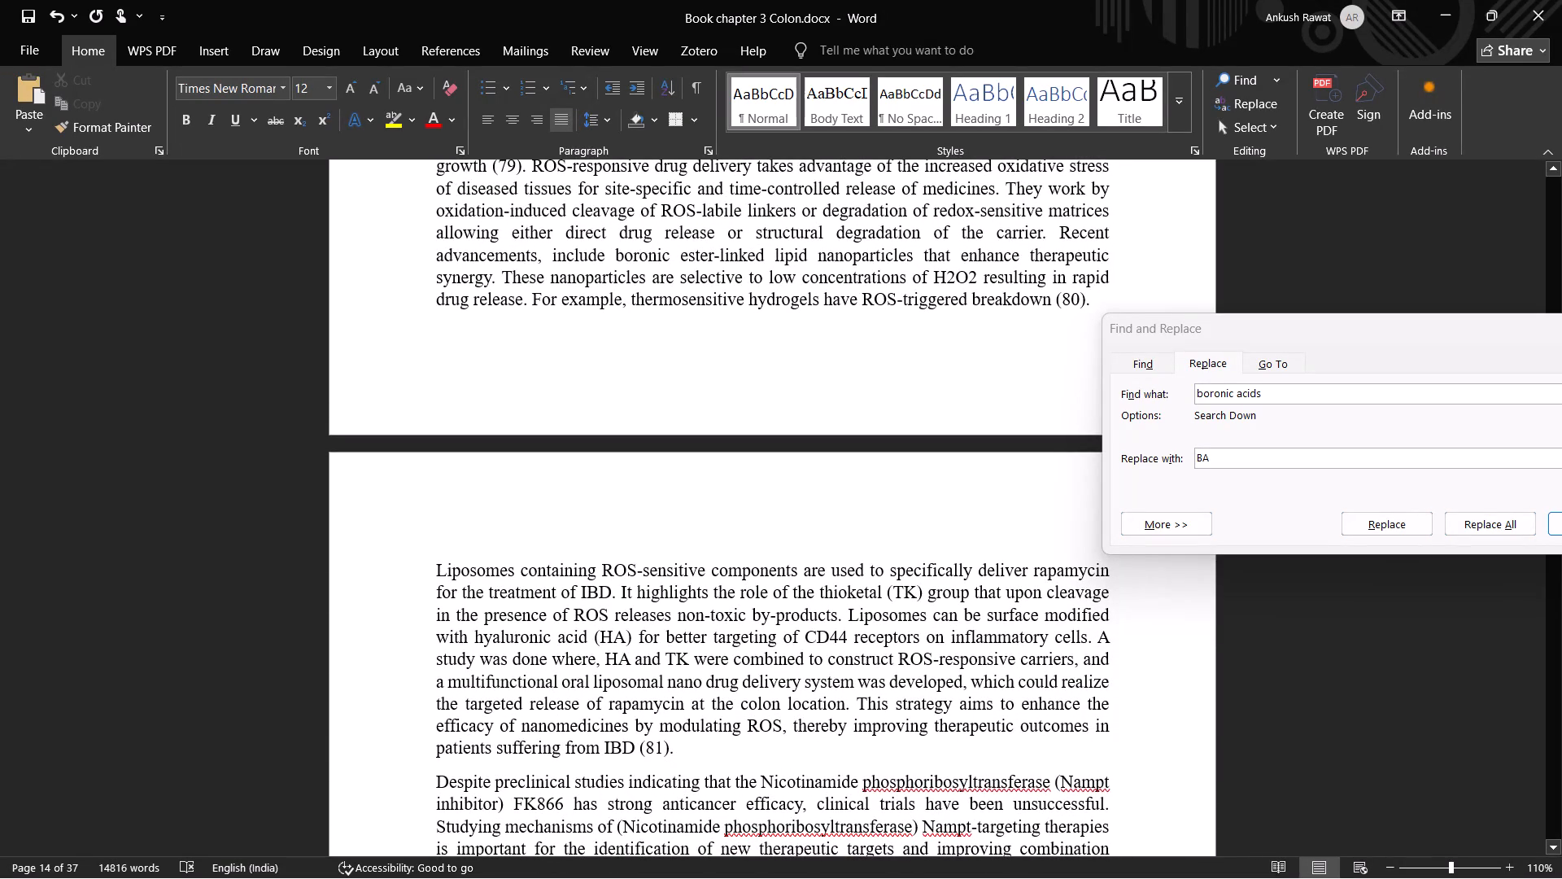
Replace "hyaluronic acid" with "HA" in the body text after its definition in the liposomes paragraph, stopping before the reference list.
left_click_drag(475, 637, 558, 631)
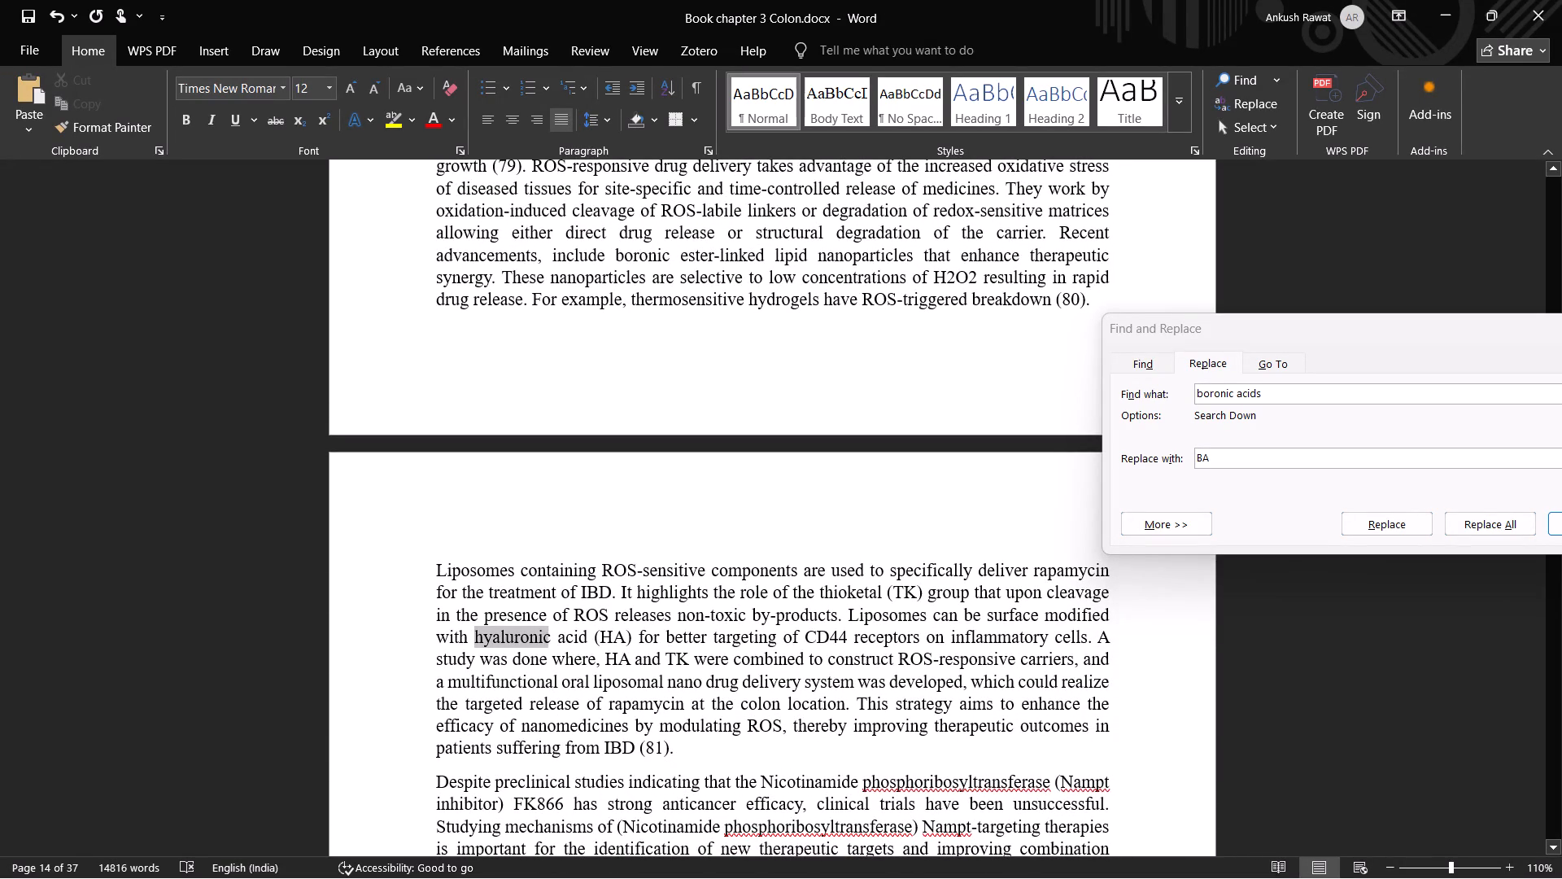
left_click_drag(558, 631, 578, 633)
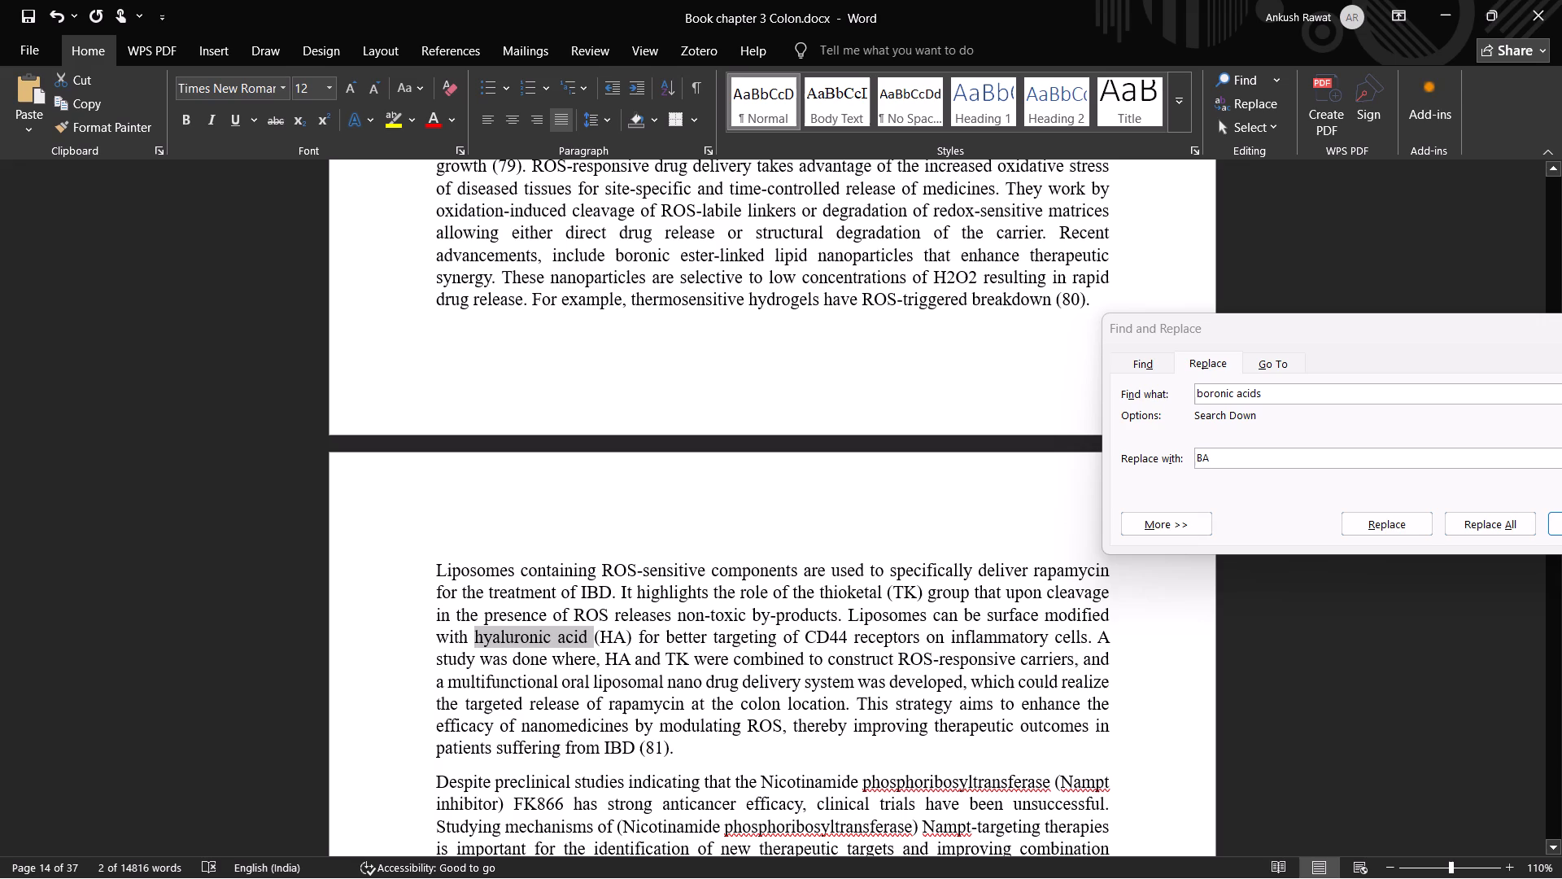
key("ctrl+c")
double_click(1216, 387)
double_click(1219, 397)
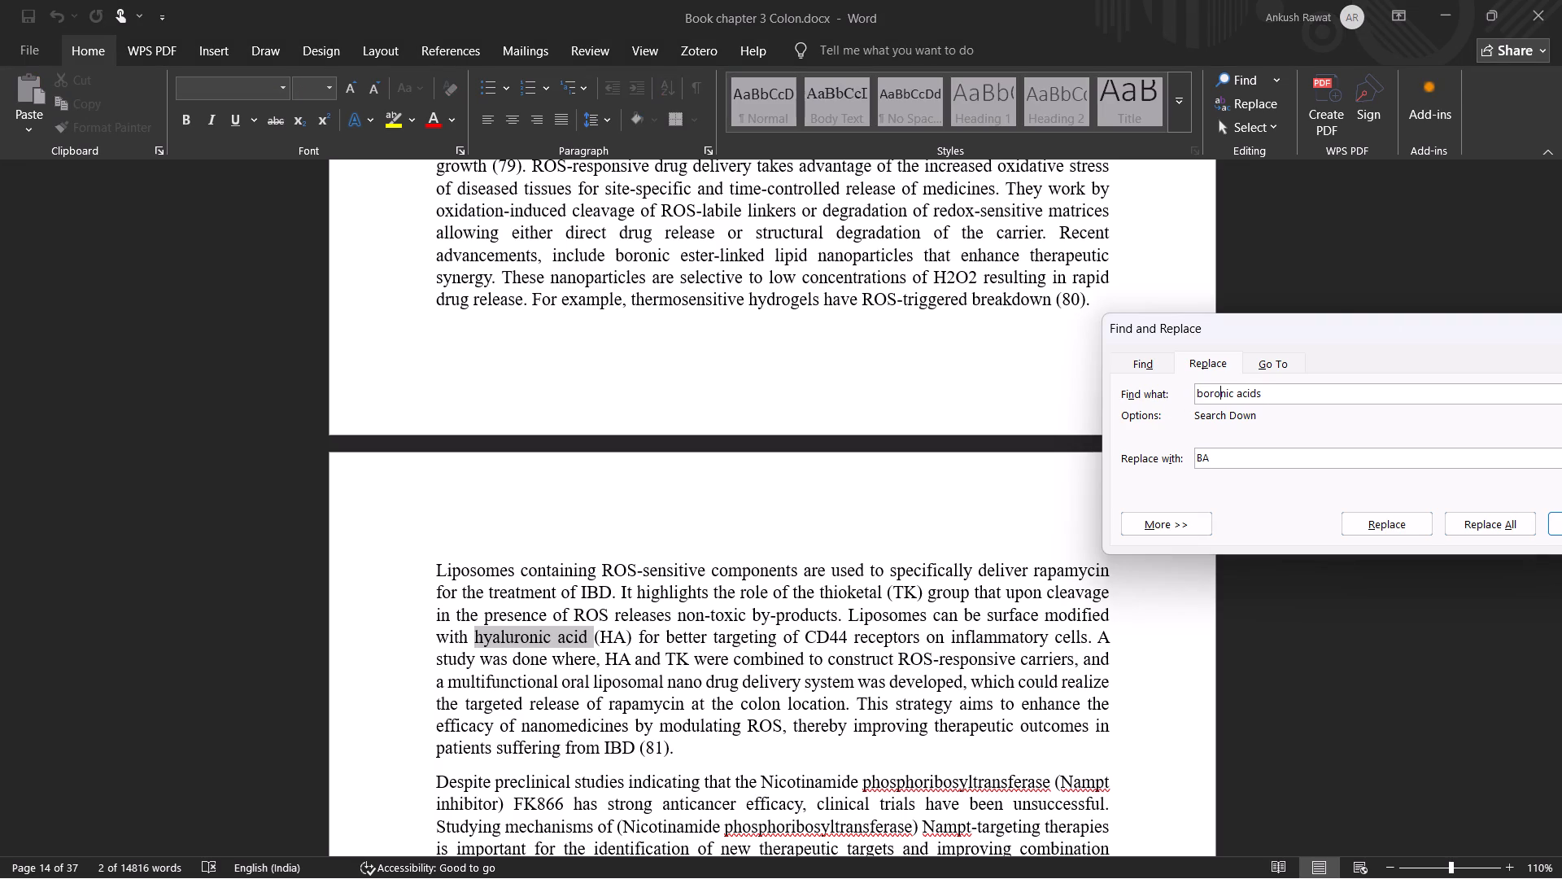
key("ctrl+a")
key("ctrl+v")
double_click(611, 637)
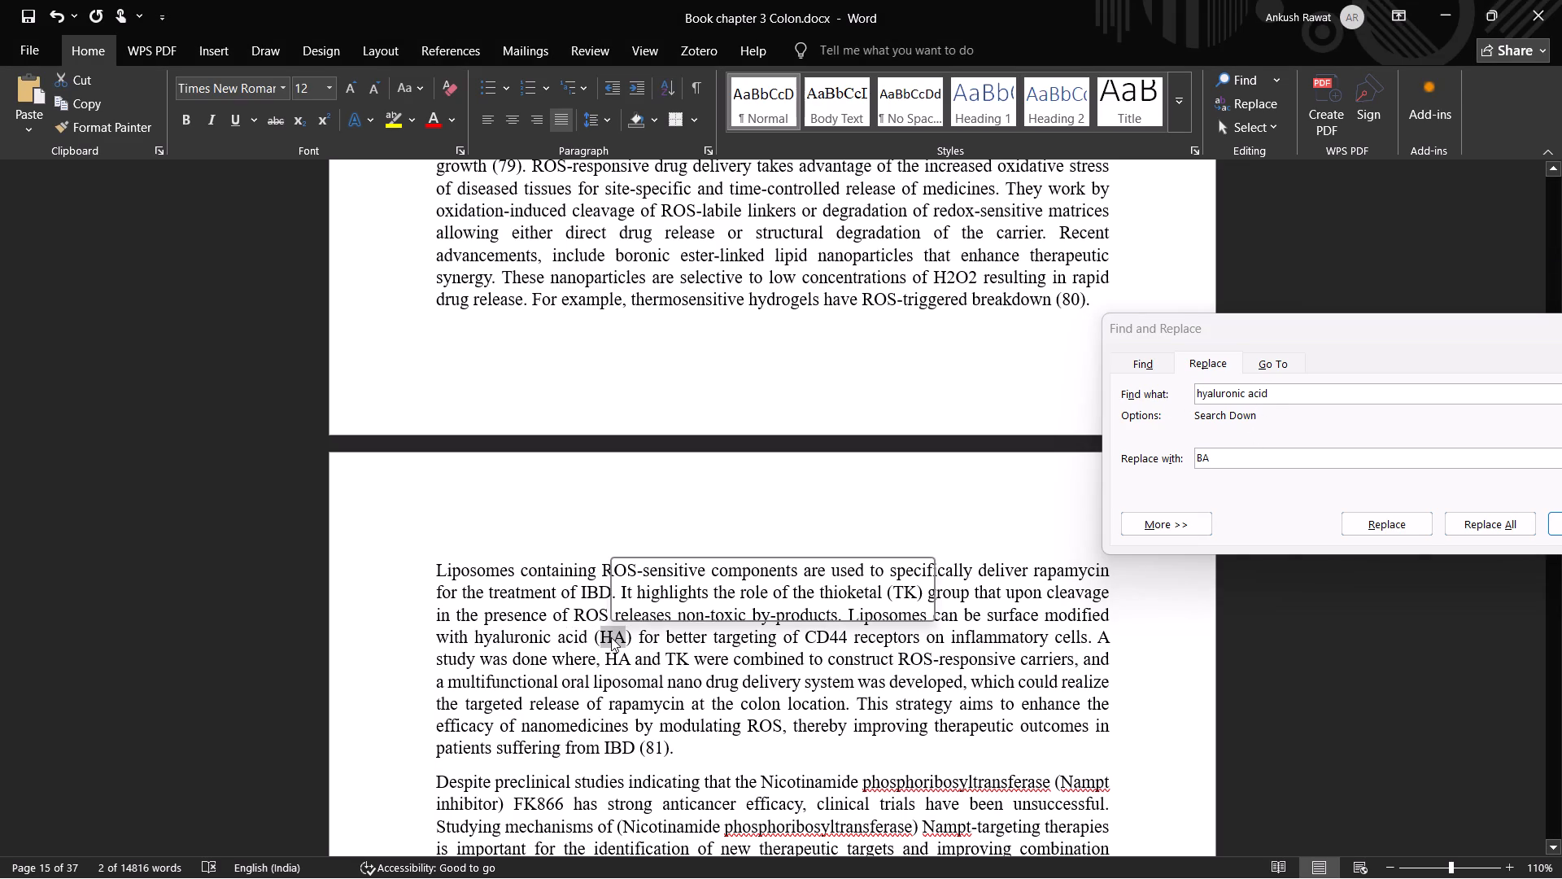
key("ctrl+c")
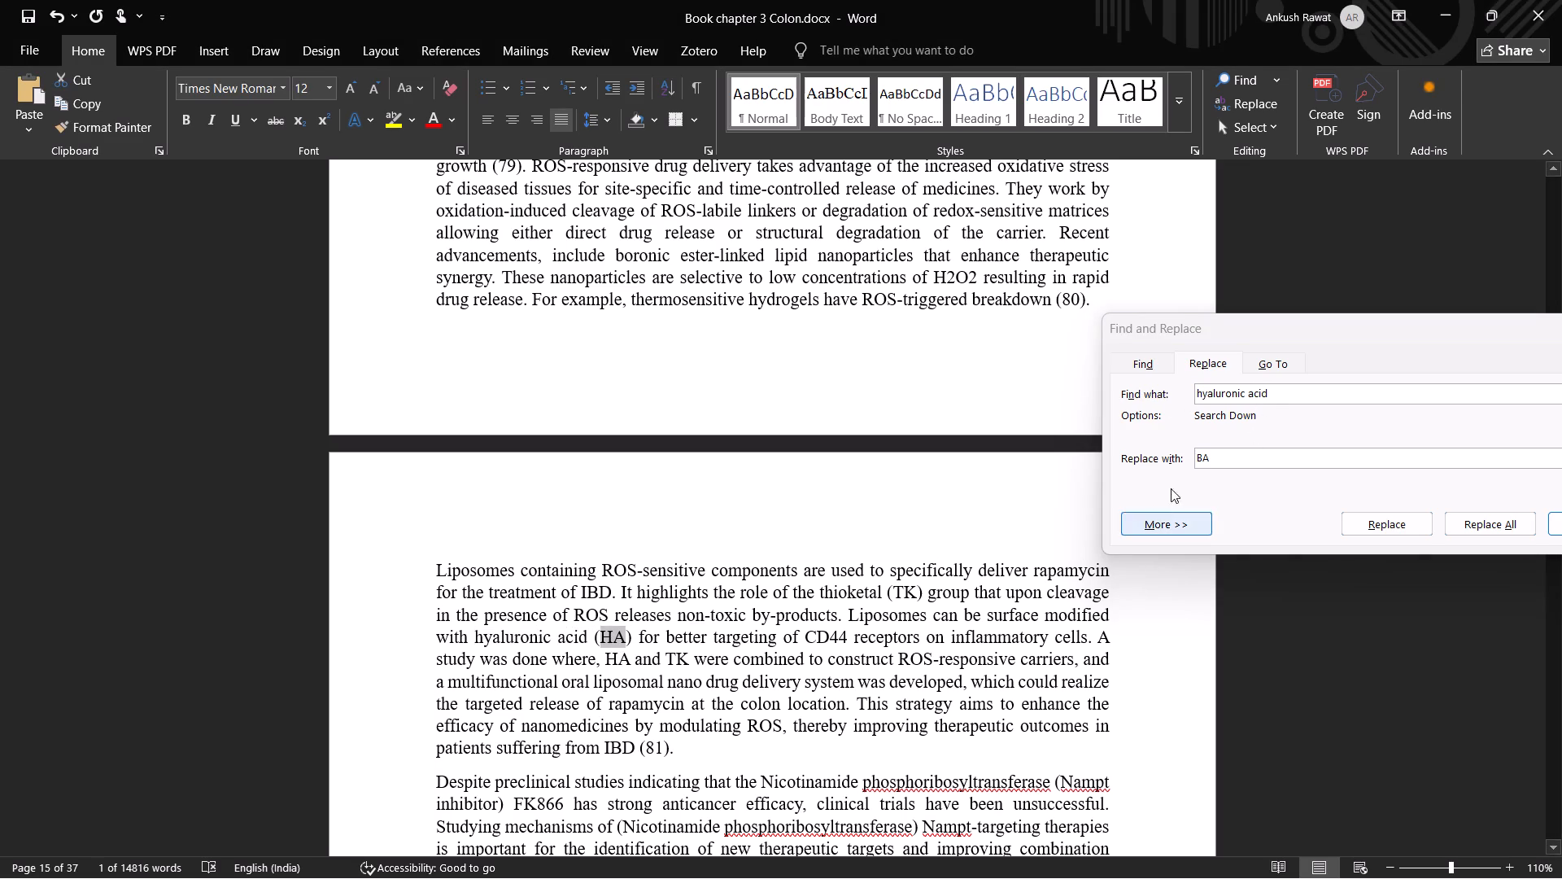
double_click(1202, 459)
key("ctrl+v")
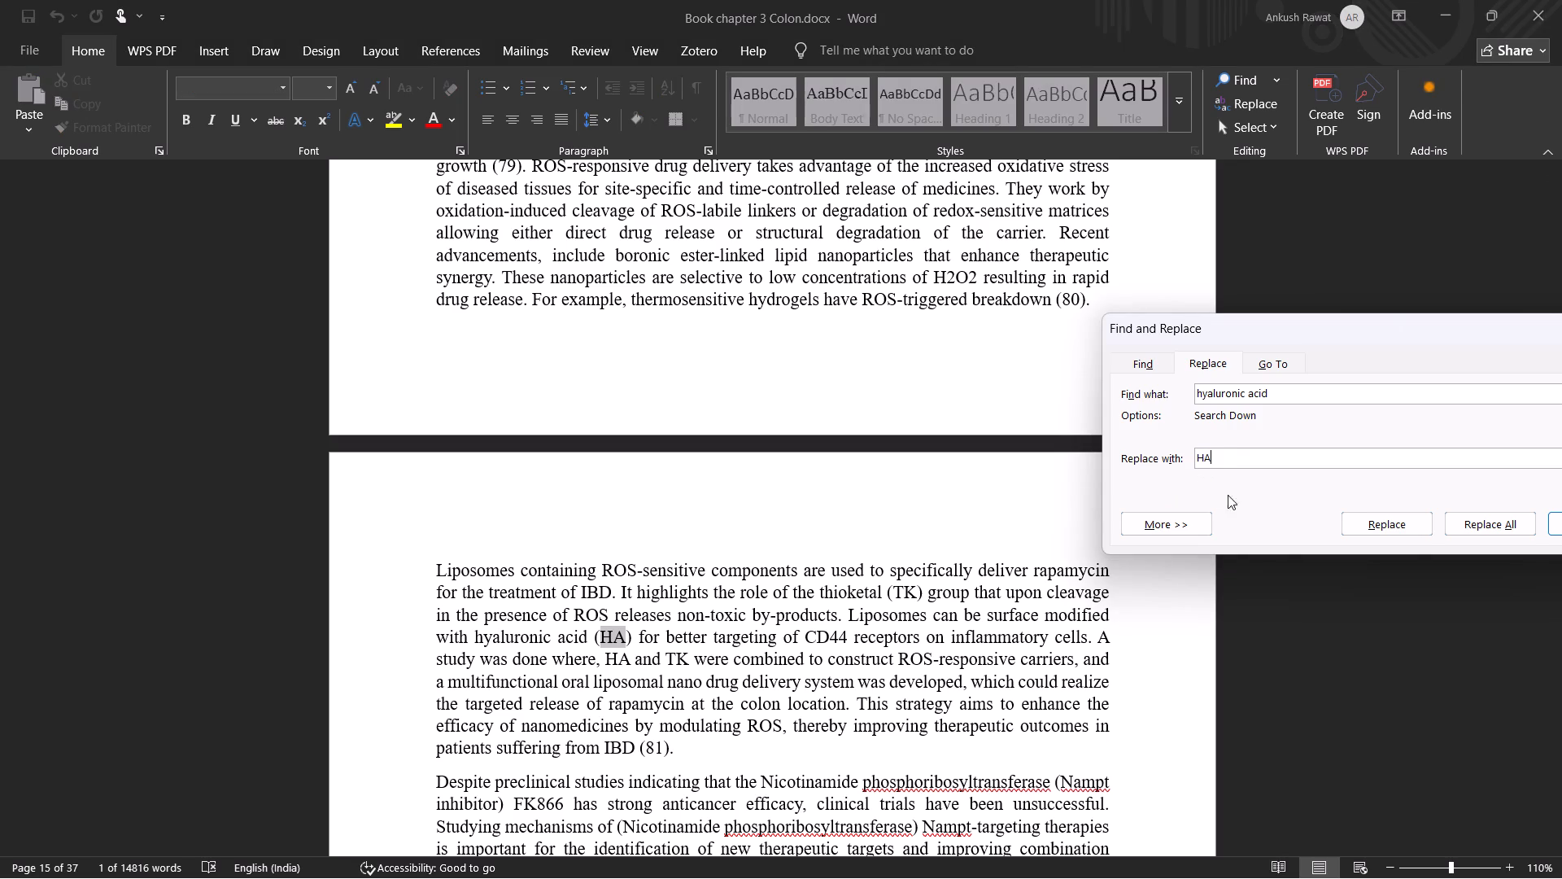
left_click(1555, 523)
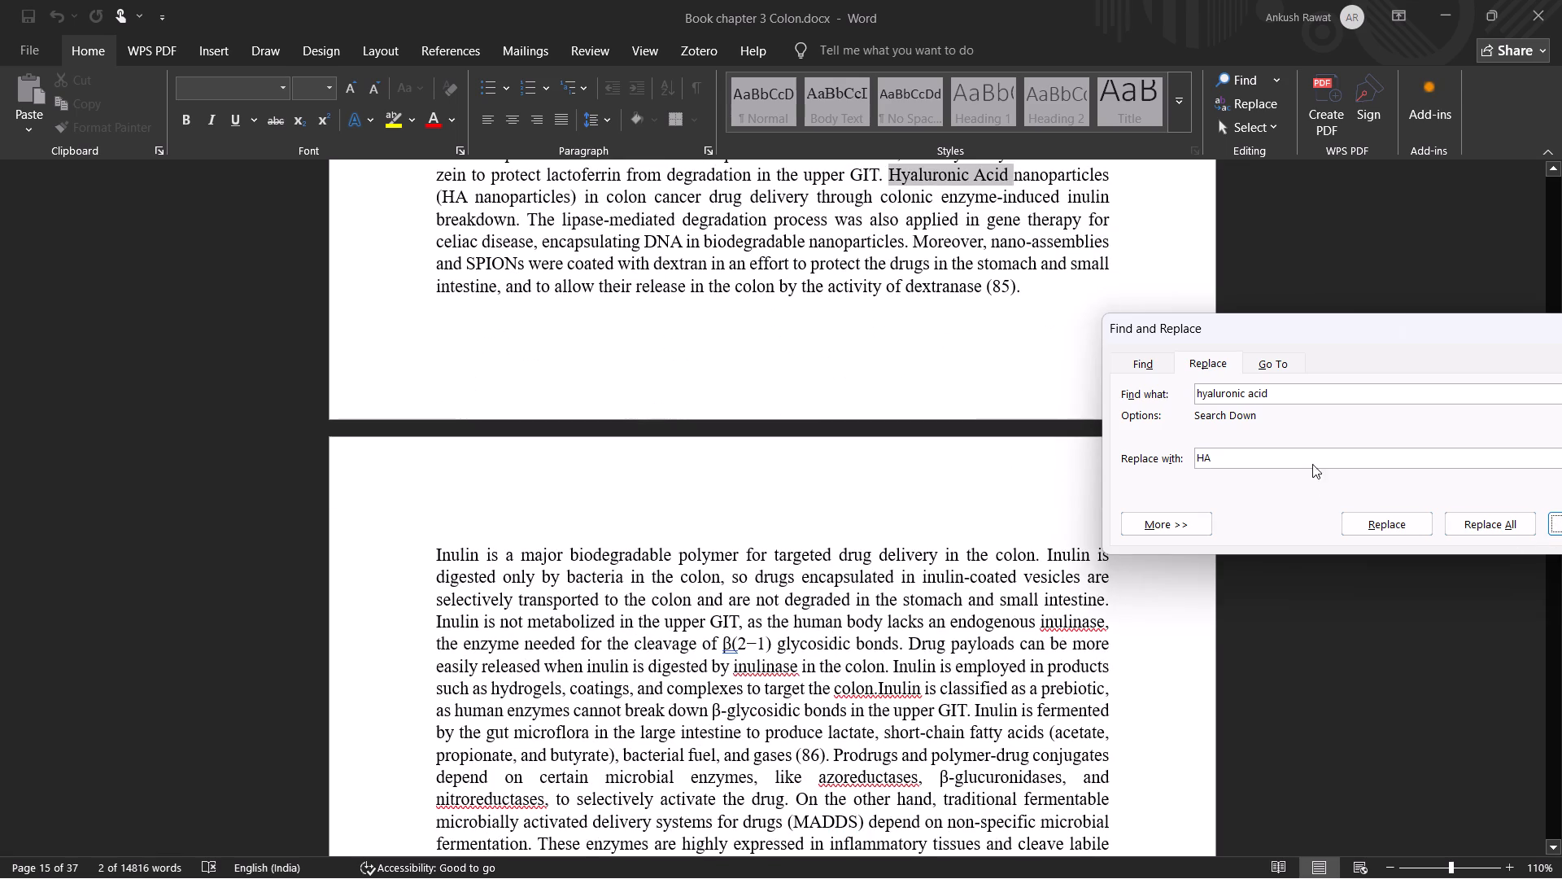
left_click(1408, 523)
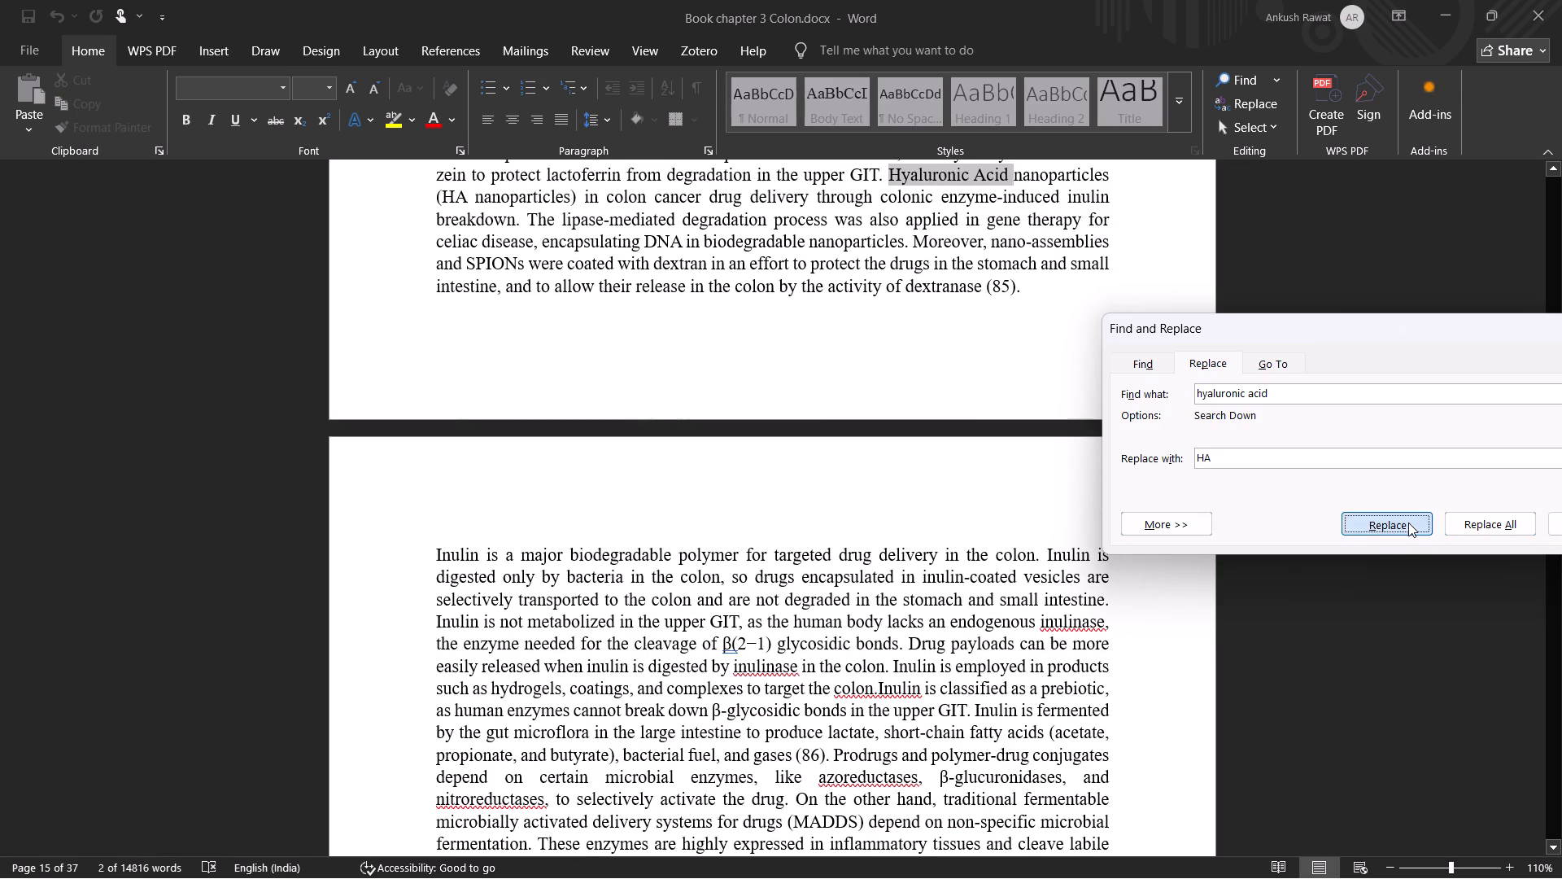
left_click(1408, 523)
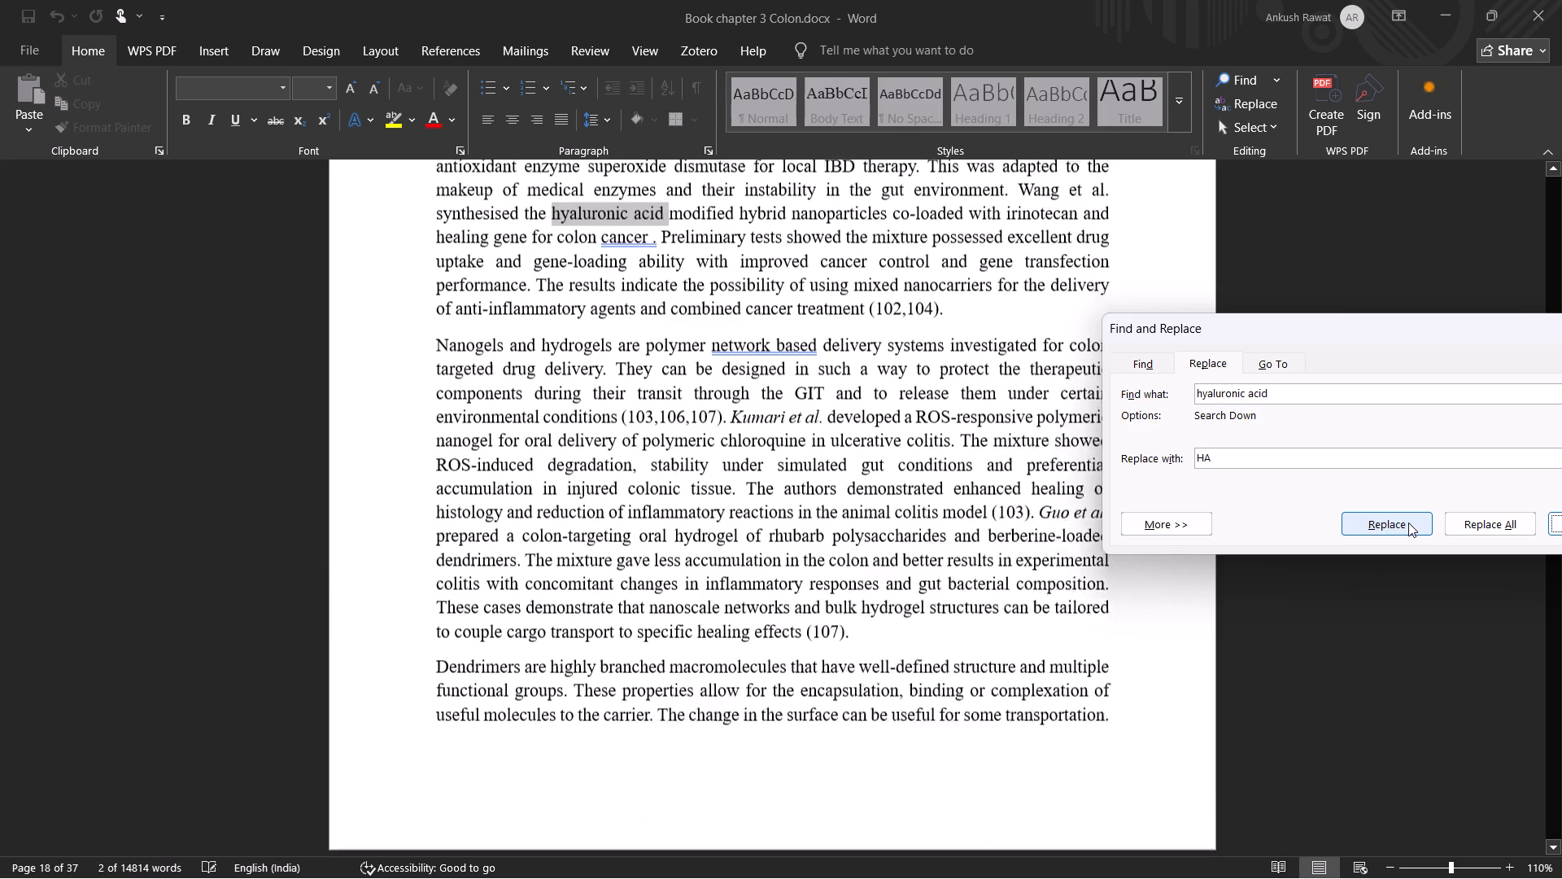
left_click(1408, 523)
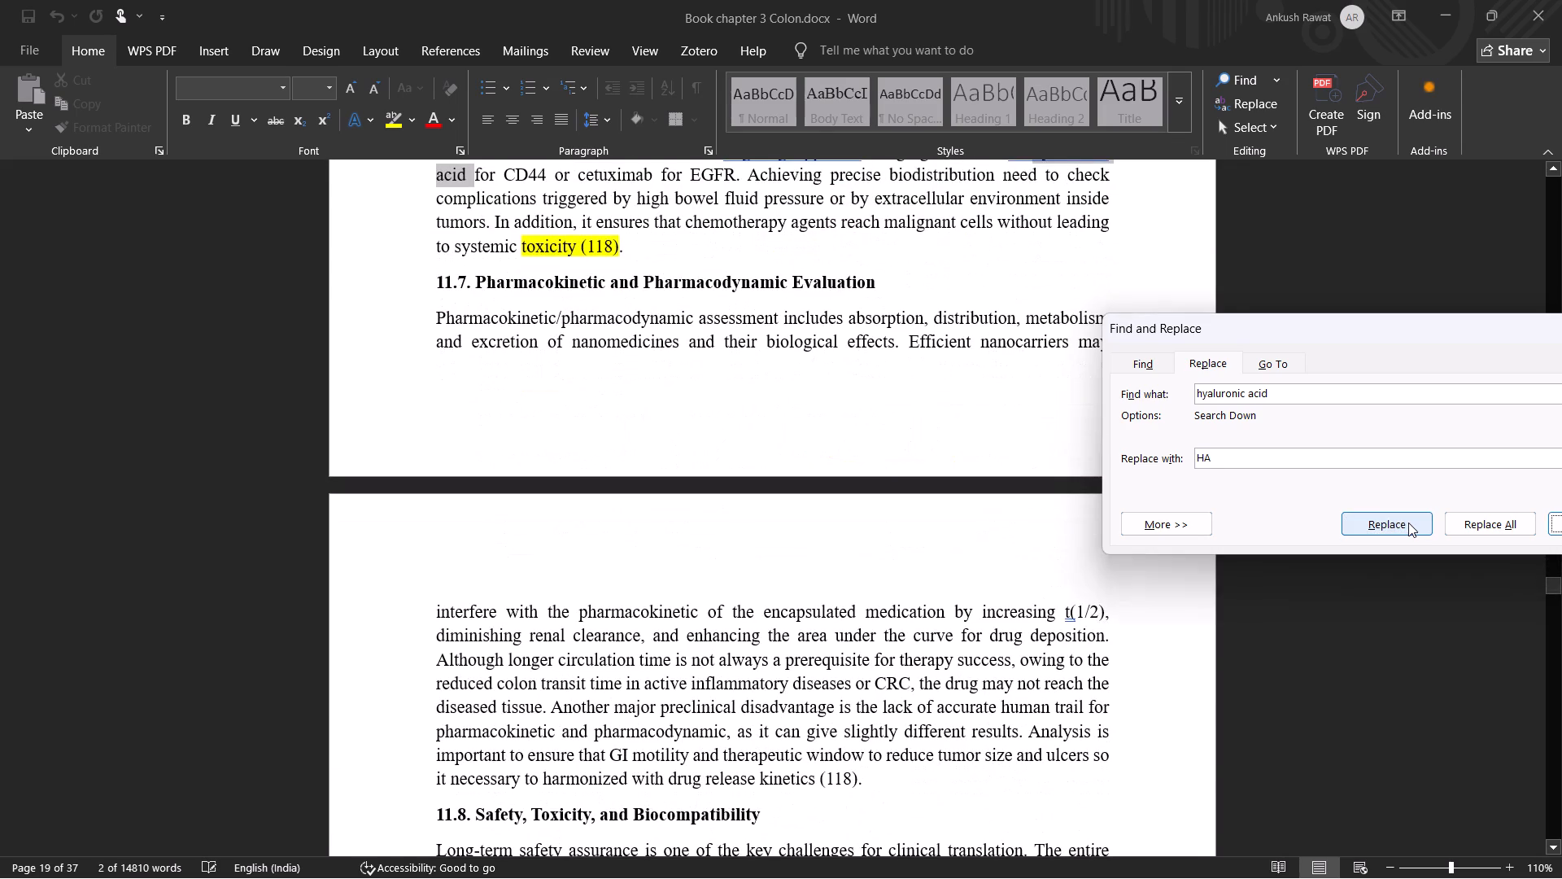
left_click(1408, 523)
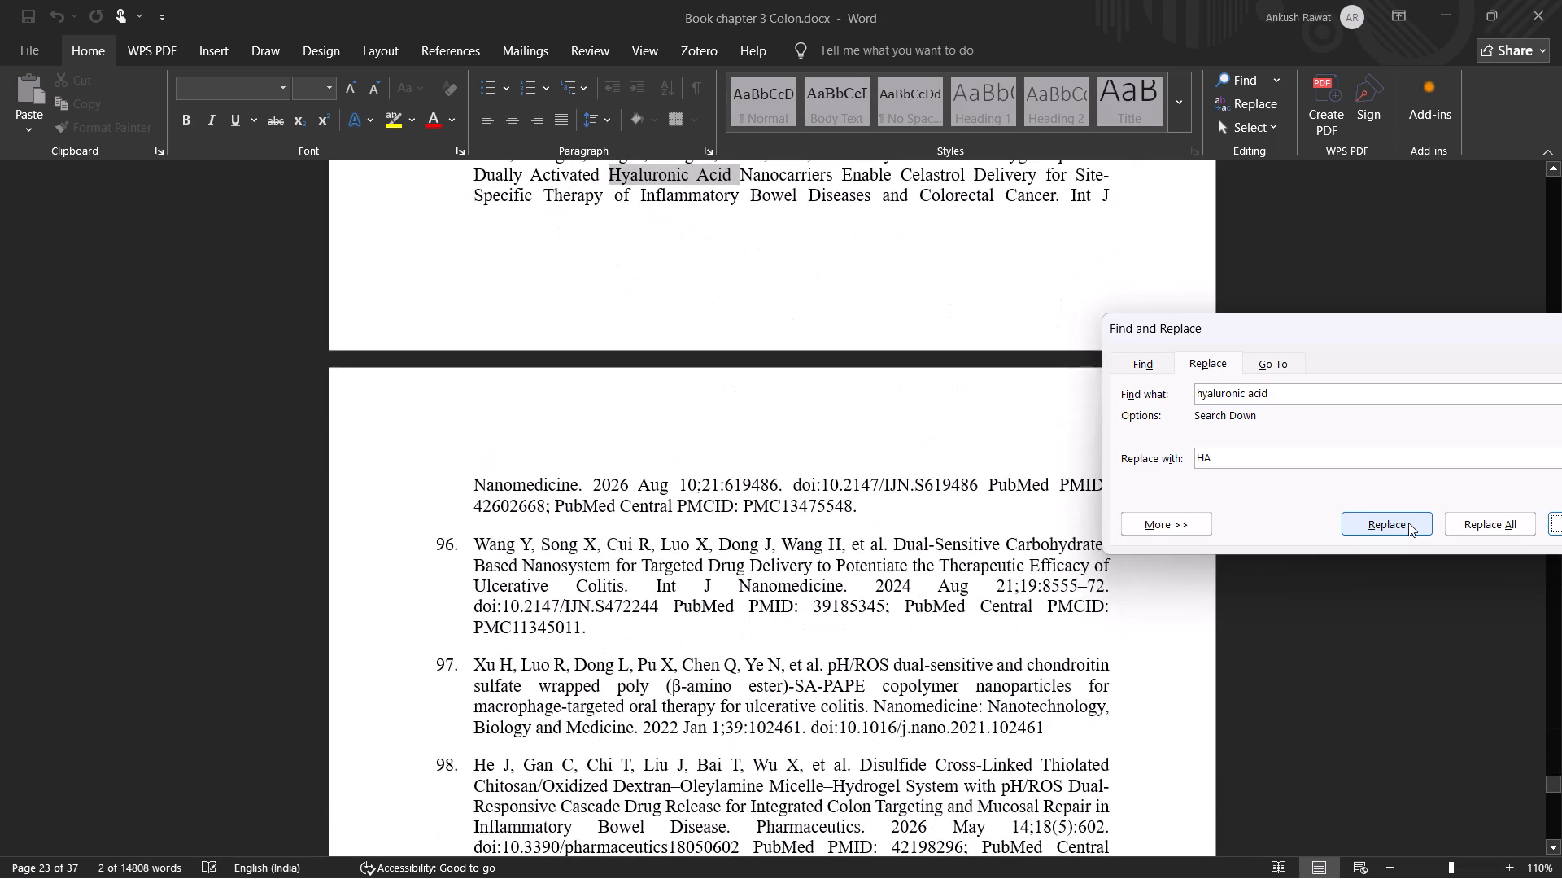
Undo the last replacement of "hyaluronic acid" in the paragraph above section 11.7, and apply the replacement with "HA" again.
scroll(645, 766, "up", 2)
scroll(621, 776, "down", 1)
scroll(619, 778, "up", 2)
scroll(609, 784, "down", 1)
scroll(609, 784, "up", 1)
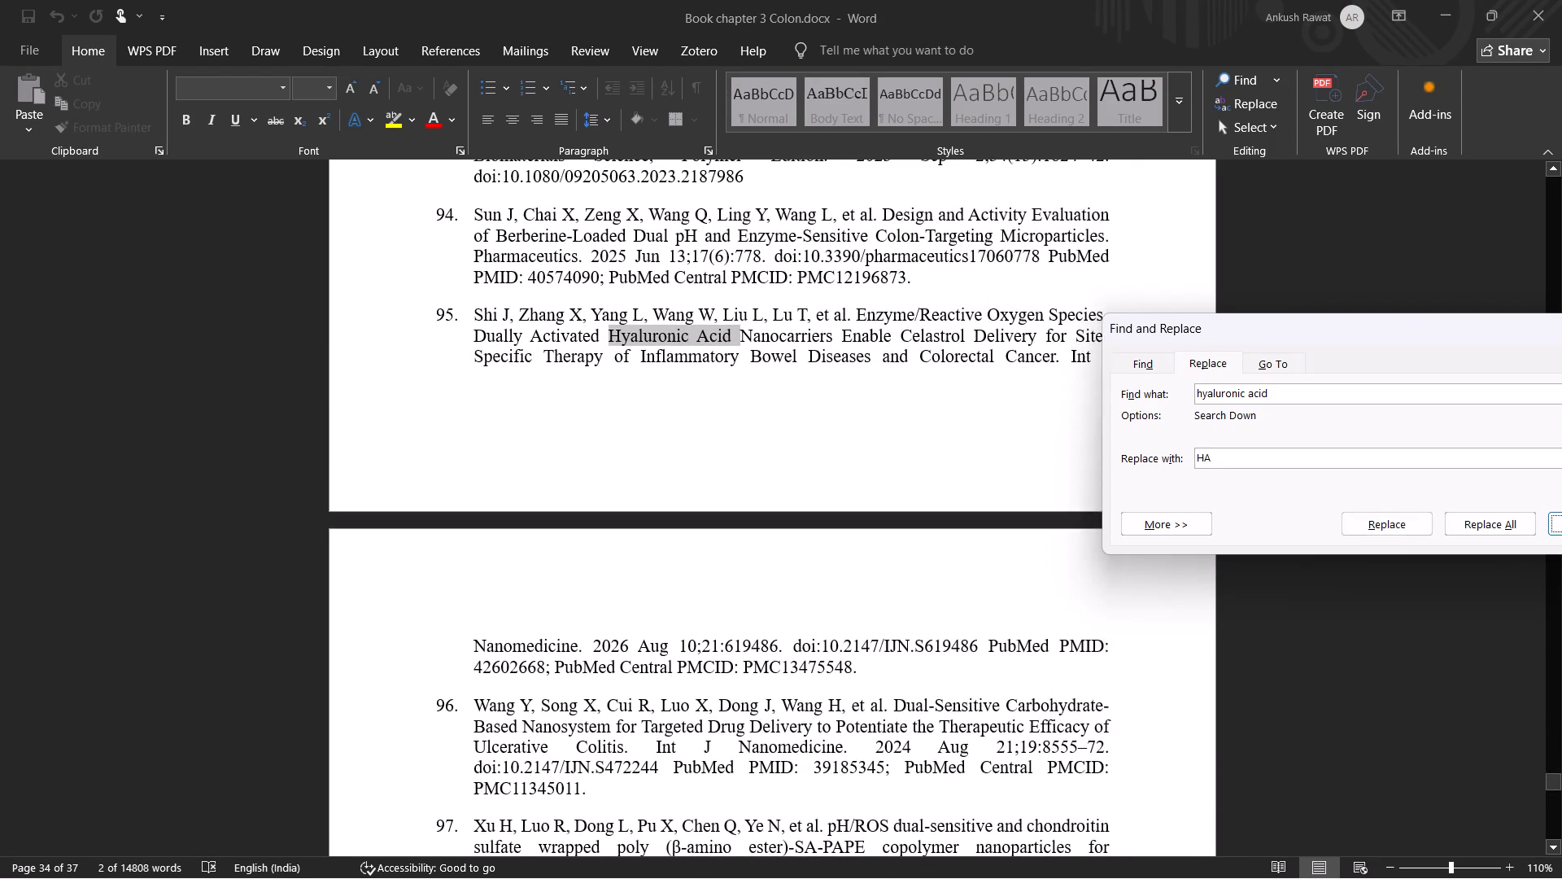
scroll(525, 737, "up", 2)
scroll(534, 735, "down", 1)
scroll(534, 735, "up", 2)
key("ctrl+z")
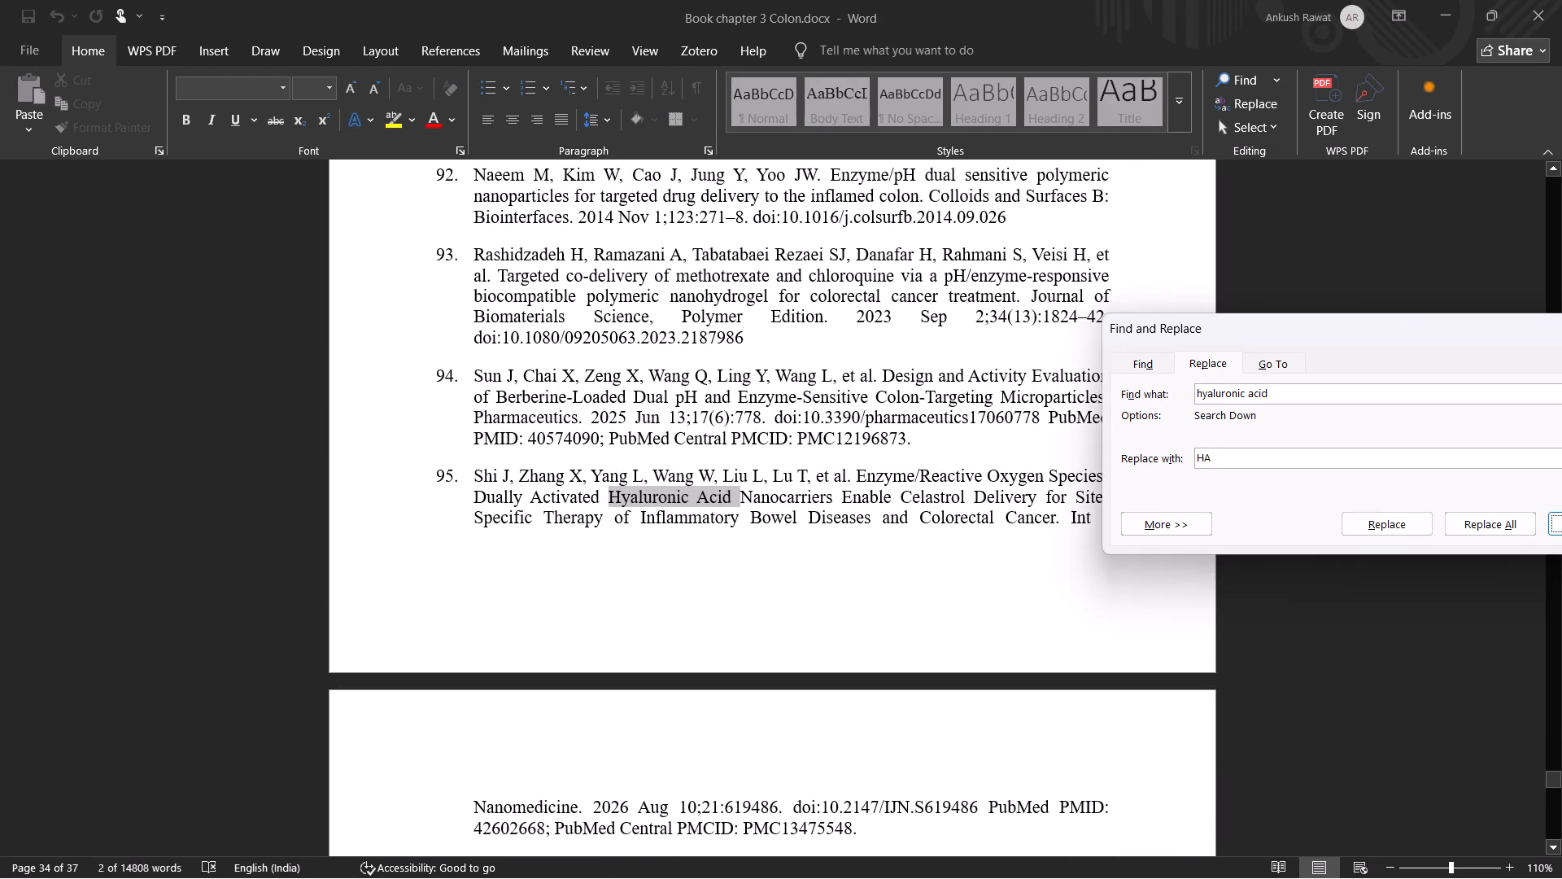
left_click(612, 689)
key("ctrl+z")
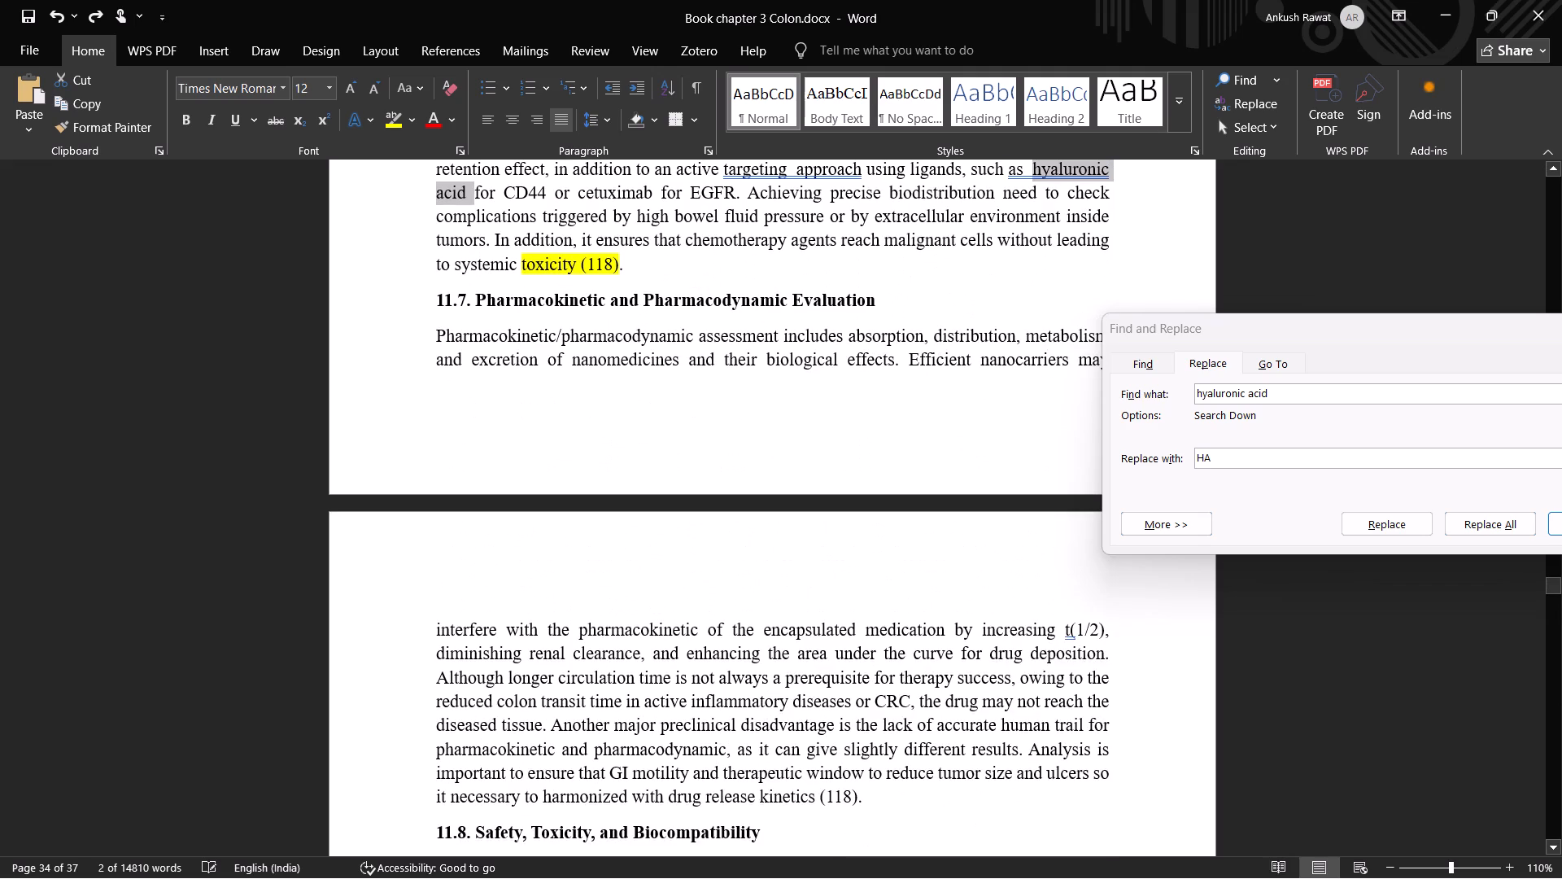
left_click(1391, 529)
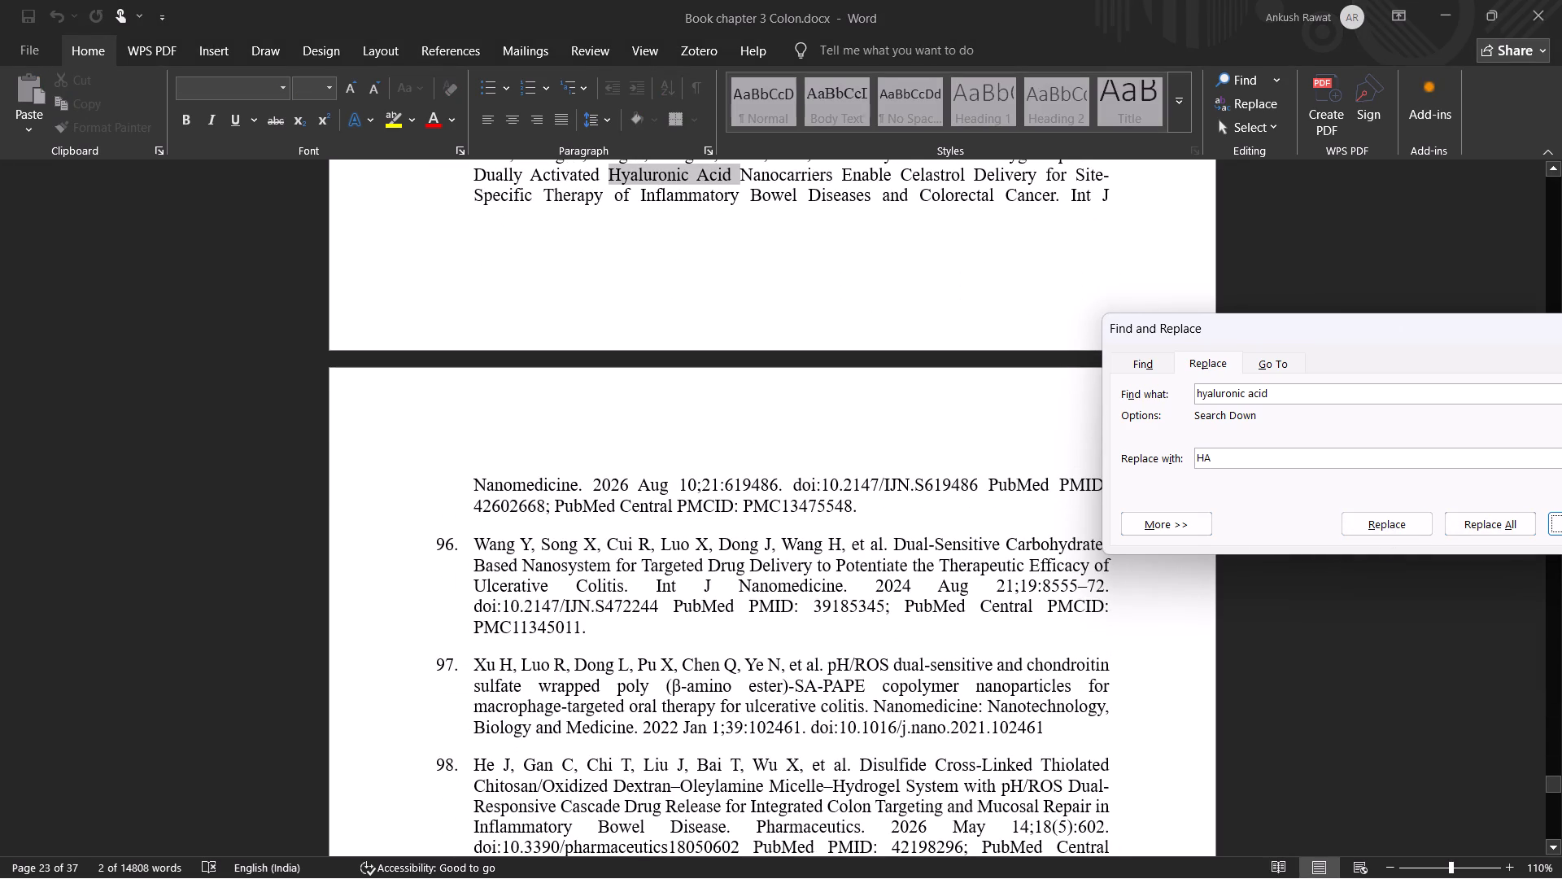
Check the remaining occurrences of "hyaluronic acid" in the reference list and continue the search from the beginning of the document.
middle_click_drag(799, 653, 774, 479)
middle_click_drag(811, 596, 796, 453)
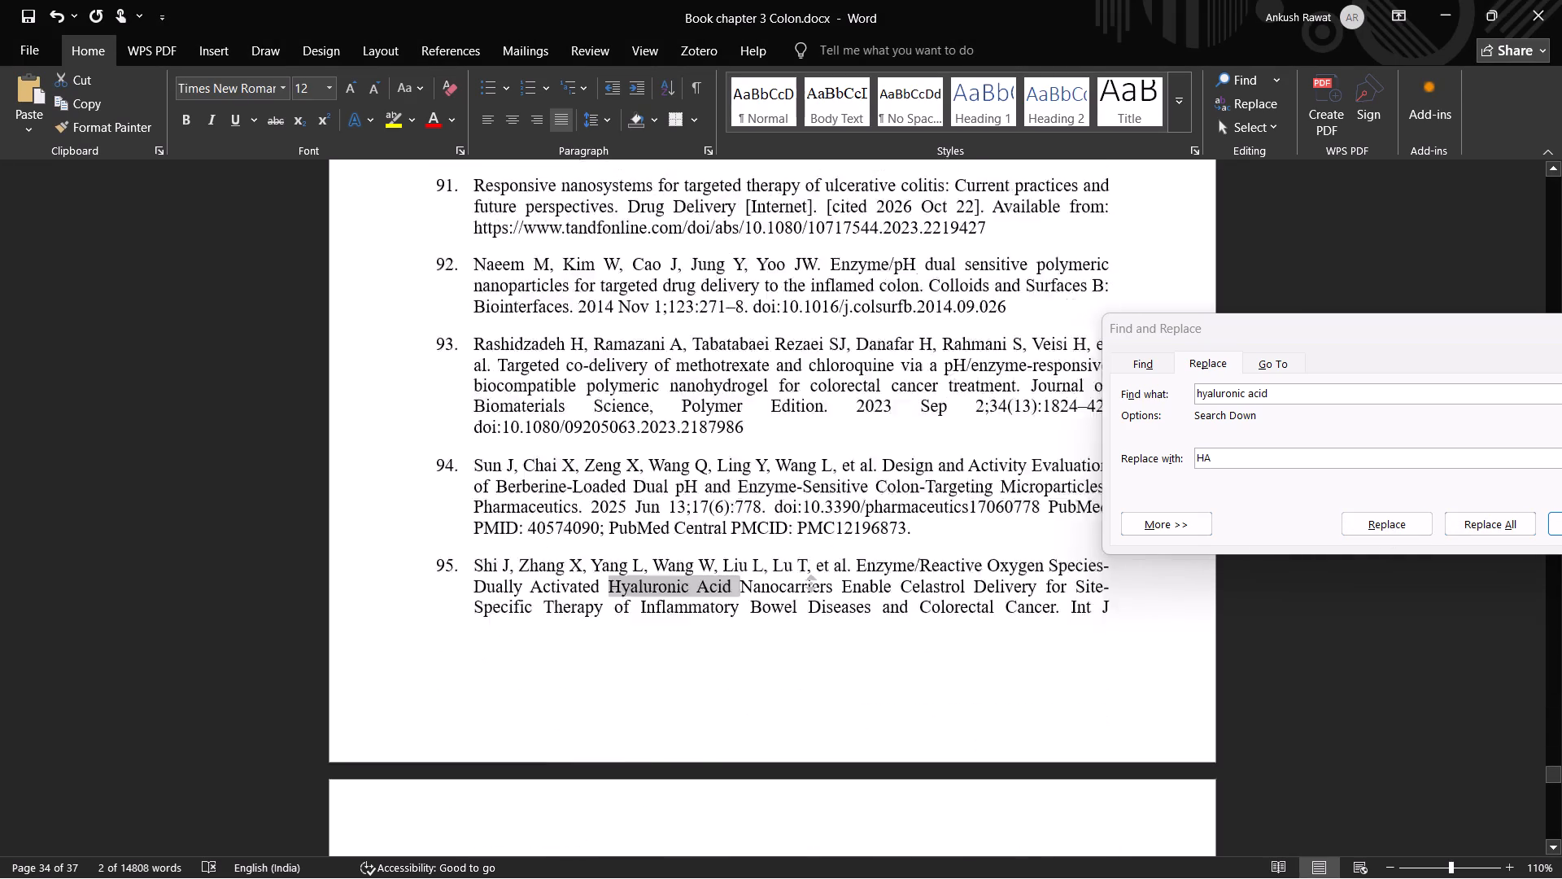
middle_click_drag(796, 453, 795, 443)
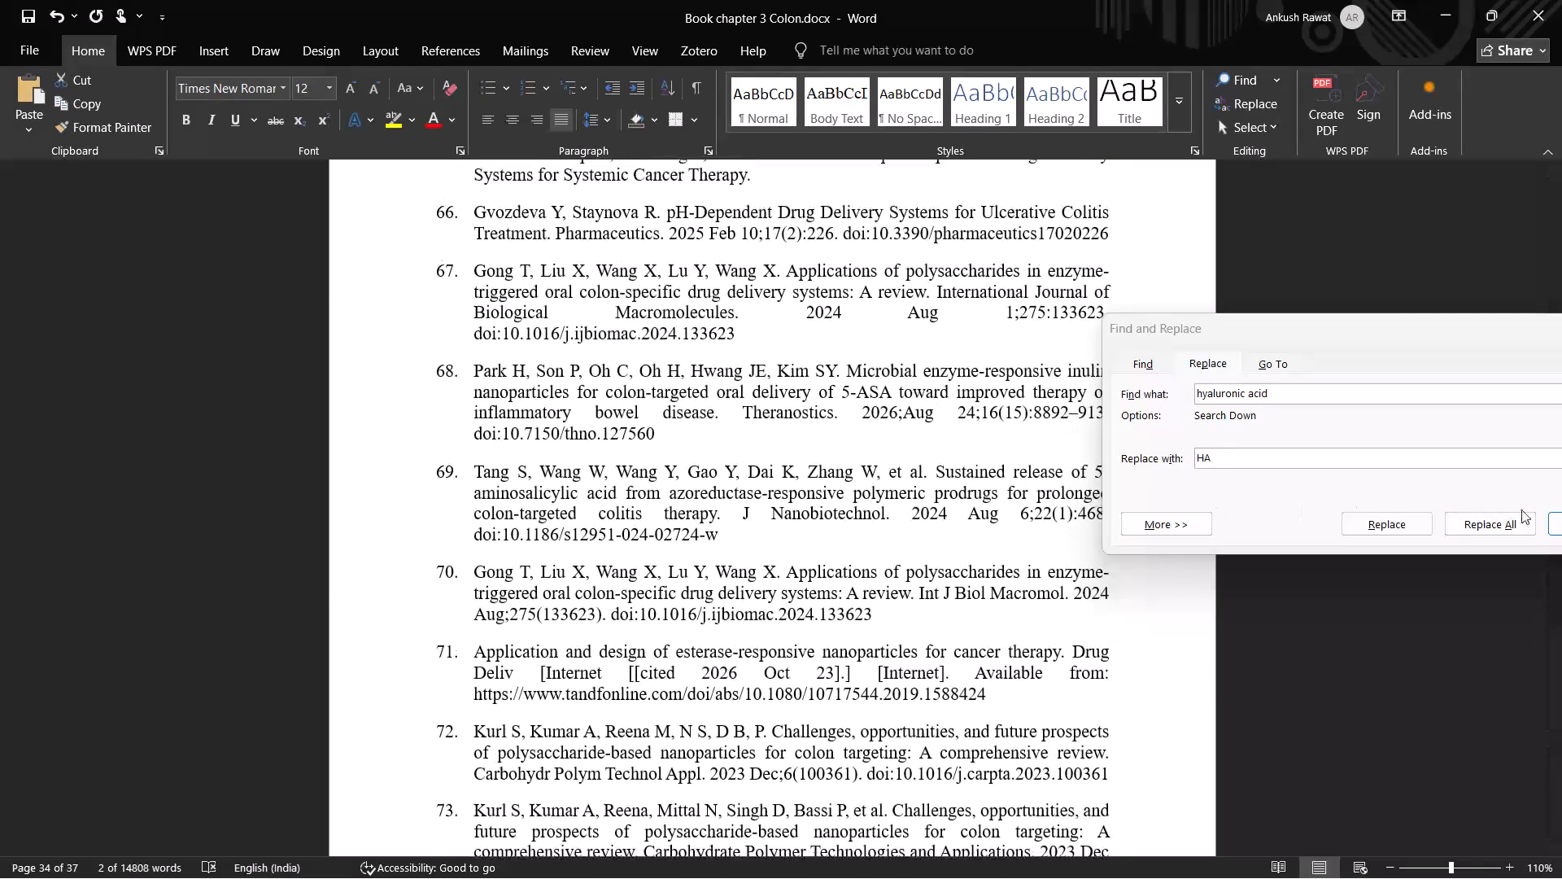
left_click(1554, 518)
left_click(1554, 518)
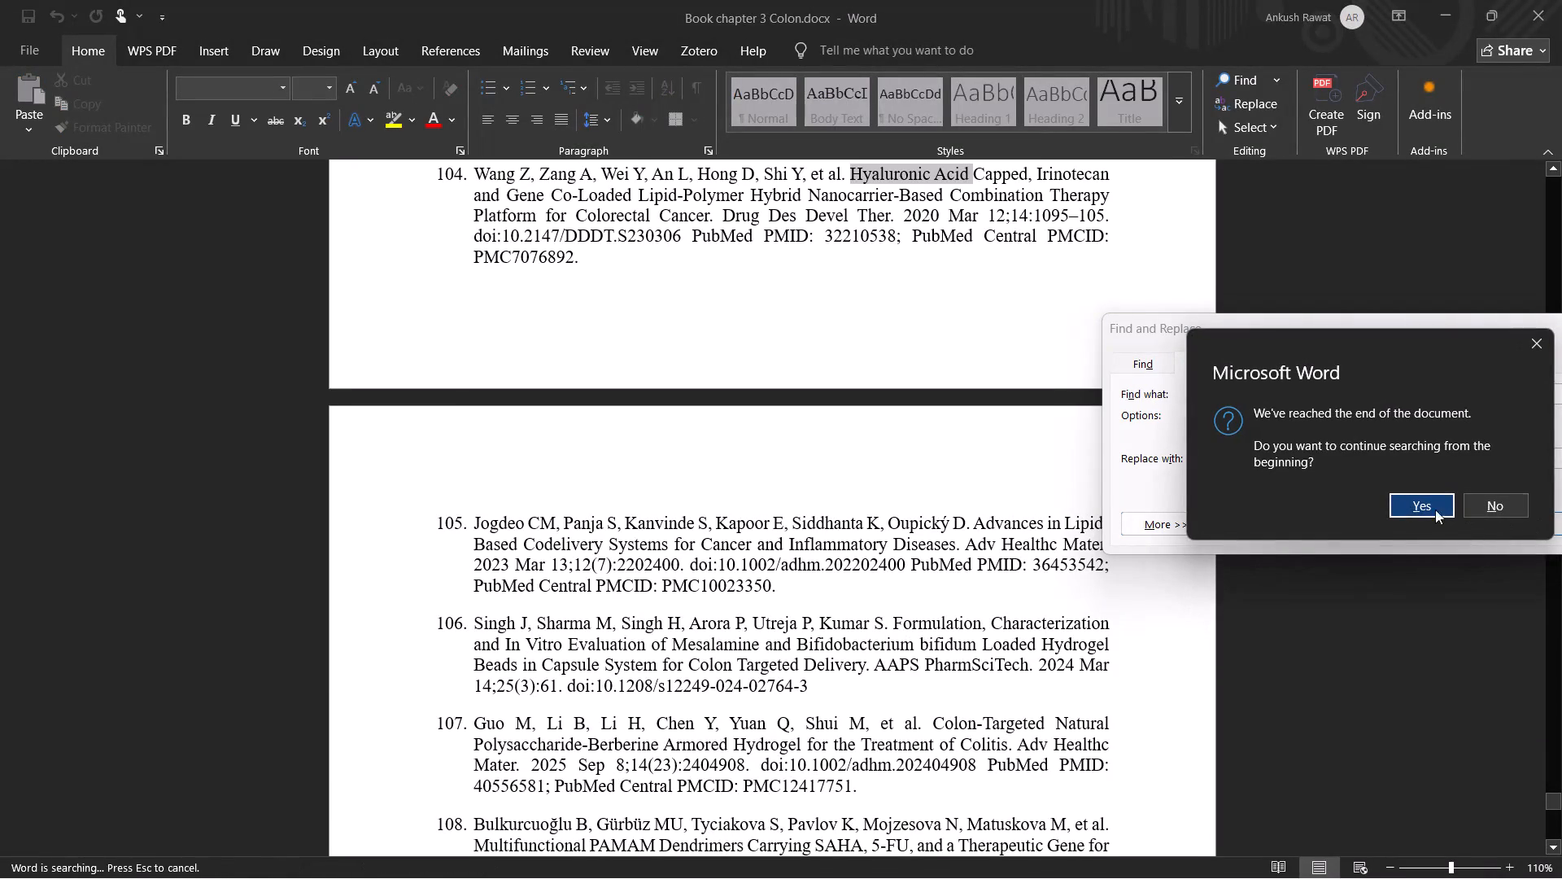
left_click(1403, 504)
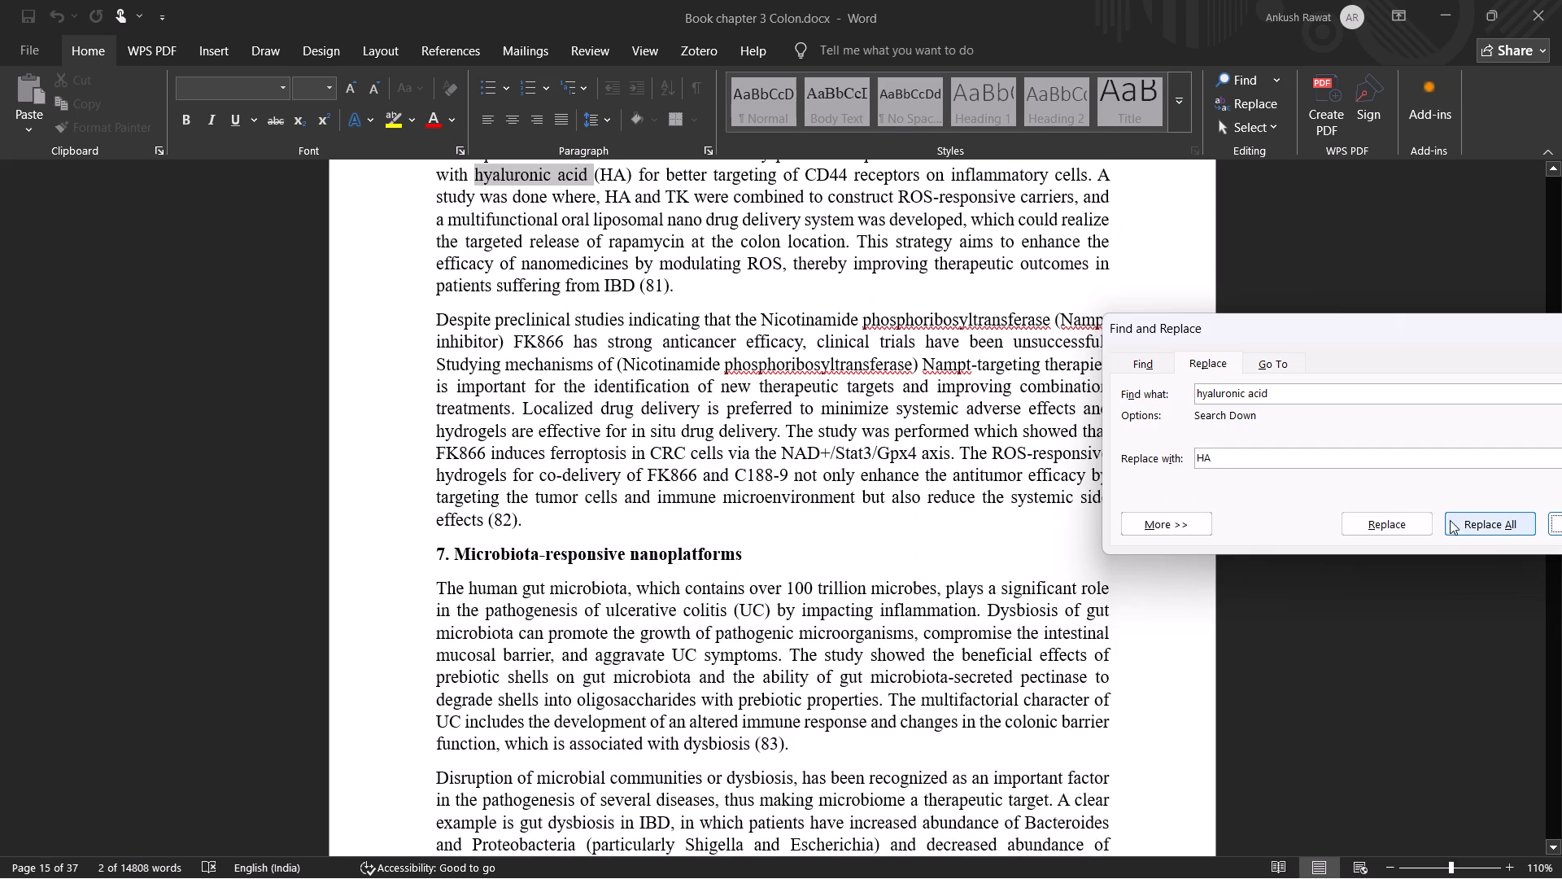
left_click(1551, 518)
left_click(1502, 493)
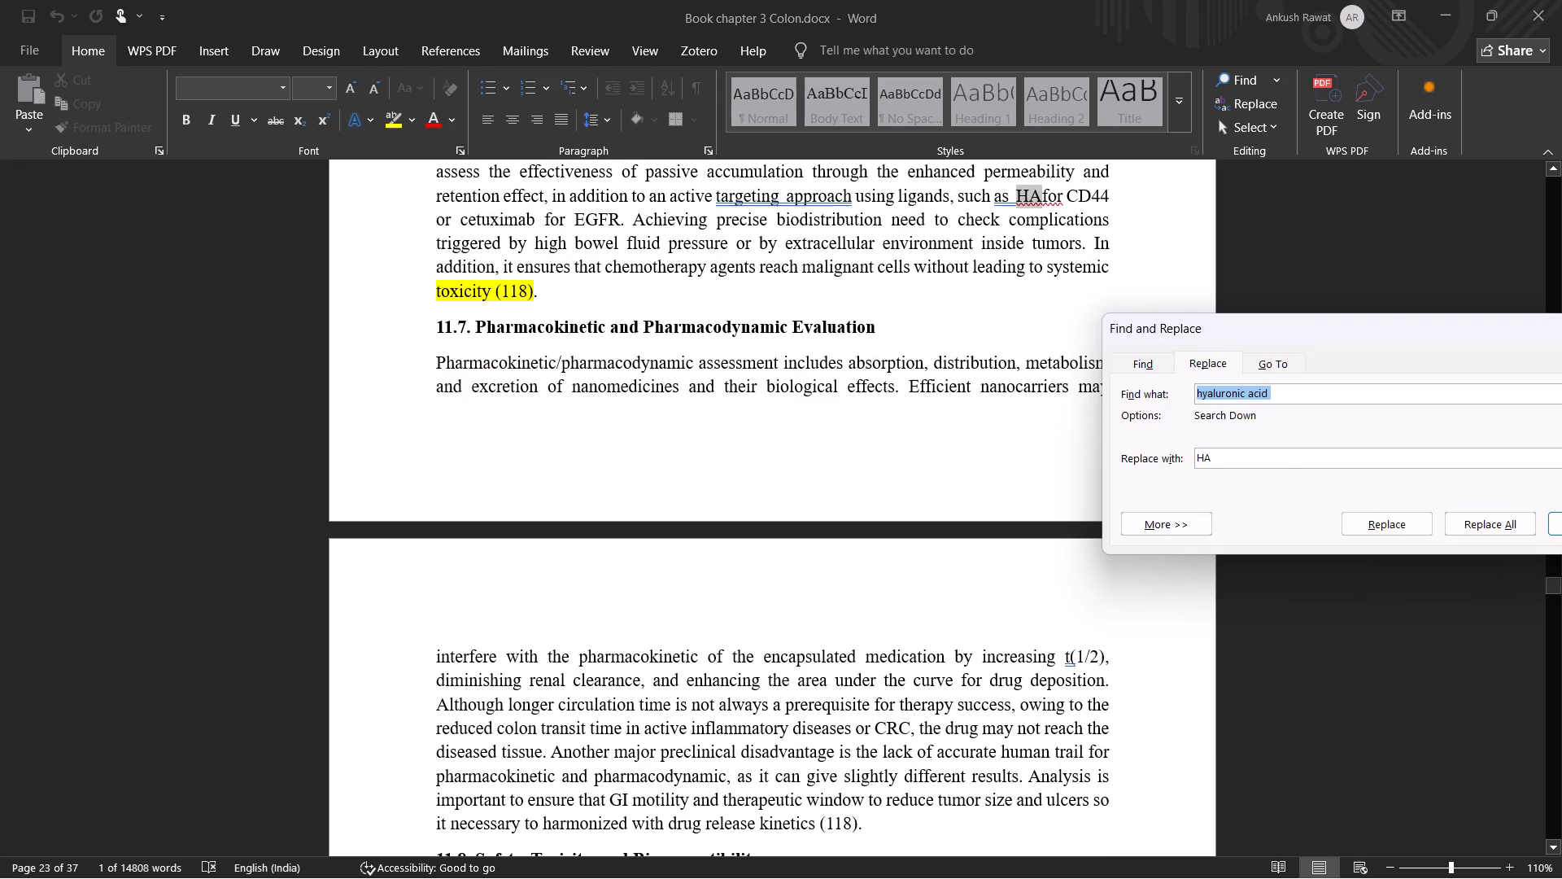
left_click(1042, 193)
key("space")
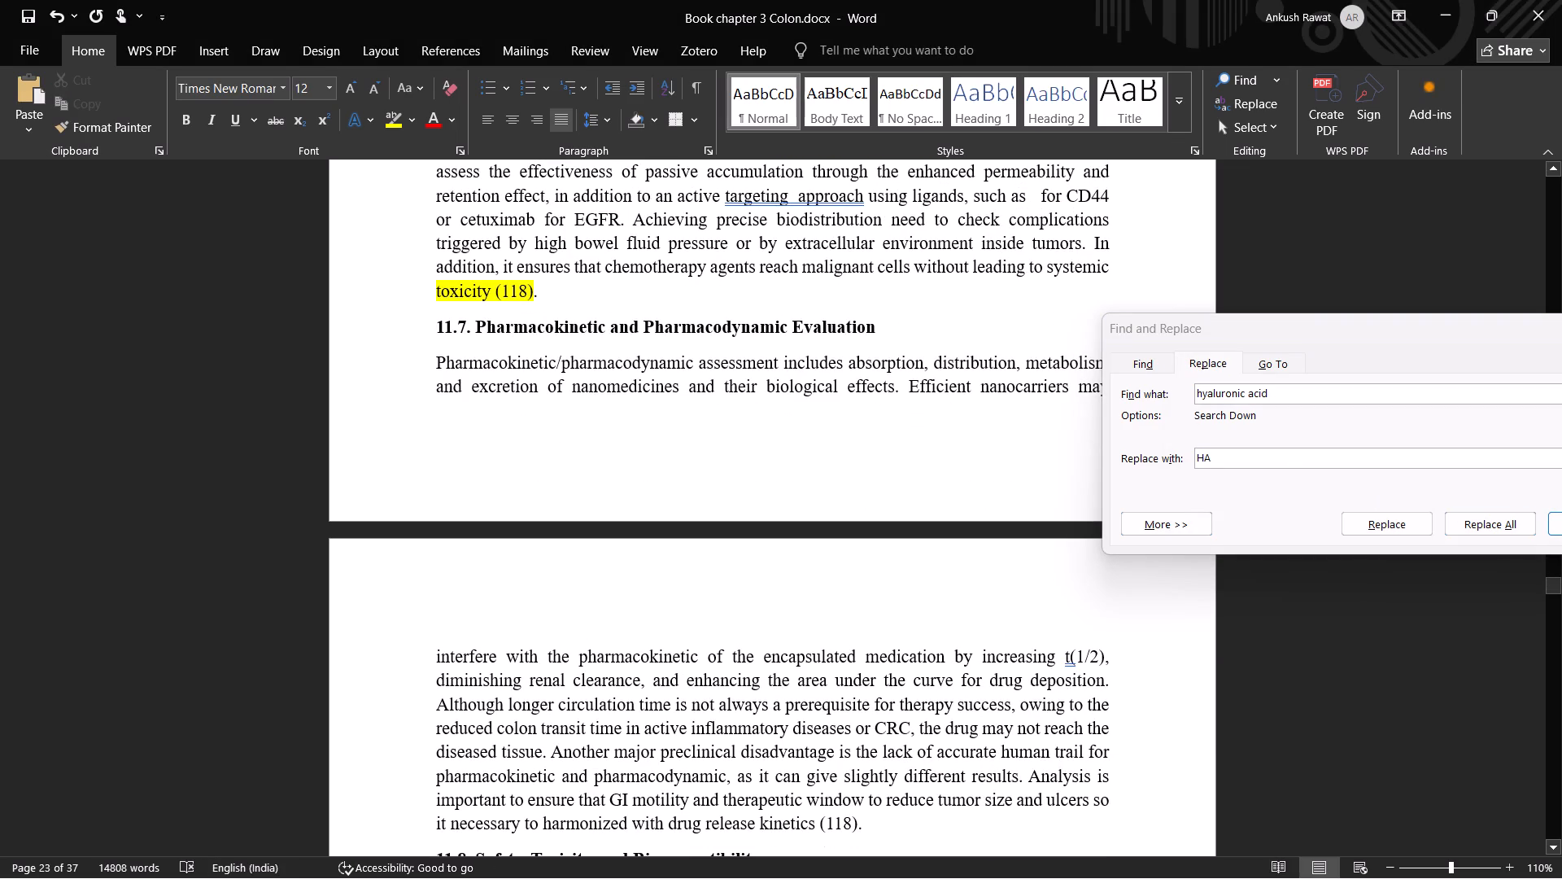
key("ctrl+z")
In the sentence above section 11.7, insert a space between "HA" and "for CD44" and remove the extra space before "HA".
left_click(1043, 197)
key("space")
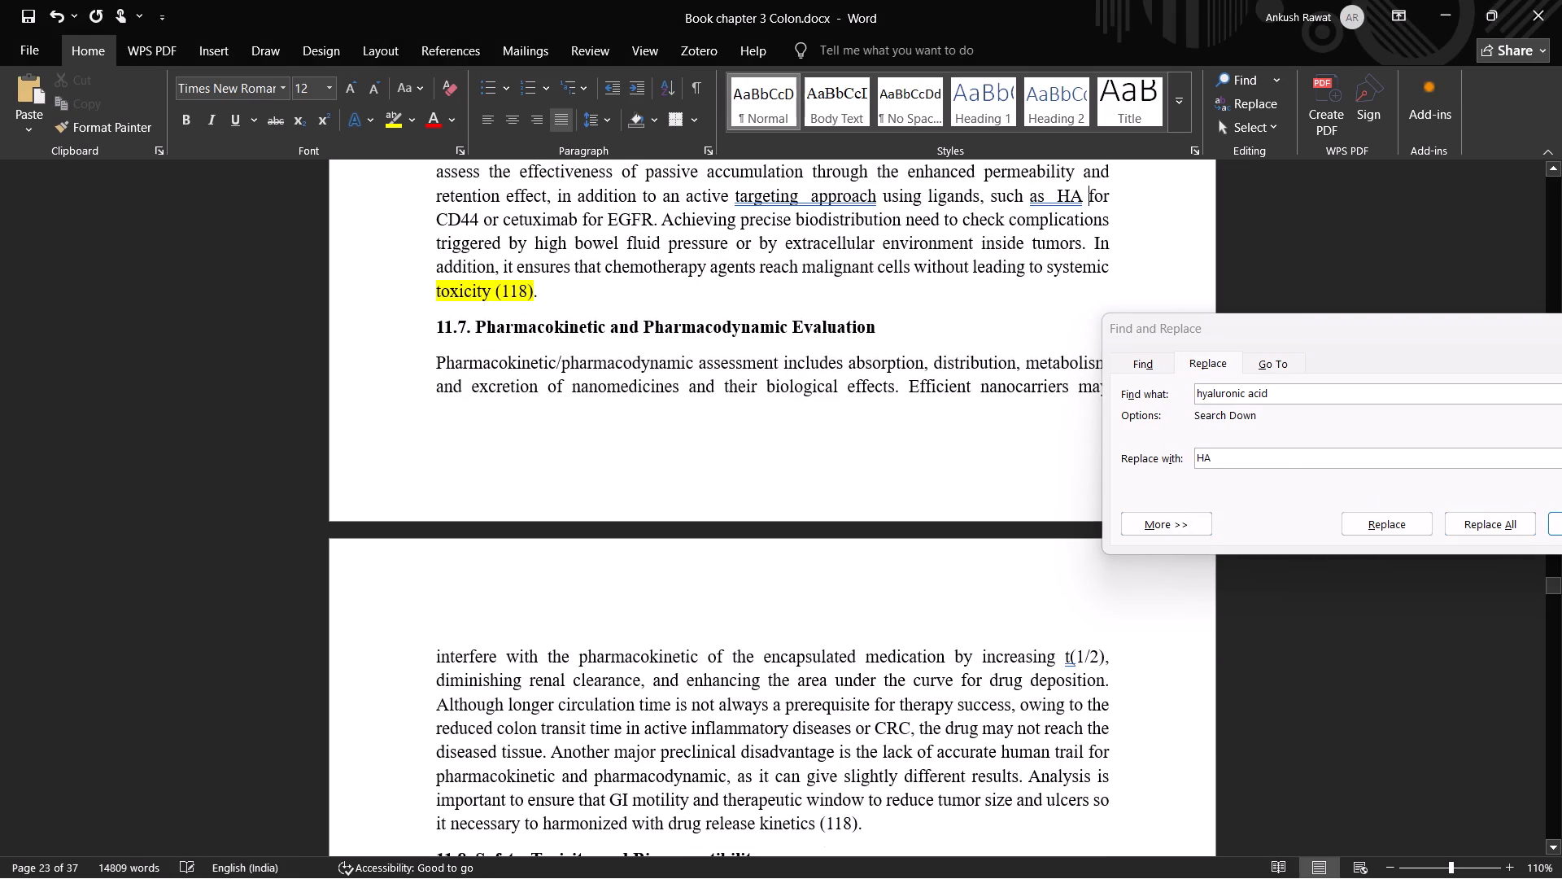
left_click(1054, 198)
key("backslash")
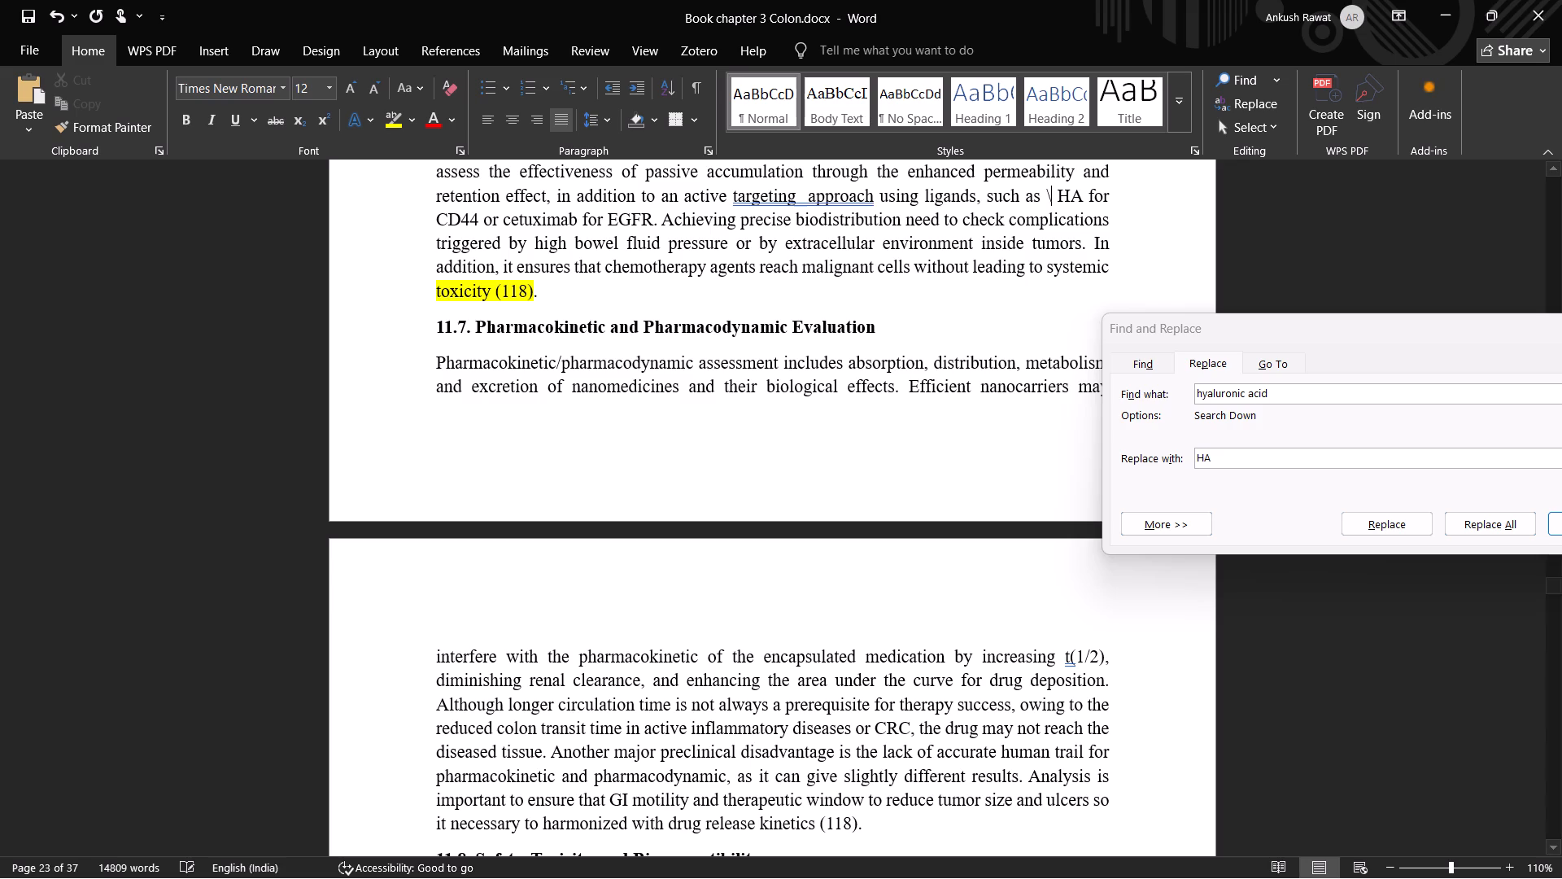
key("BackSpace")
key("BackSpace")
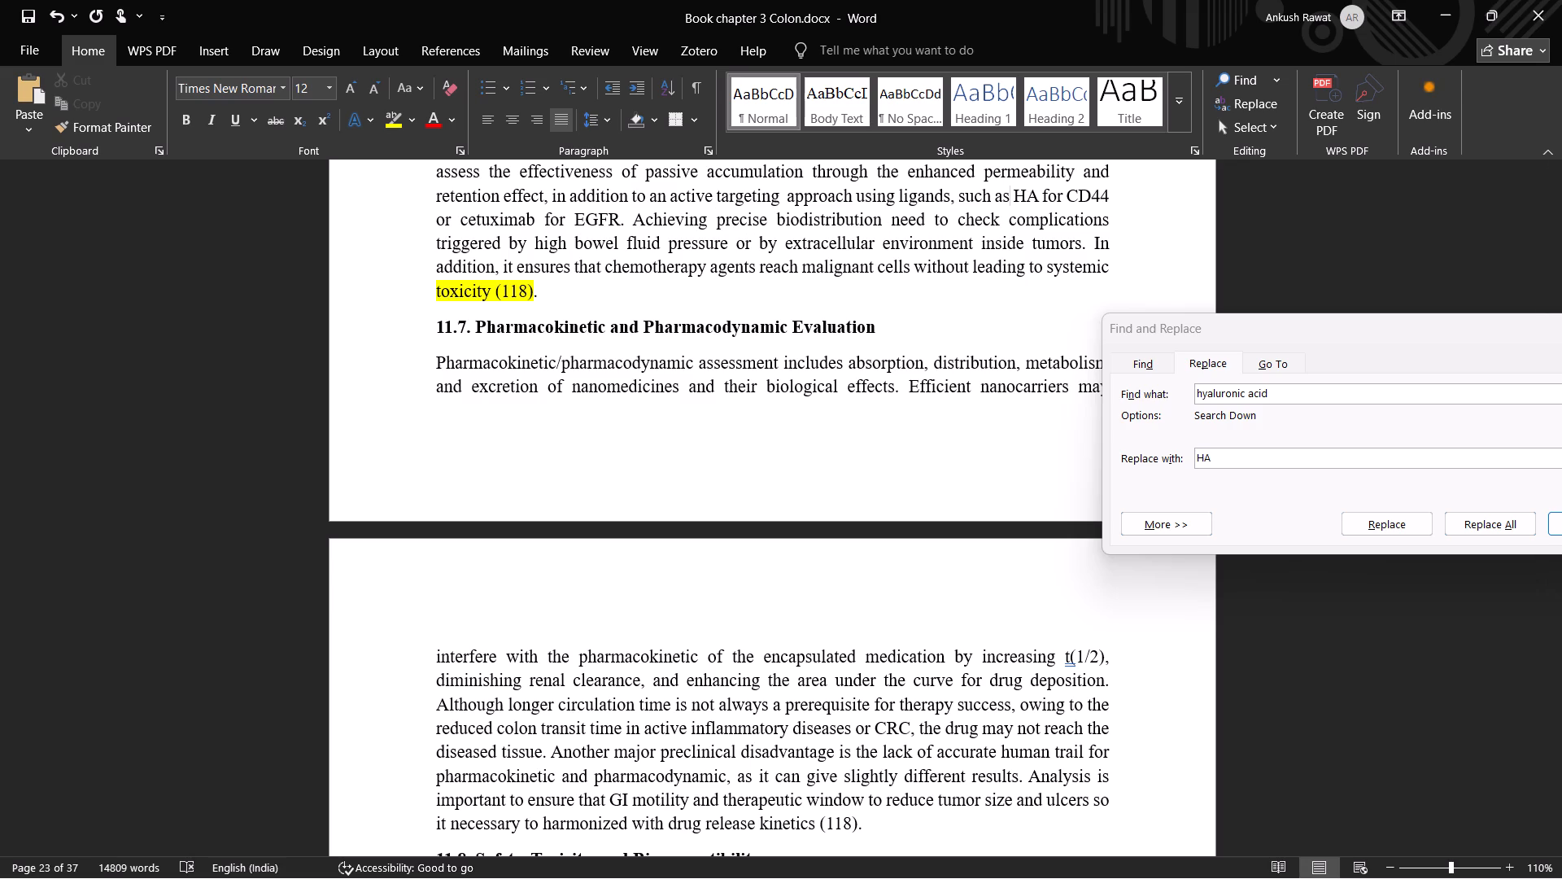
Search the document again for remaining occurrences of "hyaluronic acid", through the reference list and back to its definition.
left_click(1555, 522)
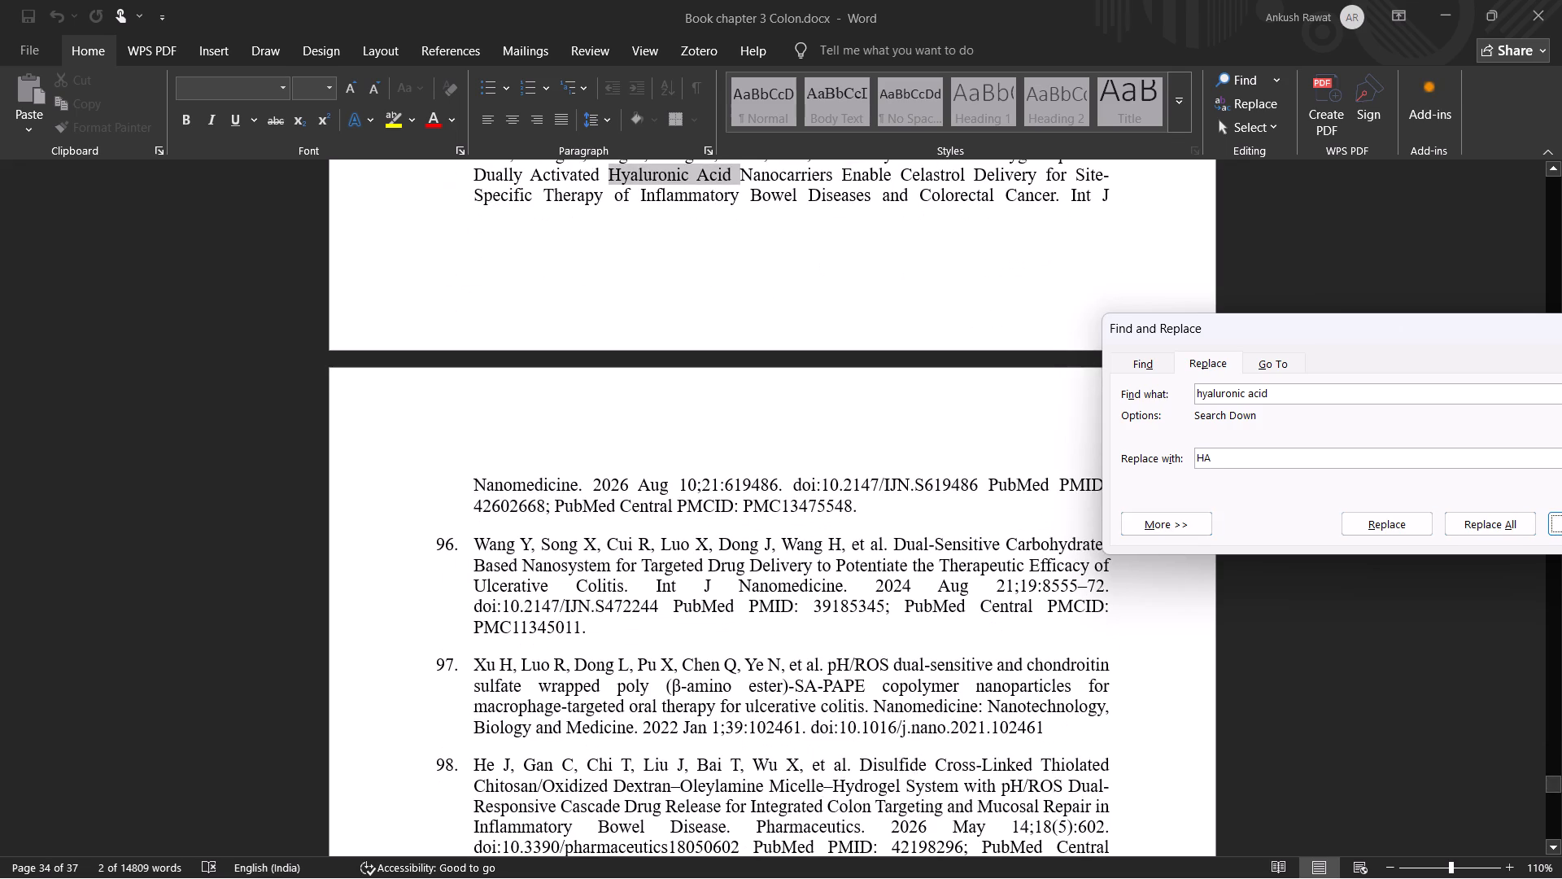
left_click(1561, 520)
left_click(1561, 520)
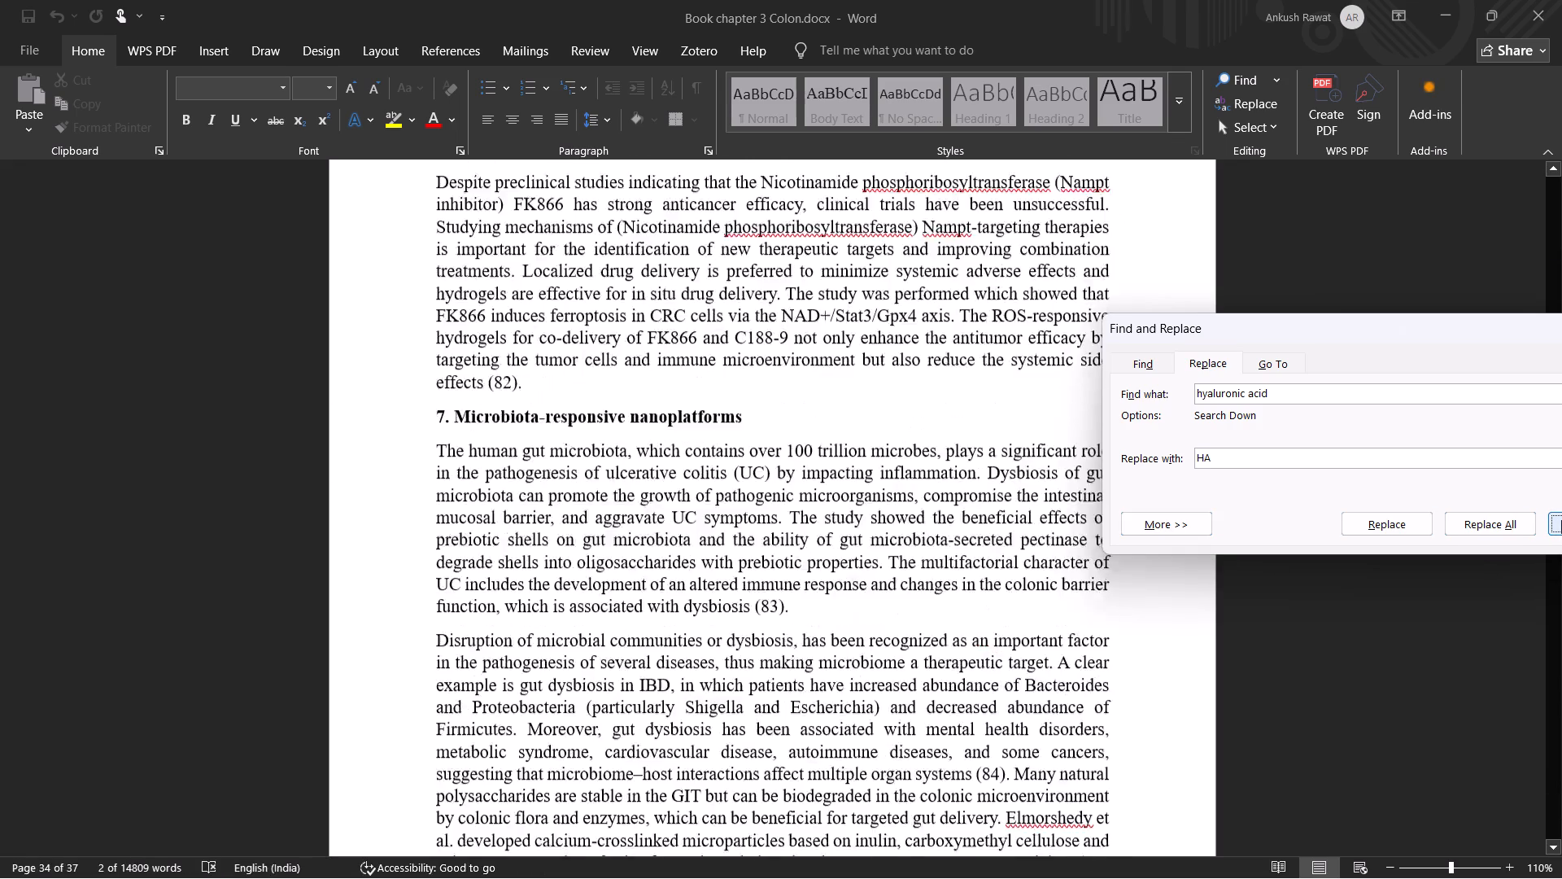
left_click(1561, 520)
left_click(1490, 496)
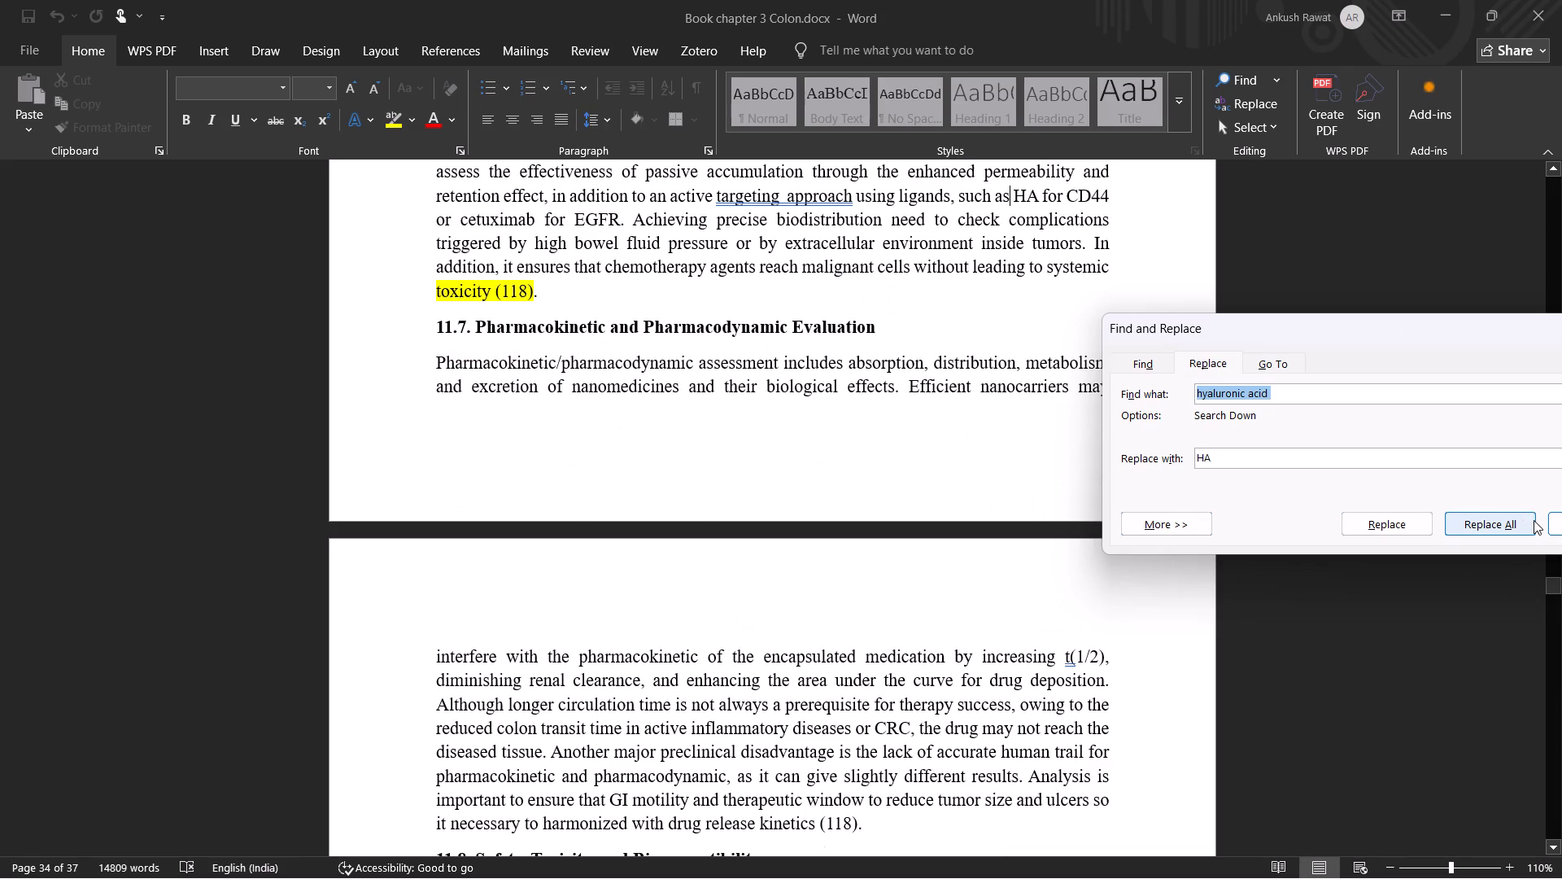
left_click(1560, 518)
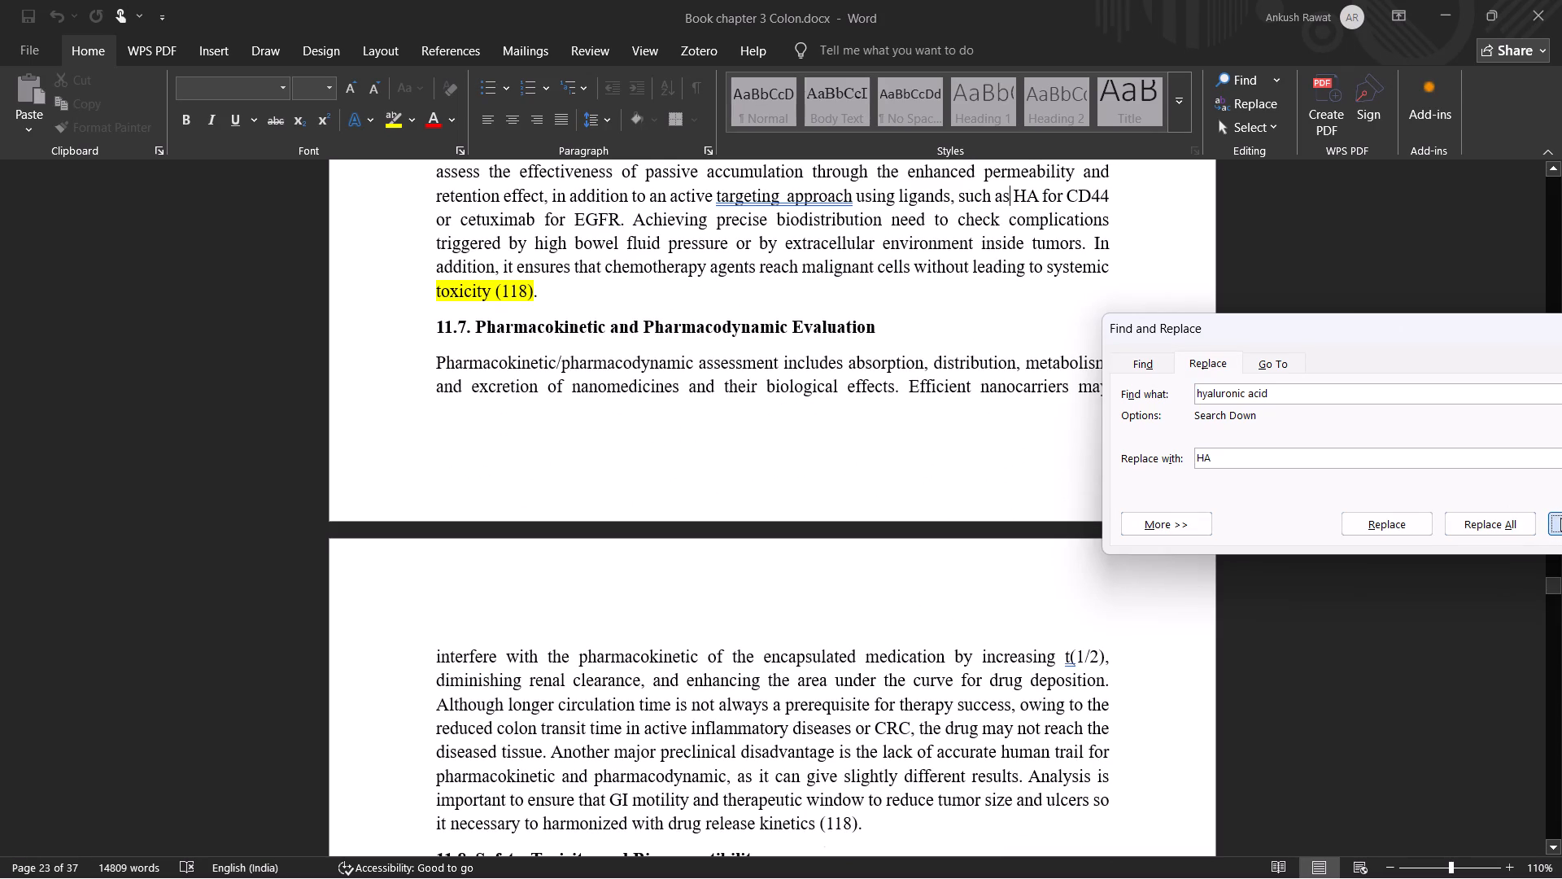
left_click(1560, 518)
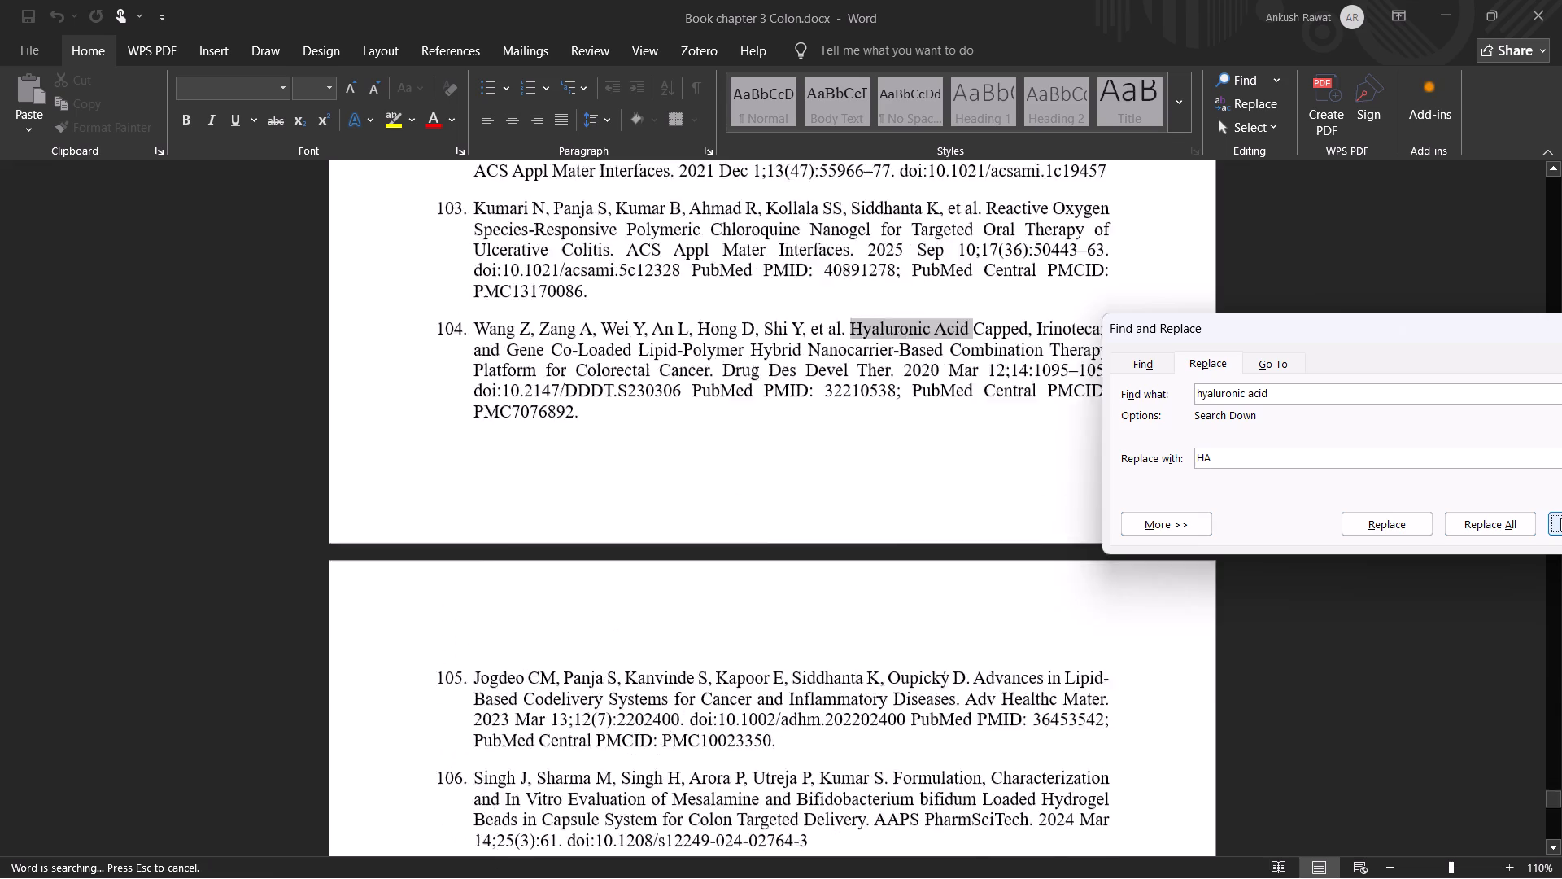
left_click(1560, 518)
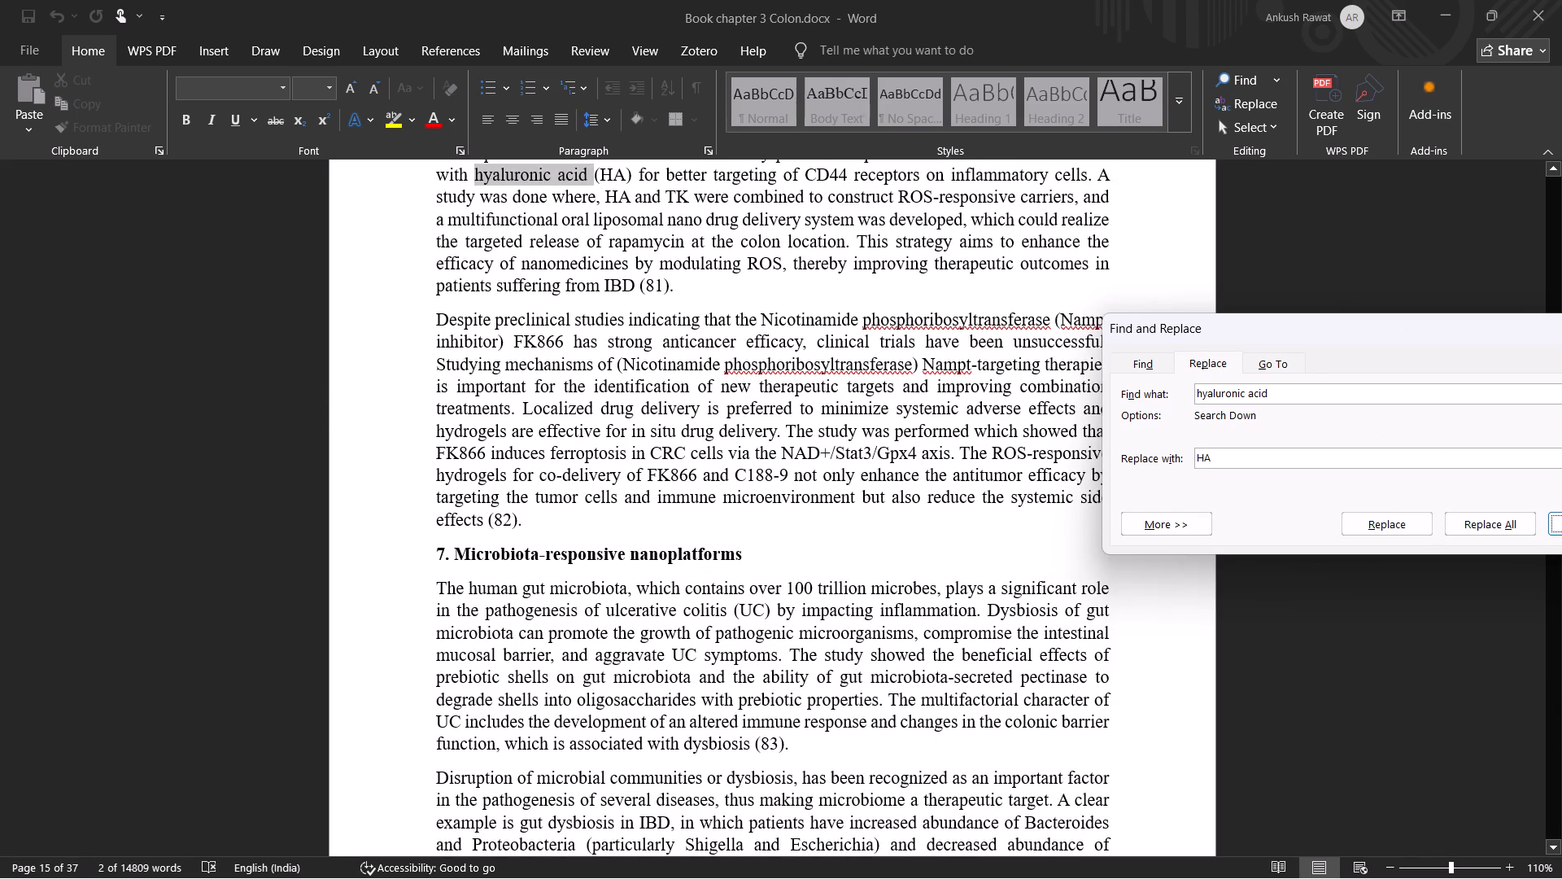
Set the find term to "thioketal", copied from its definition in the ROS-sensitive liposomes paragraph above section 7.
left_click_drag(1218, 455, 1182, 457)
scroll(681, 594, "up", 1)
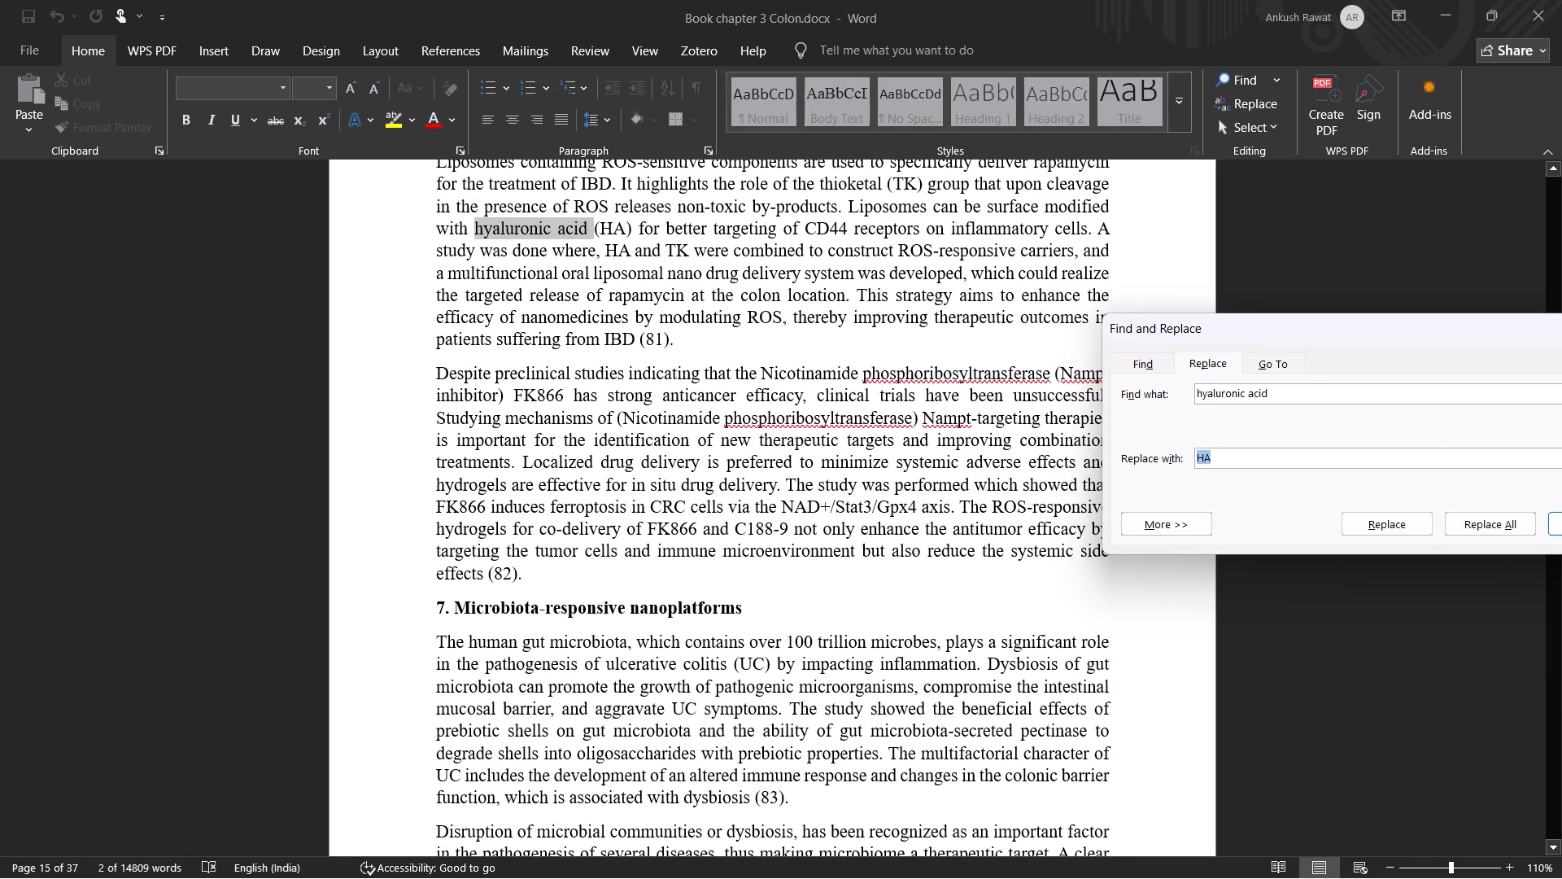
scroll(673, 588, "up", 2)
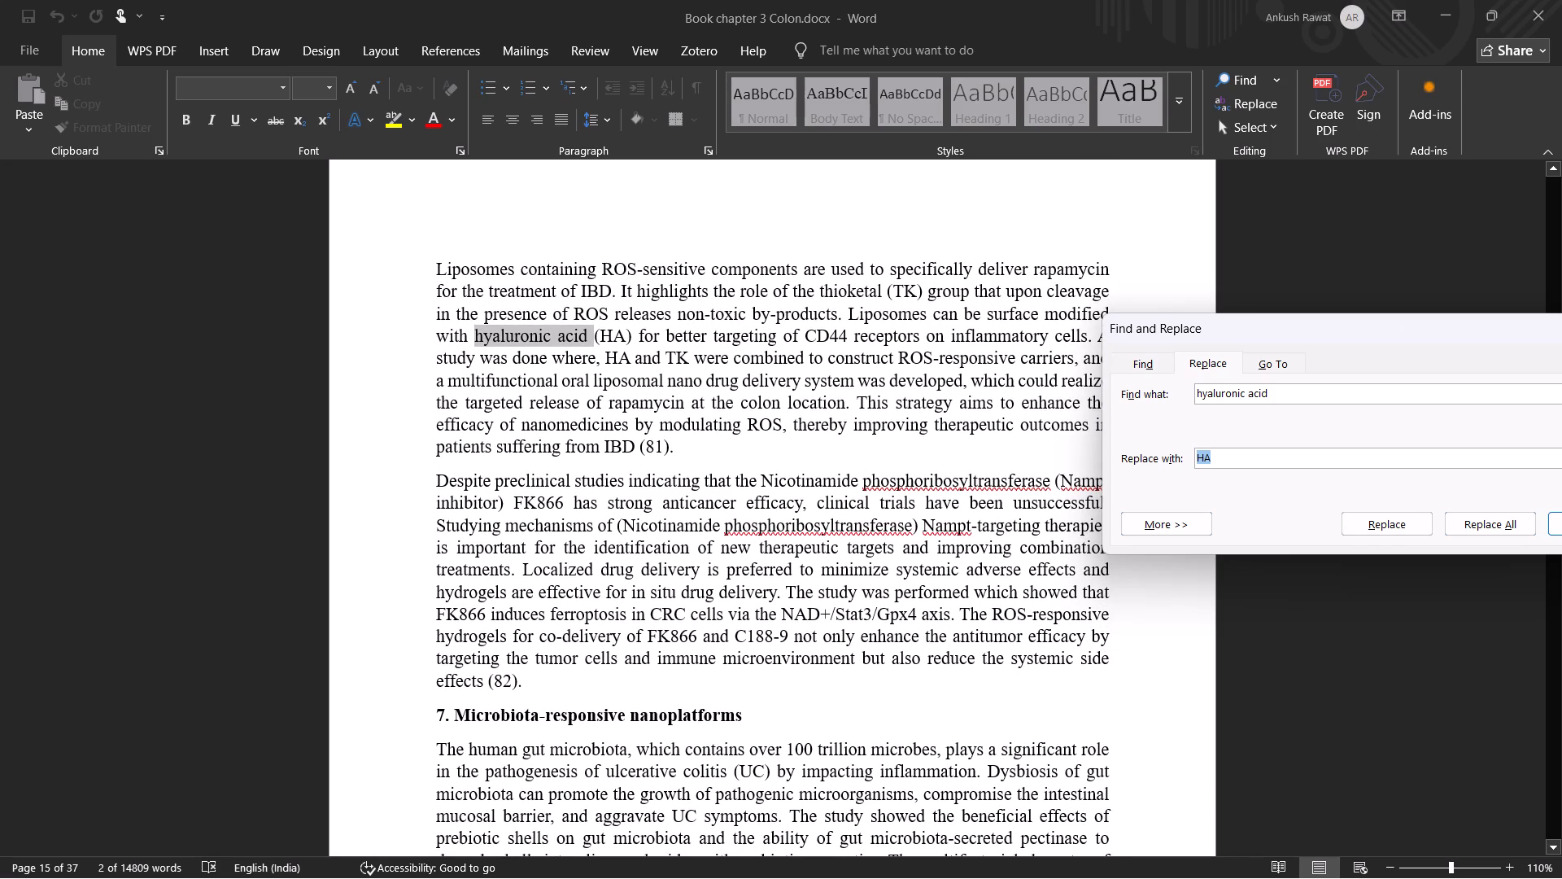
left_click_drag(822, 290, 866, 291)
left_click(879, 291)
left_click(883, 291)
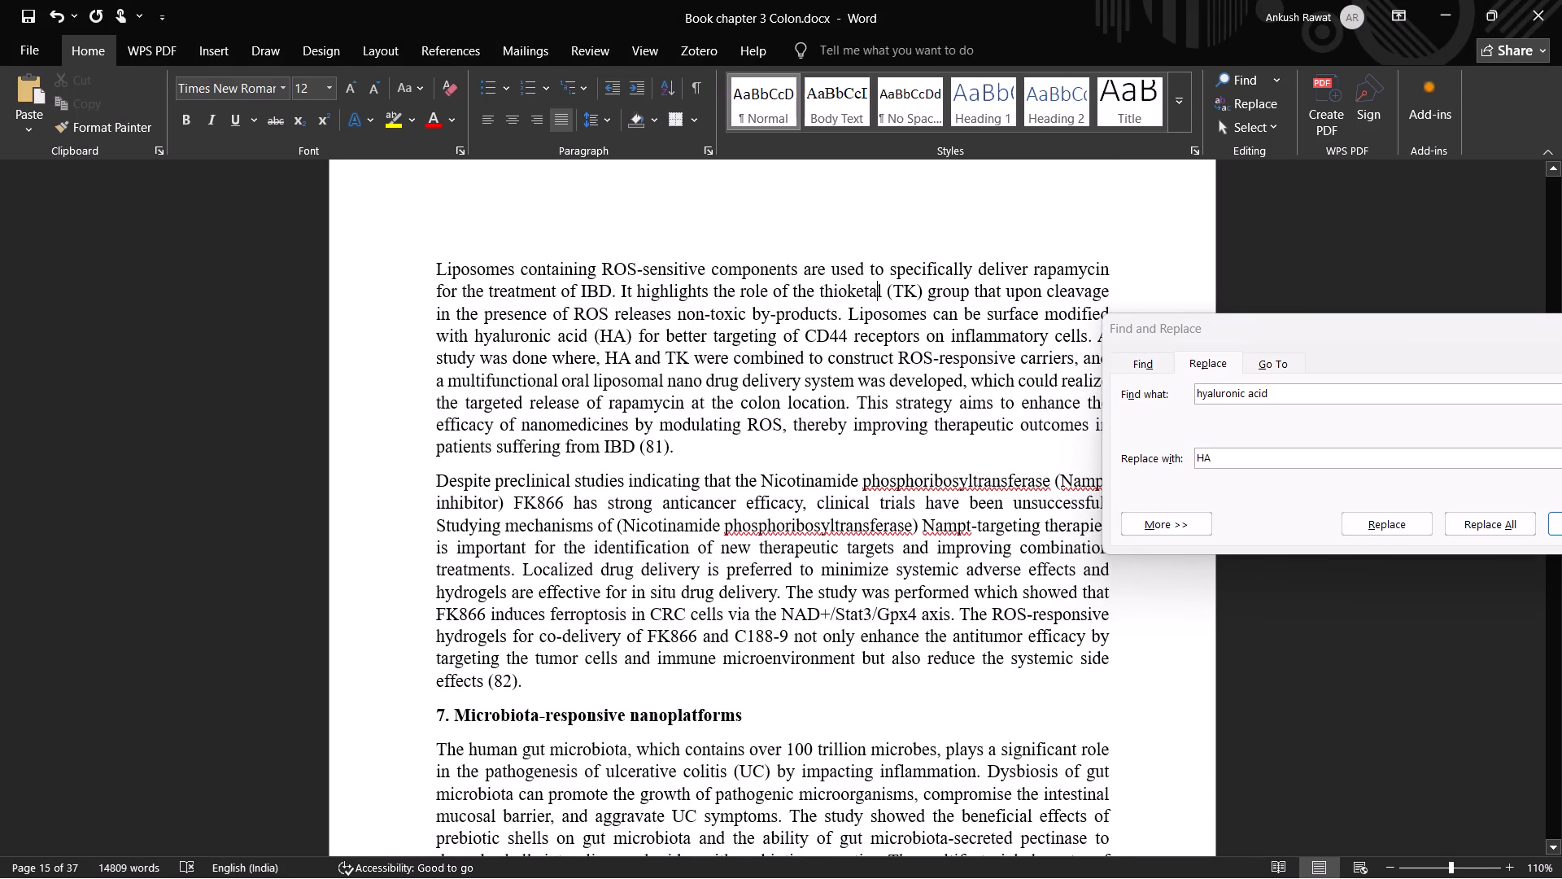
left_click_drag(881, 291, 840, 292)
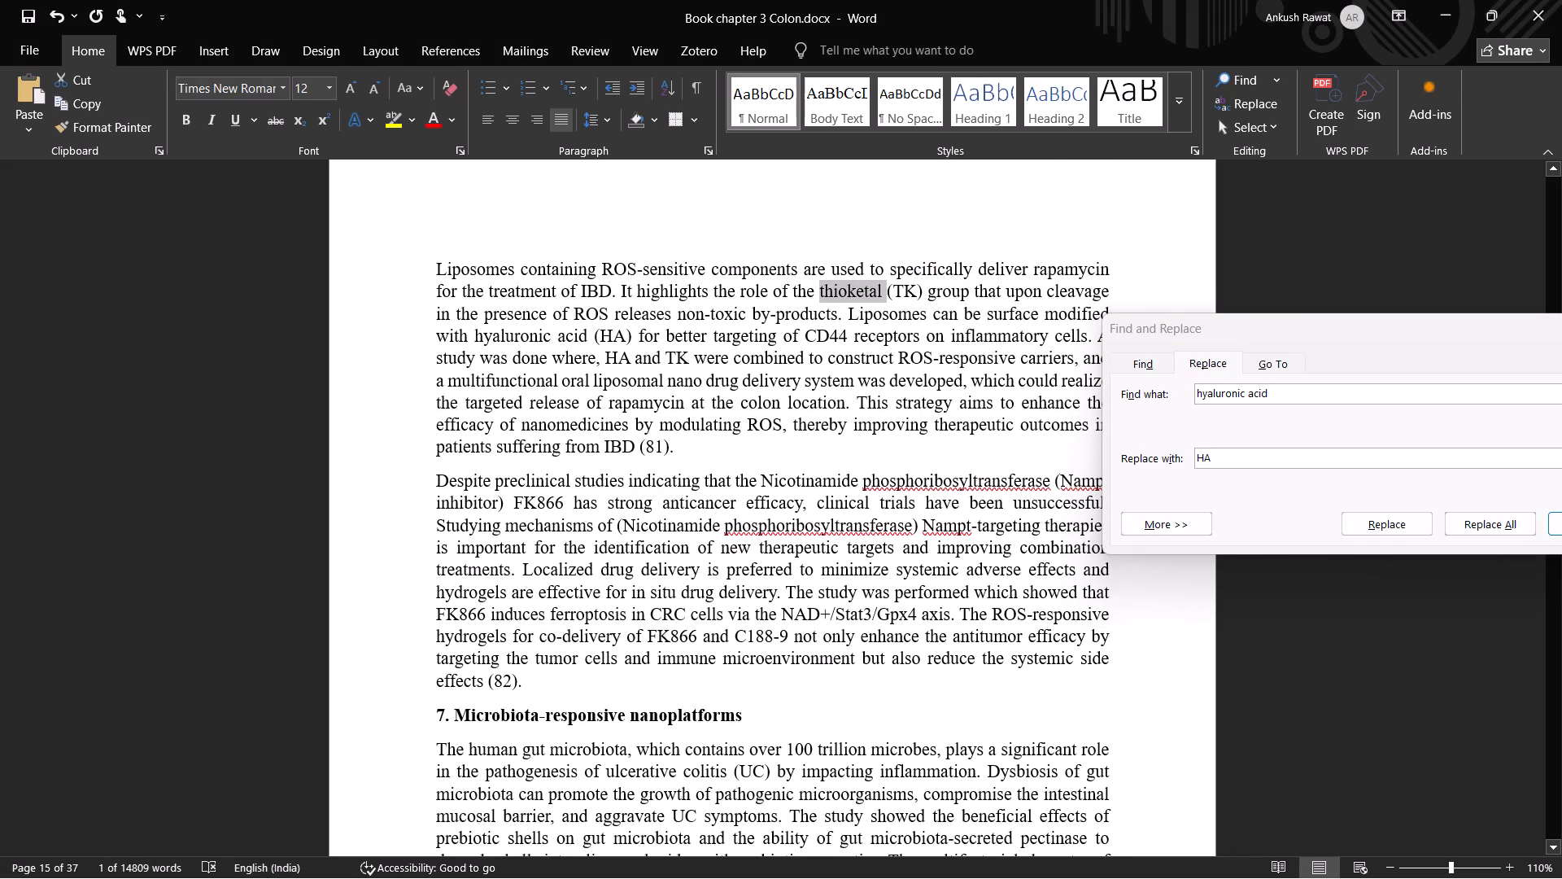
key("ctrl+c")
key("ctrl+c")
double_click(1241, 395)
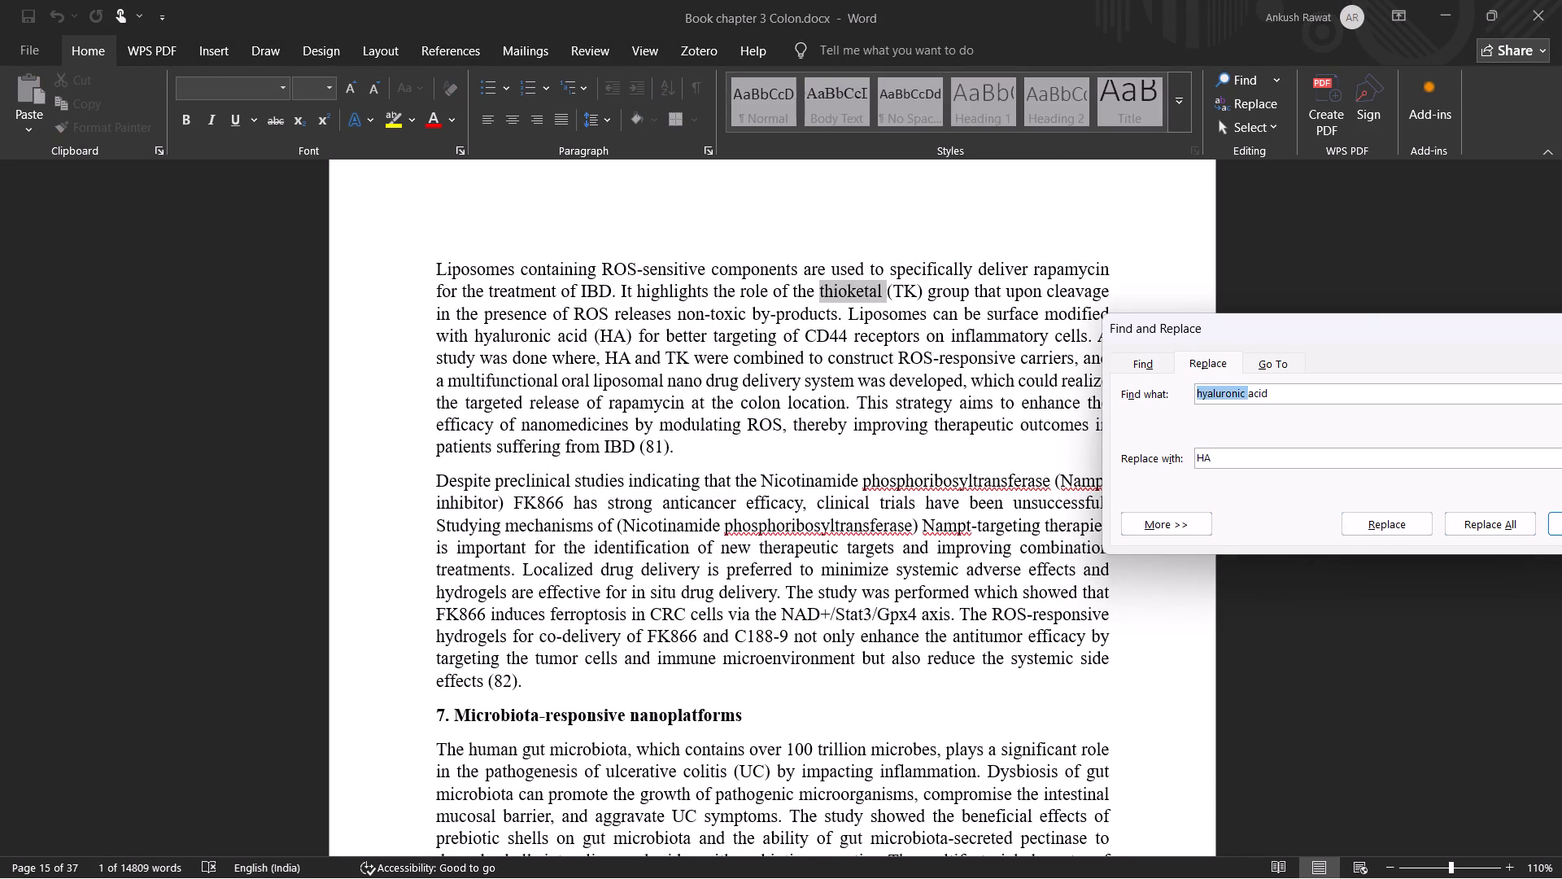
left_click(1258, 393)
left_click(1275, 392)
left_click_drag(1275, 392, 1195, 399)
key("ctrl+v")
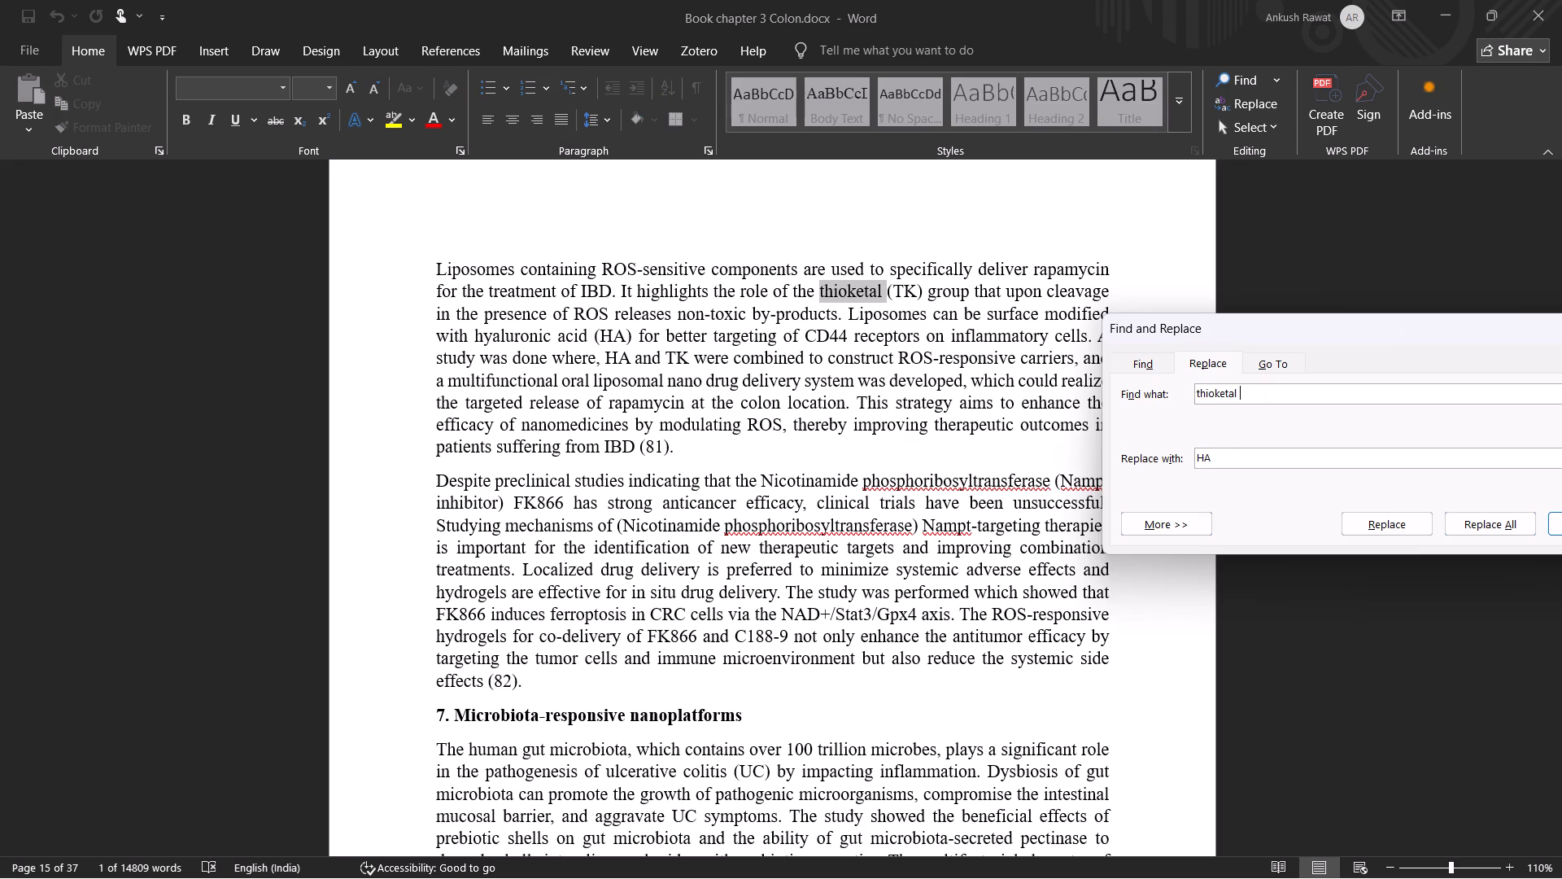
Set the replacement text to "TK", copied from the parentheses after "thioketal" in the same paragraph.
double_click(910, 291)
double_click(914, 300)
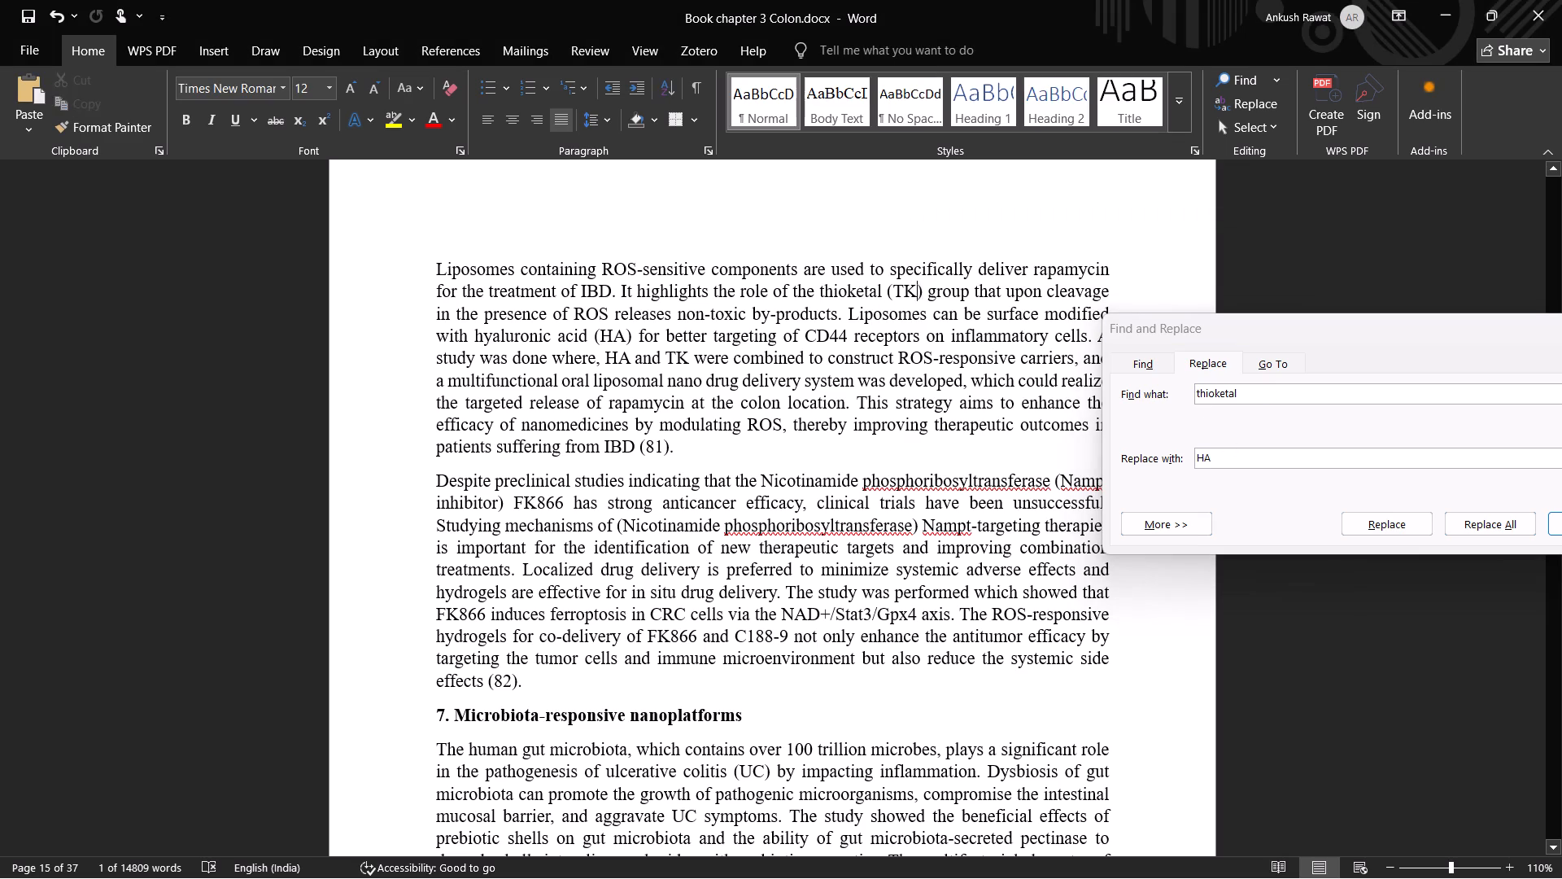
double_click(905, 295)
key("ctrl+c")
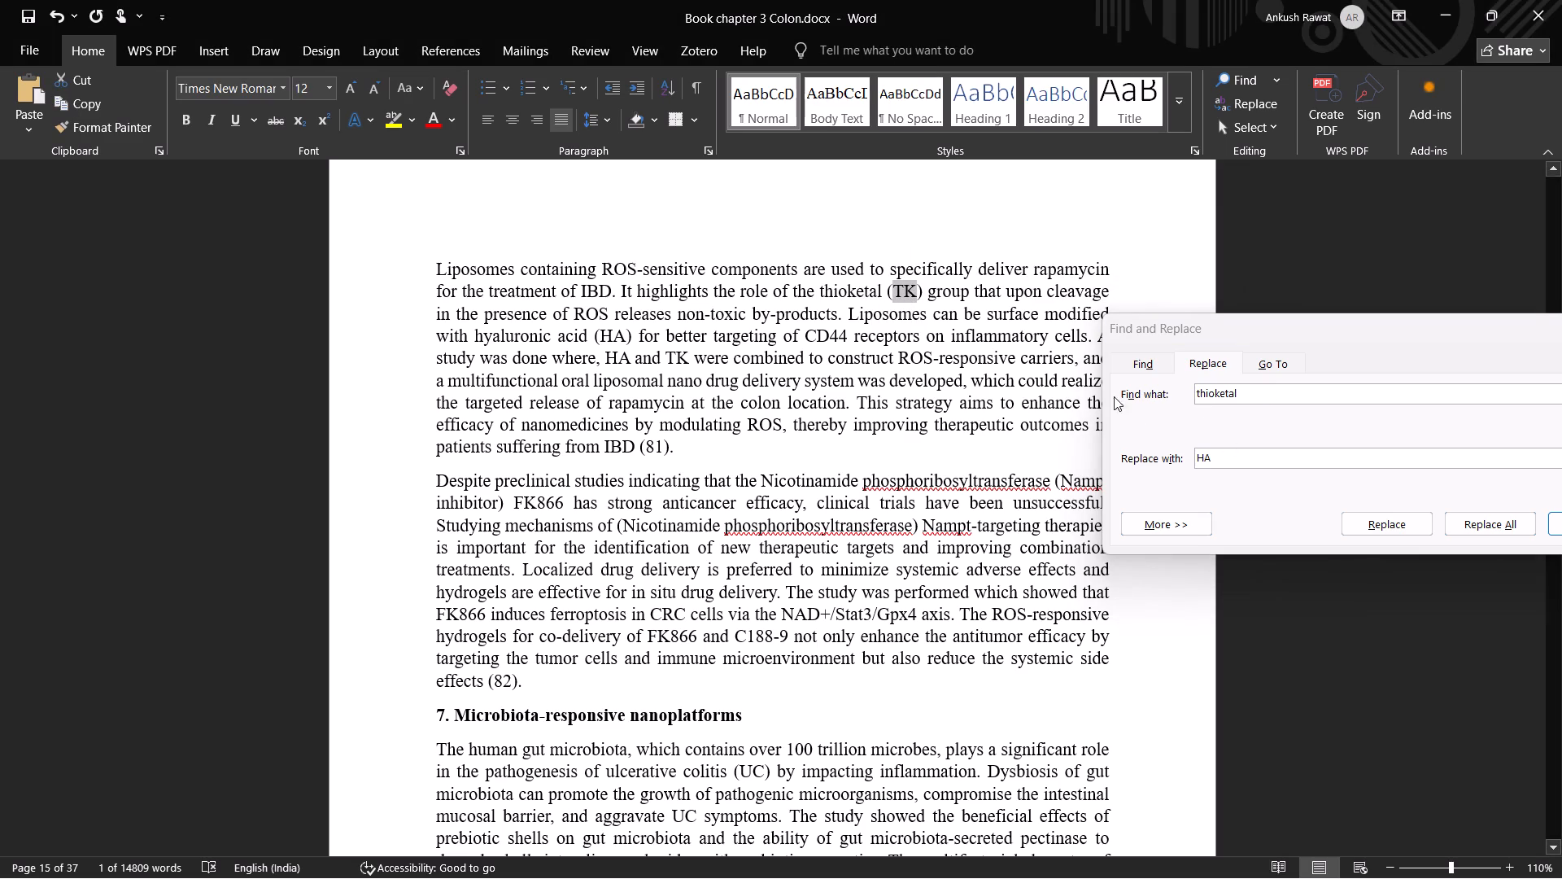
left_click(1205, 451)
key("ctrl+v")
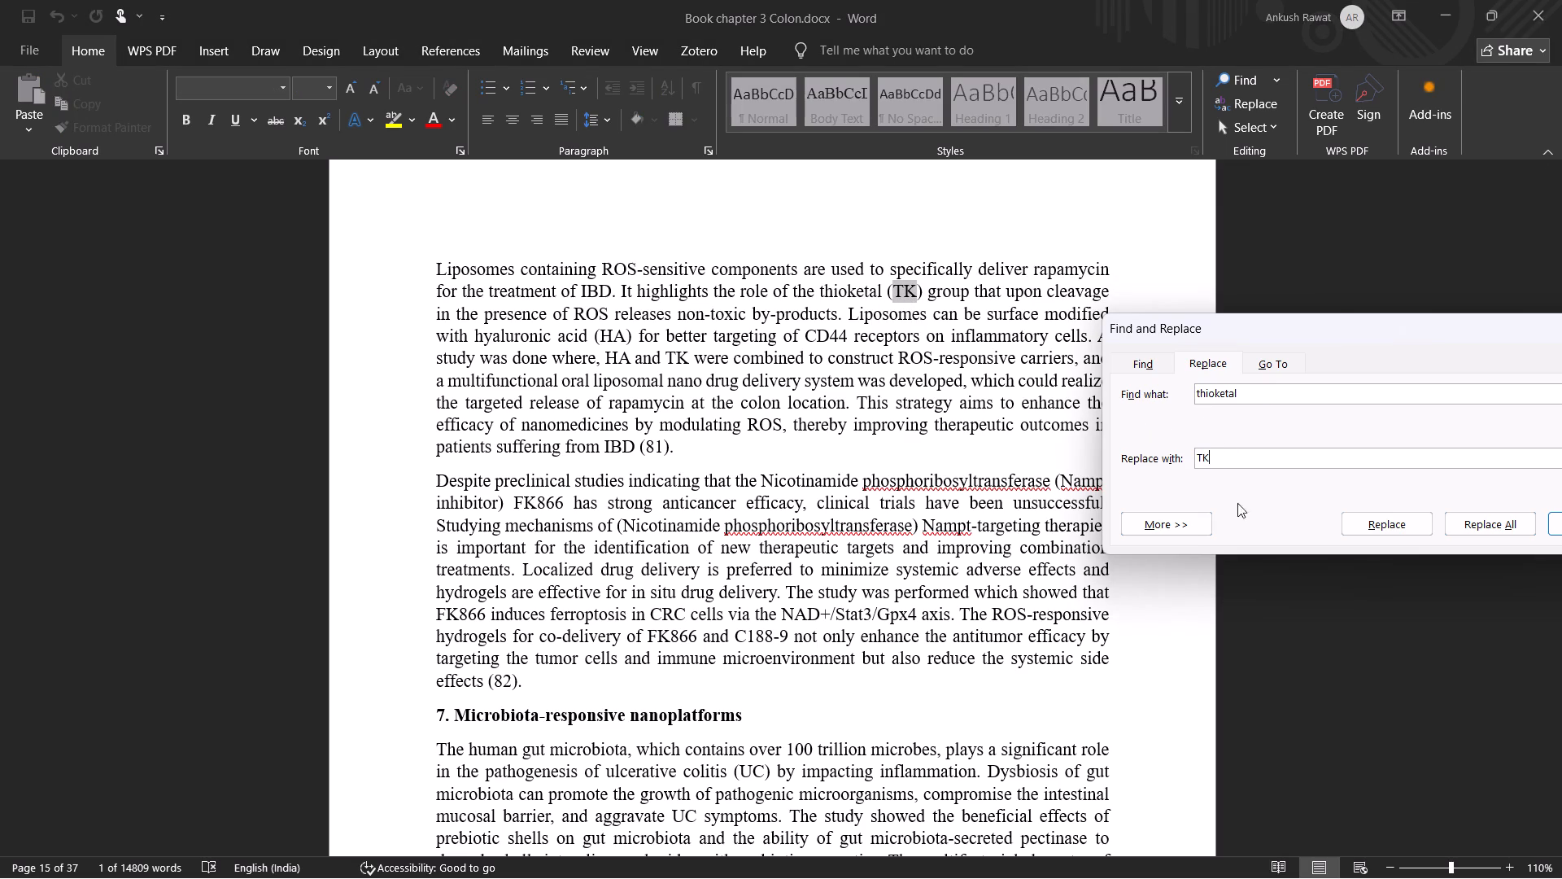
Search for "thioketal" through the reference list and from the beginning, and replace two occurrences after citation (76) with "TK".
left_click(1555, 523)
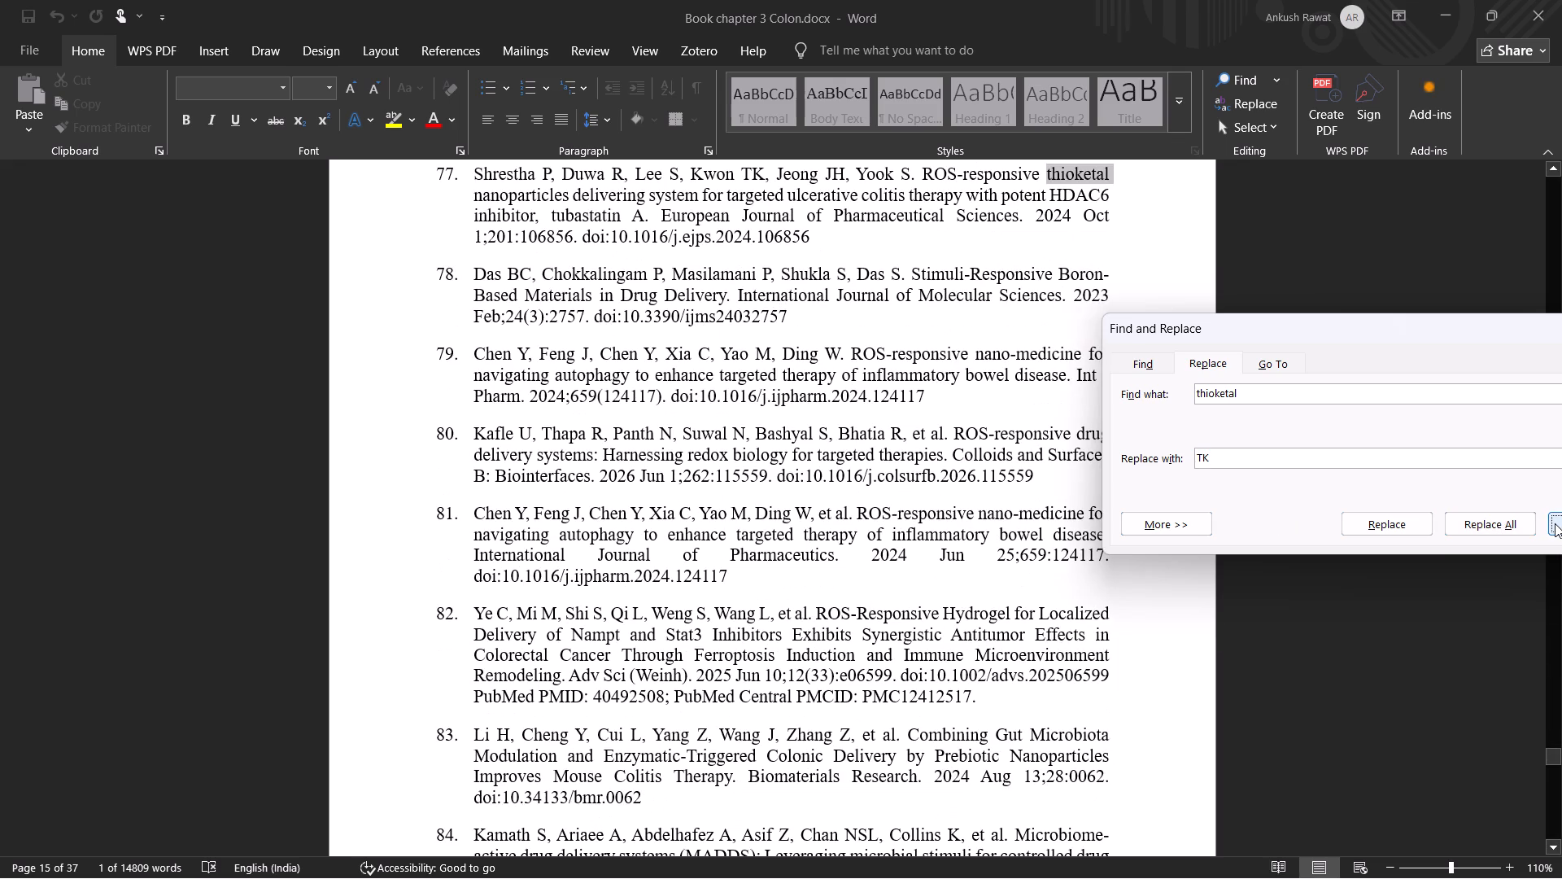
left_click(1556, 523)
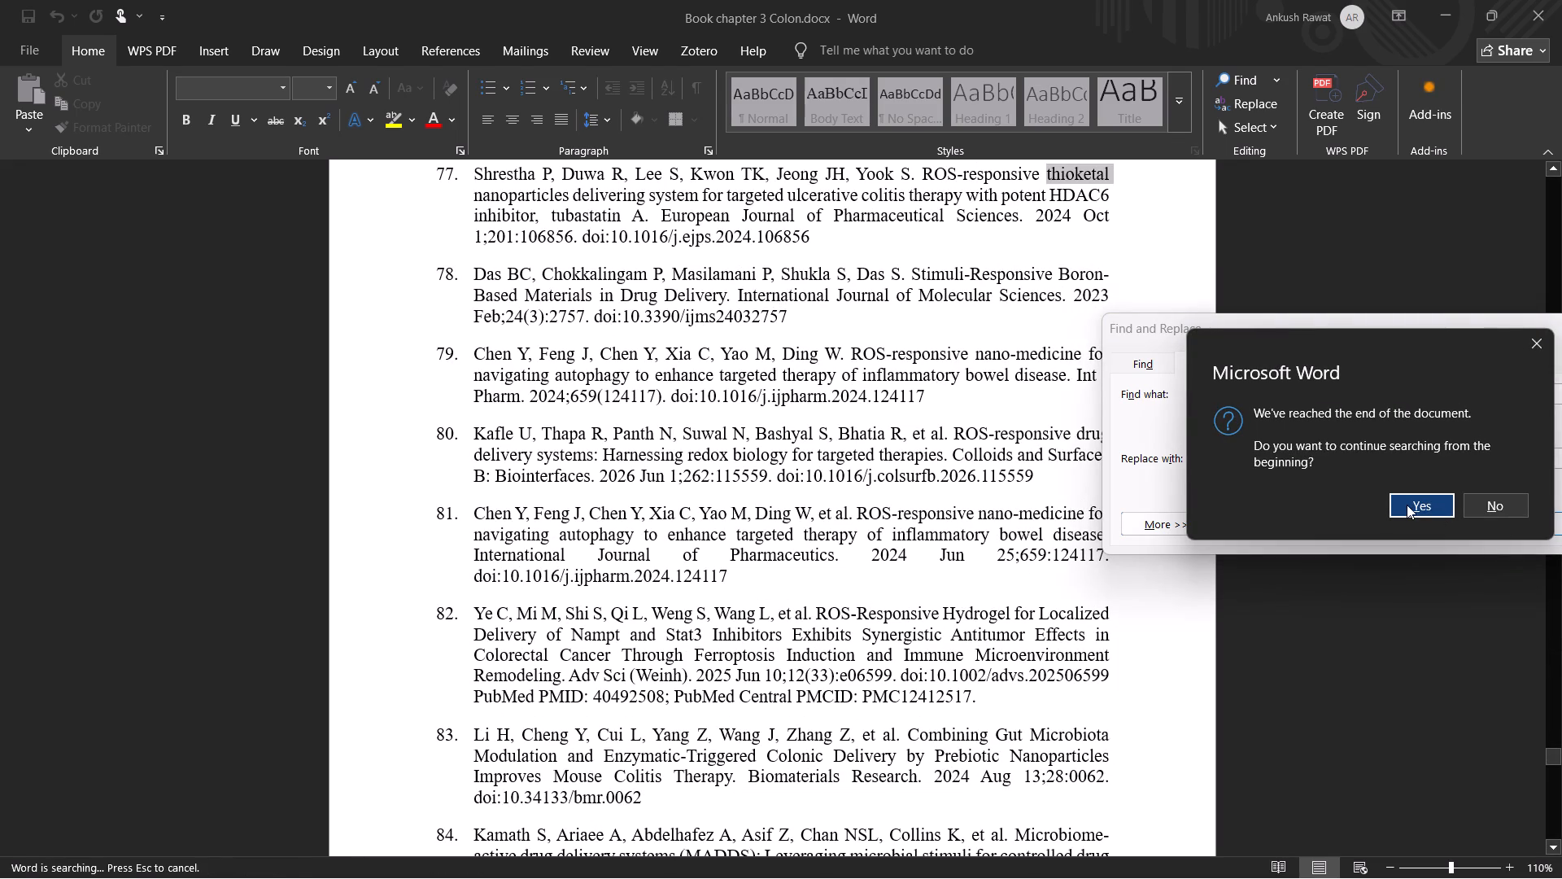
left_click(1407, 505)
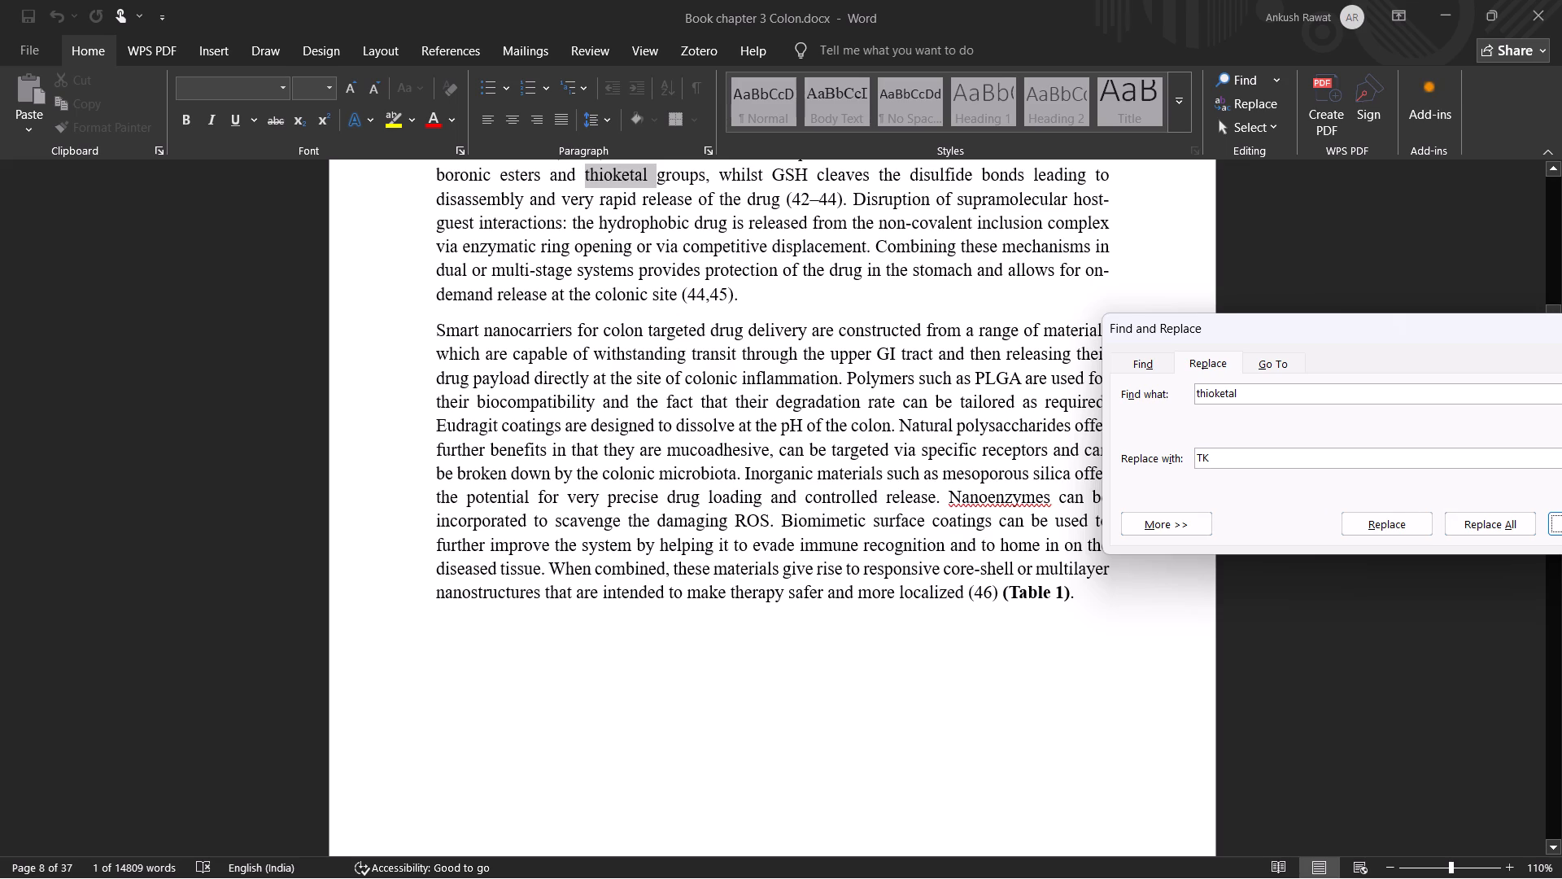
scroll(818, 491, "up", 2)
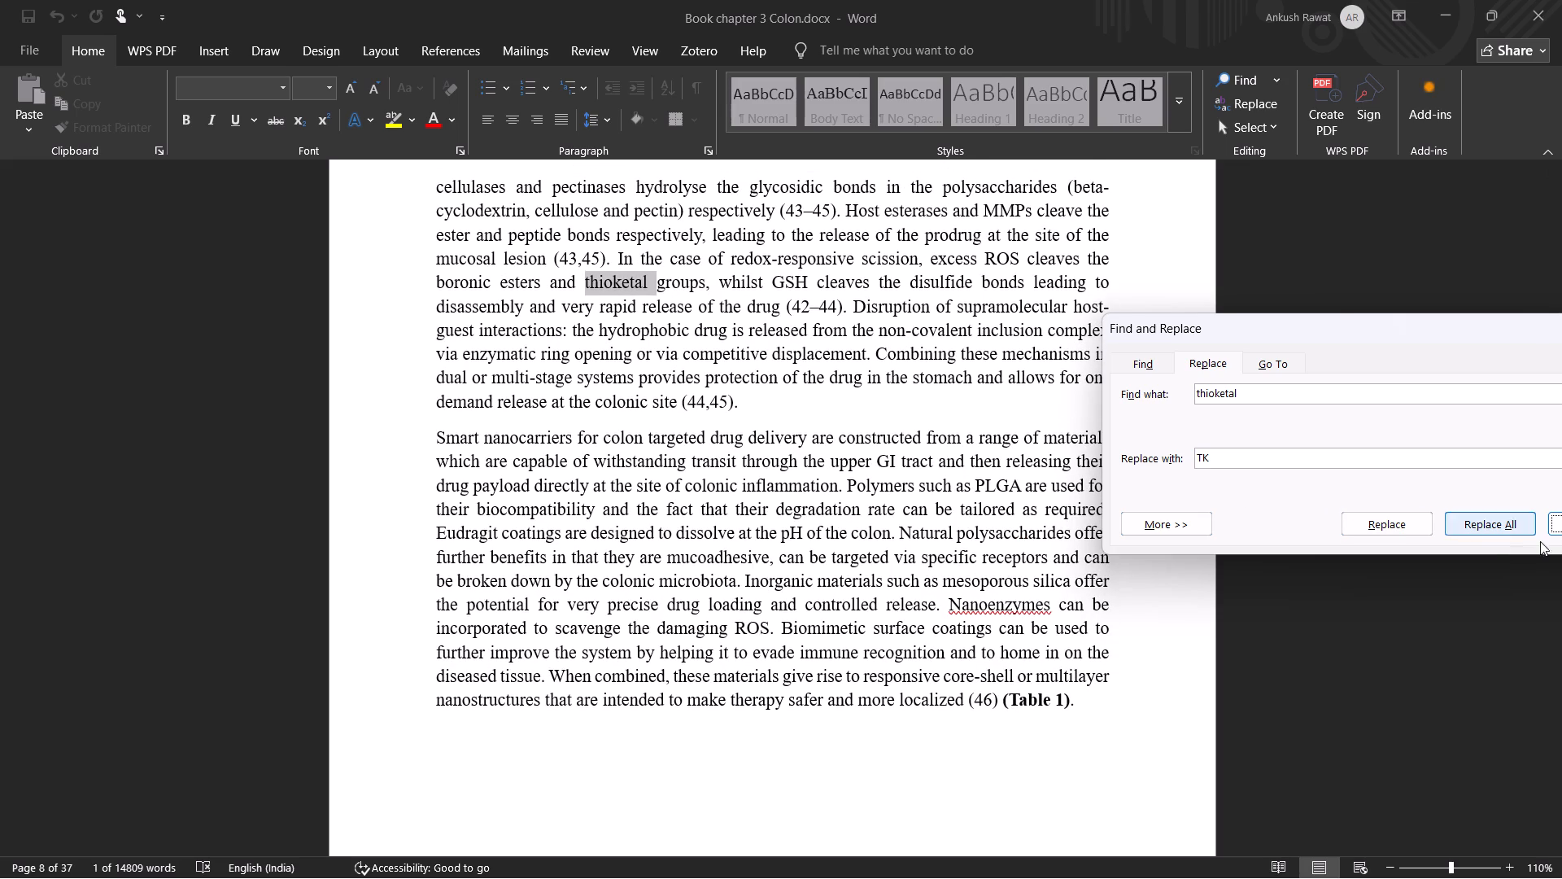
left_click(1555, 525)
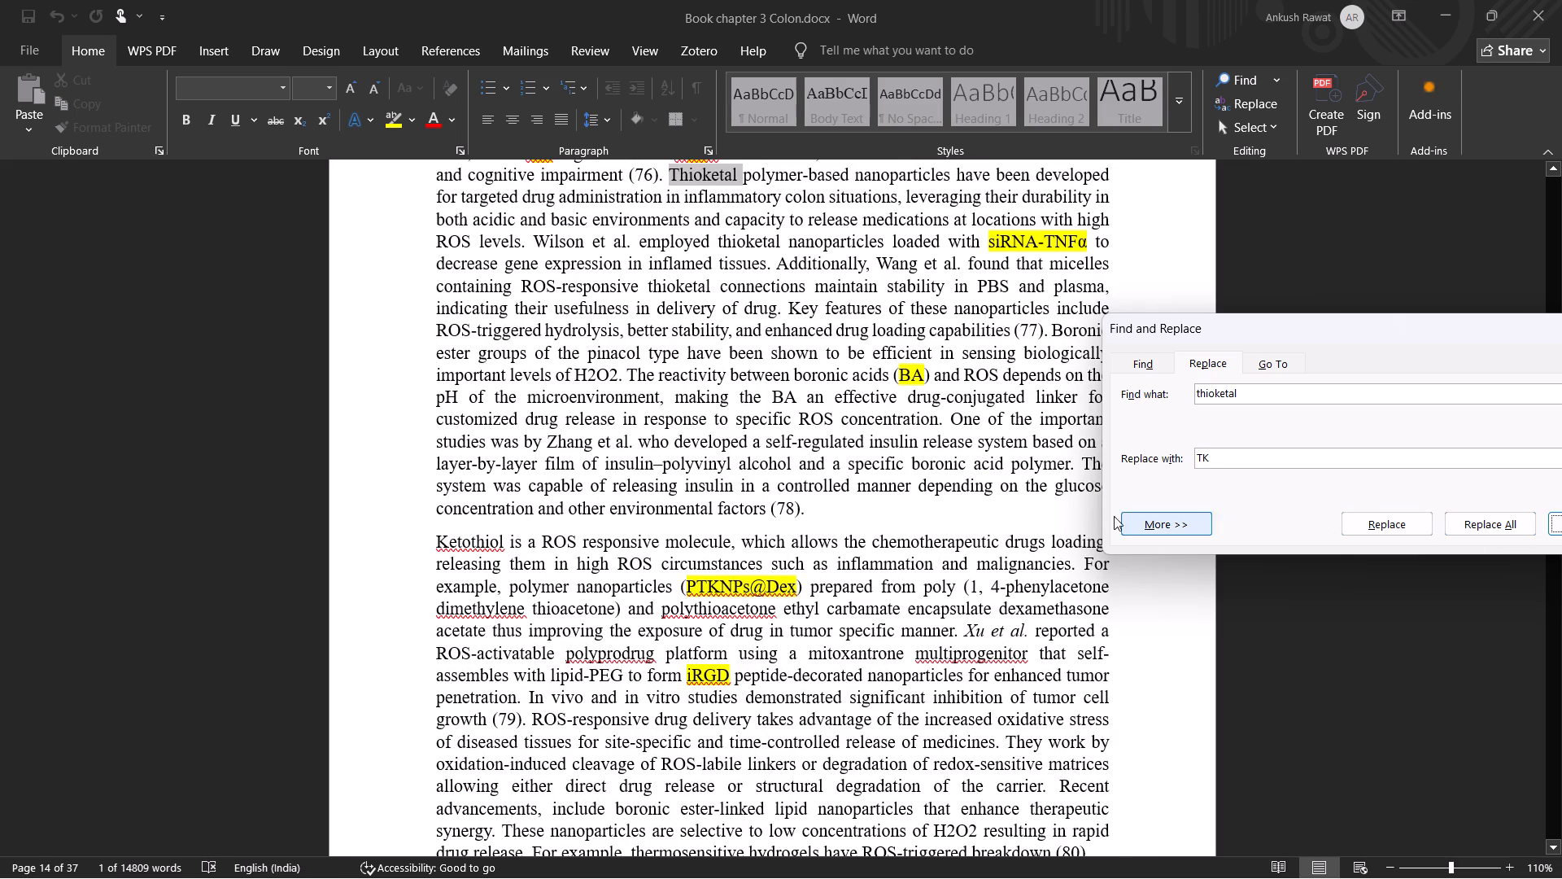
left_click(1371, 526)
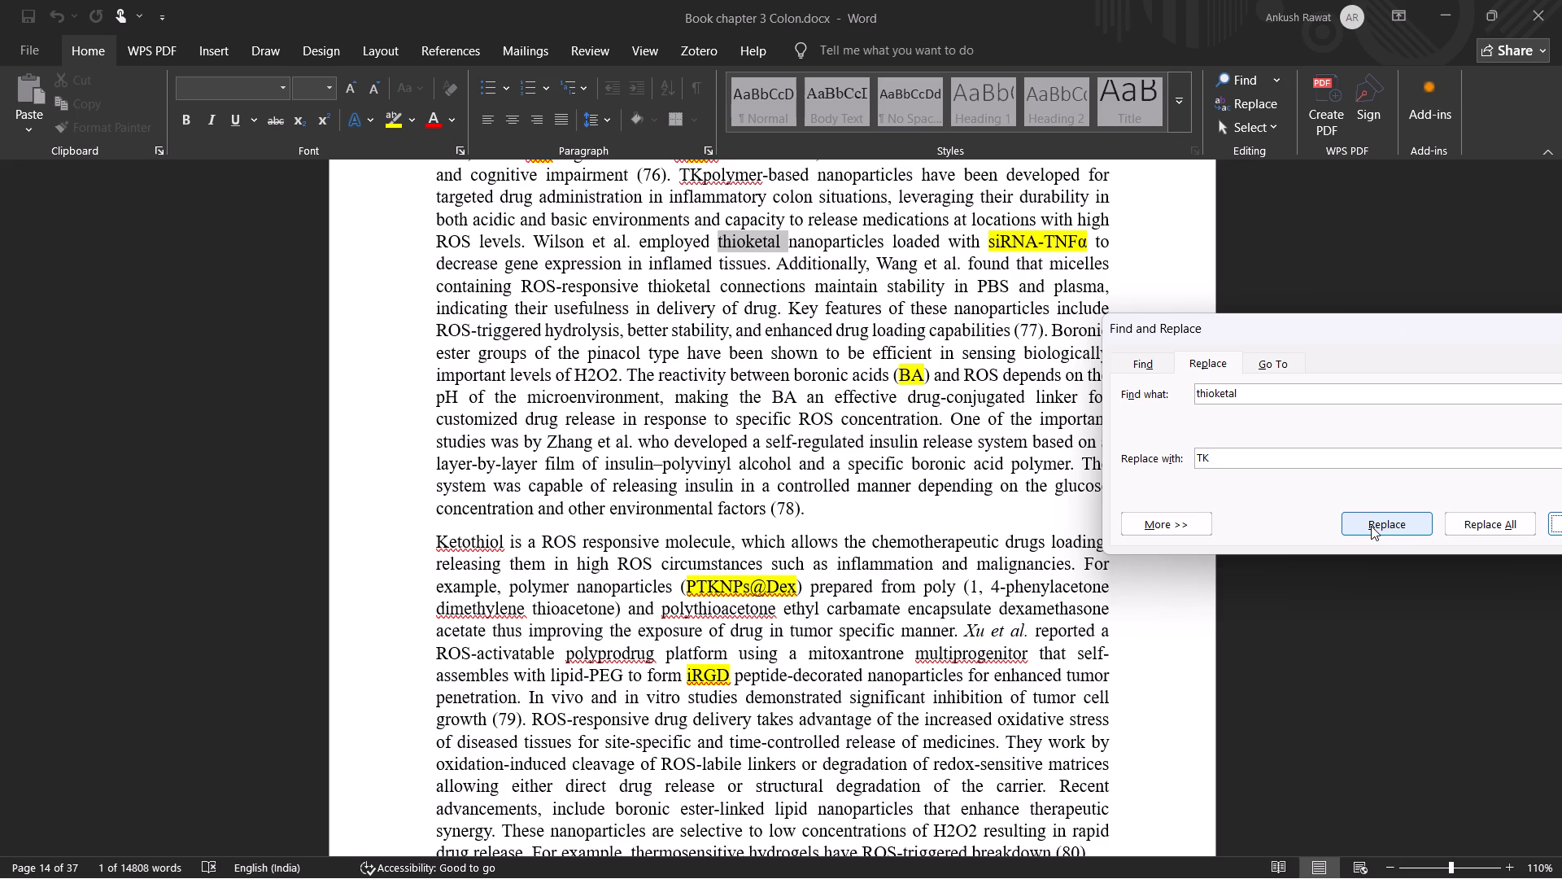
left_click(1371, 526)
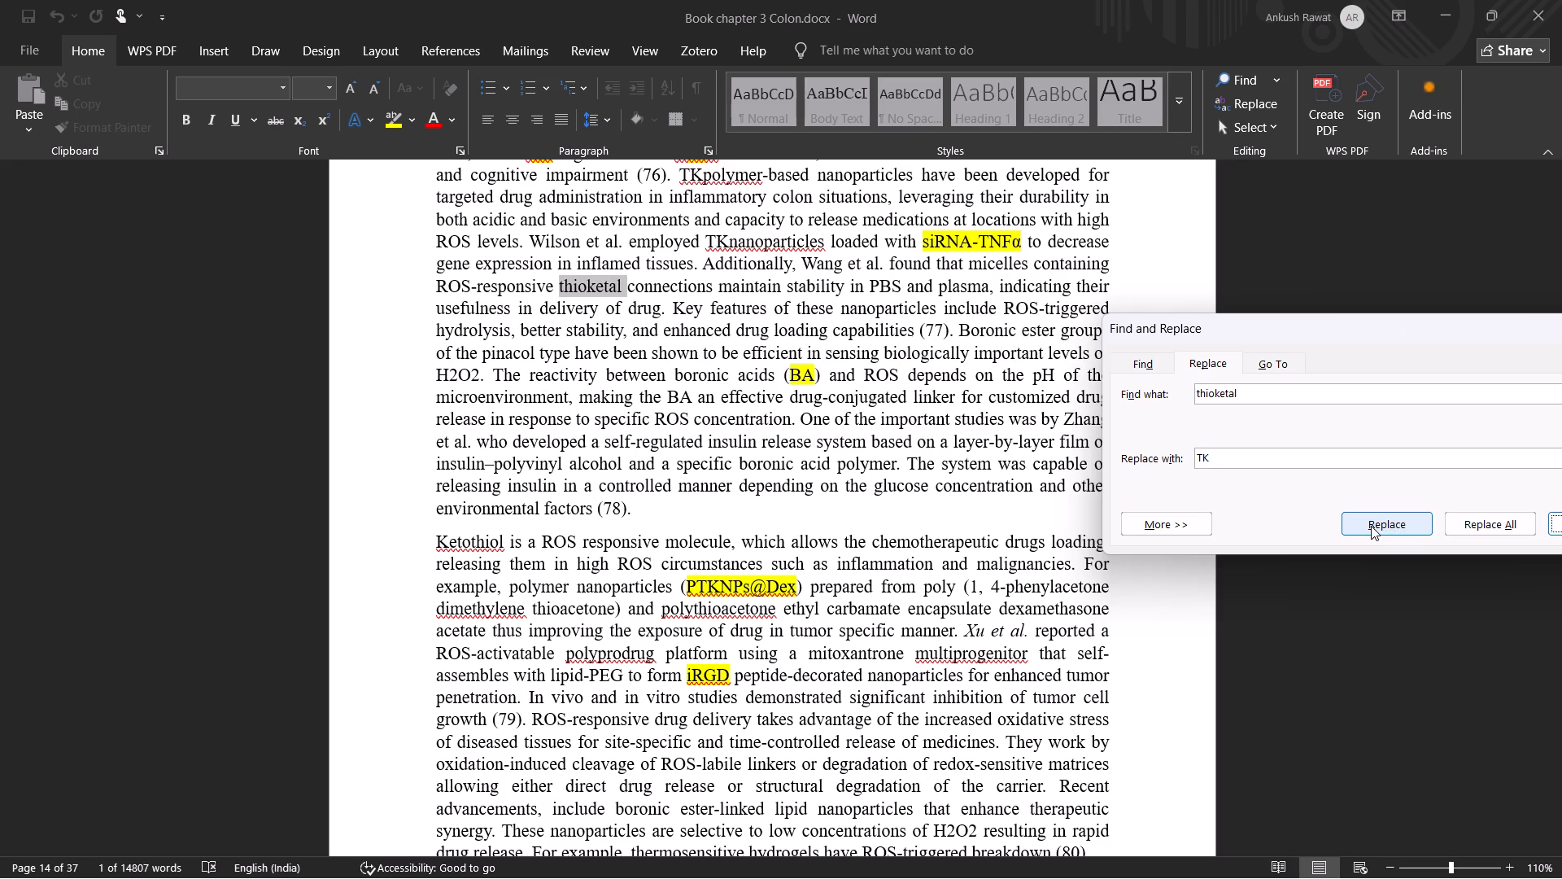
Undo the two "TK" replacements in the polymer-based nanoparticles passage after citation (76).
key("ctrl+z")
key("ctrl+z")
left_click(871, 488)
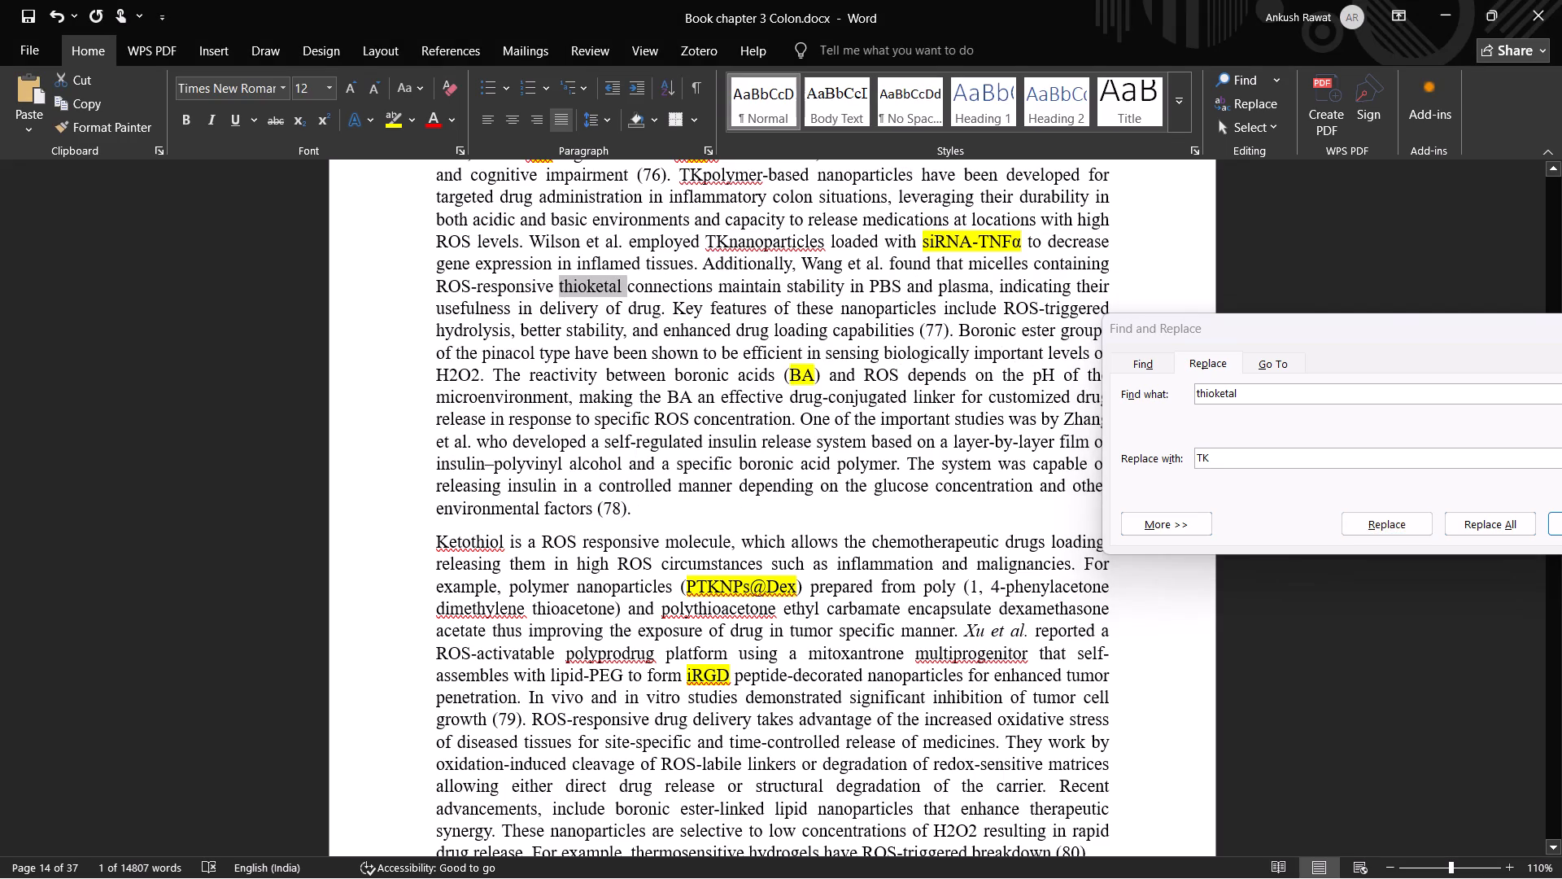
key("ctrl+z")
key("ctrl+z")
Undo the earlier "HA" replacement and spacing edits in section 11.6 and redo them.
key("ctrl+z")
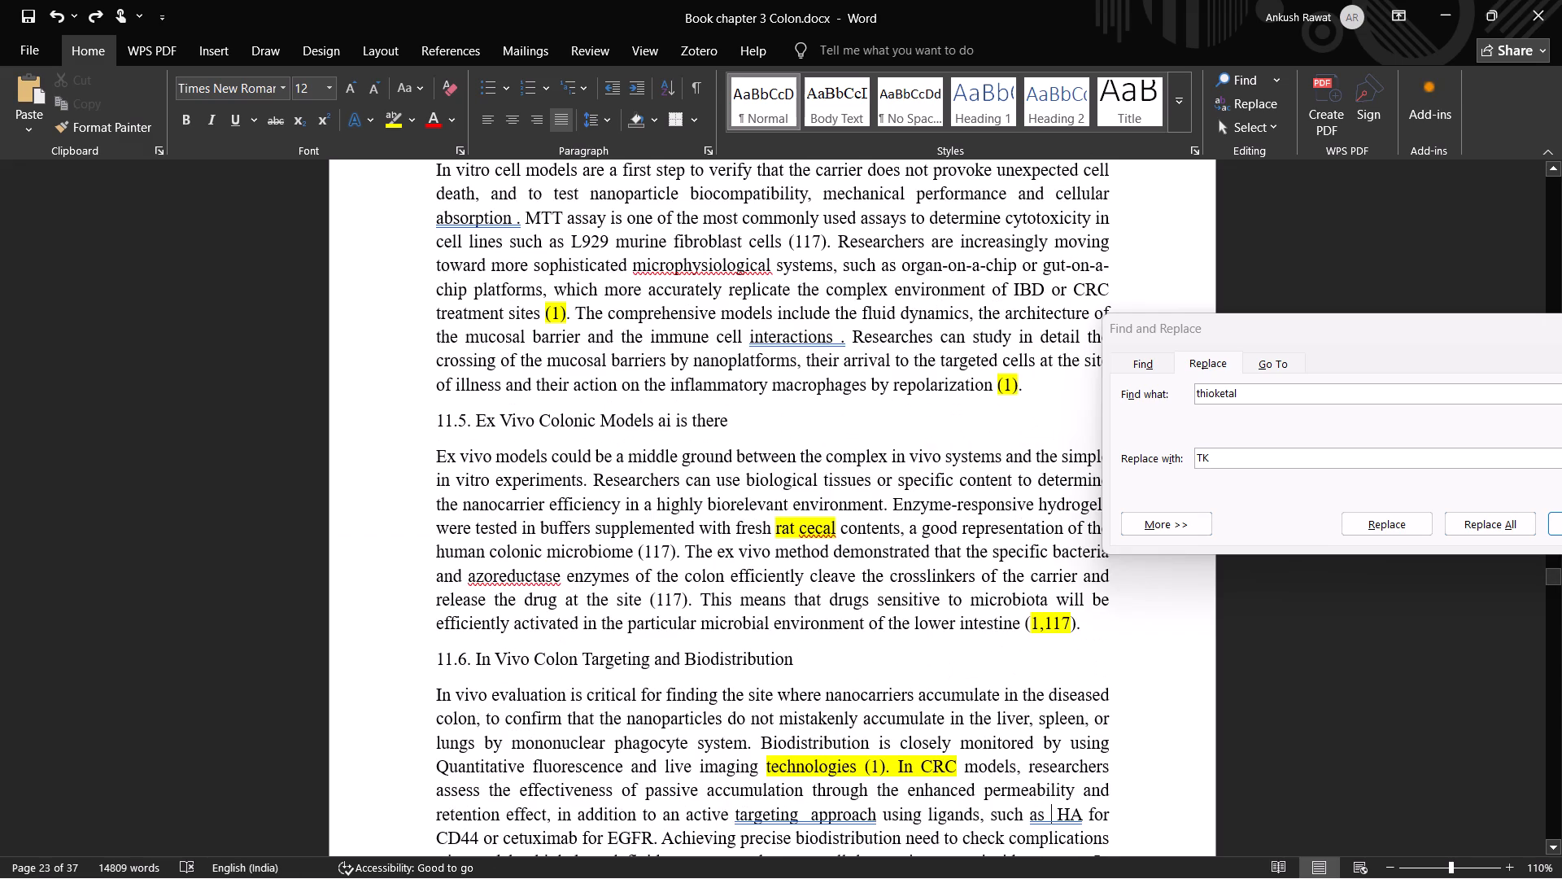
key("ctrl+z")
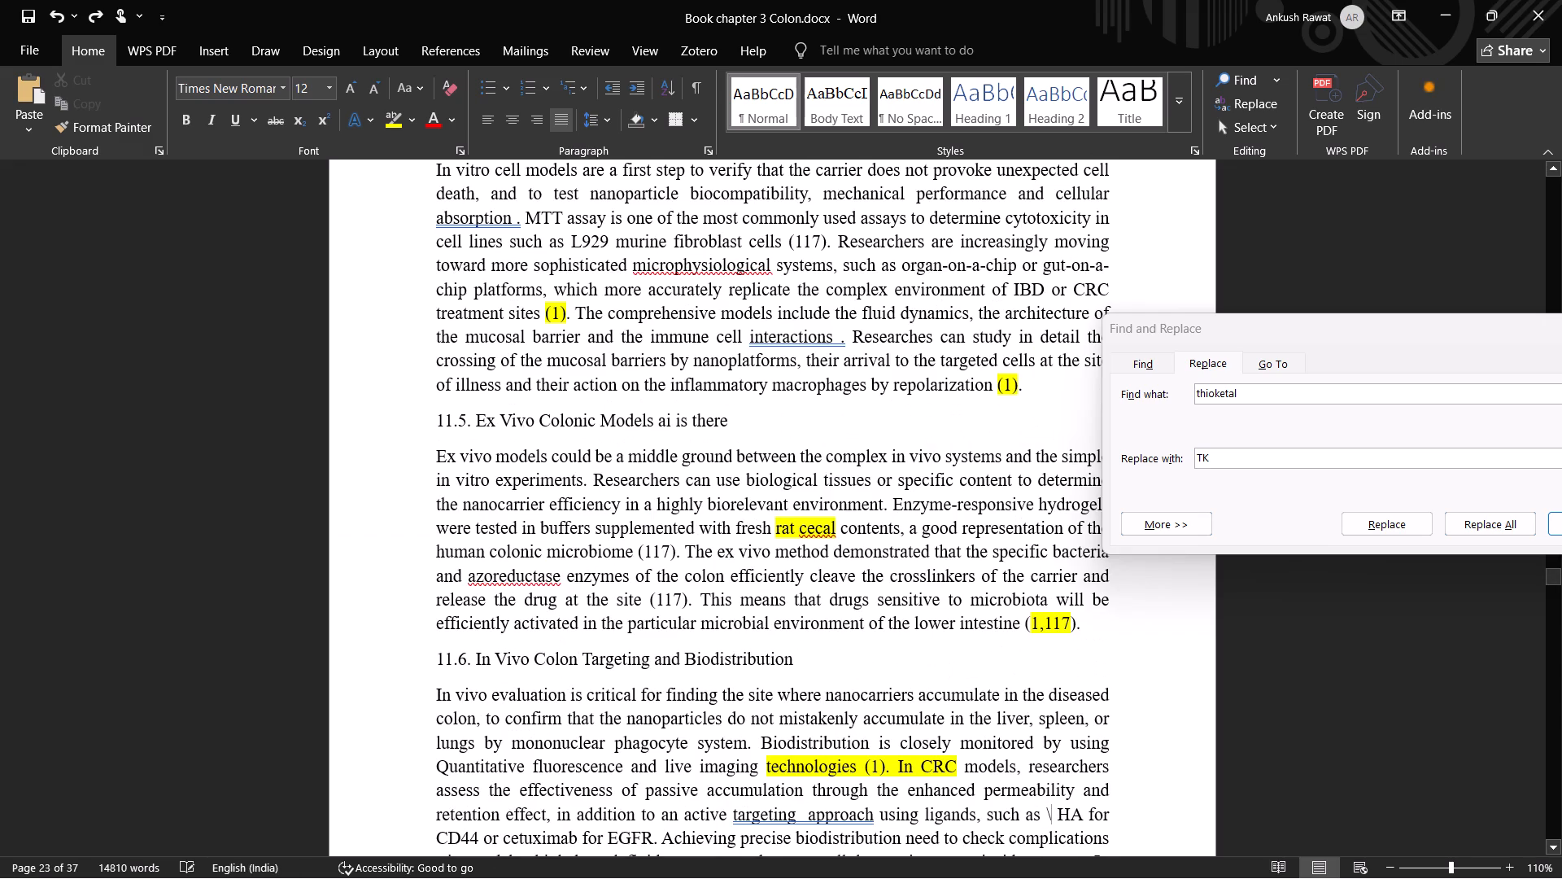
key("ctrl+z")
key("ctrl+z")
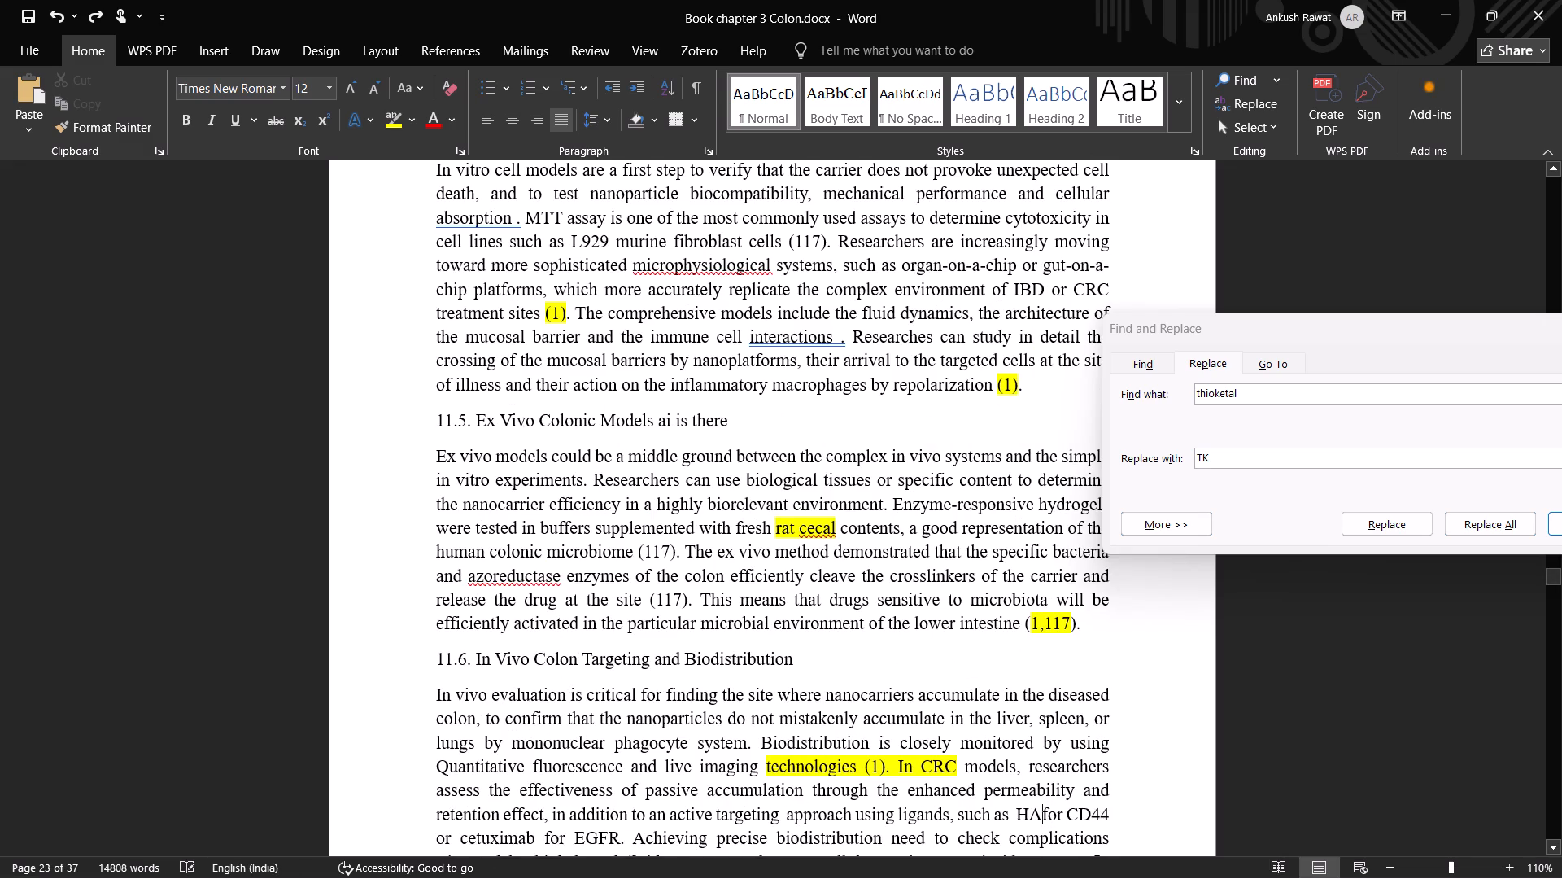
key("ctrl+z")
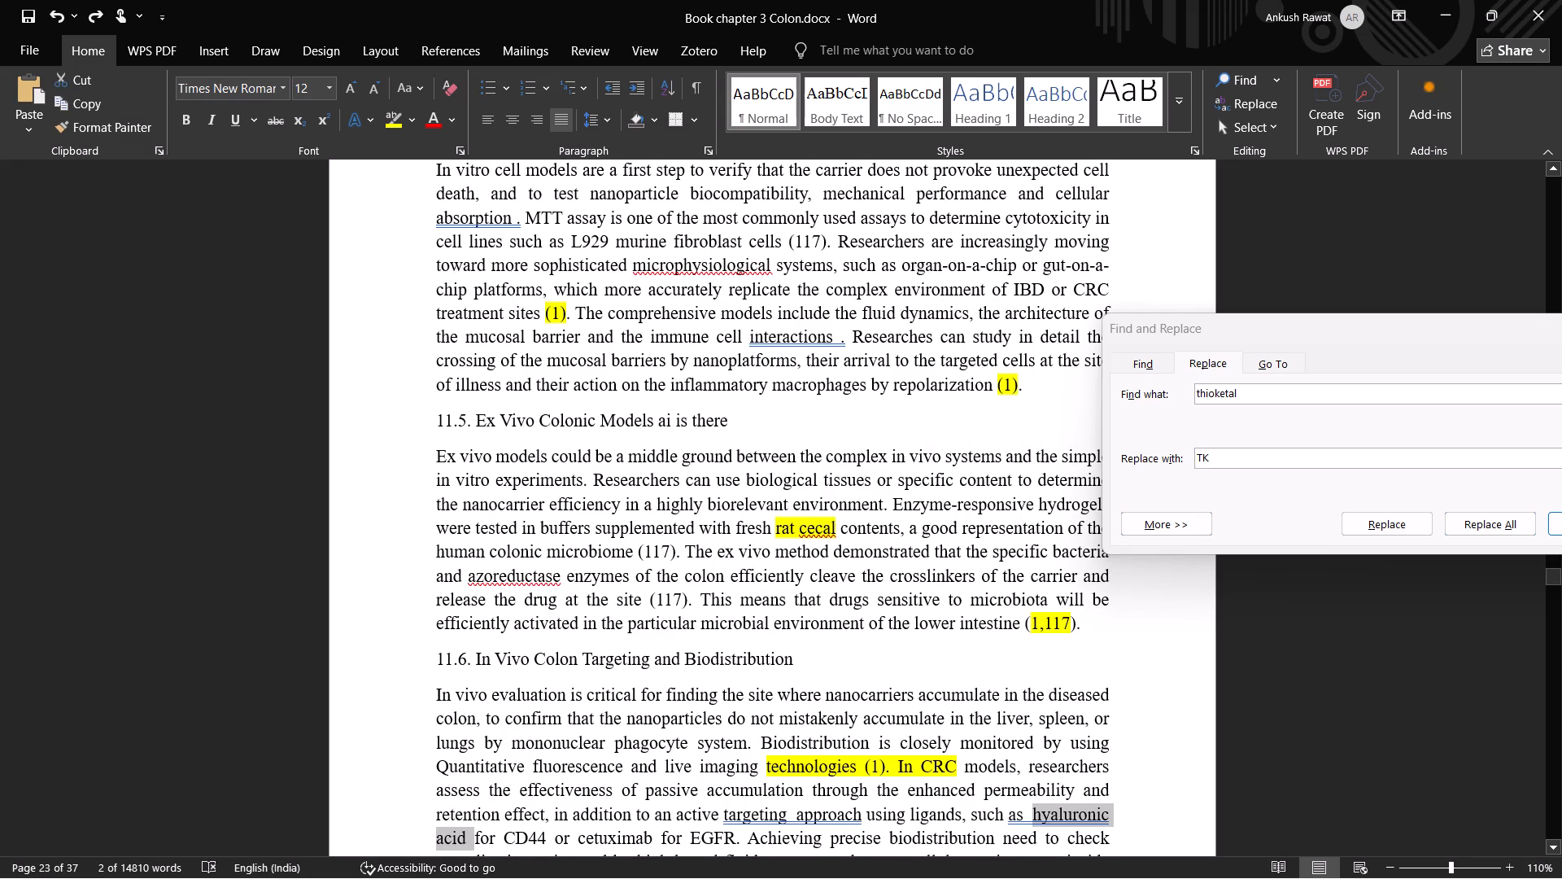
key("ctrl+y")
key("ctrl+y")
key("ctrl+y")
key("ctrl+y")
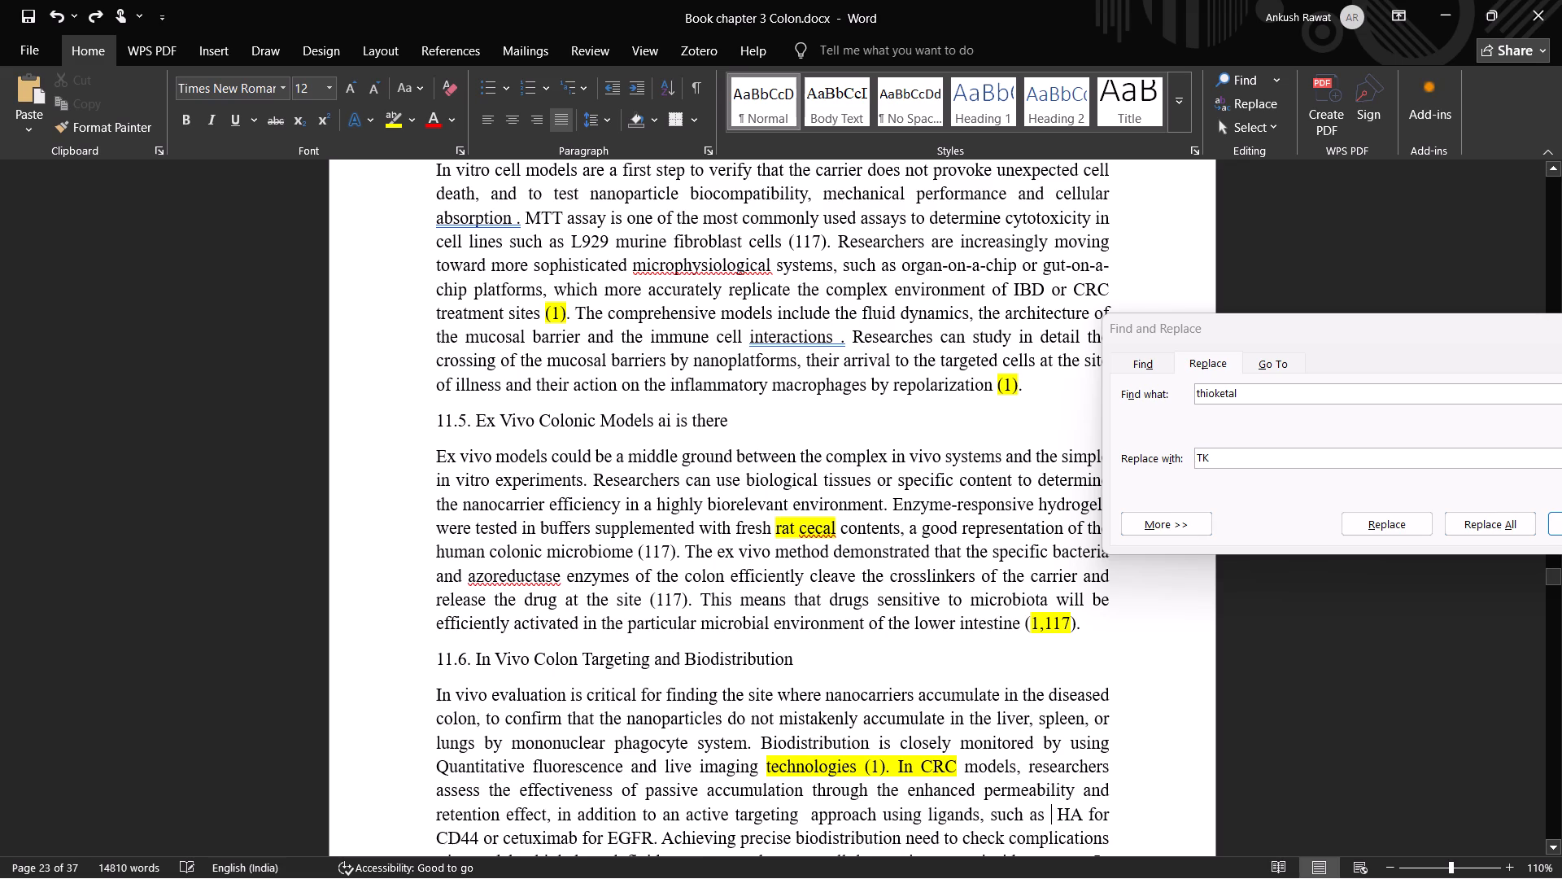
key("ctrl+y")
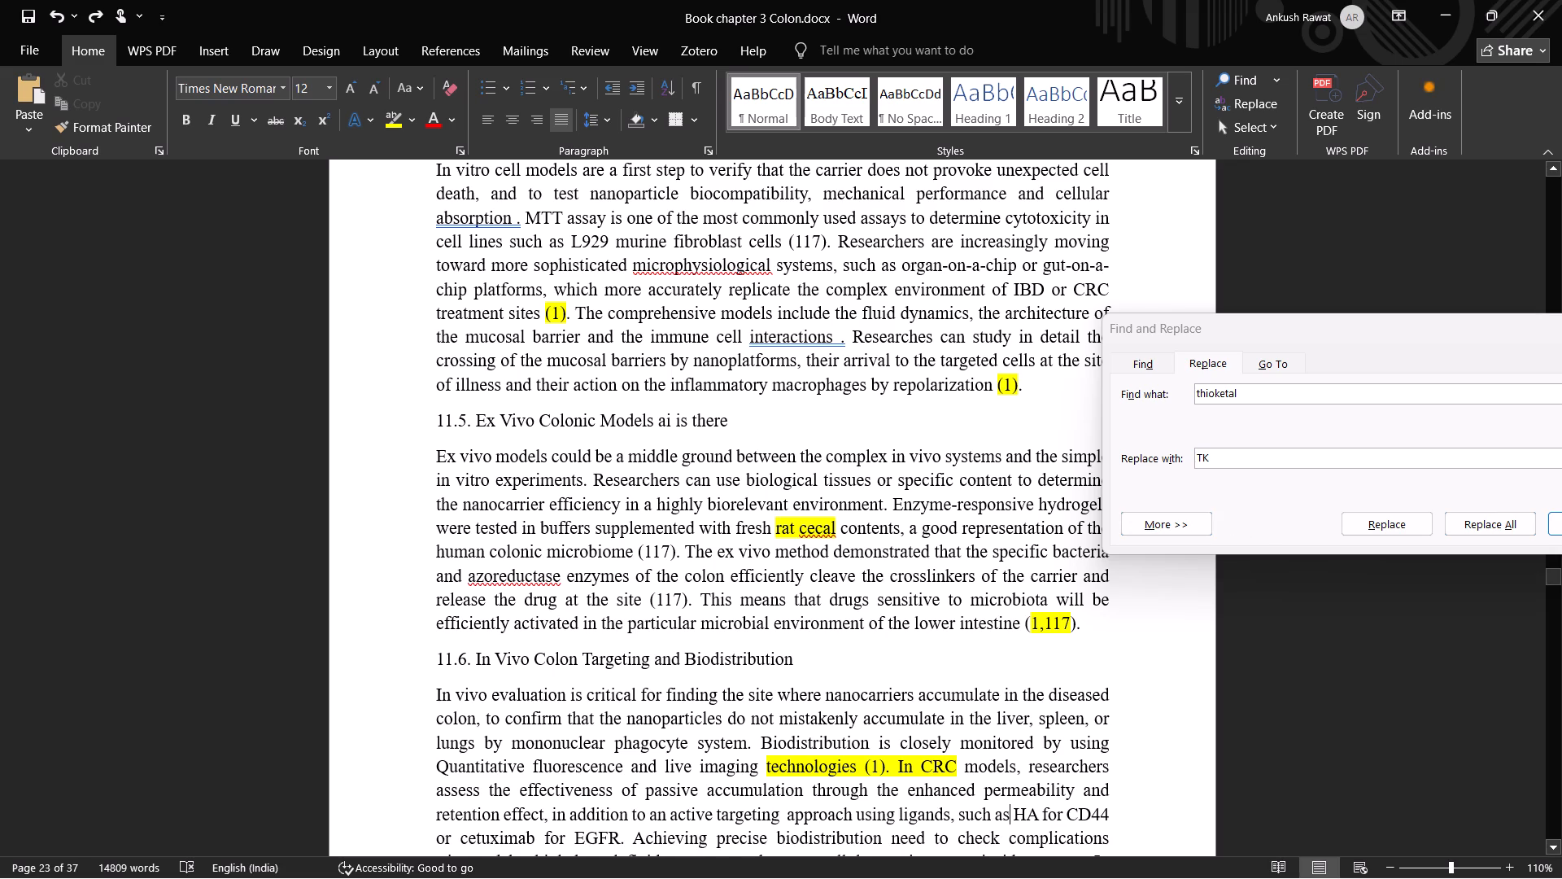
Check the text around the "HA for CD44" sentence in section 11.6 and onward to section 11.8.
scroll(920, 671, "down", 6)
scroll(920, 671, "up", 1)
scroll(920, 671, "down", 1)
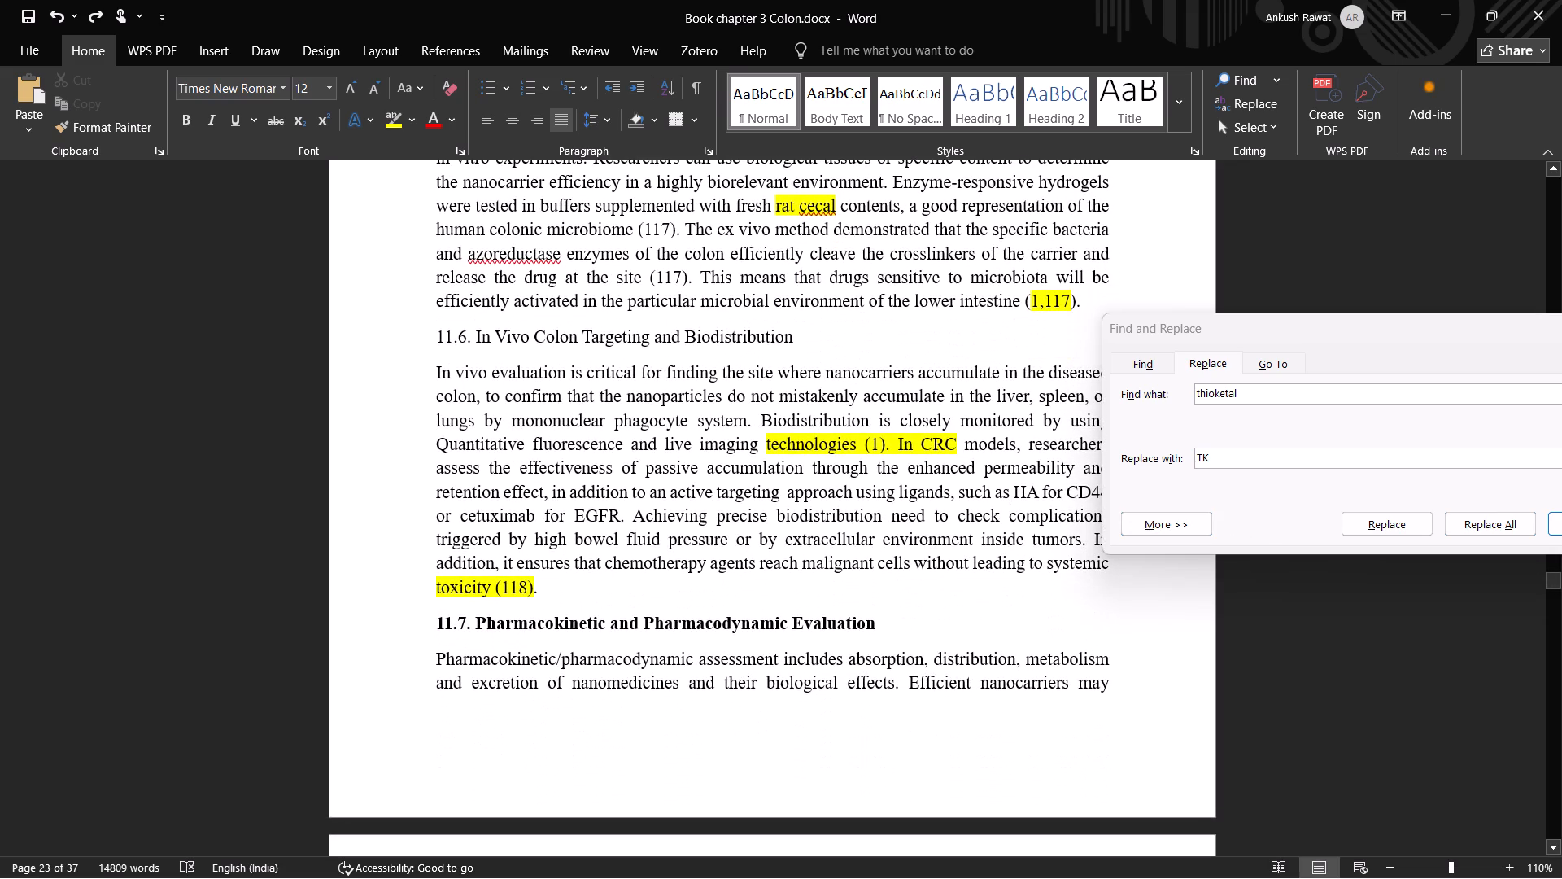
scroll(920, 671, "down", 4)
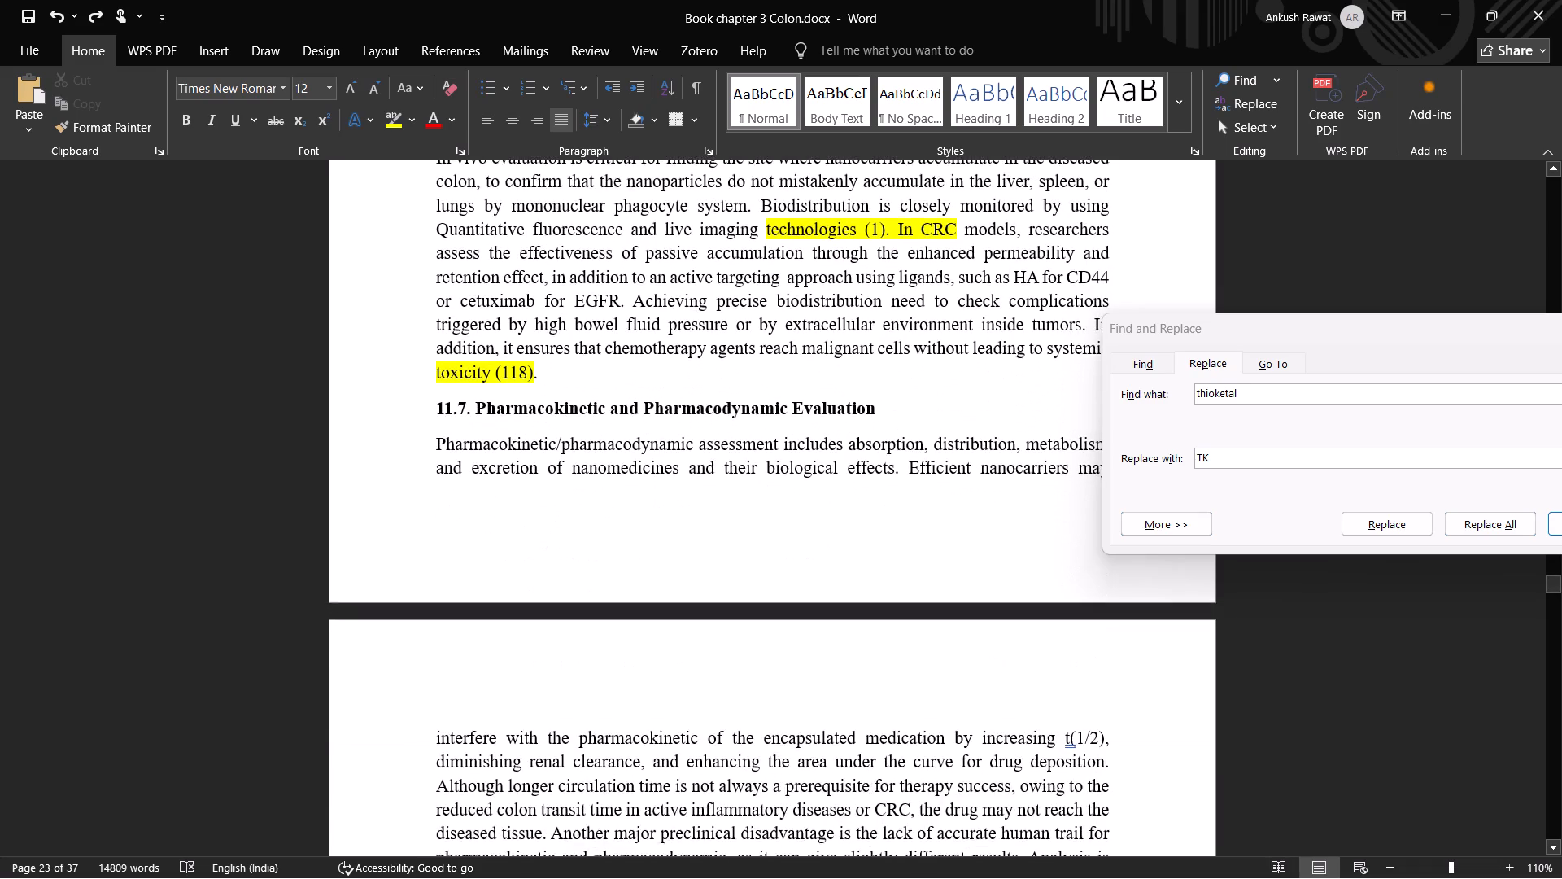
scroll(920, 670, "down", 3)
scroll(920, 670, "up", 1)
scroll(920, 670, "down", 2)
scroll(920, 670, "up", 1)
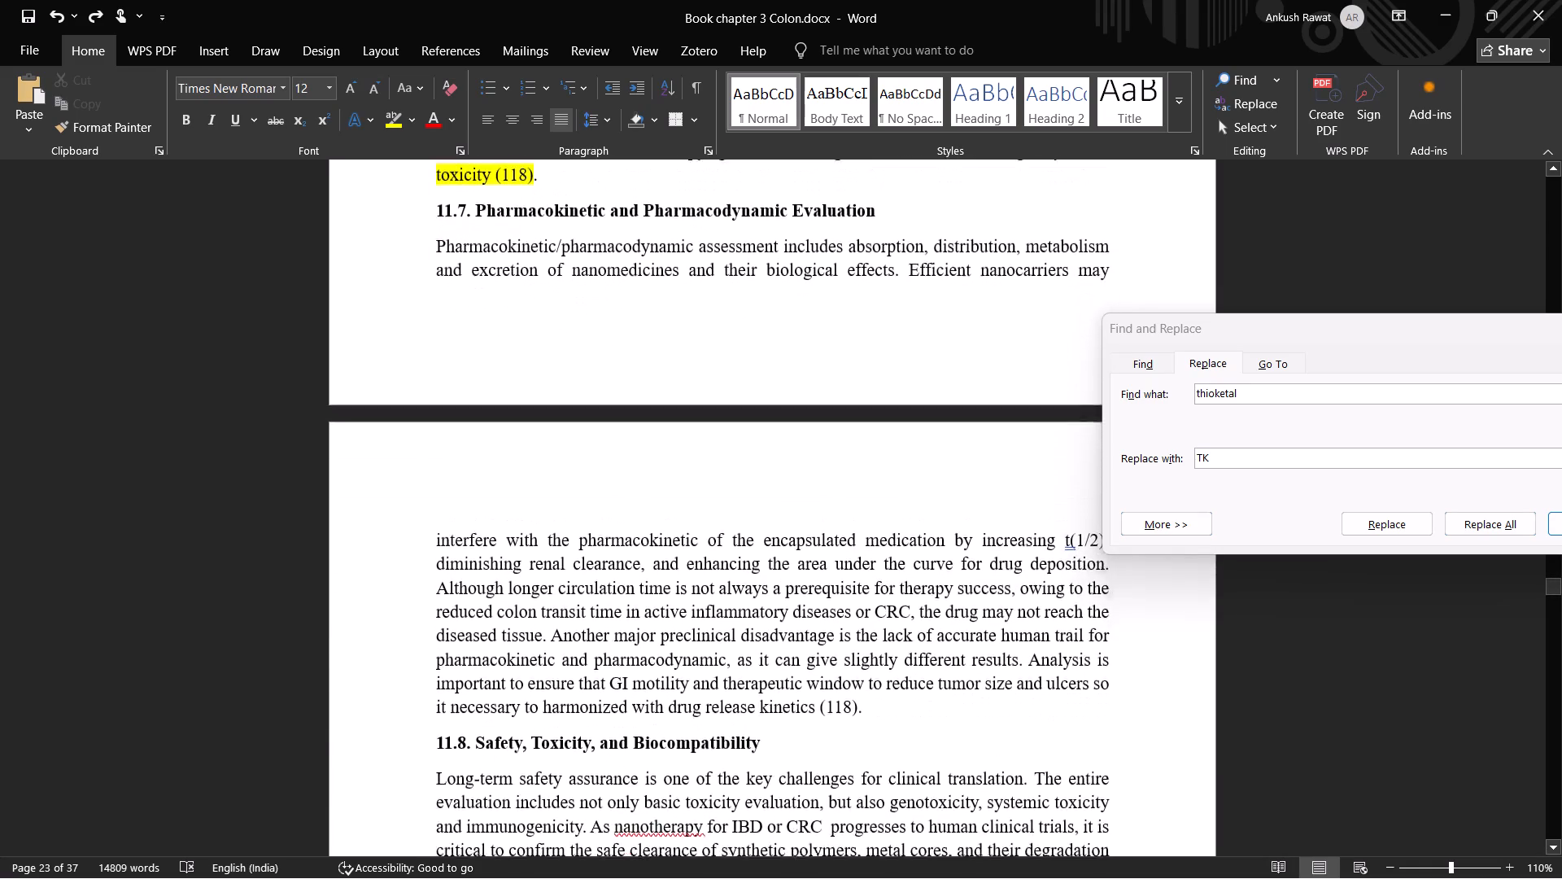
scroll(920, 670, "up", 3)
scroll(920, 670, "down", 1)
scroll(920, 670, "up", 2)
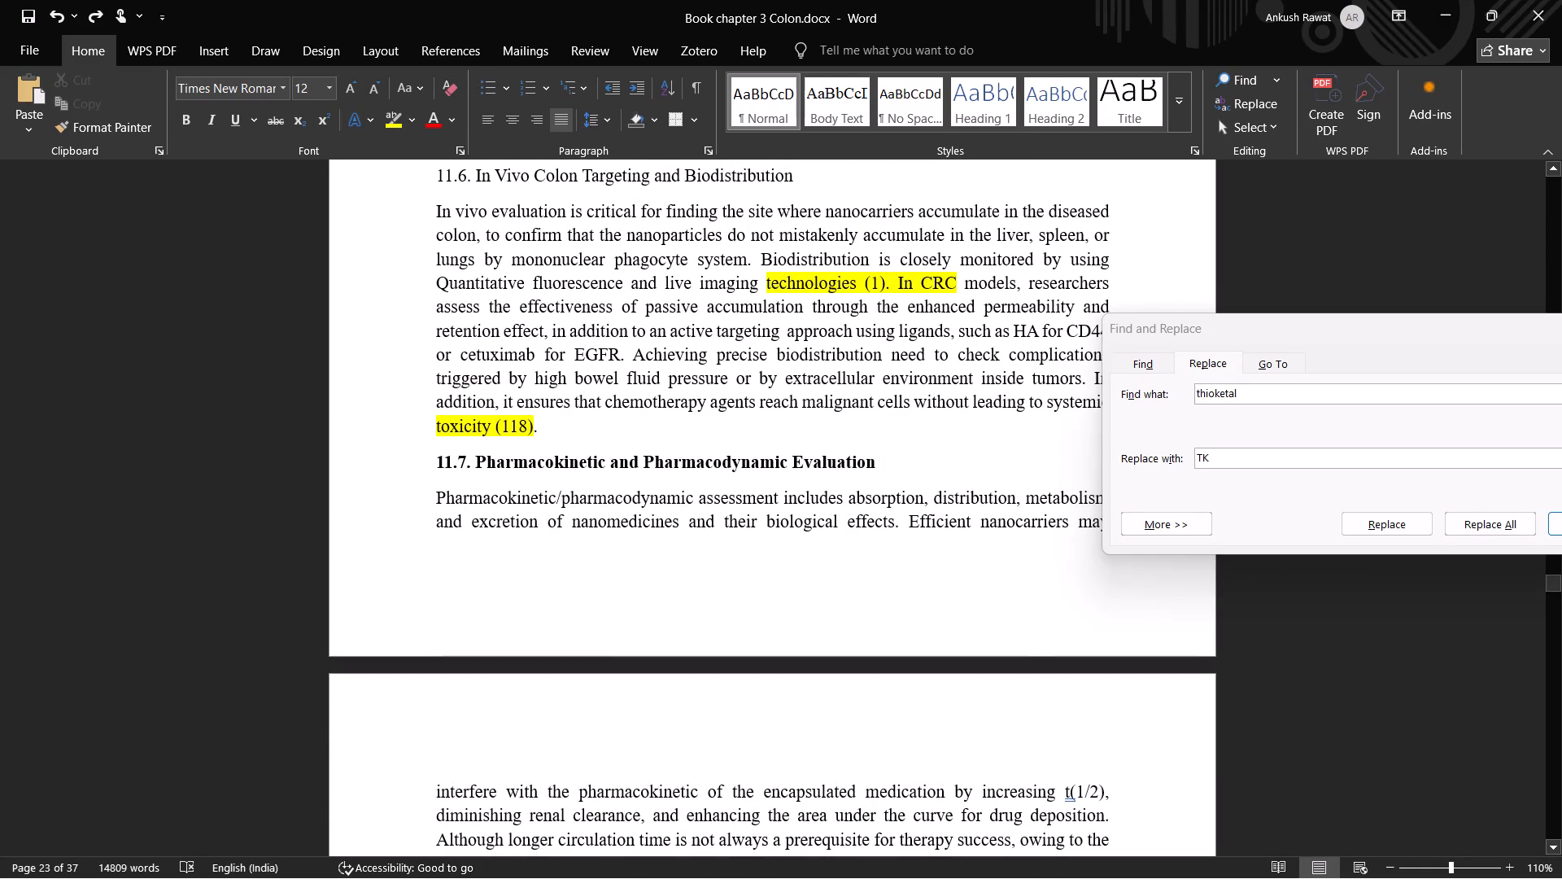
Search for "thioketal" across the chapter and reference list, checking its occurrences and where the TK abbreviation is introduced.
left_click(1561, 525)
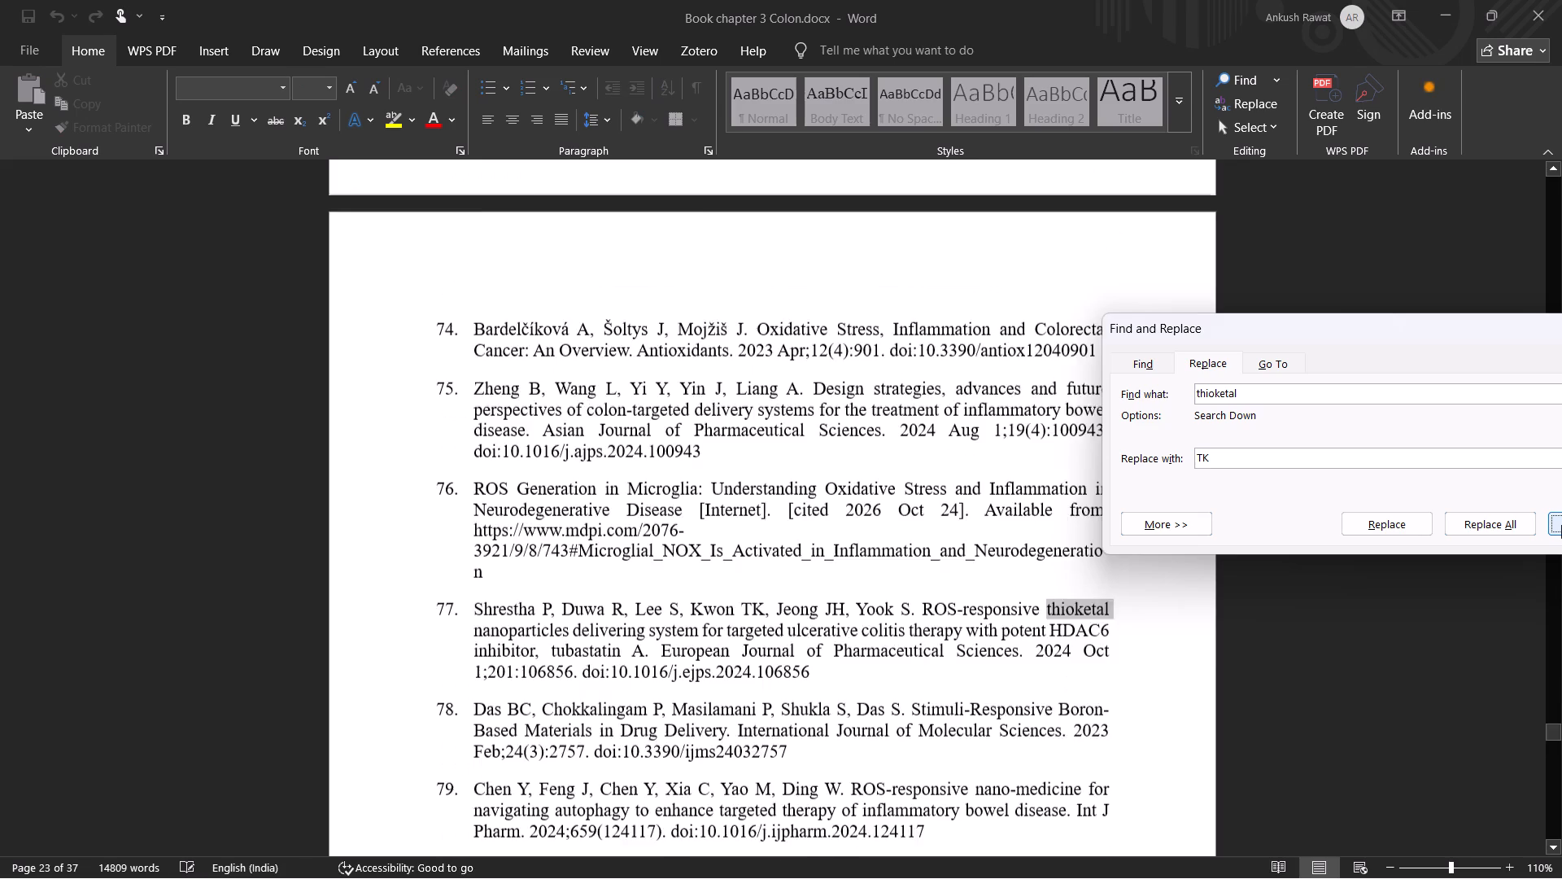
left_click(1561, 525)
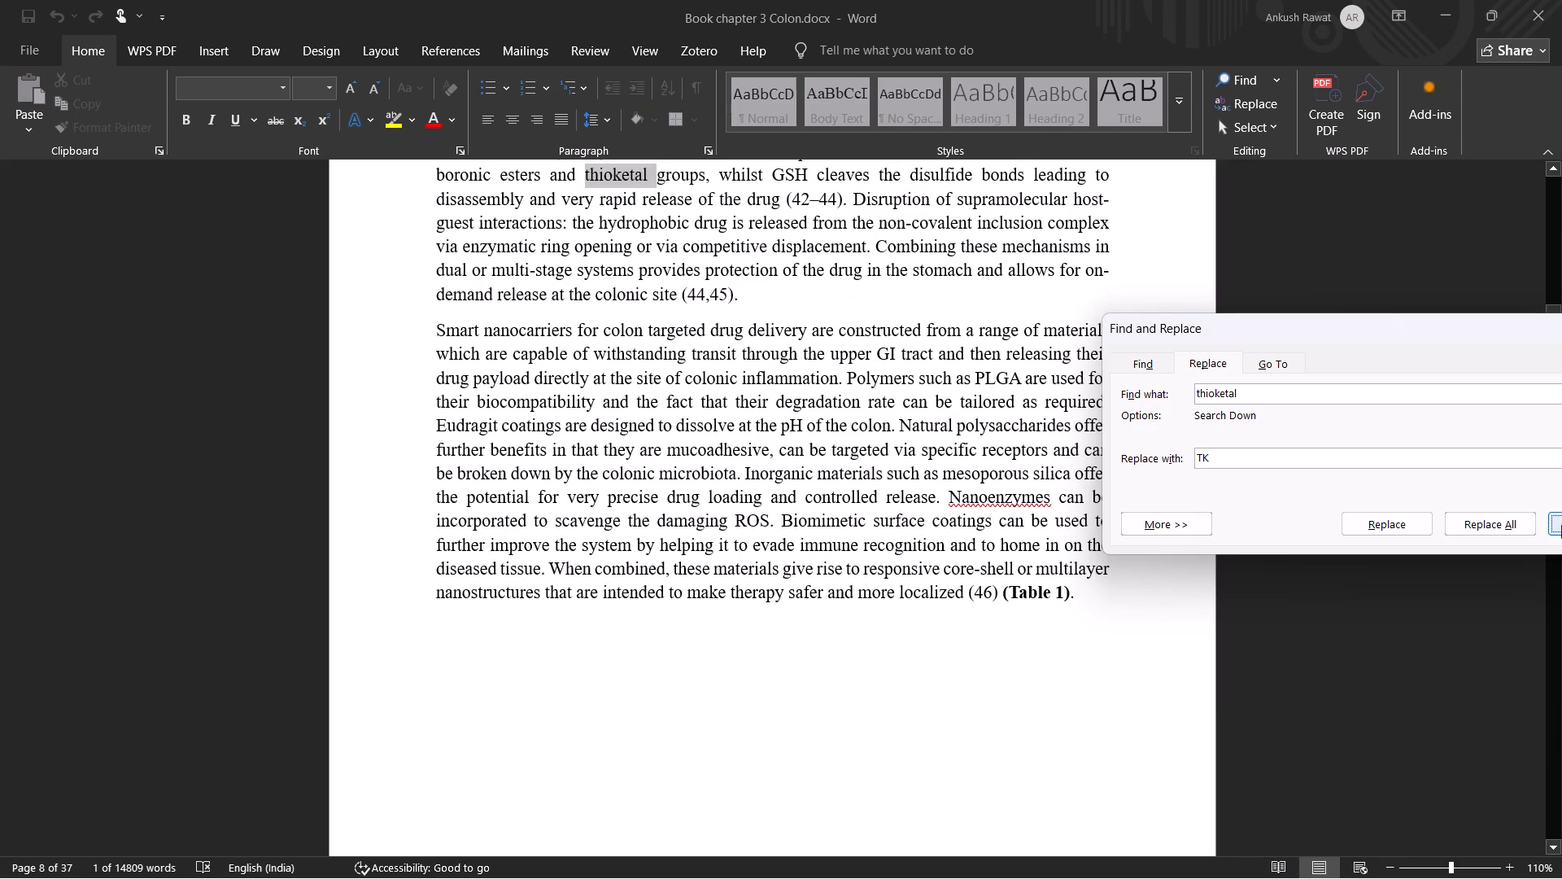
left_click(1561, 525)
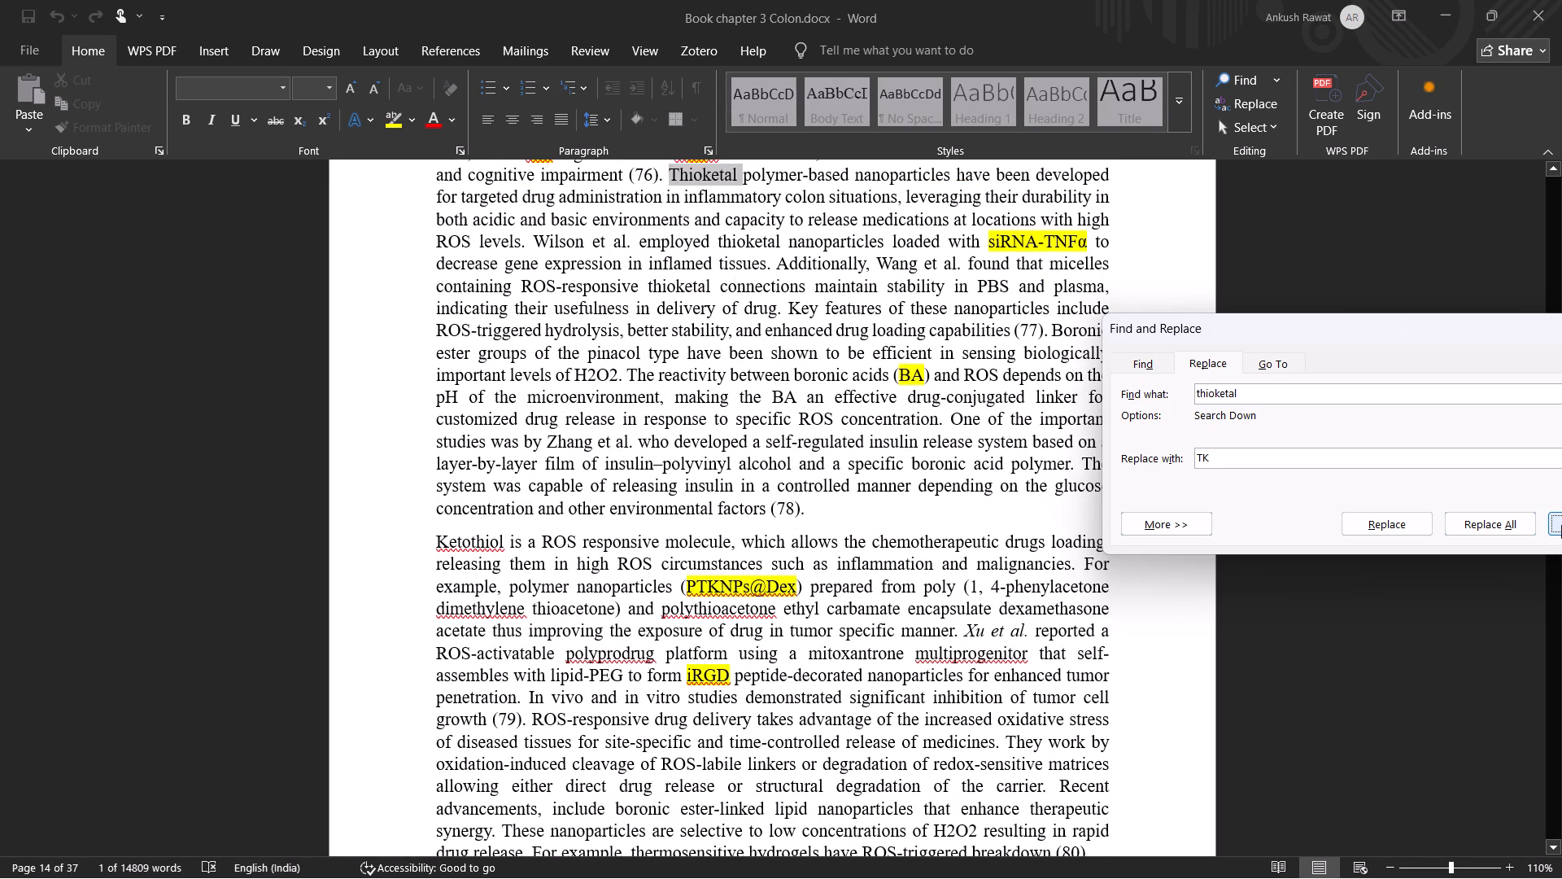
left_click(1561, 525)
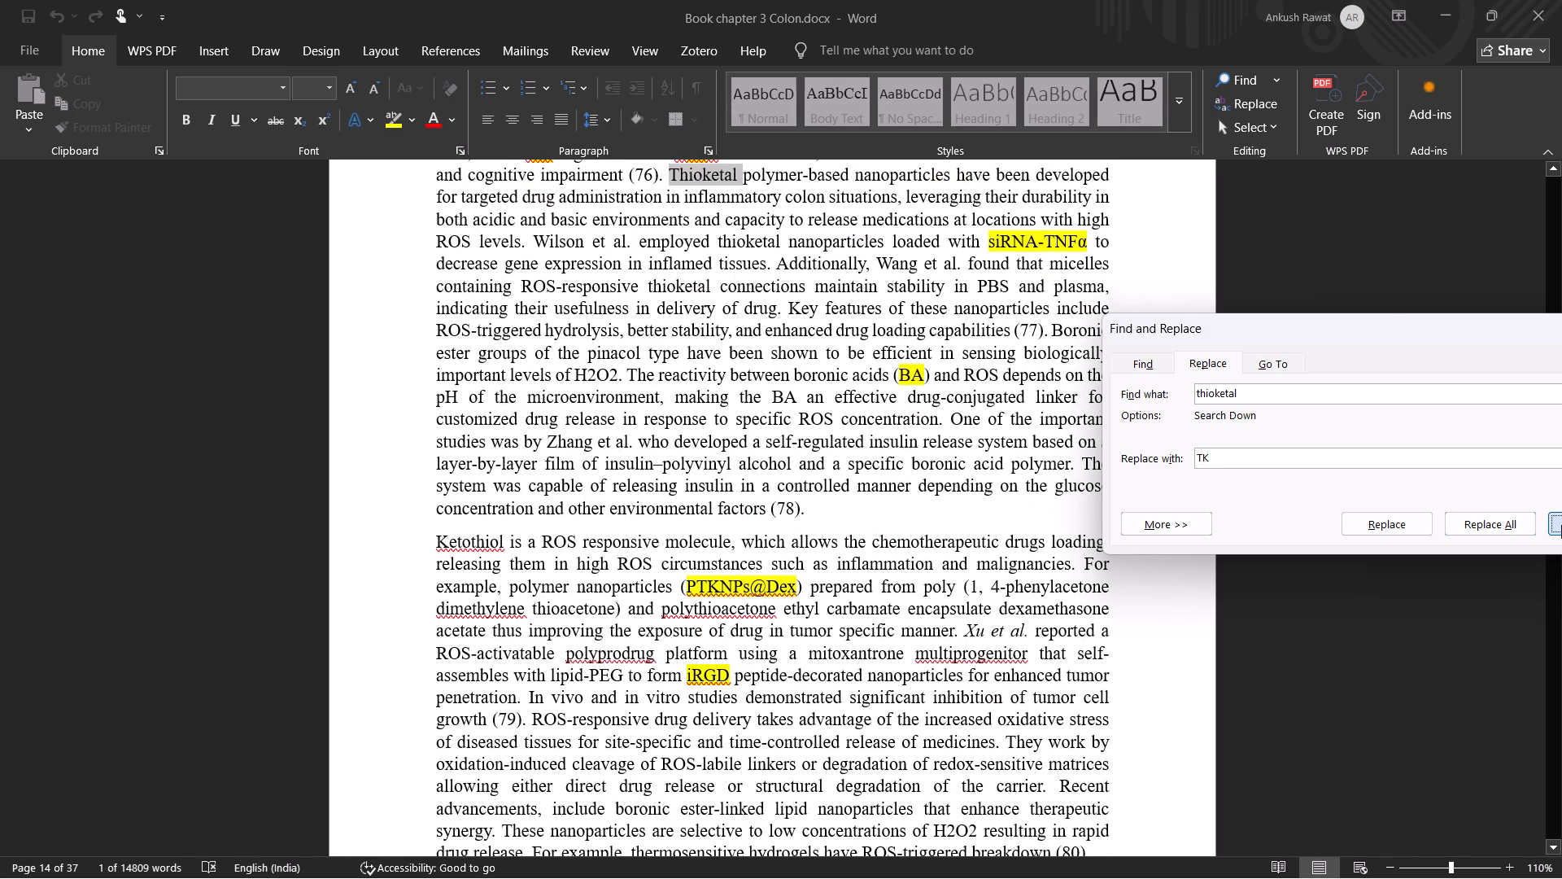
left_click(1561, 525)
left_click(1561, 525)
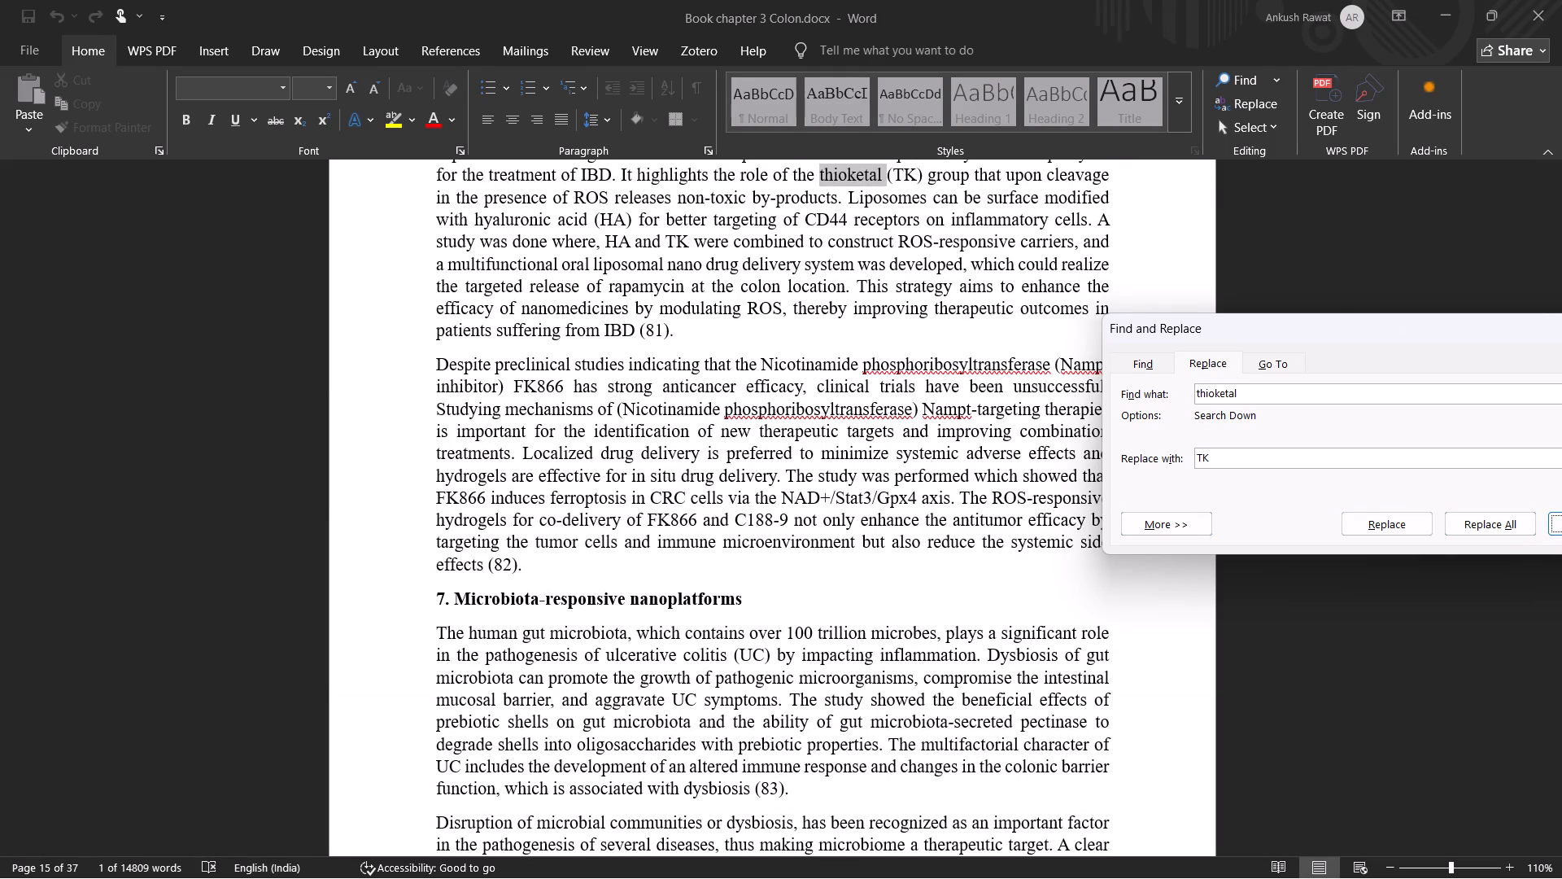
left_click(1215, 453)
left_click(882, 176)
left_click(883, 177)
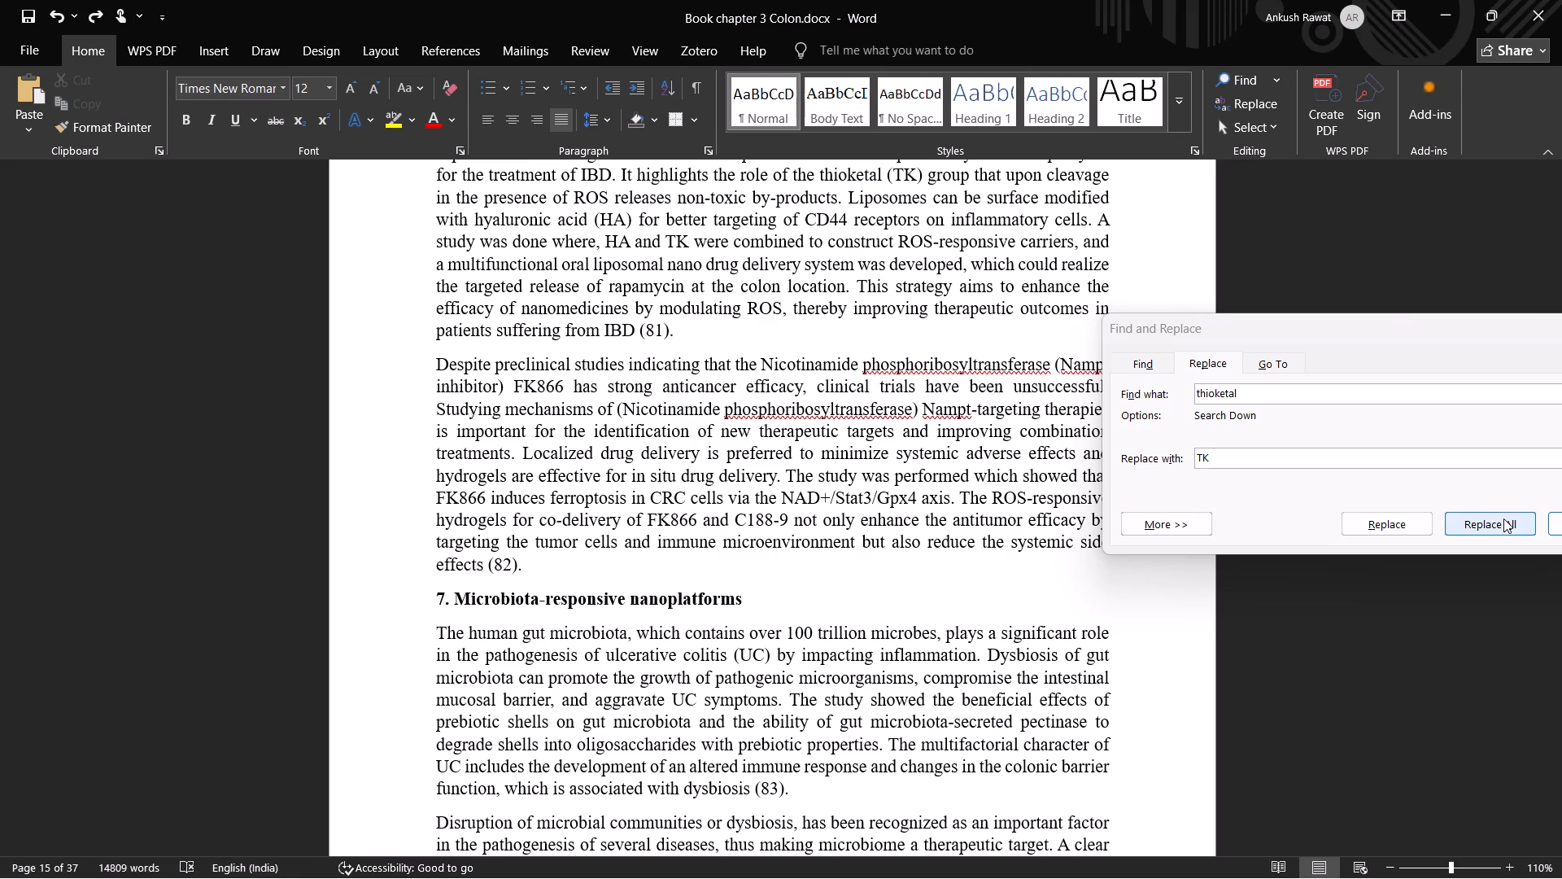
left_click(1552, 525)
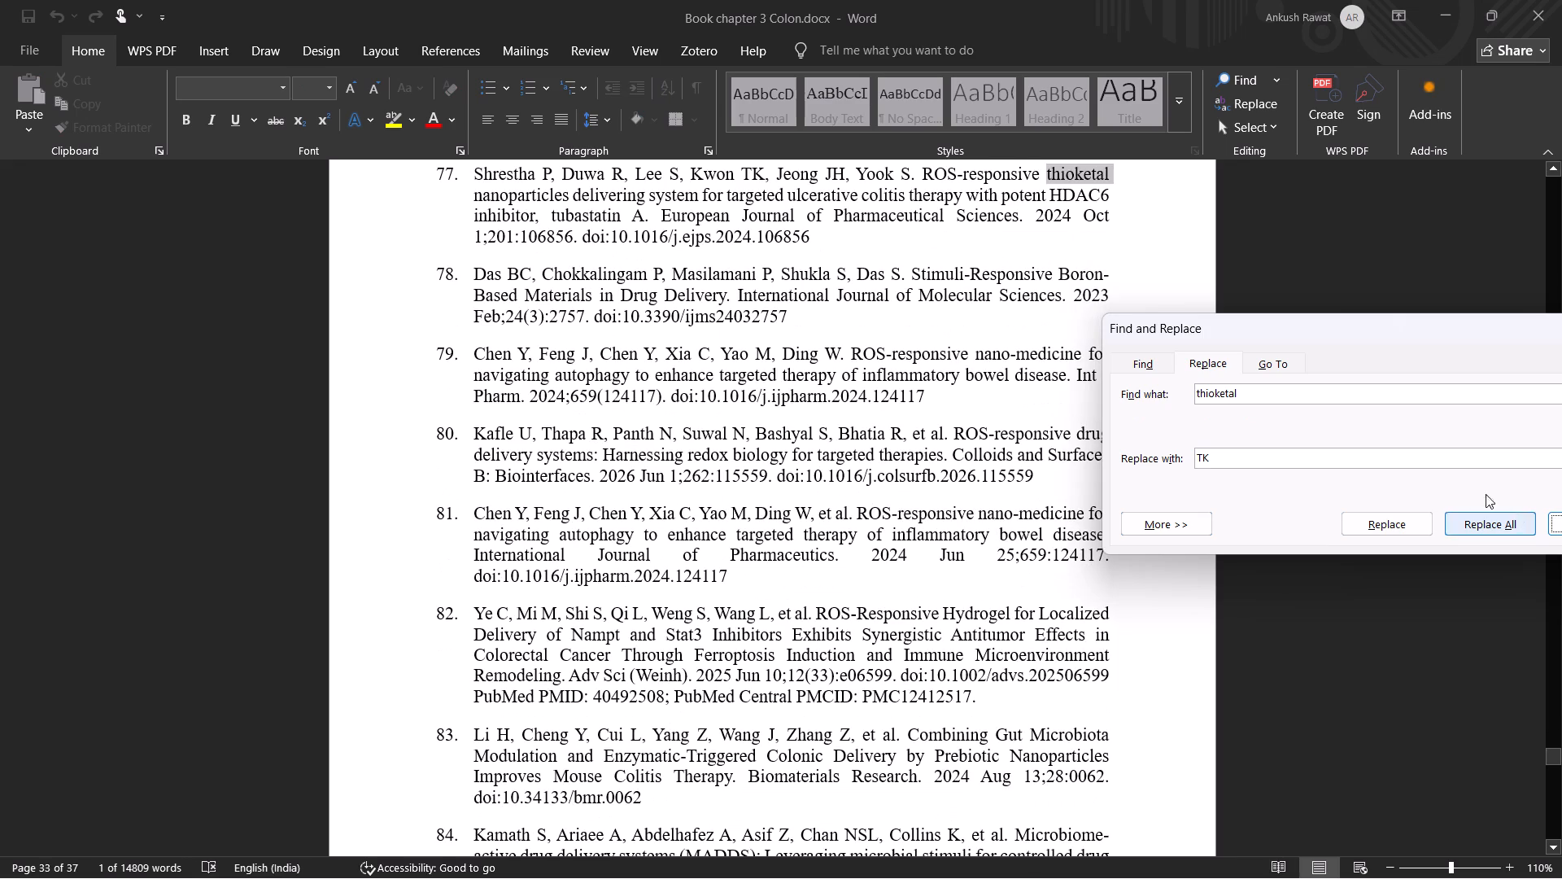
Remove the trailing space from the "thioketal" search term and replace its three occurrences in the running text before Table 1 with "TK".
left_click(1259, 391)
key("BackSpace")
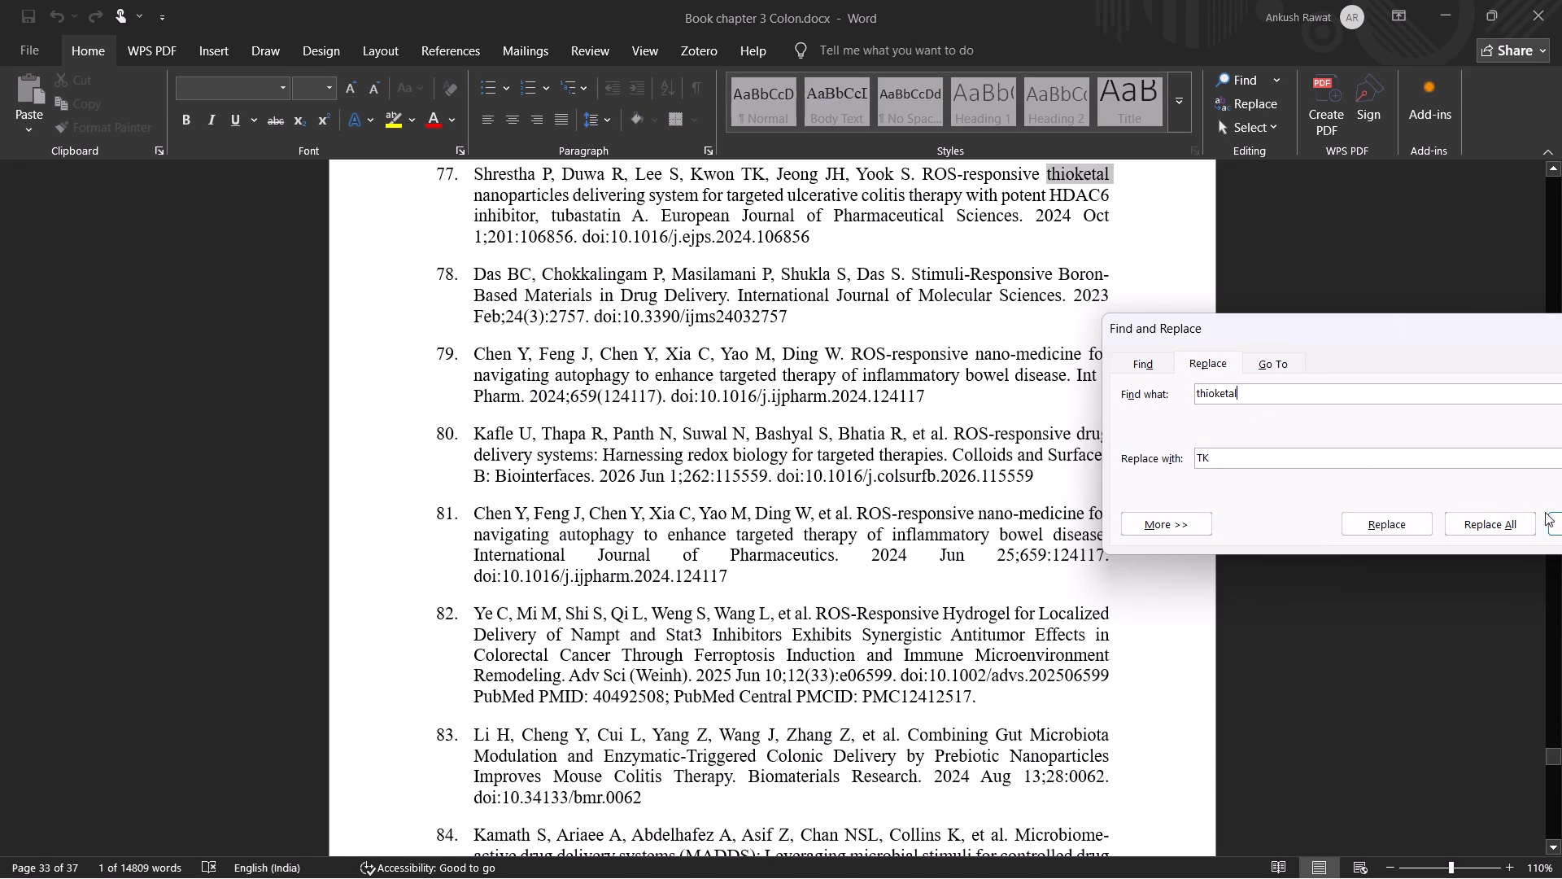
left_click(1550, 518)
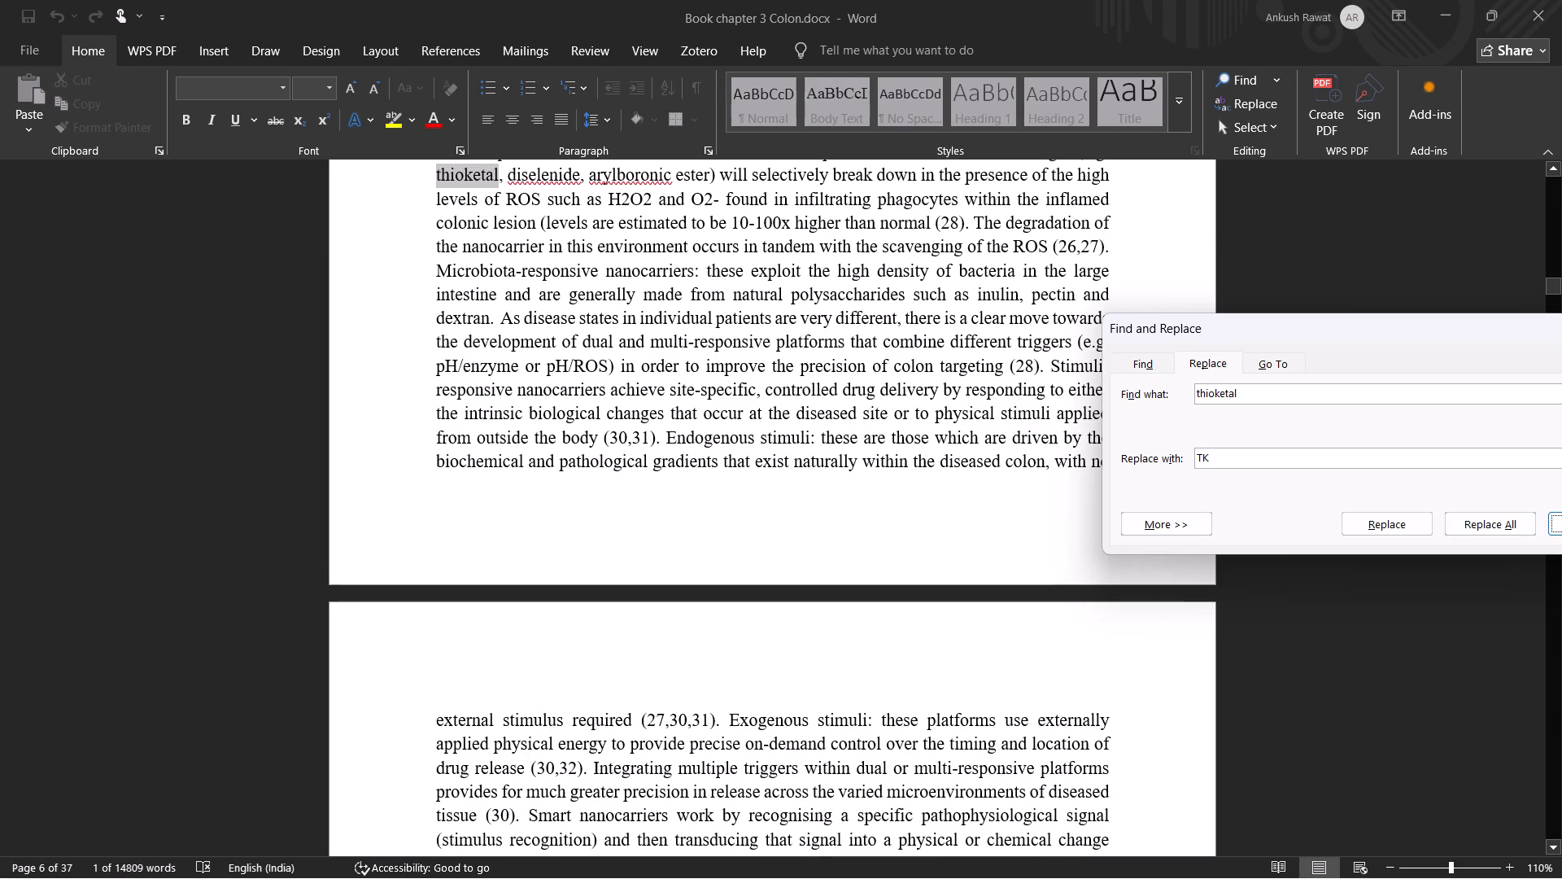
scroll(576, 539, "down", 1)
scroll(575, 539, "up", 4)
scroll(577, 549, "down", 2)
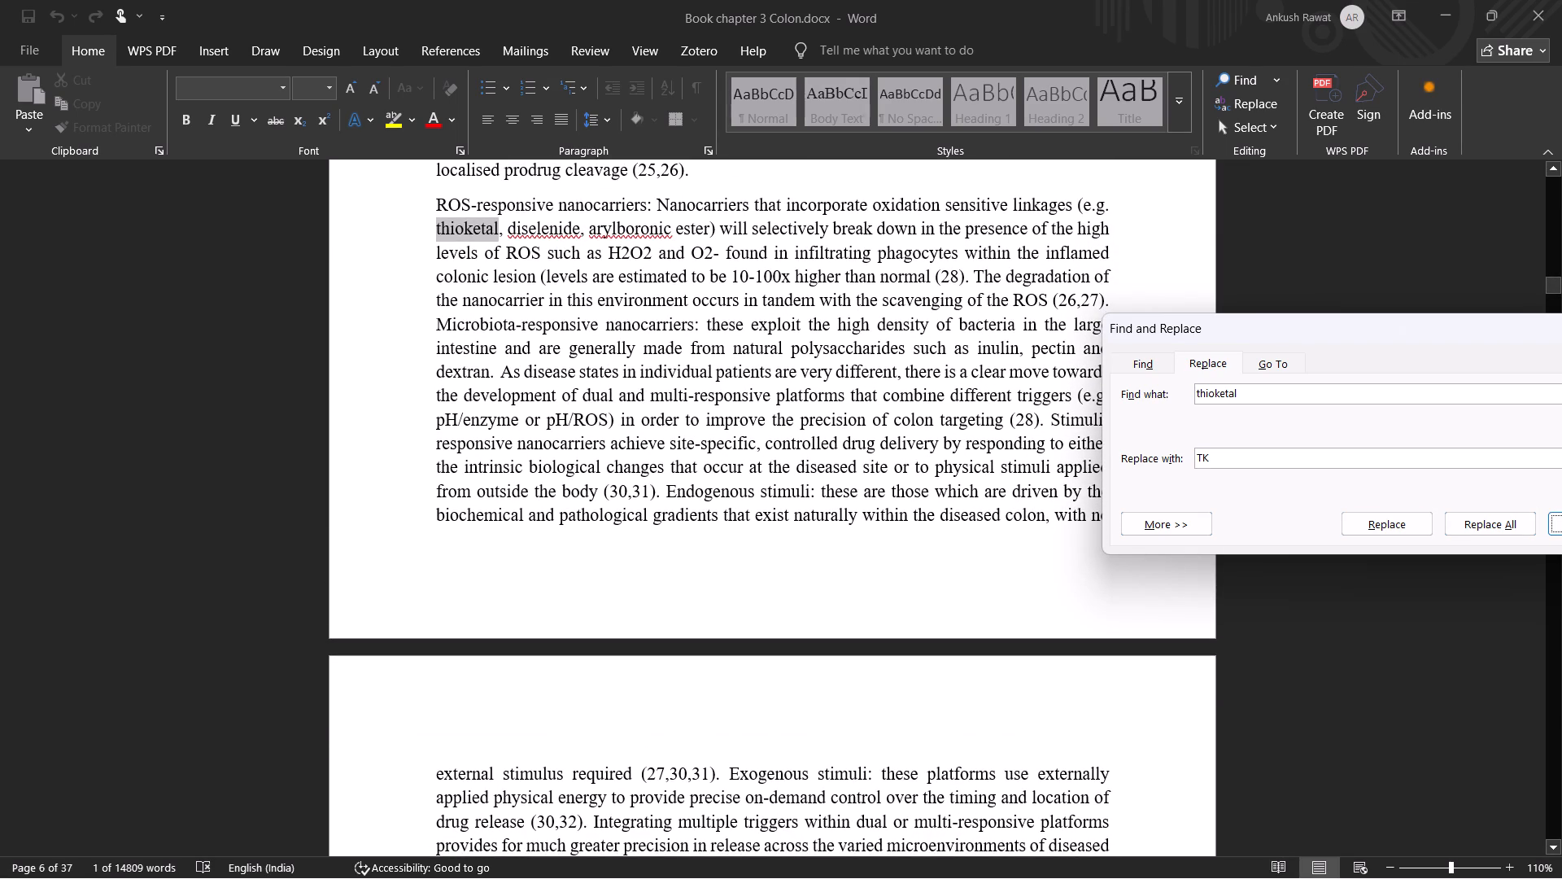
left_click(1367, 528)
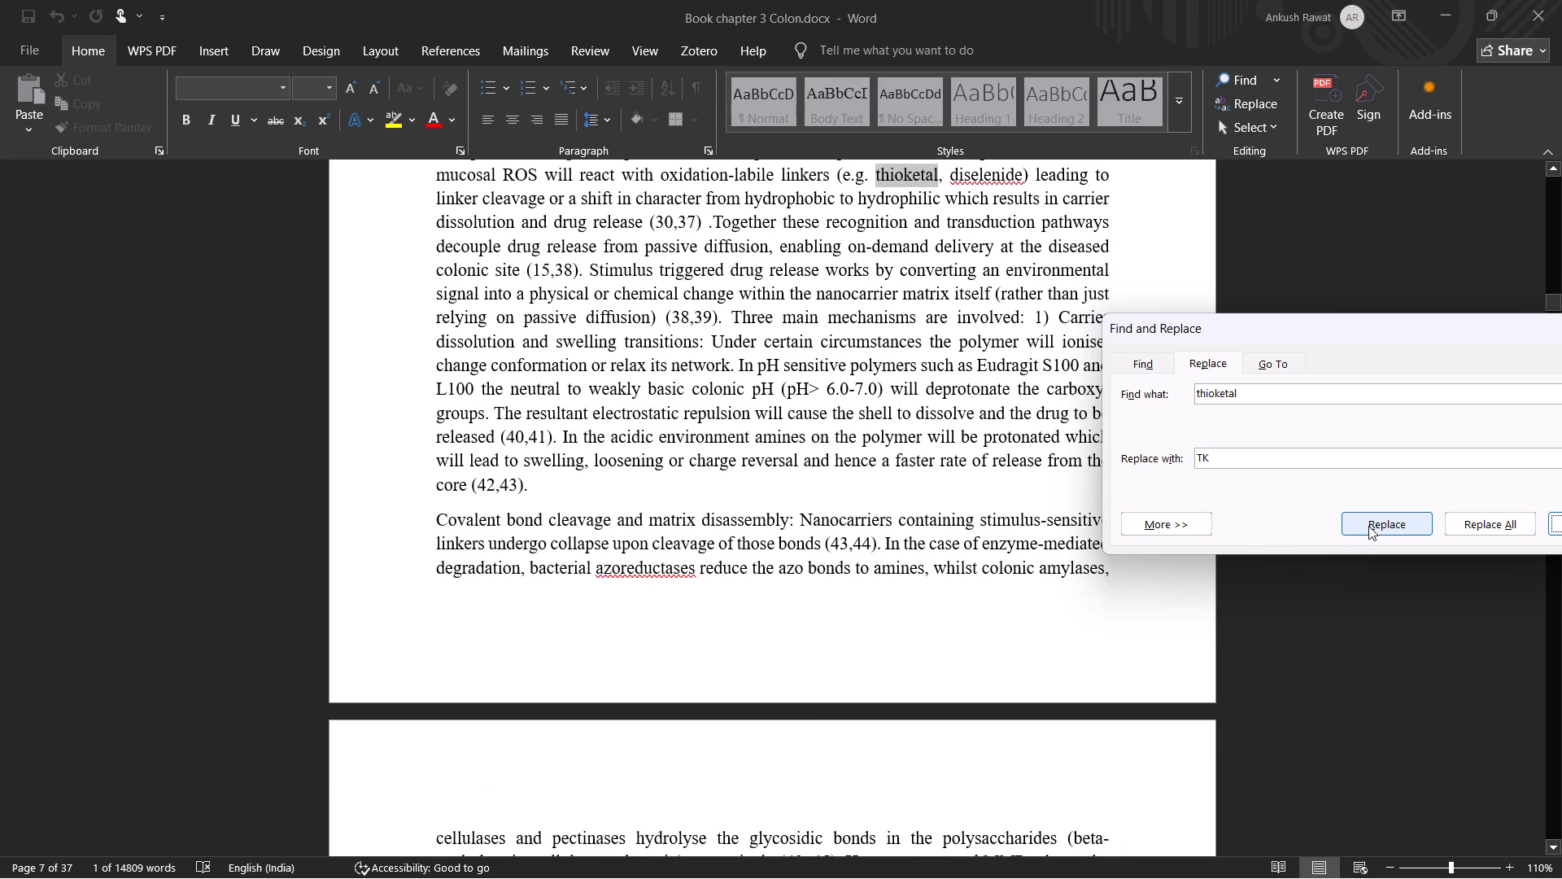
left_click(1370, 526)
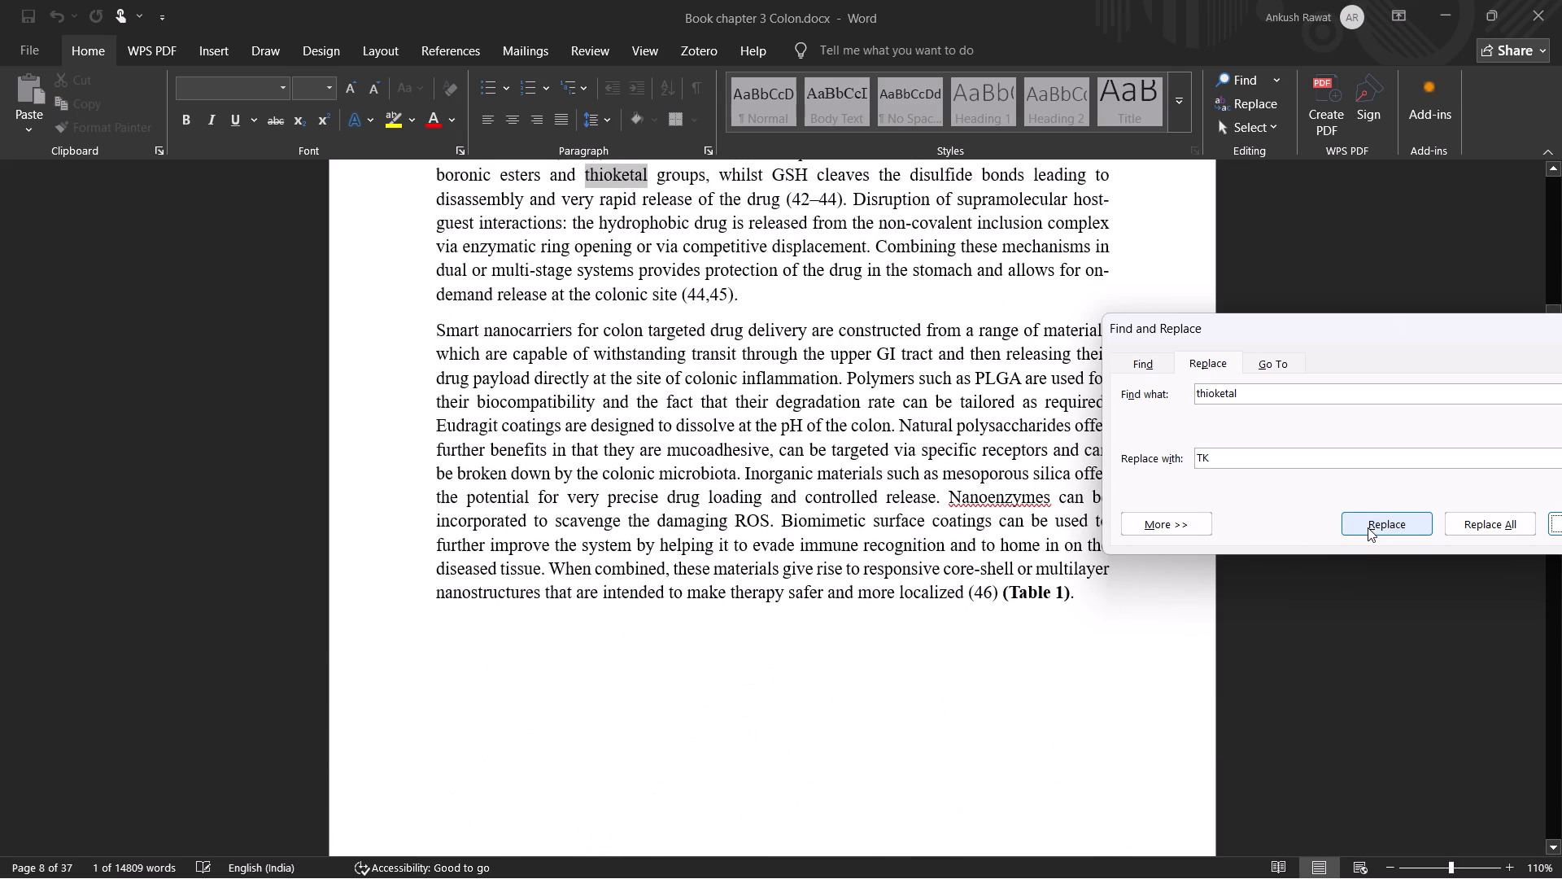
left_click(1368, 527)
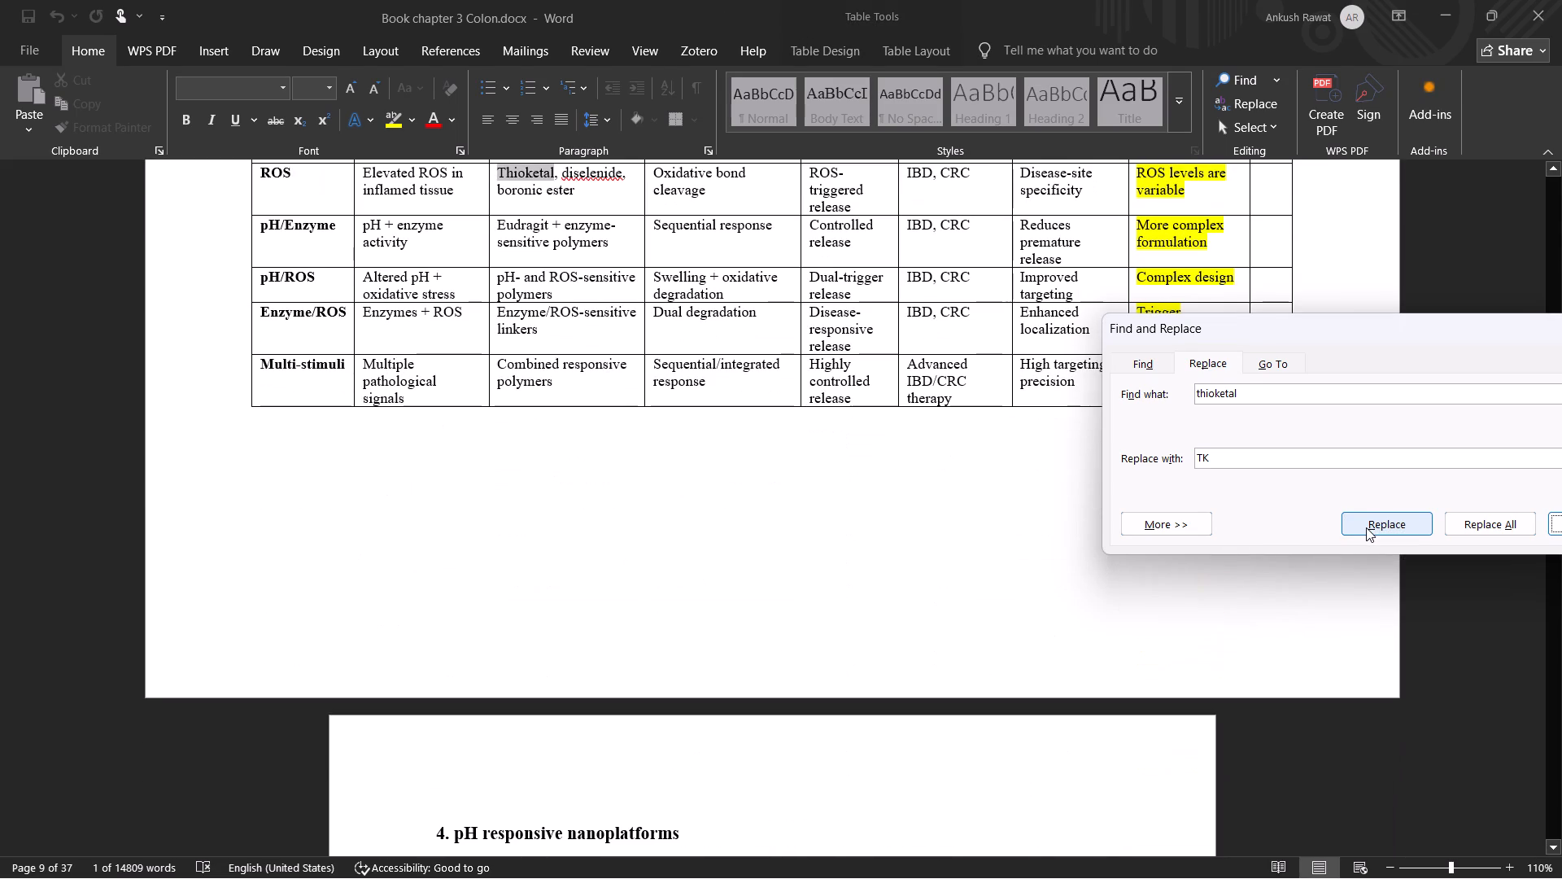
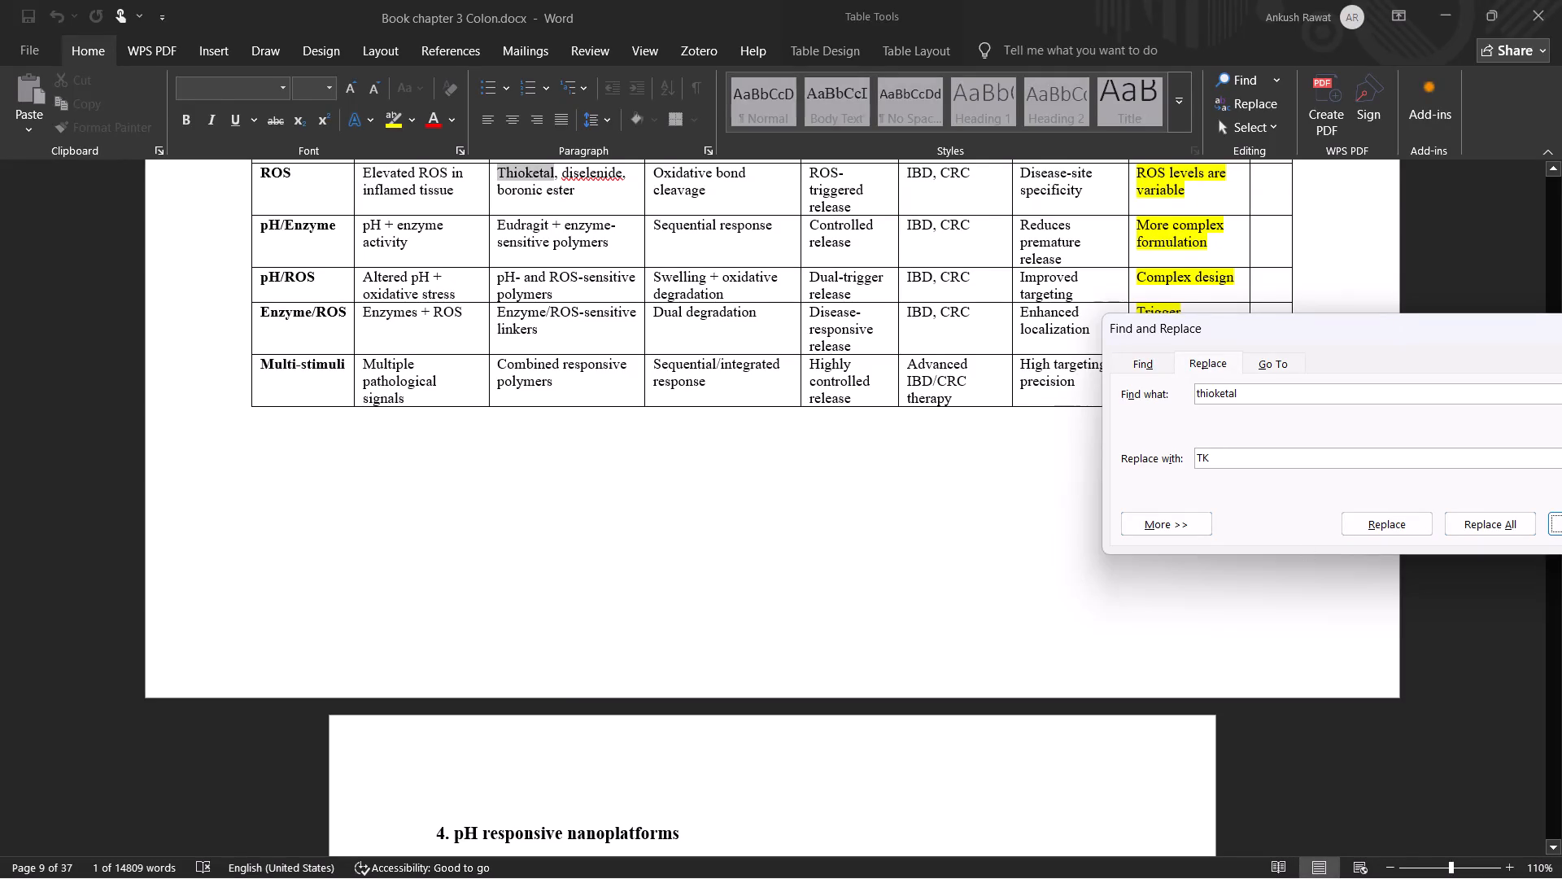
Undo the three replacements of "thioketal" with "TK" in the text before Table 1.
left_click(863, 600)
key("ctrl+z")
key("ctrl+z")
key("ctrl+z")
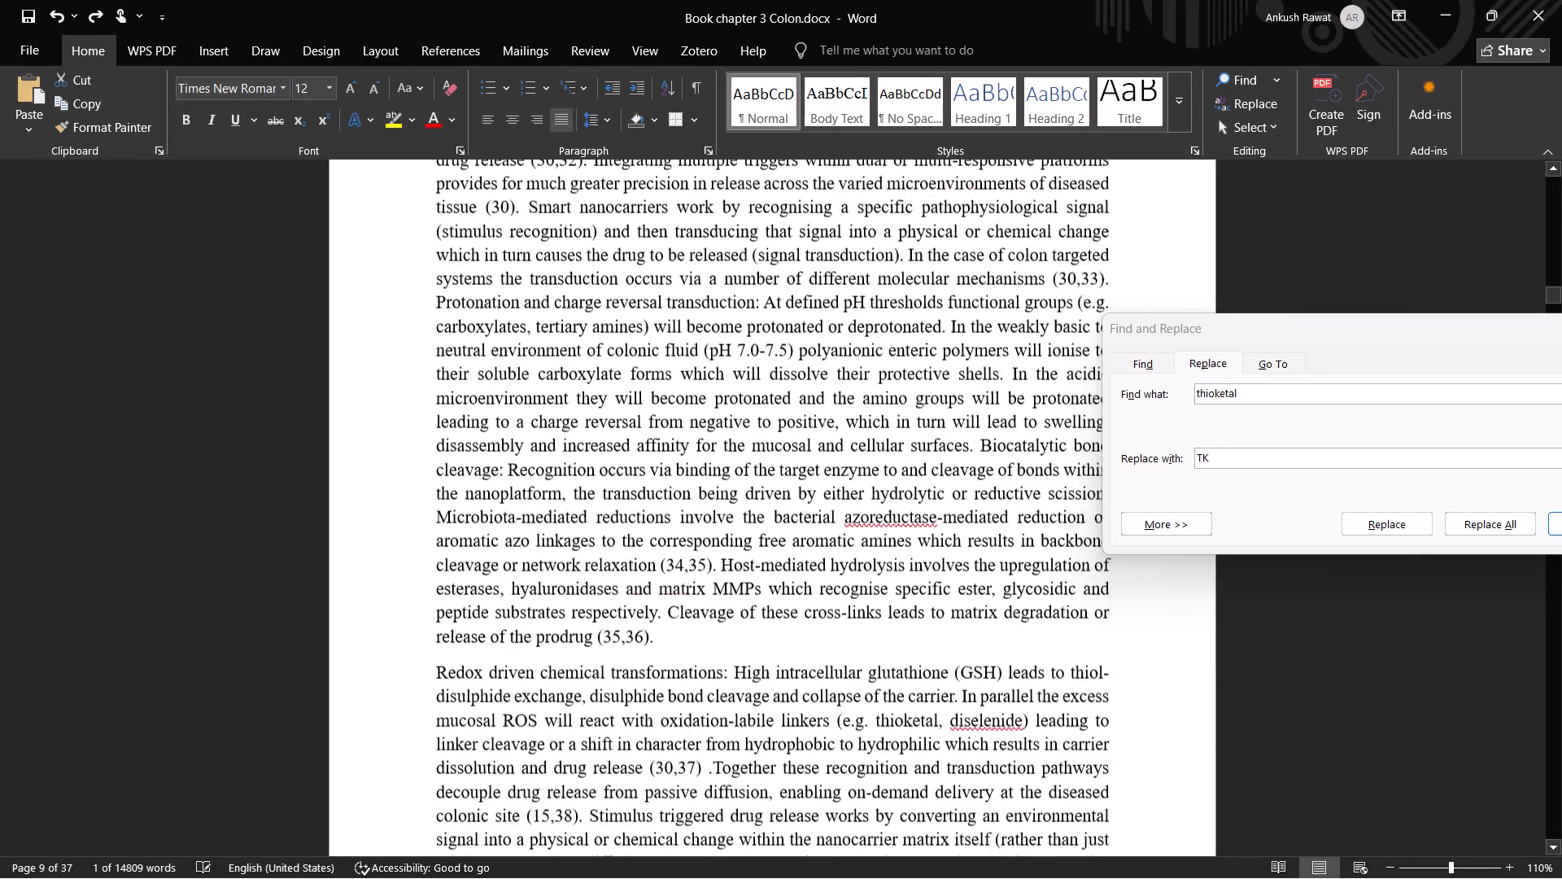
Step through every "thioketal" occurrence to the reference list and back, examining the first mention under ROS-responsive nanocarriers in section 3.
double_click(1560, 527)
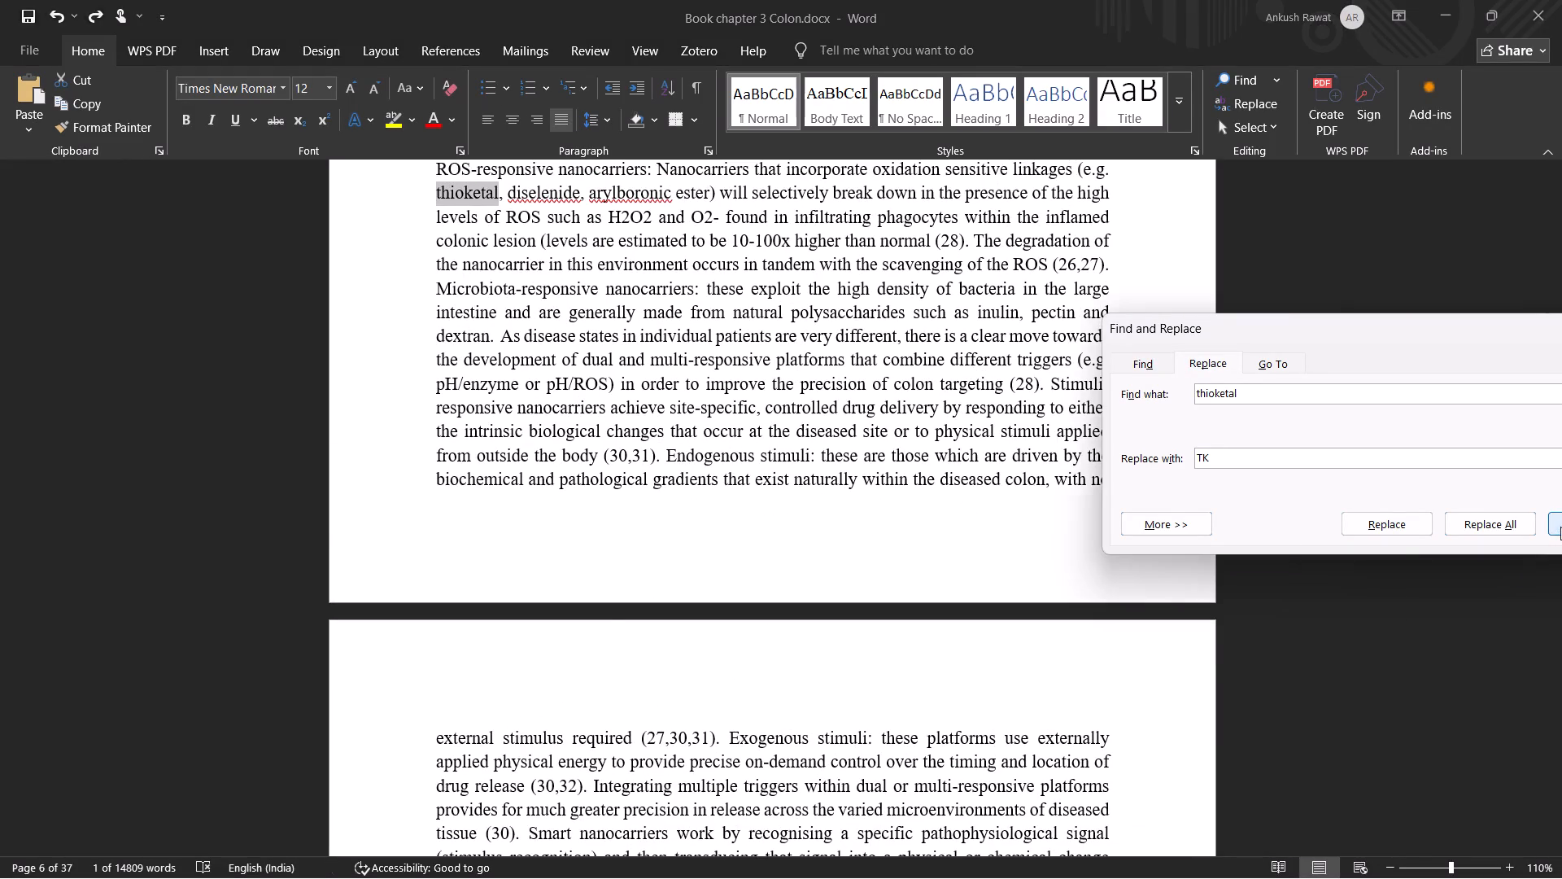
left_click(1560, 527)
left_click(1560, 527)
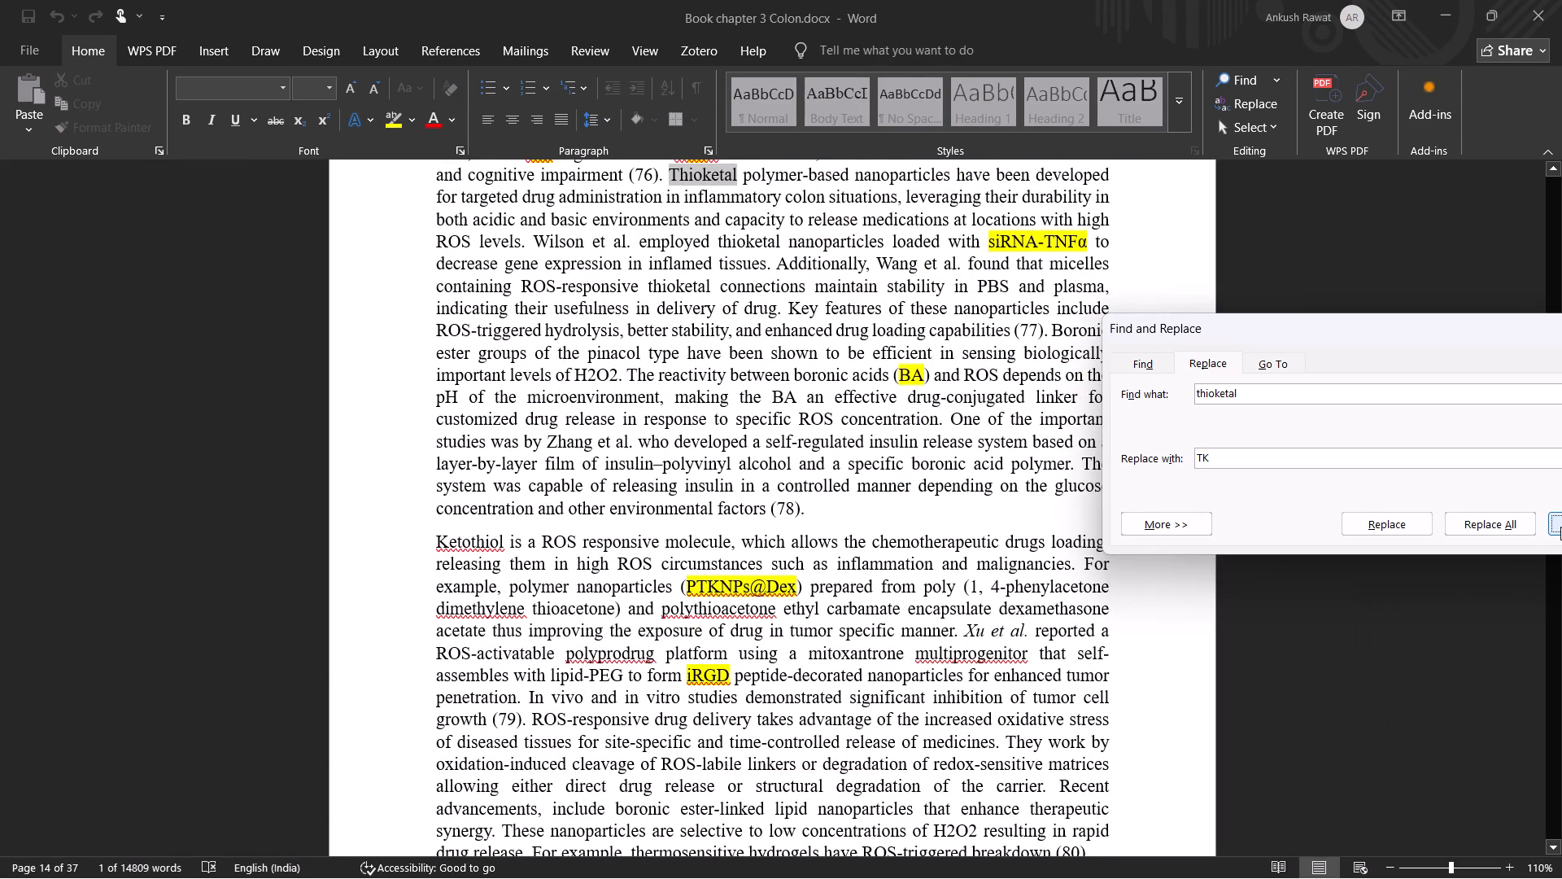
left_click(1560, 527)
left_click(1560, 527)
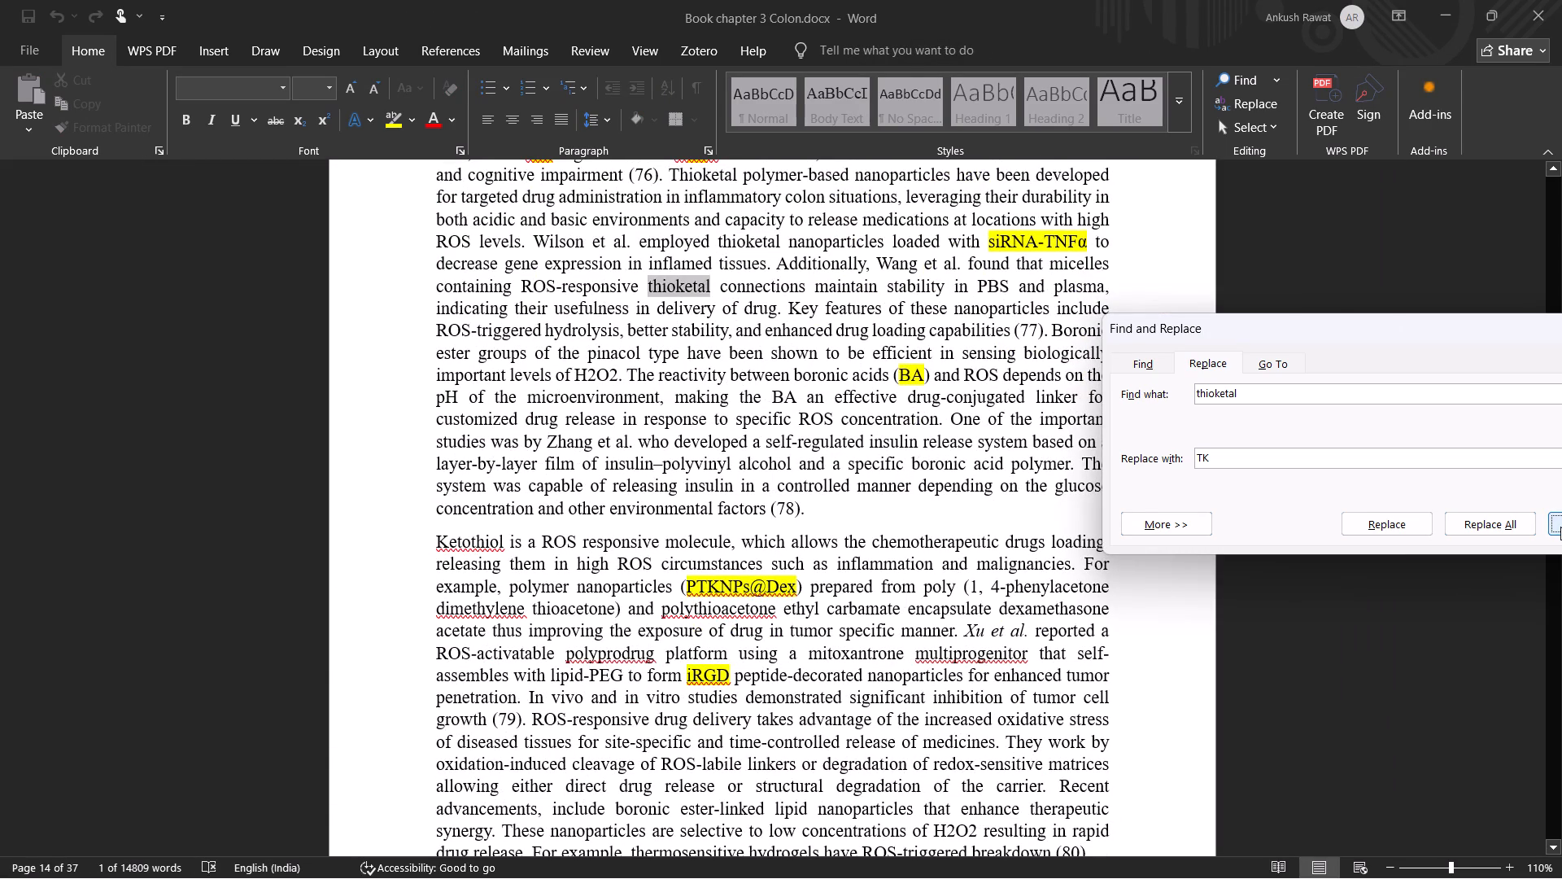
left_click(1560, 527)
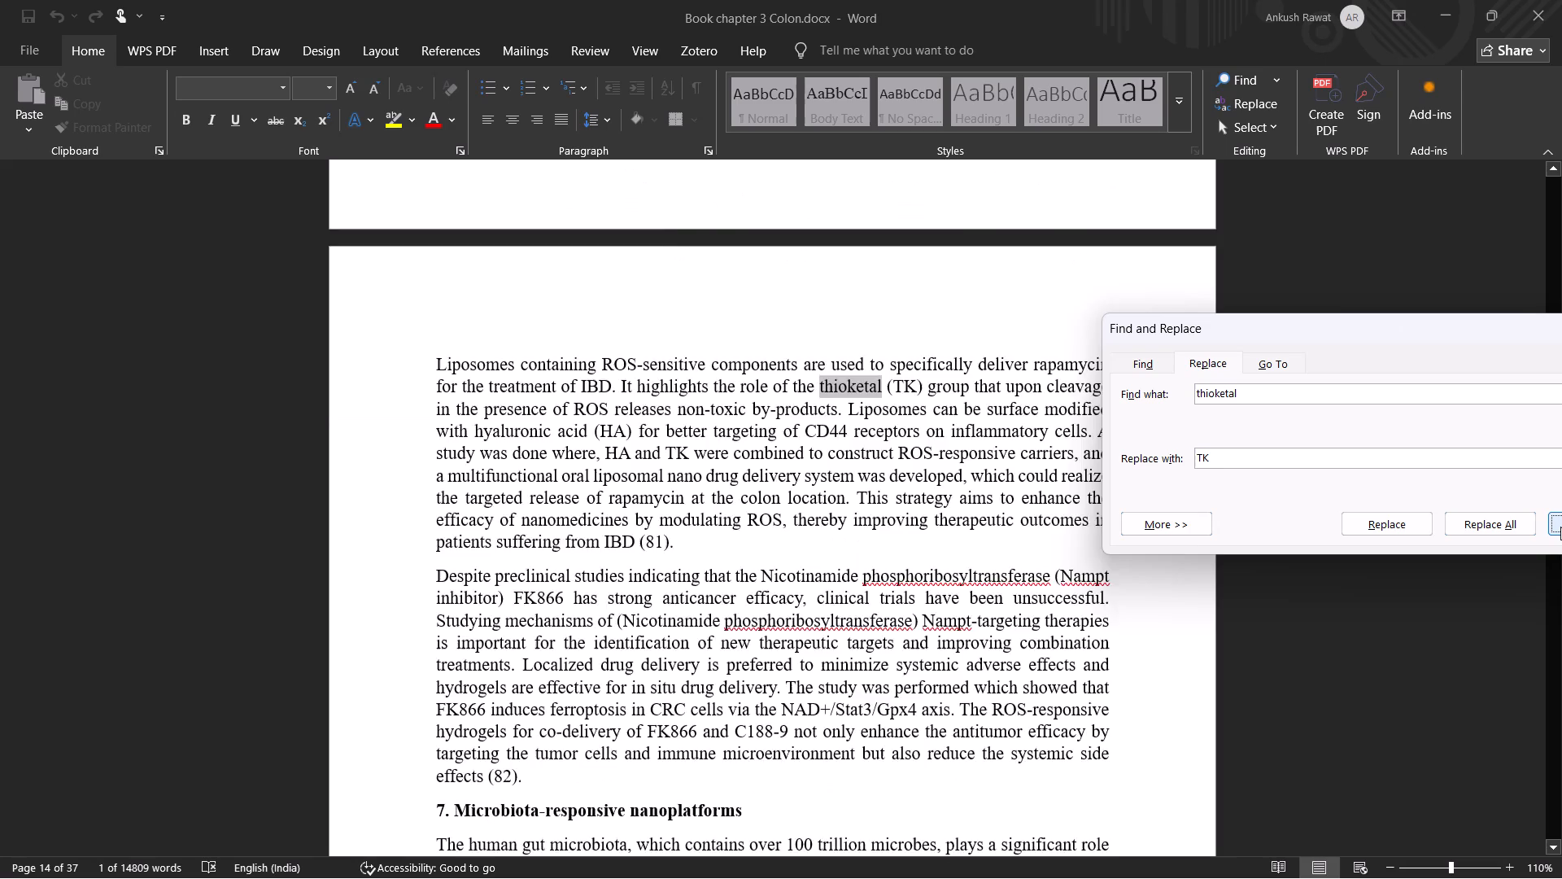
left_click(1560, 527)
left_click(1560, 527)
left_click(1560, 527)
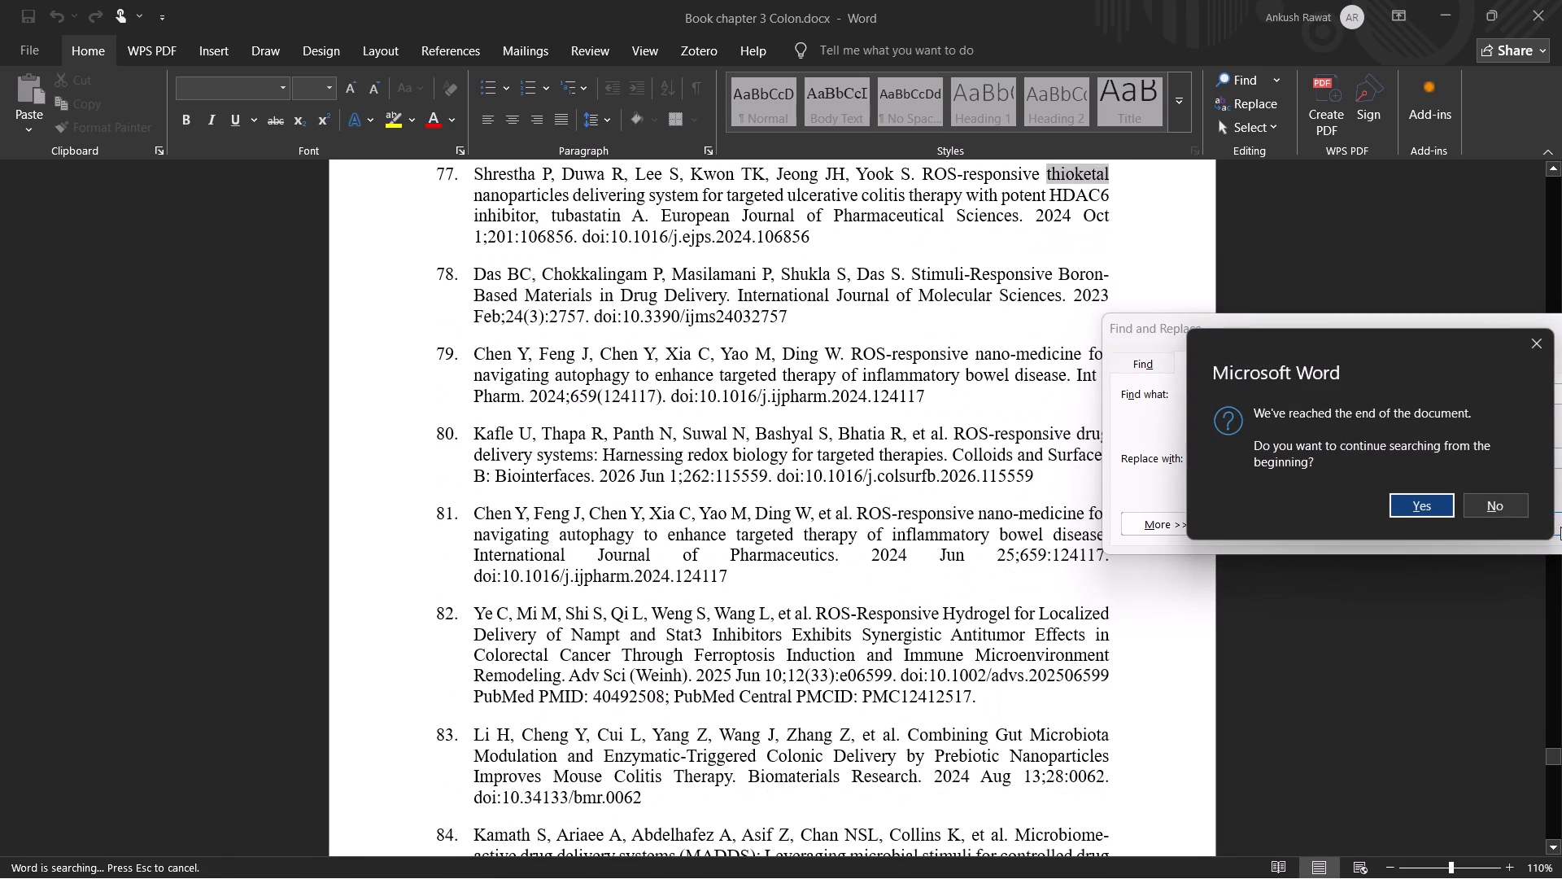
left_click(1421, 507)
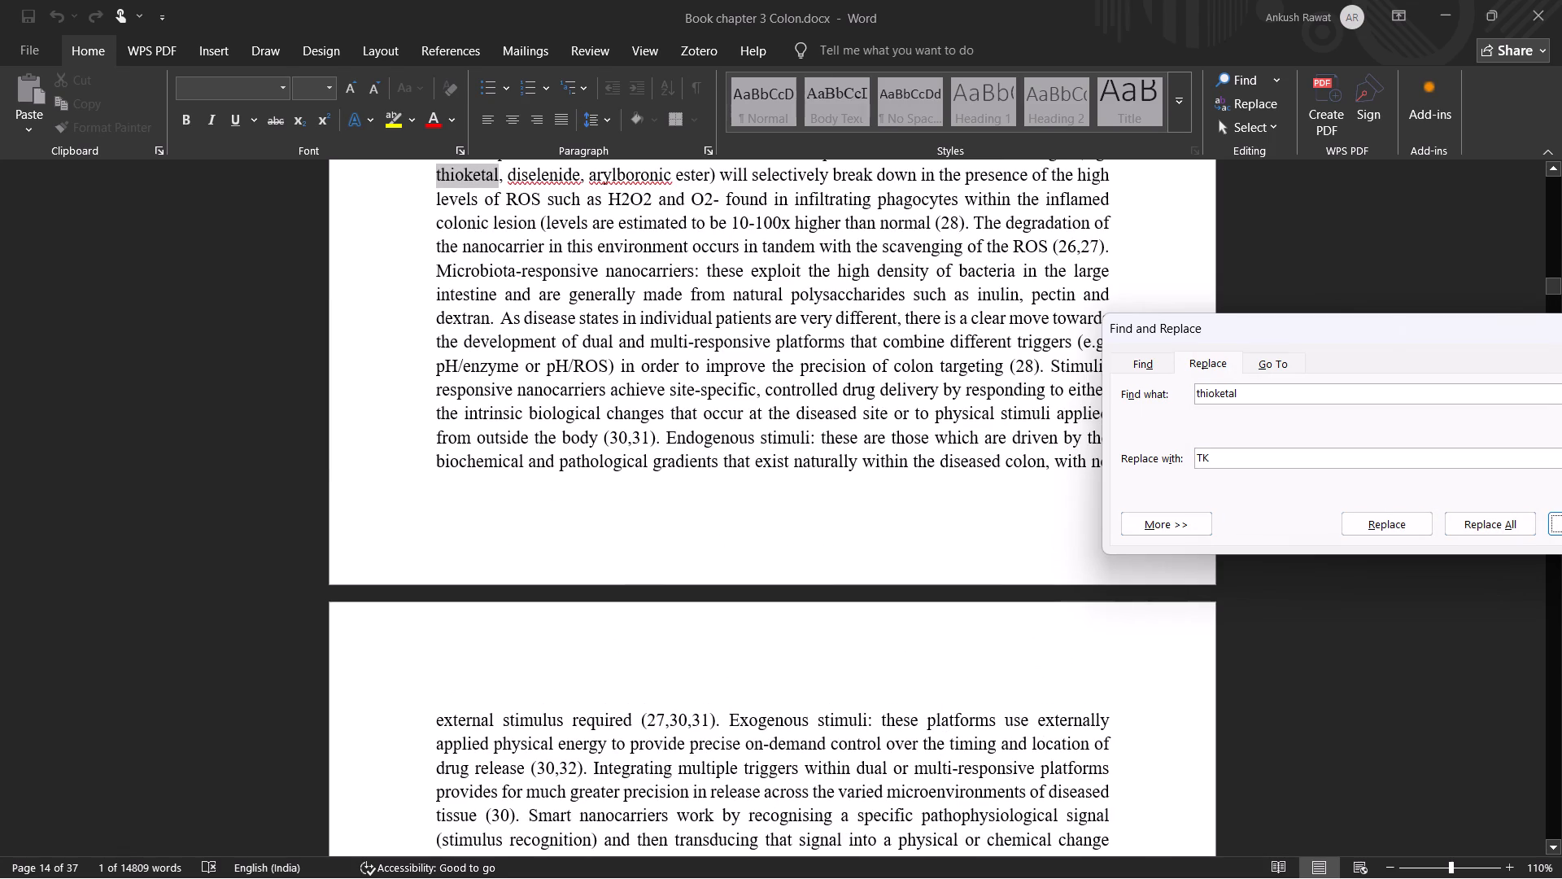
scroll(754, 571, "up", 2)
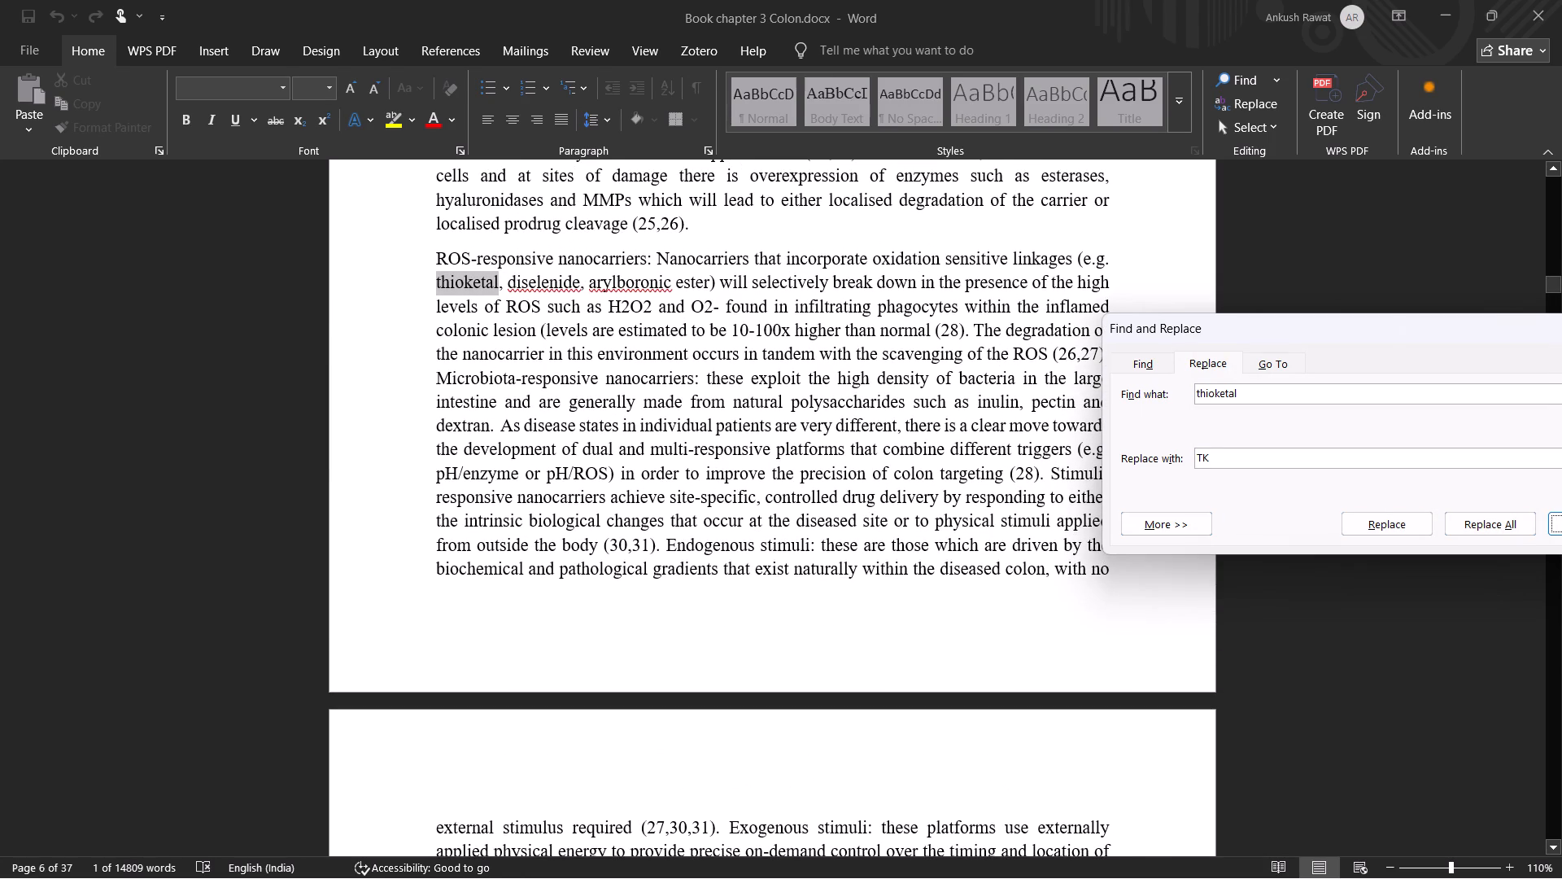
left_click(1555, 515)
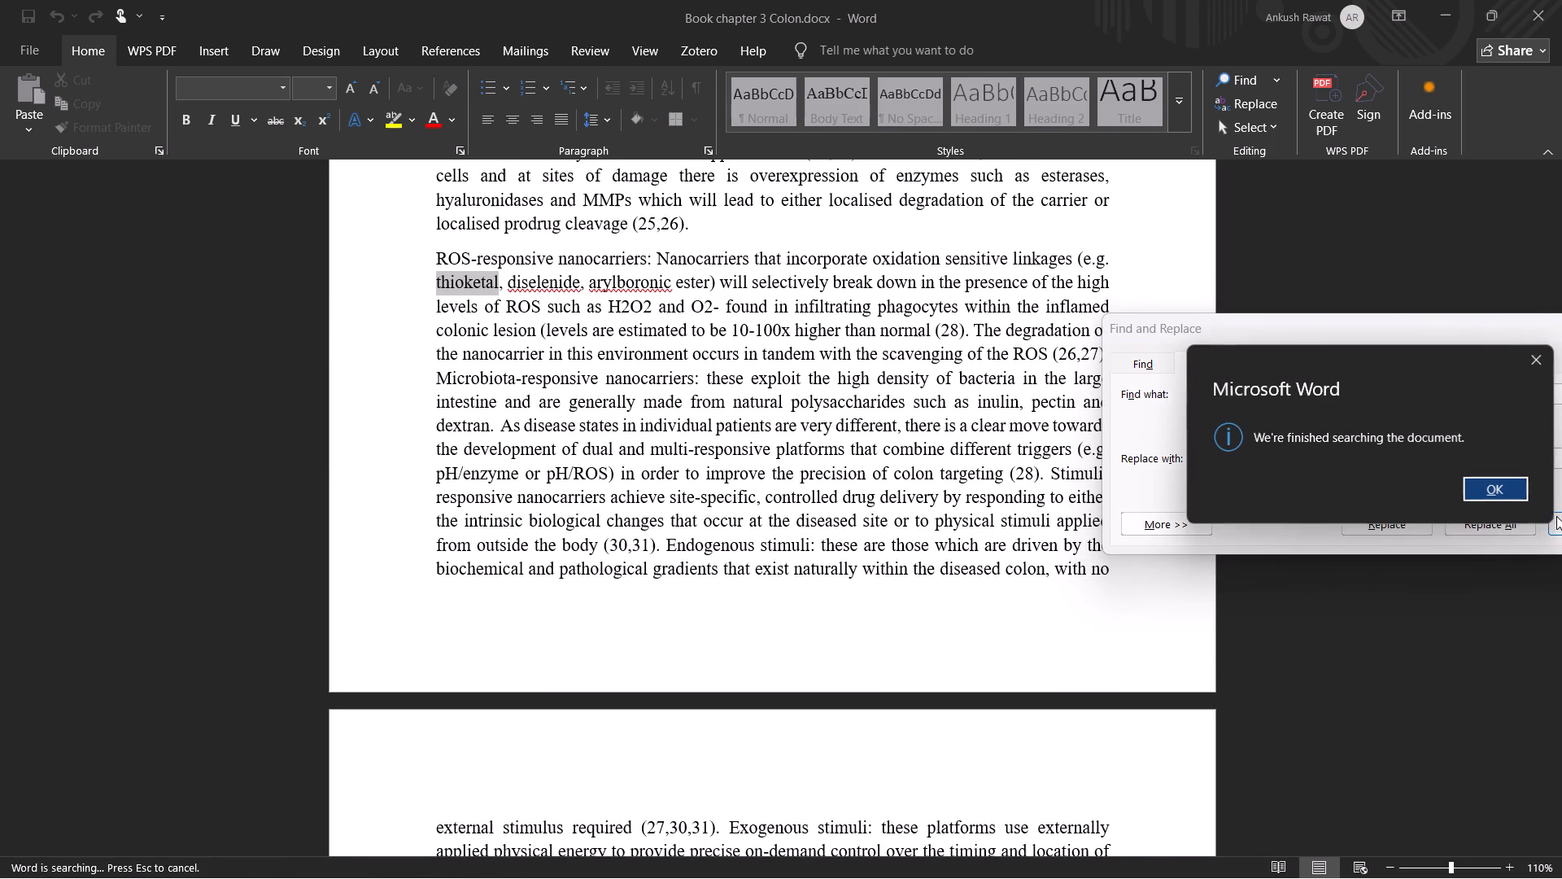
left_click(1486, 488)
scroll(716, 579, "up", 4)
scroll(619, 566, "up", 2)
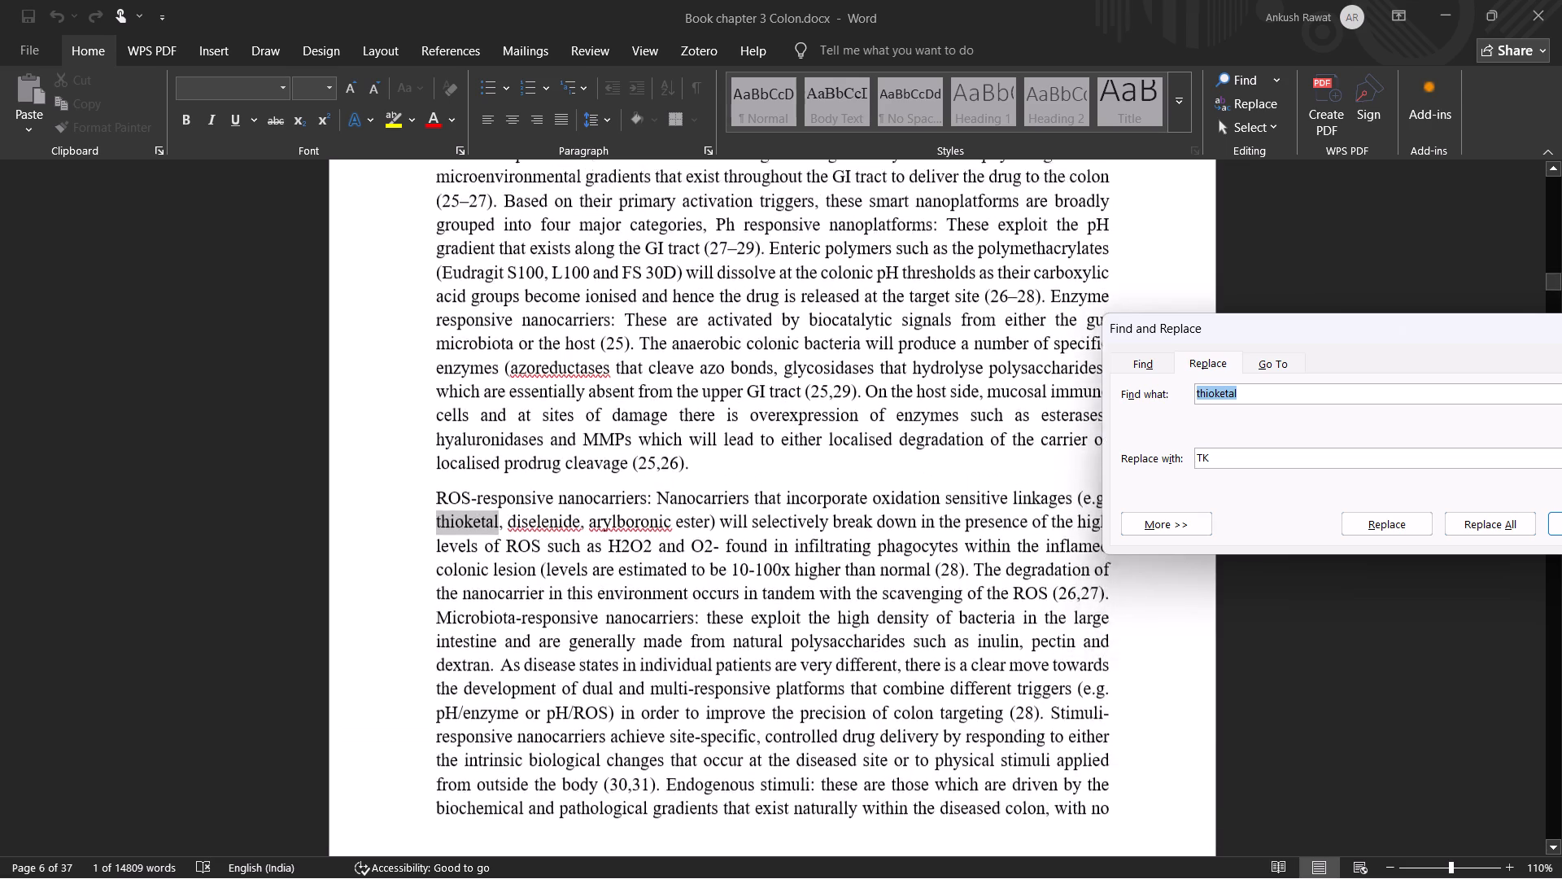
scroll(619, 566, "up", 2)
scroll(619, 566, "down", 1)
scroll(619, 566, "up", 2)
scroll(619, 566, "down", 1)
scroll(618, 566, "up", 1)
scroll(618, 566, "down", 1)
scroll(618, 566, "up", 1)
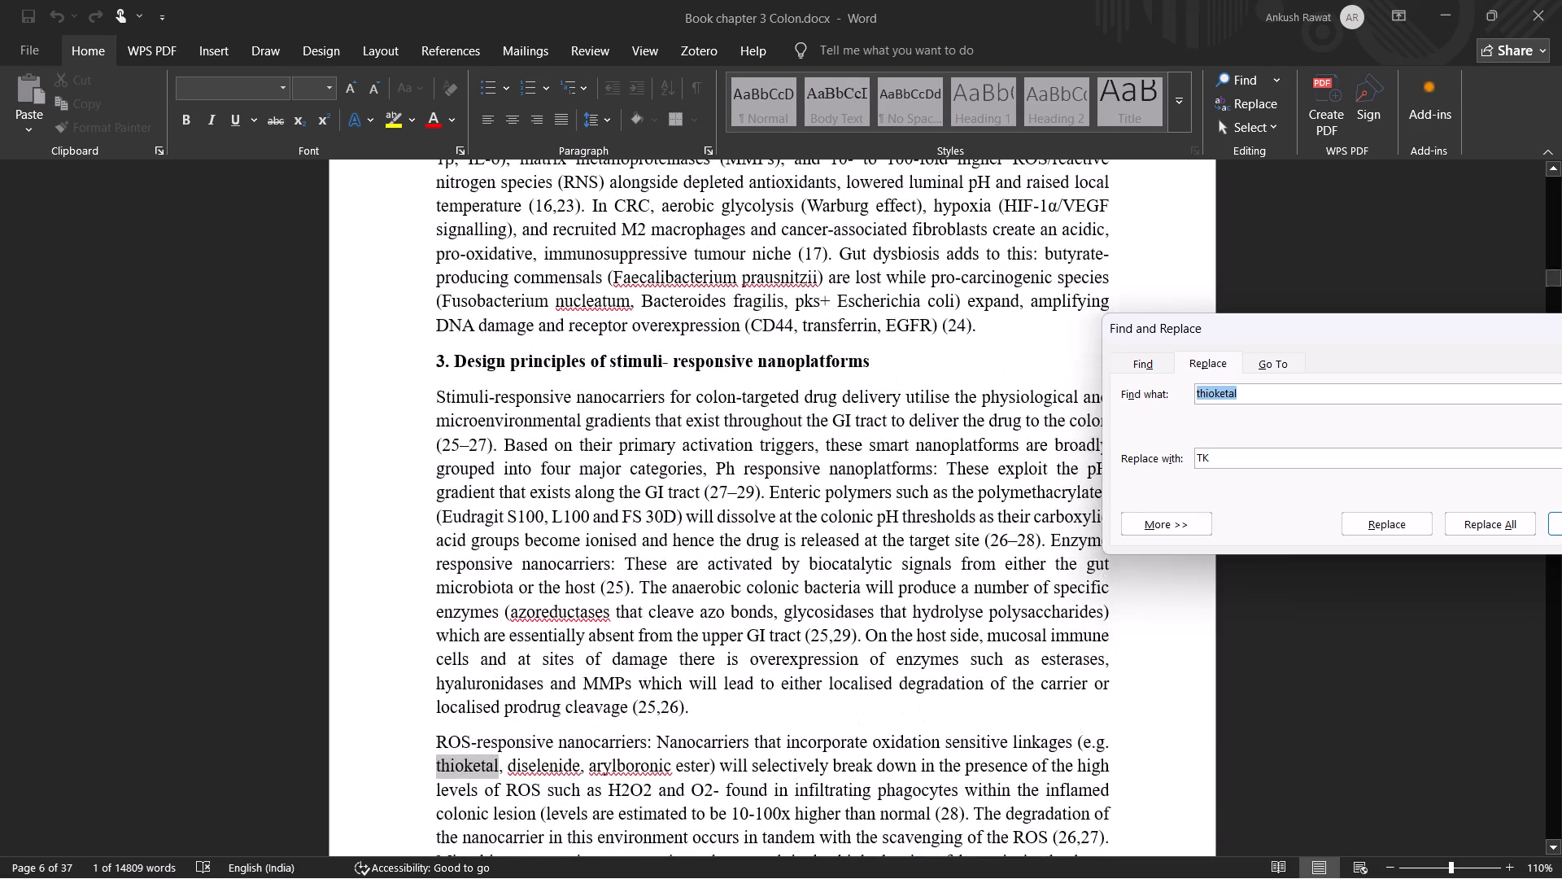
scroll(618, 566, "down", 3)
Review the "thioketal" occurrences from section 3 through Table 1 to where "(TK)" is introduced in the liposome paragraph, and check the surrounding text.
left_click(1555, 528)
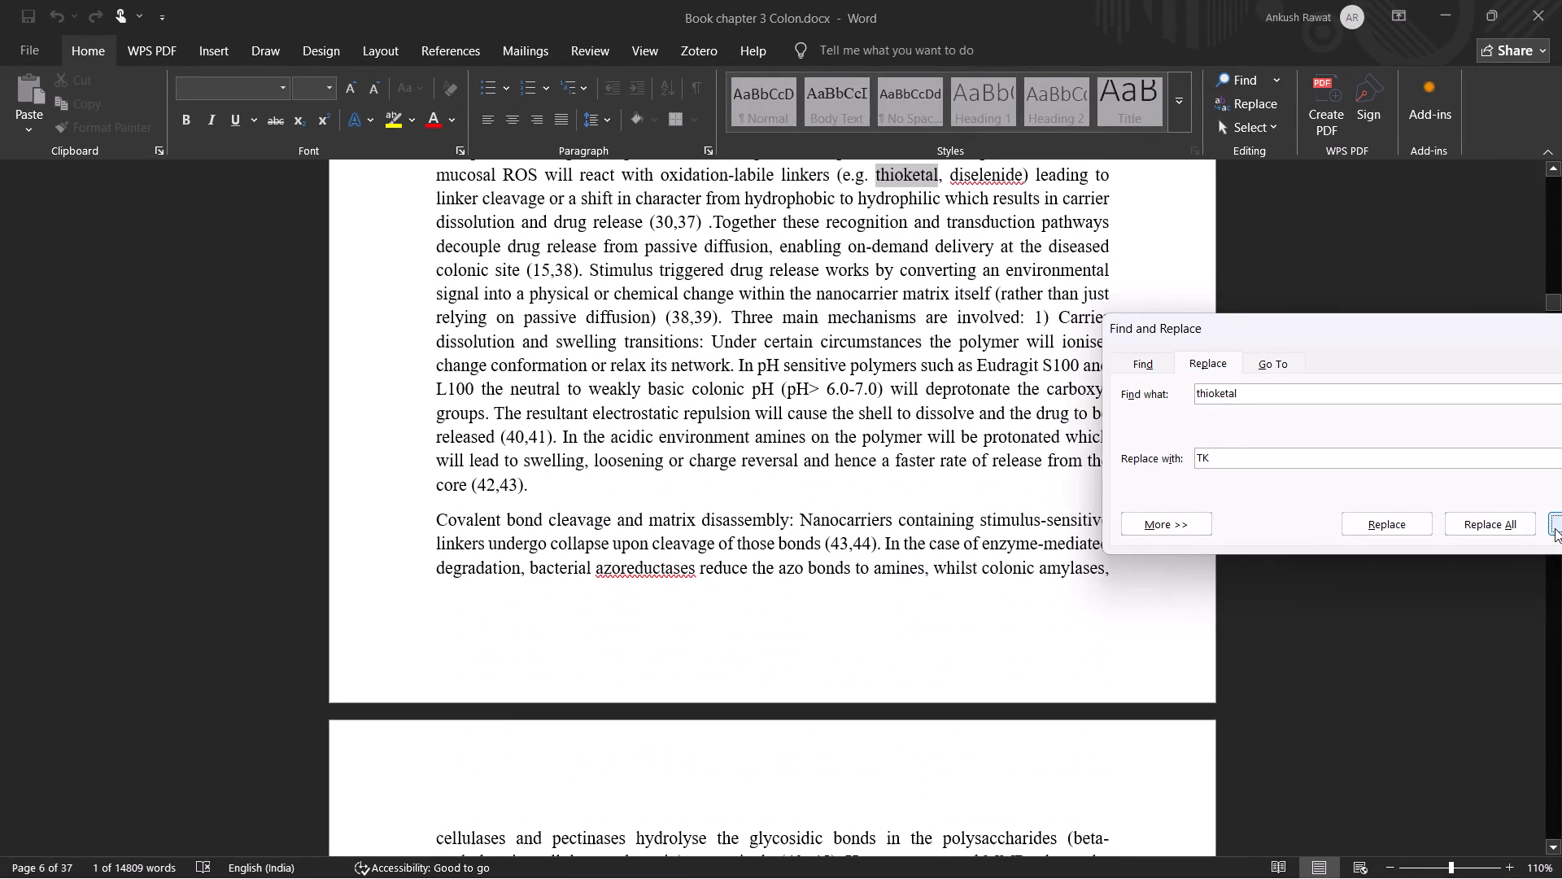
left_click(1555, 528)
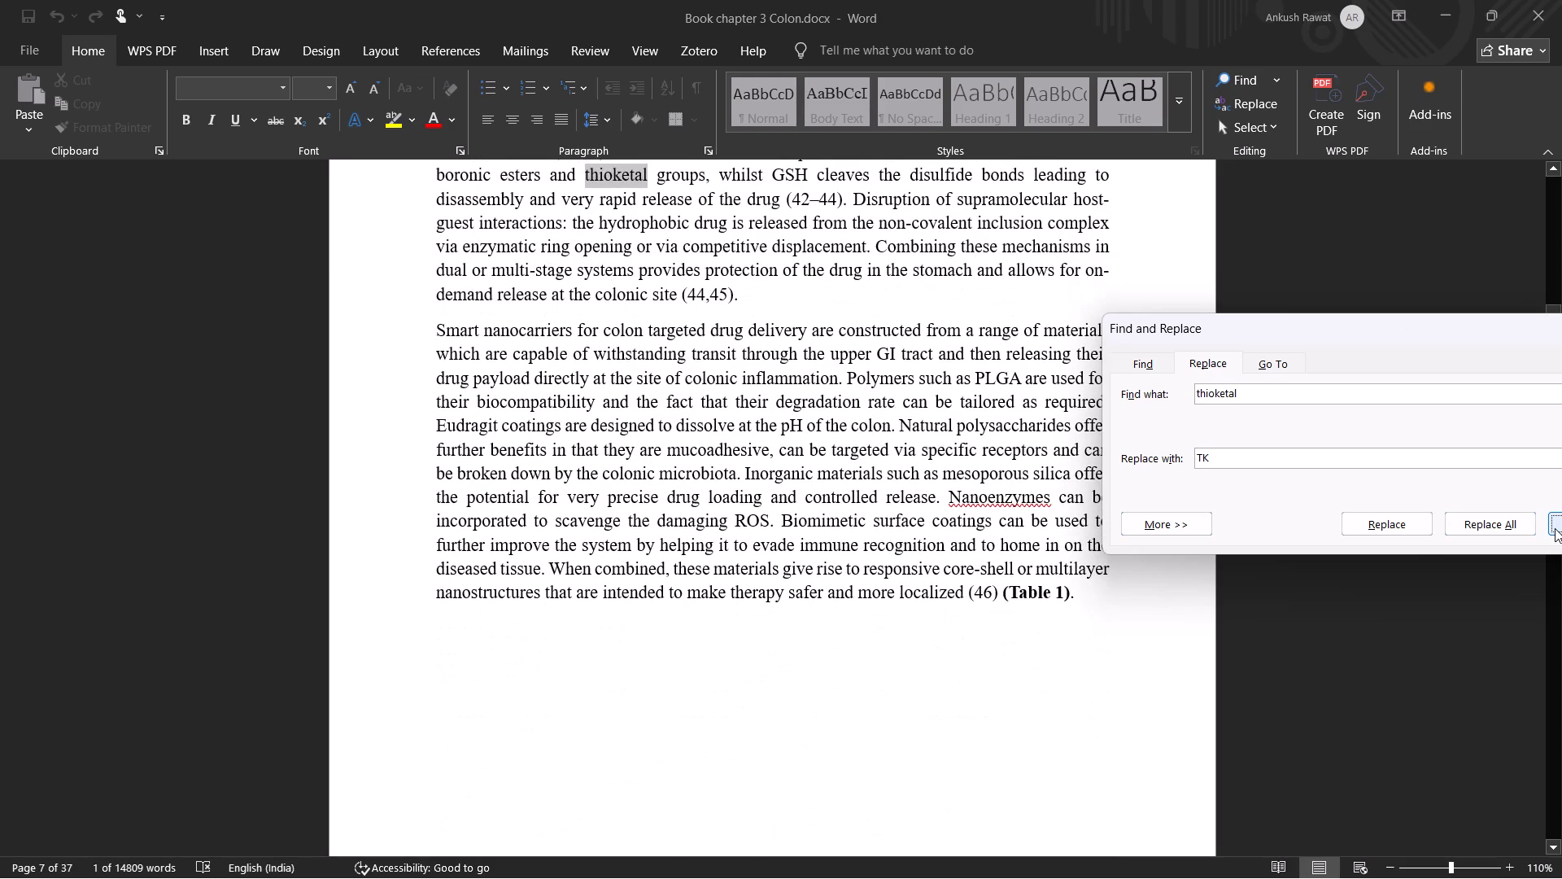
left_click(1560, 528)
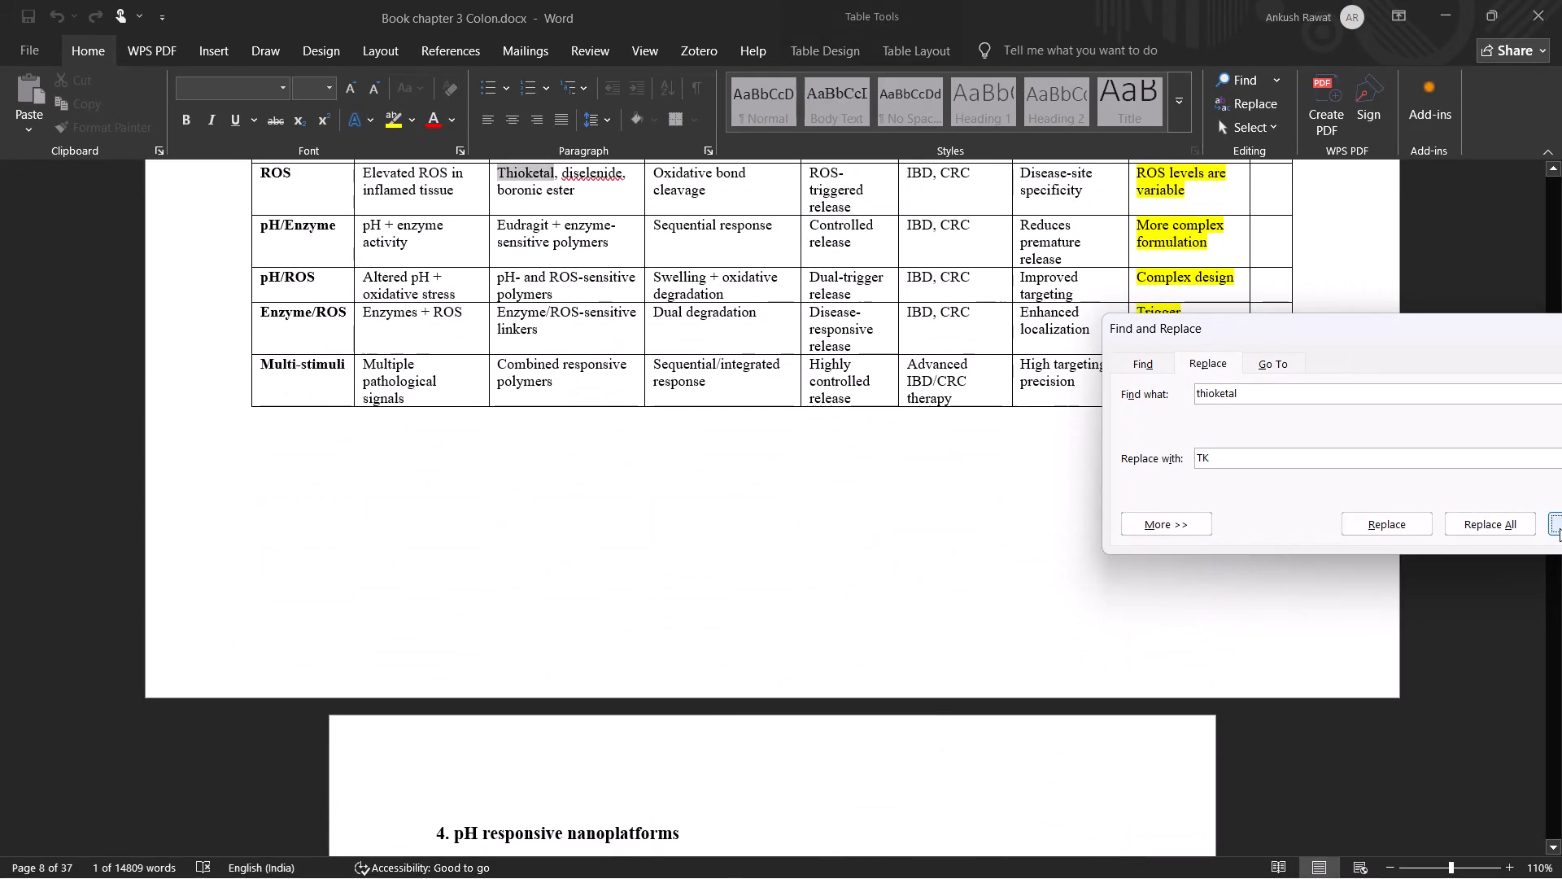
left_click(1560, 528)
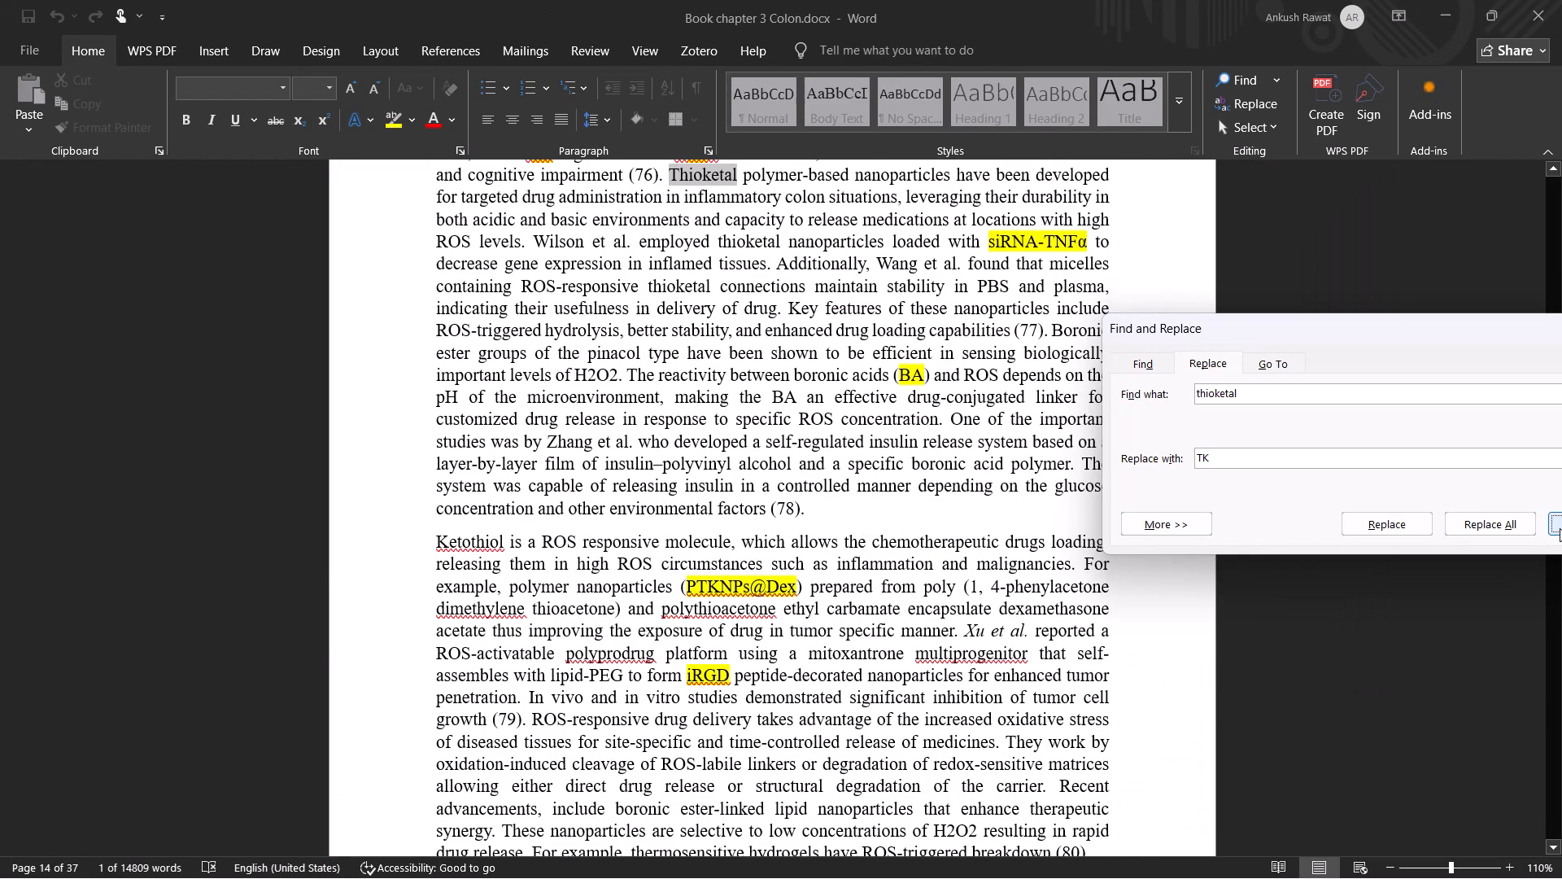
left_click(1560, 528)
left_click(1560, 528)
left_click(1560, 528)
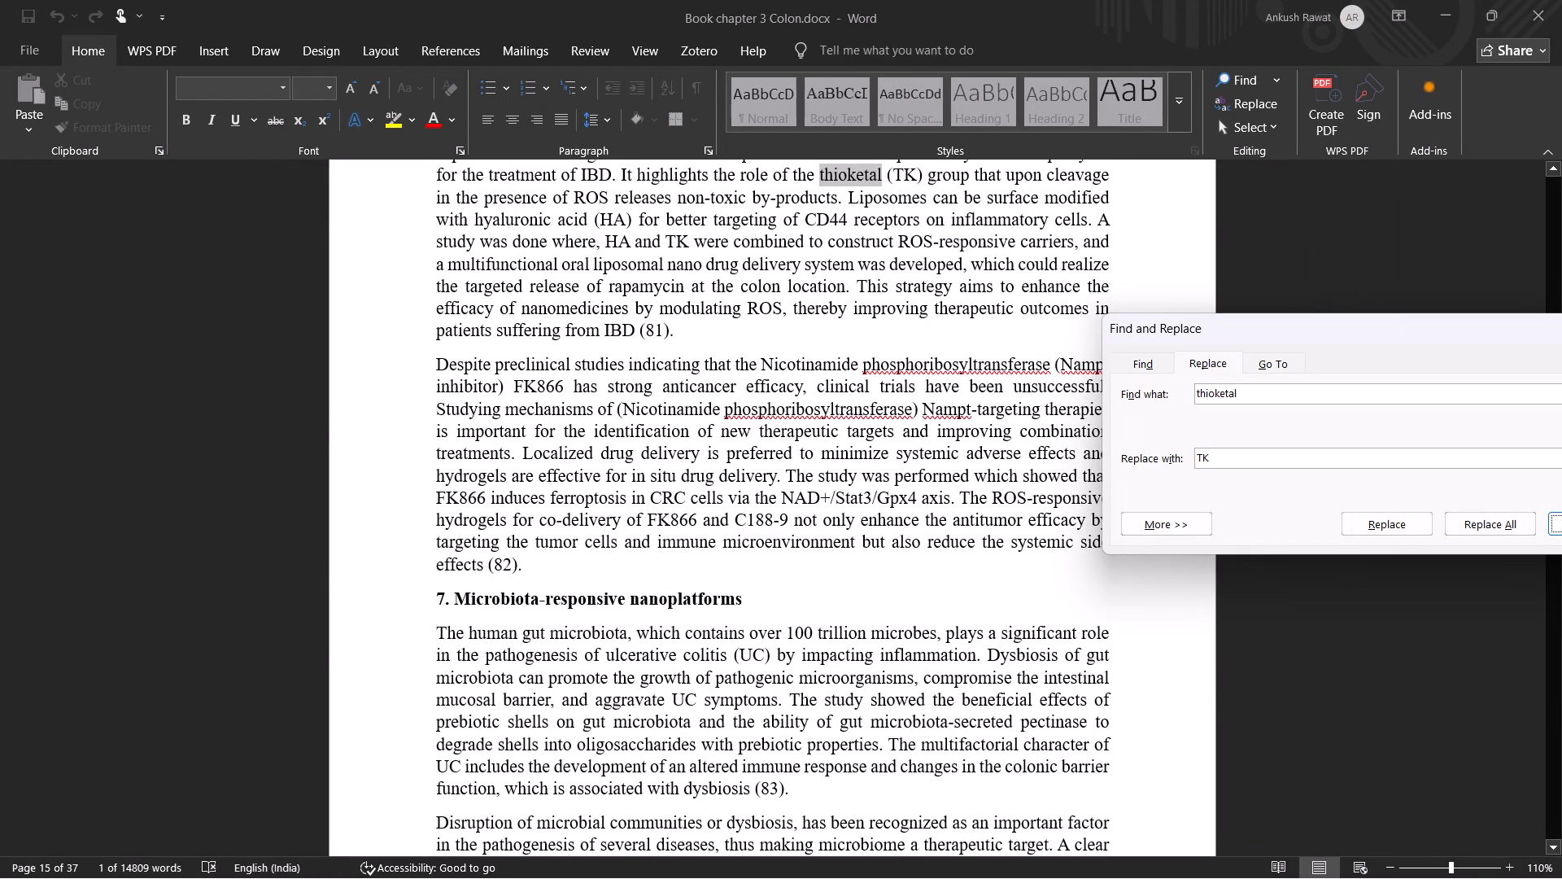
scroll(662, 337, "down", 2)
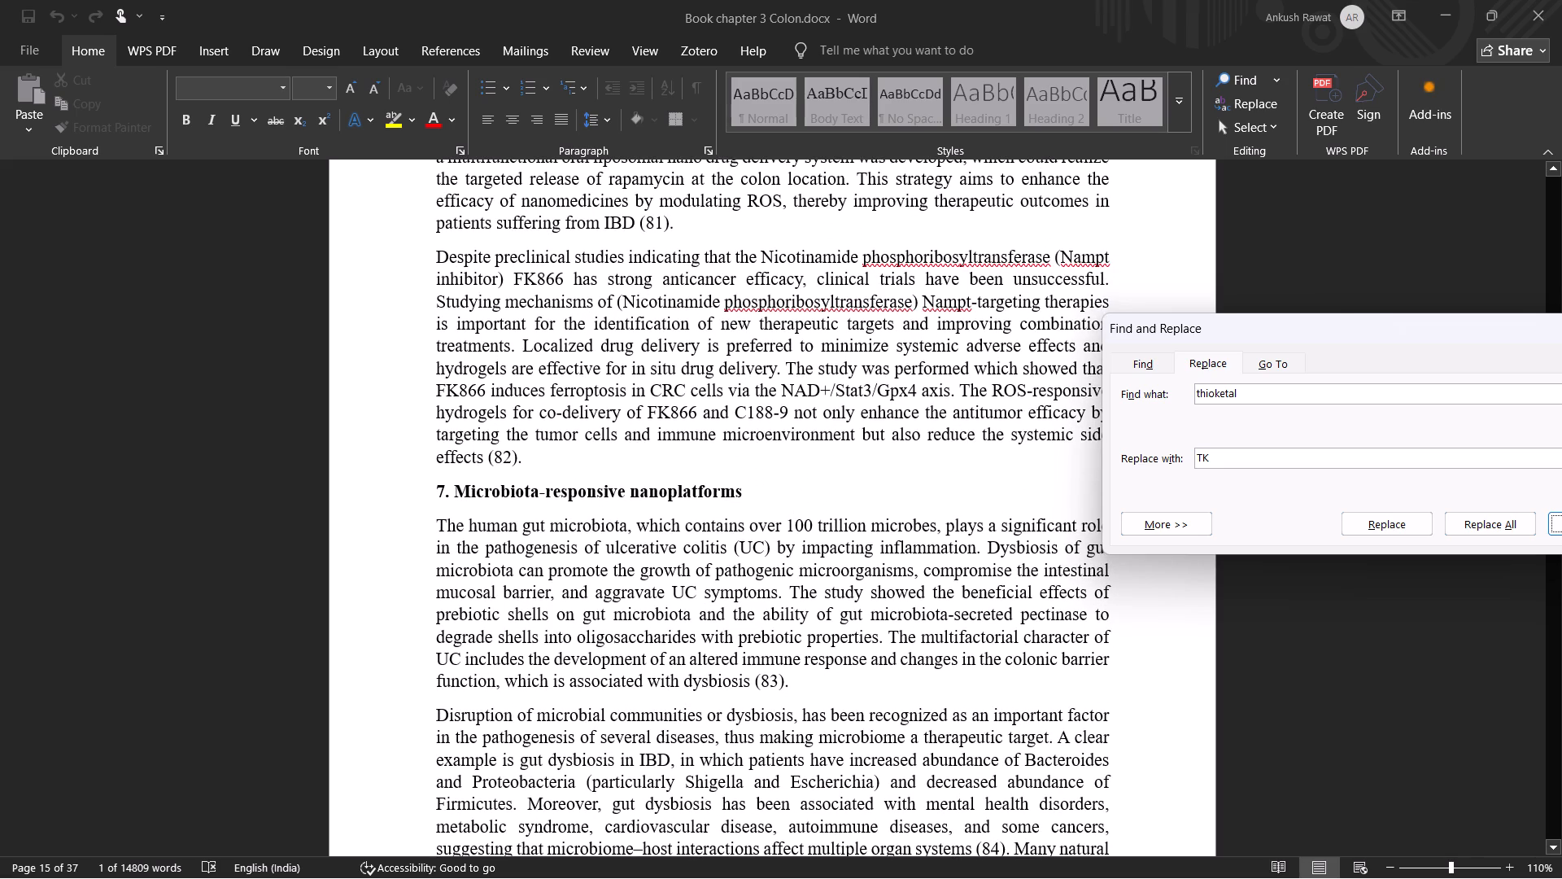
scroll(683, 393, "up", 1)
scroll(683, 393, "down", 3)
scroll(683, 393, "up", 6)
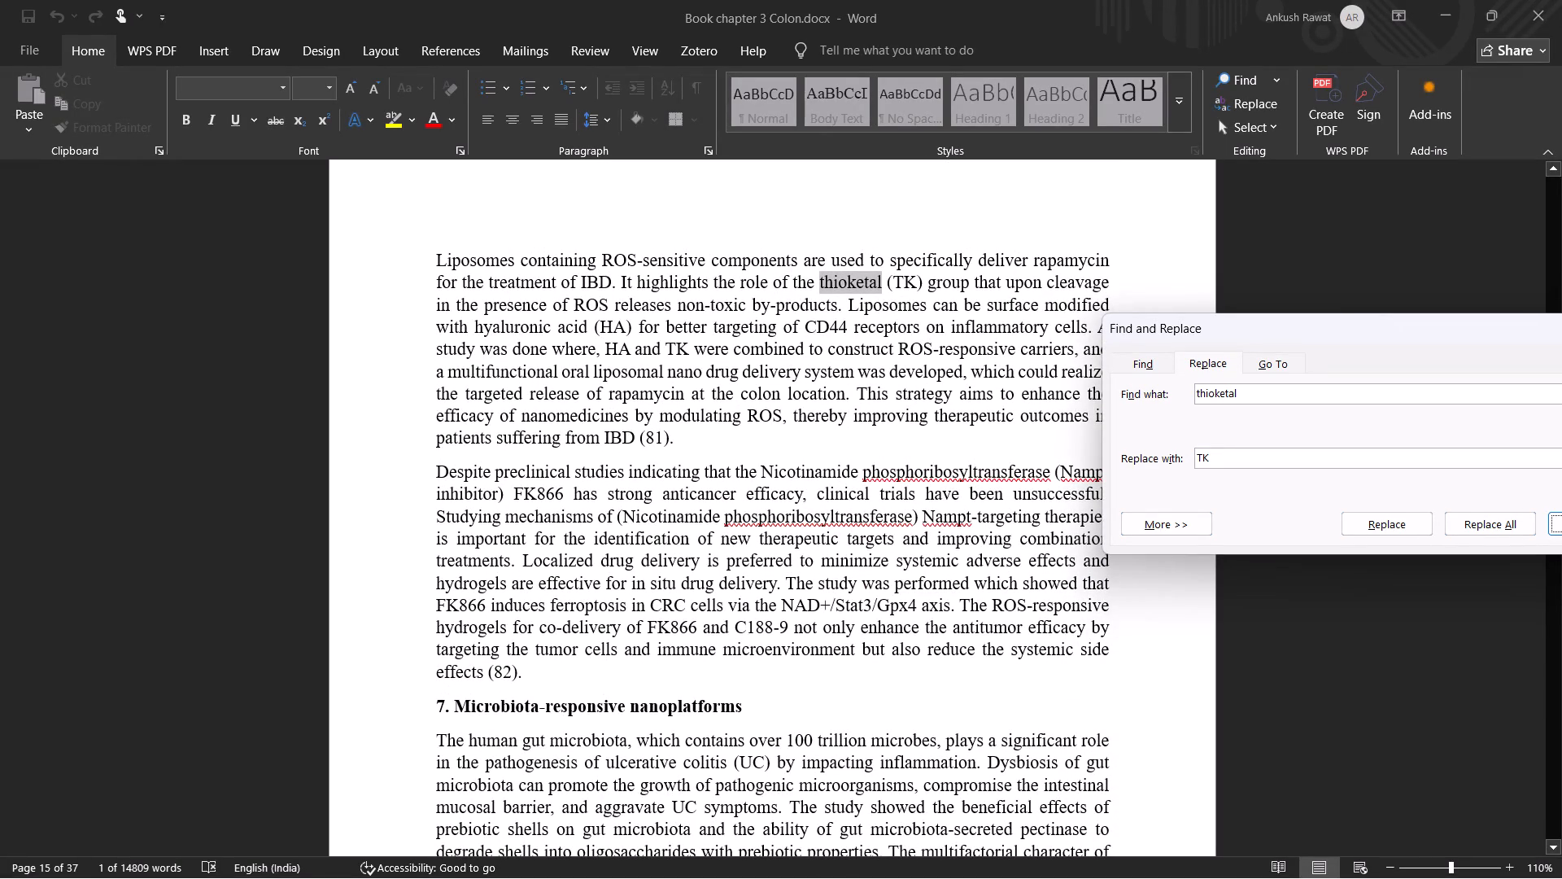
scroll(761, 444, "up", 1)
scroll(761, 445, "down", 1)
scroll(761, 445, "up", 1)
scroll(761, 446, "down", 5)
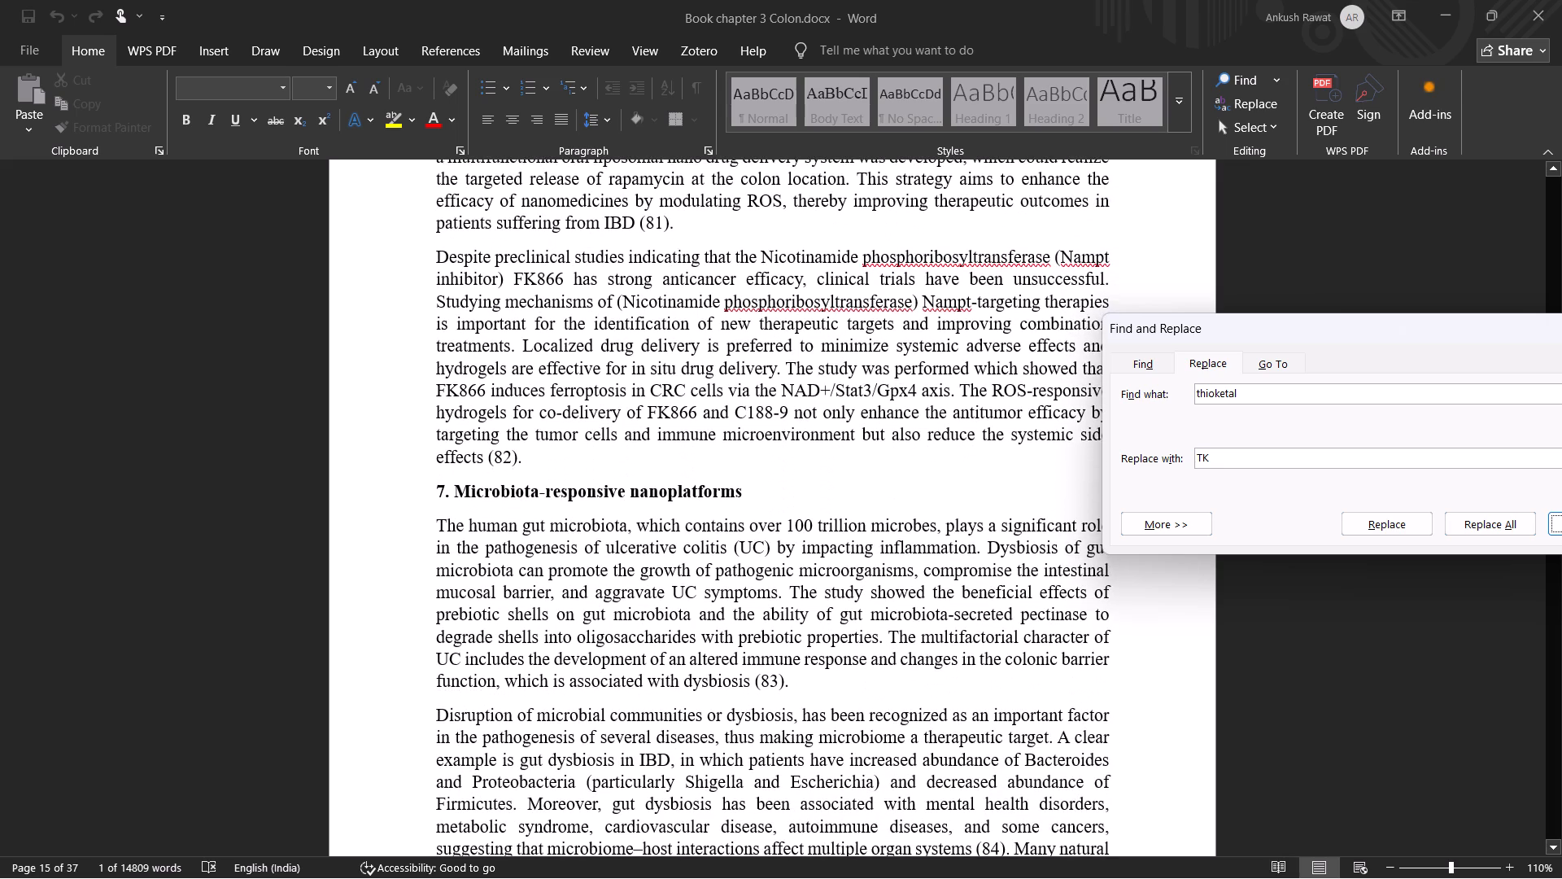
Move the closing parenthesis from after "inhibitor" to directly after "Nampt" in the sentence about FK866 before section 7.
left_click(943, 308)
left_click(958, 300)
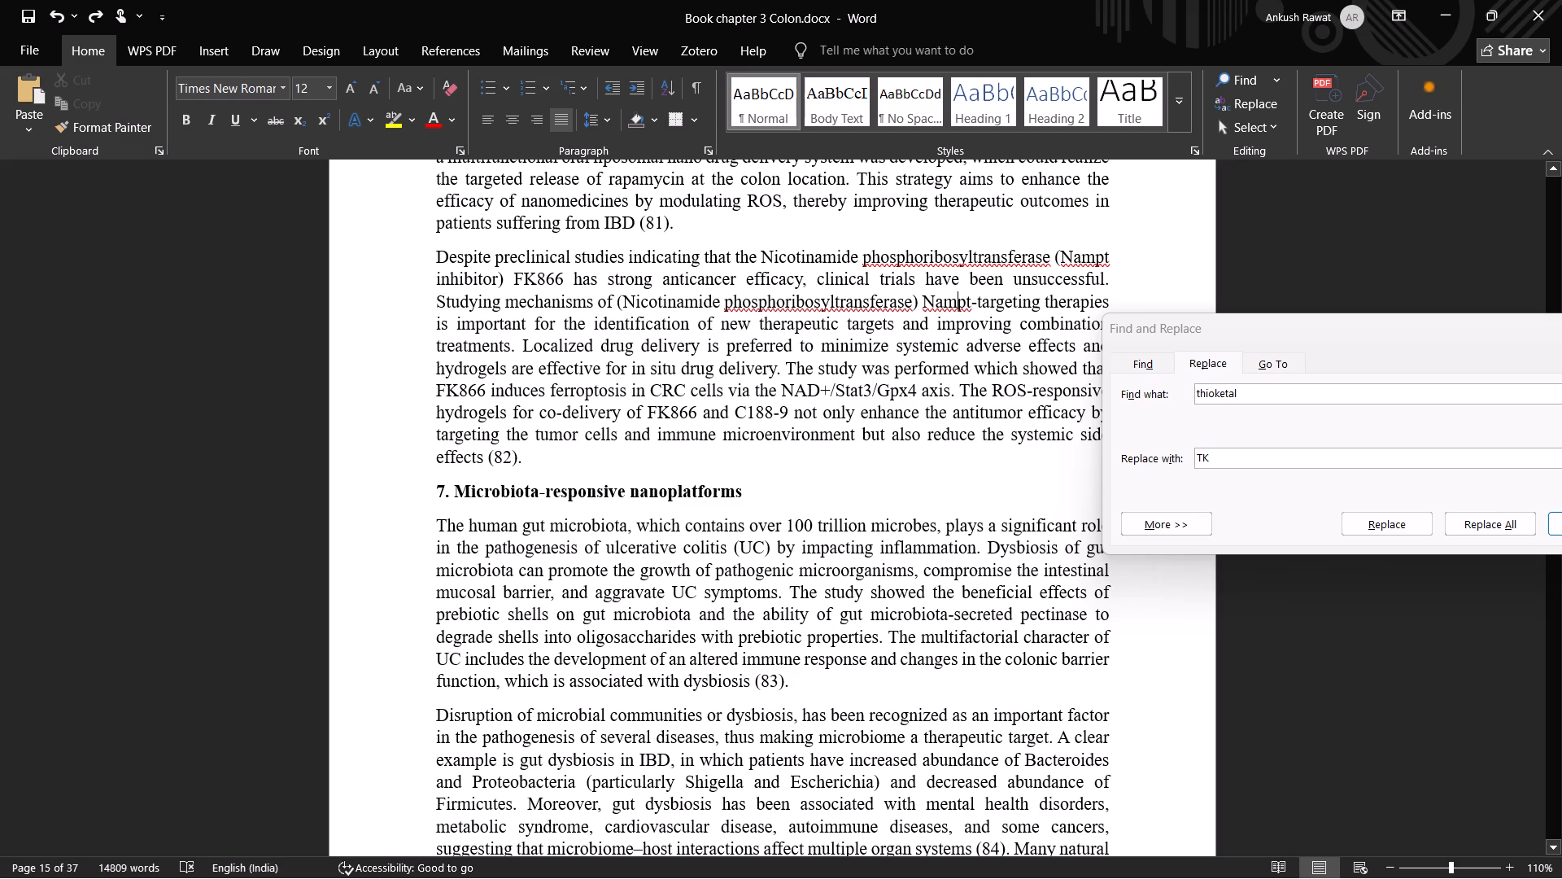
left_click(502, 278)
key("BackSpace")
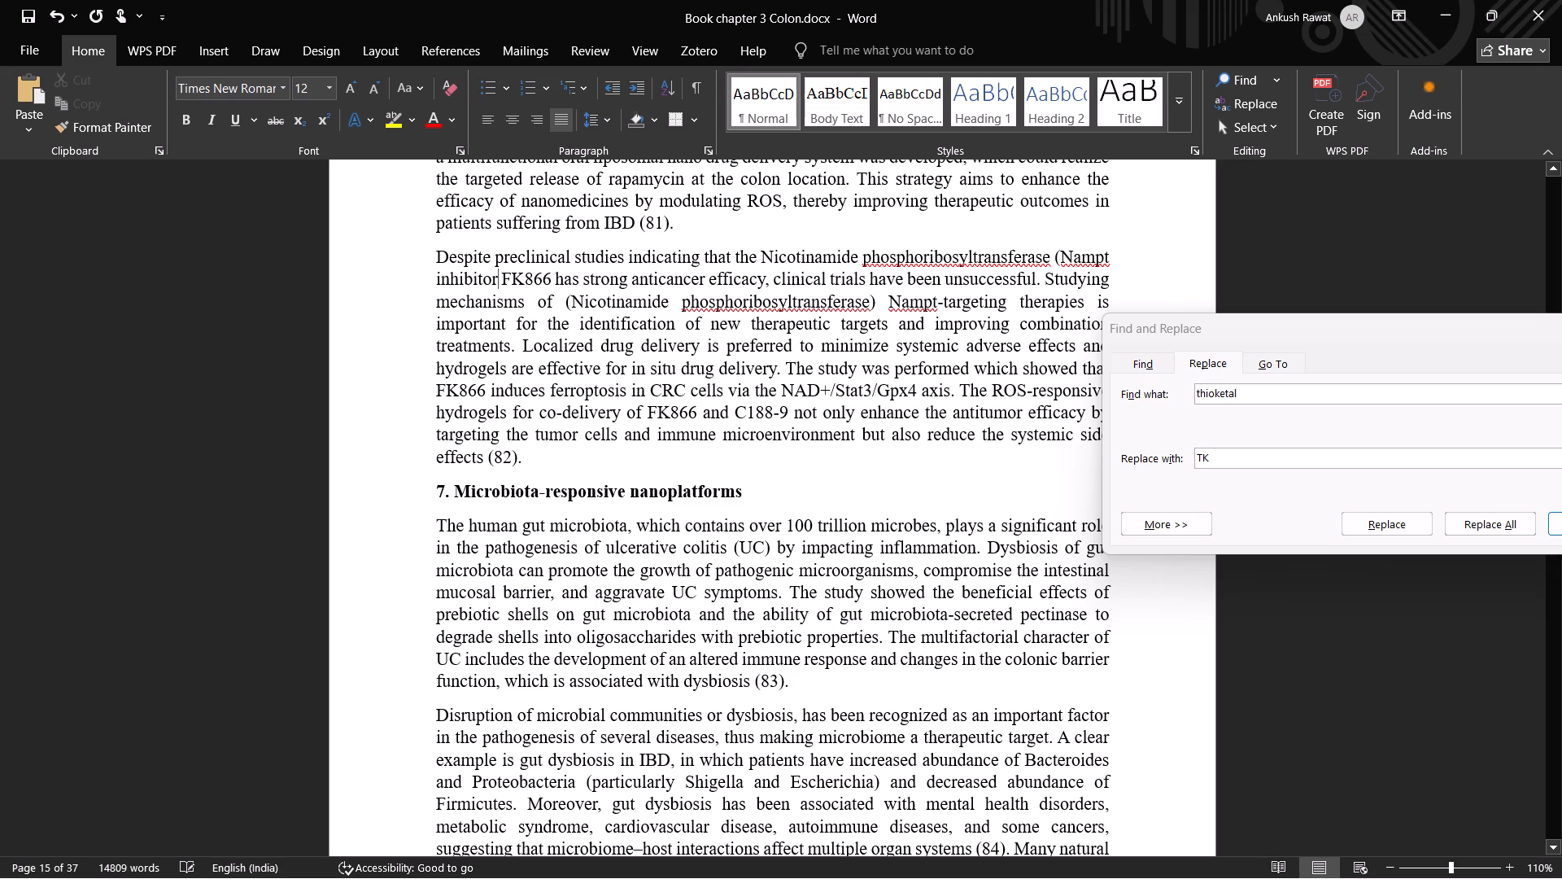
left_click(1110, 248)
key("BackSpace")
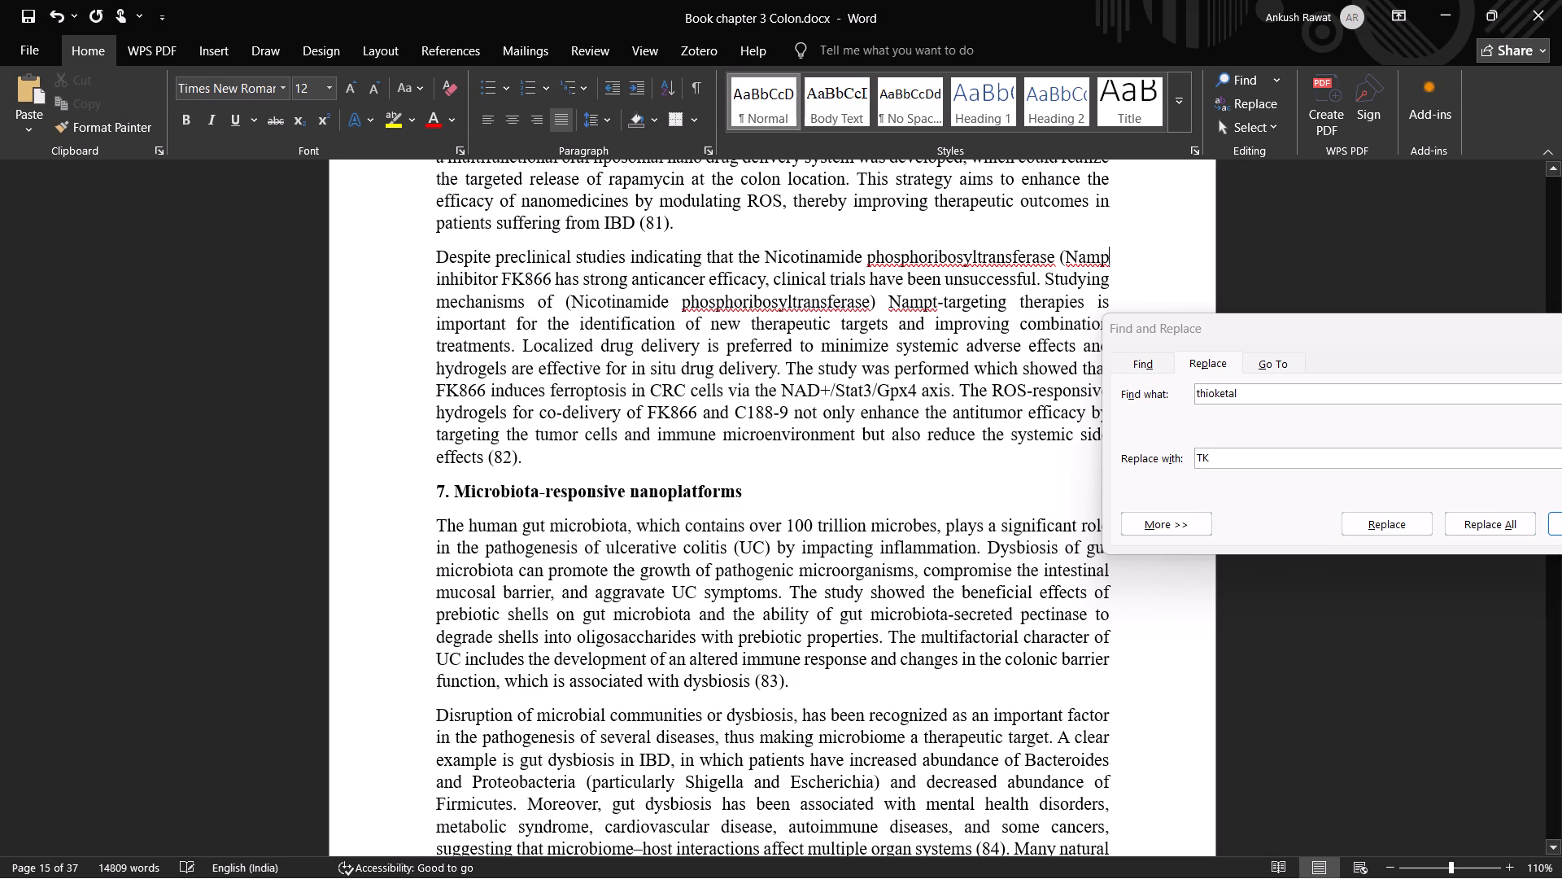
key("ctrl+z")
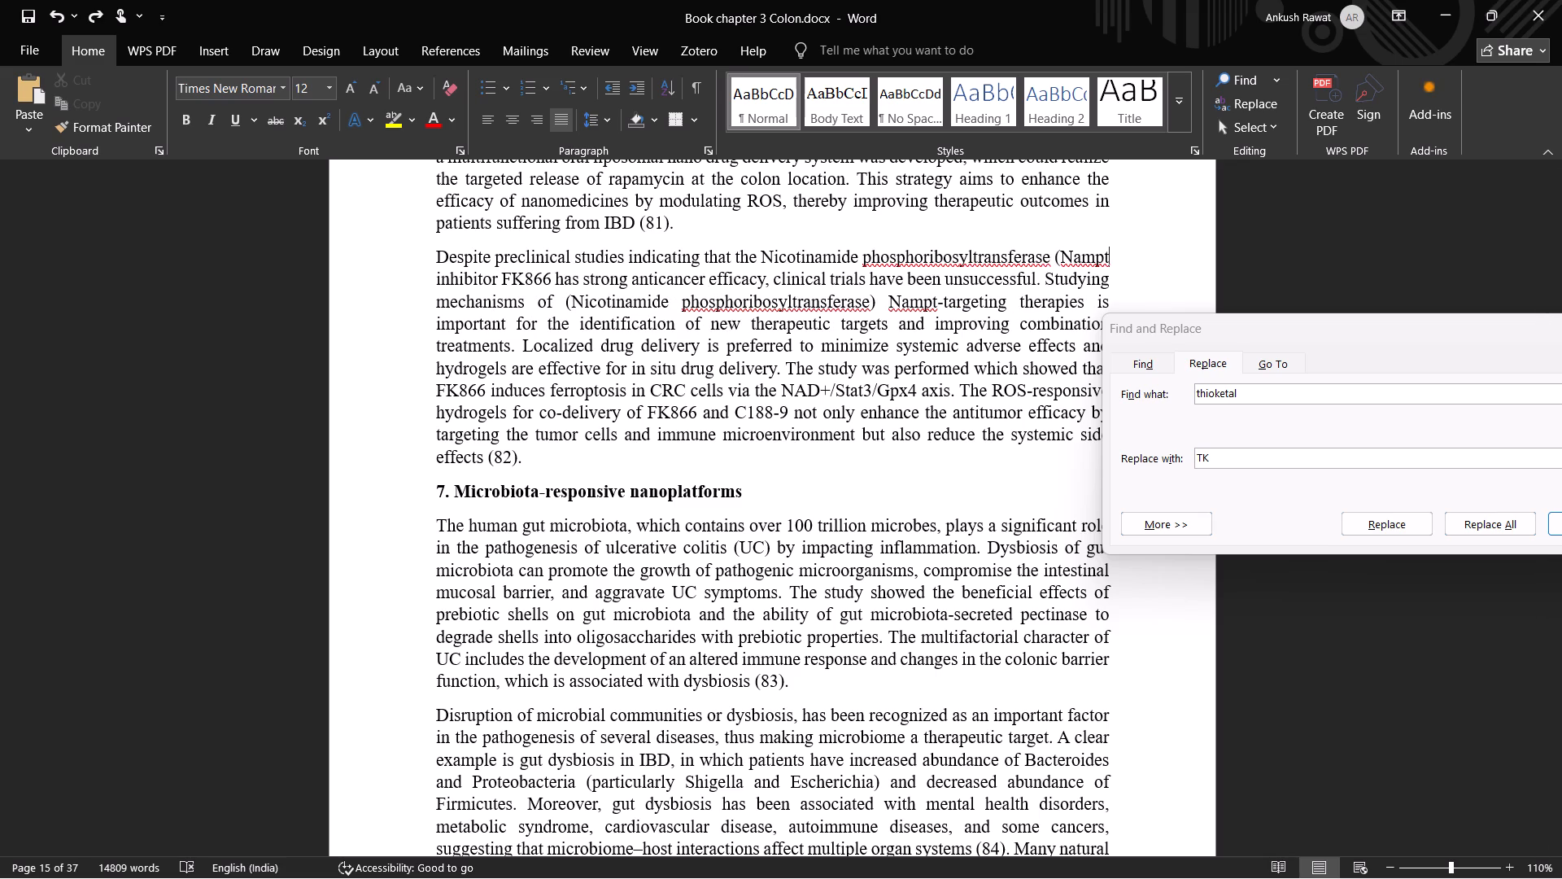
key("shift+parenright")
left_click(1082, 261)
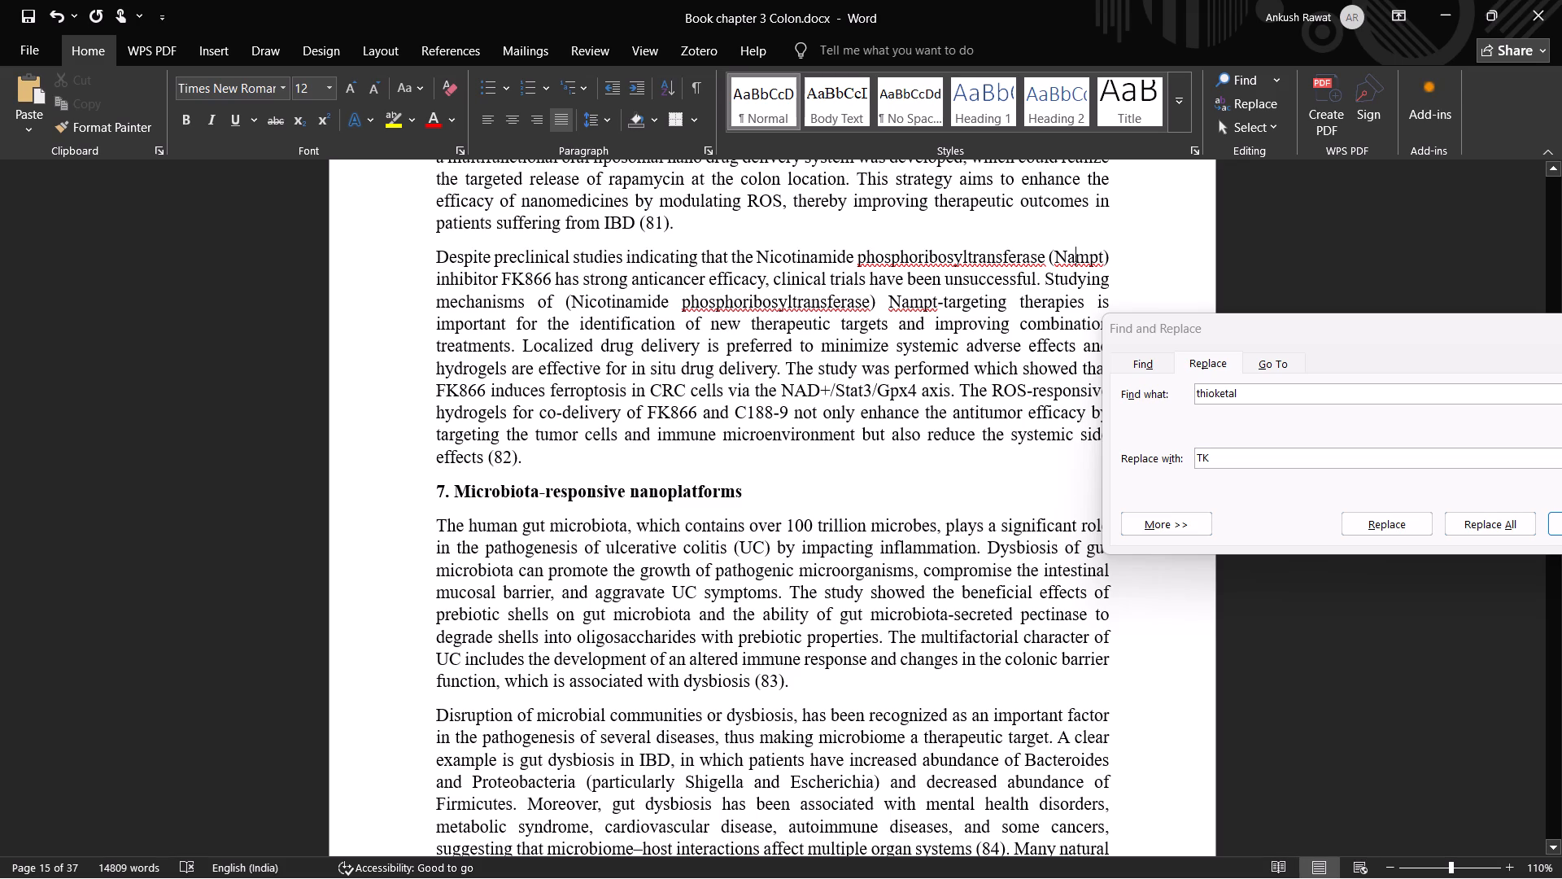
Change the parenthesised abbreviation "Nampt" to uppercase "NAMPT" in the FK866 sentence.
double_click(1085, 260)
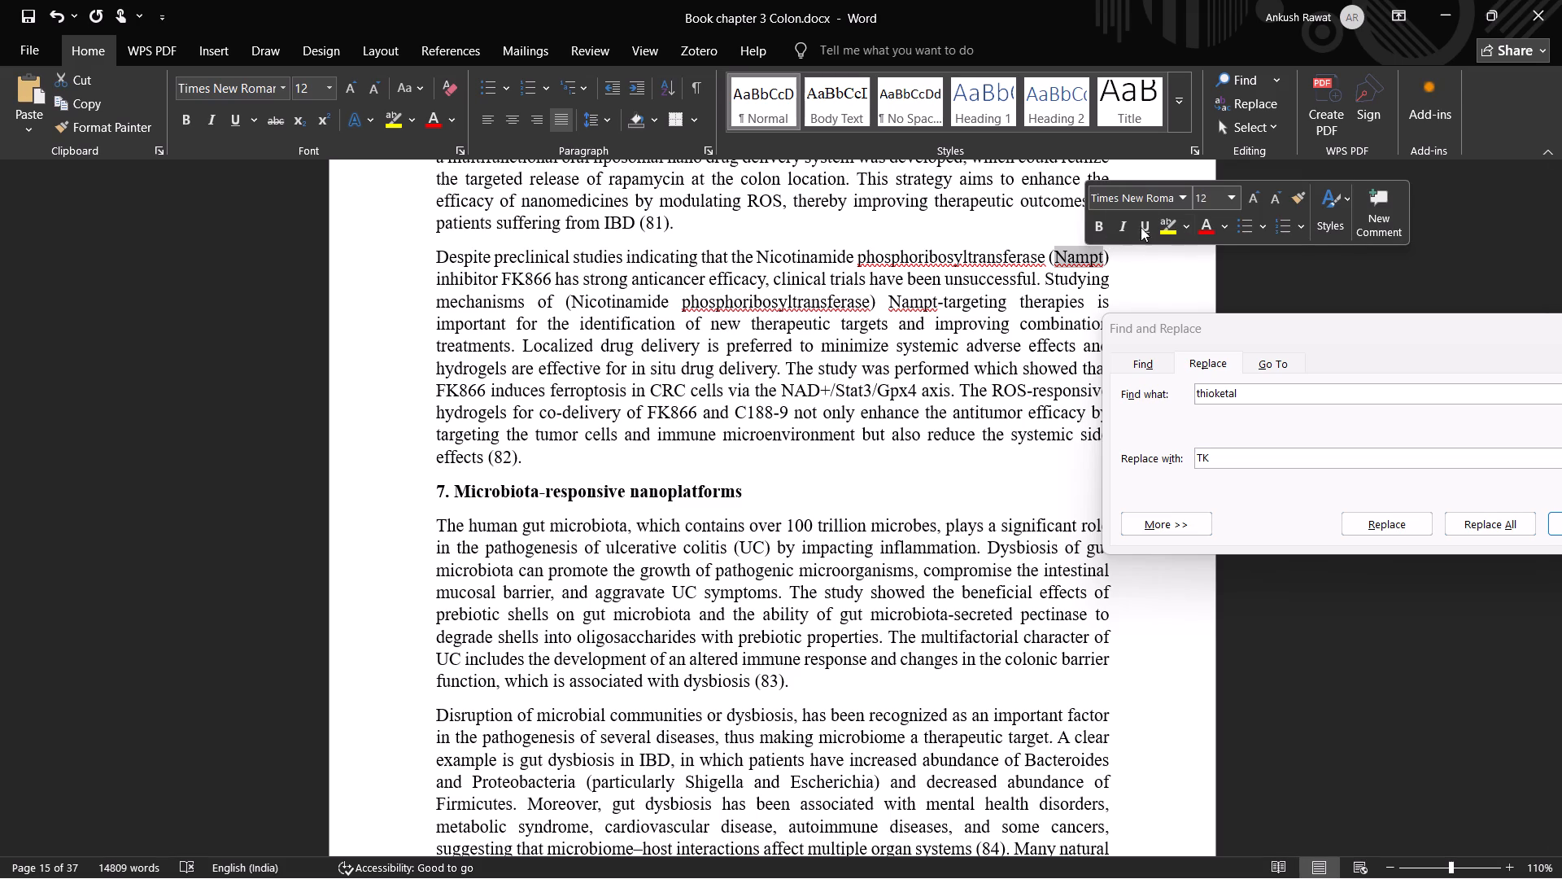
left_click(416, 83)
left_click(433, 153)
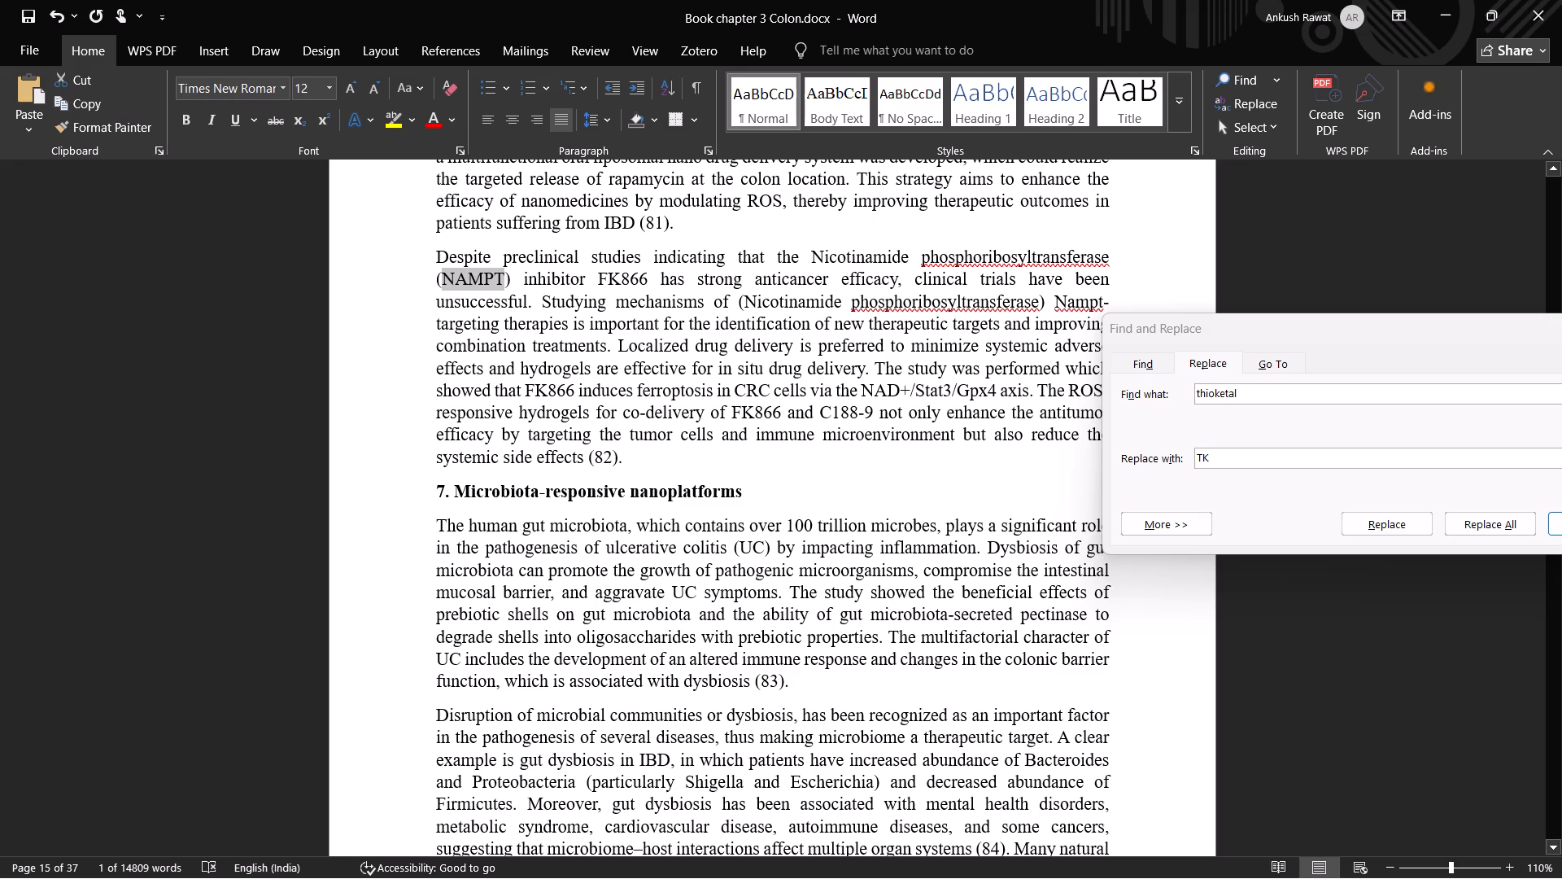
Replace "Nampt" in "Nampt-targeting therapies" with a copy of the uppercase "NAMPT".
double_click(1067, 308)
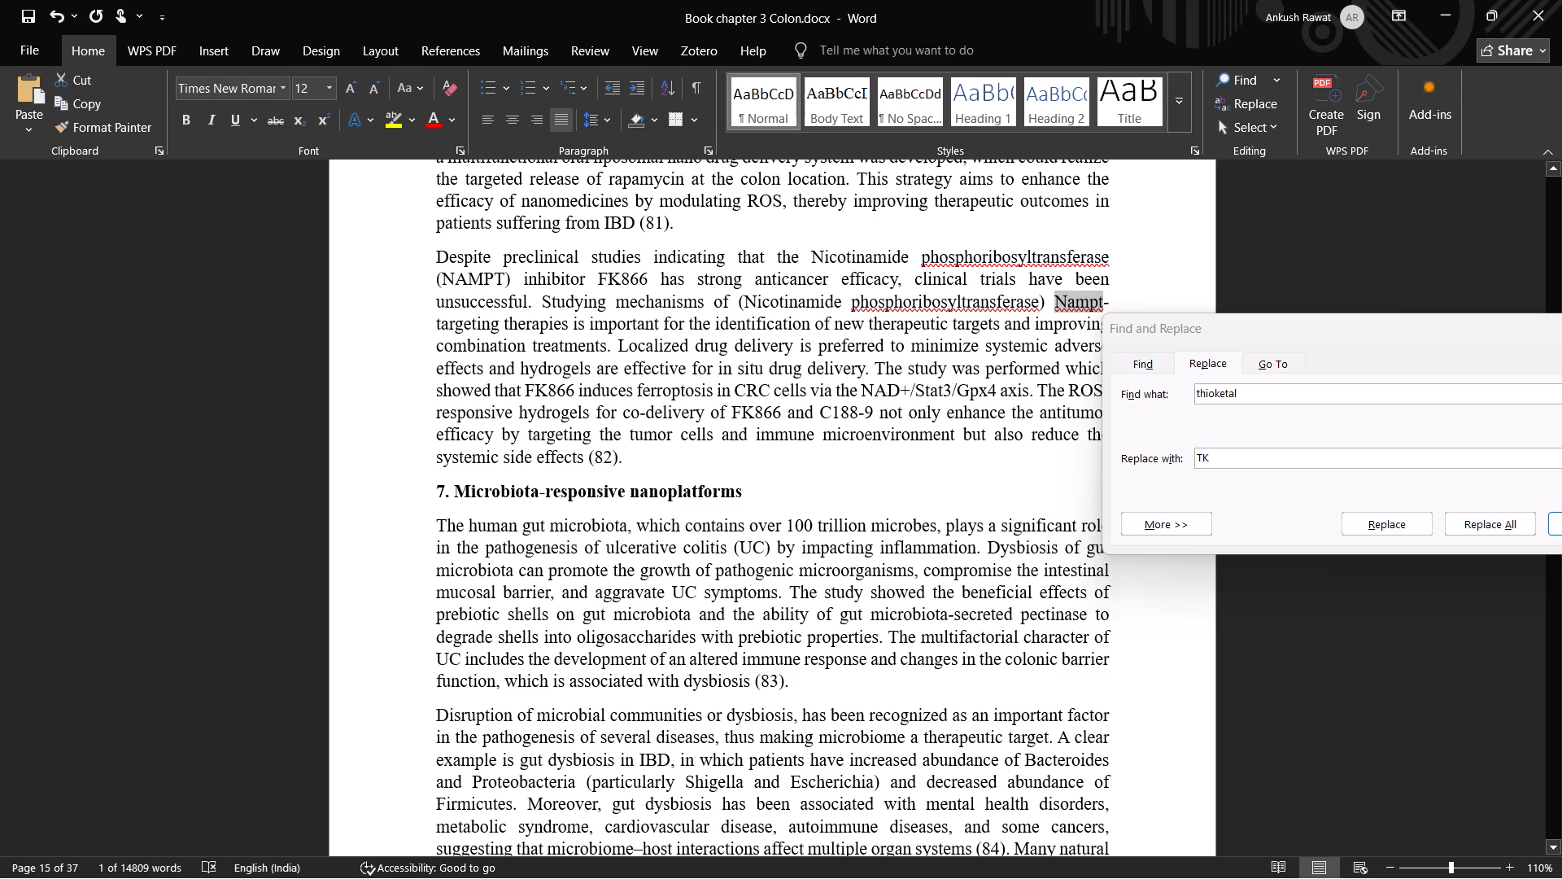
double_click(478, 283)
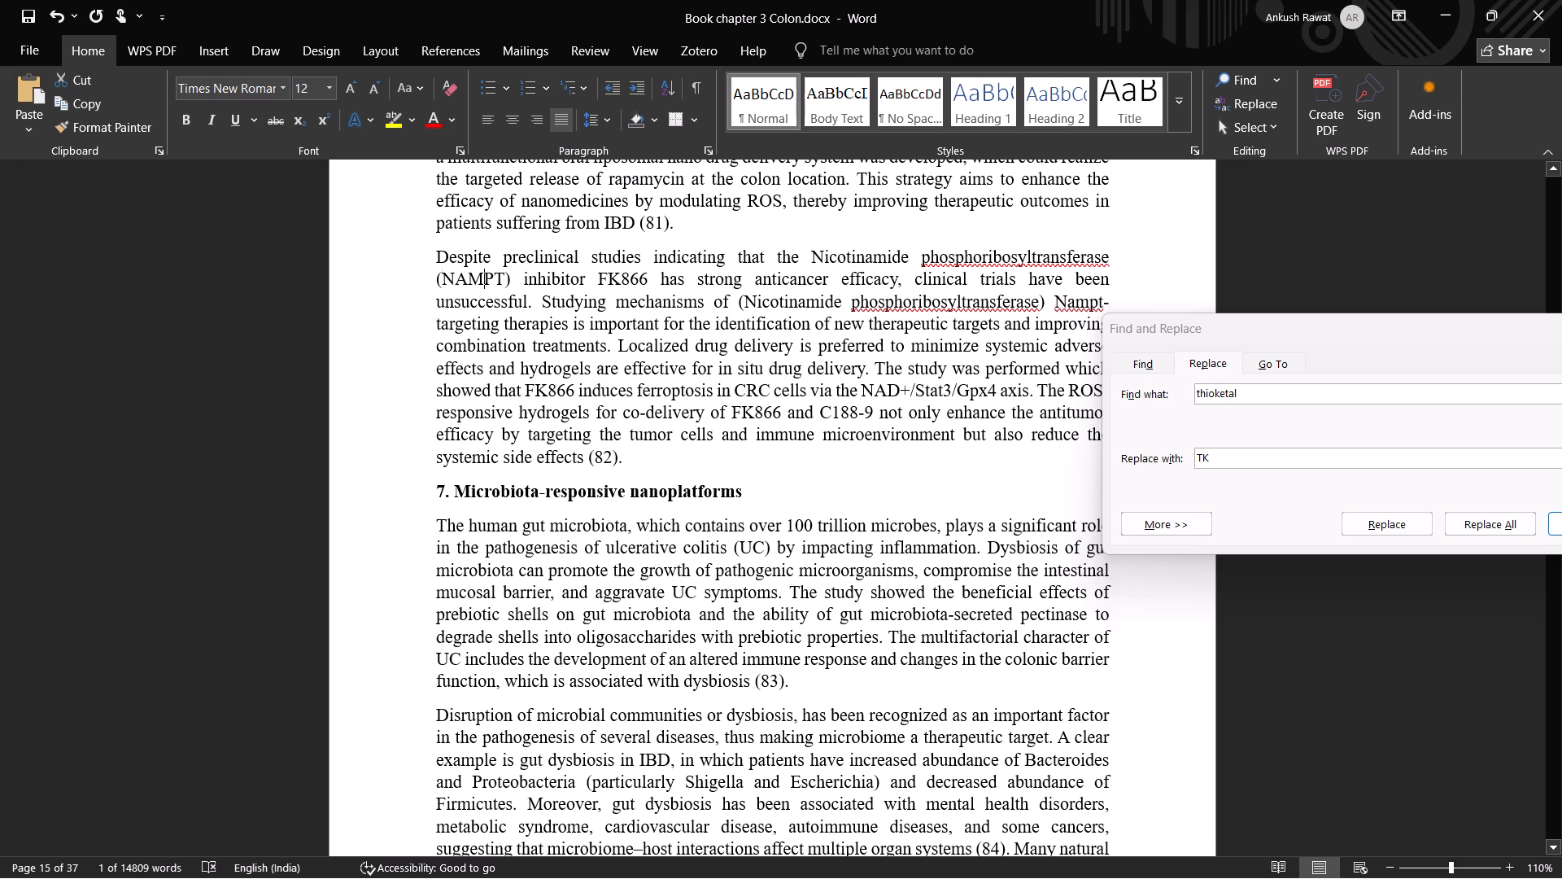
key("ctrl+c")
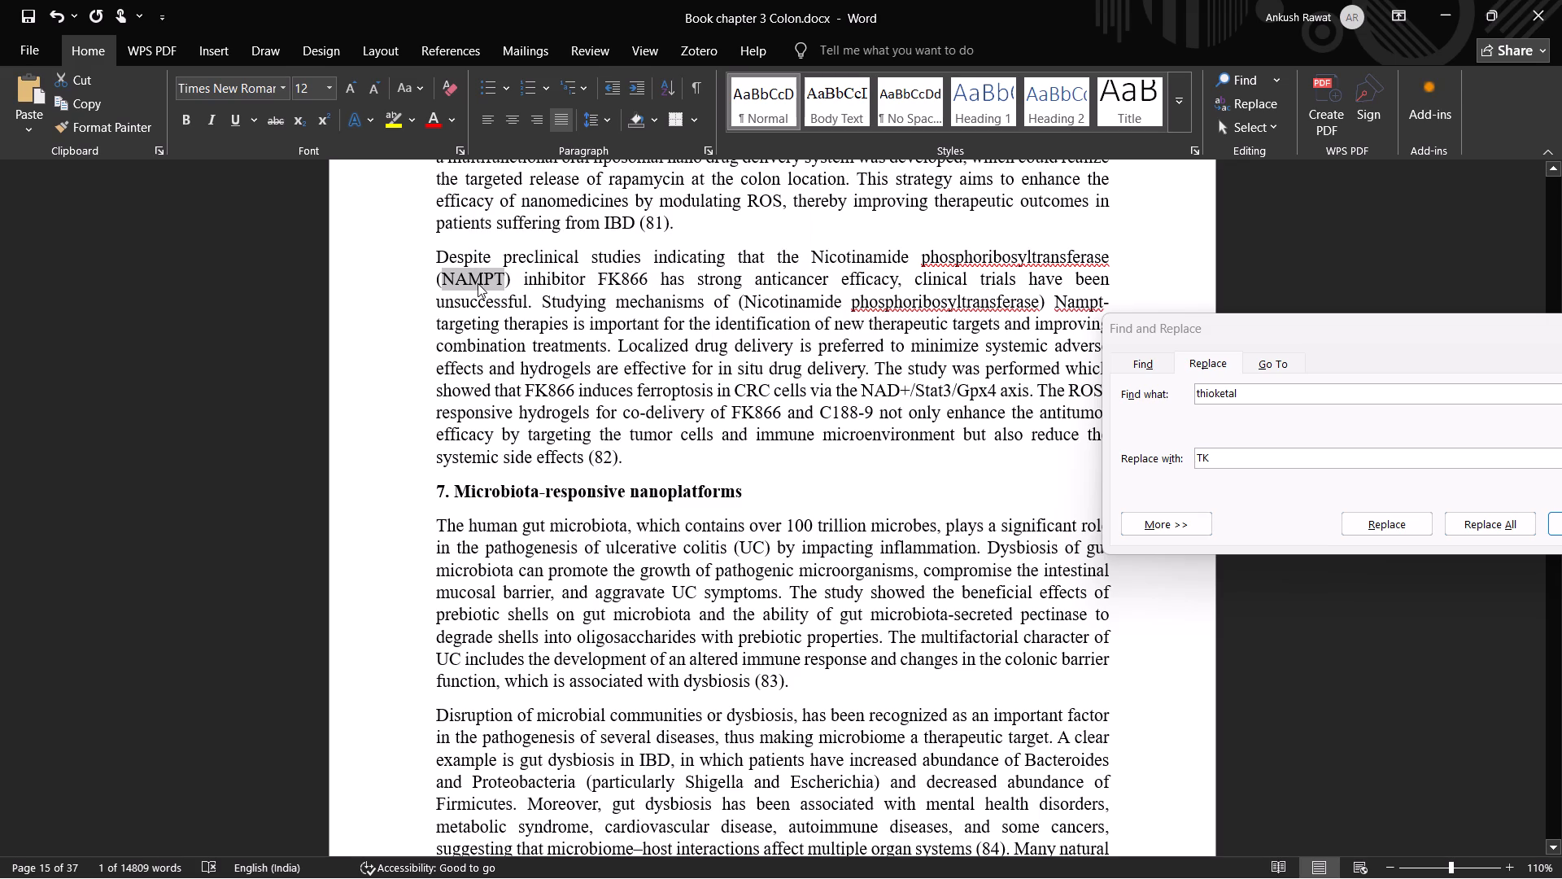
double_click(1075, 306)
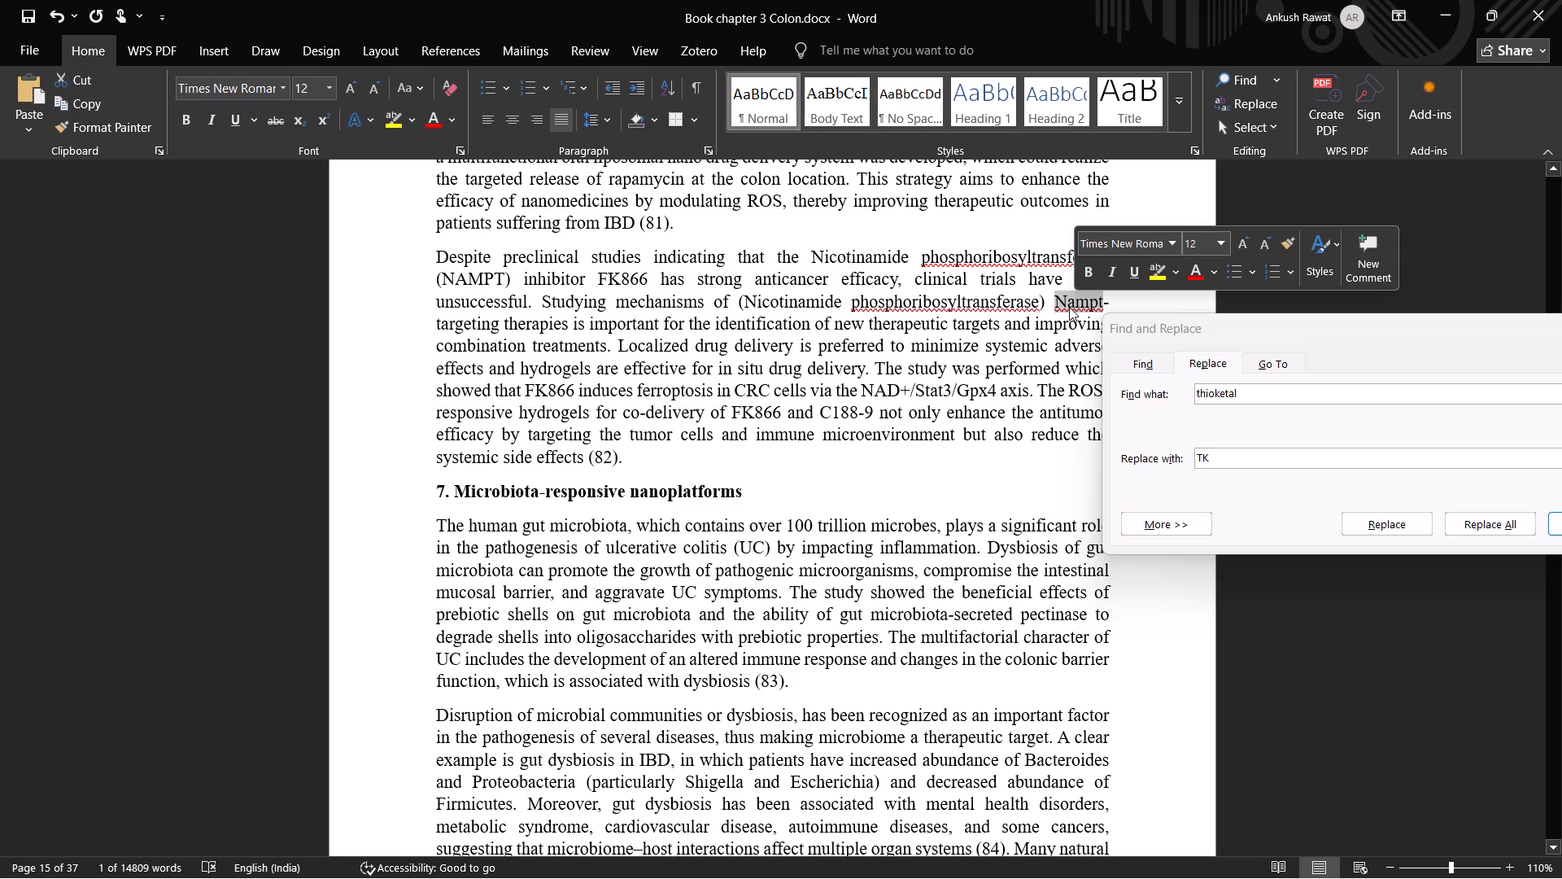
key("ctrl+v")
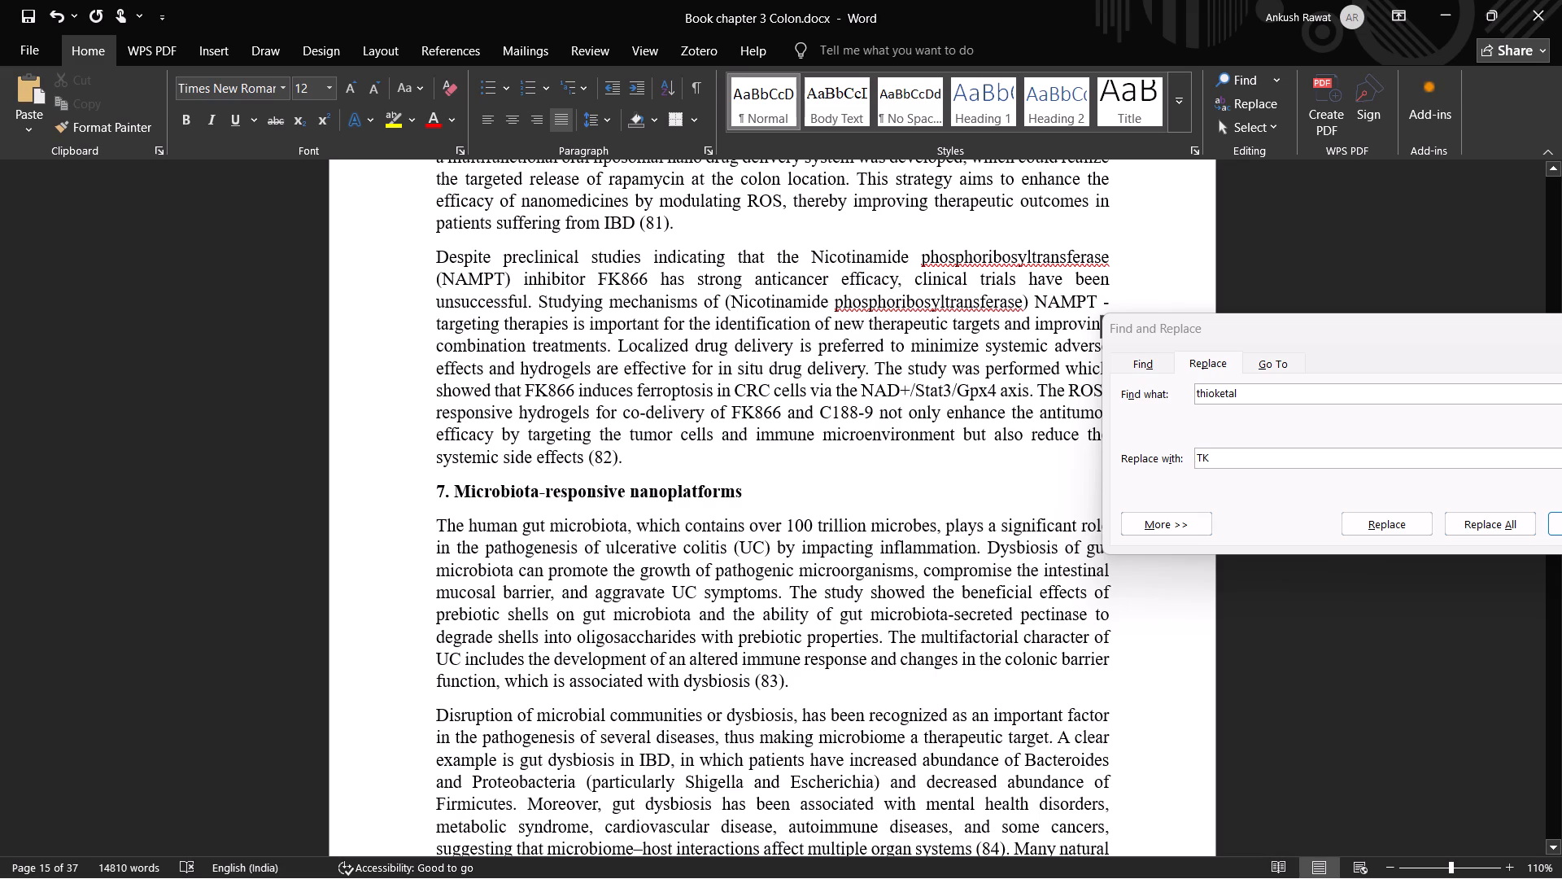
Delete the repeated full term "(Nicotinamide phosphoribosyltransferase)" before "NAMPT" in the "Studying mechanisms of" sentence.
left_click_drag(1028, 304, 765, 301)
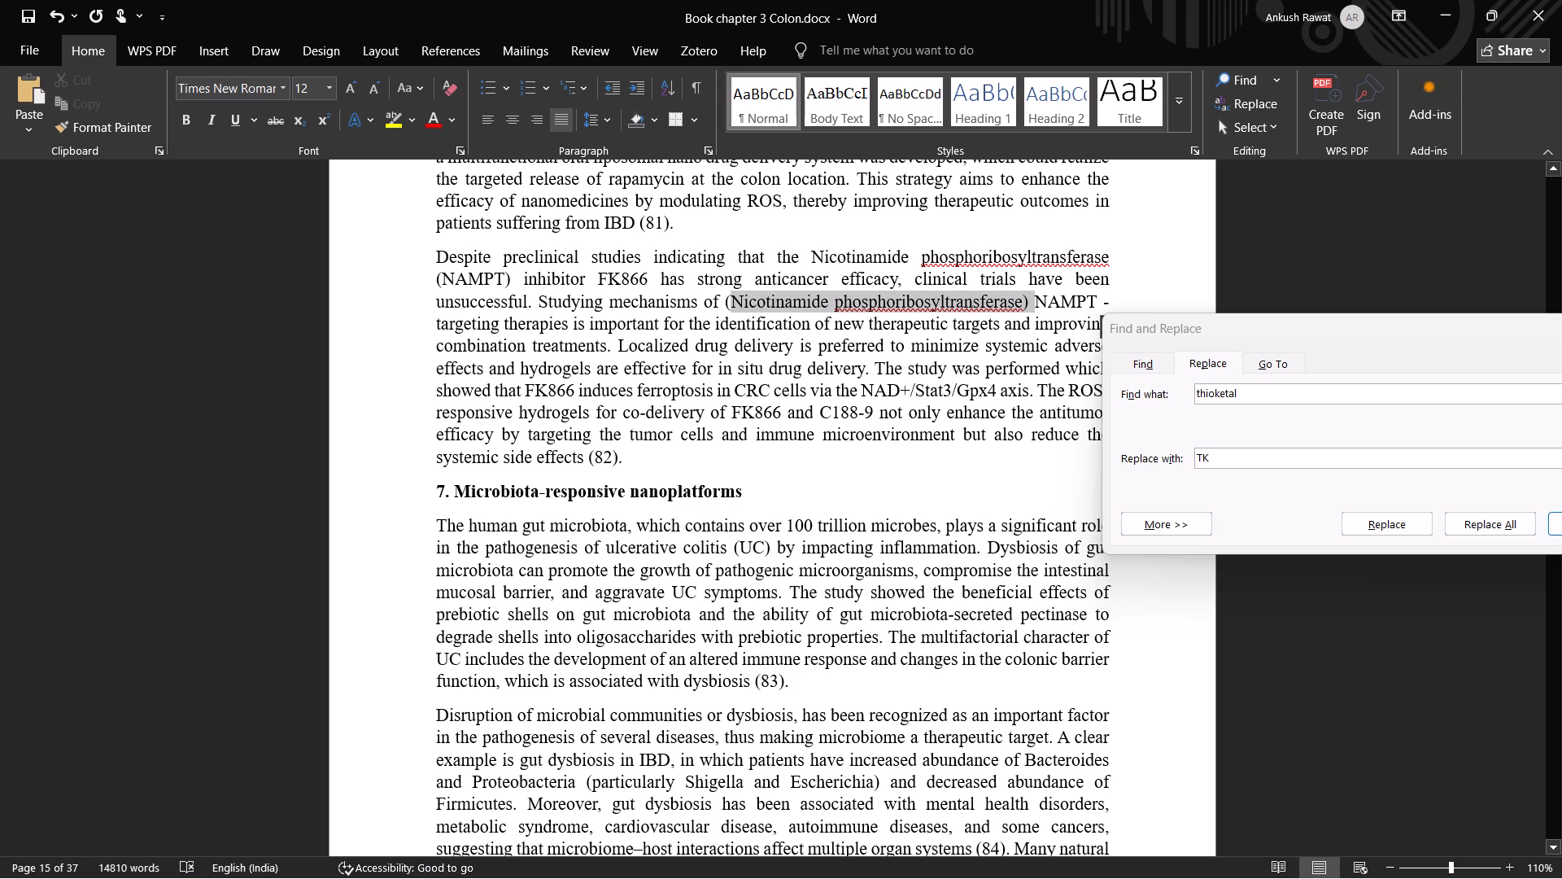
left_click_drag(765, 301, 724, 303)
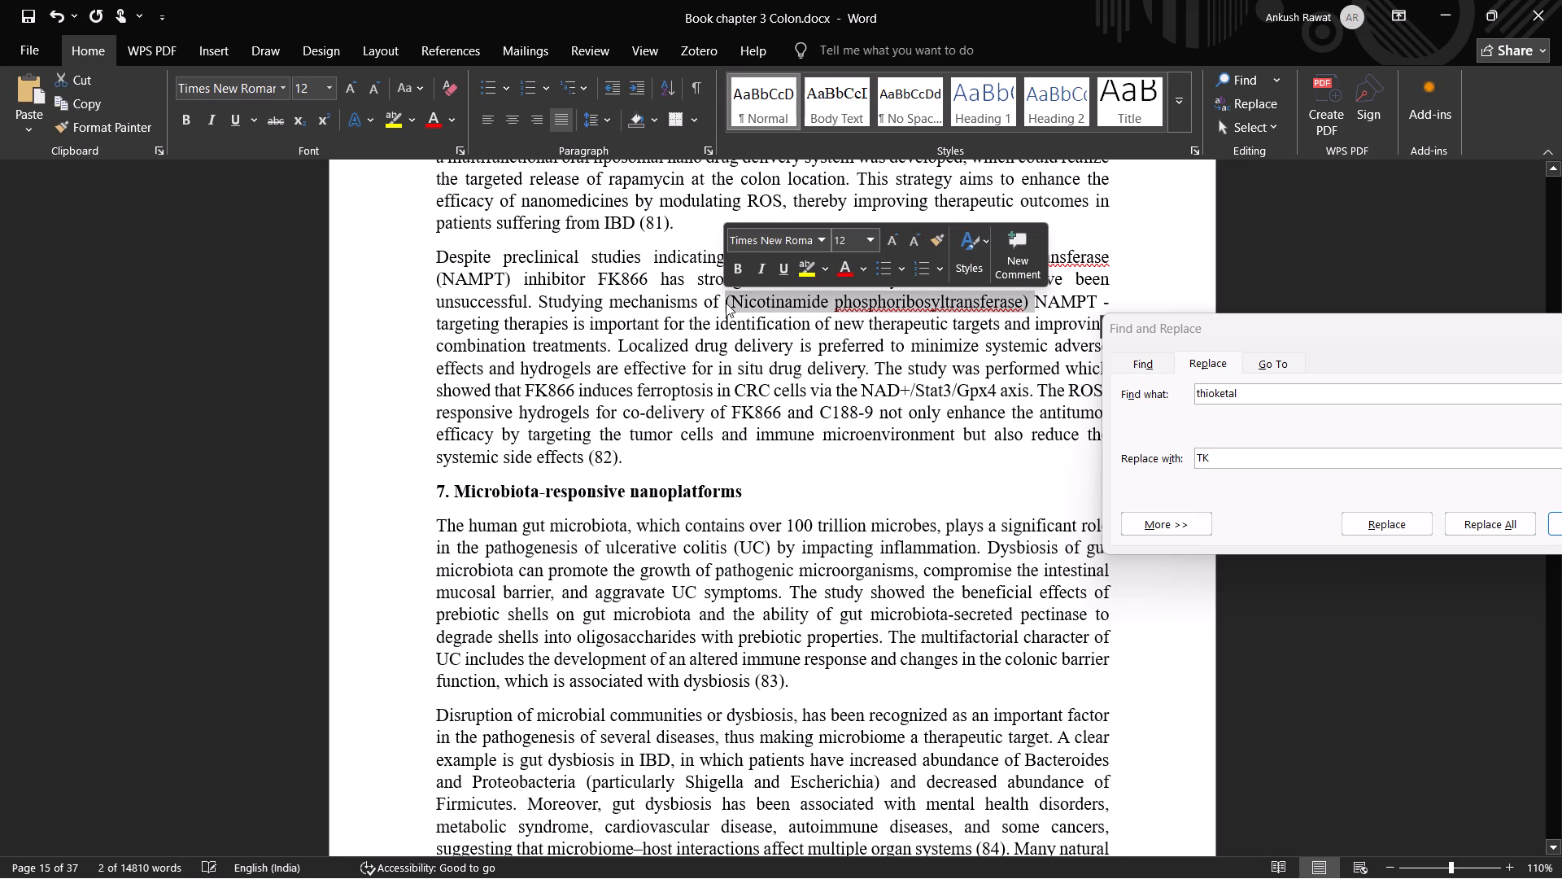
key("BackSpace")
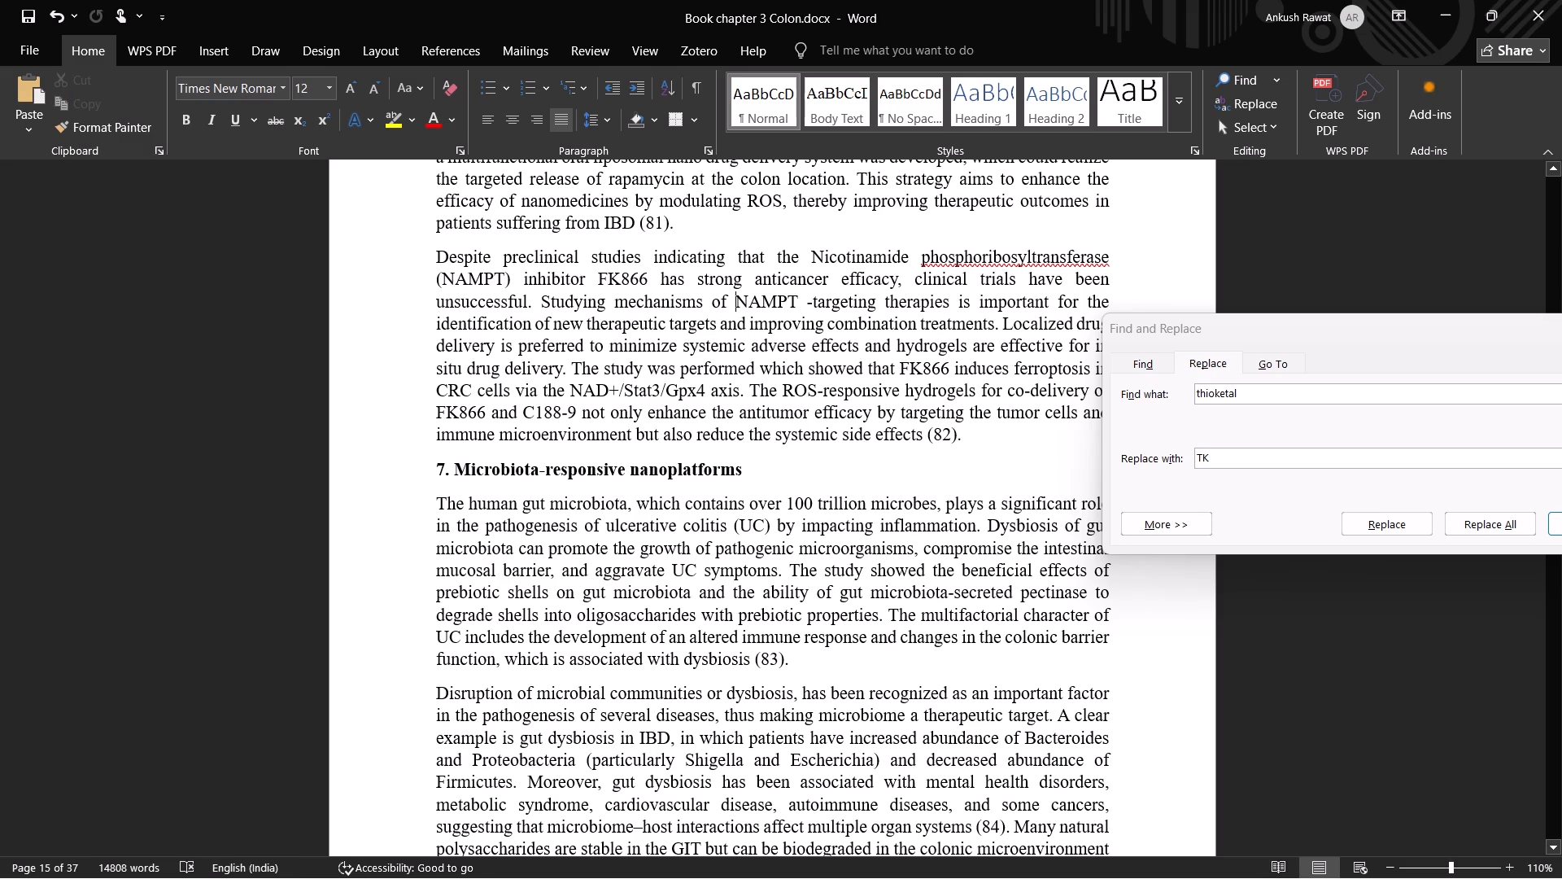
Set up a replacement of "ulcerative colitis", without a trailing space, with the abbreviation "UC".
scroll(630, 444, "down", 2)
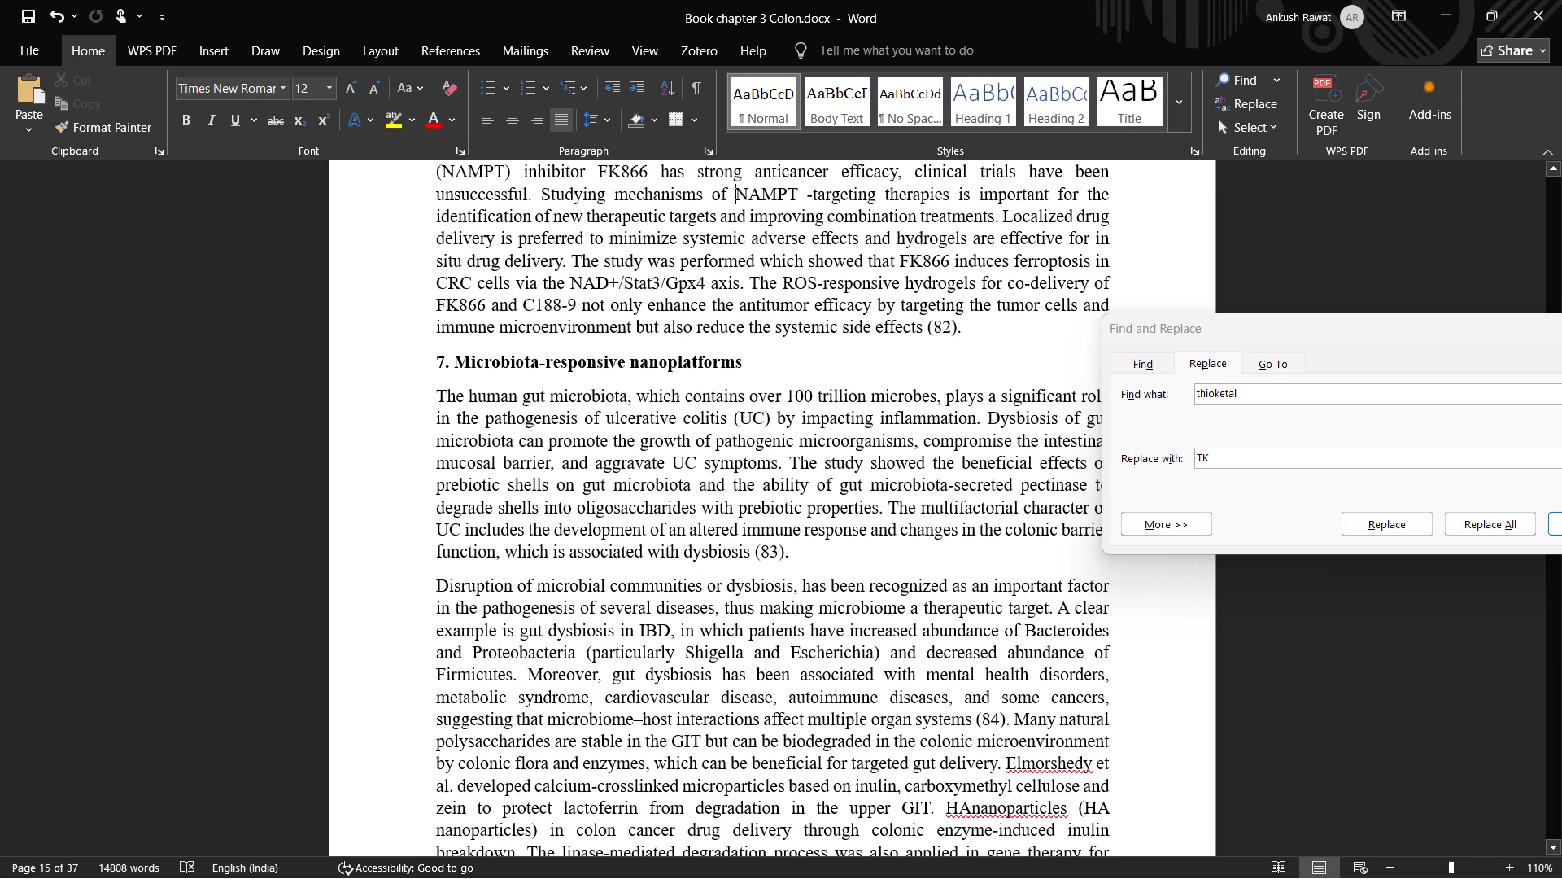
left_click_drag(605, 418, 722, 422)
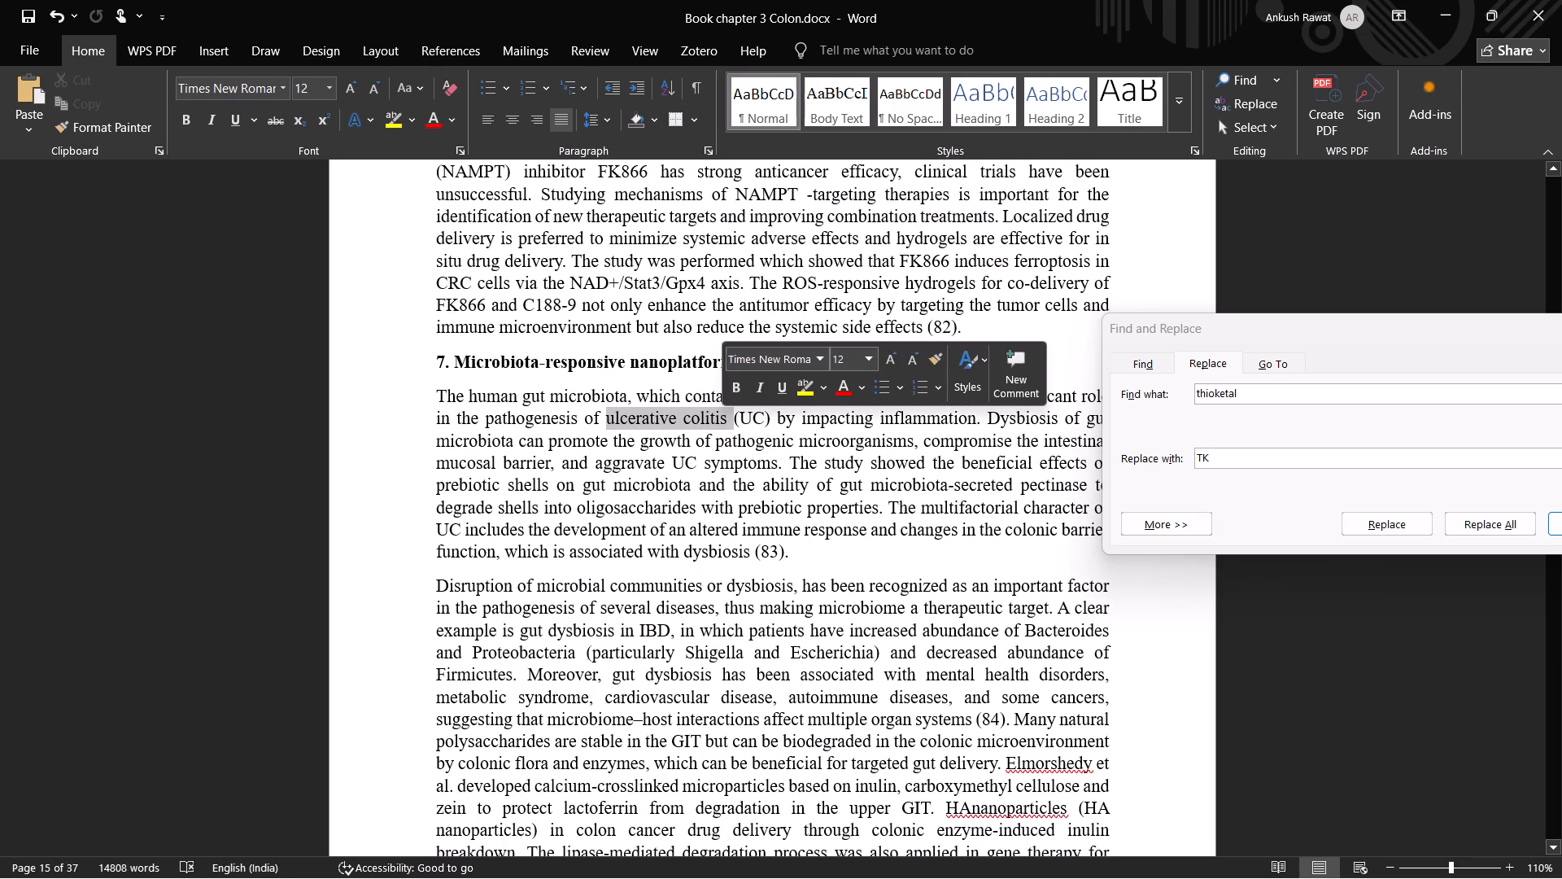
key("ctrl+c")
key("ctrl+c")
key("ctrl+c")
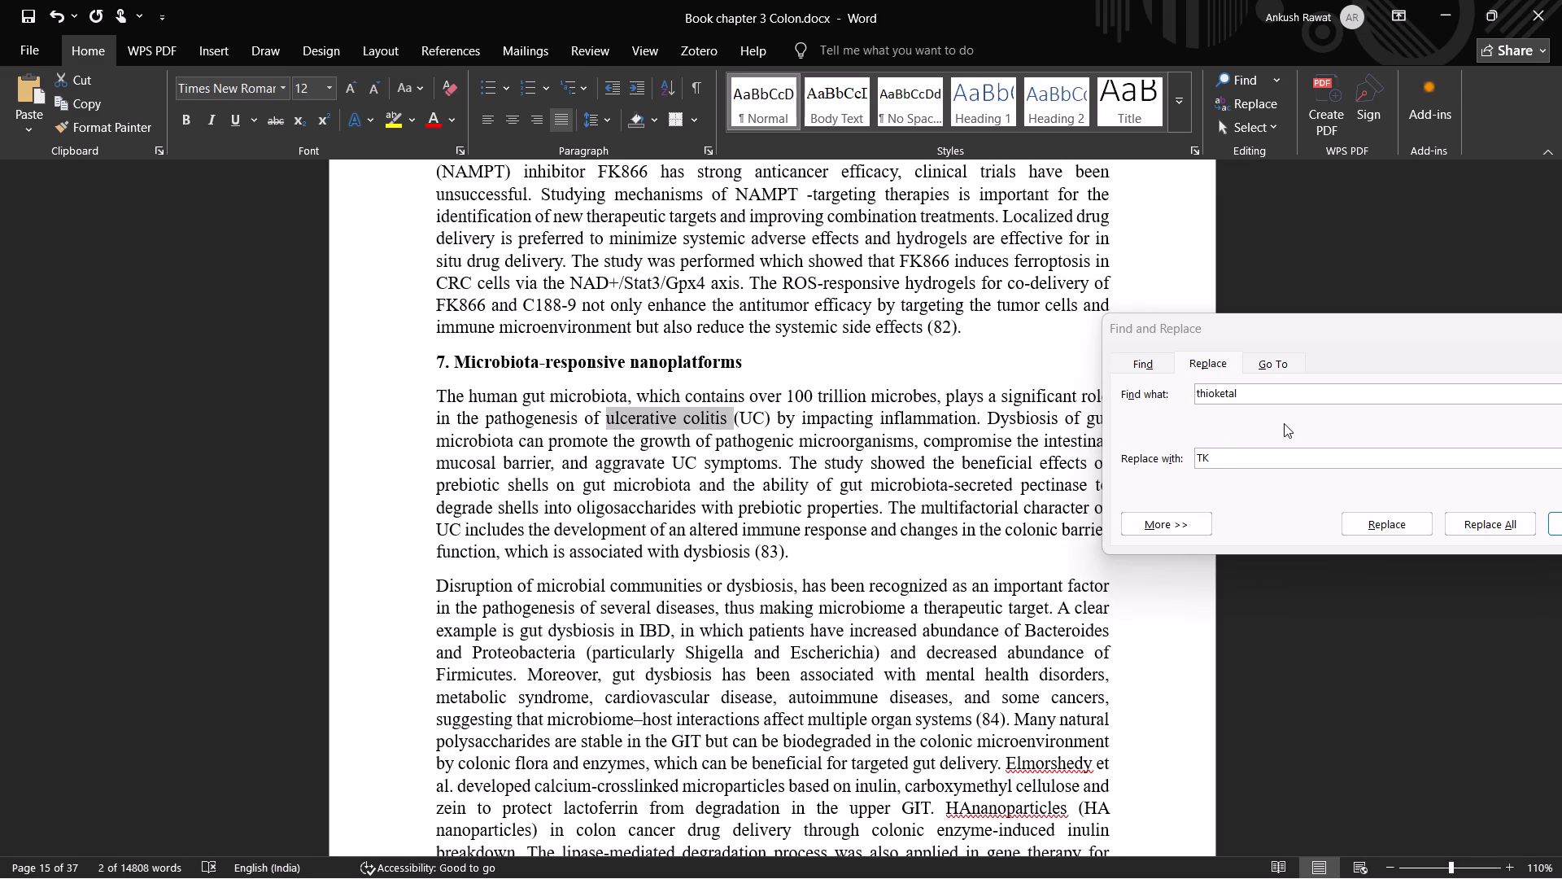
left_click_drag(1247, 391, 1183, 404)
key("ctrl+v")
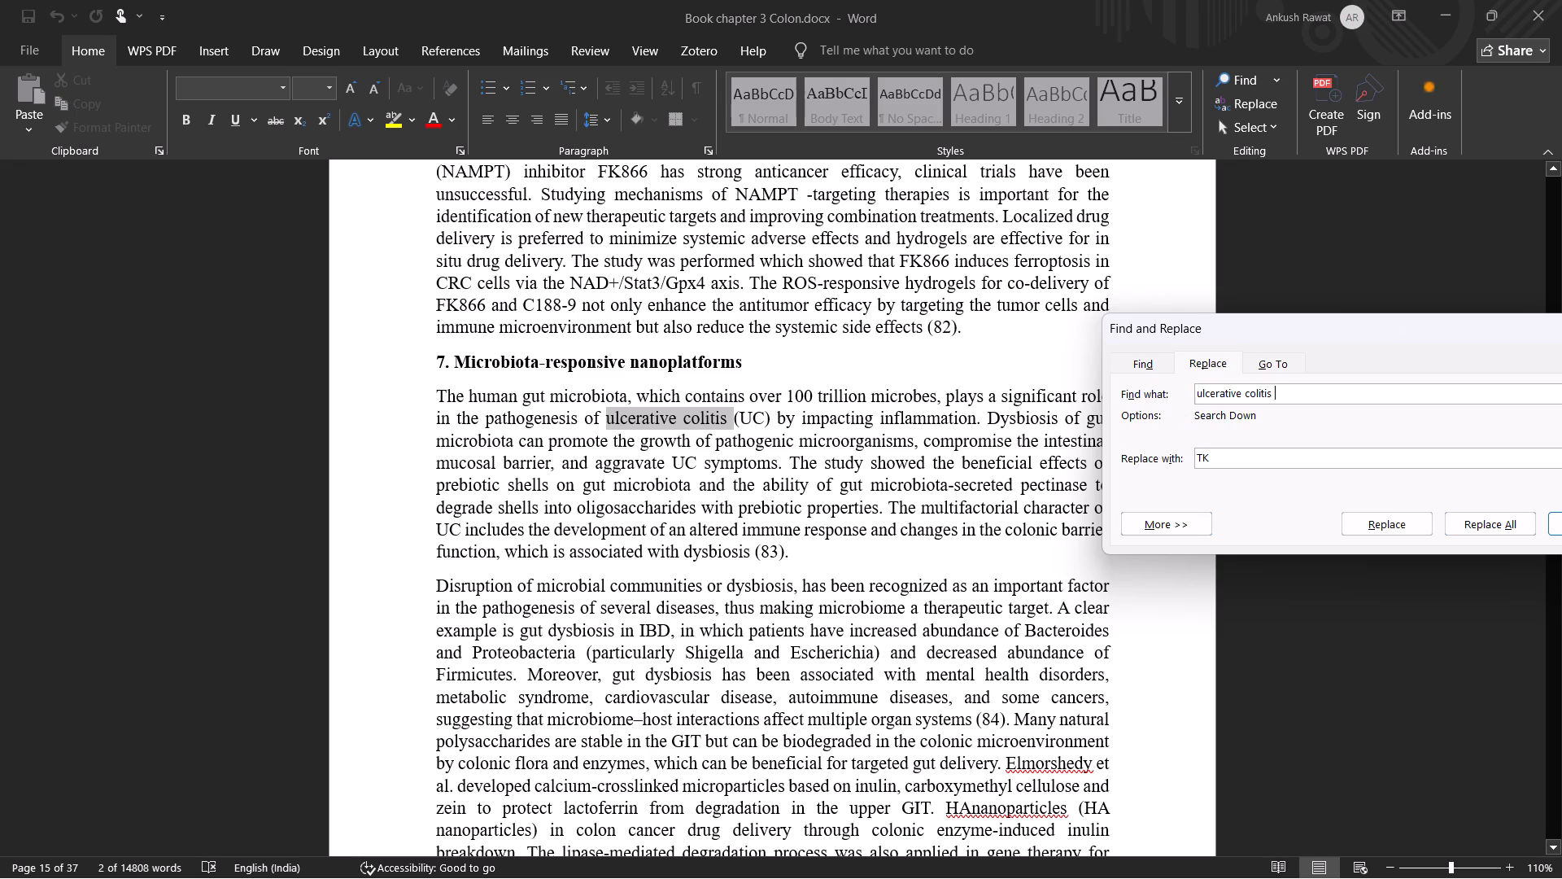
double_click(749, 424)
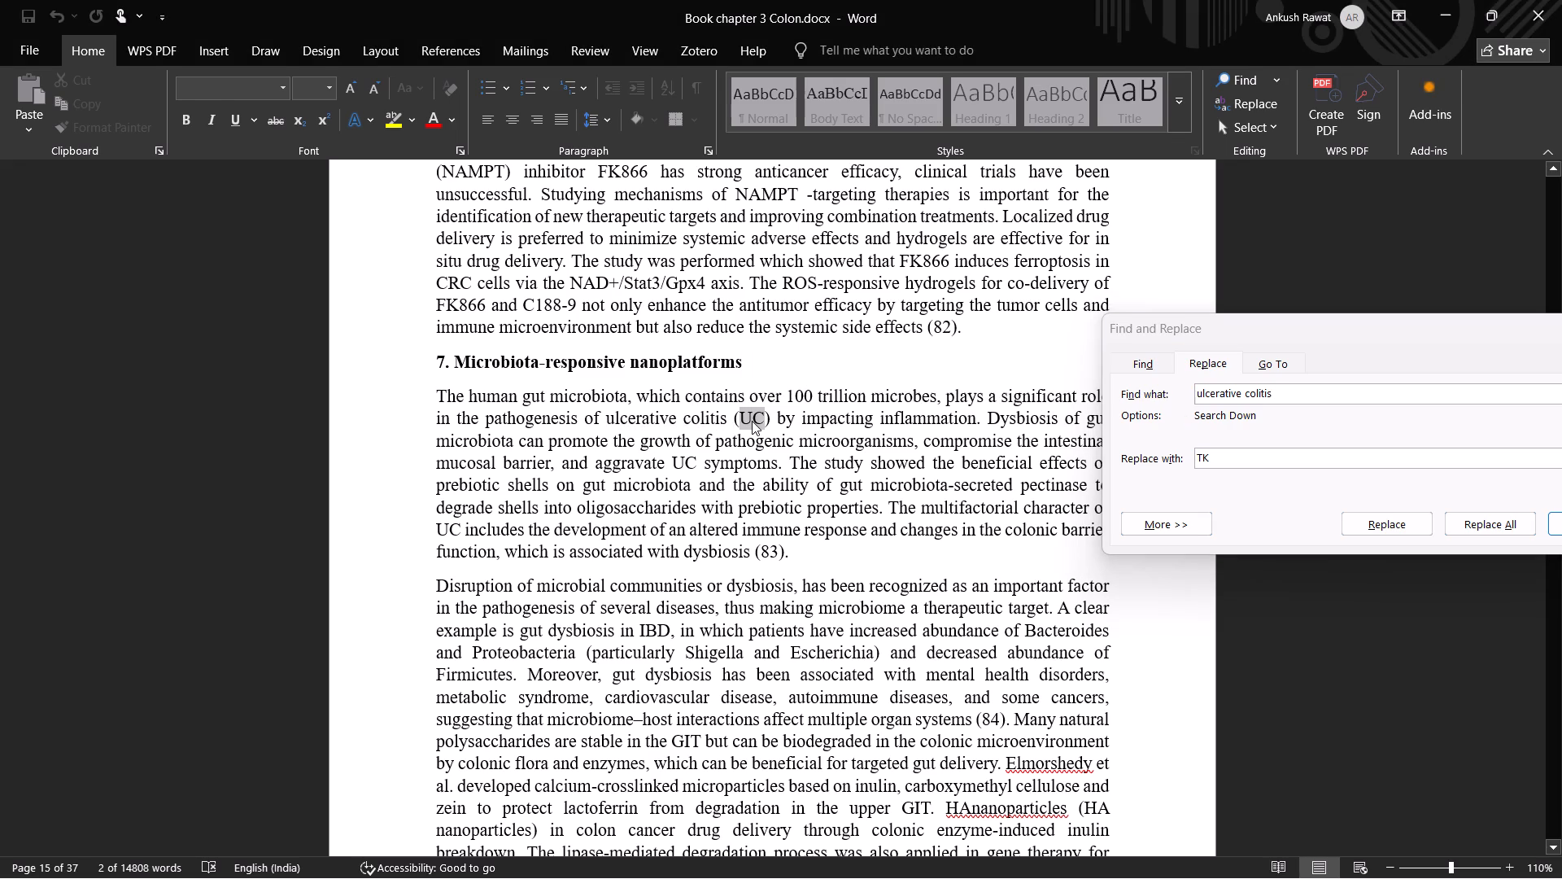
key("ctrl+c")
double_click(1208, 457)
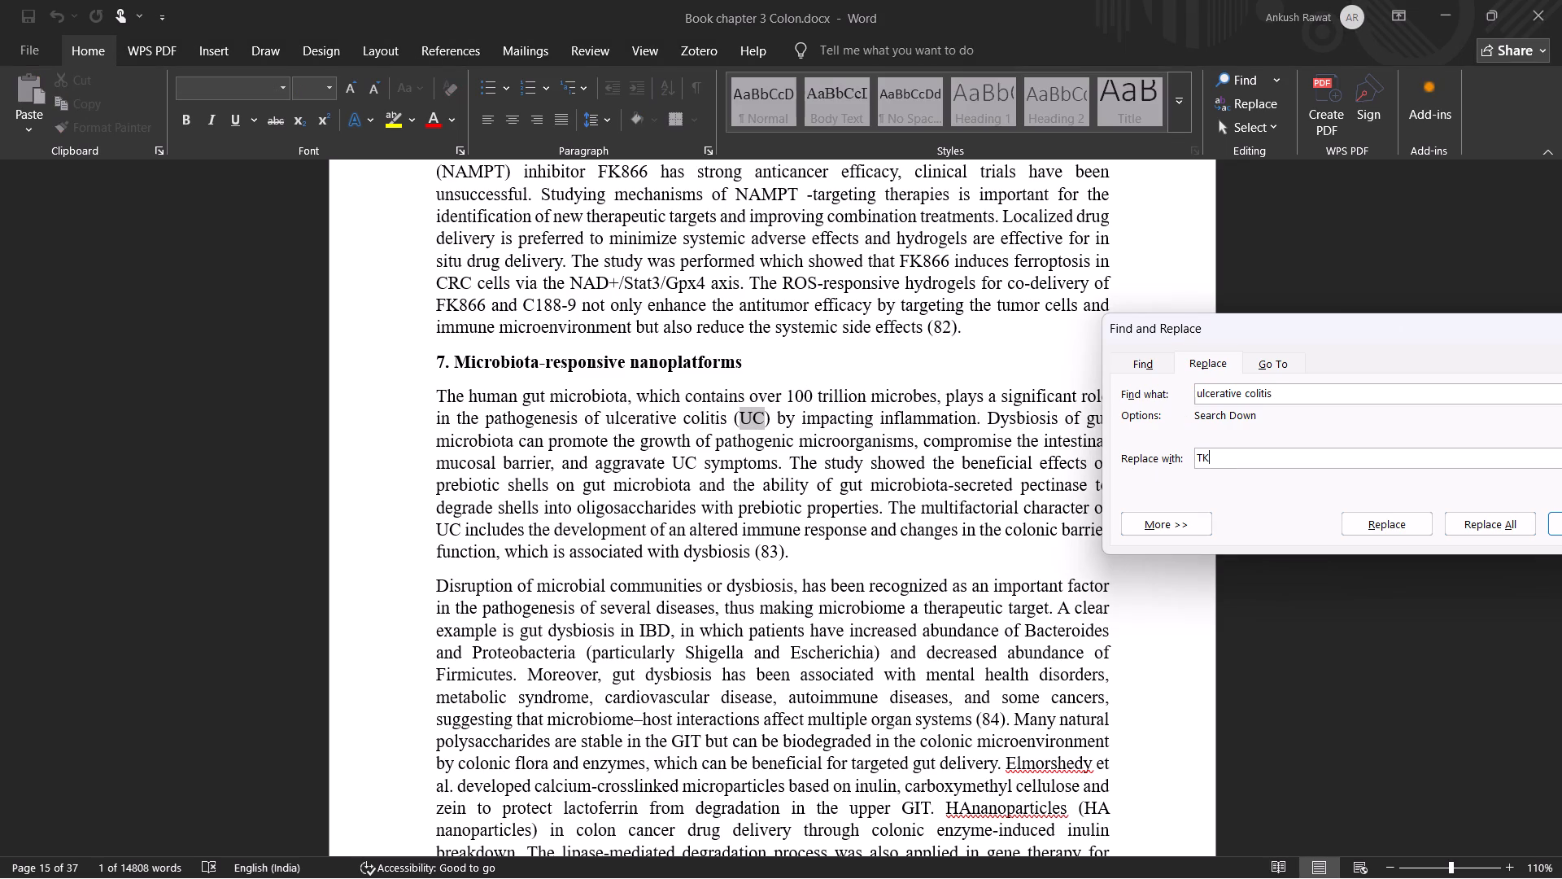
double_click(1200, 458)
key("ctrl+v")
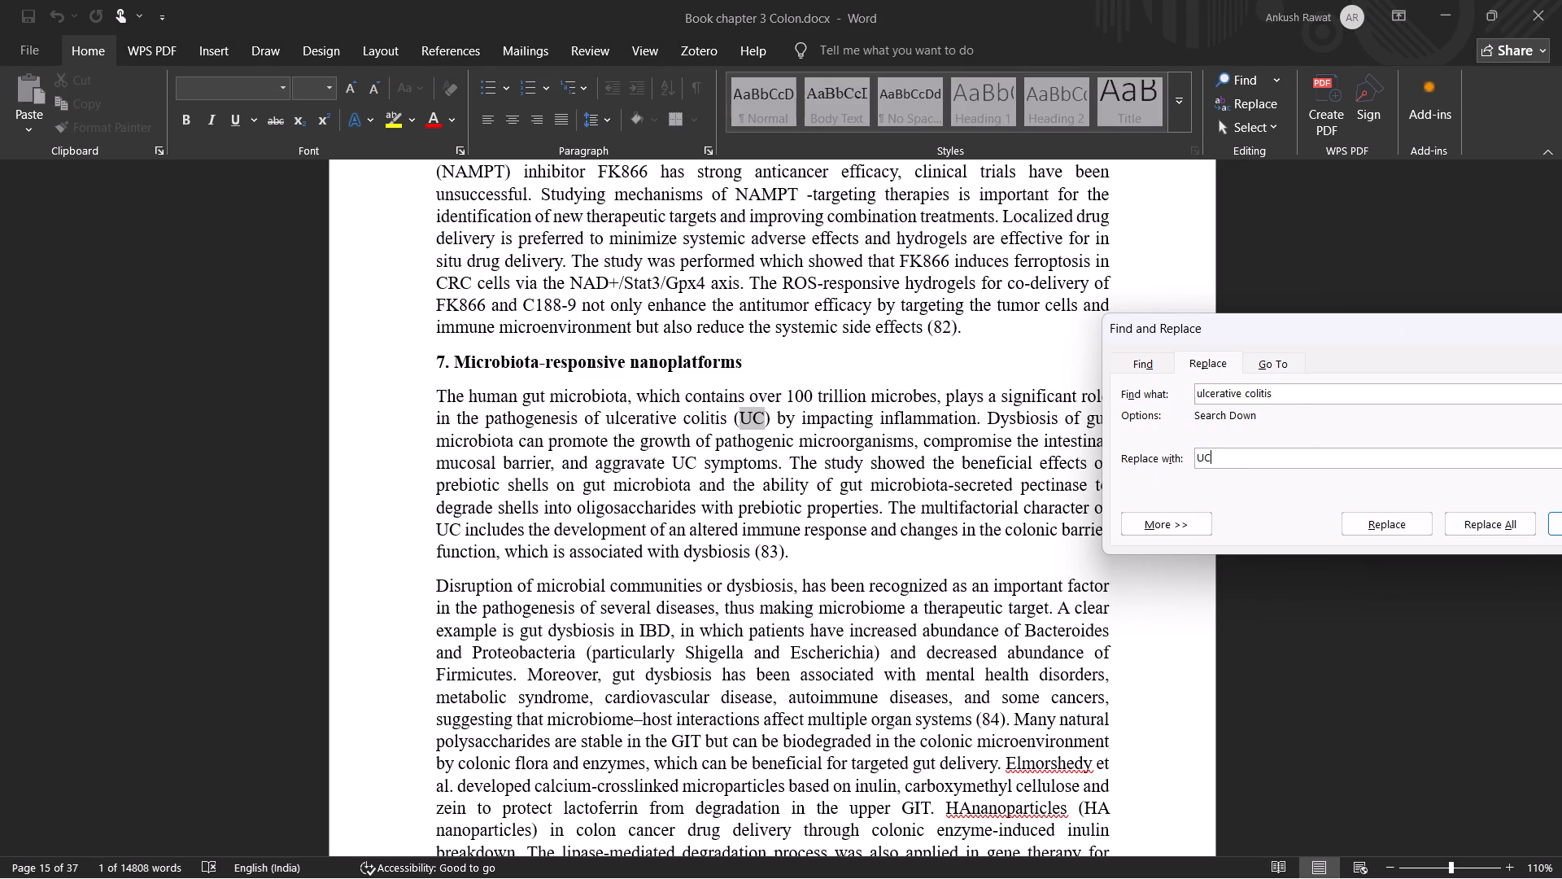
left_click(1281, 386)
key("BackSpace")
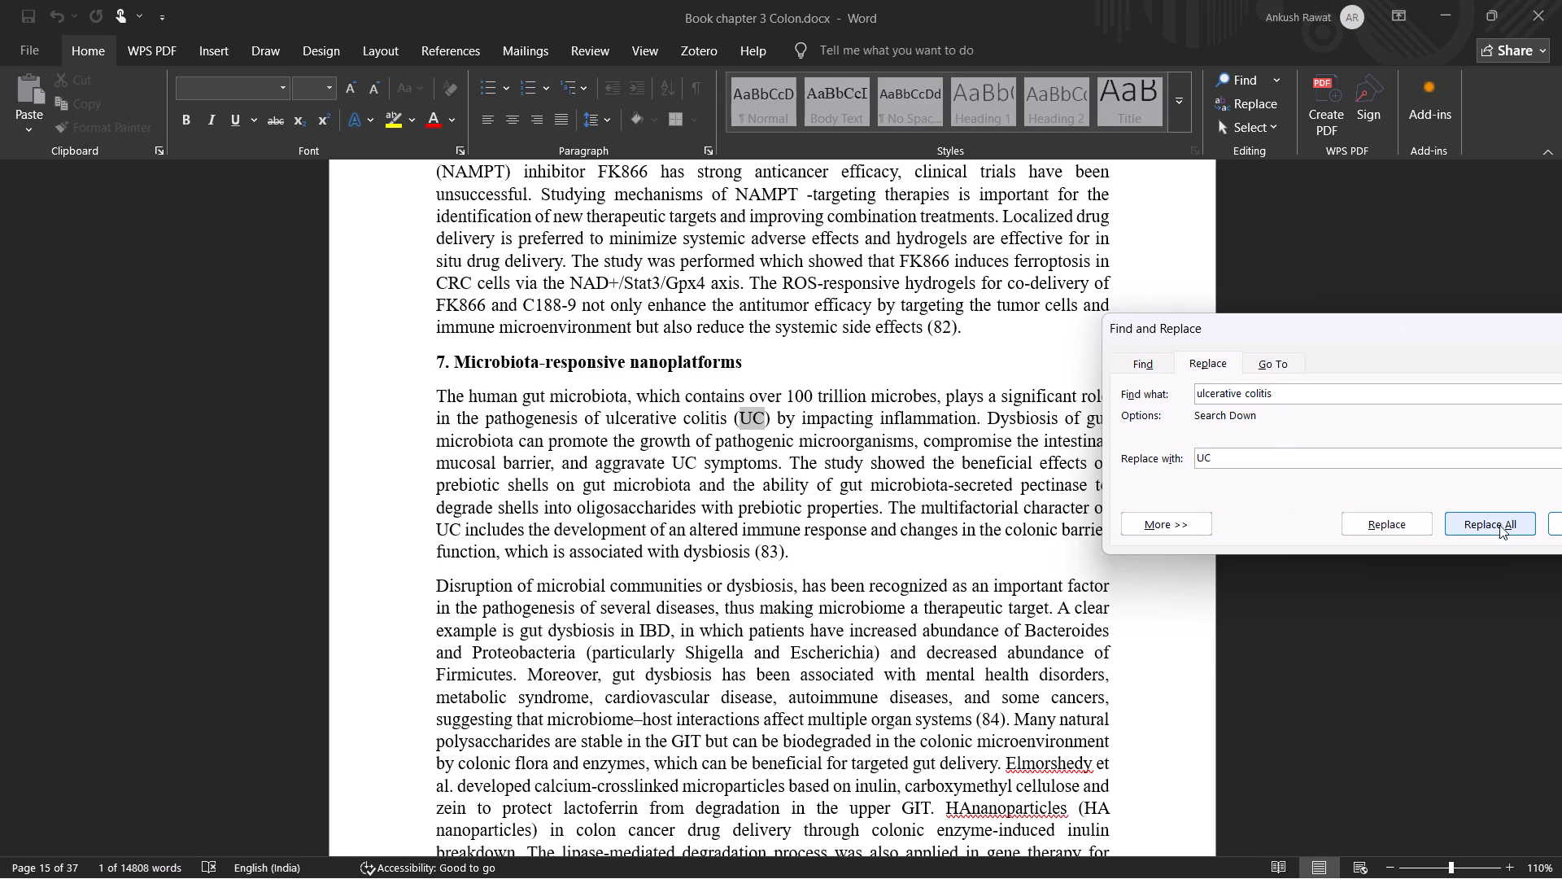
Look through the occurrences of "ulcerative colitis" from section 7 through section 10.2.
left_click(1559, 519)
left_click(1559, 519)
left_click(1559, 519)
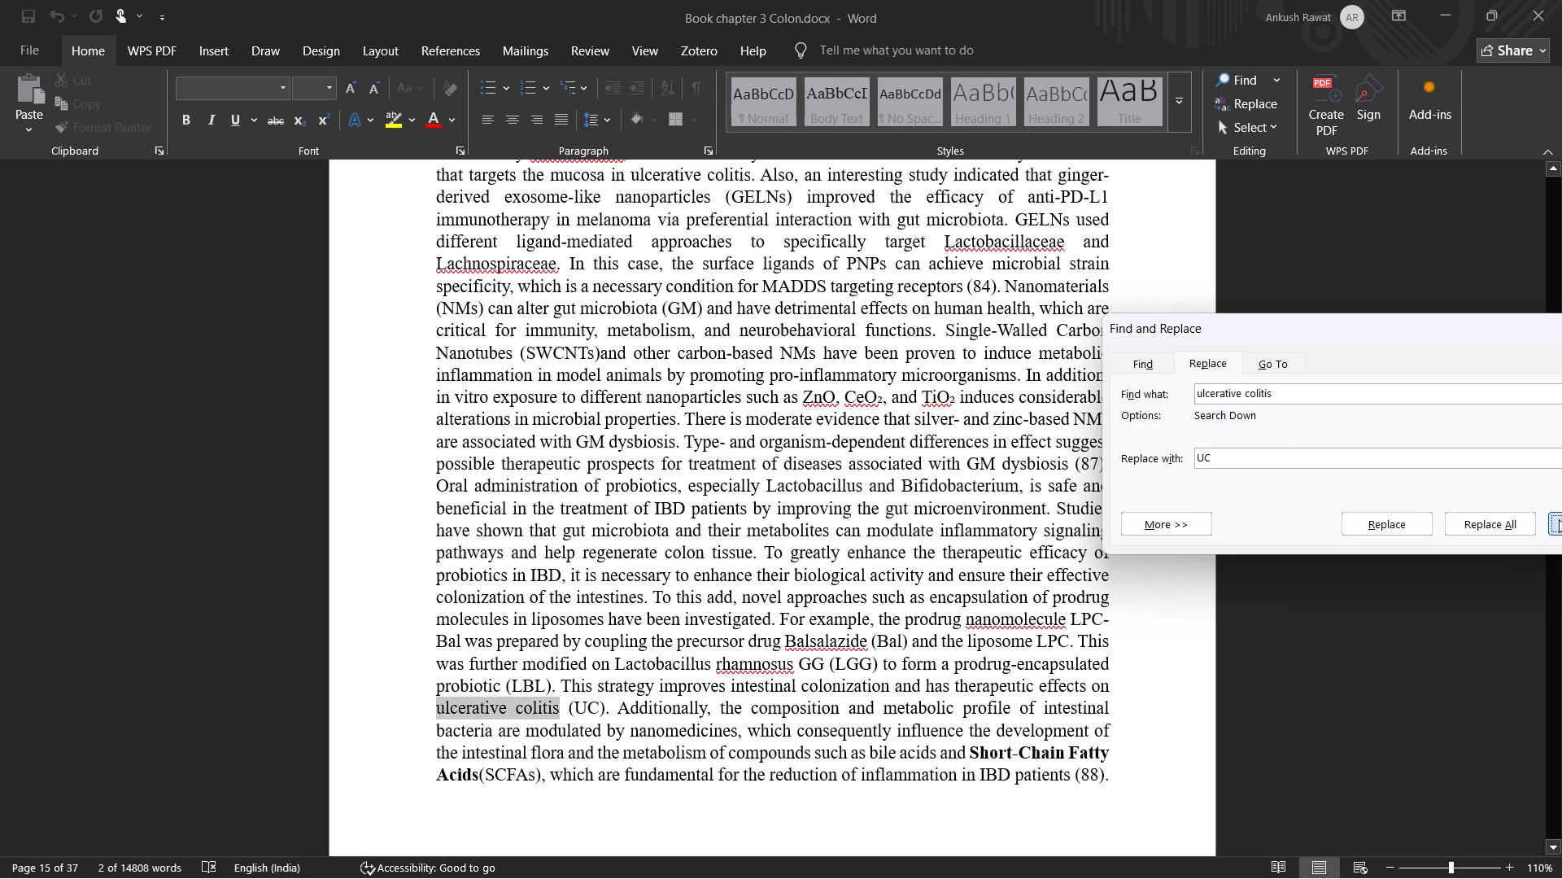
left_click(1559, 519)
triple_click(1559, 519)
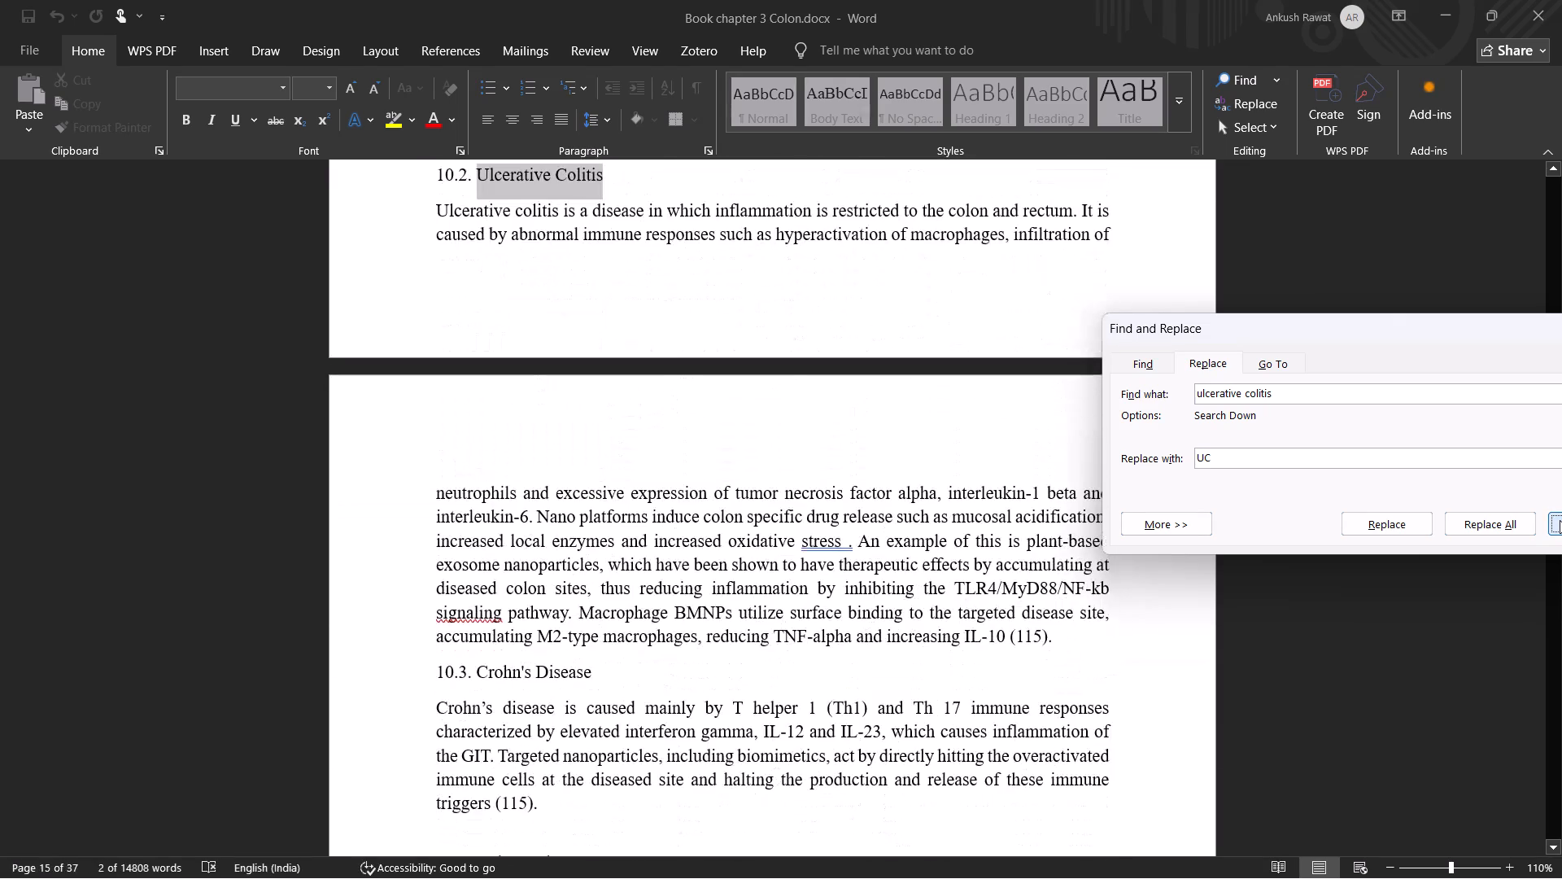
left_click(1560, 520)
left_click(1411, 243)
left_click_drag(1429, 330, 1416, 331)
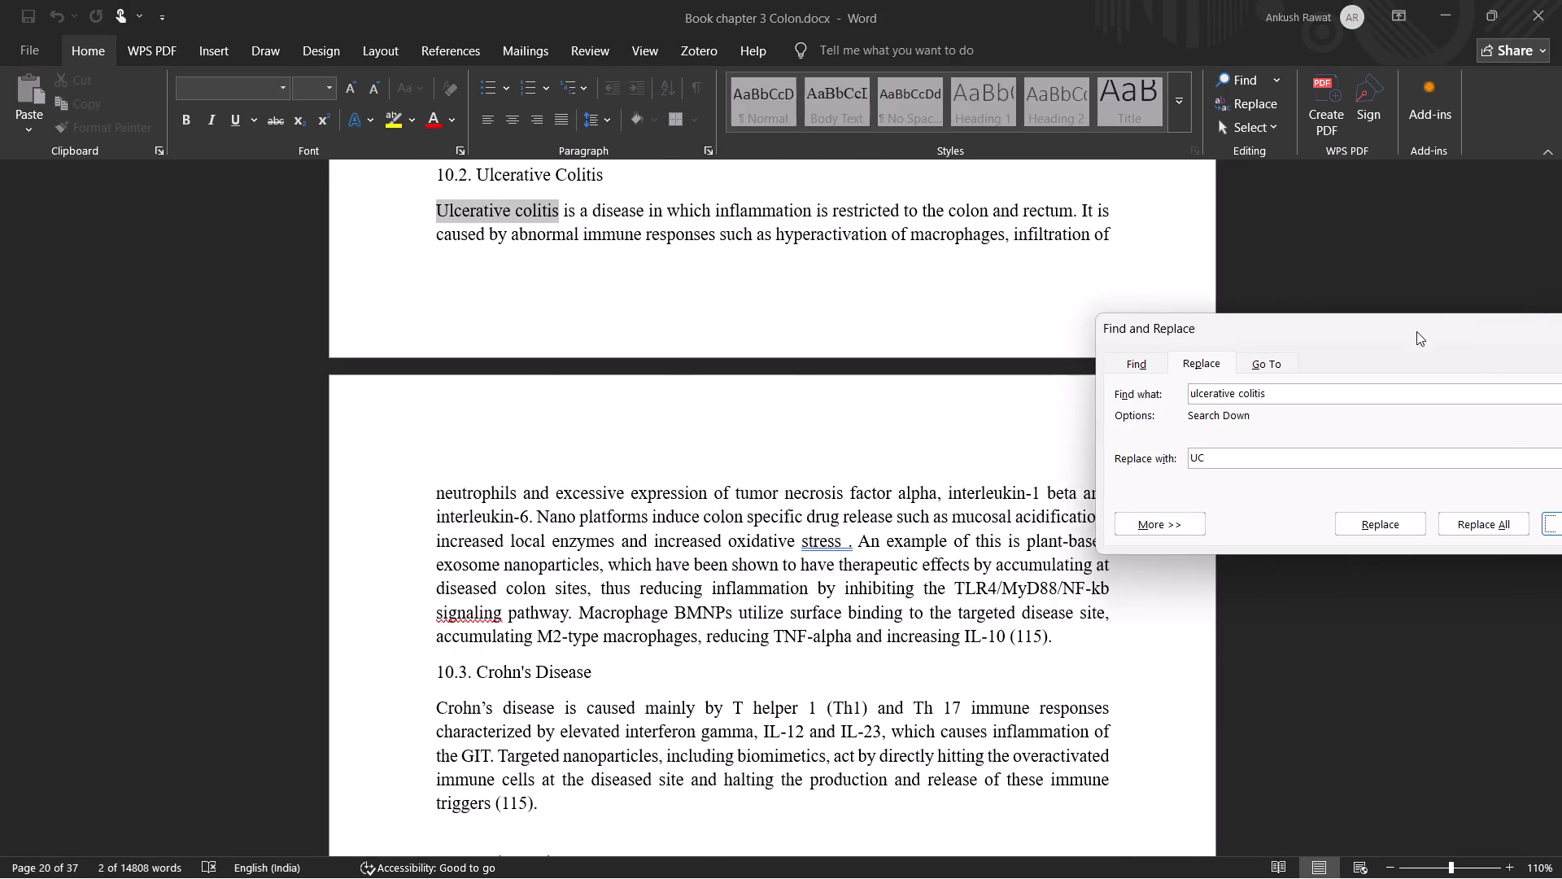
left_click_drag(1416, 331, 1111, 357)
Insert "(UC)" after the first "ulcerative colitis" in the chapter, in section 2's paragraph on the GIT pH gradient.
left_click_drag(1552, 536, 1503, 199)
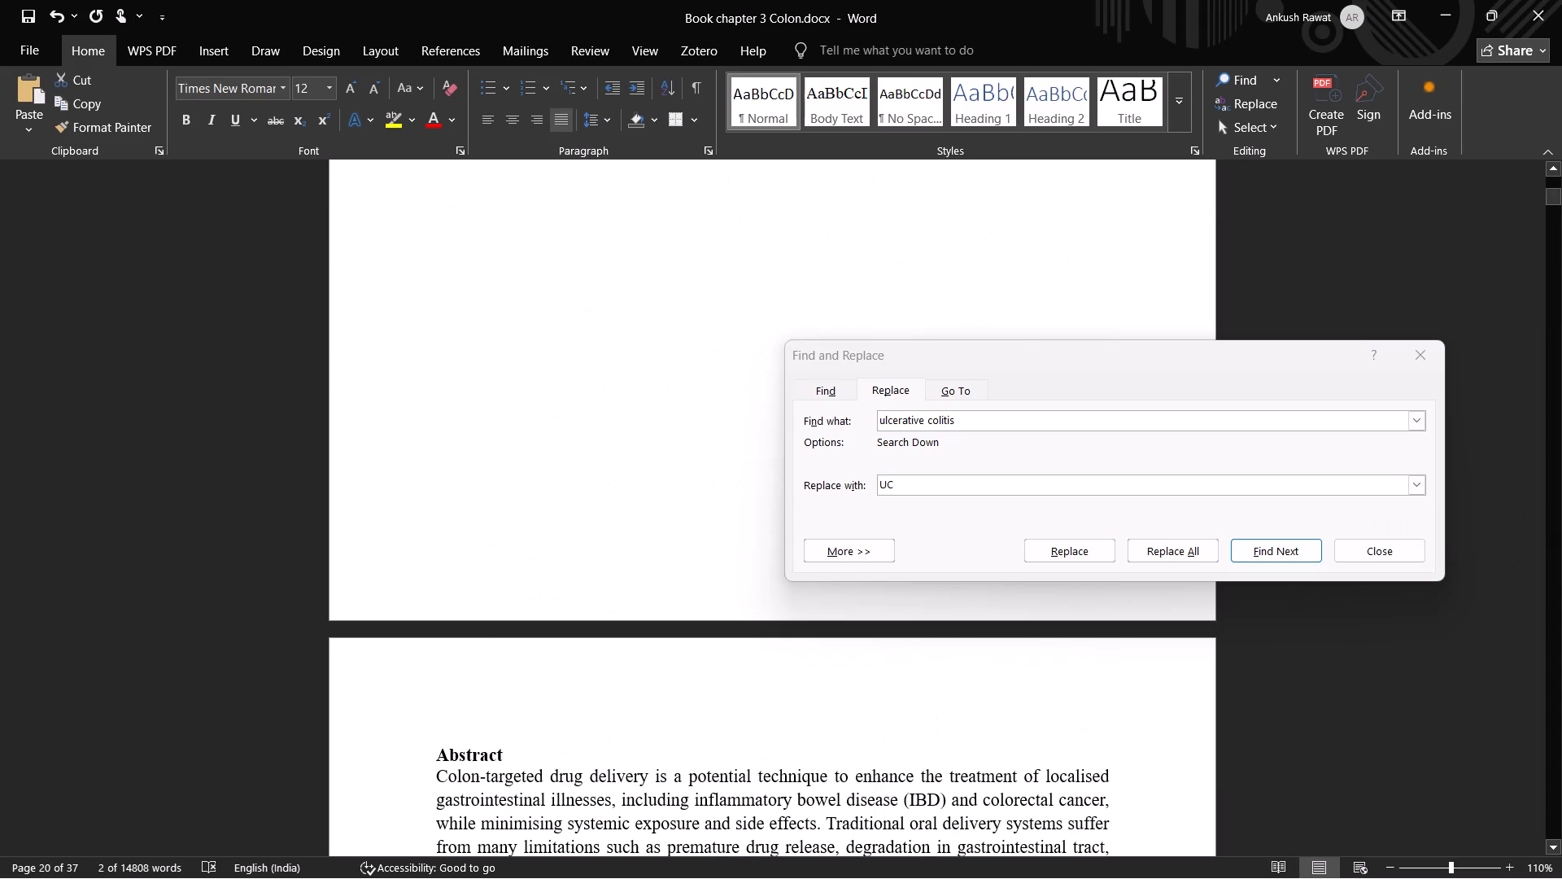
left_click(1373, 208)
left_click(1264, 549)
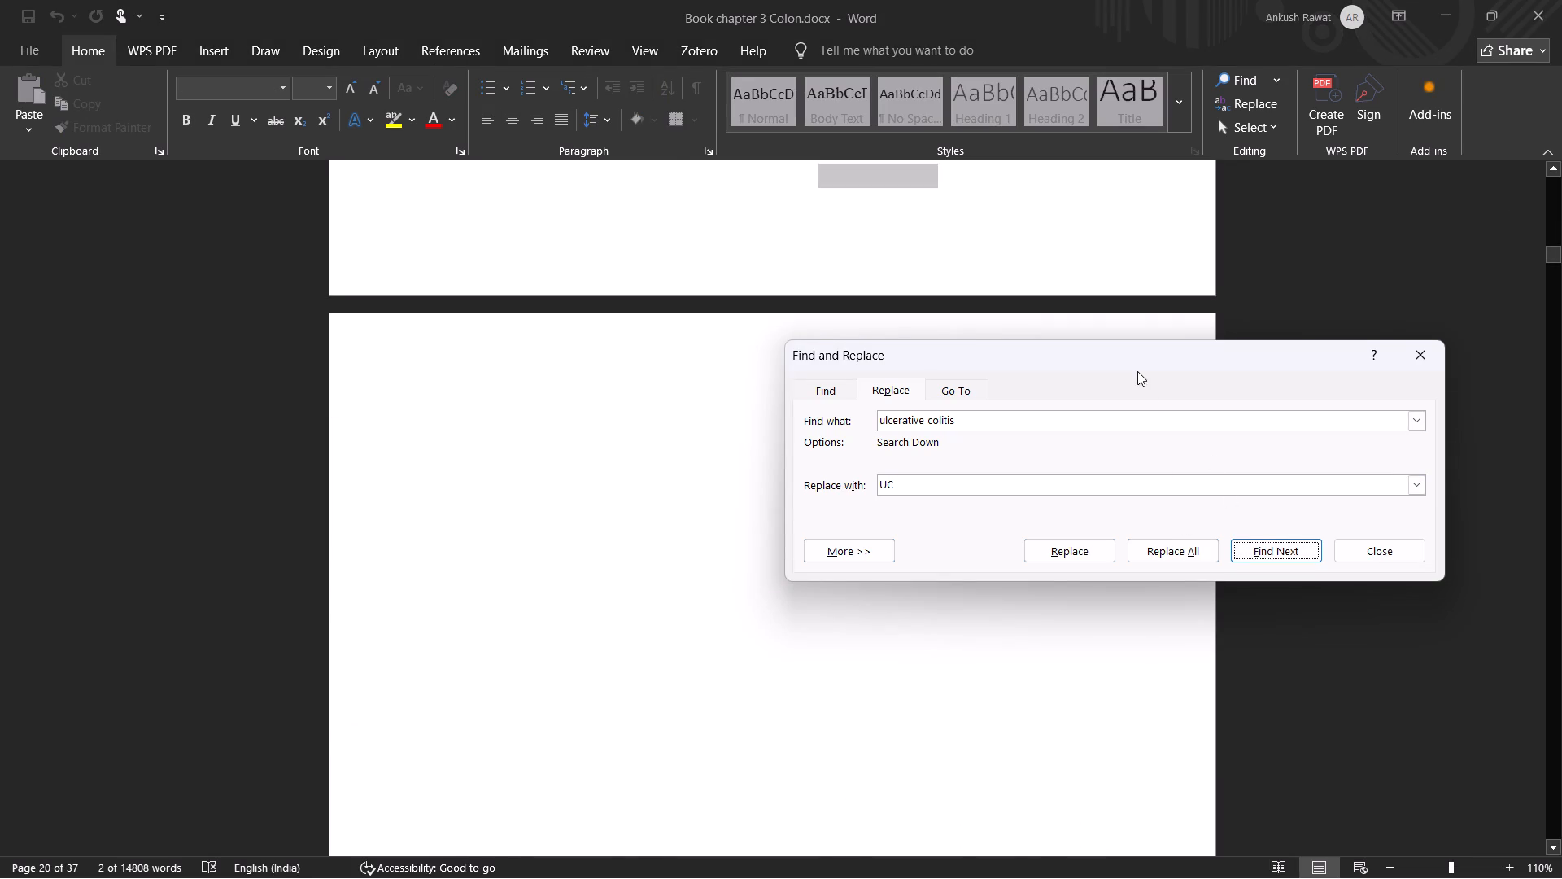
left_click_drag(1154, 364, 1264, 402)
scroll(561, 451, "up", 1)
scroll(558, 452, "down", 1)
scroll(558, 452, "up", 3)
scroll(558, 452, "down", 1)
scroll(558, 452, "up", 1)
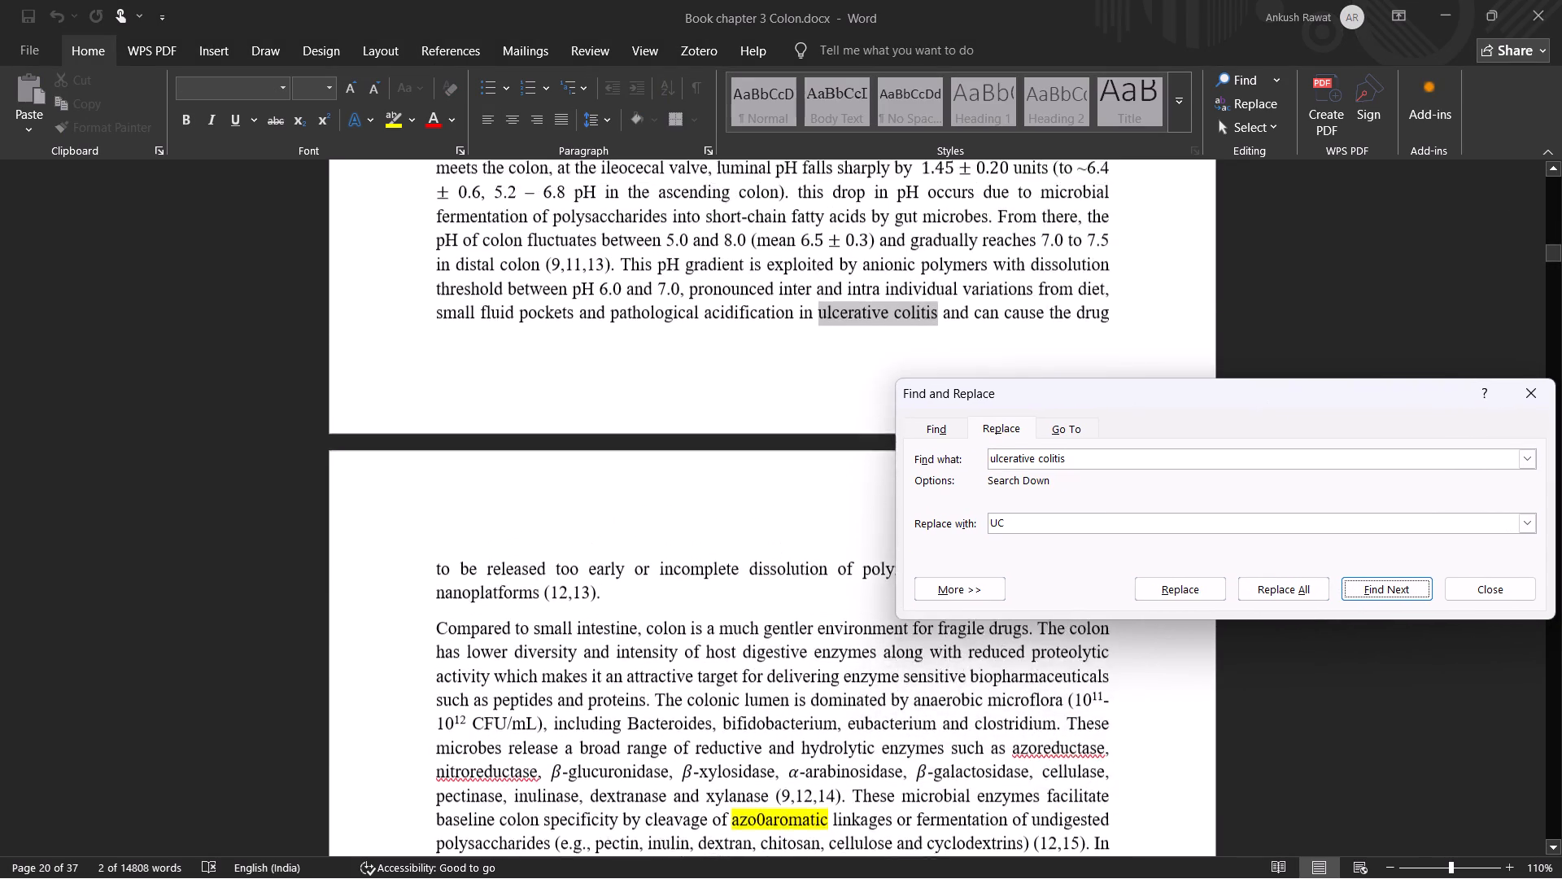
scroll(557, 452, "up", 3)
scroll(514, 478, "down", 2)
scroll(514, 478, "up", 1)
scroll(364, 466, "up", 1)
scroll(358, 485, "down", 3)
scroll(357, 488, "up", 2)
scroll(357, 488, "down", 2)
scroll(357, 488, "up", 1)
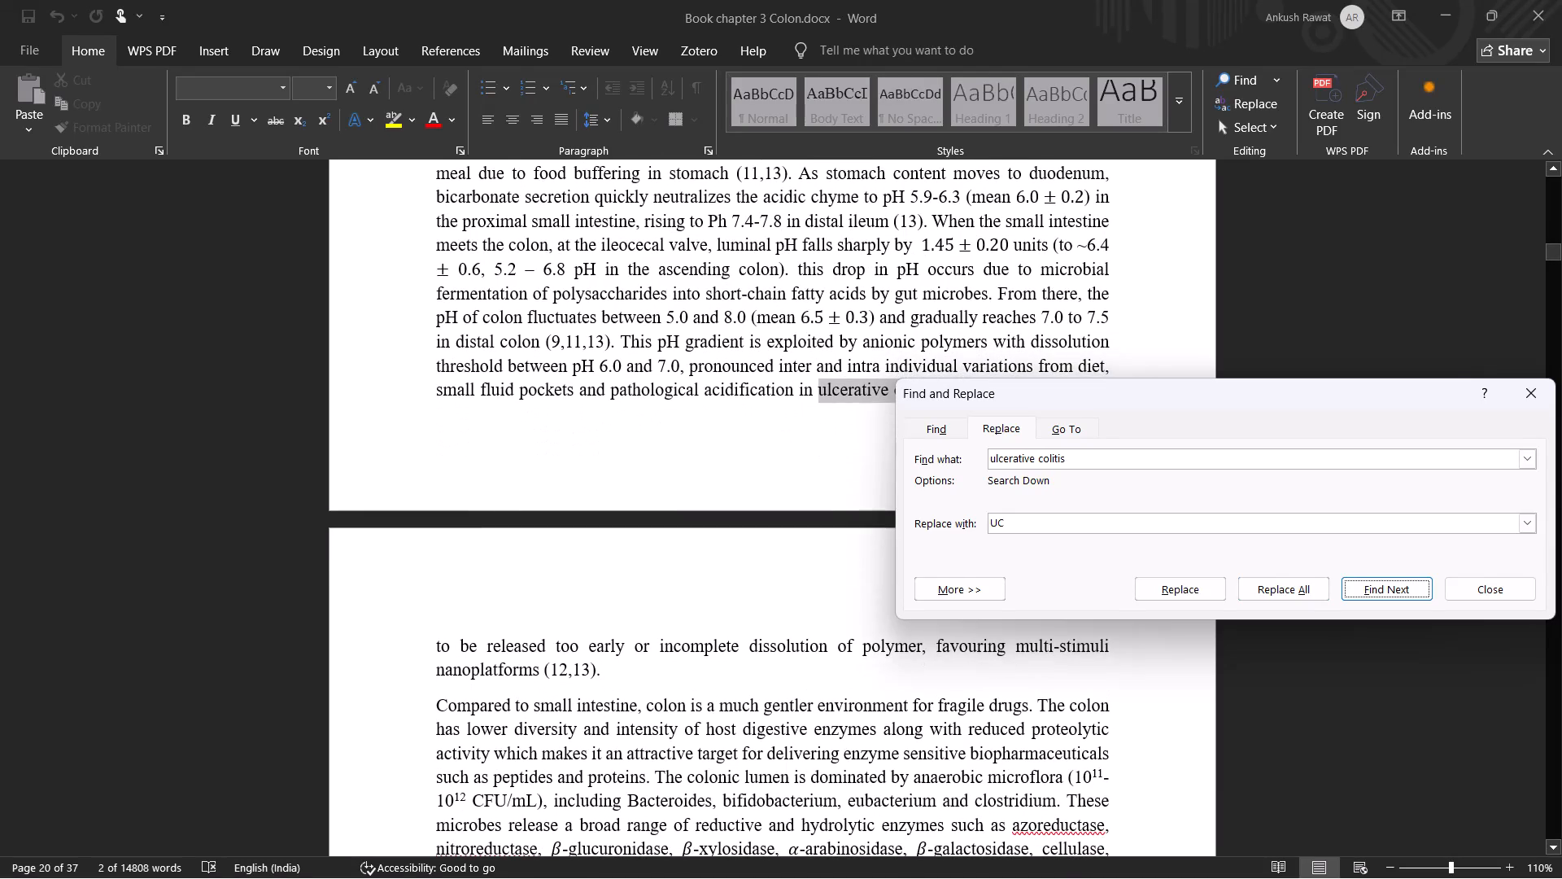
middle_click_drag(360, 459, 369, 302)
middle_click_drag(390, 396, 395, 278)
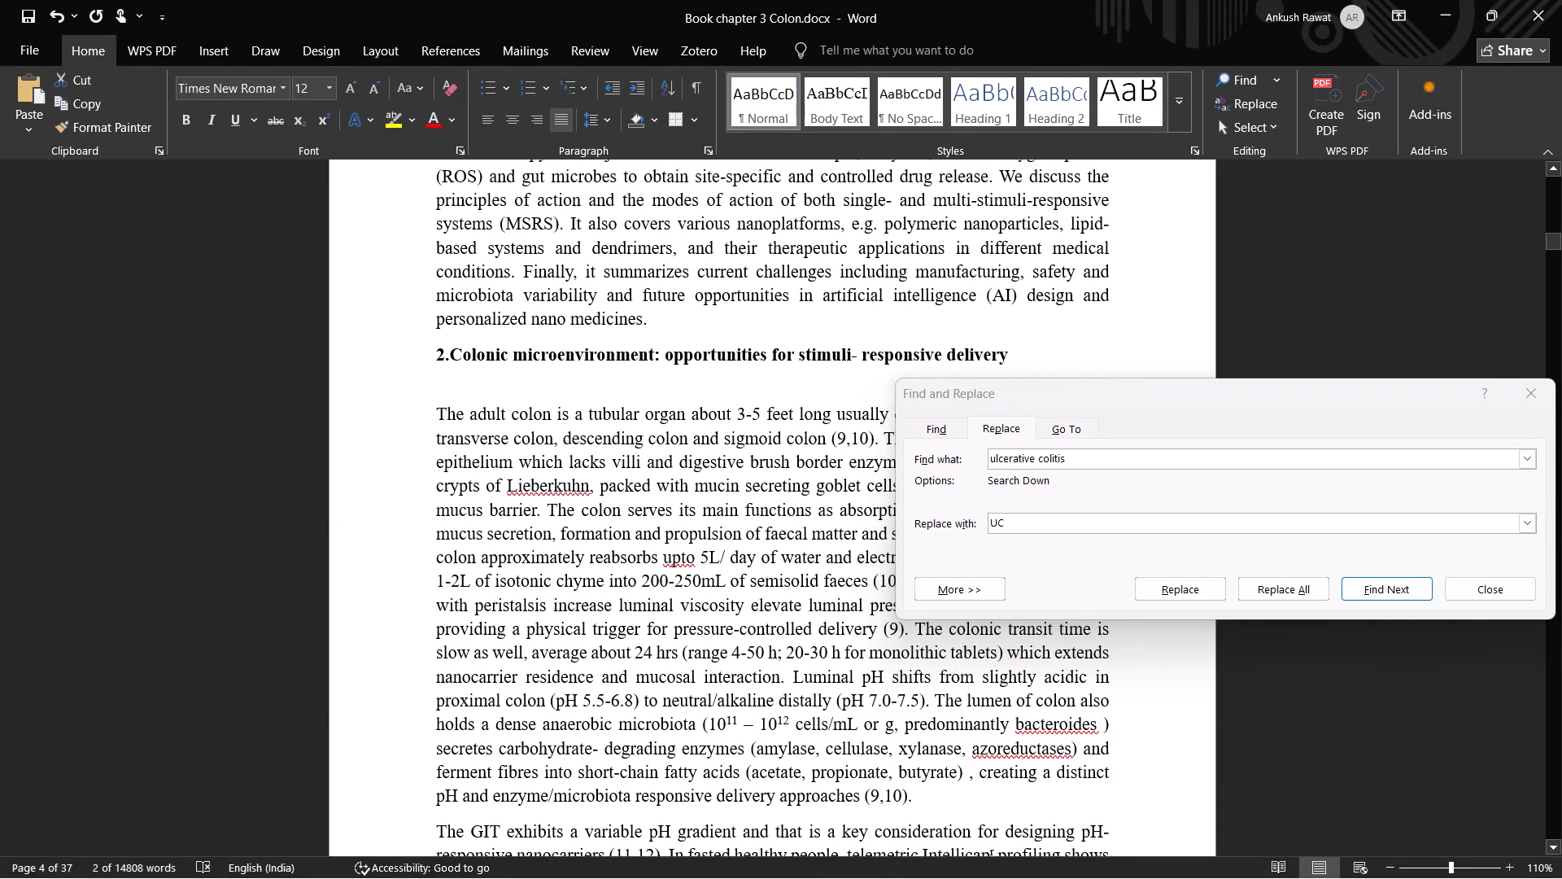
middle_click_drag(413, 338, 427, 457)
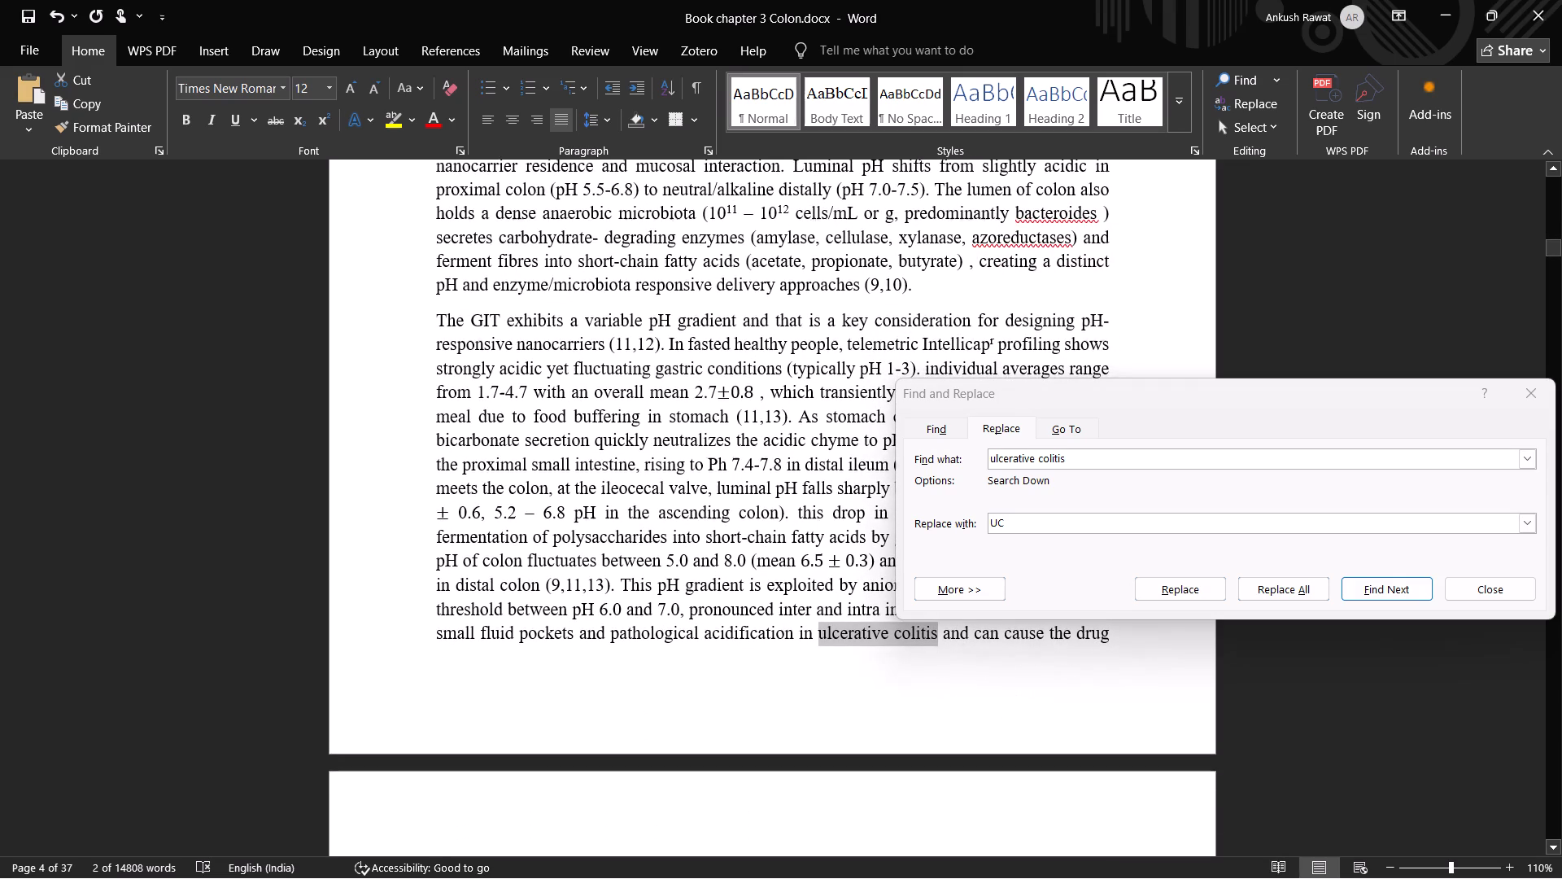
left_click(938, 644)
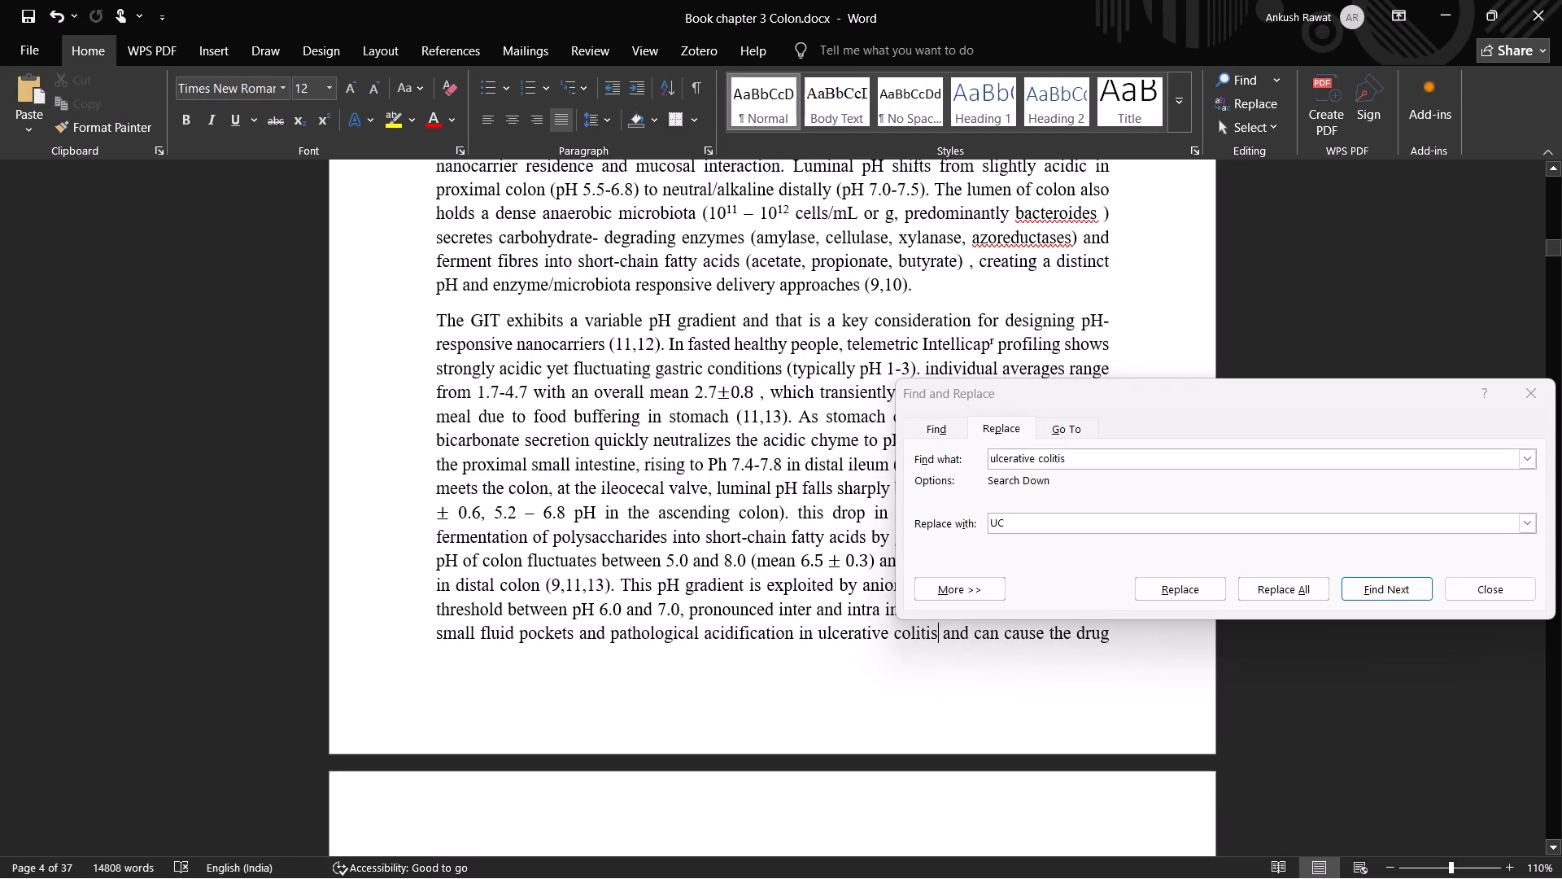
key("space")
key("shift+parenleft")
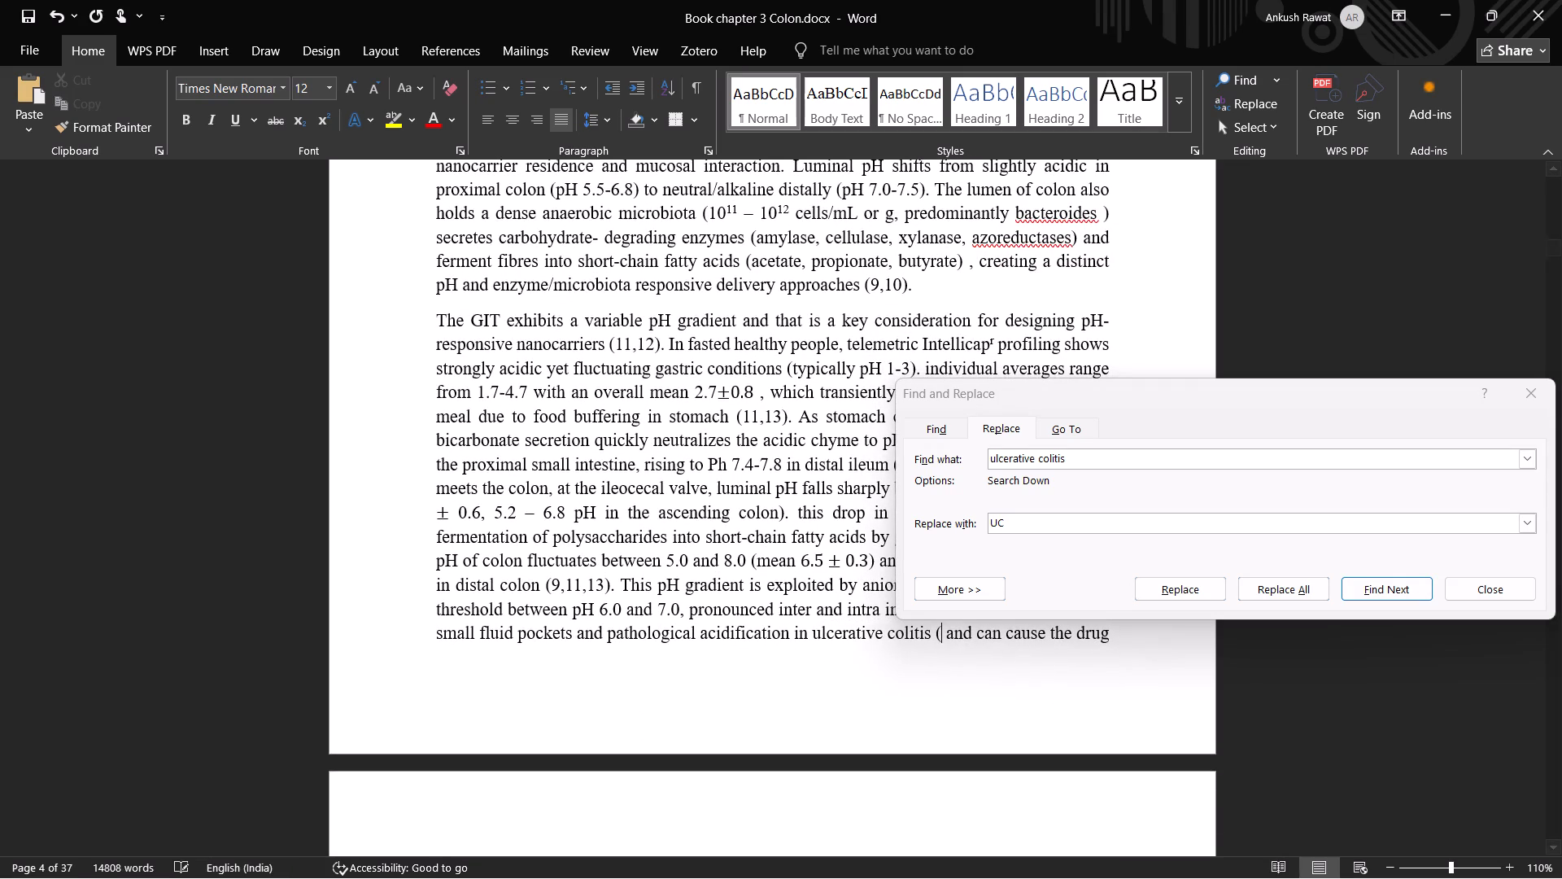
type("UC")
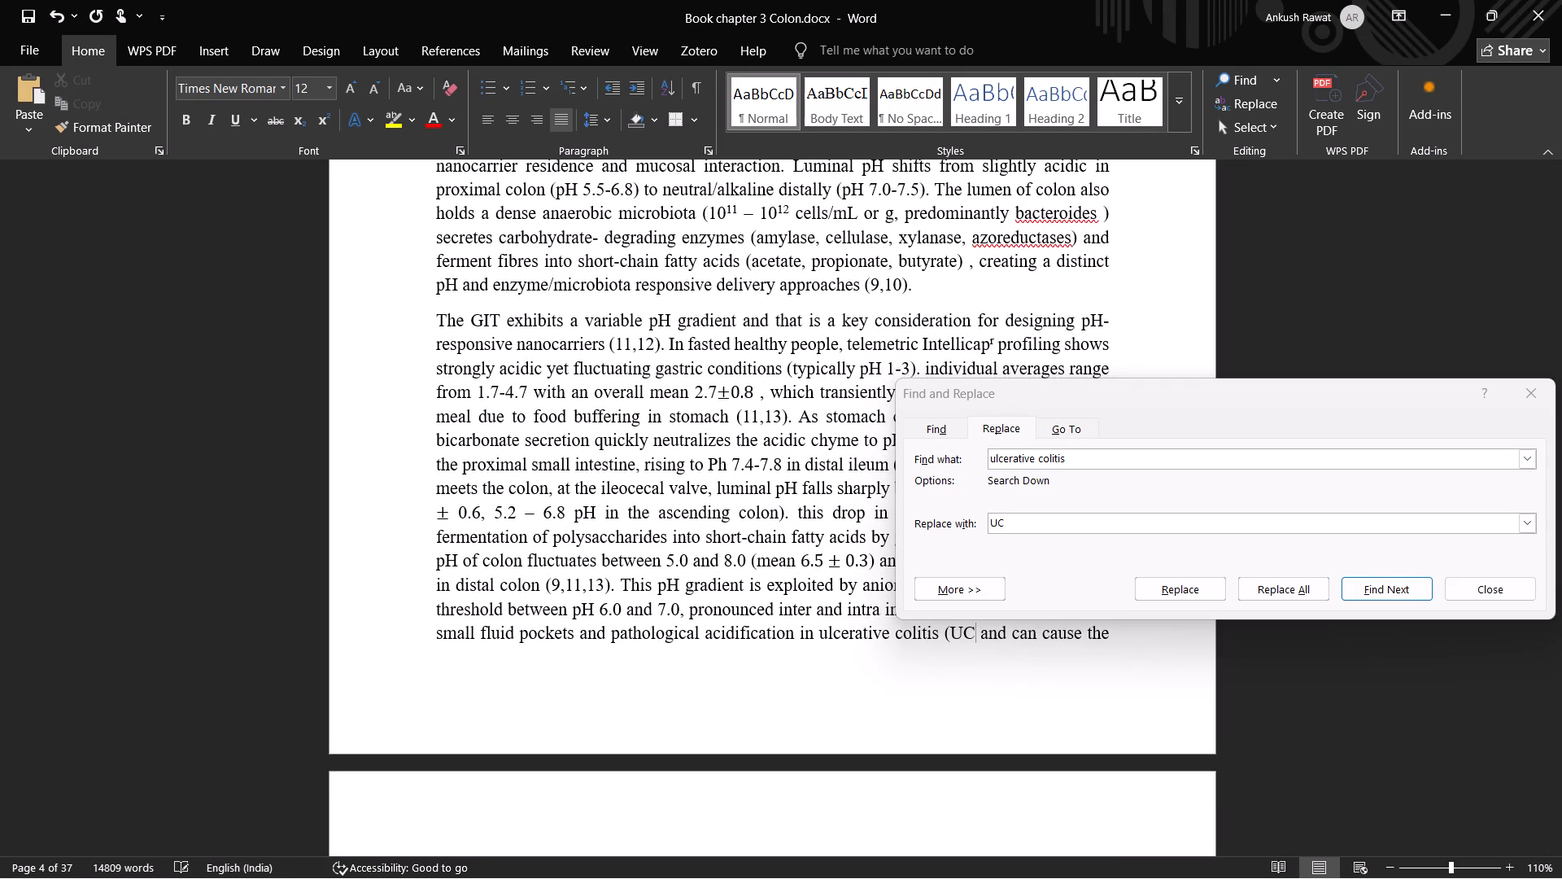
key("shift+parenright")
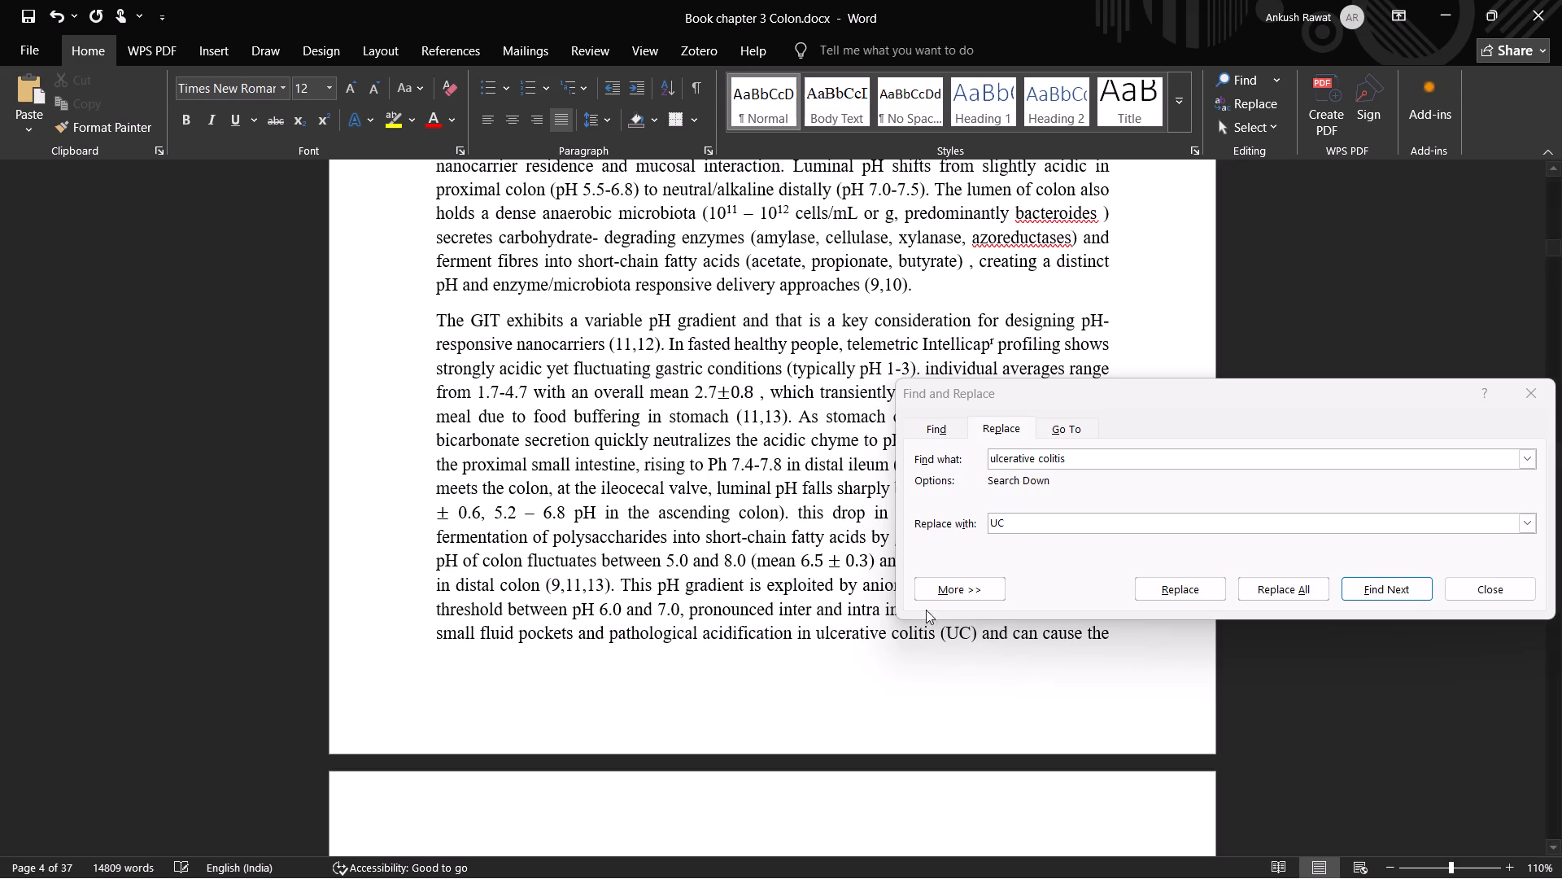
Replace each following "ulcerative colitis" with "UC", from the 5-ASA passage through the polymeric chloroquine nanogel sentence.
left_click(1373, 593)
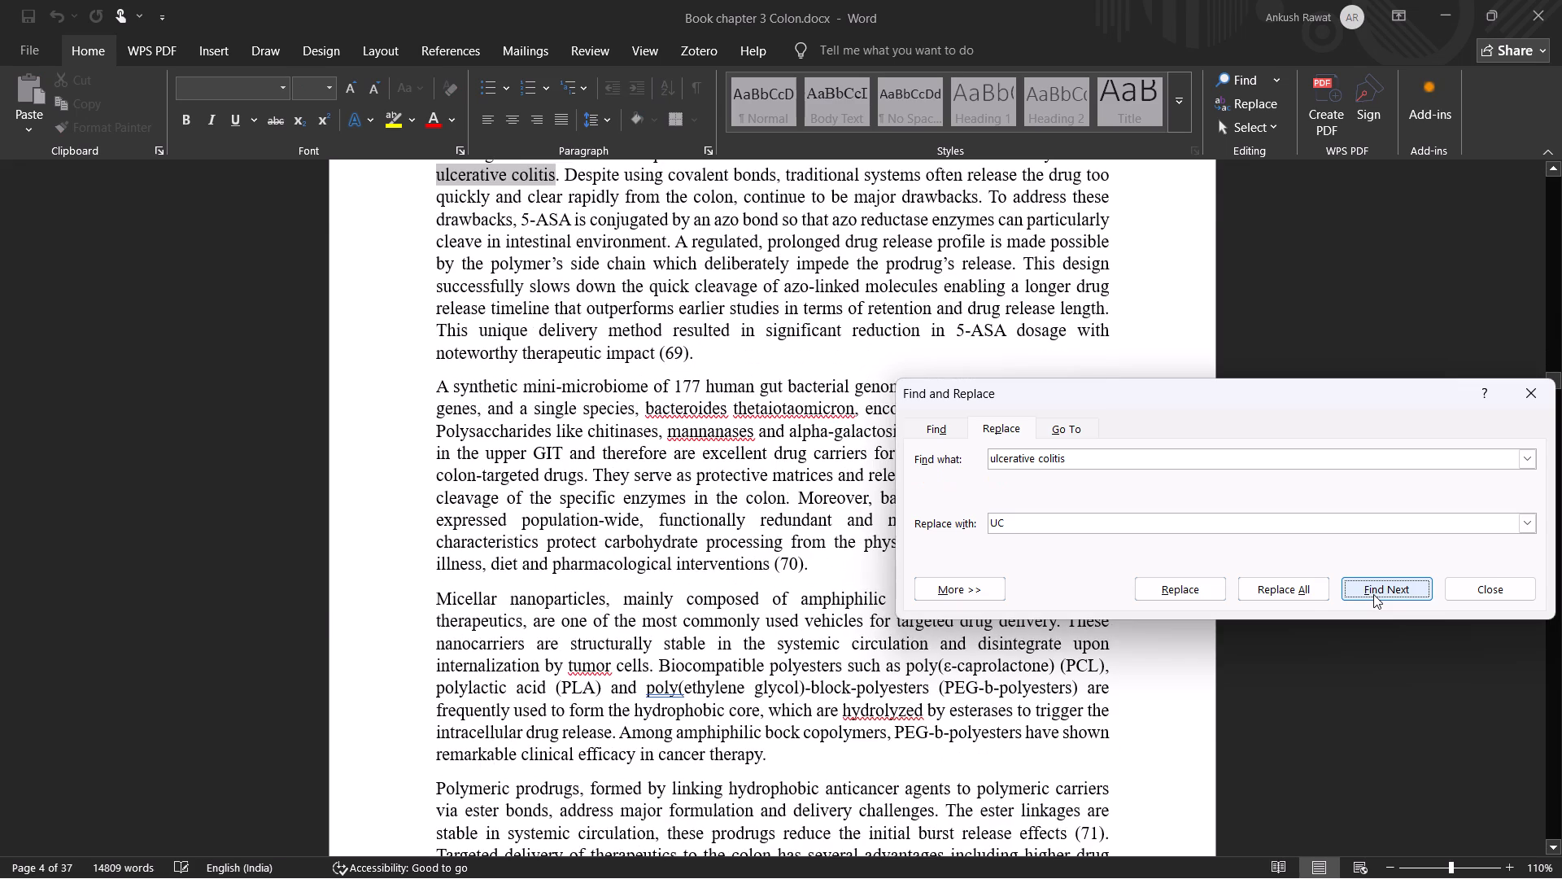
left_click(1182, 584)
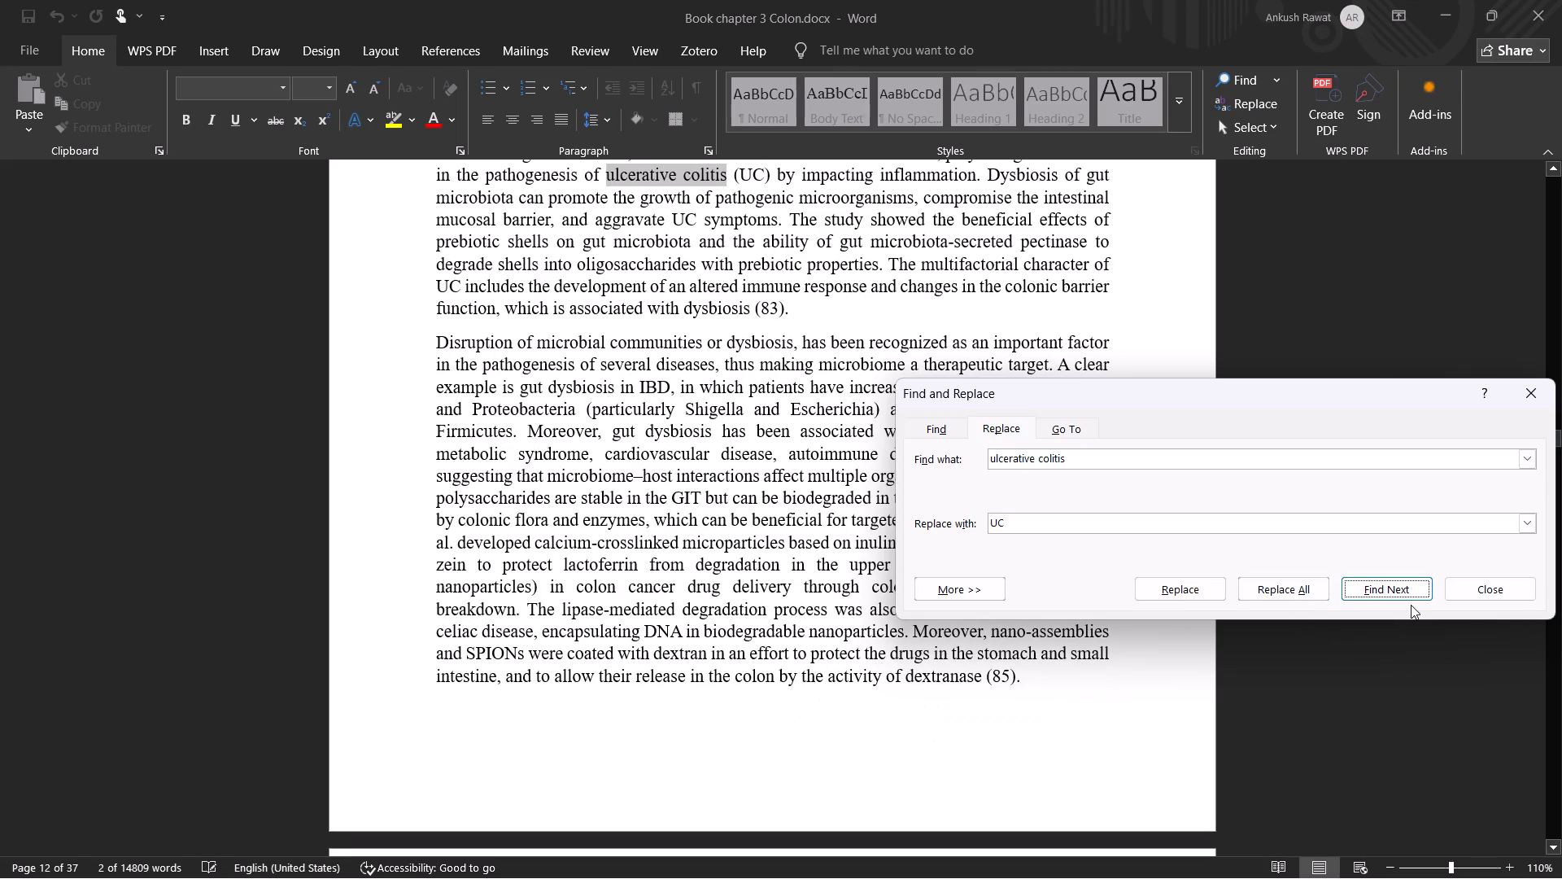
left_click(1188, 584)
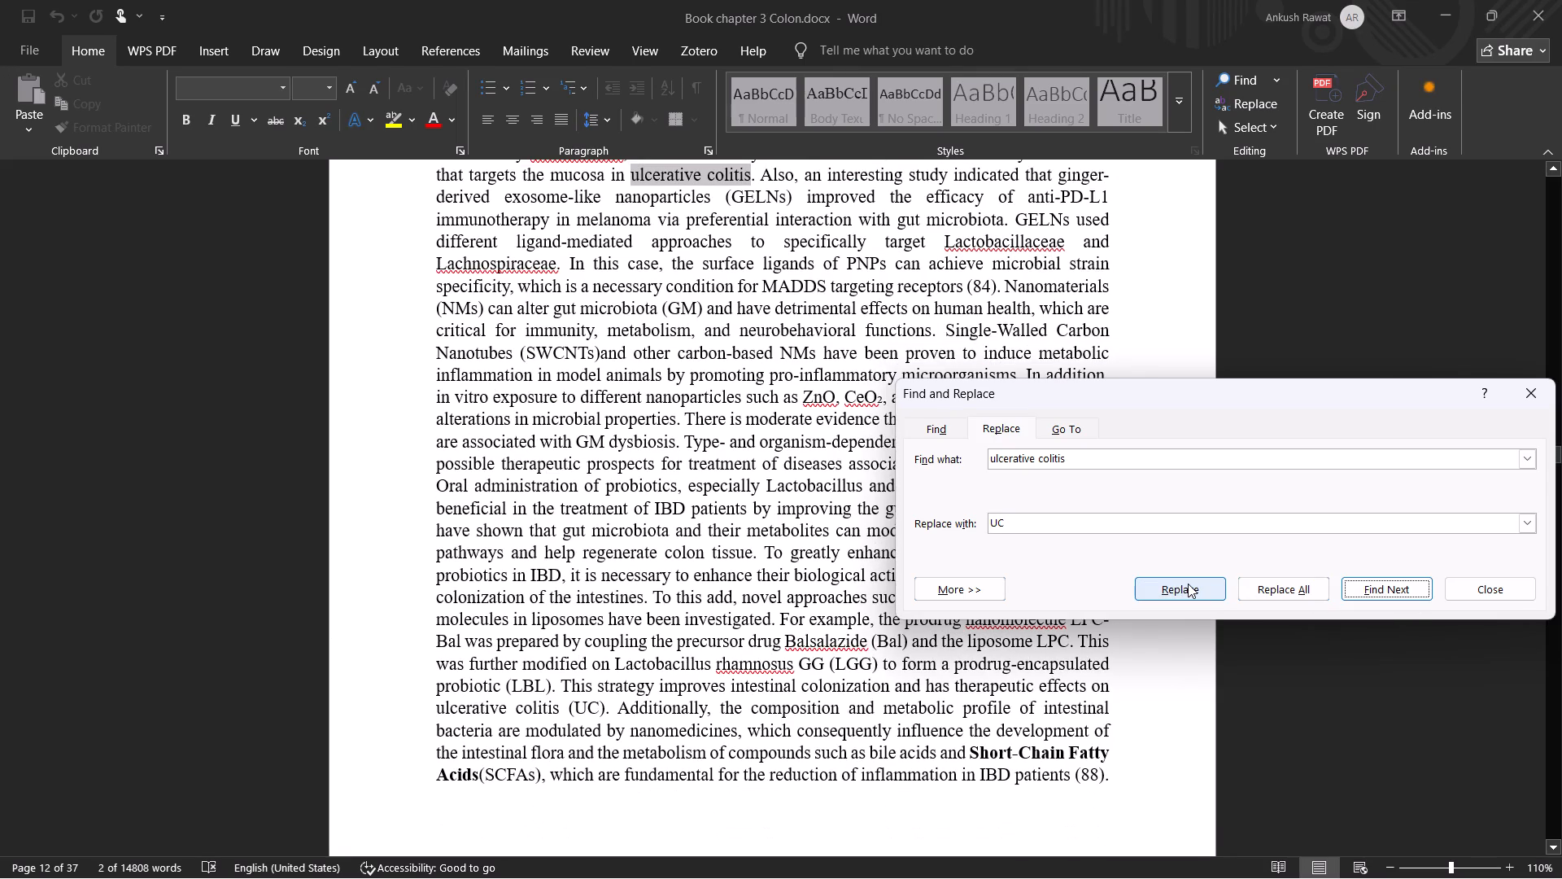
left_click(1188, 584)
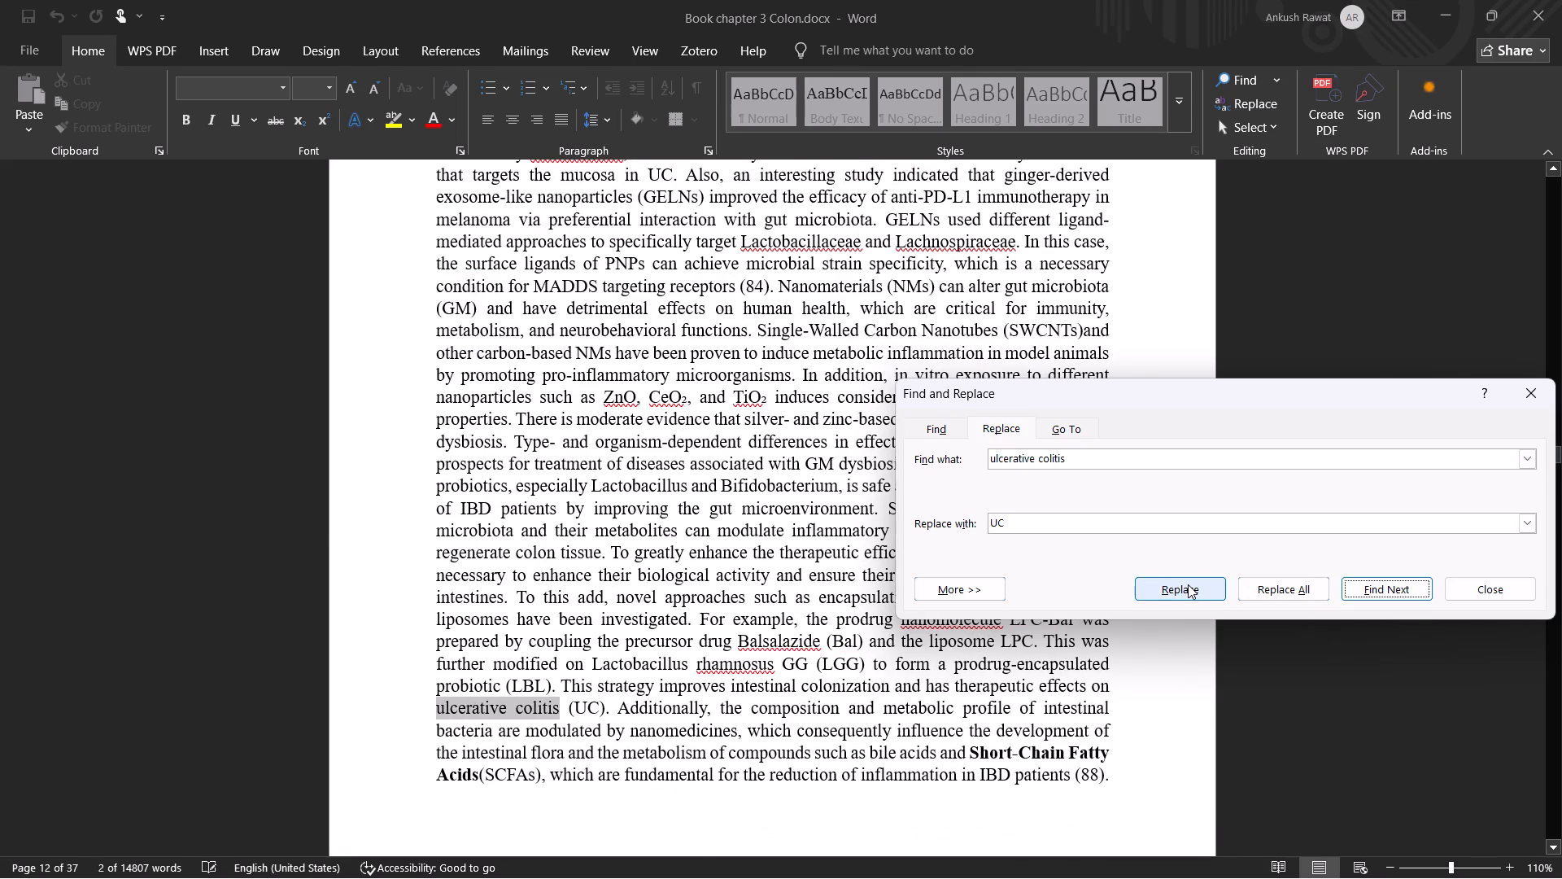
left_click(1188, 584)
left_click(1188, 584)
left_click(1188, 584)
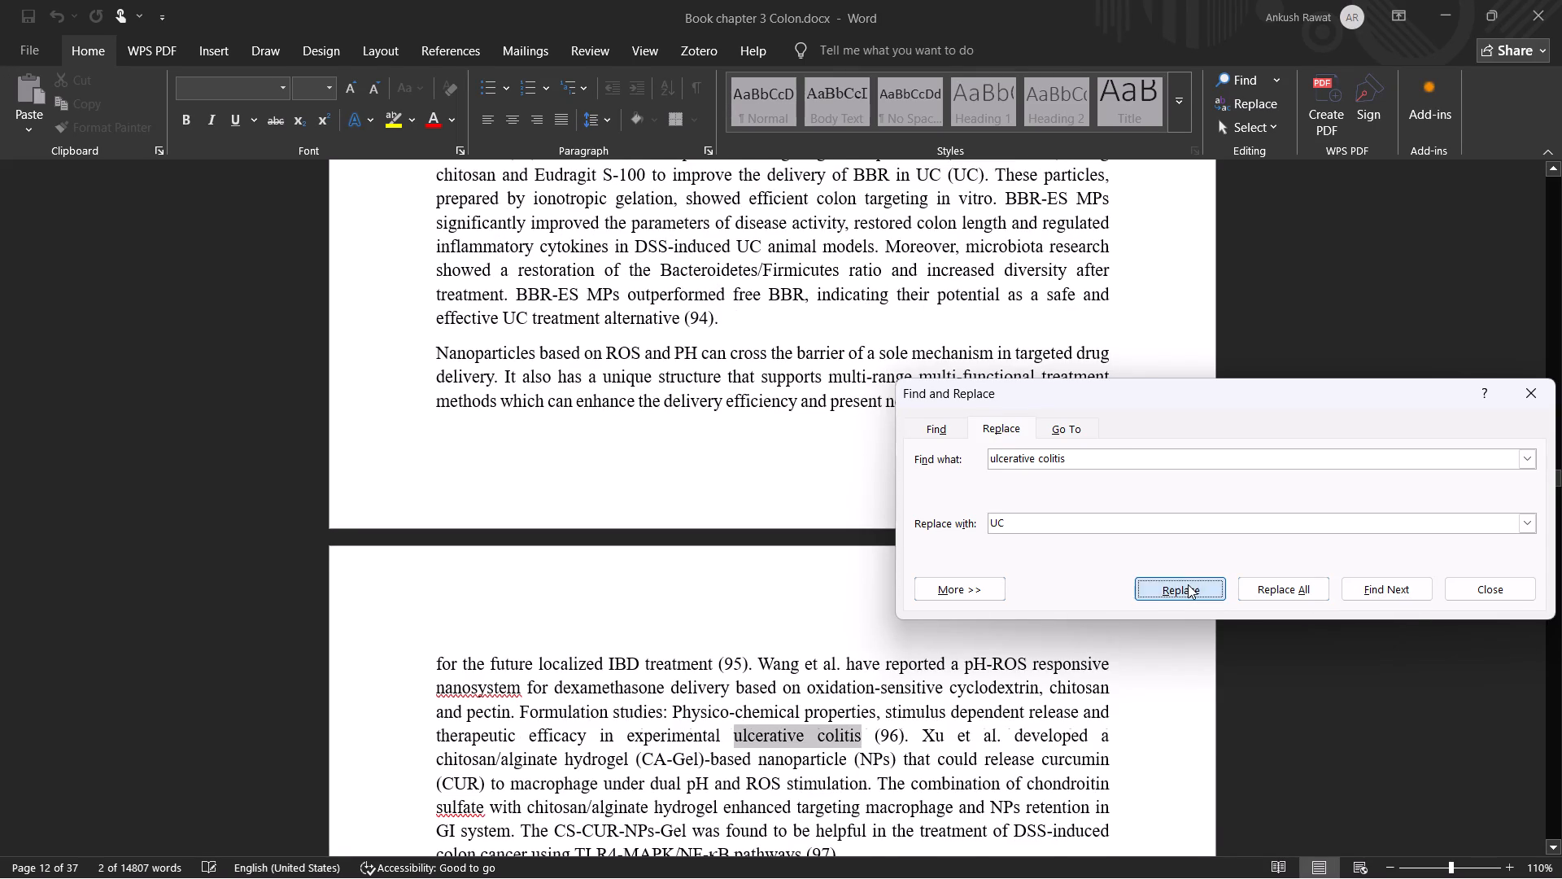
left_click(1188, 584)
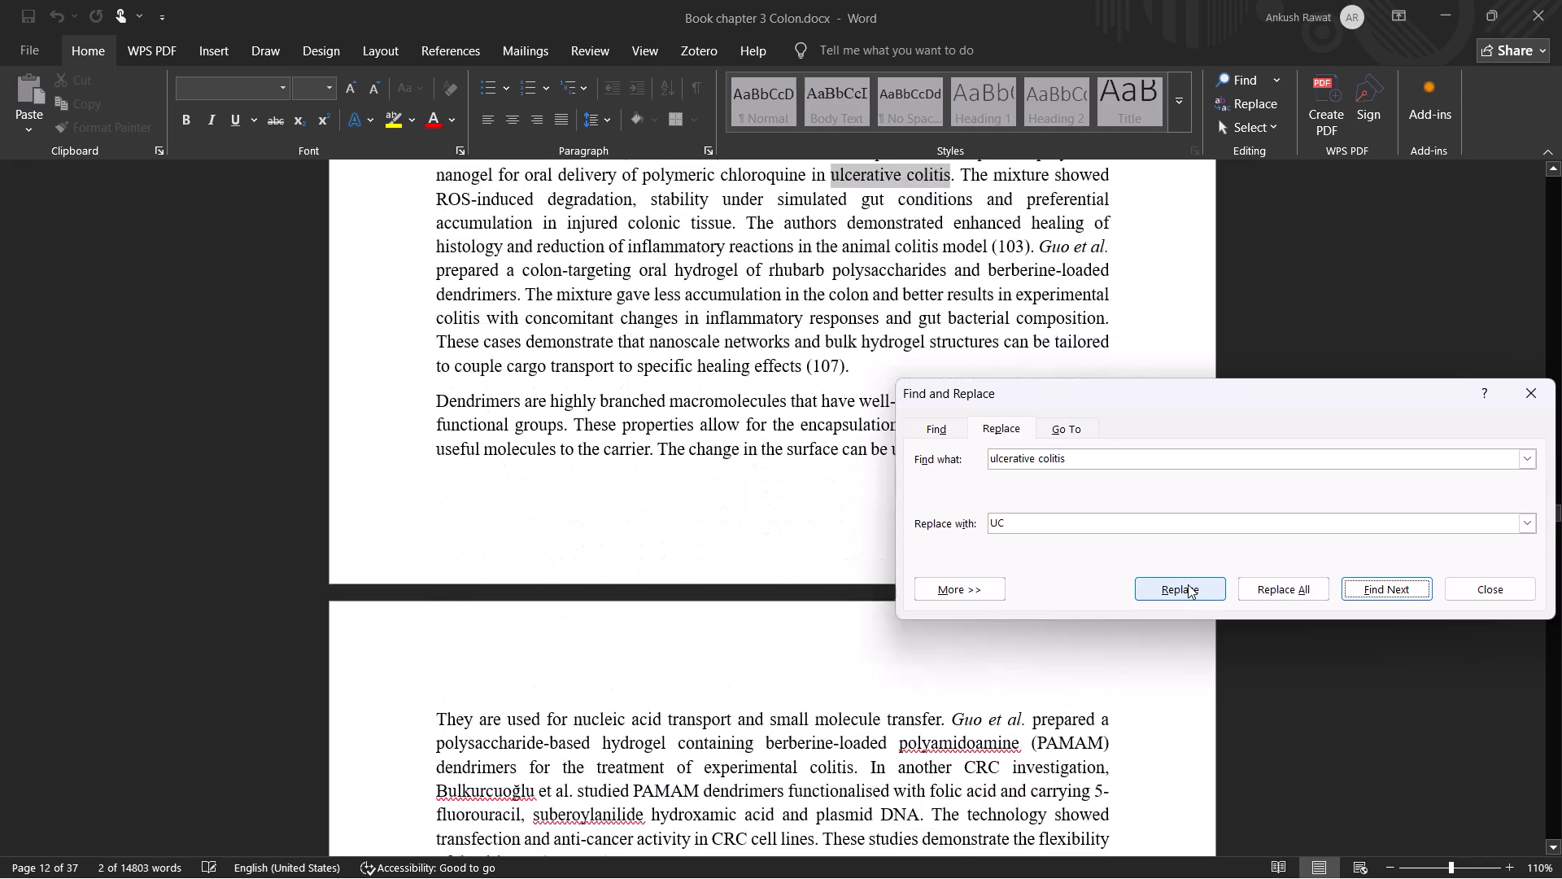
left_click(1188, 584)
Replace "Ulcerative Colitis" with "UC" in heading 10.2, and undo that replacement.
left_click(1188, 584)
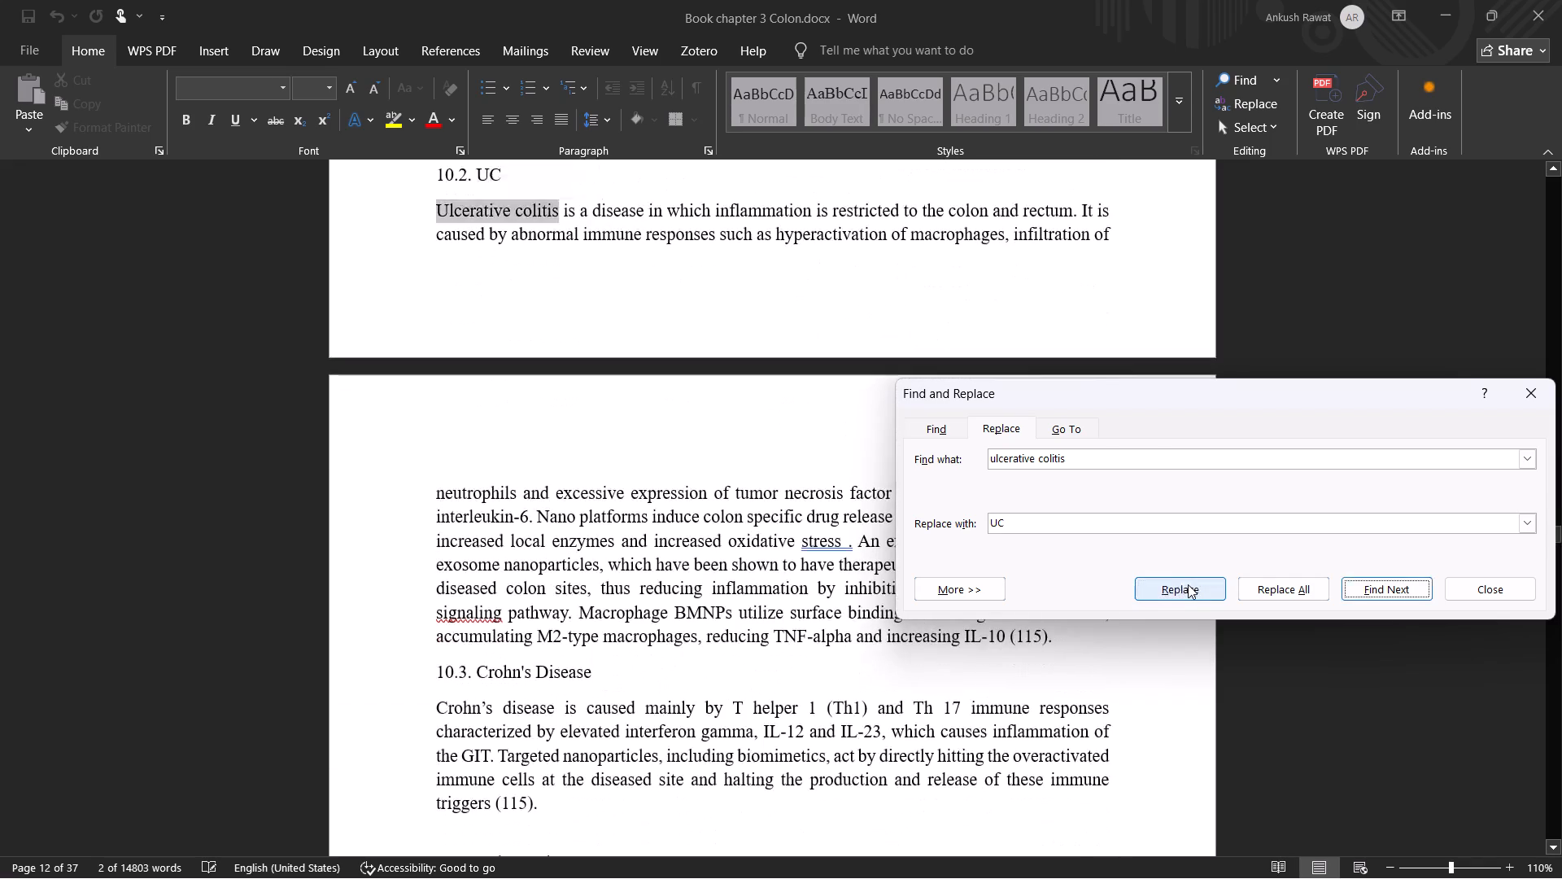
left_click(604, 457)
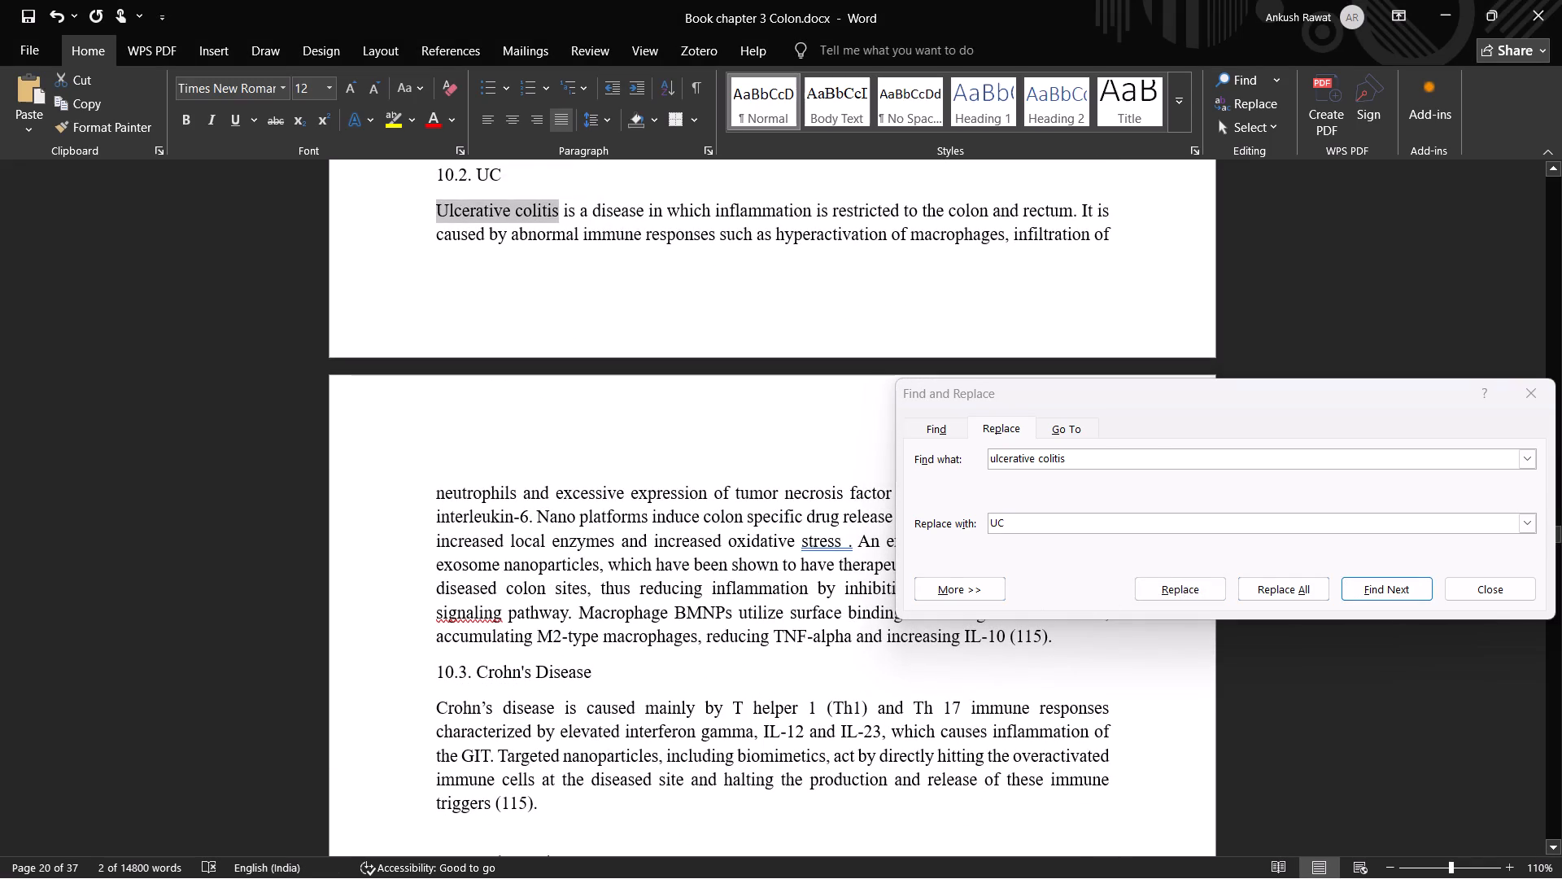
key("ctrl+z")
Replace "Ulcerative colitis" with "UC" at the start of the opening sentence under heading 10.2.
left_click(1389, 593)
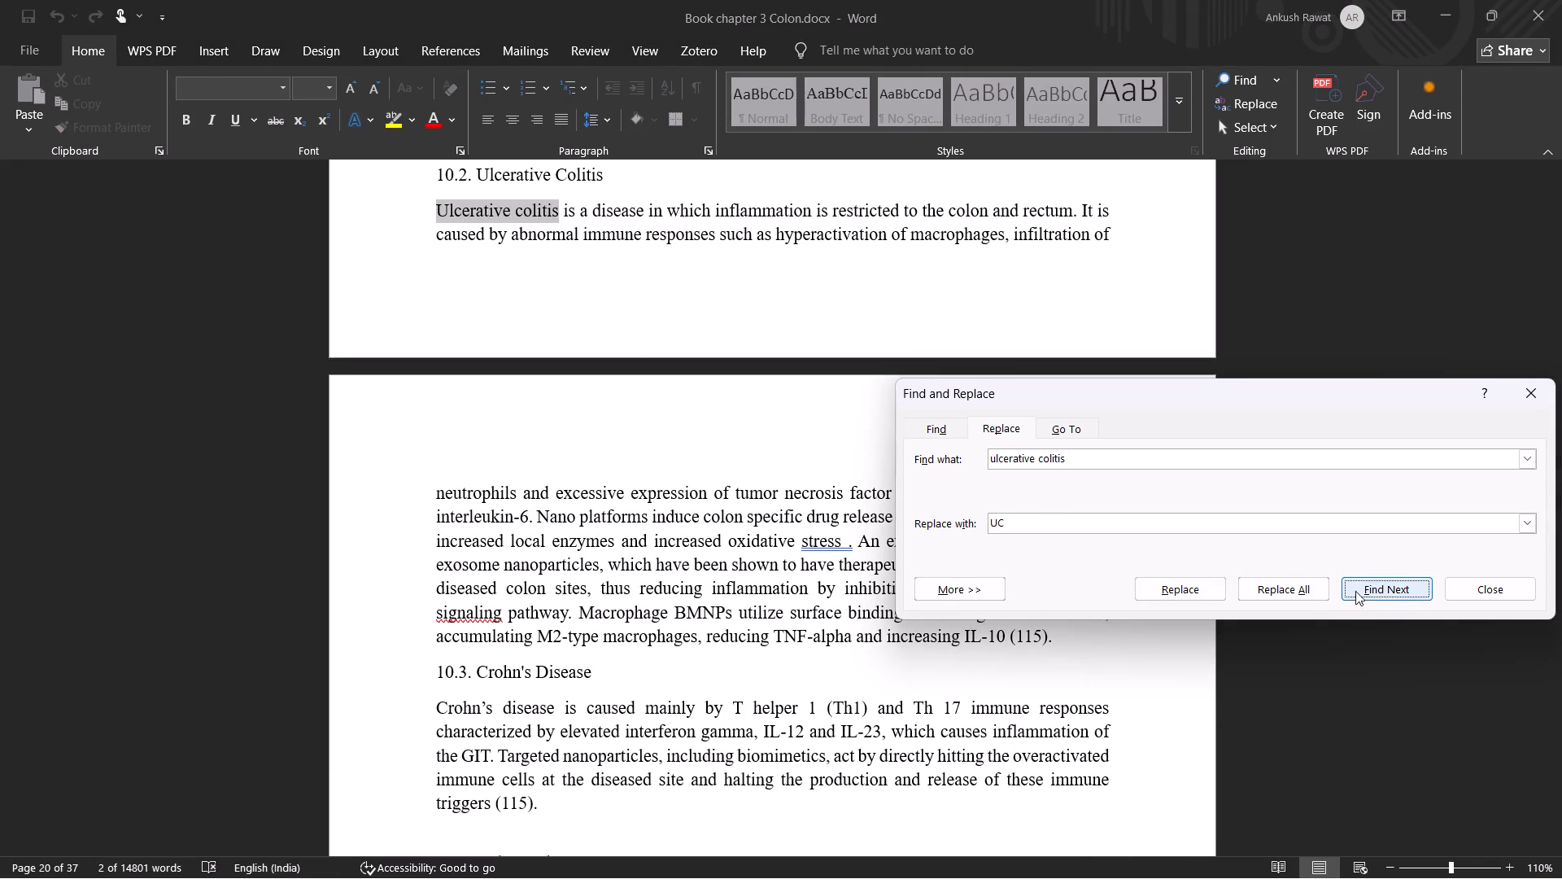
left_click(1160, 587)
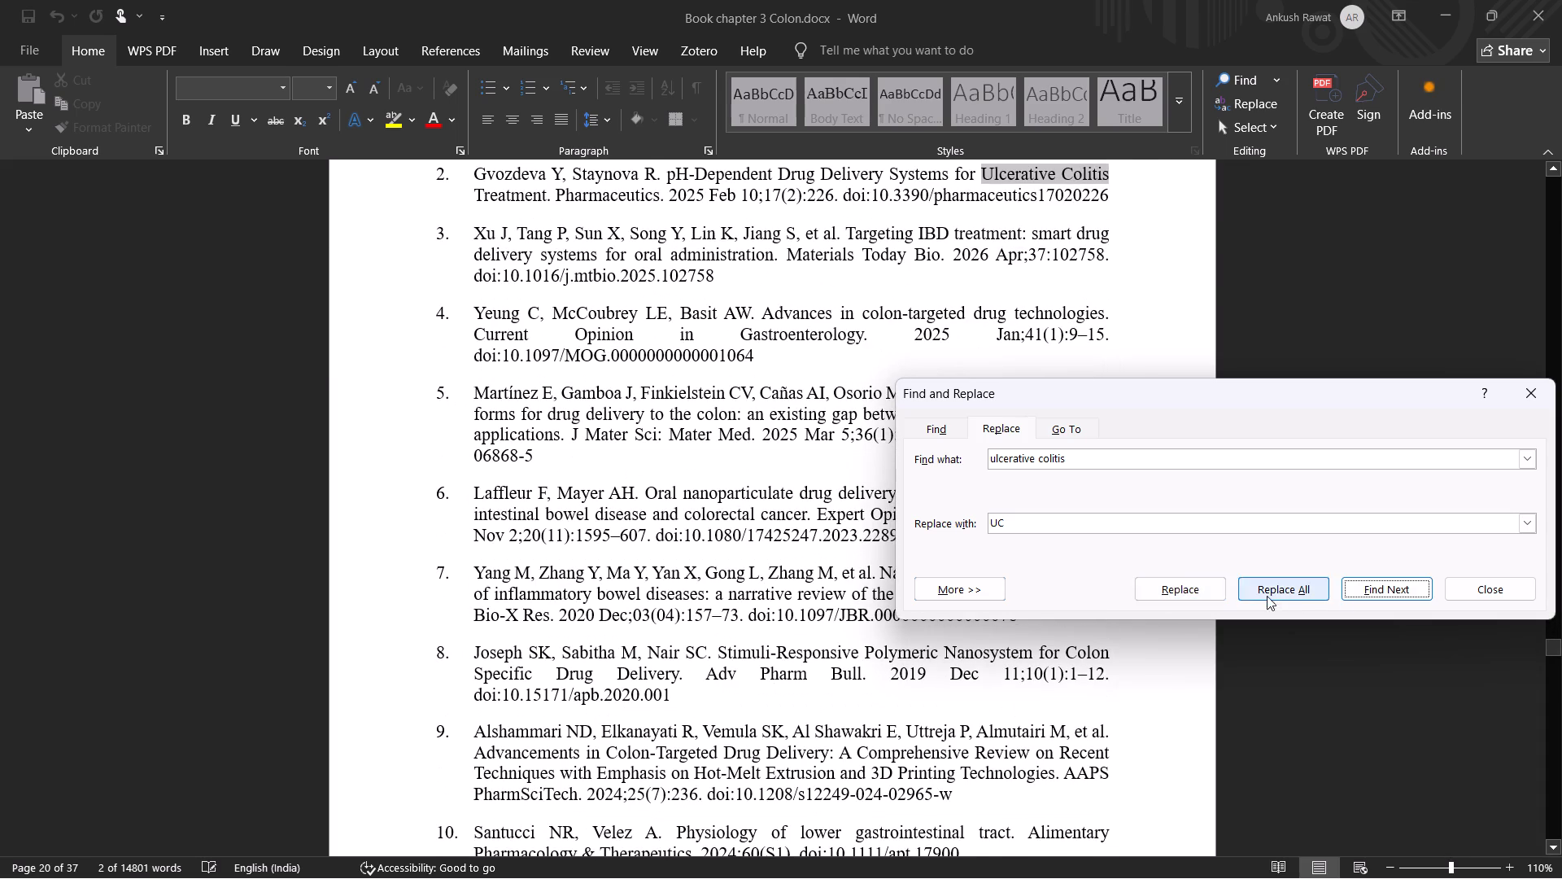
Look through the occurrences of "ulcerative colitis" in the reference list without replacing them.
left_click(1398, 588)
left_click(1397, 588)
left_click(1397, 588)
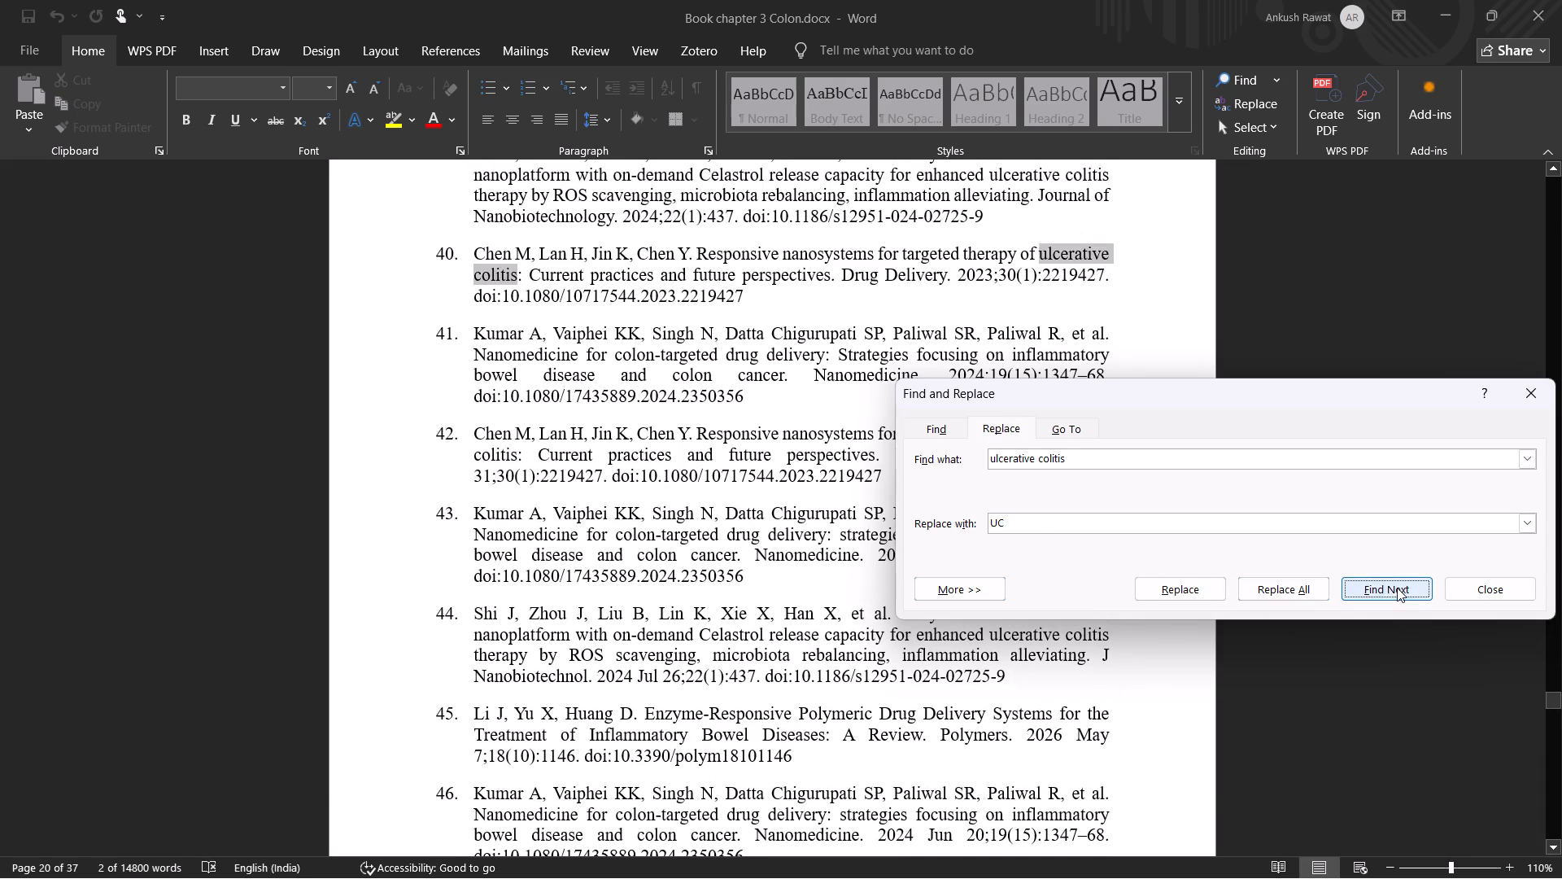
left_click(1397, 588)
left_click(1397, 588)
left_click(1381, 387)
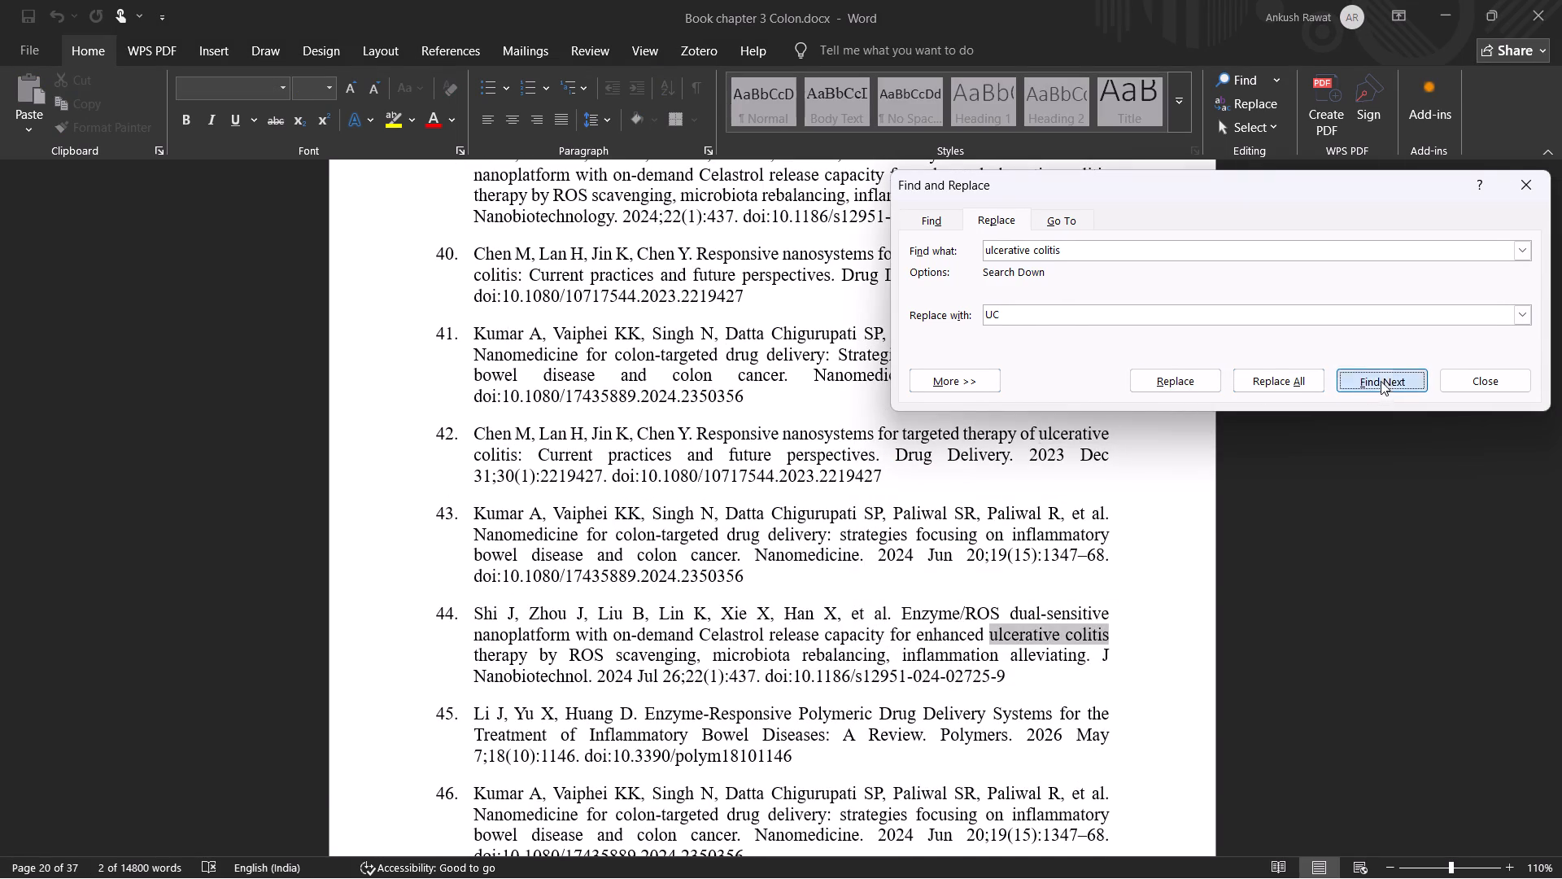
triple_click(1381, 381)
left_click(1381, 383)
Search from the start of the document for the bracketed abbreviation "(UC)".
left_click_drag(1552, 718, 1499, 304)
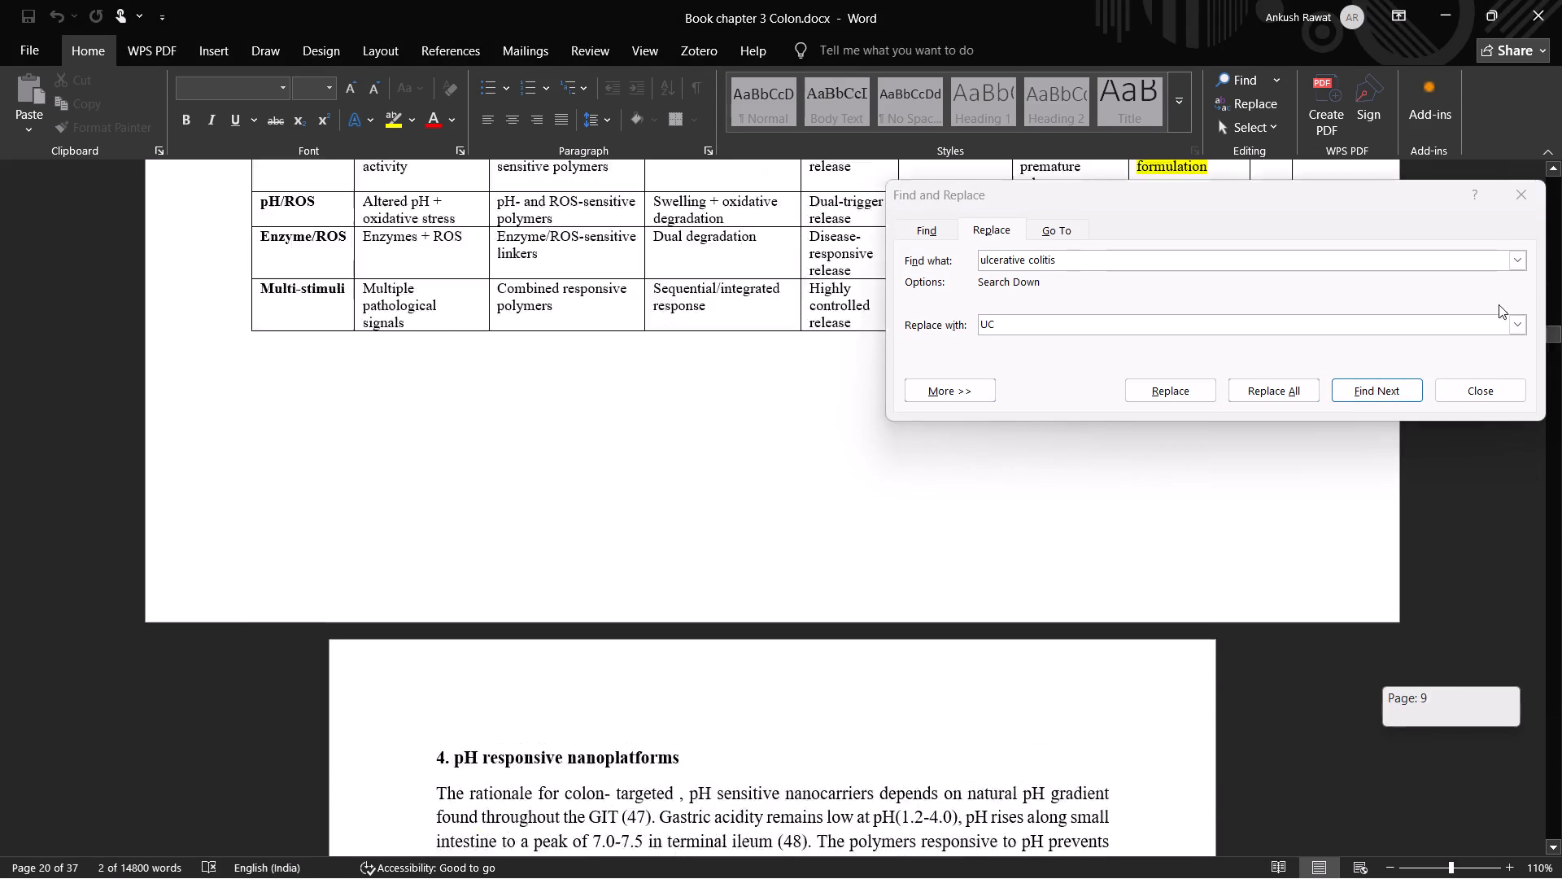
left_click_drag(1499, 304, 1488, 188)
left_click_drag(1350, 203, 1355, 325)
left_click(1342, 219)
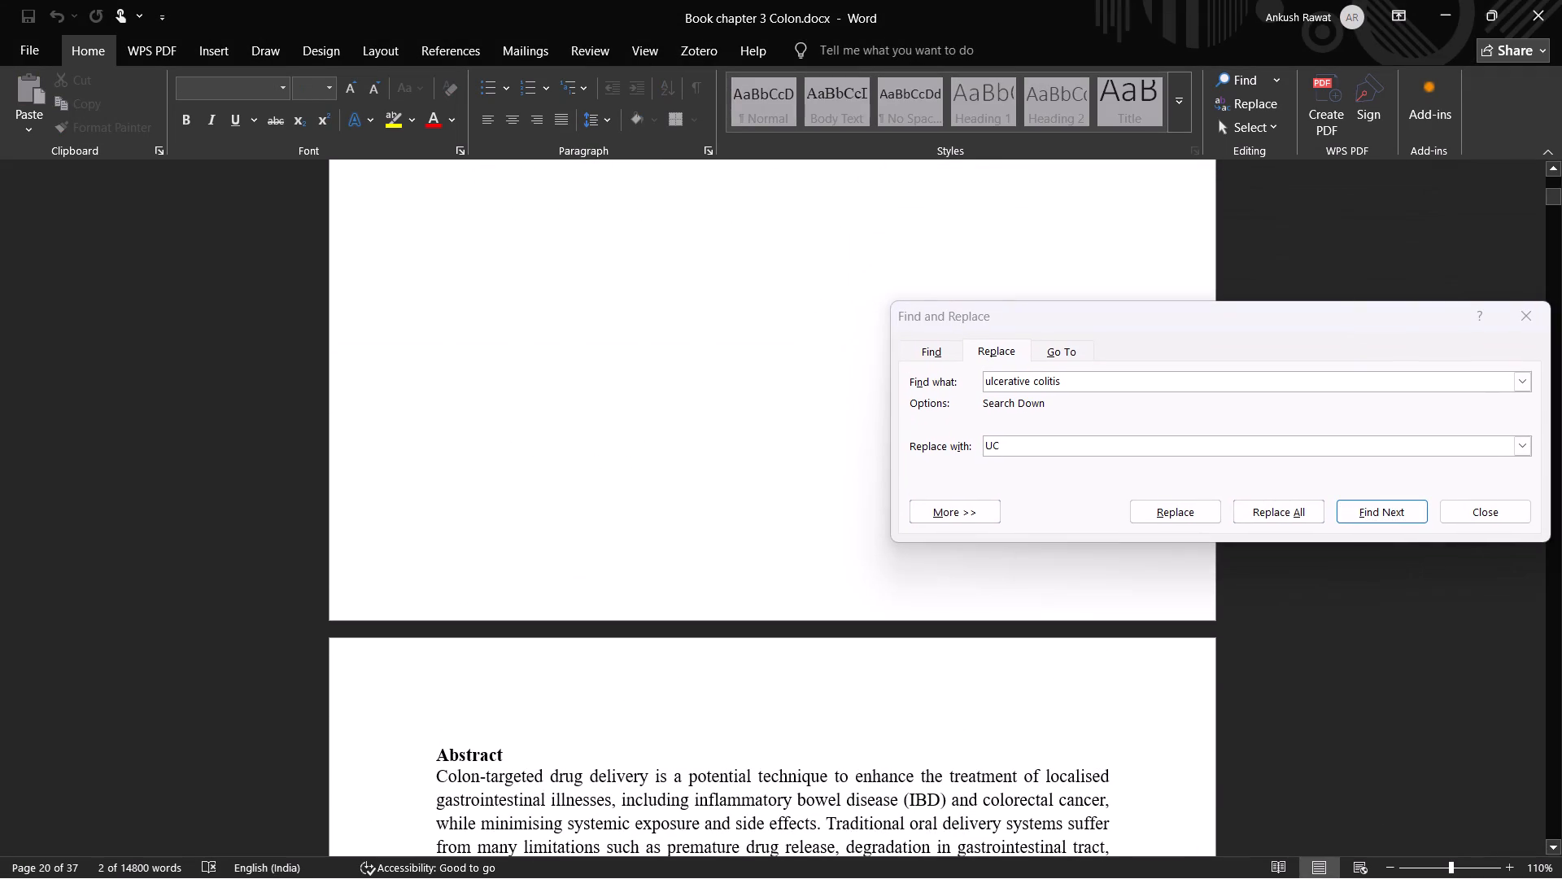
double_click(1289, 256)
left_click_drag(1003, 446, 963, 448)
left_click(1003, 439)
left_click_drag(1001, 448, 974, 448)
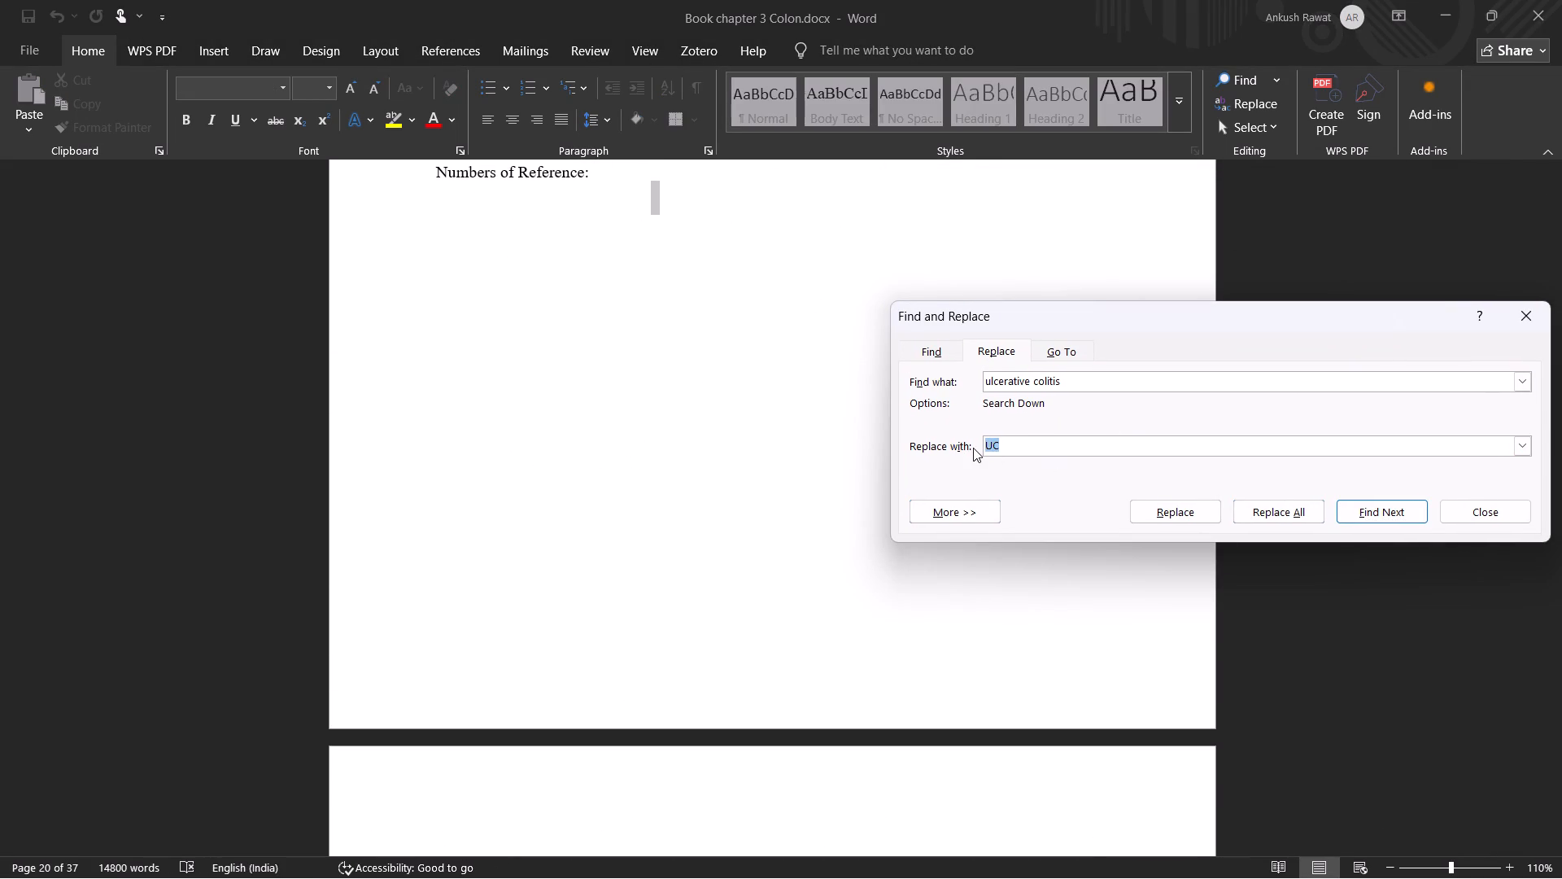
key("ctrl+c")
double_click(1041, 377)
key("ctrl+a")
key("ctrl+v")
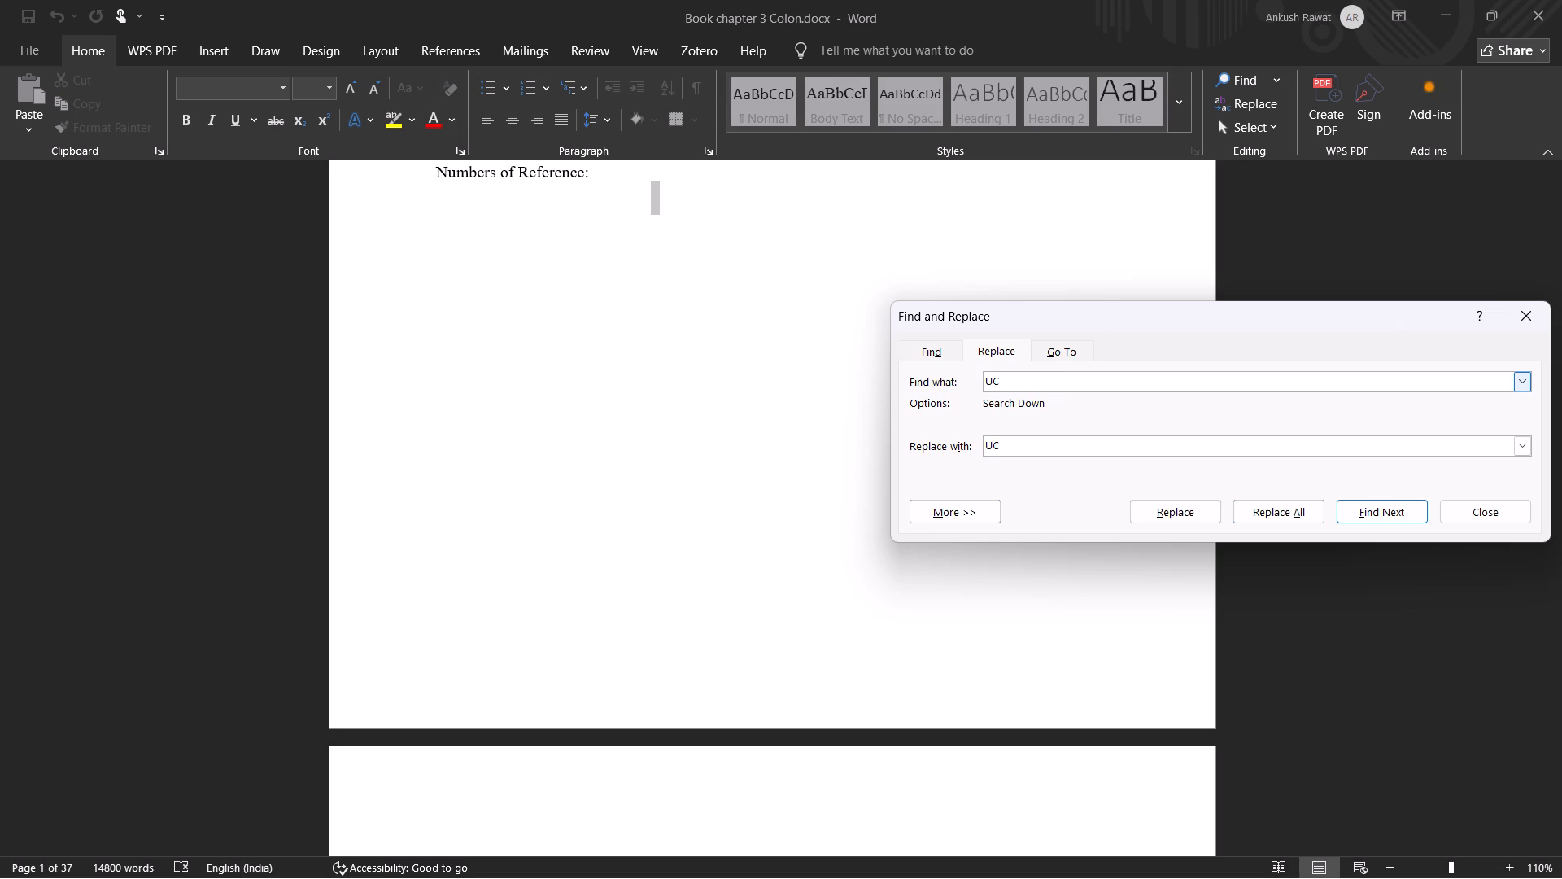
key("shift+parenright")
key("Left")
key("Left")
key("Left")
key("shift+parenleft")
left_click(1381, 514)
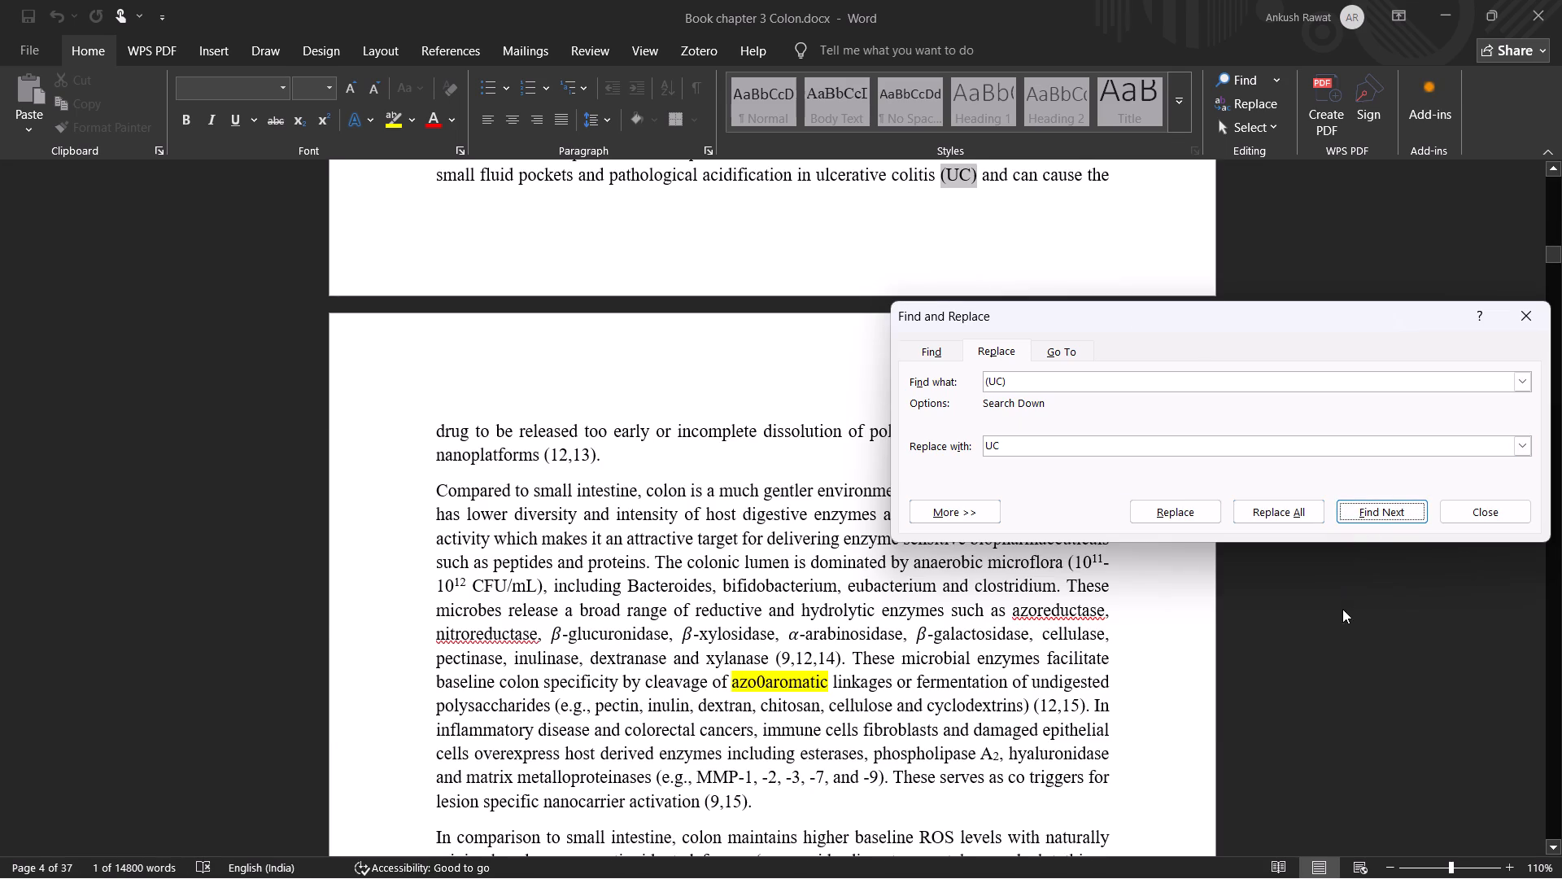
Review the GIT pH gradient paragraph and the preceding colon text around the first "ulcerative colitis (UC)" definition.
scroll(603, 586, "up", 3)
scroll(591, 582, "down", 1)
scroll(591, 582, "up", 1)
scroll(591, 582, "down", 2)
scroll(572, 581, "up", 2)
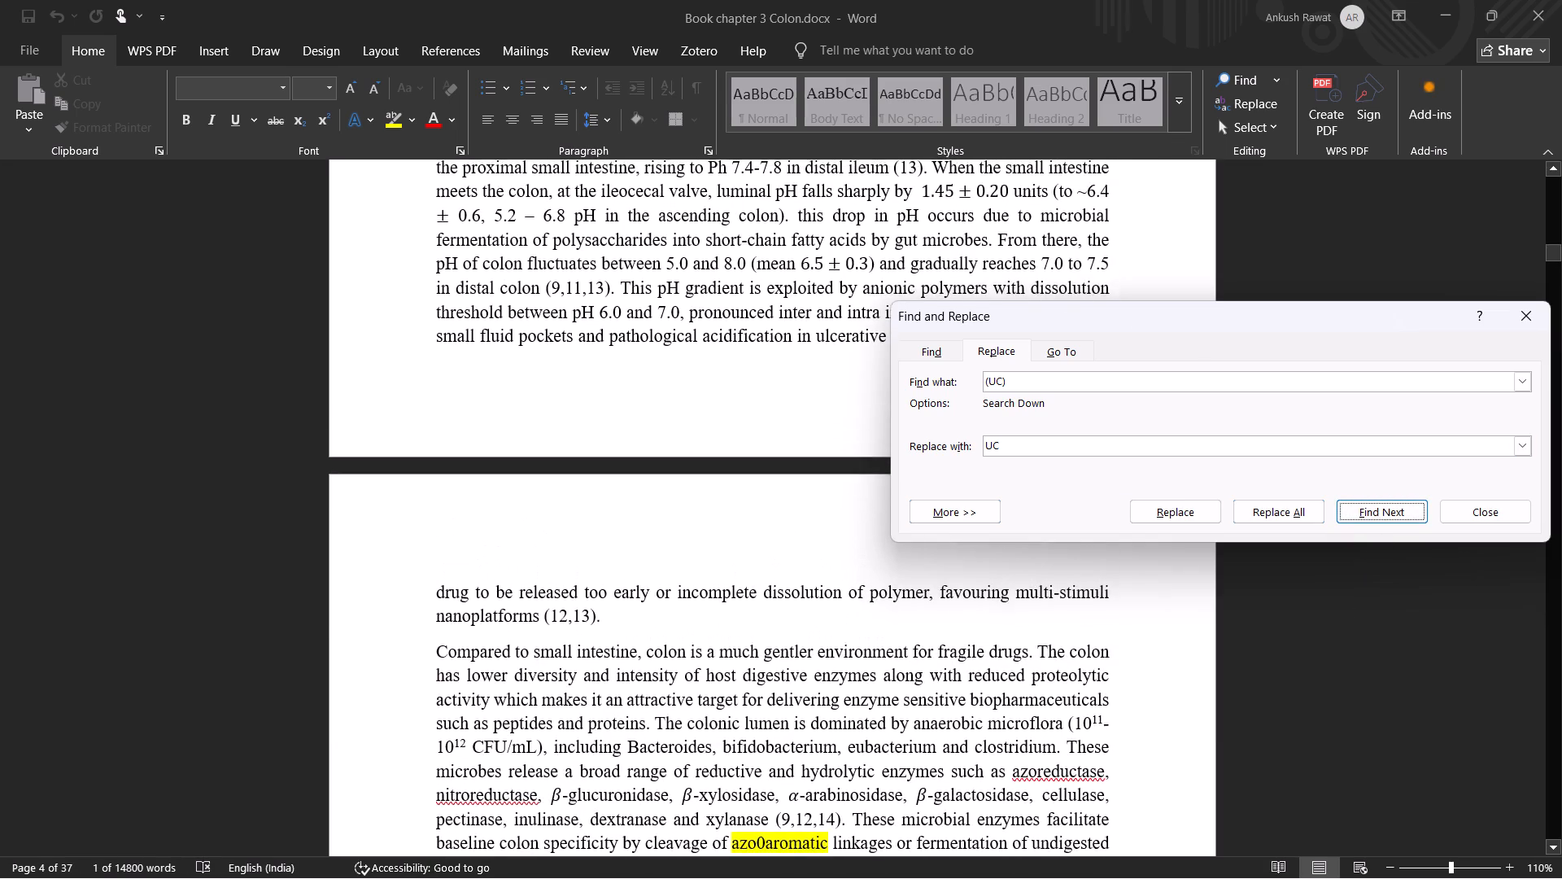
scroll(386, 497, "up", 2)
scroll(386, 497, "down", 1)
middle_click_drag(416, 496, 413, 374)
middle_click_drag(418, 469, 421, 362)
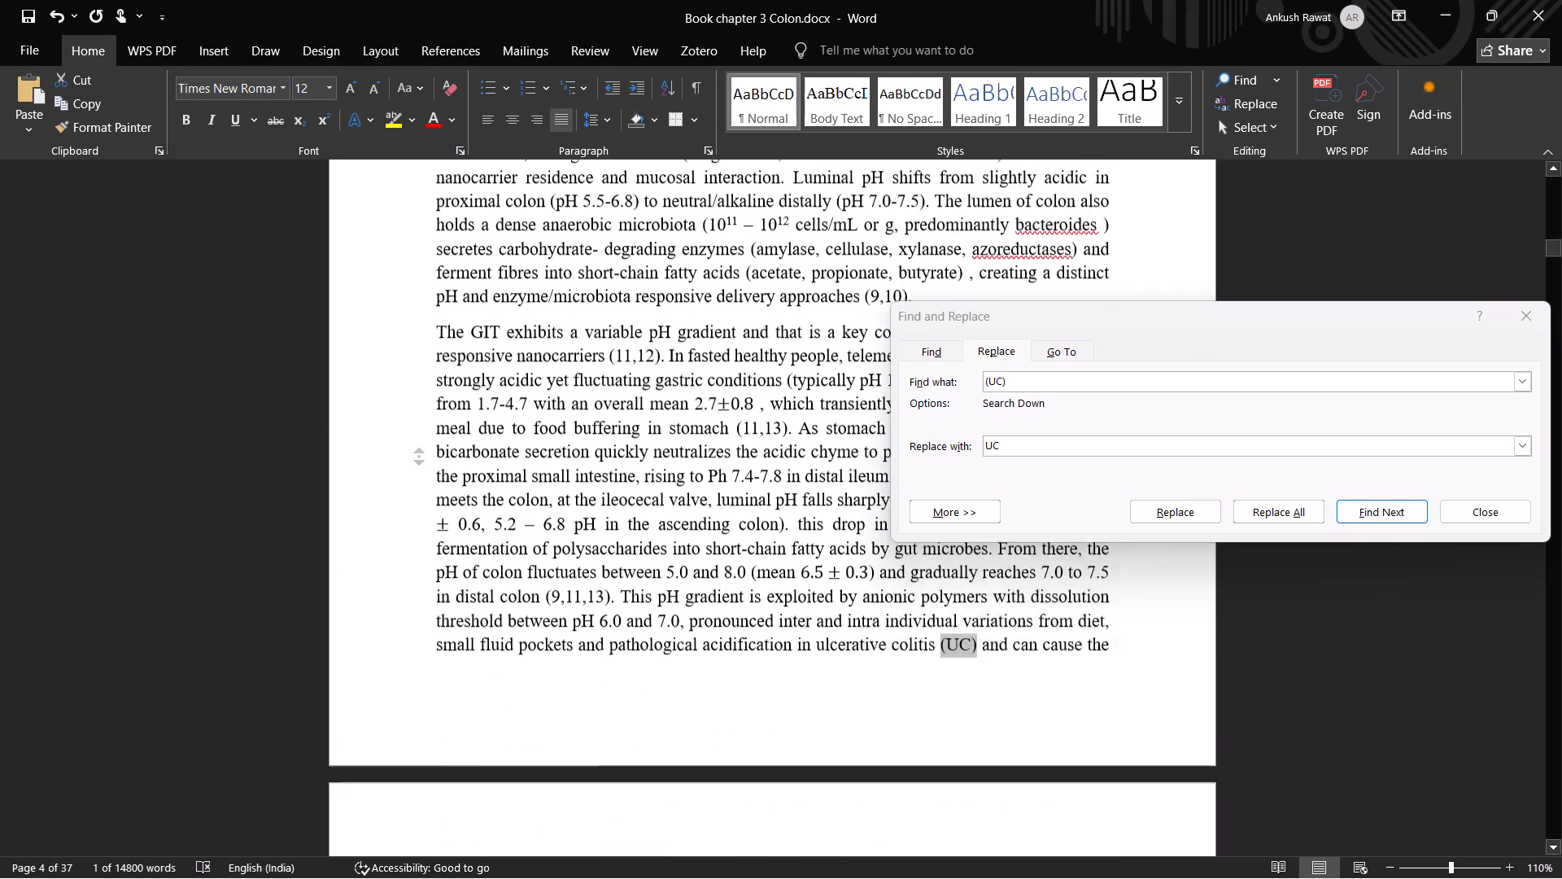
middle_click_drag(421, 362, 420, 349)
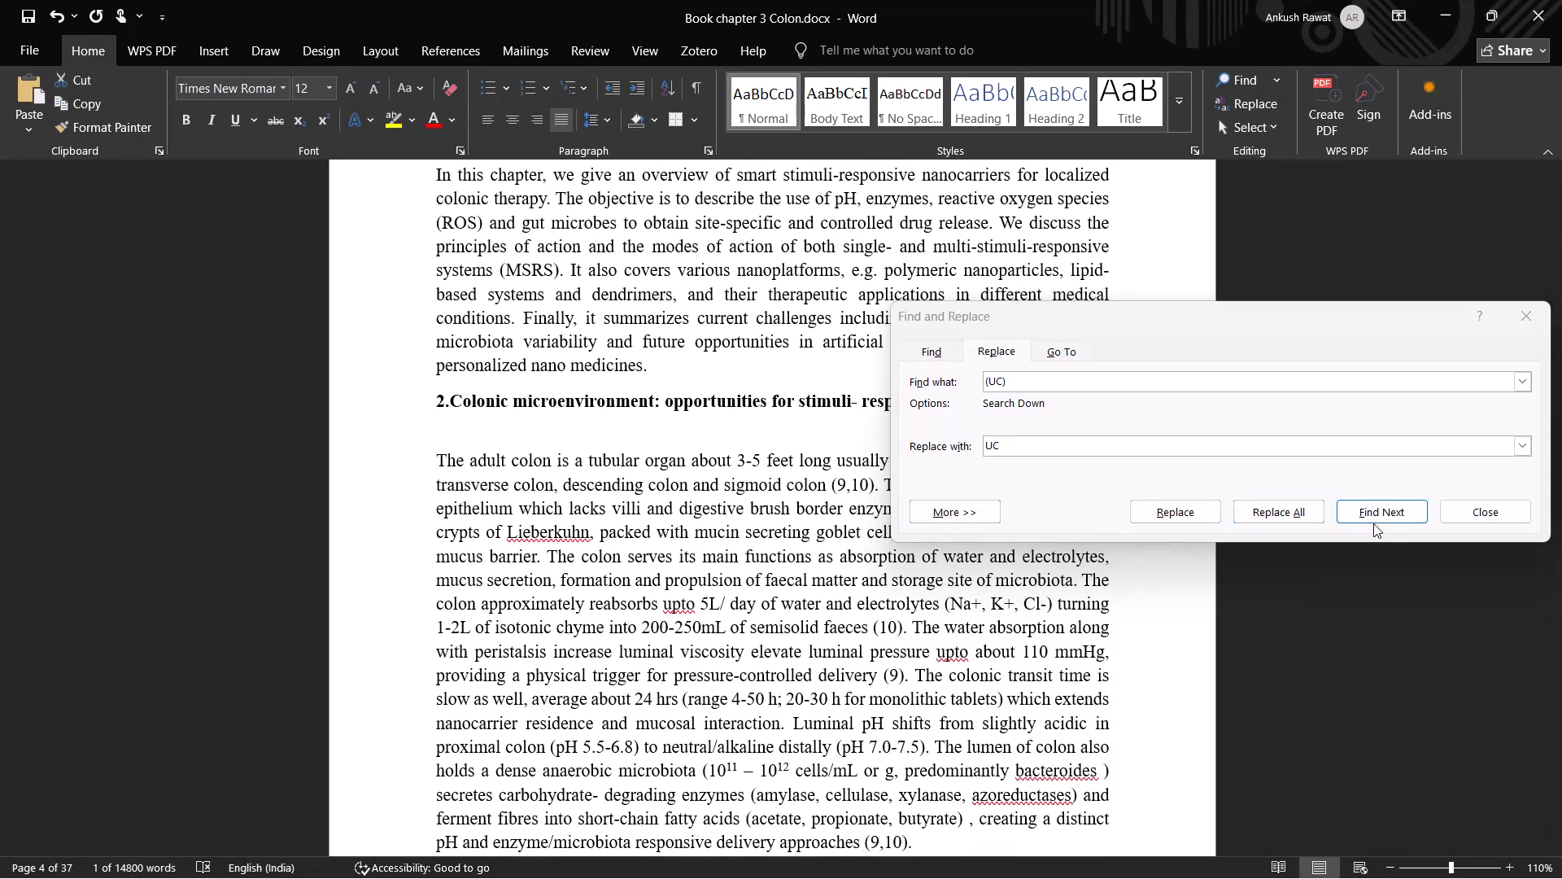
Delete each redundant "(UC)" directly following "UC", from the dysbiosis pathogenesis sentence through the HA@Cel/NPs sentence in the enzyme/ROS paragraph.
left_click(1379, 512)
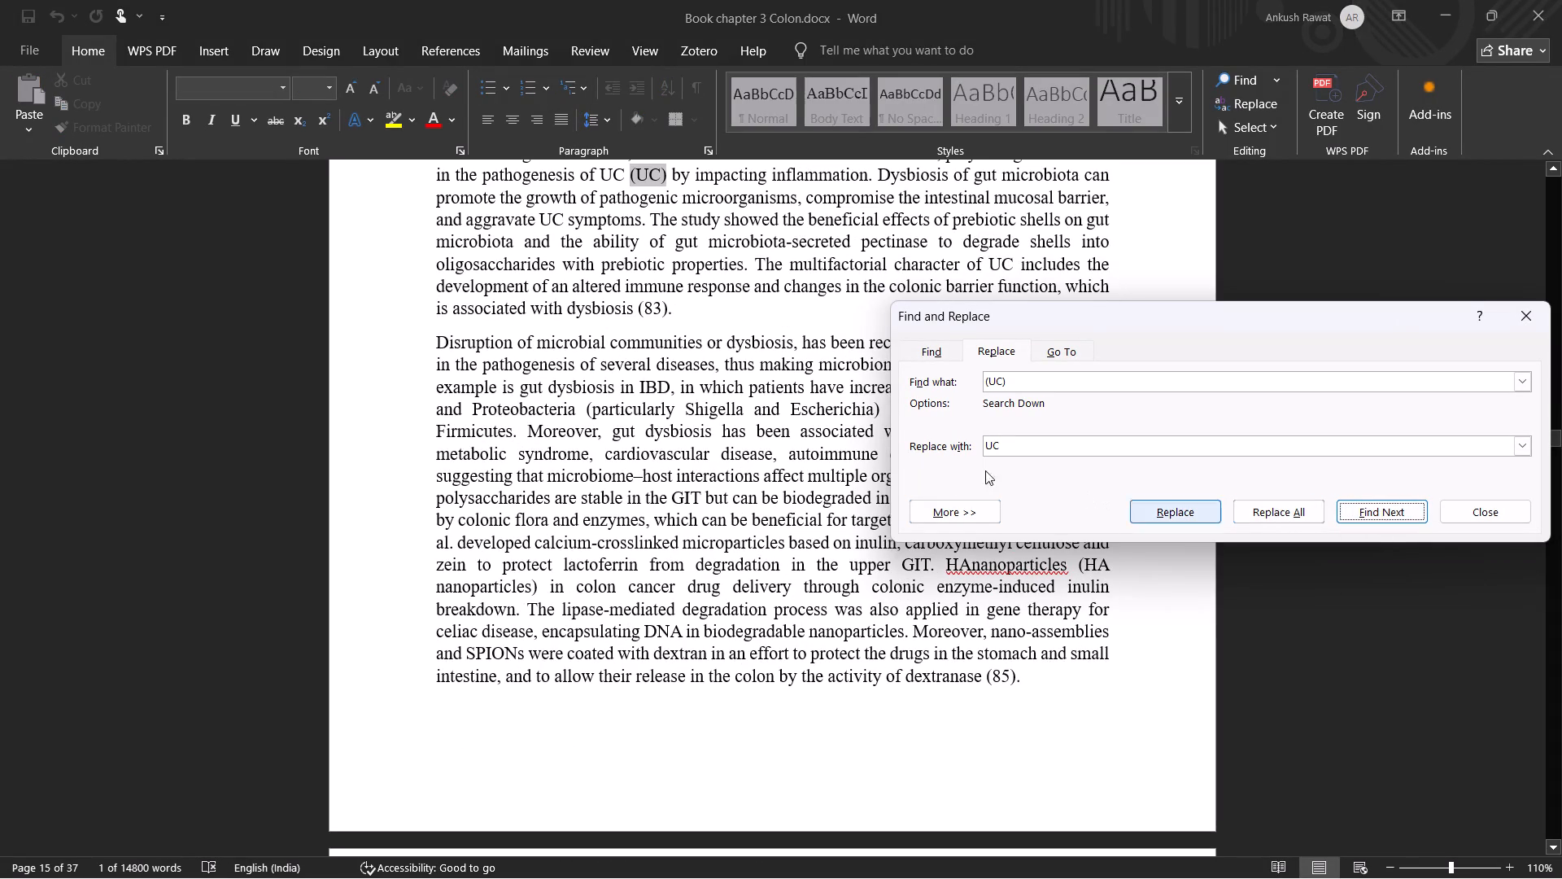
left_click(1289, 737)
key("BackSpace")
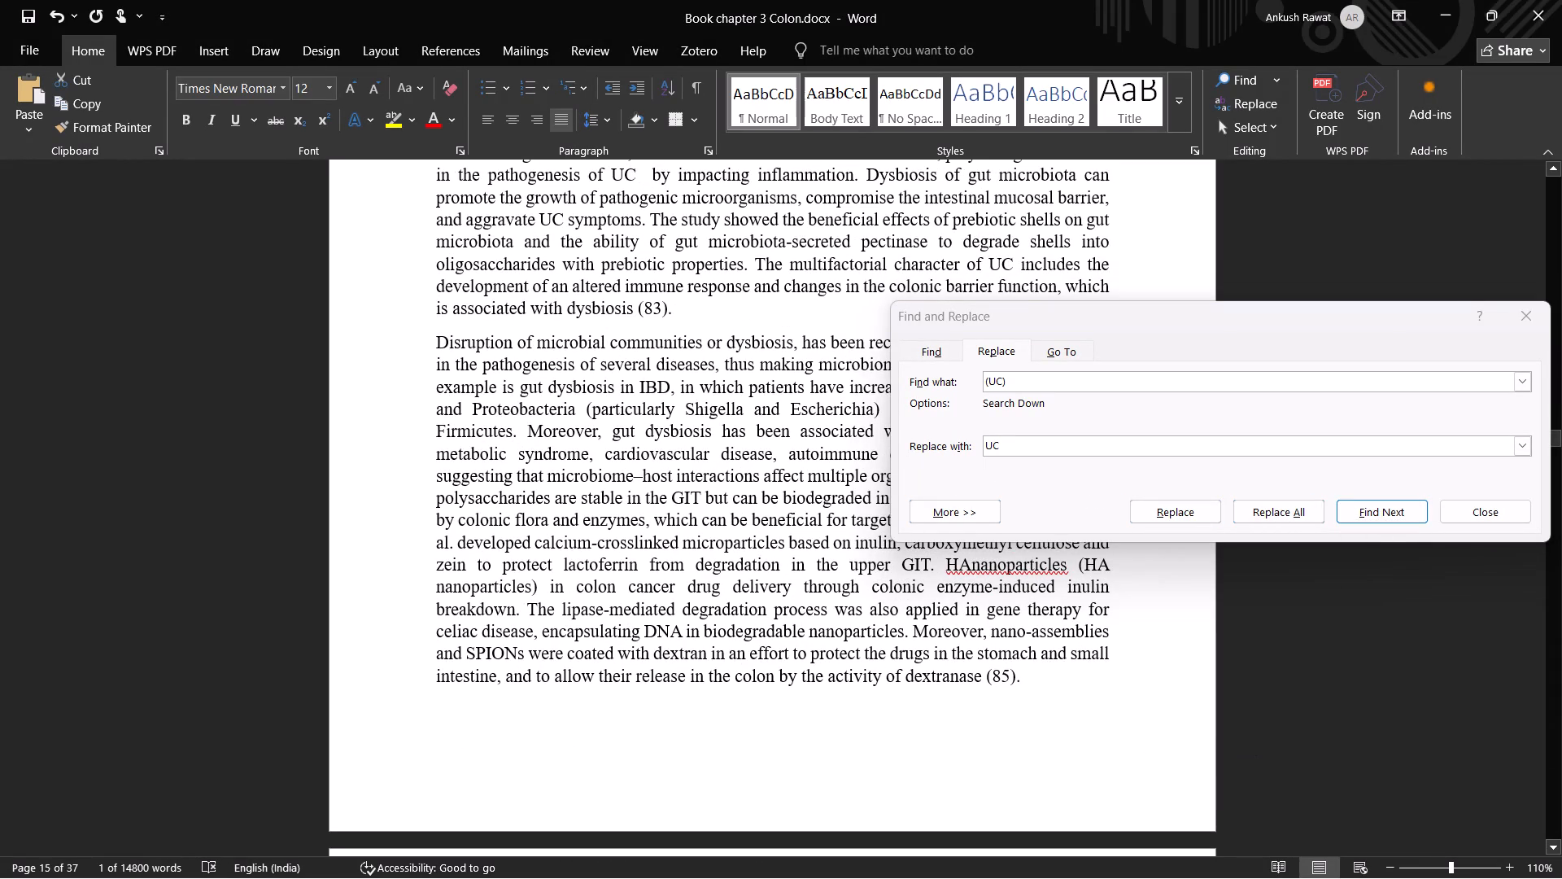
key("BackSpace")
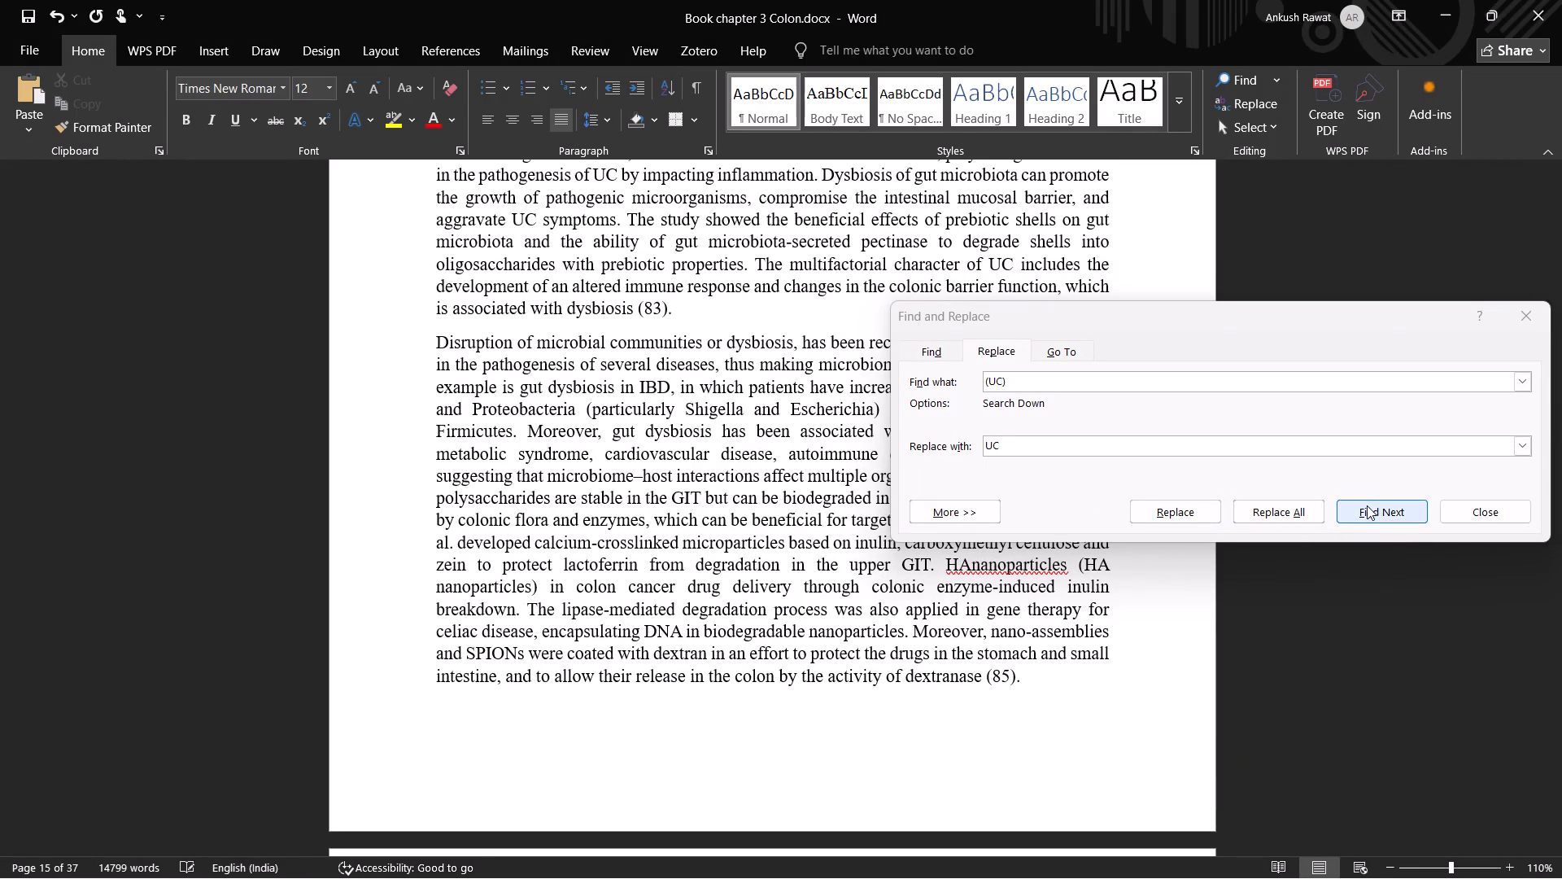
left_click(1367, 509)
key("BackSpace")
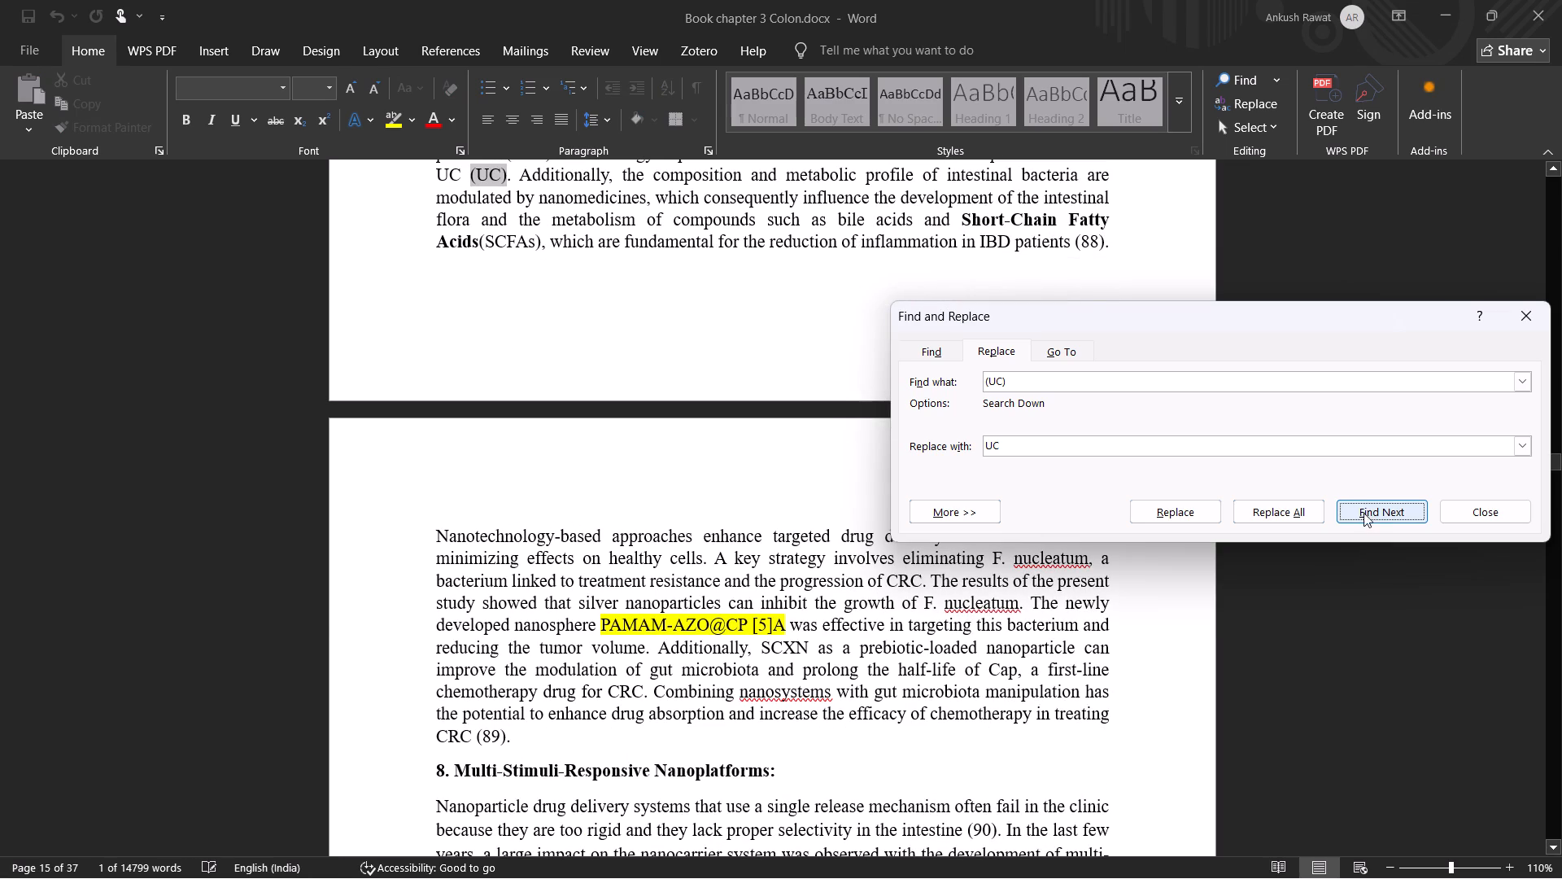
left_click(1372, 666)
key("BackSpace")
left_click(1365, 507)
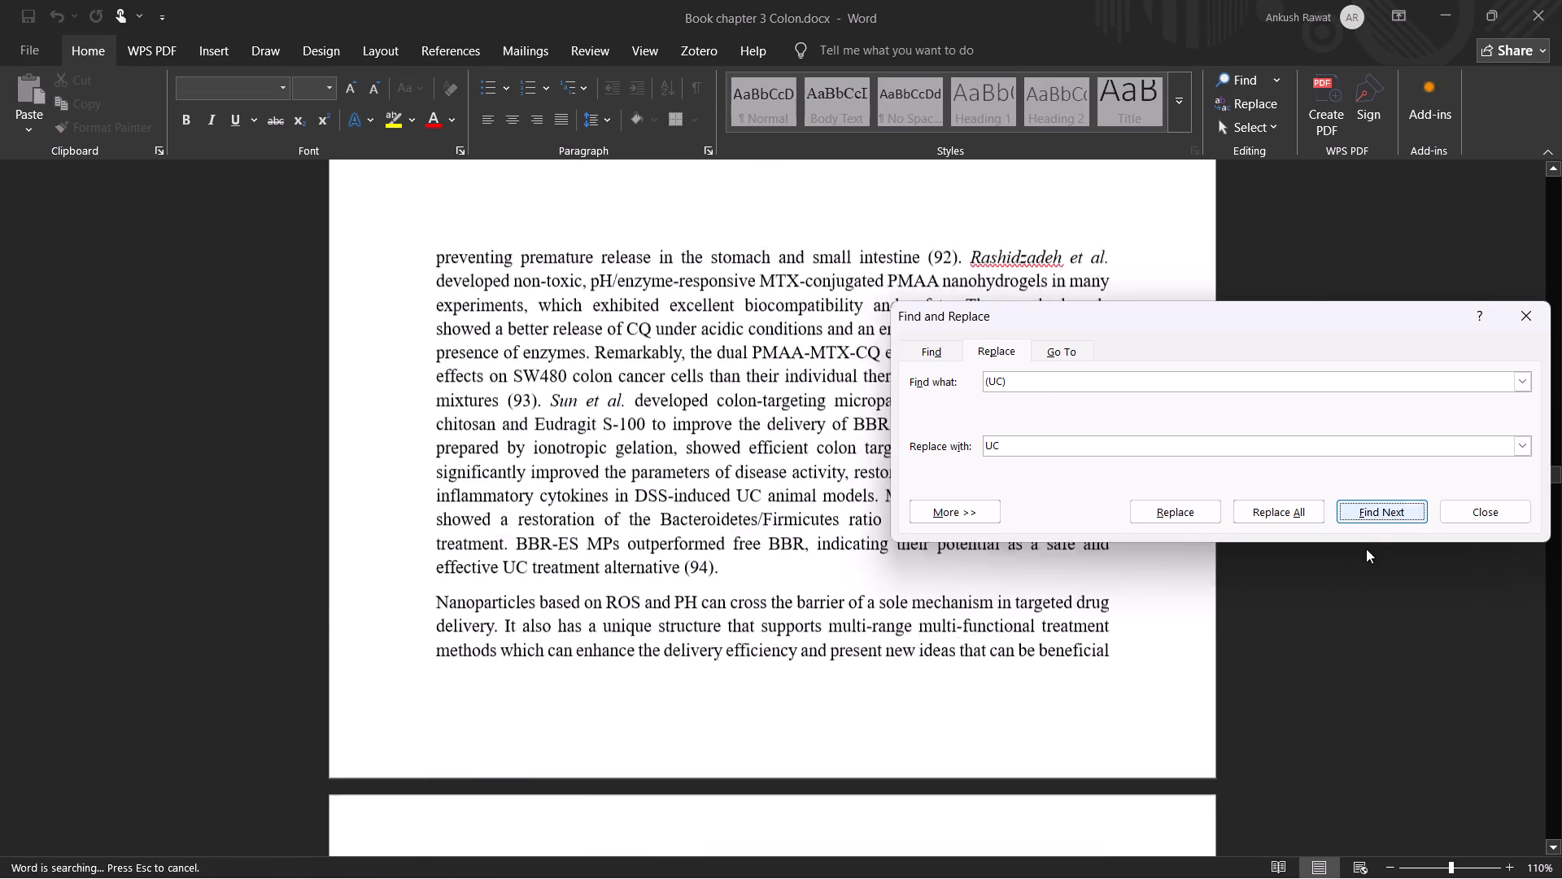
left_click(1360, 644)
key("BackSpace")
left_click(1379, 503)
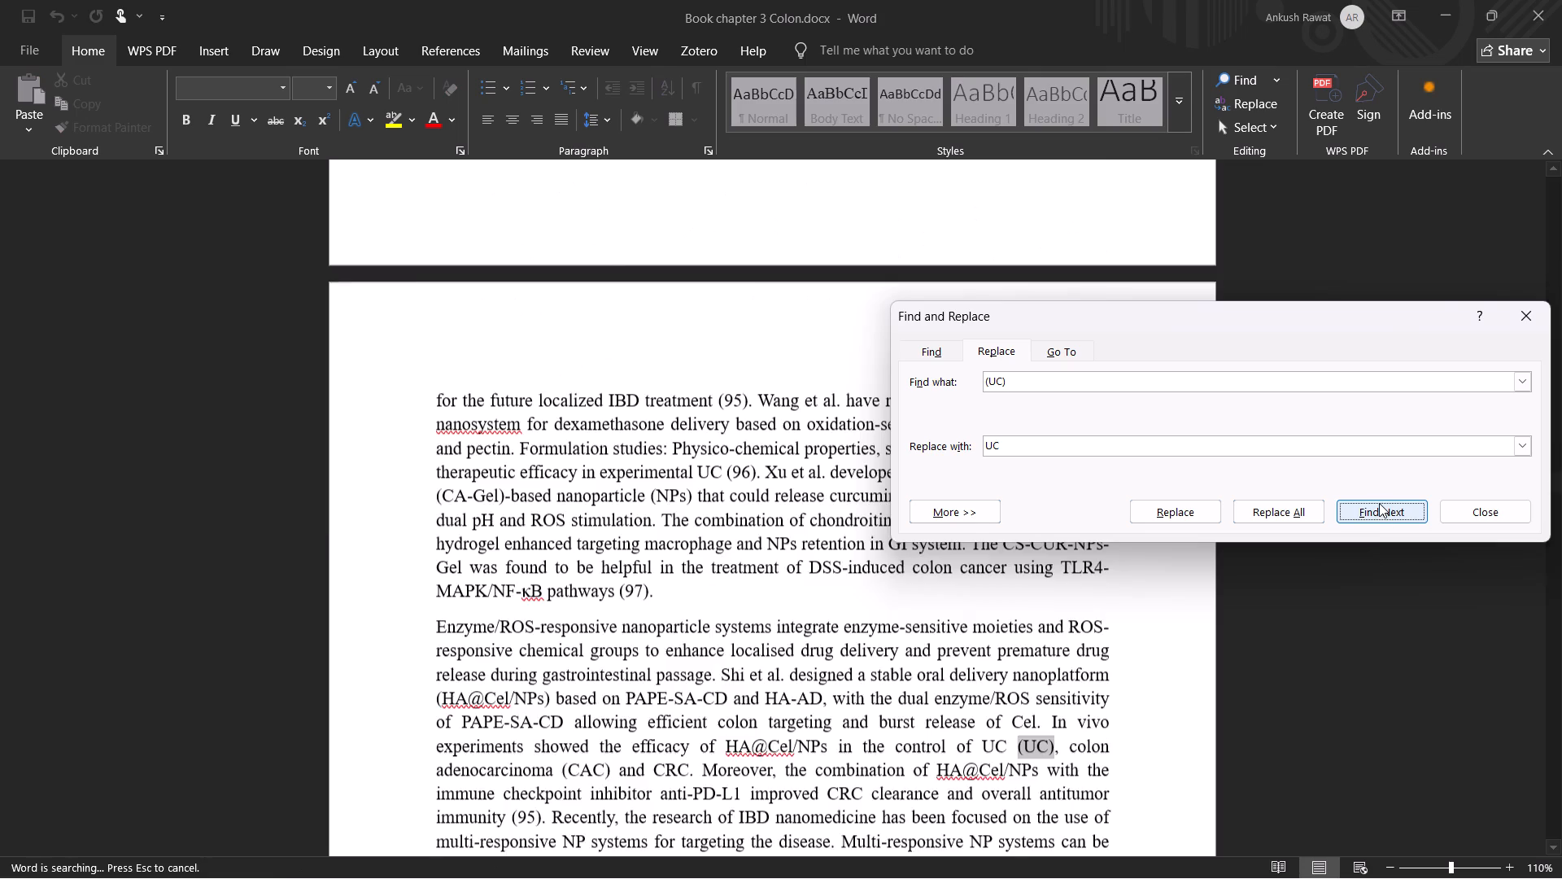
left_click(1353, 619)
key("BackSpace")
Check the whole document for any further "(UC)" occurrences besides the first definition.
left_click(1360, 509)
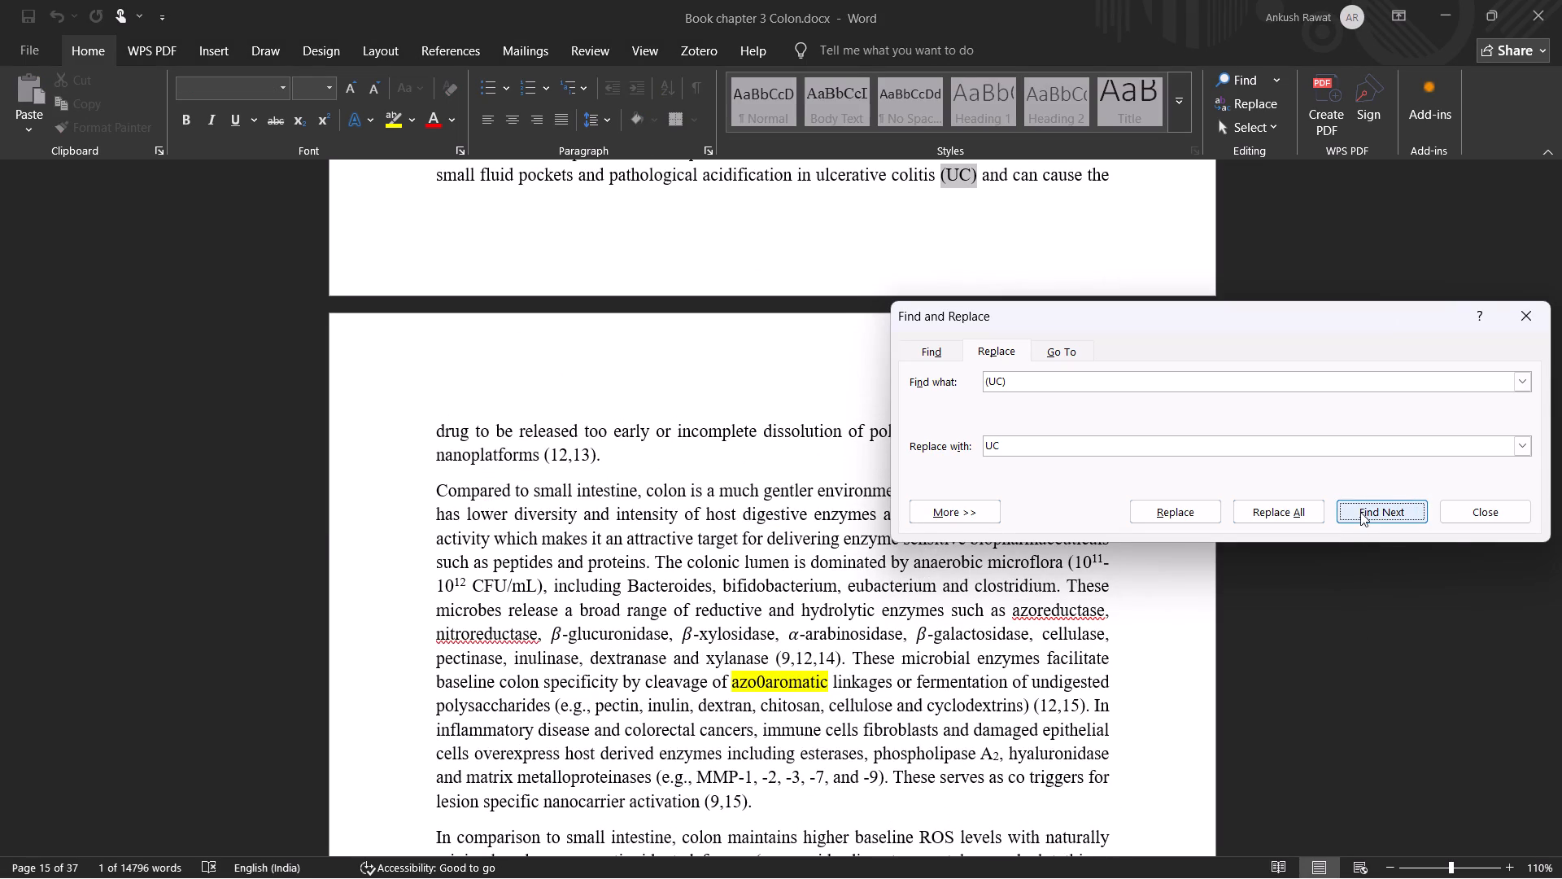
left_click(1361, 514)
left_click(1341, 477)
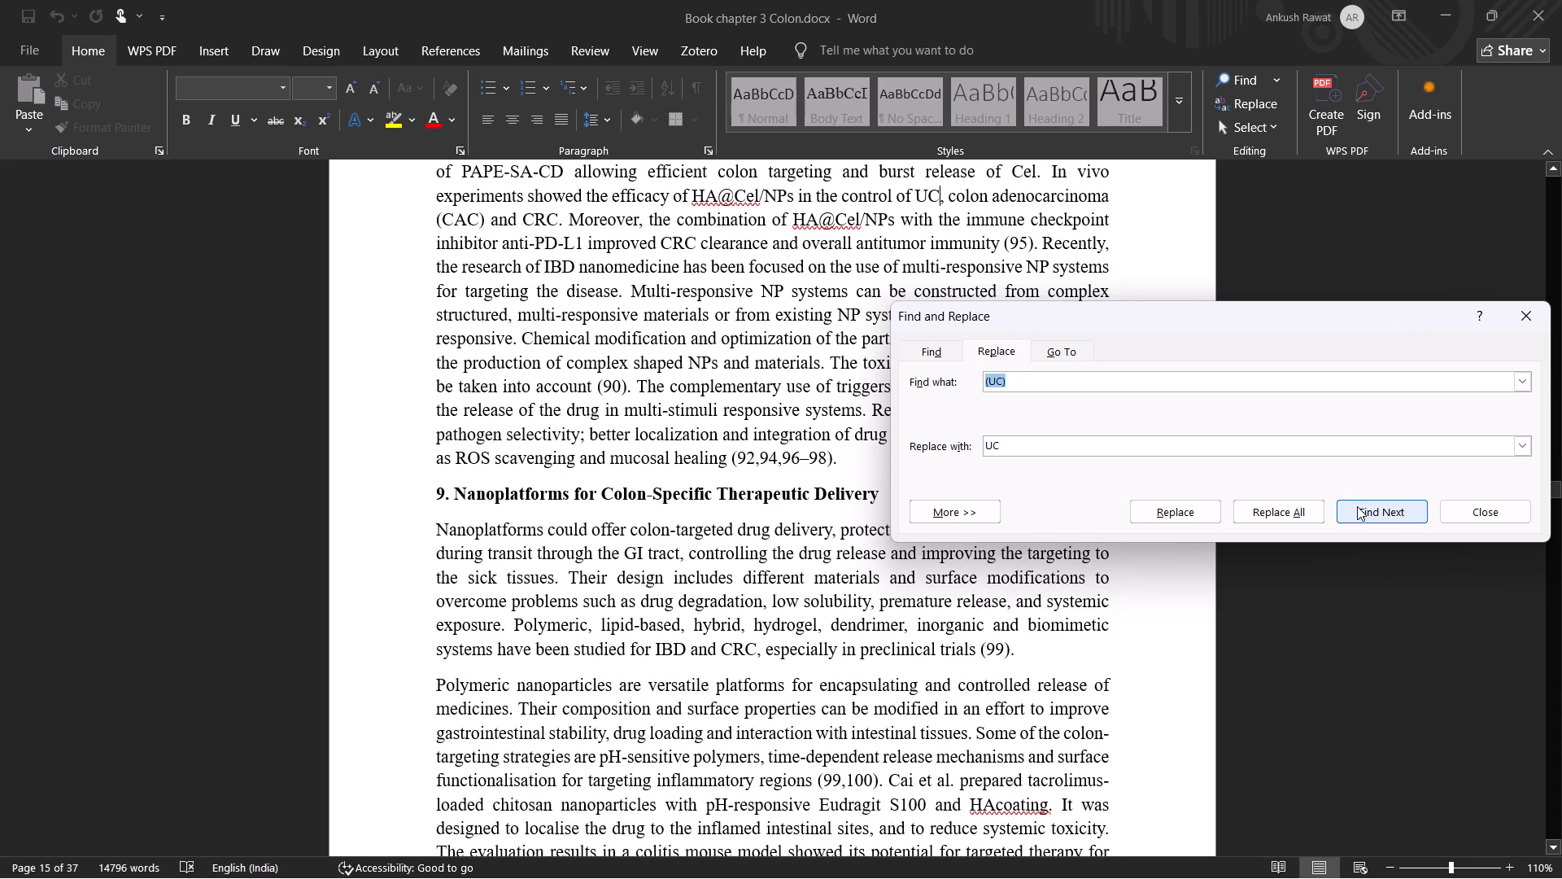
left_click(1373, 512)
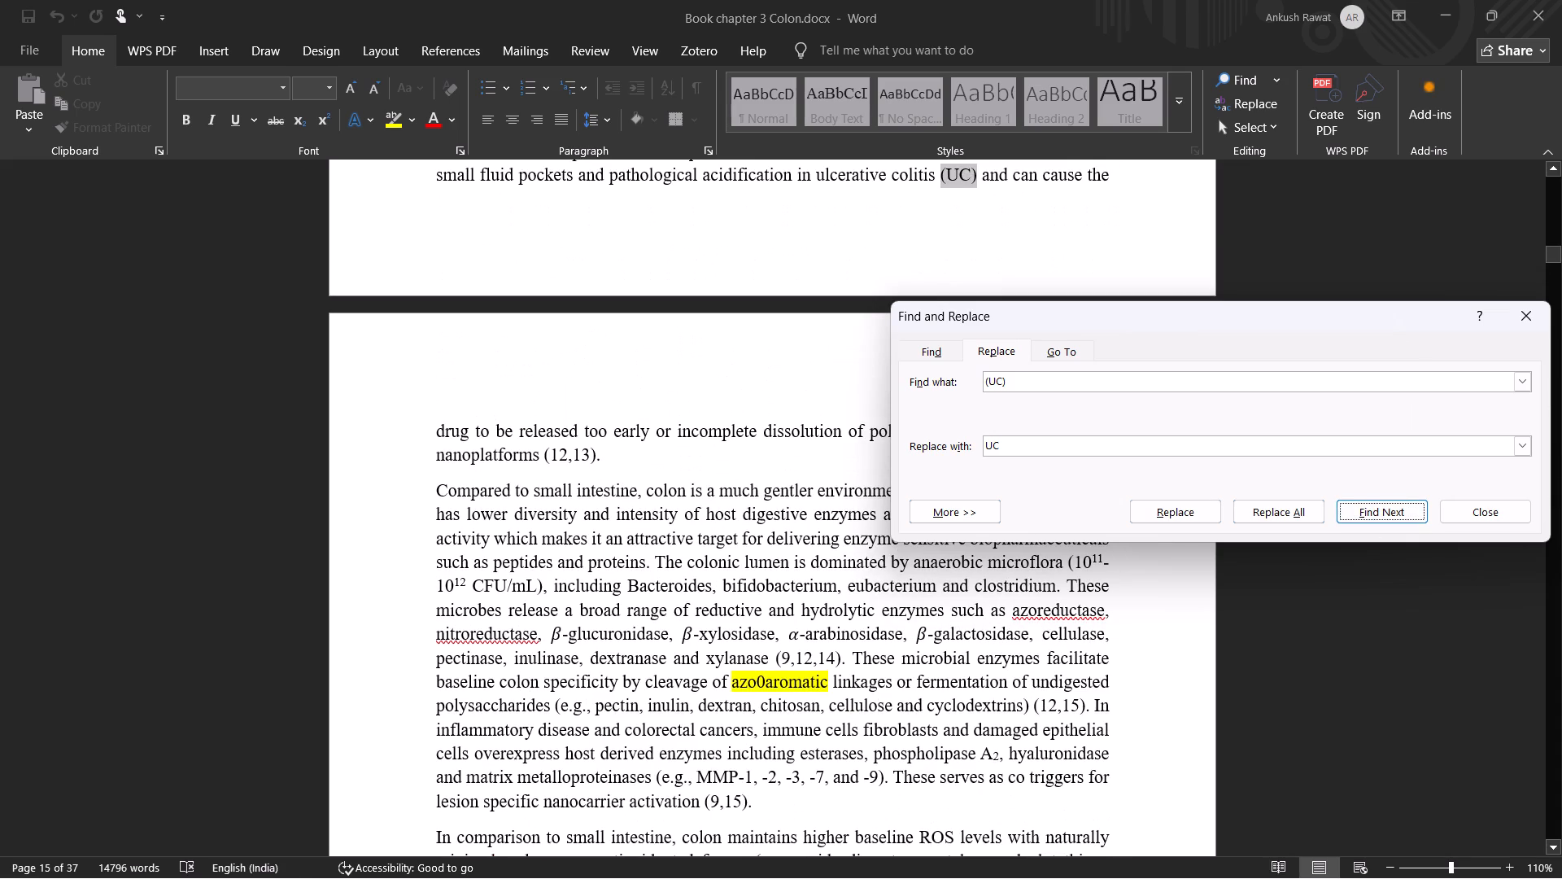
left_click(1346, 645)
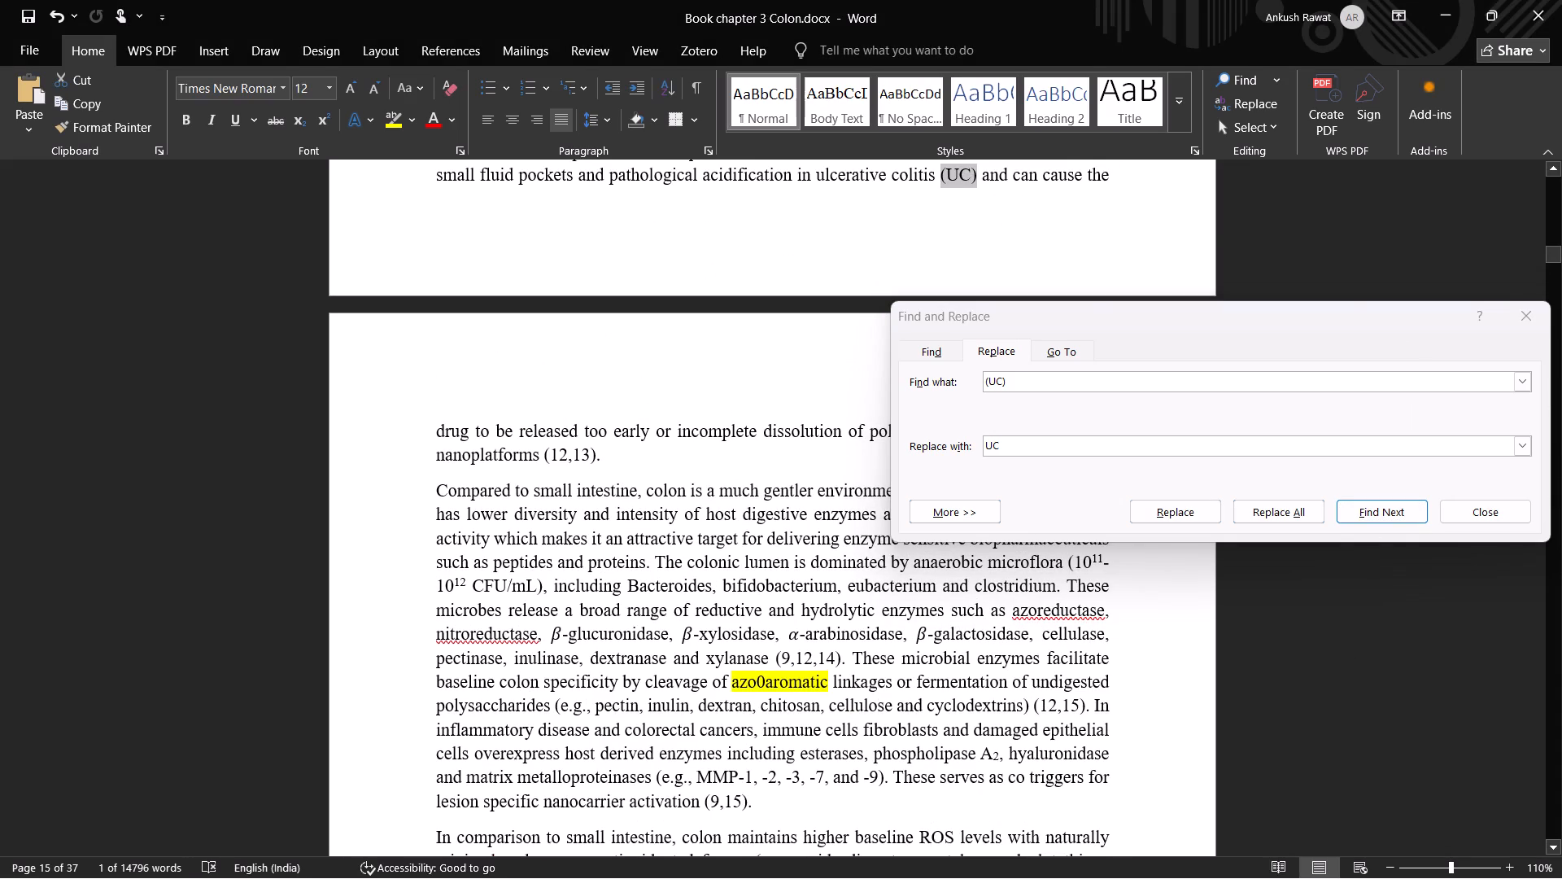
left_click(1369, 509)
left_click(1331, 480)
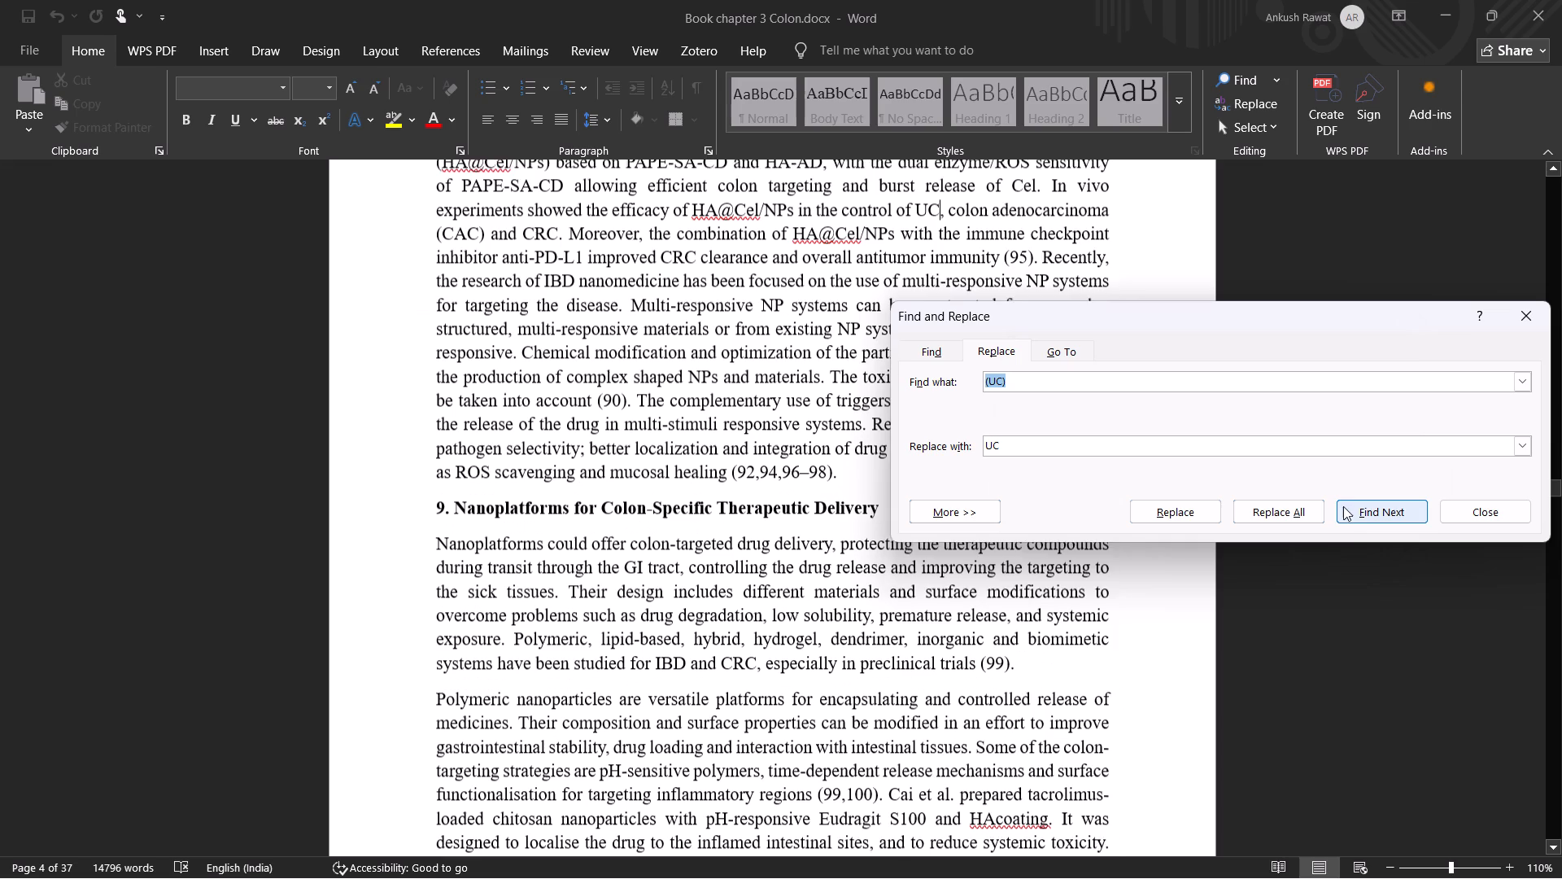
left_click(1343, 573)
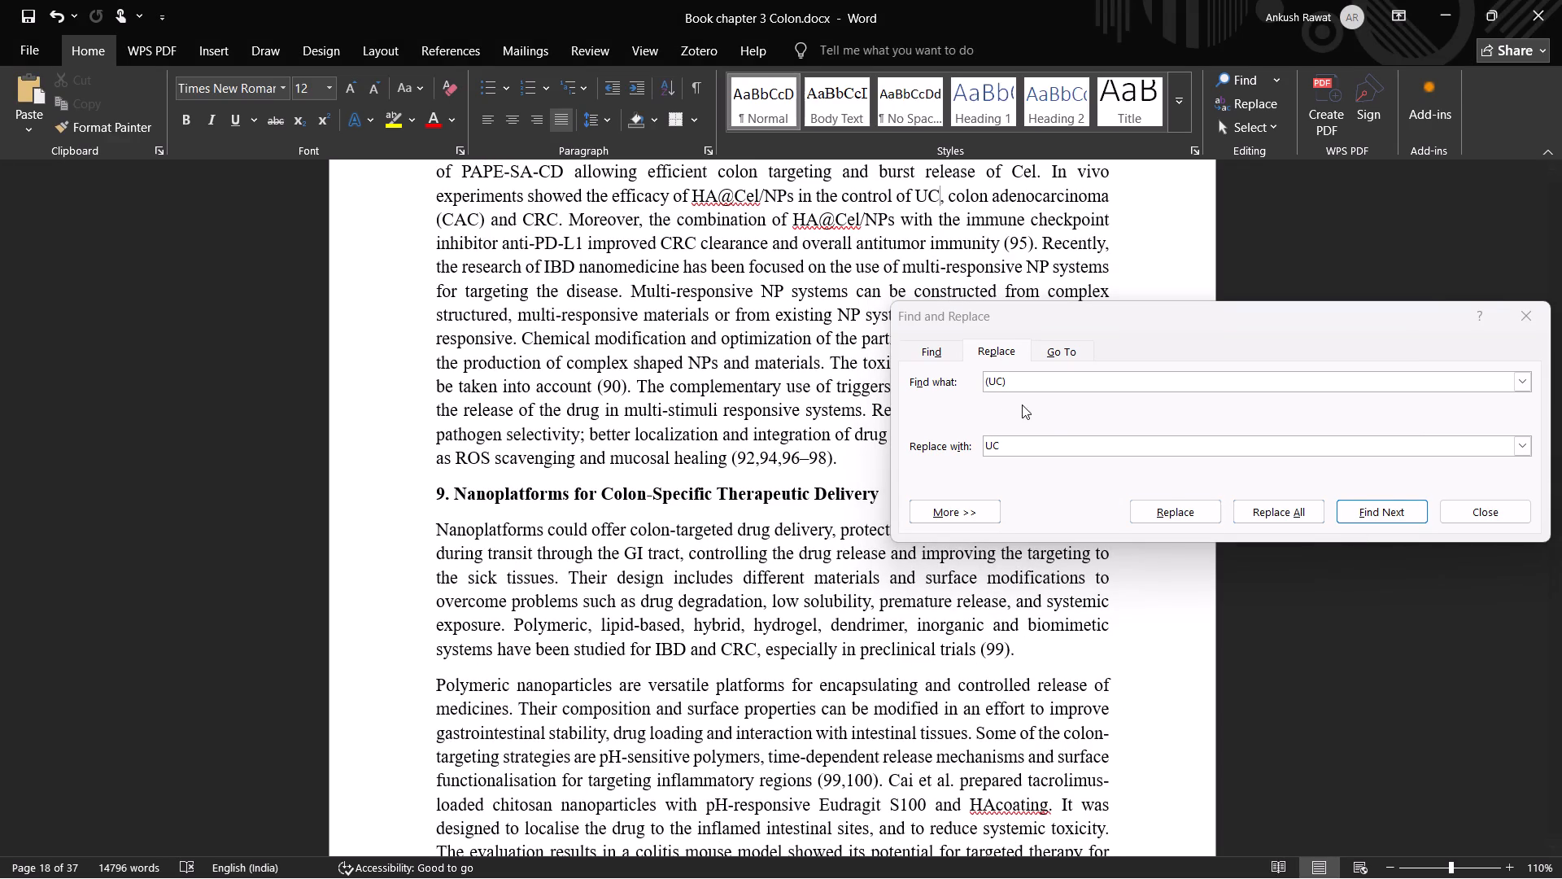
Search for "UC" without brackets, stepping through the matches from the enzyme/ROS paragraph onward.
left_click(1013, 383)
left_click(1007, 383)
key("BackSpace")
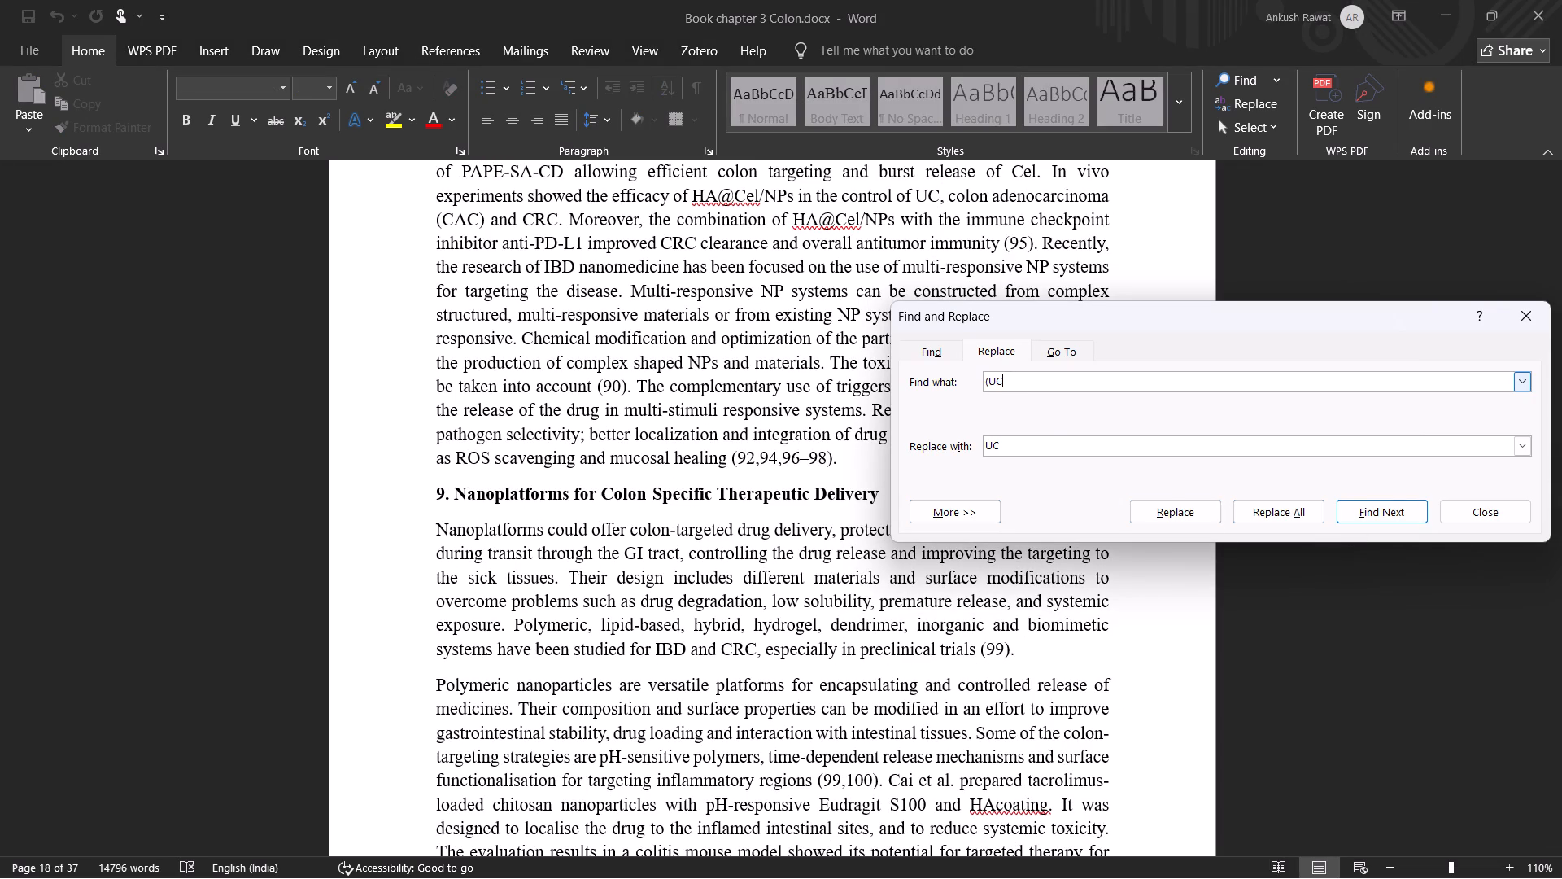
left_click(990, 379)
key("BackSpace")
left_click(1369, 503)
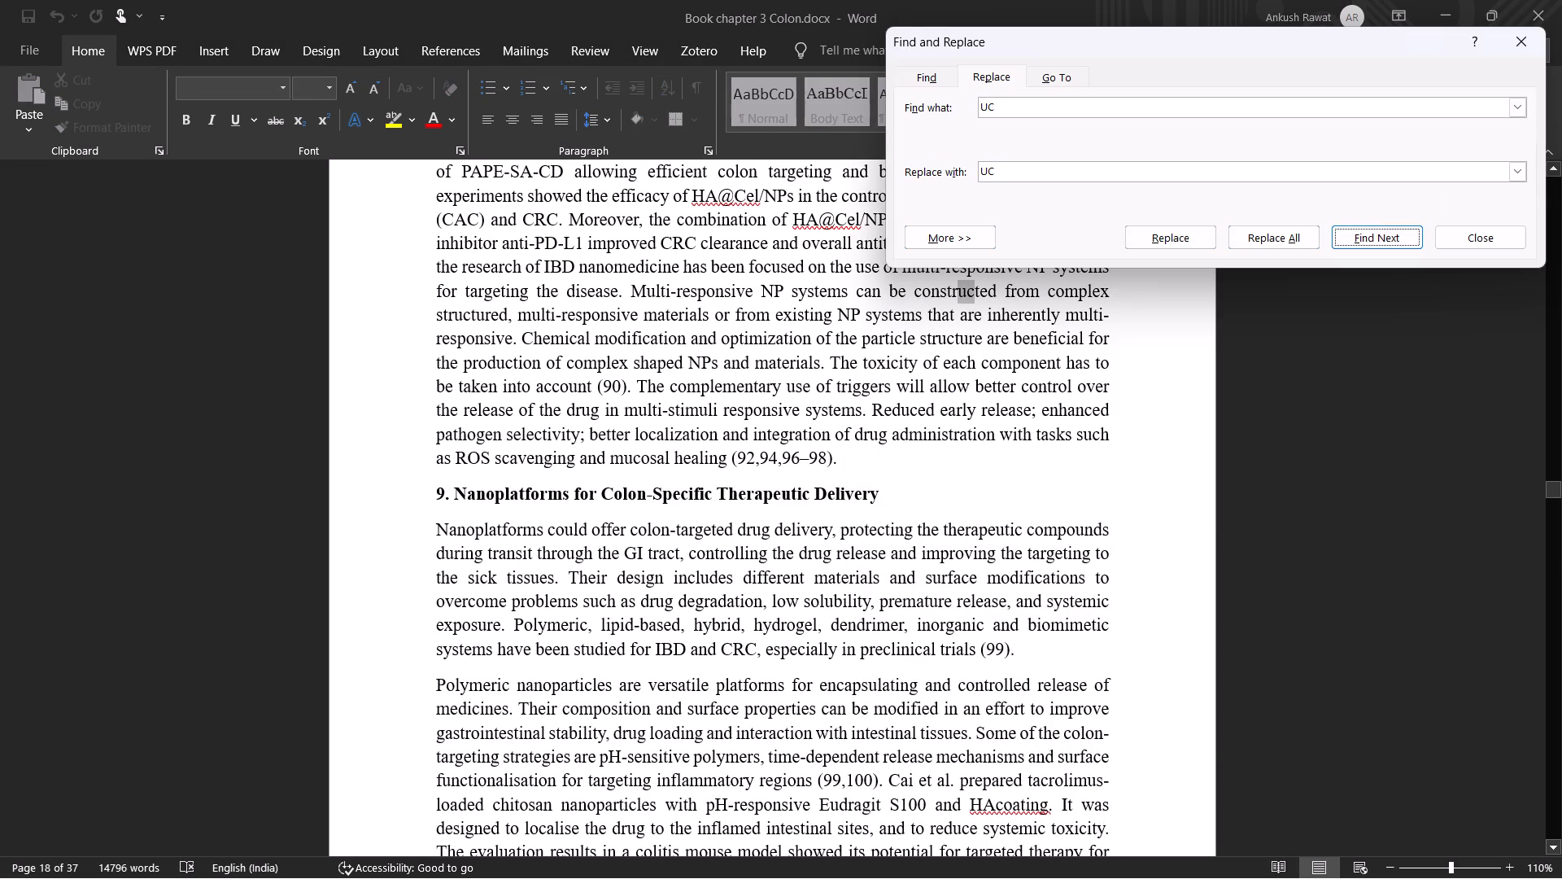
left_click(1363, 240)
left_click(1357, 234)
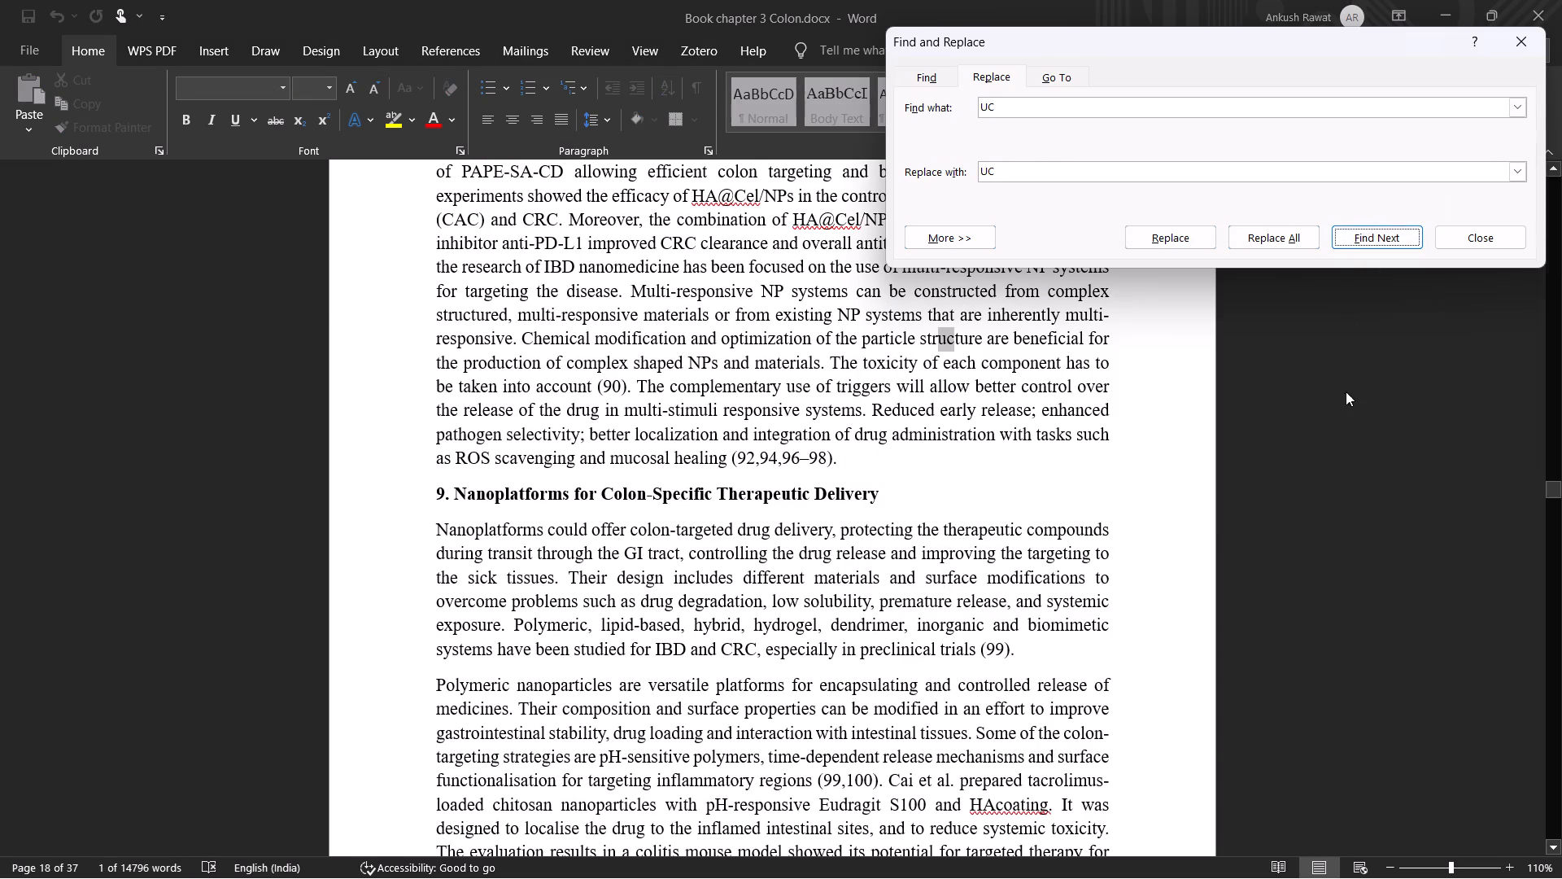
left_click(1343, 417)
double_click(1218, 486)
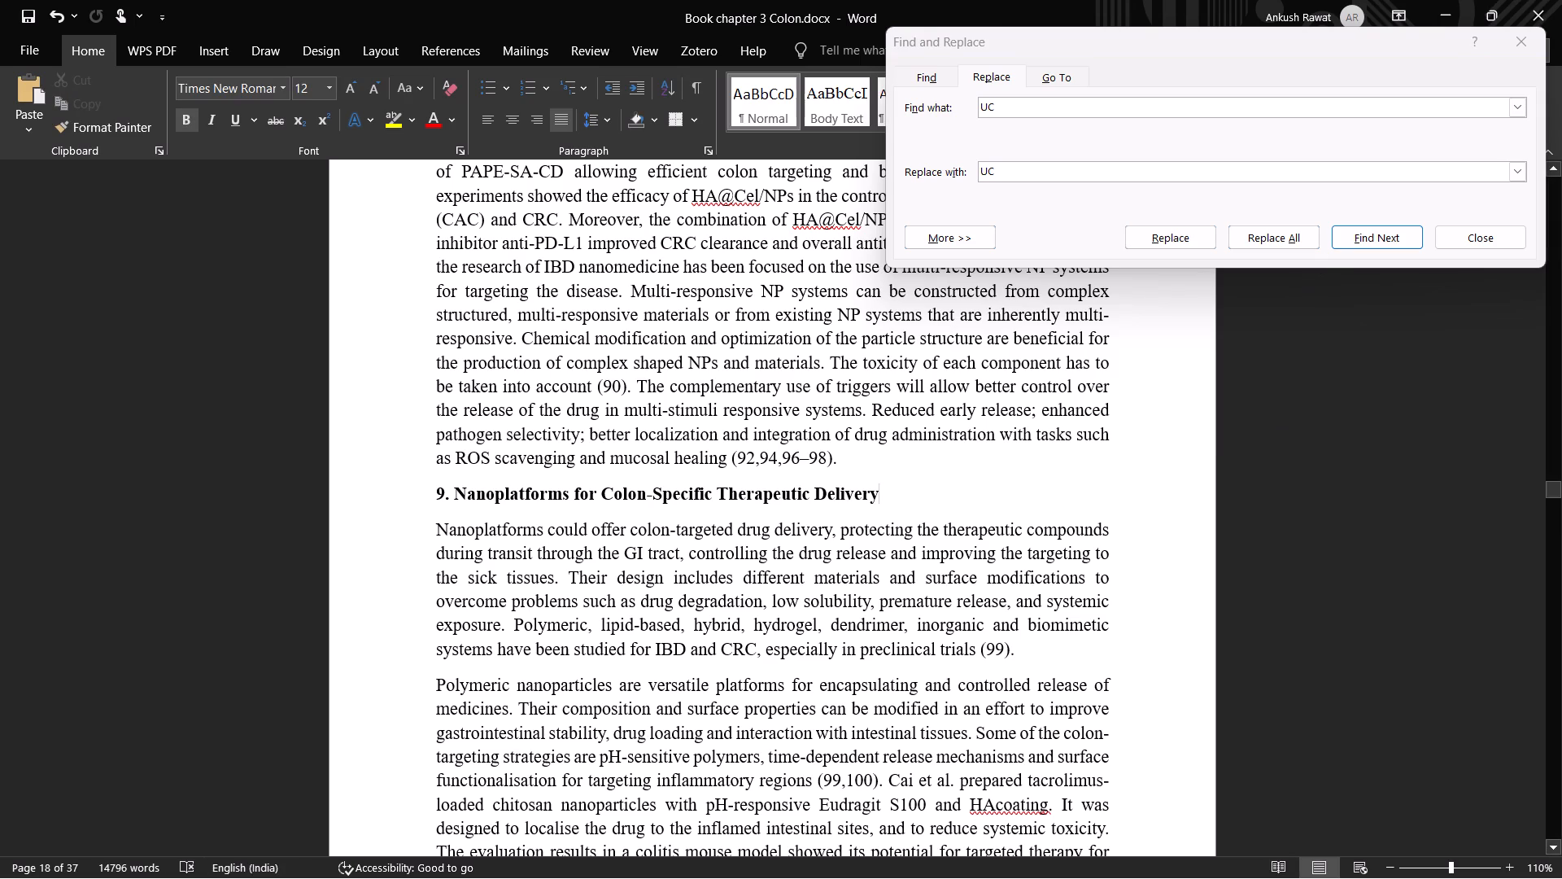
left_click_drag(1551, 493, 1549, 481)
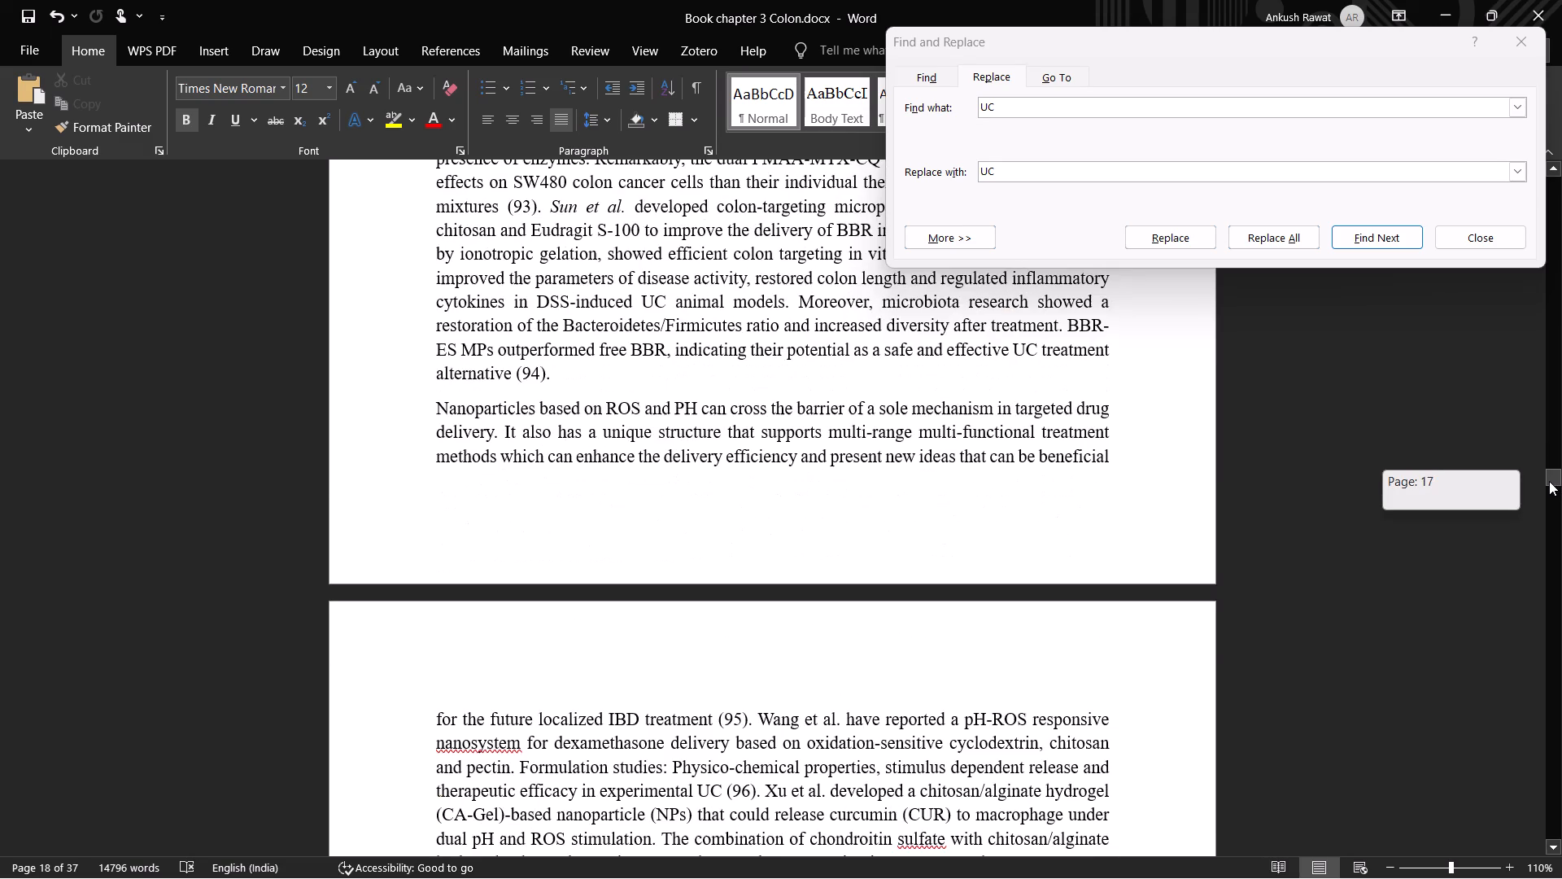
left_click_drag(1549, 481, 1549, 482)
left_click(1362, 239)
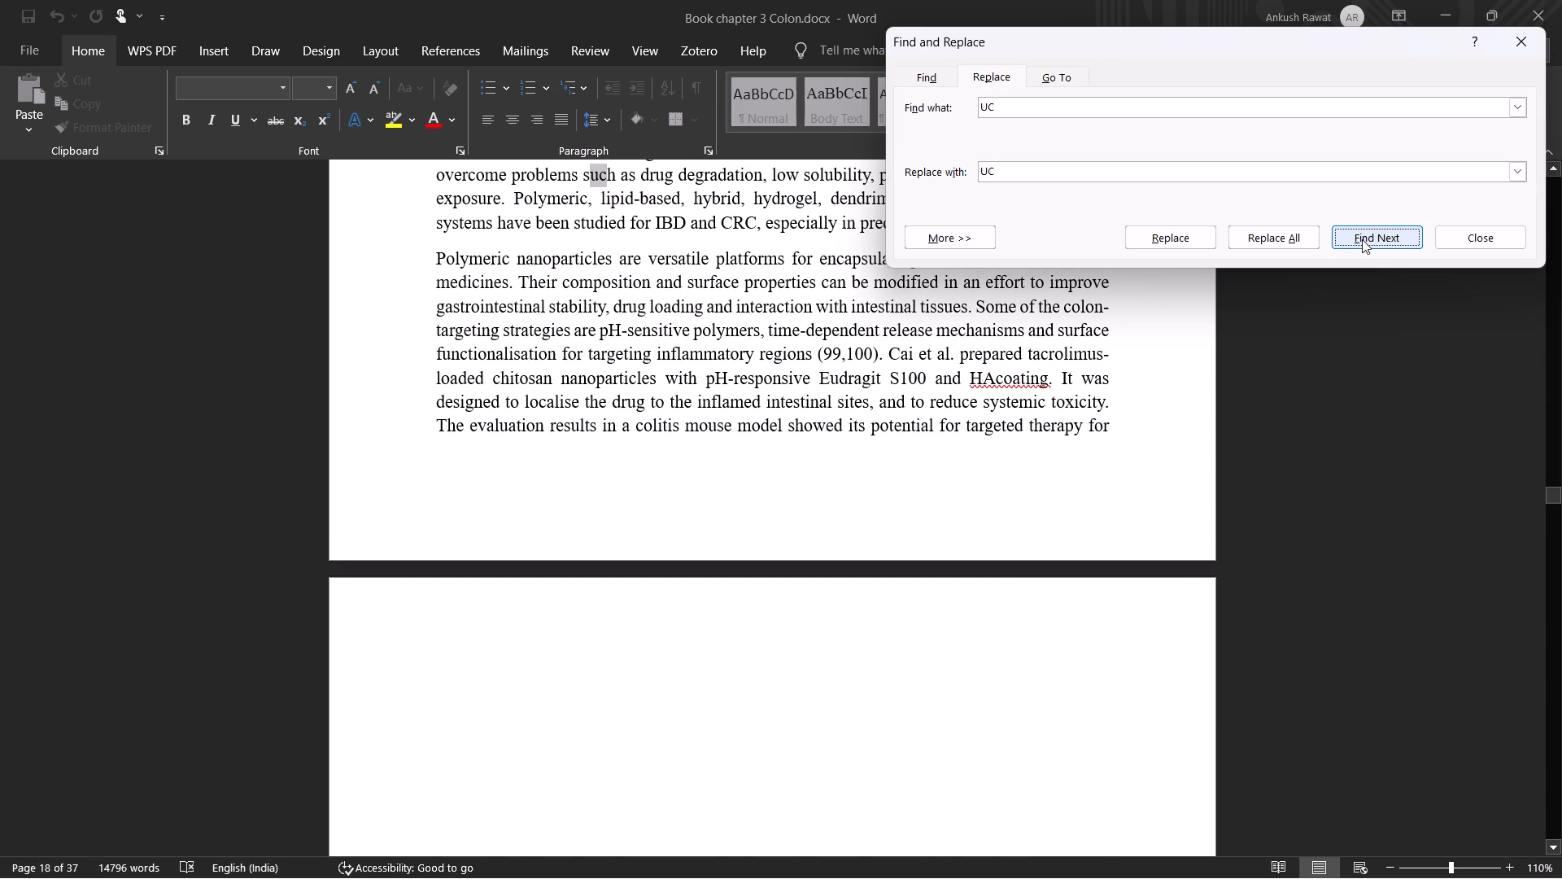
left_click(1357, 240)
left_click(1357, 240)
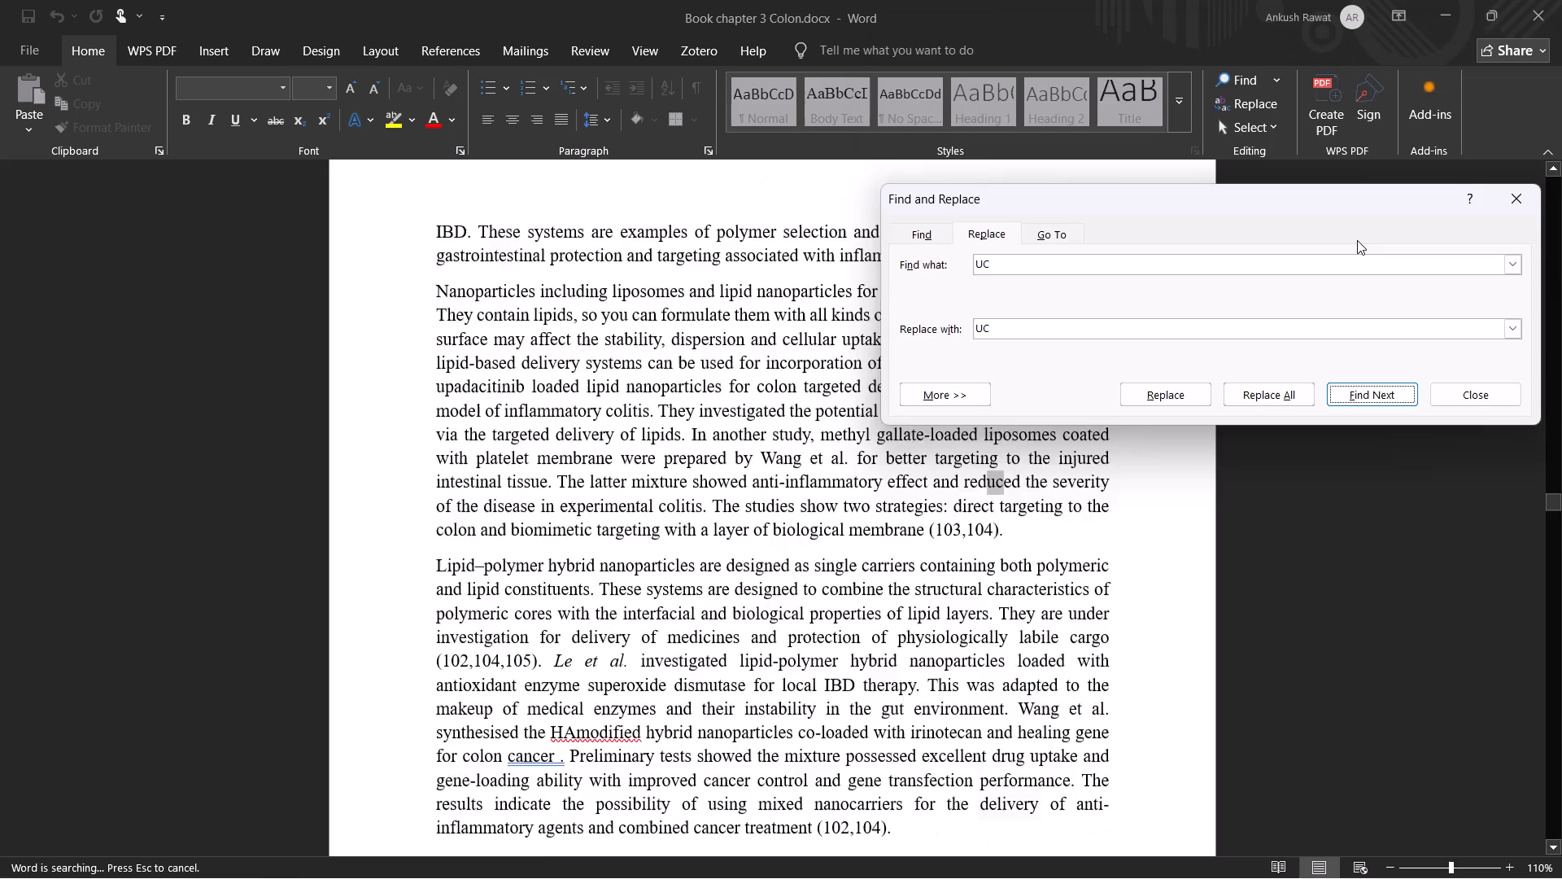
Review the text around the enzyme/ROS paragraph and the Ketothiol, ROS-sensitive liposome and NAMPT paragraphs for remaining errors.
middle_click_drag(502, 523, 495, 434)
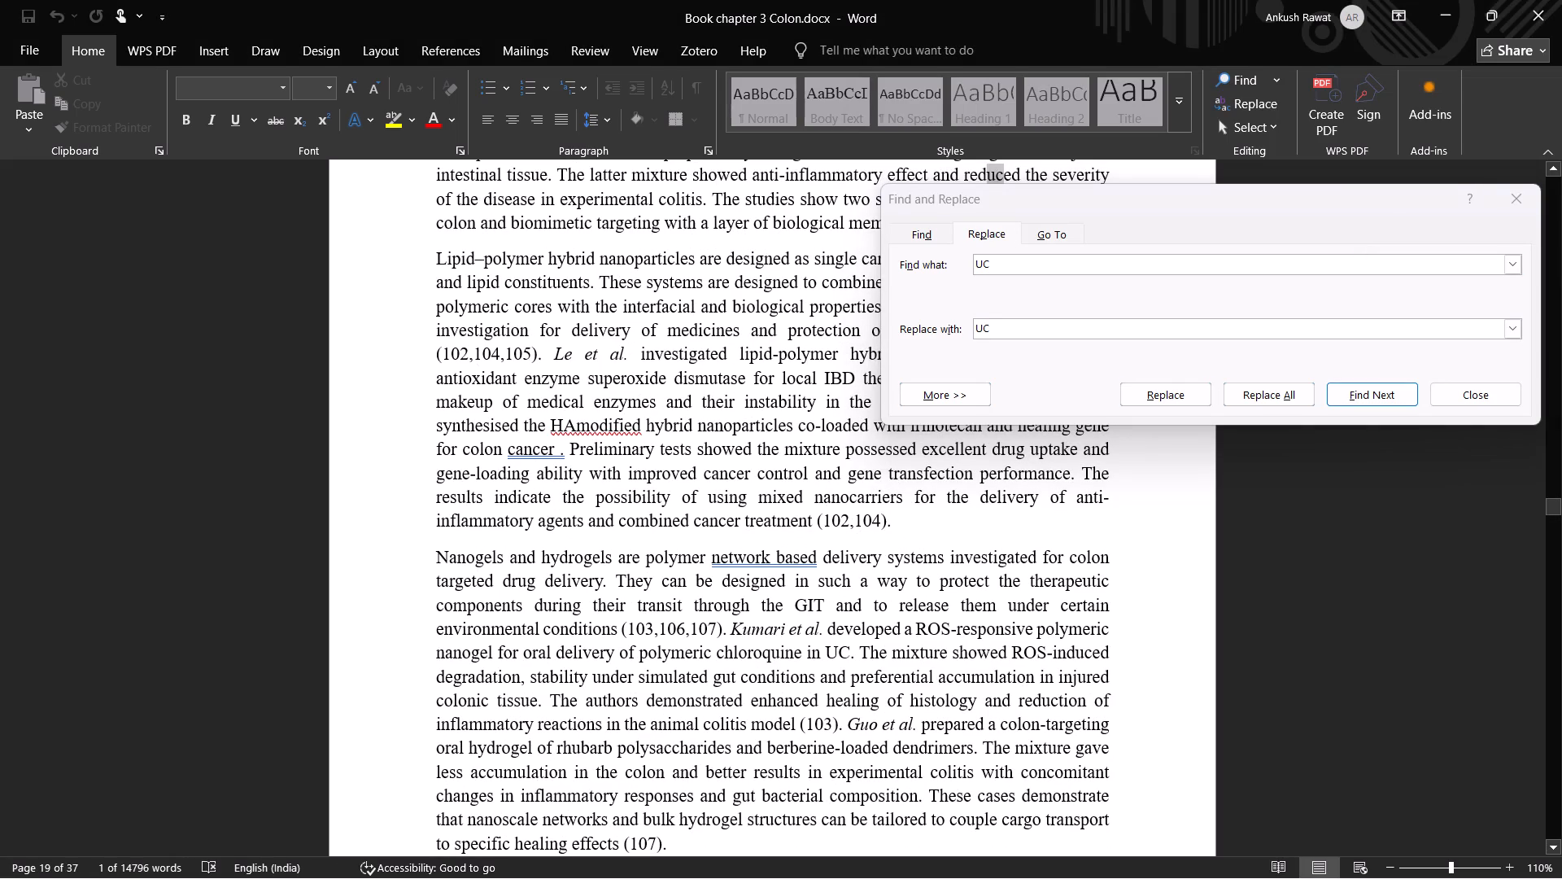
middle_click_drag(495, 434, 493, 409)
middle_click_drag(443, 492, 438, 355)
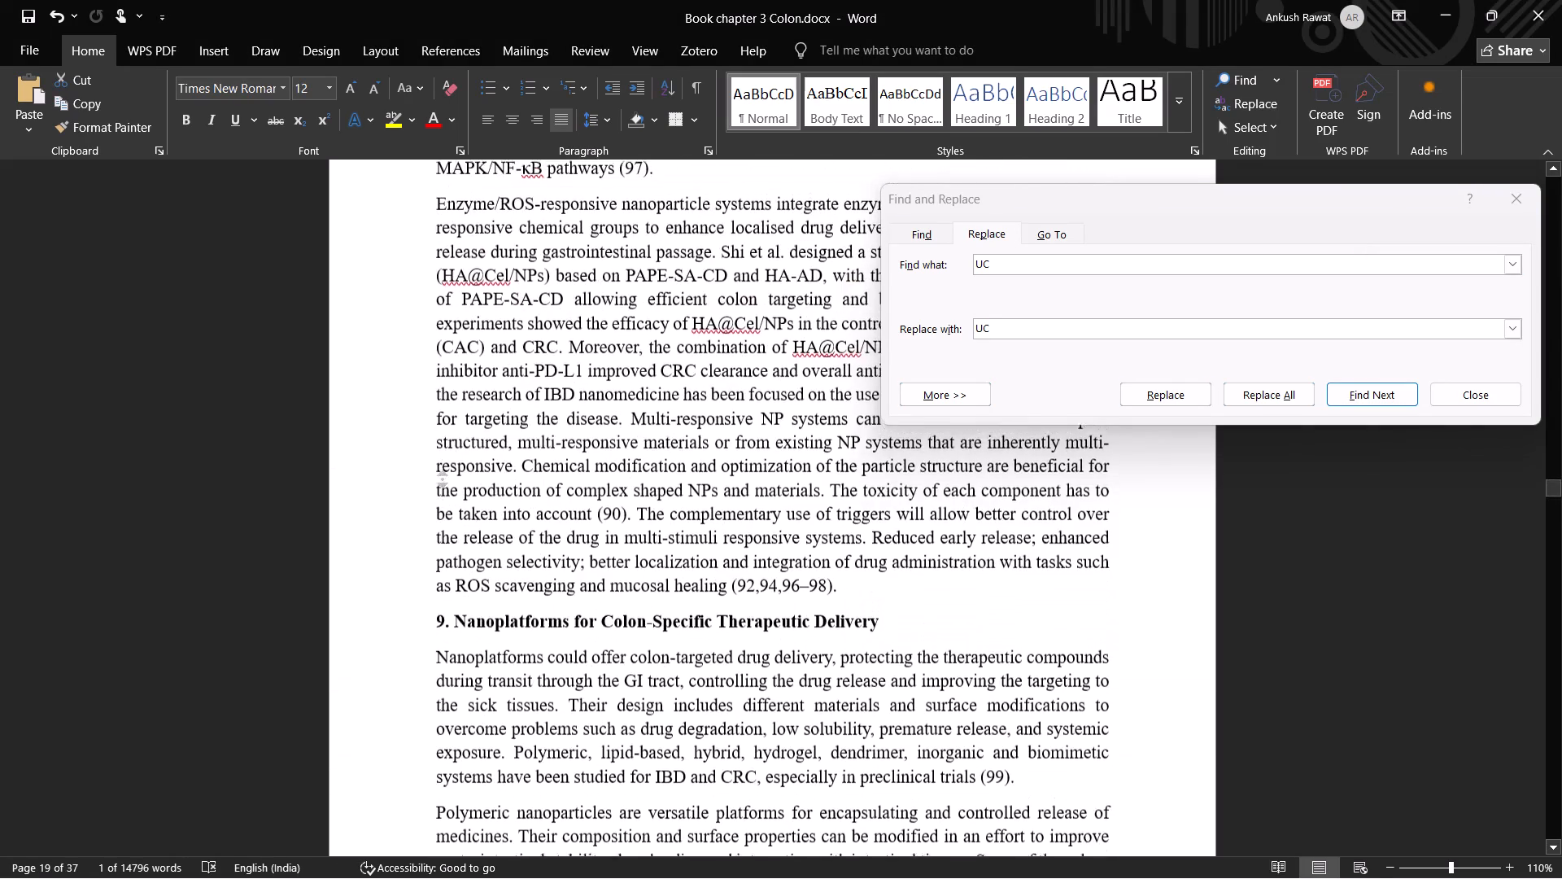
middle_click_drag(430, 520, 425, 378)
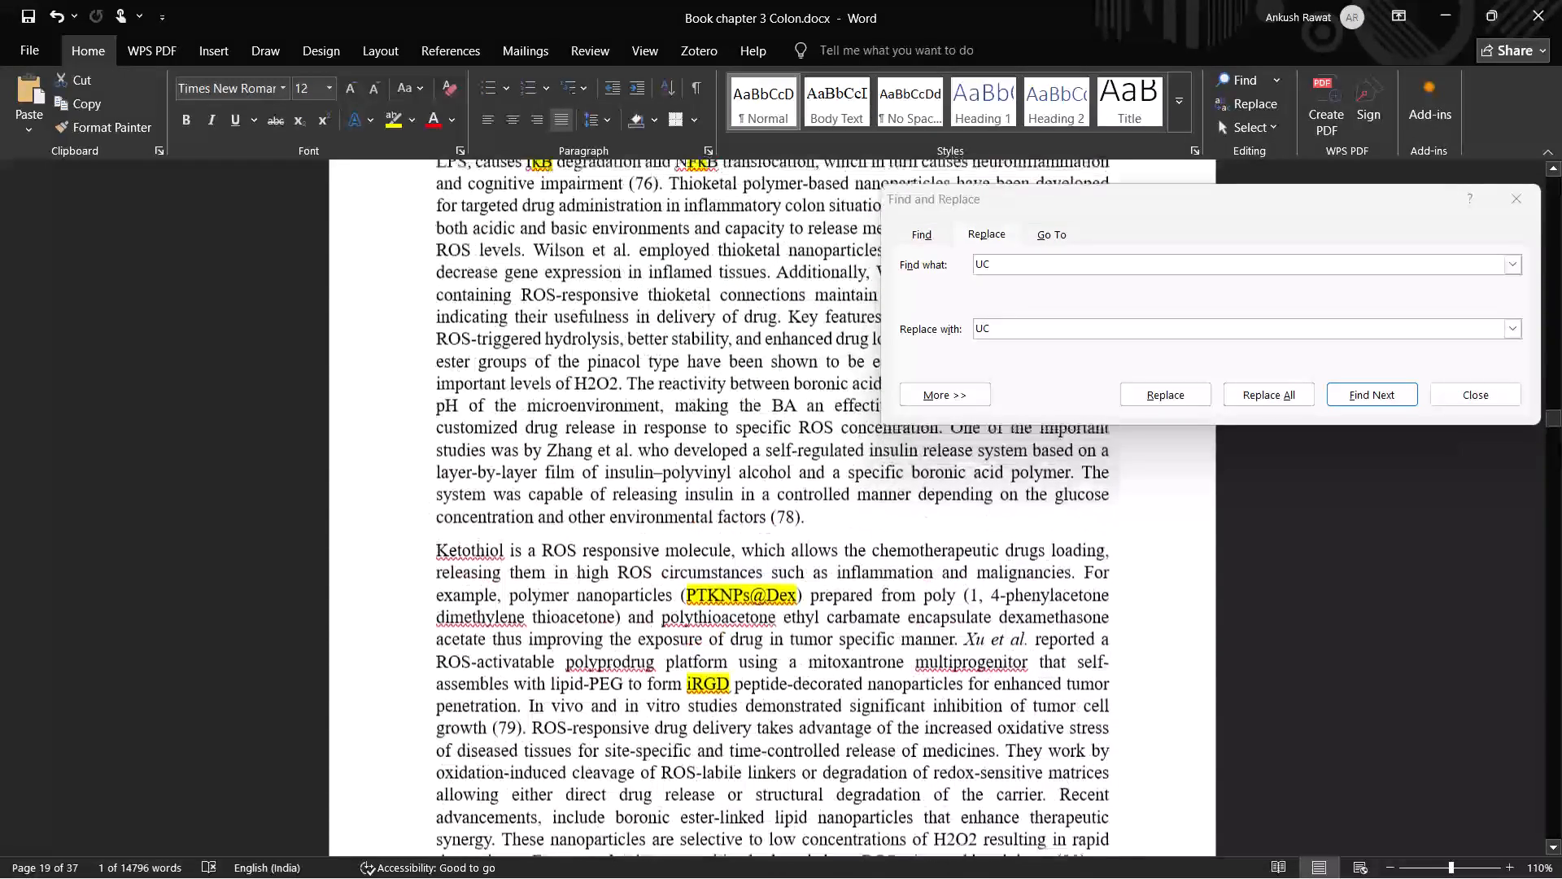
scroll(427, 454, "up", 1)
scroll(427, 454, "down", 2)
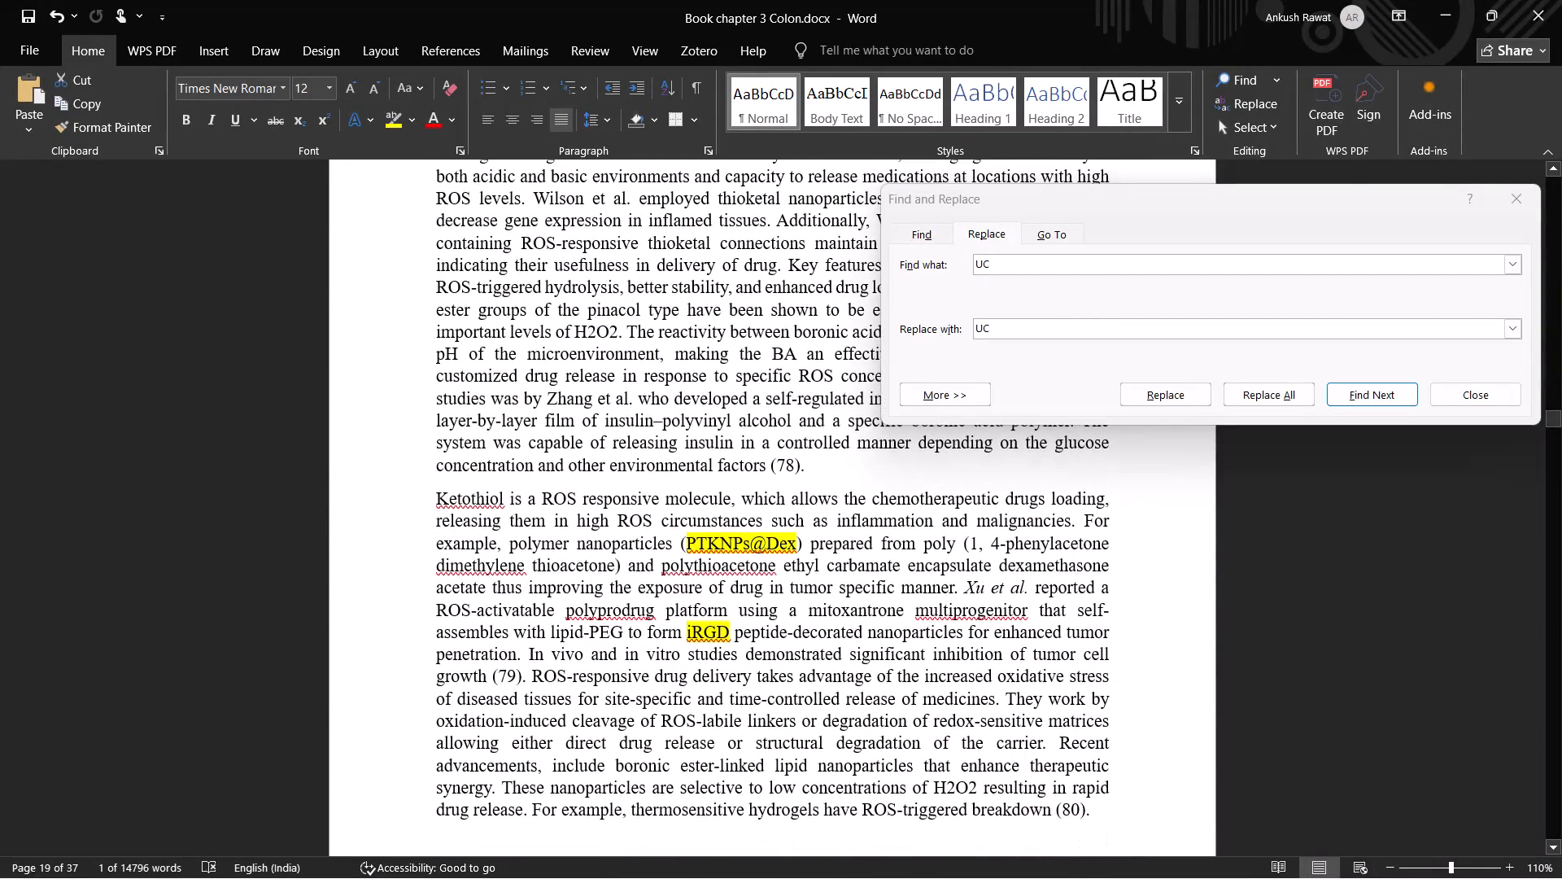
scroll(428, 383, "down", 1)
scroll(428, 383, "up", 1)
scroll(428, 383, "down", 1)
middle_click_drag(398, 360, 398, 439)
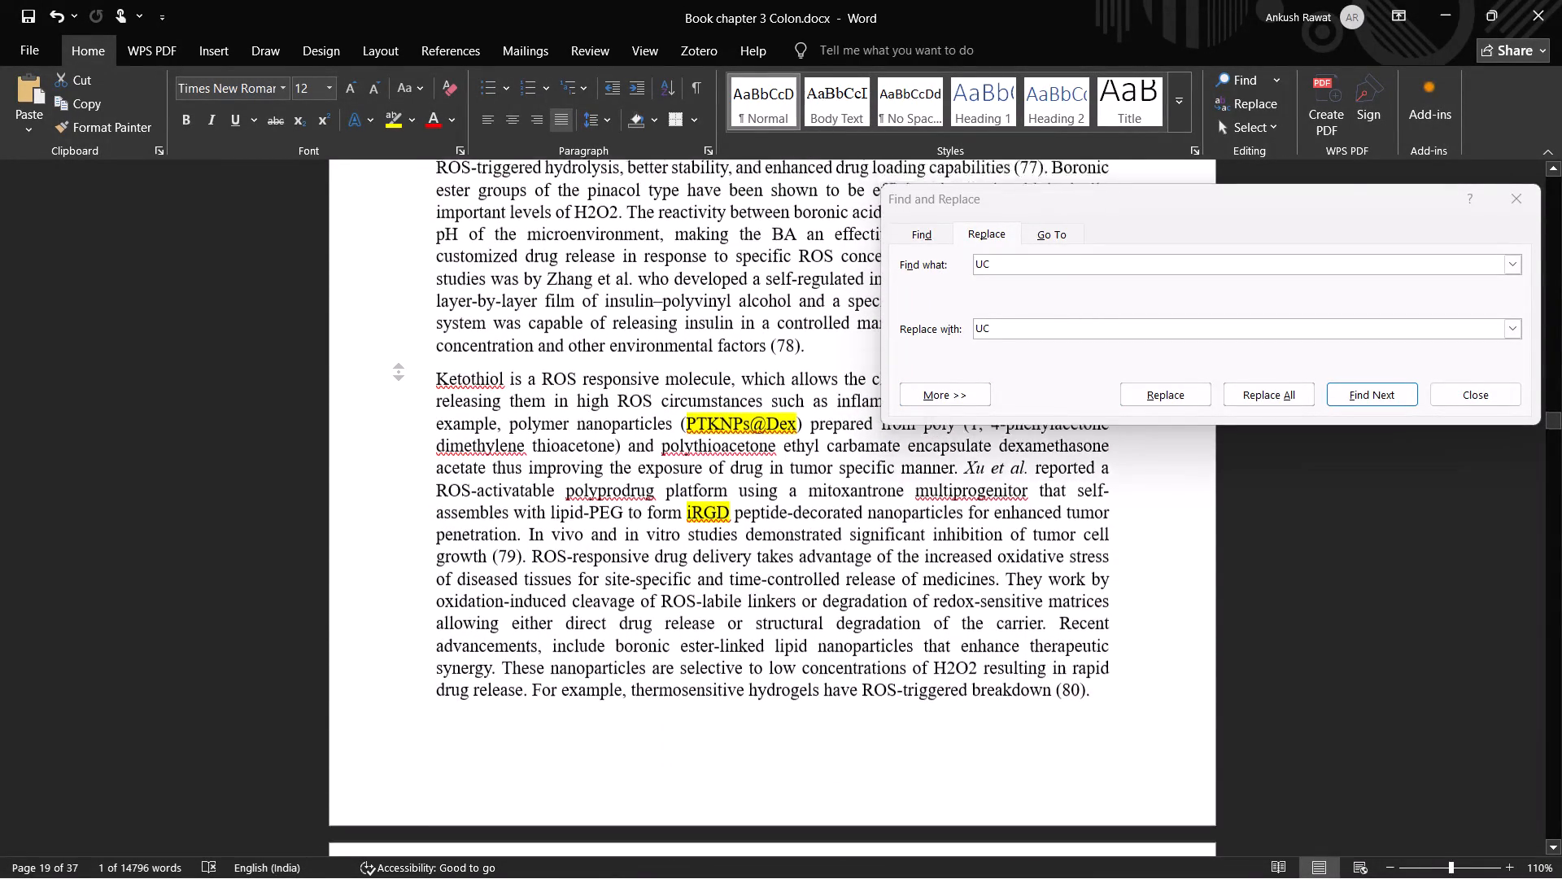
middle_click_drag(398, 439, 396, 454)
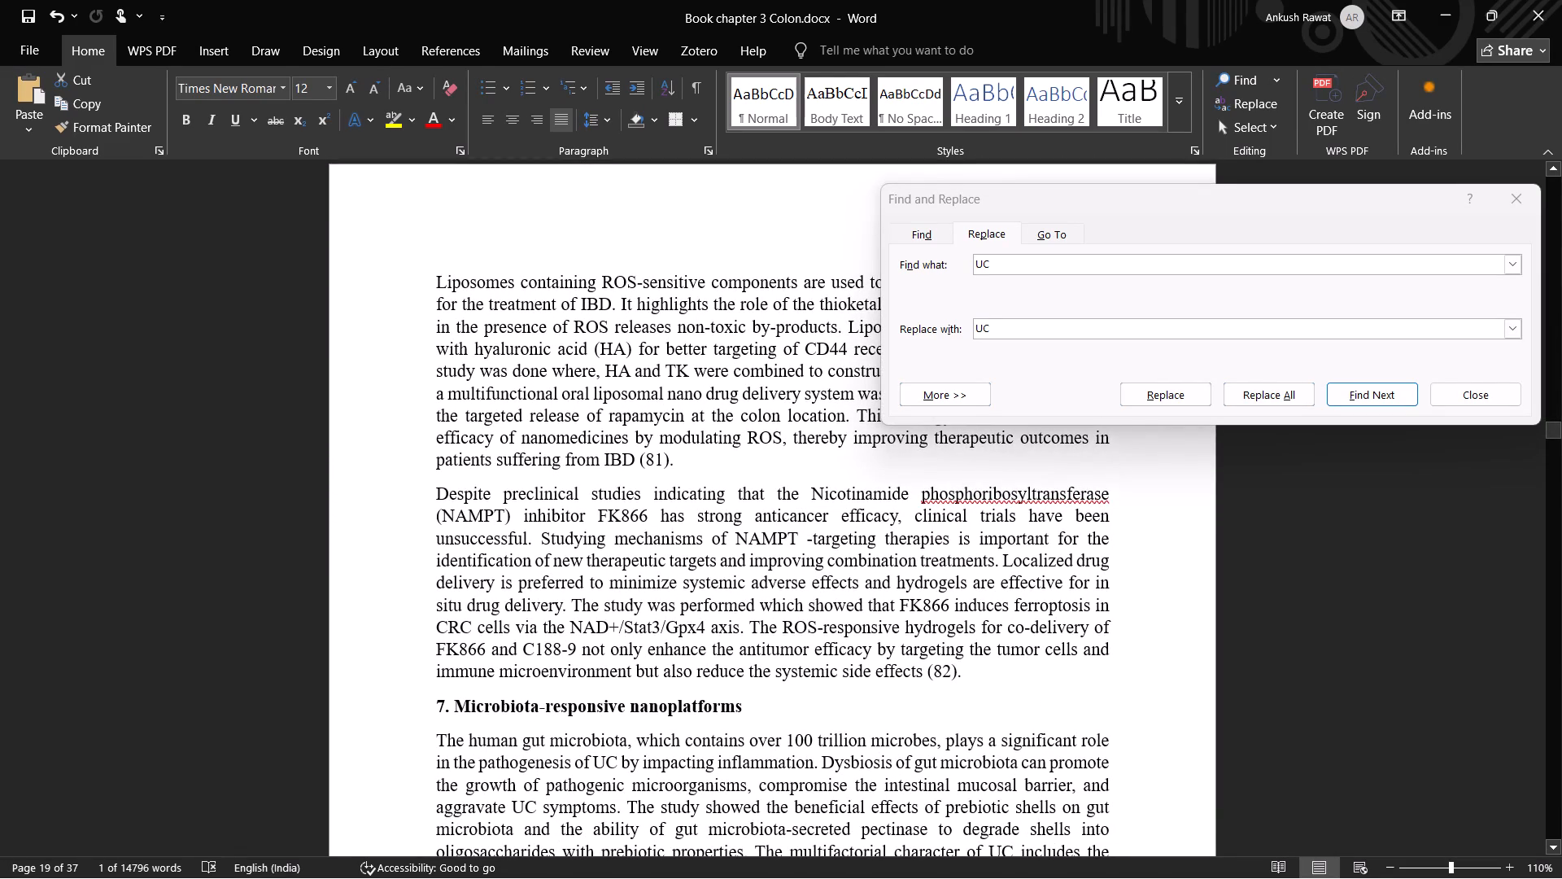
scroll(459, 537, "down", 2)
scroll(459, 537, "up", 1)
scroll(459, 537, "down", 3)
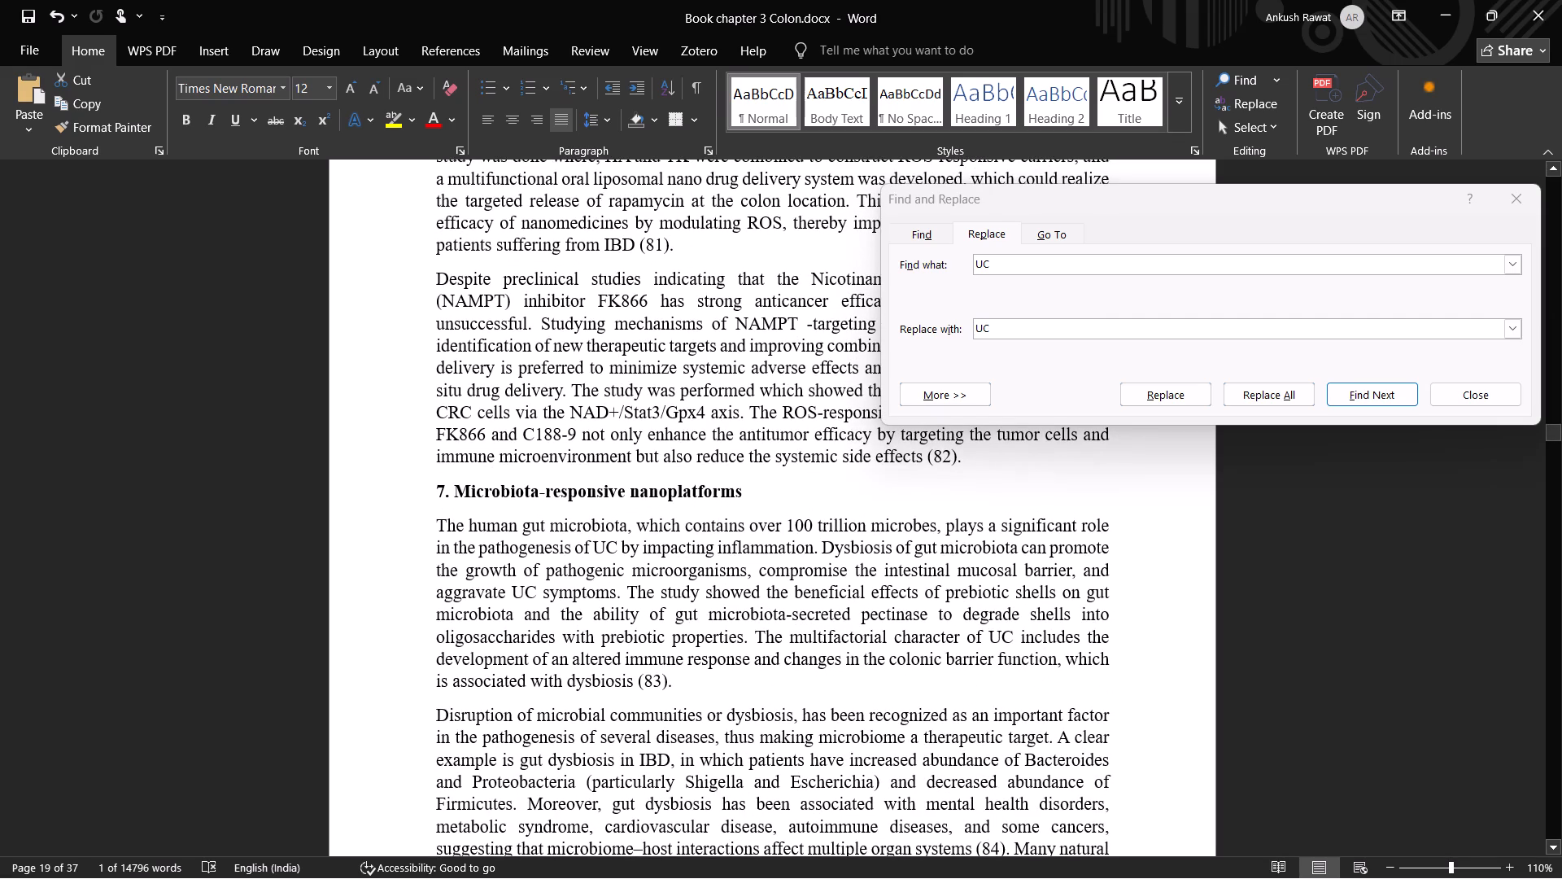
scroll(452, 534, "up", 1)
scroll(452, 534, "down", 1)
Insert the missing space in "HAnanoparticles" in the microbial dysbiosis paragraph so it reads "HA nanoparticles".
scroll(452, 534, "down", 2)
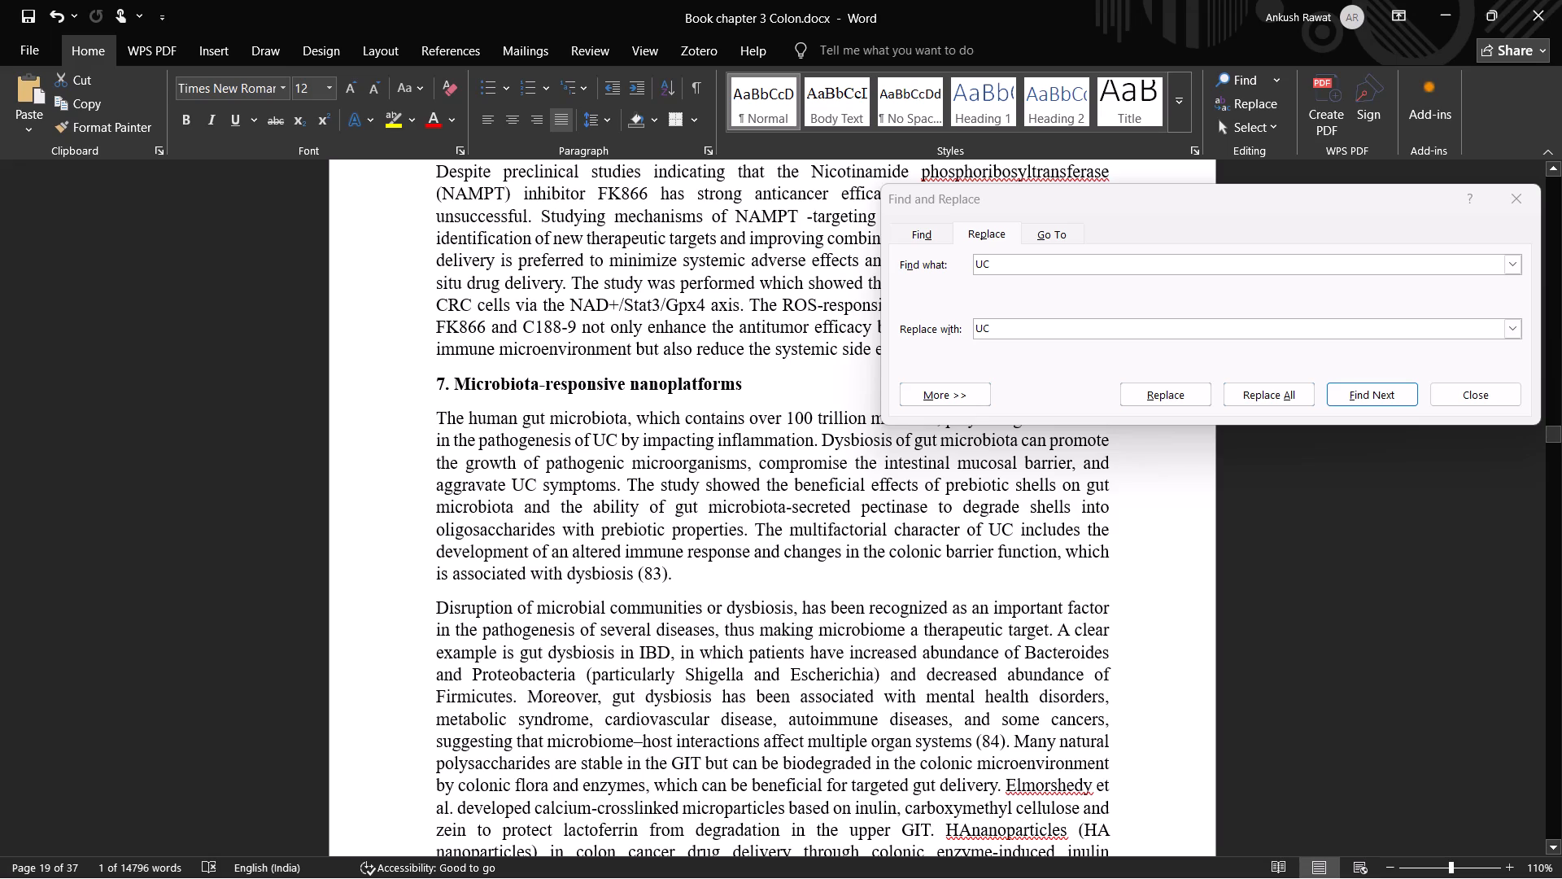
scroll(451, 533, "down", 1)
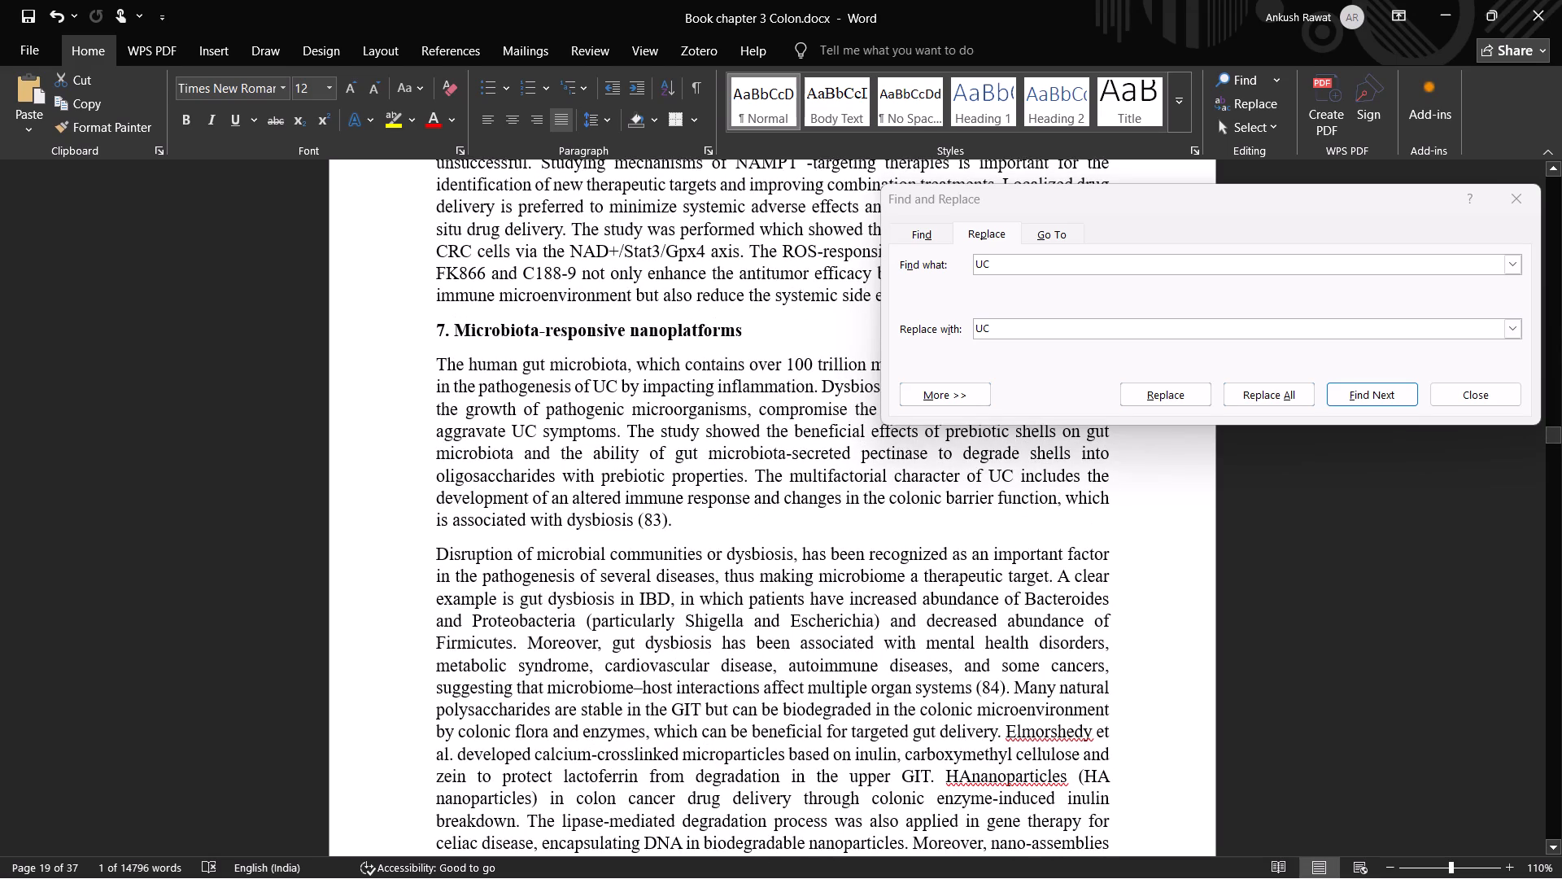
scroll(852, 592, "down", 2)
scroll(852, 592, "up", 1)
scroll(852, 592, "down", 2)
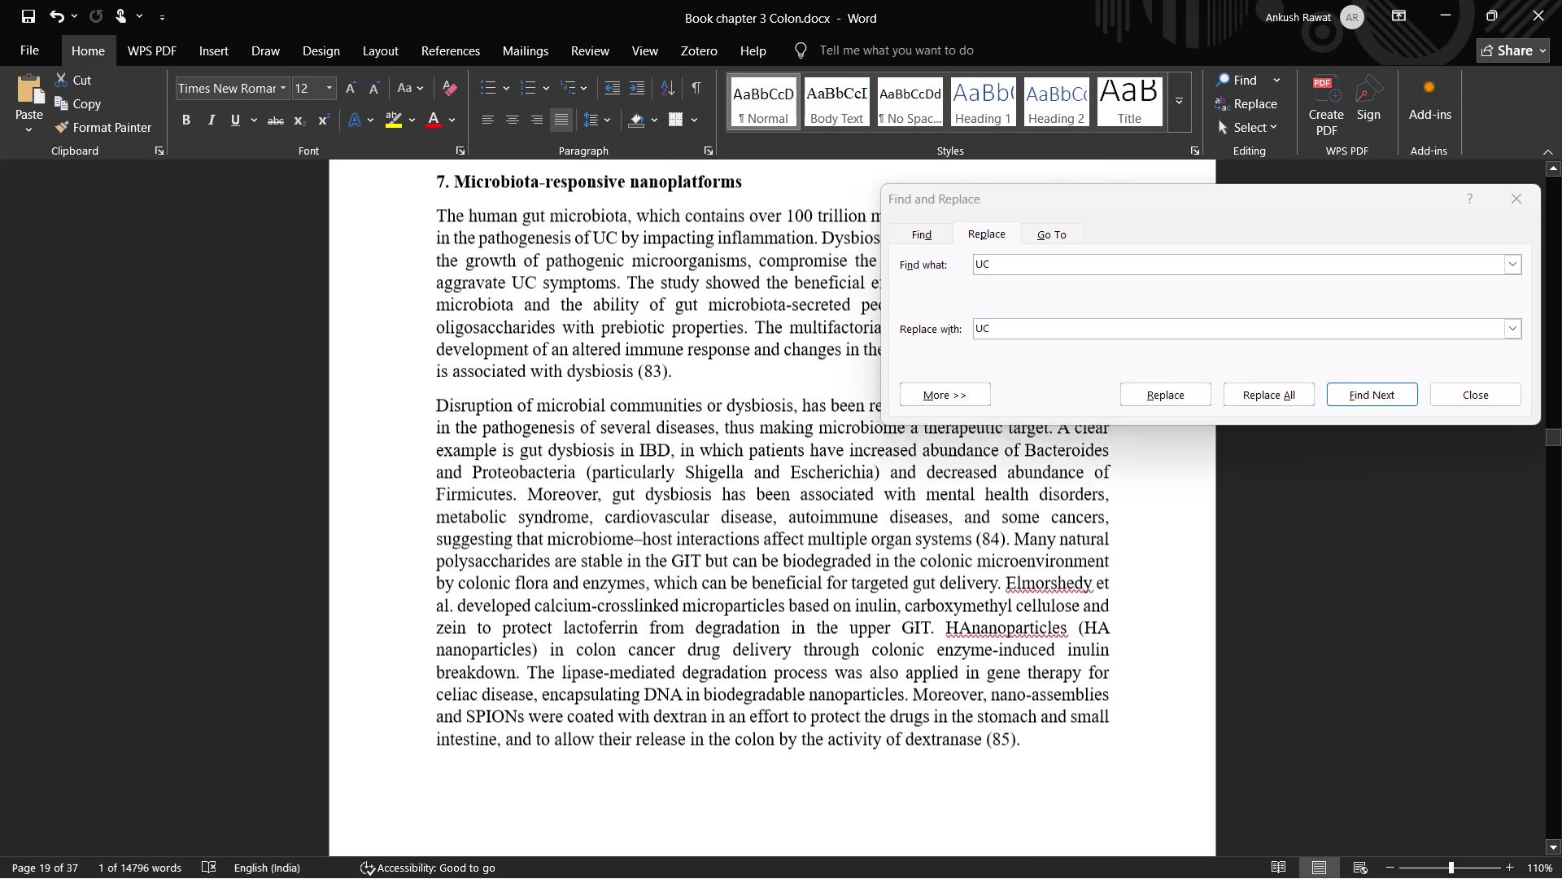
scroll(853, 592, "down", 1)
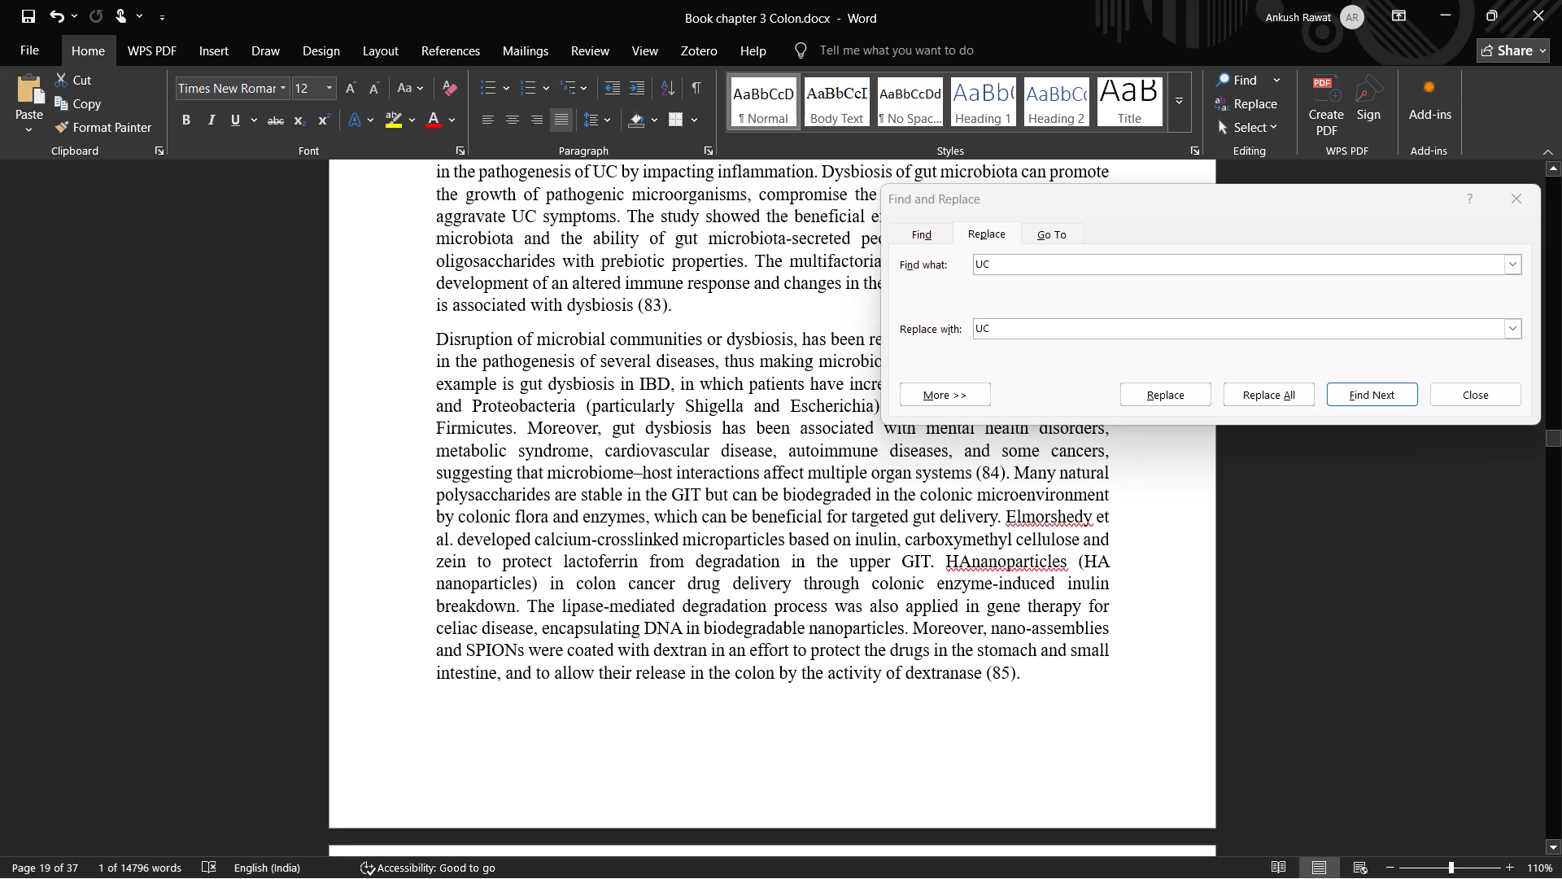
left_click(971, 563)
key("space")
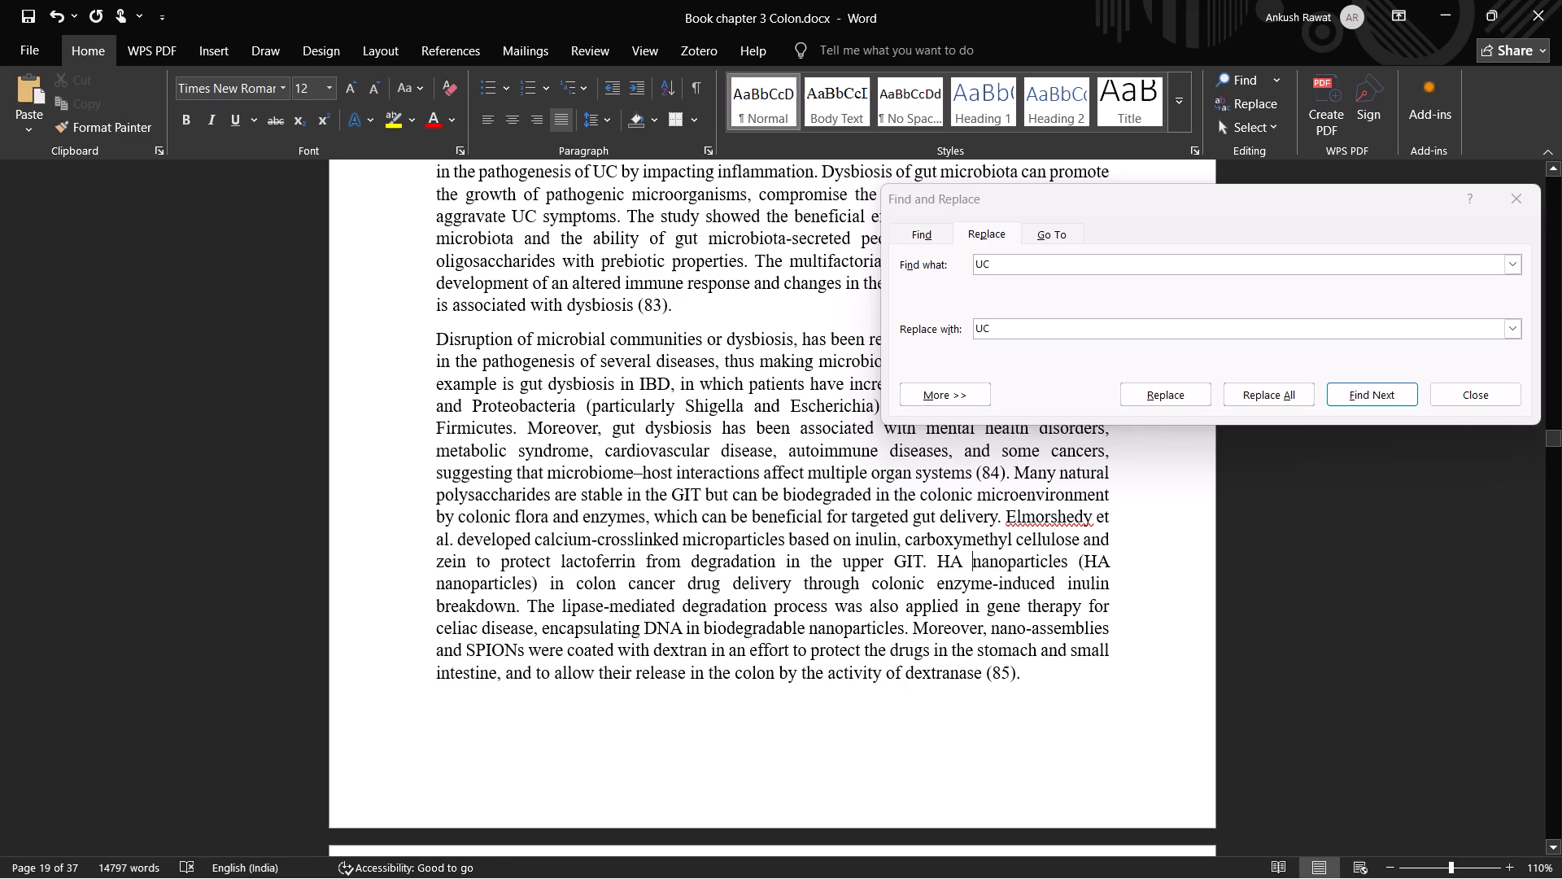
Highlight the abbreviation "SPIONs" in yellow in the last sentence of the dysbiosis paragraph.
scroll(783, 597, "down", 1)
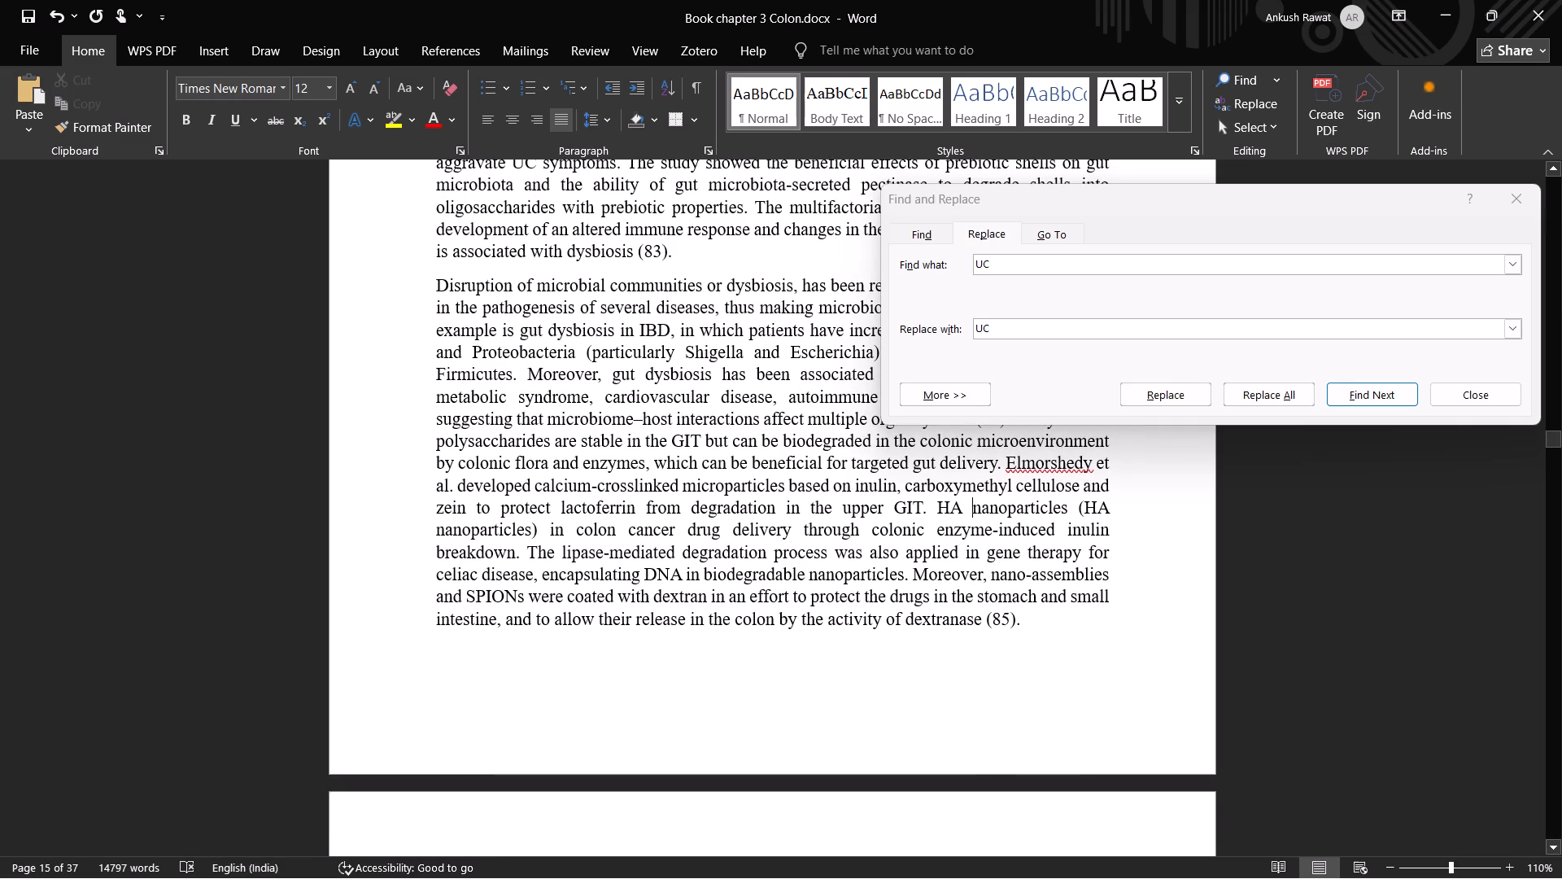
scroll(786, 599, "down", 1)
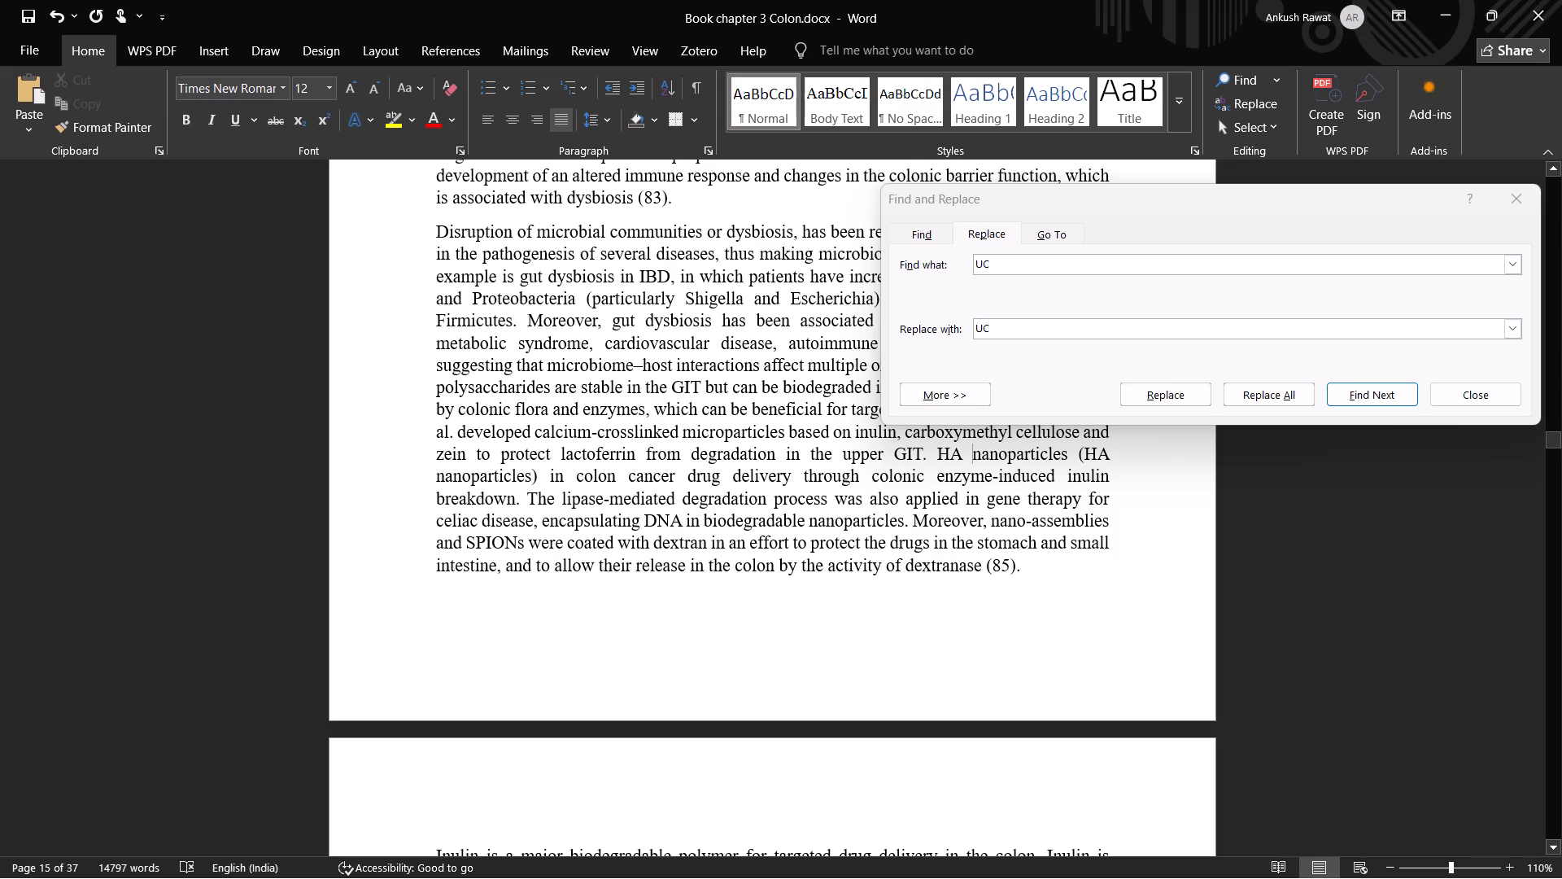
scroll(947, 618, "down", 1)
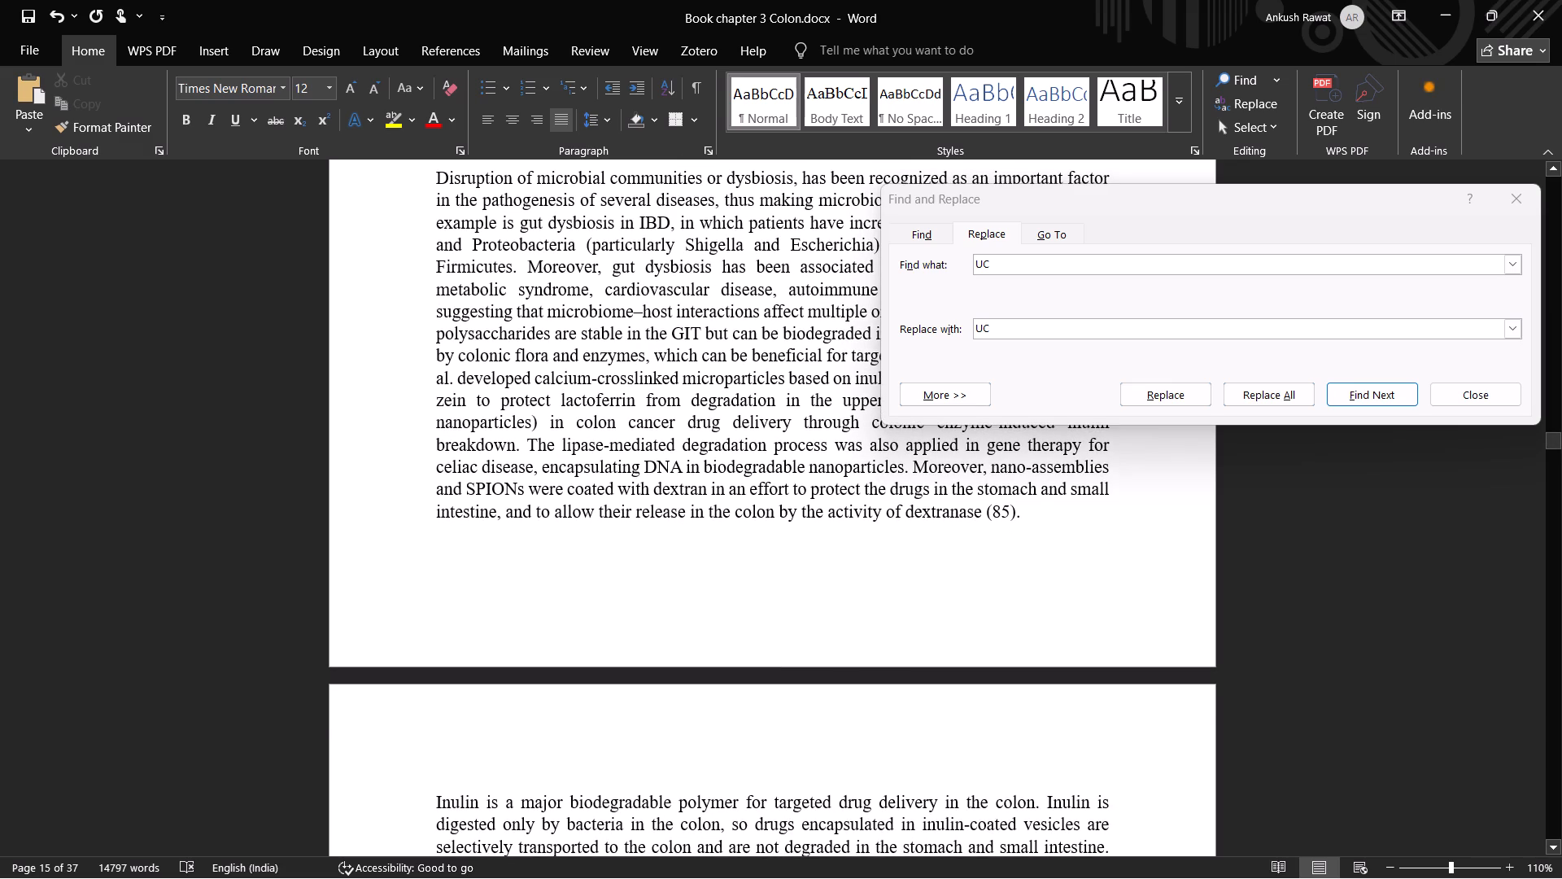
scroll(947, 618, "up", 1)
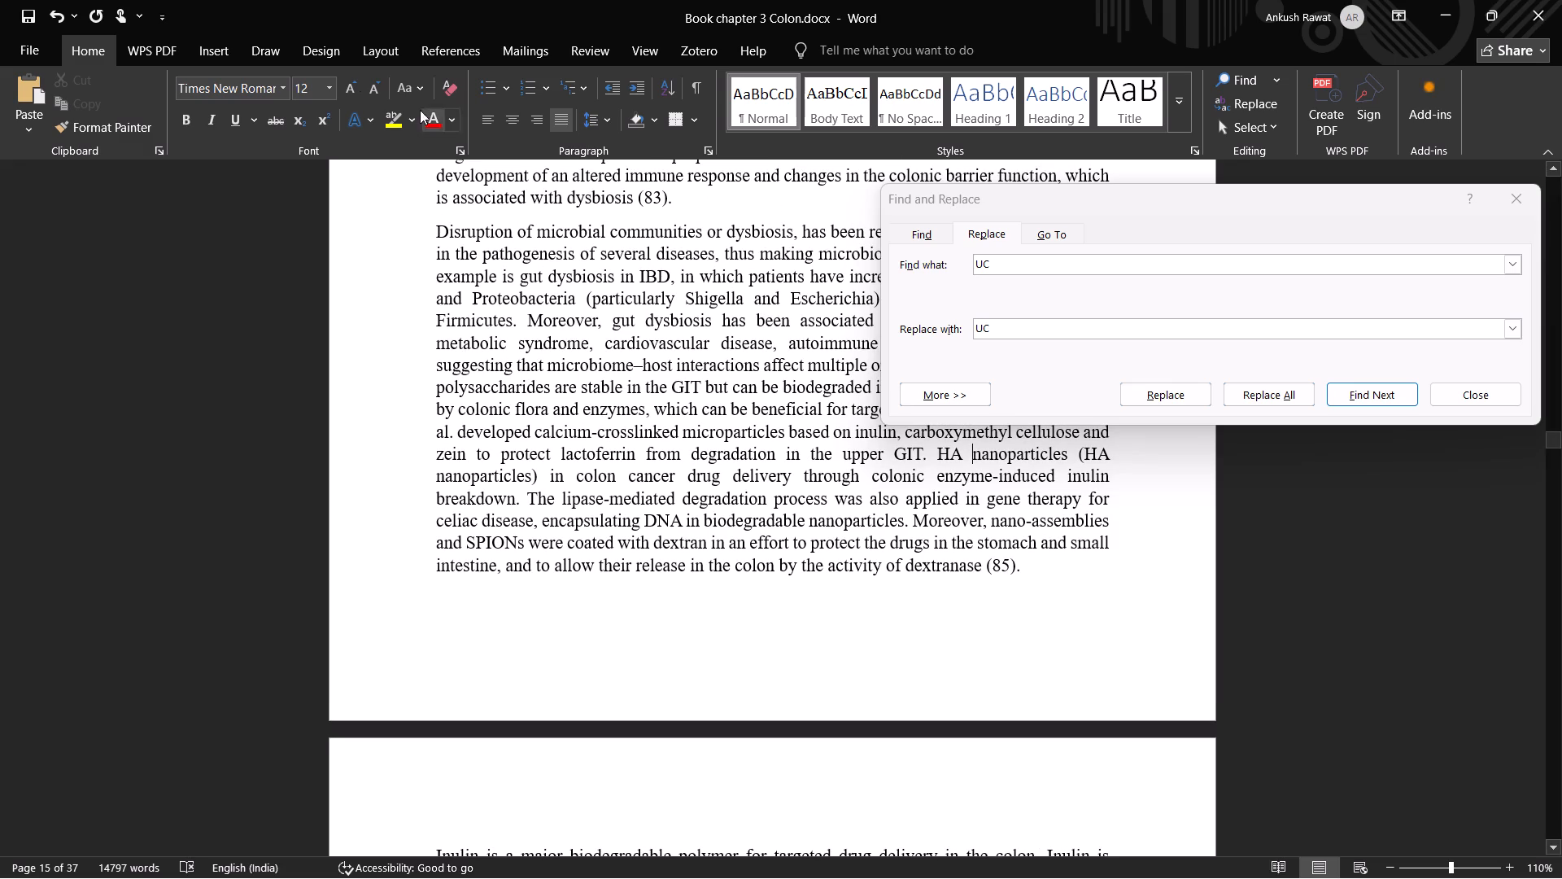
left_click(392, 115)
left_click_drag(472, 539, 513, 543)
left_click_drag(466, 542, 524, 544)
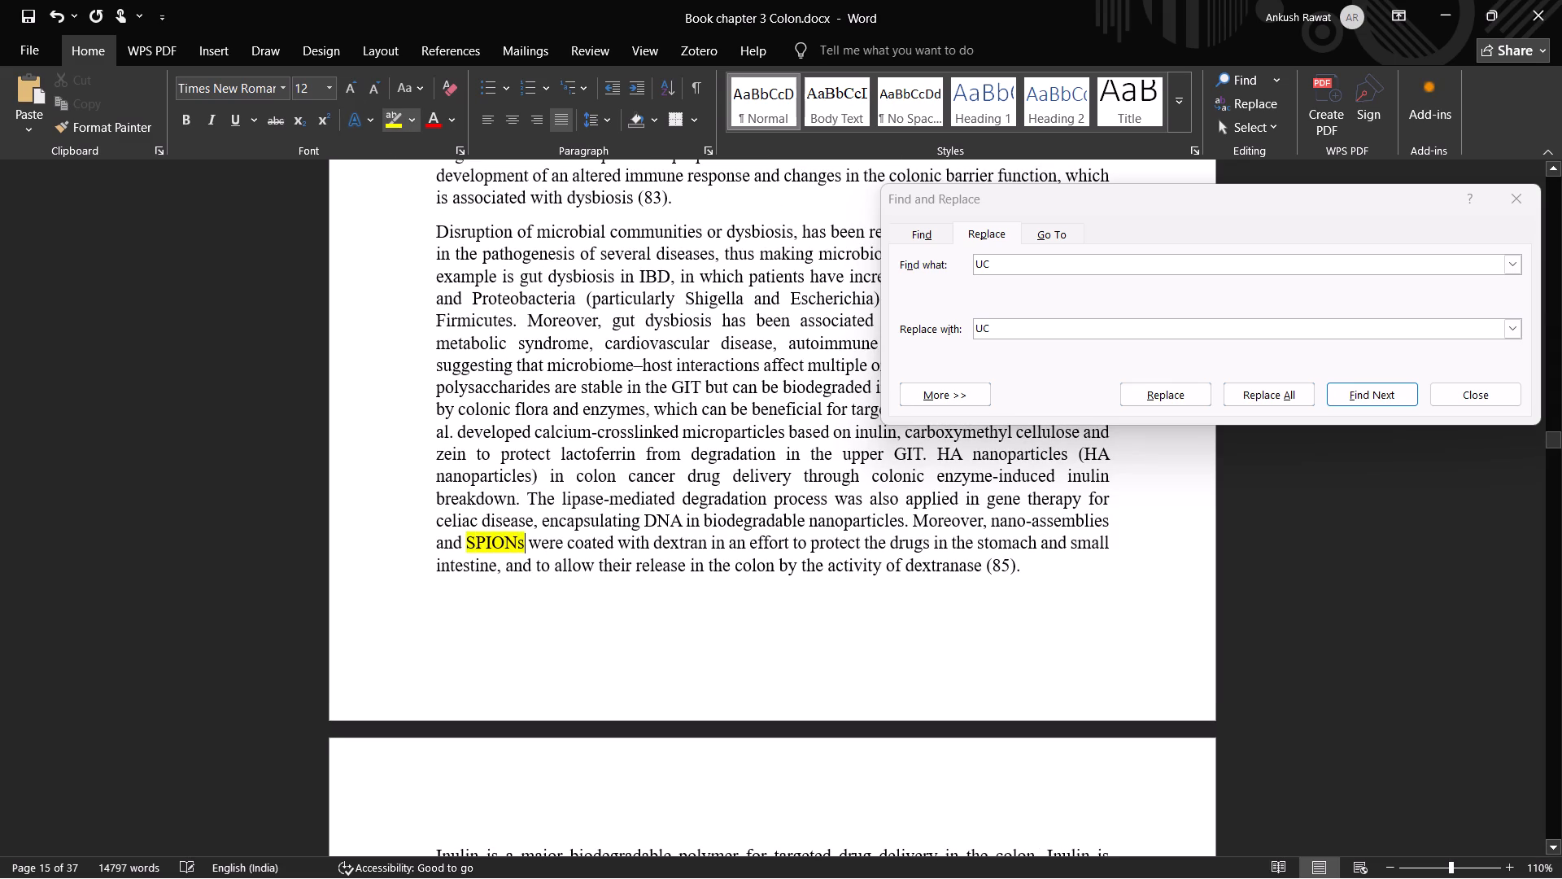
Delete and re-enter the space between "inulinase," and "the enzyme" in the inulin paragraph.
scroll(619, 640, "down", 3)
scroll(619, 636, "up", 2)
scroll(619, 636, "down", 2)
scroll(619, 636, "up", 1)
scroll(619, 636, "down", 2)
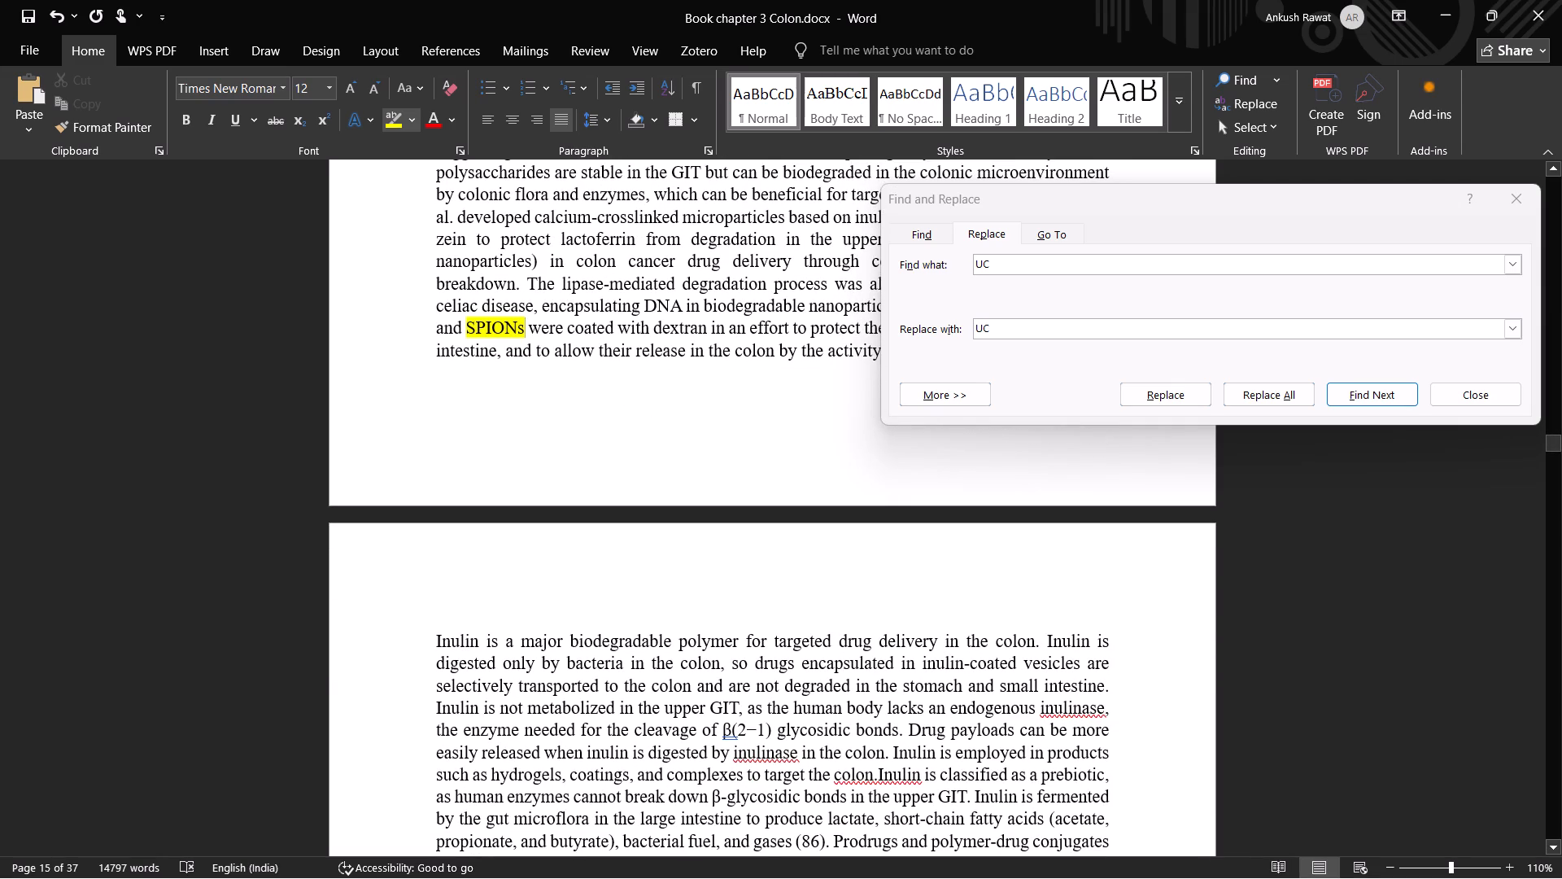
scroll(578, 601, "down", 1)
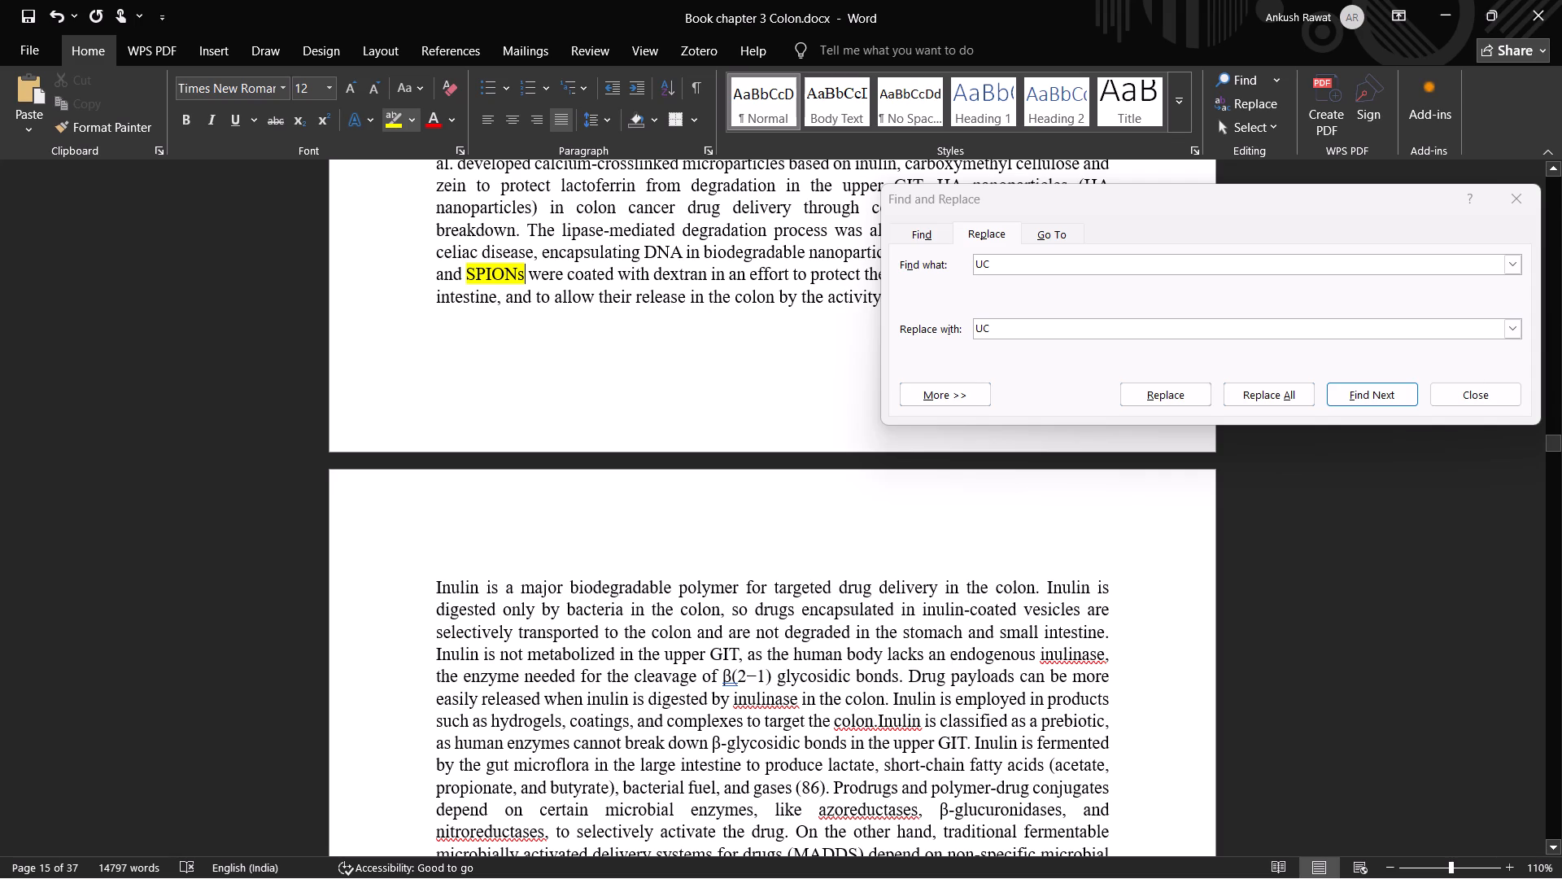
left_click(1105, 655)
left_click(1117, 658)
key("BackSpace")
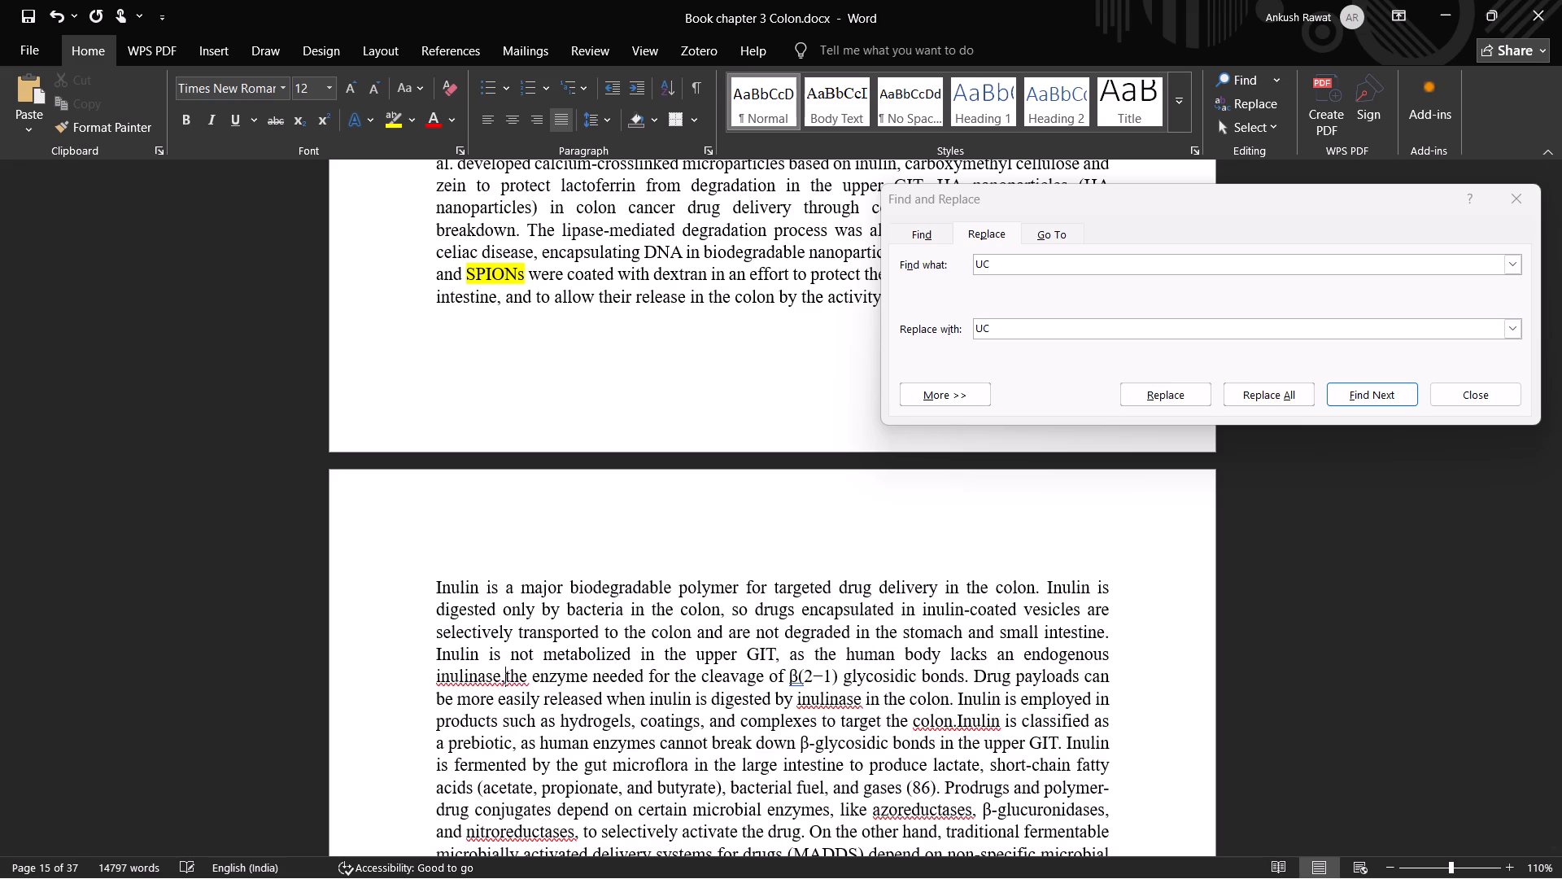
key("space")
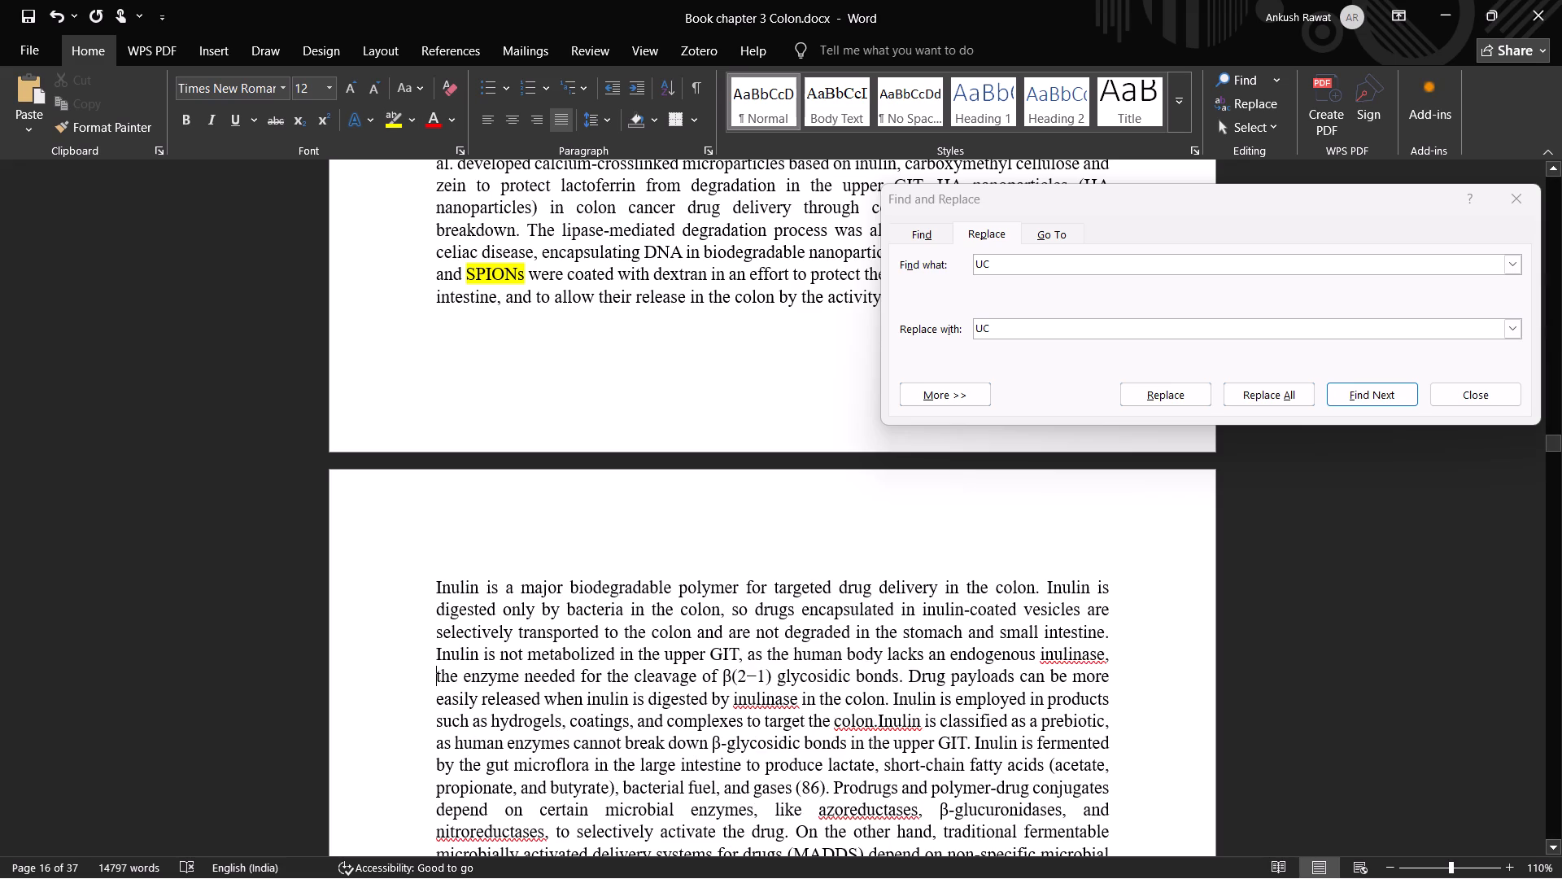
Insert the missing space between "colon." and "Inulin is classified as a prebiotic" in the inulin paragraph.
left_click(875, 723)
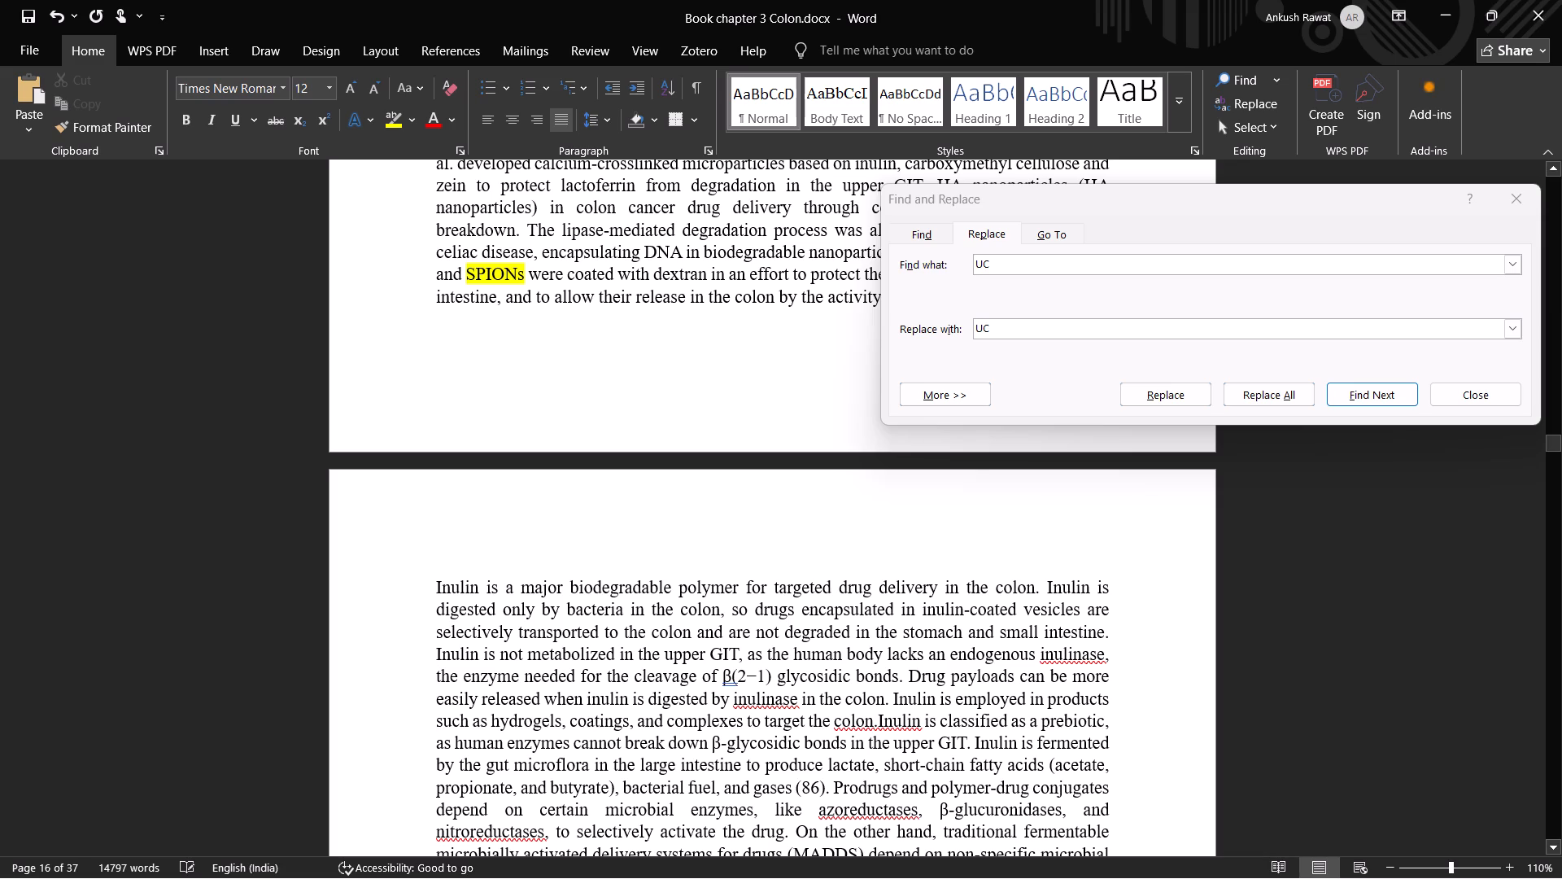
left_click(878, 723)
key("space")
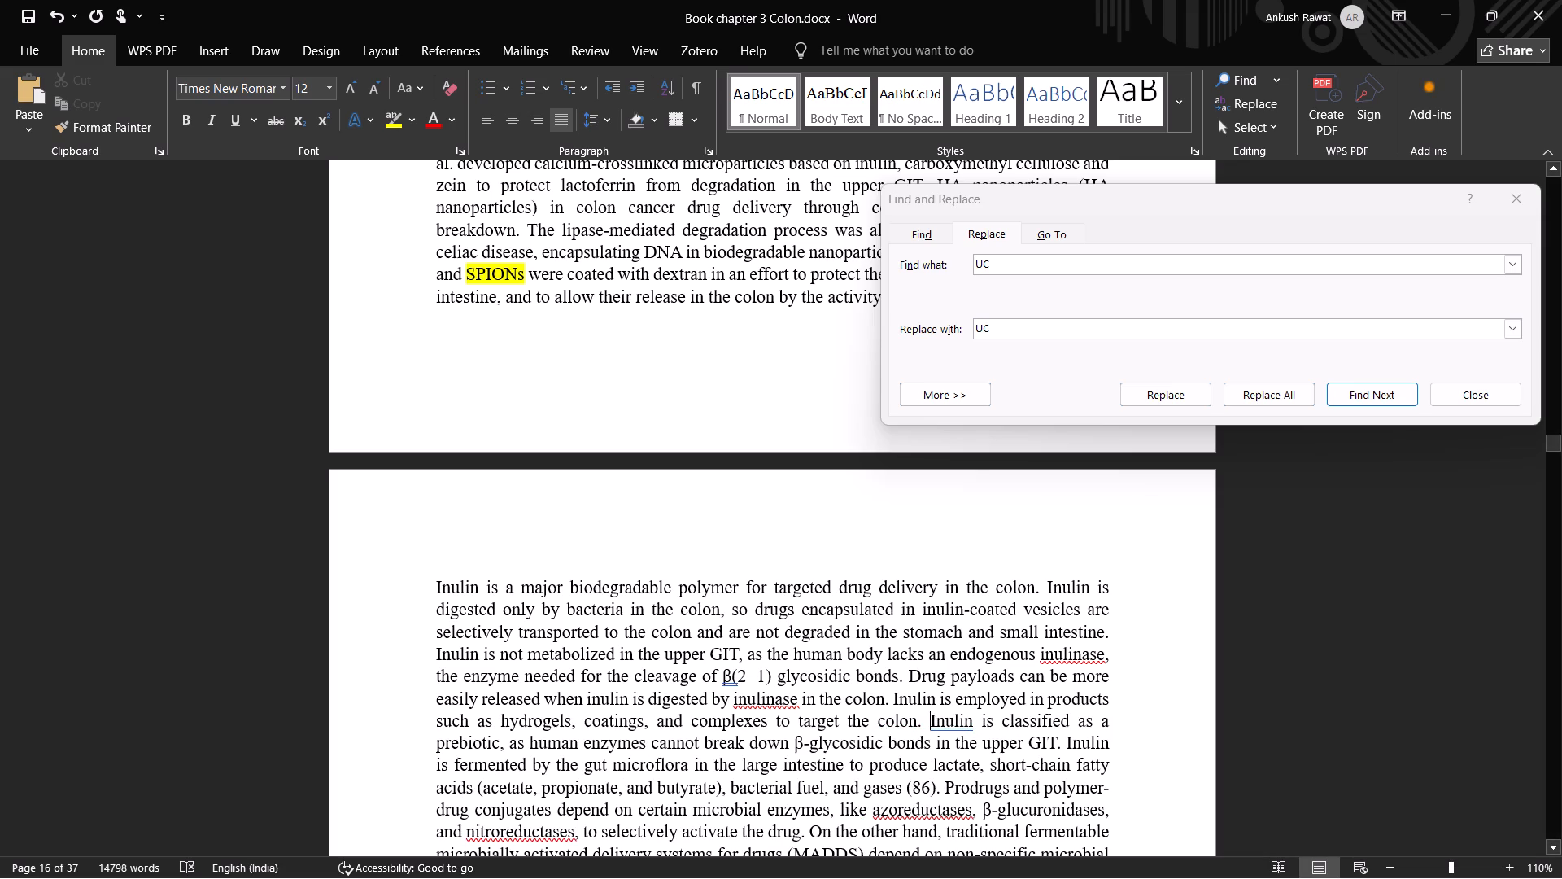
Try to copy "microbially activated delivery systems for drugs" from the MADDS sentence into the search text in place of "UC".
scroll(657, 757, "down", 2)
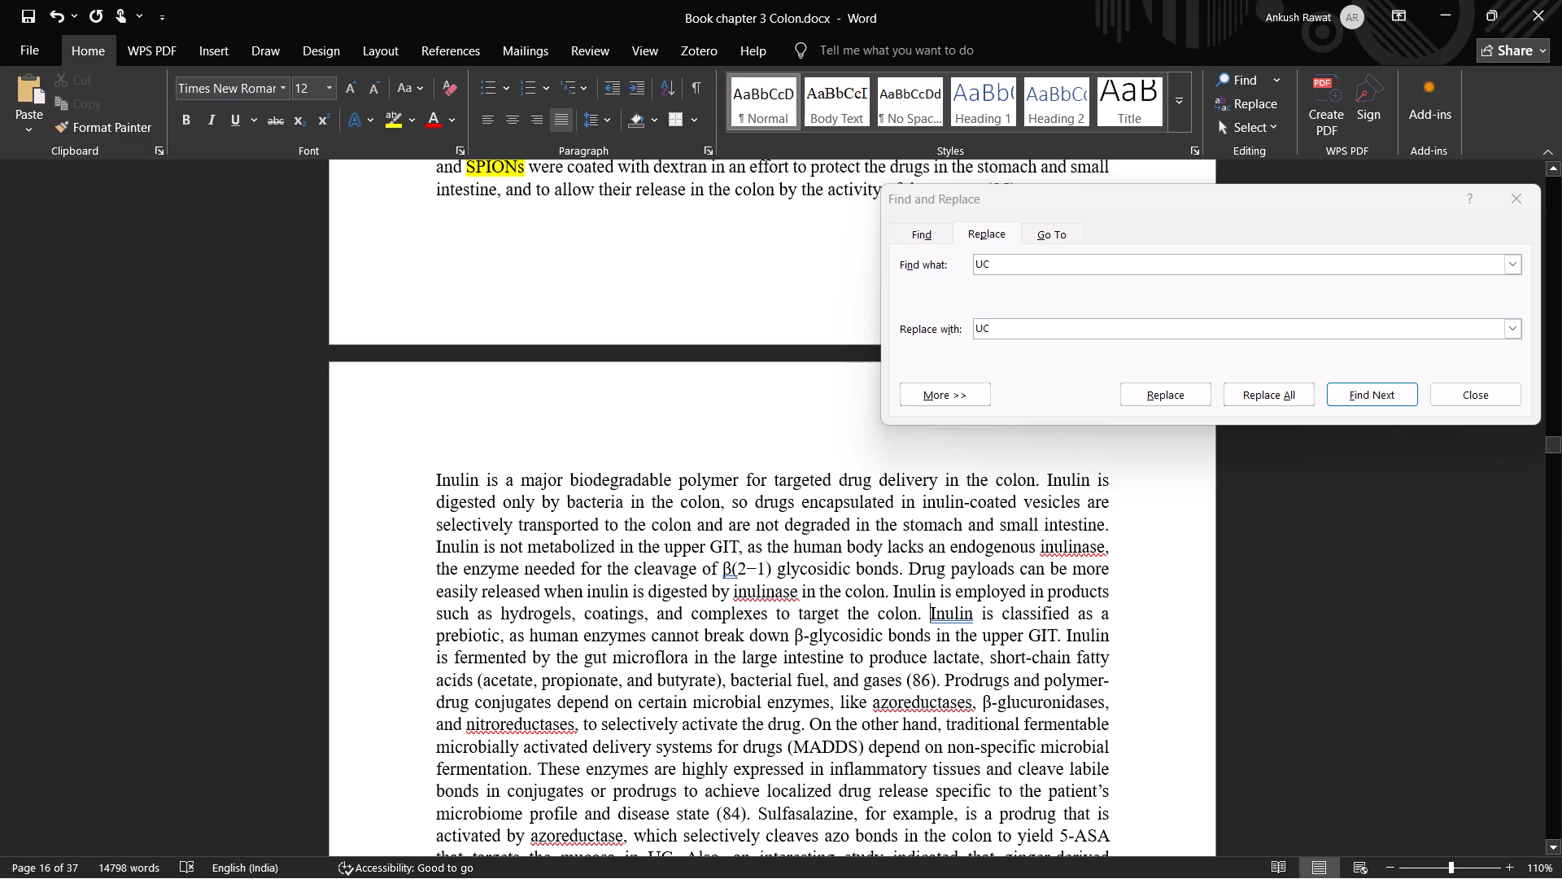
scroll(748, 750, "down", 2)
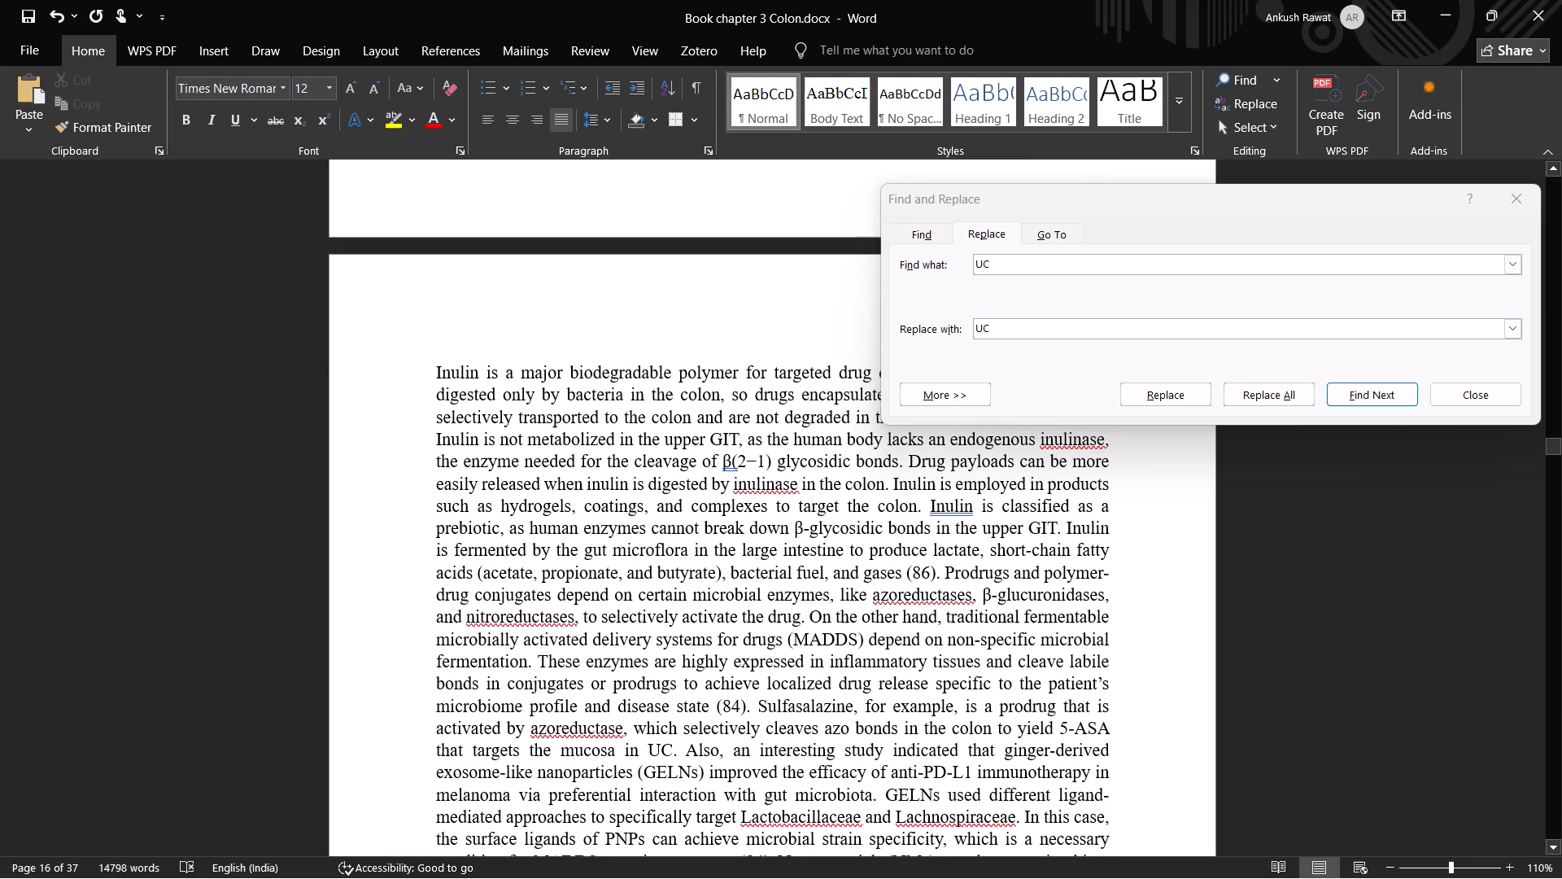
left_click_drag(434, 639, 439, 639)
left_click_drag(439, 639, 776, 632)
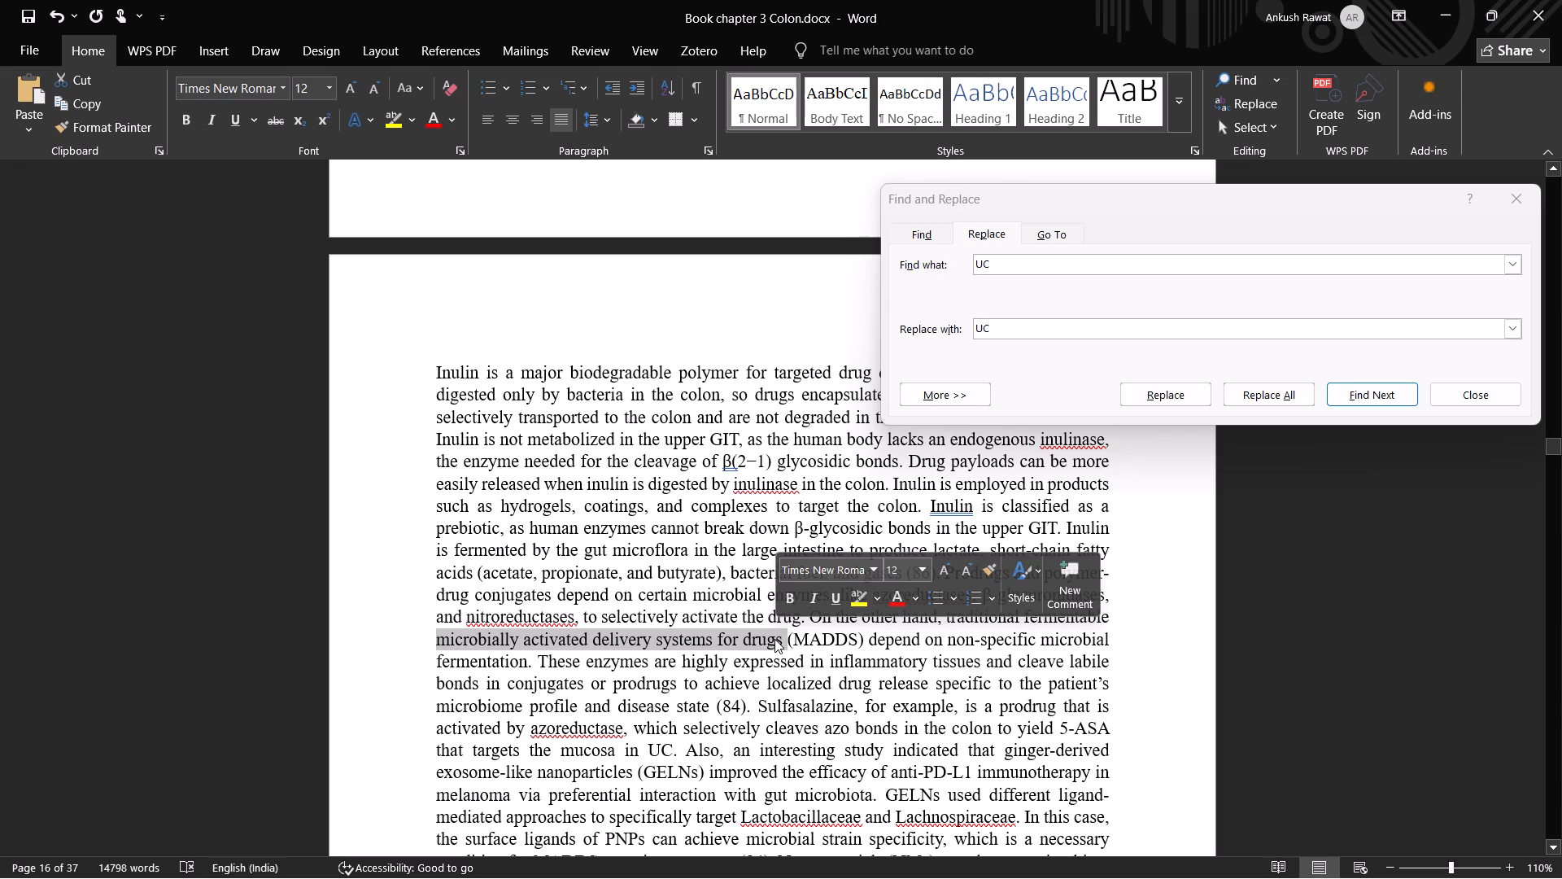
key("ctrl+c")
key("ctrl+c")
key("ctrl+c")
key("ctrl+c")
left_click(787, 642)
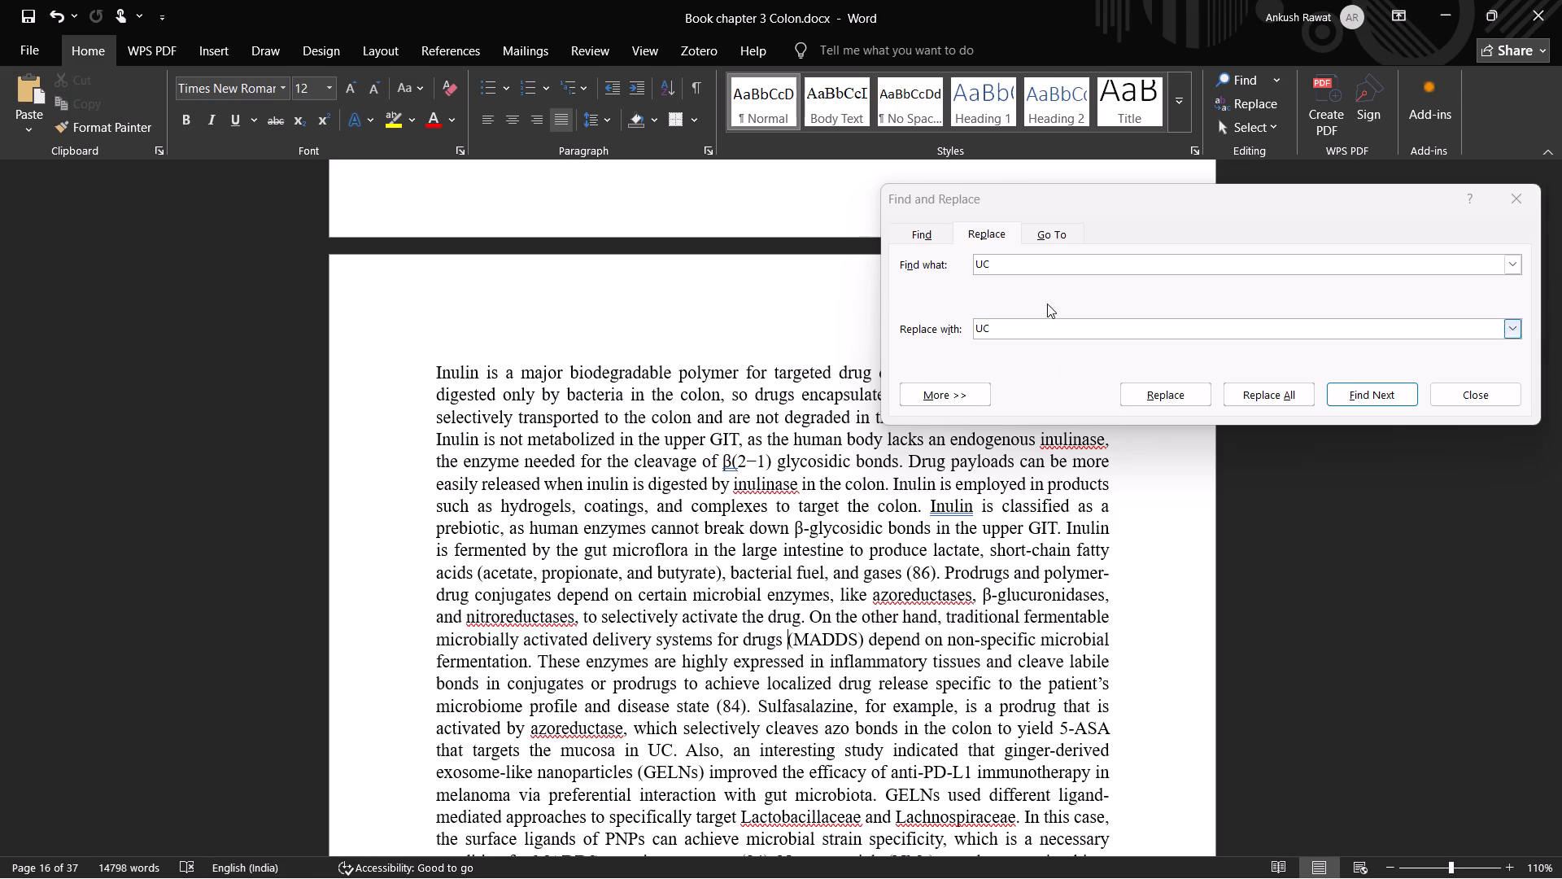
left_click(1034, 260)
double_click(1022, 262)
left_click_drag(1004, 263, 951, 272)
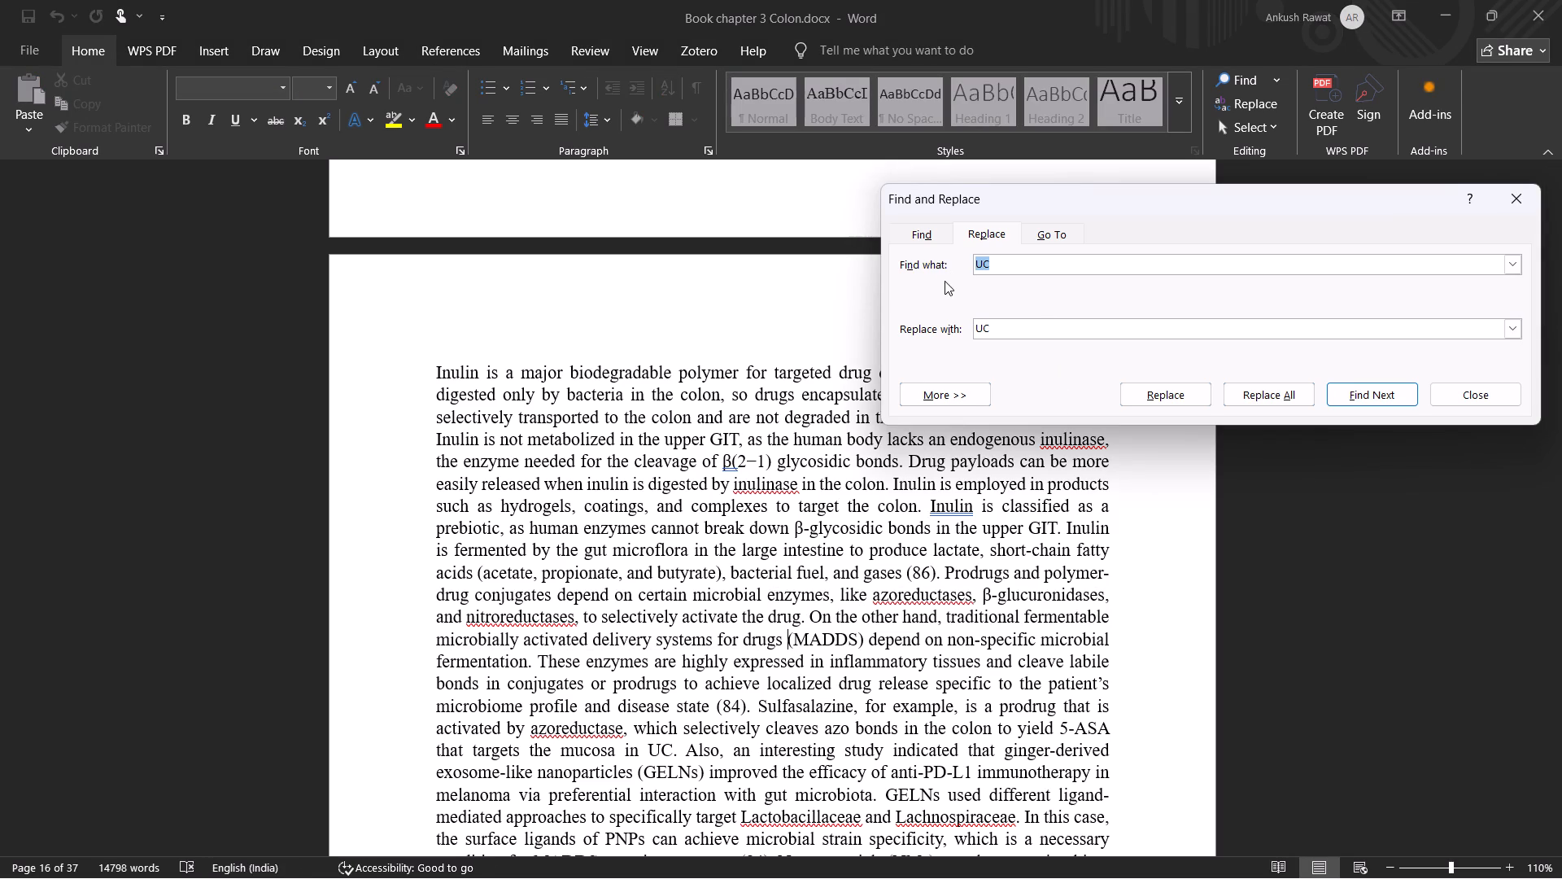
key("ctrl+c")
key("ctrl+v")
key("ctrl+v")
Set the search text to "microbially activated delivery systems for drugs", copied from the sentence that defines MADDS.
left_click_drag(783, 641, 707, 641)
left_click(776, 636)
left_click(783, 640)
left_click_drag(783, 640, 607, 639)
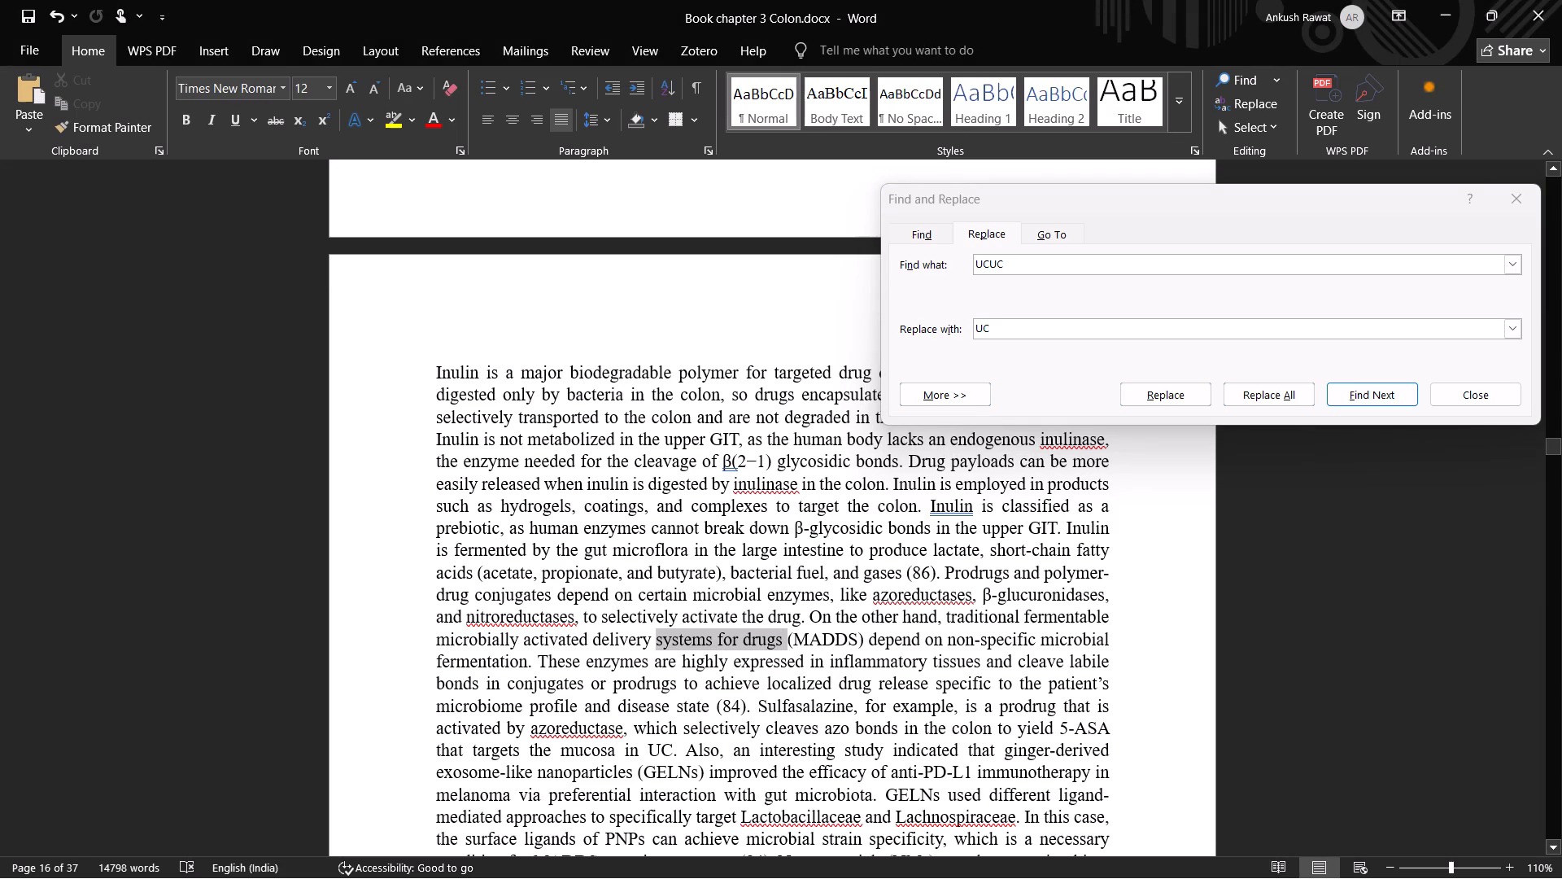
left_click_drag(607, 639, 434, 636)
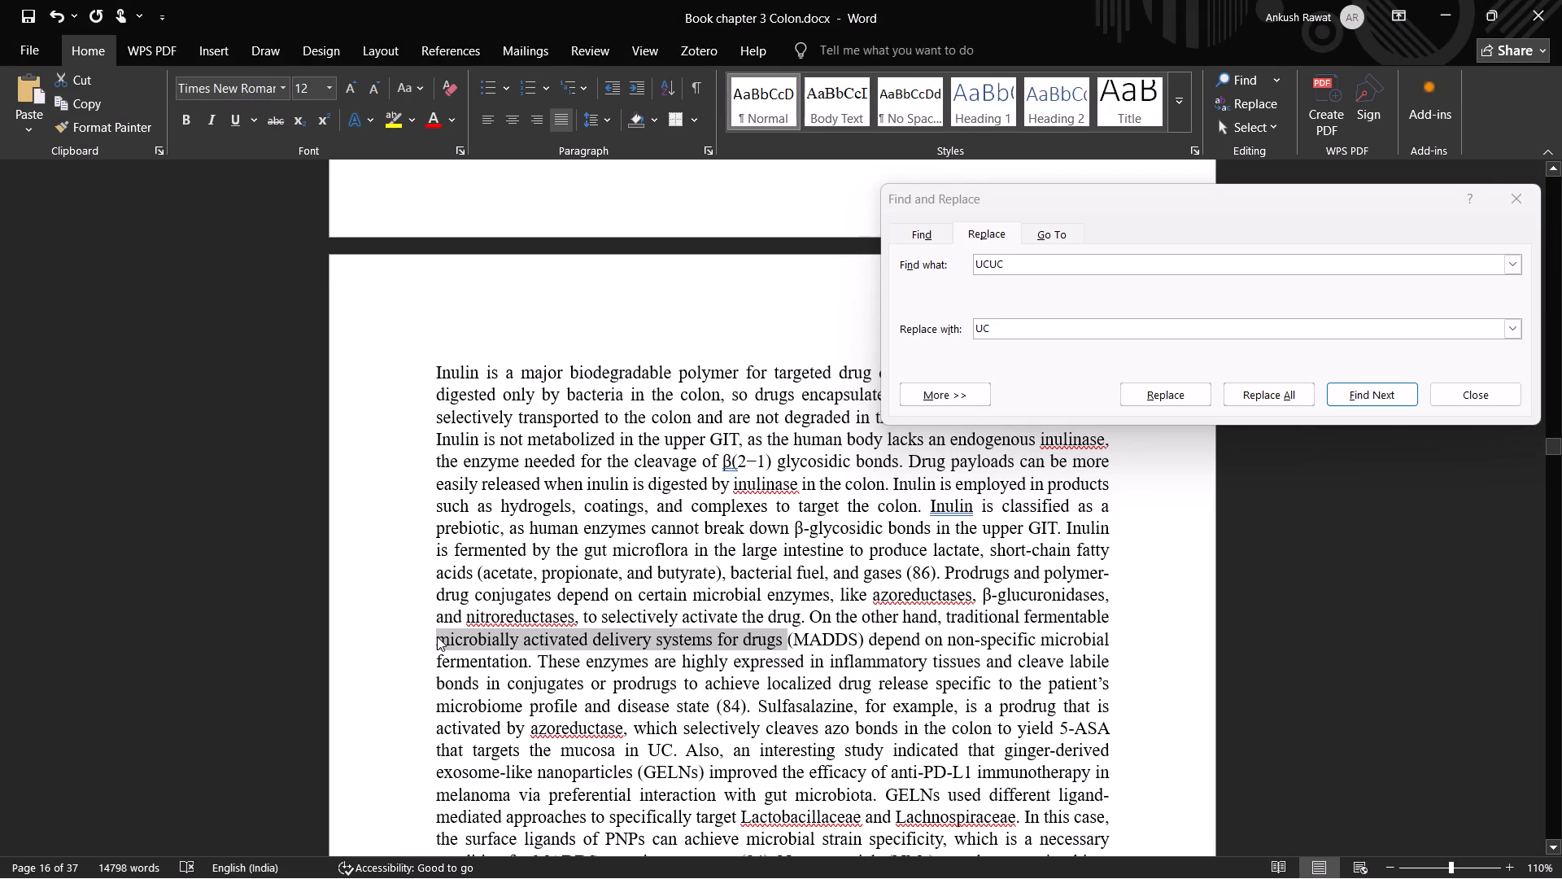
key("ctrl+c")
key("ctrl+c")
left_click(1013, 265)
left_click_drag(1013, 265, 964, 271)
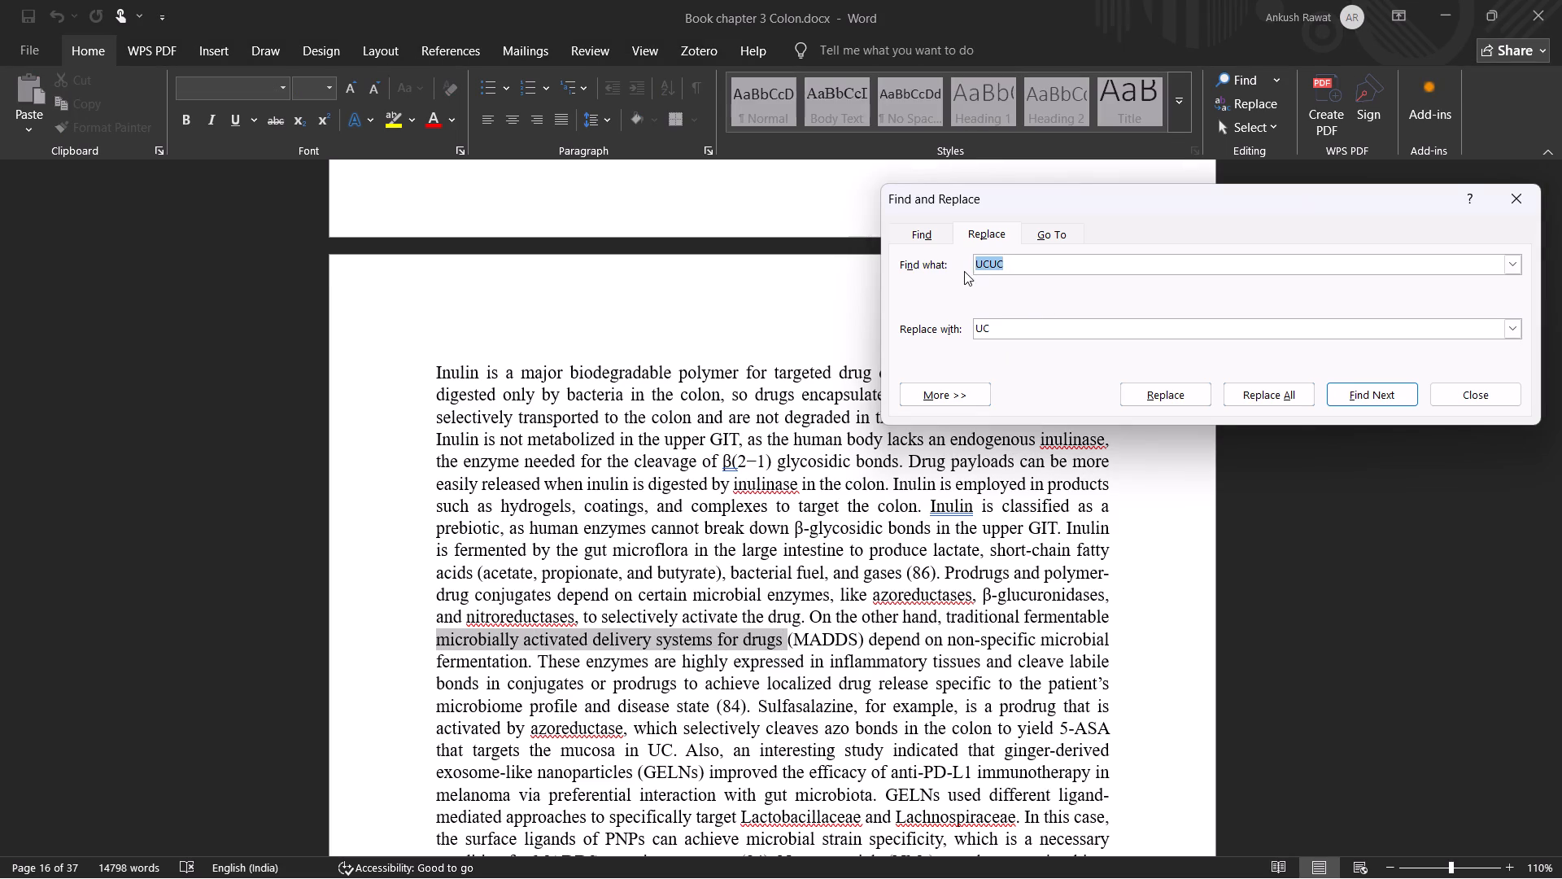
left_click_drag(964, 271, 963, 271)
key("ctrl+v")
Set the replacement text to "MADDS" and search for further occurrences of the full phrase.
left_click(814, 632)
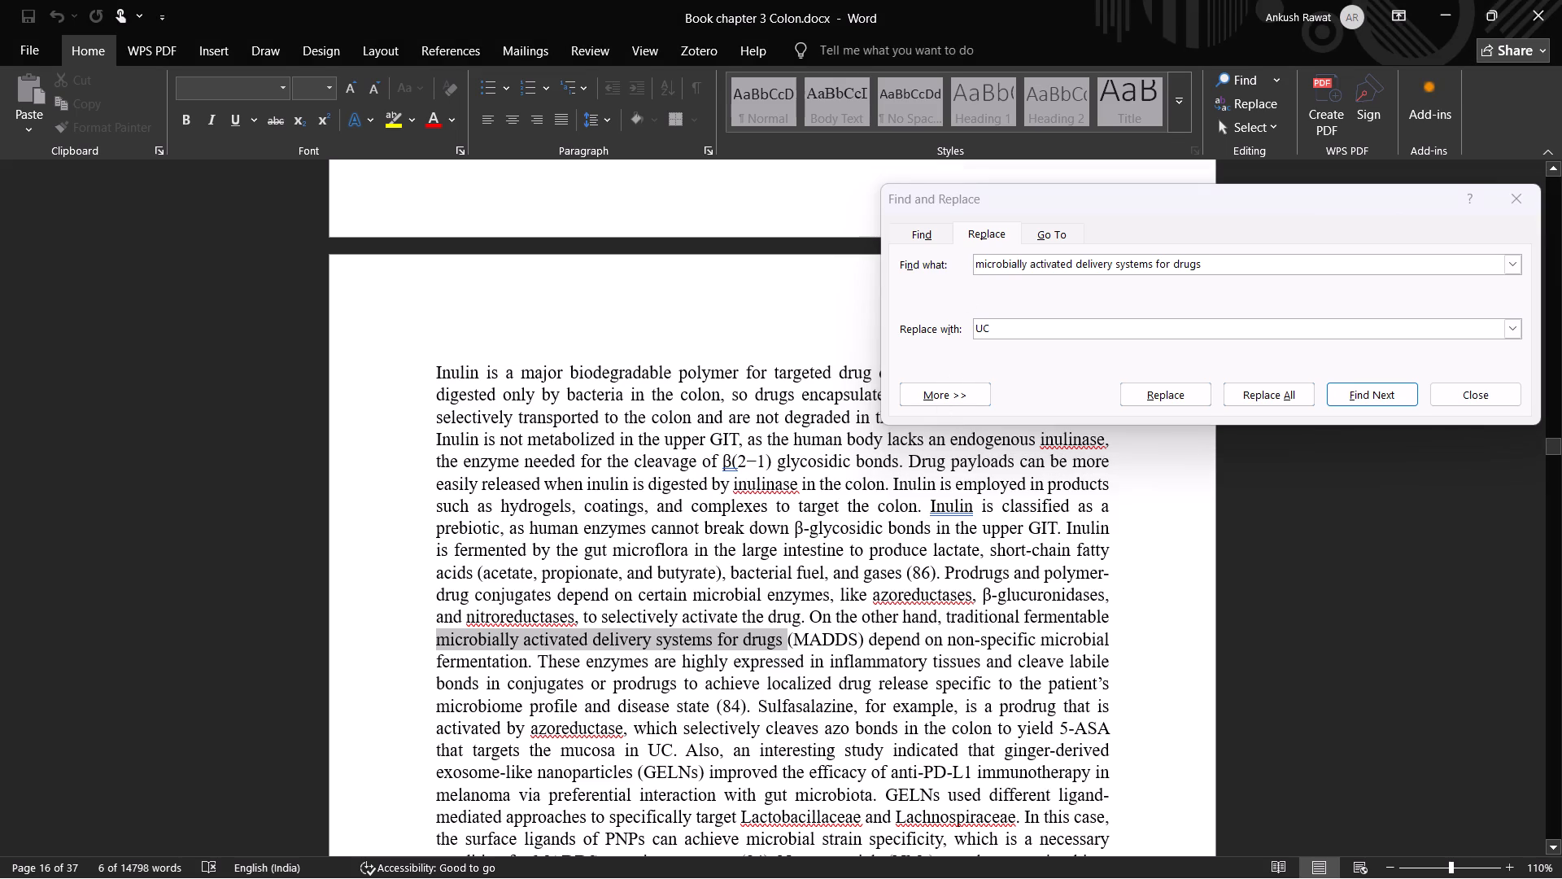
double_click(814, 636)
key("ctrl+c")
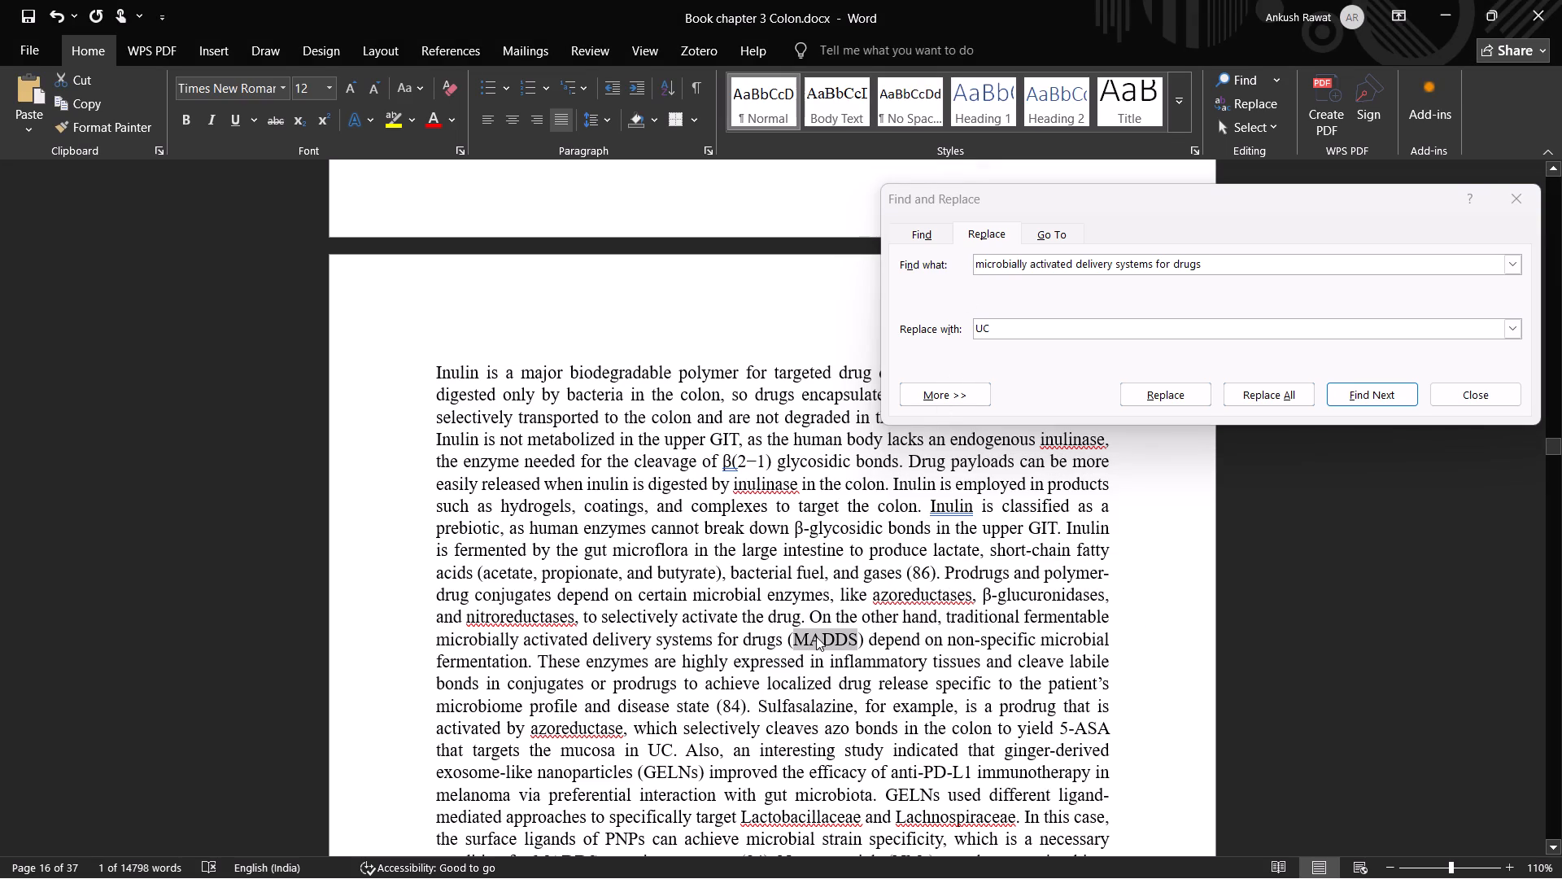
key("ctrl+c")
key("ctrl+c")
double_click(984, 329)
key("ctrl+v")
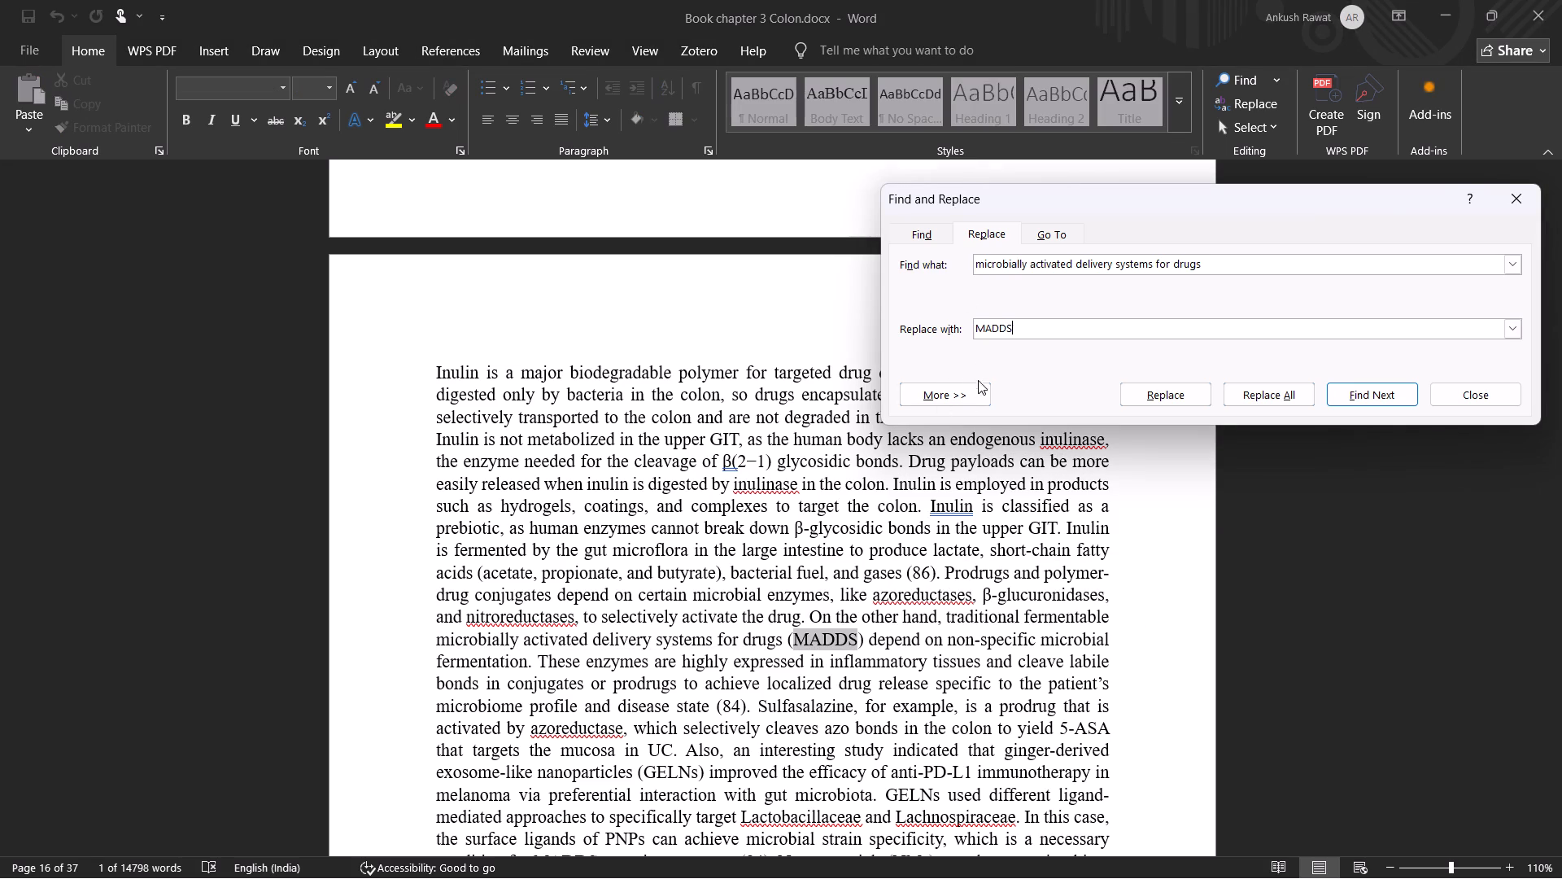
left_click(1356, 392)
left_click(1269, 369)
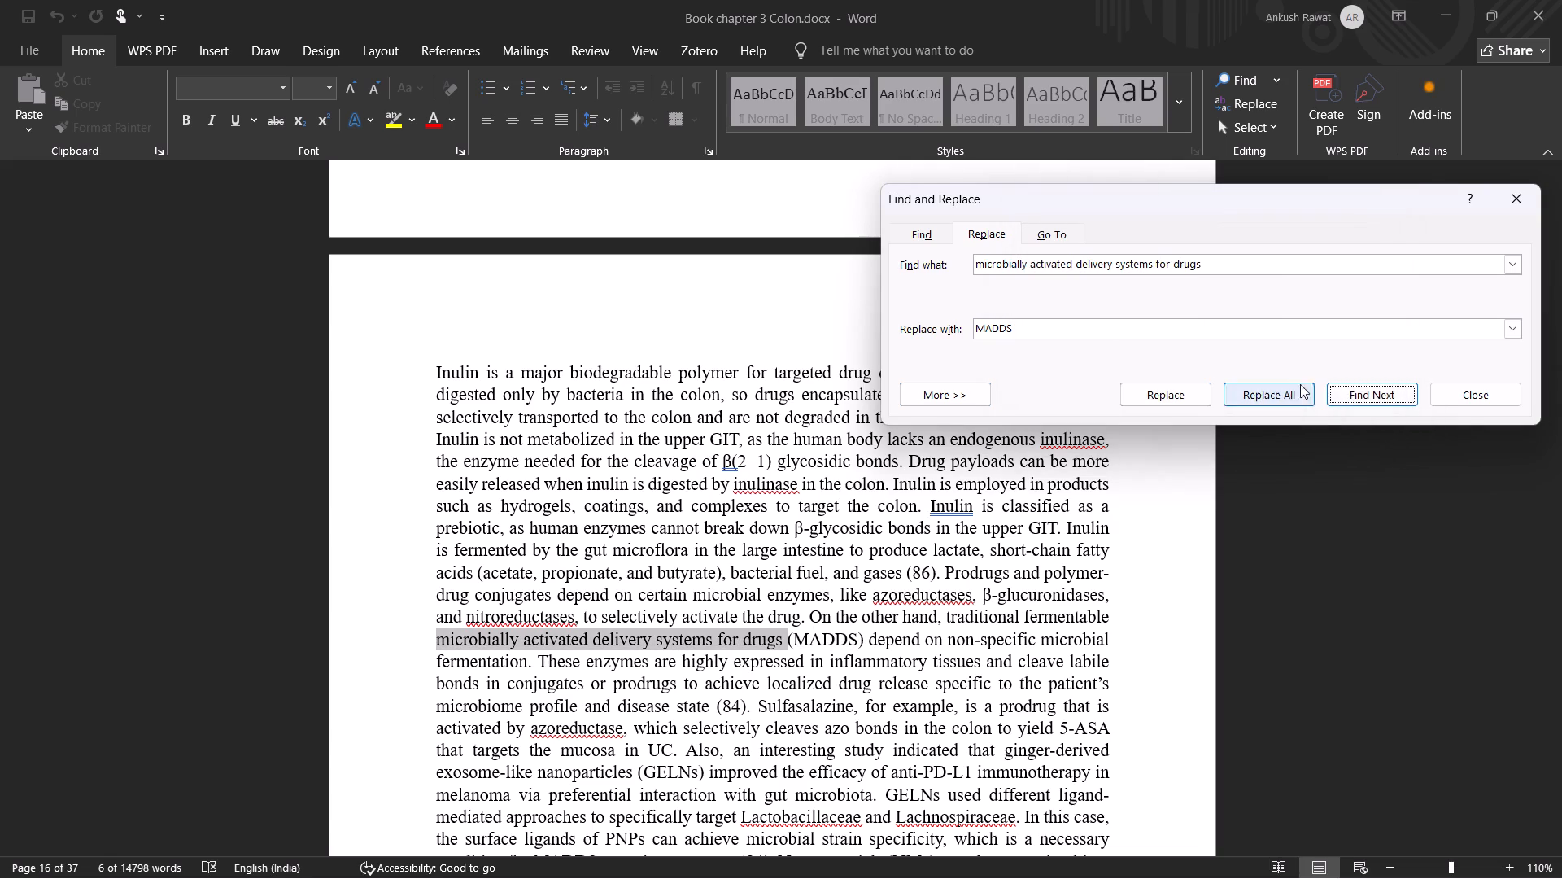
left_click(1347, 394)
left_click(1342, 352)
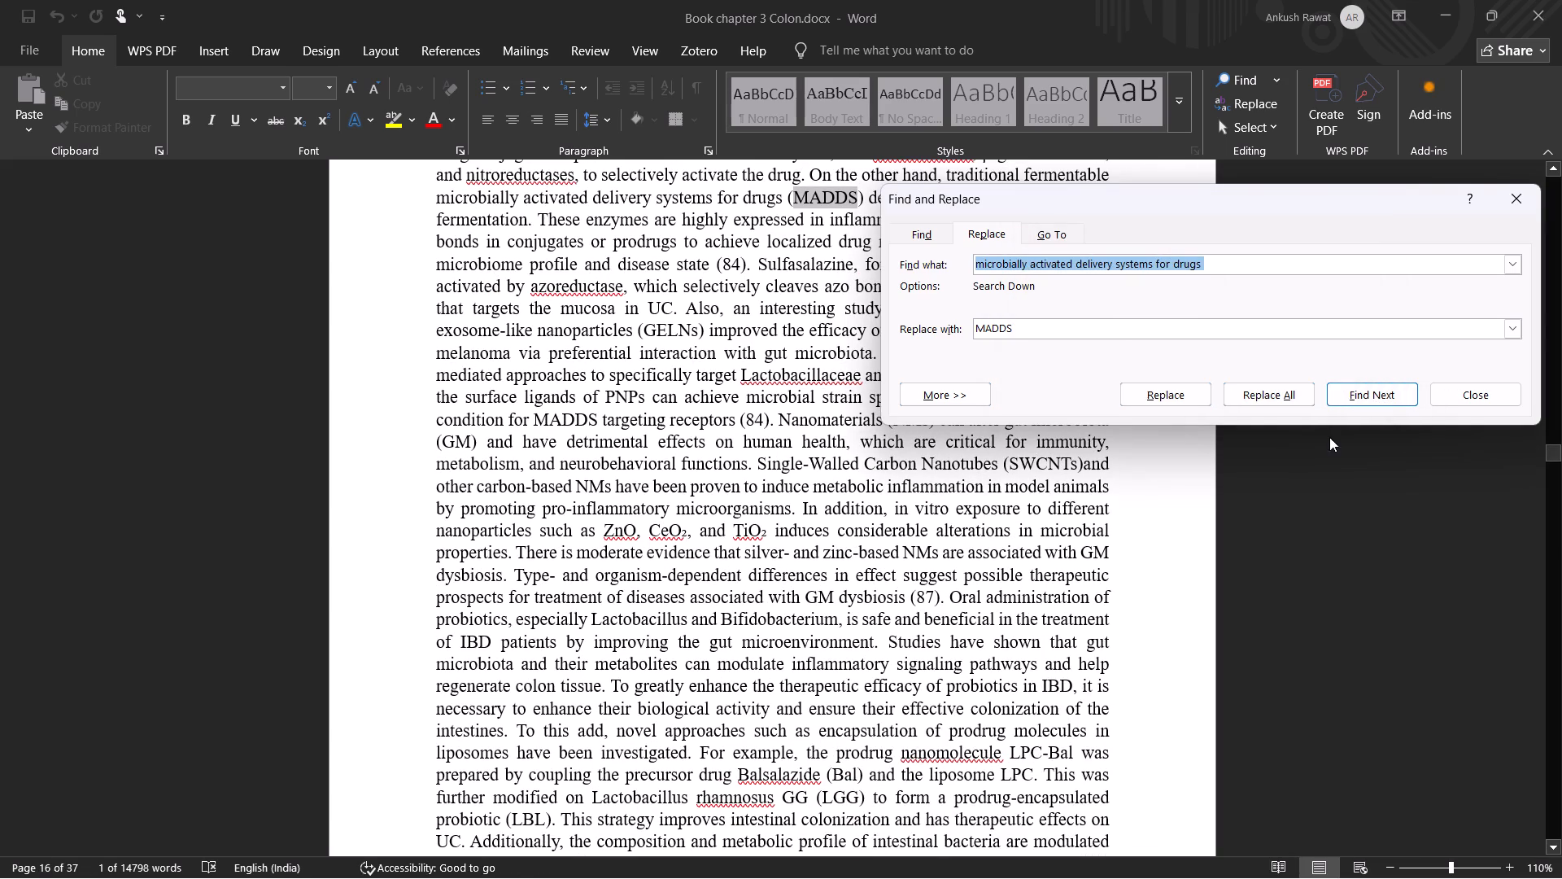
Copy "ginger-derived exosome-like nanoparticles" from the sentence defining GELNs into the search text.
scroll(1069, 625, "up", 1)
scroll(1058, 631, "down", 1)
scroll(1058, 632, "up", 1)
scroll(1058, 632, "down", 1)
scroll(1058, 632, "up", 3)
scroll(1058, 632, "down", 1)
scroll(1058, 632, "up", 4)
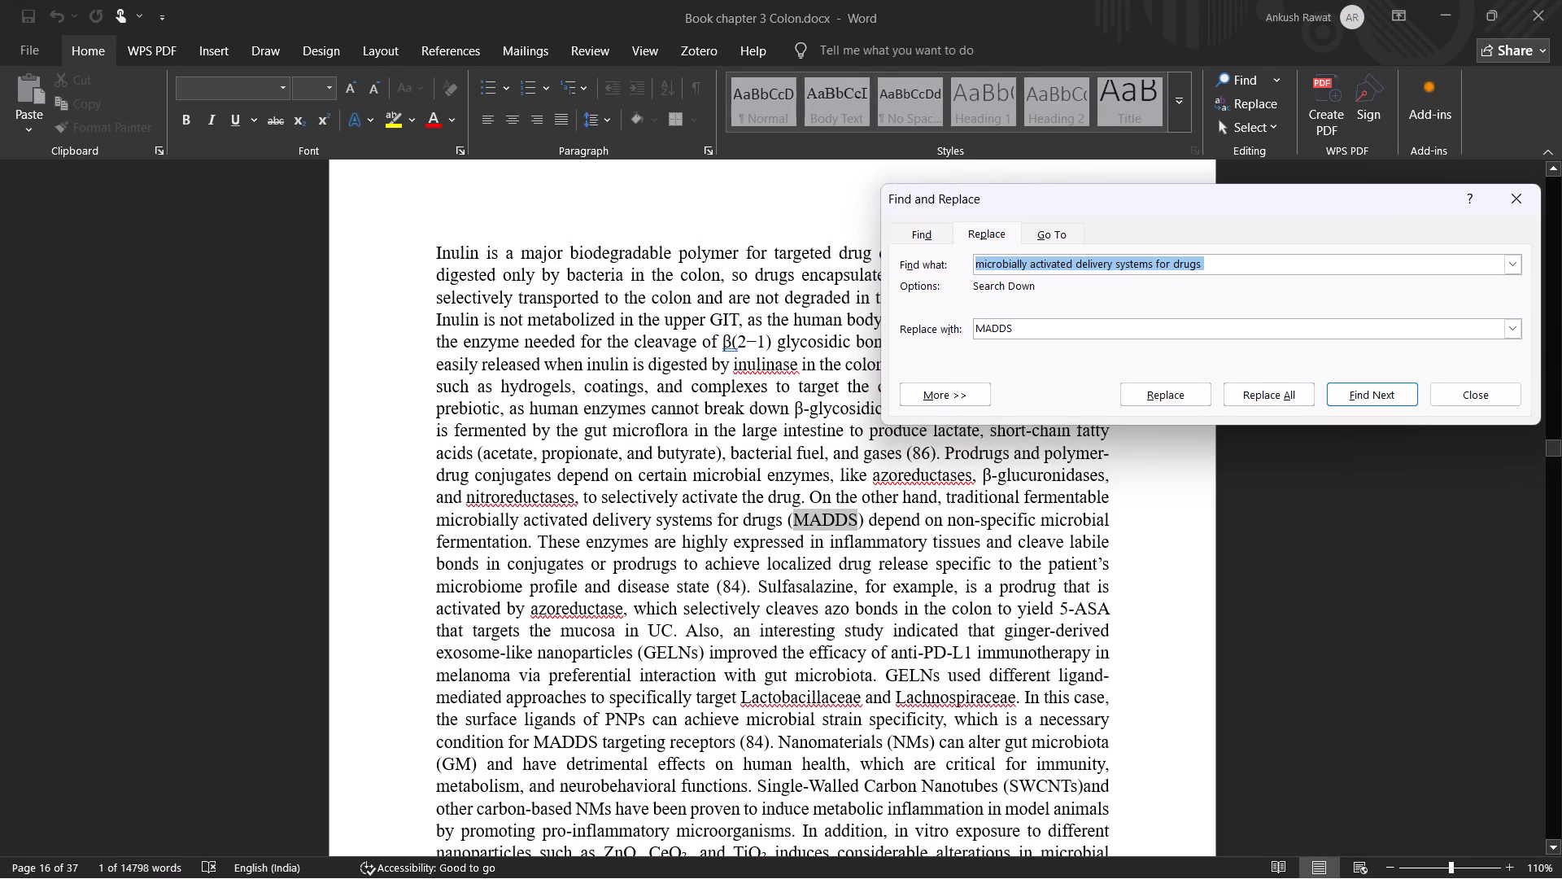
left_click_drag(1004, 629, 1025, 636)
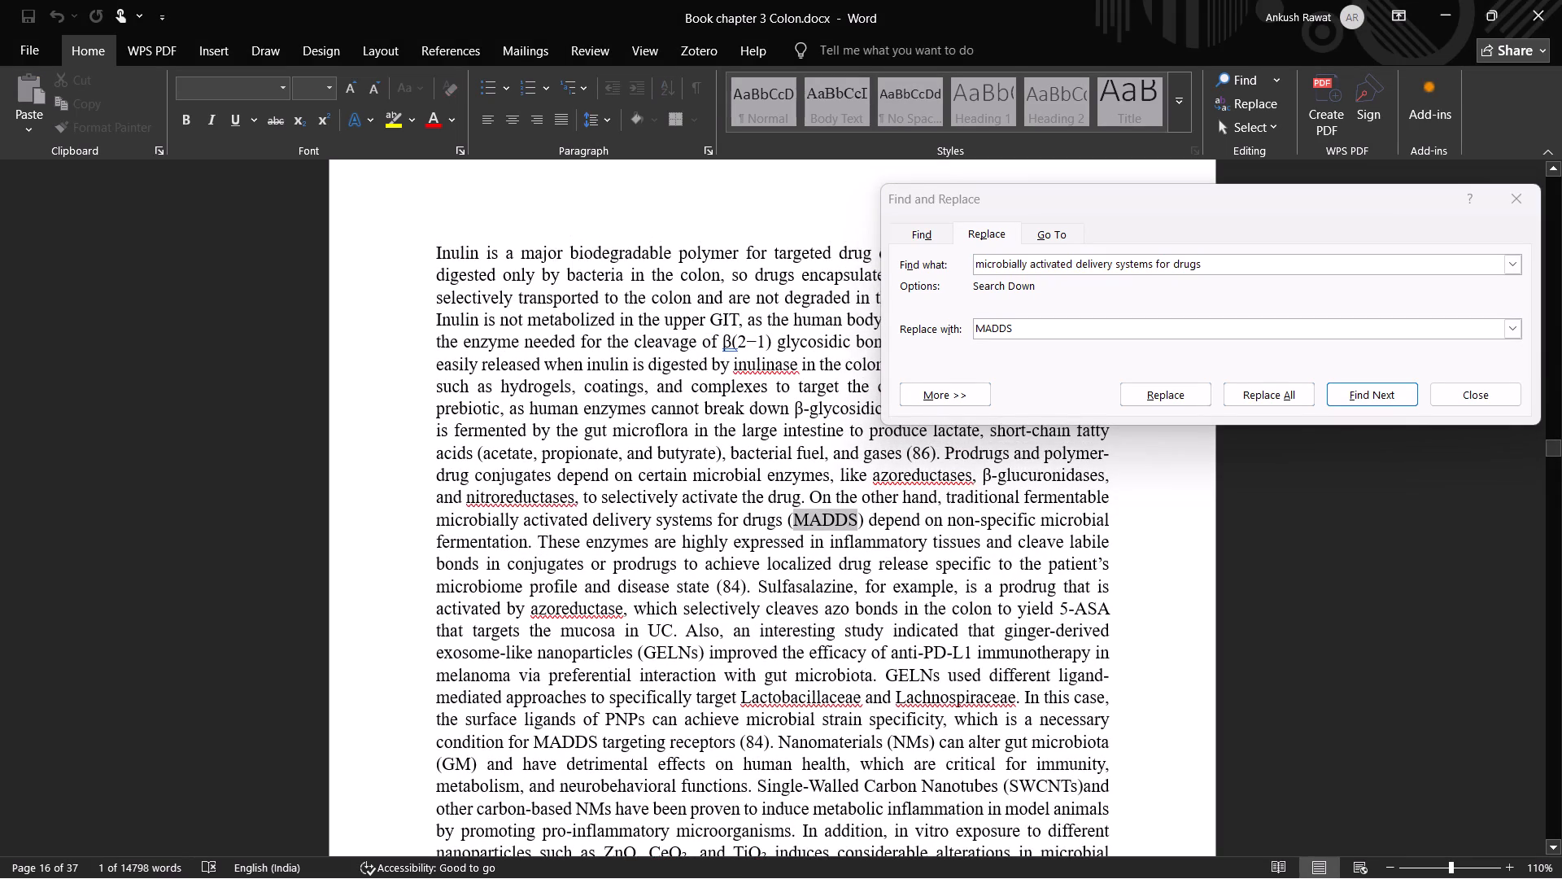
left_click_drag(1025, 636, 1004, 639)
left_click_drag(1004, 632, 1034, 636)
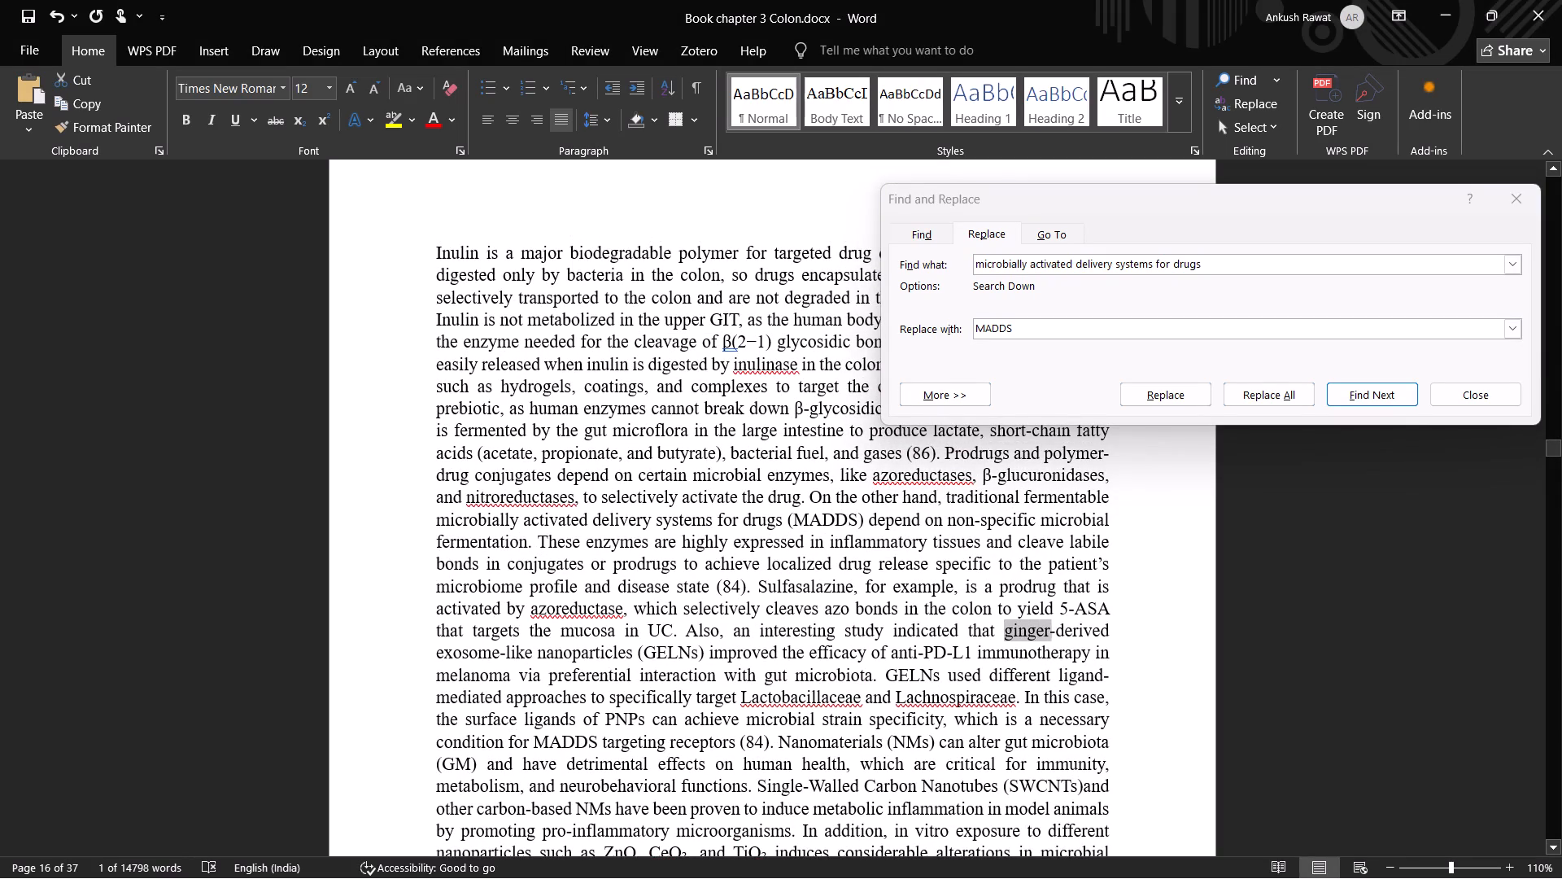
left_click_drag(1034, 636, 630, 654)
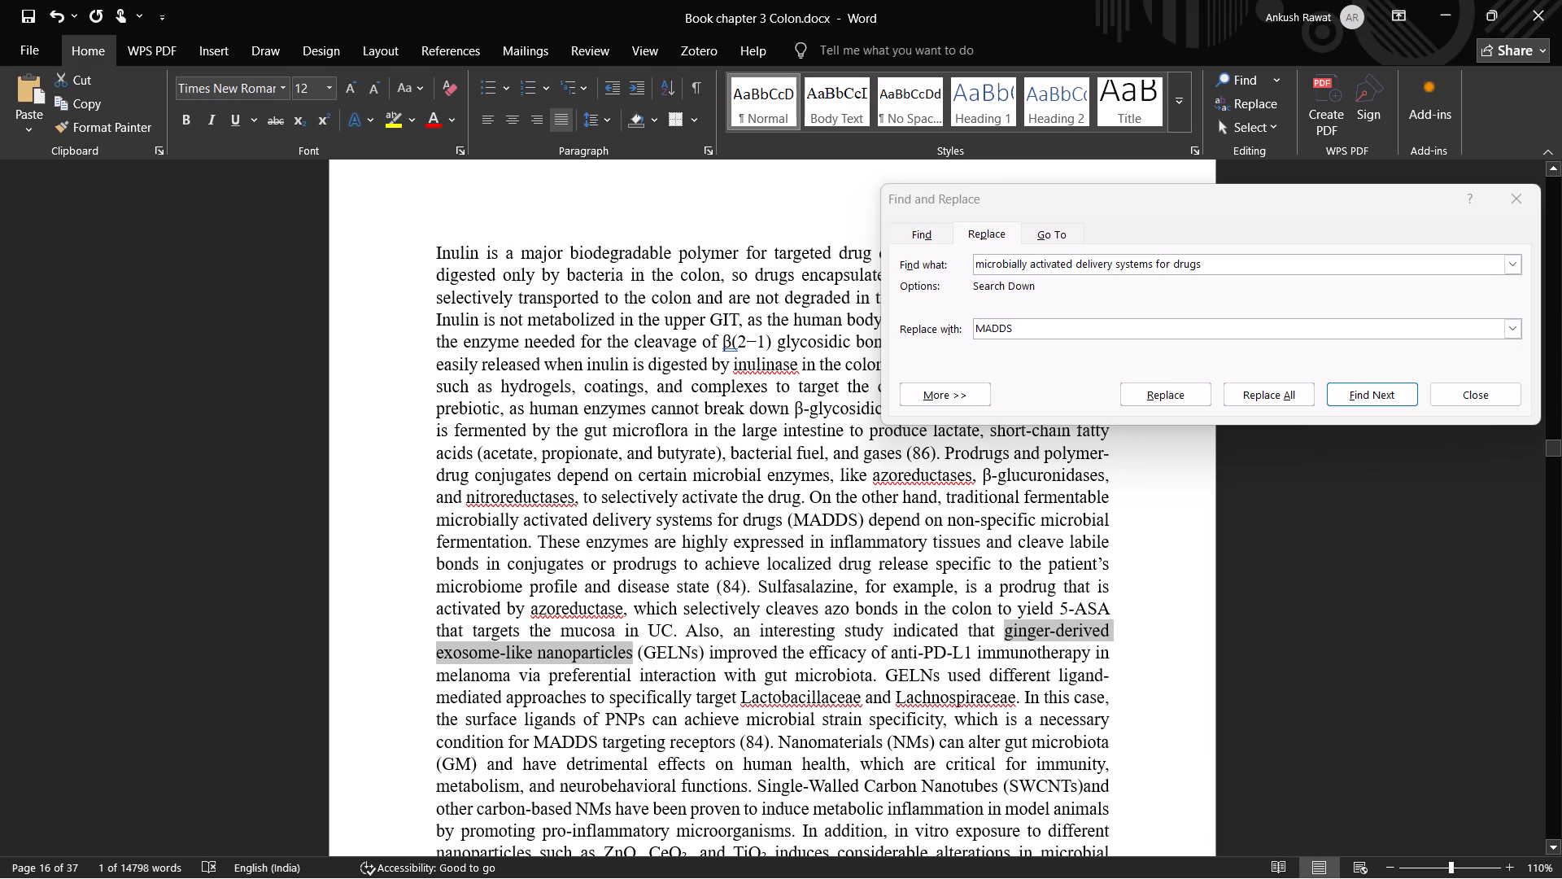
key("ctrl+c")
key("ctrl+c")
key("ctrl+c")
key("ctrl+c")
double_click(1064, 264)
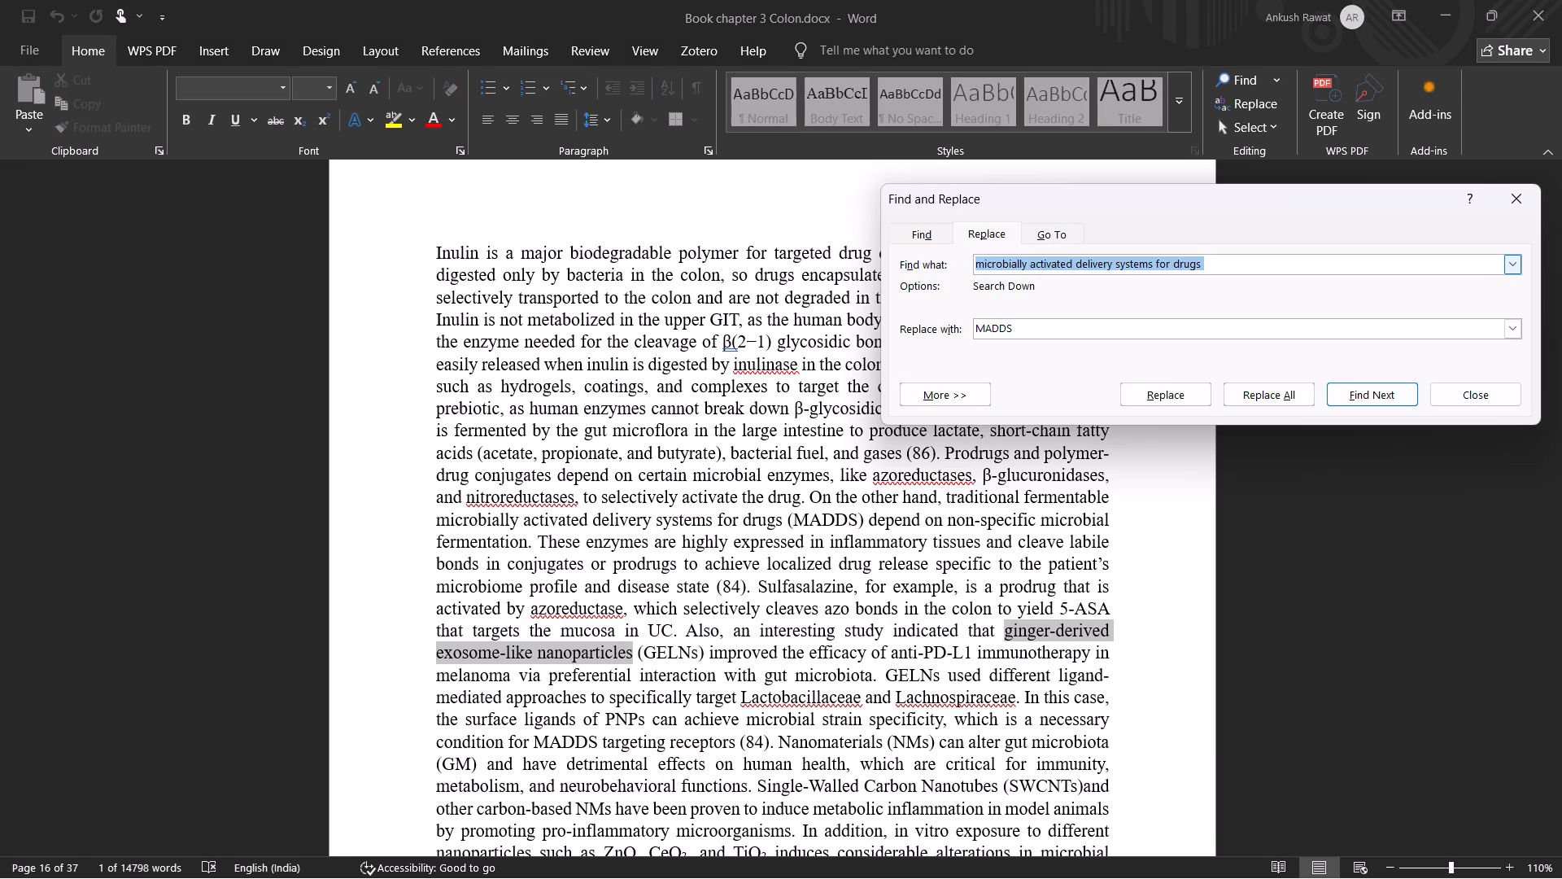
key("ctrl+a")
key("ctrl+v")
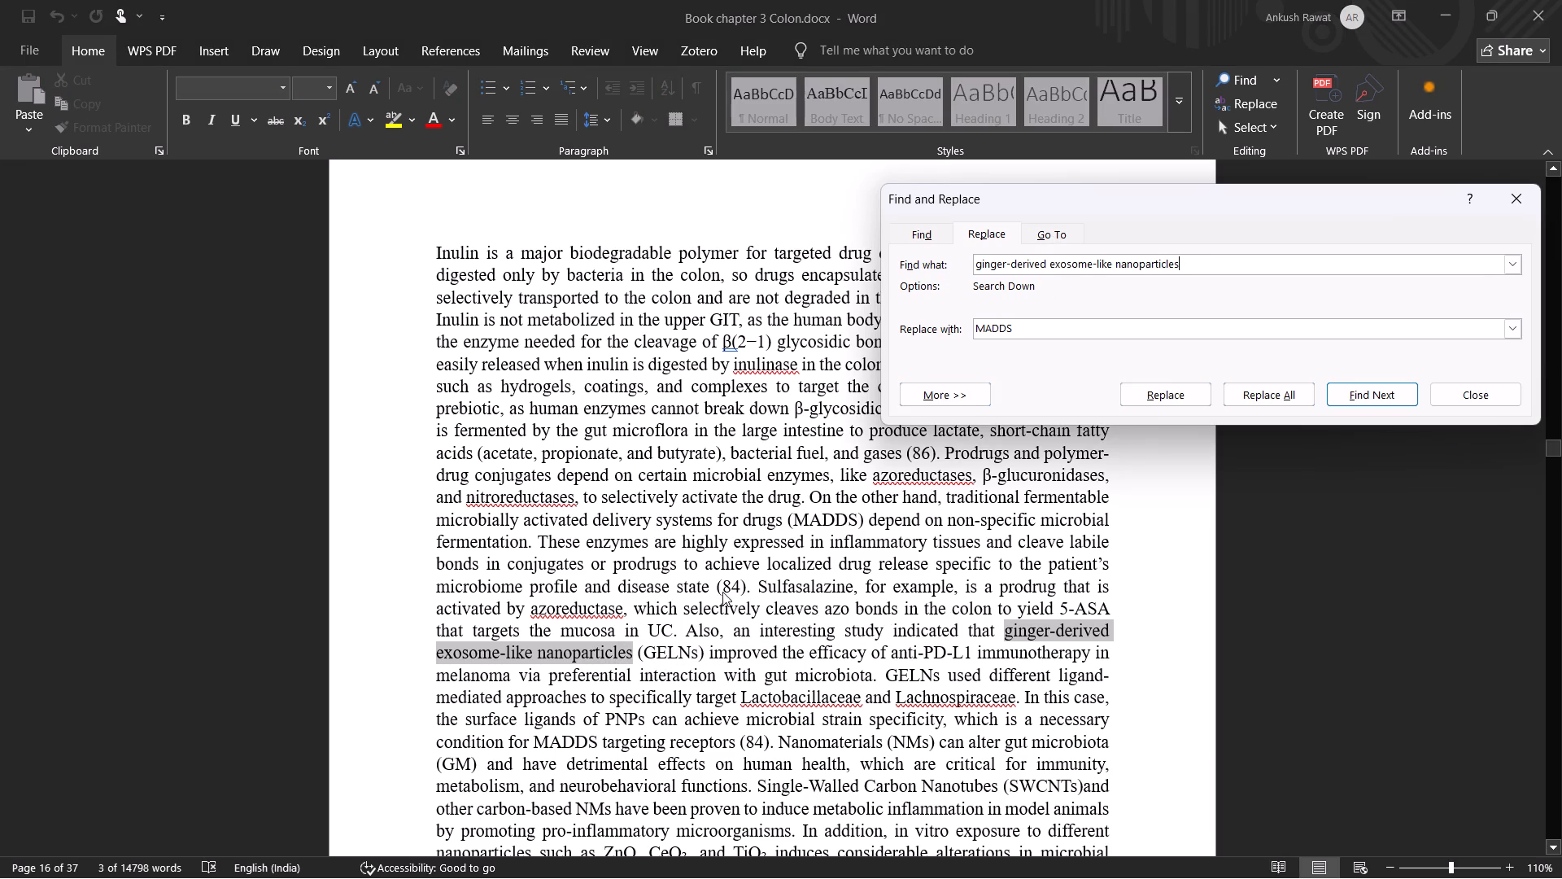
Set the replacement text to "GELNs" and search the whole document for the full phrase, continuing from the beginning.
double_click(666, 649)
key("ctrl+c")
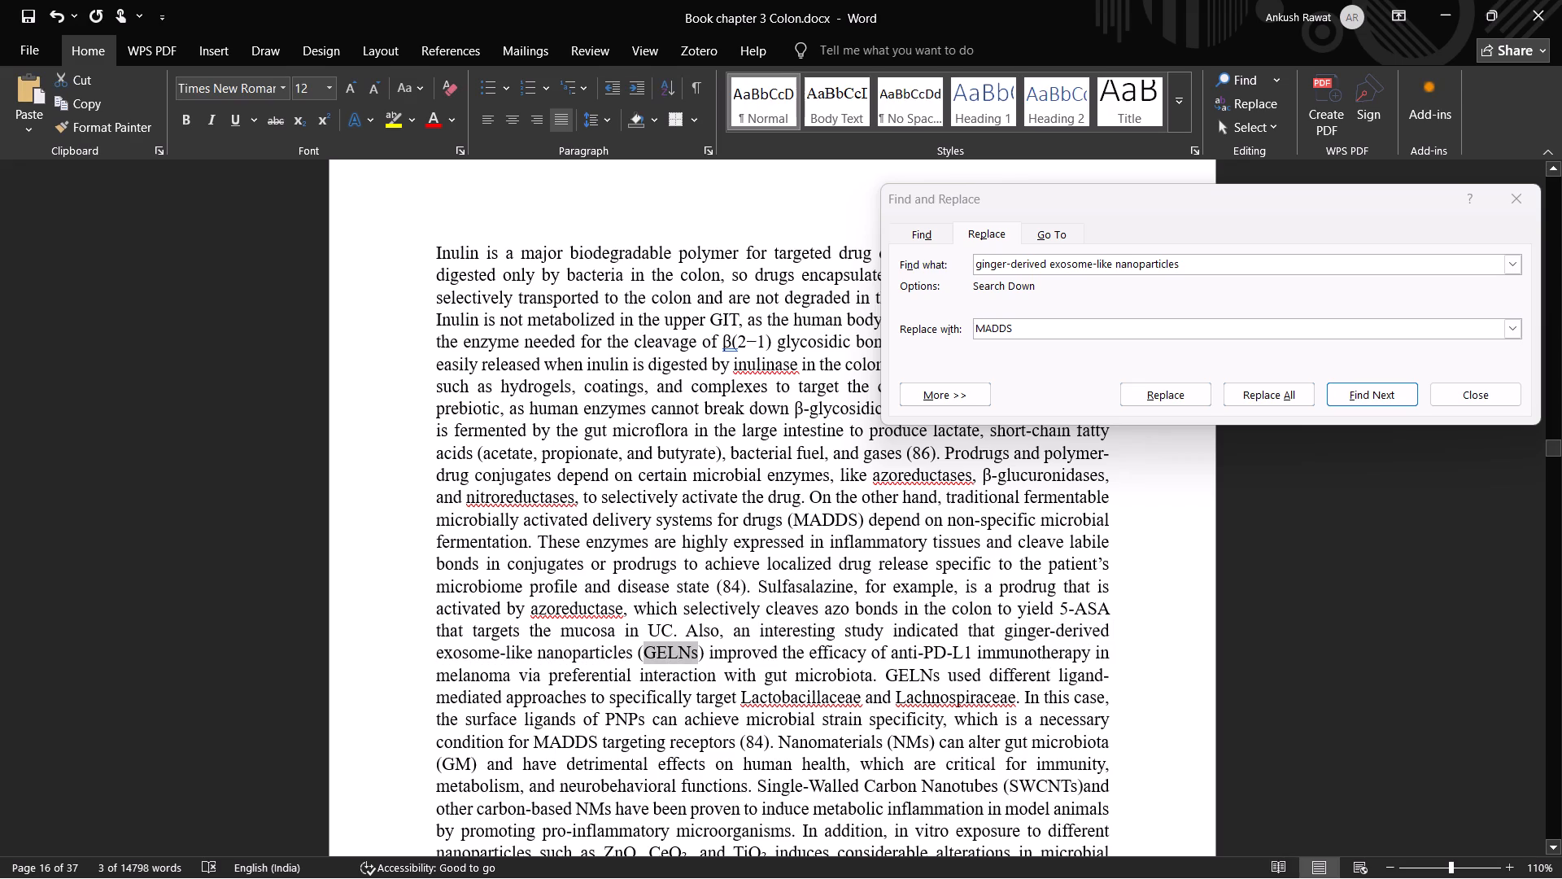
double_click(987, 327)
key("ctrl+v")
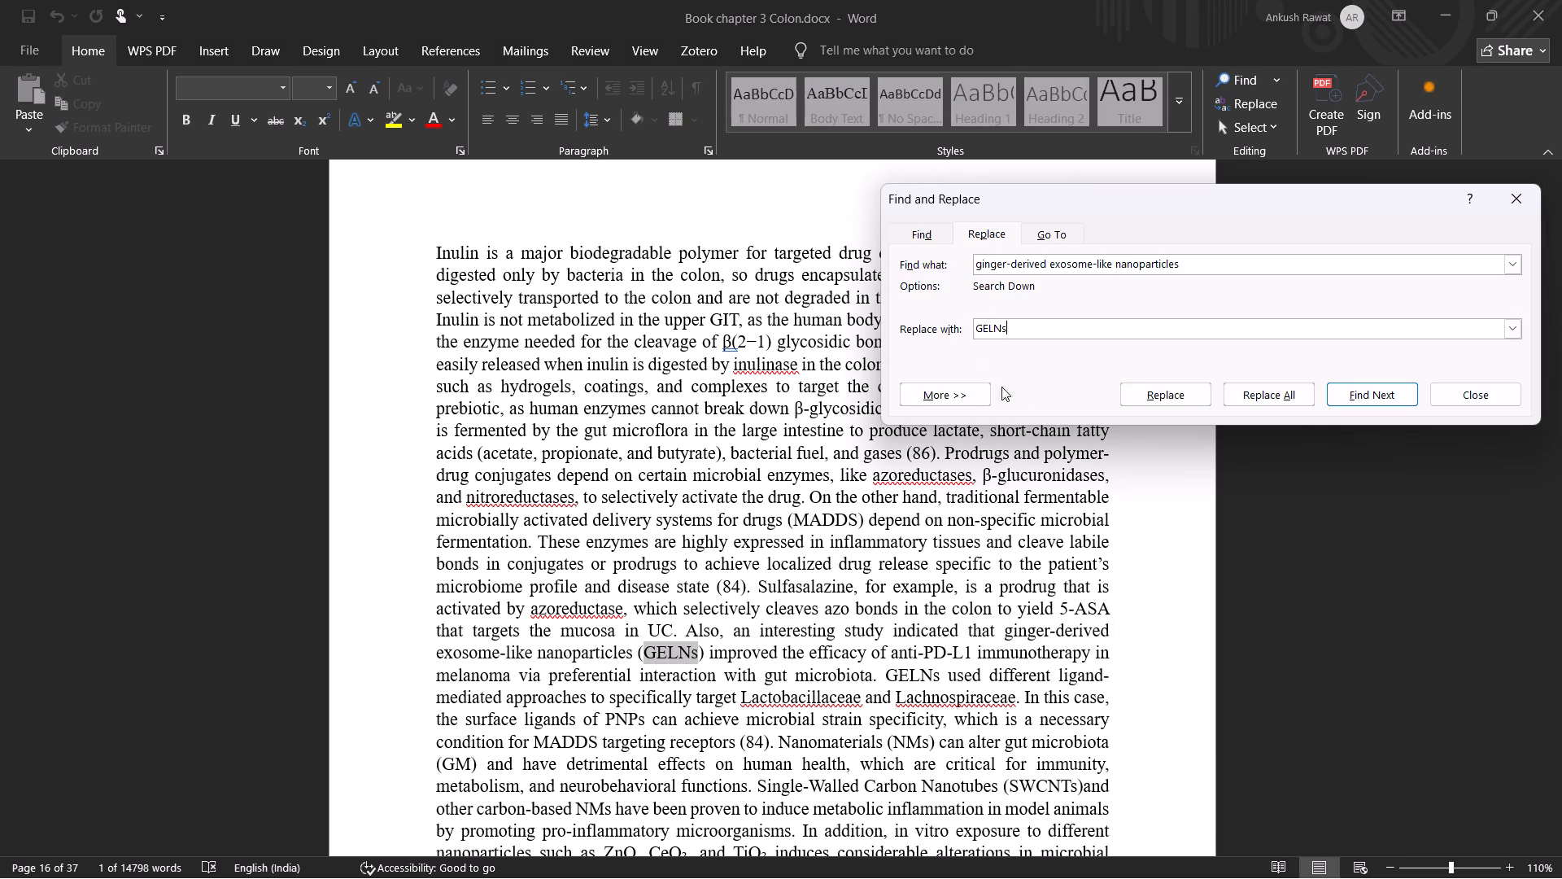
left_click(1342, 397)
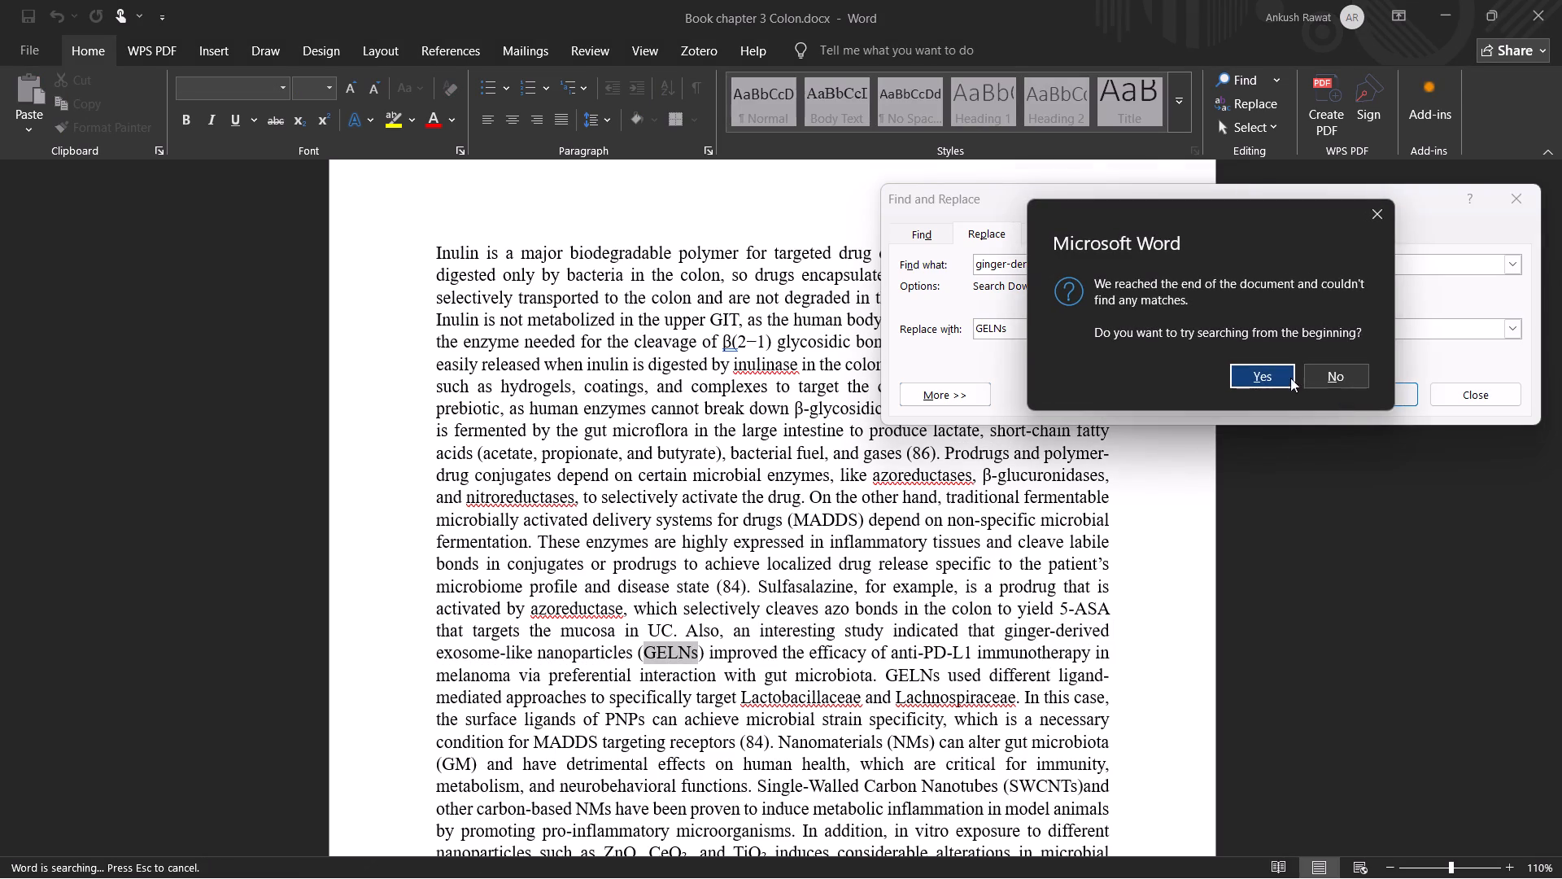
left_click(1263, 371)
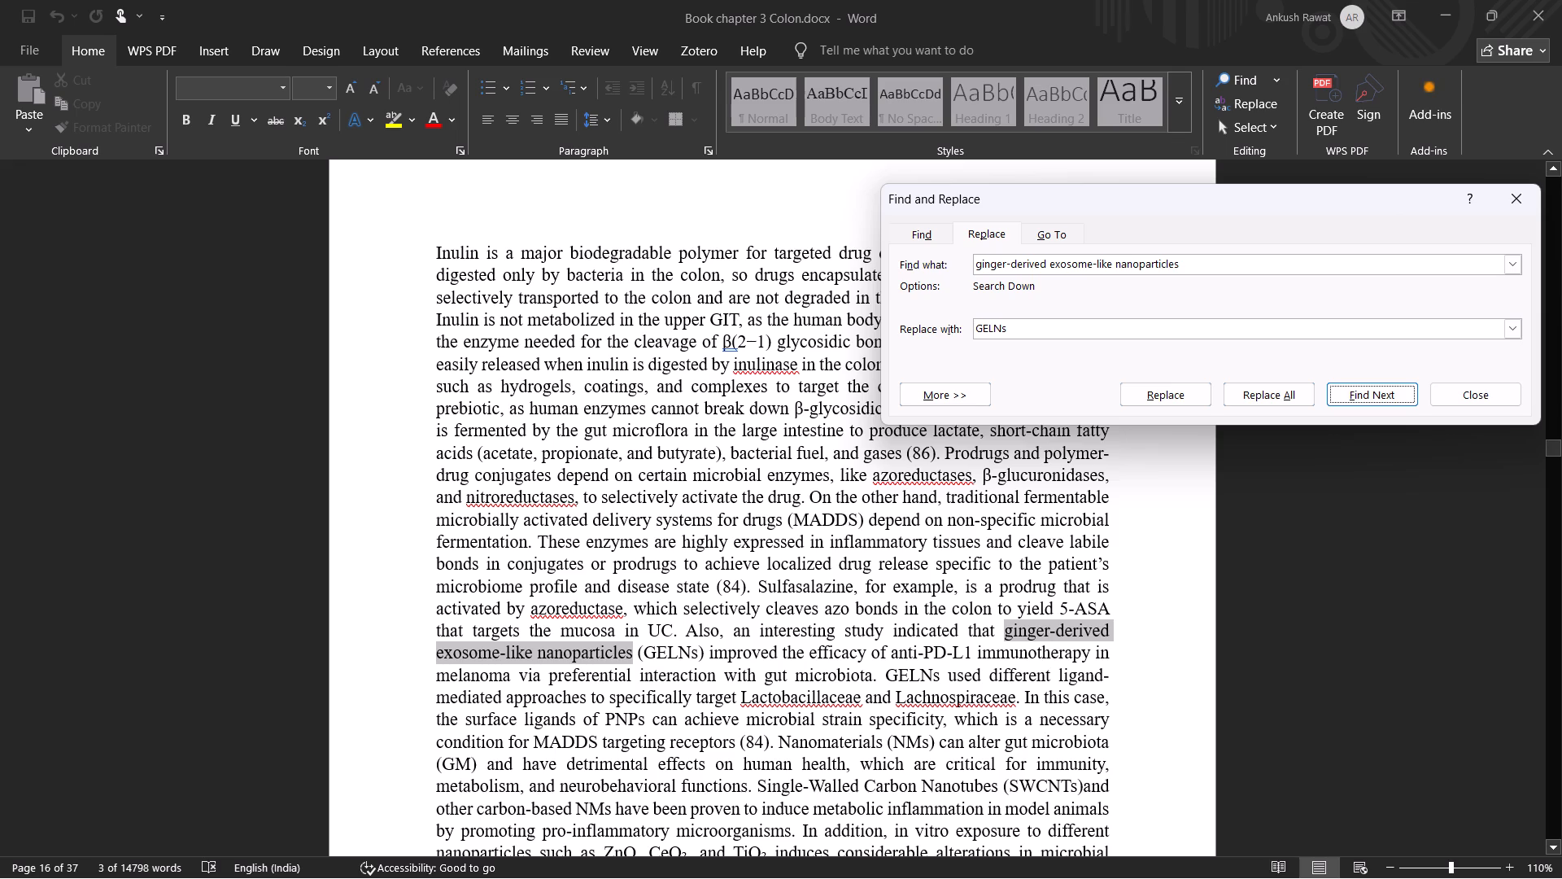
Insert the missing space between "(SWCNTs)" and "and" in the nanomaterials sentence.
scroll(699, 754, "down", 1)
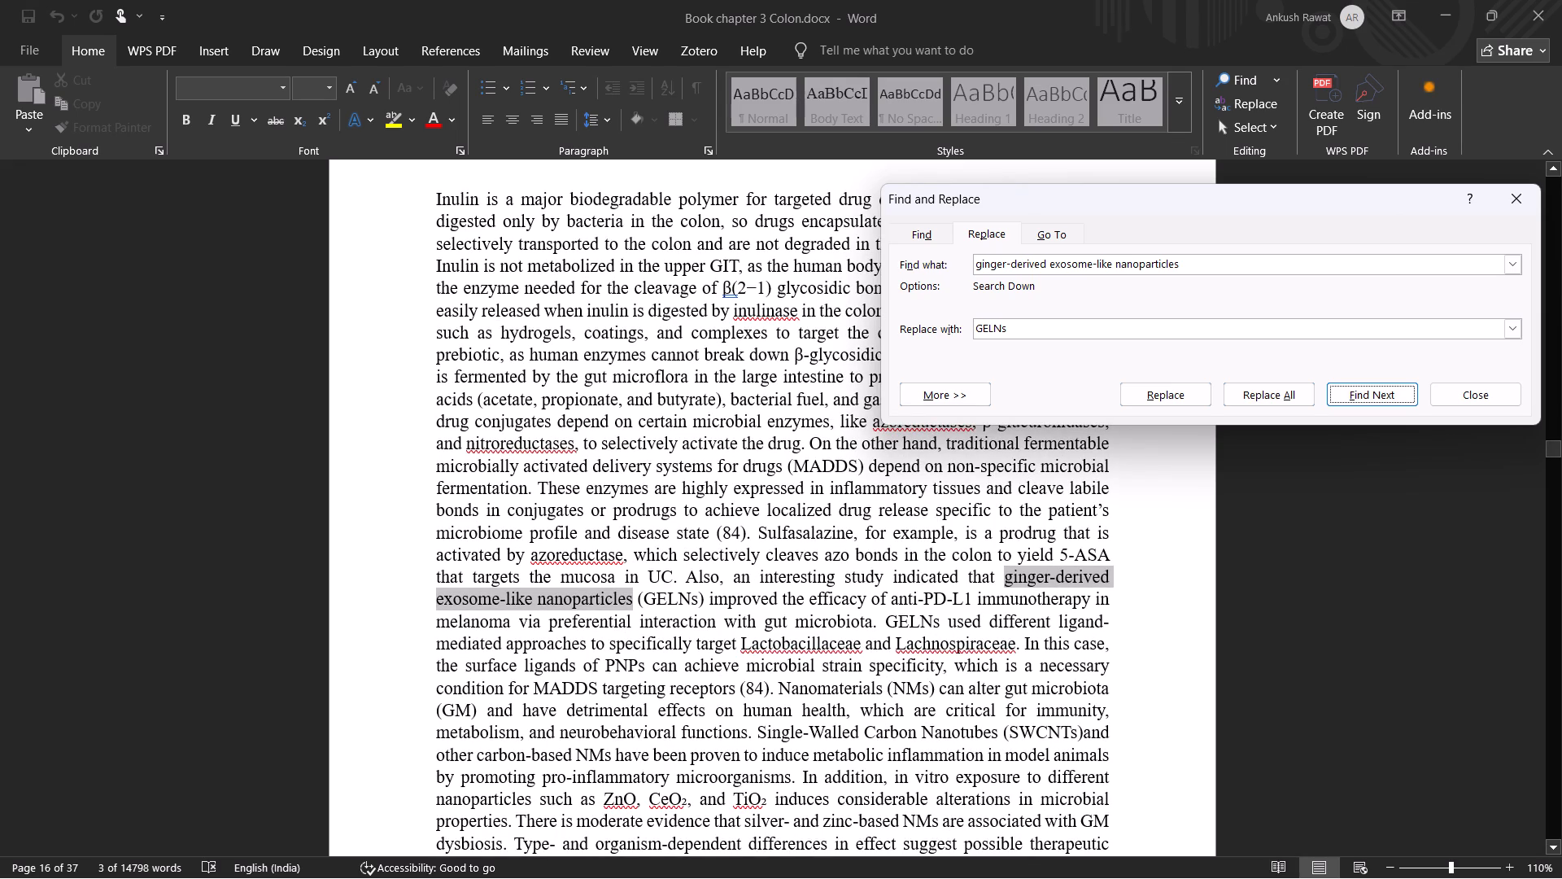
scroll(918, 701, "down", 2)
left_click(1083, 625)
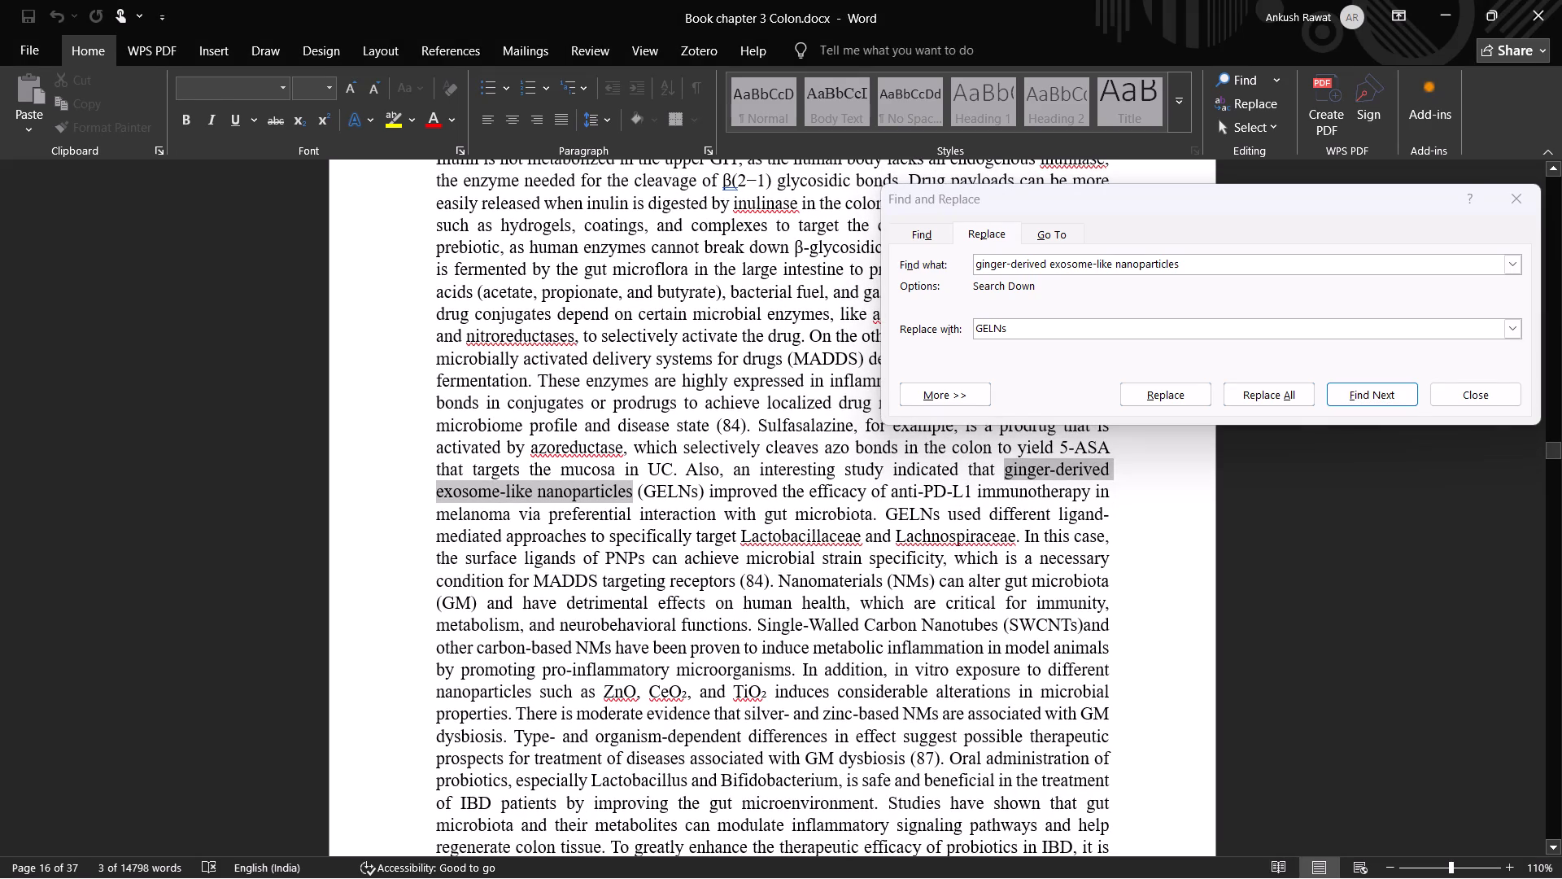
left_click(1082, 627)
key("space")
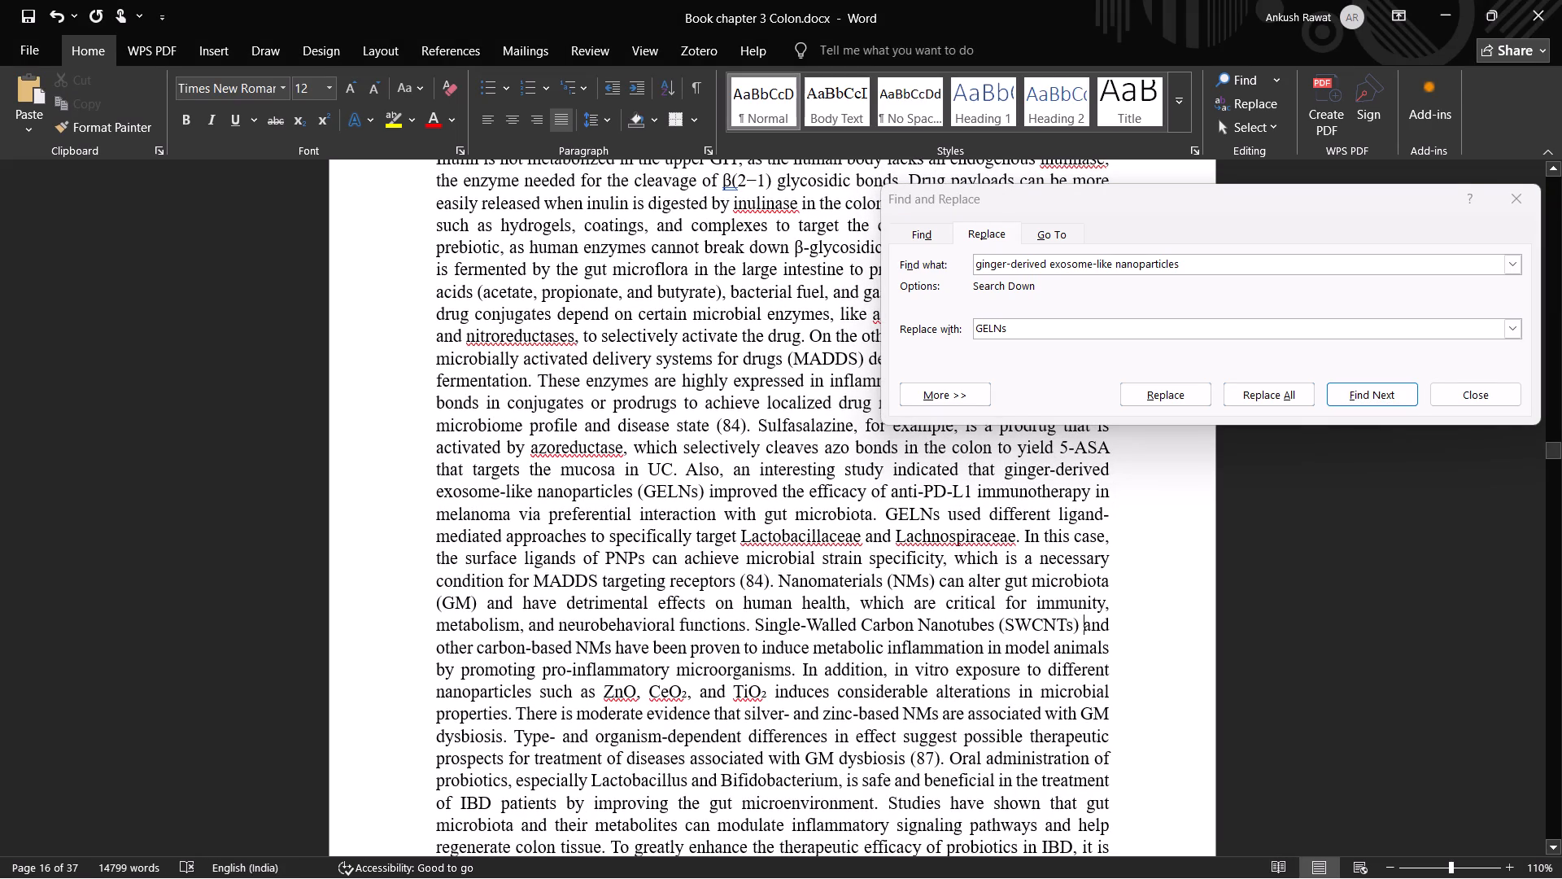
Read the rest of the inulin paragraph, from the nanomaterials sentences through the probiotics and prodrug liposome passages, checking for errors.
scroll(809, 706, "down", 1)
scroll(809, 706, "up", 1)
scroll(809, 706, "down", 1)
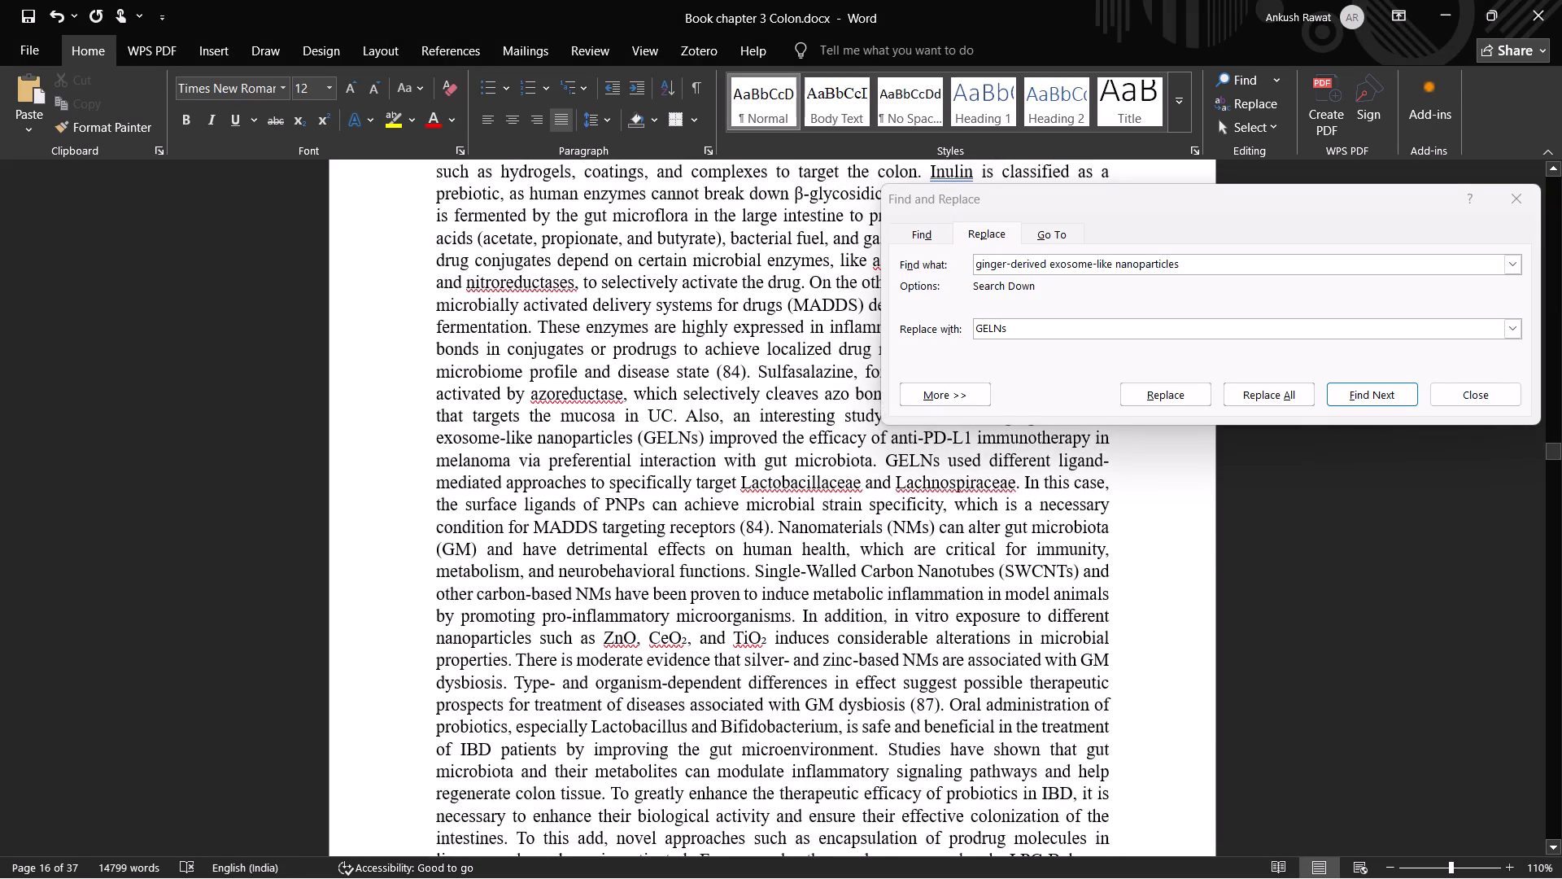
scroll(809, 704, "down", 2)
scroll(809, 704, "up", 1)
scroll(809, 704, "down", 1)
scroll(809, 704, "up", 1)
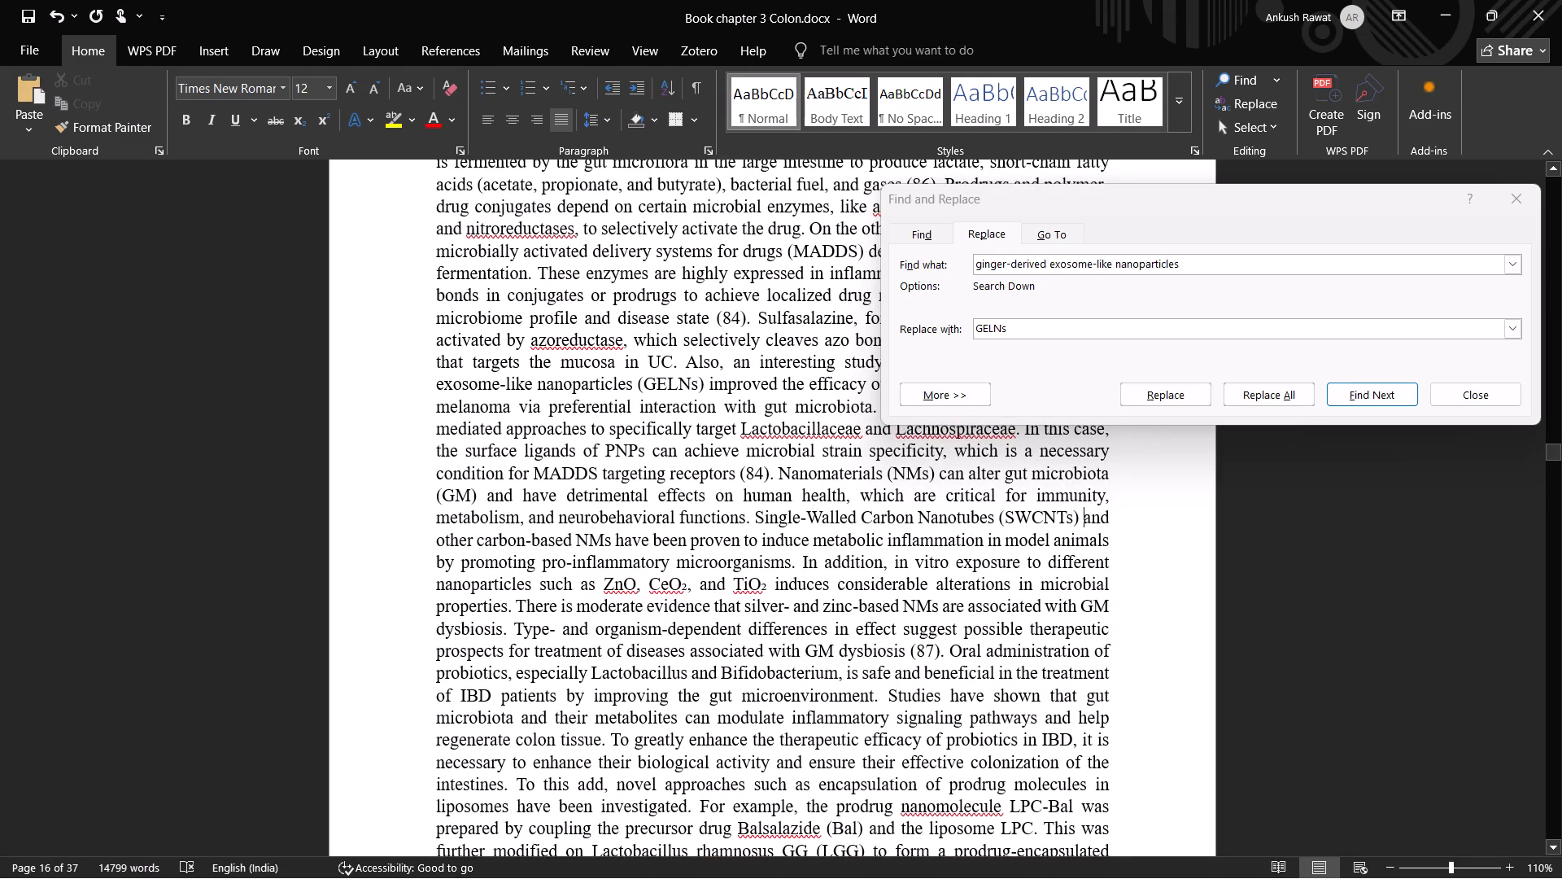
scroll(812, 676, "down", 2)
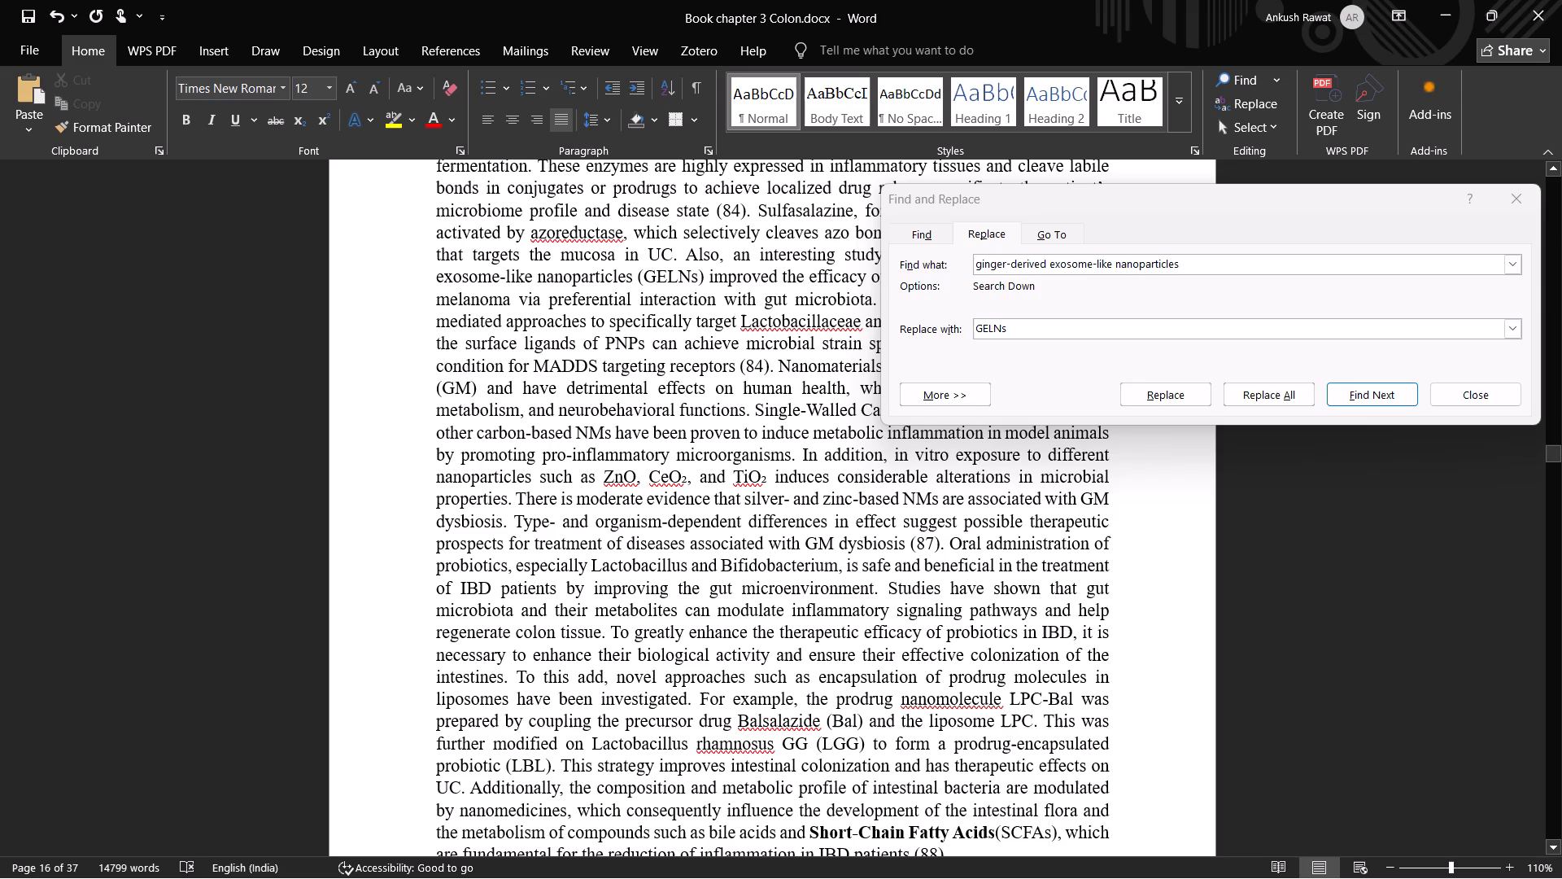
scroll(834, 719, "down", 1)
scroll(834, 719, "up", 2)
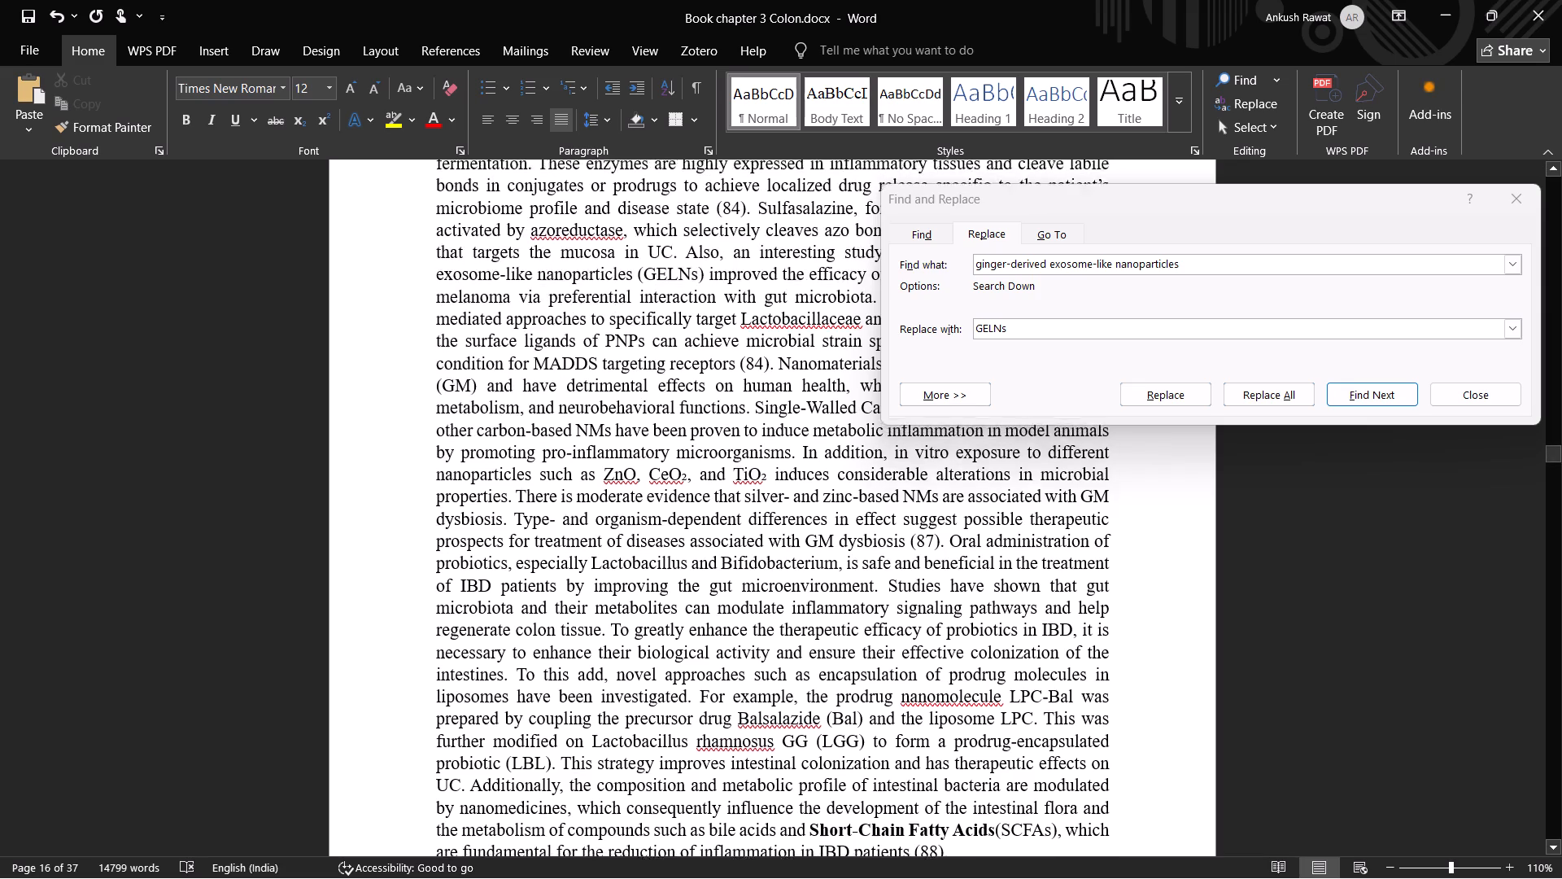
scroll(834, 719, "up", 1)
scroll(834, 719, "down", 1)
scroll(834, 719, "up", 3)
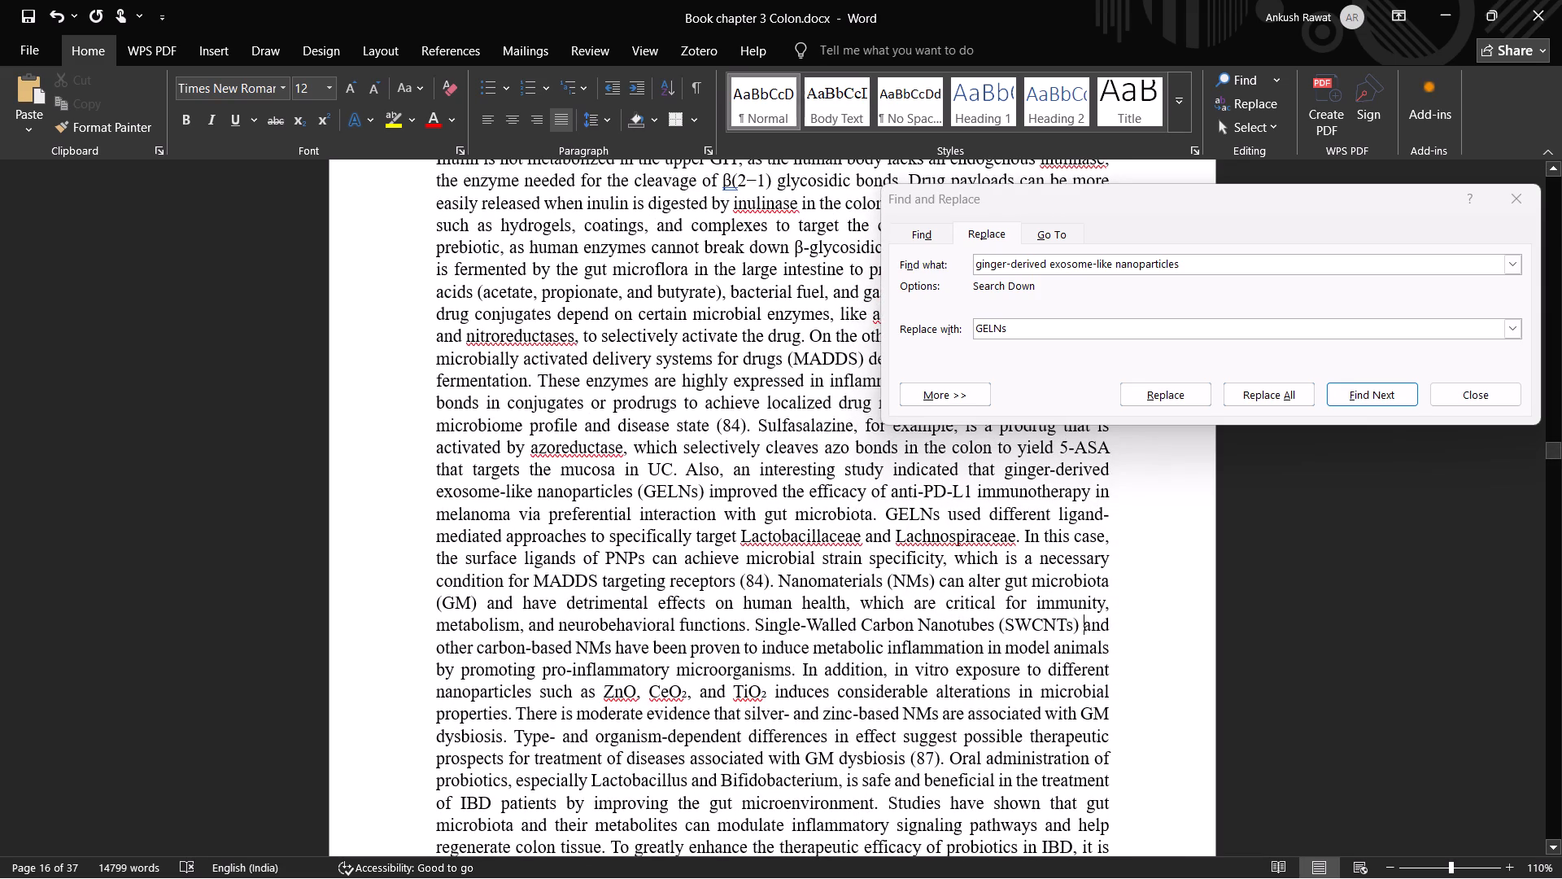
scroll(770, 713, "down", 1)
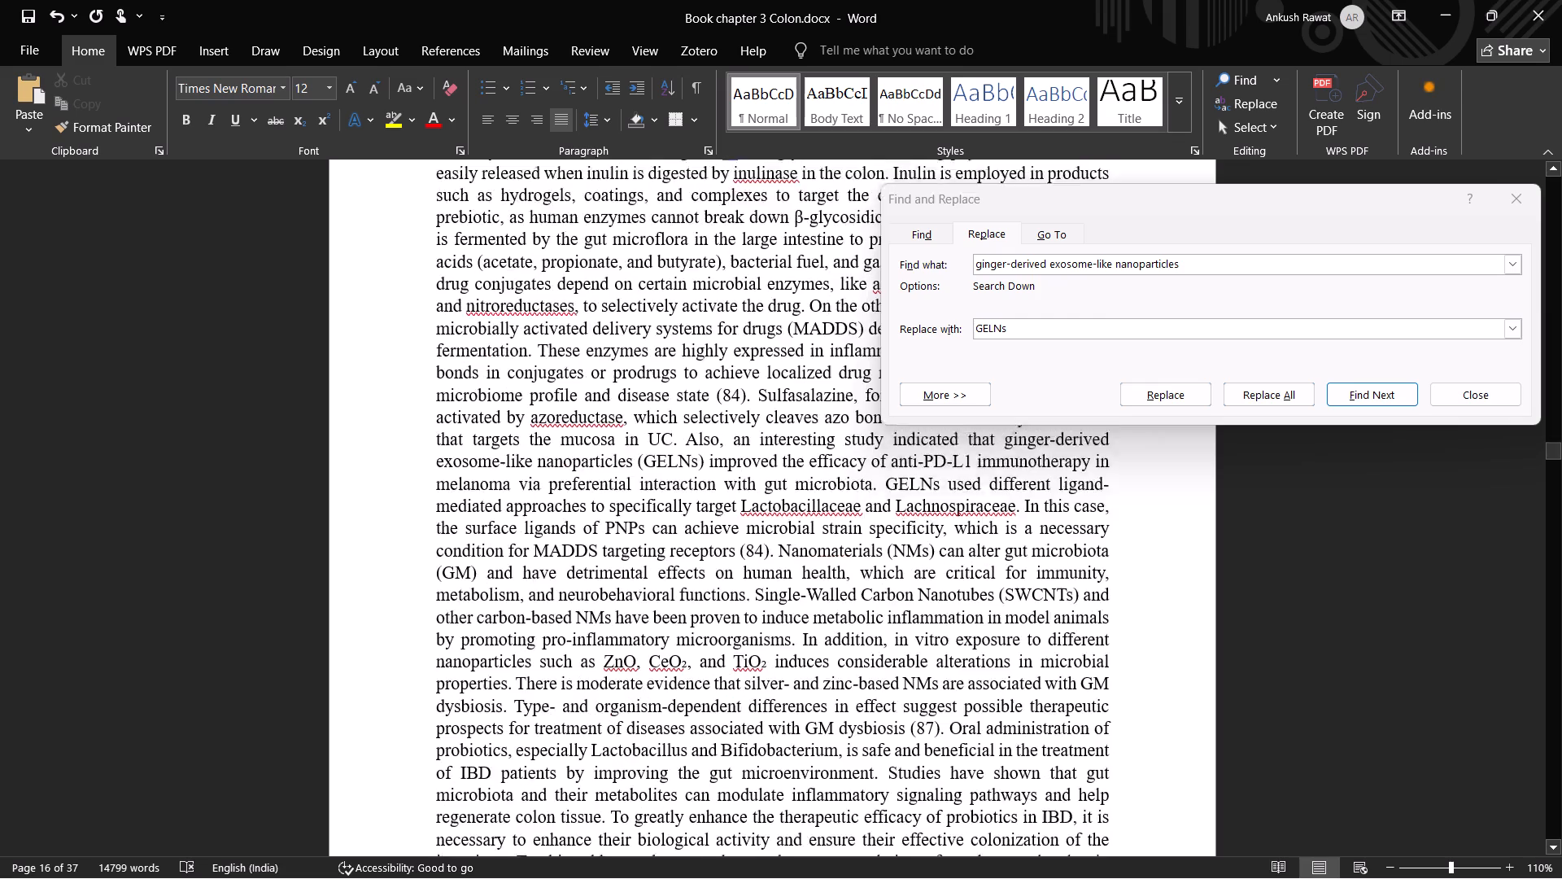
scroll(770, 713, "down", 4)
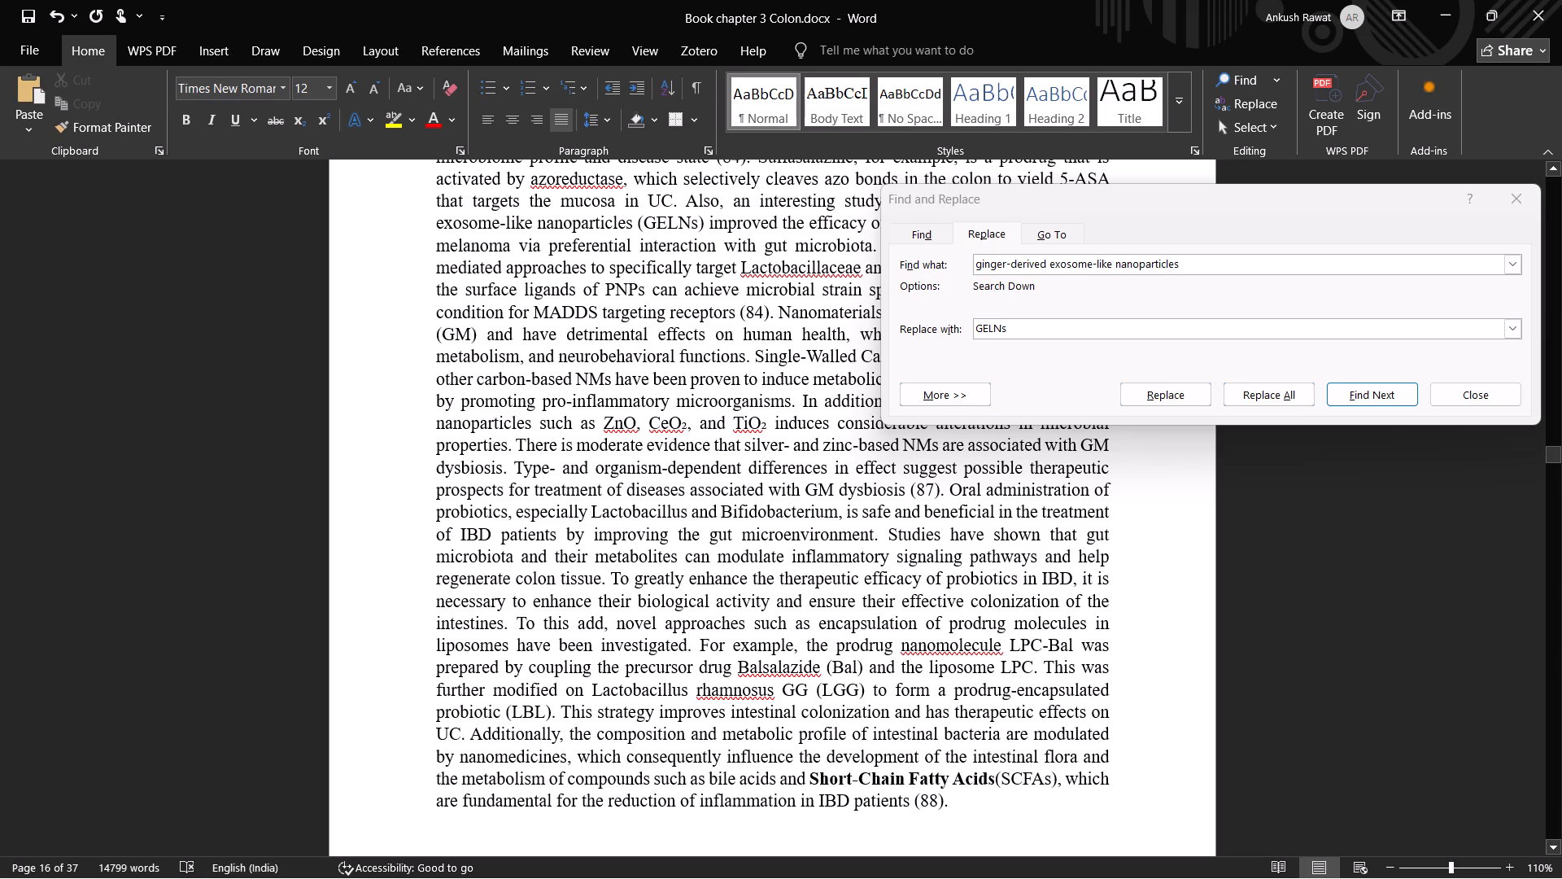
Put parentheses around "LPC" after "the liposome" in the Balsalazide prodrug sentence.
left_click(1000, 667)
key("shift+parenleft")
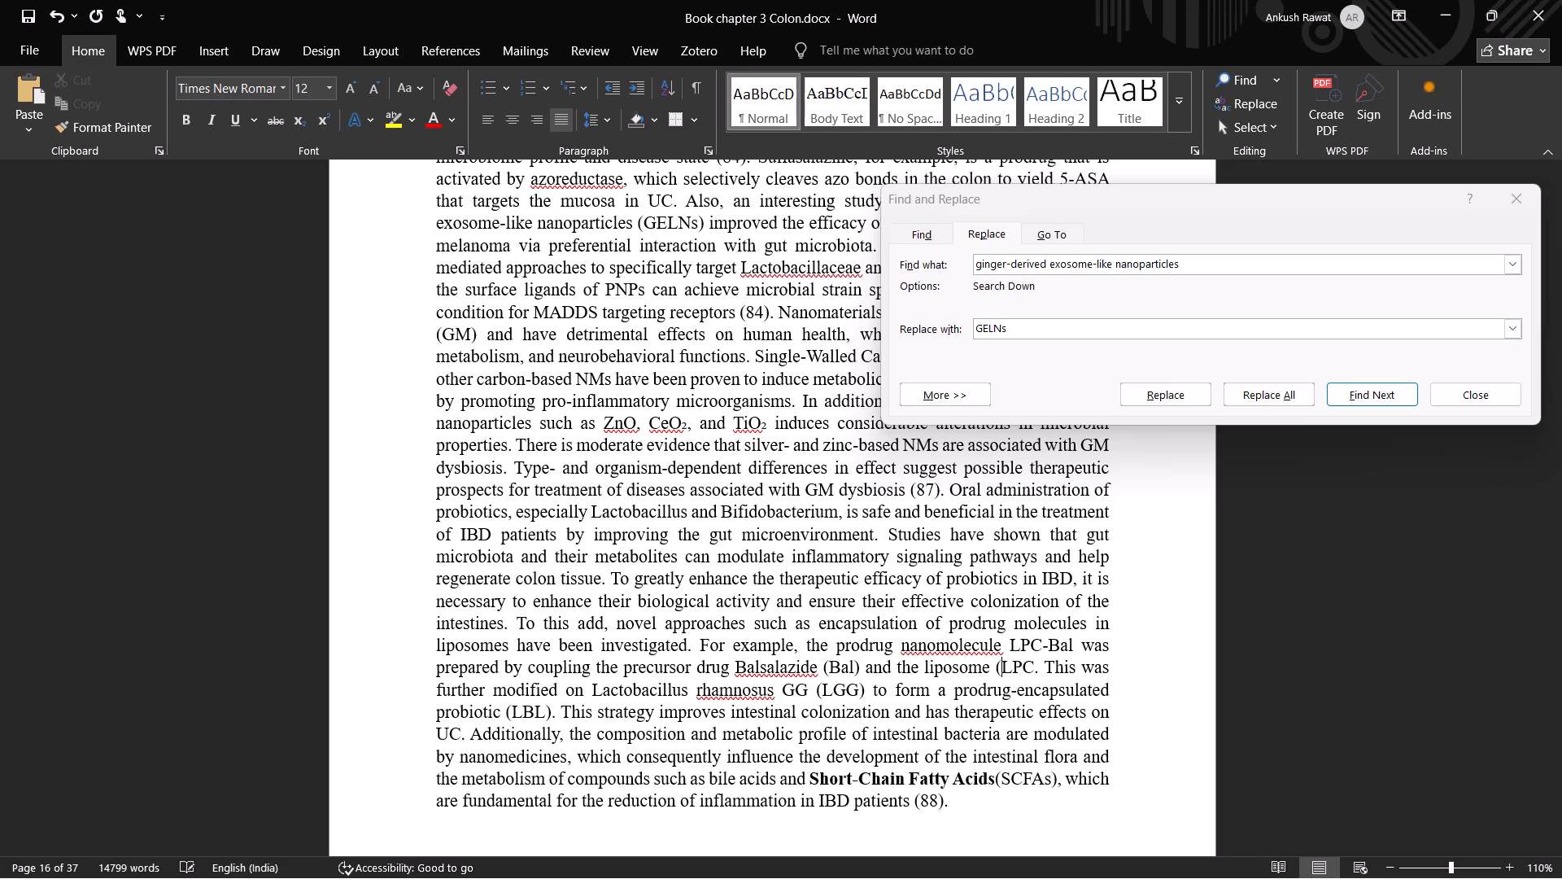
key("Right")
key("Right")
key("Right")
key("shift+parenright")
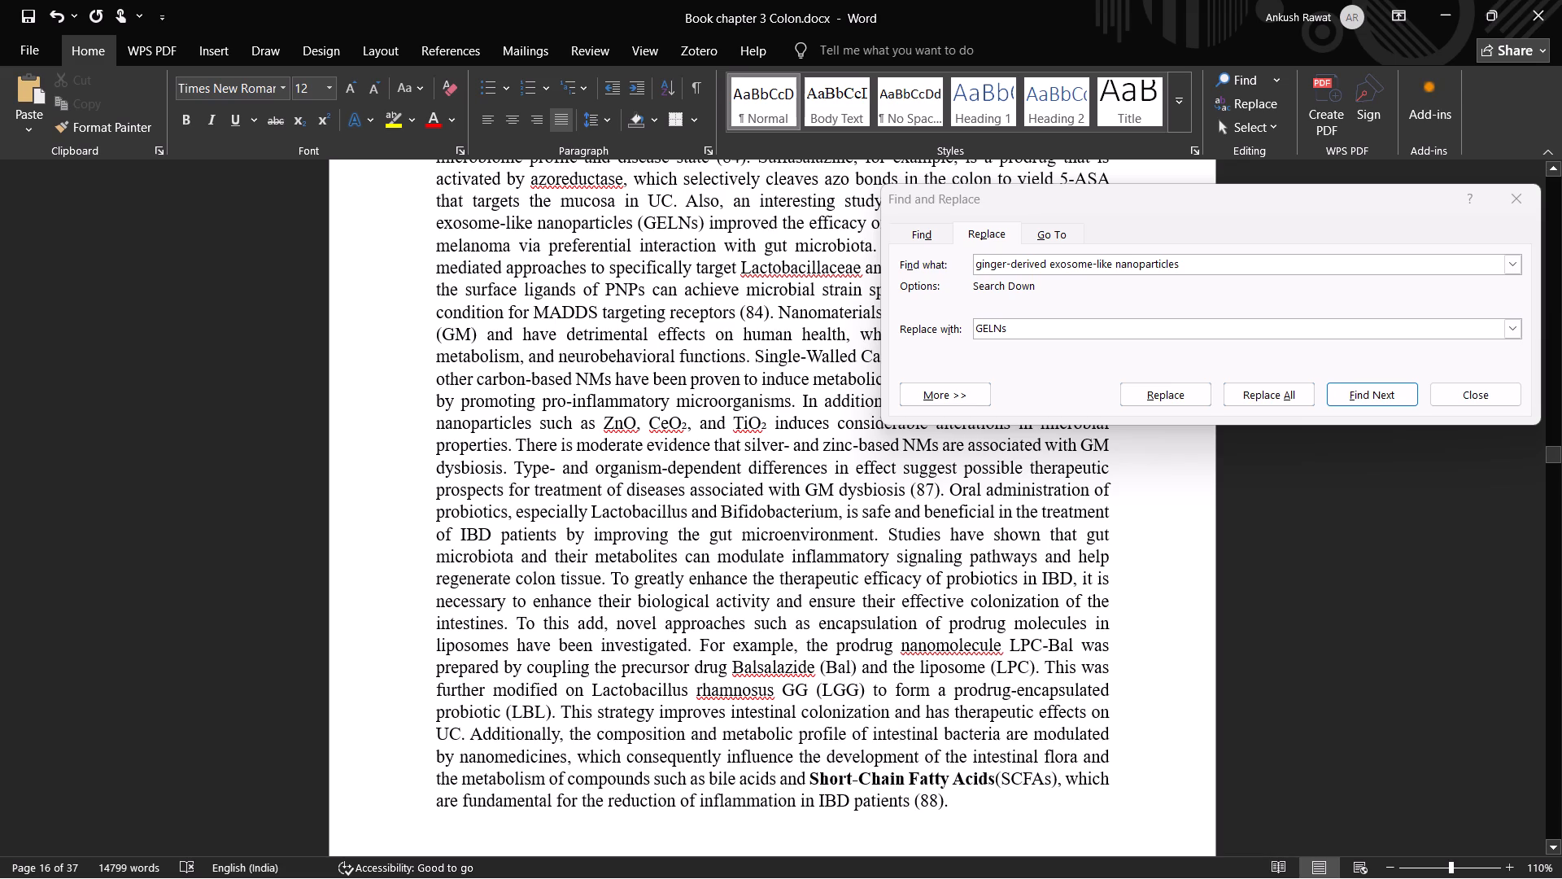
Search the document for the abbreviation "SCFAs", copied from the paragraph's last sentence.
left_click_drag(1002, 778, 1049, 779)
left_click_drag(1049, 779, 1051, 779)
key("ctrl+c")
key("ctrl+c")
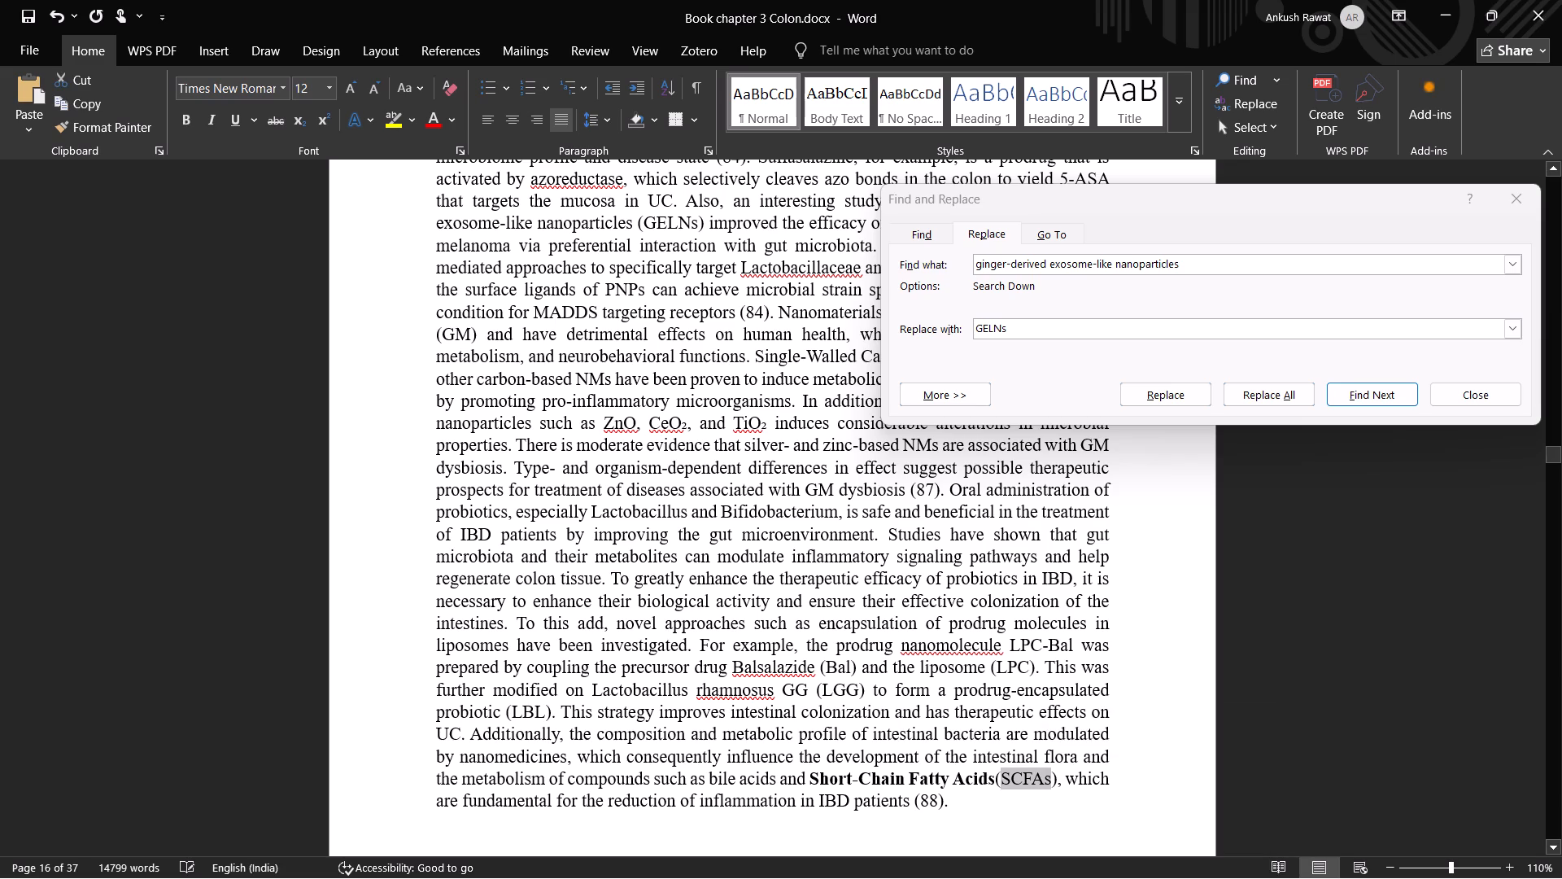
left_click(912, 230)
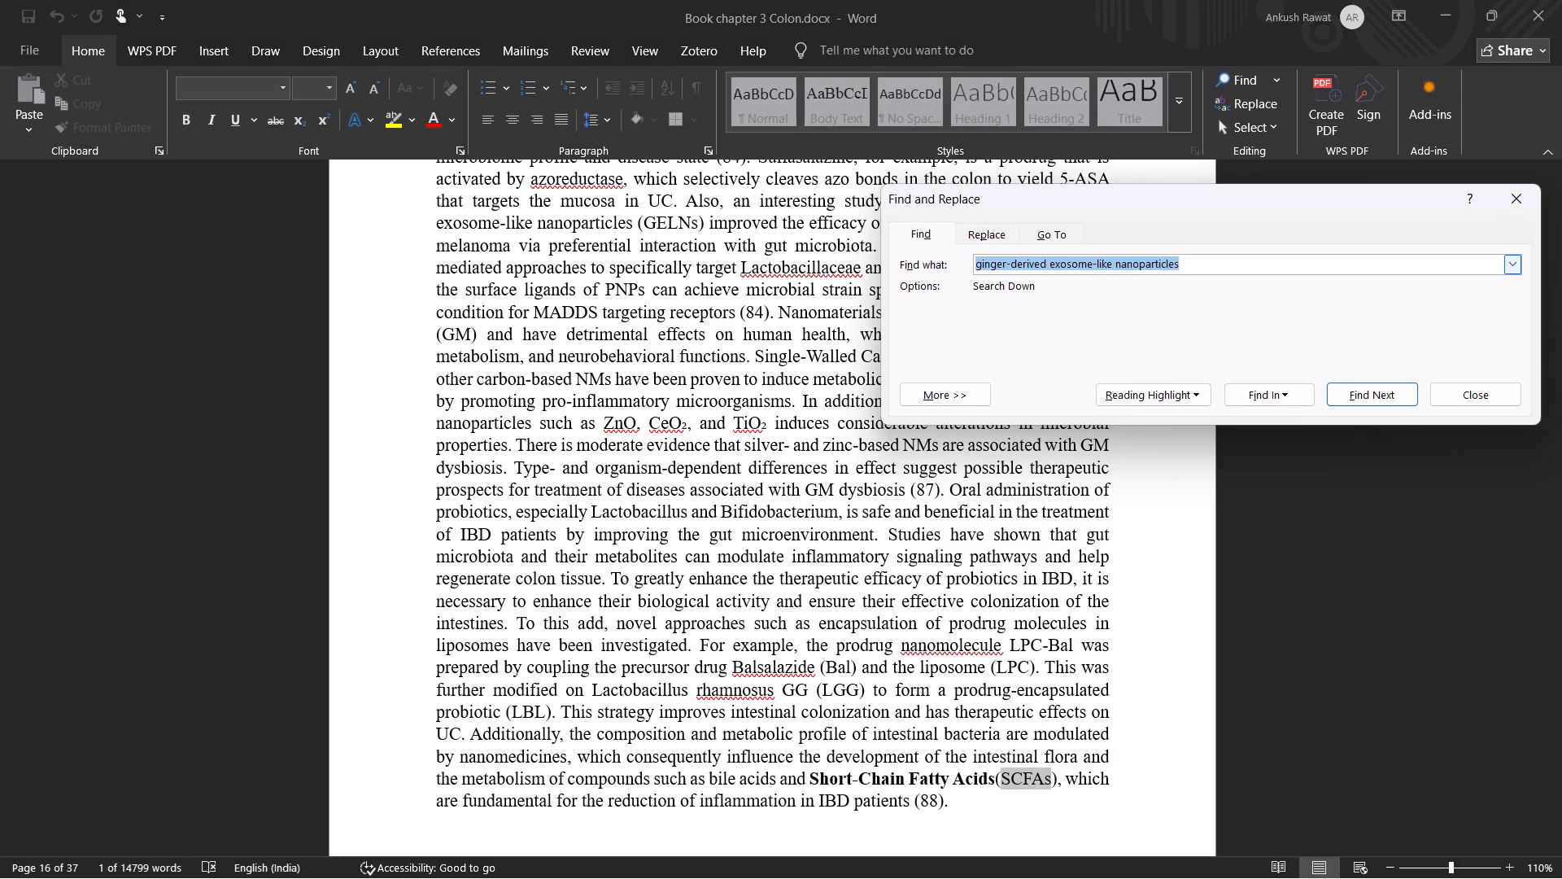
key("ctrl+v")
left_click(1362, 391)
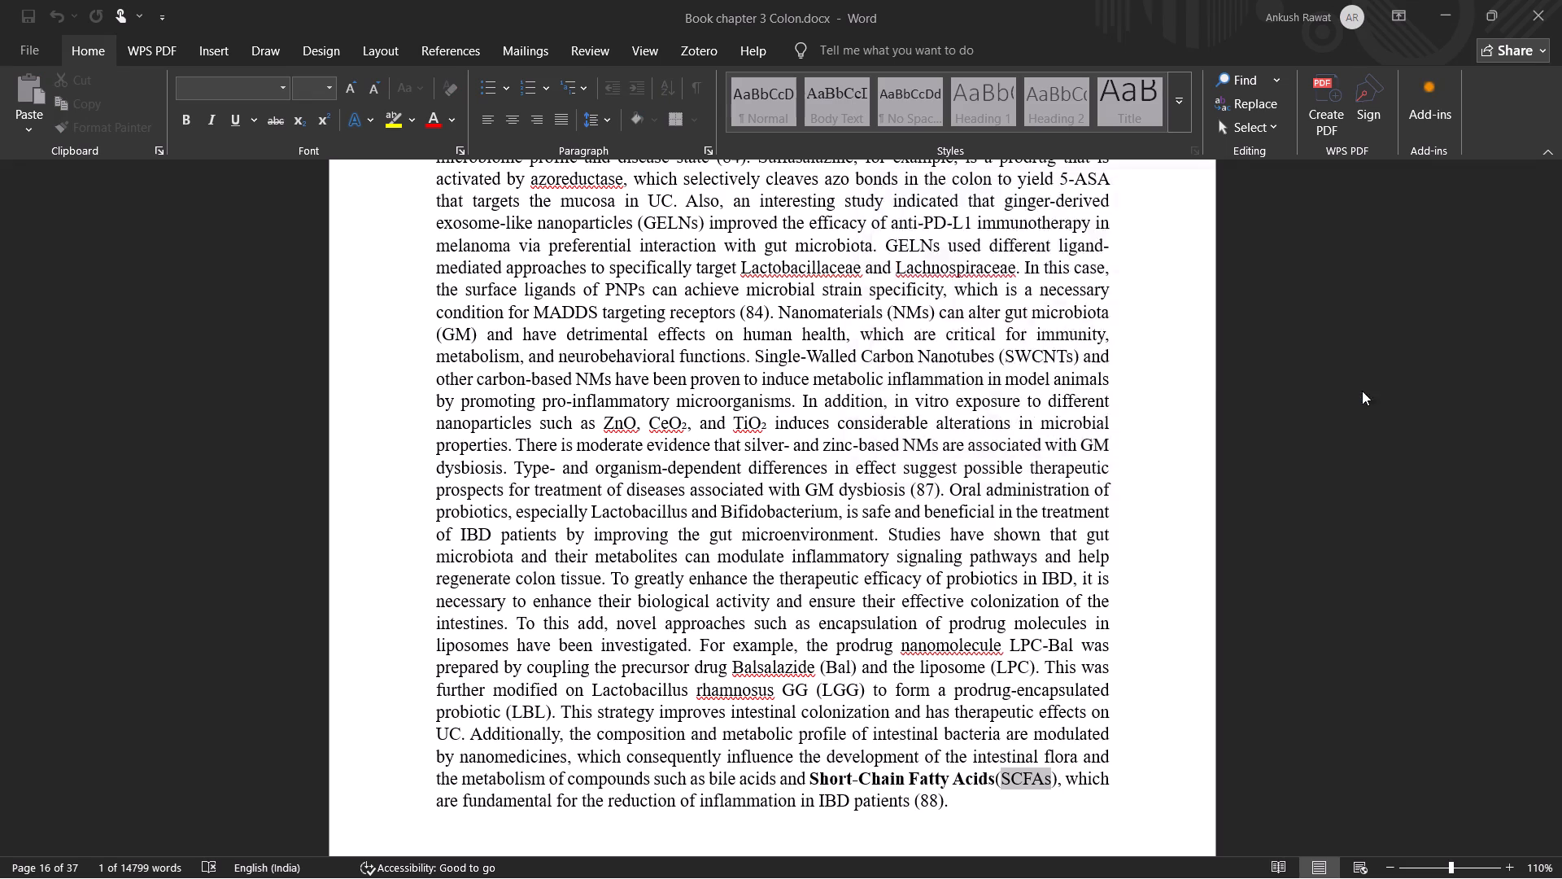
Repeat the search for "SCFAs" through the whole document, continuing from the beginning each time the end is reached.
left_click(1259, 369)
left_click(1356, 390)
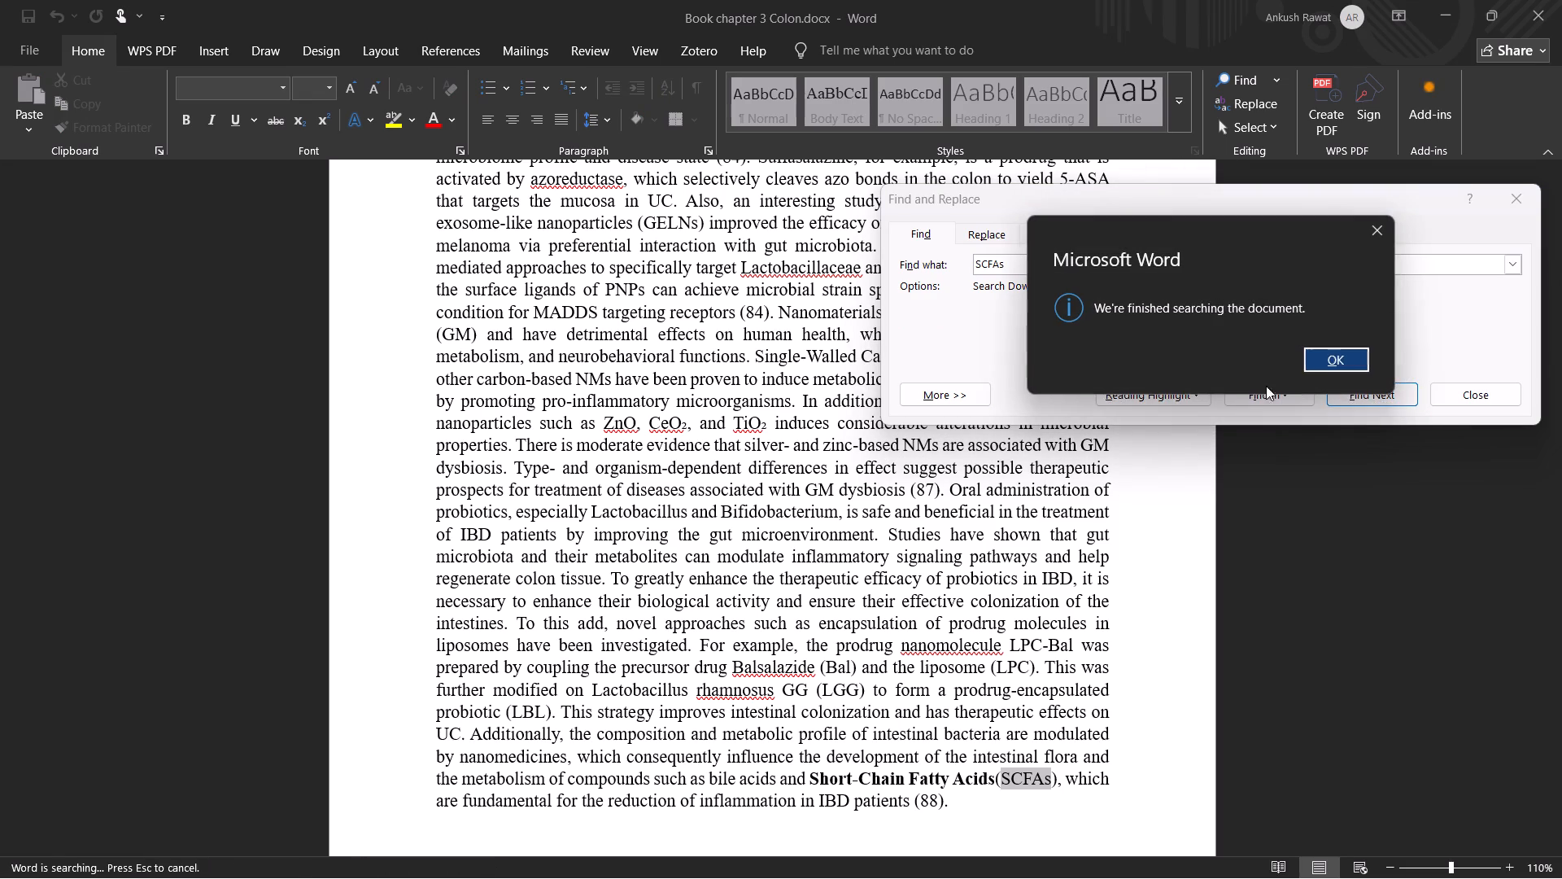
left_click(1319, 357)
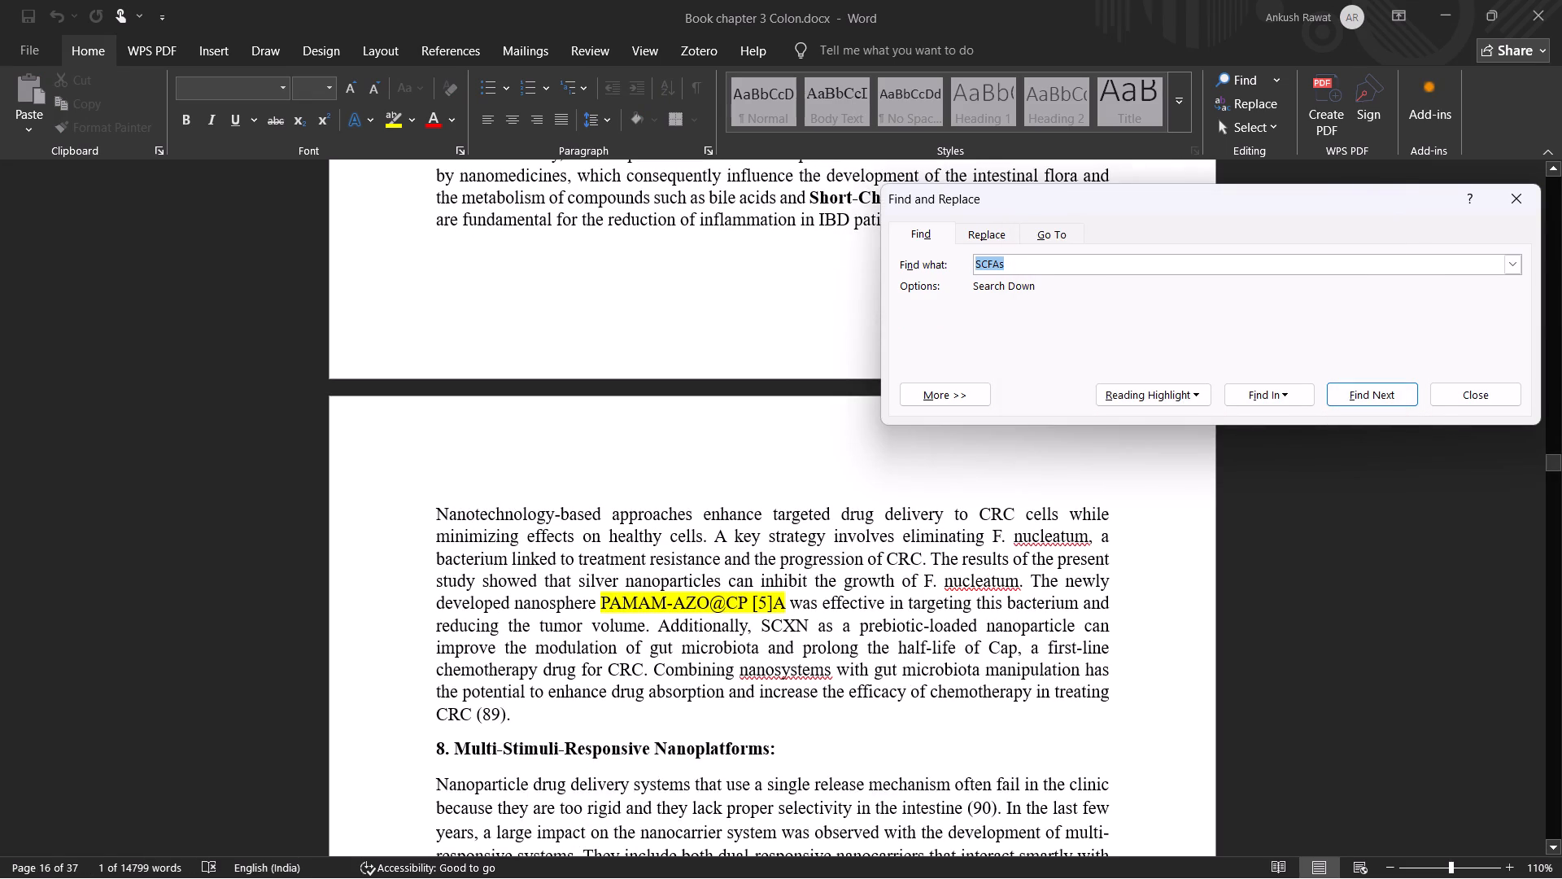
left_click(1363, 391)
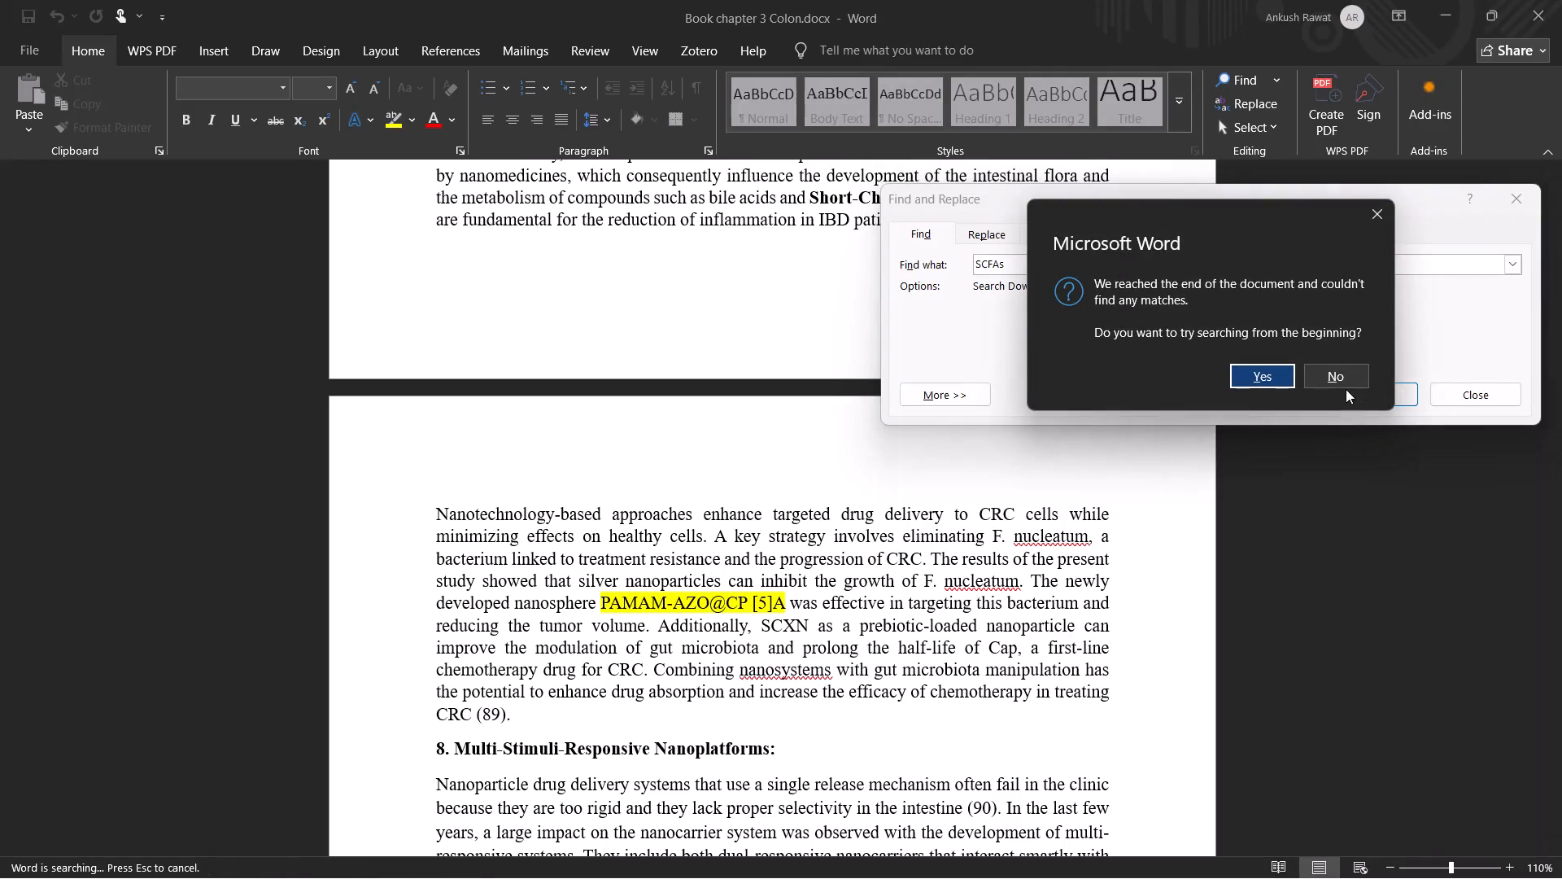
left_click(1257, 375)
left_click(1373, 404)
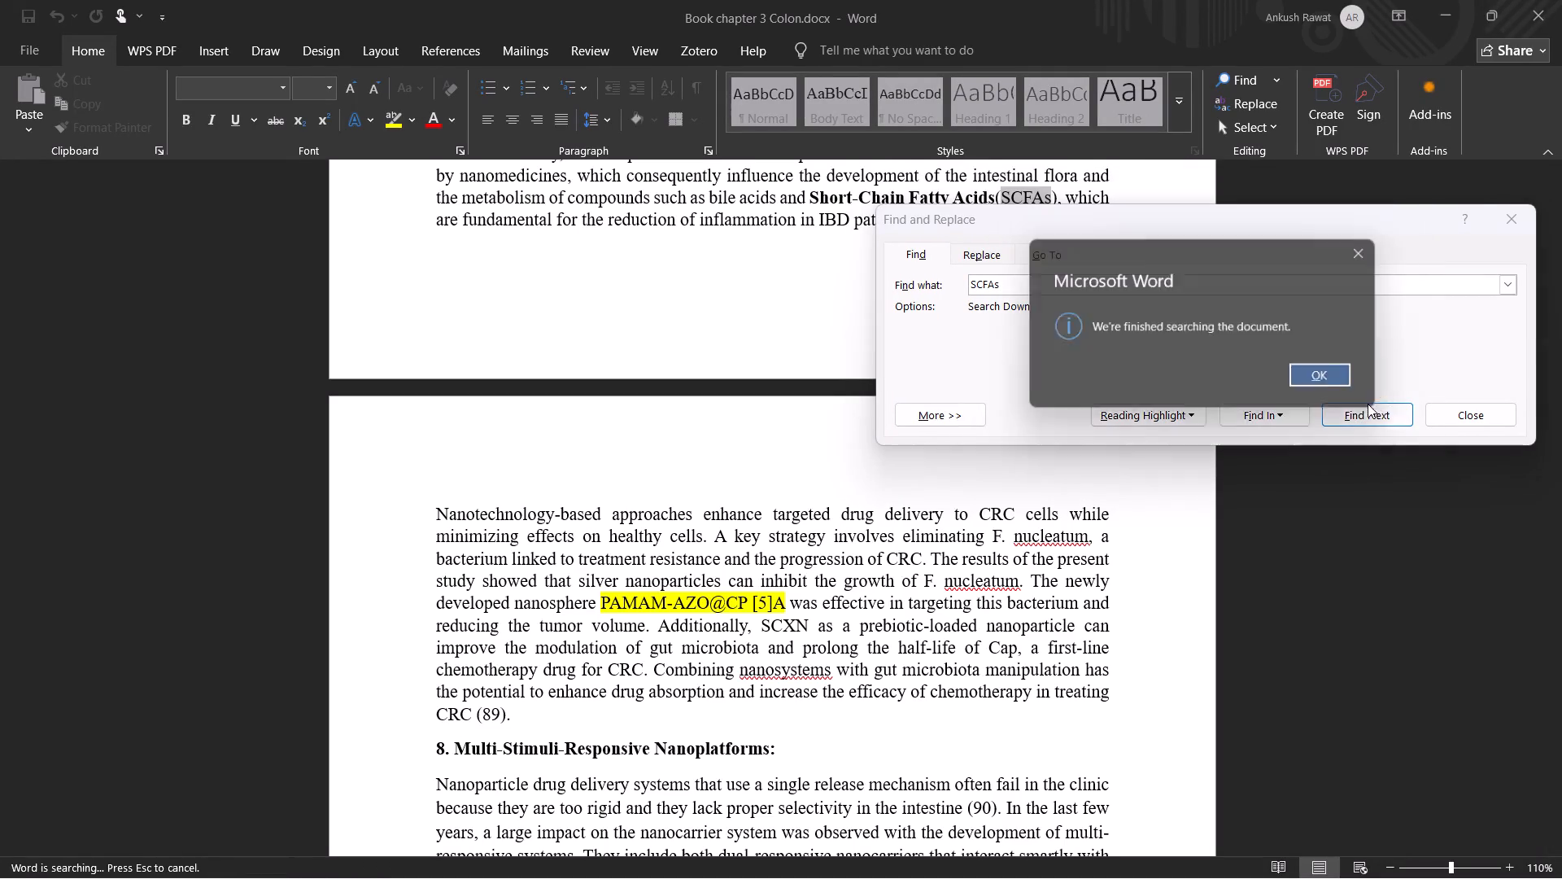
left_click(1309, 386)
Read the end of the SCFAs paragraph and the following CRC paragraph on F. nucleatum and silver nanoparticles, checking for errors.
scroll(971, 715, "up", 6)
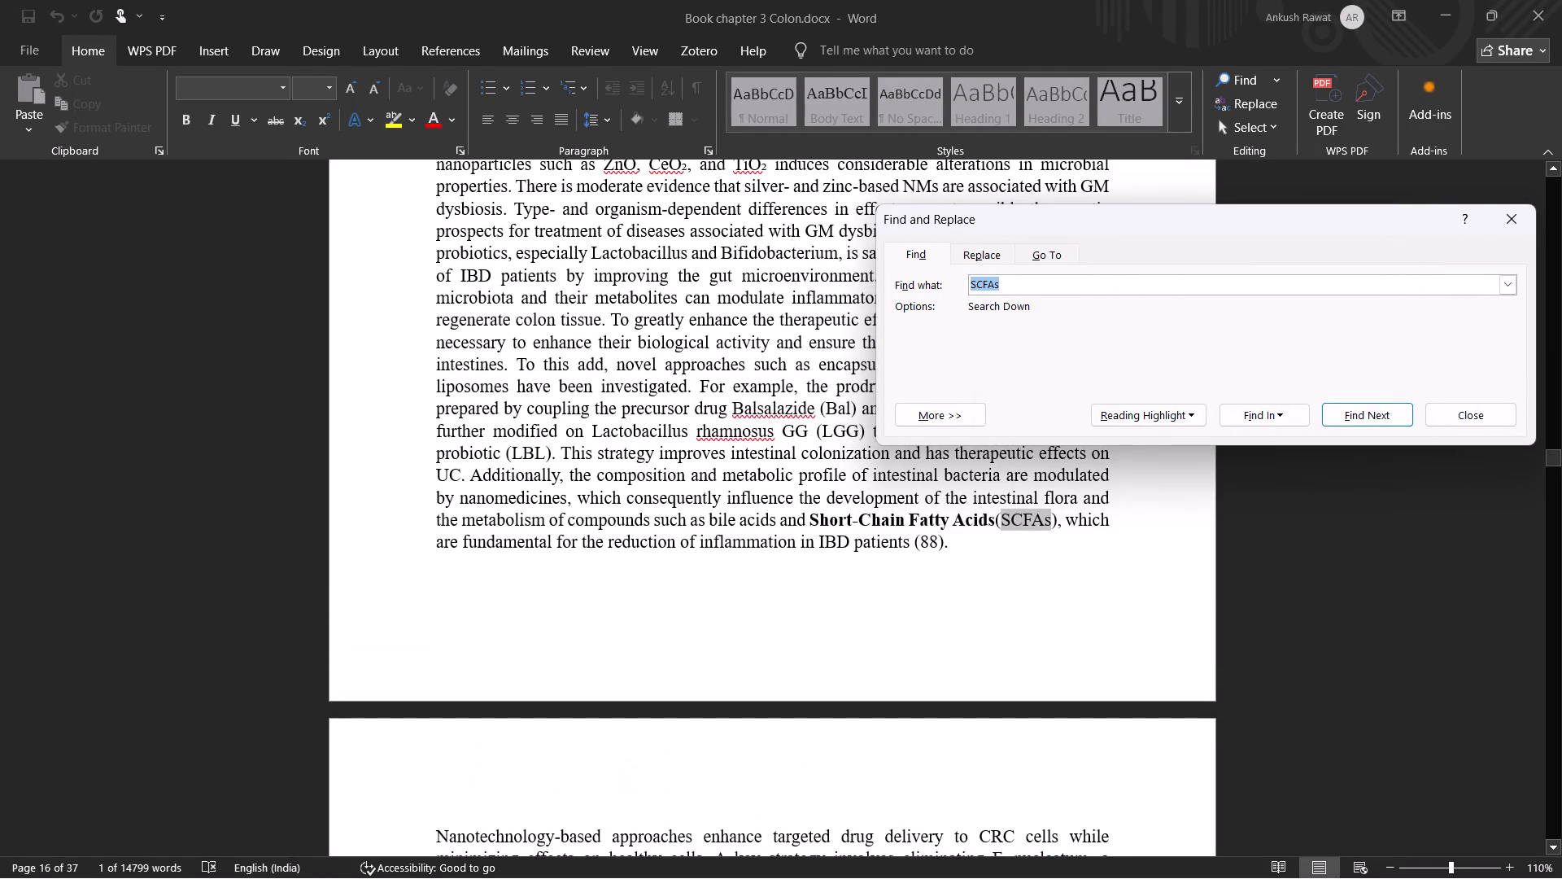
scroll(943, 726, "up", 2)
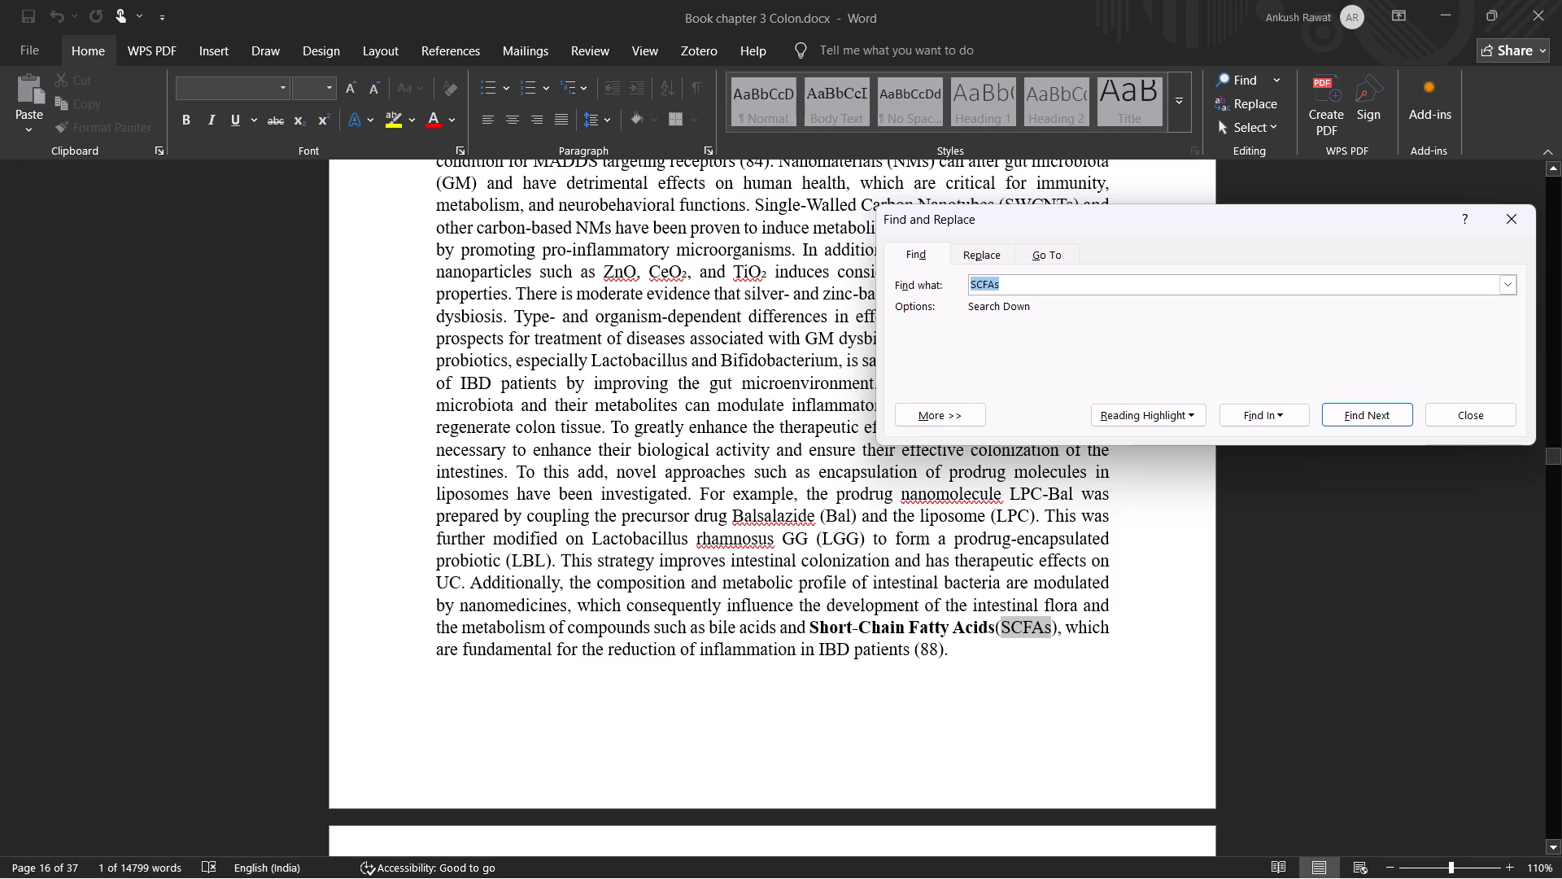
scroll(830, 738, "down", 1)
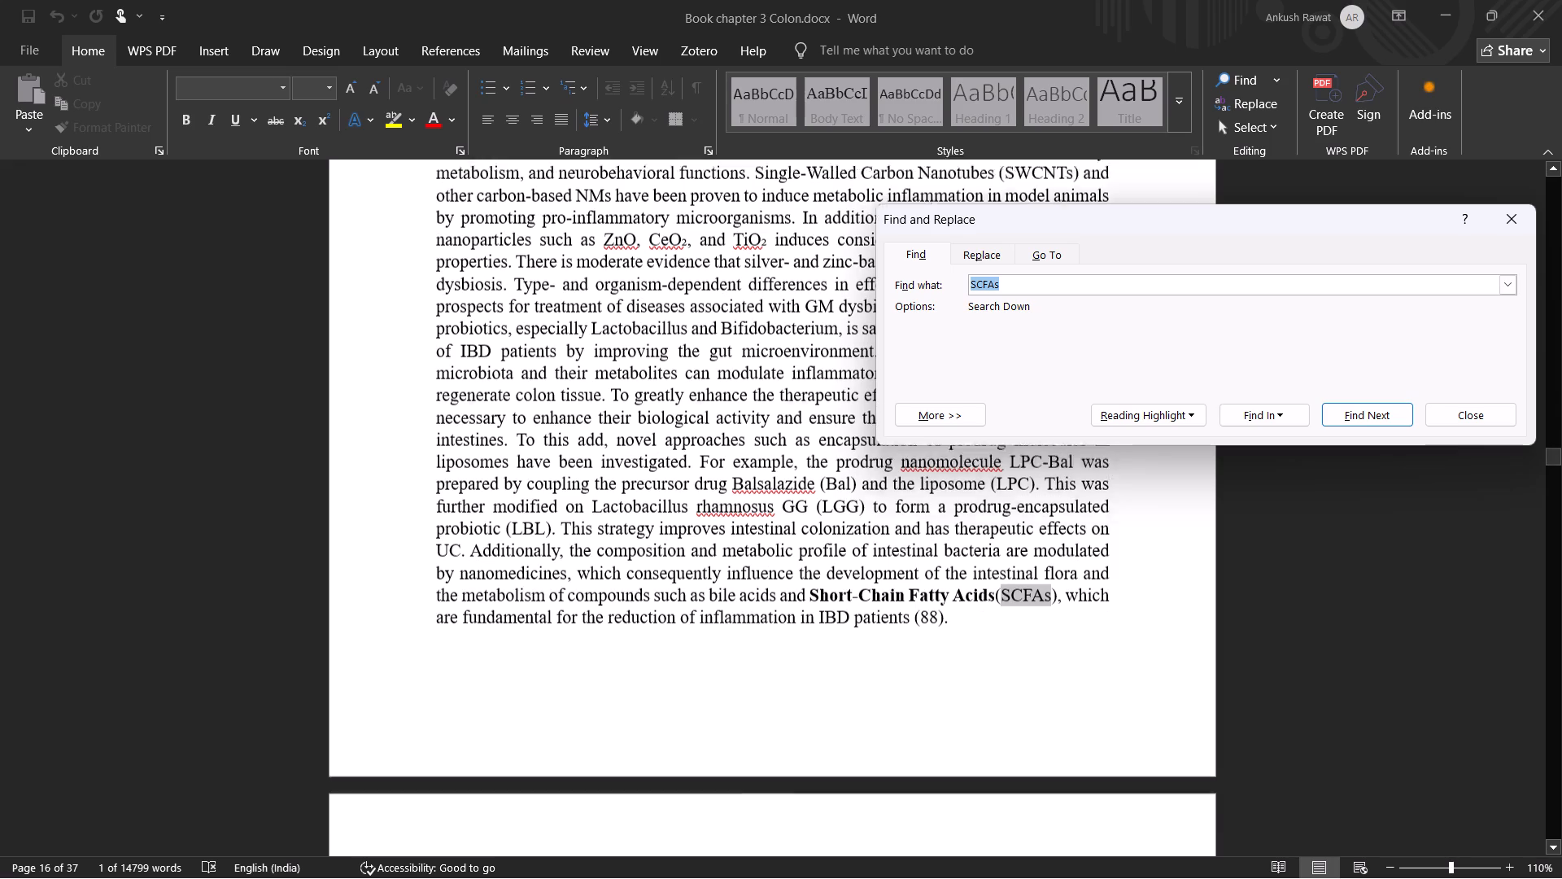
scroll(829, 738, "down", 2)
scroll(796, 763, "up", 1)
scroll(796, 763, "down", 1)
scroll(796, 763, "up", 1)
scroll(796, 763, "down", 1)
scroll(796, 763, "up", 1)
scroll(796, 763, "down", 1)
scroll(796, 763, "up", 1)
scroll(796, 763, "down", 3)
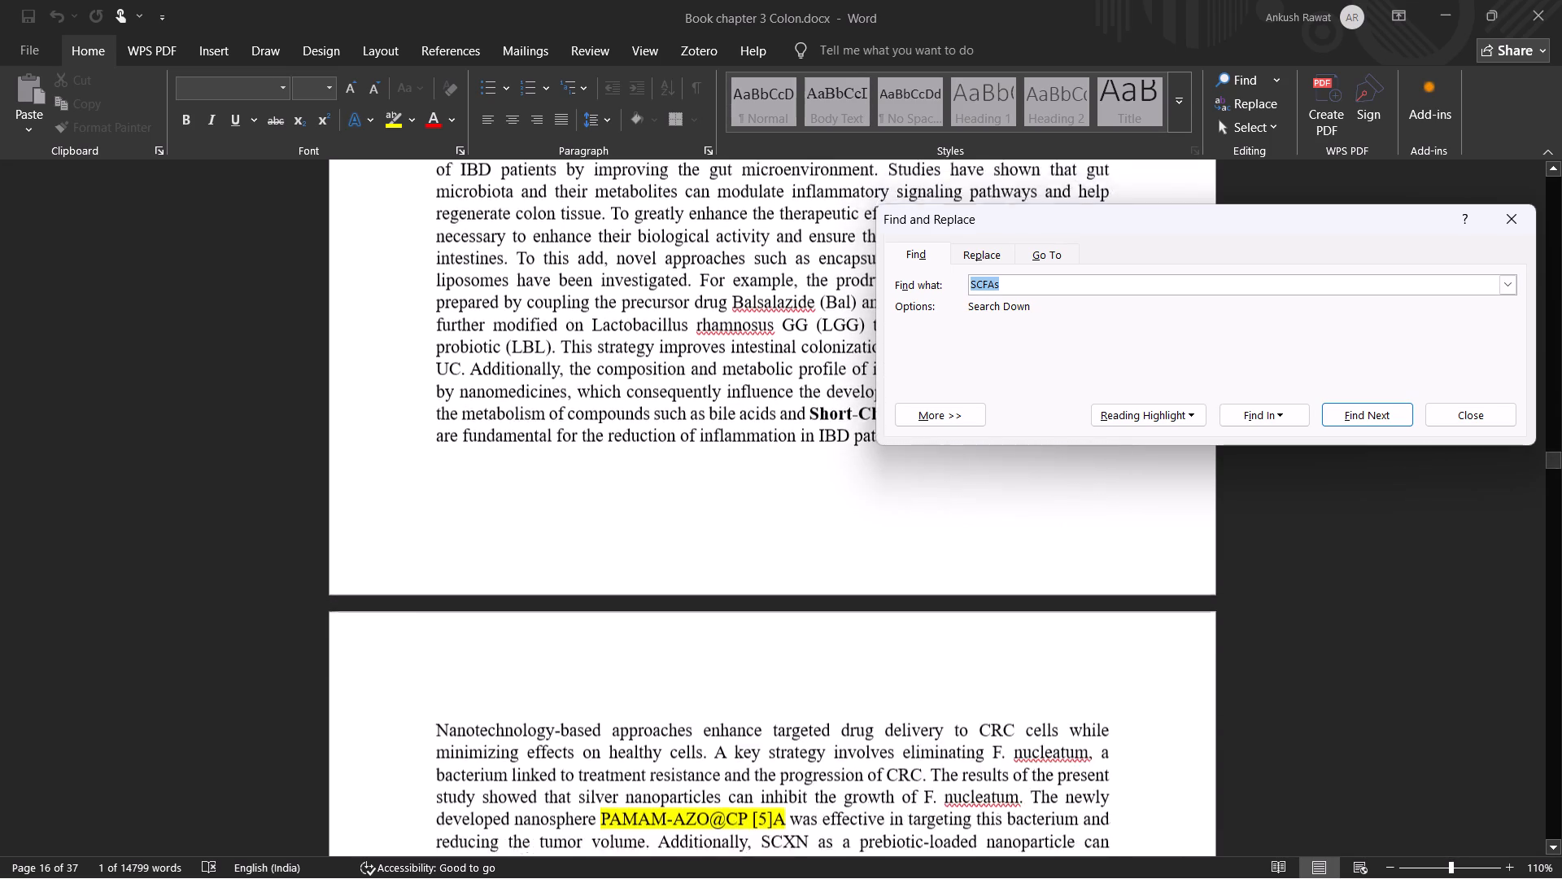
scroll(794, 763, "down", 1)
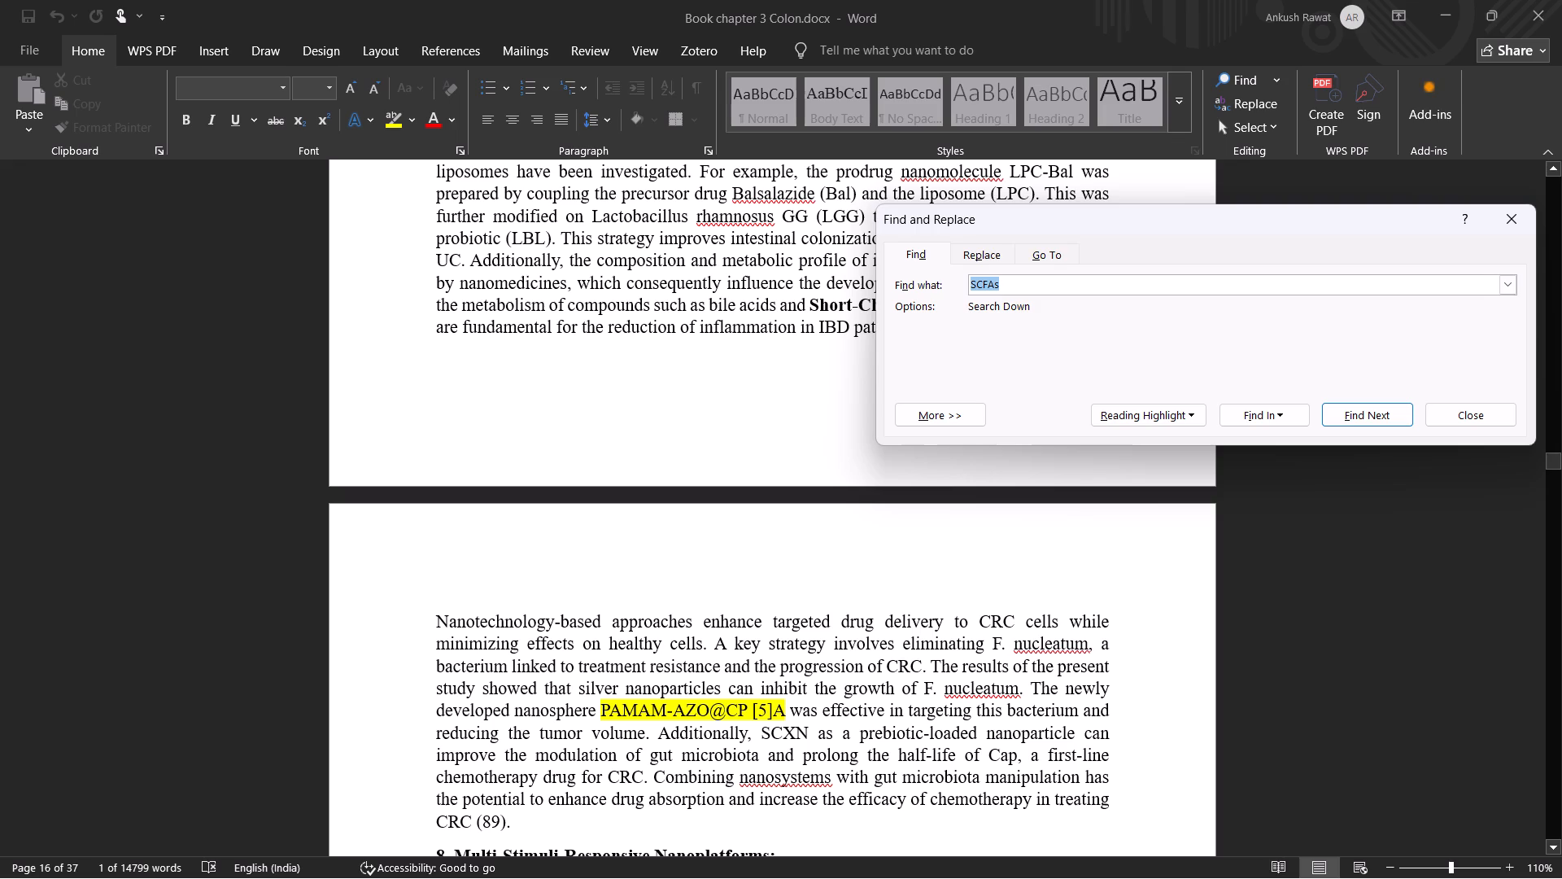
scroll(482, 775, "down", 1)
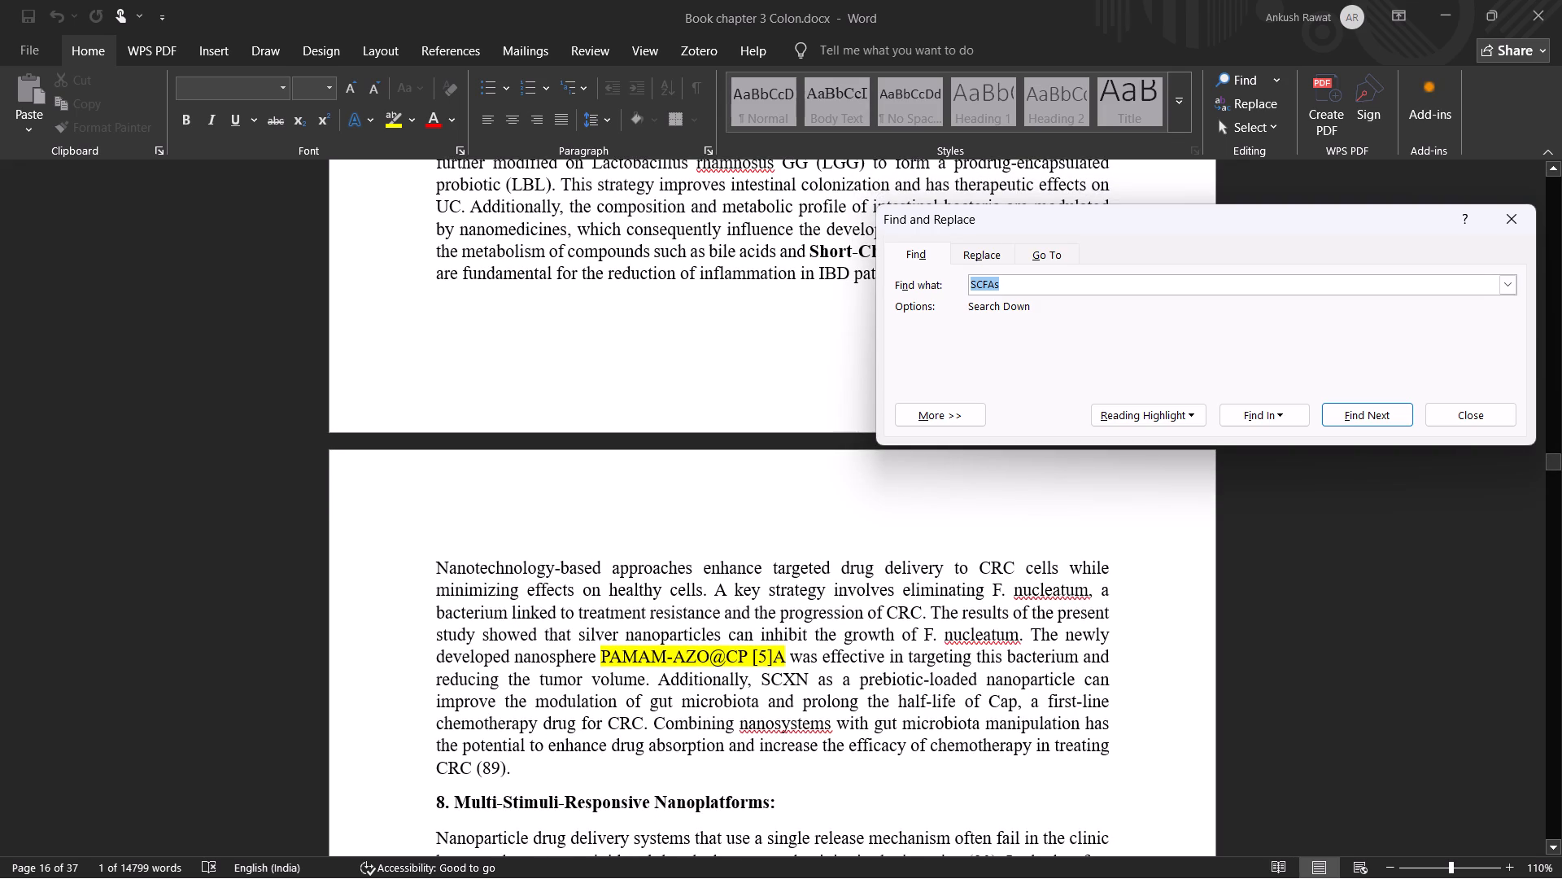
left_click(748, 656)
left_click(750, 649)
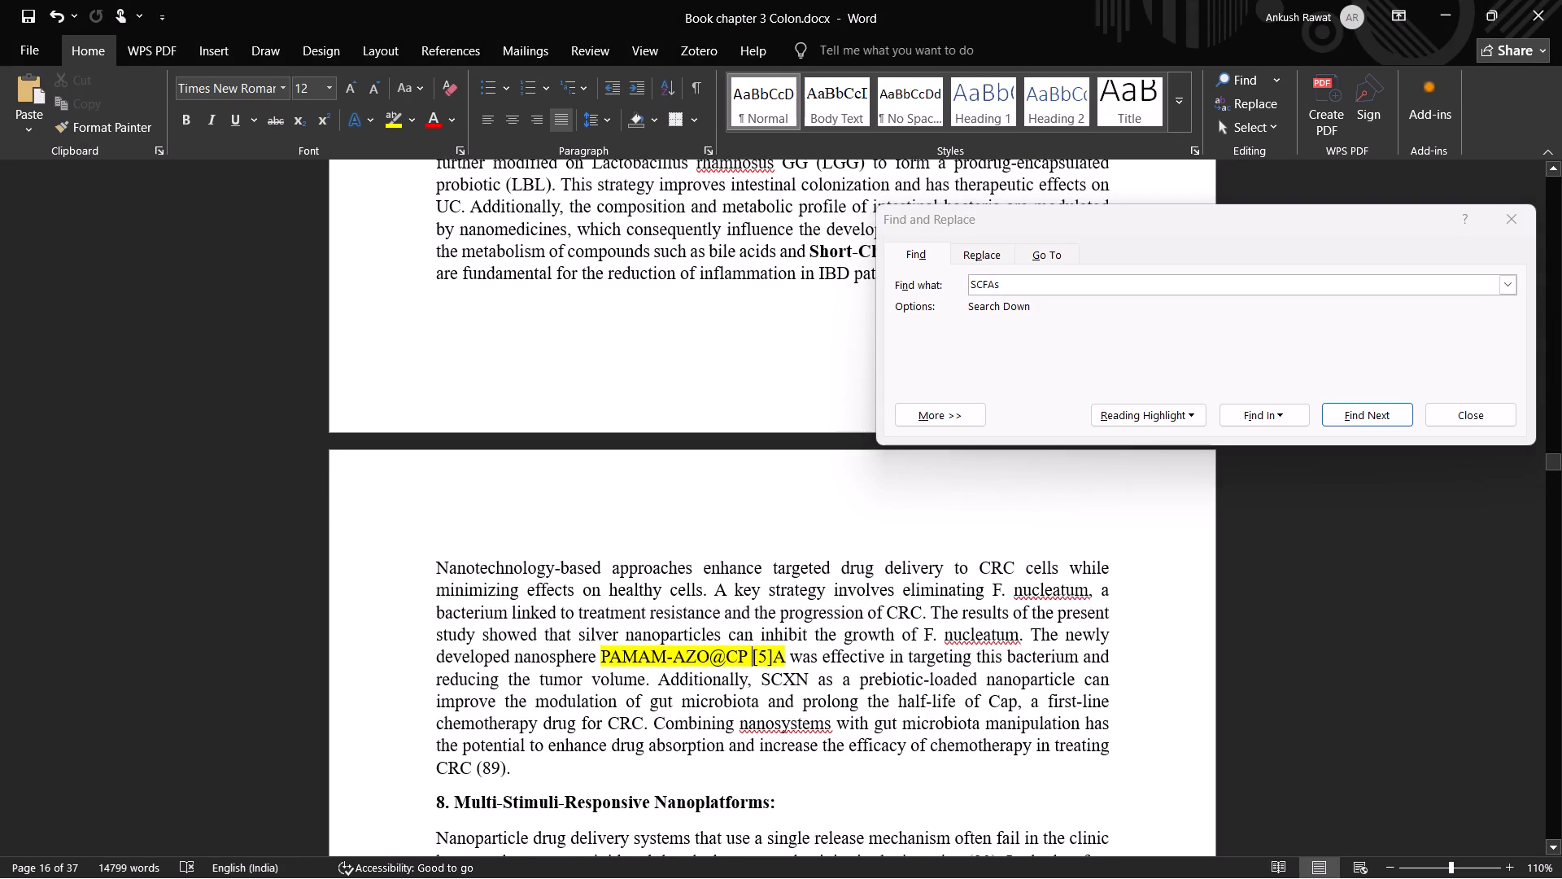
left_click(753, 654)
left_click(750, 755)
left_click(740, 776)
Read section 8, Multi-Stimuli-Responsive Nanoplatforms, from its opening paragraph into the dual-sensitive nanoparticle passage, checking for errors and undefined abbreviations.
scroll(630, 765, "down", 1)
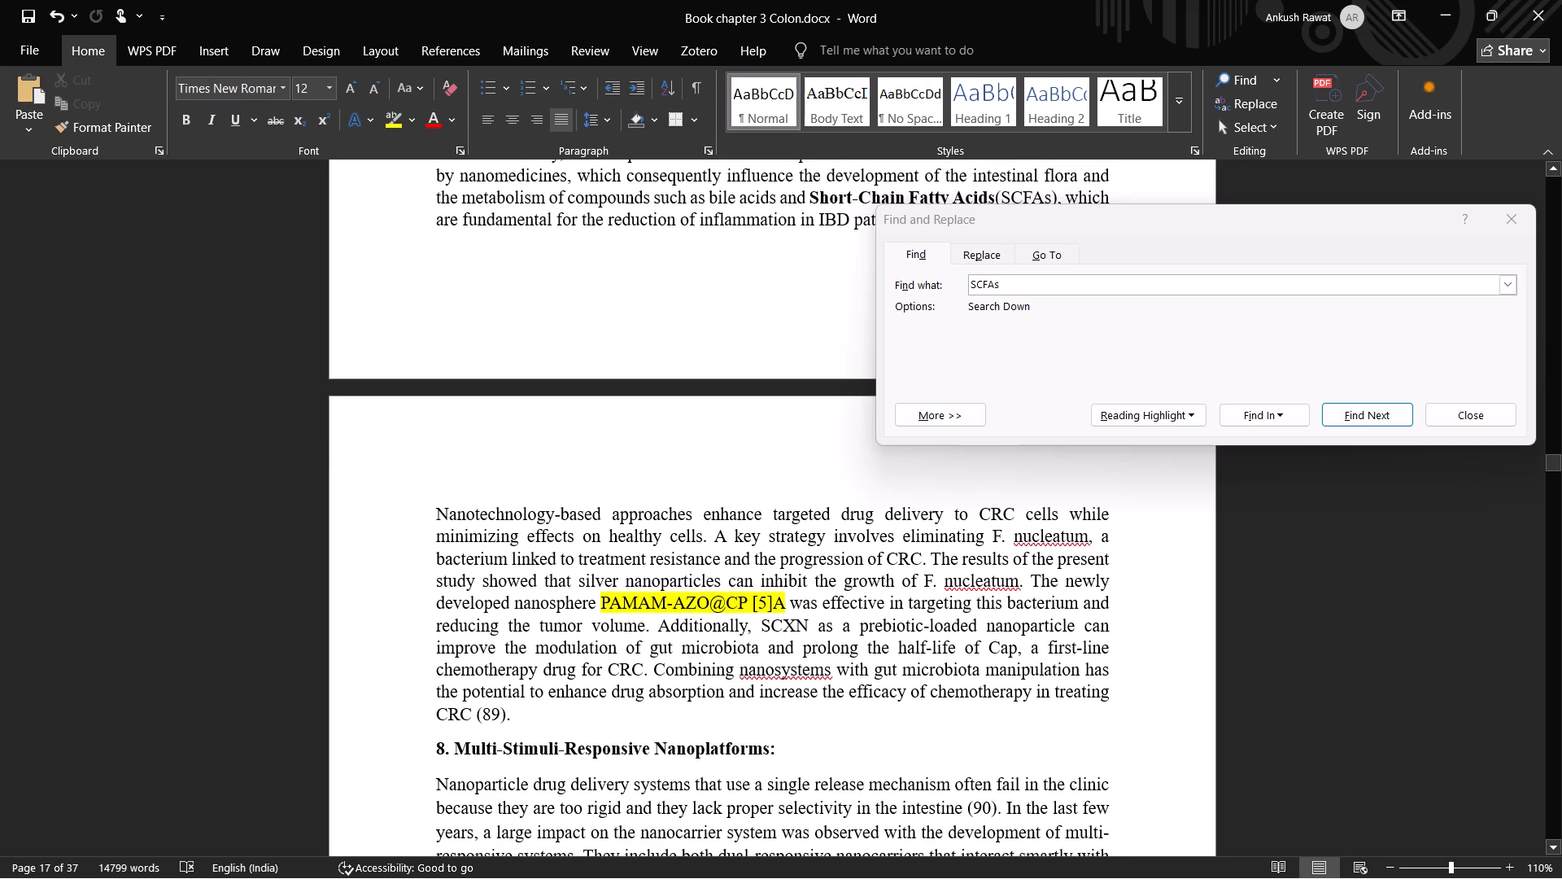
scroll(626, 755, "down", 1)
scroll(626, 755, "up", 1)
scroll(626, 755, "down", 2)
scroll(626, 755, "up", 1)
scroll(625, 755, "down", 5)
scroll(617, 749, "up", 1)
scroll(617, 749, "down", 1)
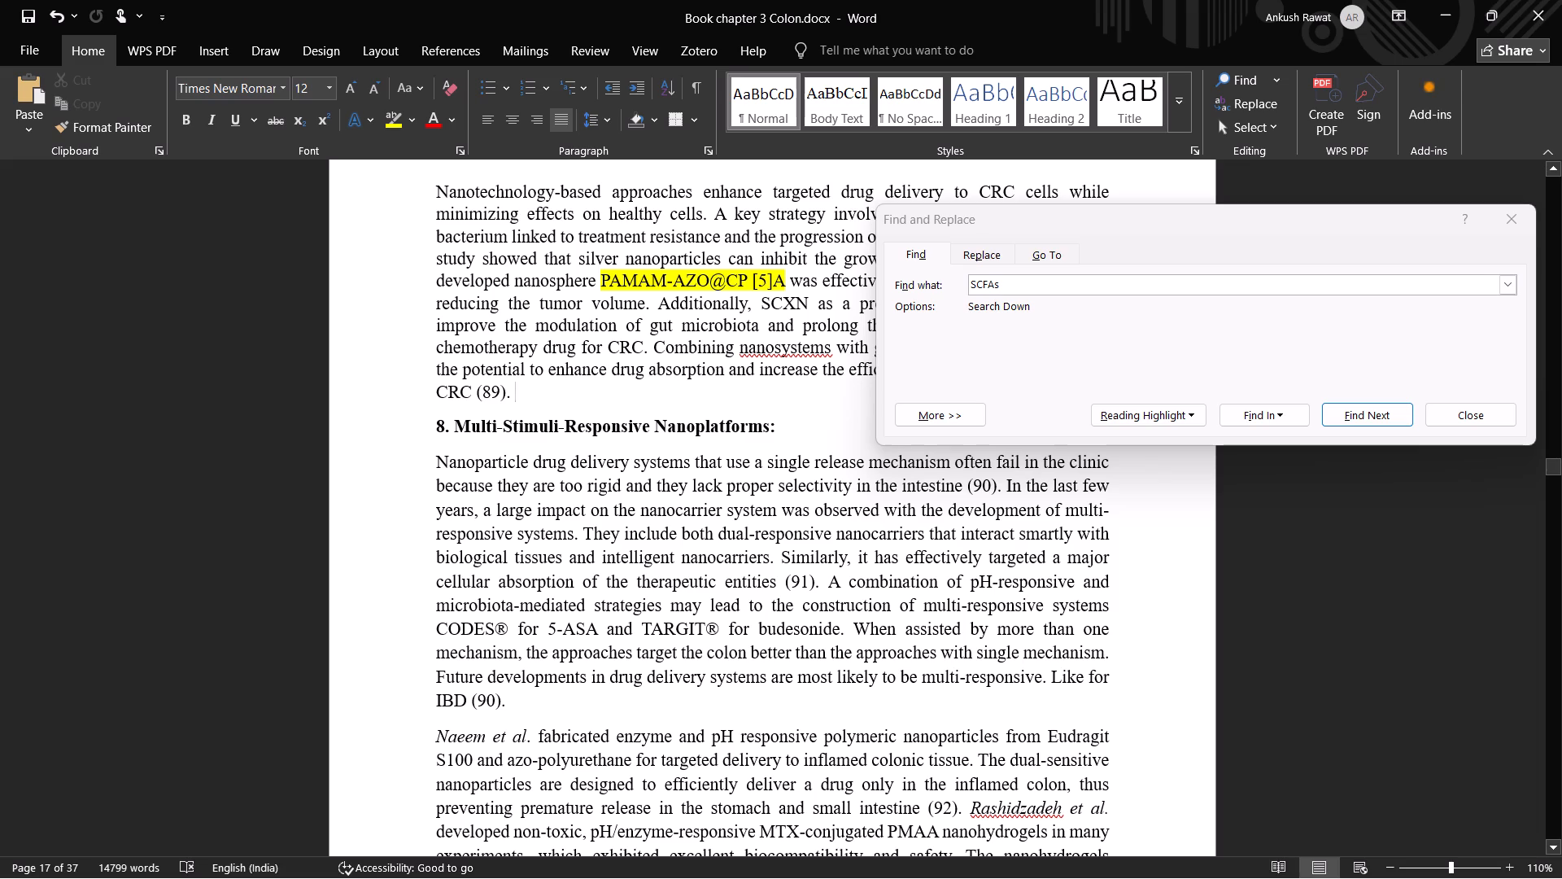
scroll(709, 657, "down", 2)
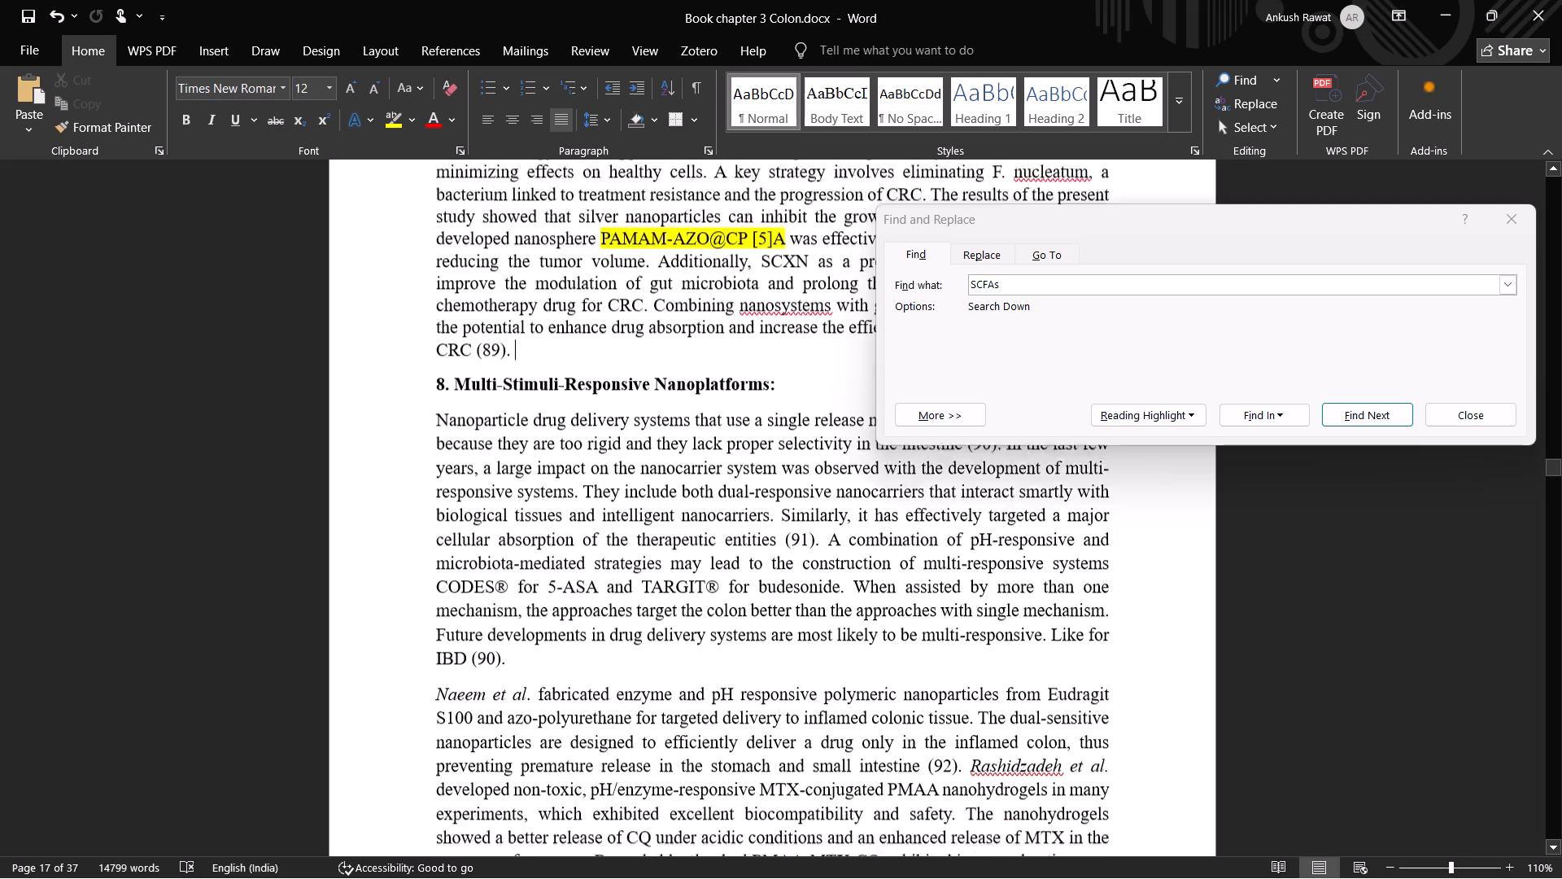
scroll(709, 657, "down", 1)
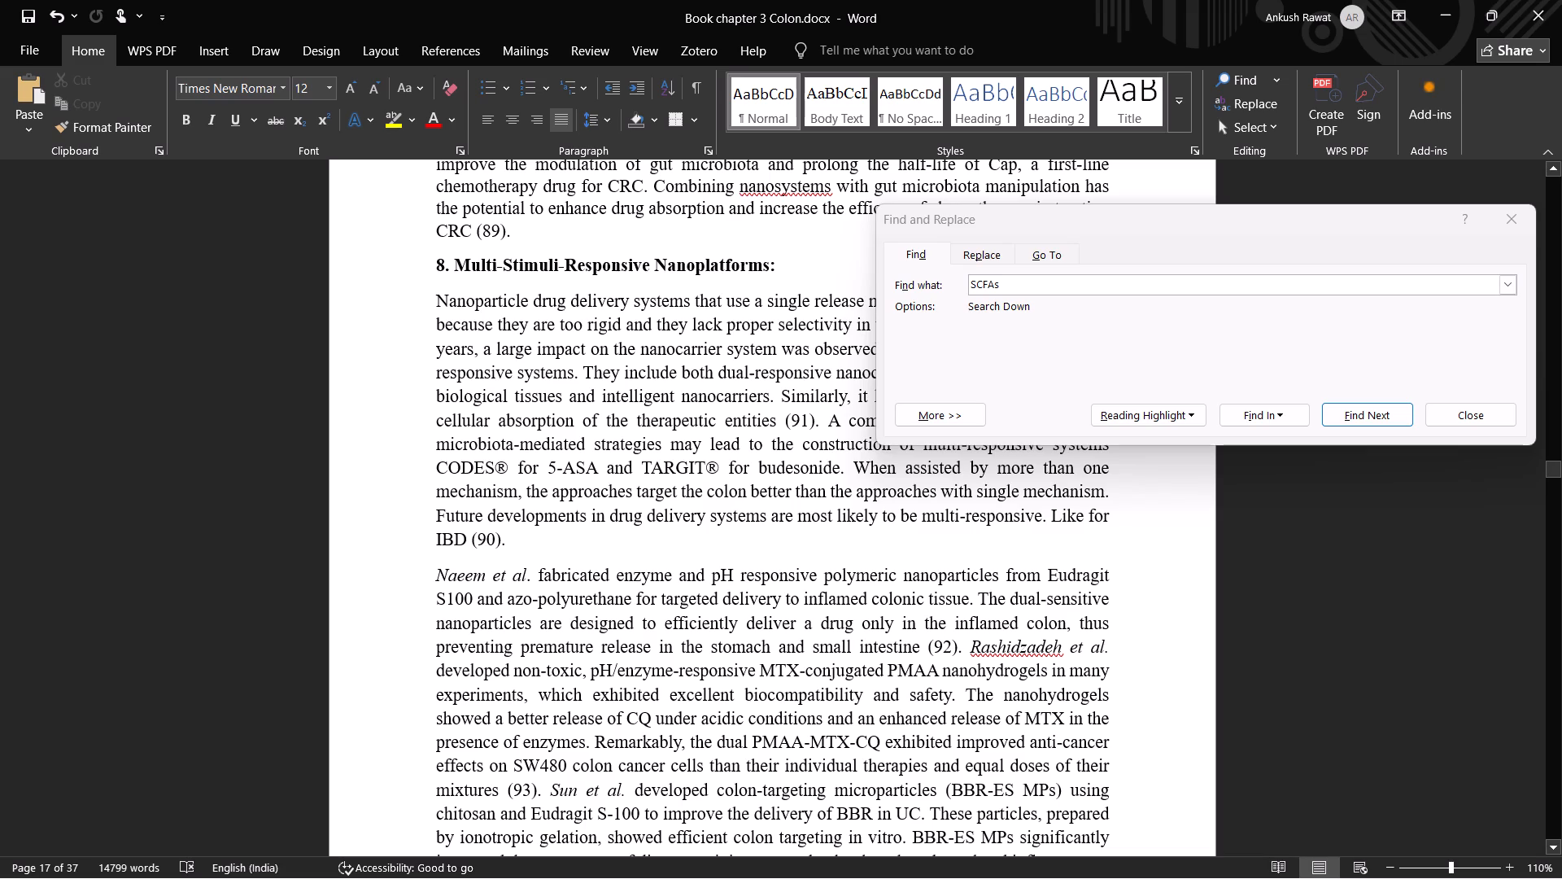
Highlight "MTX-" and "PMAA" in yellow in the Rashidzadeh et al. nanohydrogel sentence.
left_click(397, 125)
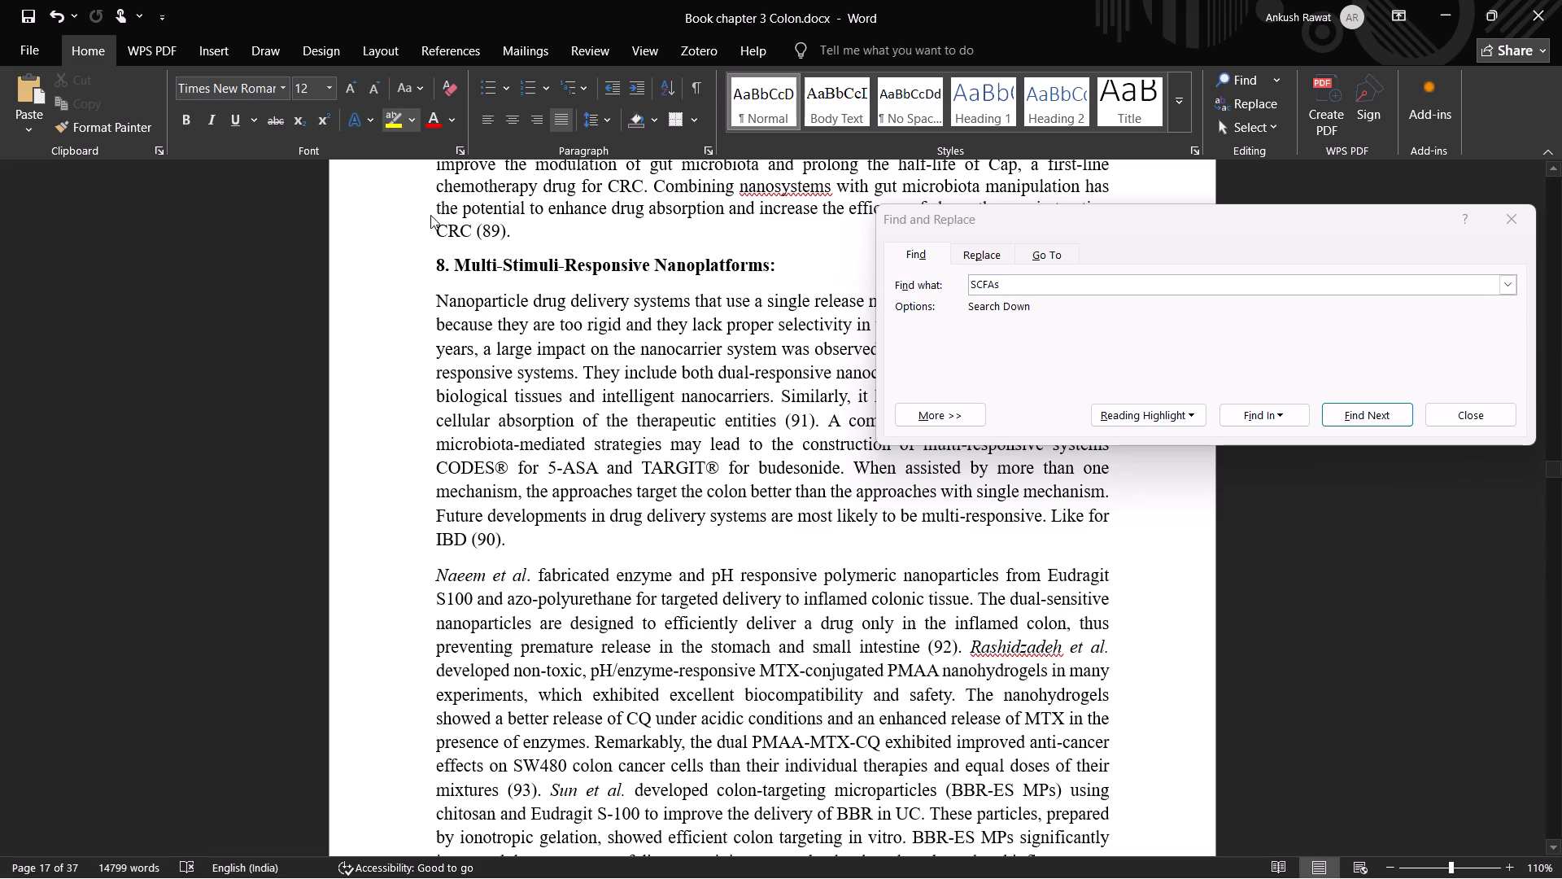
left_click_drag(763, 665, 804, 671)
left_click_drag(897, 668, 939, 668)
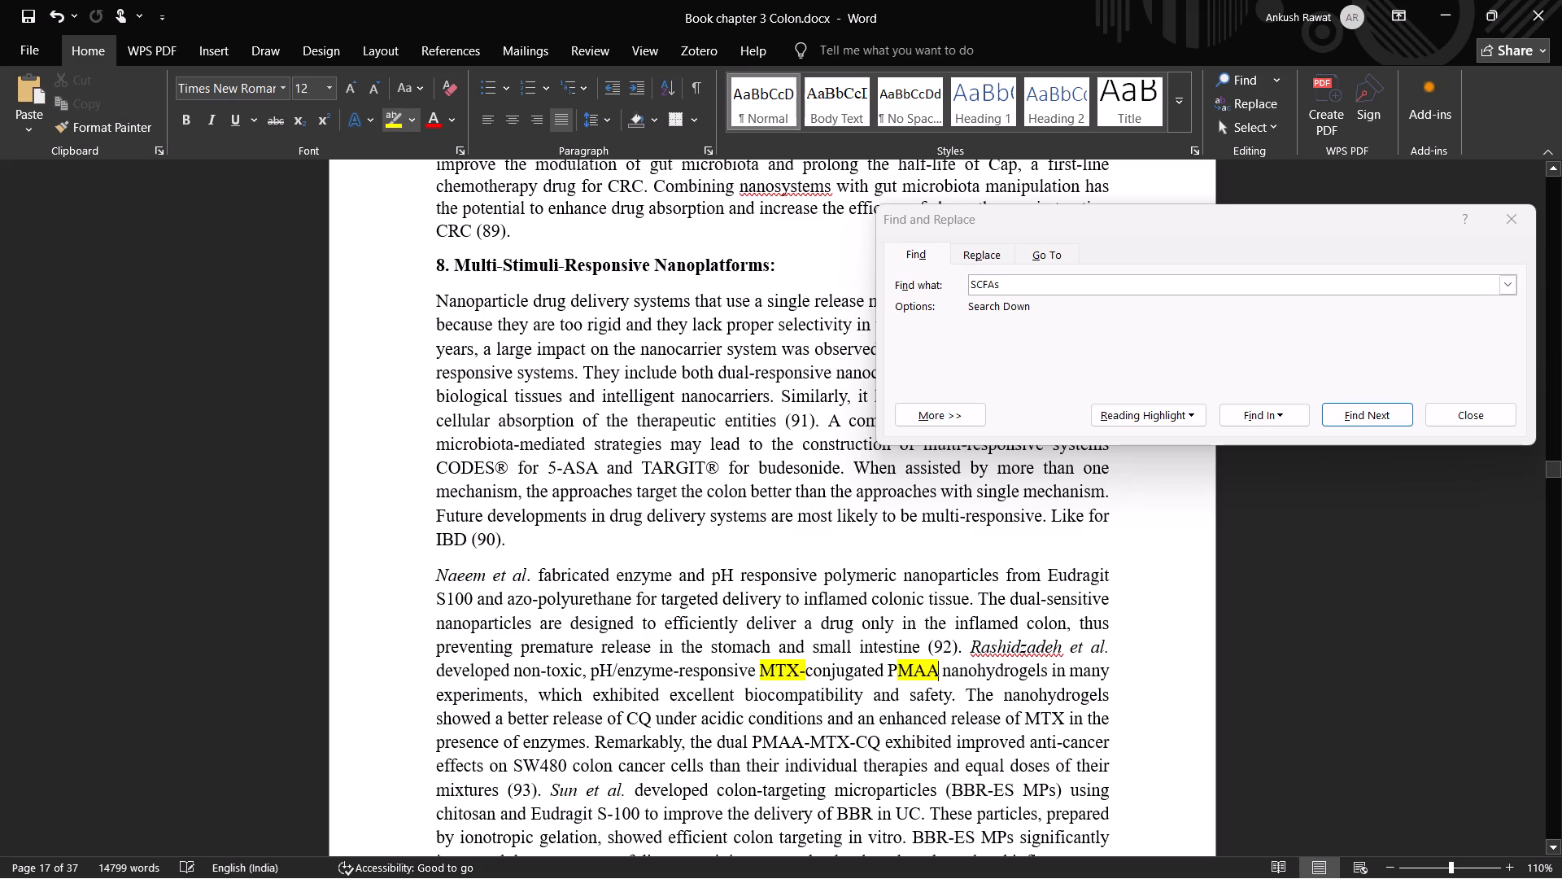
left_click_drag(888, 668, 903, 668)
Copy "DSS" from the "DSS-induced UC animal models" sentence and set it as the search term in Find and Replace.
scroll(723, 776, "down", 2)
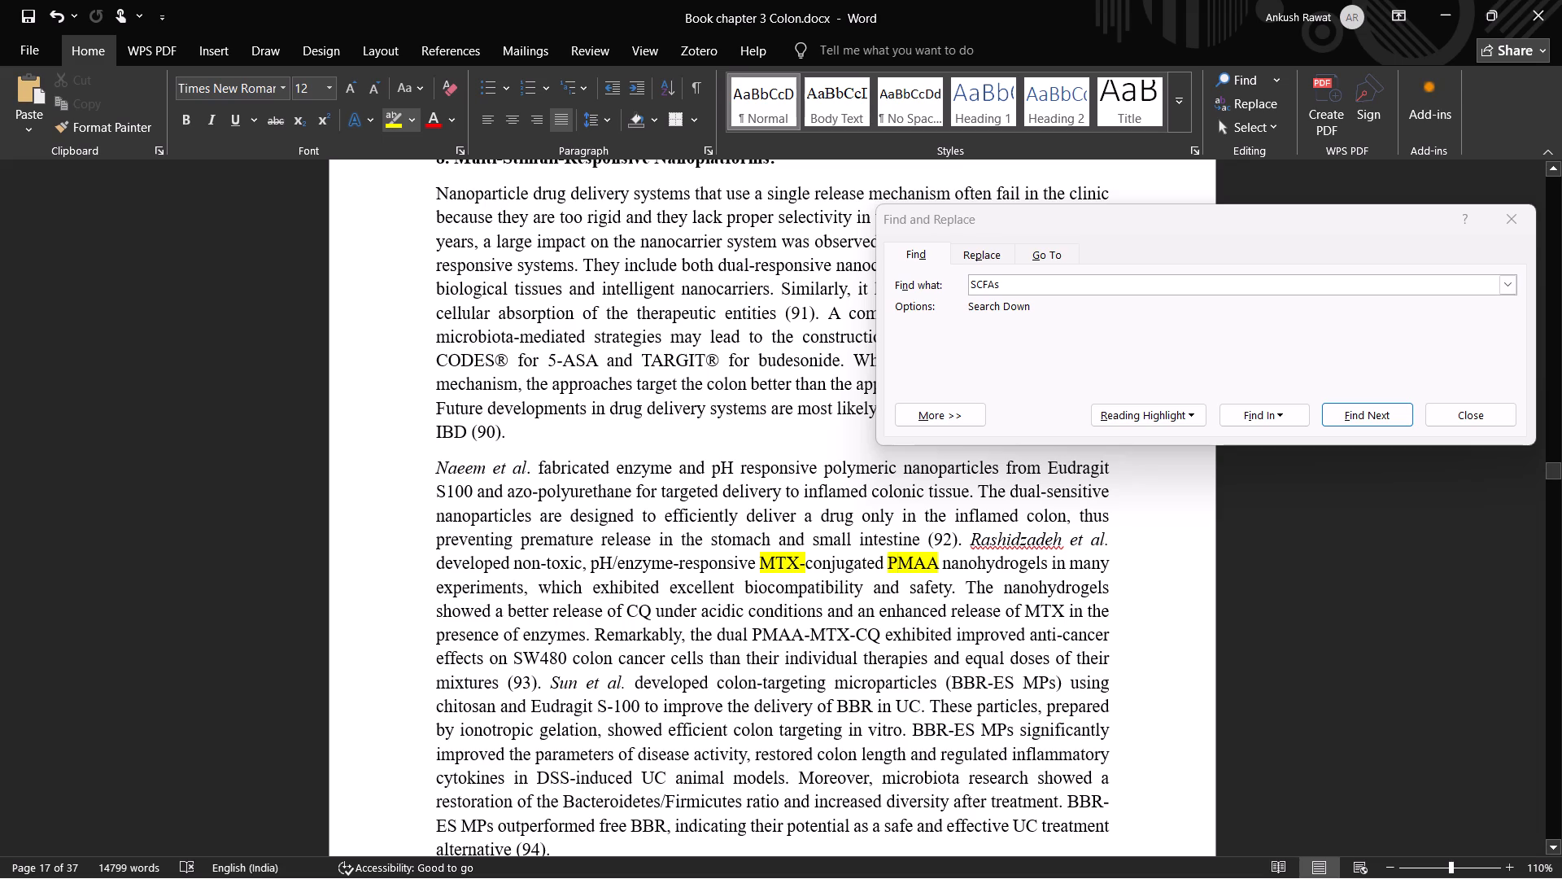
scroll(649, 785, "up", 2)
scroll(649, 785, "down", 1)
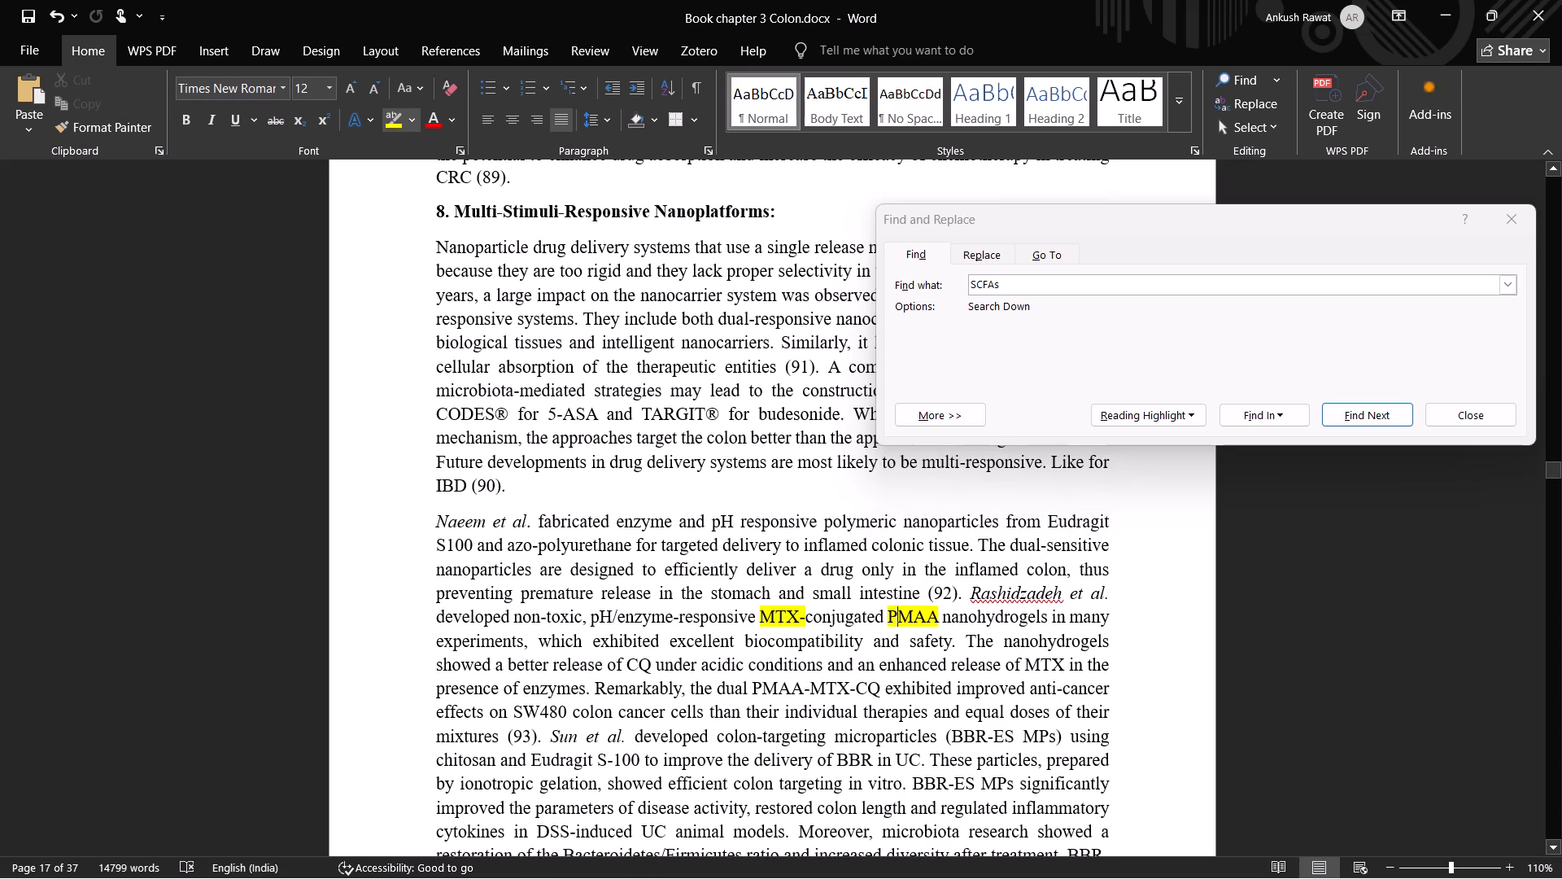
scroll(651, 785, "down", 2)
scroll(651, 785, "up", 1)
scroll(651, 785, "down", 1)
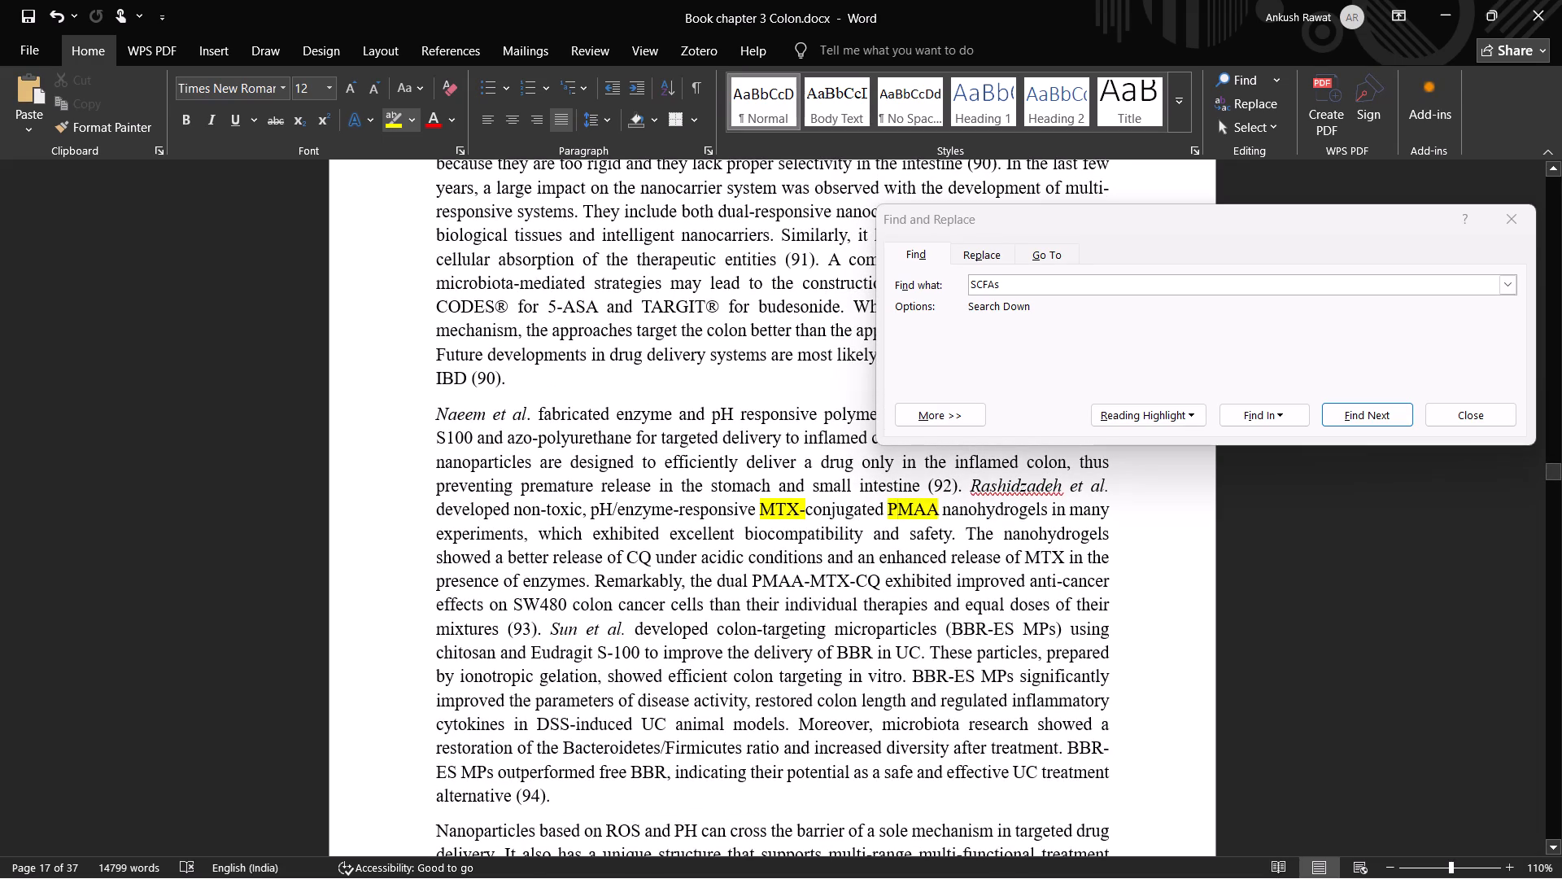
left_click(386, 115)
left_click_drag(535, 724, 546, 724)
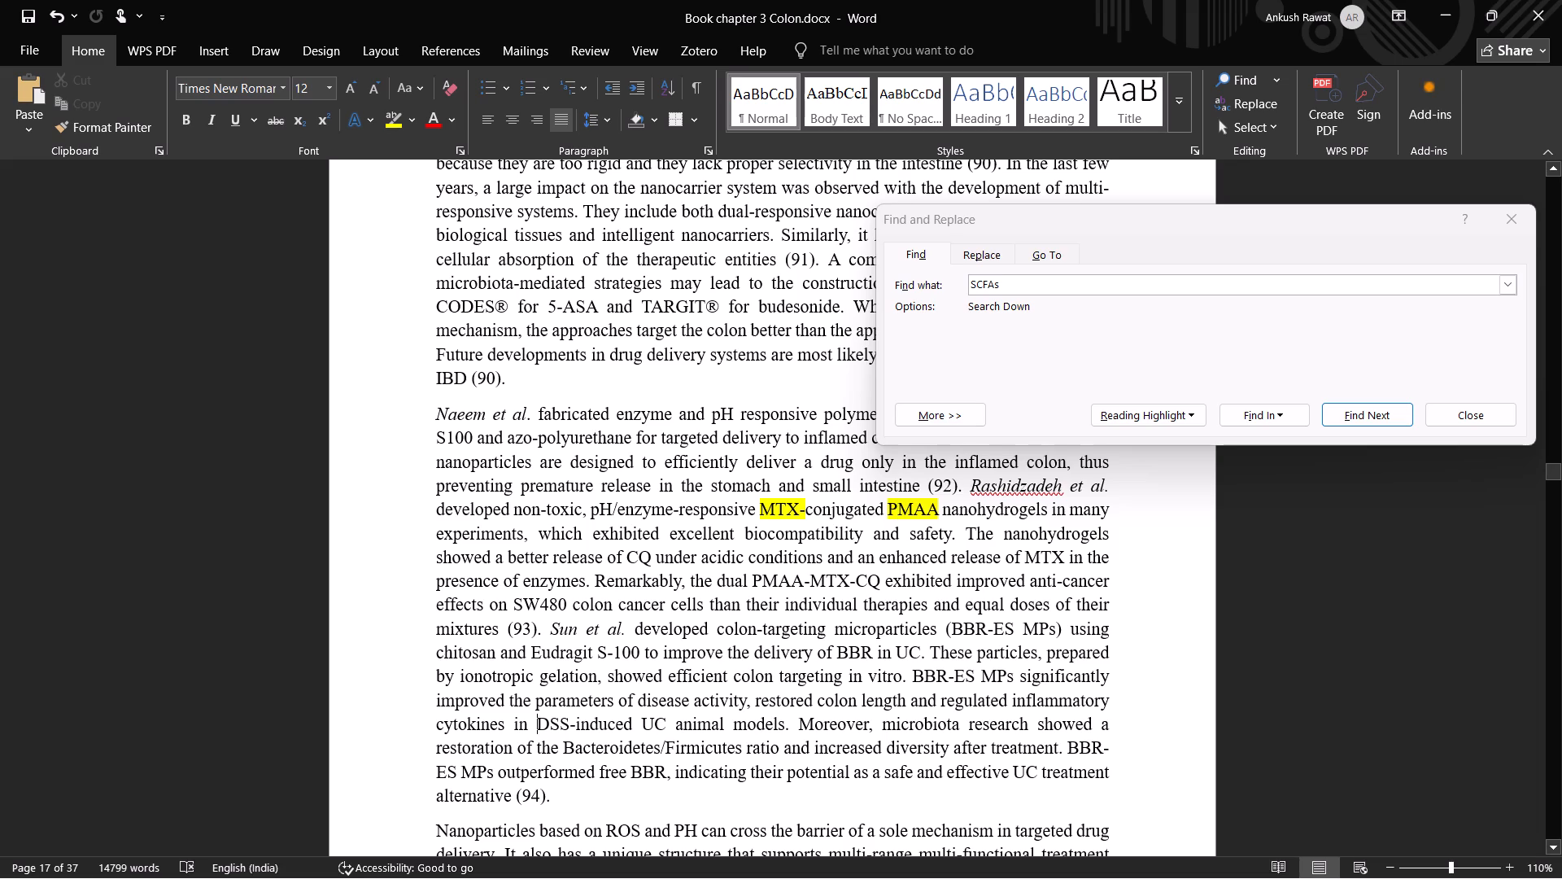
left_click_drag(546, 724, 568, 724)
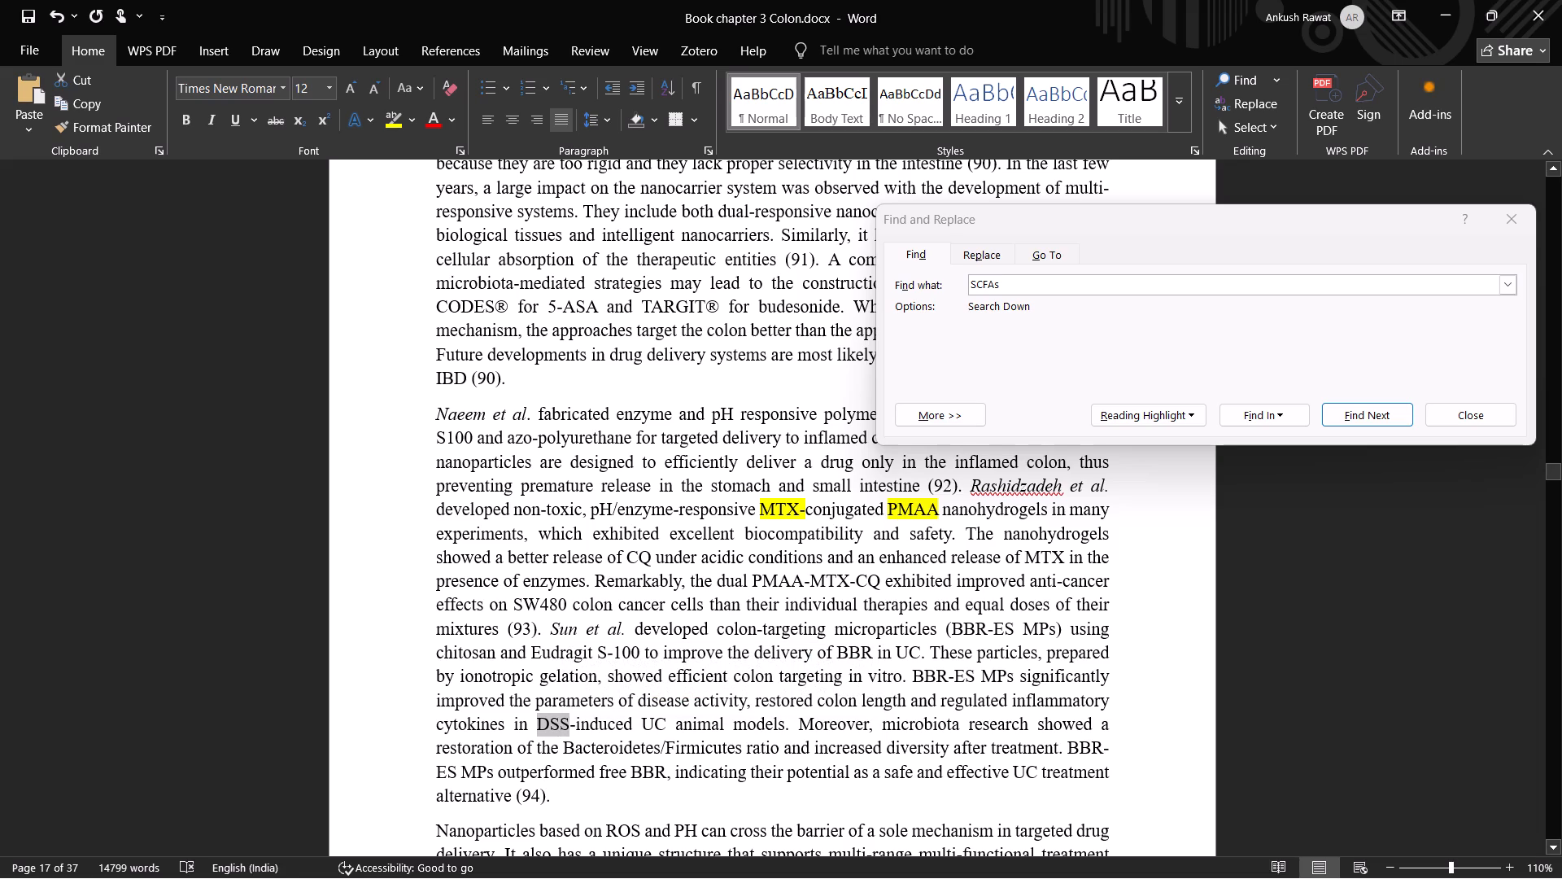
key("ctrl+c")
key("ctrl+c")
key("ctrl+c")
key("ctrl+c")
key("ctrl+c")
key("ctrl+c")
key("ctrl+c")
key("ctrl+c")
key("ctrl+c")
key("ctrl+c")
key("ctrl+c")
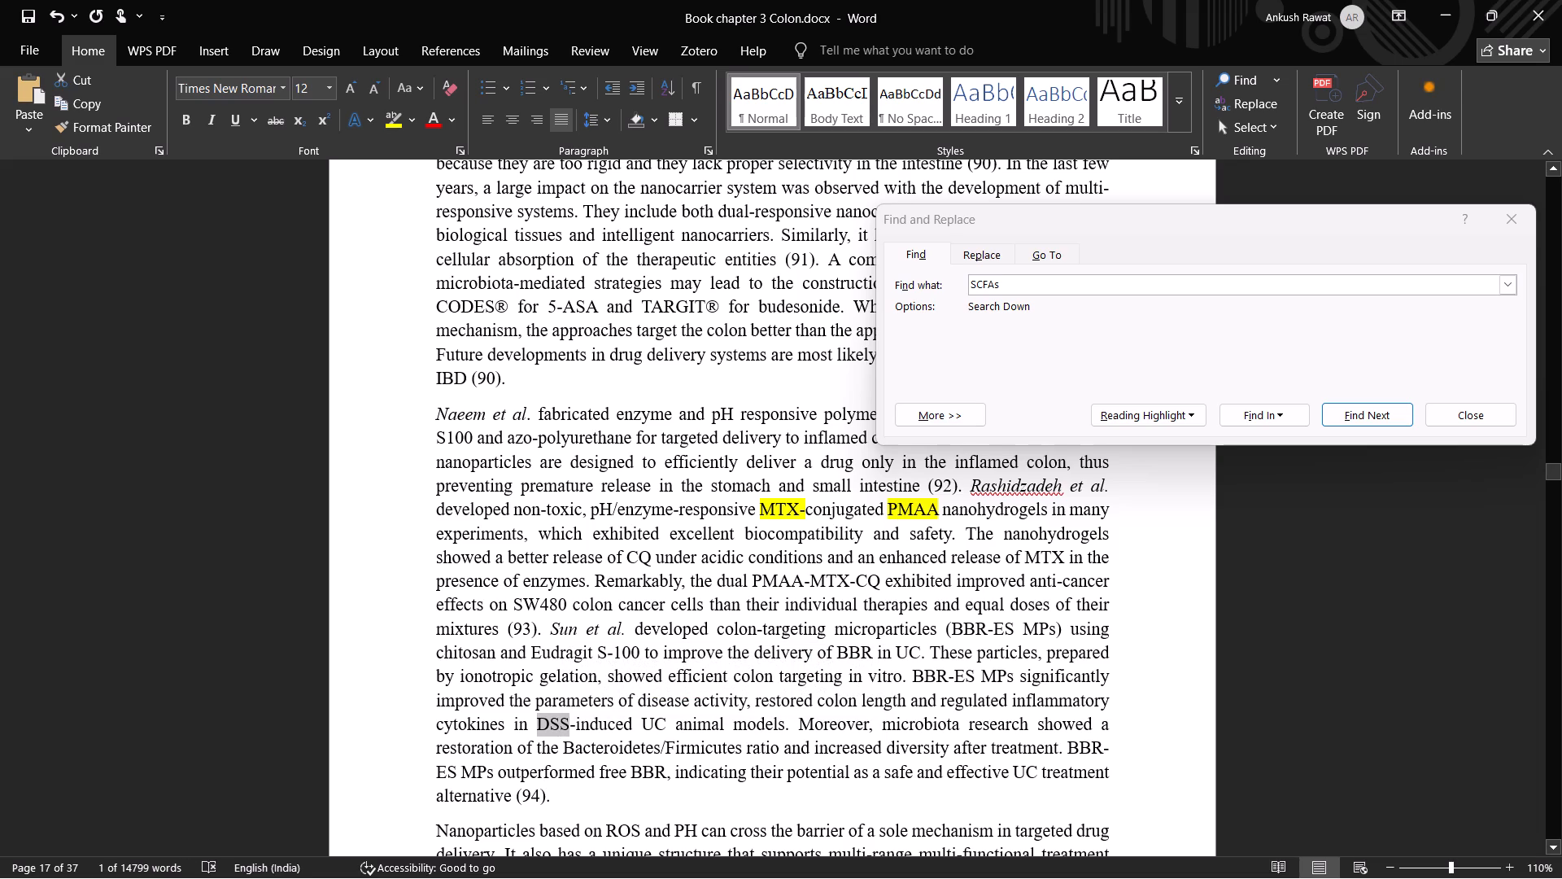
key("ctrl+c")
left_click(1019, 278)
left_click(985, 262)
left_click(1006, 284)
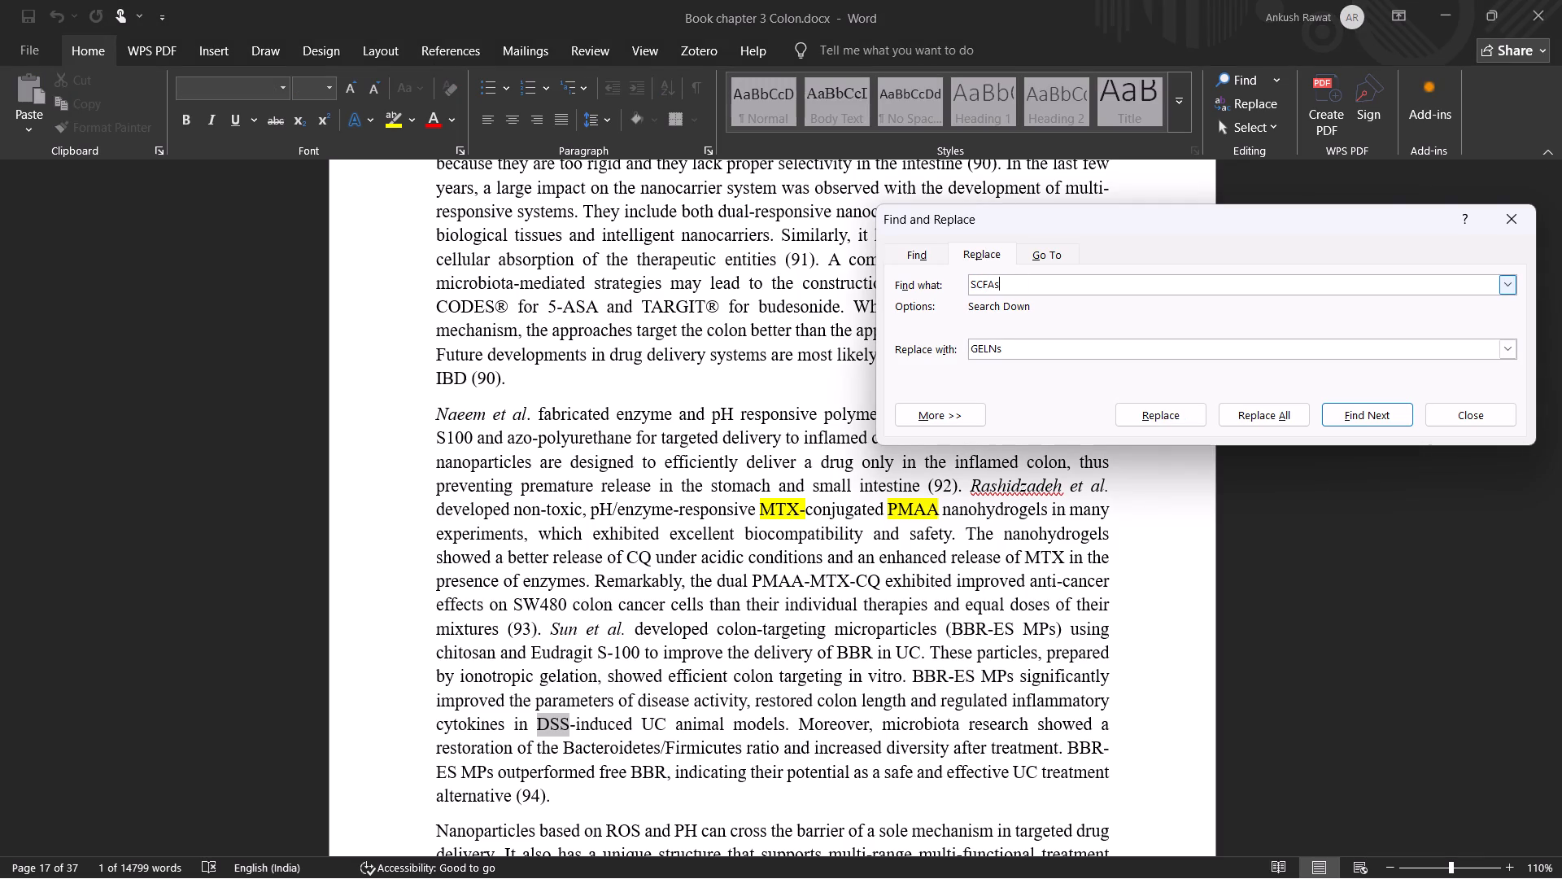
left_click_drag(997, 284, 957, 286)
left_click(997, 287)
left_click_drag(1001, 287, 957, 286)
key("ctrl+v")
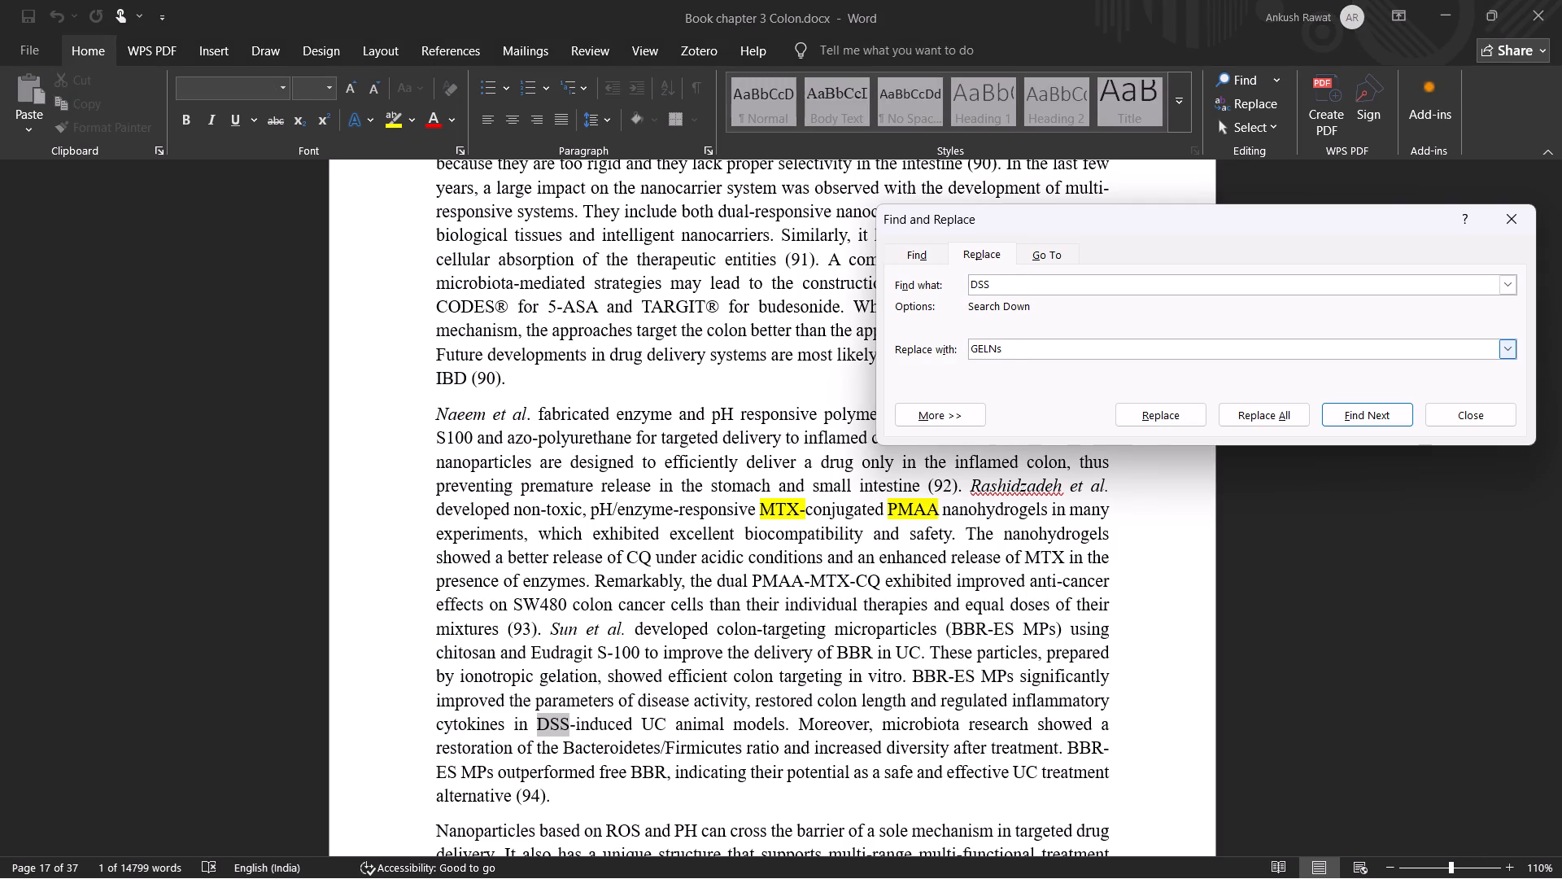
Clear the replacement text "GELNs" in Find and Replace.
left_click(1007, 349)
left_click_drag(1014, 349, 980, 347)
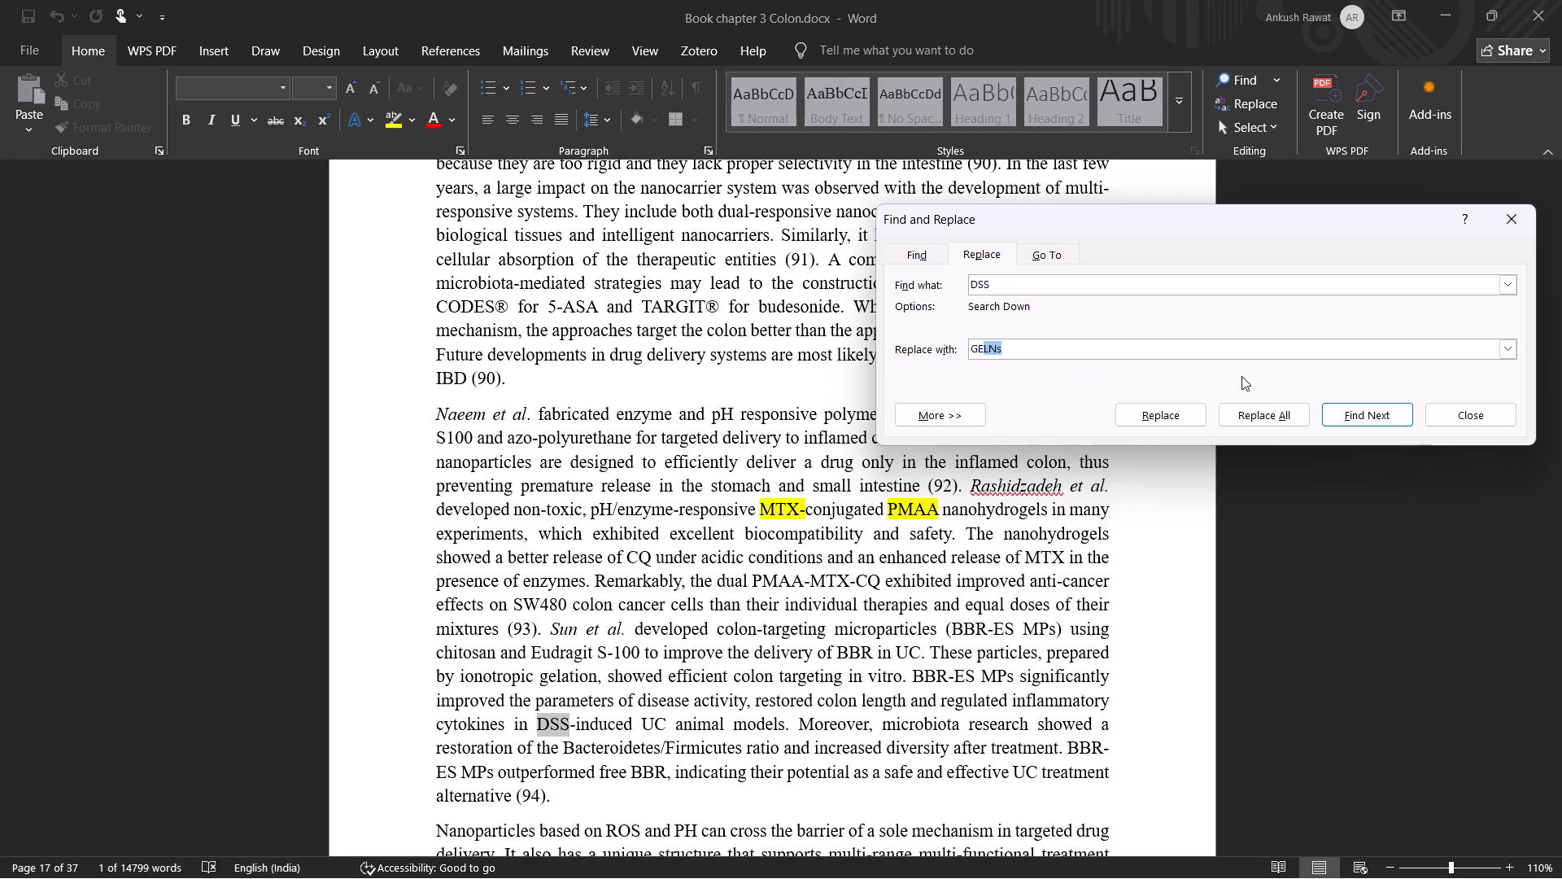
left_click(1029, 348)
left_click_drag(1005, 349, 923, 347)
key("BackSpace")
Search for occurrences of "DSS", restarting the search from the first page of the document.
left_click(1372, 417)
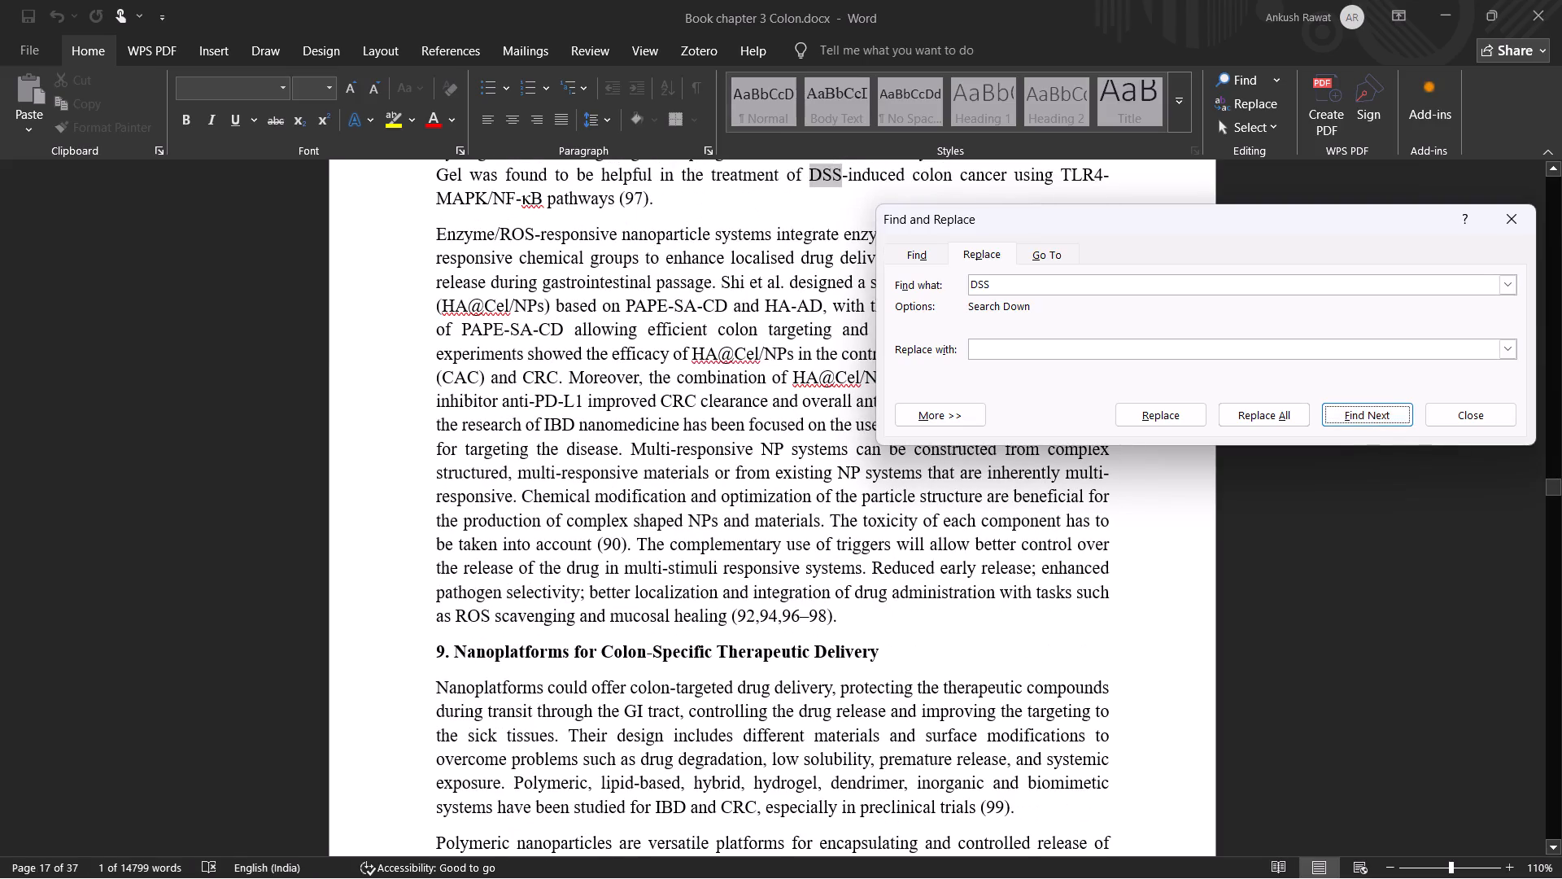
left_click_drag(1551, 488, 1543, 190)
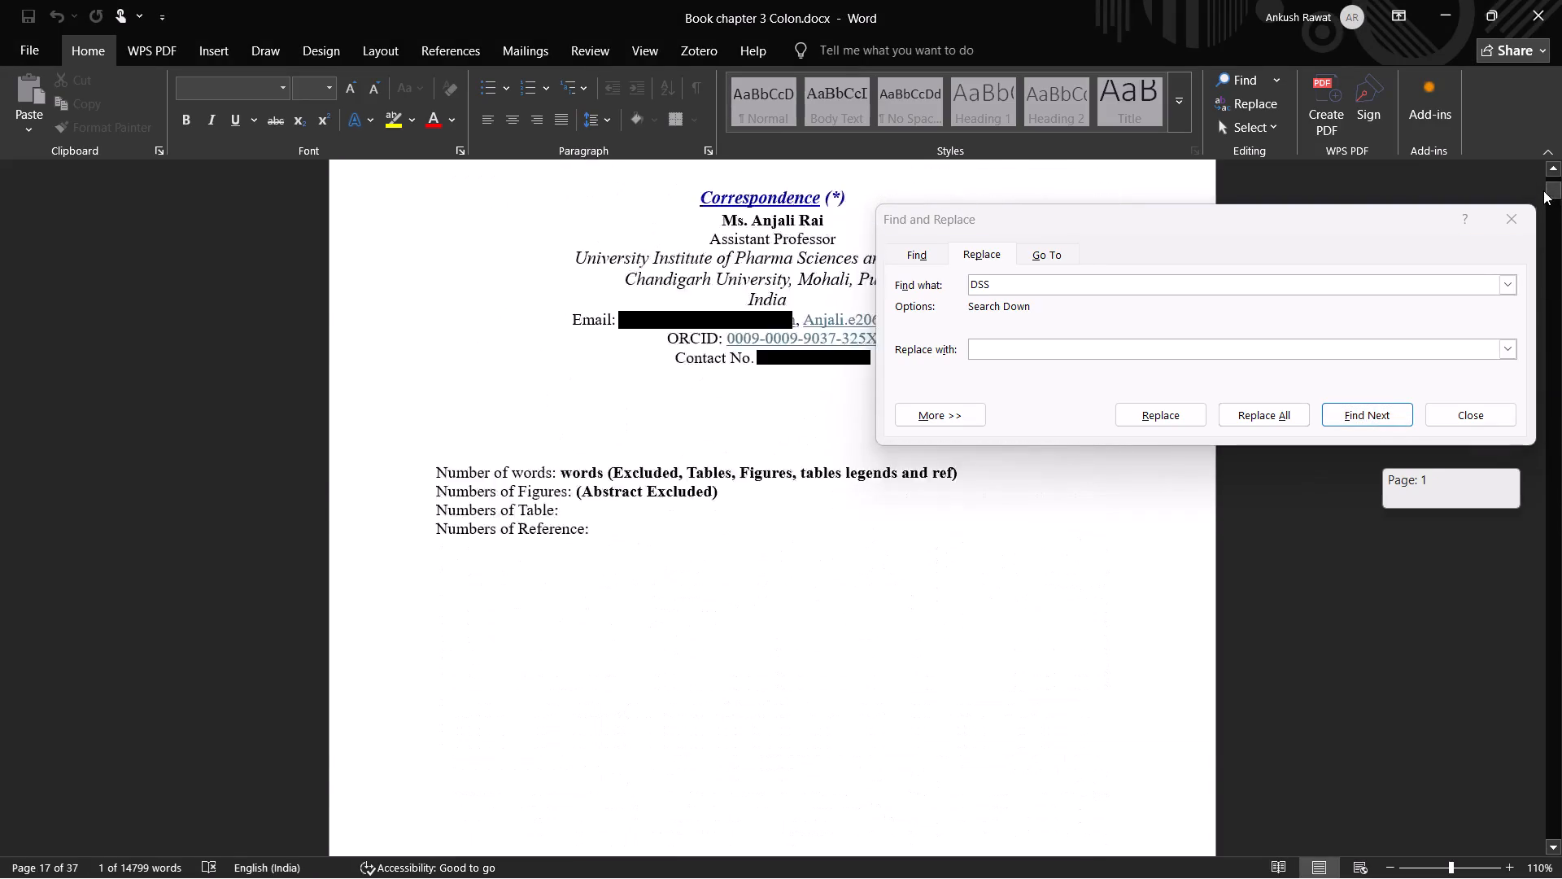
left_click_drag(1543, 190, 1543, 190)
double_click(1319, 190)
left_click(1357, 413)
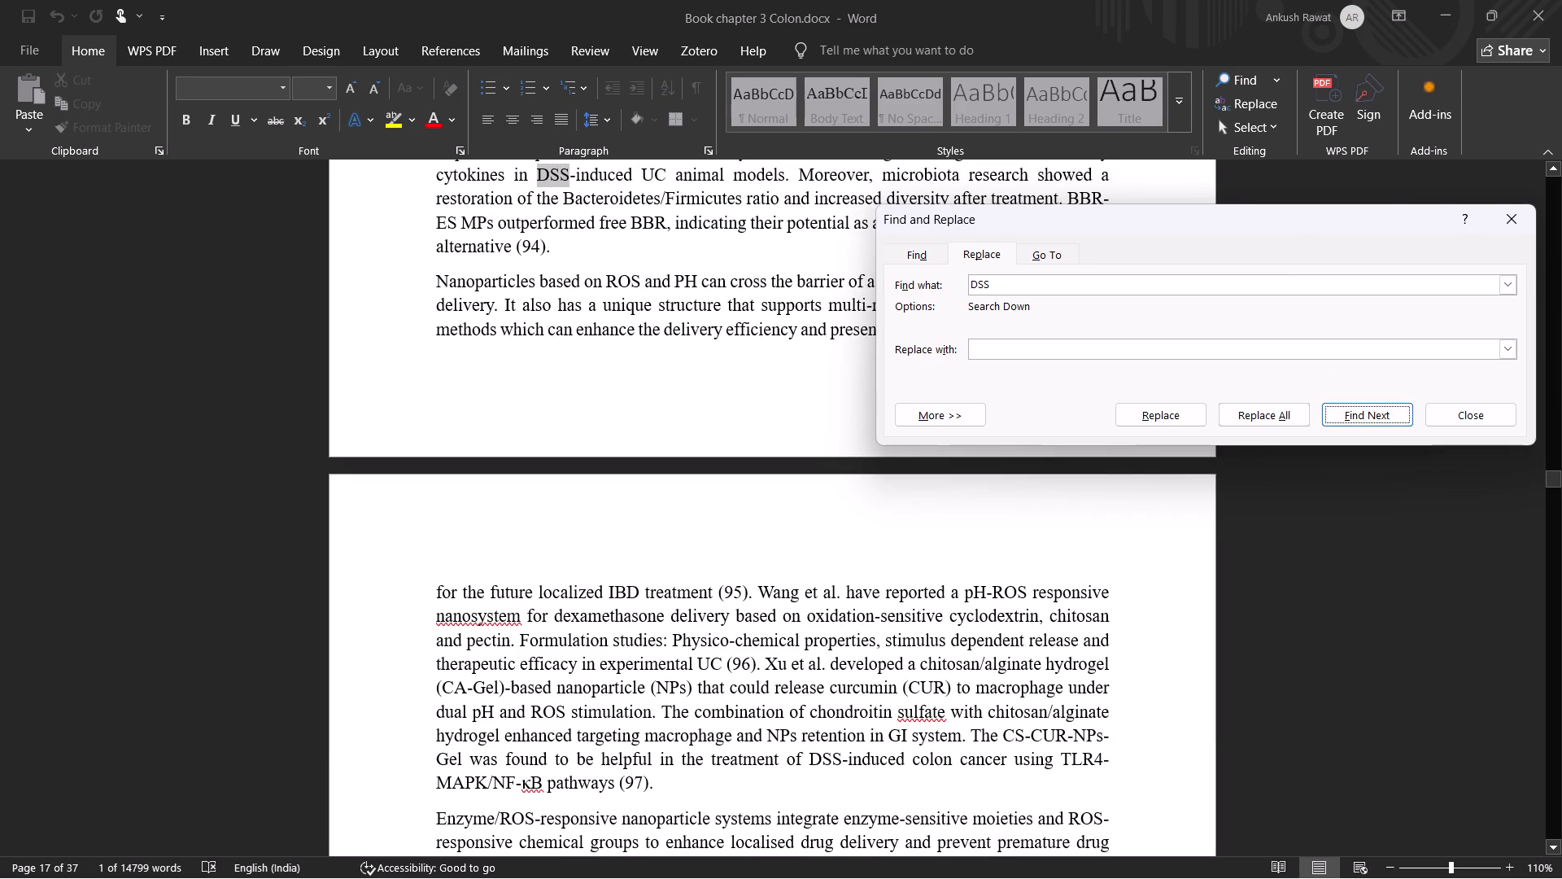
Set the Find and Replace search term to "drug delivery system" and the replacement text to "DSS".
left_click_drag(995, 284, 953, 282)
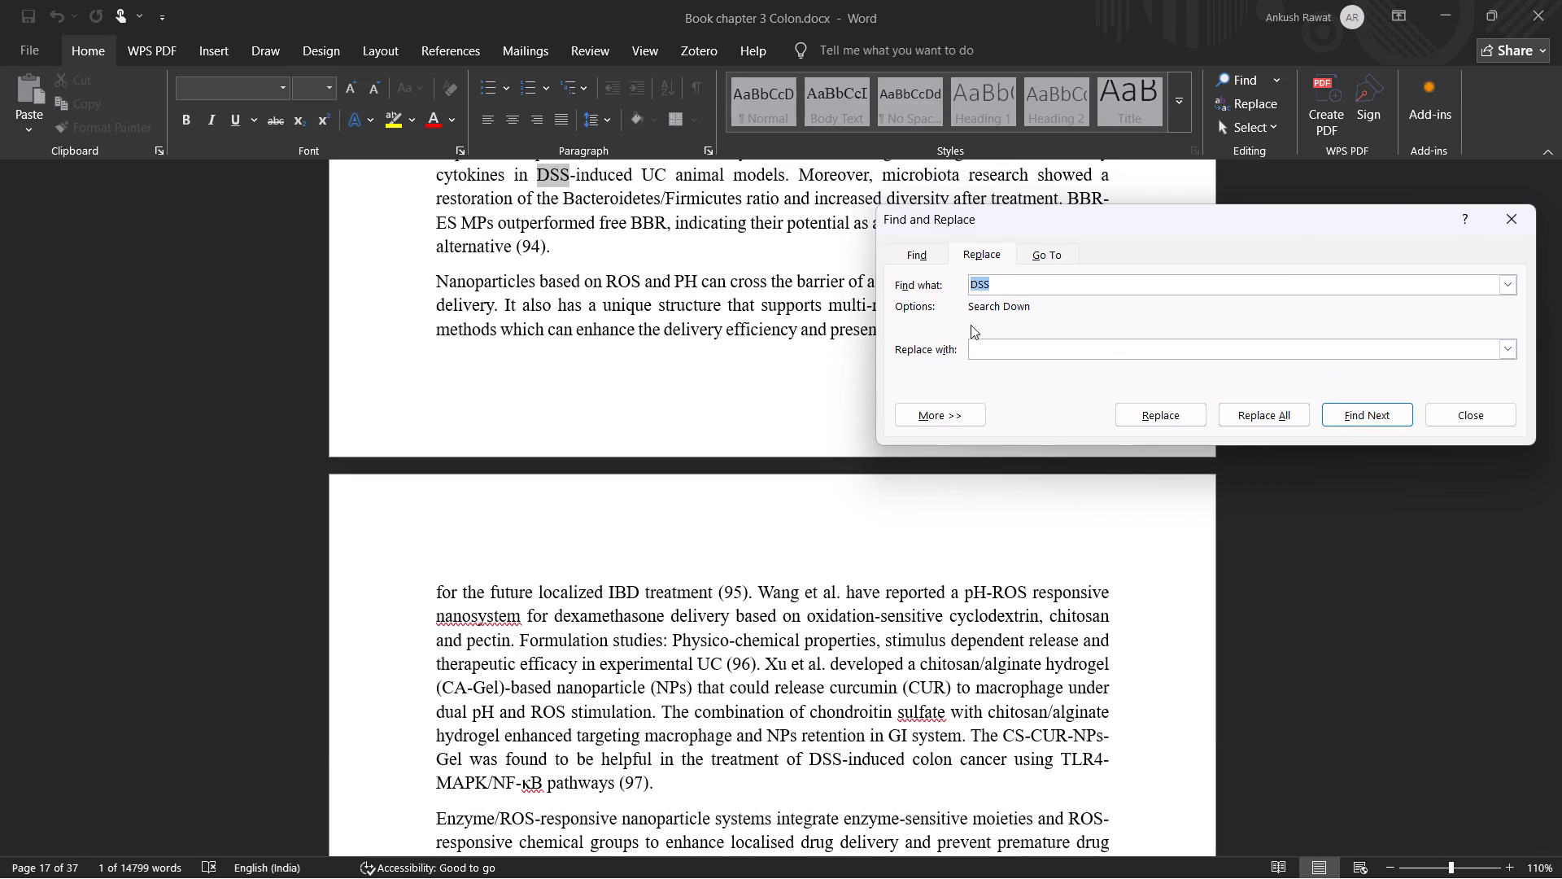
left_click(1013, 358)
key("ctrl+v")
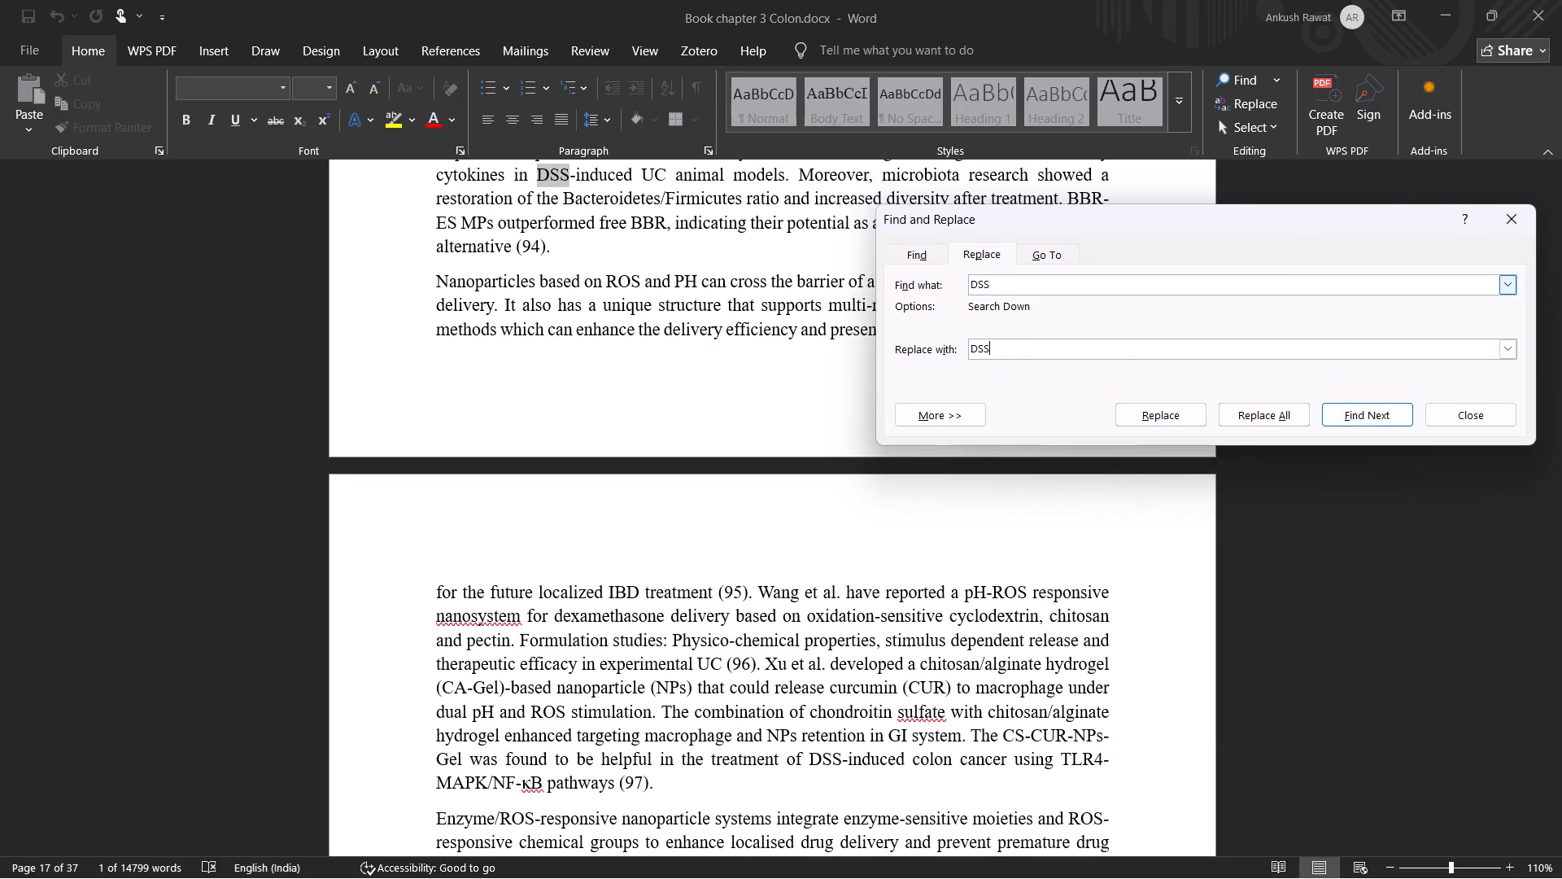
left_click(997, 282)
left_click_drag(997, 282, 939, 285)
key("shift+d")
key("BackSpace")
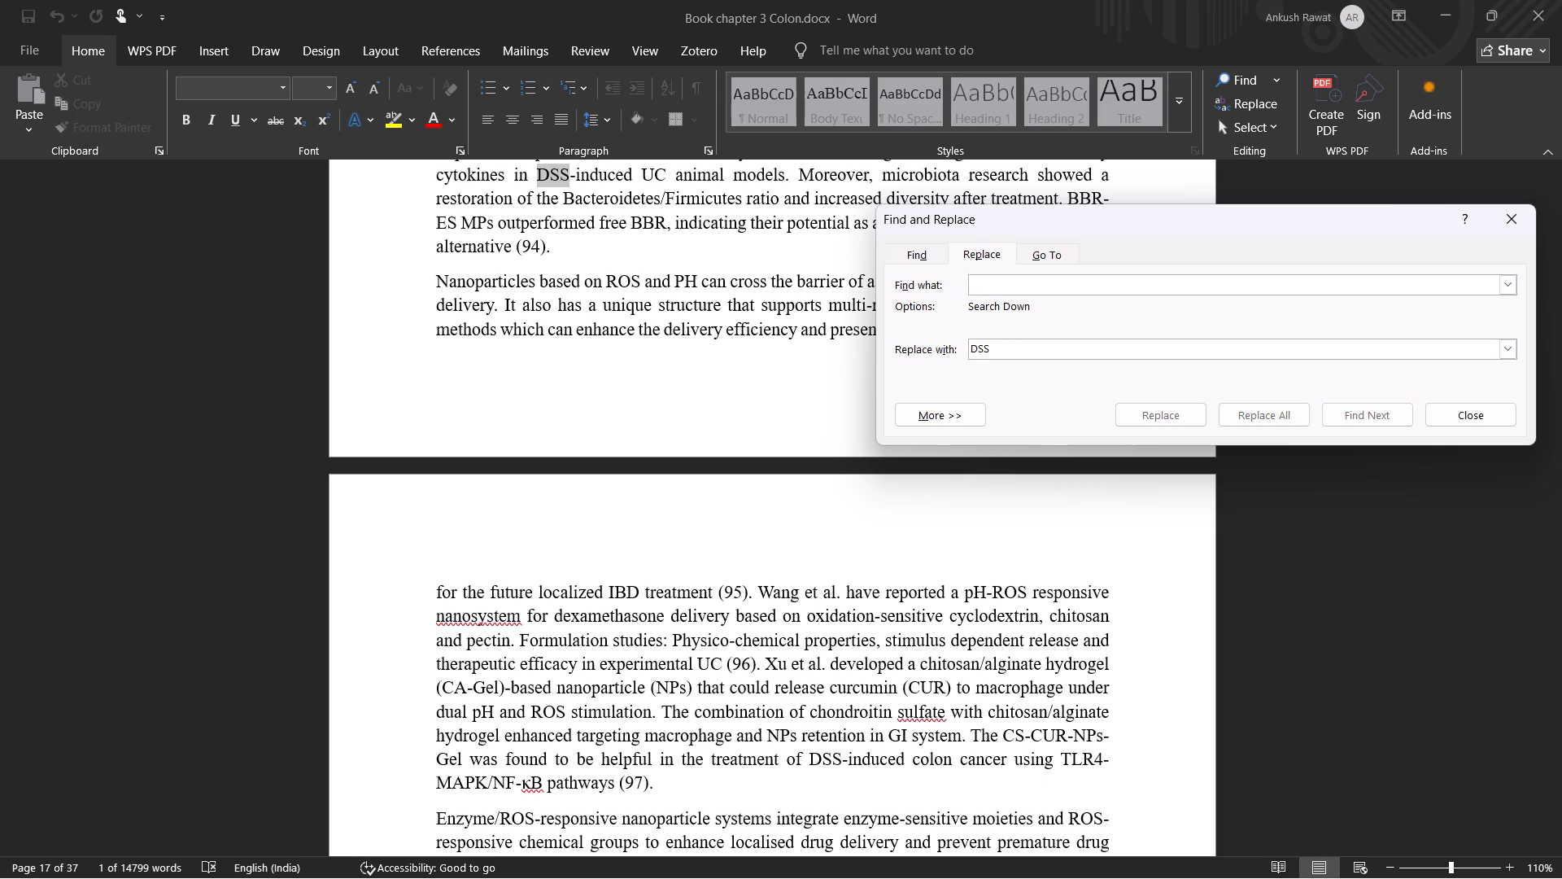
type("drug delivery sys")
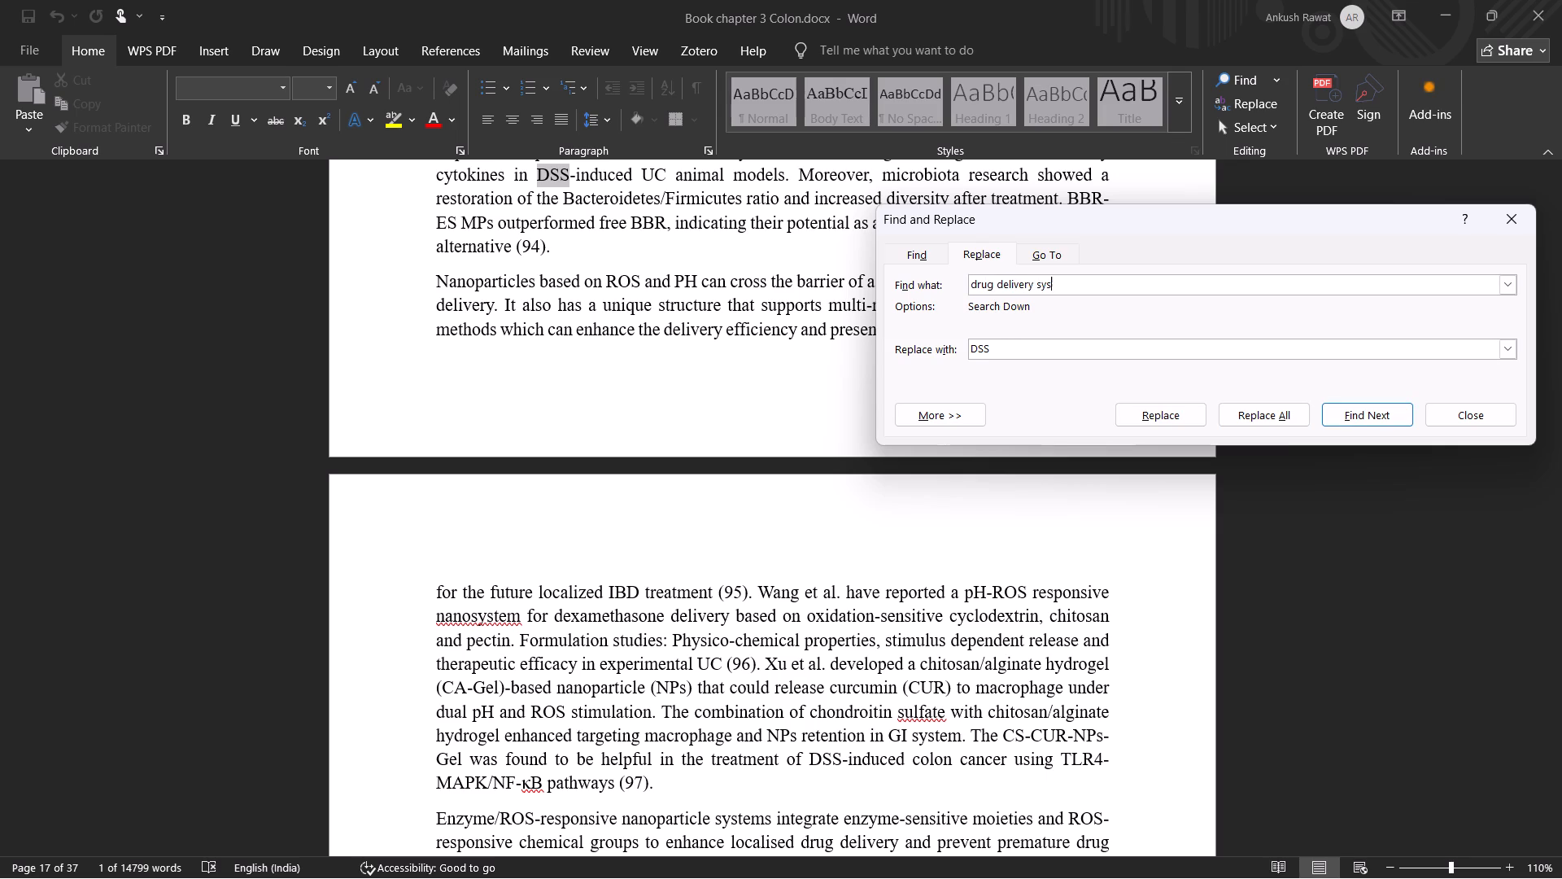
type("tem")
Search for "drug delivery system", restarting from the first page to locate its first use in the body text.
left_click(1365, 412)
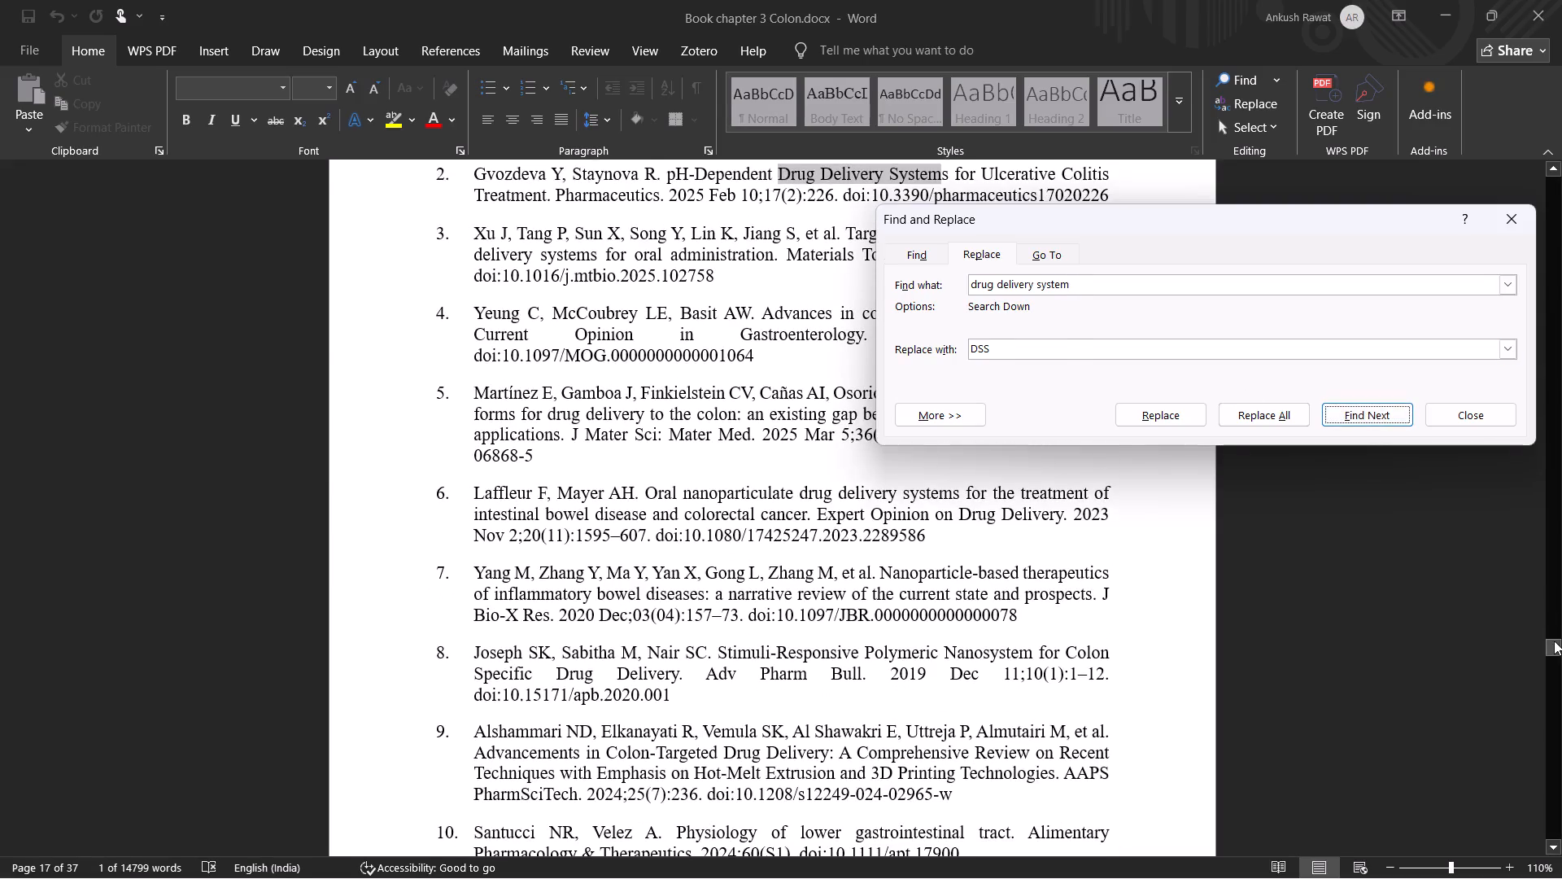
left_click_drag(1555, 643, 1529, 183)
triple_click(1388, 180)
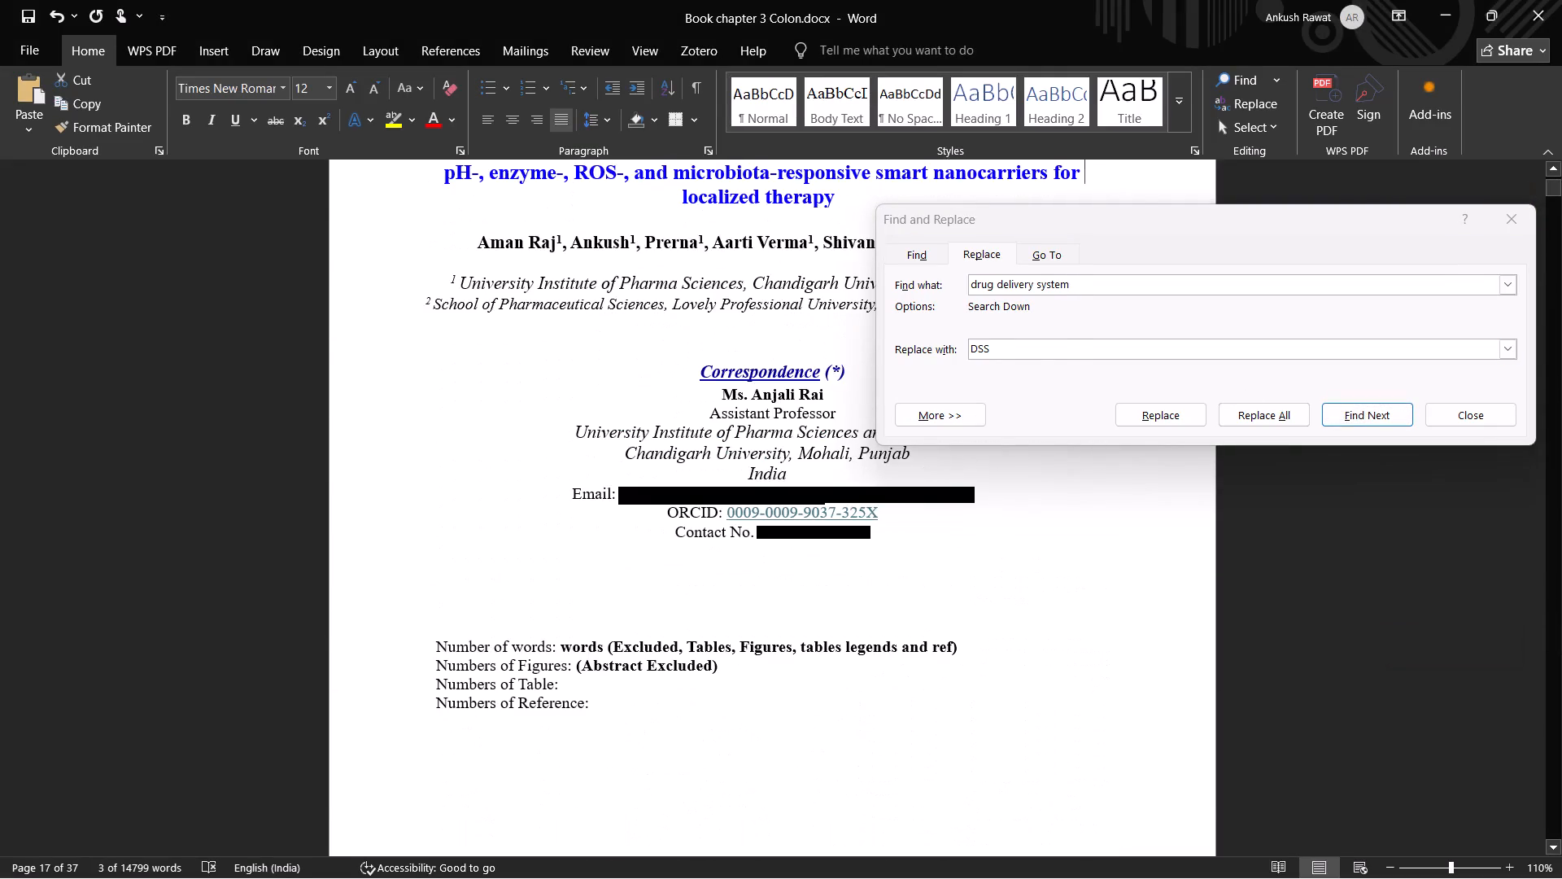
left_click(1330, 182)
left_click(1359, 413)
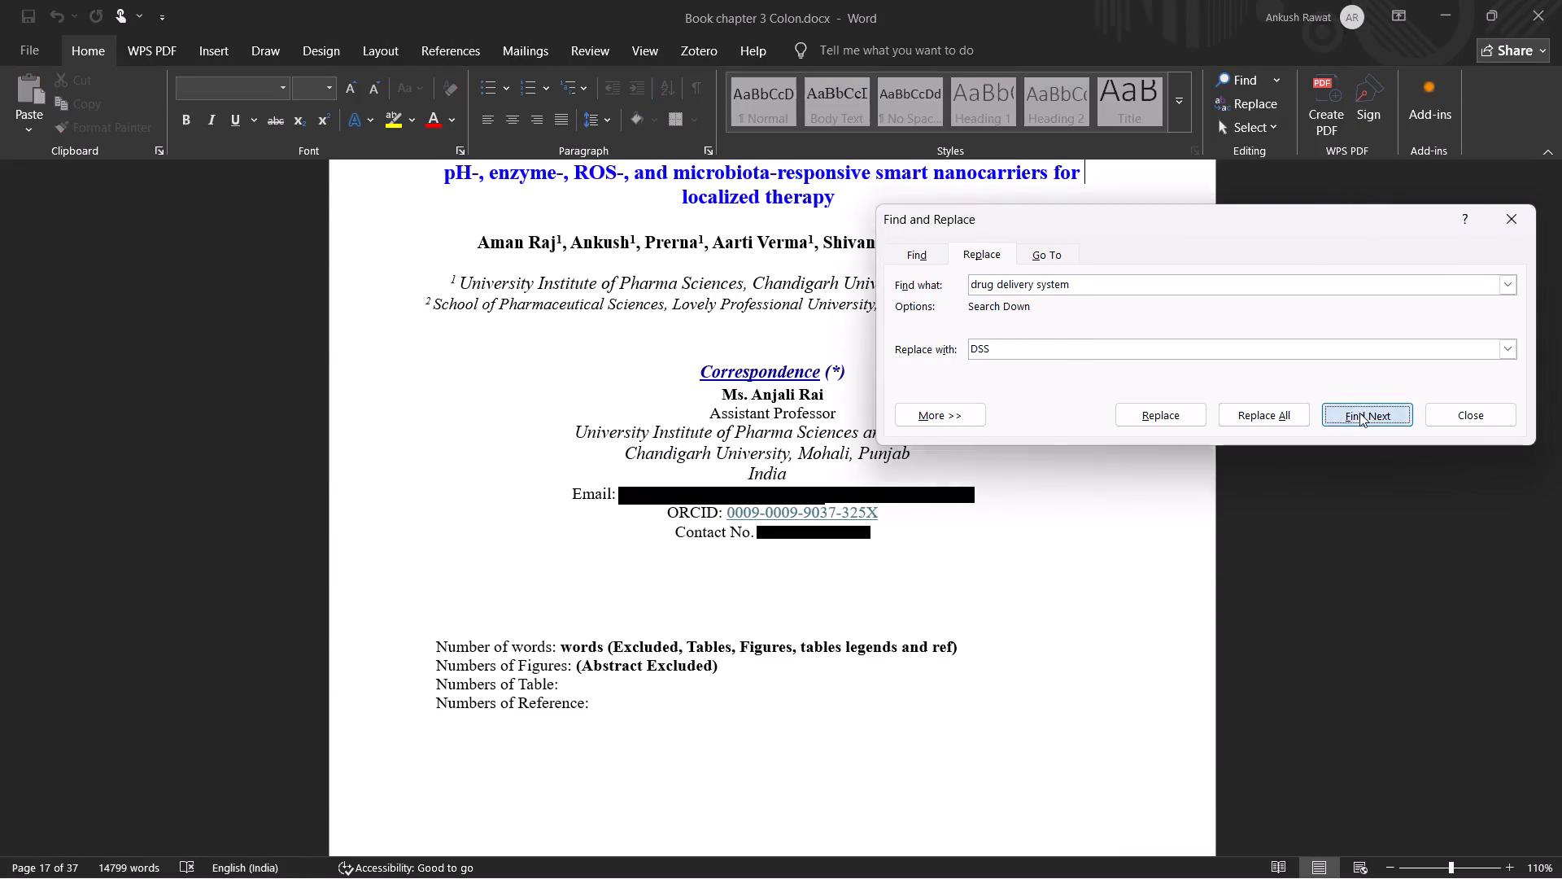
scroll(1017, 682, "up", 2)
scroll(1017, 682, "down", 1)
scroll(1017, 682, "up", 4)
scroll(1007, 757, "up", 1)
scroll(1007, 757, "down", 1)
scroll(1007, 757, "up", 2)
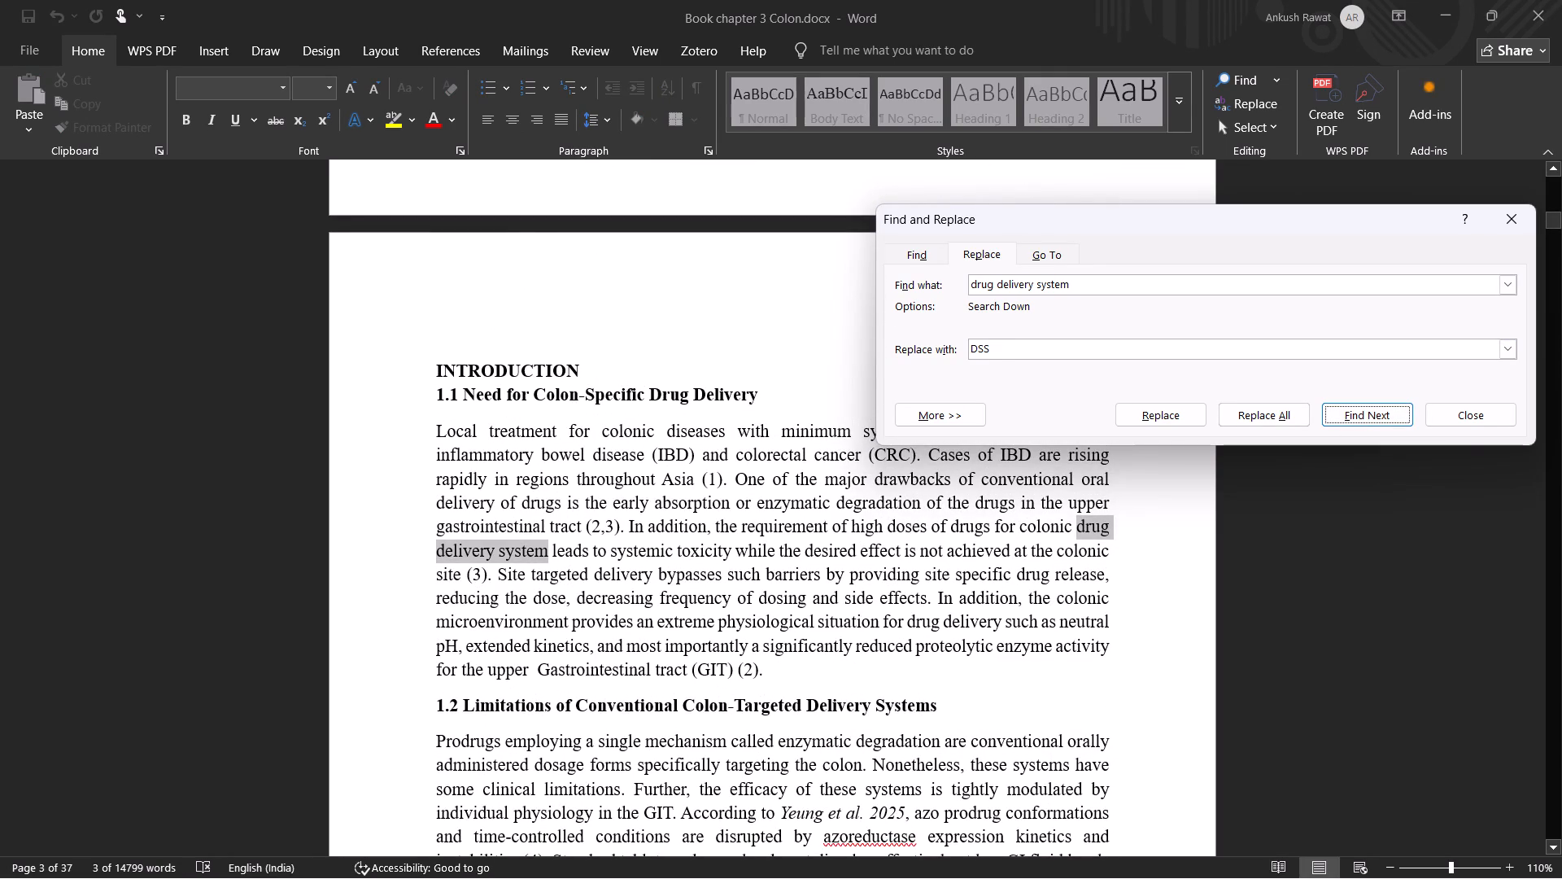
Insert the abbreviation "(DDS)" after "colonic drug delivery system" in section 1.1, Need for Colon-Specific Drug Delivery.
double_click(548, 549)
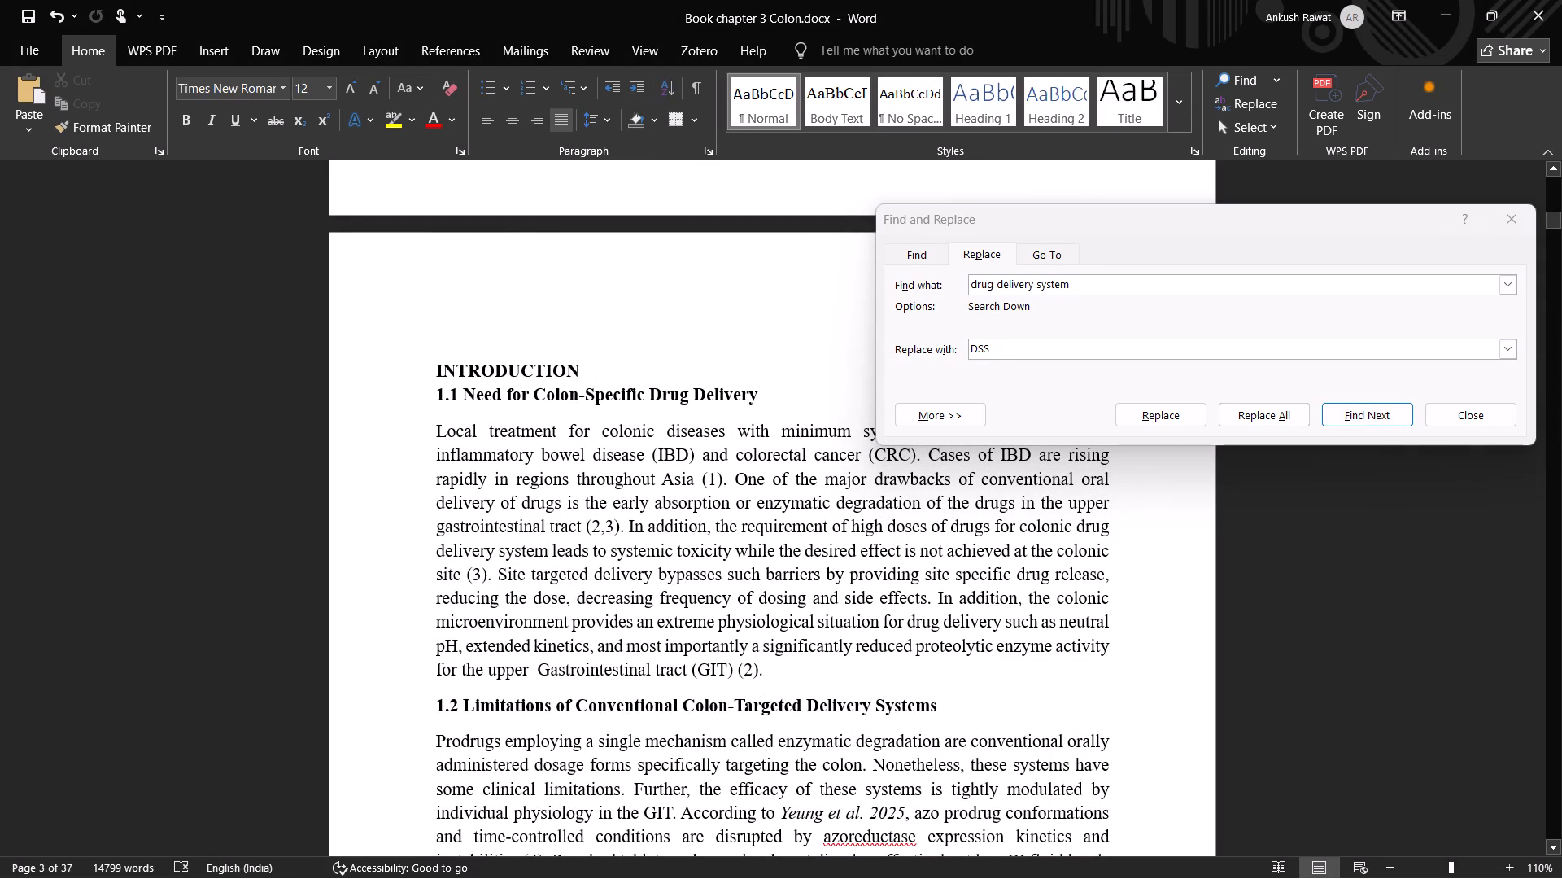
key("space")
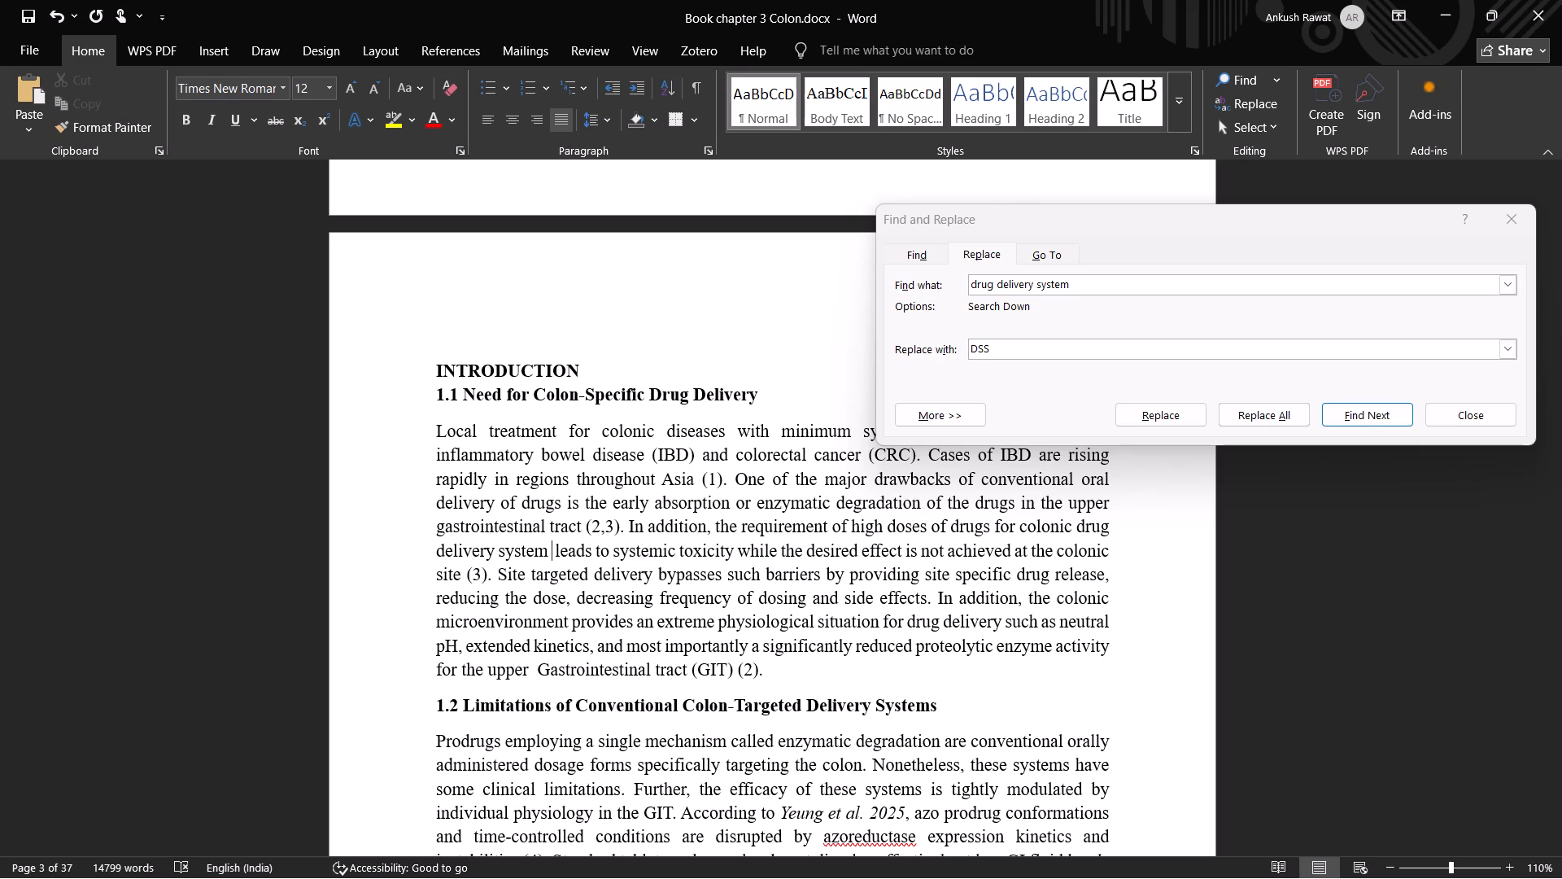
key("shift+parenleft")
key("shift+d")
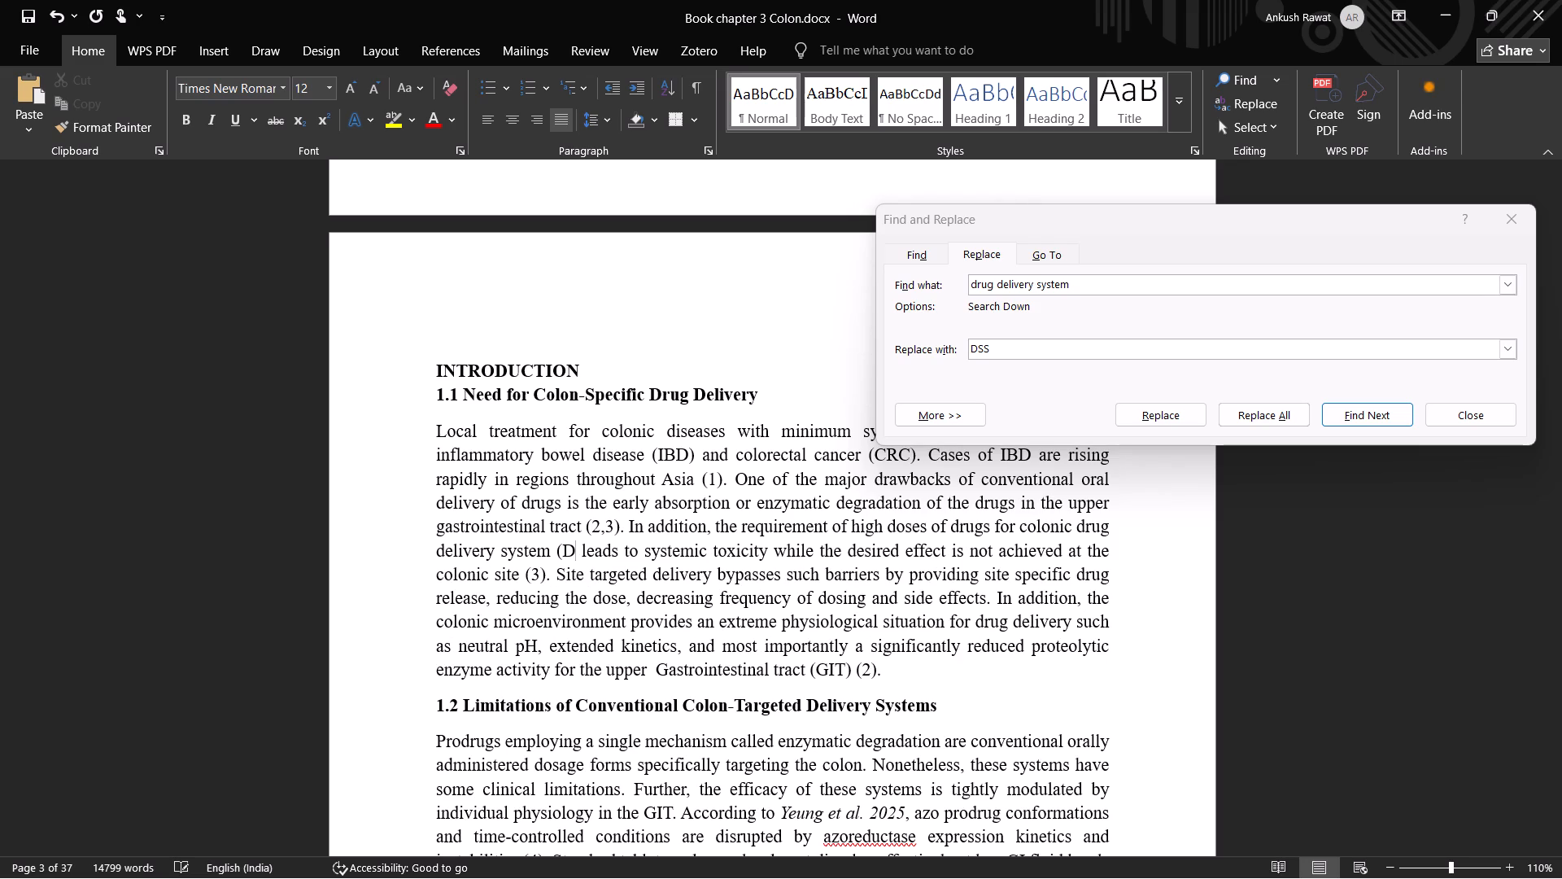
type("SS")
key("shift+BackSpace")
key("shift+BackSpace")
type("DS")
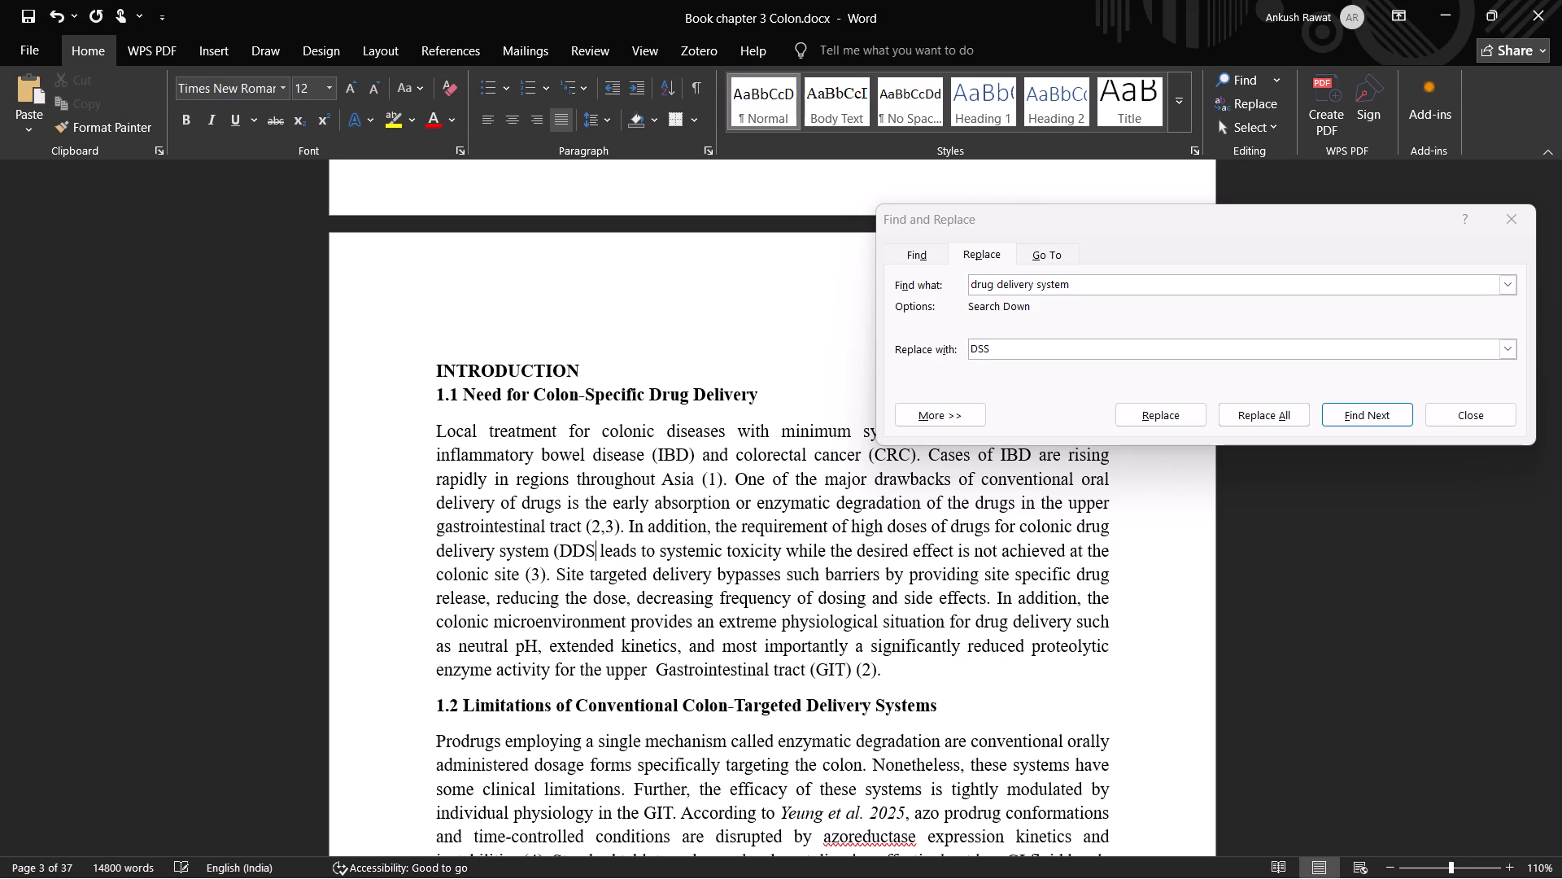
key("shift+parenright")
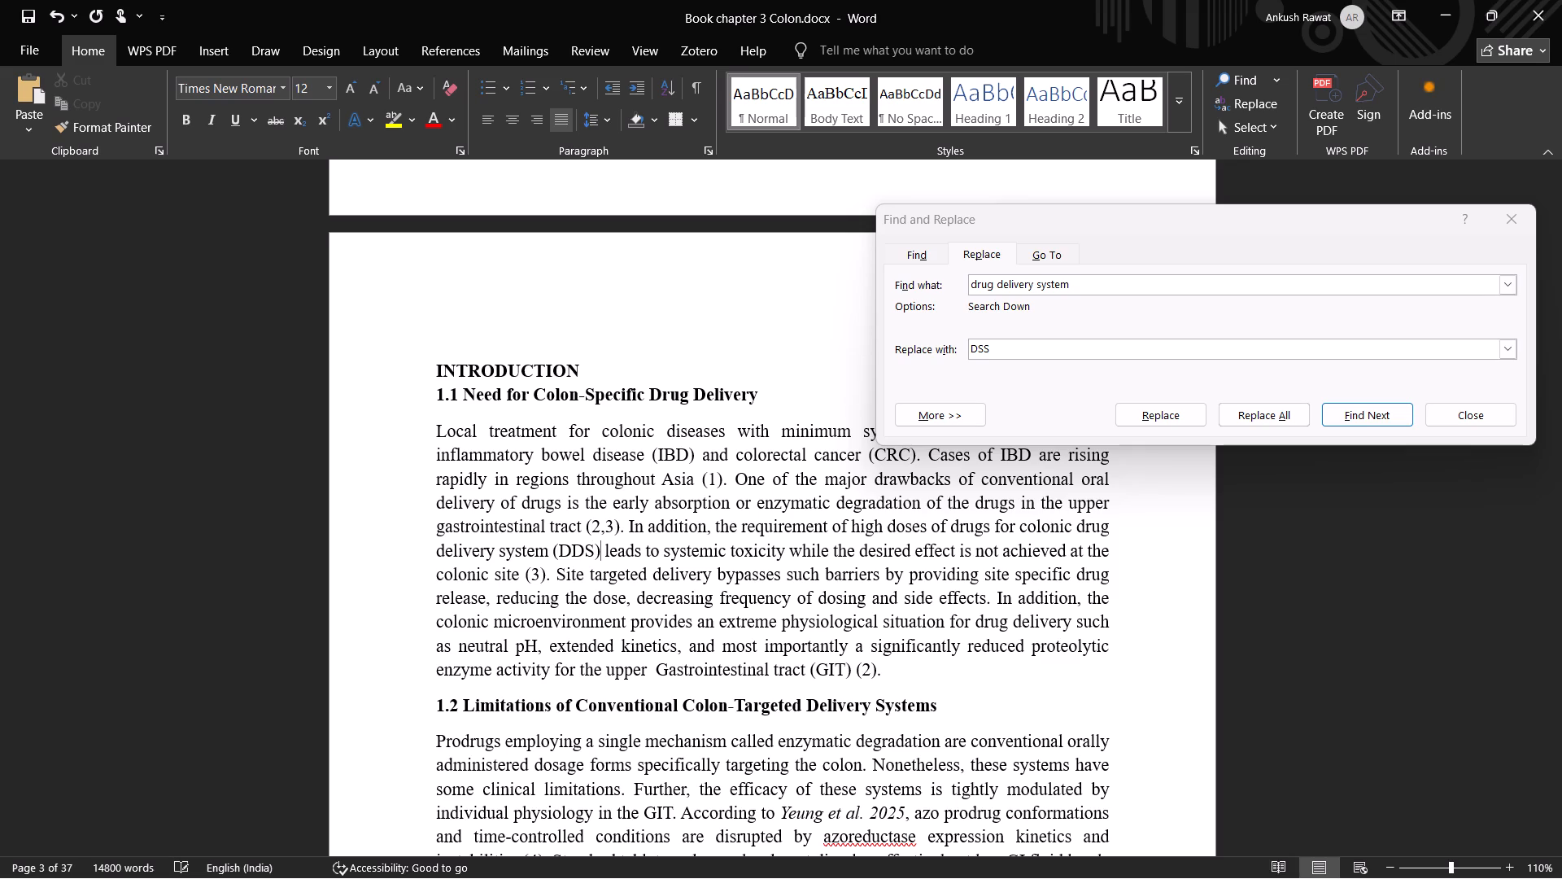
Correct the replacement text in Find and Replace to "DDS".
left_click(984, 349)
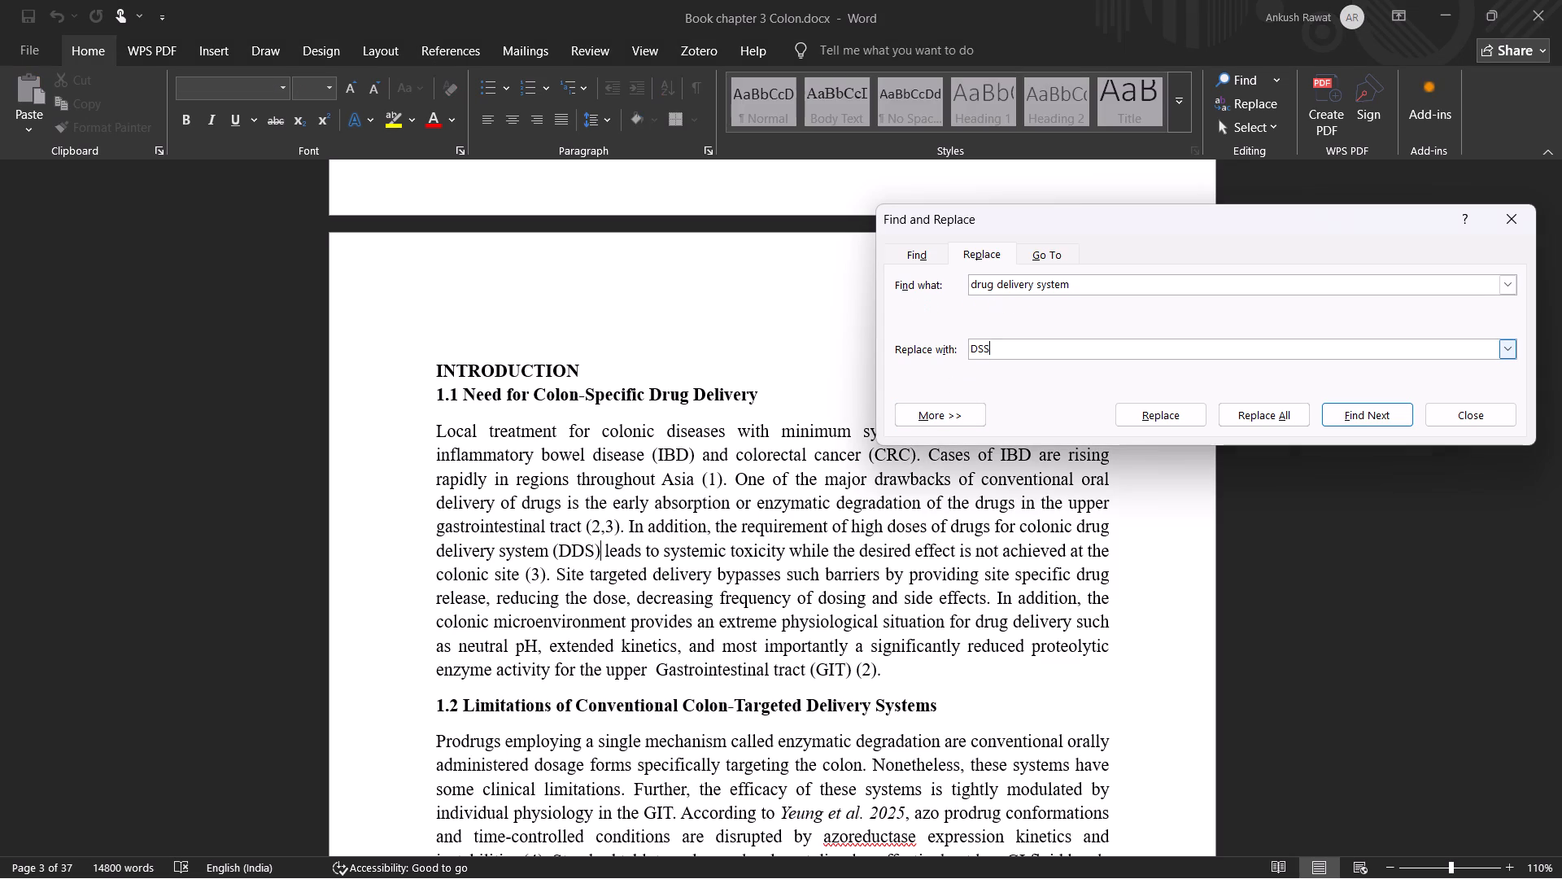
left_click(979, 348)
left_click(983, 348)
key("BackSpace")
key("shift+d")
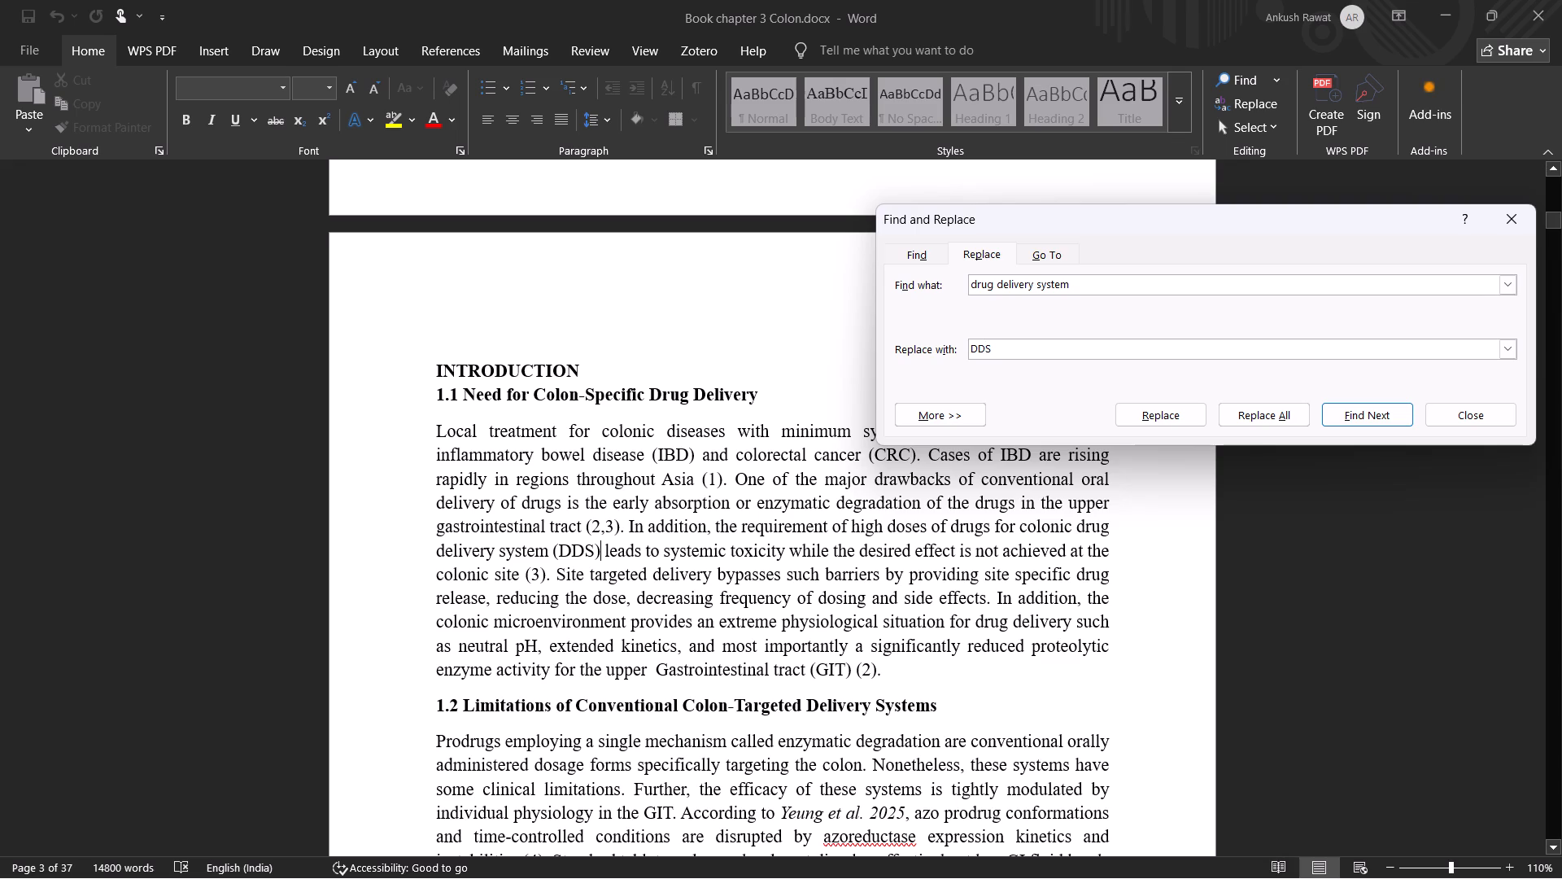
Go through the body-text matches and replace "drug delivery system" with "DDS" in the "Future developments in drug delivery systems" sentence.
left_click(1377, 409)
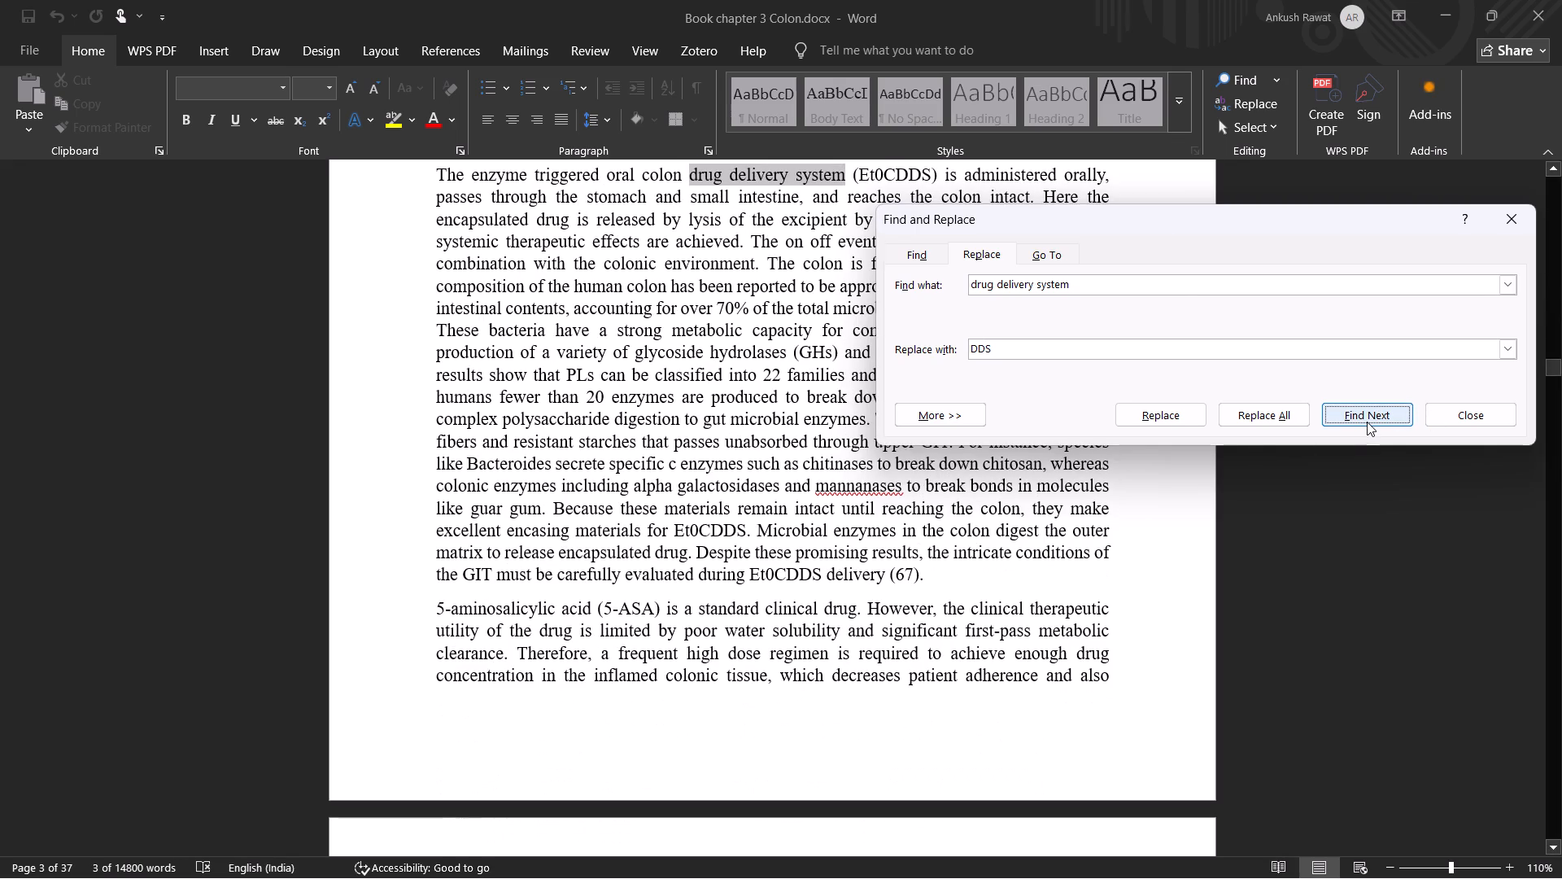
left_click(1367, 422)
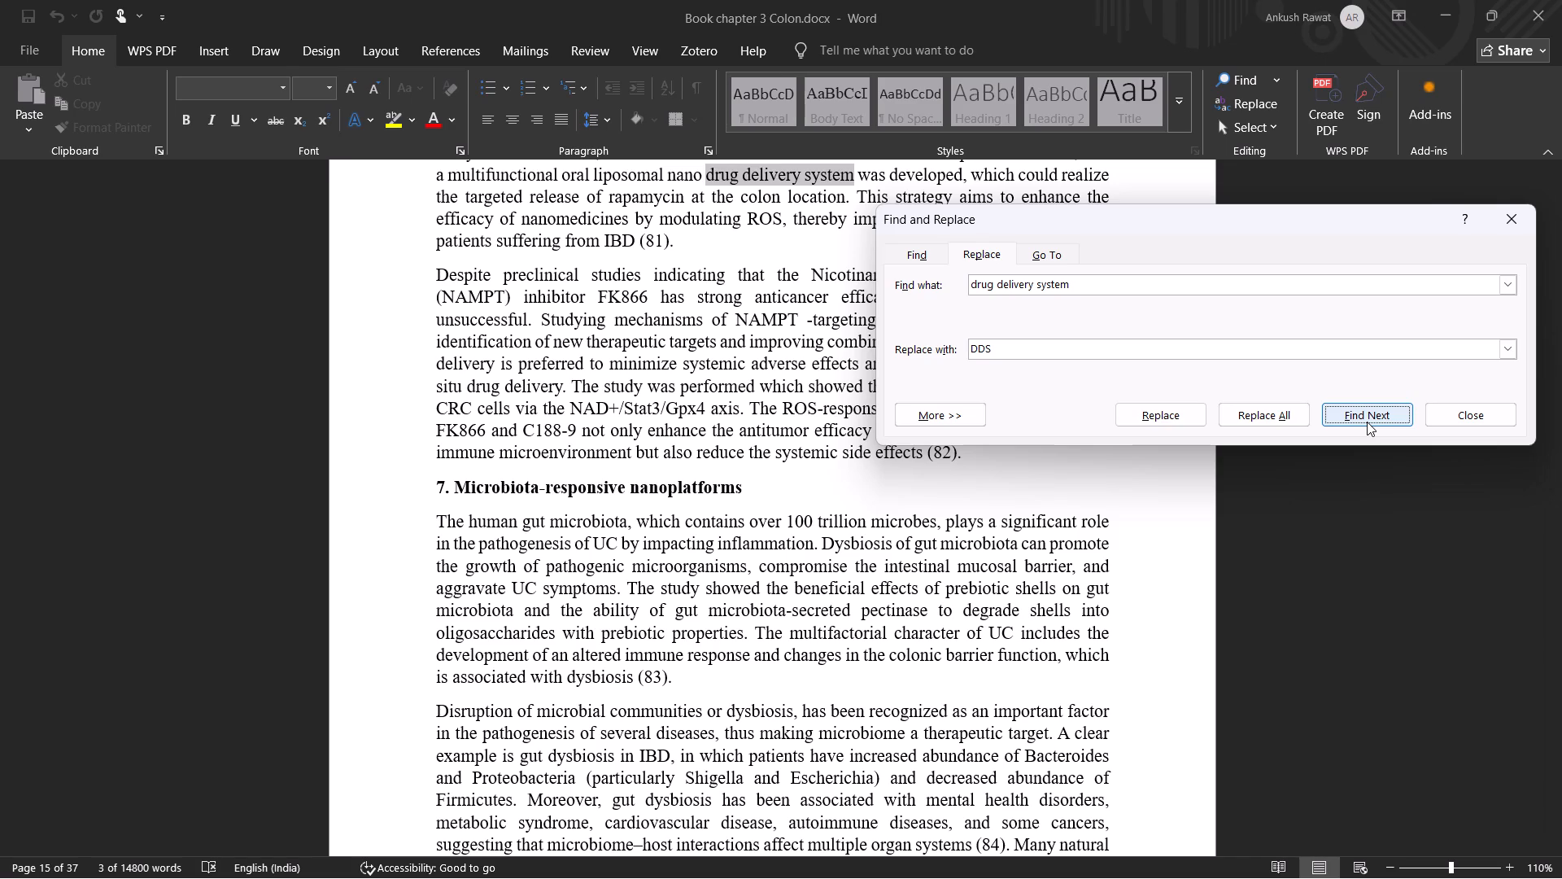
left_click(1367, 422)
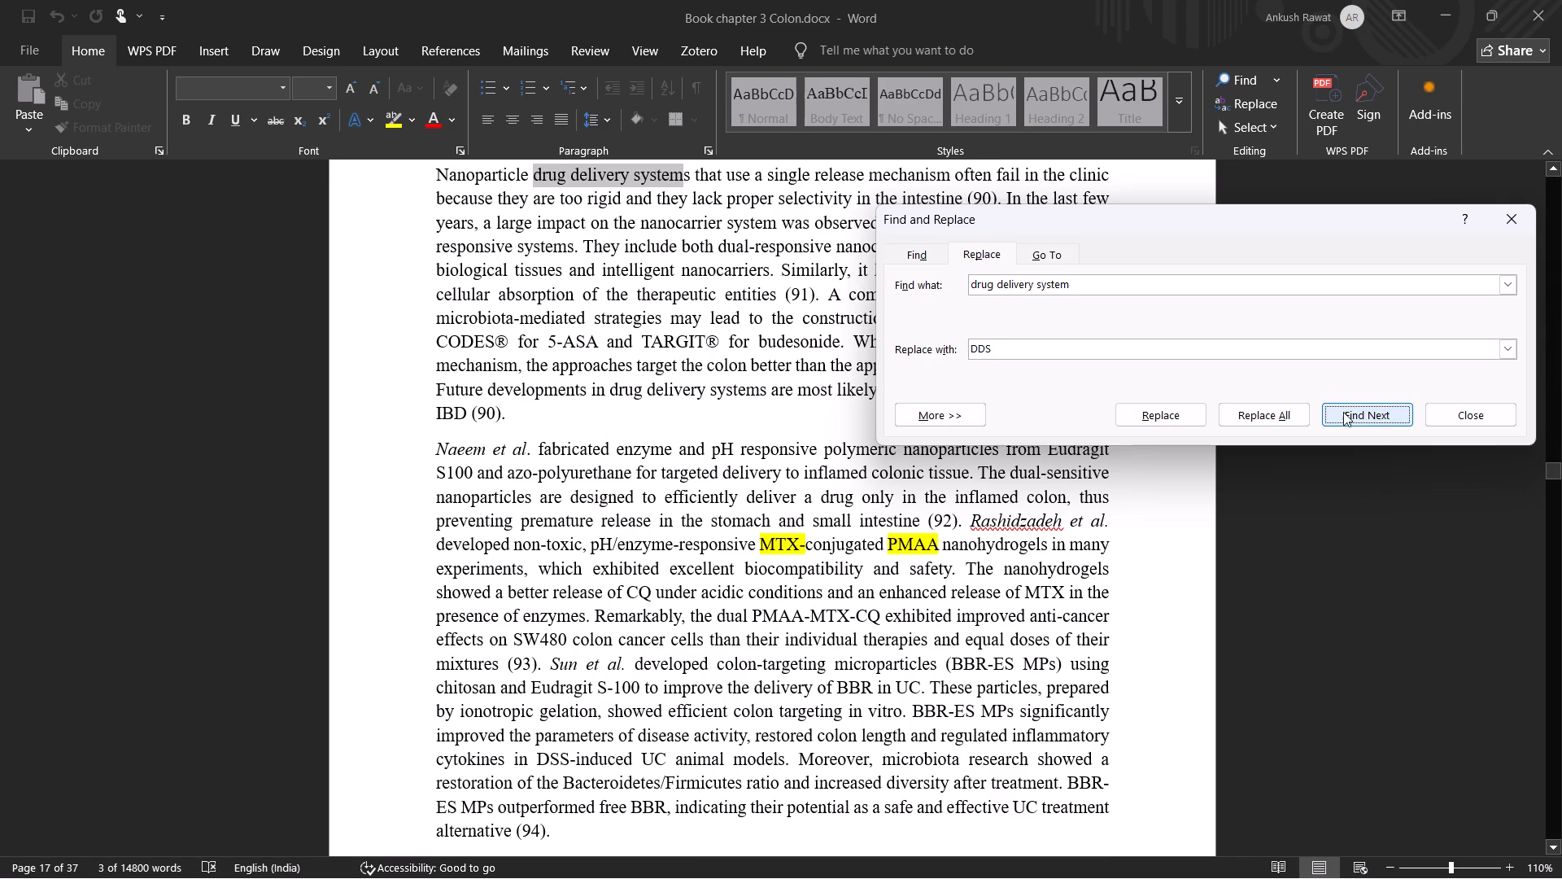
left_click(1069, 287)
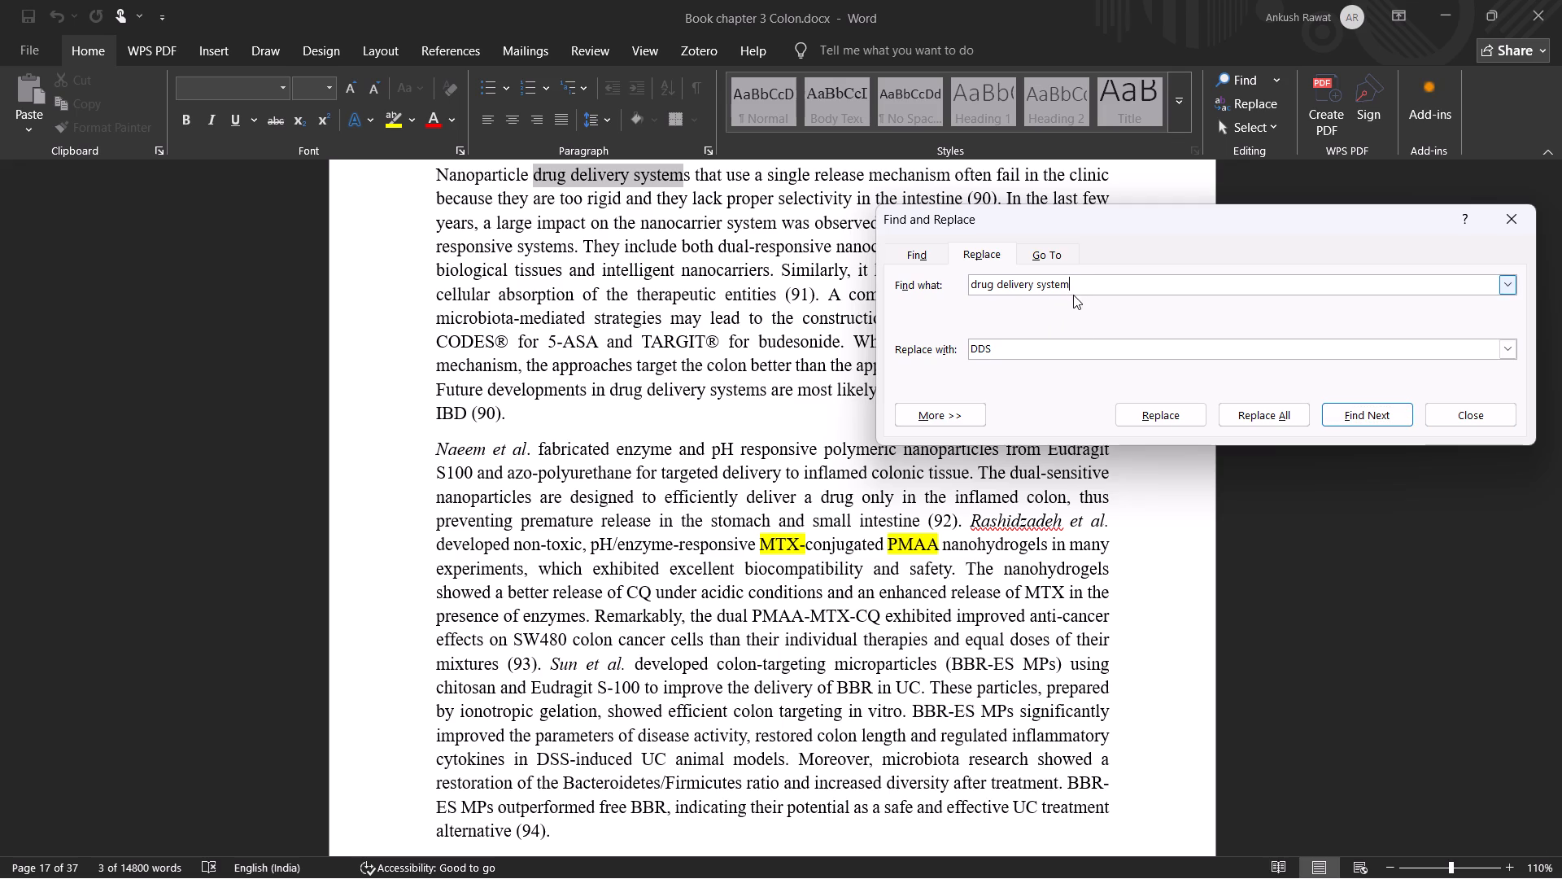
left_click(1364, 414)
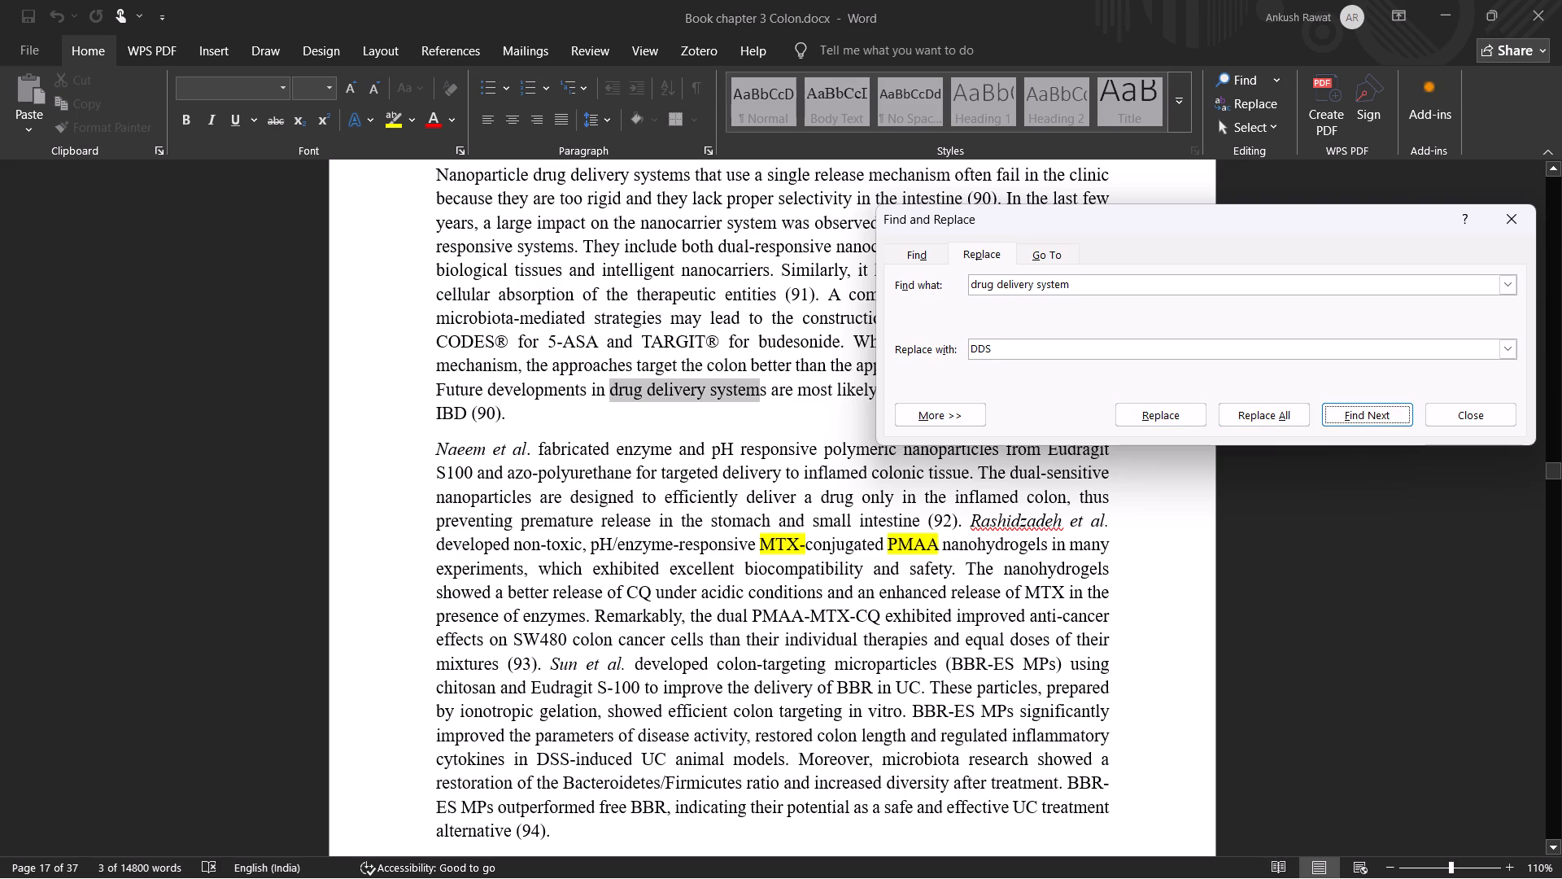
left_click(1159, 414)
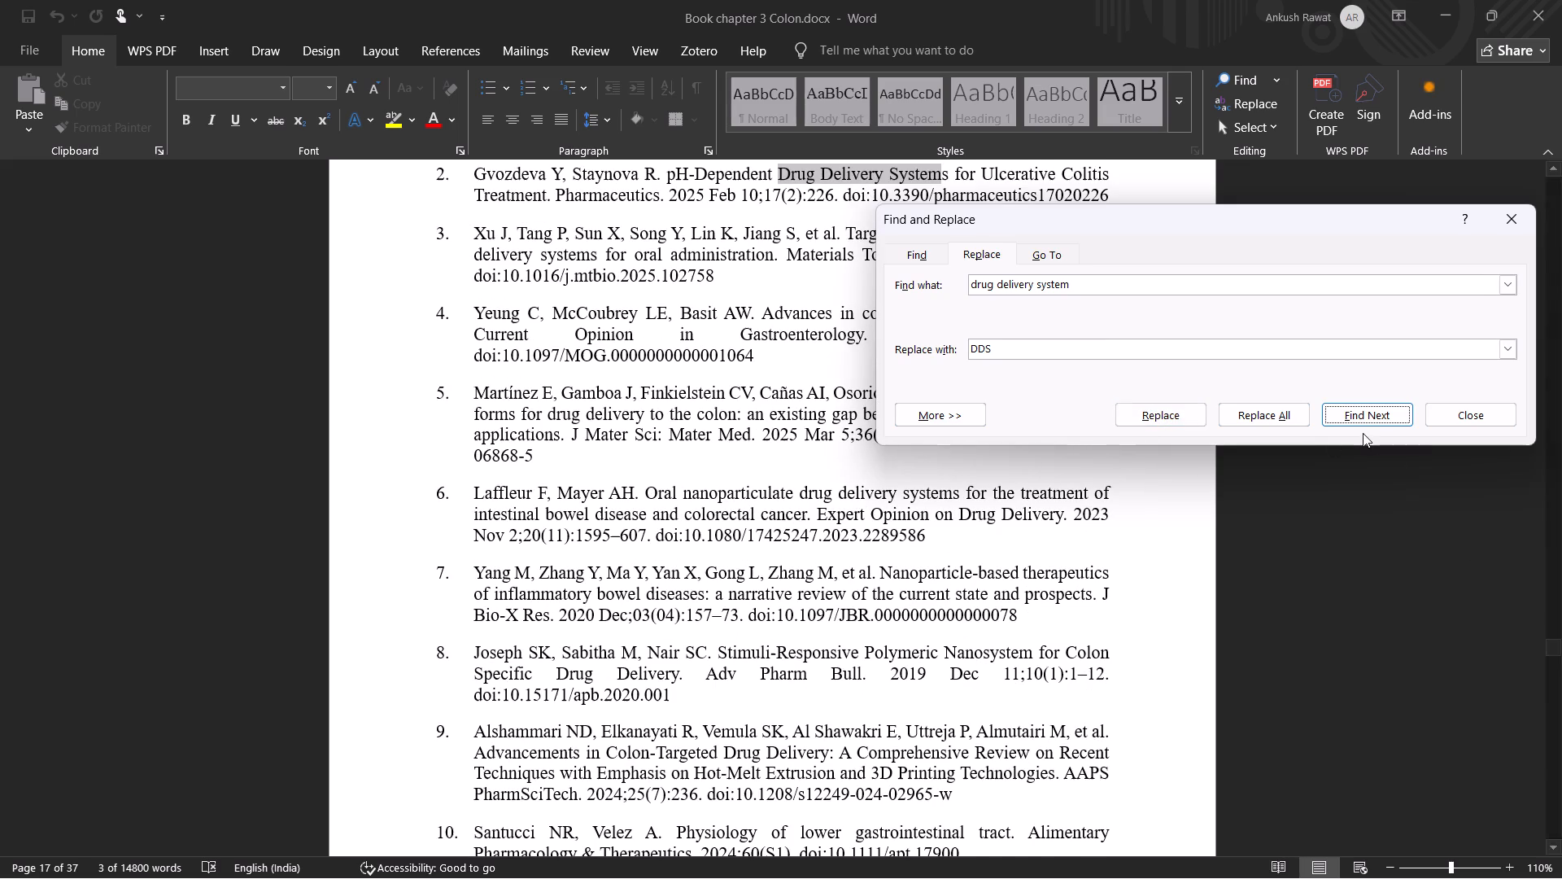
Go through the "drug delivery system" matches in the reference list and continue the search from the document's beginning.
left_click(1357, 410)
triple_click(1349, 453)
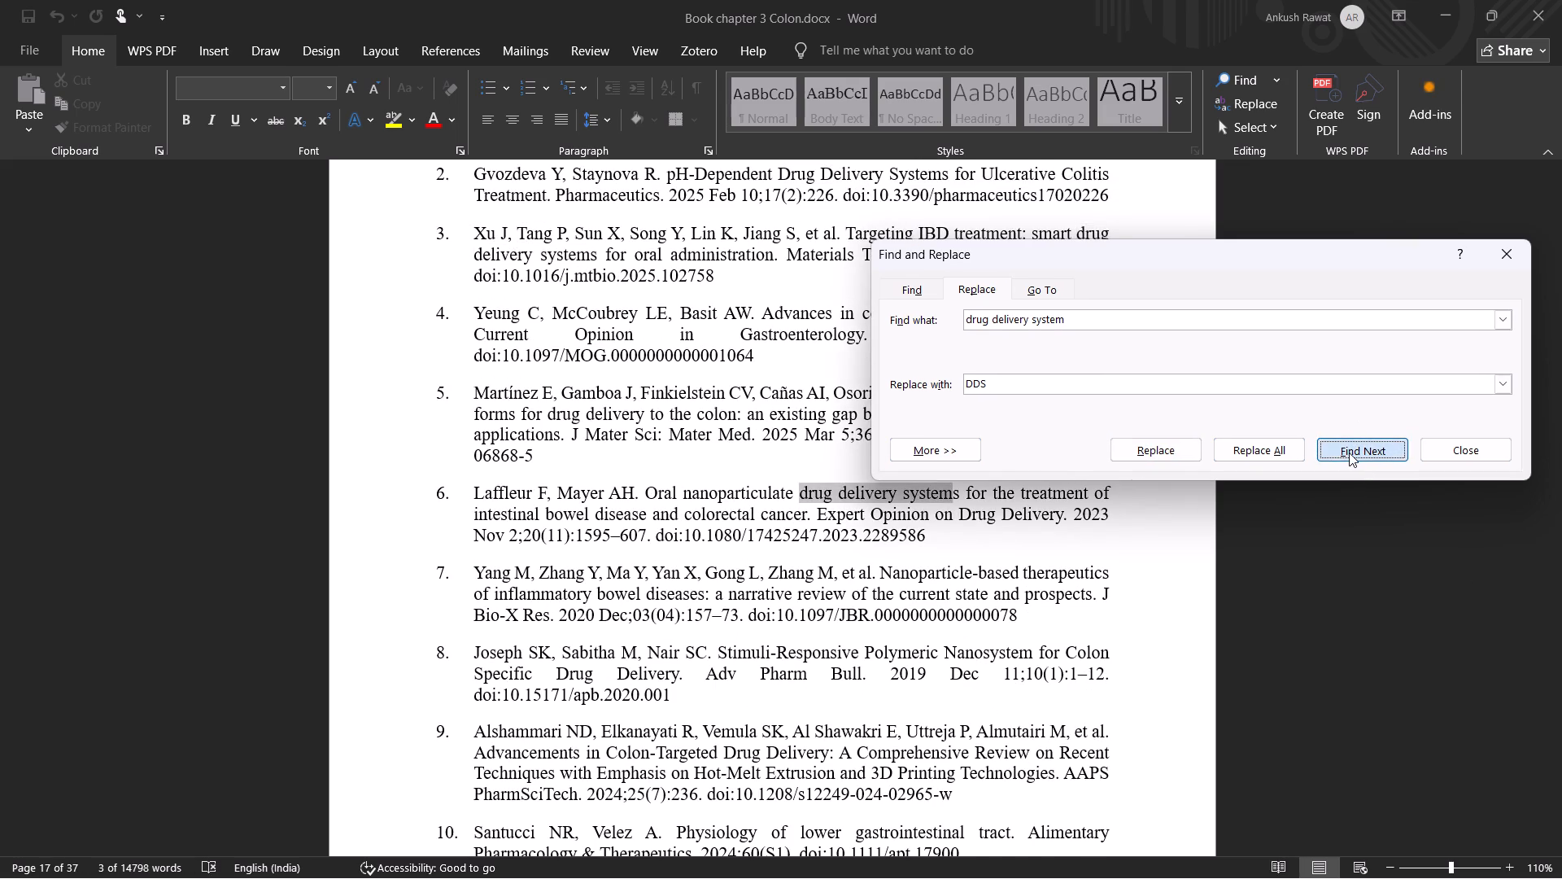
triple_click(1349, 453)
triple_click(1349, 453)
triple_click(1349, 453)
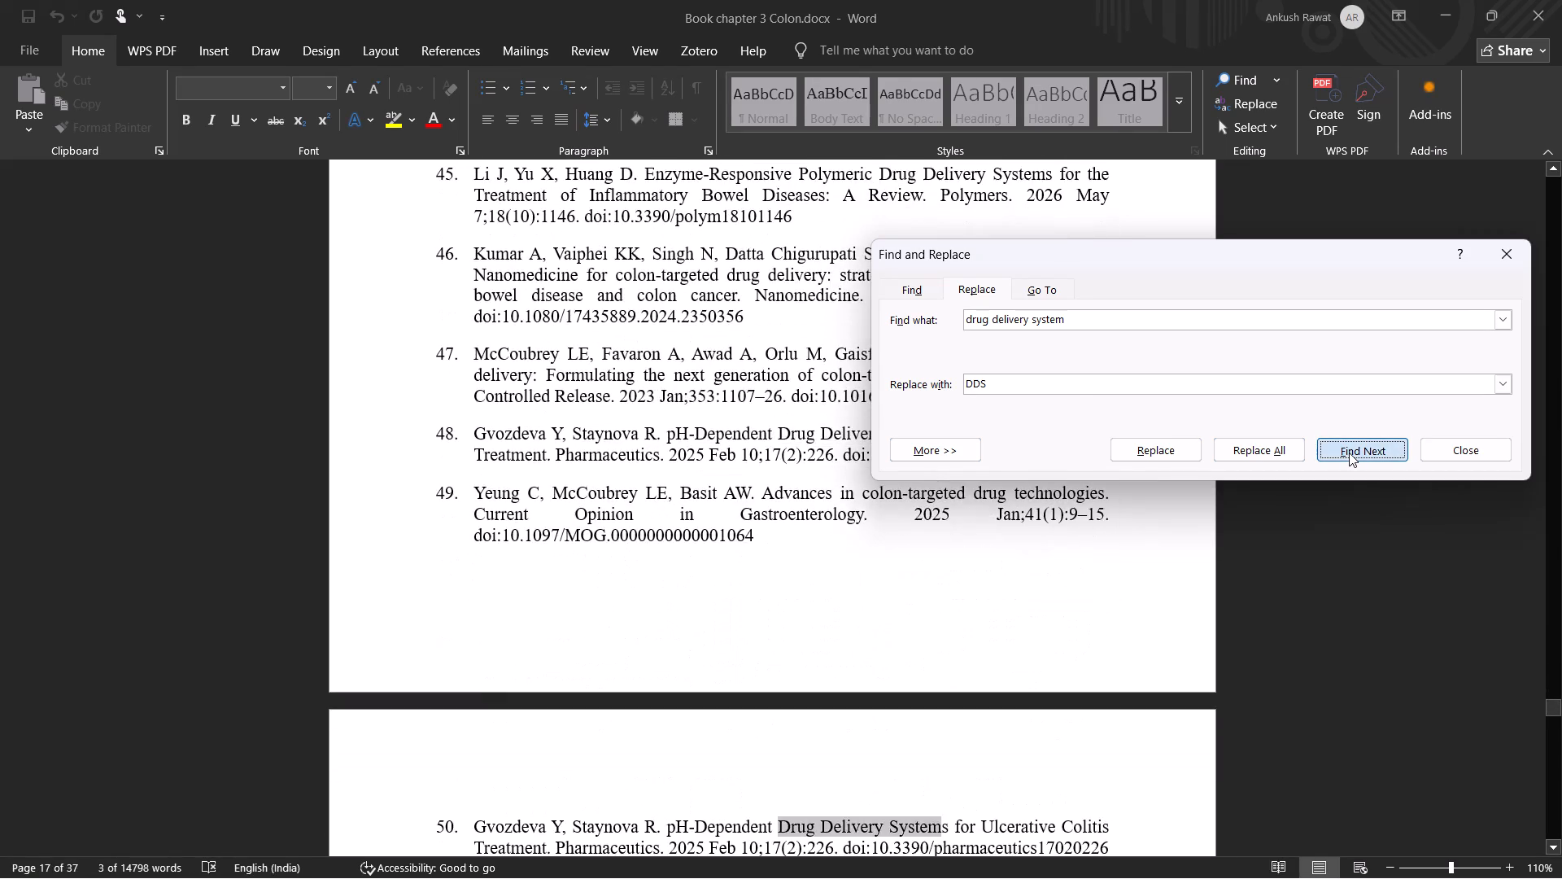
triple_click(1349, 453)
triple_click(1349, 453)
triple_click(1349, 453)
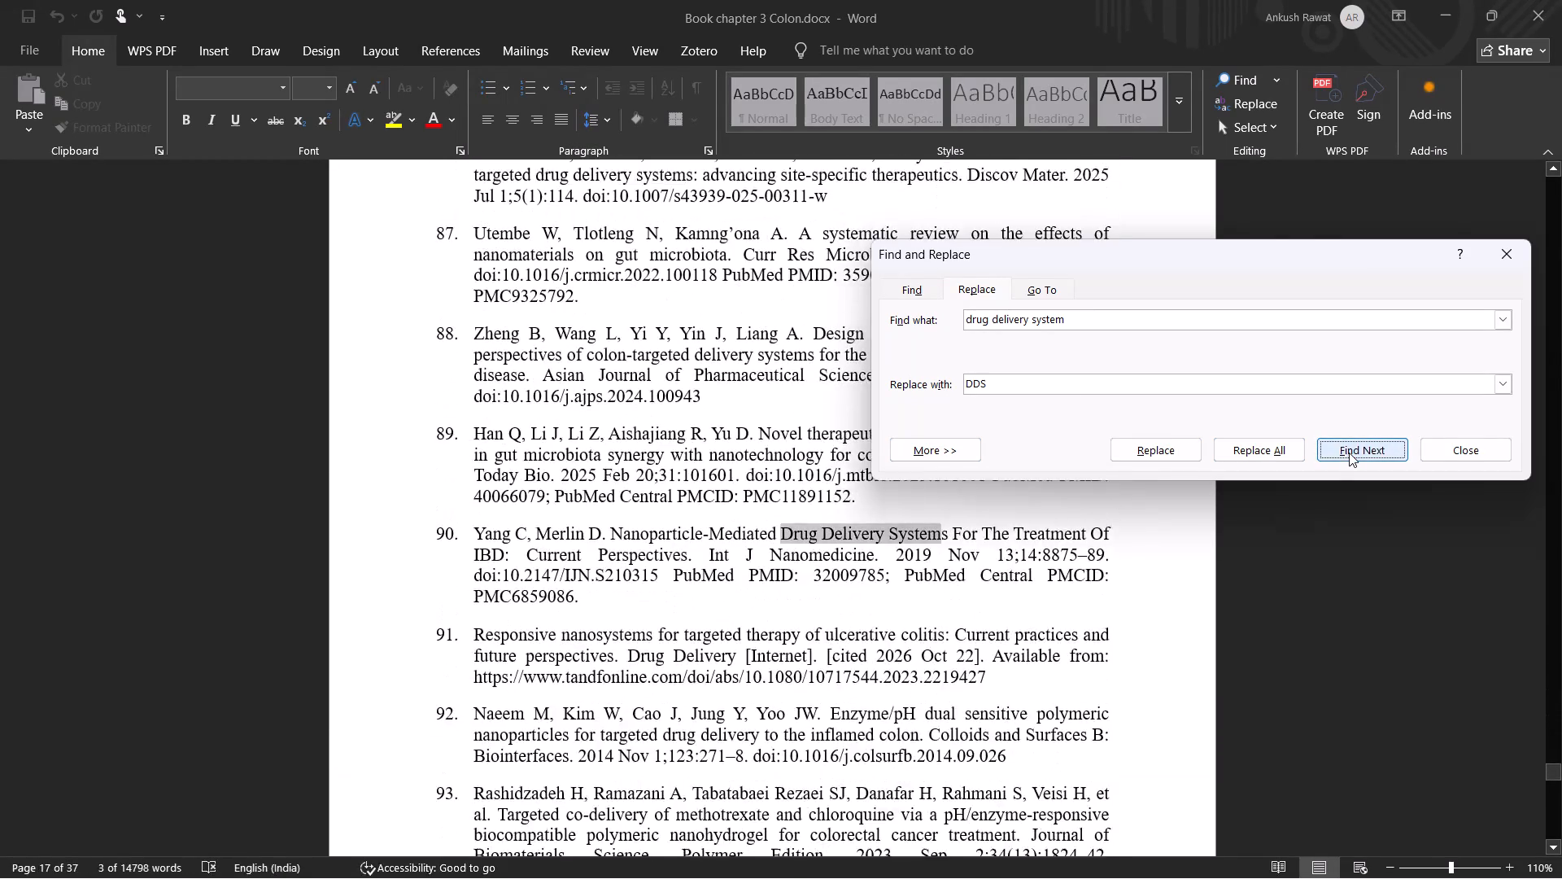
double_click(1349, 453)
left_click(1338, 331)
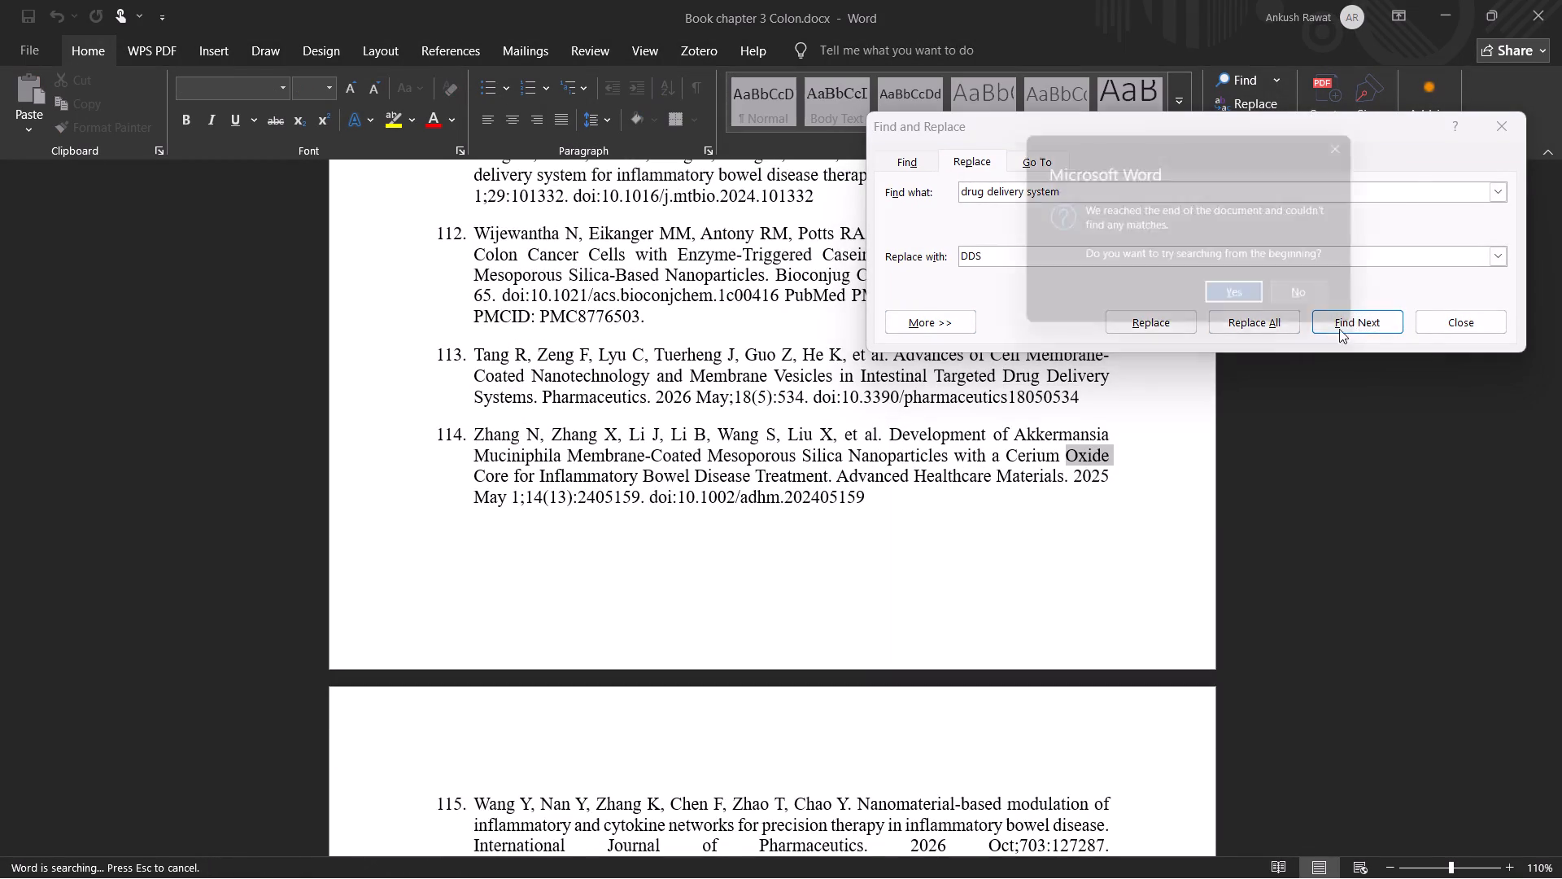
left_click(1340, 326)
left_click(1212, 308)
left_click(1237, 306)
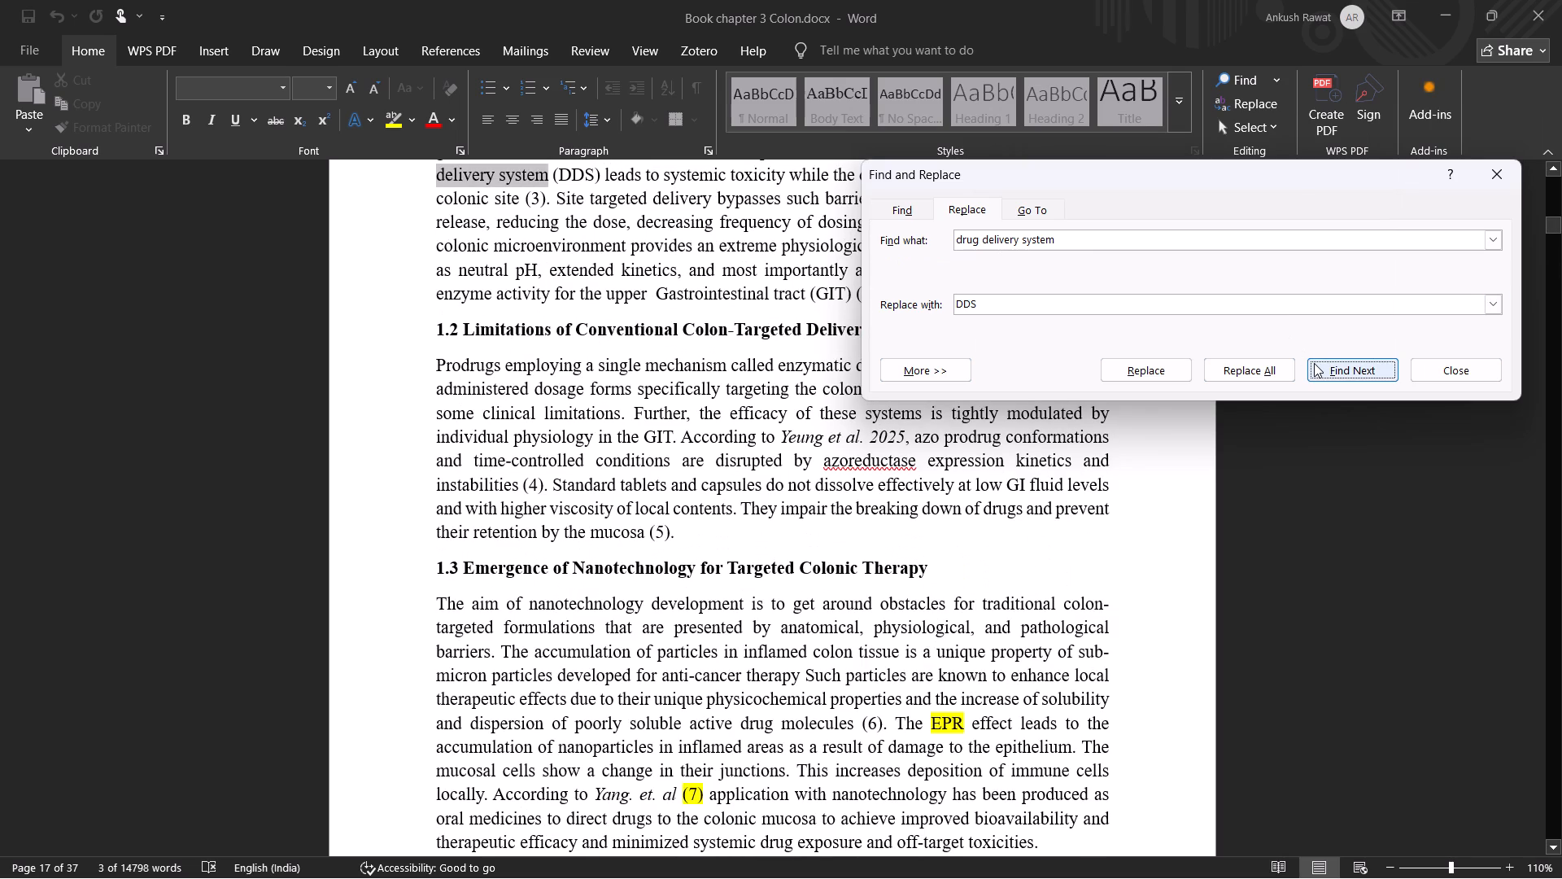
Replace "drug delivery system" with "DDS" in the oral liposomal rapamycin sentence and the "Nanoparticle drug delivery systems" sentence.
left_click(1315, 363)
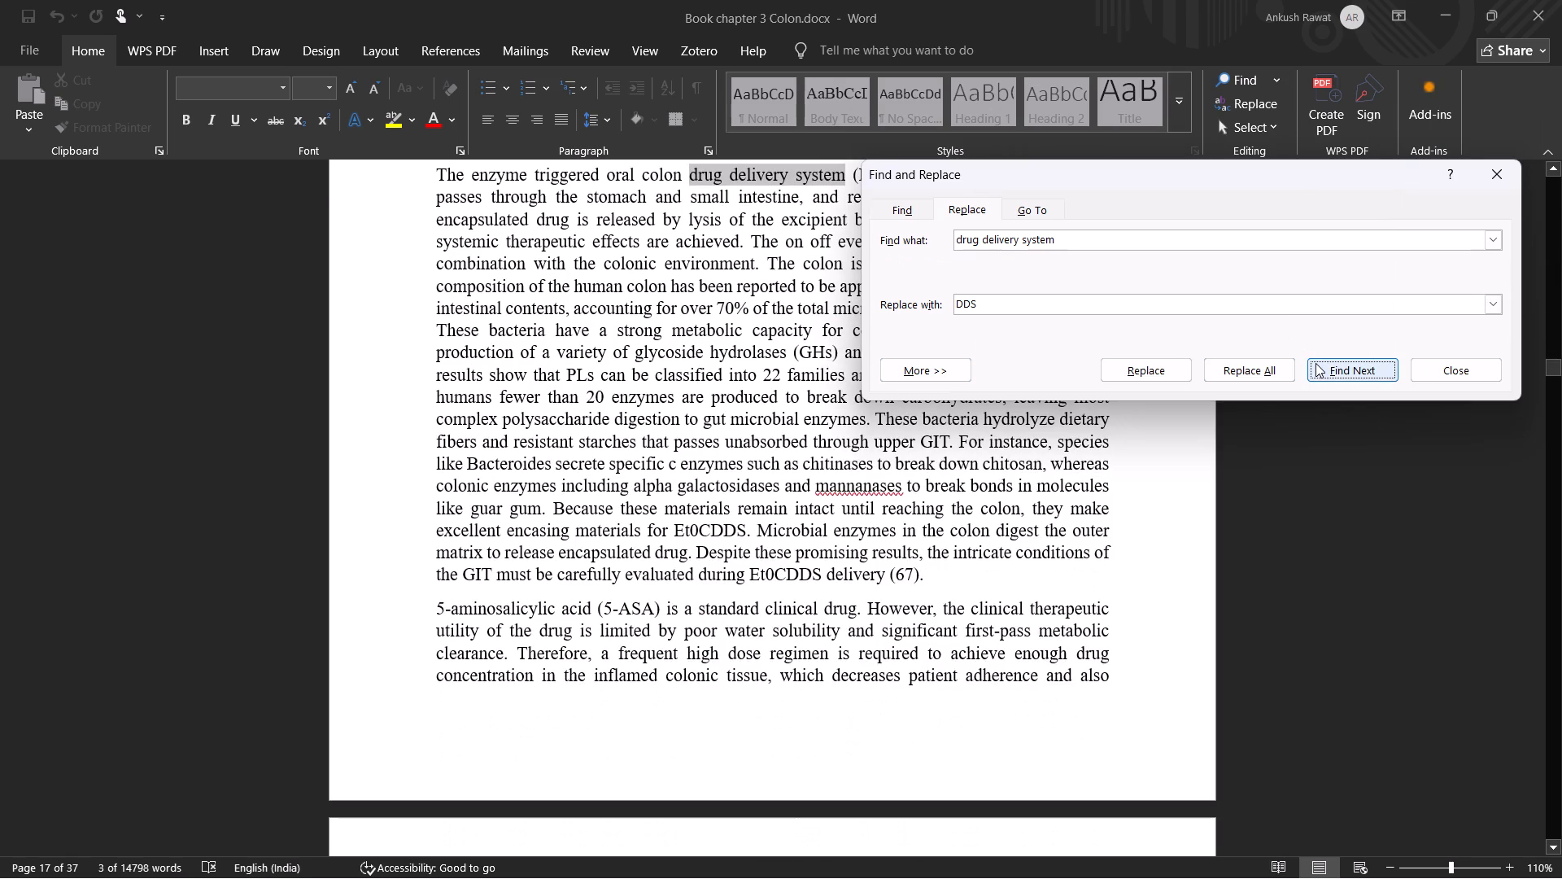
left_click(1315, 363)
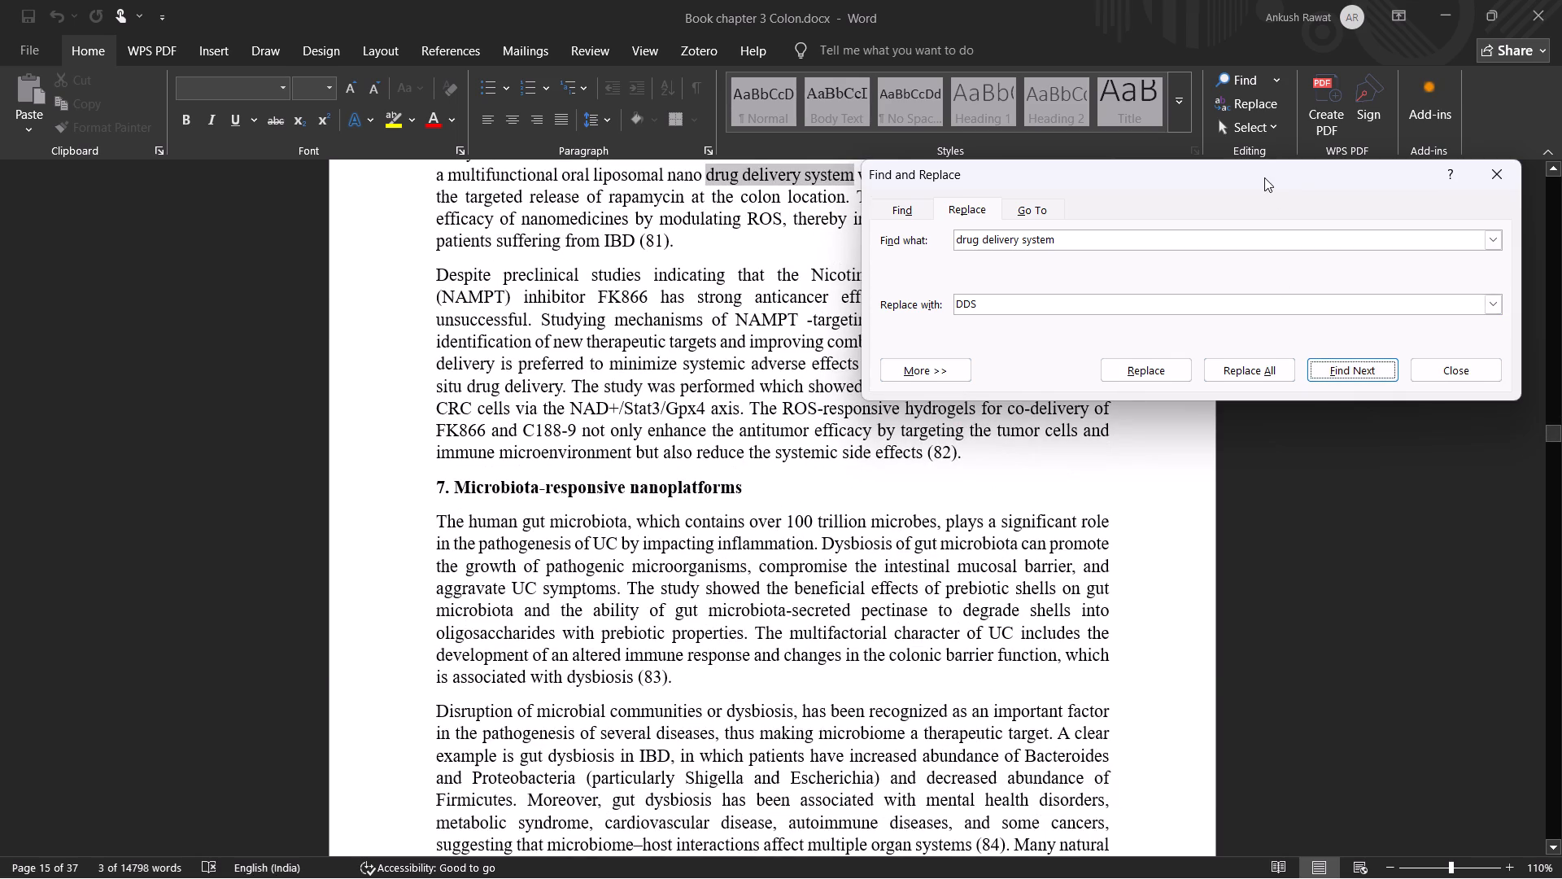
left_click_drag(1264, 177, 1276, 276)
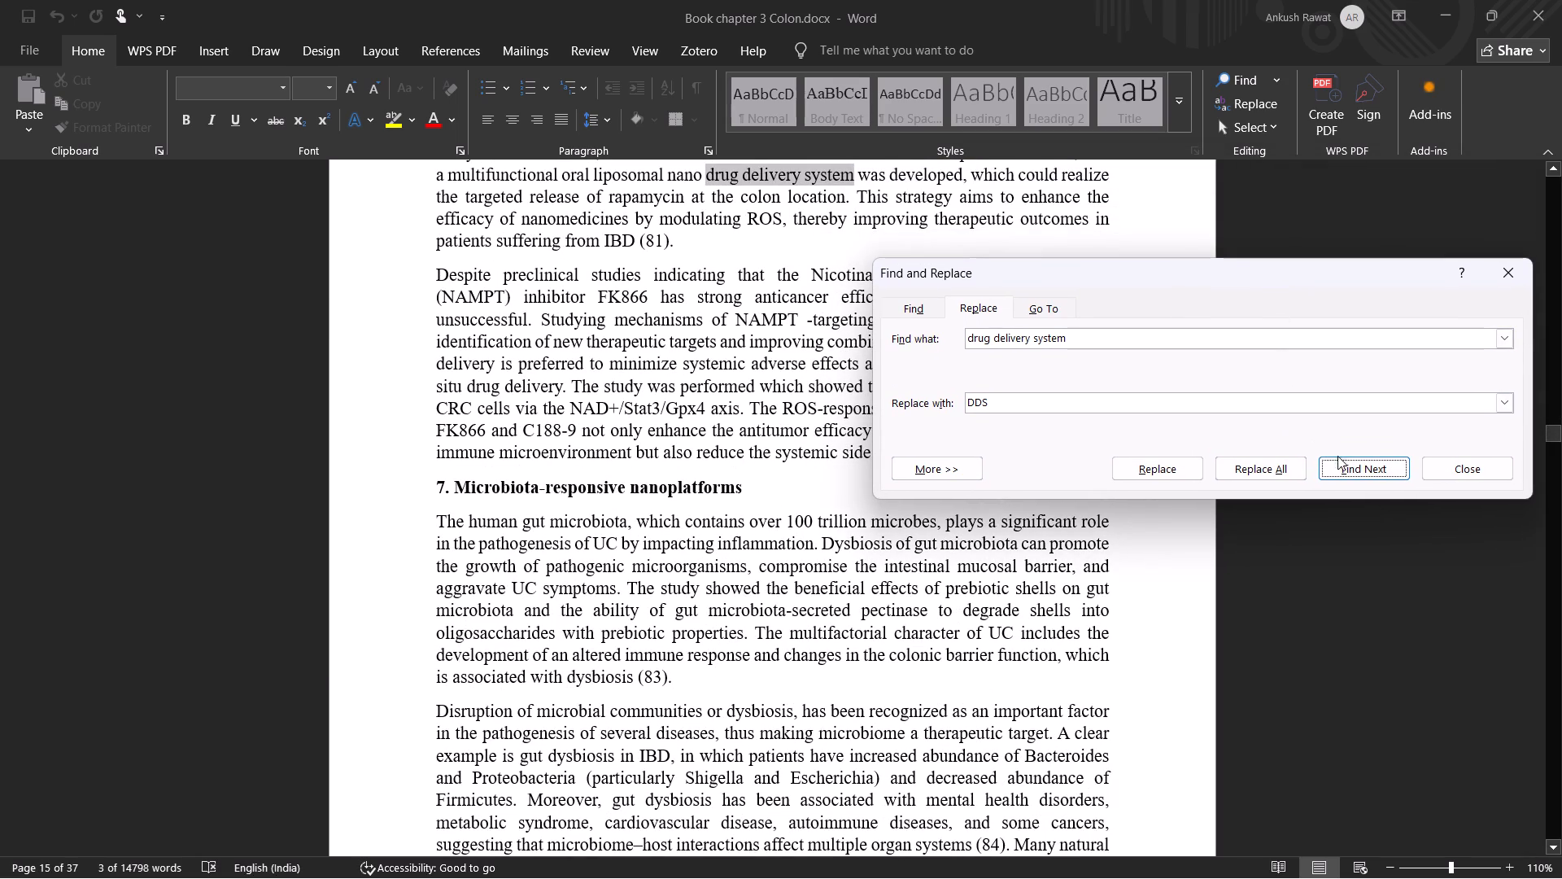
left_click(1175, 465)
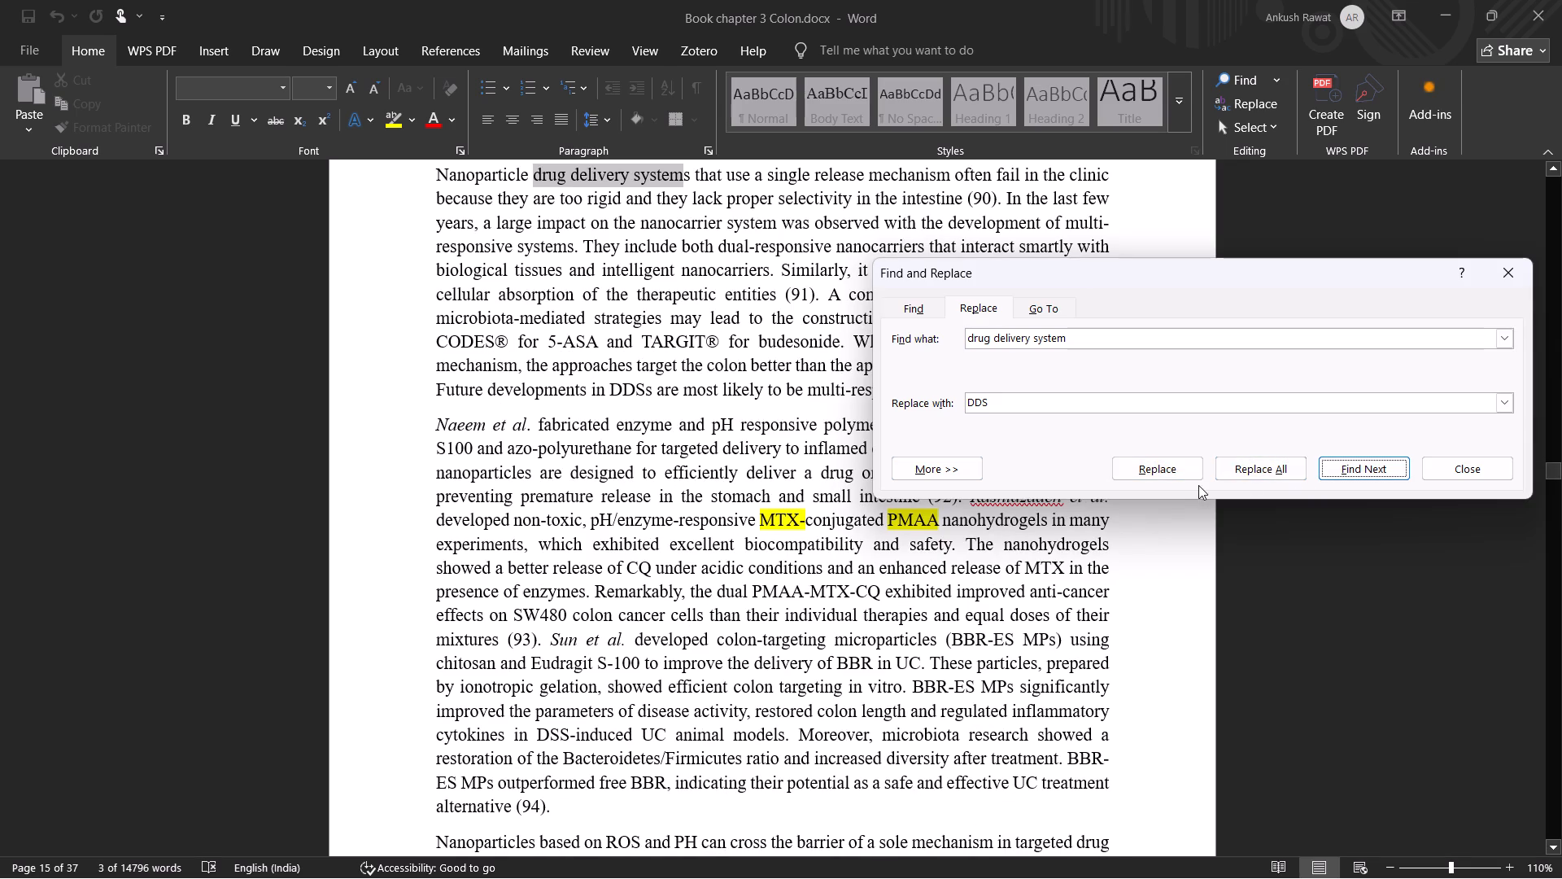
left_click(1160, 470)
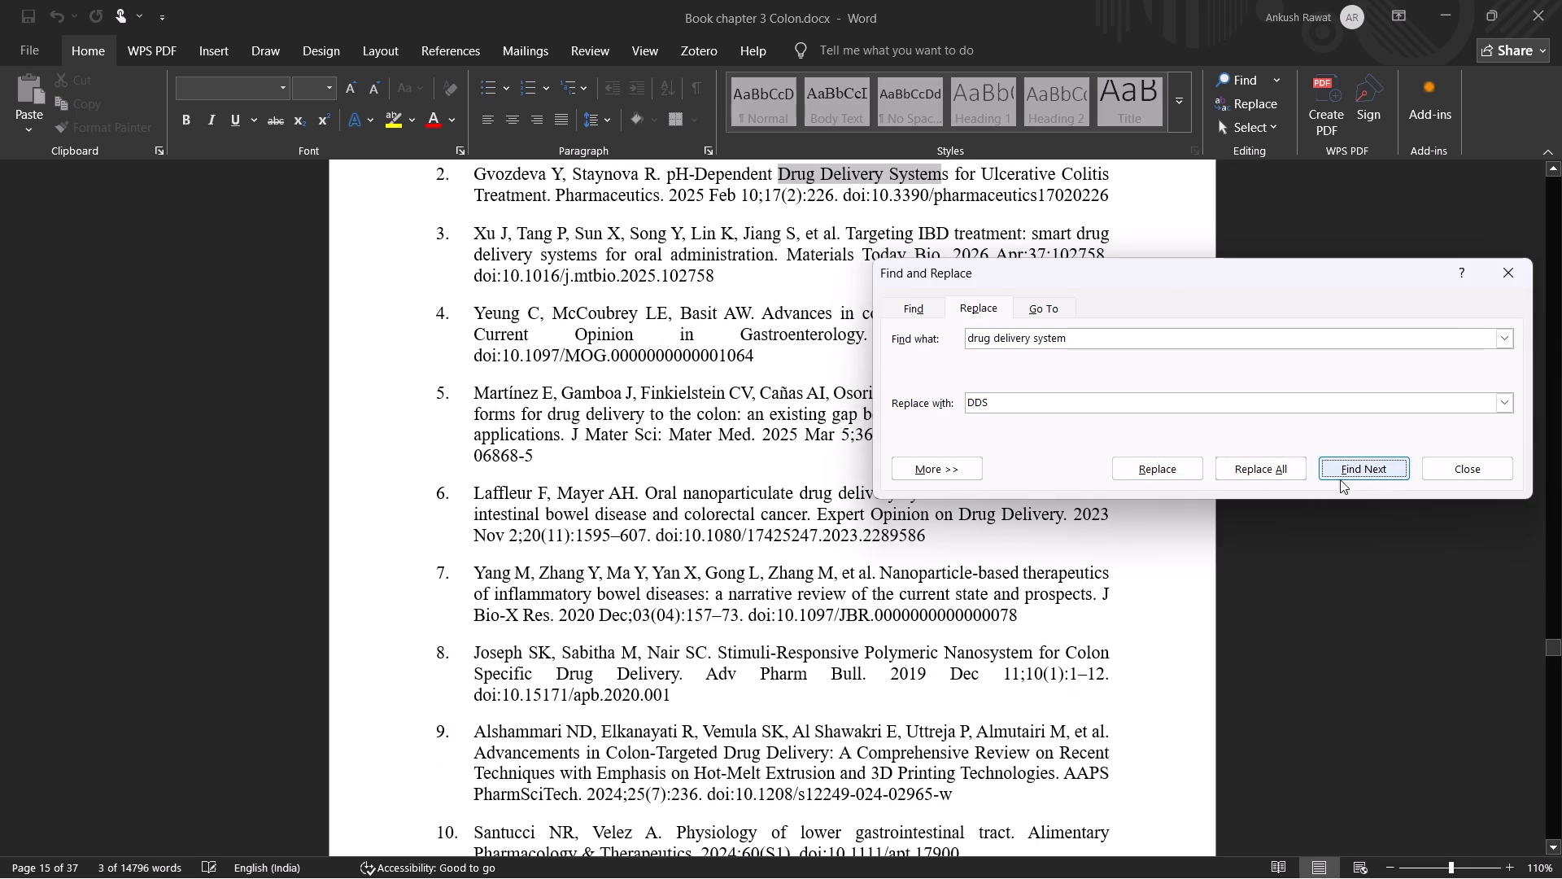
Go through further "drug delivery system" matches in the reference list.
left_click(1364, 470)
triple_click(1364, 470)
triple_click(1364, 470)
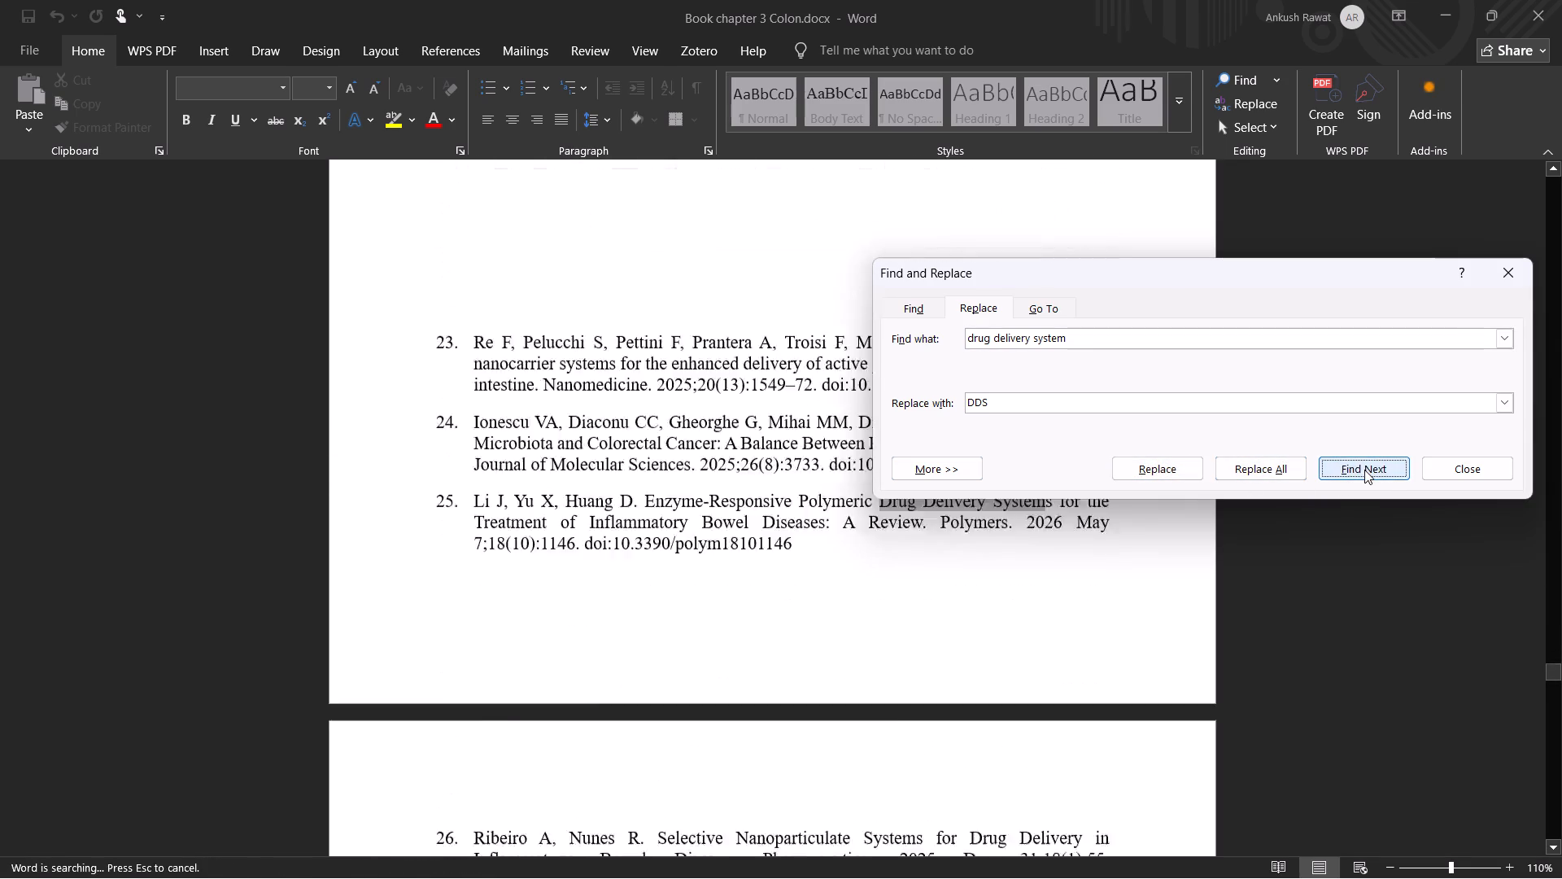
left_click(1364, 470)
triple_click(1346, 461)
triple_click(1349, 466)
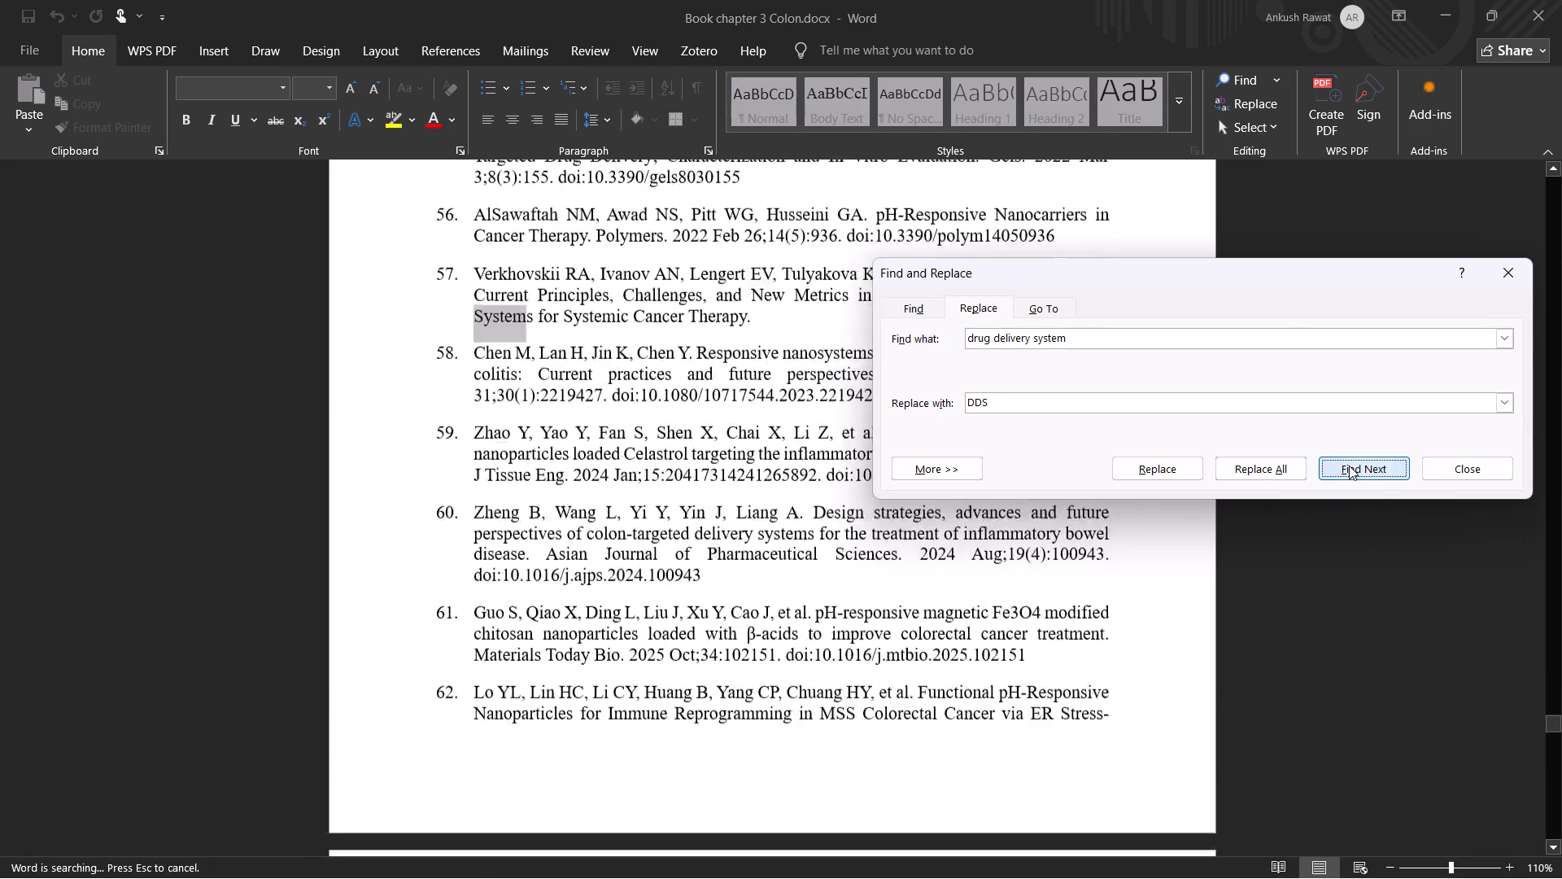
triple_click(1349, 466)
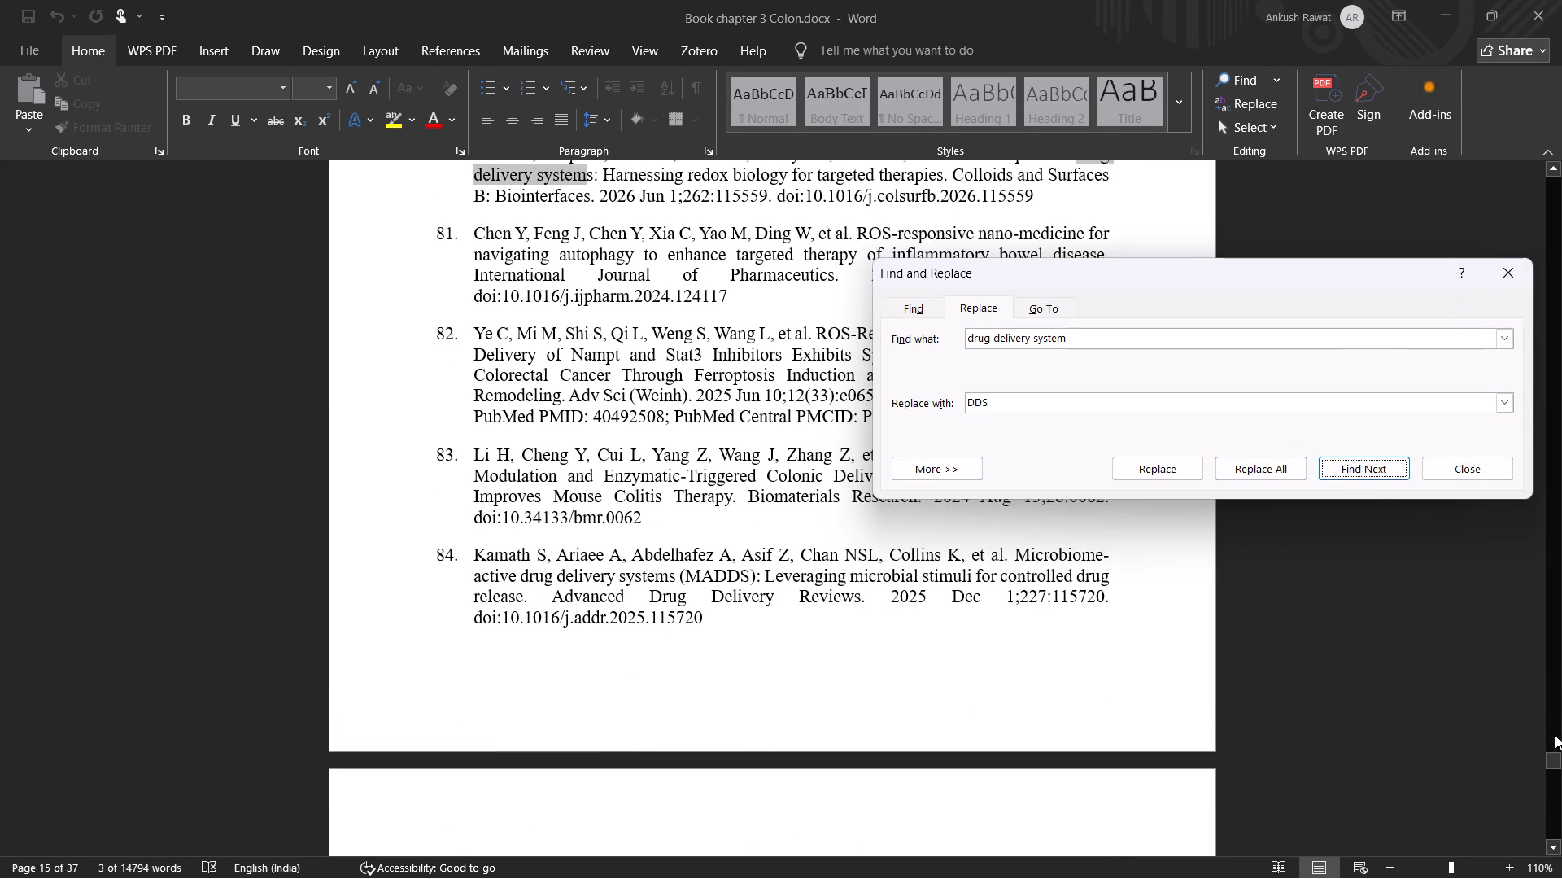
Review the body text from the enzyme-triggered delivery passage through section 8, Multi-Stimuli-Responsive Nanoplatforms.
left_click_drag(1558, 753, 1533, 360)
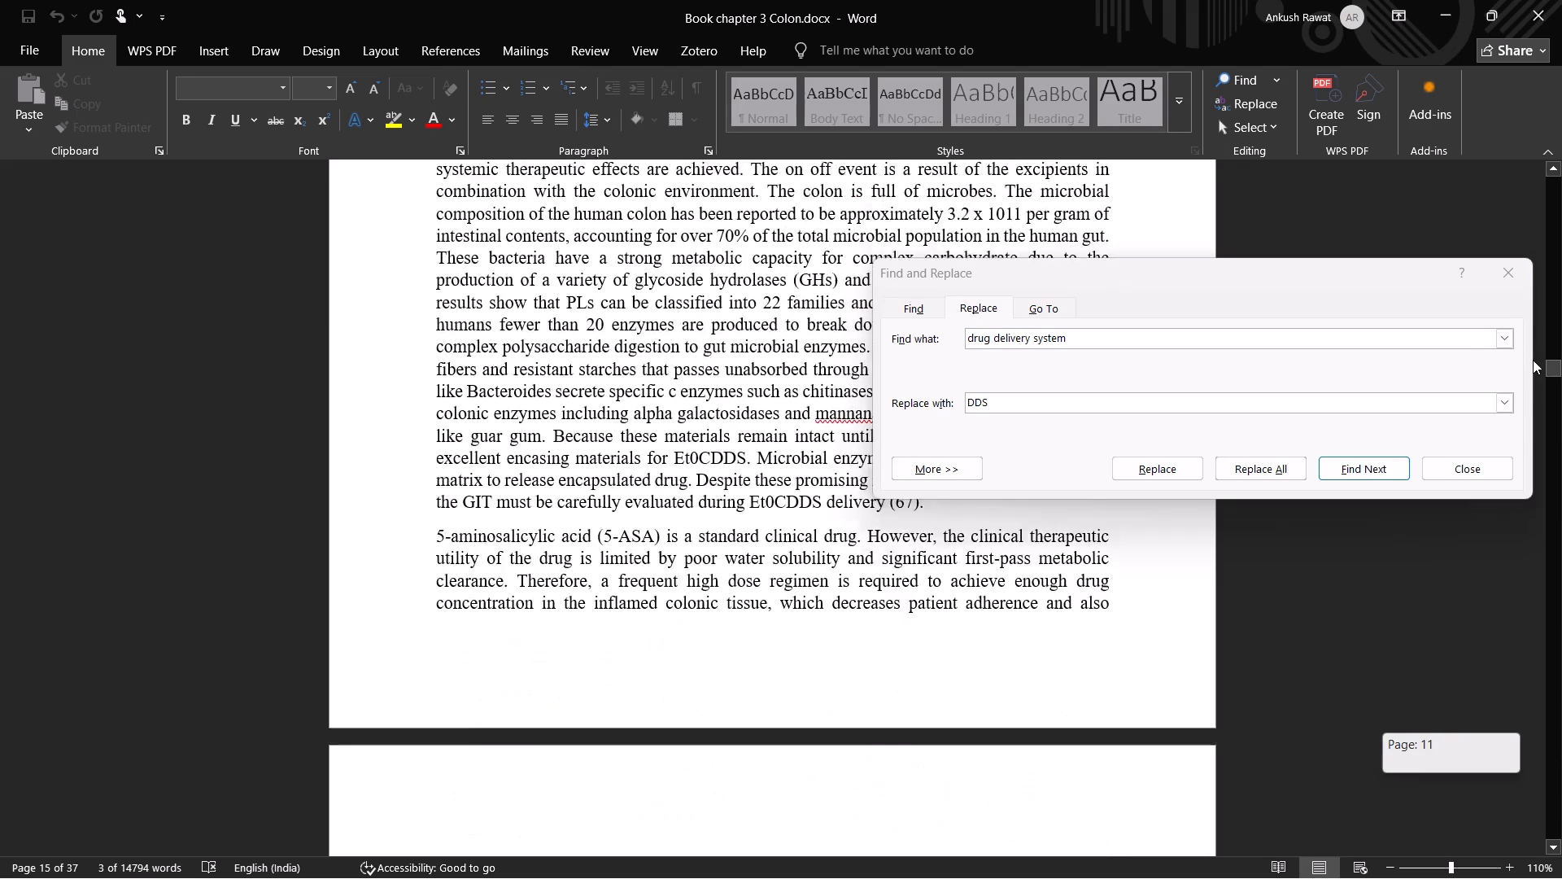
left_click_drag(1533, 360, 1535, 392)
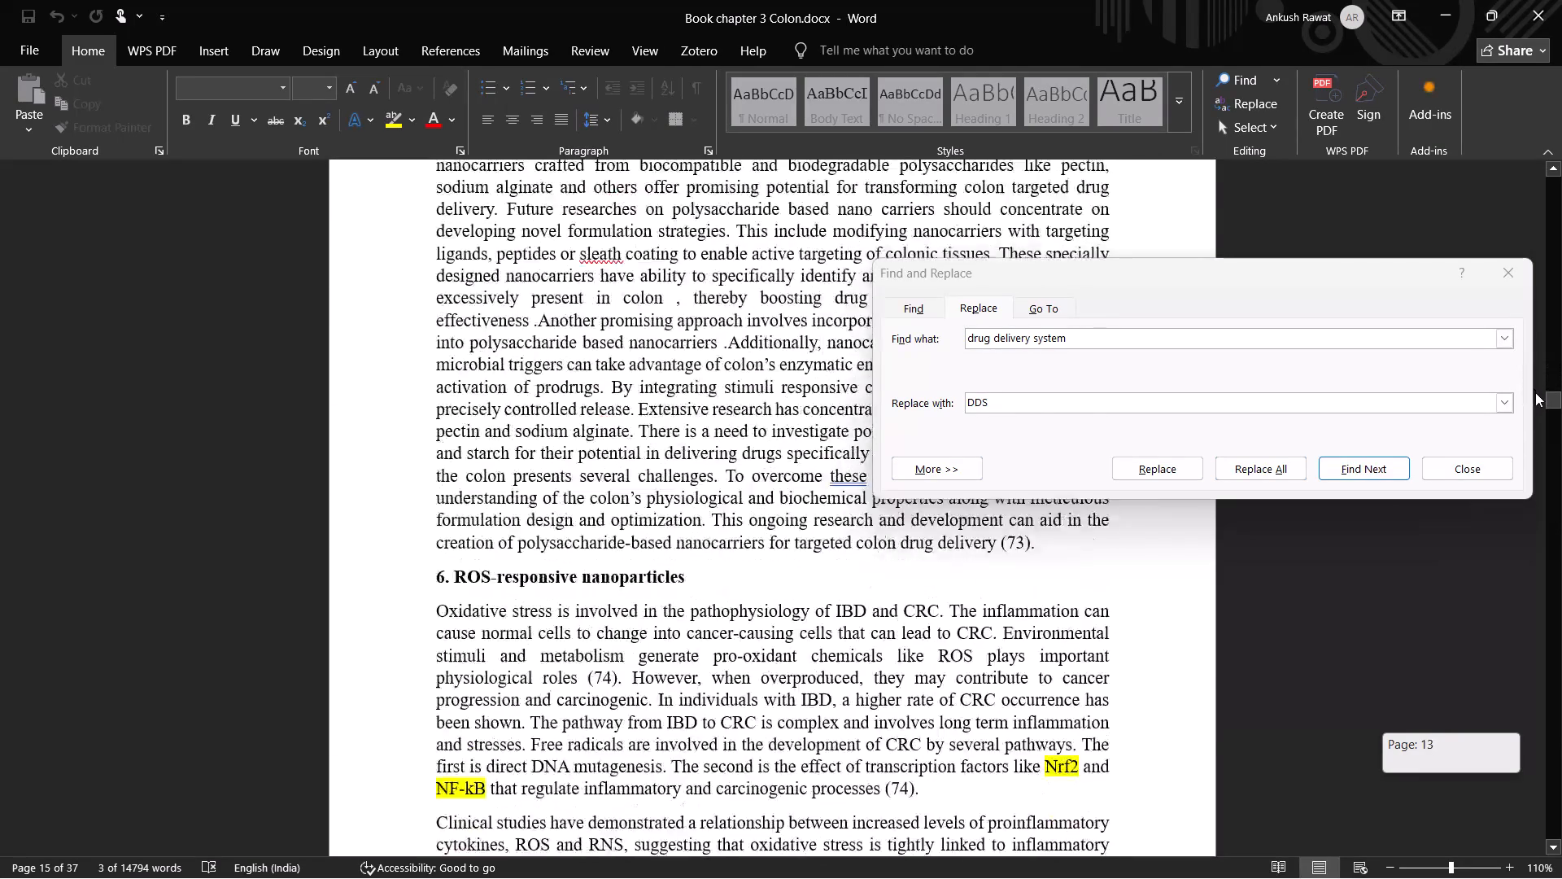
left_click_drag(1535, 392, 1539, 423)
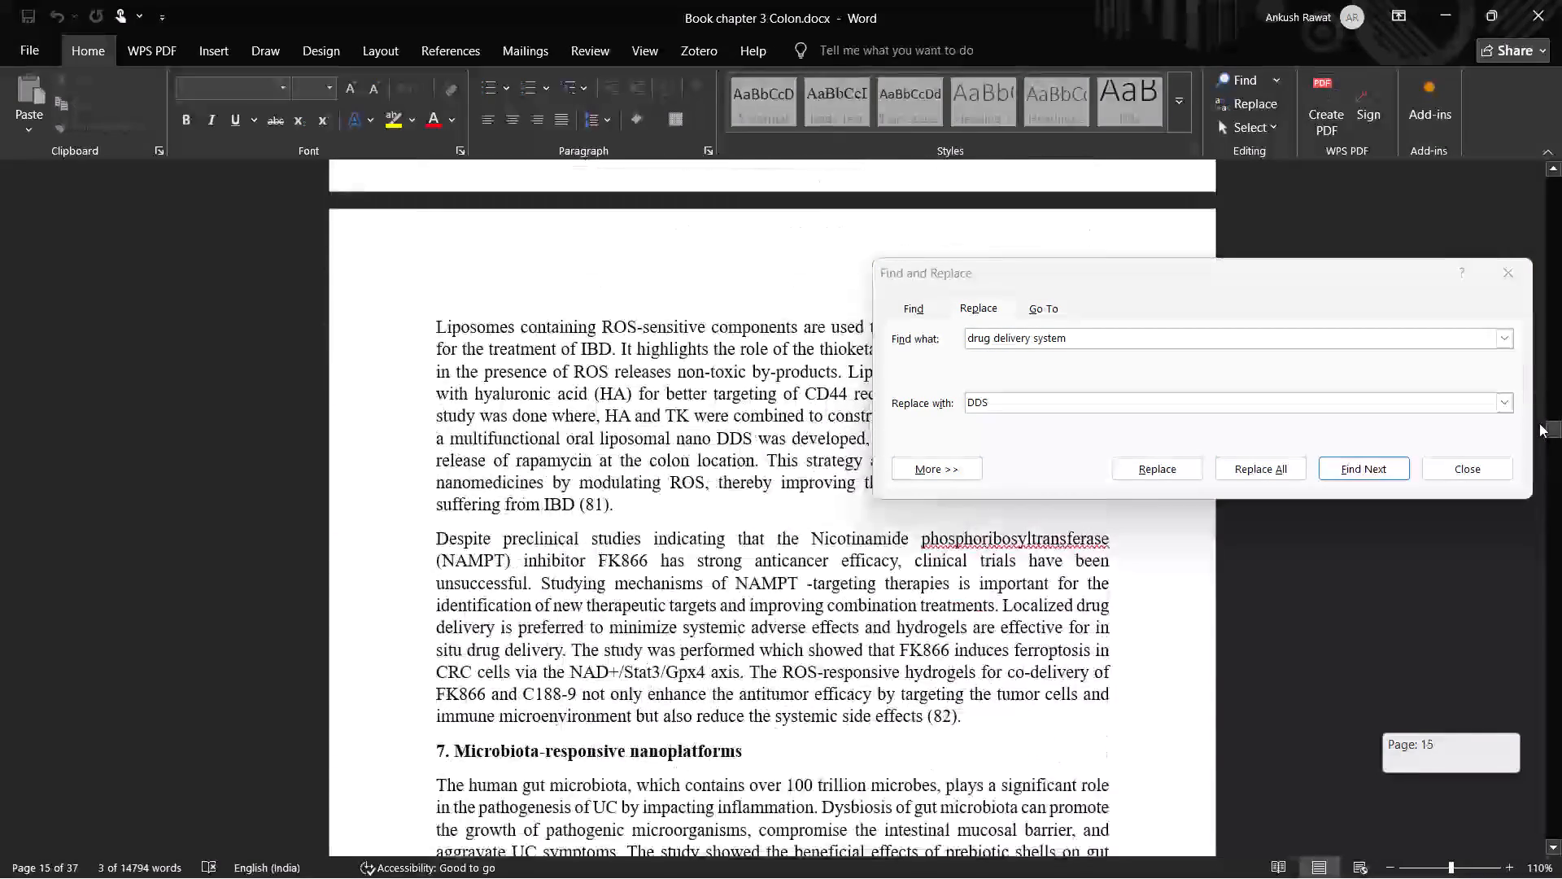
left_click_drag(1539, 423, 1542, 458)
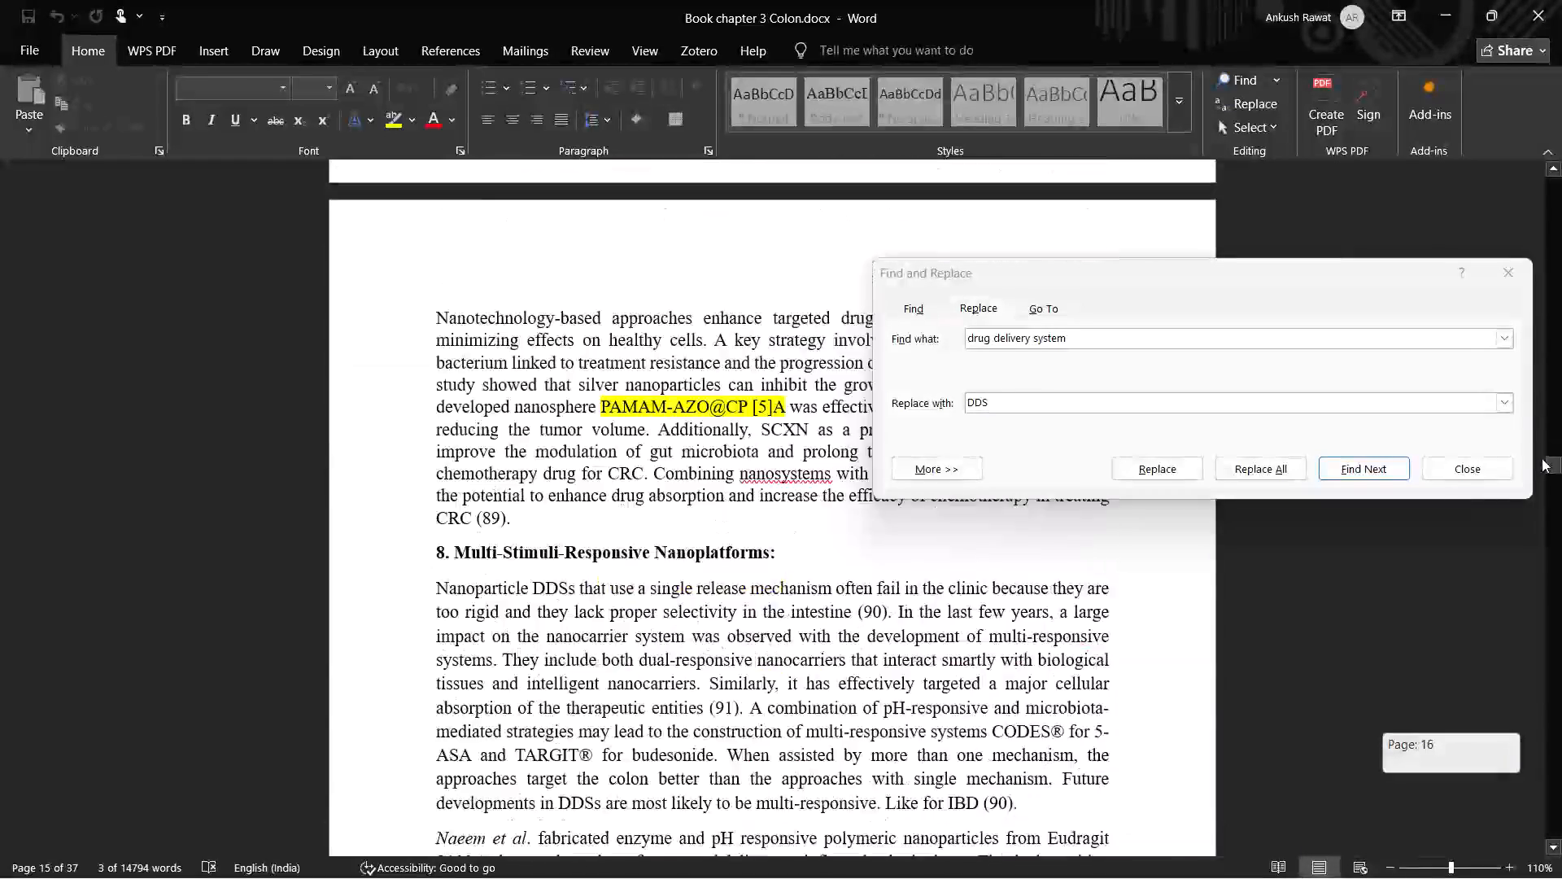
left_click_drag(1542, 458, 1542, 460)
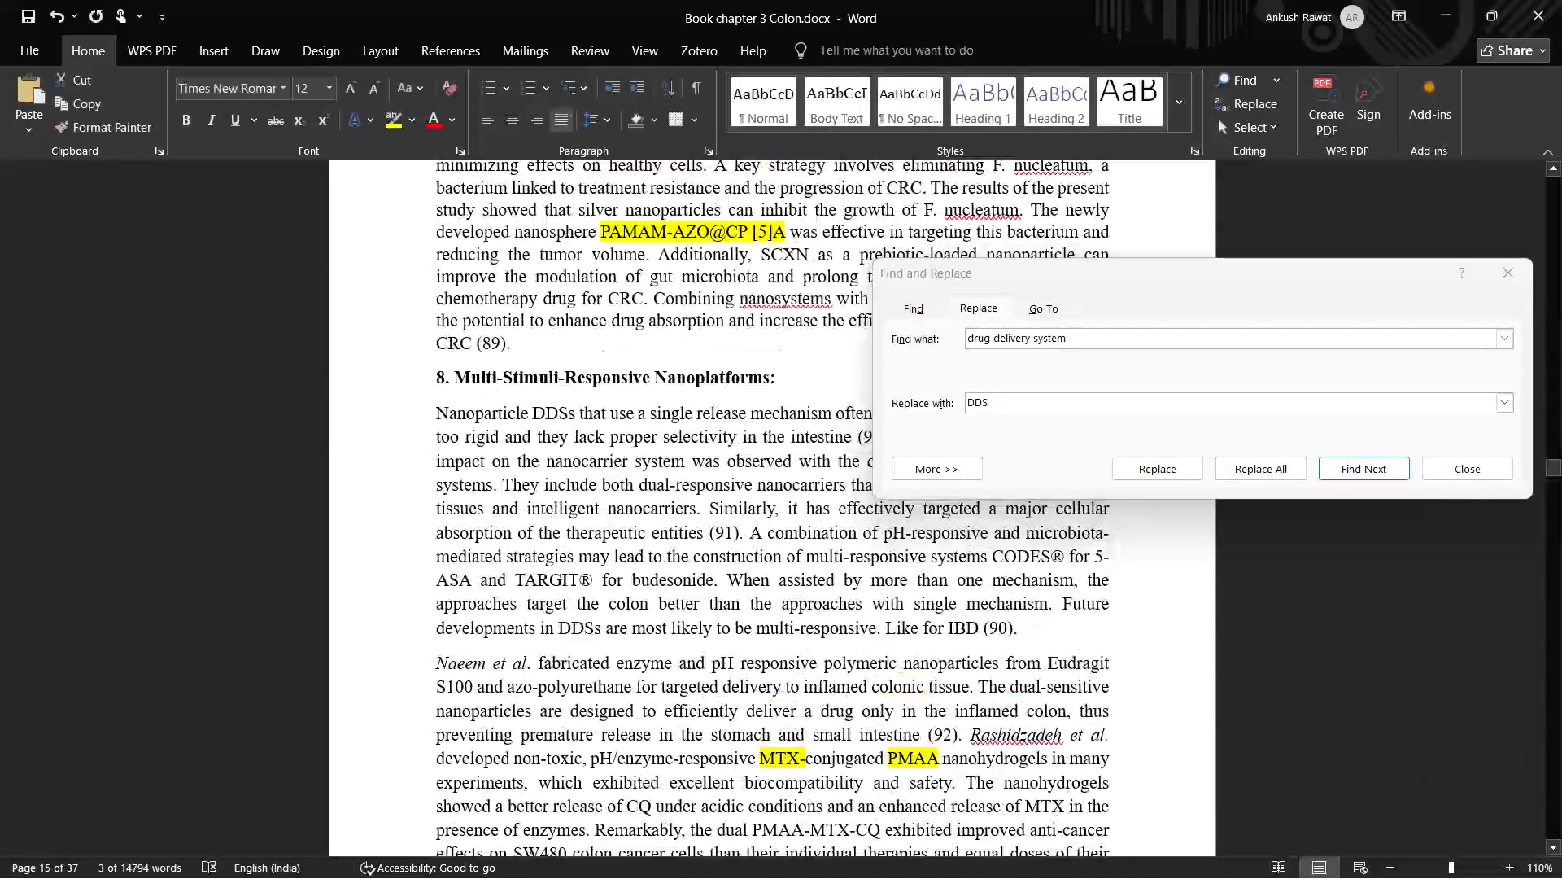
scroll(519, 444, "down", 1)
scroll(519, 444, "up", 1)
scroll(519, 444, "down", 2)
scroll(519, 444, "up", 1)
scroll(519, 444, "down", 1)
scroll(519, 444, "up", 1)
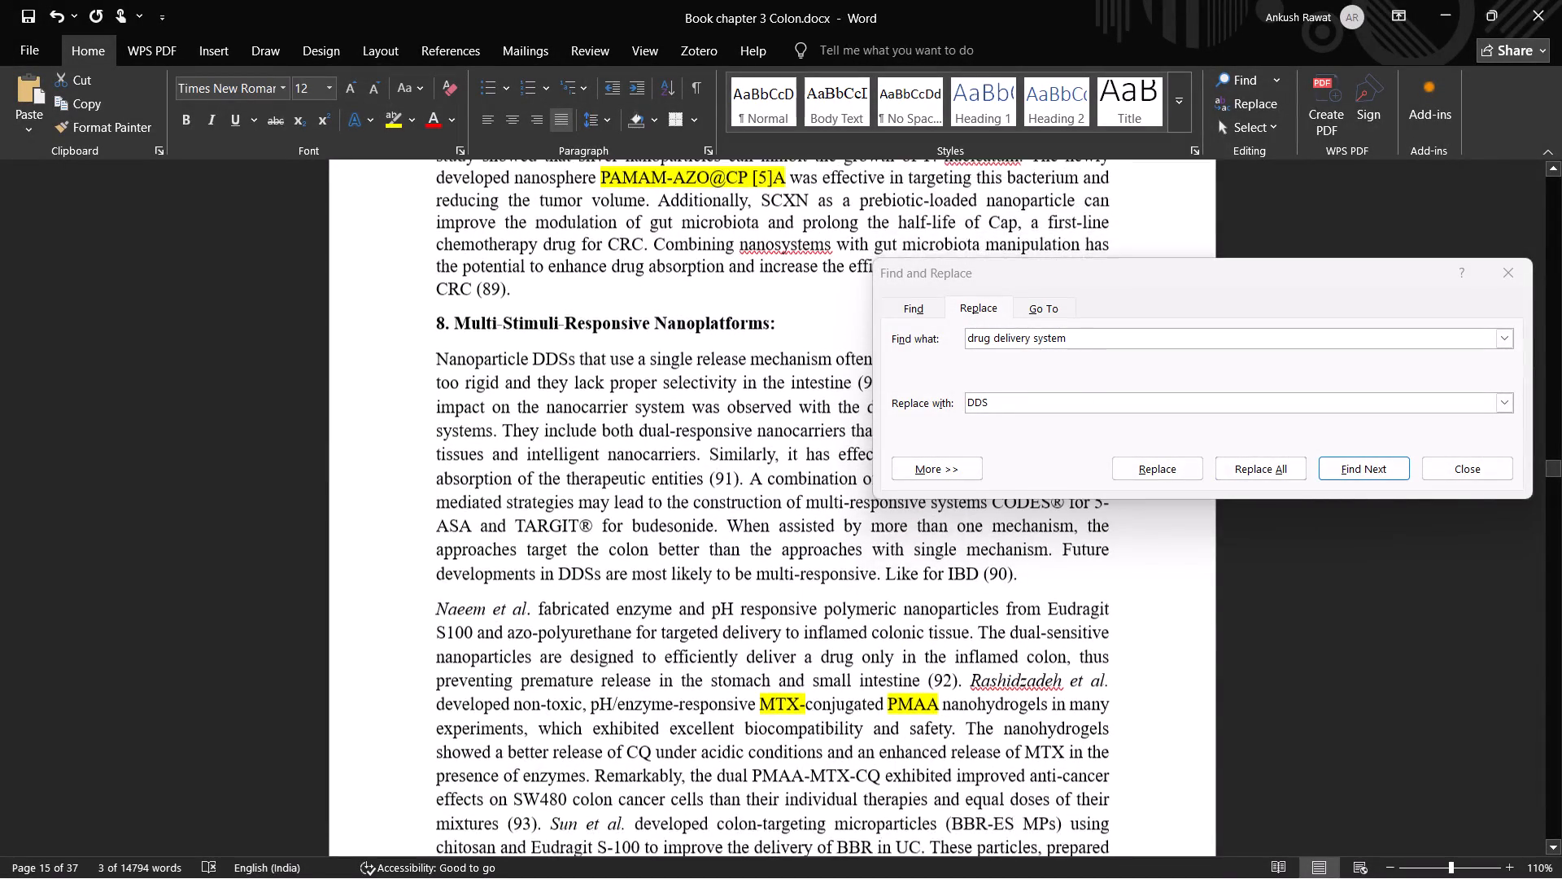
scroll(480, 448, "down", 4)
scroll(392, 466, "down", 1)
scroll(392, 466, "up", 4)
scroll(391, 467, "down", 1)
scroll(391, 467, "up", 1)
scroll(391, 467, "down", 2)
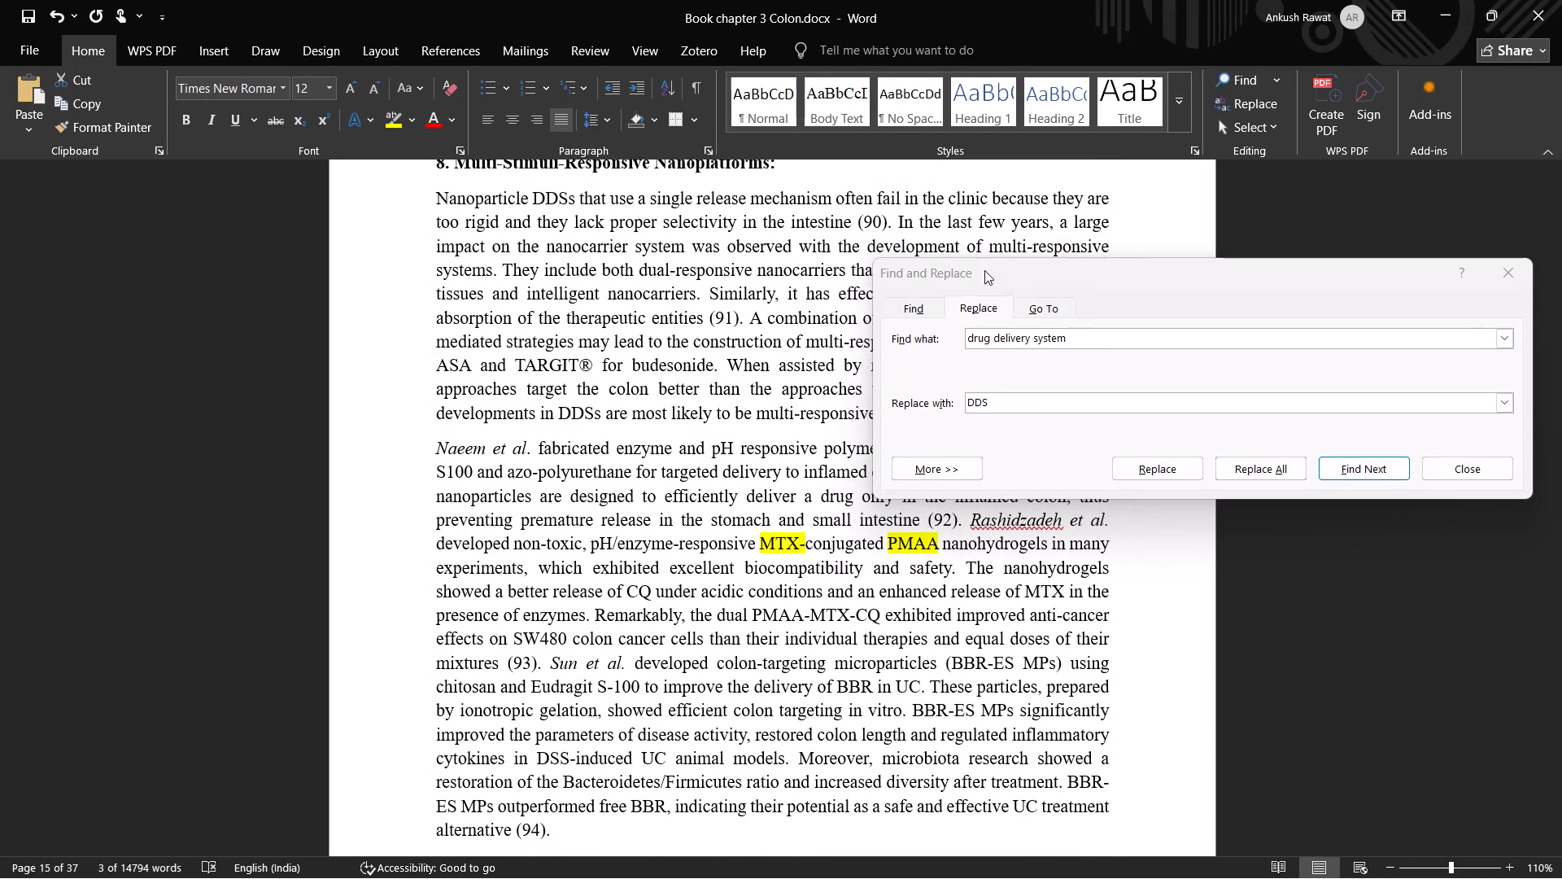
Highlight "PMAA-MTX-CQ" and the remaining unhighlighted standalone "MTX" in yellow in the Rashidzadeh et al. passage.
left_click_drag(997, 270, 943, 154)
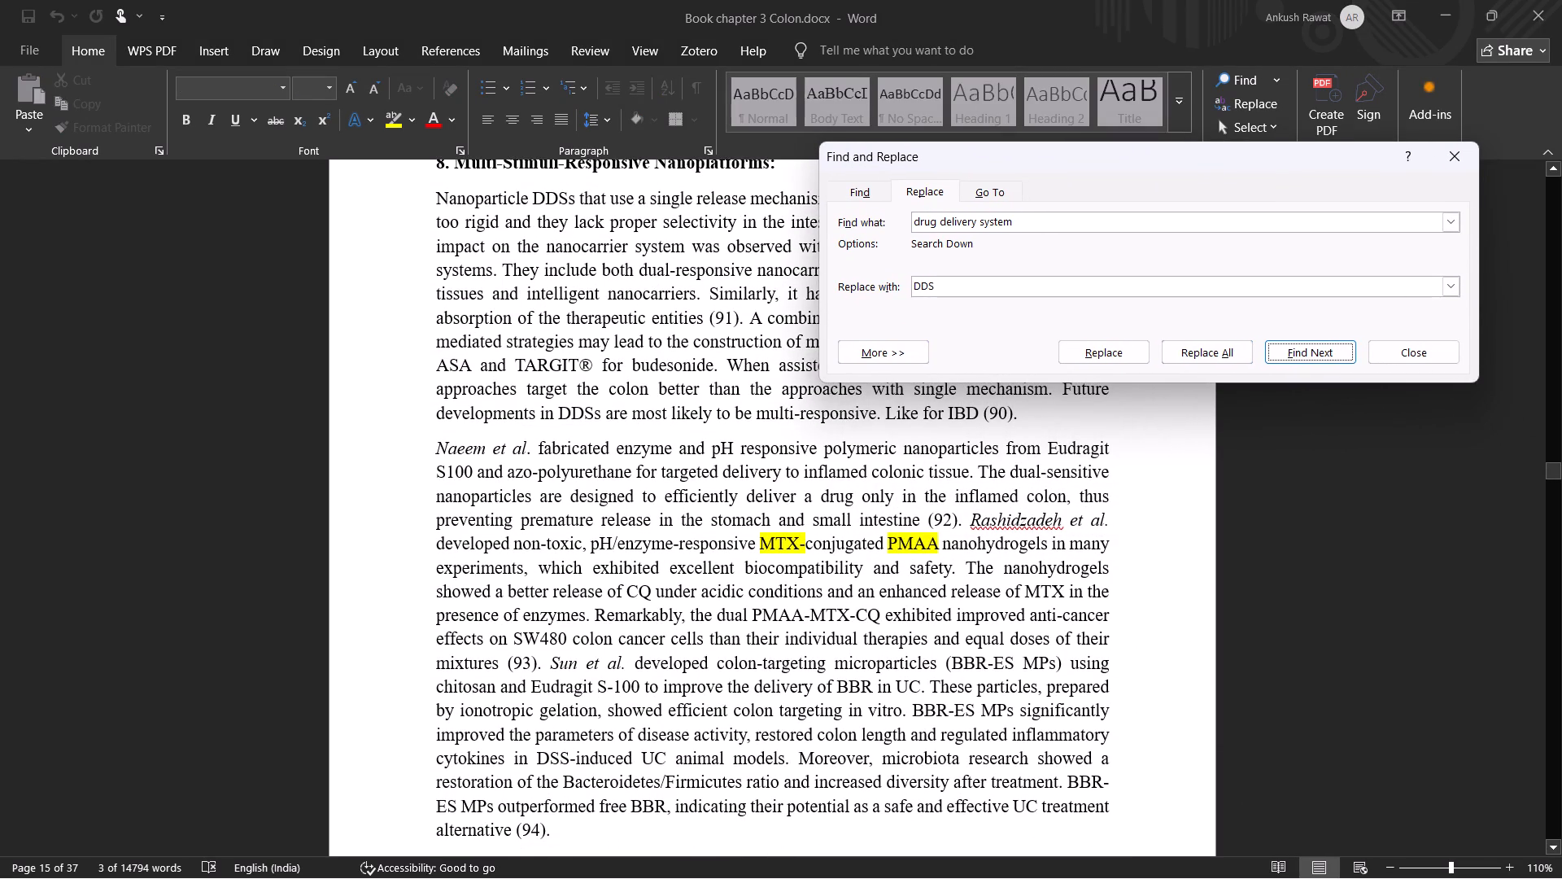
left_click(397, 116)
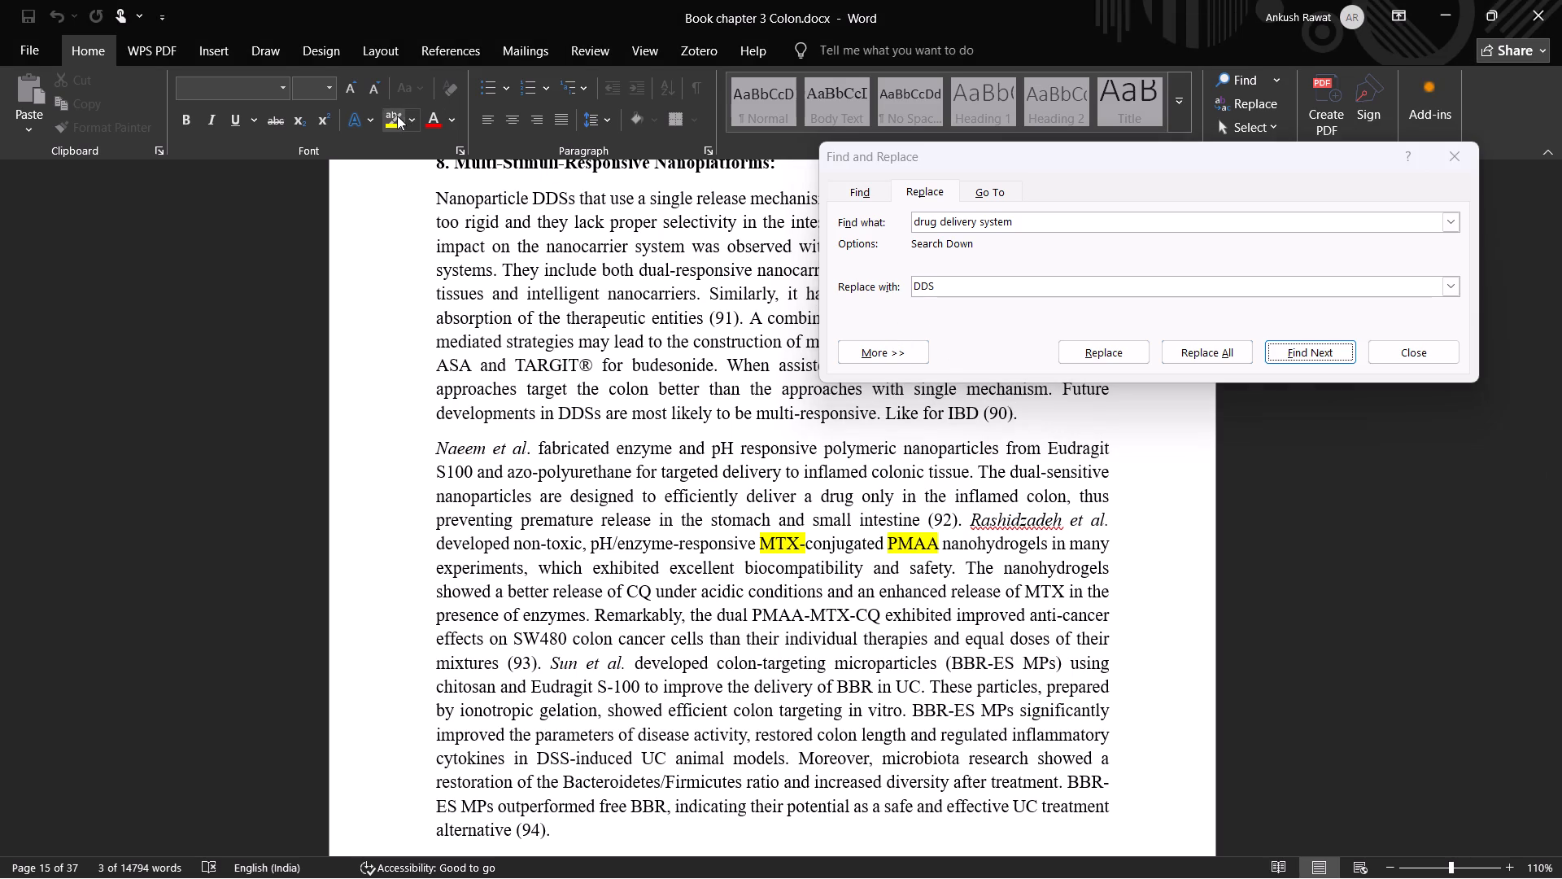
left_click(394, 111)
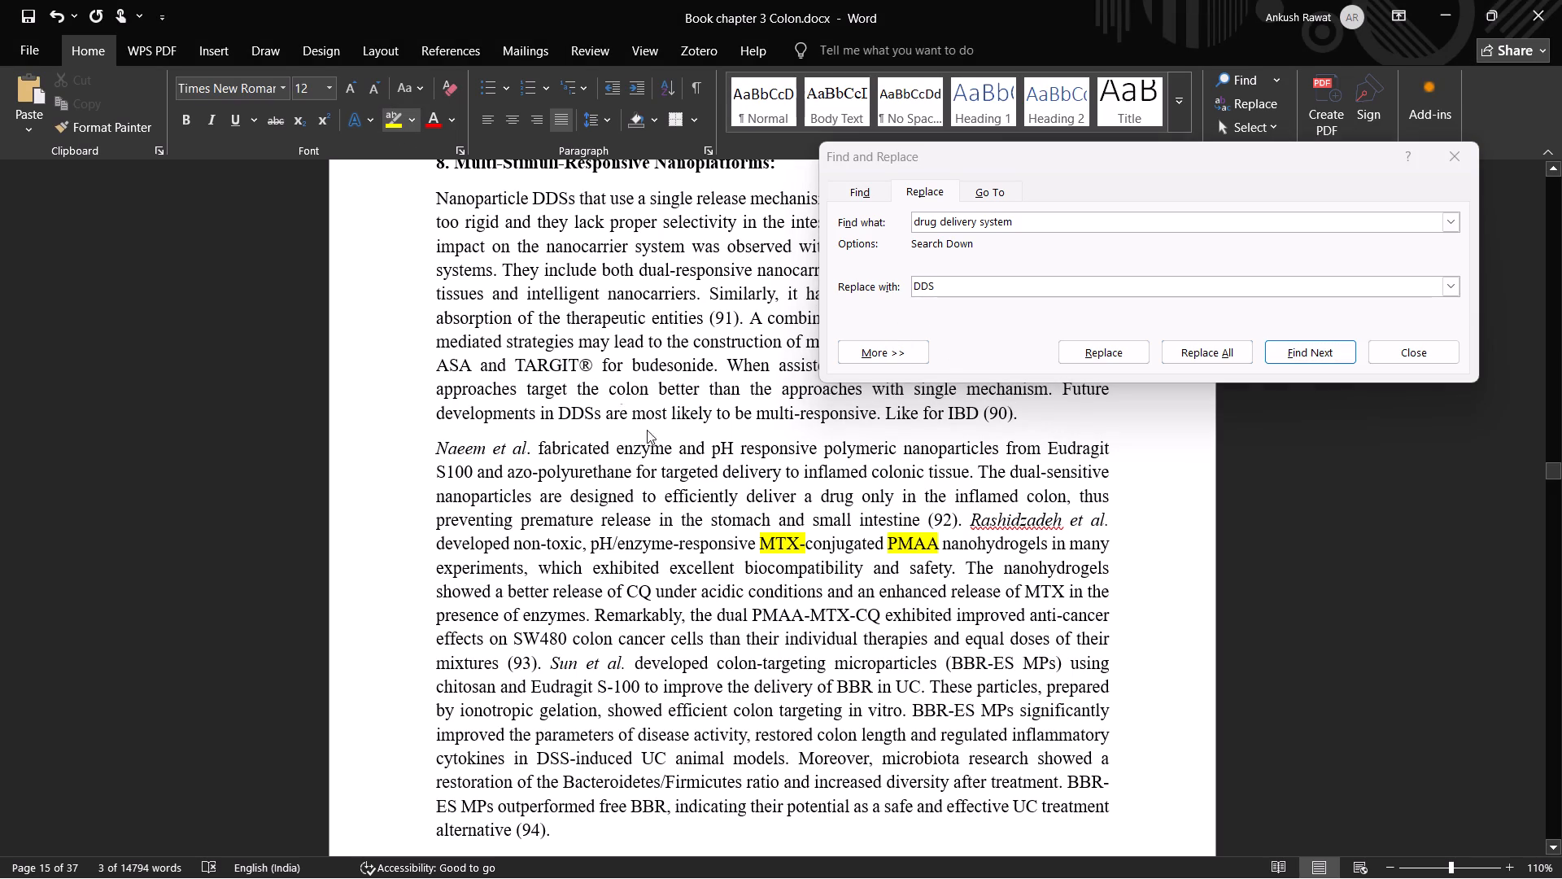
left_click_drag(755, 613, 878, 616)
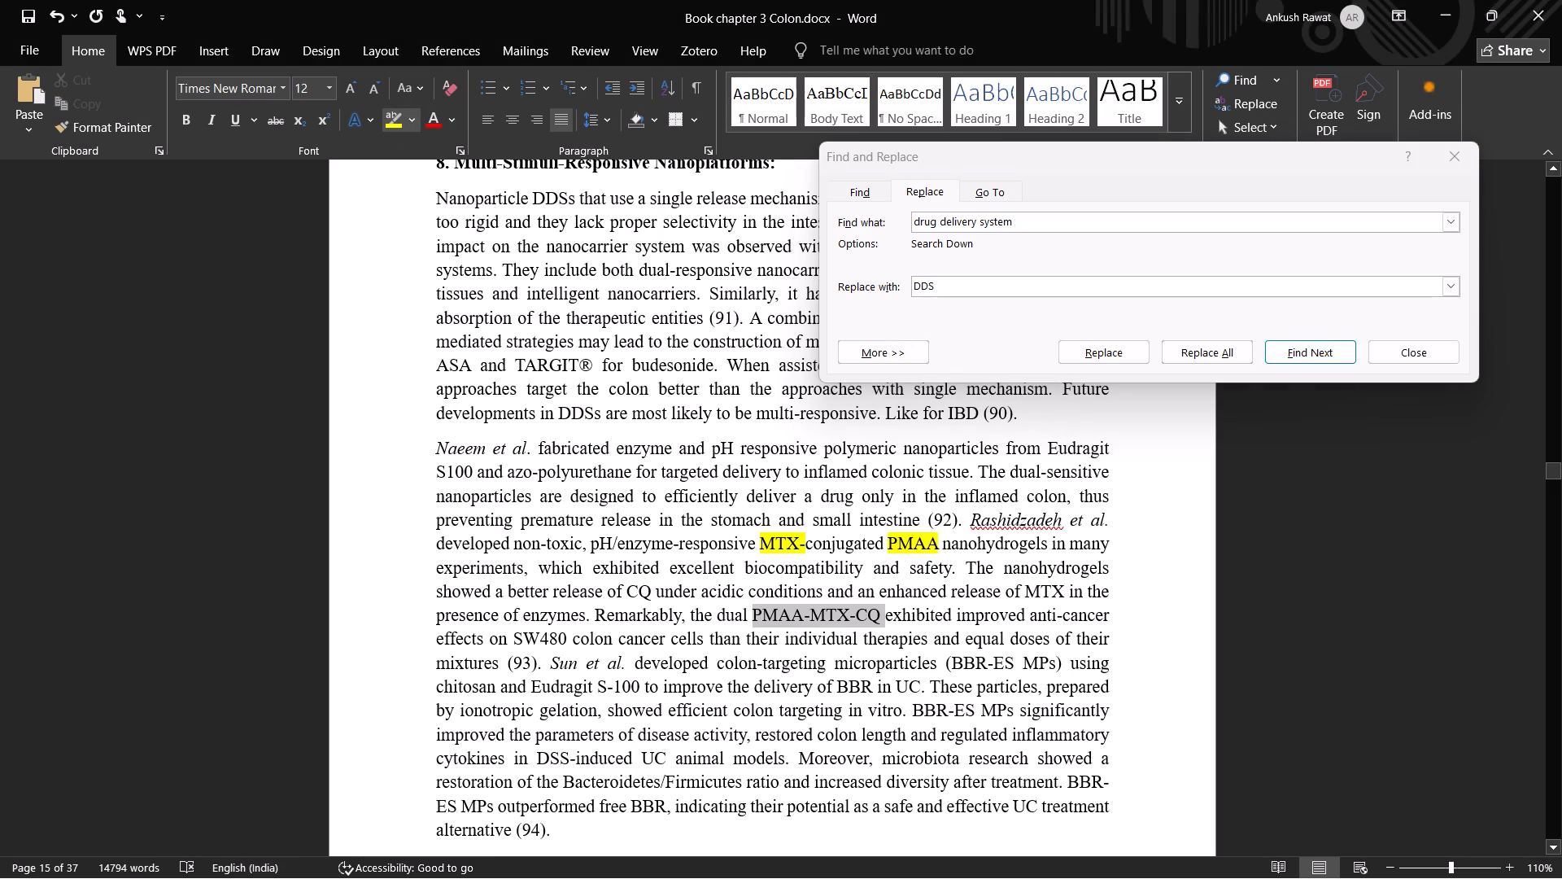
left_click_drag(878, 616, 879, 616)
left_click_drag(1030, 588, 1064, 590)
Highlight every "BBR-ES MPs" and "BBR" mention in yellow in the Sun et al. passage.
left_click_drag(957, 660, 1042, 658)
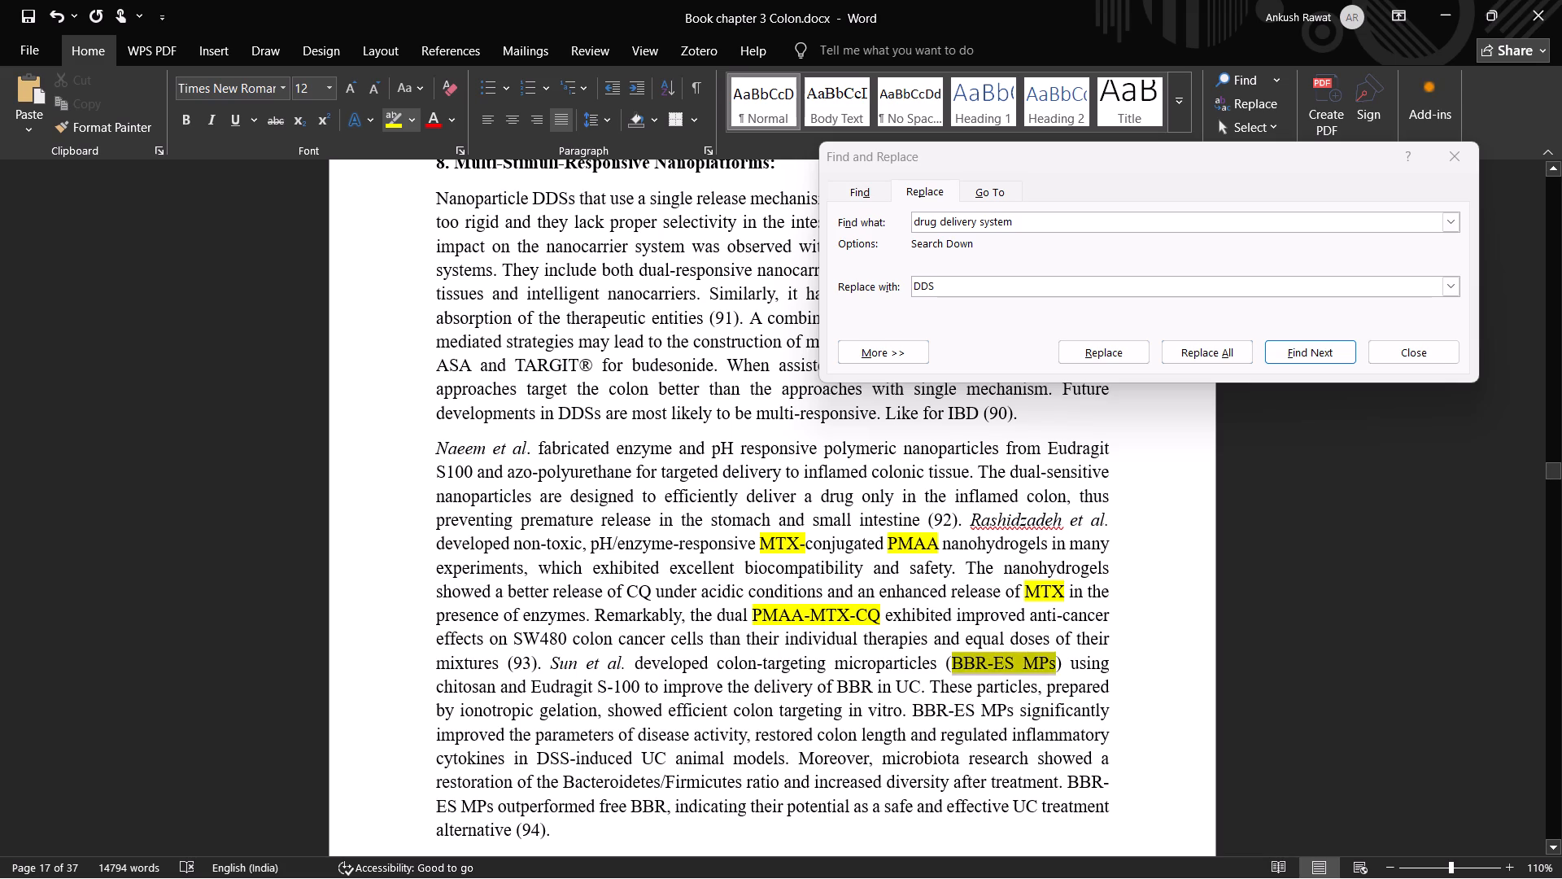
left_click_drag(839, 684, 879, 686)
left_click_drag(923, 706, 978, 711)
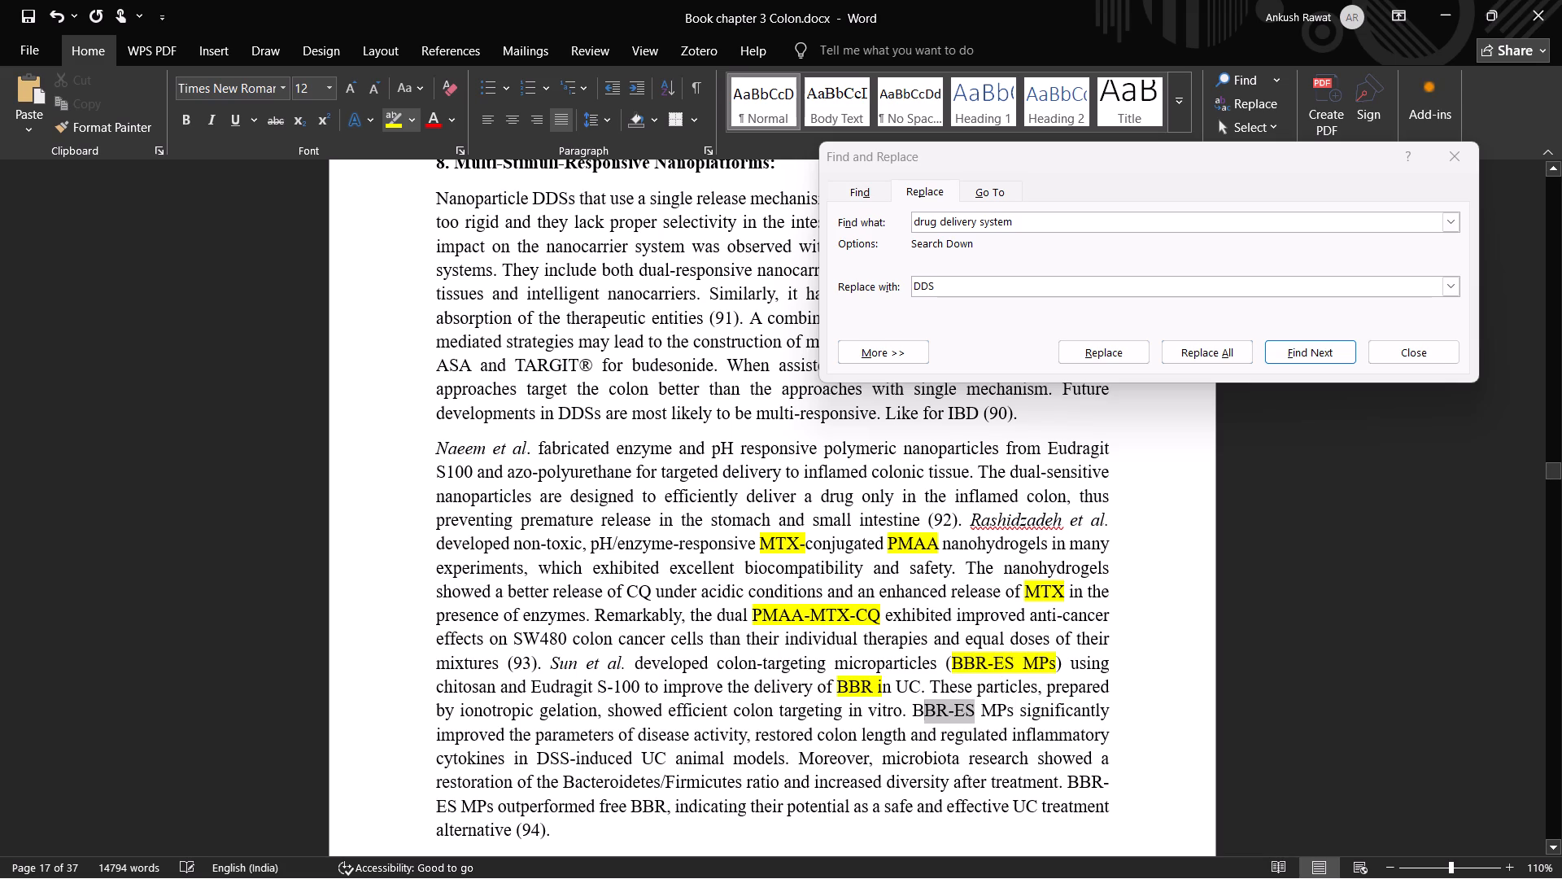
left_click_drag(978, 711, 997, 710)
left_click_drag(1076, 780, 1111, 783)
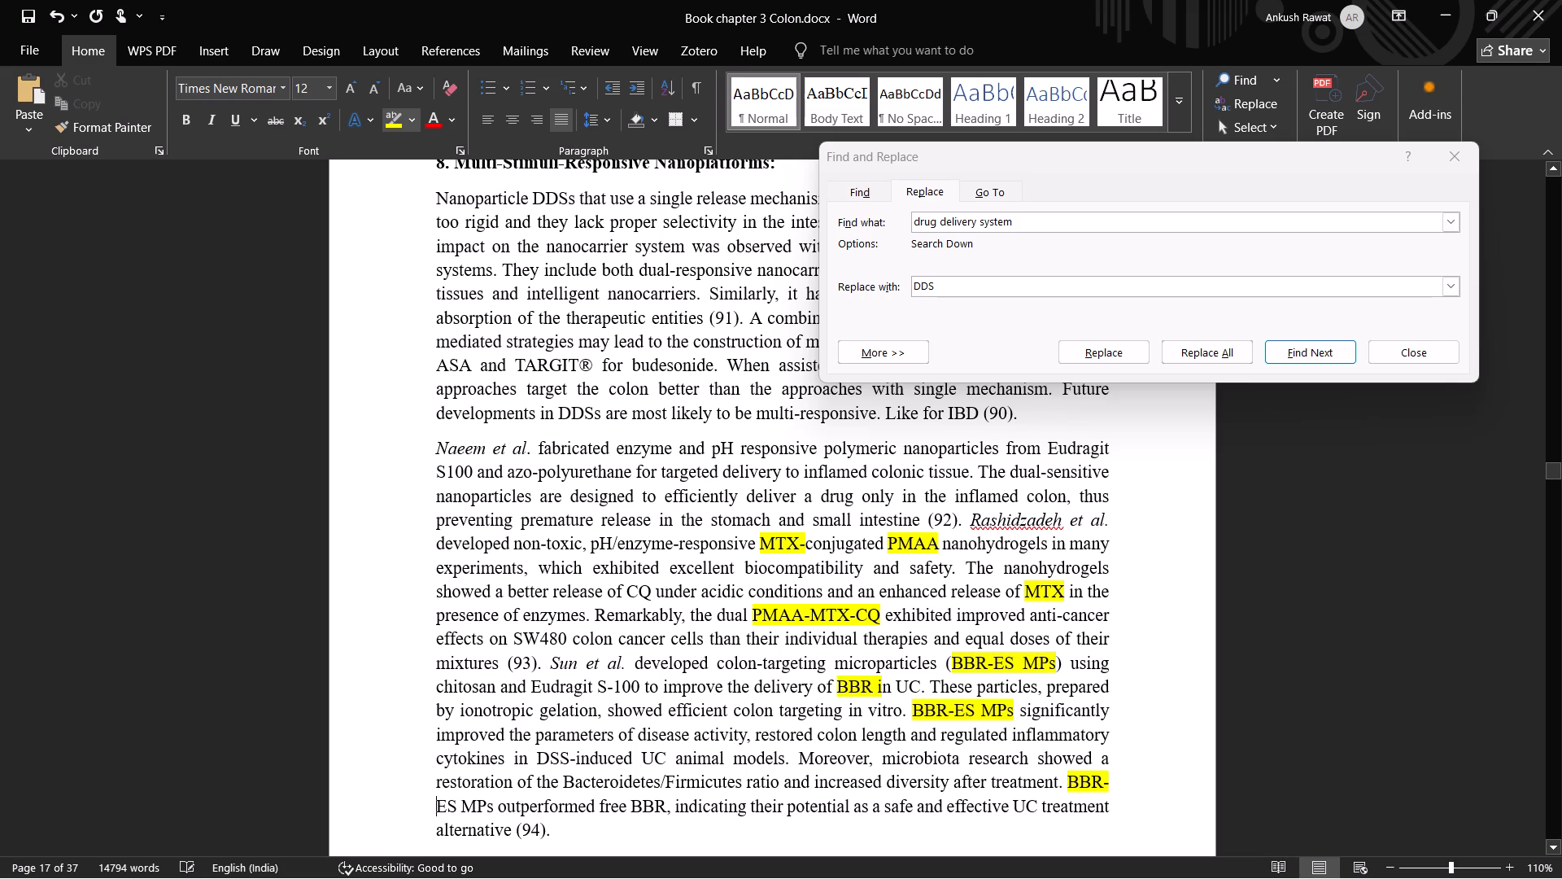
left_click_drag(439, 800, 482, 803)
scroll(553, 745, "down", 1)
scroll(553, 746, "up", 1)
scroll(553, 746, "down", 2)
scroll(553, 747, "up", 1)
scroll(553, 747, "down", 2)
left_click_drag(637, 645, 659, 647)
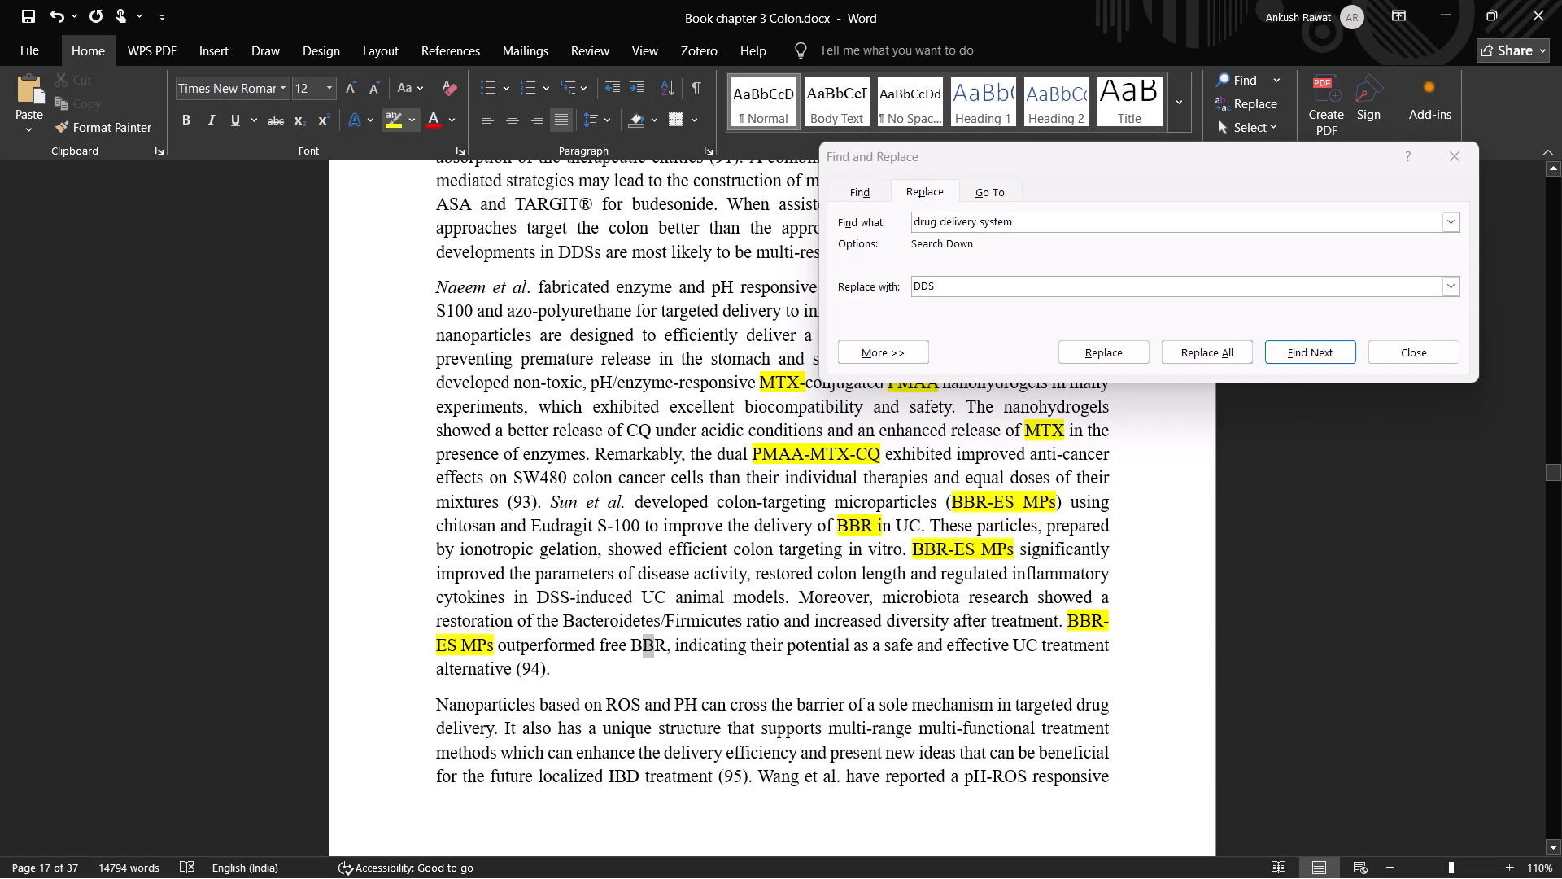
left_click_drag(659, 647, 661, 648)
left_click_drag(633, 641, 639, 641)
left_click_drag(639, 641, 642, 641)
Swap the Find and Replace terms to search for "DDS" and replace it with "drug delivery system".
left_click_drag(940, 280, 919, 282)
left_click(936, 282)
left_click_drag(936, 282, 903, 280)
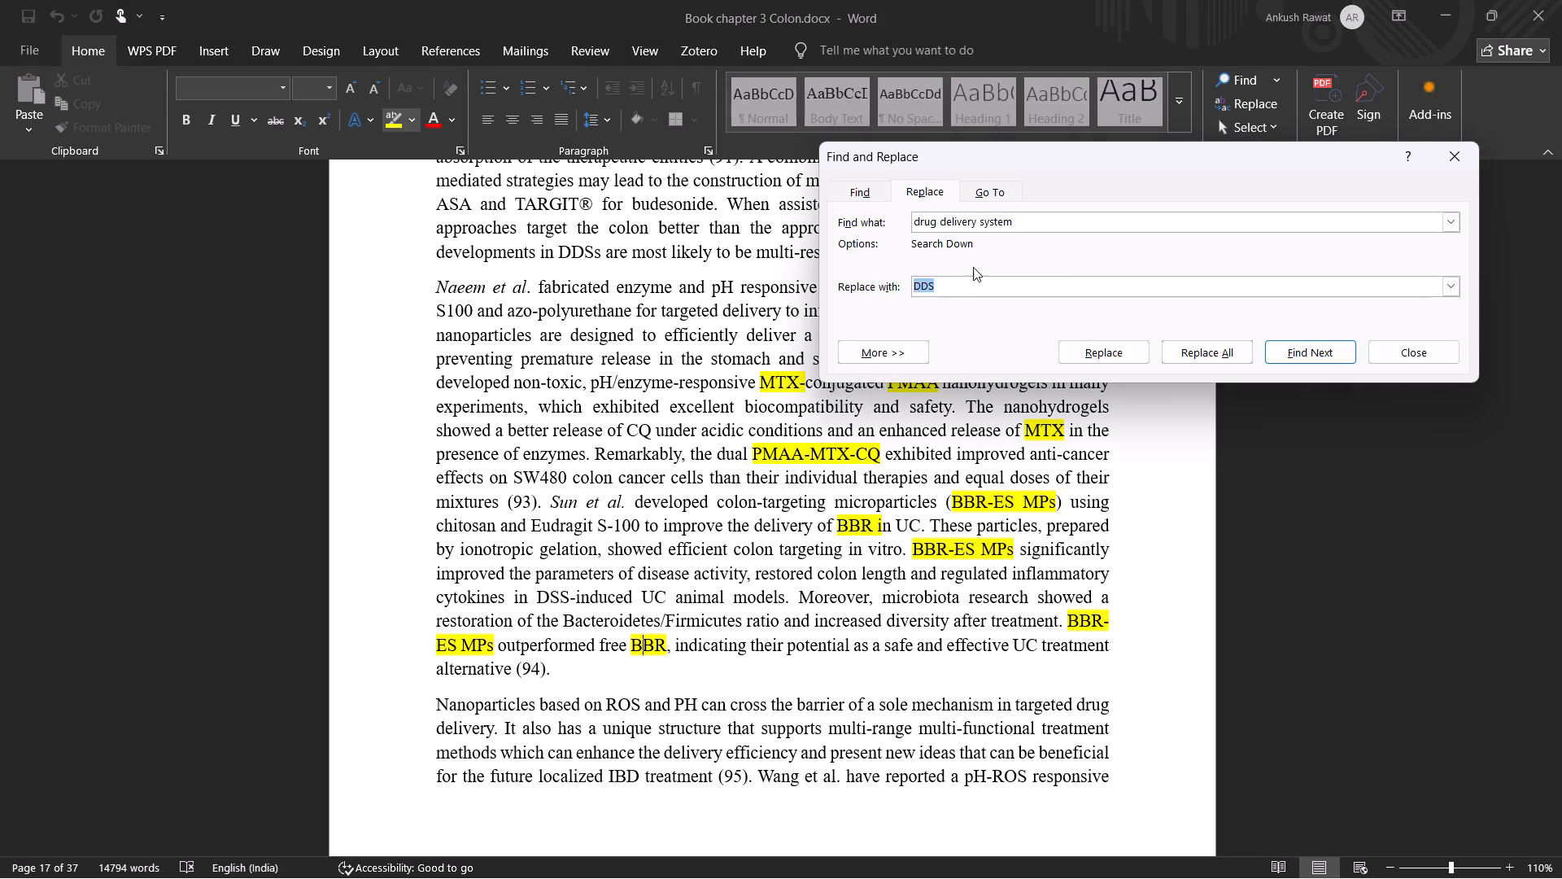
key("ctrl+c")
left_click(1023, 221)
left_click_drag(1021, 221, 962, 220)
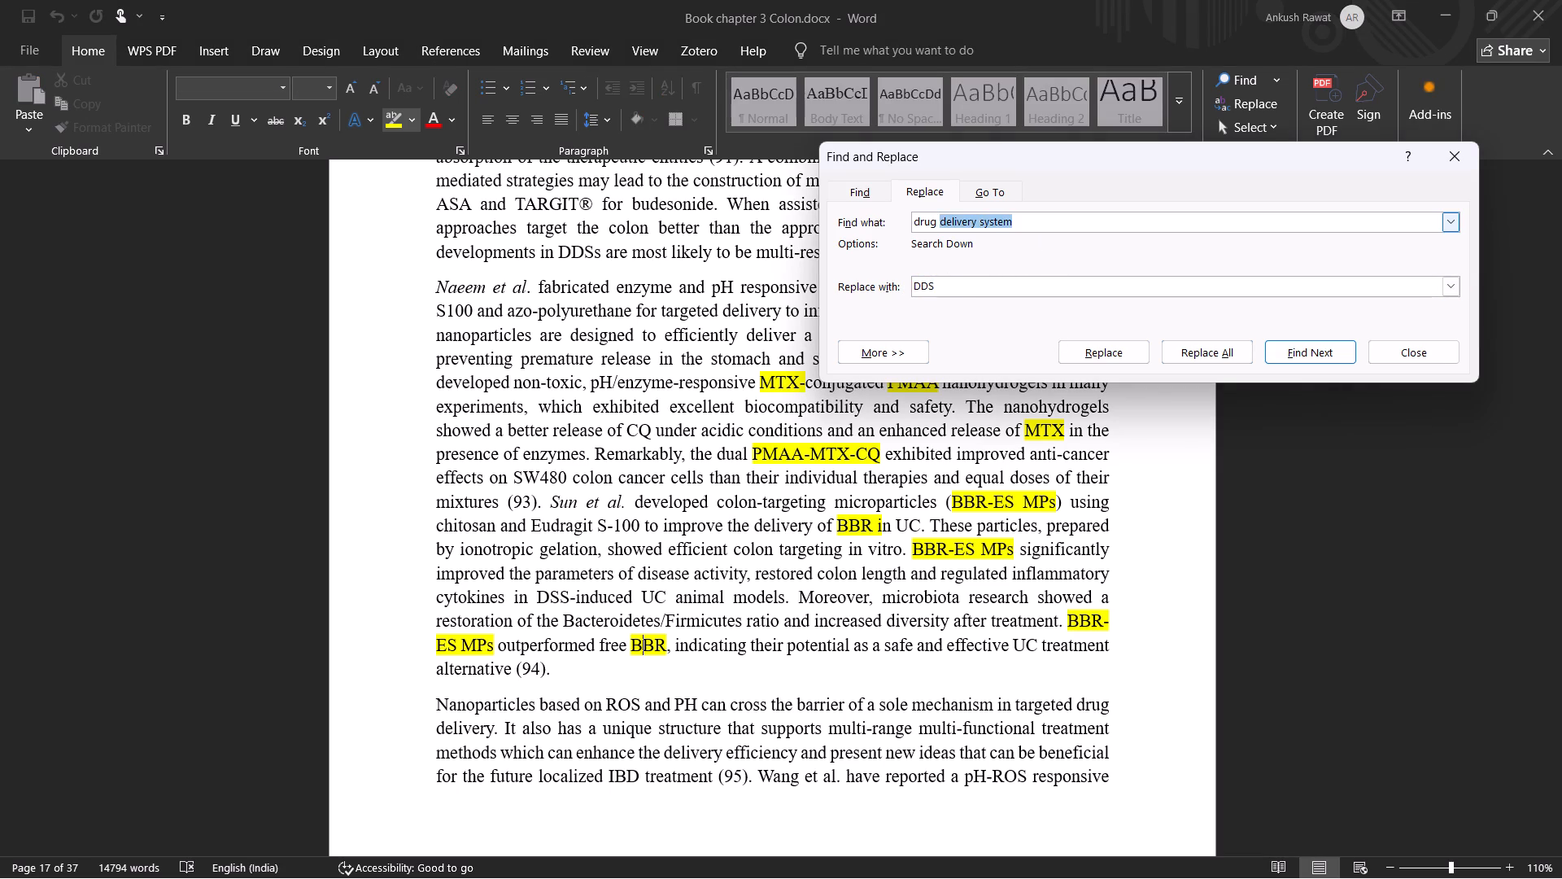
left_click_drag(962, 220, 901, 224)
left_click(1019, 215)
key("ctrl+v")
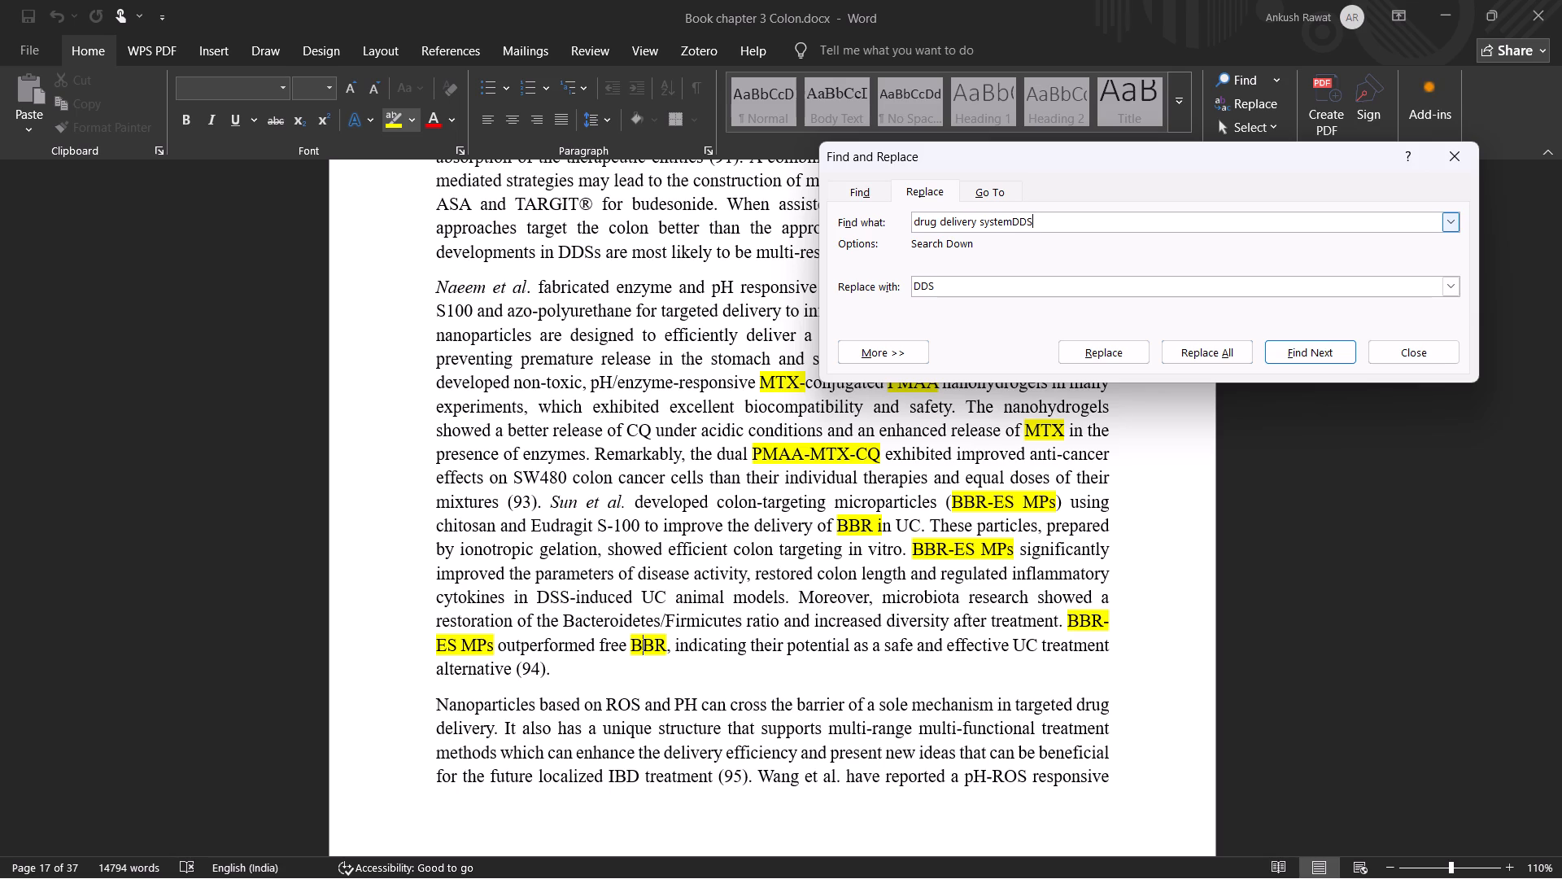
left_click(1012, 222)
left_click_drag(1012, 222, 982, 224)
left_click(1011, 225)
left_click_drag(1011, 225, 997, 225)
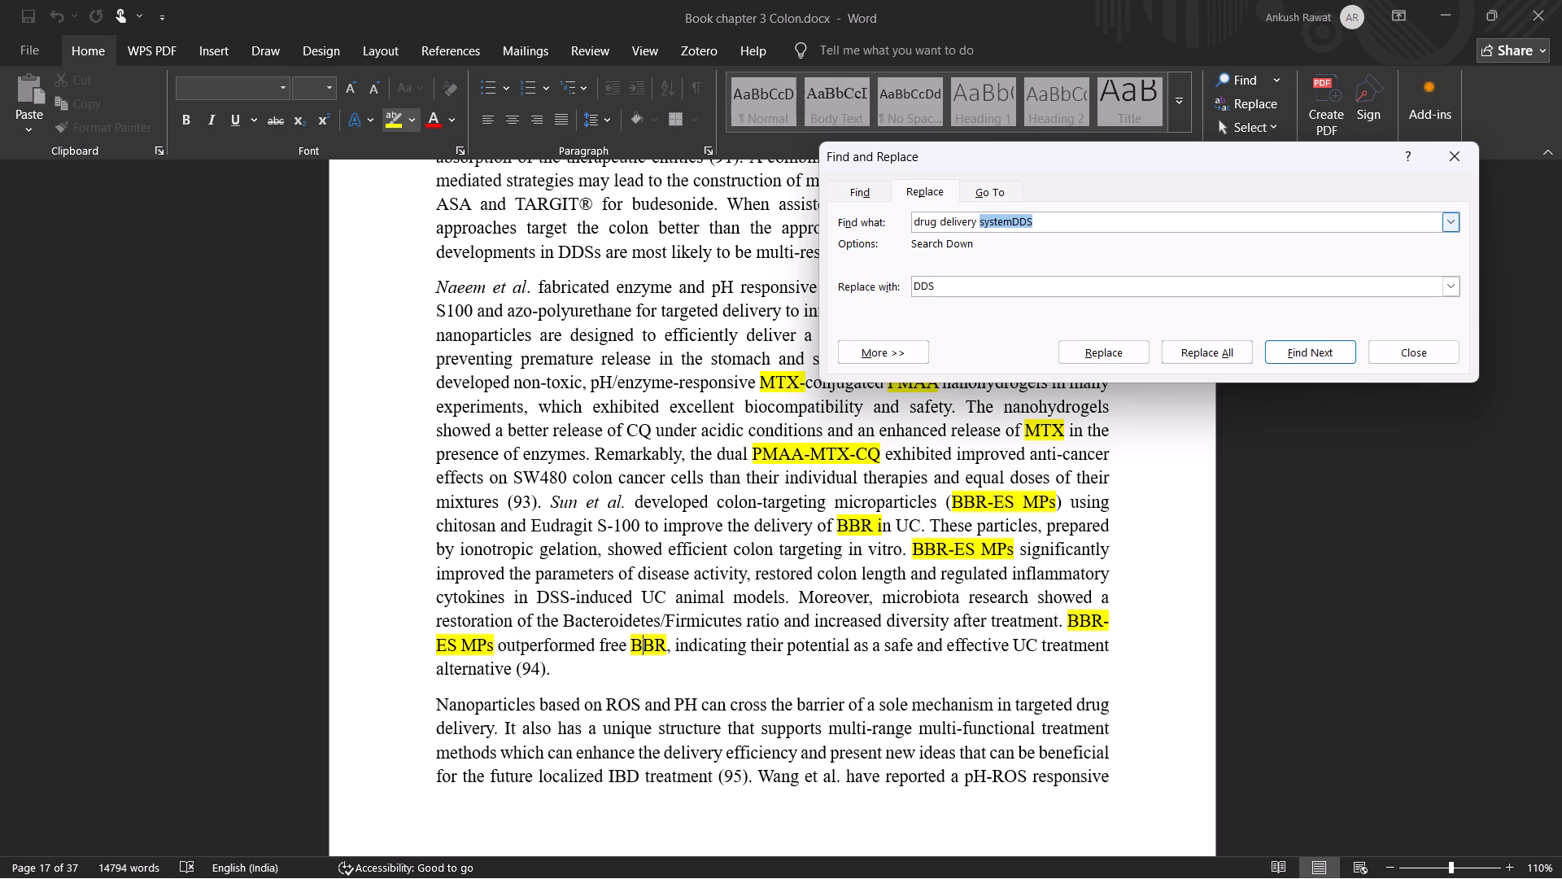
left_click(1012, 224)
left_click_drag(1010, 223, 932, 228)
left_click_drag(932, 228, 886, 235)
key("ctrl+x")
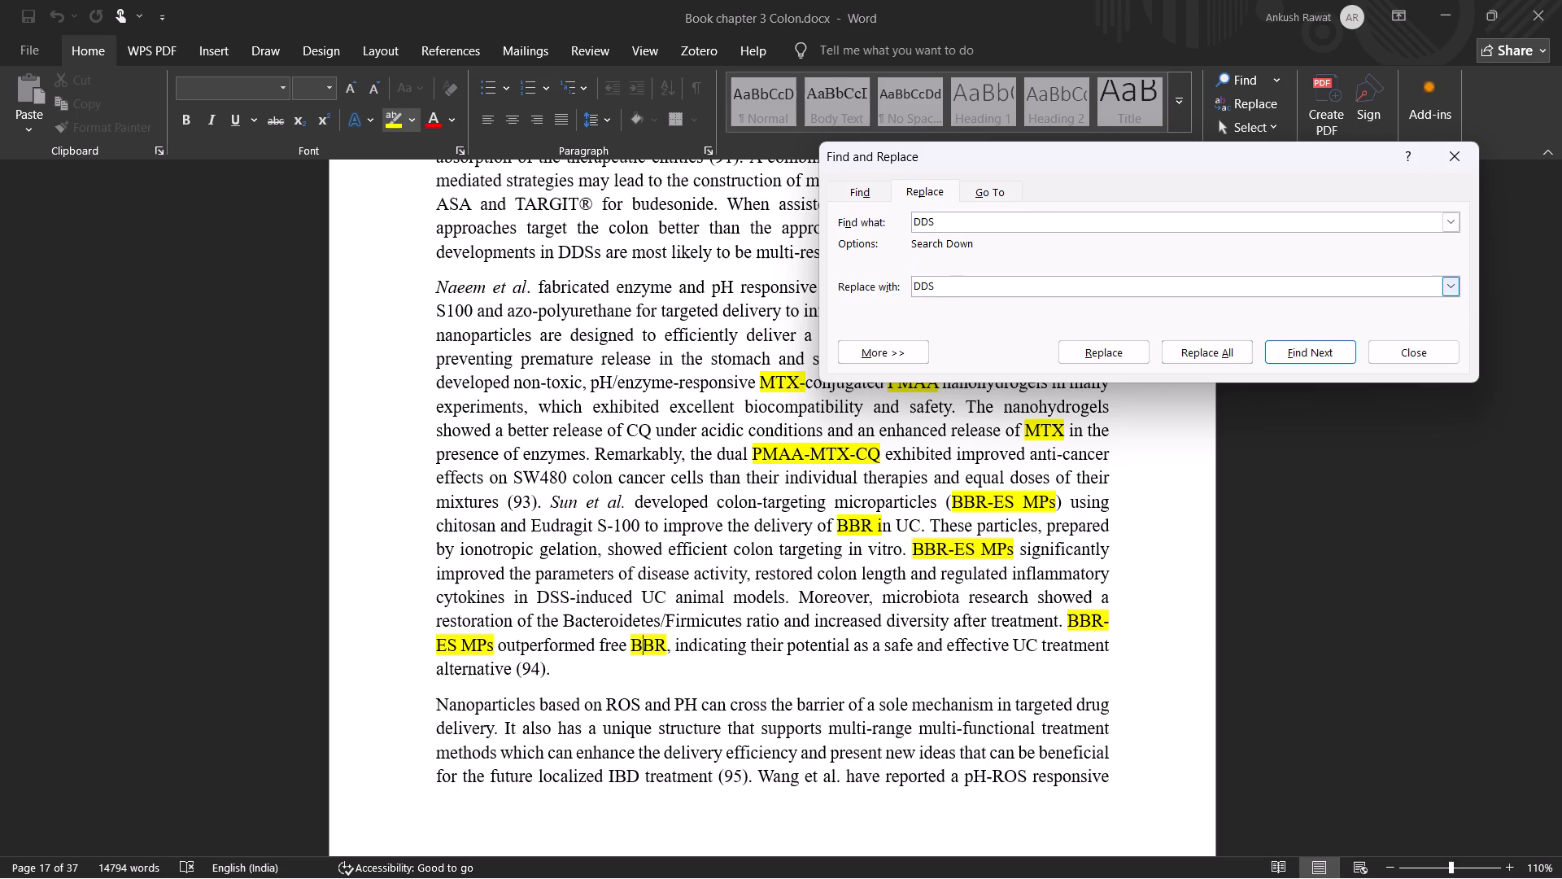
left_click(943, 280)
left_click_drag(942, 280, 892, 285)
key("ctrl+v")
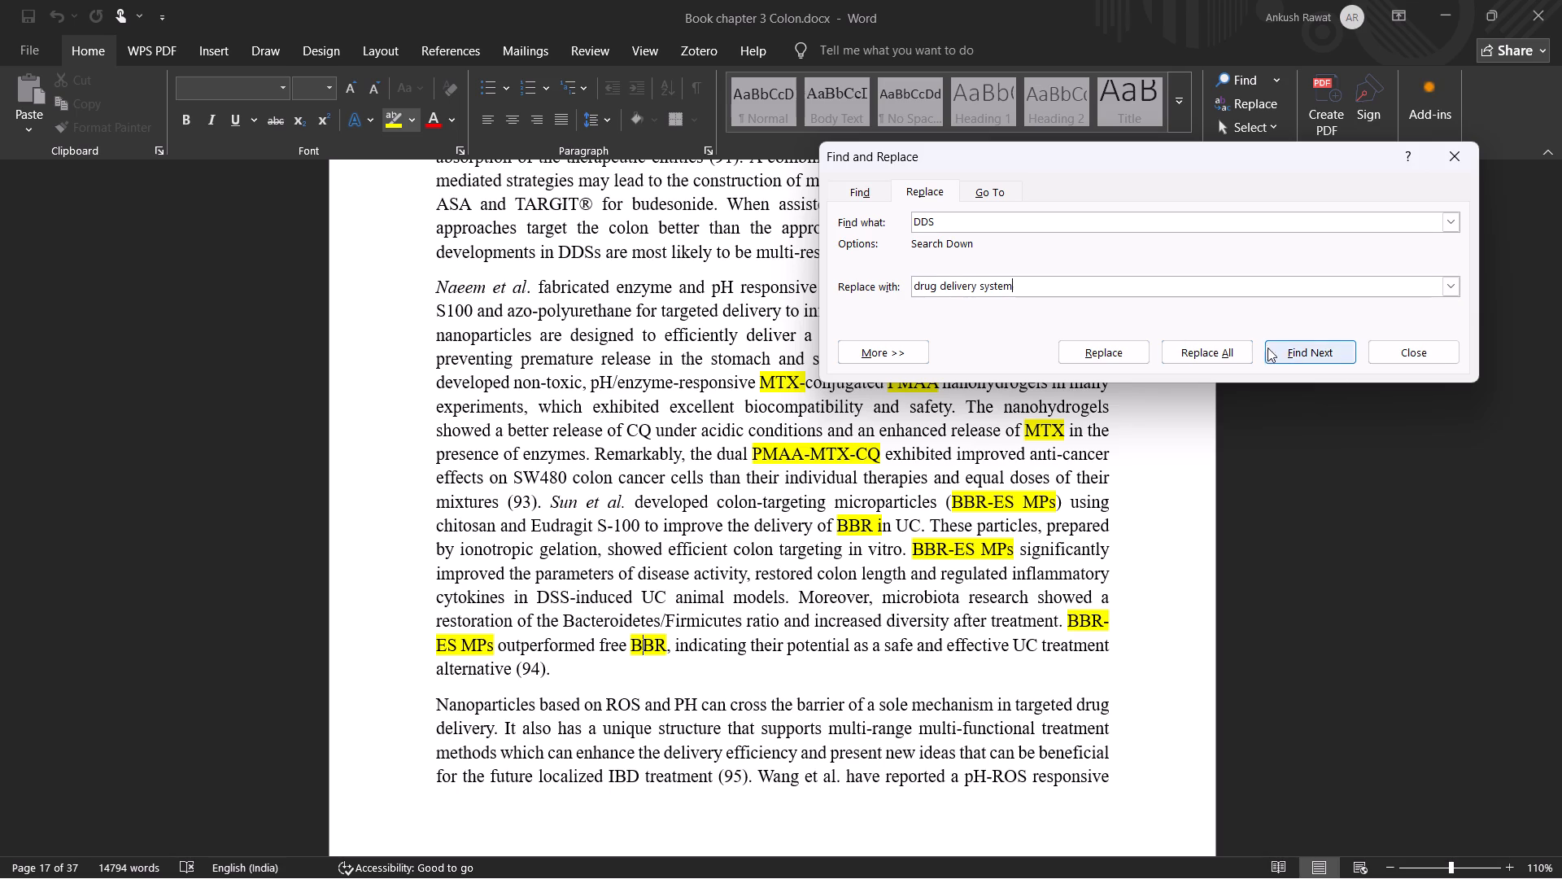
Go through the "DDS" matches and replace the one in the oral liposomal rapamycin sentence with "drug delivery system".
left_click(1296, 351)
left_click(1296, 351)
left_click(1296, 352)
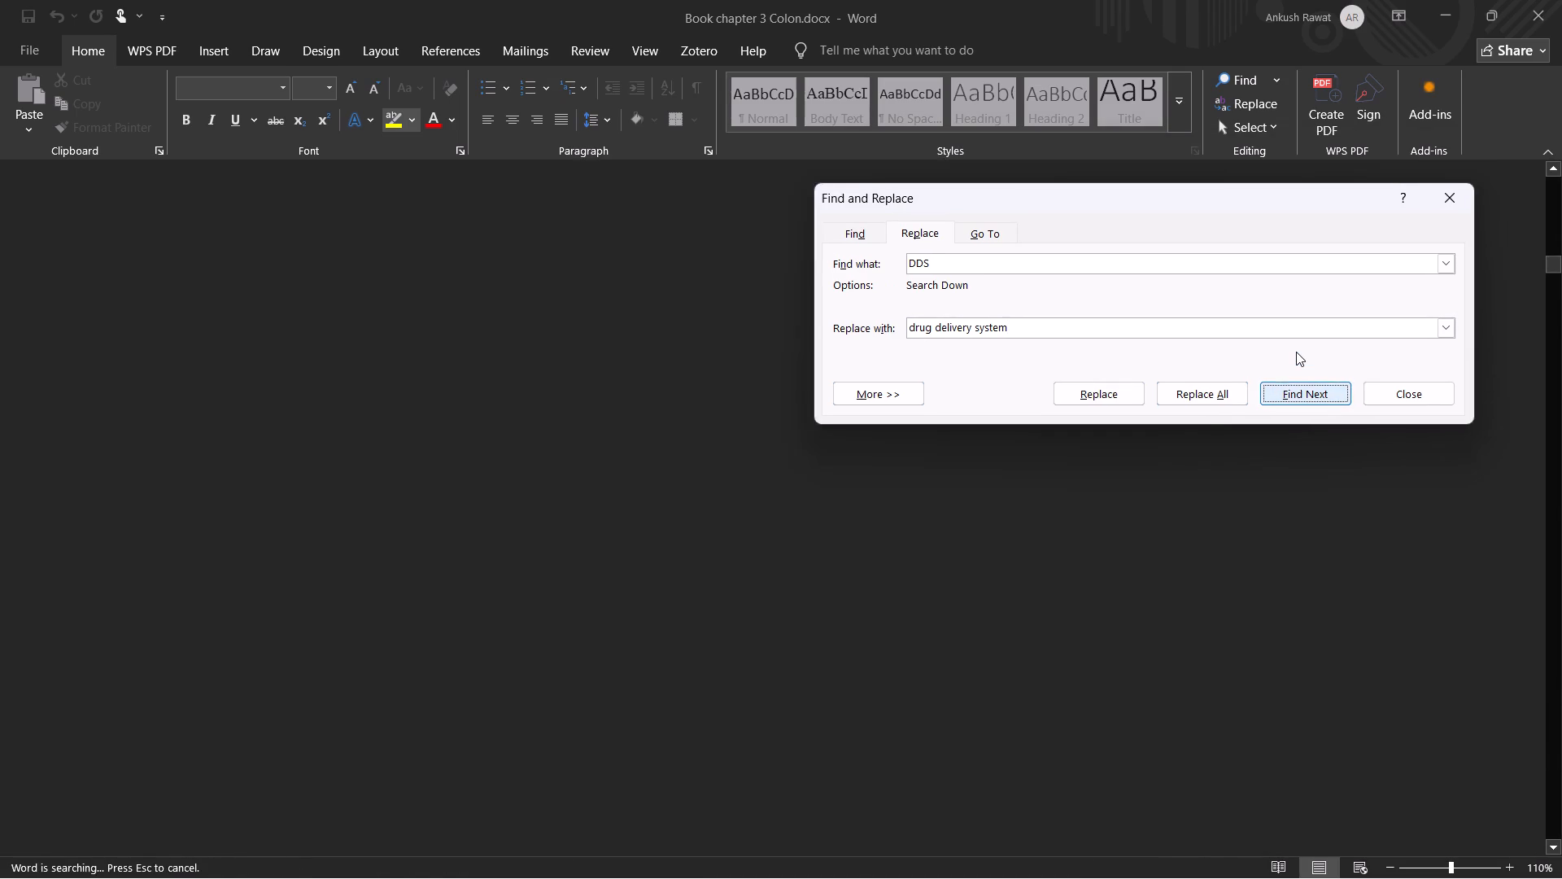
left_click(1296, 352)
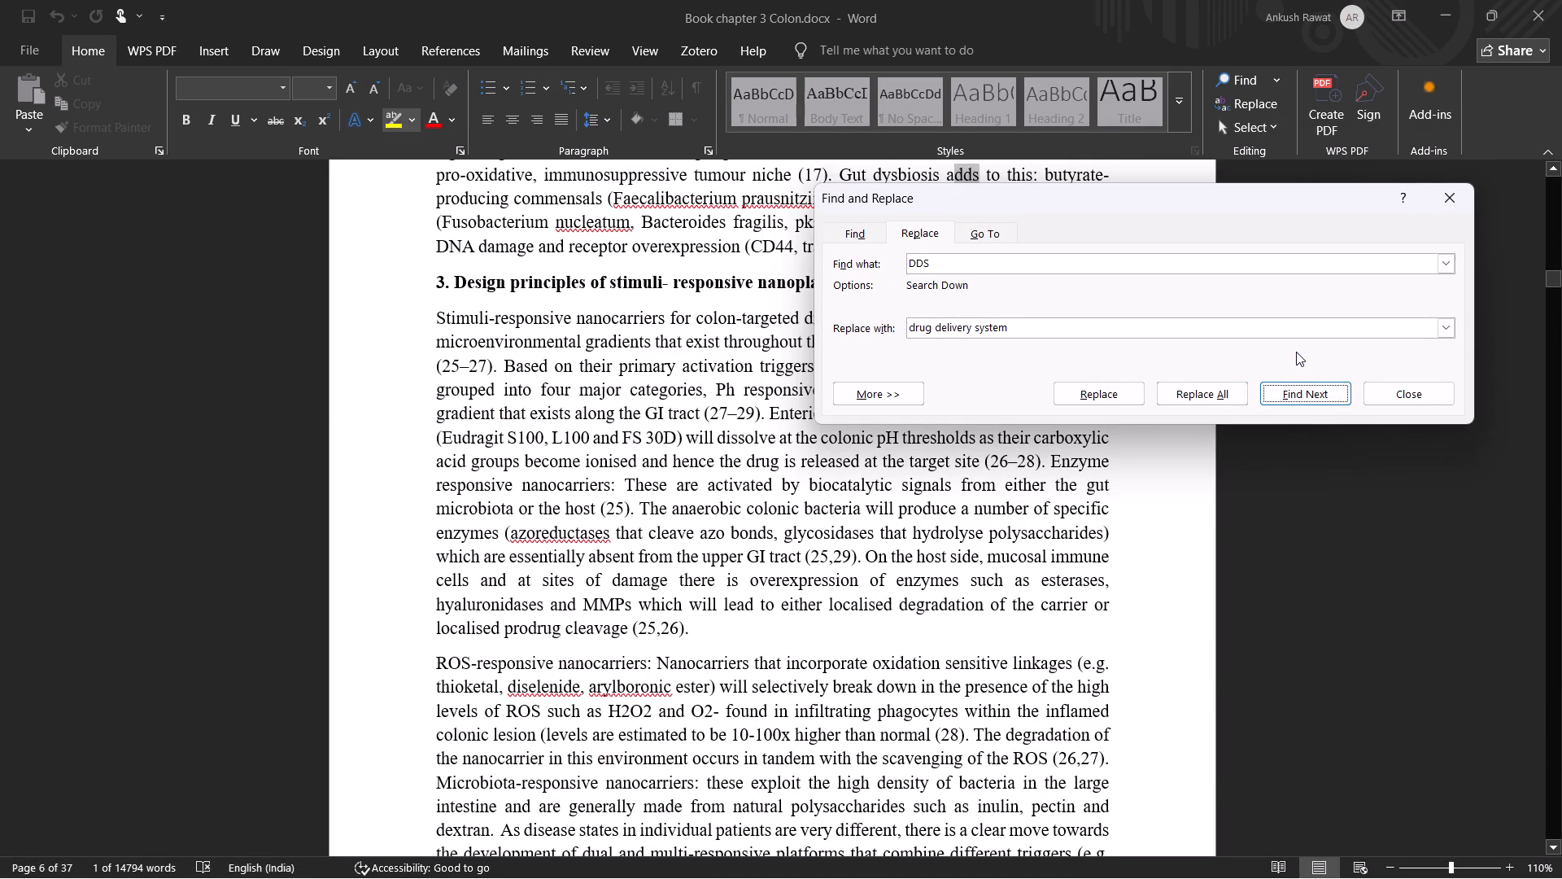
left_click(1296, 384)
left_click(1299, 391)
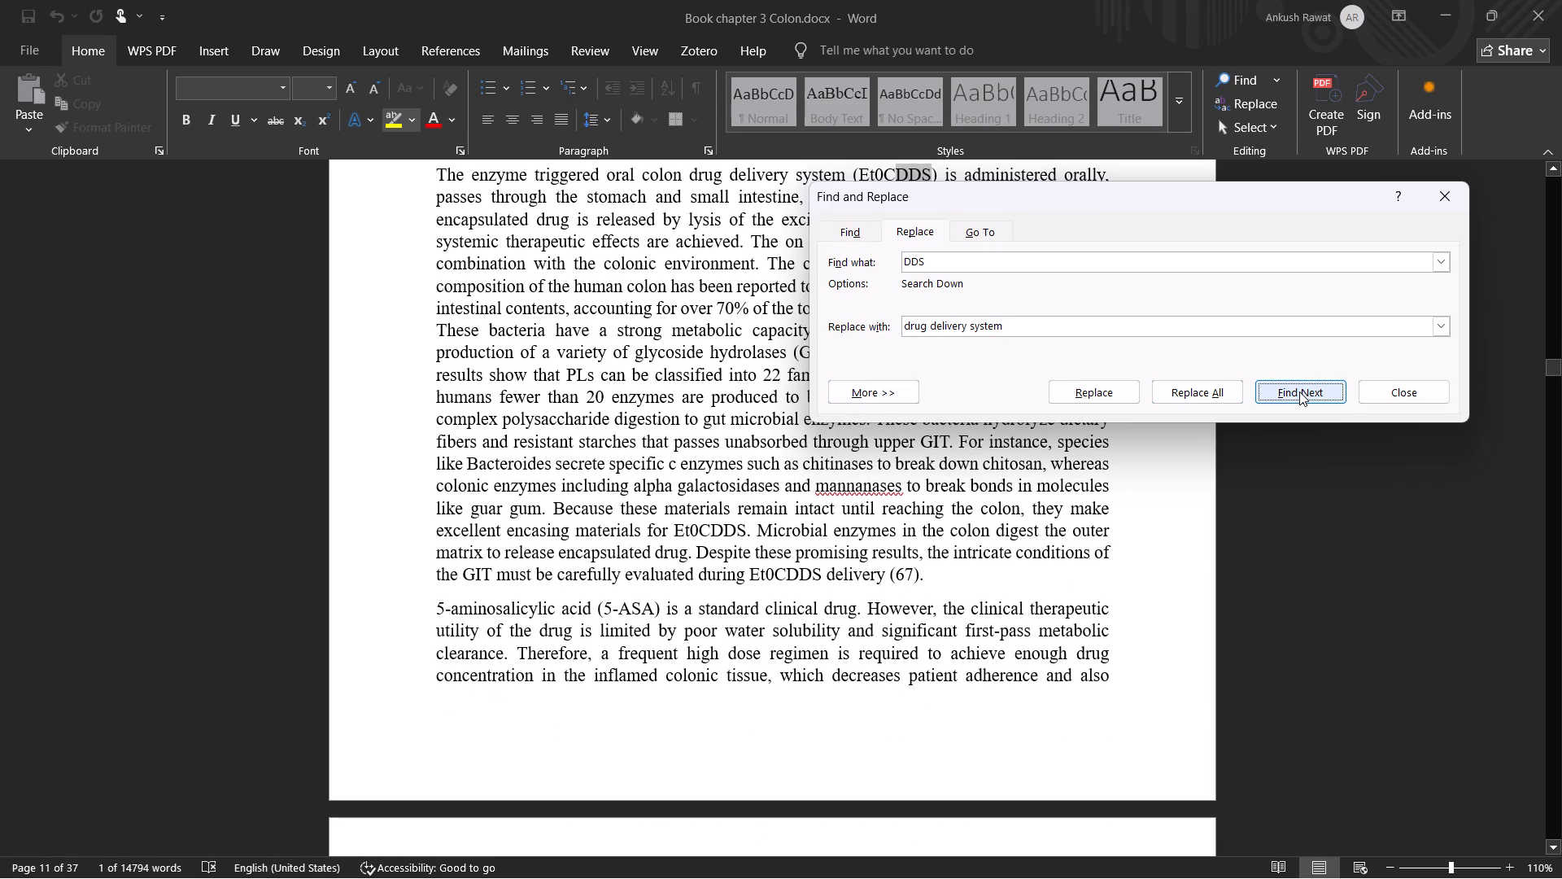
left_click(1299, 391)
left_click(1299, 391)
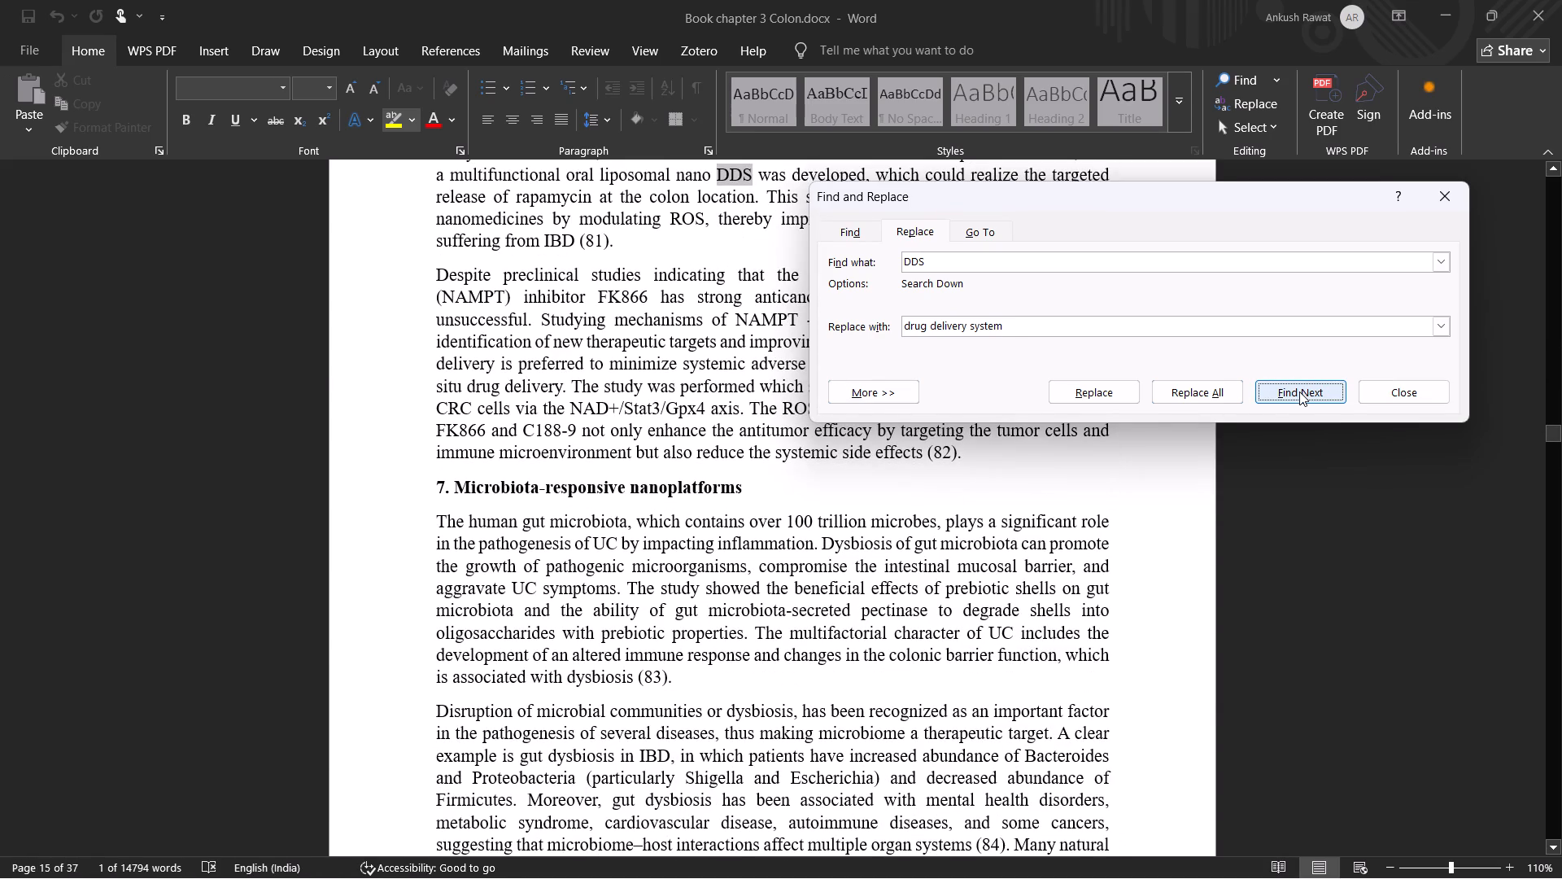
left_click(1076, 392)
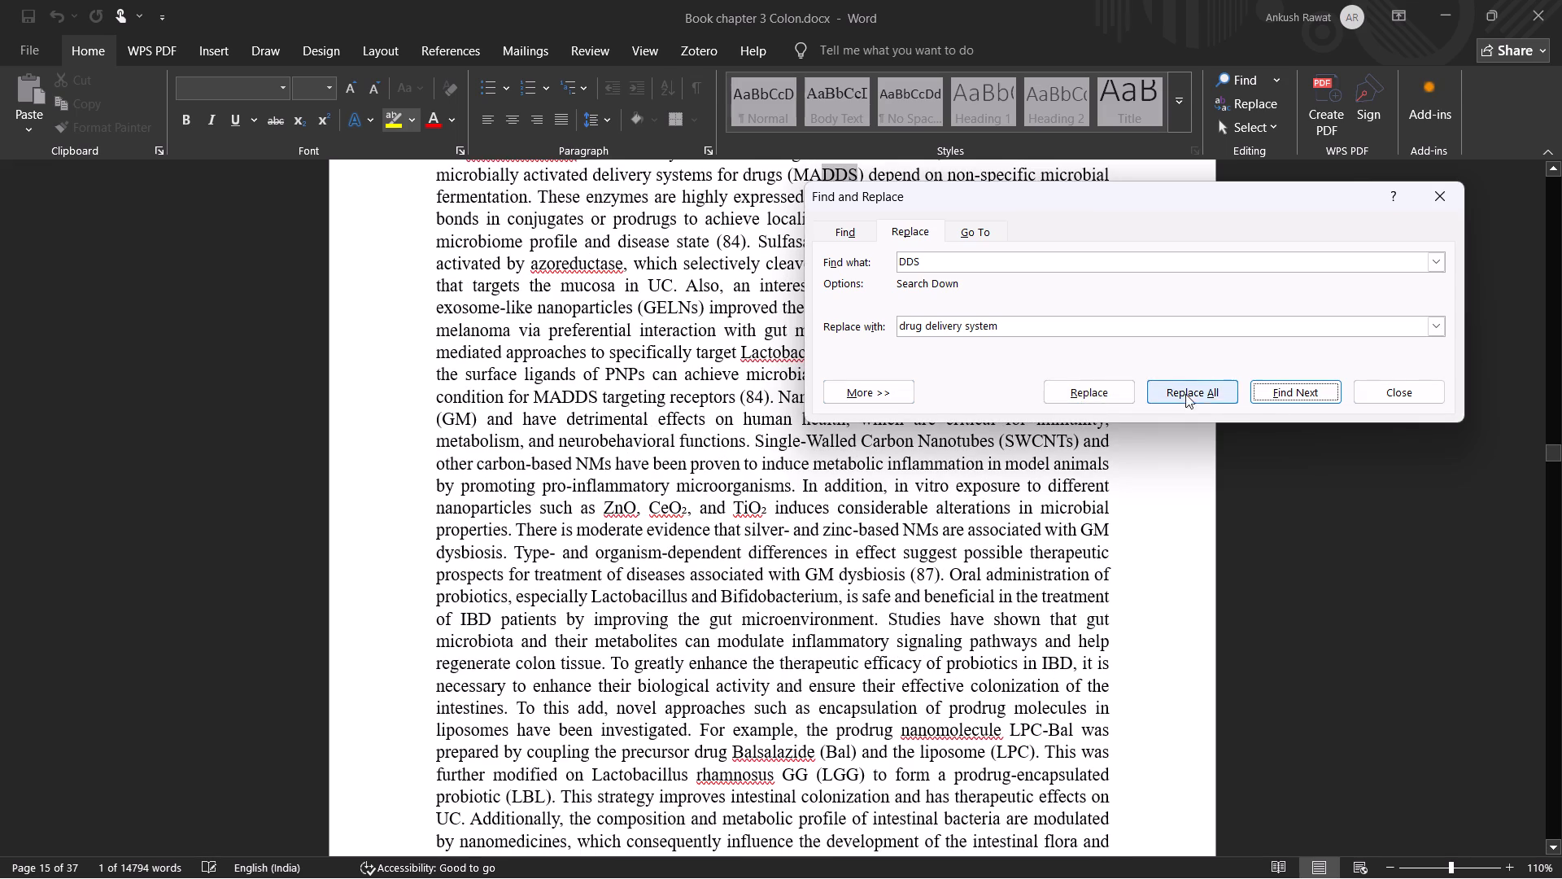
Skip the "MADDS" matches and replace "DDS" with "drug delivery system" in the opening sentence of section 8.
left_click(1291, 392)
left_click(1283, 394)
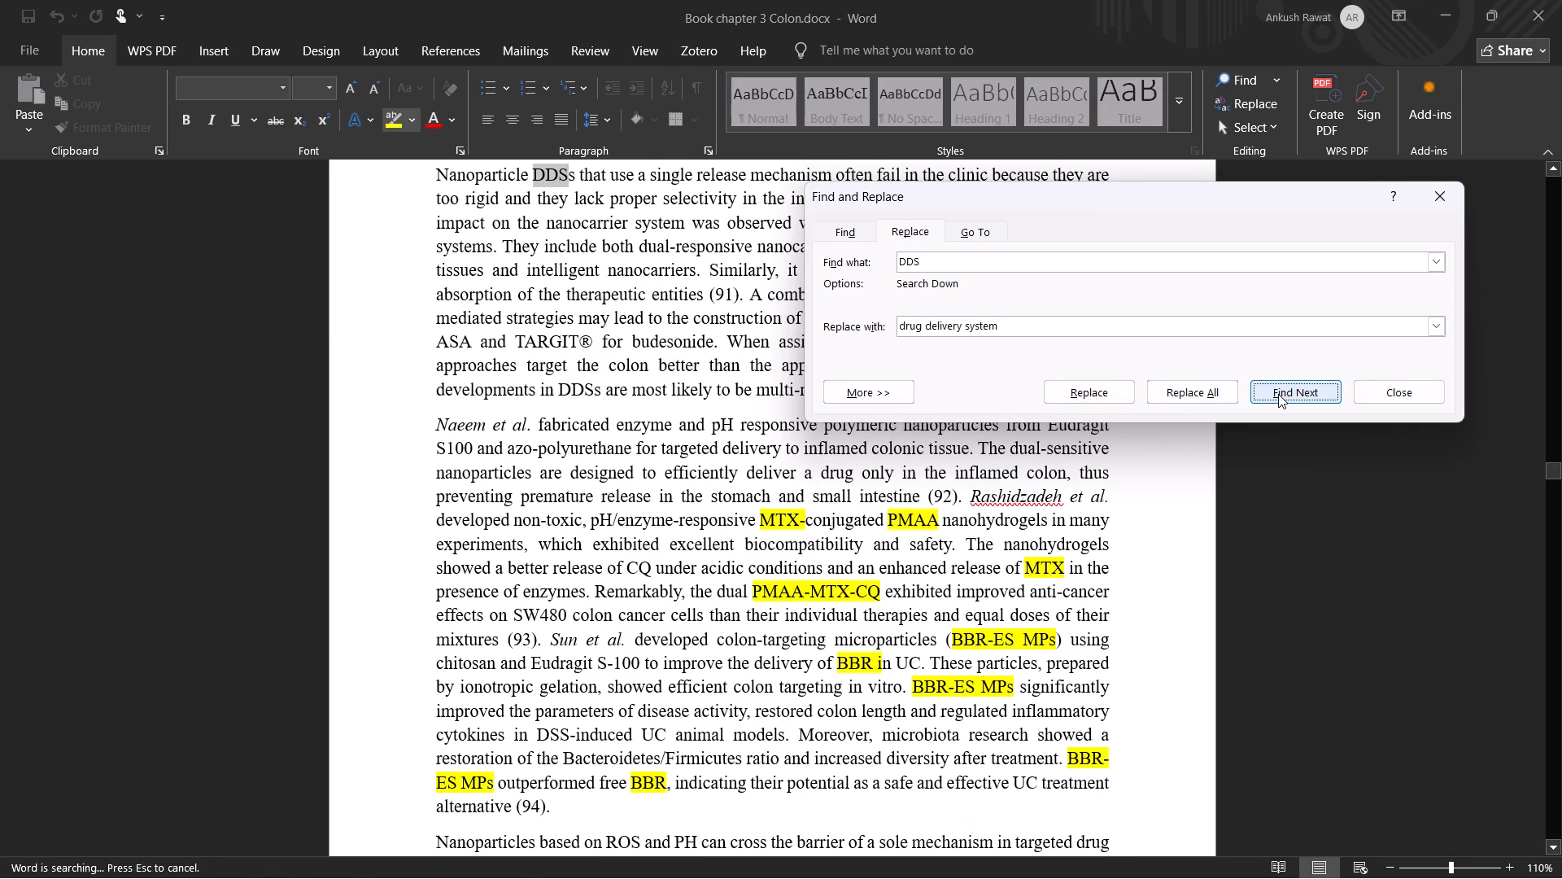
left_click(1091, 395)
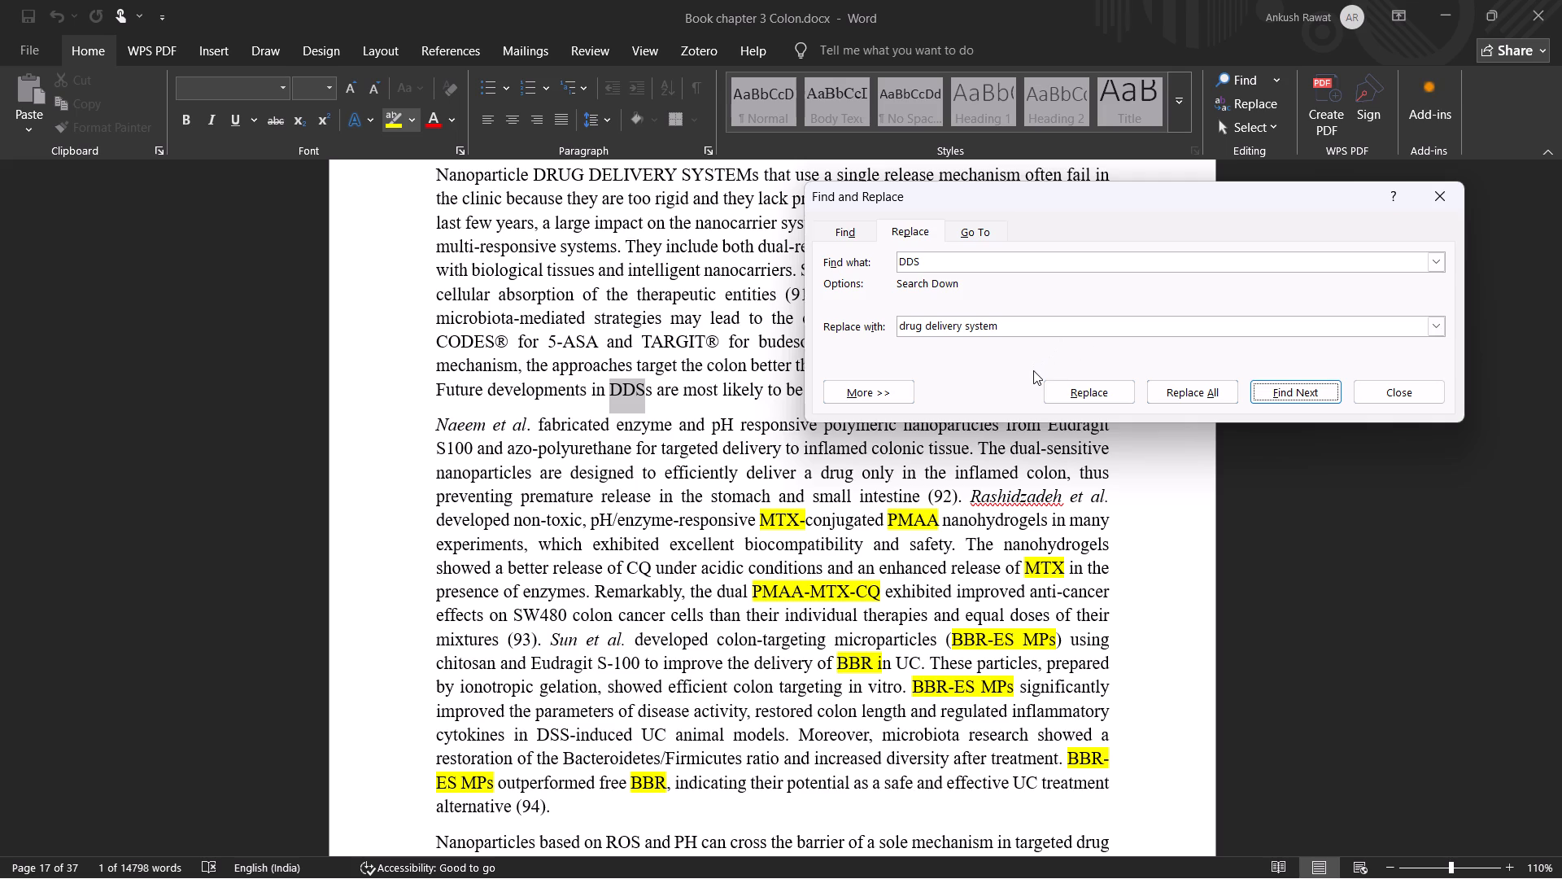
Undo the "drug delivery system" replacement in section 8's opening sentence and the highlight on "free BBR" in the Sun et al. passage.
key("ctrl+z")
key("ctrl+z")
left_click(1235, 536)
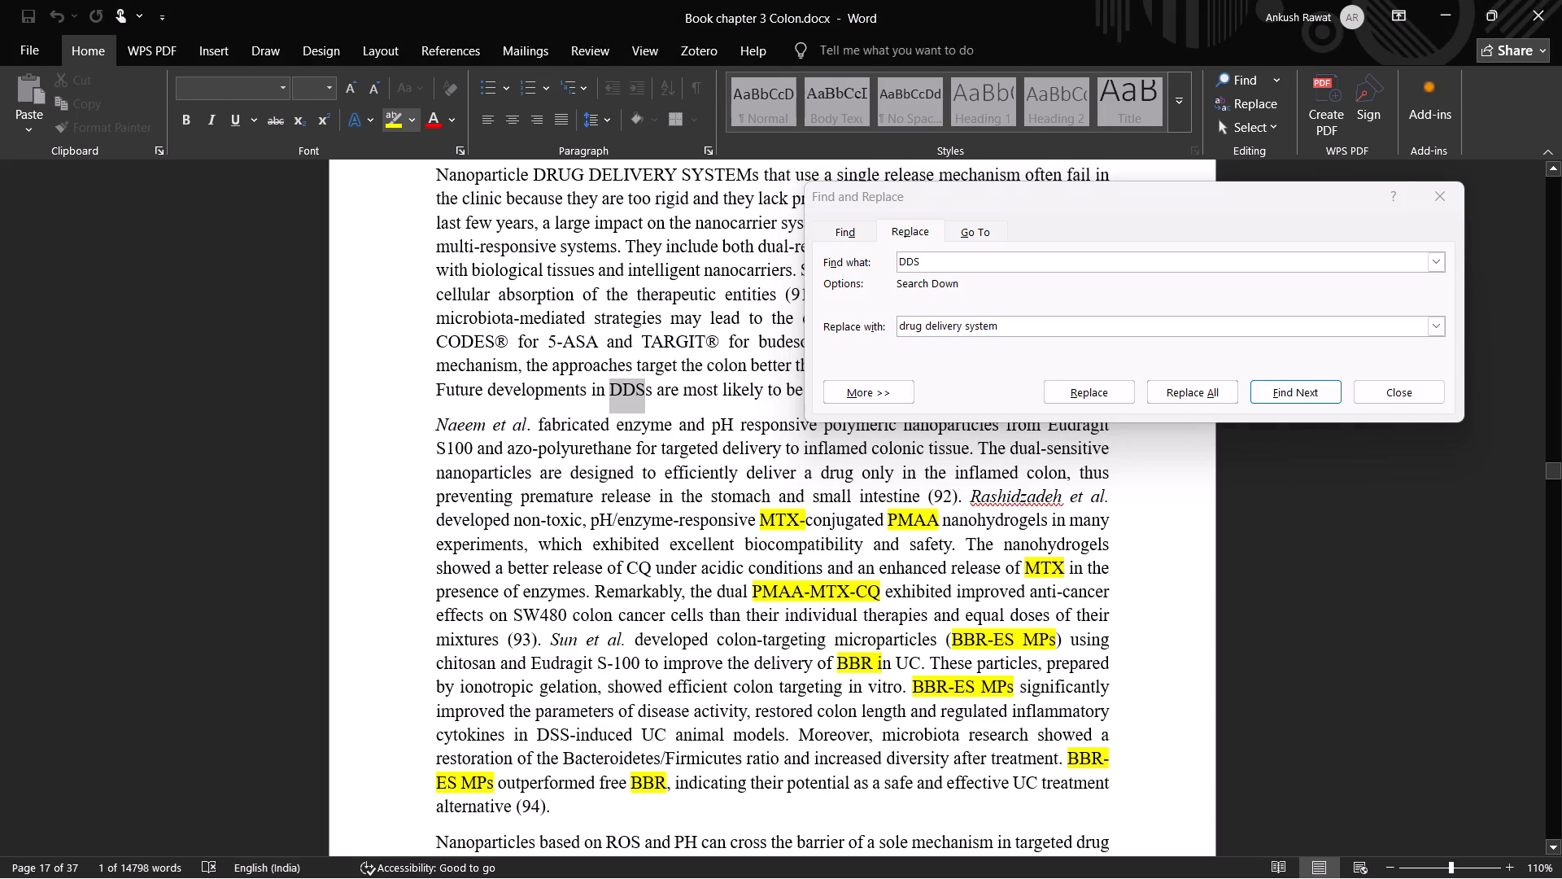
key("ctrl+z")
key("ctrl+z")
key("ctrl+z")
key("ctrl+z")
key("ctrl+z")
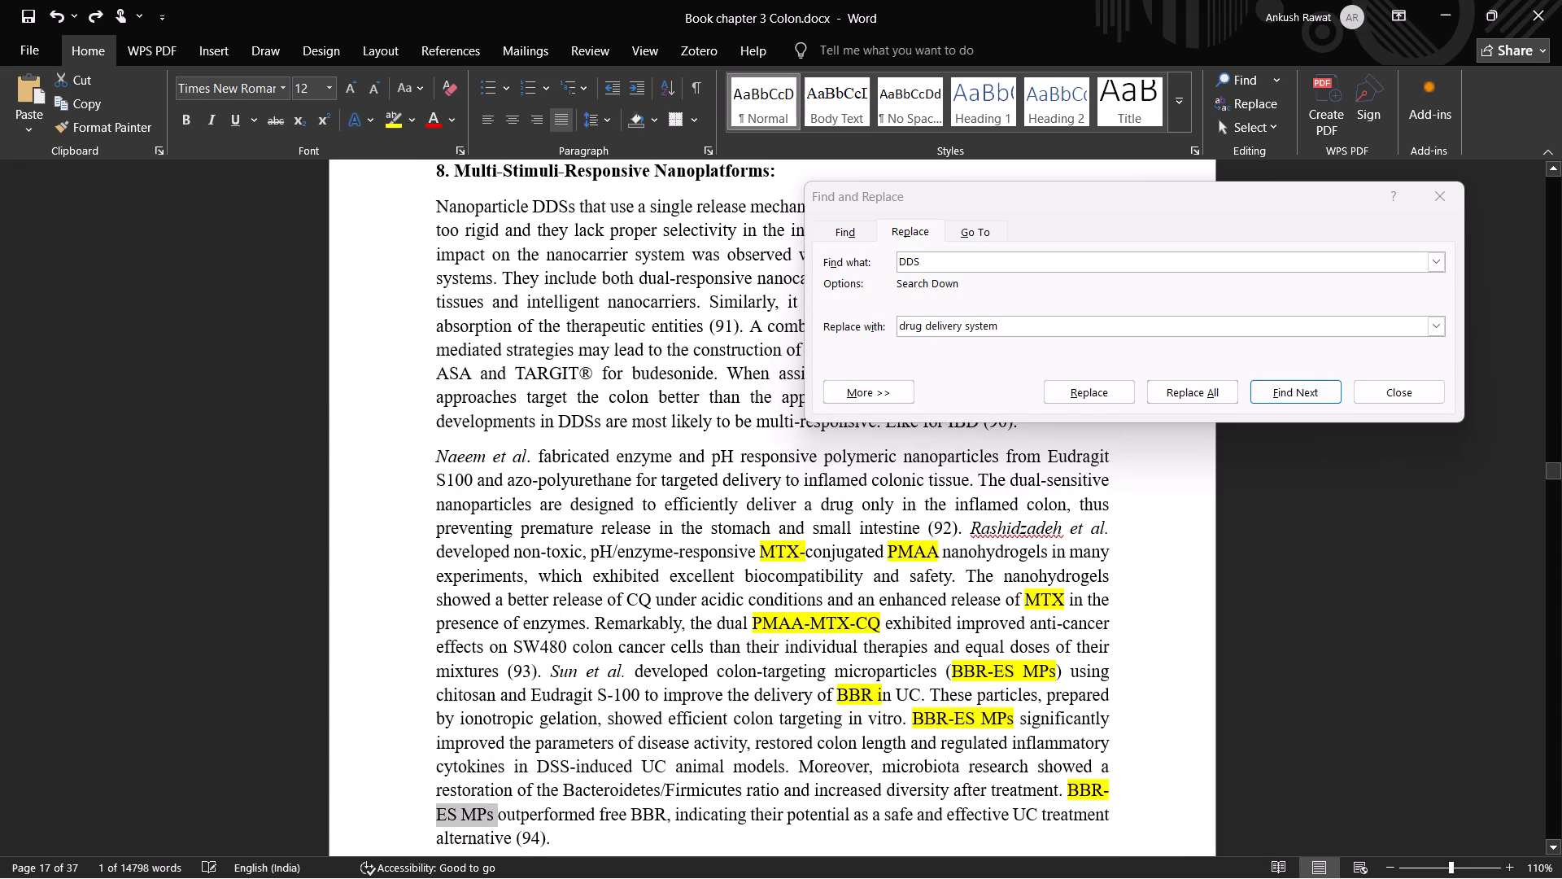
key("ctrl+z")
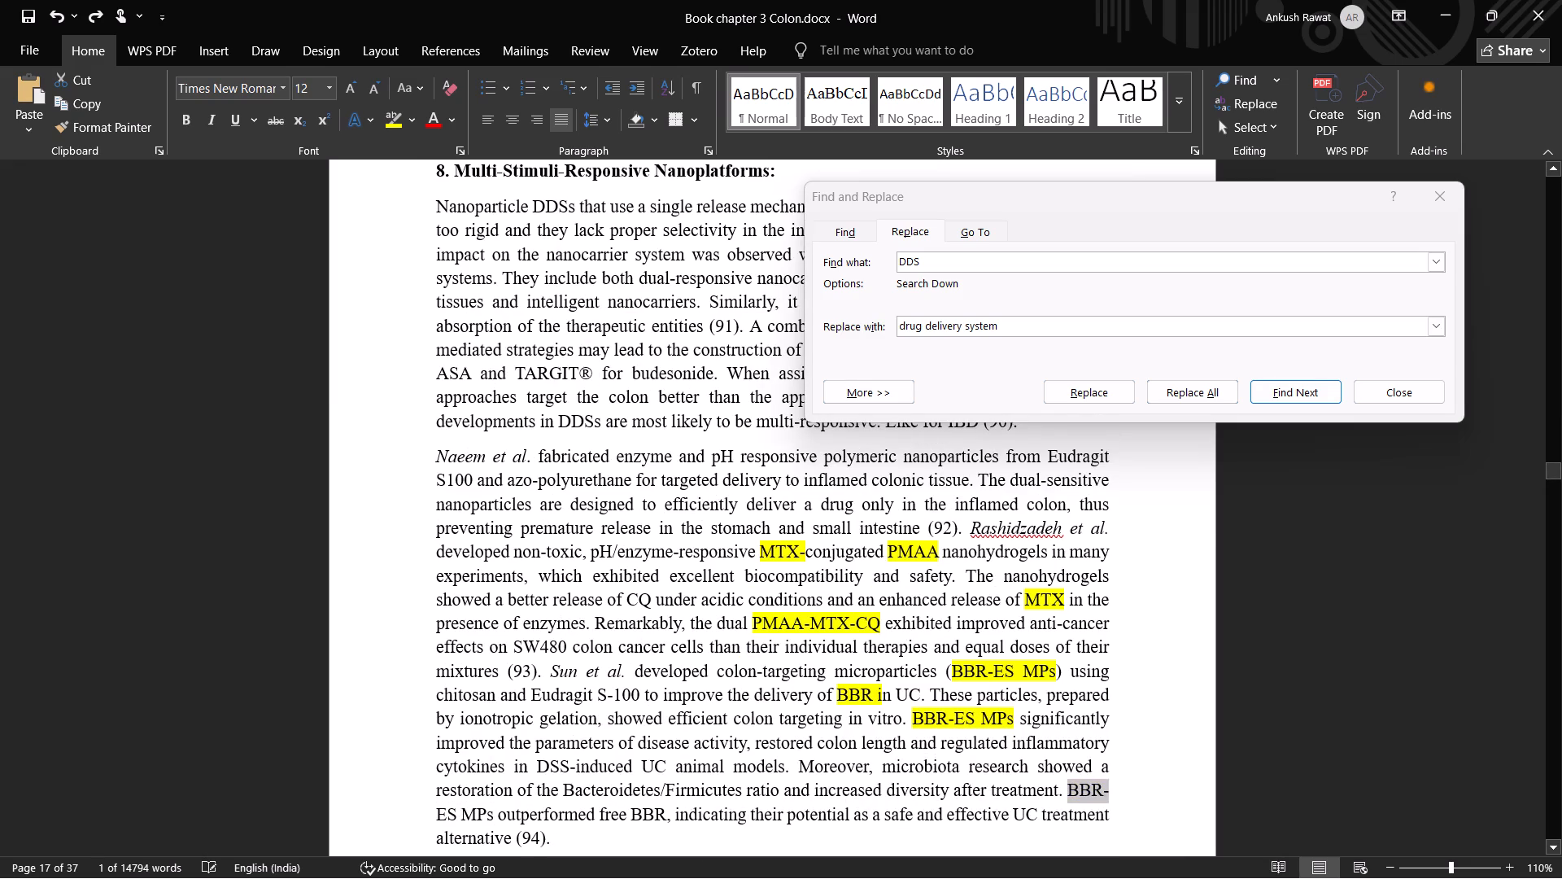
key("ctrl+y")
key("ctrl+y")
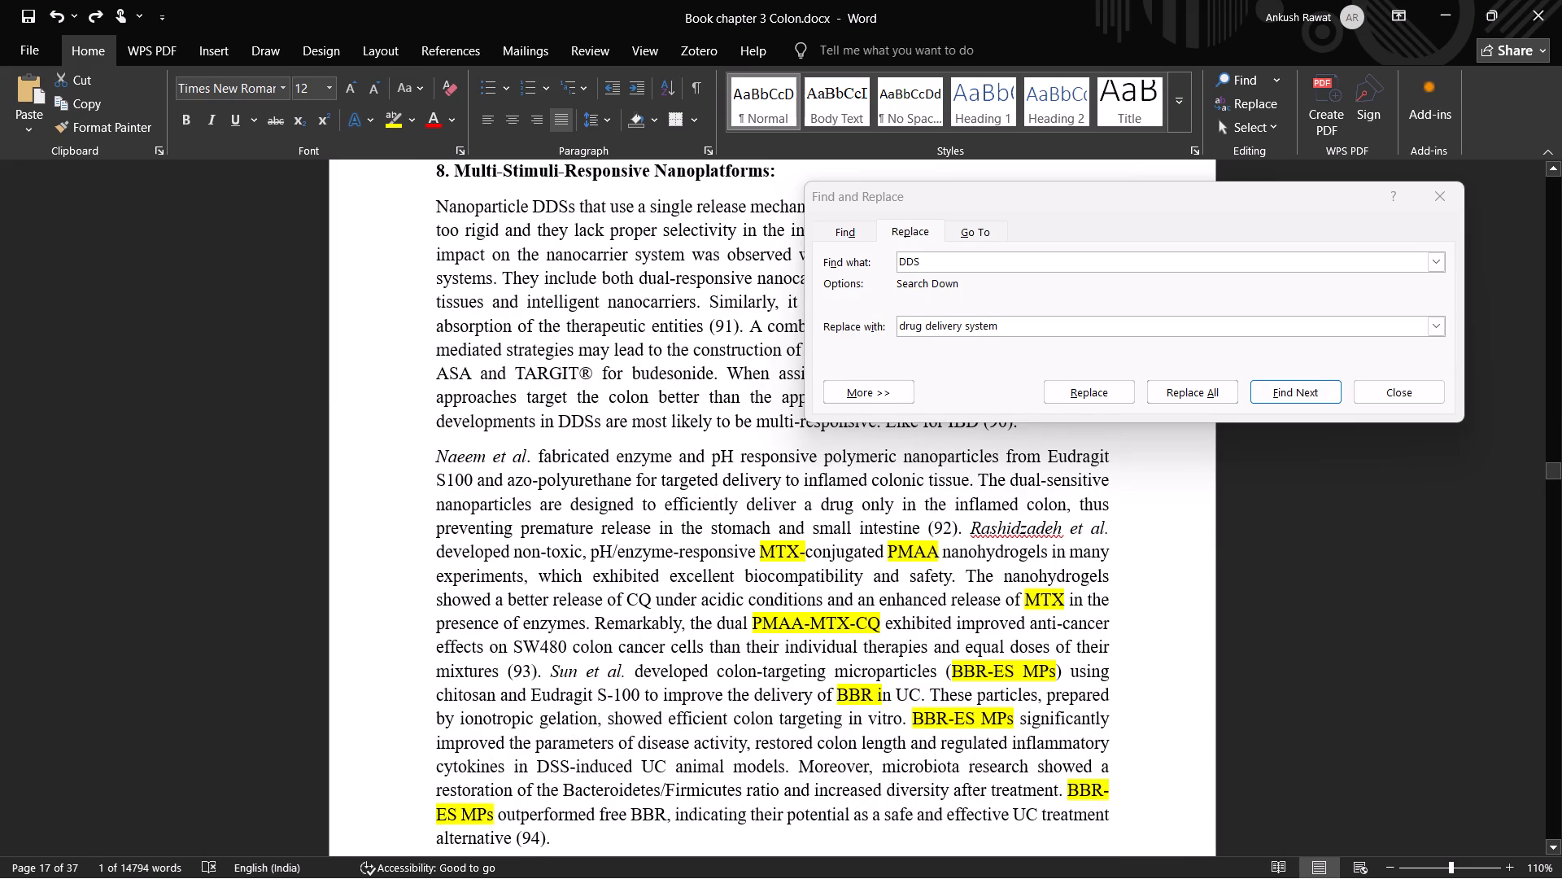
Undo the highlights from "BBR-ES MPs" back to "MTX" and the two section 8 replacements of "drug delivery system" with "DDS".
scroll(1224, 588, "down", 3)
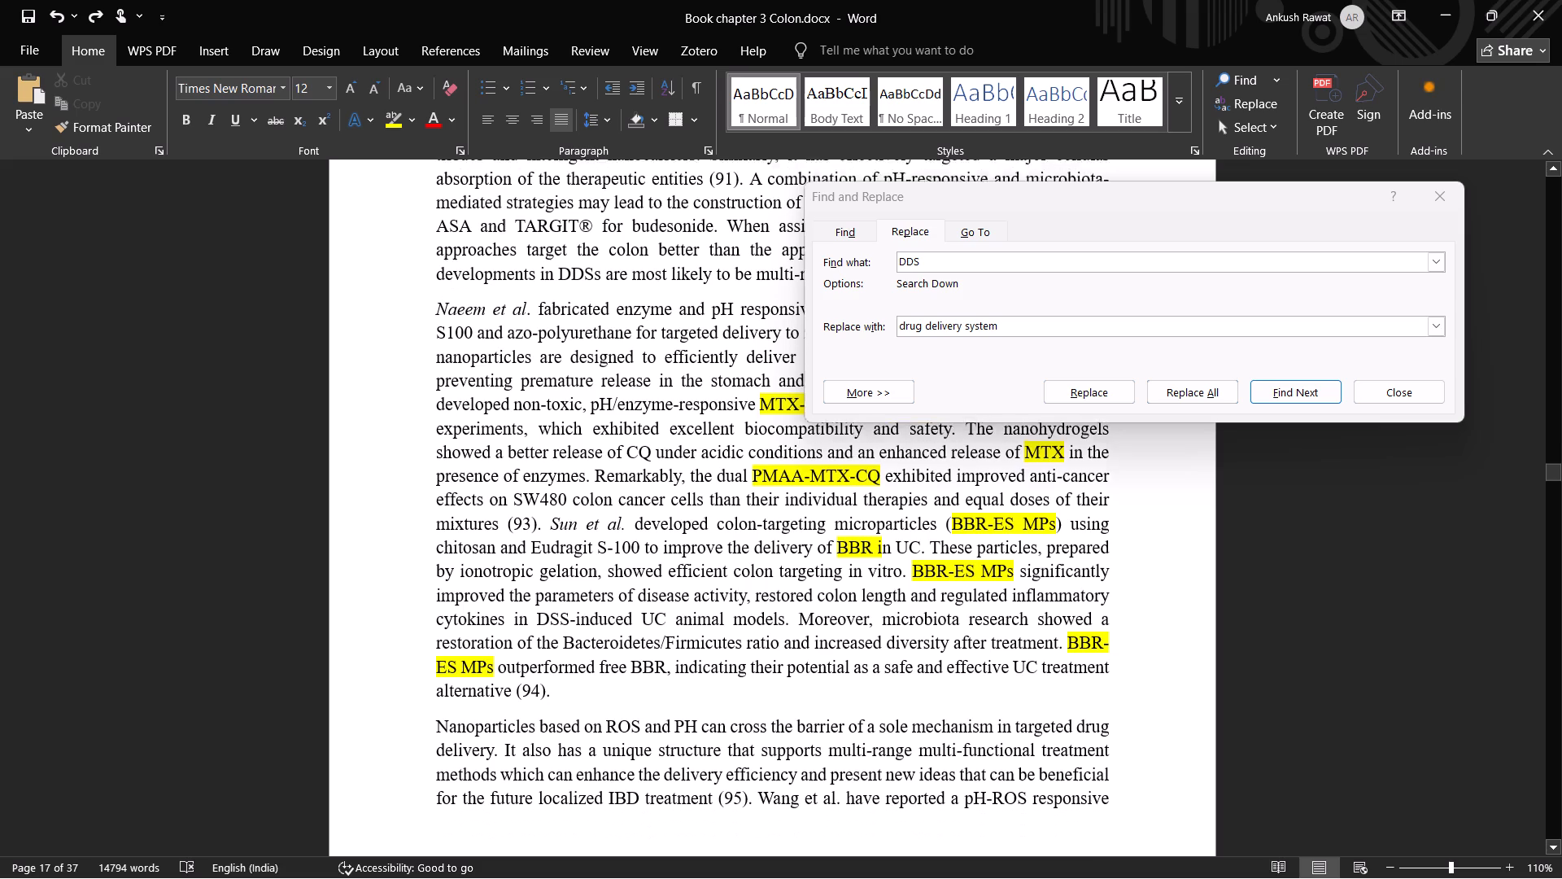
scroll(1230, 598, "down", 1)
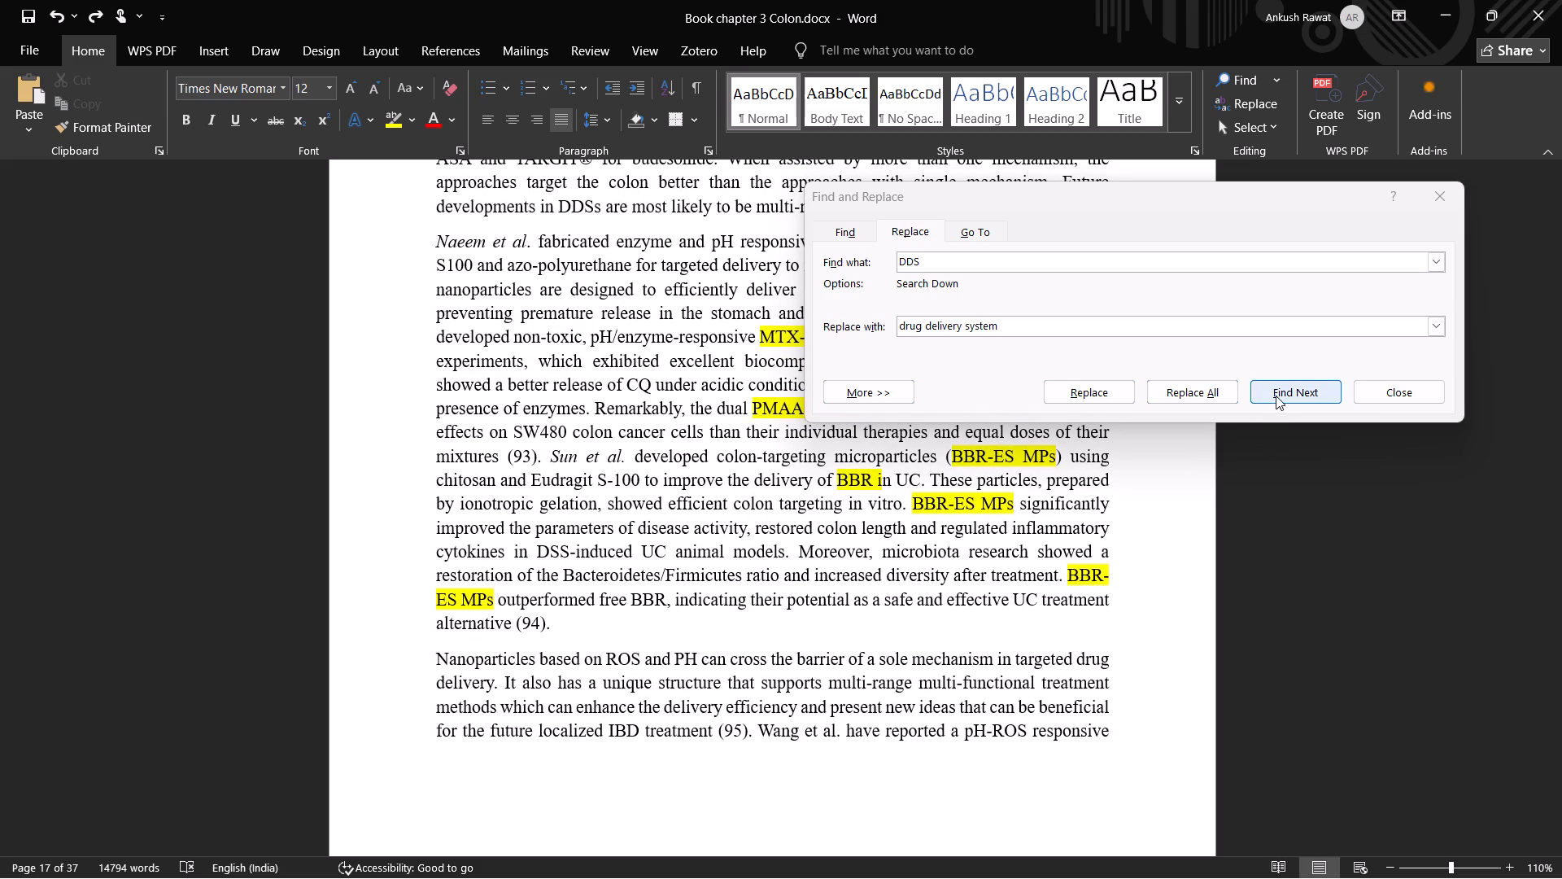
left_click_drag(1137, 197, 1548, 327)
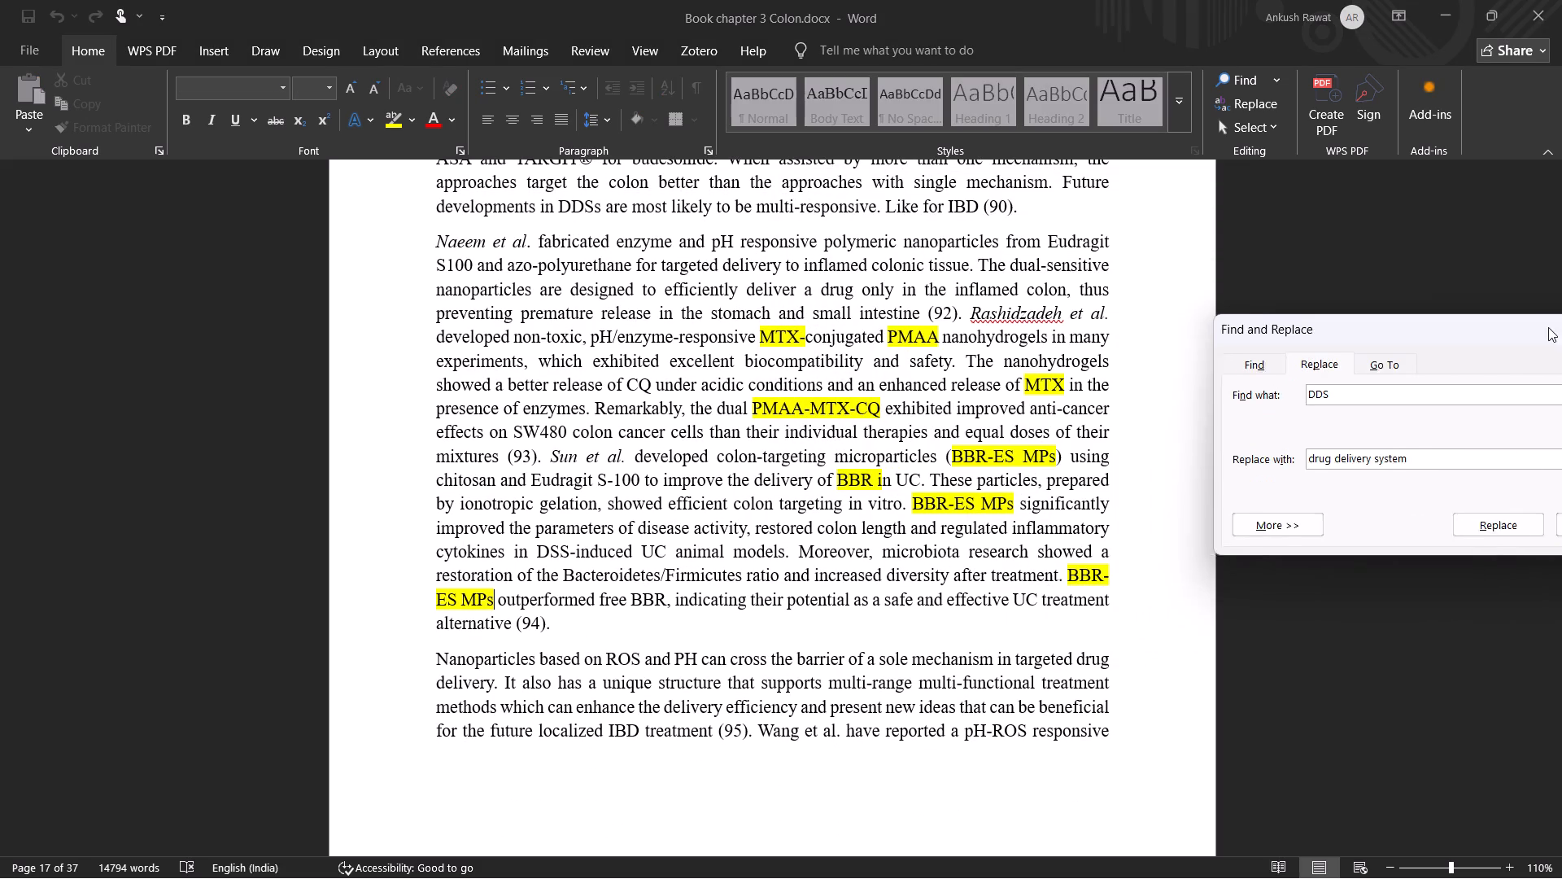
left_click_drag(1548, 327, 1561, 238)
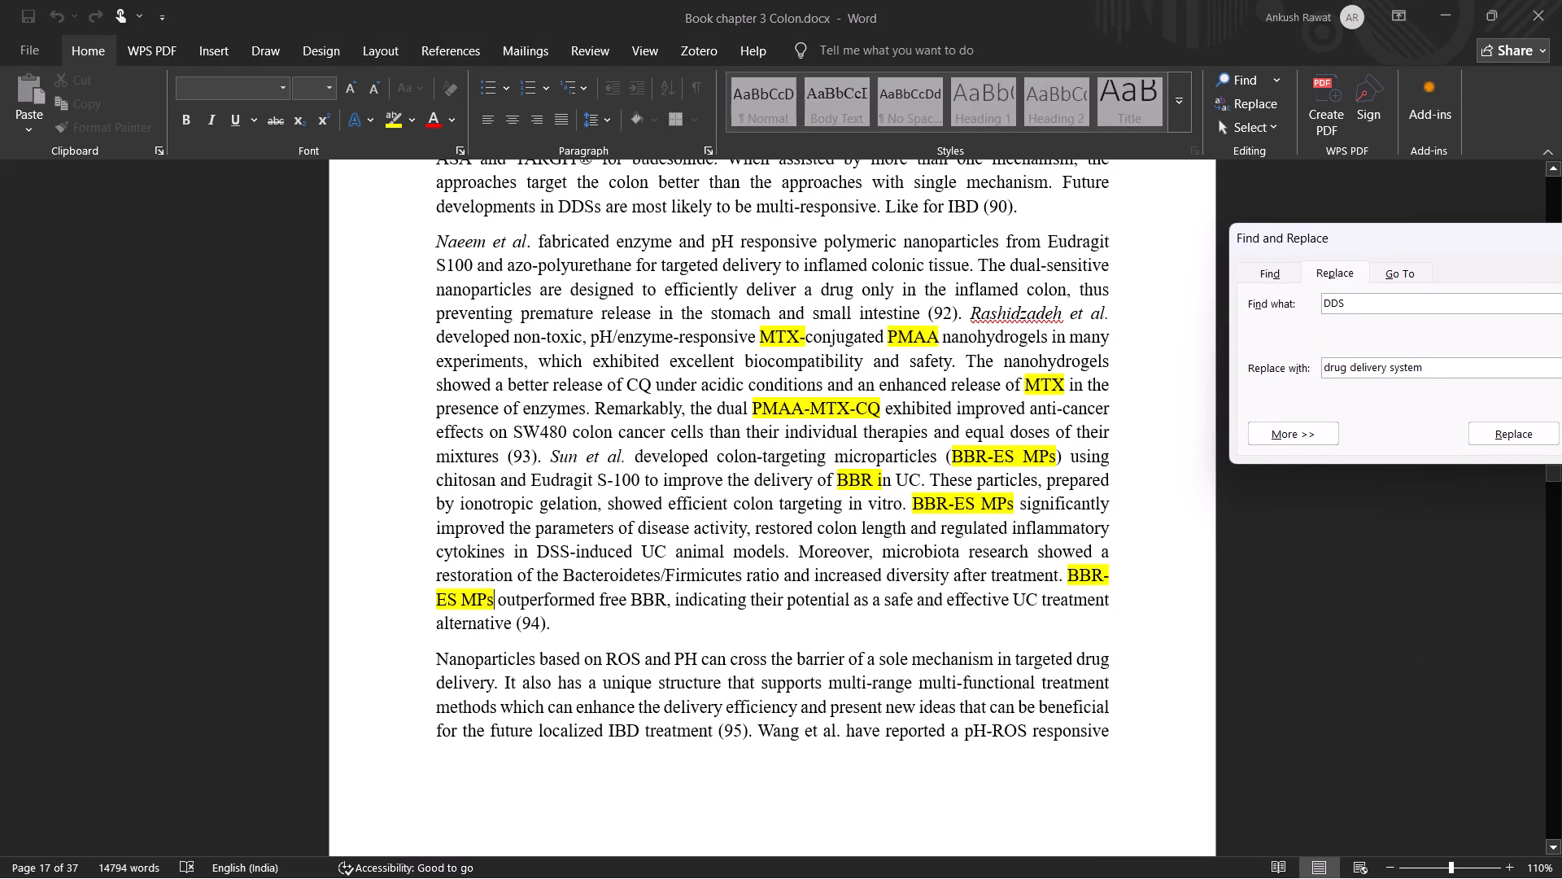
scroll(1265, 694, "up", 7)
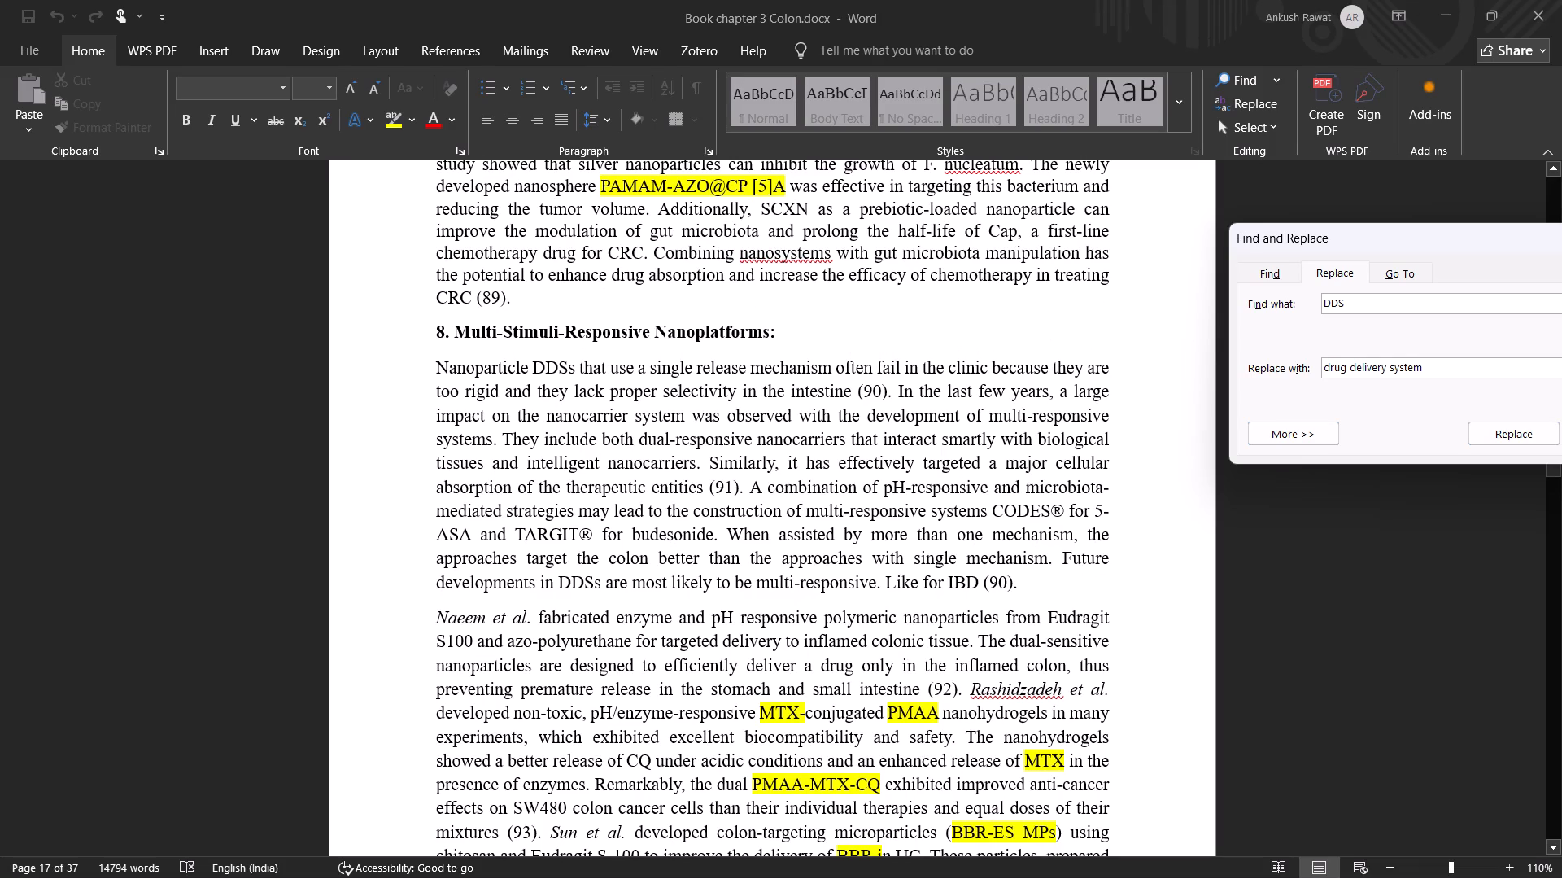
key("ctrl+z")
key("ctrl+z")
key("ctrl+z")
key("ctrl+z")
key("ctrl+z")
key("ctrl+z")
key("ctrl+z")
key("ctrl+z")
key("ctrl+z")
key("ctrl+z")
key("ctrl+z")
key("ctrl+z")
key("ctrl+z")
key("ctrl+z")
key("ctrl+z")
key("ctrl+z")
key("ctrl+z")
key("ctrl+z")
key("ctrl+z")
key("ctrl+z")
key("ctrl+z")
key("ctrl+z")
key("ctrl+z")
key("ctrl+z")
key("ctrl+z")
key("ctrl+z")
left_click(1250, 653)
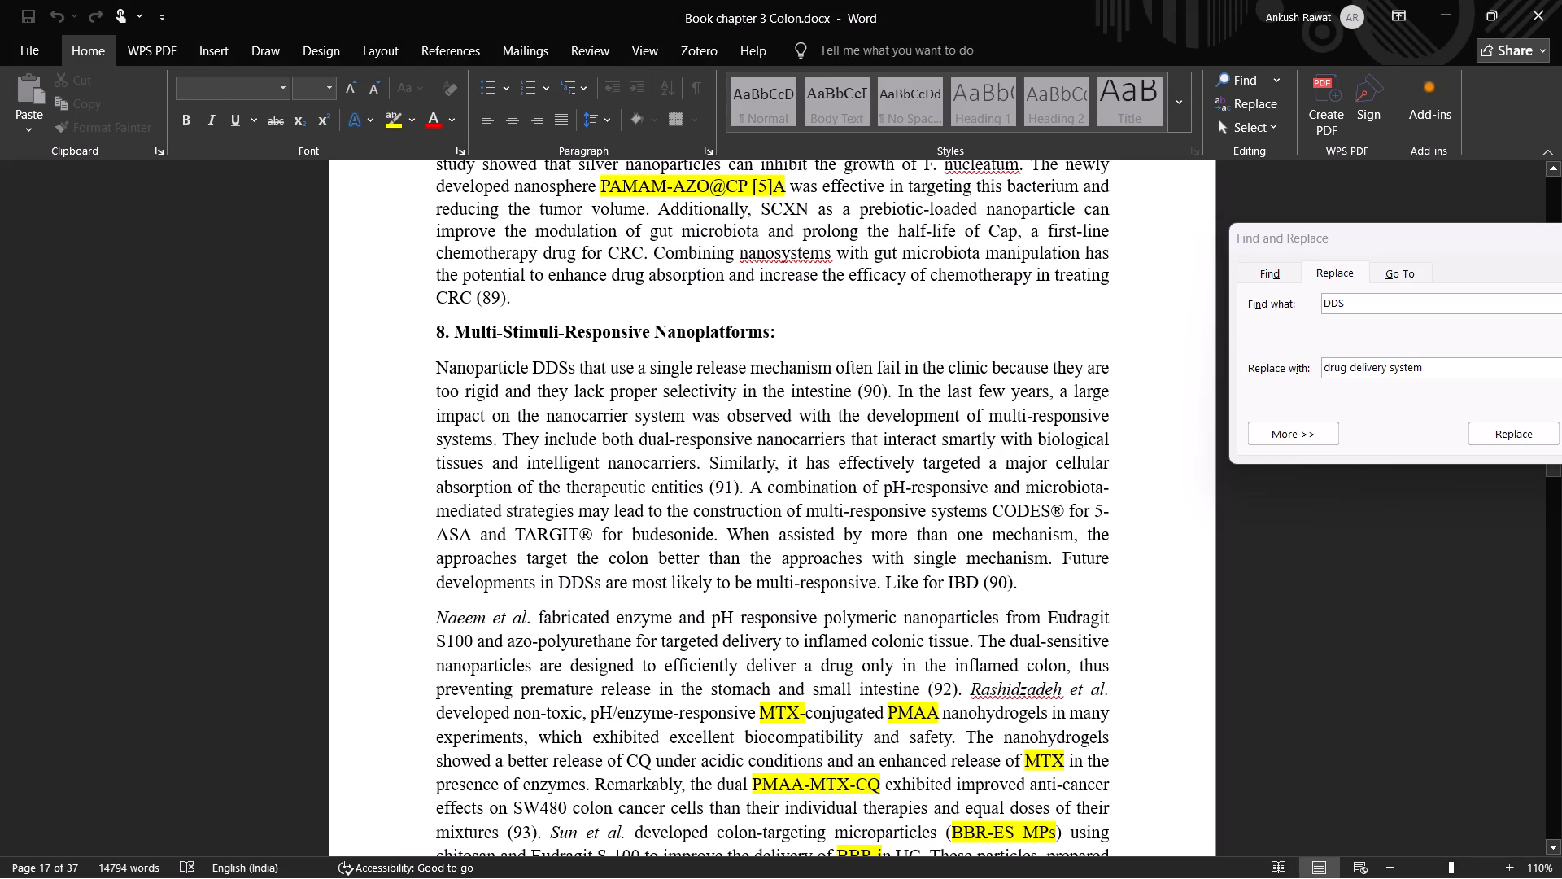
key("ctrl+z")
key("ctrl+z")
key("ctrl+z")
key("ctrl+z")
key("ctrl+z")
key("ctrl+z")
key("ctrl+z")
key("ctrl+z")
key("ctrl+z")
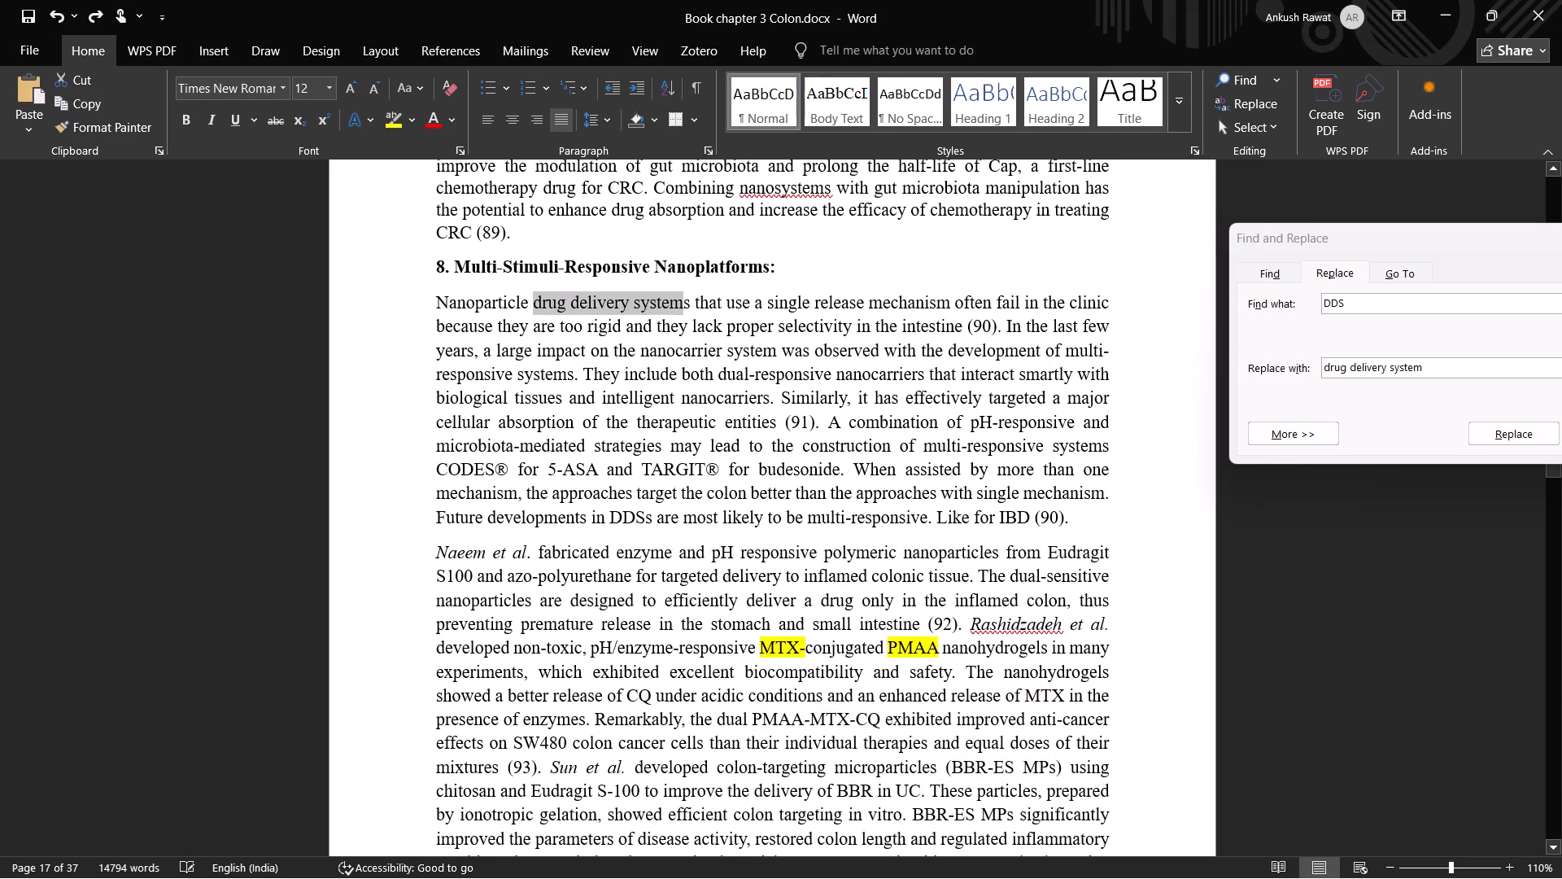
key("ctrl+z")
key("ctrl+z")
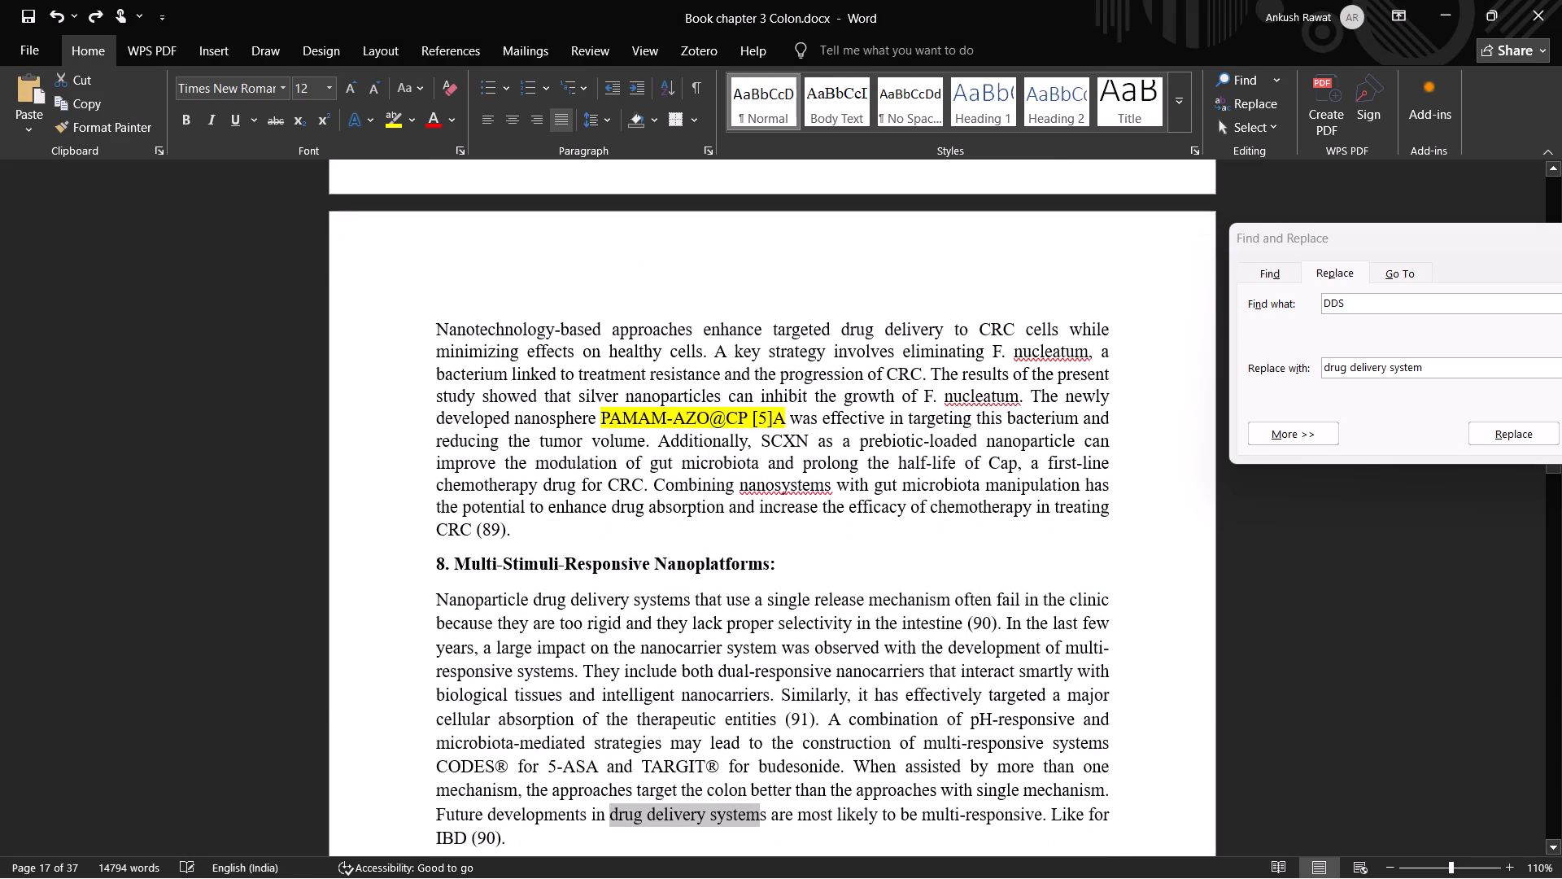
Undo the bracketed abbreviation typed after "colonic drug delivery system" in the paragraph before section 1.2.
key("ctrl+z")
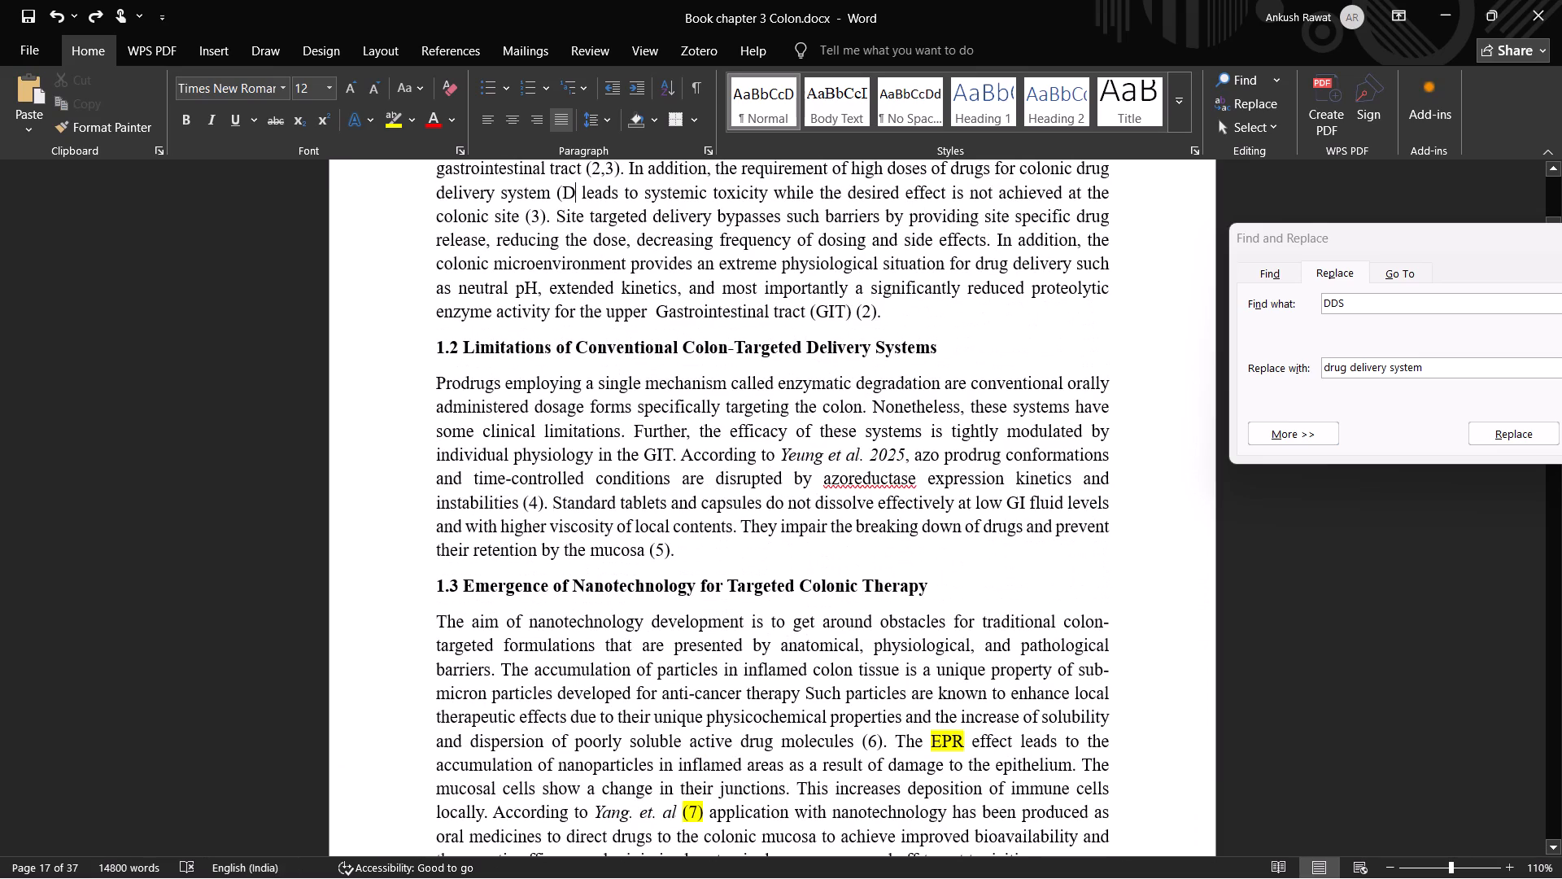
key("ctrl+z")
key("ctrl+z")
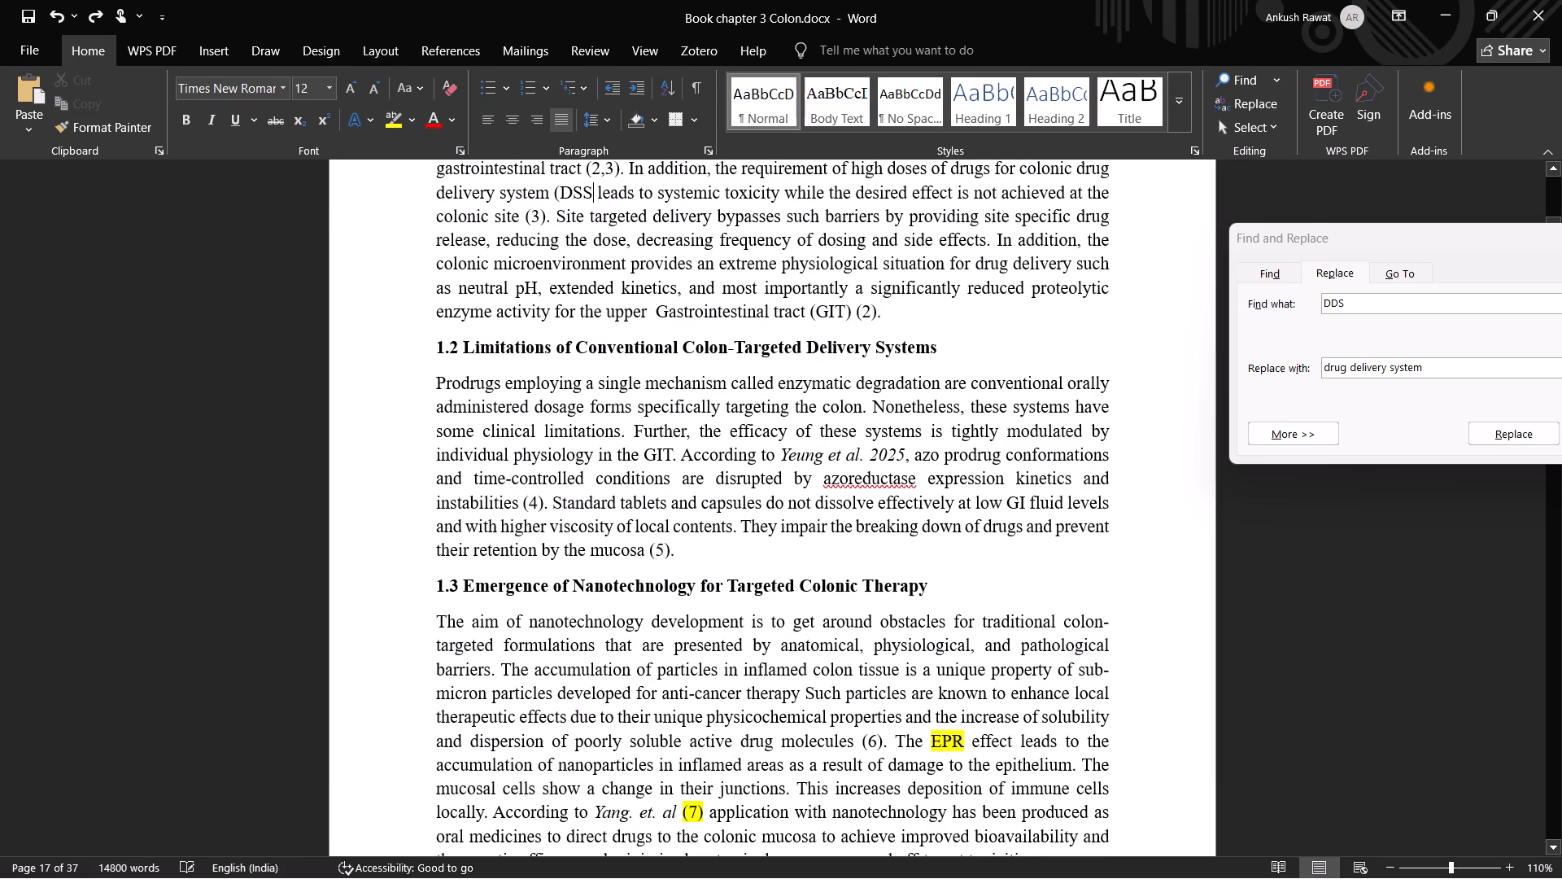
key("ctrl+z")
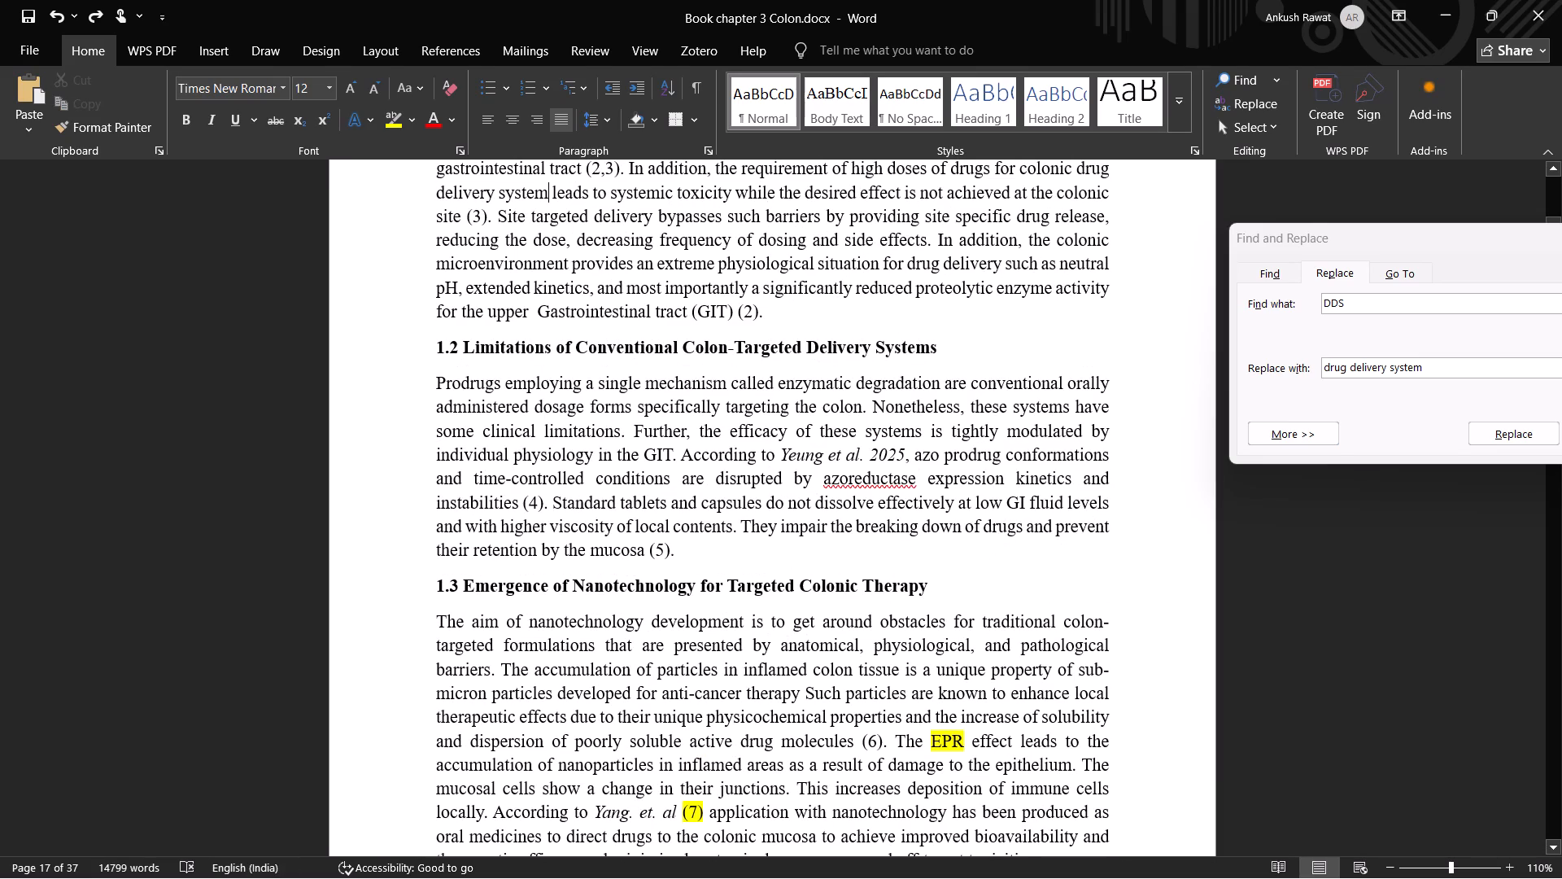
Look through the chapter text from section 1.2 to section 10 to check its state after the undone edits.
middle_click_drag(1243, 549, 1253, 725)
middle_click_drag(1283, 601, 1281, 746)
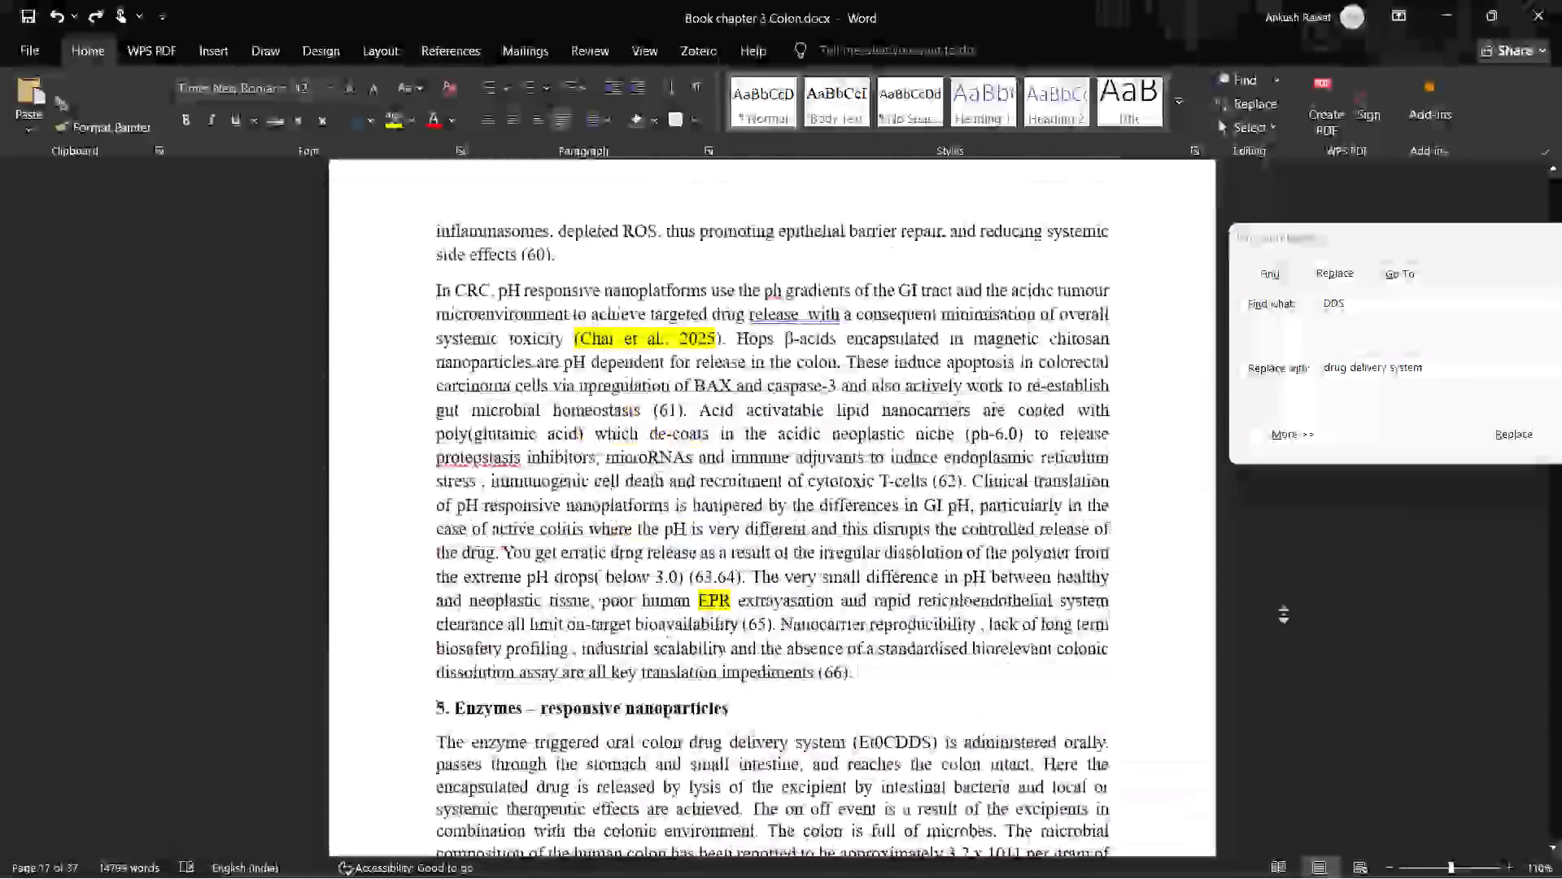
middle_click_drag(1281, 746, 1281, 750)
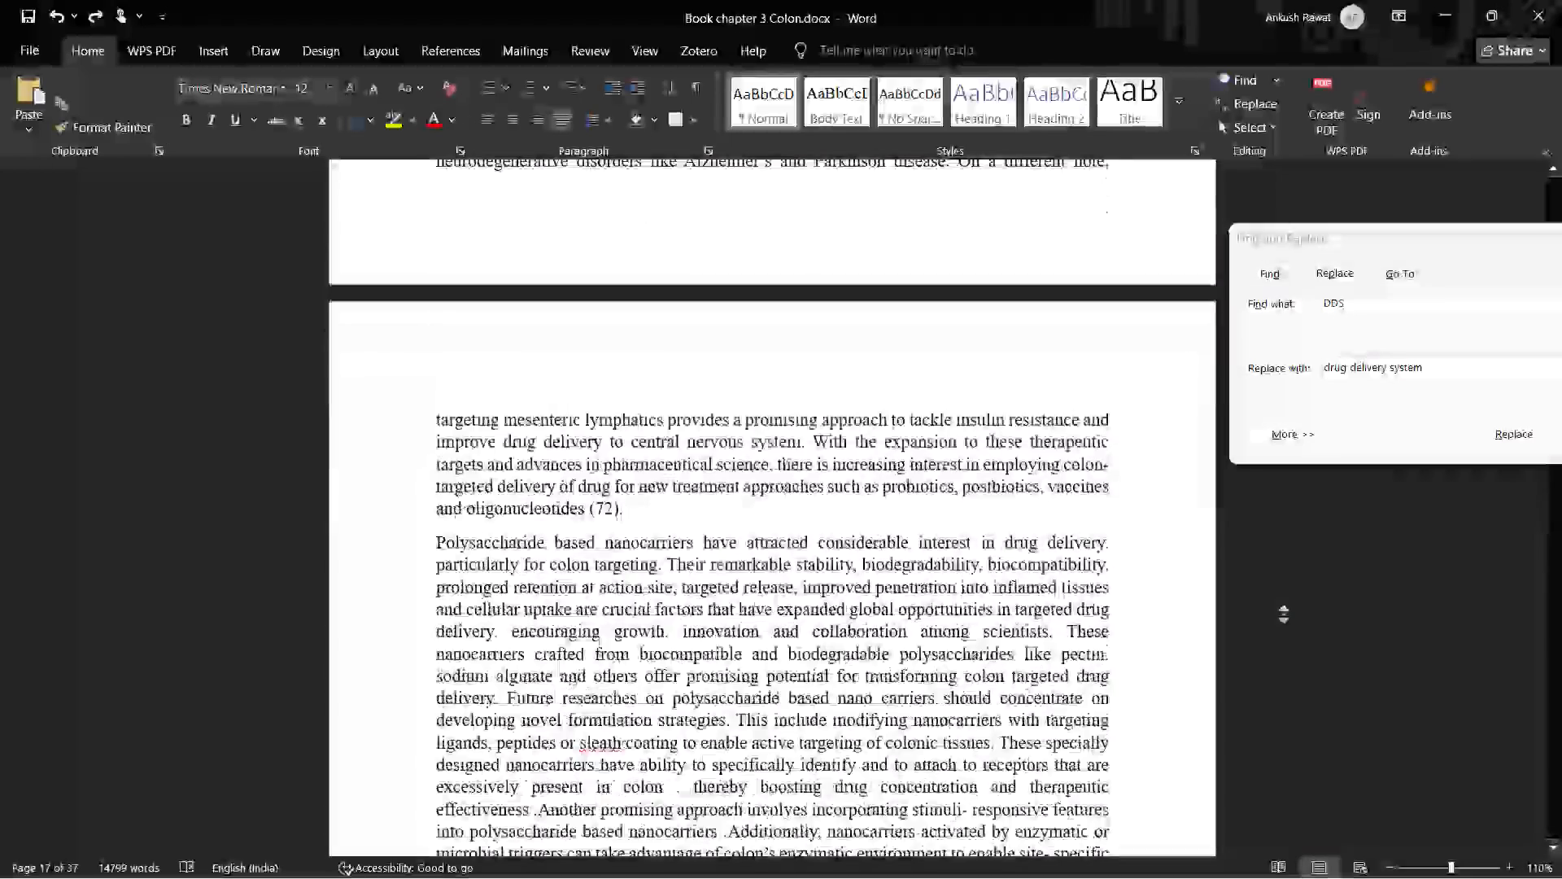
middle_click_drag(1281, 750, 1279, 752)
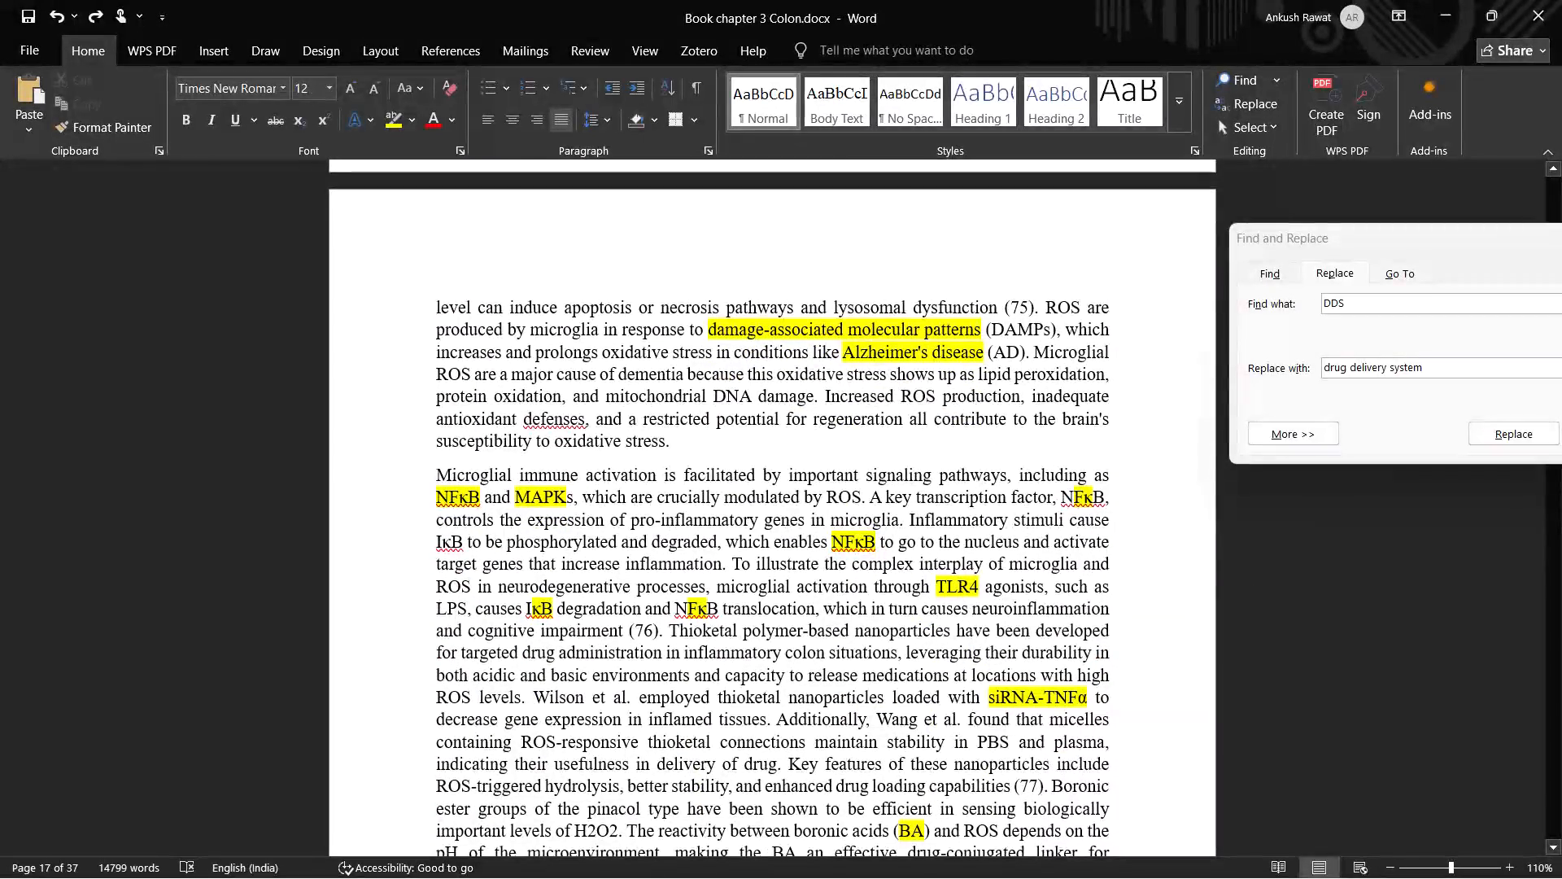
middle_click_drag(1251, 584, 1256, 677)
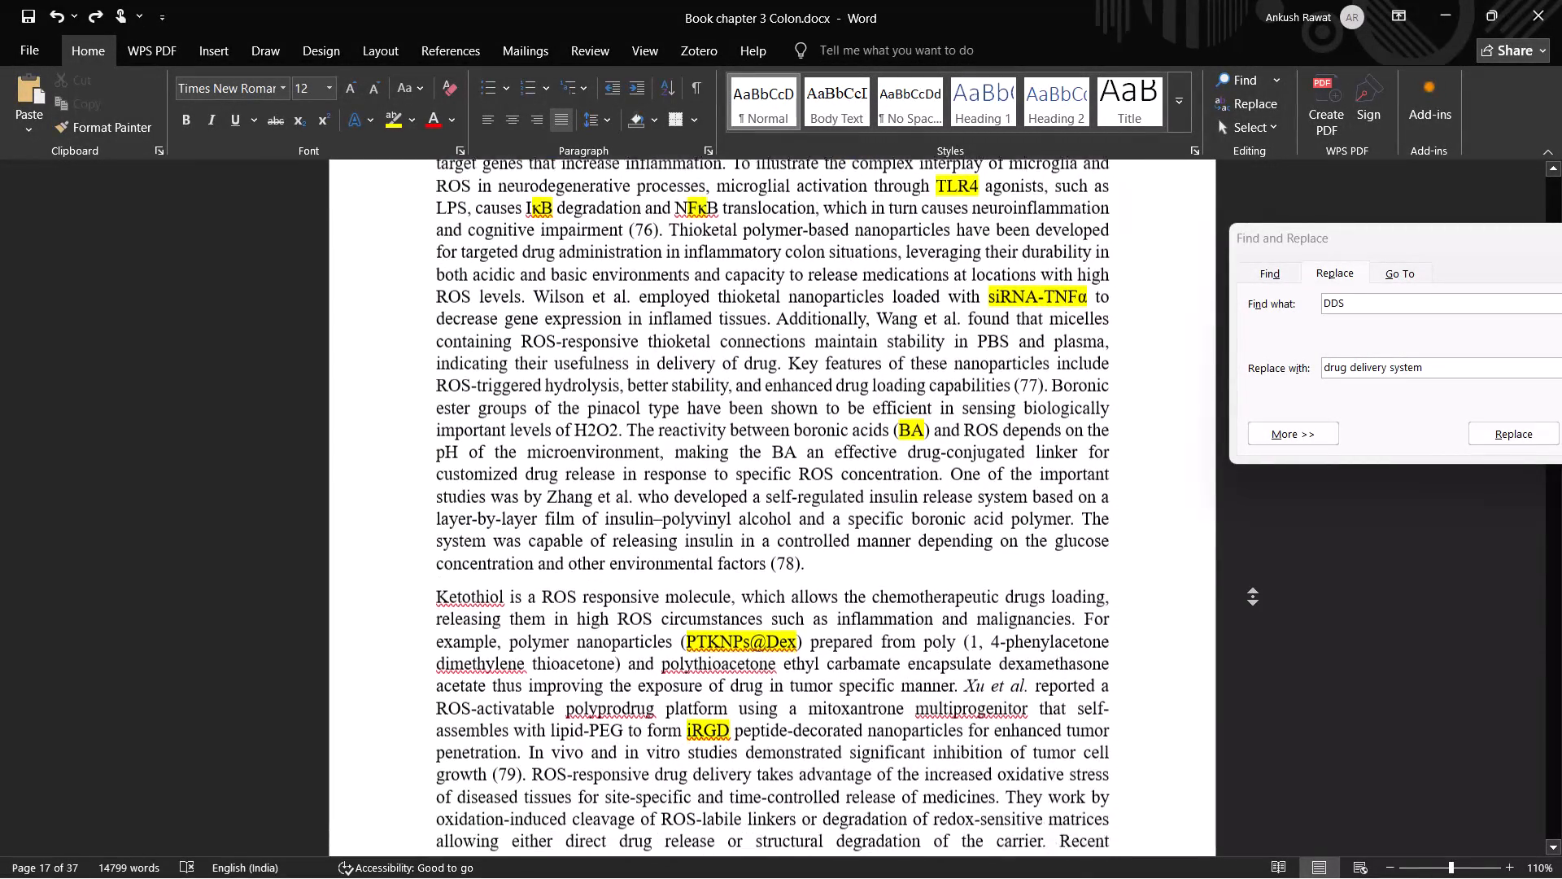
middle_click_drag(1256, 677, 1257, 737)
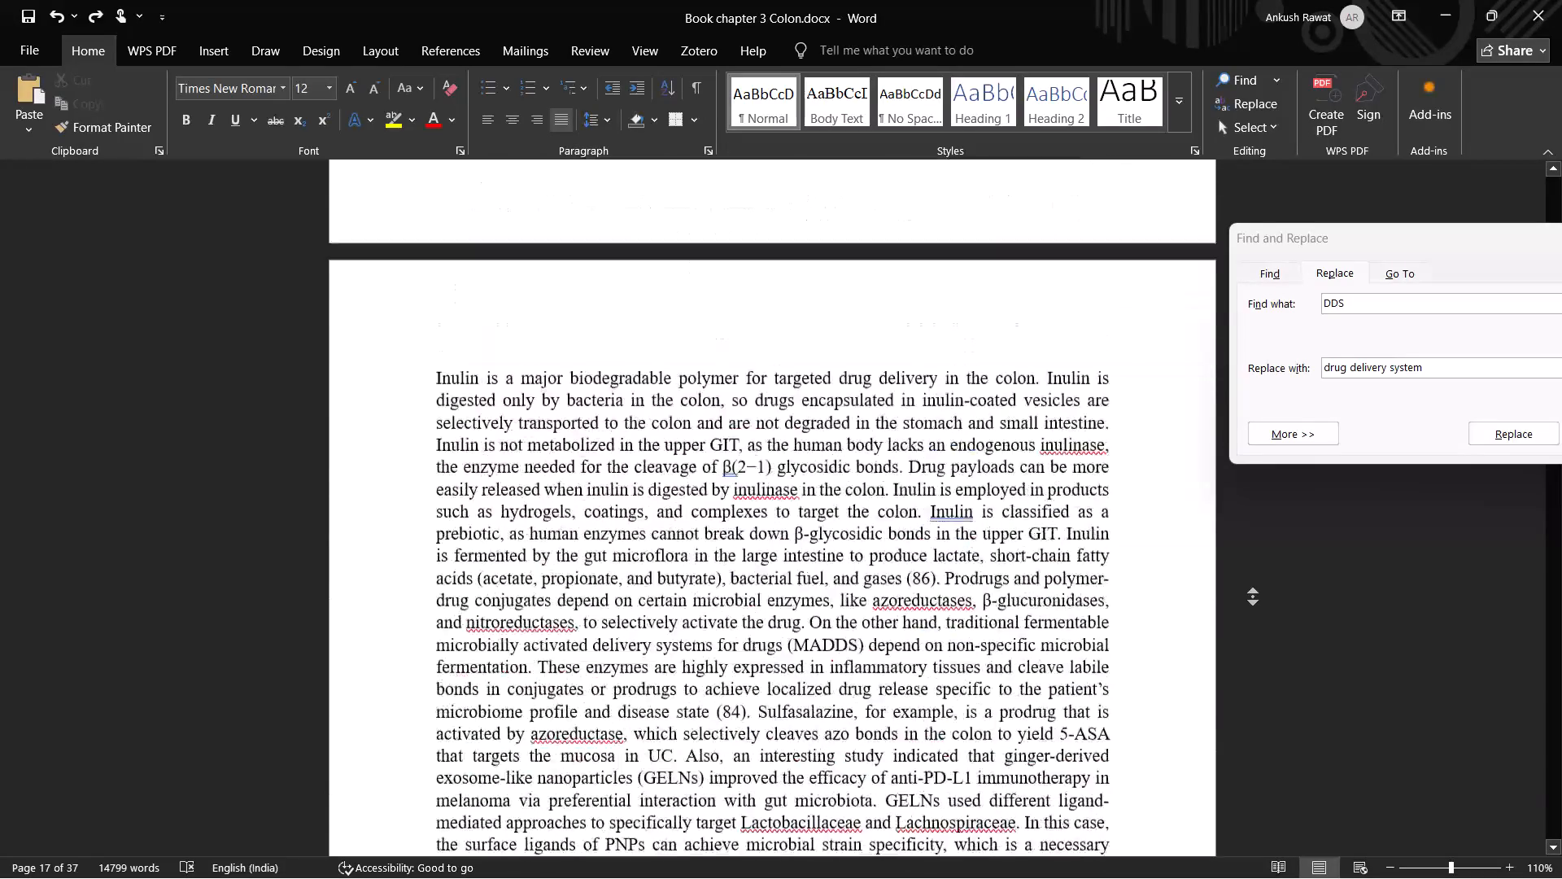
middle_click_drag(1257, 737, 1255, 737)
middle_click_drag(1260, 584, 1261, 706)
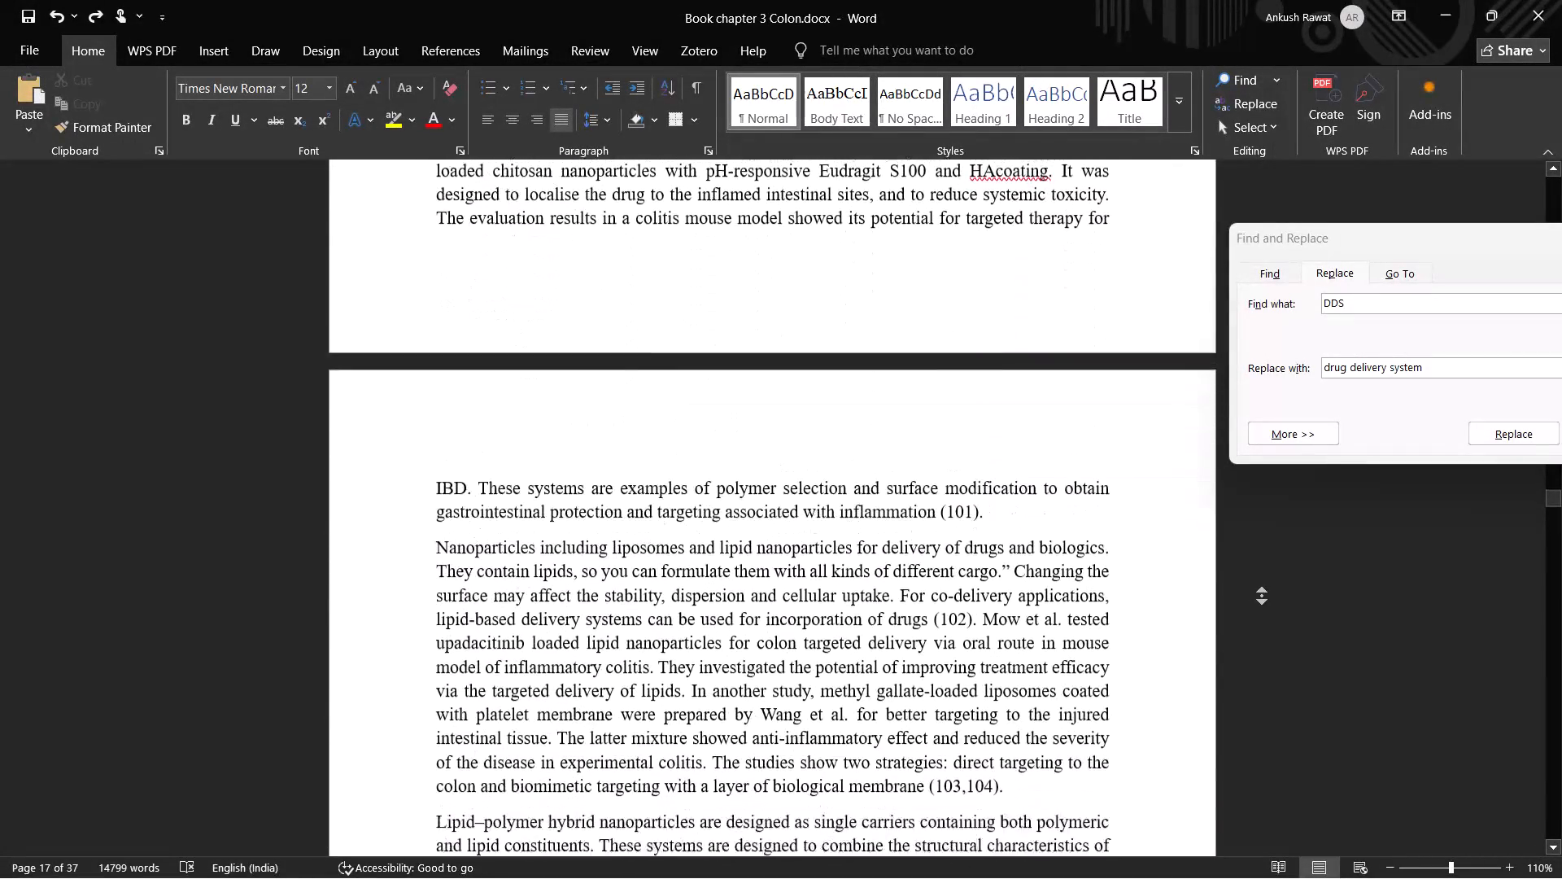
middle_click_drag(1261, 706, 1261, 724)
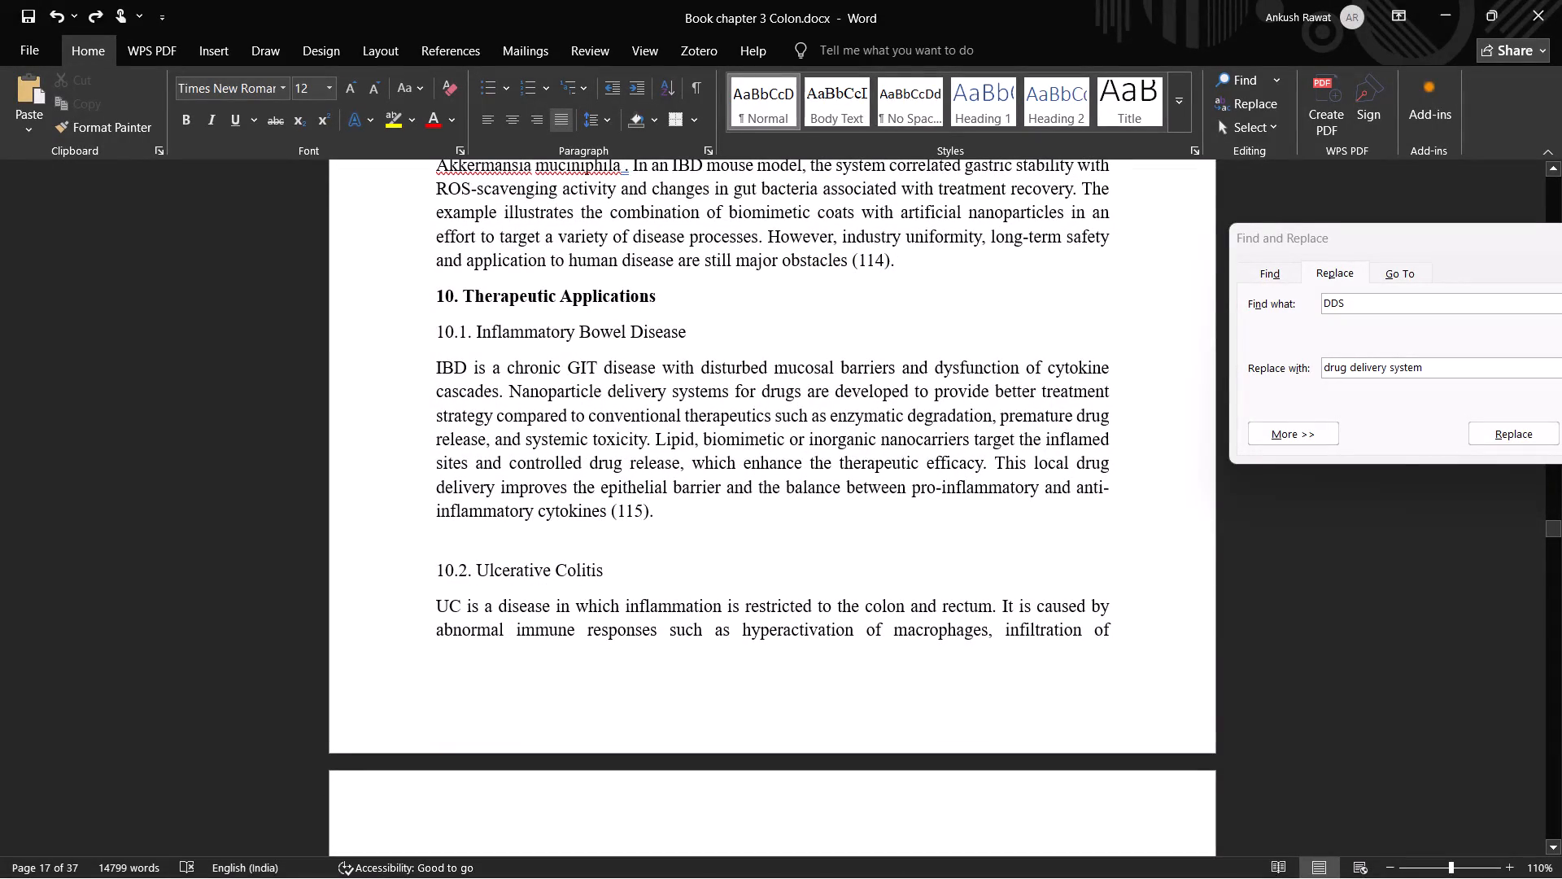
middle_click_drag(1267, 670, 1266, 593)
middle_click(1266, 593)
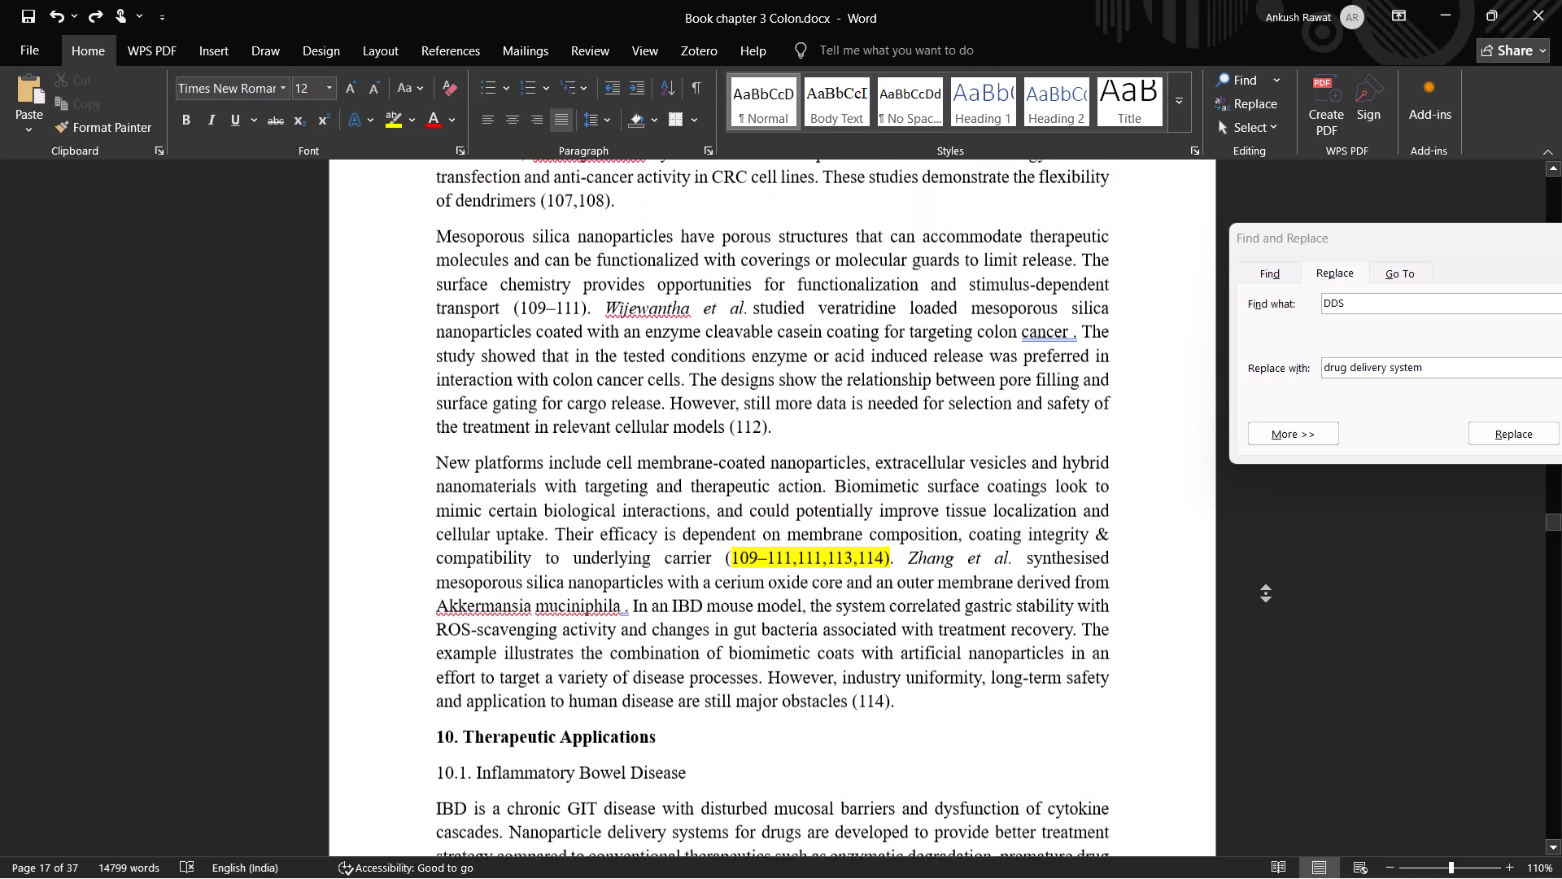
middle_click(1290, 575)
middle_click_drag(1278, 518, 1282, 588)
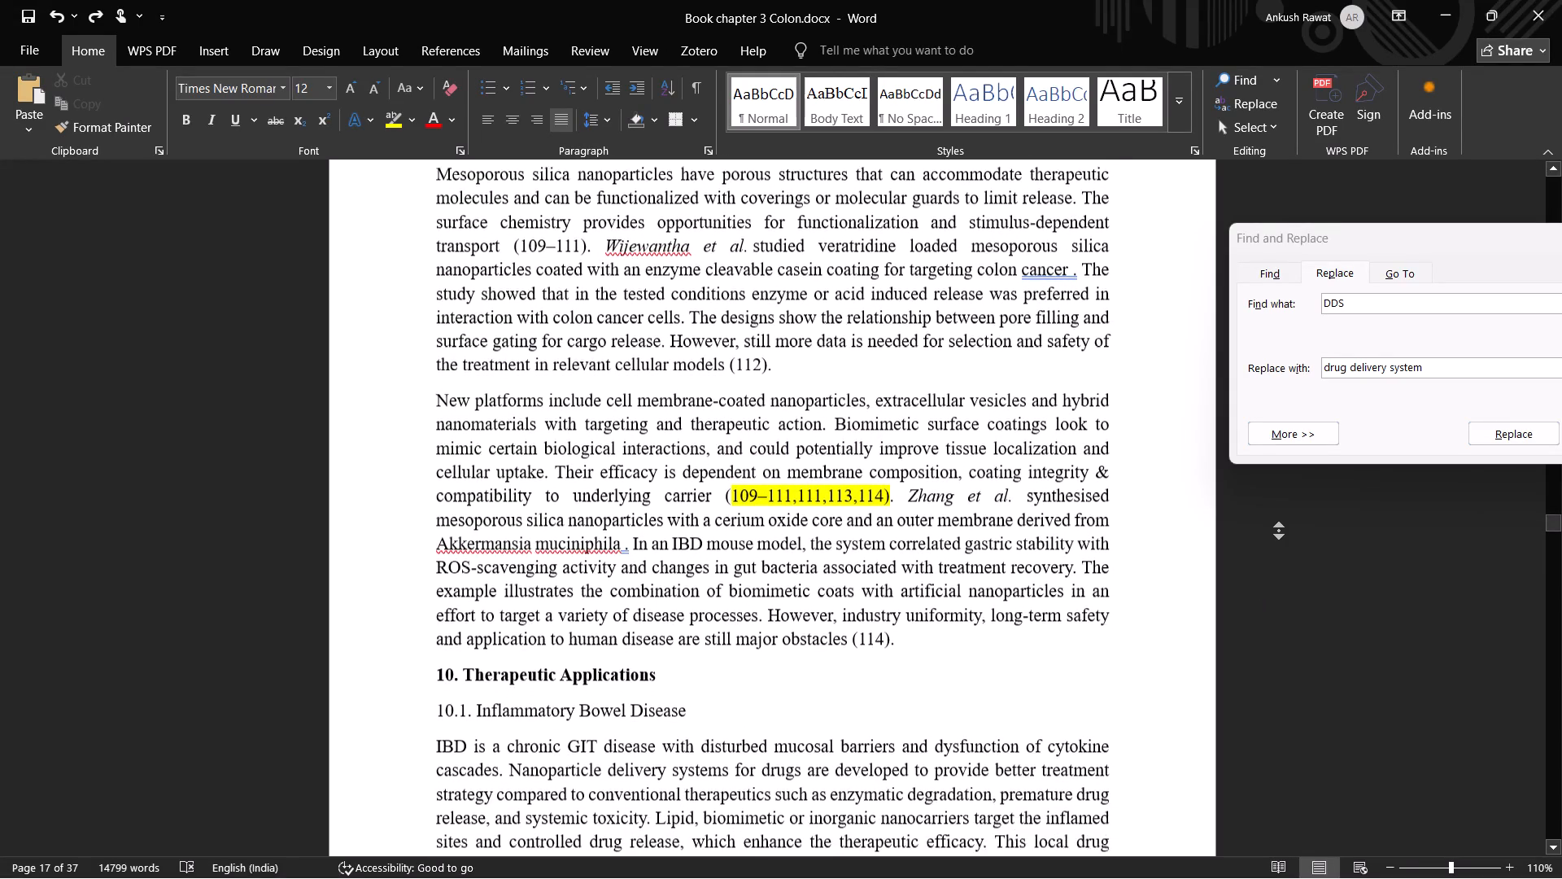
middle_click_drag(1282, 588, 1281, 606)
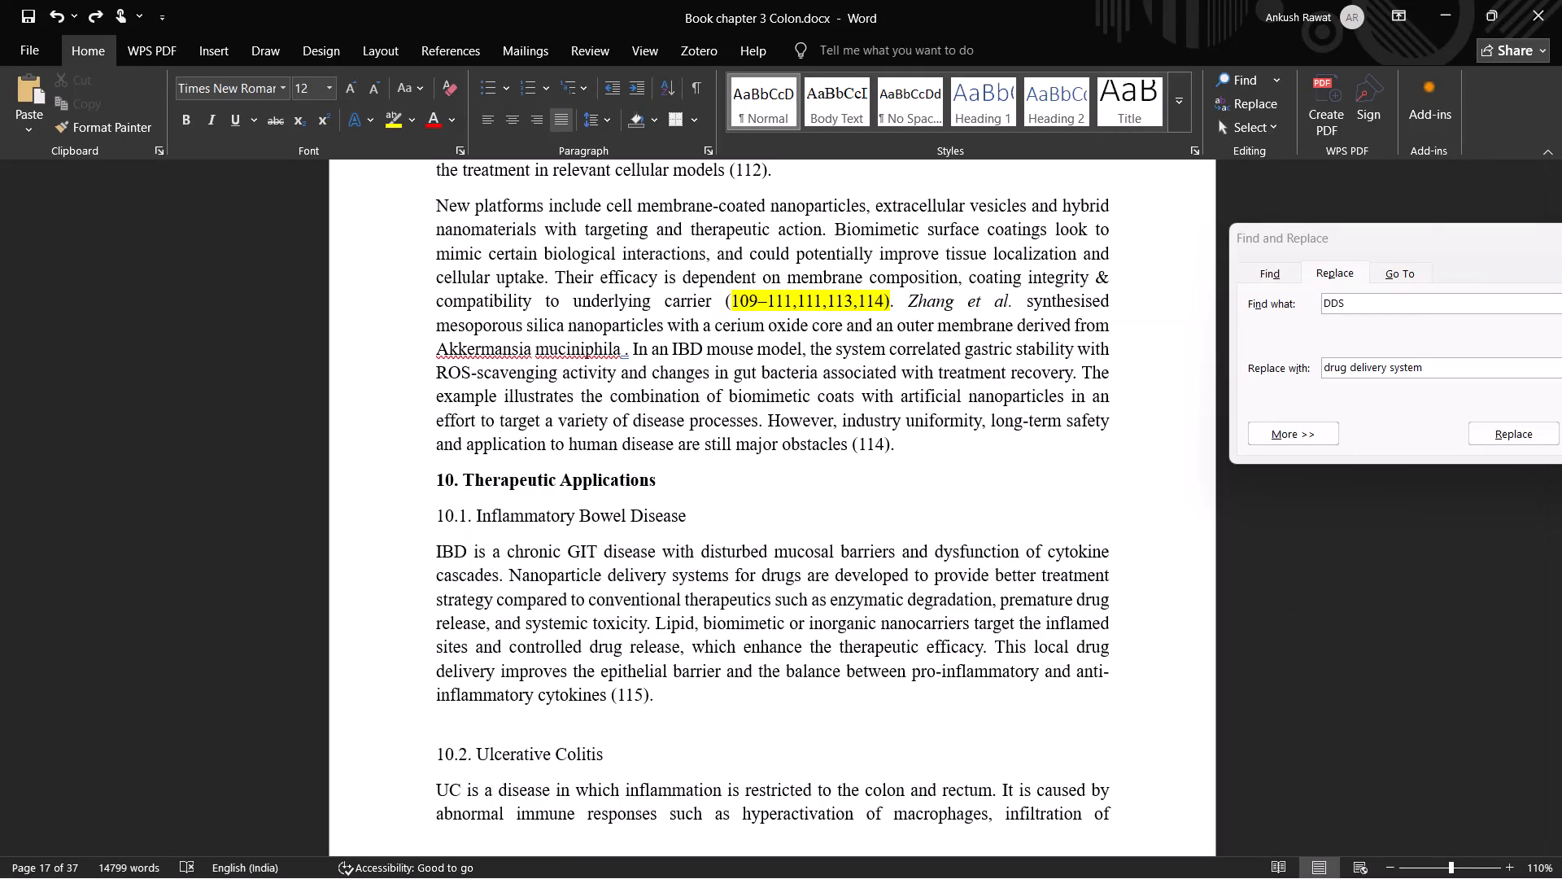
Look back through the text from section 10 to the paragraph on enzyme and pH responsive nanoparticles for abbreviations needing highlights.
scroll(1001, 620, "up", 3)
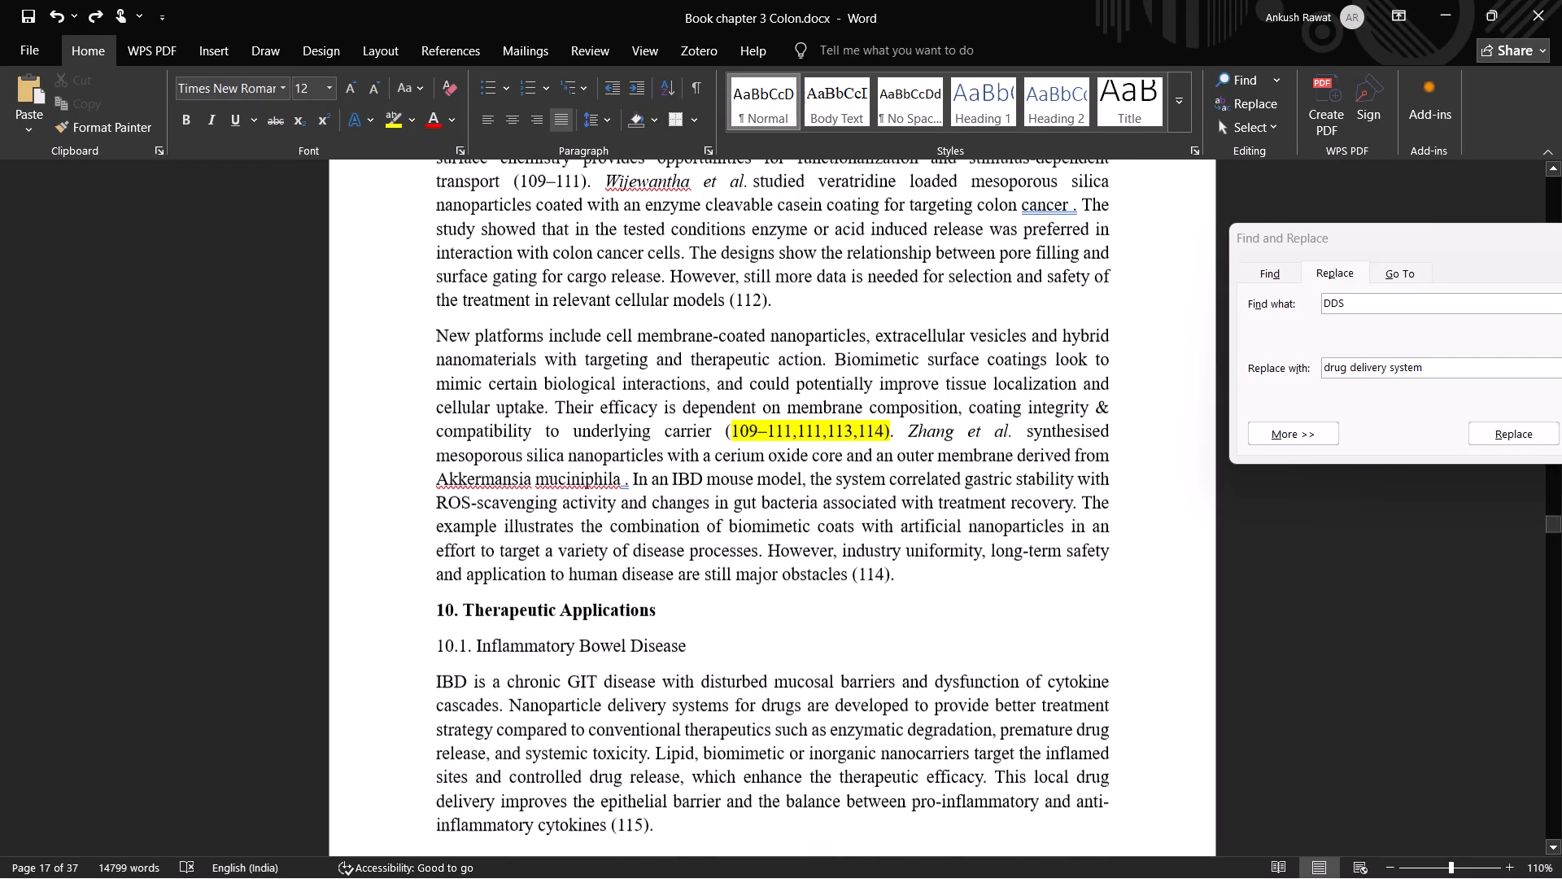
middle_click_drag(1252, 694, 1224, 590)
middle_click(1224, 588)
middle_click(1224, 580)
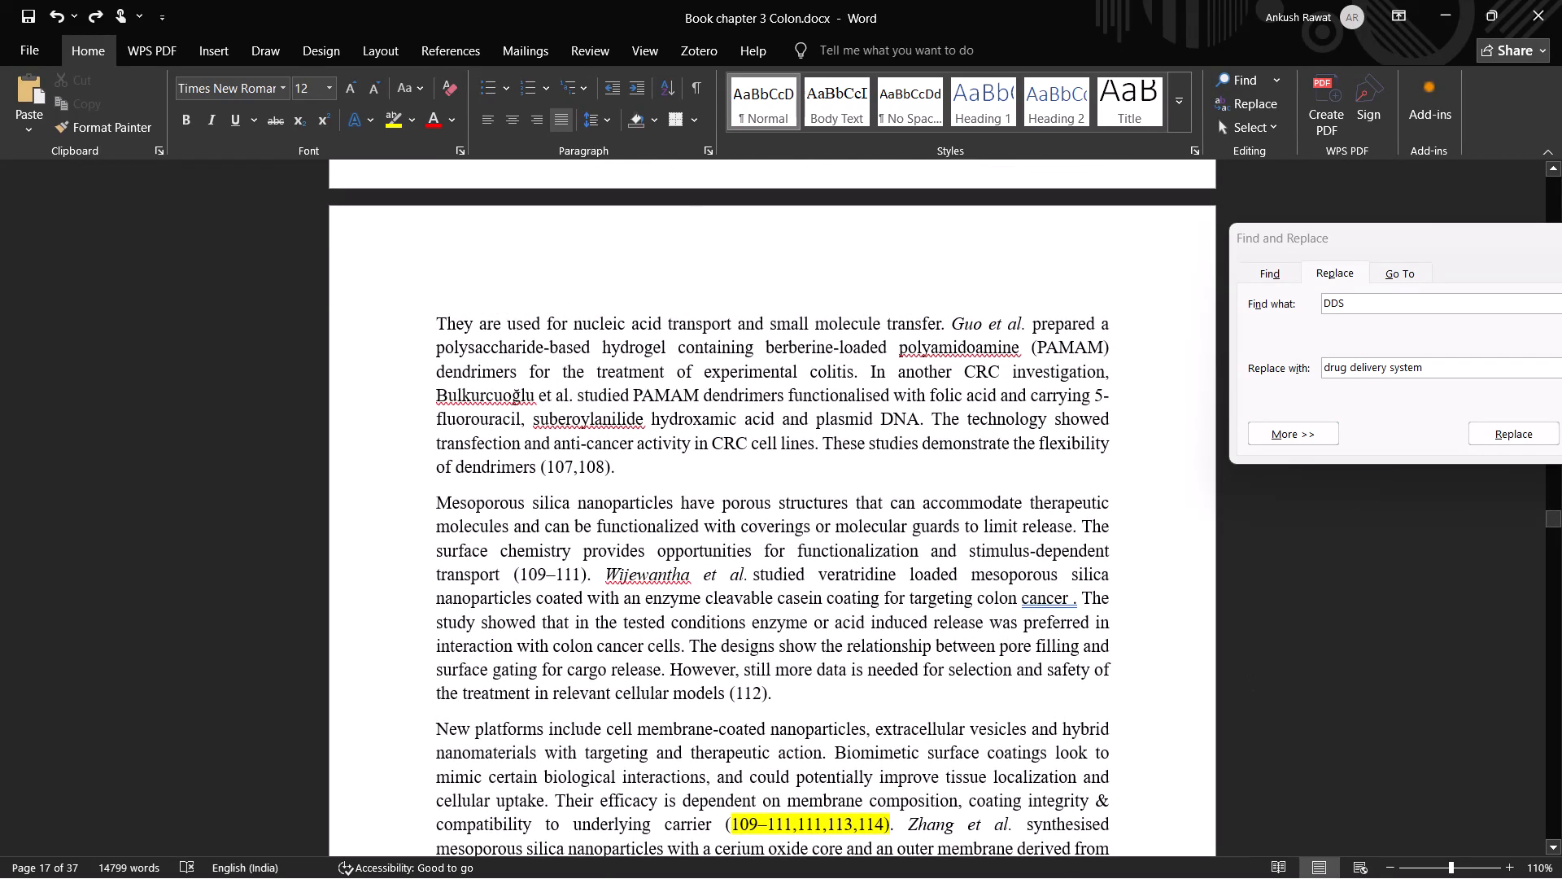
middle_click_drag(1224, 574, 1226, 548)
middle_click_drag(1261, 653, 1263, 601)
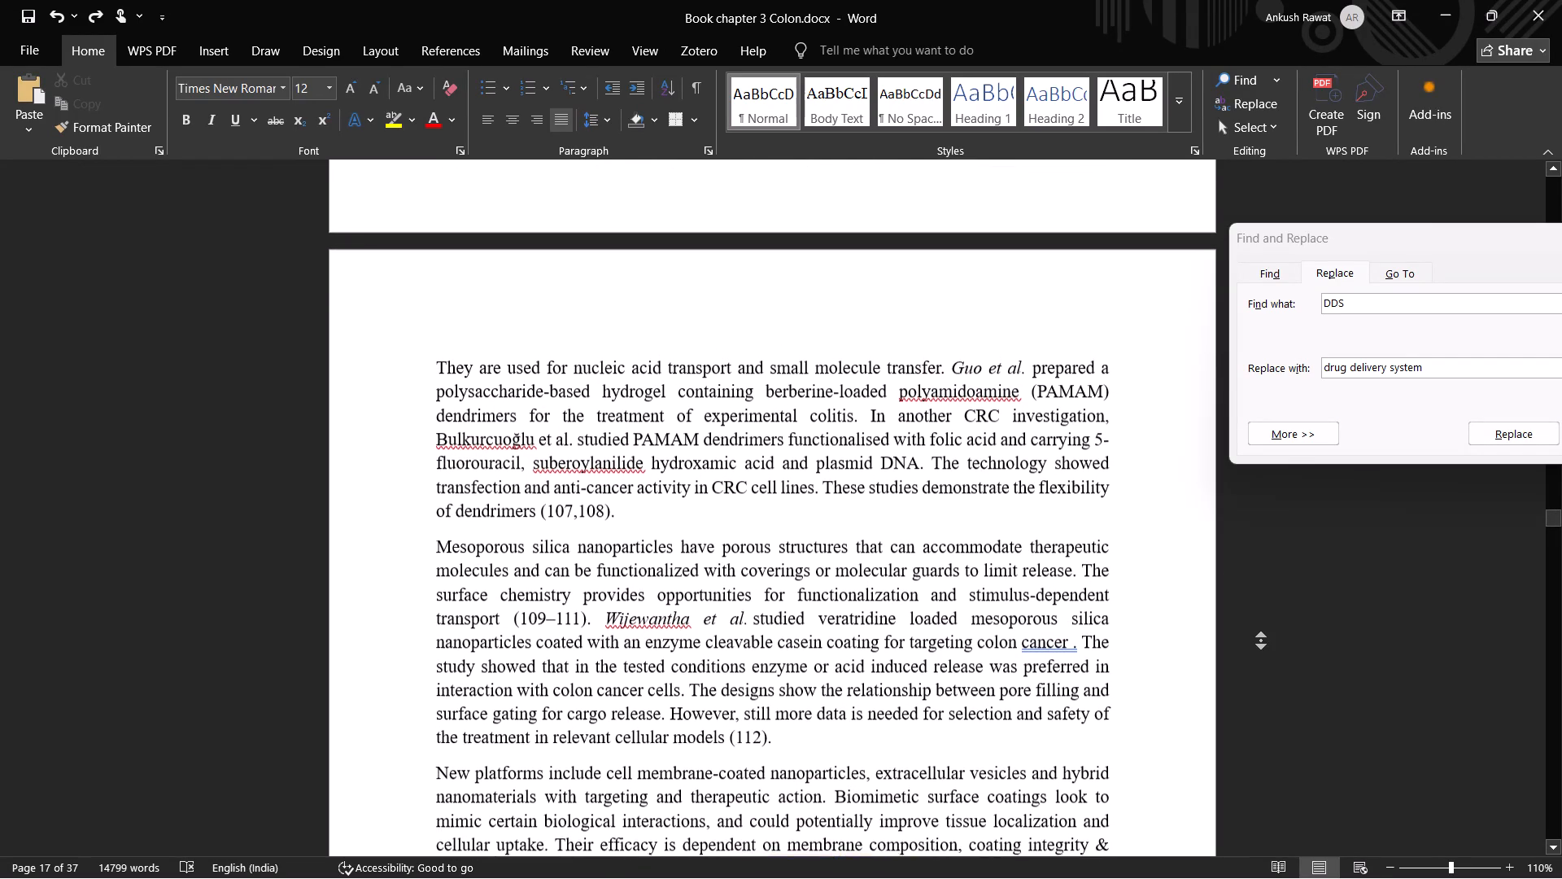
middle_click_drag(1263, 601, 1263, 599)
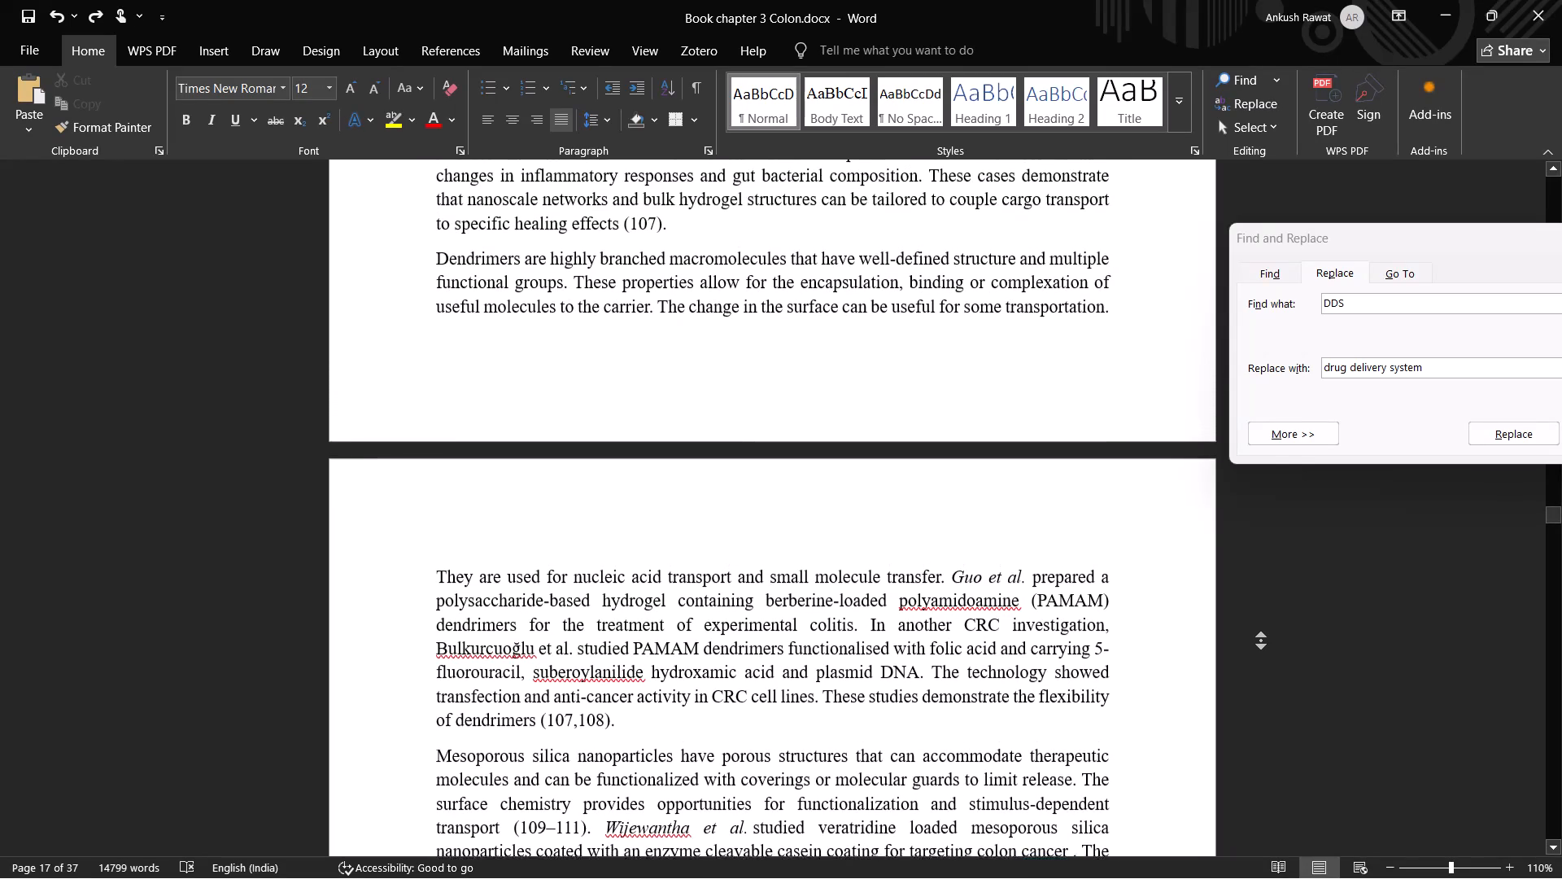
middle_click_drag(1263, 599, 1263, 598)
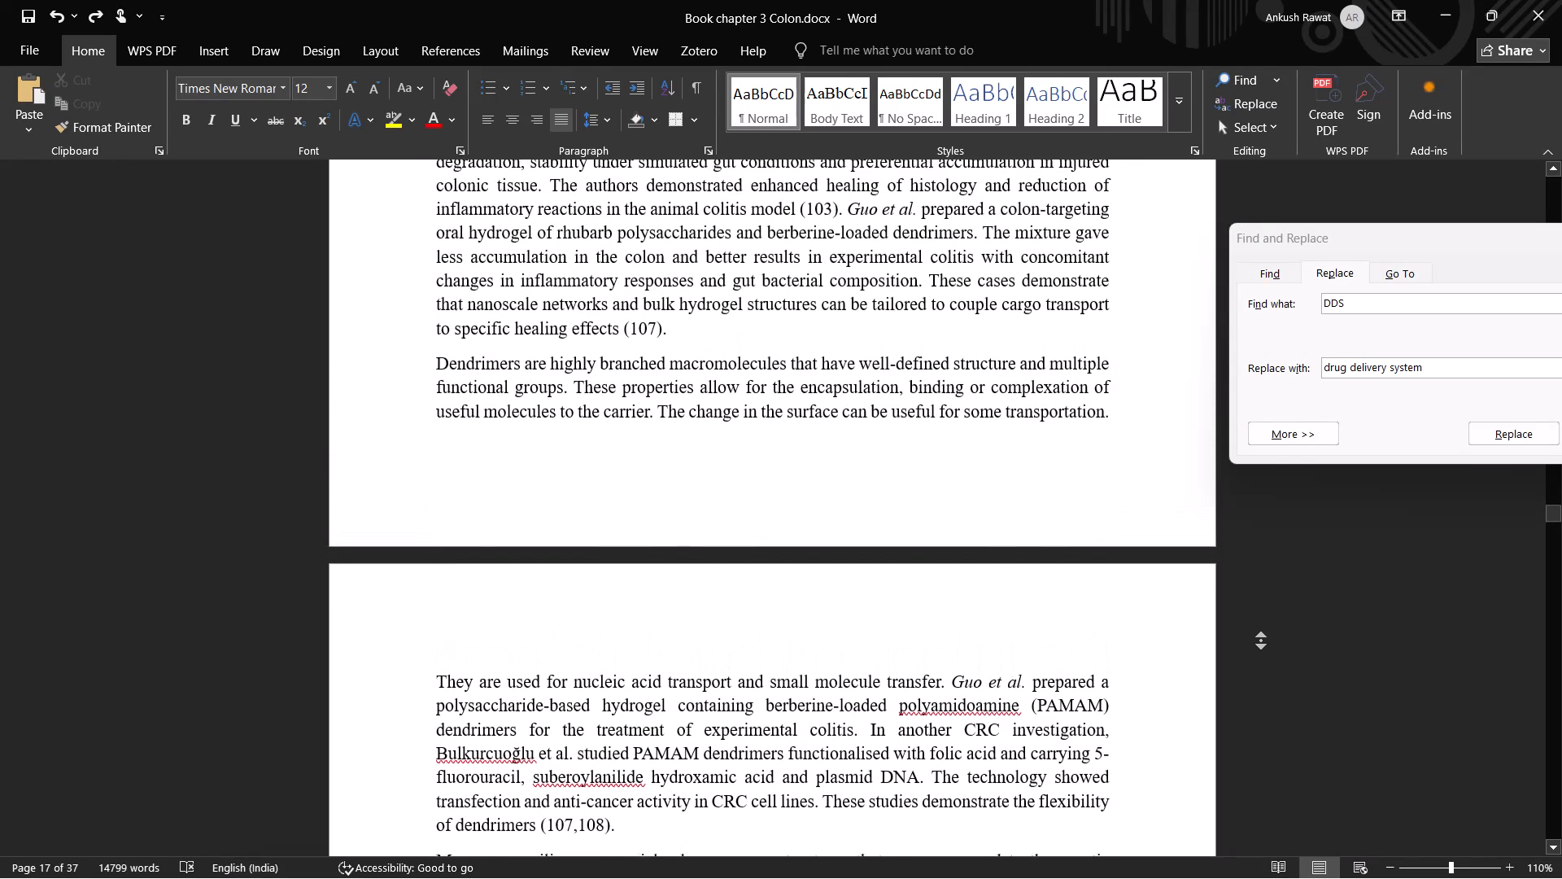
middle_click_drag(1263, 598, 1263, 593)
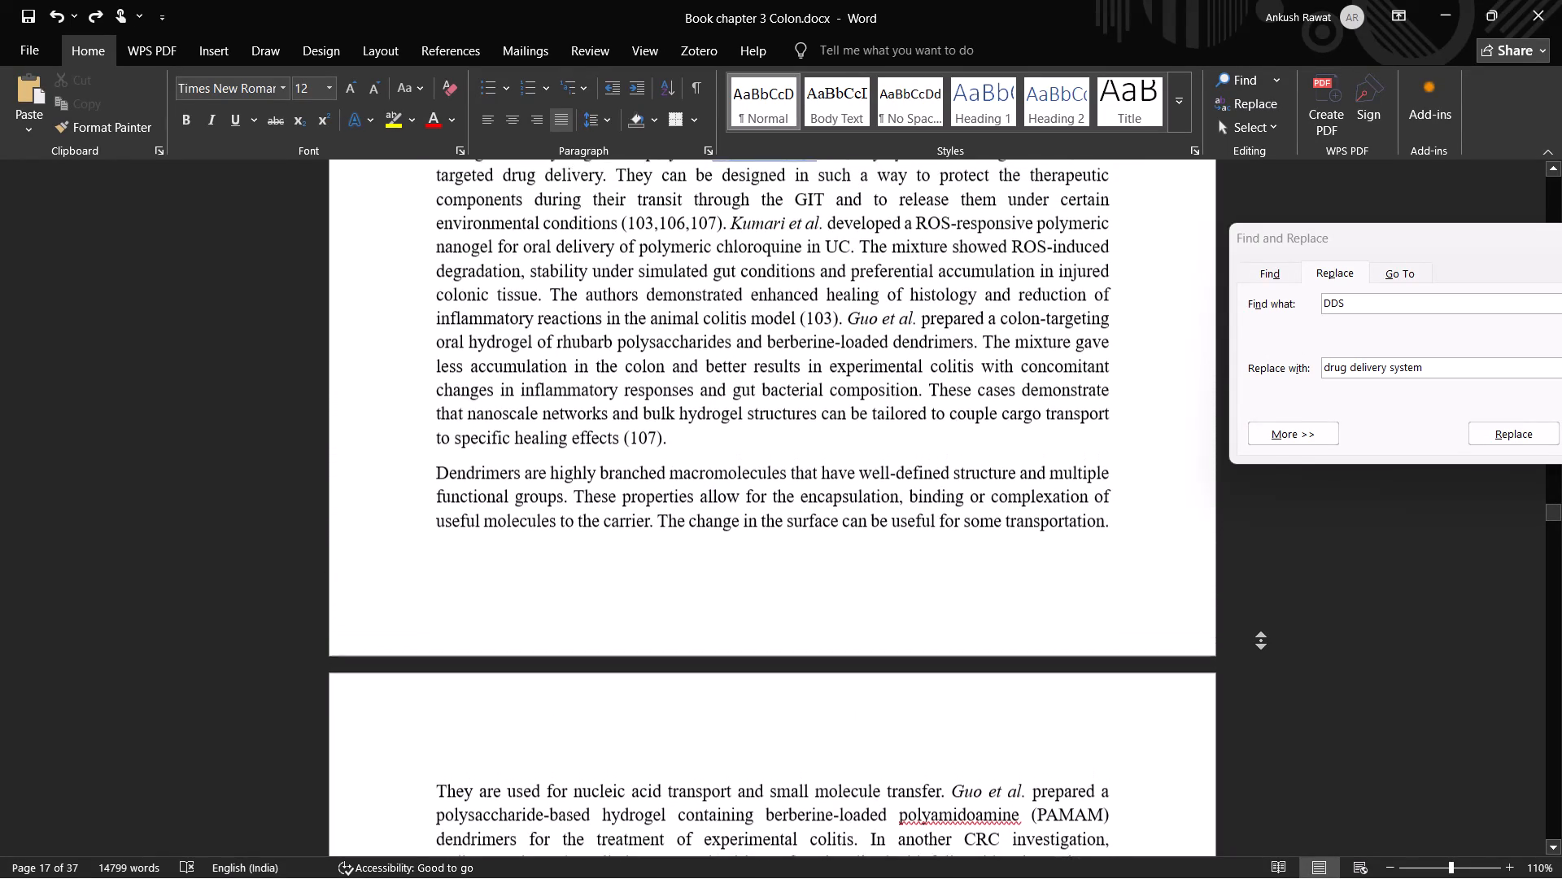
middle_click_drag(1263, 593, 1260, 558)
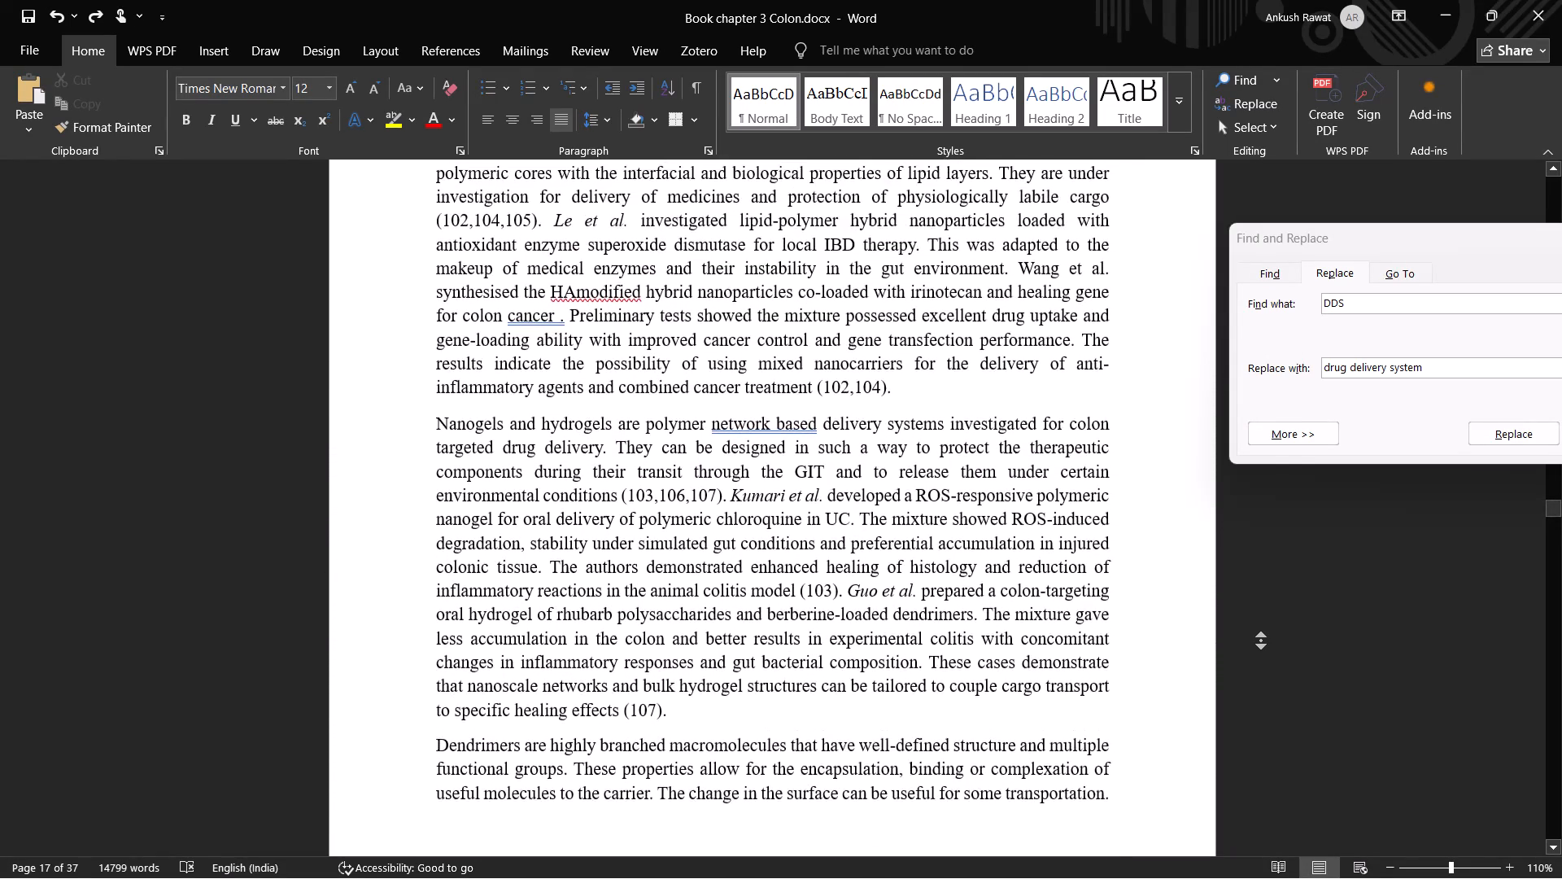
middle_click_drag(1260, 558, 1259, 543)
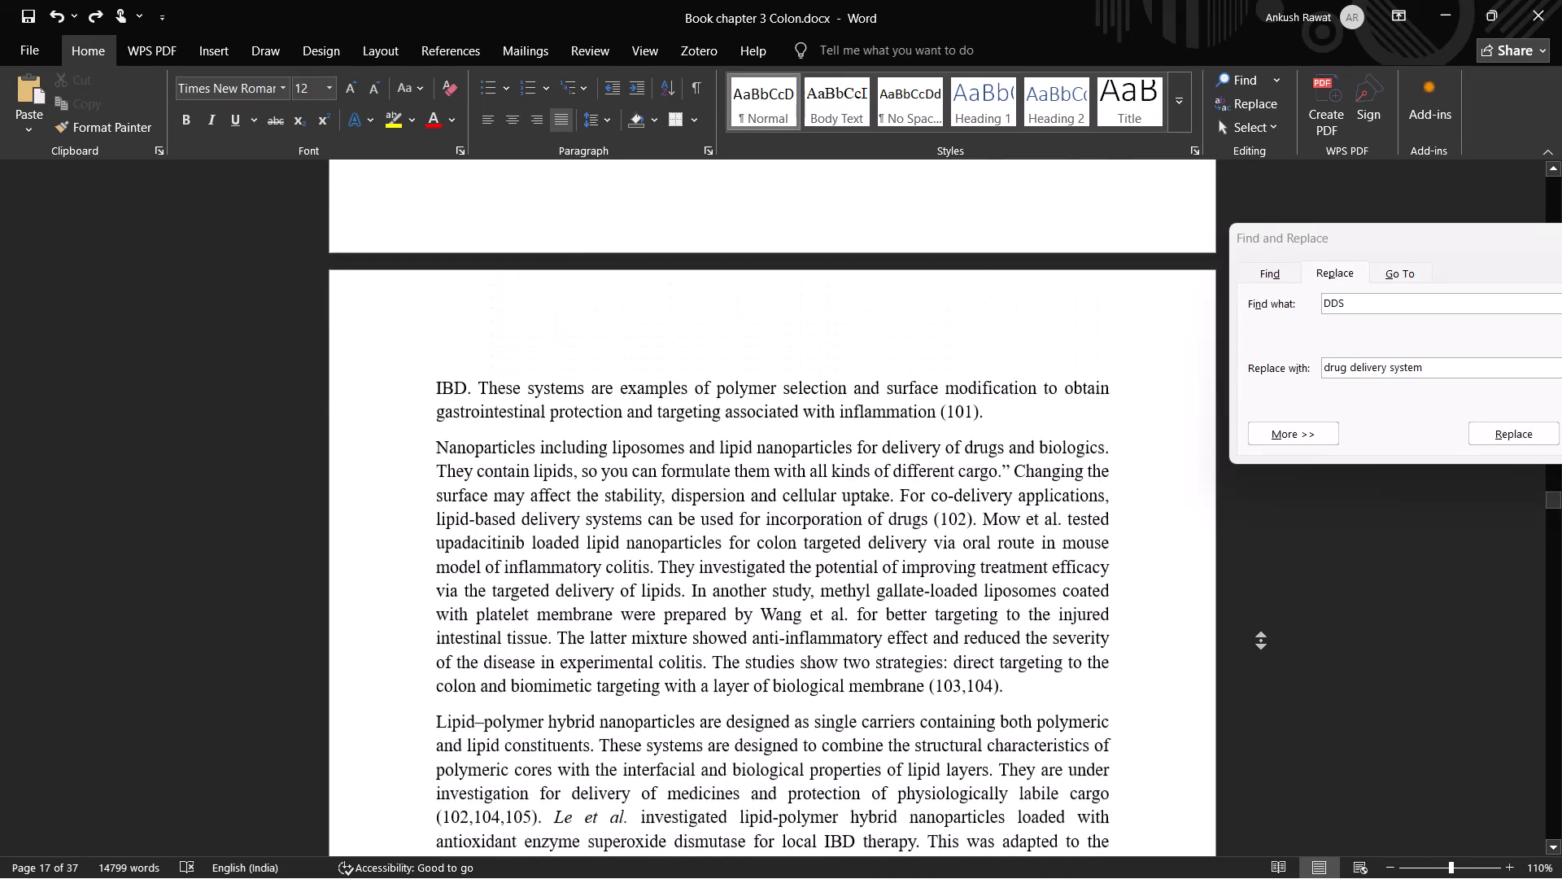
middle_click_drag(1259, 543, 1259, 517)
middle_click(1259, 517)
middle_click_drag(1315, 558, 1313, 550)
middle_click_drag(1320, 622, 1302, 509)
middle_click_drag(1299, 492, 1295, 447)
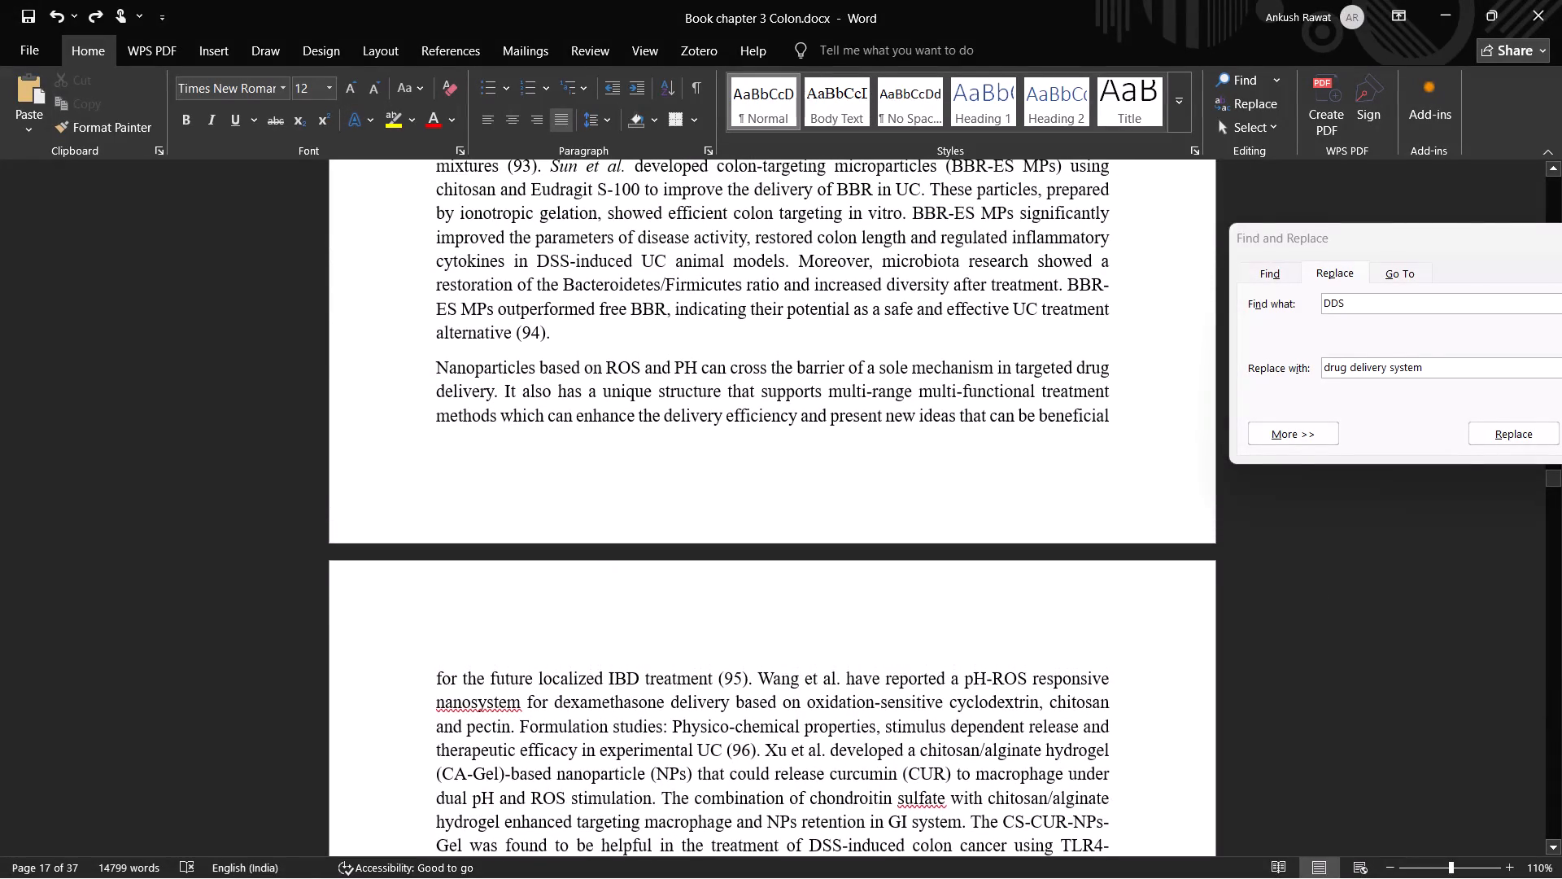
middle_click_drag(1302, 665, 1291, 566)
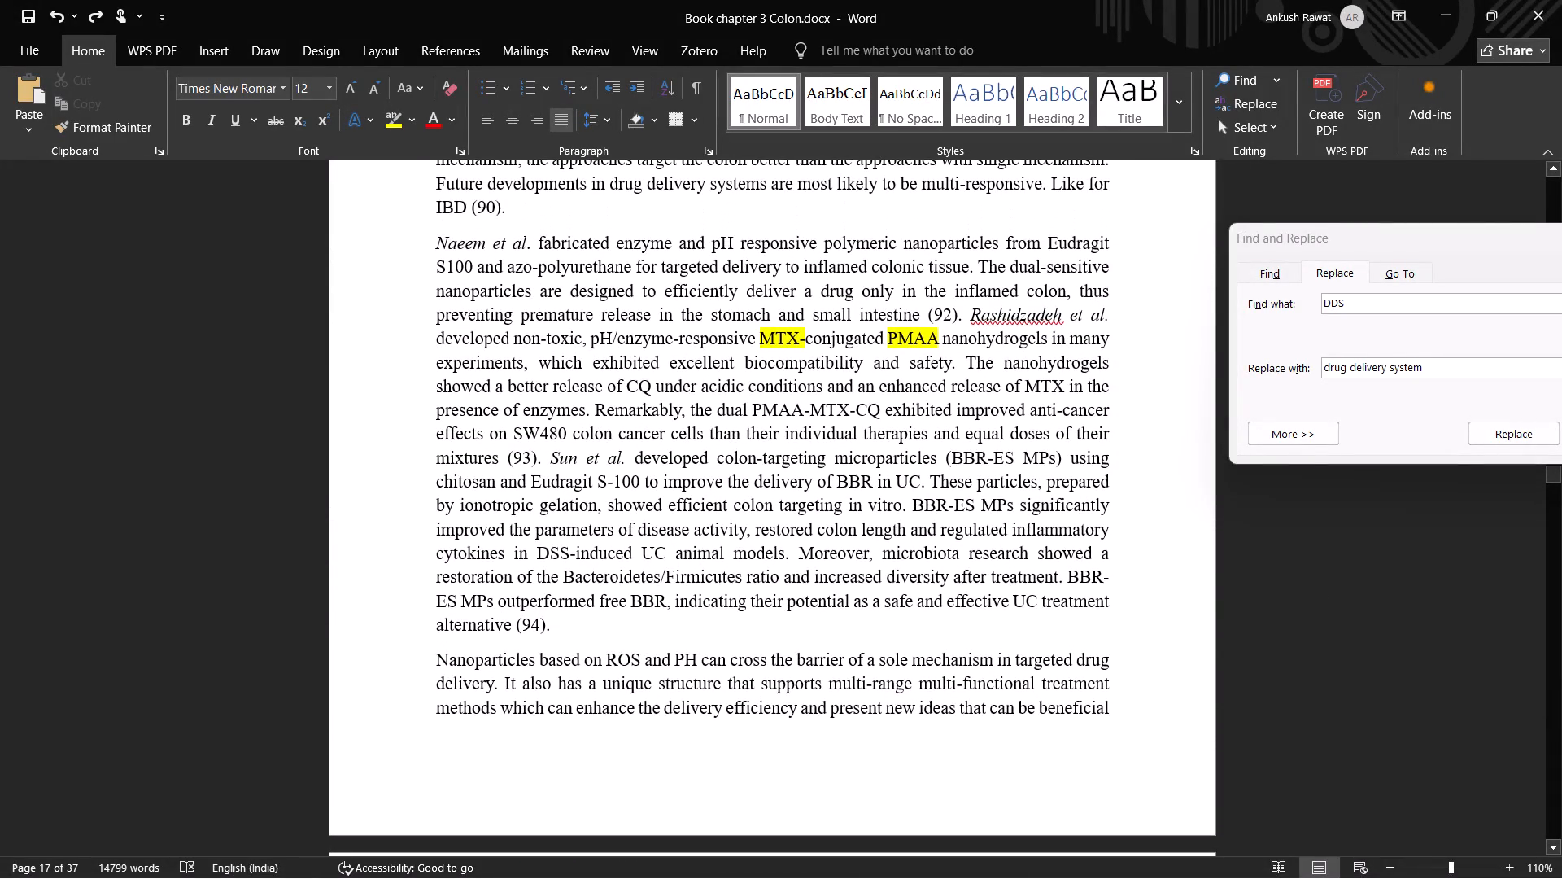
Highlight in yellow "PMAA-MTX-CQ", "CQ" and the unhighlighted "MTX" in the Rashidzadeh et al. passage, plus the bracketed "BBR-ES MPs" after Sun et al.
left_click(397, 116)
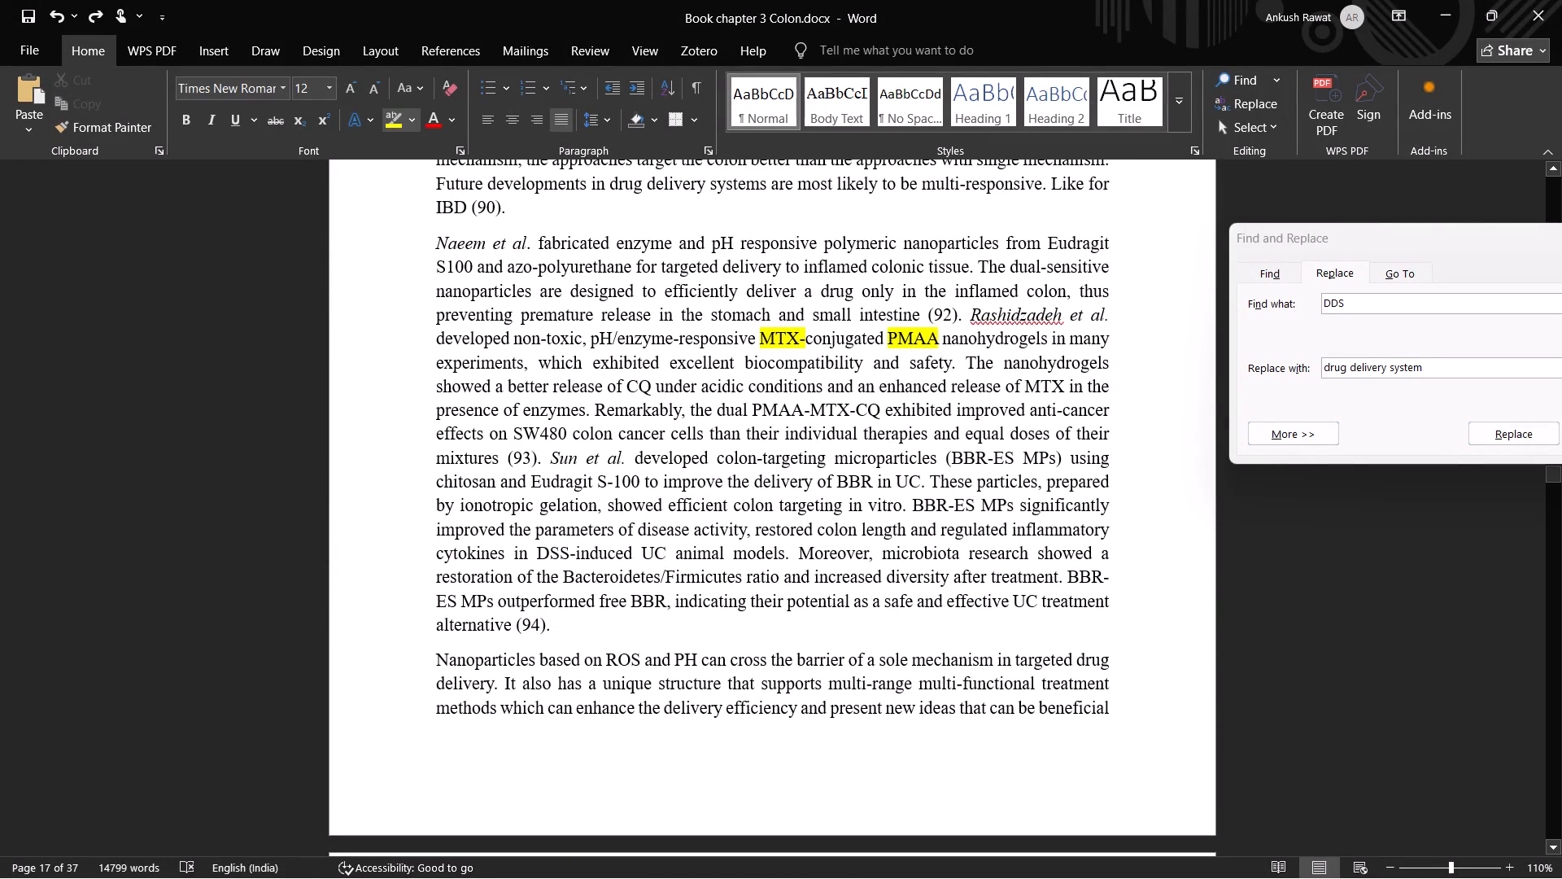
left_click_drag(757, 409, 870, 412)
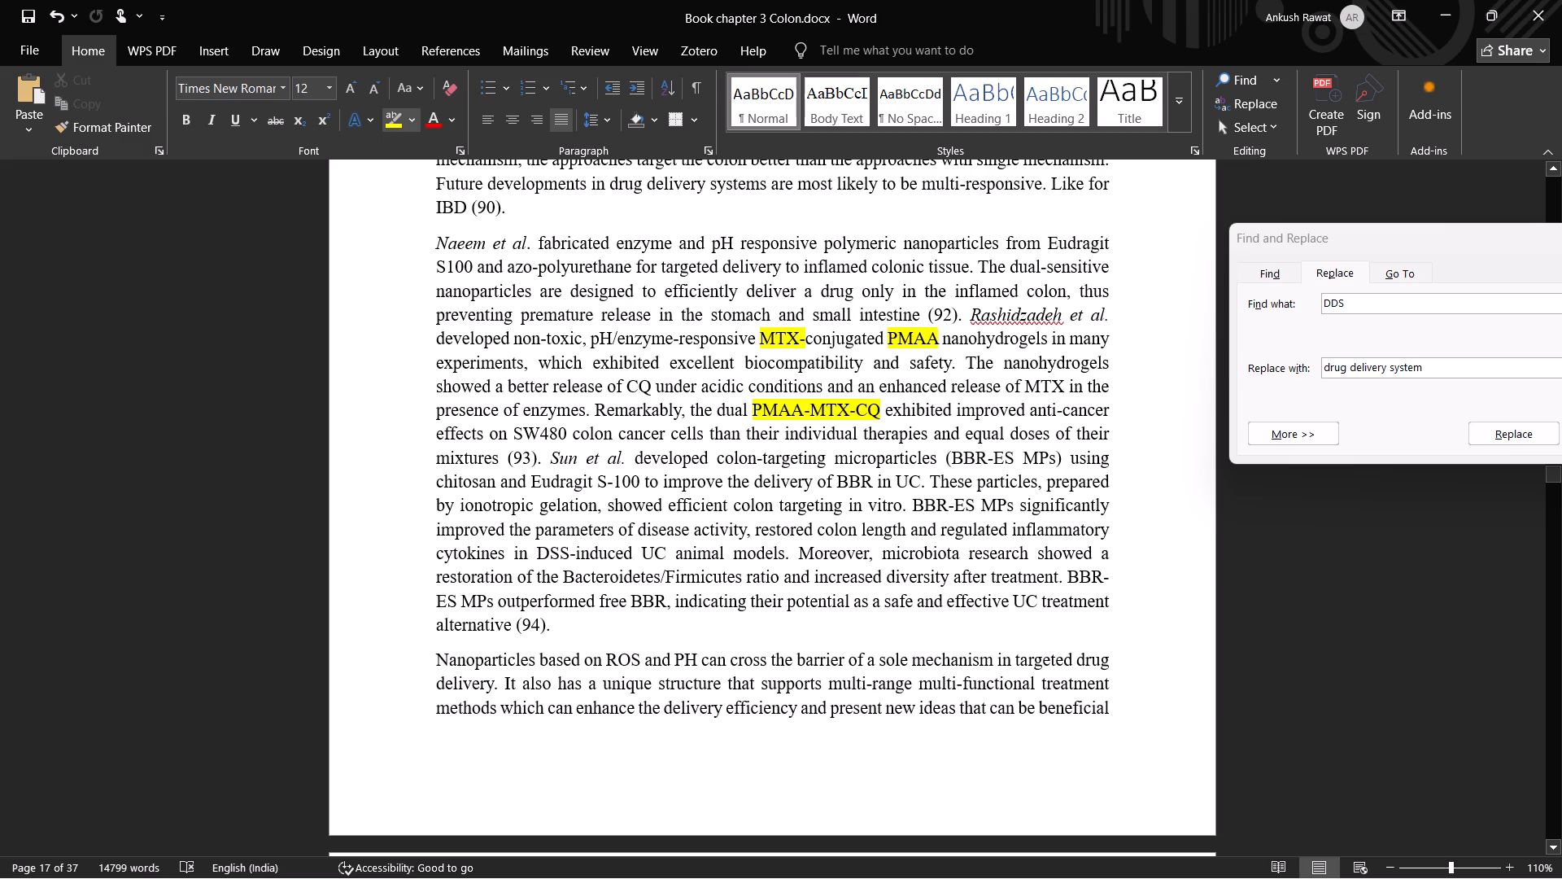
left_click_drag(630, 384, 647, 387)
left_click_drag(959, 456, 1007, 458)
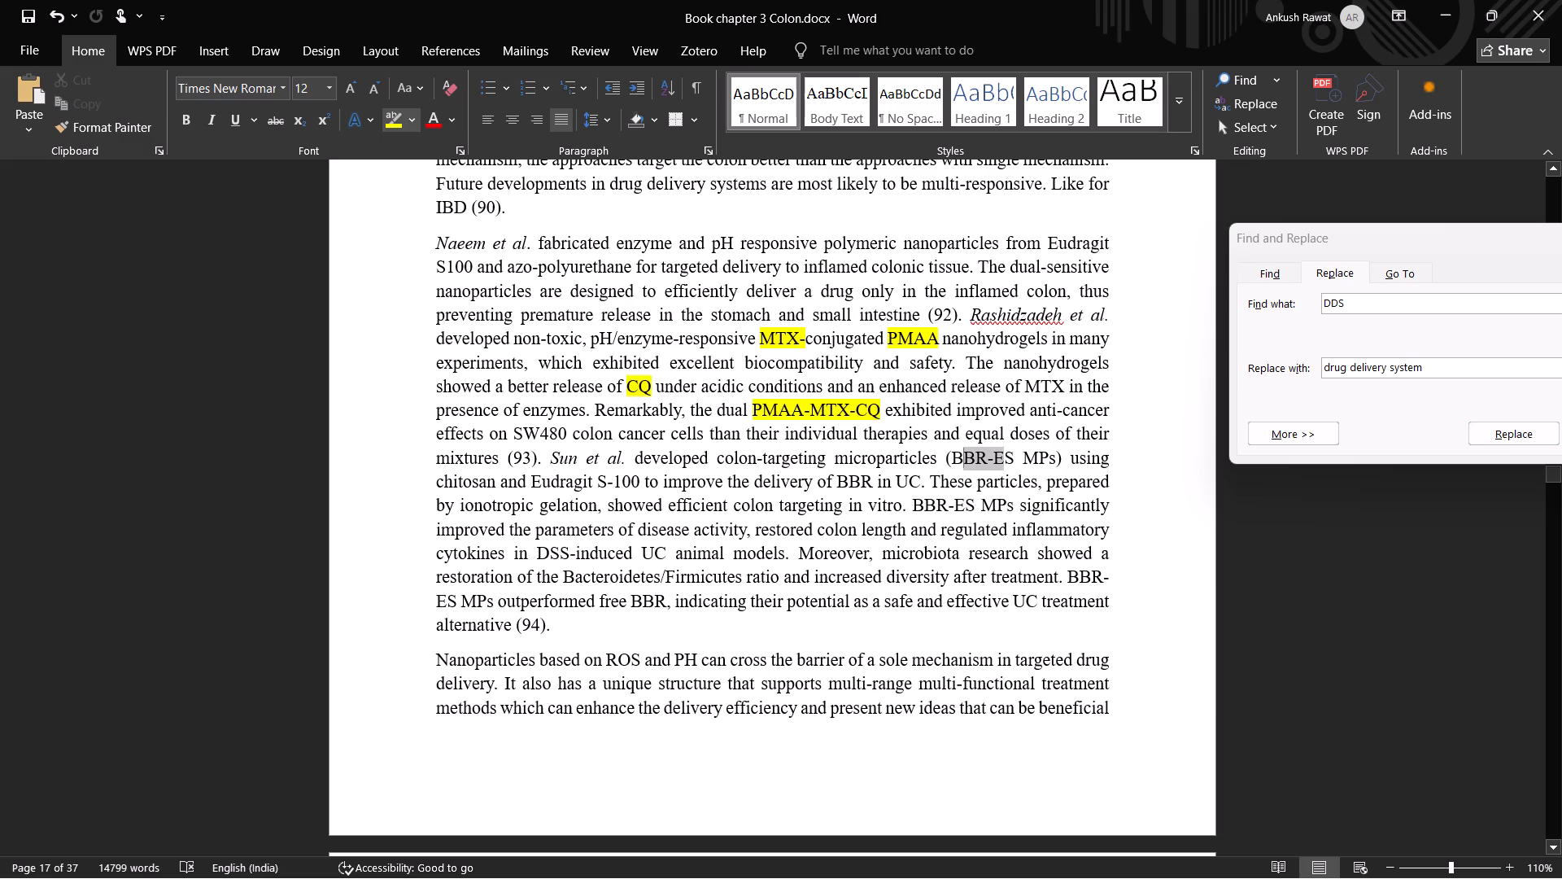
left_click_drag(1007, 458, 1050, 460)
left_click_drag(1027, 388, 1062, 388)
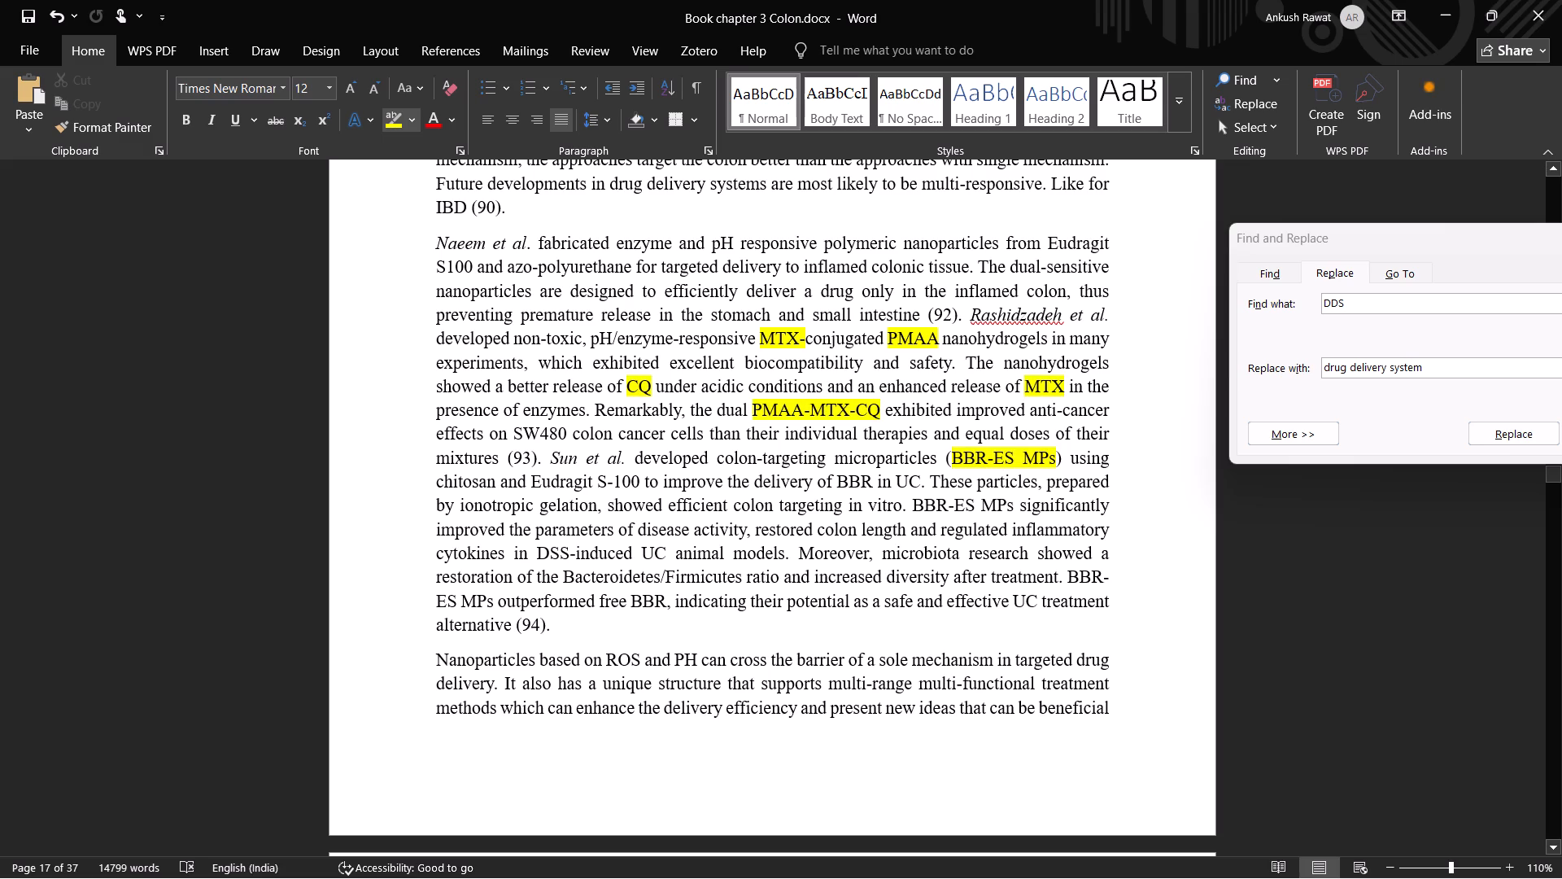
Highlight in yellow "DSS-induced", the last "BBR-ES MPs" and the "BBR" after "free" in the Sun et al. passage.
left_click_drag(542, 549, 593, 553)
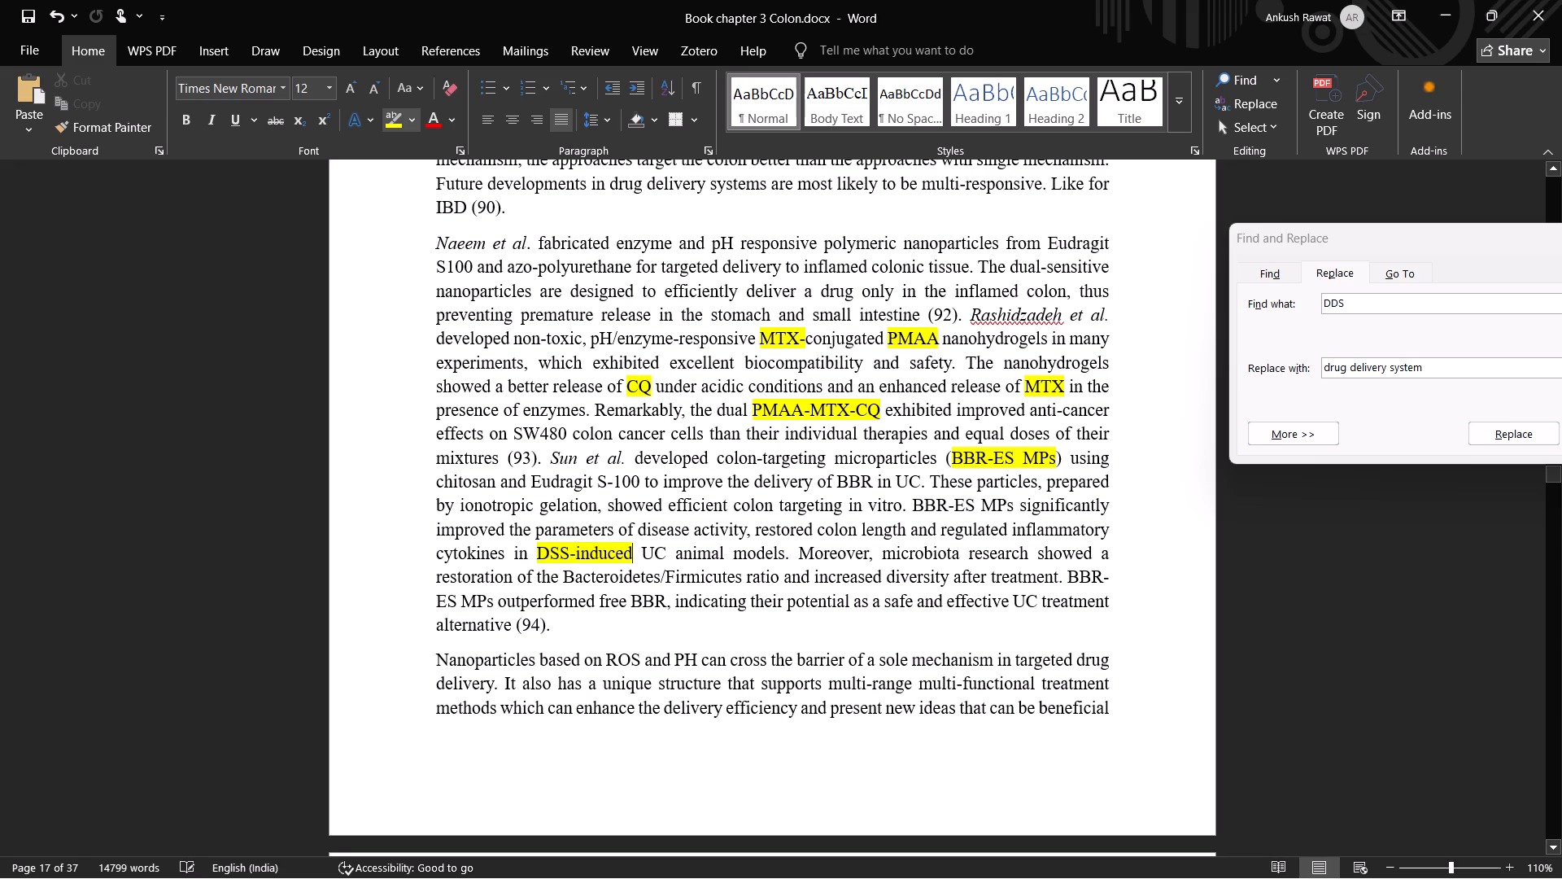
left_click_drag(1076, 577, 1115, 578)
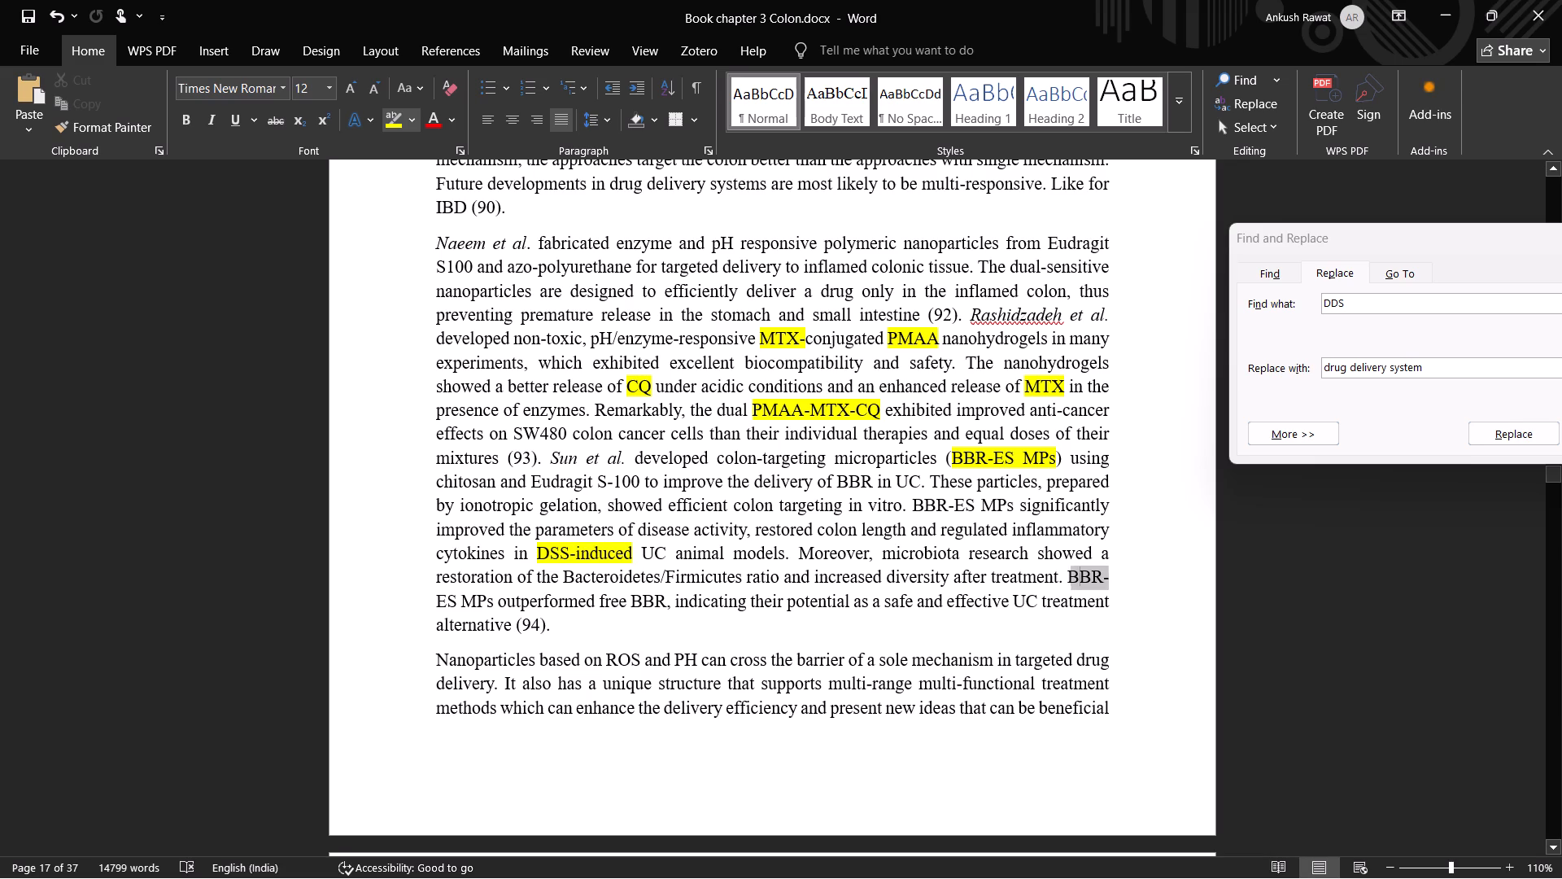
left_click_drag(1115, 578, 1116, 578)
left_click_drag(437, 600, 488, 601)
left_click_drag(636, 599, 665, 603)
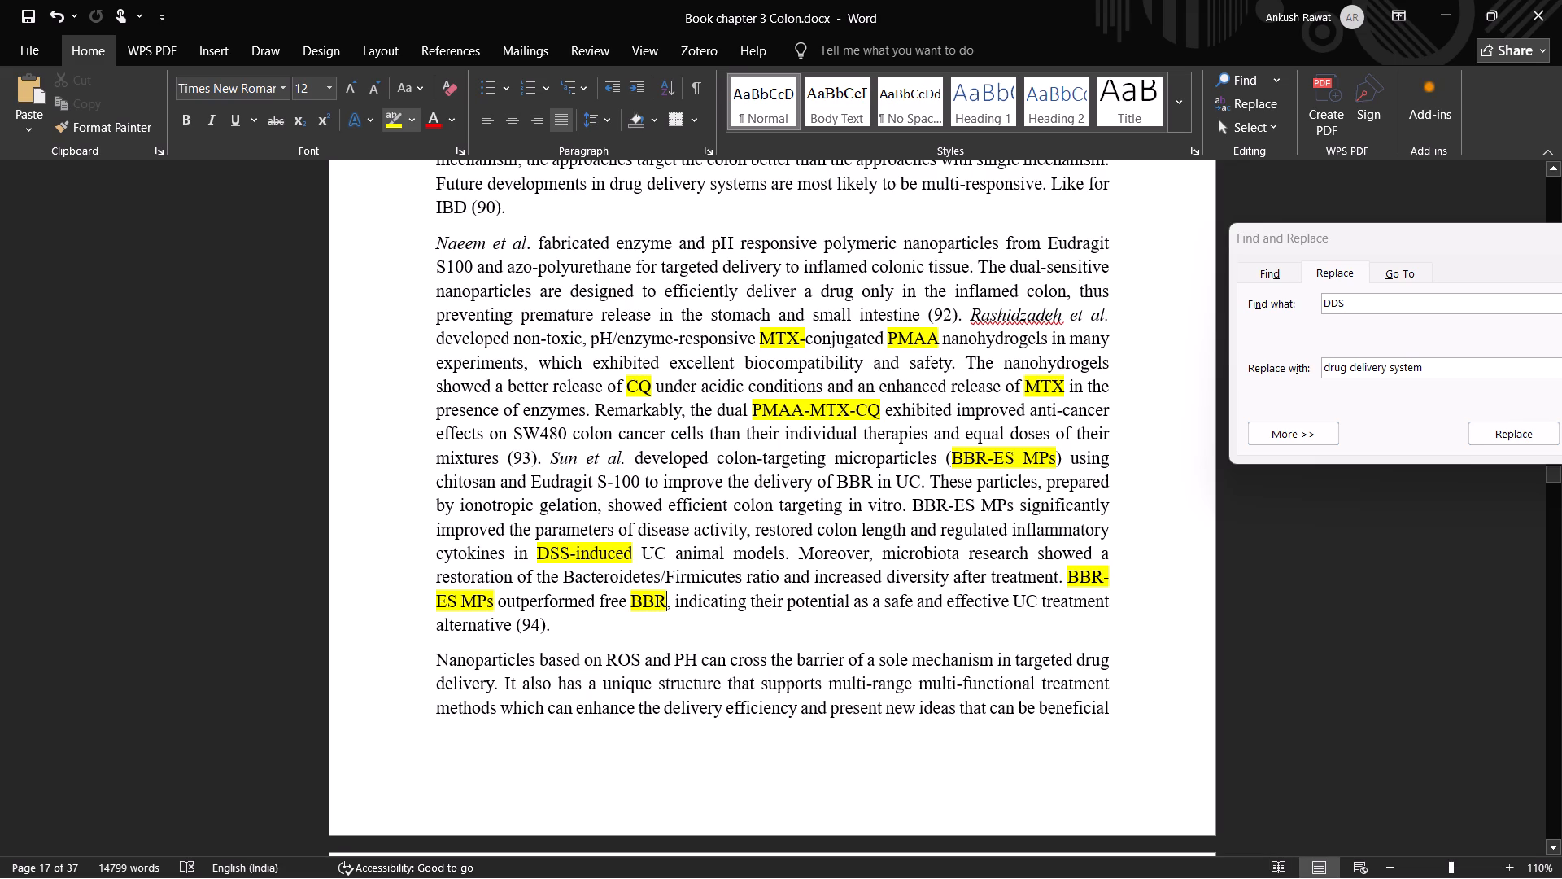
Highlight in yellow "CA-Gel", "NPs", "CUR", "CS-CUR-NPs-Gel", "DSS-induced" and "TLR4-MAPK/NF-κB" in the Xu et al. passage.
scroll(712, 716, "down", 8)
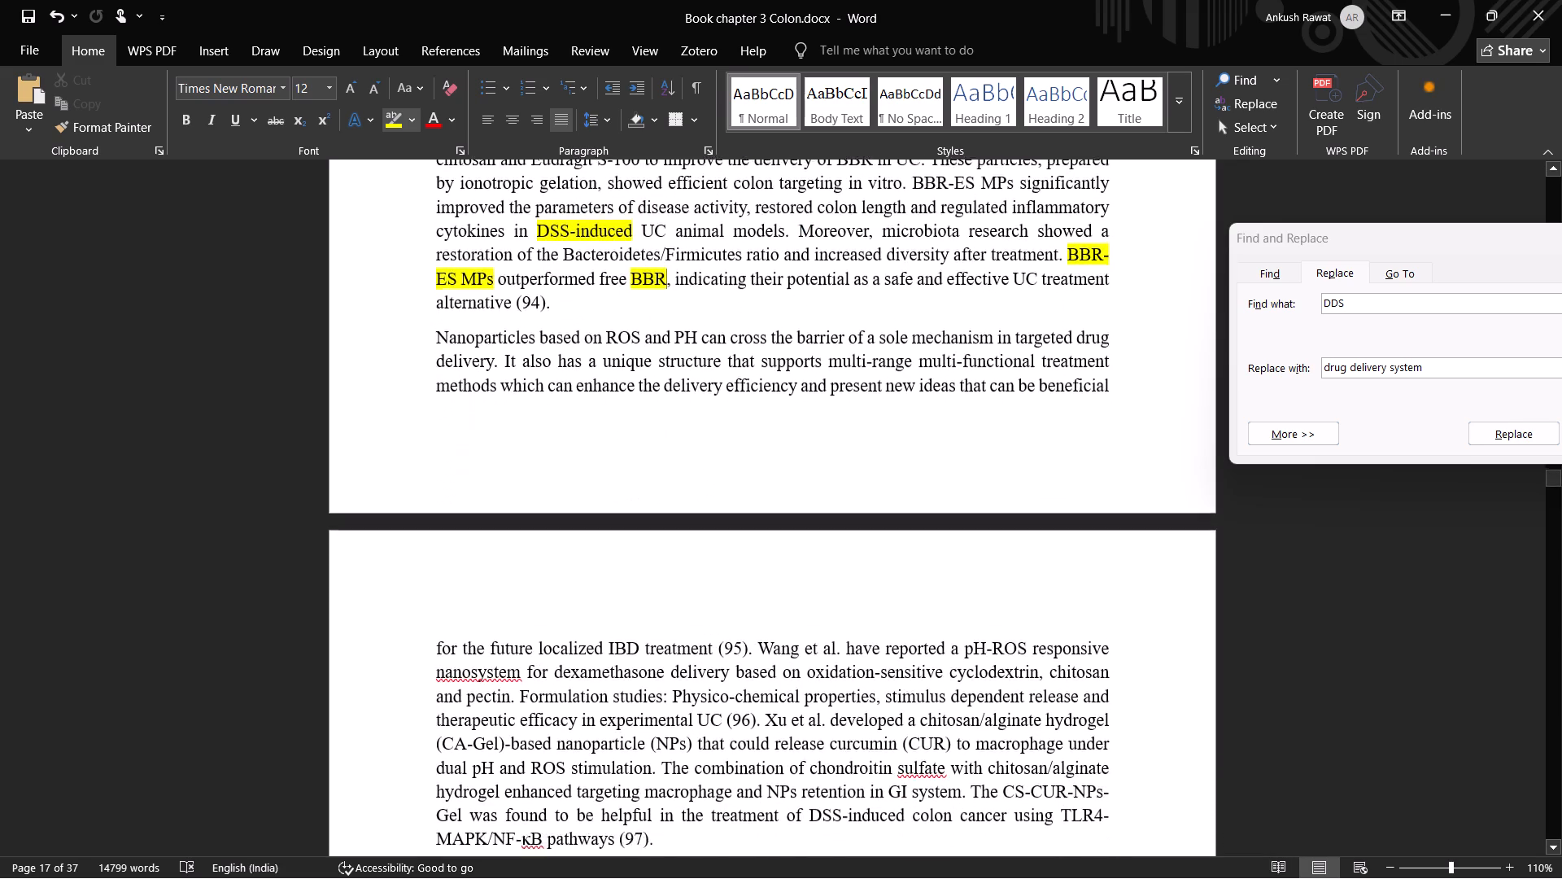
scroll(711, 711, "down", 1)
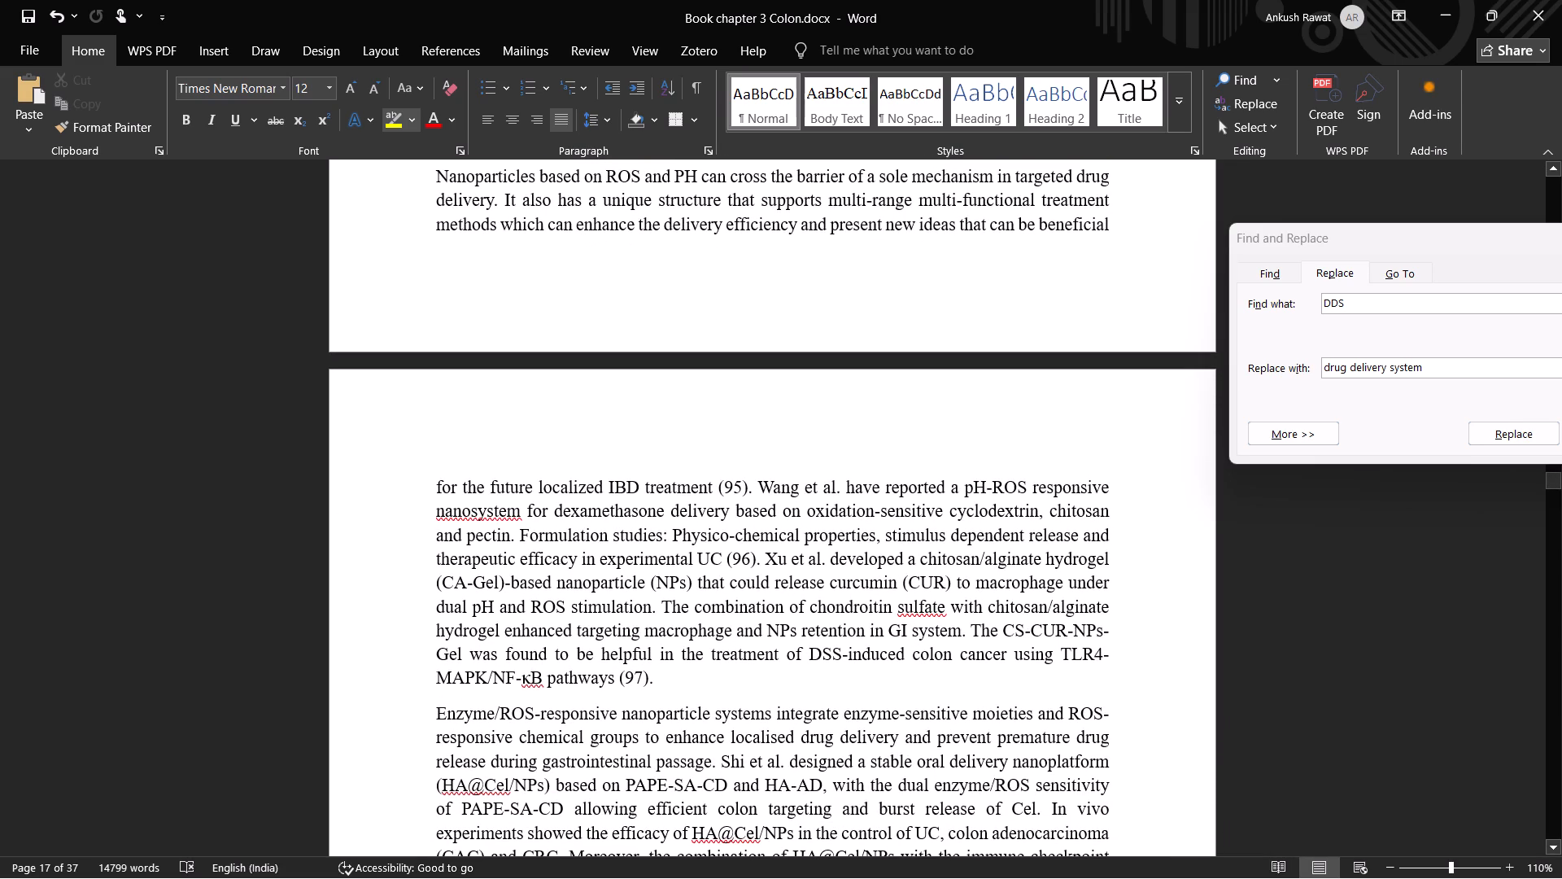
left_click_drag(455, 581, 497, 581)
left_click_drag(660, 580, 688, 580)
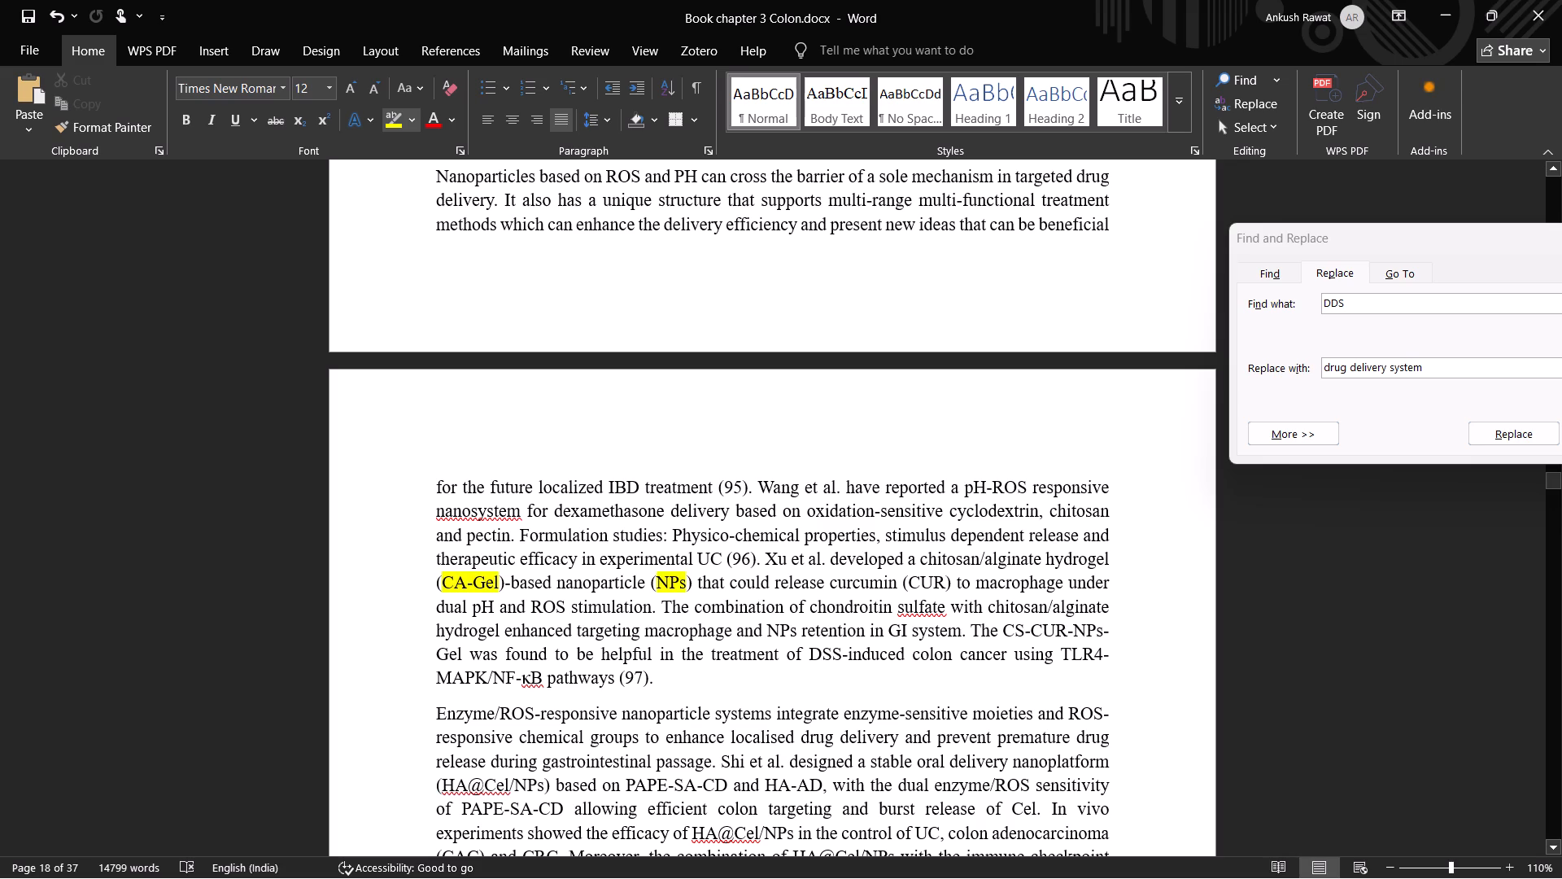
left_click_drag(918, 579, 950, 580)
left_click_drag(1007, 630, 1021, 650)
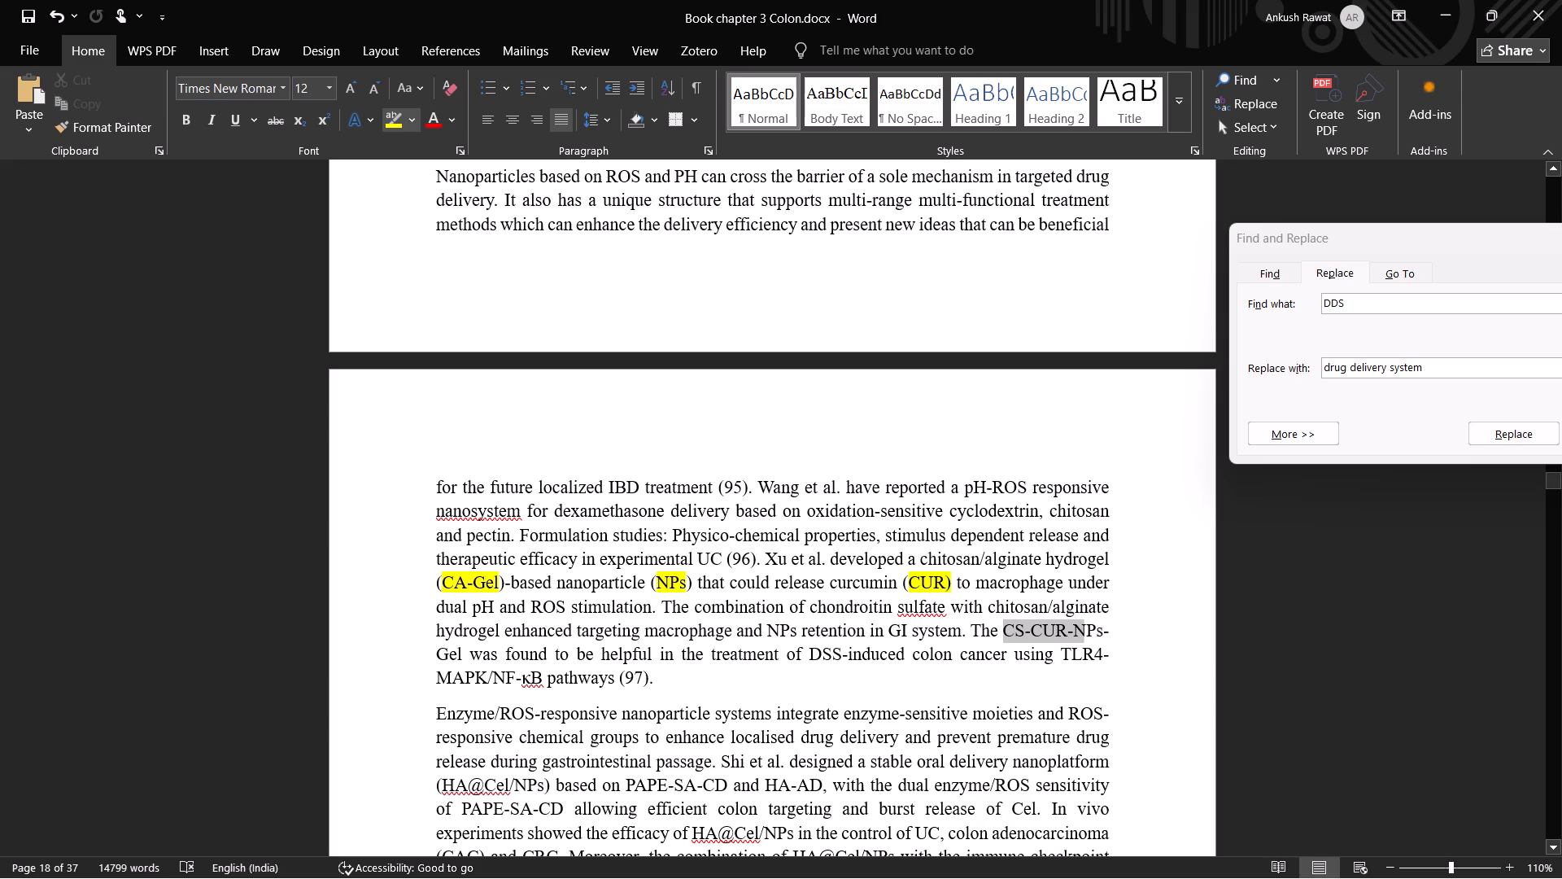
left_click_drag(1021, 650, 472, 658)
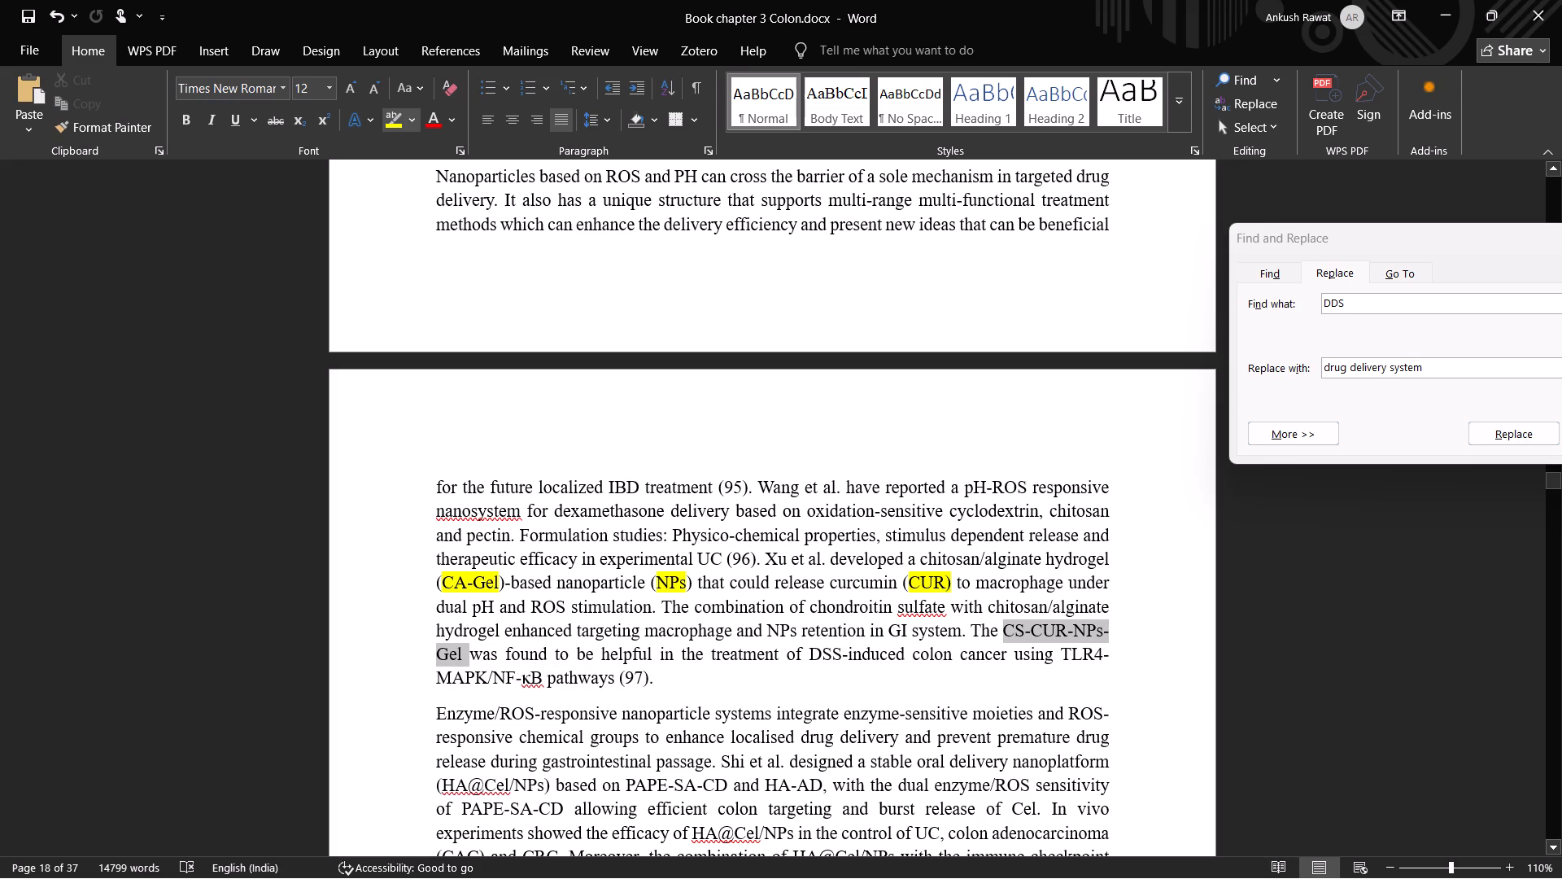
left_click_drag(472, 658, 460, 658)
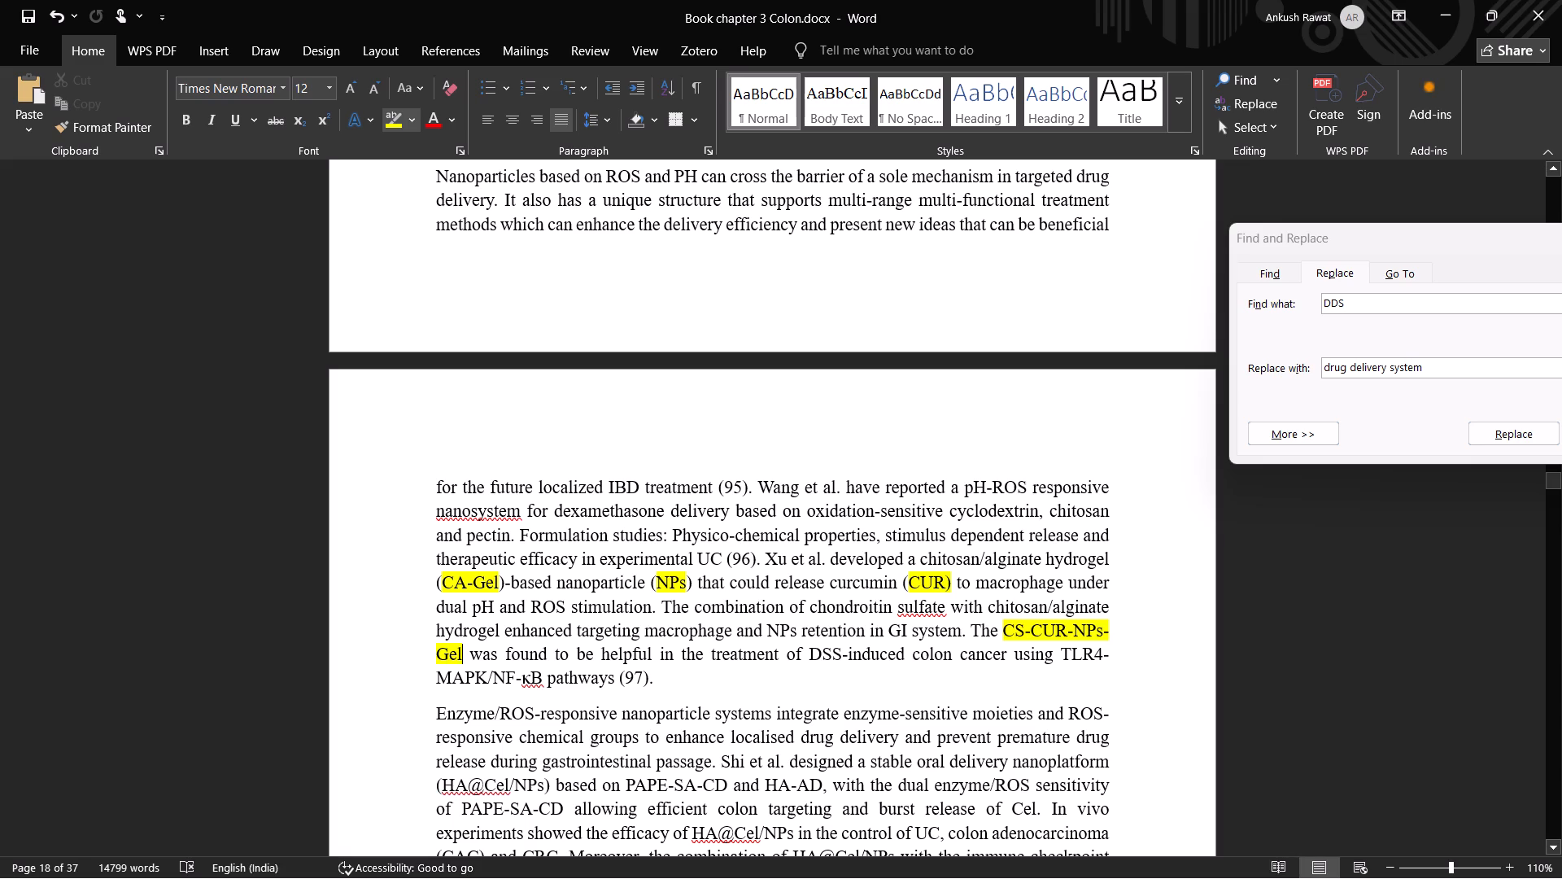
left_click_drag(809, 651, 888, 652)
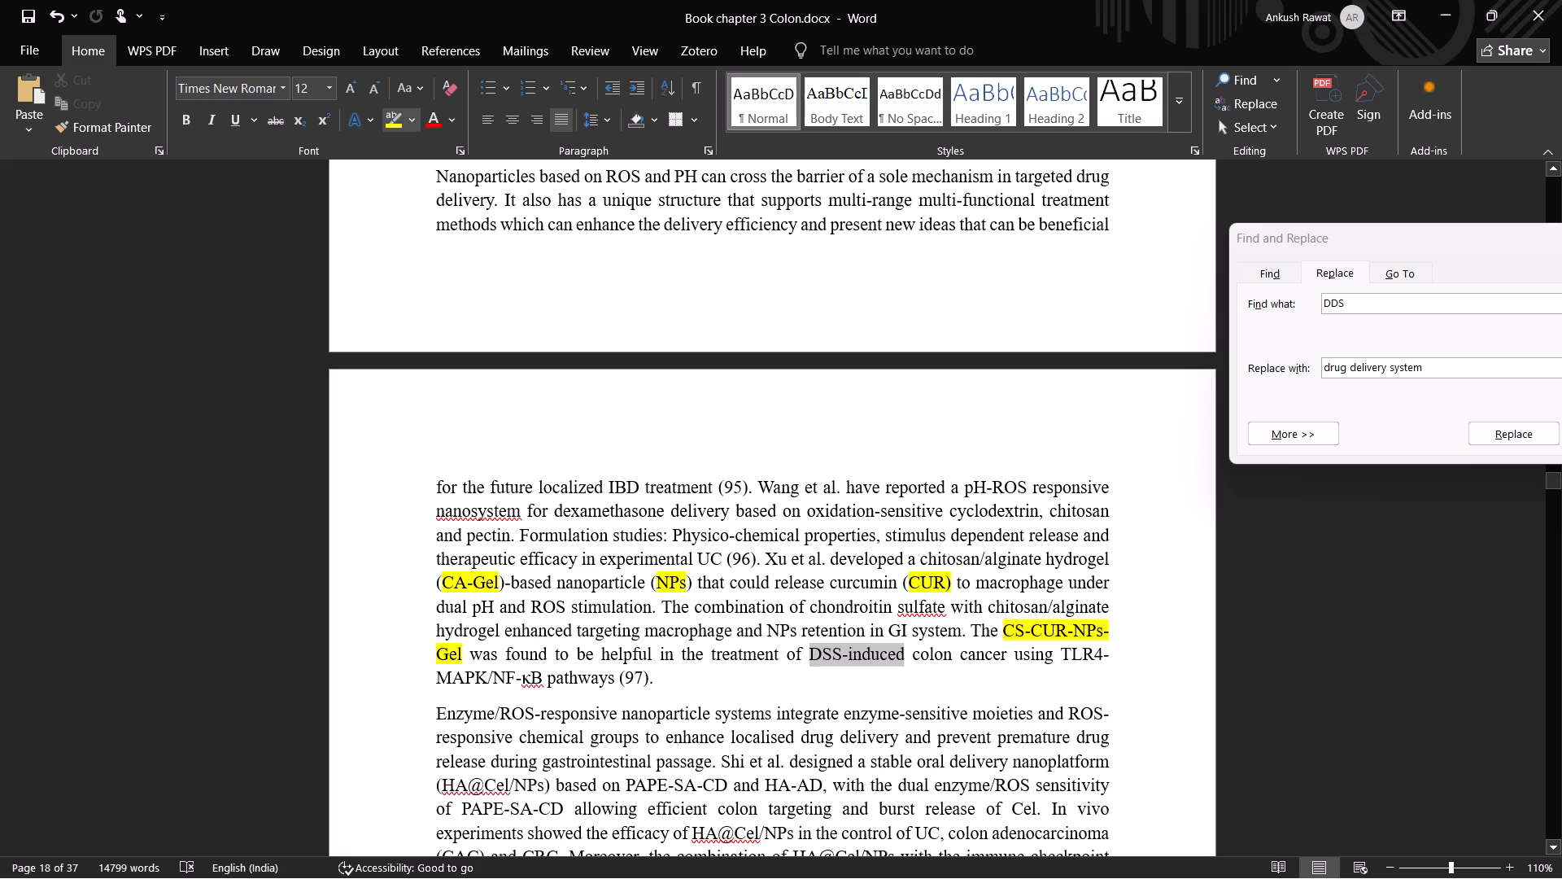
left_click_drag(888, 652, 897, 653)
left_click_drag(897, 653, 903, 653)
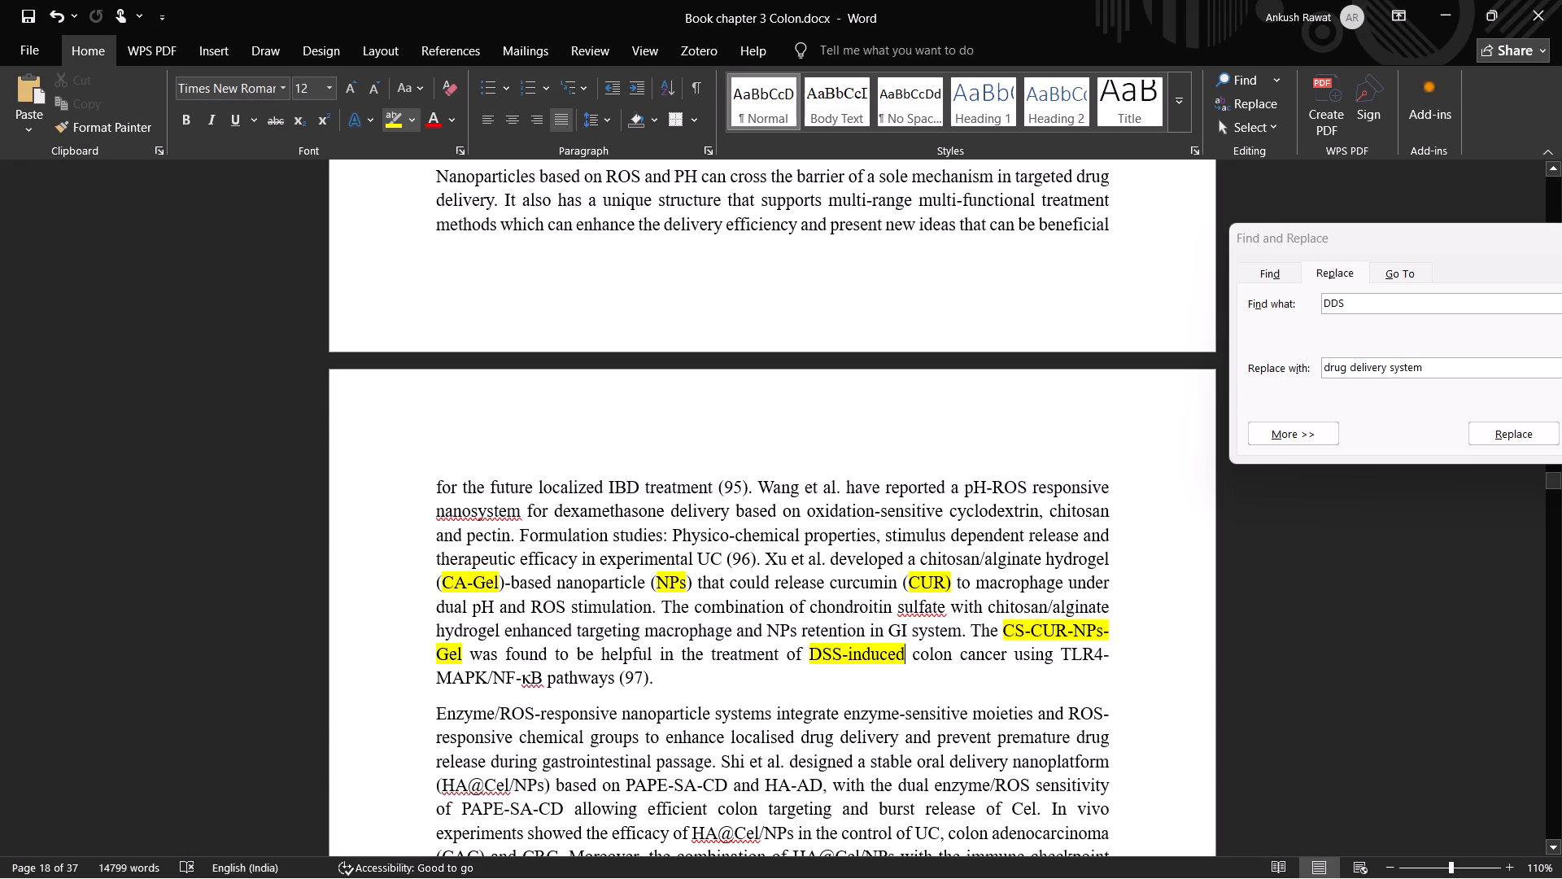
left_click_drag(1066, 650, 560, 680)
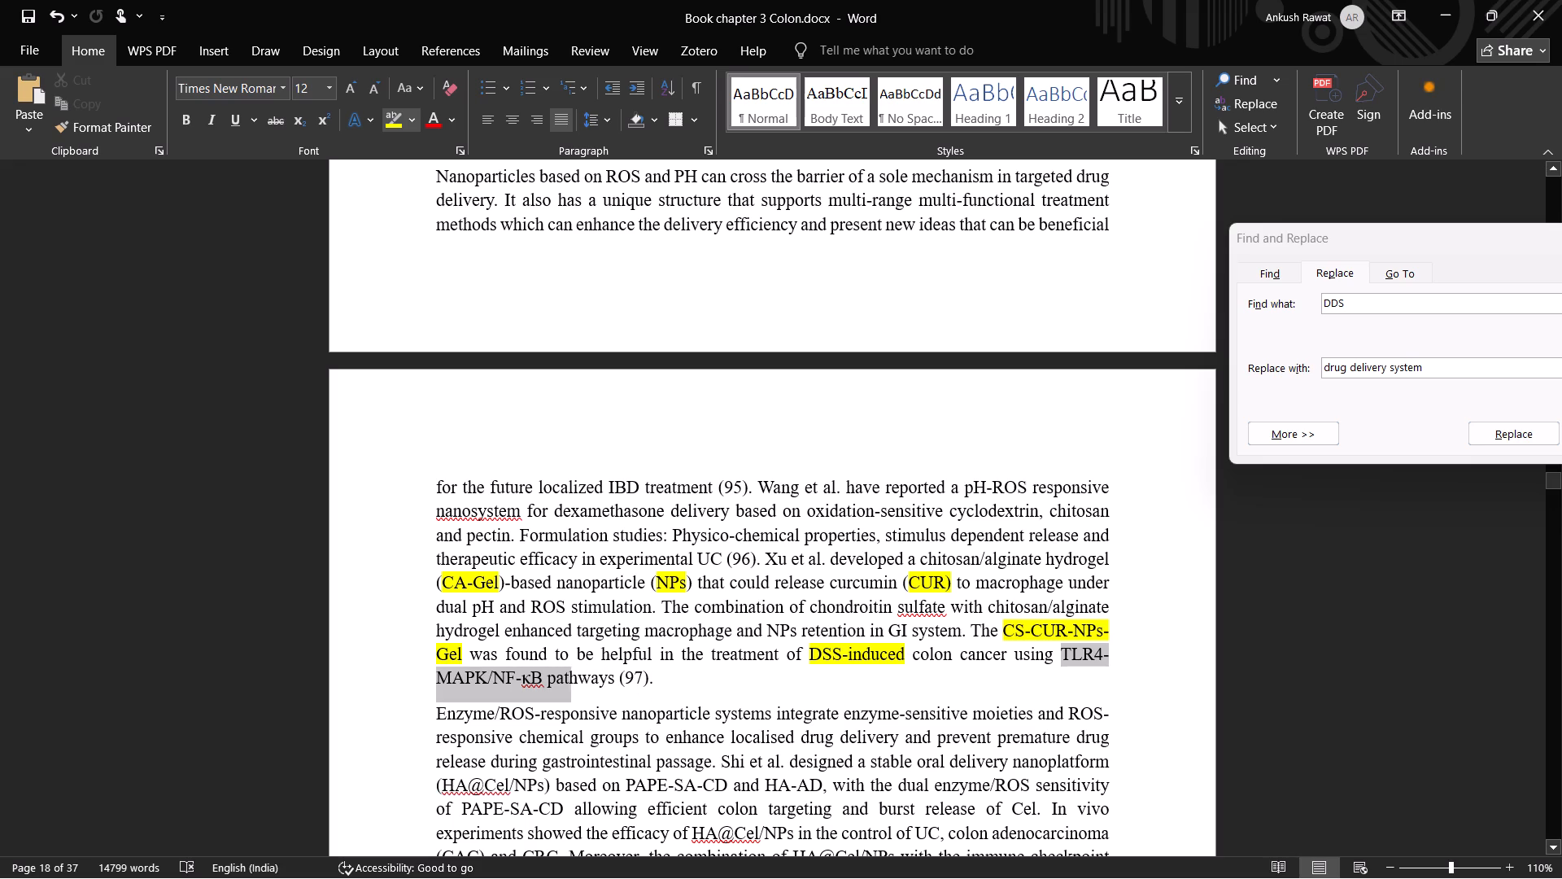
left_click_drag(560, 680, 546, 677)
Highlight in yellow "(HA@Cel/NPs", both "PAPE-SA-CD" mentions and "HA-AD," where Shi et al. describe their oral delivery nanoplatform.
scroll(721, 684, "down", 3)
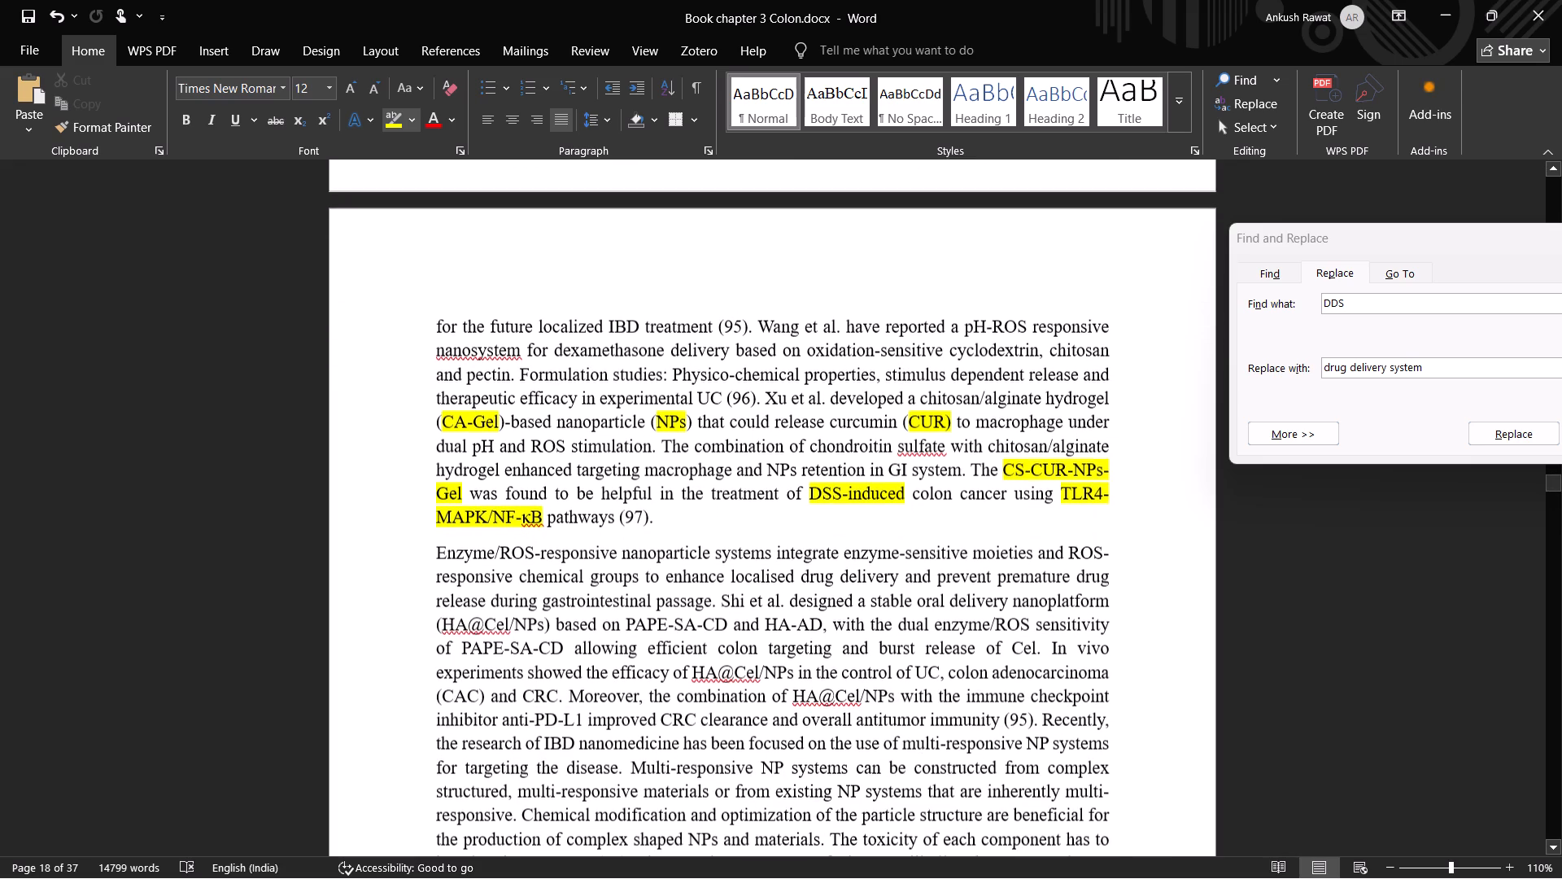
left_click_drag(438, 619, 545, 620)
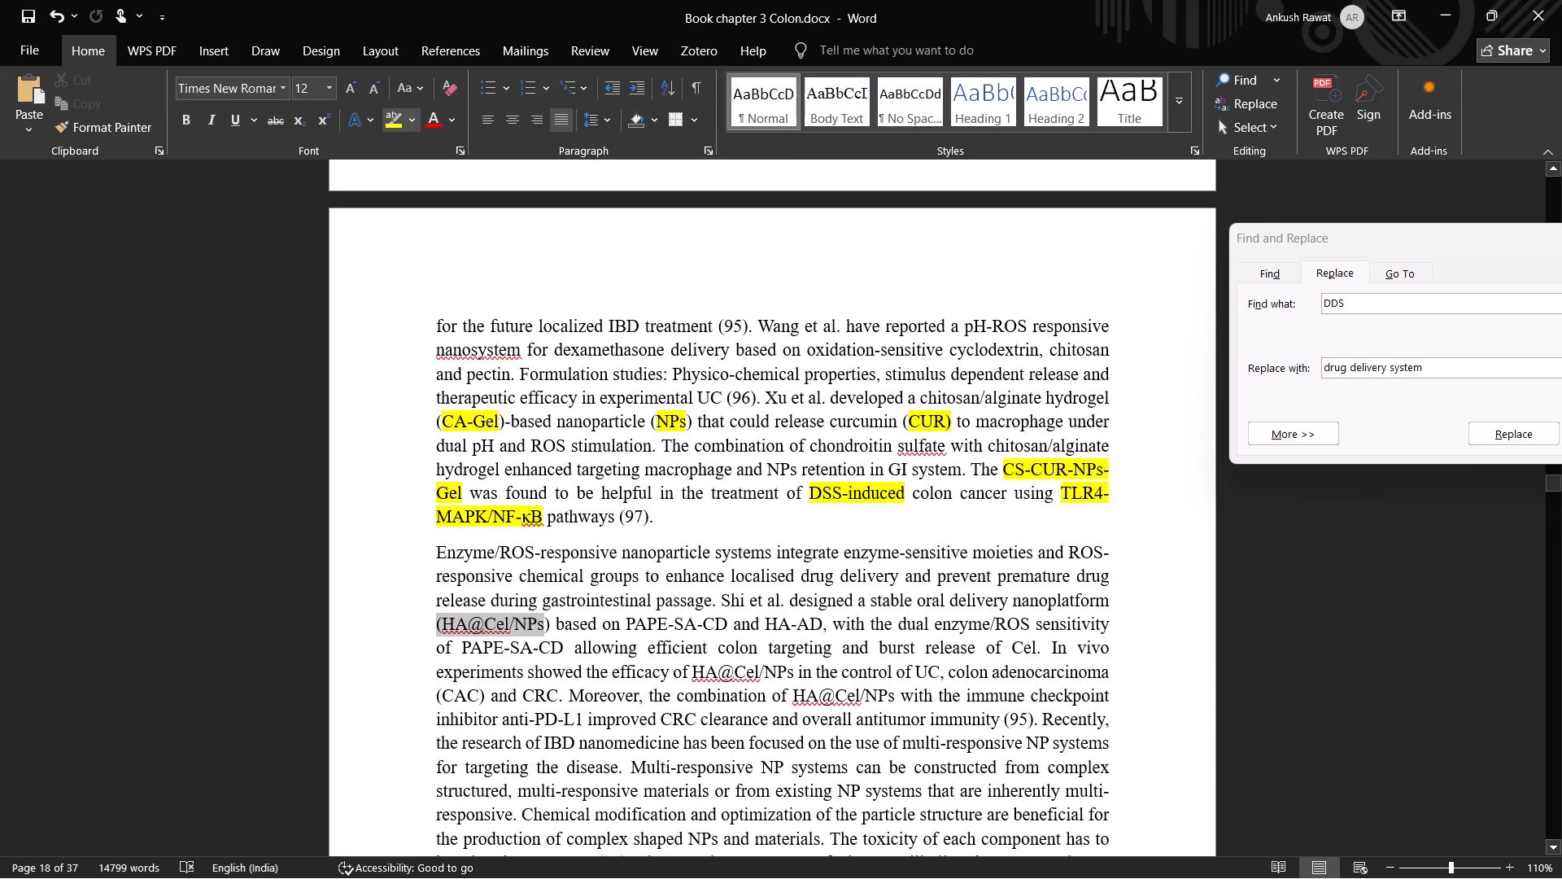
left_click_drag(545, 620, 545, 621)
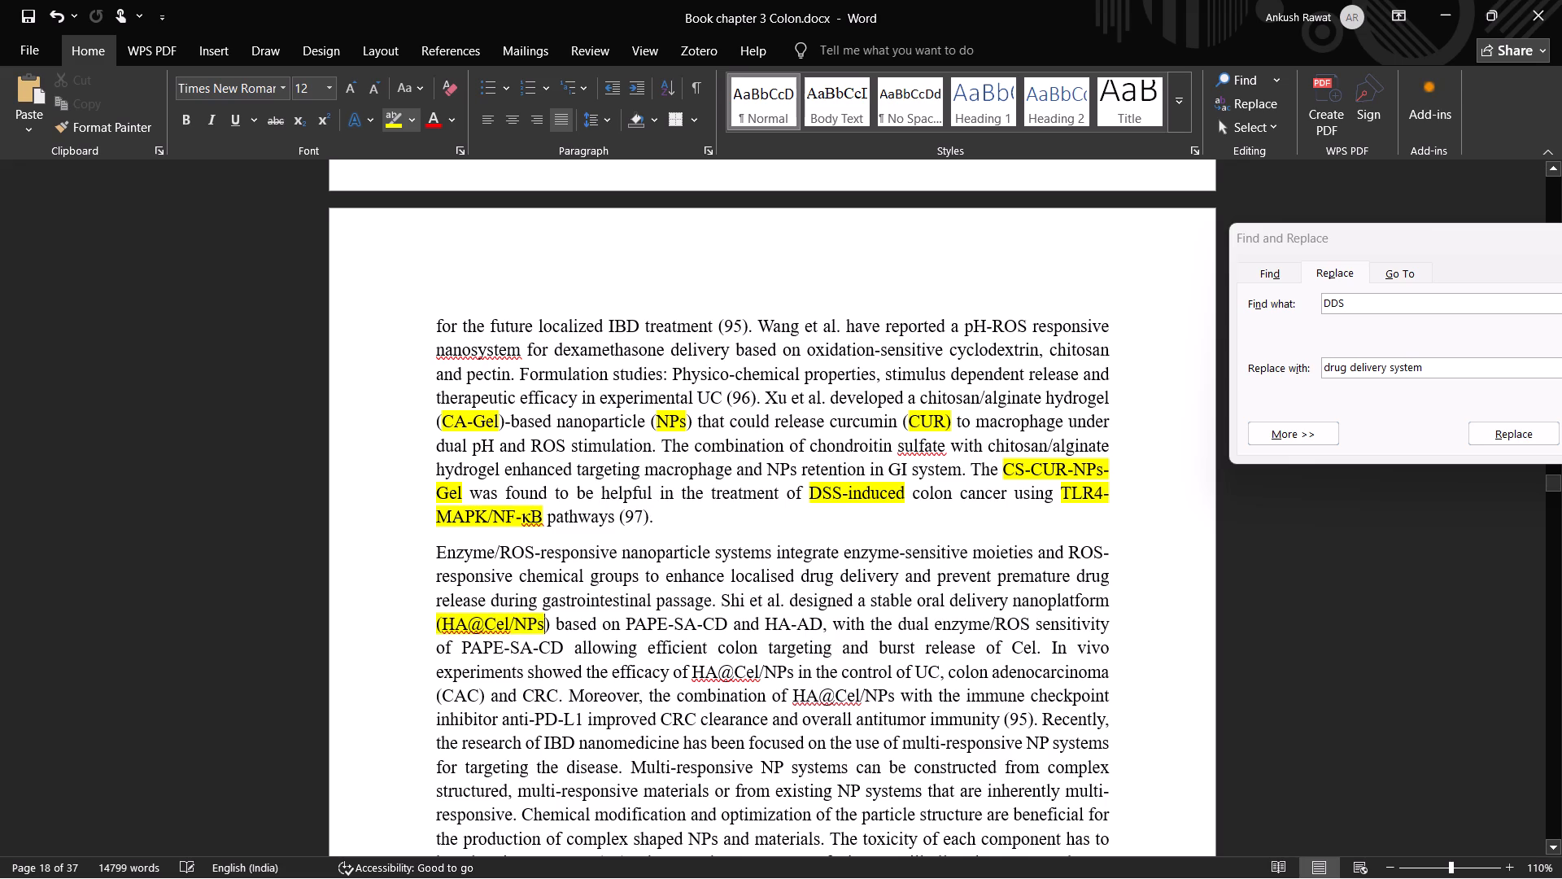
left_click_drag(637, 617, 721, 614)
left_click_drag(786, 618, 826, 618)
left_click_drag(772, 618, 777, 618)
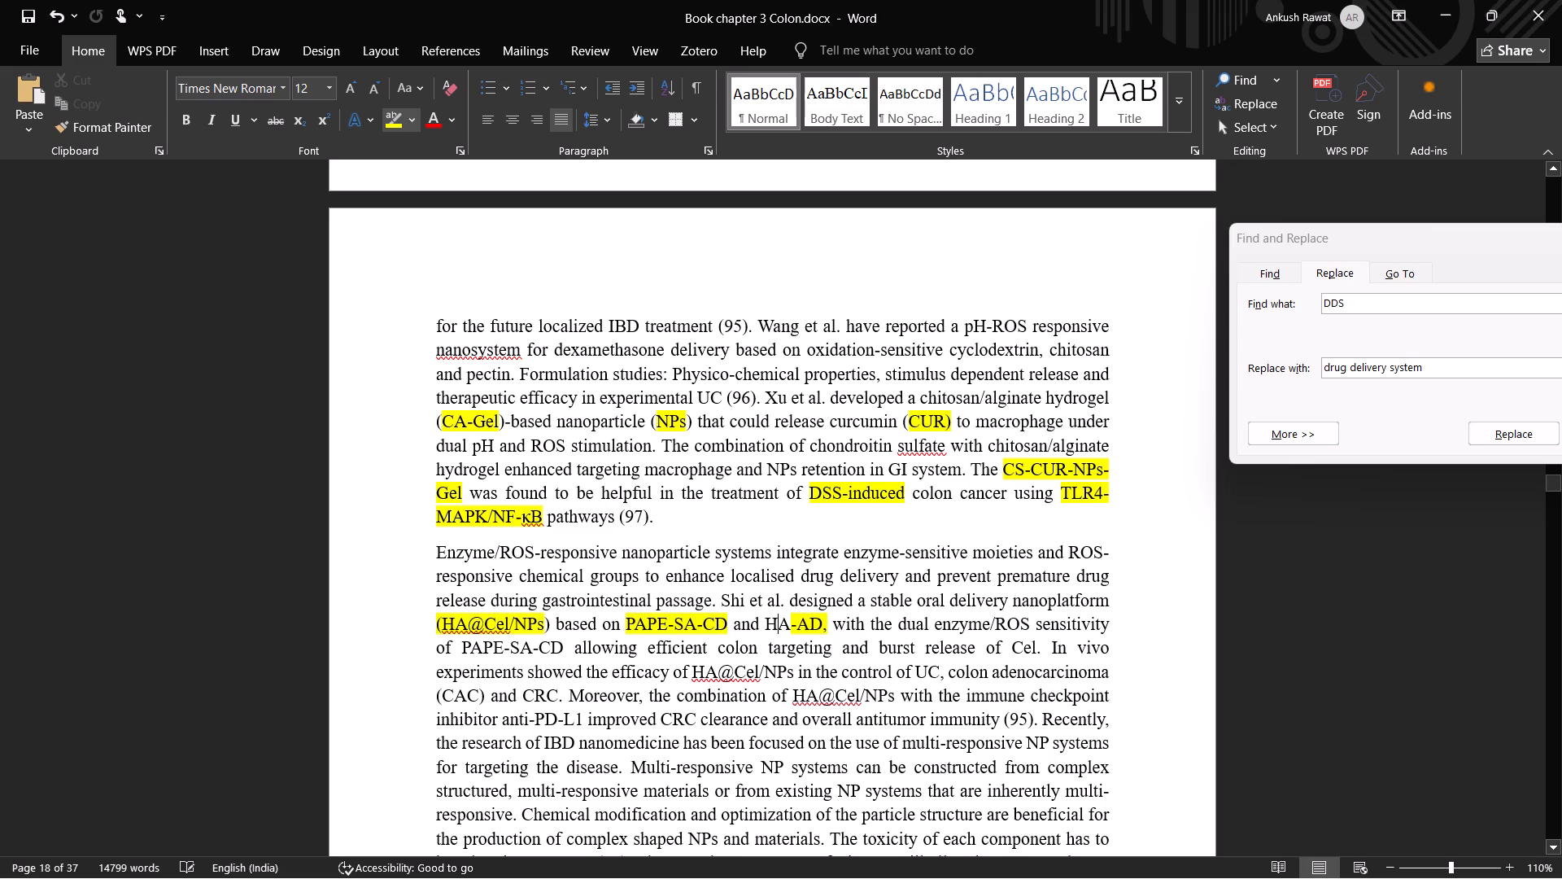
left_click_drag(777, 618, 796, 618)
left_click_drag(469, 642, 565, 640)
Highlight in yellow the other two "HA@Cel/NPs" mentions, the "AC" of "CAC" and "CRC." in the Shi et al. passage.
left_click_drag(701, 666, 767, 666)
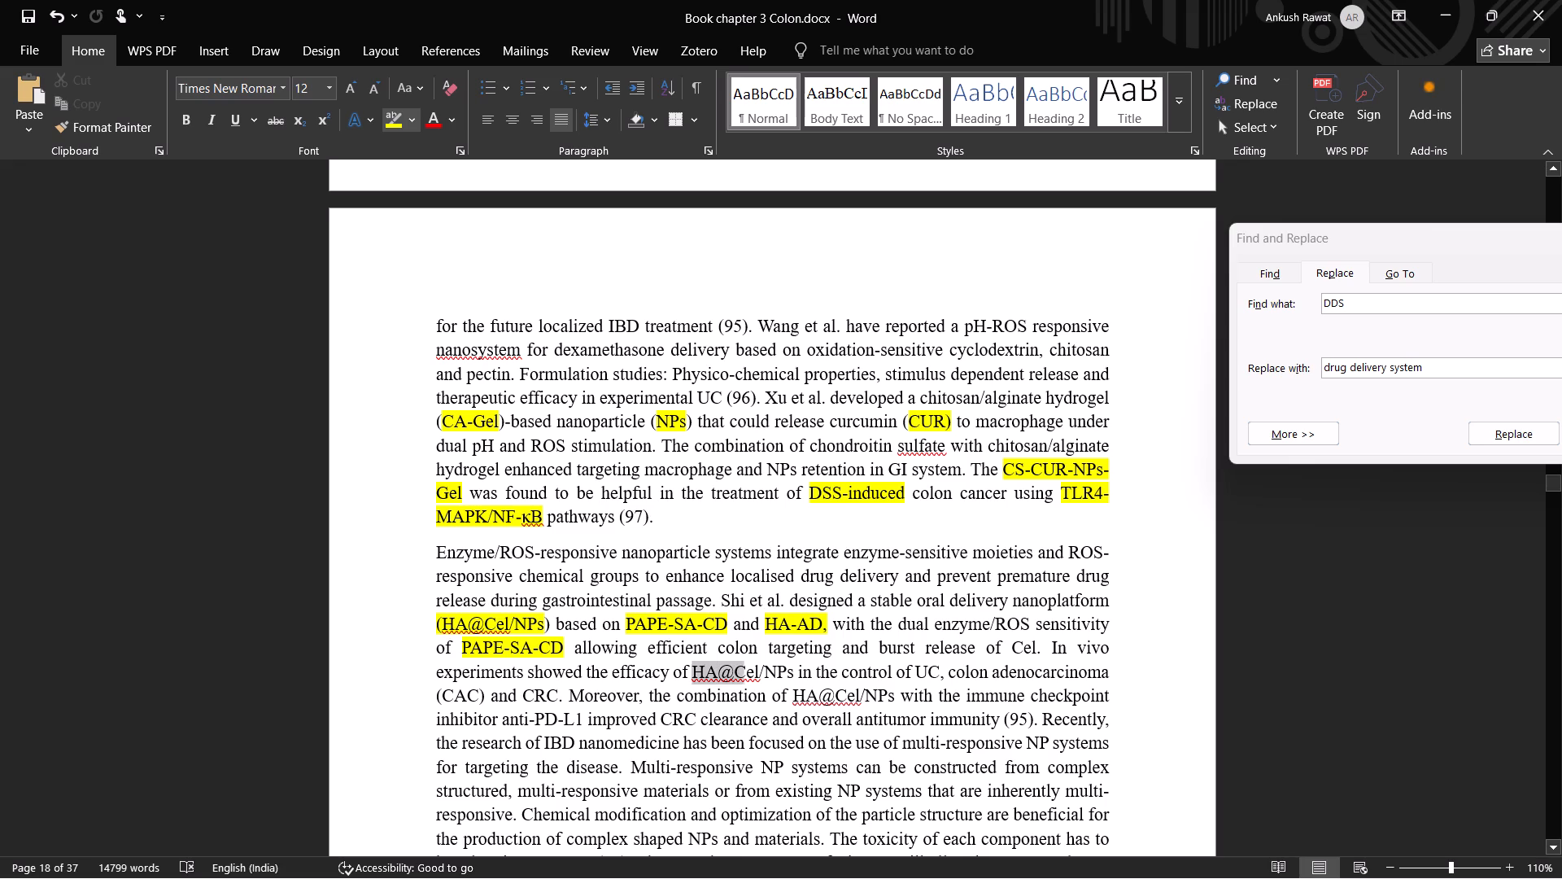
left_click_drag(767, 666, 784, 664)
left_click_drag(798, 692, 890, 693)
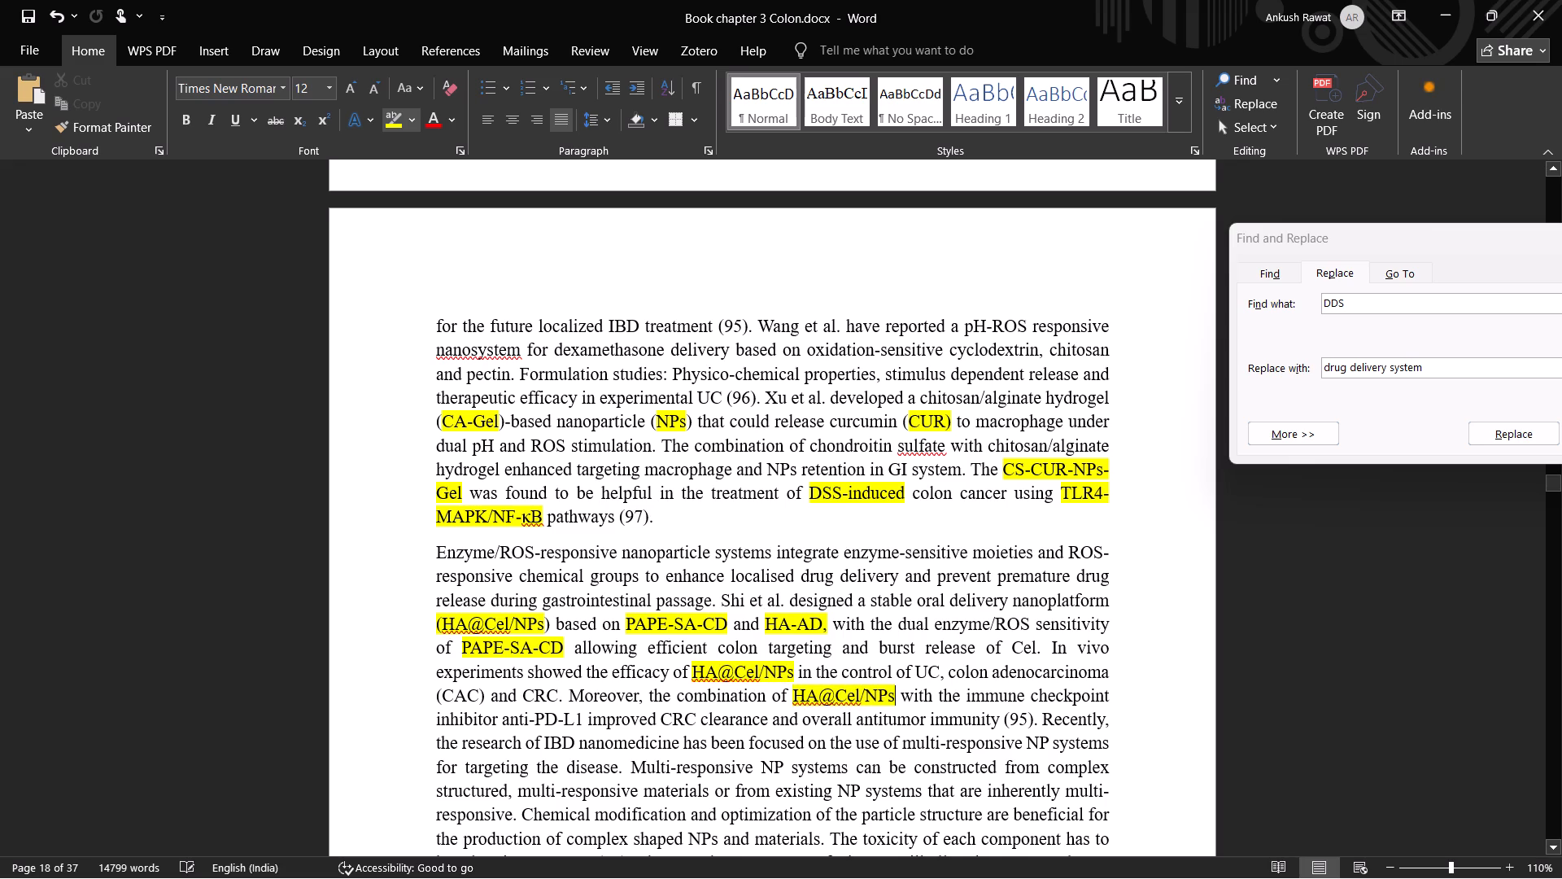
left_click_drag(450, 689, 474, 689)
left_click_drag(530, 690, 564, 690)
left_click(548, 739)
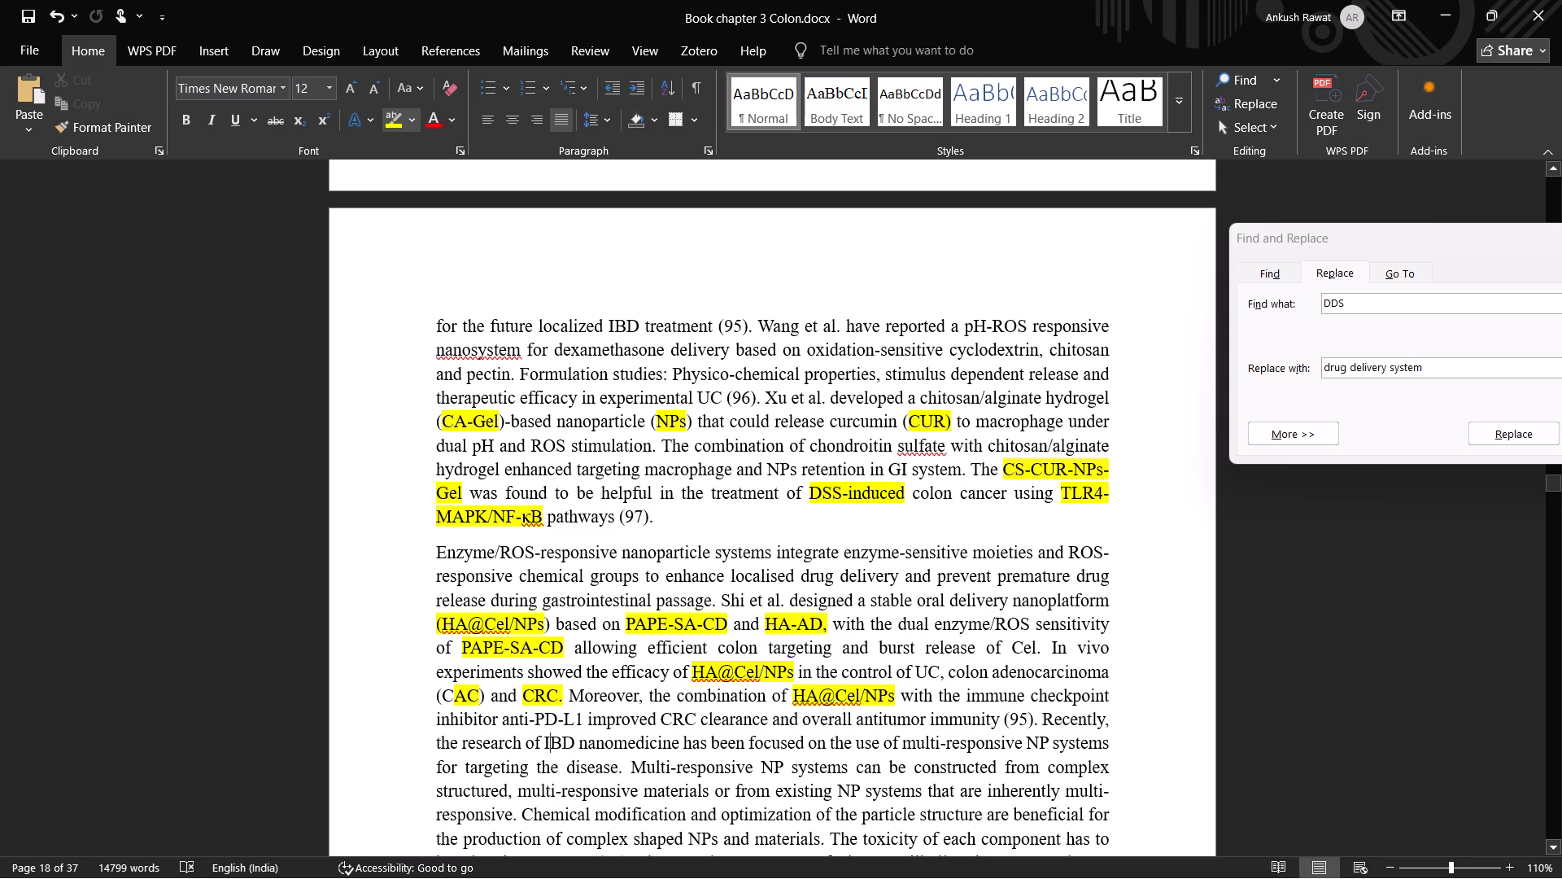
Read from the IBD nanomedicine sentences through the opening paragraphs of section 9, checking for unhighlighted abbreviations and text errors.
scroll(769, 754, "down", 1)
scroll(769, 754, "up", 1)
scroll(769, 753, "down", 1)
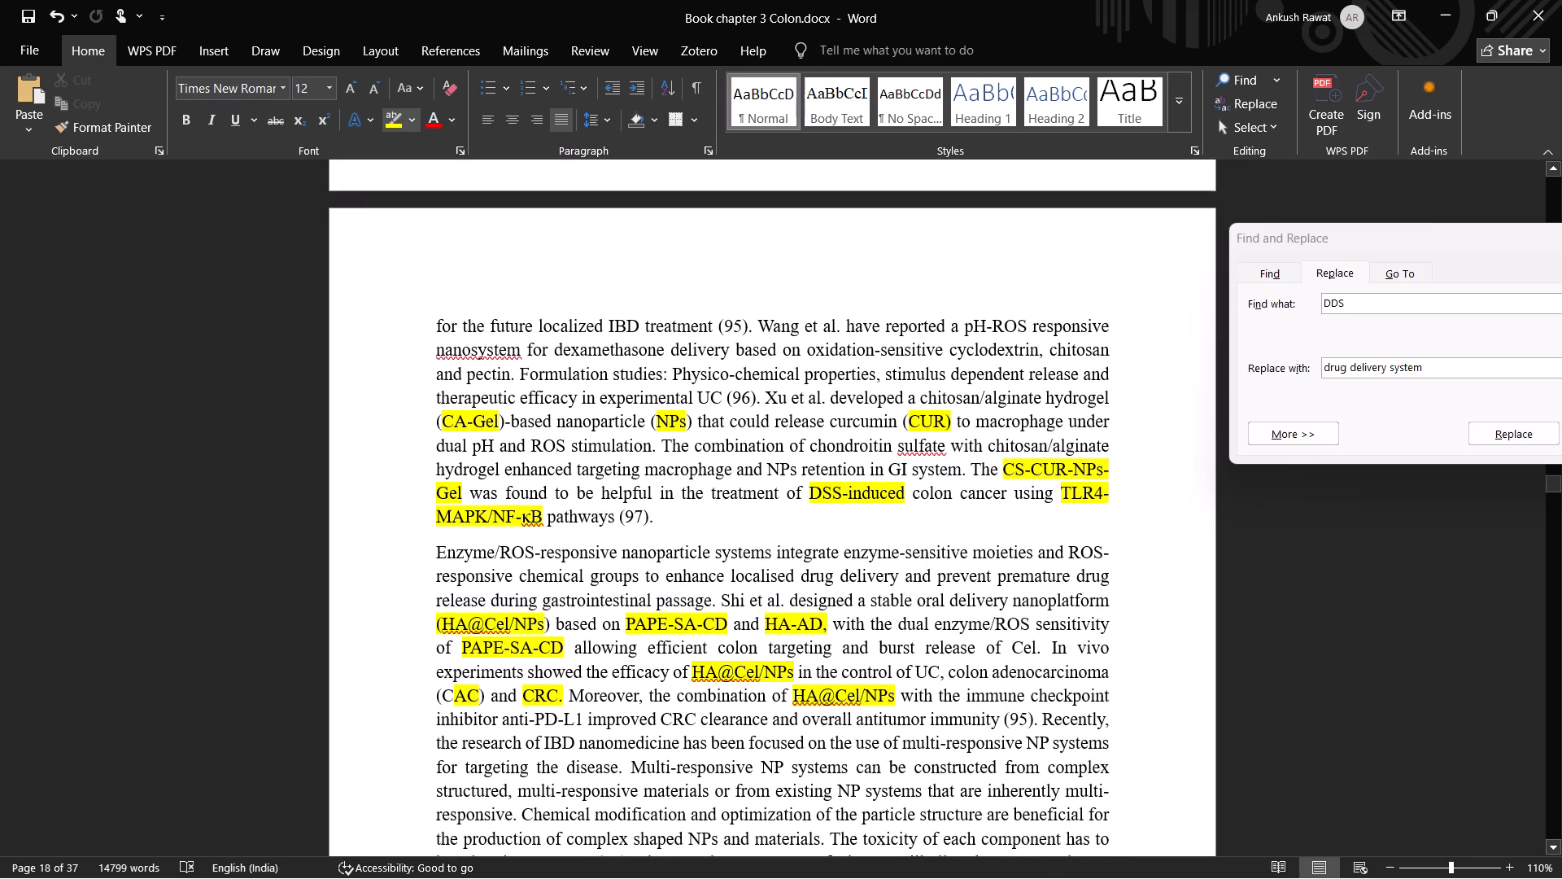
scroll(772, 751, "down", 1)
scroll(772, 751, "up", 1)
scroll(772, 751, "down", 3)
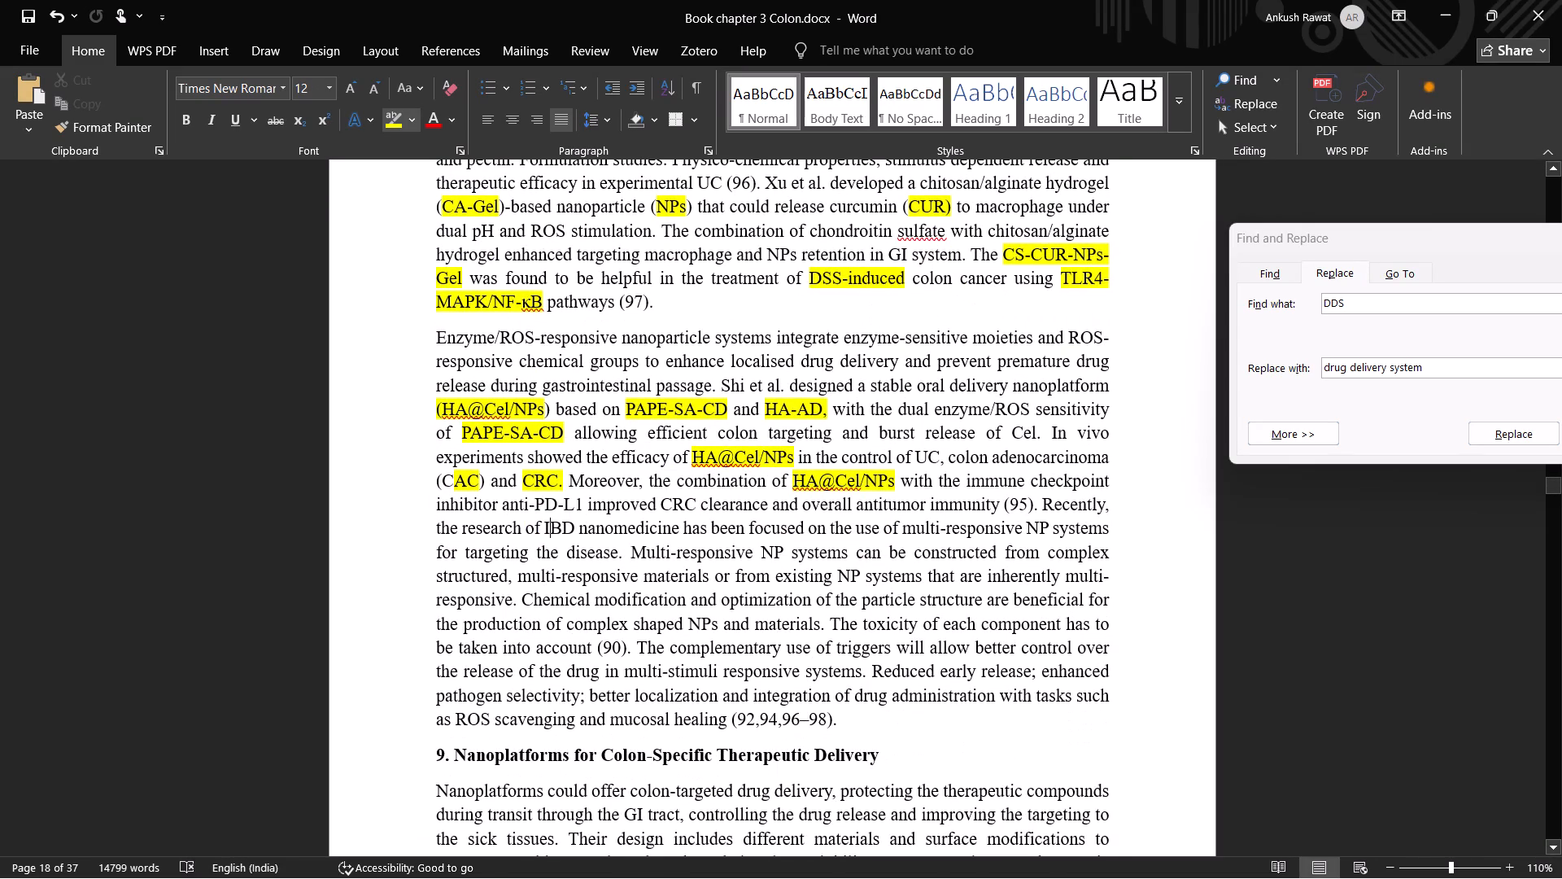
scroll(649, 606, "down", 1)
scroll(649, 606, "up", 1)
scroll(649, 606, "down", 3)
scroll(649, 606, "up", 1)
scroll(649, 606, "down", 4)
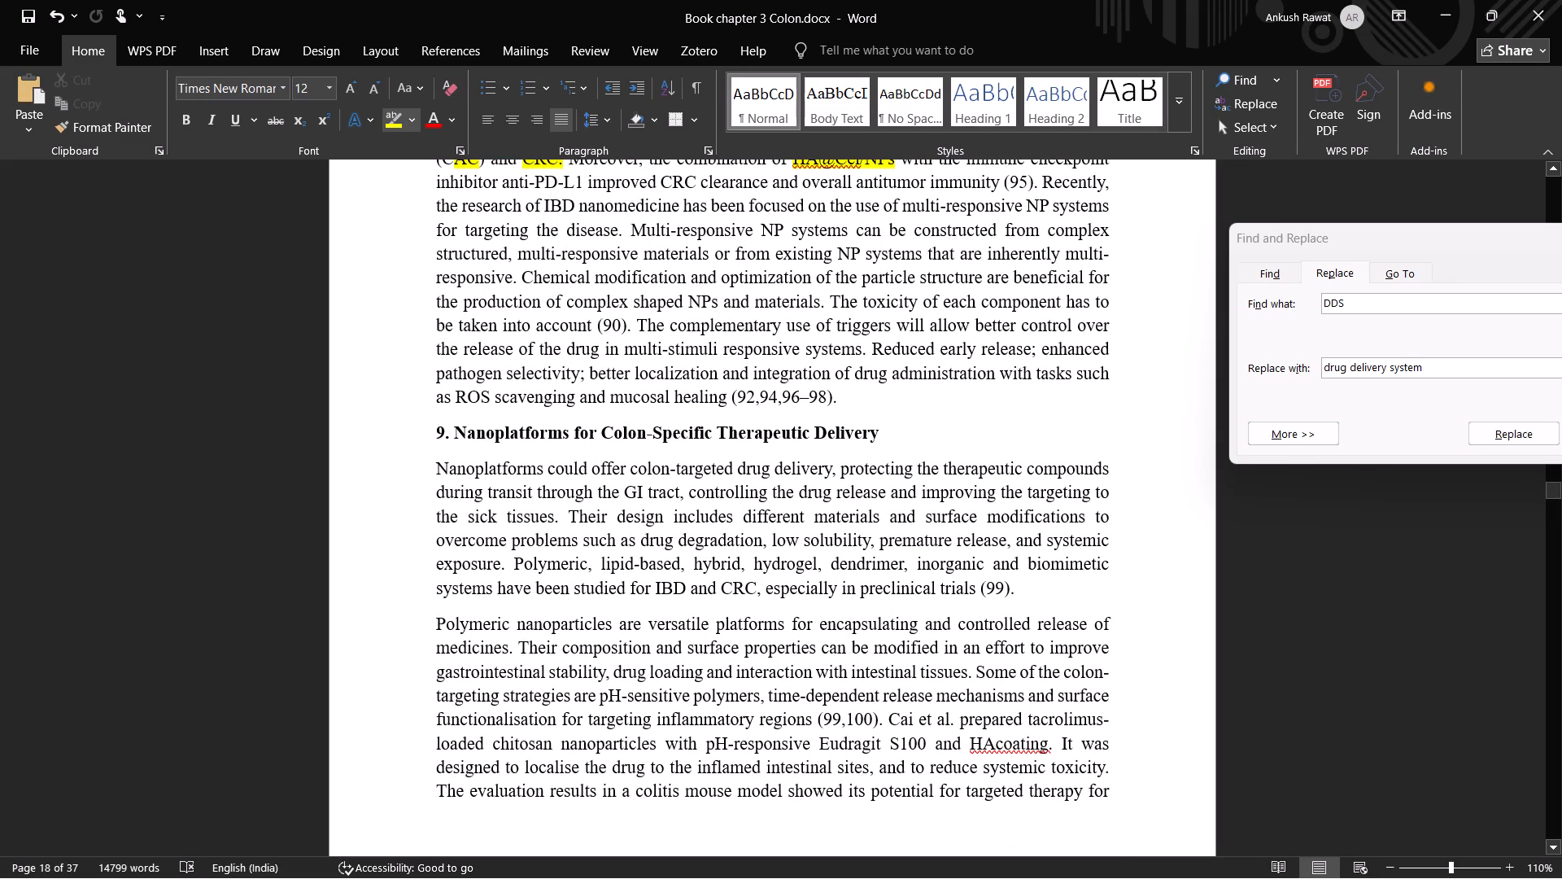
scroll(754, 610, "up", 1)
scroll(766, 611, "down", 2)
scroll(783, 612, "up", 1)
scroll(783, 612, "down", 3)
scroll(779, 617, "up", 1)
scroll(779, 617, "down", 1)
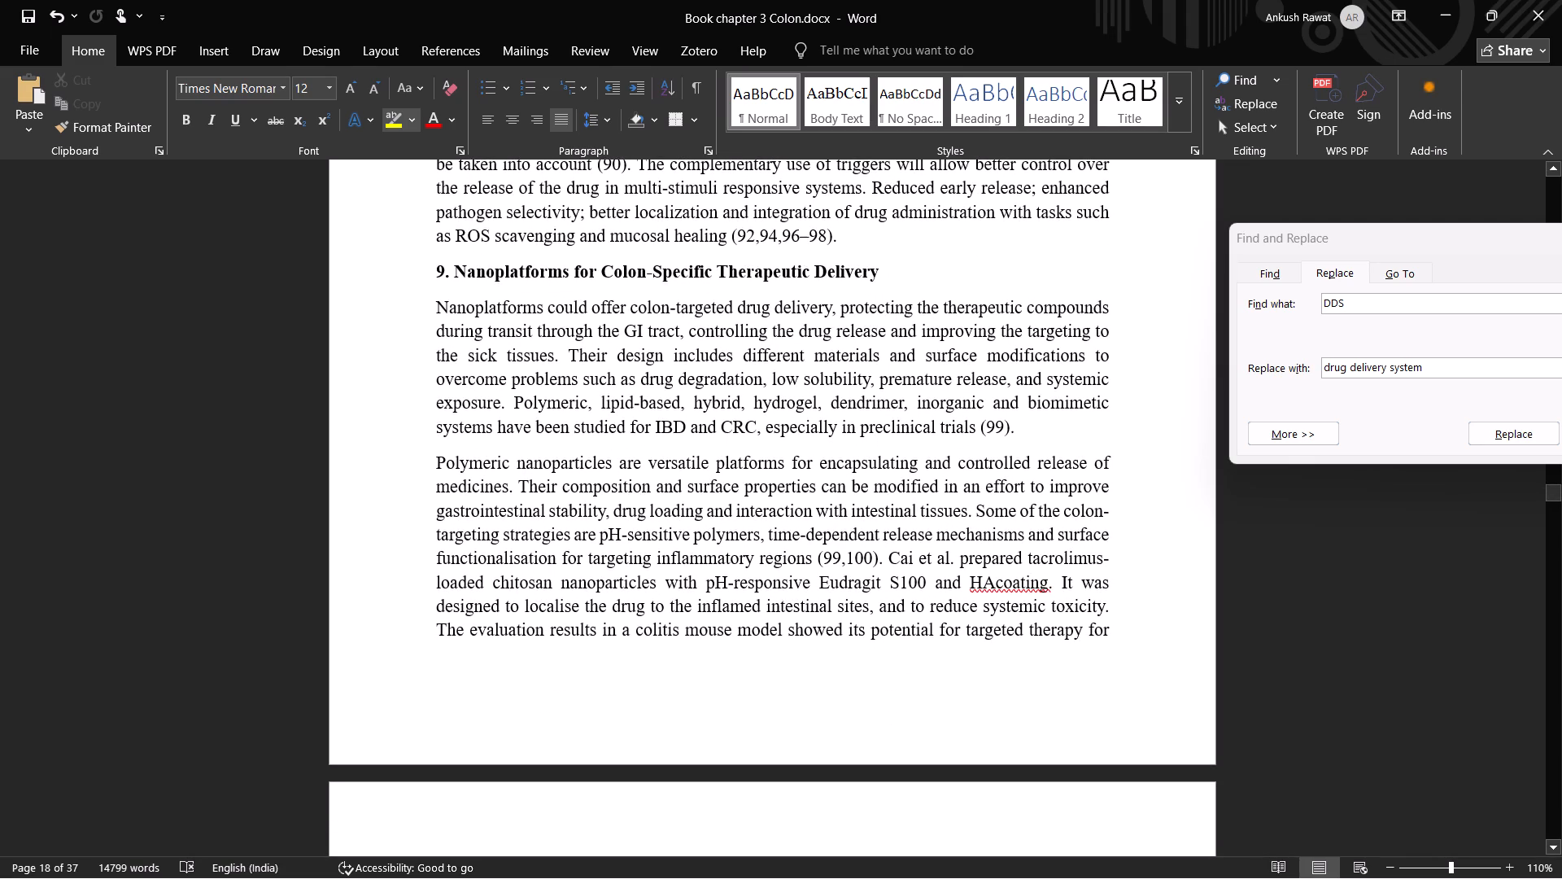
Insert the missing space in "HAcoating" so it reads "HA coating" in the Cai et al. sentence of section 9.
scroll(818, 624, "down", 1)
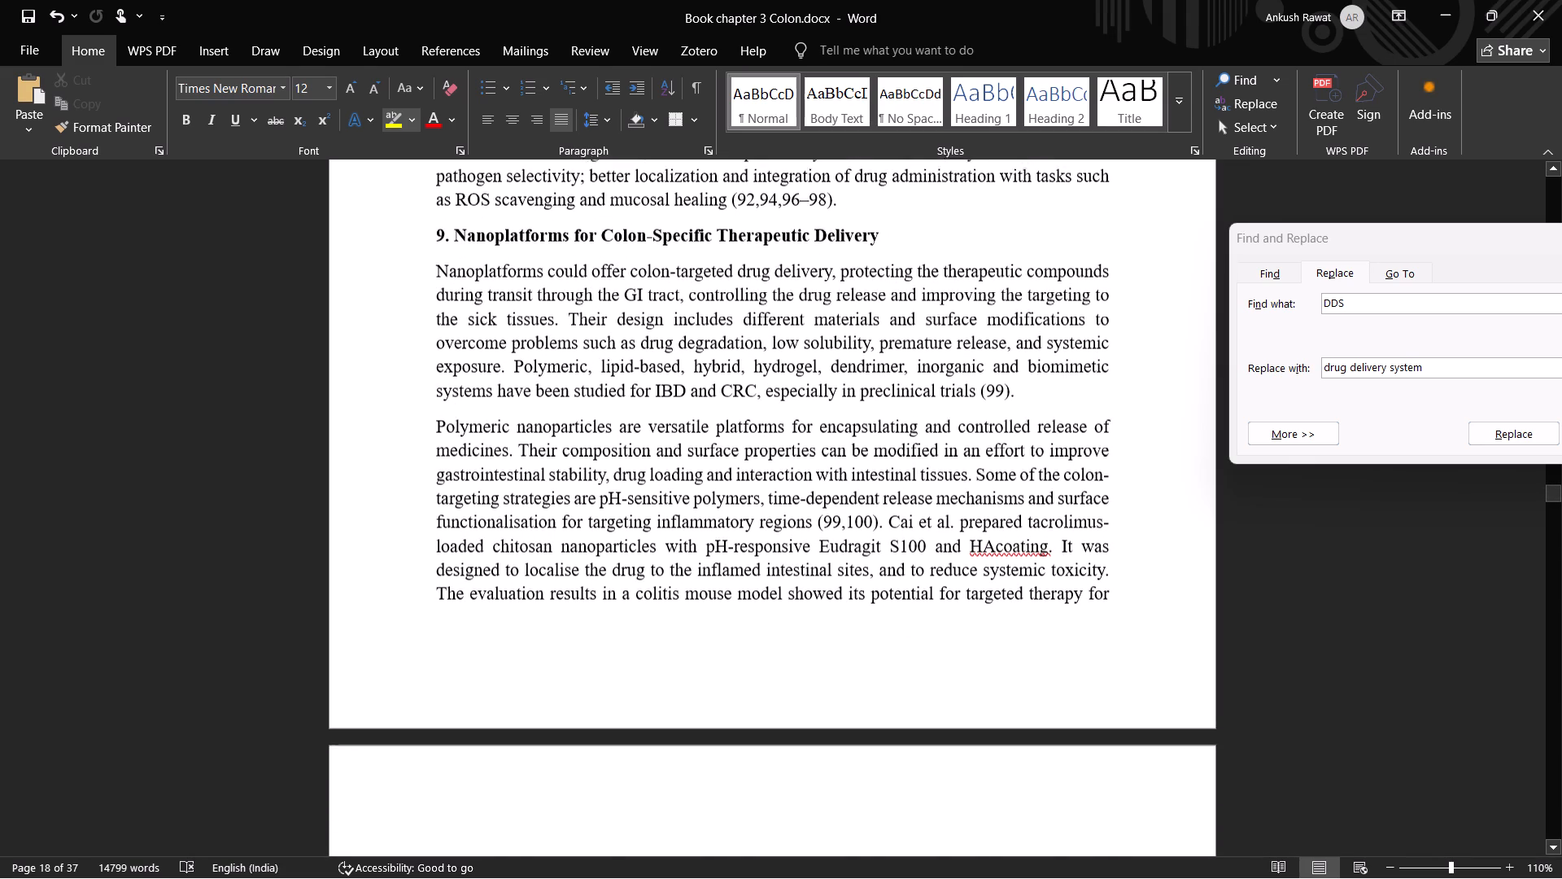
scroll(814, 626, "down", 2)
scroll(795, 628, "up", 1)
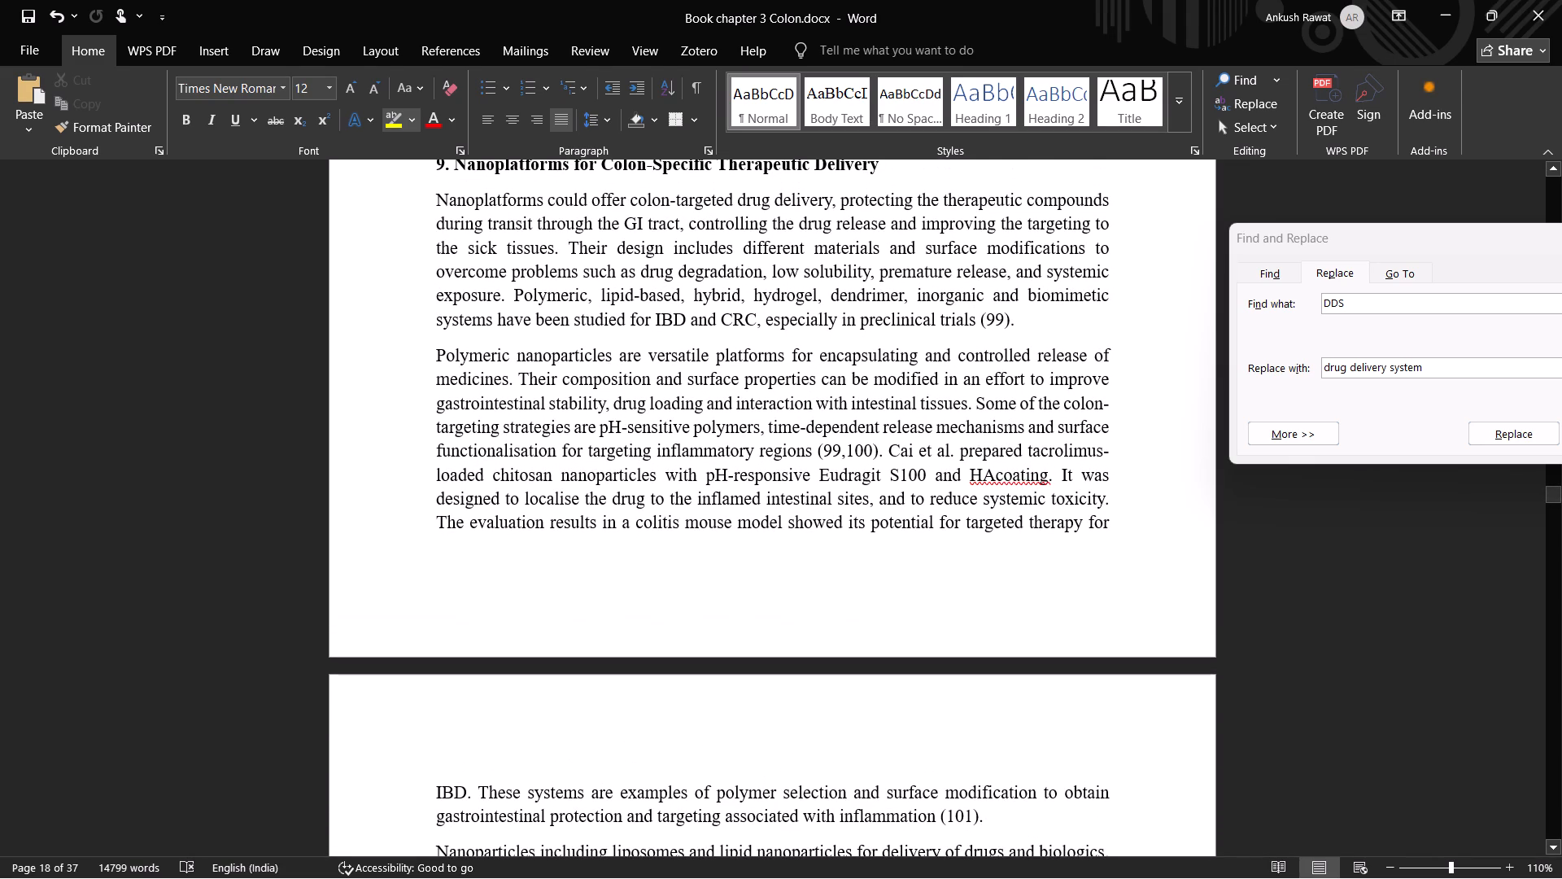
left_click(1001, 474)
left_click(997, 474)
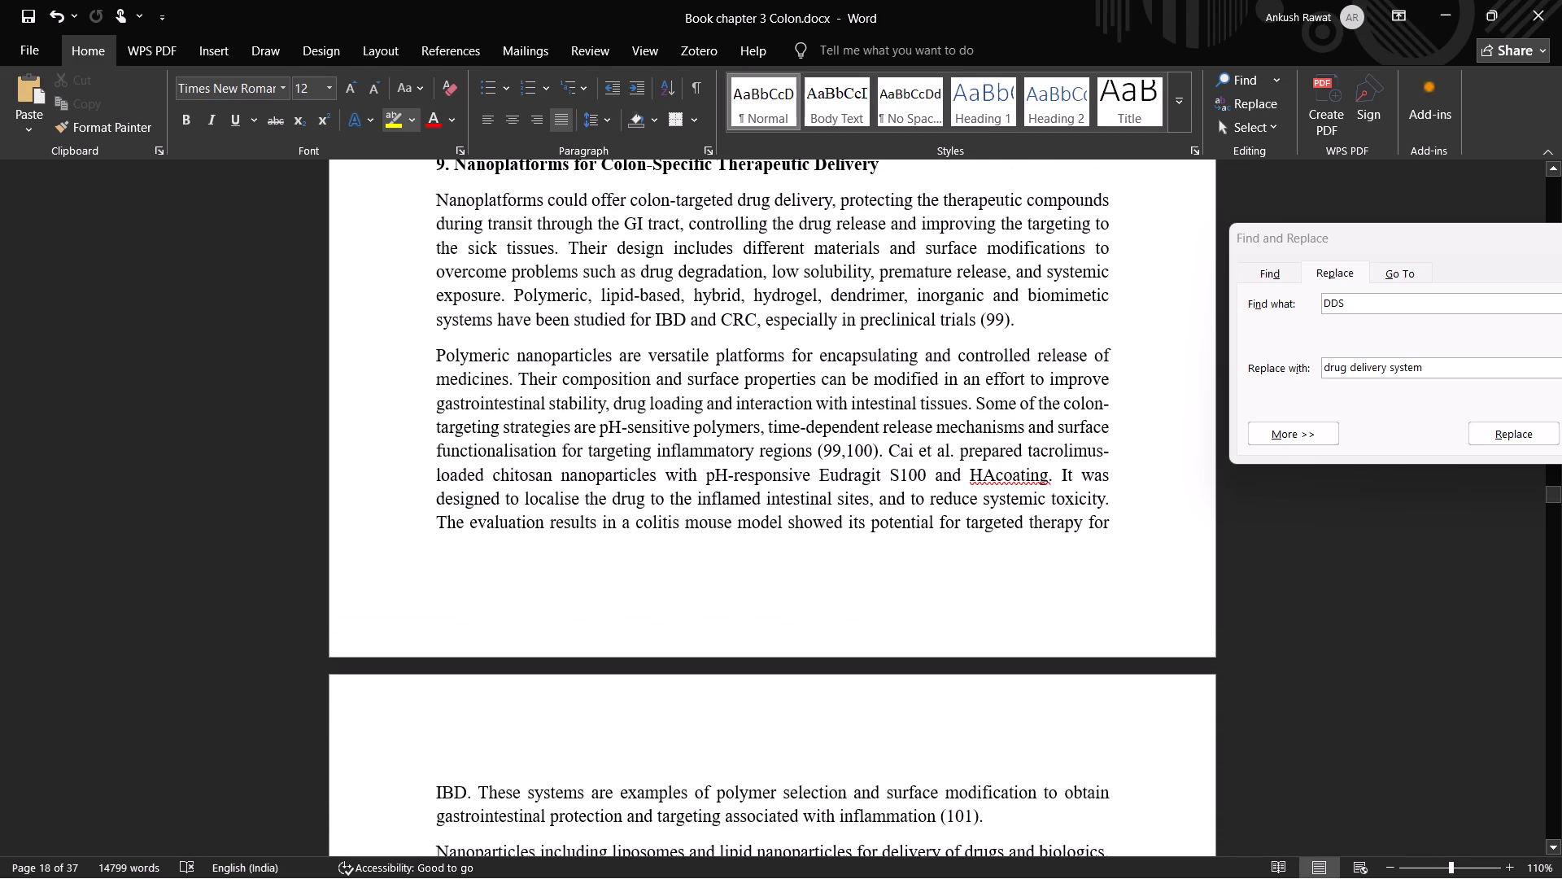
key("space")
Read the section 9 paragraphs on lipid nanoparticles, lipid–polymer hybrids, nanogels and dendrimers, checking for unclear abbreviations.
scroll(748, 584, "down", 1)
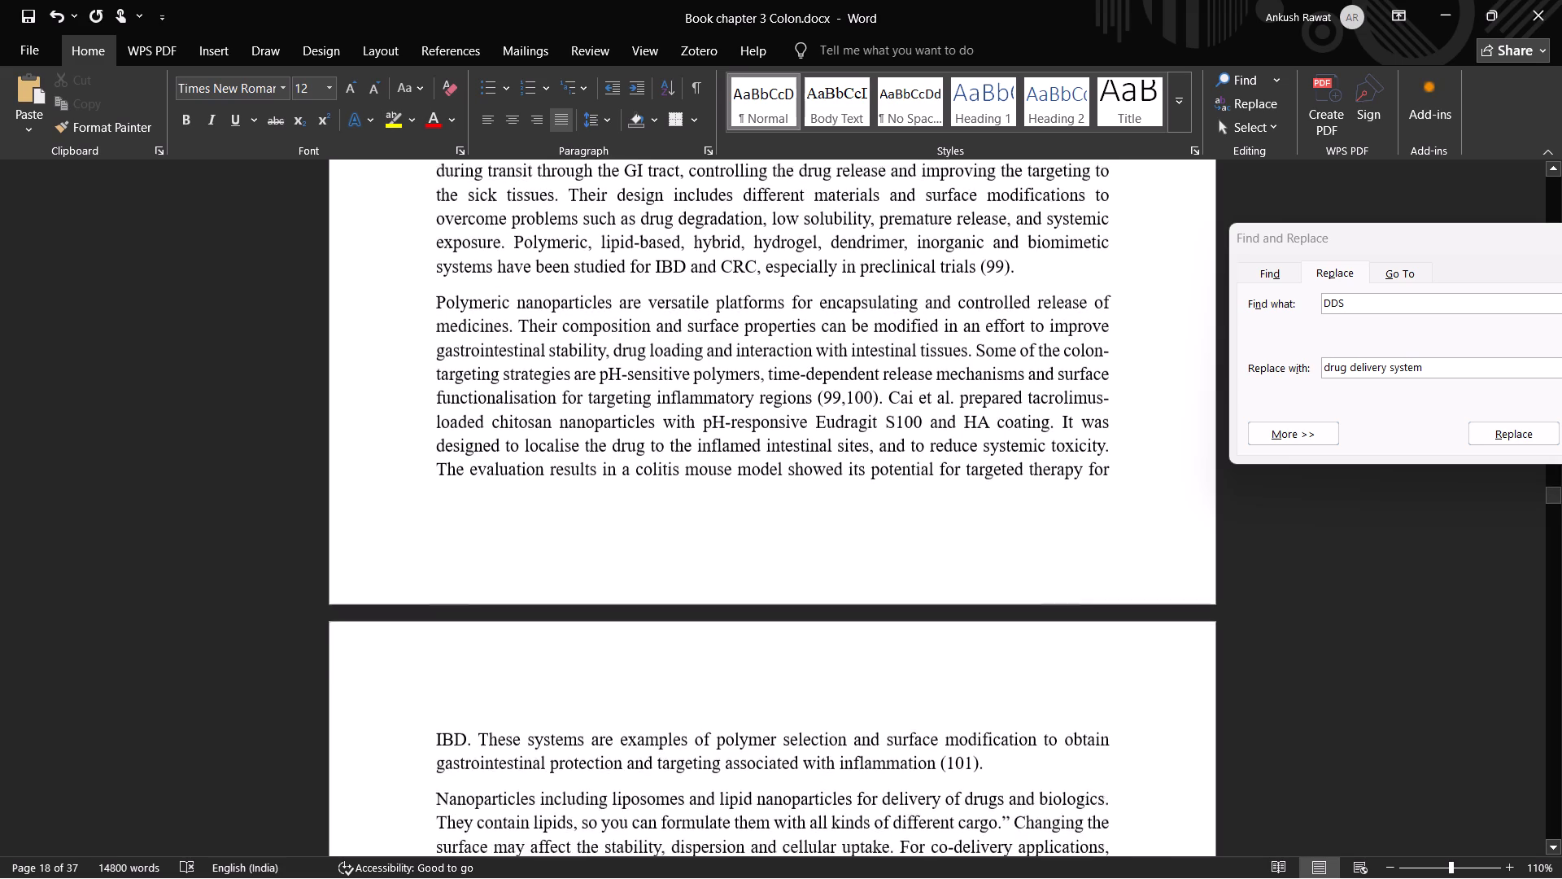
scroll(744, 585, "down", 1)
scroll(744, 585, "up", 1)
scroll(744, 585, "down", 2)
scroll(740, 586, "up", 1)
scroll(740, 586, "down", 3)
scroll(740, 586, "up", 1)
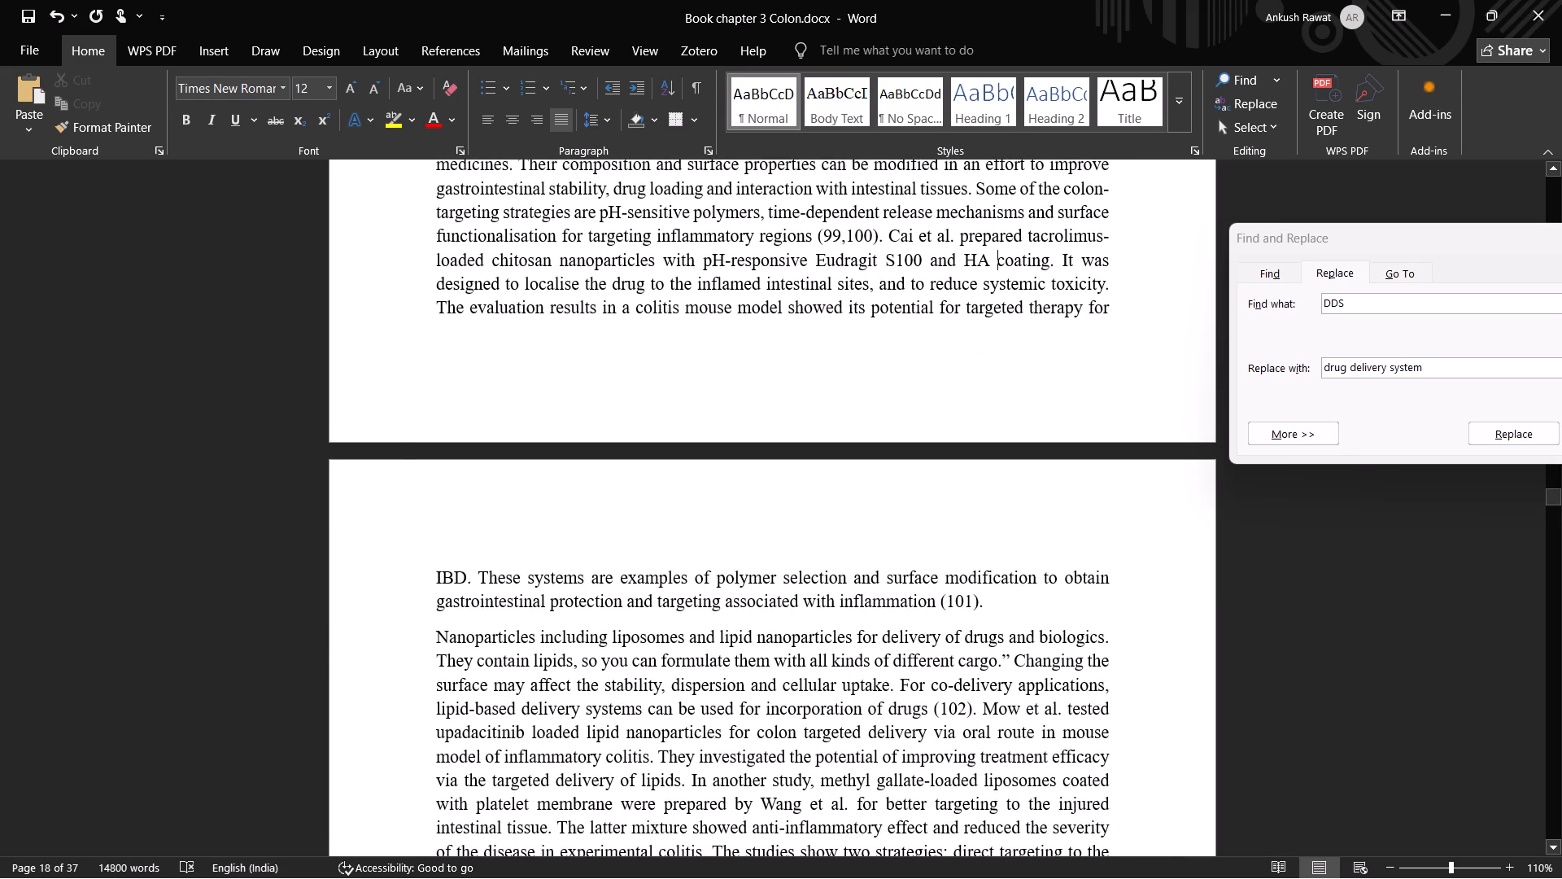
scroll(743, 591, "down", 4)
scroll(739, 603, "up", 1)
scroll(739, 603, "down", 3)
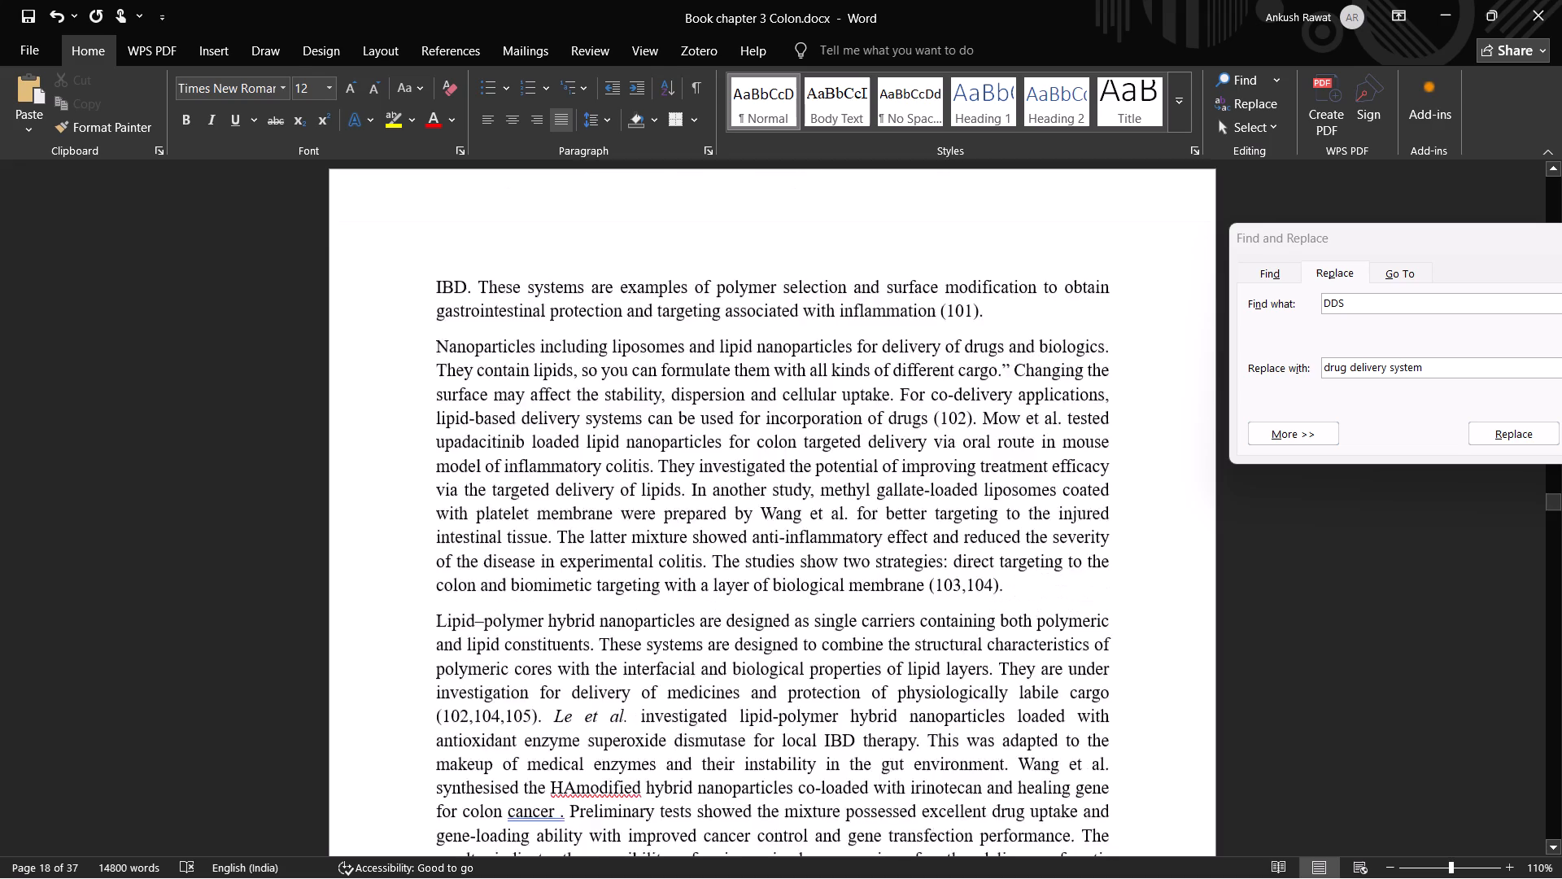
scroll(739, 604, "down", 5)
scroll(739, 610, "up", 1)
scroll(739, 610, "down", 6)
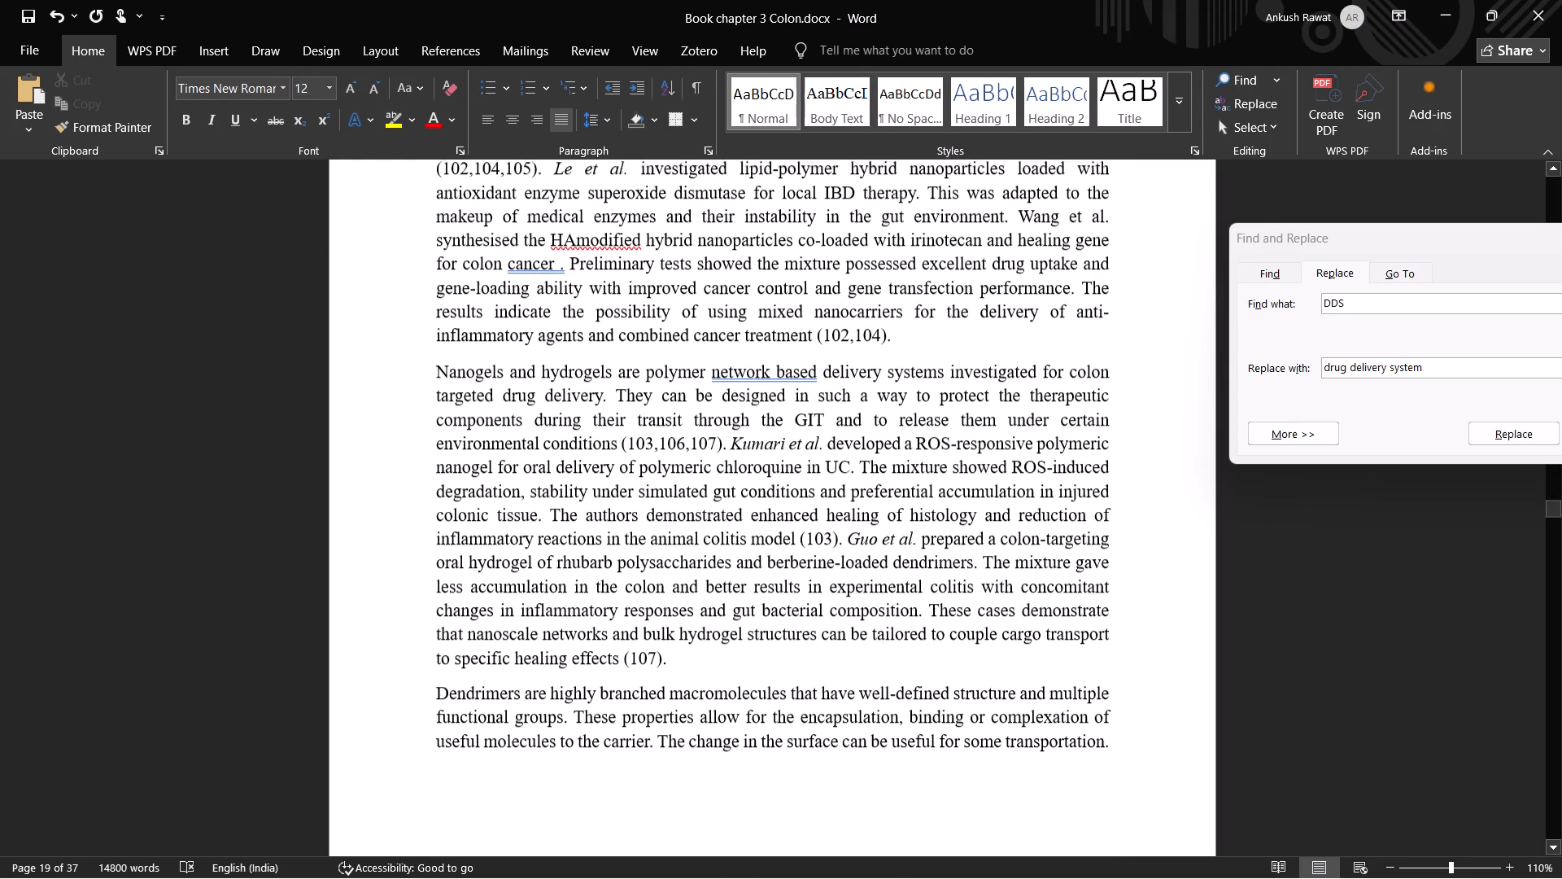
scroll(718, 601, "down", 6)
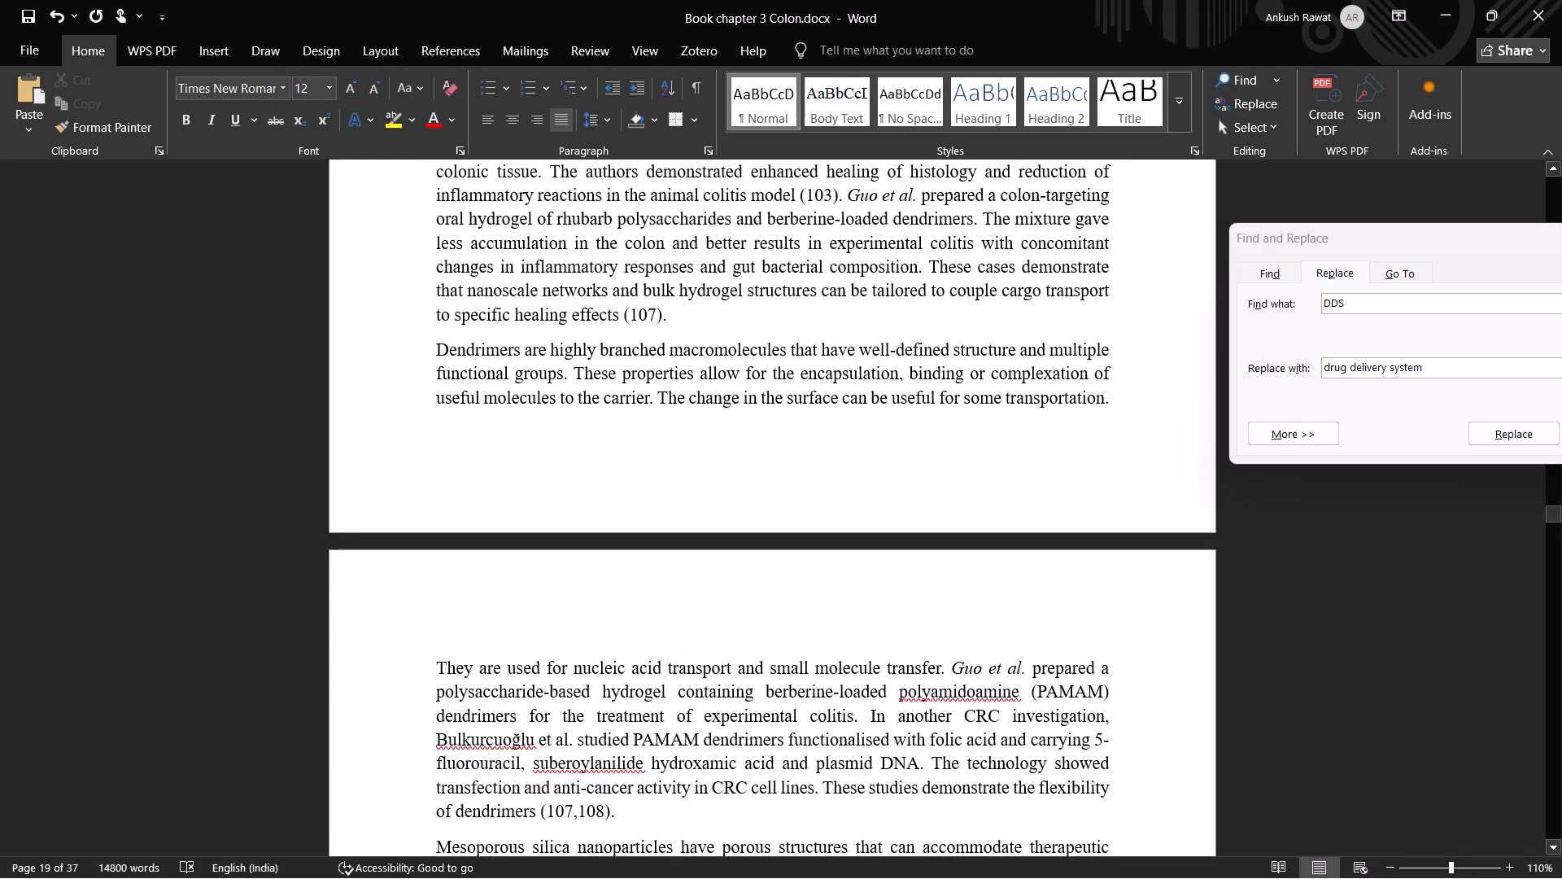
Highlight in yellow the "PAMAM" before "dendrimers functionalised with folic acid" in the CRC investigation sentence.
scroll(718, 601, "down", 3)
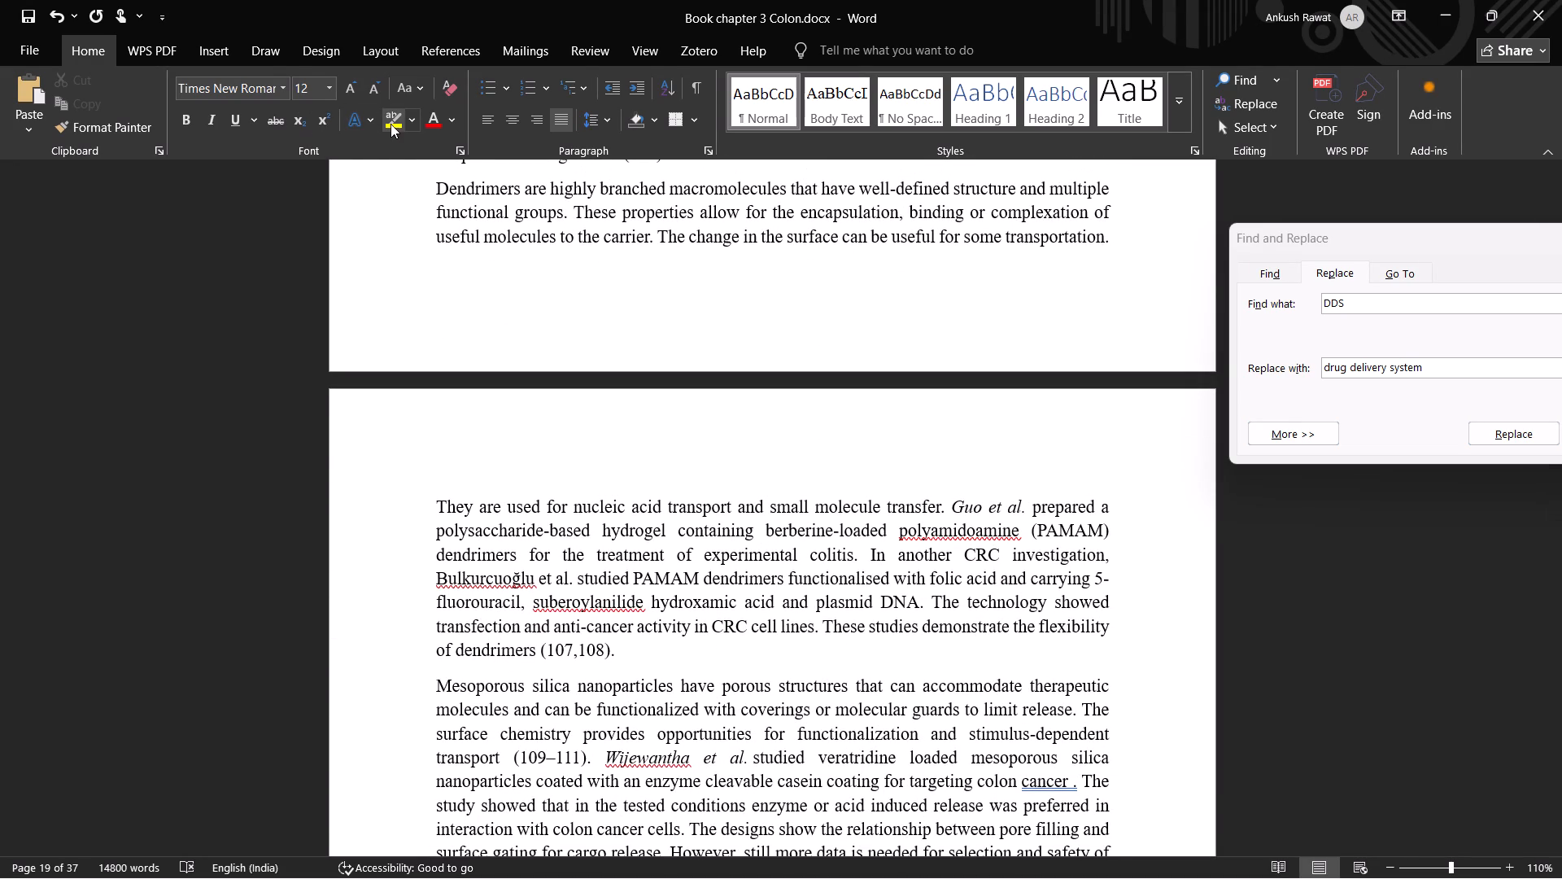
left_click(395, 125)
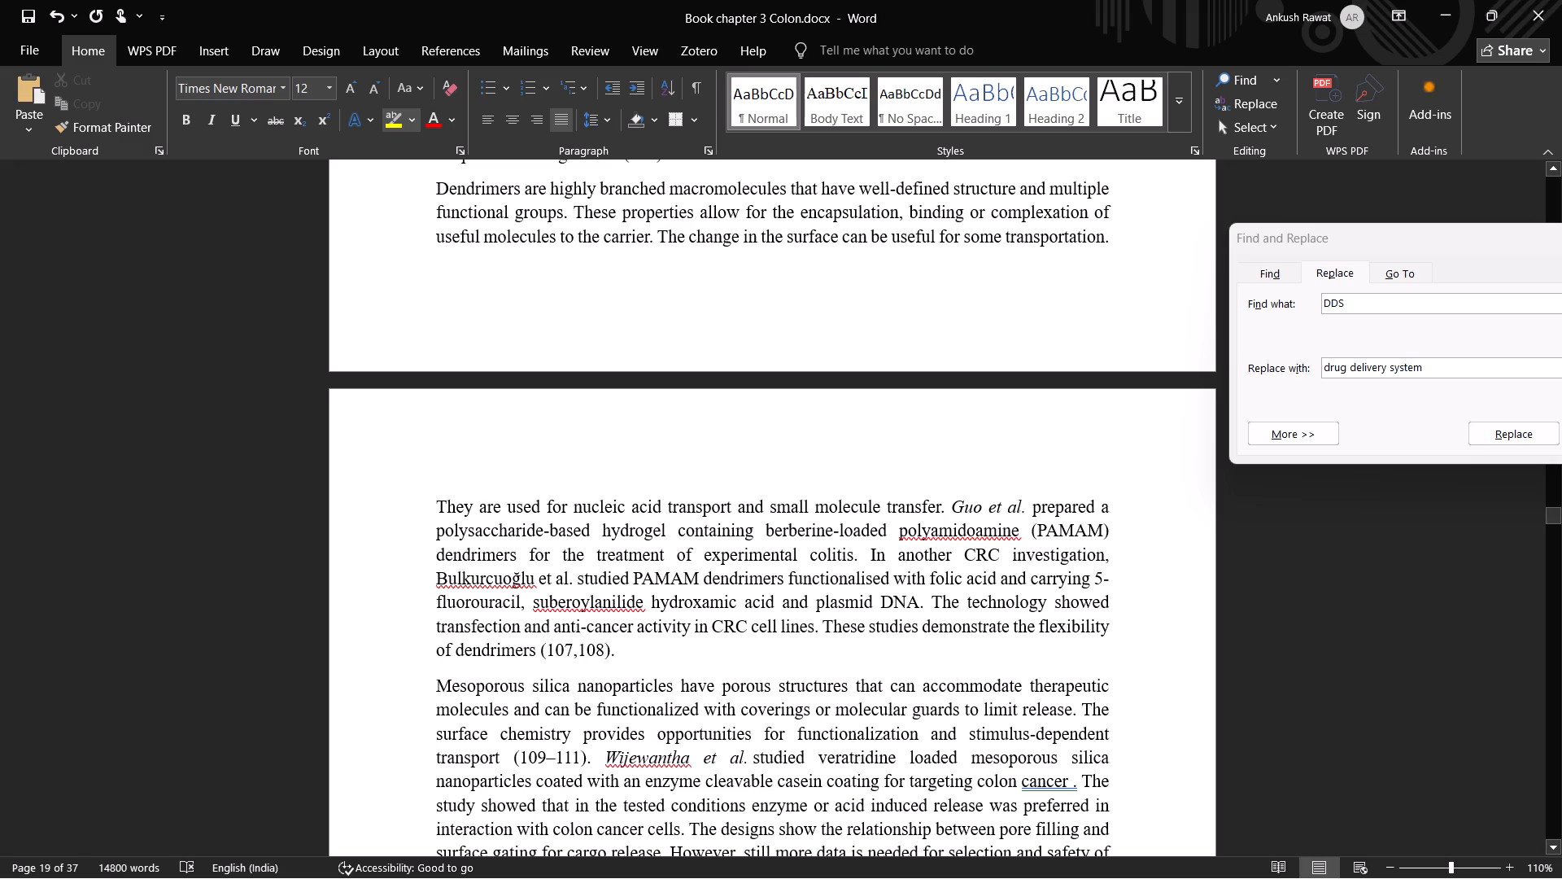
left_click_drag(635, 575, 698, 575)
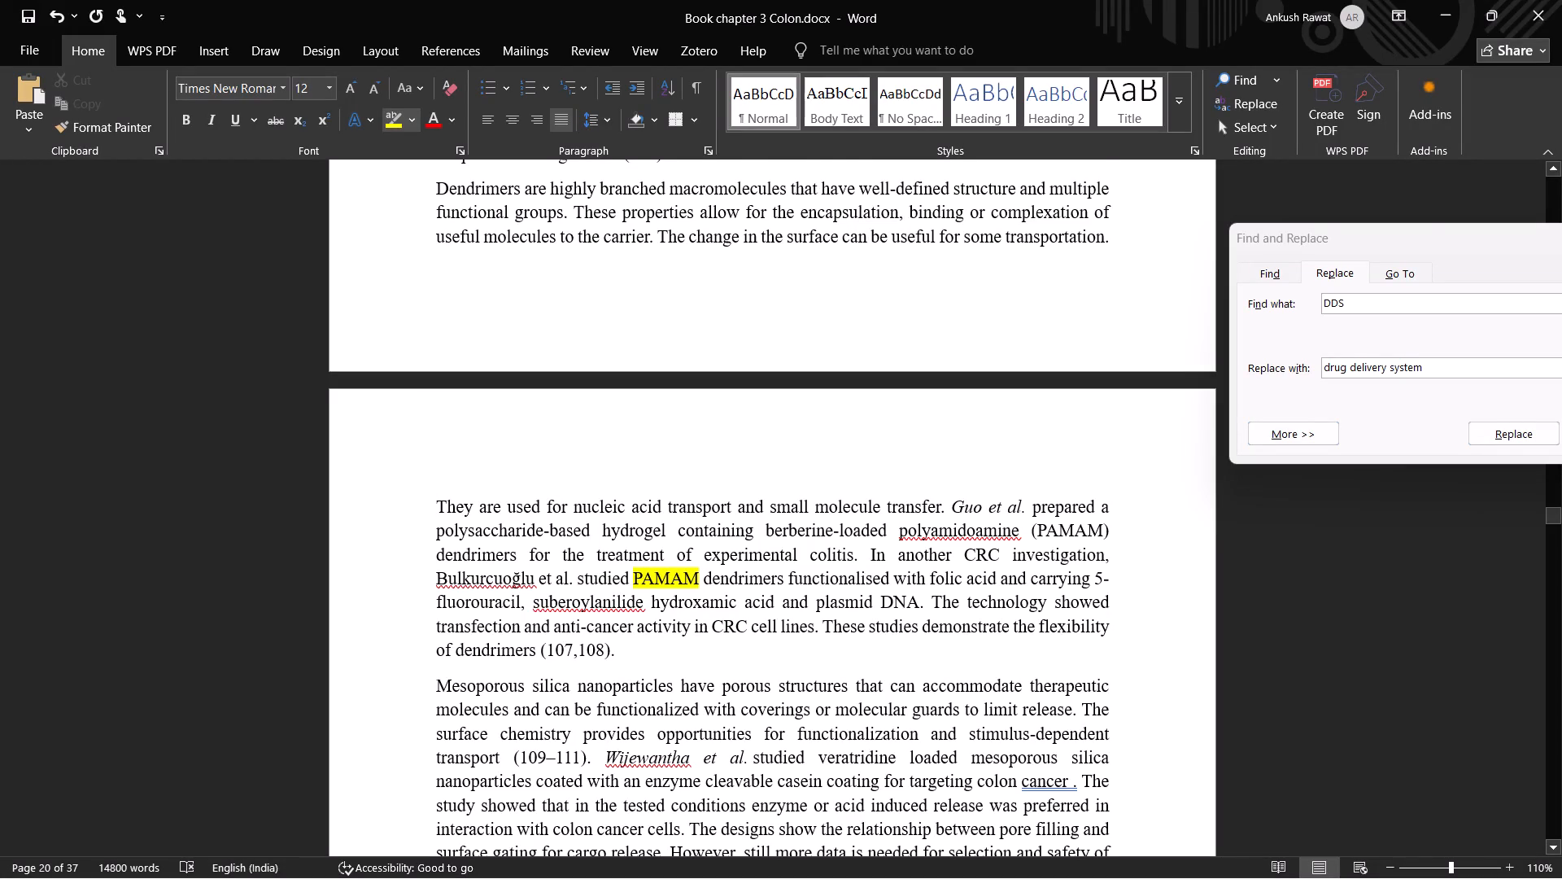
Read from the mesoporous silica nanoparticles paragraph through sections 10.1 and the start of 10.2, checking for unclear abbreviations.
scroll(870, 668, "down", 1)
scroll(870, 668, "up", 1)
scroll(870, 668, "down", 1)
scroll(870, 668, "up", 1)
scroll(870, 668, "down", 4)
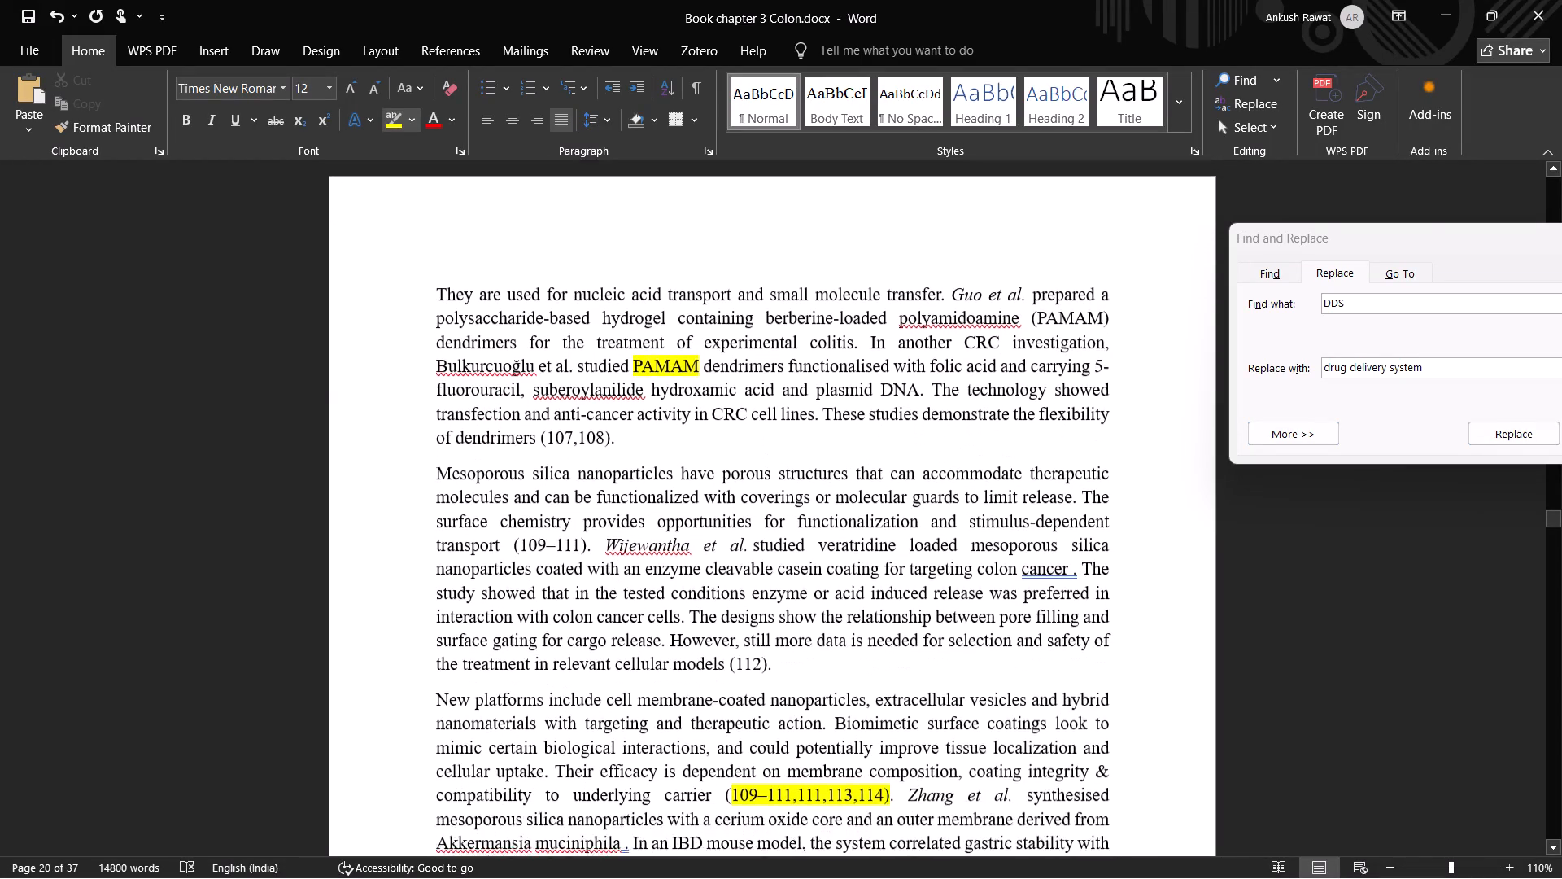
scroll(870, 668, "down", 2)
scroll(870, 668, "up", 1)
scroll(870, 668, "down", 1)
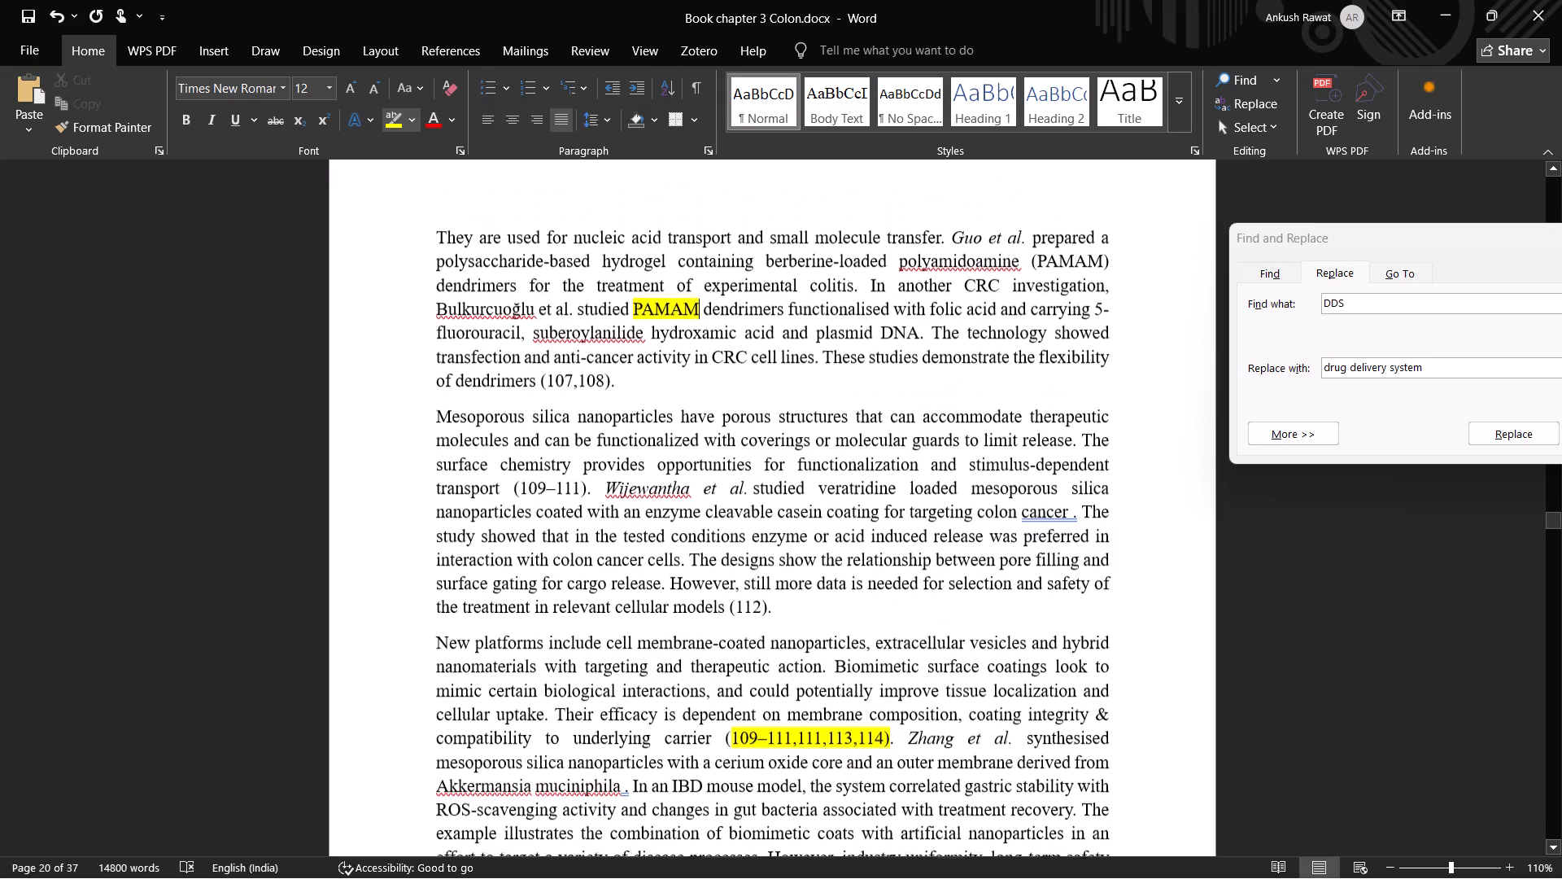
scroll(870, 668, "down", 1)
scroll(870, 668, "up", 1)
scroll(870, 668, "down", 2)
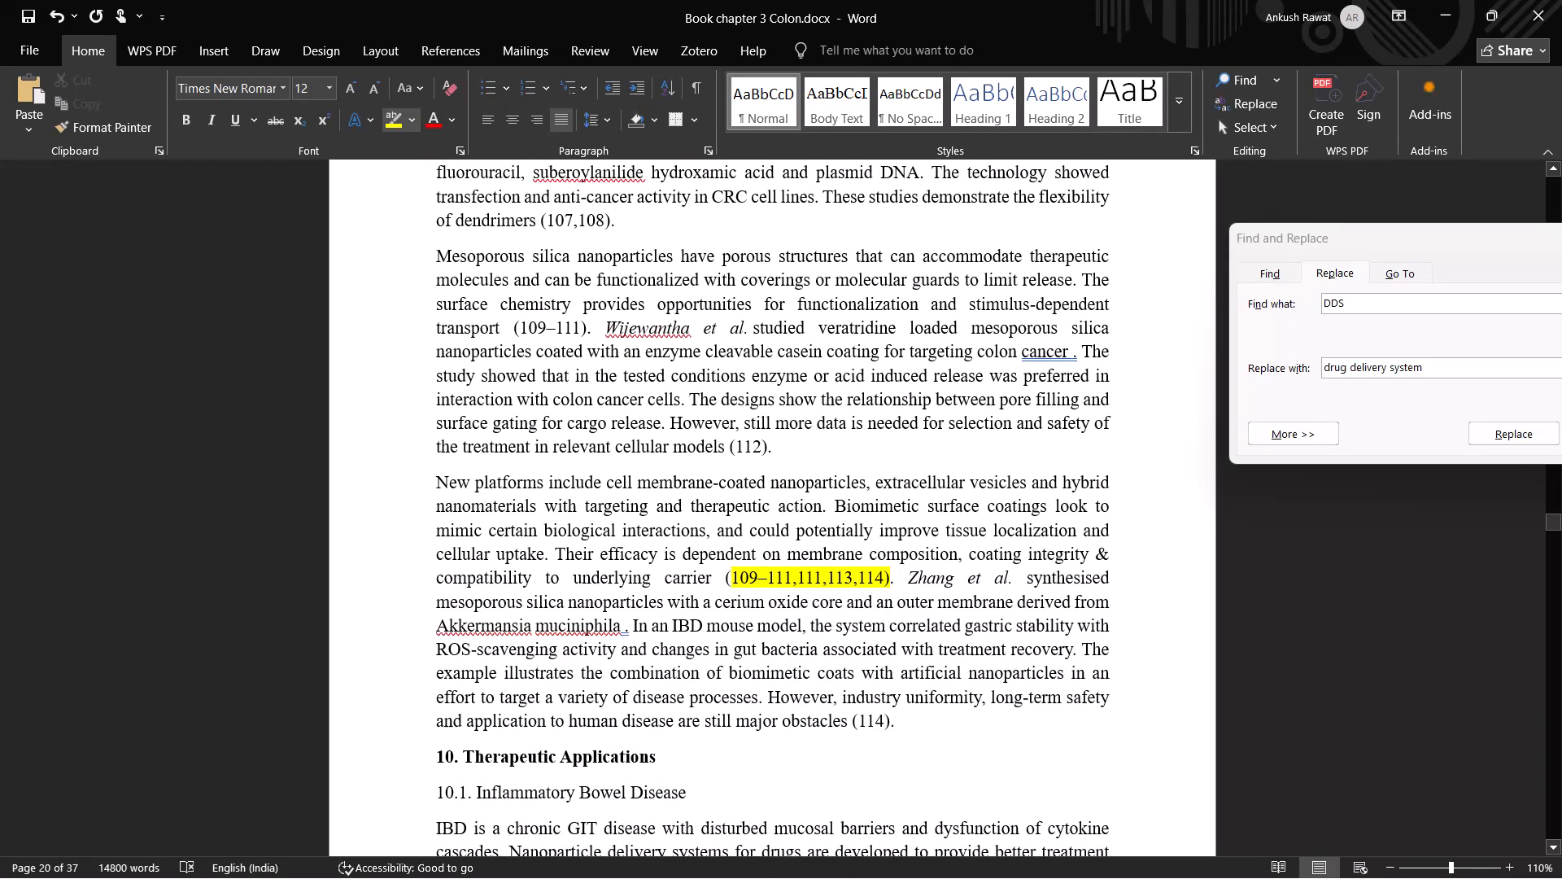
scroll(796, 645, "down", 2)
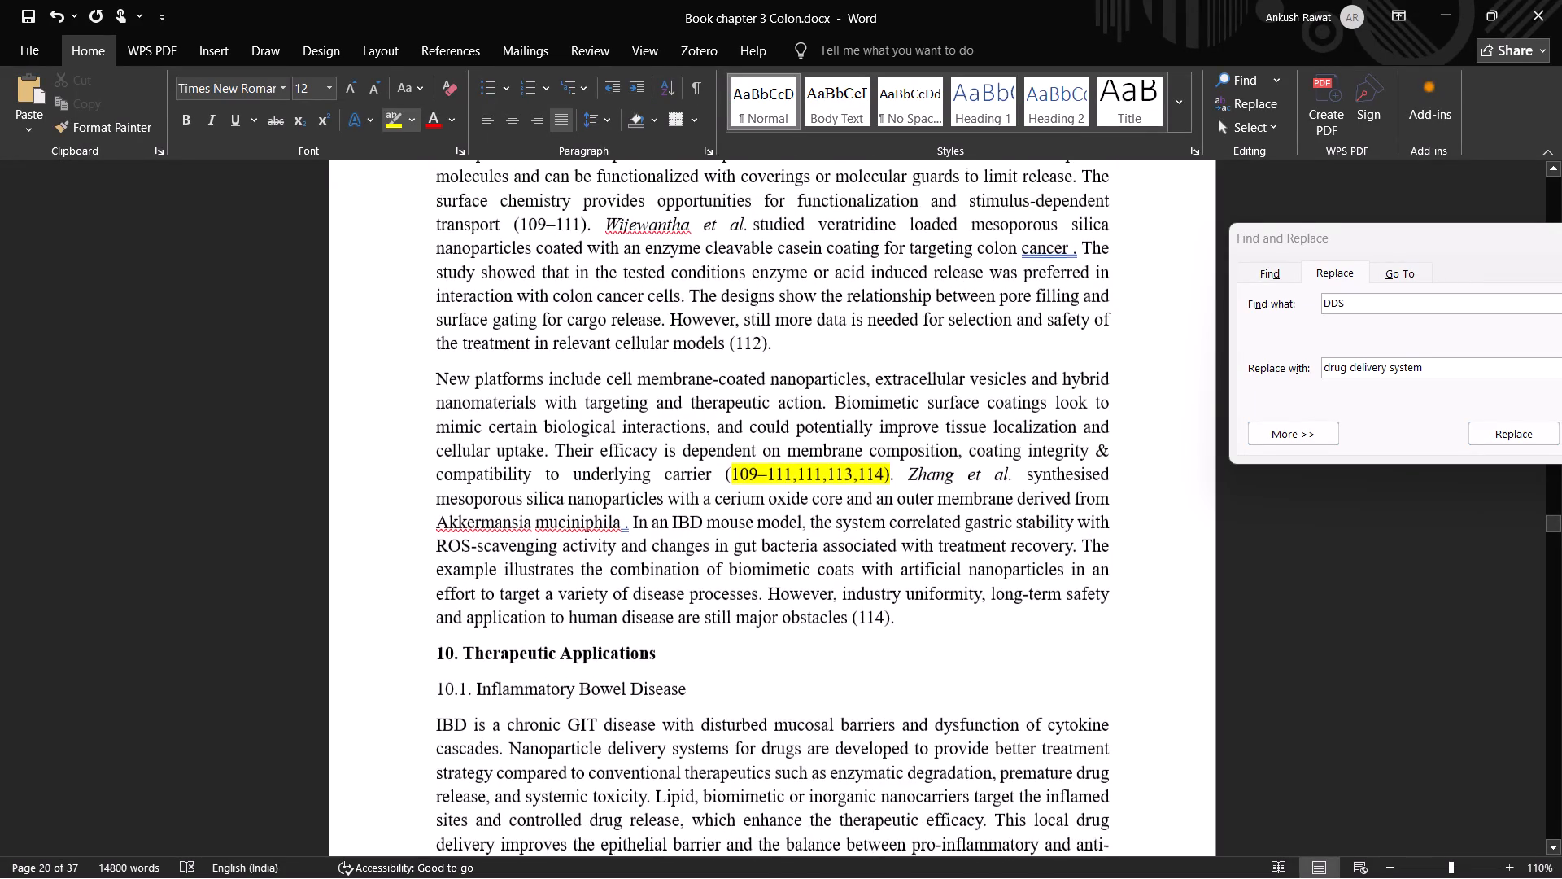
scroll(796, 645, "down", 1)
scroll(796, 645, "up", 1)
scroll(796, 645, "down", 2)
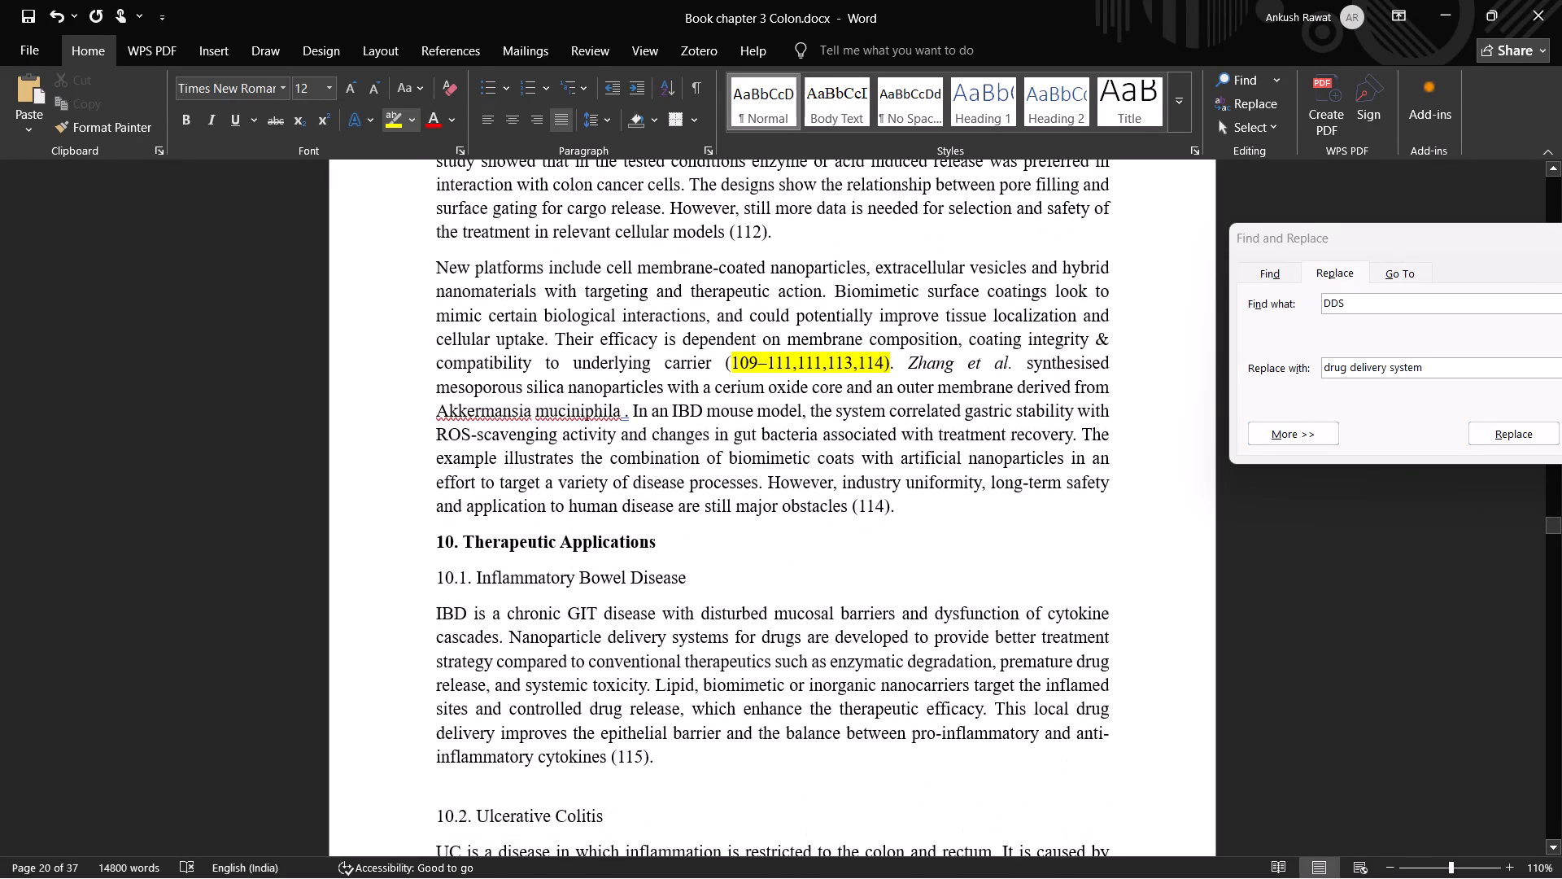
scroll(581, 605, "down", 2)
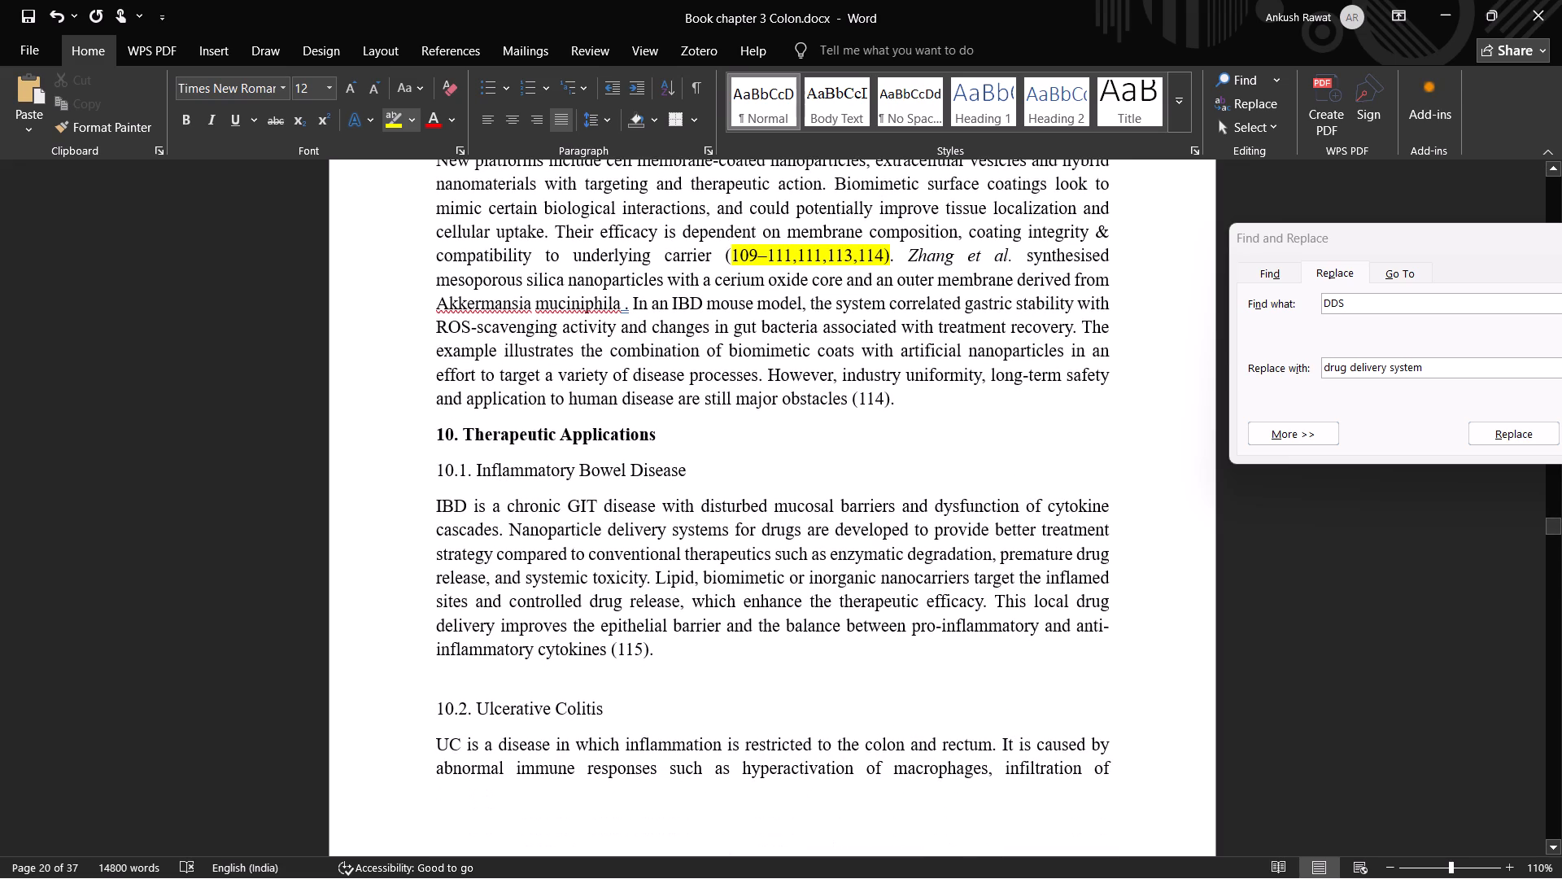
scroll(586, 610, "down", 6)
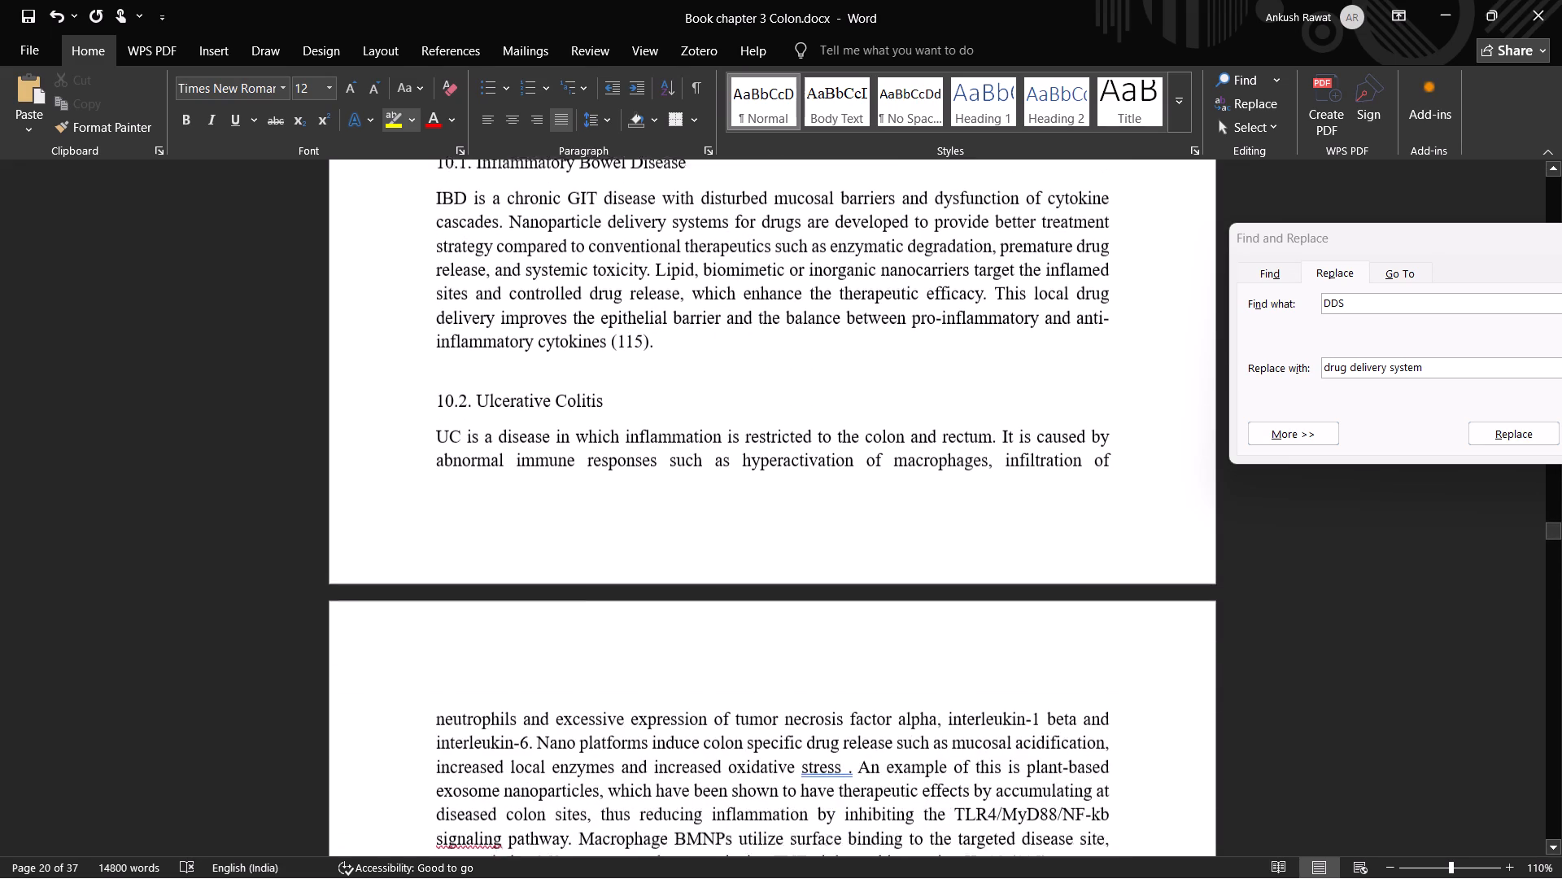
Highlight in yellow "TLR4/MyD88/NF-kb" and "BMNPs" in section 10.2 on ulcerative colitis.
scroll(695, 567, "down", 2)
scroll(695, 569, "up", 1)
scroll(695, 569, "down", 4)
scroll(695, 569, "up", 1)
scroll(695, 569, "down", 1)
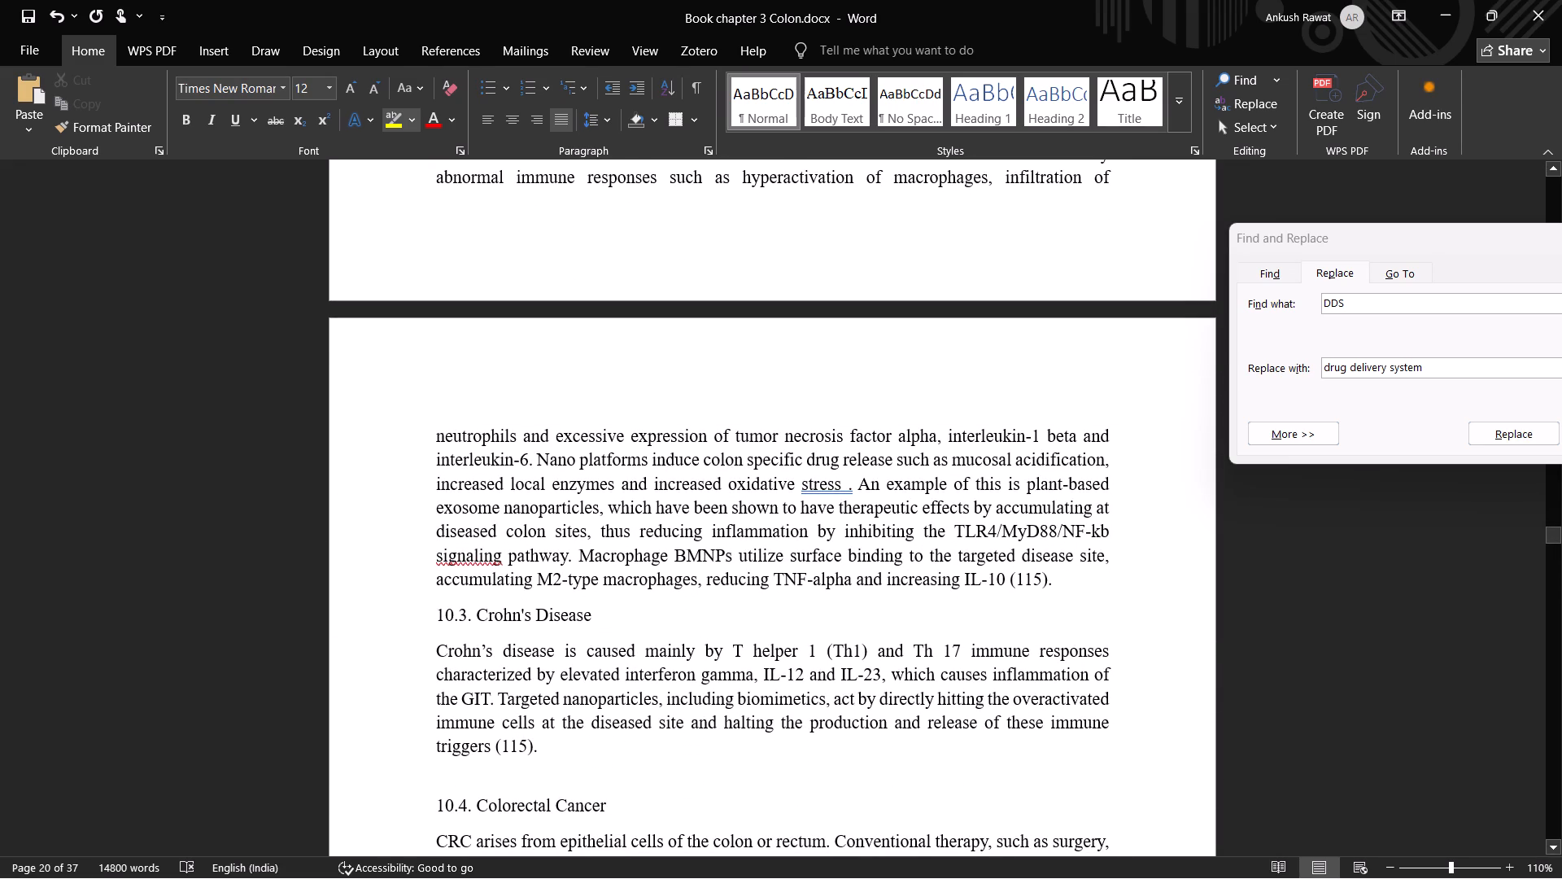
left_click_drag(956, 527, 1106, 531)
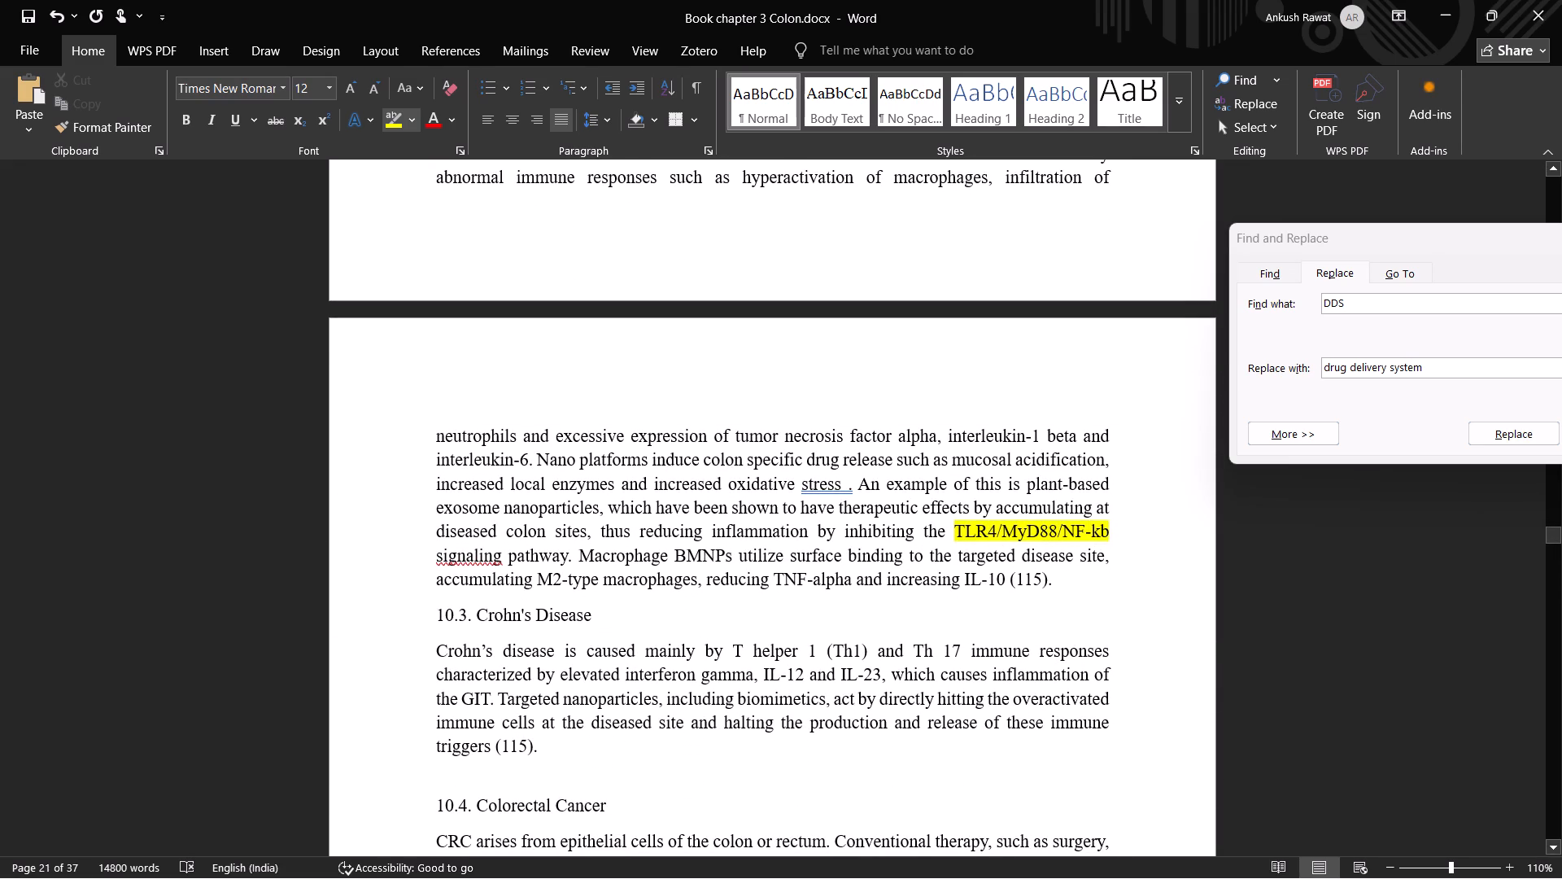
left_click_drag(676, 553, 726, 553)
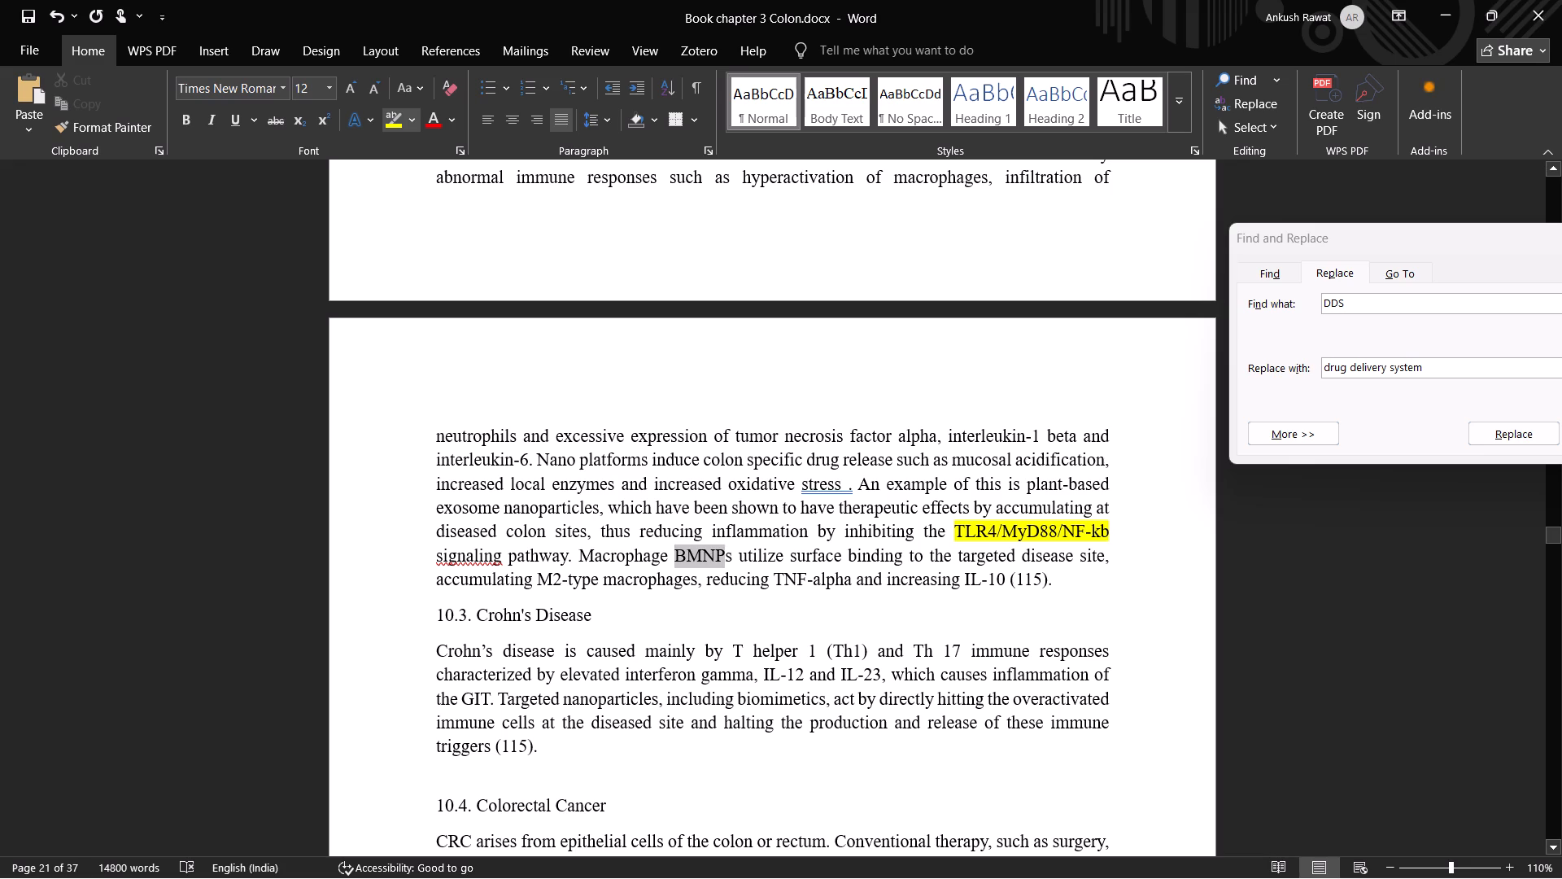
left_click_drag(726, 553, 730, 553)
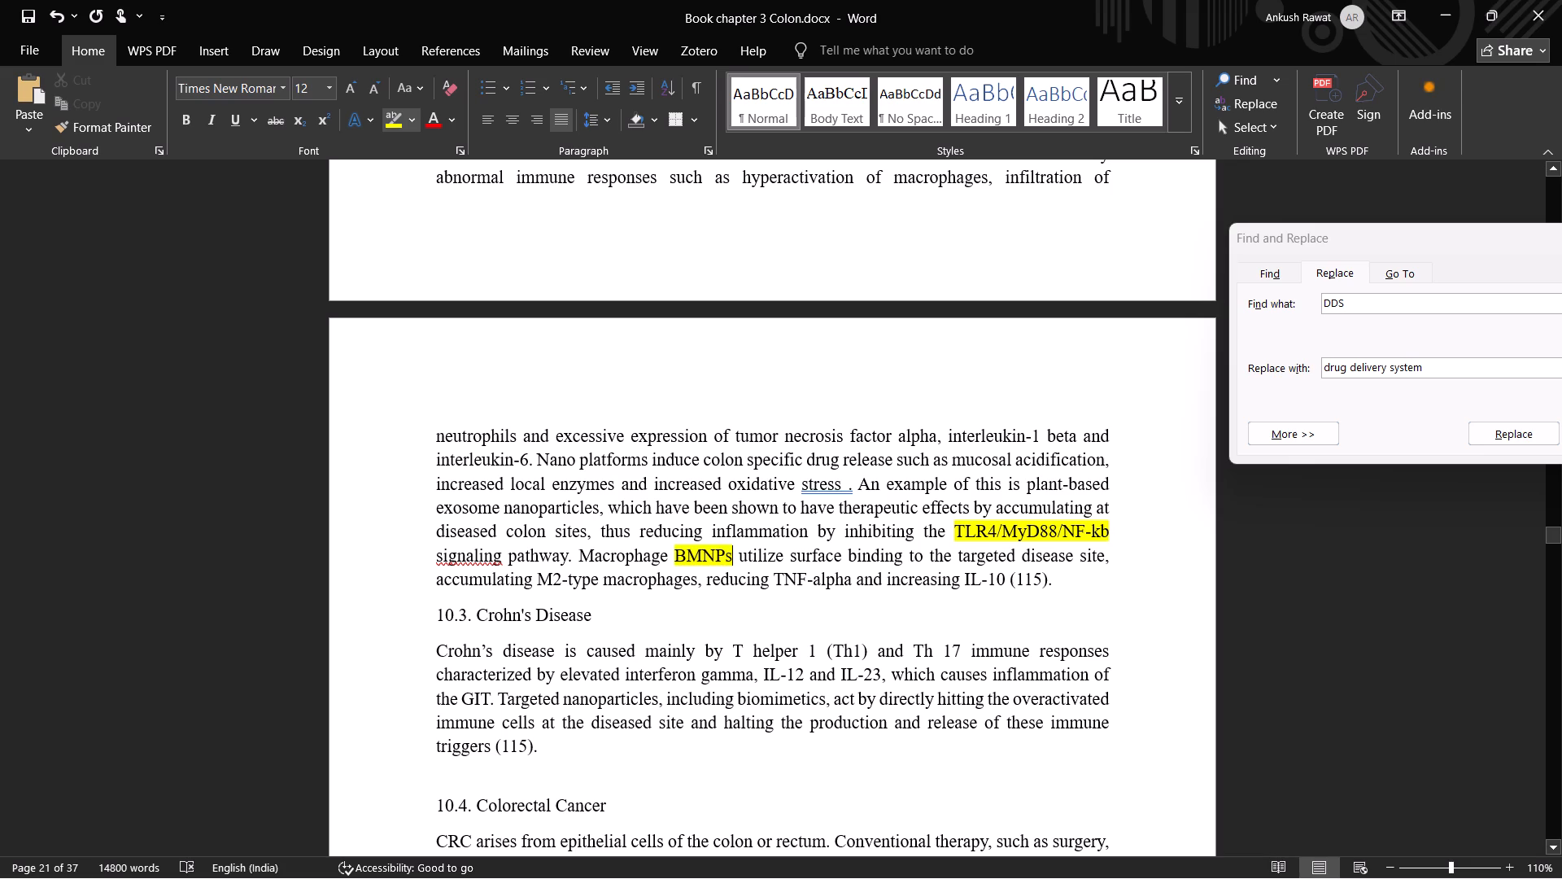
Read from the end of section 10.2 through section 10.7, checking for unclear abbreviations.
scroll(781, 597, "down", 1)
scroll(781, 597, "up", 1)
scroll(781, 597, "down", 1)
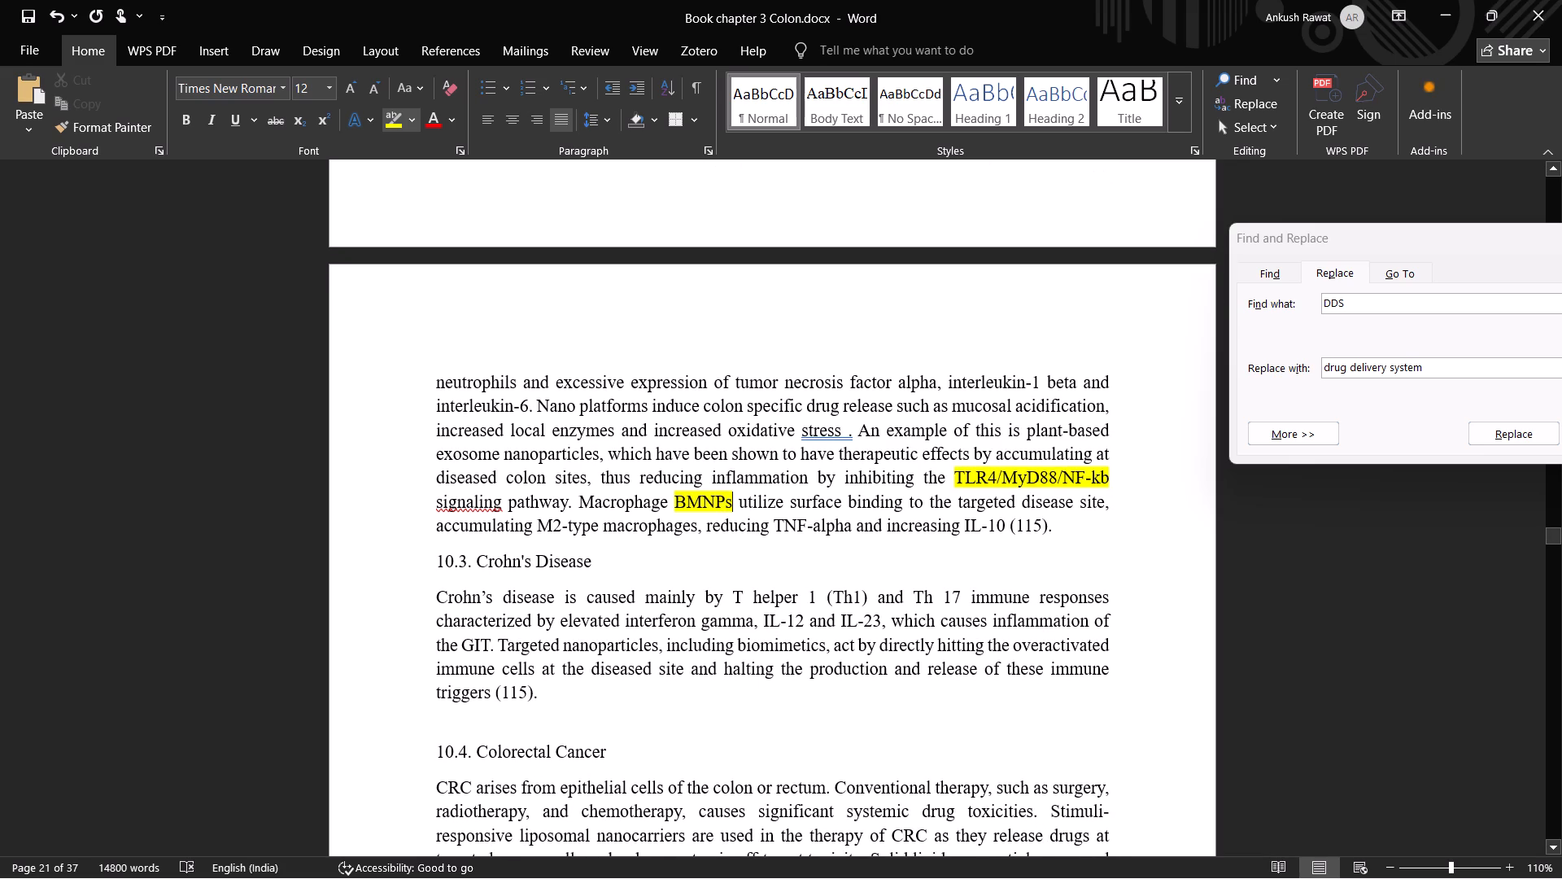
scroll(901, 645, "down", 2)
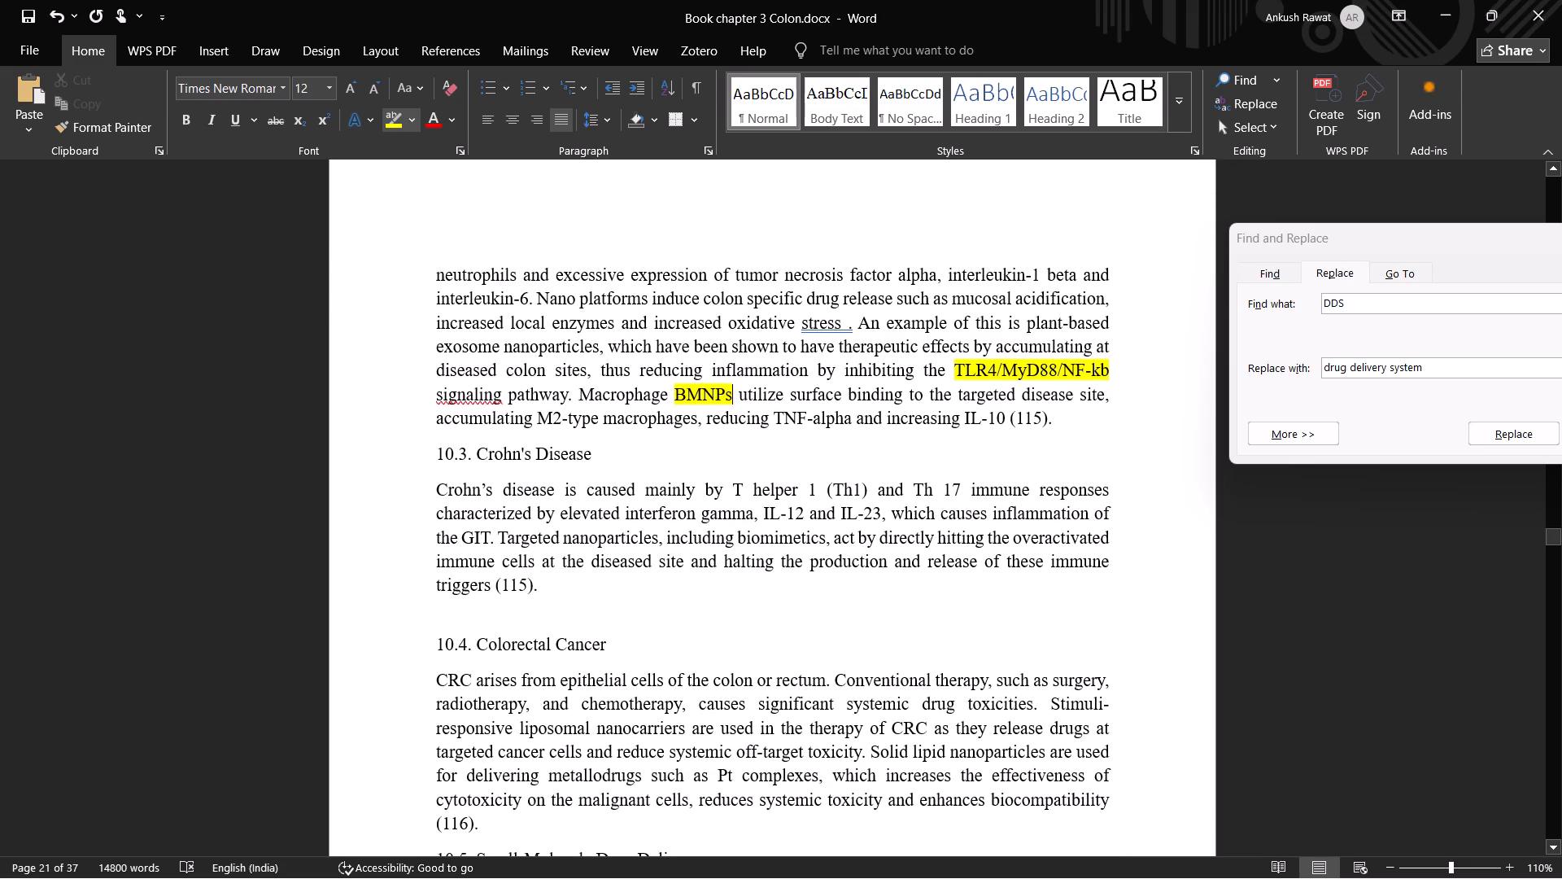
scroll(742, 614, "up", 1)
scroll(740, 614, "down", 3)
scroll(739, 615, "up", 1)
scroll(739, 615, "down", 2)
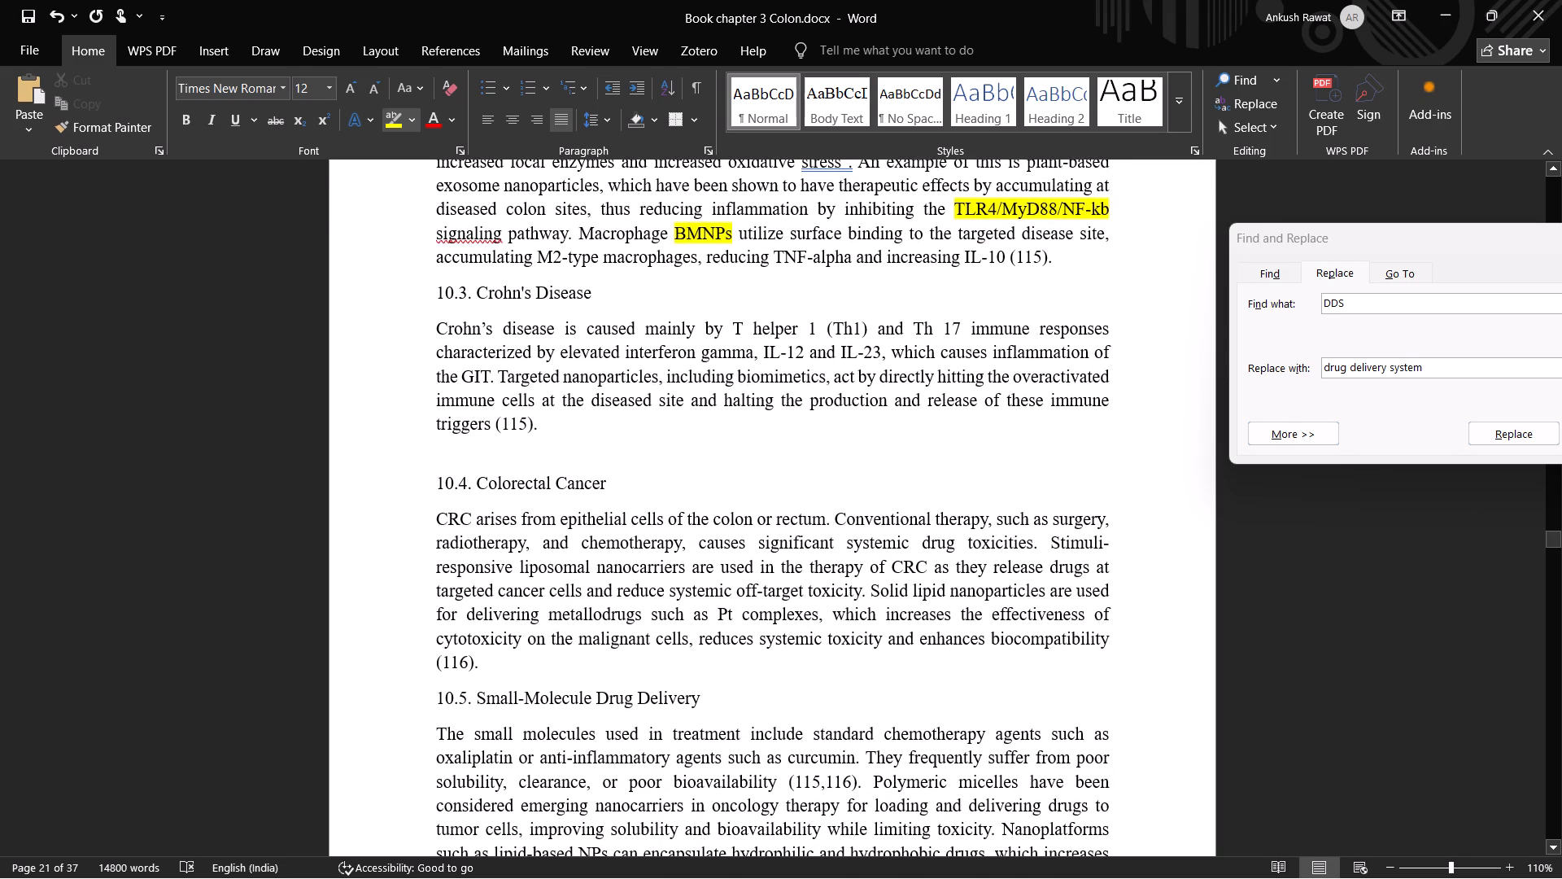
scroll(867, 474, "down", 1)
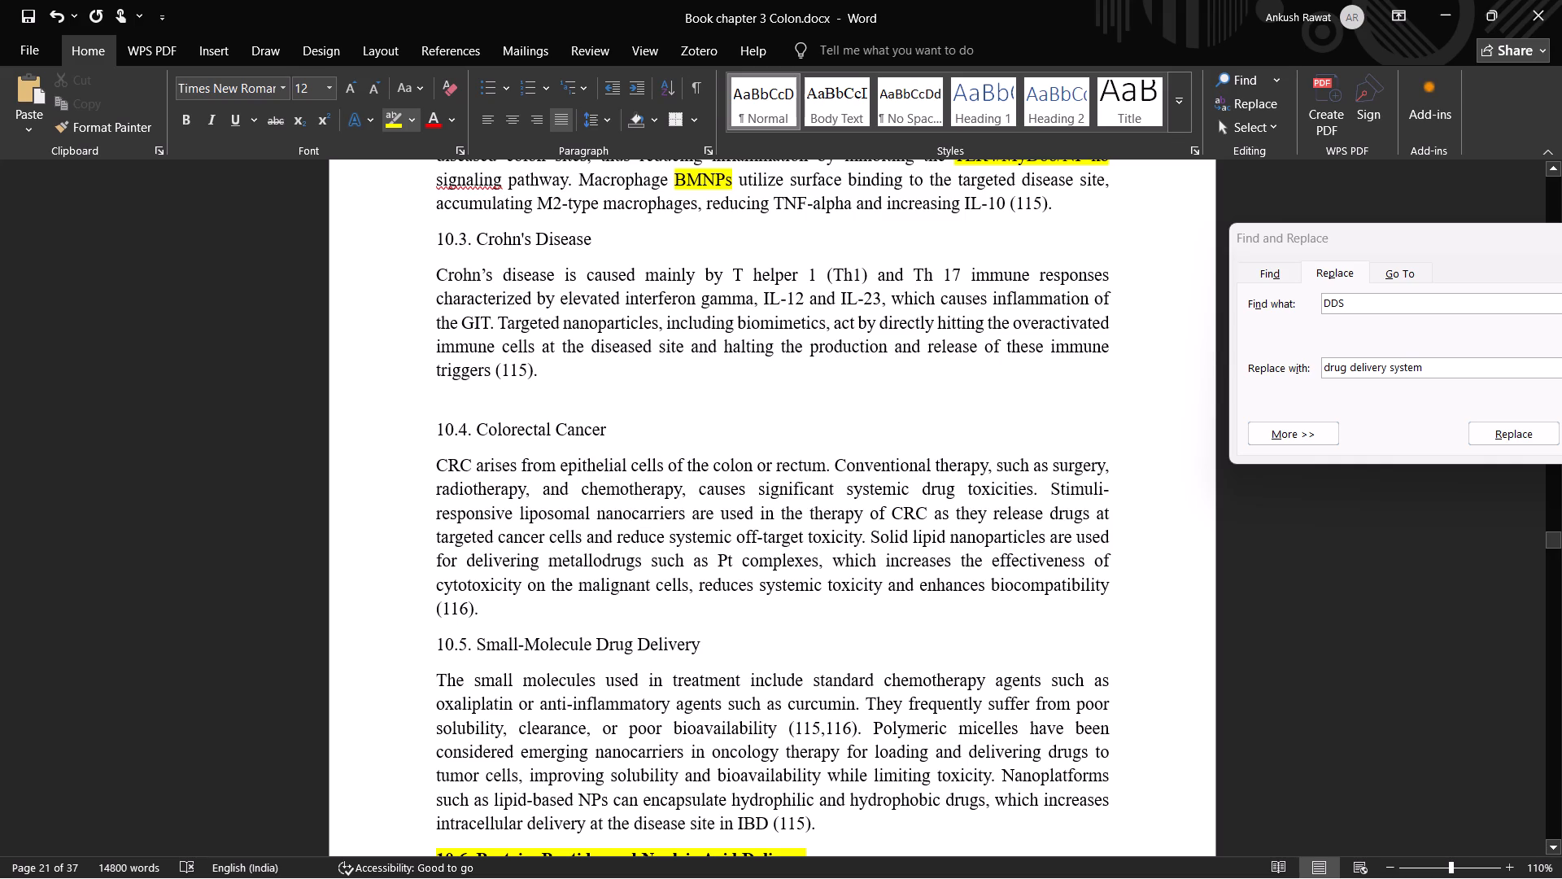
scroll(754, 493, "down", 2)
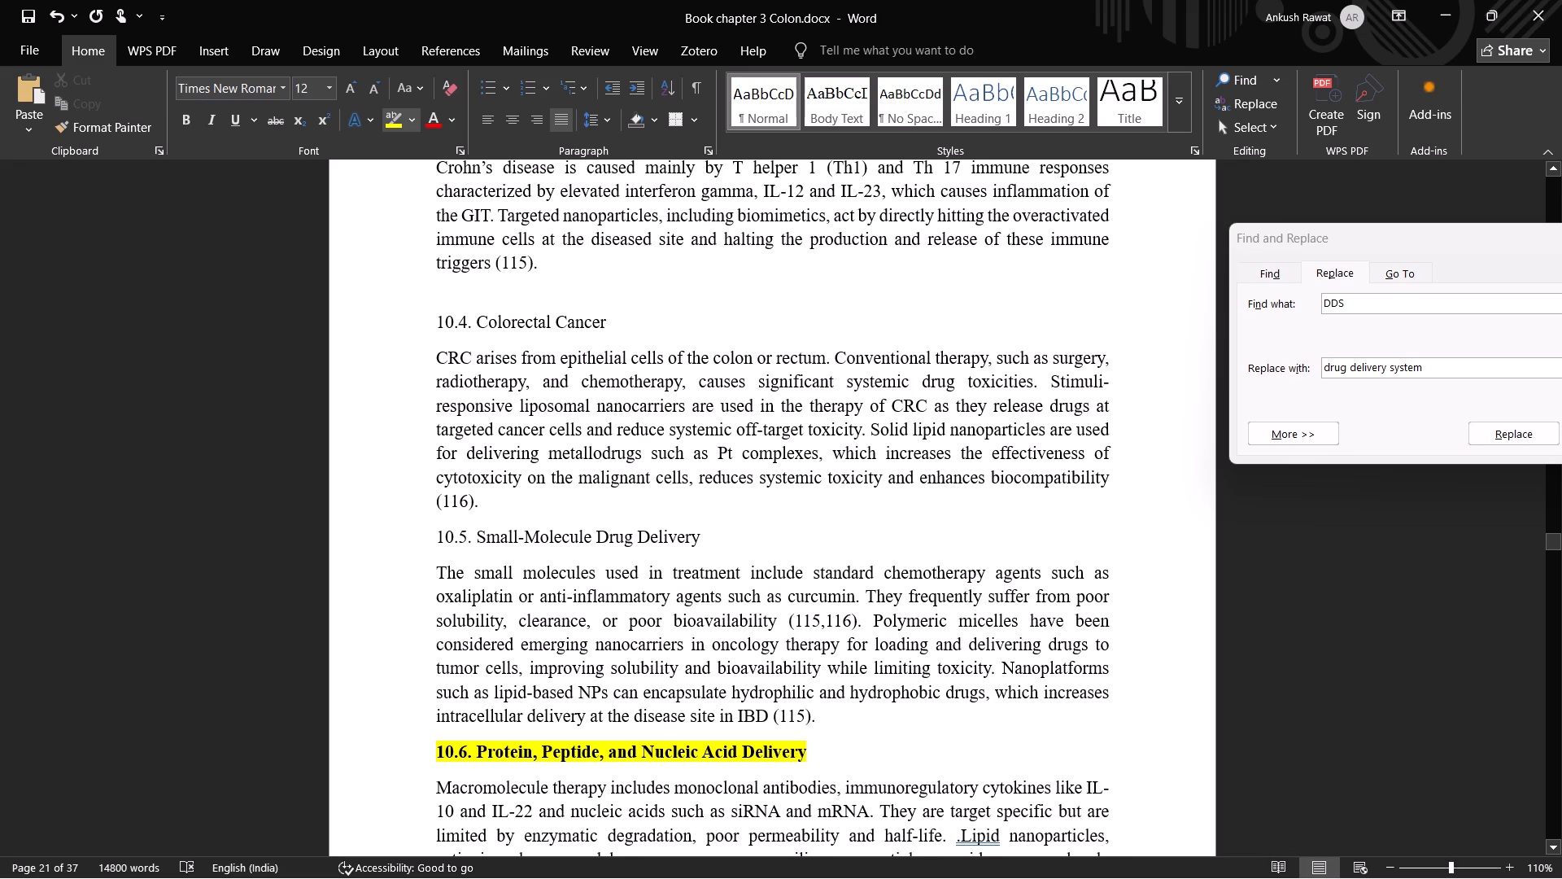
scroll(860, 587, "down", 2)
scroll(861, 590, "up", 1)
scroll(938, 620, "down", 6)
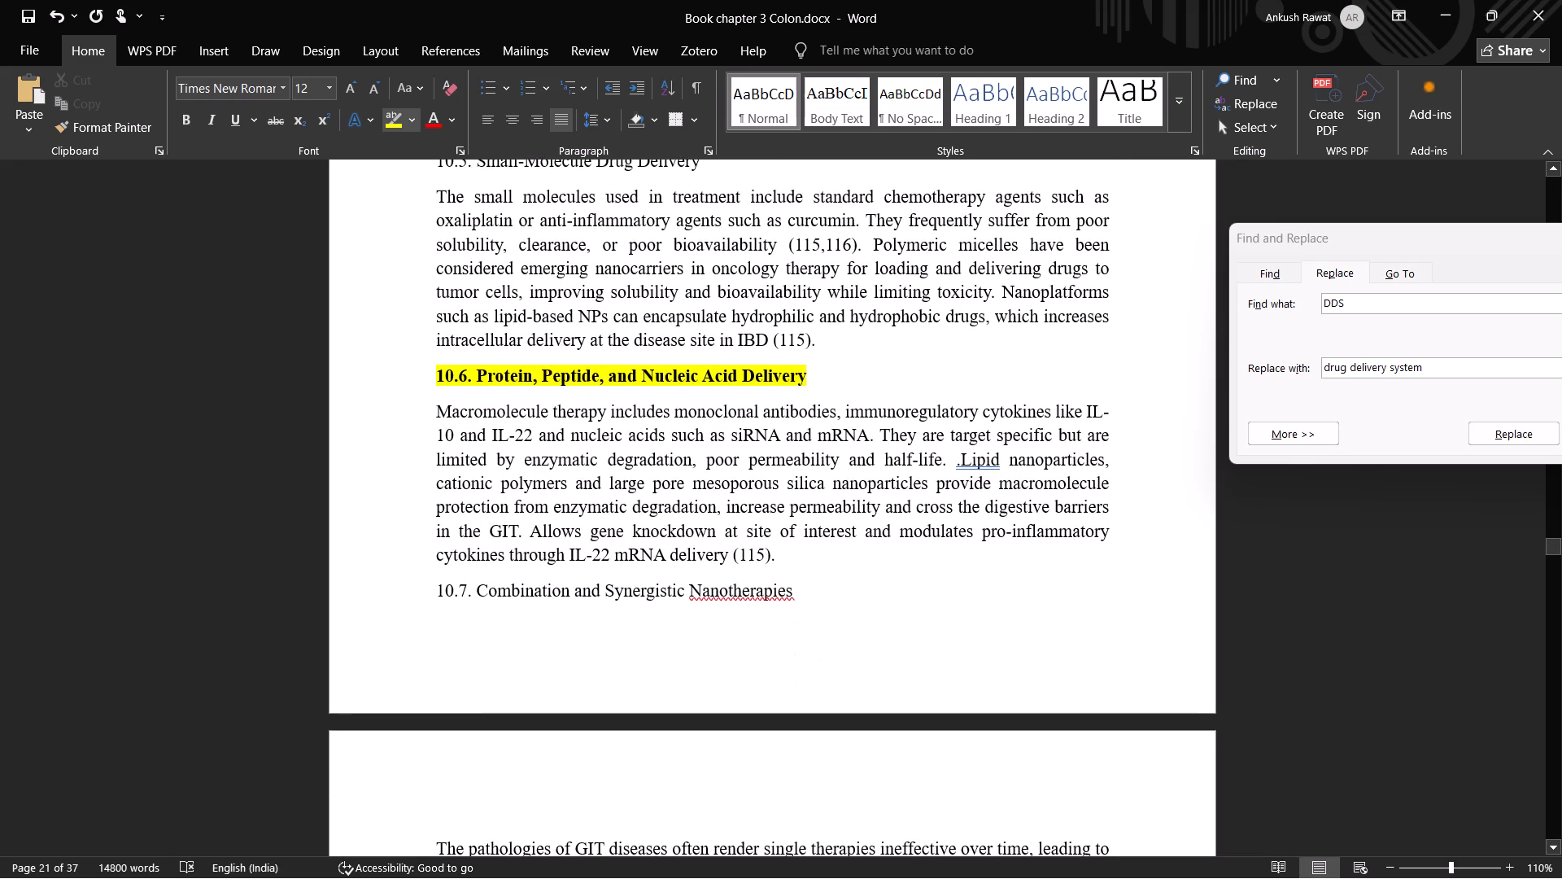
scroll(938, 620, "up", 1)
scroll(938, 620, "down", 5)
scroll(923, 546, "down", 4)
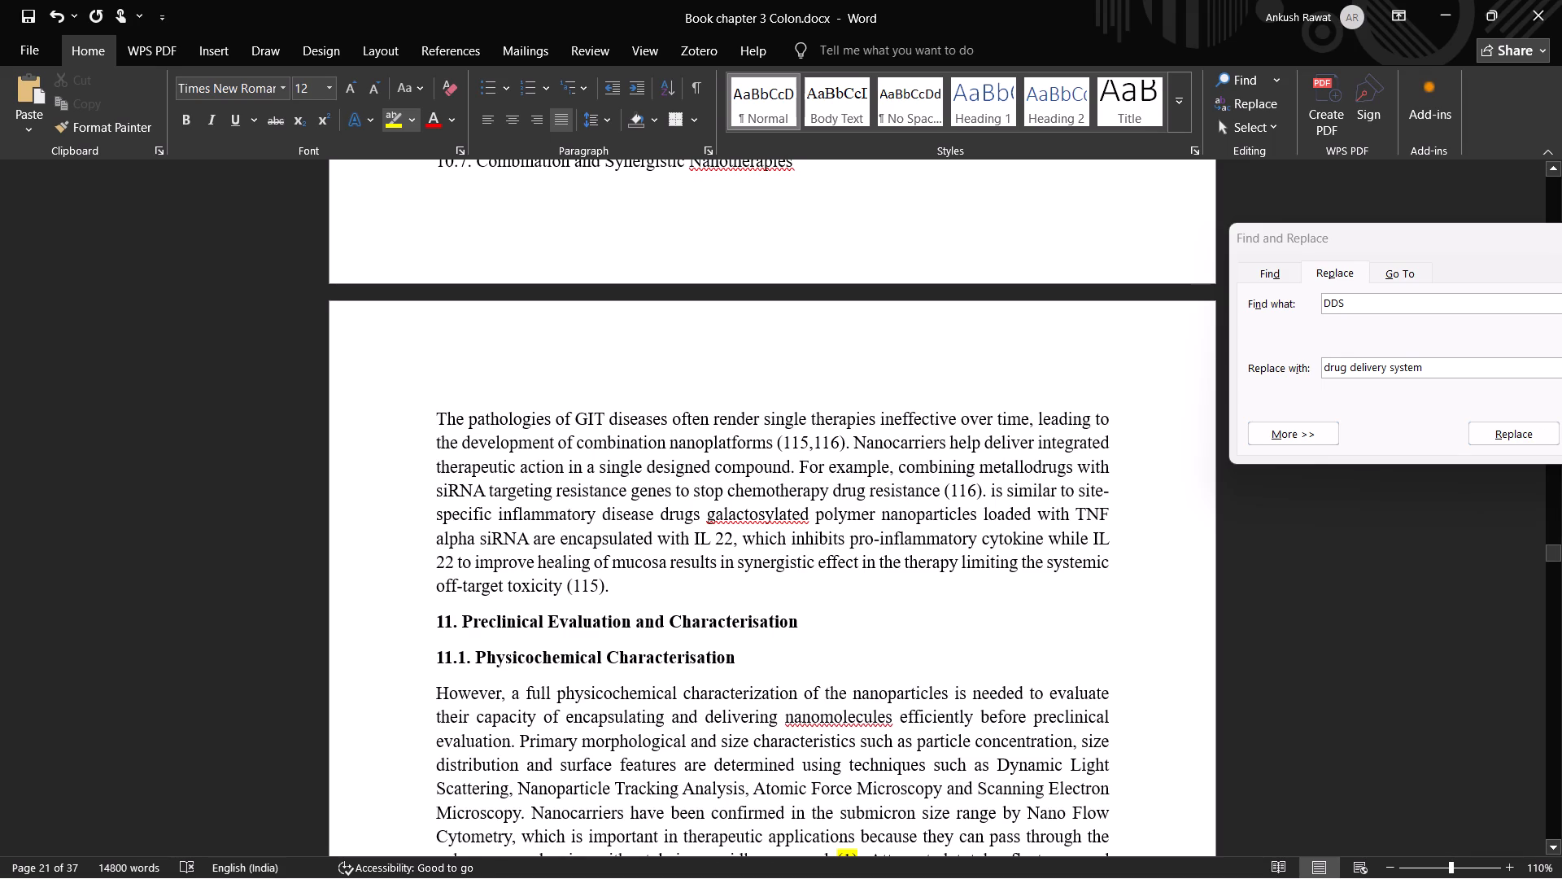
scroll(960, 657, "down", 1)
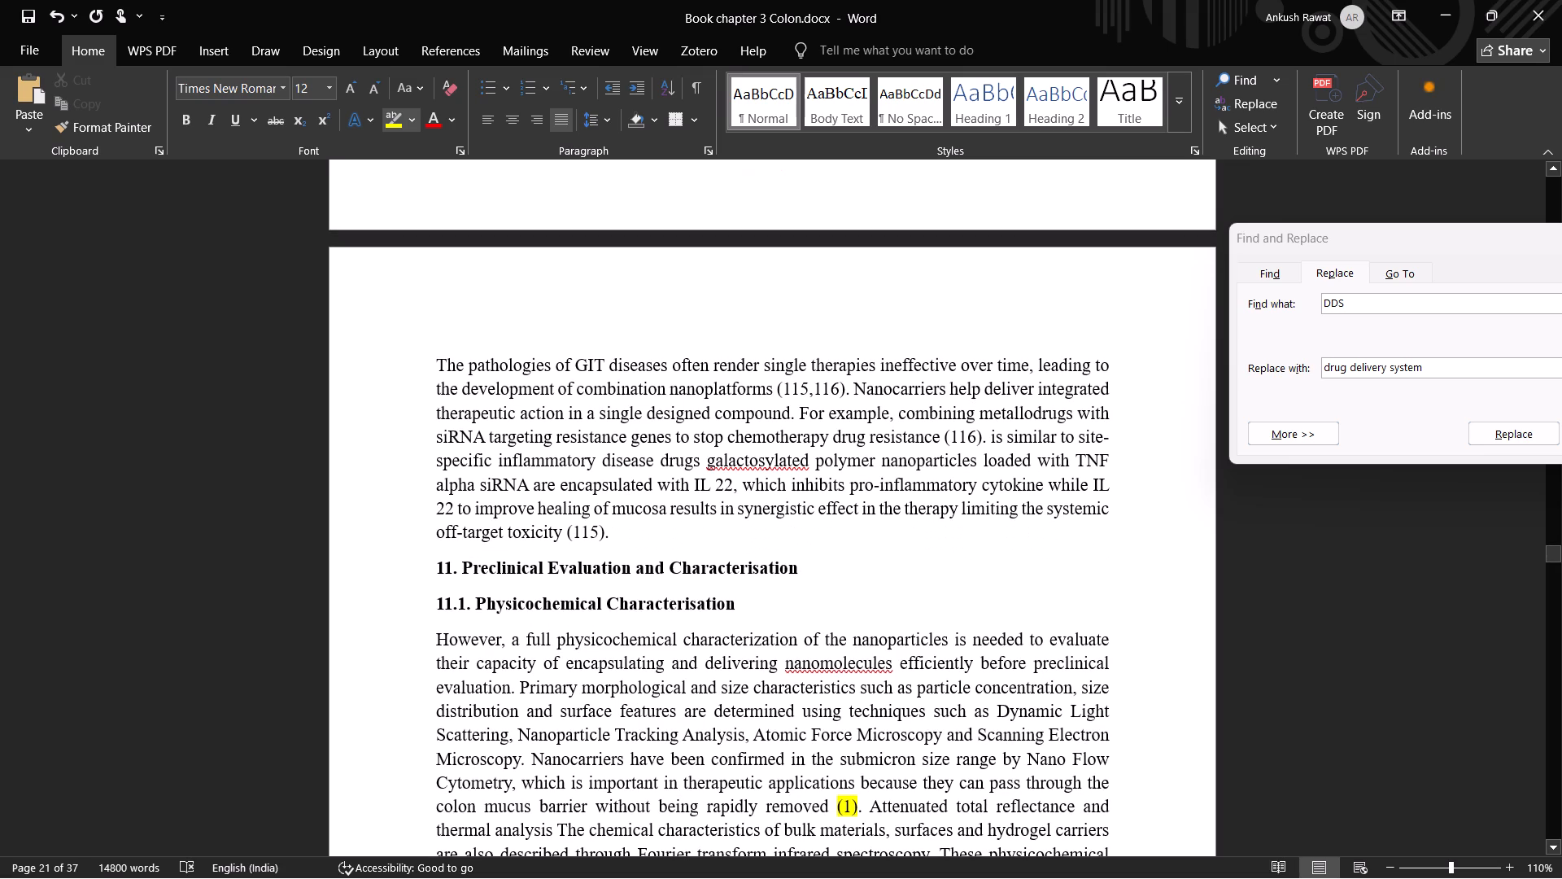
scroll(958, 645, "down", 2)
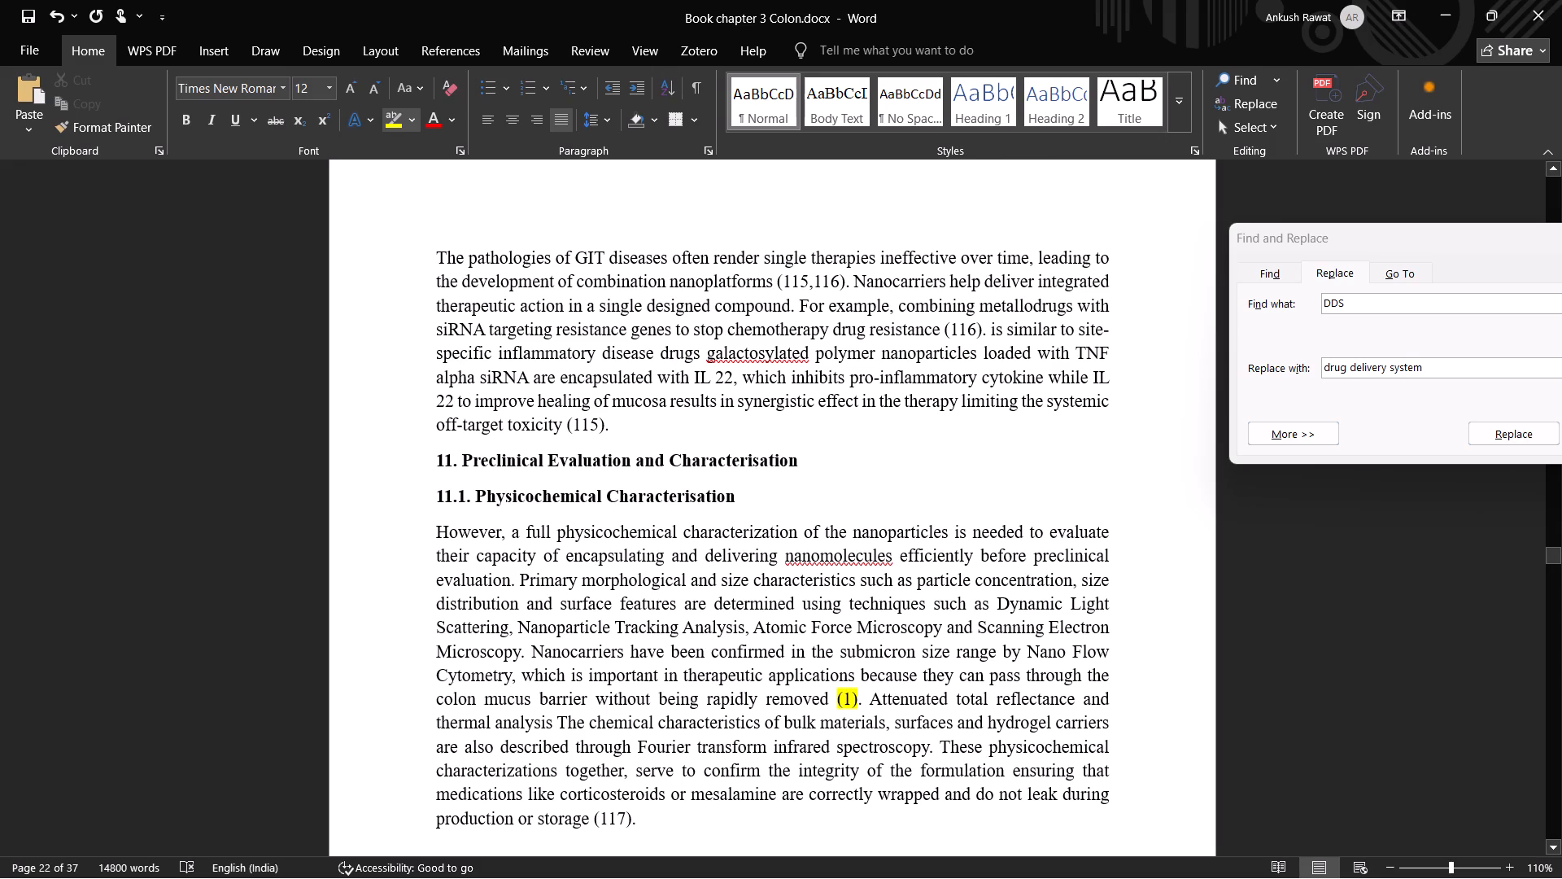
Highlight in yellow the "siRNA" before "targeting resistance genes" and the one after "TNF alpha" in section 10.7.
left_click_drag(434, 328, 490, 329)
left_click_drag(483, 377, 526, 382)
Read sections 11.1 to 11.5 on preclinical evaluation, checking for unclear abbreviations.
scroll(888, 481, "down", 2)
scroll(888, 483, "up", 1)
scroll(888, 483, "down", 1)
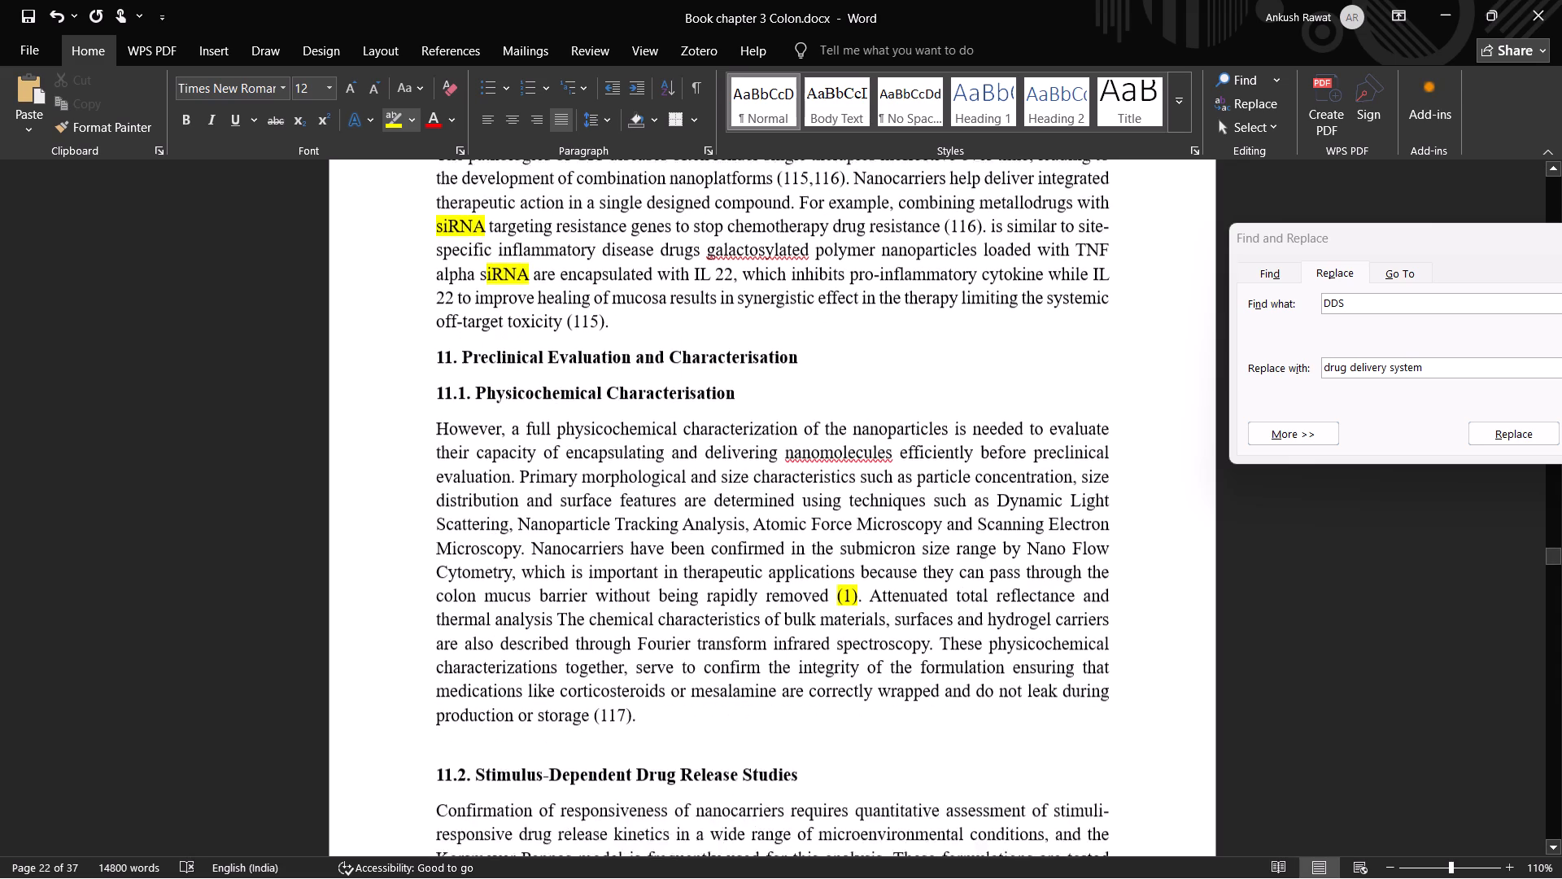
scroll(888, 485, "down", 2)
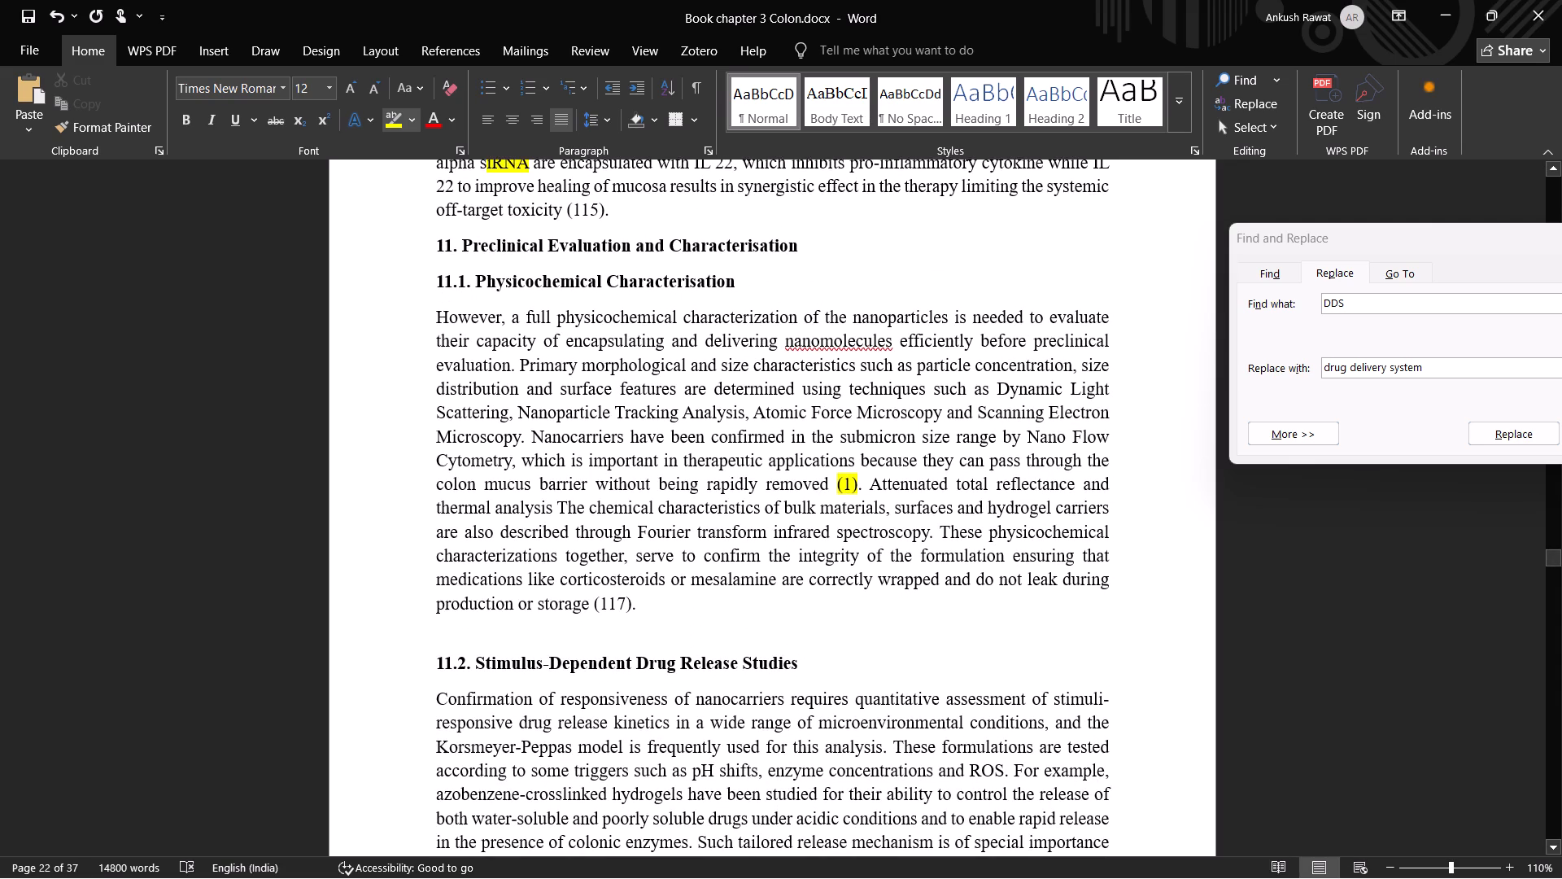
scroll(879, 503, "down", 2)
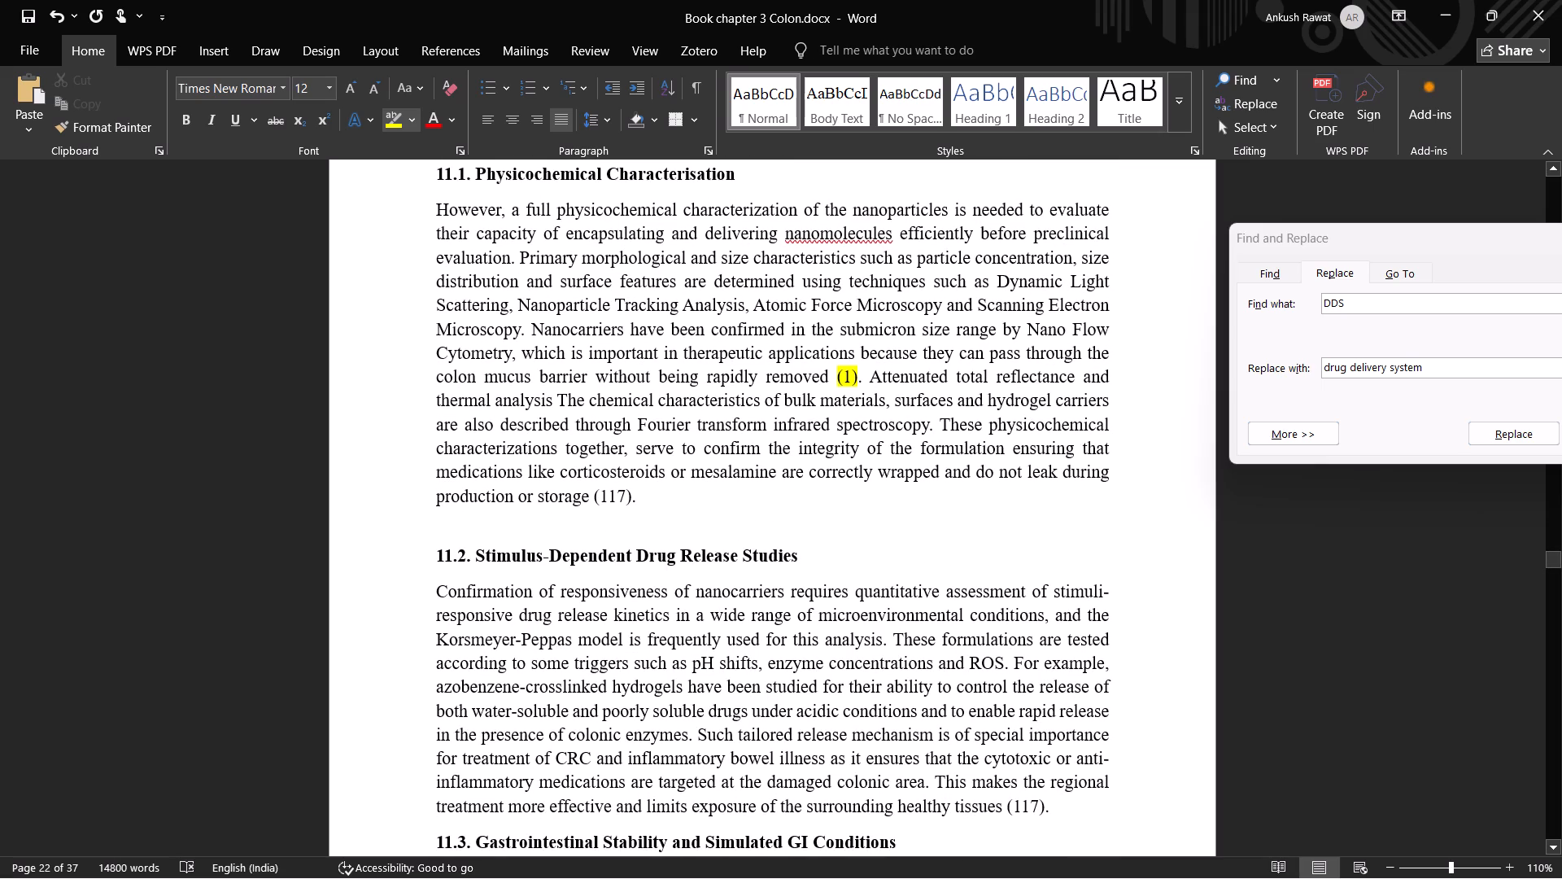
scroll(879, 504, "down", 1)
scroll(879, 504, "up", 1)
scroll(879, 504, "down", 8)
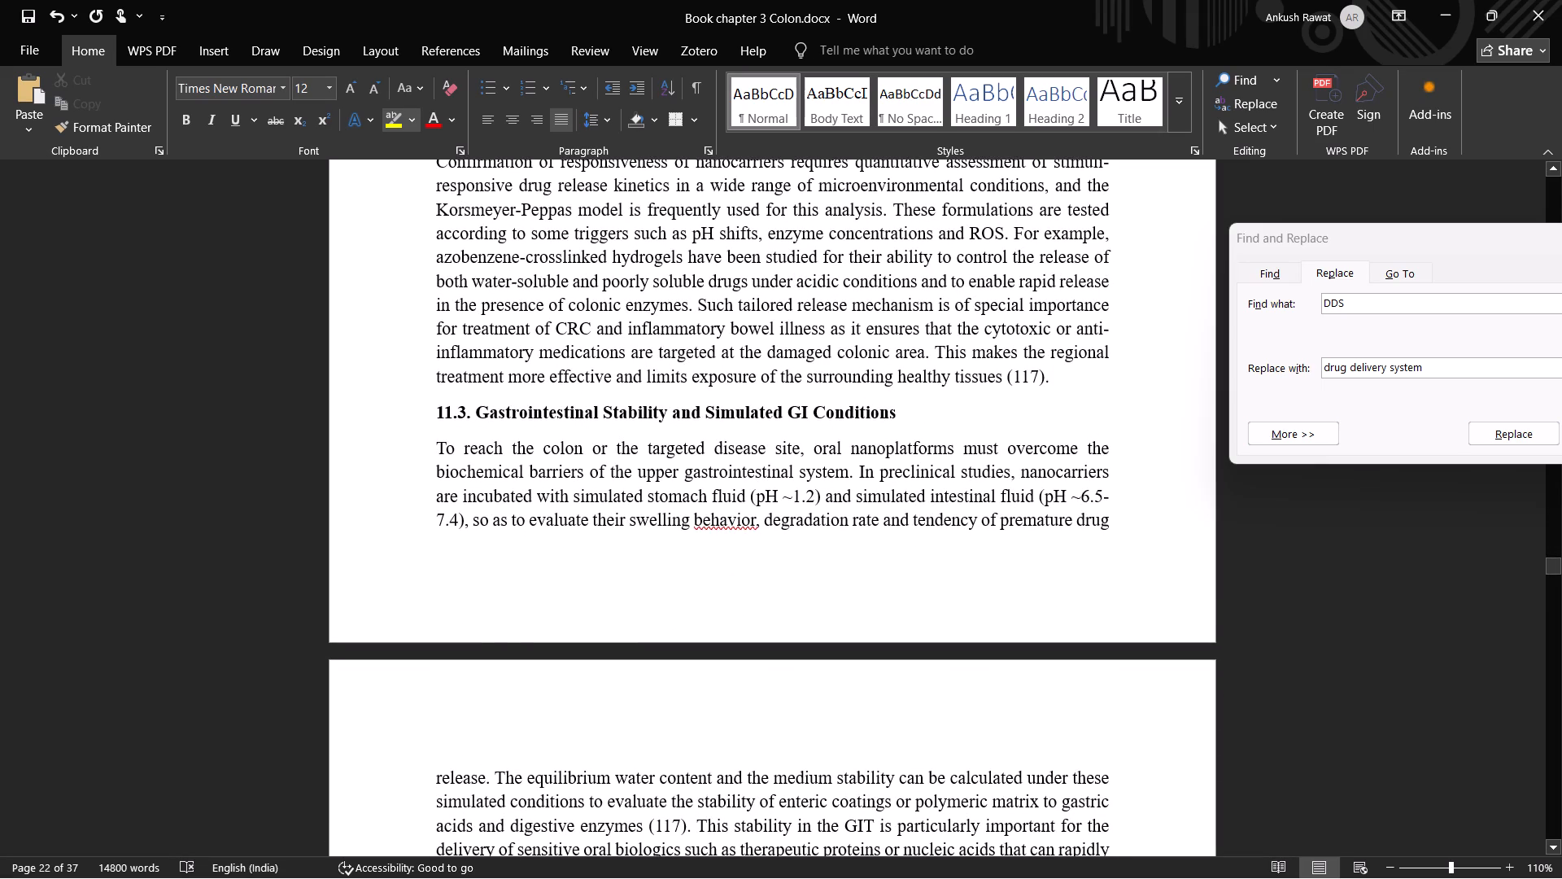
scroll(874, 501, "down", 2)
scroll(873, 501, "up", 1)
scroll(873, 501, "down", 1)
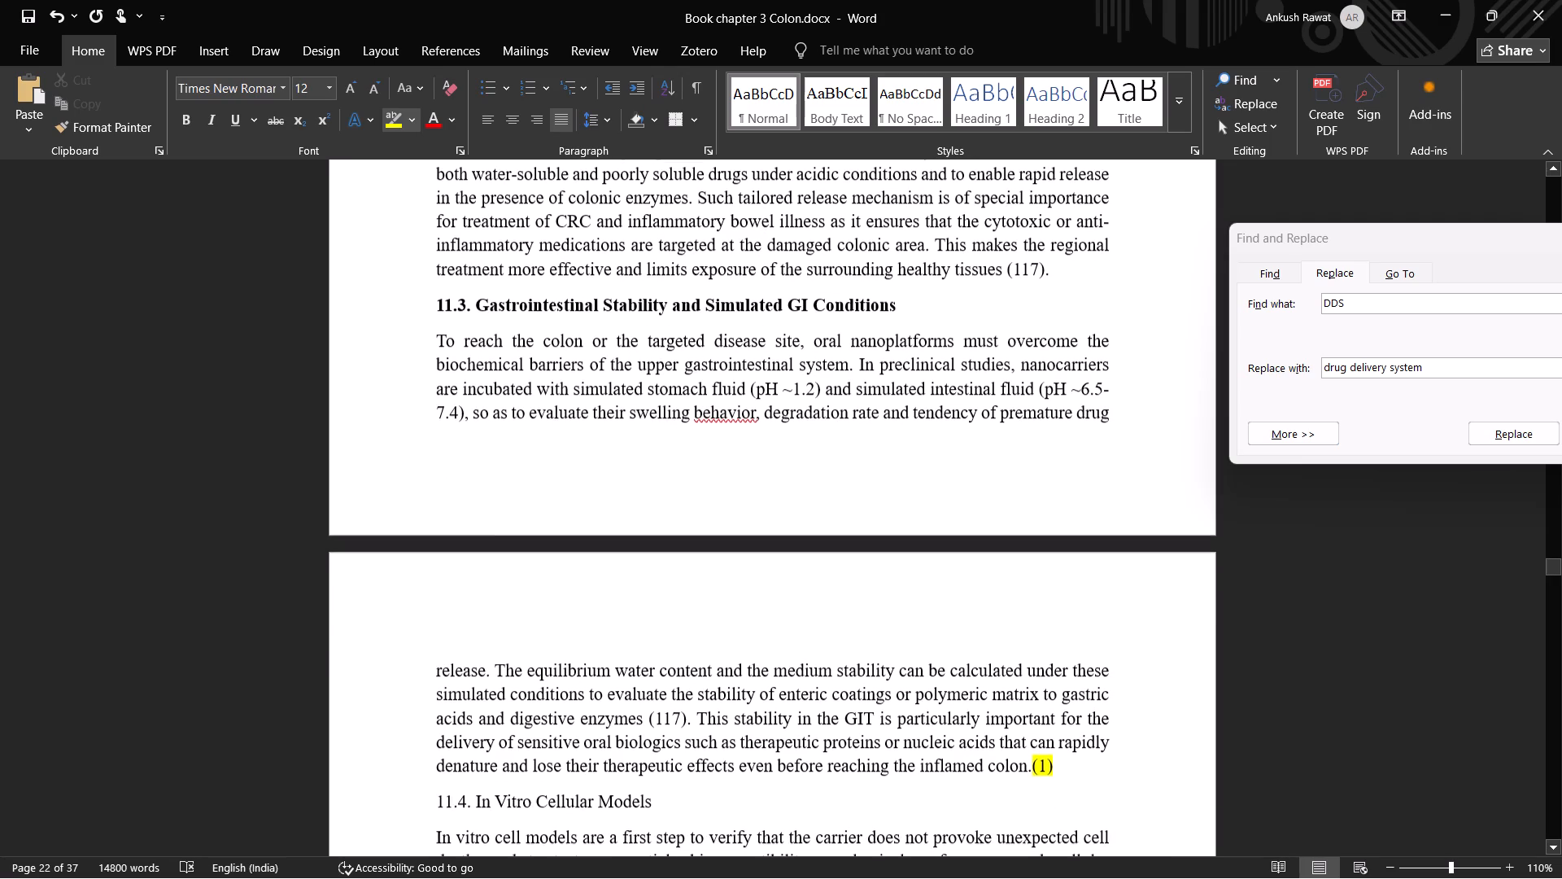
scroll(870, 499, "down", 2)
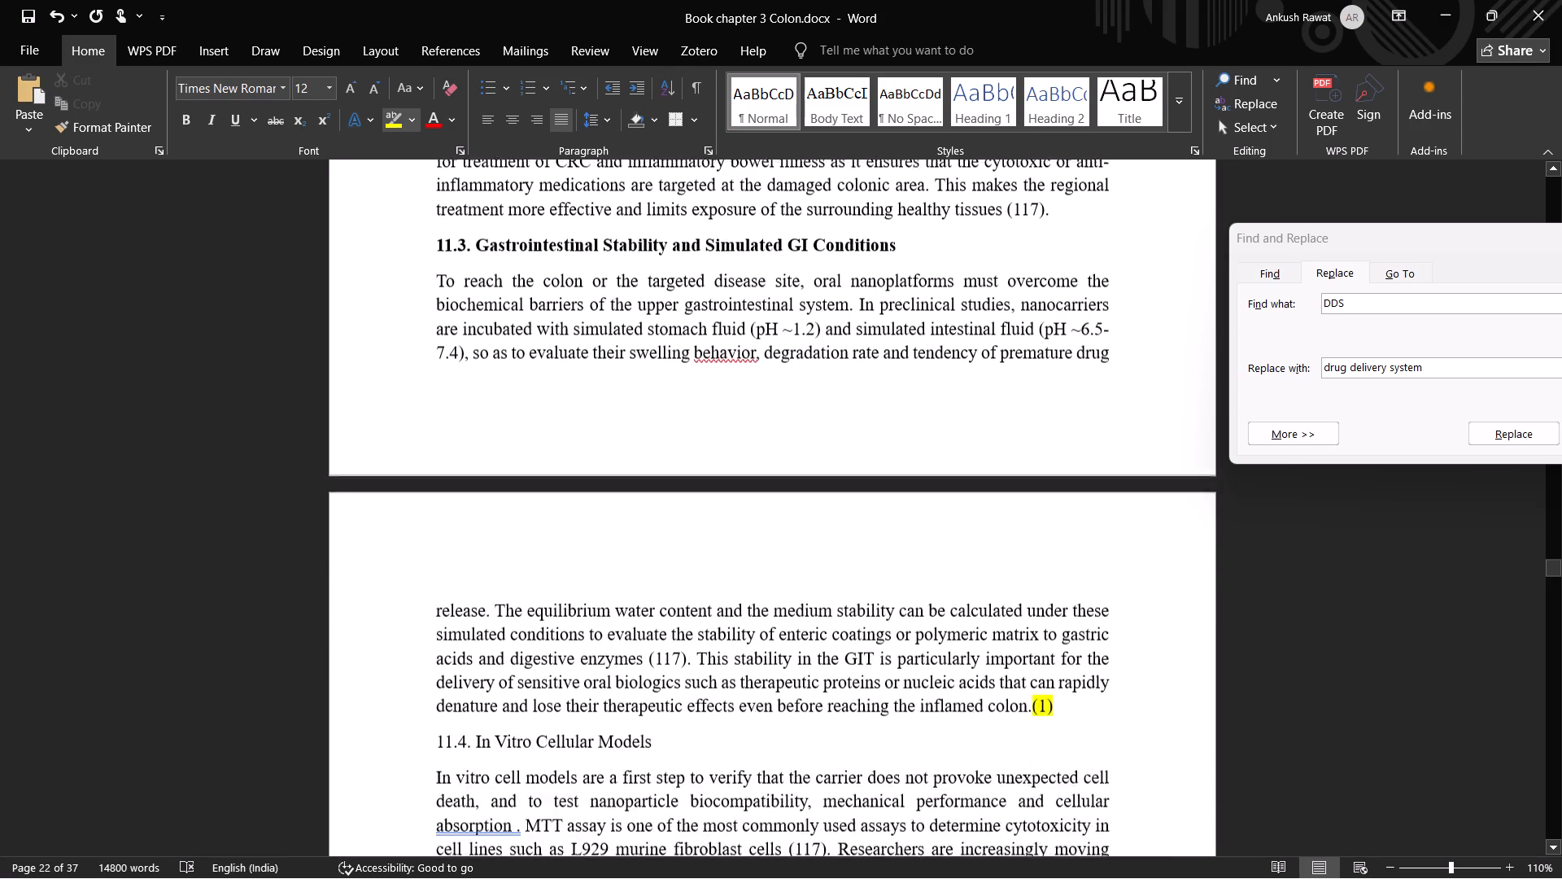
scroll(870, 499, "down", 6)
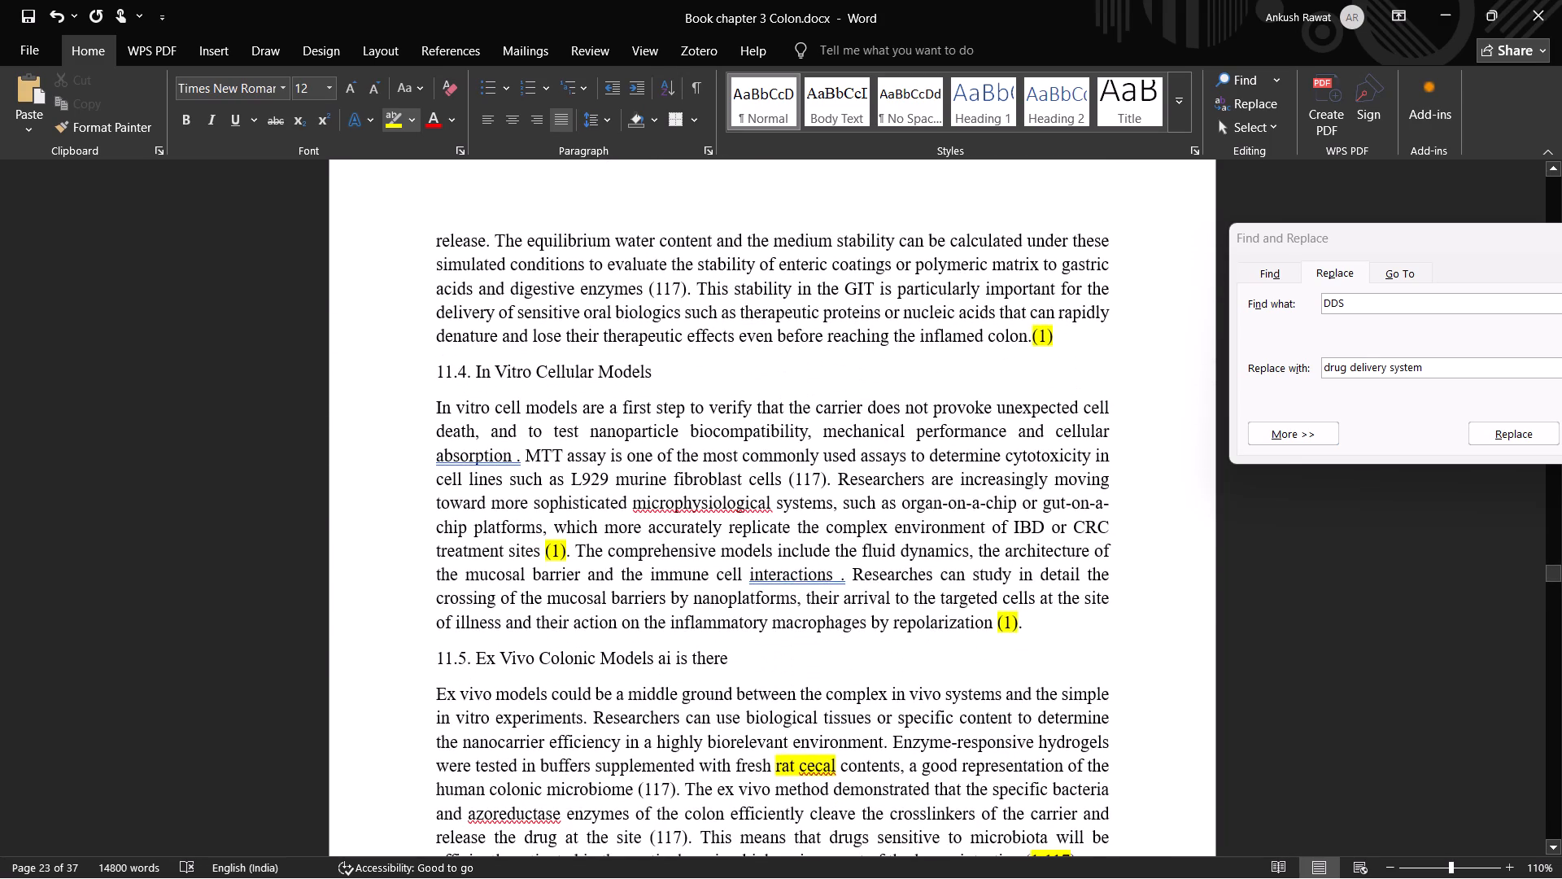
scroll(870, 494, "down", 4)
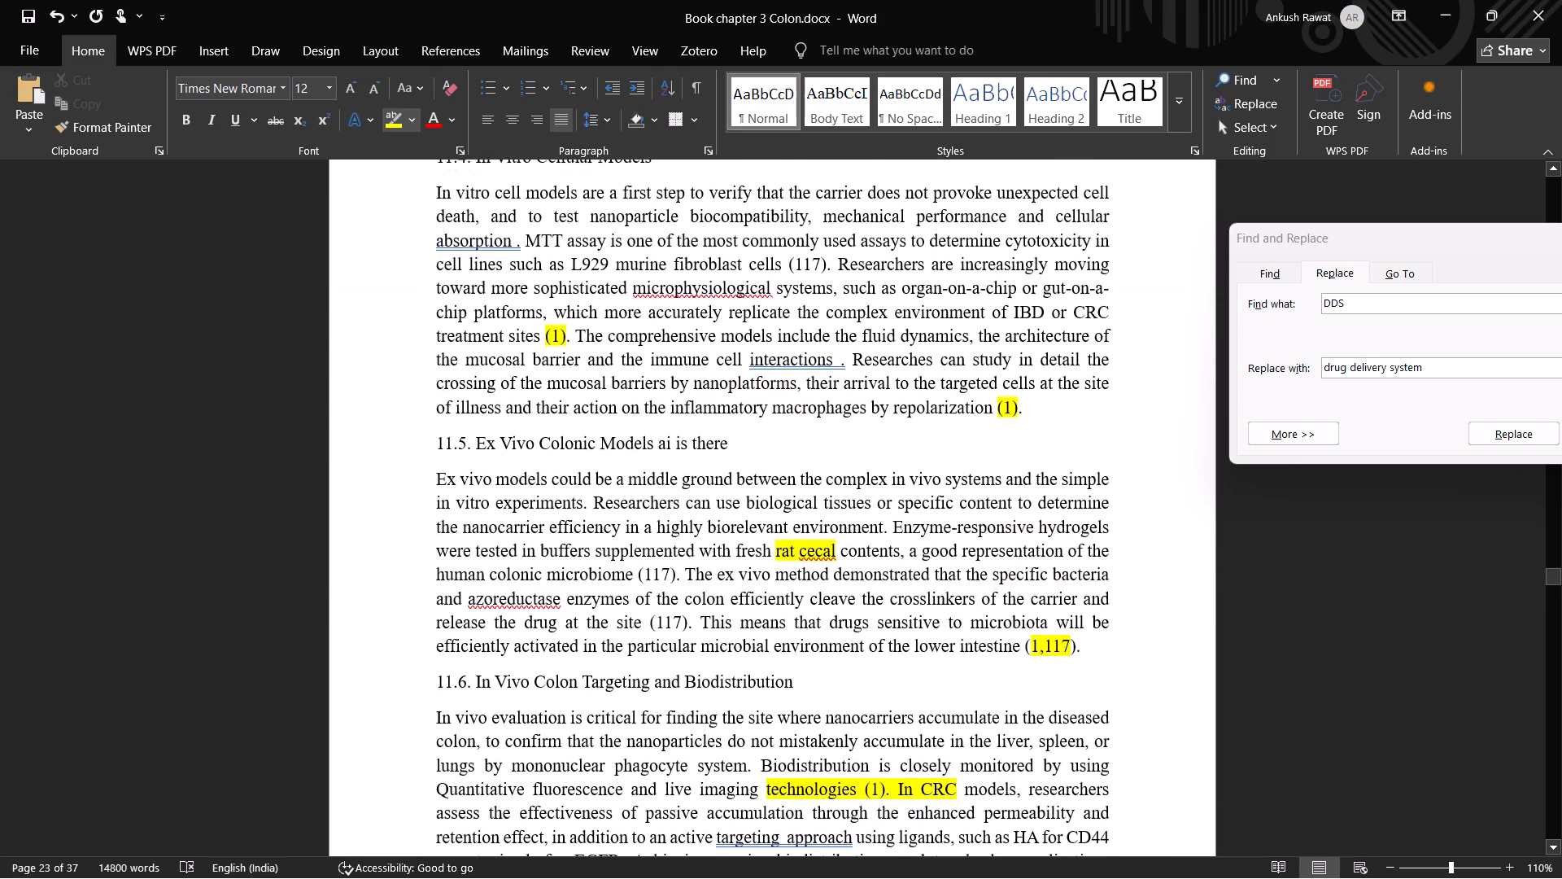
Review sections 11.1 to 11.4 again, from physicochemical characterisation to in vitro cellular models, checking for unclear abbreviations.
scroll(870, 490, "up", 1)
scroll(870, 490, "down", 1)
scroll(870, 490, "up", 3)
scroll(870, 490, "down", 1)
scroll(870, 490, "up", 2)
scroll(870, 490, "down", 1)
scroll(871, 490, "up", 3)
scroll(874, 490, "down", 1)
scroll(874, 490, "up", 2)
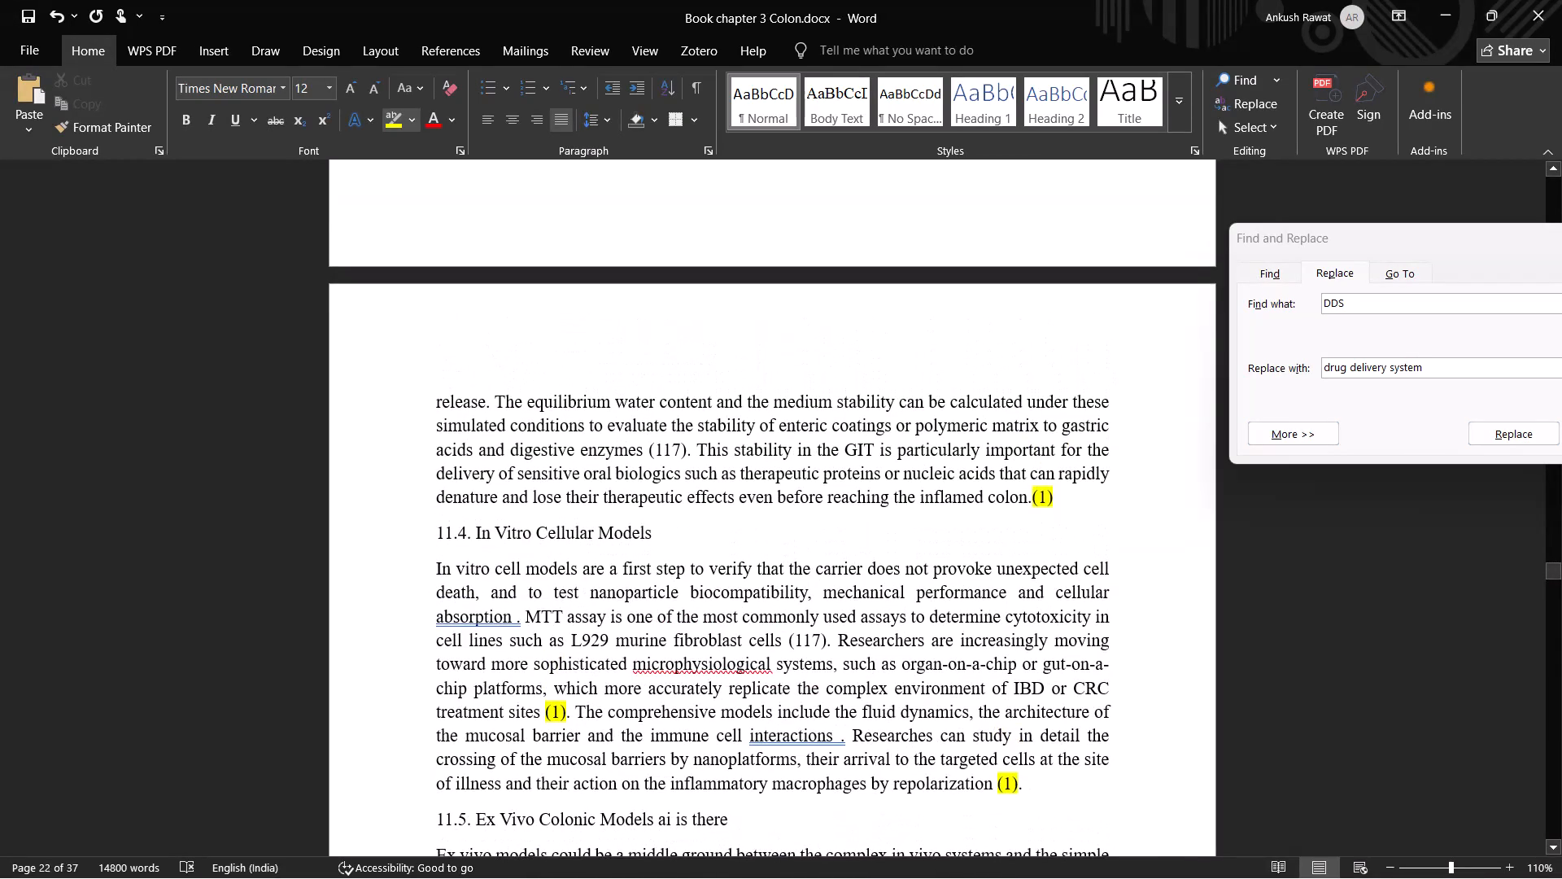
scroll(874, 496, "down", 1)
scroll(874, 496, "up", 2)
scroll(874, 496, "down", 1)
scroll(874, 496, "up", 5)
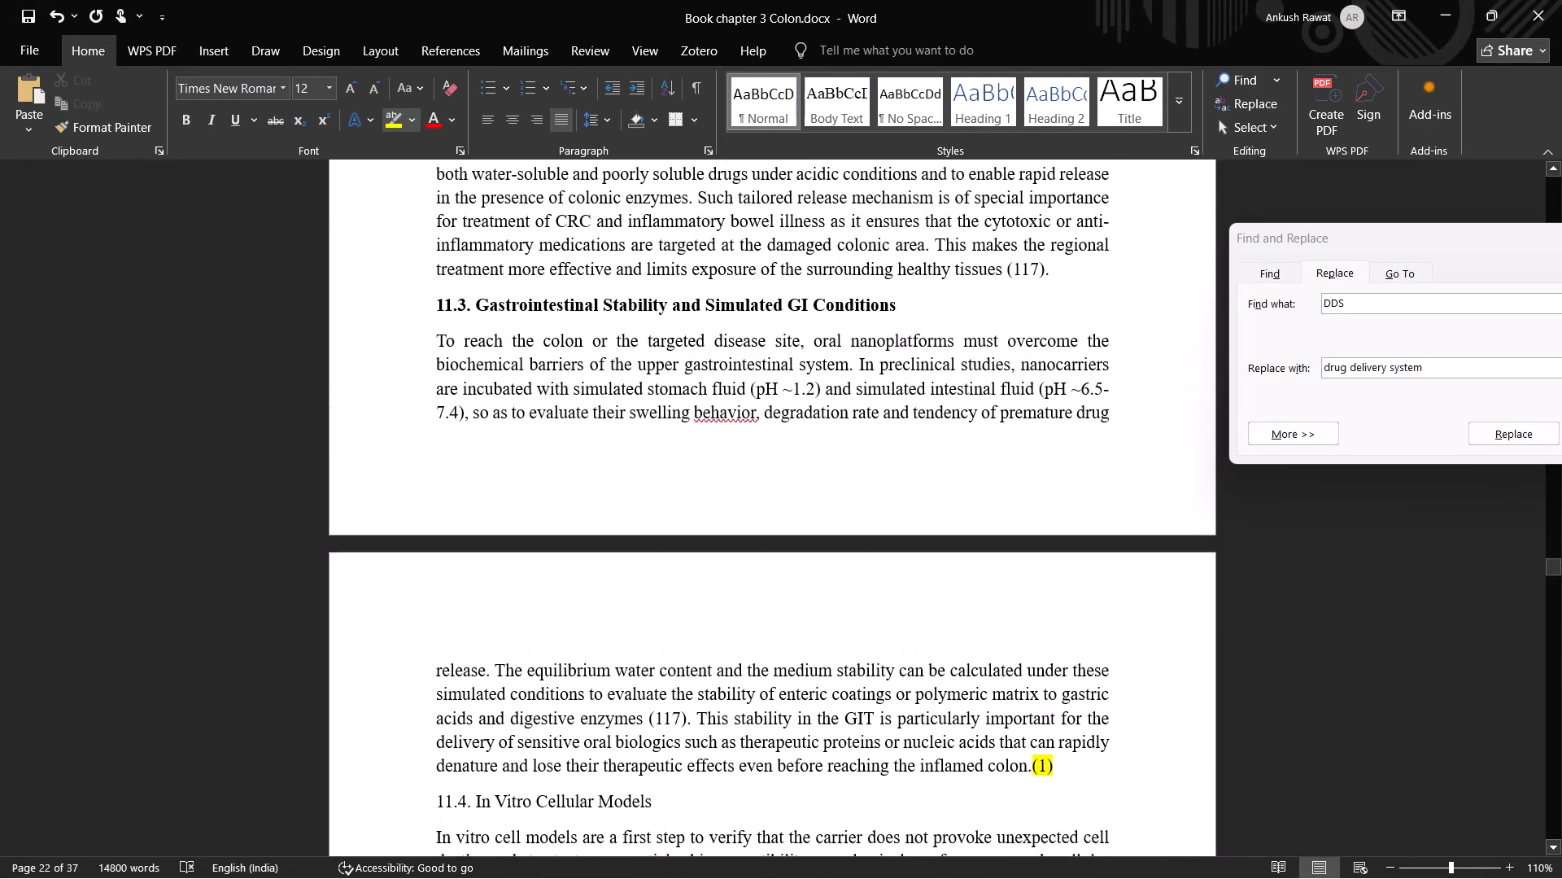
scroll(874, 496, "up", 2)
scroll(874, 496, "down", 1)
scroll(874, 496, "up", 5)
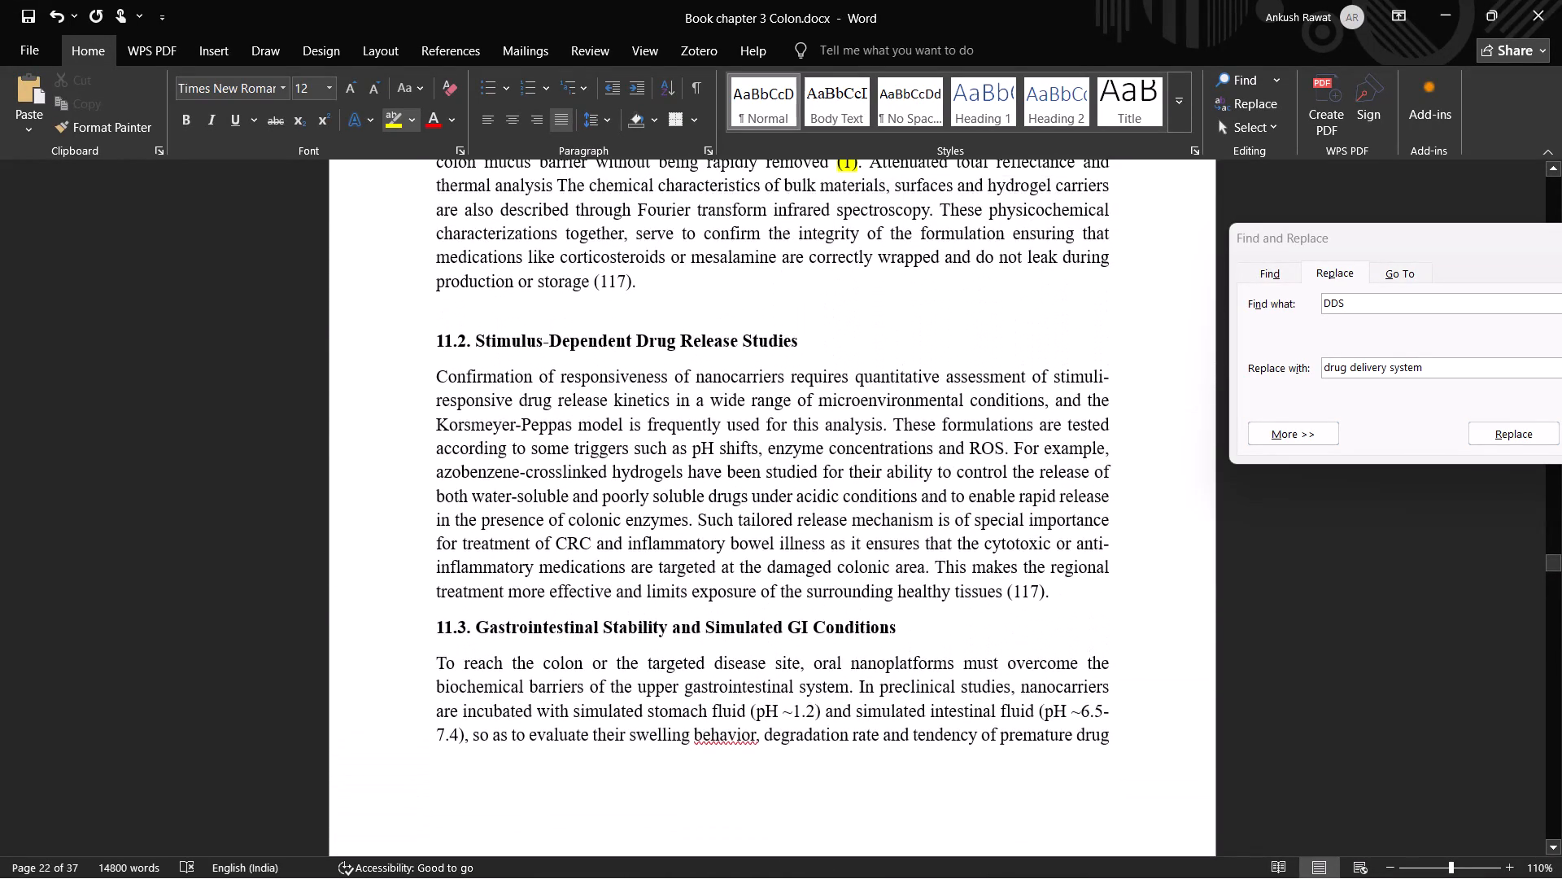
scroll(874, 496, "up", 2)
scroll(814, 559, "up", 2)
scroll(815, 558, "down", 2)
scroll(815, 558, "up", 1)
scroll(815, 558, "down", 1)
scroll(815, 558, "up", 1)
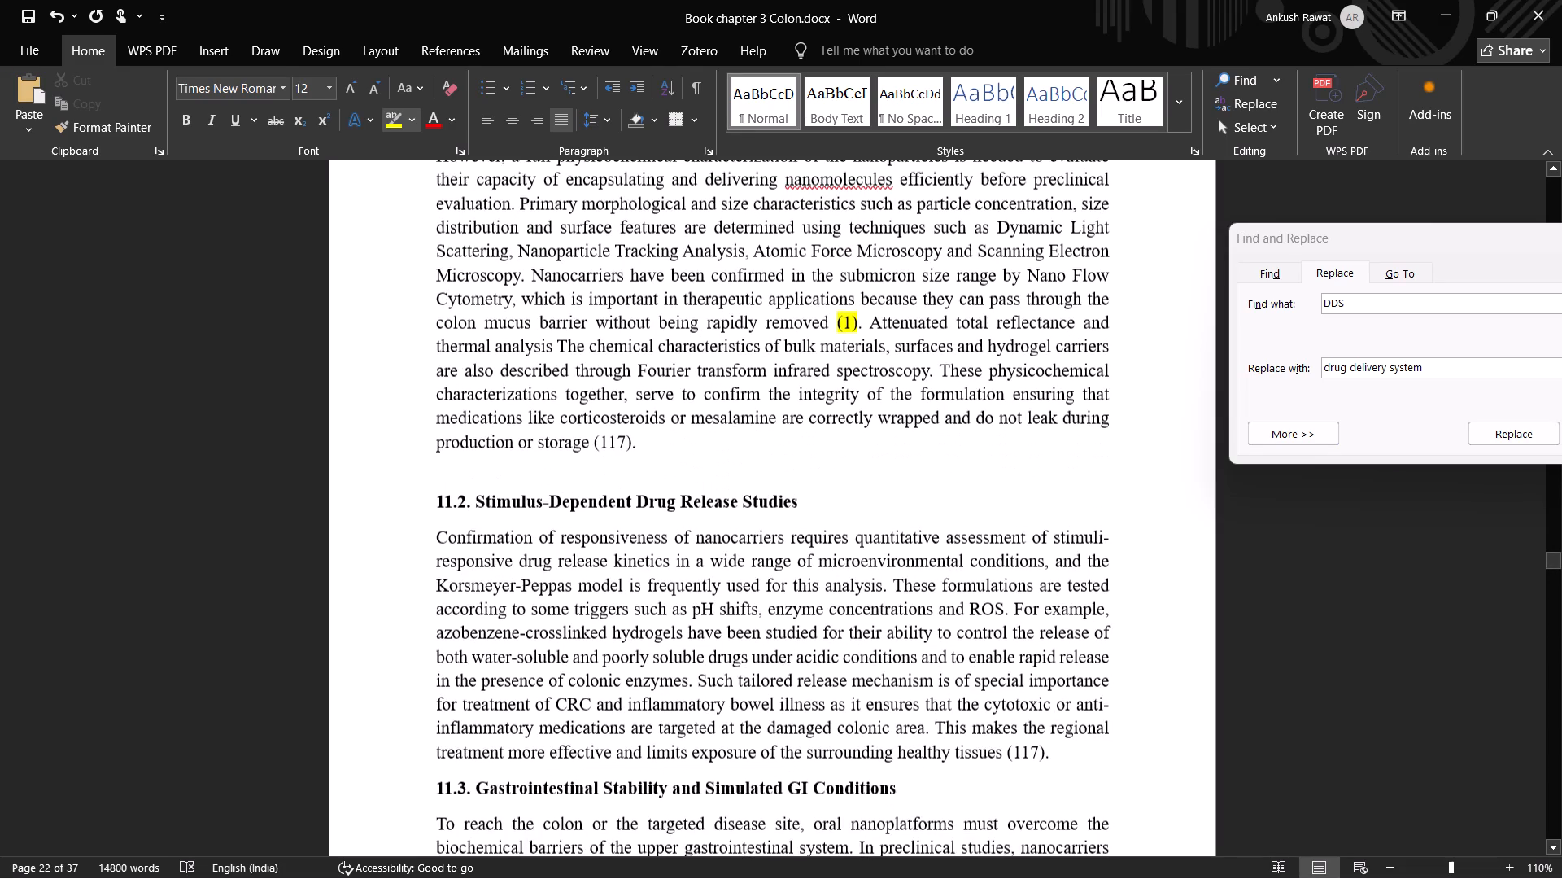
scroll(945, 509, "up", 2)
scroll(949, 508, "down", 1)
scroll(954, 505, "up", 1)
scroll(955, 504, "down", 1)
scroll(955, 504, "up", 2)
scroll(954, 501, "down", 3)
scroll(953, 502, "up", 1)
scroll(953, 502, "down", 4)
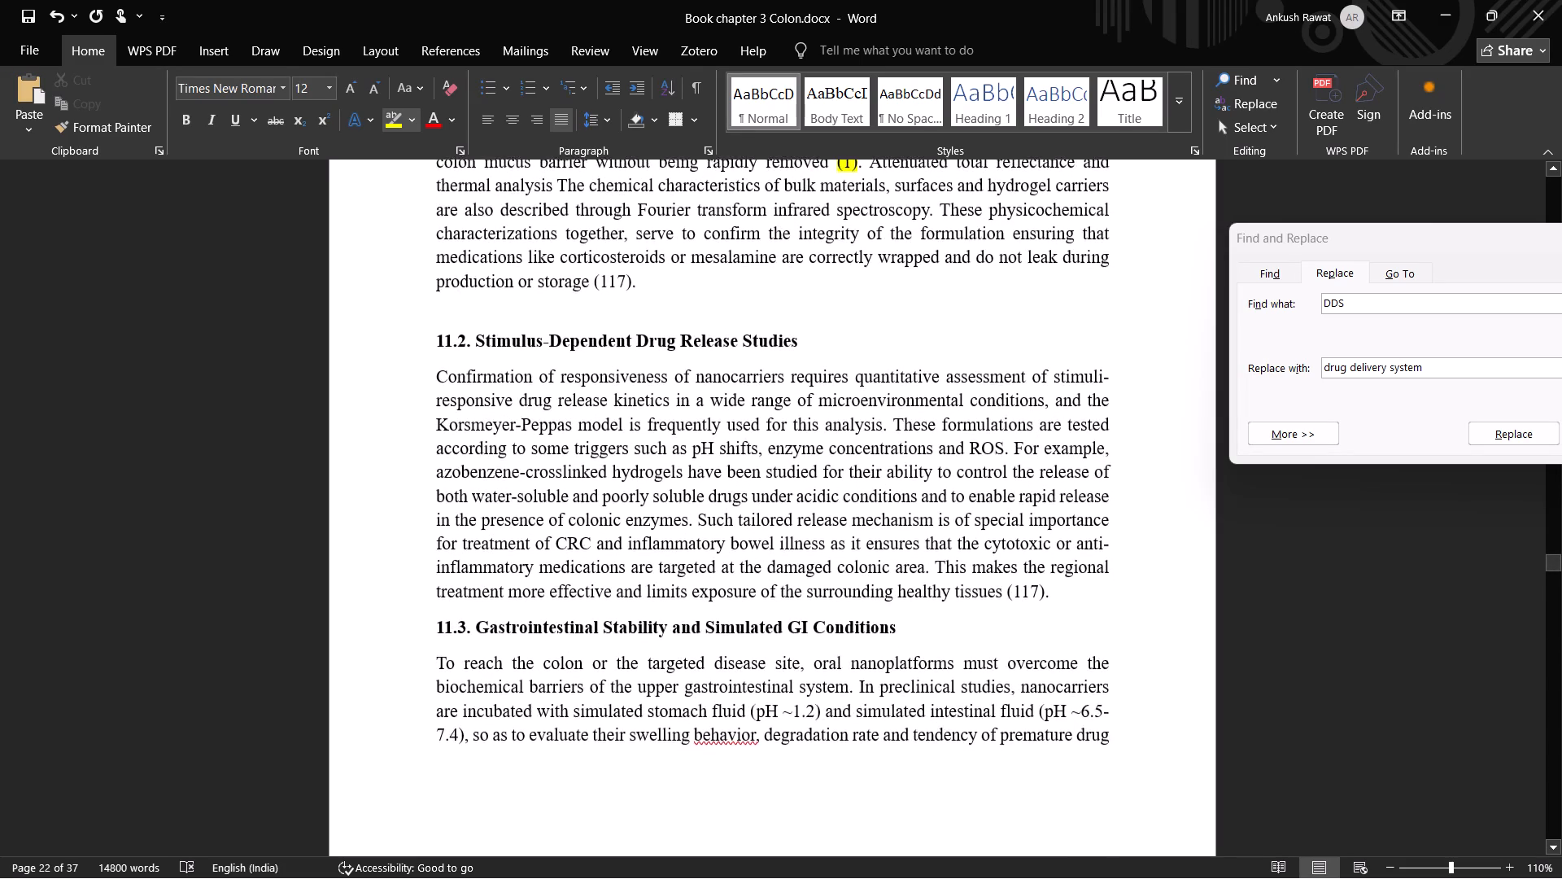
scroll(934, 504, "up", 1)
scroll(934, 504, "down", 9)
scroll(946, 545, "up", 1)
scroll(946, 547, "down", 3)
scroll(945, 559, "up", 1)
scroll(945, 560, "down", 3)
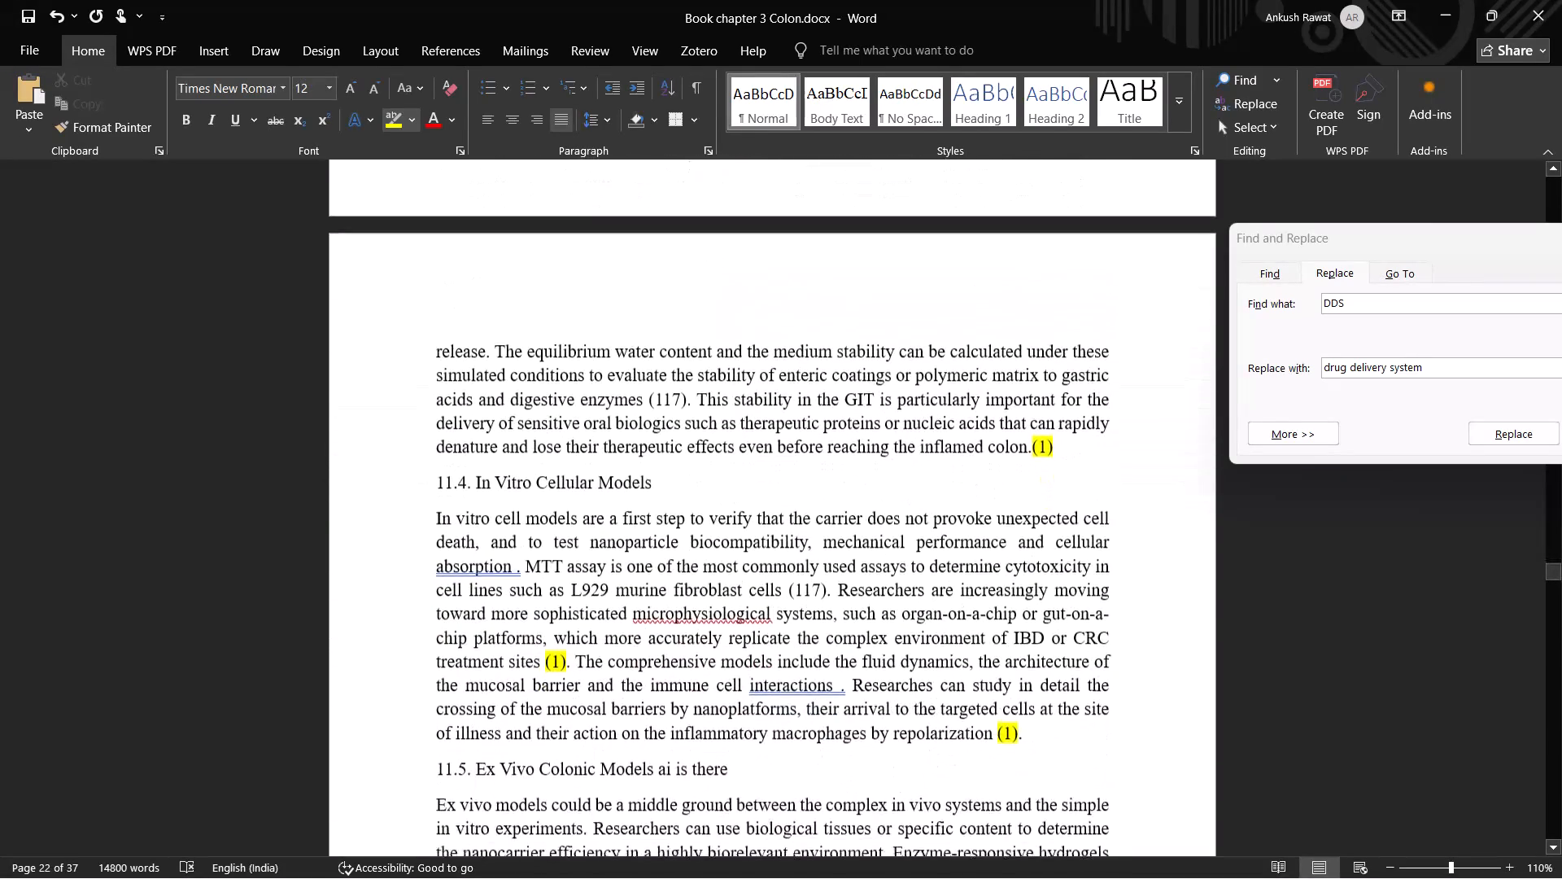
Highlight in yellow the "EGFR" after "cetuximab for" in section 11.6 on in vivo colon targeting and biodistribution.
scroll(944, 576, "down", 1)
scroll(944, 576, "up", 1)
scroll(944, 576, "down", 7)
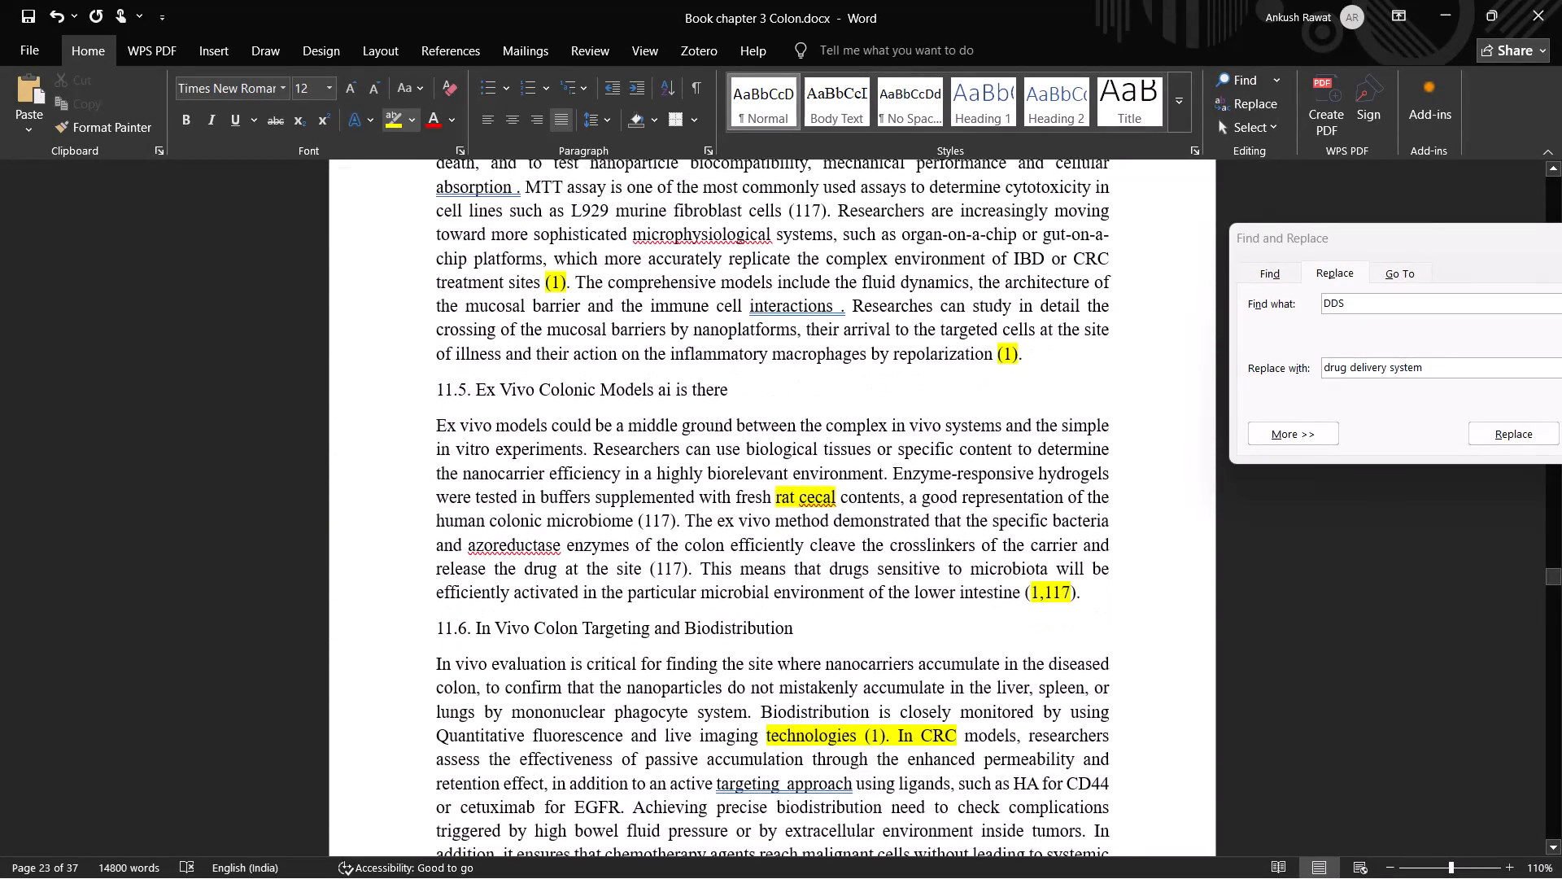
scroll(948, 602, "down", 3)
scroll(948, 602, "up", 1)
scroll(948, 602, "down", 4)
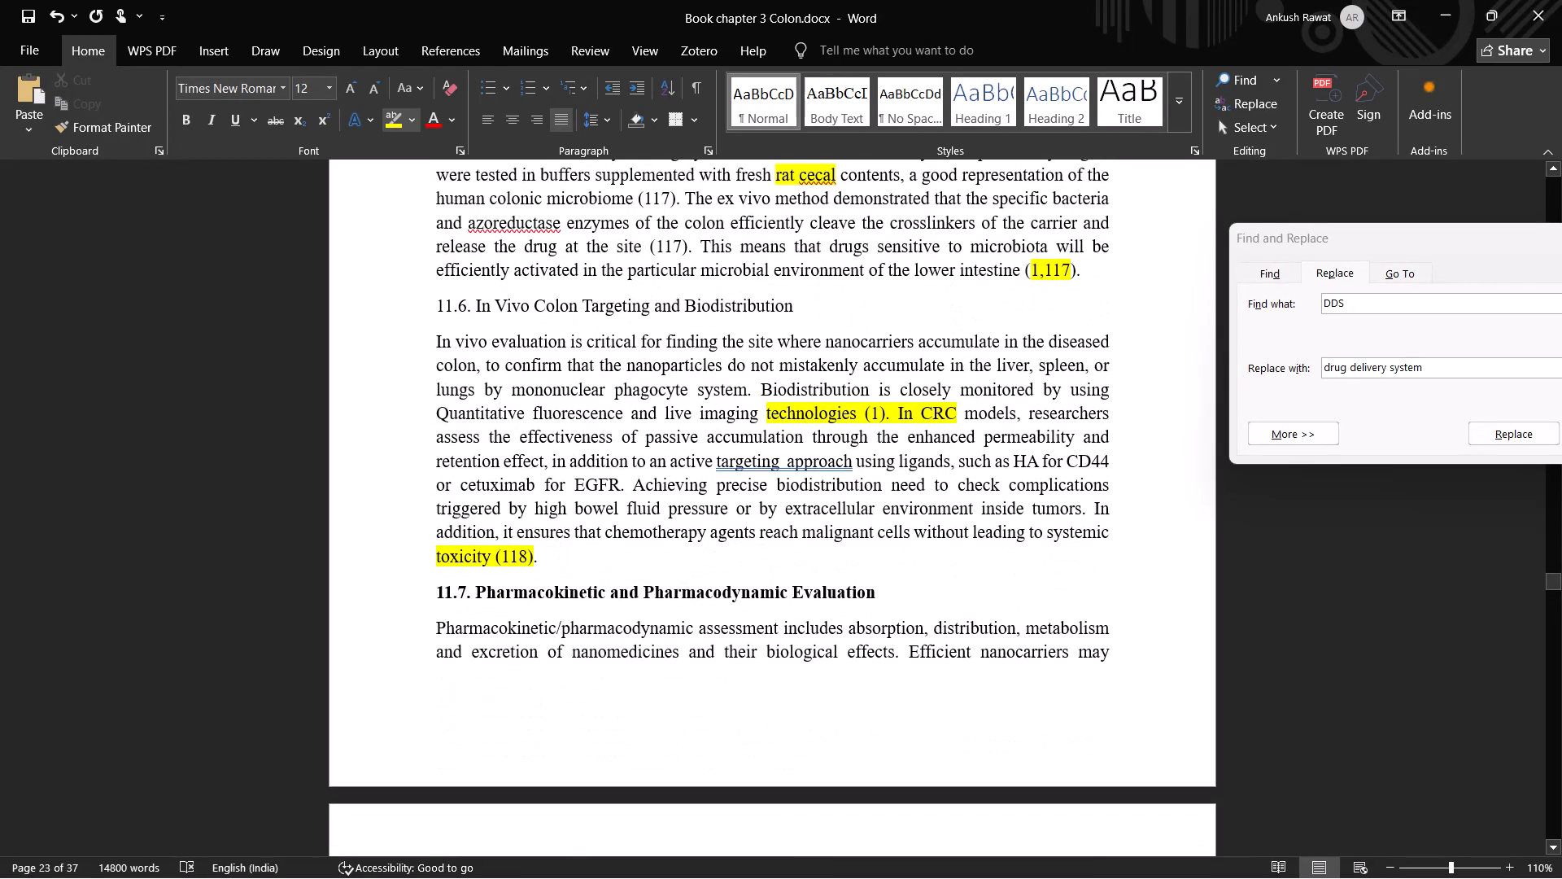
scroll(948, 588, "down", 3)
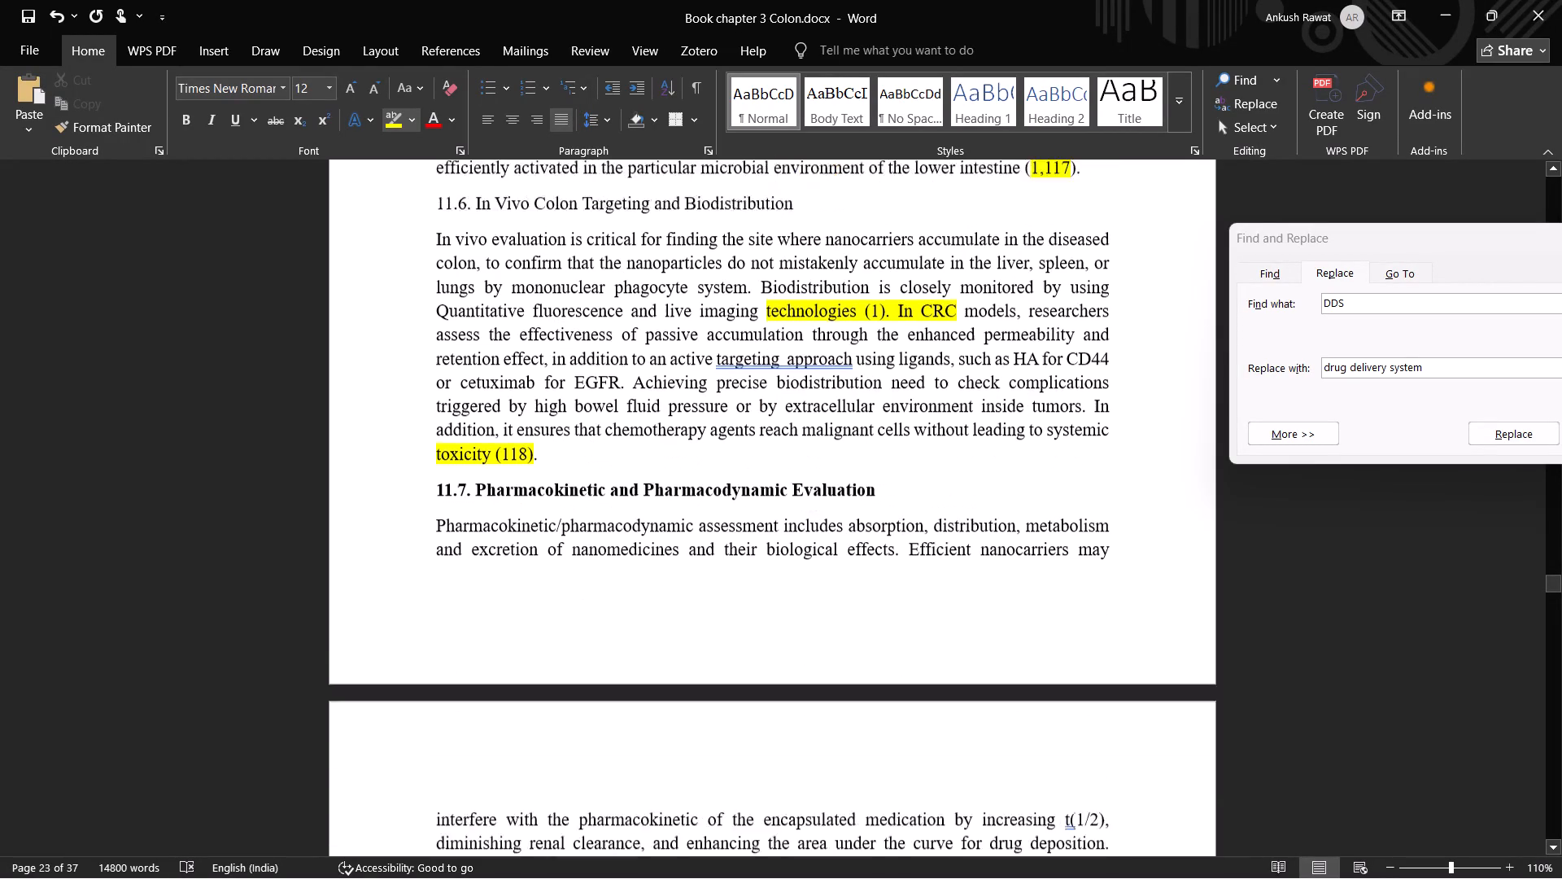
left_click_drag(578, 321, 615, 324)
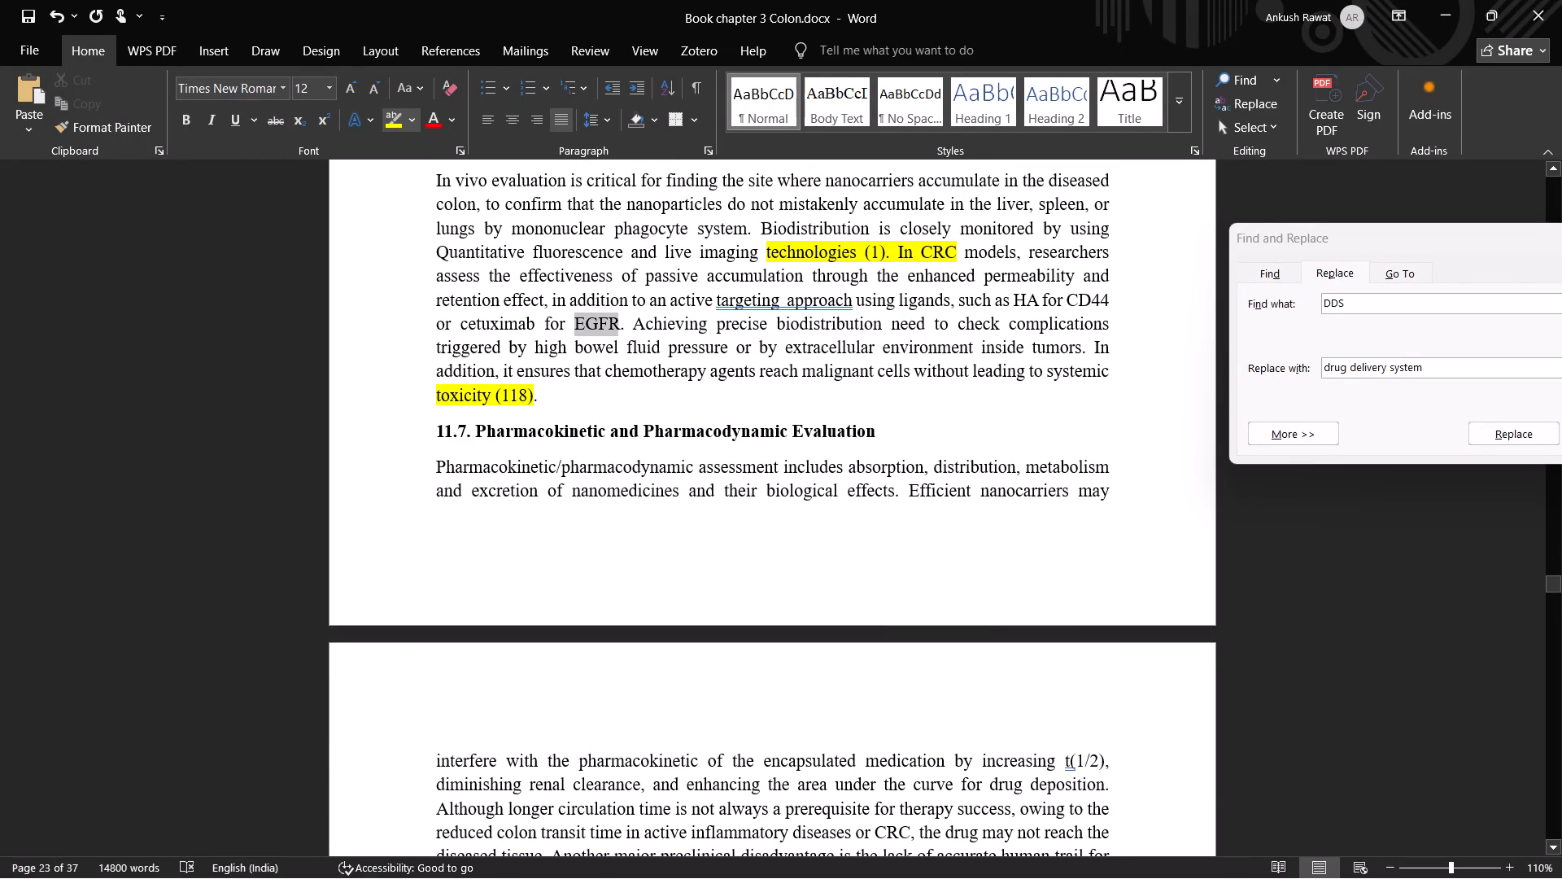
left_click_drag(615, 324, 616, 324)
Read section 11.7 on pharmacokinetic evaluation and section 11.8 on safety, toxicity and biocompatibility, checking for unclear abbreviations.
scroll(982, 466, "down", 1)
scroll(982, 466, "up", 1)
scroll(982, 466, "down", 3)
scroll(982, 466, "up", 1)
scroll(982, 466, "down", 2)
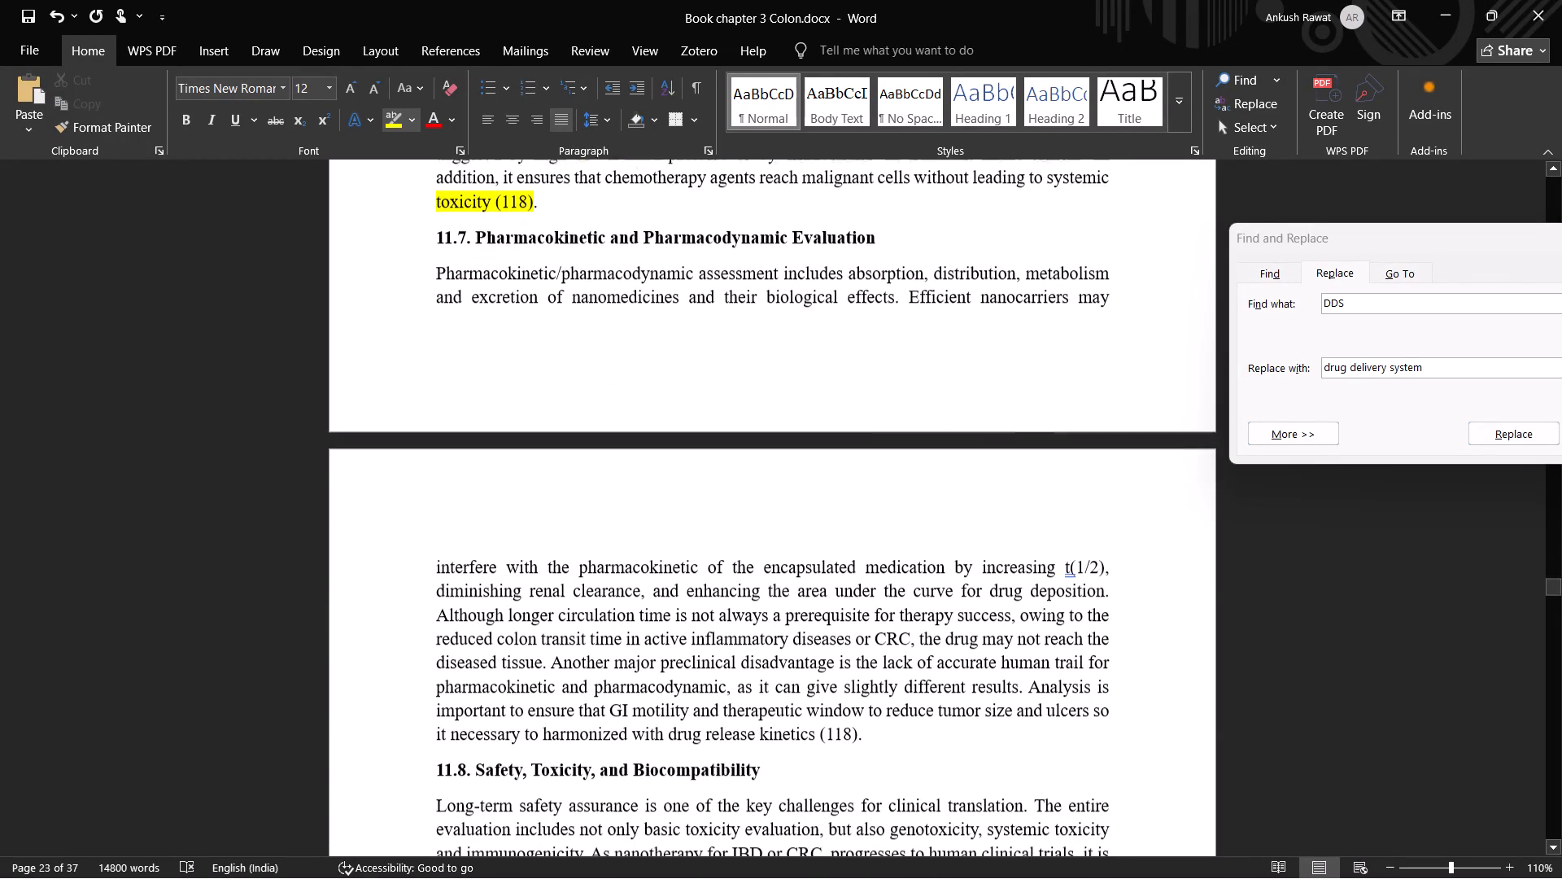
scroll(981, 465, "down", 4)
scroll(981, 465, "up", 1)
scroll(981, 465, "down", 1)
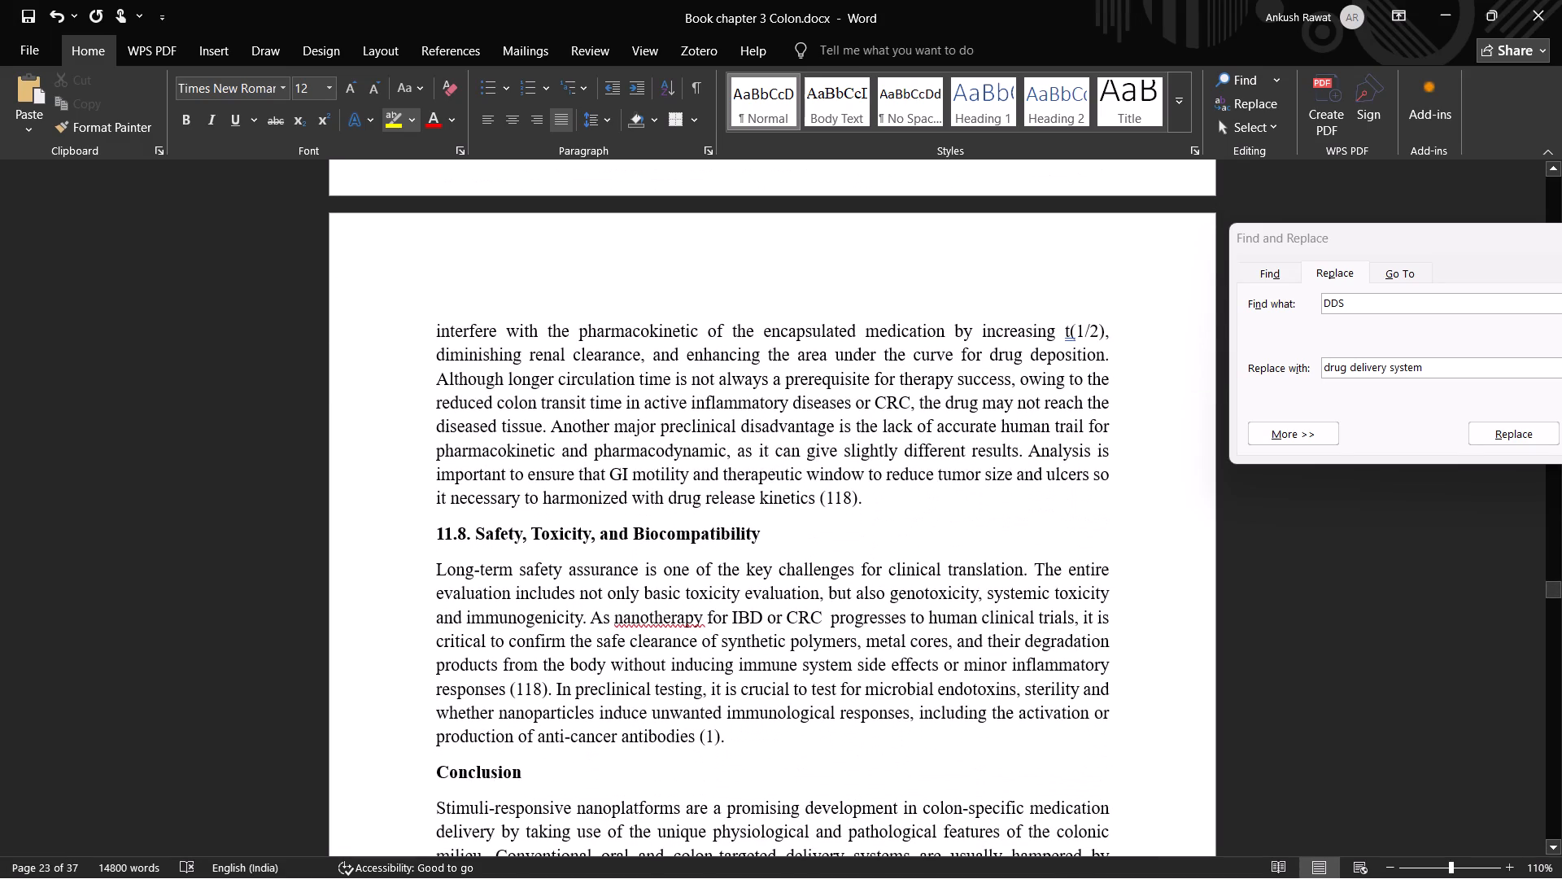
scroll(981, 465, "up", 1)
scroll(981, 465, "down", 2)
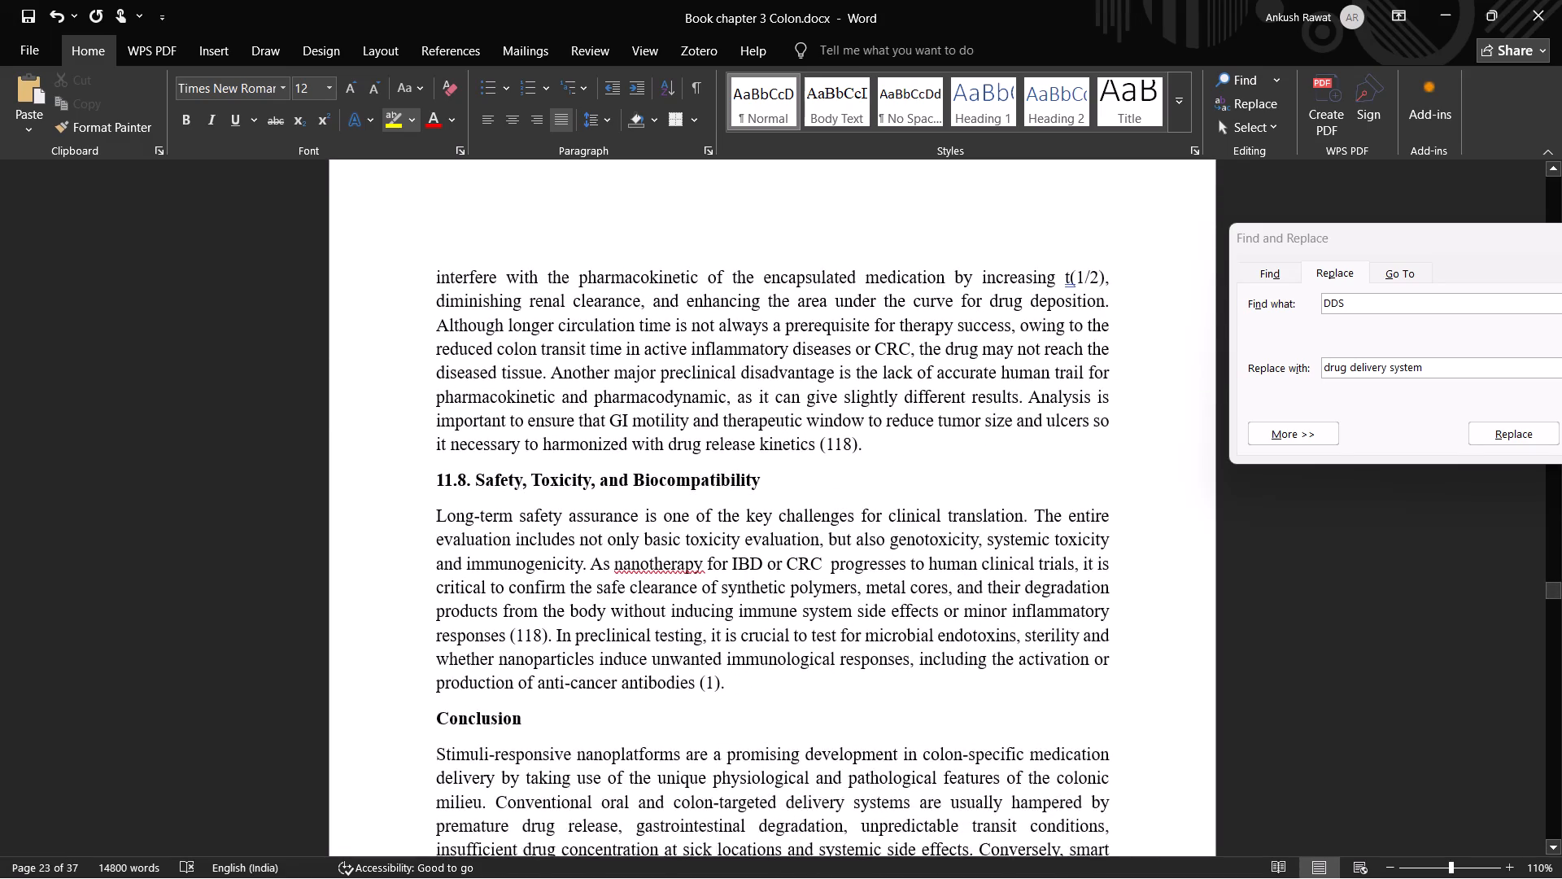
scroll(981, 465, "down", 4)
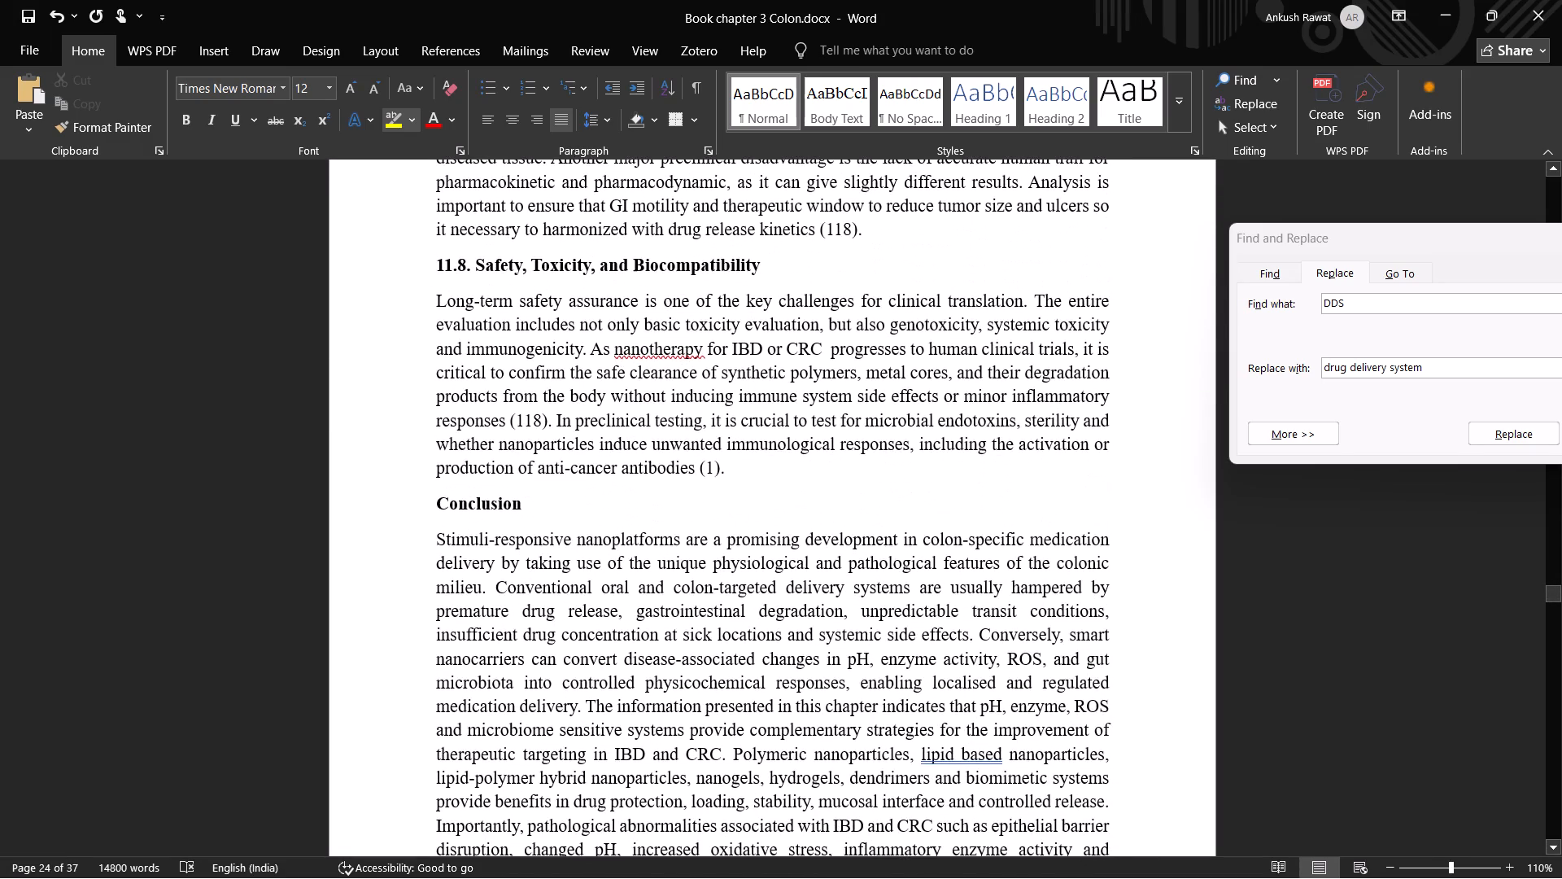
Read the Conclusion through to the authorship contribution statement, checking for unclear abbreviations.
scroll(981, 465, "down", 5)
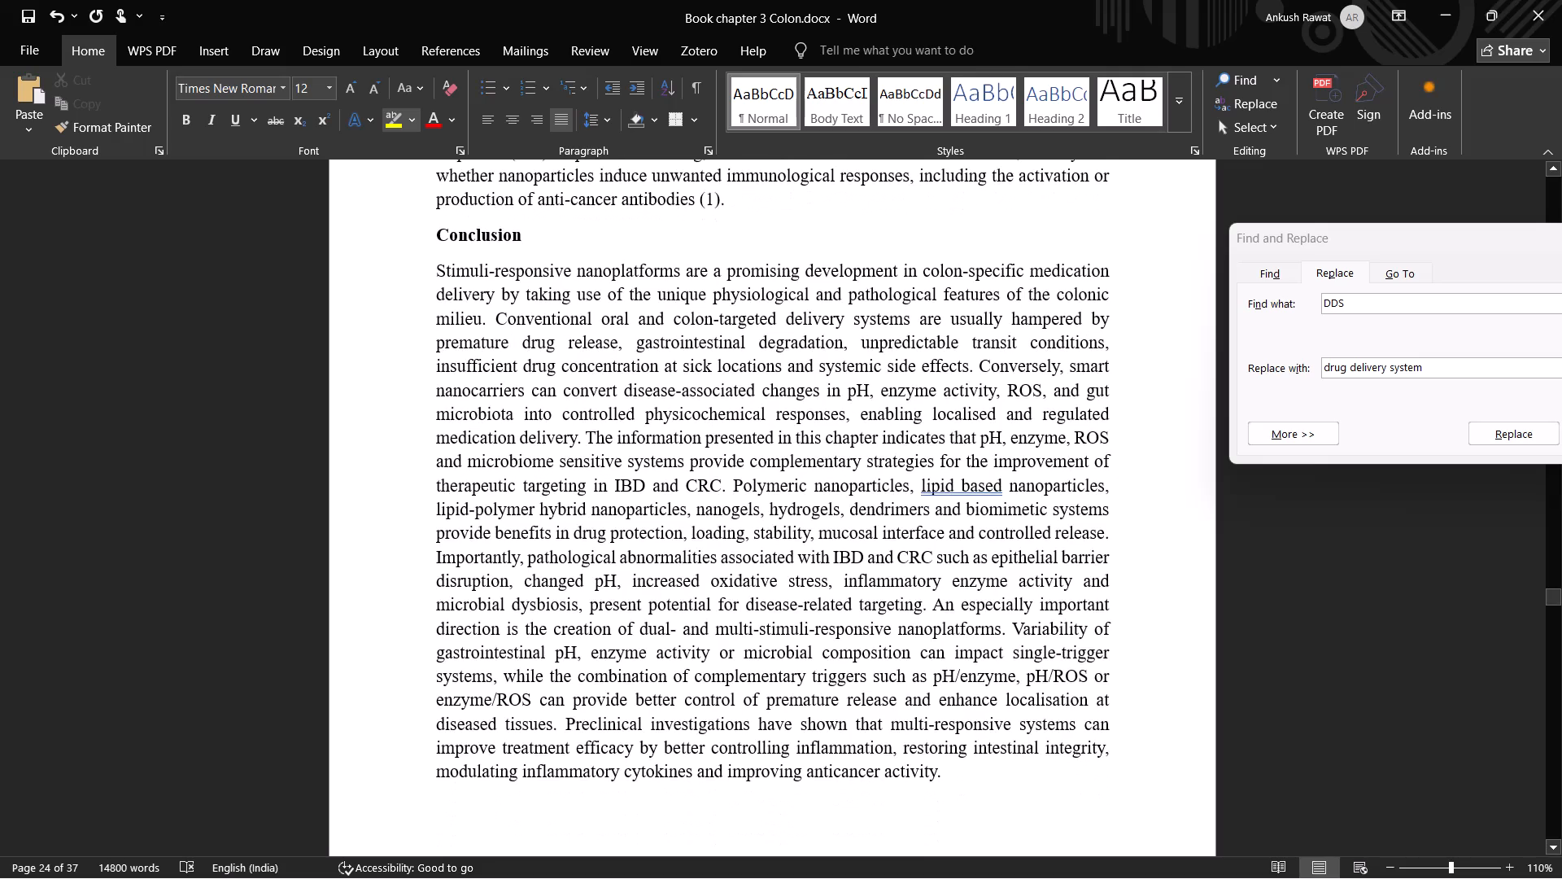
scroll(981, 464, "down", 4)
scroll(981, 464, "up", 2)
scroll(981, 464, "down", 1)
scroll(981, 464, "up", 1)
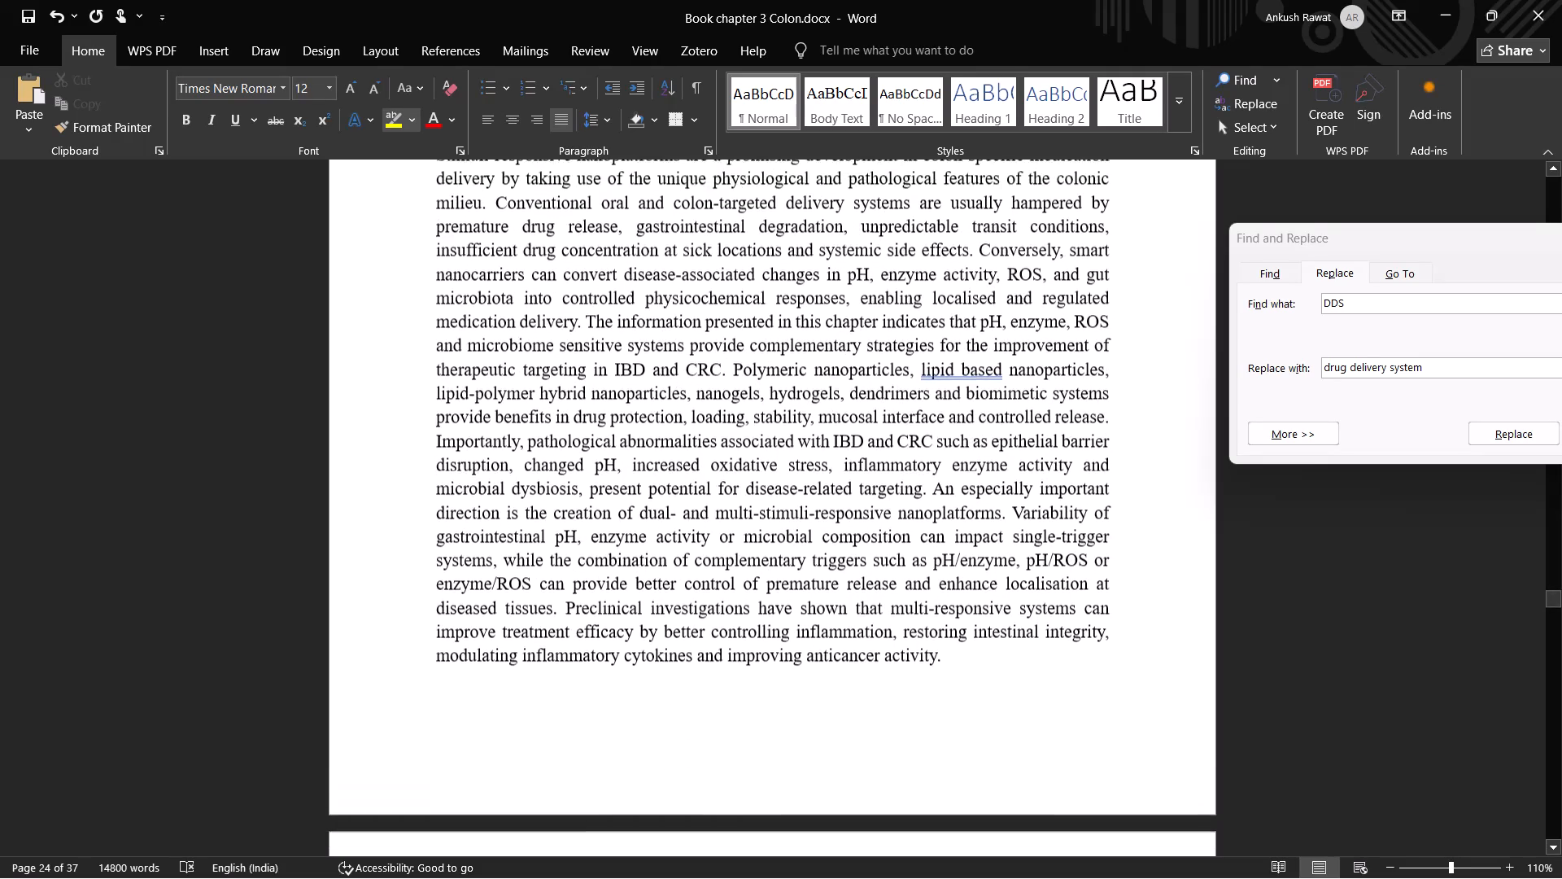
scroll(981, 464, "down", 2)
scroll(981, 464, "up", 1)
scroll(981, 464, "down", 2)
scroll(981, 464, "up", 1)
scroll(981, 464, "down", 1)
scroll(981, 464, "up", 3)
scroll(981, 469, "down", 4)
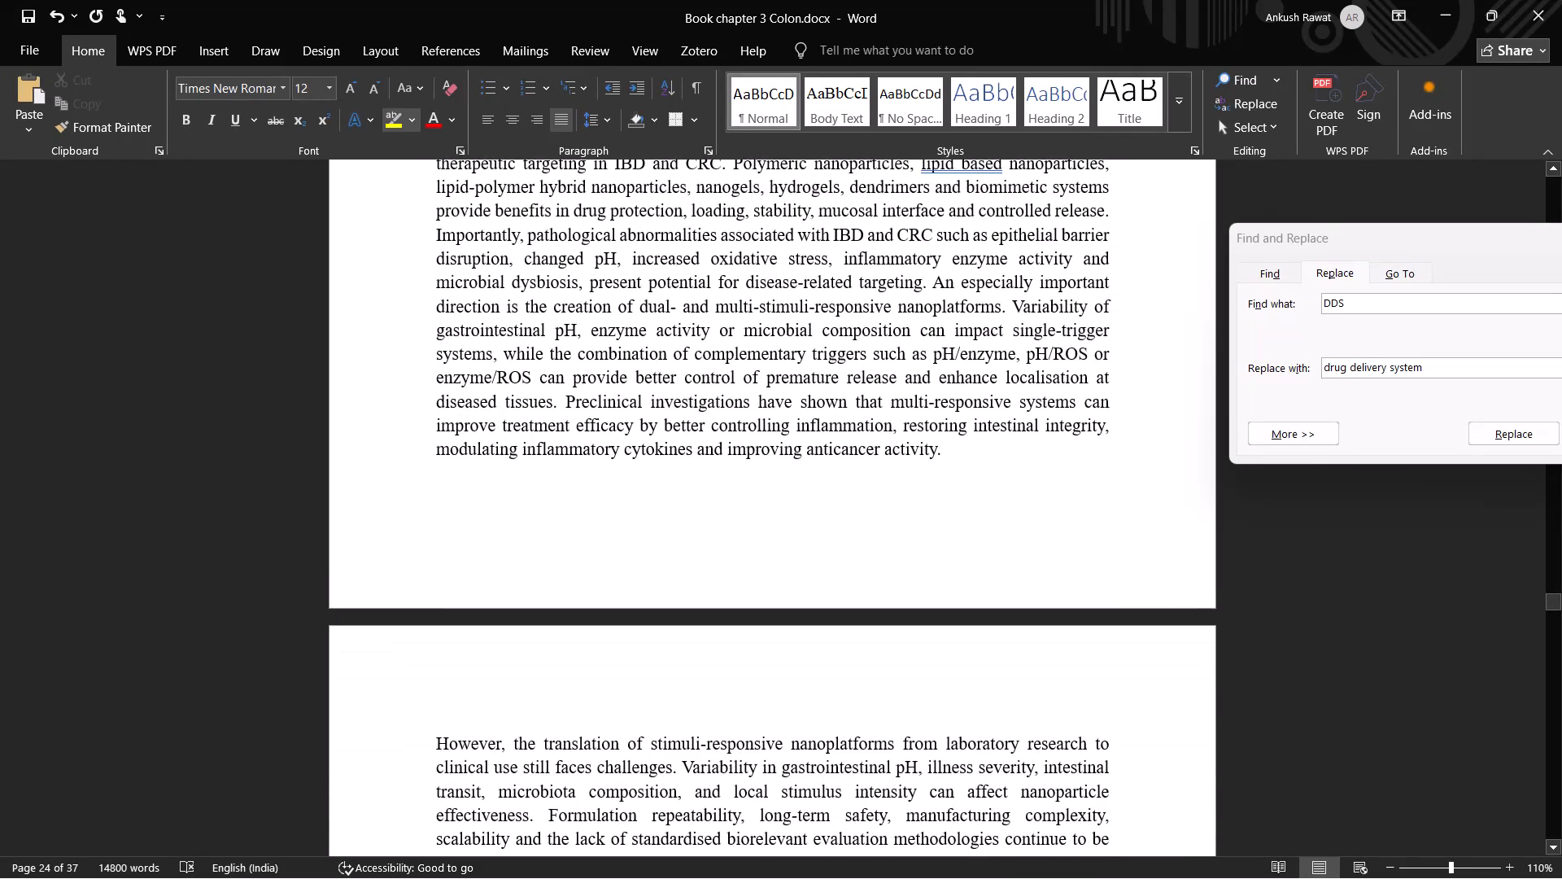
scroll(975, 518, "down", 3)
scroll(976, 524, "up", 1)
scroll(976, 525, "down", 4)
scroll(980, 517, "up", 1)
scroll(980, 518, "down", 2)
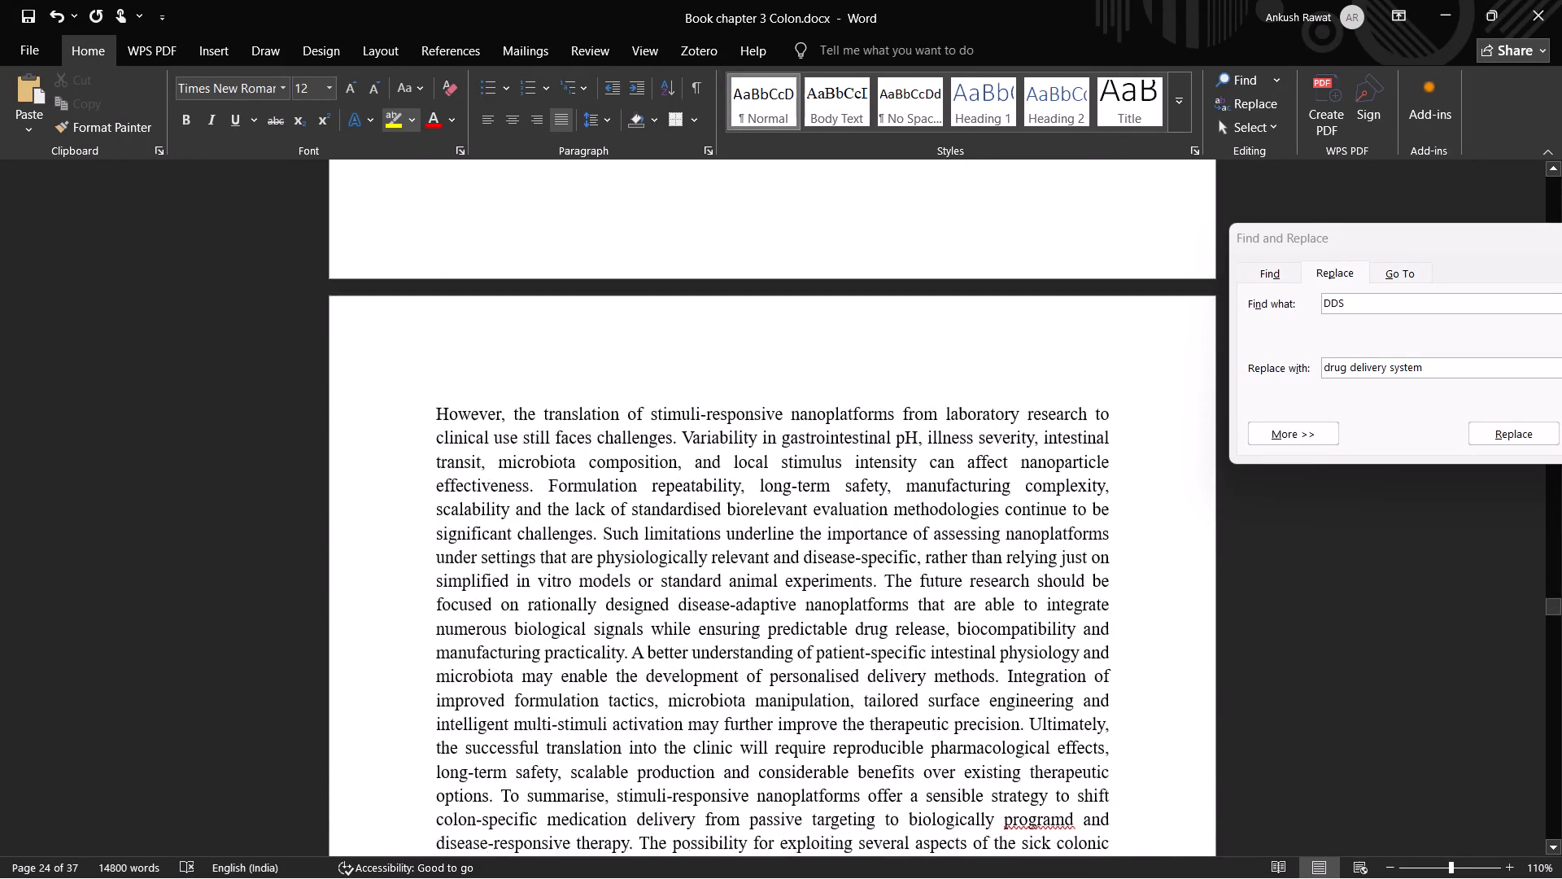
scroll(979, 524, "down", 4)
scroll(979, 524, "up", 1)
scroll(979, 524, "down", 8)
scroll(979, 526, "up", 2)
scroll(978, 530, "down", 2)
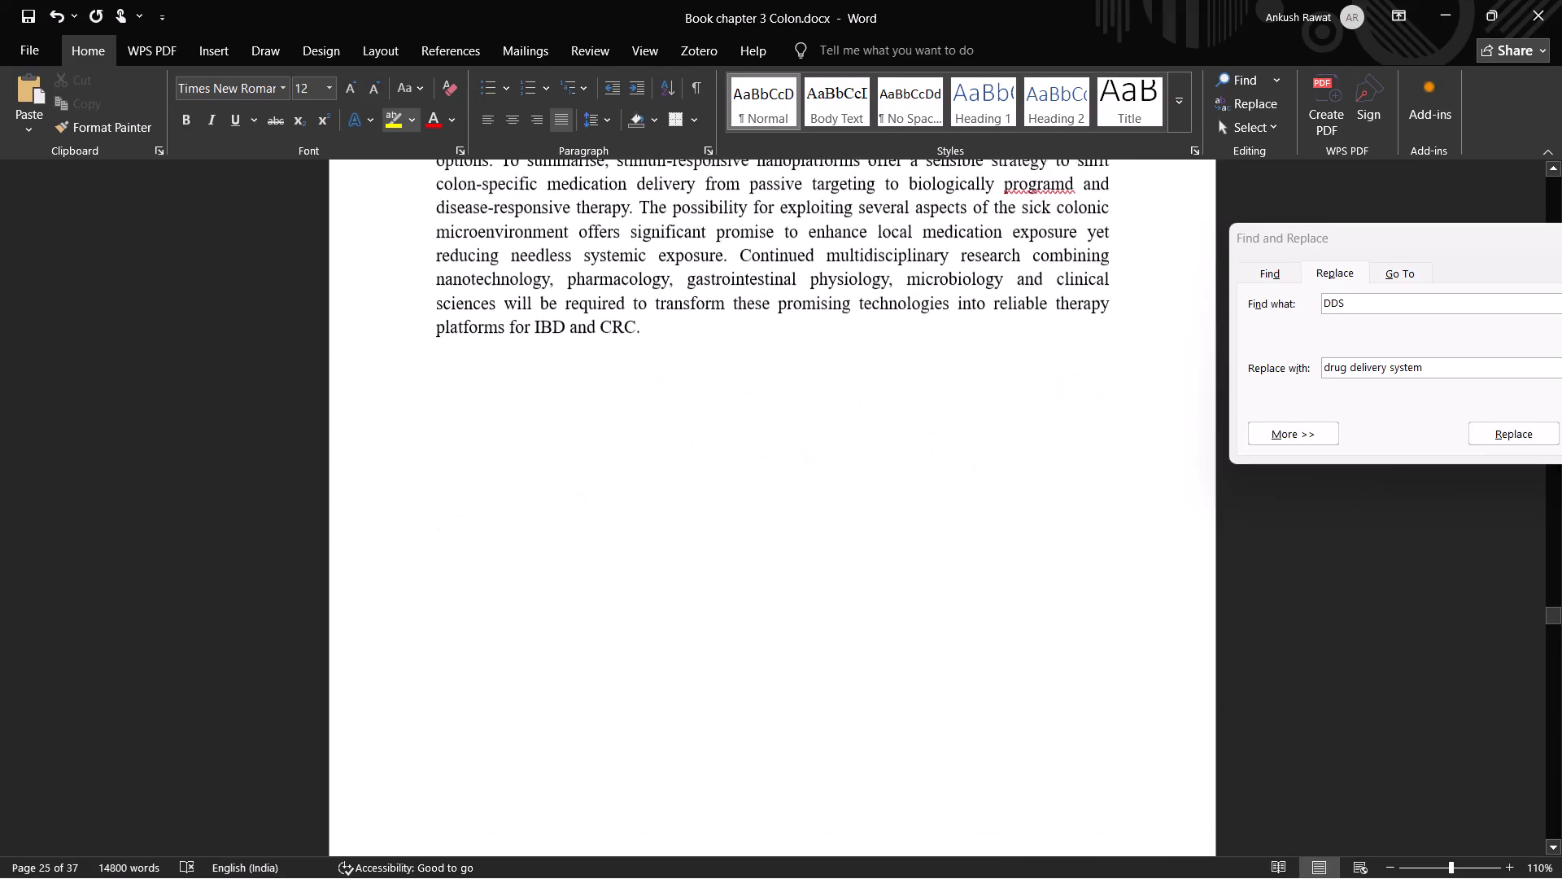
scroll(943, 624, "down", 2)
scroll(943, 626, "up", 1)
scroll(940, 632, "down", 4)
scroll(928, 675, "up", 1)
scroll(927, 676, "down", 3)
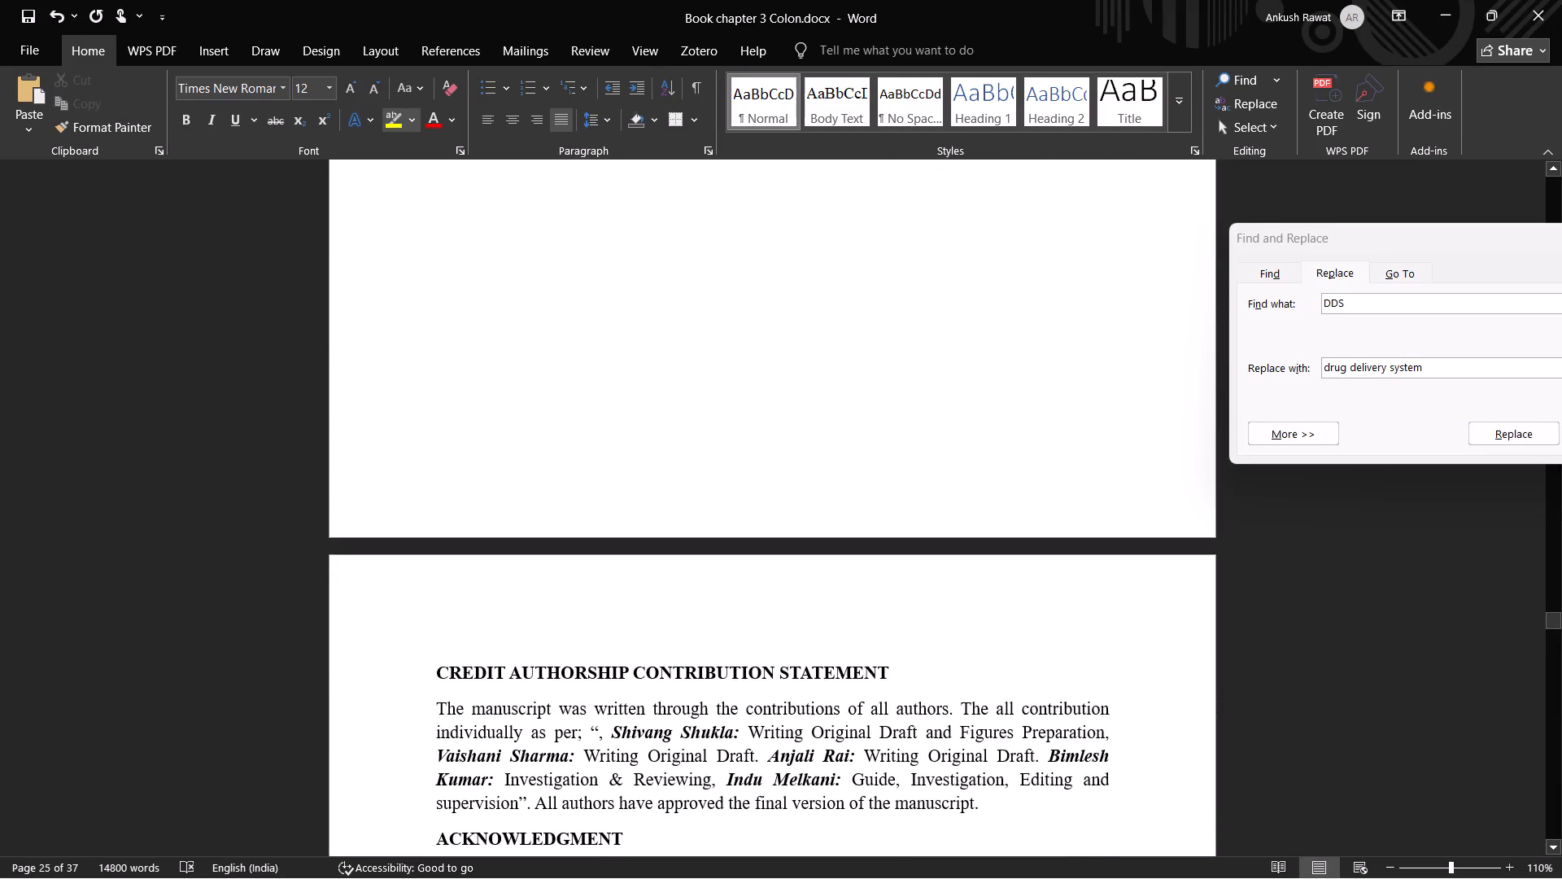
Return to the chapter's title page at the start of the document.
middle_click_drag(972, 629, 961, 341)
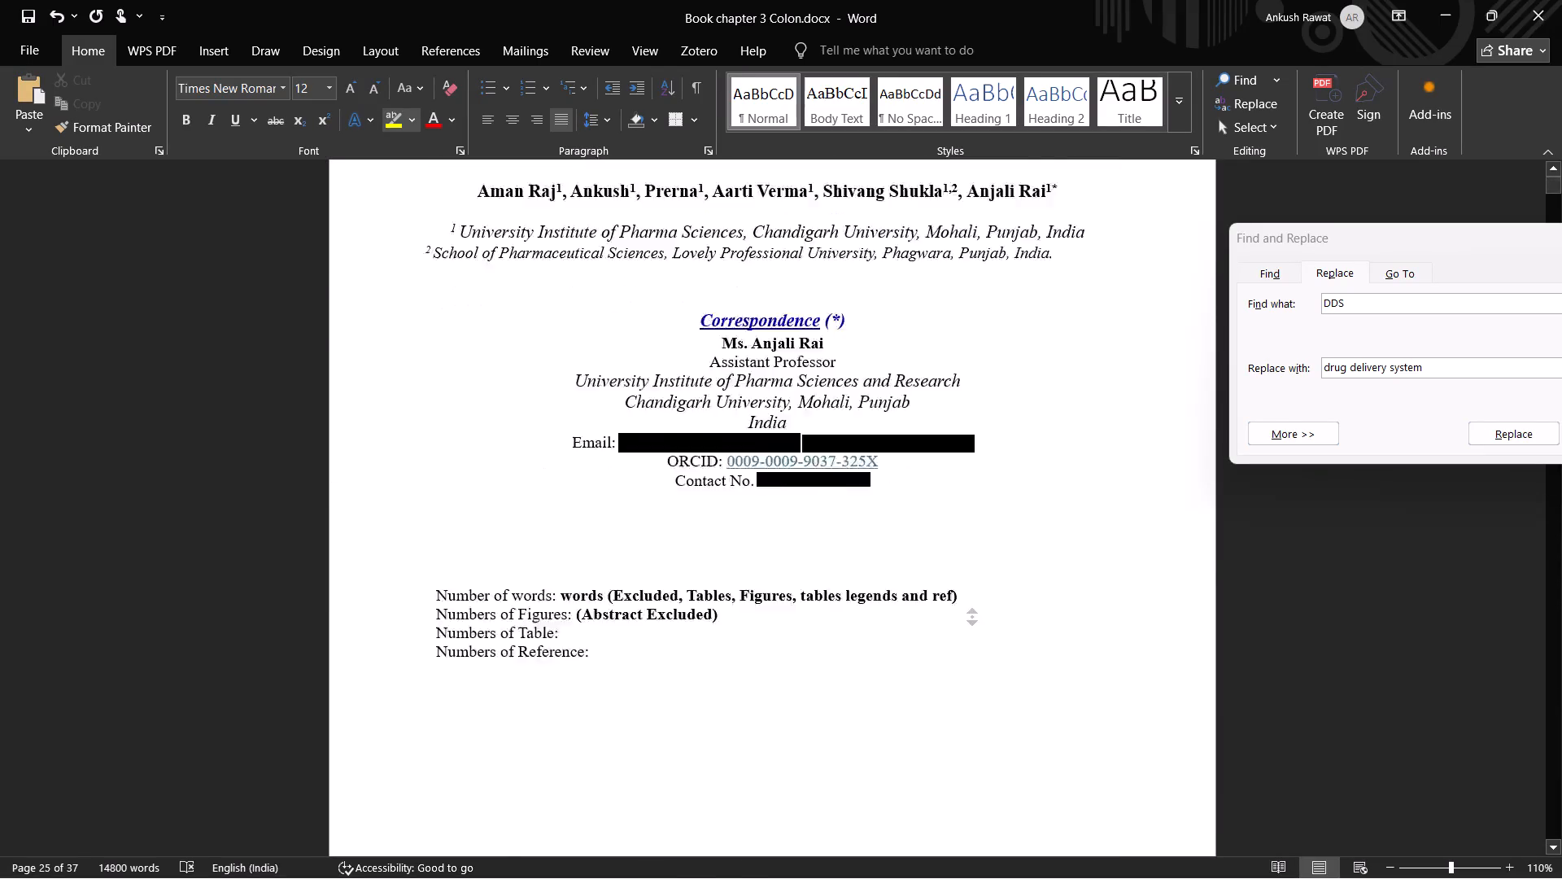
middle_click_drag(961, 341, 958, 314)
middle_click_drag(1069, 614, 1069, 565)
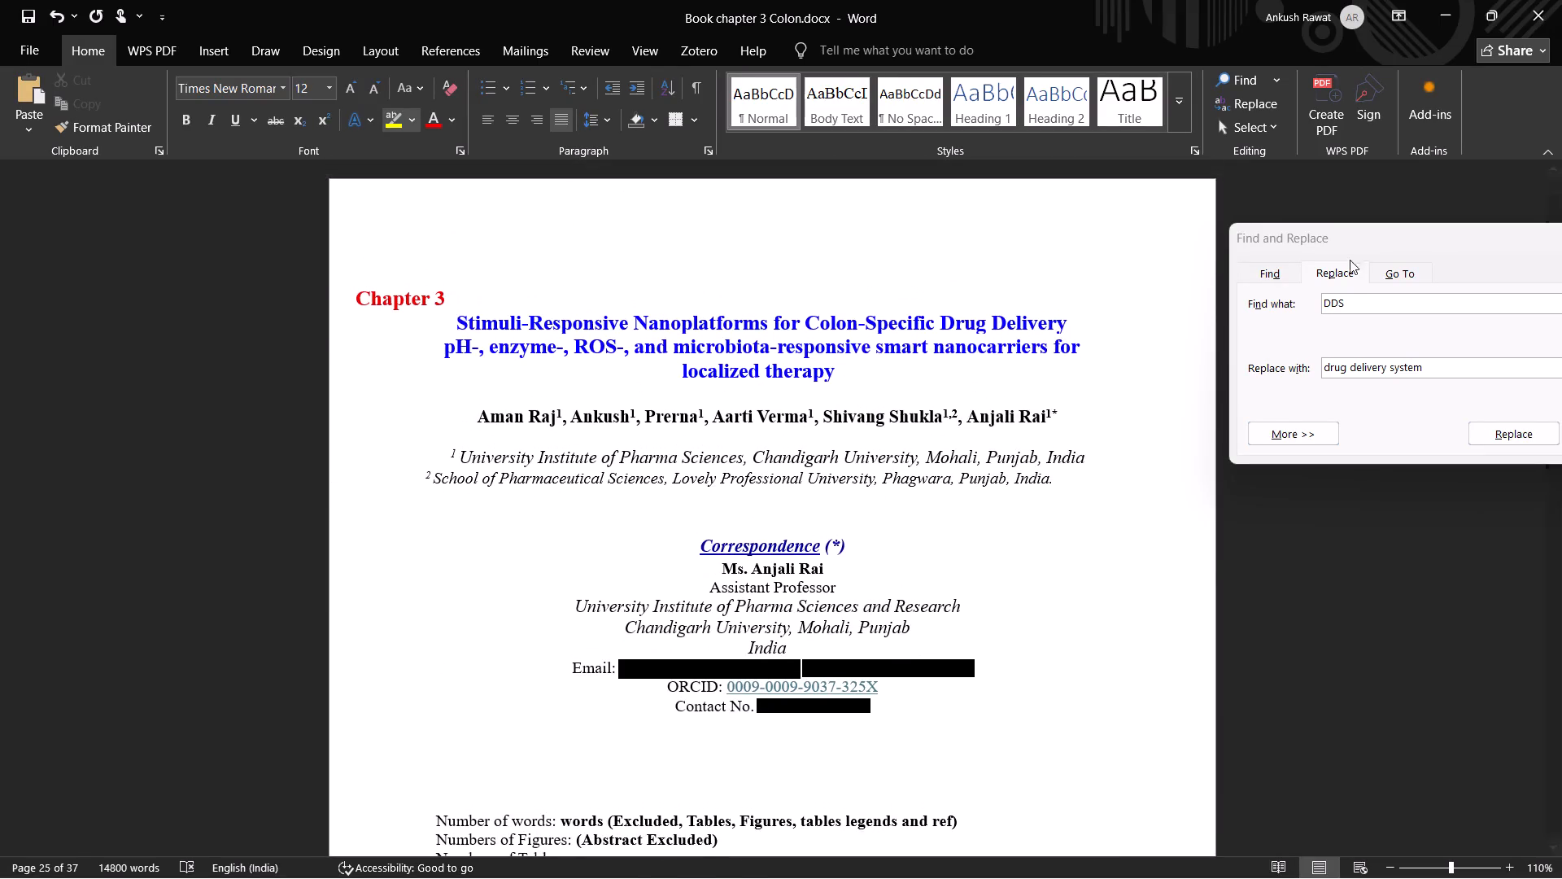
Close the Find and Replace dialog.
left_click_drag(1364, 243, 1001, 282)
left_click(1503, 280)
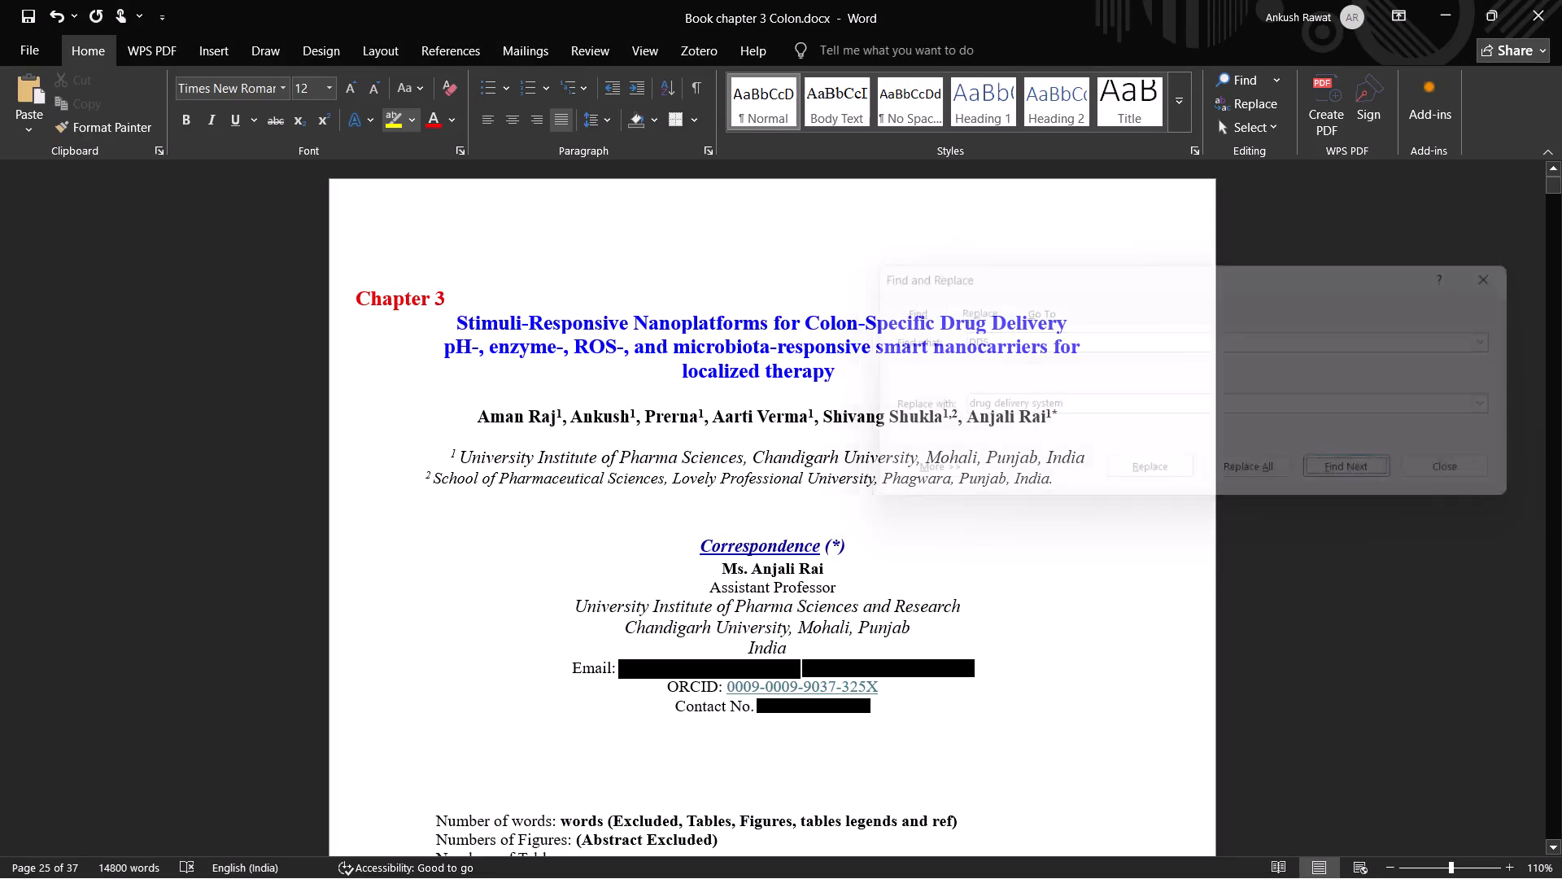